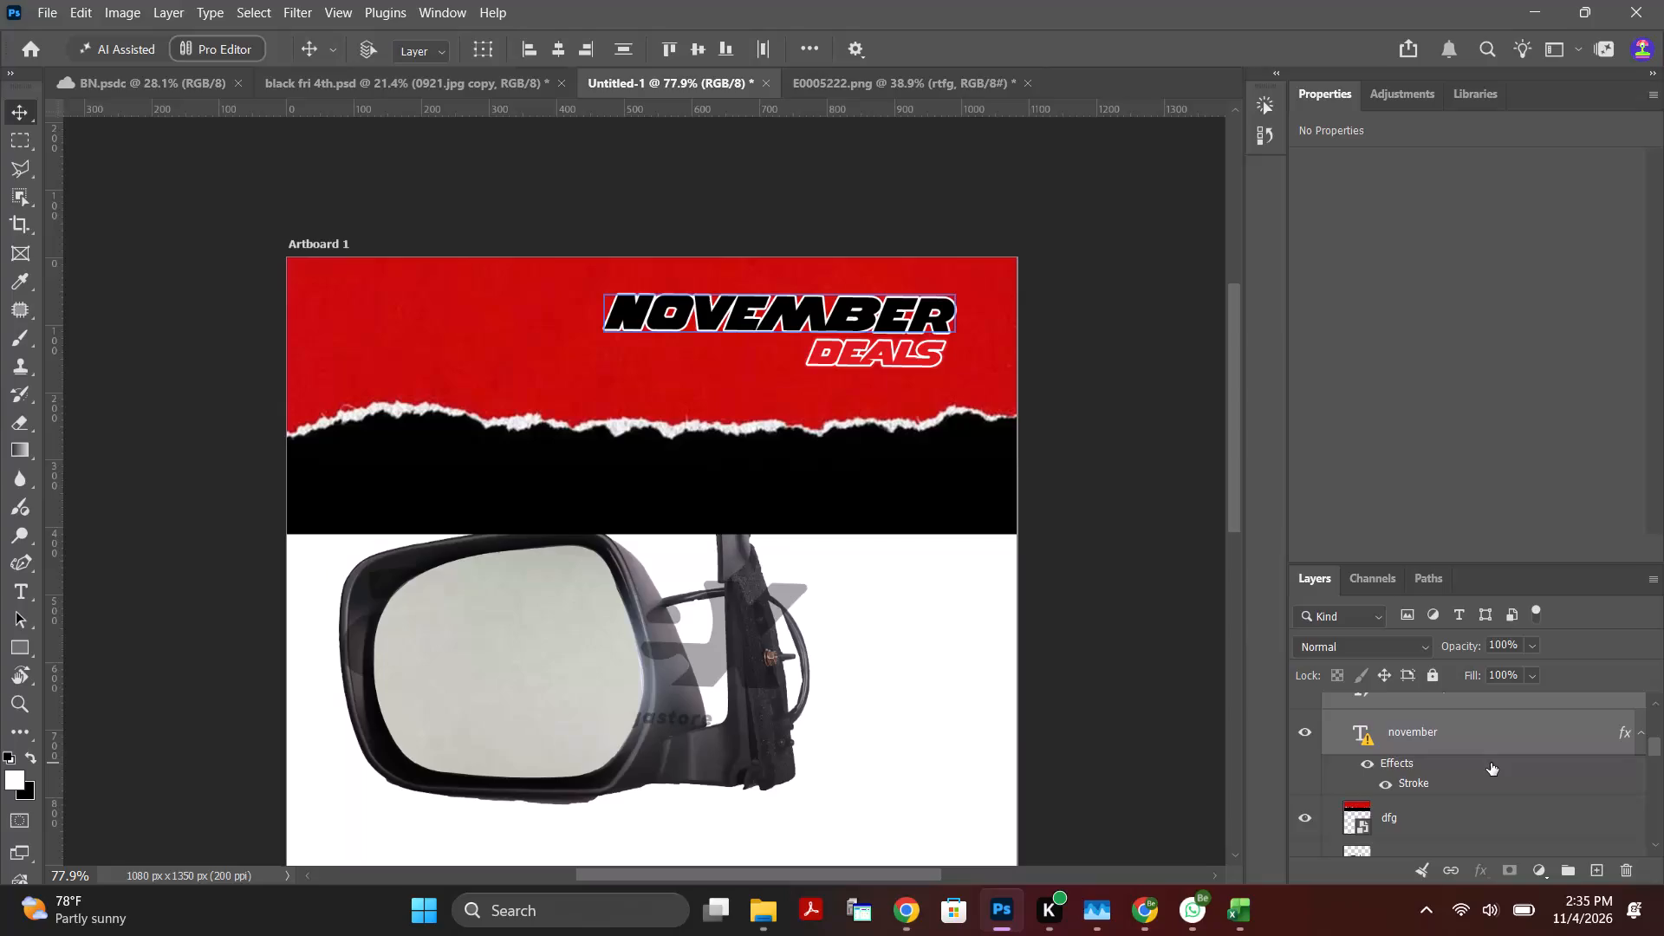
{"action": "left_click", "coordinate": [1449, 826]}
{"action": "left_click_drag", "start_coordinate": [1485, 823], "coordinate": [1488, 833]}
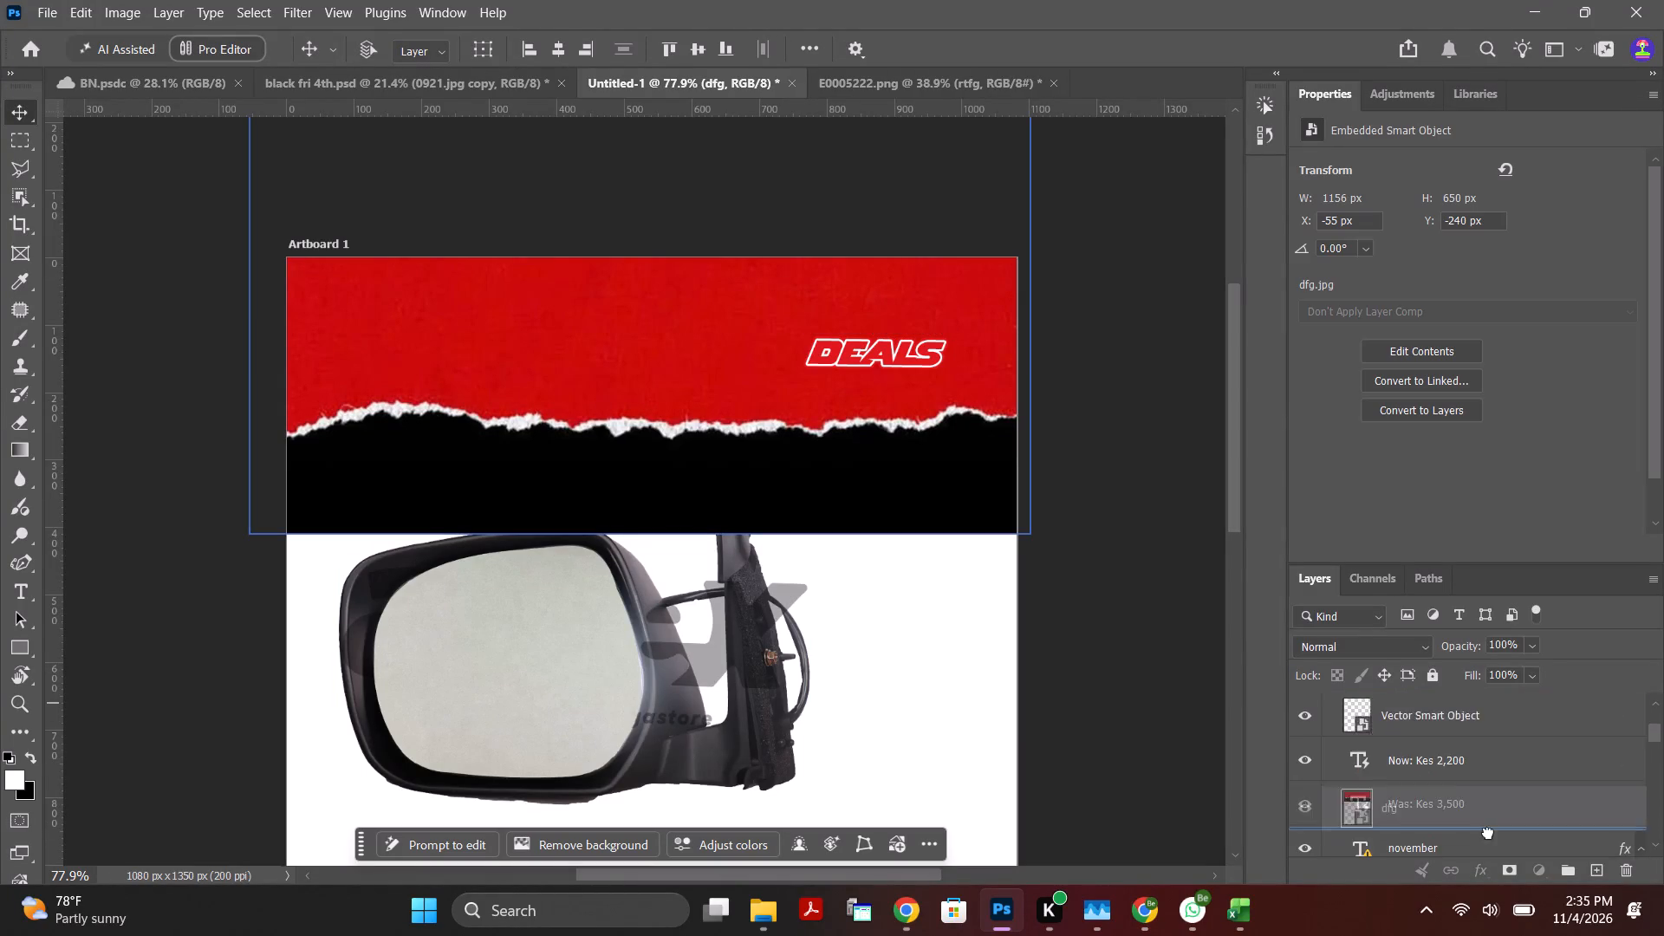
{"action": "left_click_drag", "start_coordinate": [1488, 833], "coordinate": [1466, 680]}
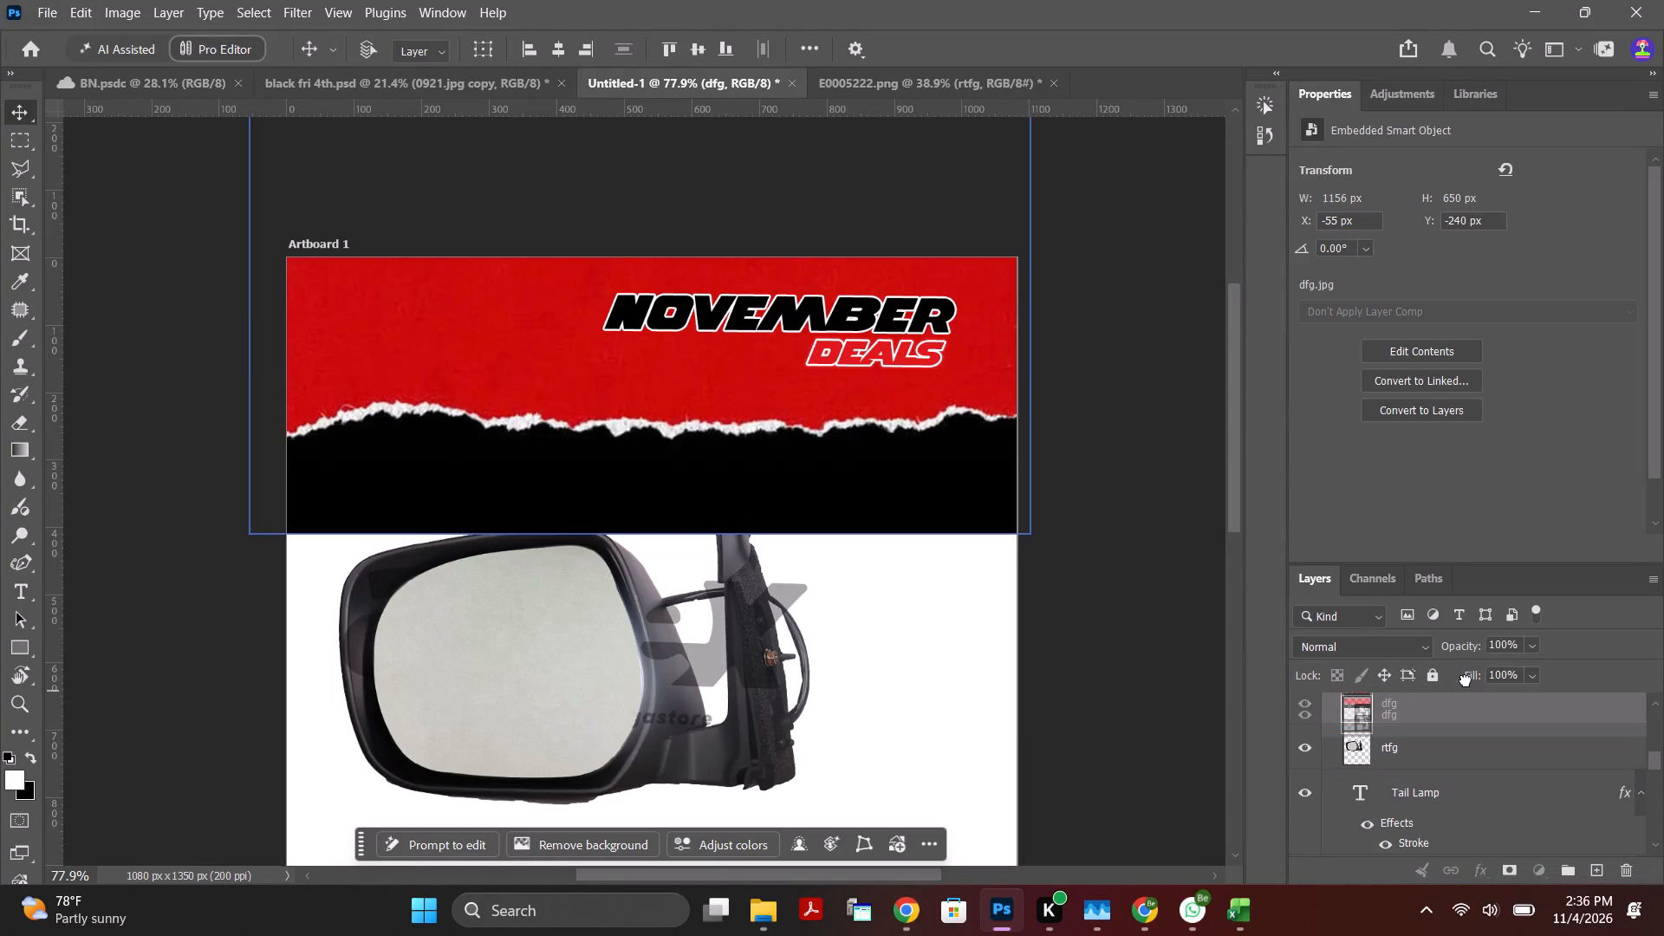
{"action": "left_click_drag", "start_coordinate": [1466, 680], "coordinate": [1501, 855]}
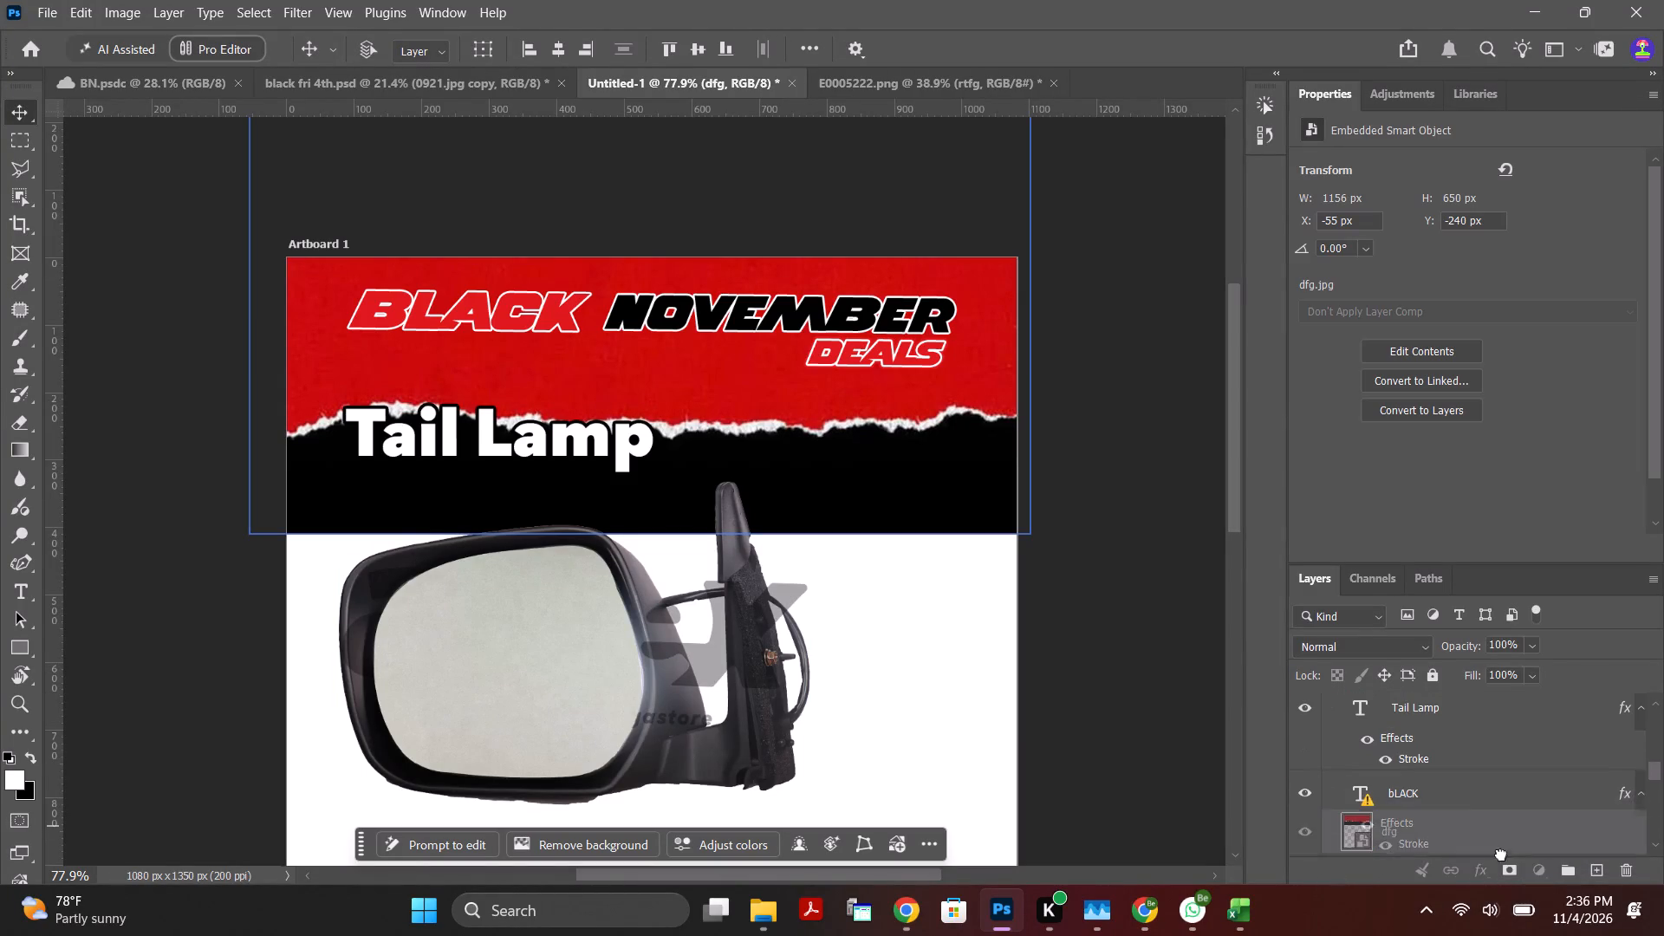
{"action": "left_click_drag", "start_coordinate": [1501, 855], "coordinate": [1493, 830]}
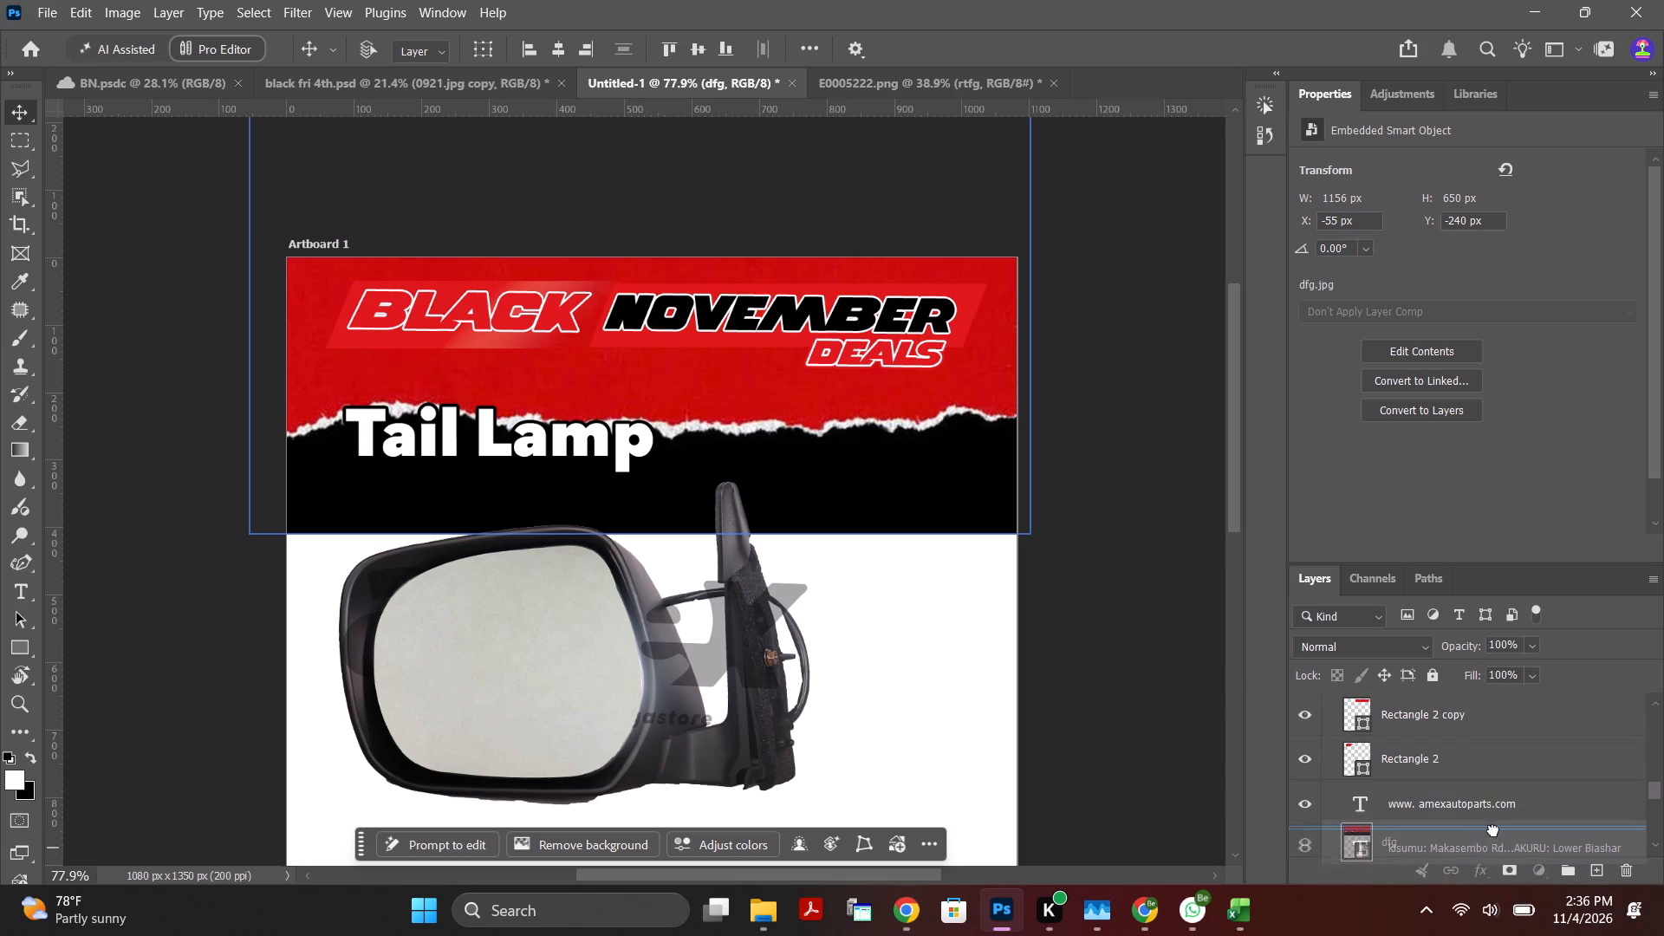
{"action": "left_click_drag", "start_coordinate": [1493, 830], "coordinate": [1475, 783]}
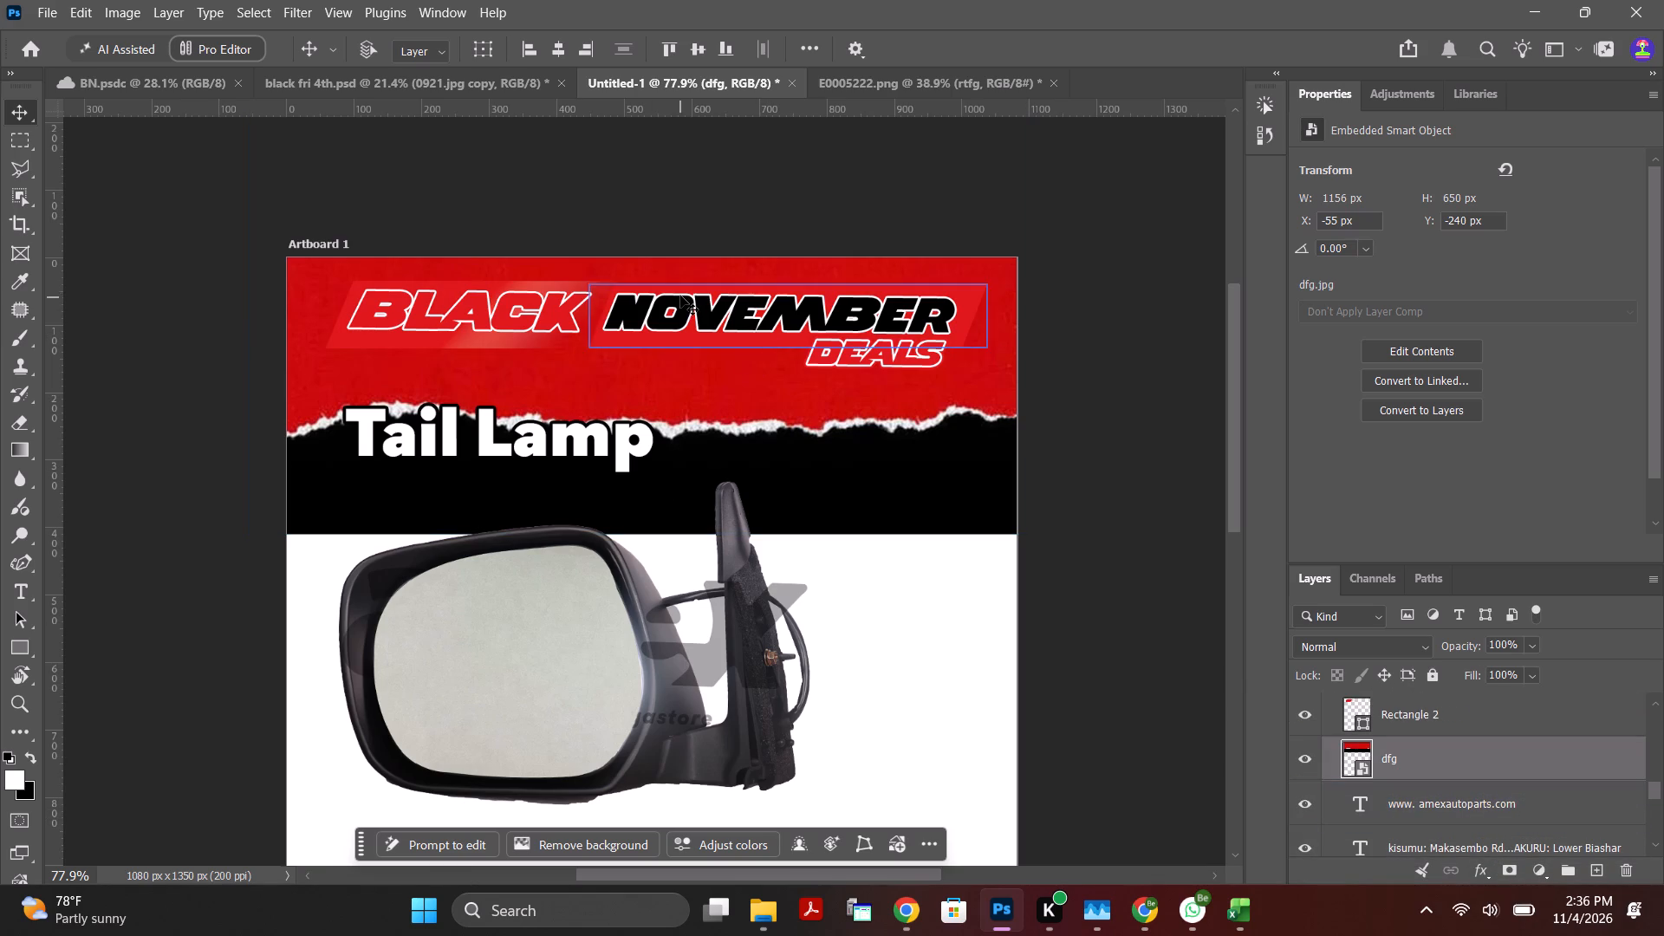
Reposition the red torn-paper banner higher on the artboard, at about X -38 px, Y -264 px.
{"action": "left_click", "coordinate": [598, 204]}
{"action": "left_click", "coordinate": [22, 111]}
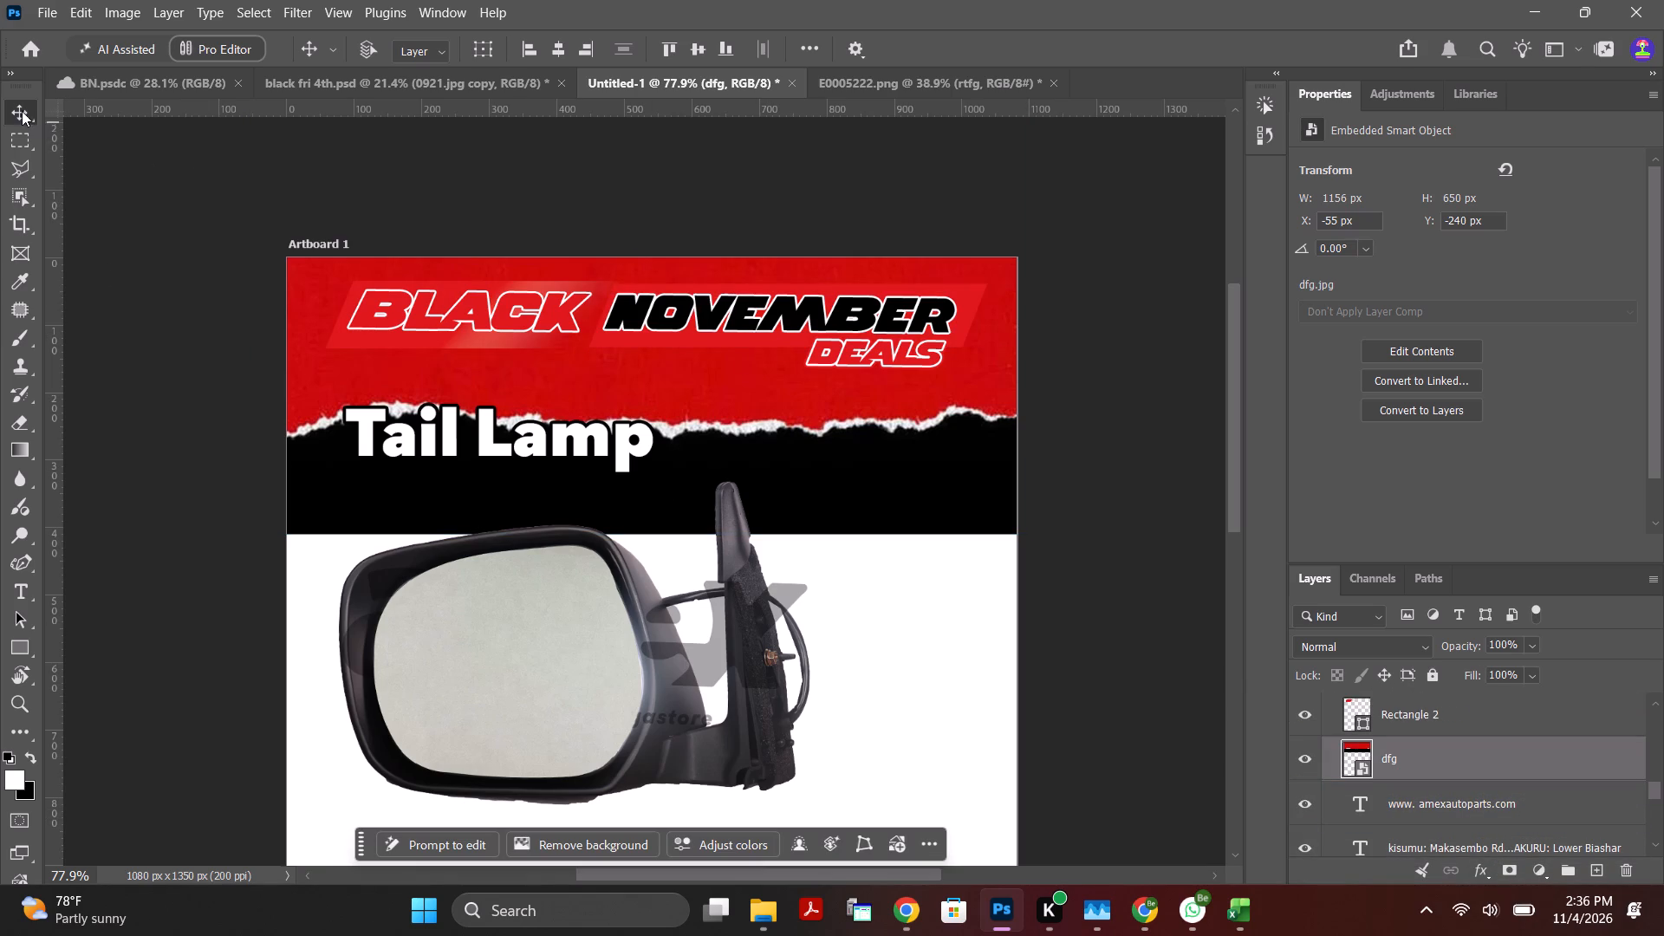
{"action": "left_click", "coordinate": [132, 284]}
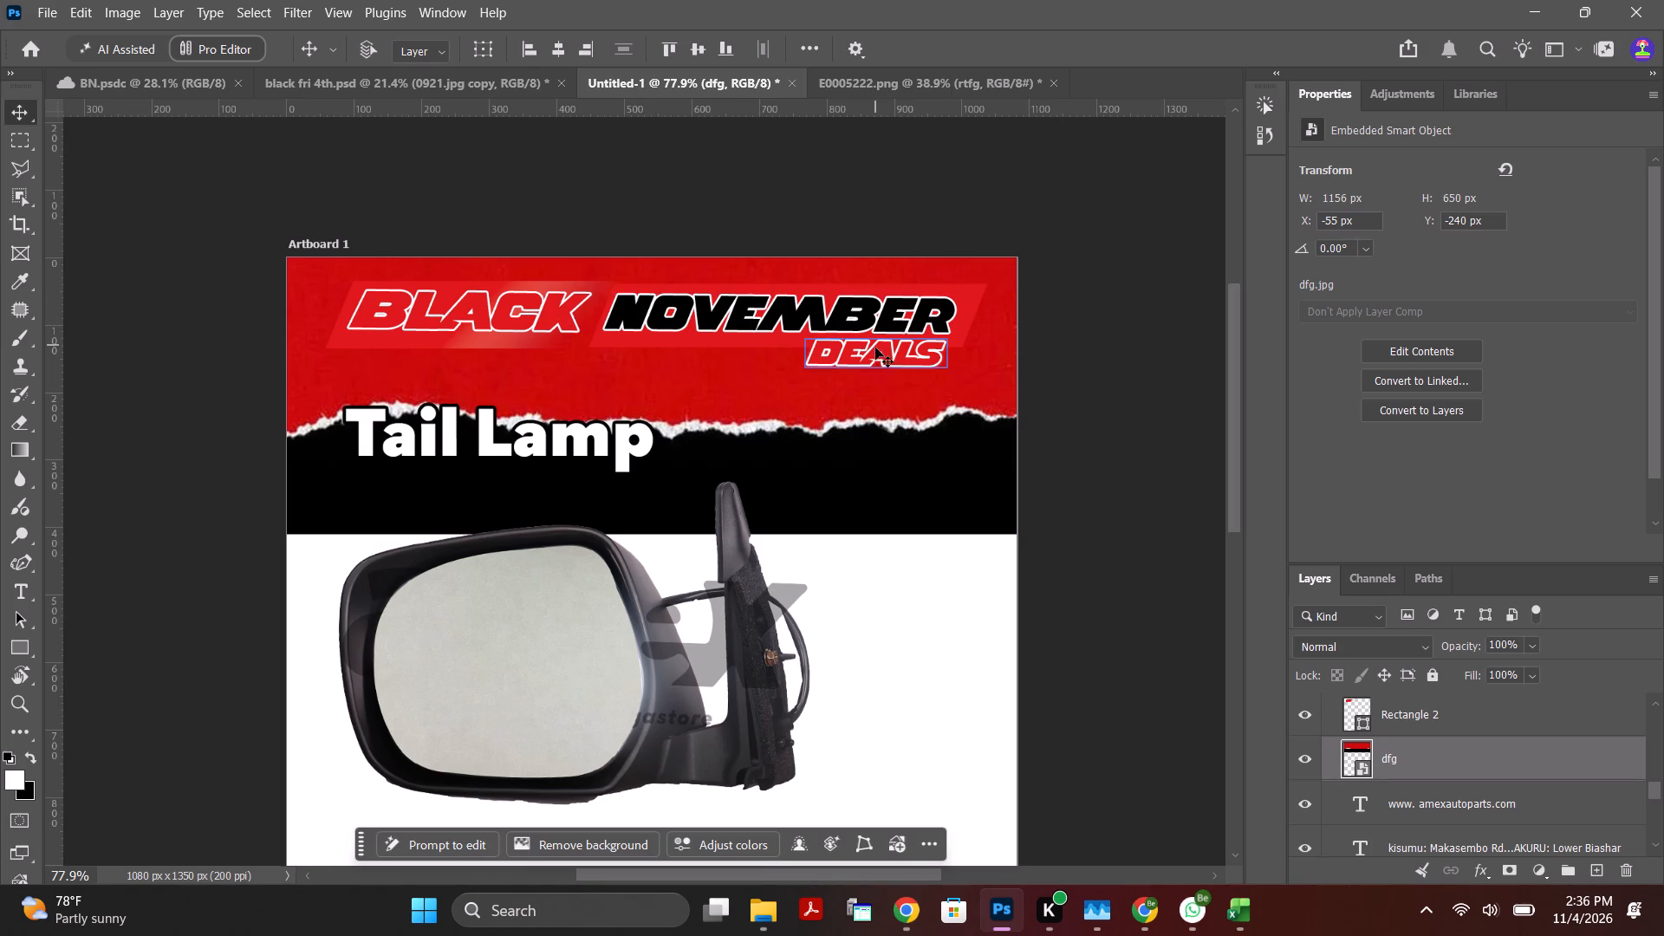
{"action": "triple_click", "coordinate": [875, 355]}
{"action": "left_click", "coordinate": [875, 355]}
{"action": "left_click", "coordinate": [879, 355]}
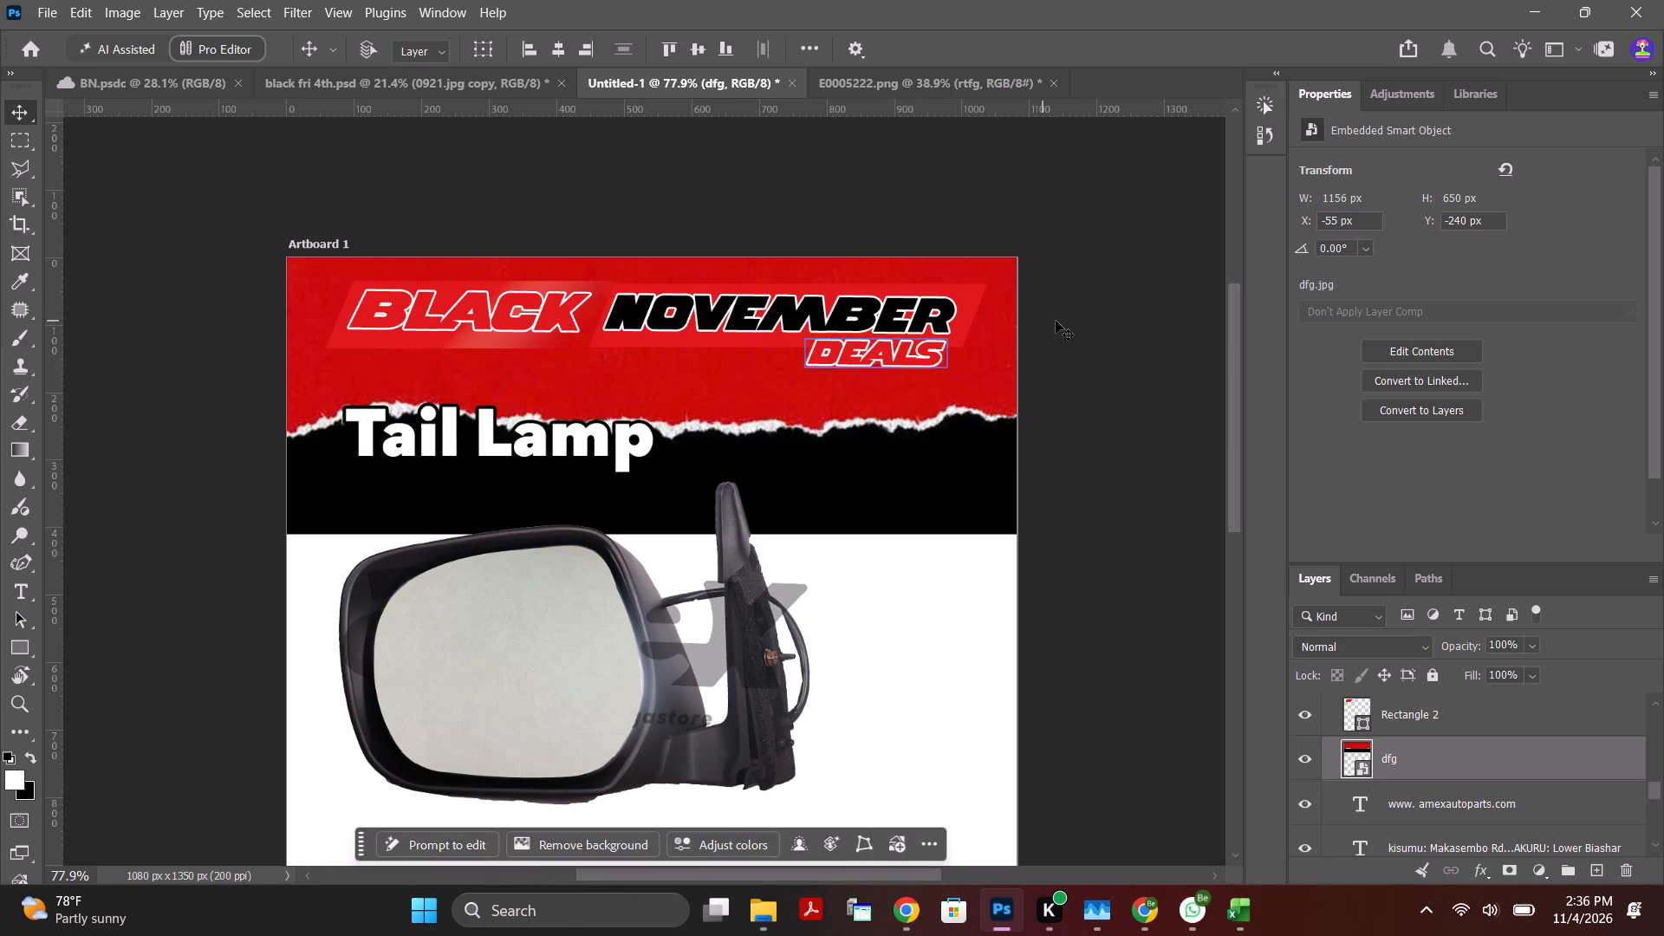
{"action": "left_click", "coordinate": [1056, 321]}
{"action": "left_click", "coordinate": [920, 358]}
{"action": "left_click_drag", "start_coordinate": [923, 354], "coordinate": [920, 374]}
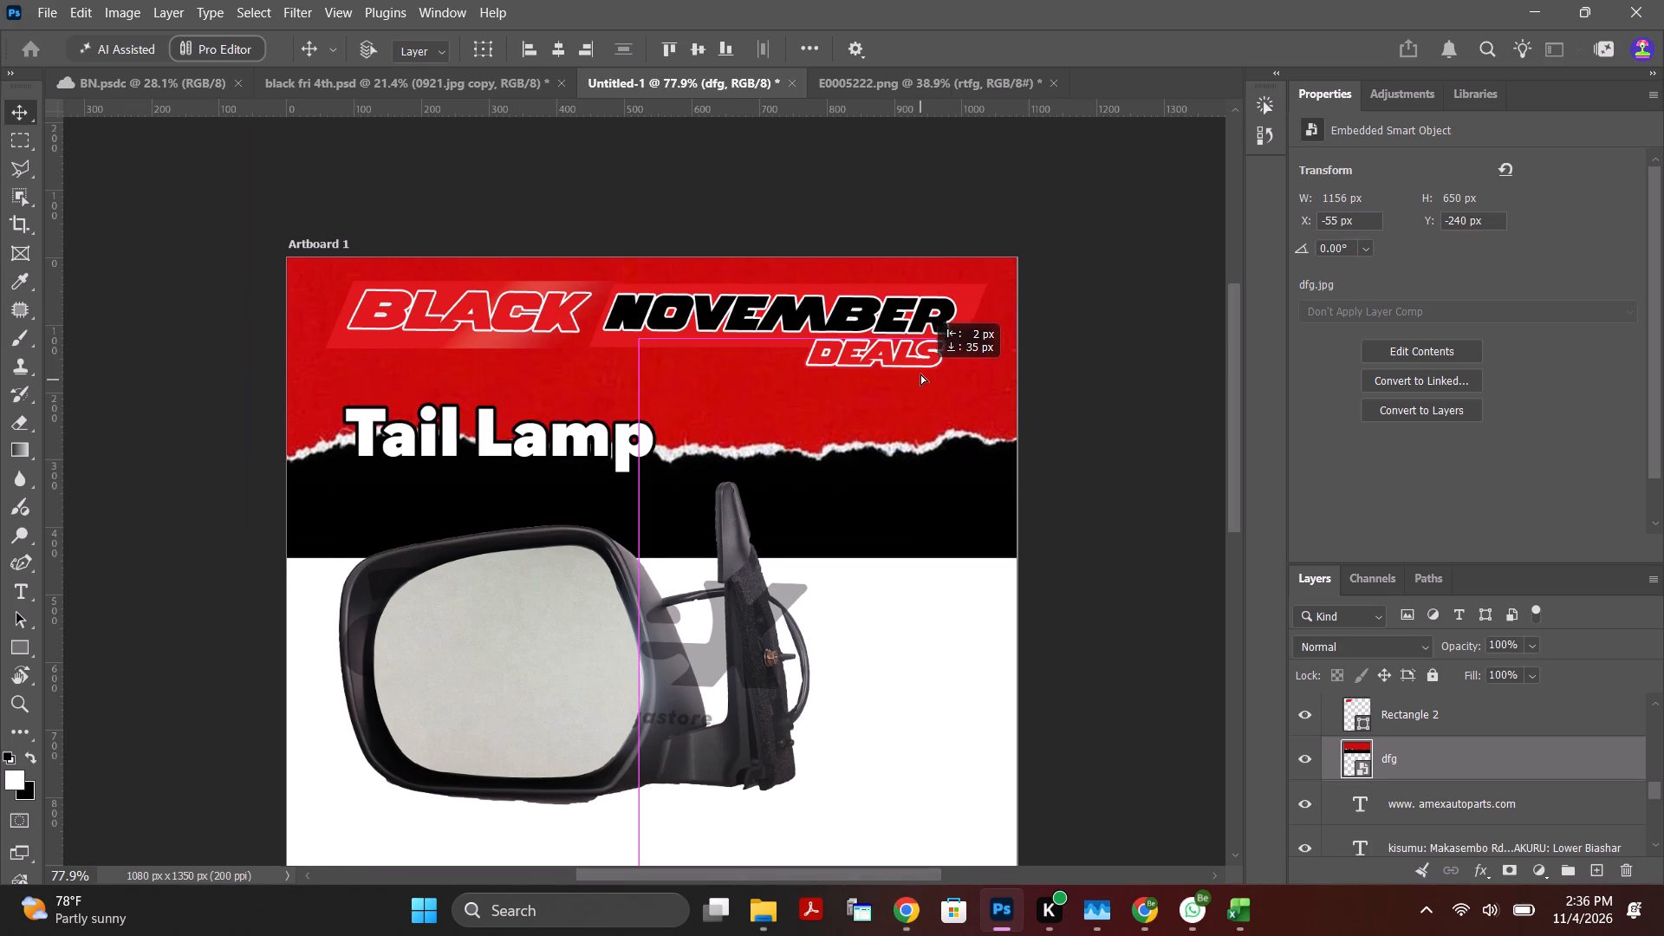
{"action": "left_click_drag", "start_coordinate": [920, 374], "coordinate": [926, 330]}
{"action": "left_click", "coordinate": [1088, 419]}
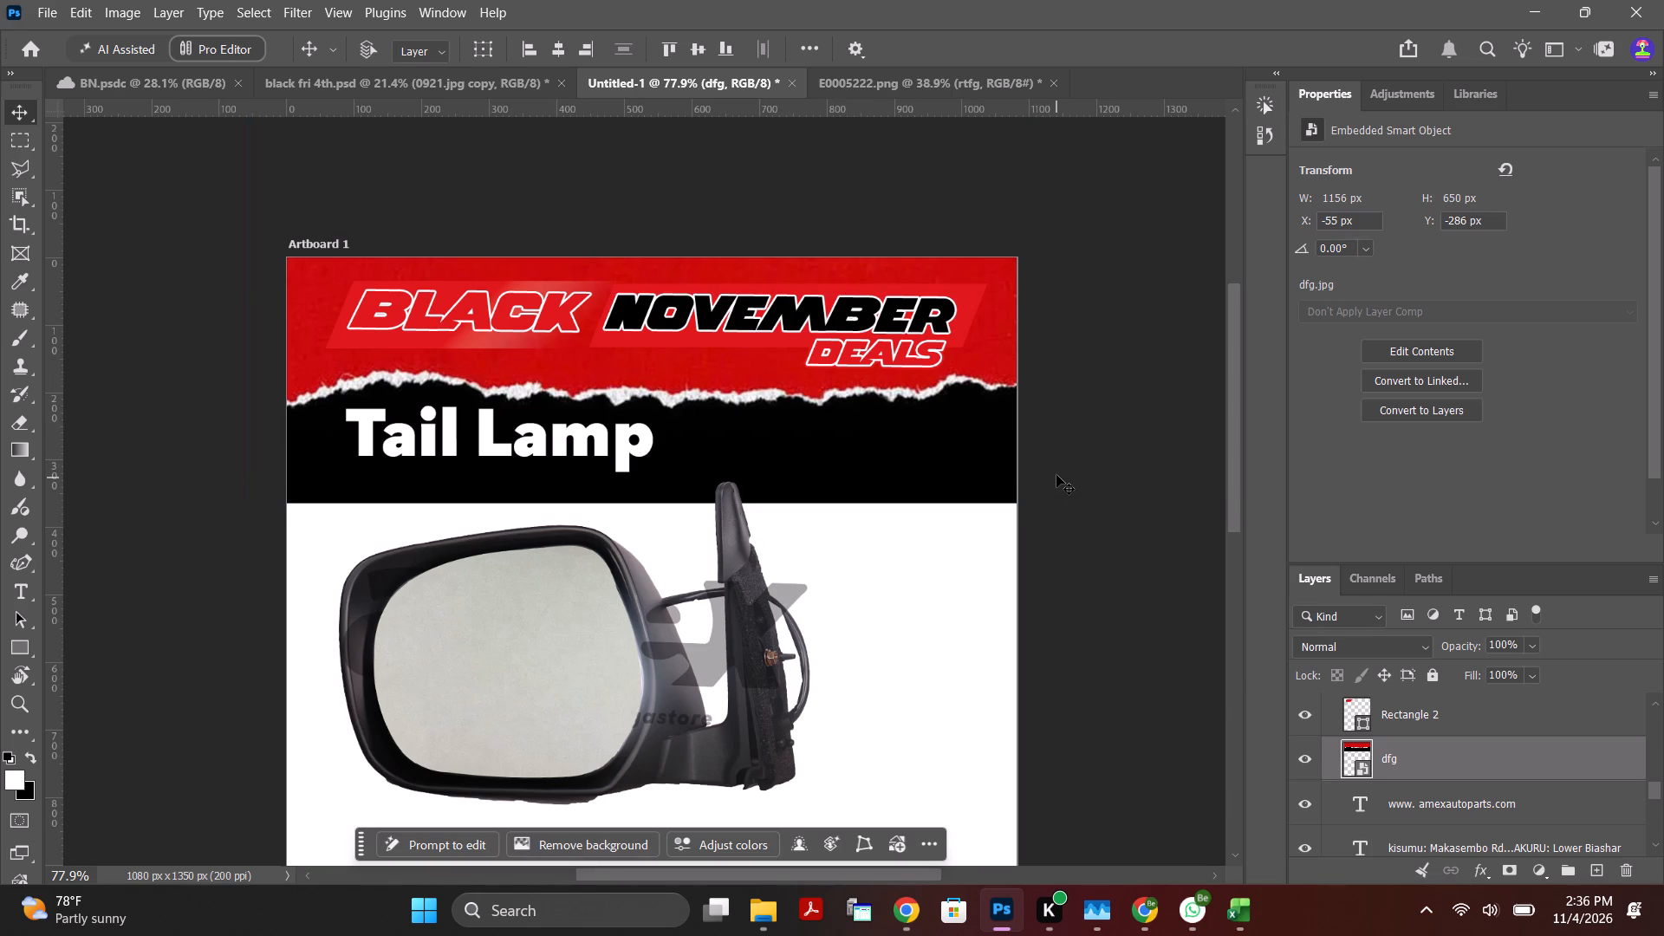
{"action": "left_click", "coordinate": [702, 648]}
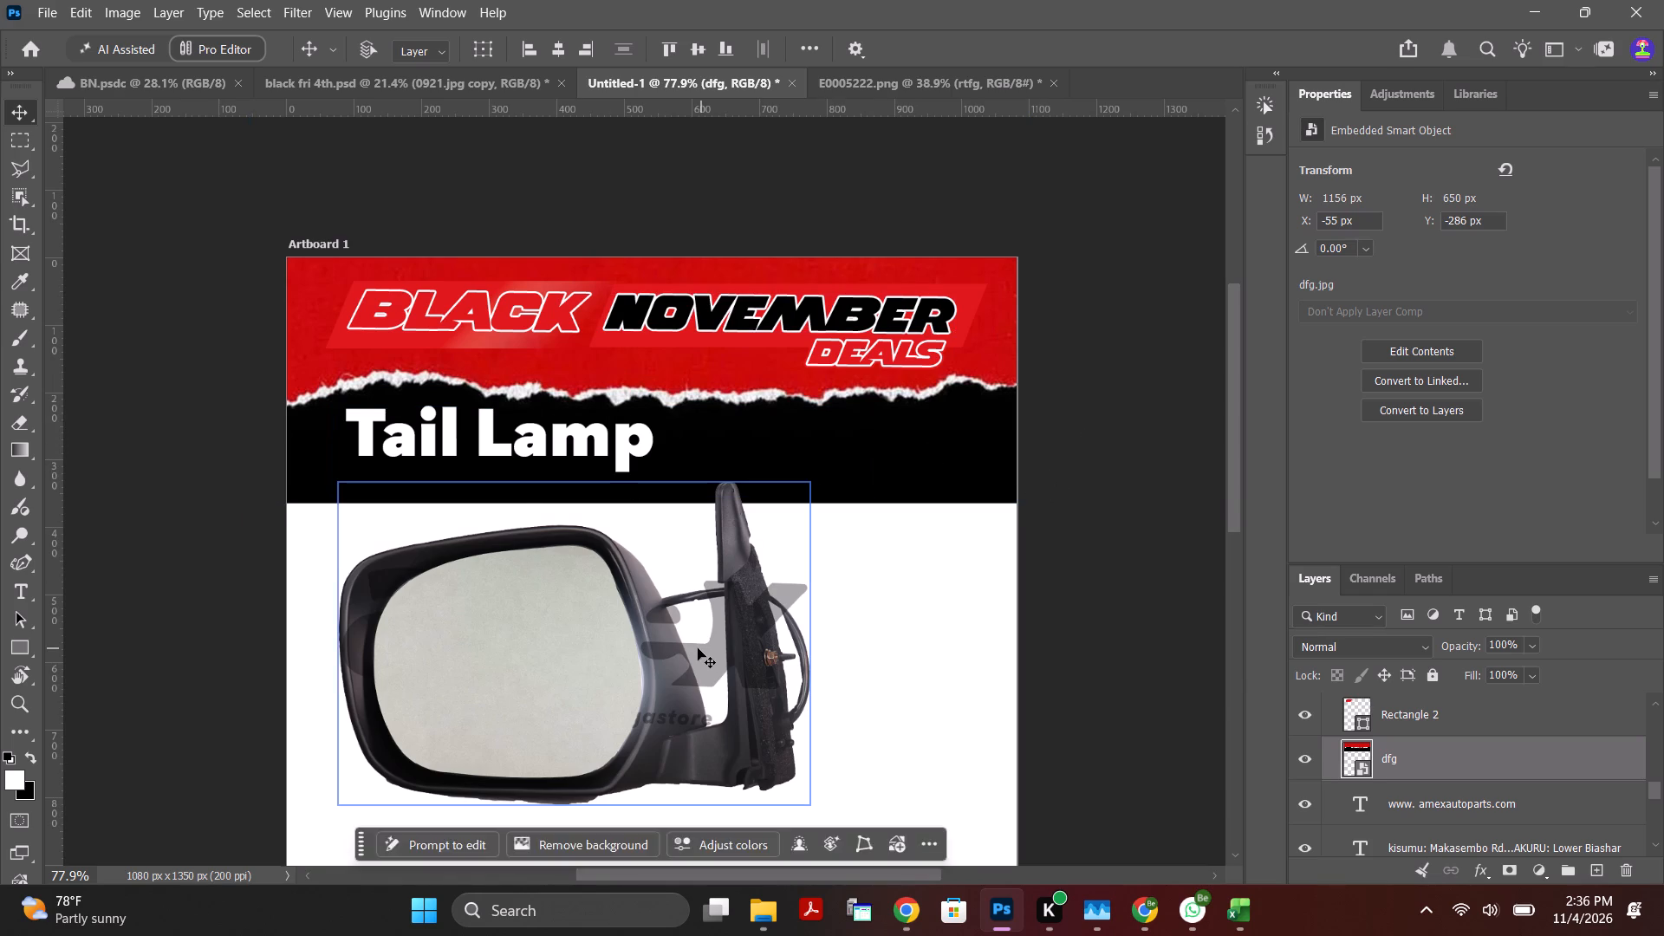
{"action": "left_click_drag", "start_coordinate": [671, 650], "coordinate": [682, 633]}
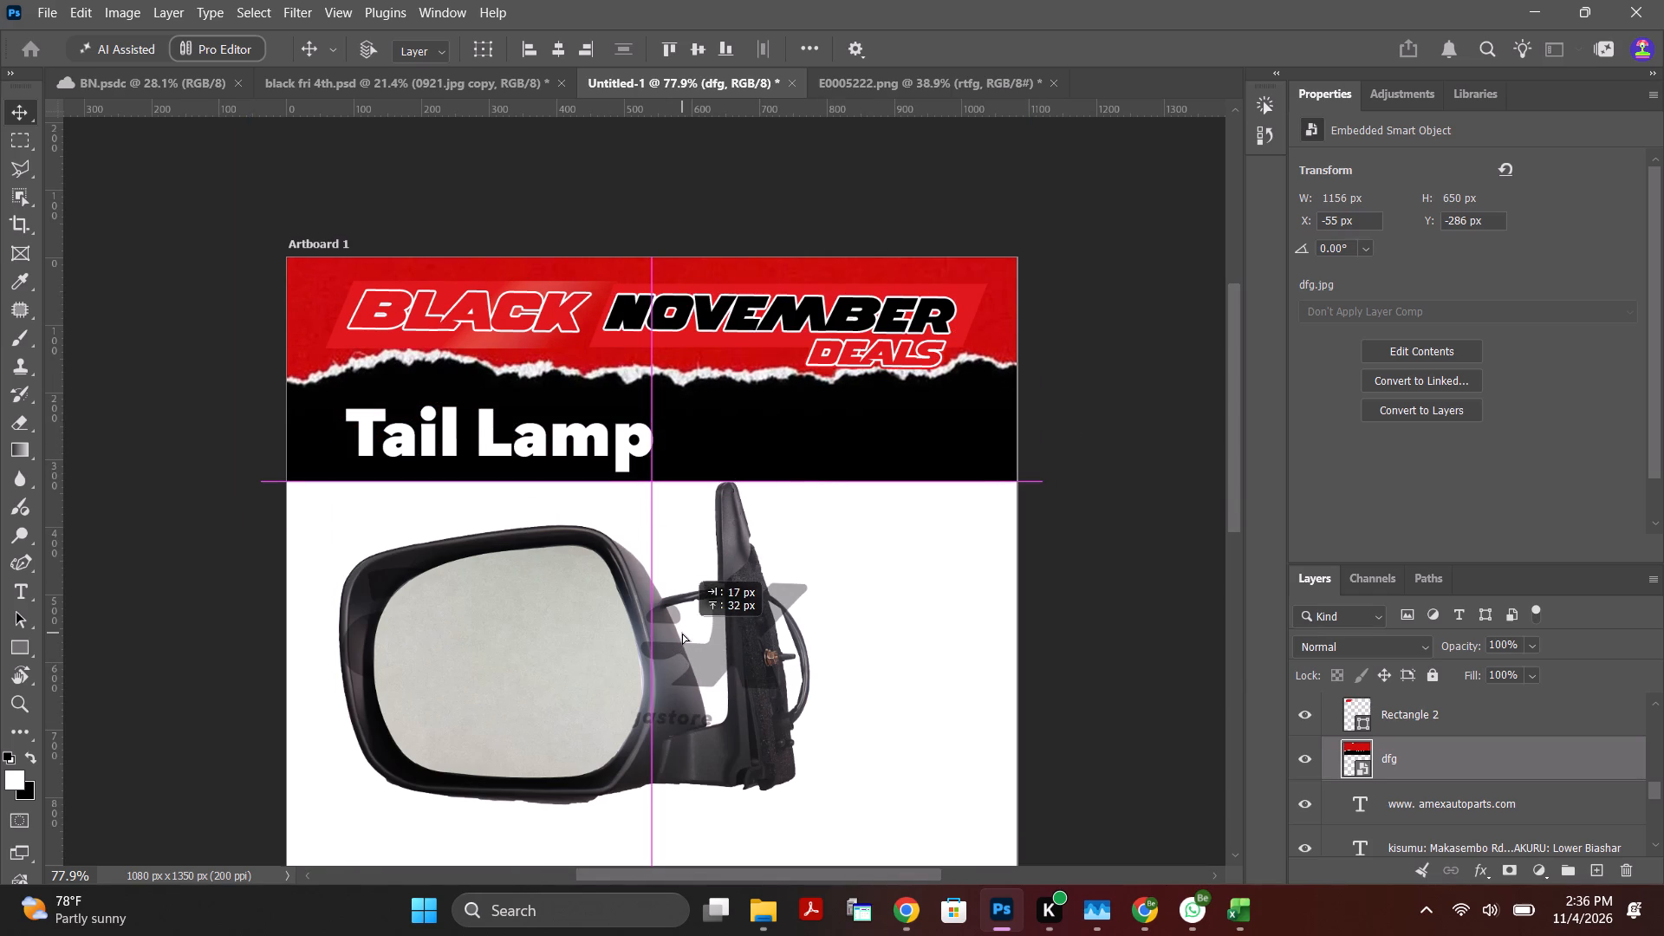
{"action": "left_click_drag", "start_coordinate": [682, 633], "coordinate": [683, 658]}
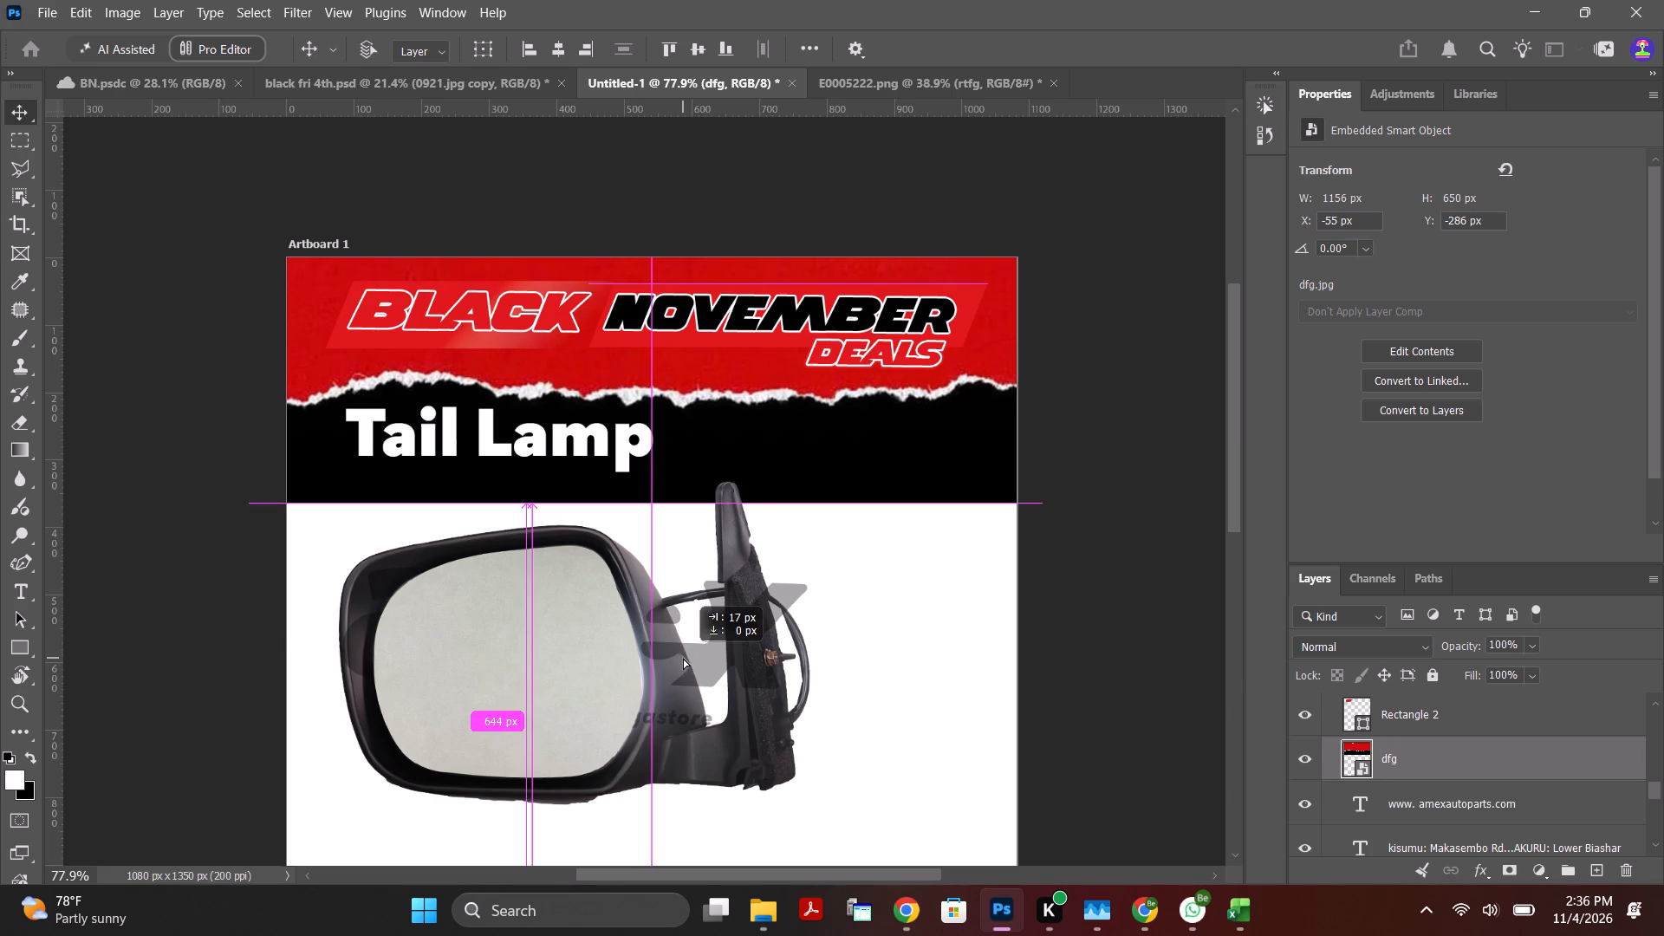
{"action": "left_click_drag", "start_coordinate": [683, 658], "coordinate": [684, 665]}
Delete the two translucent header shapes, Rectangle 2 and Rectangle 2 copy.
{"action": "left_click", "coordinate": [16, 116]}
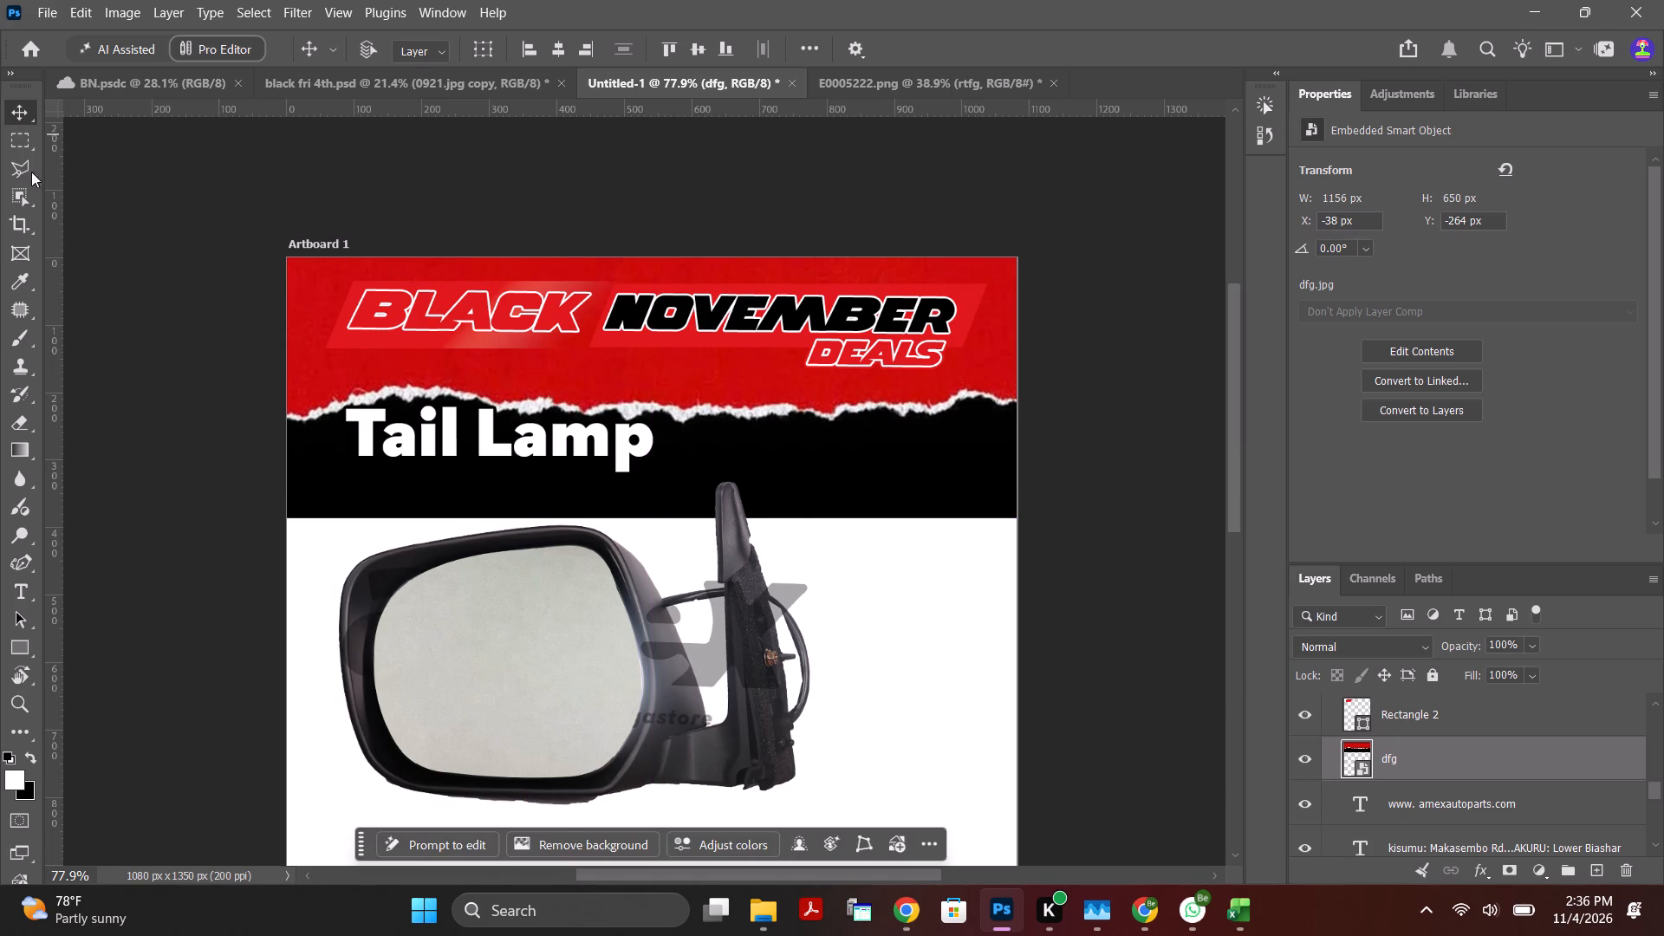
{"action": "left_click", "coordinate": [125, 309]}
{"action": "left_click", "coordinate": [495, 328]}
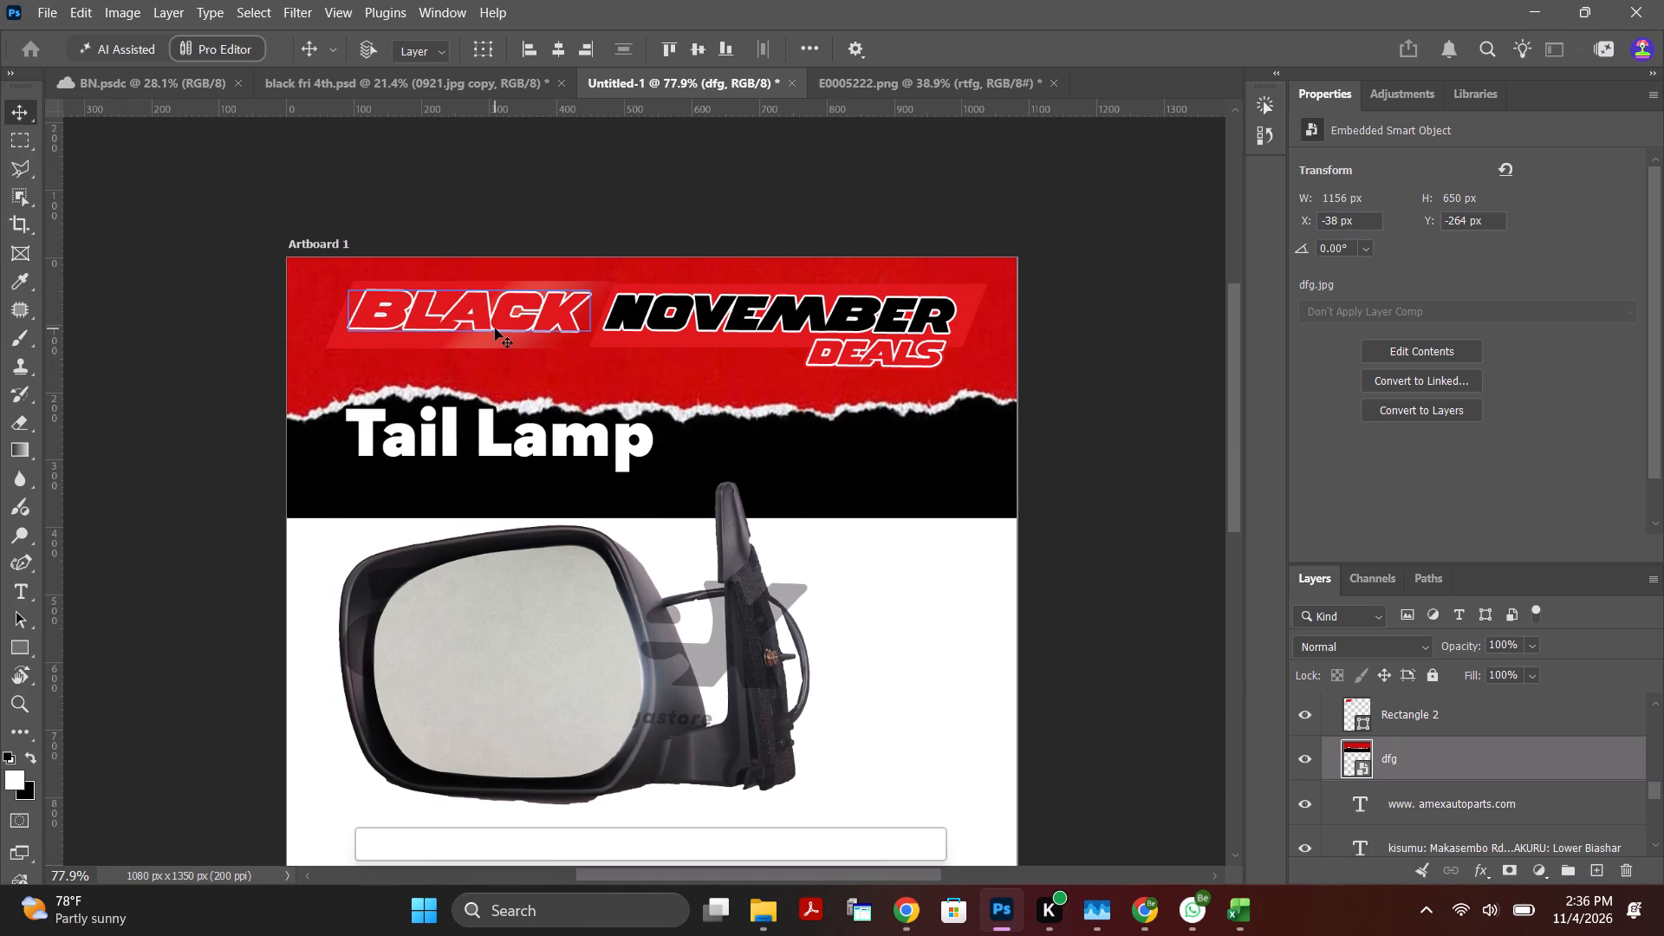
{"action": "left_click", "coordinate": [465, 348]}
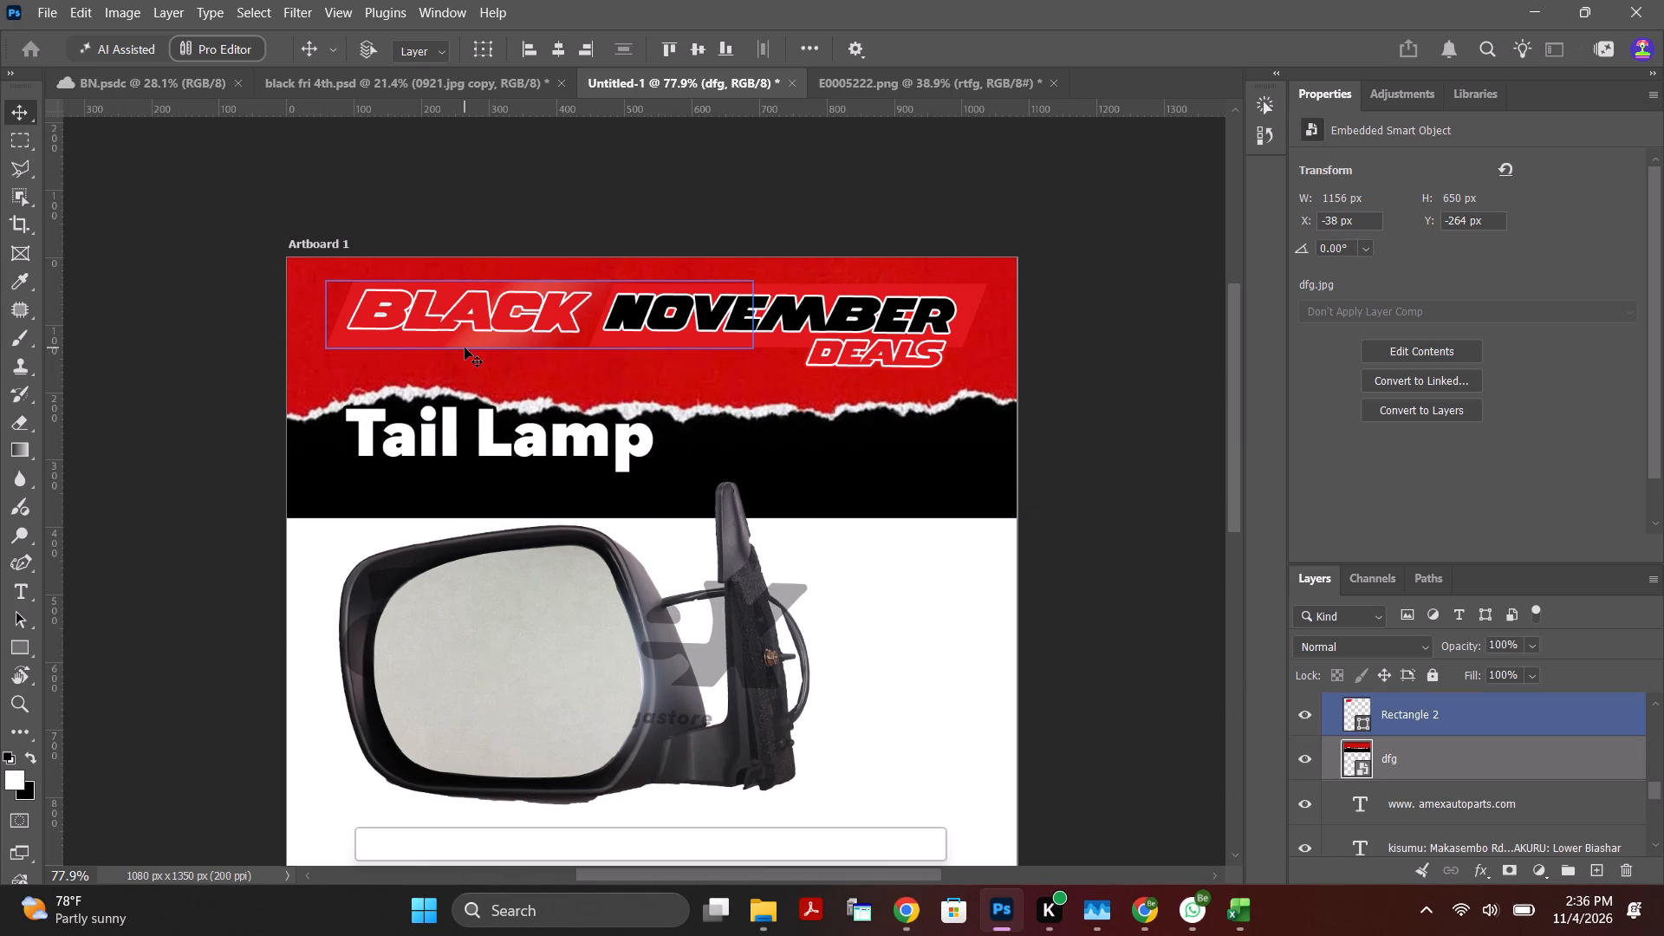
{"action": "scroll", "coordinate": [1421, 749], "scroll_direction": "up", "scroll_amount": 3}
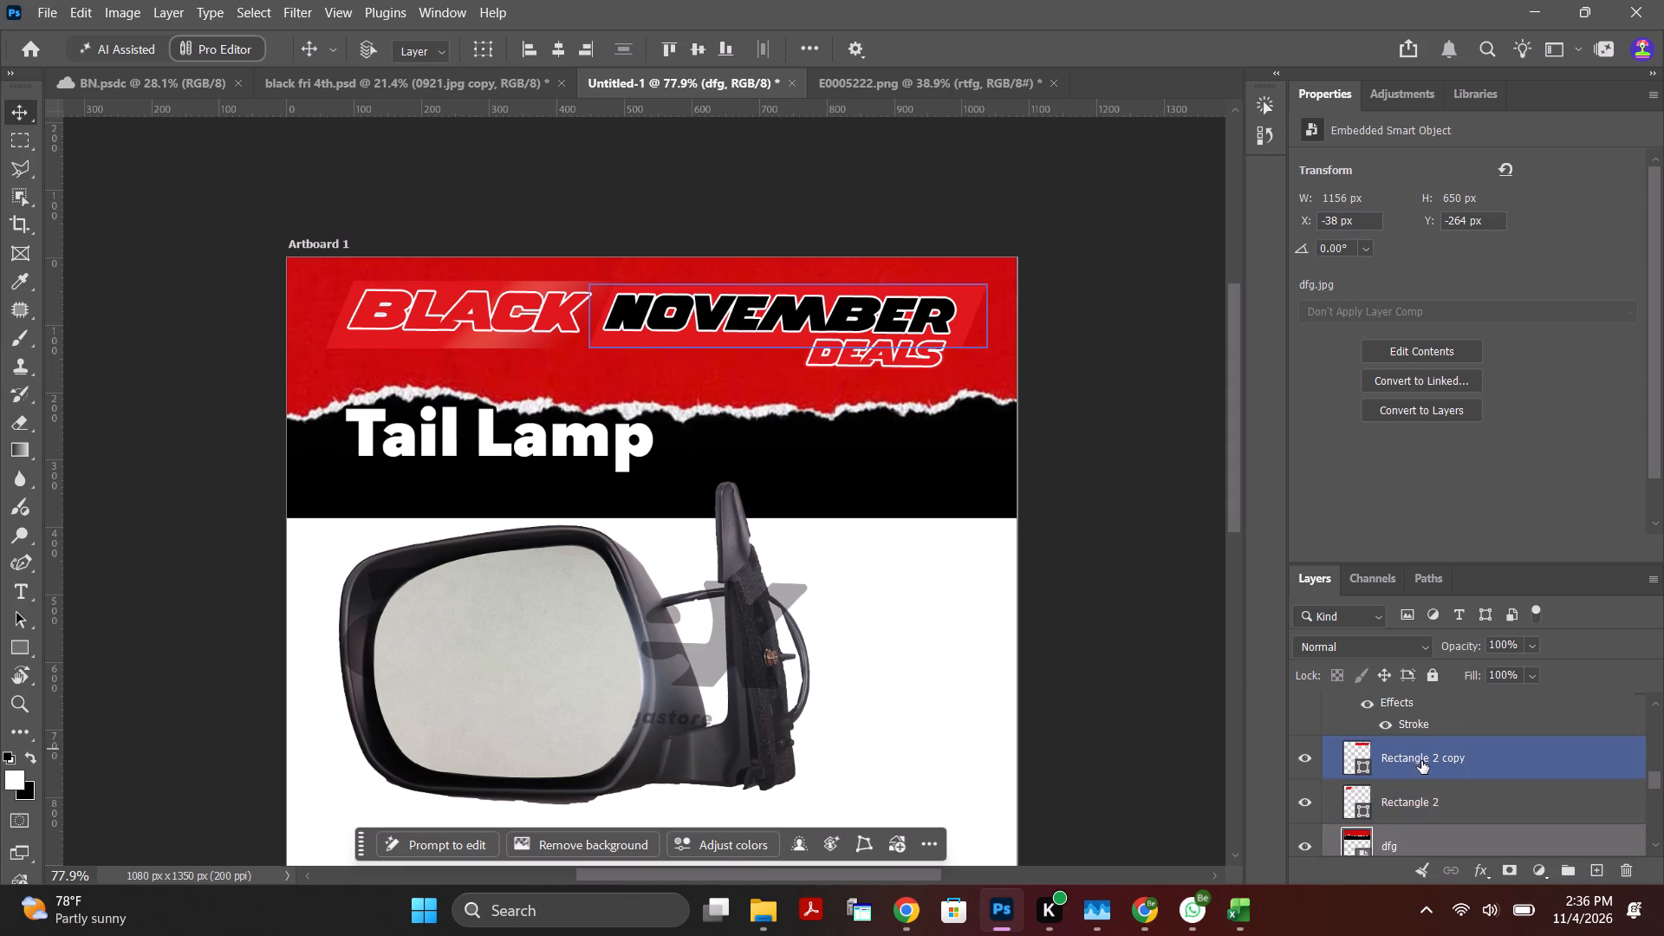
{"action": "left_click", "coordinate": [1422, 803]}
{"action": "key", "text": "Delete"}
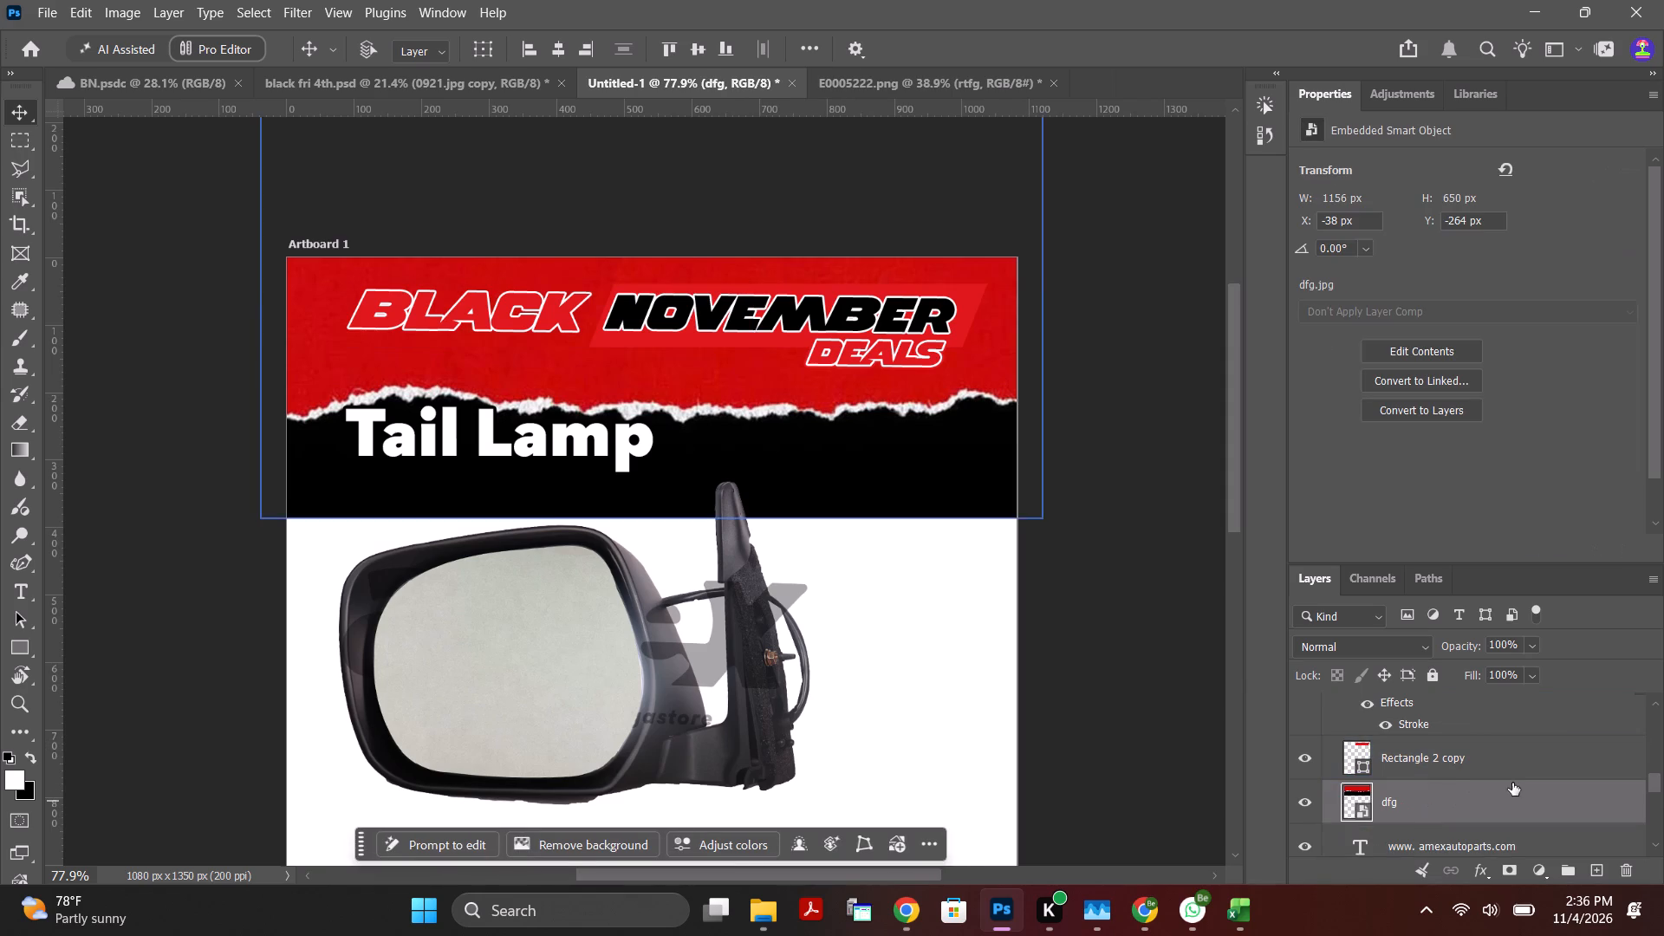
{"action": "left_click", "coordinate": [1440, 762]}
{"action": "key", "text": "Delete"}
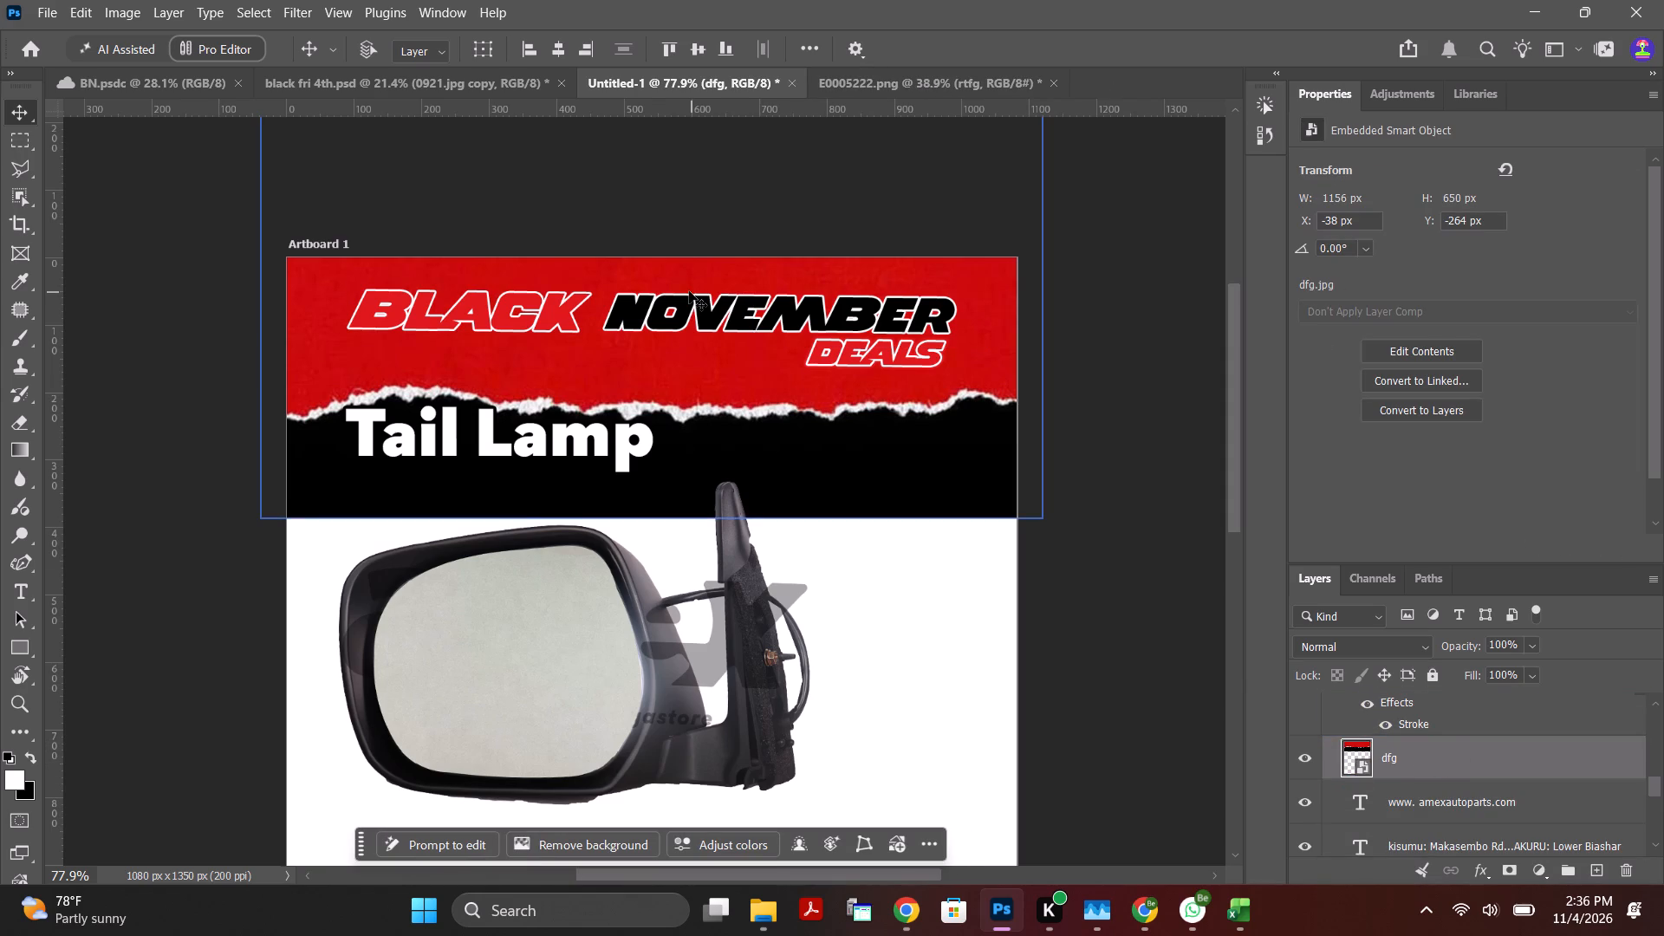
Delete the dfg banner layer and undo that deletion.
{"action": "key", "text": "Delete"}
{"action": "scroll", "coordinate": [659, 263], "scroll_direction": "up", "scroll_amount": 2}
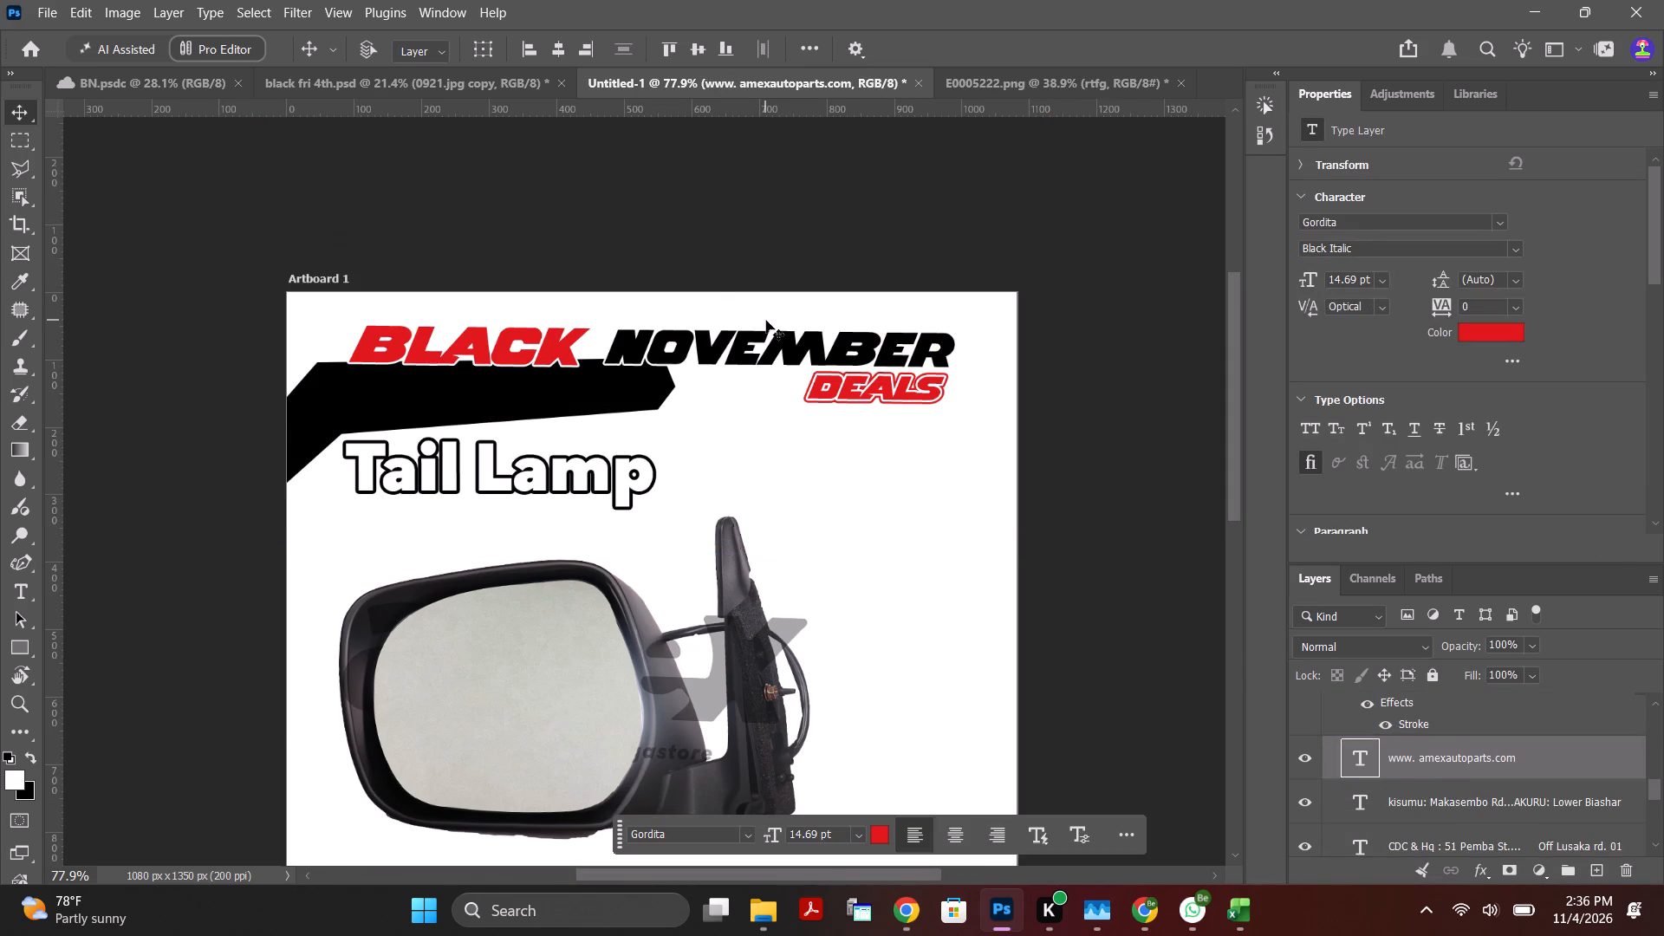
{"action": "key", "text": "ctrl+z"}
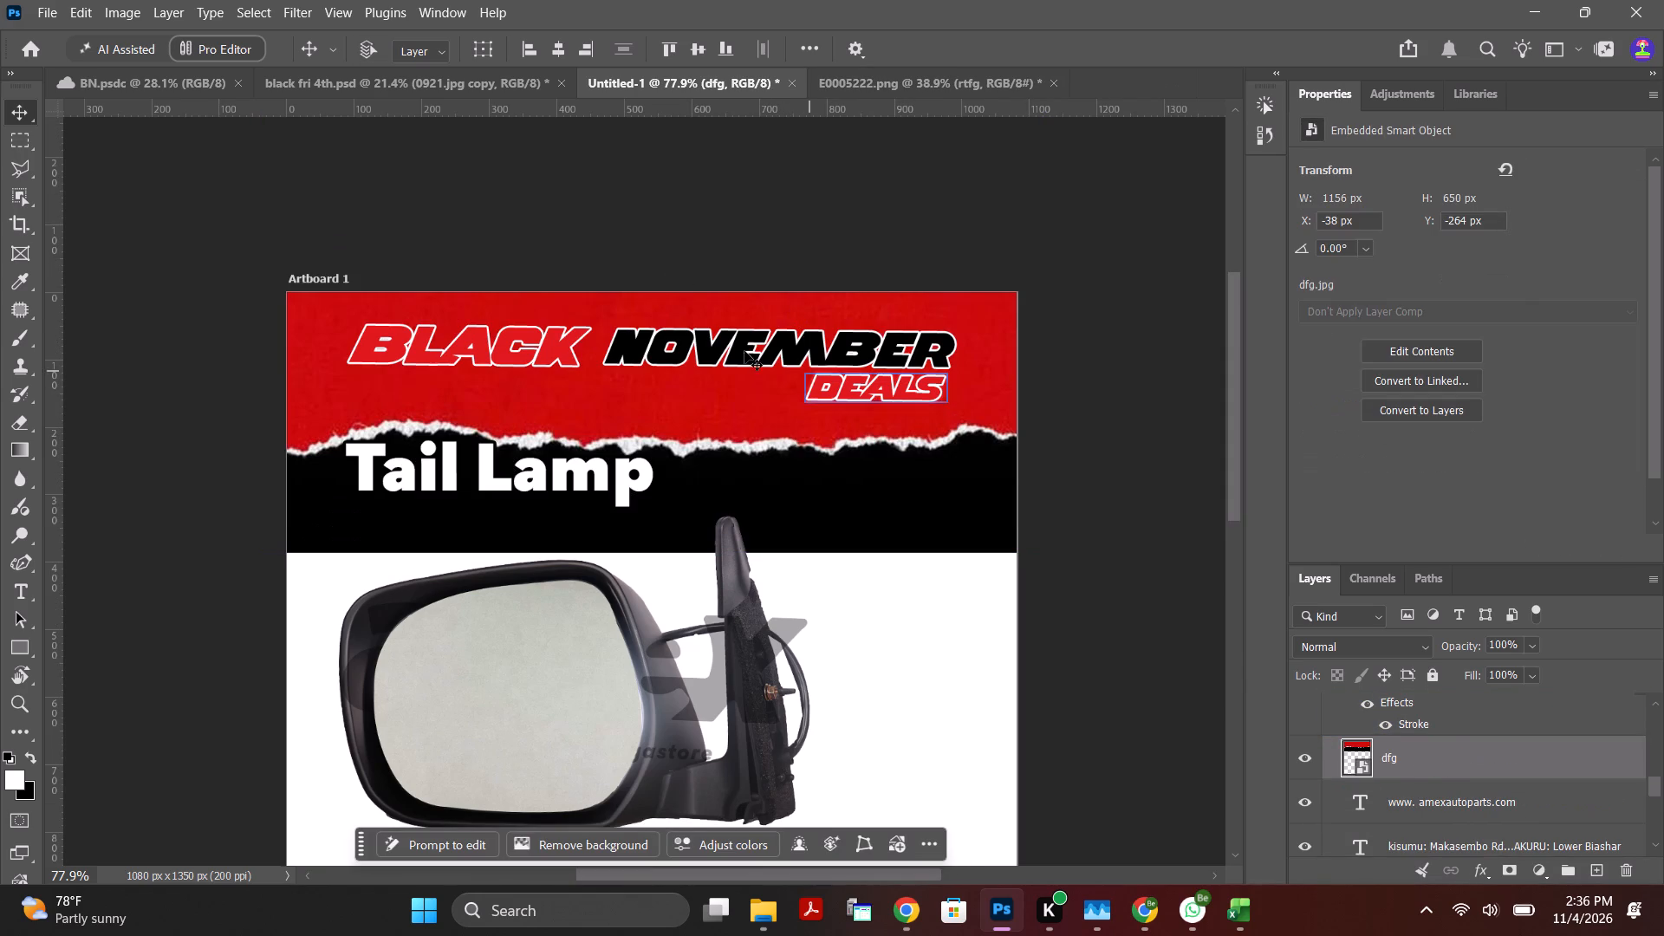
Look through the layer stack of Artboard 1 to locate the layers that make up the header text.
{"action": "scroll", "coordinate": [1453, 757], "scroll_direction": "up", "scroll_amount": 12}
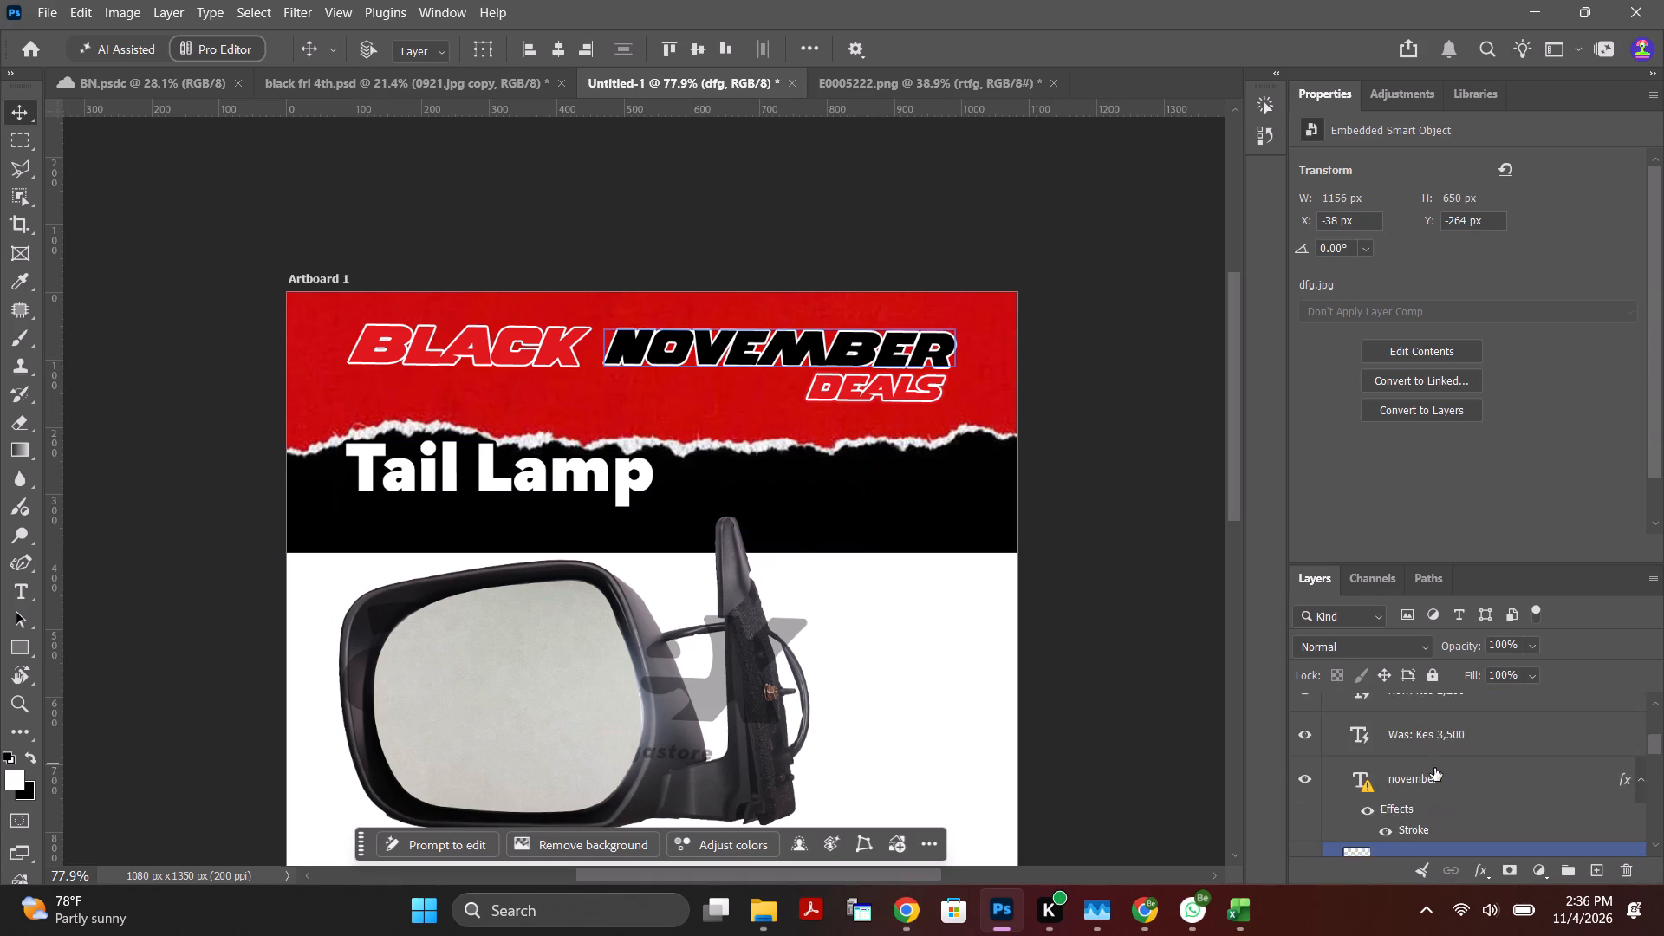
{"action": "scroll", "coordinate": [1434, 768], "scroll_direction": "up", "scroll_amount": 18}
{"action": "scroll", "coordinate": [1437, 749], "scroll_direction": "up", "scroll_amount": 3}
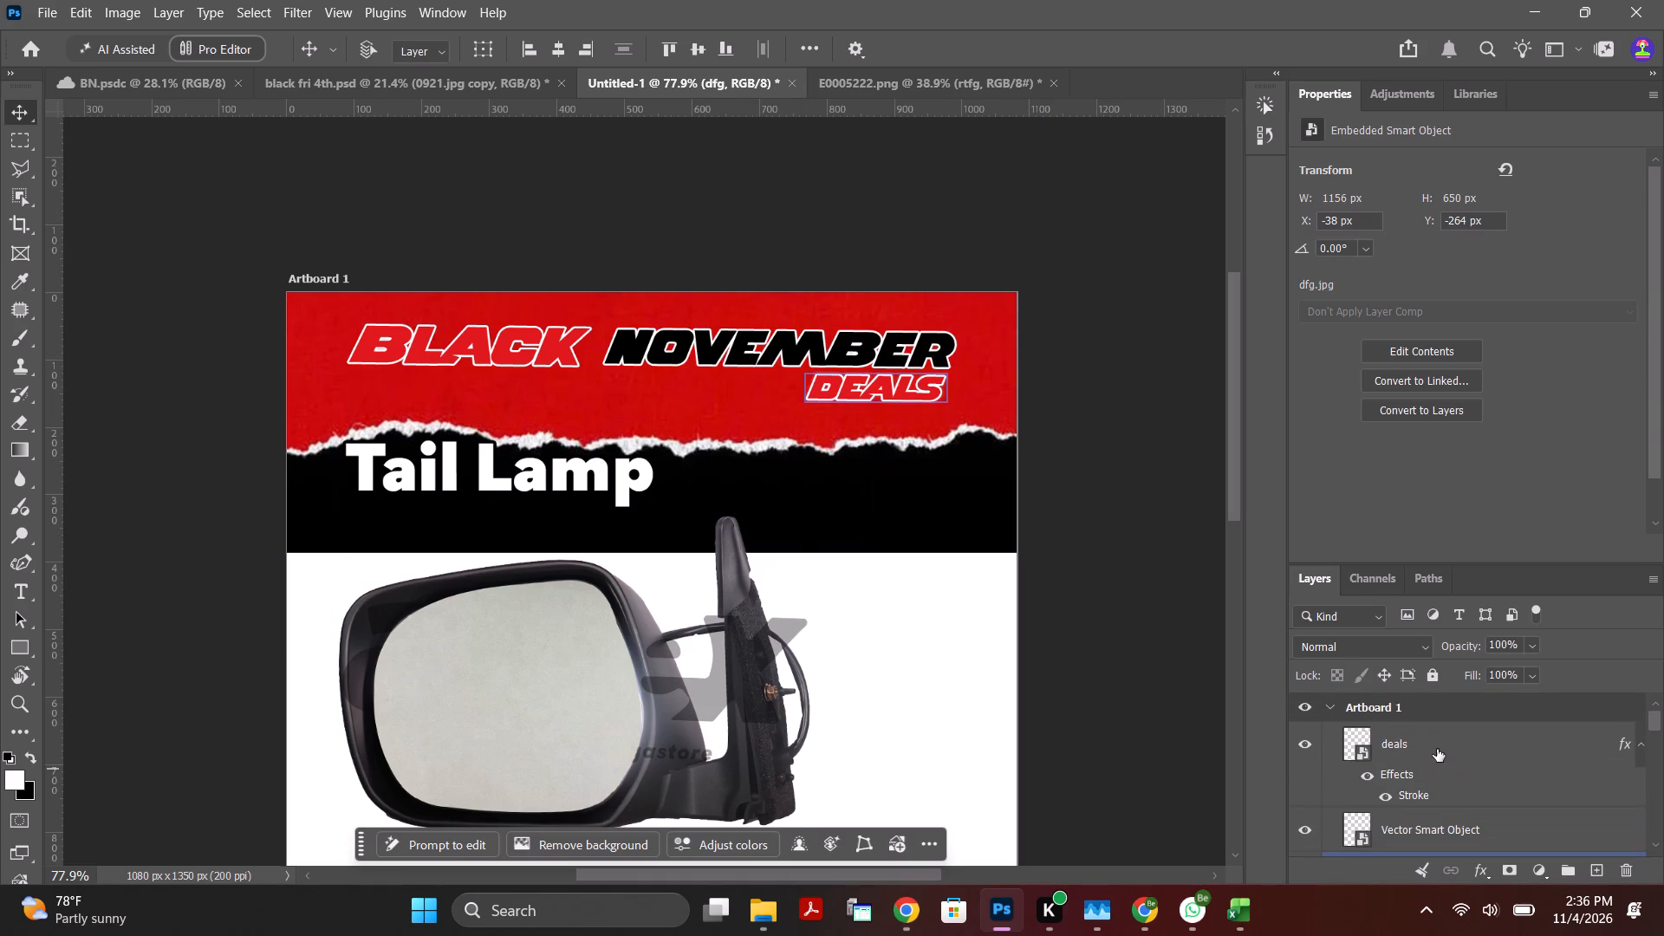
{"action": "scroll", "coordinate": [1437, 749], "scroll_direction": "up", "scroll_amount": 4}
{"action": "scroll", "coordinate": [1438, 748], "scroll_direction": "down", "scroll_amount": 19}
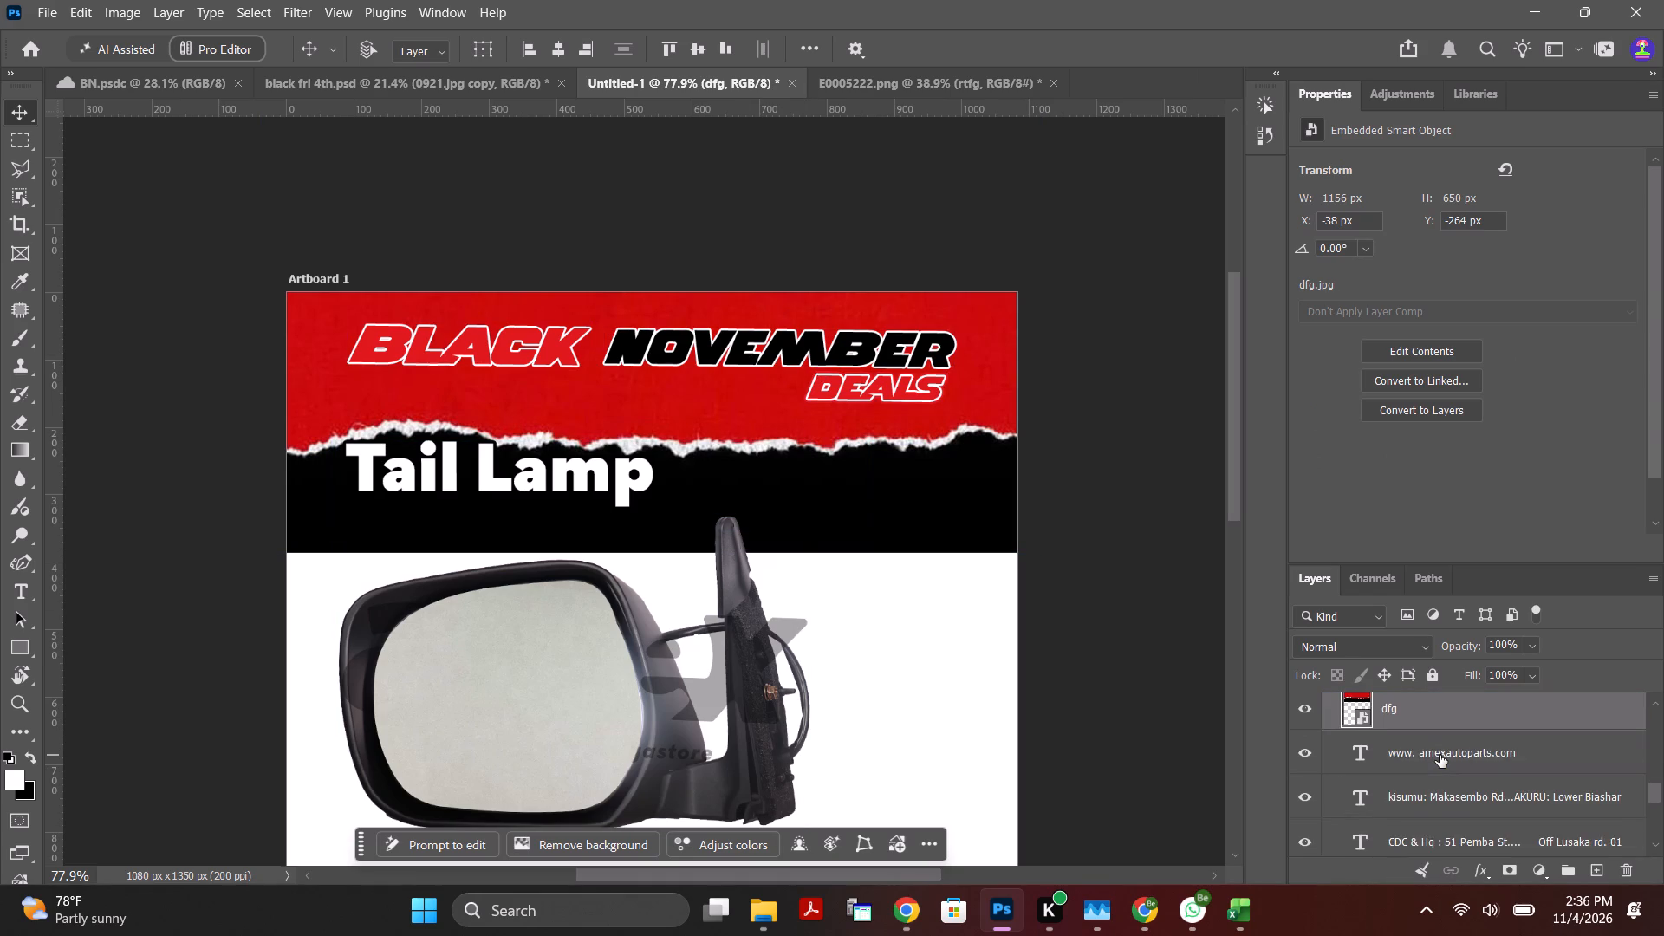
{"action": "scroll", "coordinate": [1440, 757], "scroll_direction": "down", "scroll_amount": 8}
{"action": "scroll", "coordinate": [1440, 757], "scroll_direction": "up", "scroll_amount": 2}
{"action": "scroll", "coordinate": [1440, 757], "scroll_direction": "down", "scroll_amount": 4}
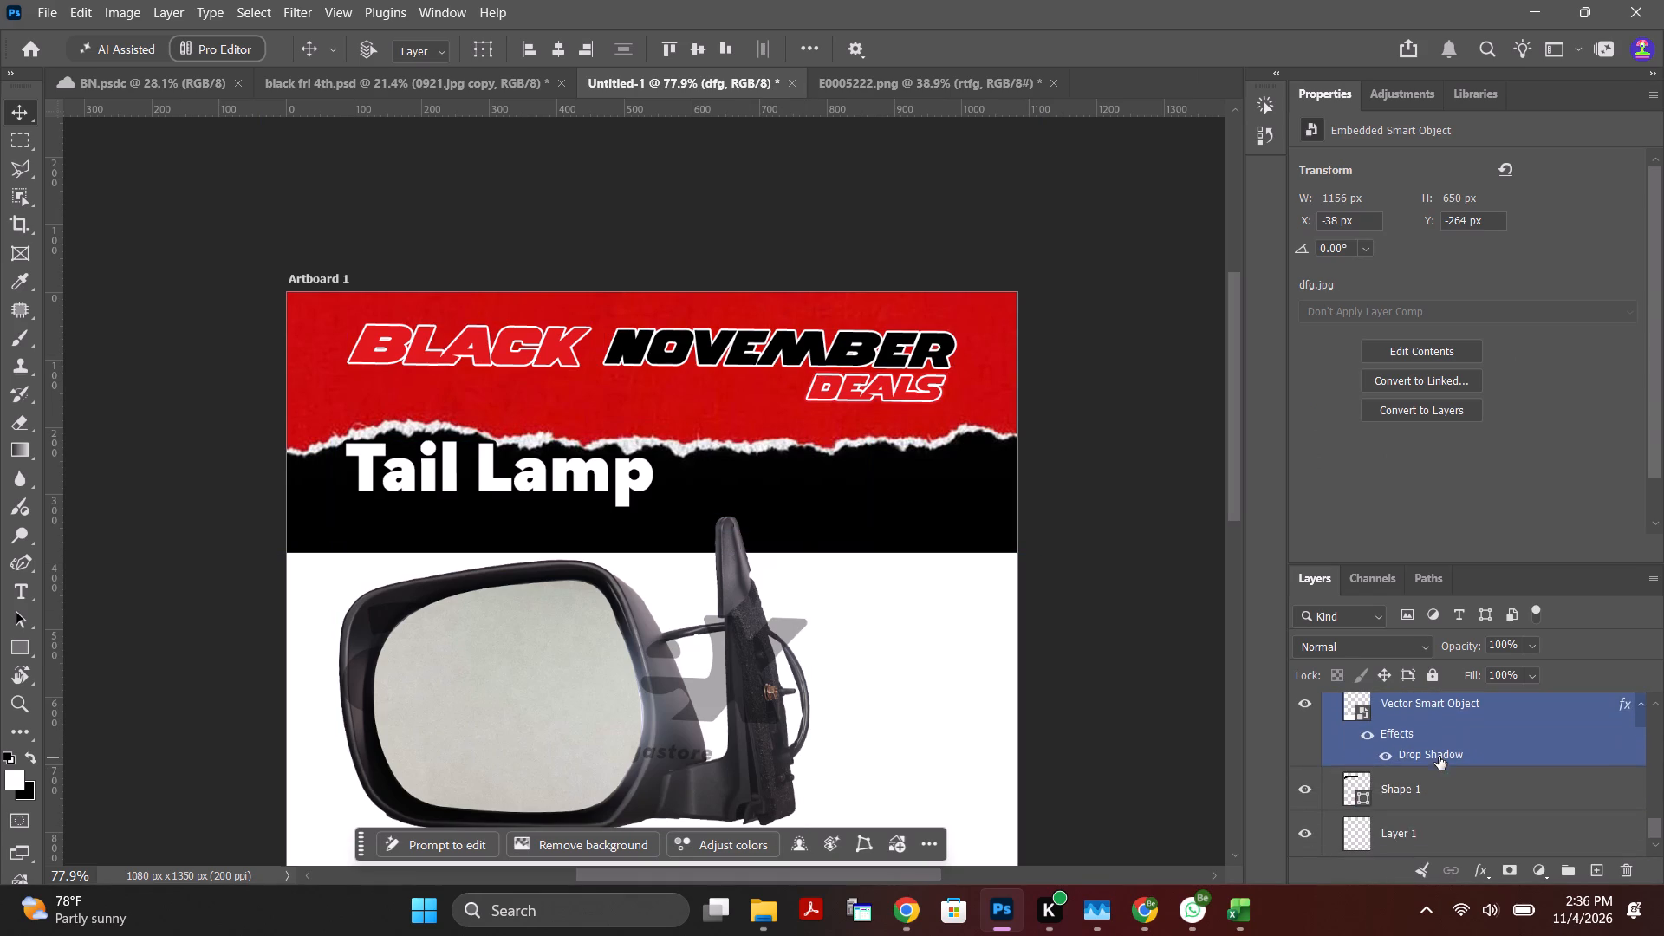
{"action": "scroll", "coordinate": [1442, 806], "scroll_direction": "down", "scroll_amount": 3}
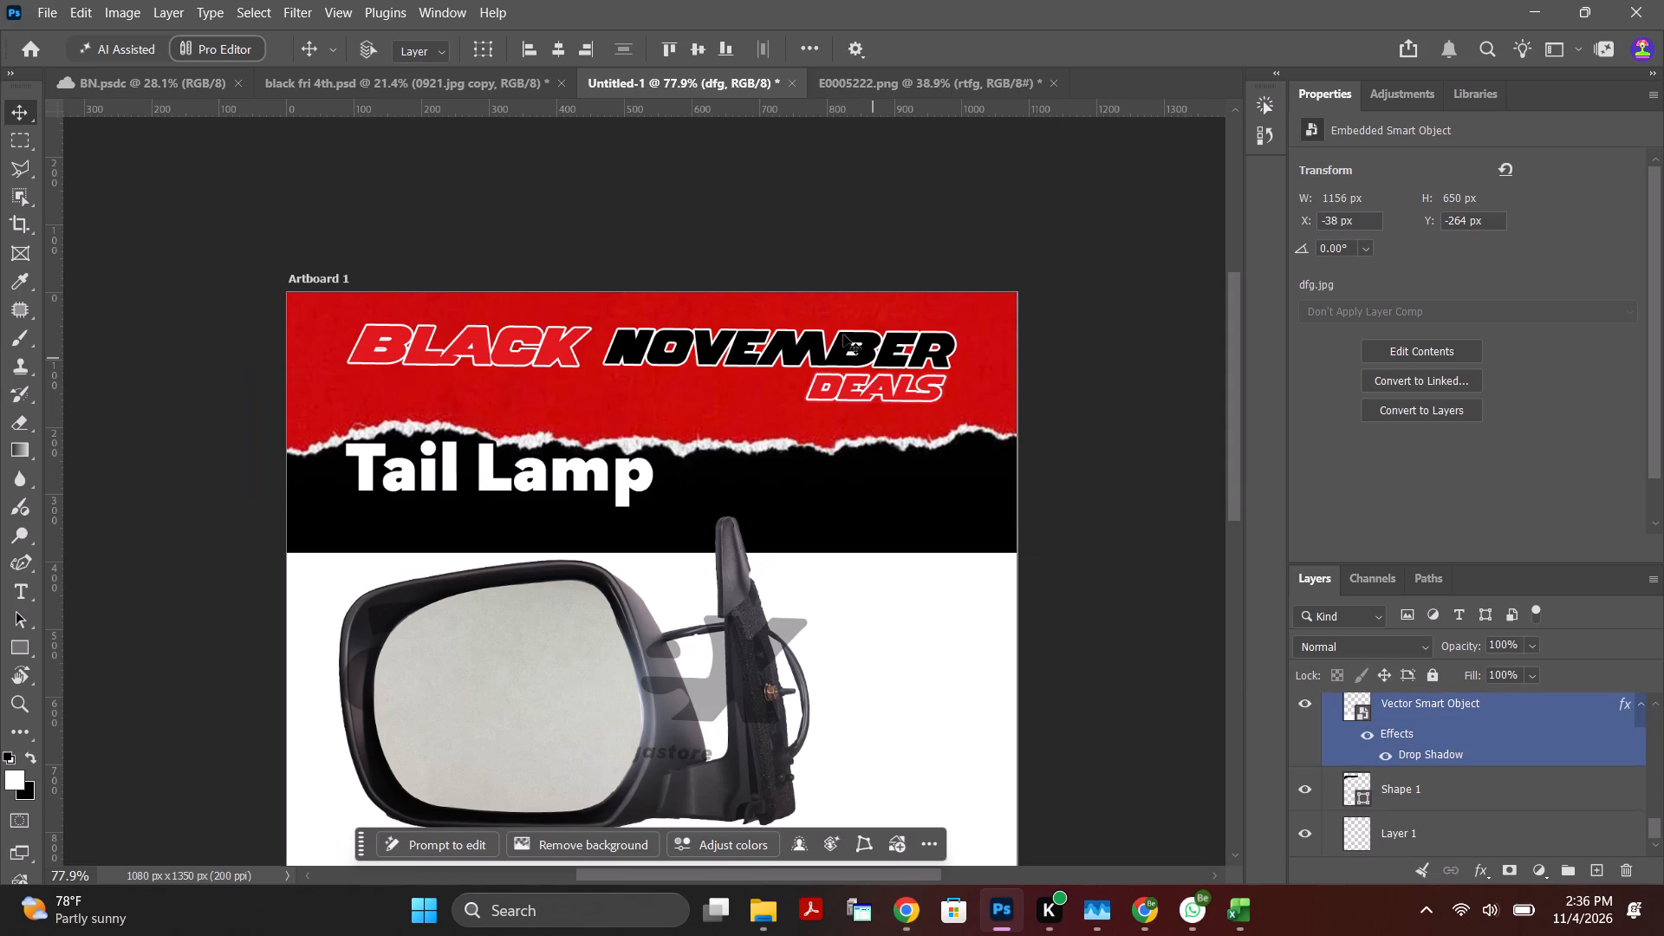
{"action": "left_click", "coordinate": [837, 325]}
{"action": "left_click", "coordinate": [848, 350]}
Delete the deals layer beneath the NOVEMBER headline.
{"action": "scroll", "coordinate": [1482, 764], "scroll_direction": "up", "scroll_amount": 11}
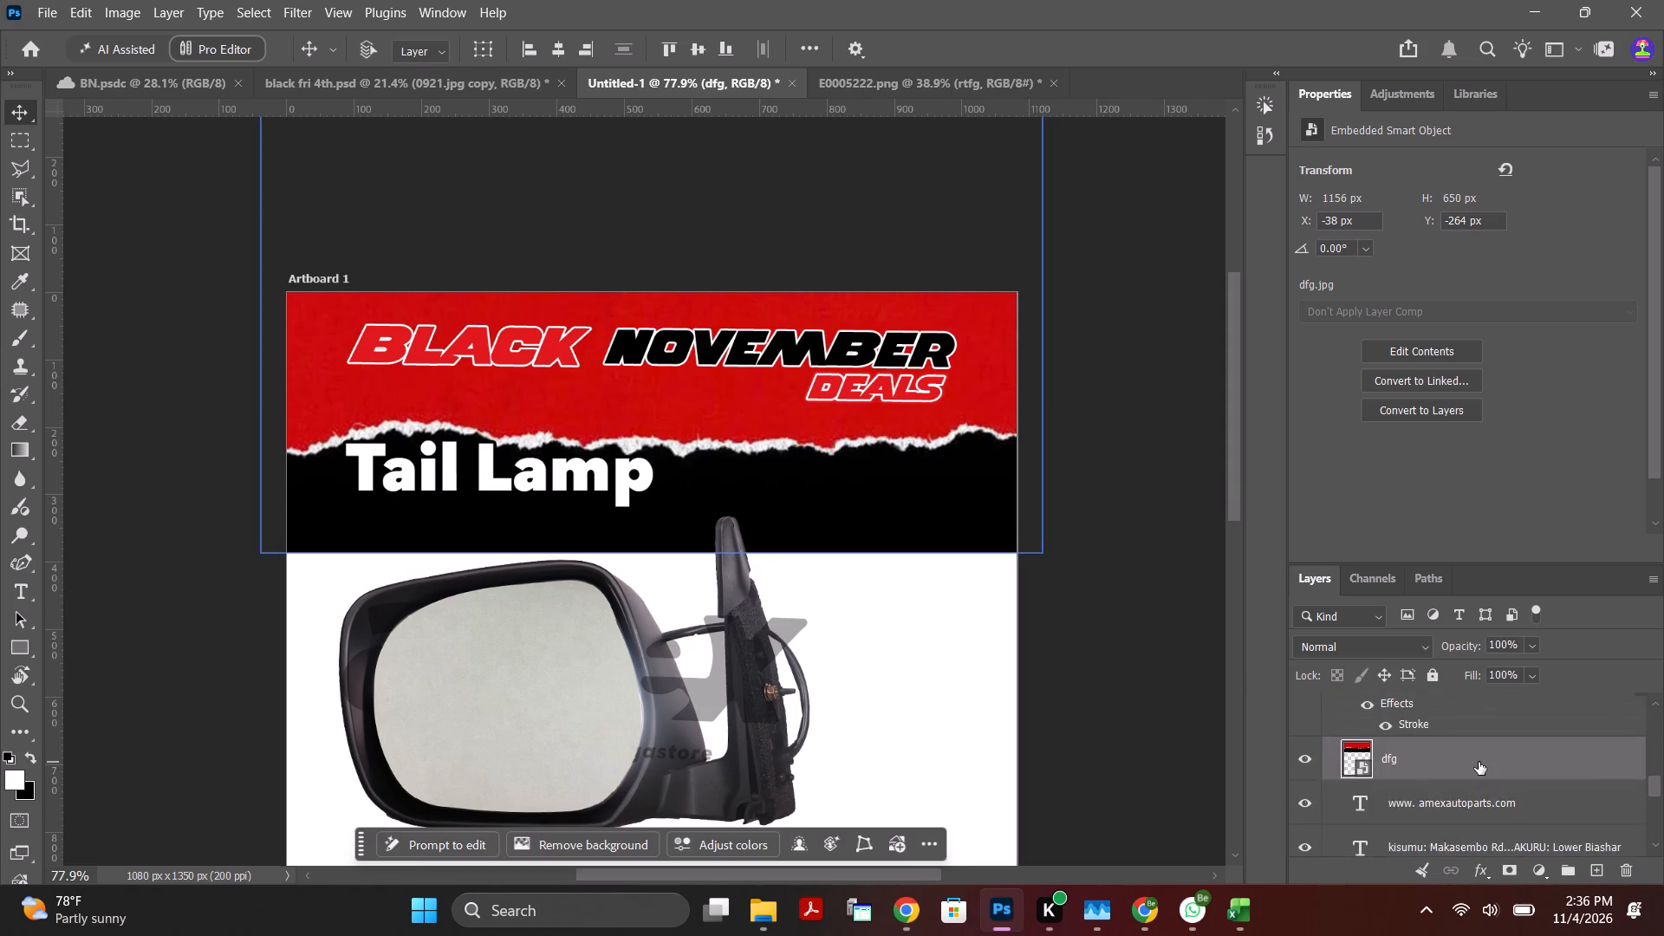
{"action": "scroll", "coordinate": [1479, 762], "scroll_direction": "up", "scroll_amount": 20}
{"action": "scroll", "coordinate": [1479, 762], "scroll_direction": "up", "scroll_amount": 2}
{"action": "left_click", "coordinate": [1422, 772]}
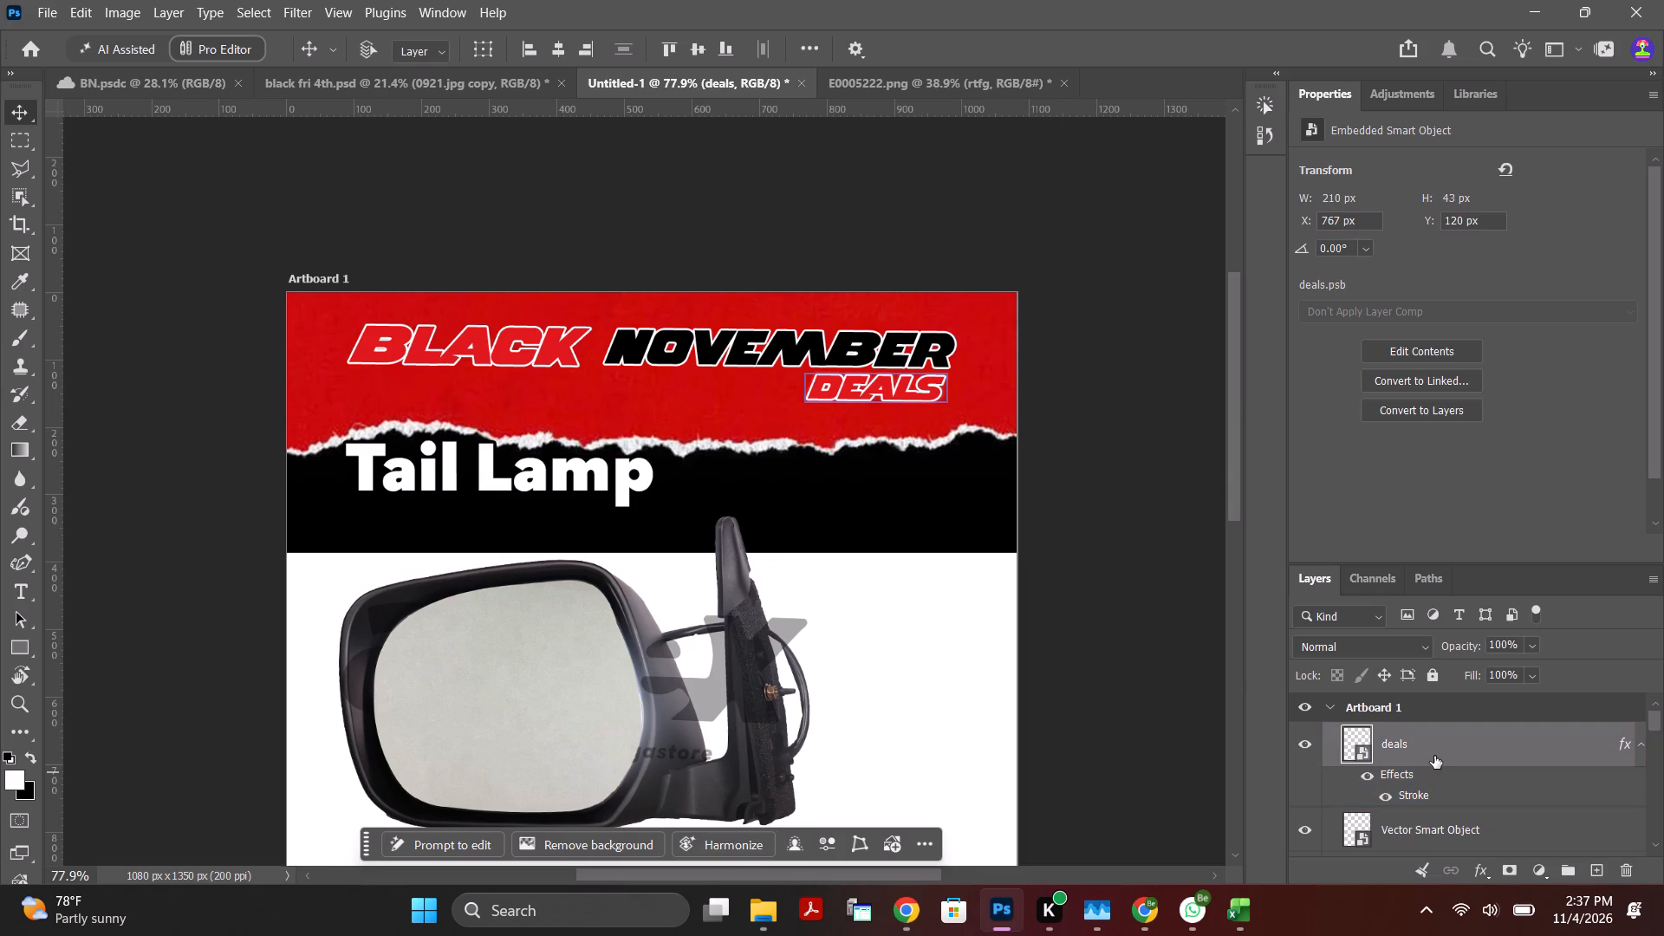
{"action": "left_click", "coordinate": [1434, 756]}
{"action": "key", "text": "Delete"}
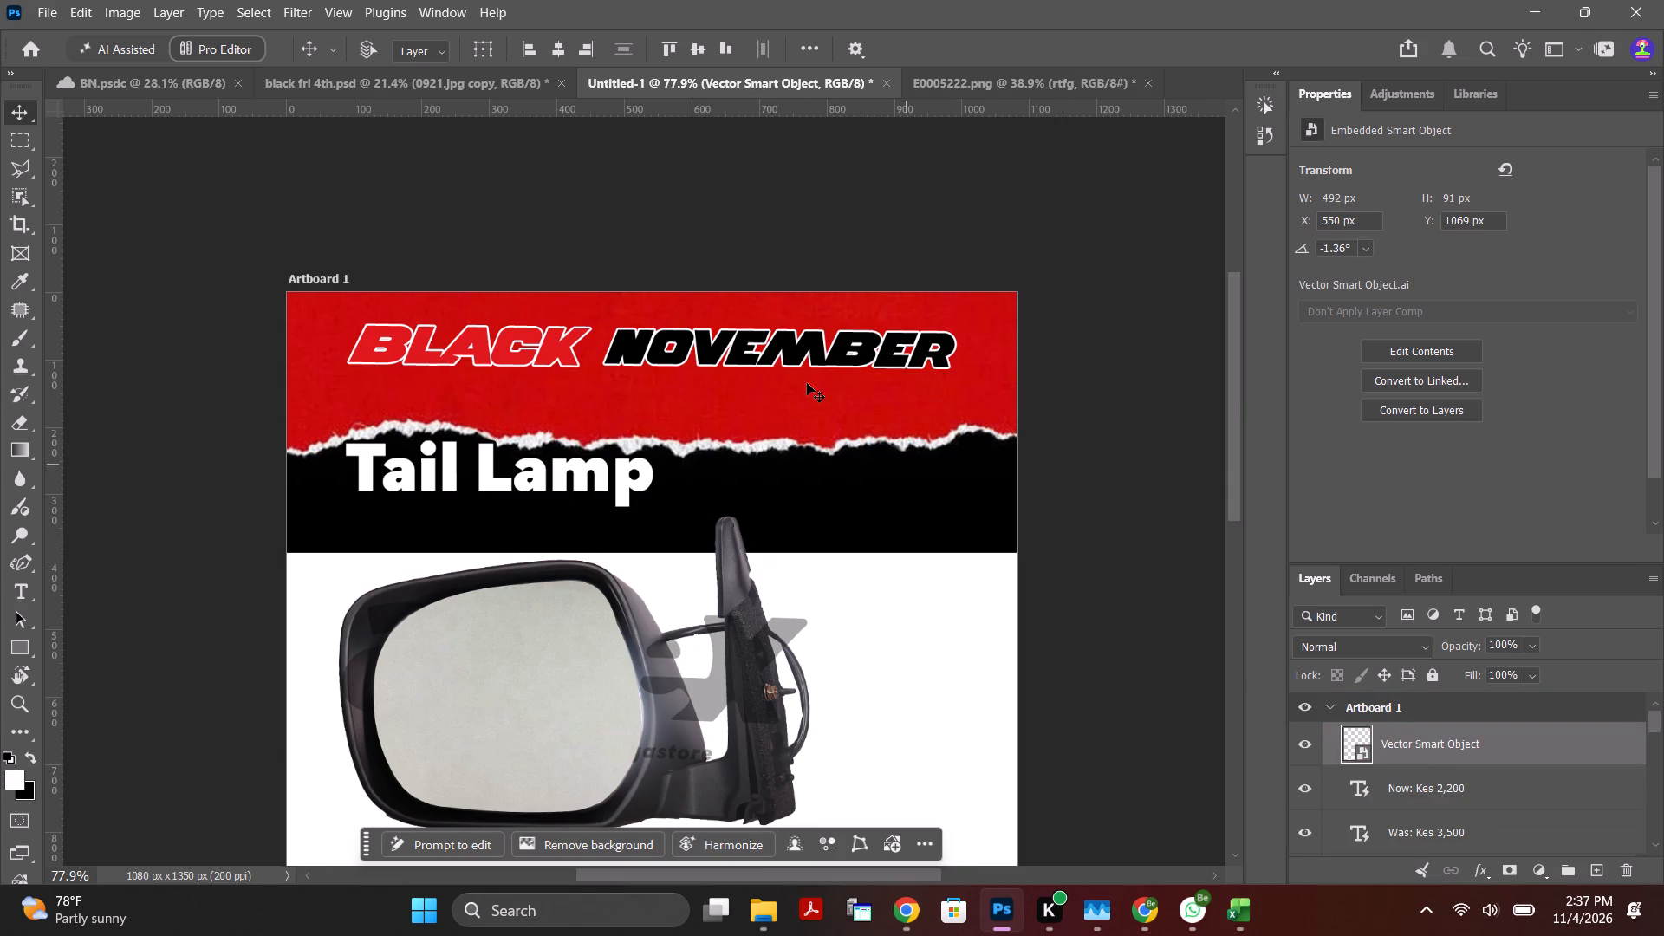
Move the selected topmost Vector Smart Object to about X 724 px, Y 1208 px.
{"action": "left_click", "coordinate": [805, 345]}
{"action": "left_click", "coordinate": [802, 335]}
{"action": "left_click", "coordinate": [819, 345]}
{"action": "left_click_drag", "start_coordinate": [793, 347], "coordinate": [838, 361]}
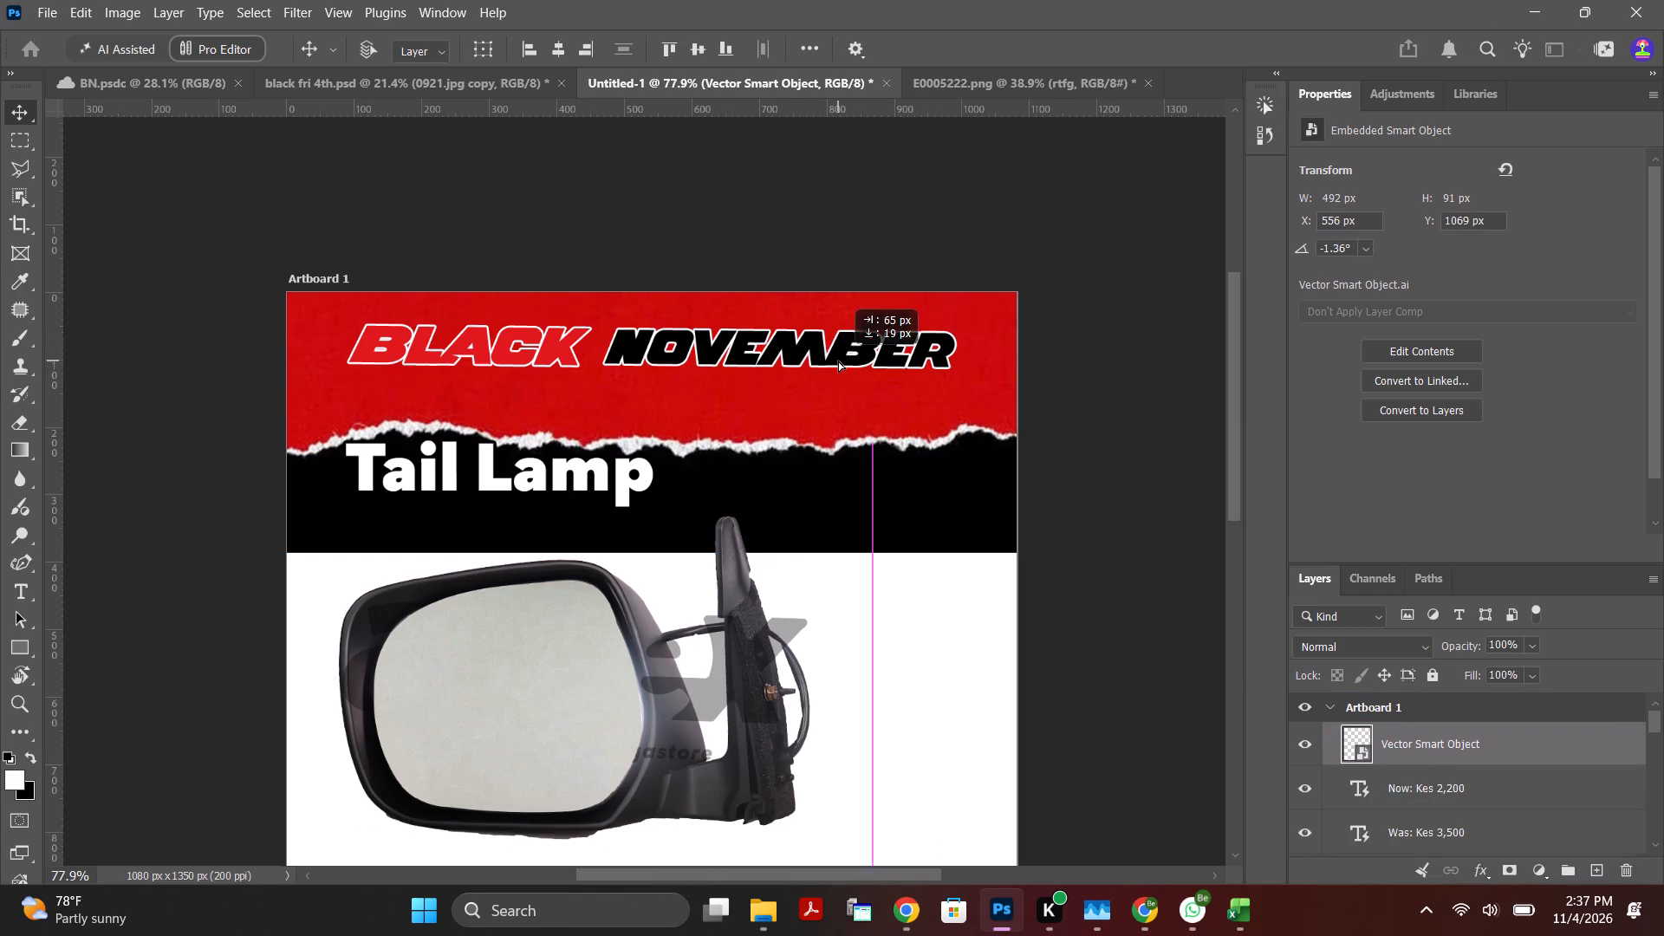
{"action": "left_click_drag", "start_coordinate": [838, 361], "coordinate": [816, 356]}
{"action": "left_click_drag", "start_coordinate": [829, 343], "coordinate": [915, 399]}
{"action": "left_click_drag", "start_coordinate": [901, 348], "coordinate": [911, 379]}
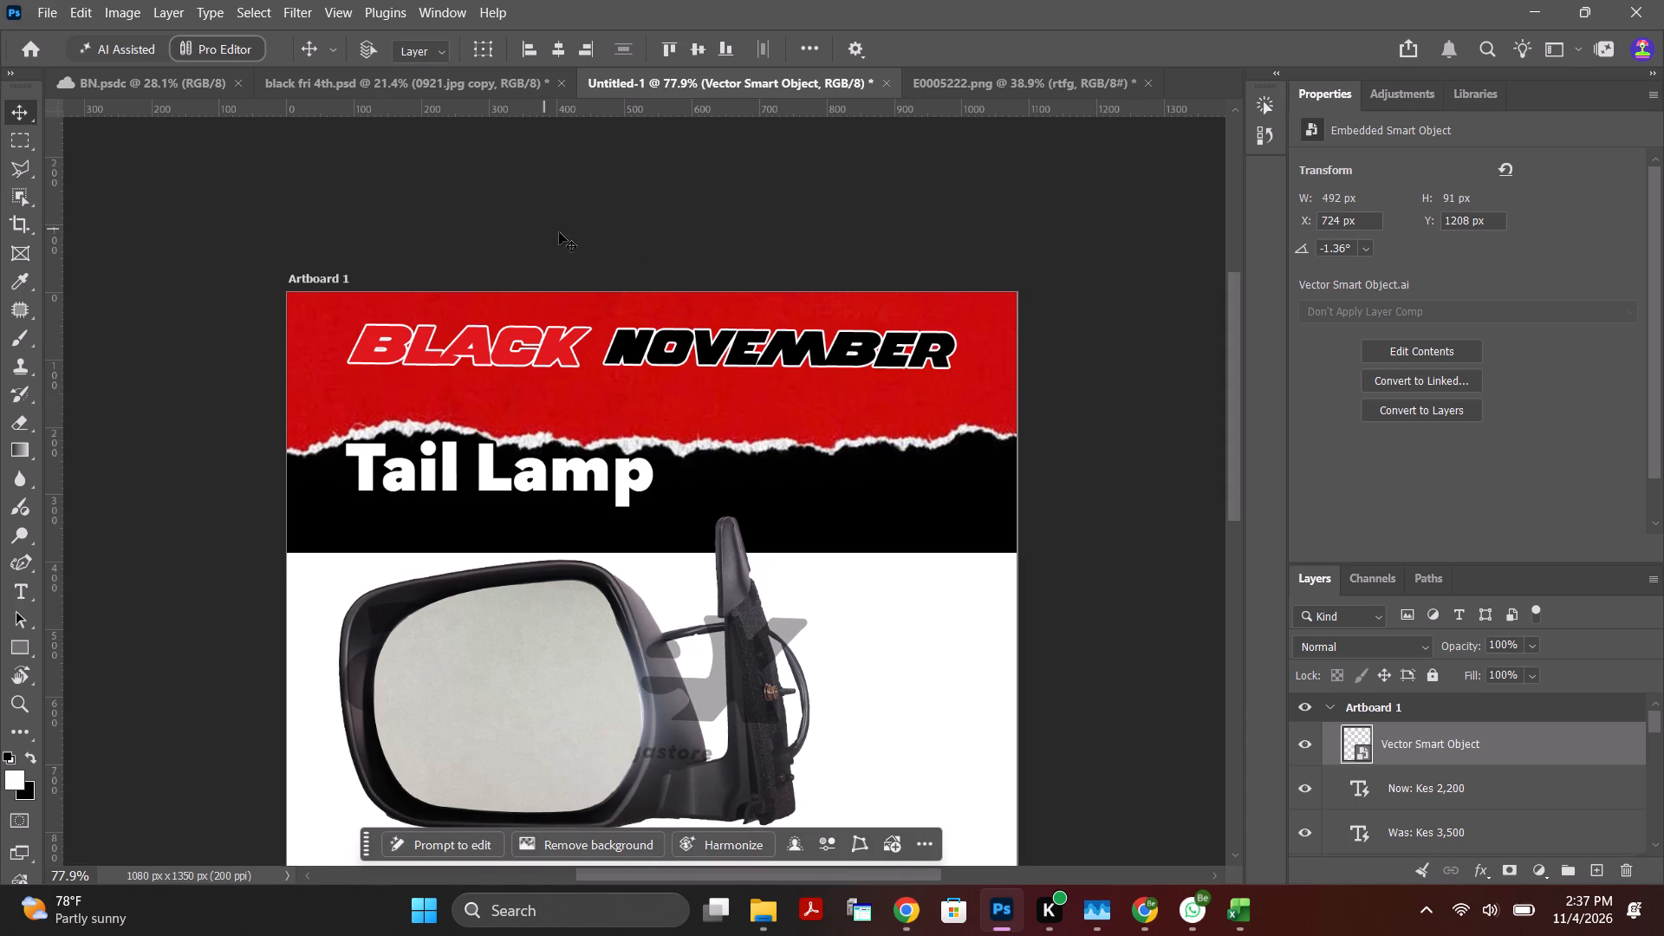
Duplicate the november text layer and place the copy directly beneath the original word in the red banner.
{"action": "scroll", "coordinate": [1457, 776], "scroll_direction": "up", "scroll_amount": 6}
{"action": "scroll", "coordinate": [1460, 777], "scroll_direction": "down", "scroll_amount": 3}
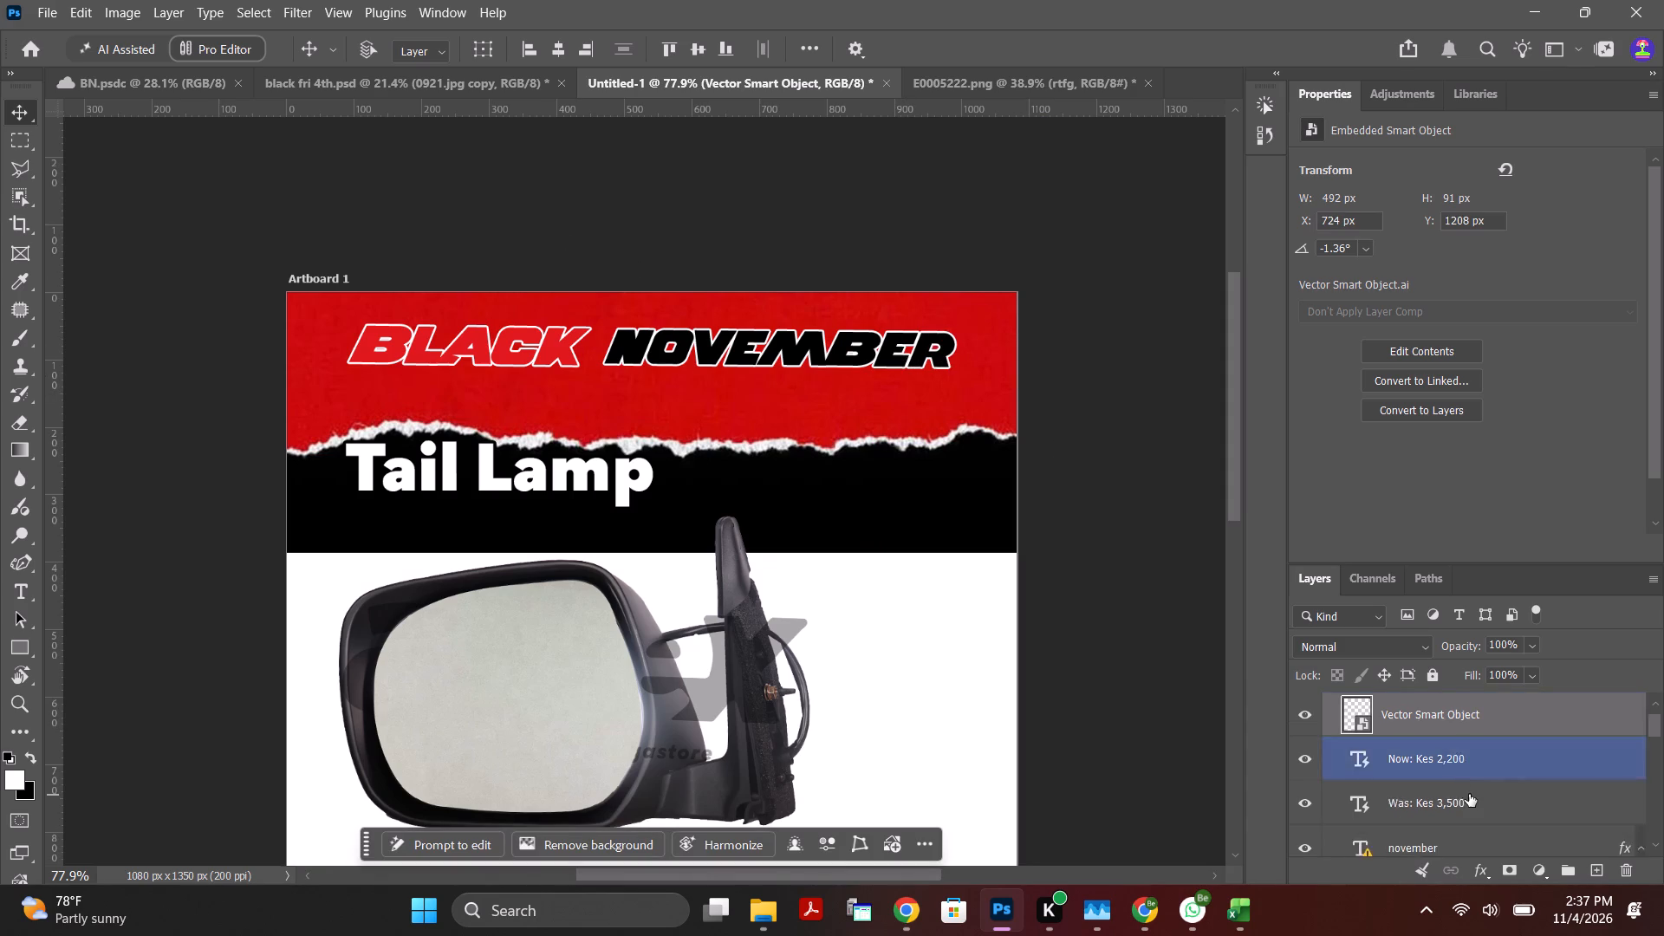
{"action": "scroll", "coordinate": [1469, 794], "scroll_direction": "down", "scroll_amount": 1}
{"action": "left_click", "coordinate": [1448, 770]}
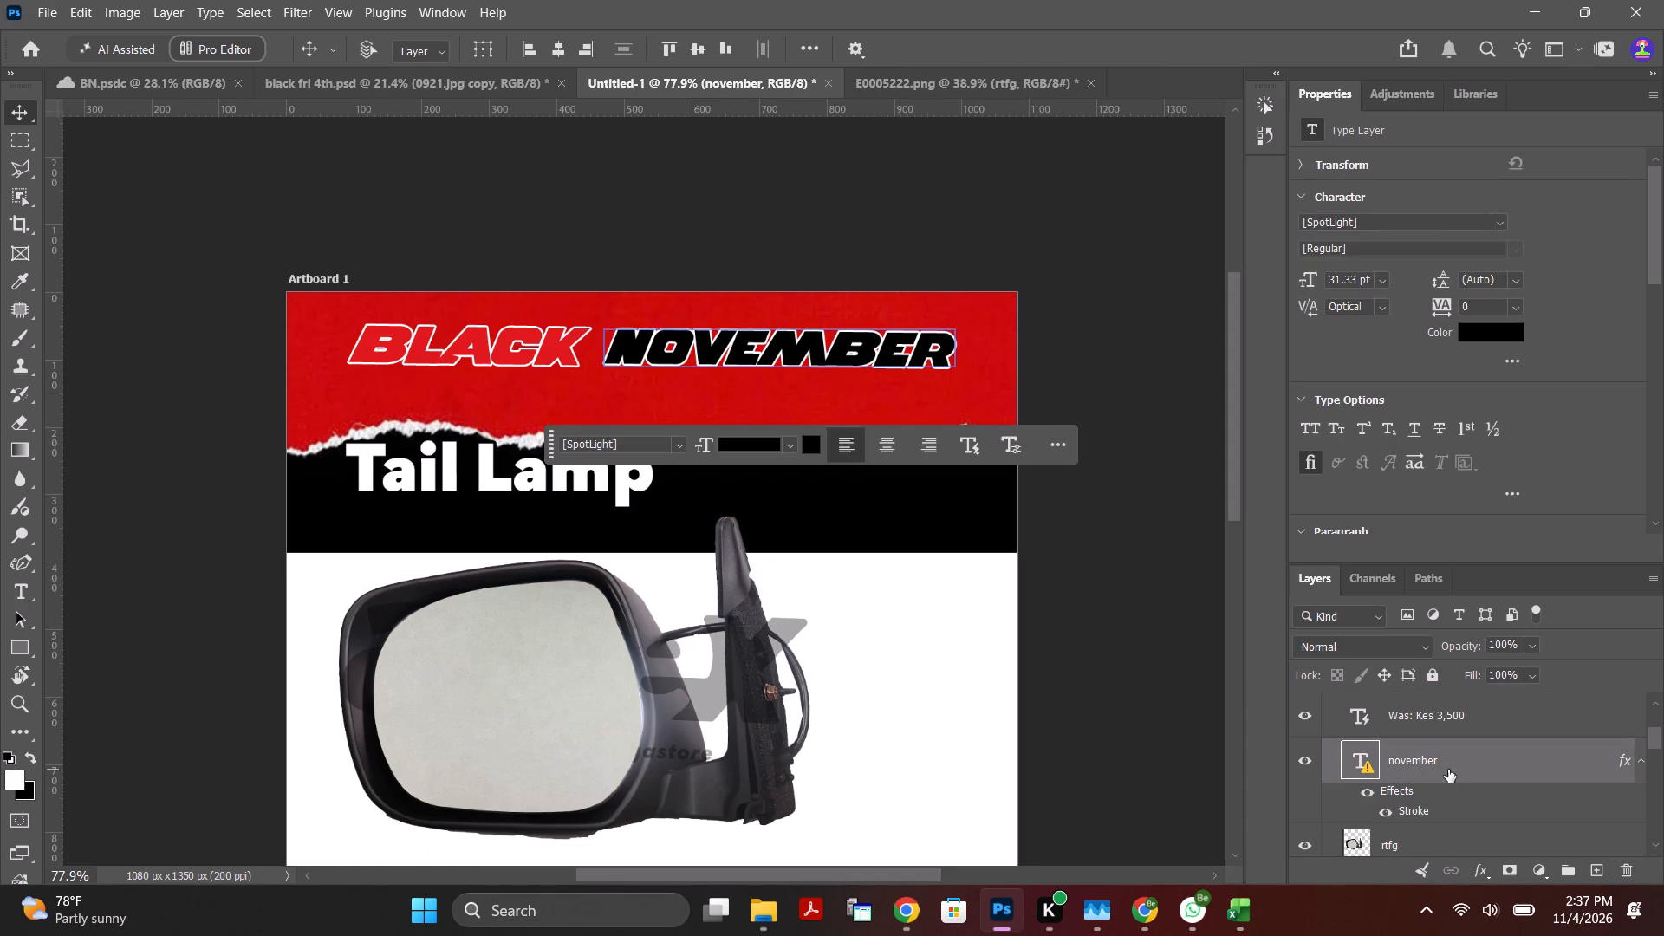
{"action": "left_click_drag", "start_coordinate": [816, 351], "coordinate": [824, 401], "text": "alt"}
Replace the missing SpotLight Regular font with Gordita Black Italic across the document.
{"action": "double_click", "coordinate": [824, 401]}
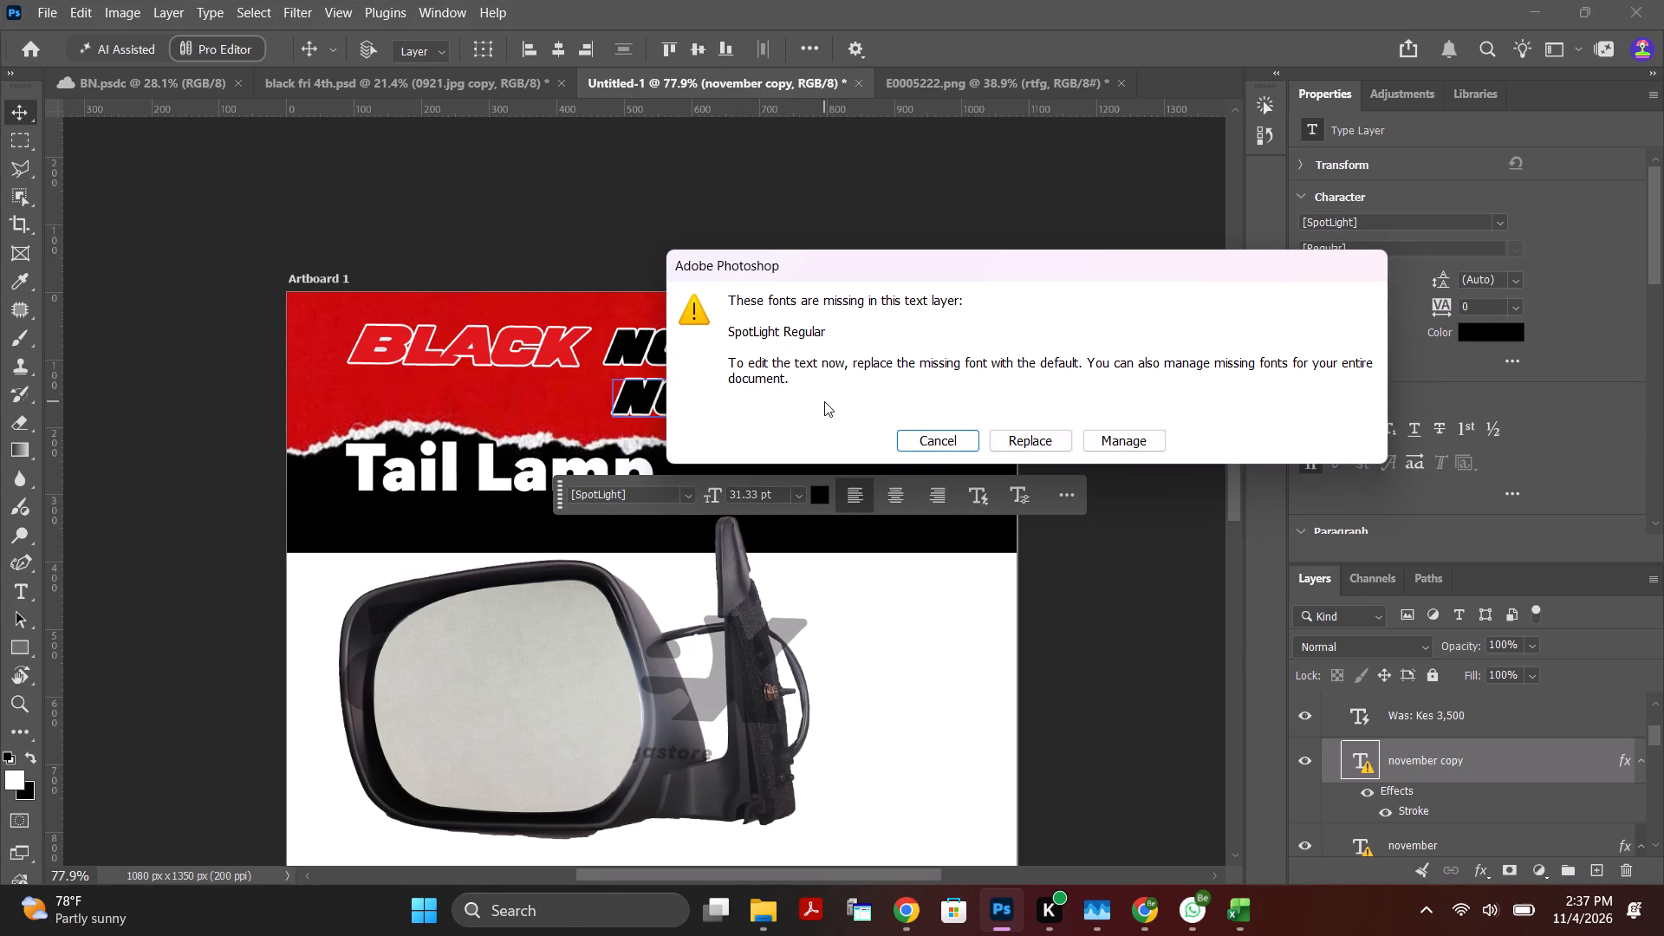
{"action": "left_click", "coordinate": [1133, 443]}
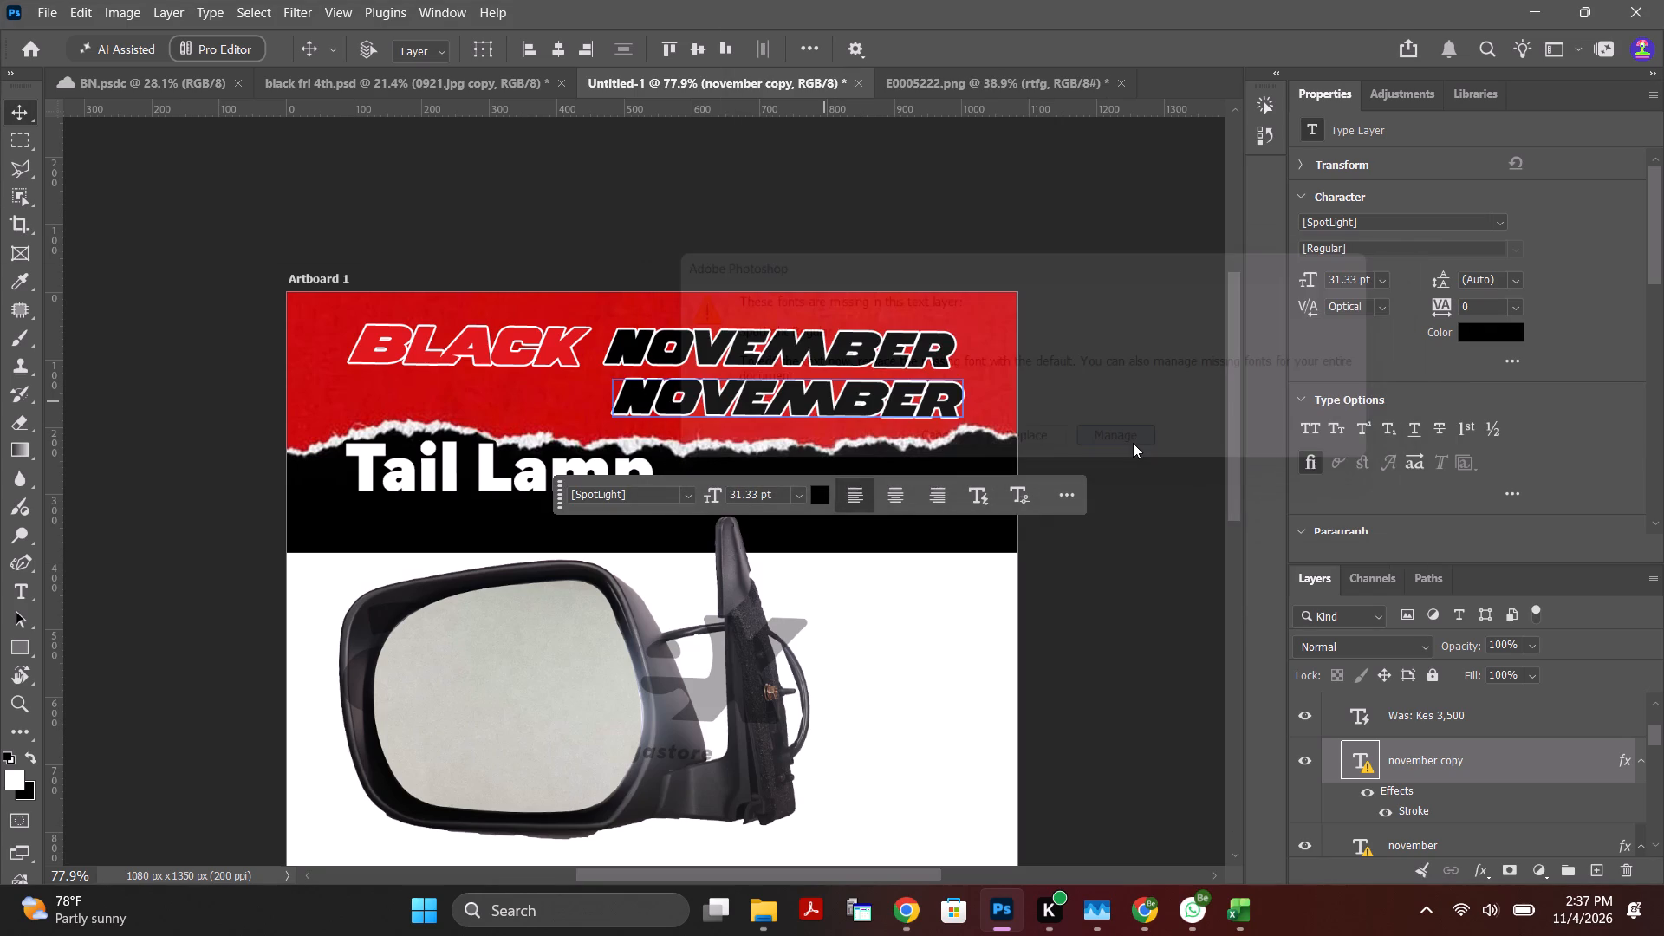
{"action": "double_click", "coordinate": [829, 398]}
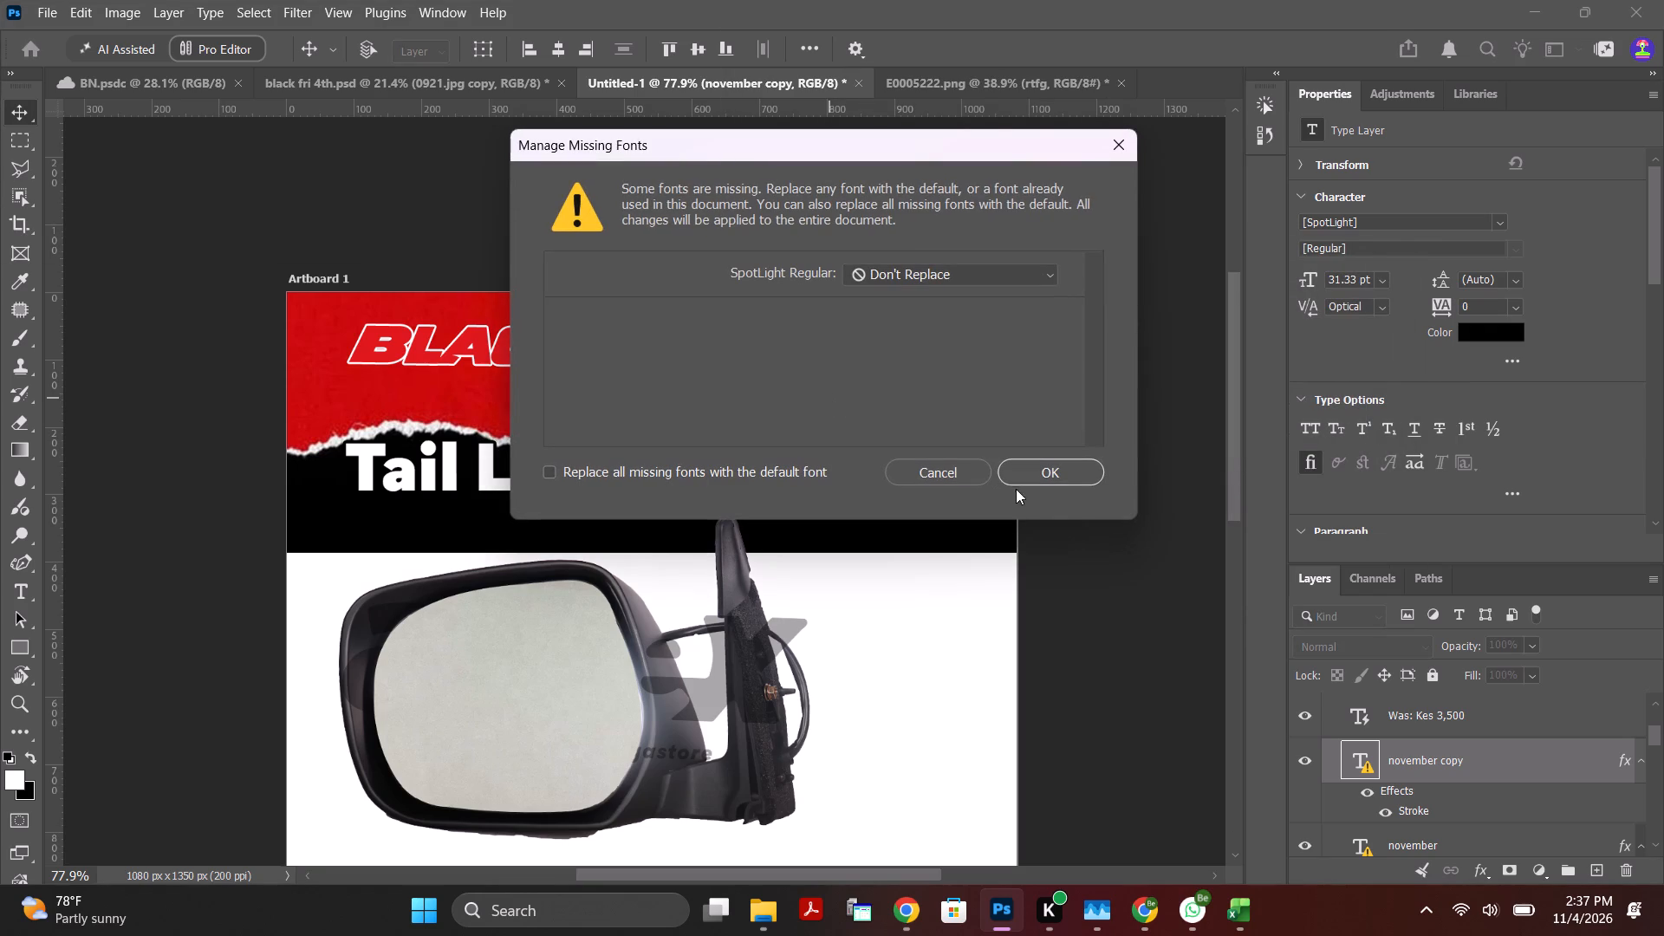
{"action": "left_click", "coordinate": [968, 277]}
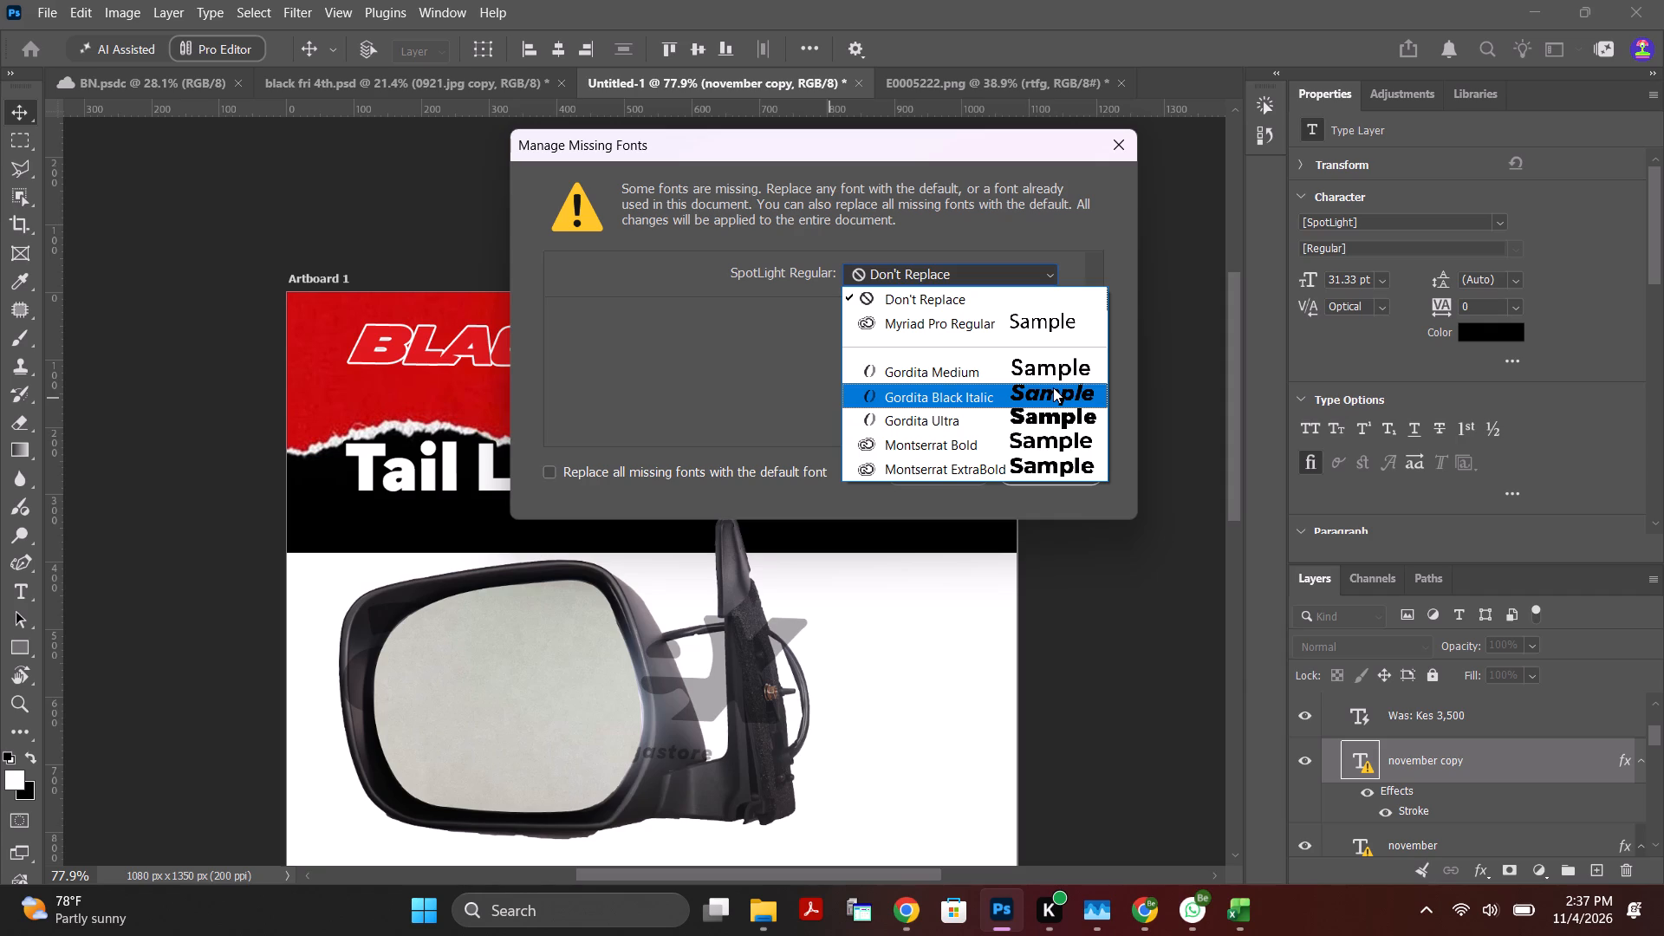
{"action": "left_click", "coordinate": [1057, 392]}
{"action": "left_click", "coordinate": [1048, 471]}
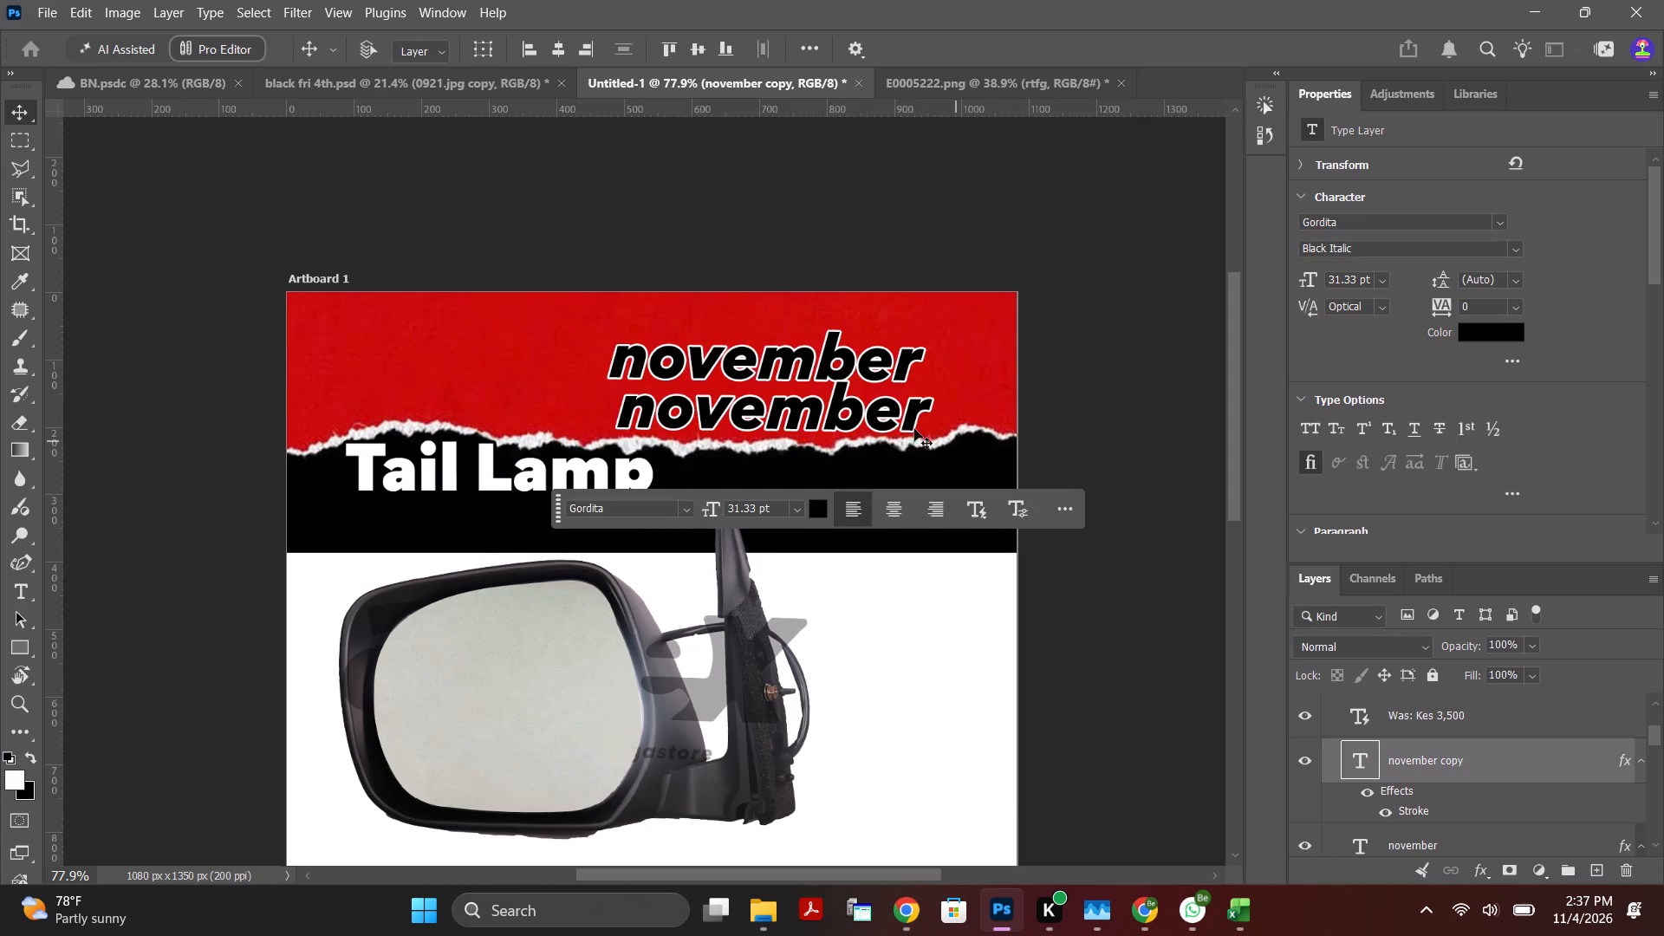
Change the duplicated november text to "Offers", accepting the substitution of its missing font.
{"action": "double_click", "coordinate": [888, 417]}
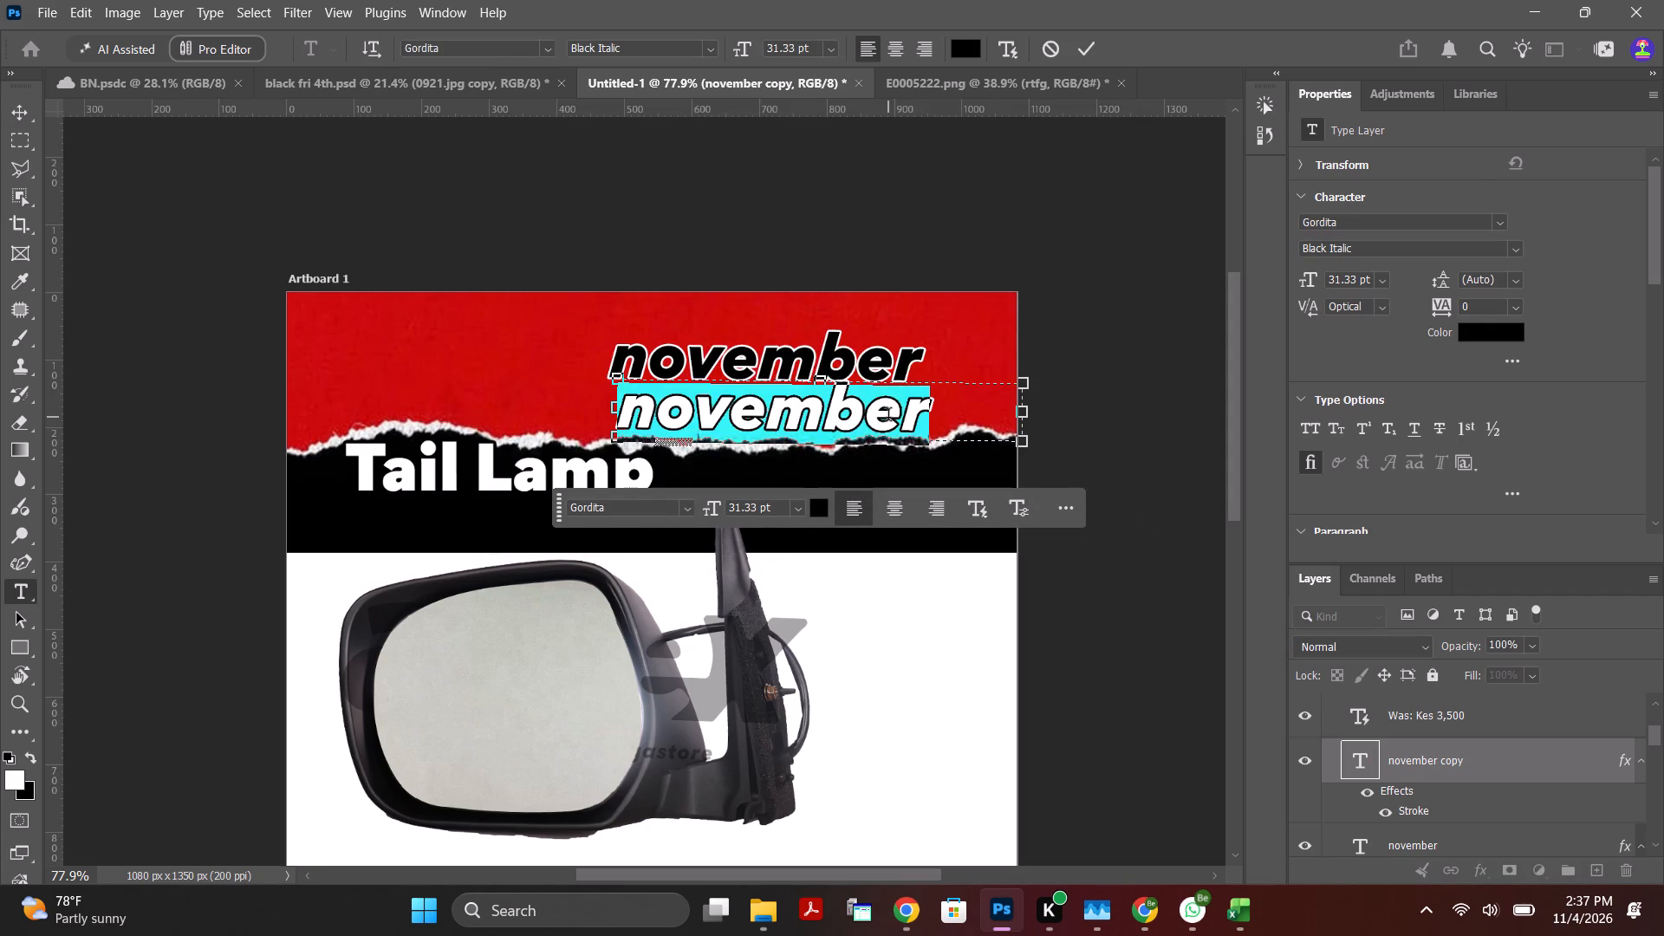
{"action": "left_click_drag", "start_coordinate": [923, 412], "coordinate": [568, 411]}
{"action": "key", "text": "o"}
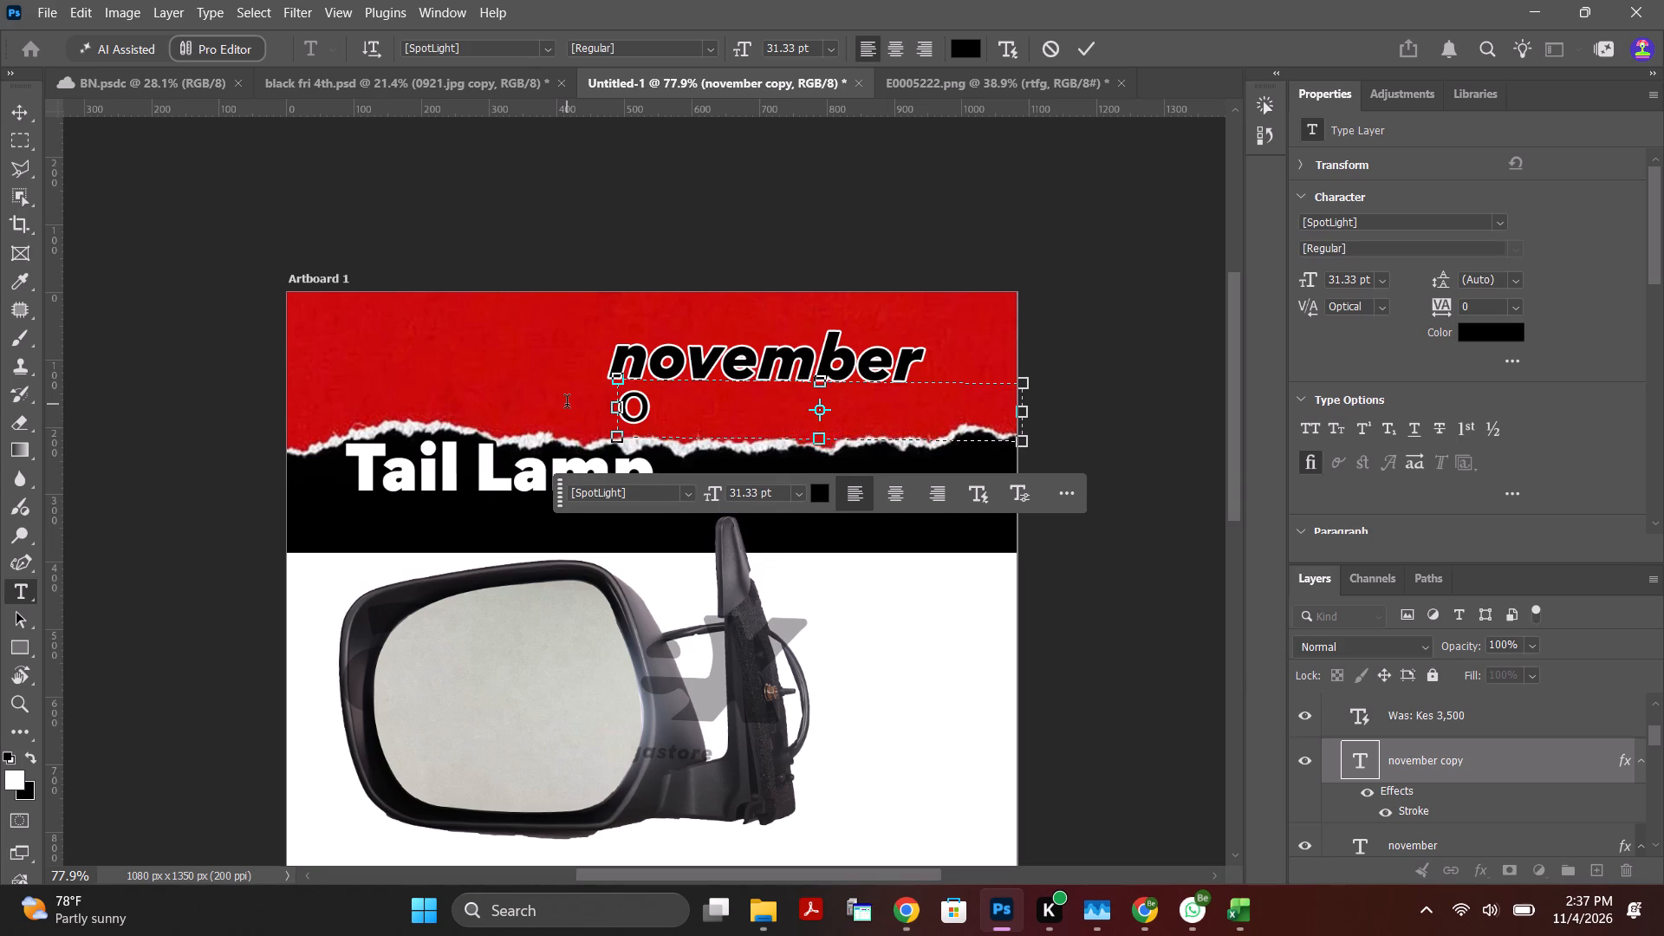
{"action": "key", "text": "BackSpace"}
{"action": "key", "text": "shift+o"}
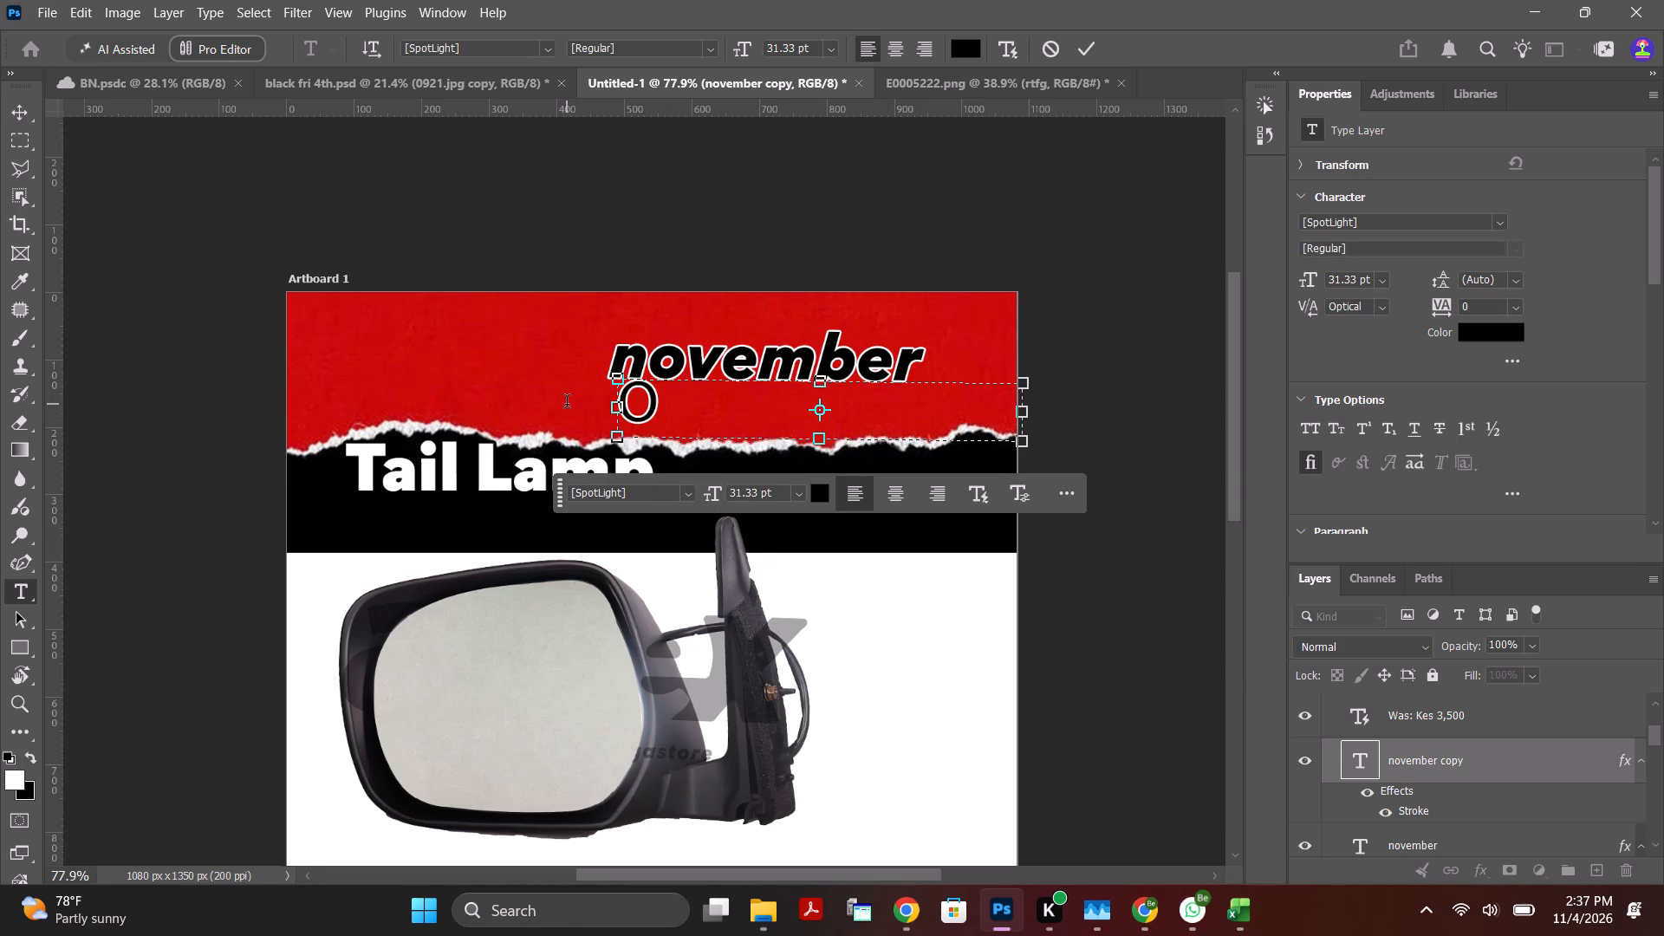
{"action": "type", "text": "ffers"}
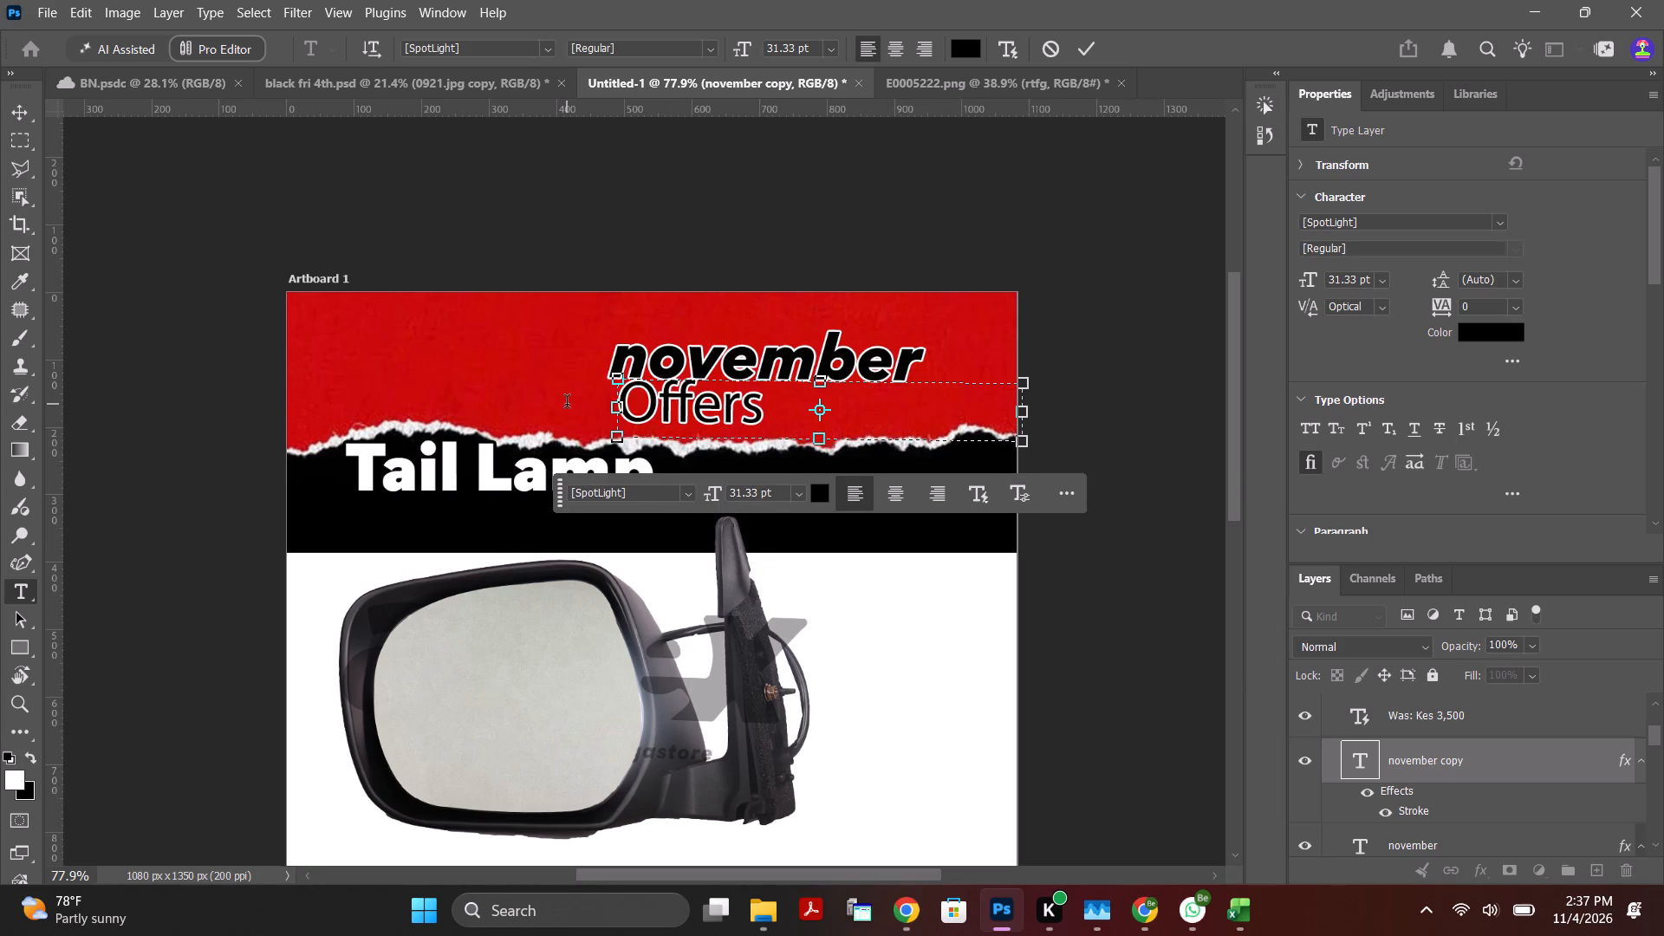
{"action": "left_click", "coordinate": [1085, 49]}
{"action": "left_click", "coordinate": [1072, 282]}
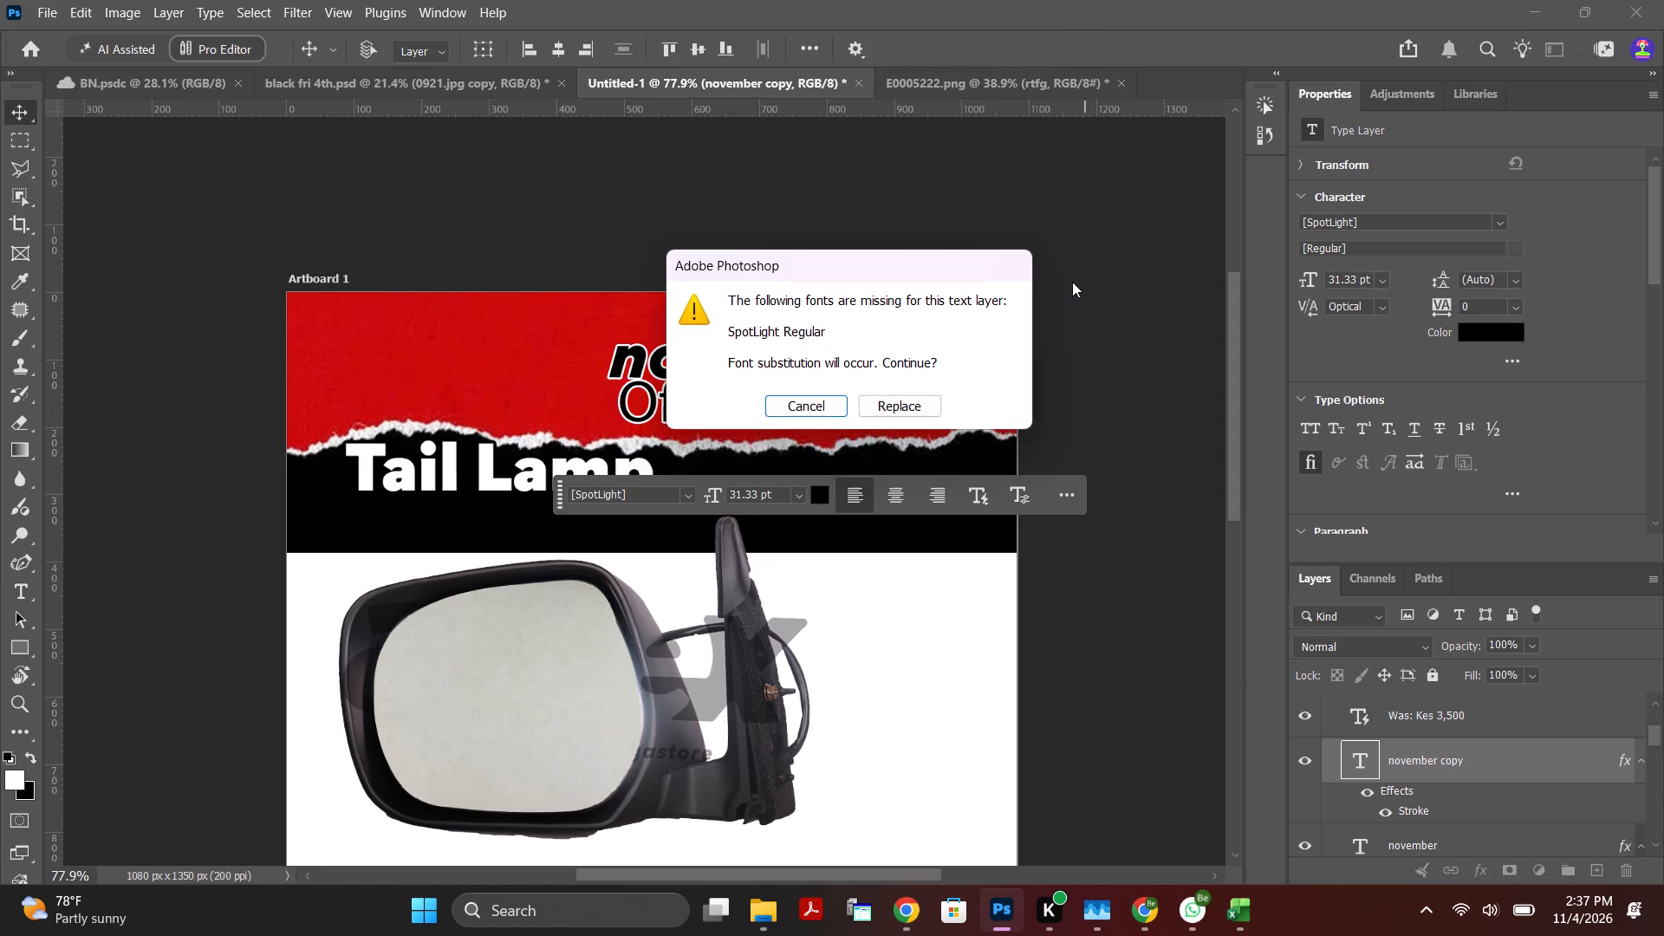
{"action": "left_click", "coordinate": [893, 411]}
Move the Offers text to the right so it sits under the second half of november.
{"action": "left_click_drag", "start_coordinate": [693, 409], "coordinate": [852, 421]}
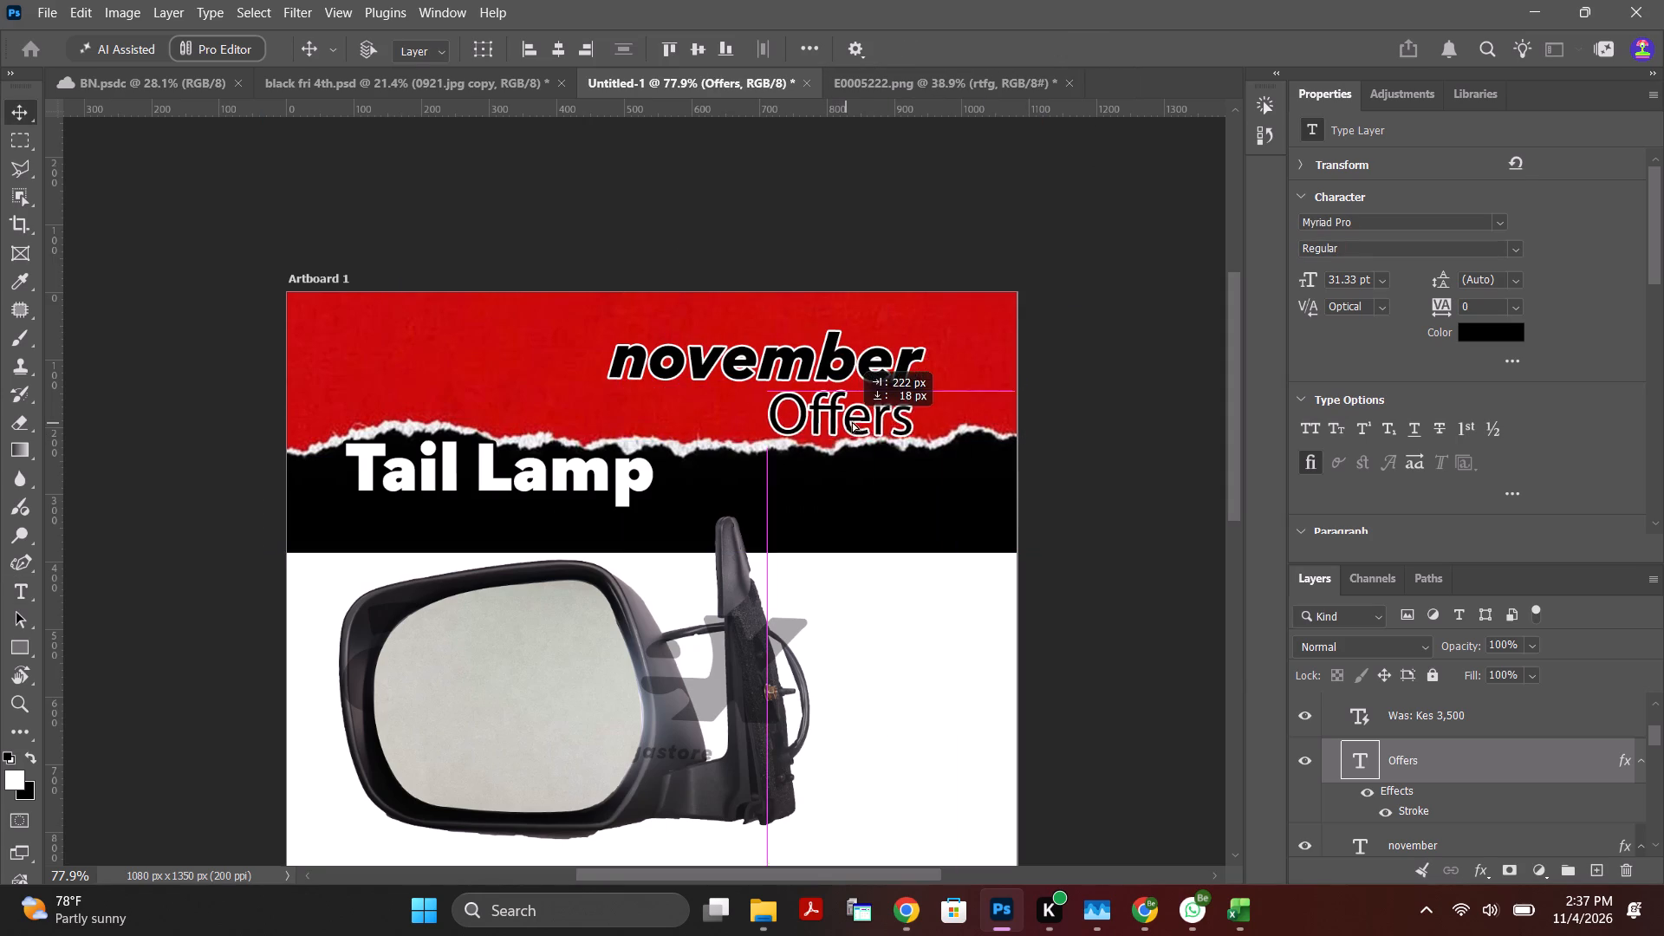
{"action": "left_click_drag", "start_coordinate": [852, 421], "coordinate": [863, 413]}
{"action": "left_click", "coordinate": [871, 364]}
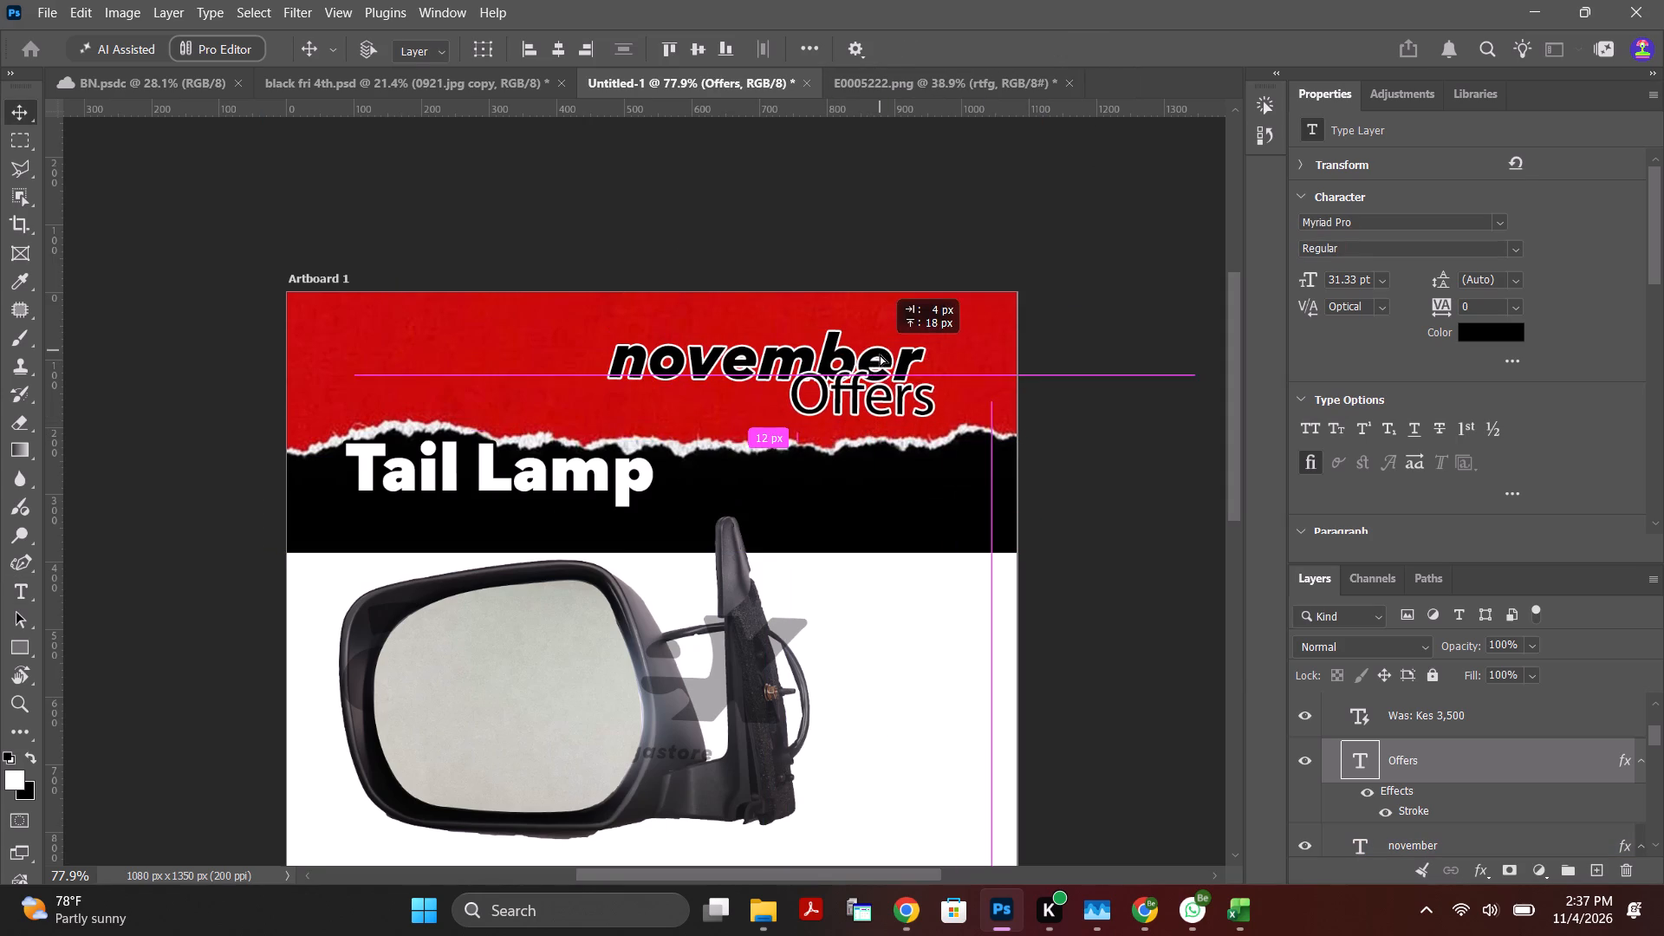
Select the november text layer and shift it slightly to the right above Offers.
{"action": "scroll", "coordinate": [1427, 766], "scroll_direction": "up", "scroll_amount": 1}
{"action": "scroll", "coordinate": [1430, 775], "scroll_direction": "down", "scroll_amount": 1}
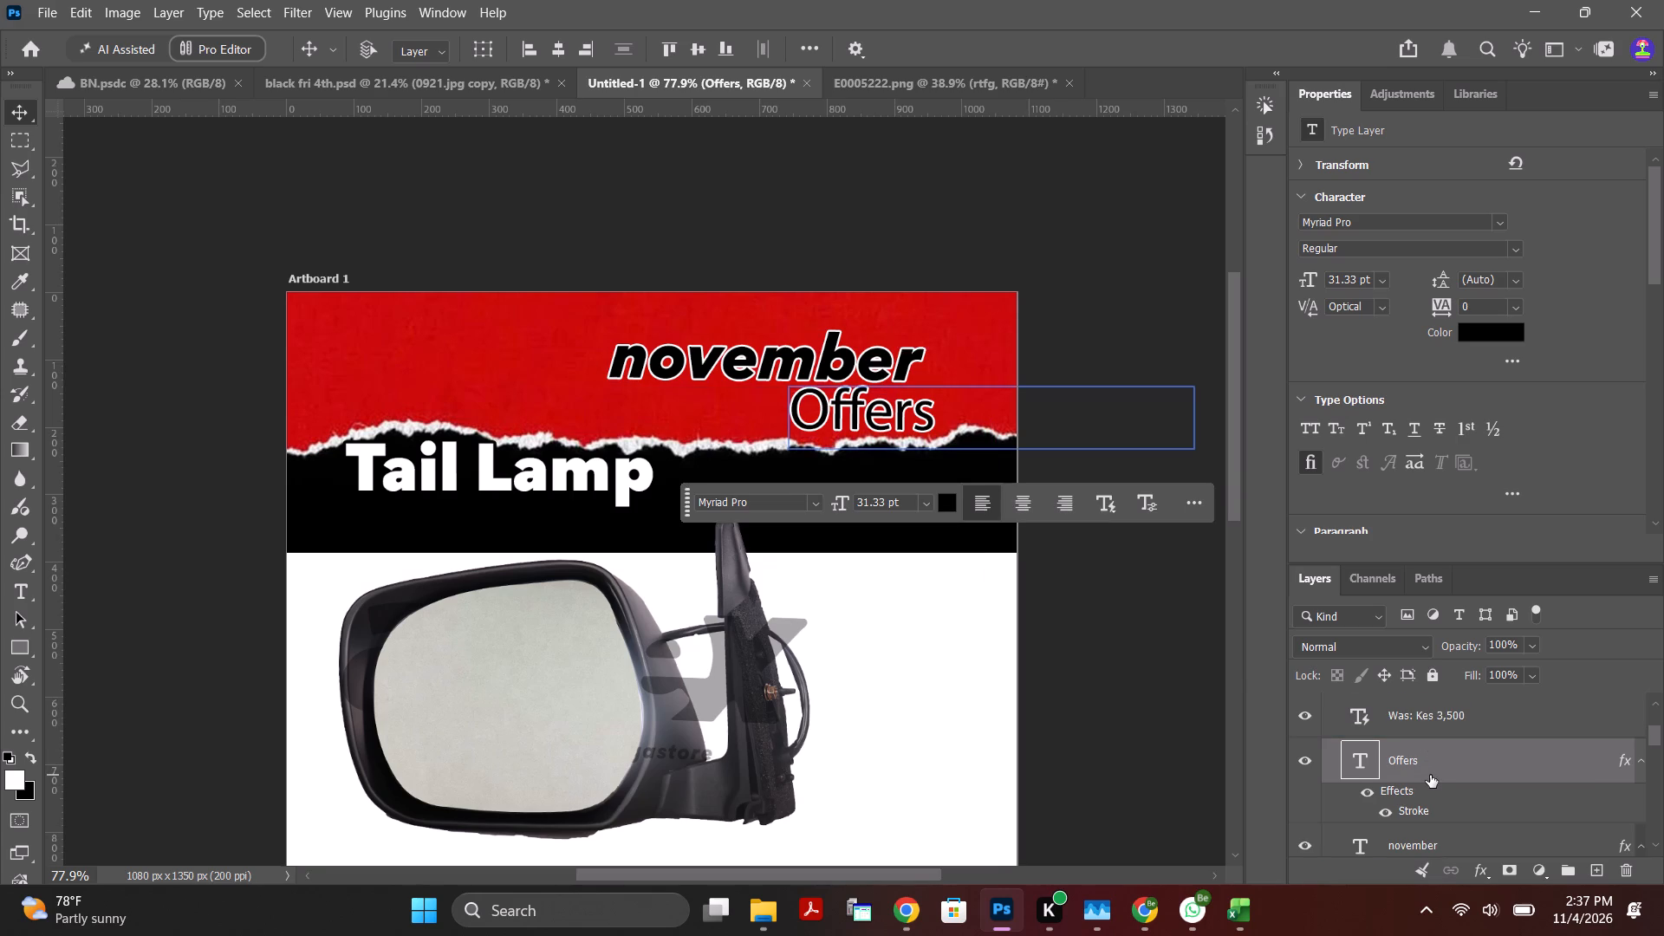
{"action": "scroll", "coordinate": [1428, 779], "scroll_direction": "down", "scroll_amount": 1}
{"action": "left_click", "coordinate": [1438, 822]}
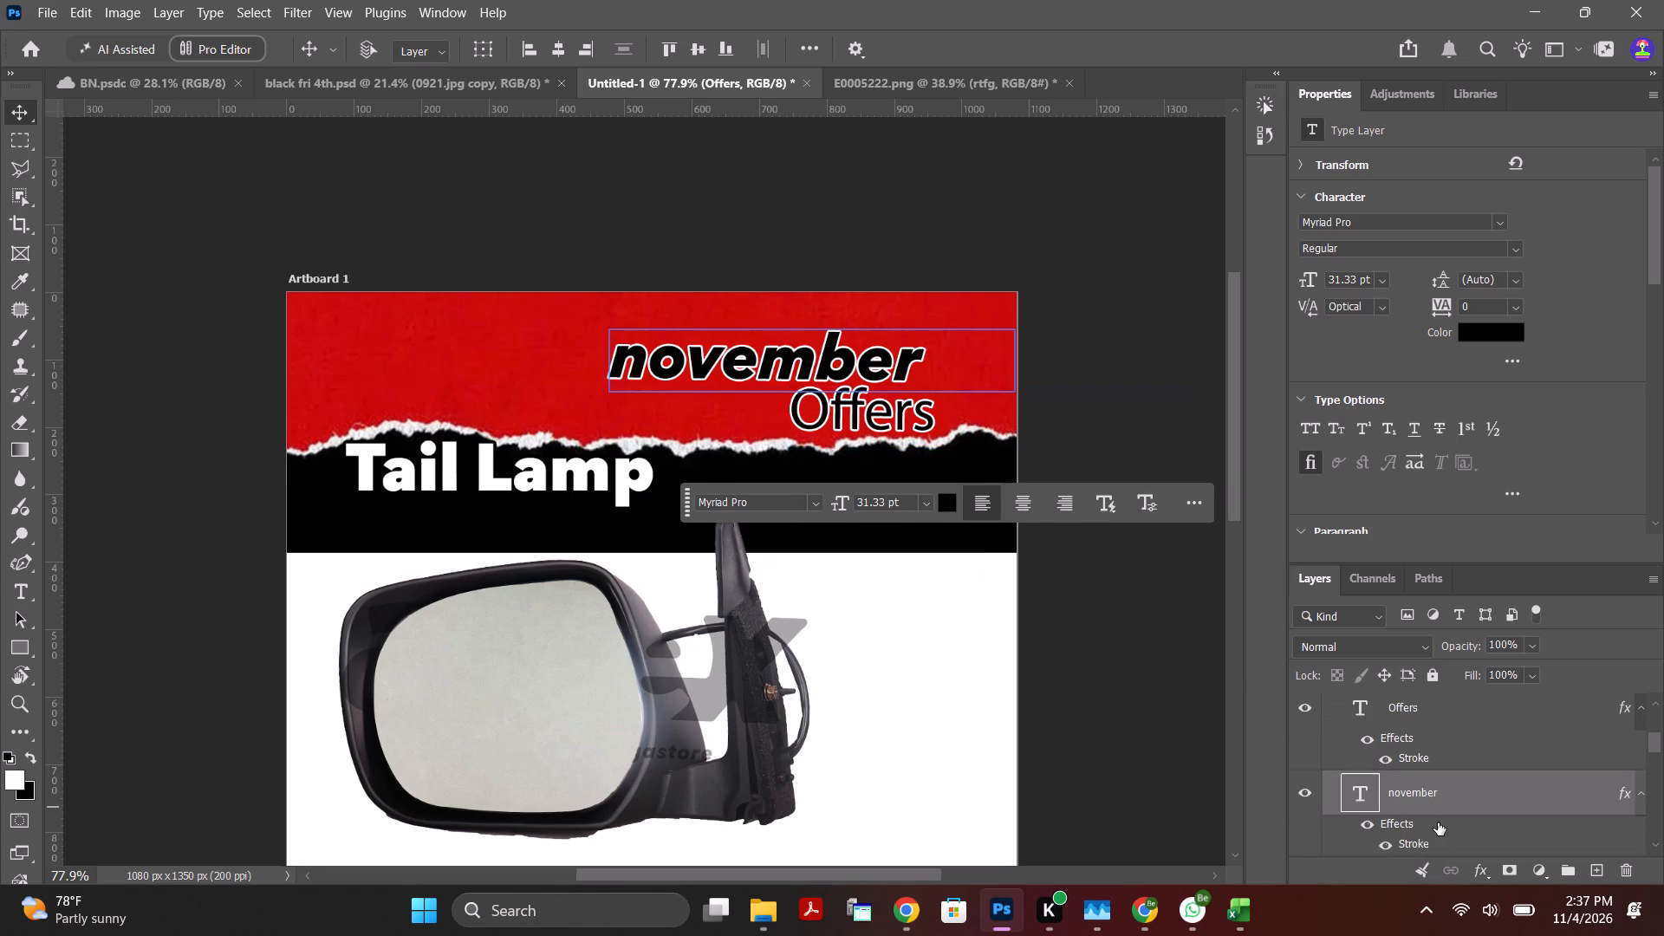
{"action": "left_click_drag", "start_coordinate": [865, 356], "coordinate": [921, 348]}
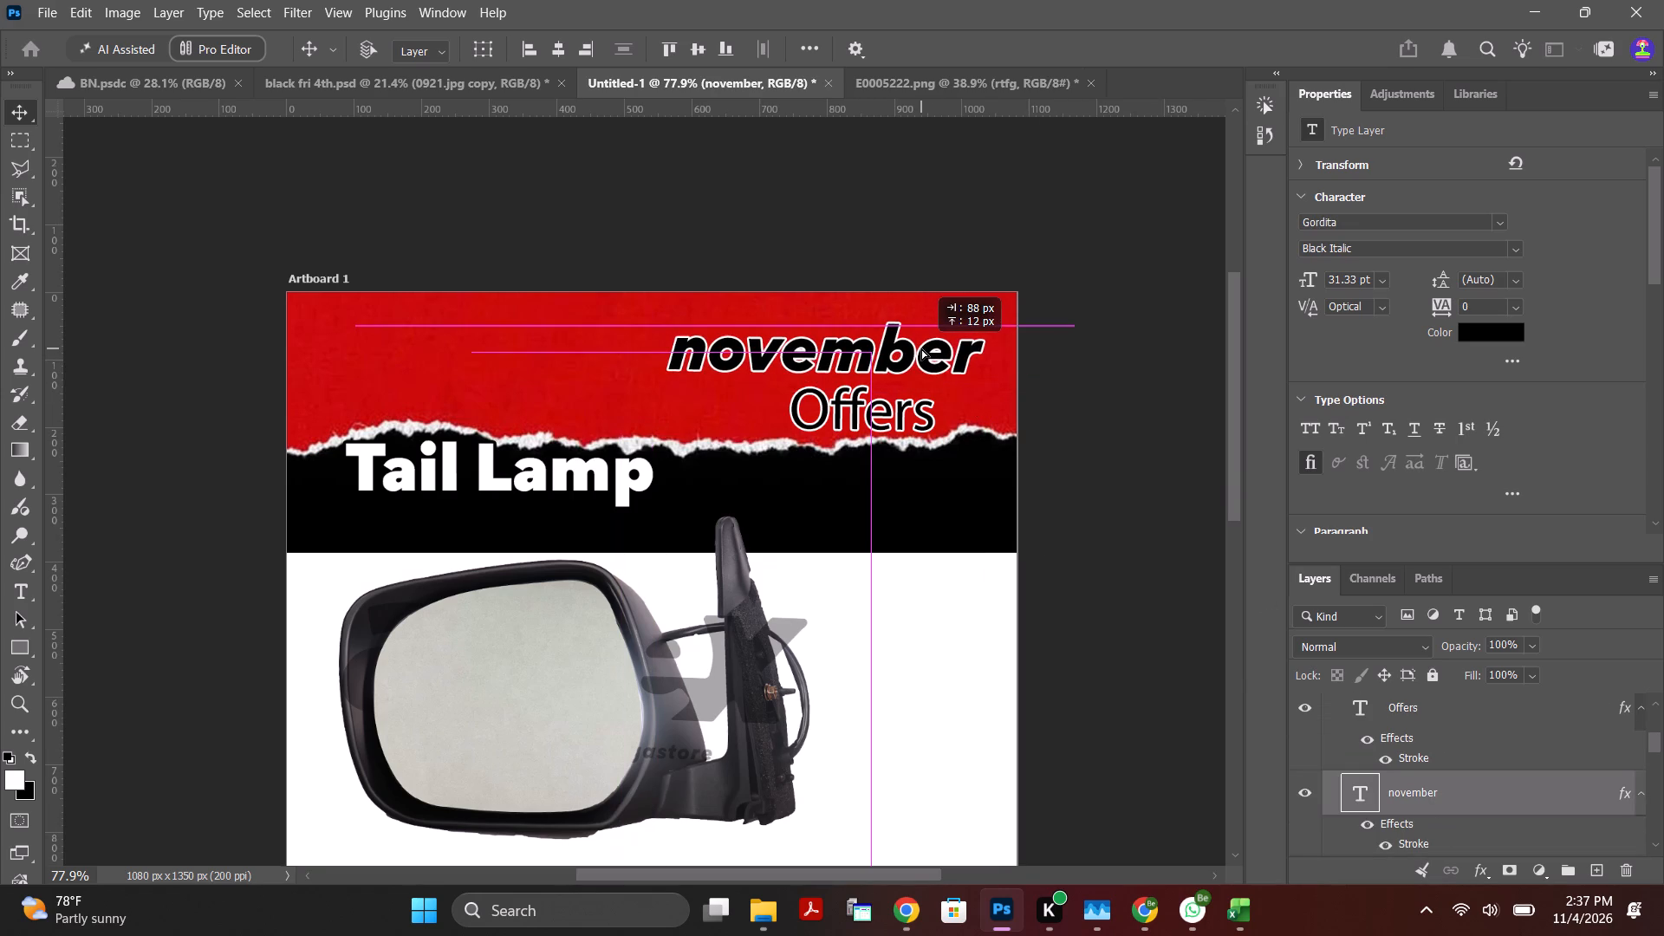
{"action": "left_click_drag", "start_coordinate": [921, 348], "coordinate": [913, 351]}
{"action": "left_click", "coordinate": [904, 406]}
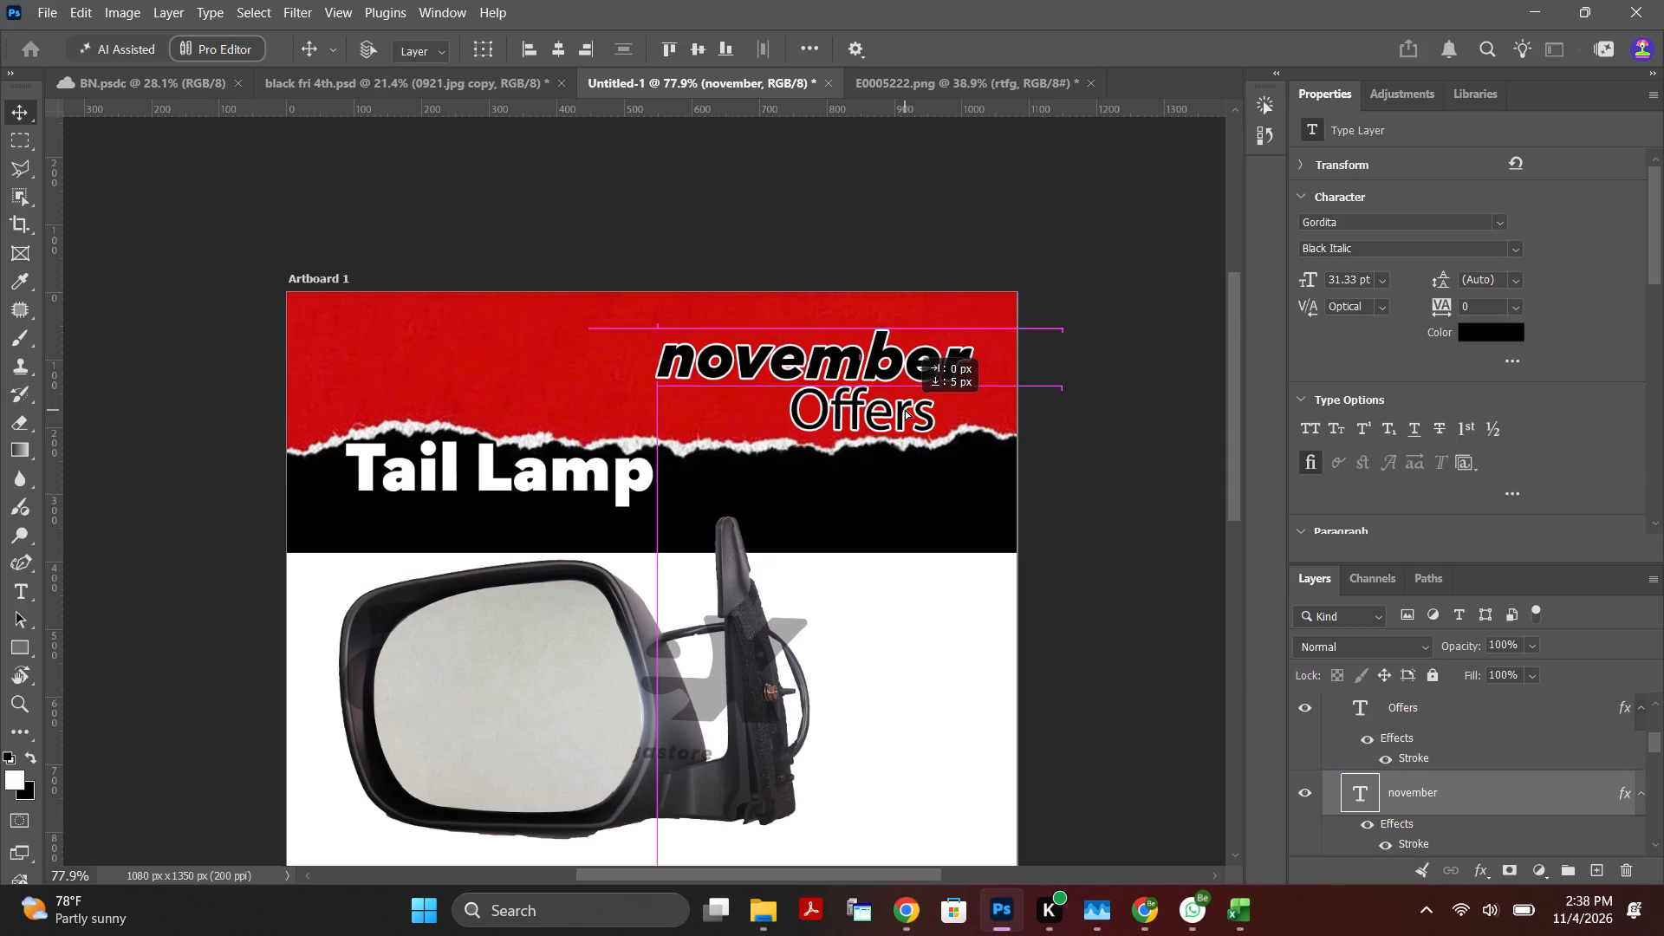
{"action": "left_click", "coordinate": [892, 413]}
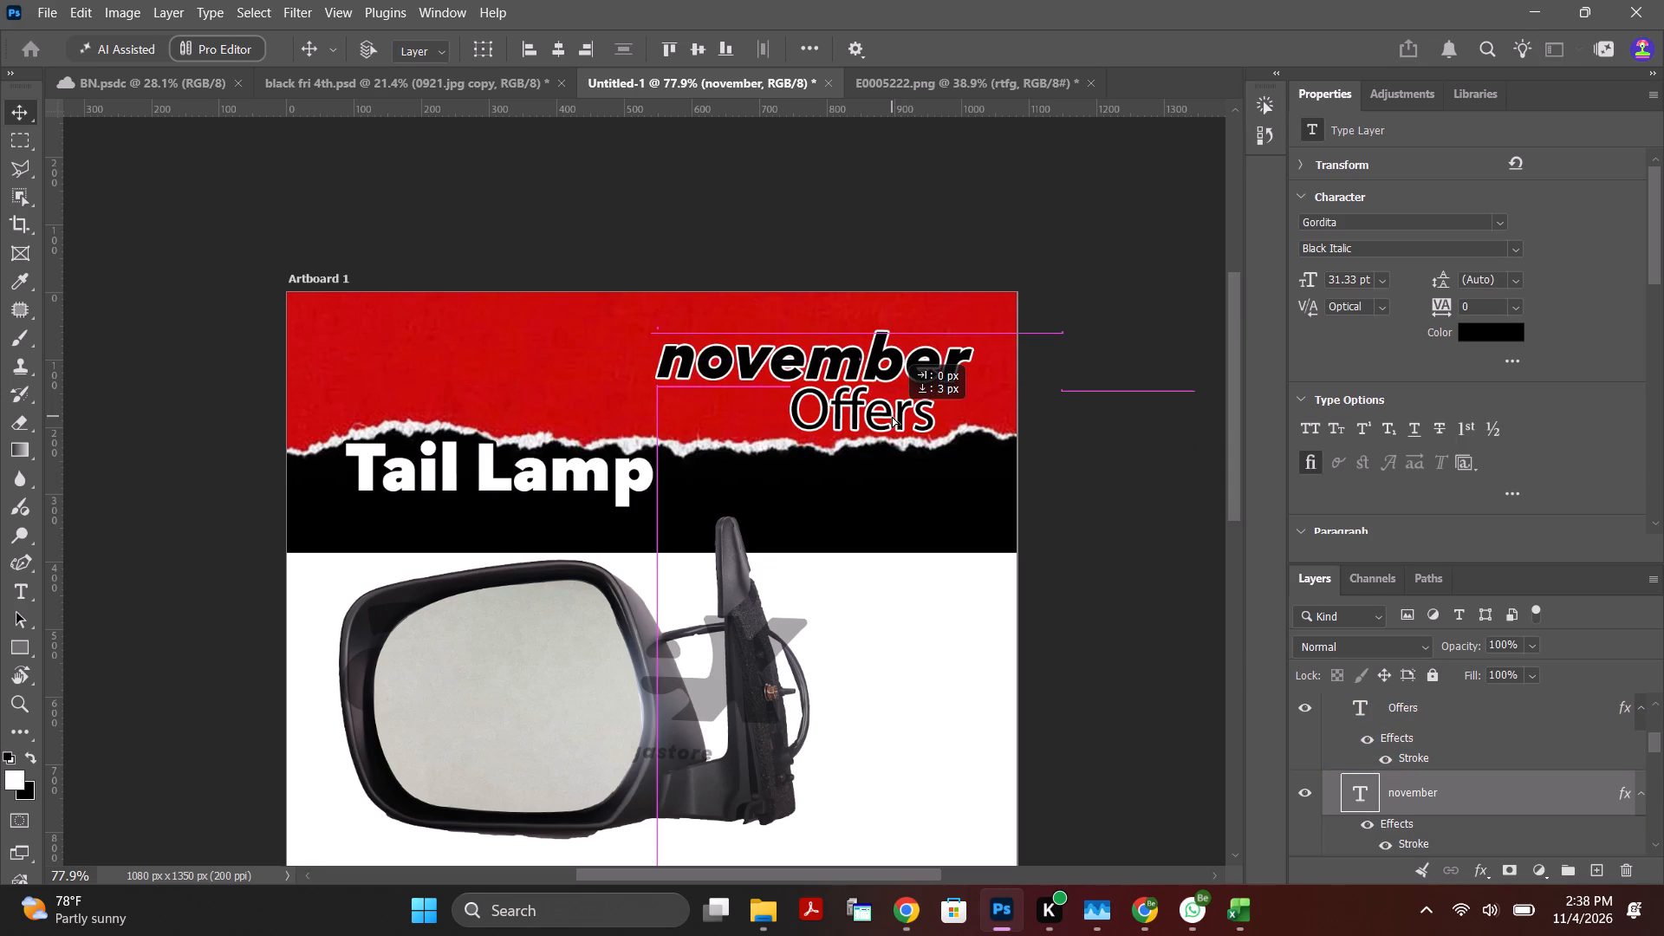
Capitalize the headline's first letter so it reads "November", accepting the substitution of the missing font.
{"action": "double_click", "coordinate": [792, 362]}
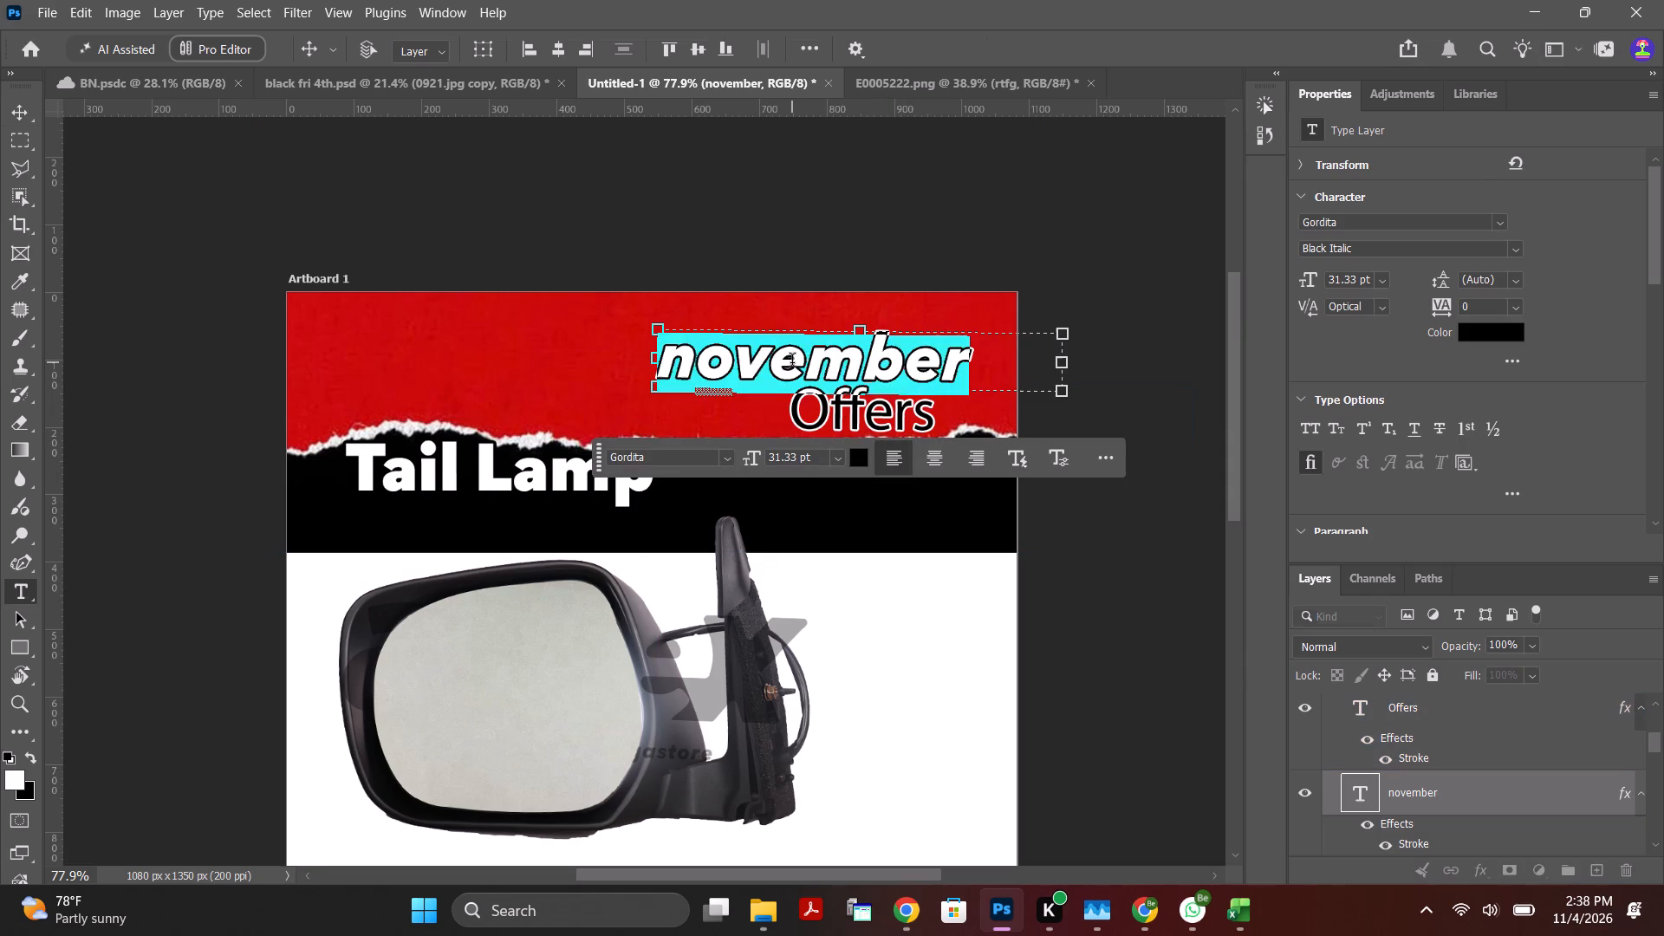
{"action": "left_click", "coordinate": [679, 356]}
{"action": "left_click_drag", "start_coordinate": [698, 354], "coordinate": [644, 359]}
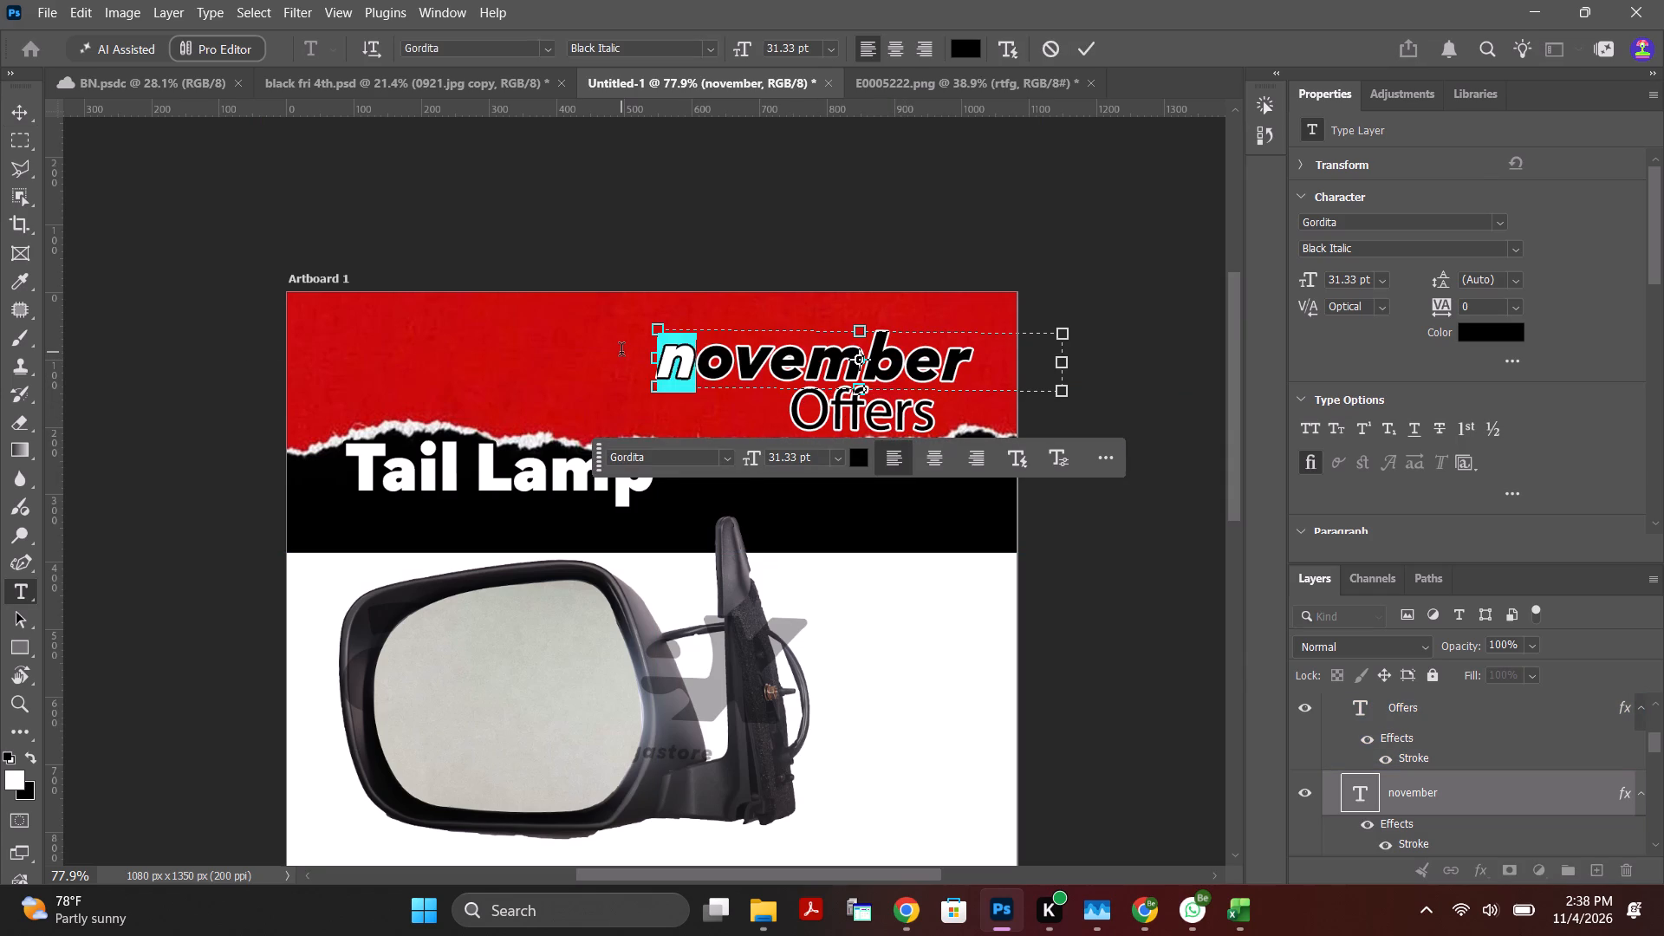
{"action": "key", "text": "BackSpace"}
{"action": "key", "text": "shift+n"}
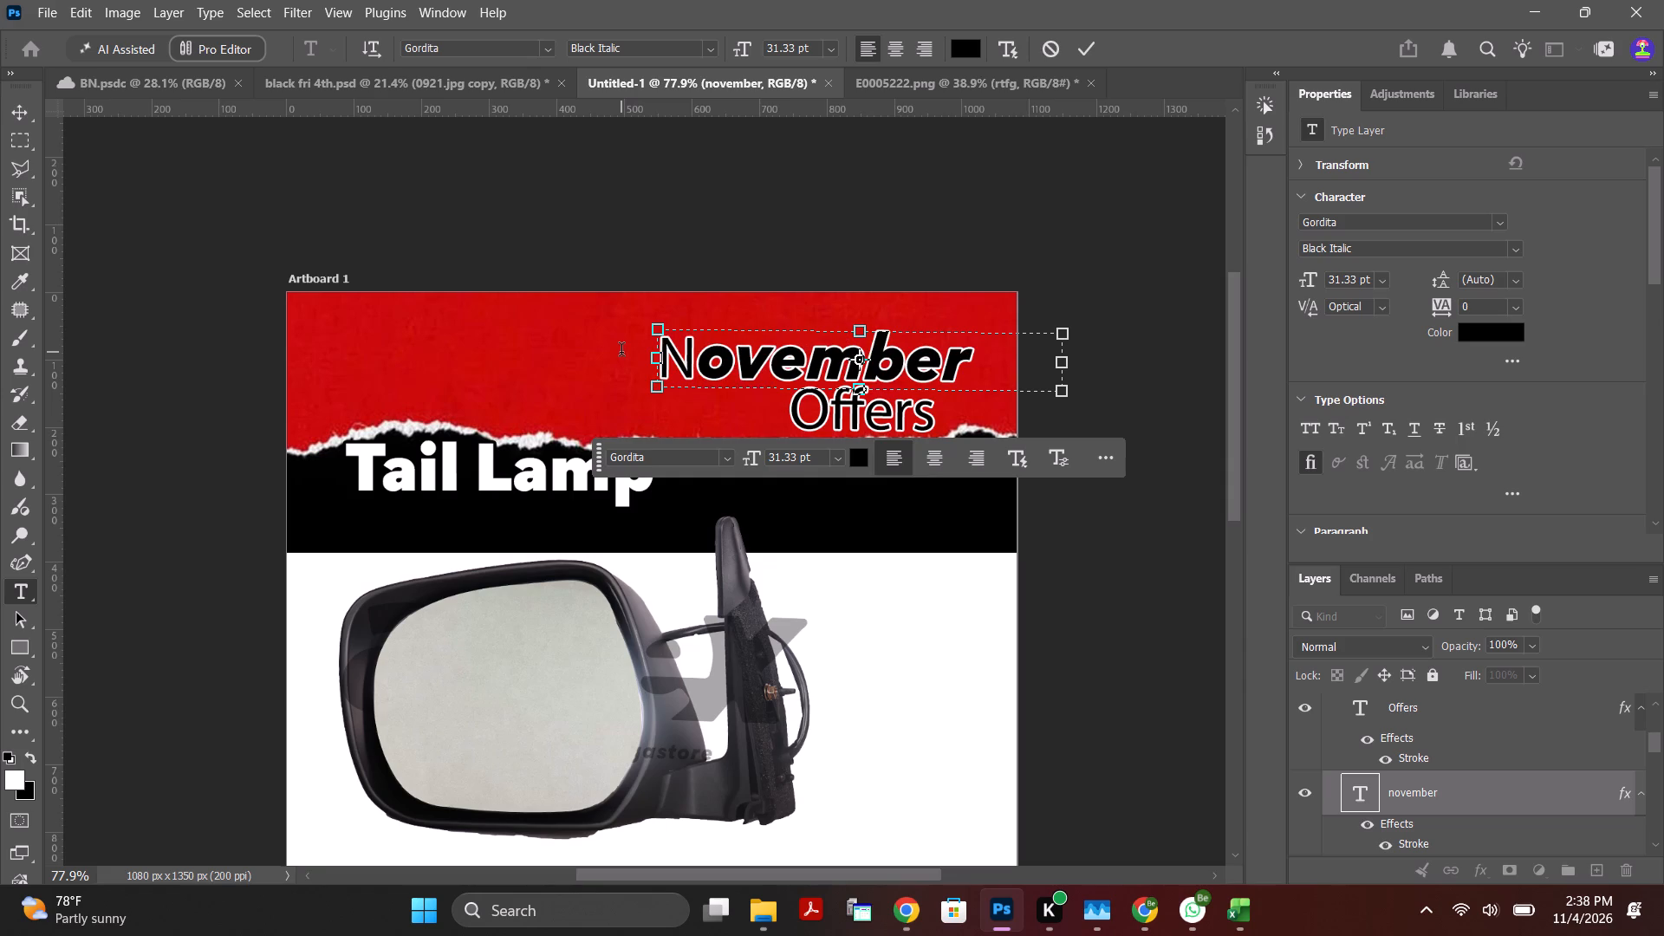
{"action": "key", "text": "BackSpace"}
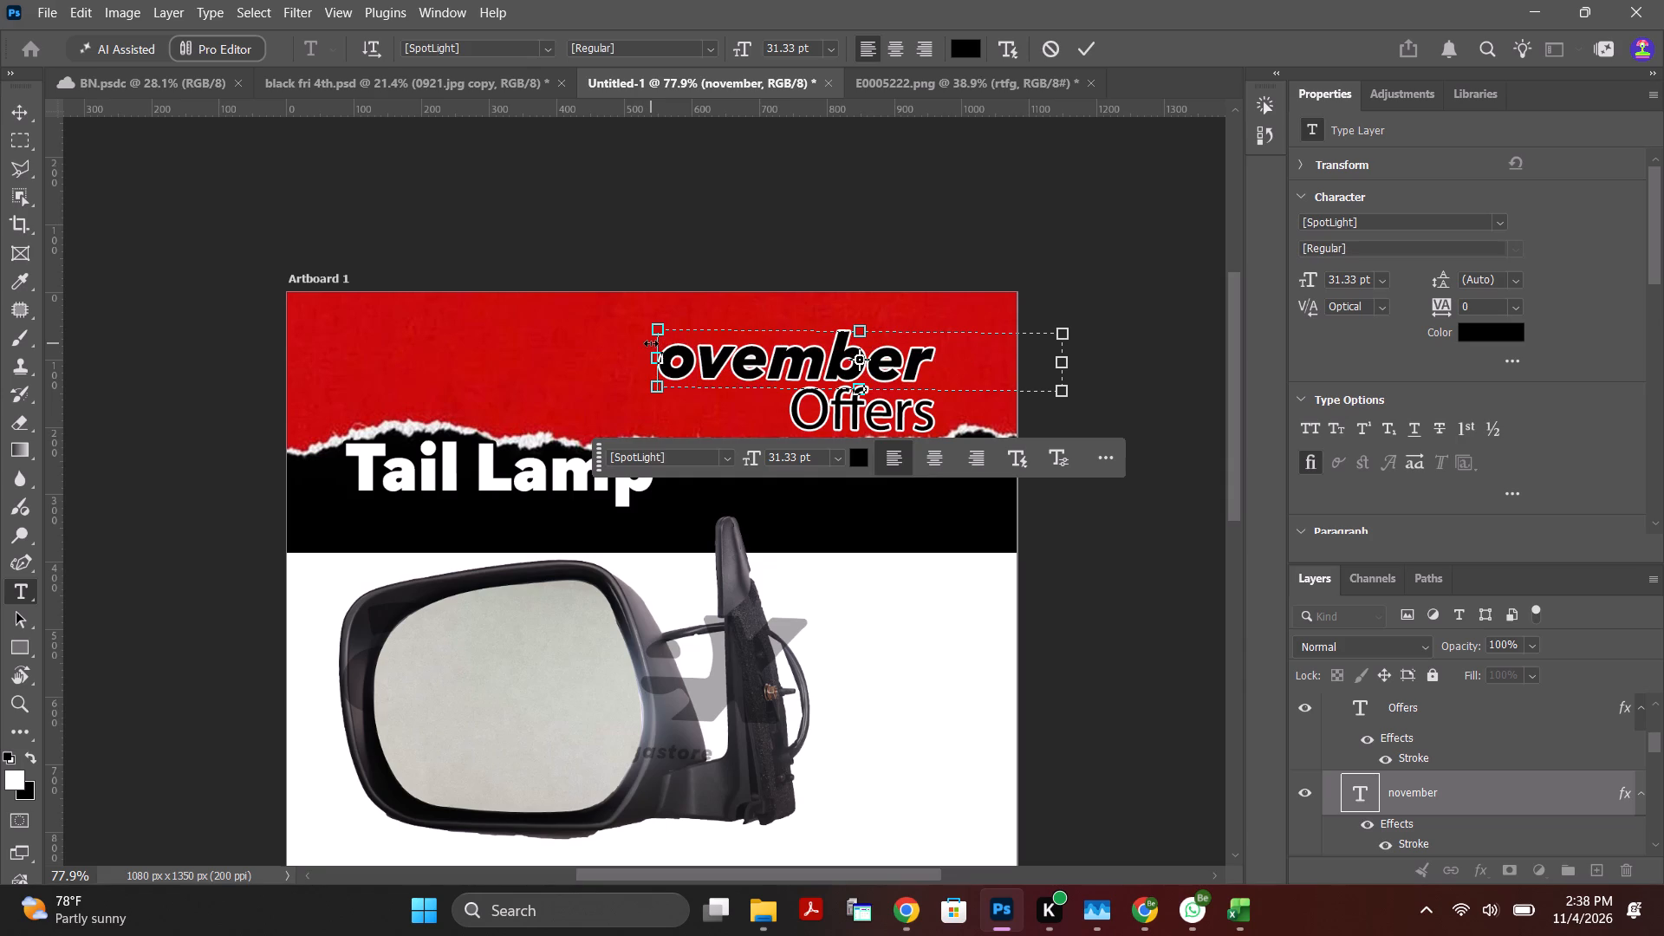
{"action": "key", "text": "shift+n"}
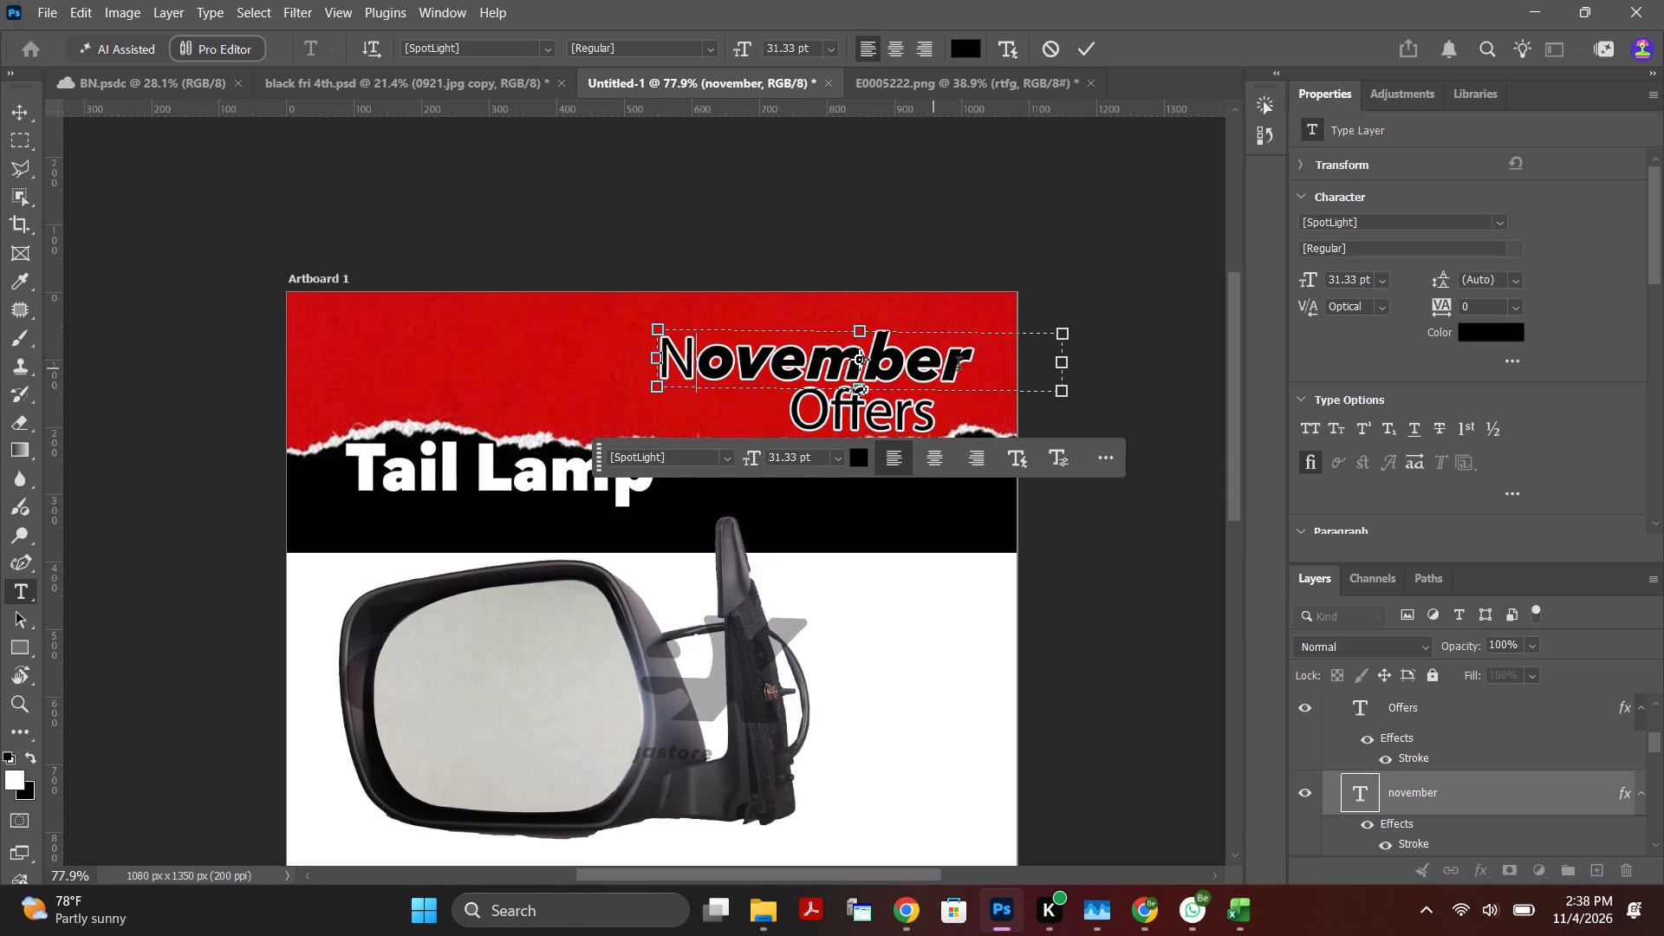
{"action": "left_click_drag", "start_coordinate": [978, 365], "coordinate": [479, 353]}
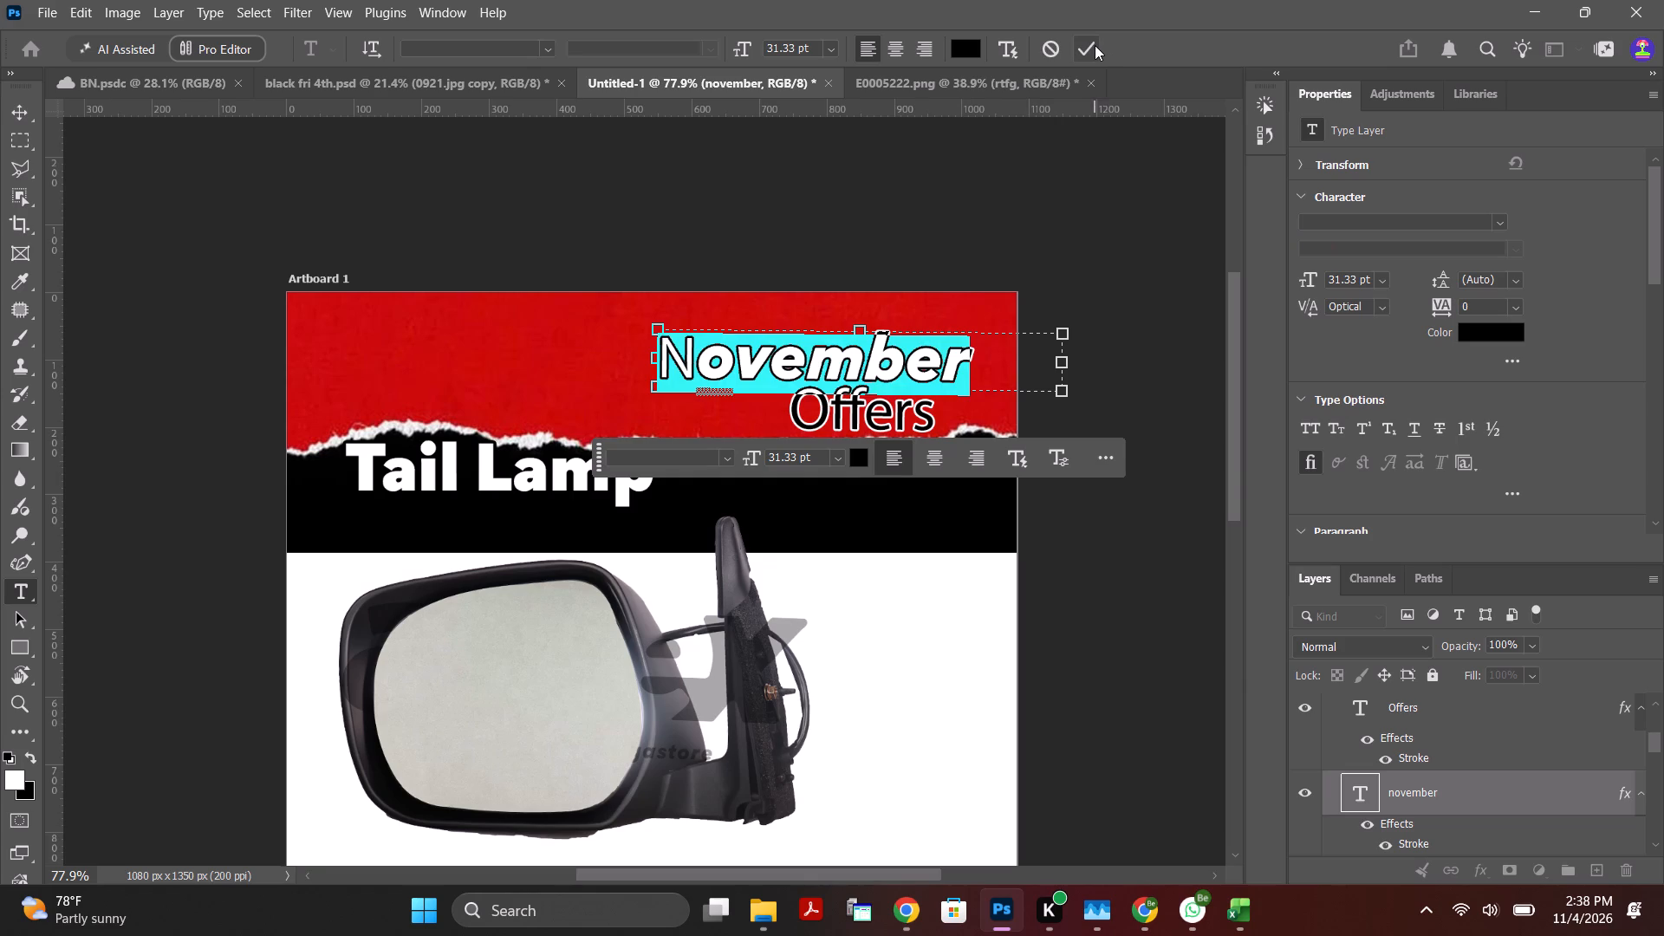
{"action": "left_click", "coordinate": [1095, 45]}
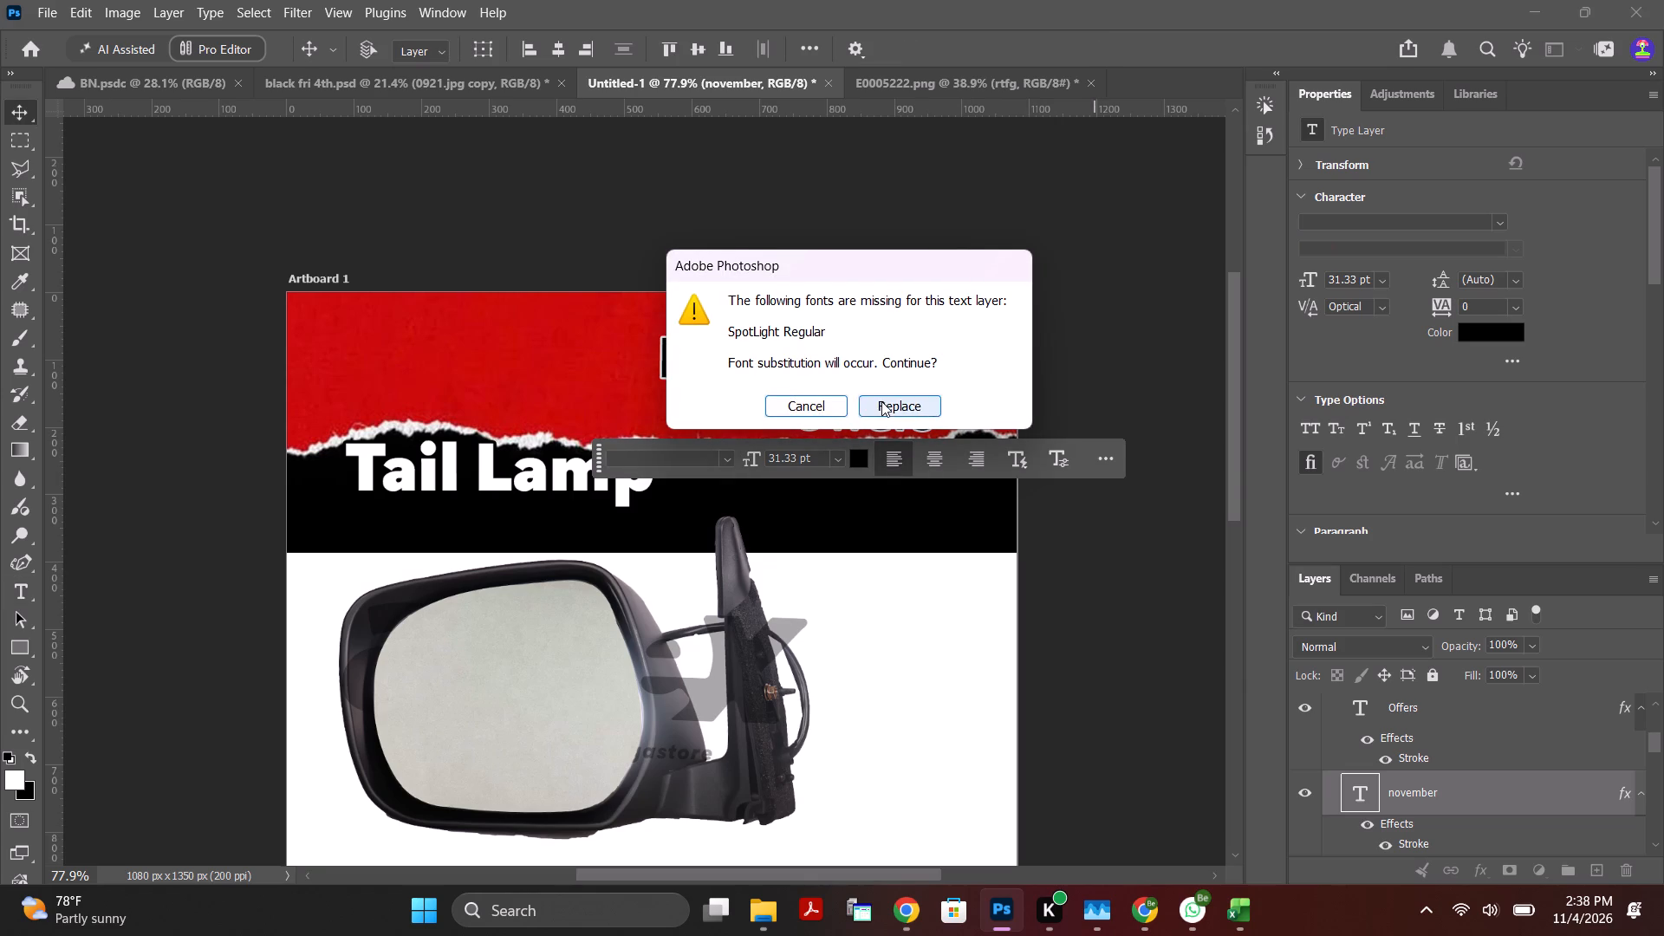
{"action": "left_click", "coordinate": [881, 401]}
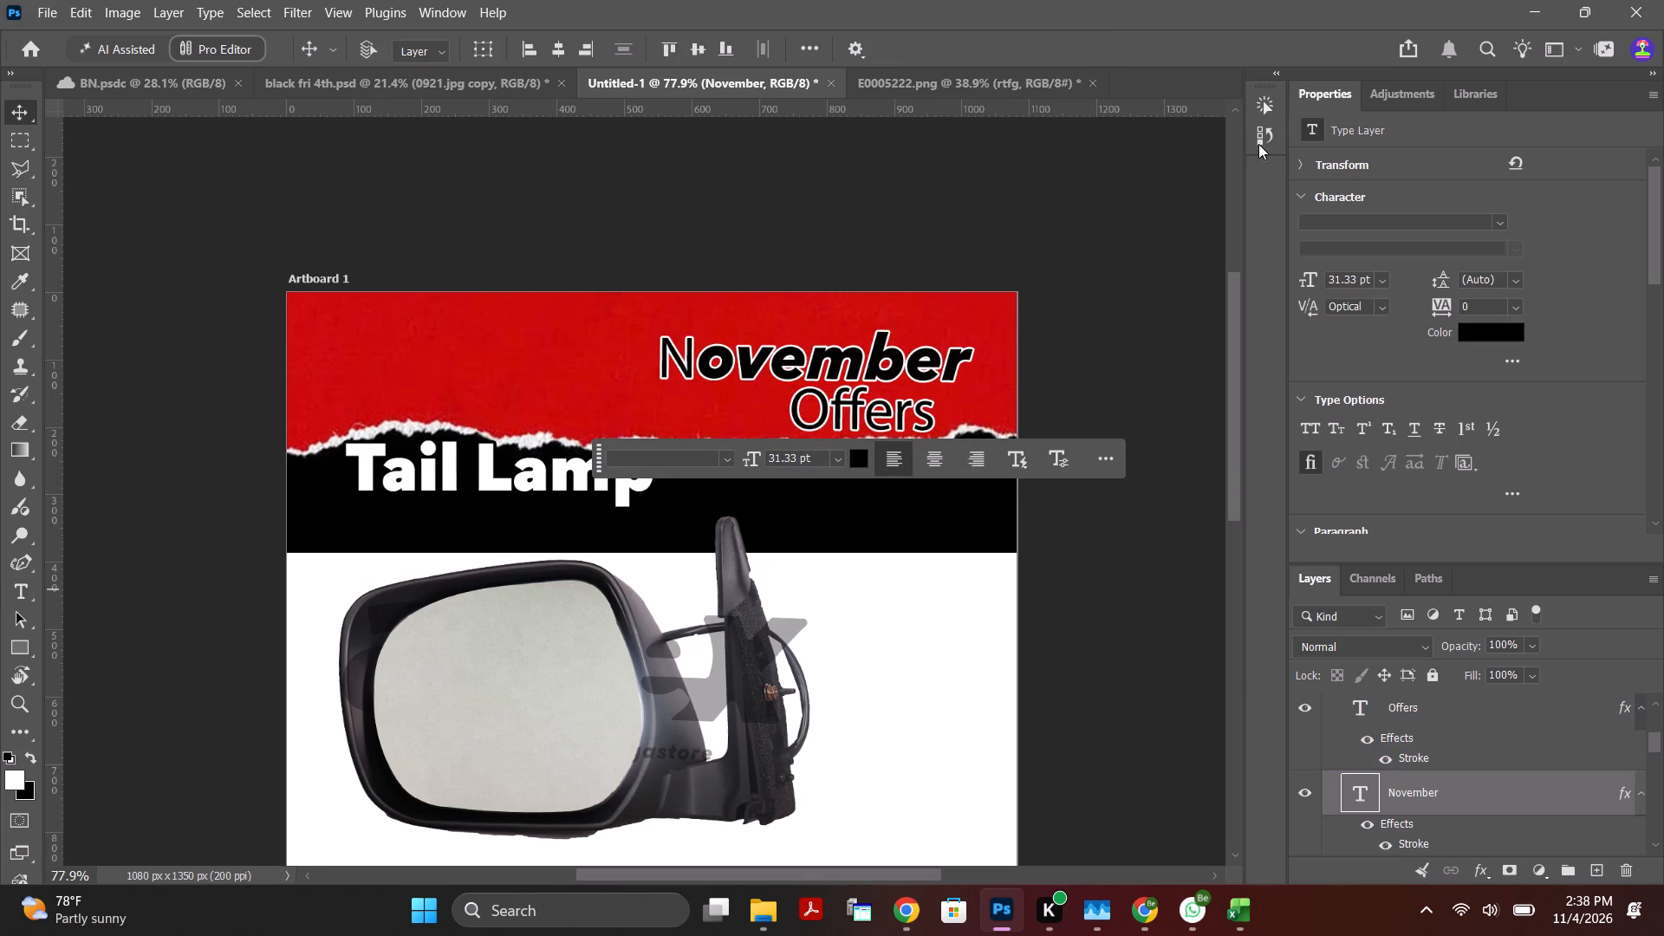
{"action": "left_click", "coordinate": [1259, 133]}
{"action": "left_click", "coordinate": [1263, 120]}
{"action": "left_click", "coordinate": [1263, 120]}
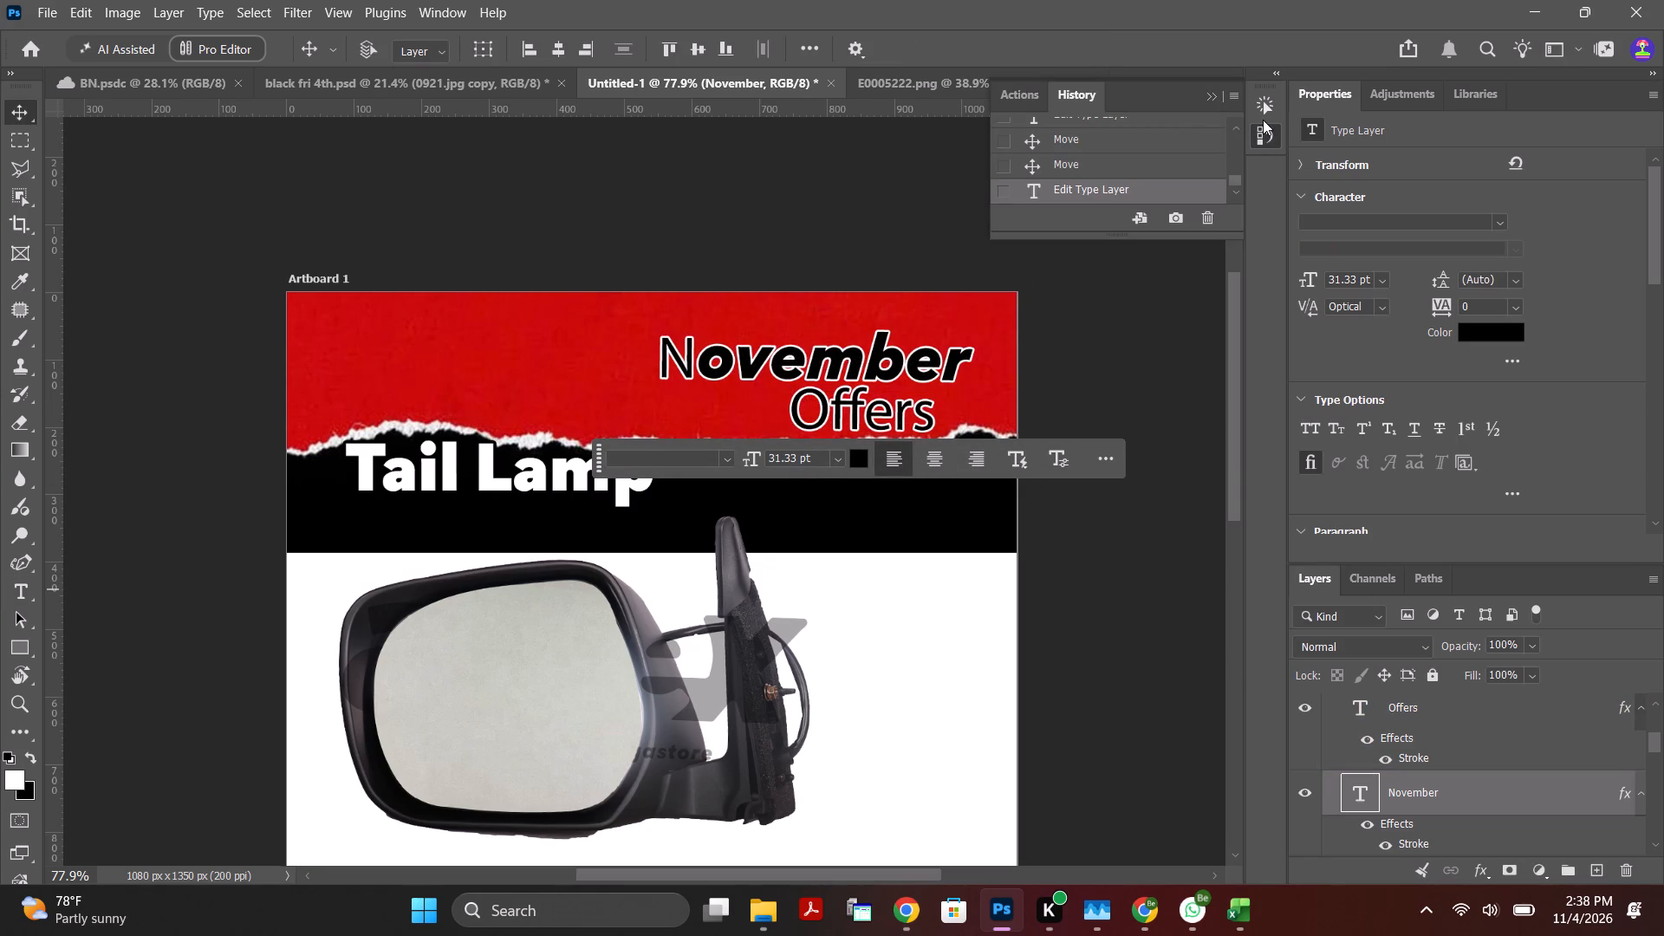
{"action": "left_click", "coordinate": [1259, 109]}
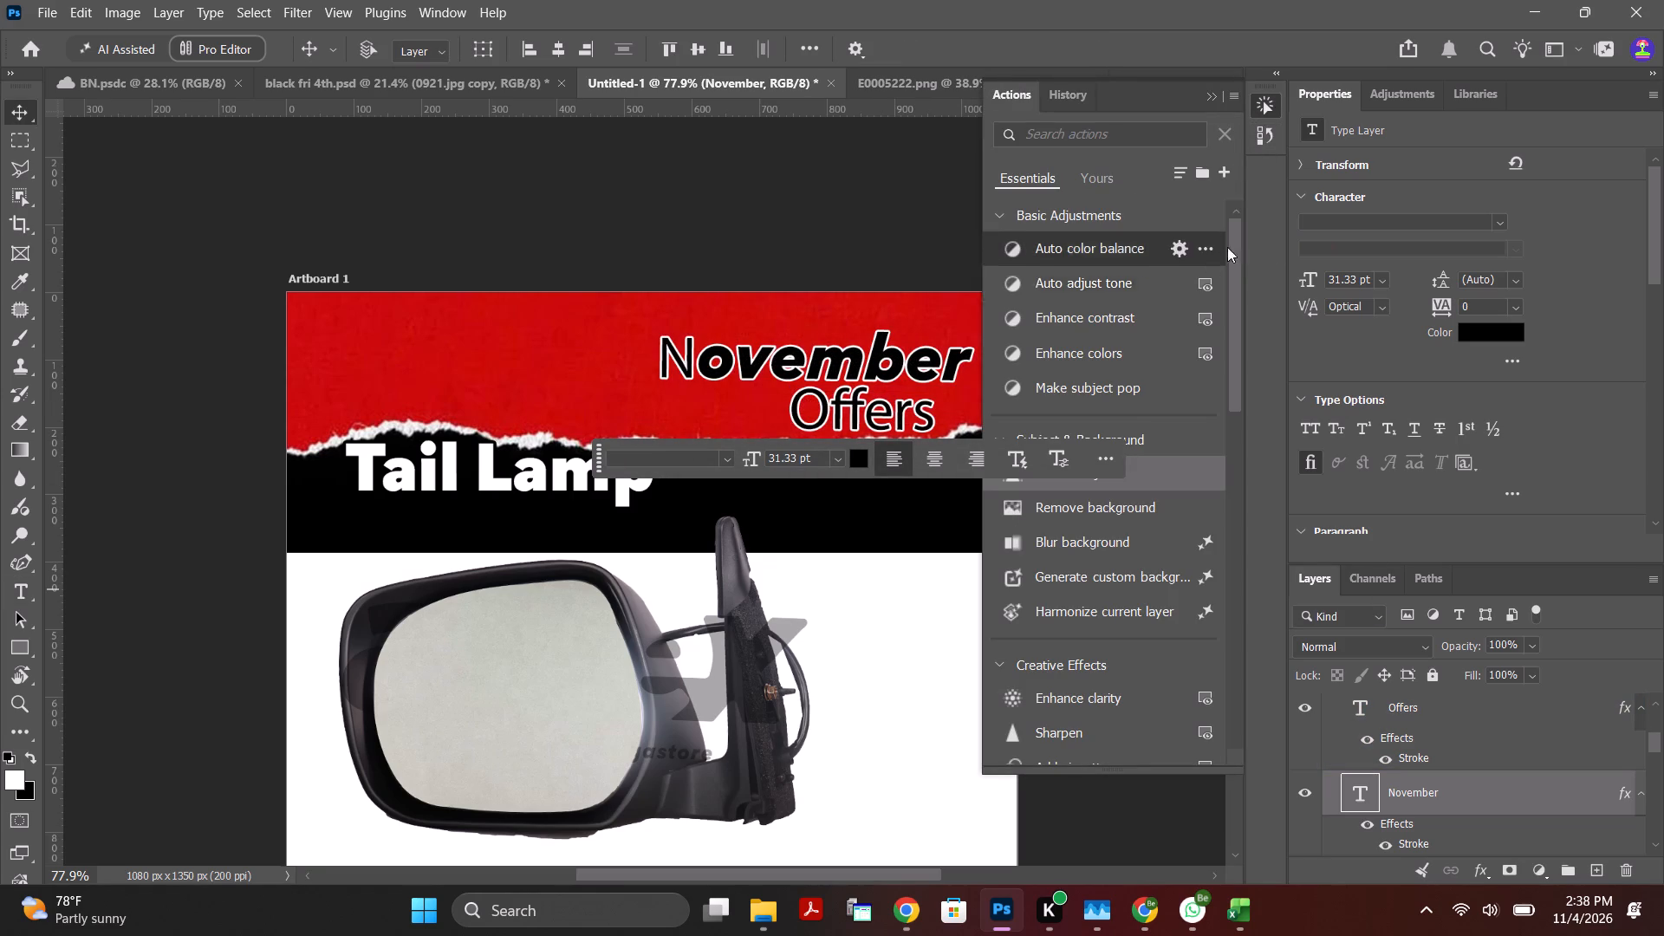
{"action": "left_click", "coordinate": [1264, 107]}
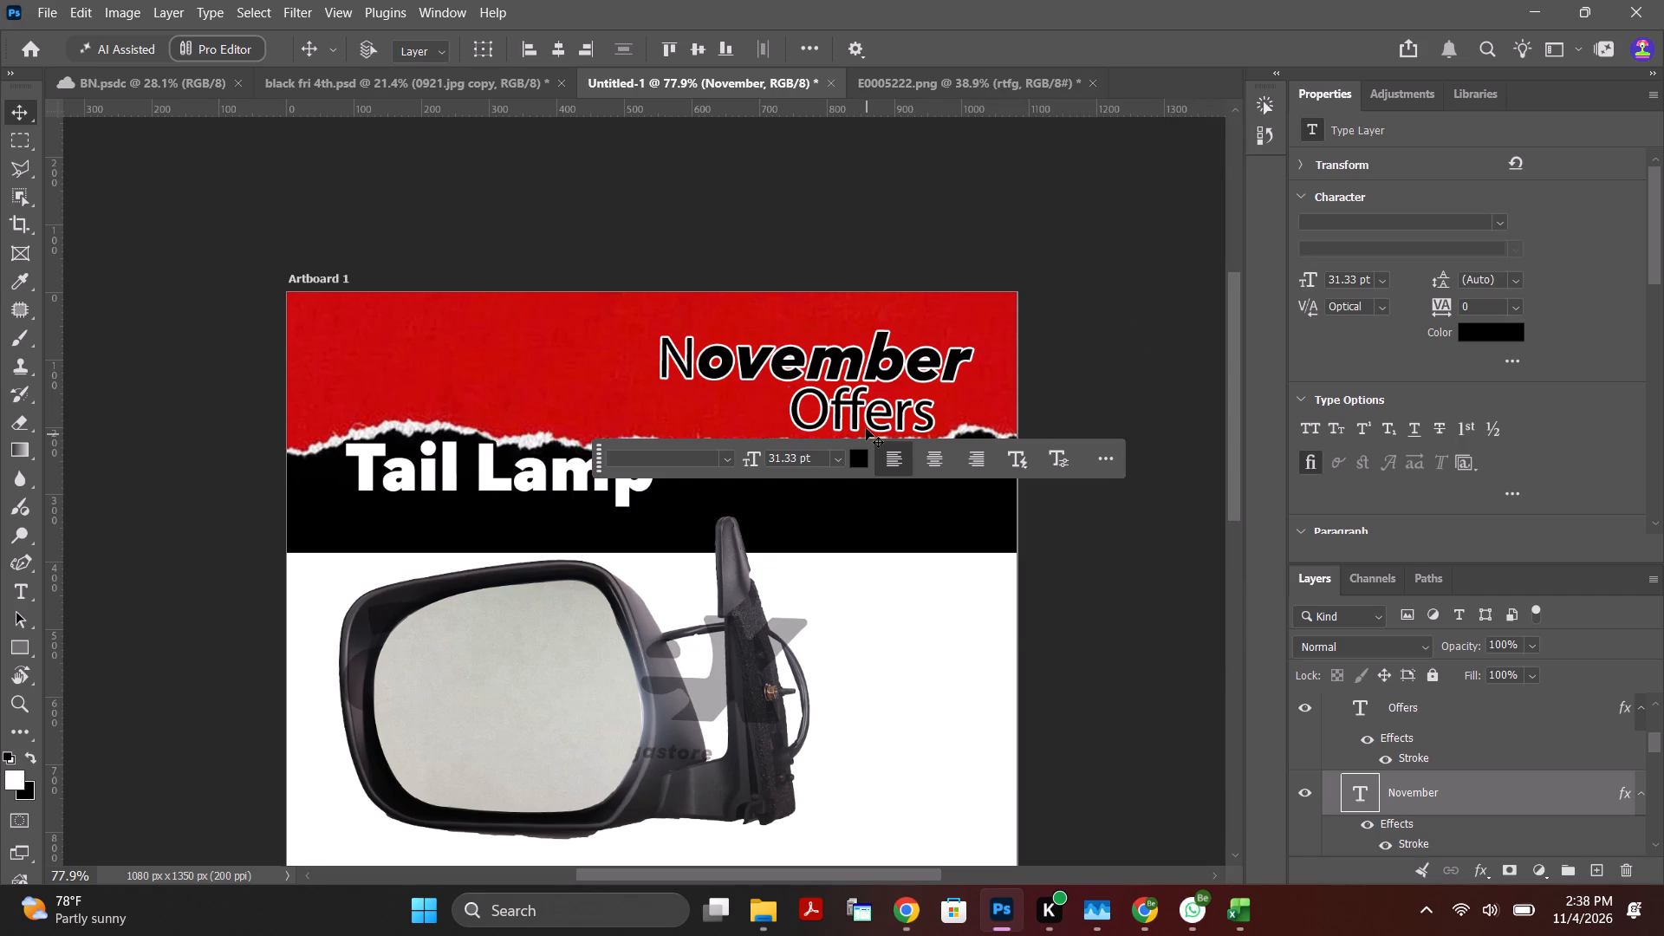
Set the whole November text layer to the Gordita Ultra Italic font.
{"action": "left_click", "coordinate": [731, 458]}
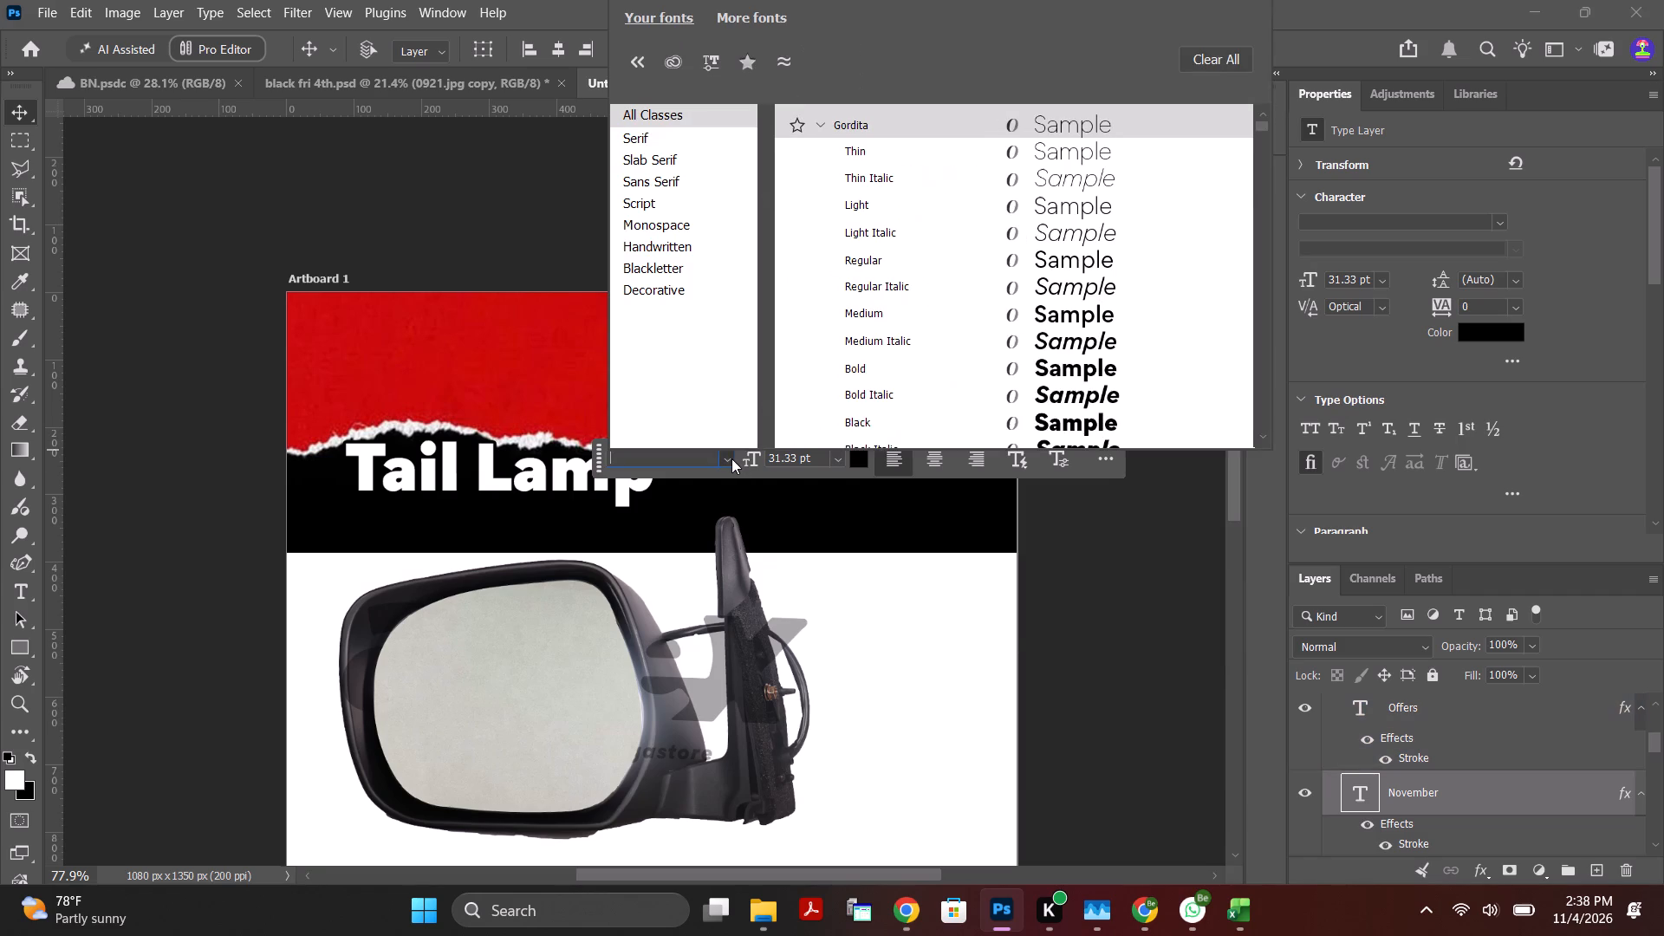
{"action": "scroll", "coordinate": [1105, 400], "scroll_direction": "down", "scroll_amount": 2}
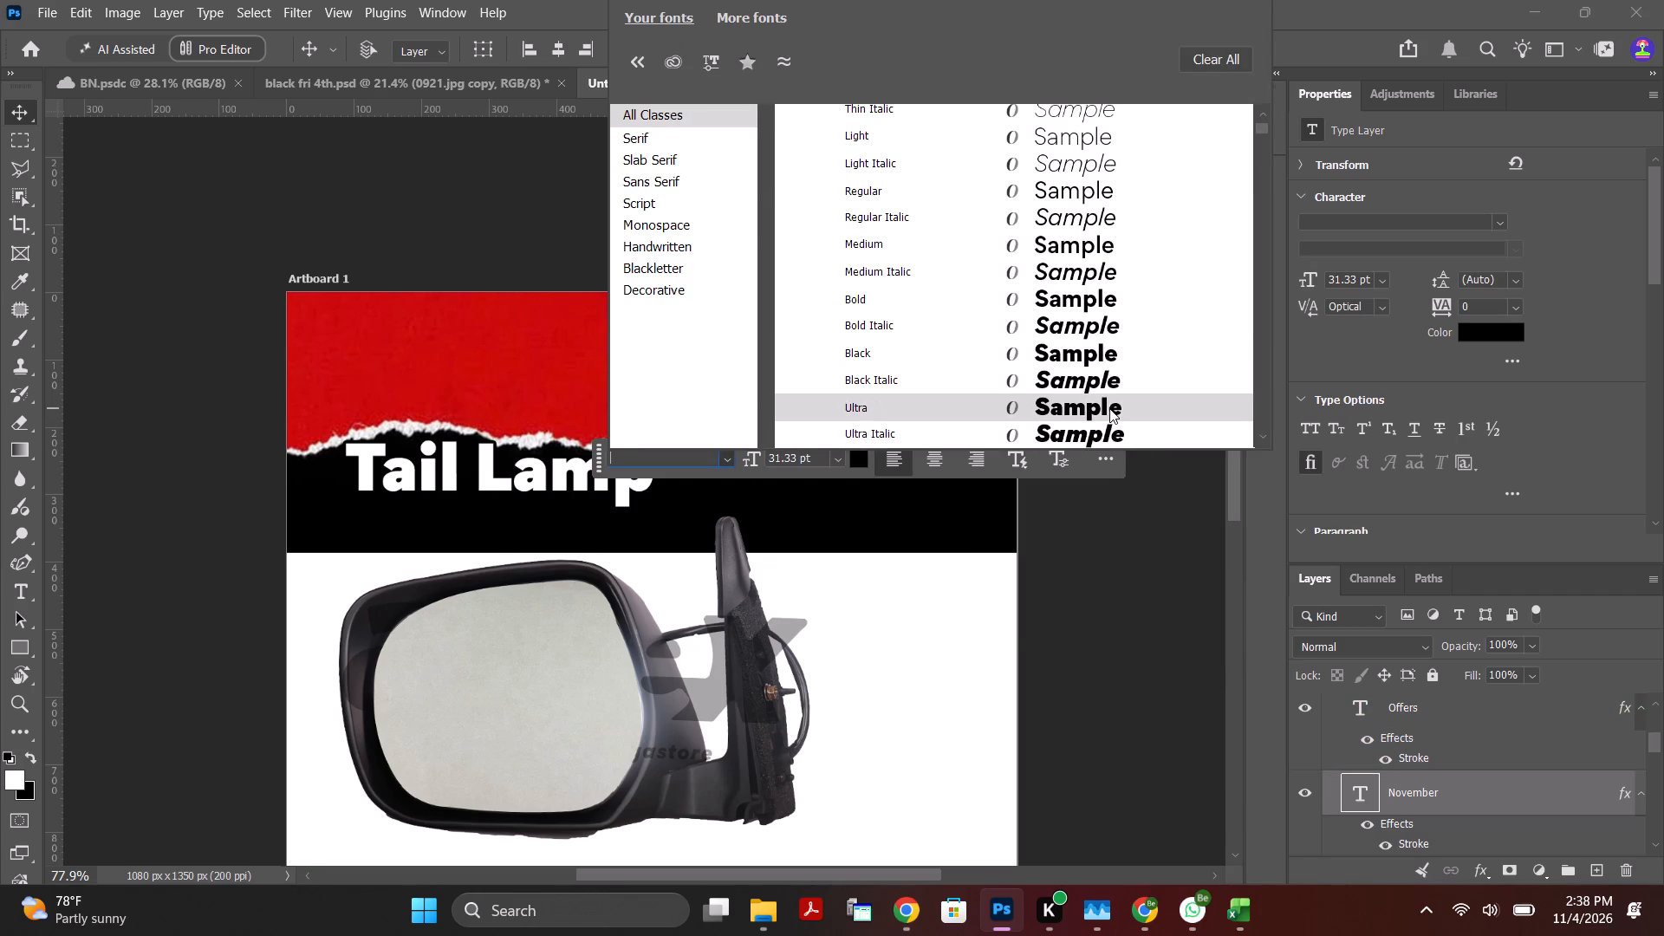
{"action": "left_click", "coordinate": [1124, 435]}
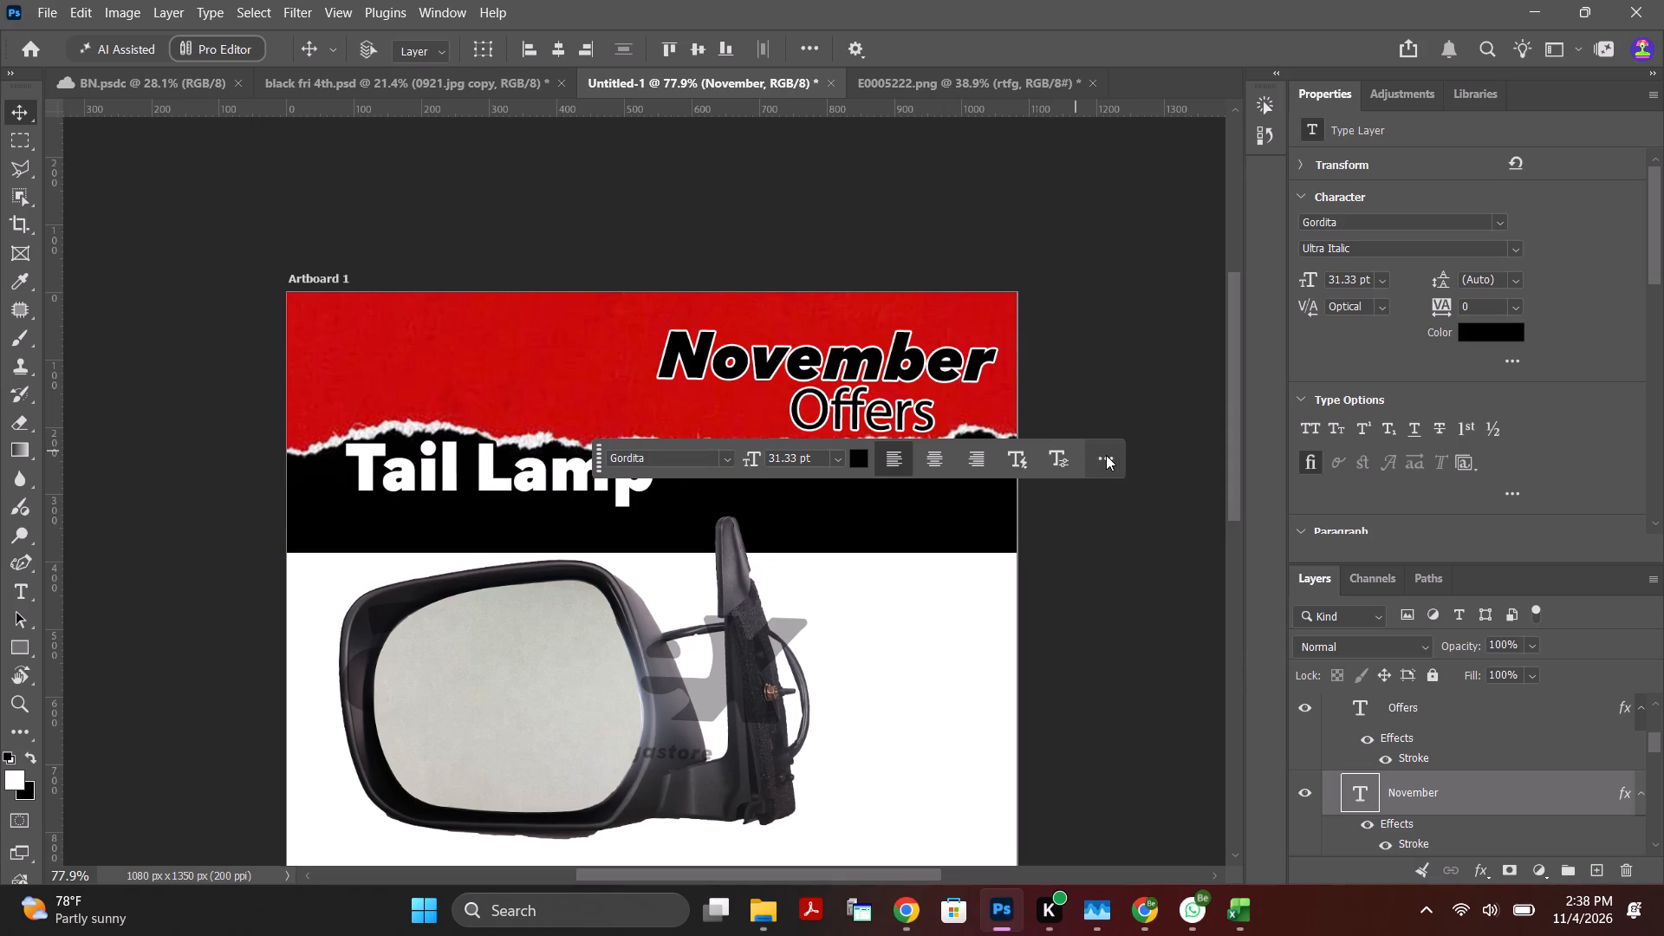
Move the floating contextual task bar above the artboard so it no longer covers the design.
{"action": "left_click_drag", "start_coordinate": [601, 458], "coordinate": [601, 449]}
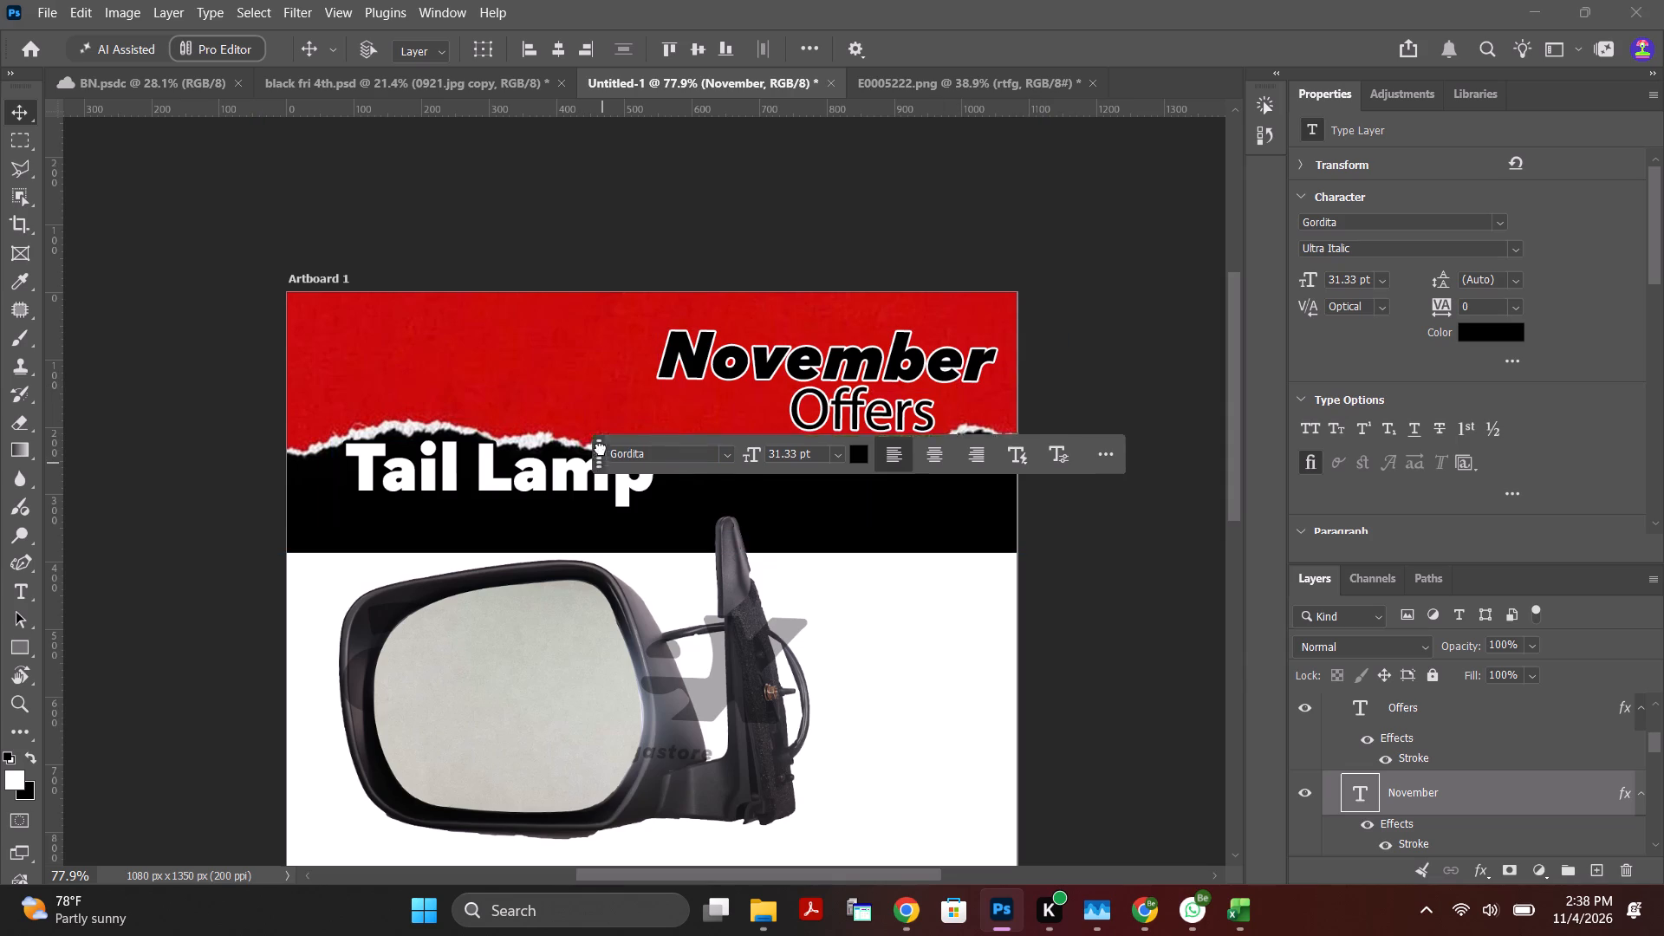
{"action": "left_click_drag", "start_coordinate": [601, 449], "coordinate": [543, 239]}
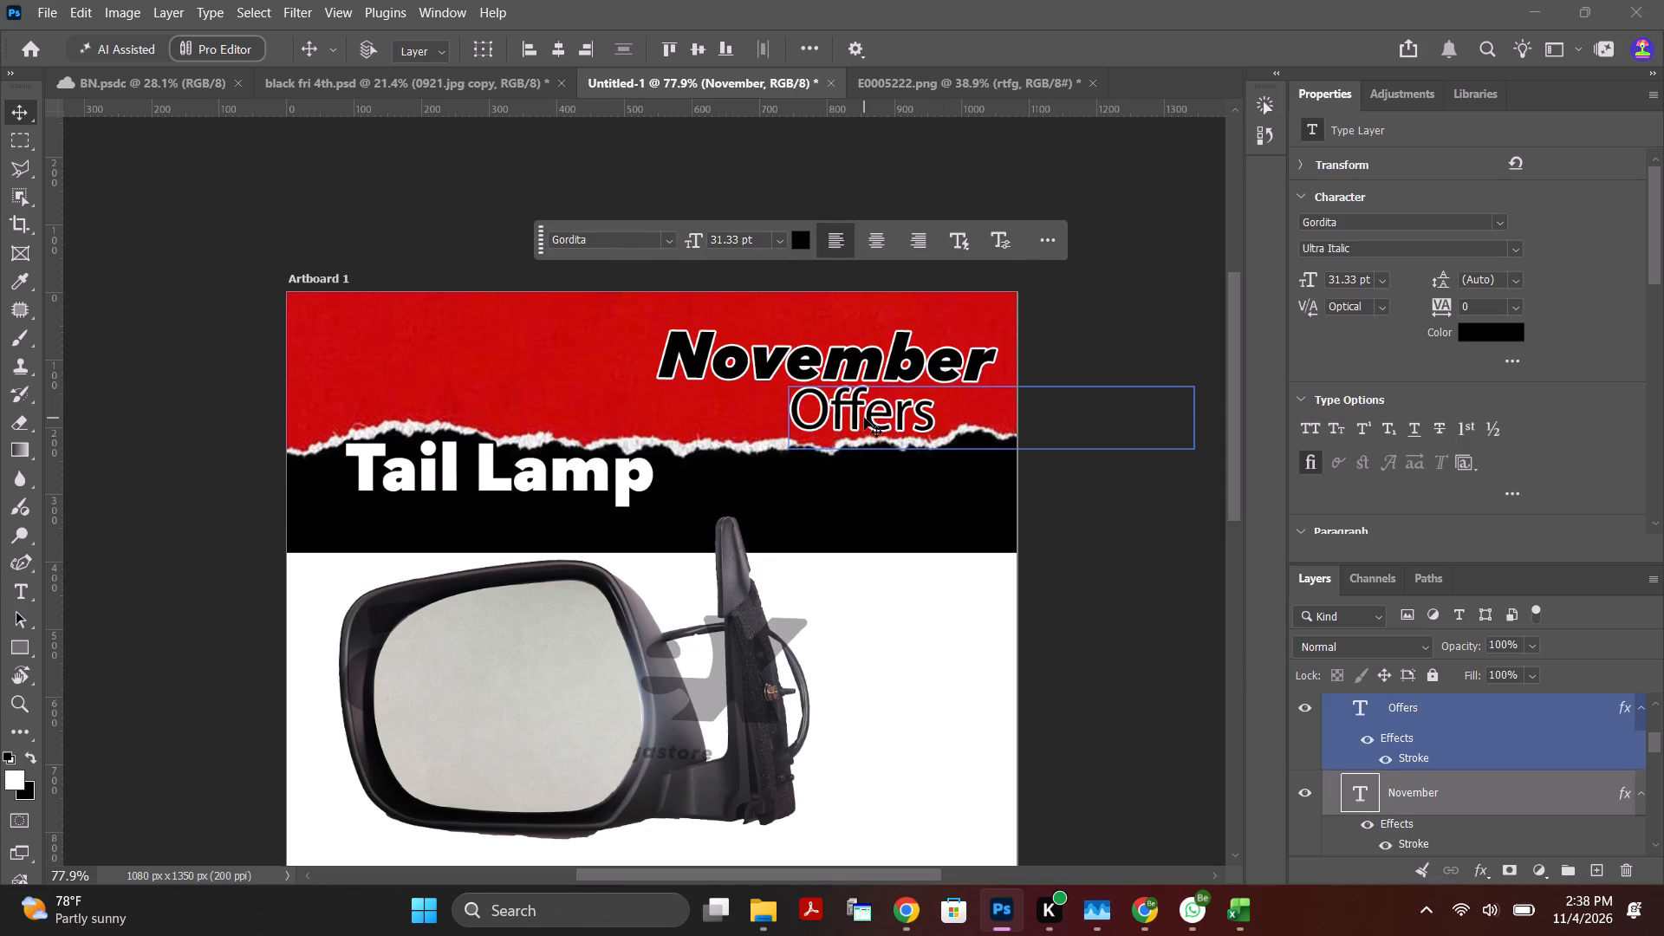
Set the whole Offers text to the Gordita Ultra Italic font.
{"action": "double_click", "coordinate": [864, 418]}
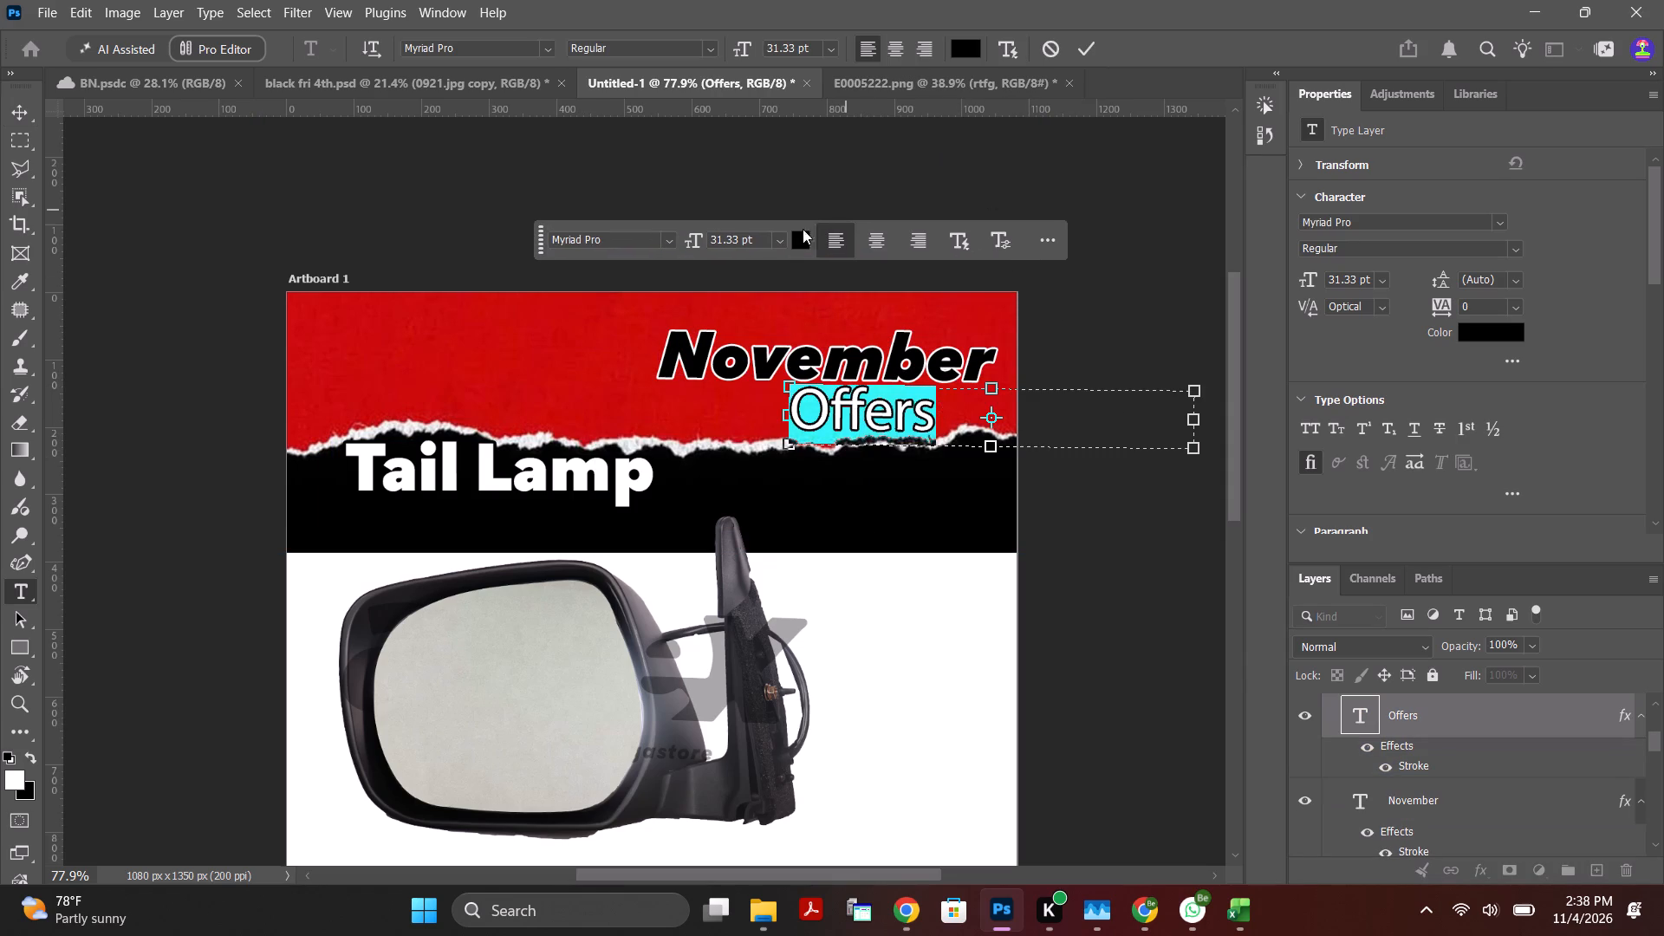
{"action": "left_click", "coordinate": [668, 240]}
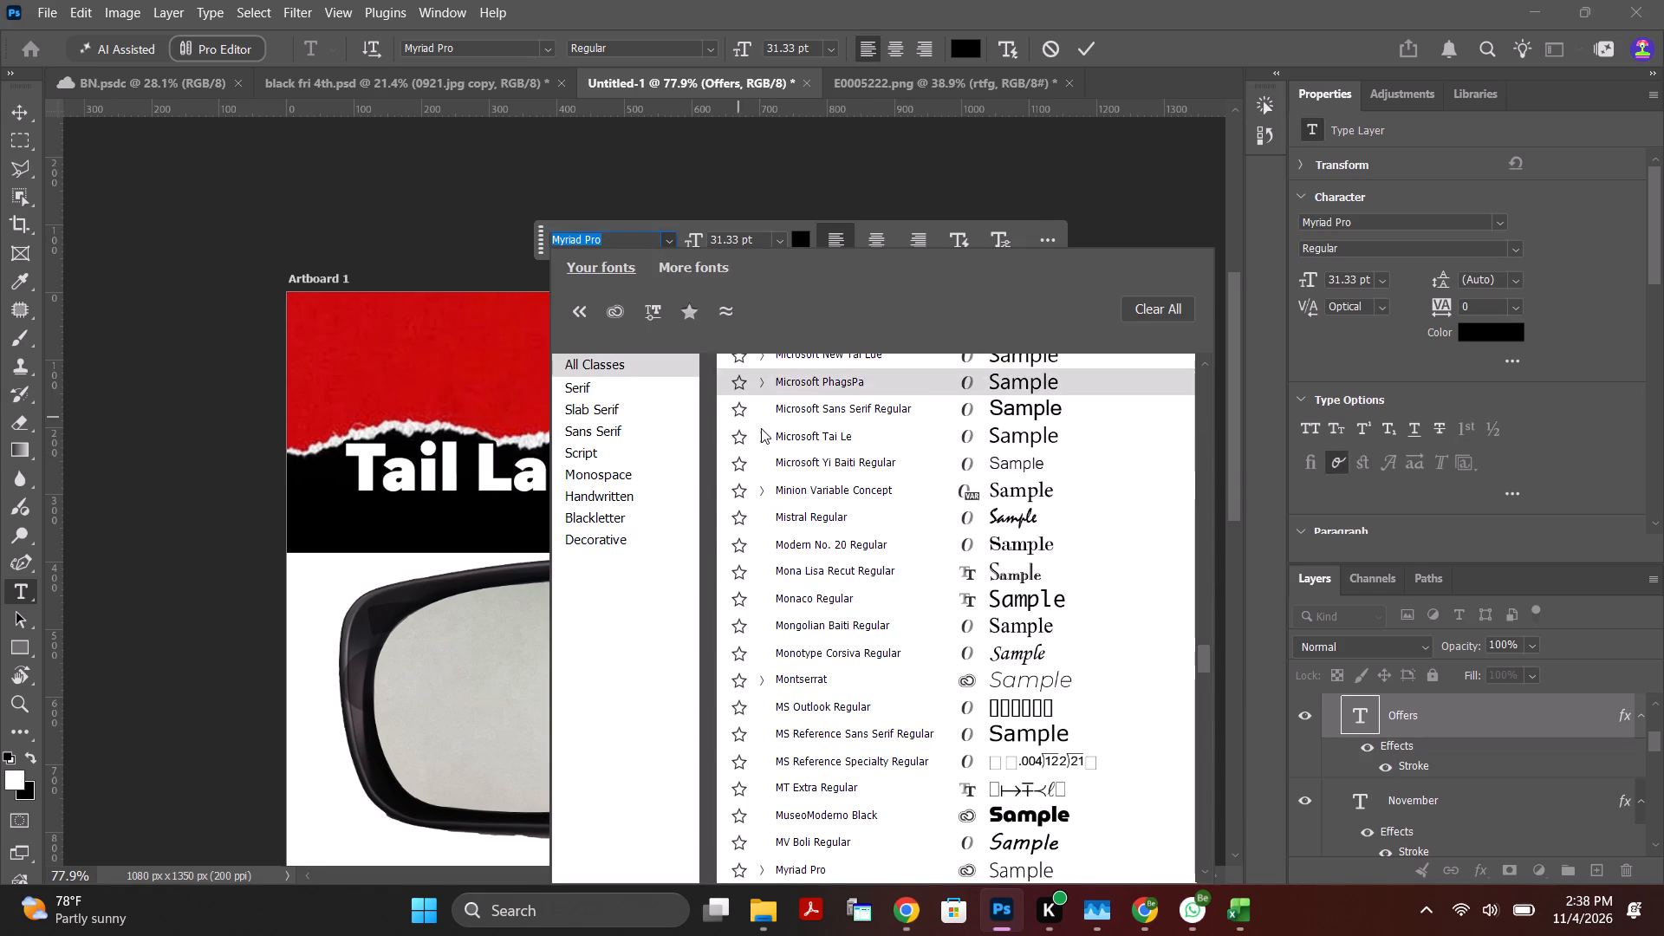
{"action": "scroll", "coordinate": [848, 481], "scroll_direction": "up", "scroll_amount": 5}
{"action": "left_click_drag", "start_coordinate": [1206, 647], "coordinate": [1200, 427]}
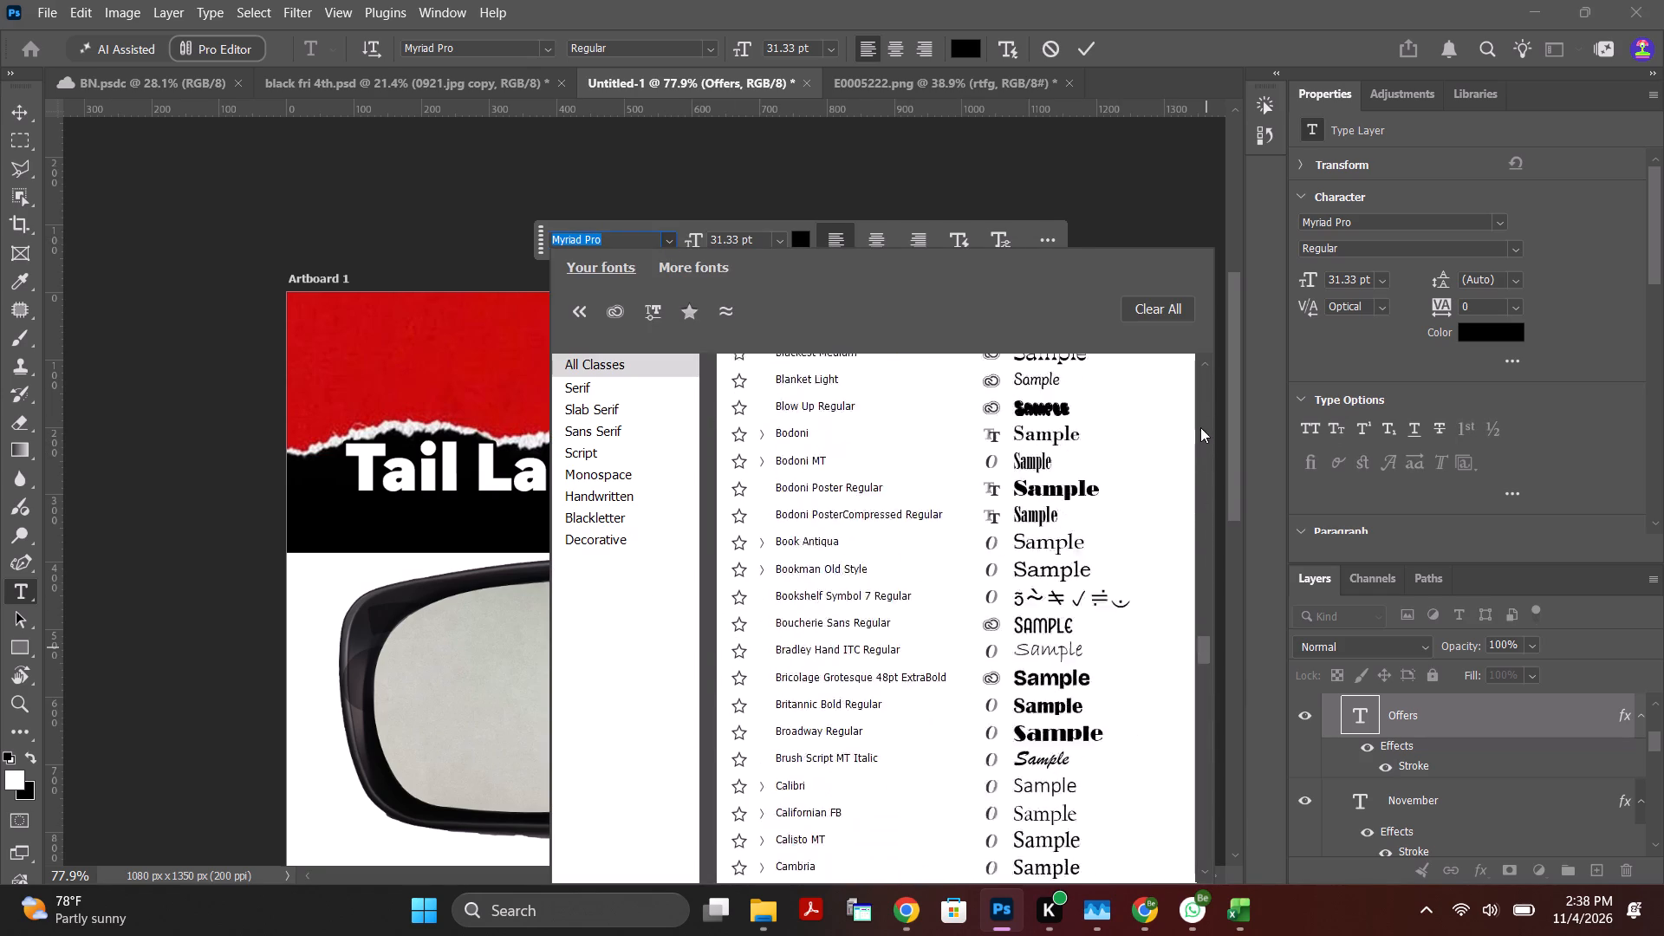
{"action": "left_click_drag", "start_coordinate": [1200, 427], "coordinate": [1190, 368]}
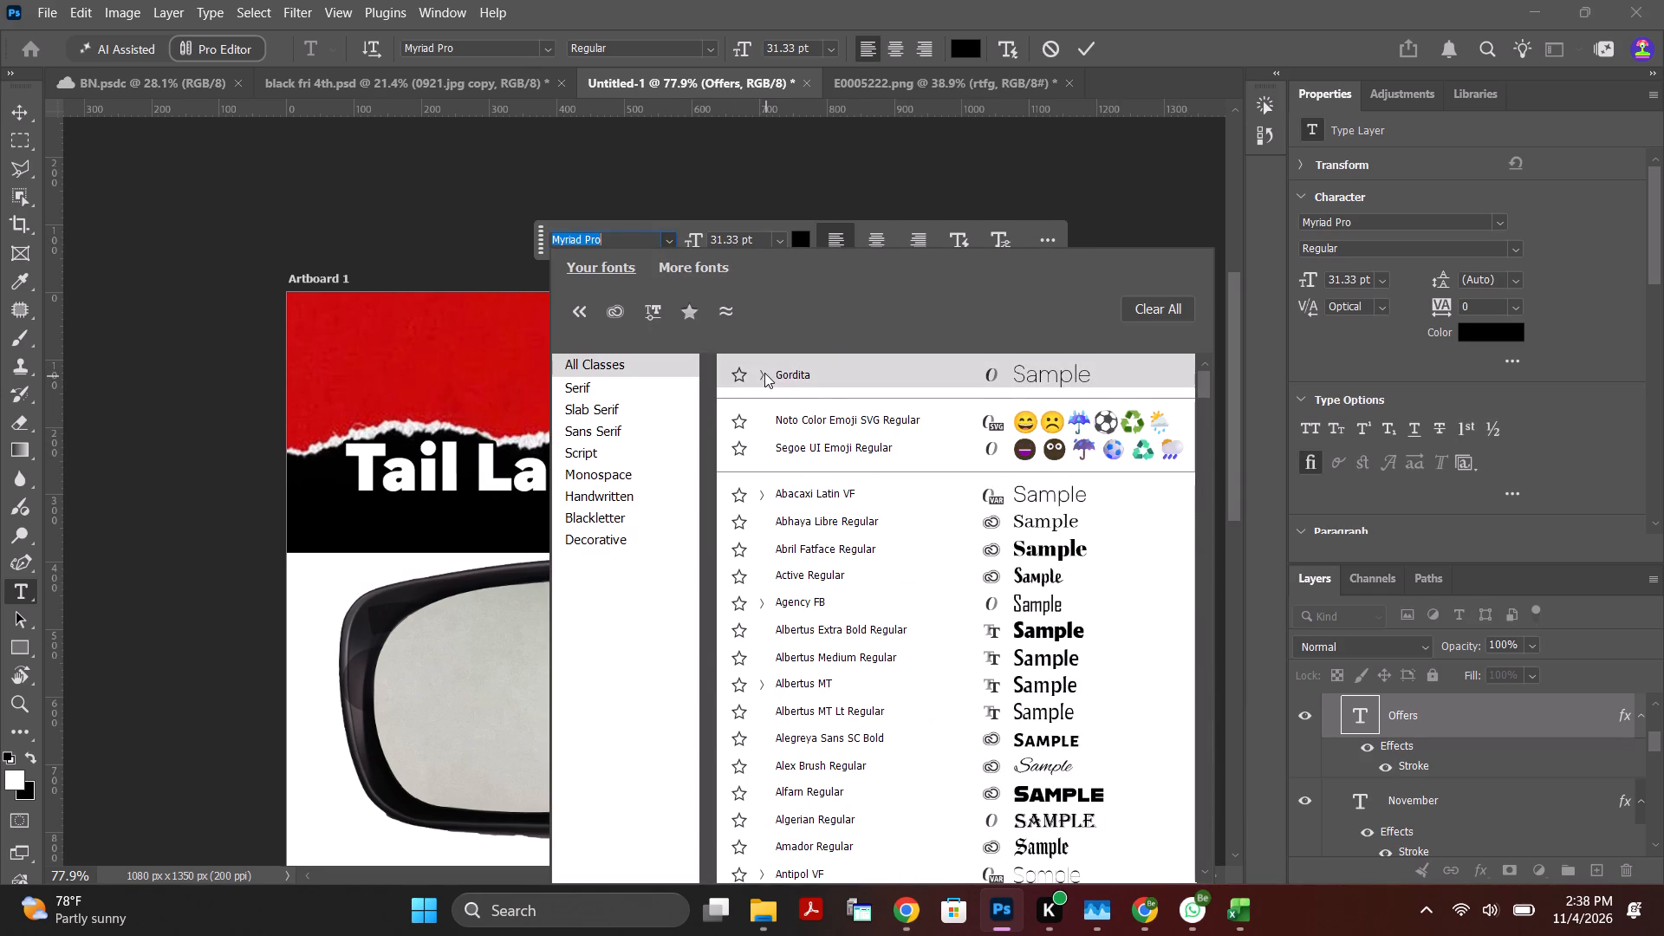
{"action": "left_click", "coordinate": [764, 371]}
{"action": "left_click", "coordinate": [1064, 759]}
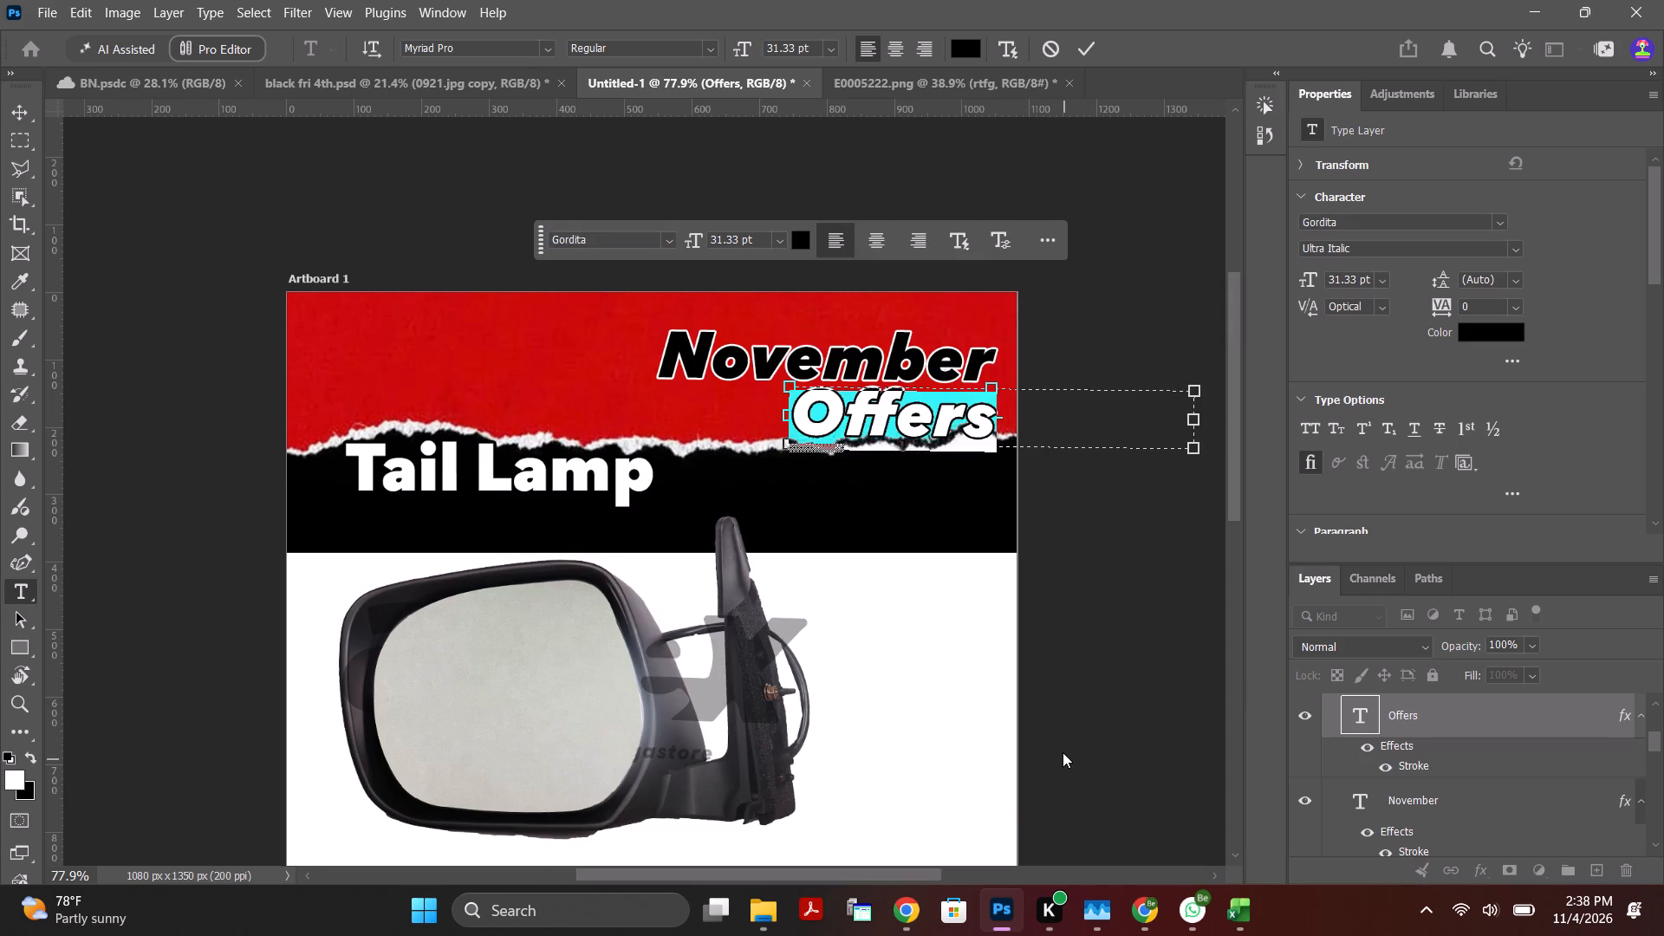
Adjust the Offers text box's edges, commit the text, and nudge it slightly down so it clears November.
{"action": "left_click_drag", "start_coordinate": [1197, 453], "coordinate": [1183, 453]}
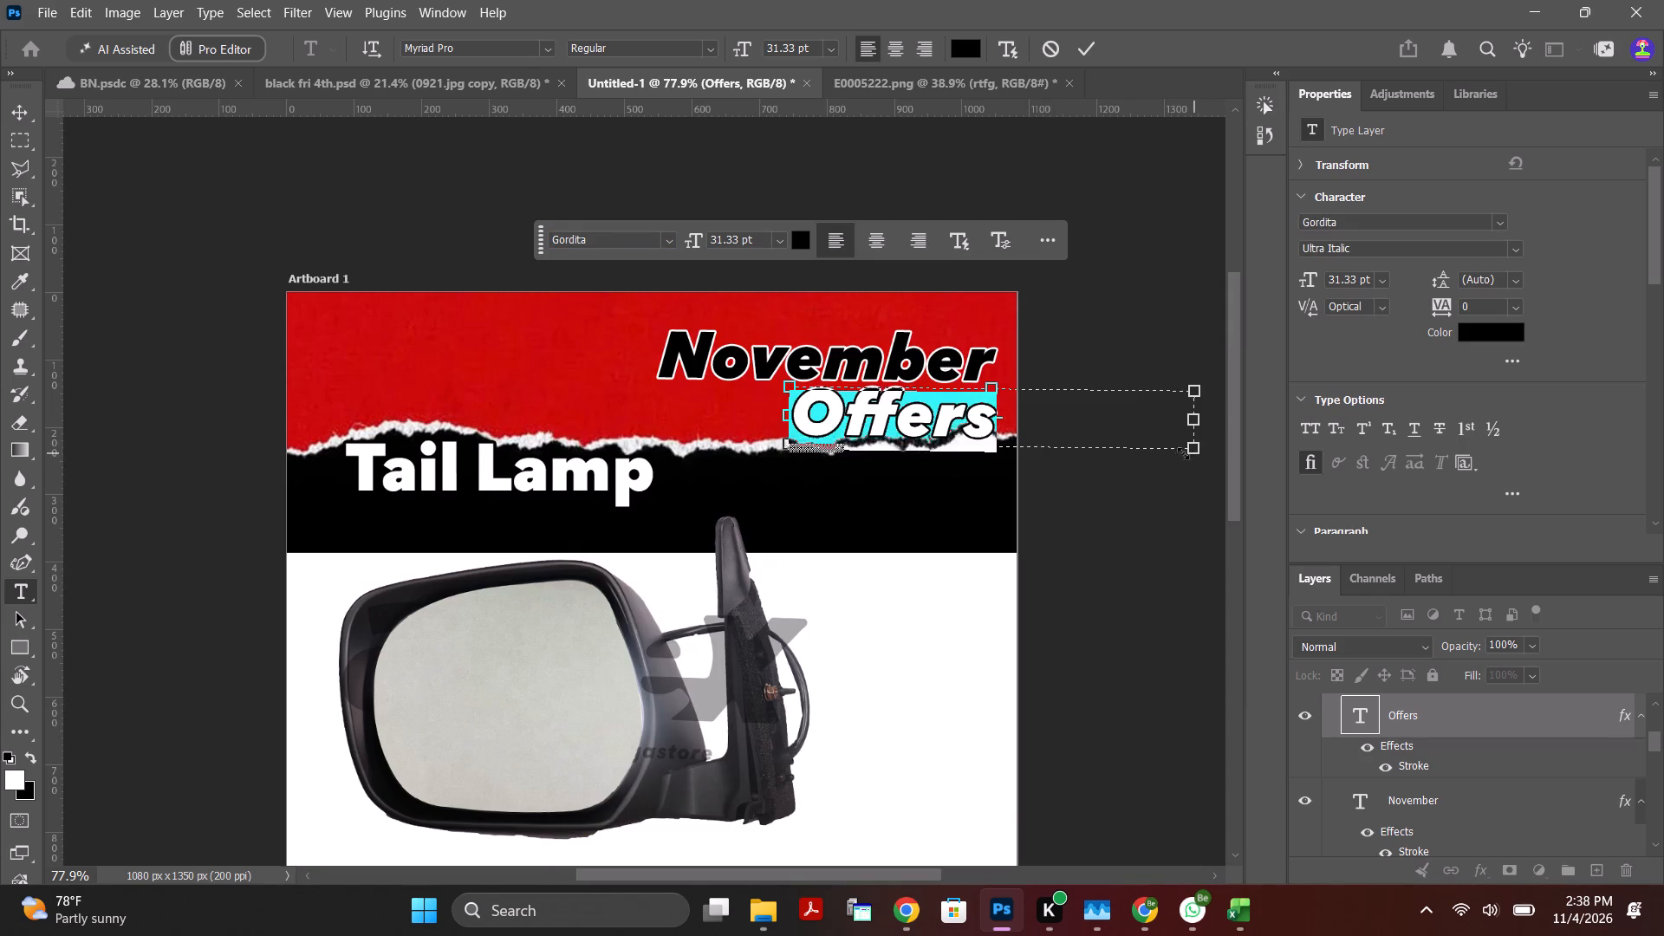
{"action": "left_click_drag", "start_coordinate": [1183, 453], "coordinate": [1131, 445]}
{"action": "left_click", "coordinate": [1191, 452]}
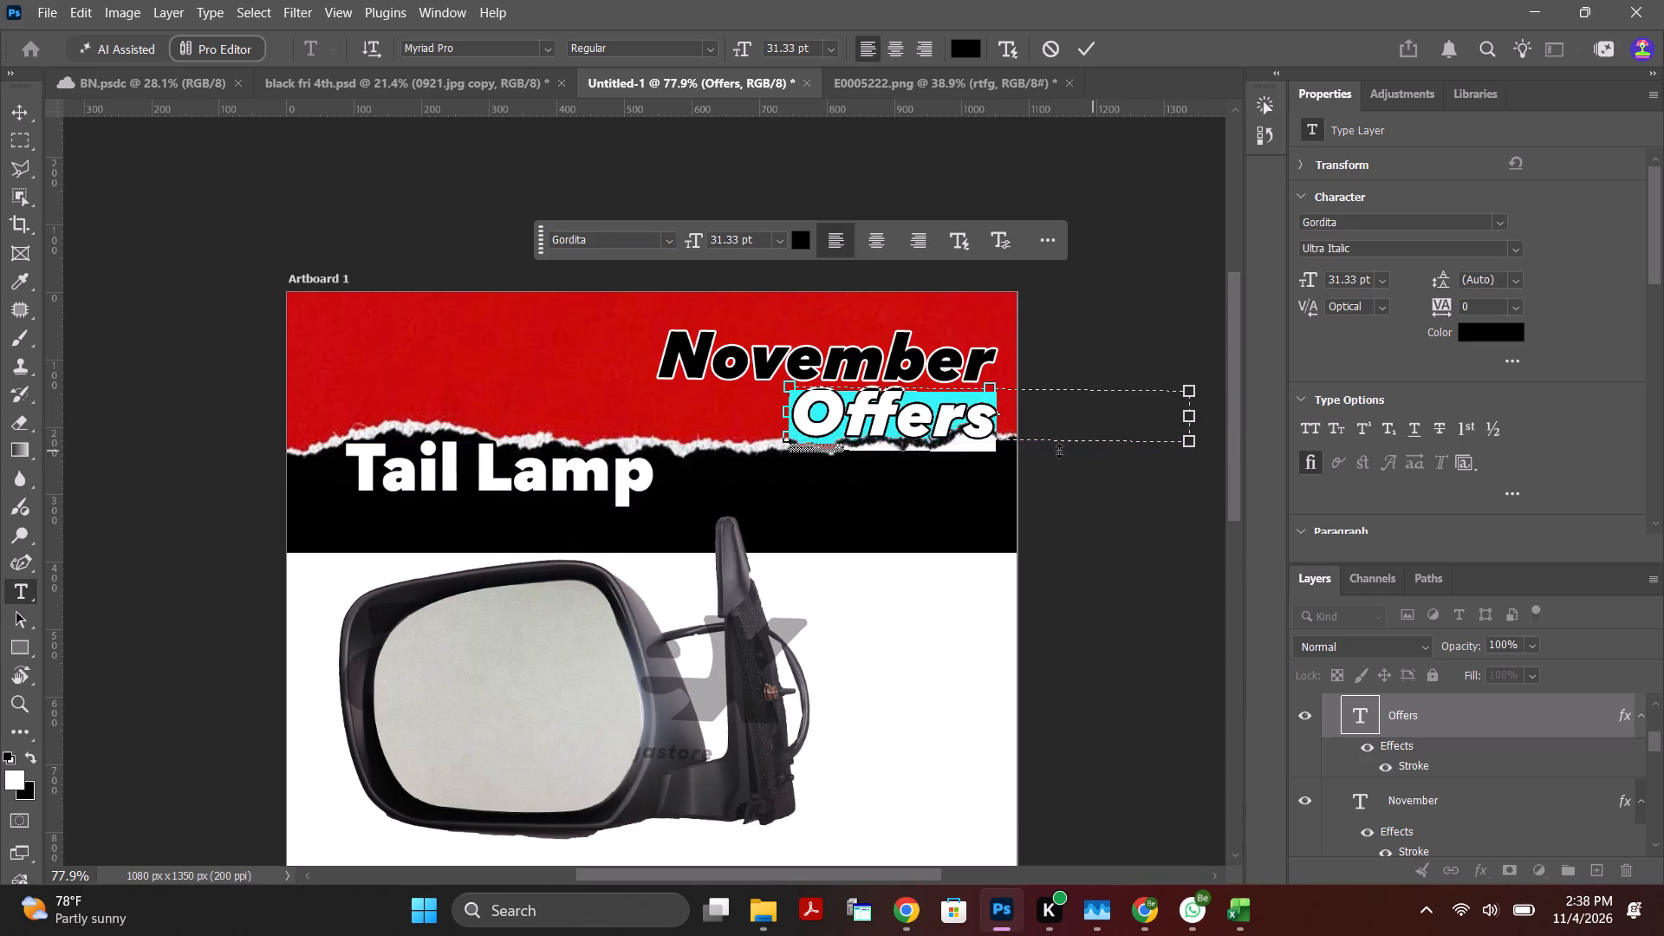
{"action": "left_click_drag", "start_coordinate": [988, 384], "coordinate": [990, 372]}
{"action": "left_click", "coordinate": [1083, 52]}
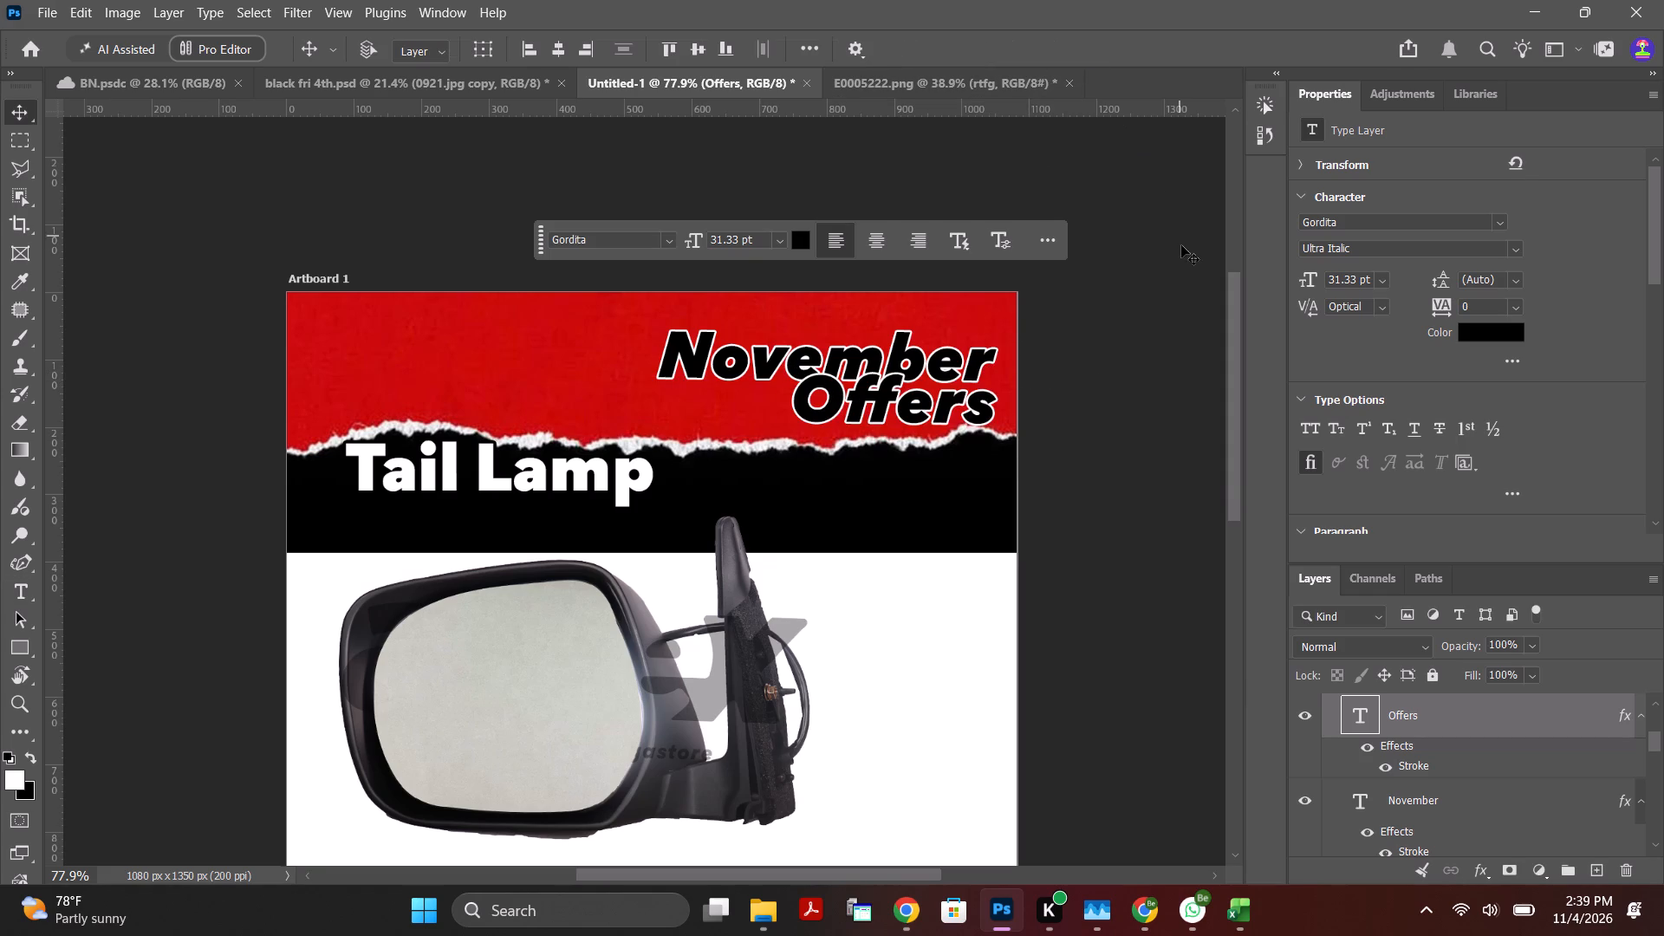
{"action": "left_click", "coordinate": [1181, 246]}
{"action": "left_click_drag", "start_coordinate": [910, 418], "coordinate": [915, 432]}
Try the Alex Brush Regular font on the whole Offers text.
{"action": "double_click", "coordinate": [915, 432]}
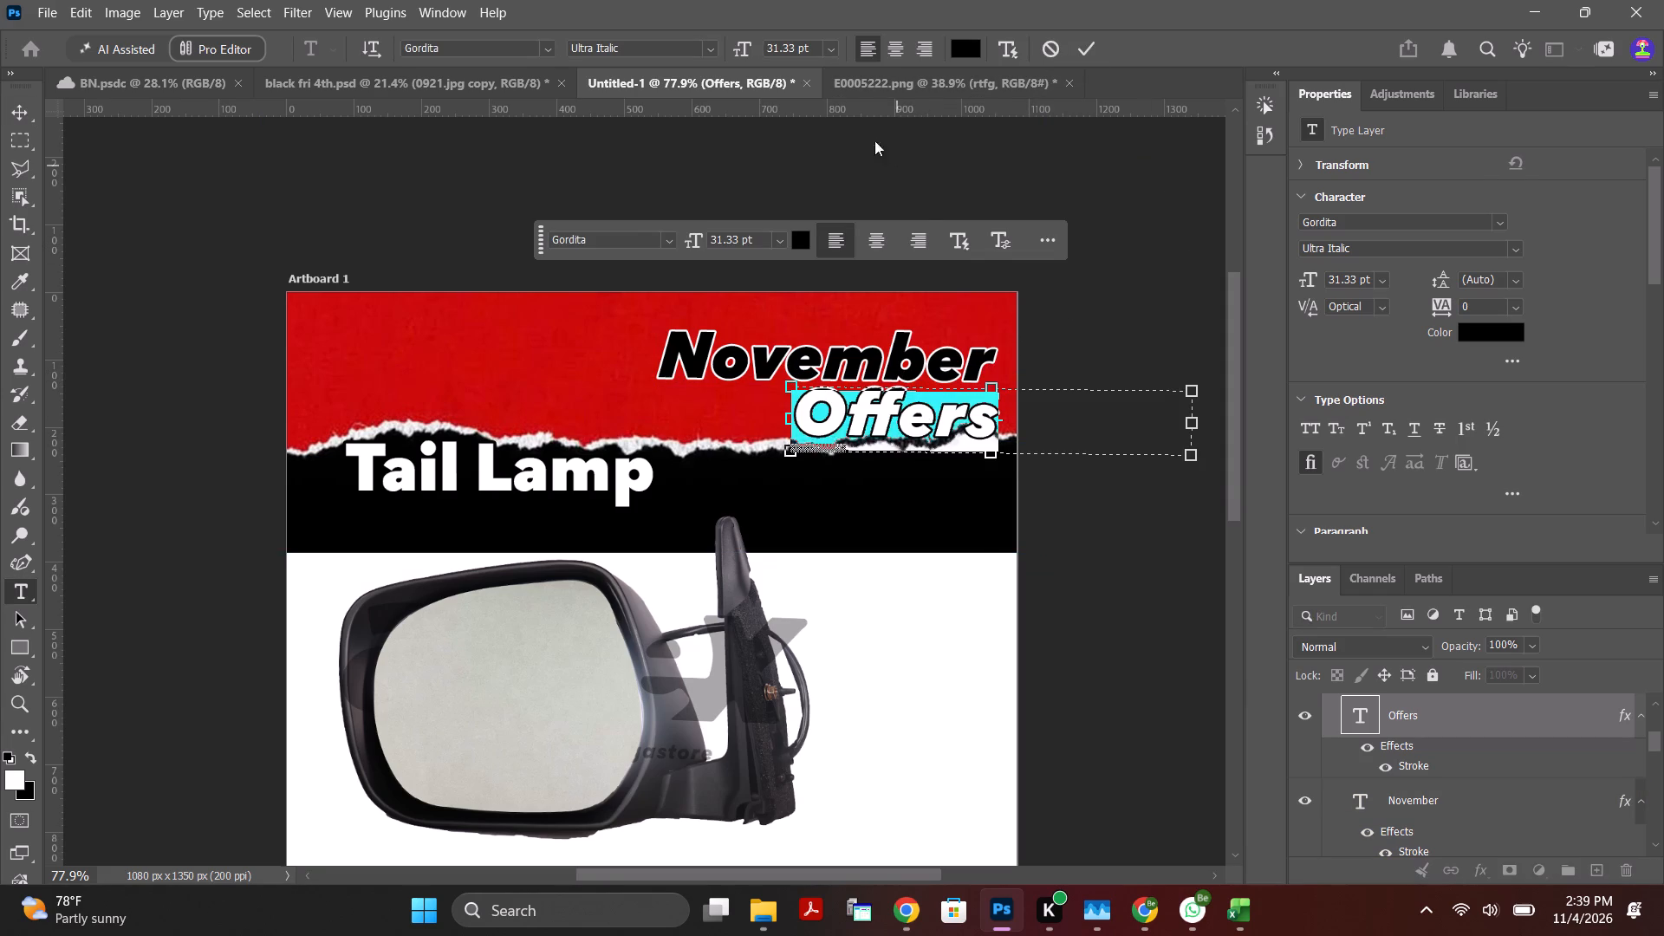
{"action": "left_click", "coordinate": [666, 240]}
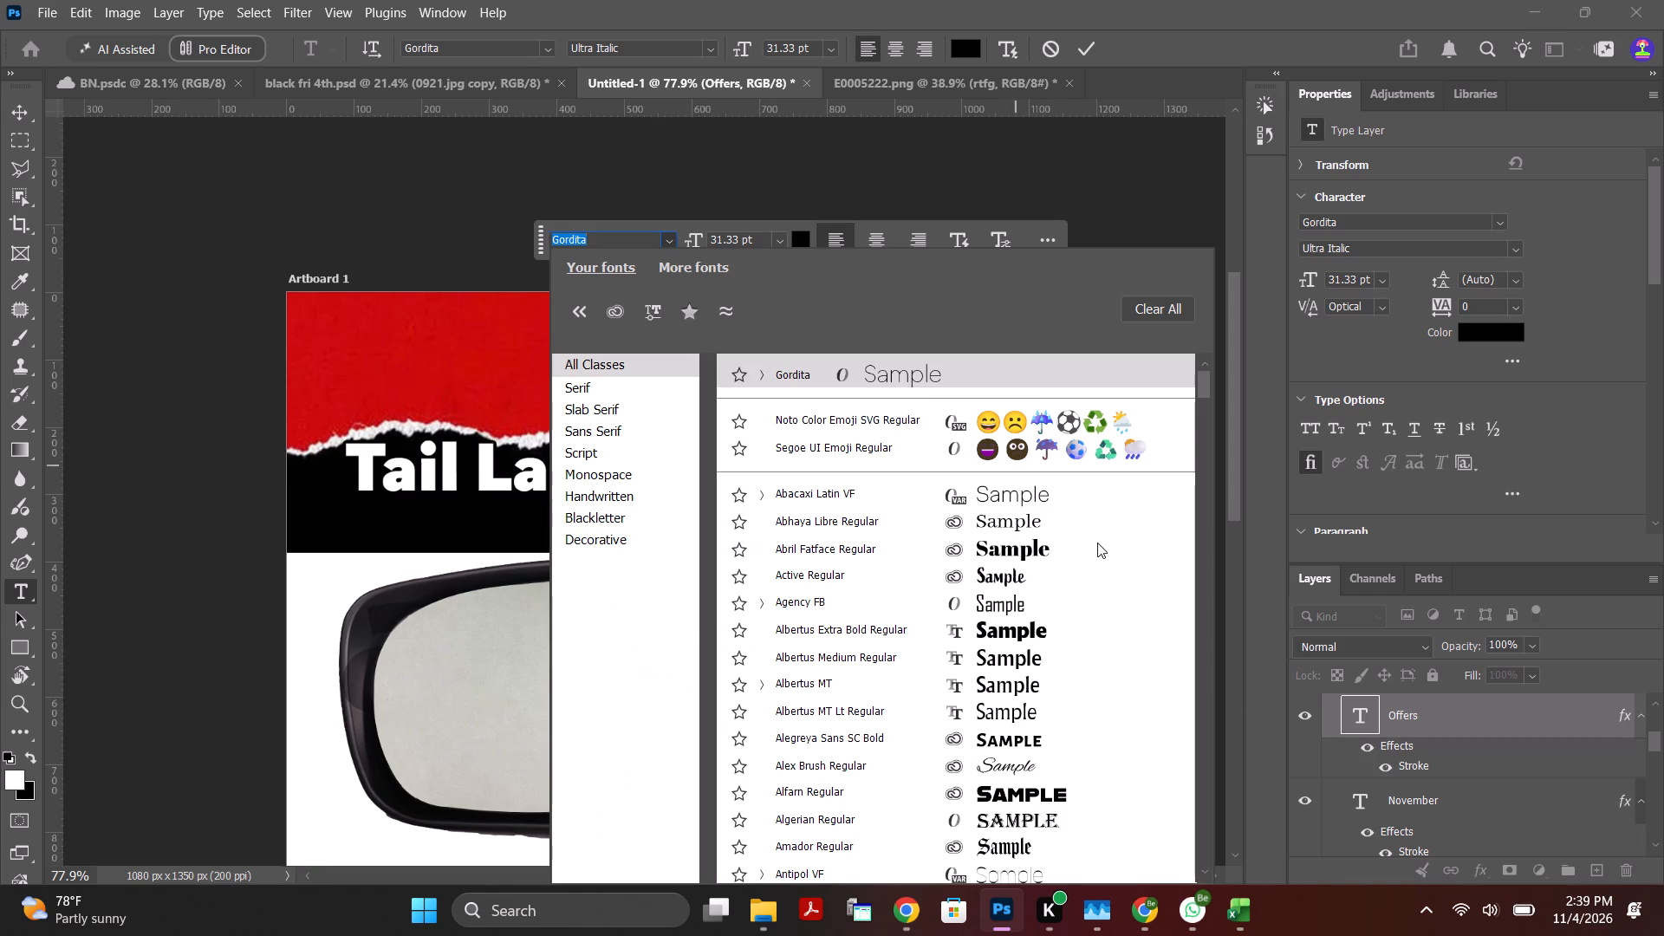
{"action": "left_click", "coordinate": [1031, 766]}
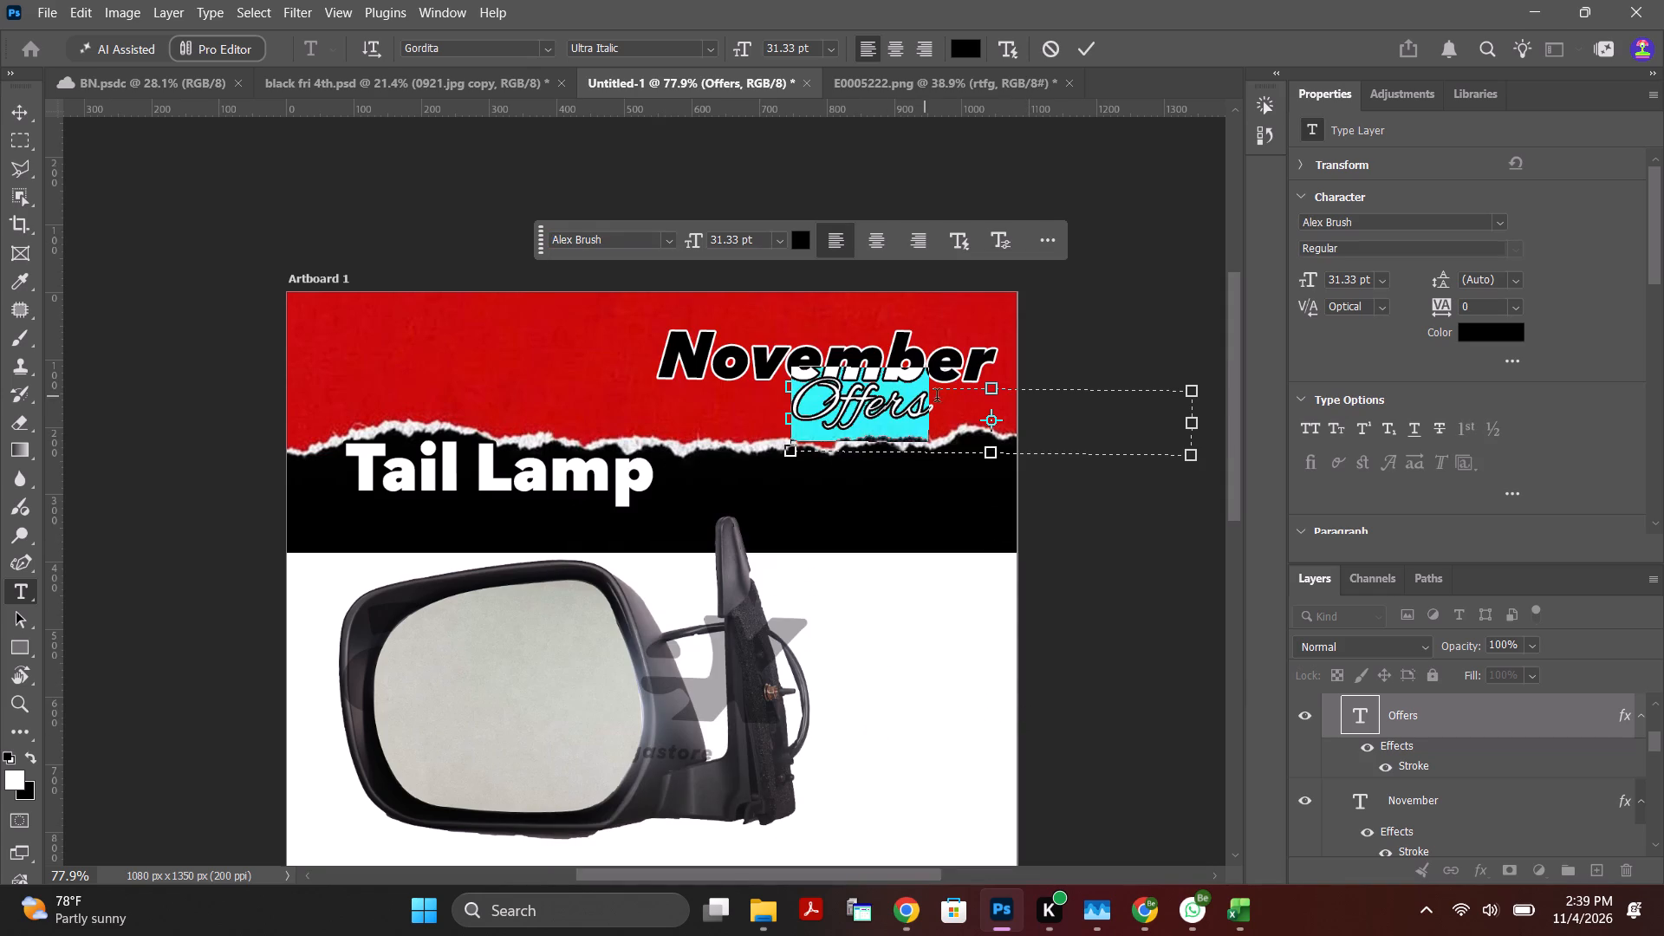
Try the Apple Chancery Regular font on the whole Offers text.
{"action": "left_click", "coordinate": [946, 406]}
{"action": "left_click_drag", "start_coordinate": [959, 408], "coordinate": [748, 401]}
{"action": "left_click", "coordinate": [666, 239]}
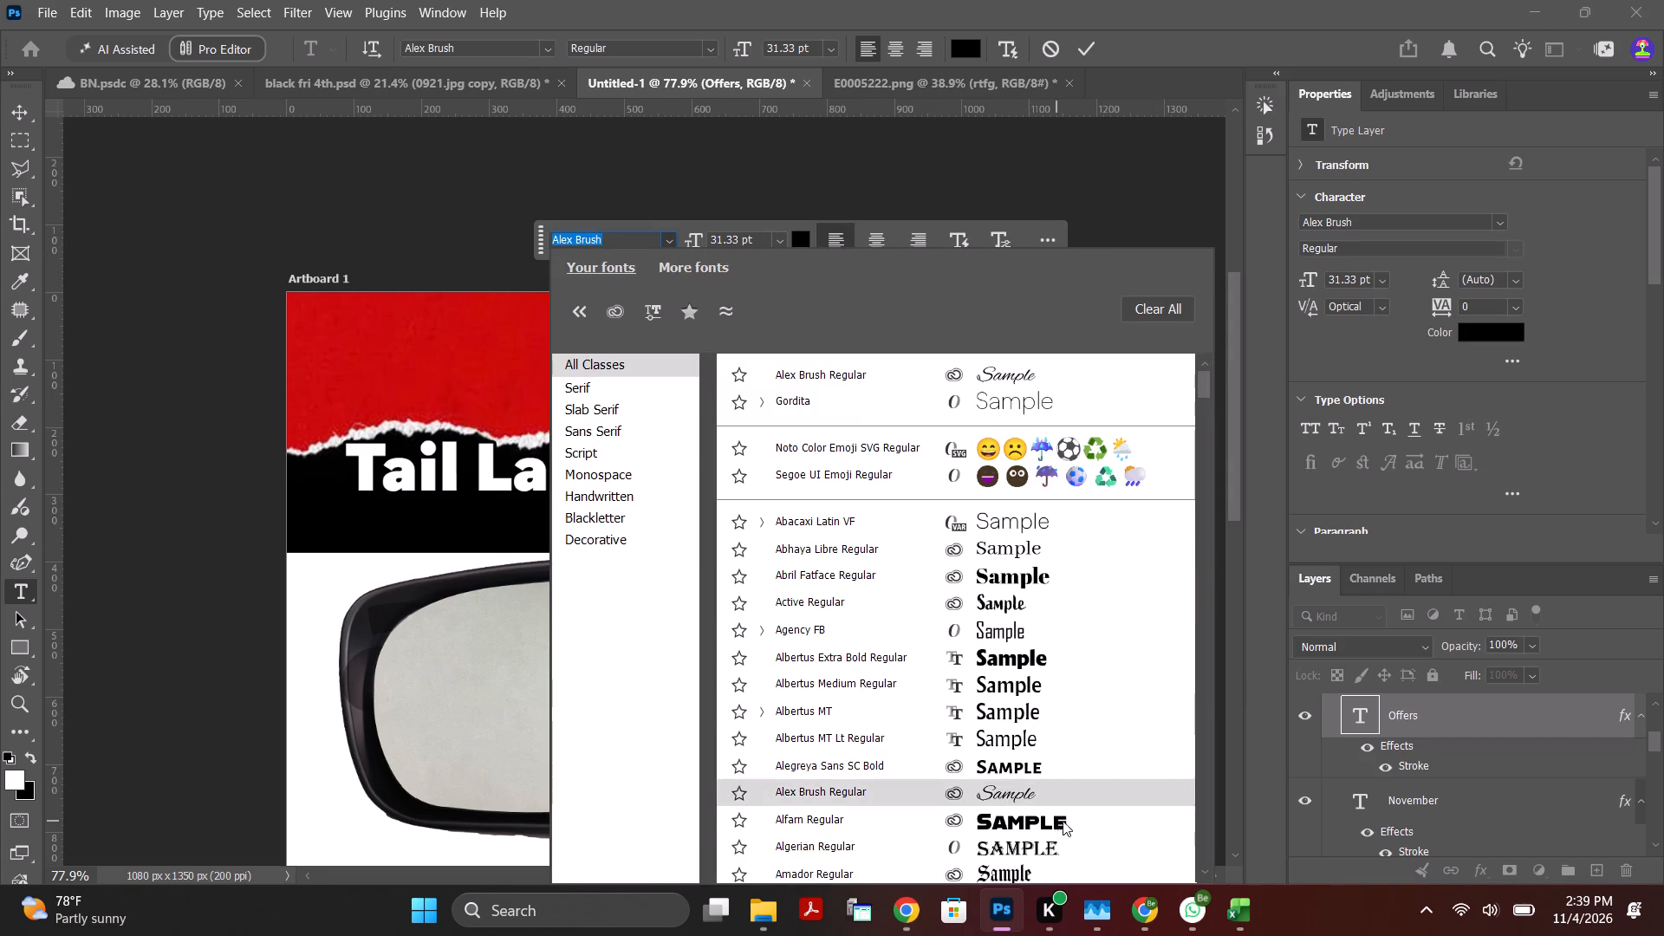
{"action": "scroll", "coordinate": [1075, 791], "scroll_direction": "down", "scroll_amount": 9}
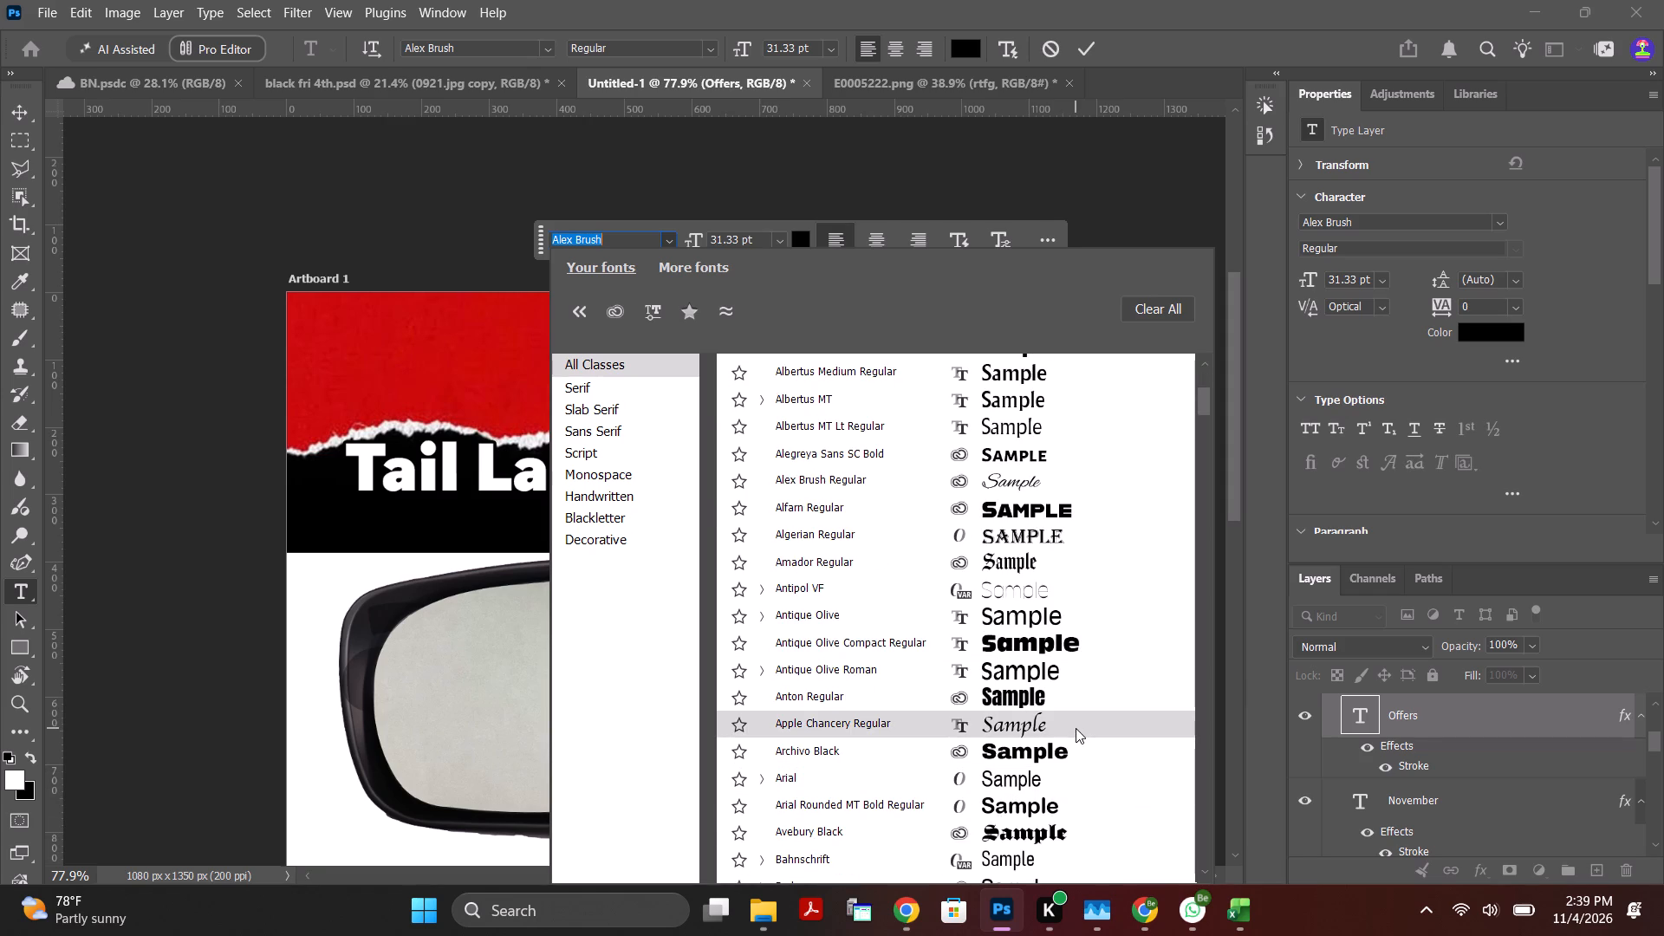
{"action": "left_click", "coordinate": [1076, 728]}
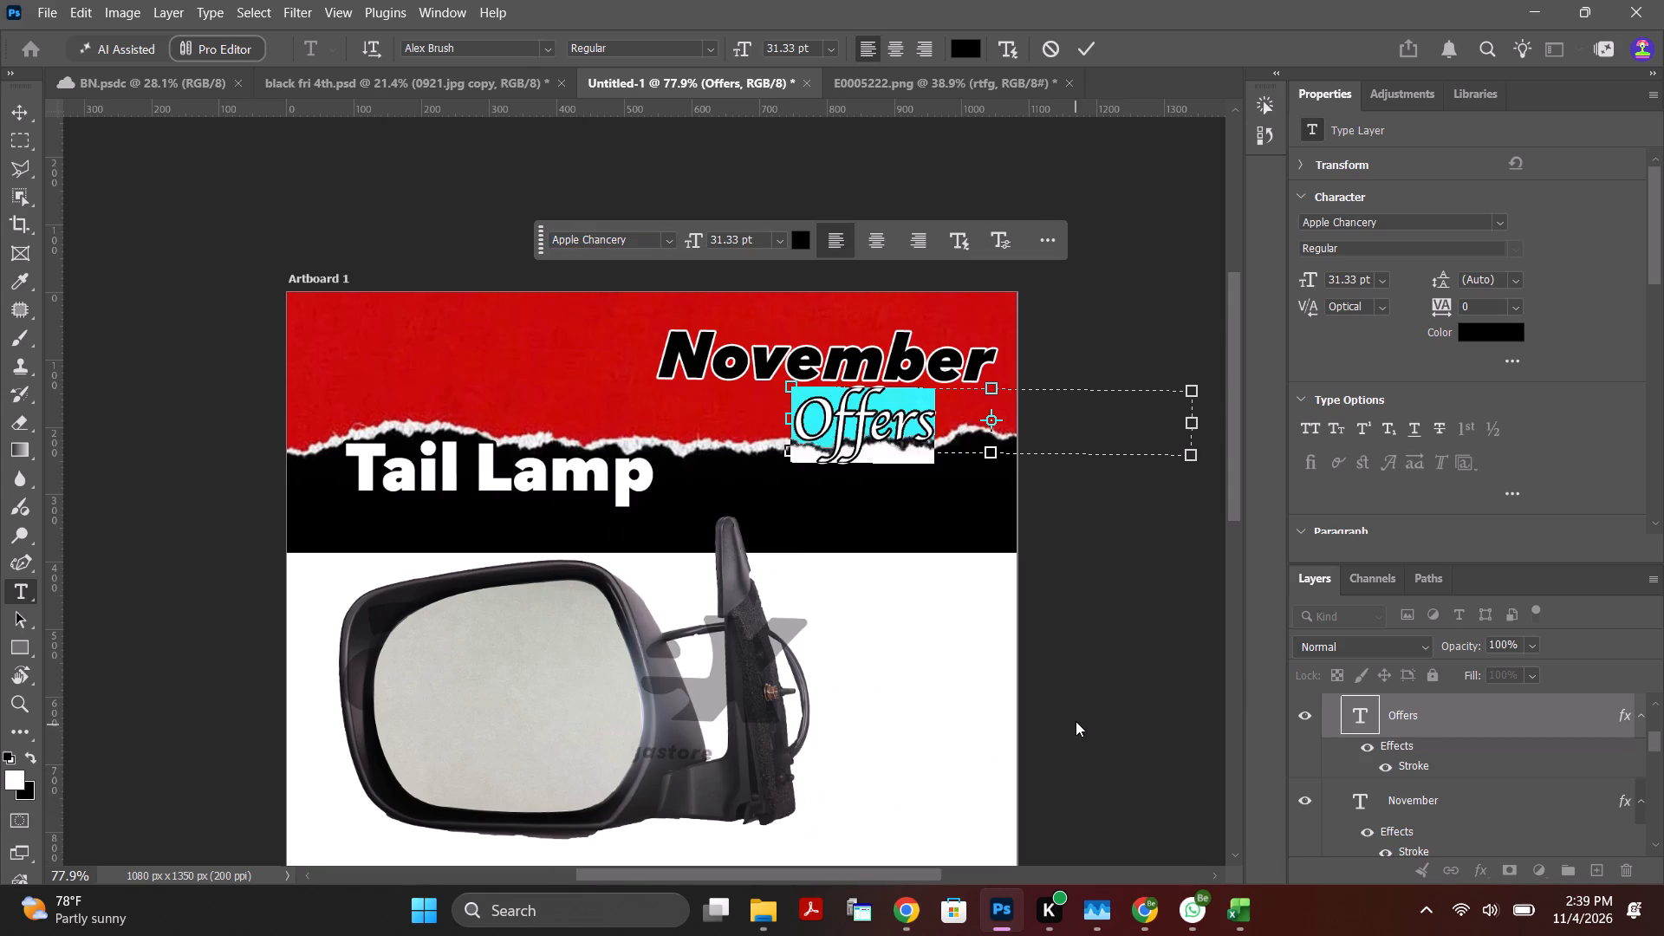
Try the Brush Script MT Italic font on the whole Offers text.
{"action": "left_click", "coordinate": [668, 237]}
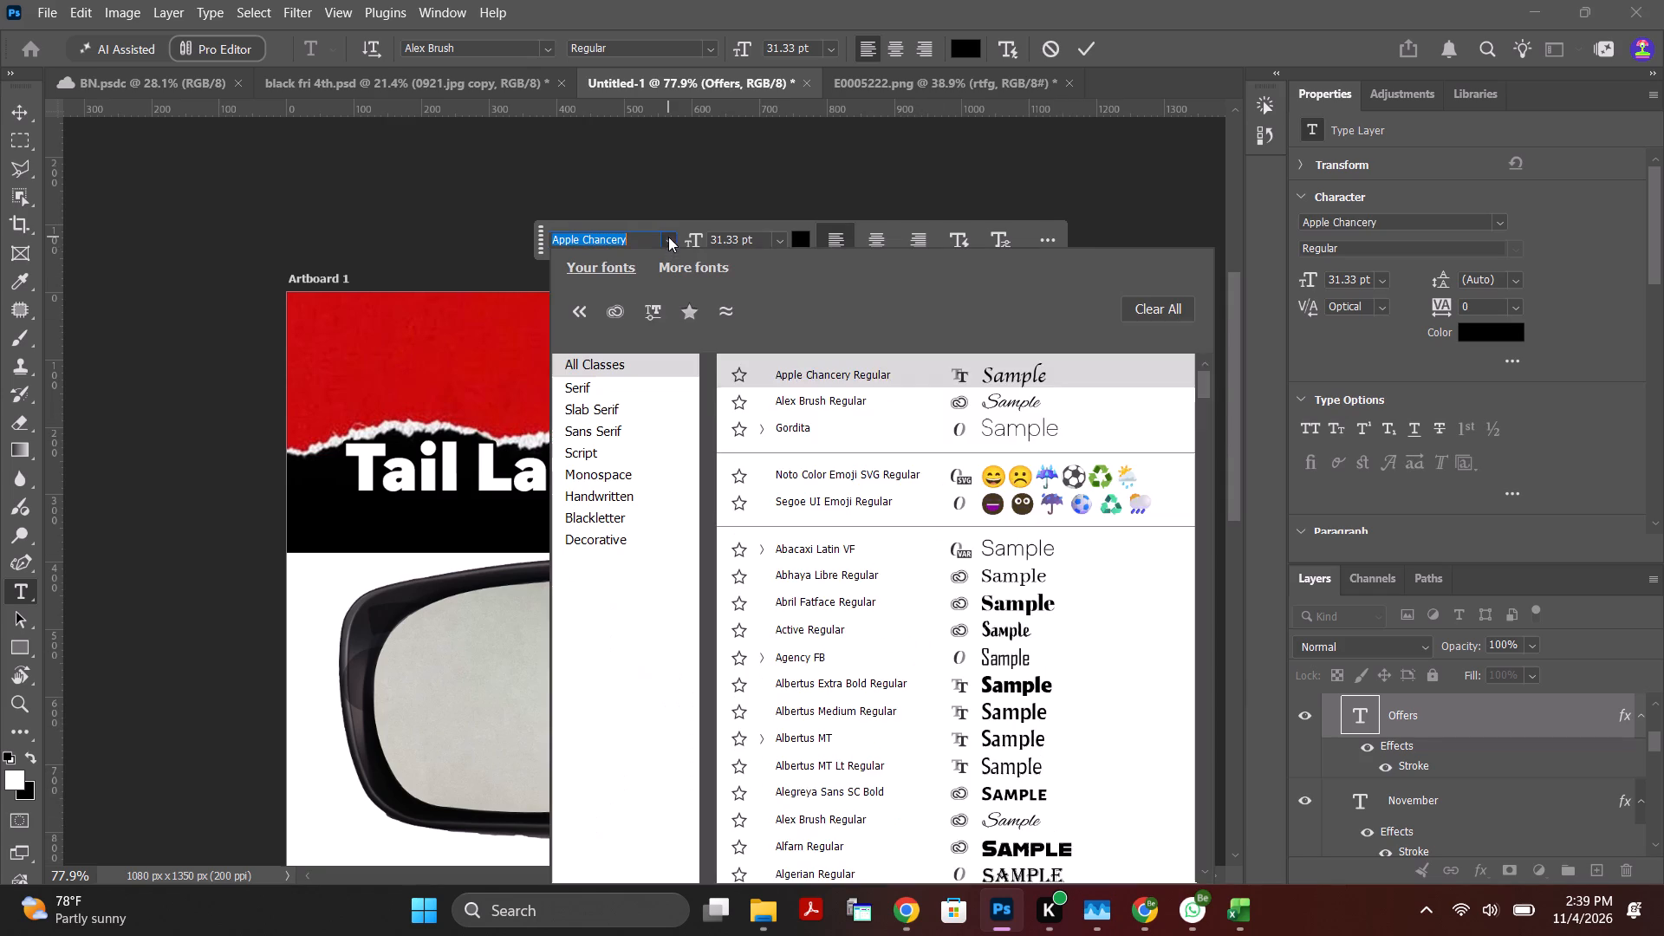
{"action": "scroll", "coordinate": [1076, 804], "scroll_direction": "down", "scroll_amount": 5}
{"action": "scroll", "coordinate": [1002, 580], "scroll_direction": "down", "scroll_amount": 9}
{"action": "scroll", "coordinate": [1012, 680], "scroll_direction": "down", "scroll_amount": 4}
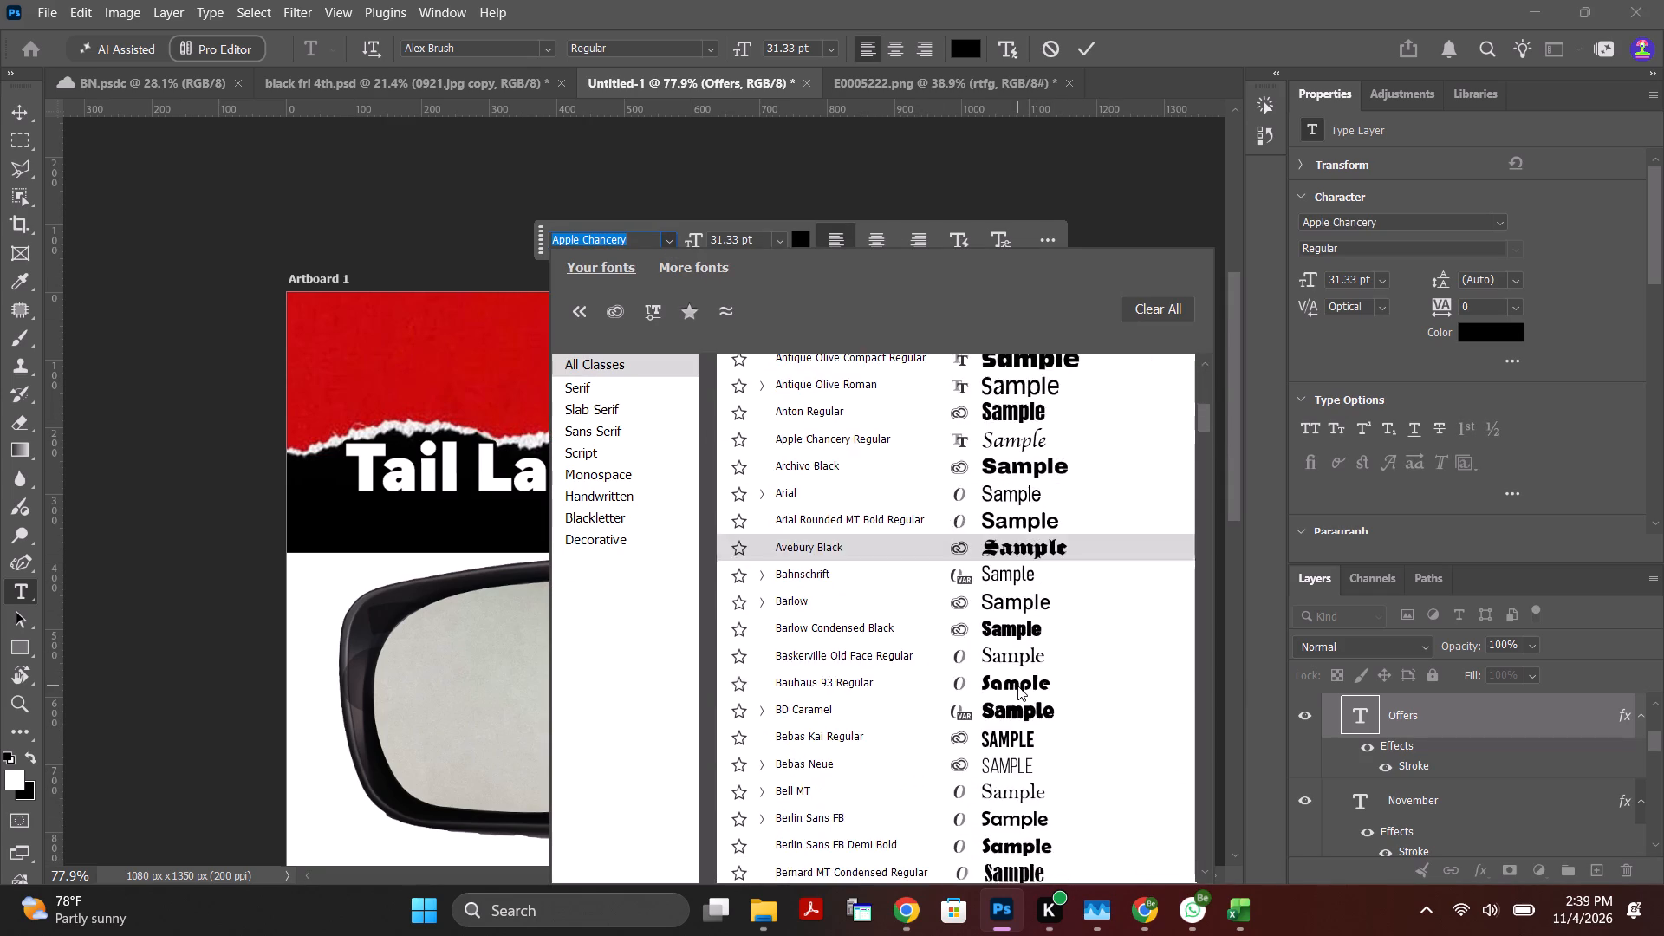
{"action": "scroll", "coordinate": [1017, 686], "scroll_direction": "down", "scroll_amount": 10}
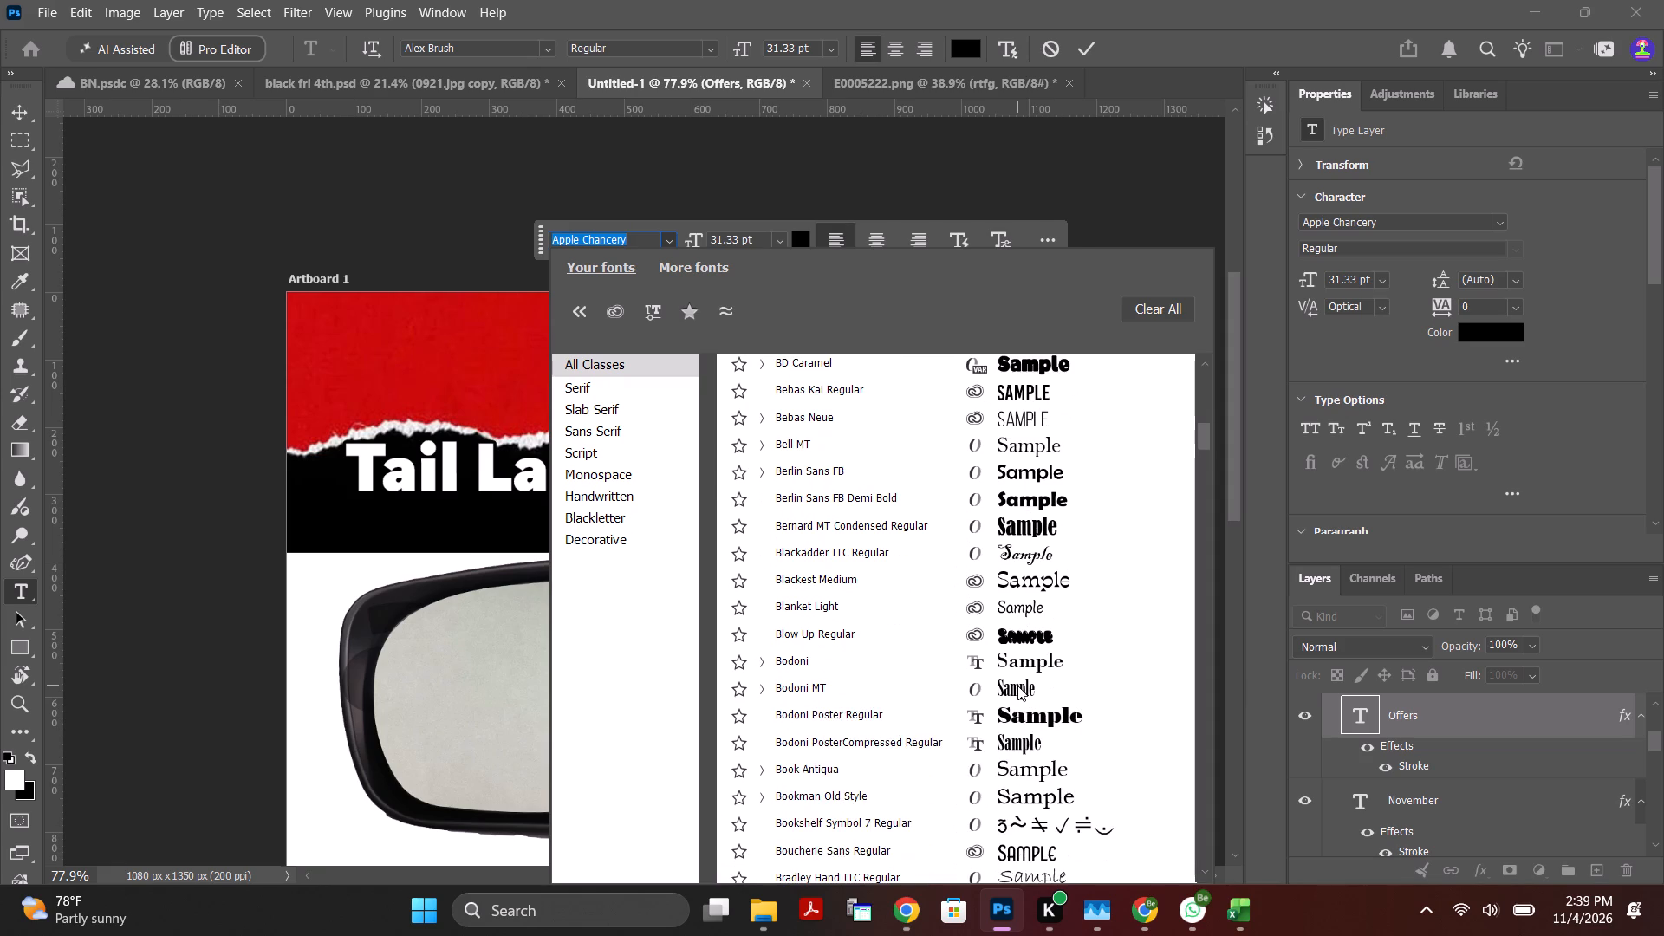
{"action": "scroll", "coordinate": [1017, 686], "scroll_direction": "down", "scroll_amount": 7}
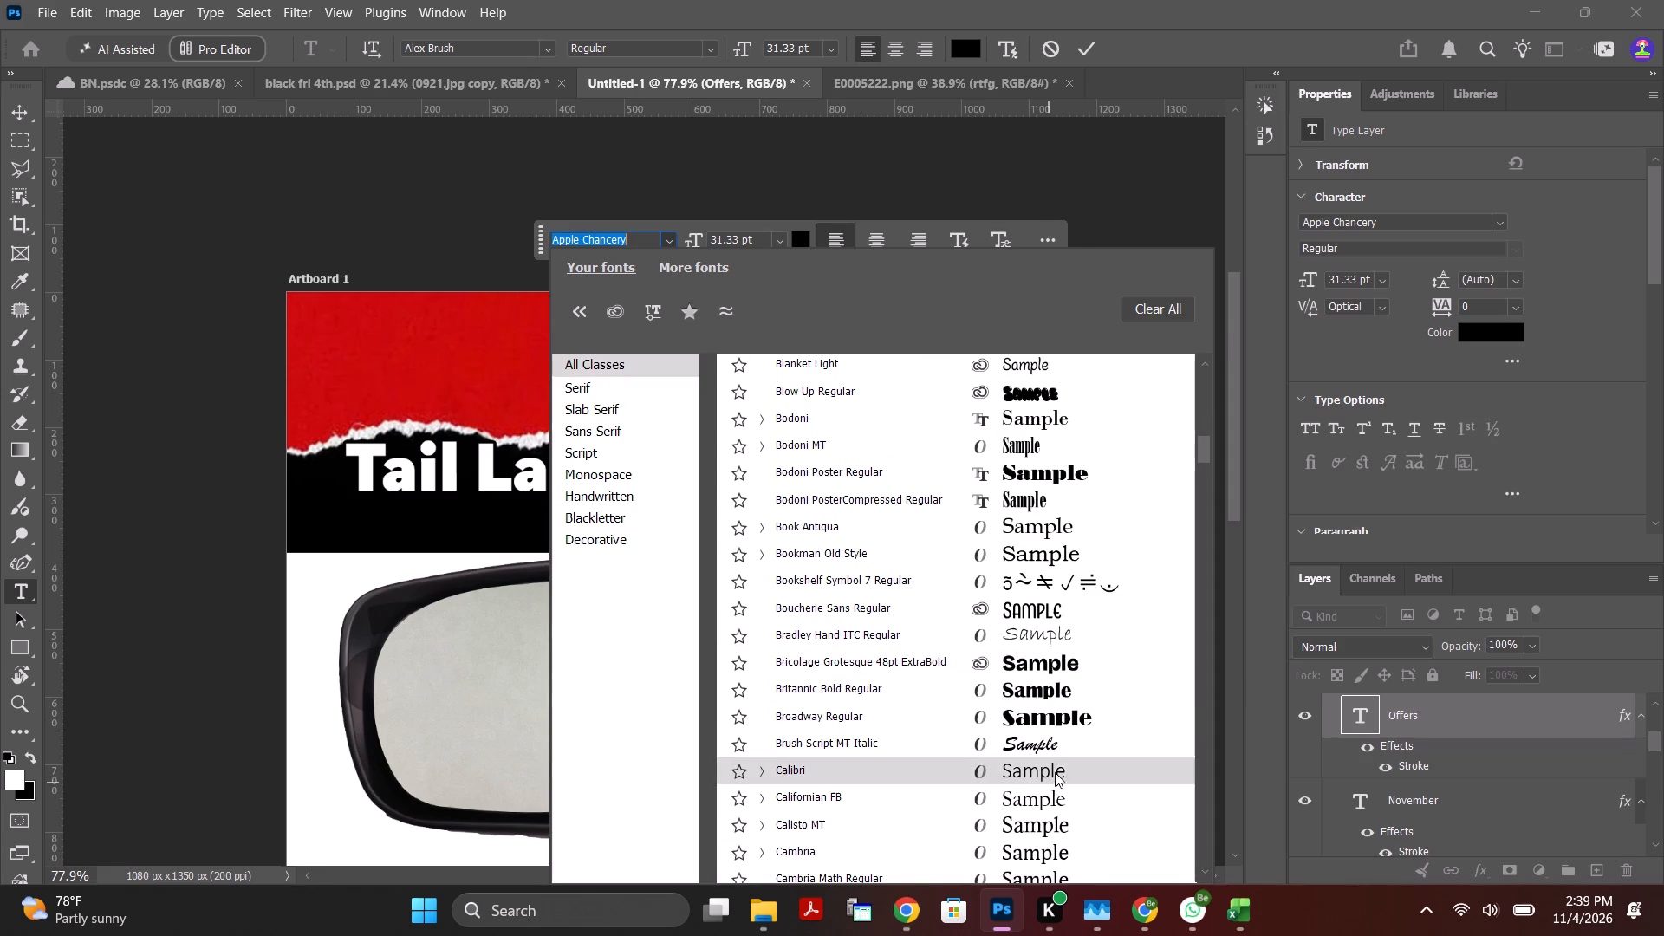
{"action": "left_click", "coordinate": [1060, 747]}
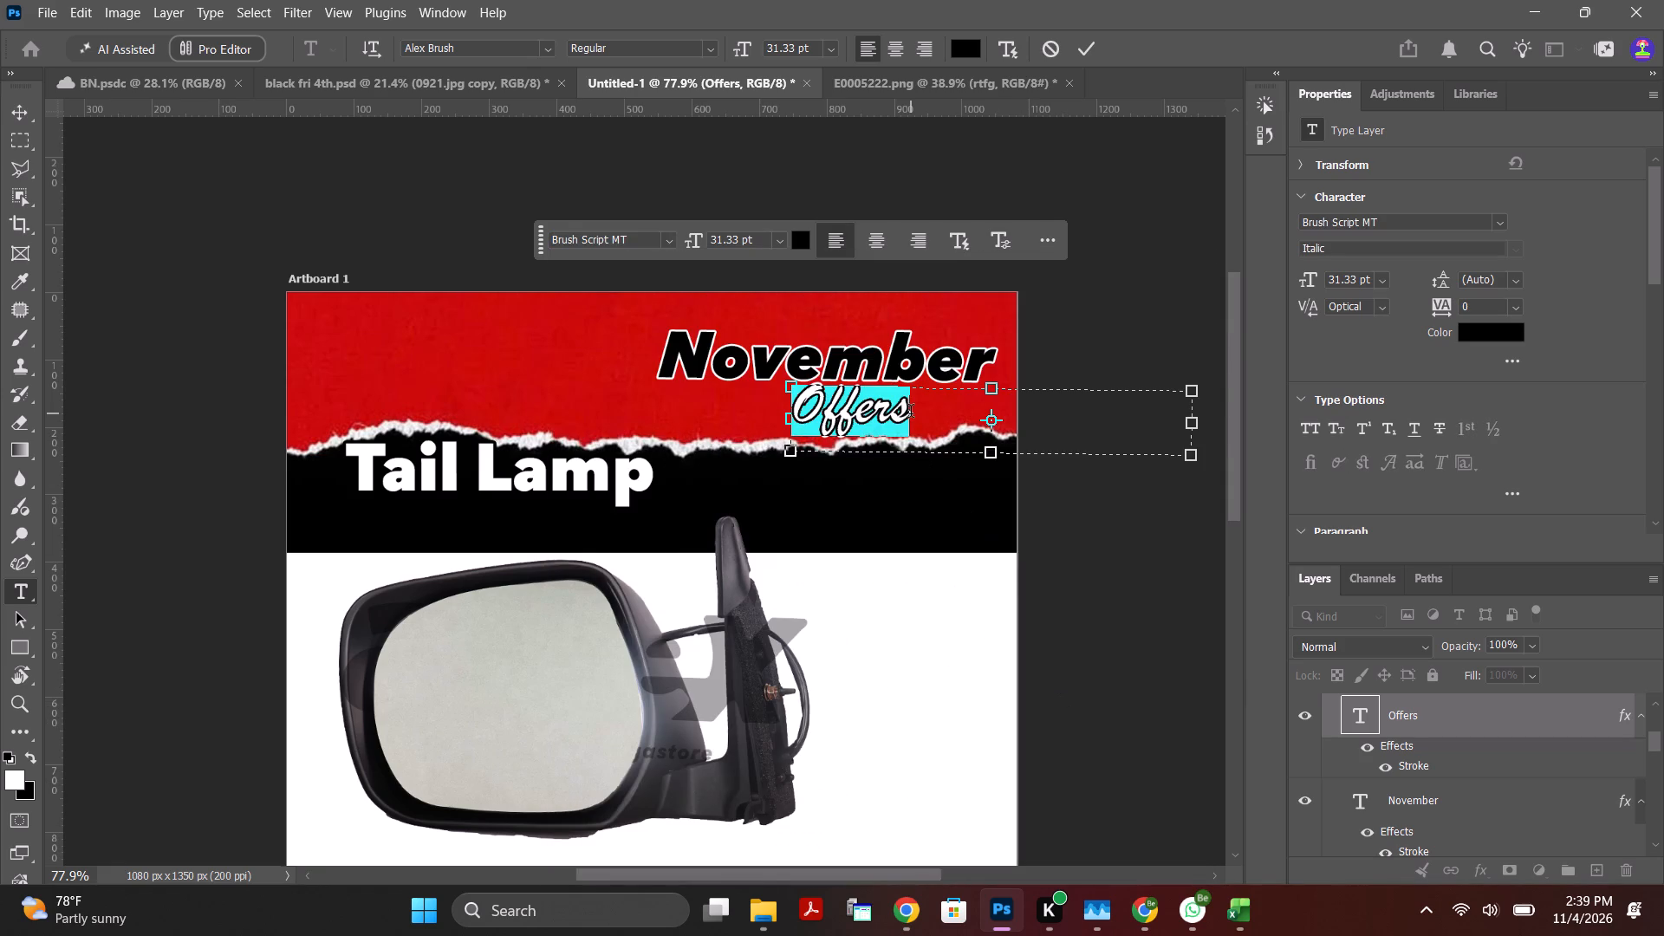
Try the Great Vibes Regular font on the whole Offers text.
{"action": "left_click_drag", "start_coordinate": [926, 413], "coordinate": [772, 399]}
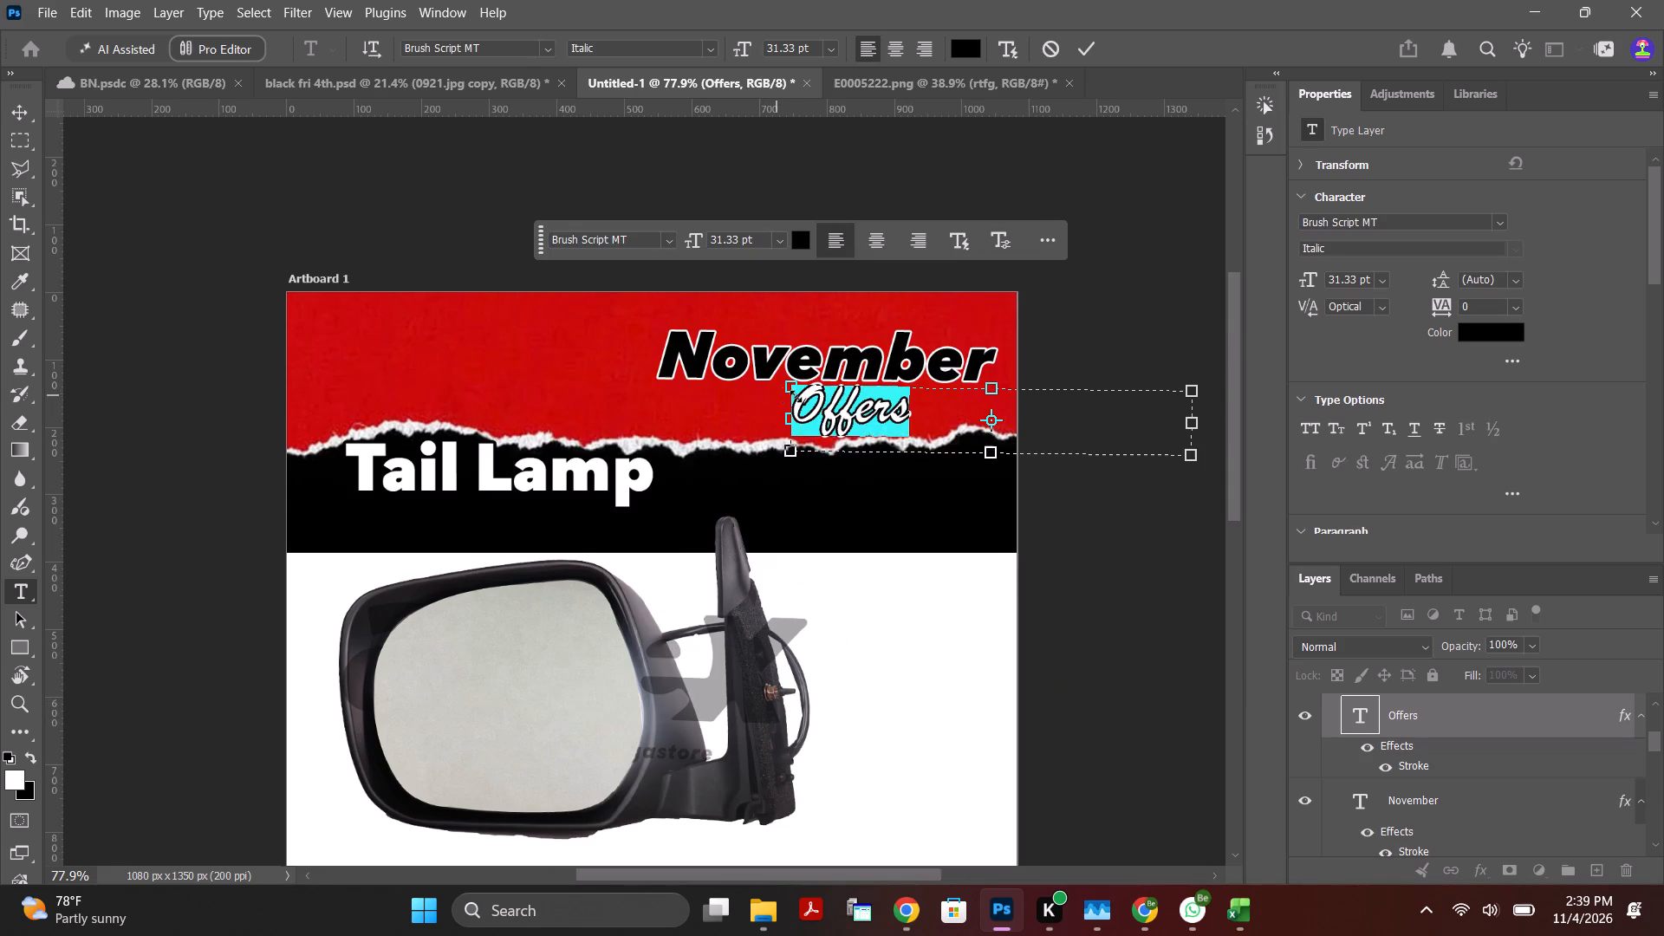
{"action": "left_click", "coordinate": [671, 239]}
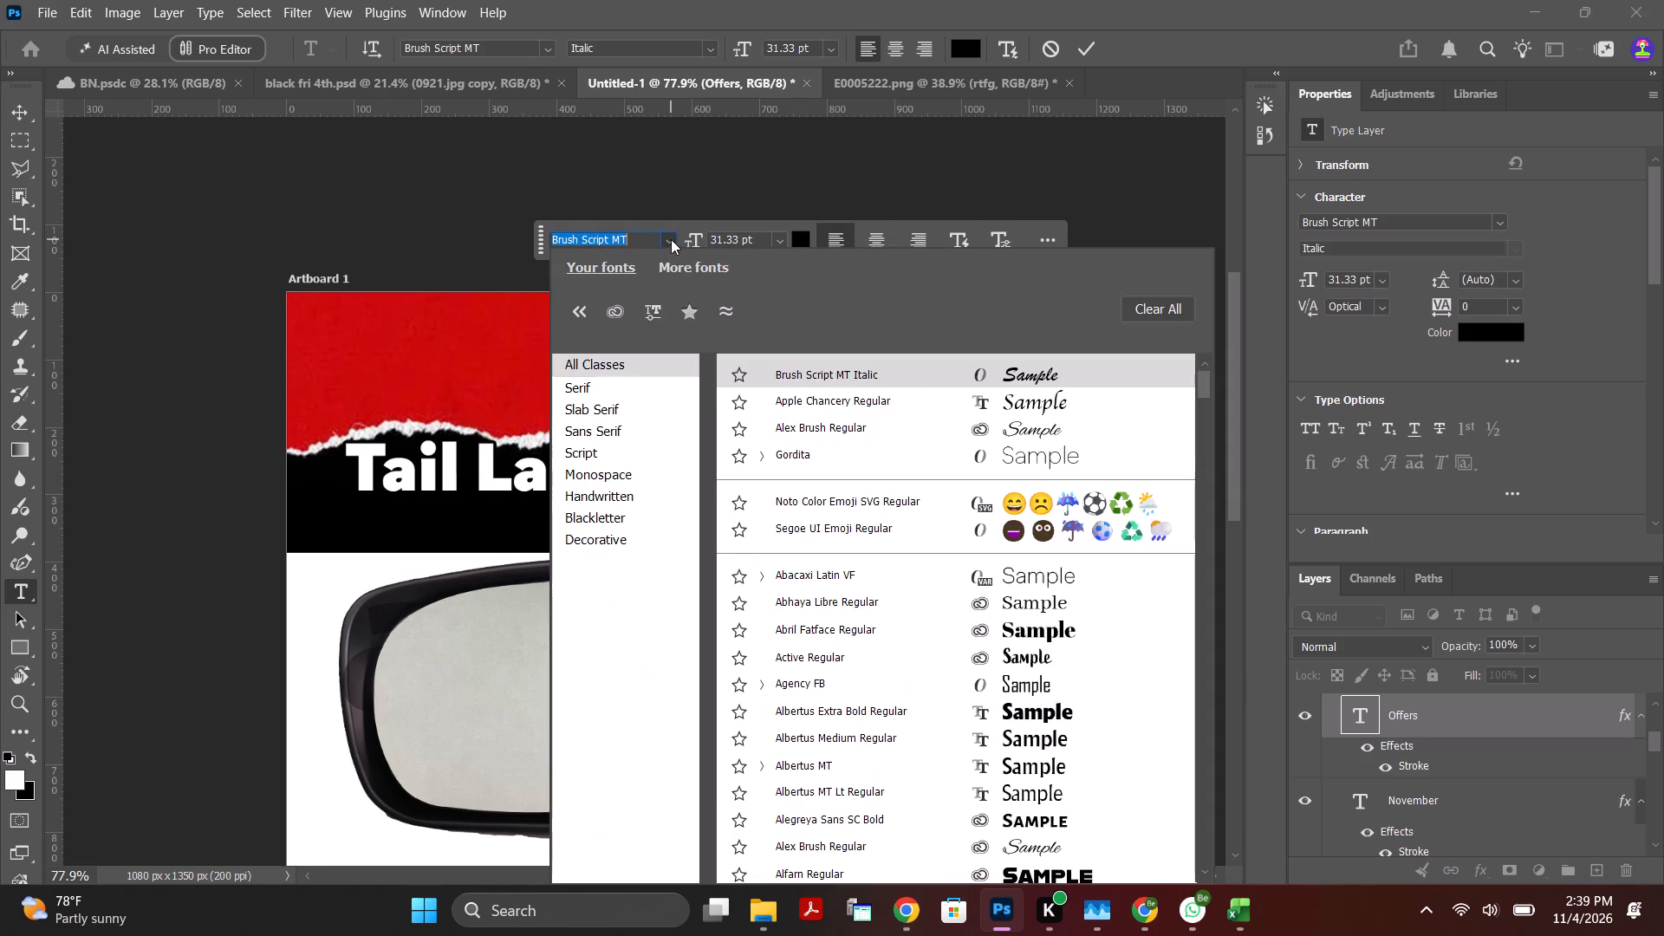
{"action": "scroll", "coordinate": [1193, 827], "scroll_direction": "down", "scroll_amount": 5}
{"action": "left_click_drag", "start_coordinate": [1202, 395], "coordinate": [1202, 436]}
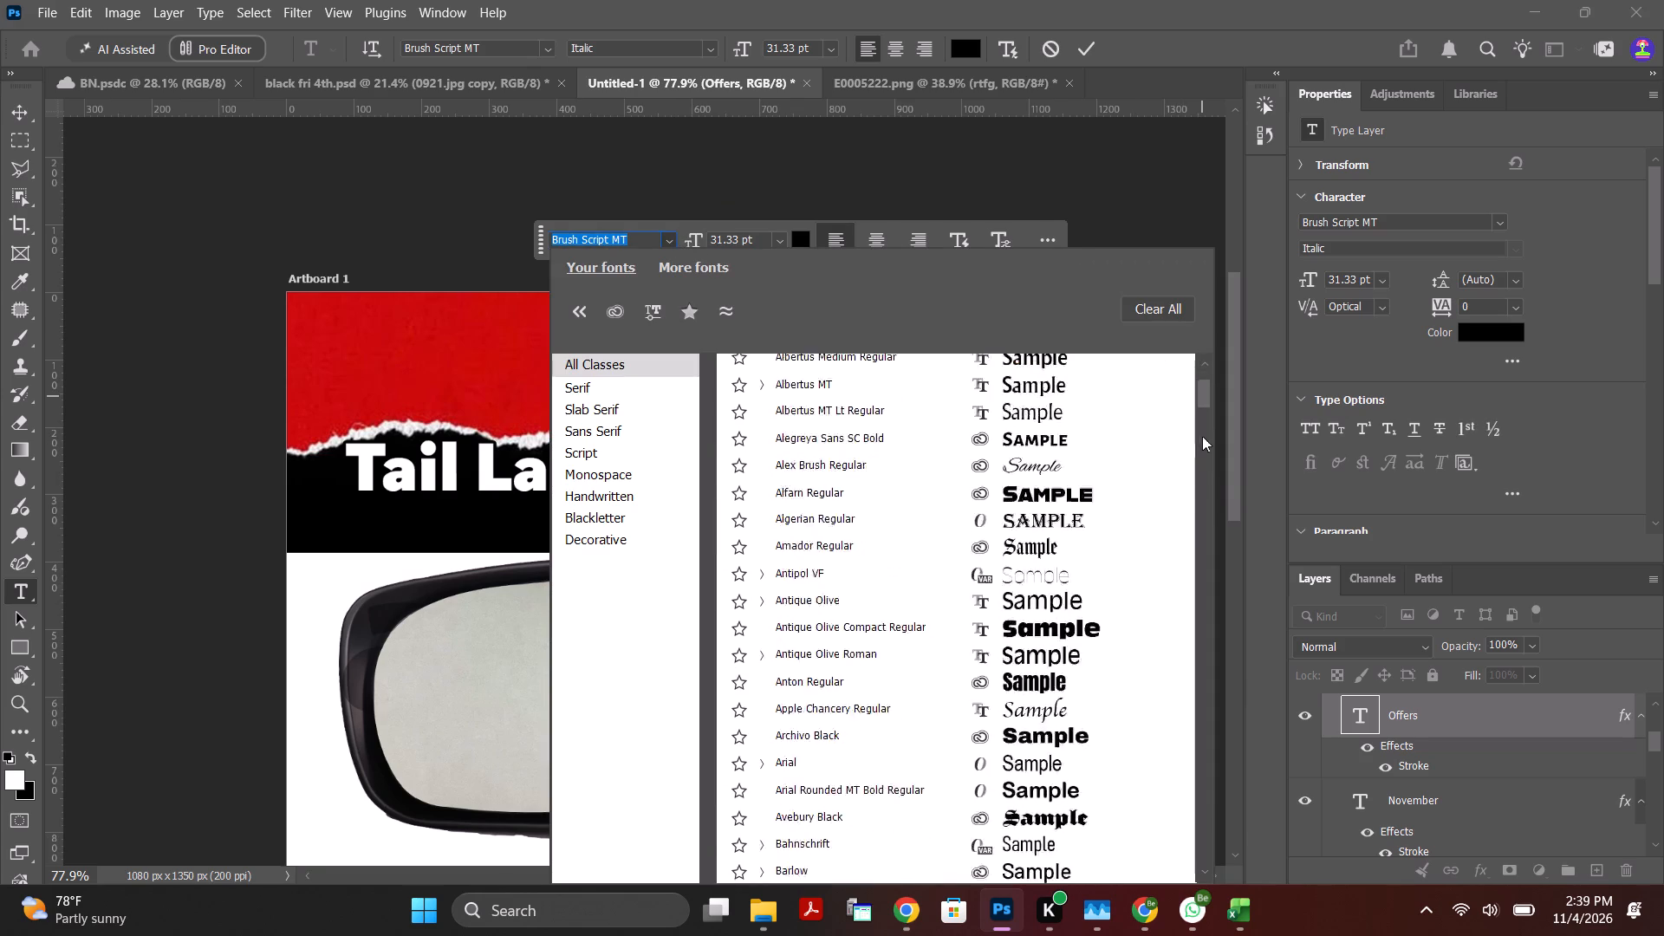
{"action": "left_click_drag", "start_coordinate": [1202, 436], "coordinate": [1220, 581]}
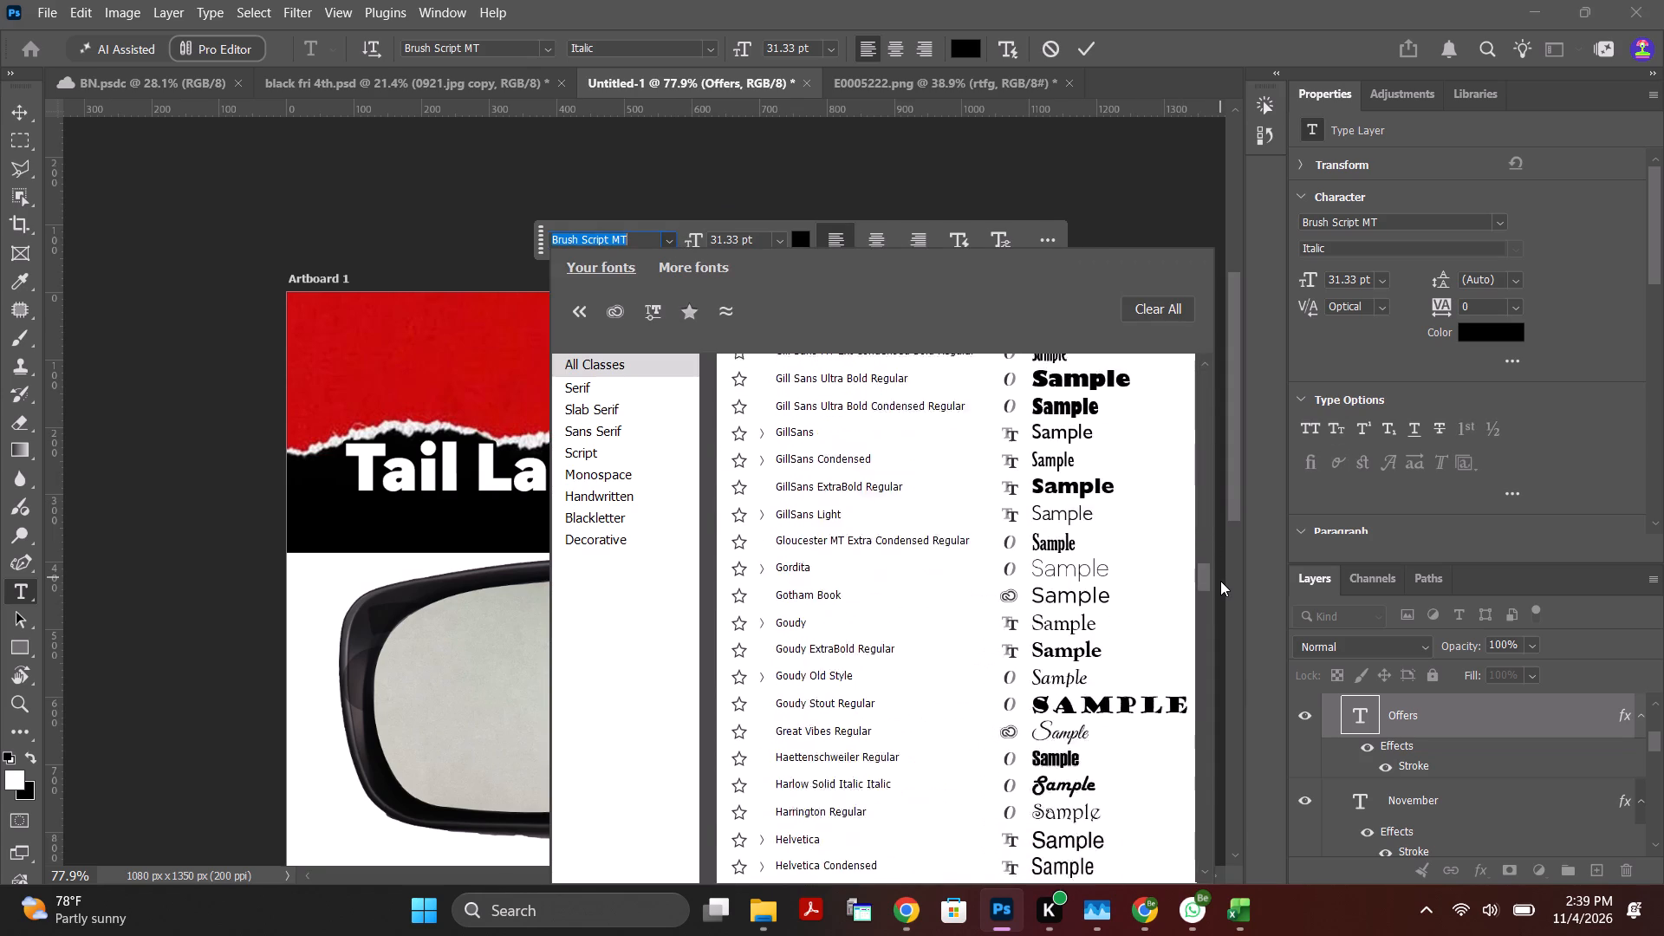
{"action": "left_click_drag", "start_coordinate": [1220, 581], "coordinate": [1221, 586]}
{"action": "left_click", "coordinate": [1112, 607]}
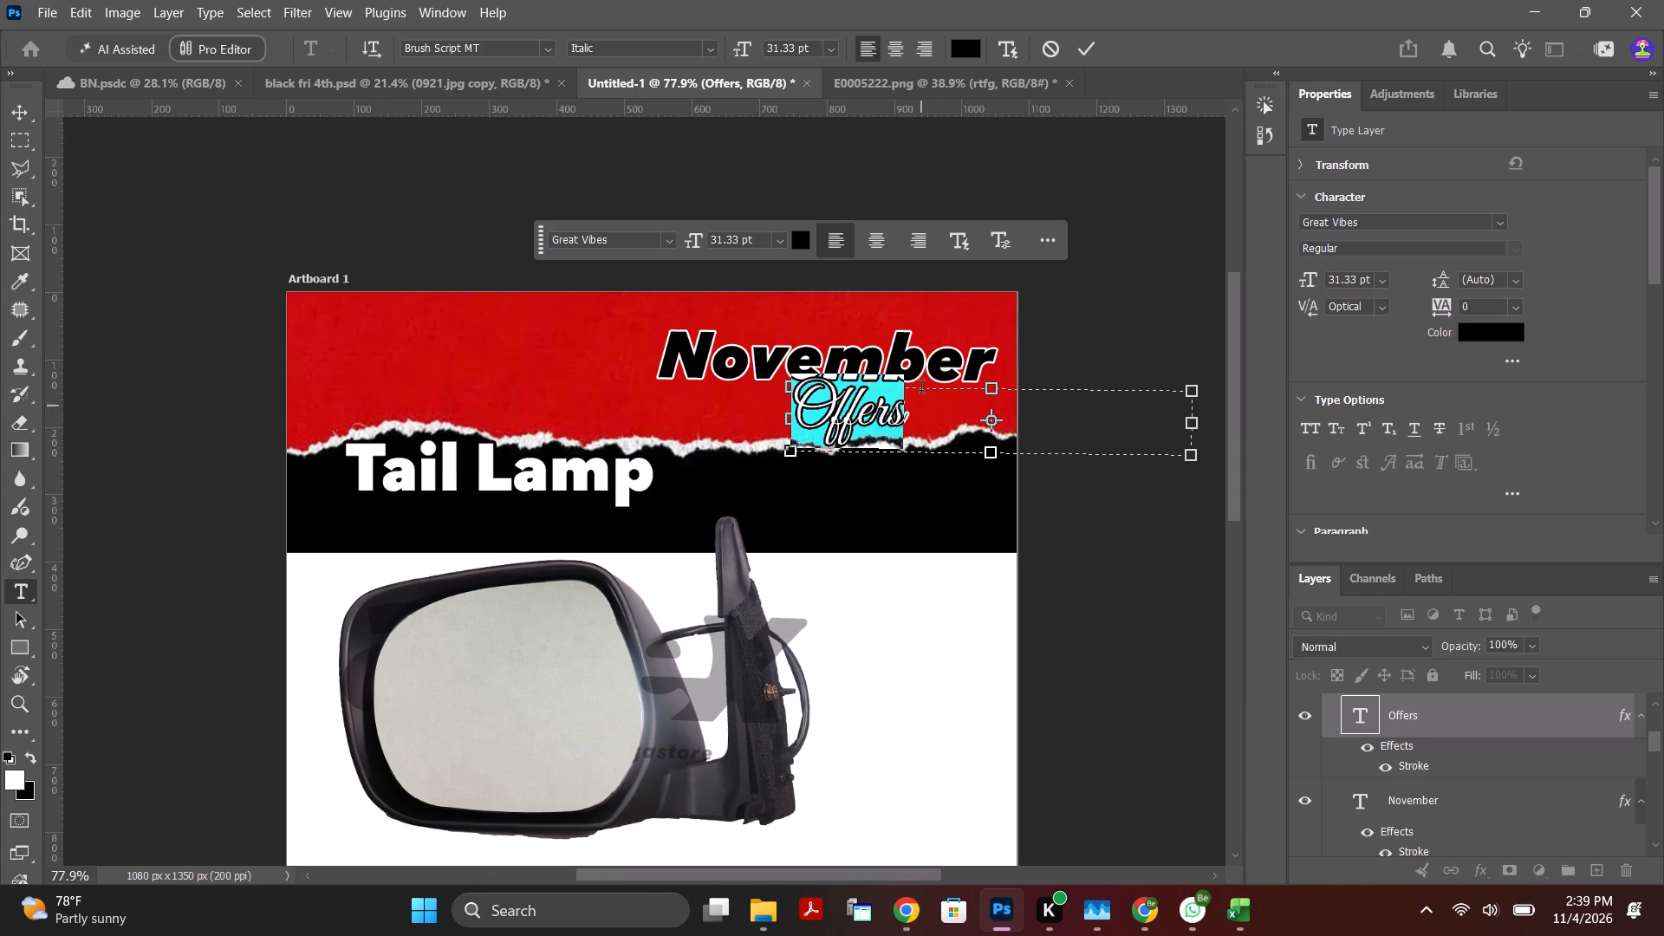
Set the Offers text to the Vivaldi Italic font and commit the text edit.
{"action": "left_click", "coordinate": [667, 238]}
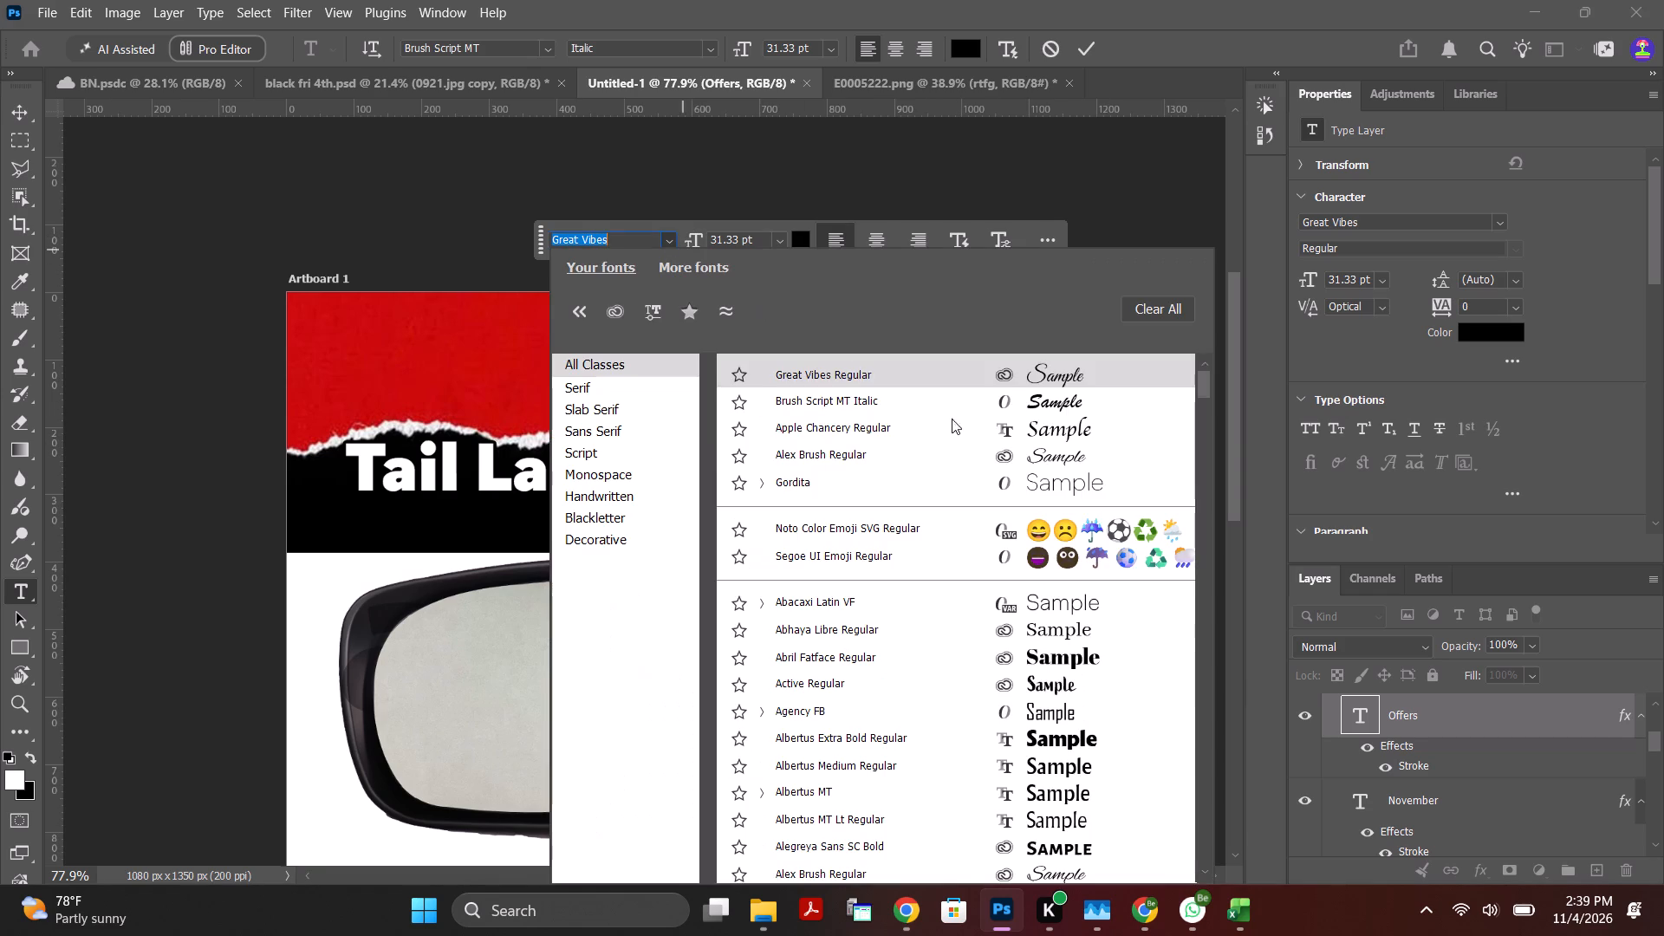
{"action": "left_click_drag", "start_coordinate": [1200, 390], "coordinate": [1218, 577]}
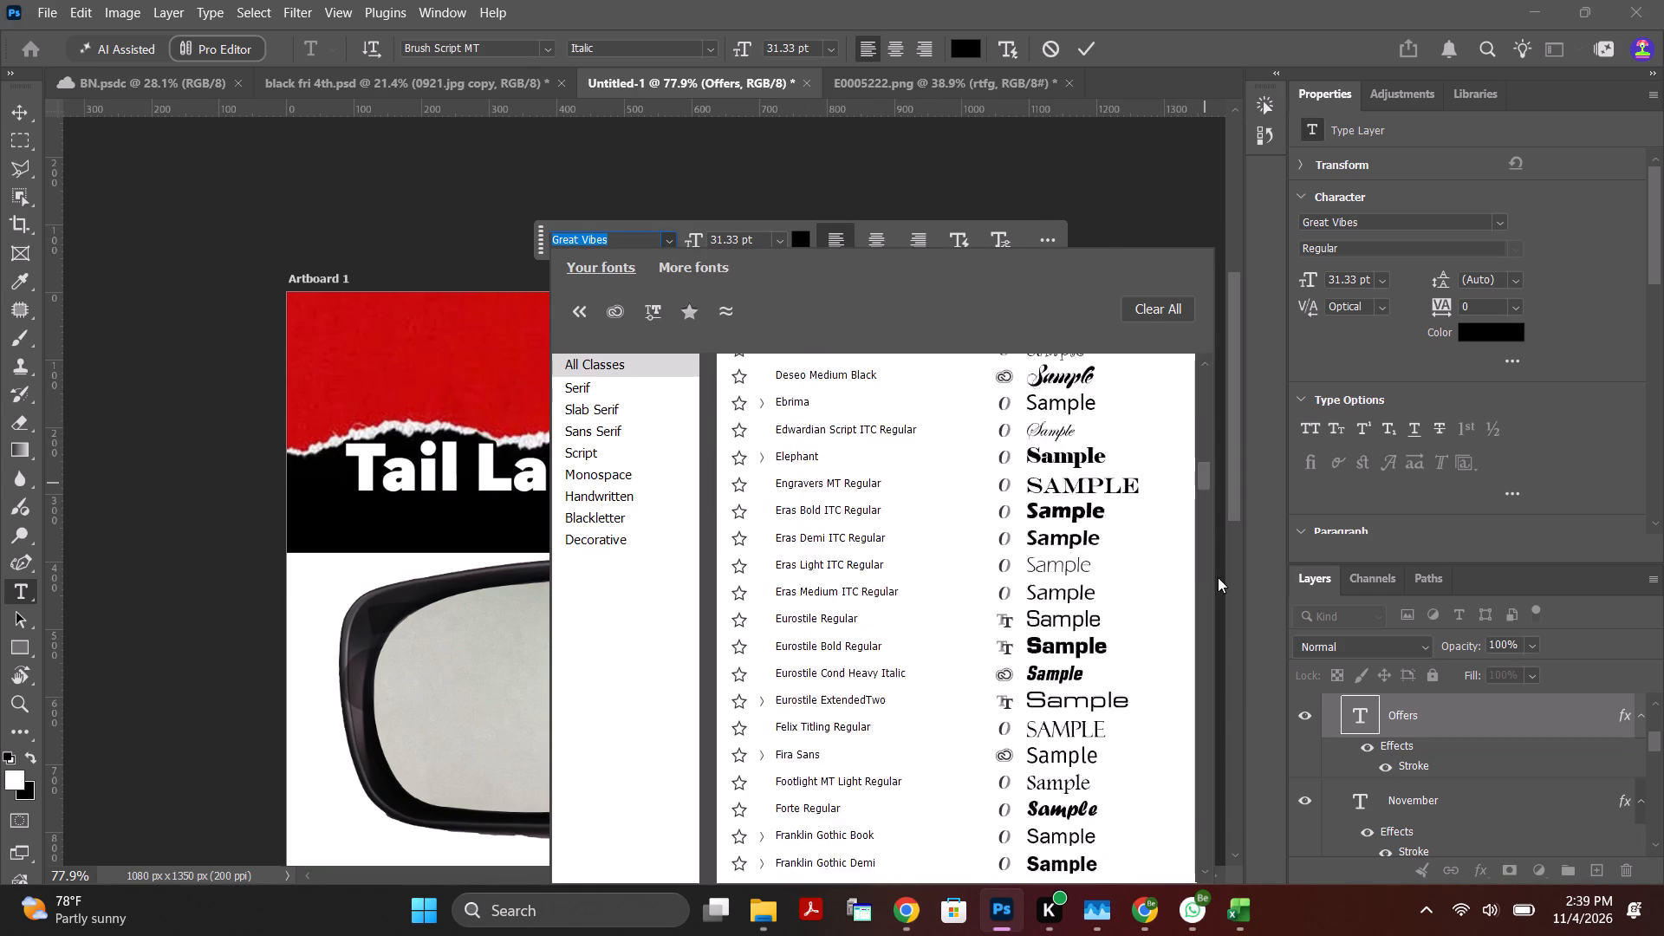
{"action": "left_click_drag", "start_coordinate": [1218, 577], "coordinate": [1234, 745]}
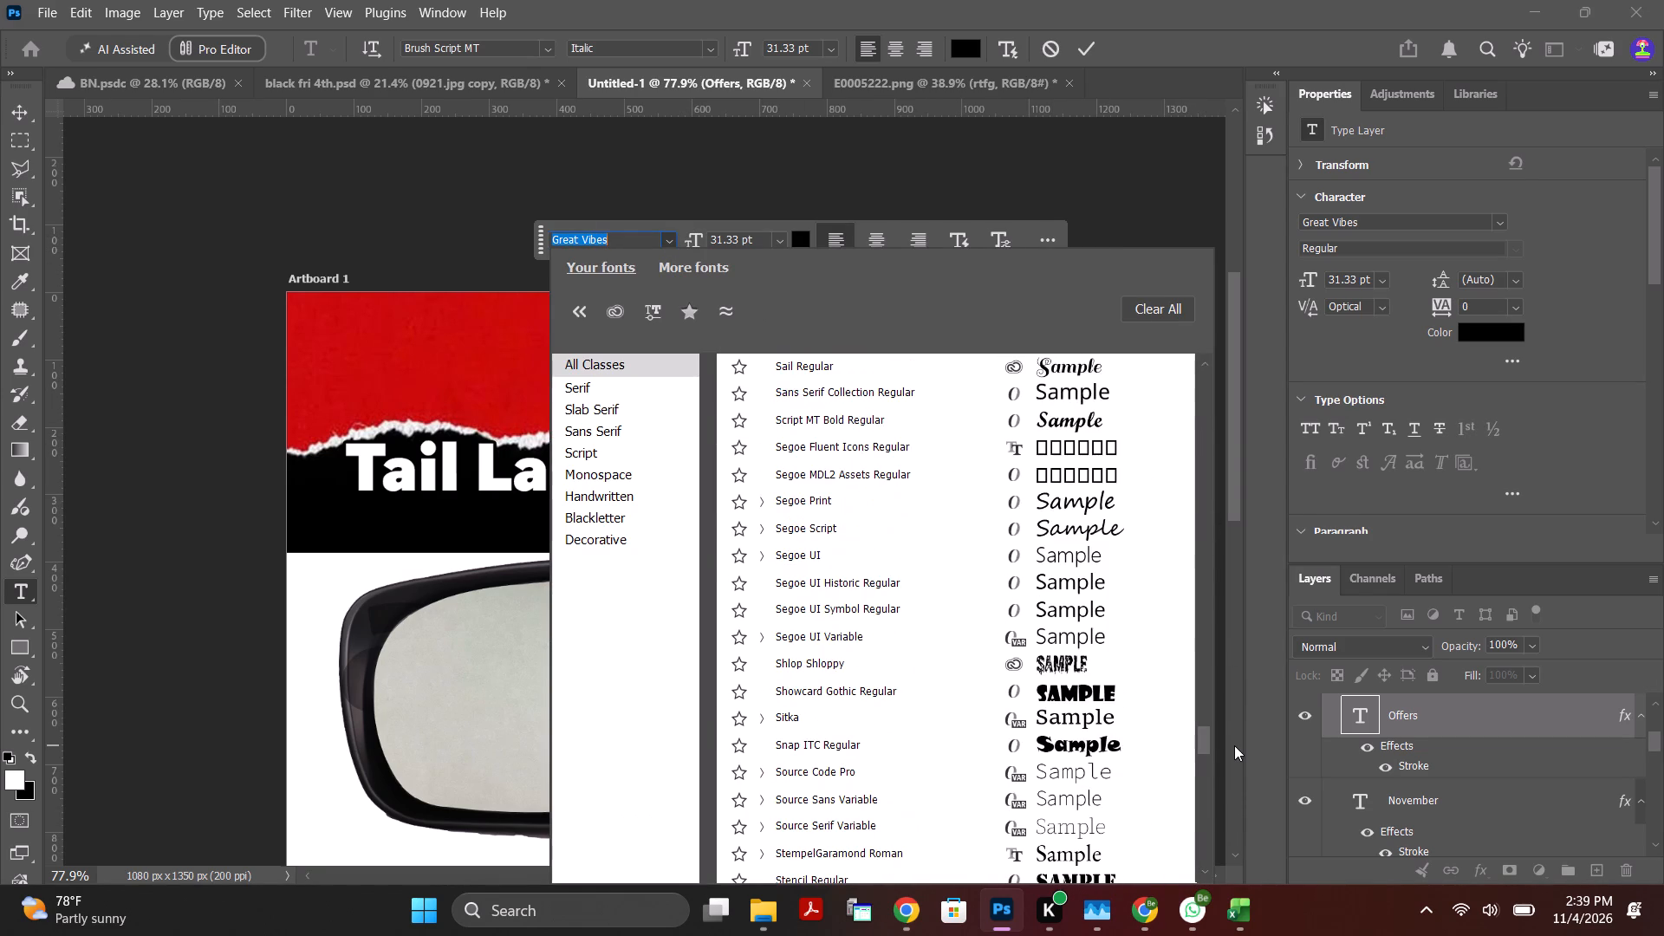
{"action": "left_click_drag", "start_coordinate": [1234, 745], "coordinate": [1242, 773]}
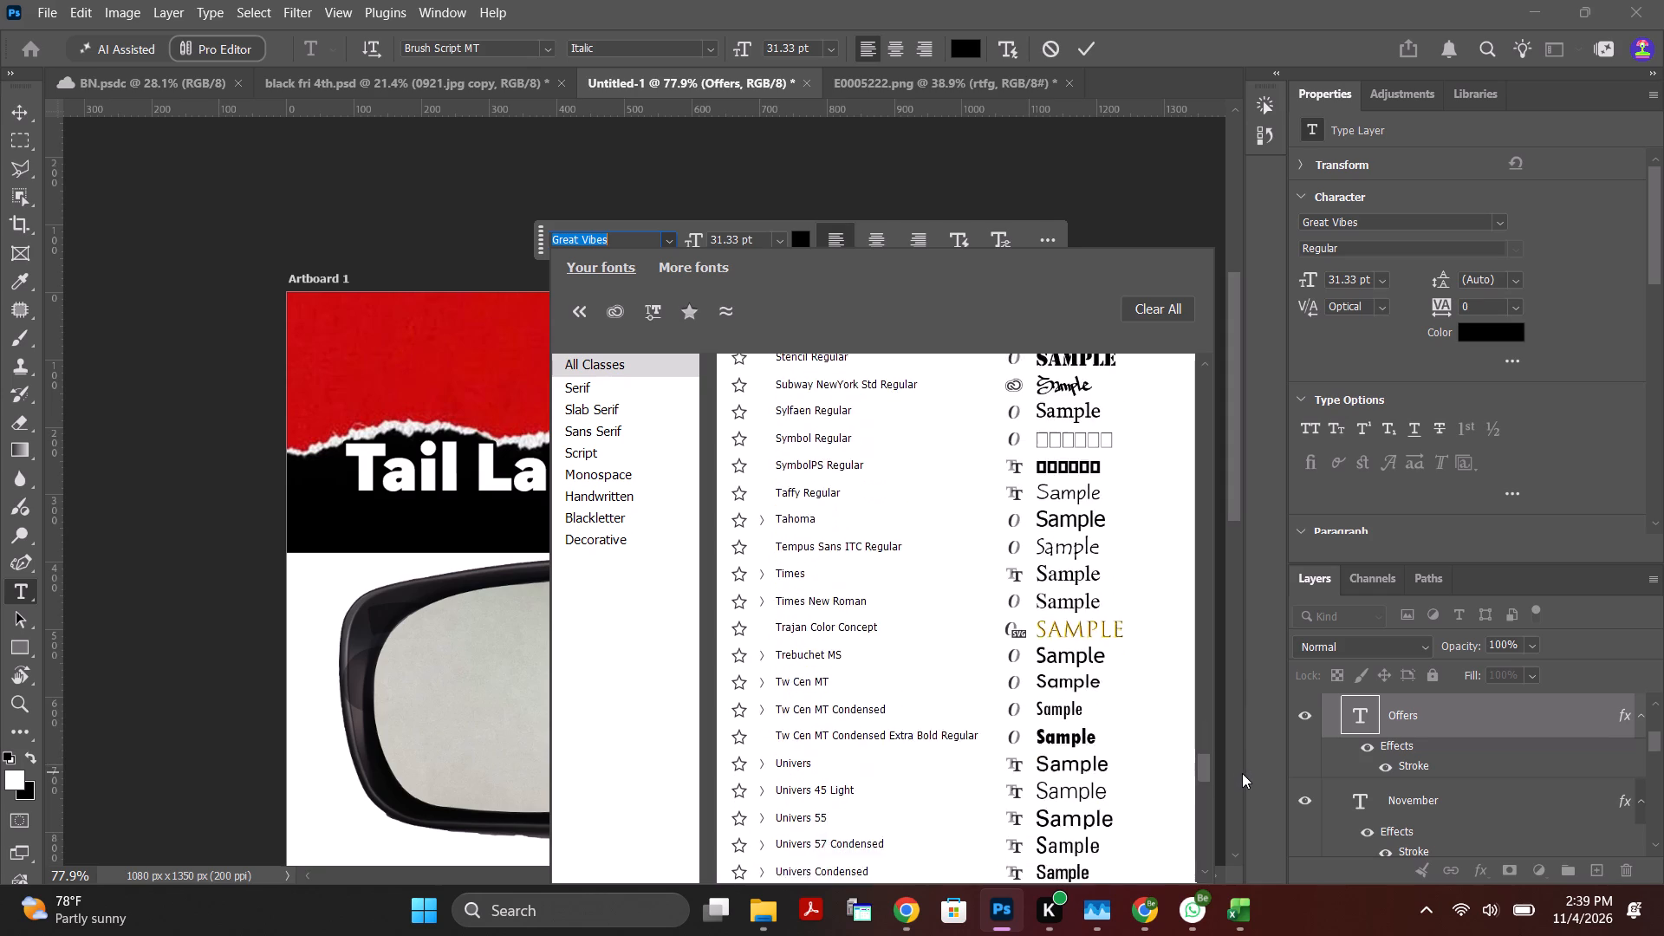
{"action": "left_click_drag", "start_coordinate": [1242, 773], "coordinate": [1240, 783]}
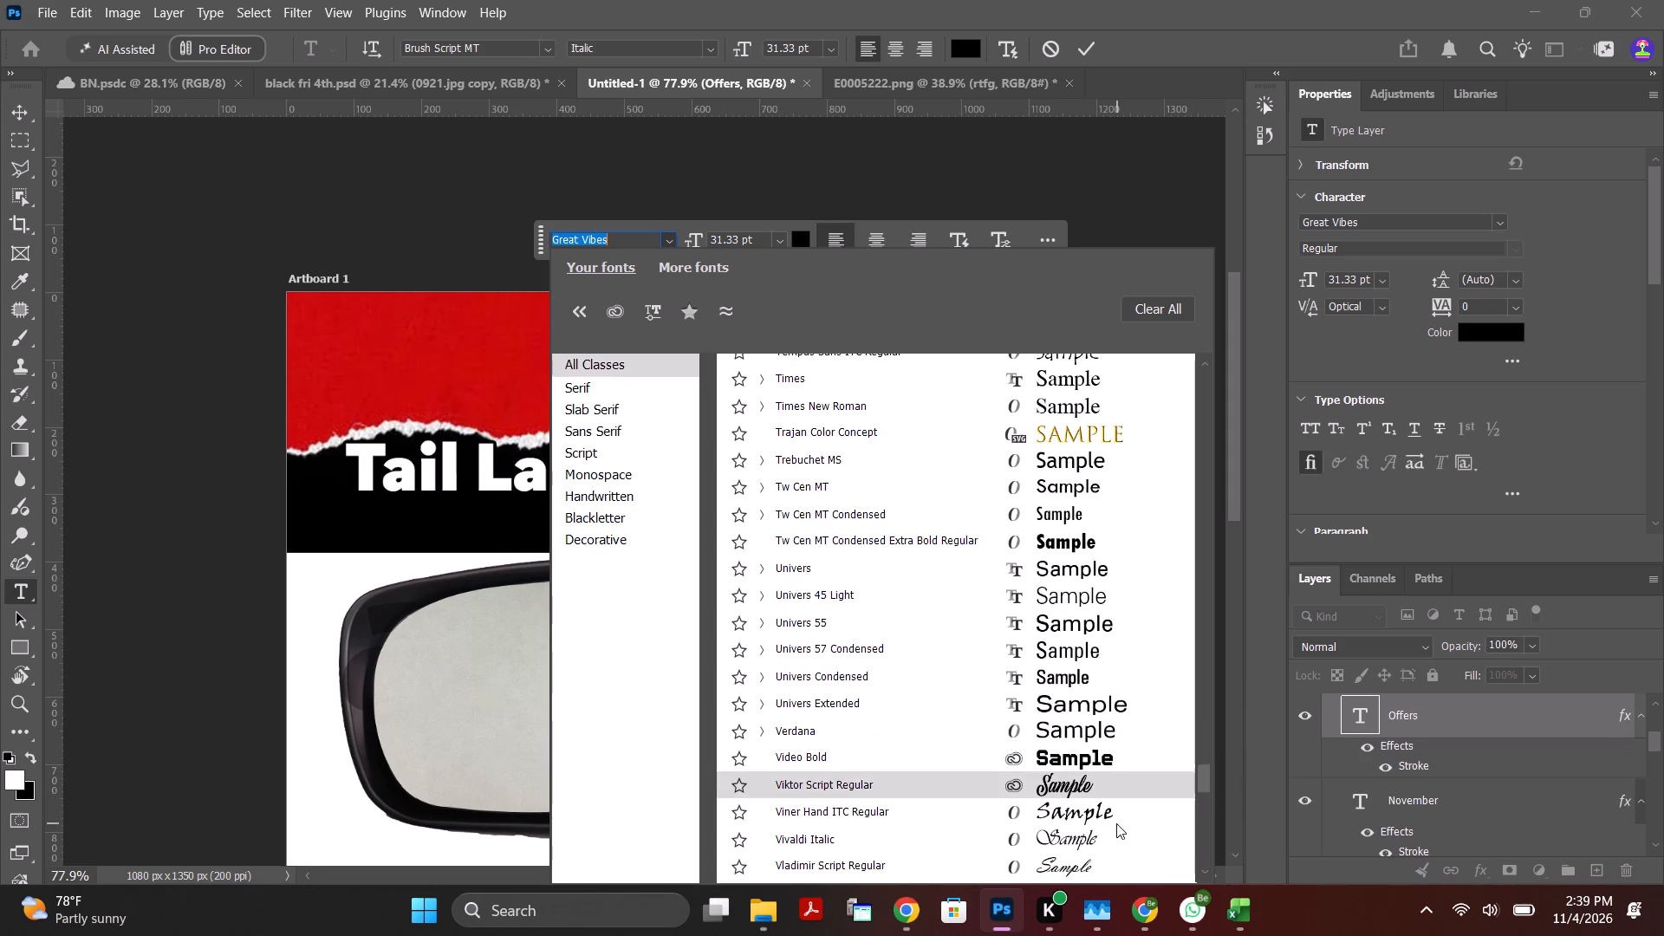
{"action": "left_click", "coordinate": [1095, 845]}
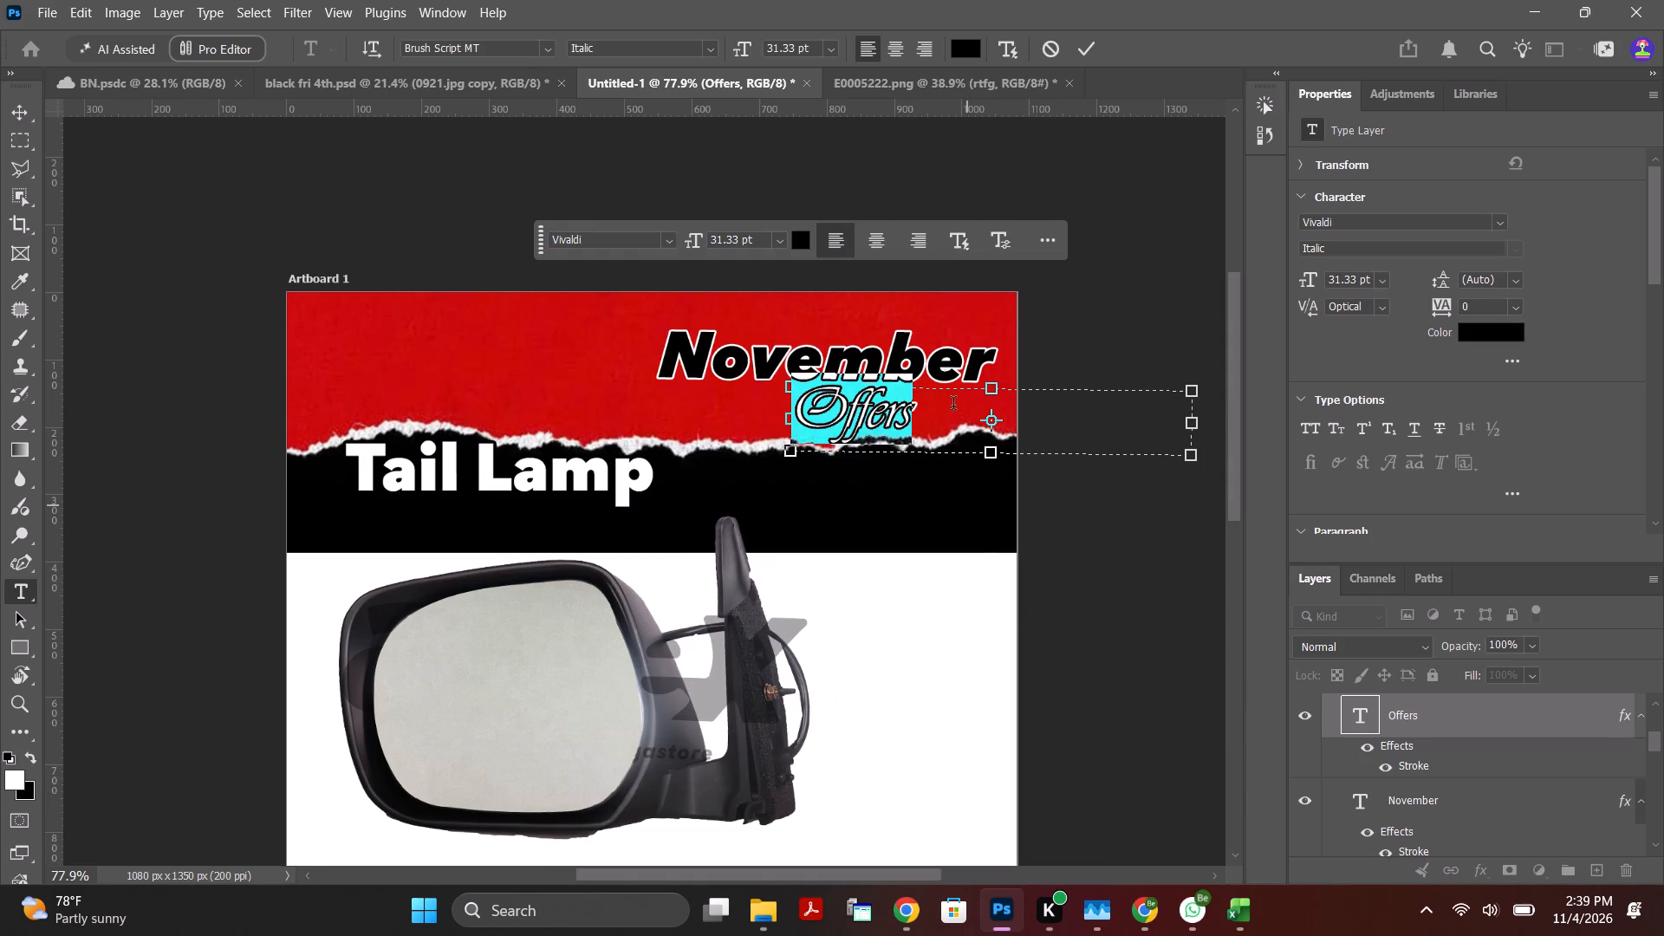
{"action": "left_click", "coordinate": [1088, 42]}
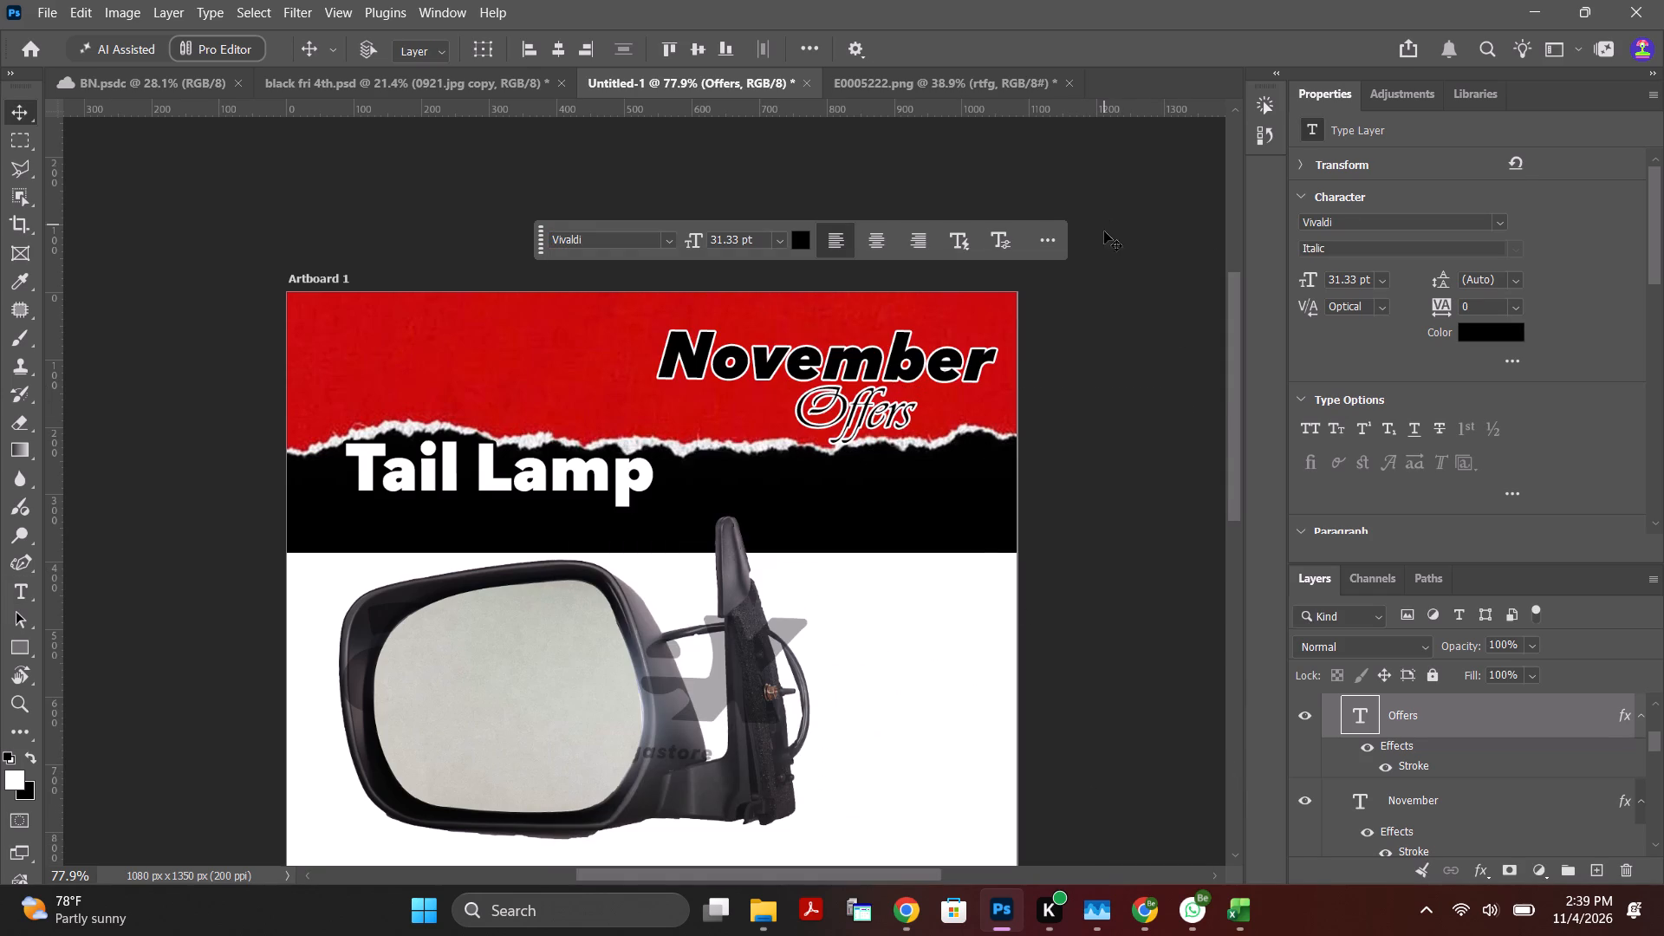
Move the Offers text to the right and slightly up, under the last letters of November.
{"action": "left_click_drag", "start_coordinate": [867, 400], "coordinate": [933, 391]}
Set the Offers text to the Gordita Black font and shift it left so the whole word fits on the artboard.
{"action": "double_click", "coordinate": [933, 391]}
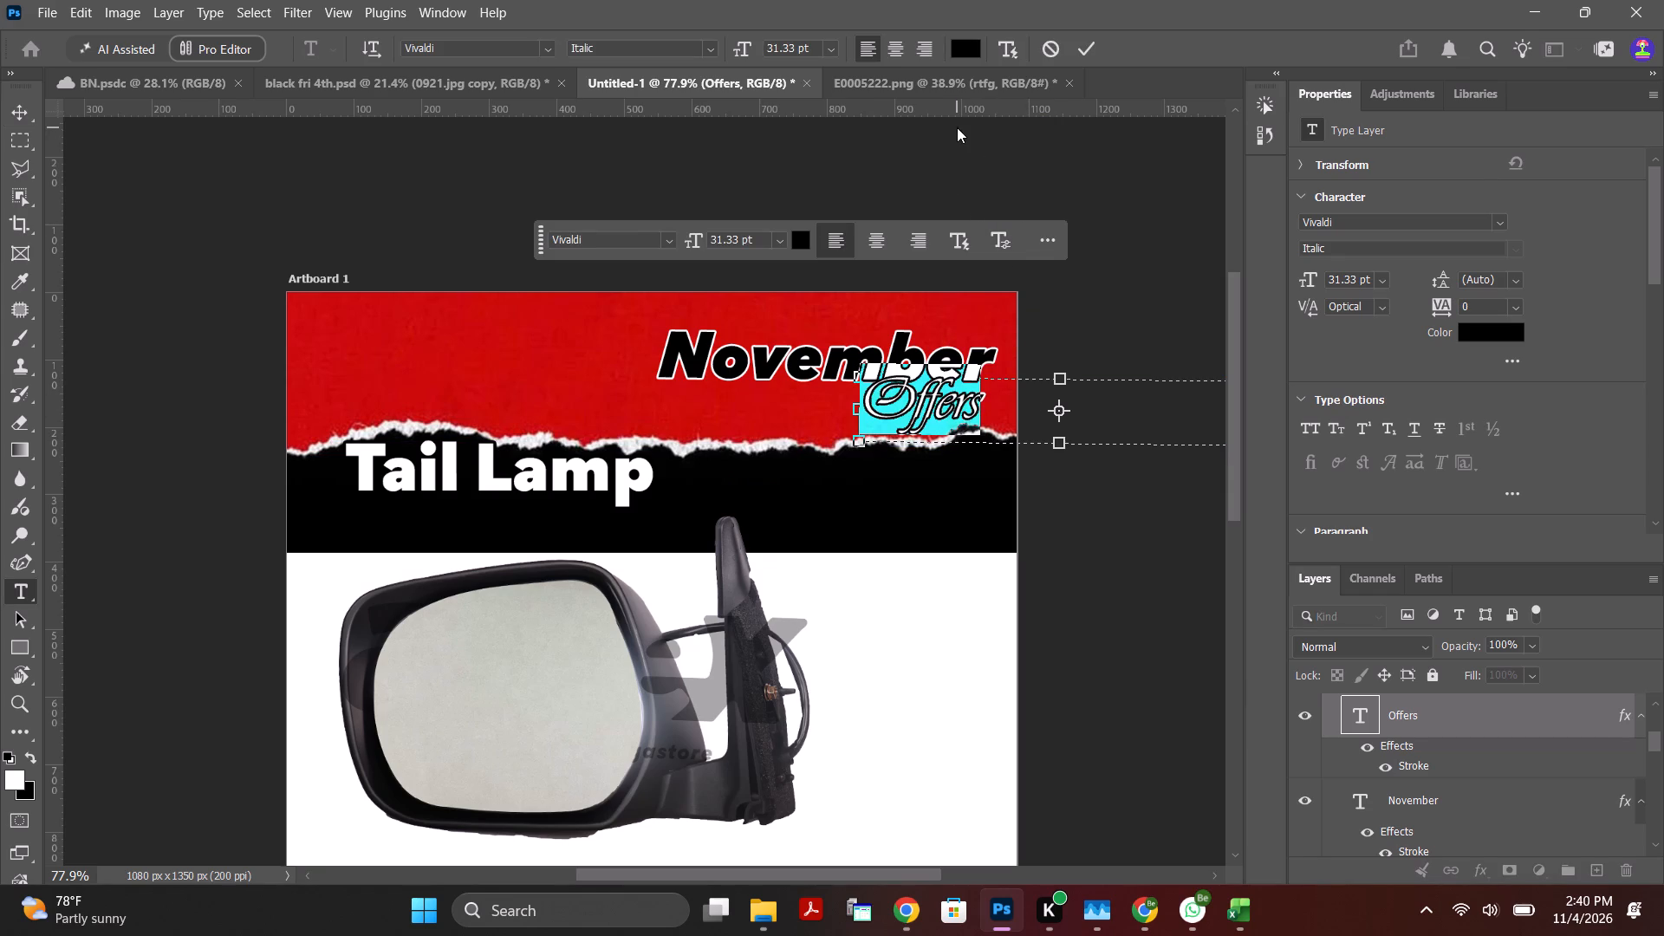
{"action": "left_click", "coordinate": [670, 244]}
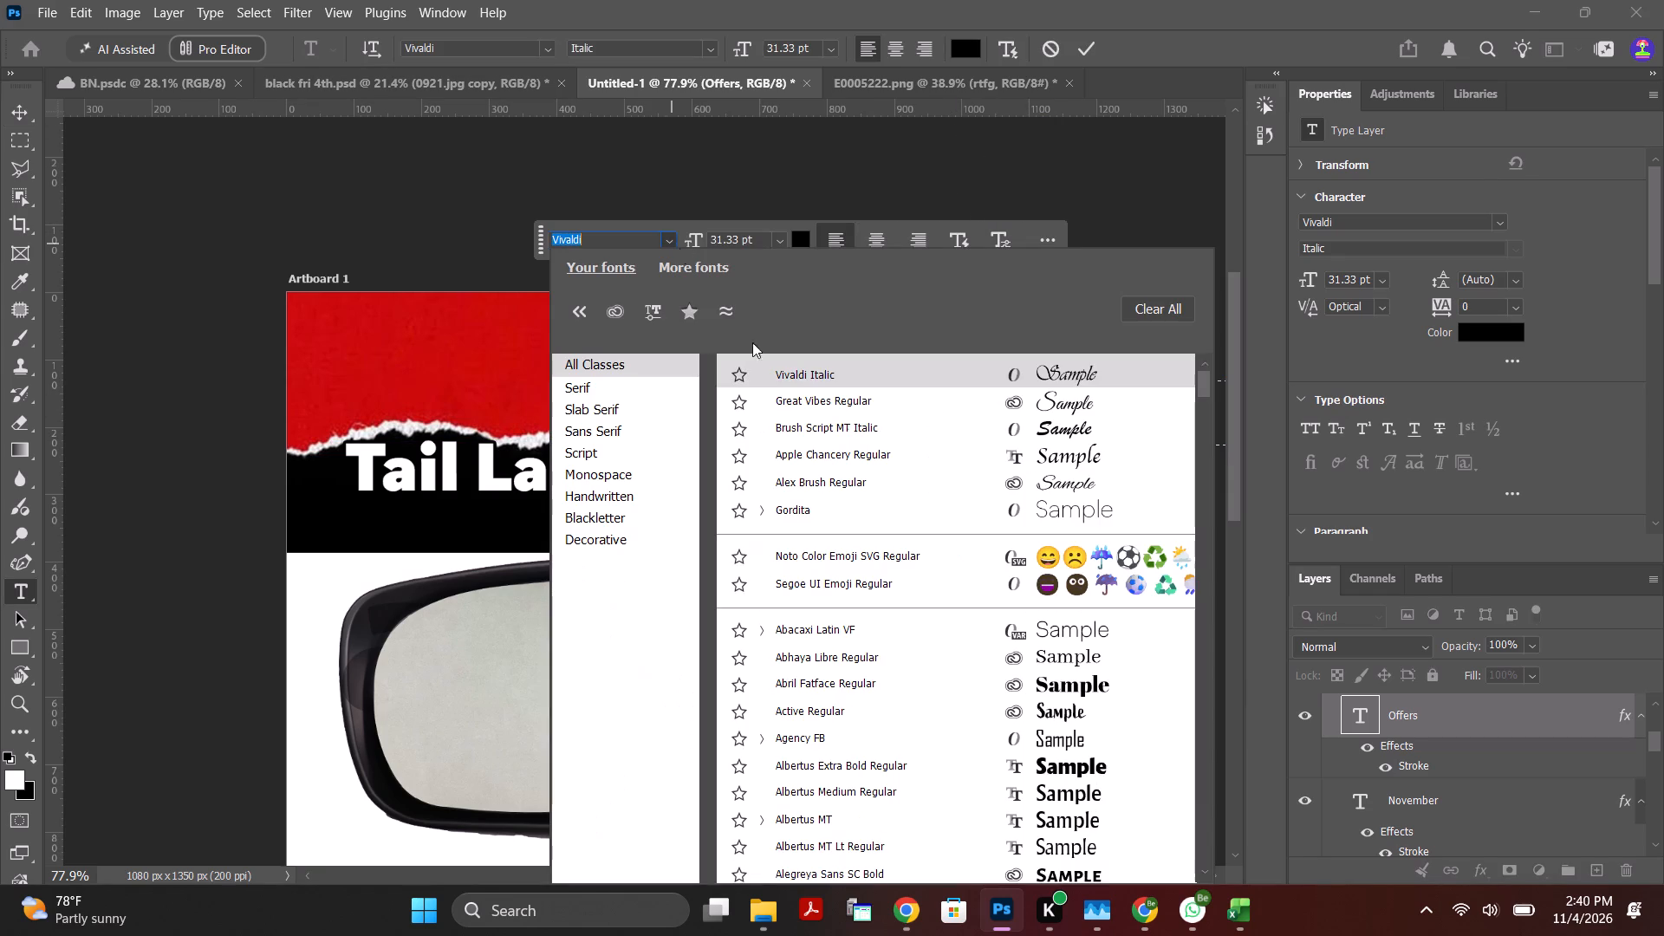
{"action": "left_click", "coordinate": [757, 508]}
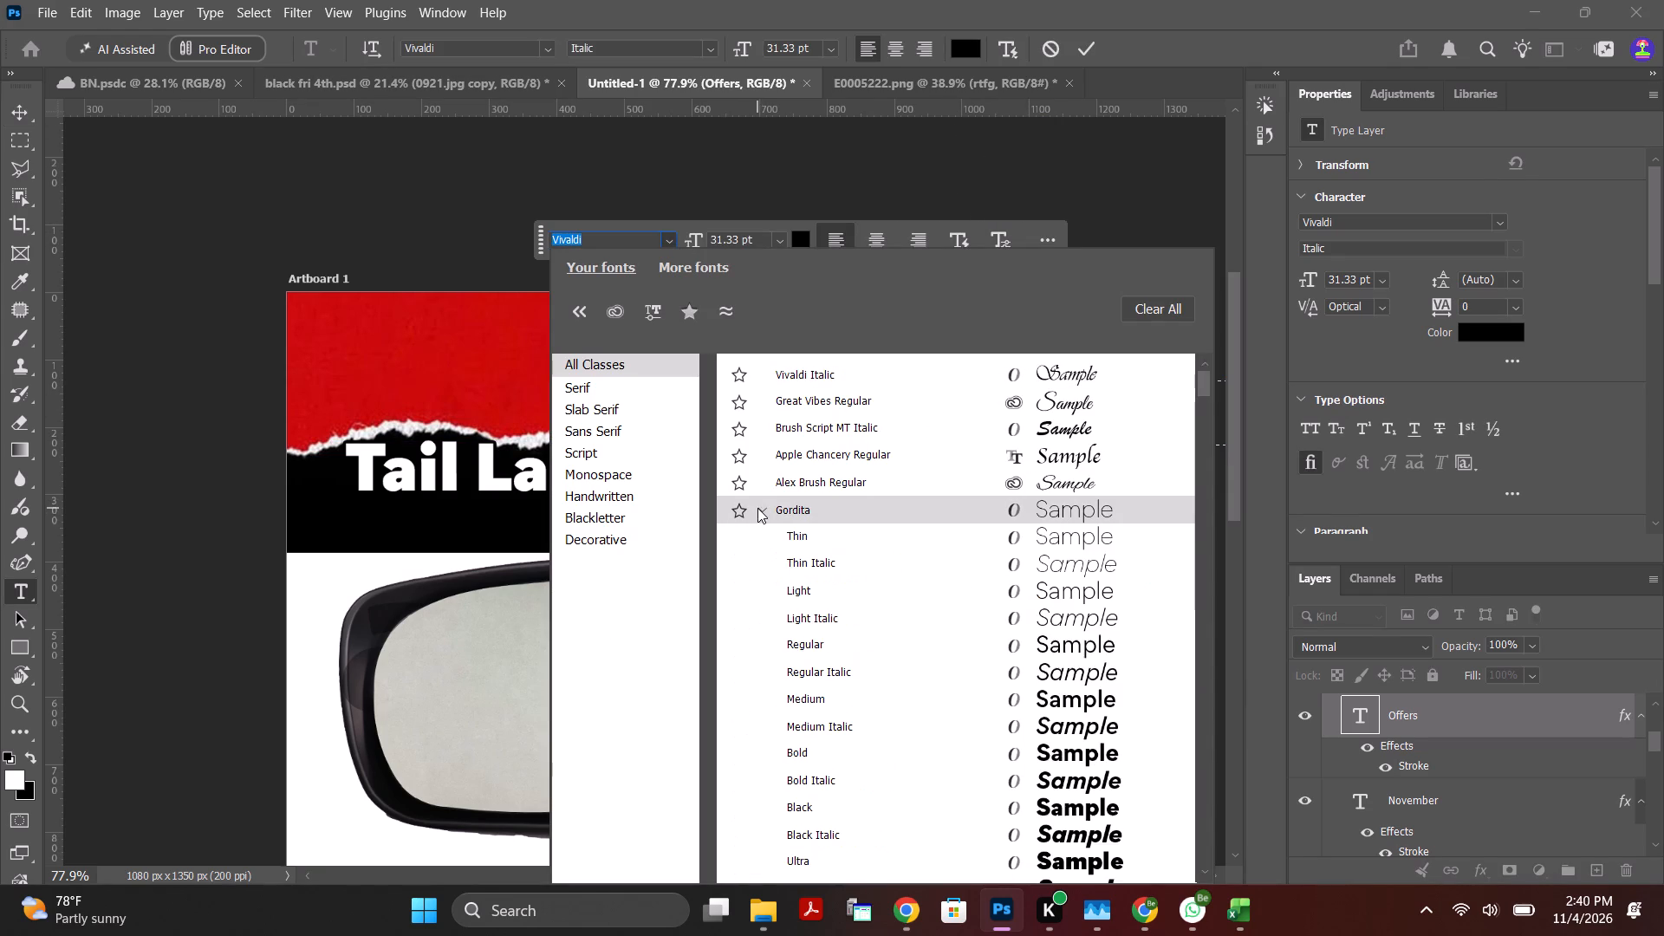
{"action": "scroll", "coordinate": [1134, 739], "scroll_direction": "down", "scroll_amount": 2}
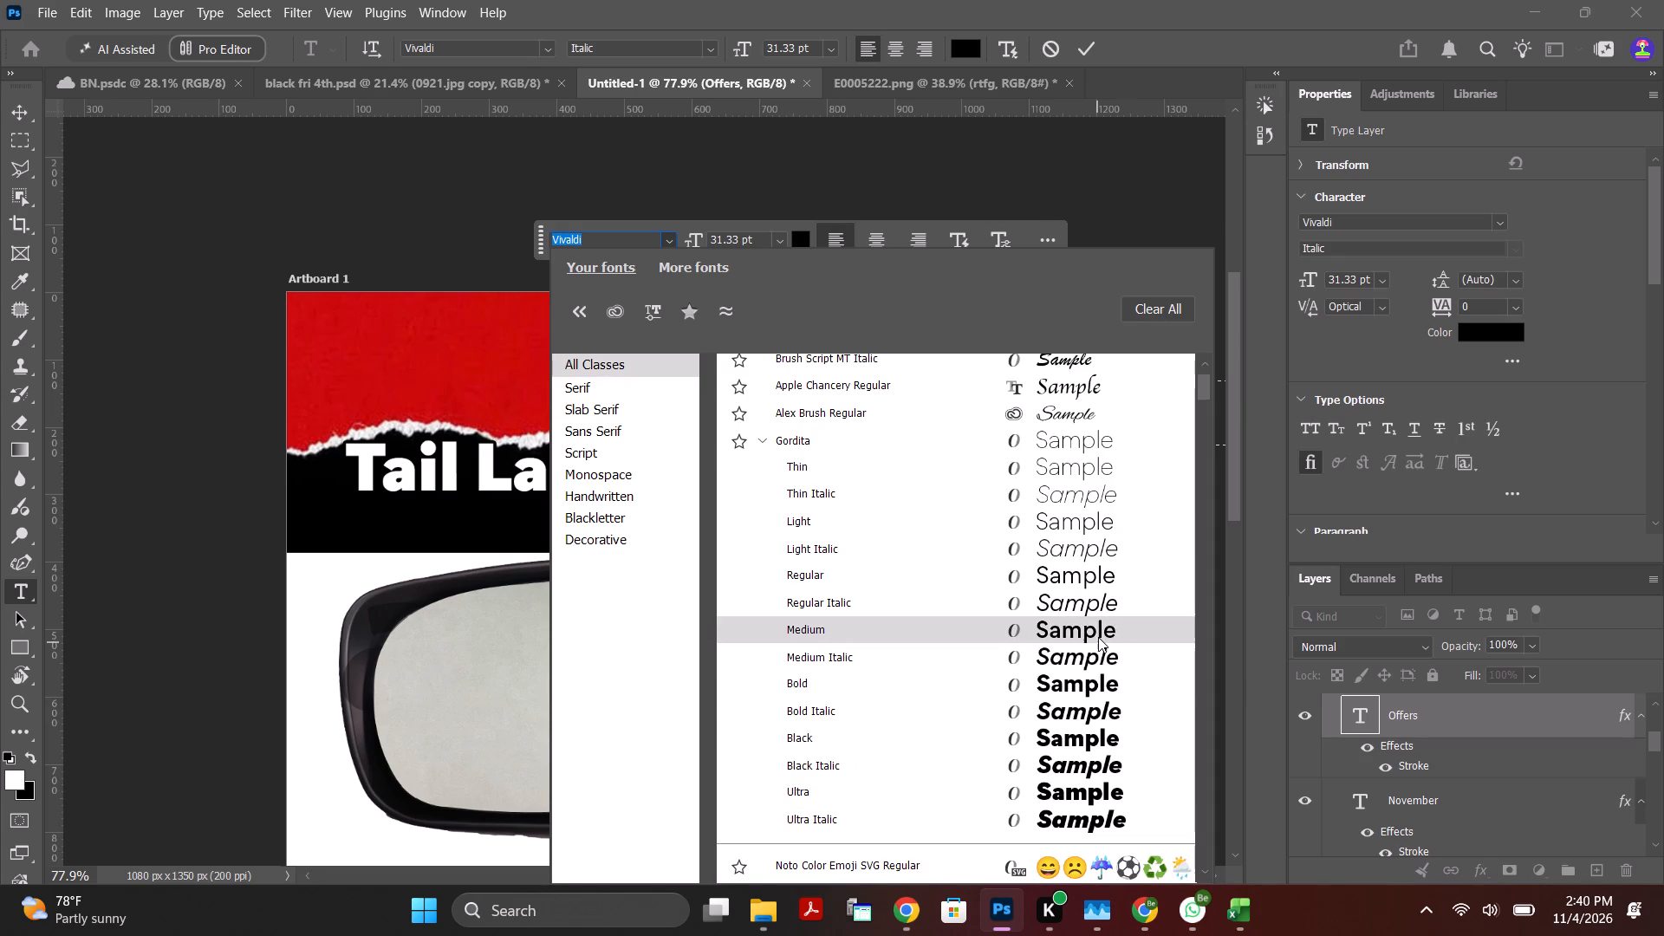
{"action": "left_click", "coordinate": [1088, 743]}
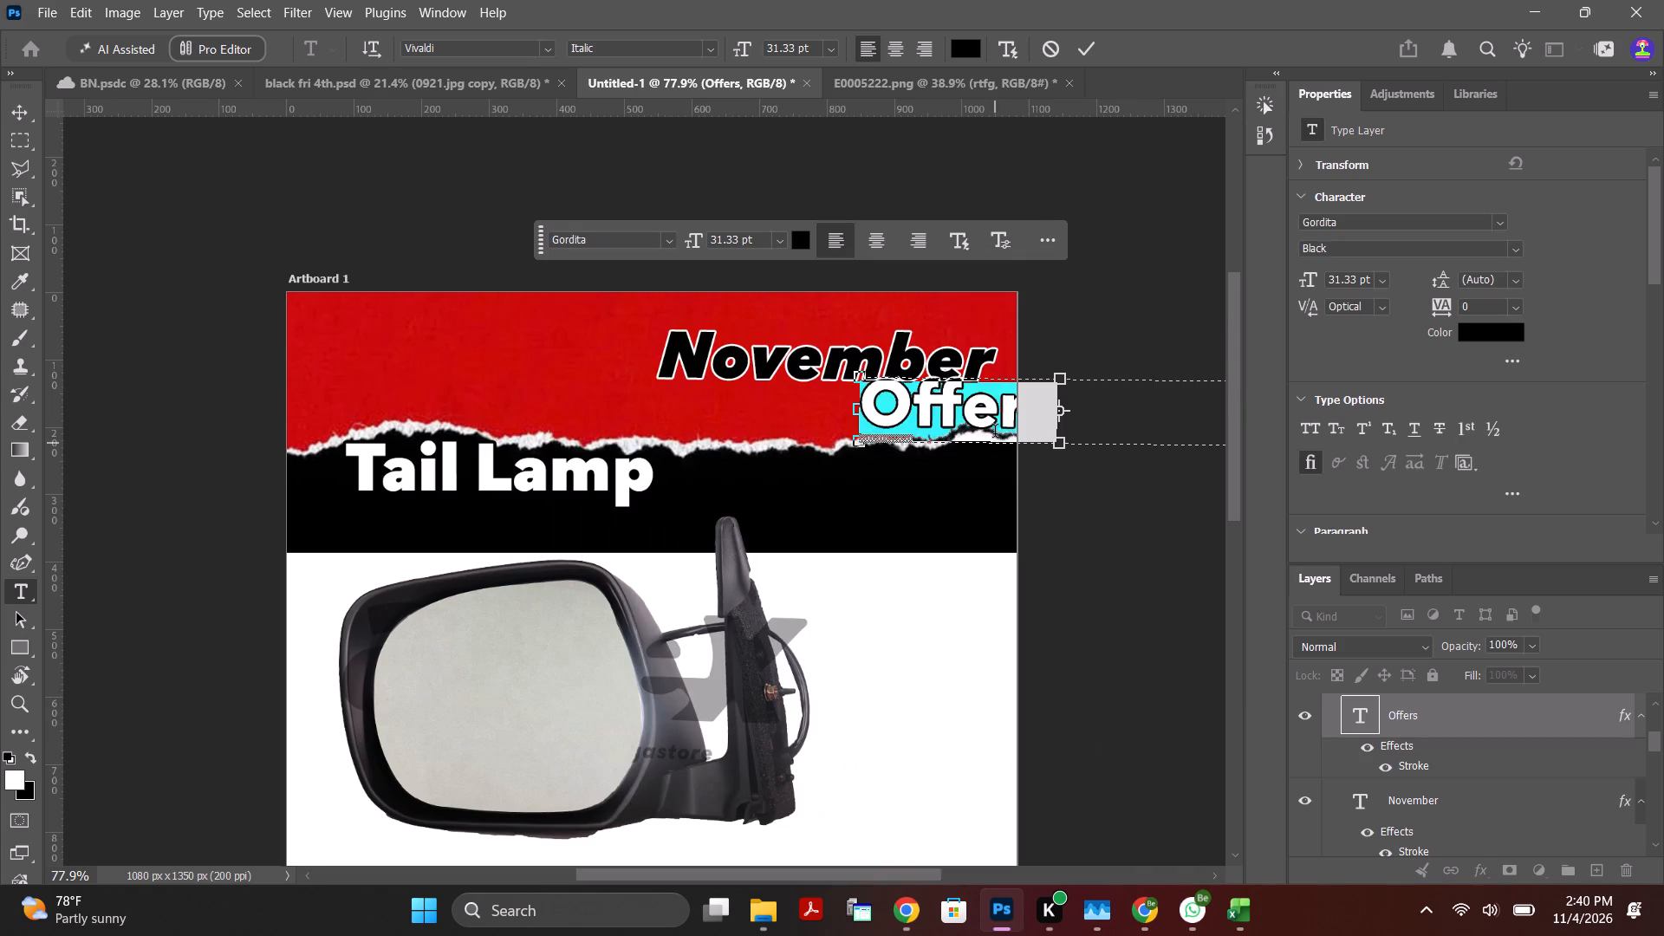
{"action": "left_click", "coordinate": [1077, 47]}
{"action": "left_click", "coordinate": [1105, 427]}
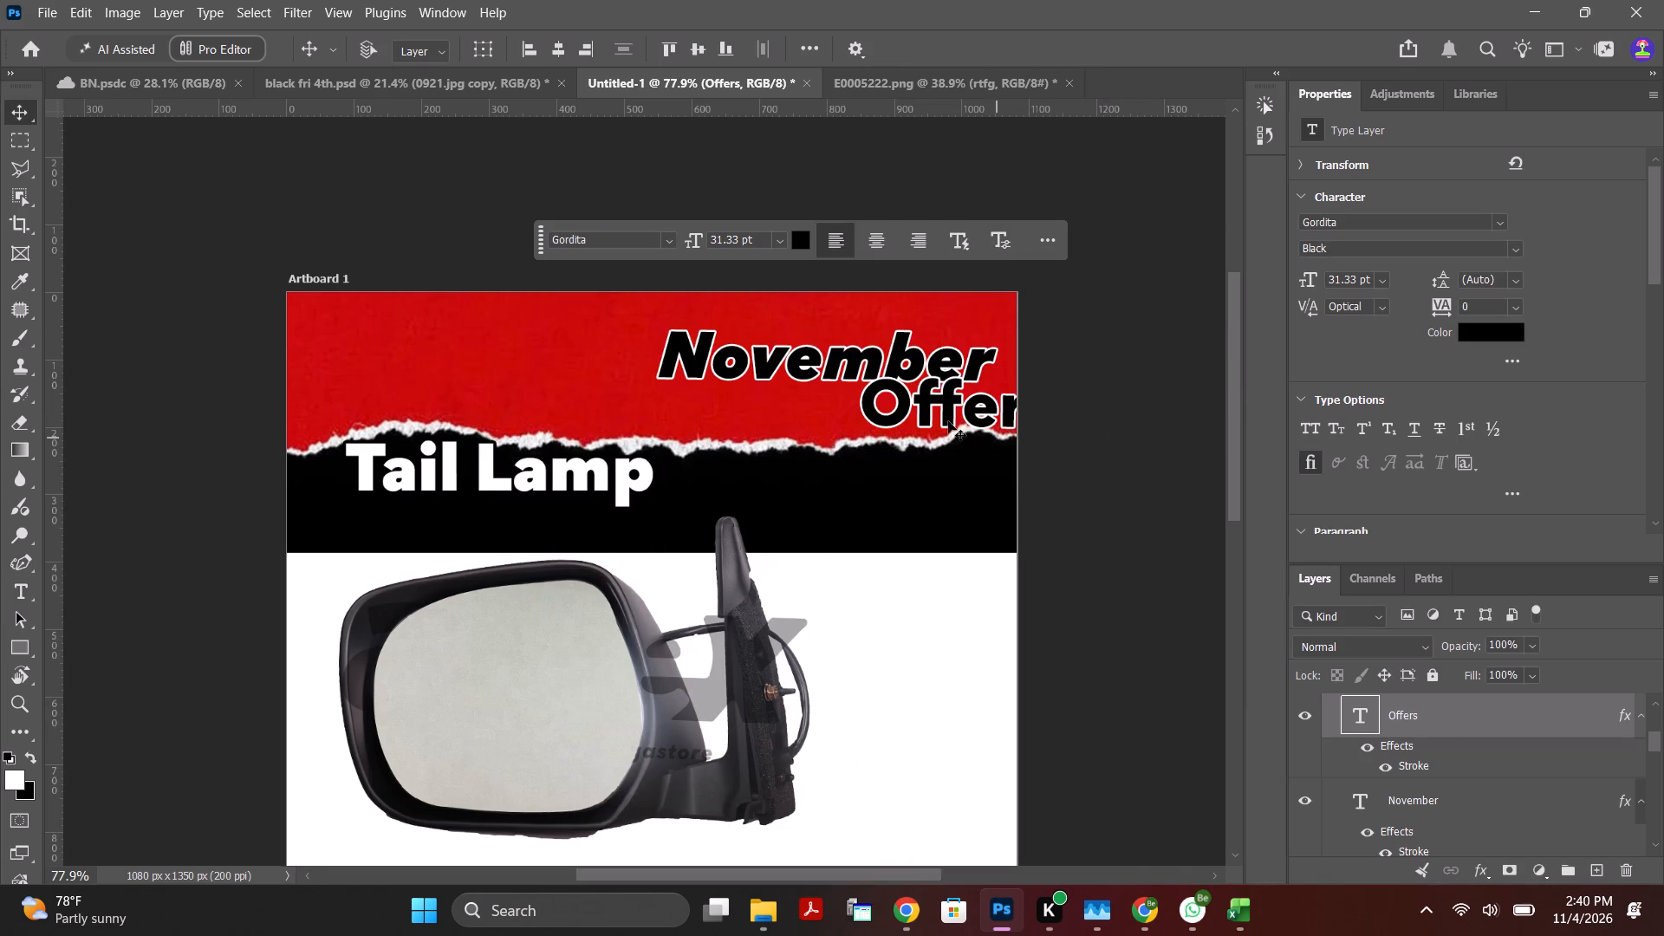
{"action": "left_click_drag", "start_coordinate": [972, 406], "coordinate": [902, 408]}
Recolour the Offers text to white (ffffff) and commit the text edit.
{"action": "double_click", "coordinate": [902, 408]}
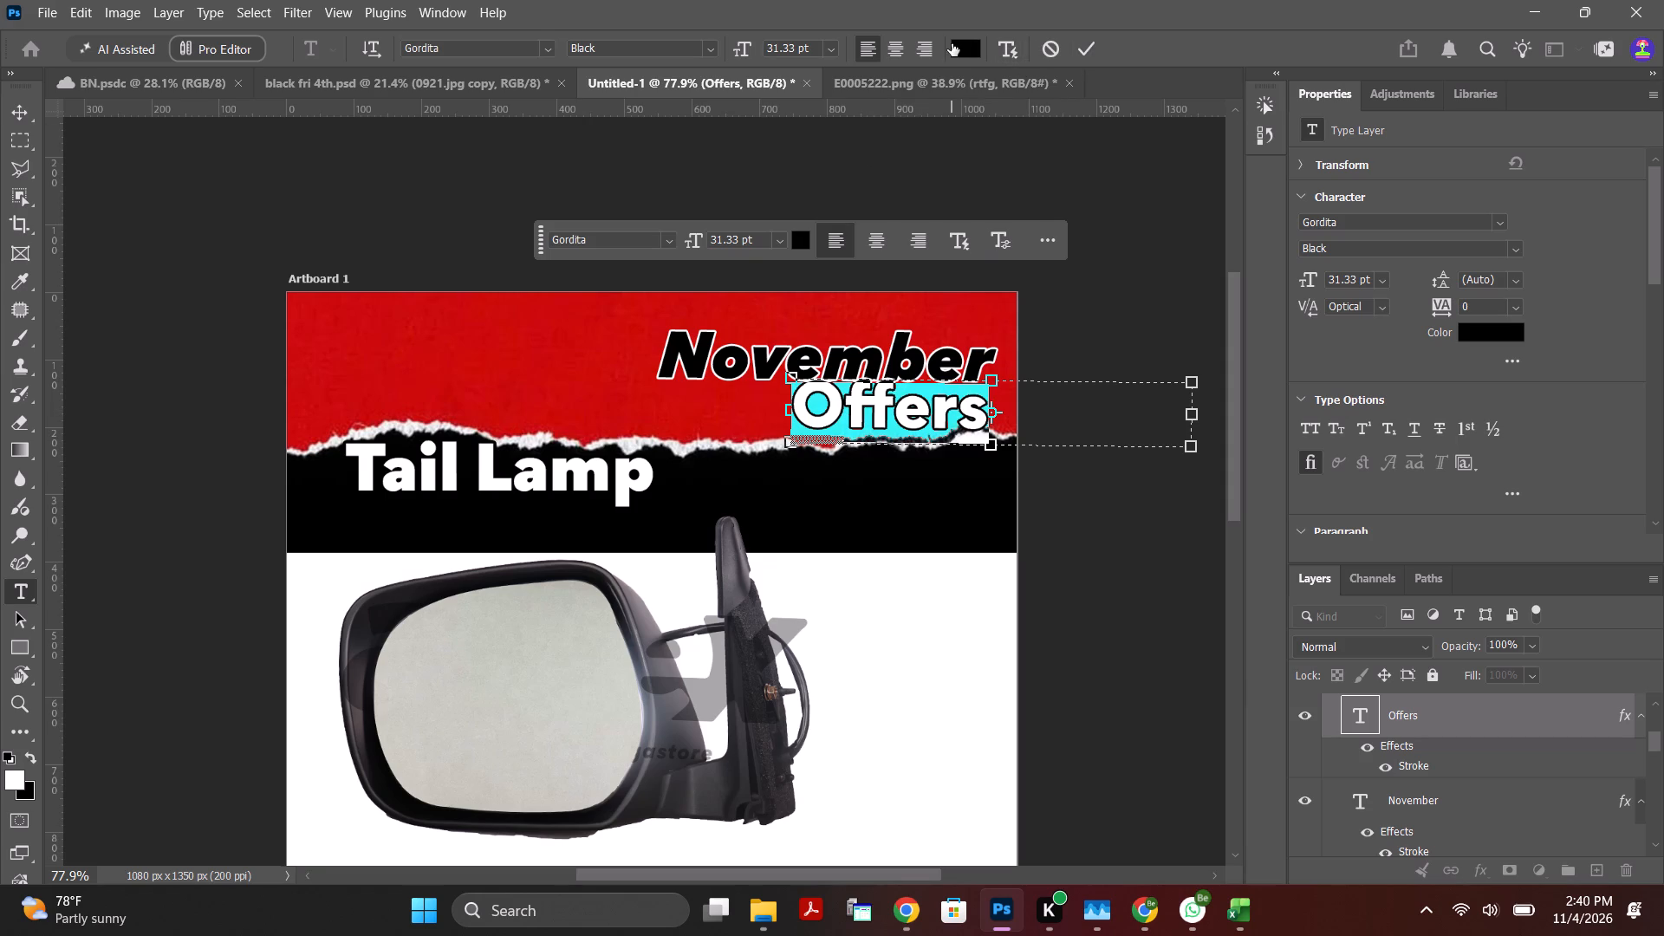
{"action": "left_click", "coordinate": [970, 51]}
{"action": "left_click_drag", "start_coordinate": [148, 287], "coordinate": [0, 42]}
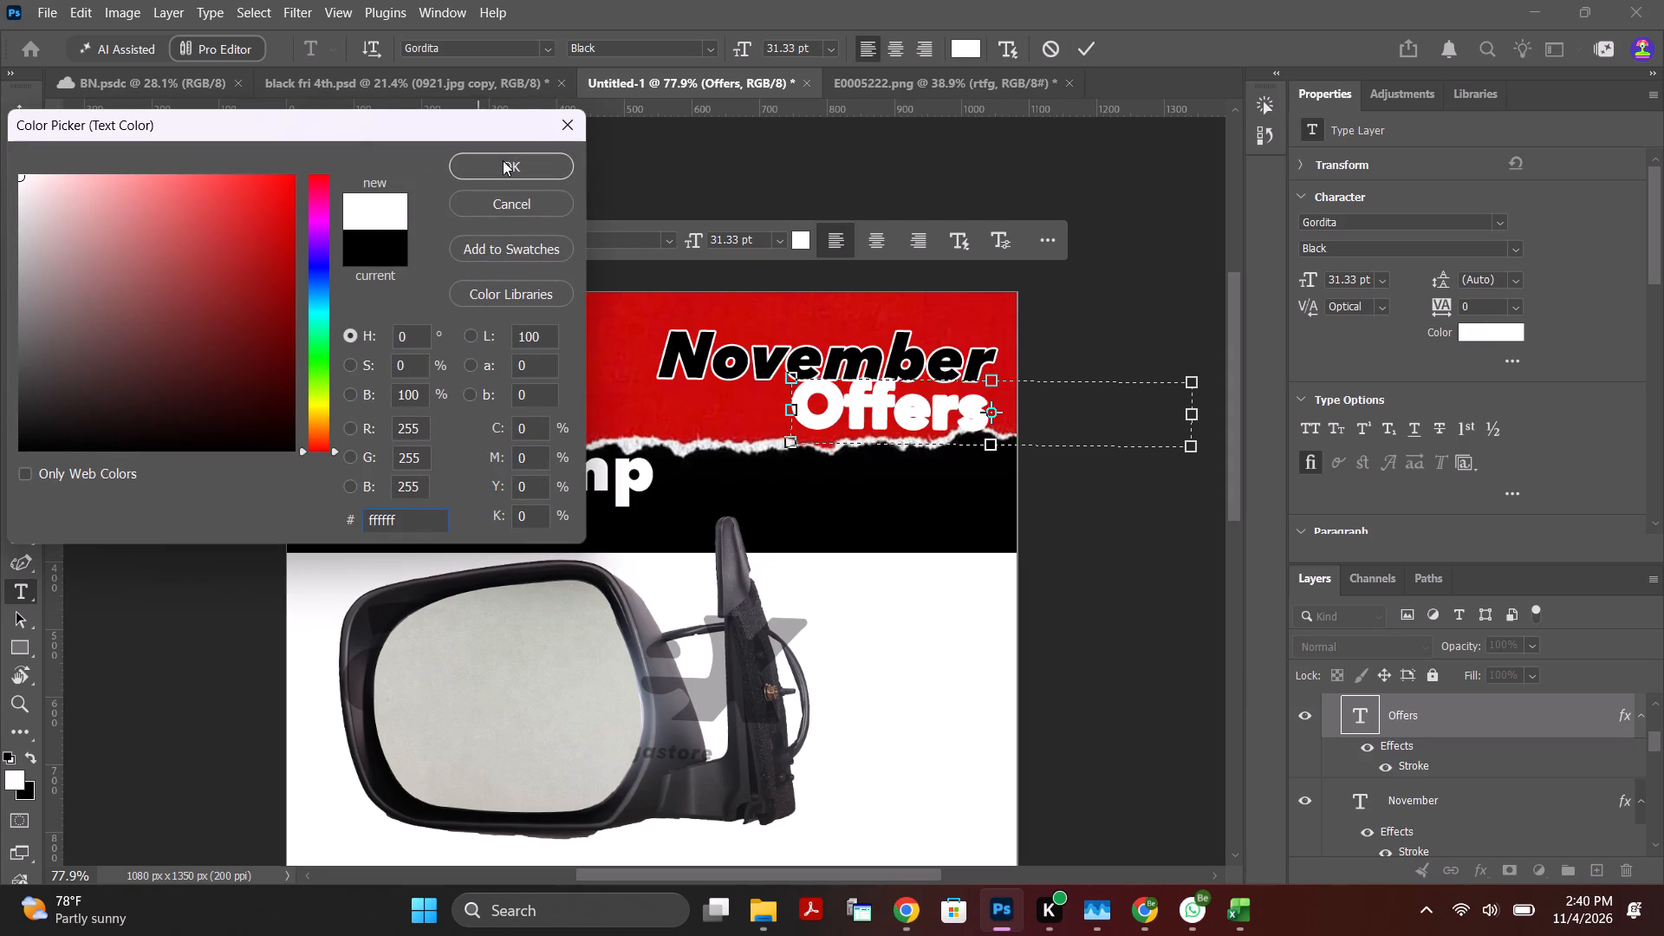
{"action": "left_click", "coordinate": [506, 162]}
{"action": "left_click", "coordinate": [1093, 46]}
{"action": "left_click", "coordinate": [1154, 307]}
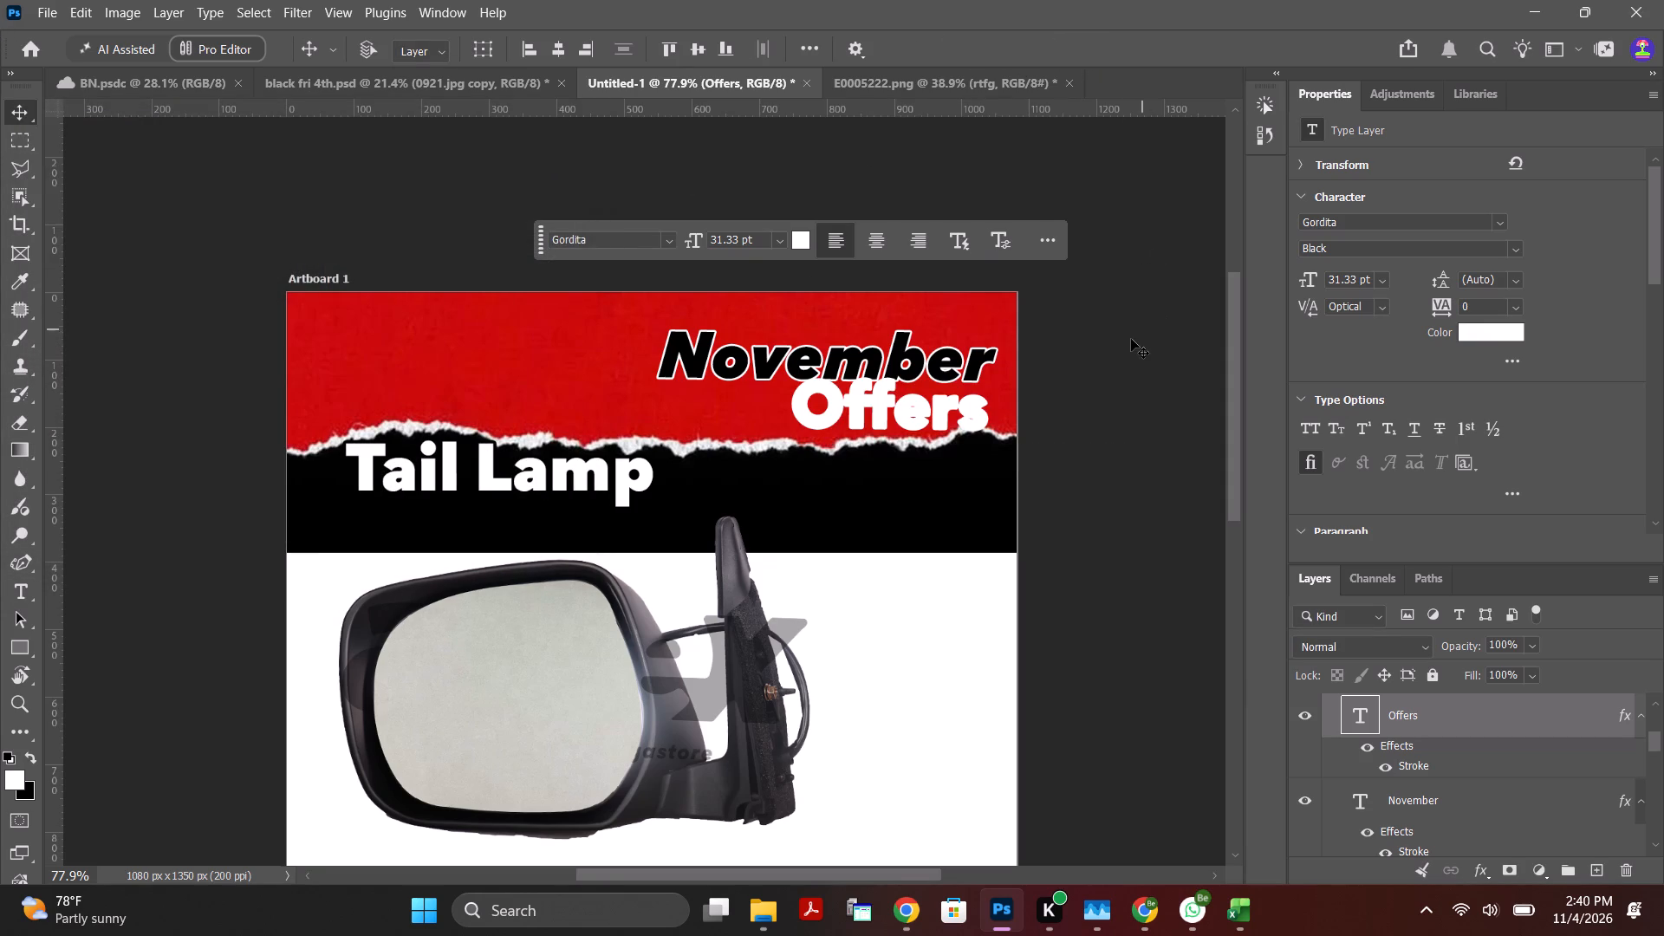
Clear the layer style from the Offers text layer to remove its stroke.
{"action": "left_click", "coordinate": [960, 413]}
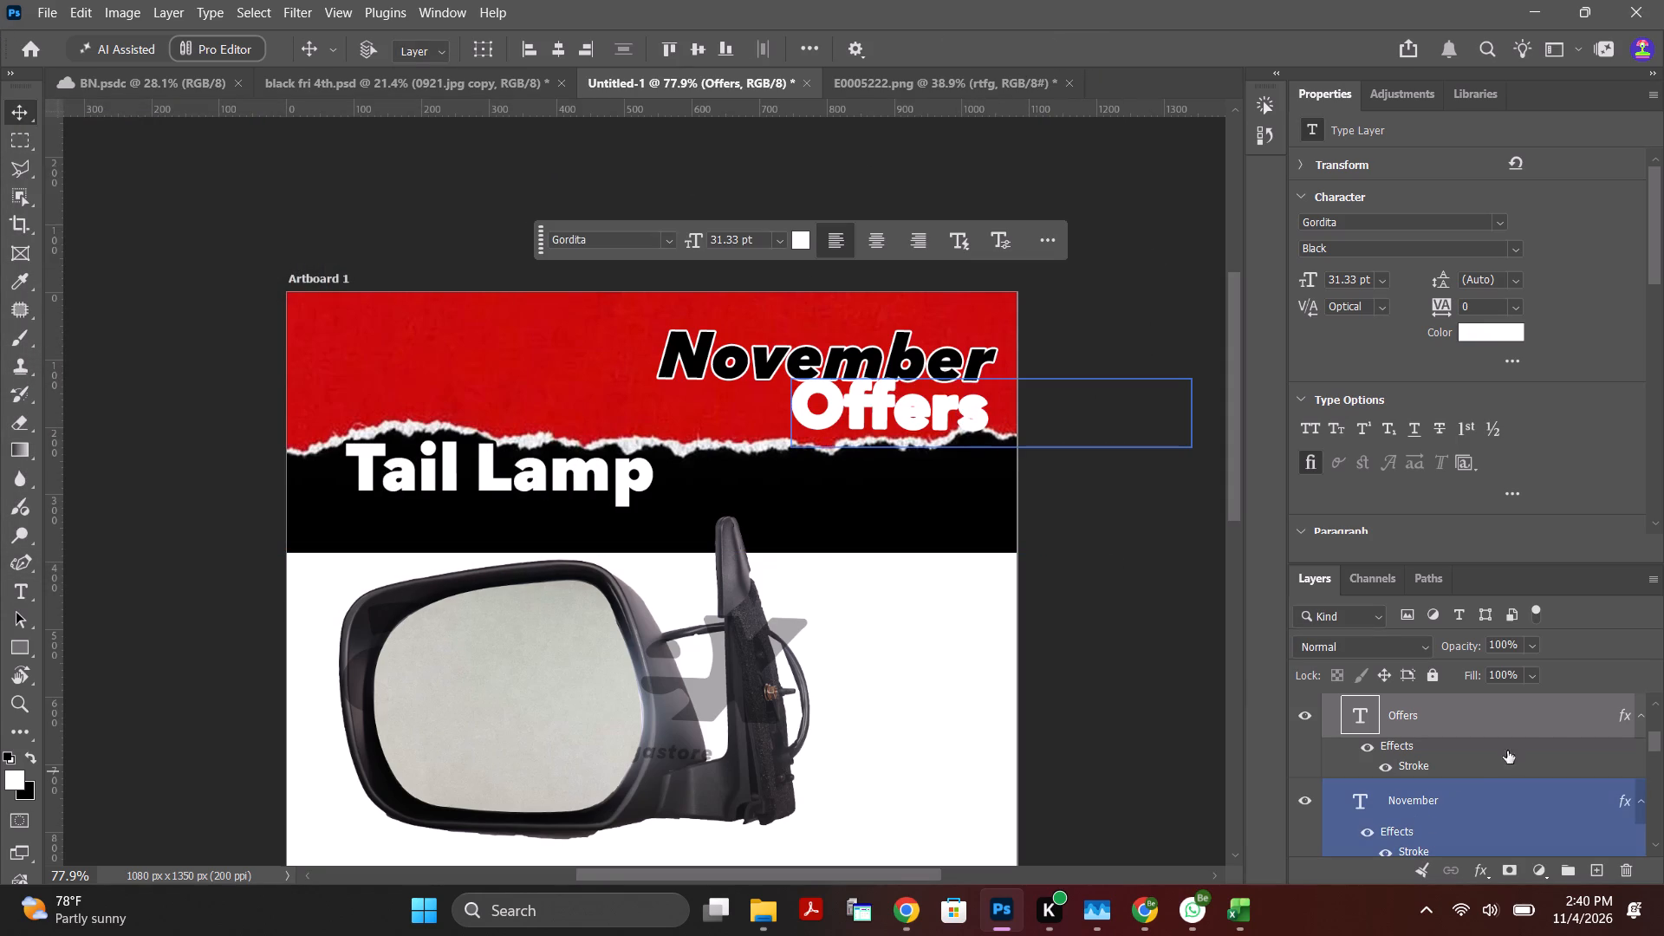
{"action": "right_click", "coordinate": [1618, 719]}
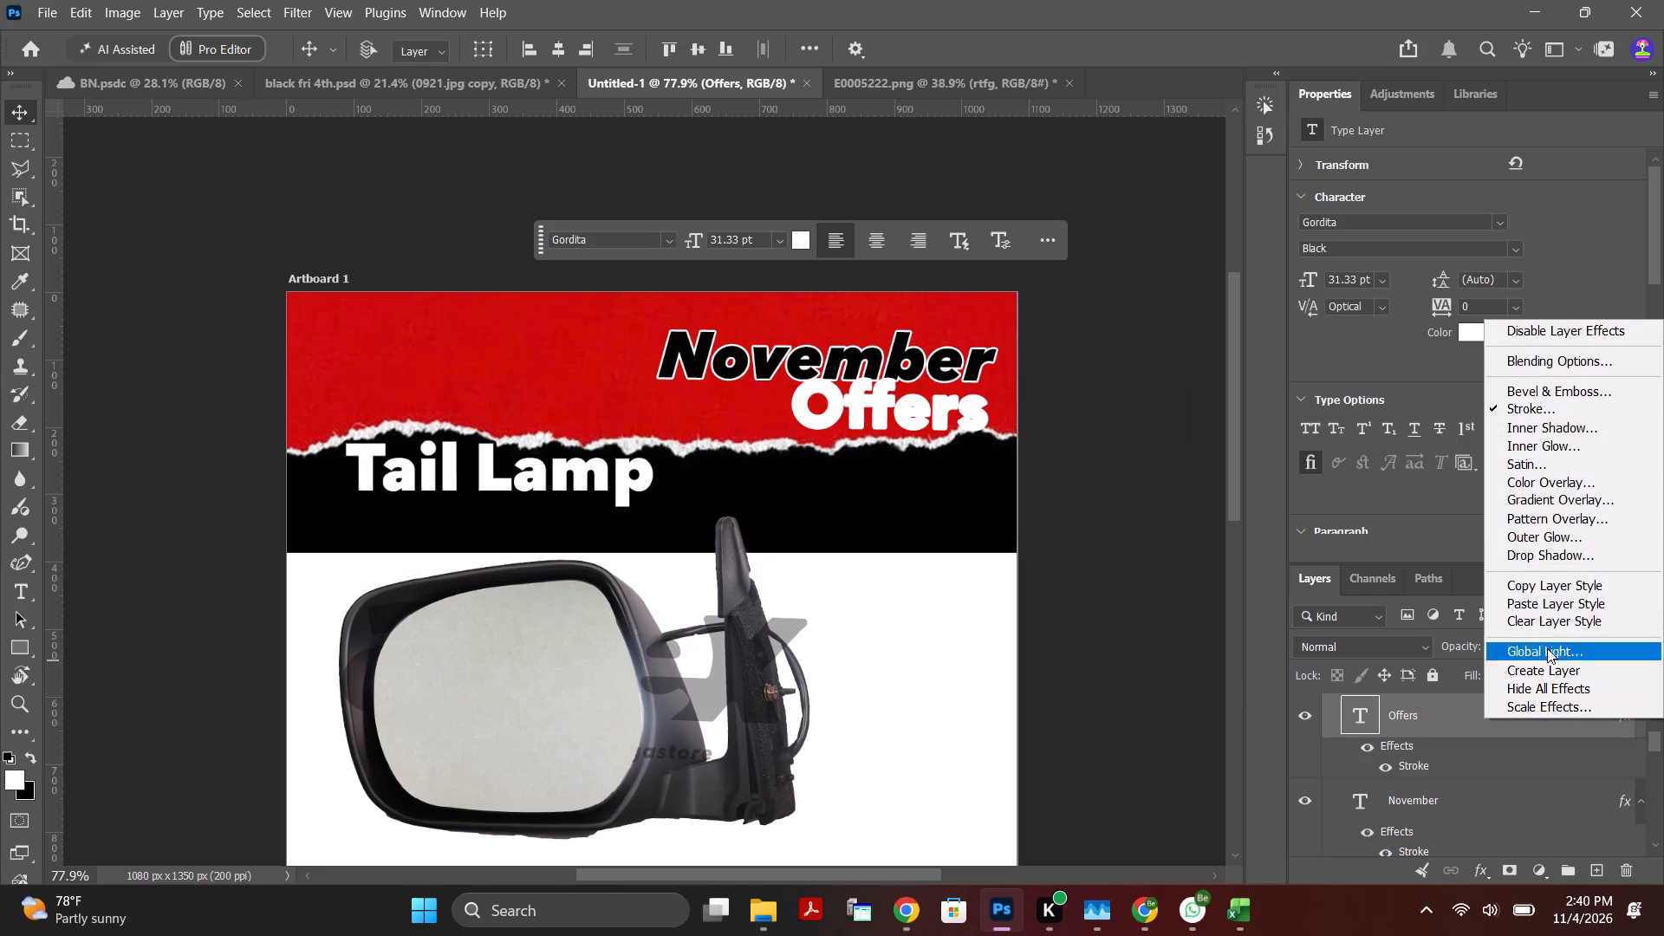
{"action": "left_click", "coordinate": [1554, 620]}
{"action": "left_click", "coordinate": [1147, 520]}
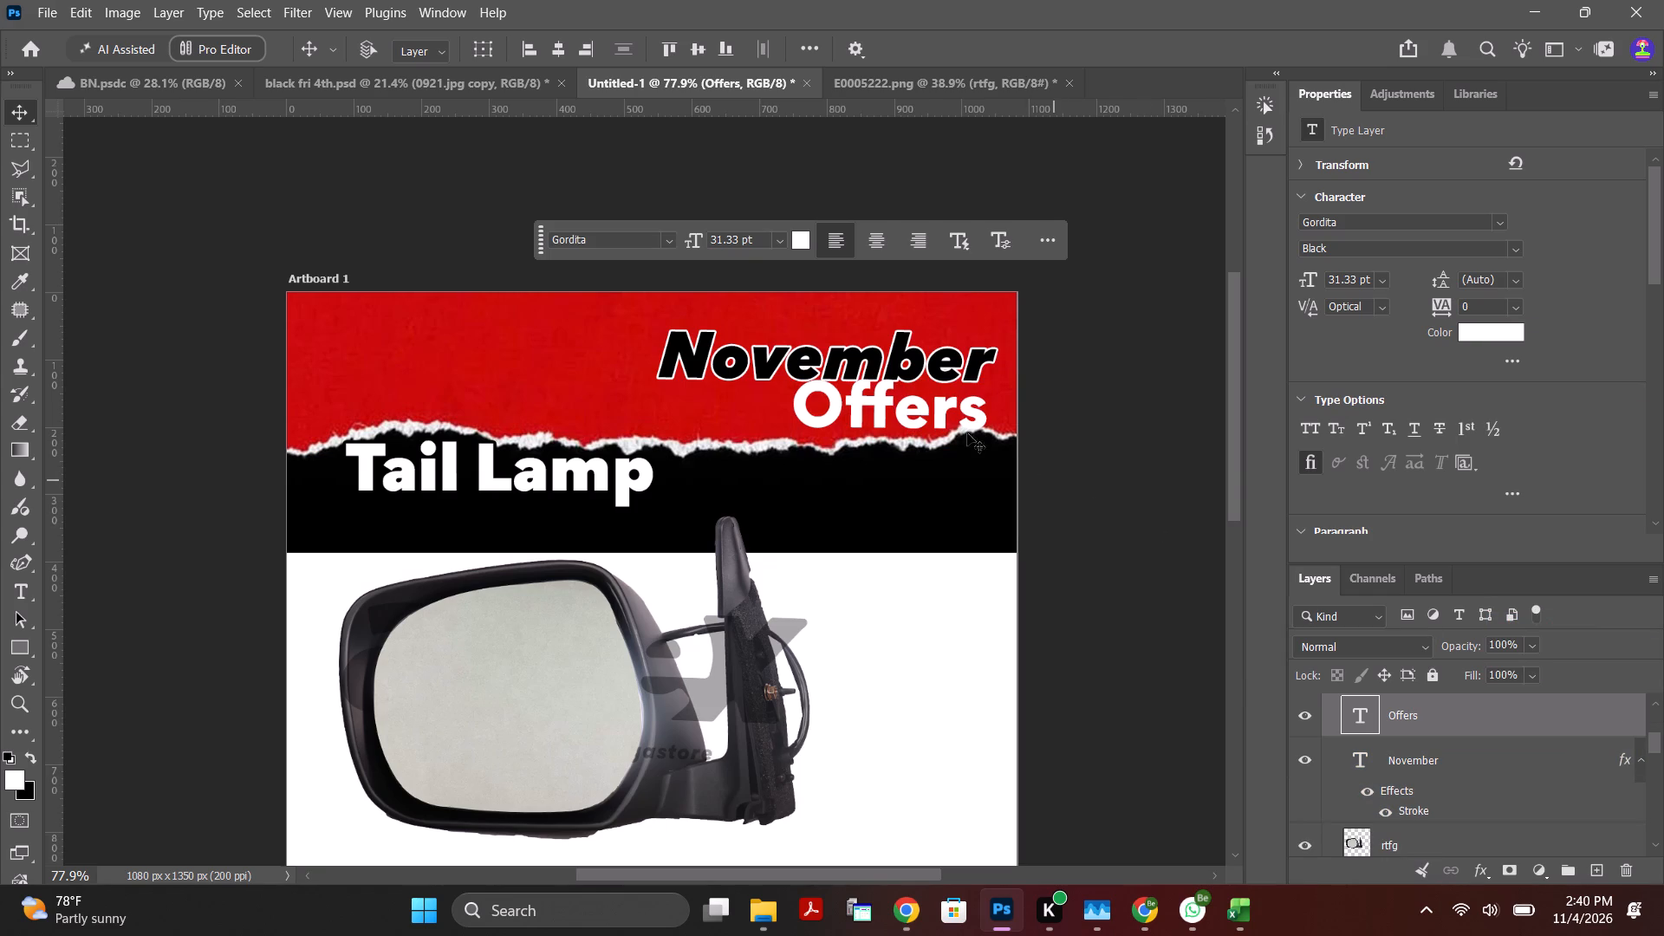
Move the Offers text down and to the left so it sits centred below November, over the torn-paper edge.
{"action": "left_click", "coordinate": [910, 363]}
{"action": "left_click_drag", "start_coordinate": [877, 414], "coordinate": [861, 418]}
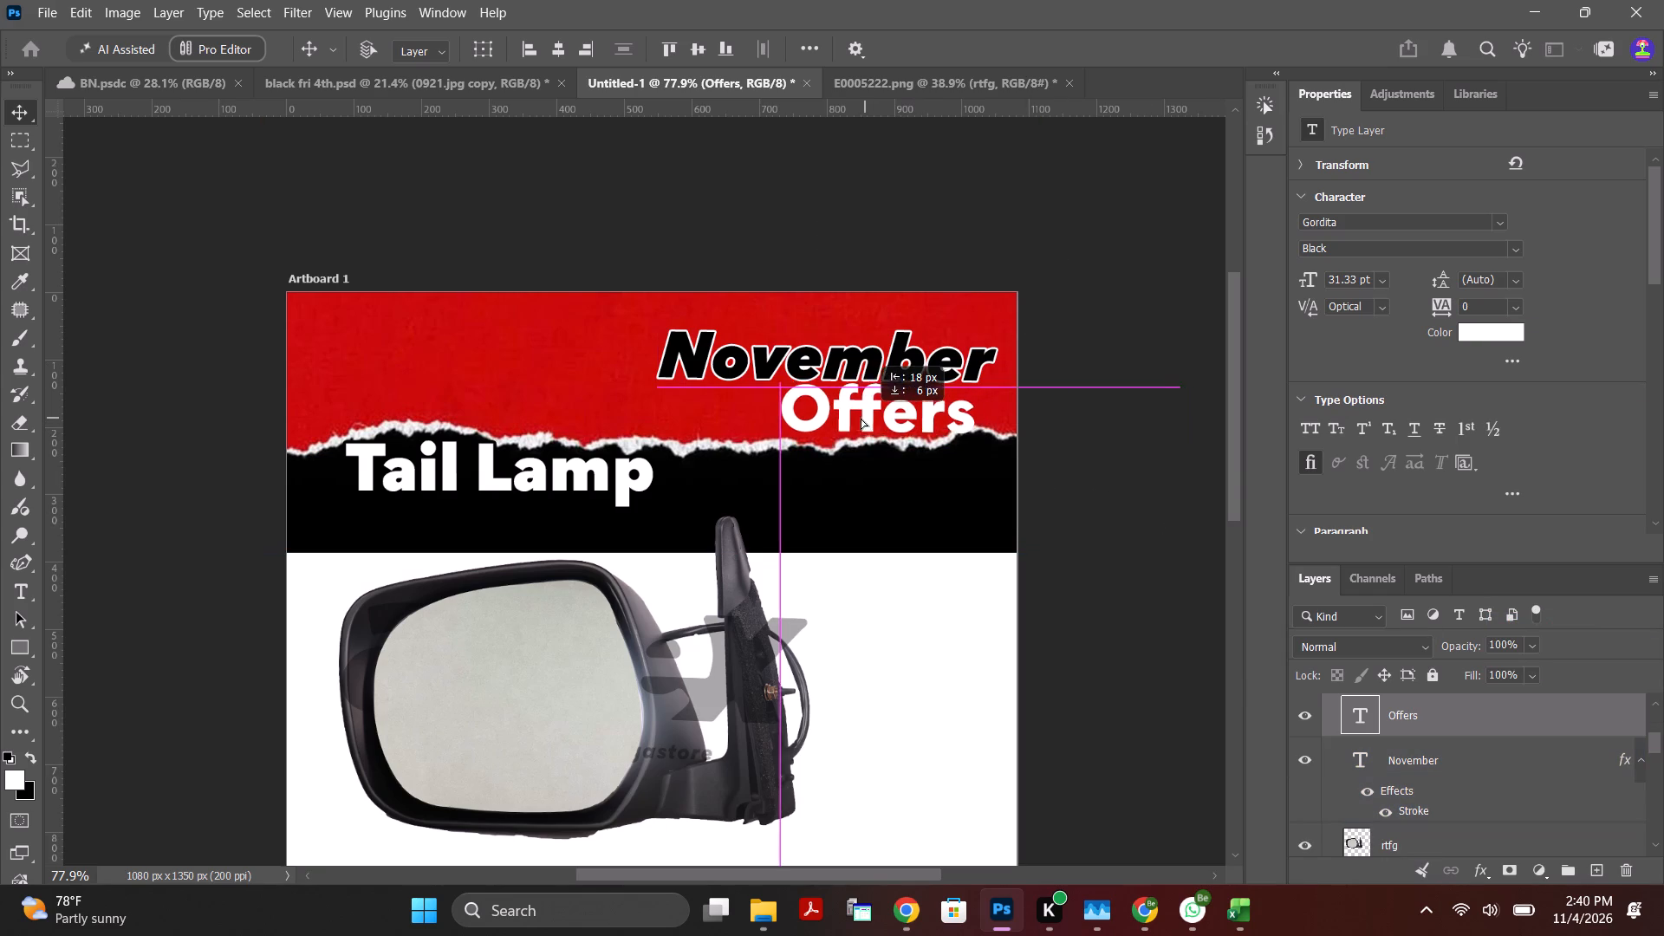
{"action": "left_click_drag", "start_coordinate": [861, 418], "coordinate": [842, 417]}
{"action": "left_click_drag", "start_coordinate": [861, 359], "coordinate": [828, 347]}
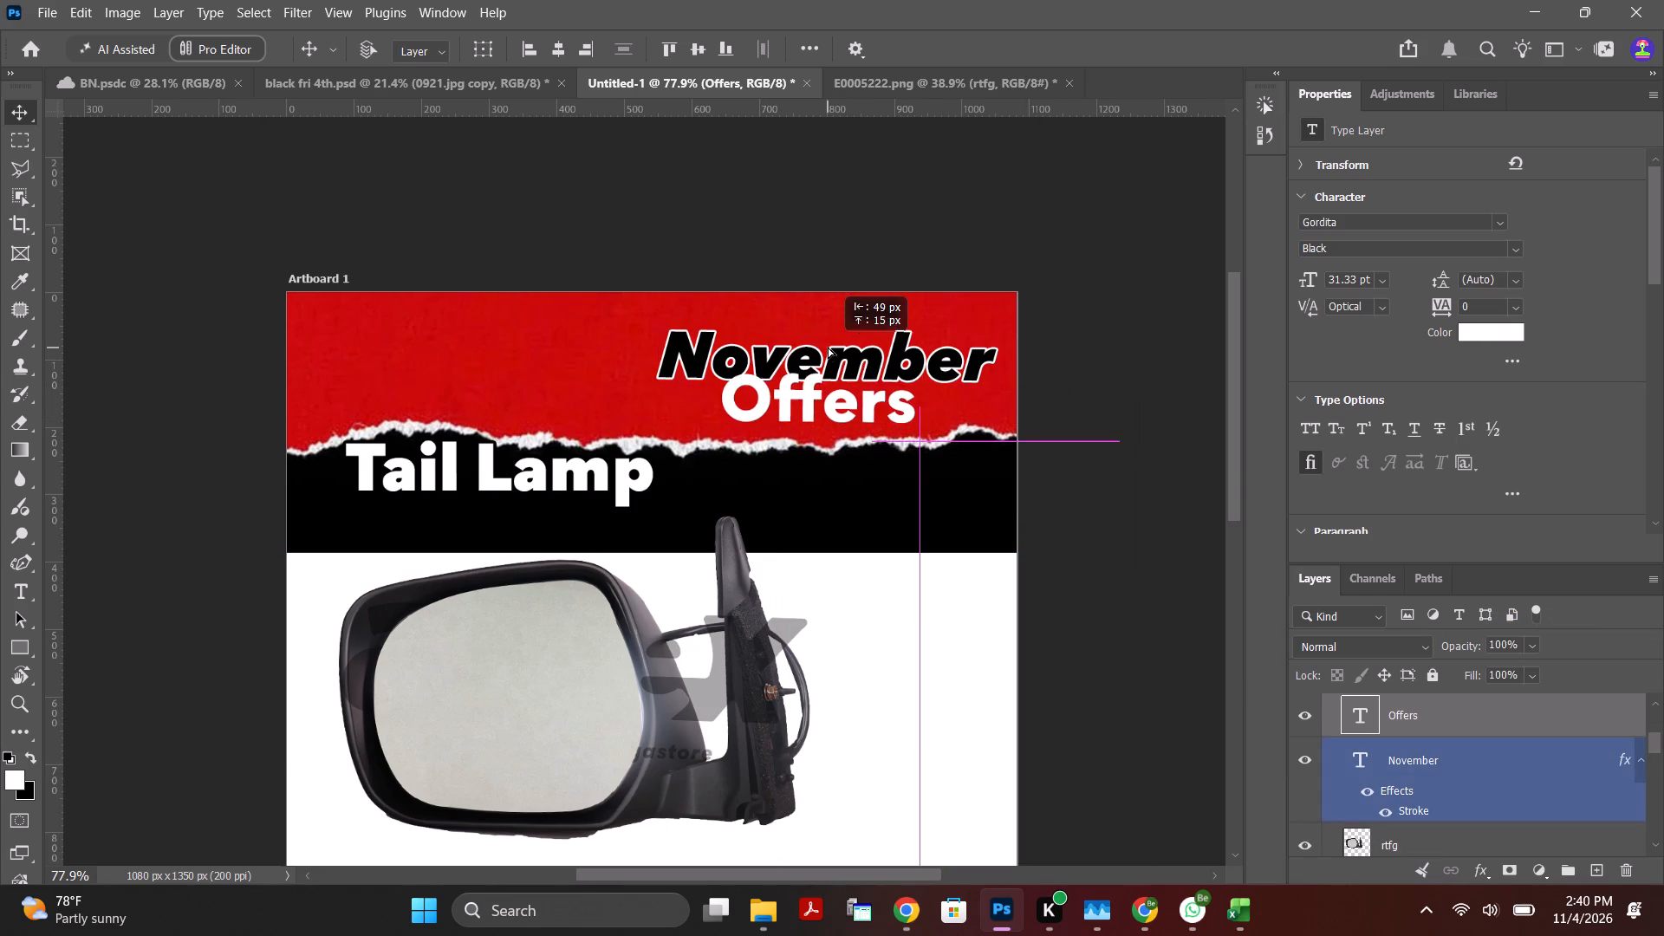
{"action": "left_click_drag", "start_coordinate": [828, 347], "coordinate": [830, 367]}
{"action": "left_click_drag", "start_coordinate": [799, 354], "coordinate": [811, 367]}
Find the leftover bLACK text layer in the layer stack and delete it.
{"action": "scroll", "coordinate": [1544, 783], "scroll_direction": "down", "scroll_amount": 2}
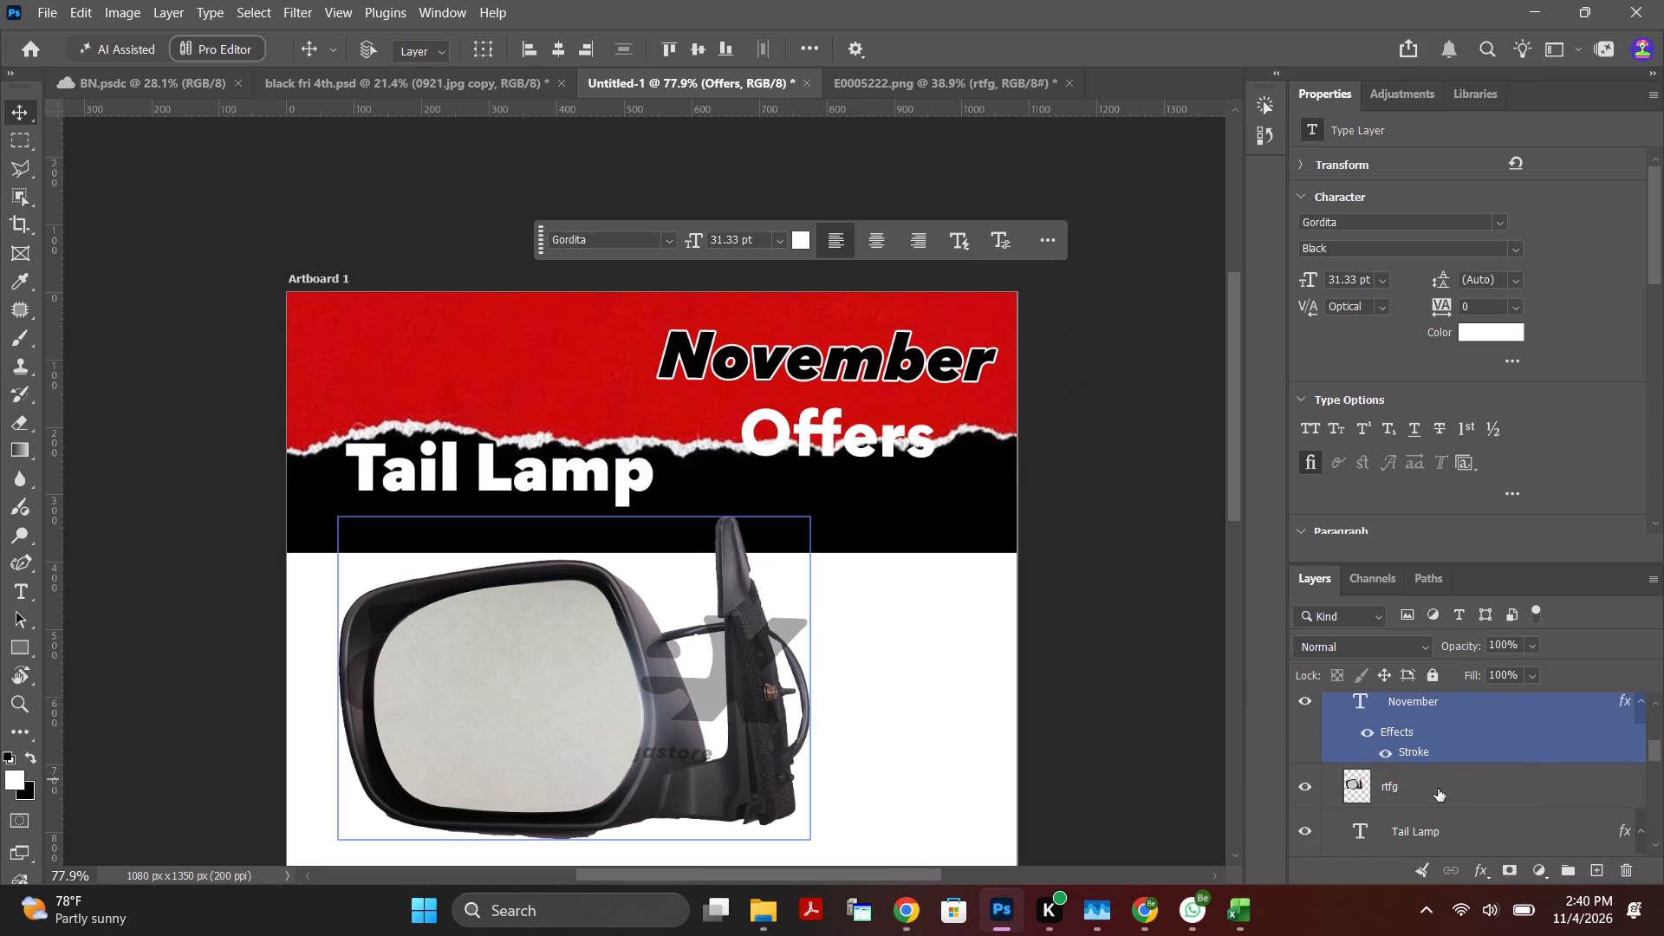
{"action": "scroll", "coordinate": [1446, 800], "scroll_direction": "down", "scroll_amount": 2}
{"action": "scroll", "coordinate": [1446, 801], "scroll_direction": "up", "scroll_amount": 6}
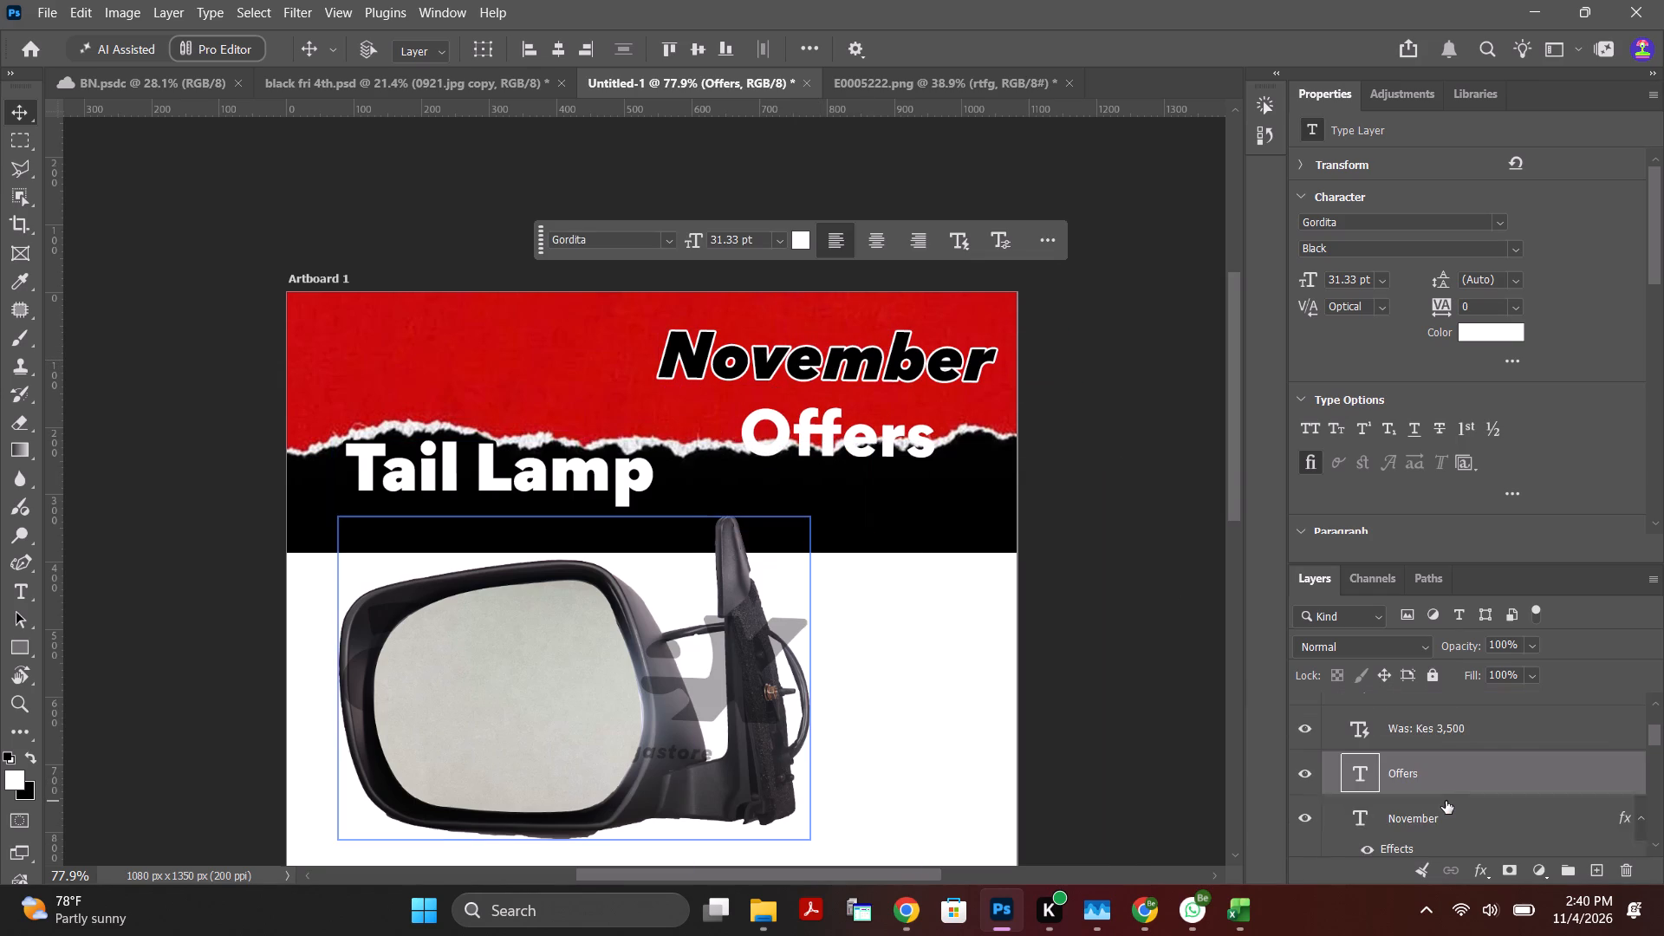
{"action": "scroll", "coordinate": [1446, 801], "scroll_direction": "up", "scroll_amount": 8}
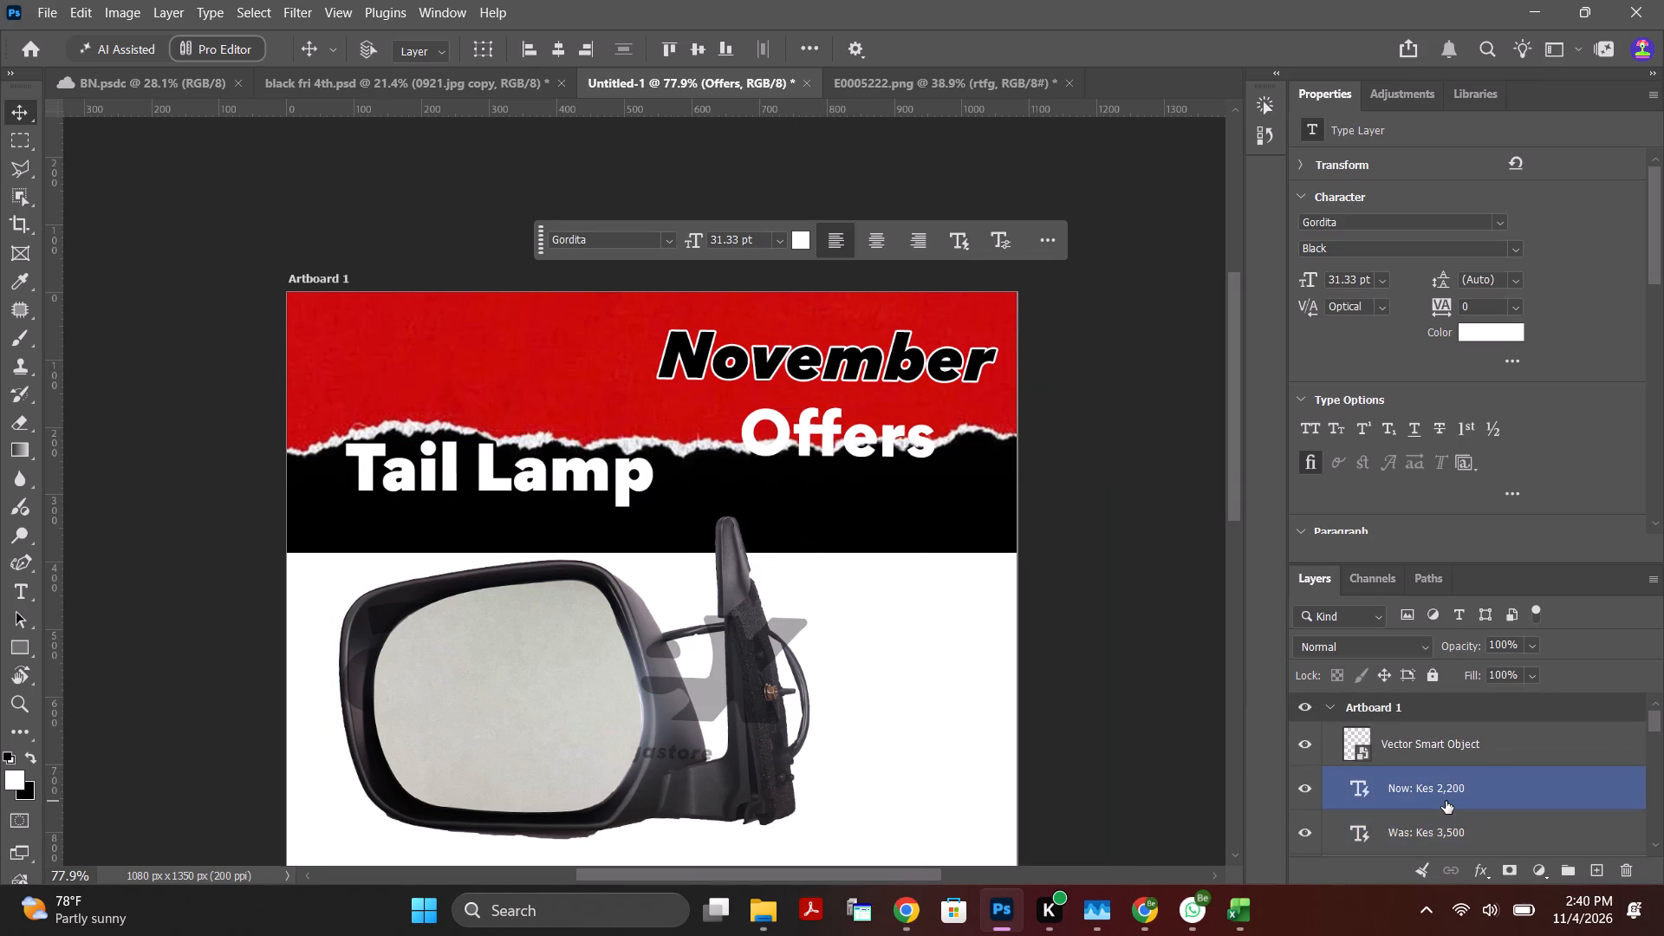
{"action": "scroll", "coordinate": [1446, 801], "scroll_direction": "down", "scroll_amount": 6}
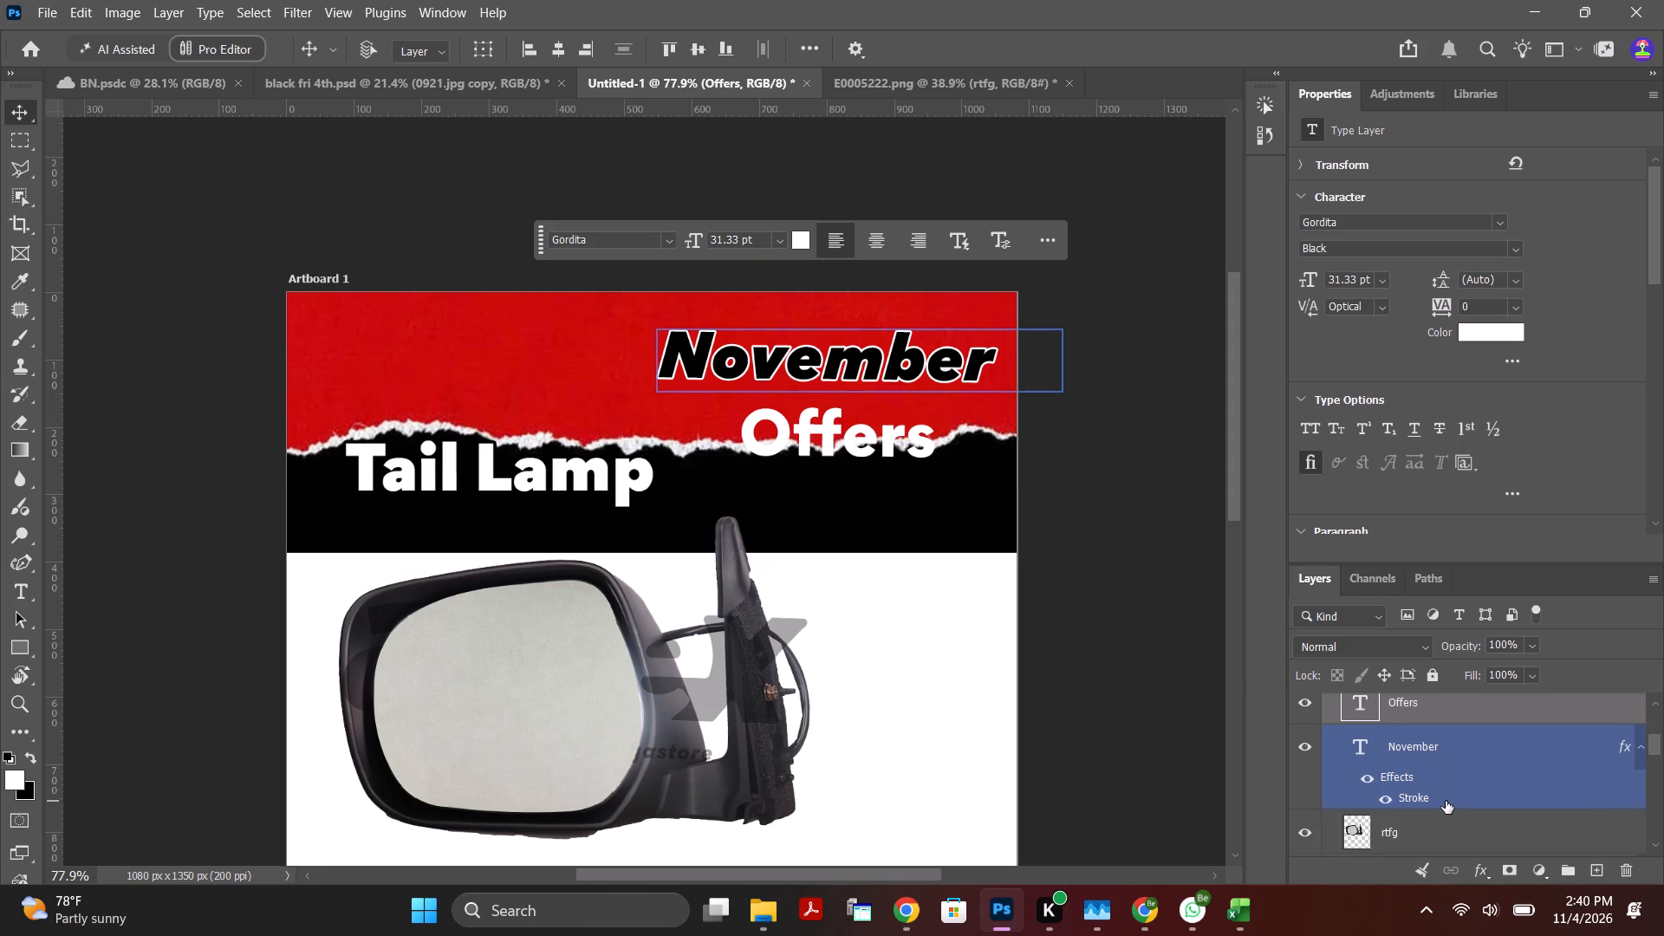
{"action": "scroll", "coordinate": [1446, 801], "scroll_direction": "down", "scroll_amount": 6}
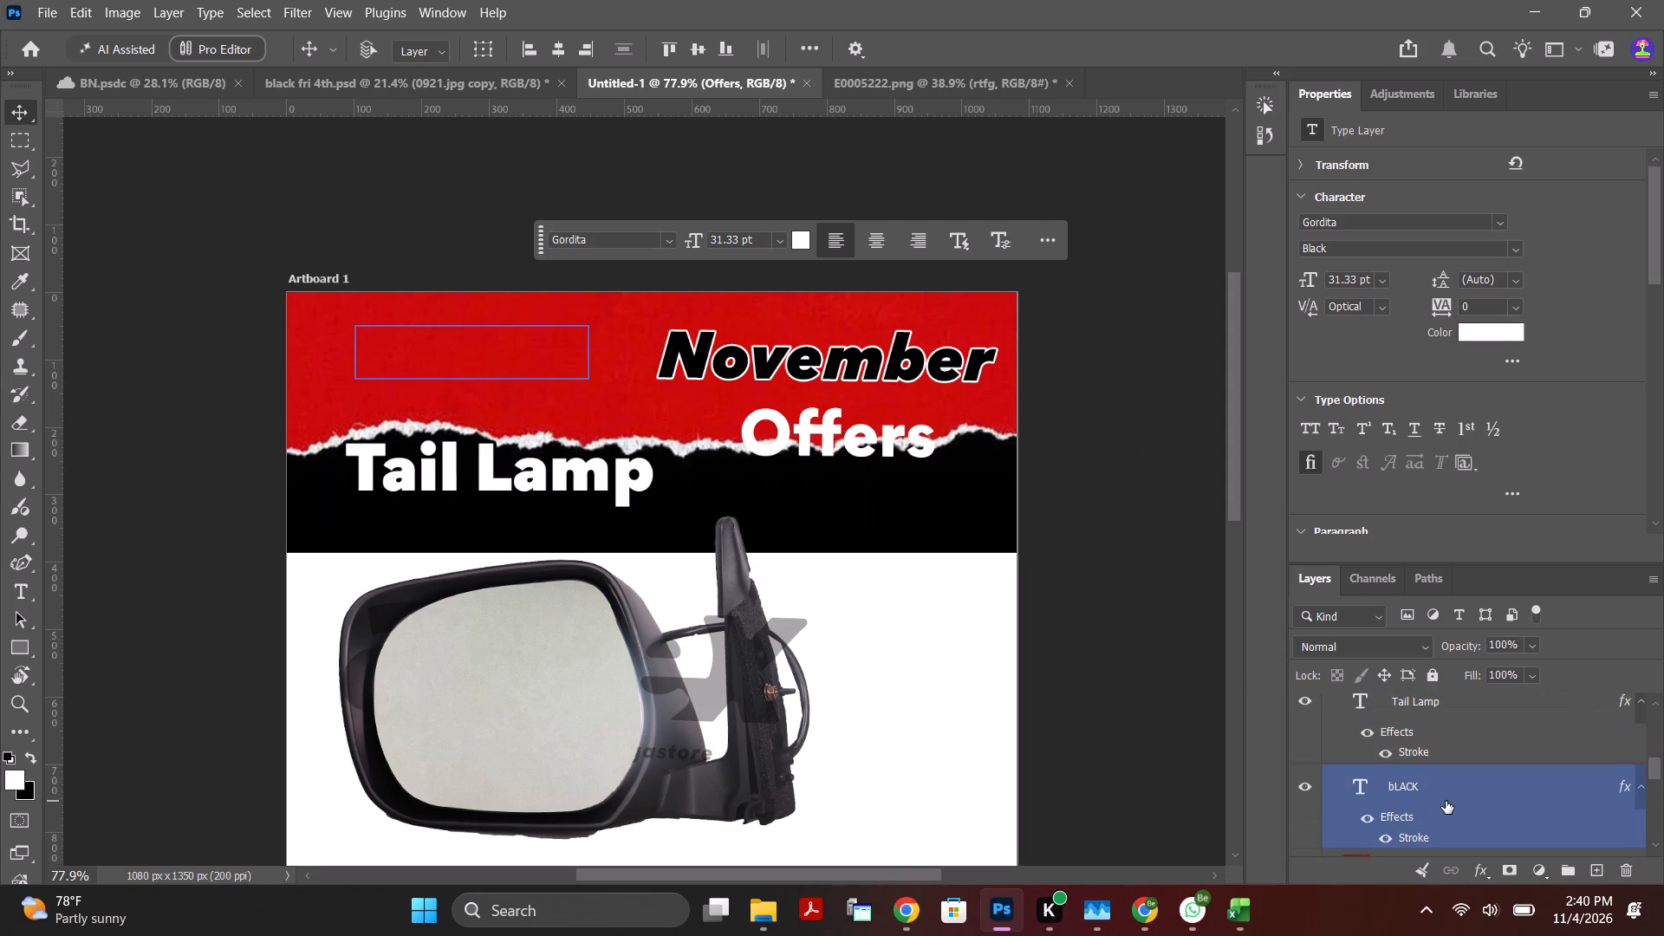
{"action": "left_click", "coordinate": [1446, 801]}
{"action": "key", "text": "Delete"}
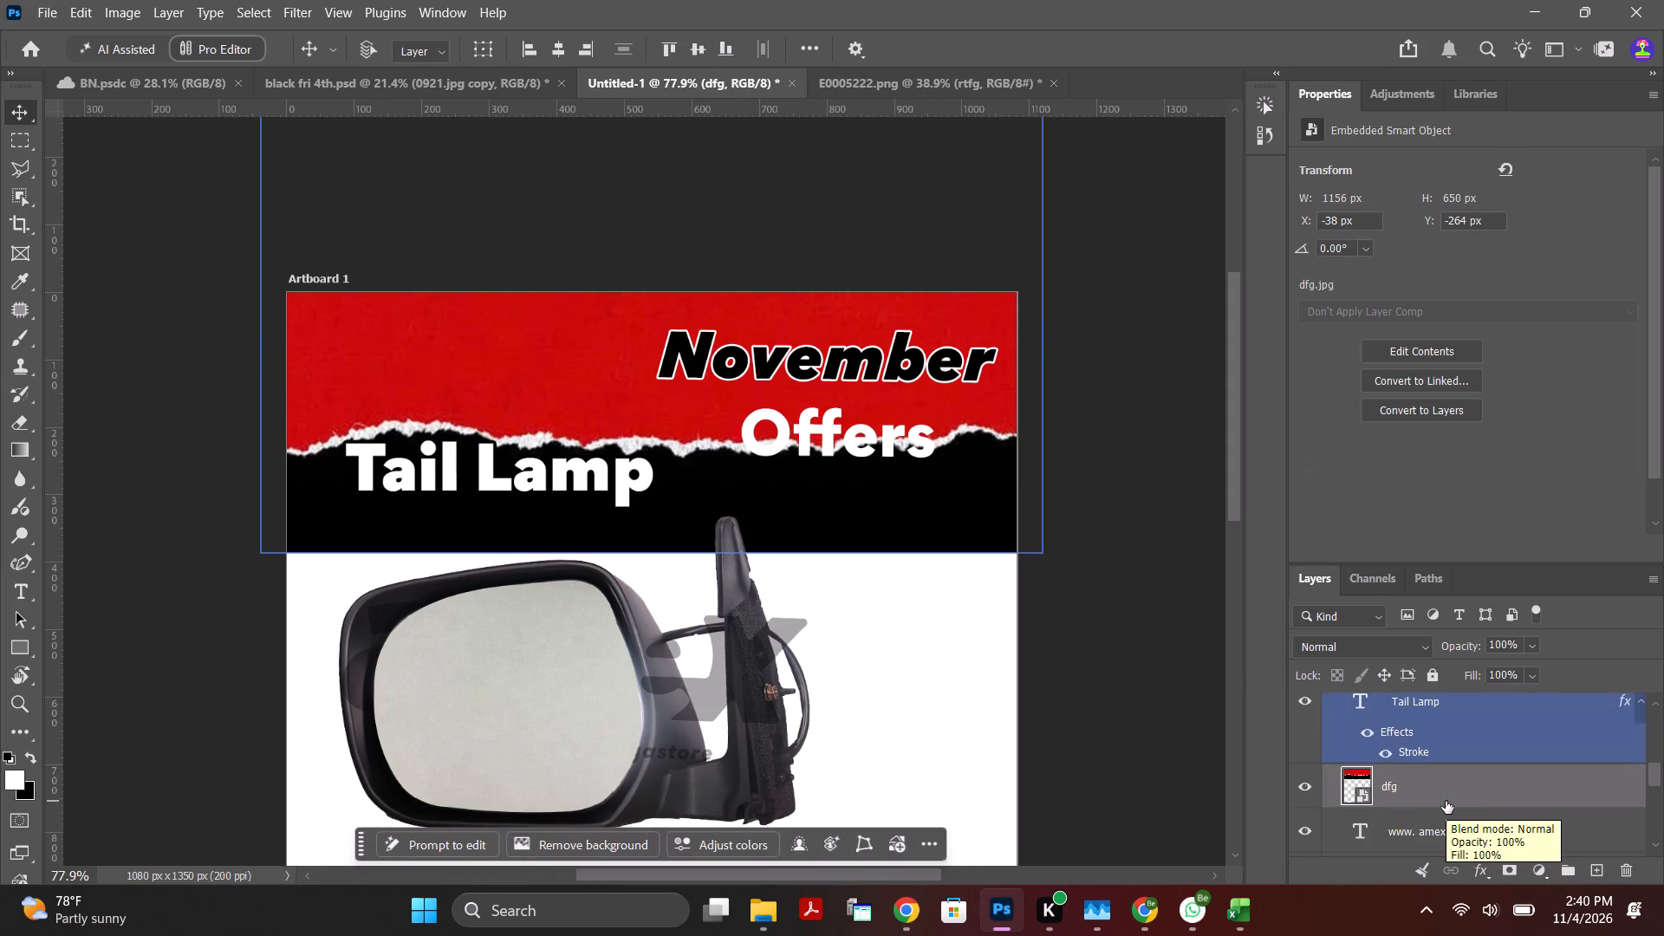
Look through the remaining layers of the artboard from the bottom of the stack to the top.
{"action": "scroll", "coordinate": [1450, 802], "scroll_direction": "down", "scroll_amount": 11}
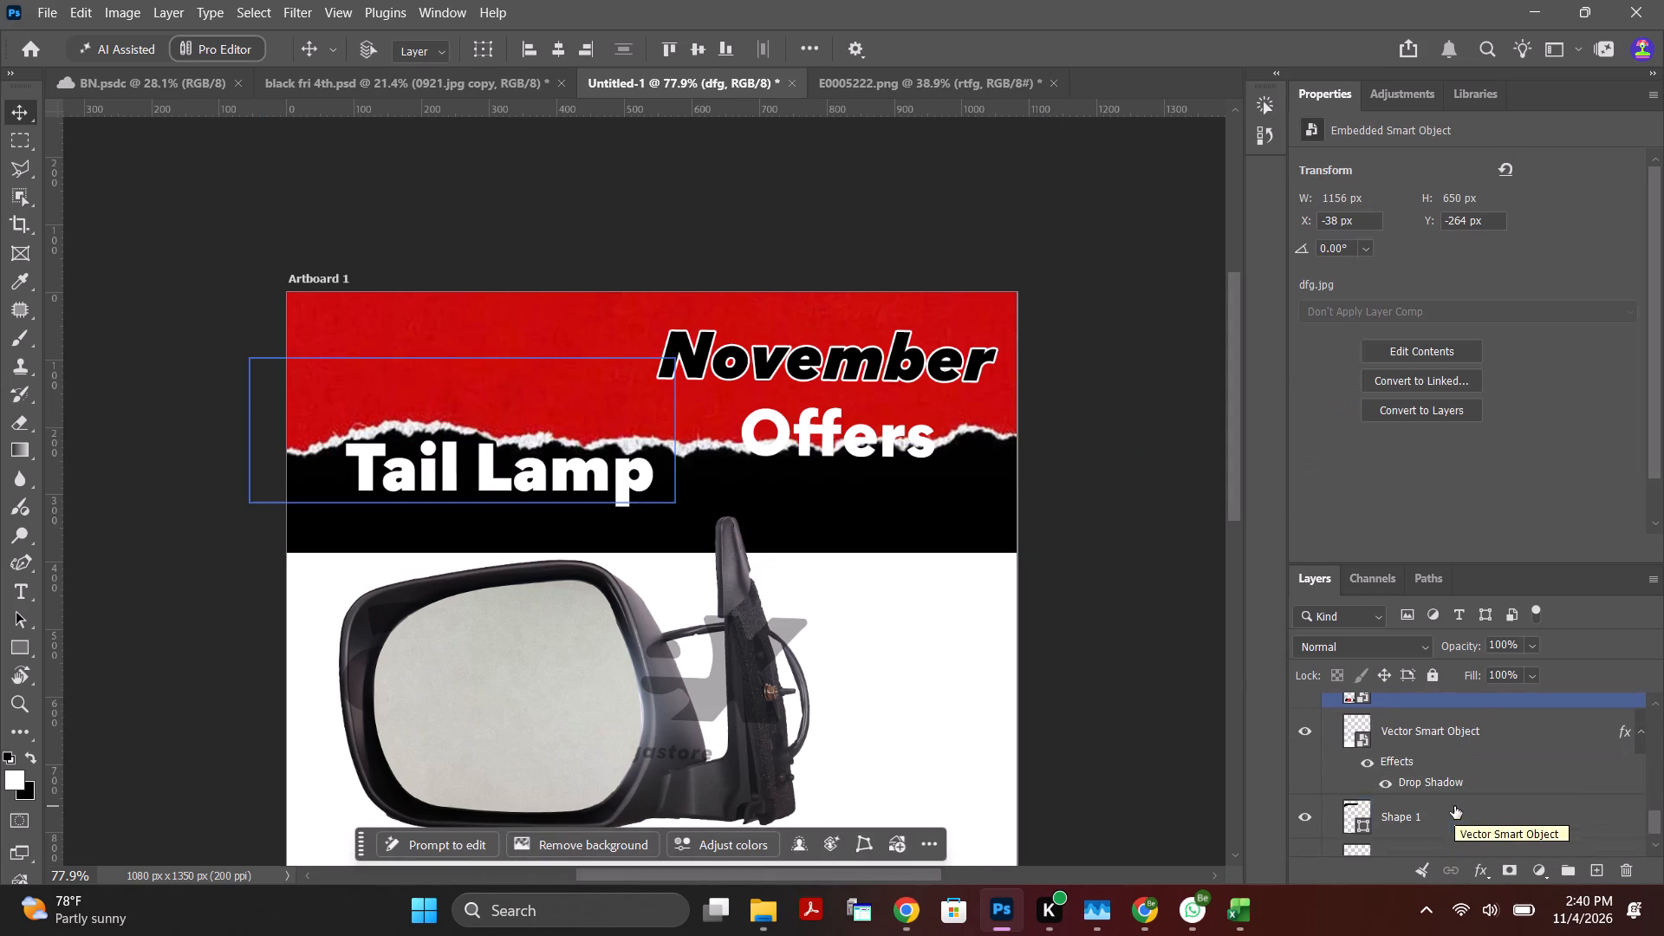
{"action": "scroll", "coordinate": [1454, 806], "scroll_direction": "up", "scroll_amount": 18}
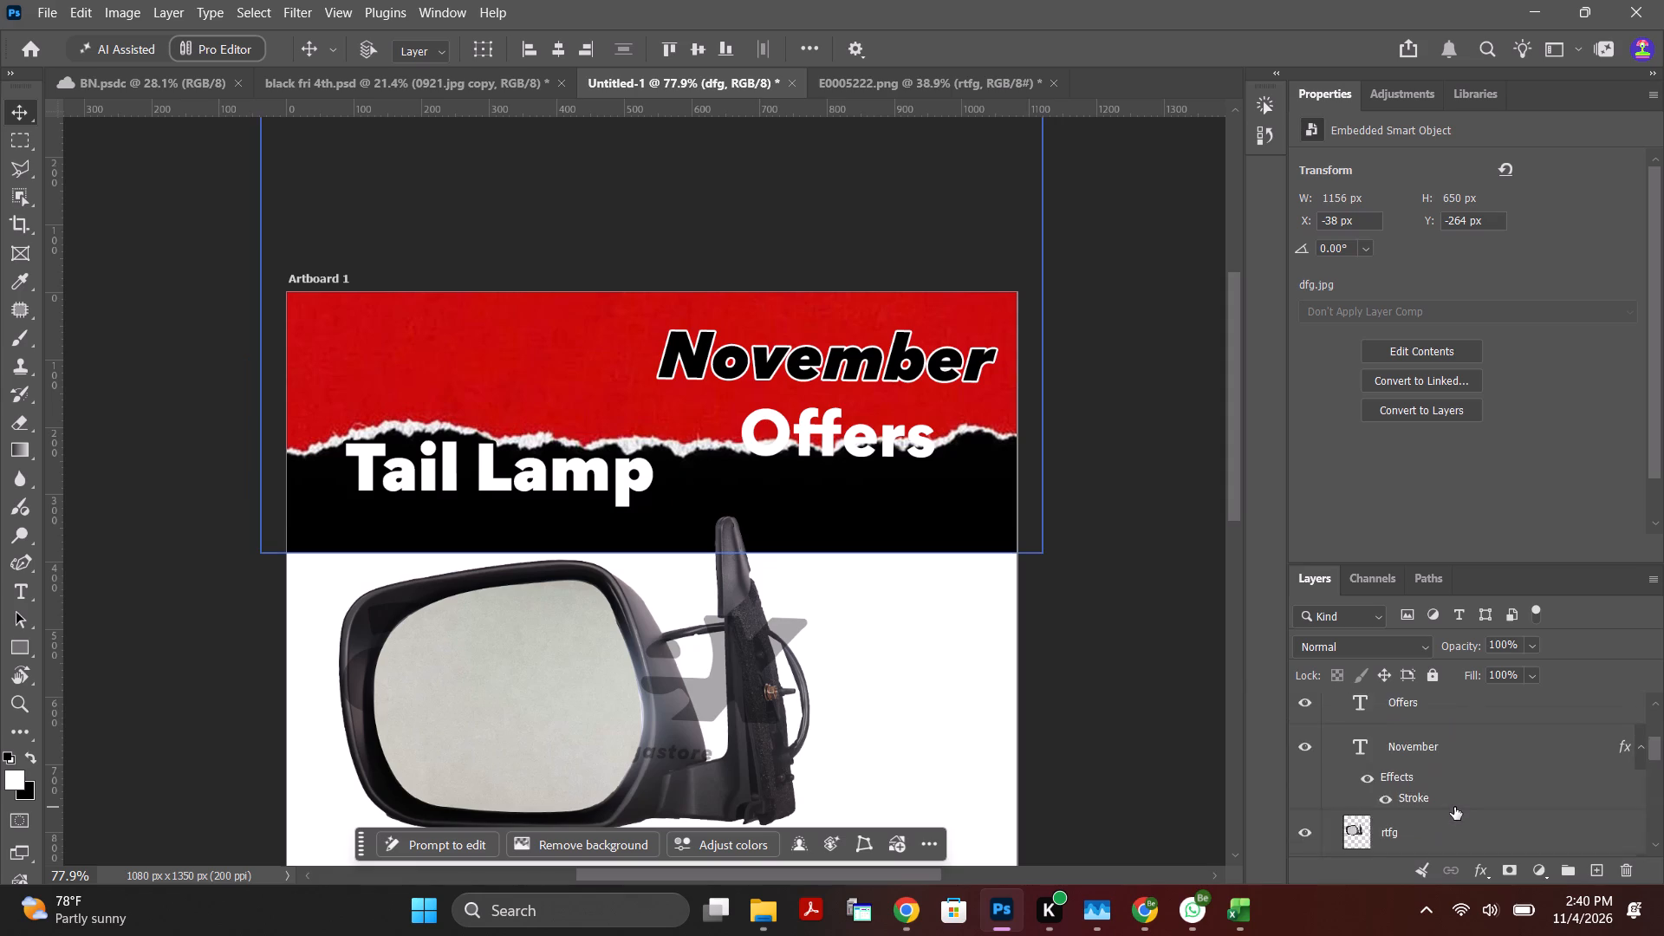
{"action": "scroll", "coordinate": [1454, 807], "scroll_direction": "up", "scroll_amount": 9}
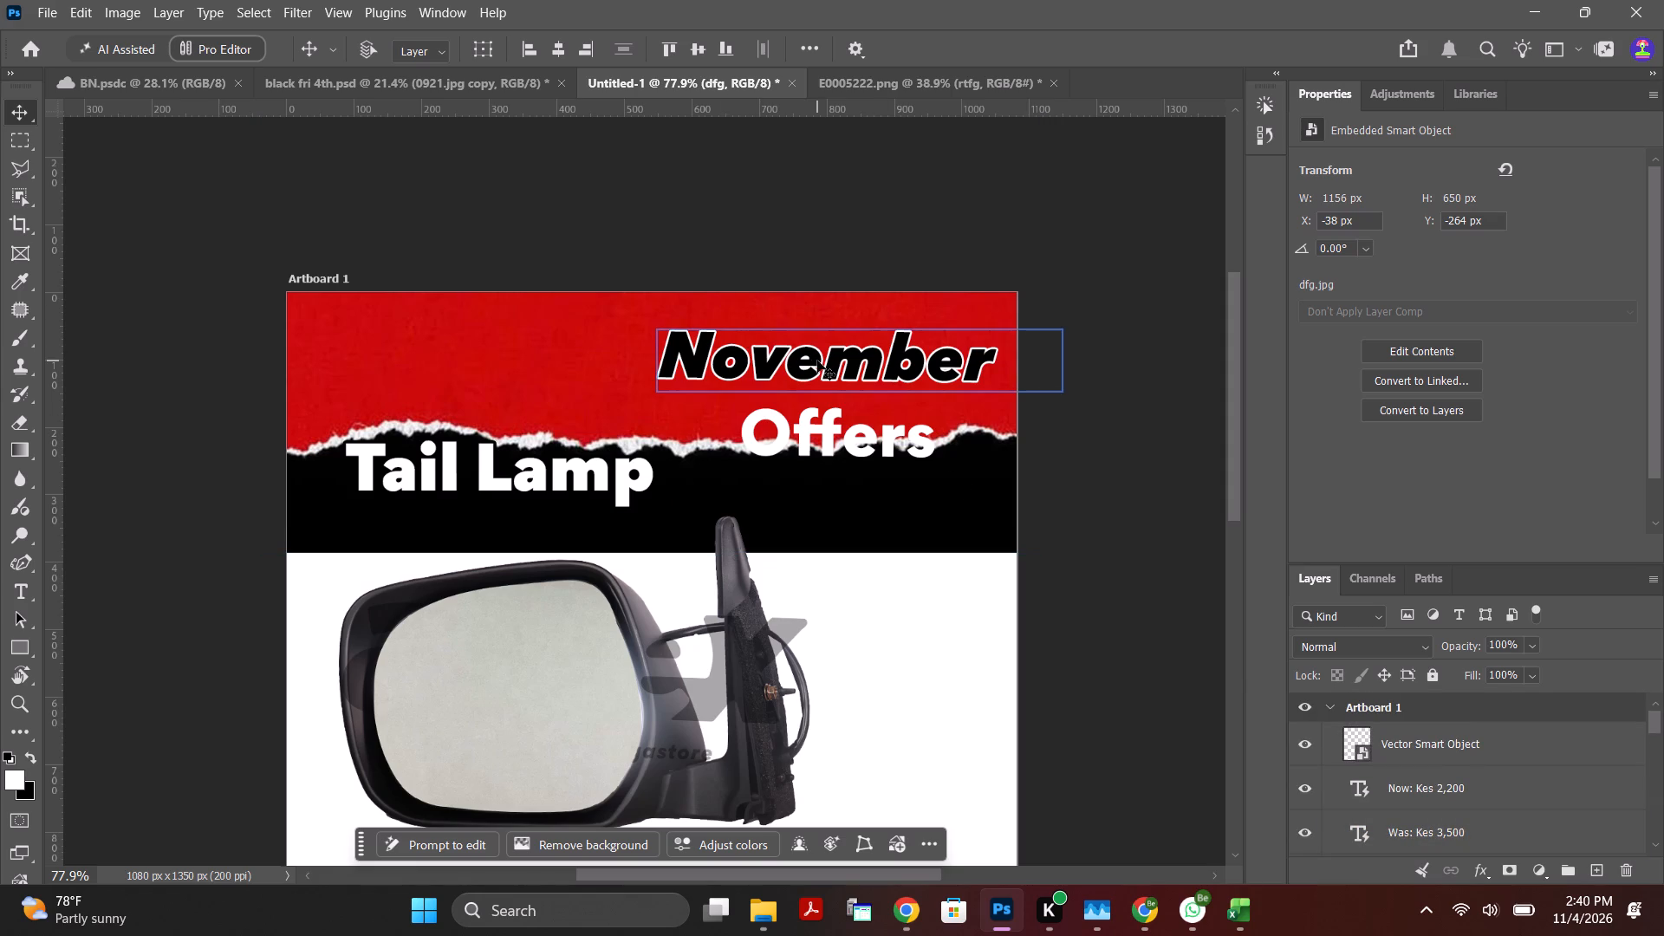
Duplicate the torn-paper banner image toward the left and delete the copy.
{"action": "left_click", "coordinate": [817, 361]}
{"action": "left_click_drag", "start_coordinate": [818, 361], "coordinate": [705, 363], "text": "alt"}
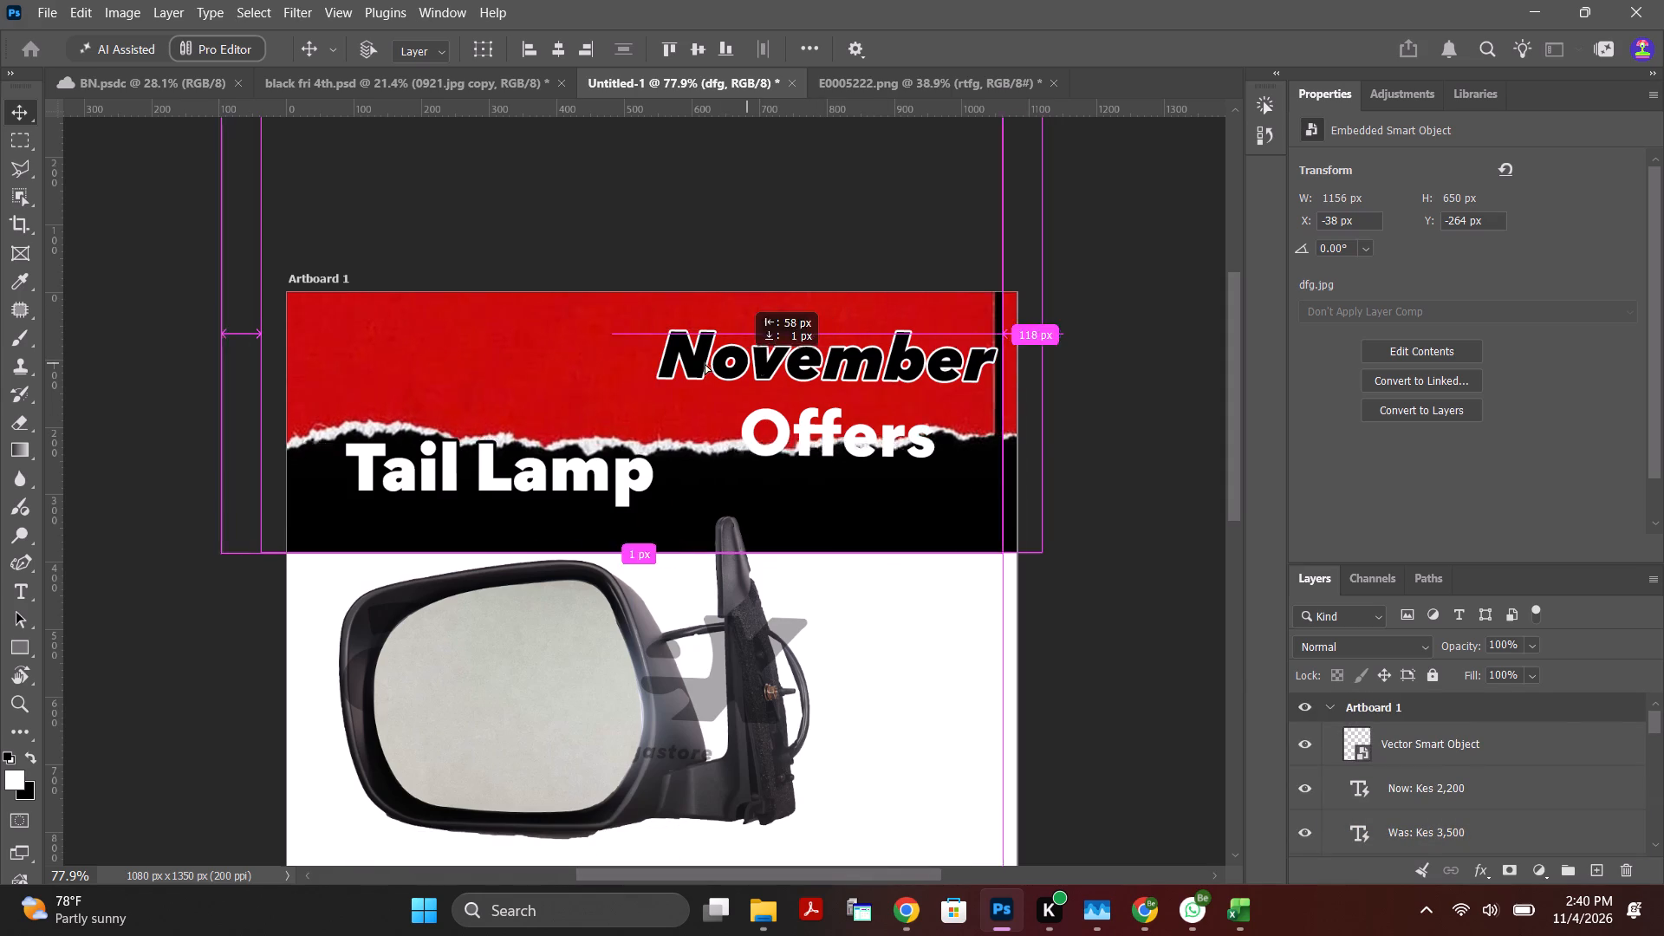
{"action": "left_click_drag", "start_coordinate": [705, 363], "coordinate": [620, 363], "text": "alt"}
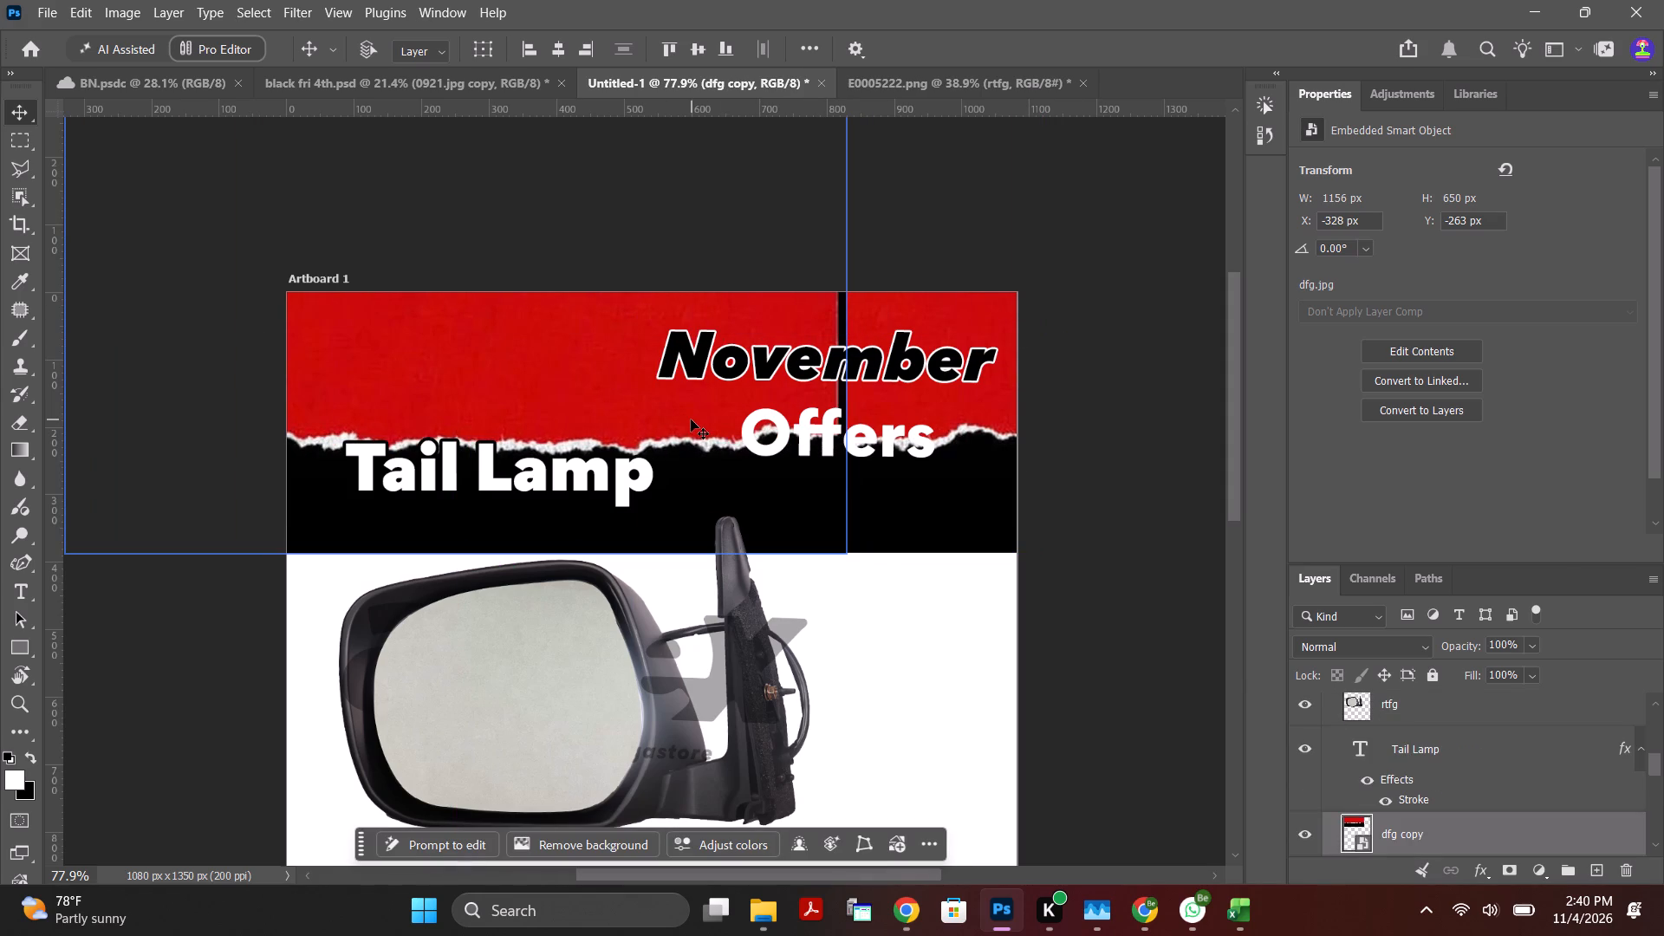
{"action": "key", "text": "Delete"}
Duplicate the November text to its left on the red banner, replace the copy's wording with Black, and commit it.
{"action": "left_click", "coordinate": [829, 365]}
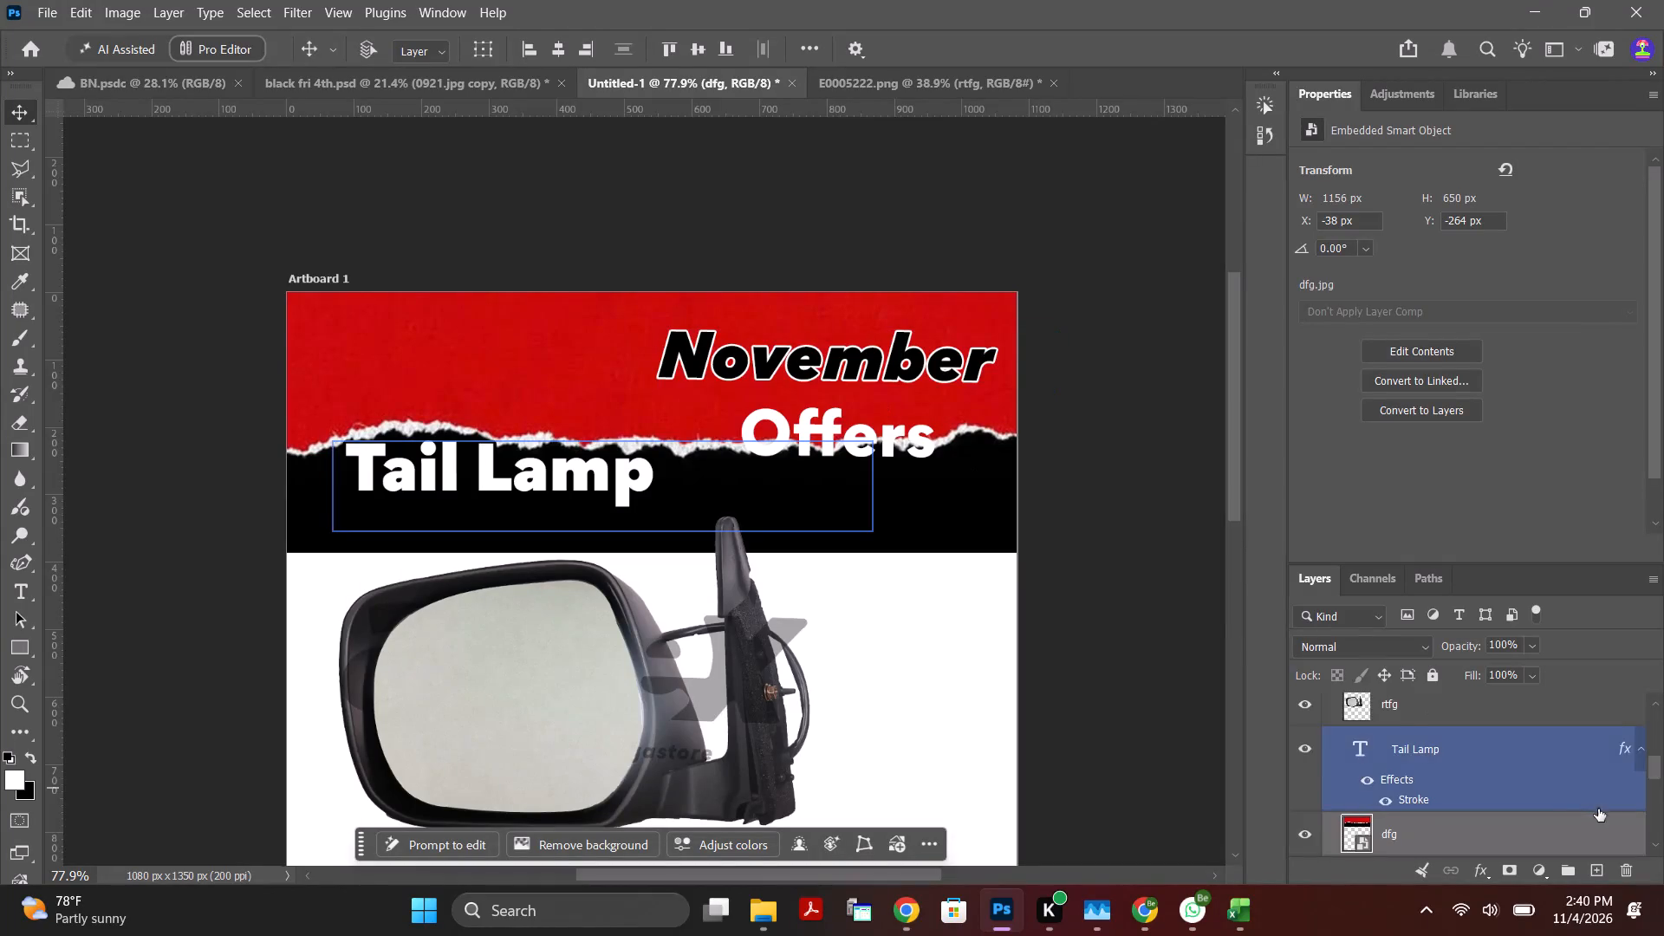
{"action": "scroll", "coordinate": [1574, 809], "scroll_direction": "up", "scroll_amount": 4}
{"action": "left_click", "coordinate": [1468, 754]}
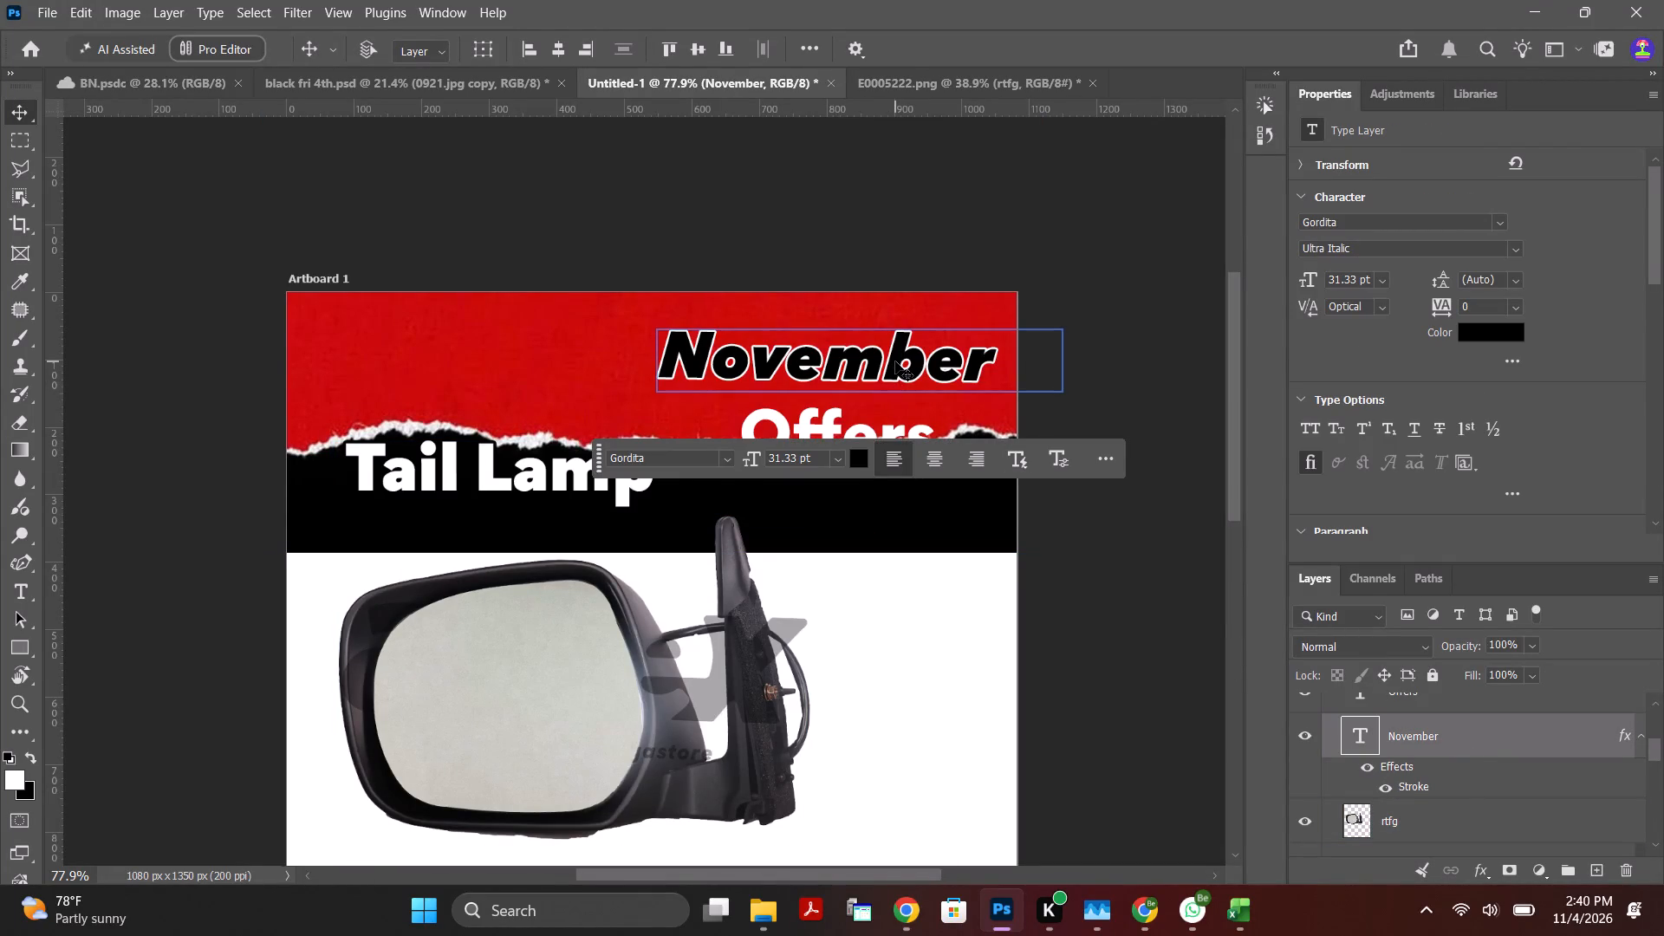
{"action": "left_click_drag", "start_coordinate": [895, 361], "coordinate": [596, 360], "text": "alt"}
{"action": "double_click", "coordinate": [595, 360]}
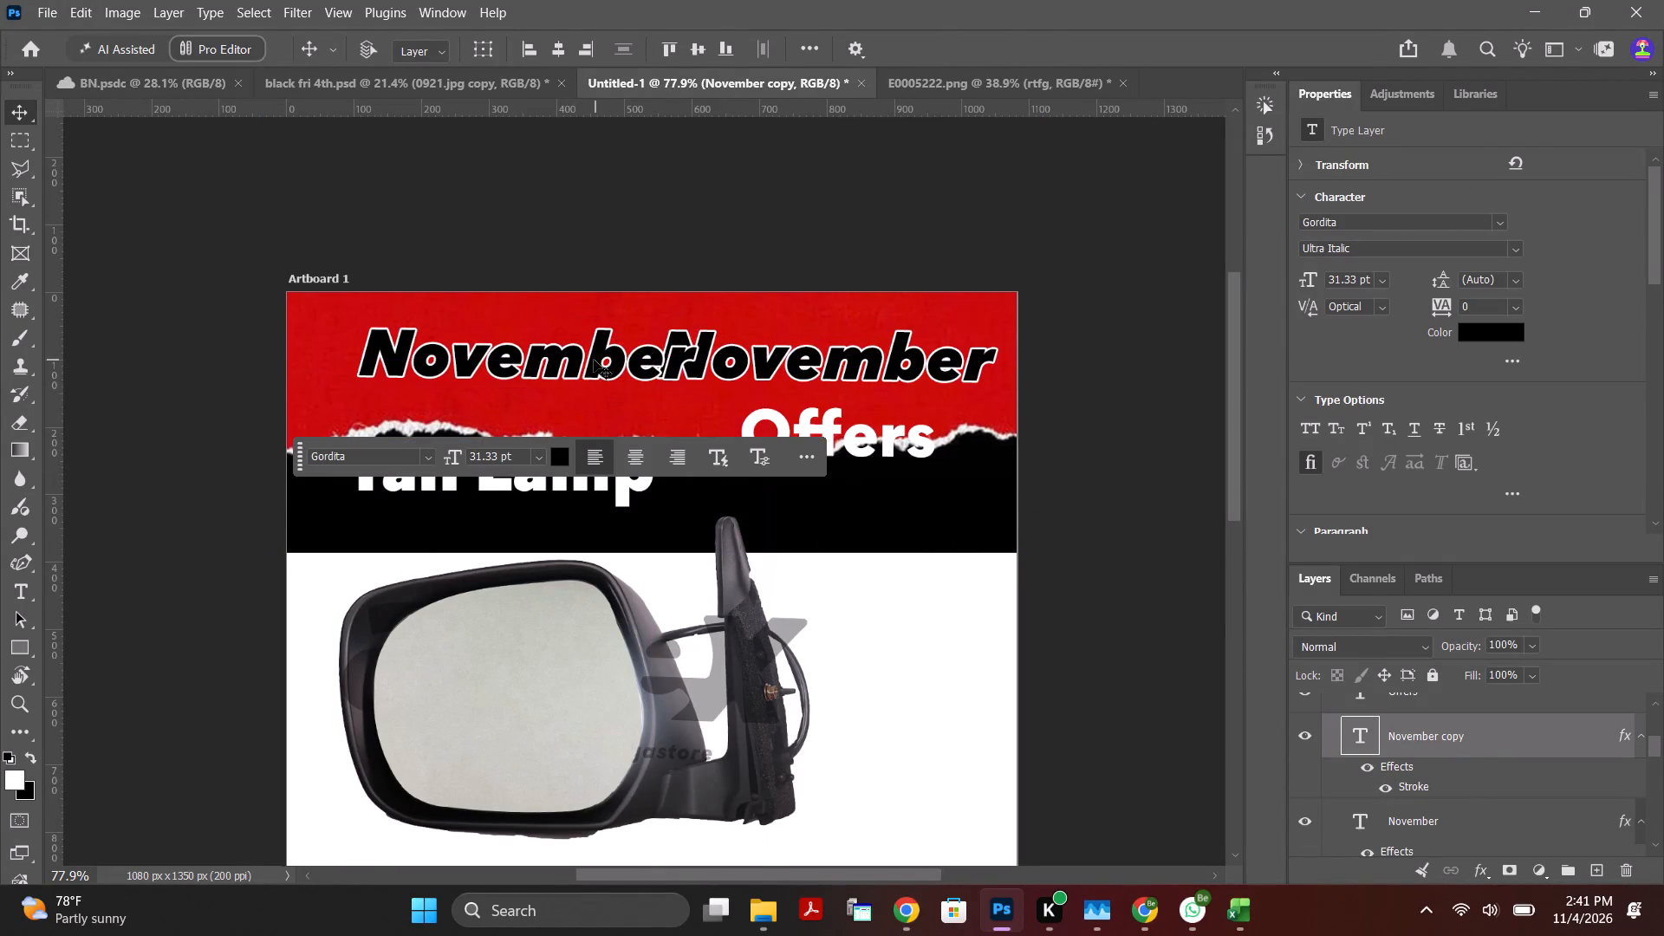
{"action": "type", "text": "Black"}
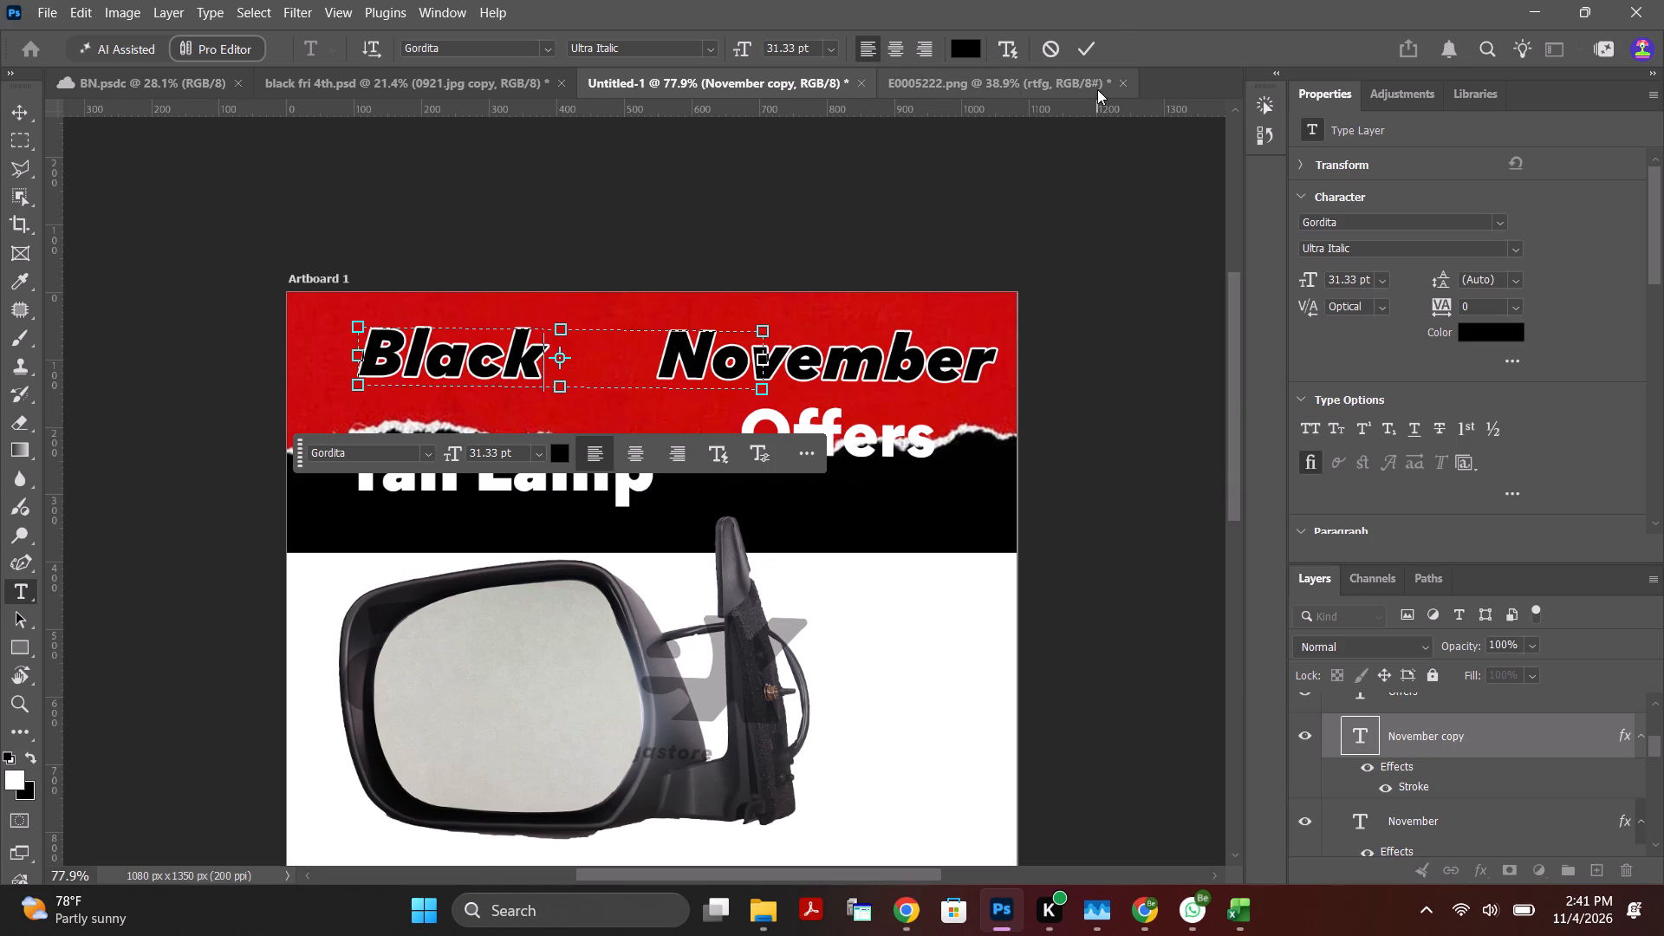
{"action": "left_click", "coordinate": [1087, 42]}
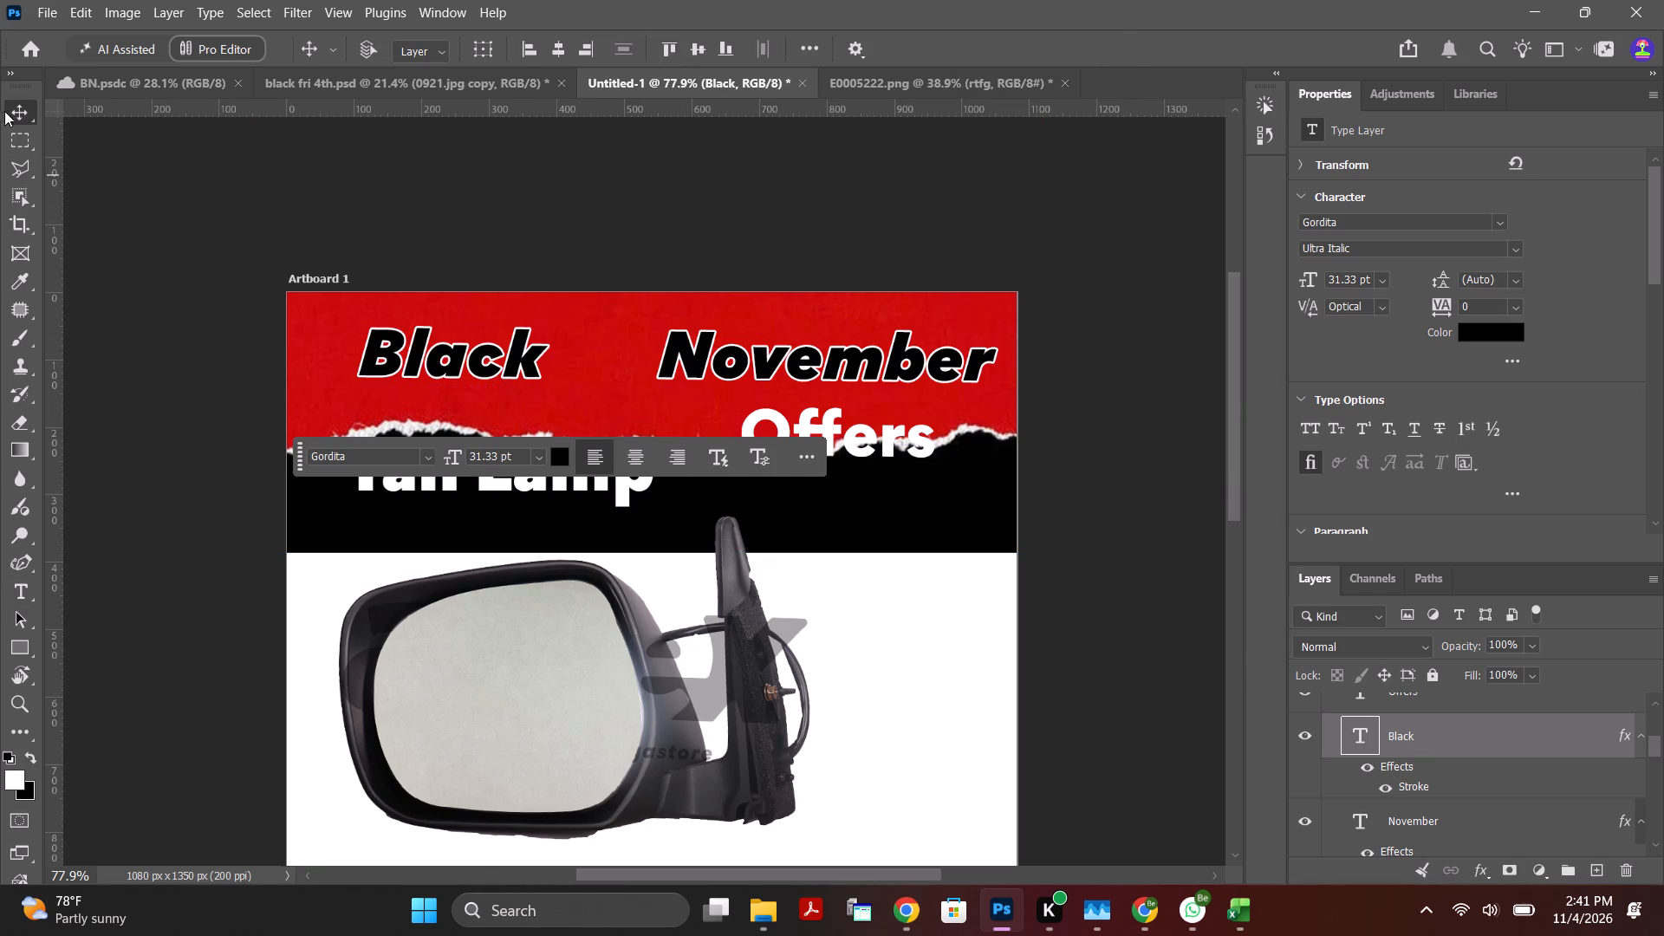
{"action": "left_click", "coordinate": [17, 114]}
{"action": "left_click", "coordinate": [162, 211]}
Open the Black text for editing and reshape its text box to be taller and narrower, ending short of November.
{"action": "left_click", "coordinate": [522, 364]}
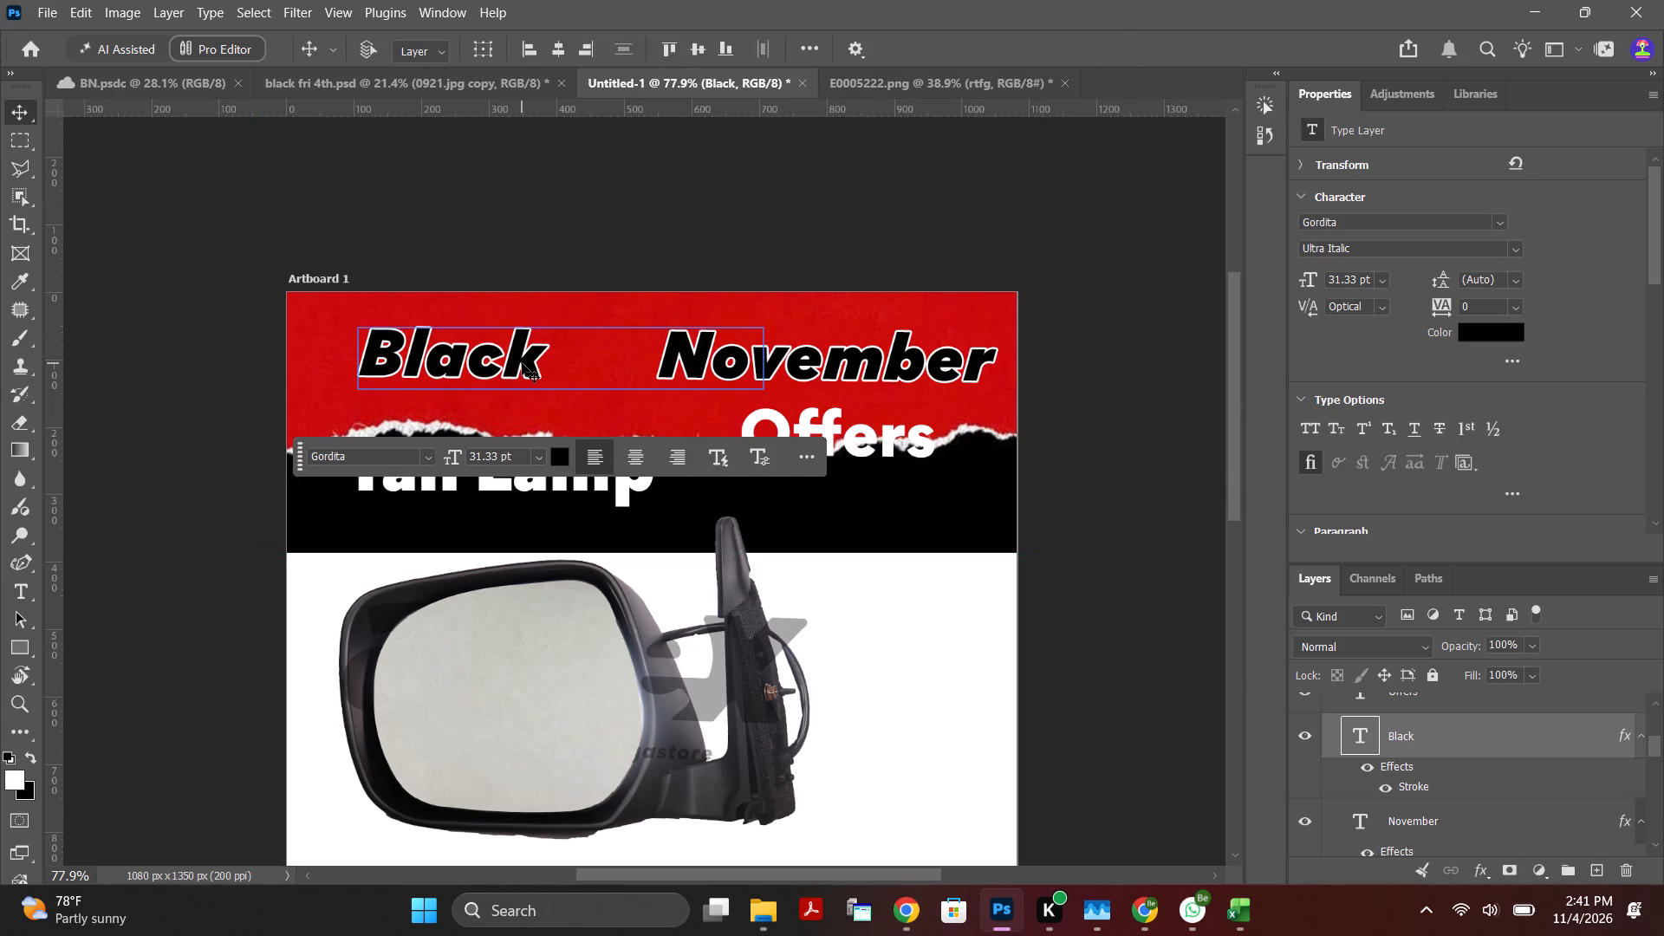
{"action": "double_click", "coordinate": [522, 363]}
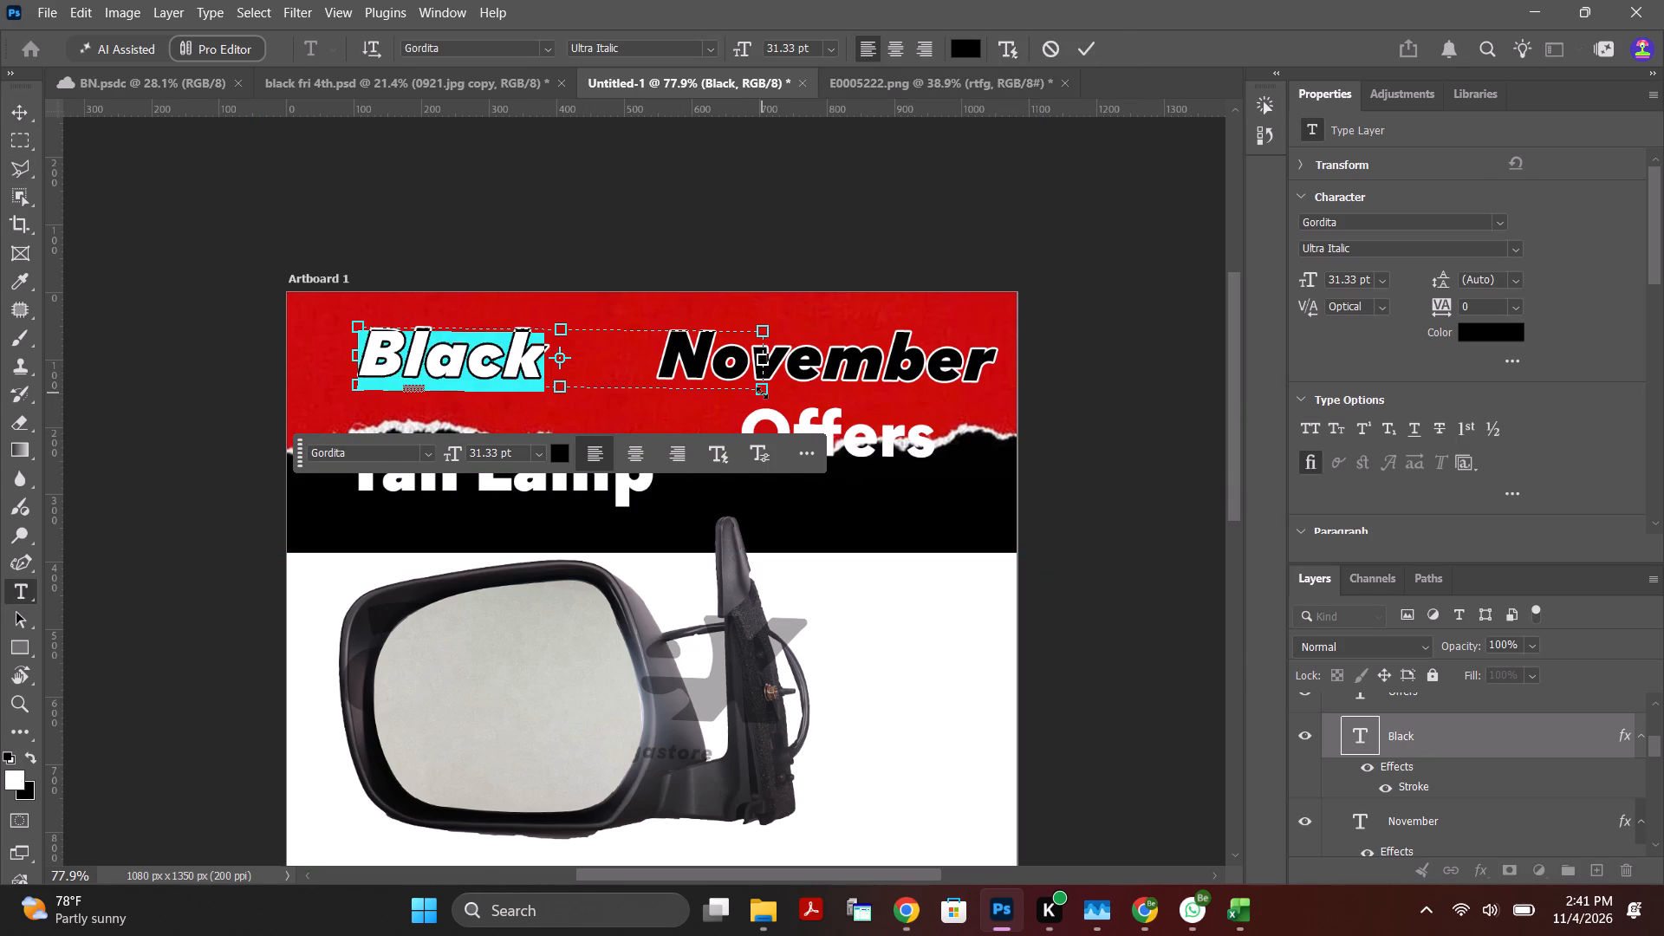
{"action": "left_click_drag", "start_coordinate": [765, 392], "coordinate": [820, 419], "text": "alt"}
{"action": "left_click_drag", "start_coordinate": [758, 393], "coordinate": [804, 414], "text": "alt"}
{"action": "left_click_drag", "start_coordinate": [805, 356], "coordinate": [582, 359]}
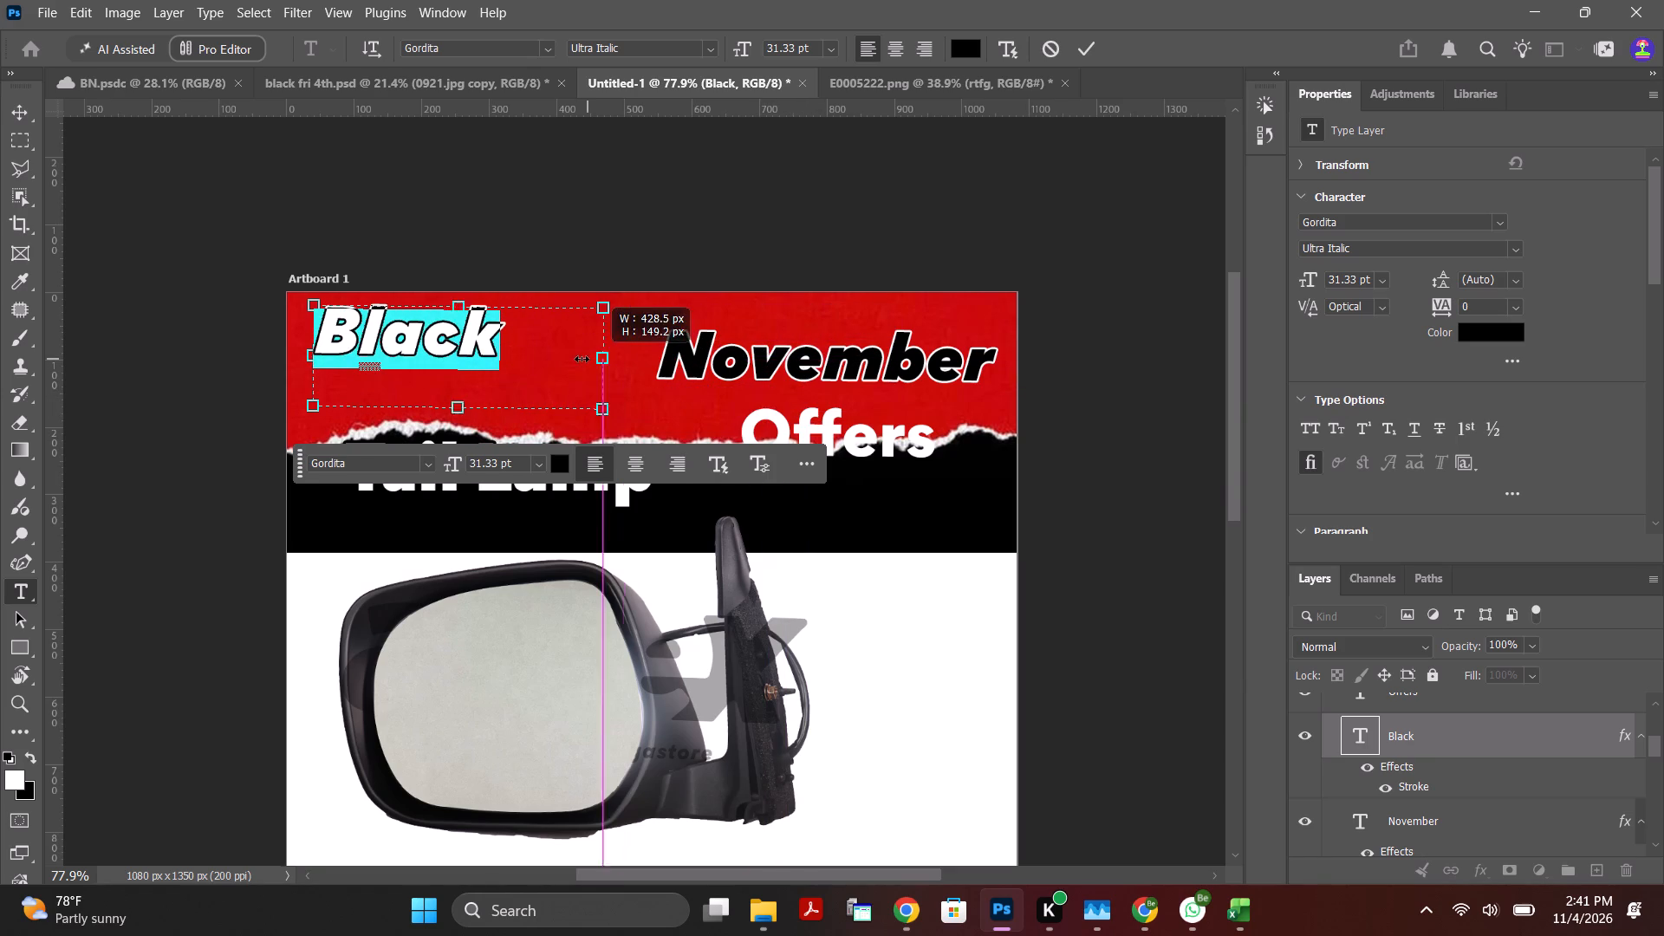
{"action": "left_click_drag", "start_coordinate": [582, 359], "coordinate": [613, 359]}
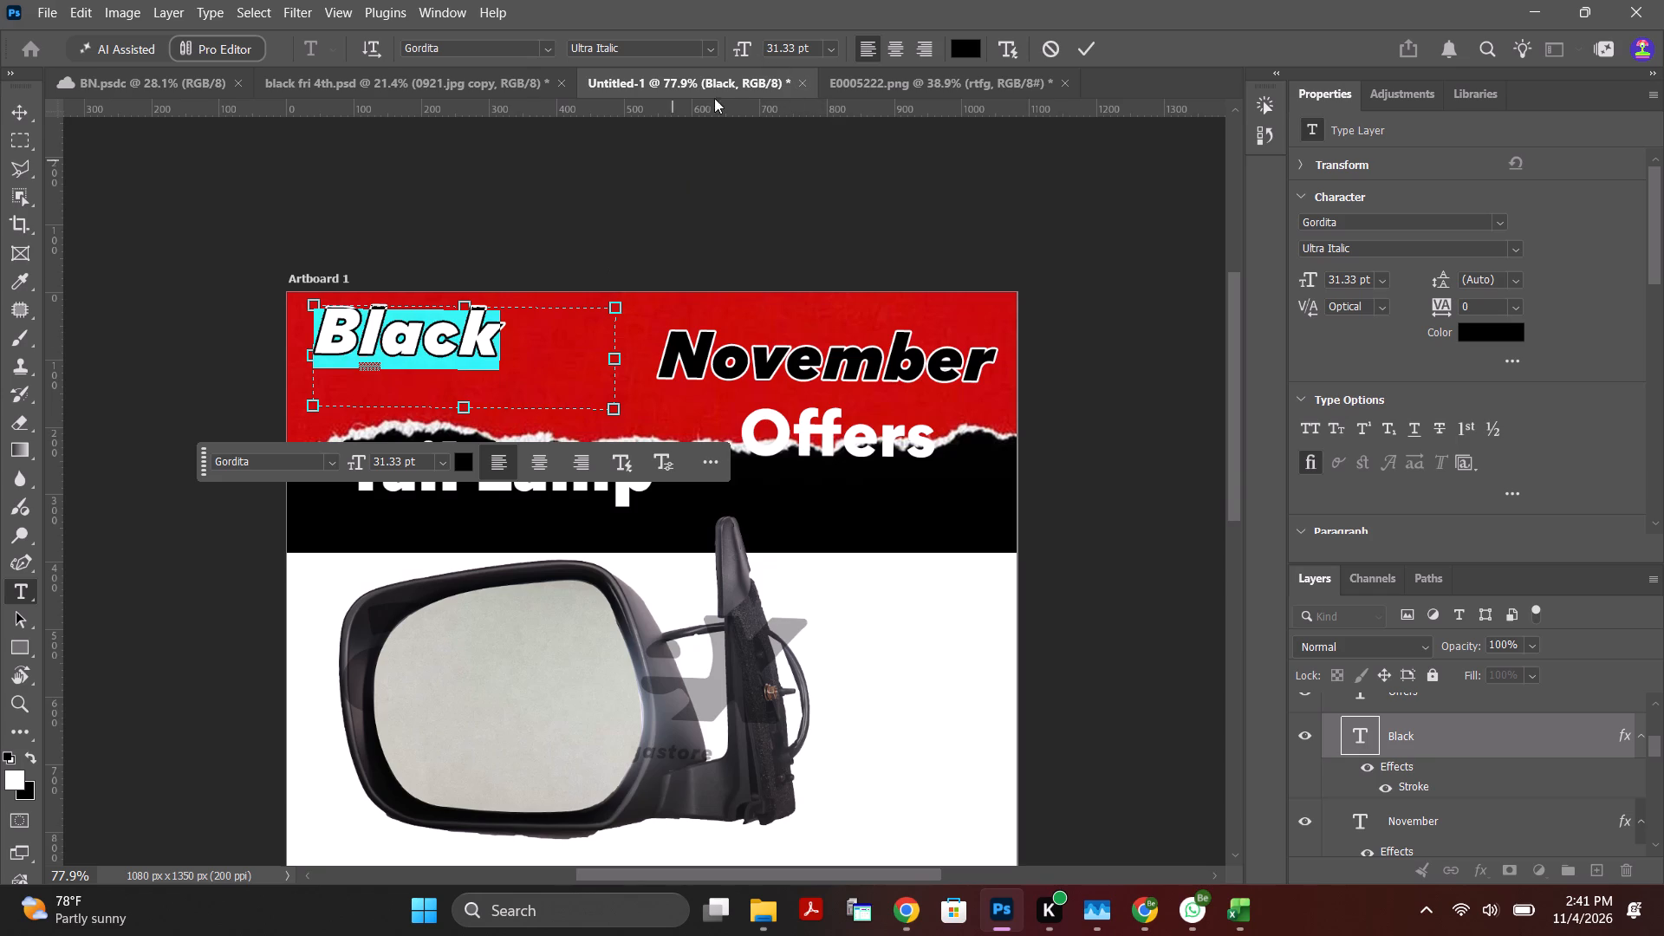
Set the Black text's font size to 40 pt and commit the edit.
{"action": "left_click_drag", "start_coordinate": [740, 47], "coordinate": [756, 47]}
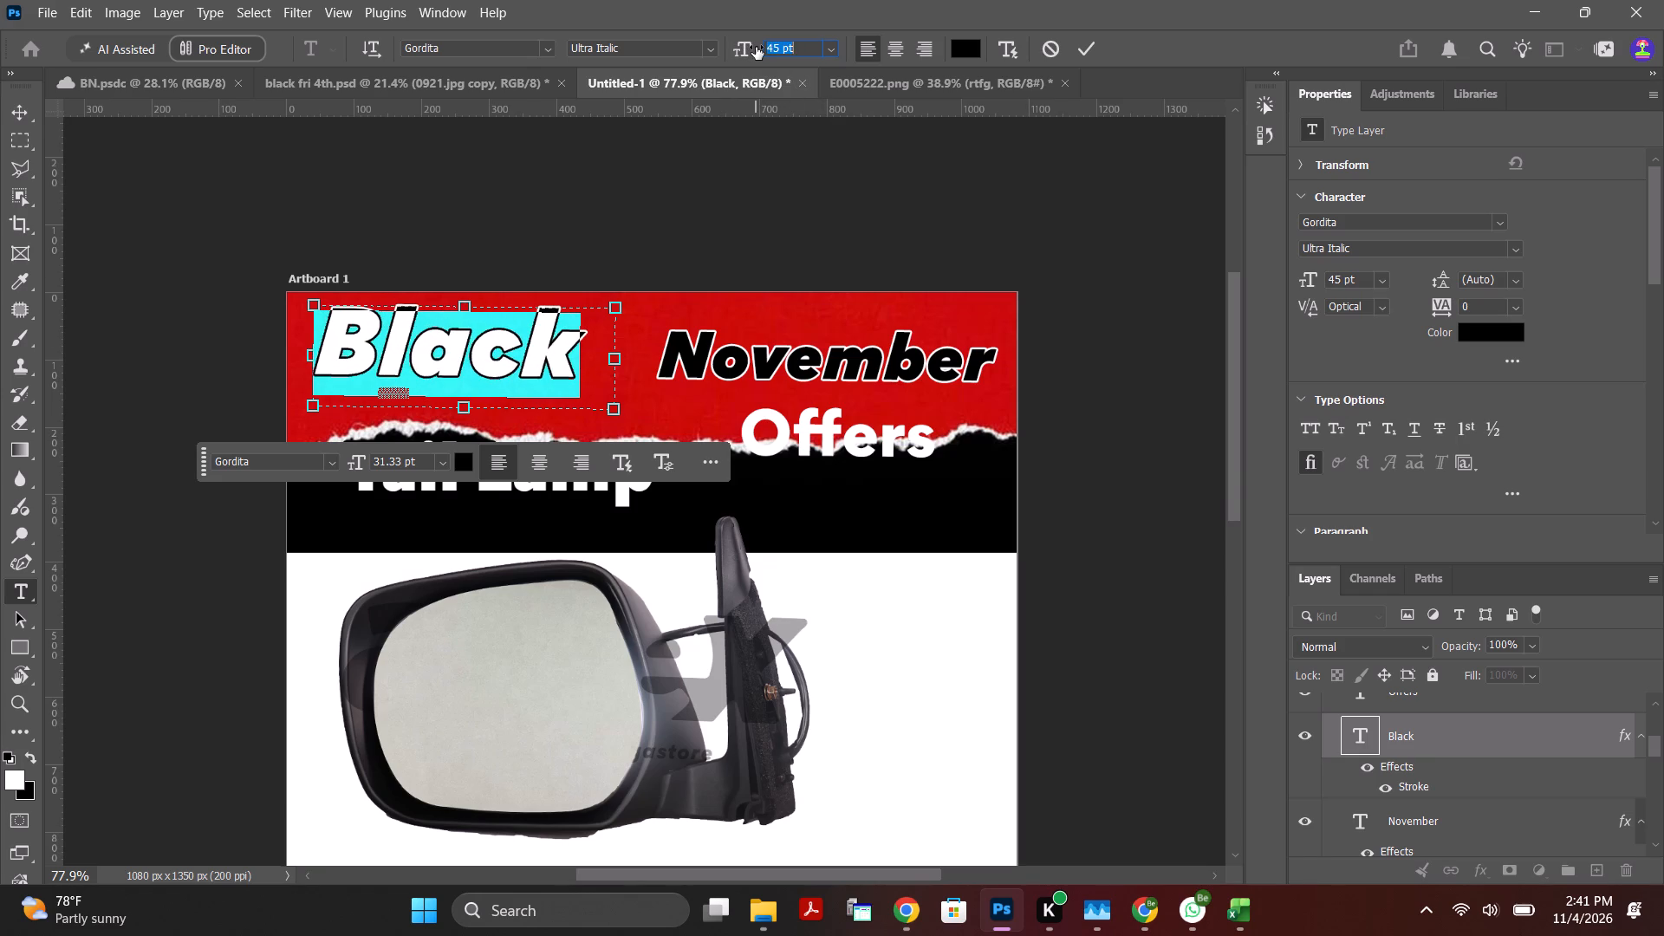
{"action": "left_click_drag", "start_coordinate": [756, 47], "coordinate": [751, 48]}
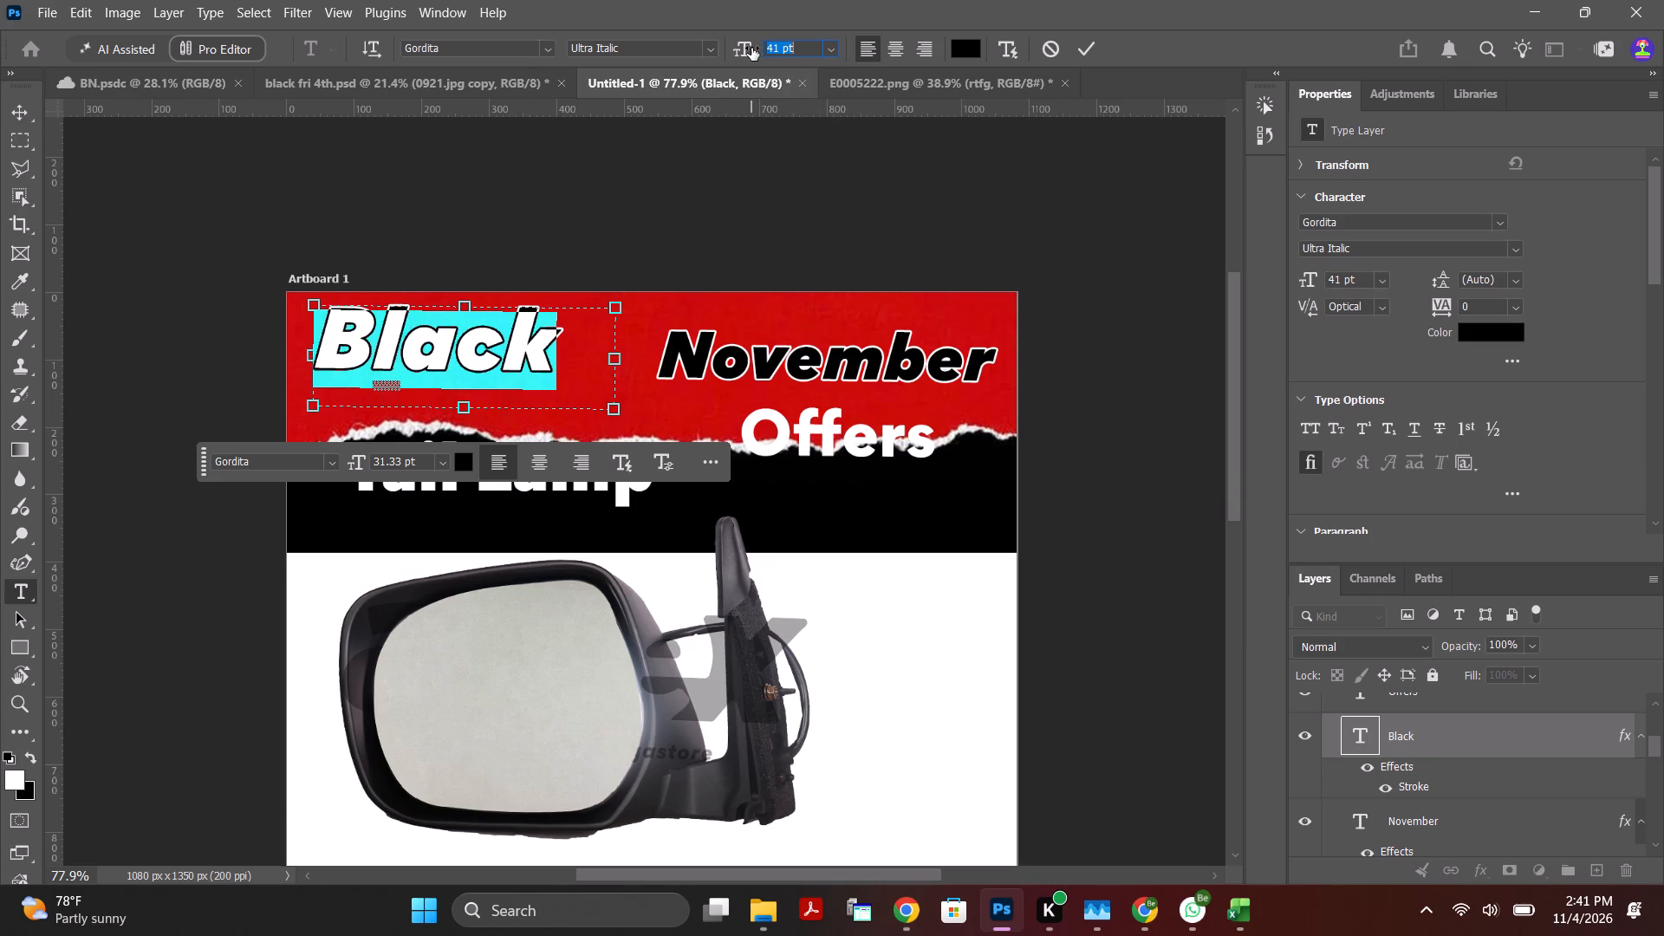
{"action": "left_click_drag", "start_coordinate": [751, 48], "coordinate": [750, 47]}
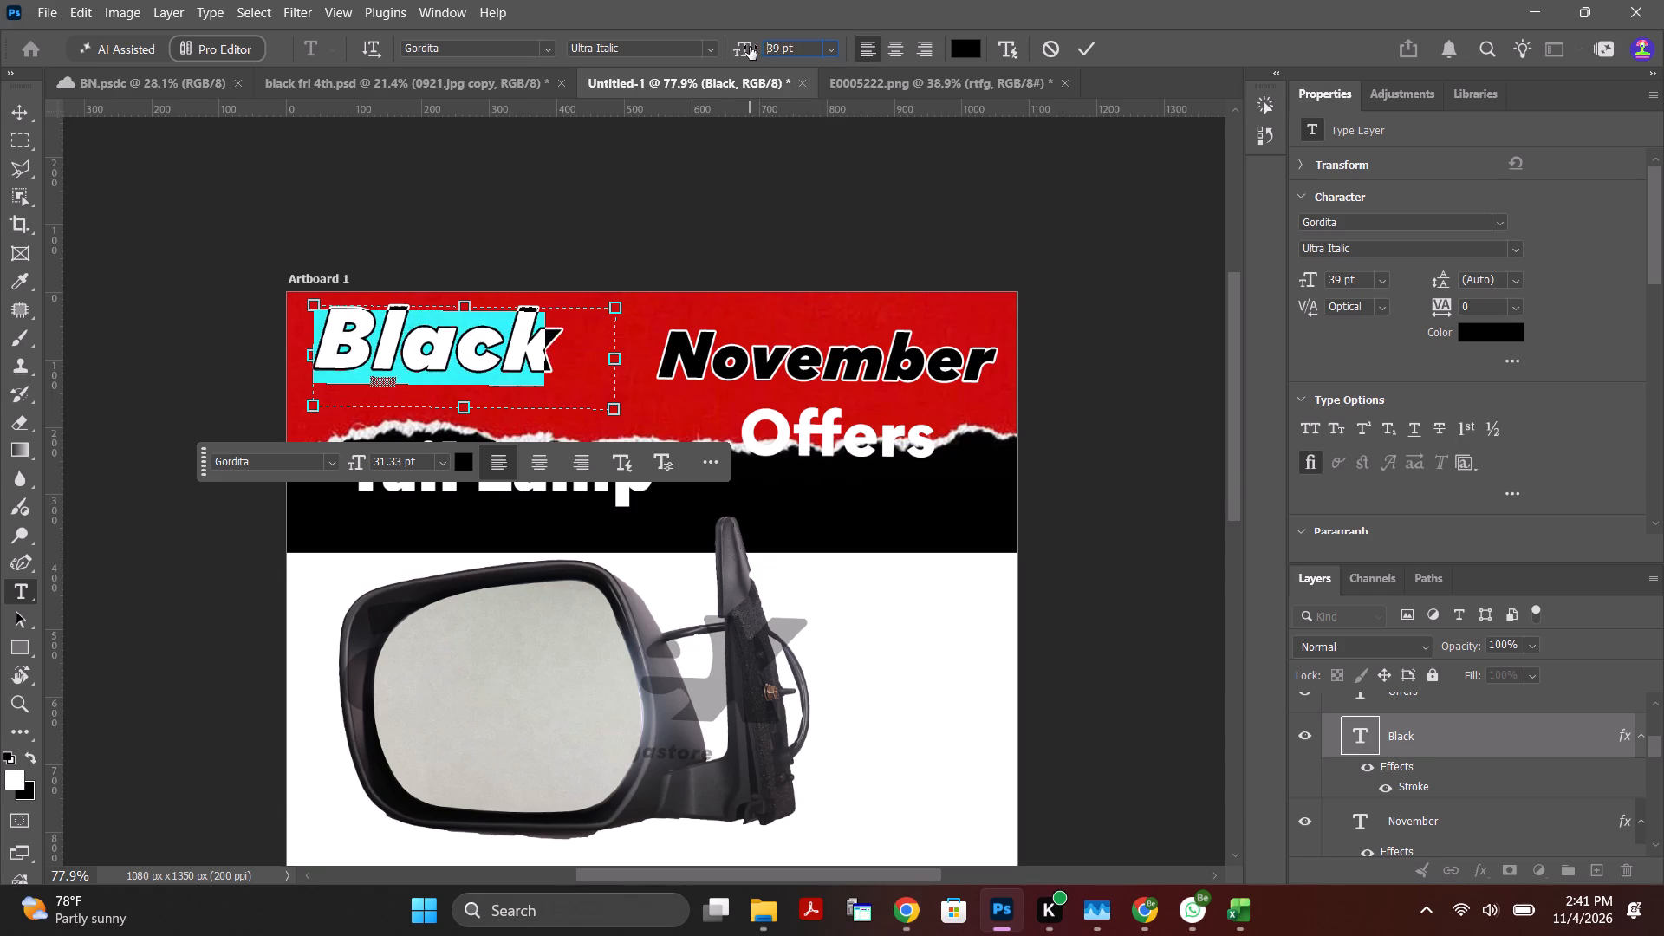
{"action": "left_click_drag", "start_coordinate": [750, 47], "coordinate": [751, 48]}
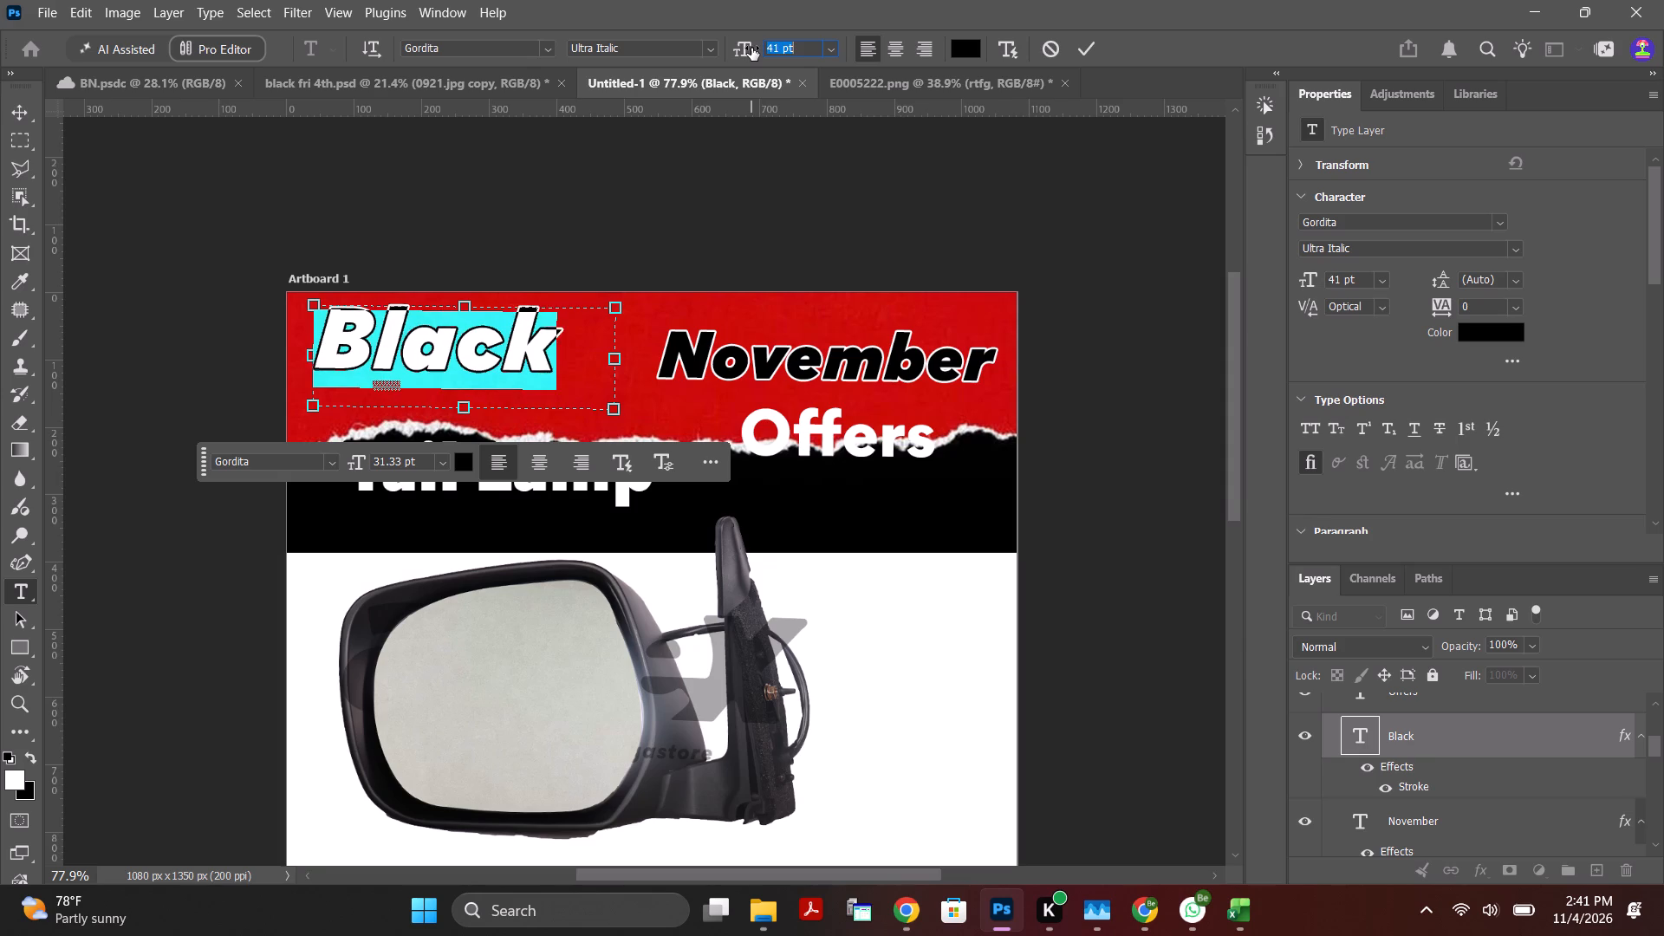
{"action": "left_click_drag", "start_coordinate": [751, 48], "coordinate": [749, 51]}
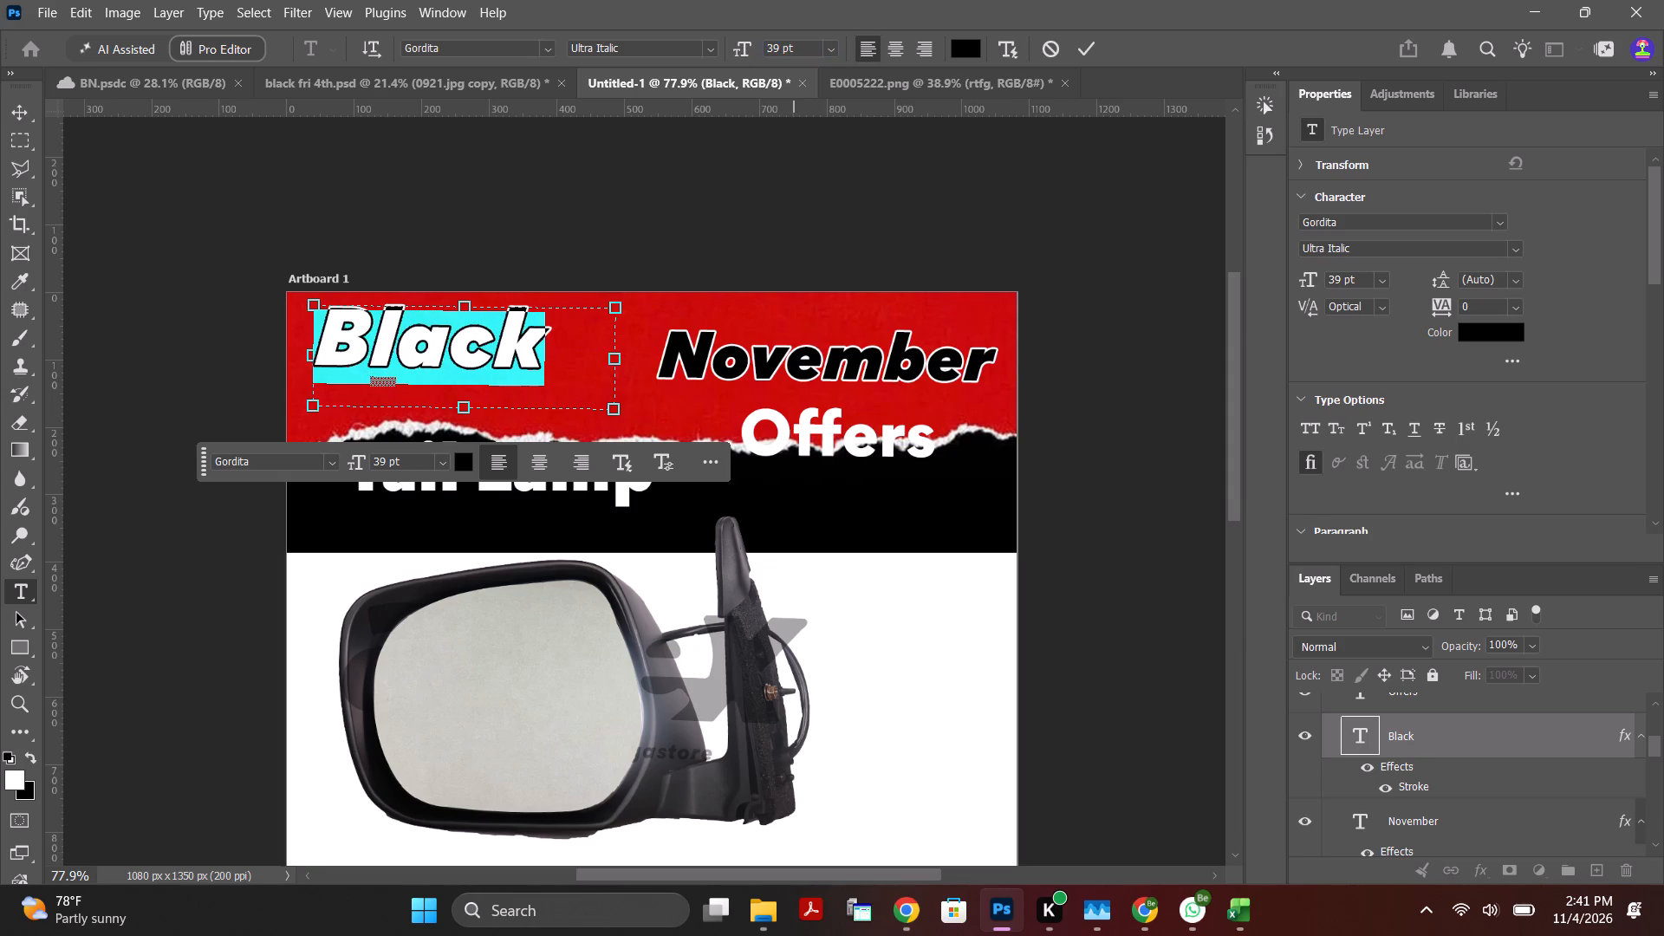
{"action": "left_click_drag", "start_coordinate": [803, 46], "coordinate": [752, 49]}
{"action": "type", "text": "40"}
{"action": "left_click", "coordinate": [1087, 49]}
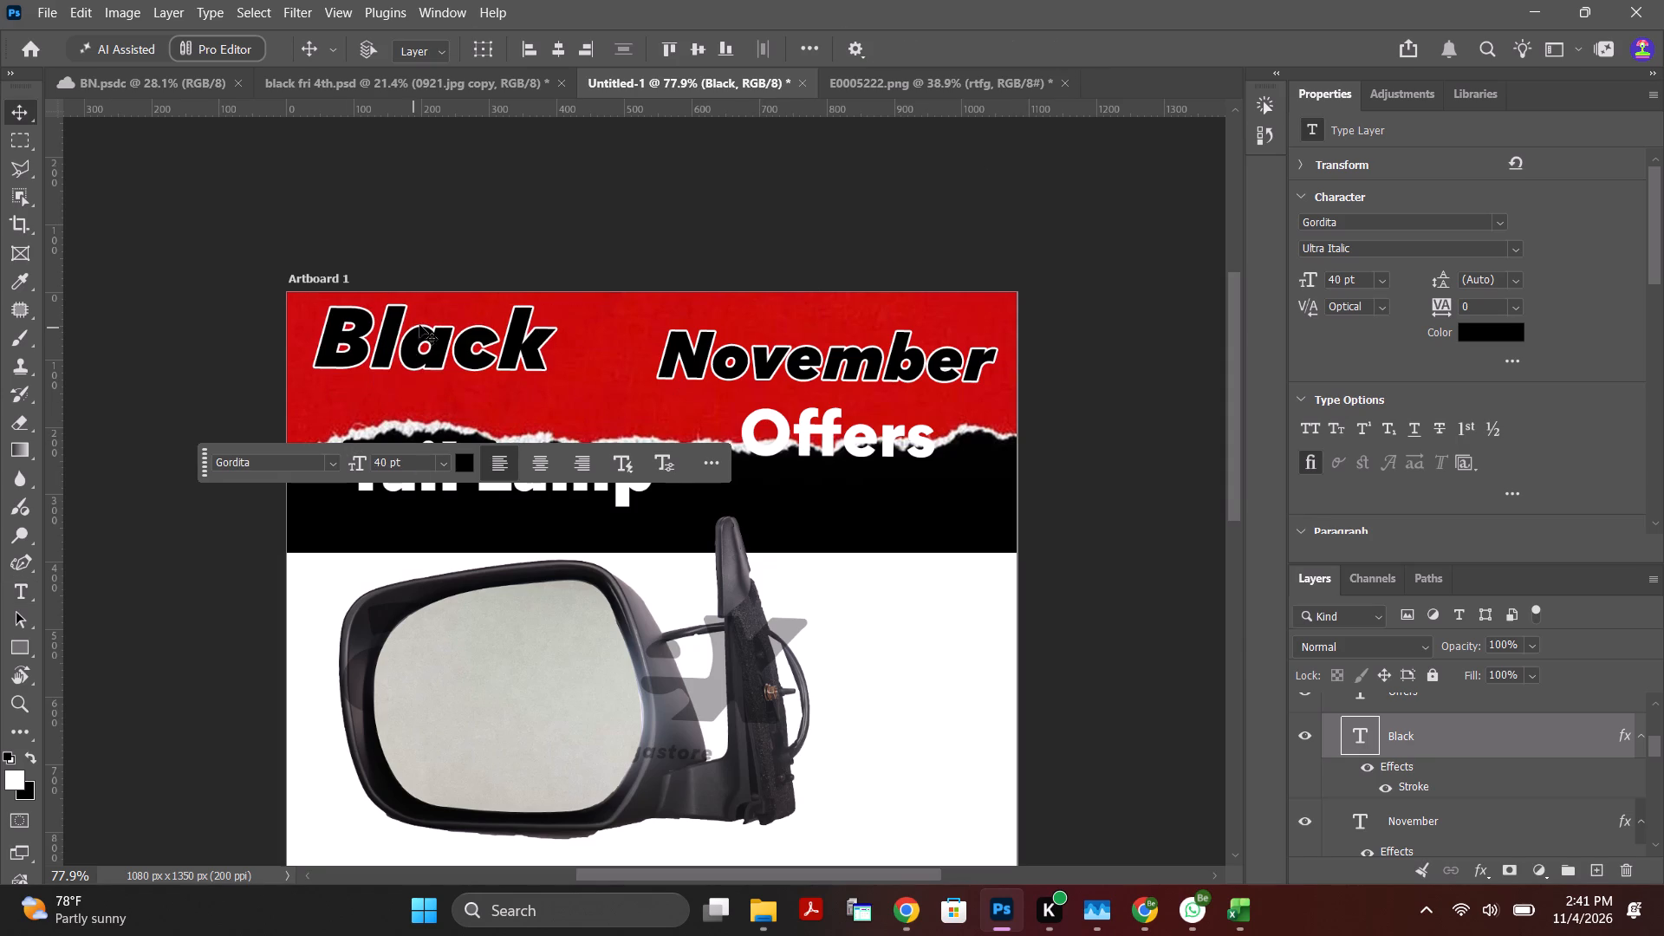
Move the Black text about 35 px right and 27 px down on the red banner.
{"action": "left_click_drag", "start_coordinate": [423, 335], "coordinate": [446, 352]}
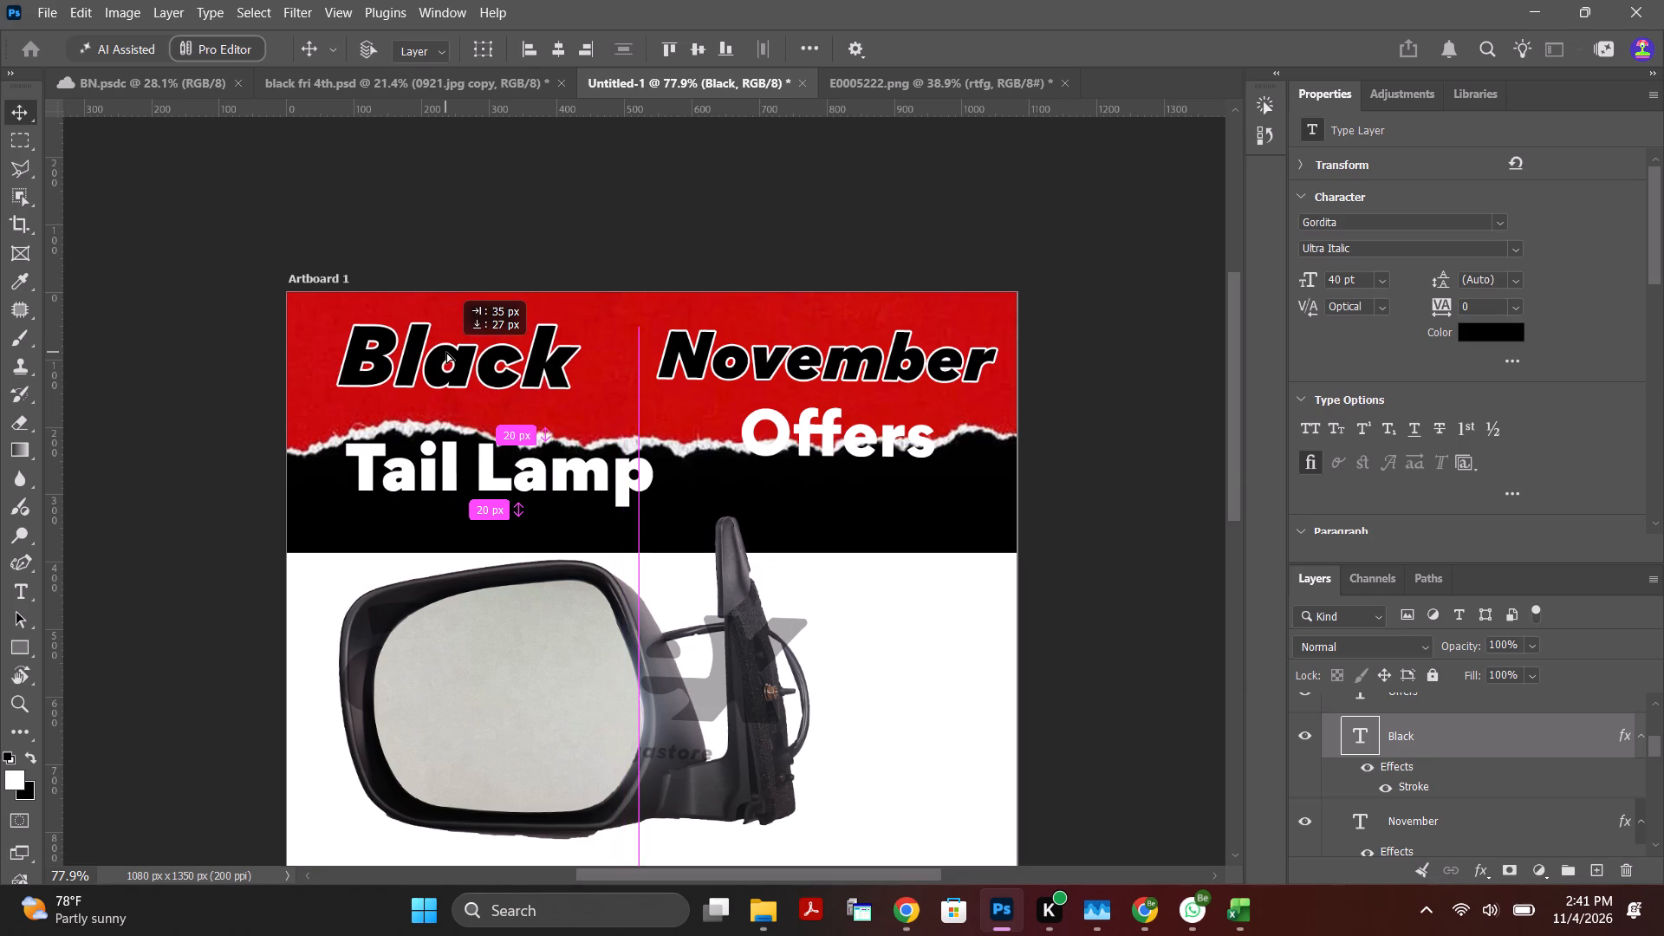
{"action": "left_click_drag", "start_coordinate": [446, 352], "coordinate": [456, 348]}
{"action": "left_click", "coordinate": [739, 361]}
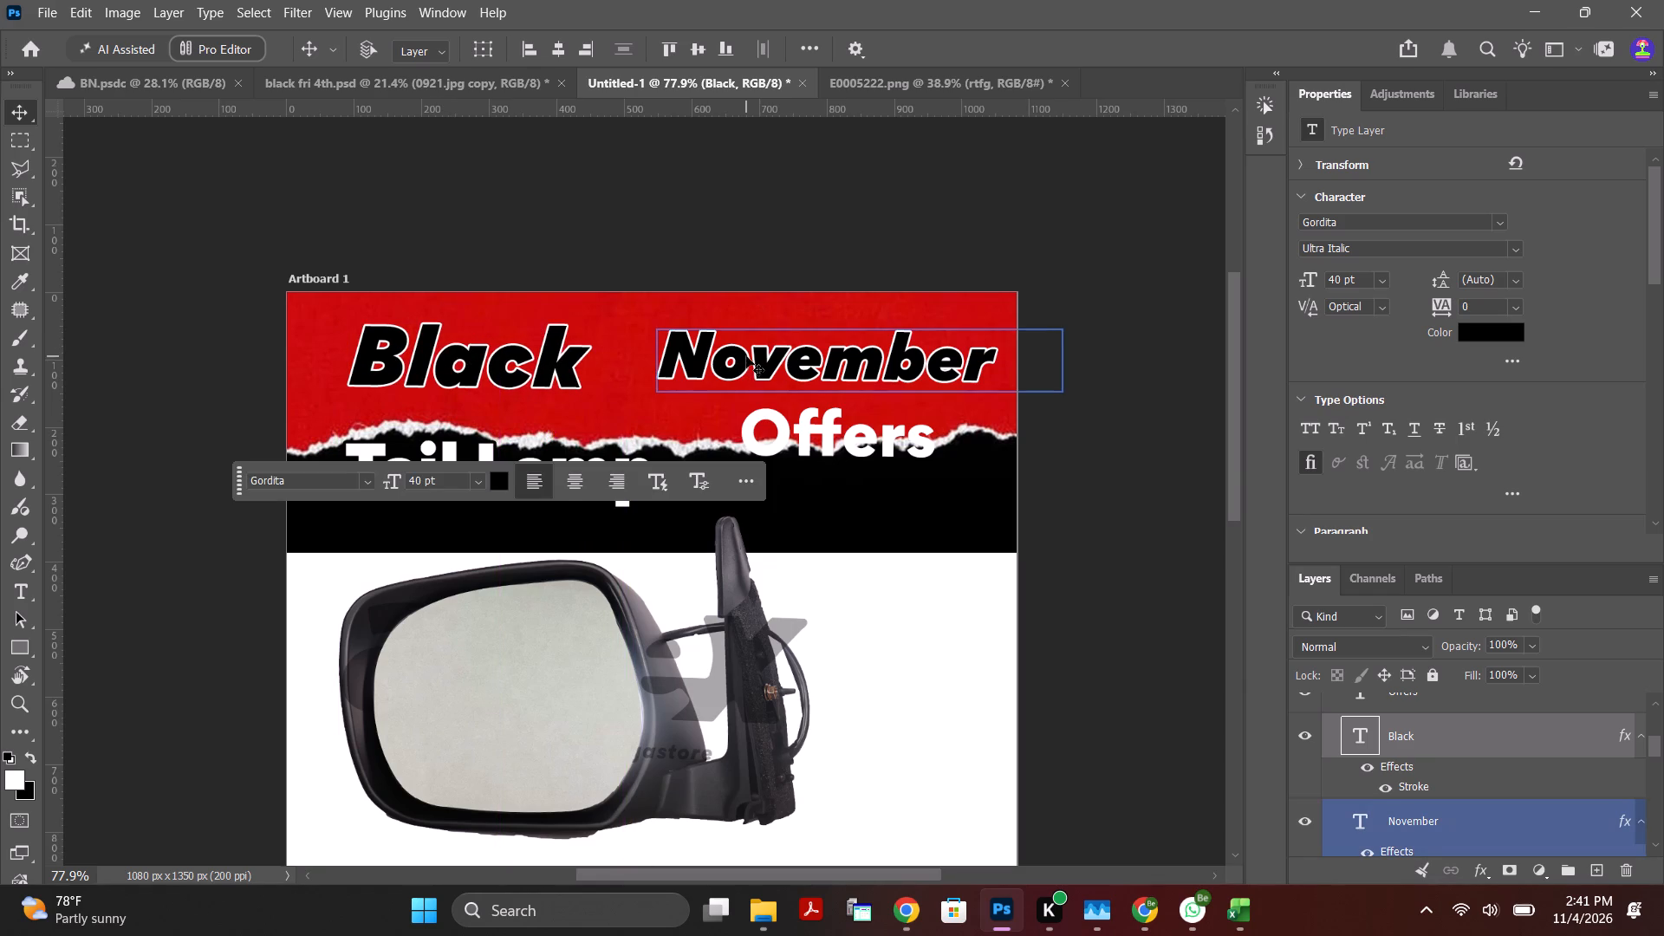
{"action": "left_click", "coordinate": [747, 354]}
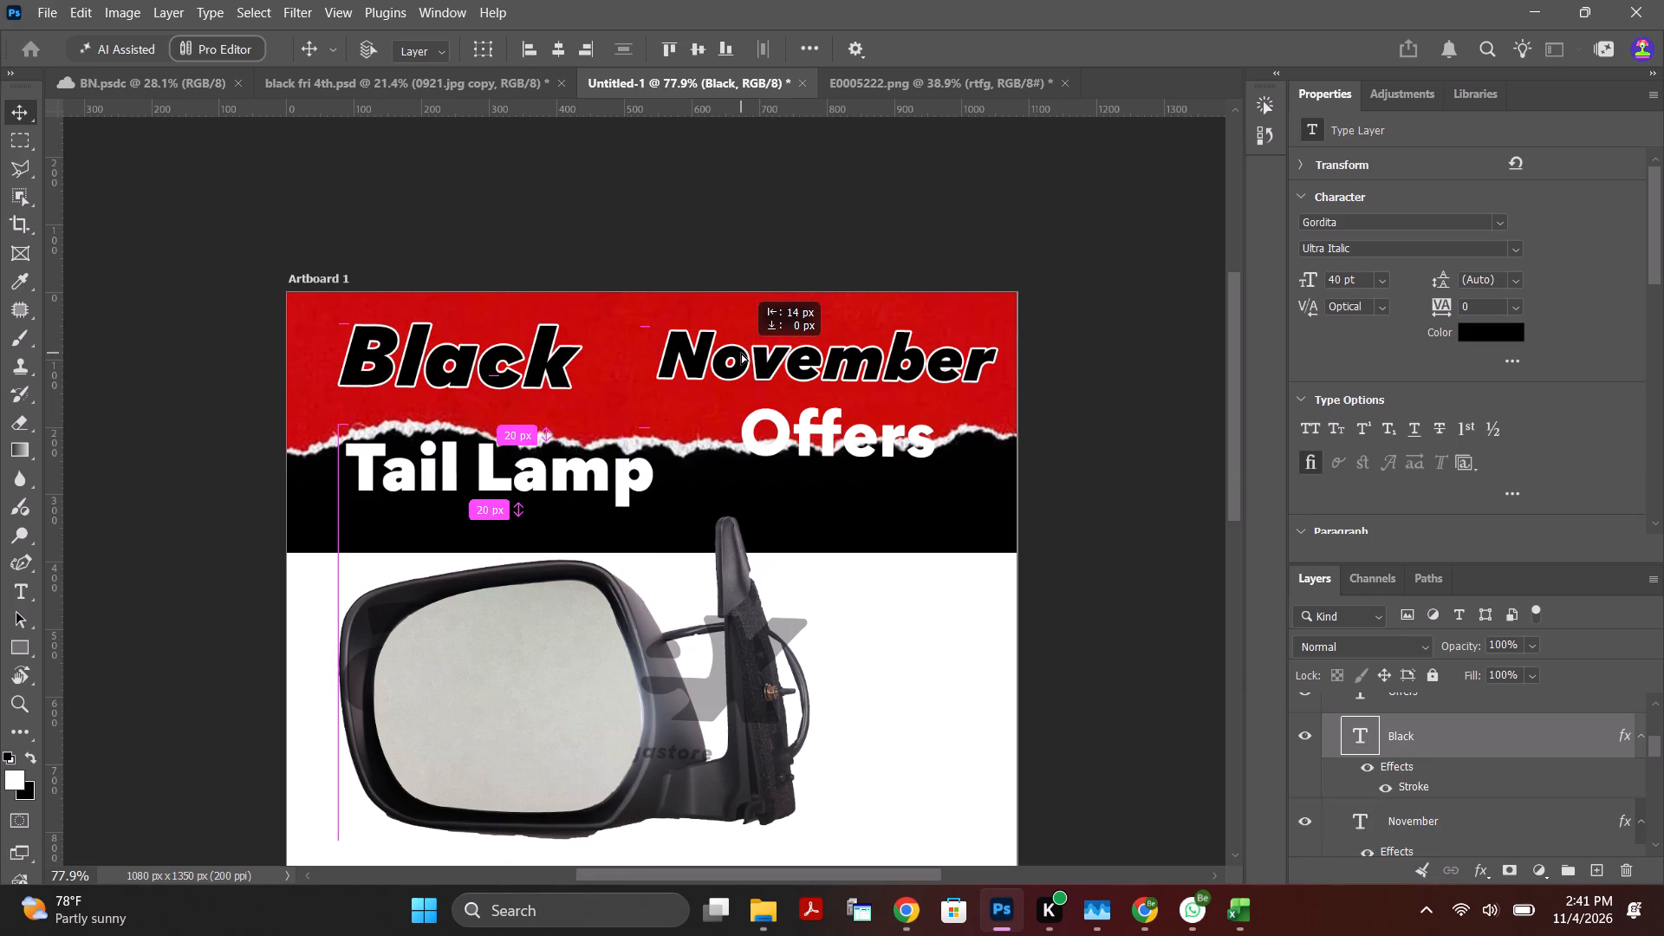
Set the November text to 40 pt, enlarge its text box in width and height to fit the word, and commit.
{"action": "double_click", "coordinate": [798, 366]}
{"action": "left_click_drag", "start_coordinate": [810, 44], "coordinate": [809, 46]}
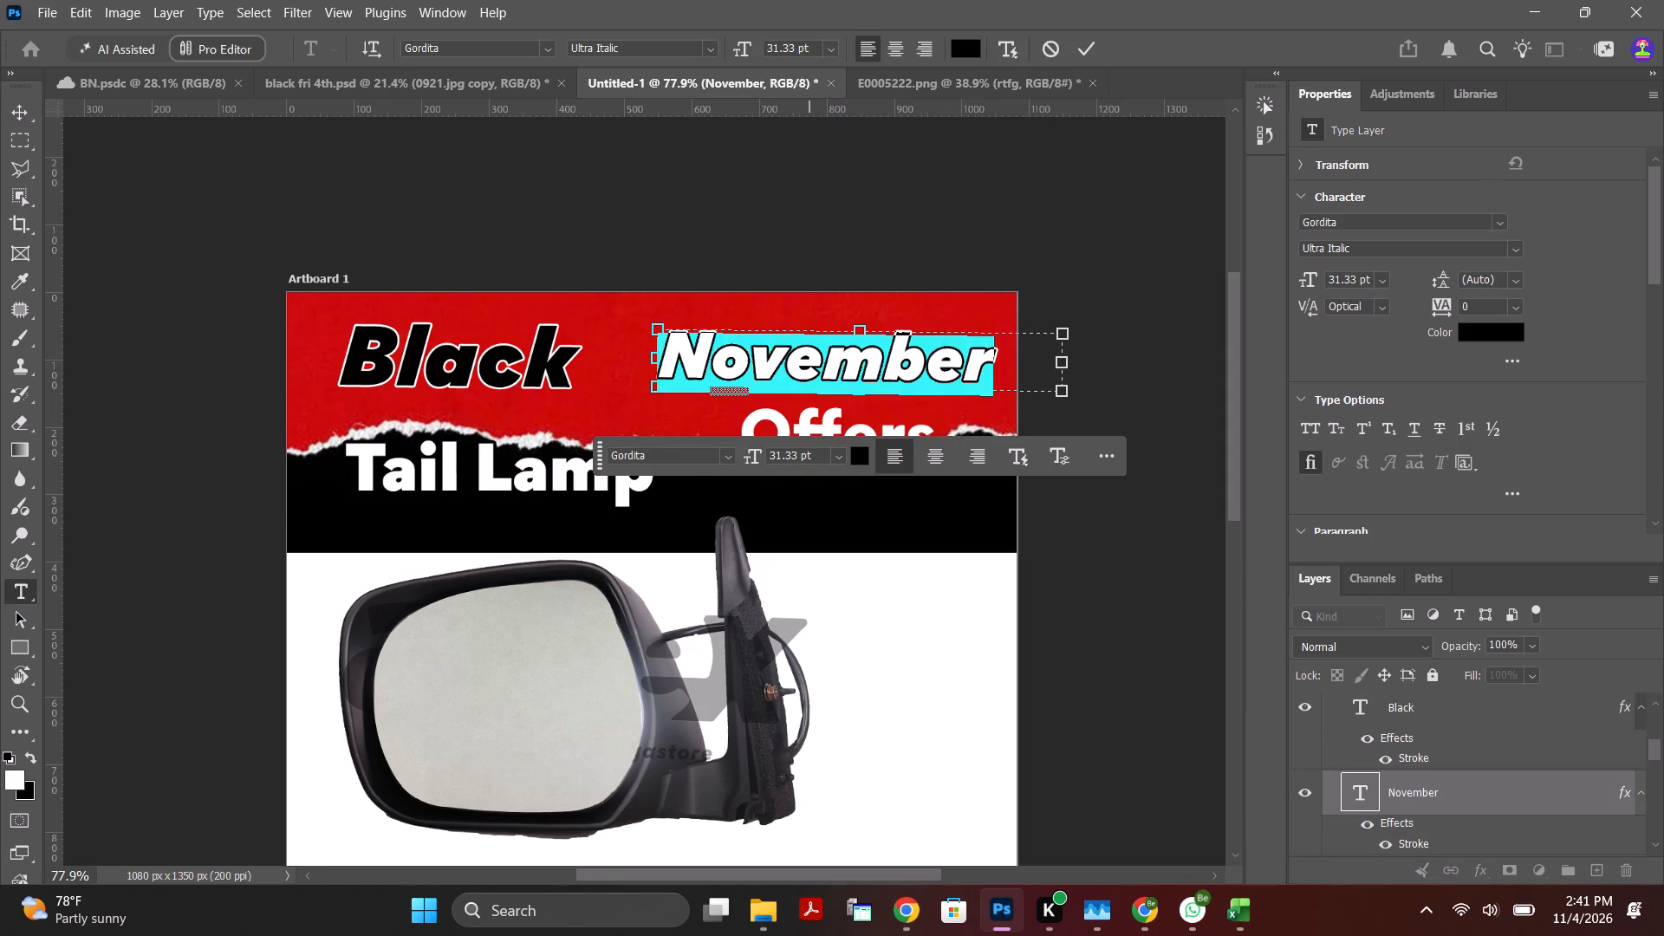
{"action": "left_click_drag", "start_coordinate": [809, 46], "coordinate": [725, 53]}
{"action": "type", "text": "40"}
{"action": "key", "text": "Return"}
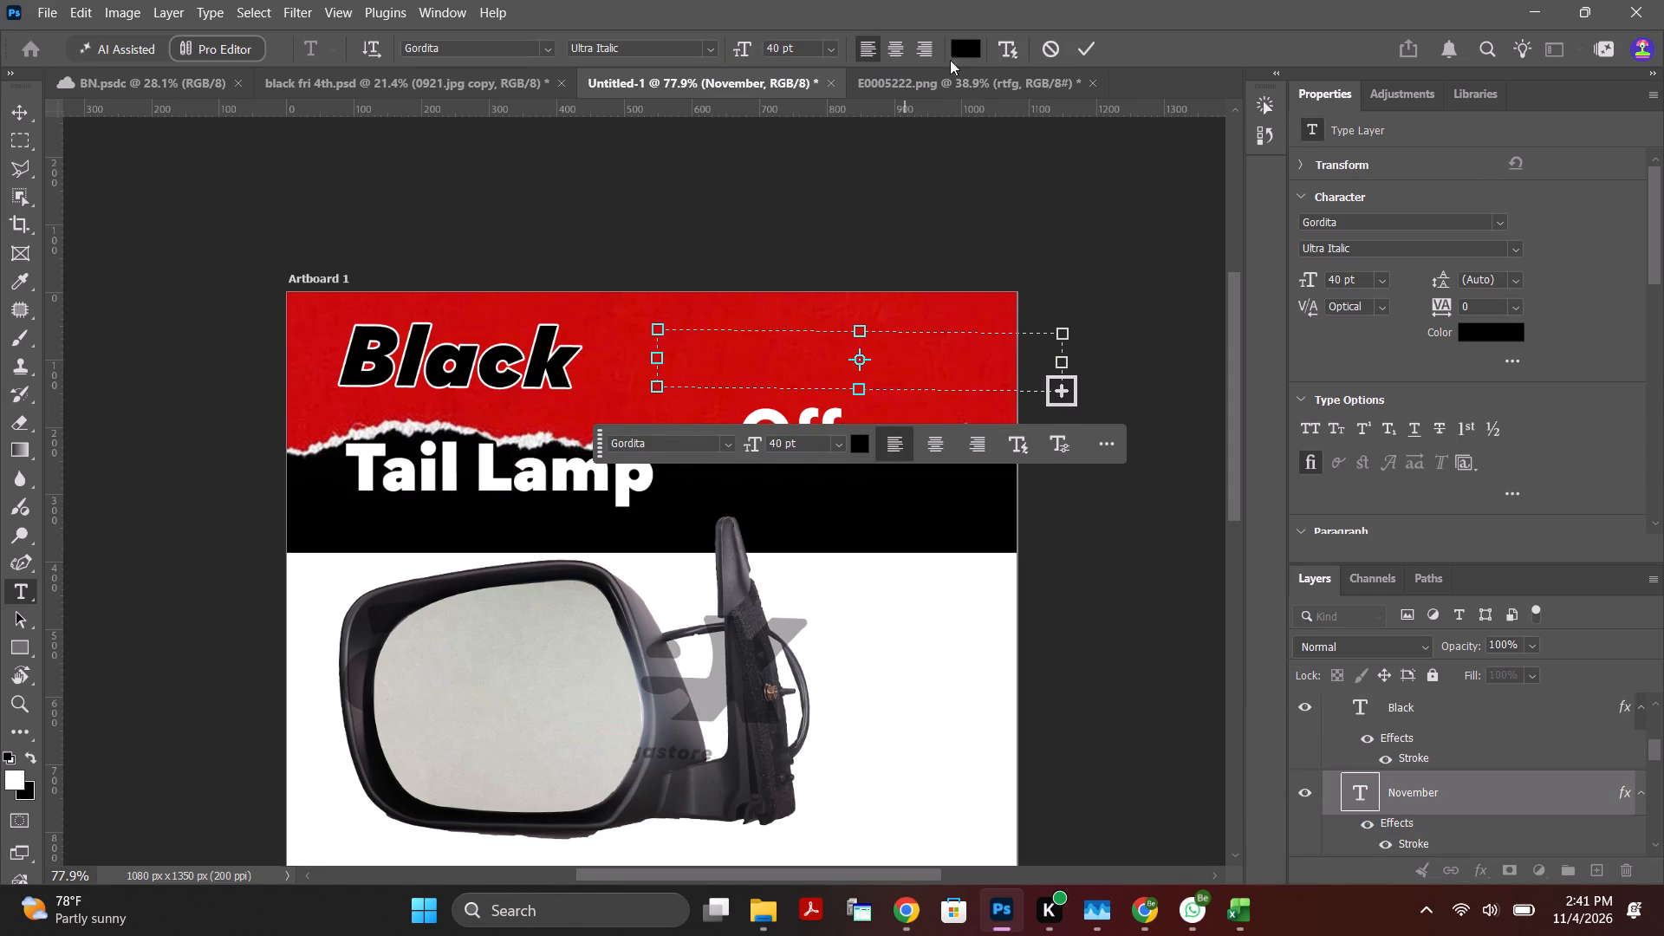
{"action": "left_click_drag", "start_coordinate": [1064, 387], "coordinate": [1100, 424]}
{"action": "left_click_drag", "start_coordinate": [1100, 424], "coordinate": [1102, 425]}
{"action": "left_click_drag", "start_coordinate": [1065, 364], "coordinate": [1129, 361]}
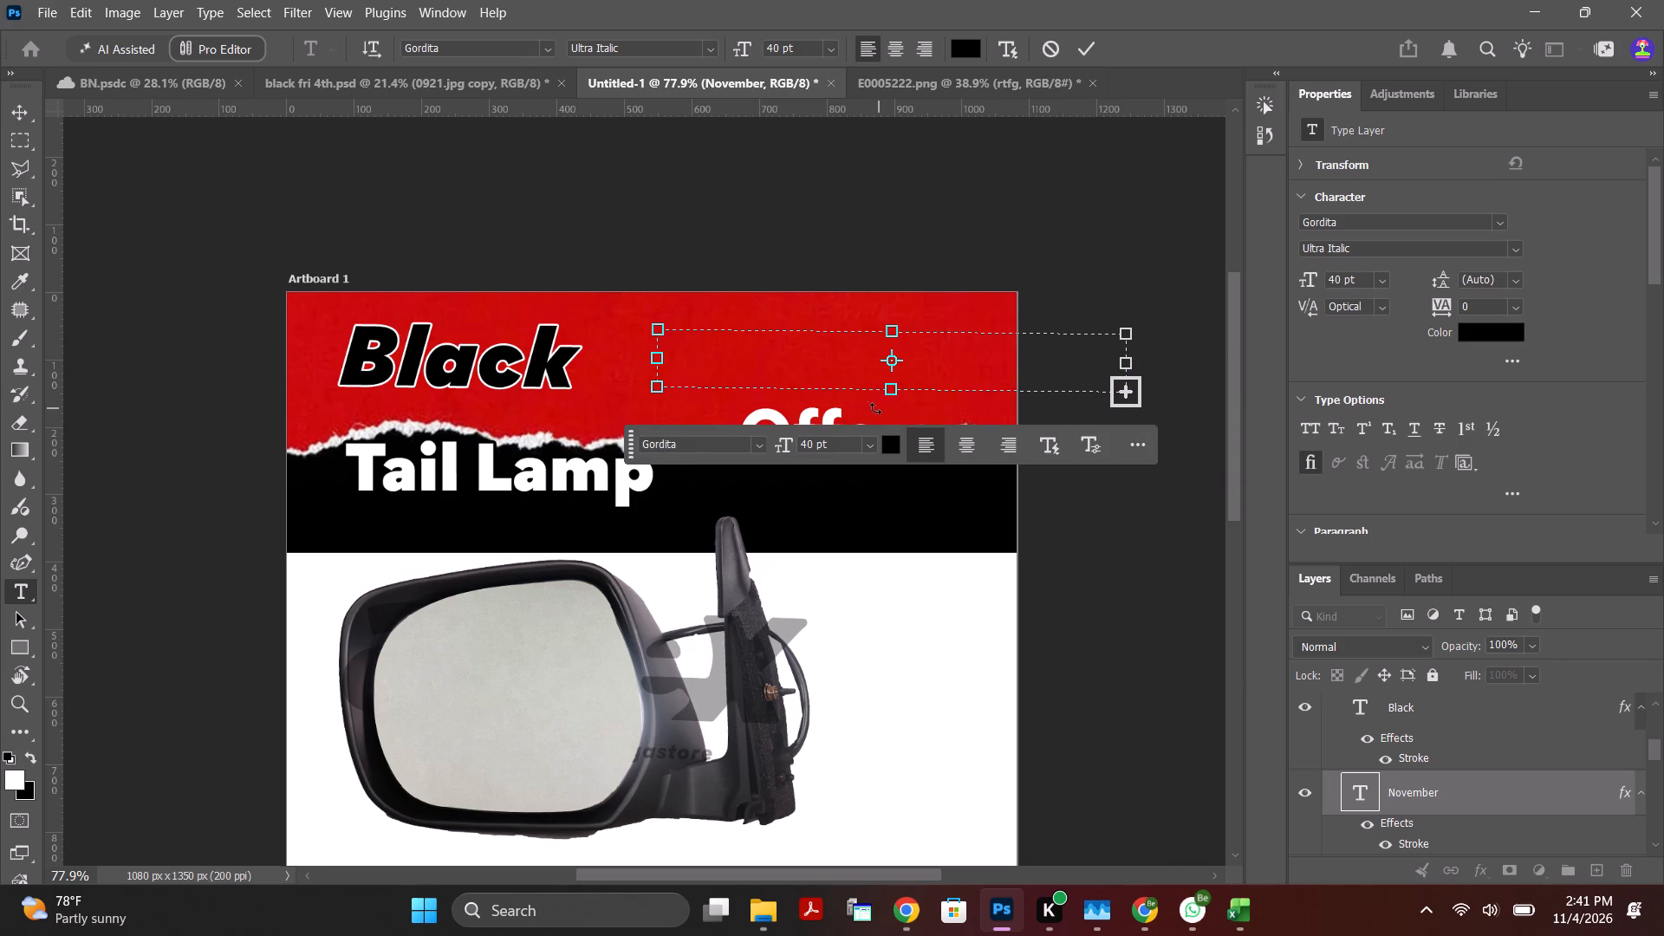
{"action": "left_click_drag", "start_coordinate": [894, 390], "coordinate": [895, 433]}
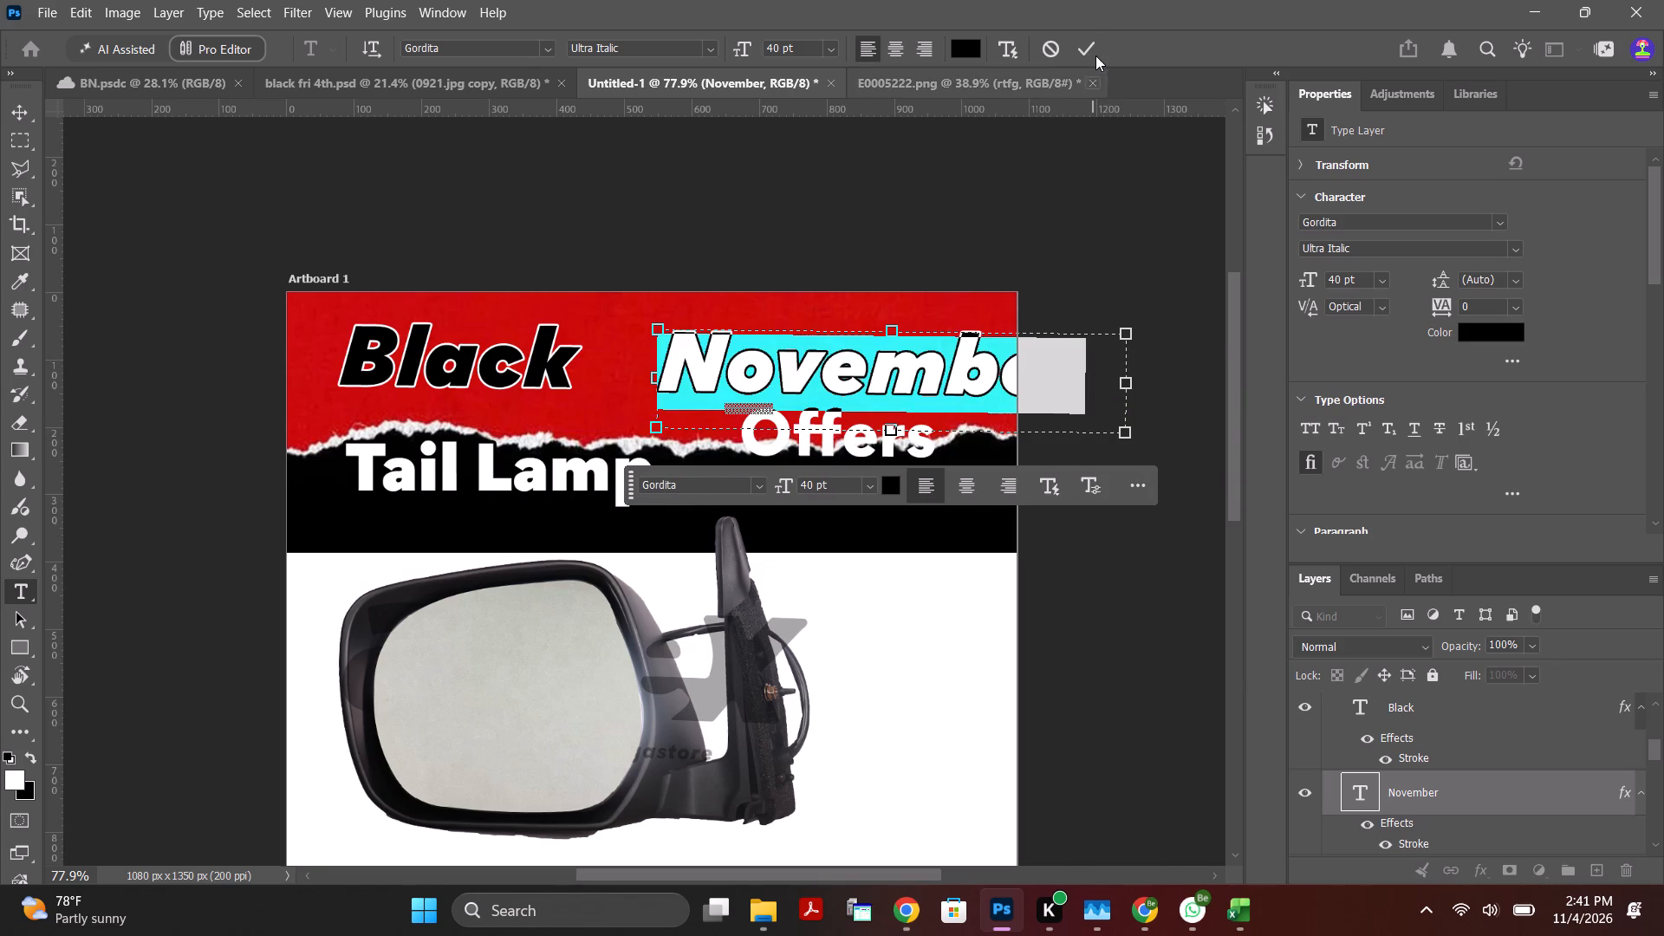
{"action": "left_click", "coordinate": [1095, 48]}
Move the November text left beside Black and widen its text box further, committing the edit.
{"action": "left_click_drag", "start_coordinate": [967, 361], "coordinate": [900, 353]}
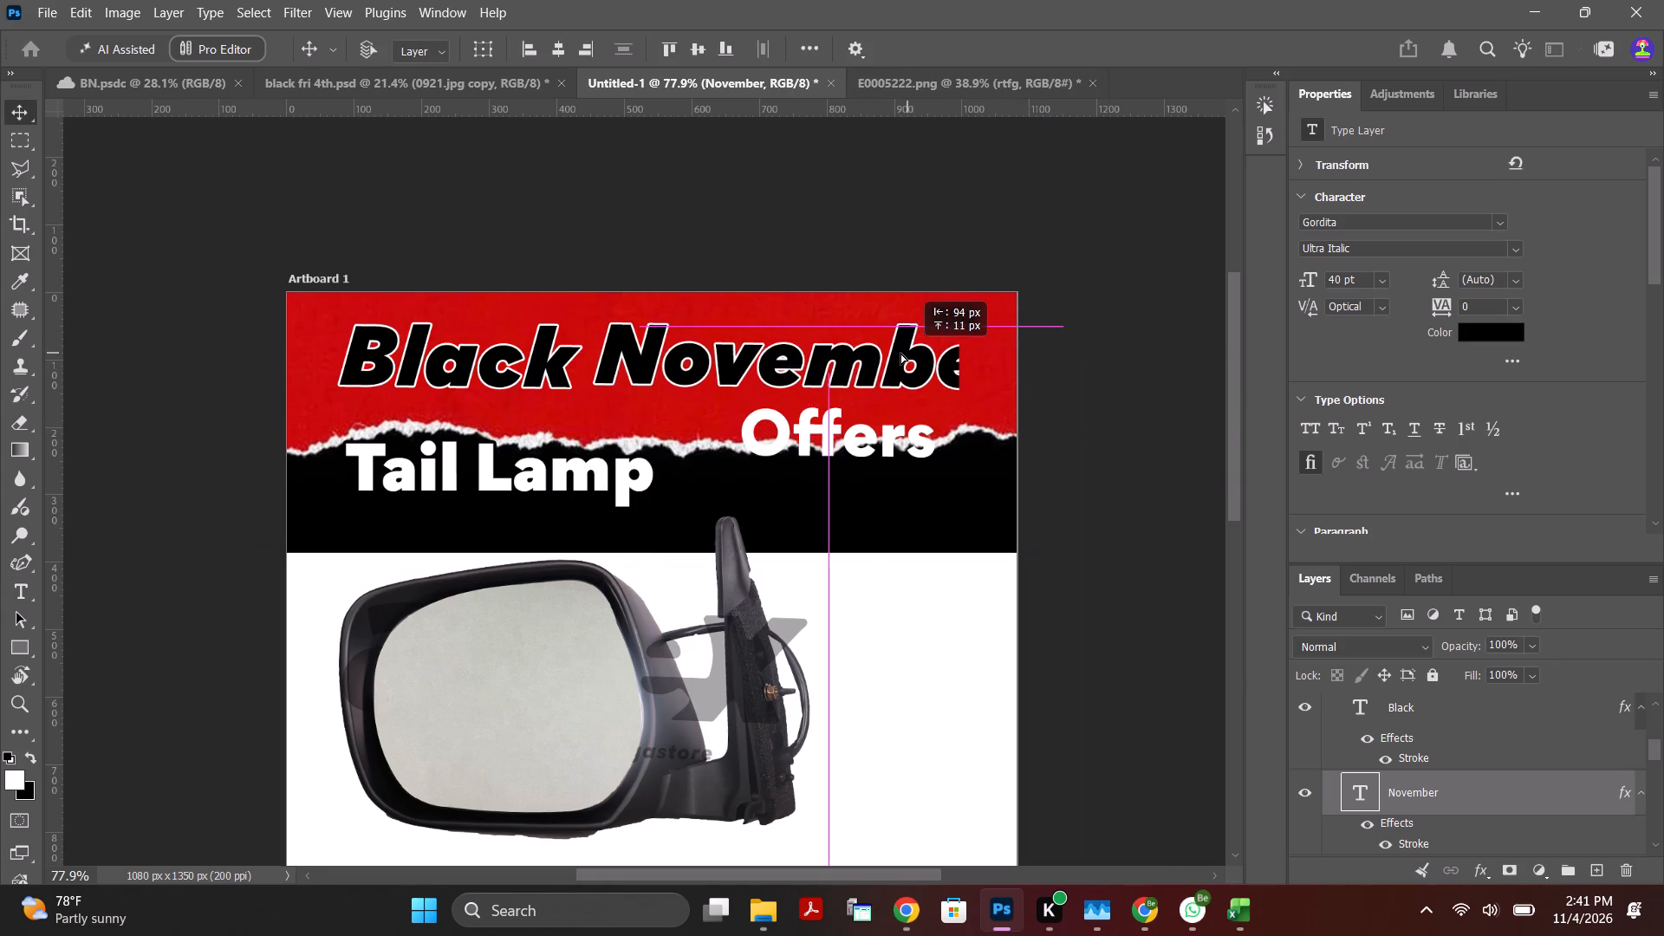
{"action": "left_click_drag", "start_coordinate": [900, 353], "coordinate": [907, 356]}
{"action": "double_click", "coordinate": [918, 367]}
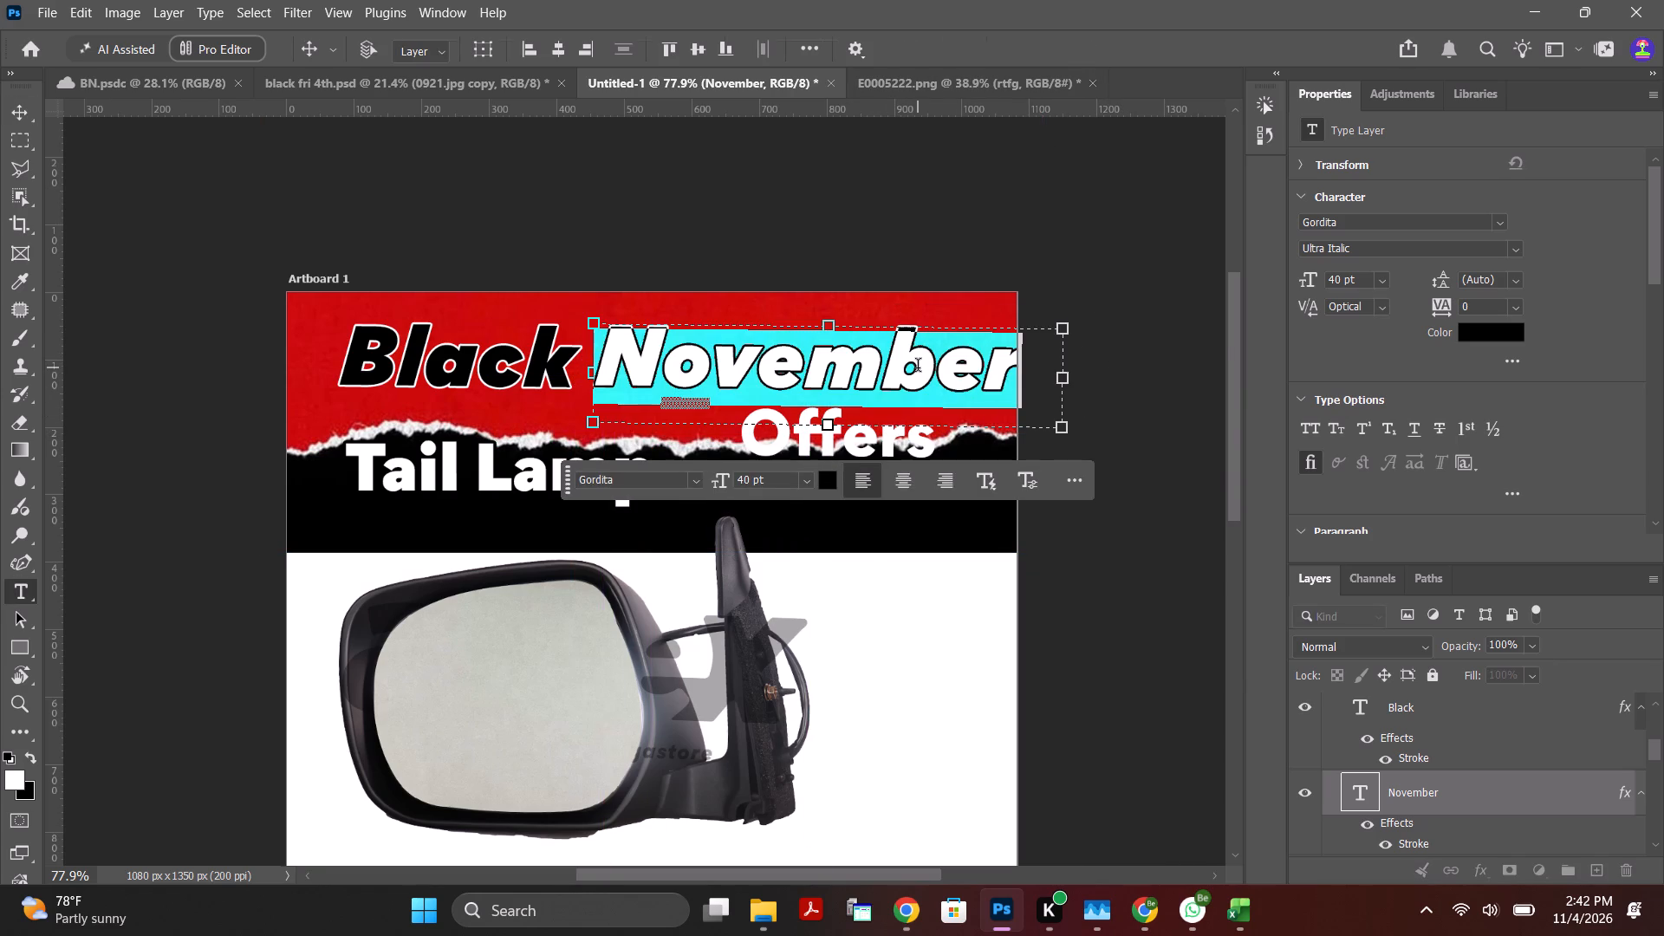
{"action": "left_click_drag", "start_coordinate": [1058, 379], "coordinate": [1106, 375]}
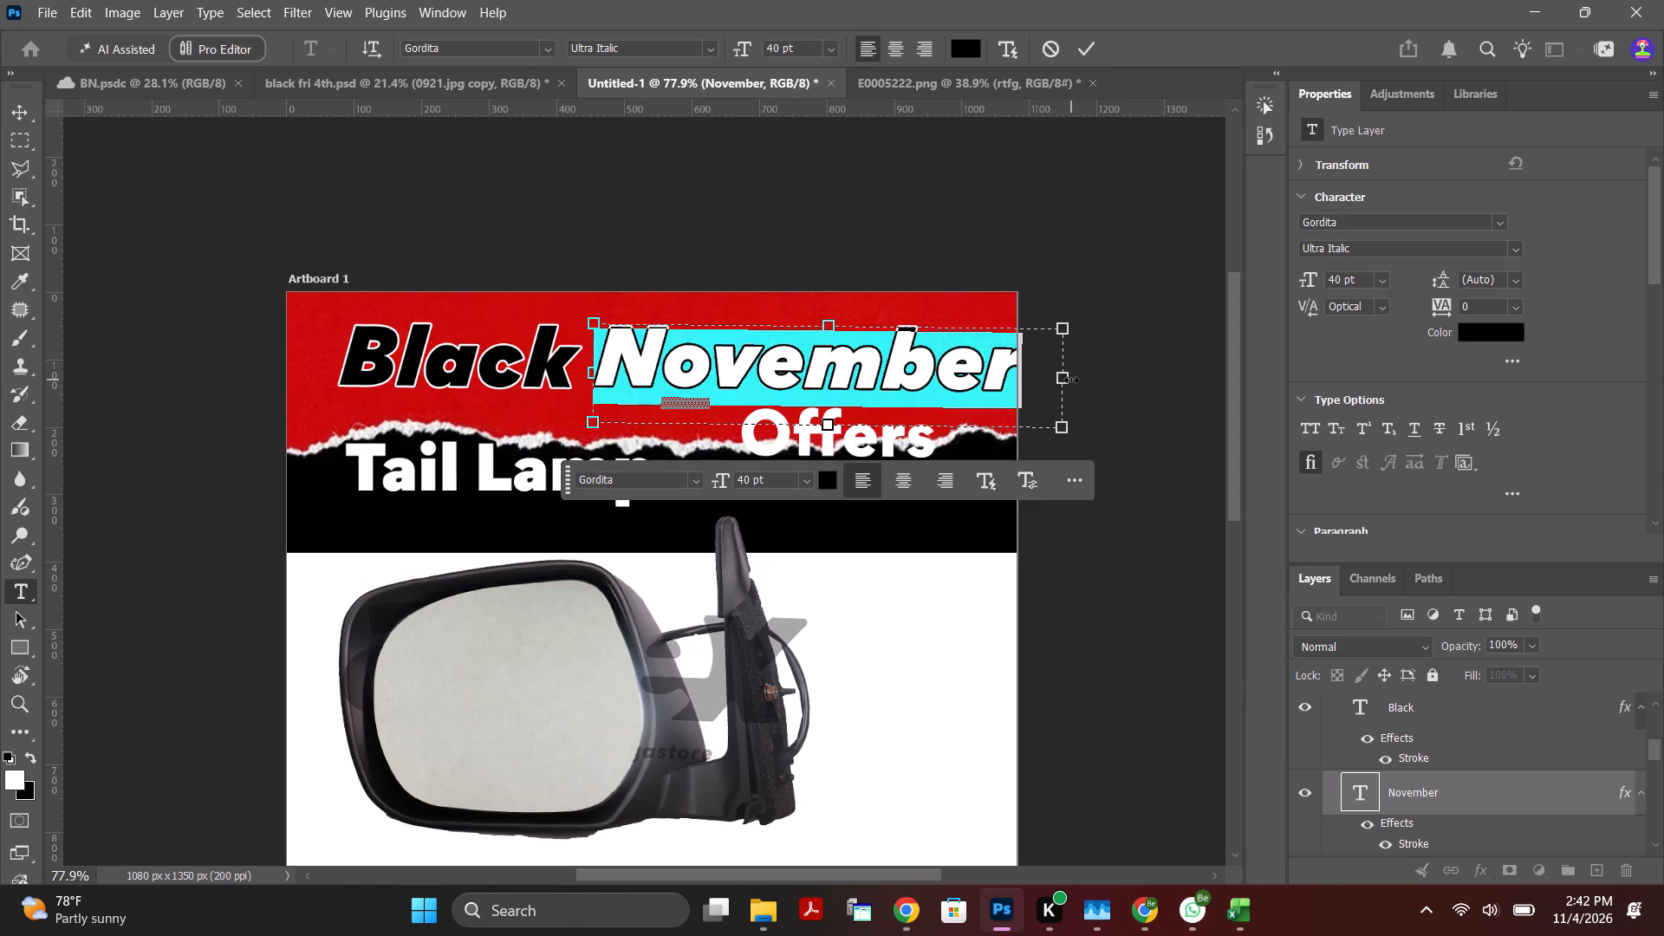
{"action": "left_click_drag", "start_coordinate": [1071, 380], "coordinate": [1120, 374]}
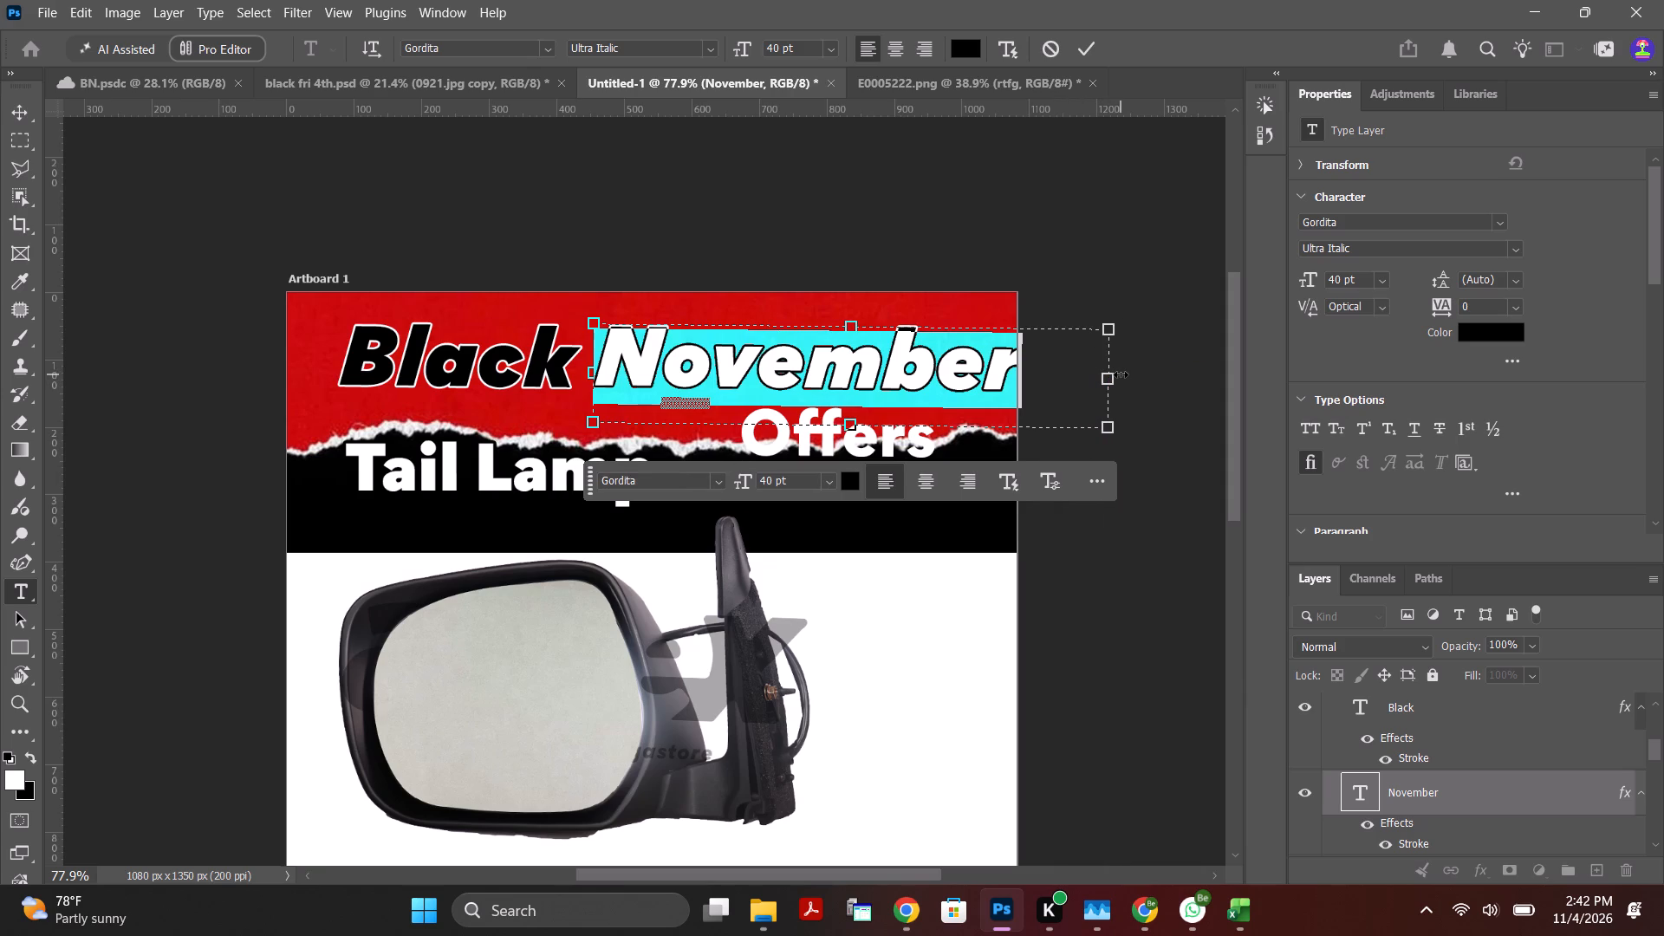
{"action": "left_click", "coordinate": [1087, 50]}
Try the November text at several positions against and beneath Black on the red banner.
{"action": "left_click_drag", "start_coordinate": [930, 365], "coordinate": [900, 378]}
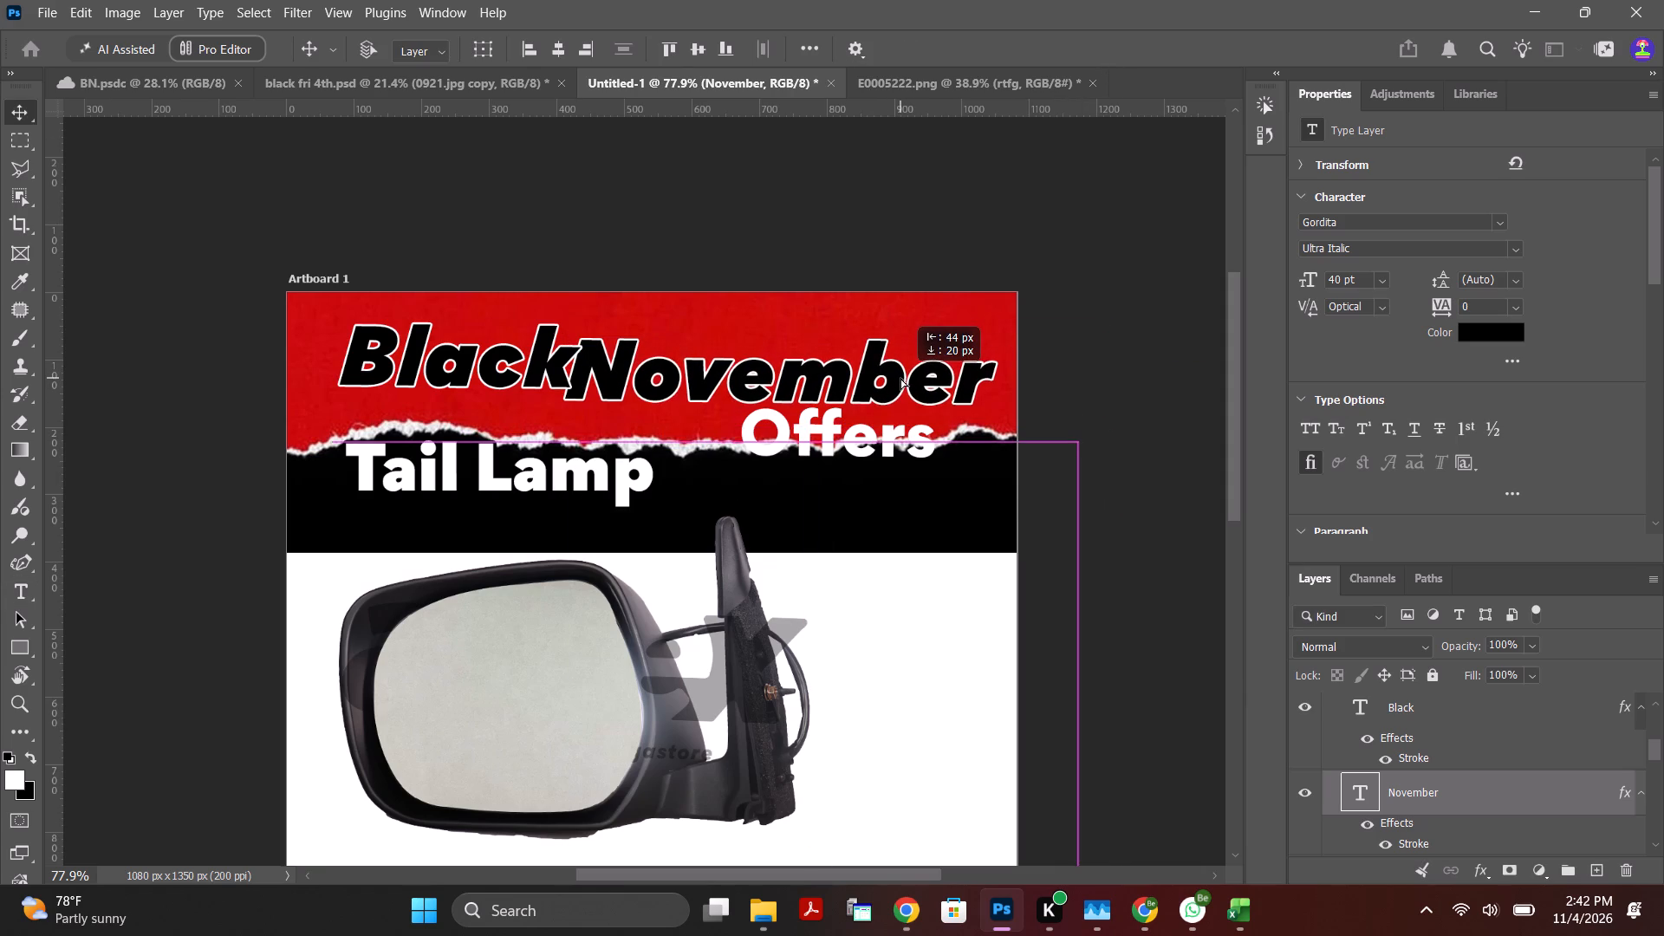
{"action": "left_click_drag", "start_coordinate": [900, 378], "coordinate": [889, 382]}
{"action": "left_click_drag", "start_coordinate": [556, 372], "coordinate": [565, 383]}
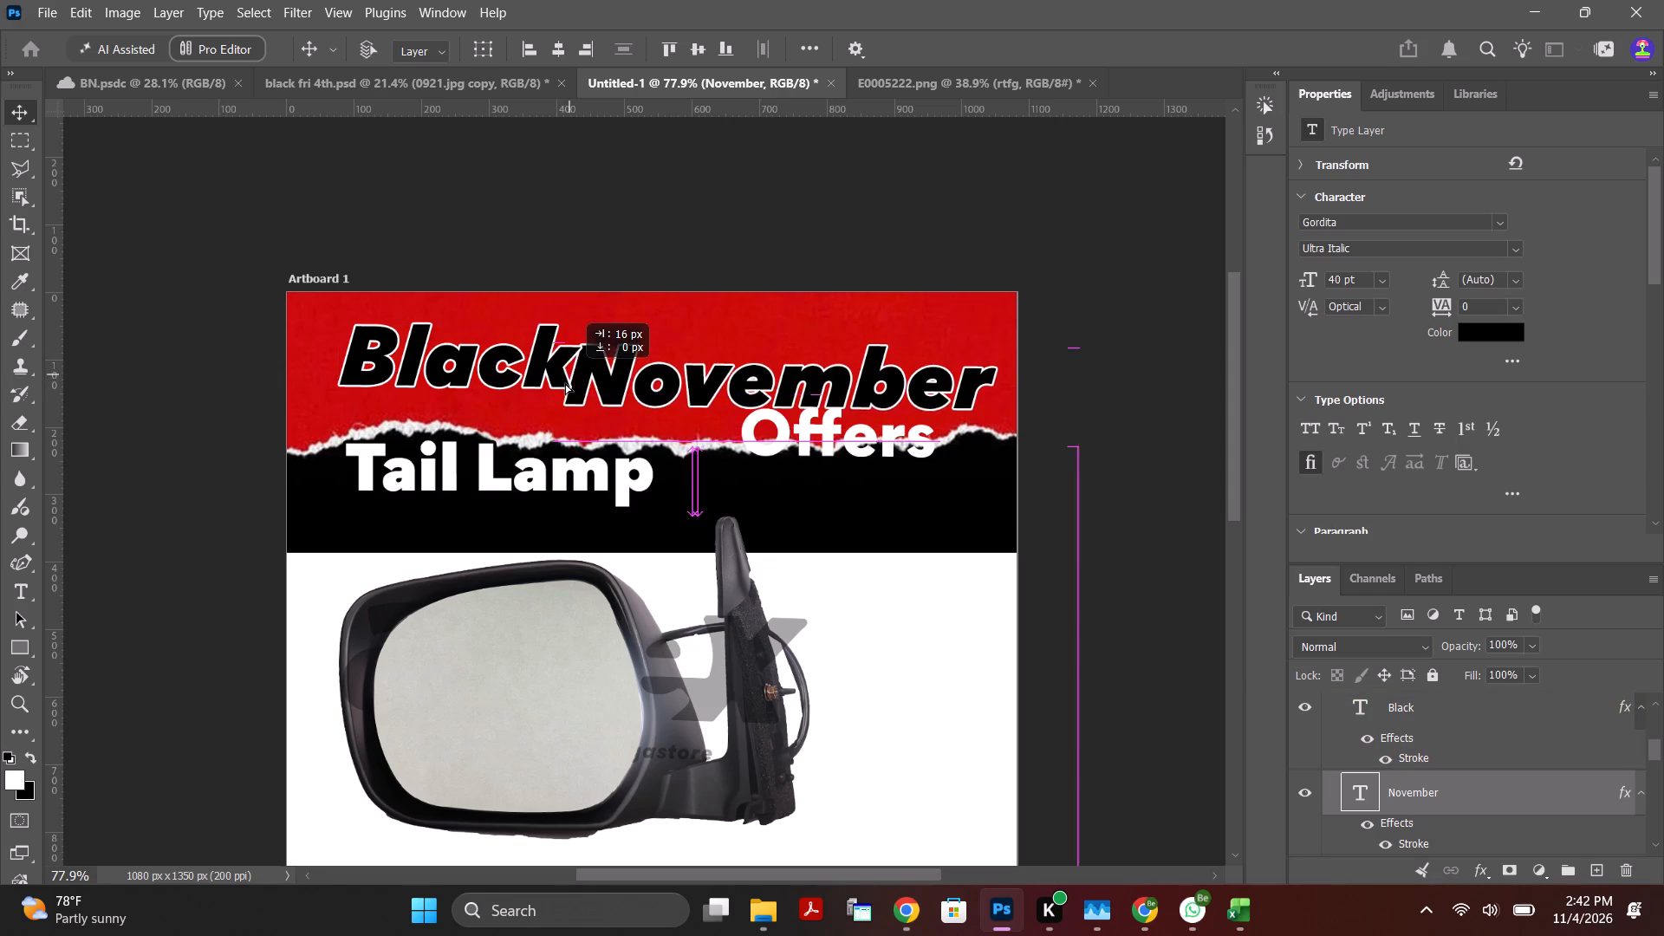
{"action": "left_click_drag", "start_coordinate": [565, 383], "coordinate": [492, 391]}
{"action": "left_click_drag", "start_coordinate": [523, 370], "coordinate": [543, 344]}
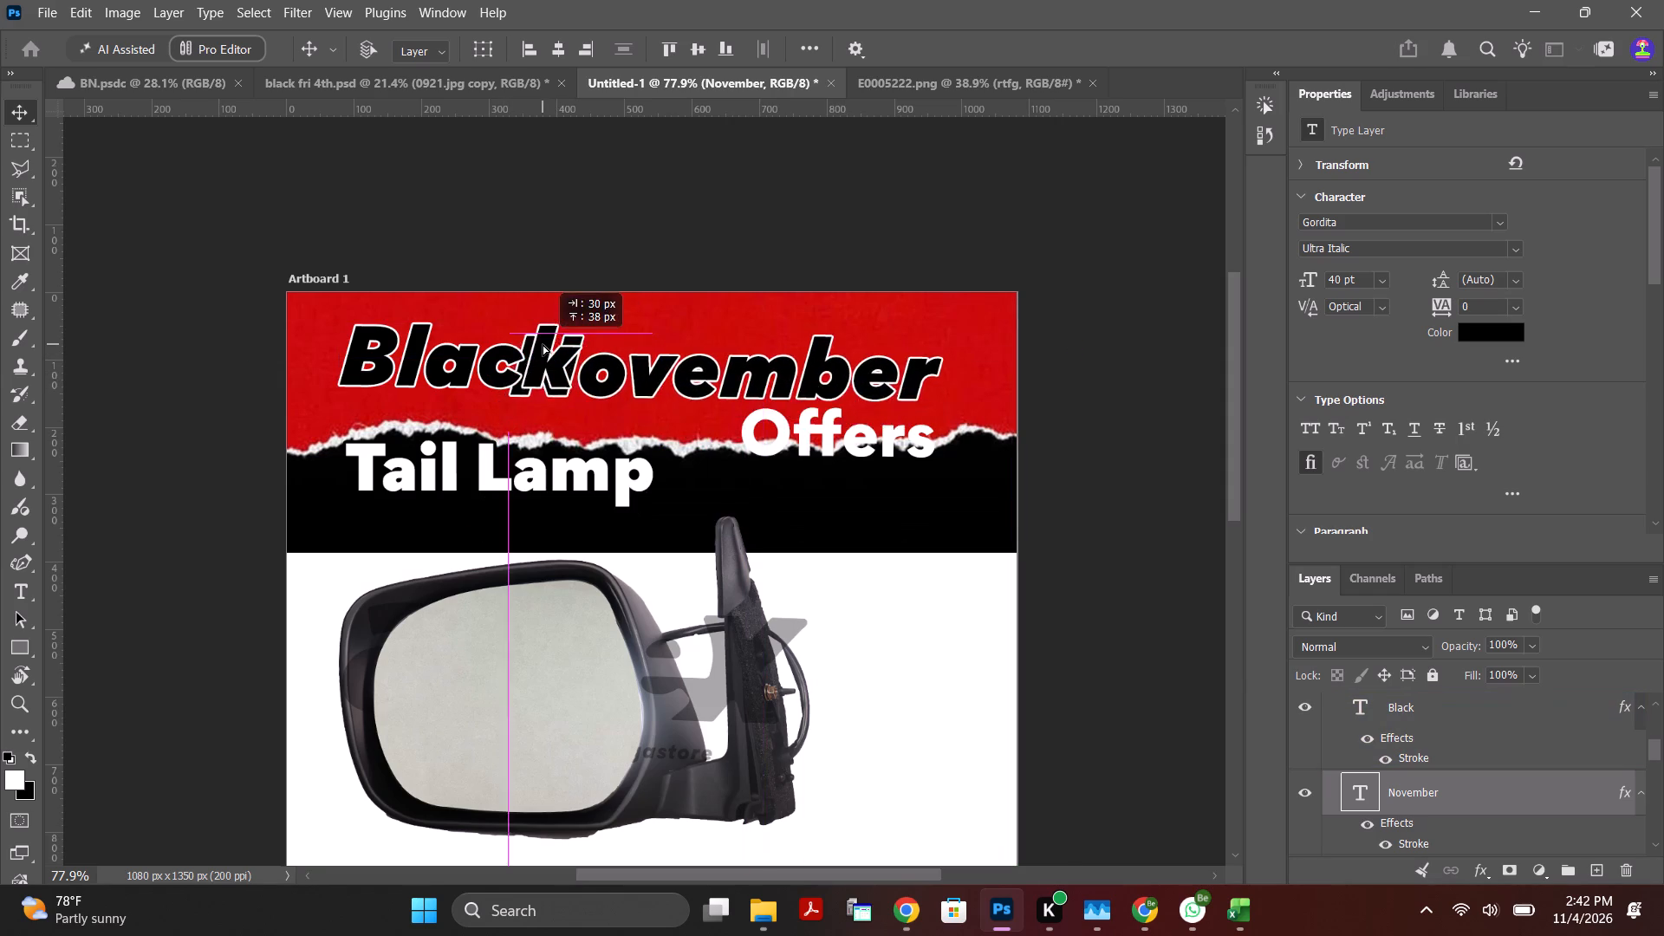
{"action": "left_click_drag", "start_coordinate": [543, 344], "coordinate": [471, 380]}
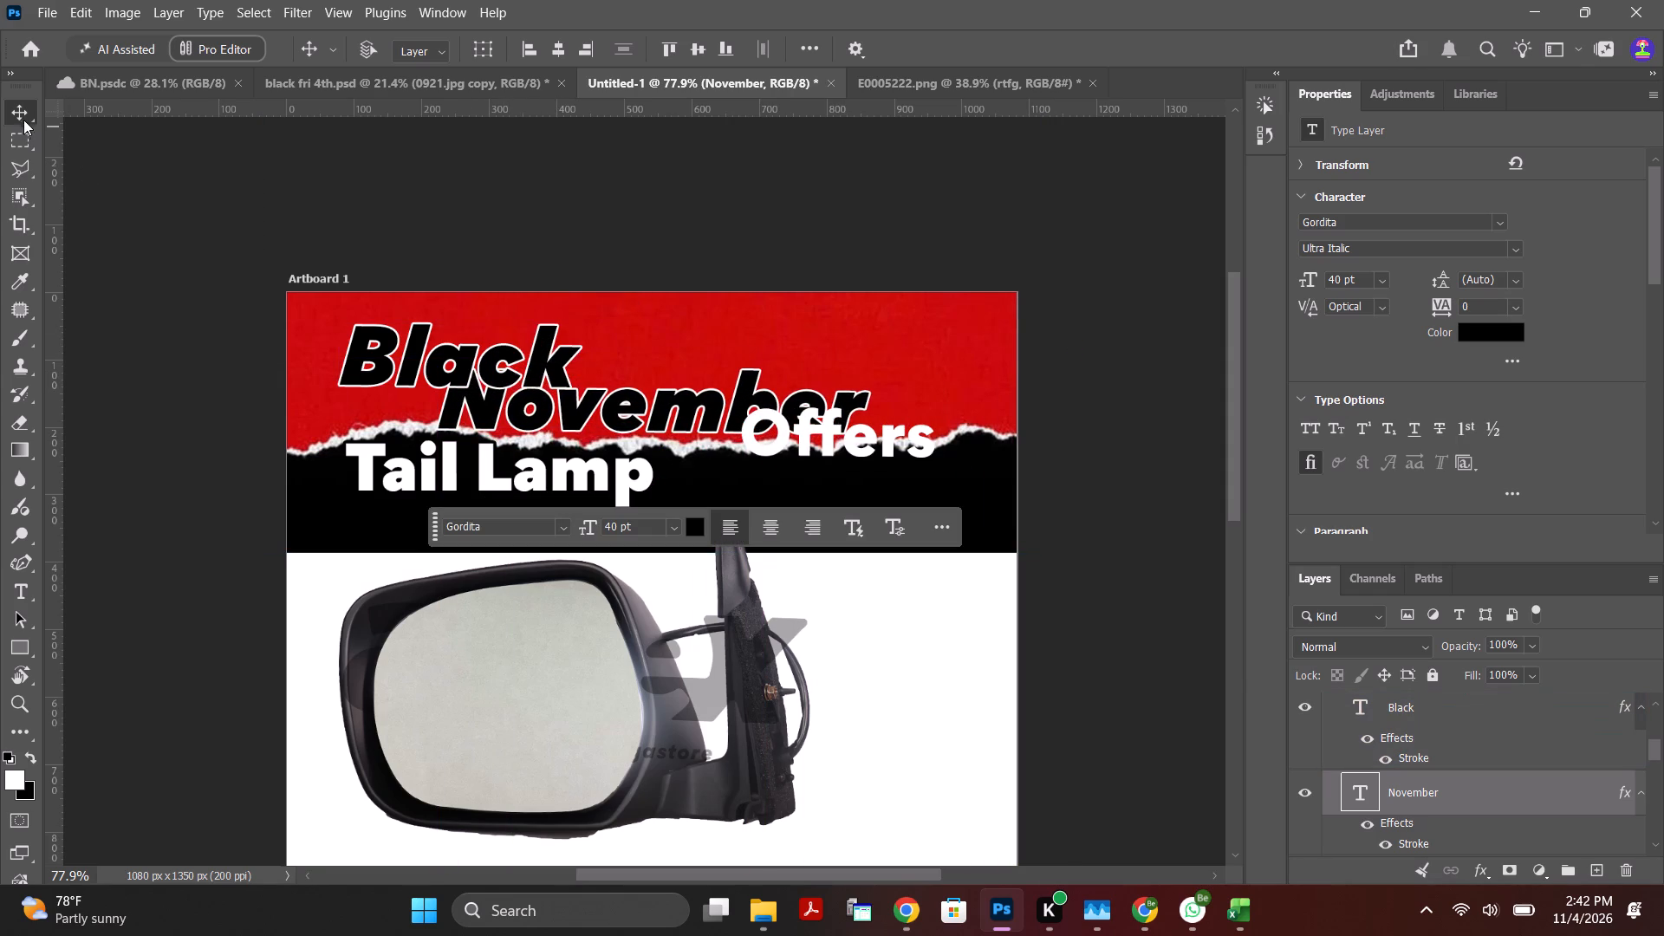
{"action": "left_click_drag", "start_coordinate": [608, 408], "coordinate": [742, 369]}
Set the November text's font size to 35 pt and commit the edit.
{"action": "double_click", "coordinate": [742, 369]}
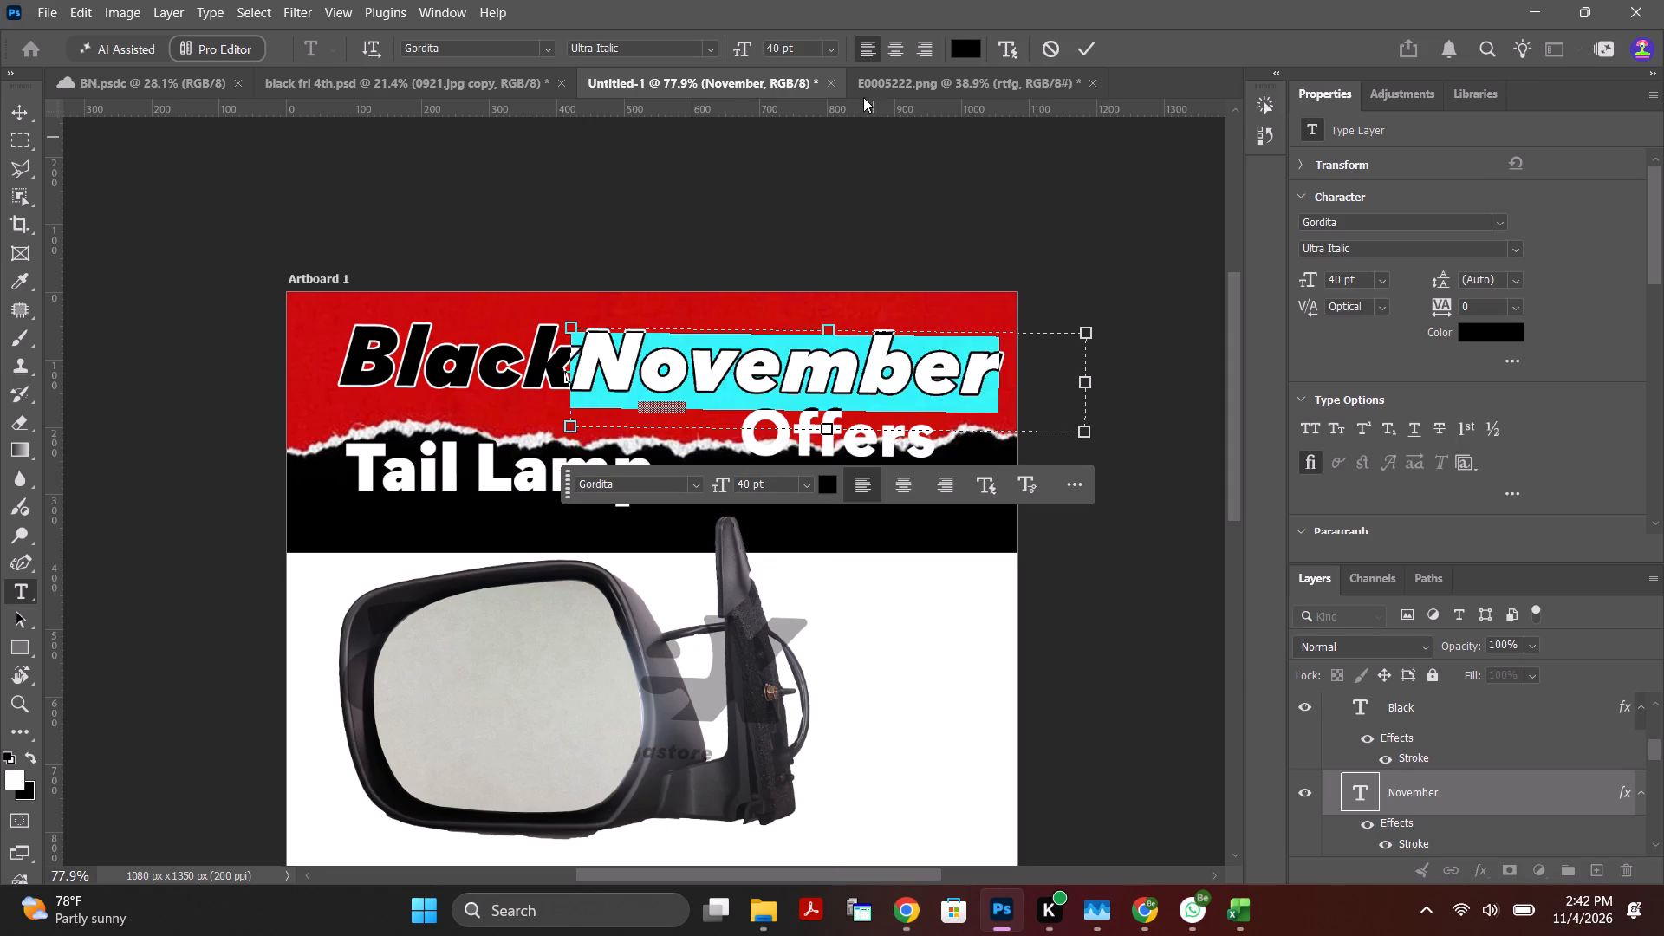
{"action": "left_click_drag", "start_coordinate": [803, 47], "coordinate": [723, 52]}
{"action": "type", "text": "35"}
{"action": "key", "text": "Return"}
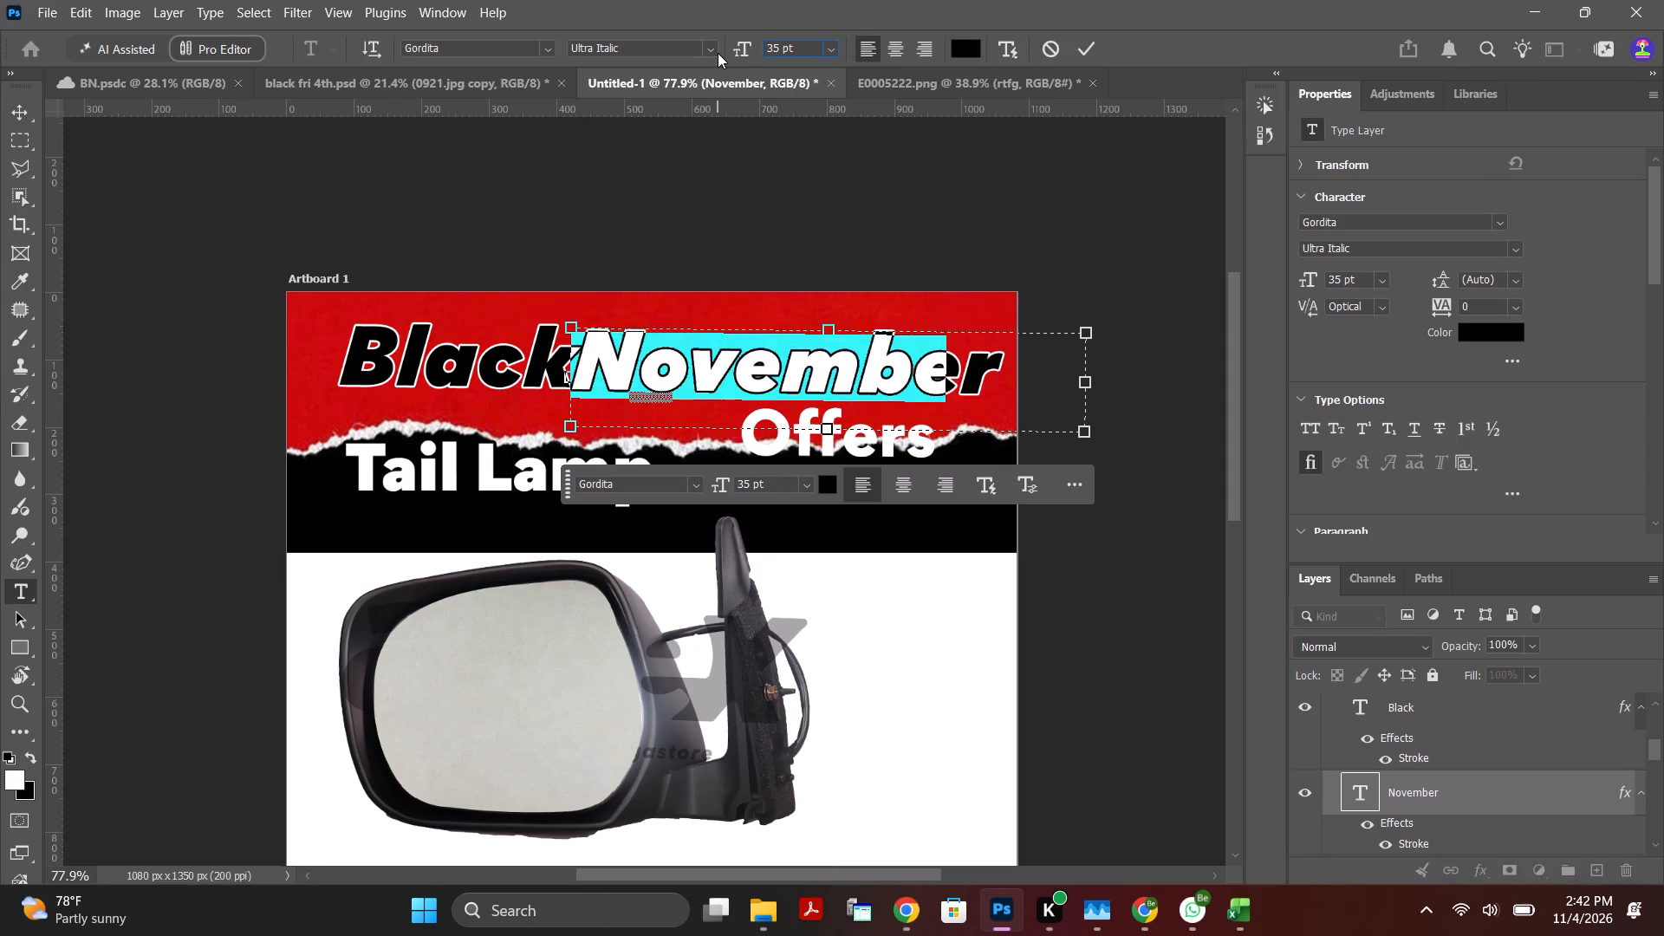
{"action": "left_click", "coordinate": [1089, 43]}
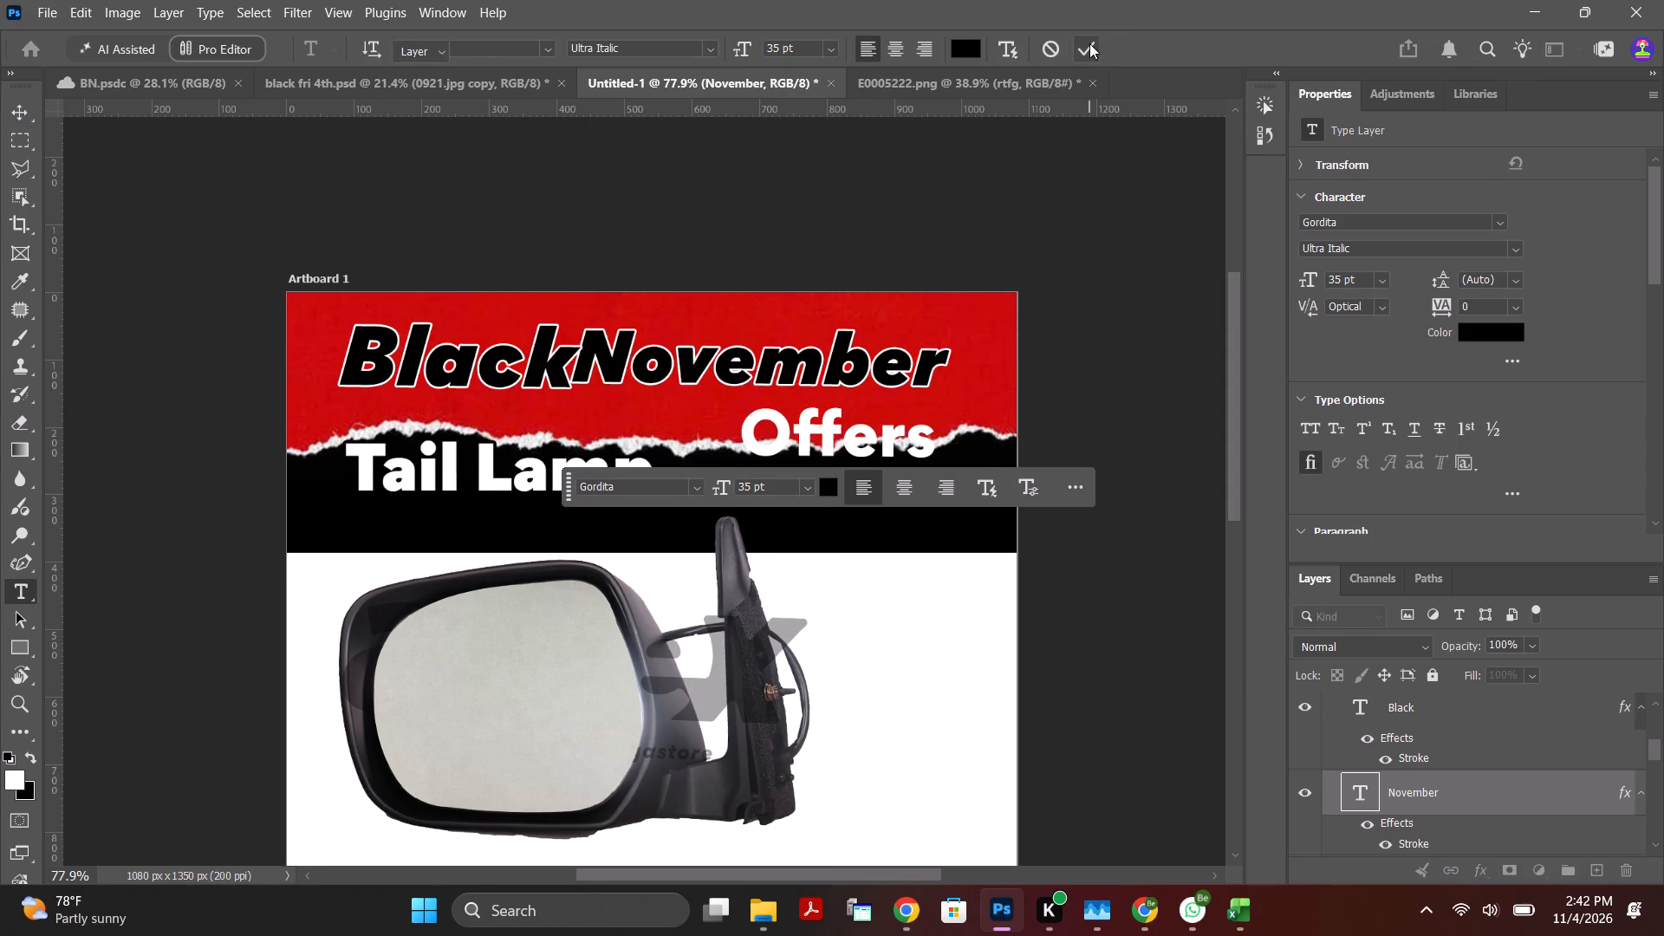
Move the November text about 74 px right, leaving a gap after Black at the same height.
{"action": "left_click_drag", "start_coordinate": [849, 356], "coordinate": [889, 360]}
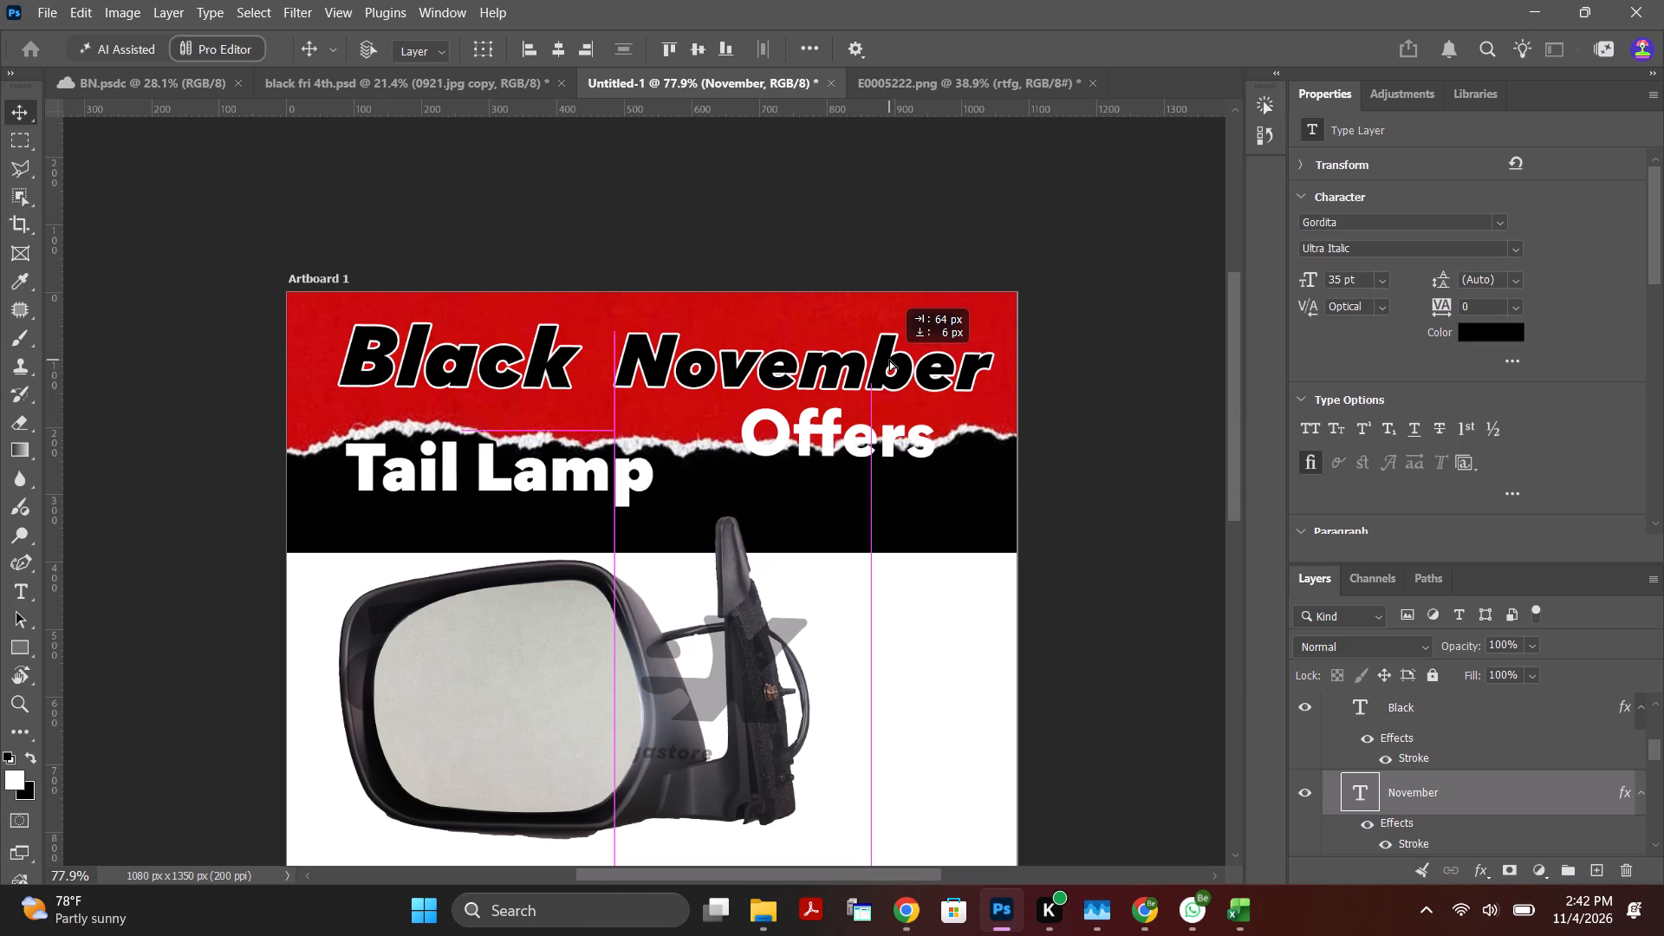
{"action": "left_click_drag", "start_coordinate": [889, 360], "coordinate": [900, 356]}
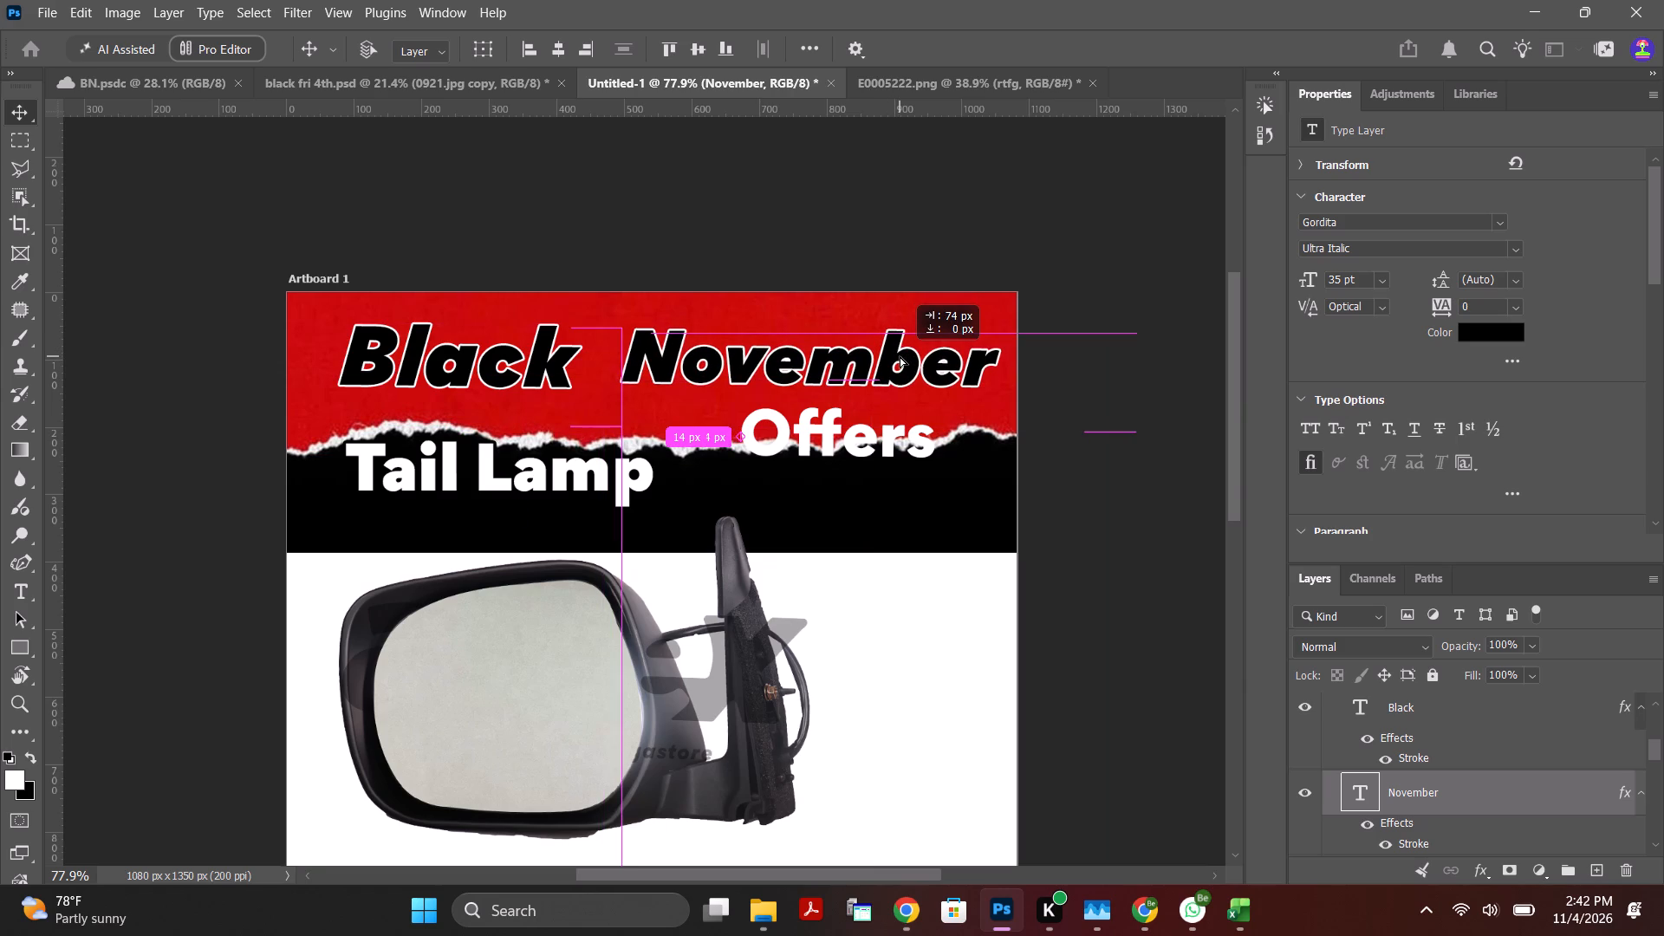
Nudge the November text slightly left towards Black, keeping the two words level on the red banner.
{"action": "left_click_drag", "start_coordinate": [900, 356], "coordinate": [900, 354]}
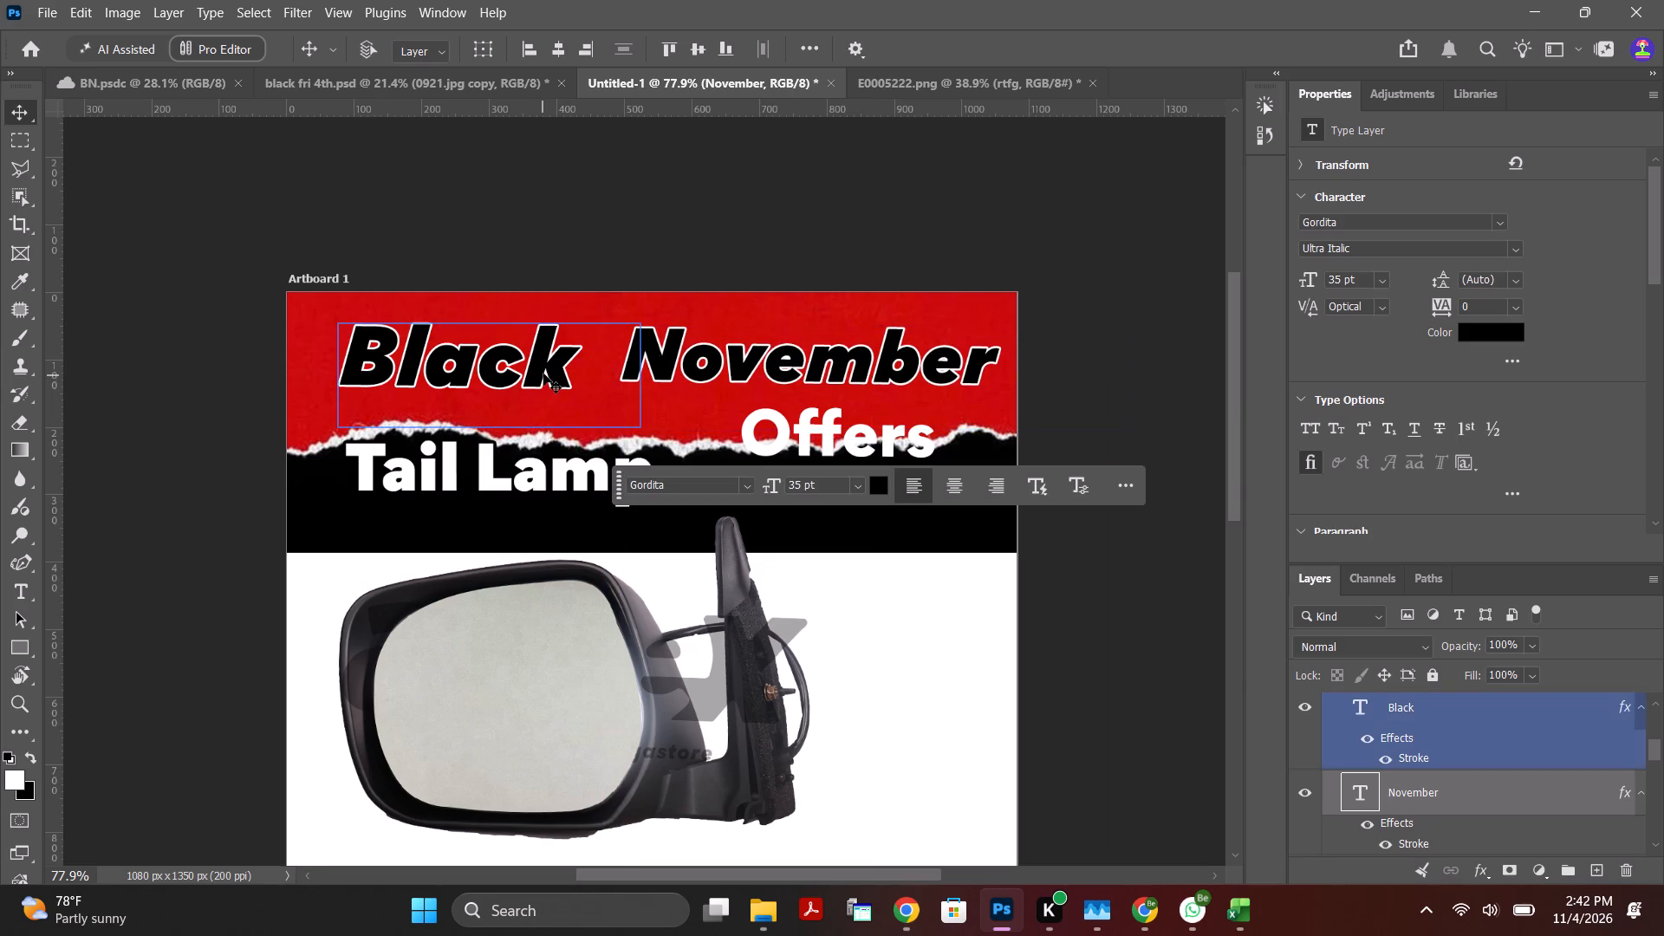
{"action": "left_click_drag", "start_coordinate": [544, 373], "coordinate": [536, 379]}
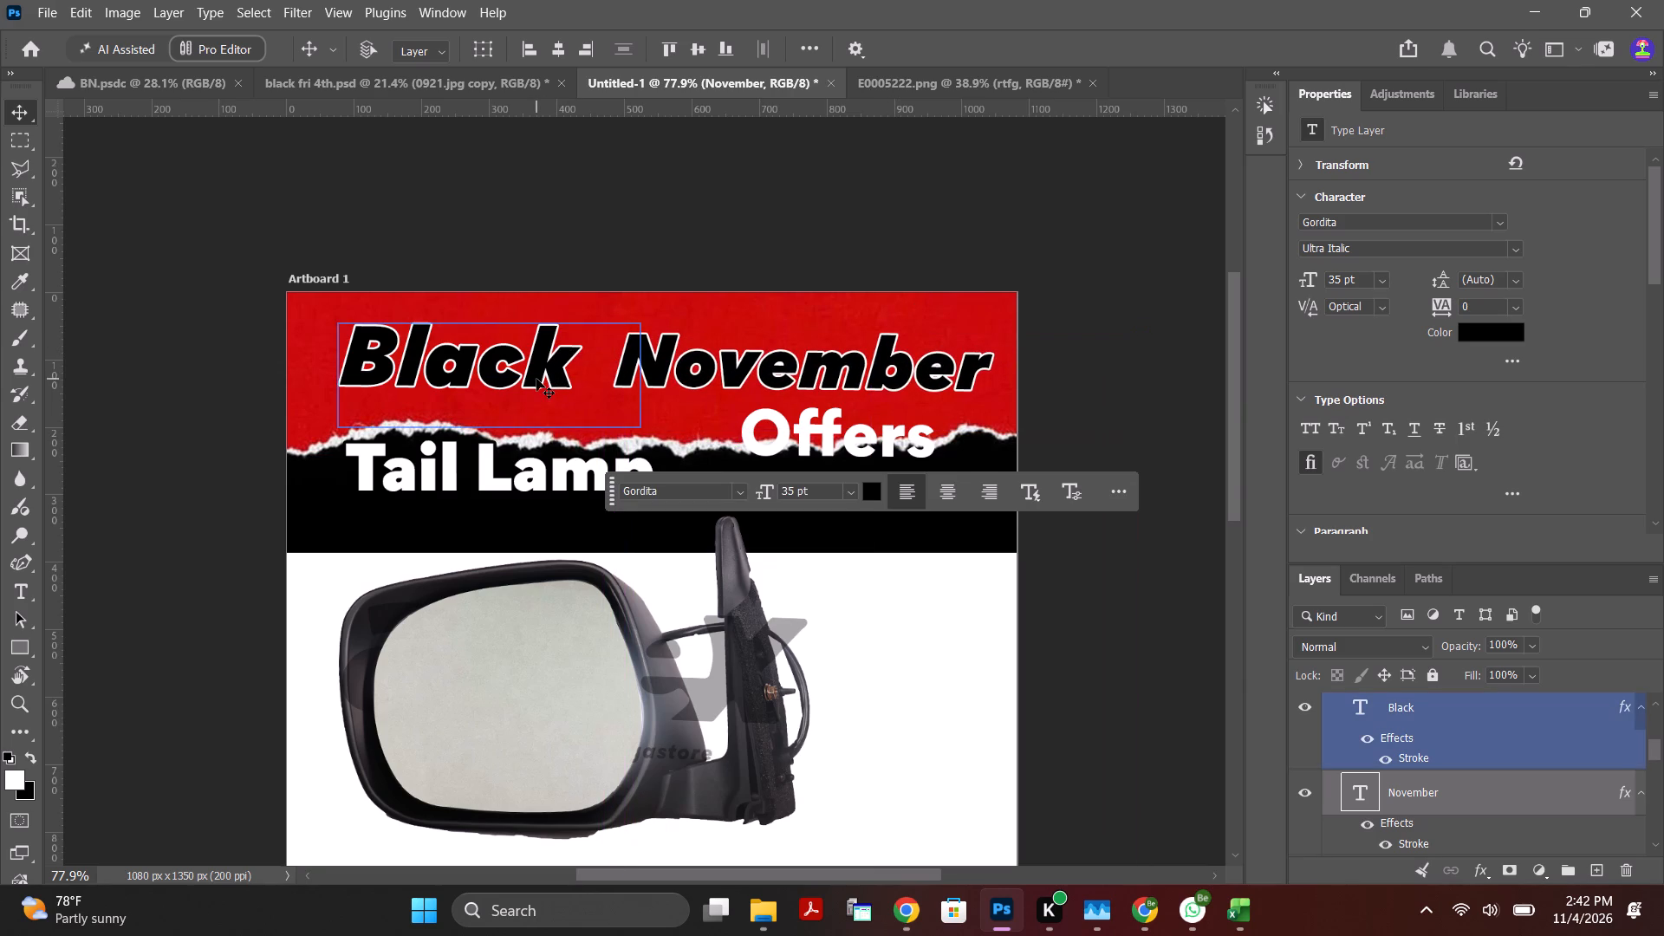
{"action": "left_click", "coordinate": [672, 356]}
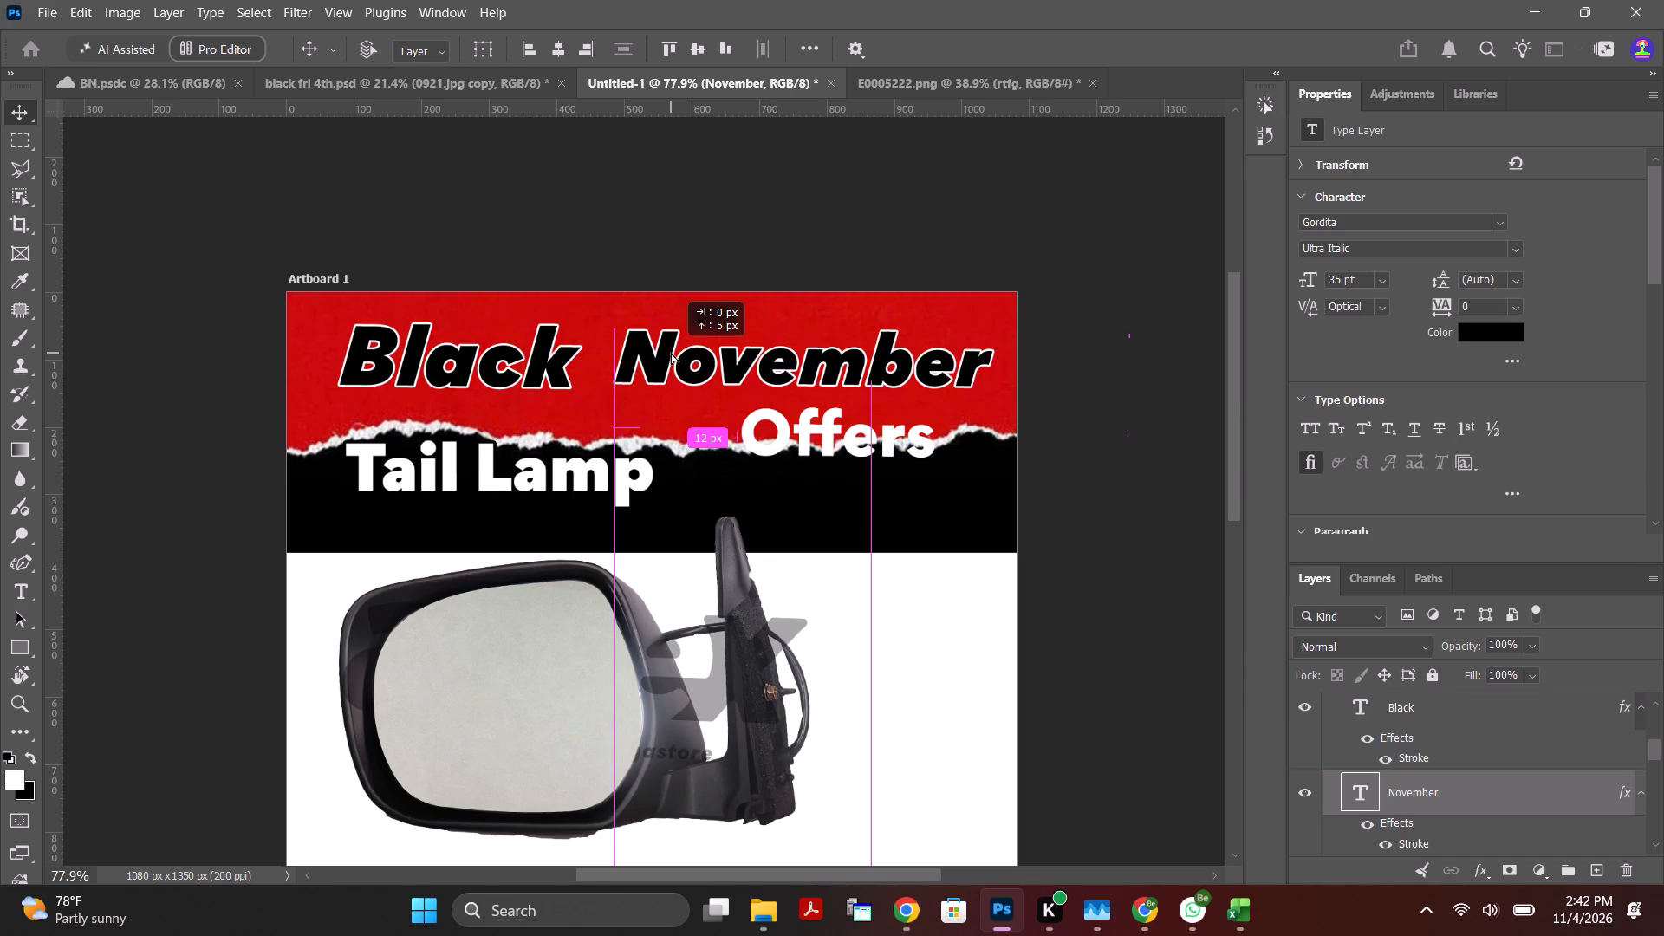
Set the fill color of the Black text to white.
{"action": "double_click", "coordinate": [544, 369]}
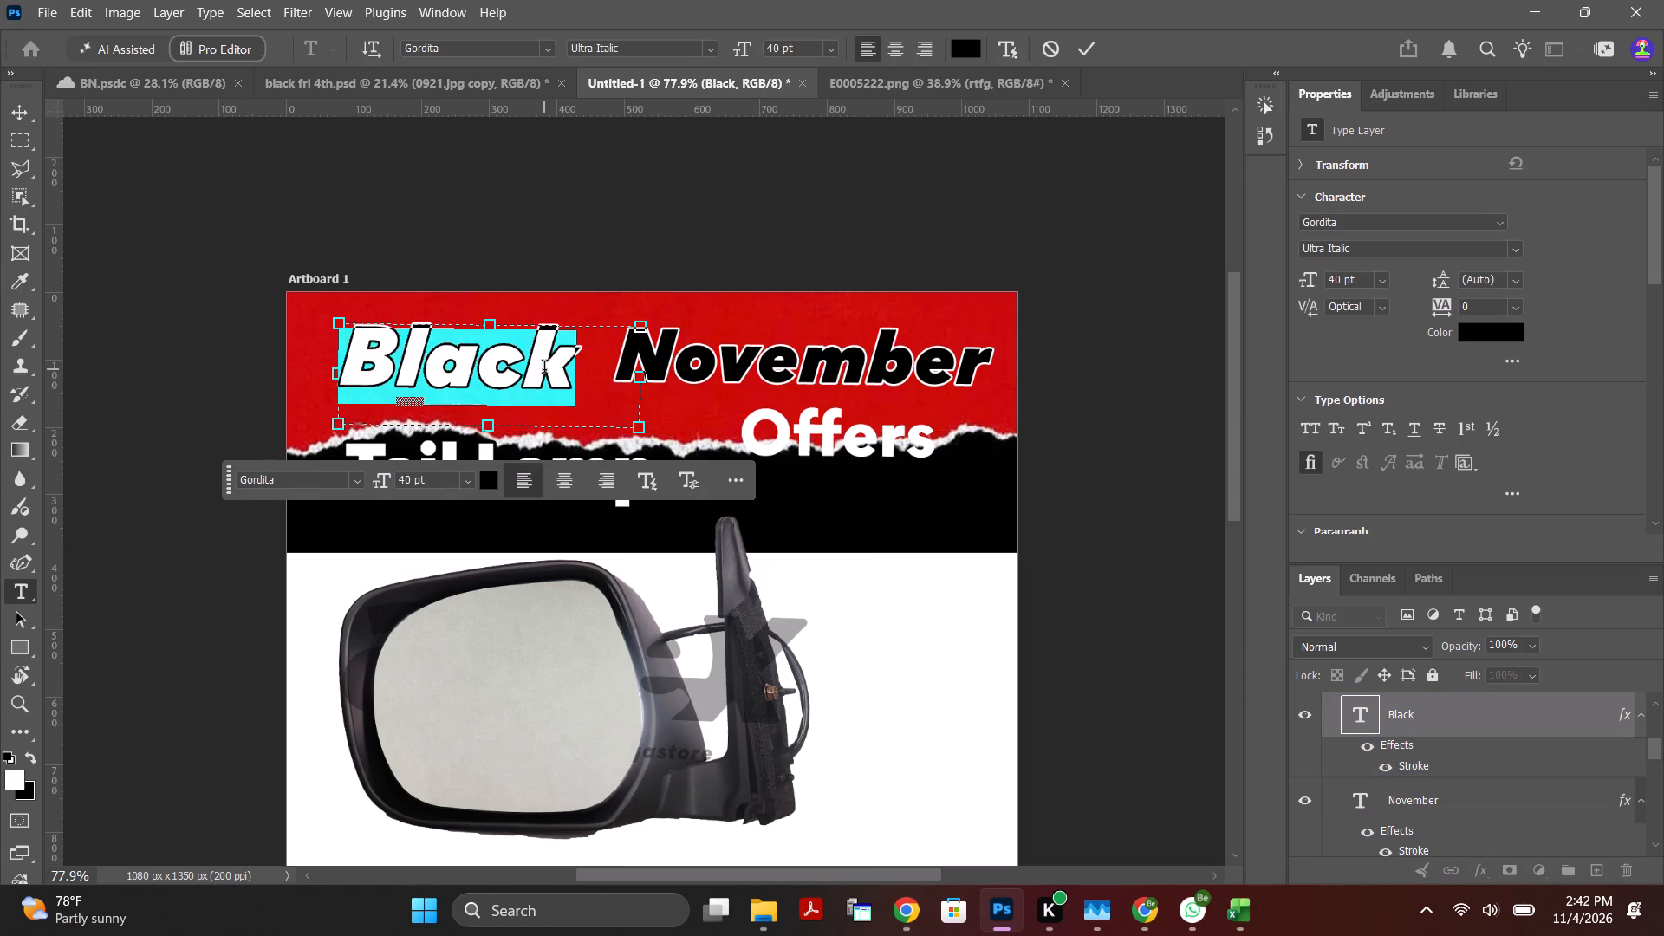
{"action": "left_click", "coordinate": [973, 52]}
{"action": "left_click_drag", "start_coordinate": [189, 278], "coordinate": [0, 132]}
{"action": "left_click", "coordinate": [467, 158]}
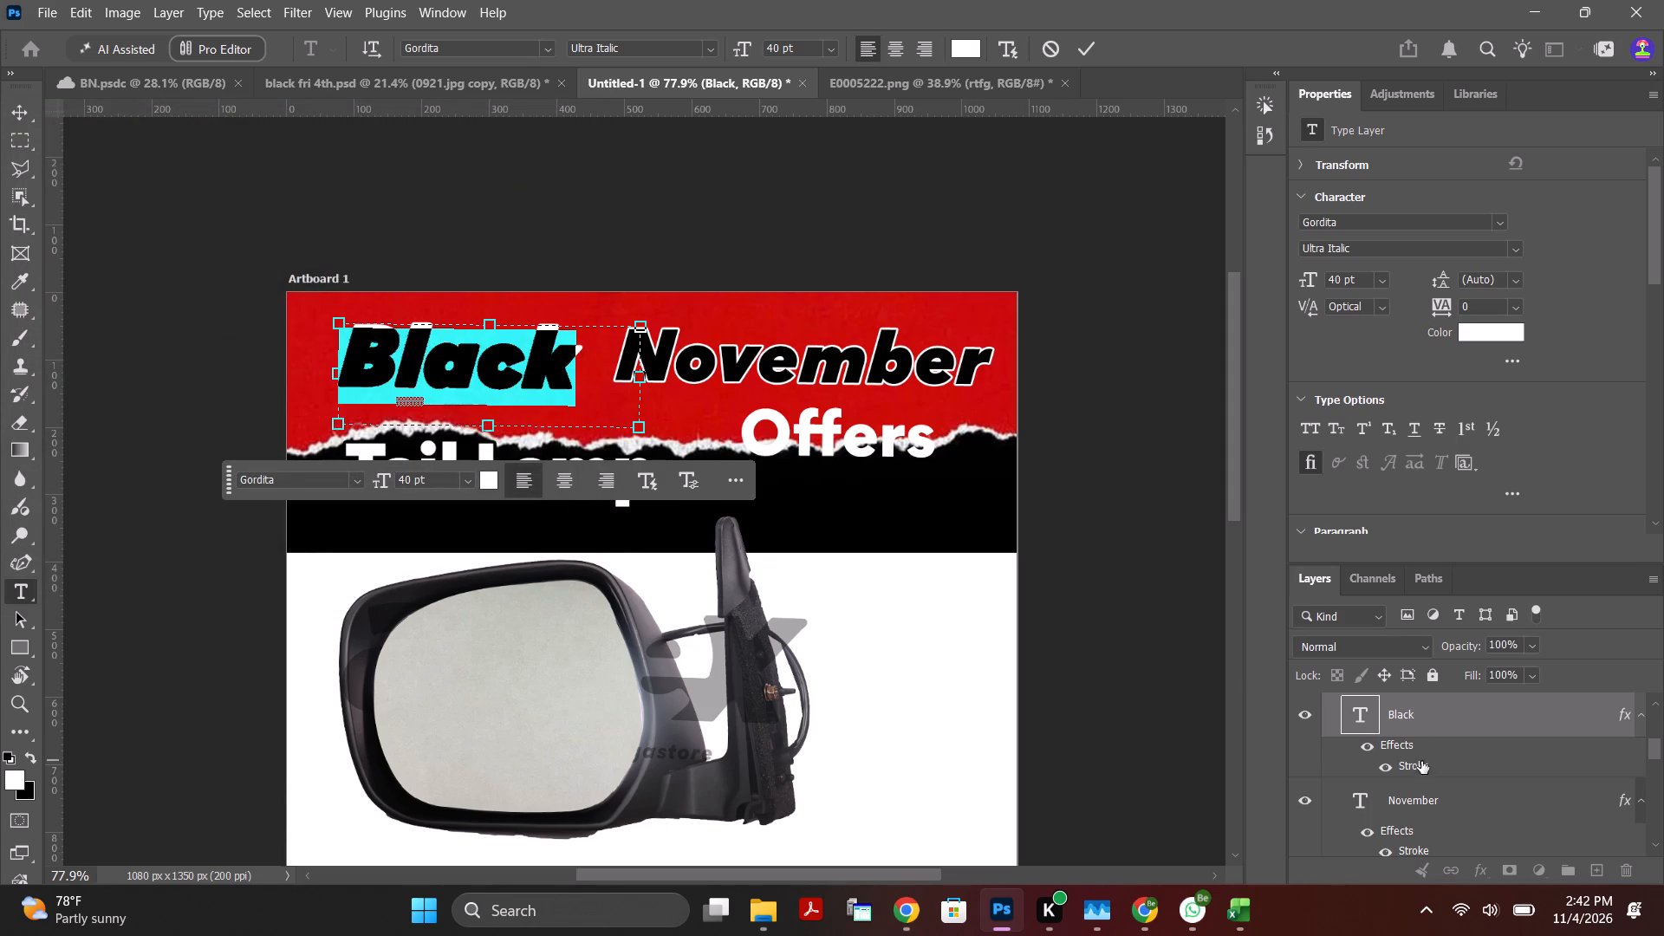
Set the color of the Black text's Stroke effect to black (000000) and apply the layer style.
{"action": "double_click", "coordinate": [1423, 767]}
{"action": "double_click", "coordinate": [1423, 767]}
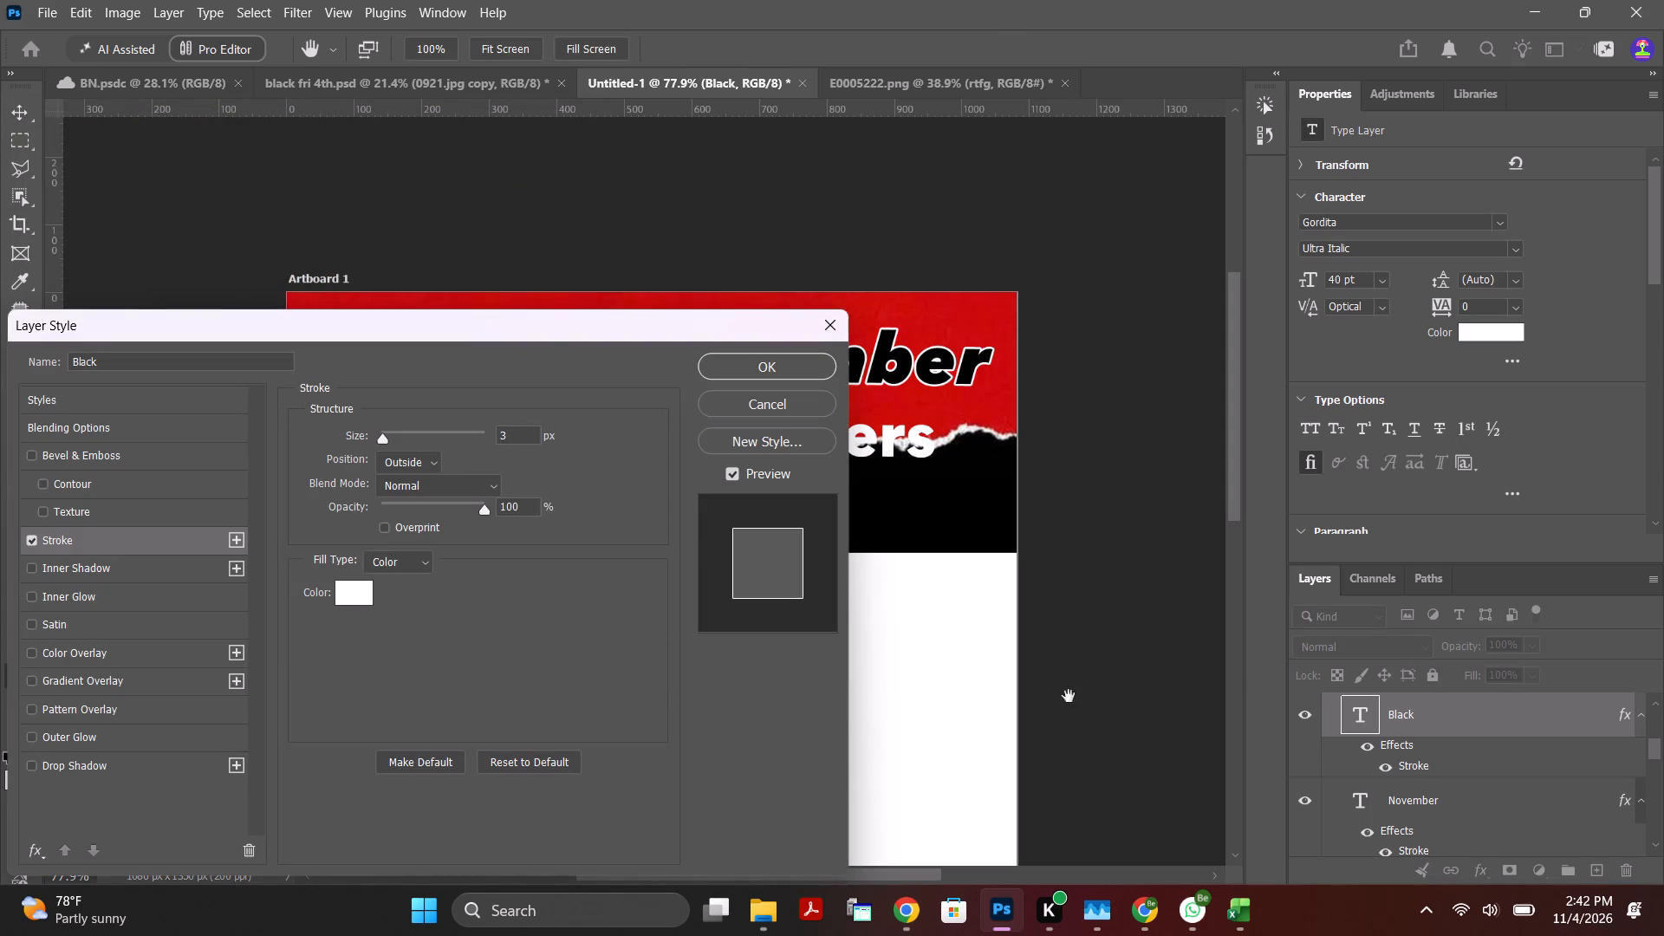
{"action": "left_click", "coordinate": [351, 603]}
{"action": "left_click_drag", "start_coordinate": [195, 375], "coordinate": [341, 528]}
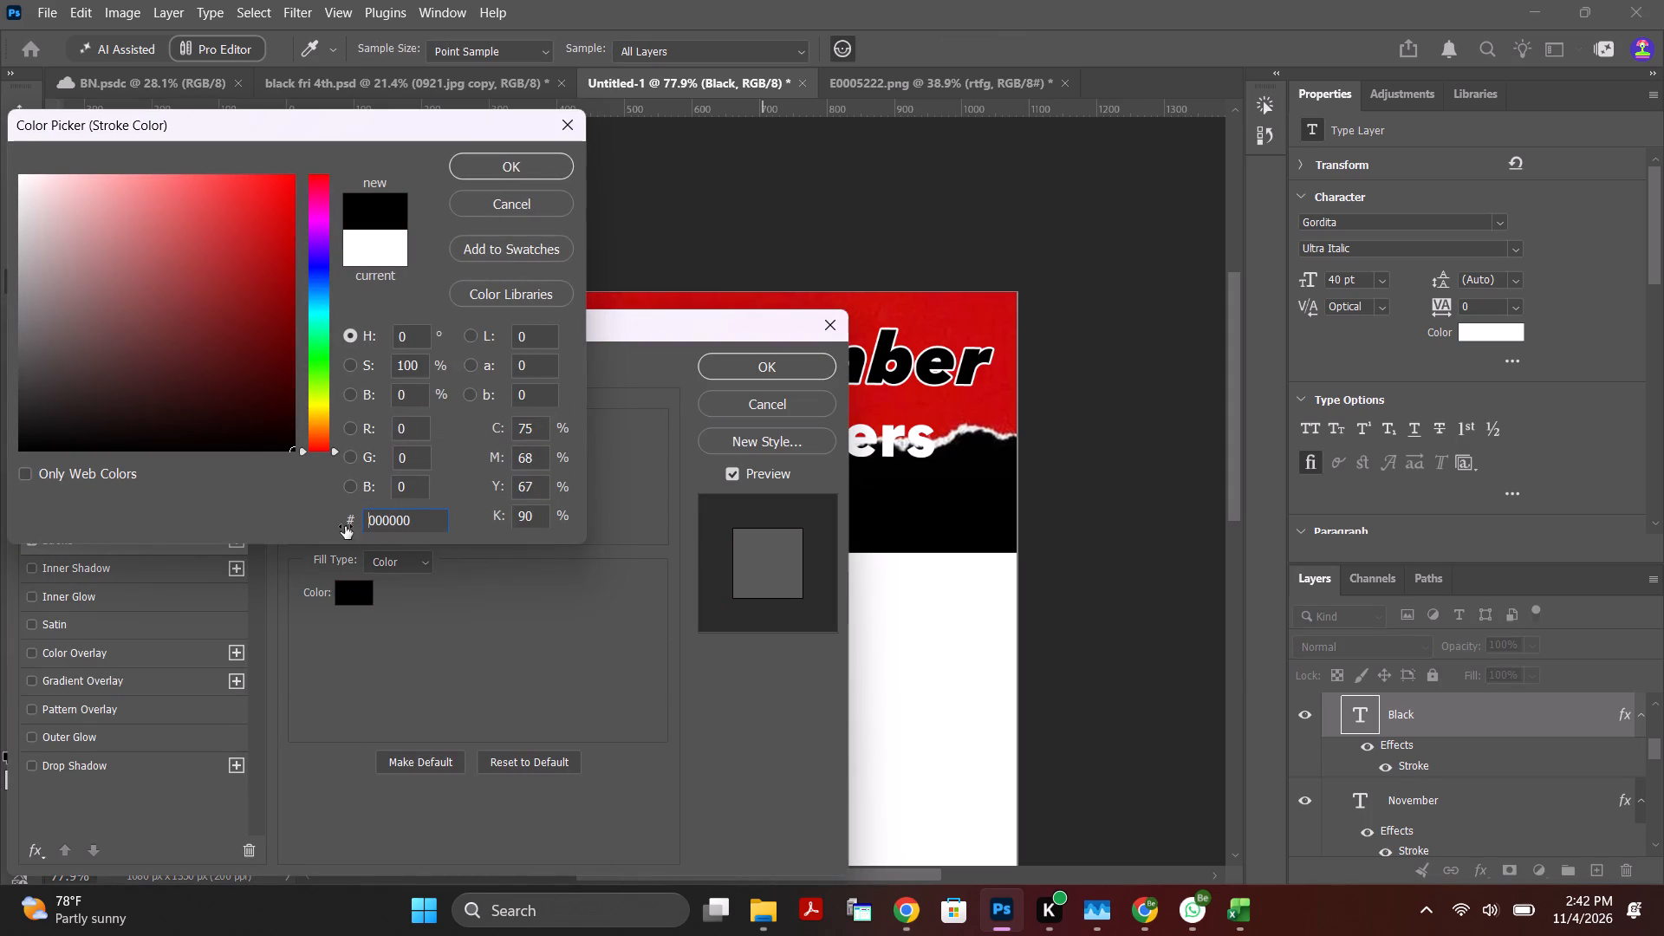
{"action": "left_click", "coordinate": [523, 165]}
{"action": "left_click", "coordinate": [762, 372]}
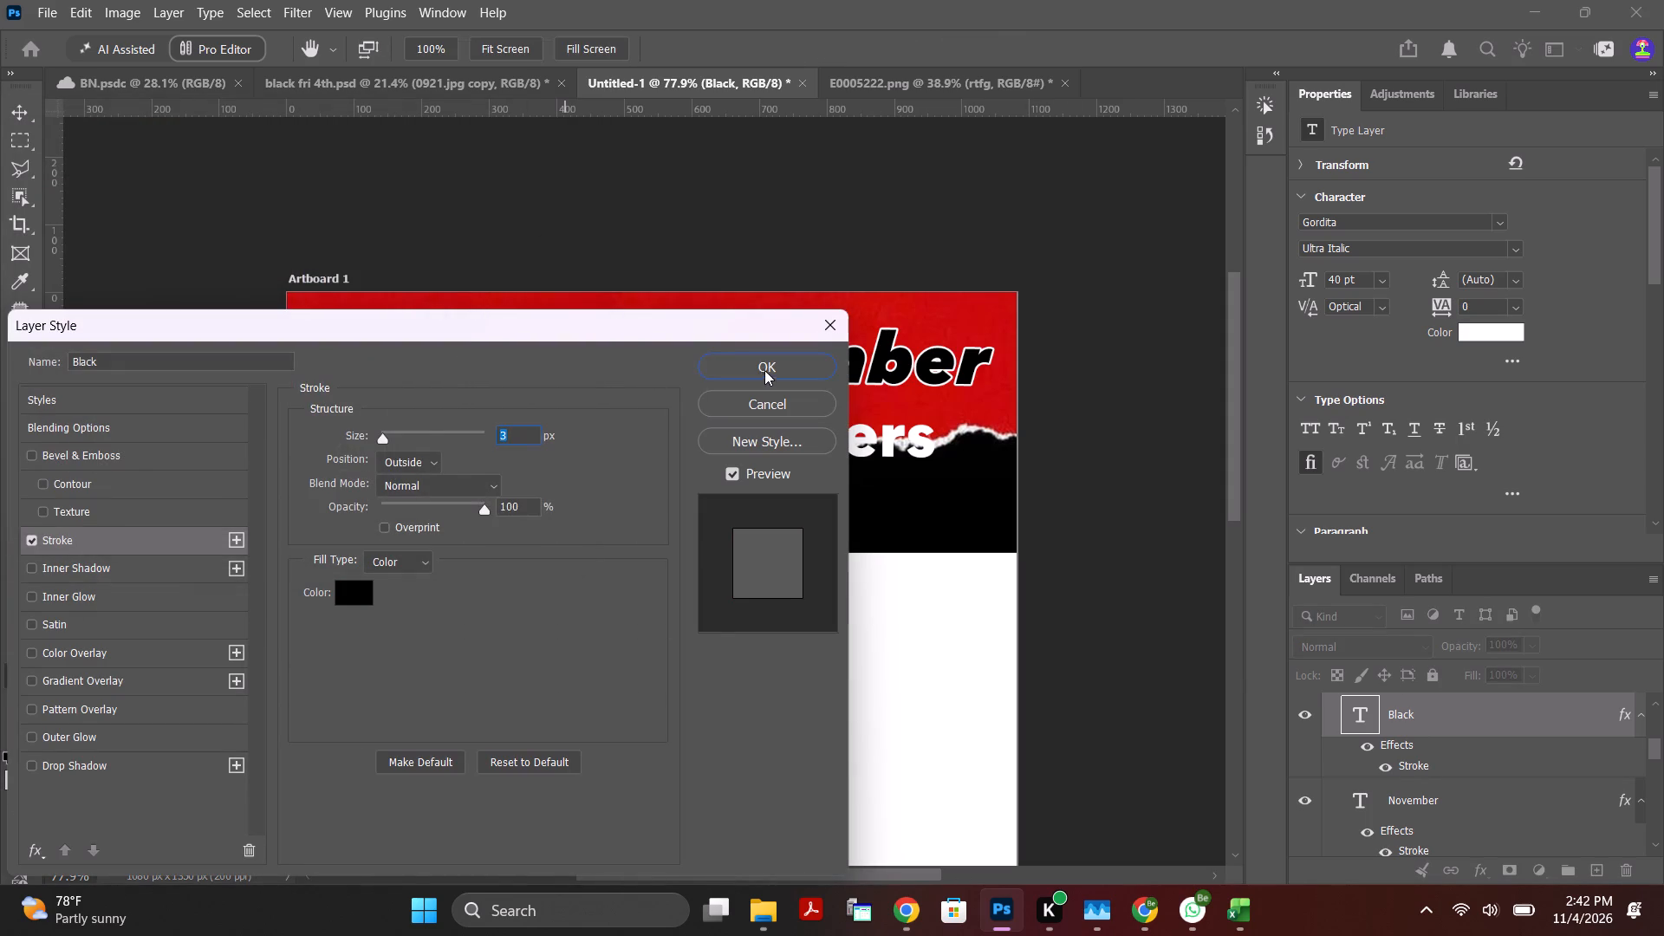
{"action": "left_click", "coordinate": [22, 114]}
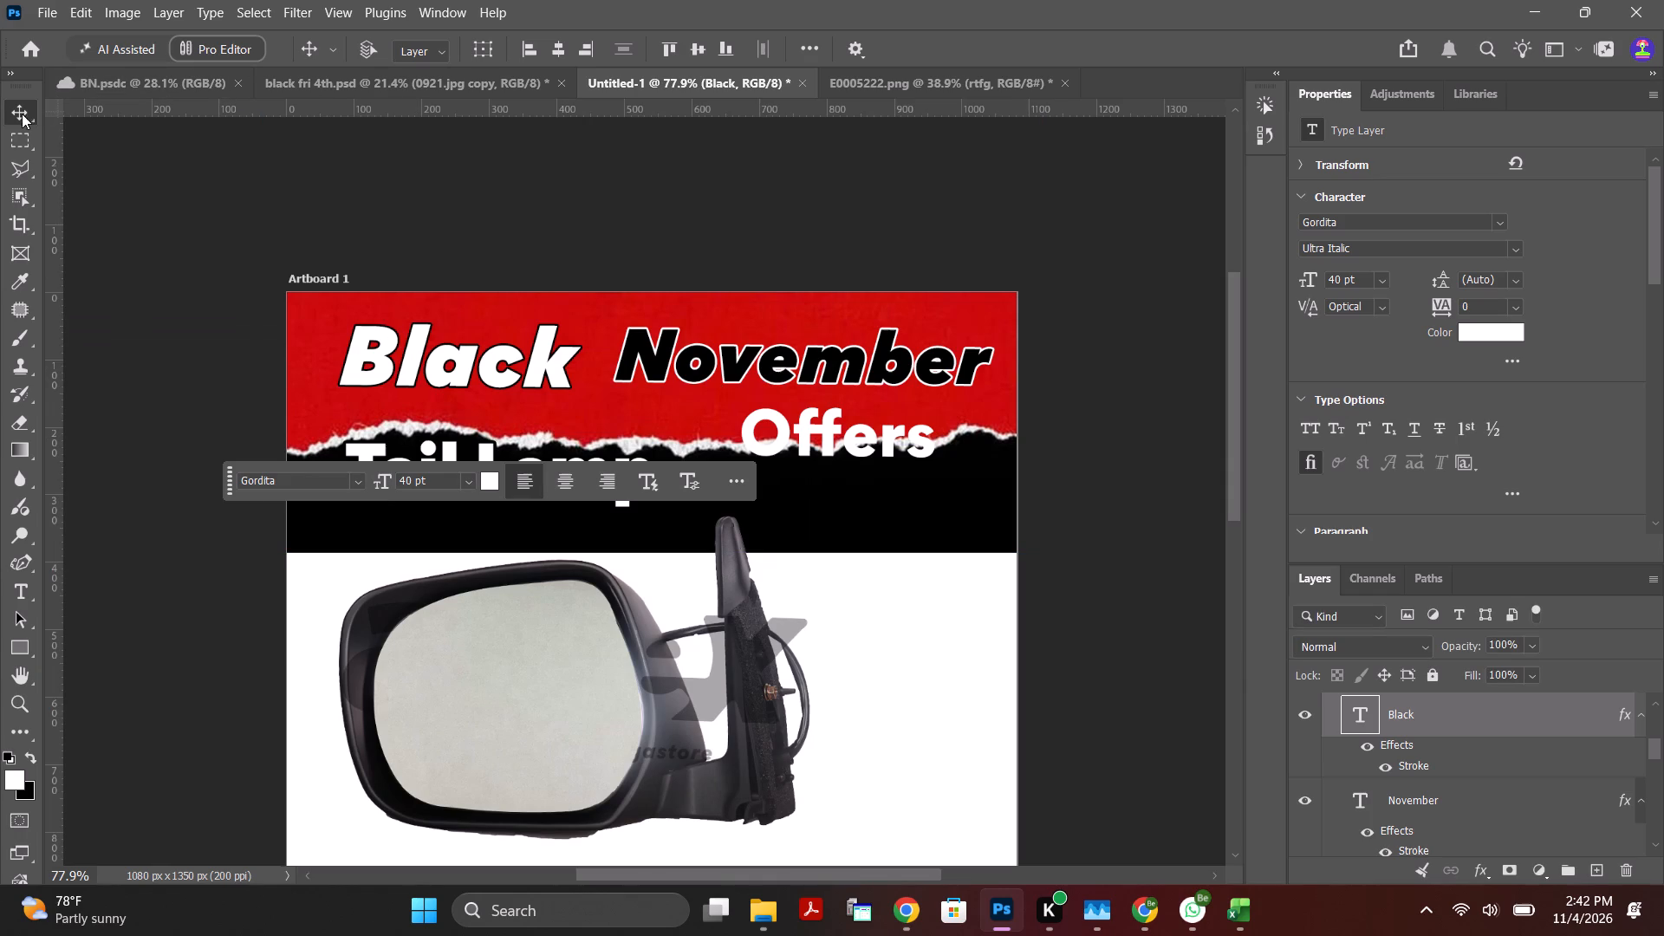
{"action": "left_click", "coordinate": [192, 234]}
Move the Black text about 35 px left, closer to the artboard's edge.
{"action": "left_click_drag", "start_coordinate": [549, 366], "coordinate": [530, 365]}
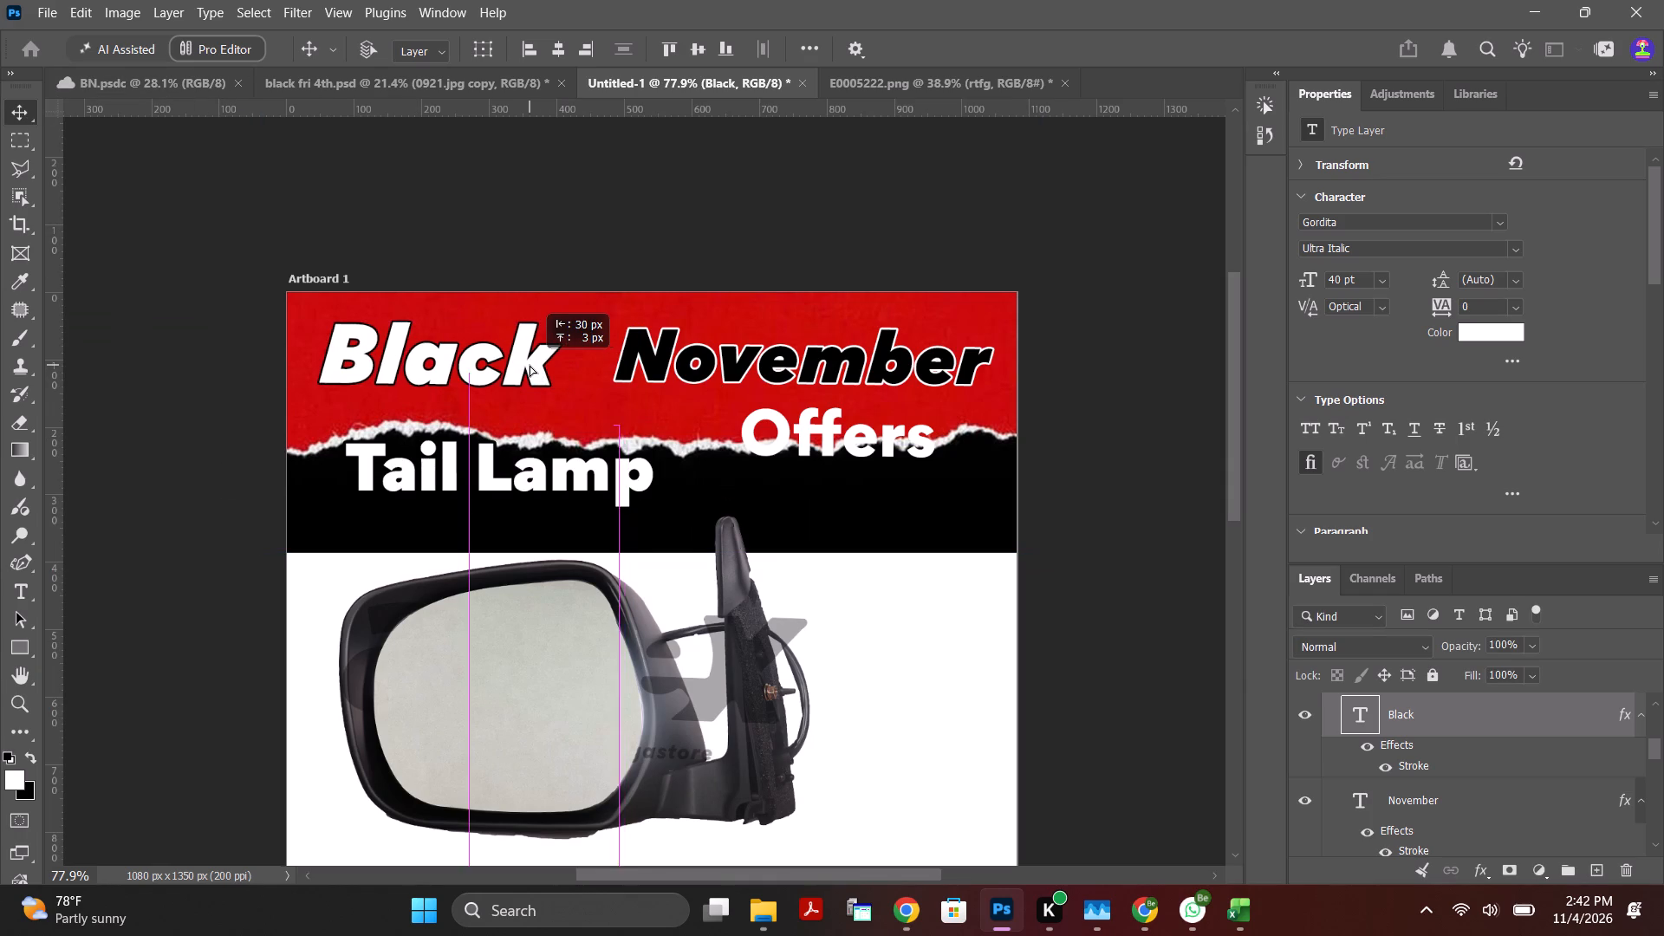
{"action": "left_click_drag", "start_coordinate": [530, 365], "coordinate": [534, 366]}
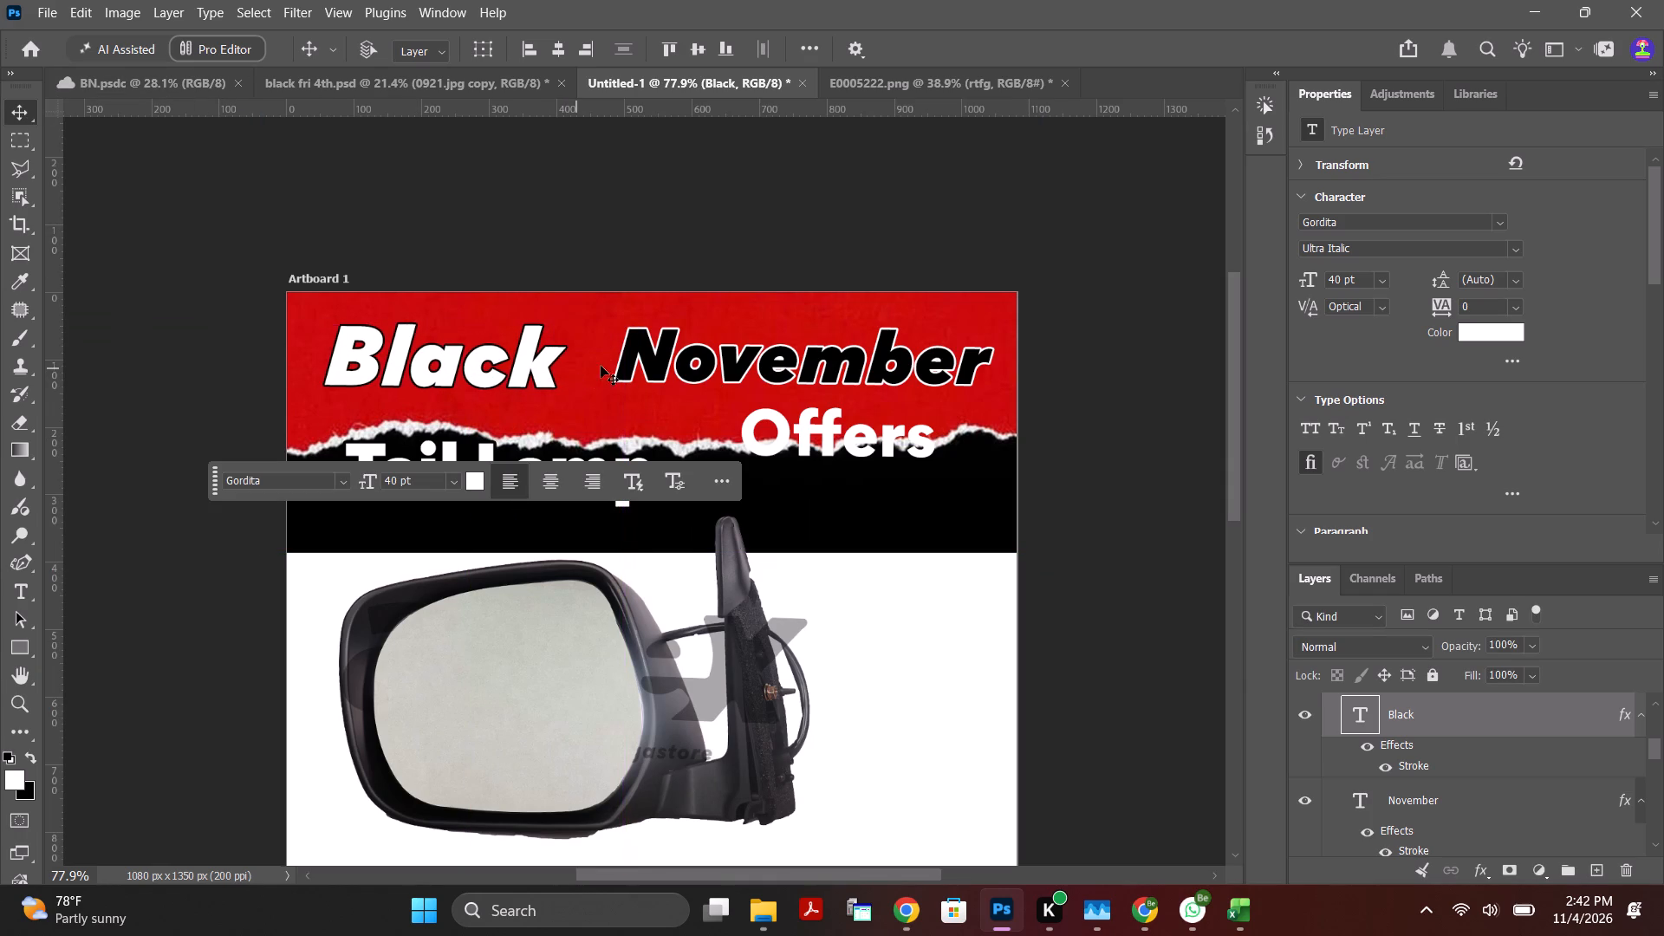
{"action": "left_click", "coordinate": [530, 362]}
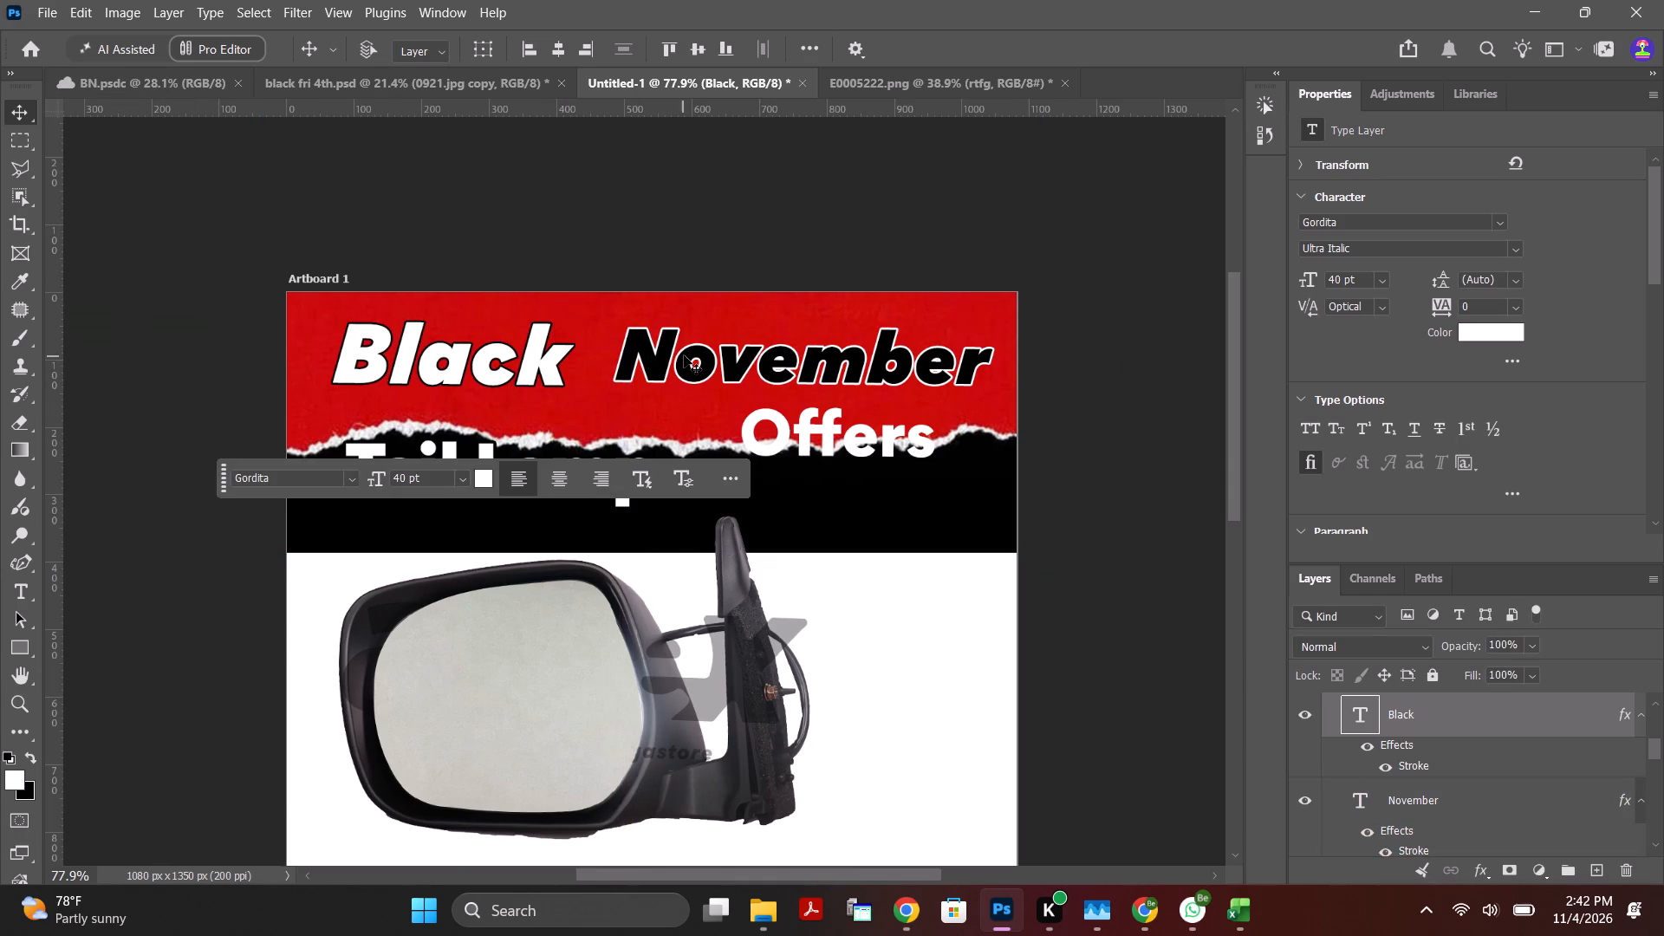
{"action": "left_click_drag", "start_coordinate": [684, 355], "coordinate": [668, 355]}
Select the November layer and move its text about 17 px left at the same height.
{"action": "left_click", "coordinate": [751, 365]}
{"action": "left_click", "coordinate": [778, 357]}
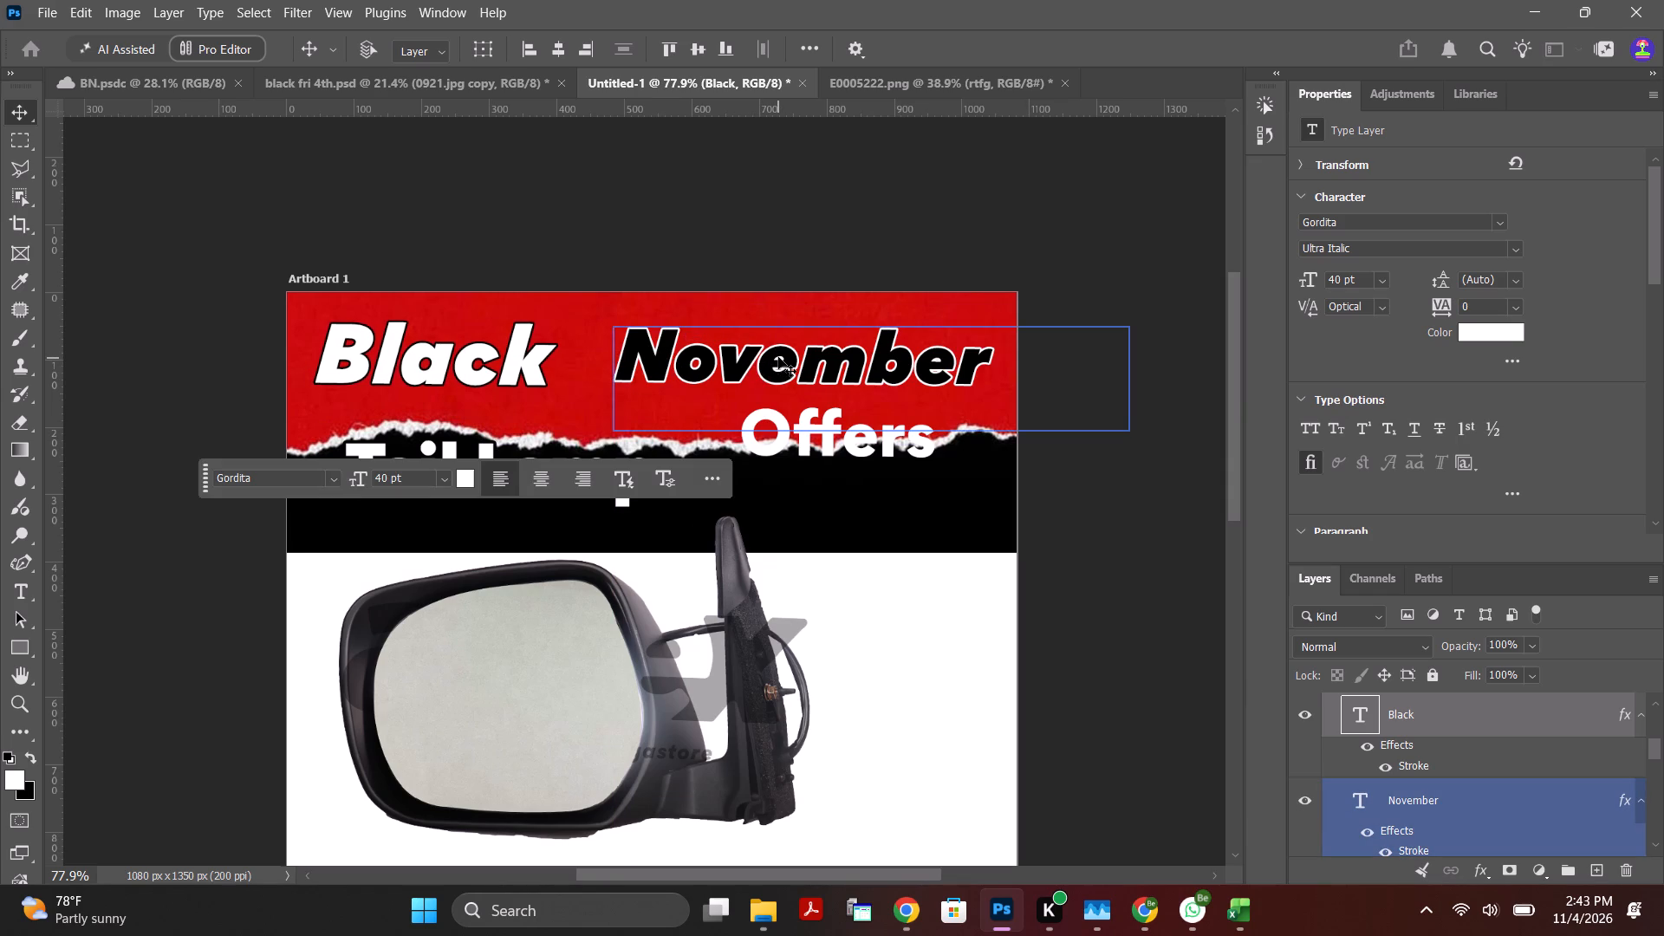
{"action": "left_click", "coordinate": [1485, 811]}
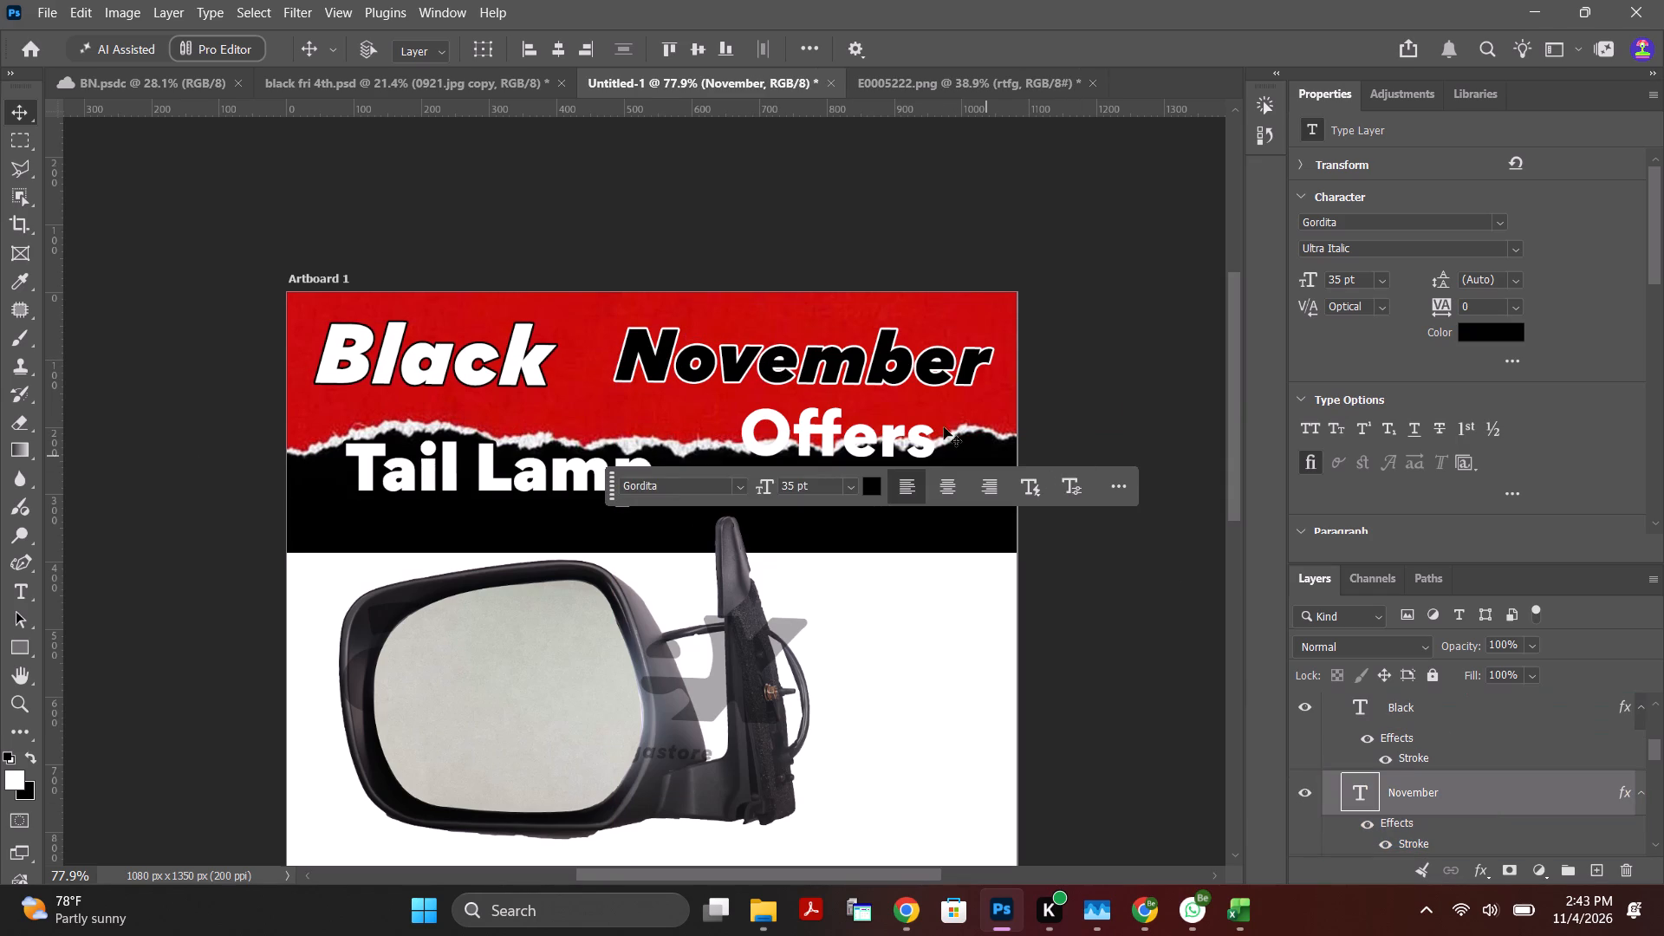
{"action": "left_click_drag", "start_coordinate": [884, 367], "coordinate": [867, 366]}
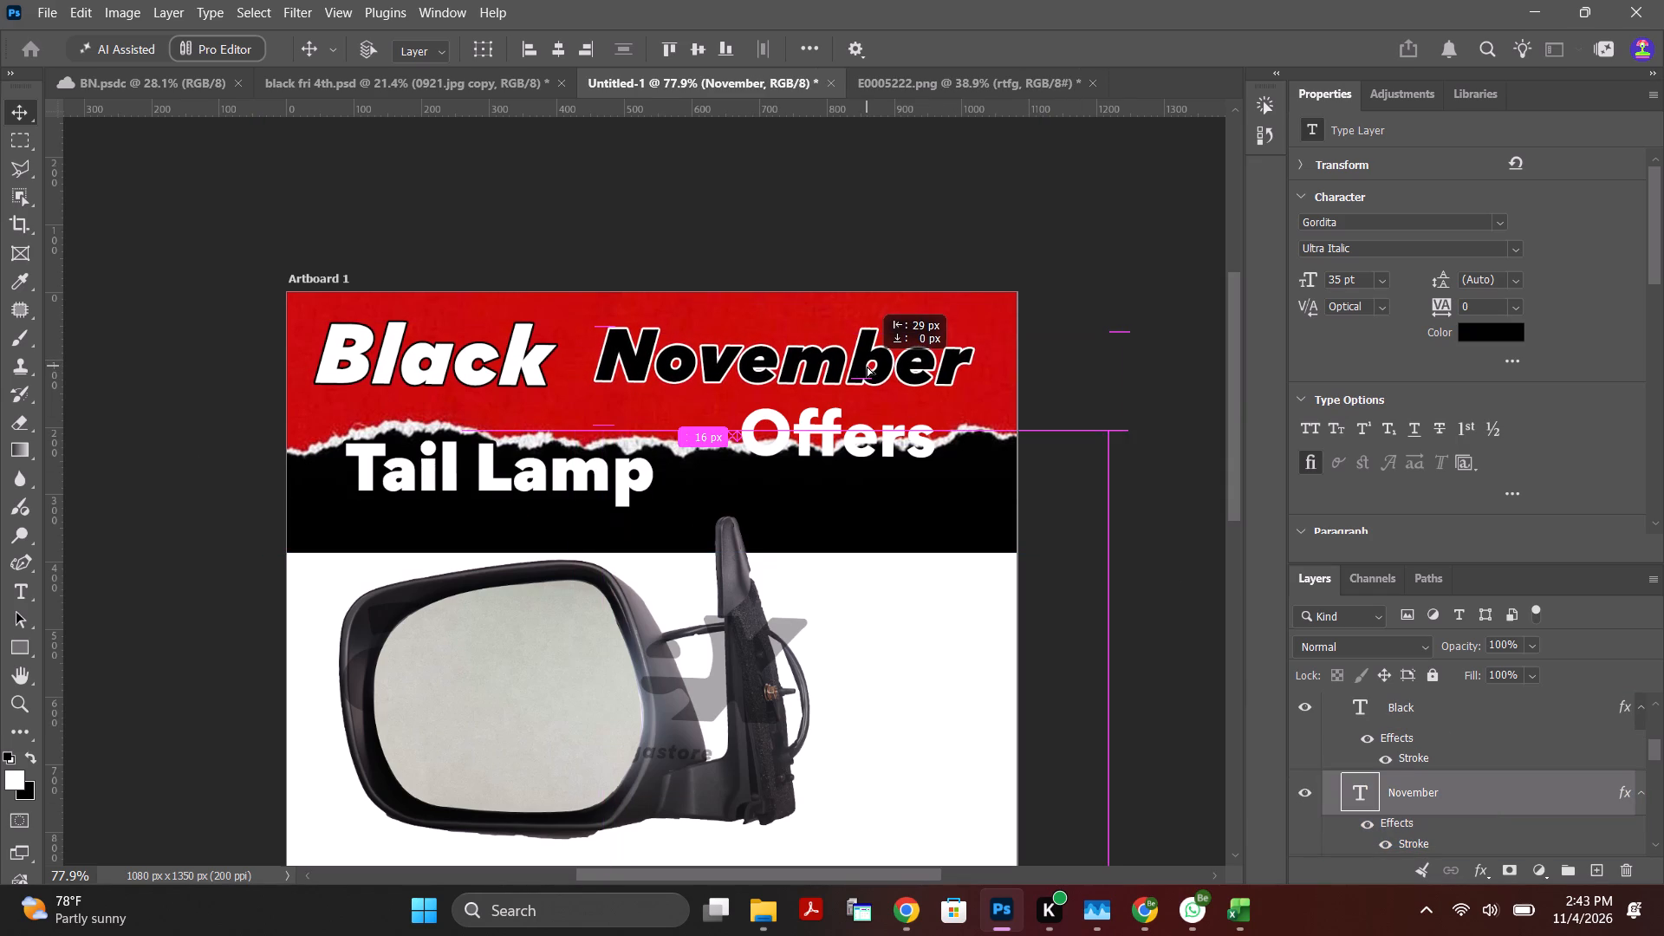
{"action": "left_click_drag", "start_coordinate": [867, 366], "coordinate": [872, 366]}
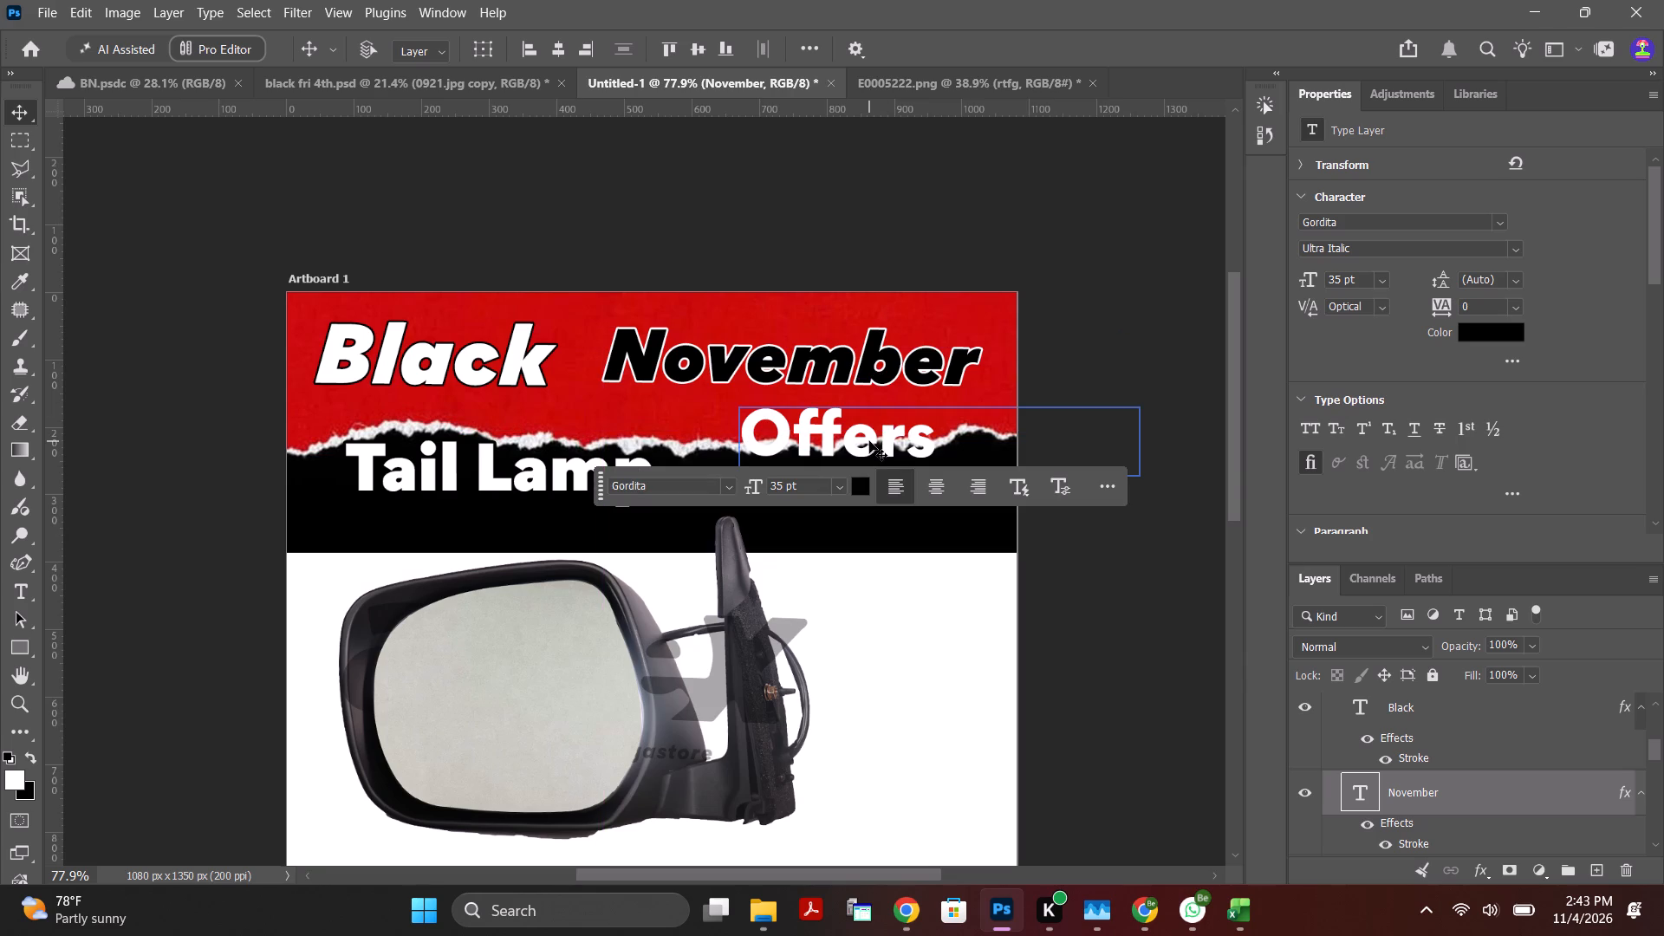
Narrow the Offers text box to end just past the word, set its font size to 20 pt, and commit the edit.
{"action": "left_click", "coordinate": [868, 446]}
{"action": "double_click", "coordinate": [868, 448]}
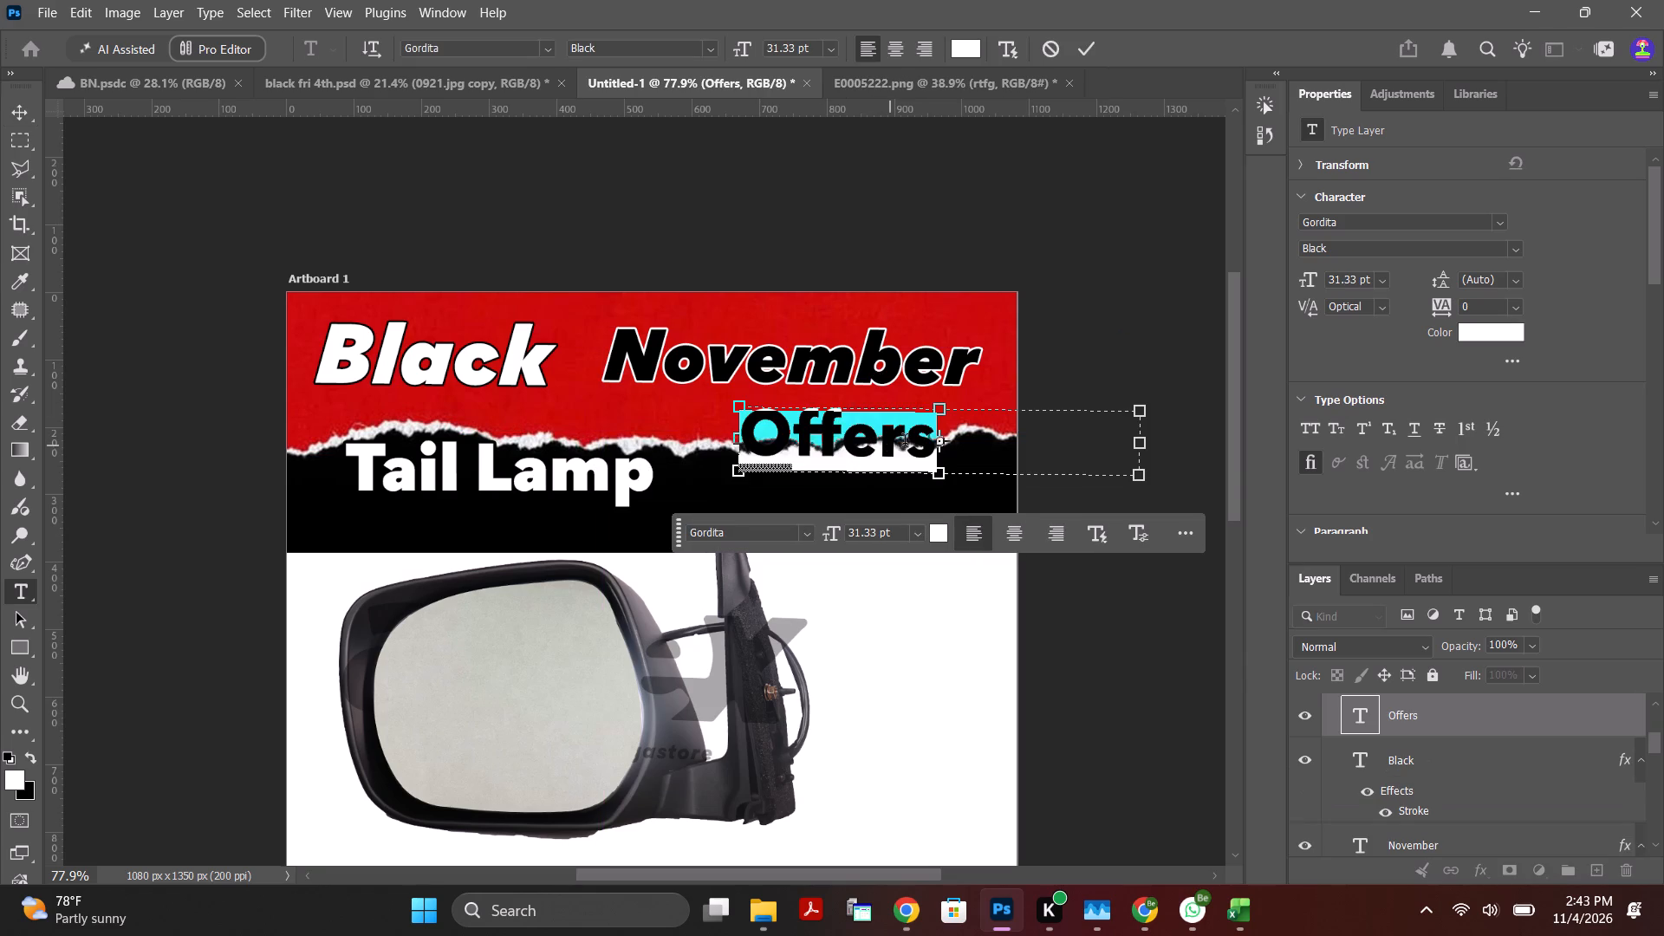
{"action": "left_click_drag", "start_coordinate": [1143, 444], "coordinate": [1002, 446]}
{"action": "left_click_drag", "start_coordinate": [1144, 442], "coordinate": [973, 446]}
{"action": "left_click_drag", "start_coordinate": [815, 47], "coordinate": [770, 57]}
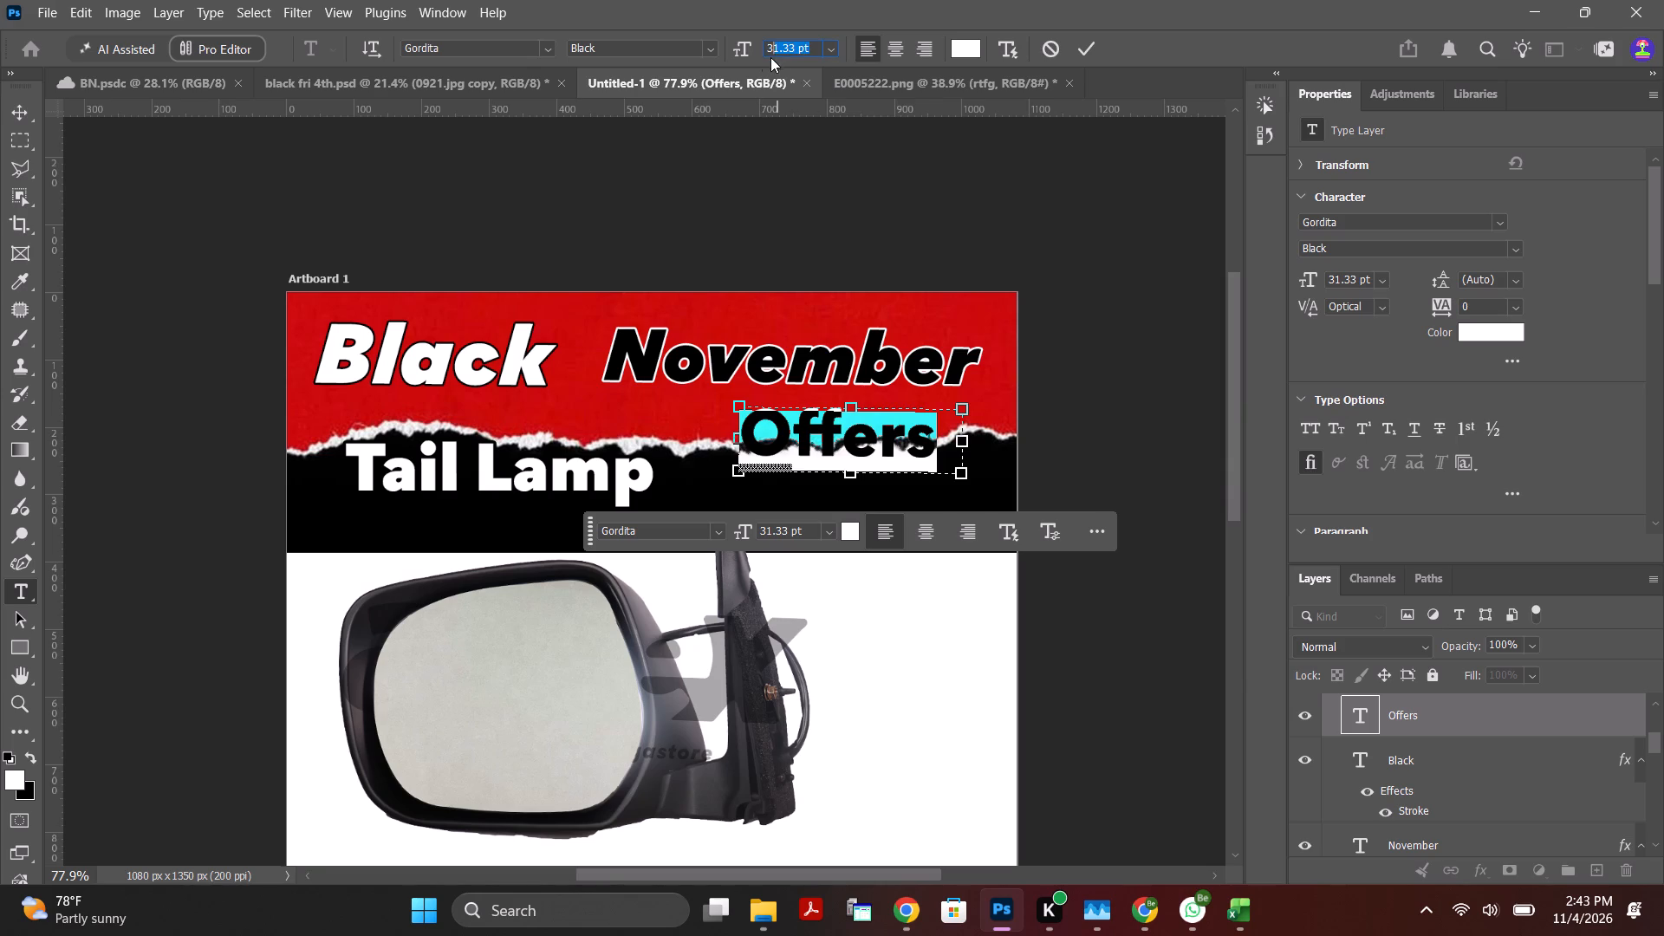
{"action": "left_click_drag", "start_coordinate": [770, 57], "coordinate": [736, 57]}
{"action": "type", "text": "20"}
{"action": "key", "text": "Return"}
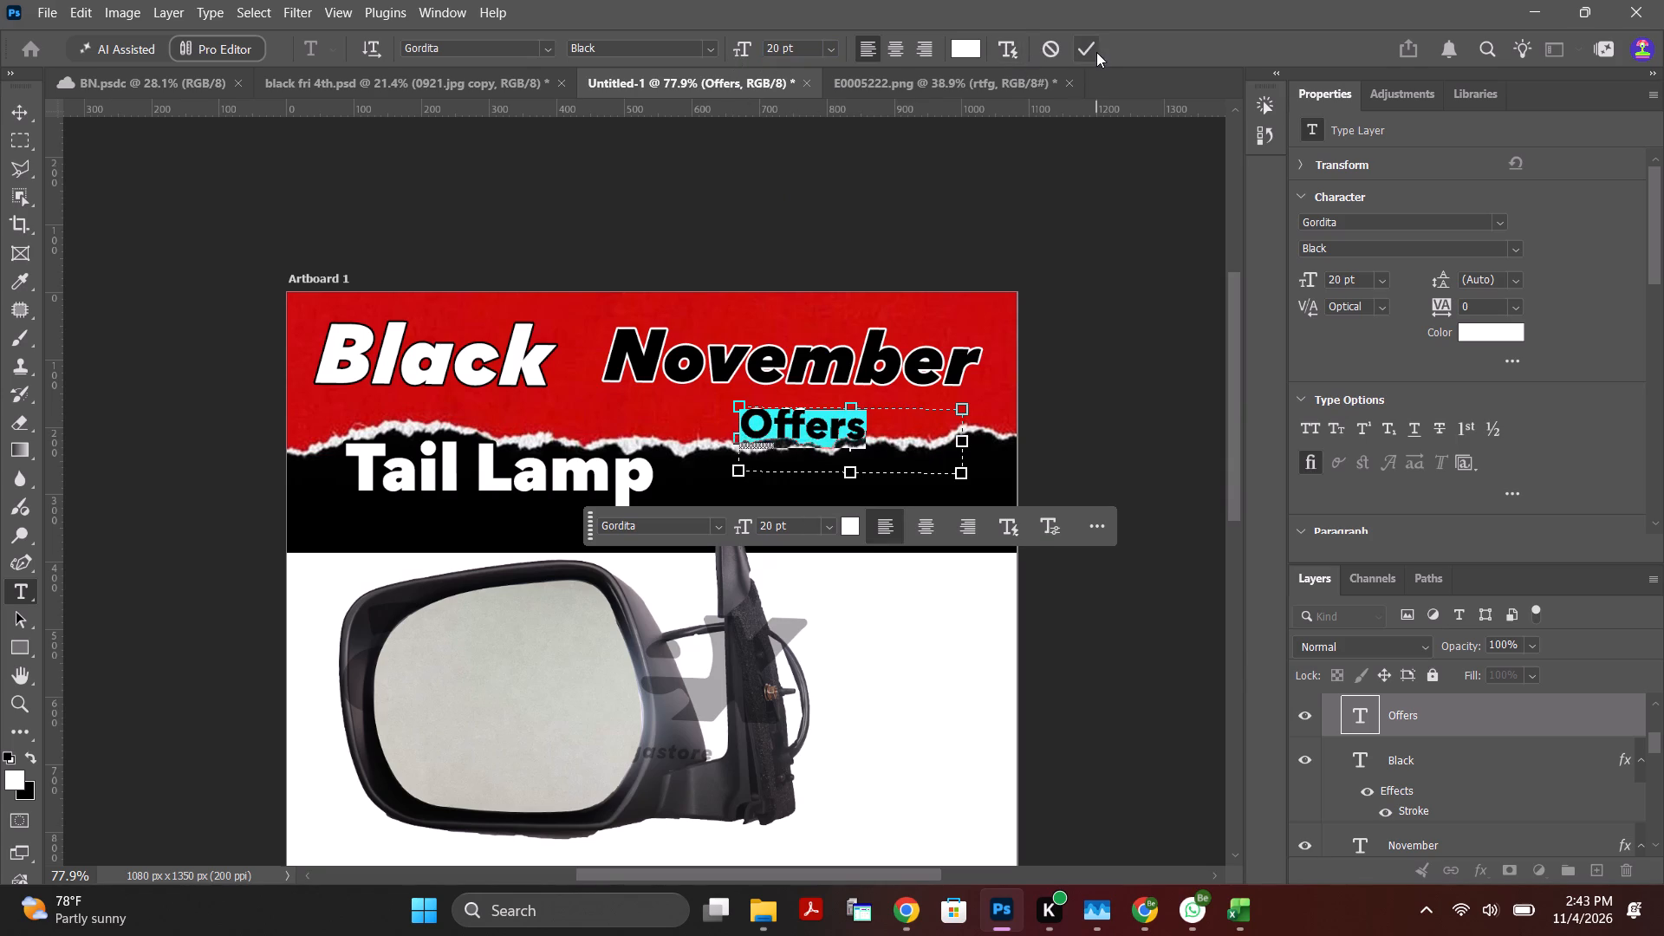
{"action": "left_click", "coordinate": [1089, 48]}
Move the Offers text about 150 px right and slightly up, tucking it beneath the end of November on the red banner.
{"action": "left_click_drag", "start_coordinate": [842, 426], "coordinate": [891, 414]}
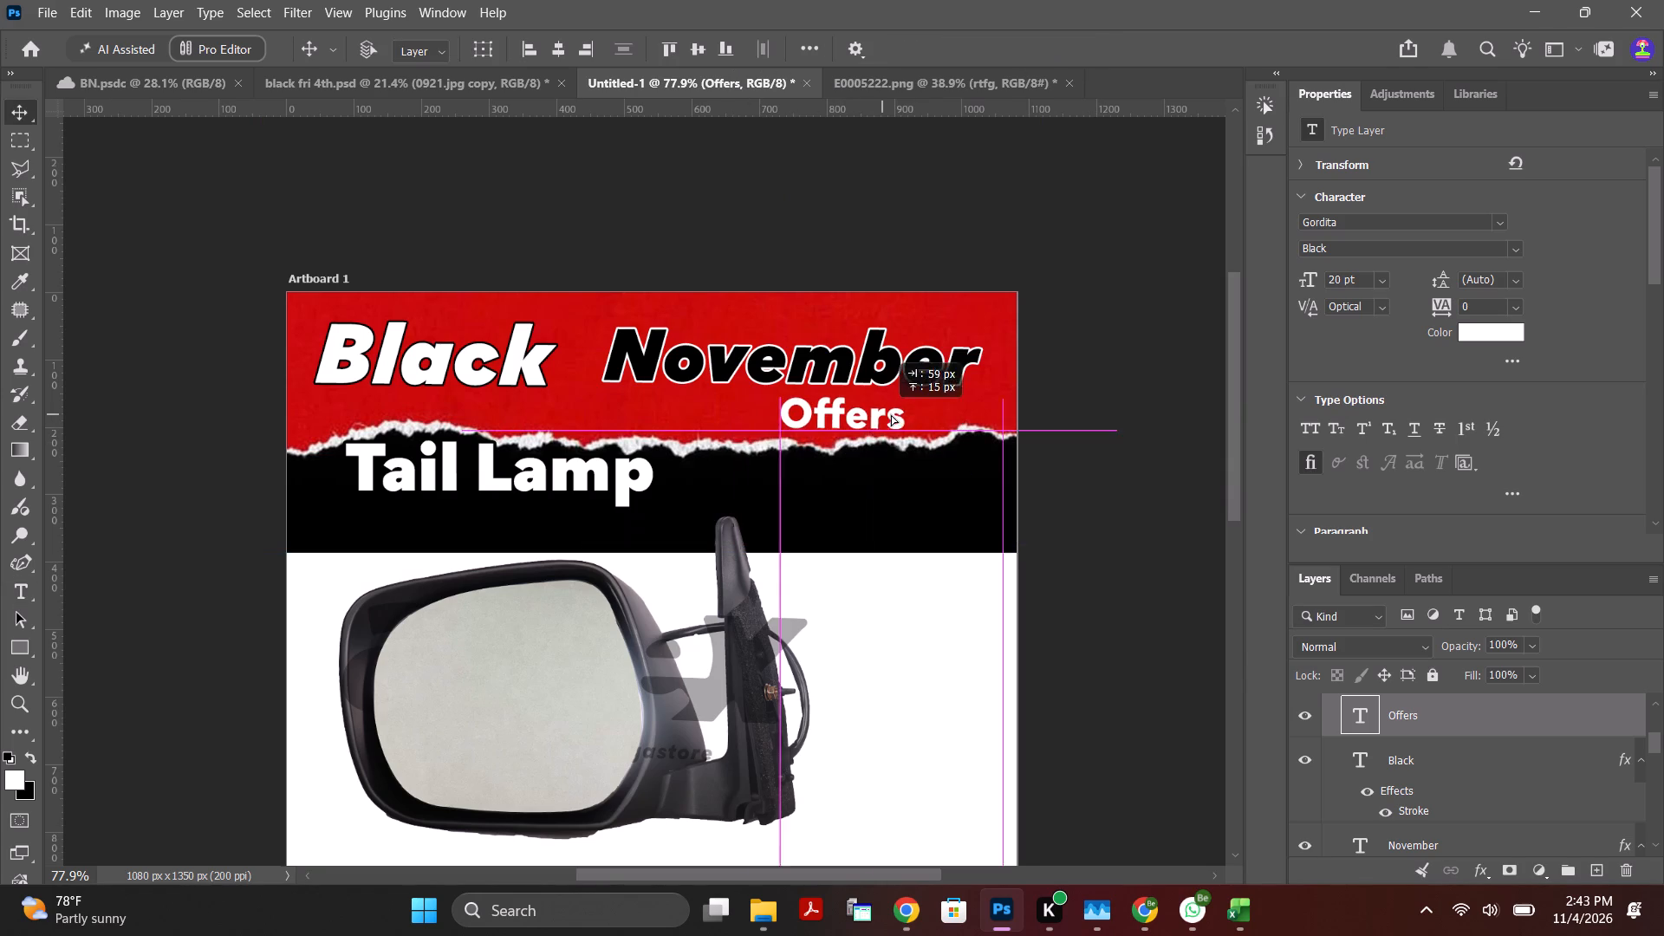
{"action": "left_click_drag", "start_coordinate": [891, 414], "coordinate": [952, 421]}
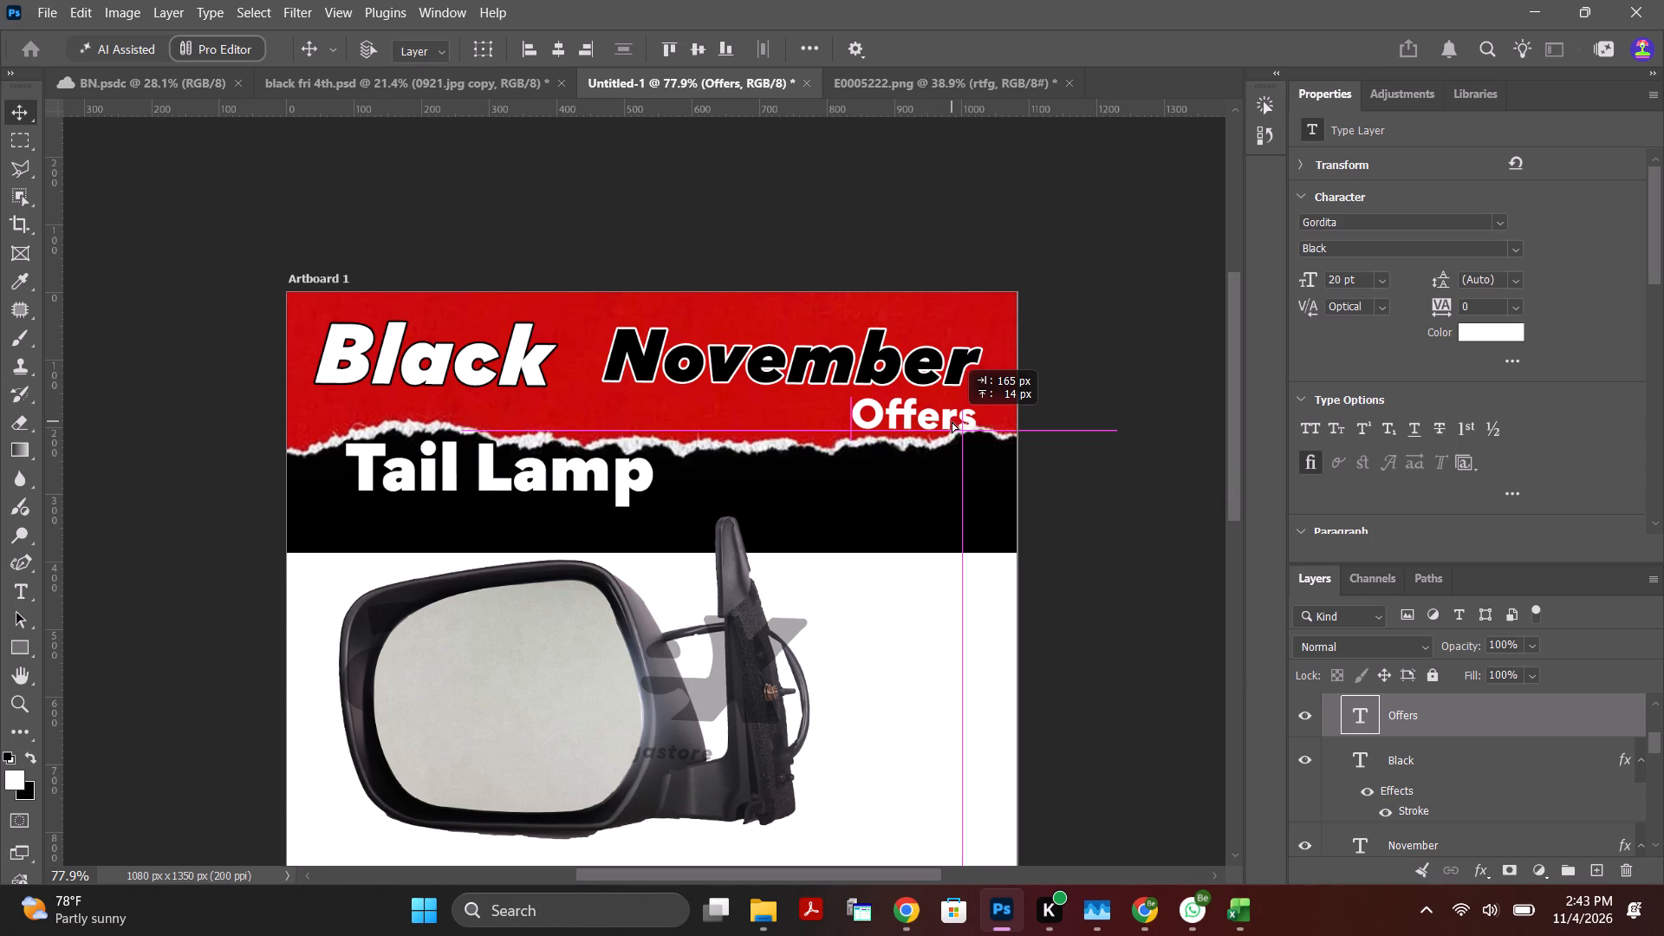
{"action": "left_click_drag", "start_coordinate": [952, 421], "coordinate": [950, 417]}
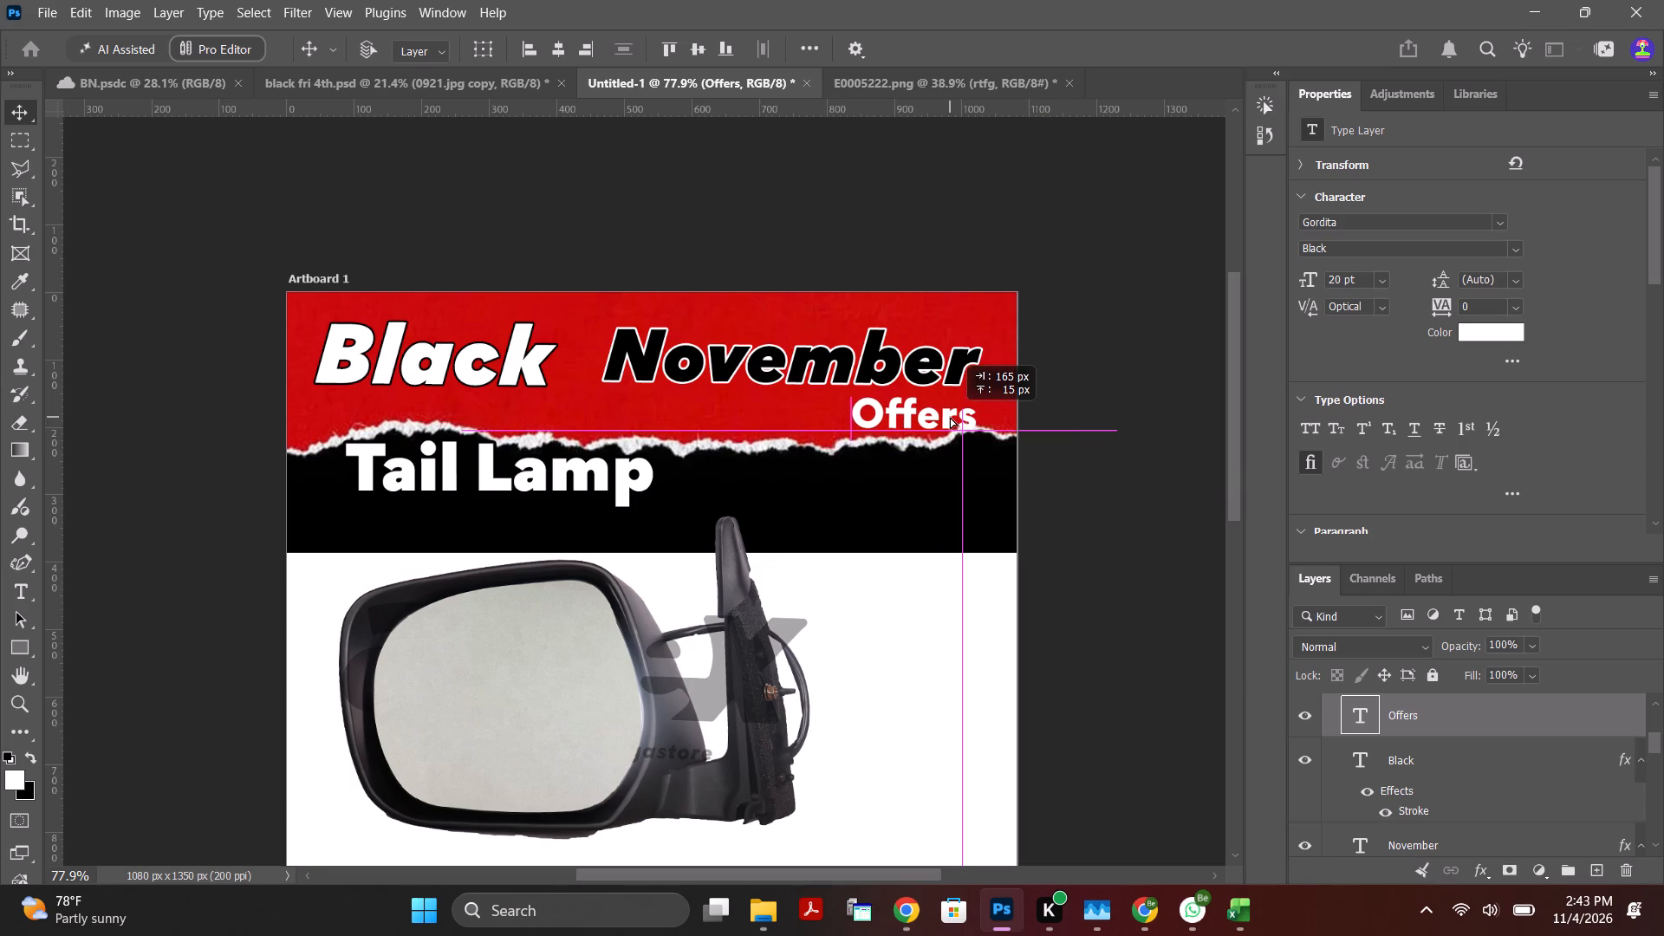
{"action": "left_click_drag", "start_coordinate": [950, 417], "coordinate": [950, 419]}
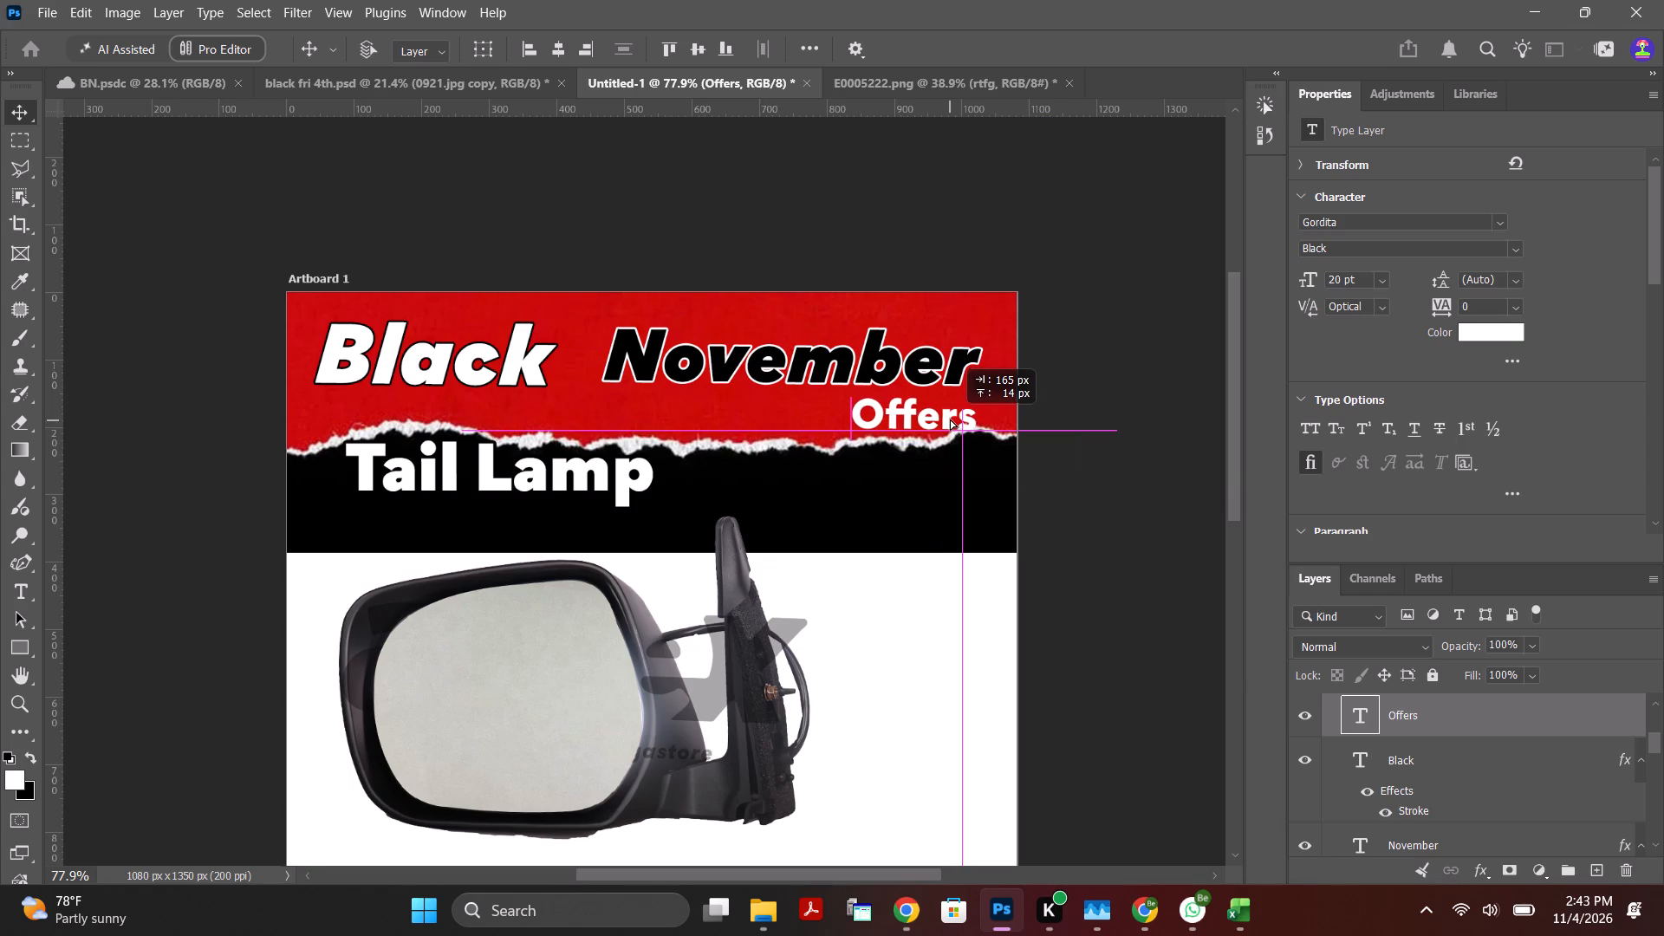
{"action": "left_click_drag", "start_coordinate": [950, 419], "coordinate": [946, 412]}
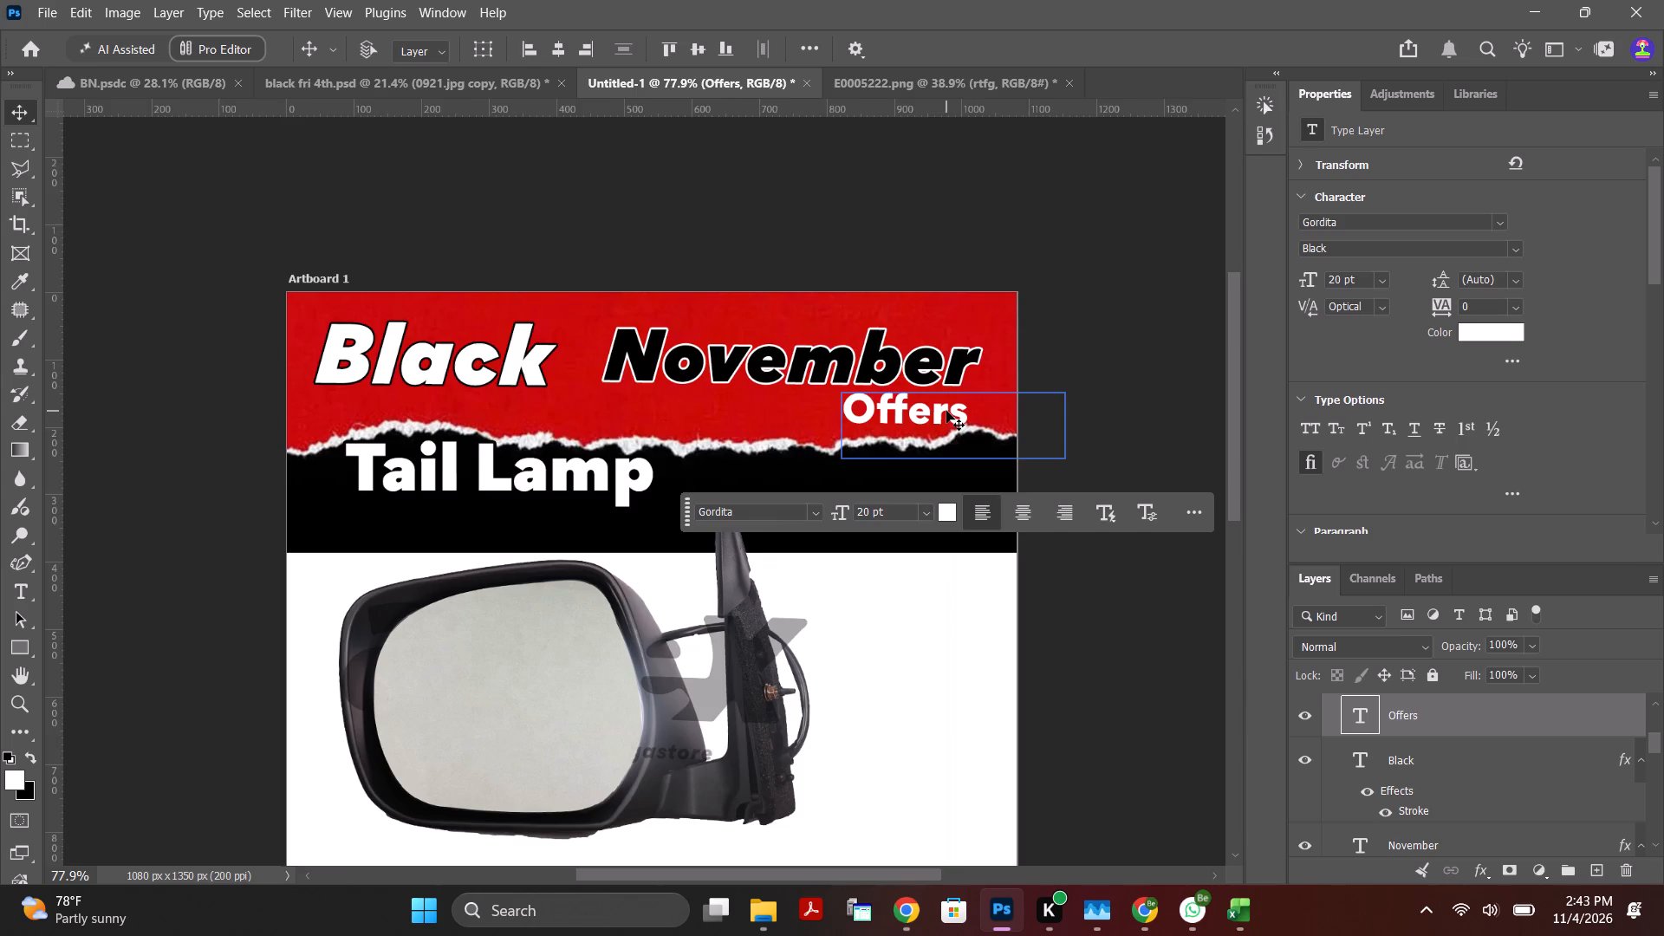
Examine the headline layout up close and against the whole poster.
{"action": "scroll", "coordinate": [946, 411], "scroll_direction": "down", "scroll_amount": 7, "text": "alt"}
{"action": "scroll", "coordinate": [978, 432], "scroll_direction": "up", "scroll_amount": 2, "text": "alt"}
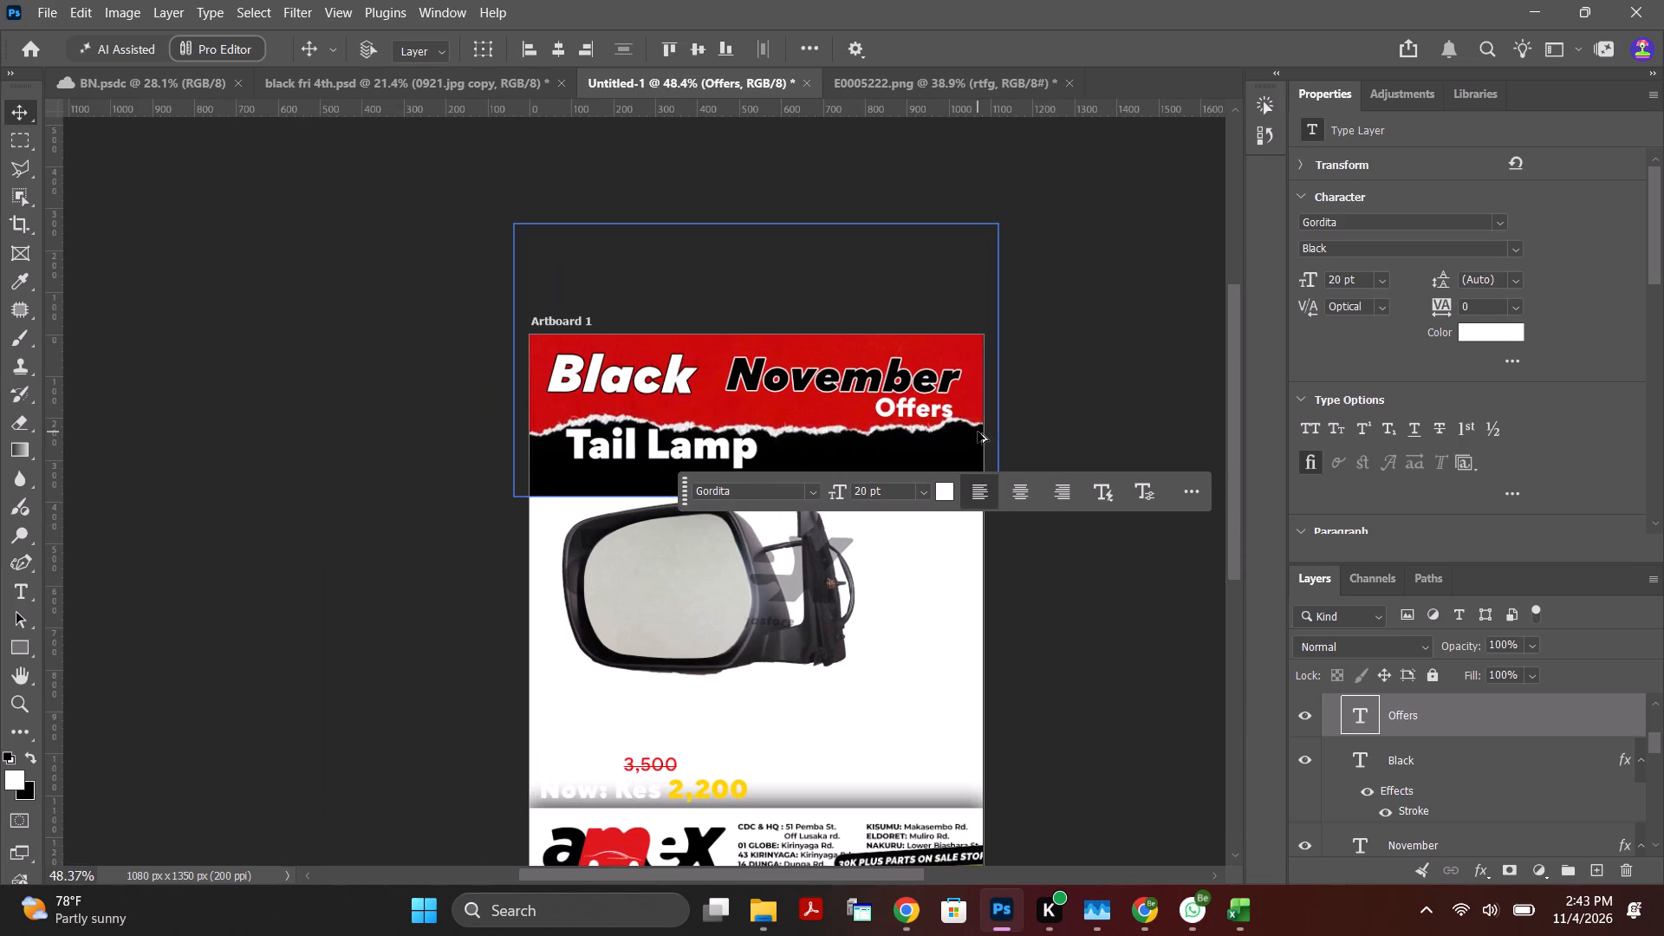
{"action": "scroll", "coordinate": [978, 432], "scroll_direction": "down", "scroll_amount": 4, "text": "alt"}
{"action": "scroll", "coordinate": [1024, 446], "scroll_direction": "up", "scroll_amount": 6, "text": "alt"}
{"action": "scroll", "coordinate": [1103, 370], "scroll_direction": "up", "scroll_amount": 2, "text": "alt"}
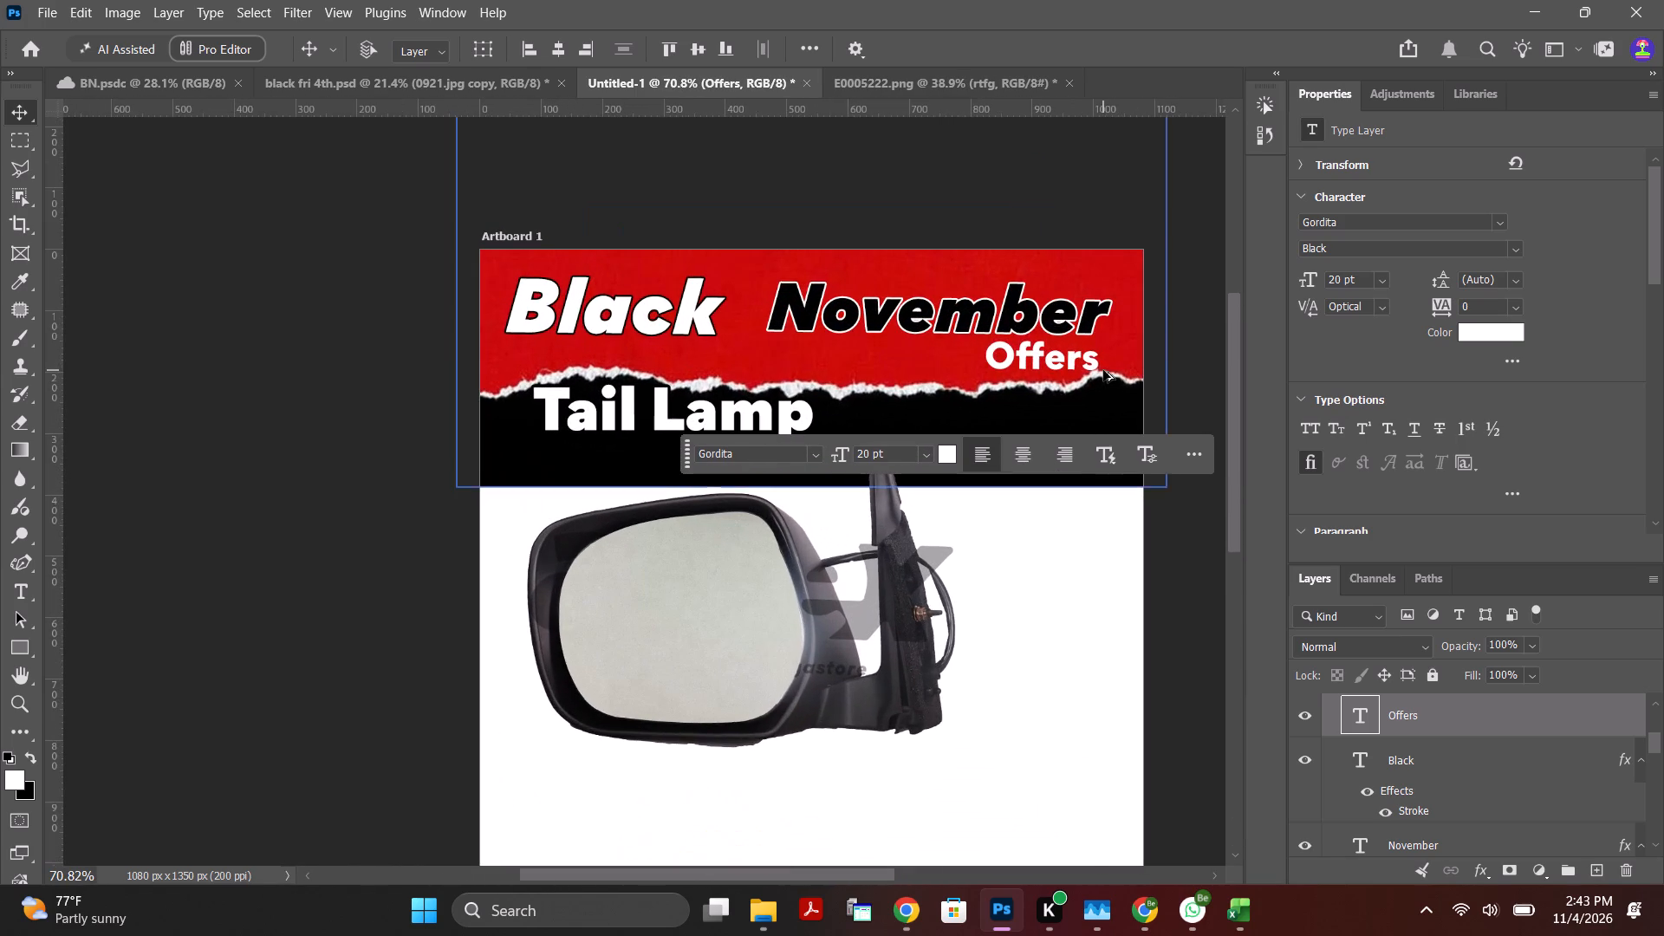
{"action": "scroll", "coordinate": [1101, 334], "scroll_direction": "down", "scroll_amount": 6, "text": "alt"}
{"action": "scroll", "coordinate": [1161, 321], "scroll_direction": "up", "scroll_amount": 2, "text": "alt"}
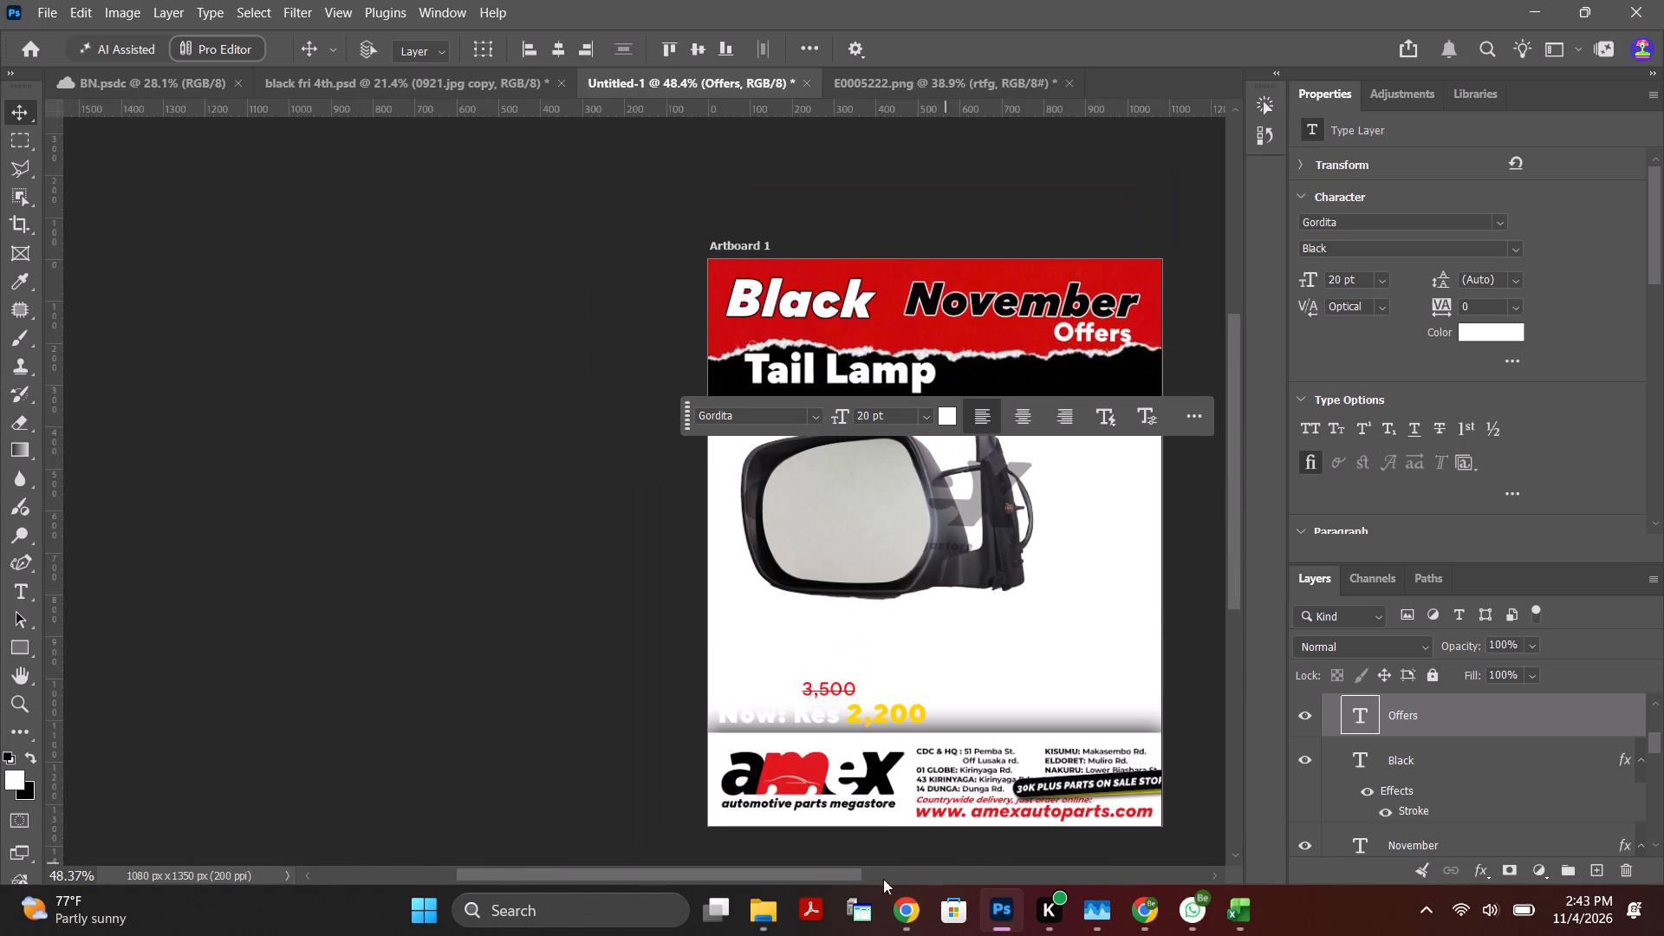
{"action": "left_click_drag", "start_coordinate": [838, 873], "coordinate": [884, 859]}
{"action": "scroll", "coordinate": [947, 321], "scroll_direction": "down", "scroll_amount": 4, "text": "alt"}
{"action": "scroll", "coordinate": [923, 365], "scroll_direction": "up", "scroll_amount": 1, "text": "alt"}
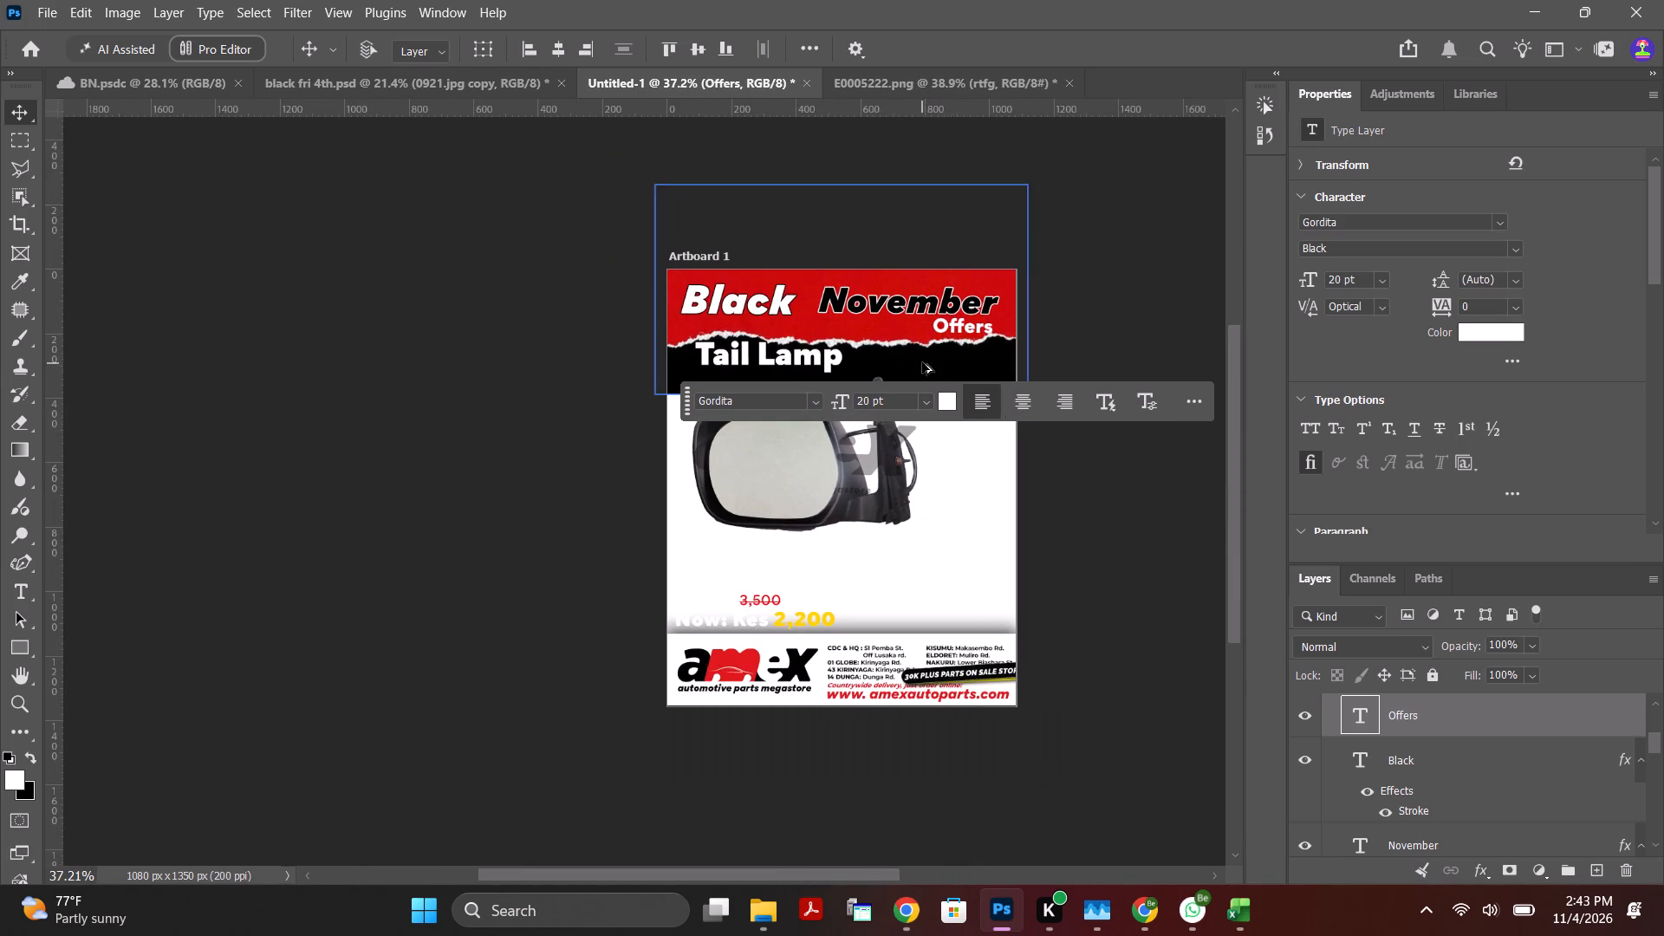
{"action": "left_click", "coordinate": [1177, 294]}
Close the E0005222.png document without saving its changes.
{"action": "left_click", "coordinate": [907, 93]}
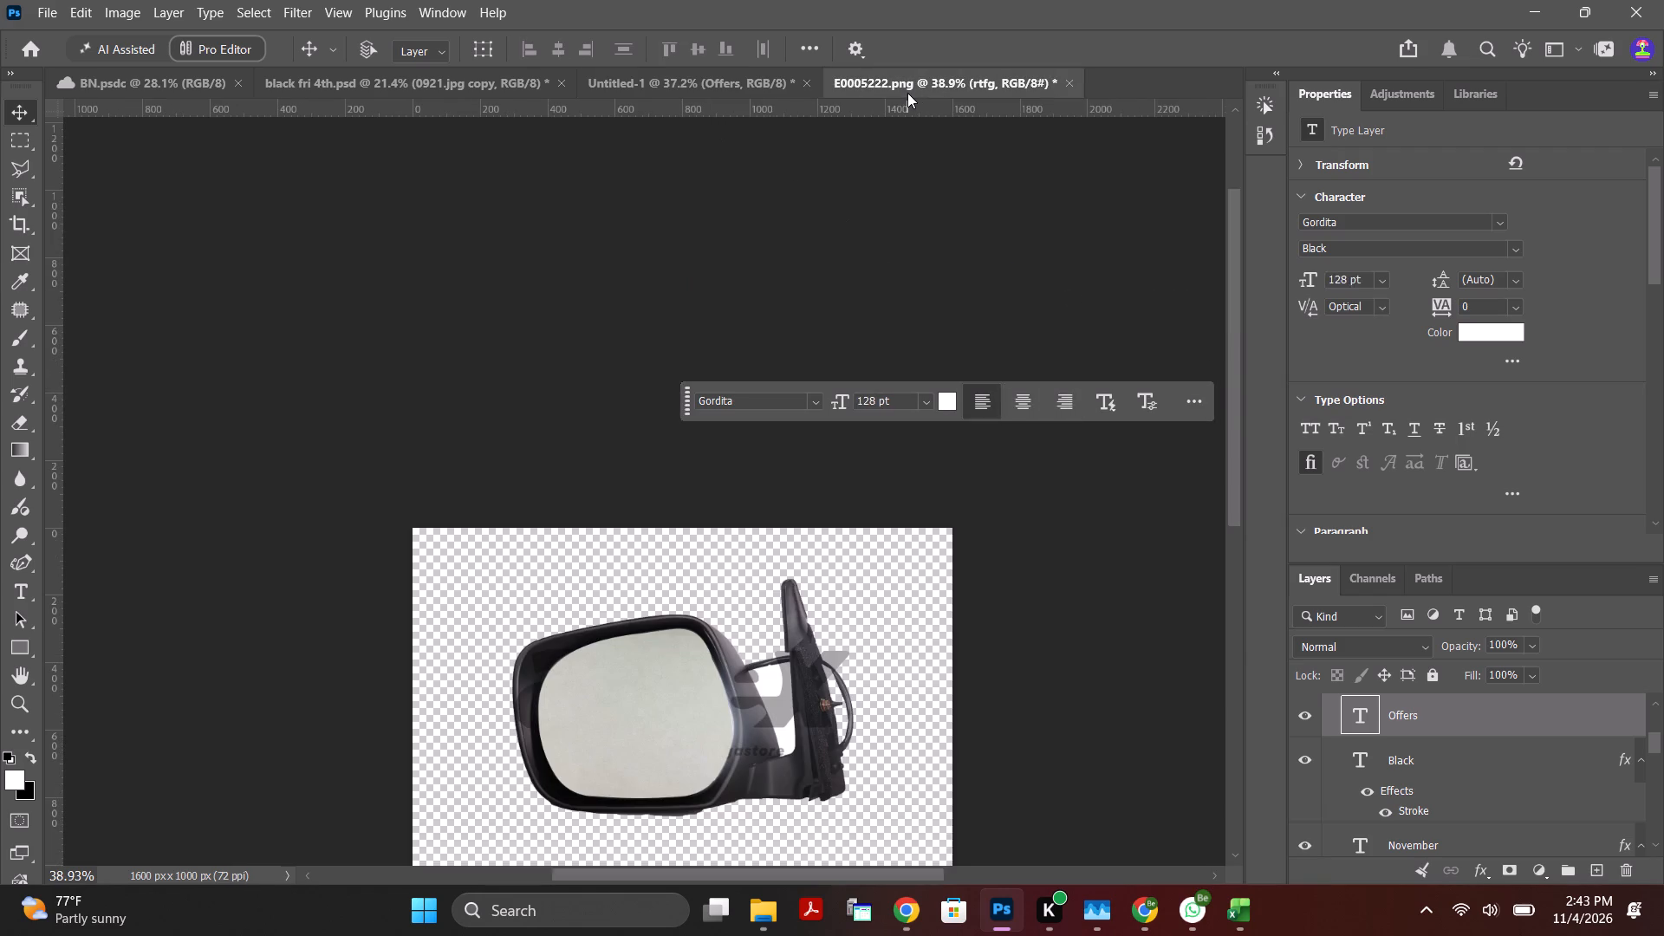
{"action": "left_click", "coordinate": [1065, 84]}
{"action": "left_click", "coordinate": [890, 352]}
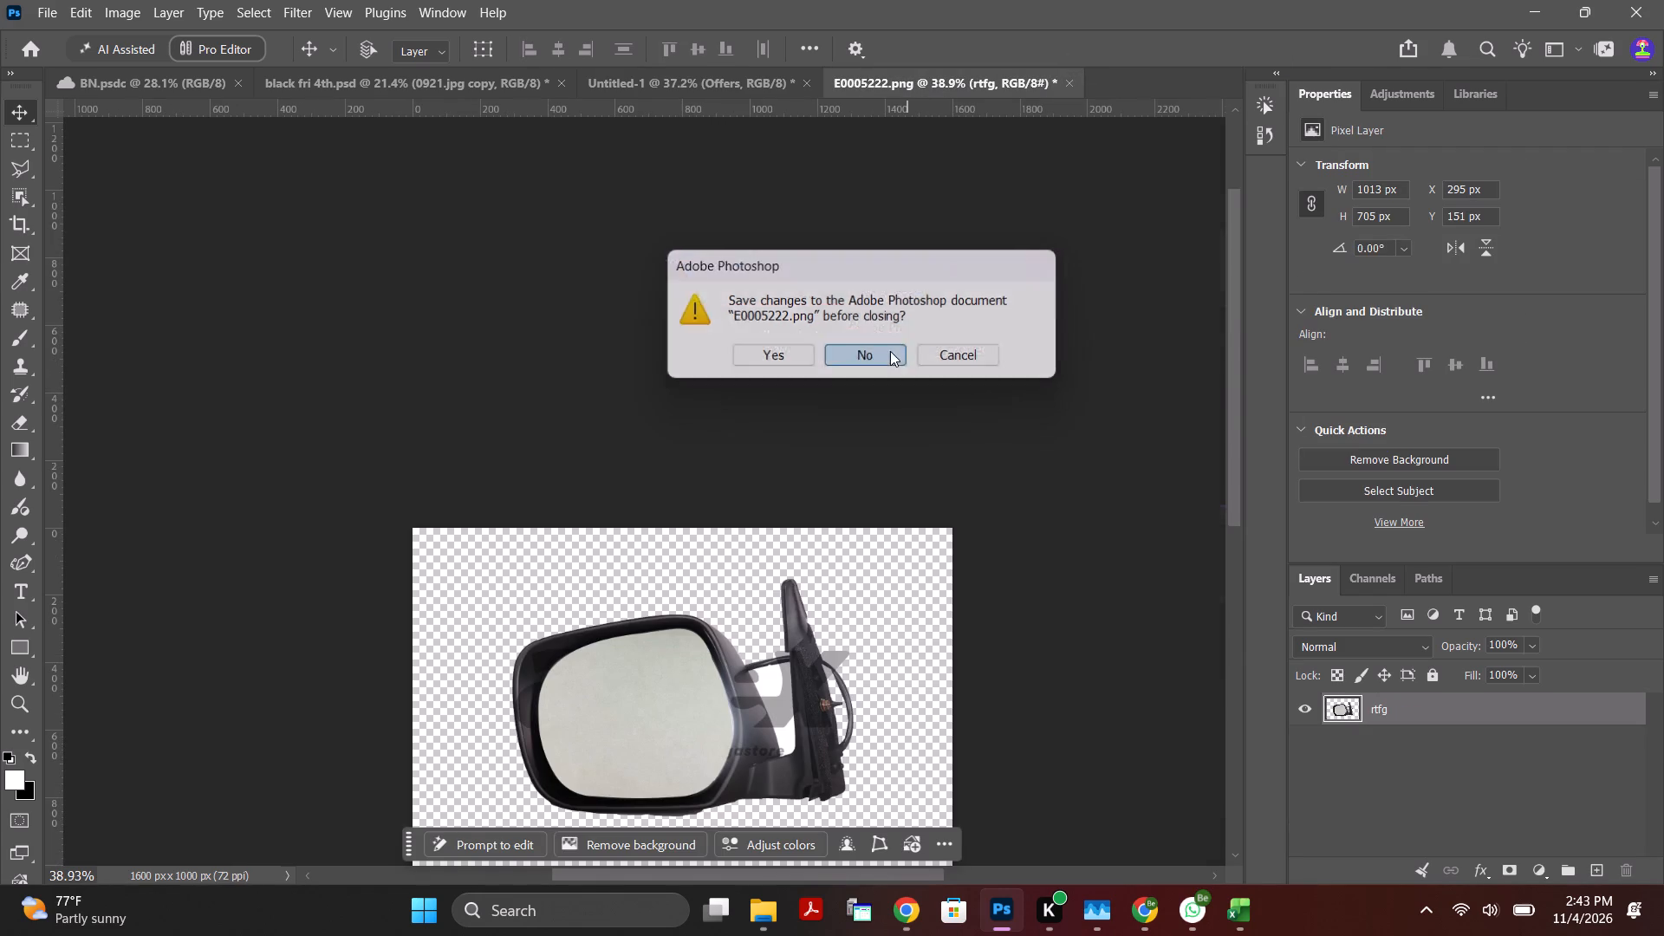
Switch to the black fri 4th.psd document to view the existing Black November poster artboards.
{"action": "left_click", "coordinate": [486, 81]}
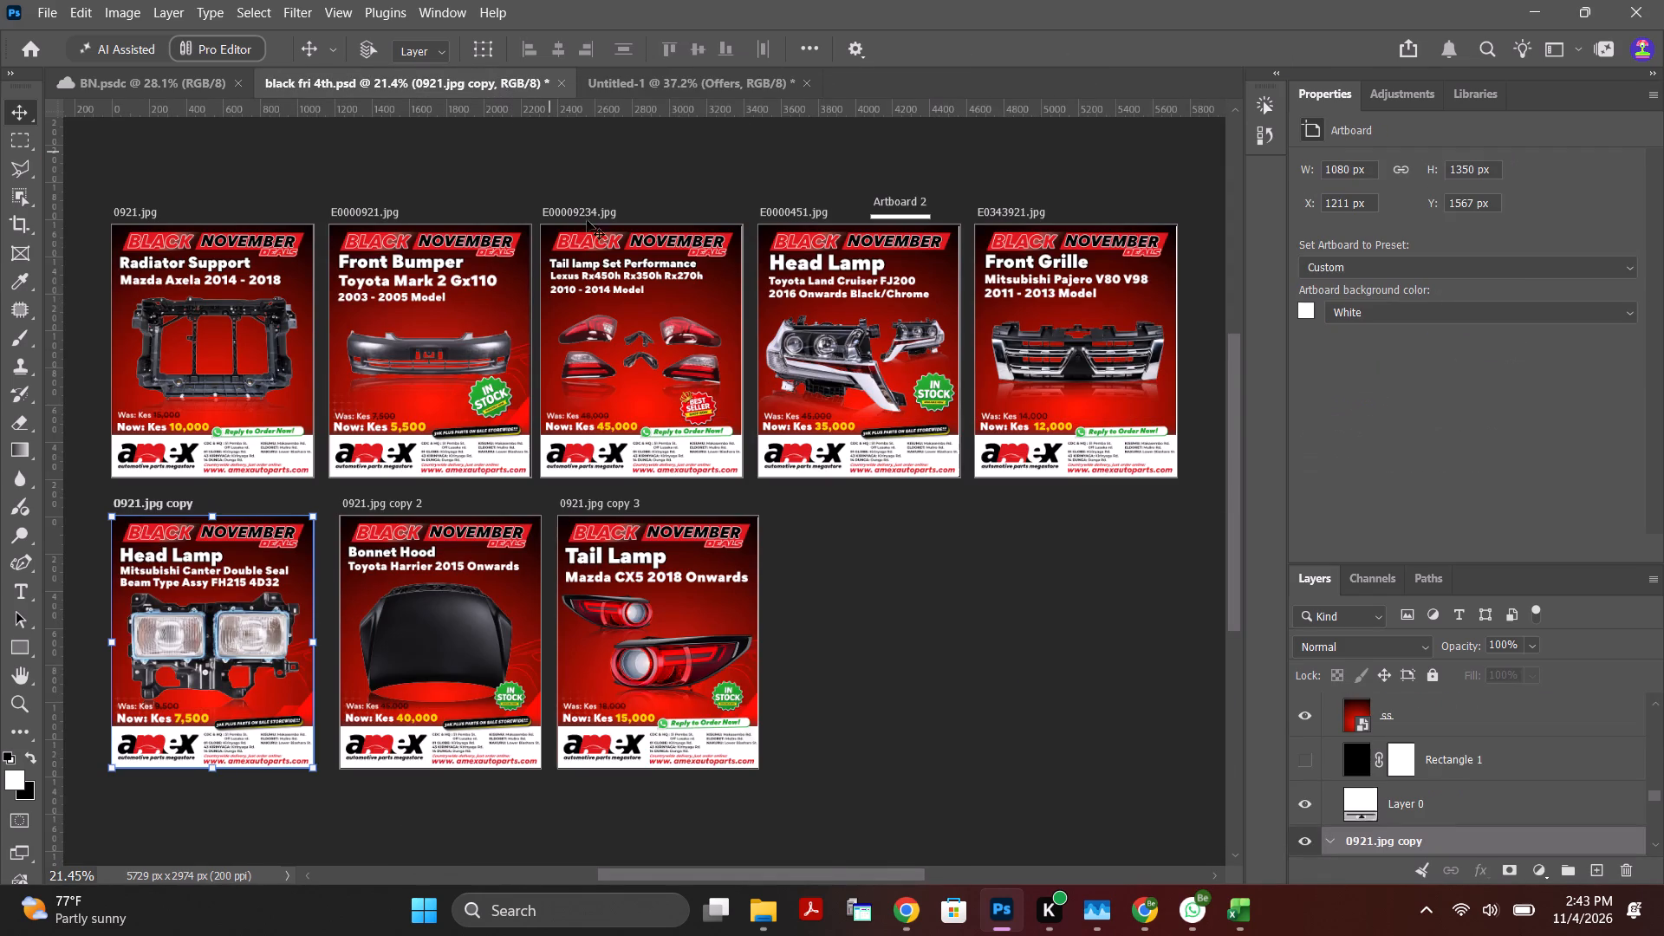
Switch to Chrome and look through the red torn-paper pins on Pinterest, returning to the earlier red banner pin.
{"action": "left_click", "coordinate": [908, 911]}
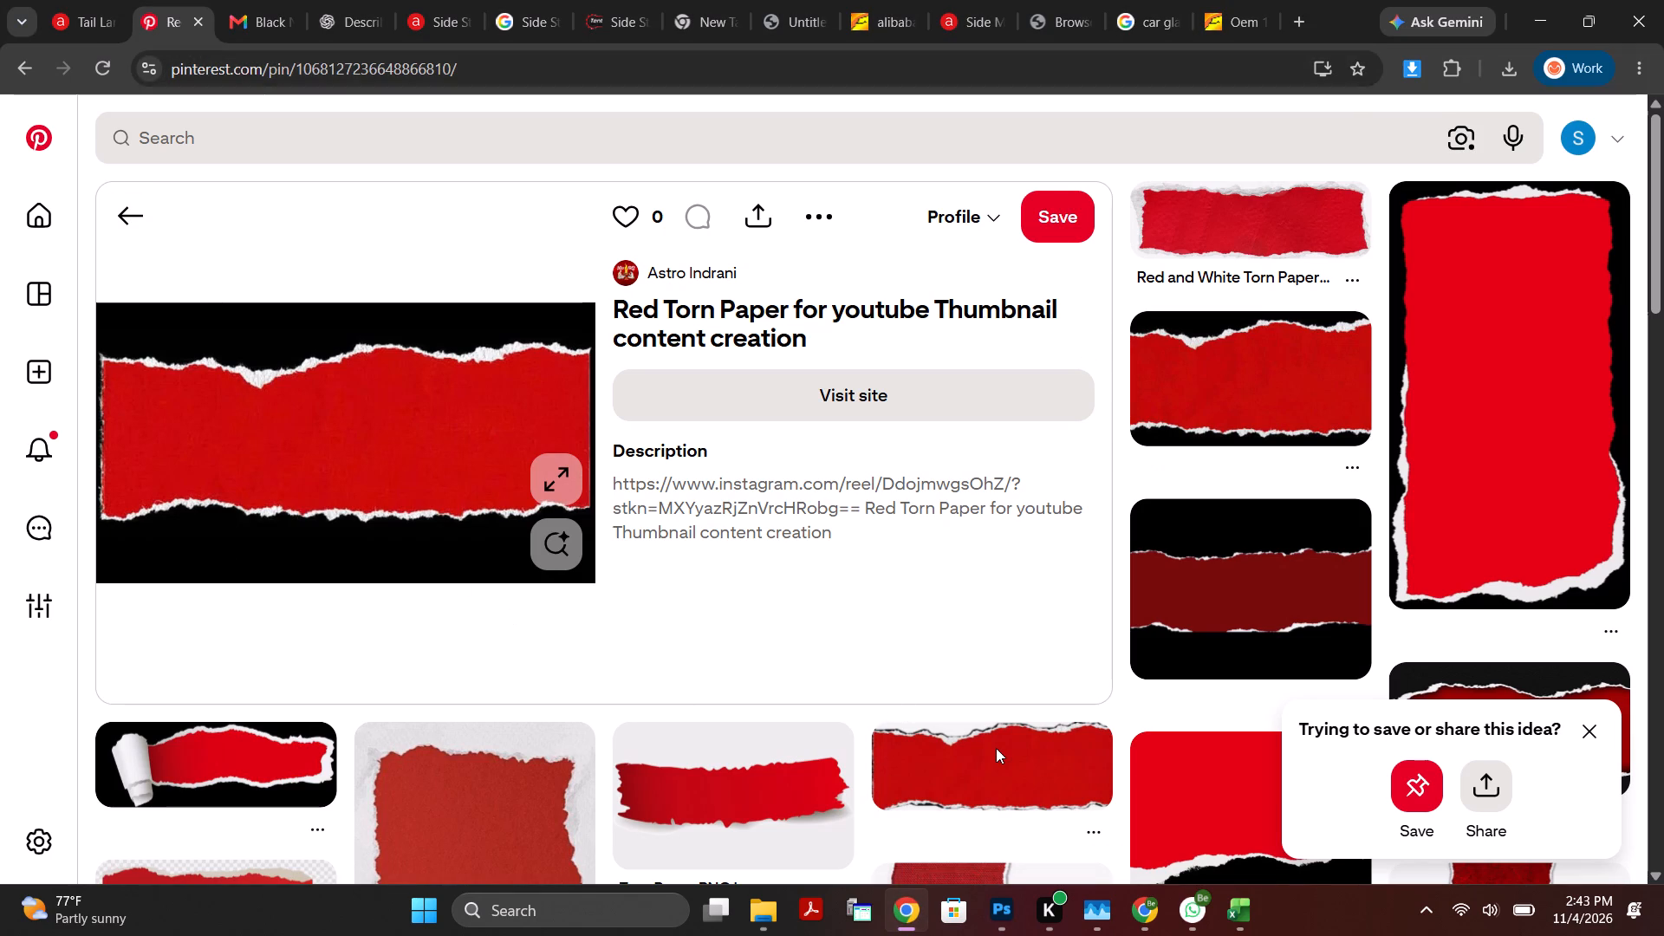
{"action": "scroll", "coordinate": [1089, 724], "scroll_direction": "down", "scroll_amount": 10}
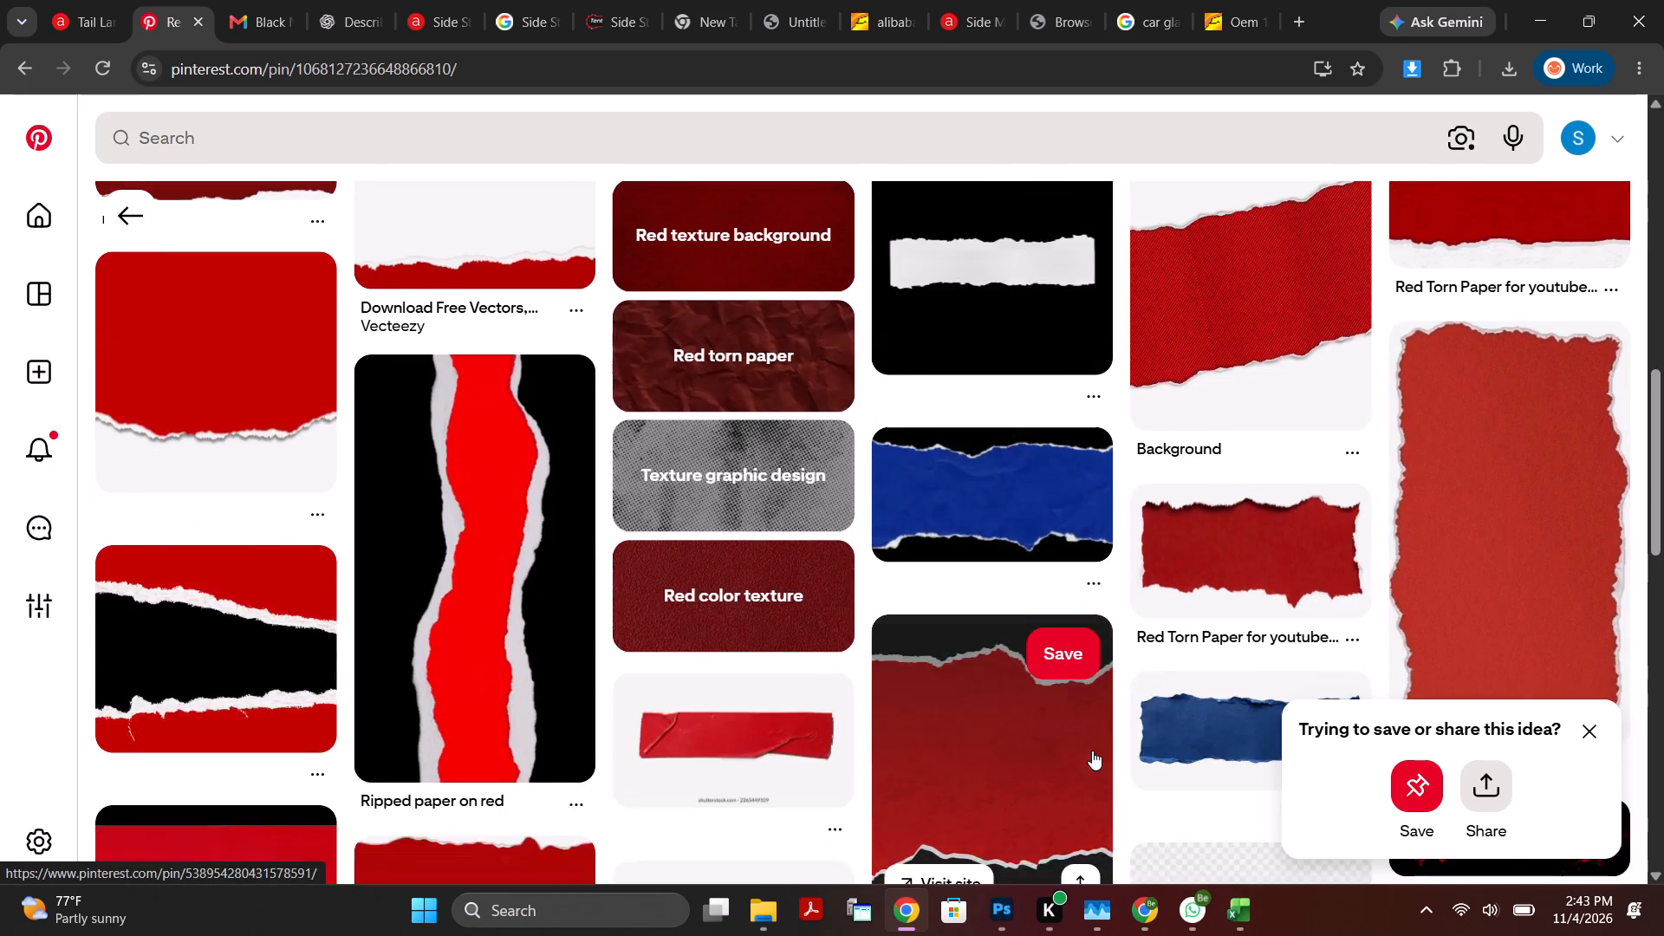
{"action": "scroll", "coordinate": [1092, 751], "scroll_direction": "down", "scroll_amount": 5}
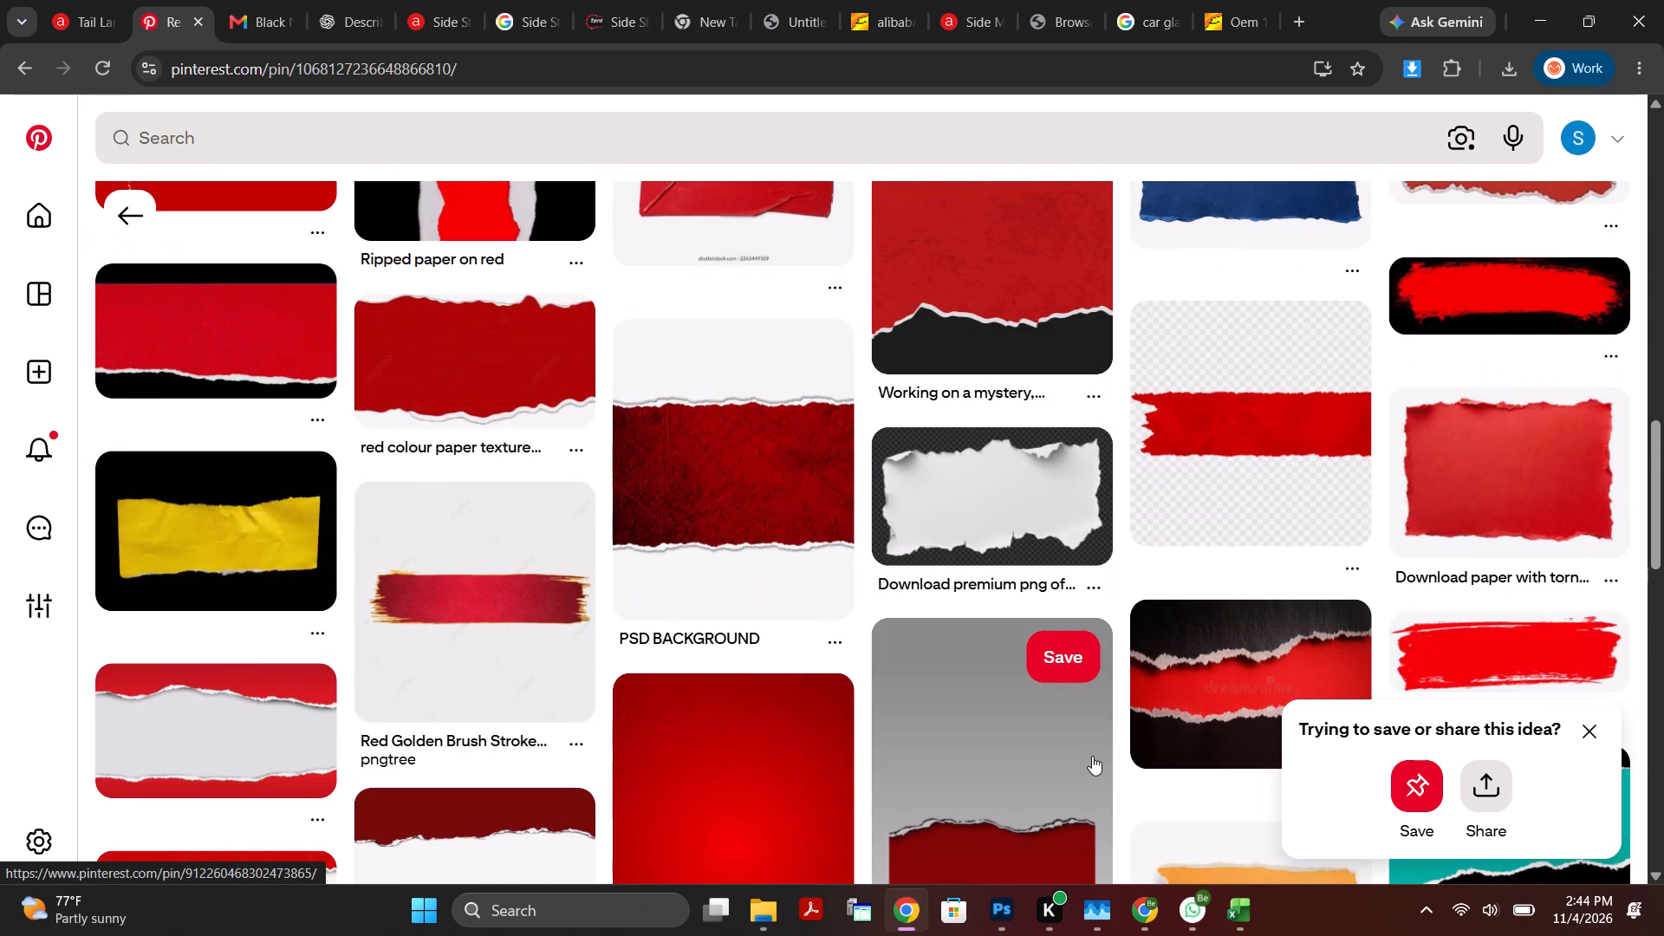
{"action": "left_click", "coordinate": [139, 214]}
{"action": "left_click", "coordinate": [139, 214]}
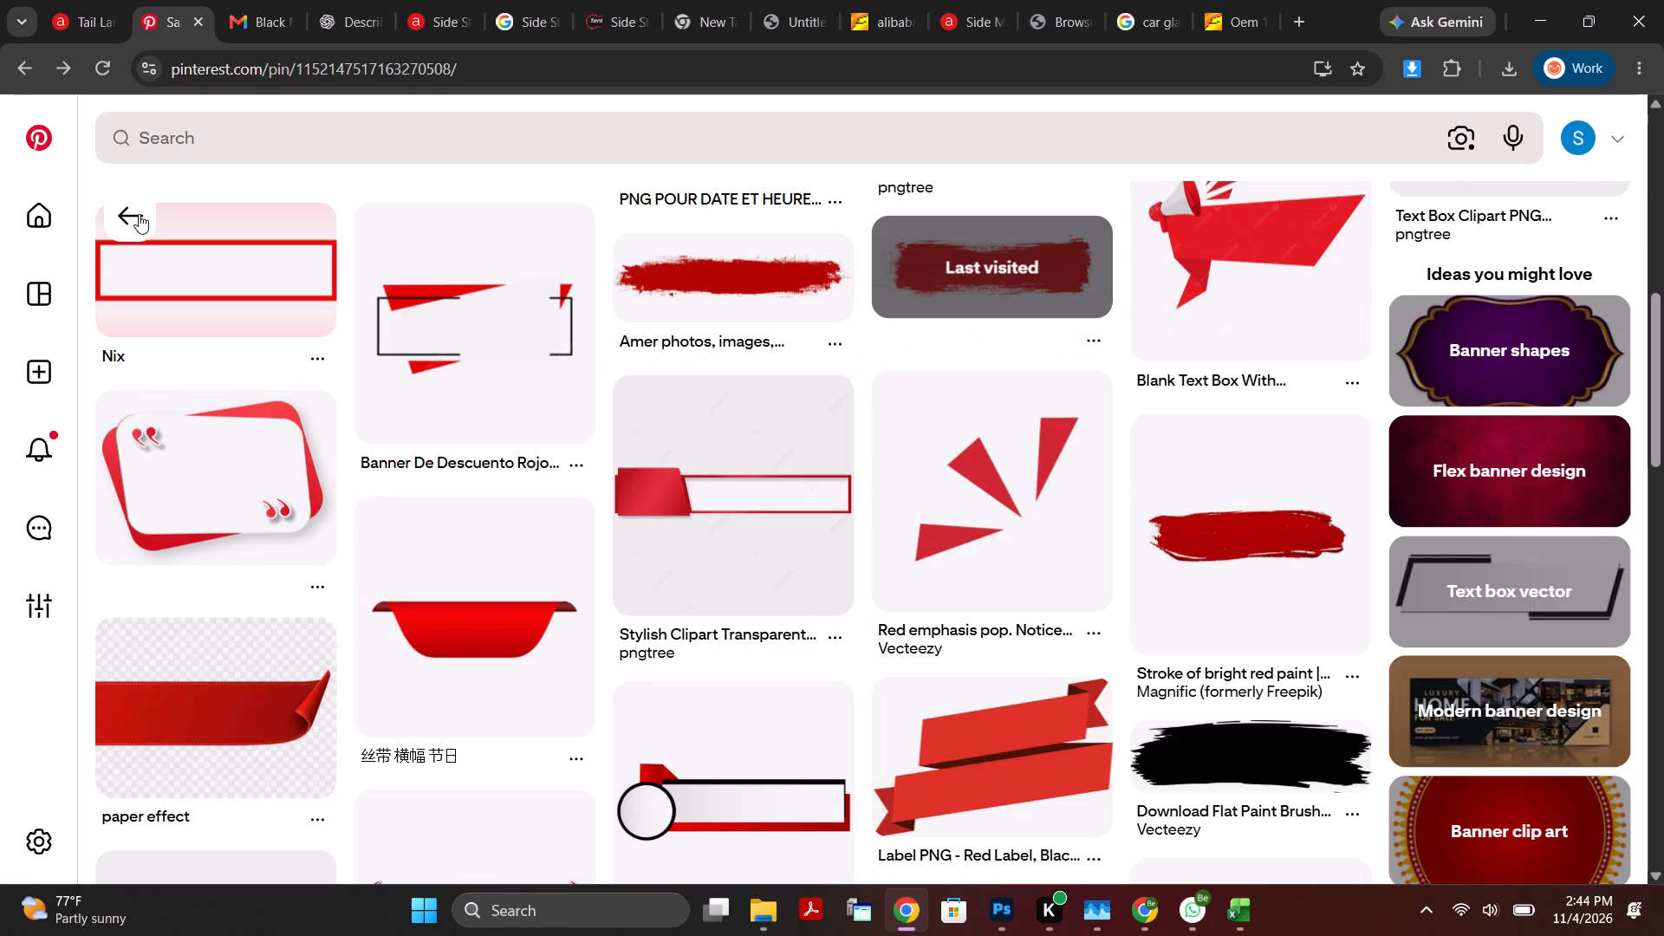
Open the "Red emphasis pop" pin and browse its related pins for an emphasis-mark graphic.
{"action": "left_click", "coordinate": [1022, 461]}
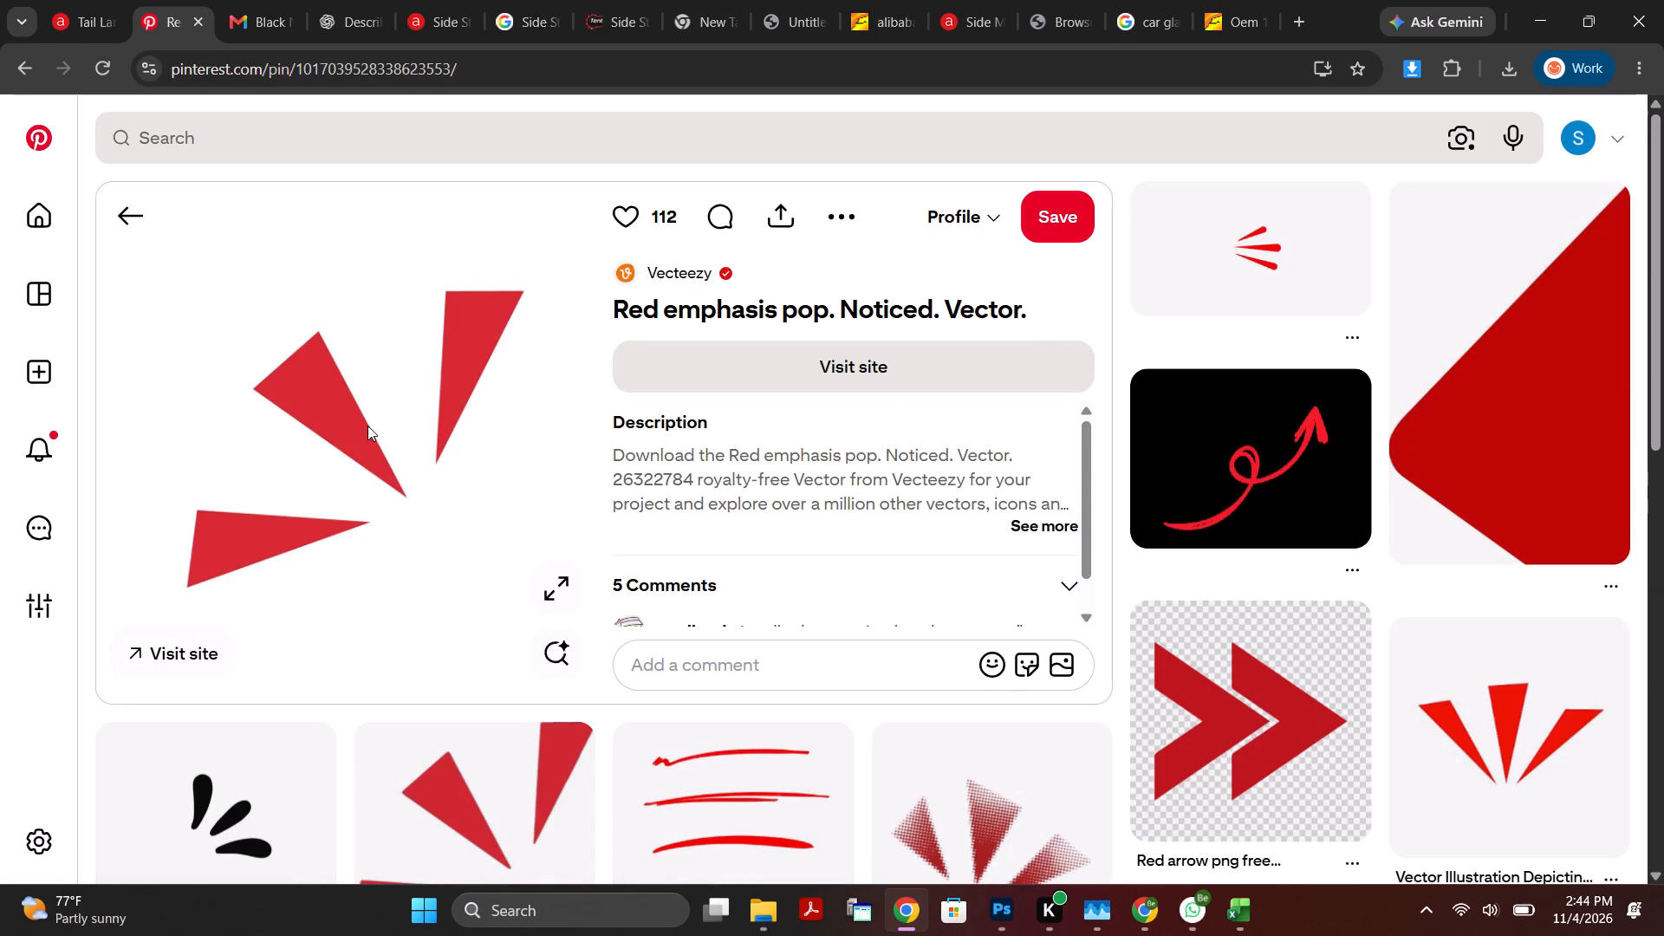
{"action": "scroll", "coordinate": [389, 464], "scroll_direction": "down", "scroll_amount": 3}
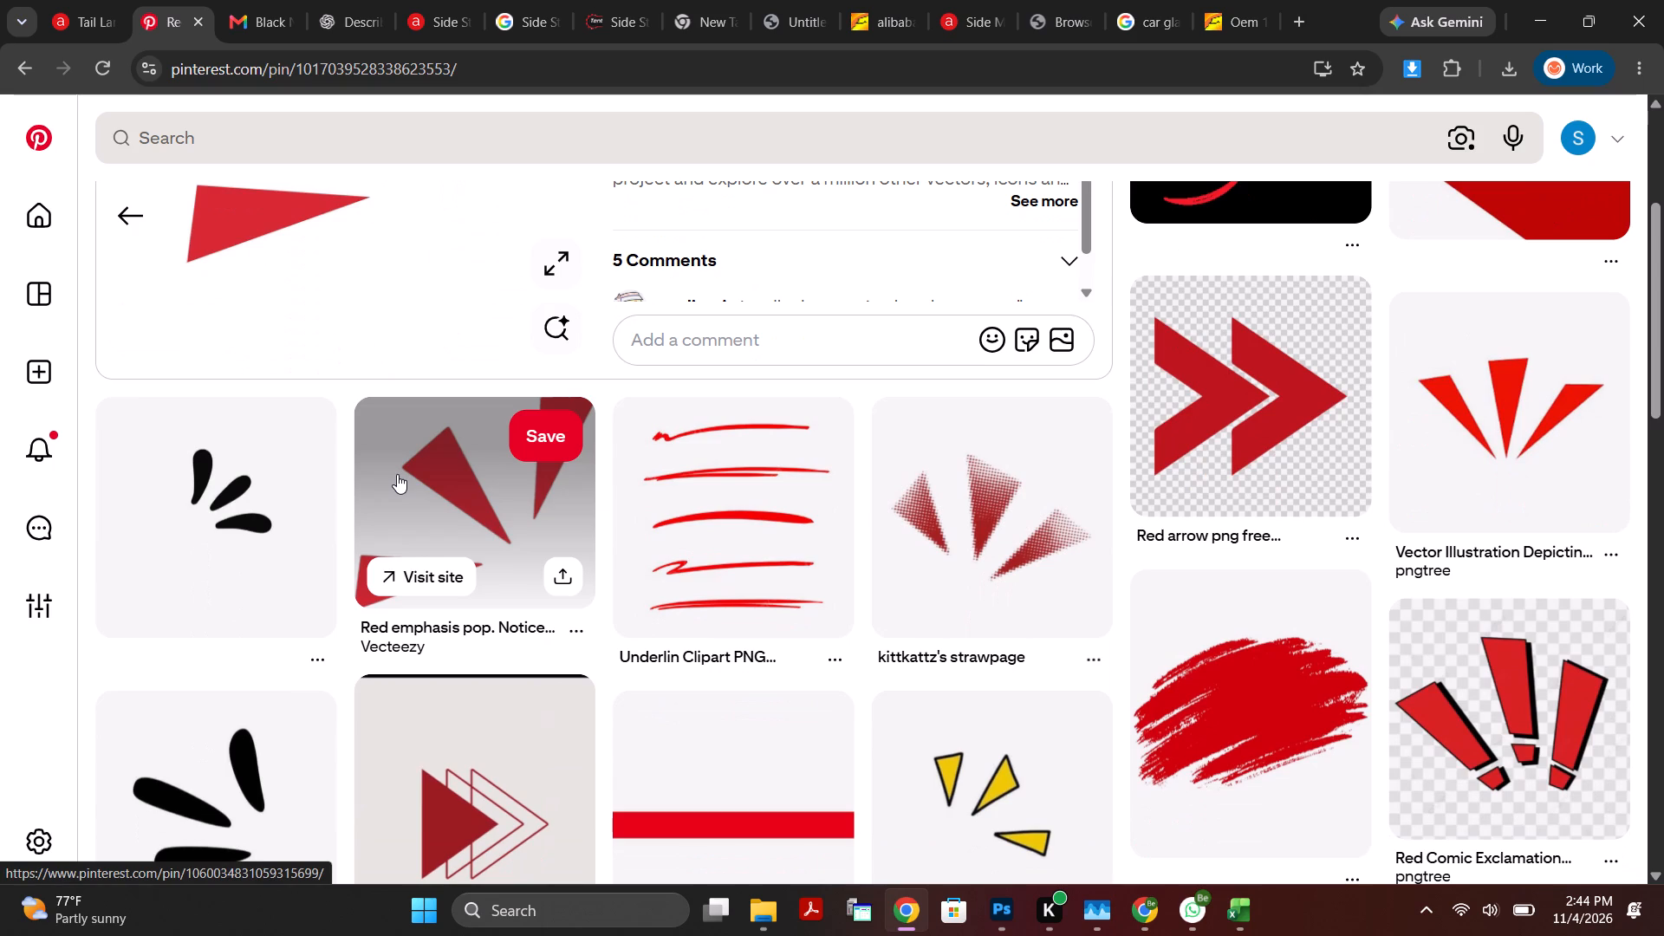
{"action": "scroll", "coordinate": [399, 478], "scroll_direction": "up", "scroll_amount": 3}
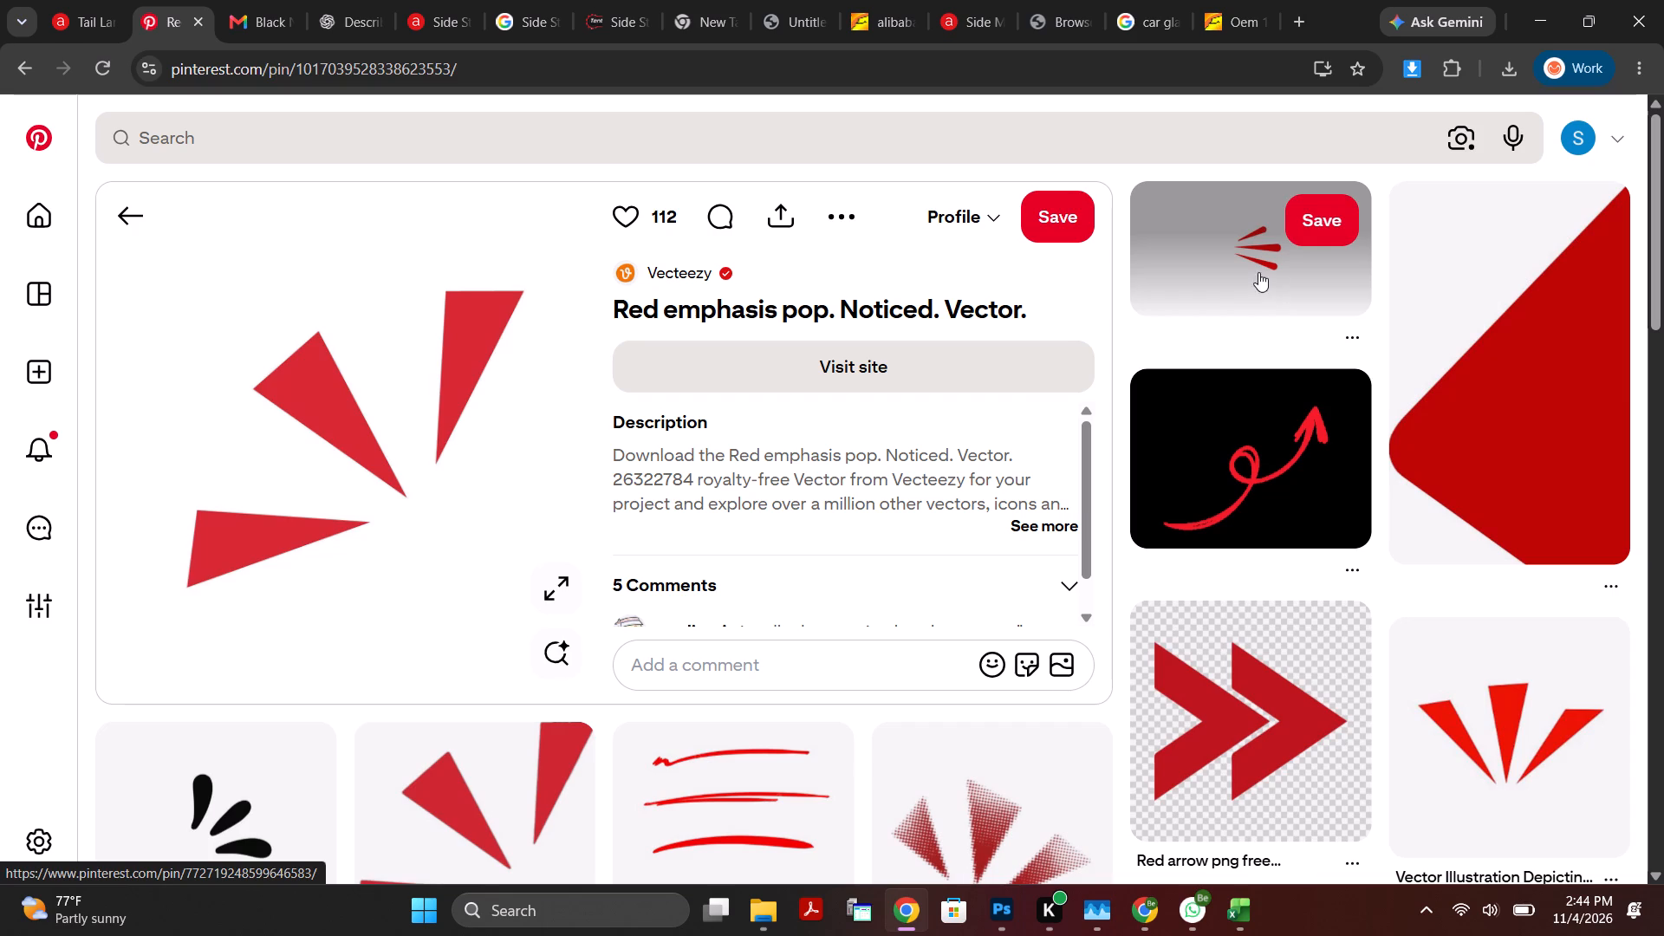
{"action": "scroll", "coordinate": [527, 473], "scroll_direction": "down", "scroll_amount": 5}
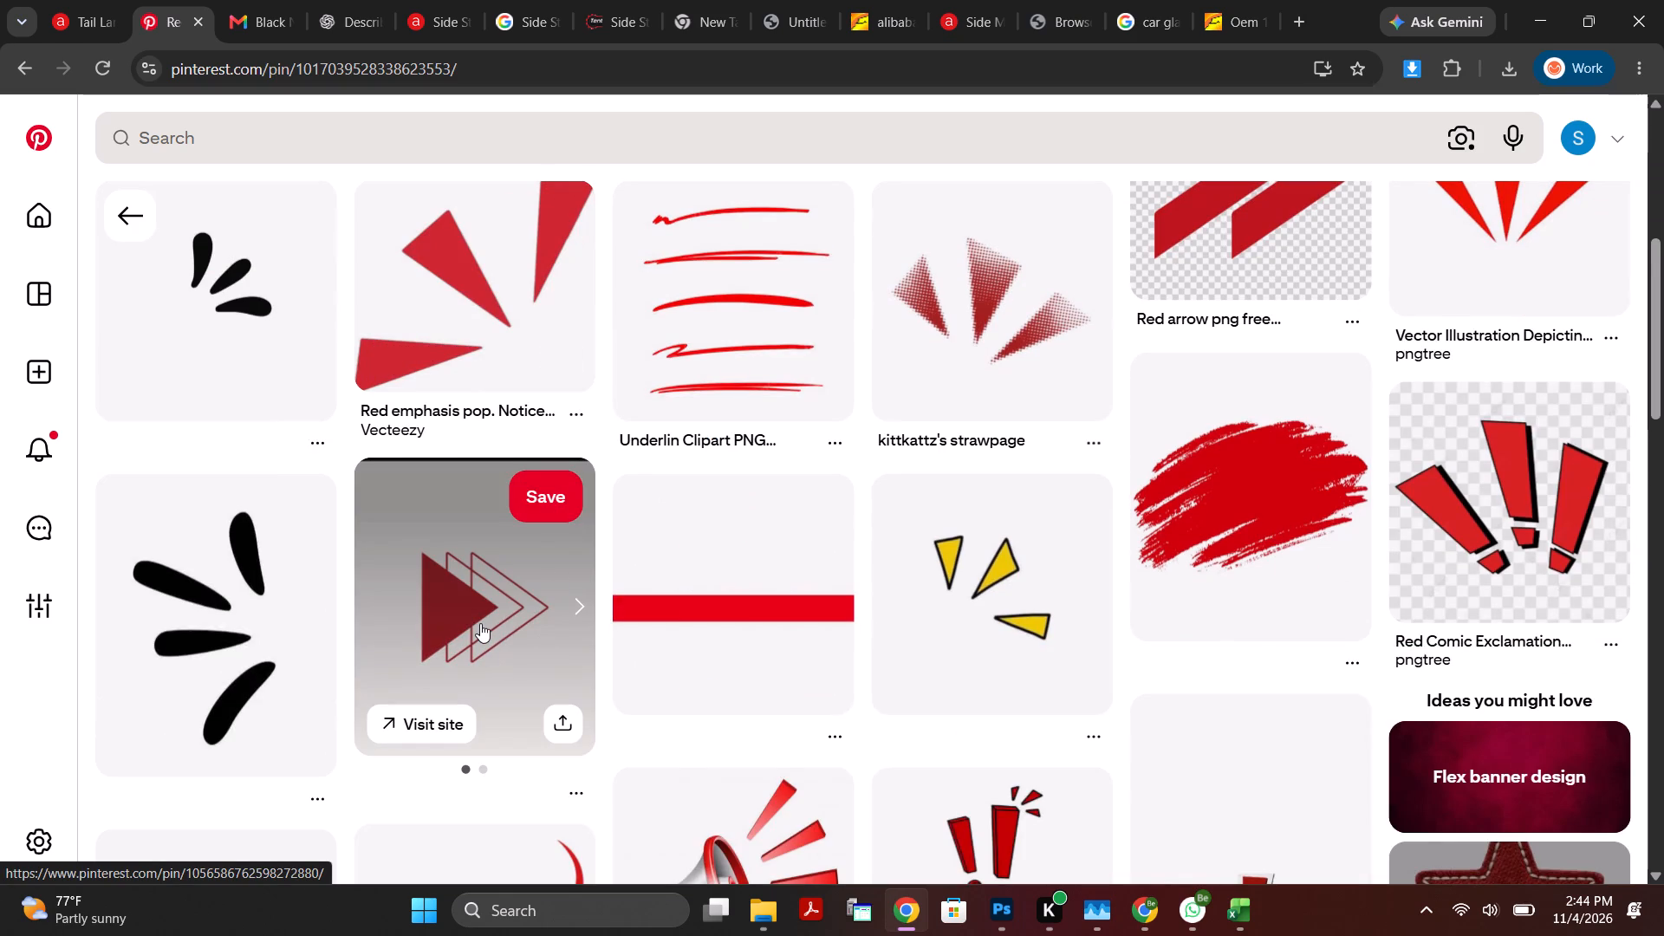
{"action": "scroll", "coordinate": [479, 601], "scroll_direction": "down", "scroll_amount": 2}
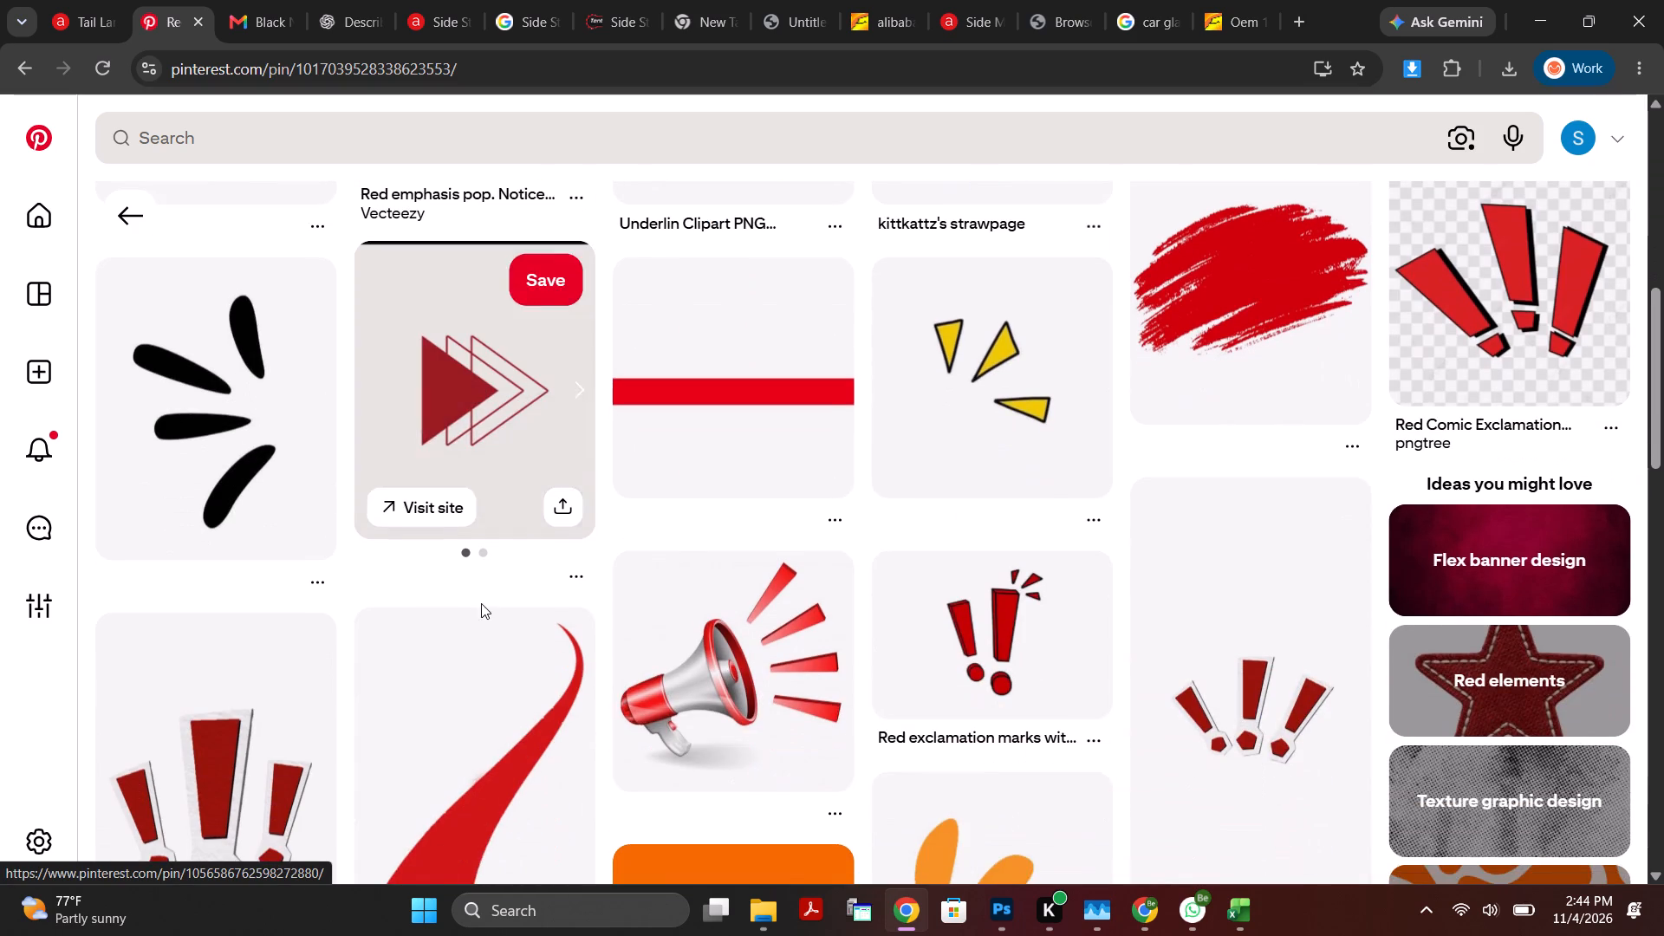
{"action": "scroll", "coordinate": [491, 602], "scroll_direction": "down", "scroll_amount": 6}
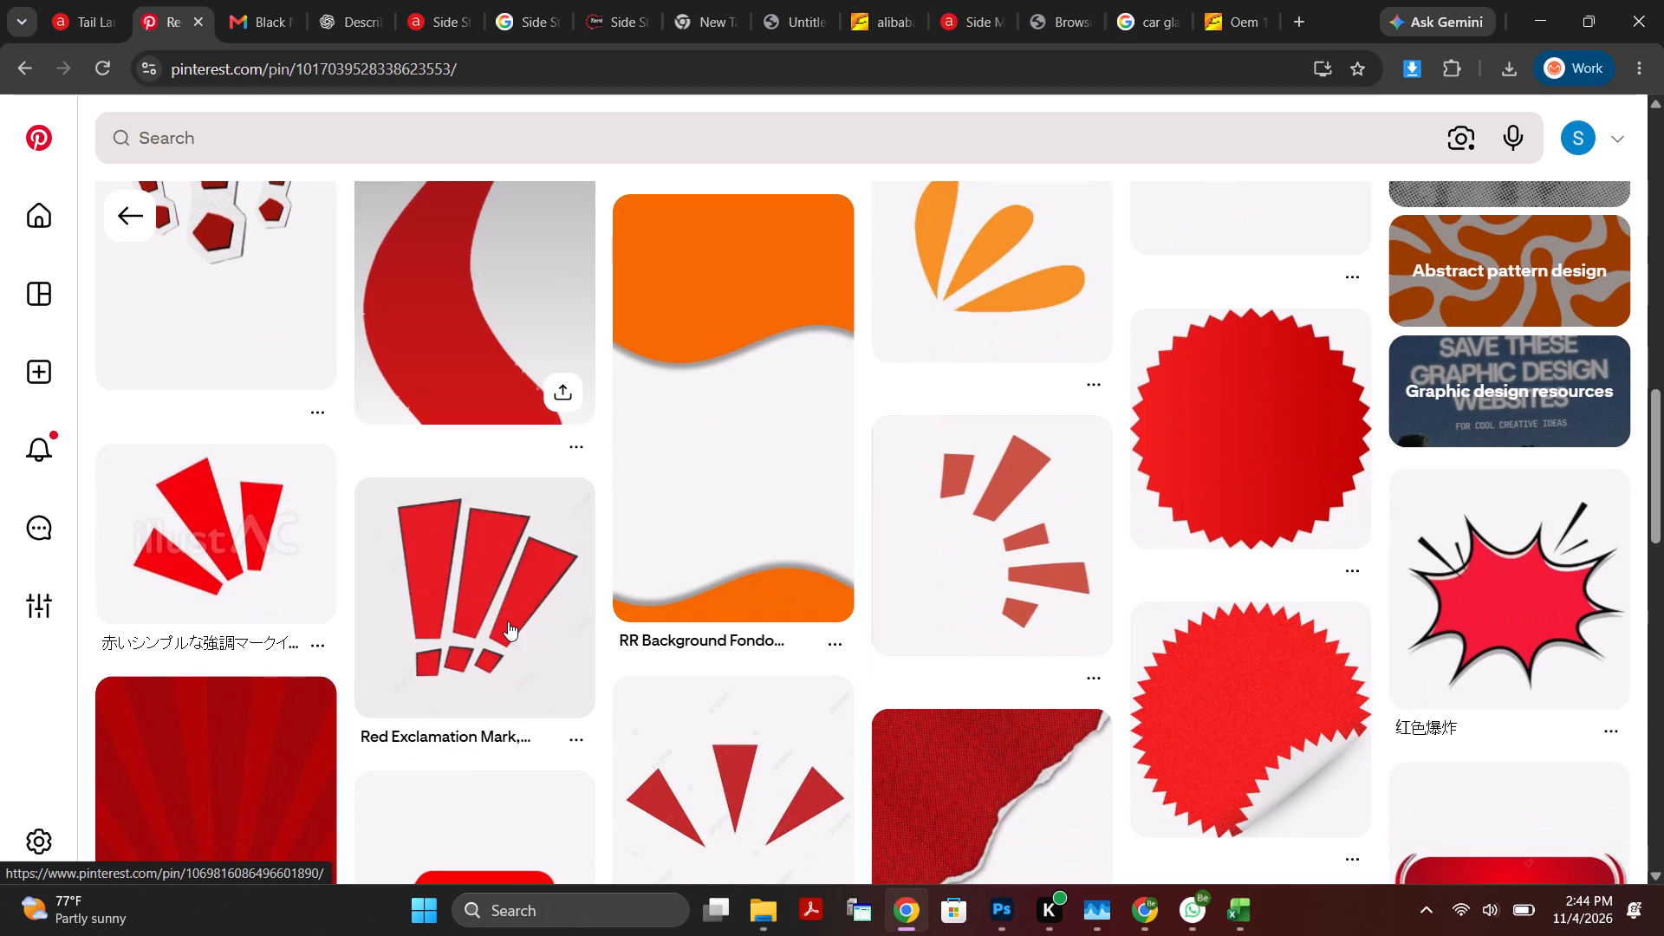
{"action": "scroll", "coordinate": [516, 621], "scroll_direction": "down", "scroll_amount": 3}
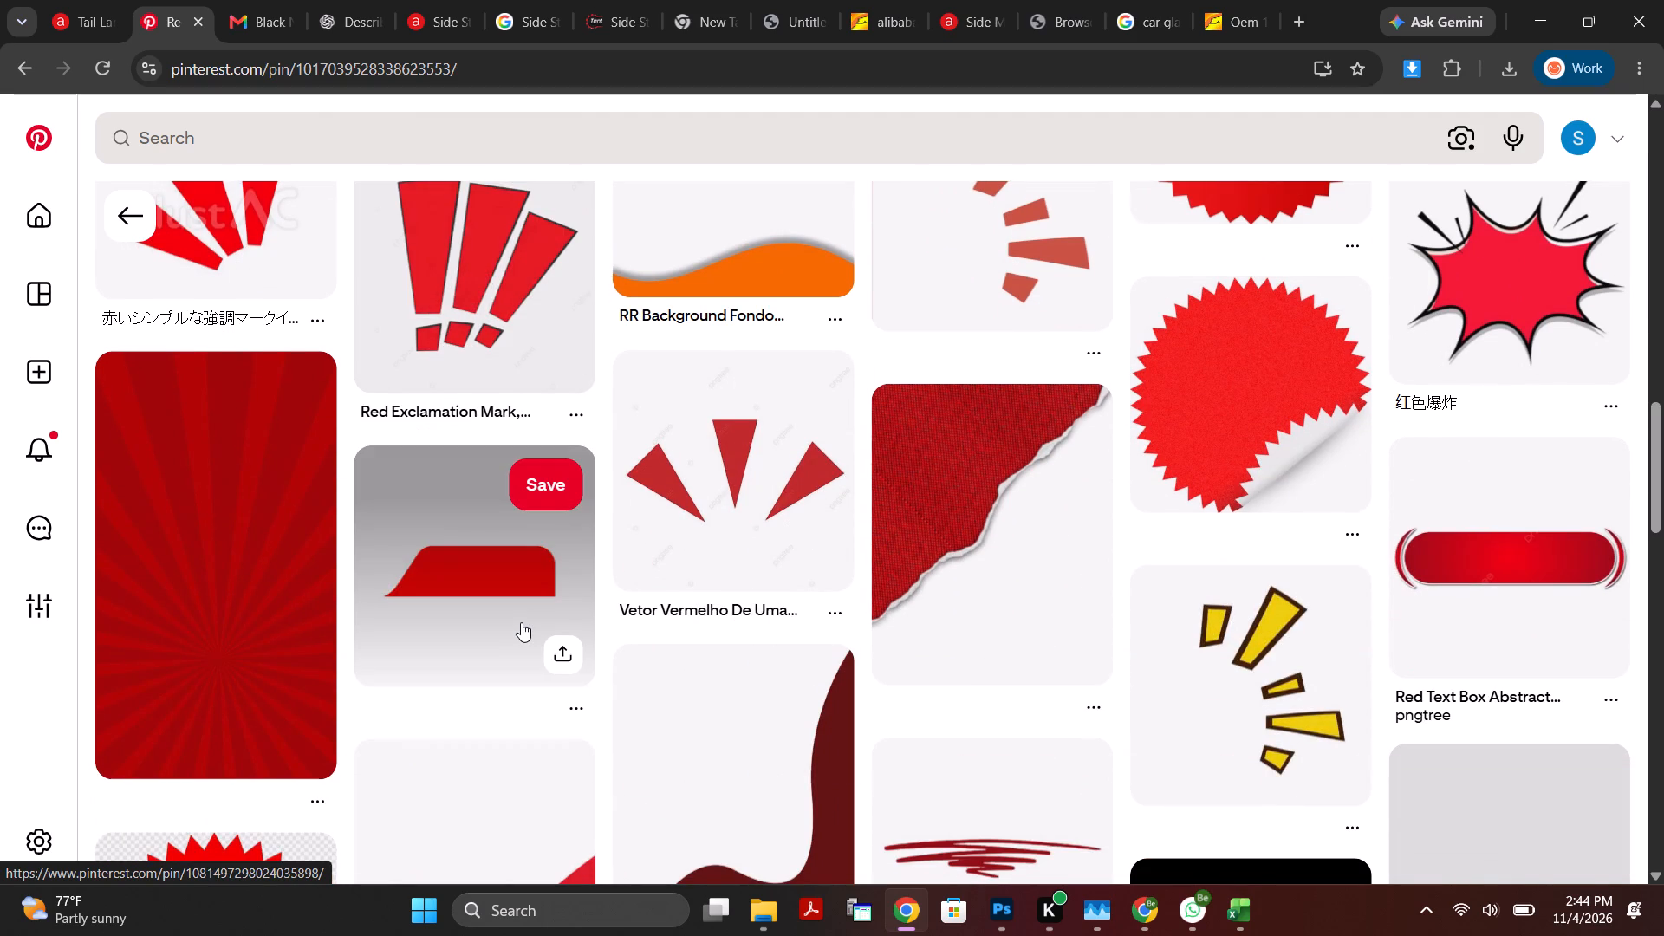
{"action": "scroll", "coordinate": [522, 622], "scroll_direction": "down", "scroll_amount": 2}
{"action": "scroll", "coordinate": [1222, 789], "scroll_direction": "down", "scroll_amount": 4}
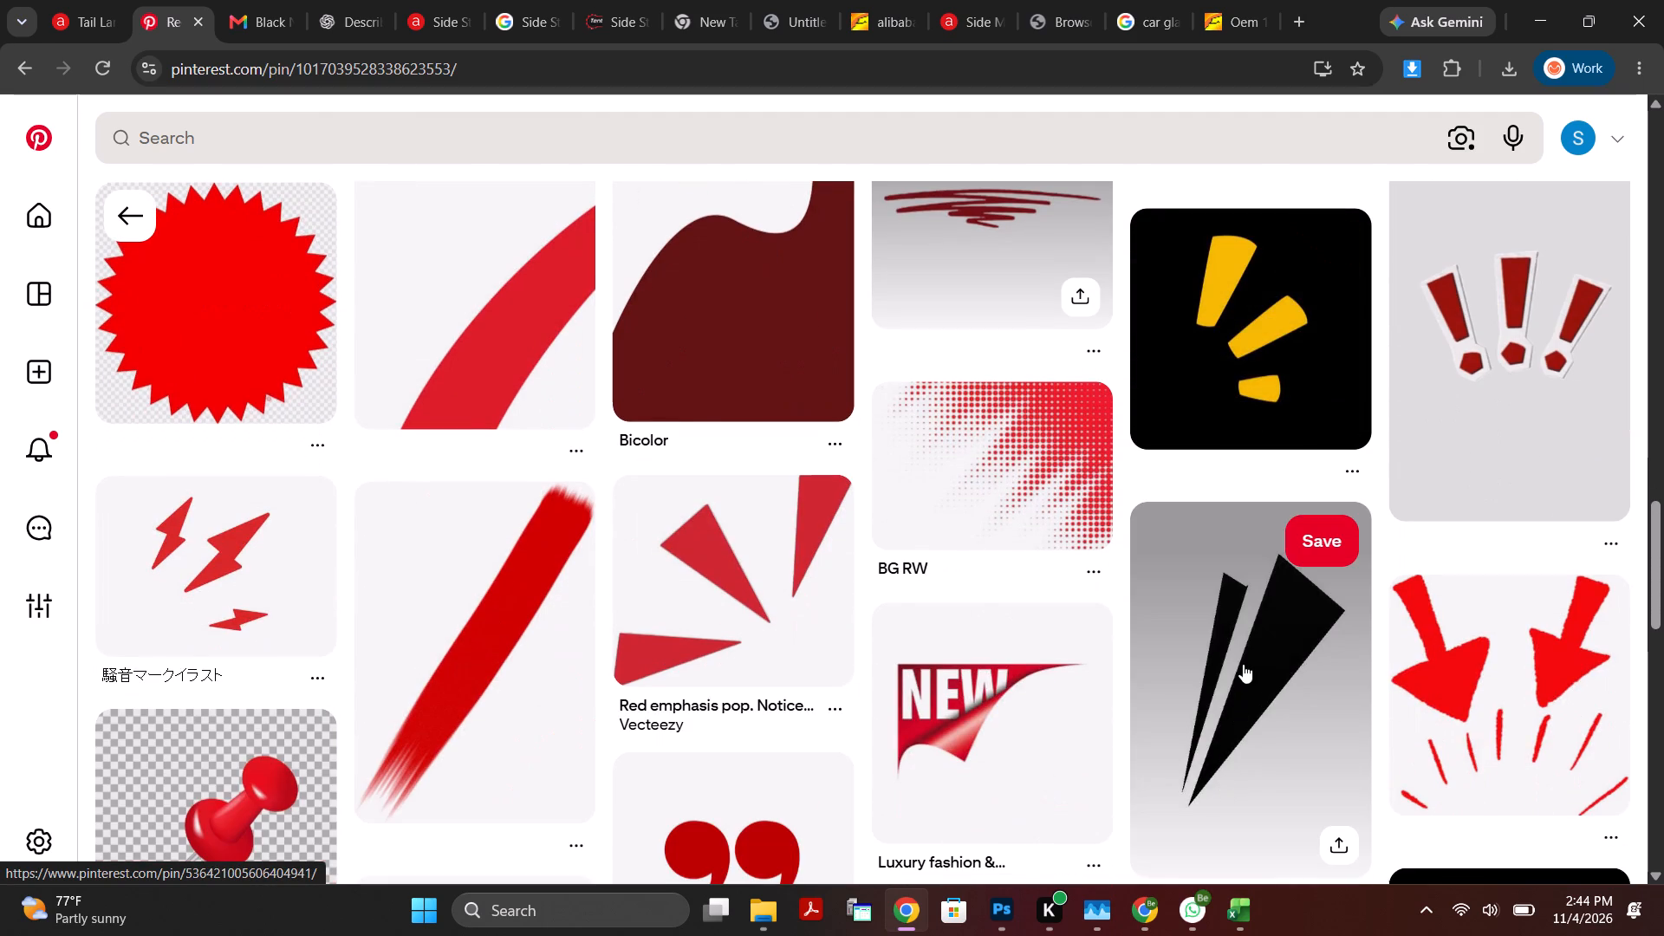
{"action": "scroll", "coordinate": [1135, 749], "scroll_direction": "down", "scroll_amount": 8}
{"action": "scroll", "coordinate": [1117, 767], "scroll_direction": "up", "scroll_amount": 1}
{"action": "scroll", "coordinate": [1117, 770], "scroll_direction": "down", "scroll_amount": 2}
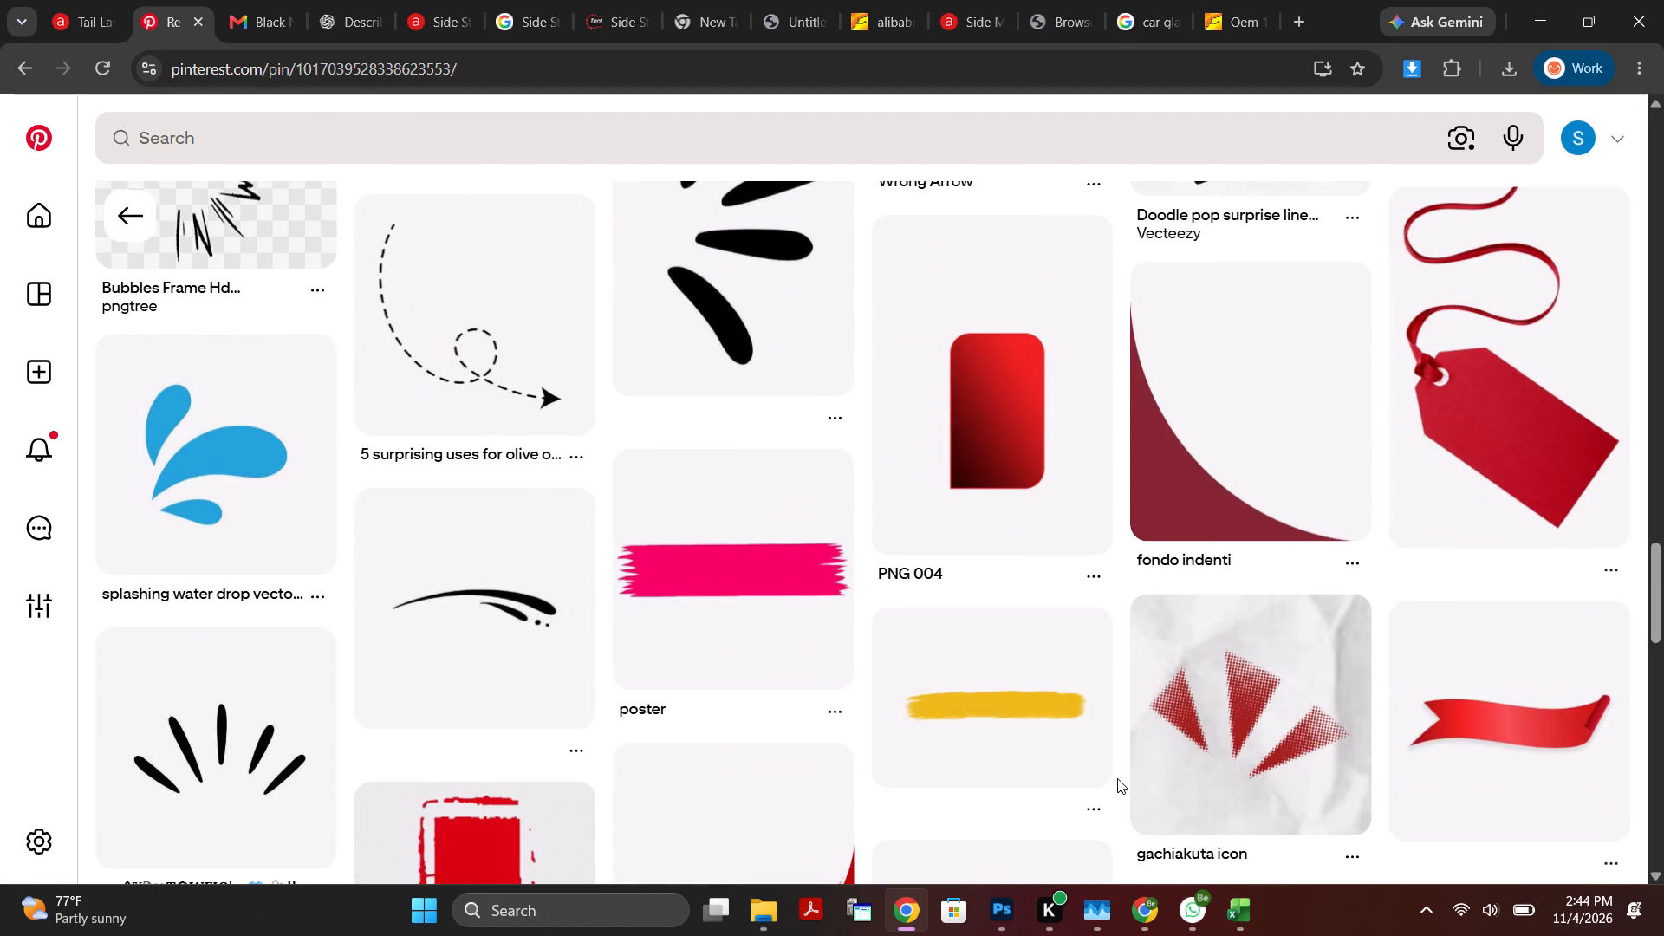
{"action": "scroll", "coordinate": [1117, 778], "scroll_direction": "down", "scroll_amount": 6}
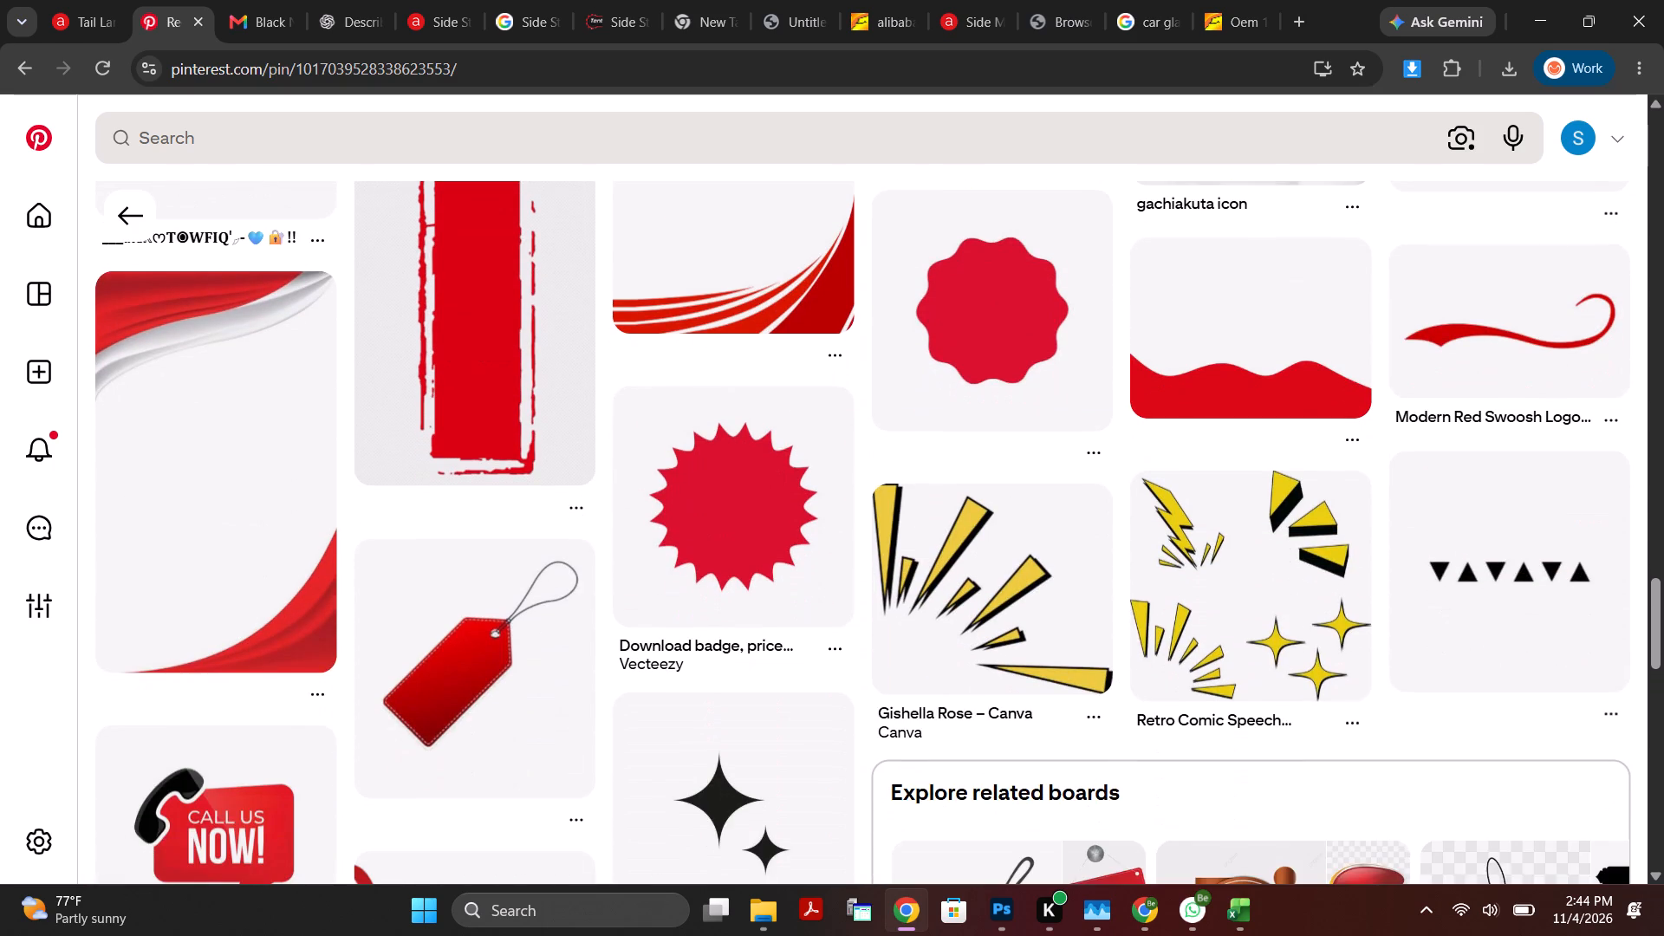
{"action": "scroll", "coordinate": [1118, 790], "scroll_direction": "up", "scroll_amount": 1}
{"action": "scroll", "coordinate": [1118, 790], "scroll_direction": "up", "scroll_amount": 20}
{"action": "scroll", "coordinate": [1118, 790], "scroll_direction": "up", "scroll_amount": 2}
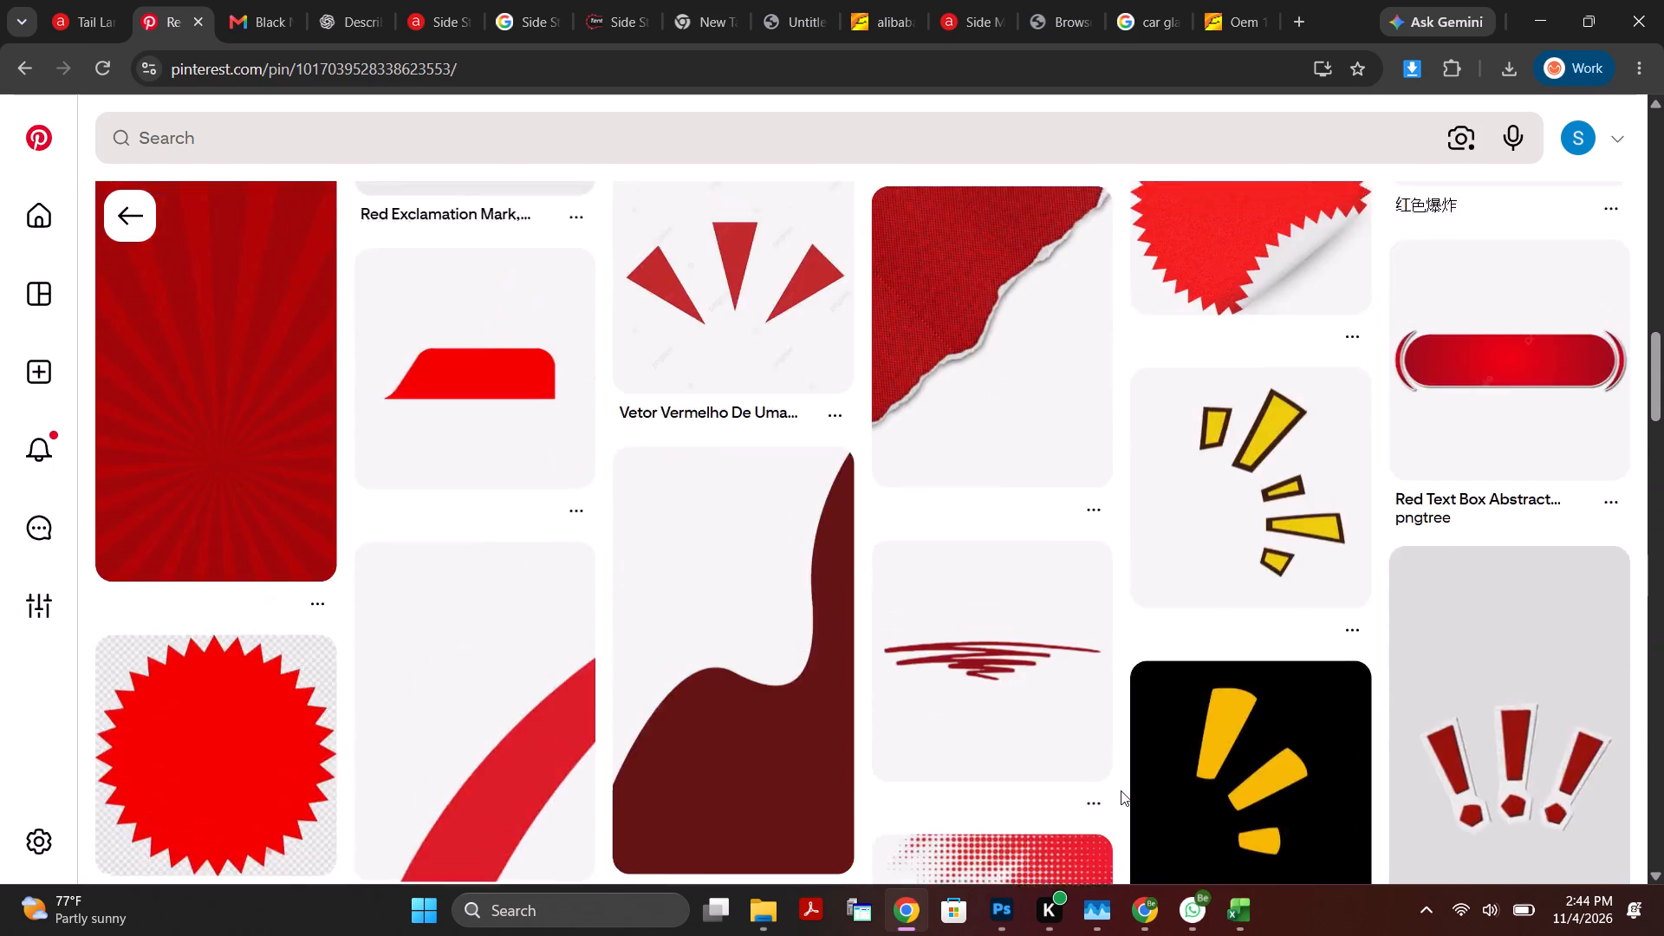
{"action": "scroll", "coordinate": [1121, 790], "scroll_direction": "up", "scroll_amount": 8}
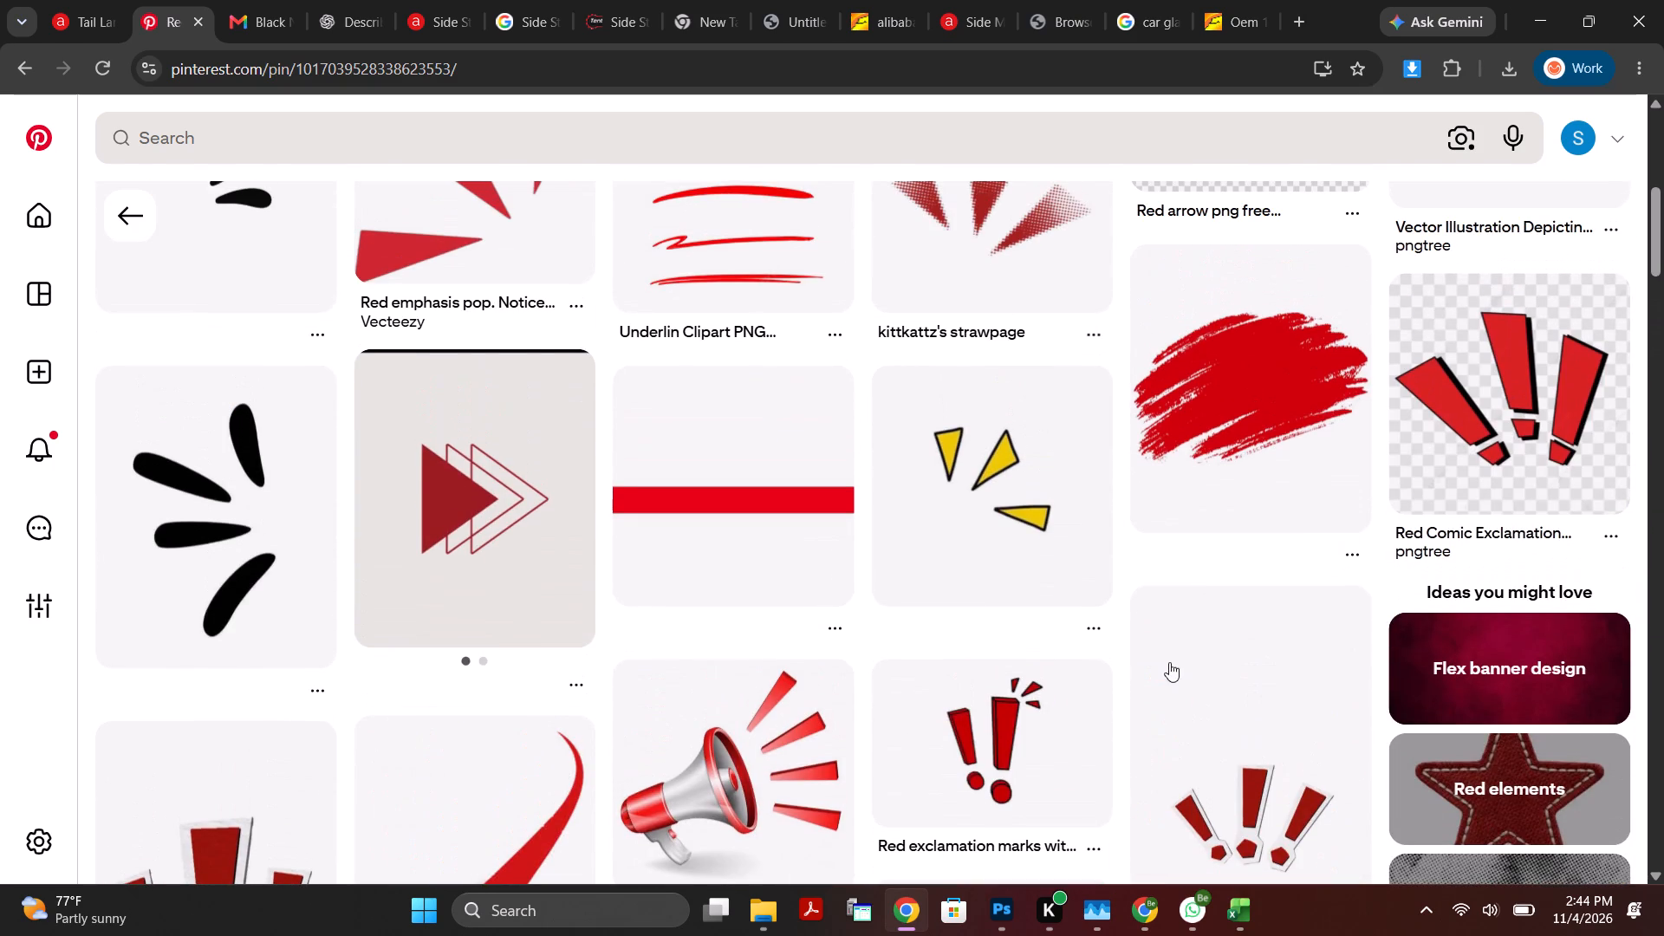
Open the pin with three black-outlined yellow emphasis triangles and save its image to Downloads as da.
{"action": "left_click", "coordinate": [1020, 504]}
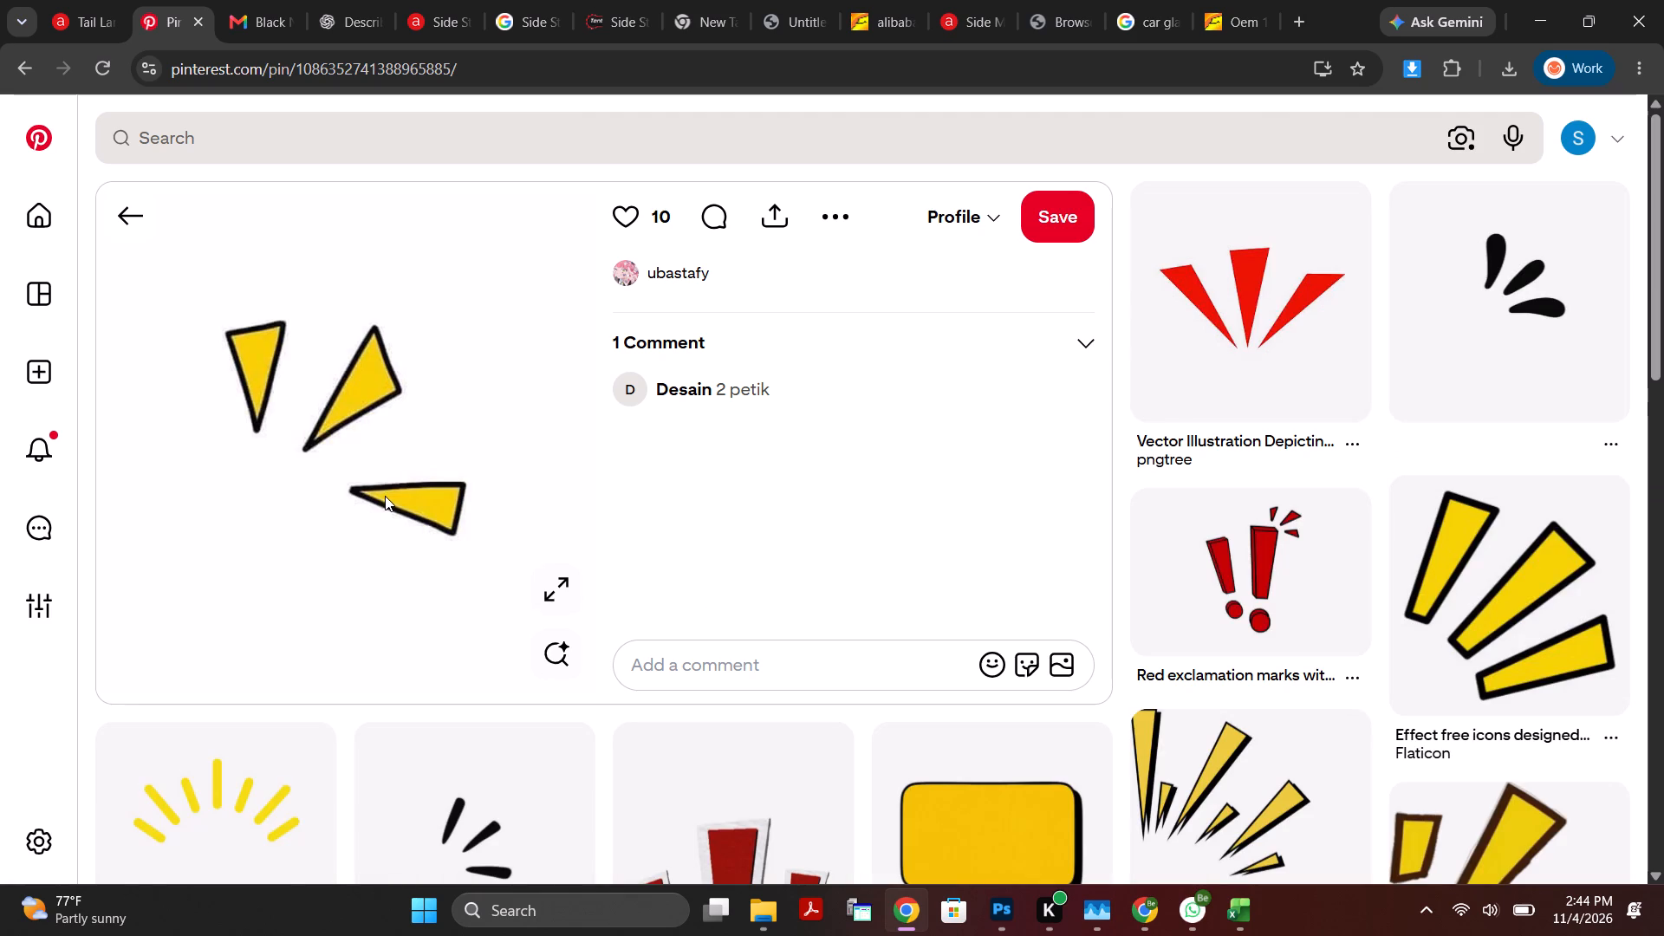
{"action": "right_click_drag", "start_coordinate": [360, 389], "coordinate": [340, 412]}
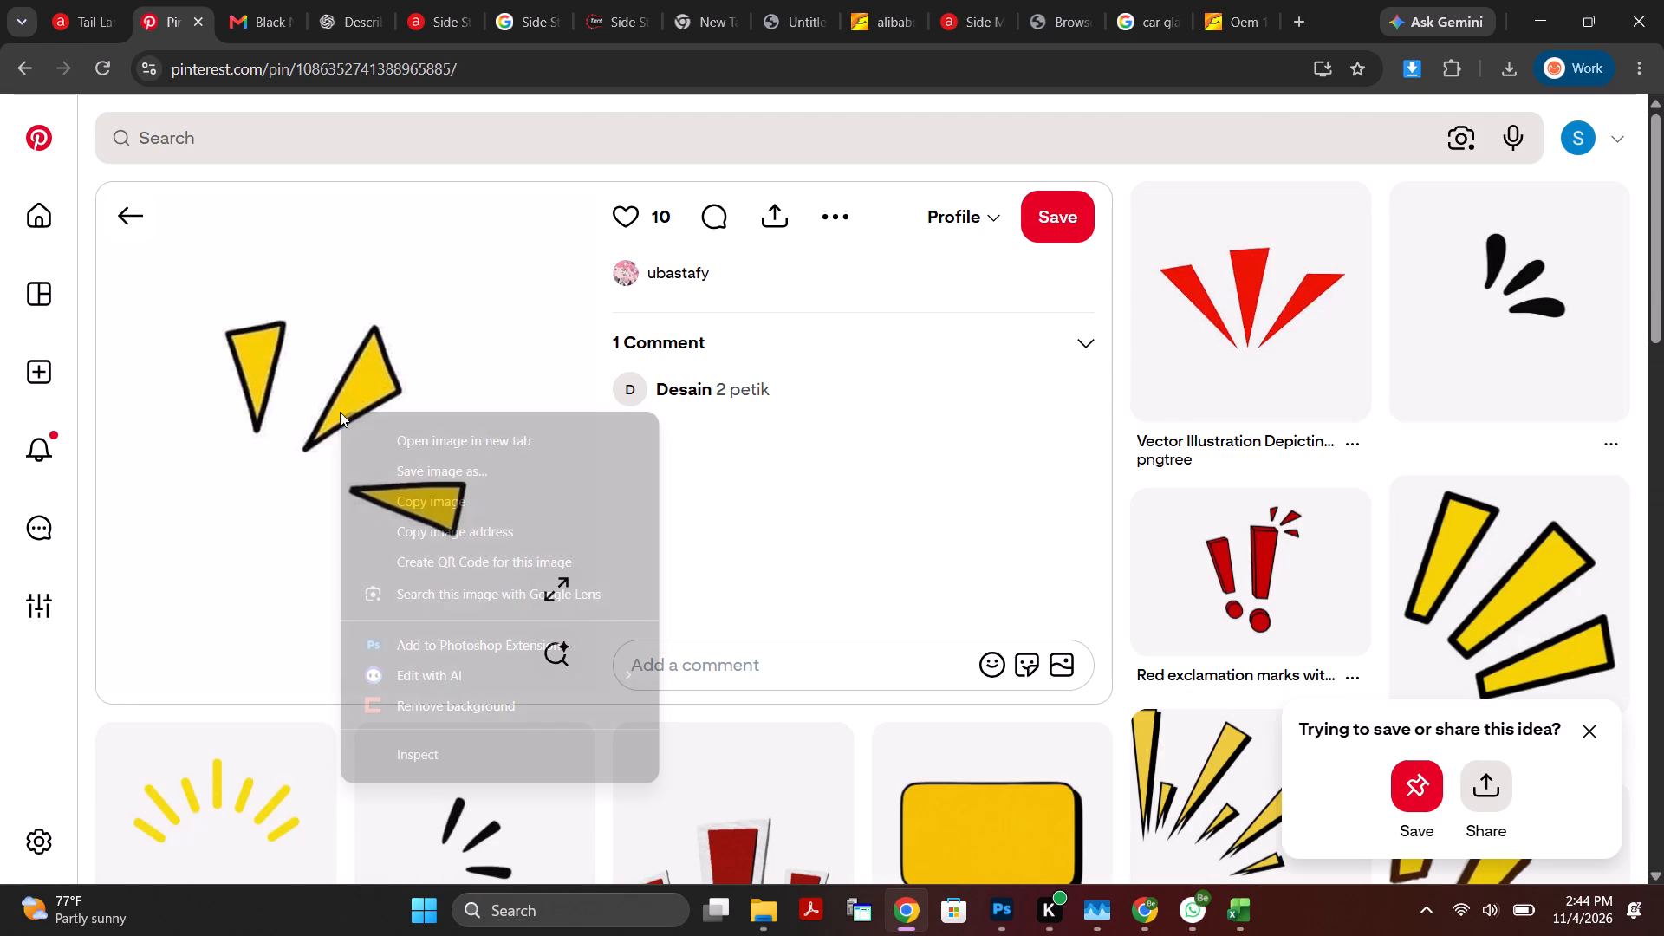
{"action": "left_click", "coordinate": [491, 480]}
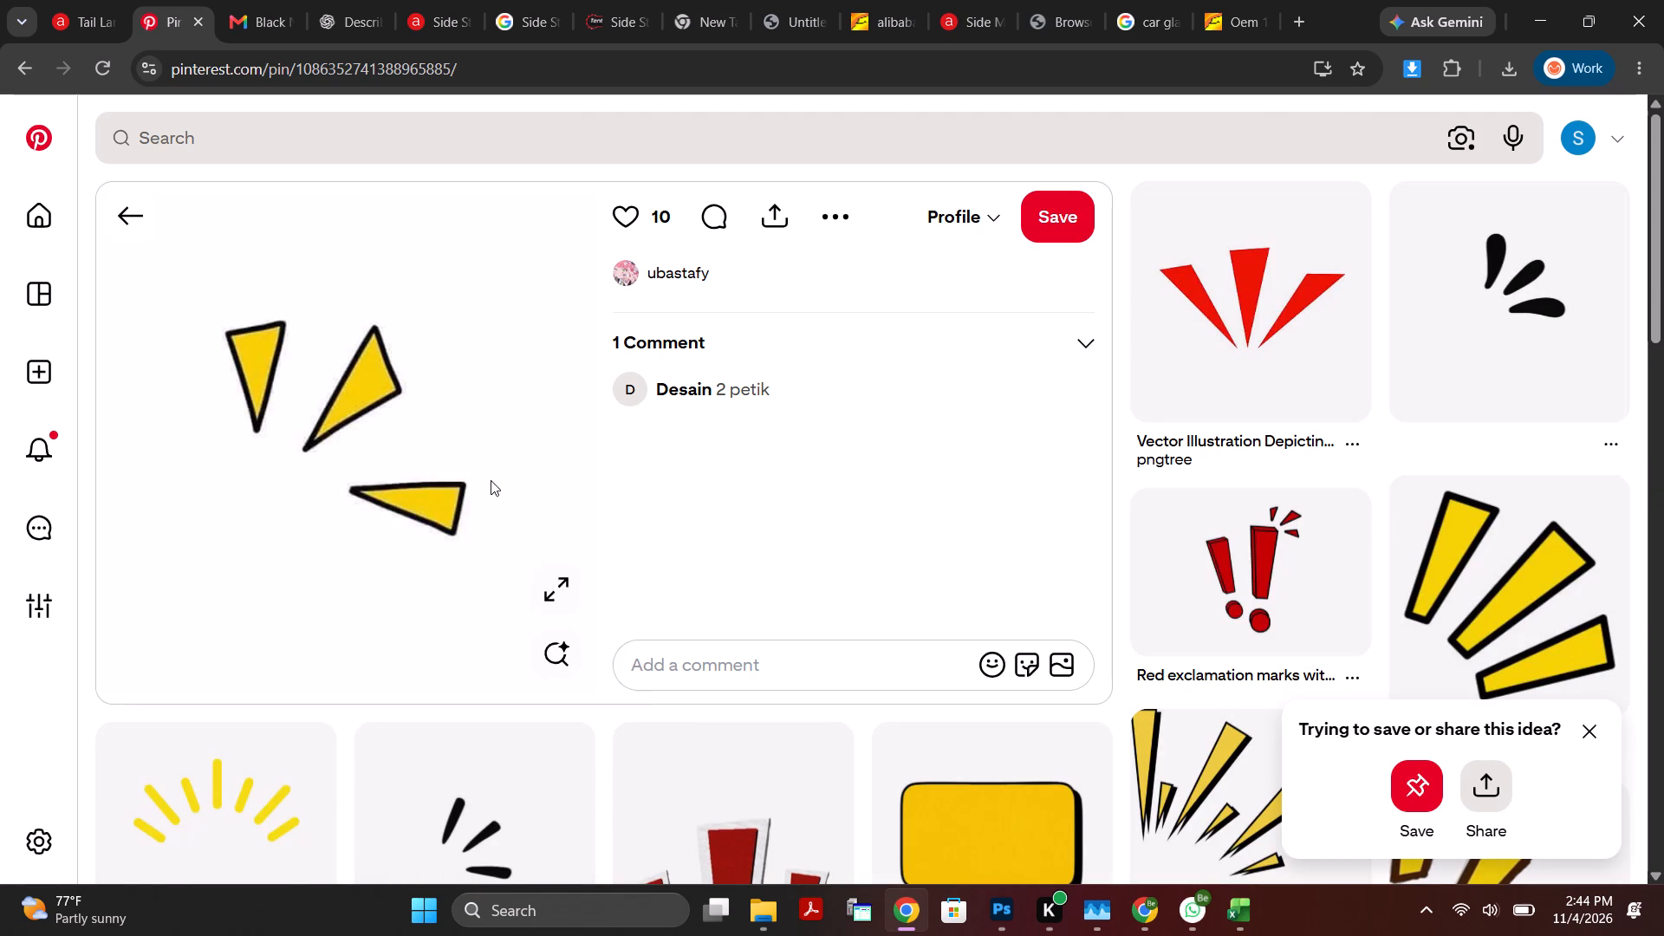
{"action": "key", "text": "d"}
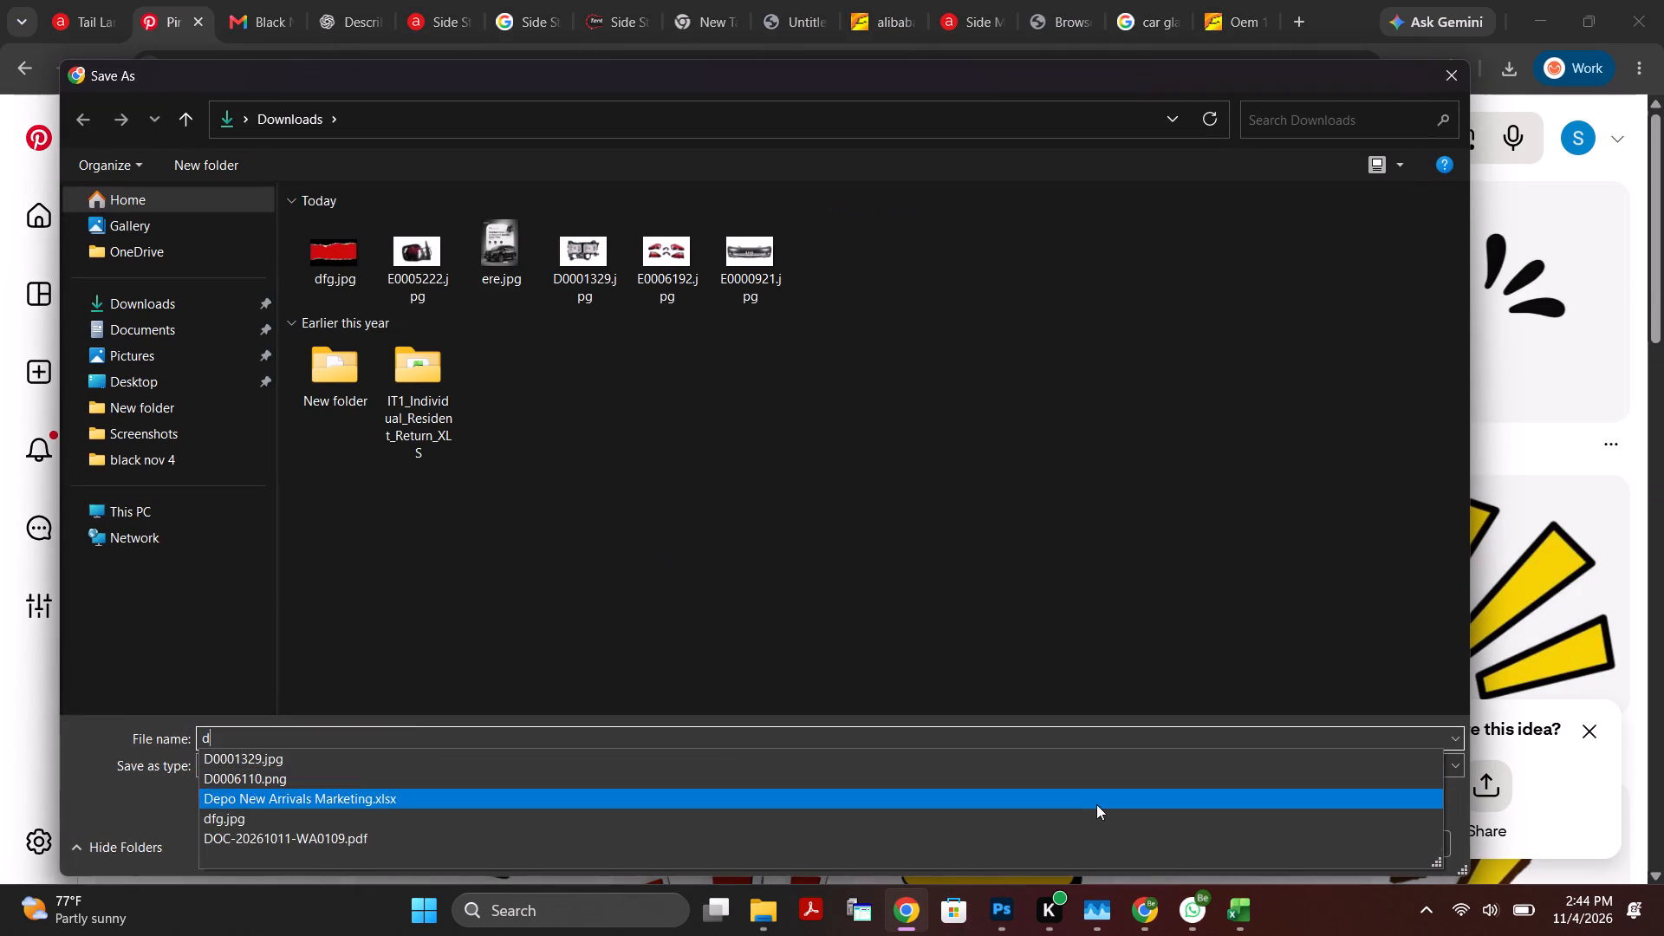
{"action": "key", "text": "a"}
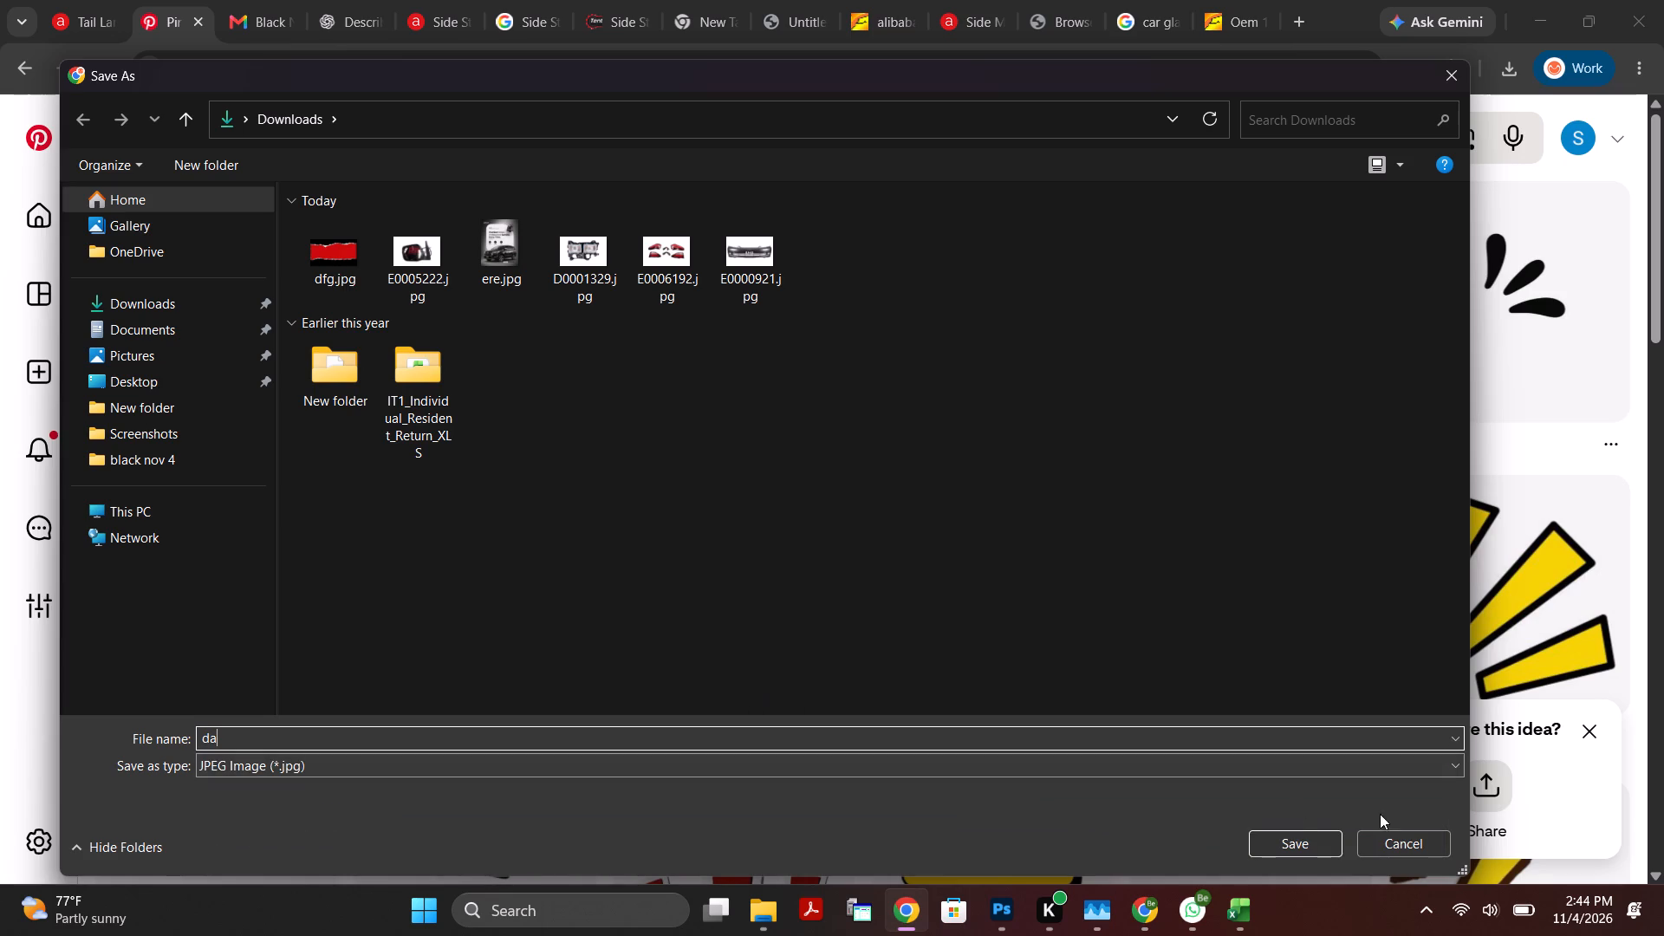
{"action": "left_click", "coordinate": [1297, 835]}
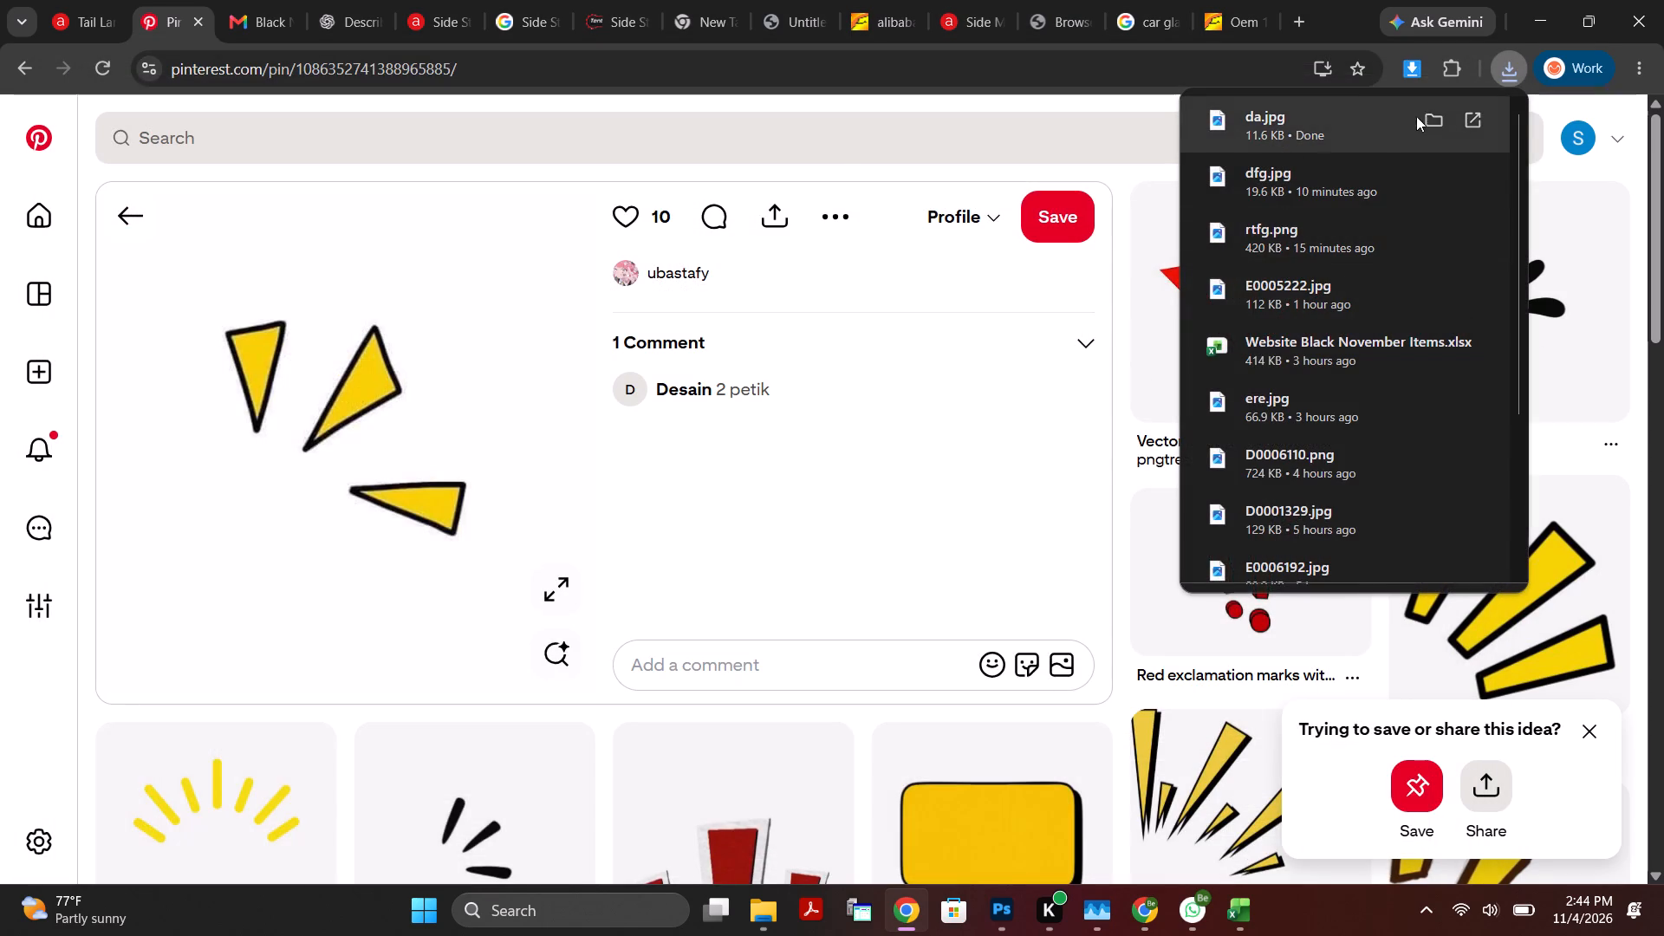
Place da.jpg from the Downloads folder into the Untitled-1 poster in Photoshop at 54% scale, above the Offers layer.
{"action": "left_click", "coordinate": [1436, 117]}
{"action": "left_click_drag", "start_coordinate": [1260, 280], "coordinate": [1141, 748]}
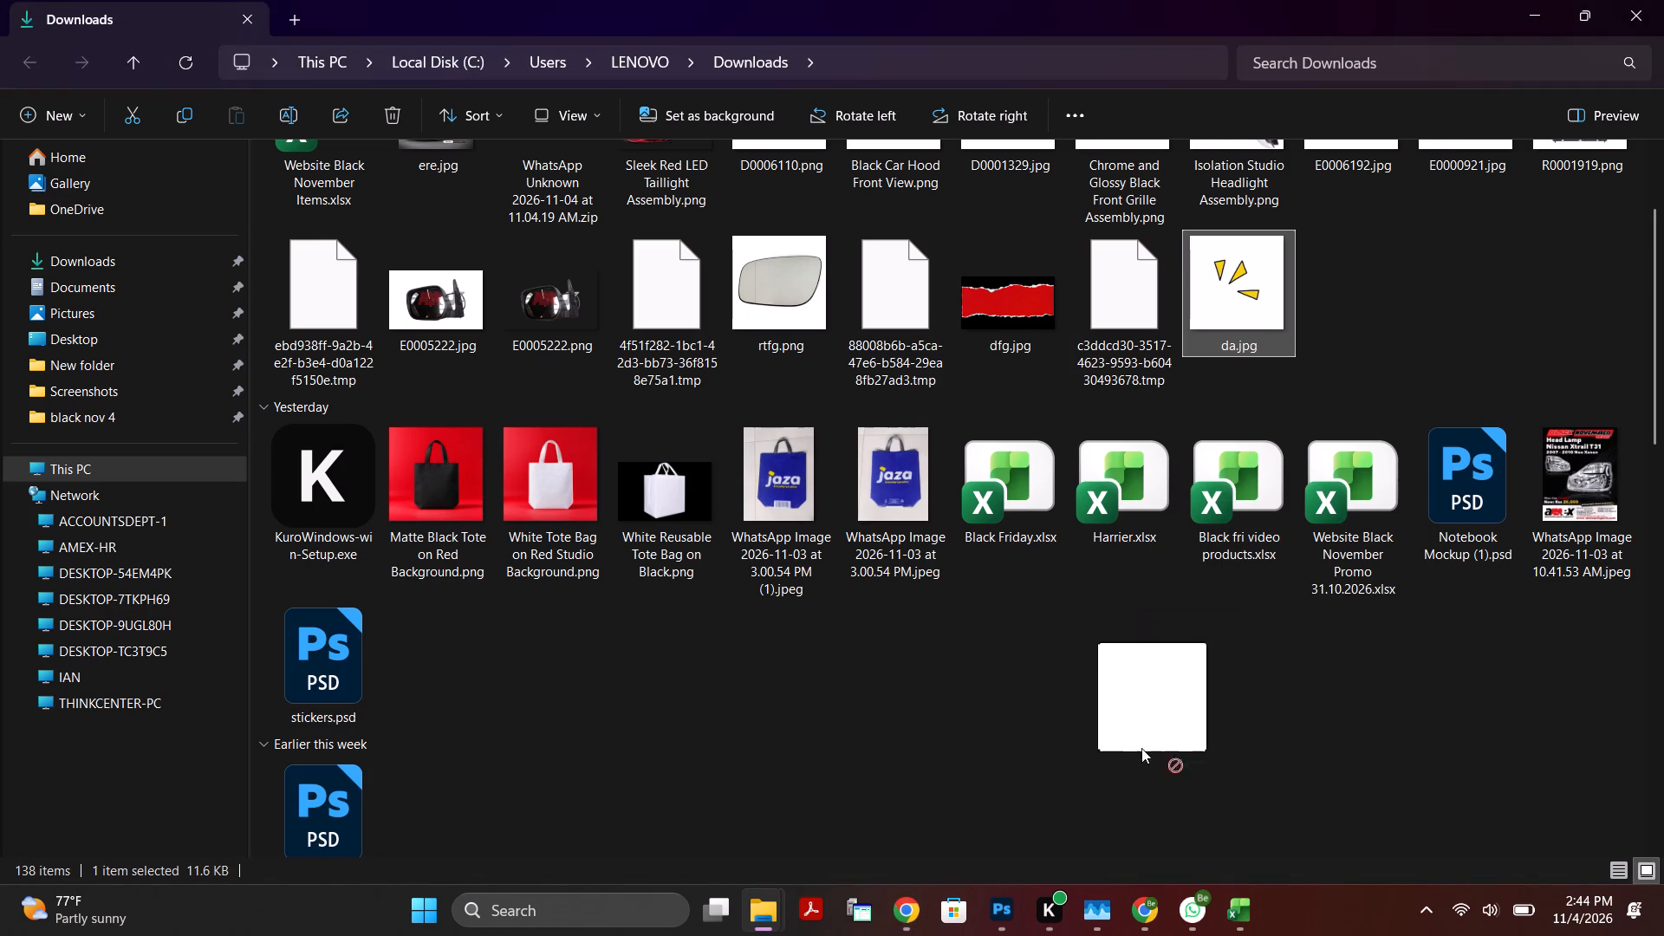
{"action": "left_click_drag", "start_coordinate": [1141, 748], "coordinate": [1009, 911]}
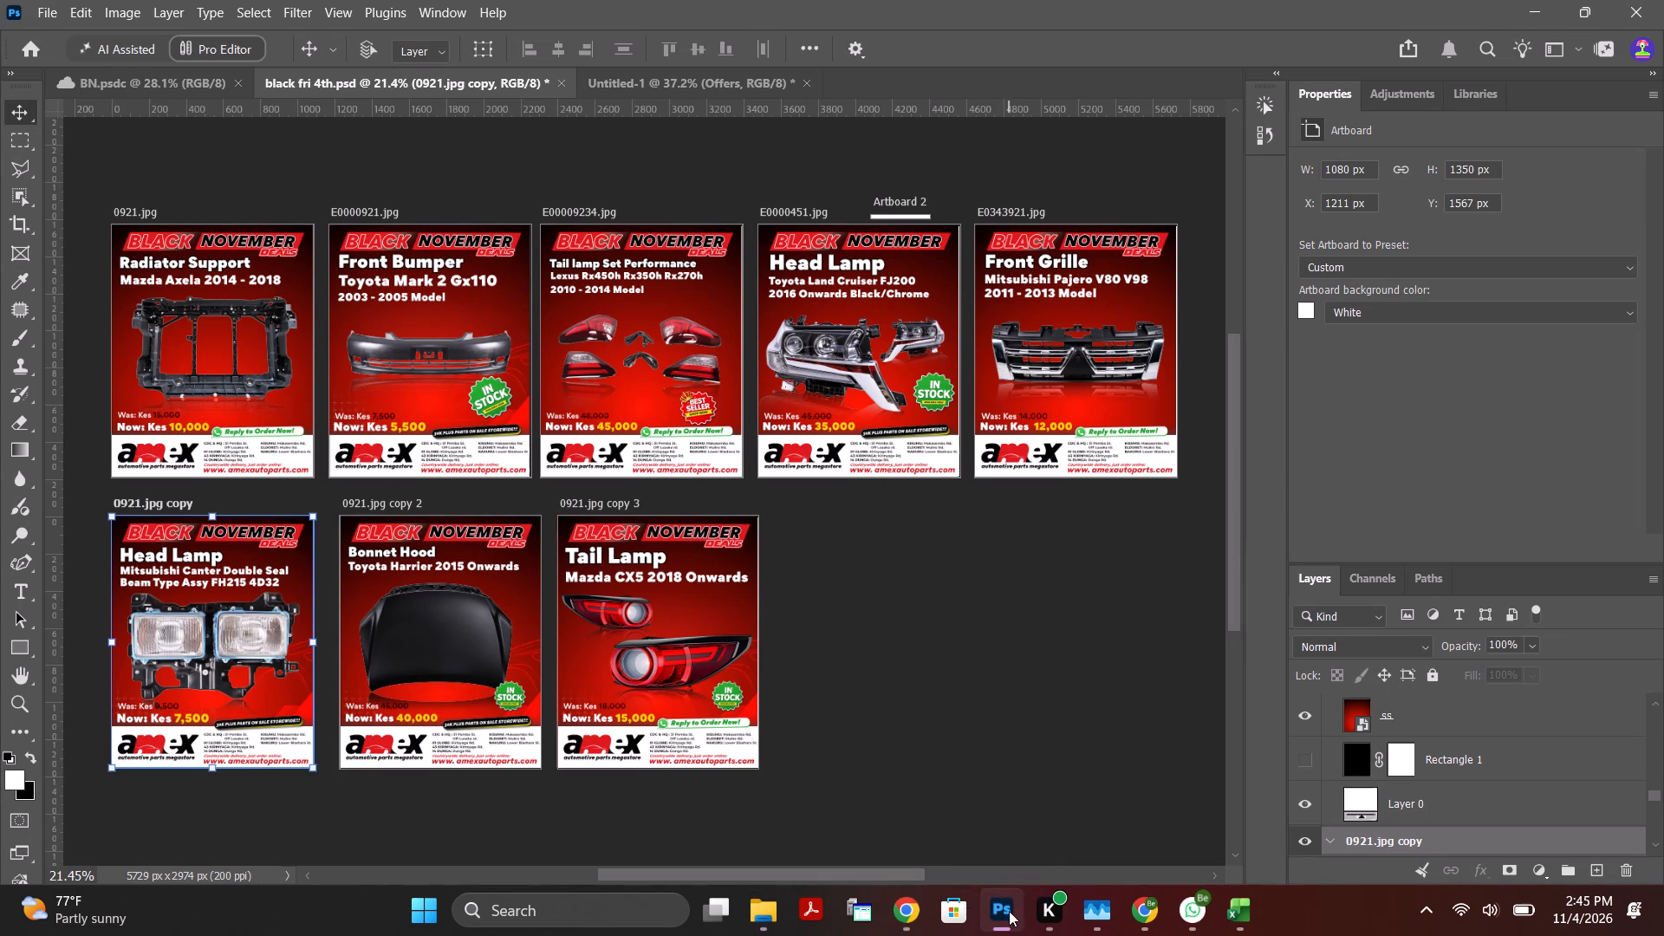
{"action": "left_click_drag", "start_coordinate": [1009, 911], "coordinate": [647, 81]}
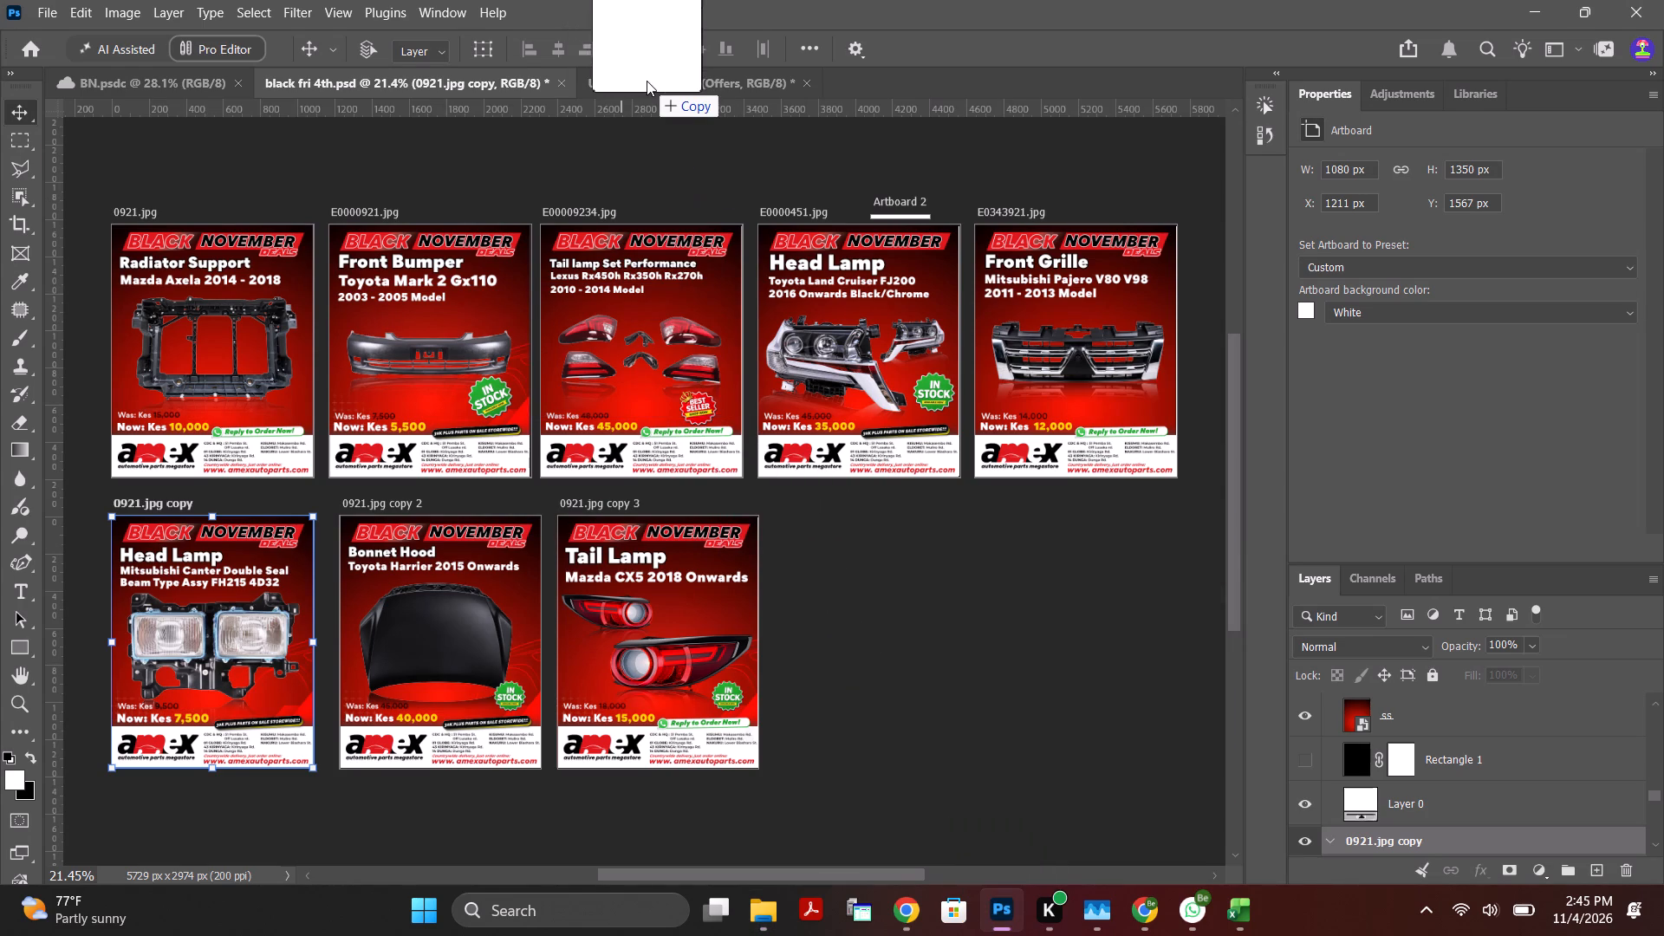
{"action": "left_click_drag", "start_coordinate": [647, 81], "coordinate": [879, 564]}
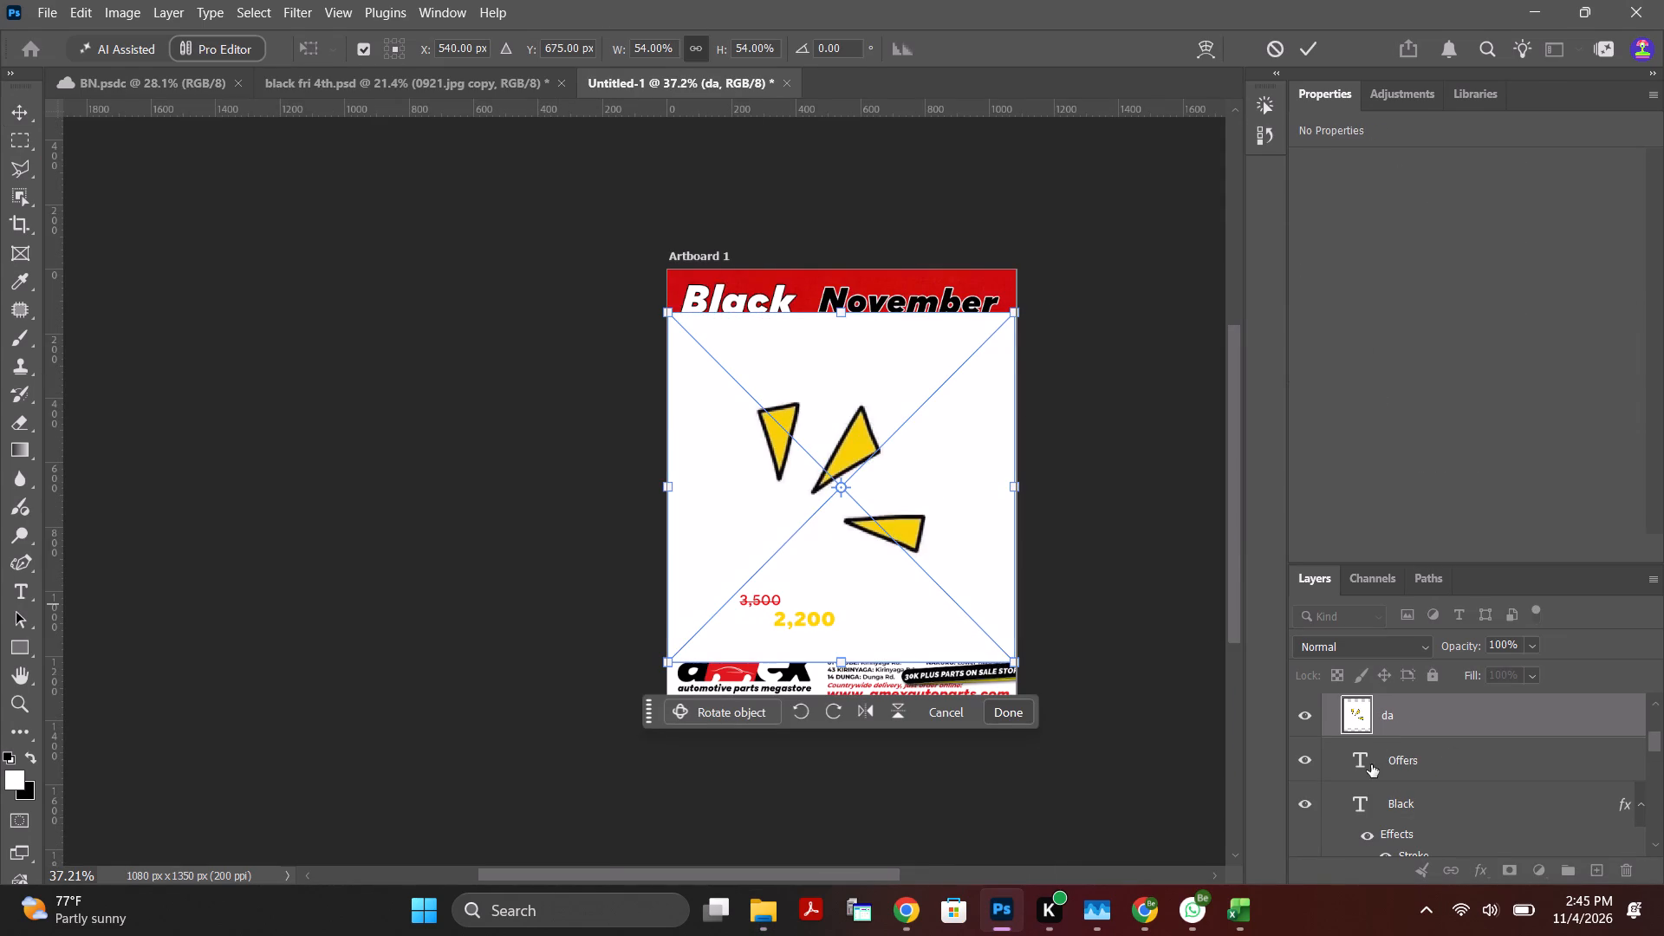
{"action": "left_click", "coordinate": [1310, 55]}
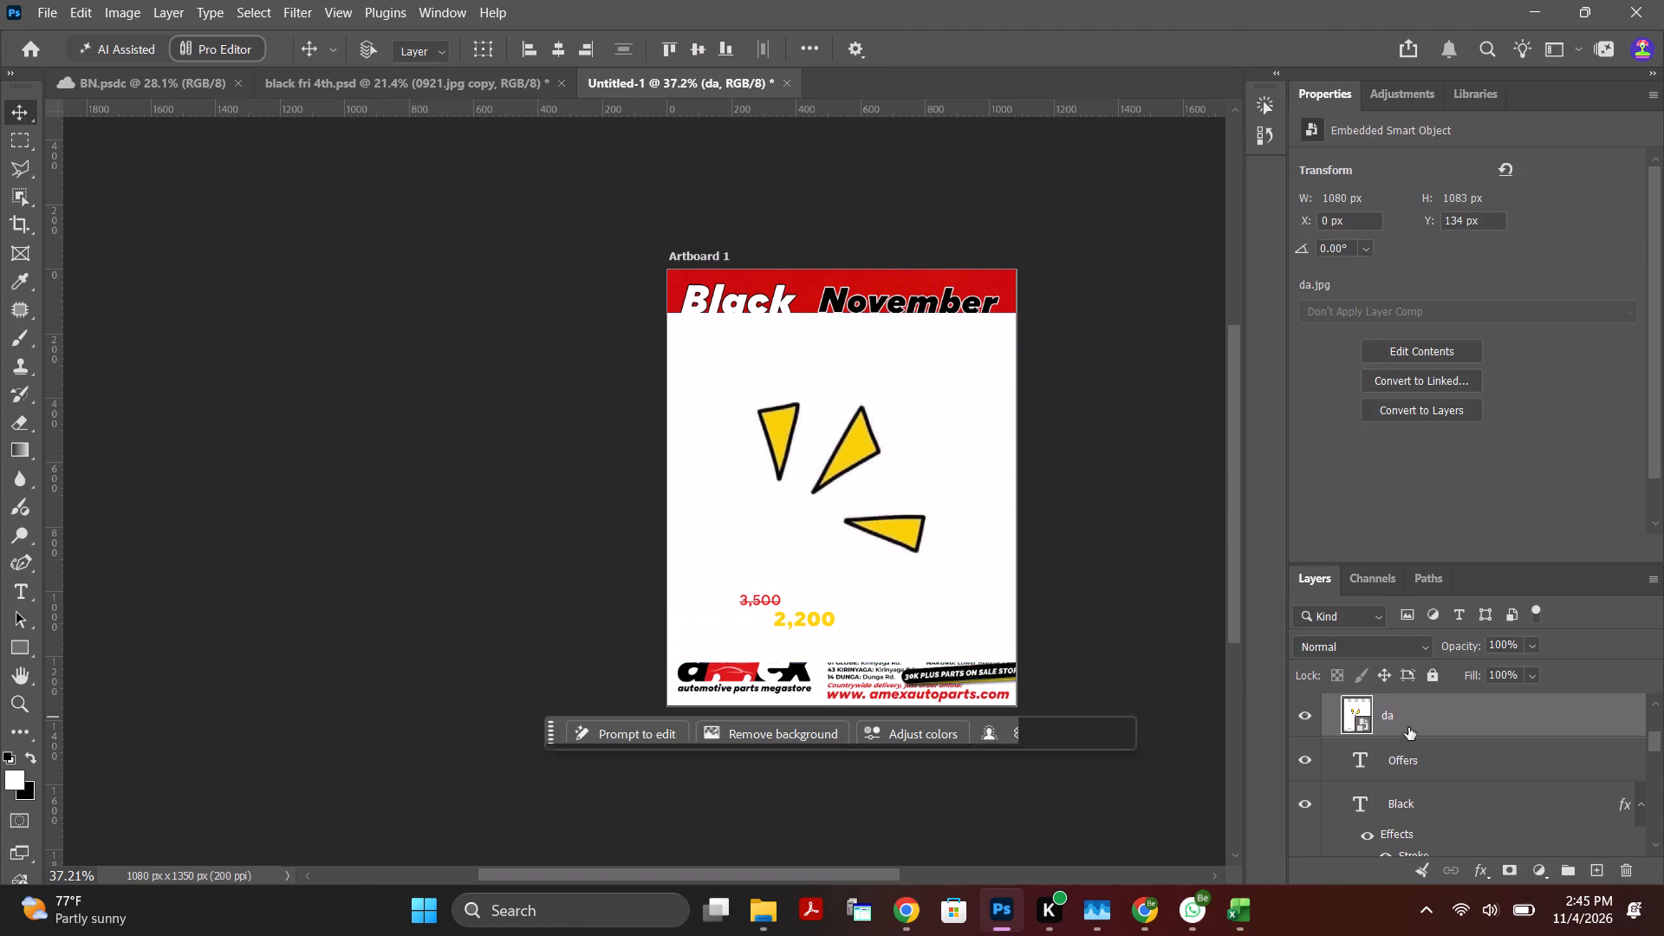
Open the da smart object's contents, select the yellow triangles as the subject and mask out the white background.
{"action": "double_click", "coordinate": [1365, 725]}
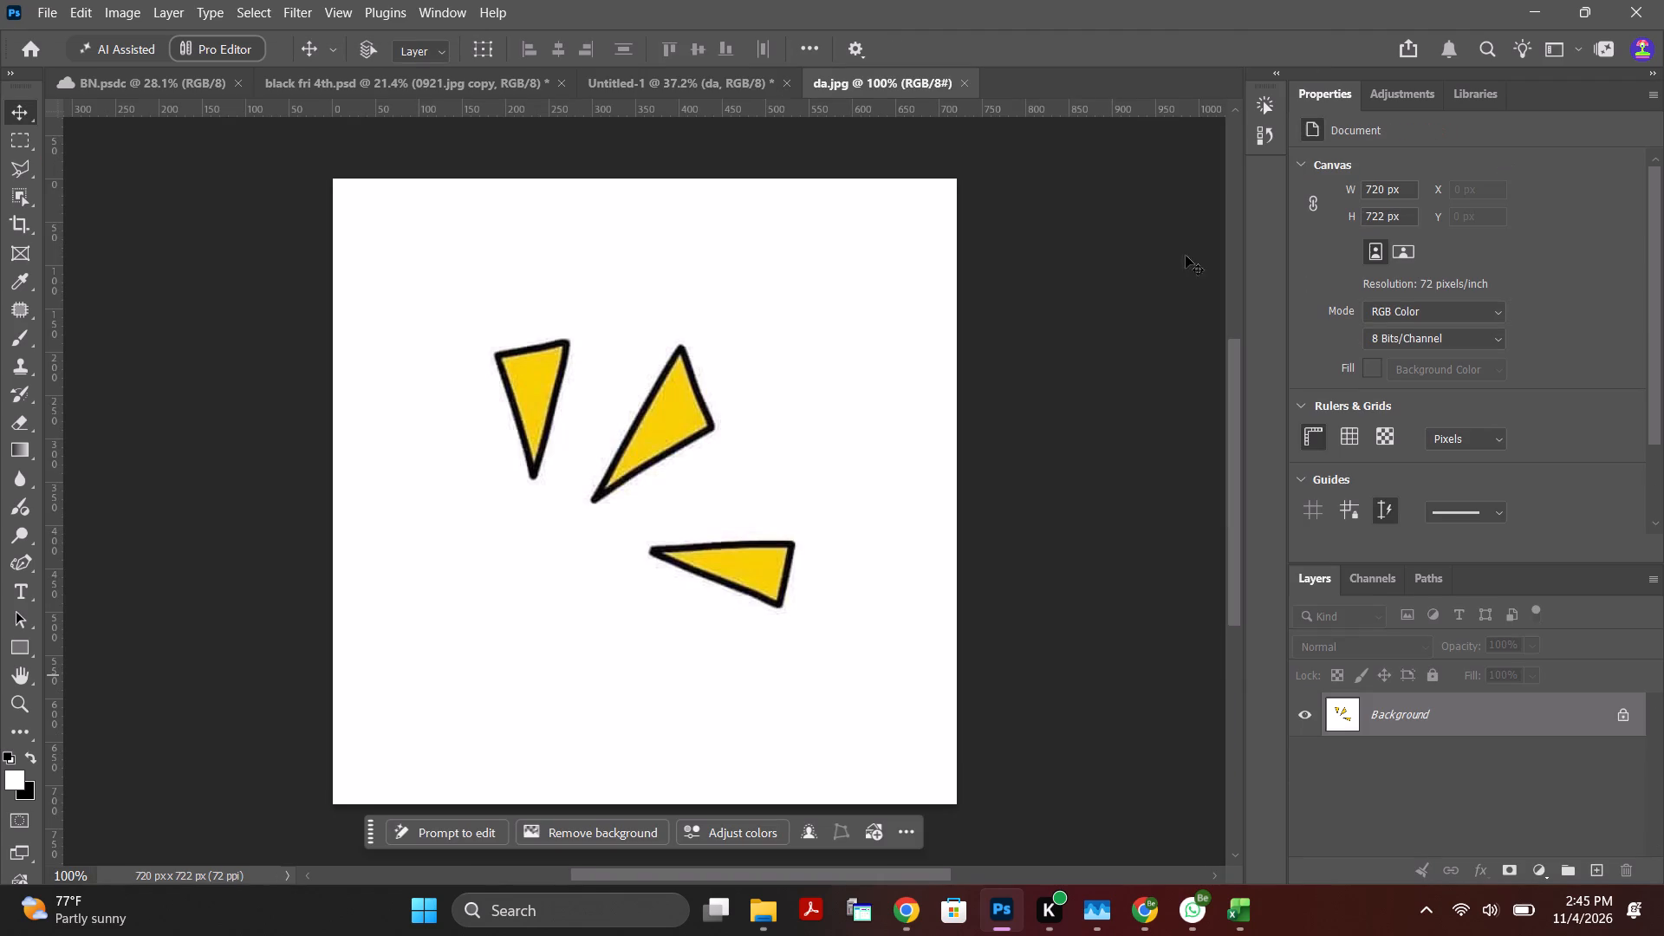
{"action": "left_click", "coordinate": [1271, 107]}
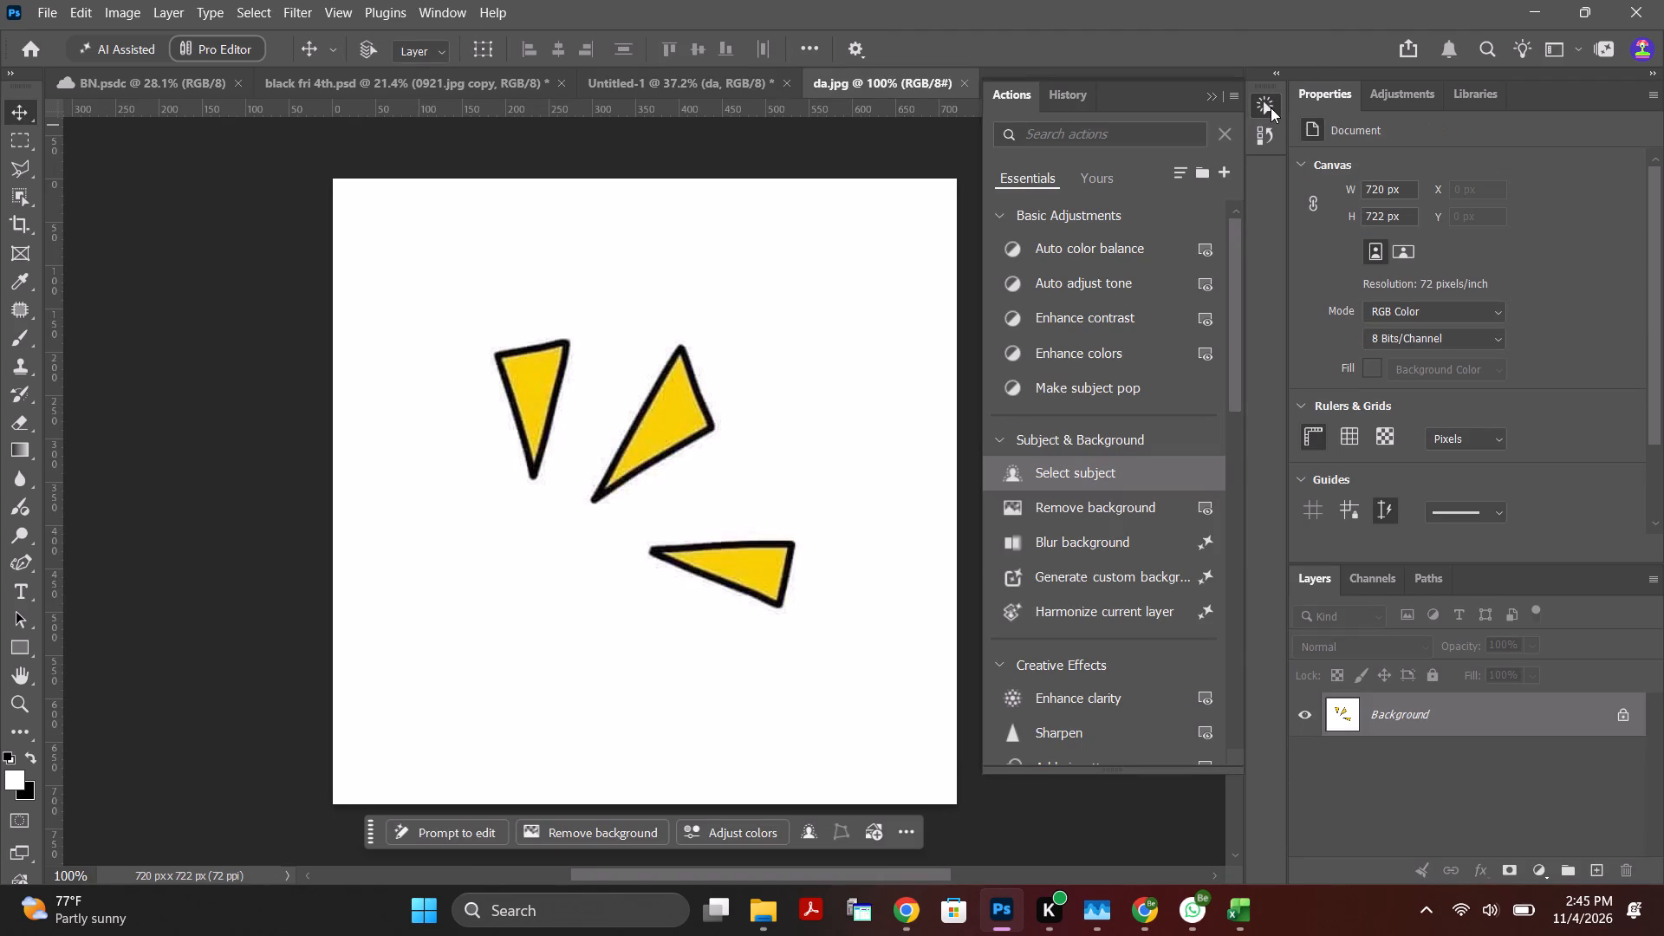
{"action": "left_click", "coordinate": [1098, 471]}
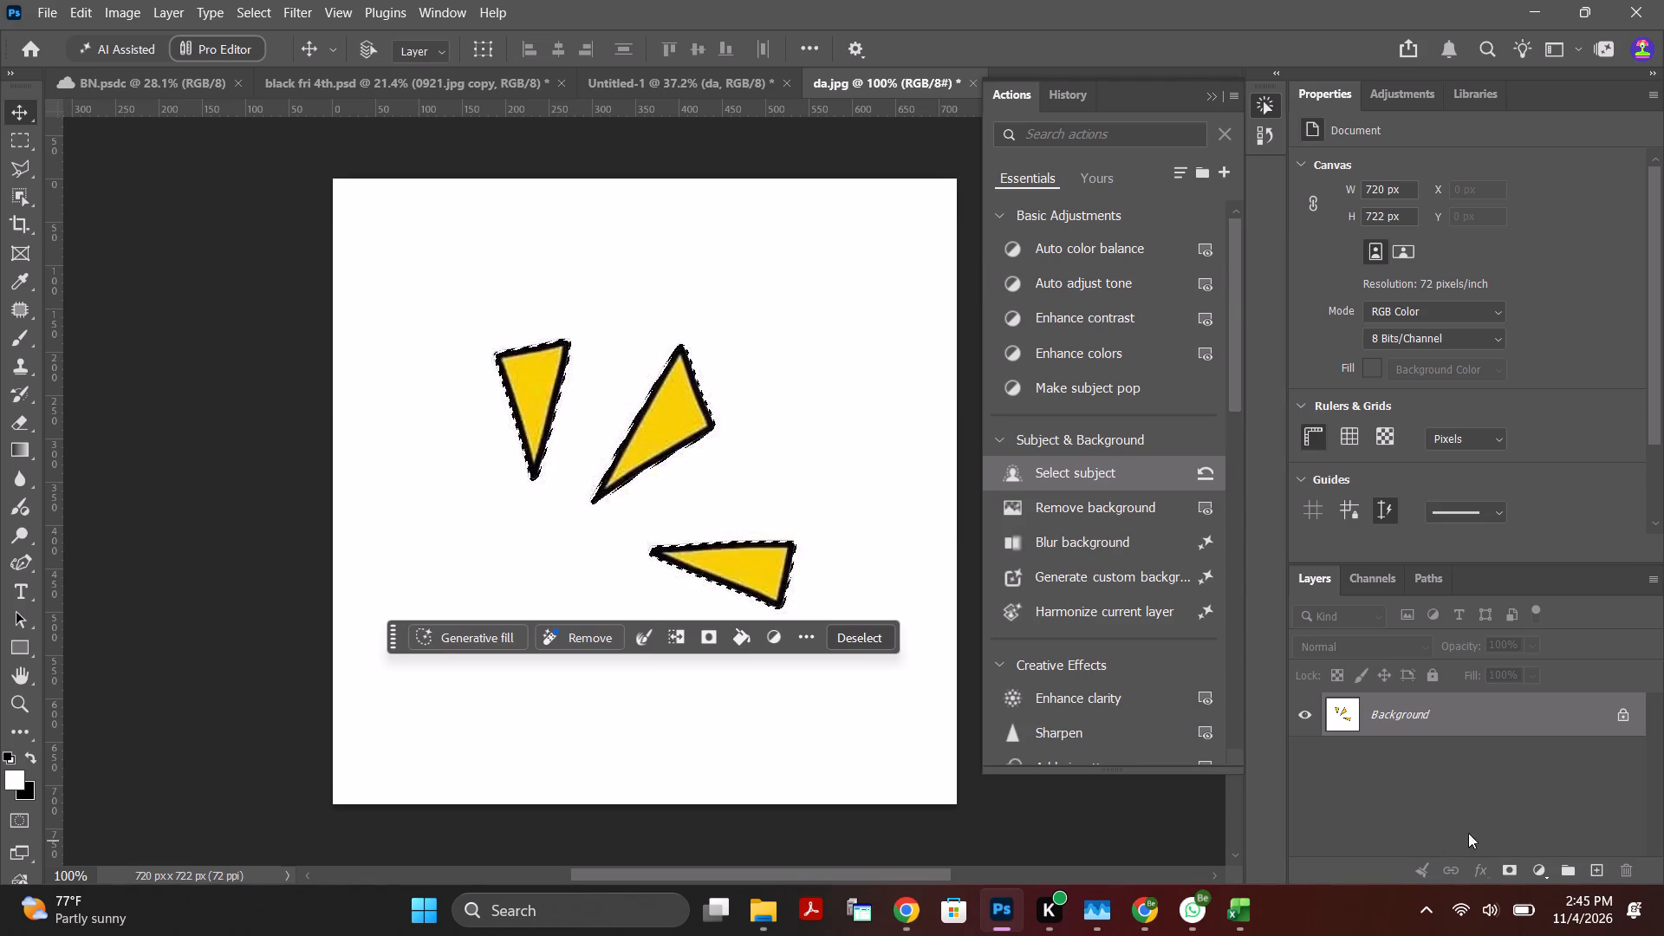
{"action": "left_click", "coordinate": [1507, 872]}
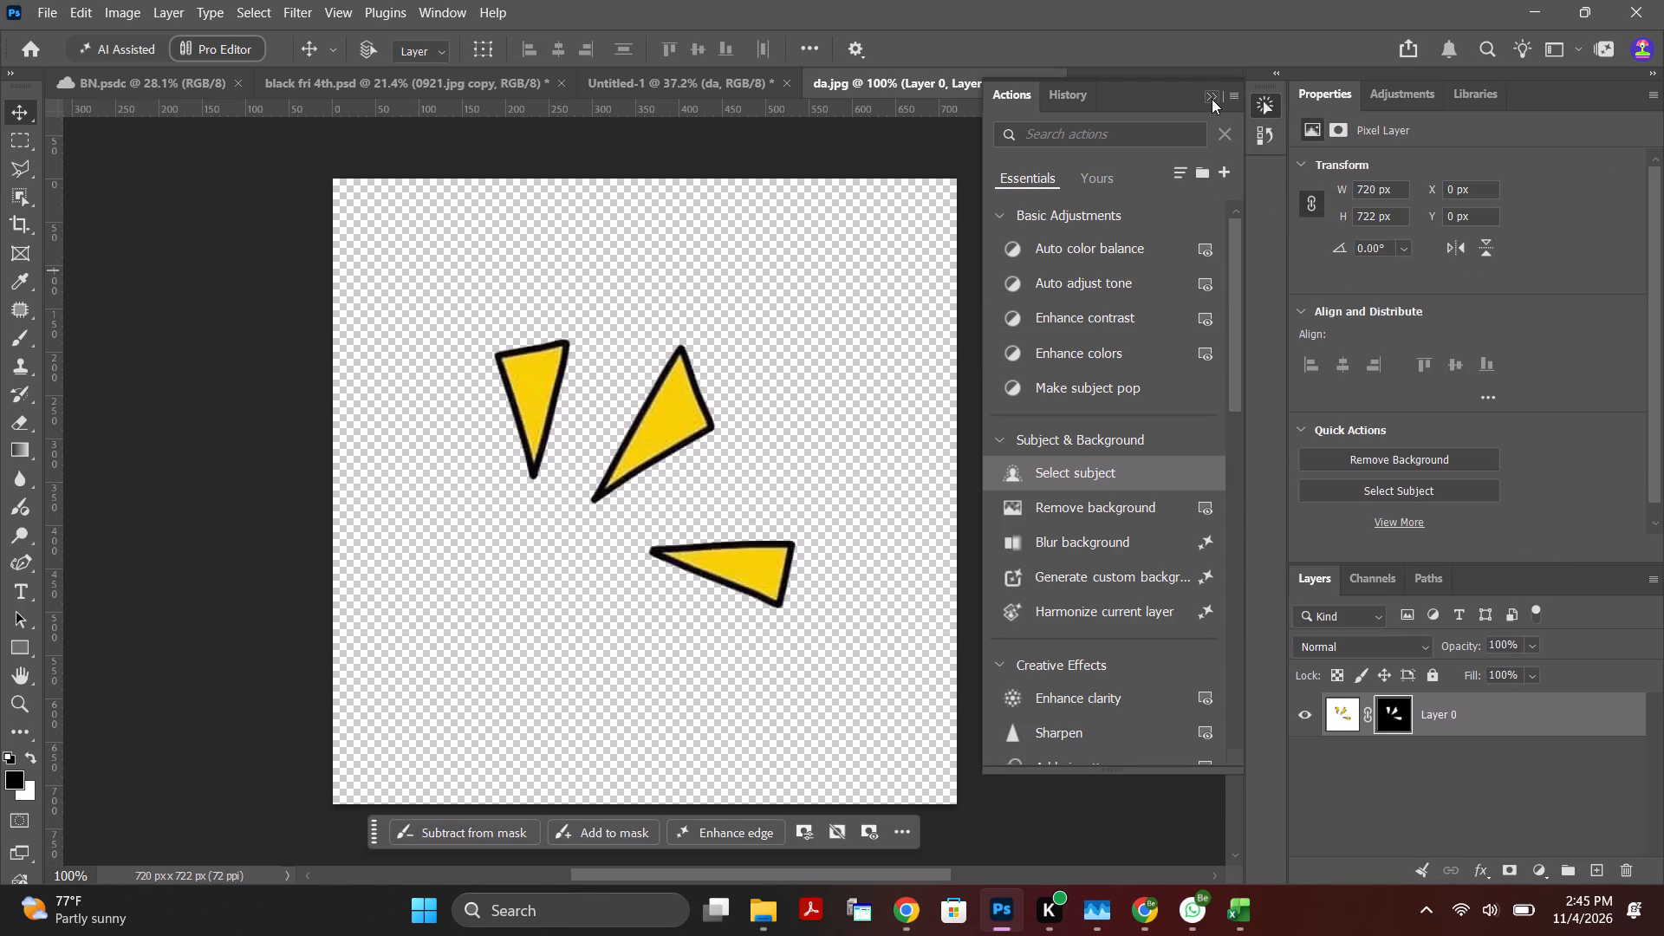
{"action": "left_click", "coordinate": [1212, 99]}
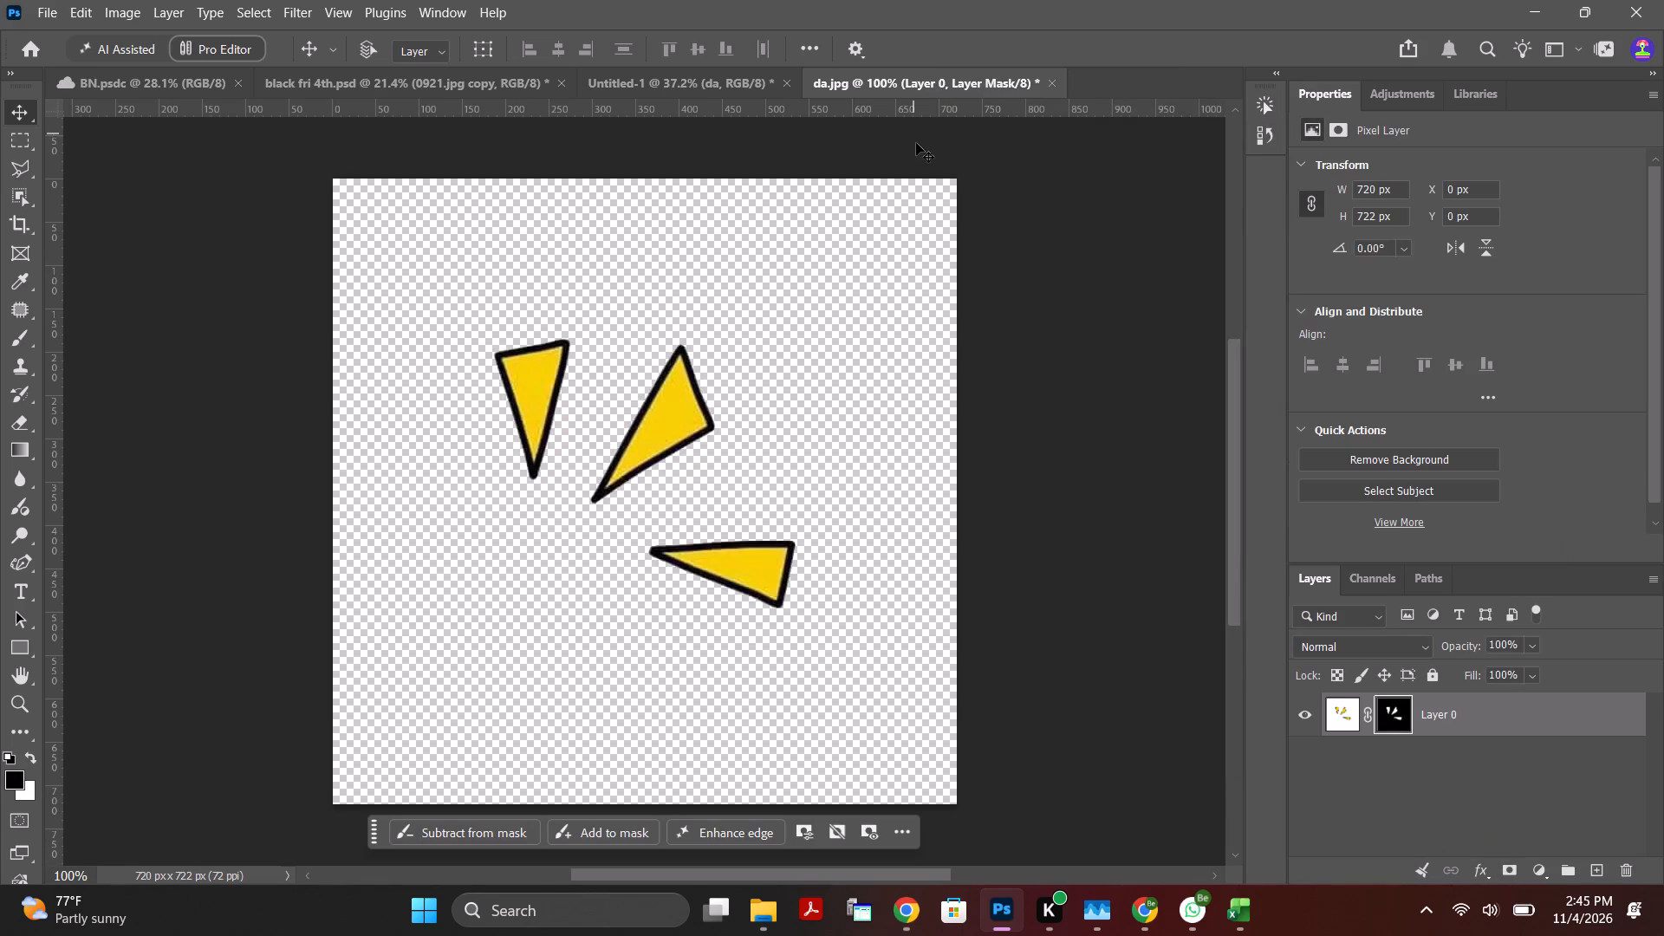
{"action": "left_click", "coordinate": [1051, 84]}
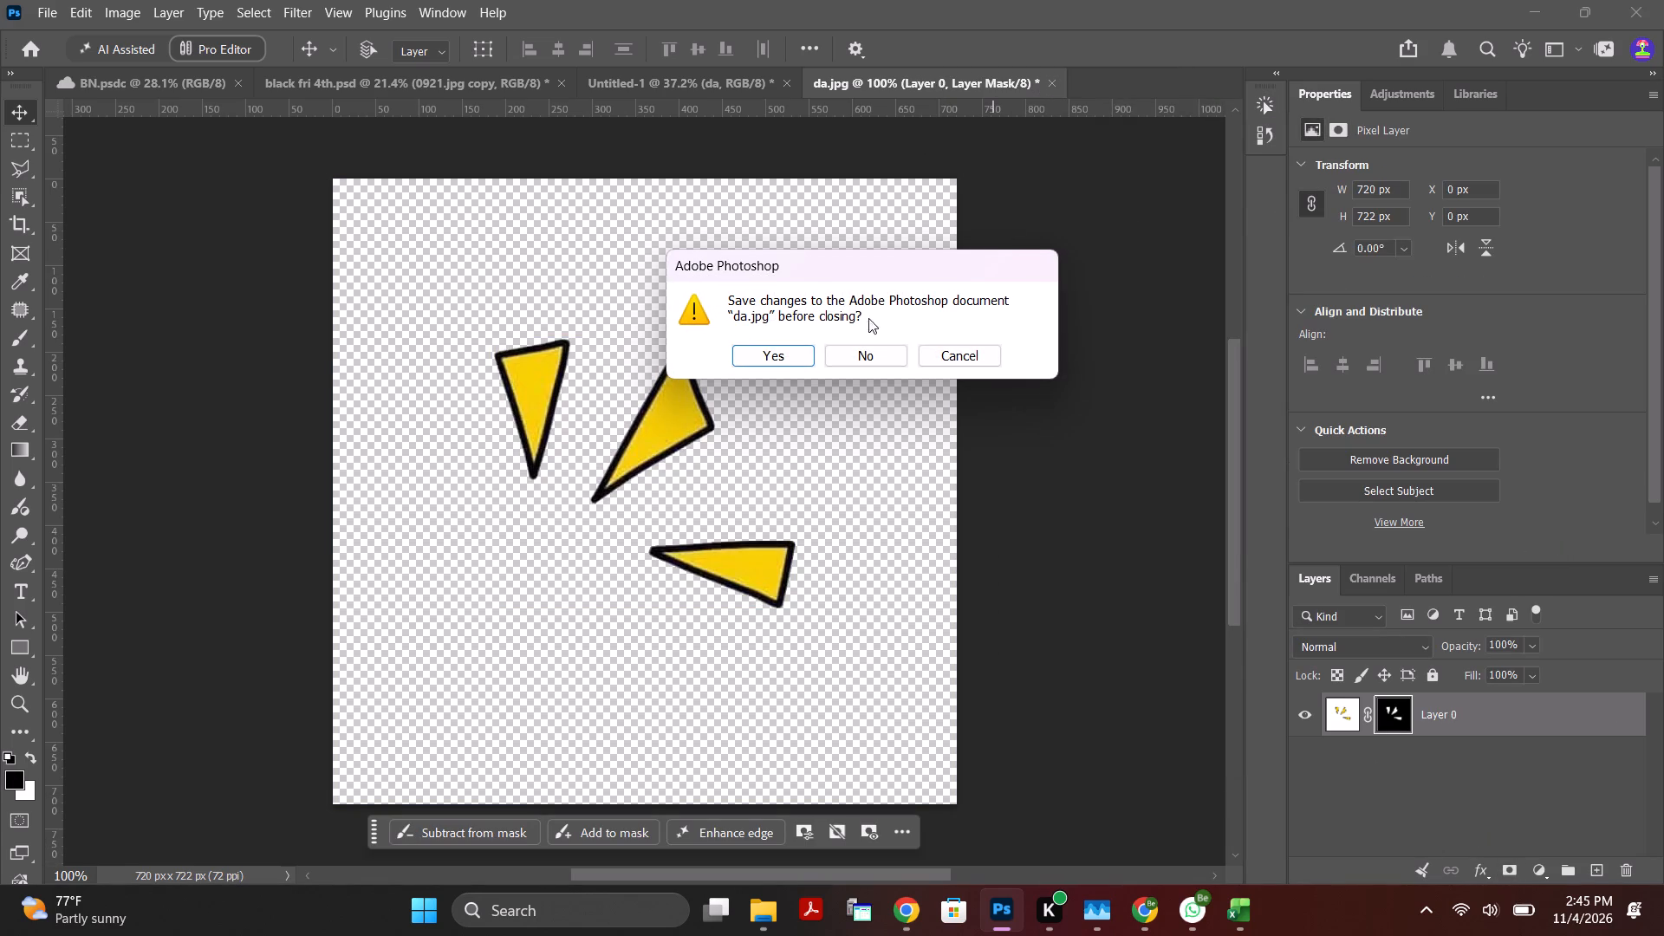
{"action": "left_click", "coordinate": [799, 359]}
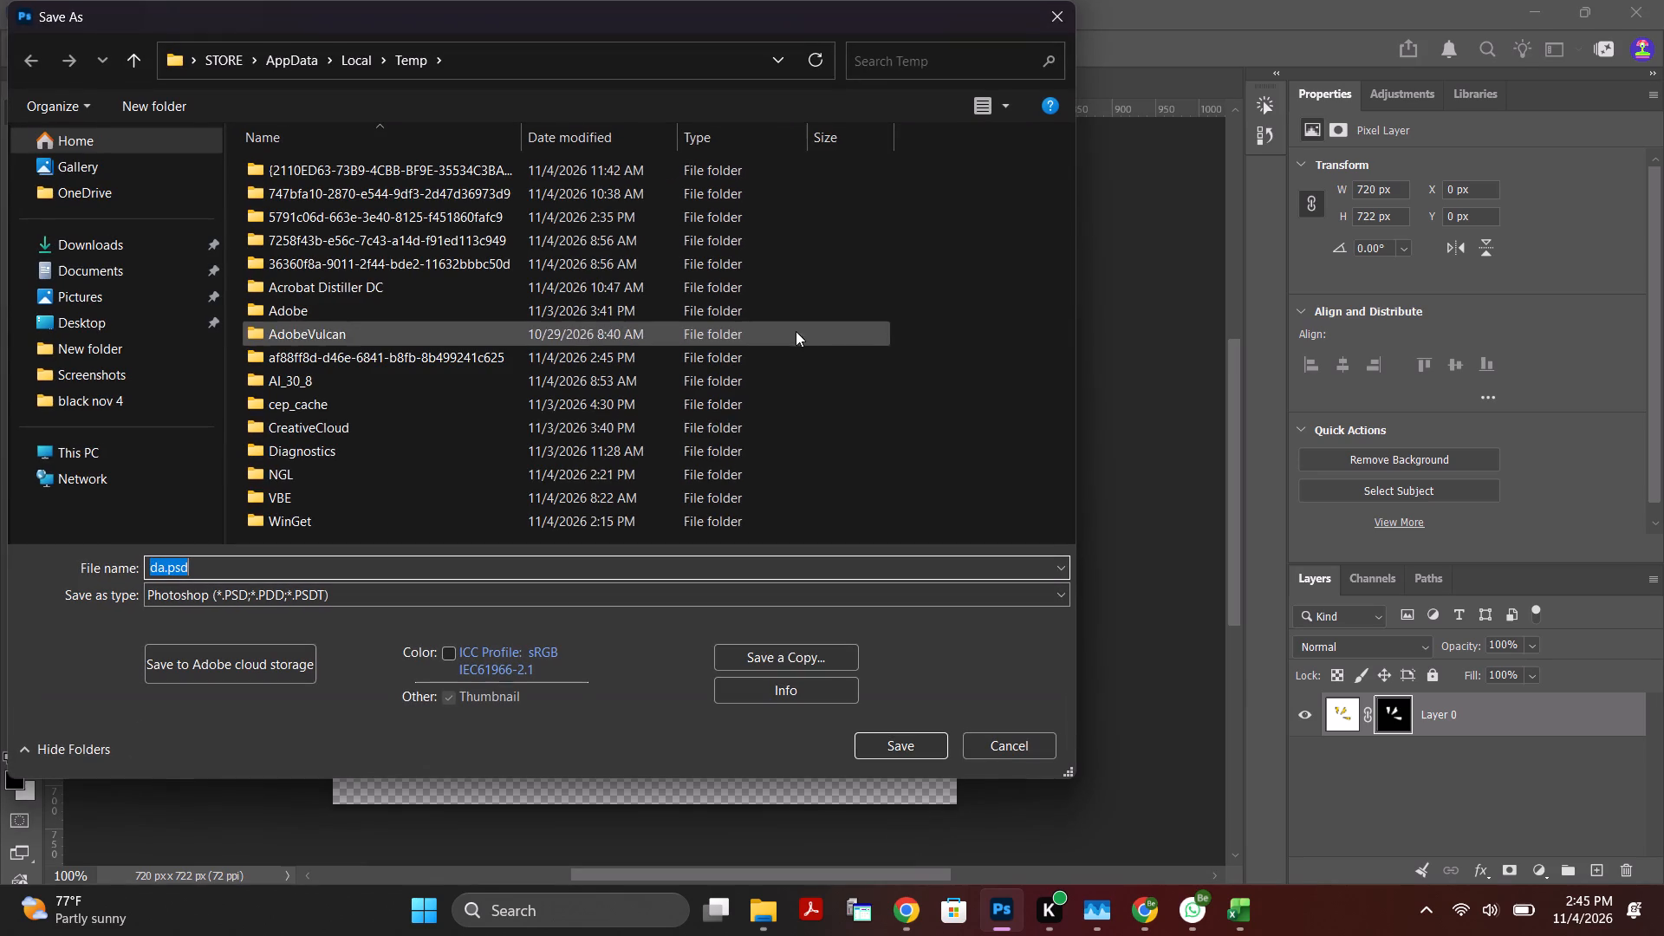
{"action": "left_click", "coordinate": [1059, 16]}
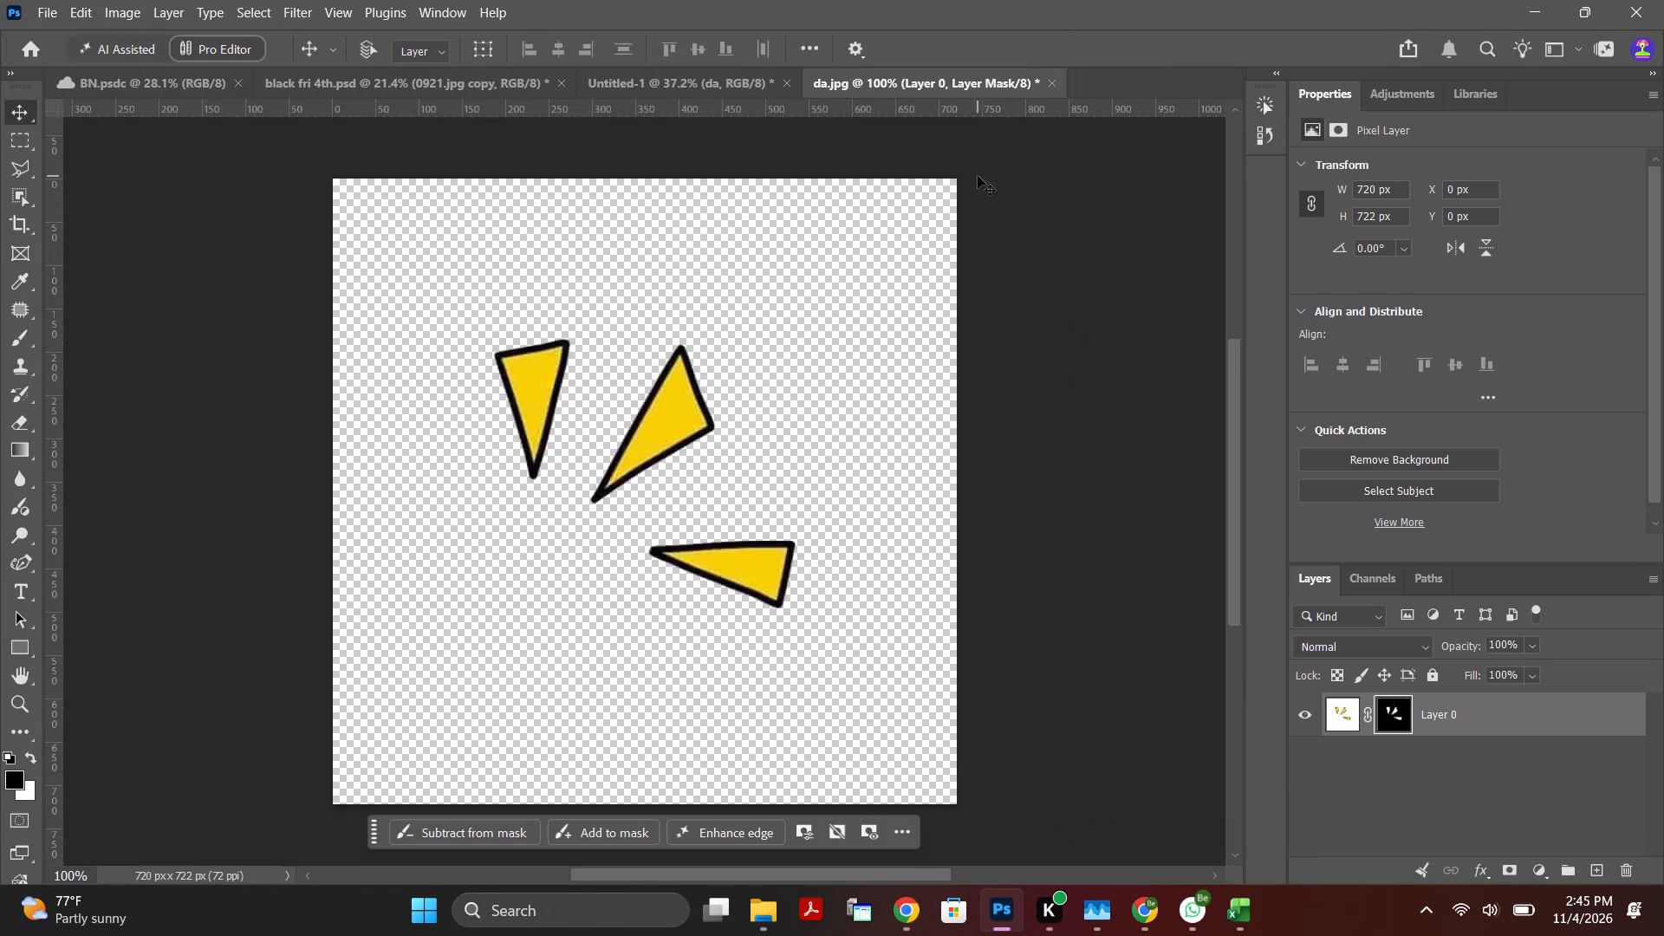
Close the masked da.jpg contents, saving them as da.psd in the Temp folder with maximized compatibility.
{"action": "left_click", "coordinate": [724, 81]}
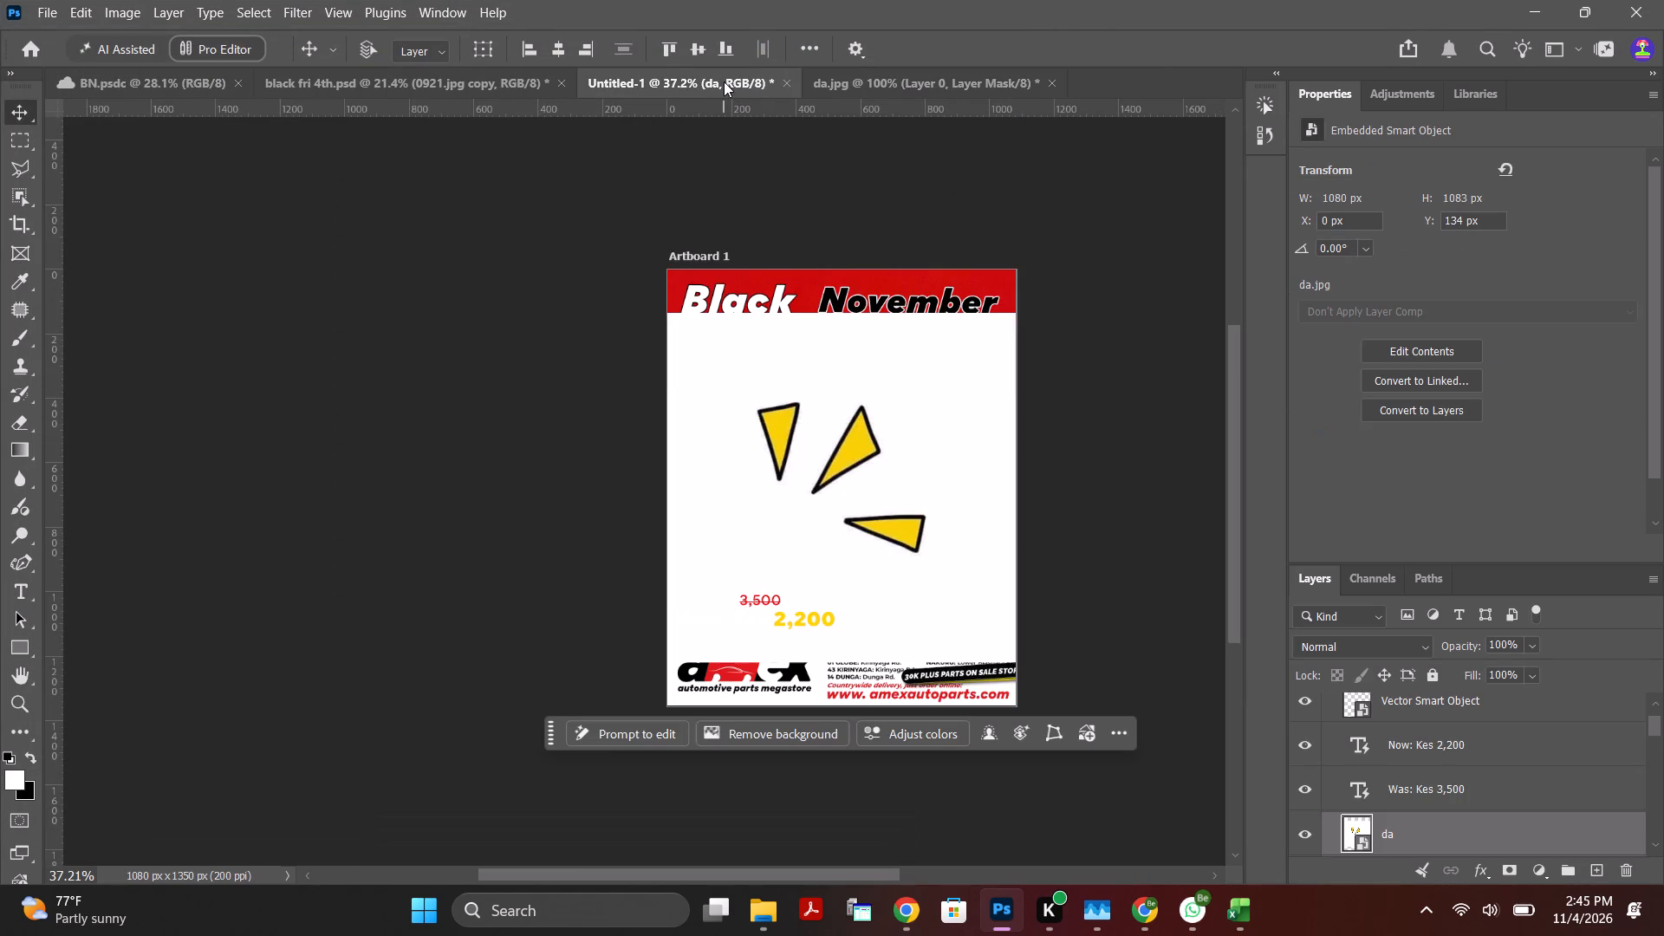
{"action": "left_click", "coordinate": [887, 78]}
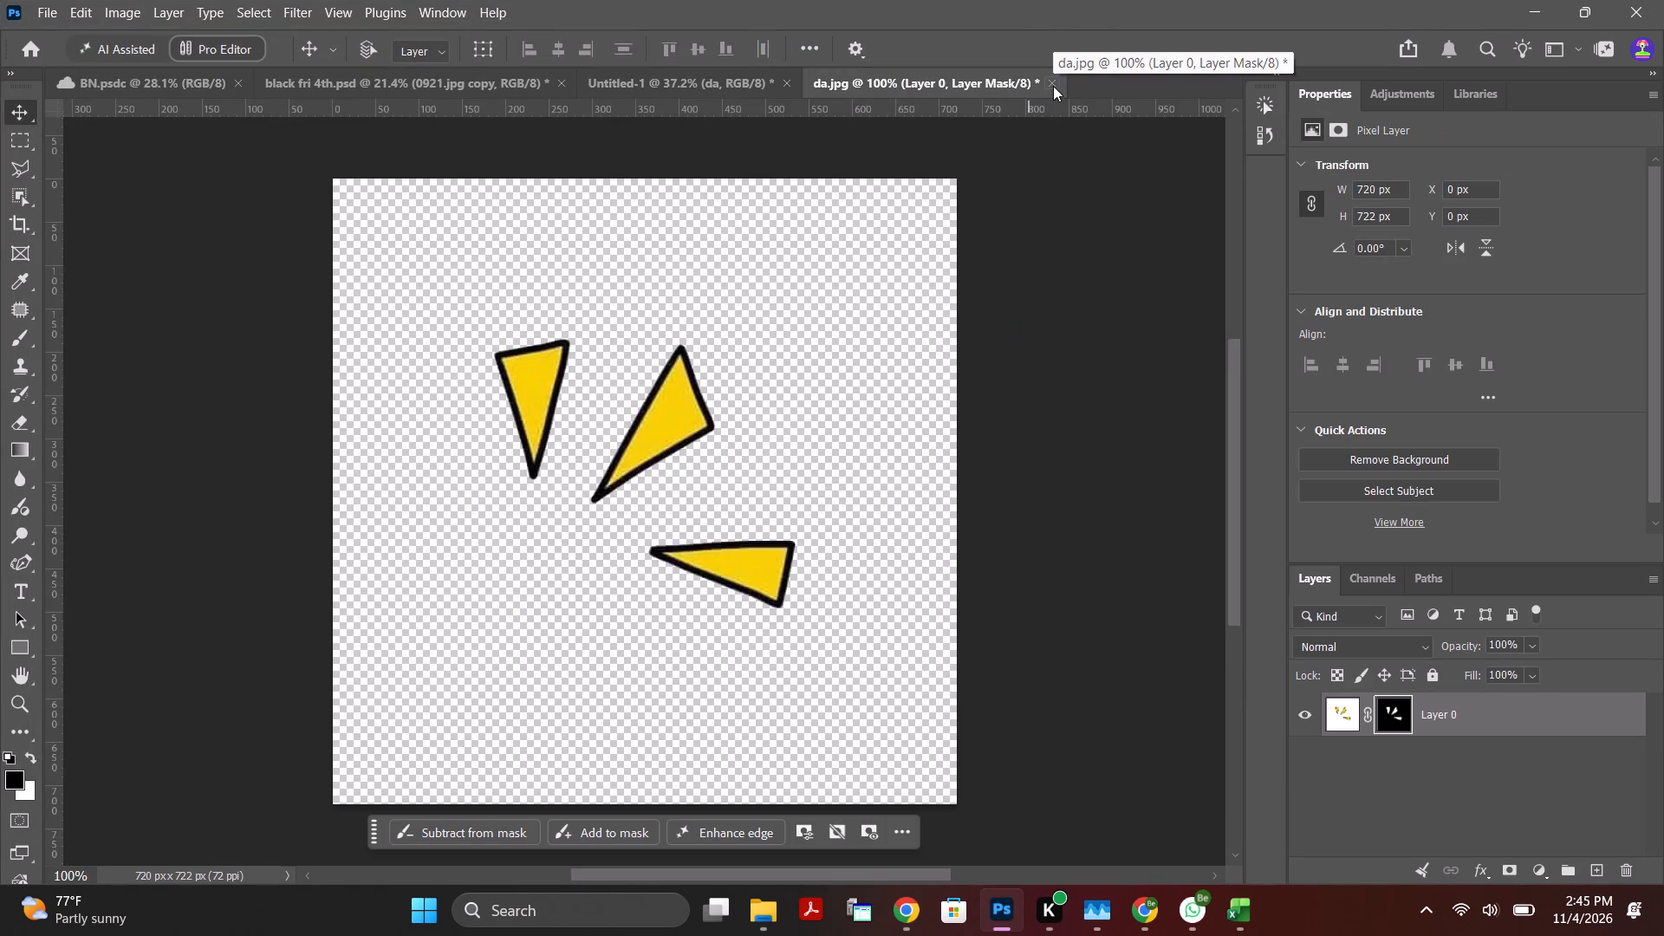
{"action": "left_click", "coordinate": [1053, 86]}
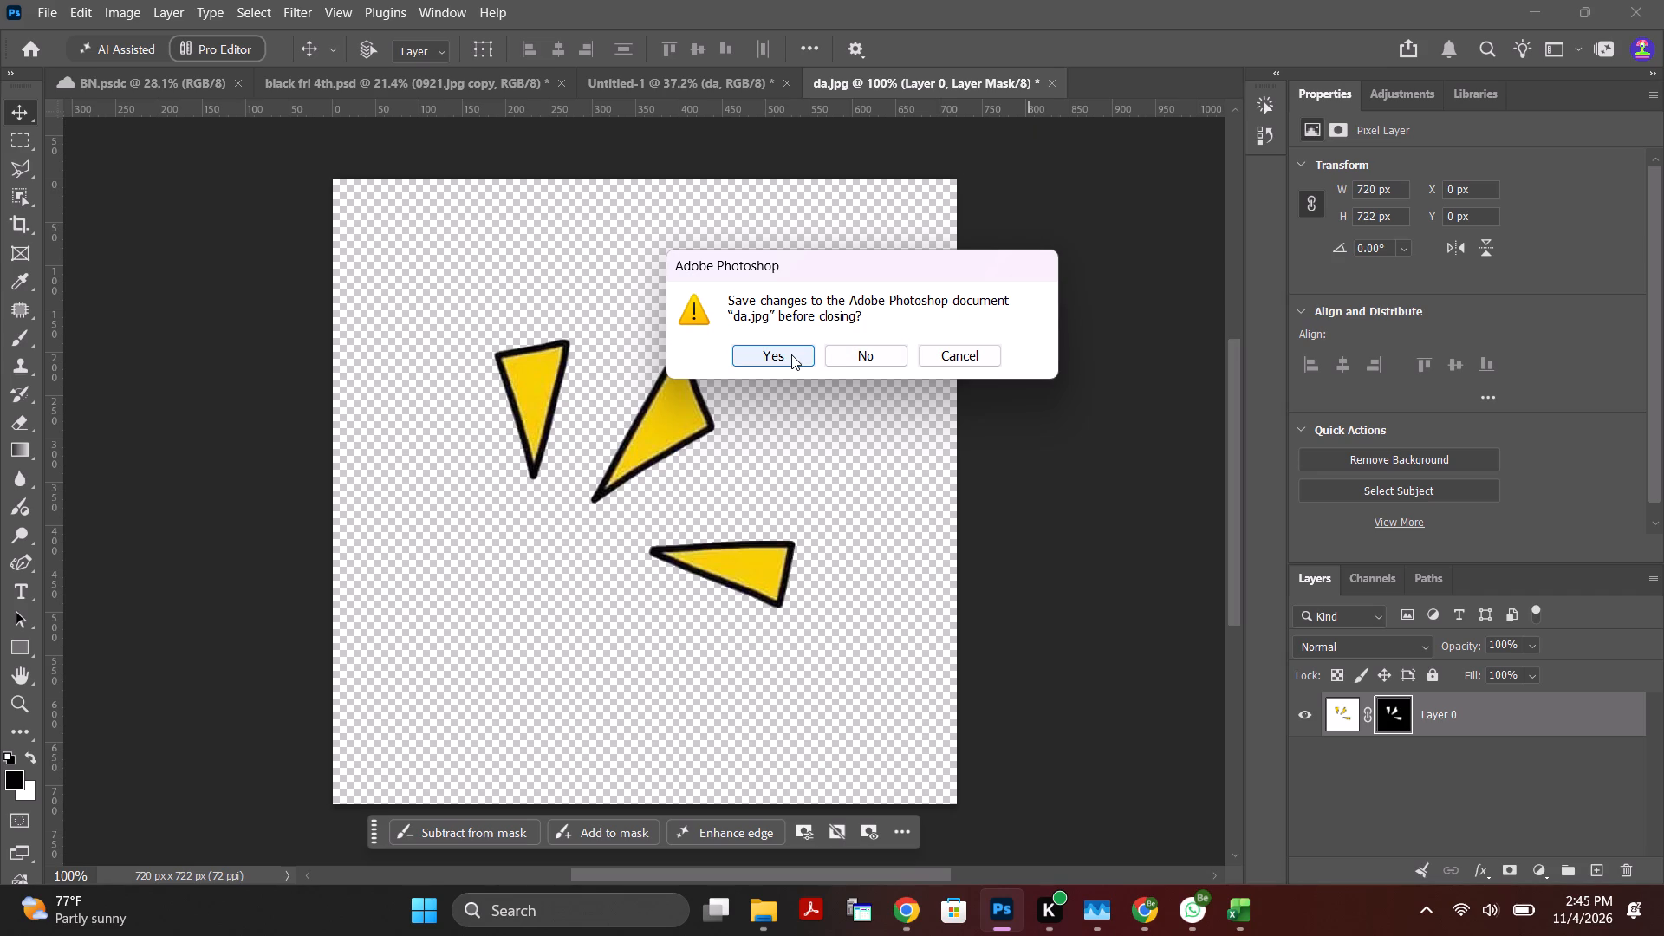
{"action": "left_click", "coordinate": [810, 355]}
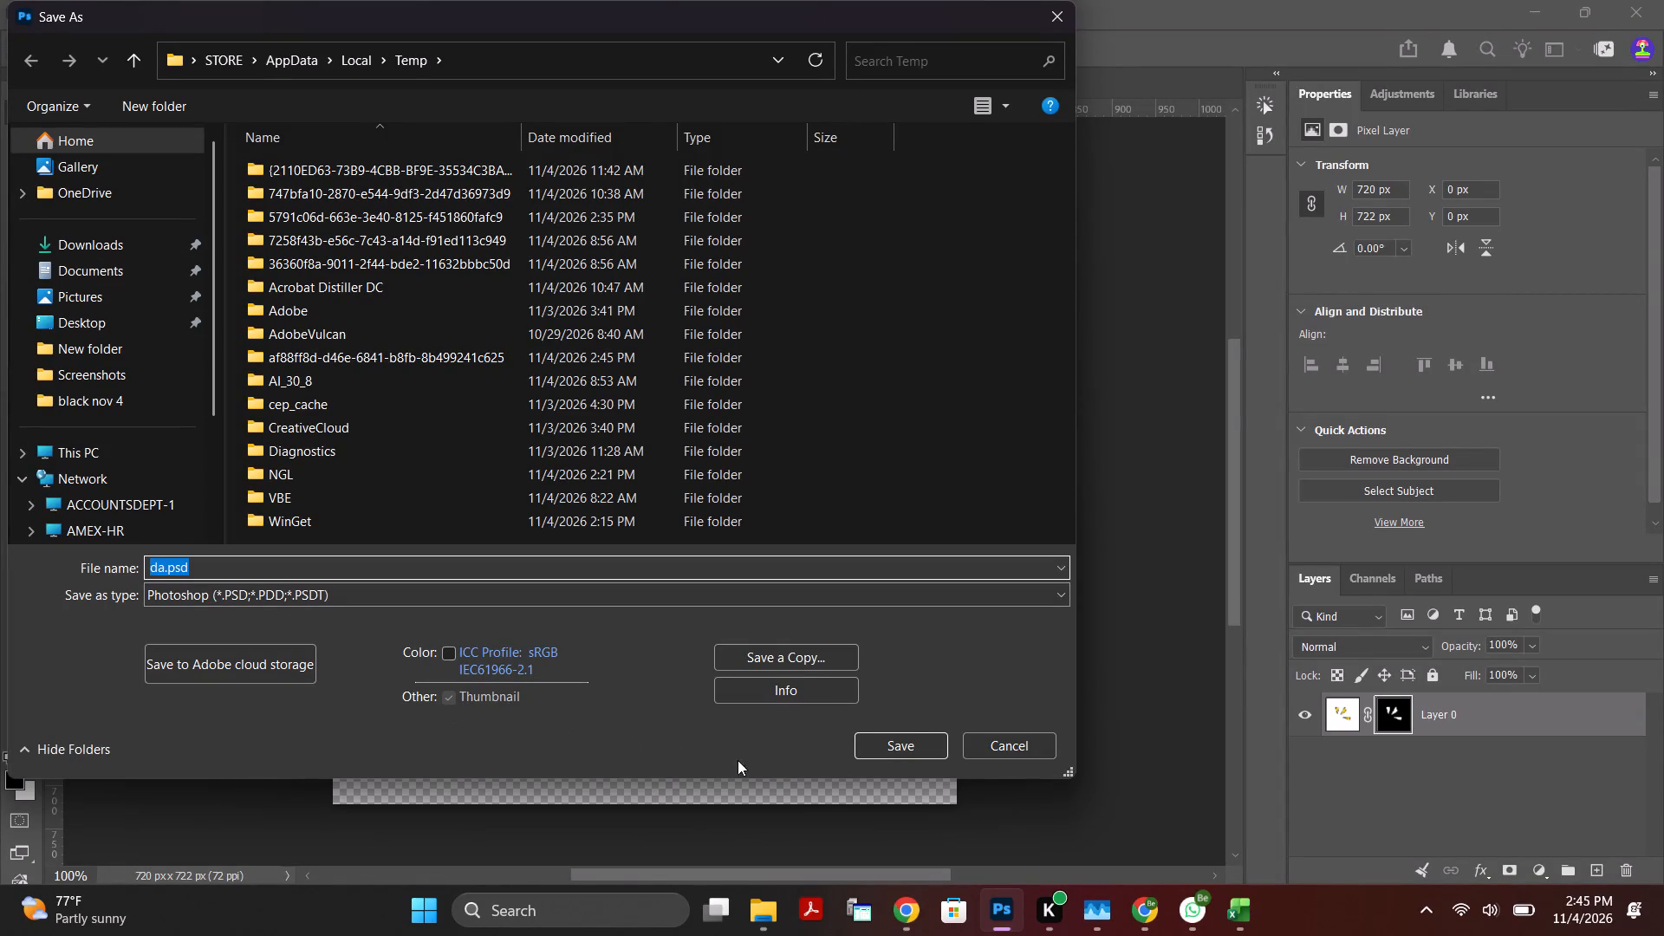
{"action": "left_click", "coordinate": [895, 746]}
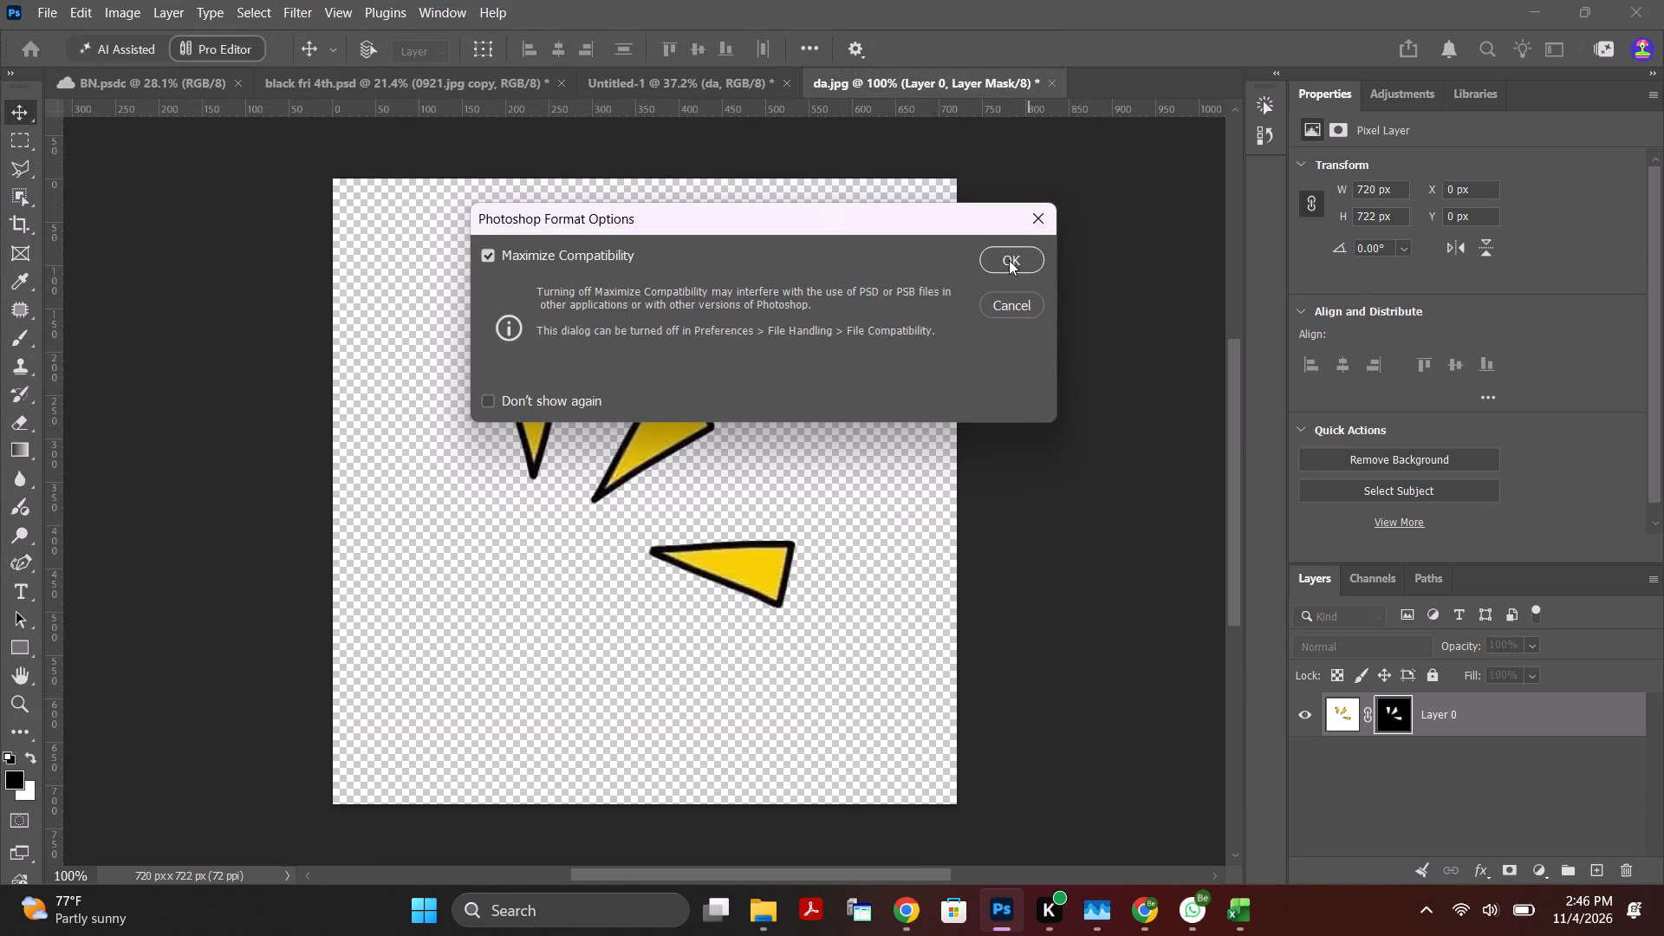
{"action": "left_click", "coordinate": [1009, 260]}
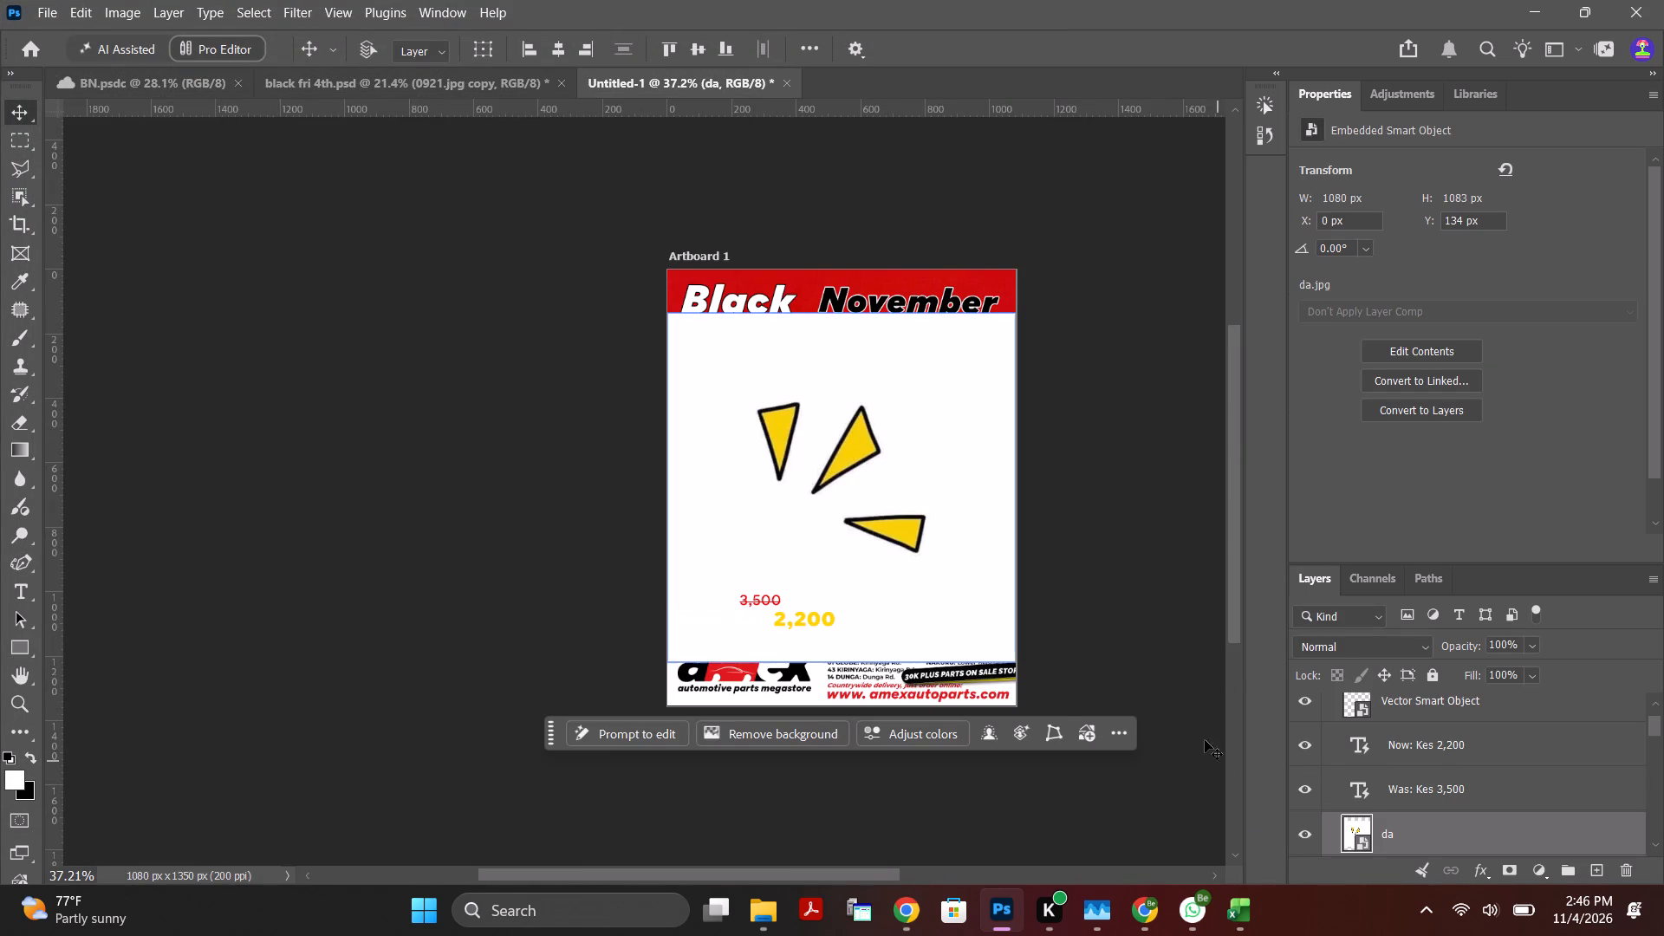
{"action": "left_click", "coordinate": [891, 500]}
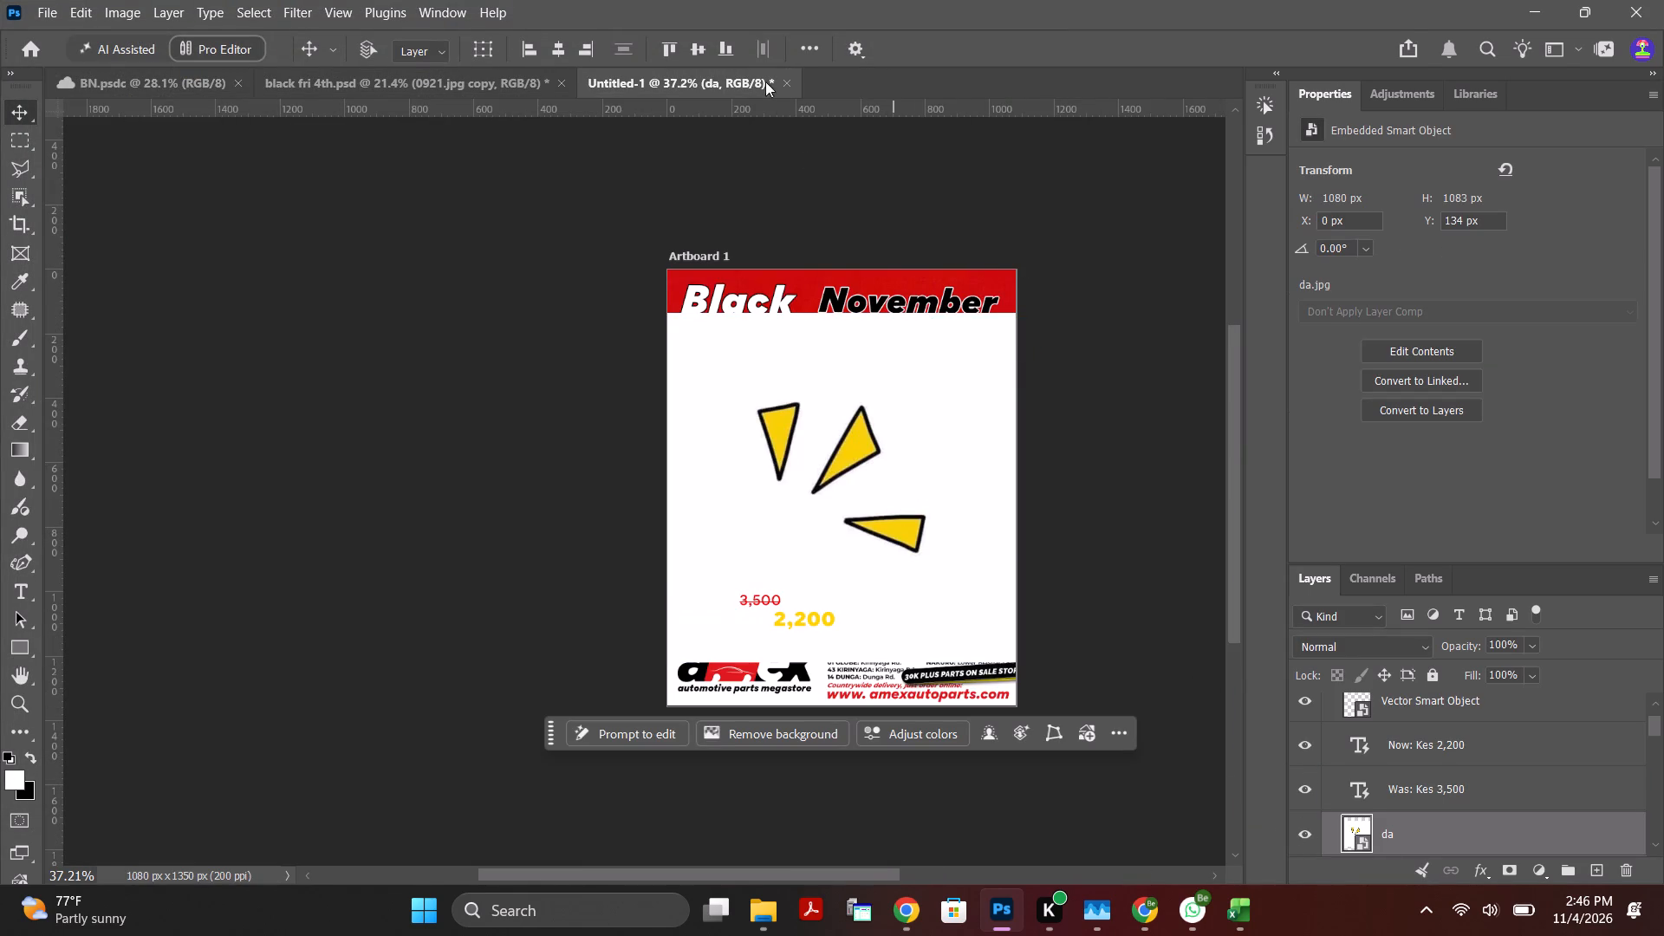
Reopen the da smart object's contents, select the yellow triangles as the subject and mask out the white background.
{"action": "double_click", "coordinate": [1364, 842]}
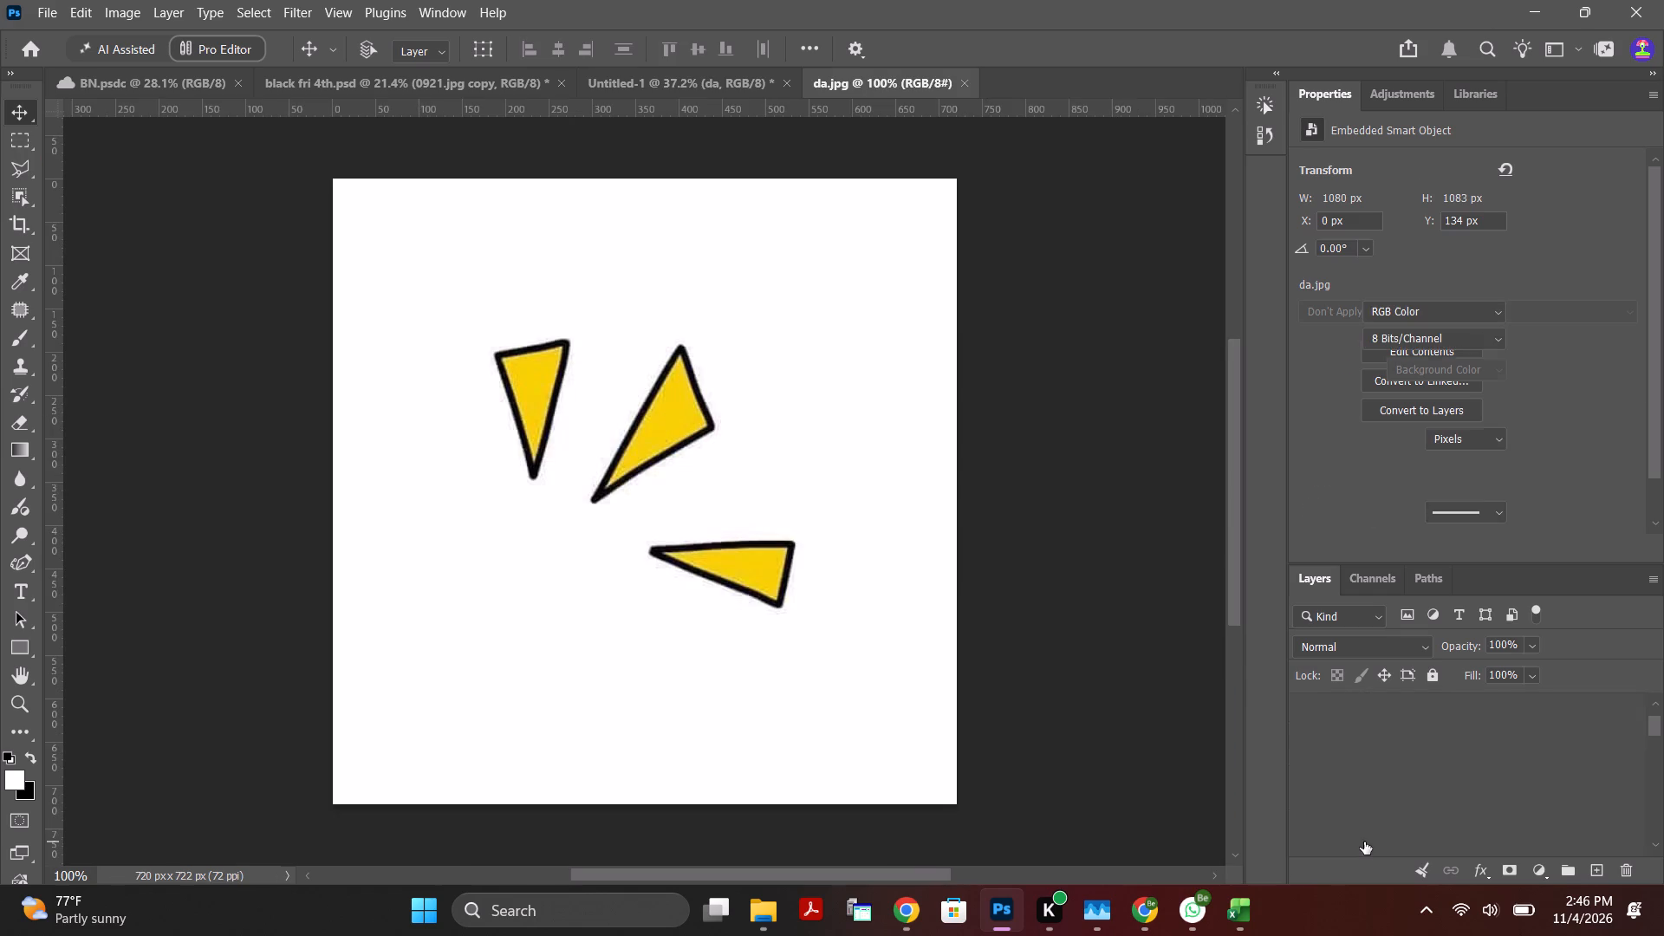
{"action": "left_click", "coordinate": [1276, 107]}
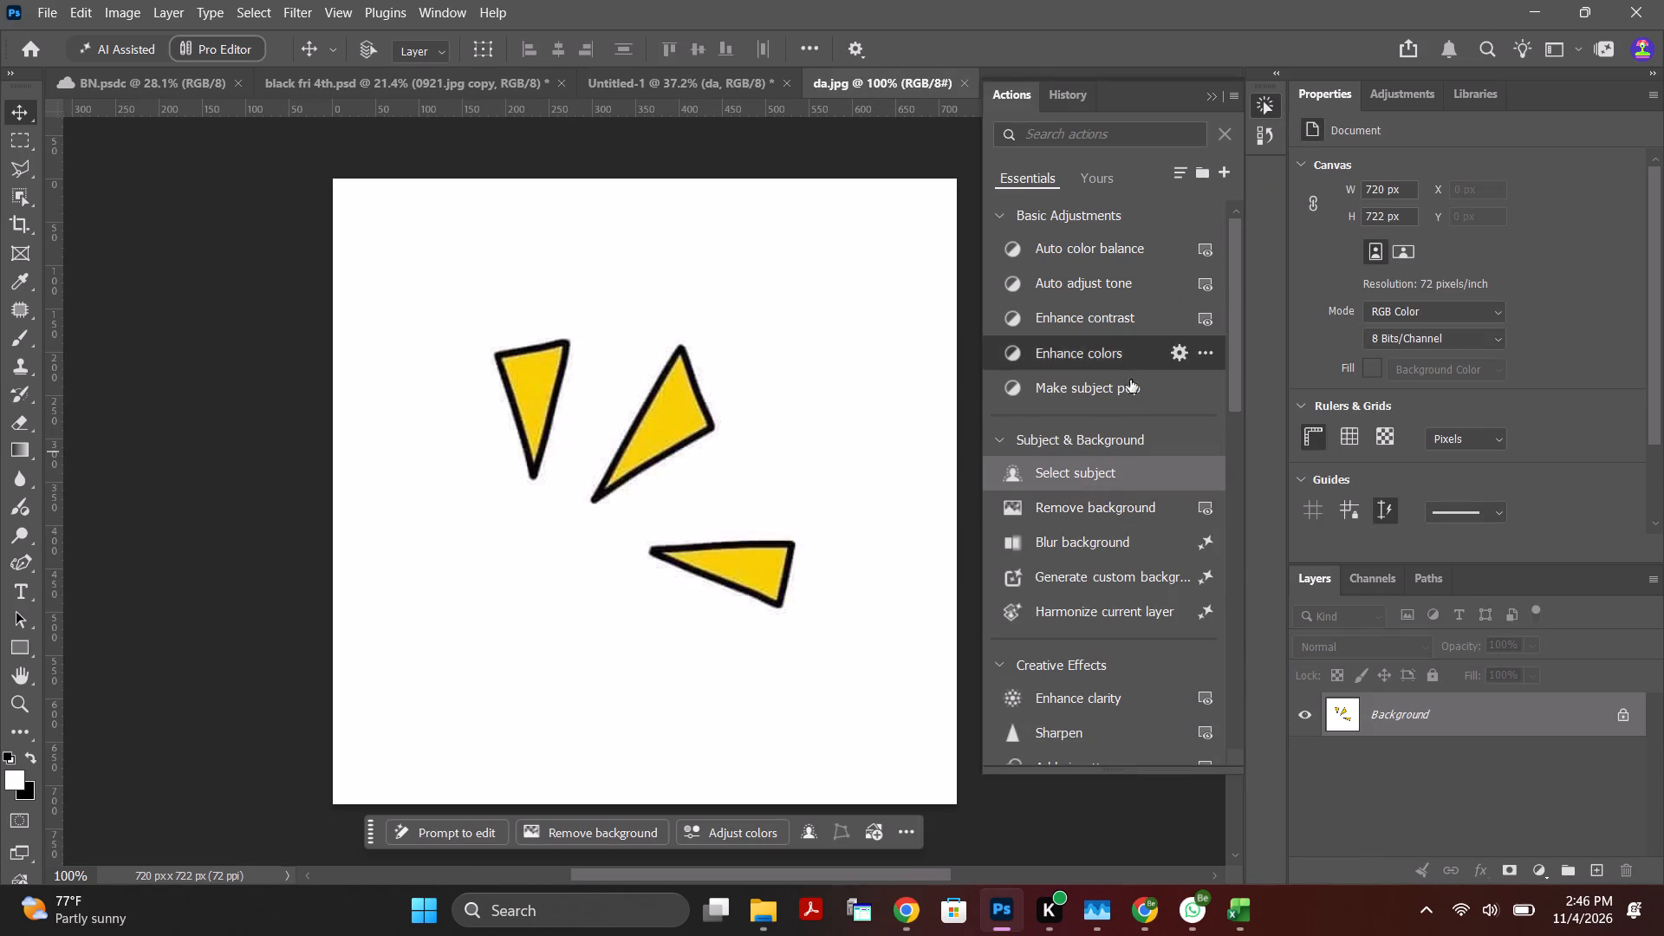
{"action": "left_click", "coordinate": [1114, 478]}
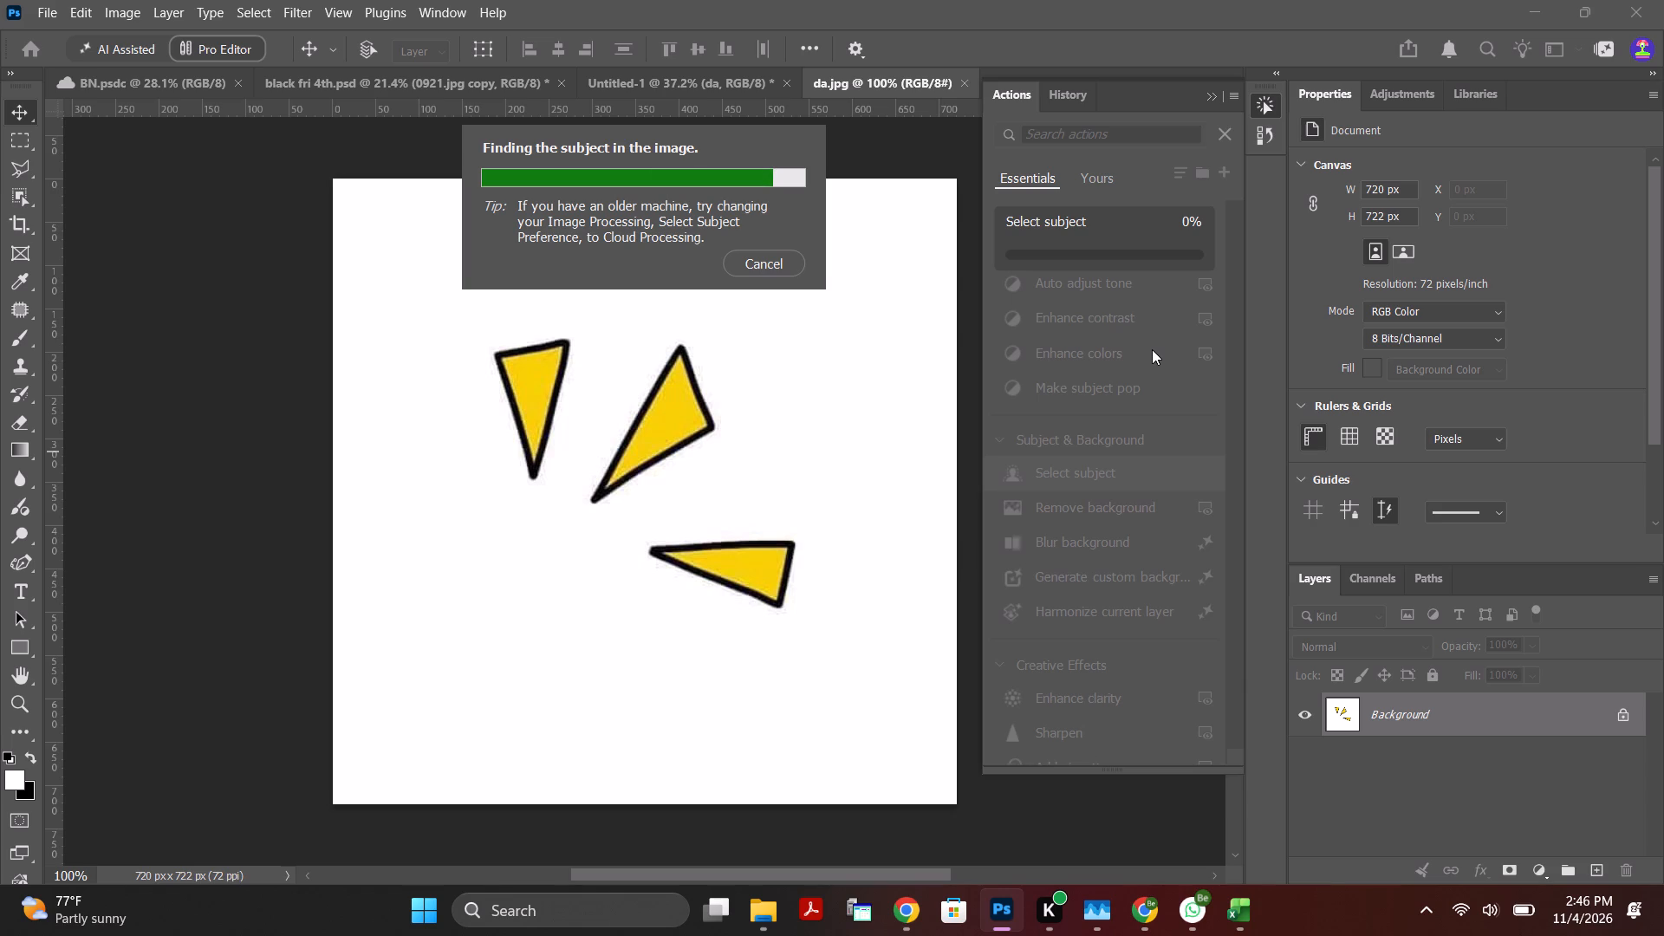
{"action": "left_click", "coordinate": [1511, 873]}
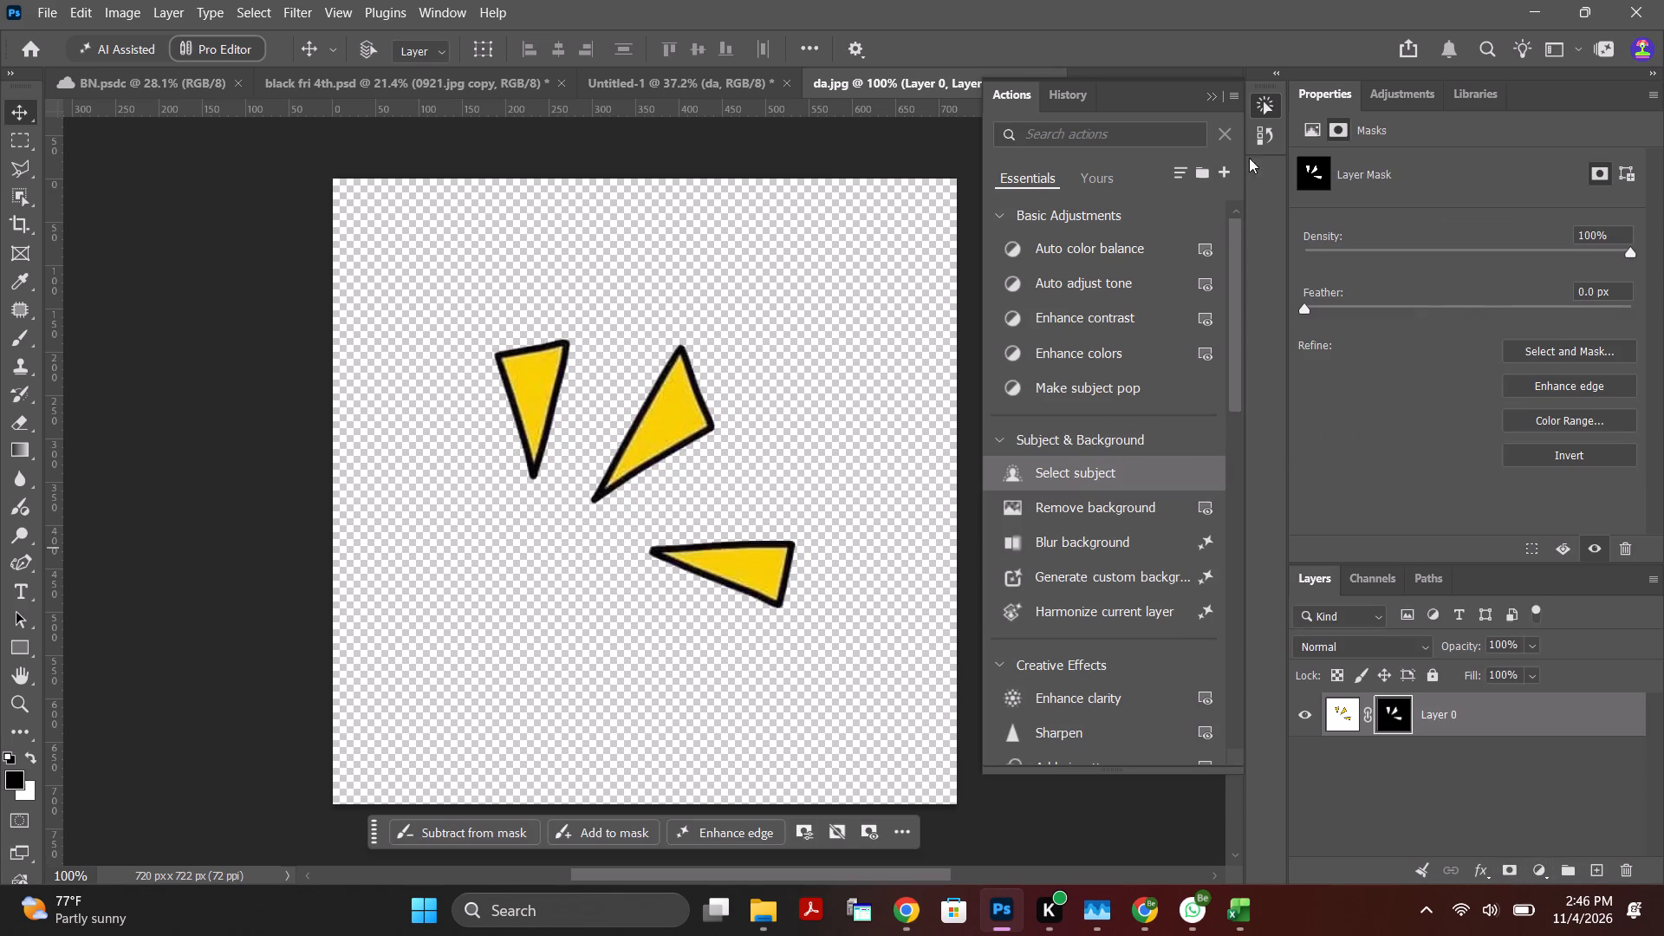
{"action": "left_click", "coordinate": [1213, 96]}
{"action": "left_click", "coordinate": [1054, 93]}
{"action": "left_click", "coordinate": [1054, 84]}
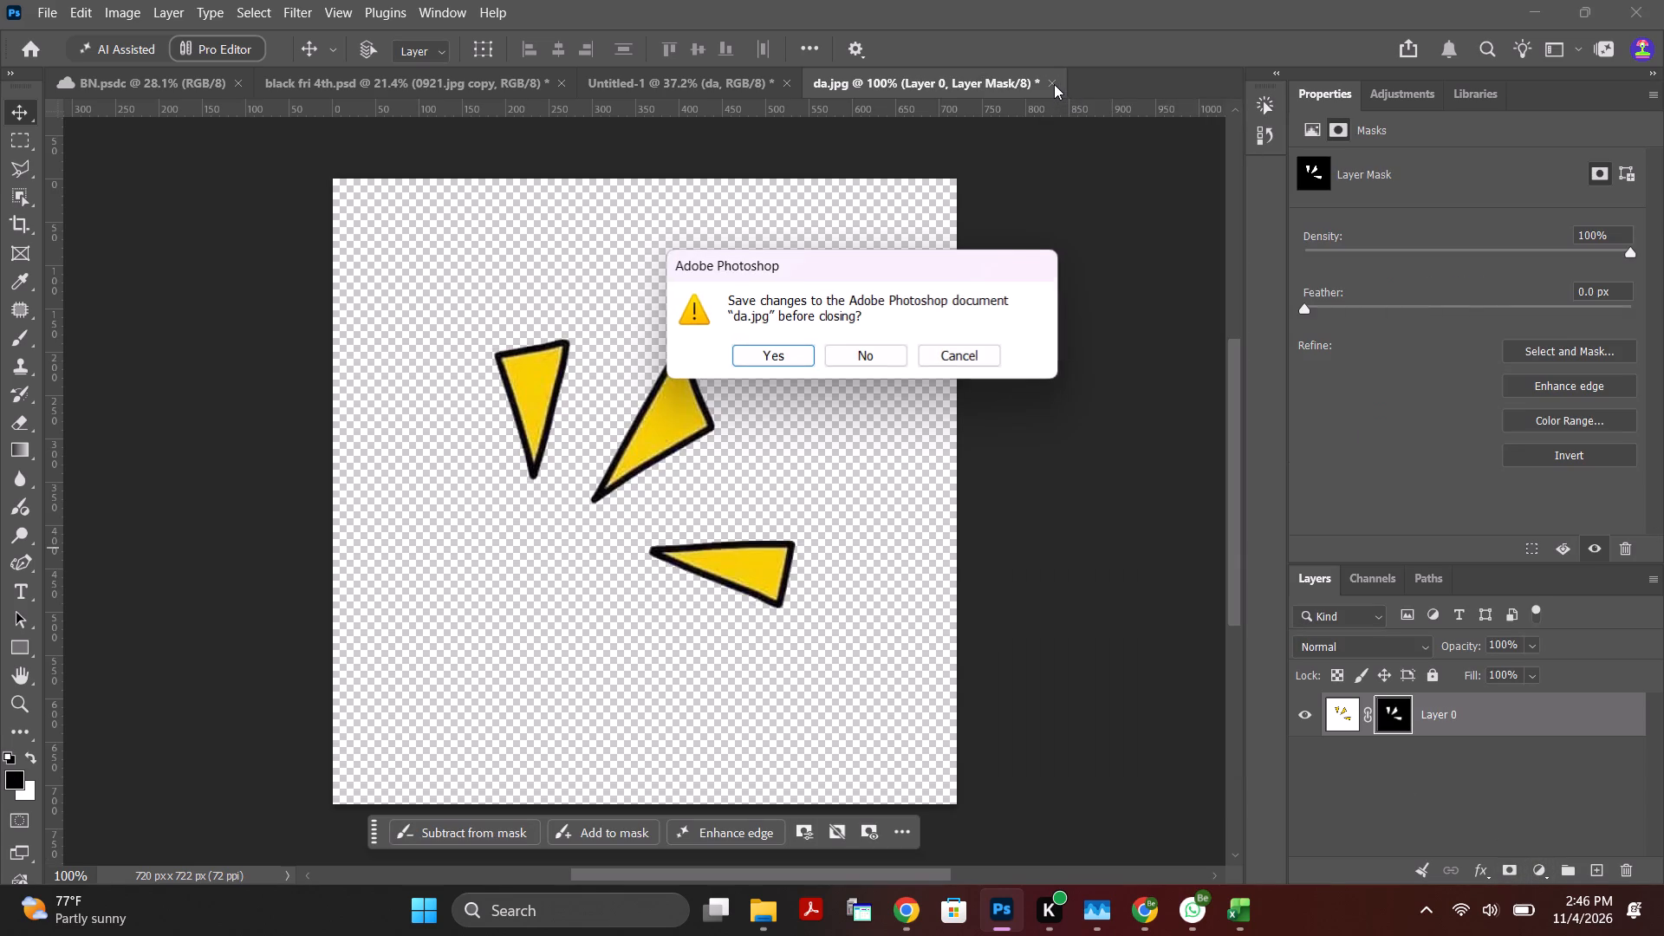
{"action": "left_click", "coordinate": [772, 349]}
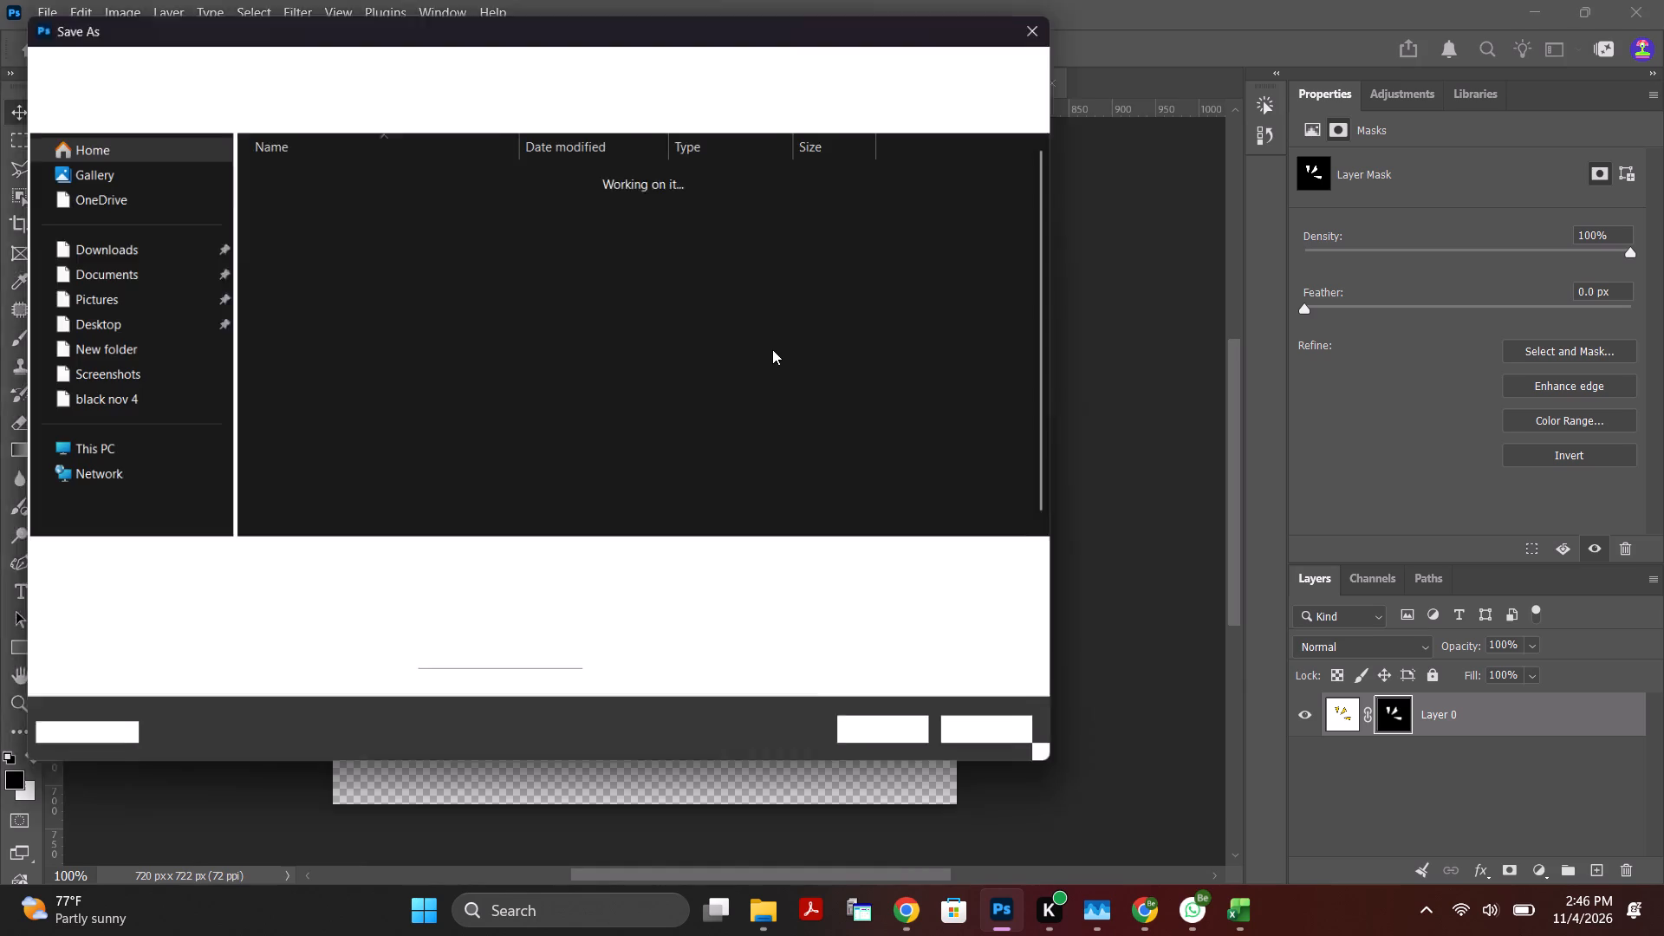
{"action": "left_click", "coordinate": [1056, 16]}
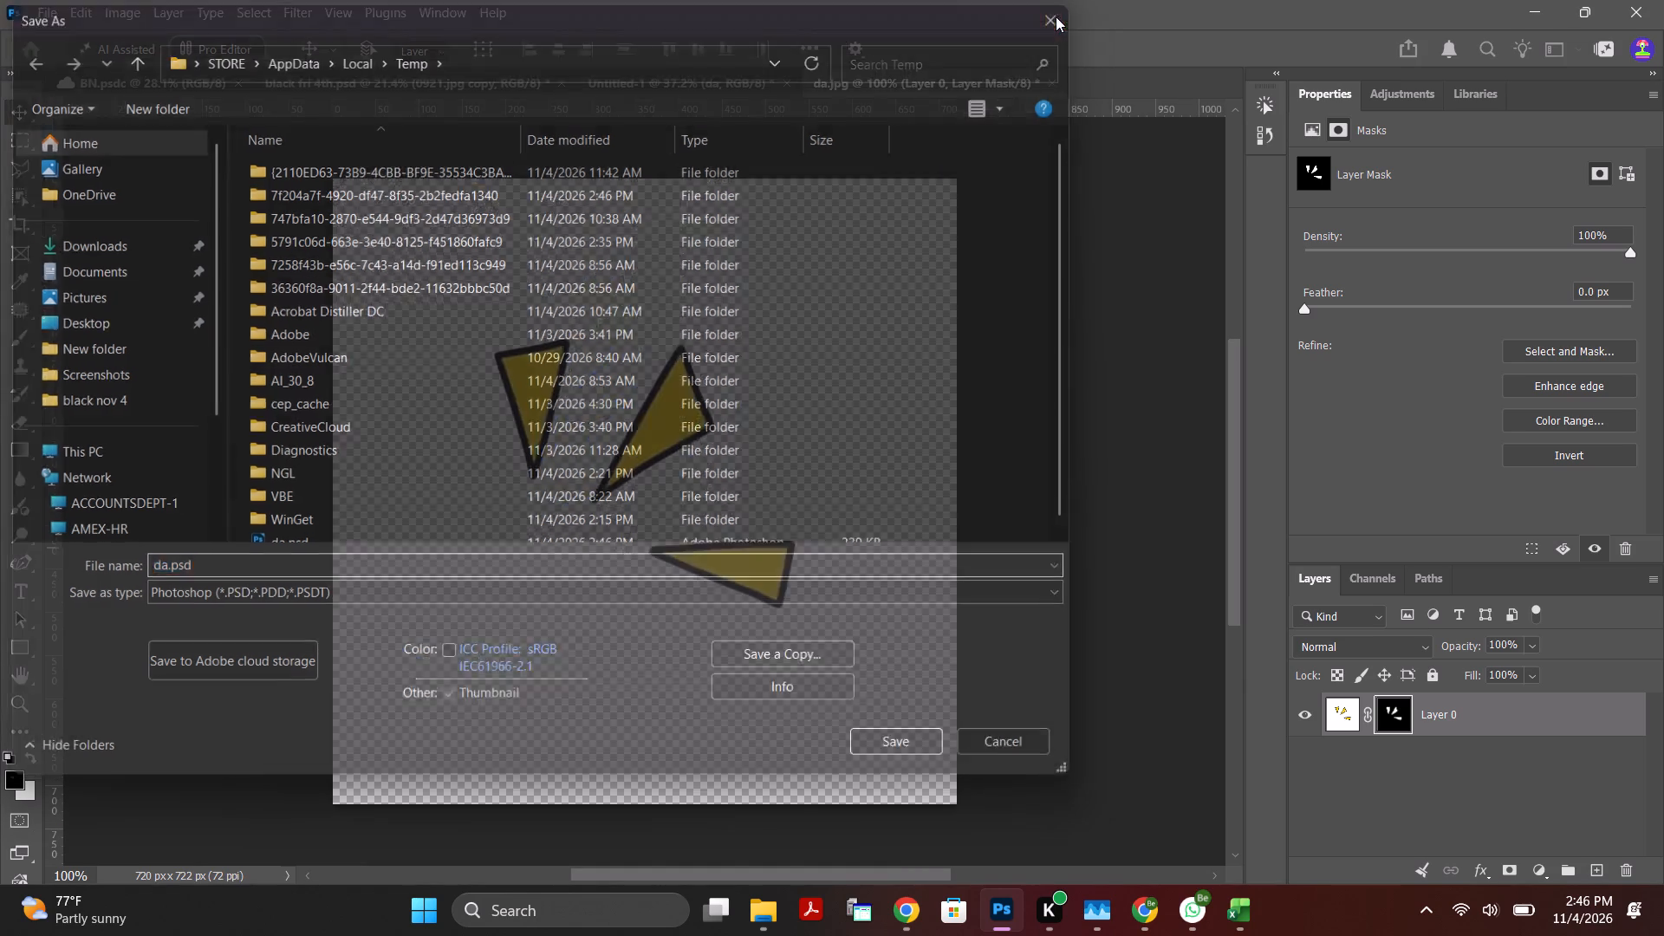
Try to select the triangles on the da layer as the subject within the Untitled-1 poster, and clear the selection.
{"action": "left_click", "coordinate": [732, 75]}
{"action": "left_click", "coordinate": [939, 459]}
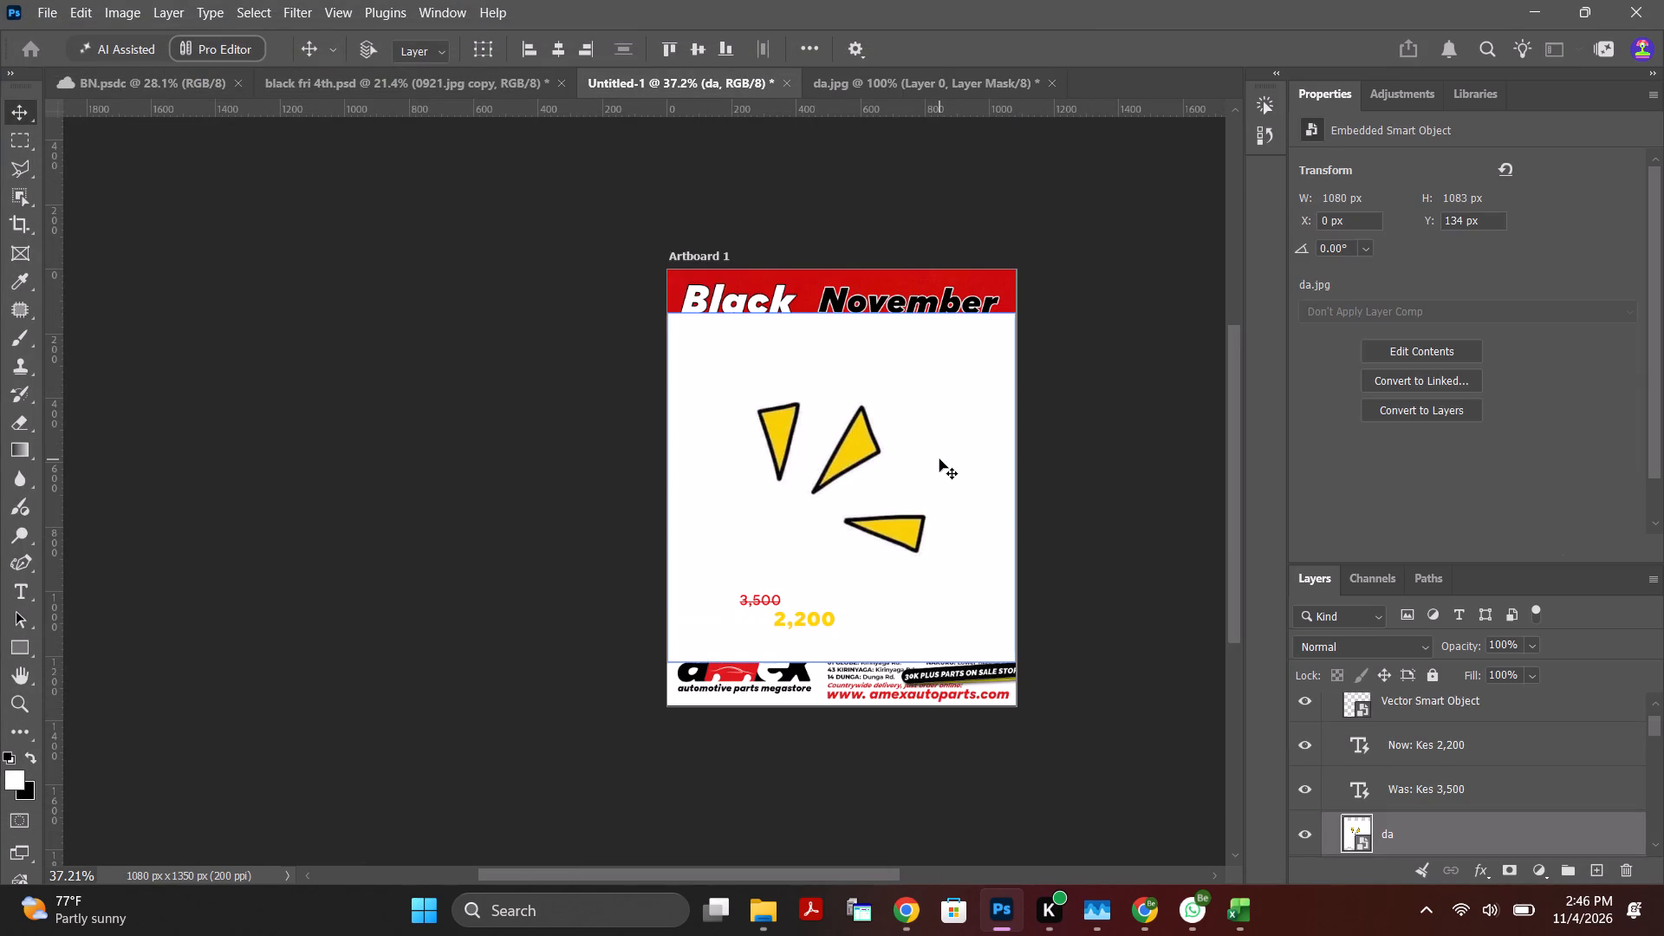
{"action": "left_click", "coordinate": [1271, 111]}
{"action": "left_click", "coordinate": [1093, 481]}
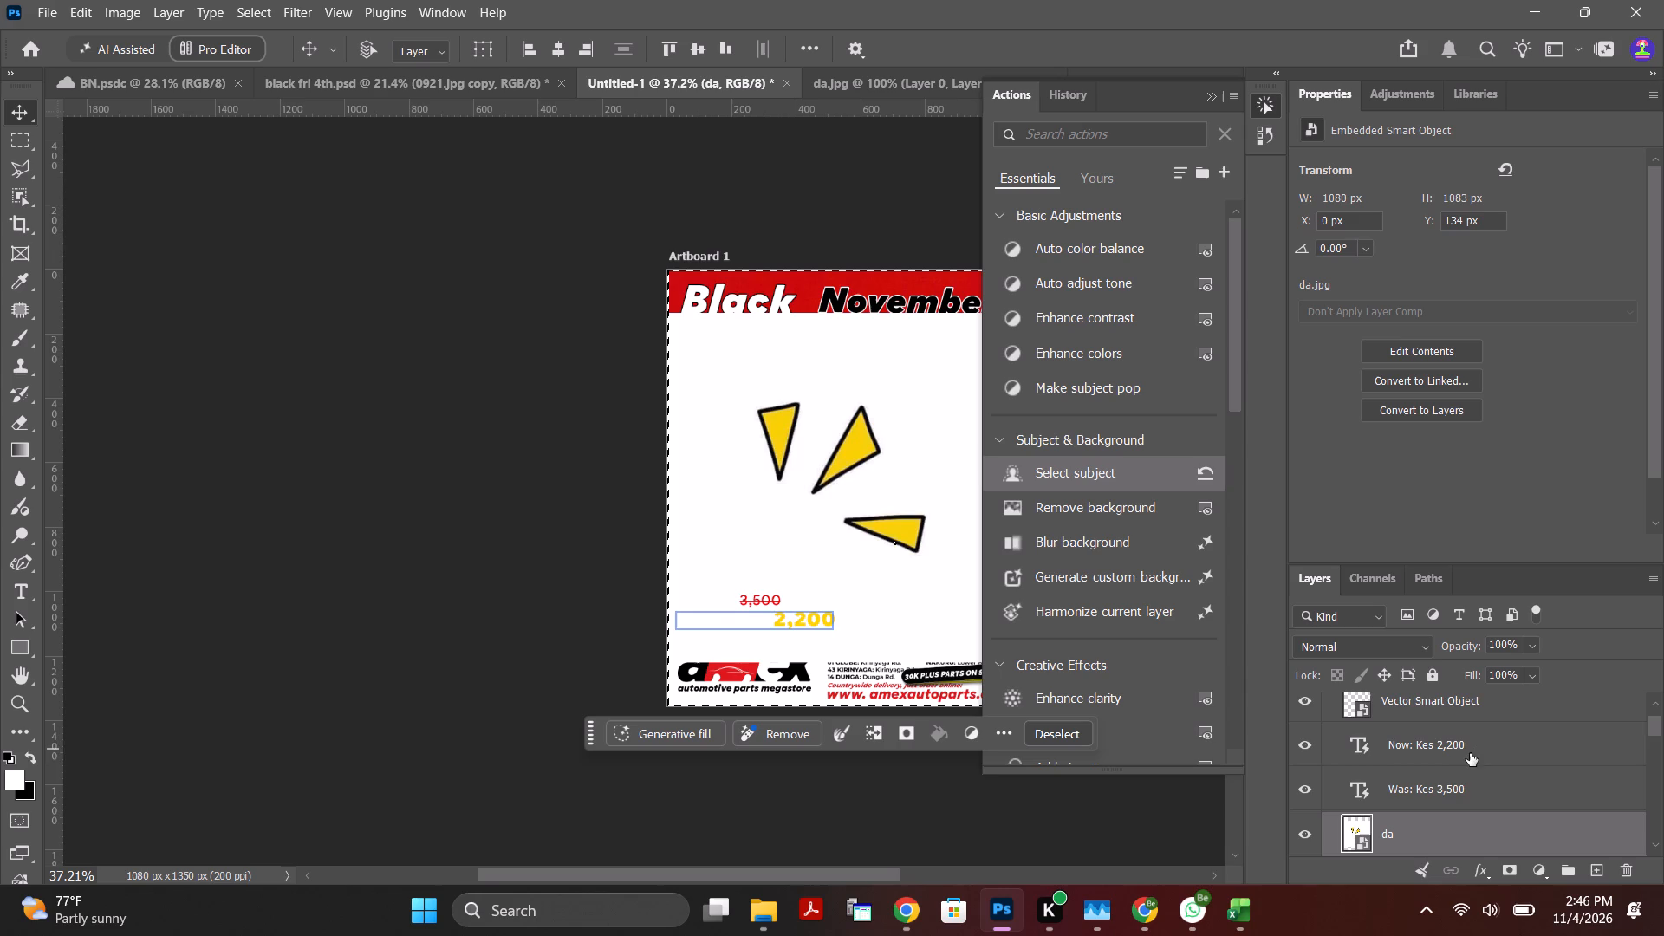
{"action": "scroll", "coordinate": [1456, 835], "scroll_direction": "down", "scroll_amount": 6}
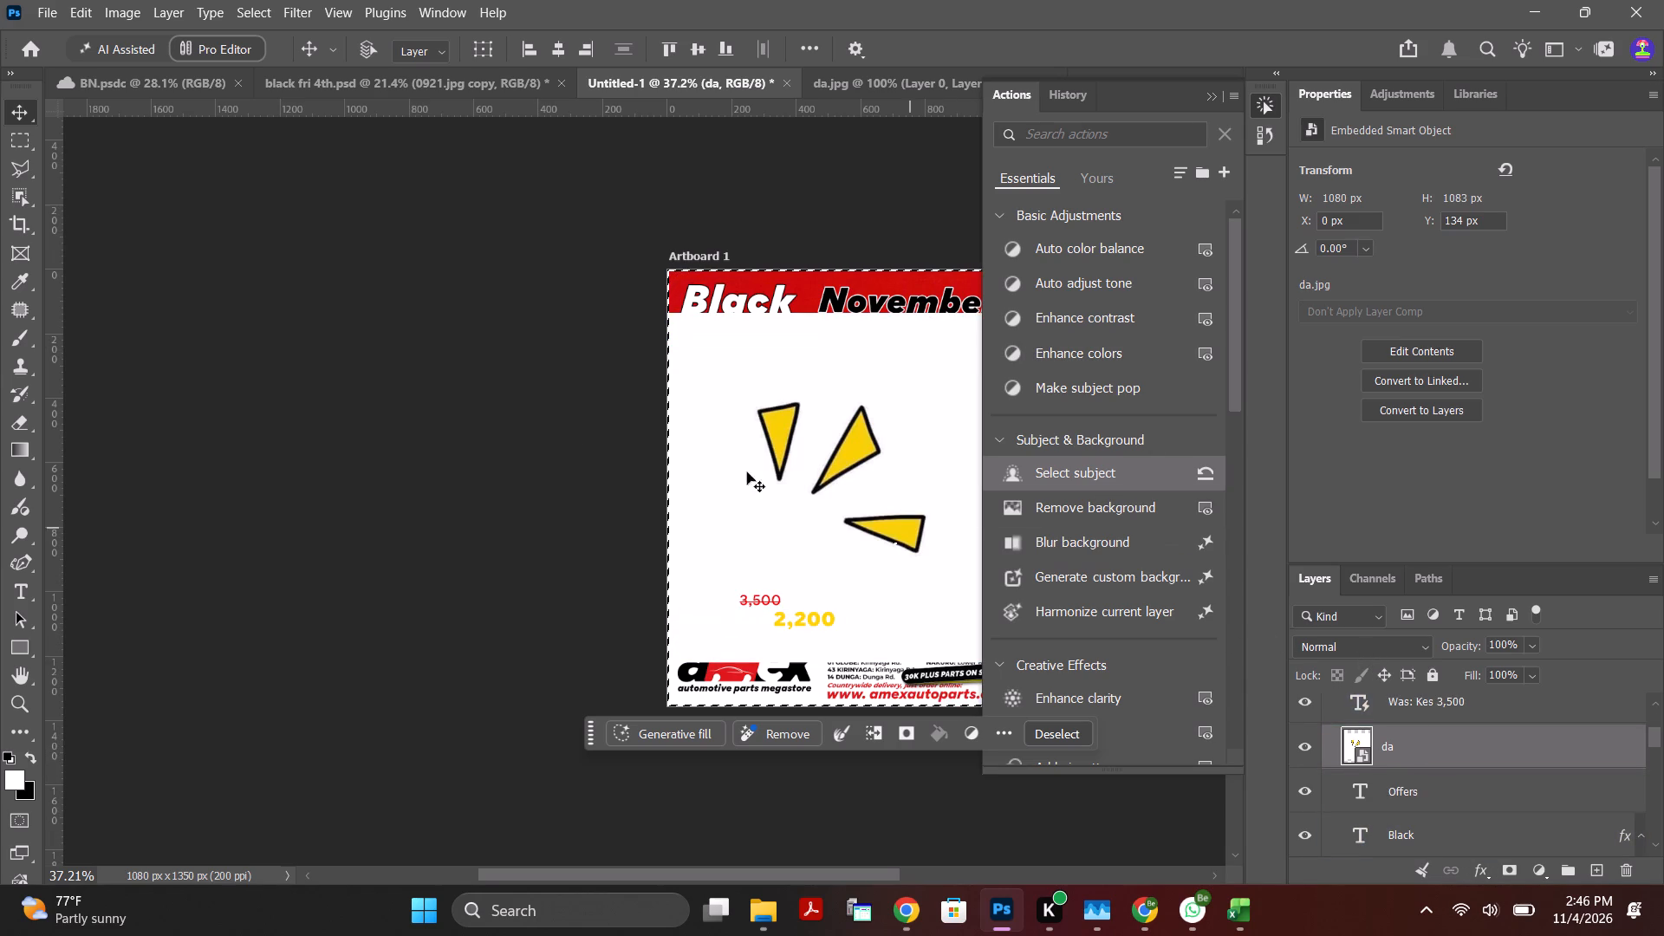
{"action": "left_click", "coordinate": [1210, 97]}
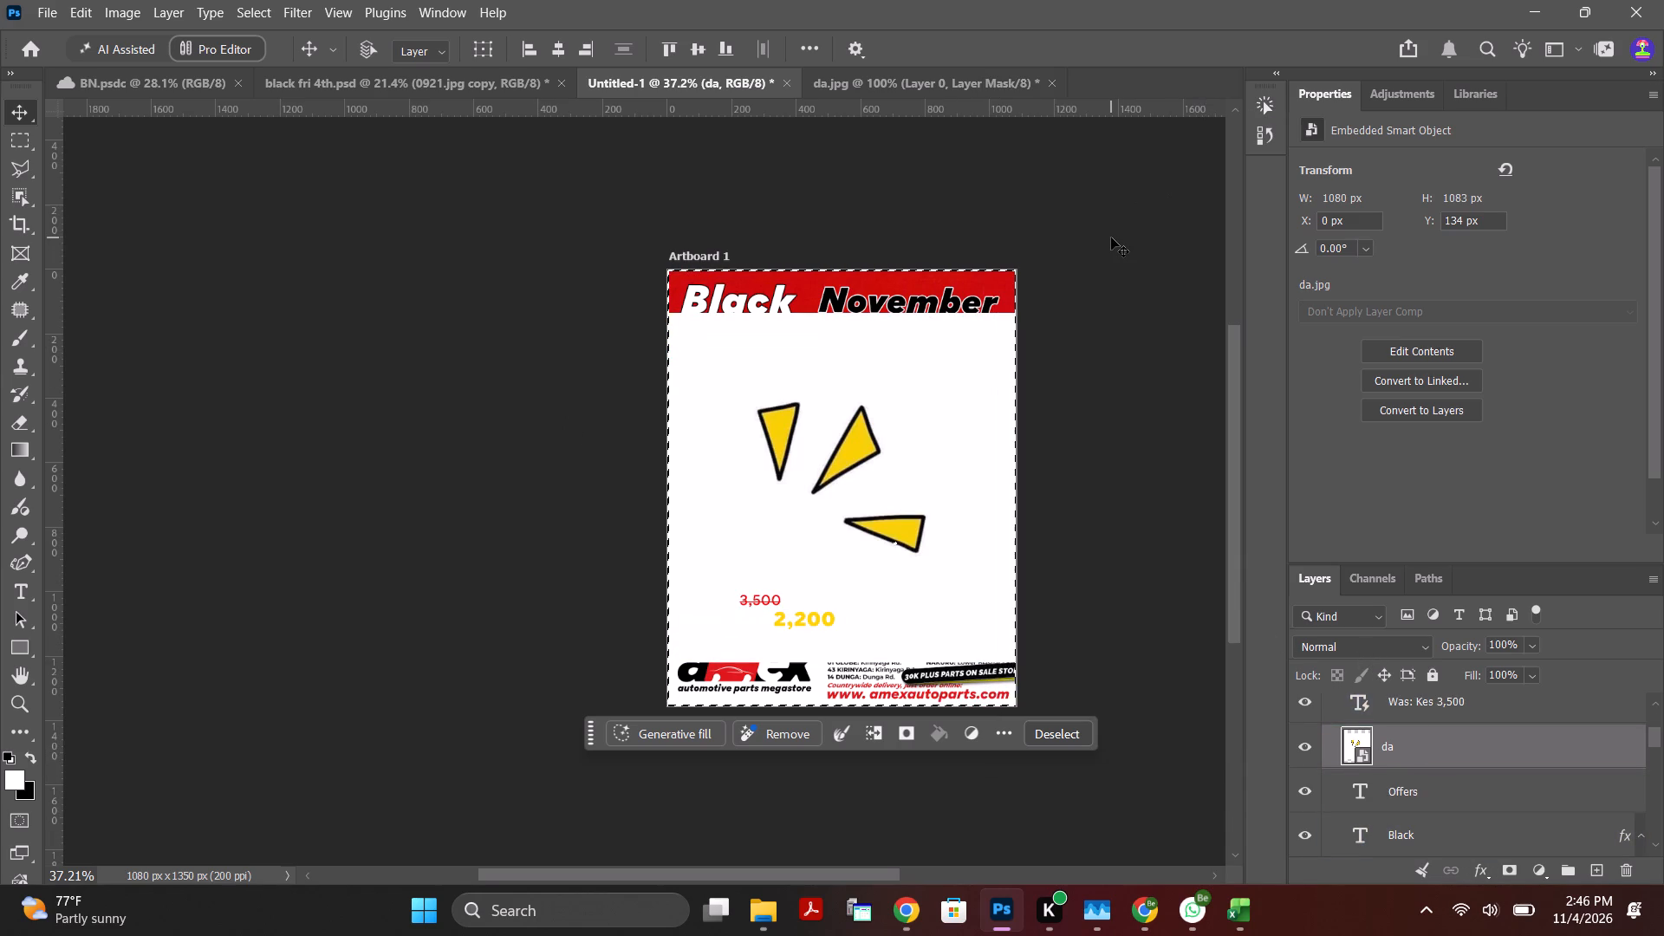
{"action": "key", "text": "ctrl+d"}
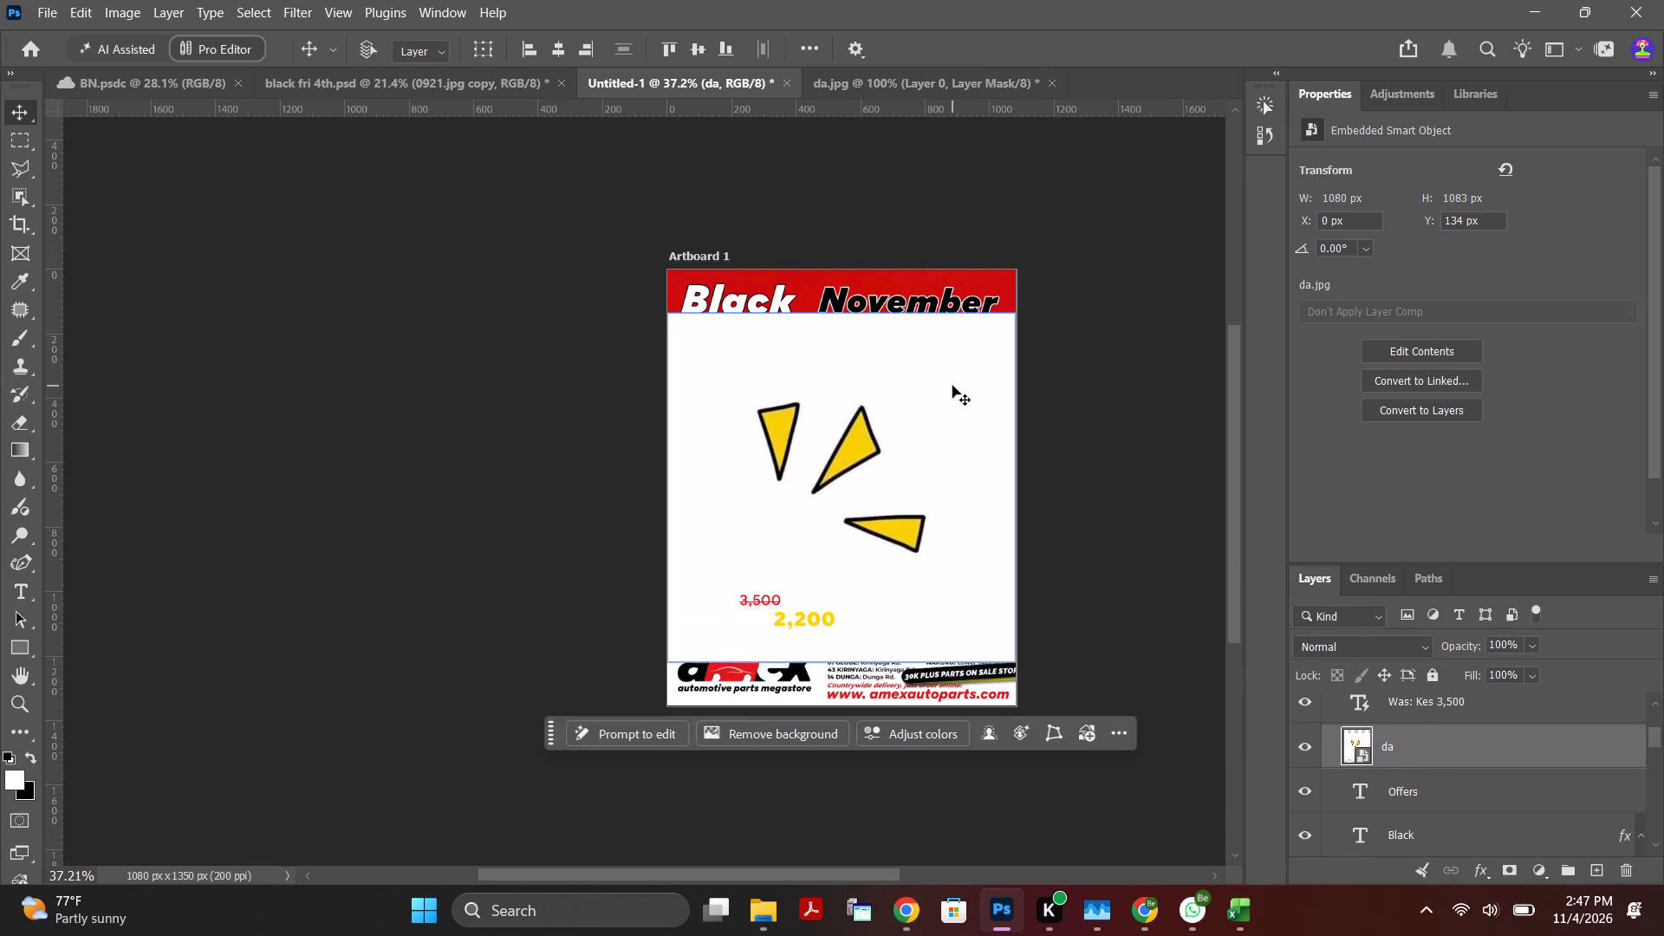
Delete the da layer from the Untitled-1 poster.
{"action": "left_click", "coordinate": [952, 386]}
{"action": "key", "text": "Delete"}
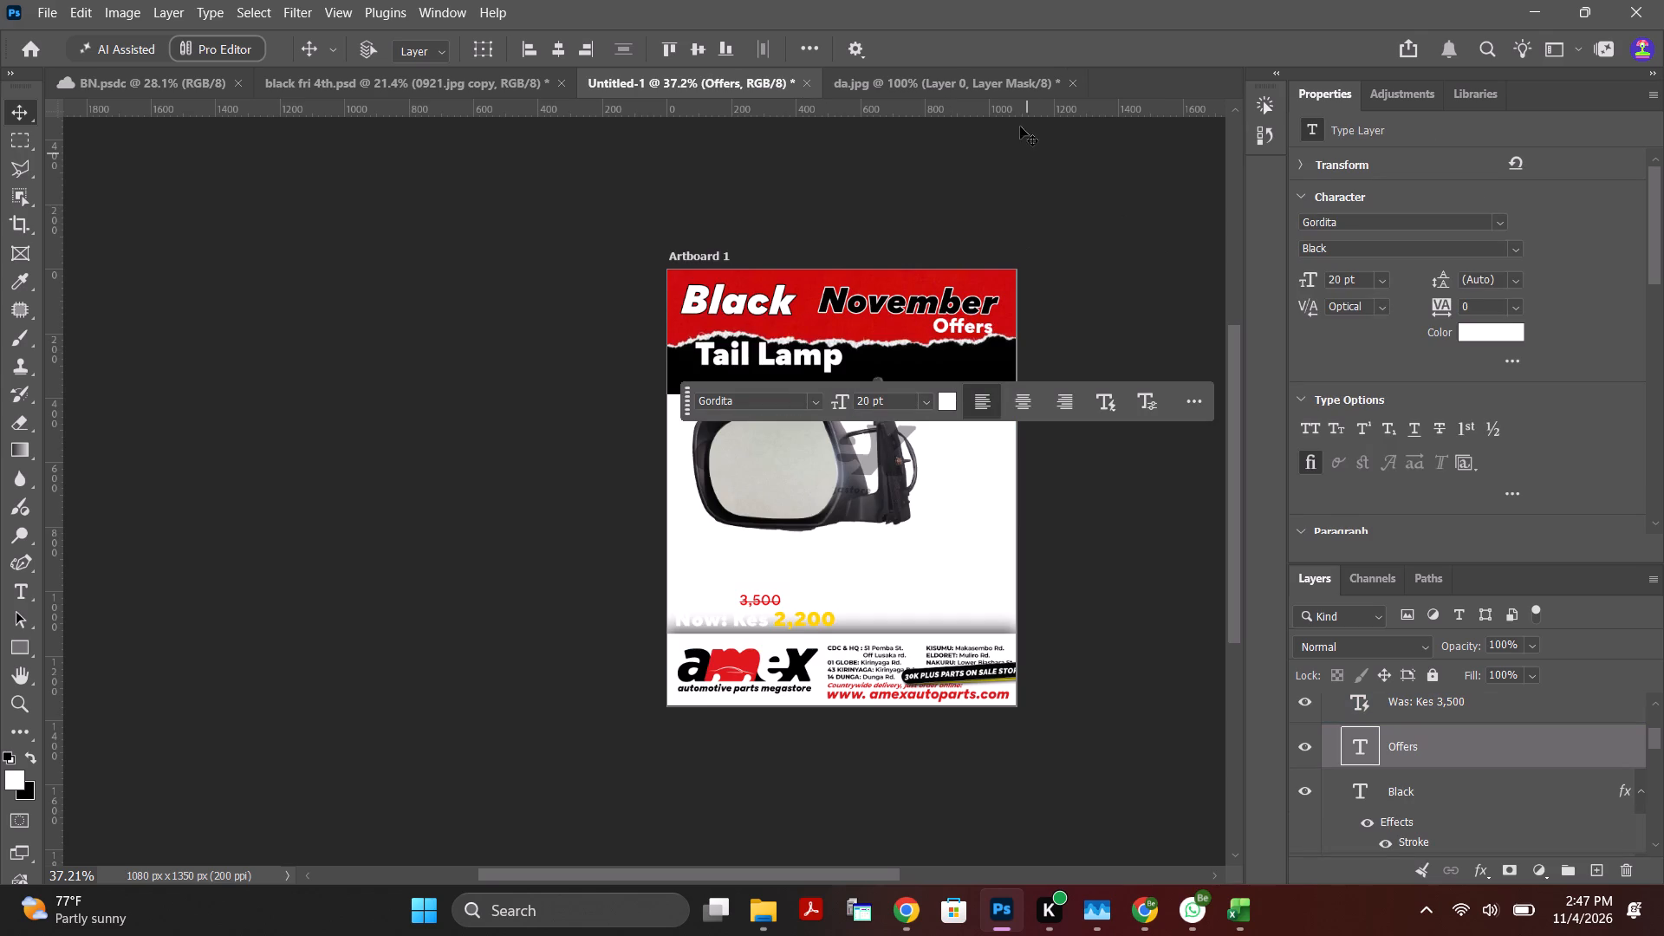
Reposition the cut-out triangles in da.jpg and scale them to about 57%, making the layer 414 by 414 px.
{"action": "left_click", "coordinate": [922, 67]}
{"action": "left_click", "coordinate": [921, 75]}
{"action": "left_click_drag", "start_coordinate": [666, 407], "coordinate": [556, 364]}
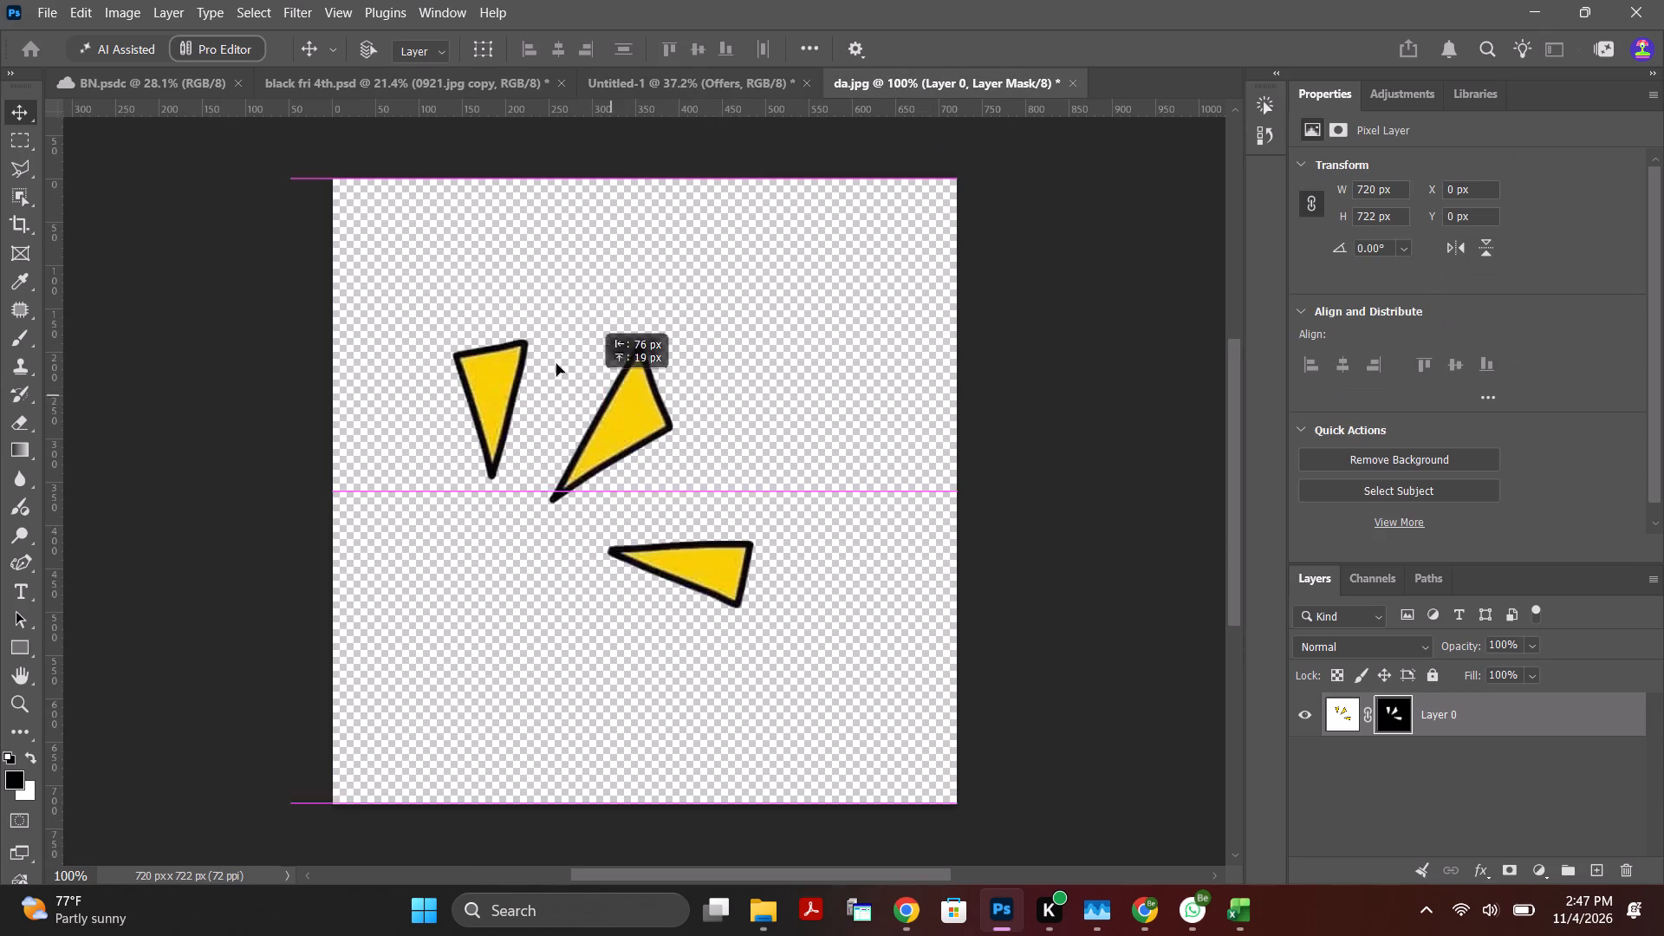
{"action": "left_click_drag", "start_coordinate": [556, 364], "coordinate": [647, 379]}
{"action": "key", "text": "ctrl+t"}
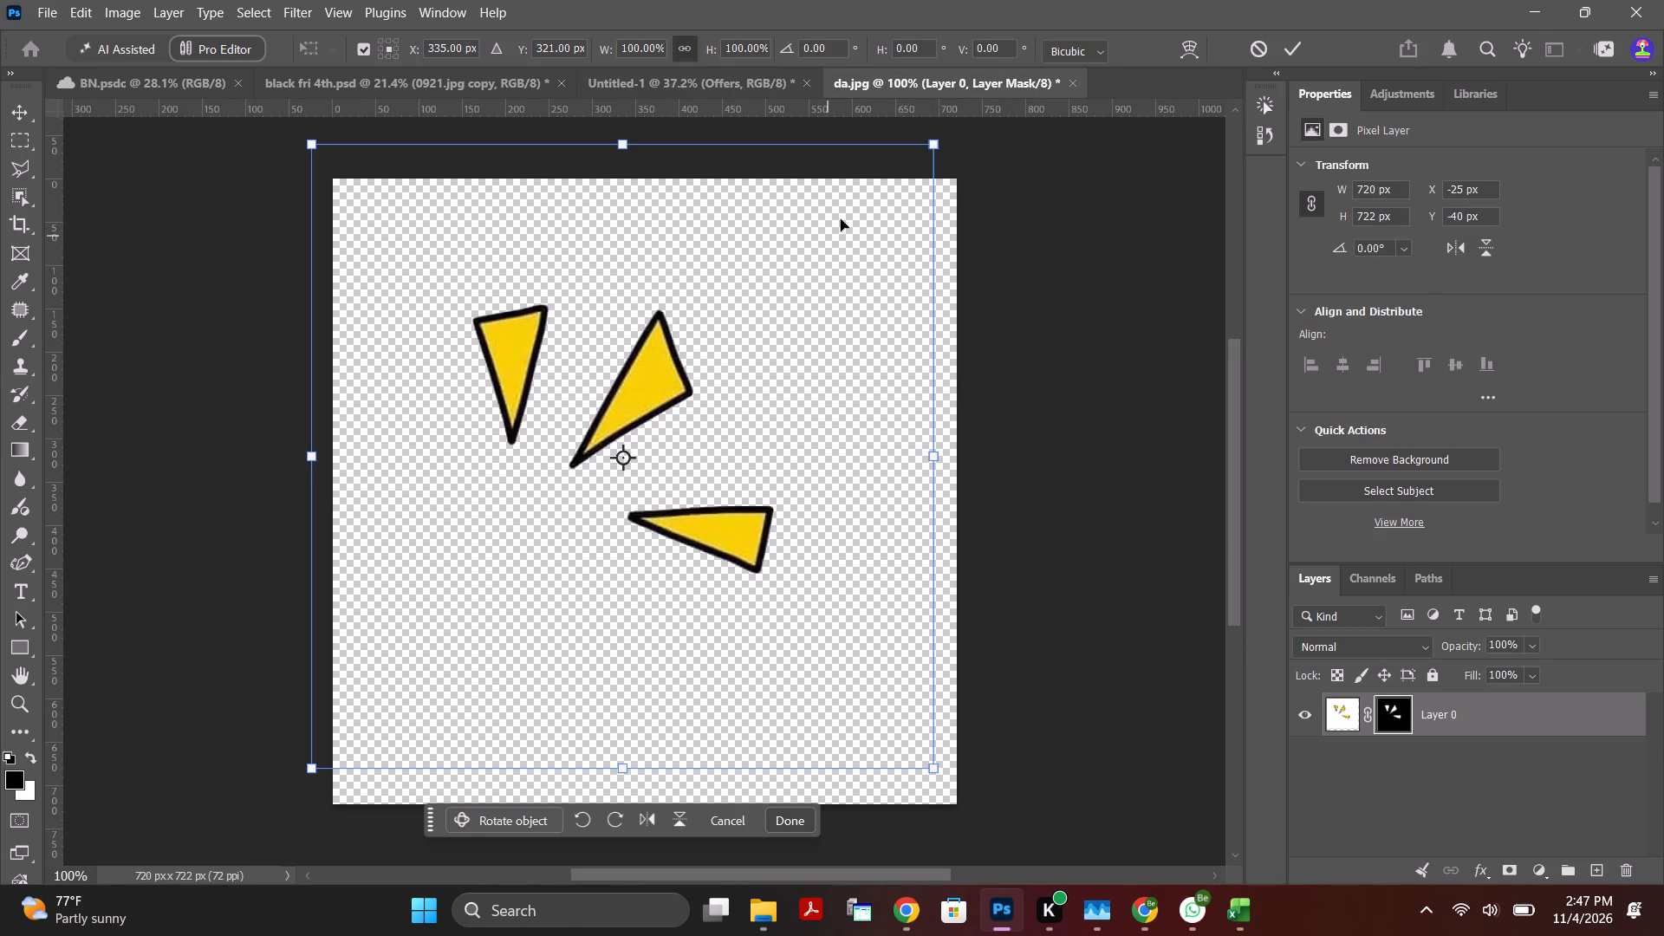
{"action": "left_click_drag", "start_coordinate": [941, 140], "coordinate": [822, 276], "text": "alt"}
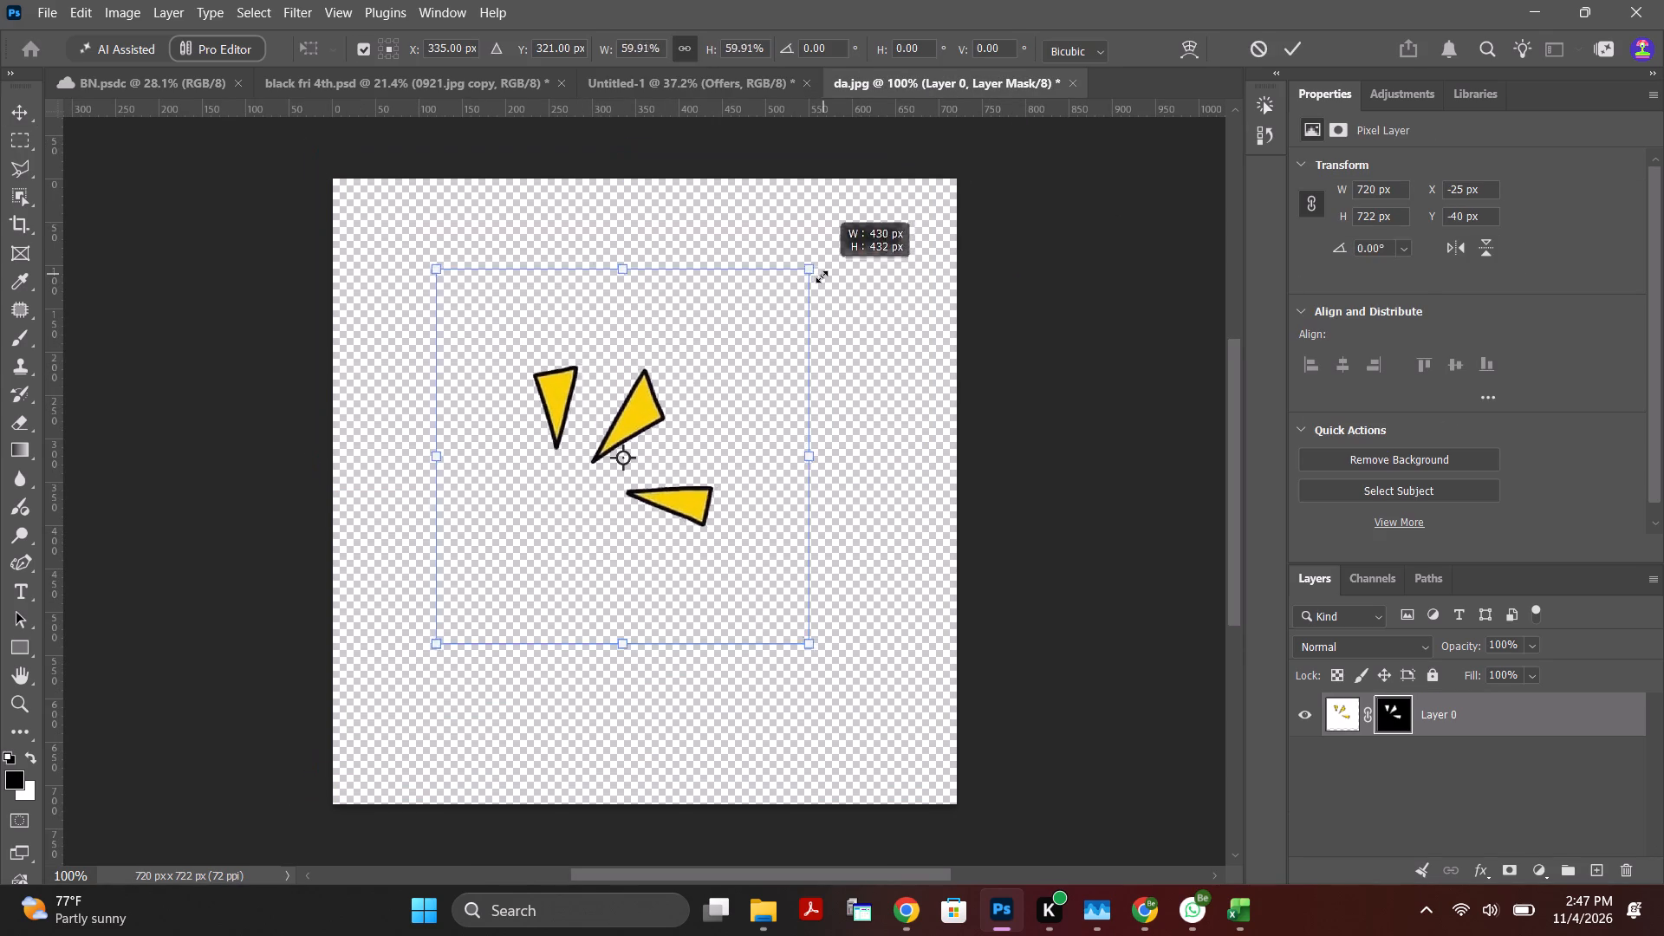
{"action": "left_click_drag", "start_coordinate": [822, 276], "coordinate": [815, 280], "text": "alt"}
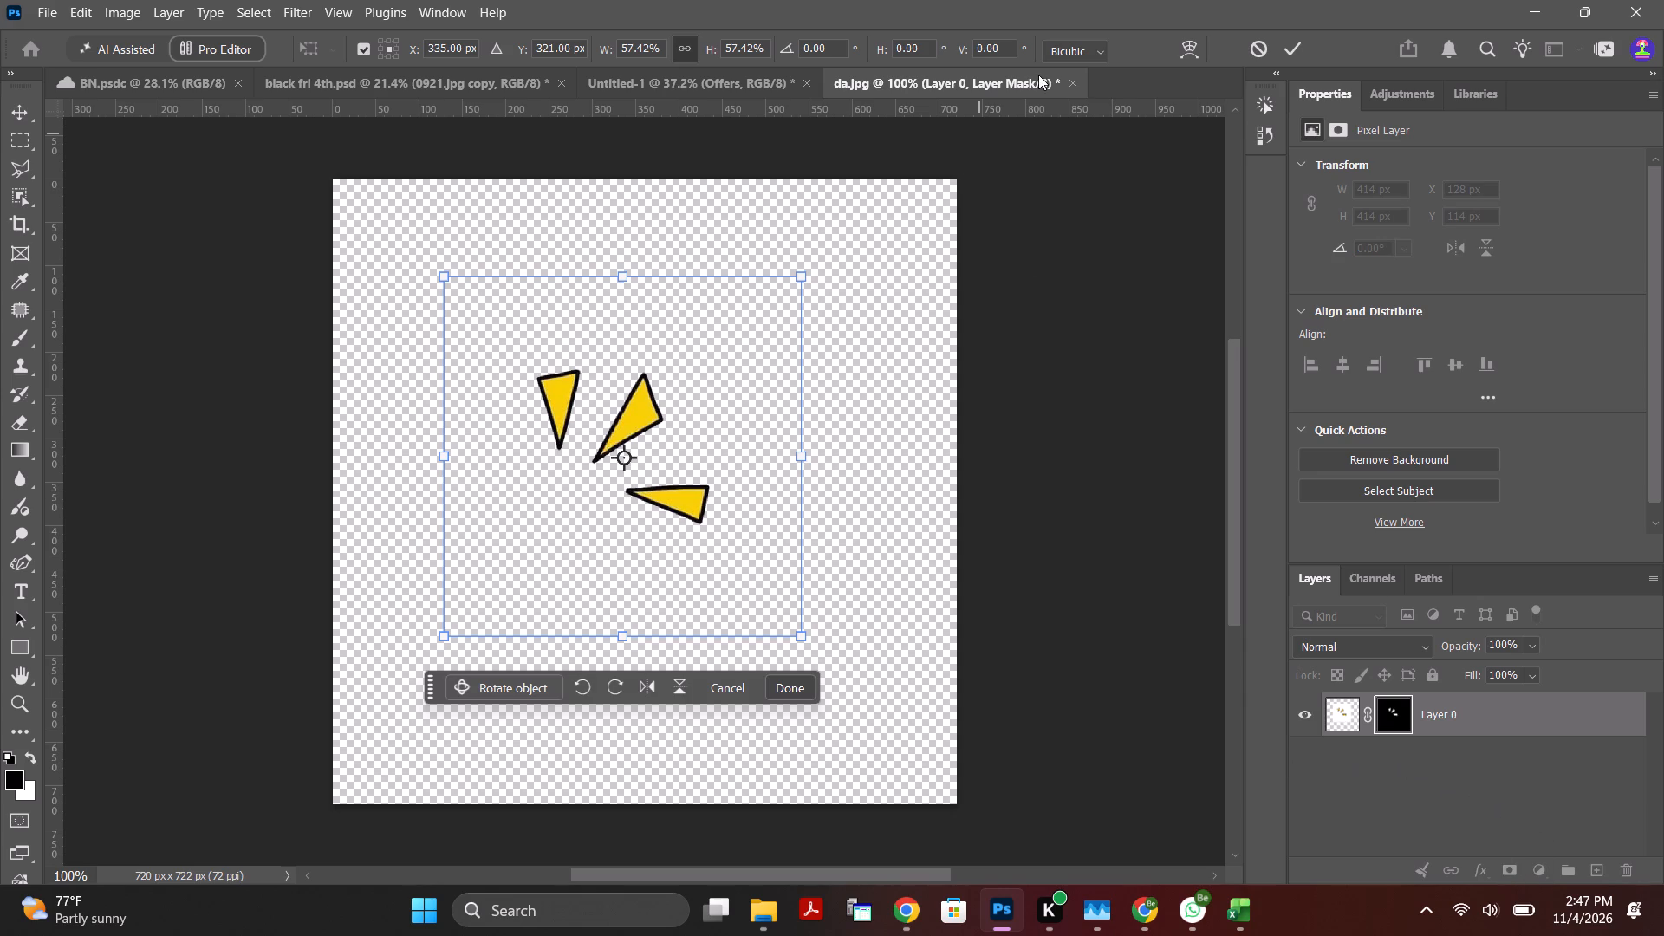
{"action": "left_click", "coordinate": [1281, 49]}
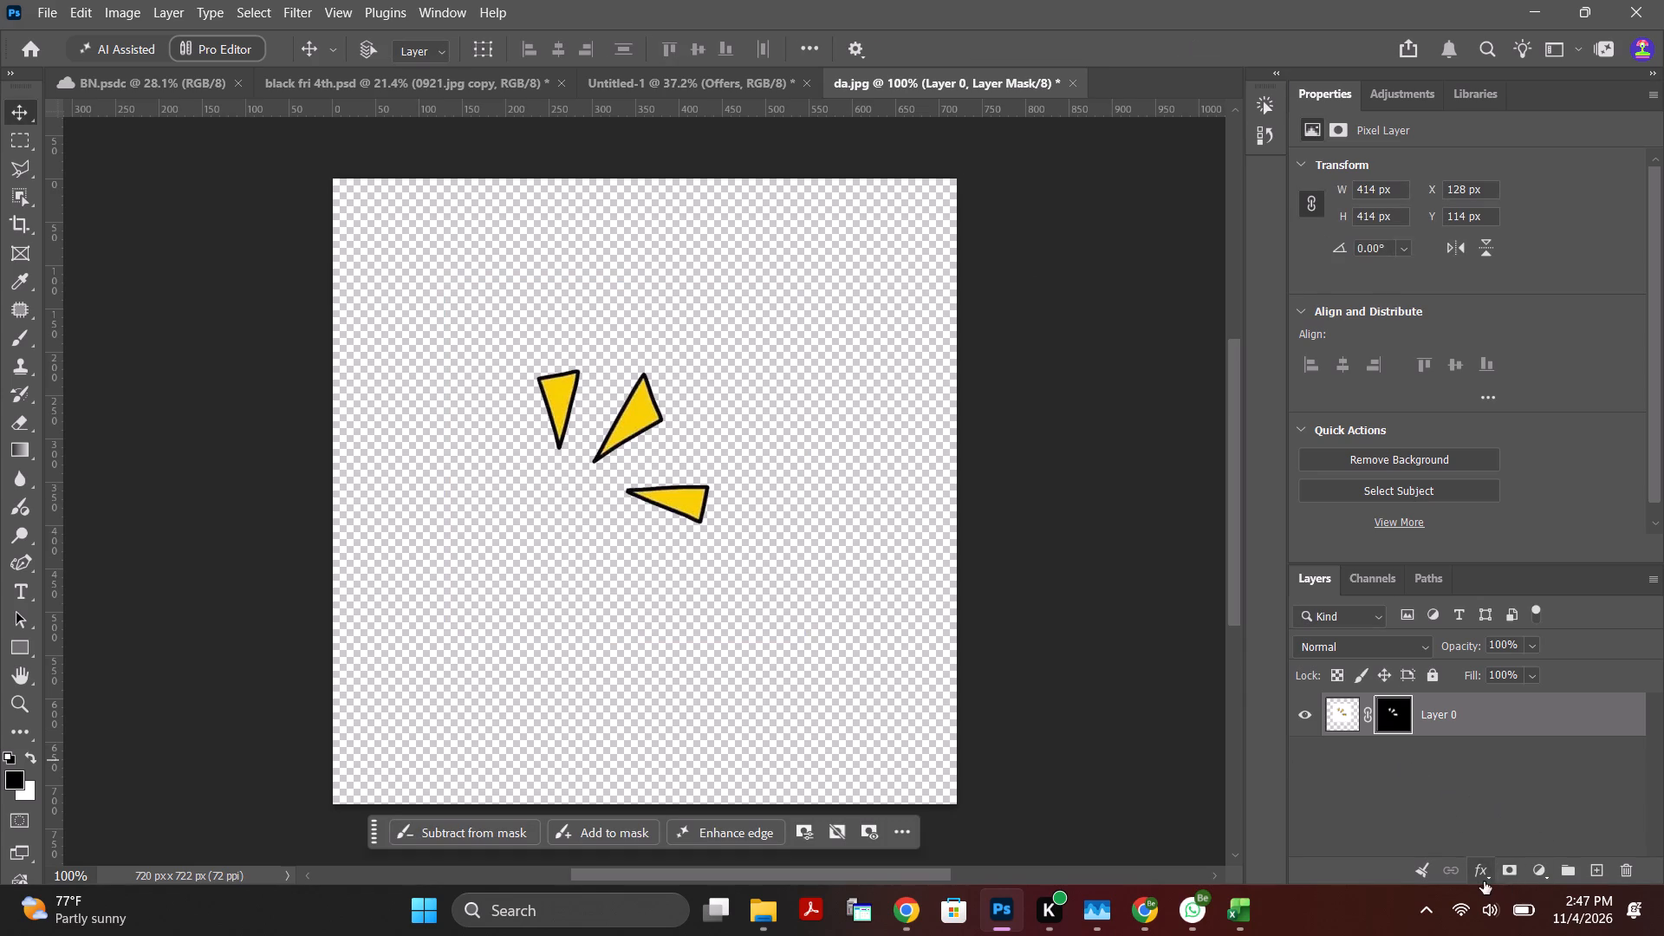
Add a Color Overlay in red ff0000 to Layer 0 with the cut-out triangles.
{"action": "left_click", "coordinate": [1484, 881]}
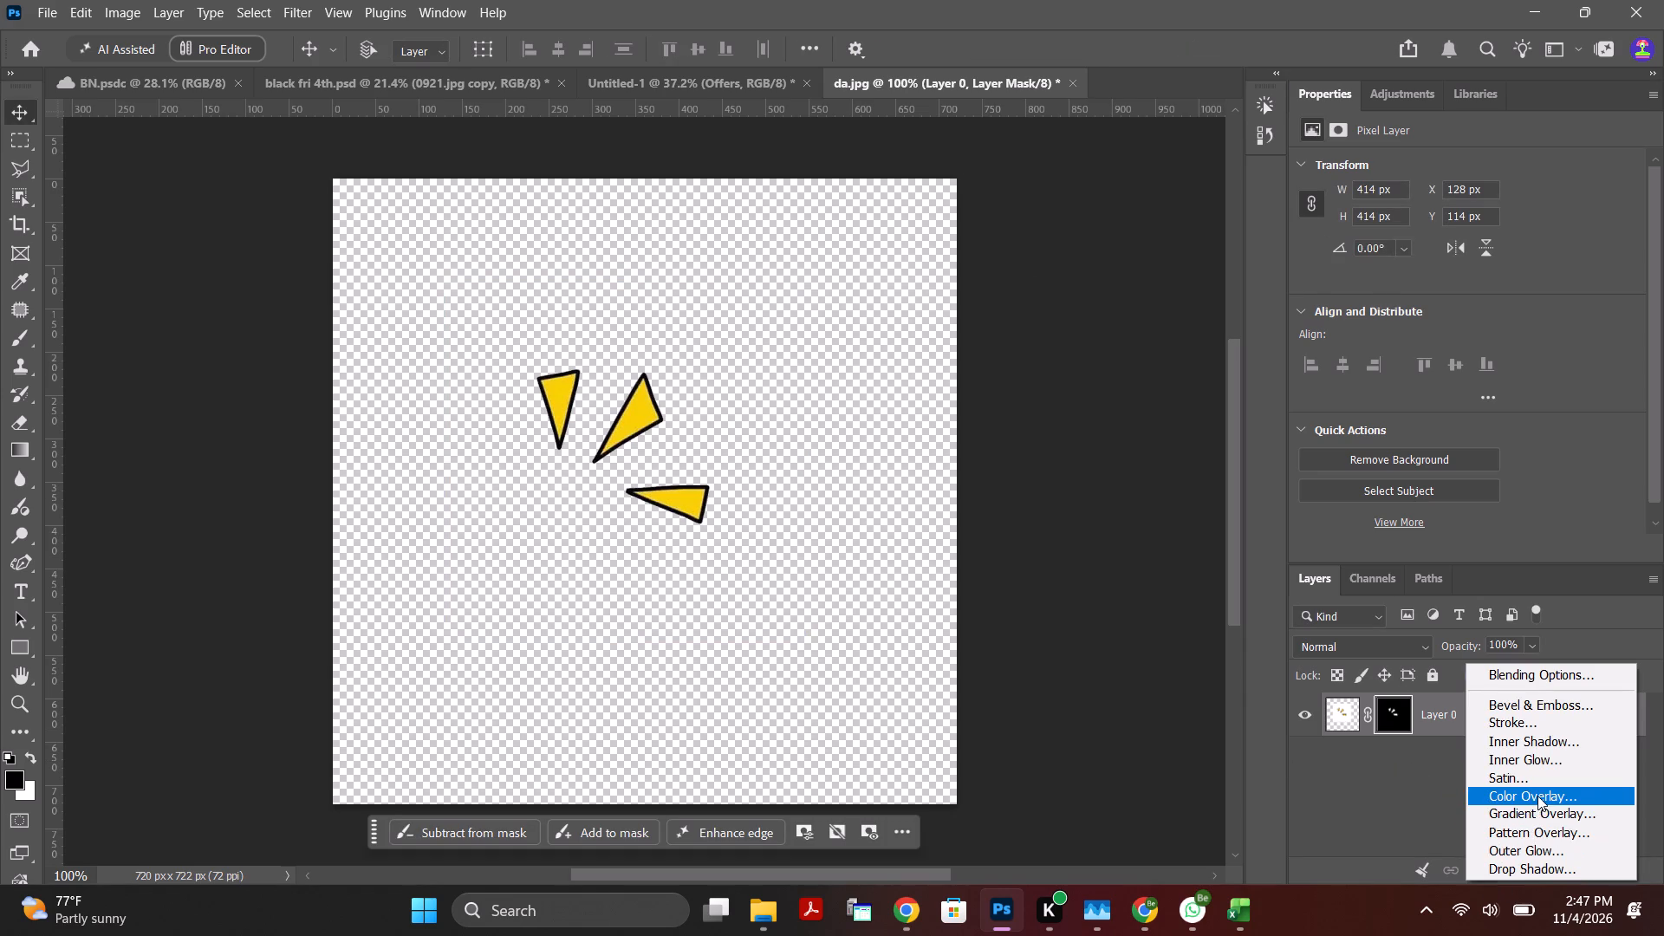
{"action": "left_click", "coordinate": [1537, 796]}
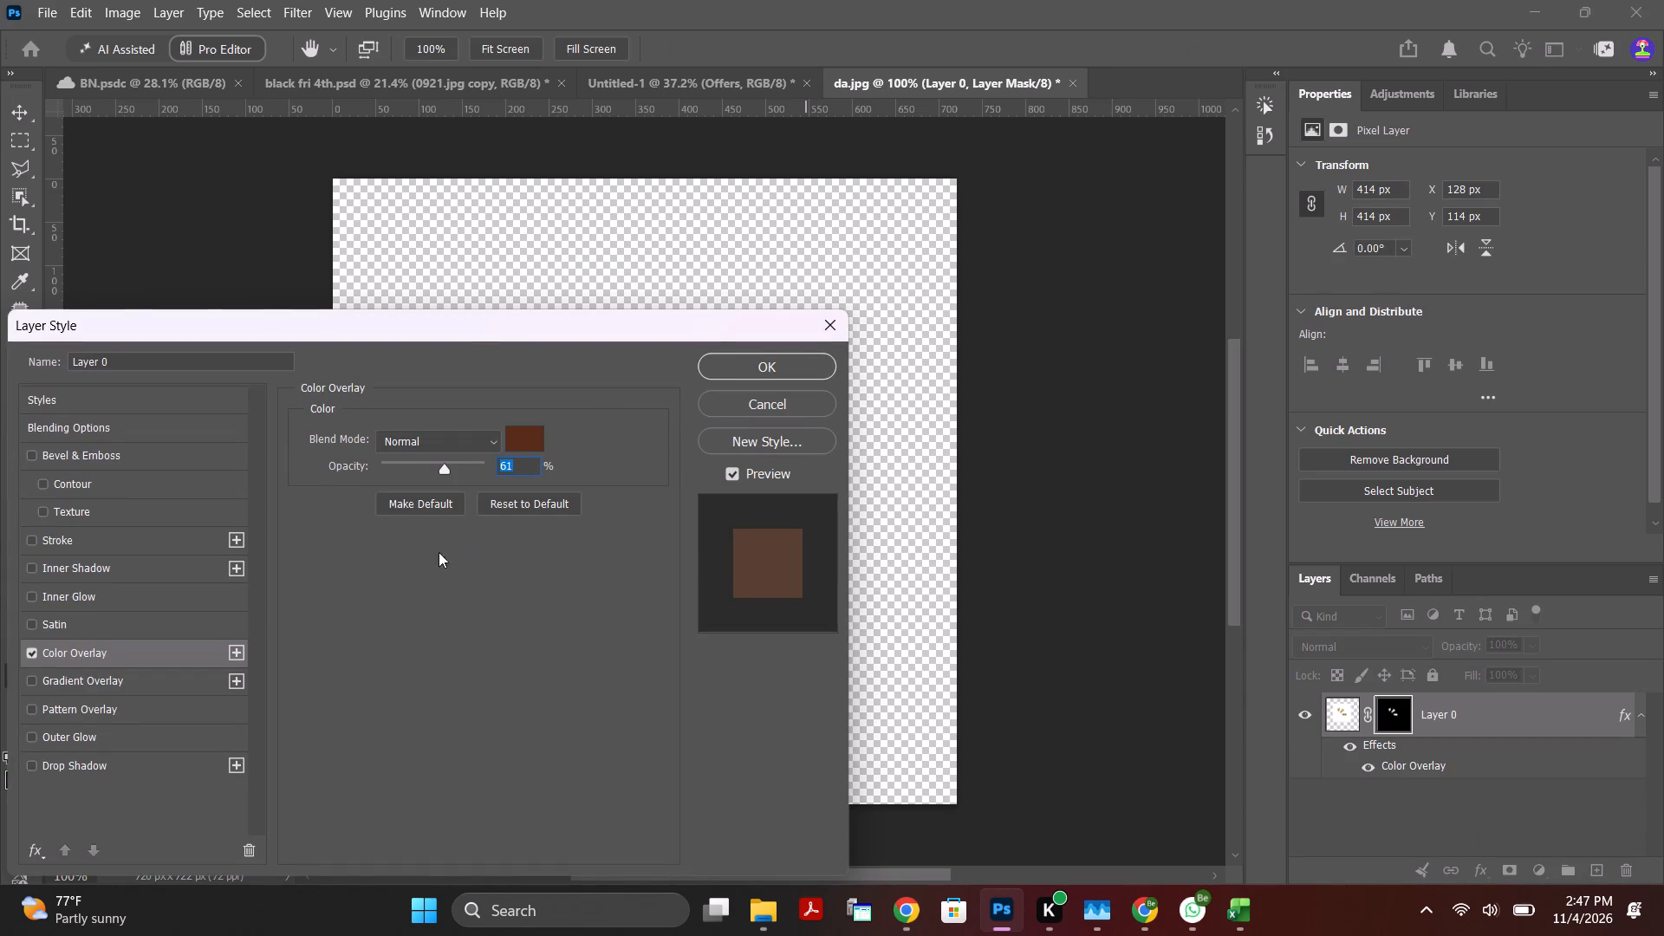
{"action": "left_click", "coordinate": [523, 442]}
{"action": "left_click_drag", "start_coordinate": [211, 292], "coordinate": [321, 137]}
{"action": "left_click_drag", "start_coordinate": [321, 183], "coordinate": [328, 153]}
{"action": "left_click_drag", "start_coordinate": [209, 205], "coordinate": [394, 139]}
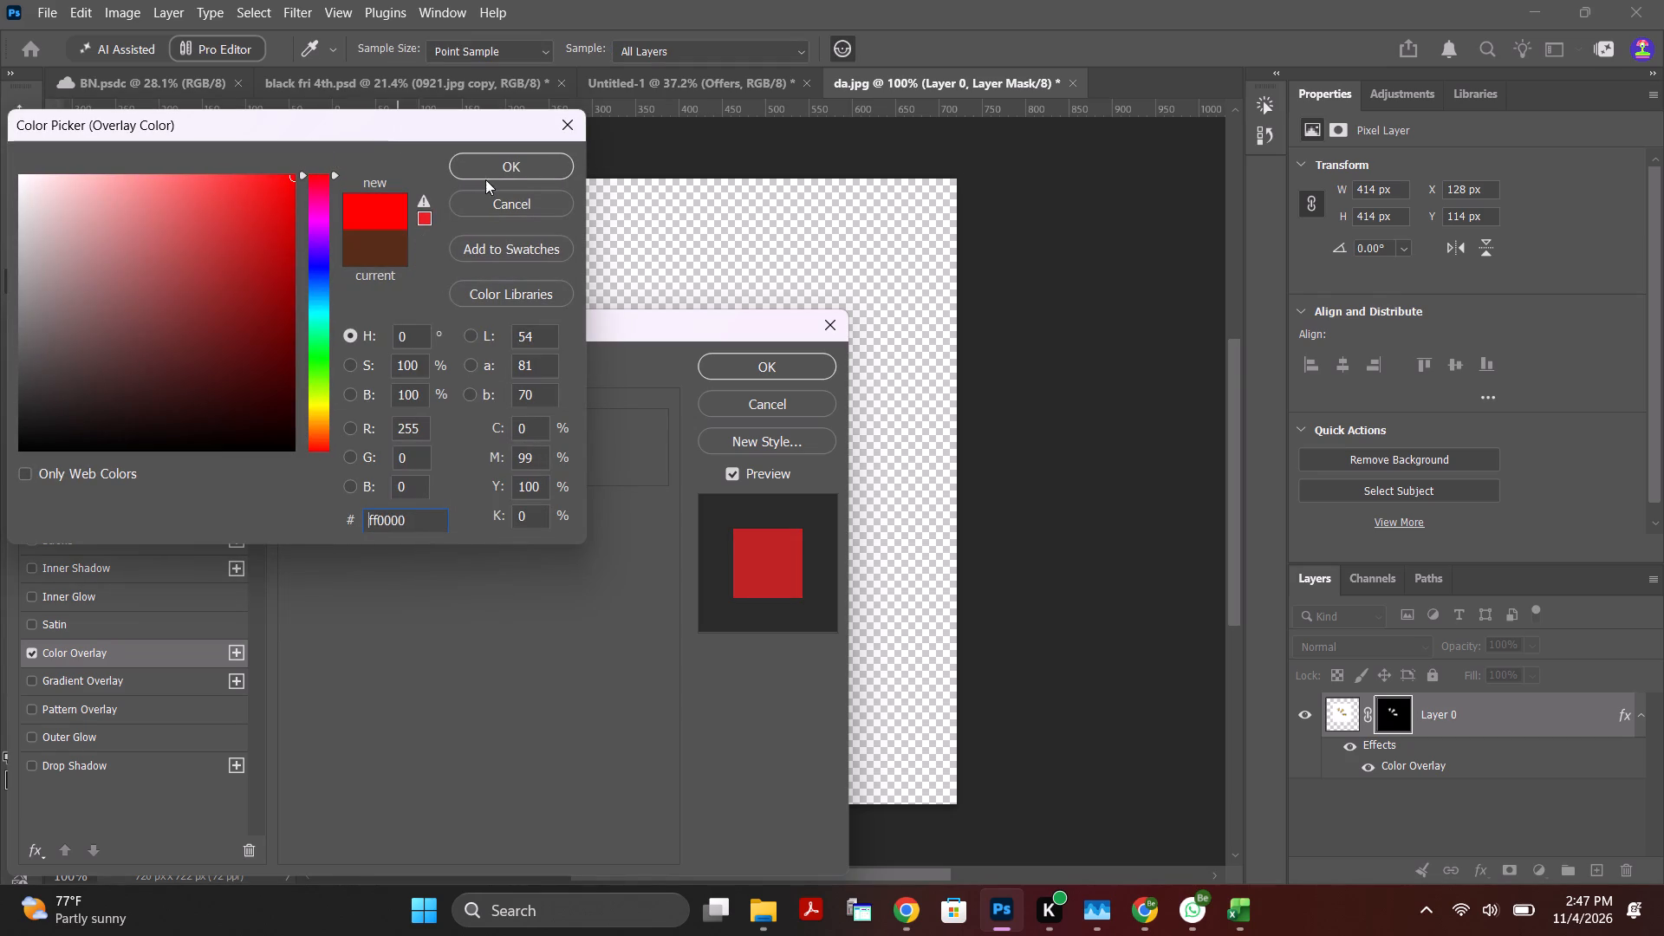
{"action": "left_click", "coordinate": [514, 166]}
{"action": "left_click", "coordinate": [782, 368]}
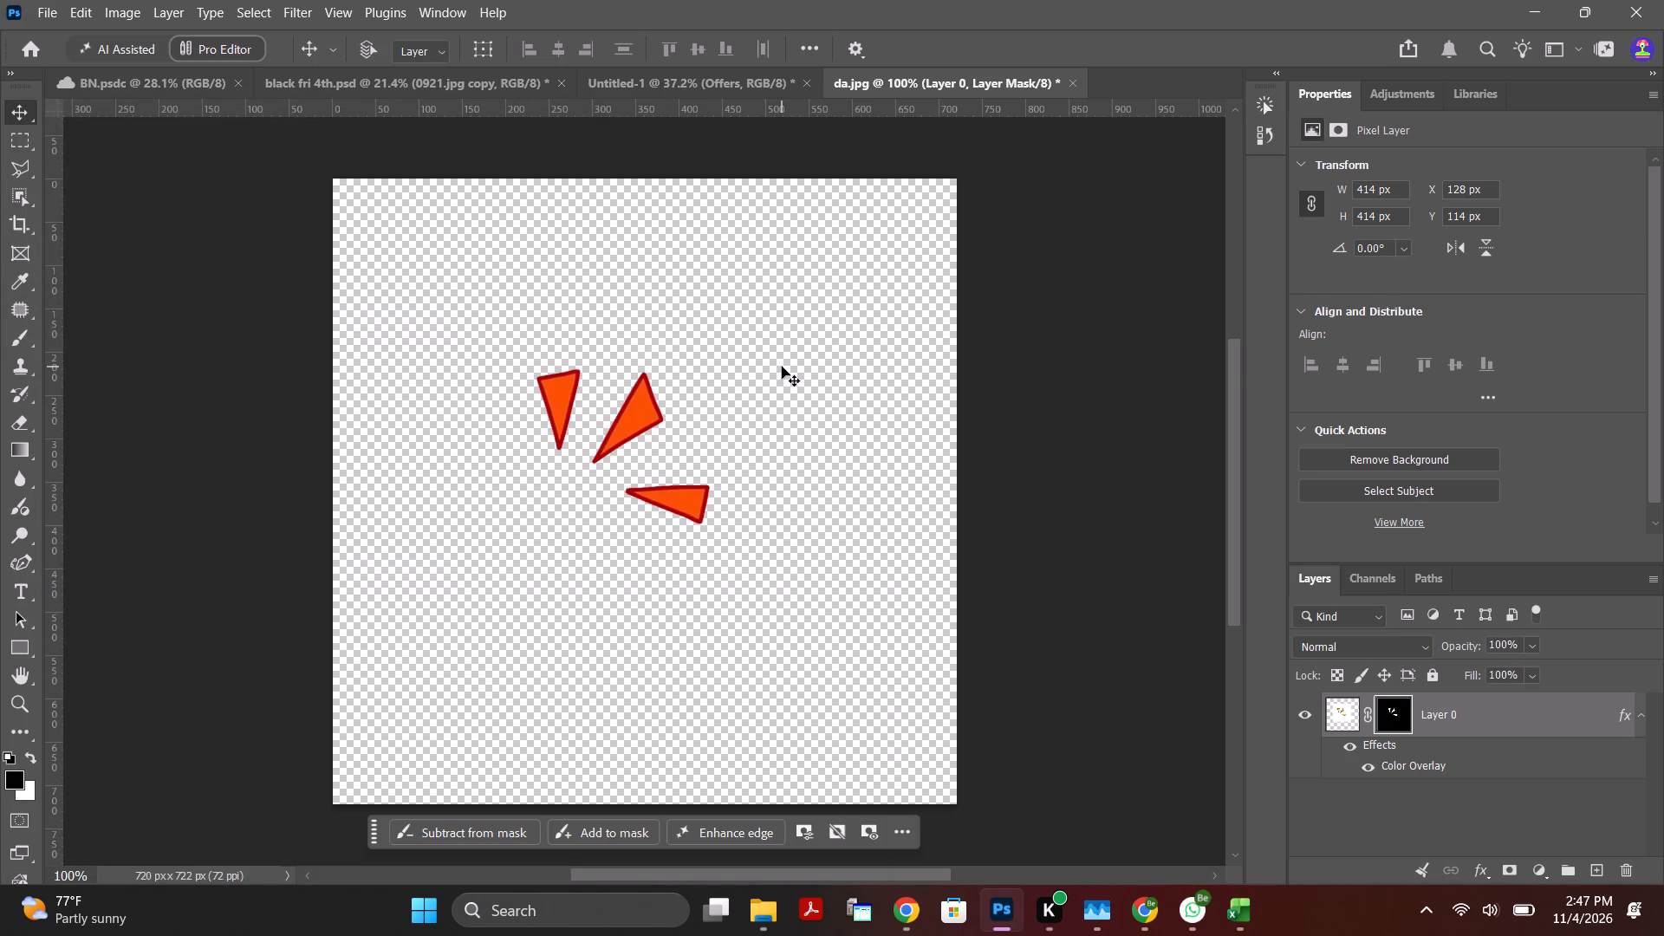
Set the red Color Overlay's blend mode to Multiply so the triangles' black outlines are preserved.
{"action": "double_click", "coordinate": [1407, 765]}
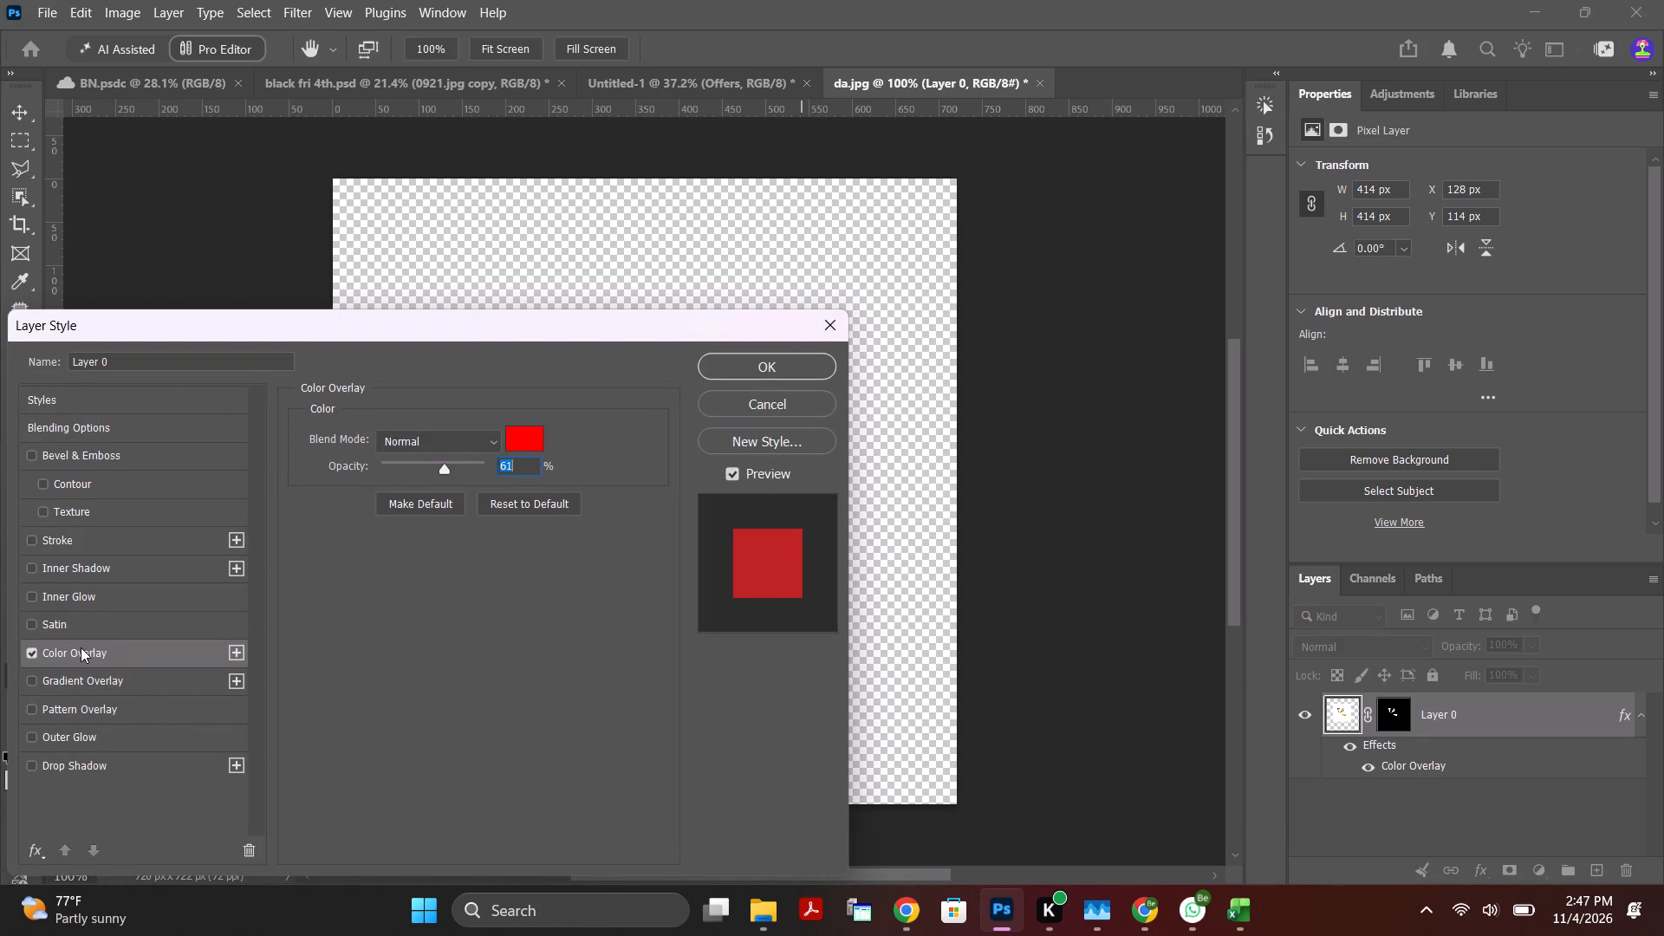
{"action": "left_click", "coordinate": [470, 439]}
{"action": "left_click", "coordinate": [436, 346]}
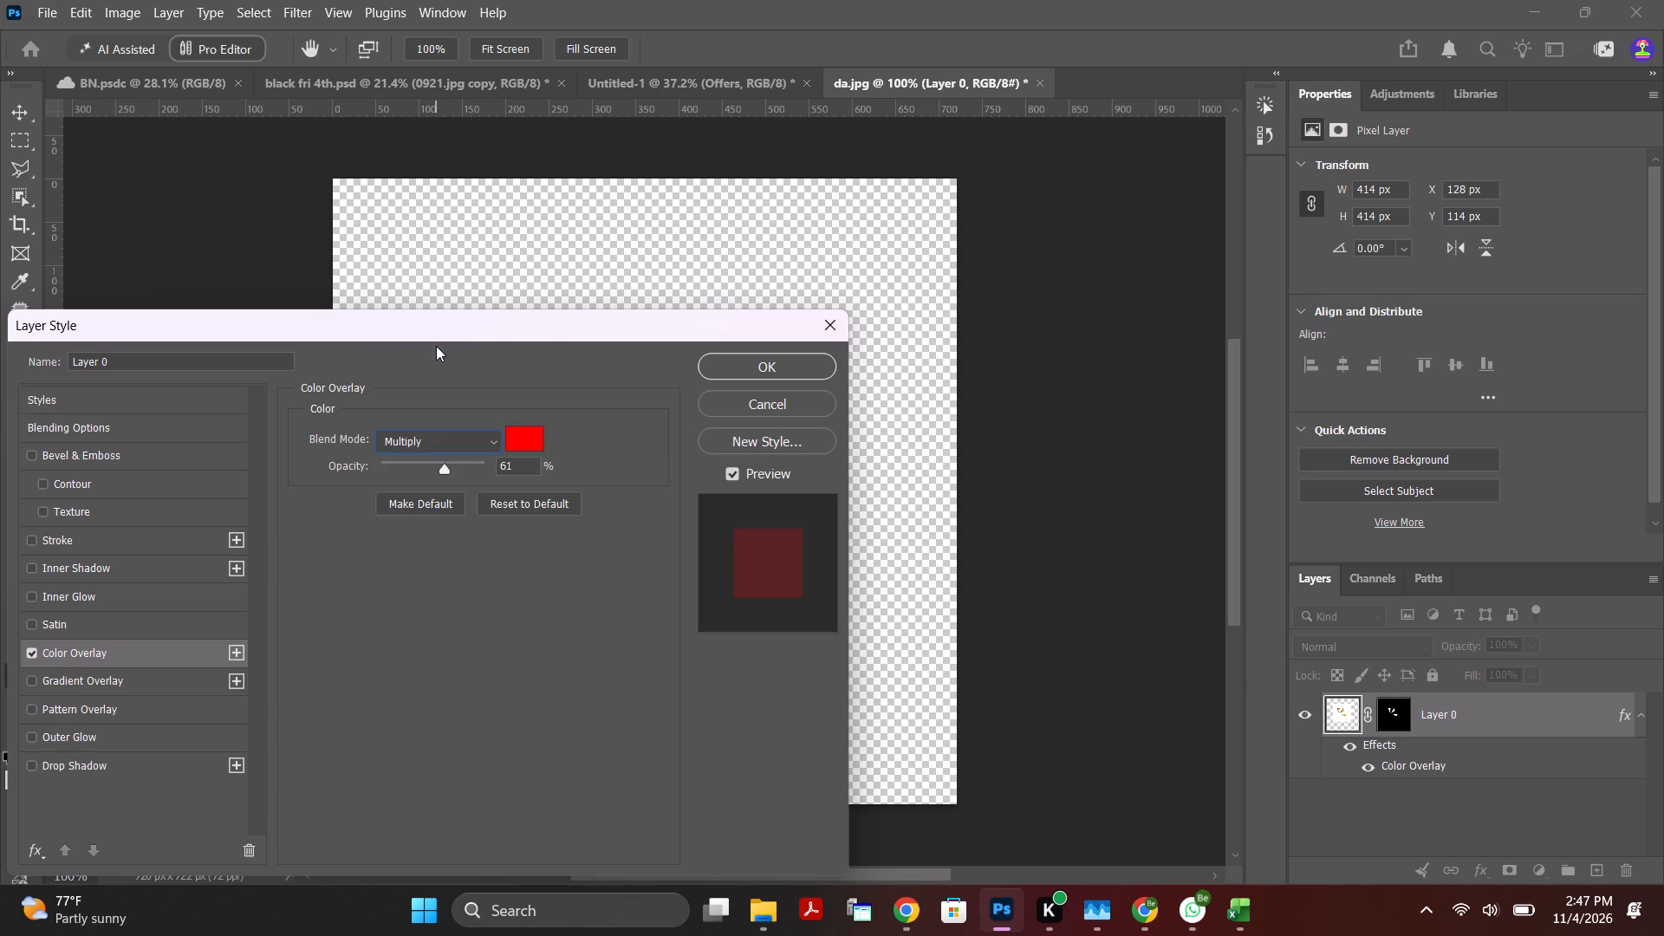
{"action": "left_click", "coordinate": [789, 367]}
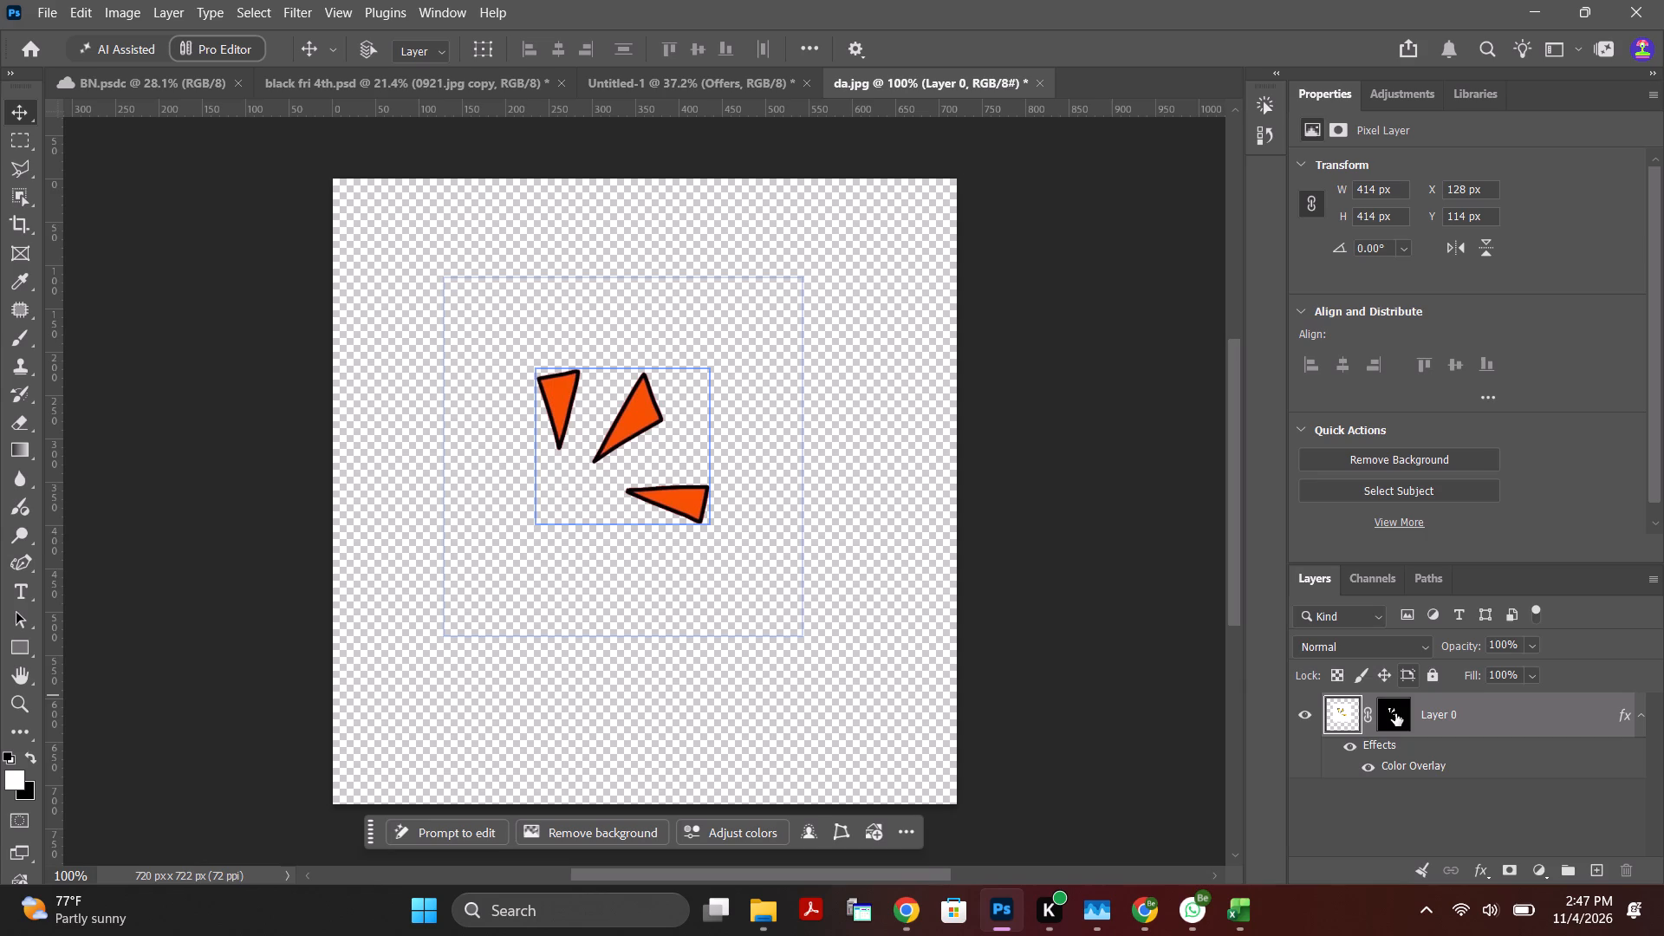
Set the blend mode of Layer 0 in da.jpg to Color.
{"action": "left_click", "coordinate": [1369, 648]}
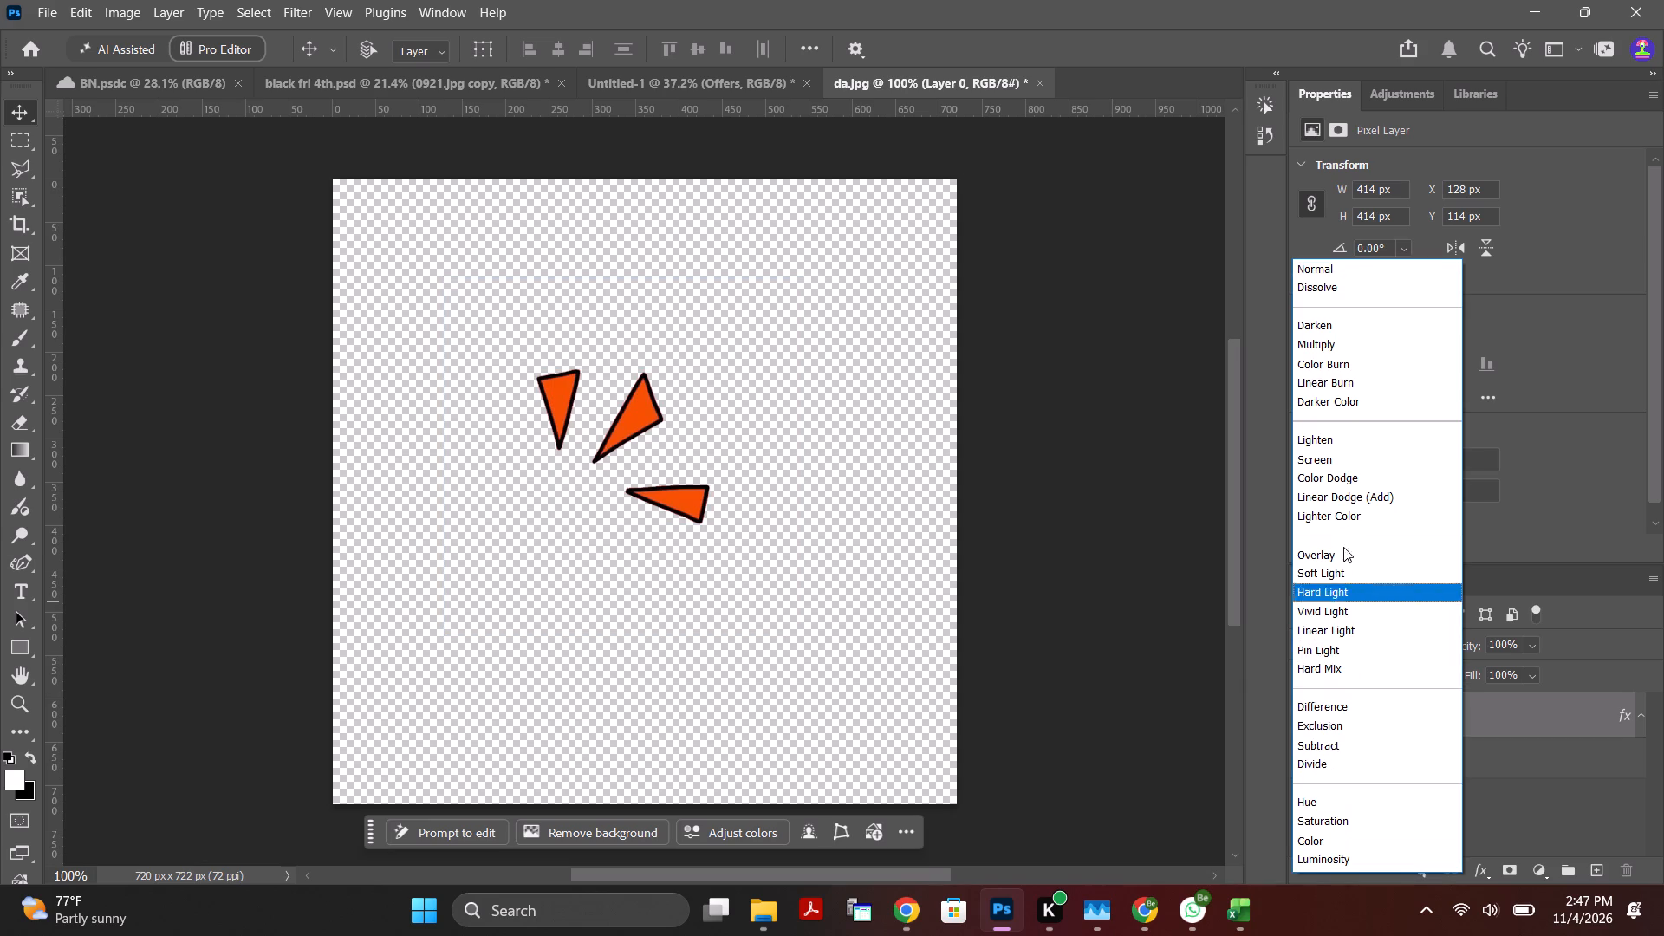
{"action": "left_click", "coordinate": [1337, 838]}
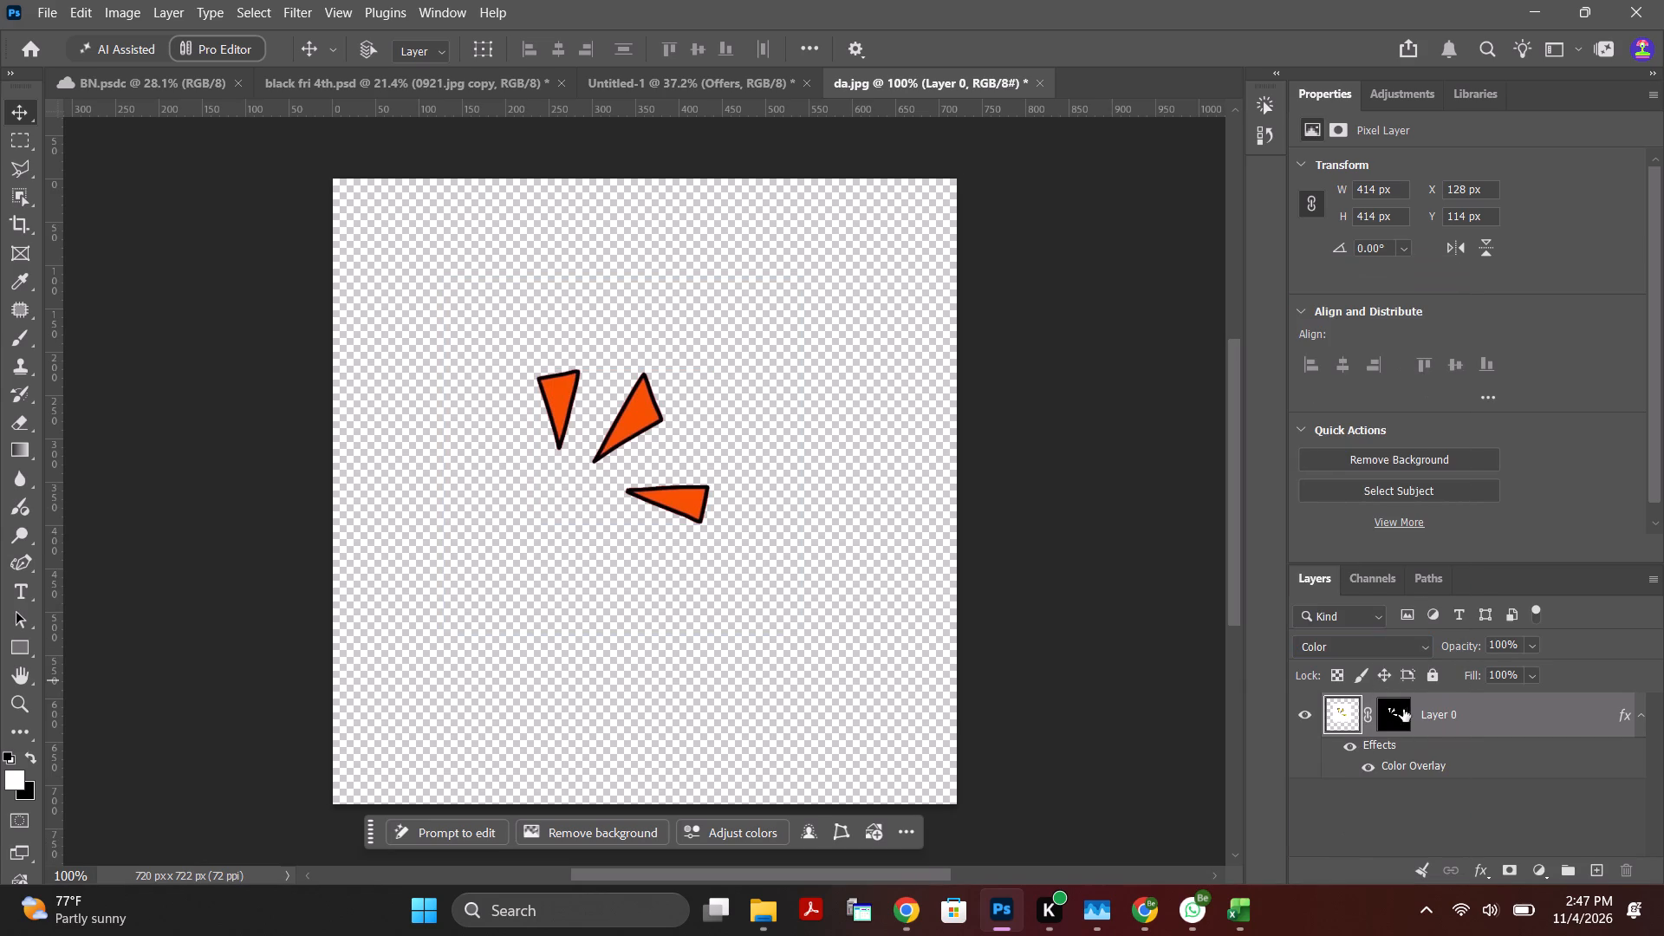
{"action": "left_click", "coordinate": [1474, 725]}
{"action": "left_click", "coordinate": [1443, 761]}
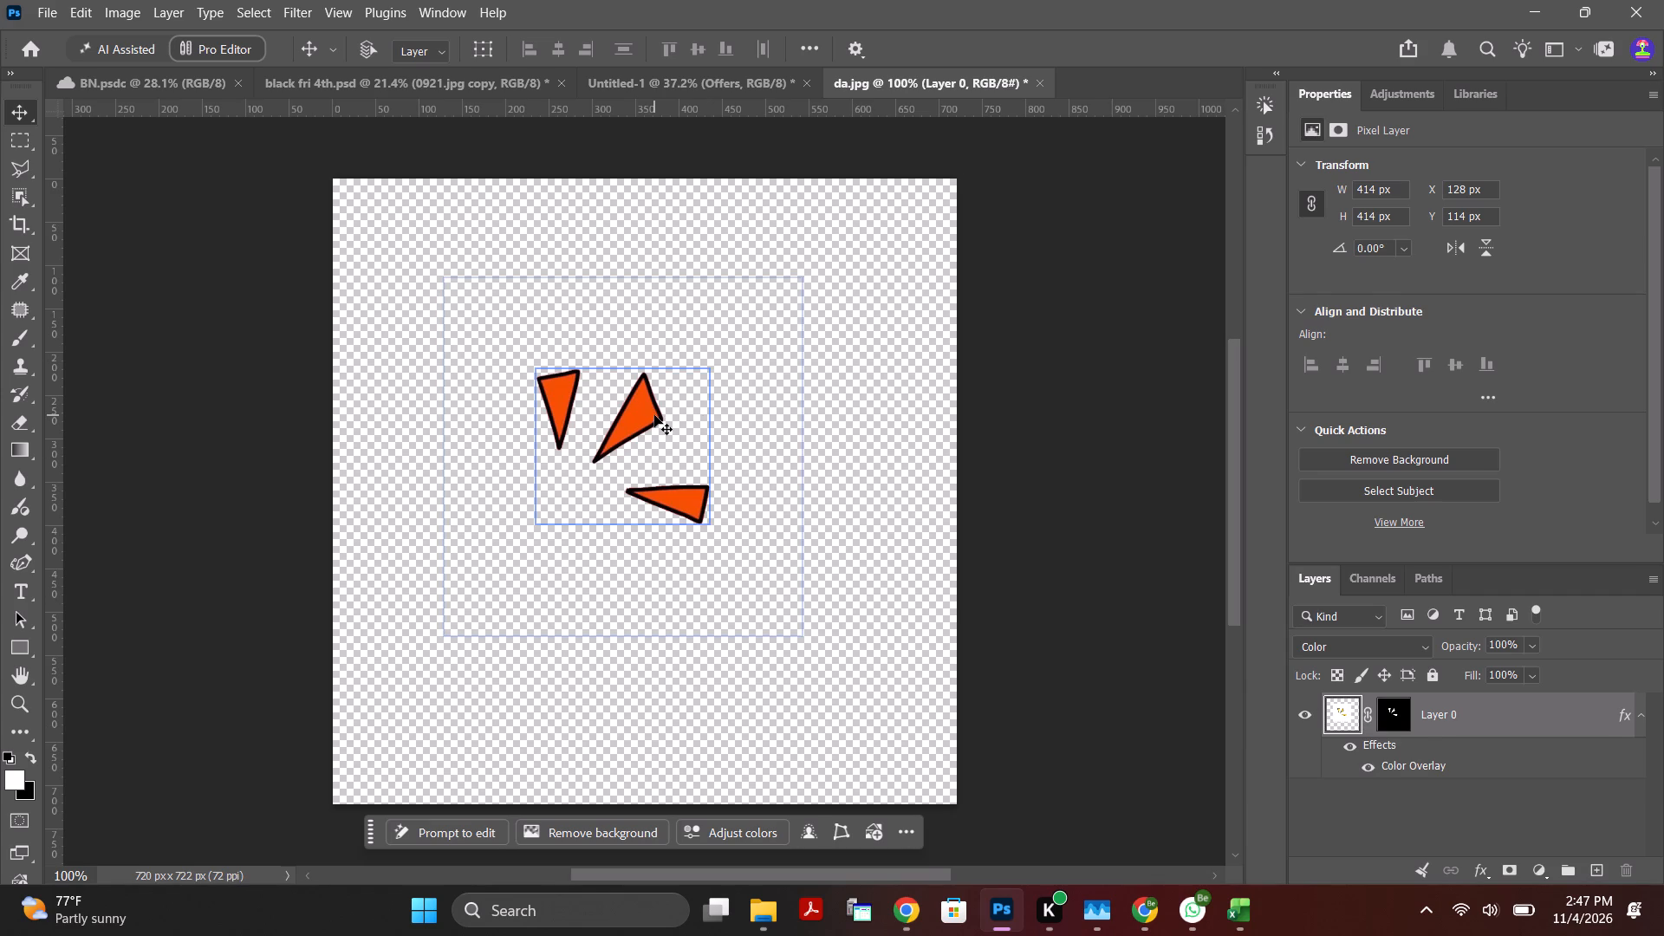
Switch to the Untitled-1 poster and shift the "Offers" text left beneath the middle of "November" on the red banner.
{"action": "left_click", "coordinate": [699, 88]}
{"action": "left_click", "coordinate": [1087, 414]}
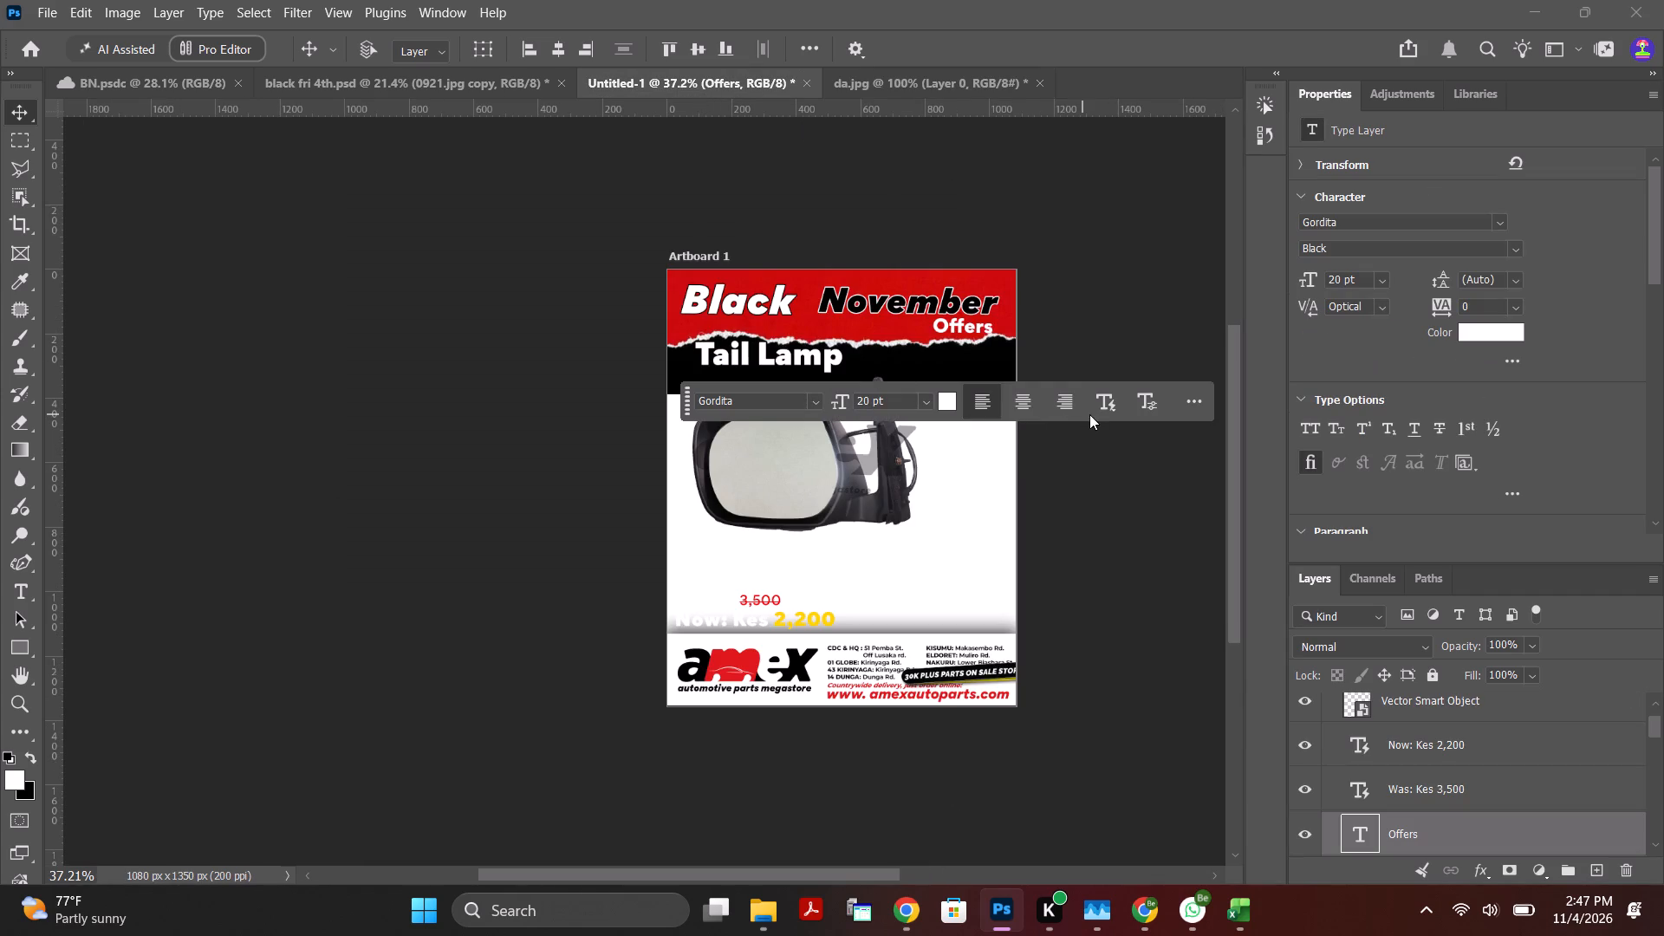
{"action": "left_click", "coordinate": [1011, 239]}
{"action": "left_click_drag", "start_coordinate": [1006, 323], "coordinate": [1004, 337]}
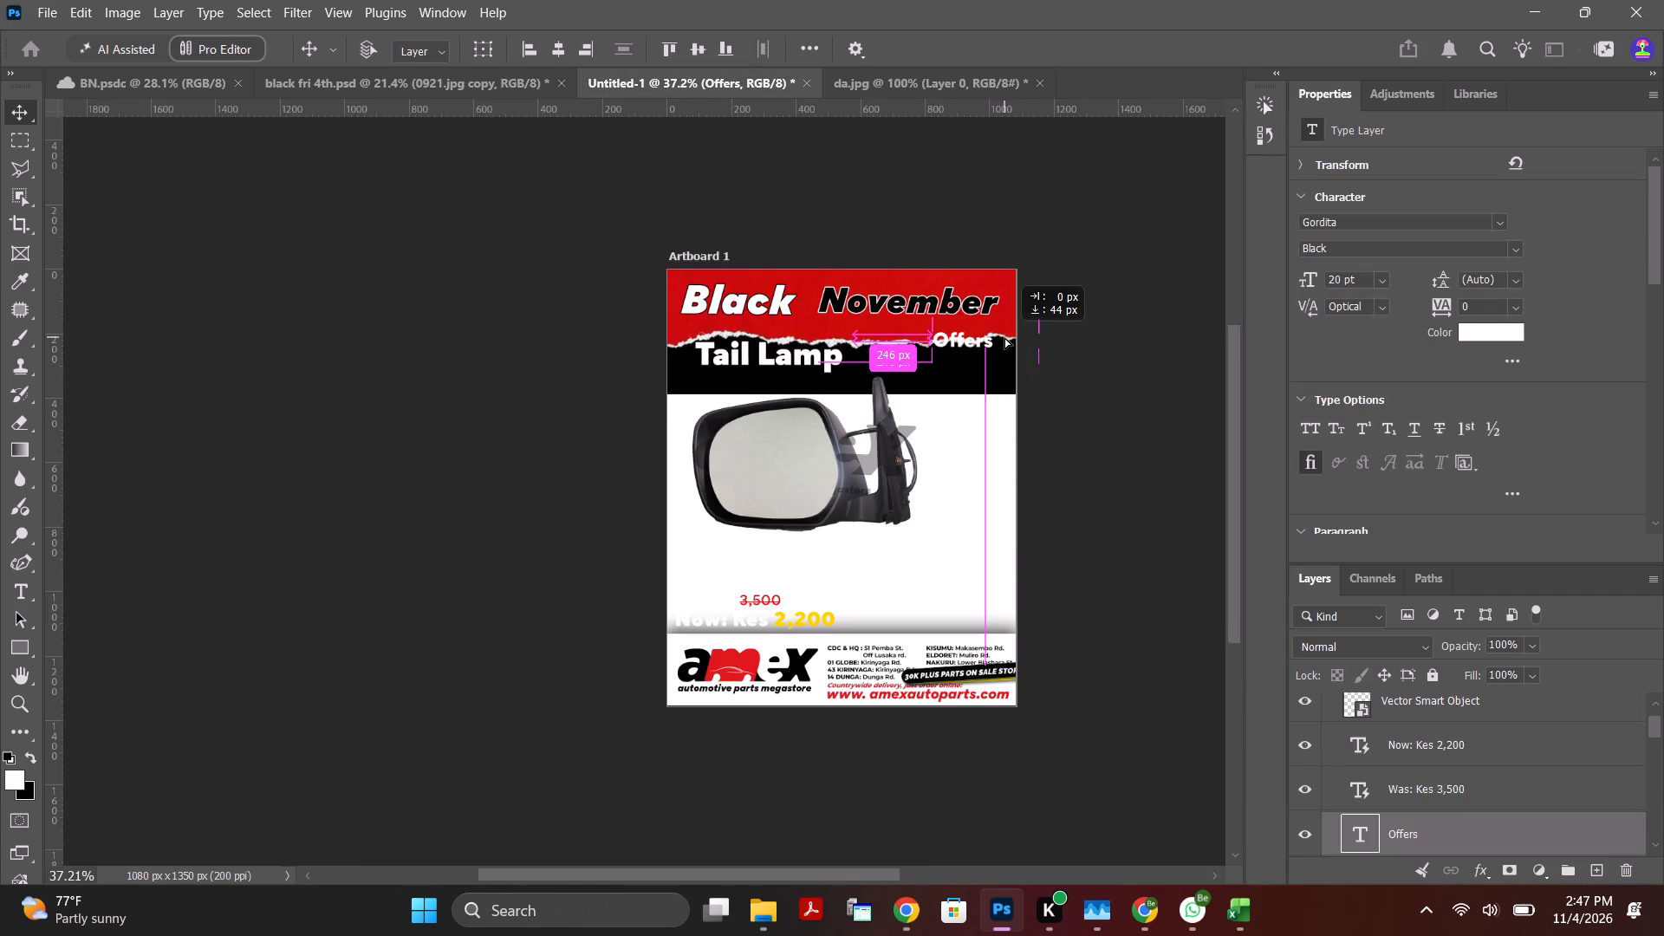
{"action": "left_click_drag", "start_coordinate": [1004, 337], "coordinate": [965, 322]}
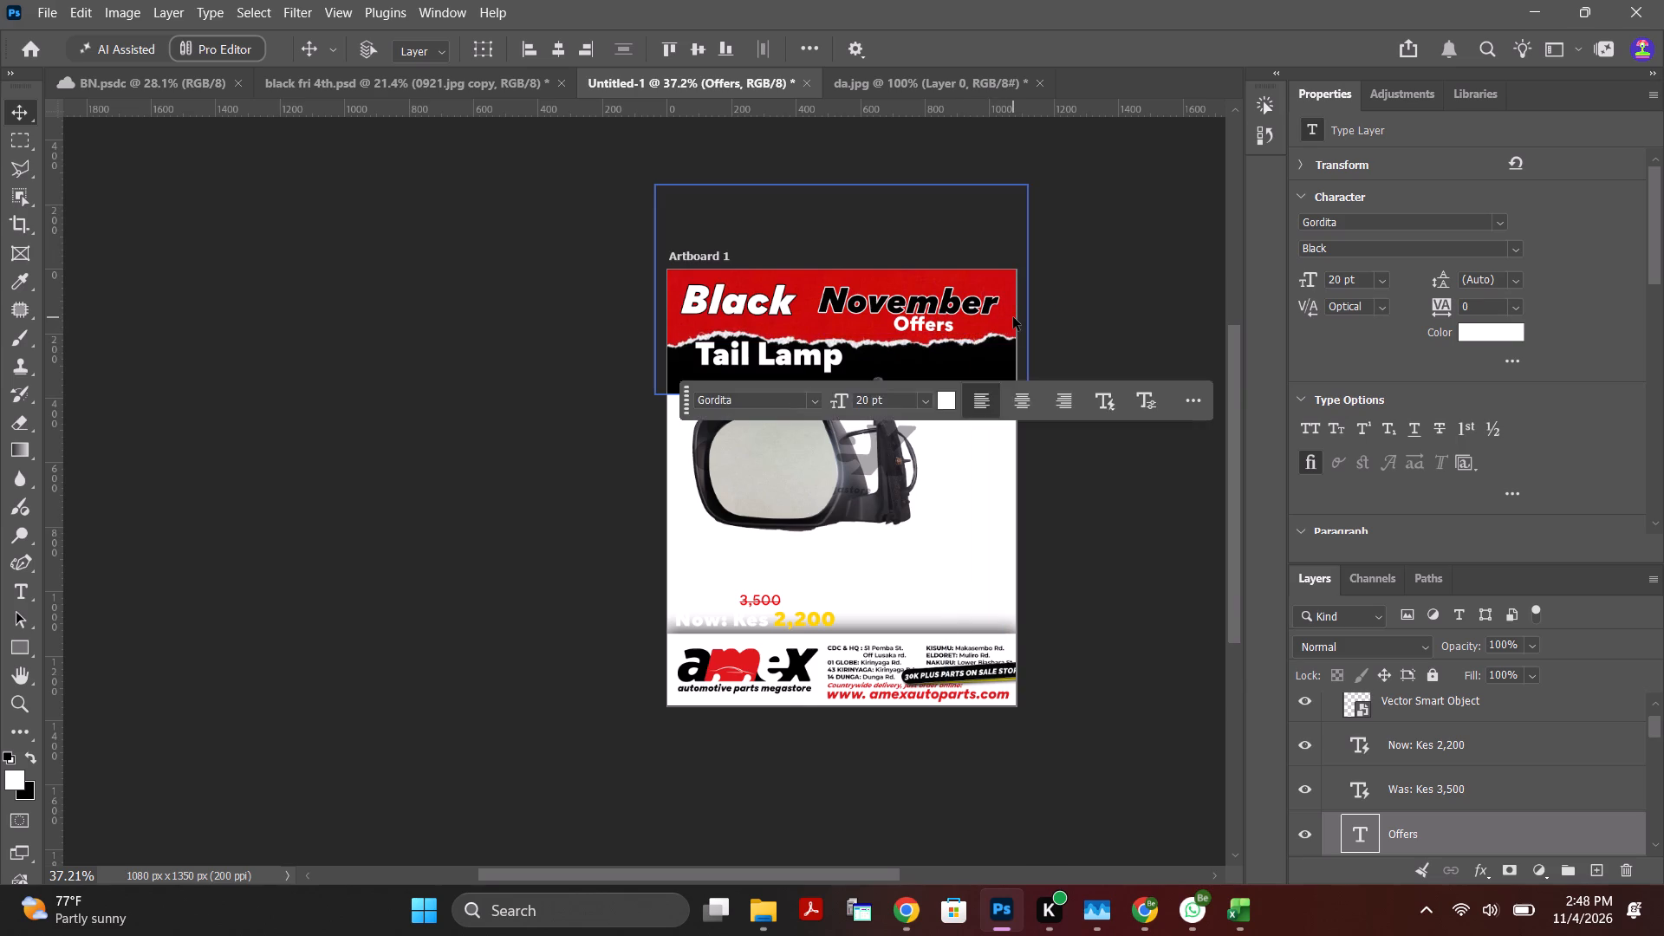
Move Artboard 1 down to a Y position of 86 px.
{"action": "left_click", "coordinate": [1013, 317]}
{"action": "left_click_drag", "start_coordinate": [1011, 317], "coordinate": [1017, 345]}
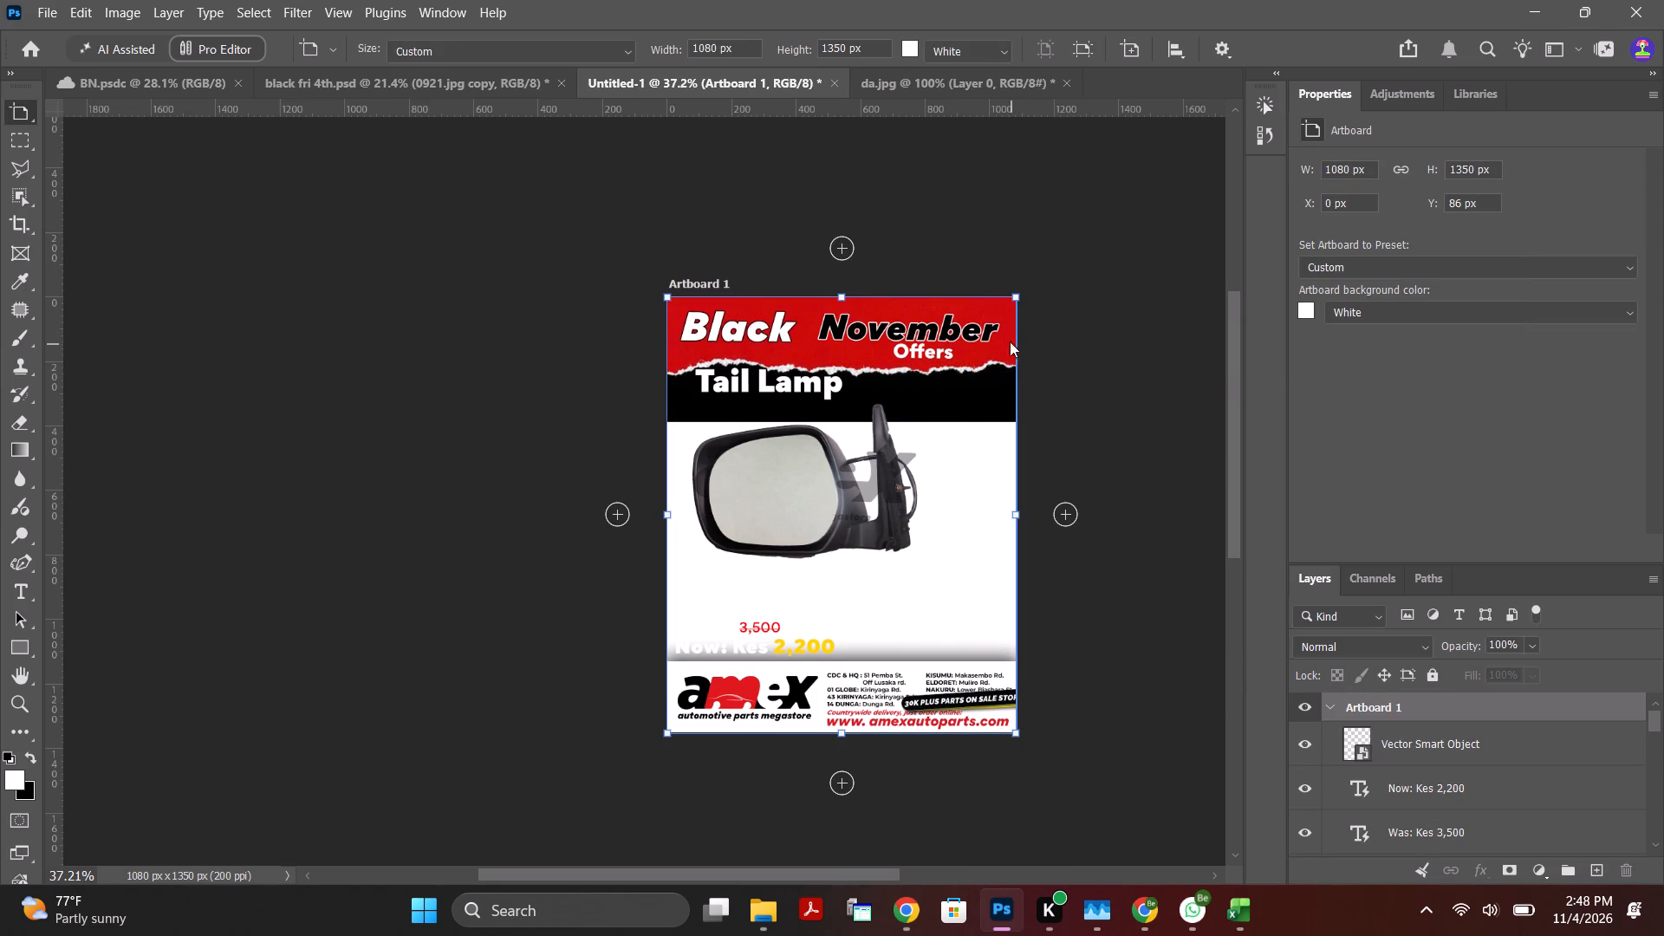
{"action": "left_click_drag", "start_coordinate": [989, 337], "coordinate": [904, 299]}
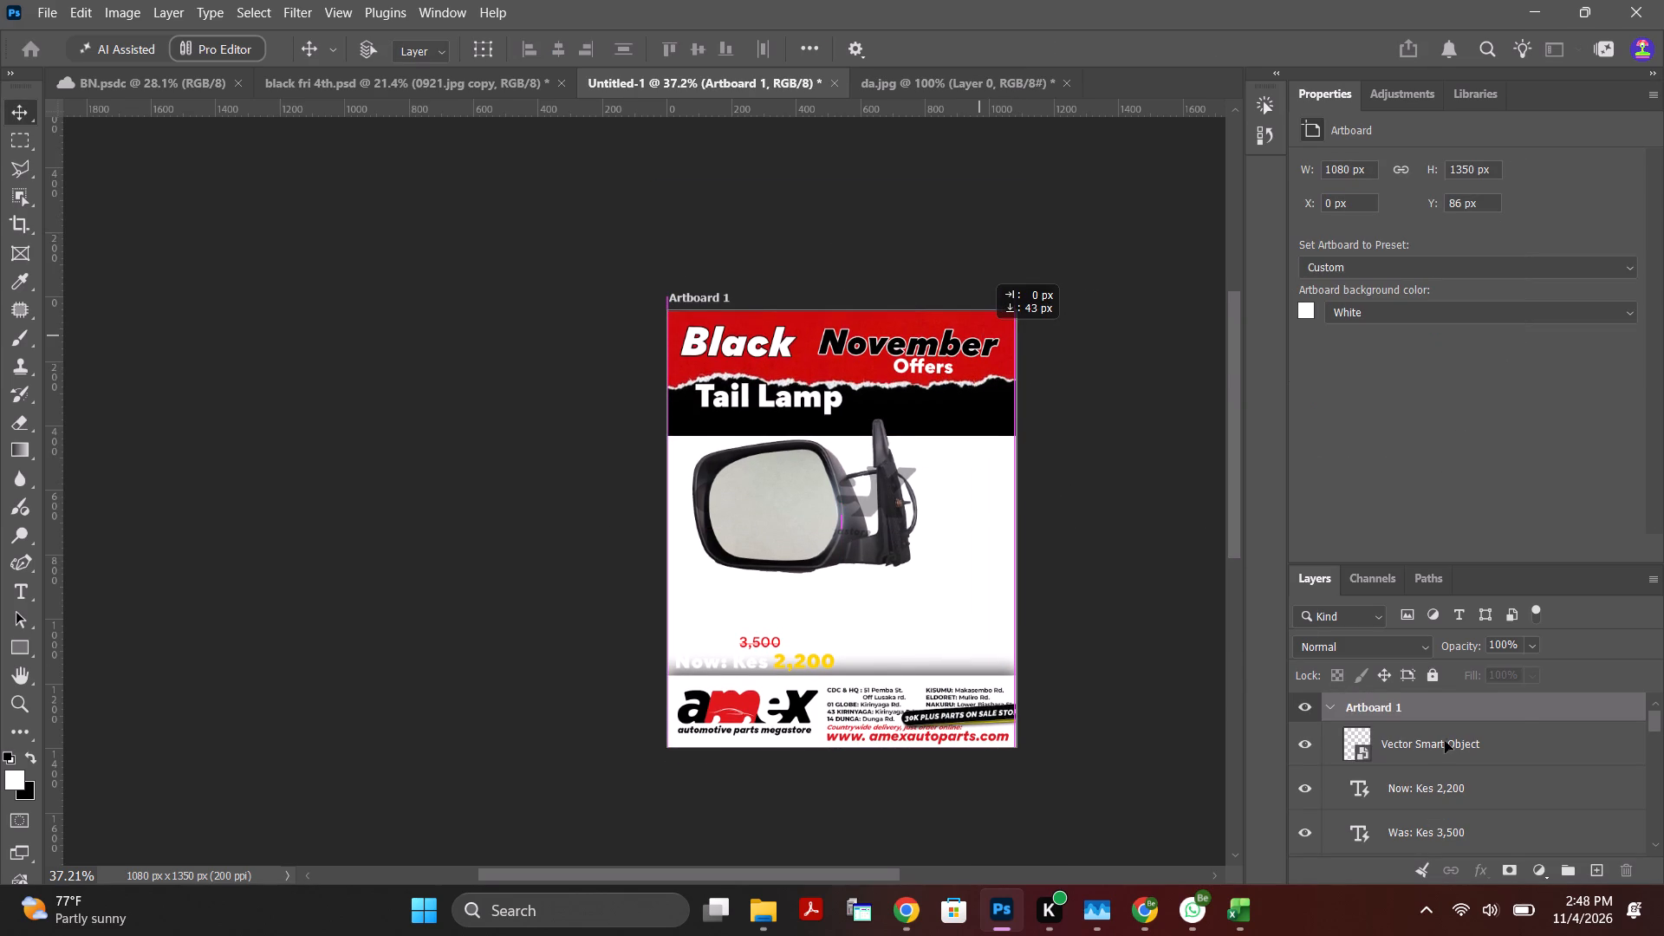
Select the dfg torn-paper banner layer and move it down to a Y position of -227 px.
{"action": "left_click_drag", "start_coordinate": [1659, 718], "coordinate": [1659, 739]}
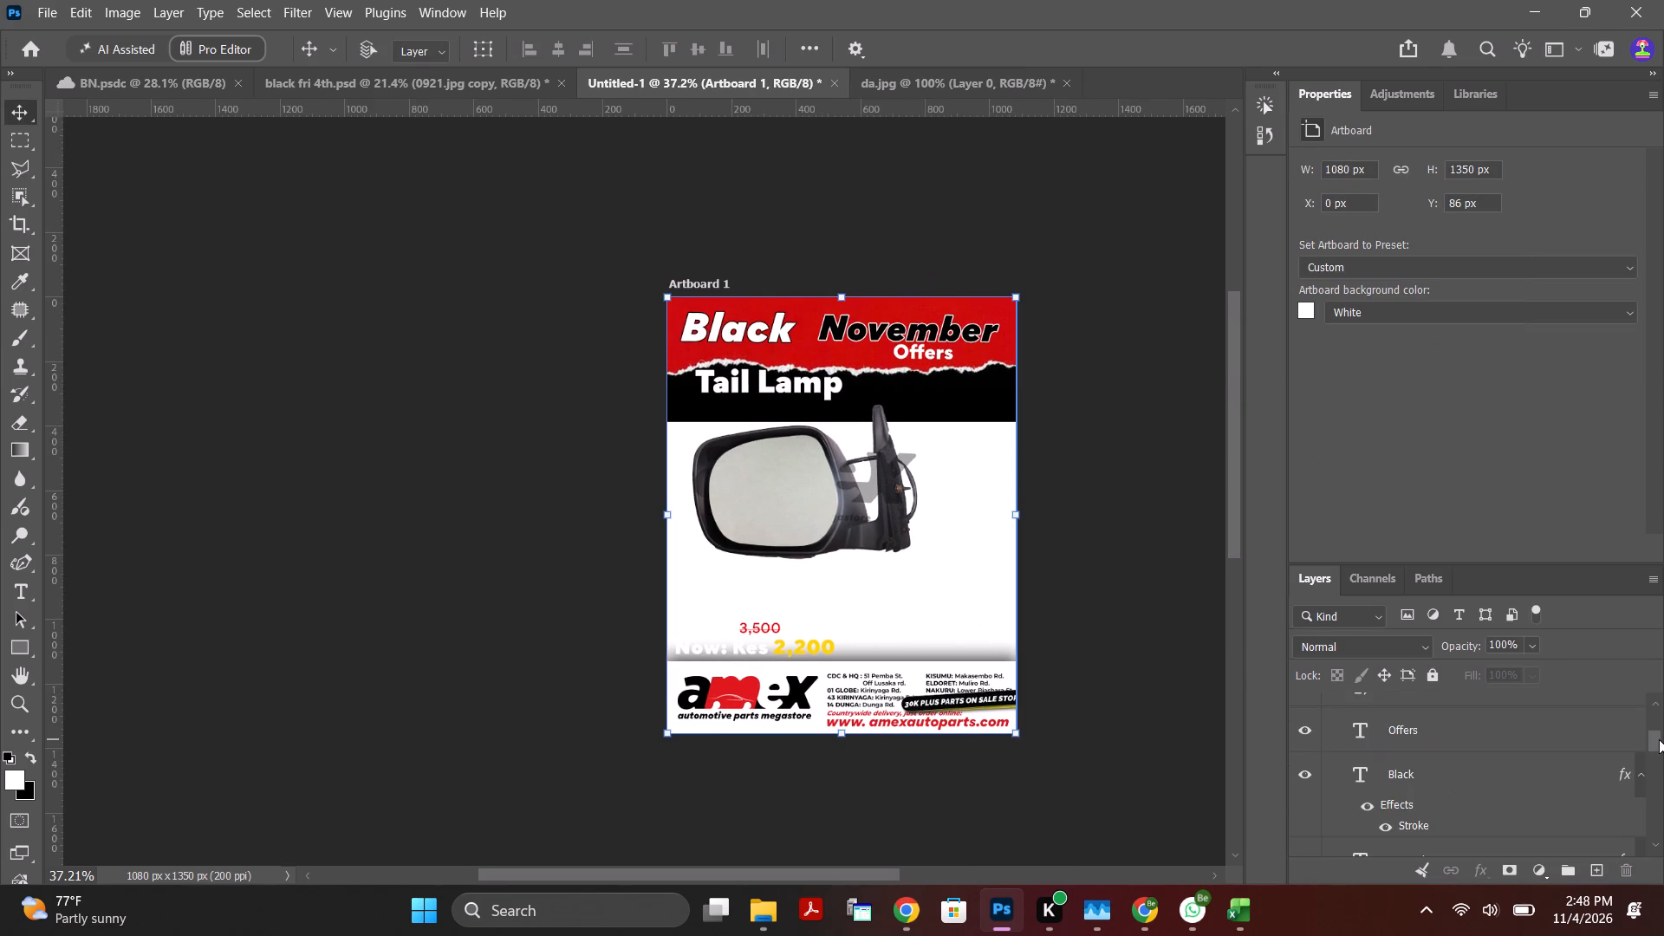
{"action": "left_click_drag", "start_coordinate": [1659, 740], "coordinate": [1663, 887]}
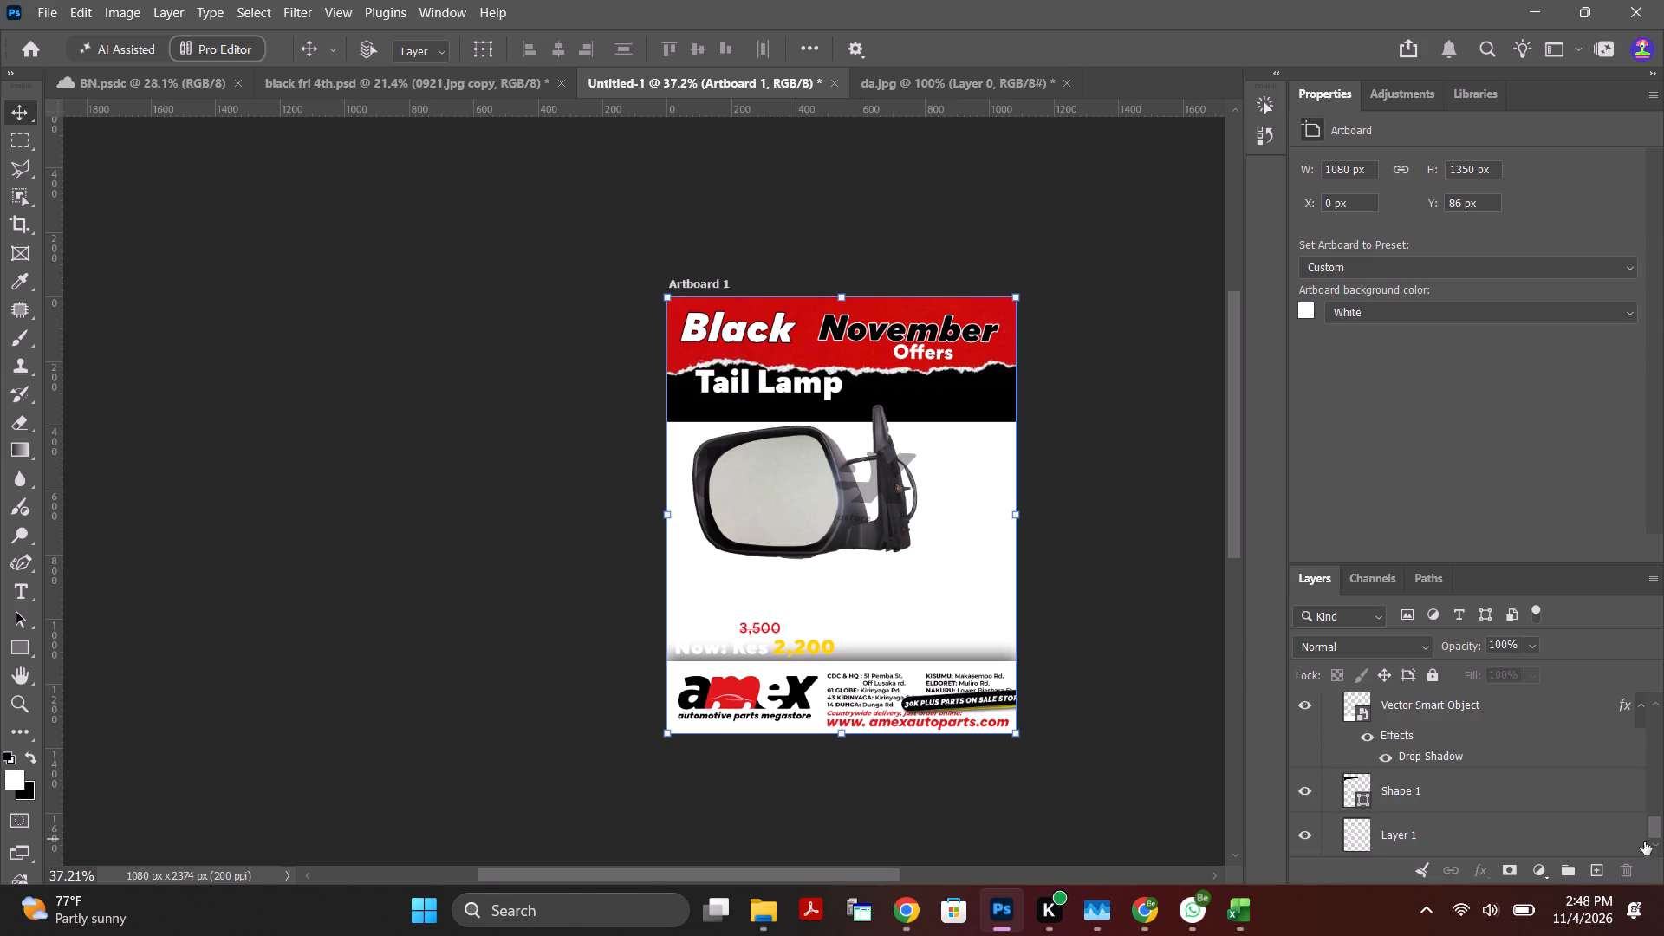
{"action": "scroll", "coordinate": [1615, 803], "scroll_direction": "up", "scroll_amount": 19}
{"action": "scroll", "coordinate": [1604, 804], "scroll_direction": "down", "scroll_amount": 4}
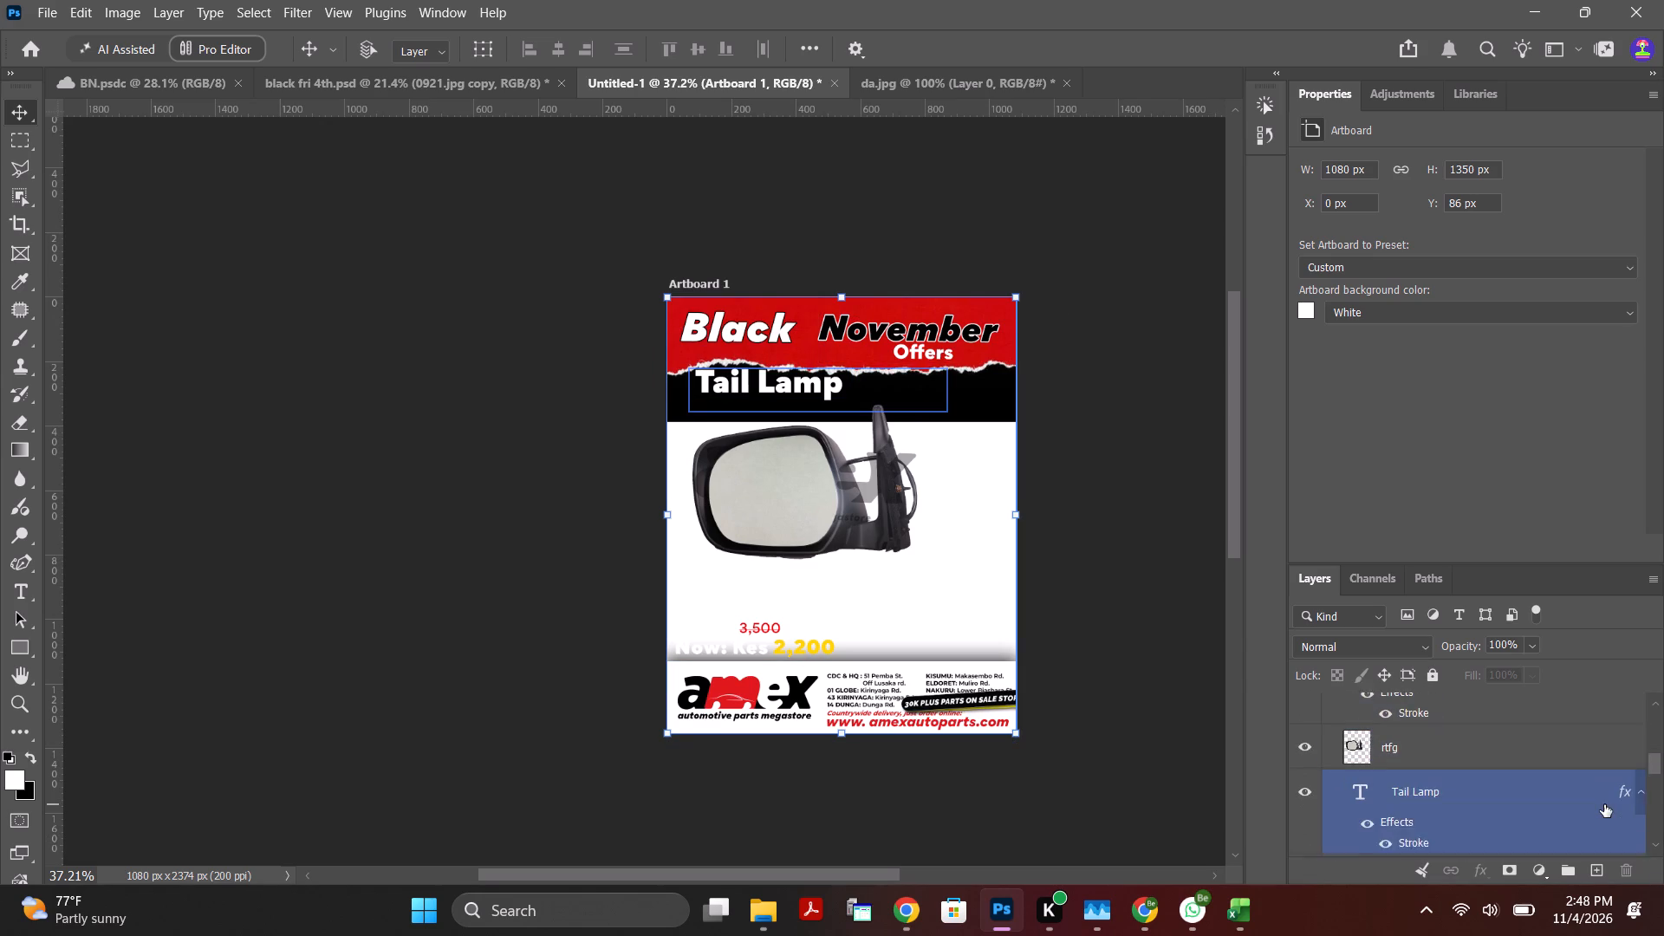
{"action": "scroll", "coordinate": [1604, 804], "scroll_direction": "down", "scroll_amount": 4}
{"action": "left_click", "coordinate": [1464, 767]}
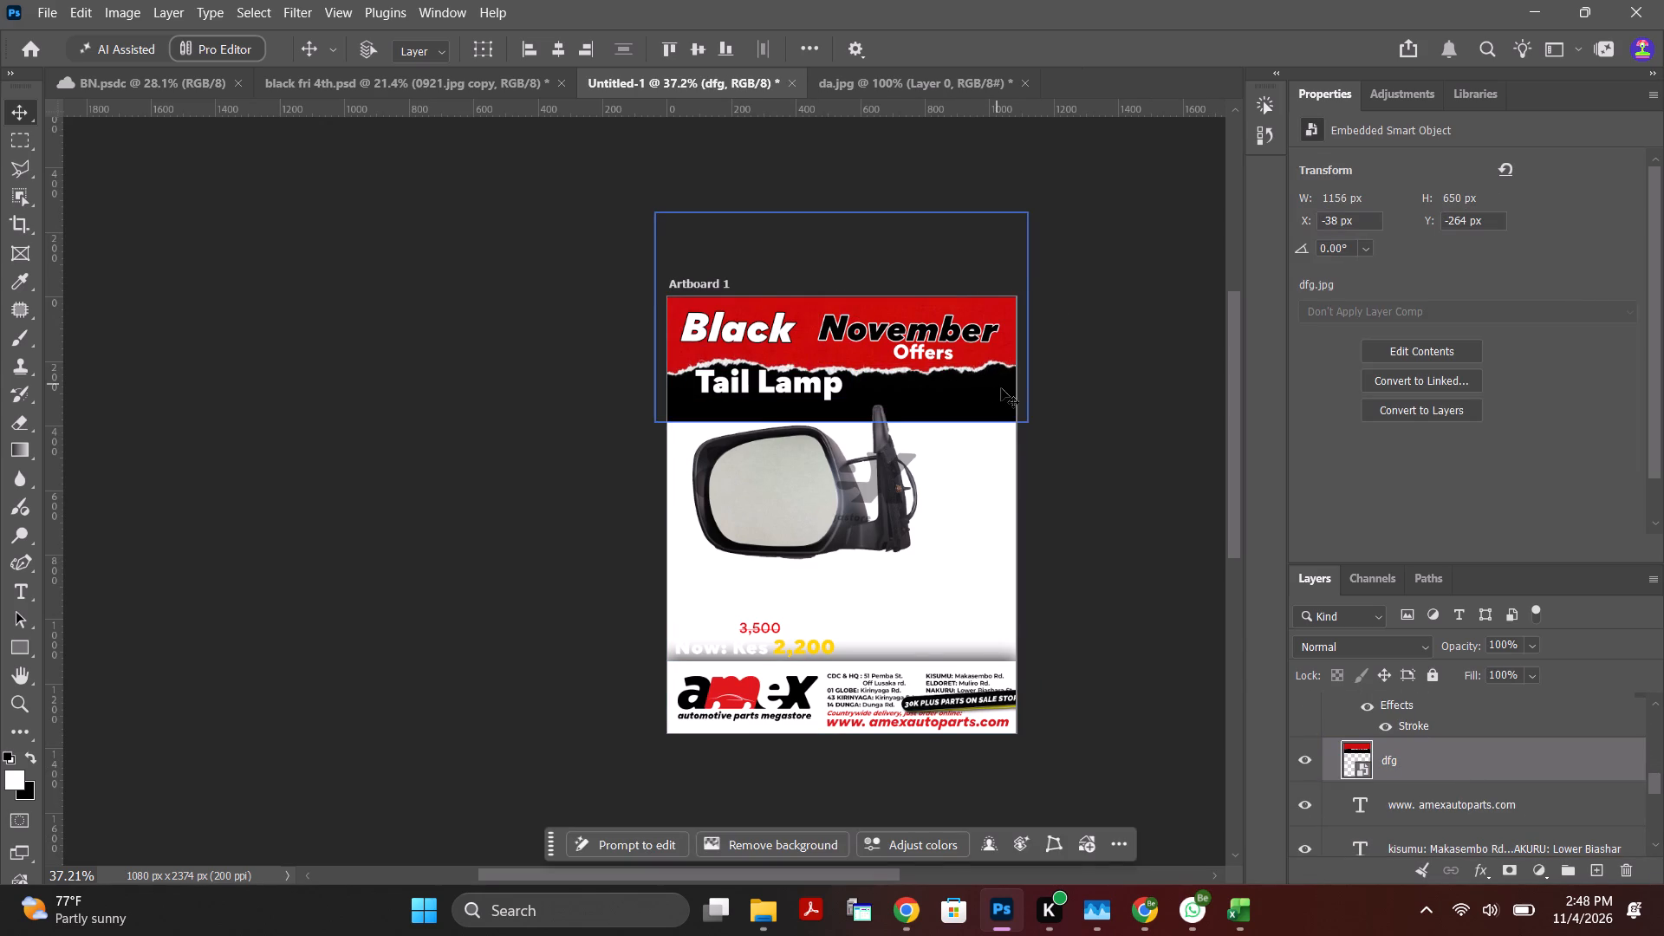
{"action": "left_click_drag", "start_coordinate": [995, 383], "coordinate": [994, 398]}
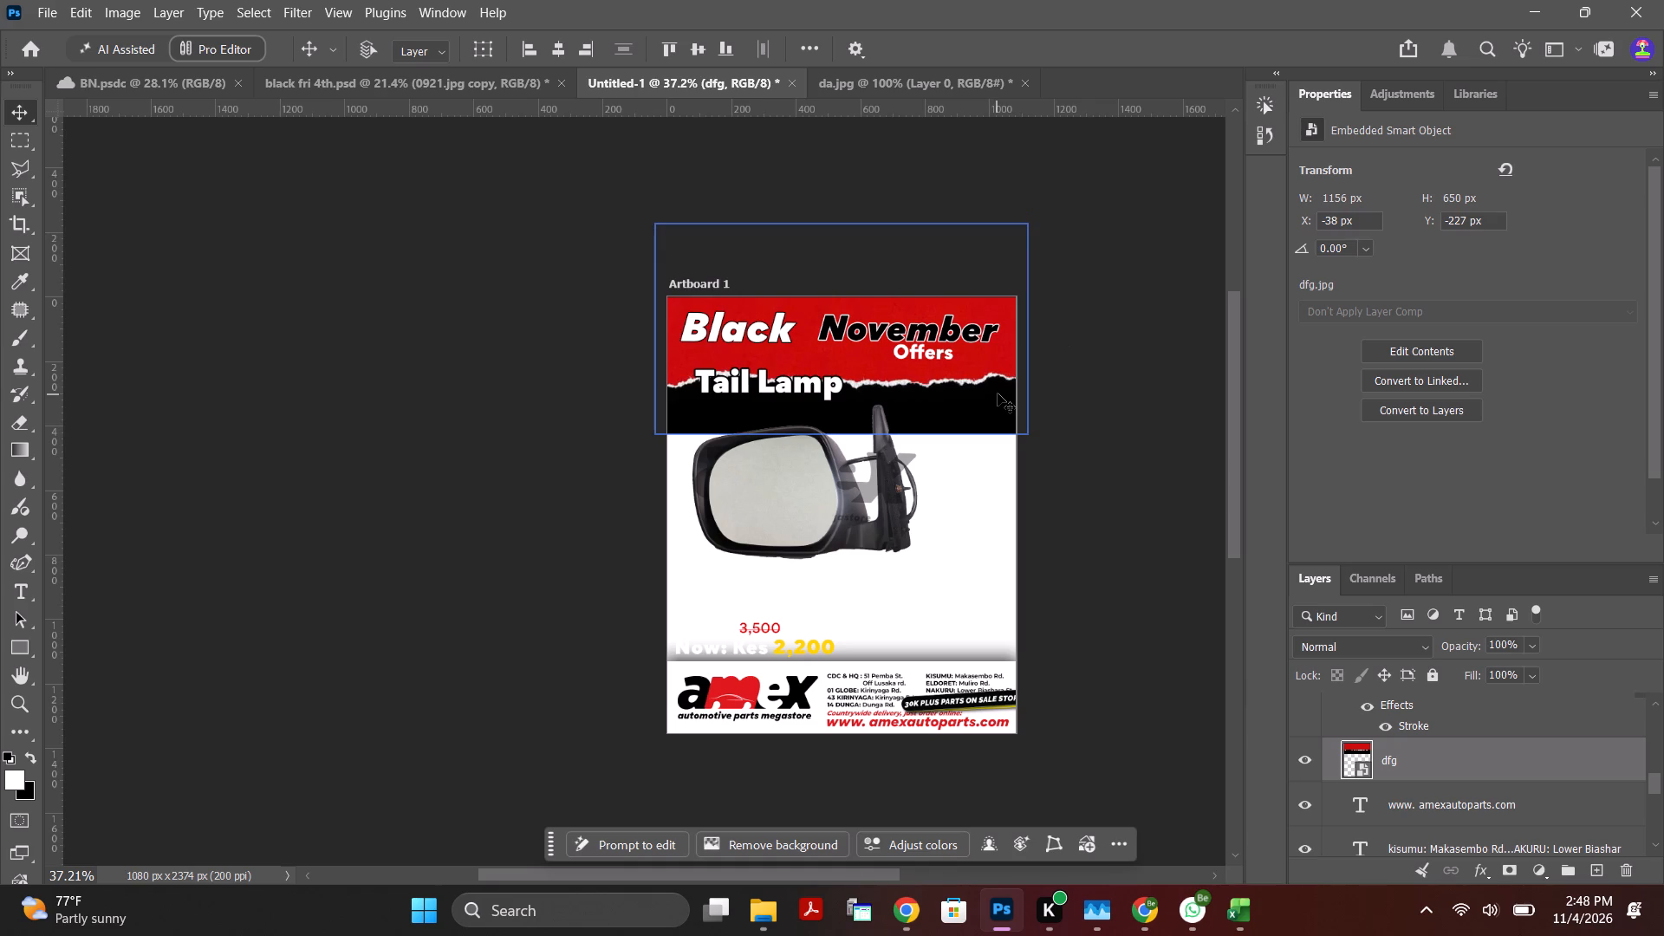
Shift the dfg torn-paper banner further down and left to X -57 px, Y -204 px, still spanning the artboard width.
{"action": "scroll", "coordinate": [1022, 392], "scroll_direction": "up", "scroll_amount": 5, "text": "alt"}
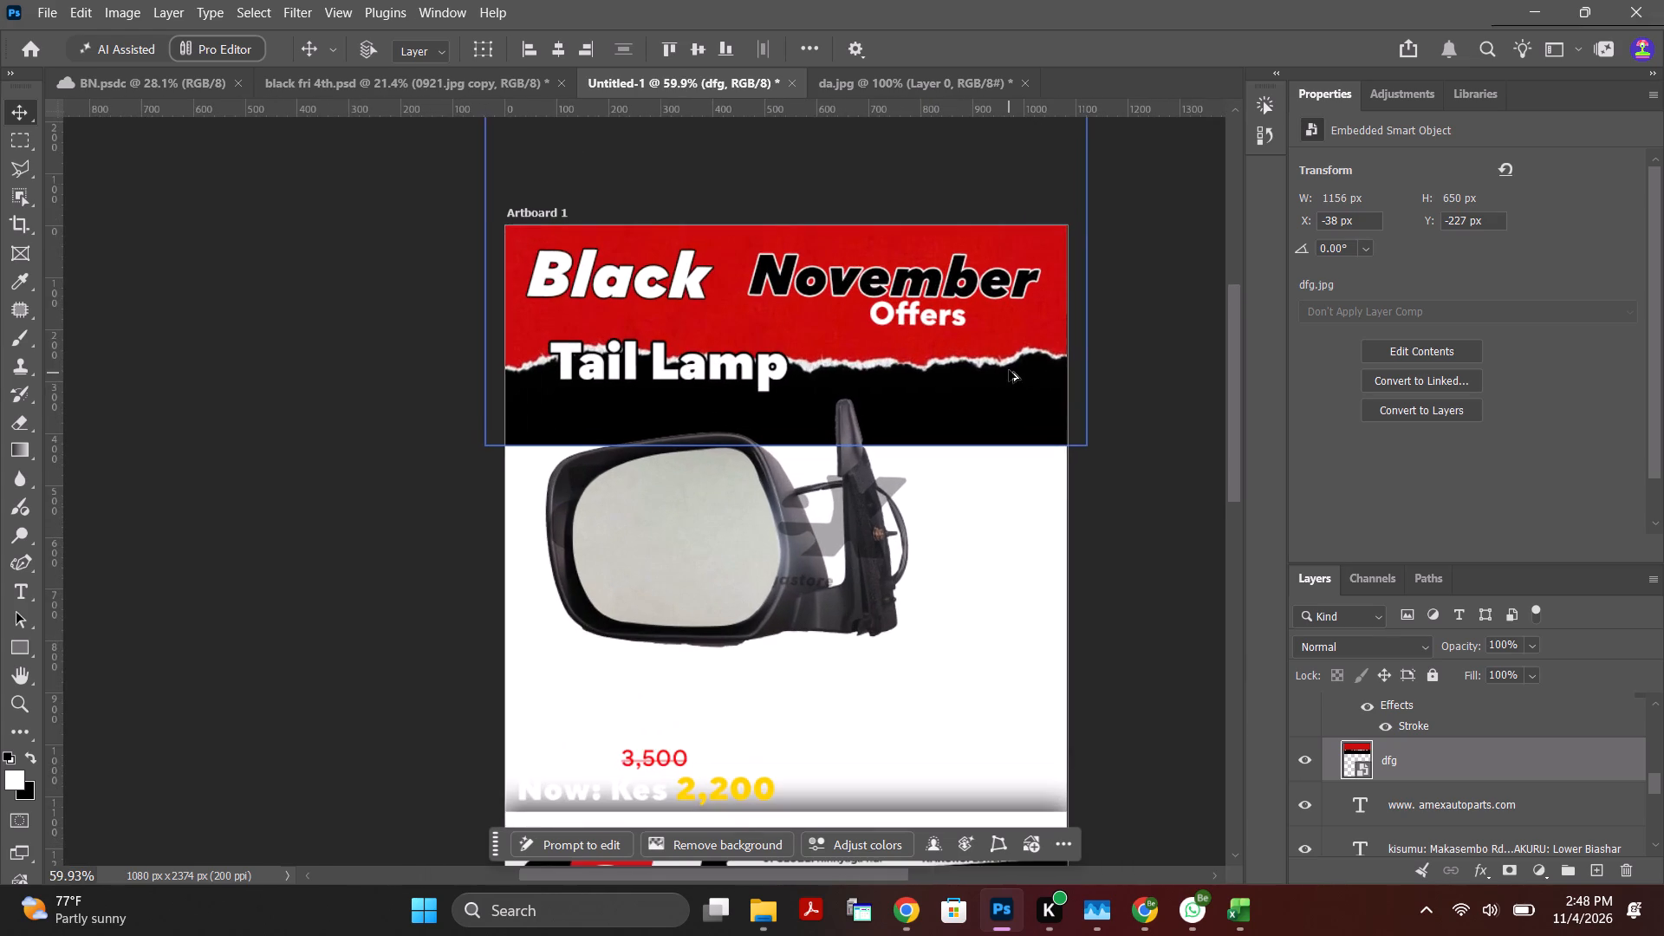
{"action": "scroll", "coordinate": [994, 359], "scroll_direction": "up", "scroll_amount": 2, "text": "alt"}
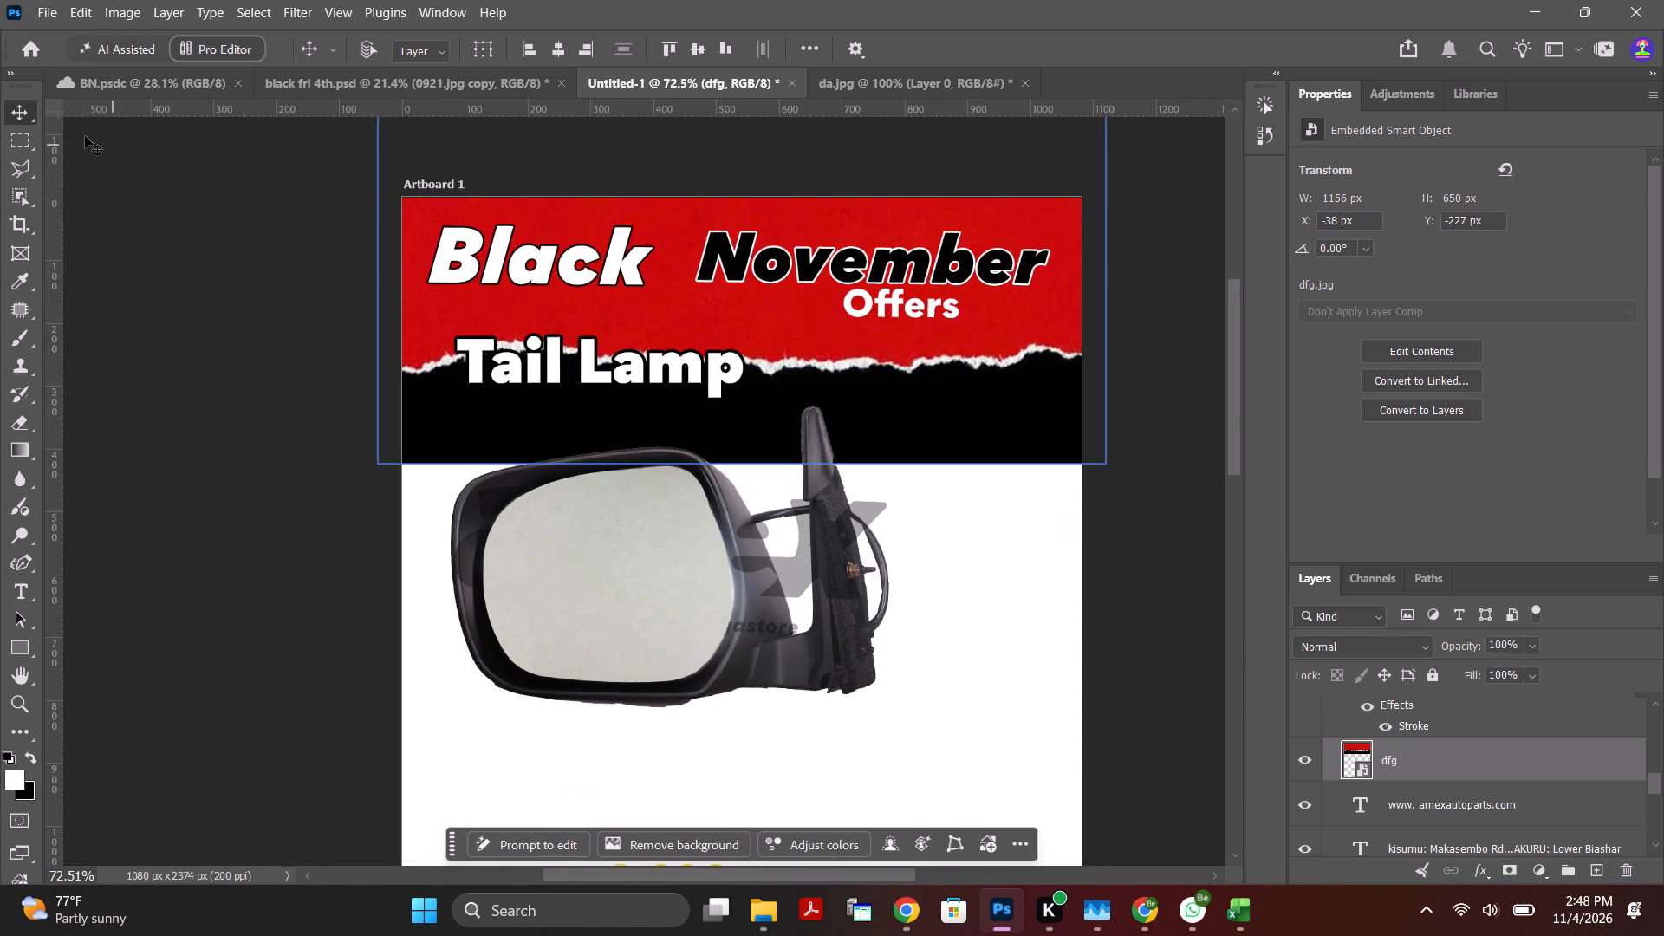
{"action": "left_click", "coordinate": [29, 109]}
{"action": "left_click", "coordinate": [214, 331]}
{"action": "left_click", "coordinate": [739, 552]}
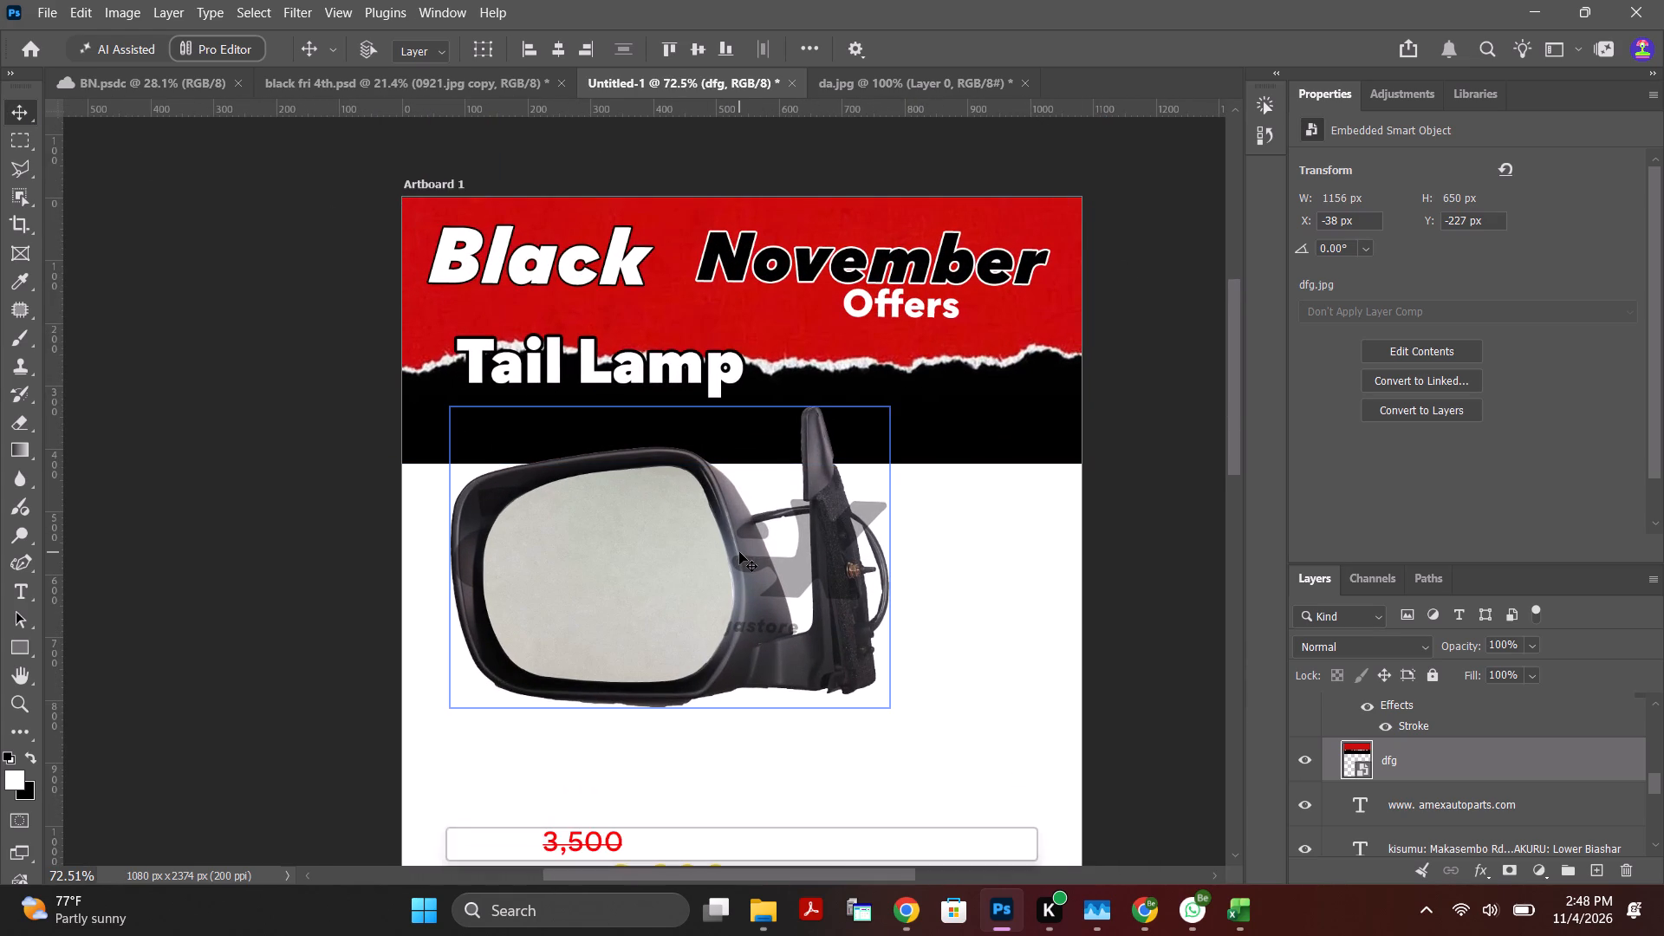
{"action": "left_click_drag", "start_coordinate": [756, 523], "coordinate": [721, 536]}
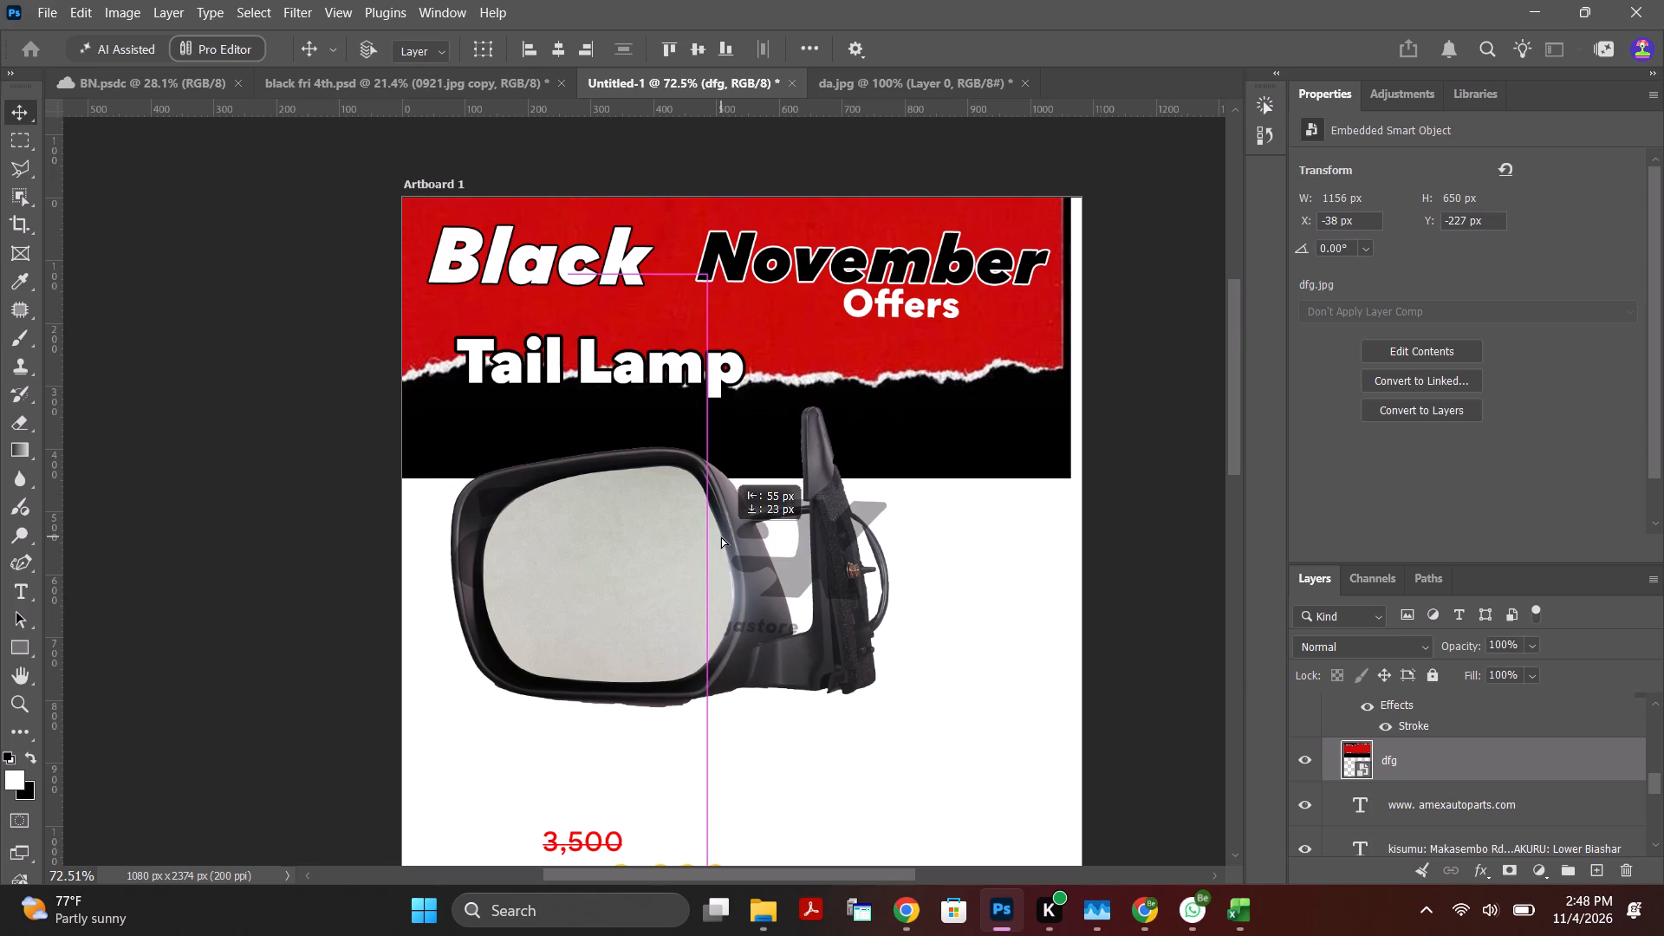
{"action": "left_click_drag", "start_coordinate": [721, 536], "coordinate": [744, 530]}
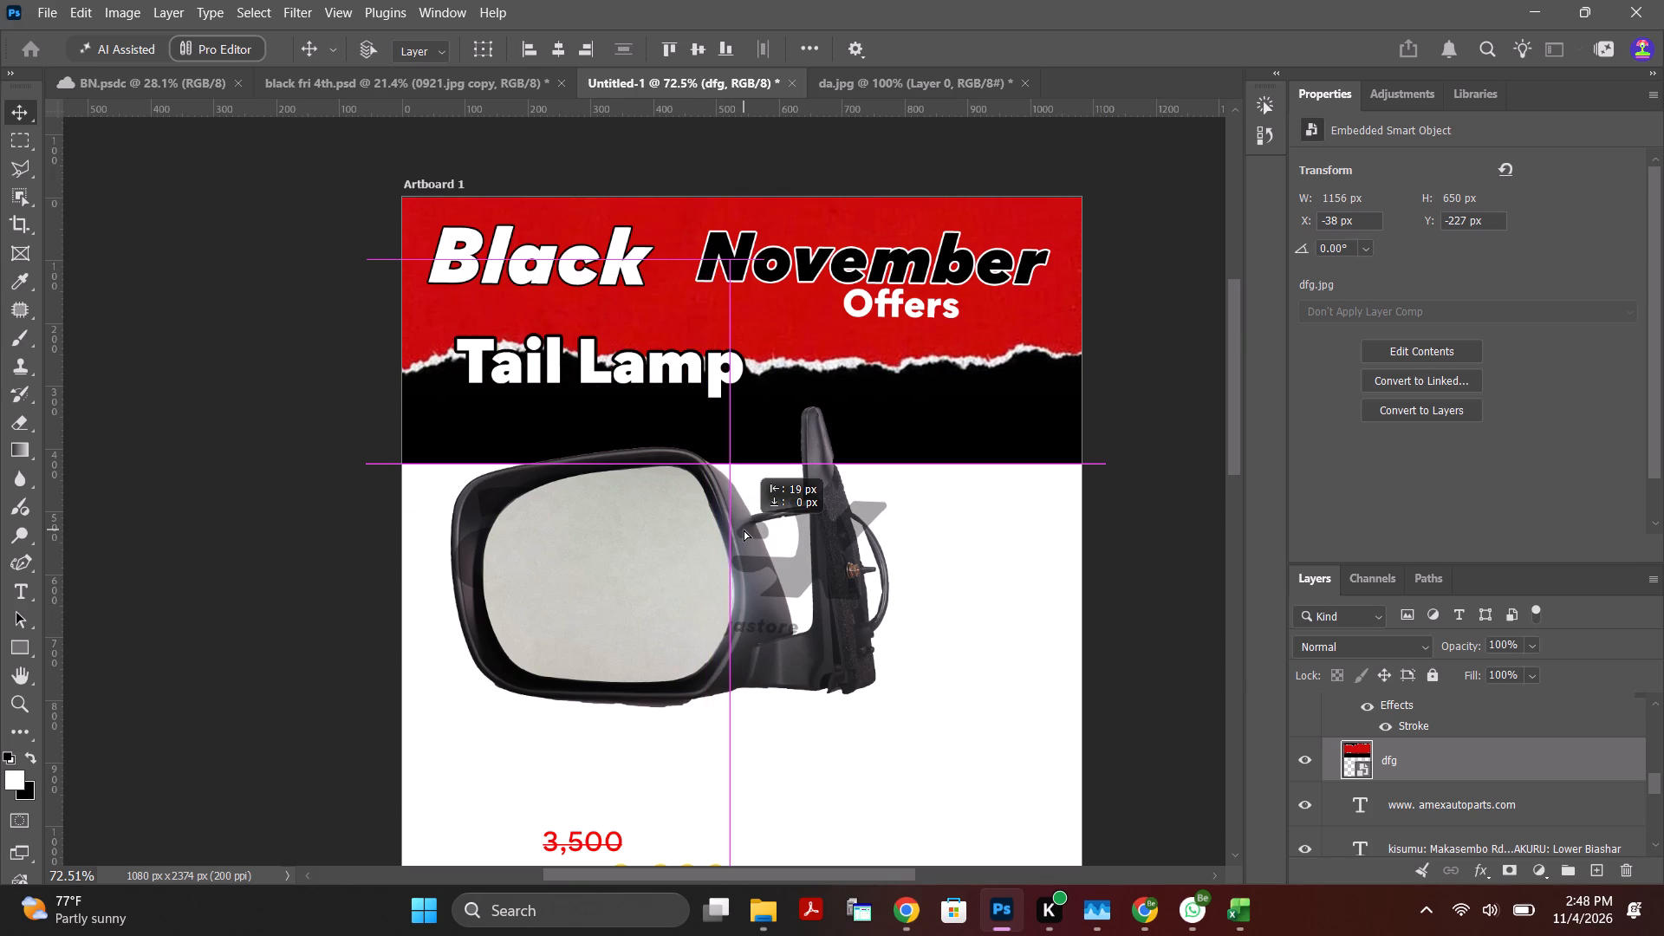
{"action": "left_click_drag", "start_coordinate": [744, 530], "coordinate": [739, 533]}
{"action": "left_click", "coordinate": [1144, 512]}
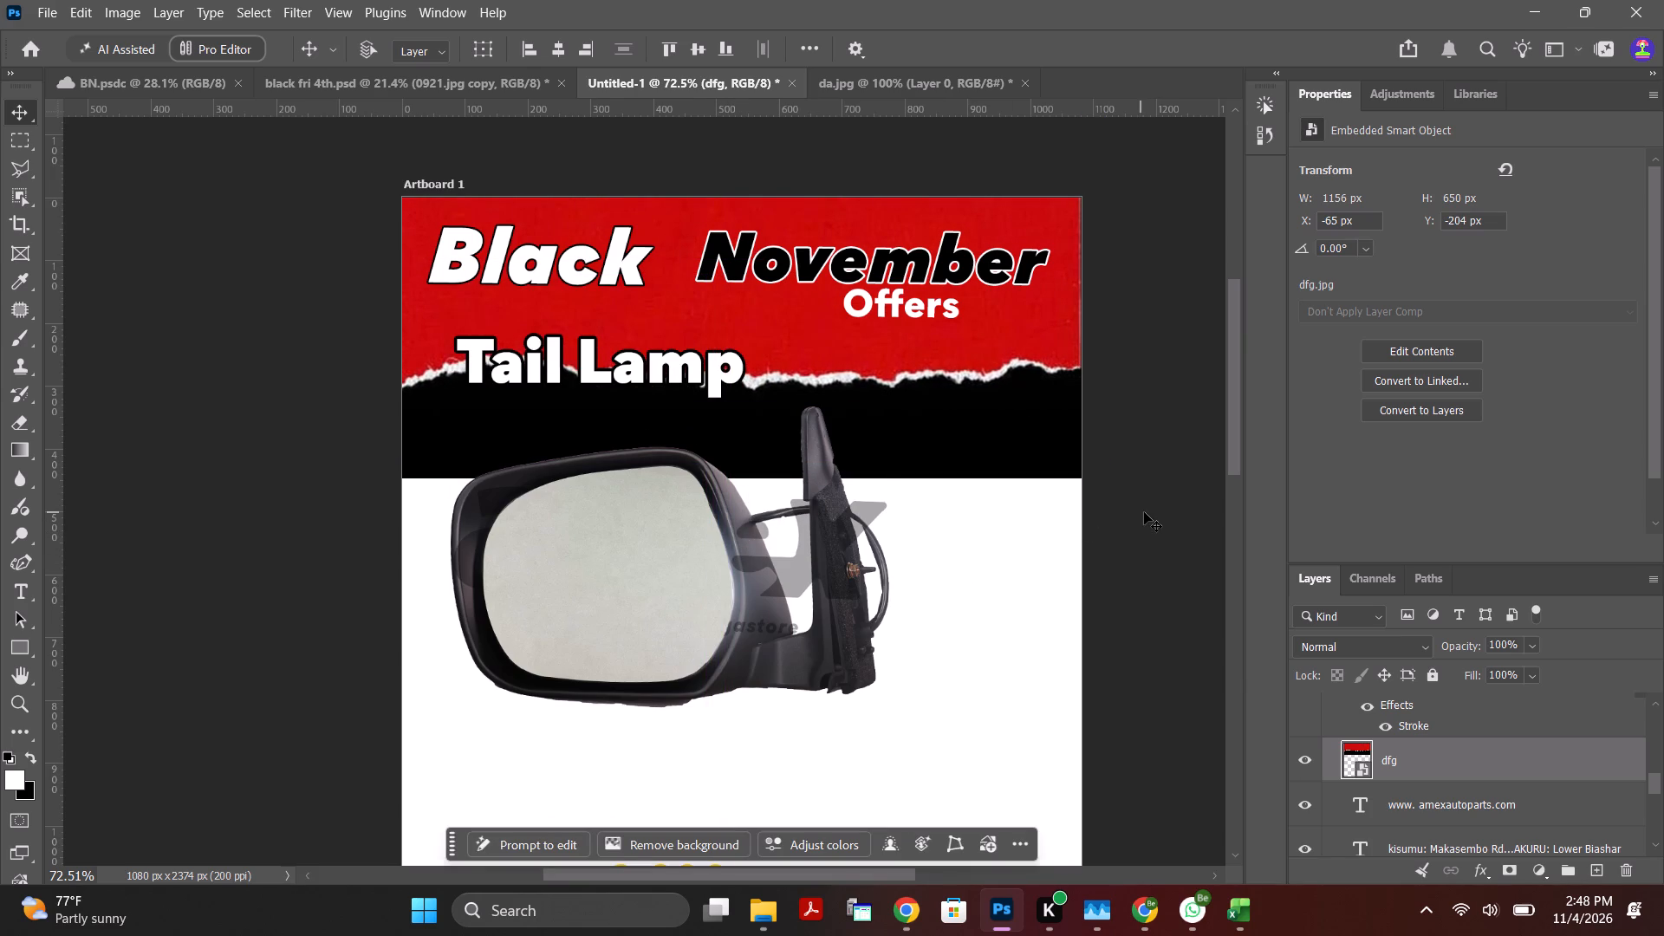
{"action": "left_click_drag", "start_coordinate": [1229, 380], "coordinate": [1236, 389]}
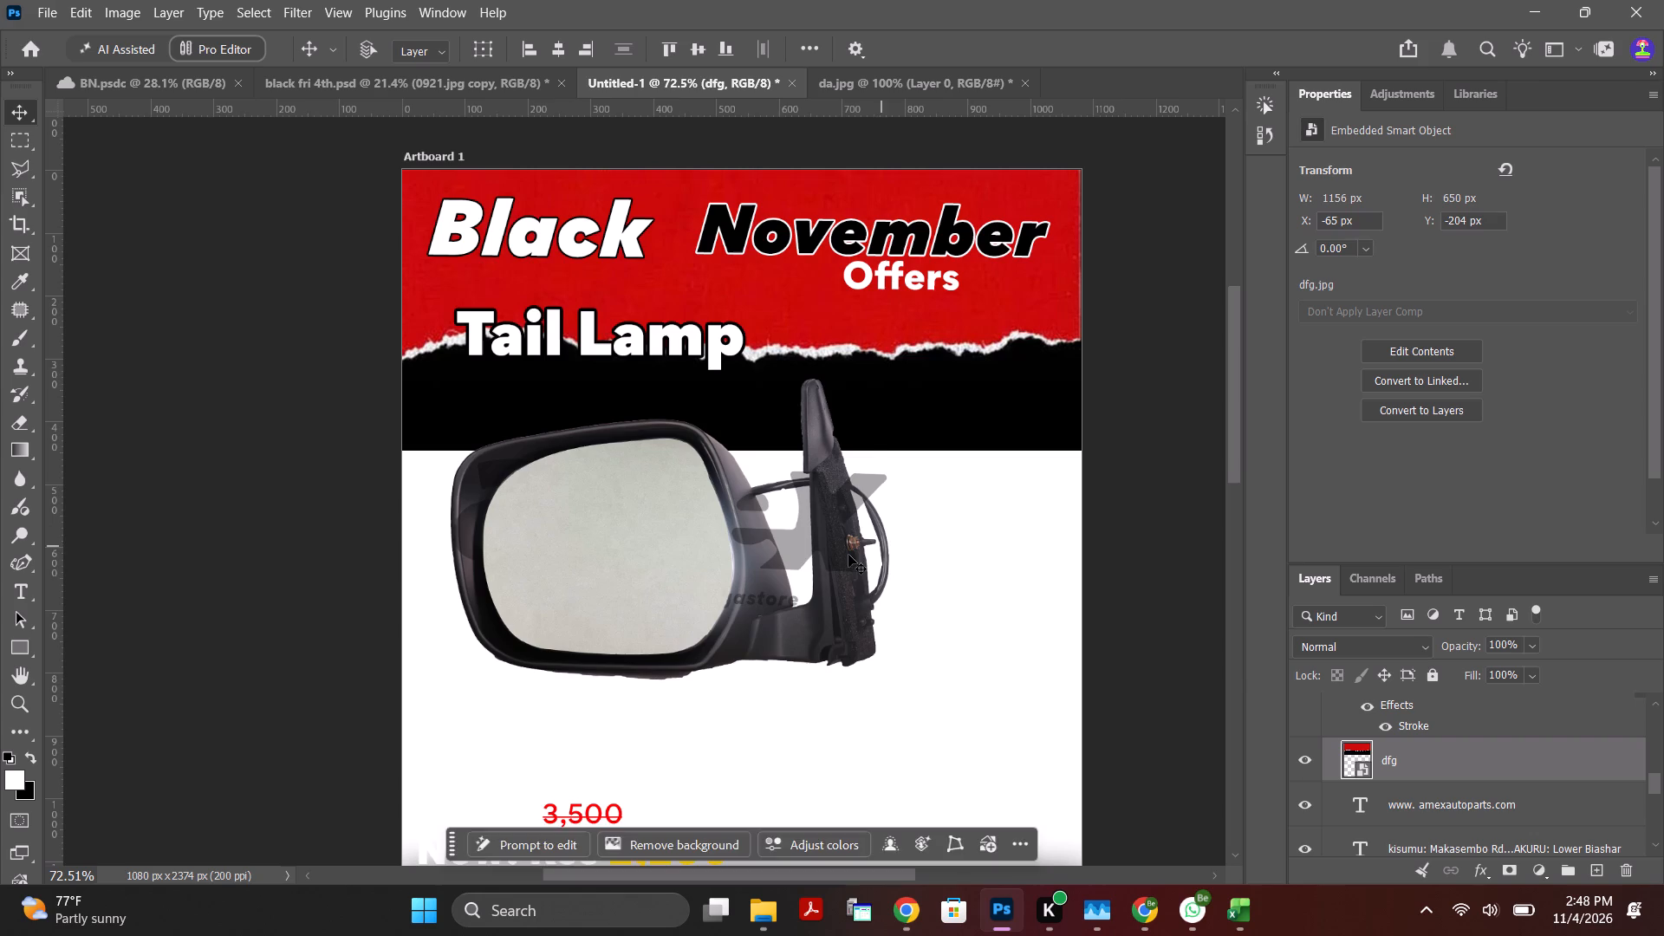
{"action": "left_click", "coordinate": [801, 562]}
{"action": "left_click", "coordinate": [744, 565]}
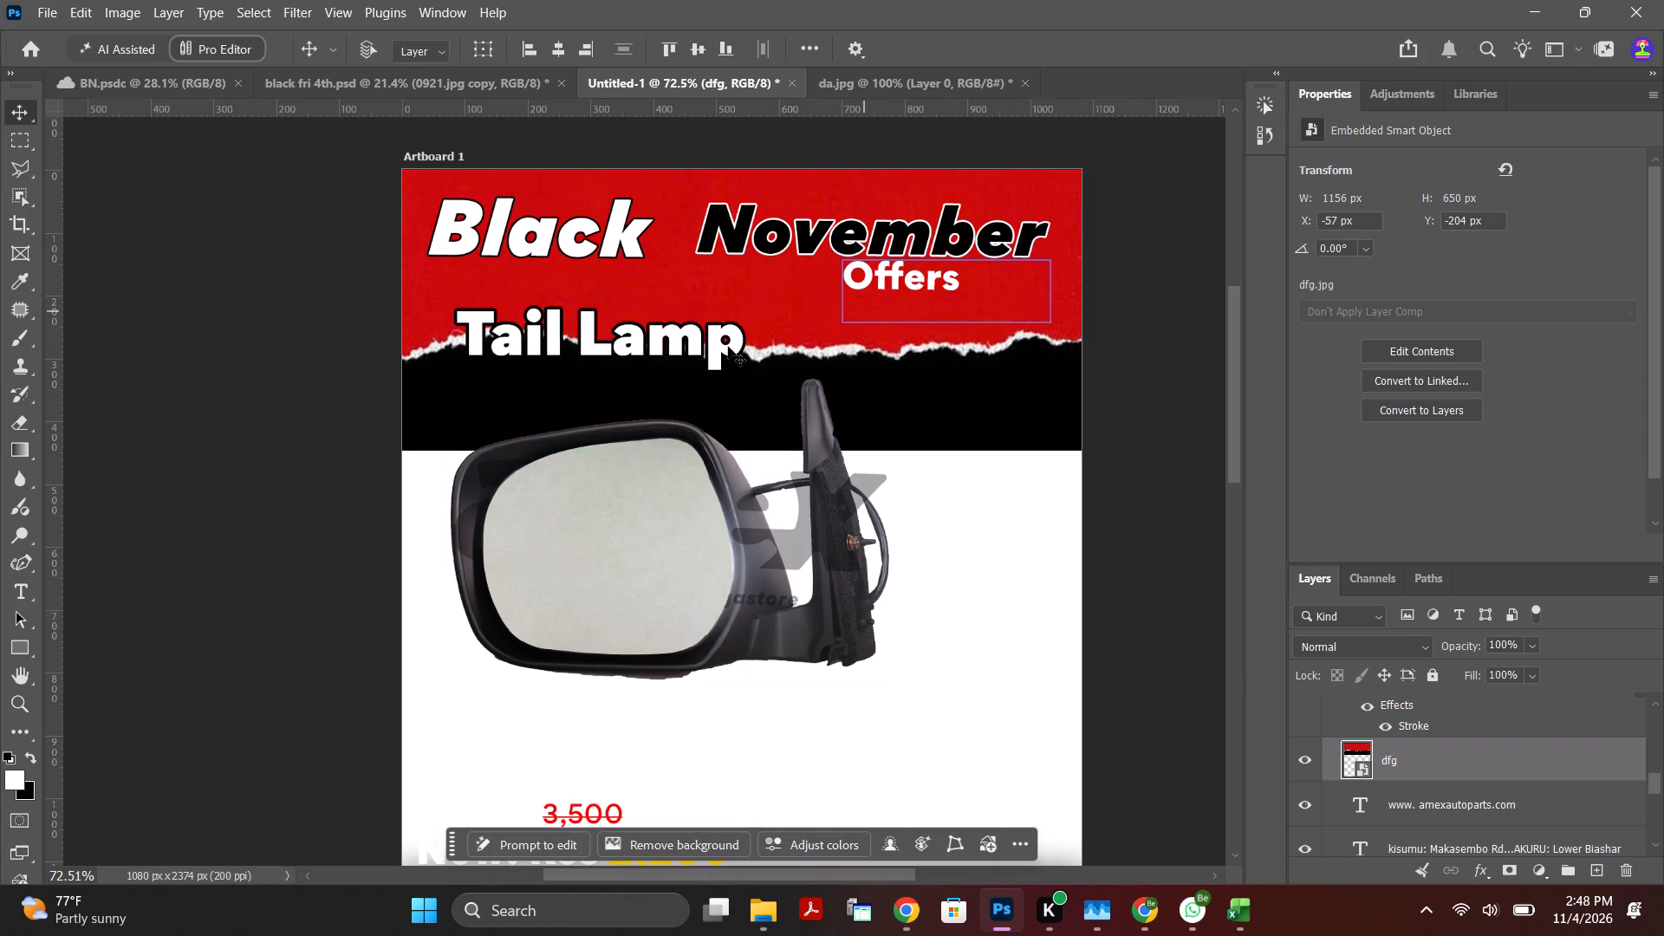
Move the "Tail Lamp" text down onto the black strip, with its left edge in line with the "Black" headline.
{"action": "left_click", "coordinate": [687, 342]}
{"action": "scroll", "coordinate": [1448, 771], "scroll_direction": "up", "scroll_amount": 6}
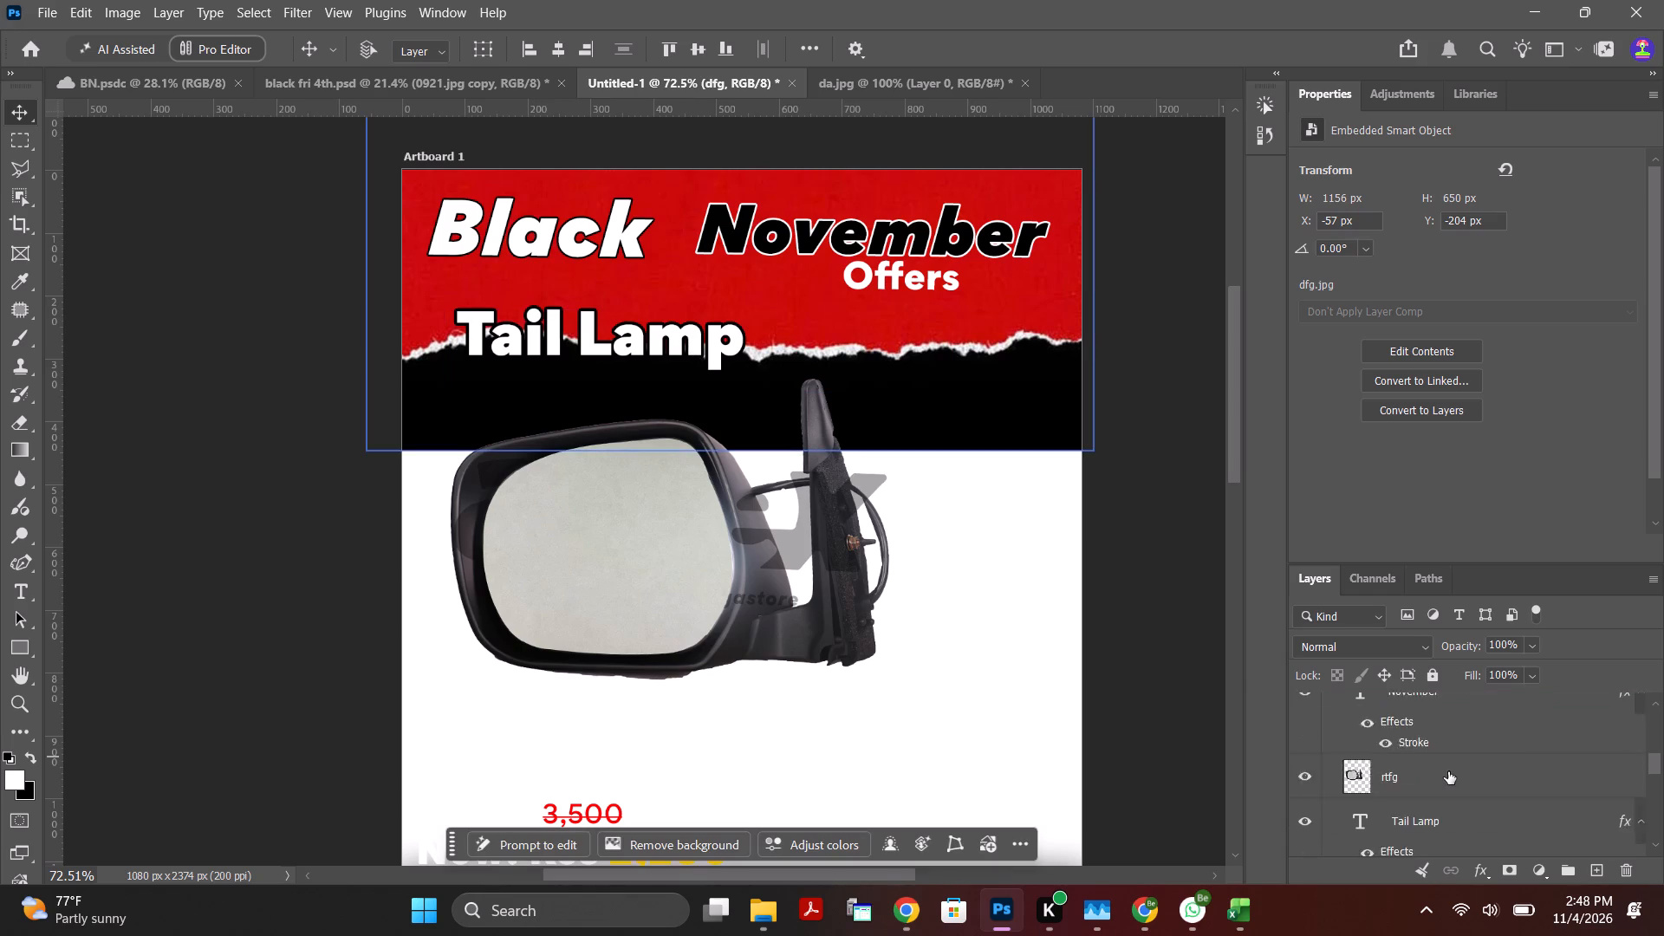
{"action": "left_click", "coordinate": [1437, 807]}
{"action": "left_click", "coordinate": [1444, 839]}
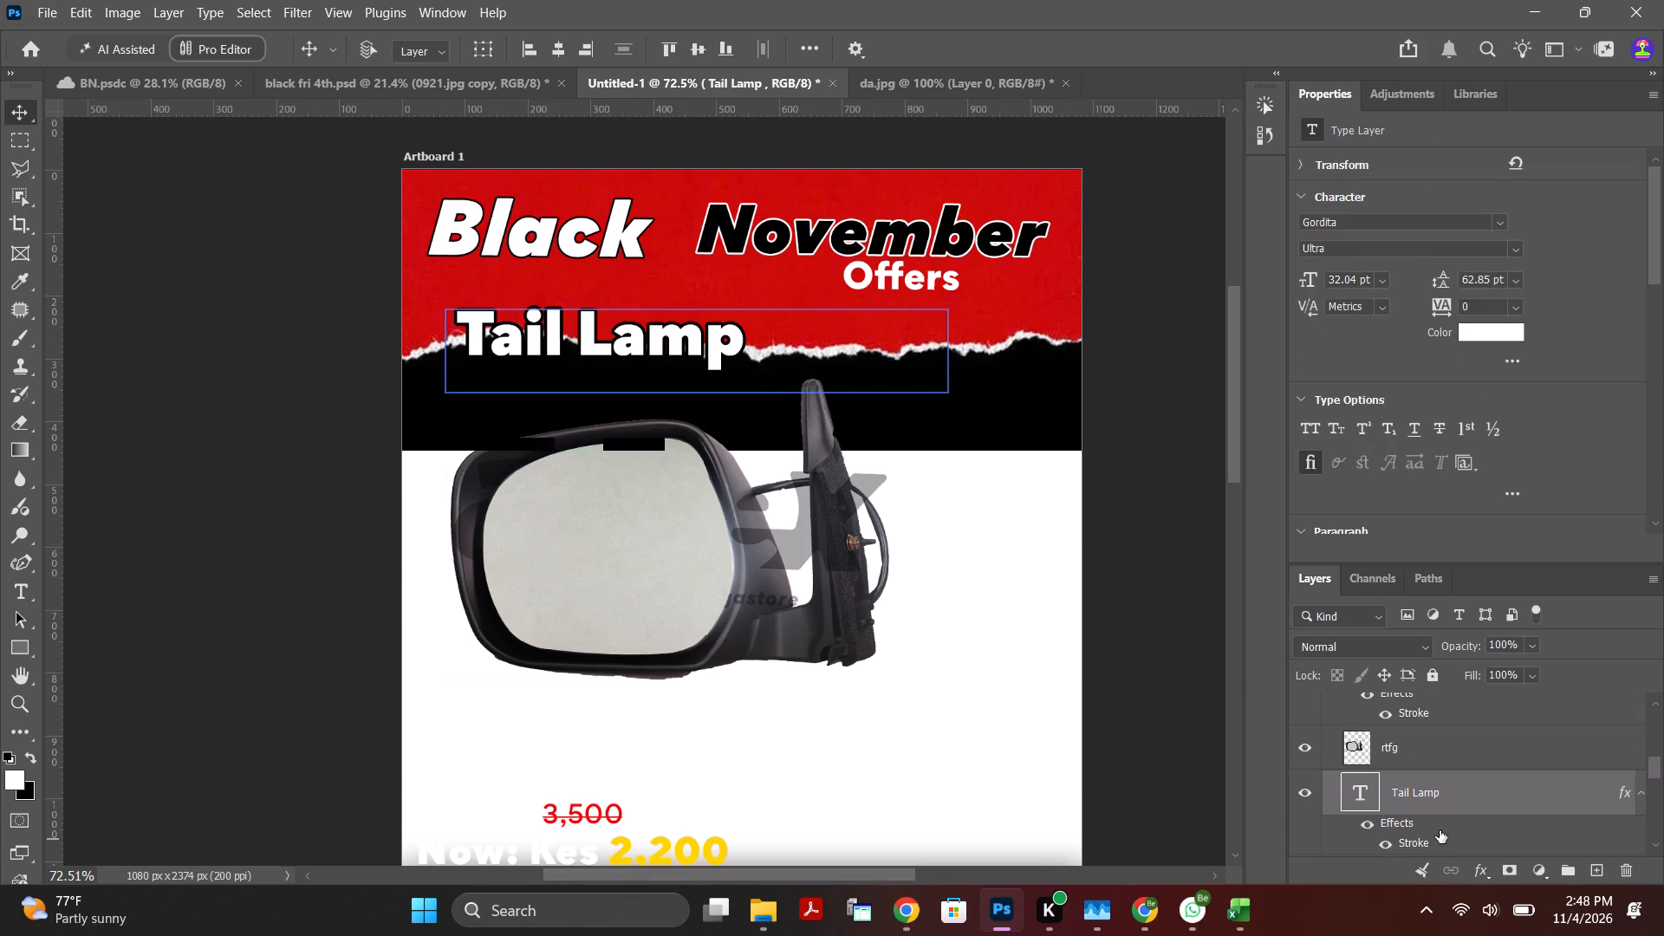
{"action": "left_click_drag", "start_coordinate": [657, 339], "coordinate": [643, 393]}
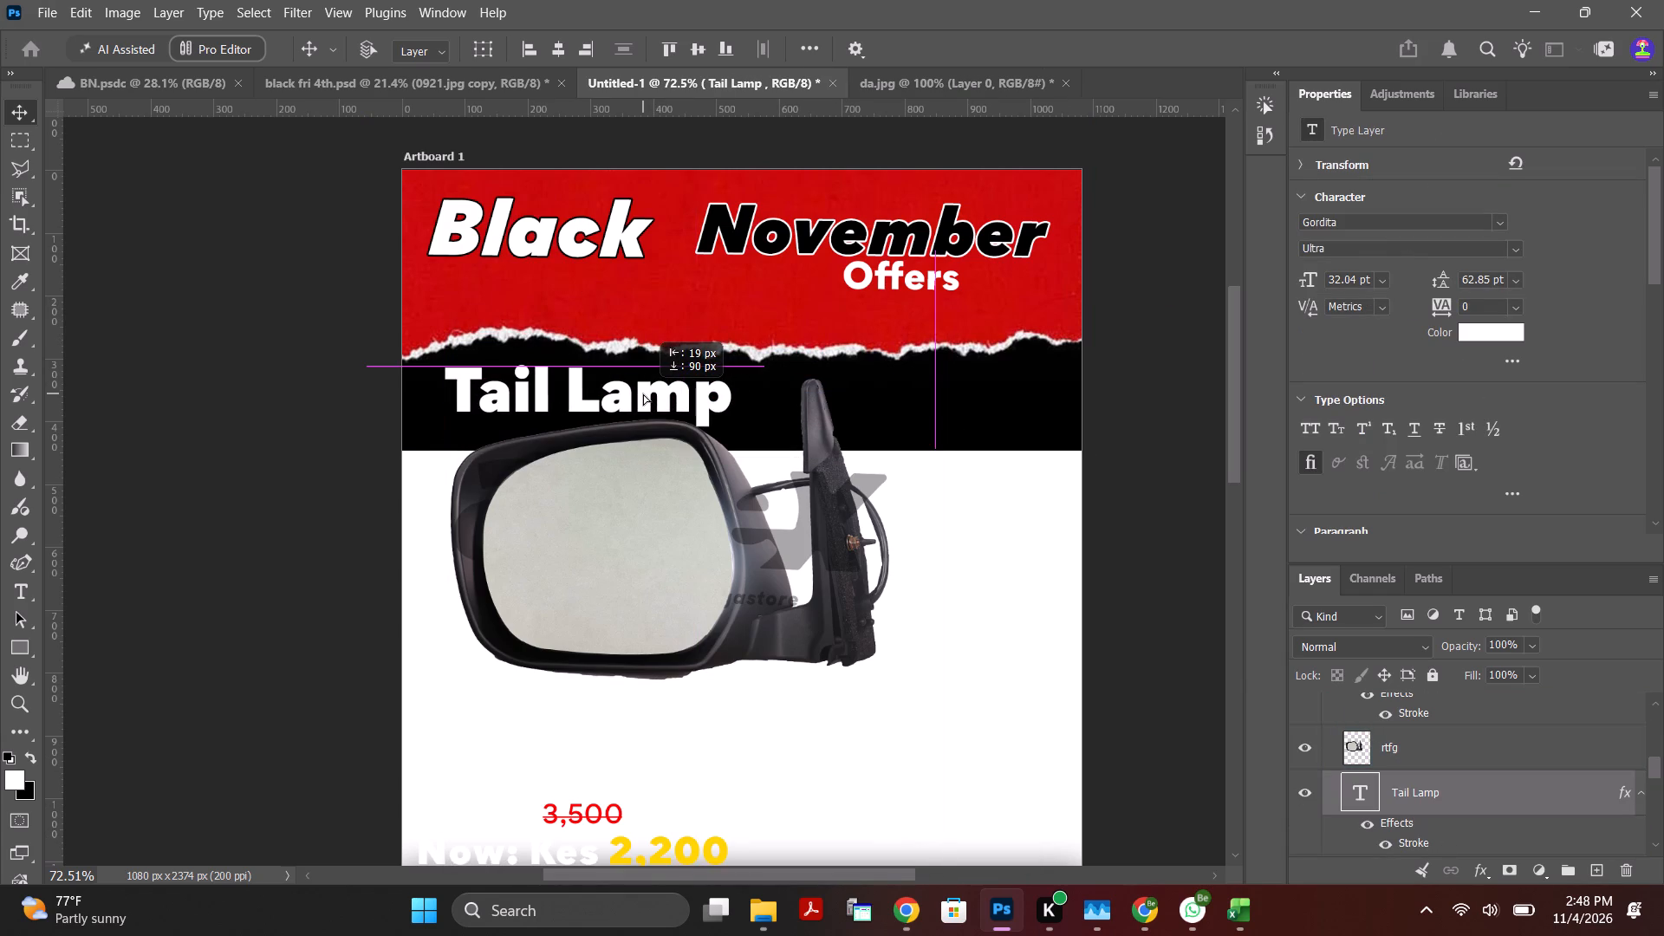
{"action": "left_click_drag", "start_coordinate": [643, 393], "coordinate": [640, 395]}
{"action": "left_click", "coordinate": [756, 573]}
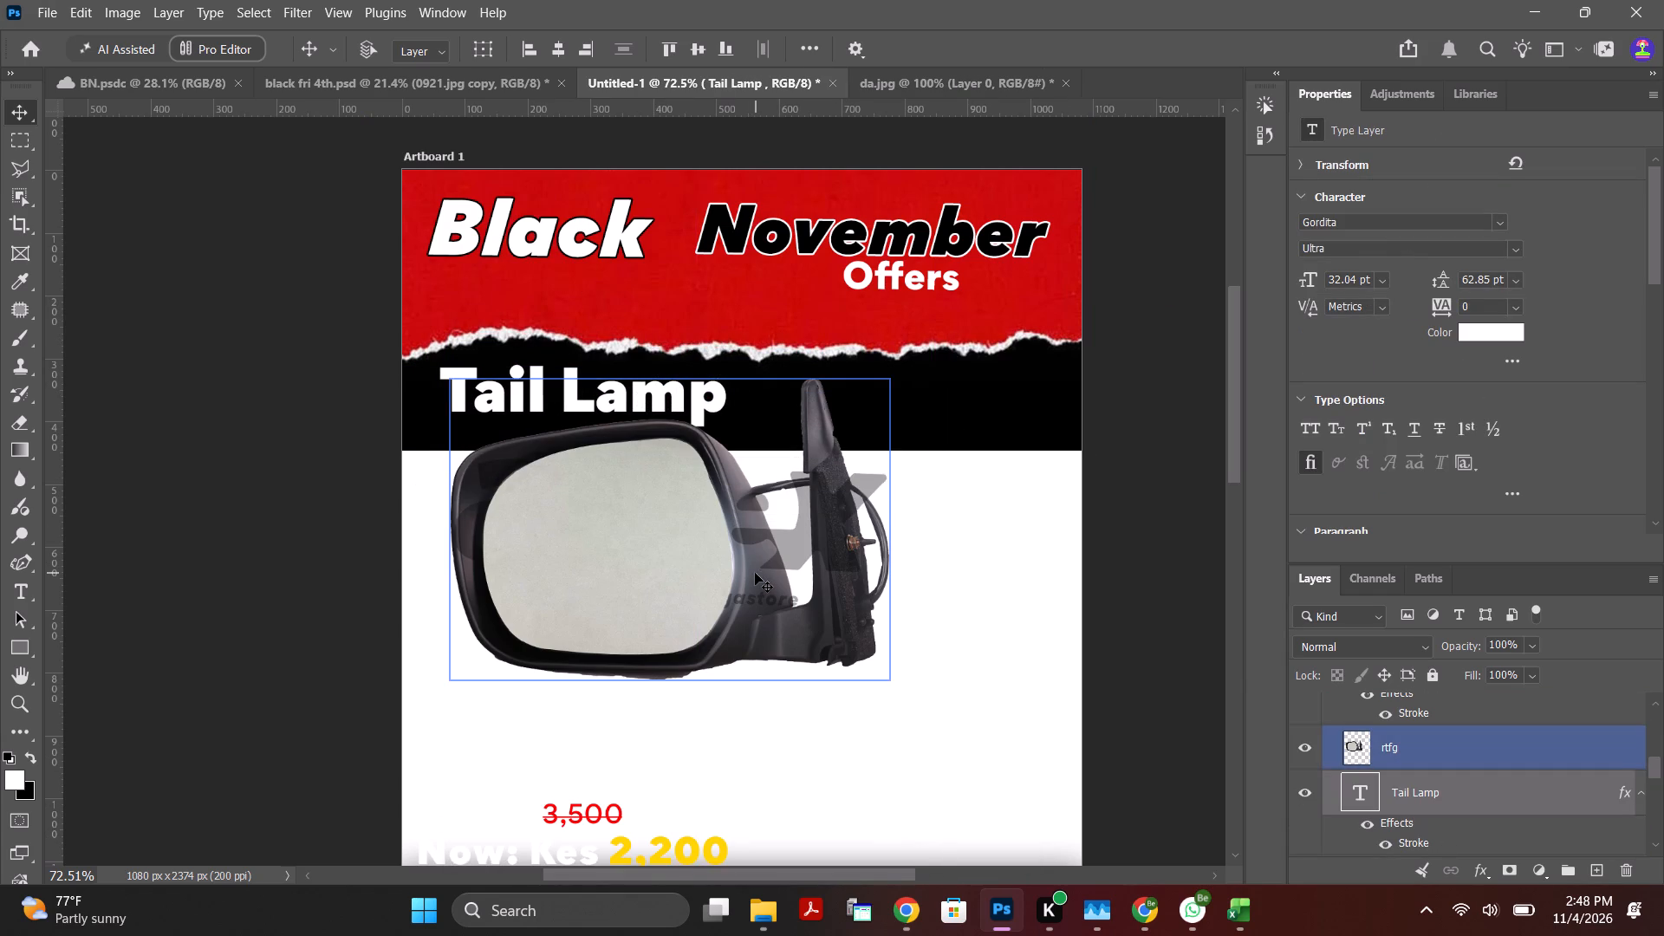
{"action": "left_click_drag", "start_coordinate": [751, 578], "coordinate": [738, 586]}
Hide the rtfg layer containing the side-mirror image.
{"action": "scroll", "coordinate": [1497, 774], "scroll_direction": "up", "scroll_amount": 5}
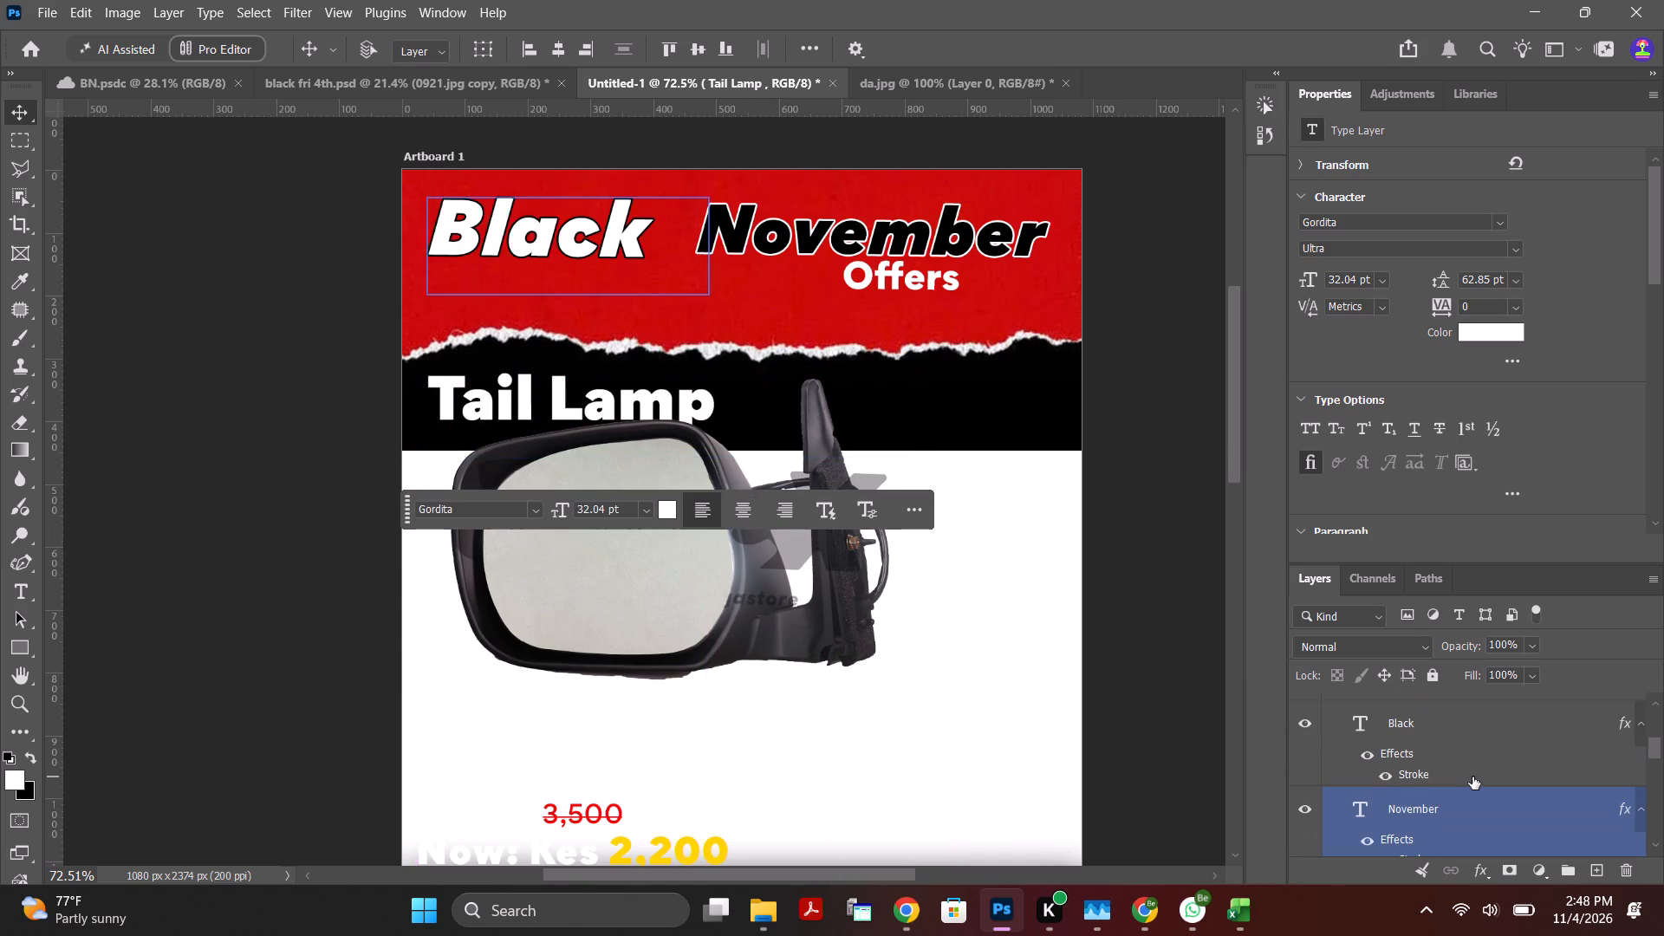
{"action": "left_click", "coordinate": [1463, 771]}
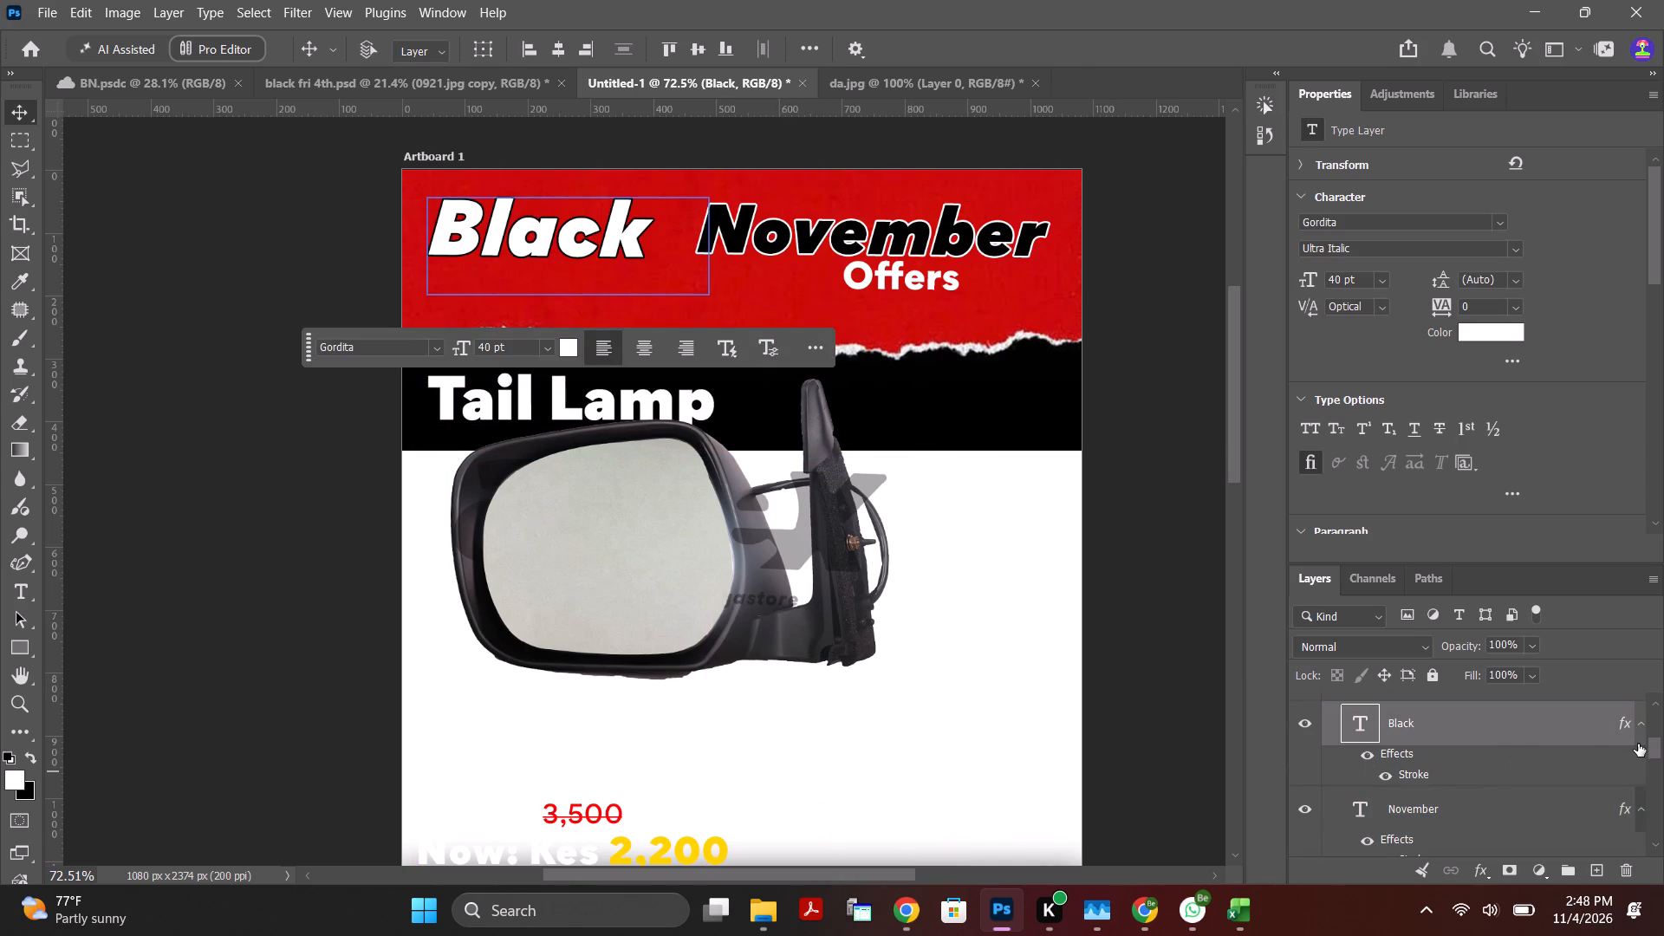
{"action": "left_click_drag", "start_coordinate": [1650, 747], "coordinate": [1663, 785]}
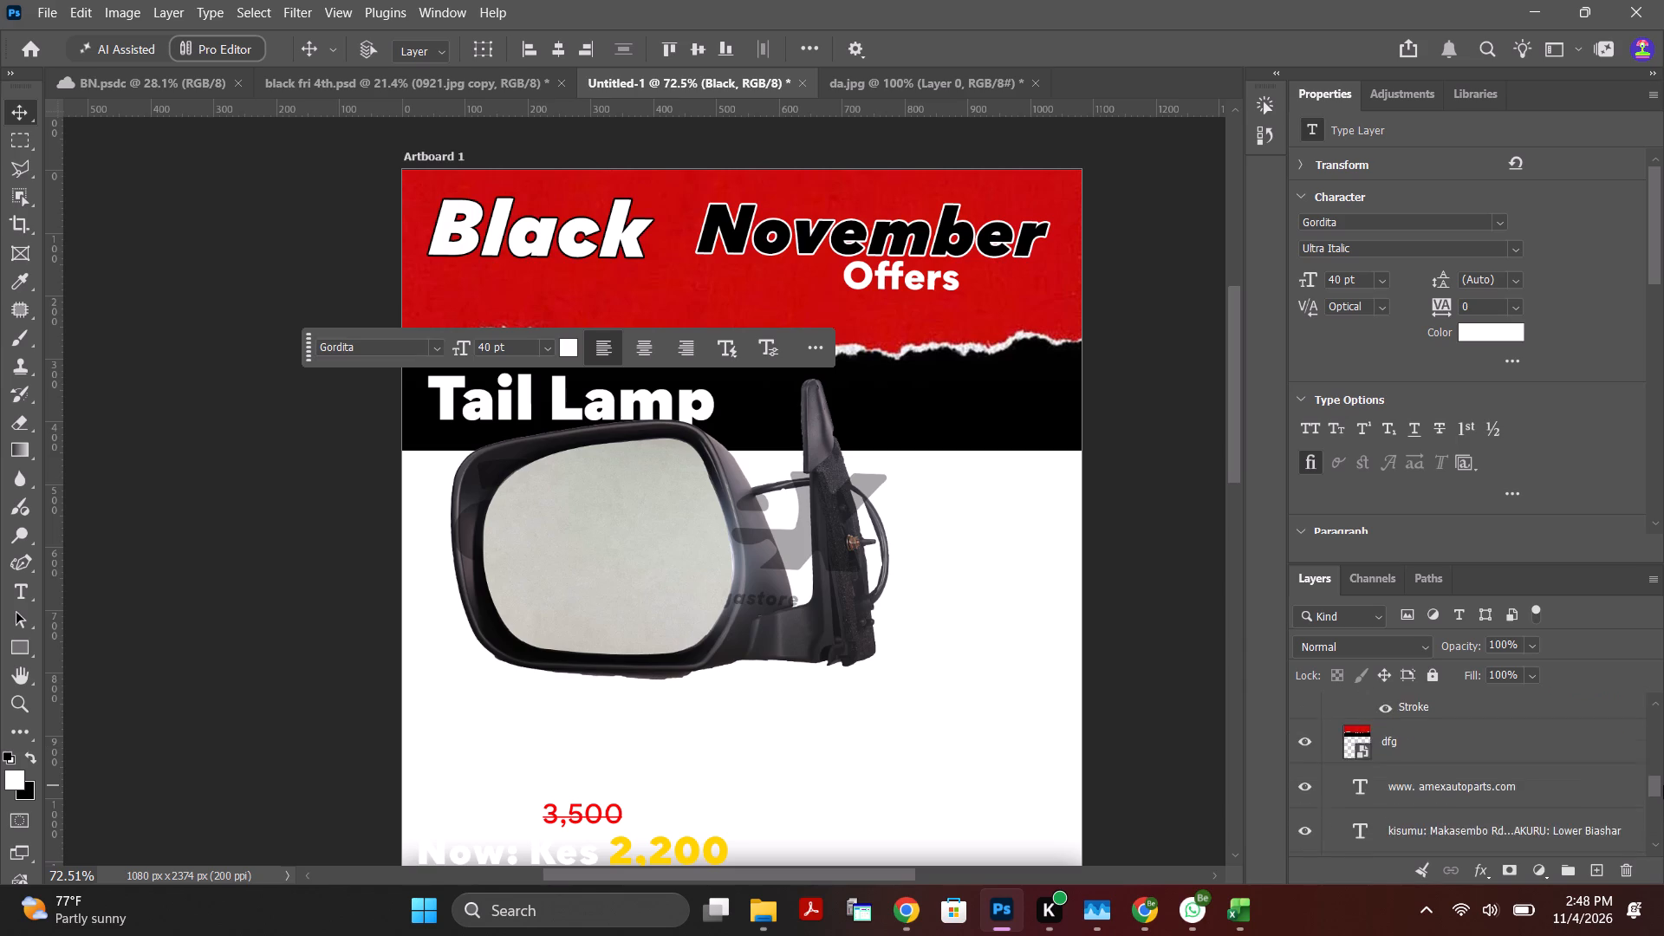
{"action": "left_click_drag", "start_coordinate": [1663, 785], "coordinate": [1659, 769]}
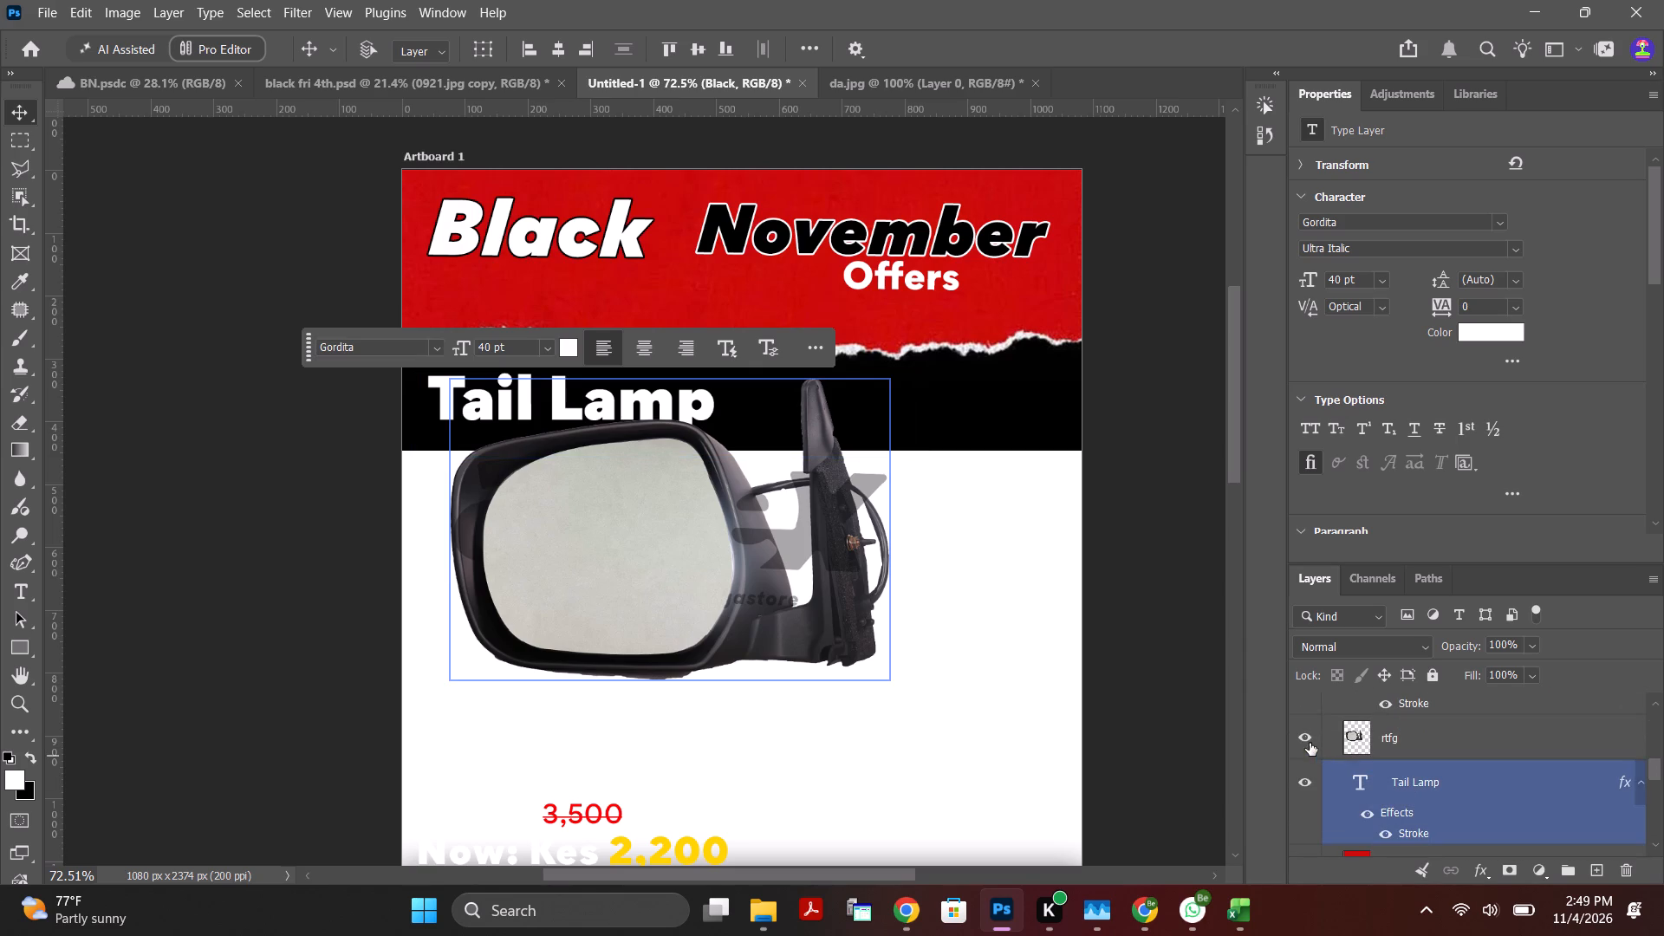
{"action": "left_click", "coordinate": [1309, 742]}
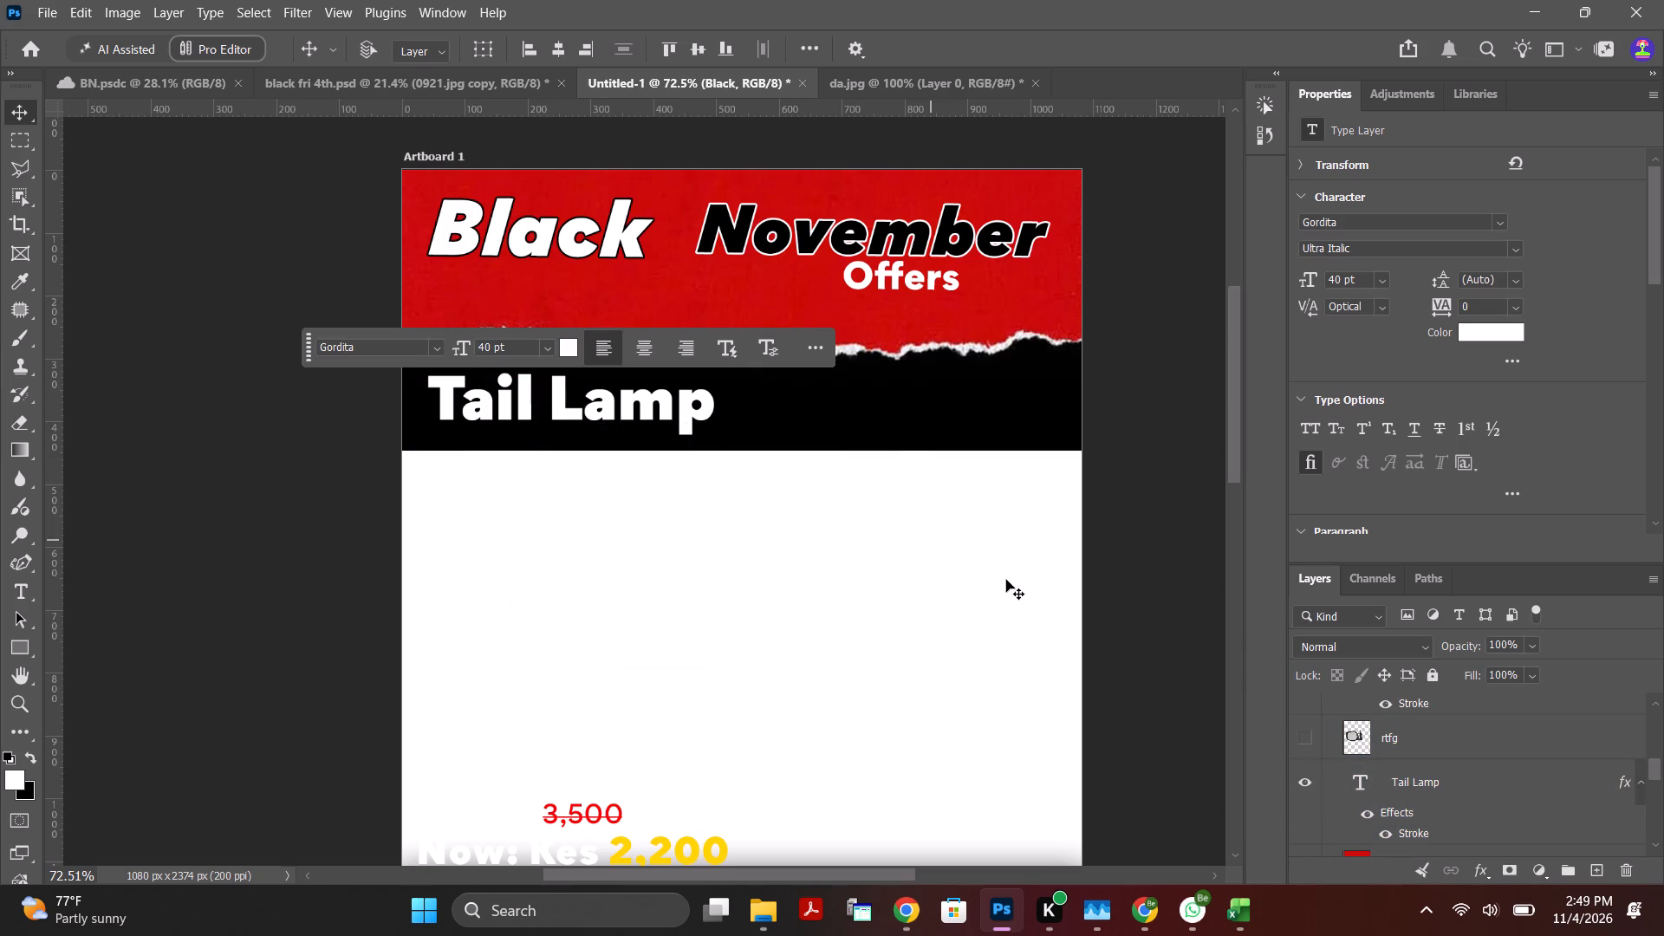
Move the "Offers" text down and right, between the right half of "November" and the torn paper edge.
{"action": "left_click", "coordinate": [1129, 258]}
{"action": "left_click", "coordinate": [921, 274]}
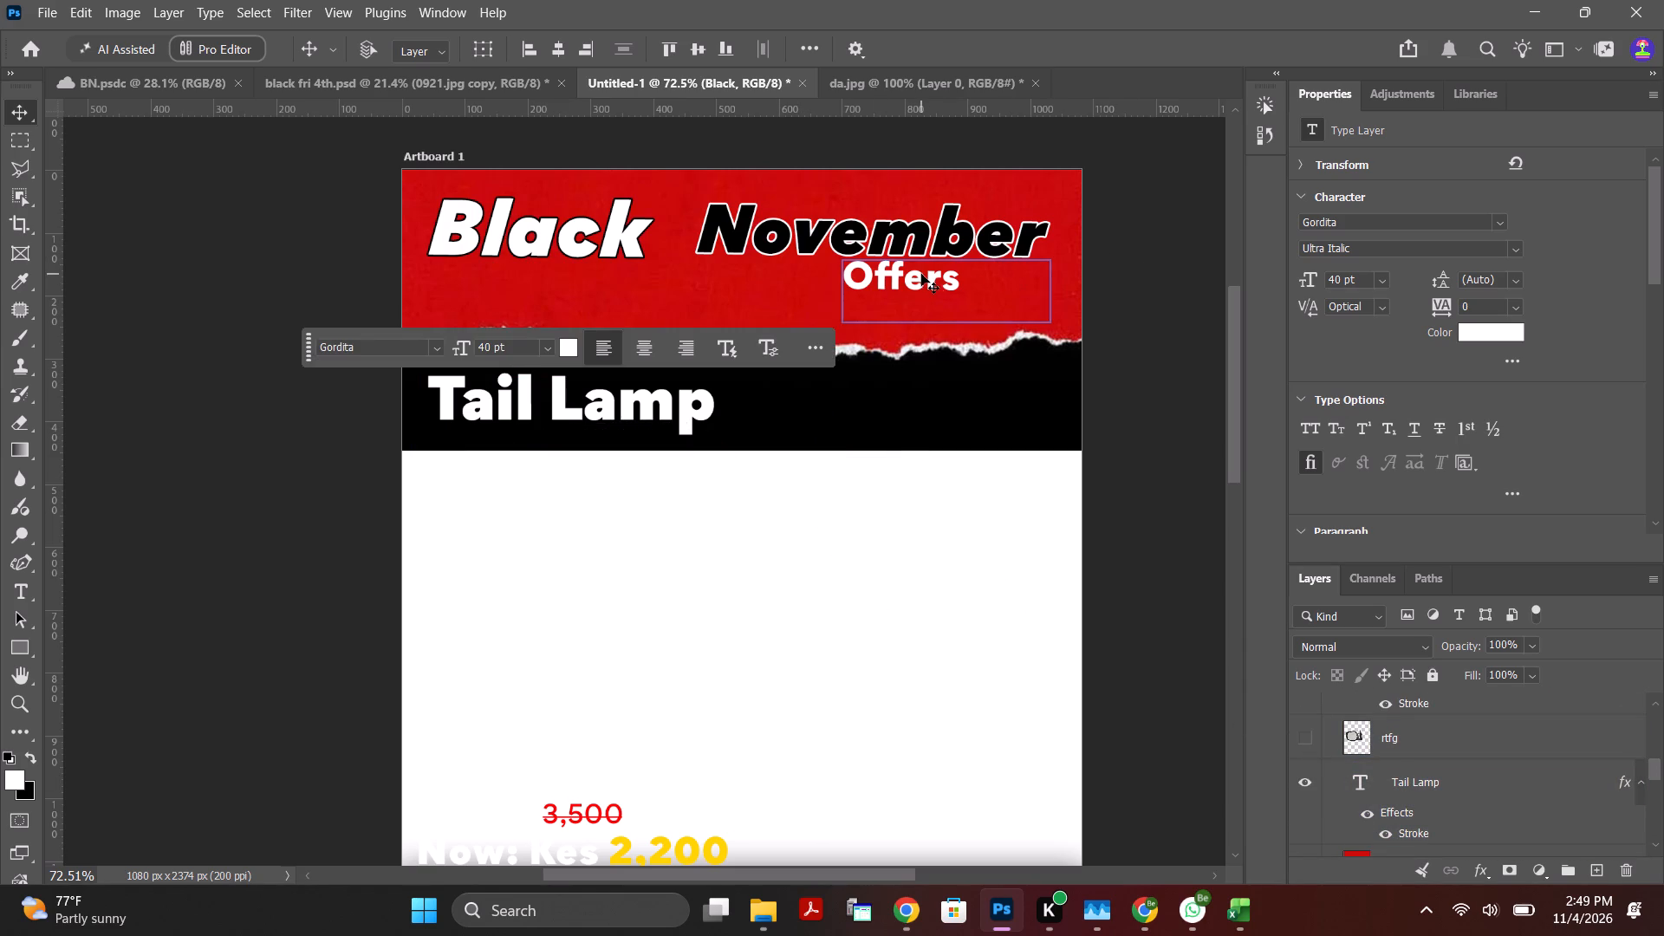
{"action": "scroll", "coordinate": [1426, 751], "scroll_direction": "up", "scroll_amount": 4}
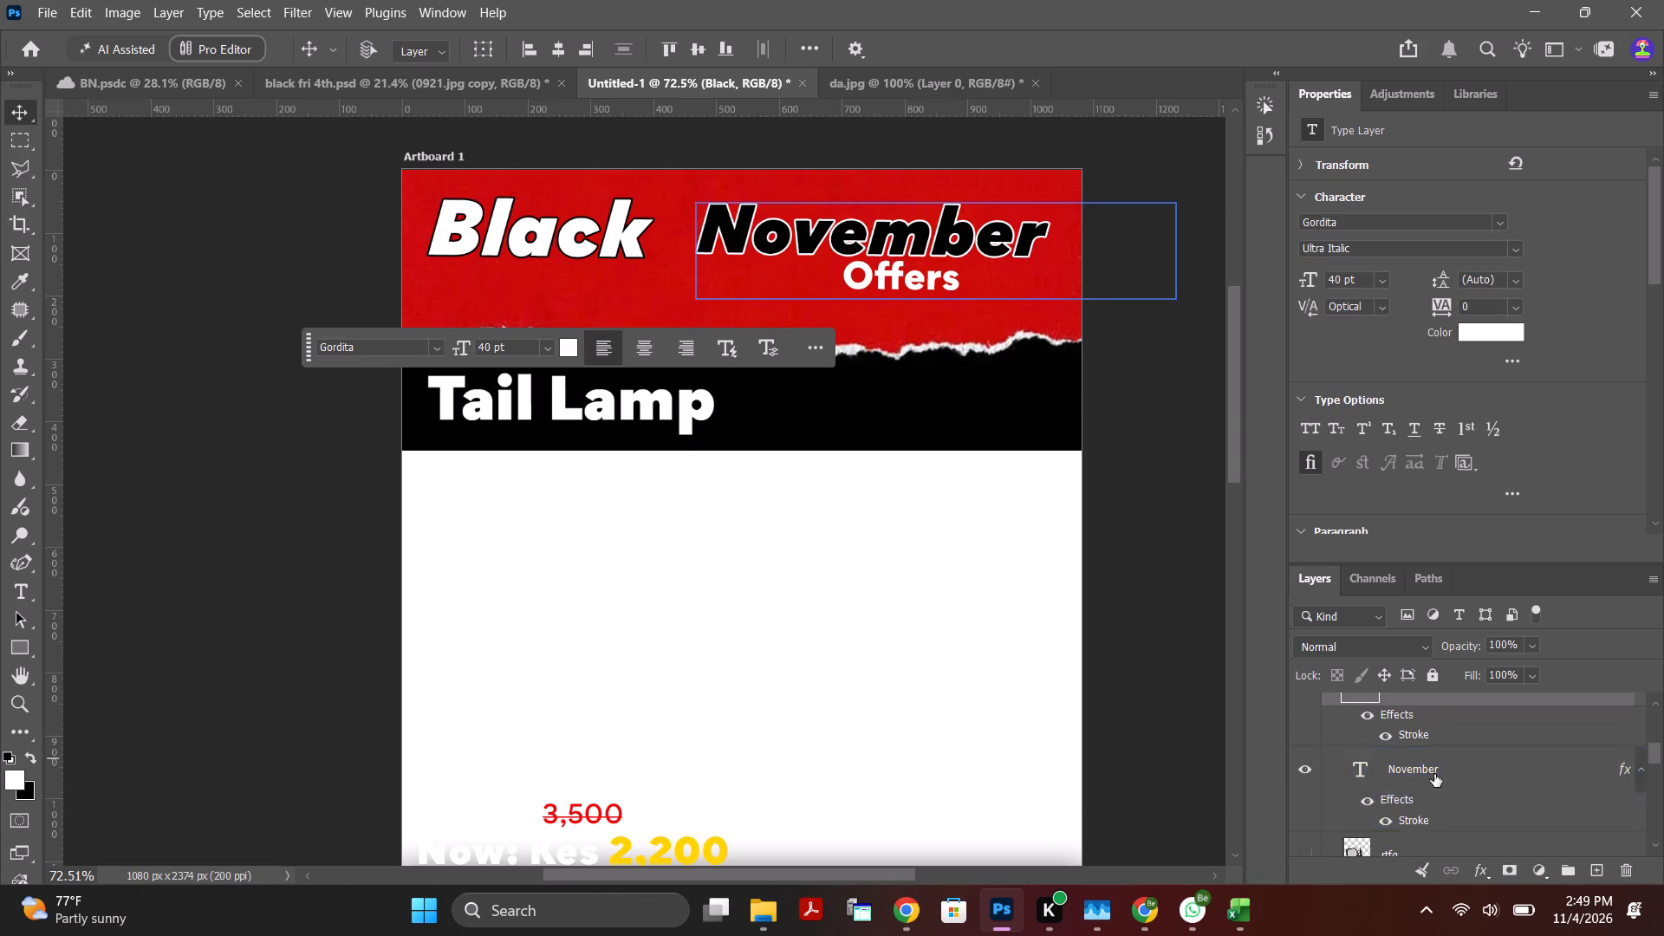
{"action": "scroll", "coordinate": [1434, 774], "scroll_direction": "up", "scroll_amount": 4}
{"action": "left_click", "coordinate": [1433, 767]}
{"action": "left_click_drag", "start_coordinate": [935, 278], "coordinate": [952, 284]}
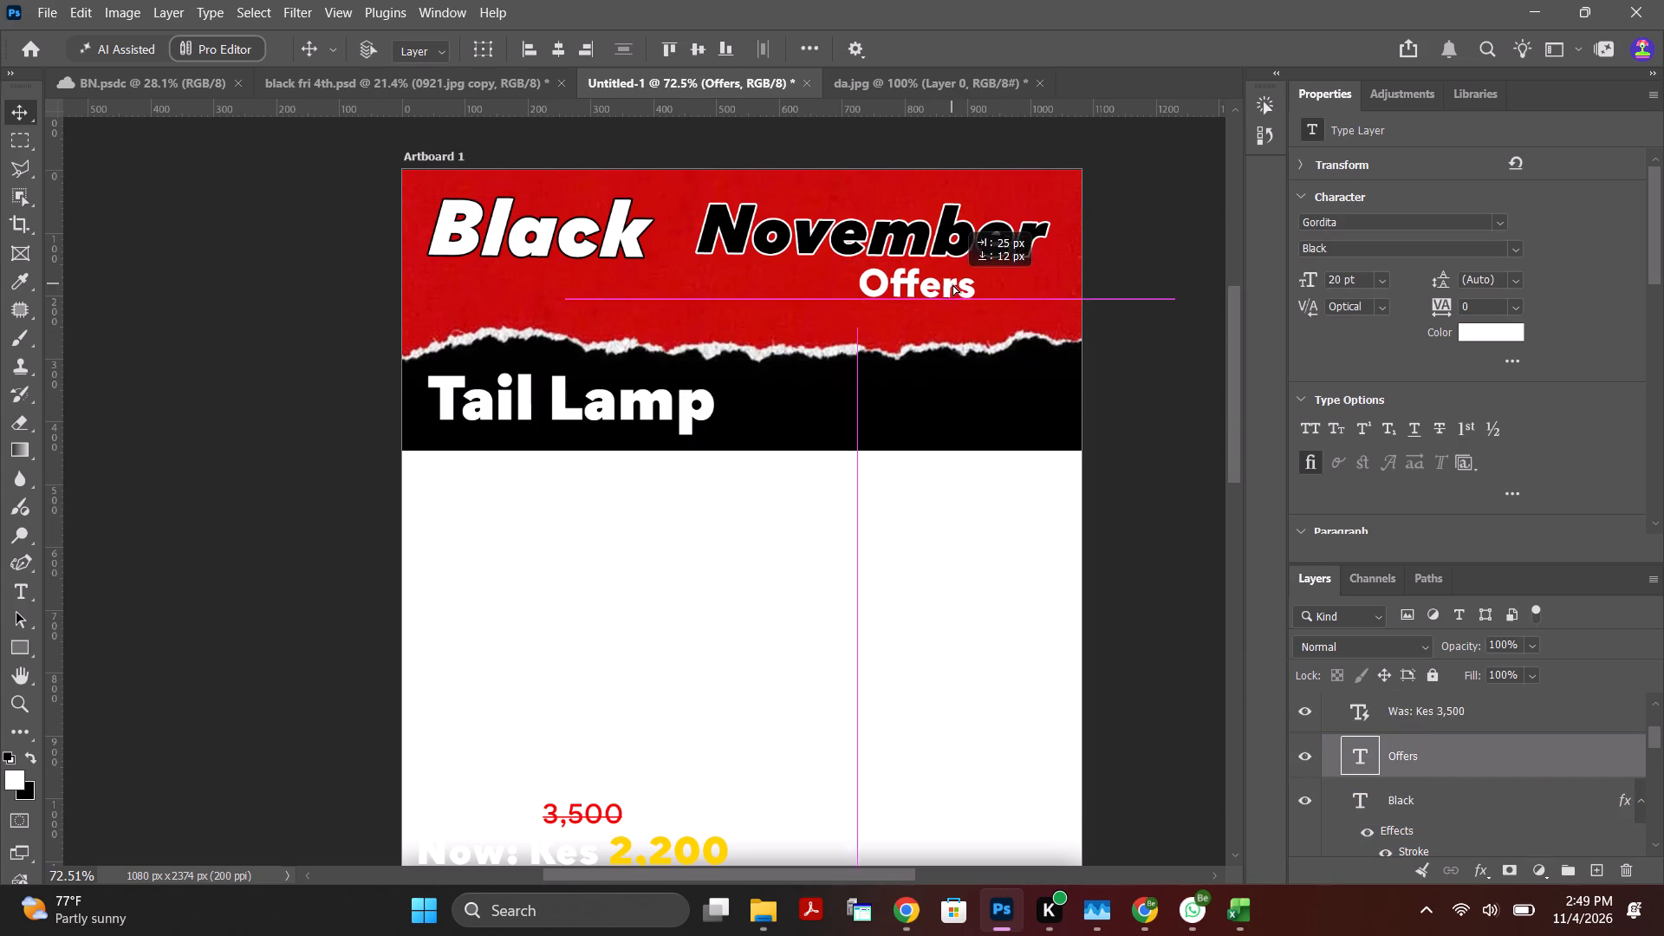
{"action": "left_click_drag", "start_coordinate": [952, 284], "coordinate": [970, 296]}
Increase the font size of the "Offers" text to 31 pt.
{"action": "double_click", "coordinate": [970, 296]}
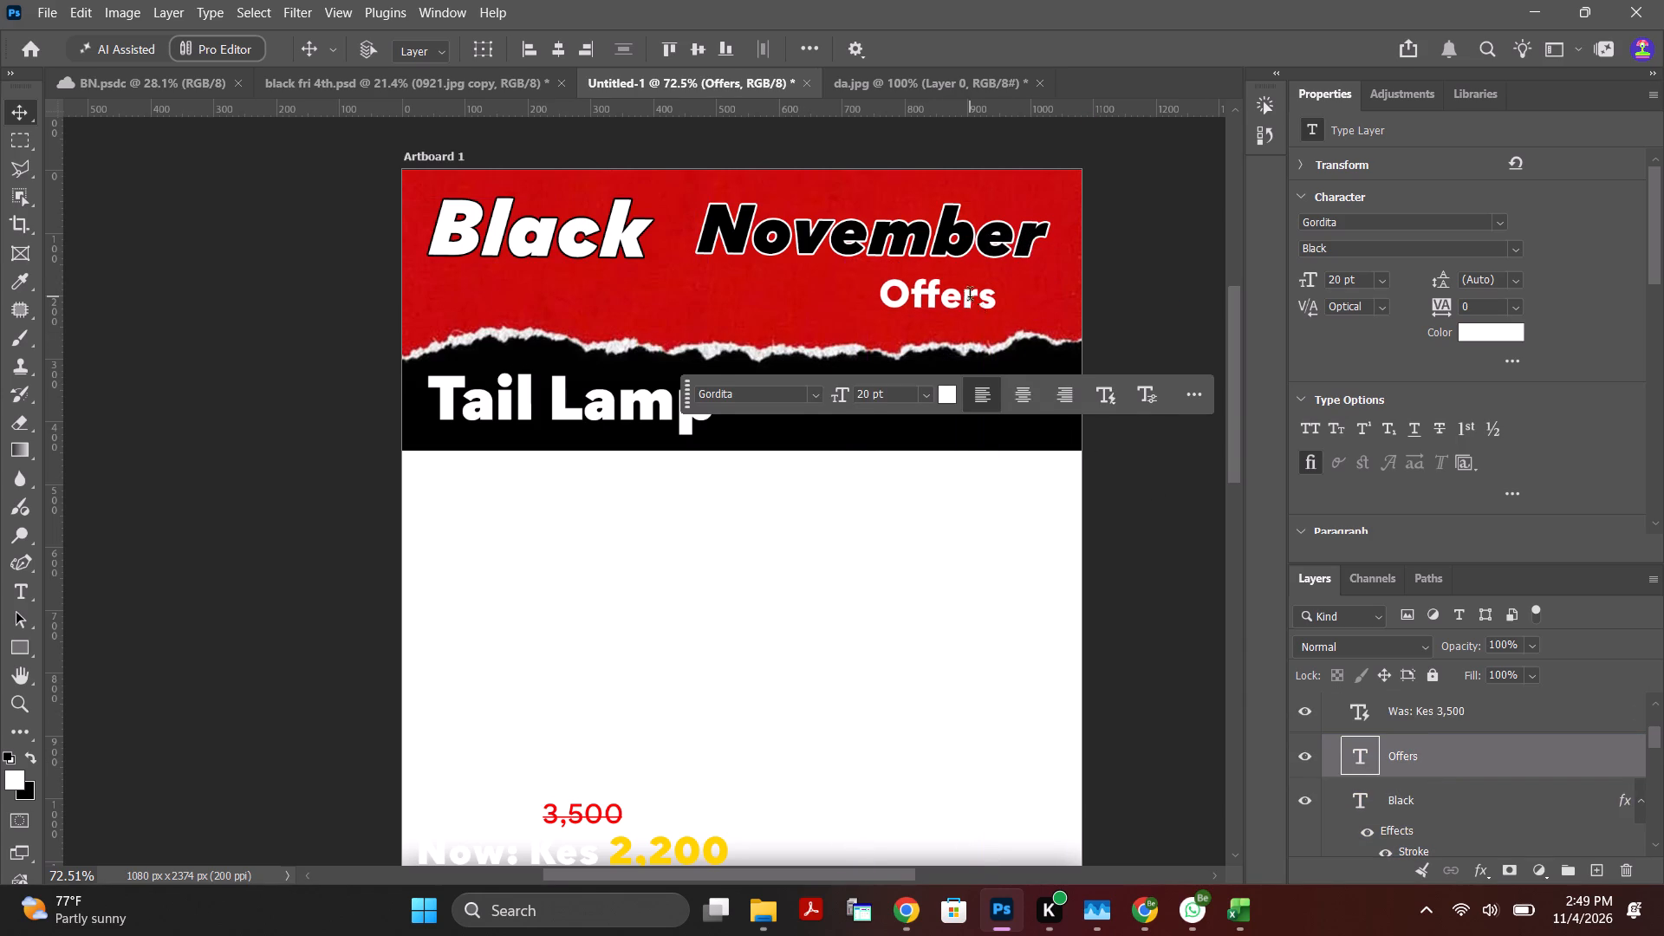
{"action": "left_click_drag", "start_coordinate": [736, 45], "coordinate": [745, 49]}
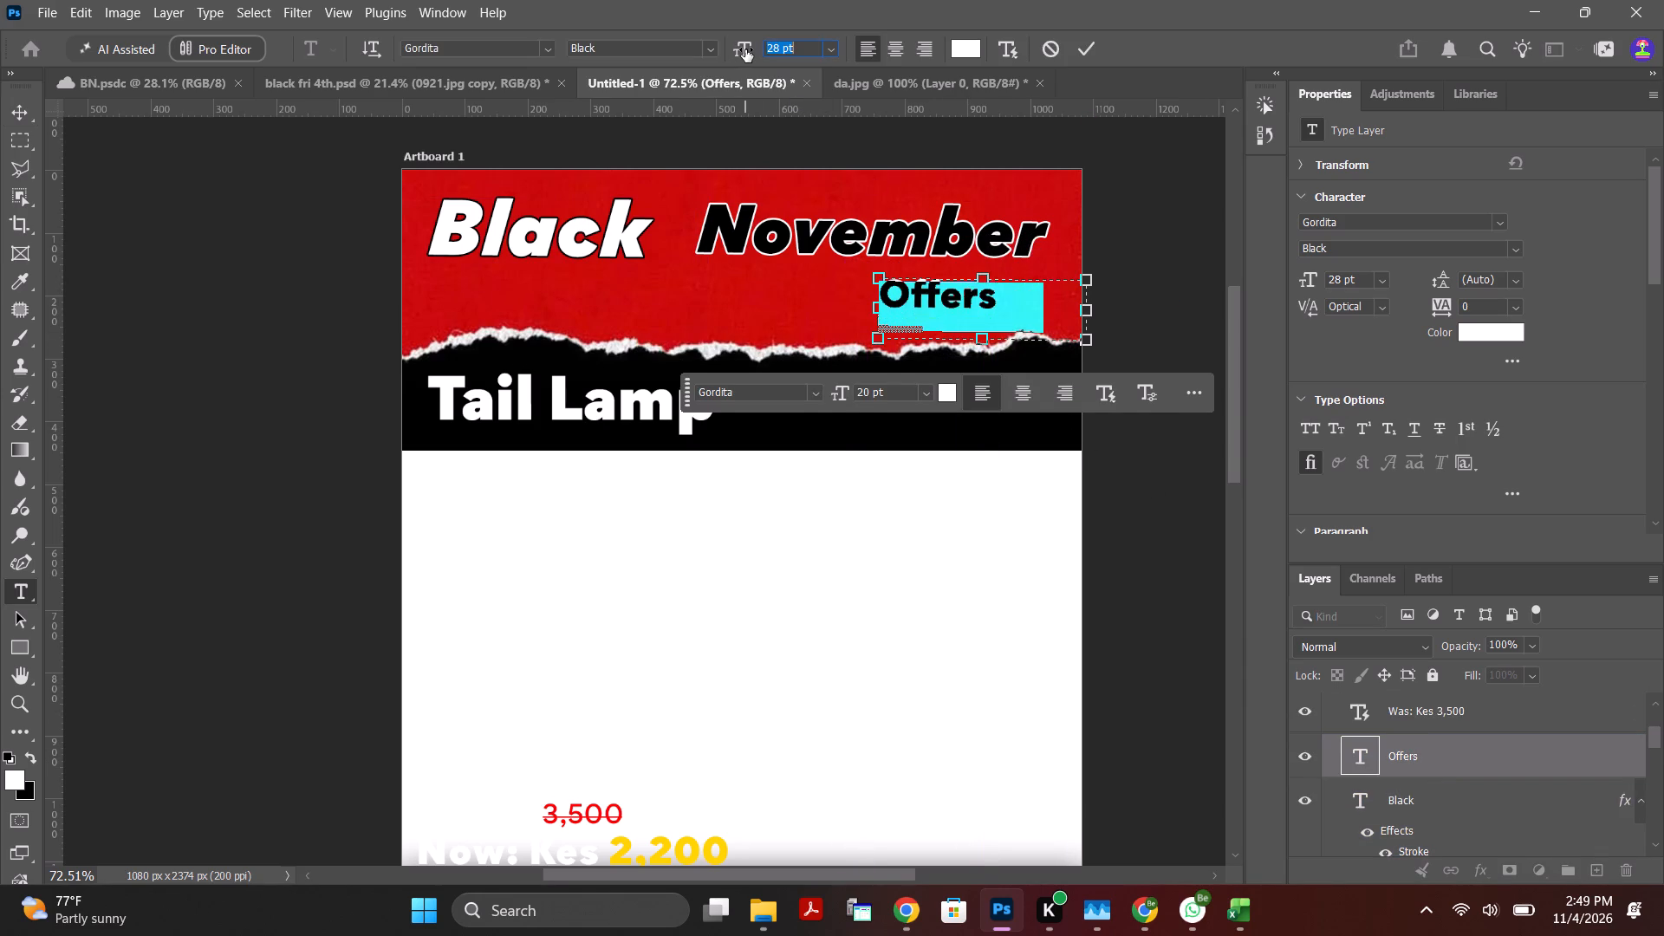
{"action": "left_click_drag", "start_coordinate": [745, 49], "coordinate": [748, 49]}
{"action": "left_click", "coordinate": [1092, 51]}
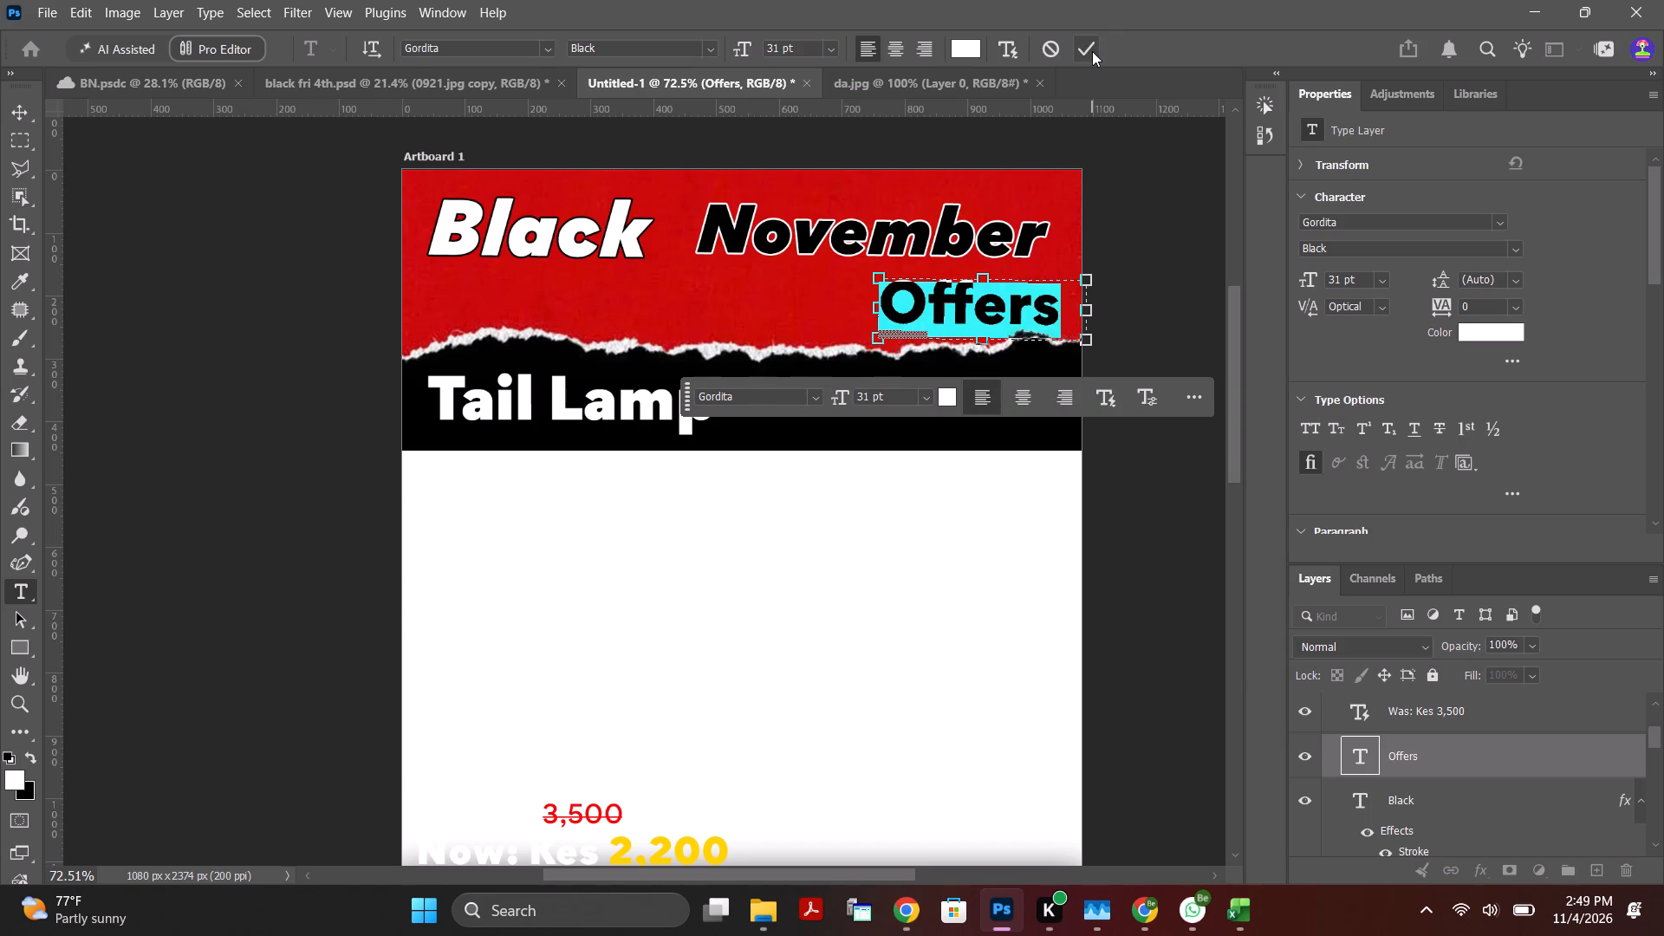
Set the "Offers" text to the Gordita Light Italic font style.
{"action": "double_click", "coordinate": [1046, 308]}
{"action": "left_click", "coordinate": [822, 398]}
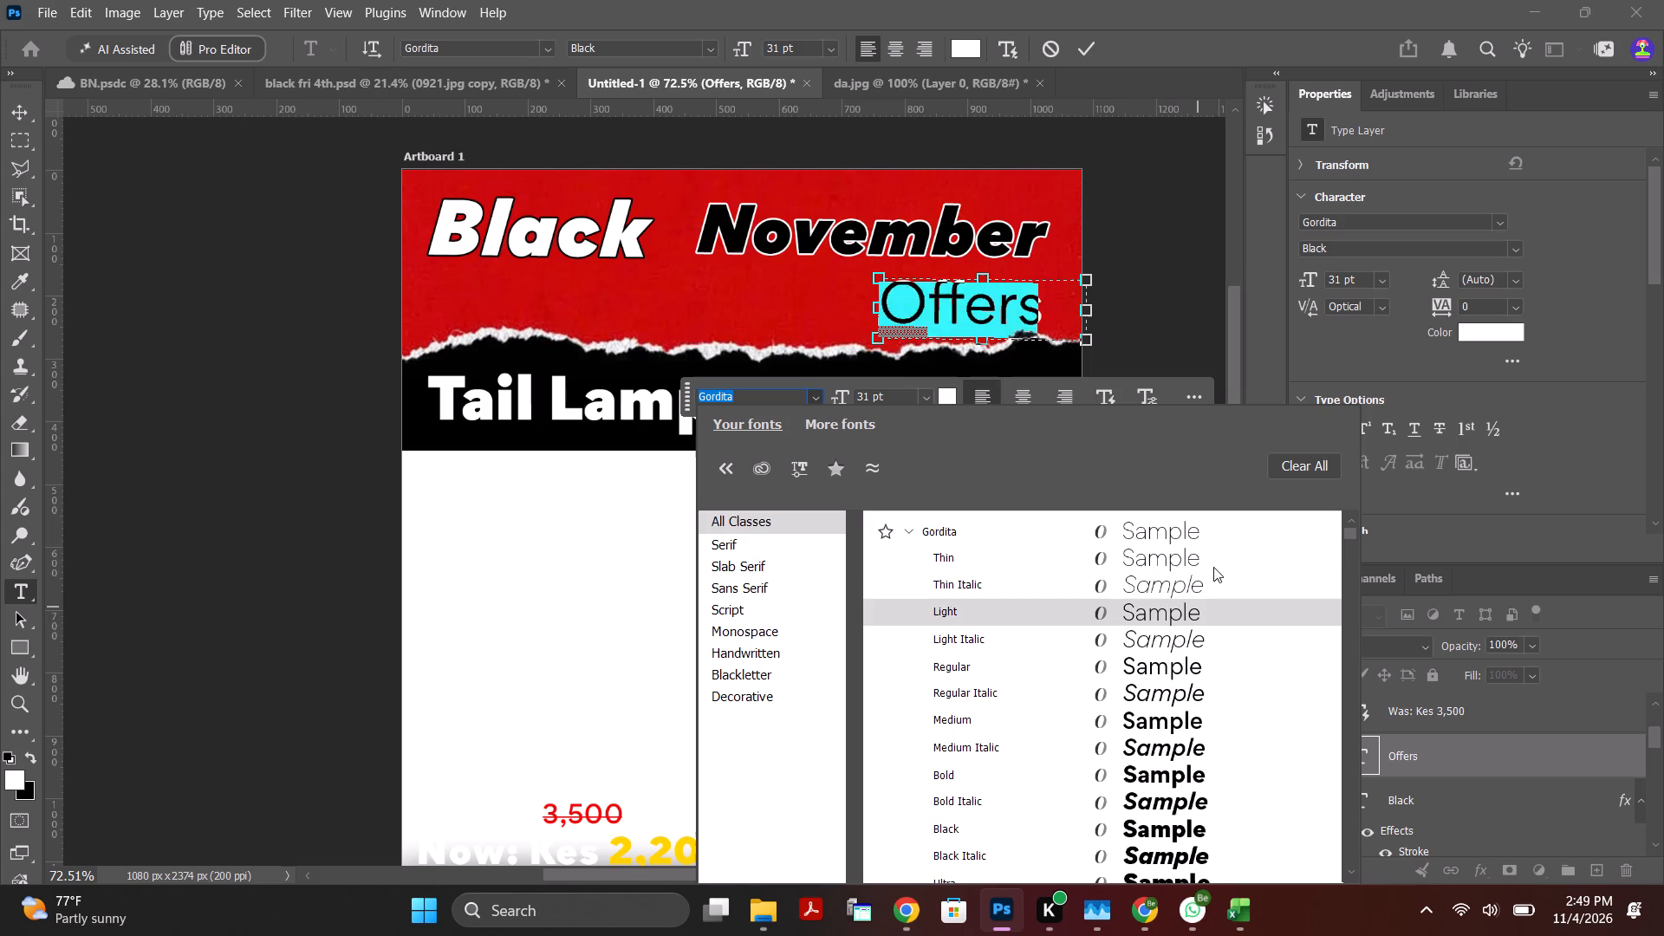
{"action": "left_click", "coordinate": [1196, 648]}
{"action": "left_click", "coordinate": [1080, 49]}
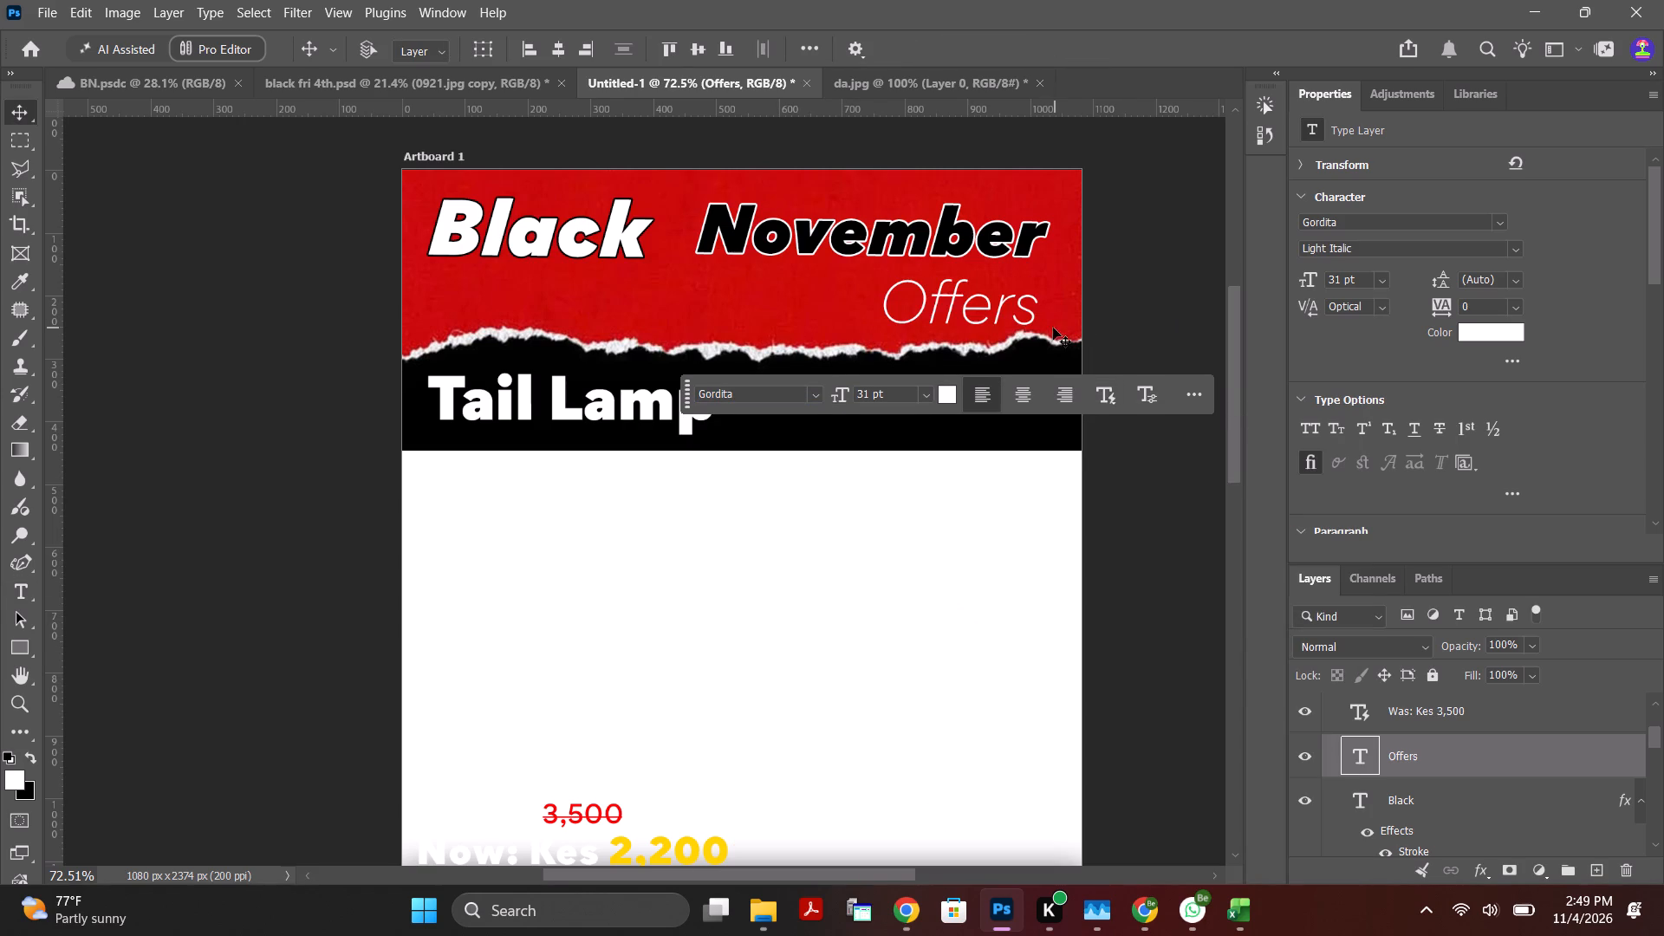
Try other fonts on the "Offers" text and set it to Gordita Medium Italic.
{"action": "double_click", "coordinate": [1026, 312]}
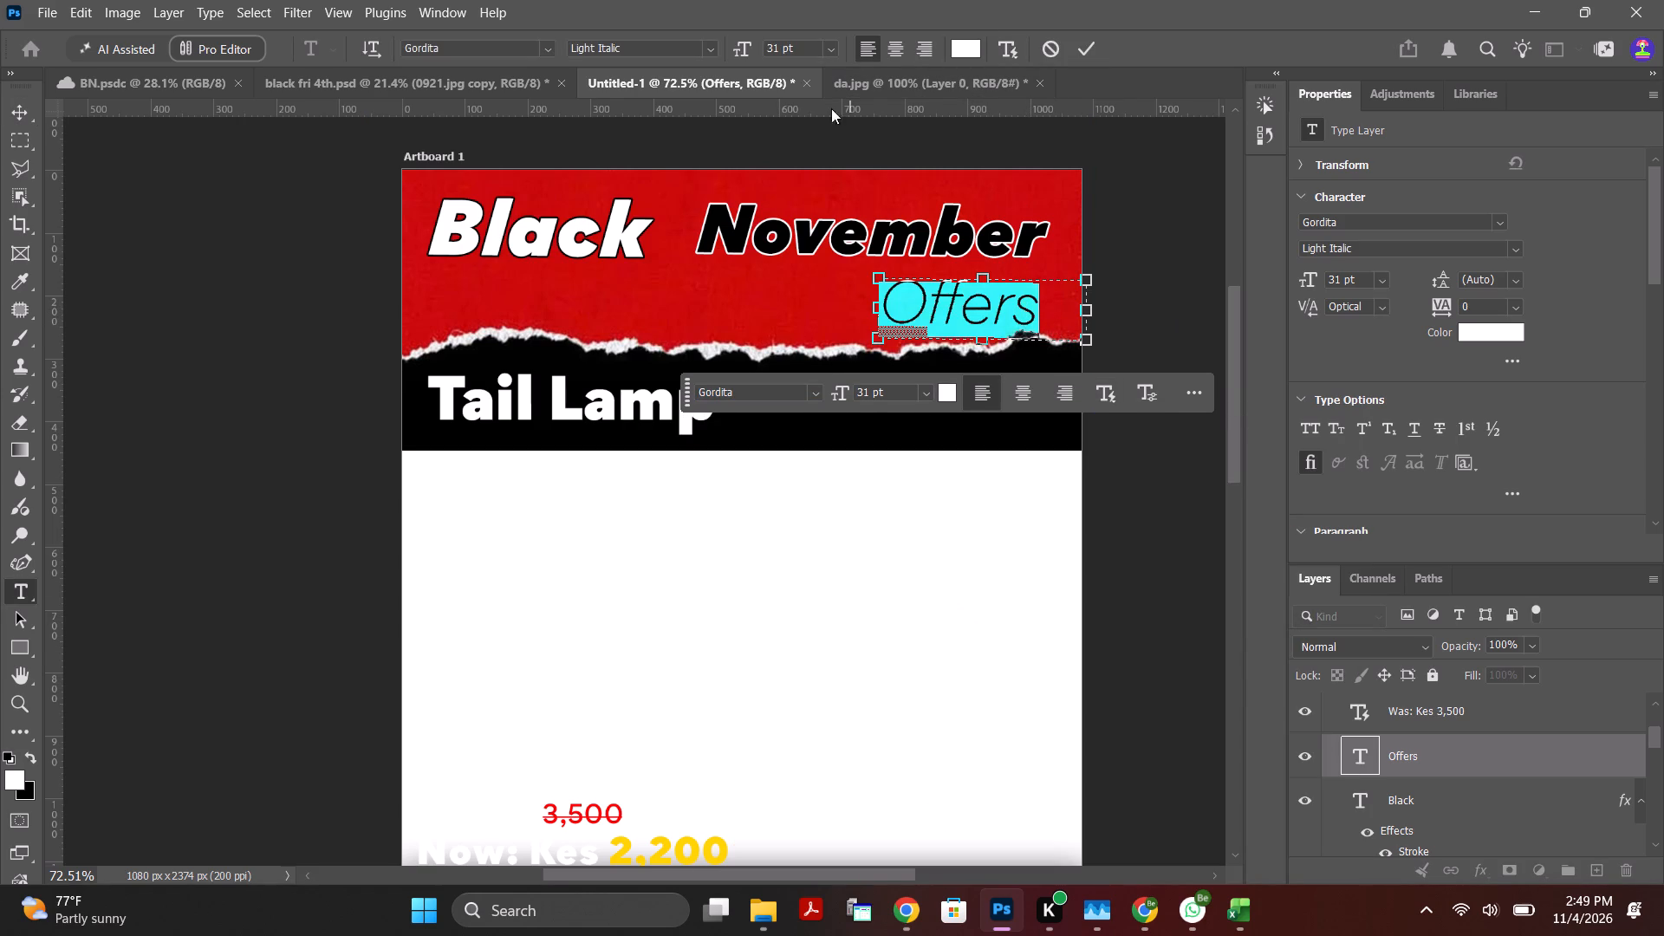
{"action": "left_click", "coordinate": [813, 396]}
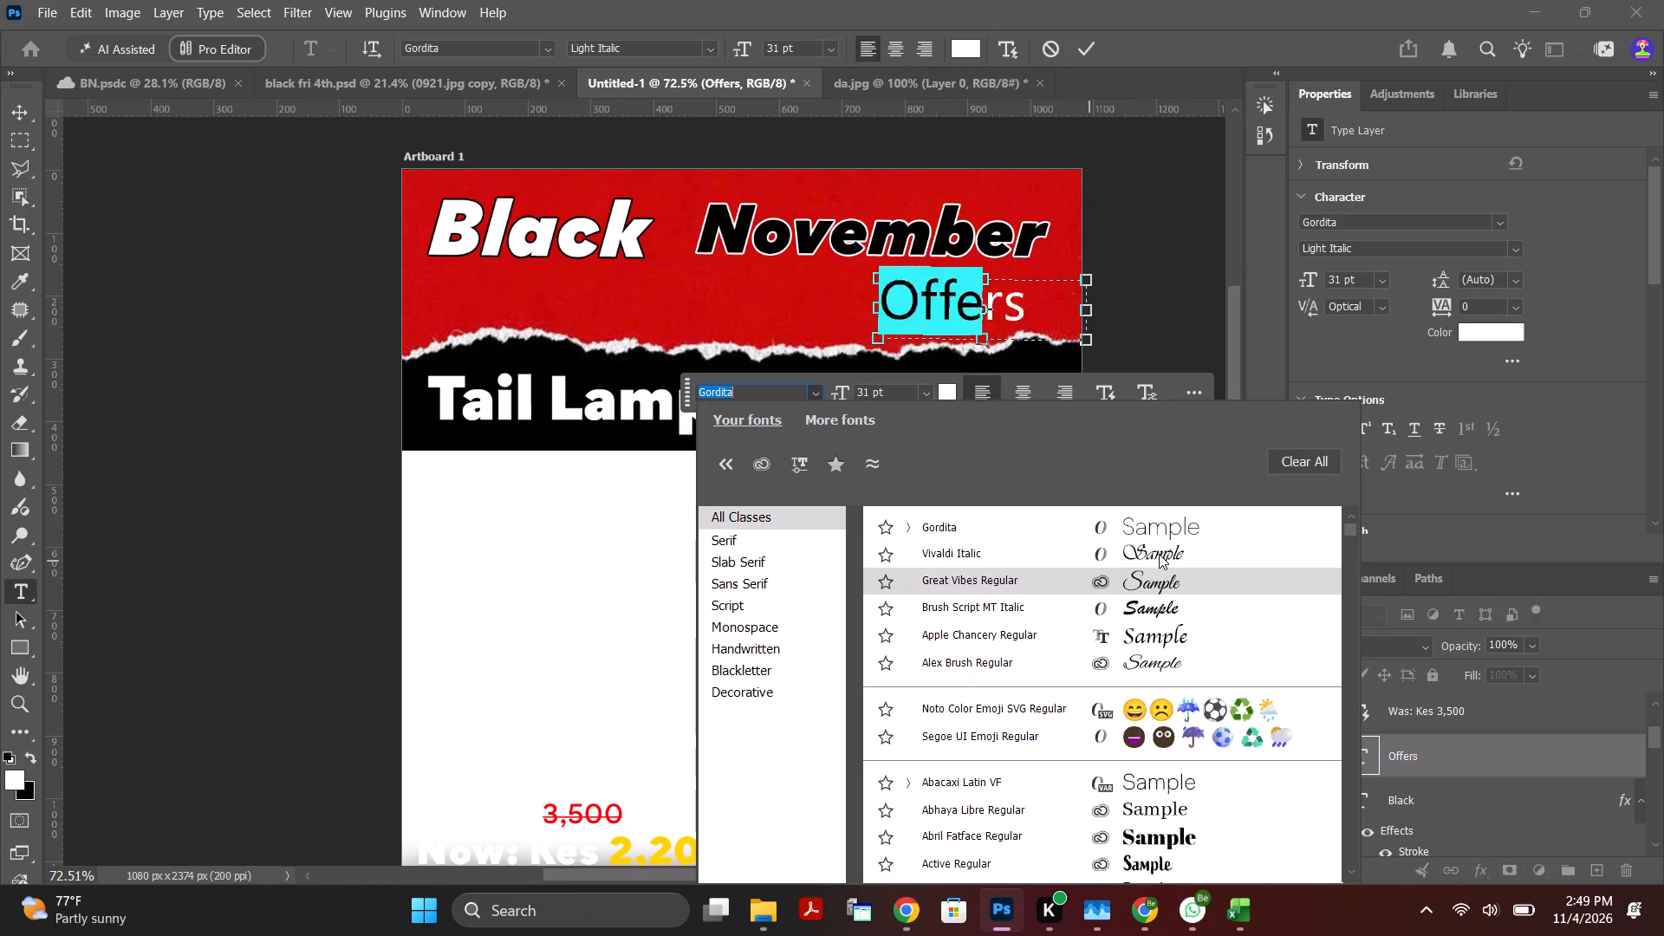
{"action": "scroll", "coordinate": [1165, 705], "scroll_direction": "down", "scroll_amount": 5}
{"action": "scroll", "coordinate": [1152, 671], "scroll_direction": "up", "scroll_amount": 4}
{"action": "scroll", "coordinate": [890, 582], "scroll_direction": "up", "scroll_amount": 5}
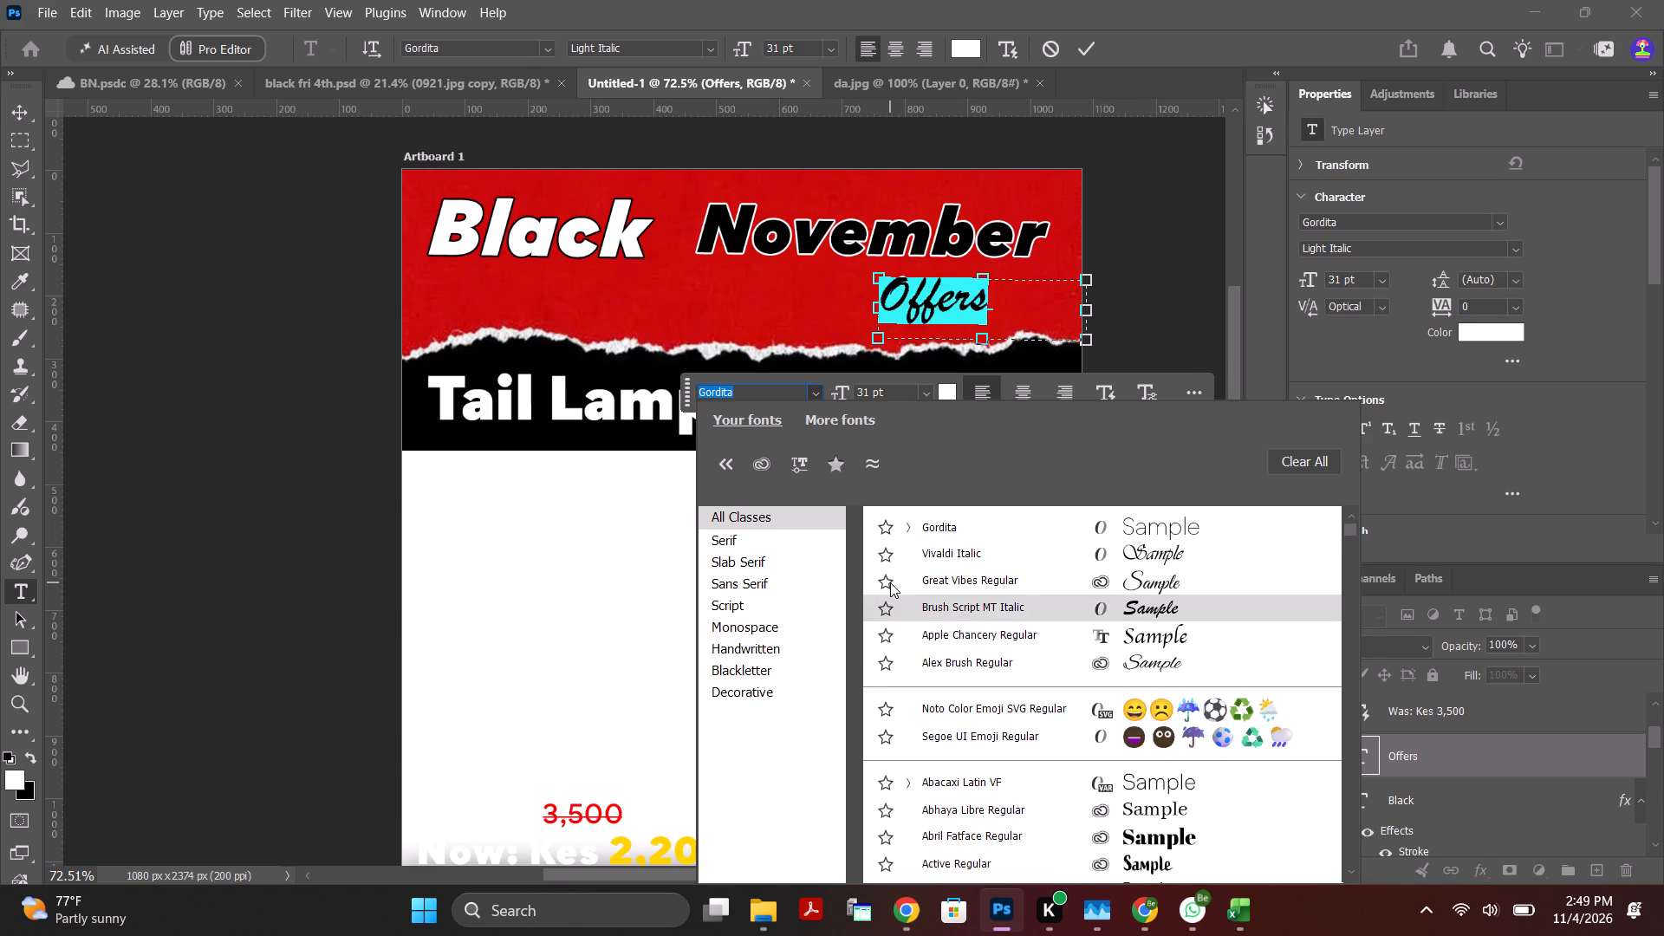
{"action": "scroll", "coordinate": [890, 582], "scroll_direction": "up", "scroll_amount": 4}
{"action": "left_click", "coordinate": [900, 529]}
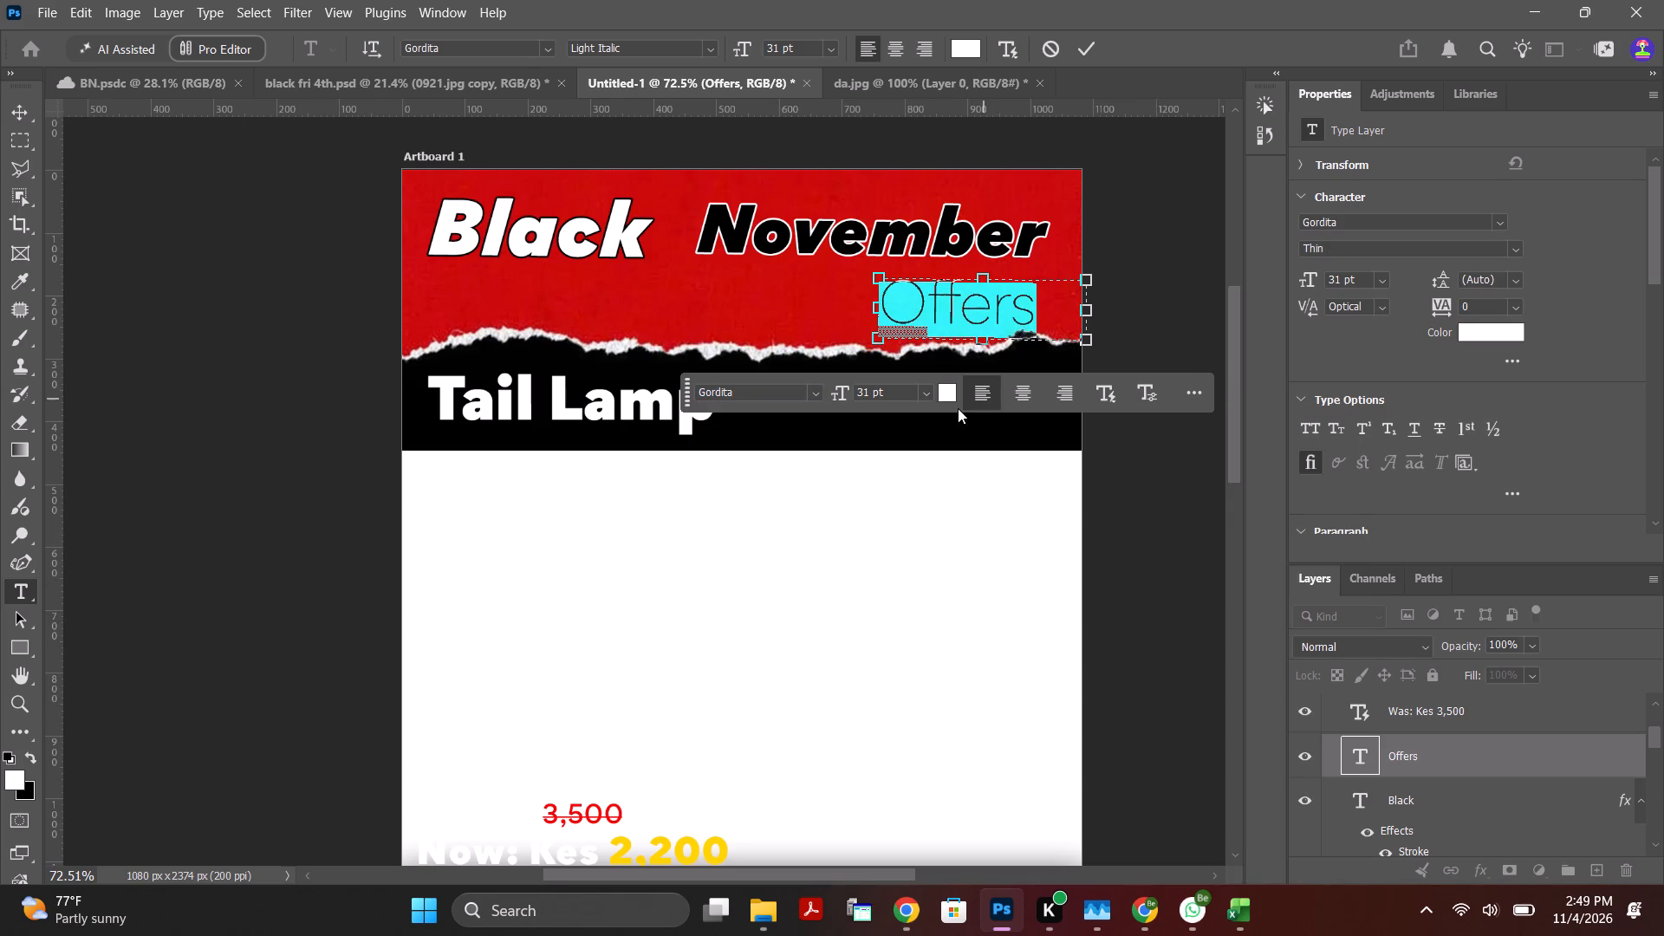
{"action": "left_click", "coordinate": [815, 396]}
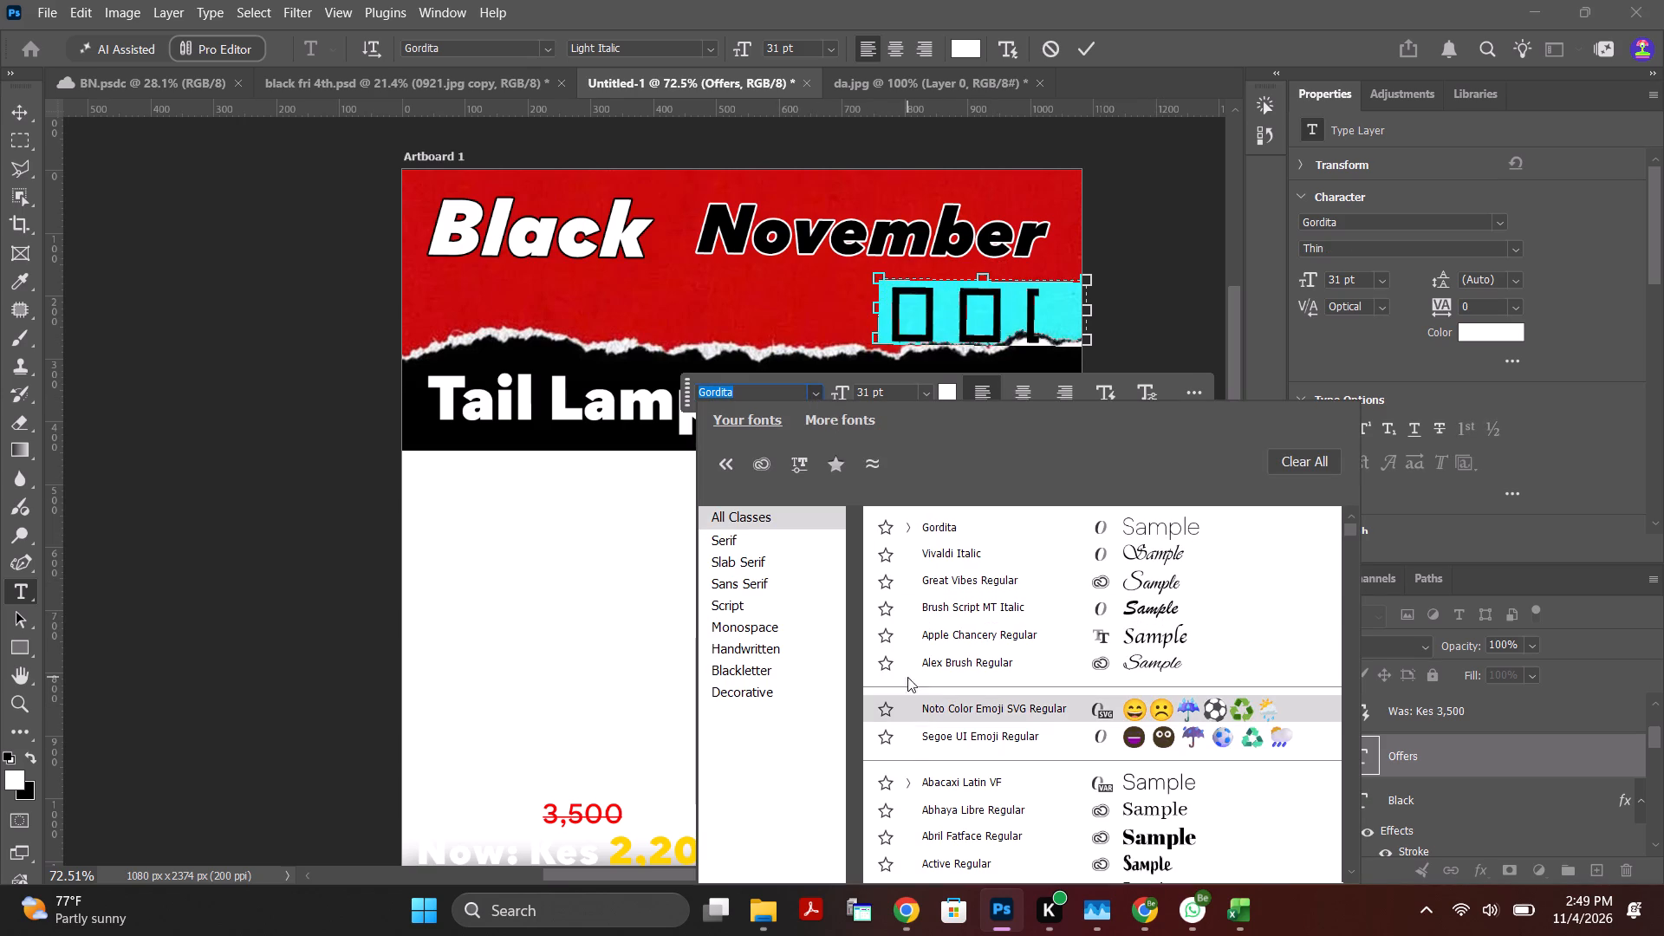
{"action": "left_click", "coordinate": [904, 526]}
{"action": "scroll", "coordinate": [1112, 728], "scroll_direction": "down", "scroll_amount": 4}
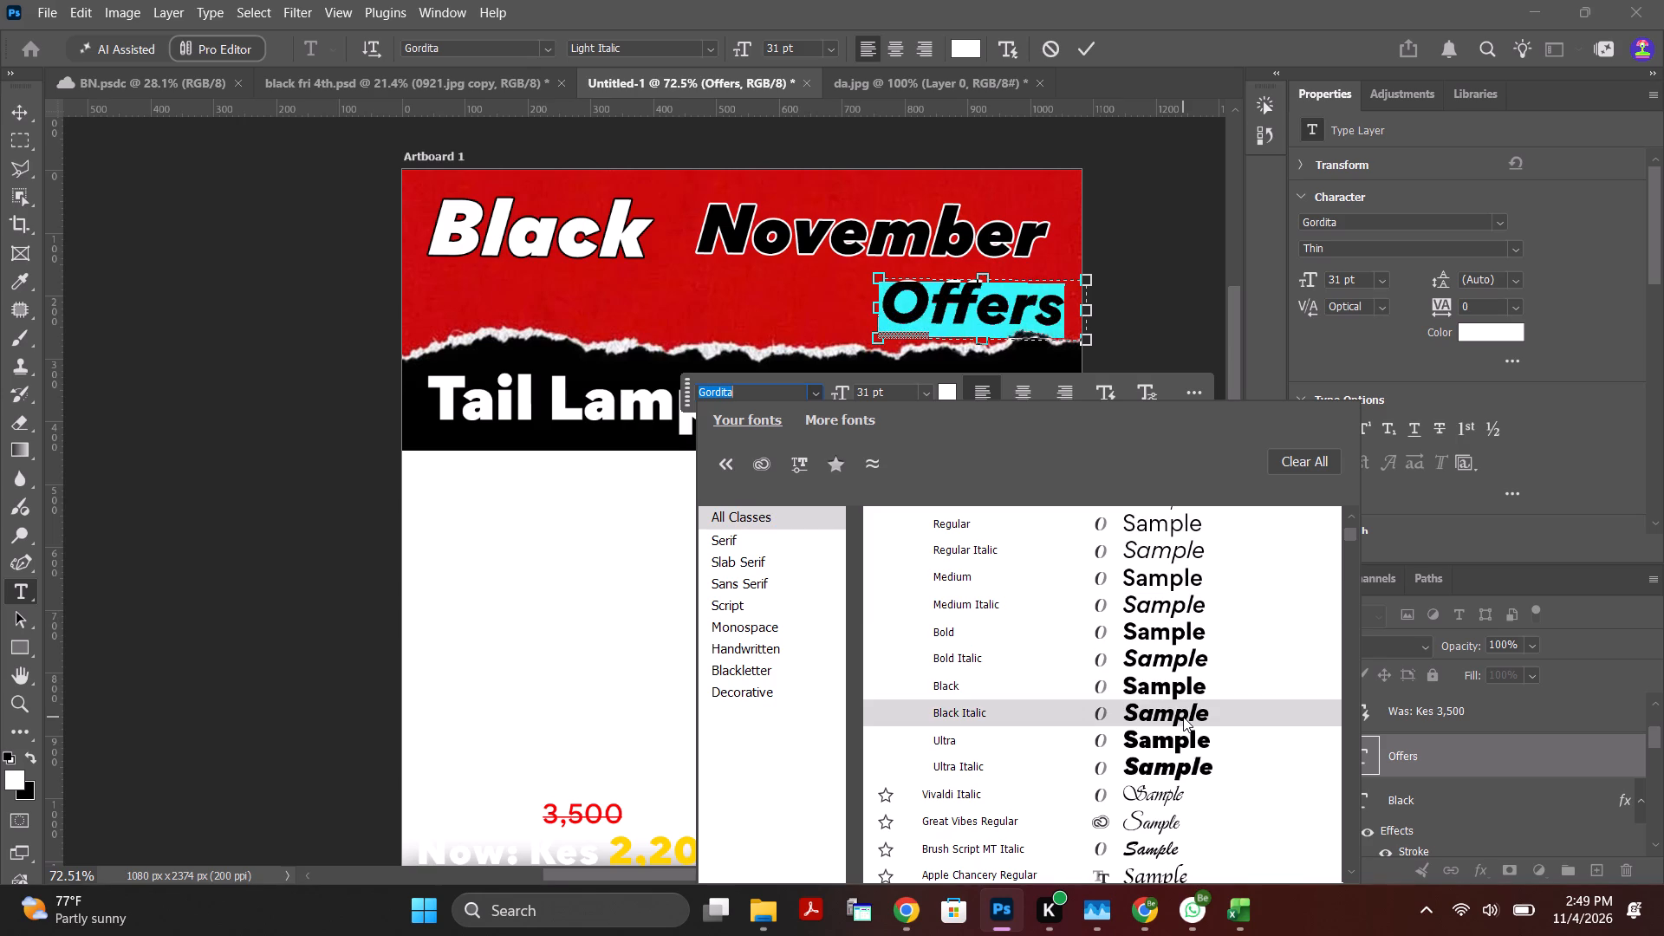
{"action": "left_click", "coordinate": [1171, 614]}
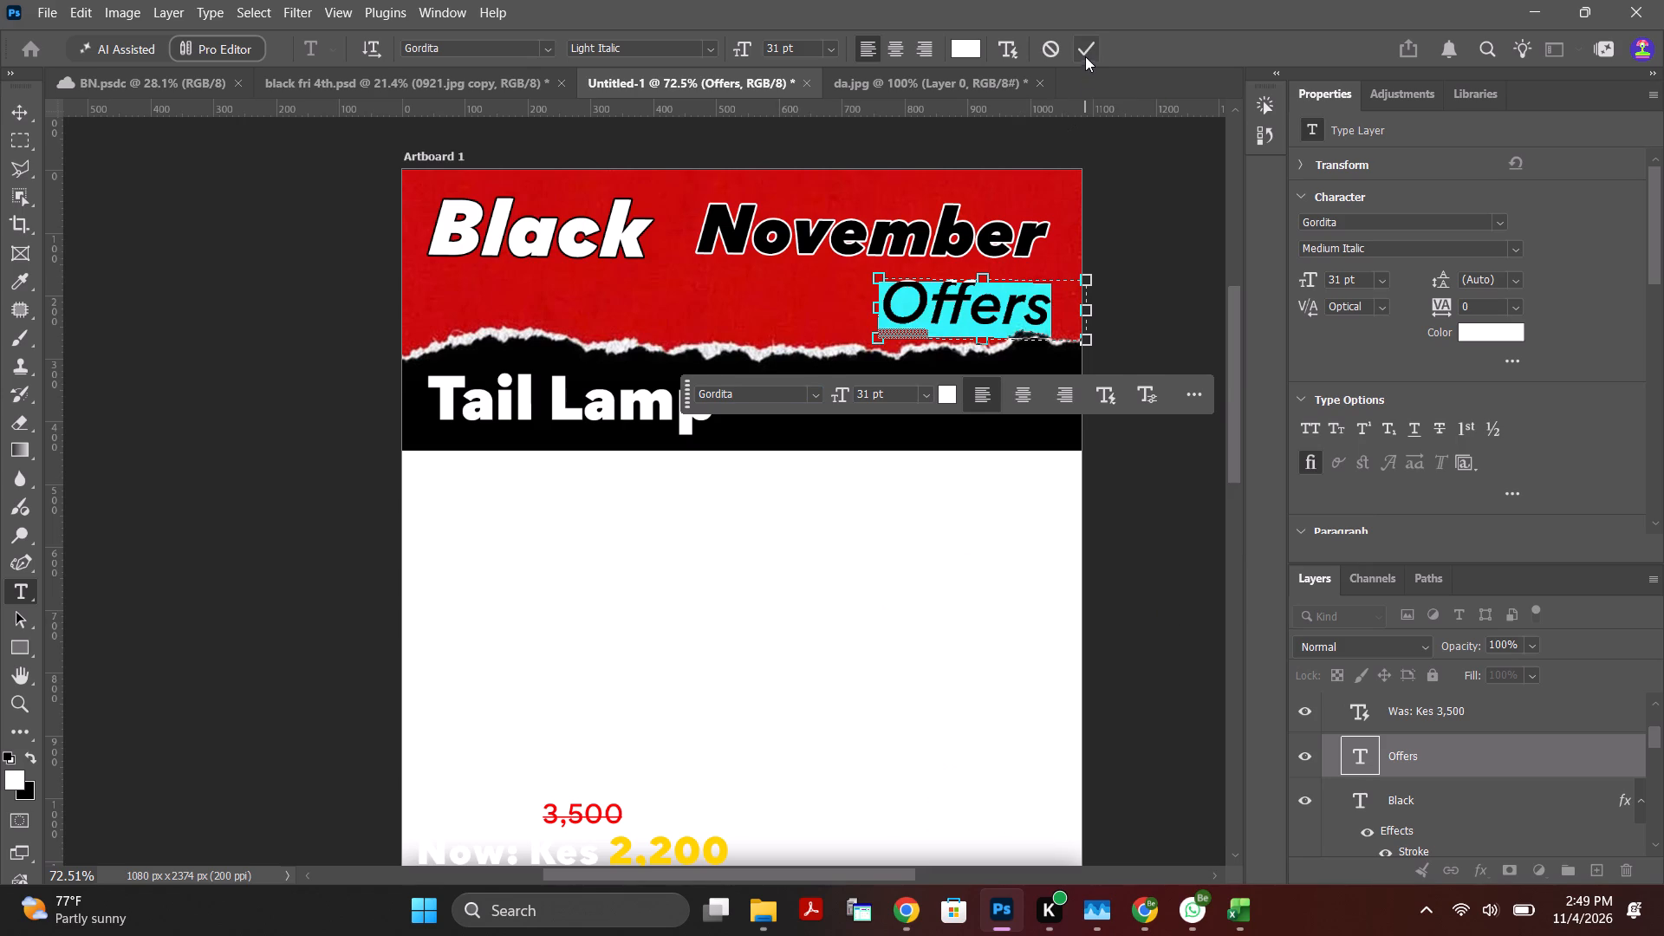
{"action": "left_click", "coordinate": [1085, 54]}
Move the "Offers" text slightly up and left so it ends under the last letter of "November".
{"action": "left_click", "coordinate": [1173, 330]}
{"action": "left_click", "coordinate": [1036, 309]}
{"action": "left_click_drag", "start_coordinate": [1039, 311], "coordinate": [1041, 309]}
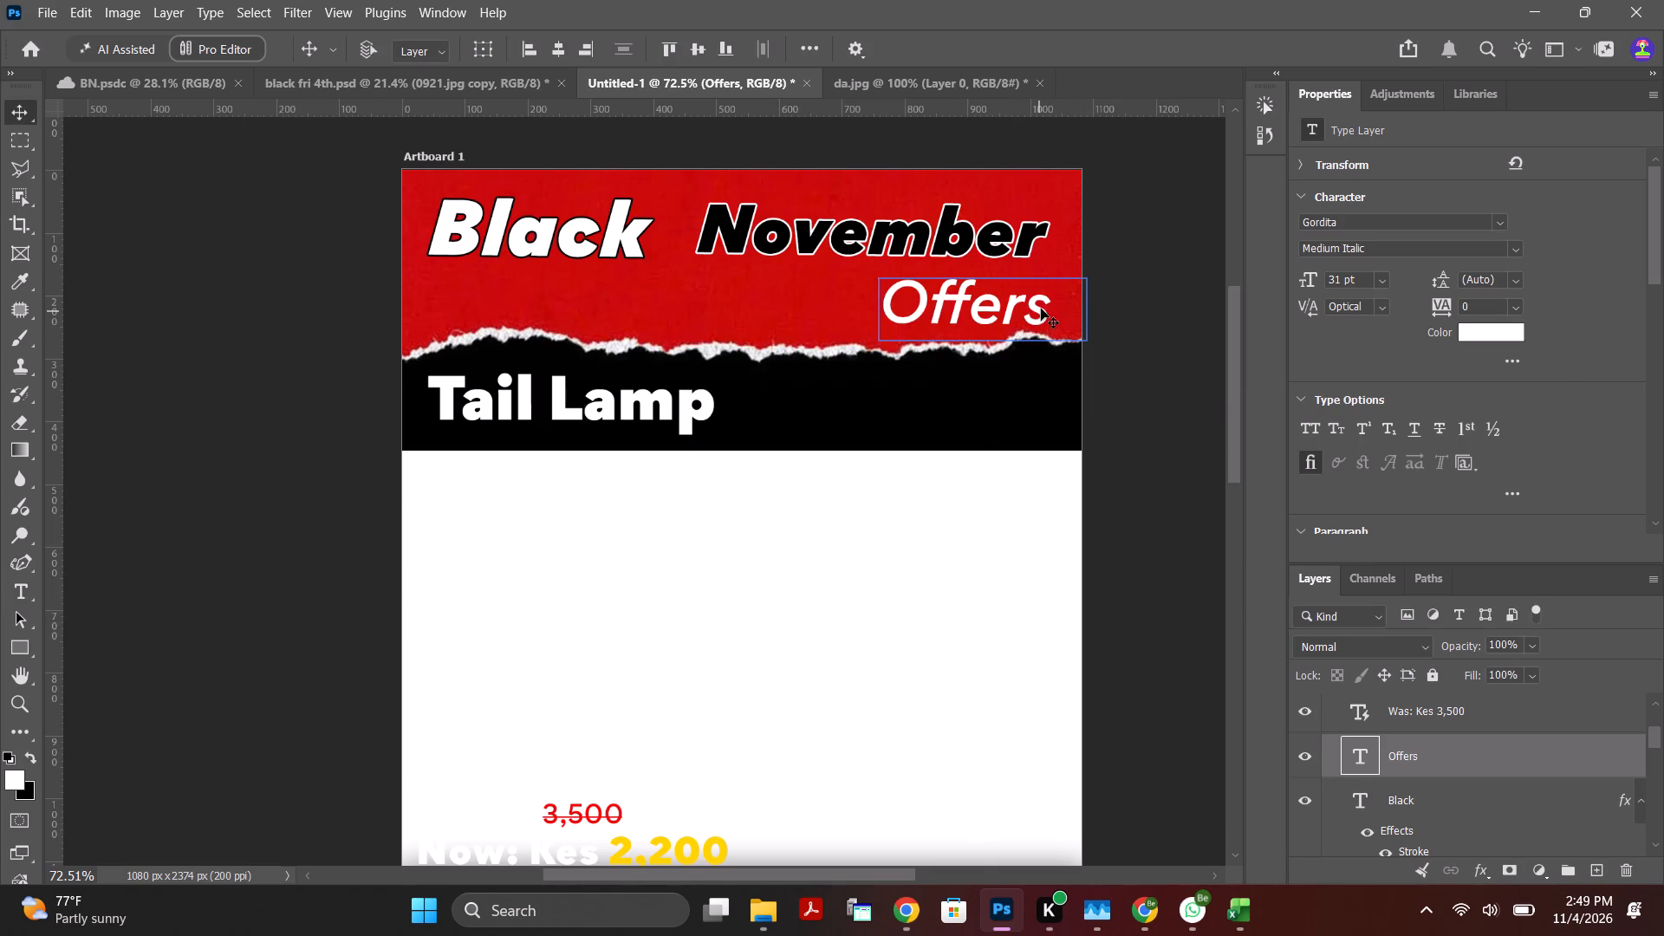
{"action": "left_click_drag", "start_coordinate": [1041, 309], "coordinate": [1035, 306]}
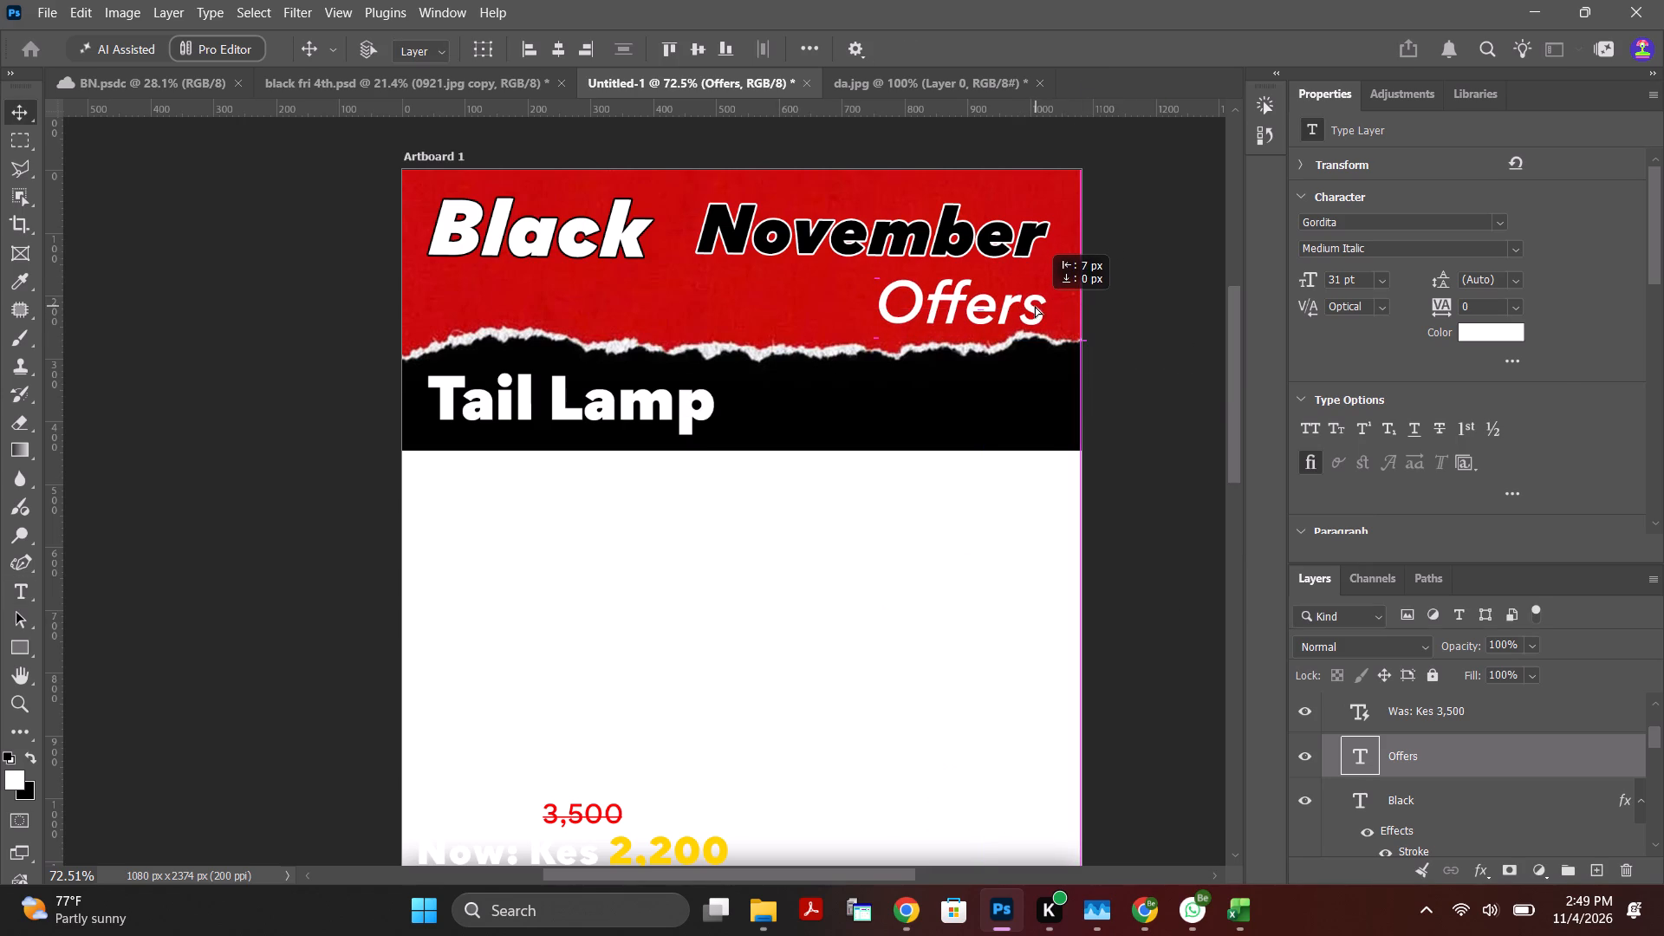
{"action": "left_click_drag", "start_coordinate": [1035, 306], "coordinate": [1036, 303]}
{"action": "left_click", "coordinate": [1033, 302]}
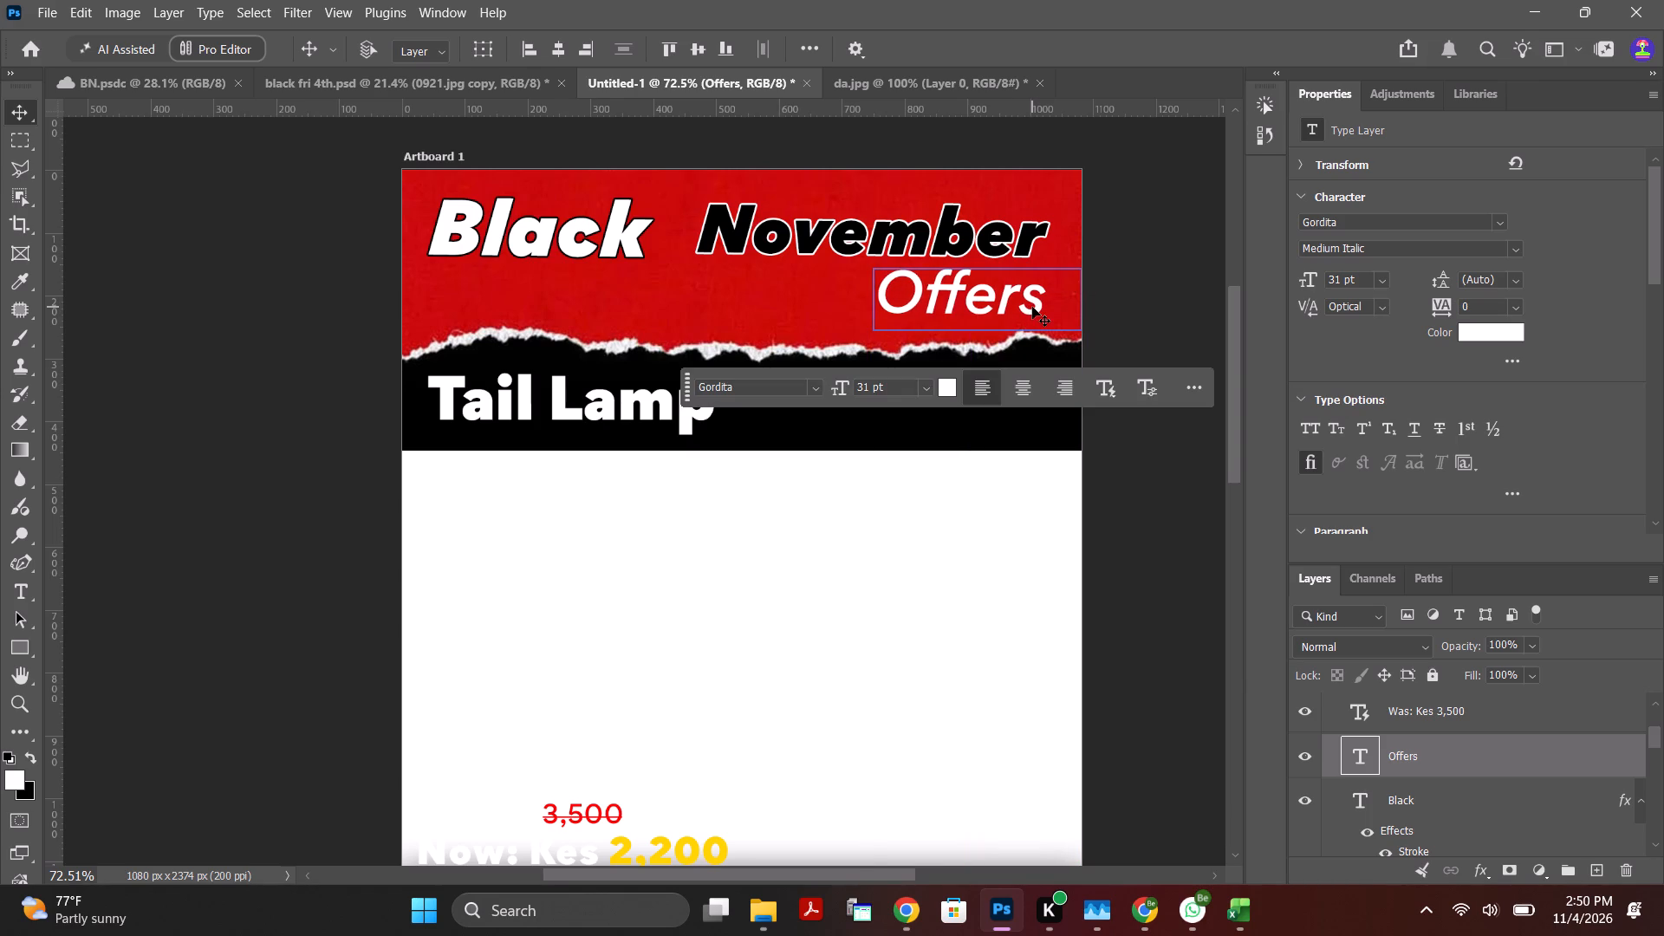
Replace the "Offers" text with "Deals".
{"action": "double_click", "coordinate": [1037, 299]}
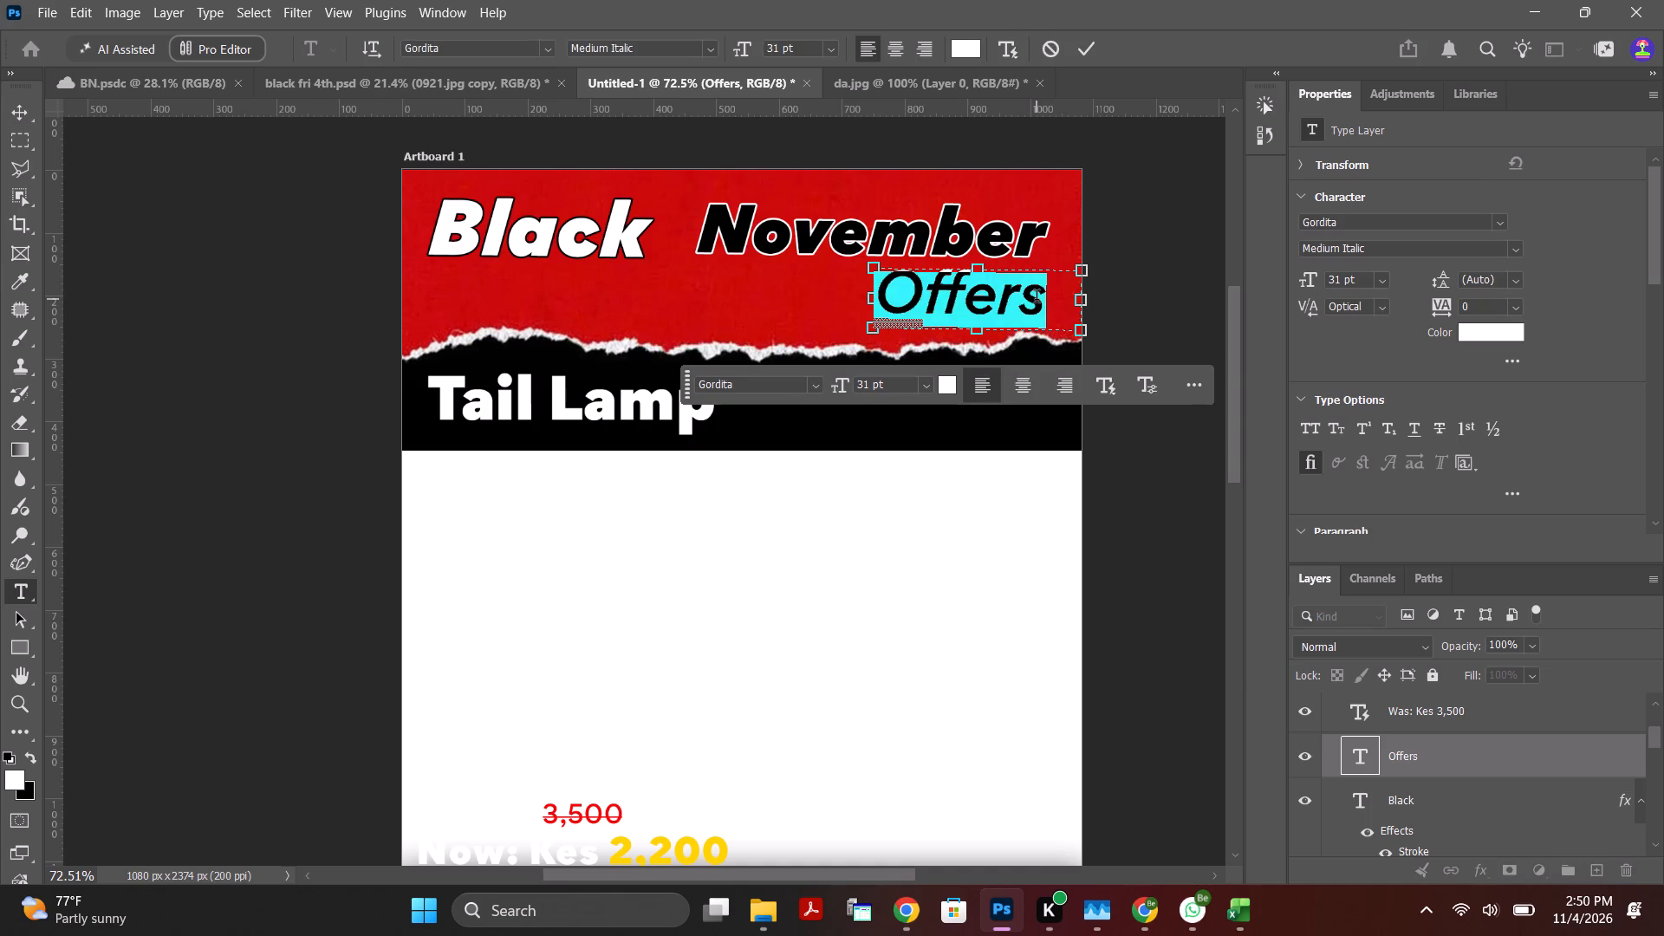
{"action": "key", "text": "shift+b"}
{"action": "key", "text": "BackSpace"}
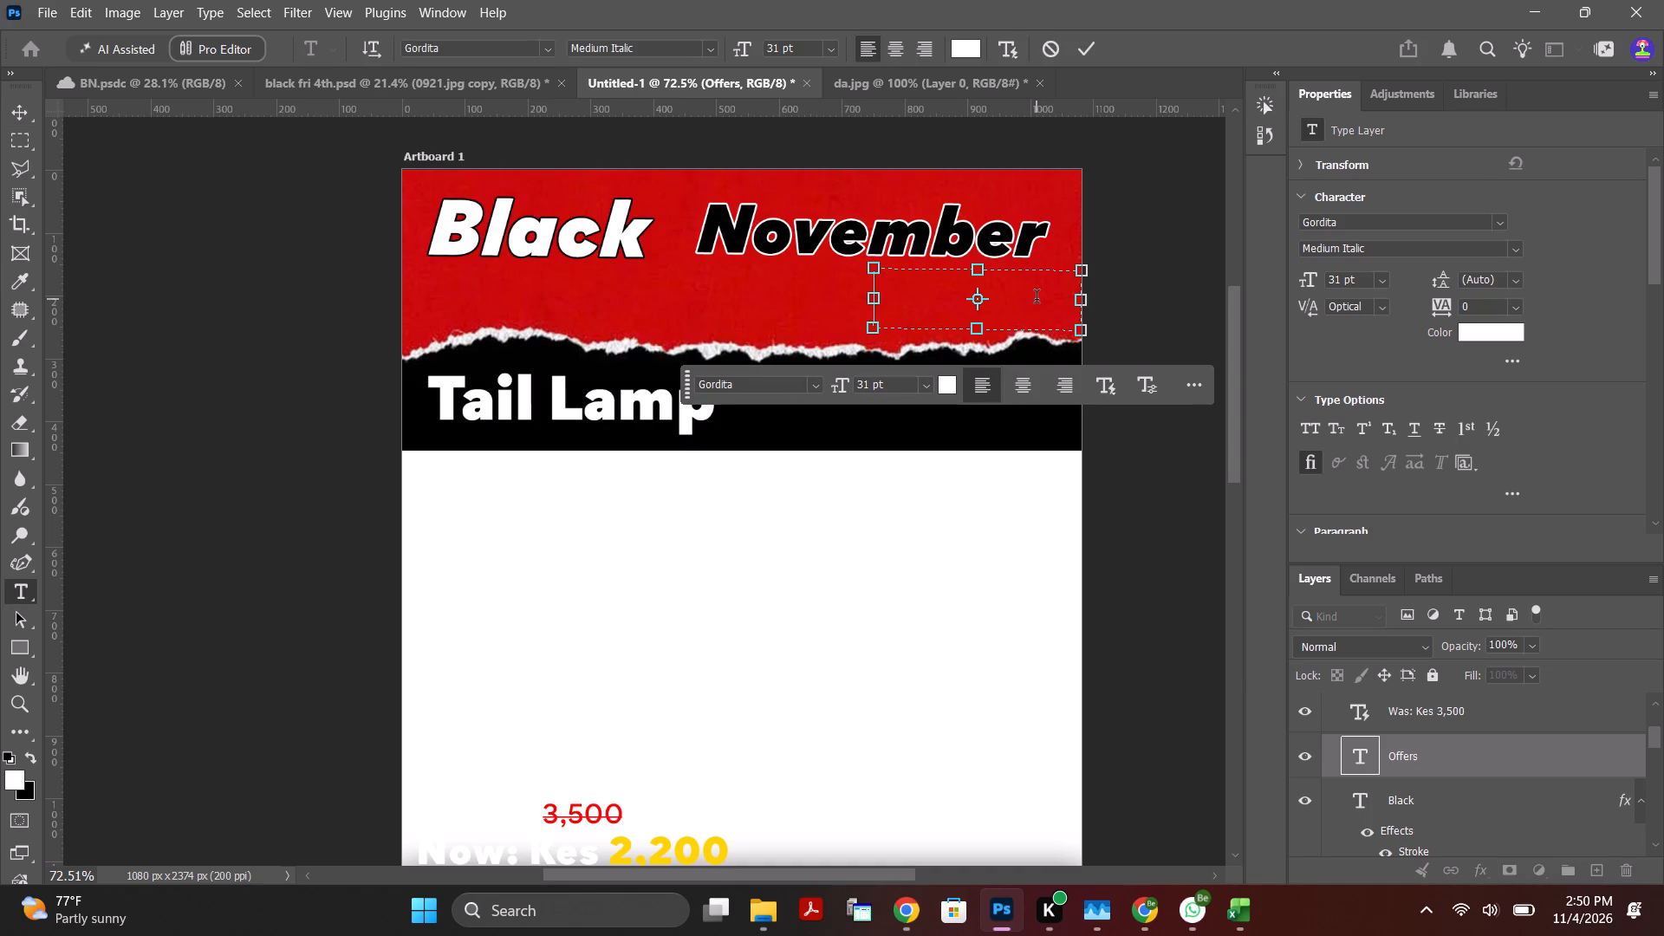
{"action": "type", "text": "Deals"}
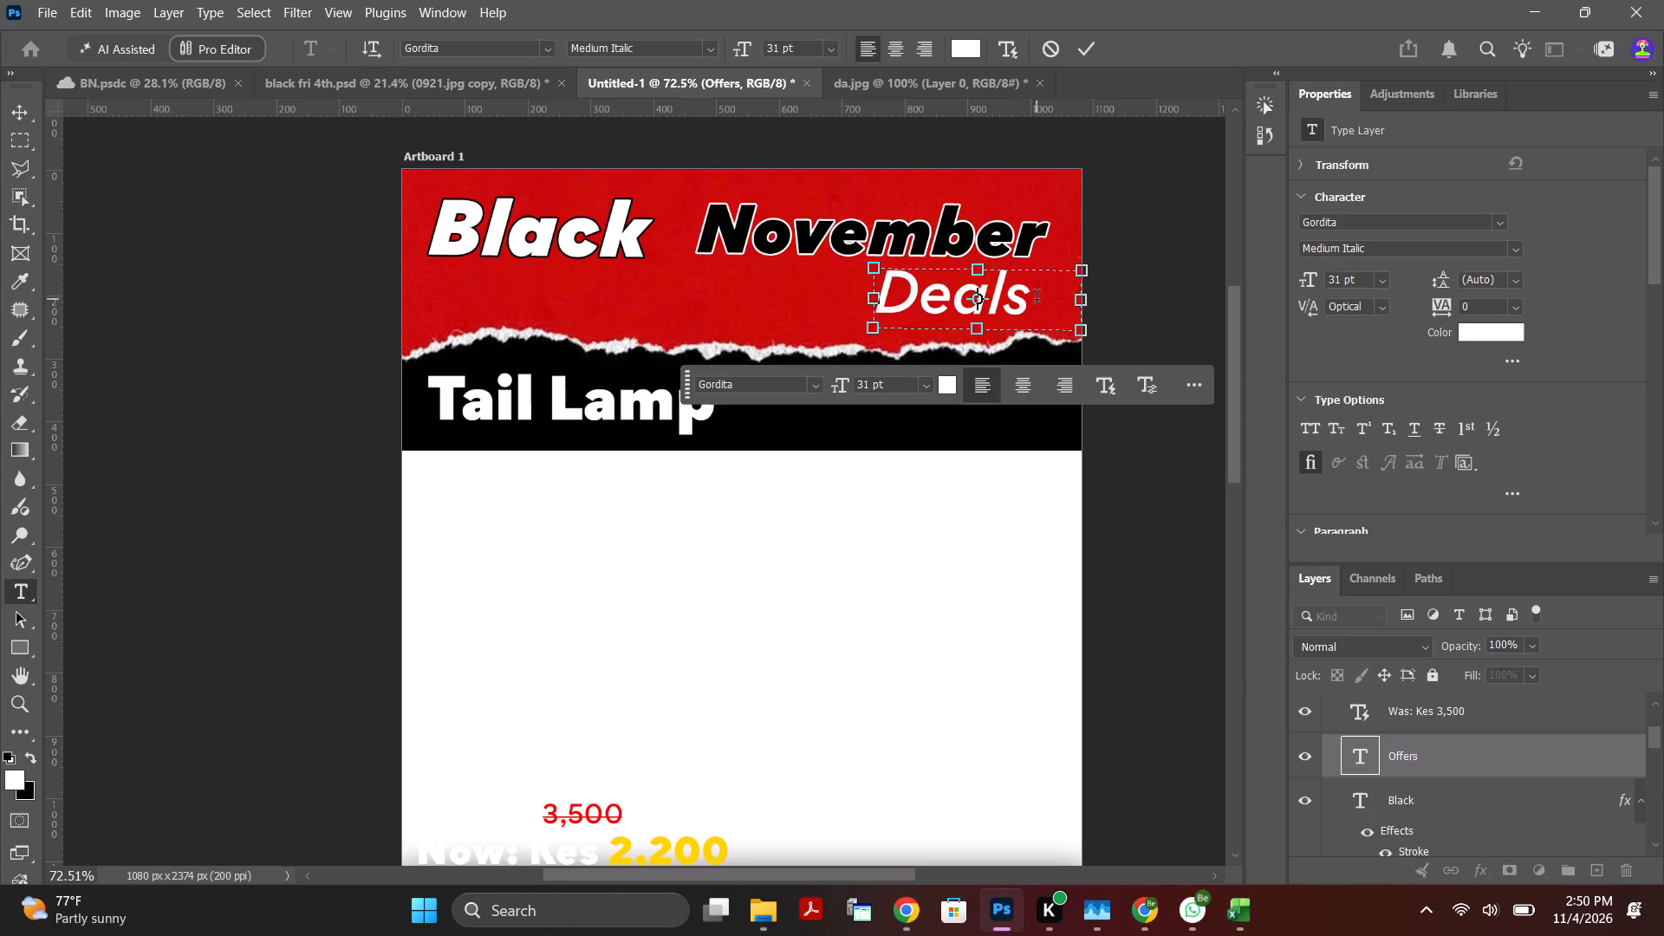
{"action": "left_click", "coordinate": [1077, 46]}
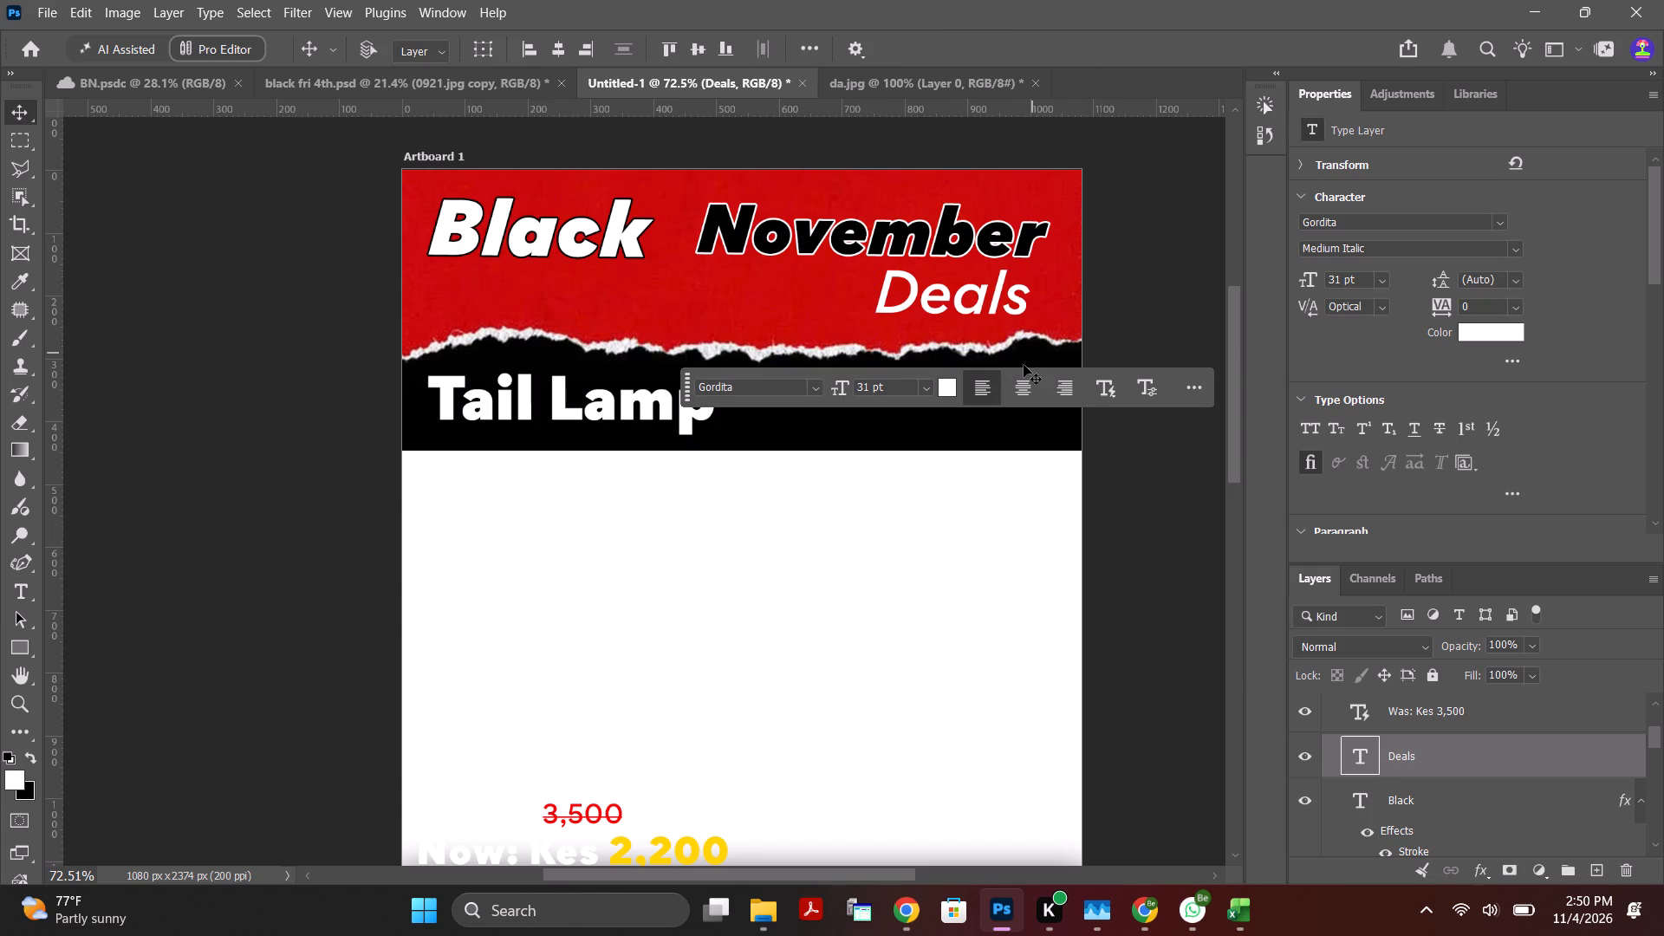
Shift the "Deals" text slightly right, keeping its height, so it ends under the last letter of "November".
{"action": "left_click_drag", "start_coordinate": [604, 246], "coordinate": [607, 259]}
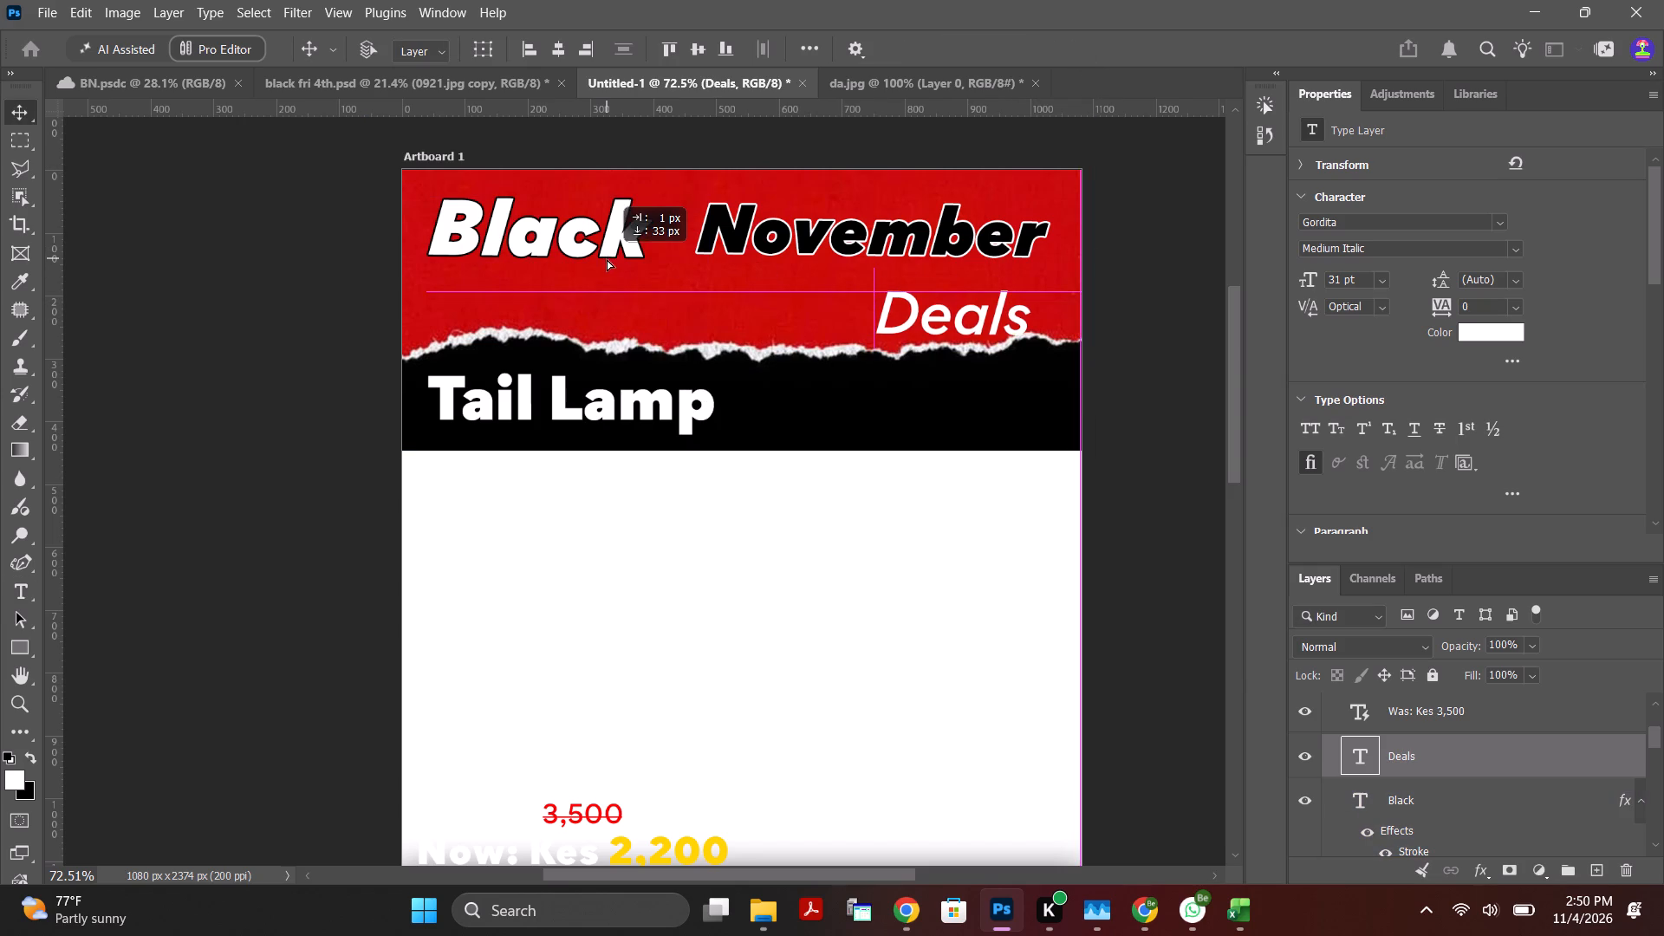
{"action": "left_click_drag", "start_coordinate": [607, 259], "coordinate": [604, 250]}
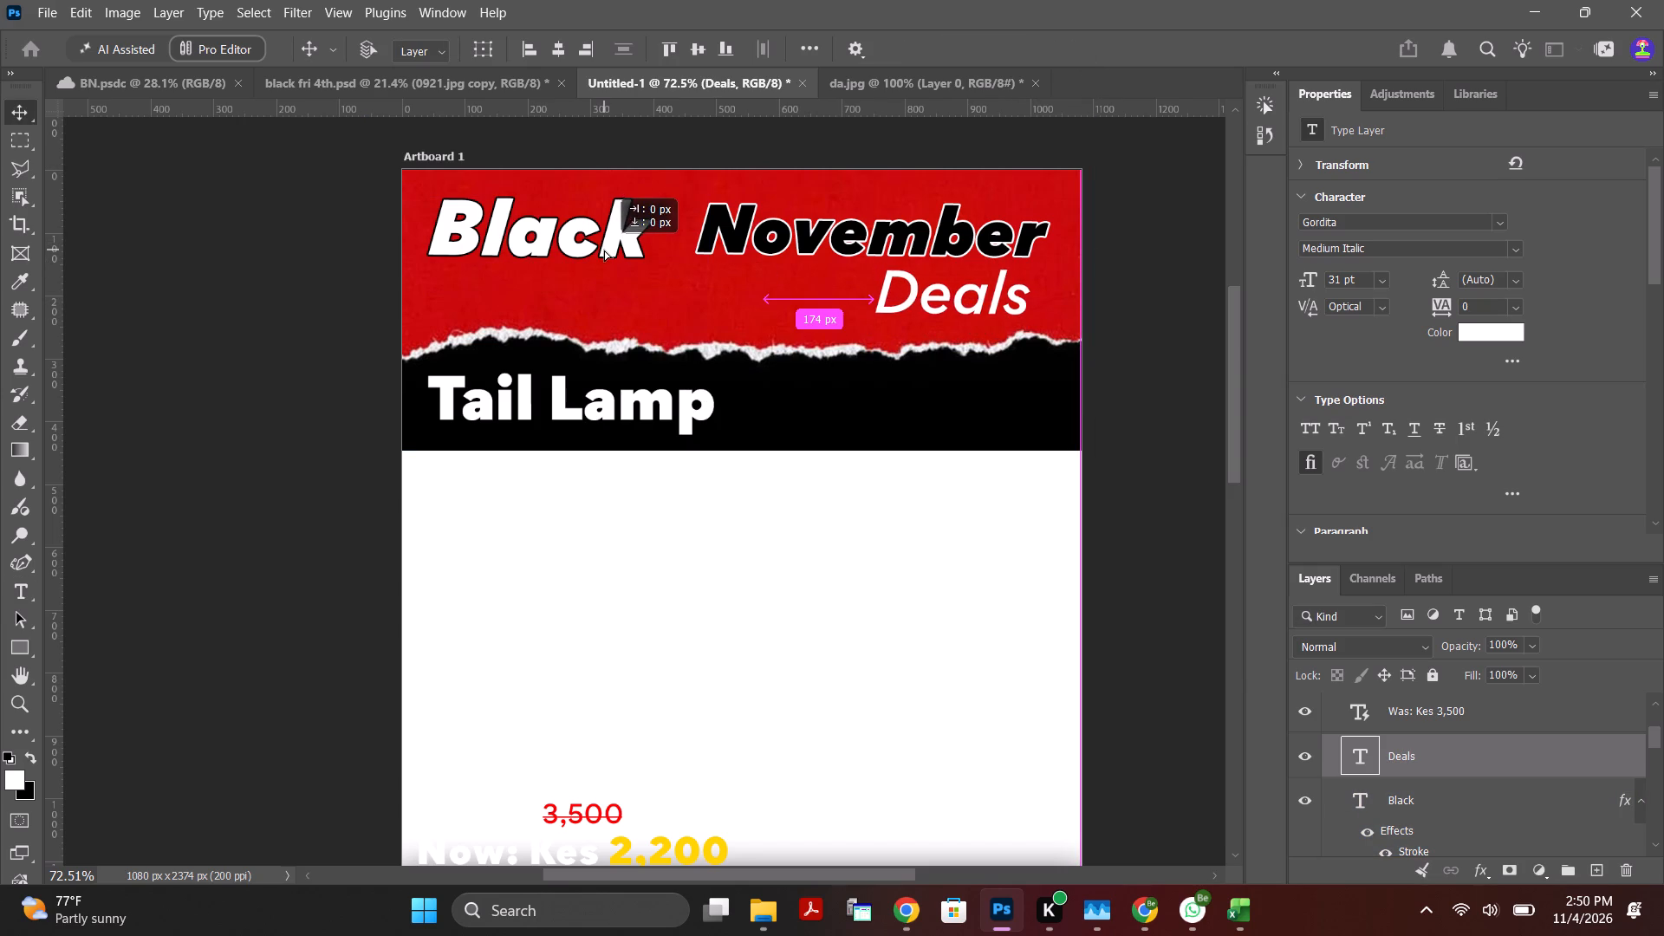
{"action": "left_click_drag", "start_coordinate": [604, 250], "coordinate": [640, 256]}
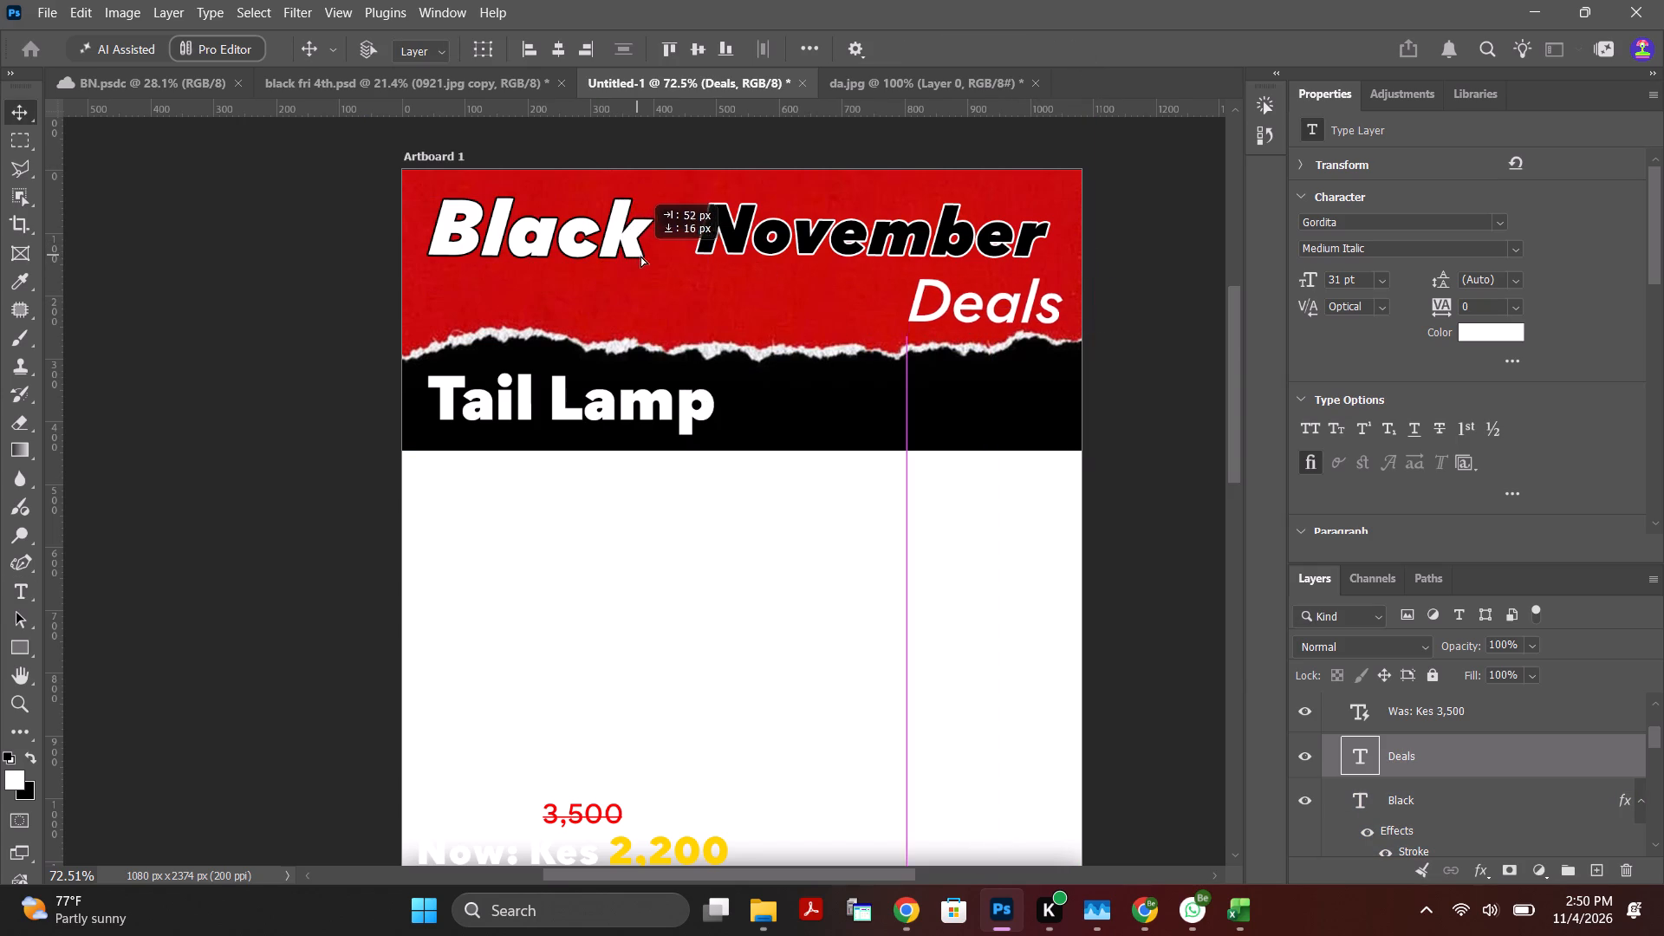
{"action": "left_click_drag", "start_coordinate": [640, 256], "coordinate": [614, 246]}
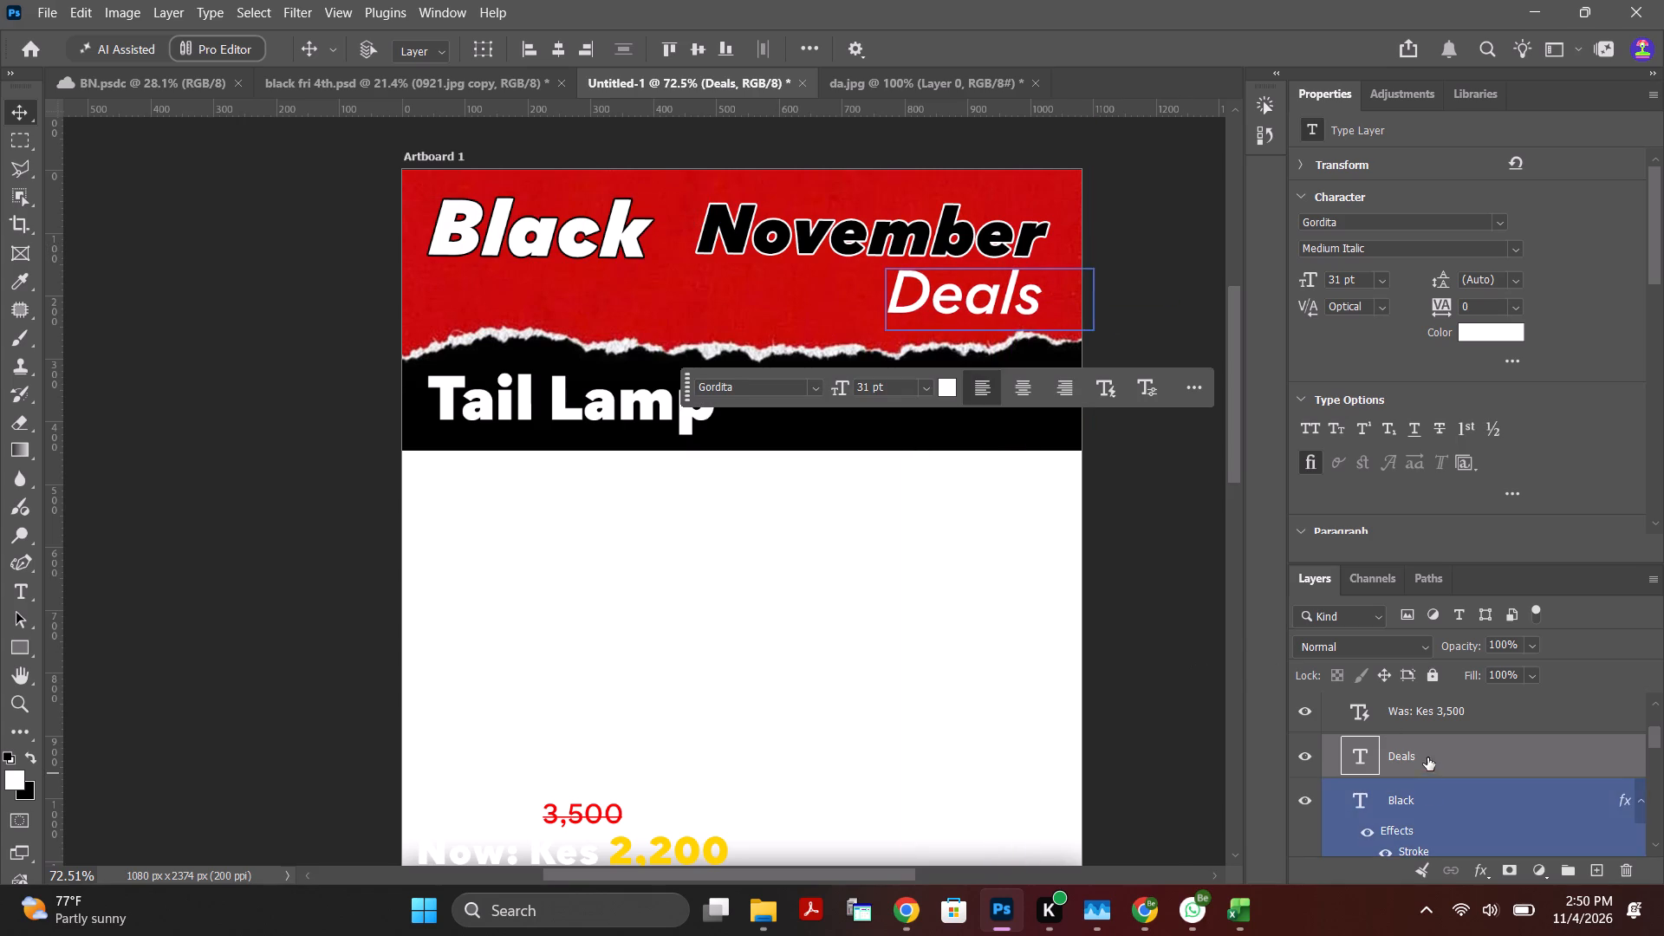
Move the "November" text up slightly so its text box top lines up with that of "Black".
{"action": "scroll", "coordinate": [1426, 810], "scroll_direction": "down", "scroll_amount": 3}
{"action": "left_click", "coordinate": [1435, 812]}
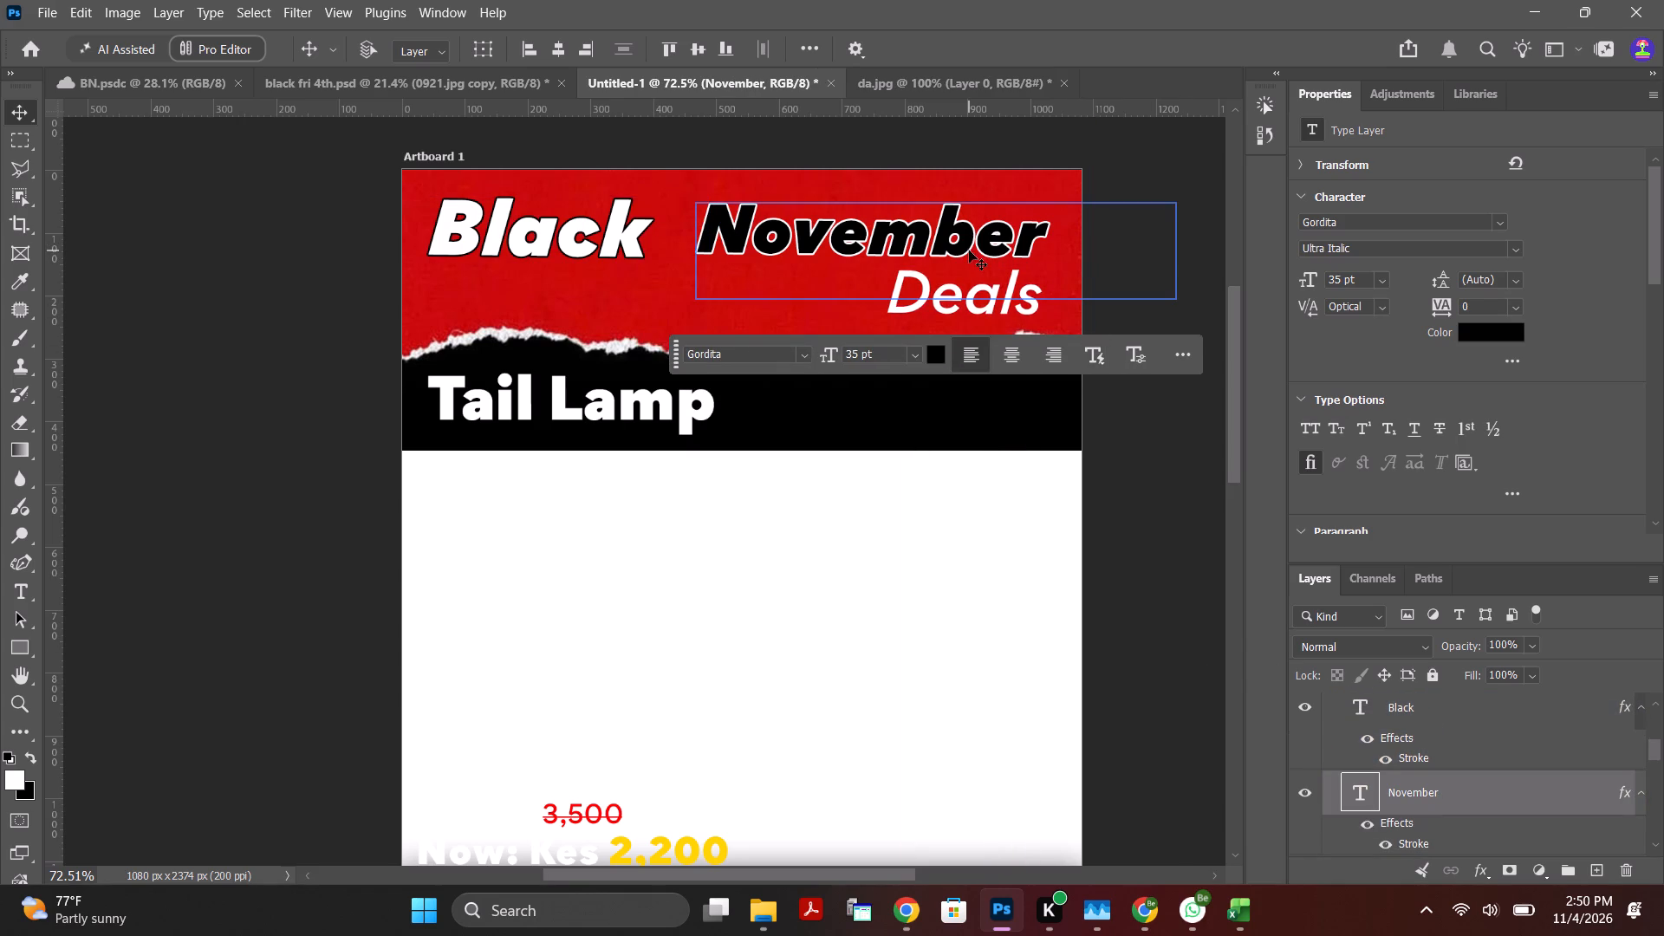
{"action": "left_click", "coordinate": [968, 243]}
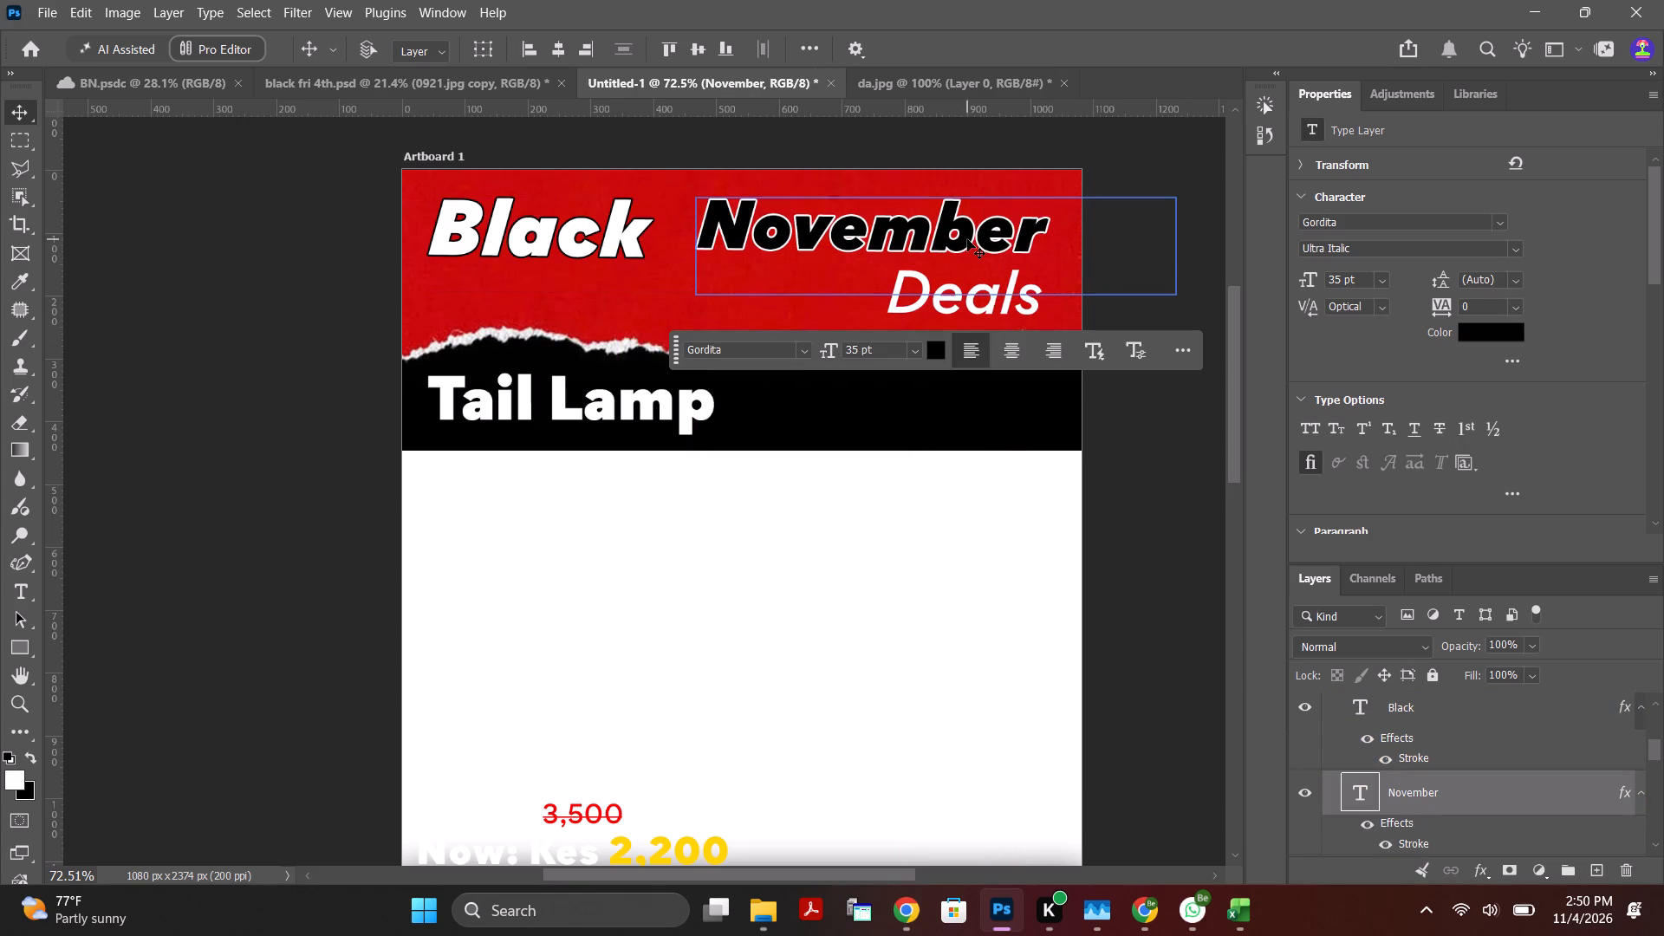
Move the "Black" text about 5 px right and 7 px up.
{"action": "left_click", "coordinate": [606, 242]}
{"action": "scroll", "coordinate": [1415, 773], "scroll_direction": "down", "scroll_amount": 2}
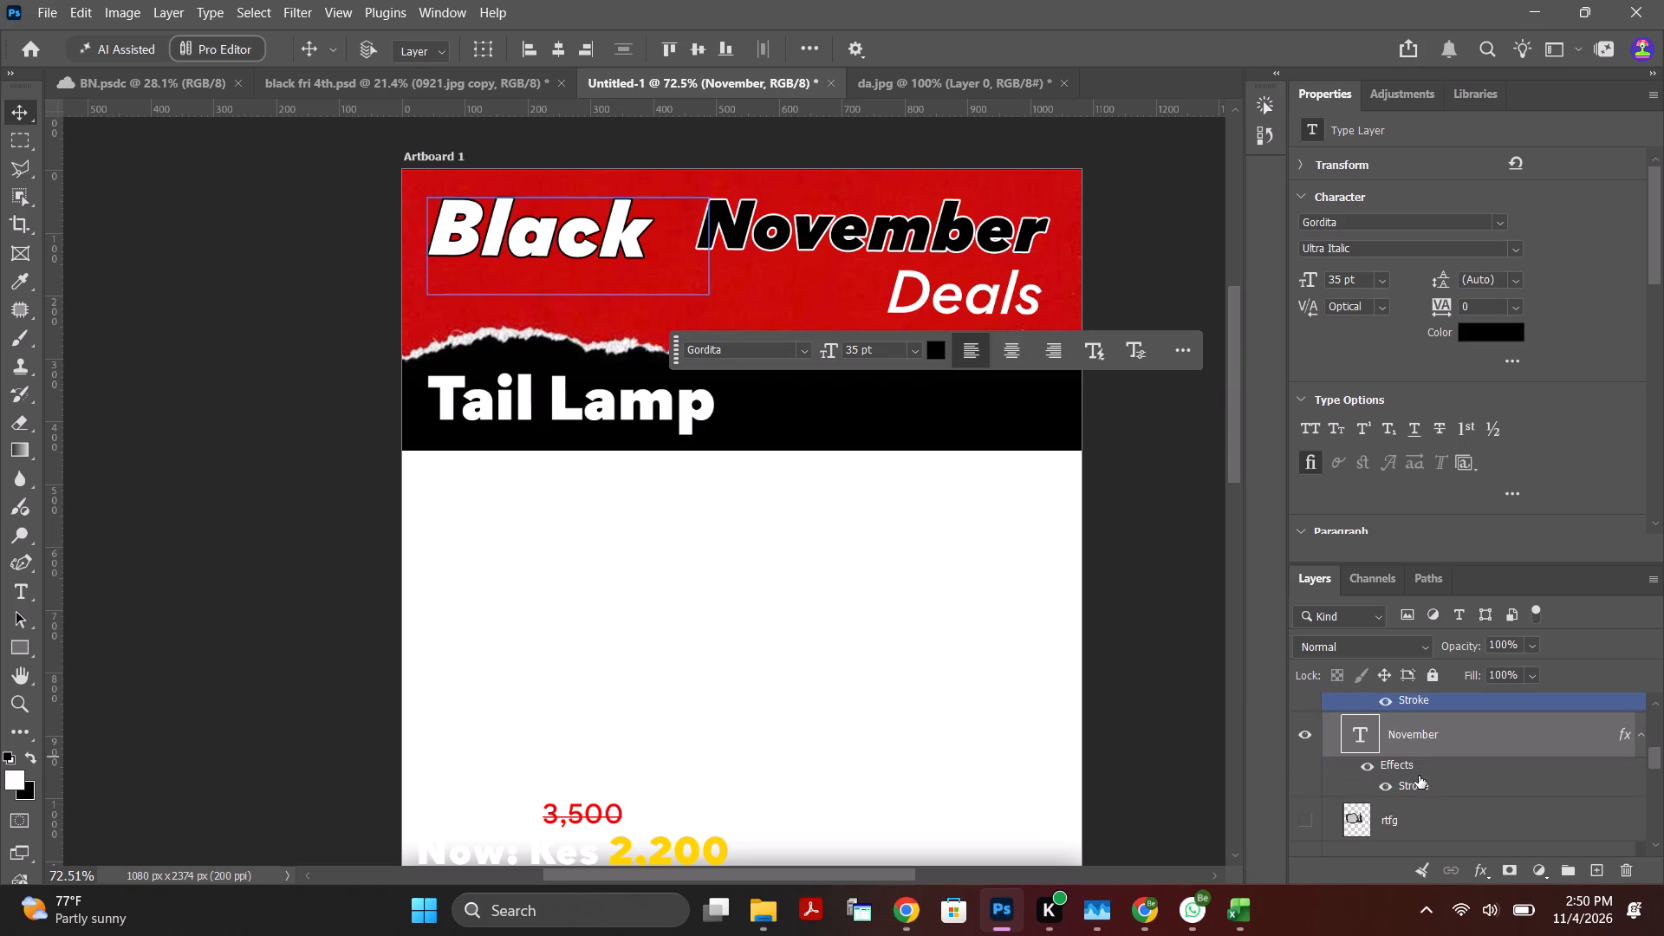
{"action": "scroll", "coordinate": [1438, 793], "scroll_direction": "up", "scroll_amount": 5}
{"action": "left_click", "coordinate": [1444, 801]}
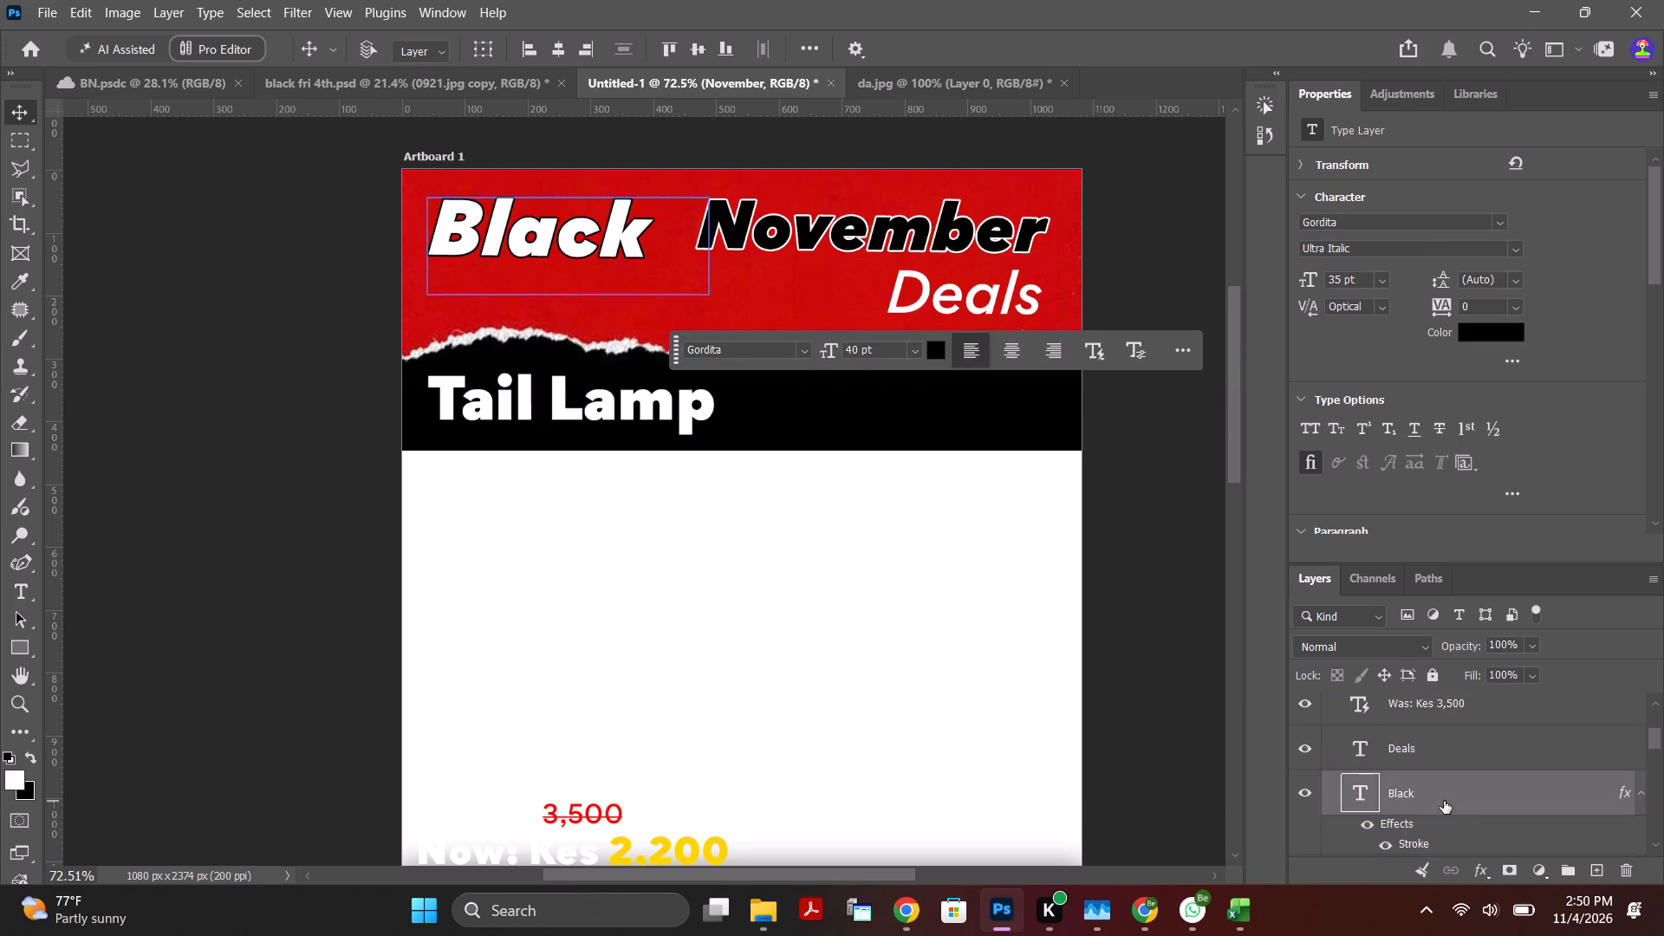
{"action": "left_click", "coordinate": [622, 240]}
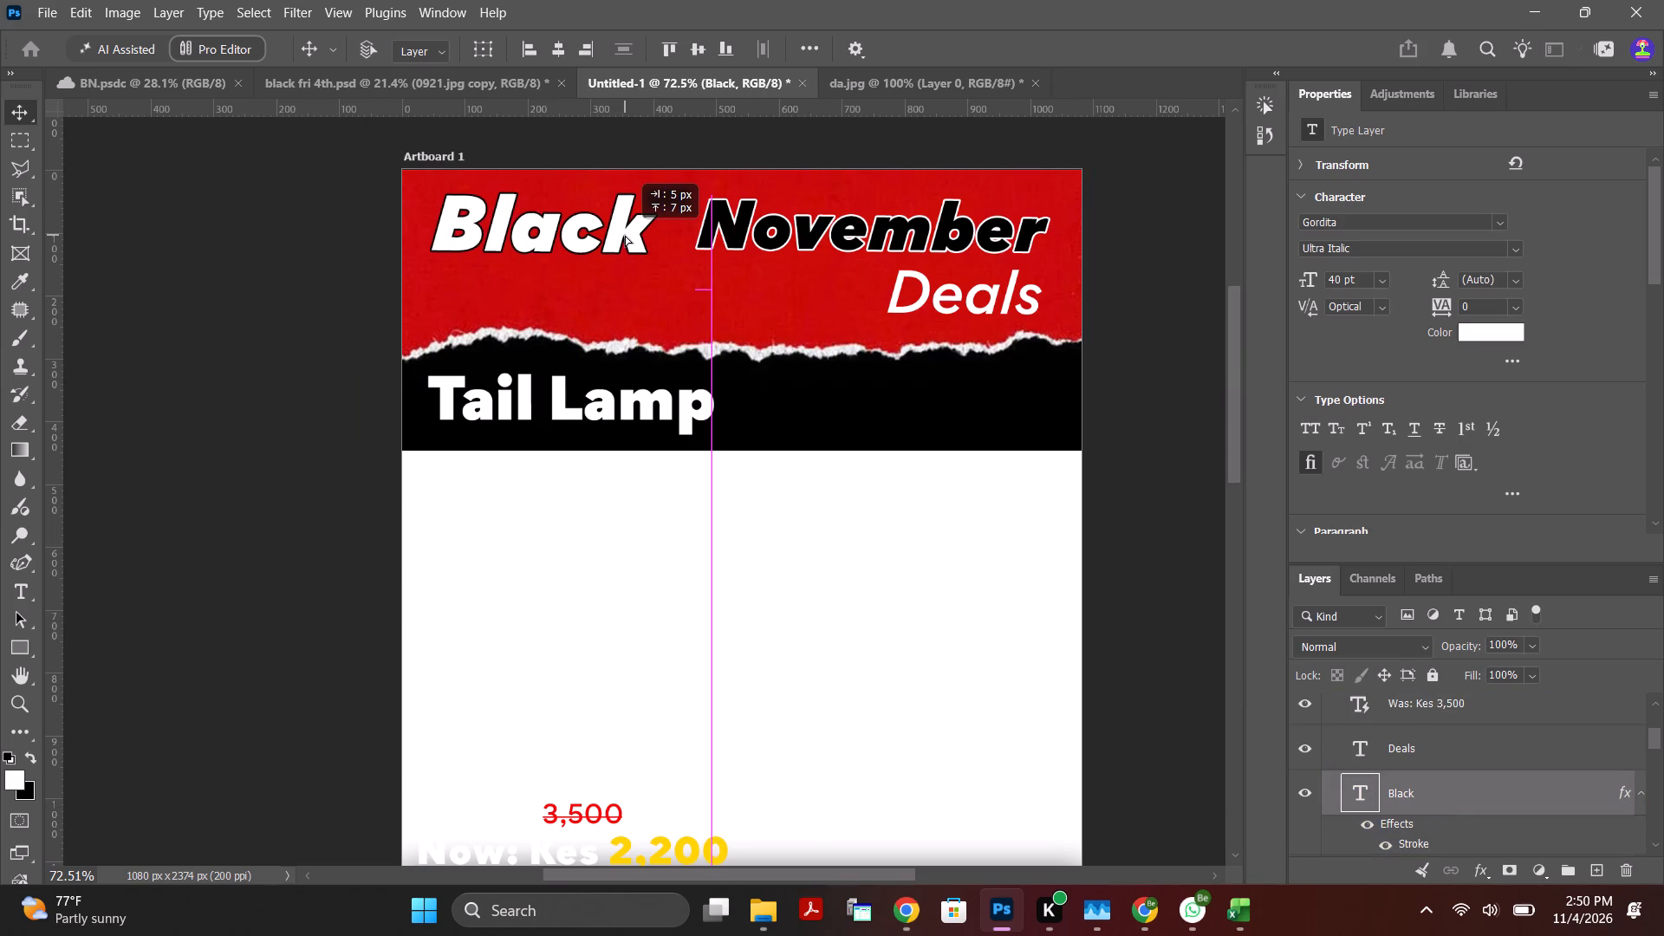
Place a horizontal guide across the artboard near the baseline of "Black" and "November".
{"action": "left_click_drag", "start_coordinate": [687, 105], "coordinate": [705, 191]}
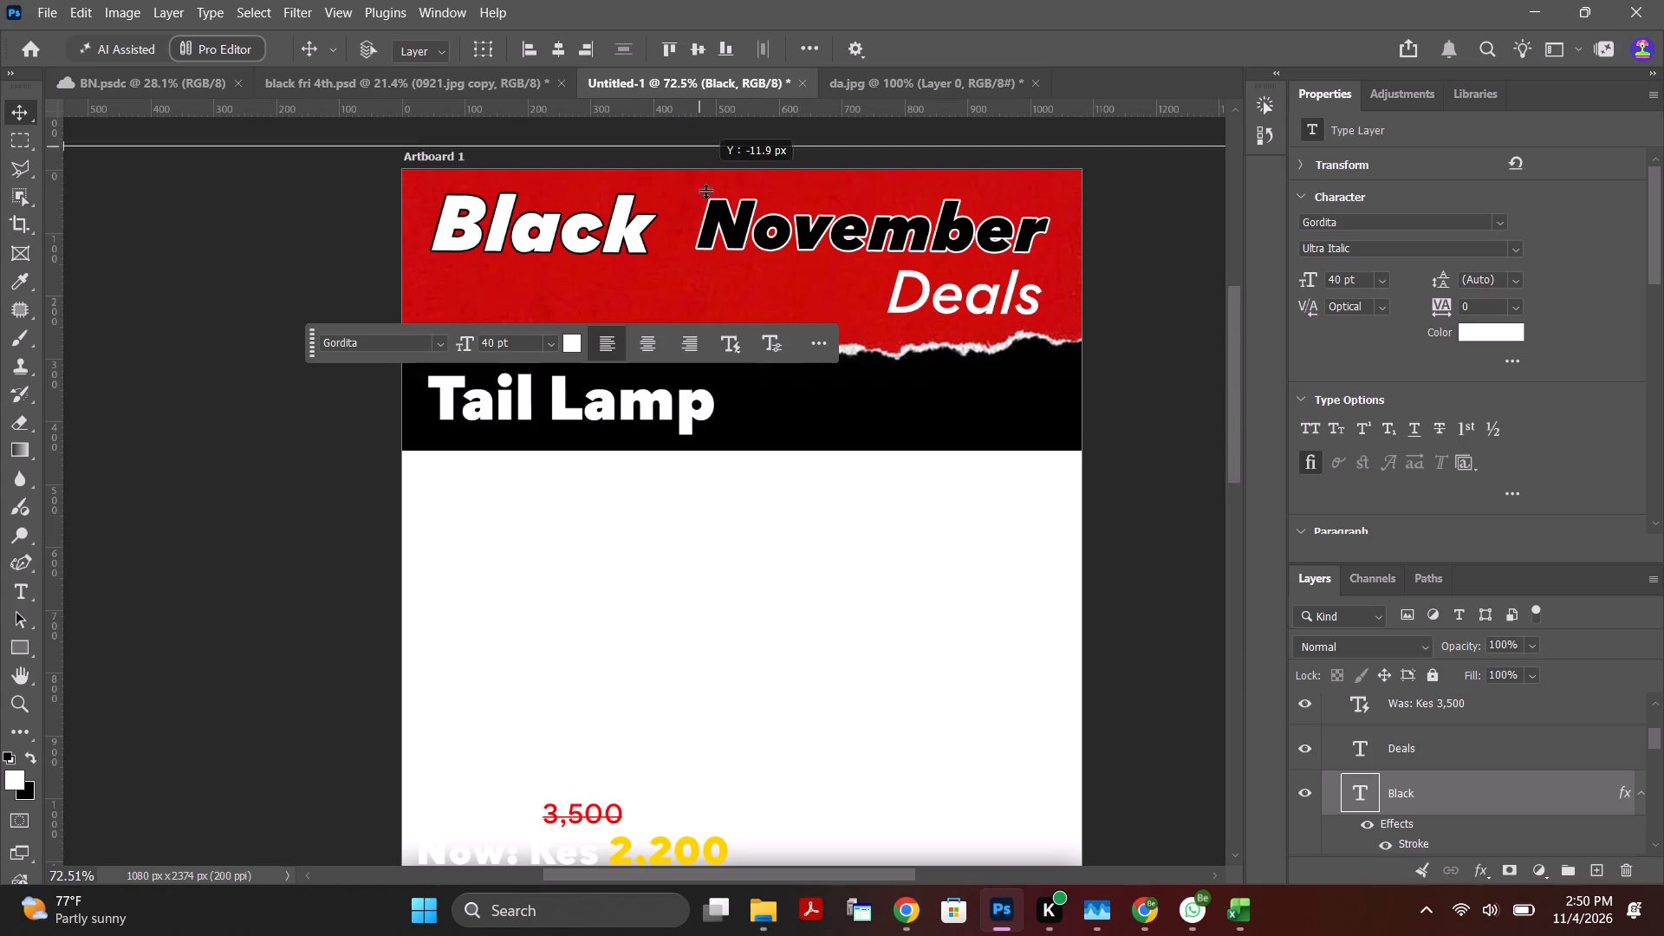
{"action": "left_click_drag", "start_coordinate": [705, 191], "coordinate": [715, 253]}
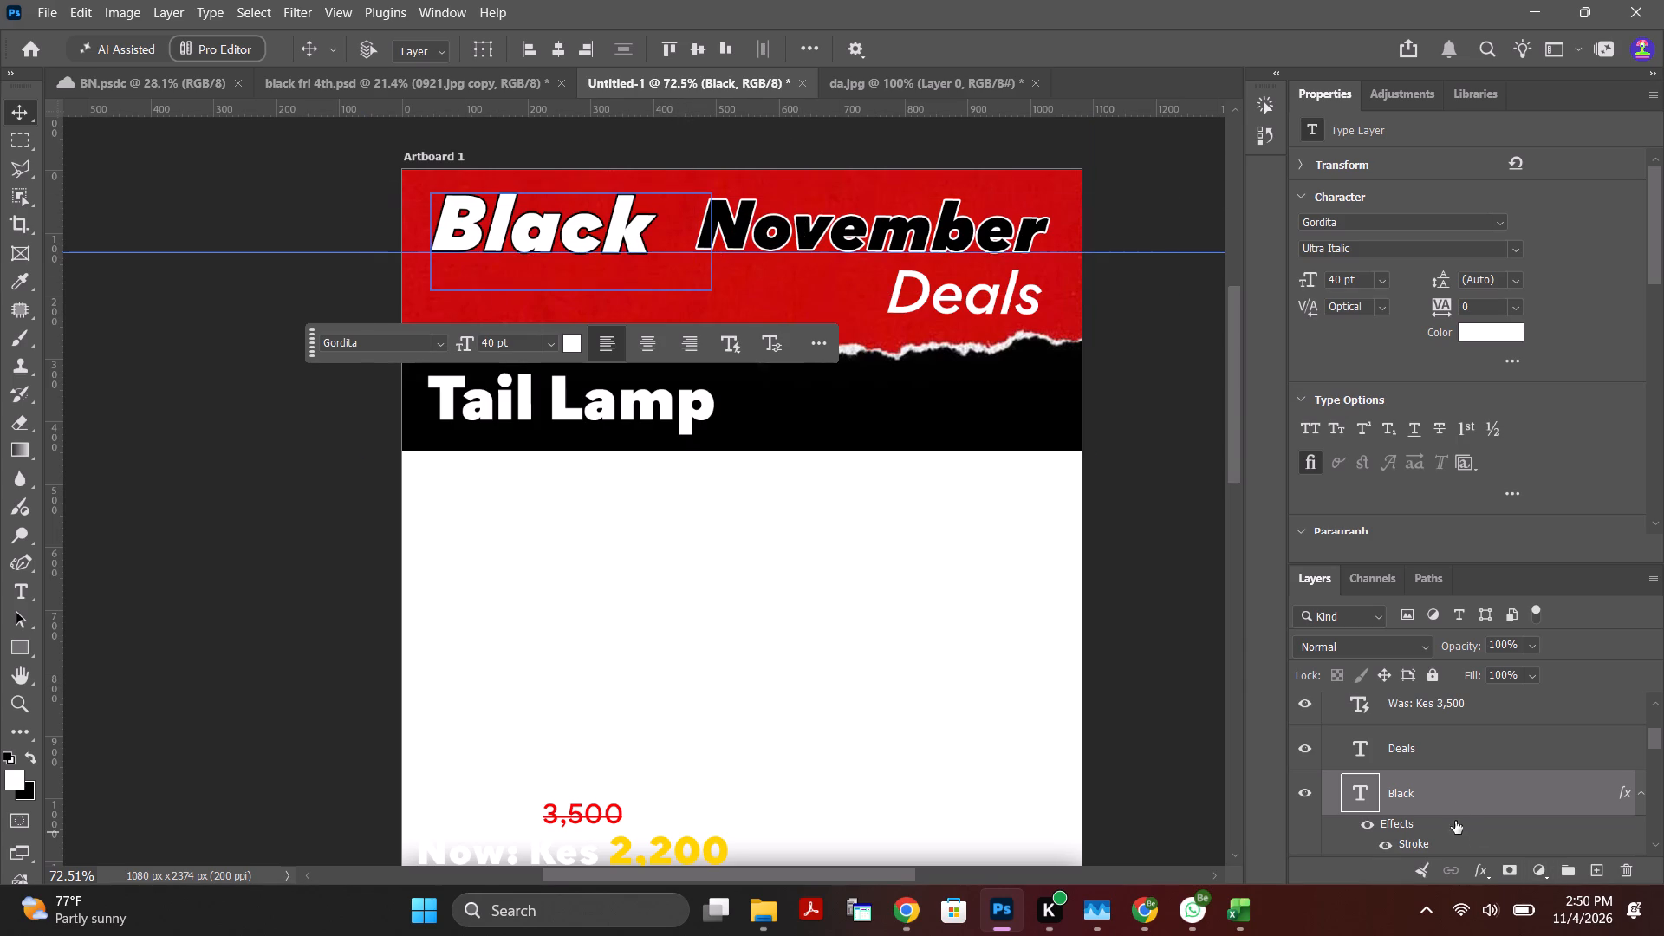
Align the "Black" and "November" text layers with each other vertically, using bottom, top and vertical-centre alignment.
{"action": "scroll", "coordinate": [1471, 804], "scroll_direction": "down", "scroll_amount": 3}
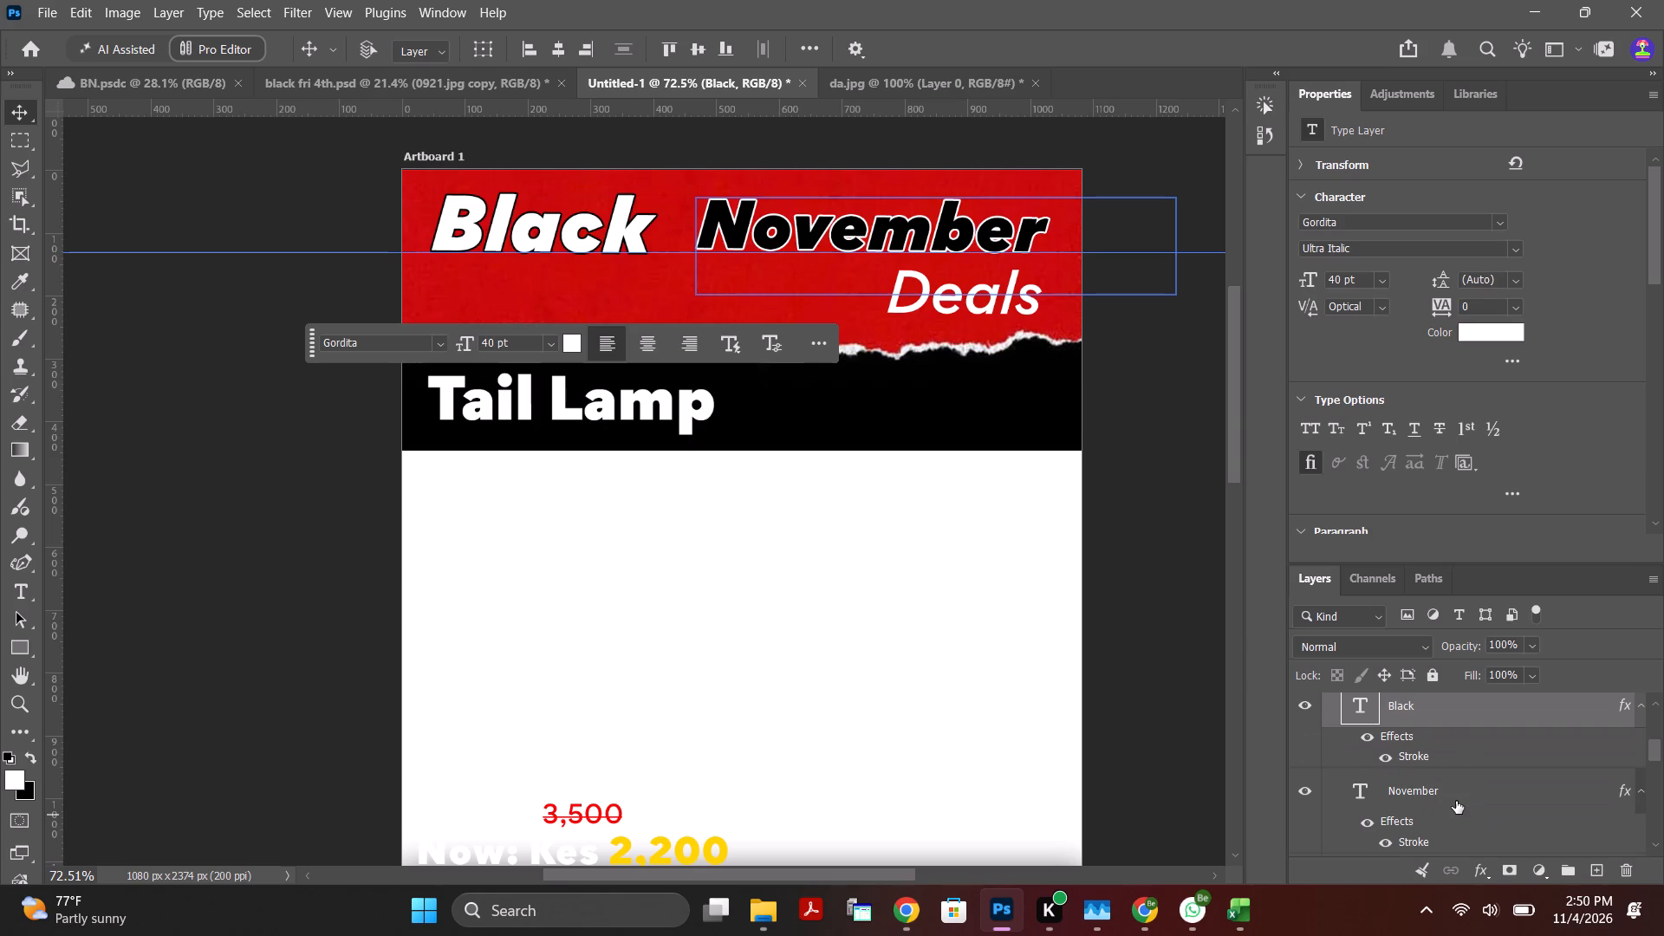
{"action": "left_click", "coordinate": [1456, 801]}
{"action": "left_click", "coordinate": [1439, 738], "text": "shift"}
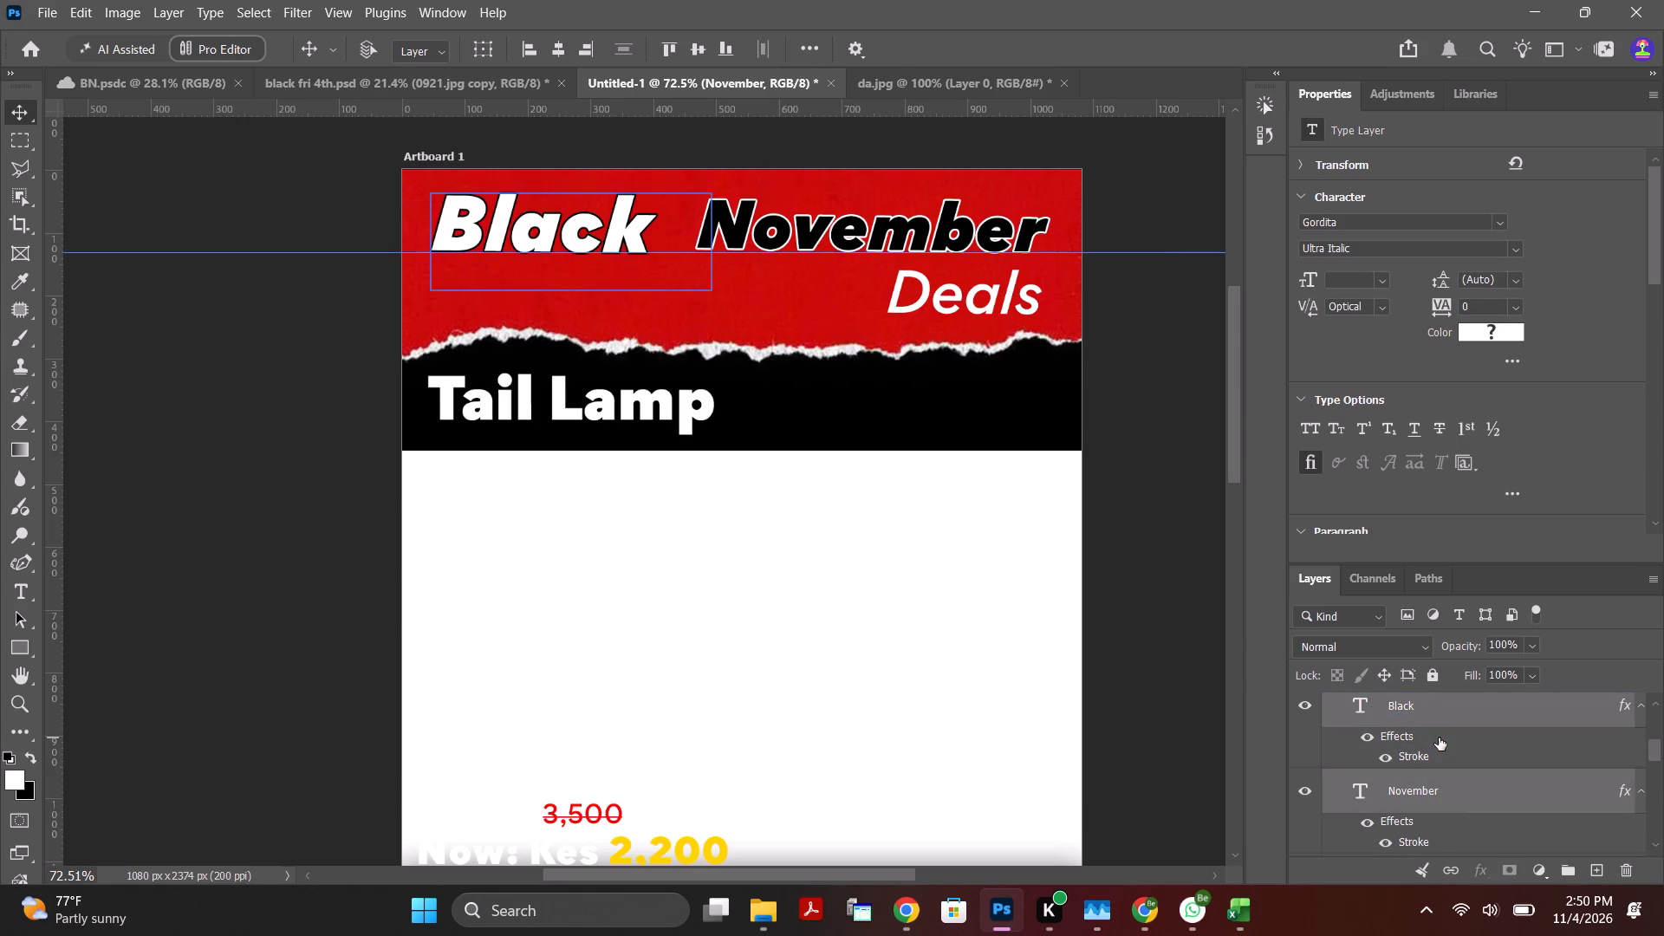
{"action": "left_click", "coordinate": [718, 49]}
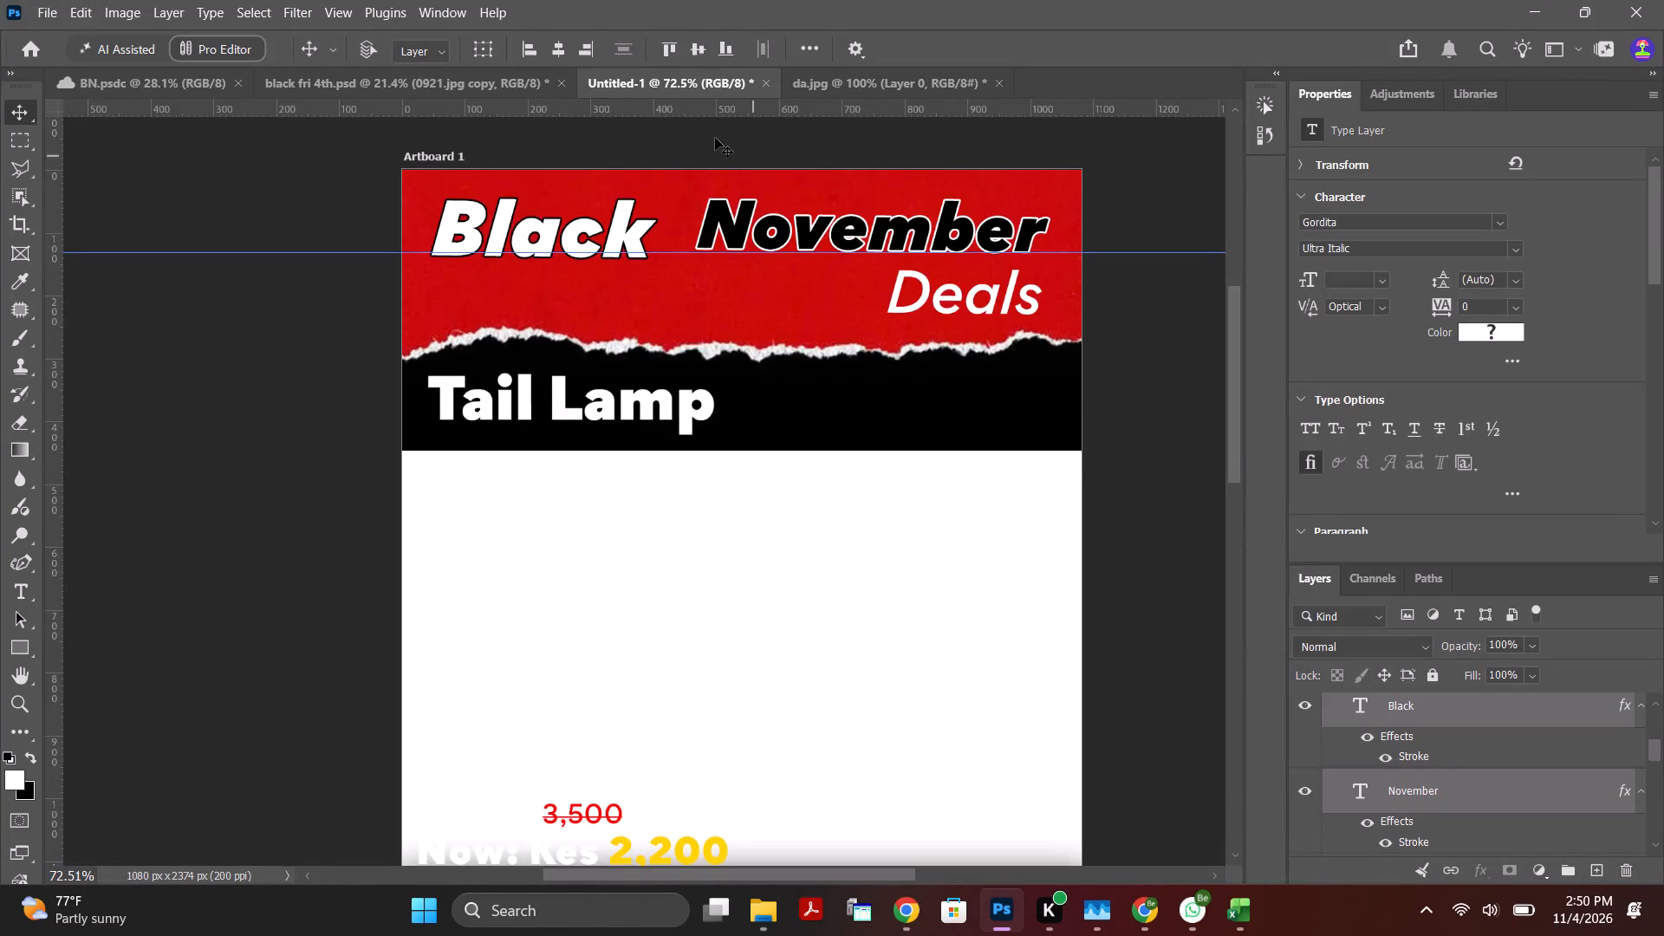
{"action": "left_click", "coordinate": [663, 46]}
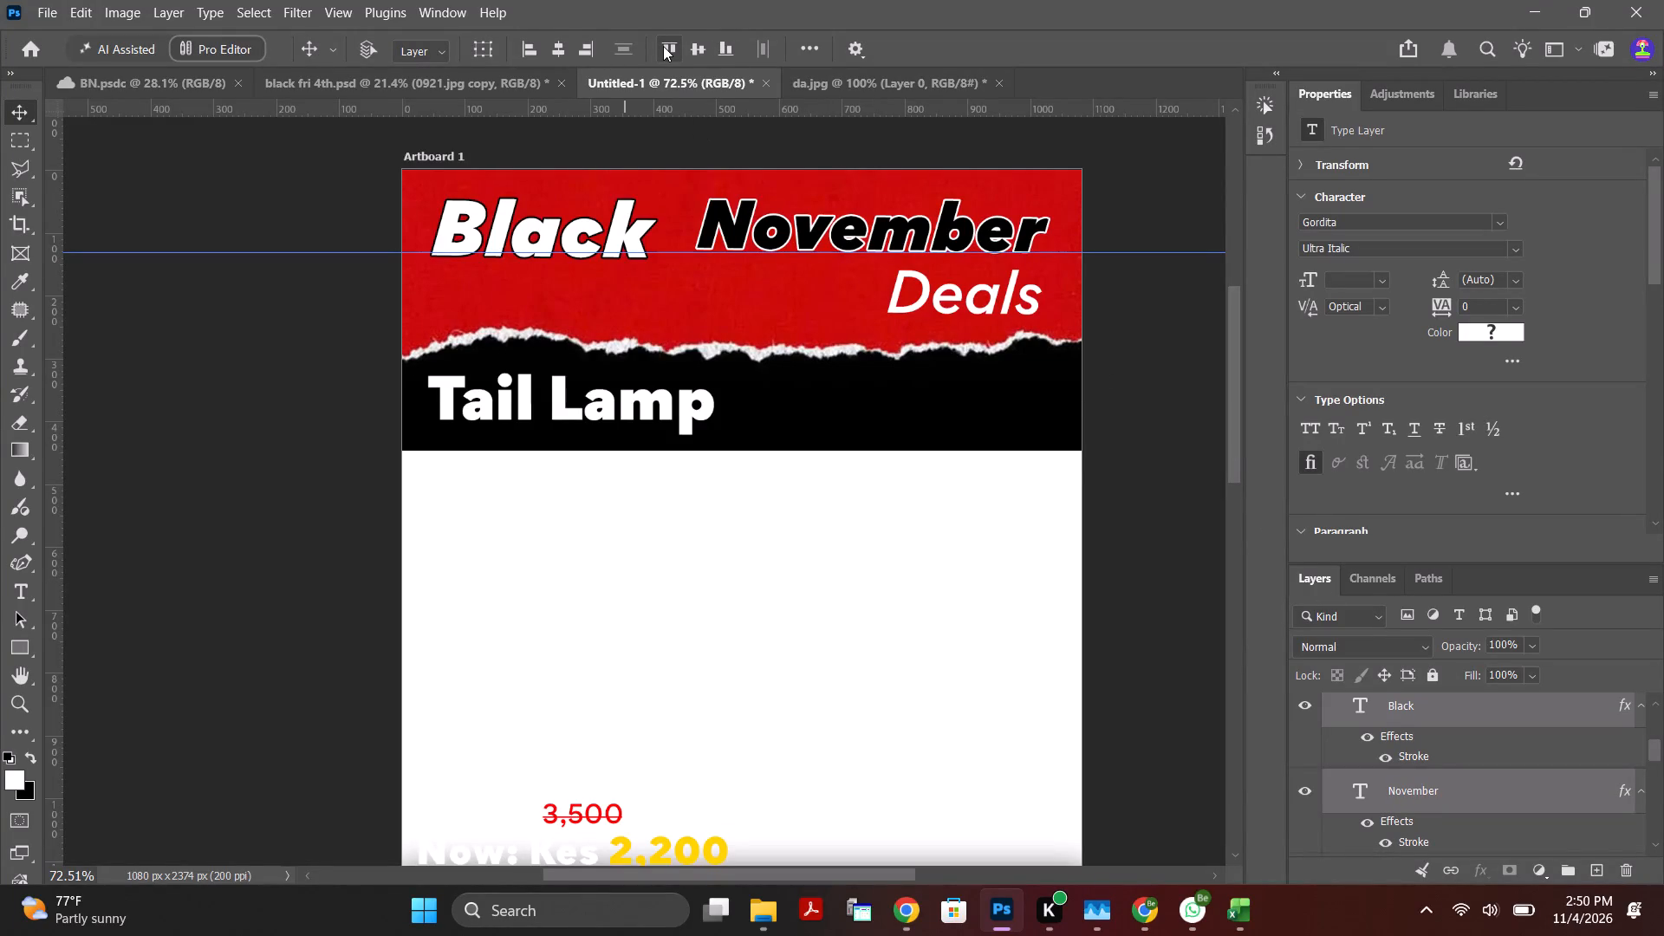
{"action": "double_click", "coordinate": [663, 46]}
{"action": "triple_click", "coordinate": [723, 52]}
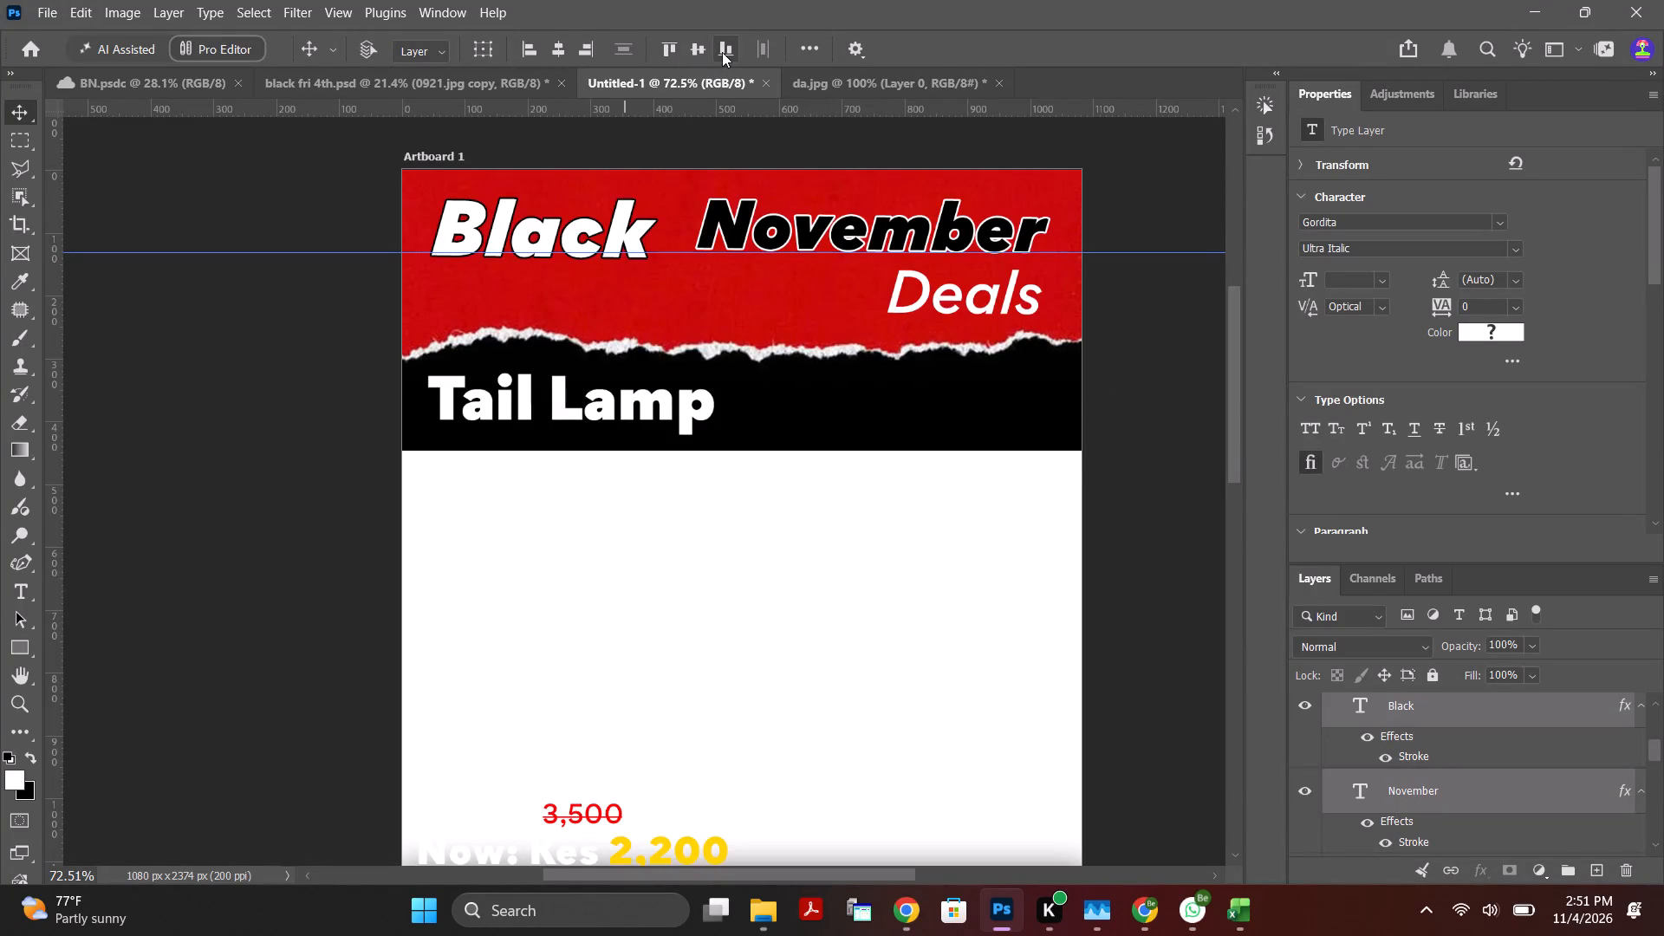
{"action": "left_click", "coordinate": [700, 52]}
{"action": "double_click", "coordinate": [700, 52]}
{"action": "double_click", "coordinate": [700, 52]}
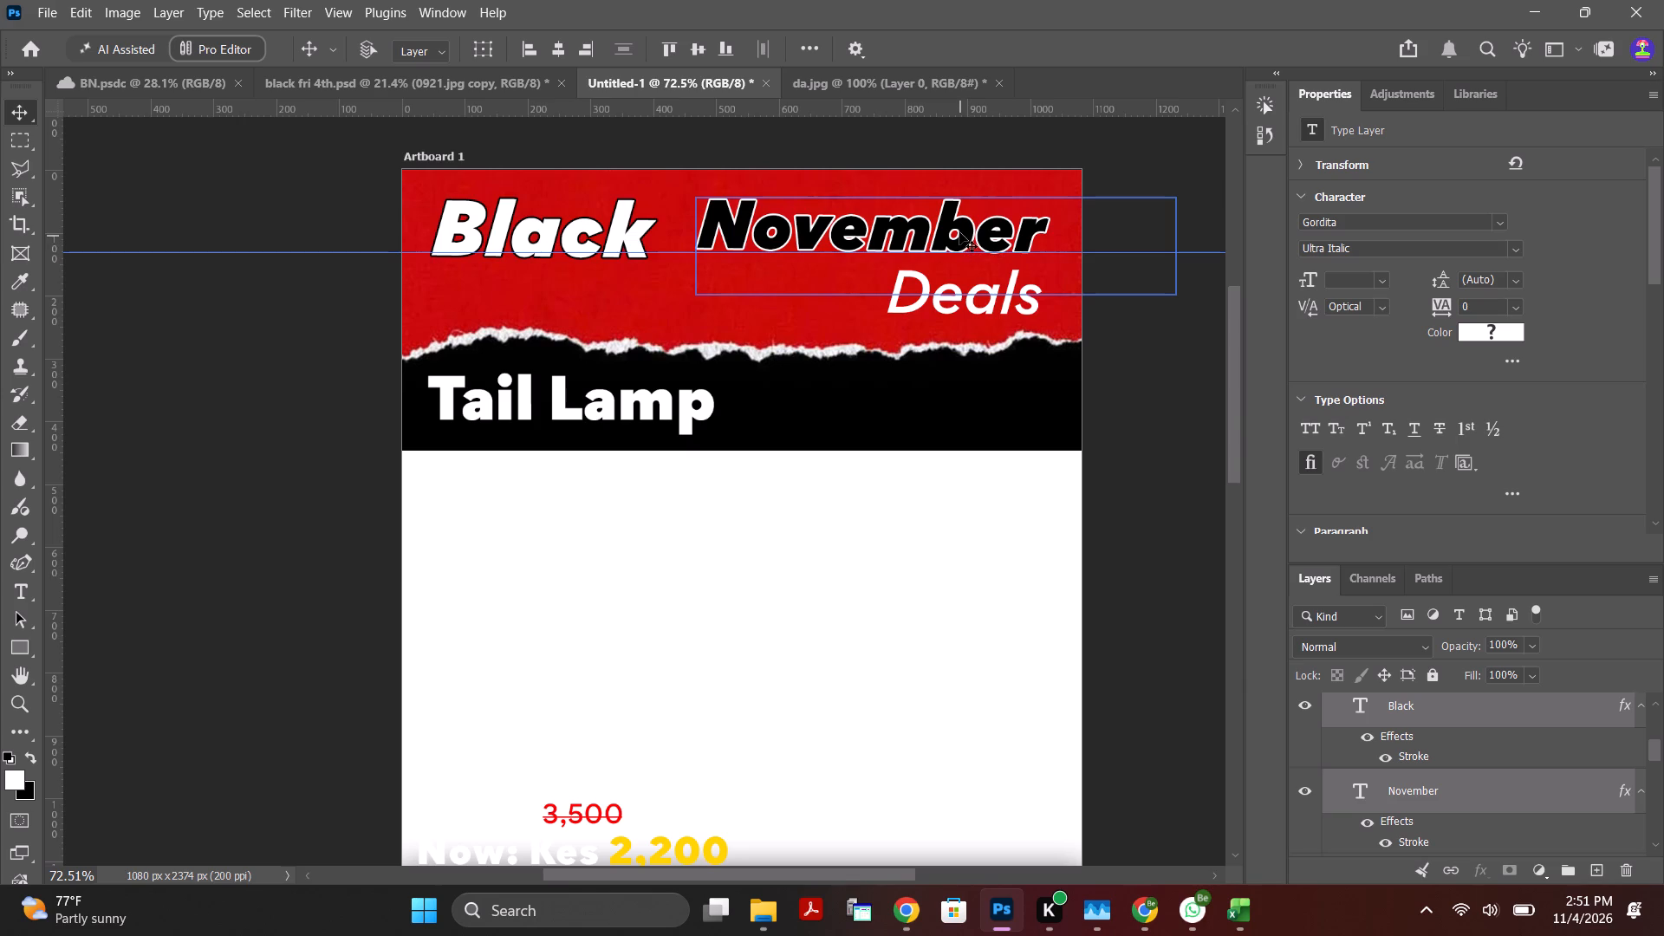
{"action": "left_click", "coordinate": [20, 114]}
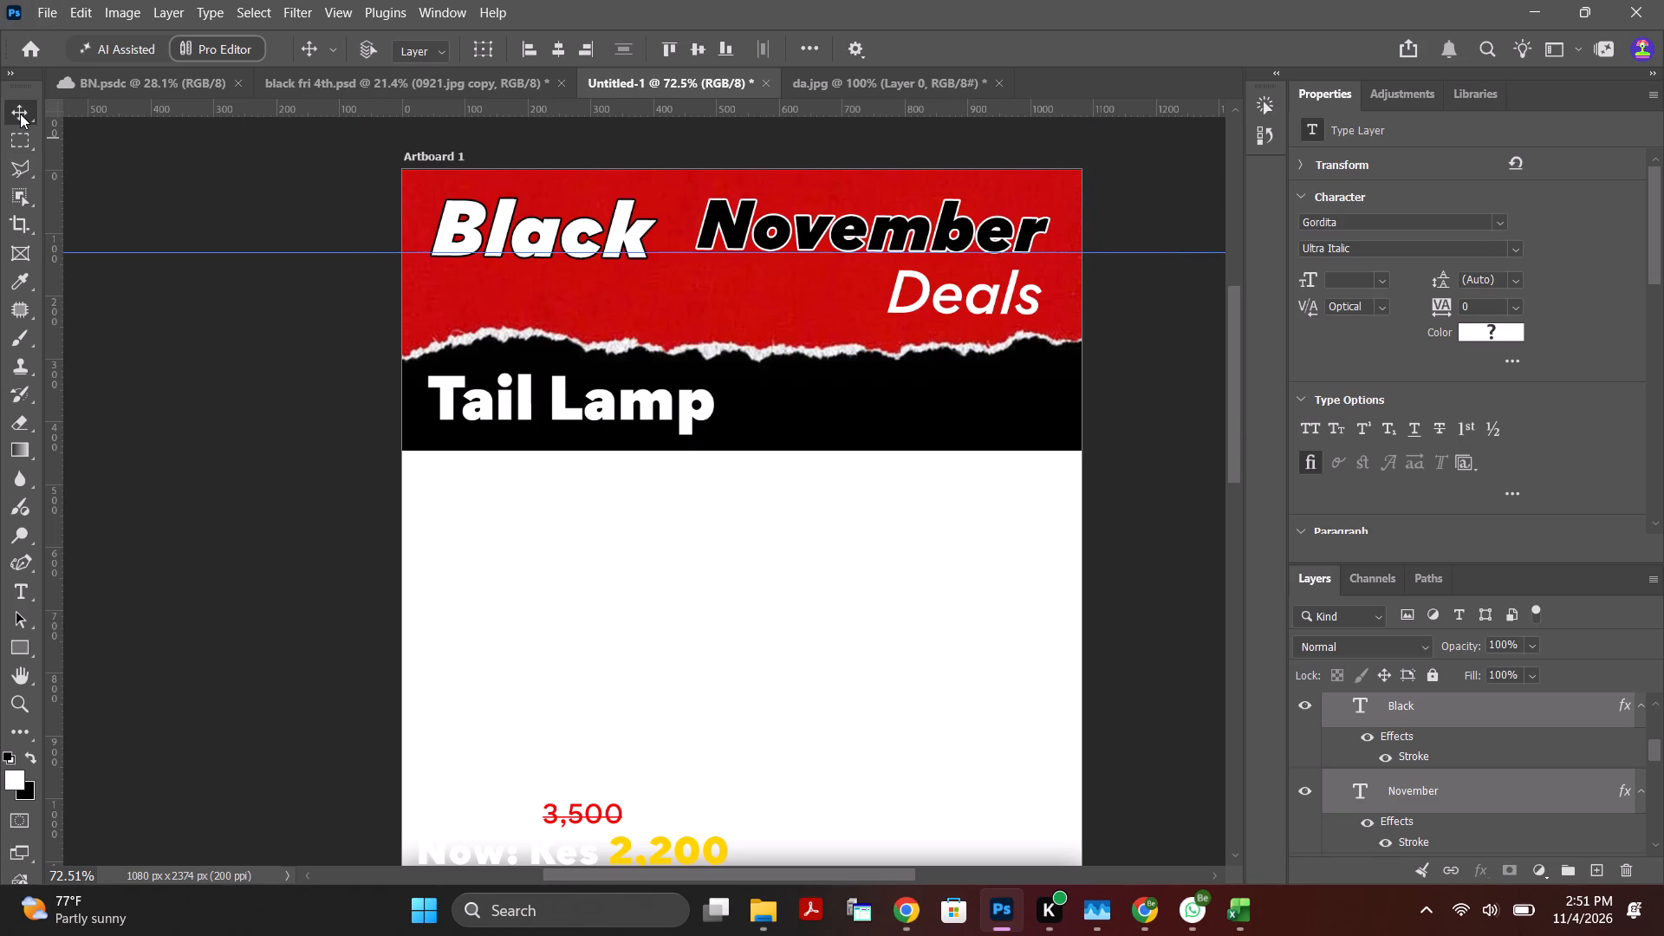
Draw a black-filled rectangle about 268 × 83 px behind the "Deals" text.
{"action": "left_click", "coordinate": [18, 646]}
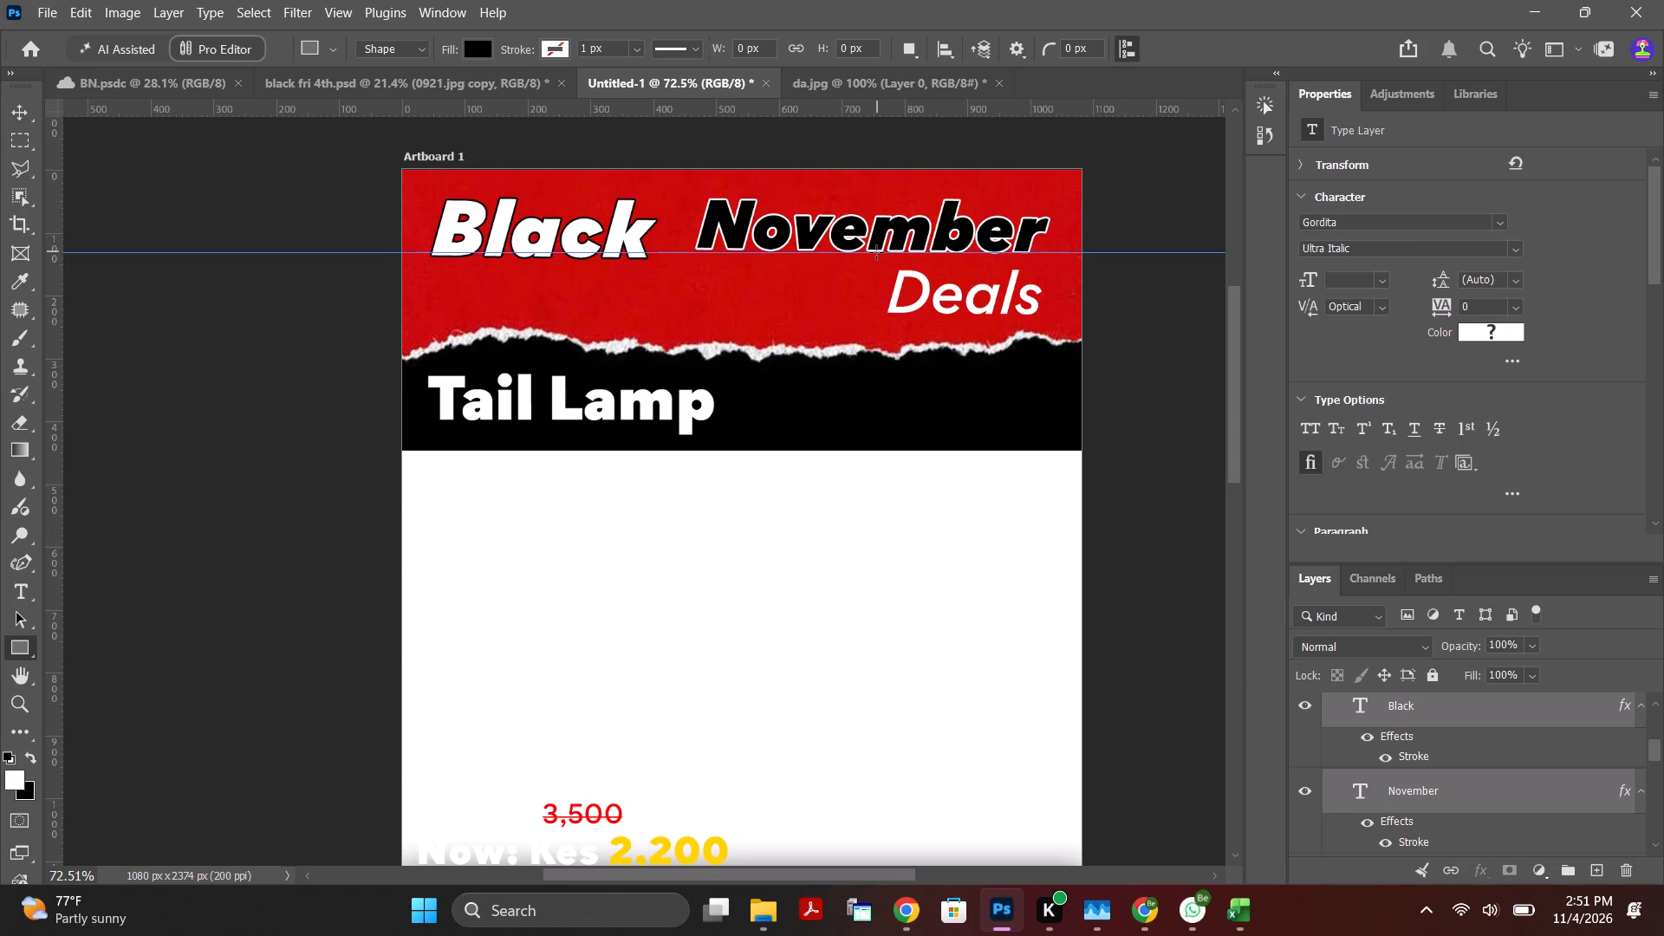
{"action": "left_click_drag", "start_coordinate": [868, 252], "coordinate": [1043, 304]}
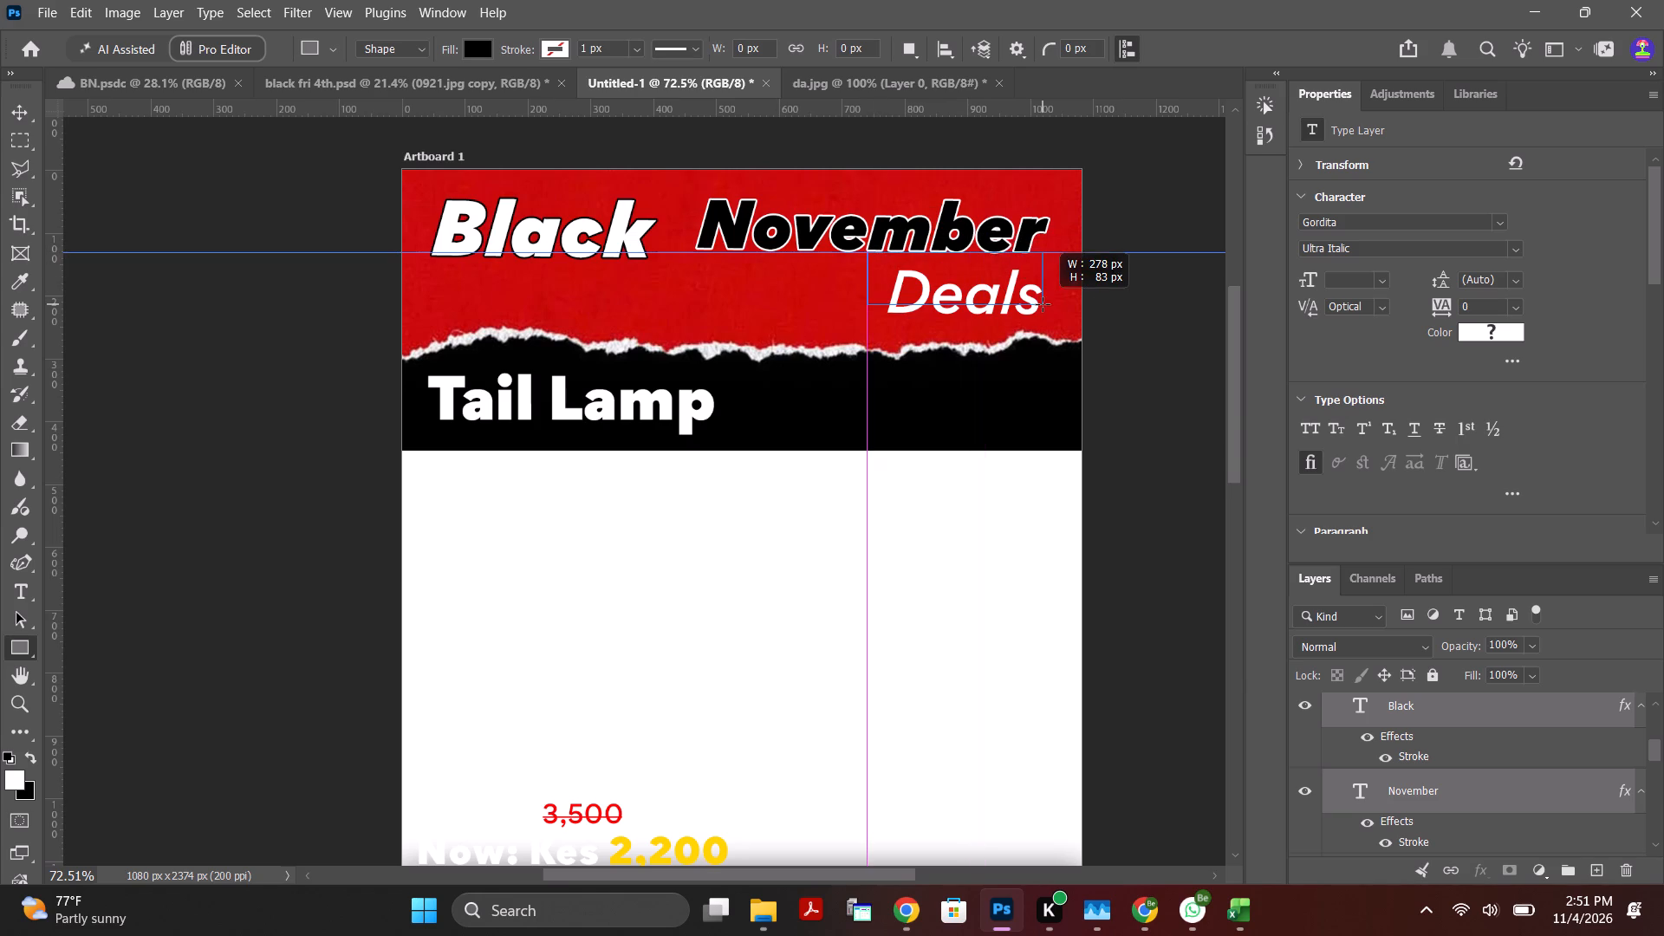
{"action": "left_click_drag", "start_coordinate": [1043, 304], "coordinate": [1045, 302]}
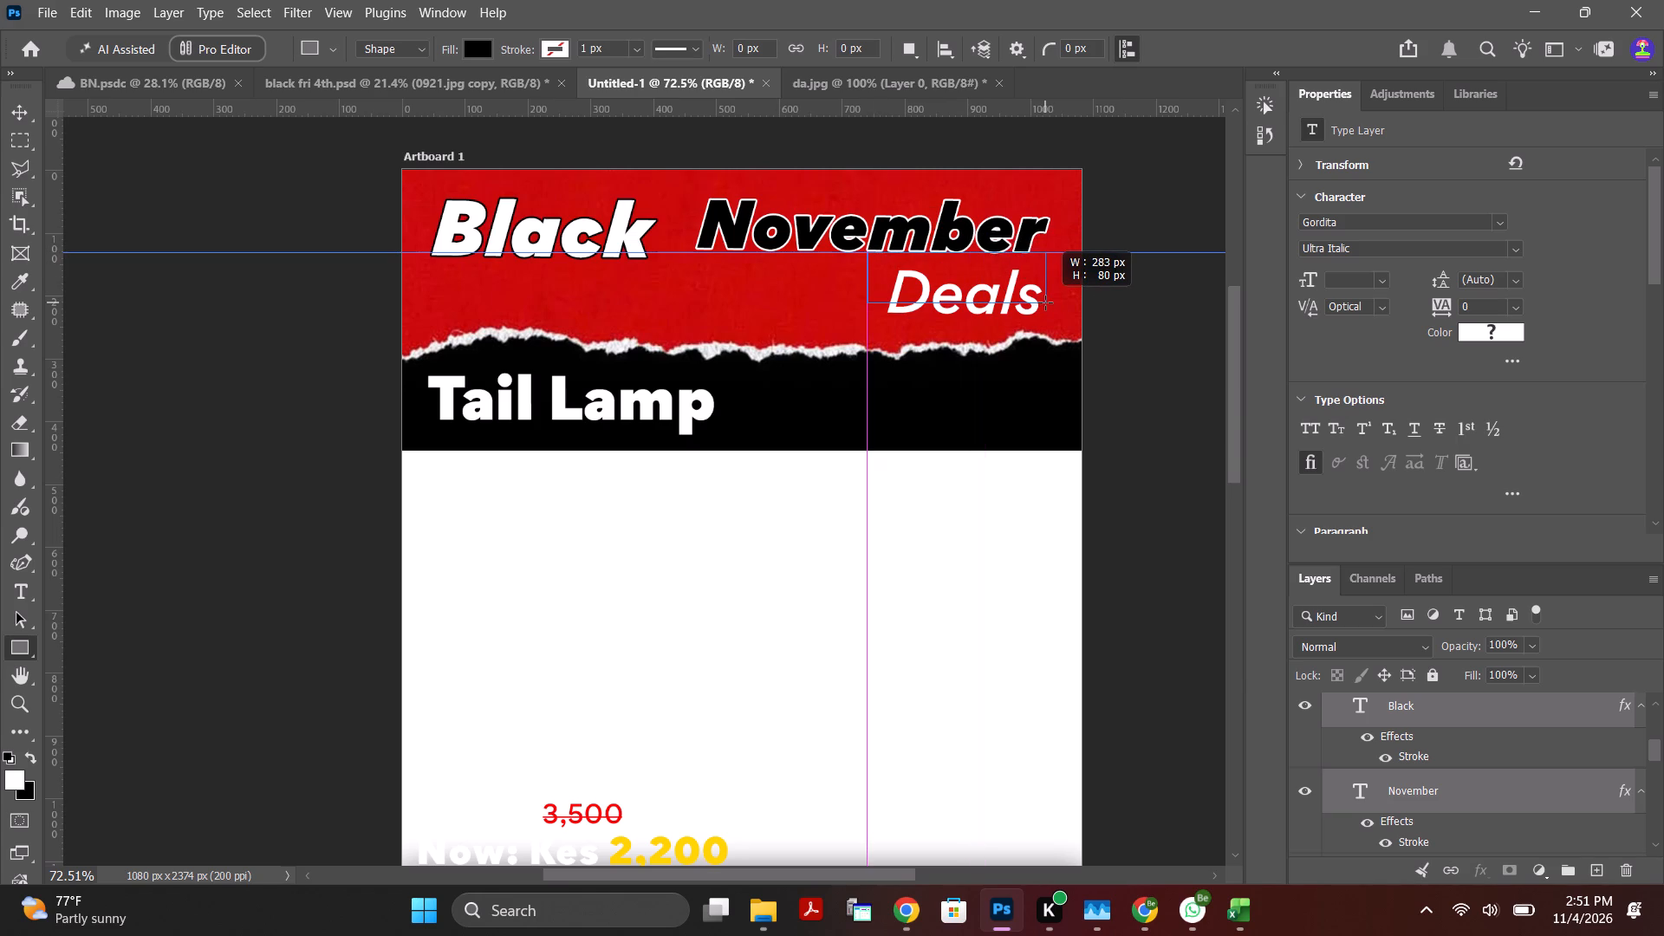
{"action": "left_click_drag", "start_coordinate": [1045, 302], "coordinate": [1036, 304]}
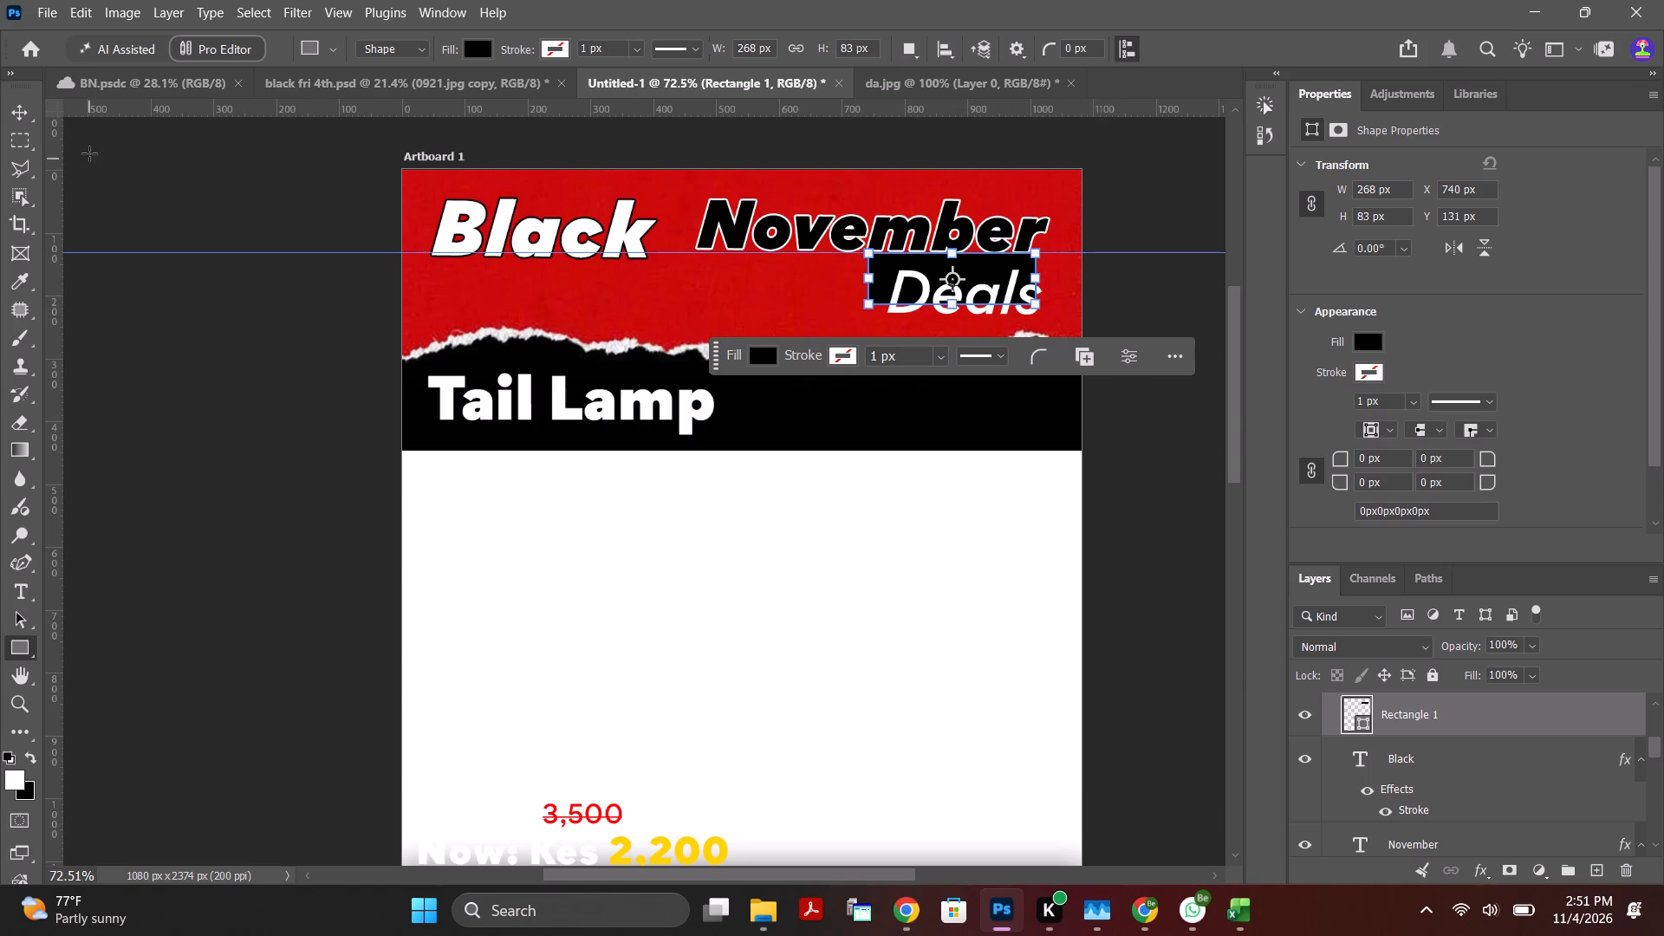
Scale the black rectangle behind "Deals" proportionally to about 359 × 111 px, extending past the artboard's right edge.
{"action": "left_click", "coordinate": [21, 108]}
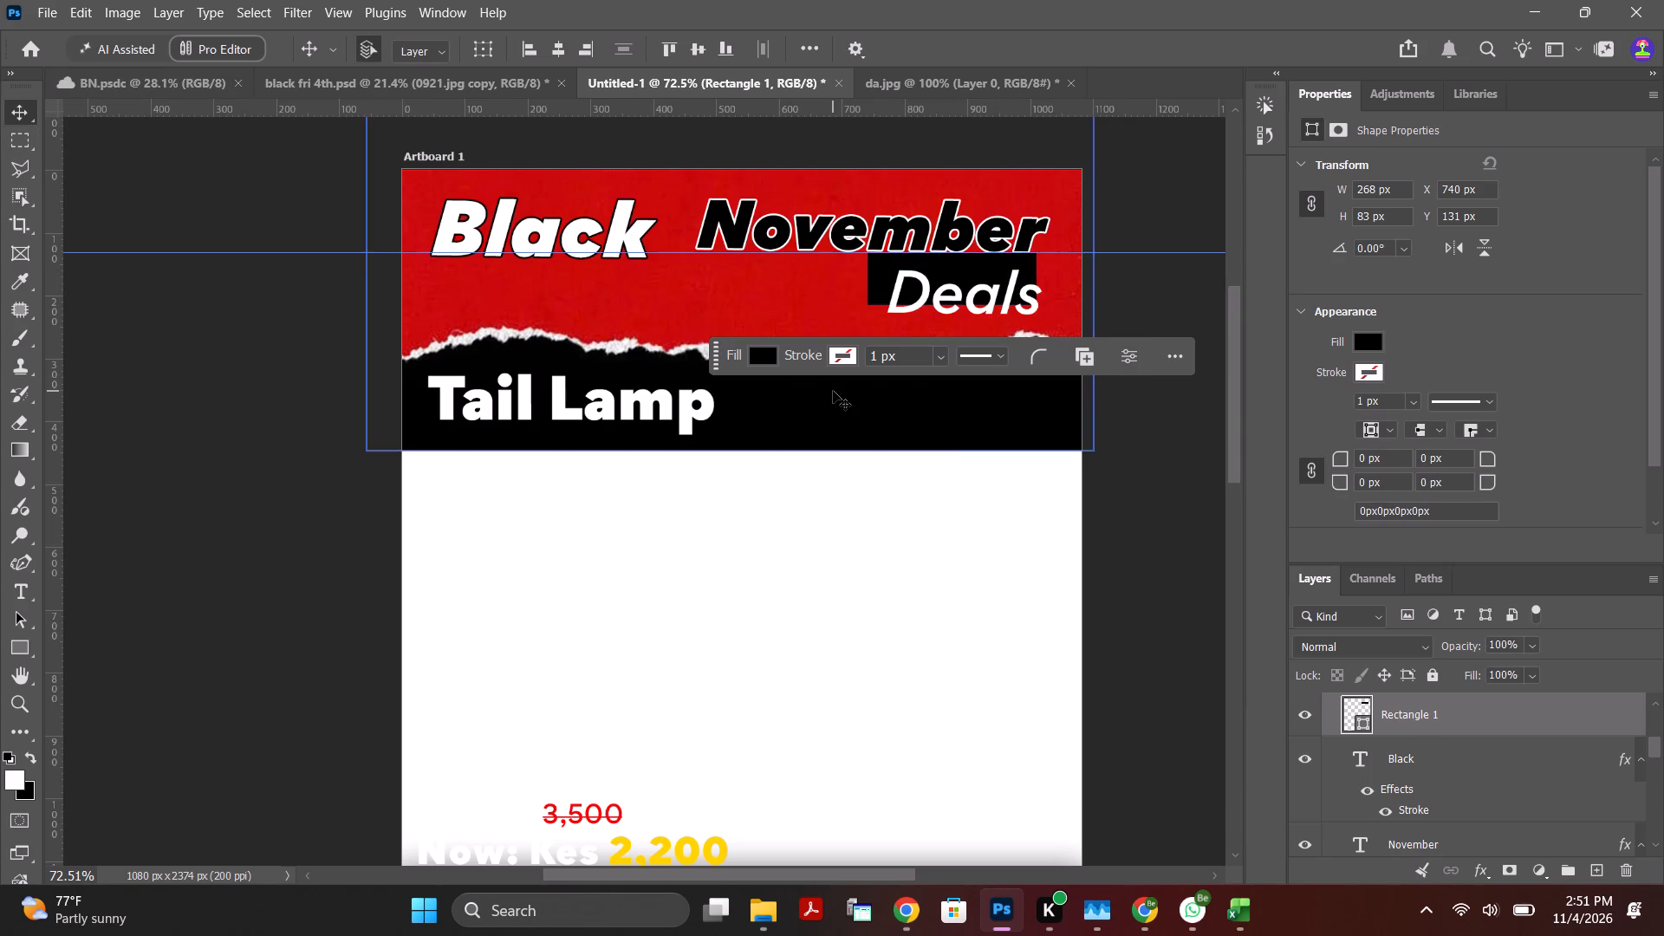
{"action": "key", "text": "ctrl+t"}
{"action": "left_click_drag", "start_coordinate": [1037, 276], "coordinate": [1095, 276]}
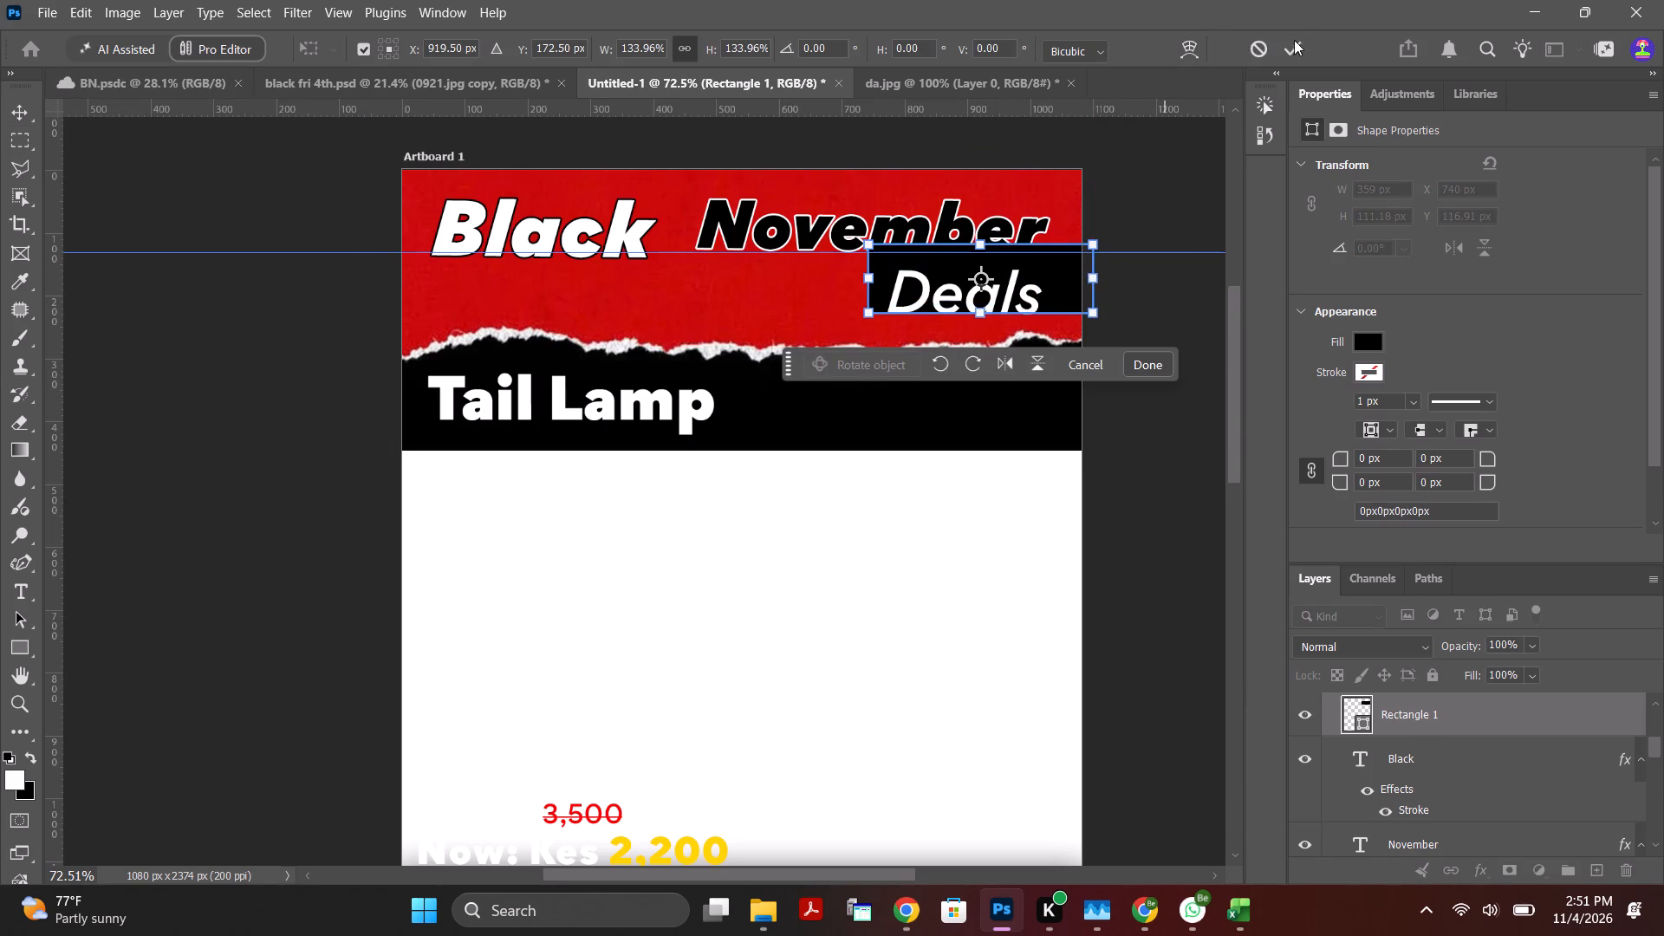
{"action": "left_click", "coordinate": [1291, 42]}
Move the black rectangle behind "Deals" to about X 739 px, Y 132 px, just under "November".
{"action": "left_click_drag", "start_coordinate": [1064, 291], "coordinate": [1072, 303]}
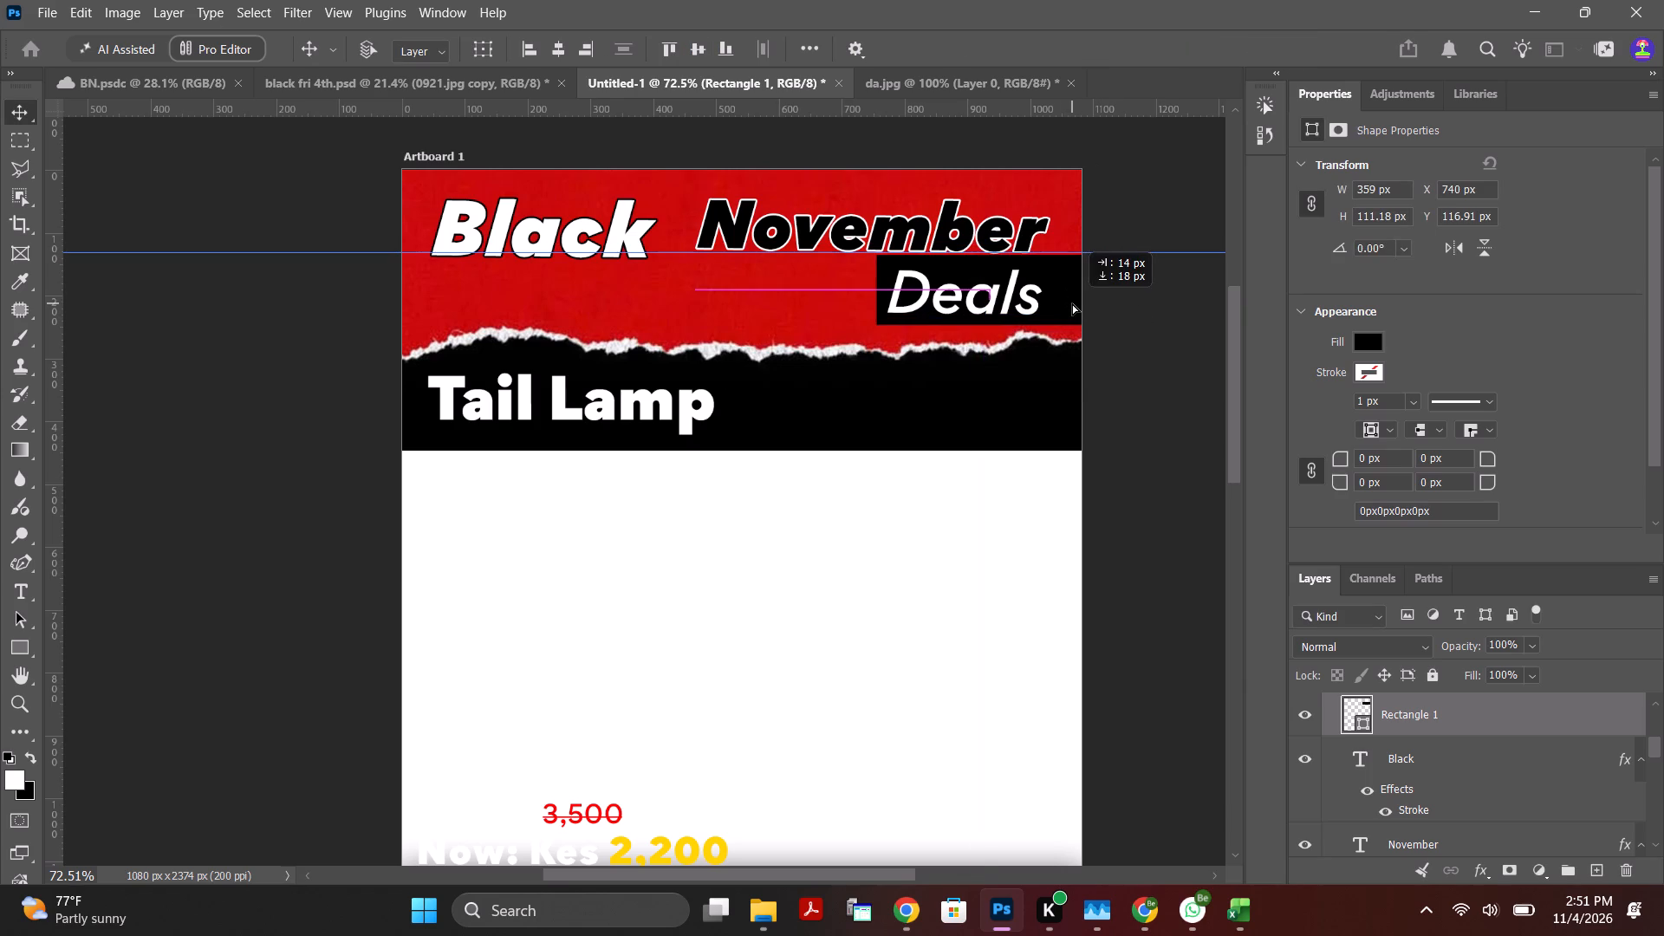
{"action": "left_click_drag", "start_coordinate": [1072, 303], "coordinate": [1069, 302]}
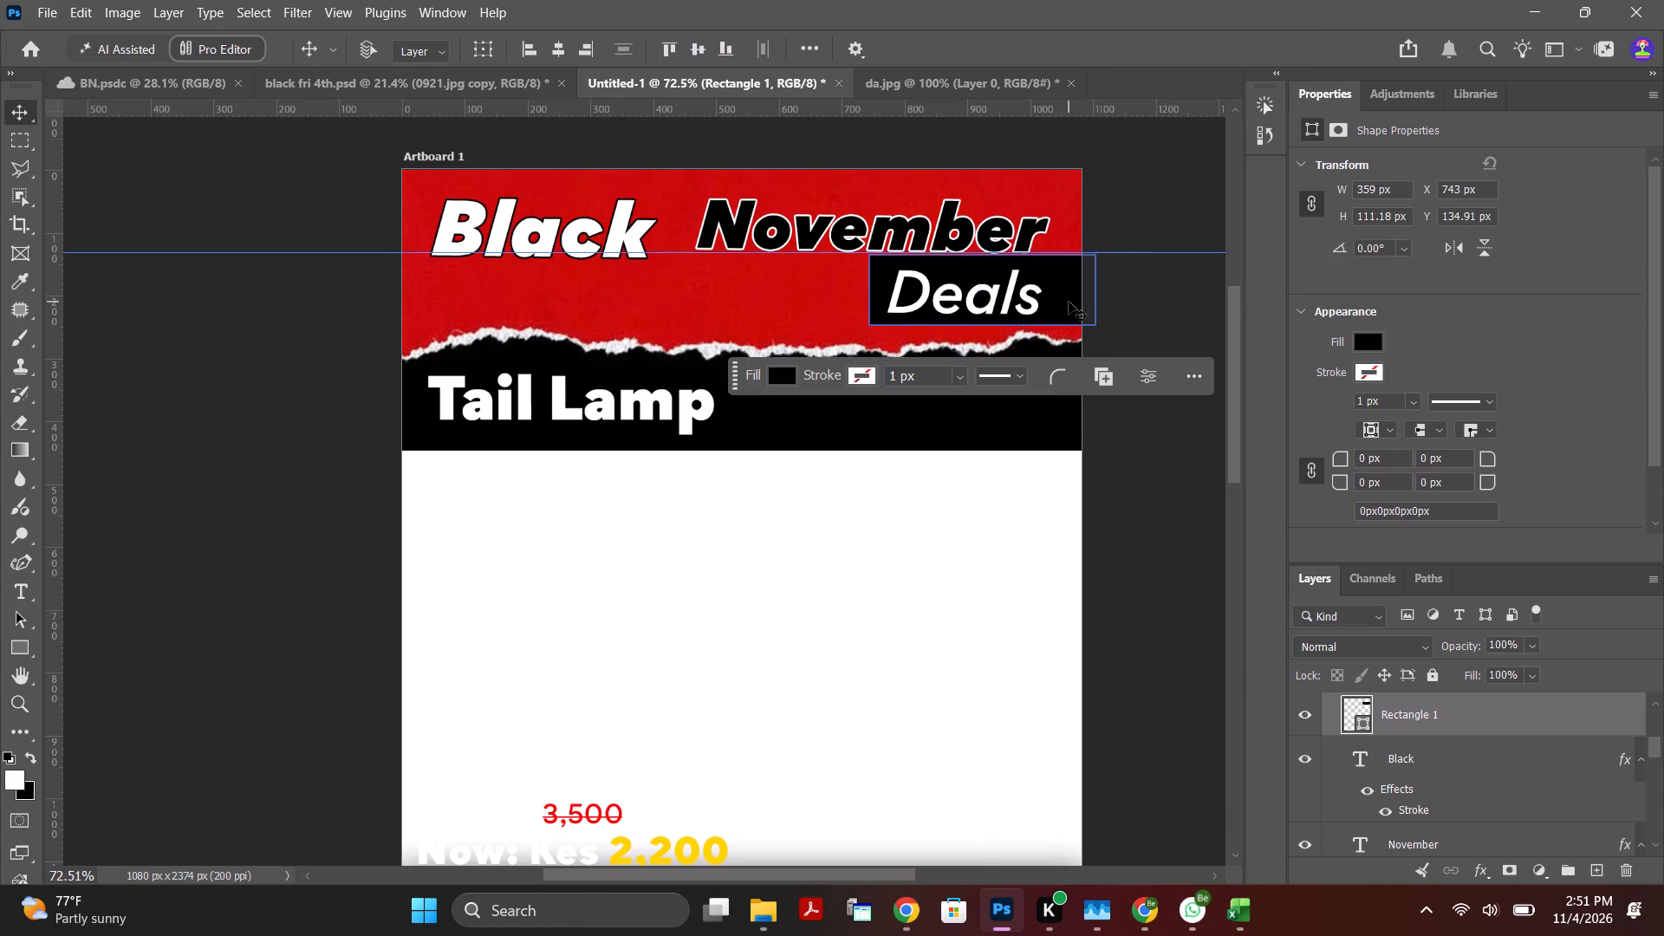
{"action": "left_click", "coordinate": [1144, 306]}
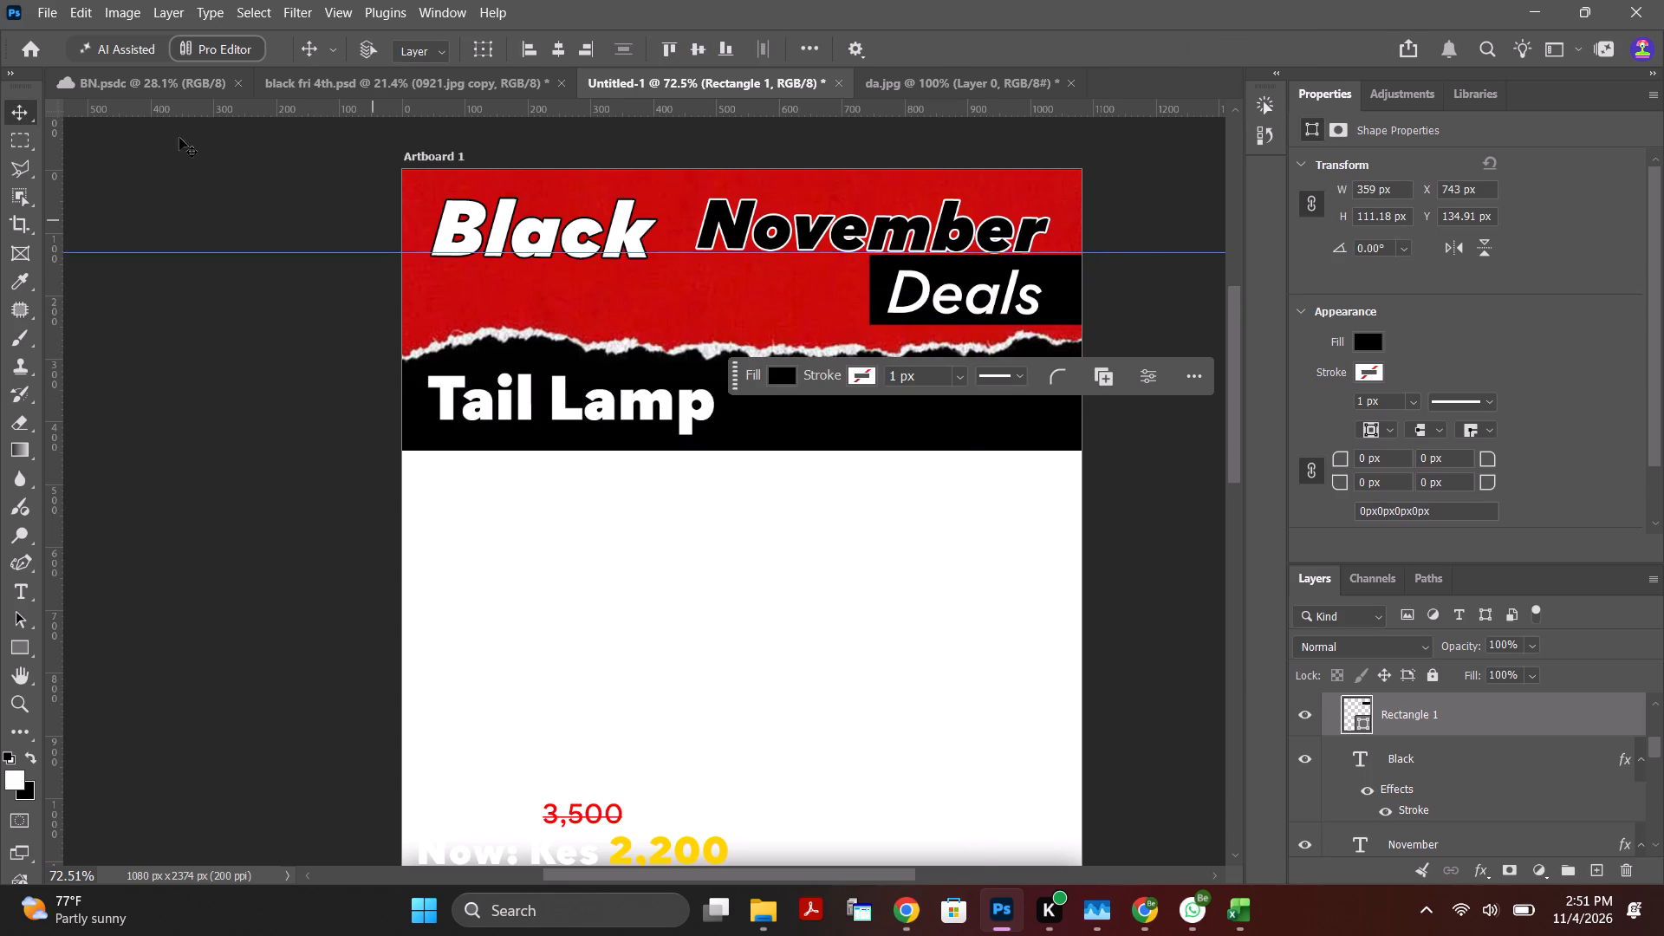
{"action": "left_click", "coordinate": [16, 112]}
{"action": "left_click", "coordinate": [183, 257]}
{"action": "left_click", "coordinate": [873, 436]}
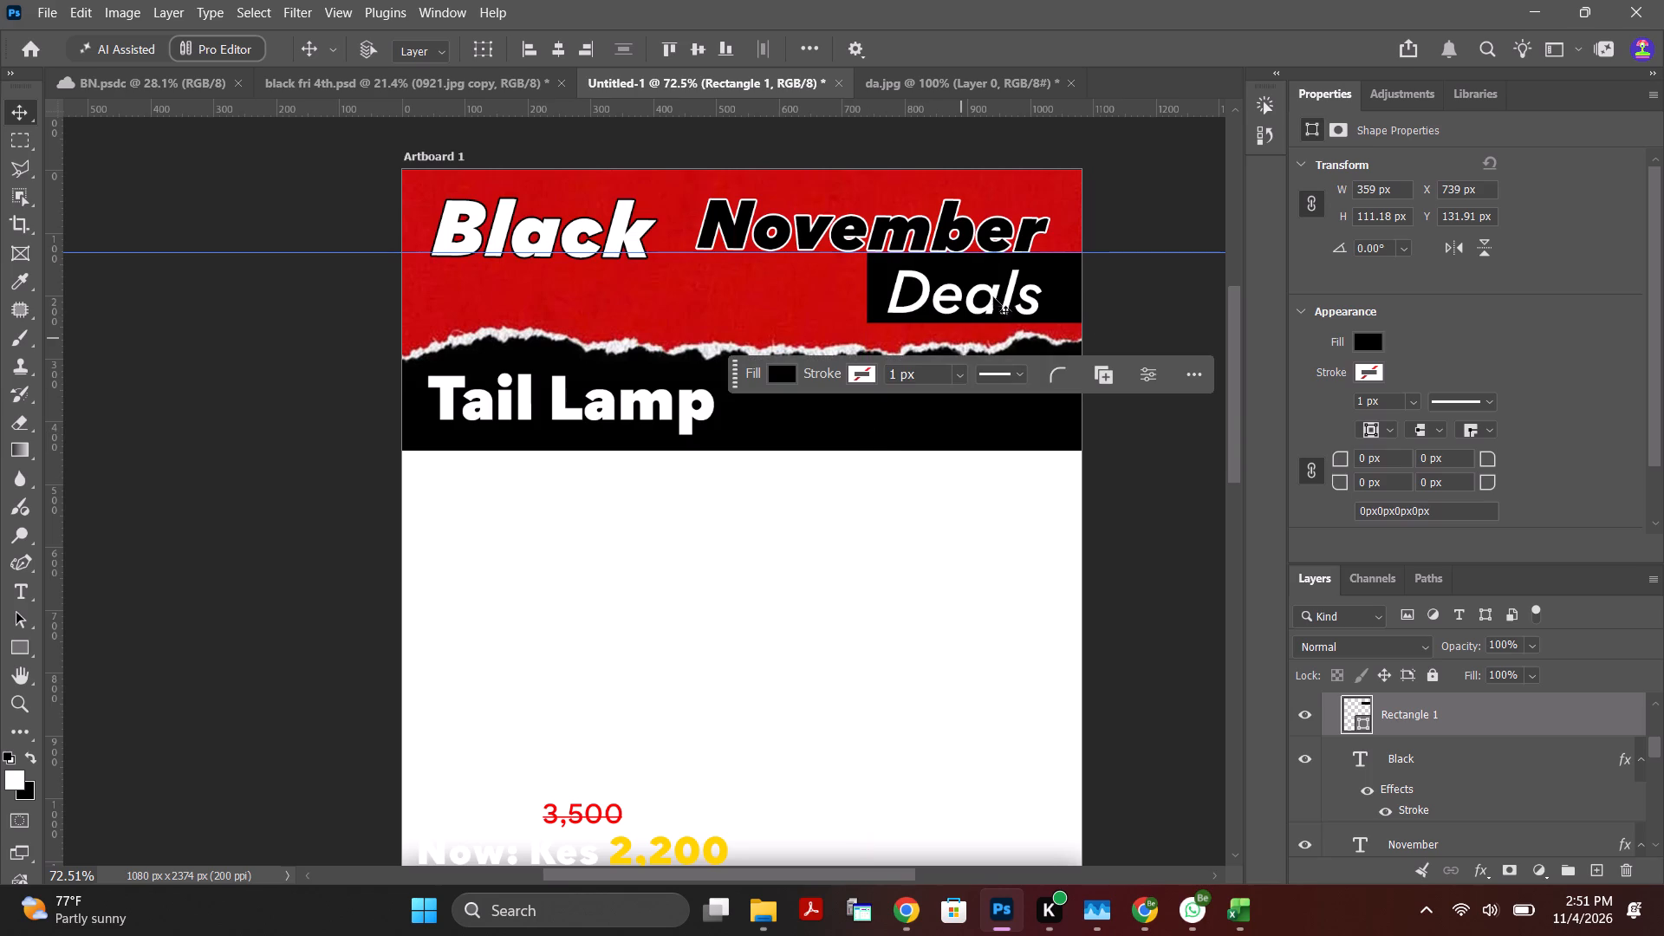
Delete the horizontal guide near the baseline of "Black" and "November".
{"action": "left_click", "coordinate": [1170, 256]}
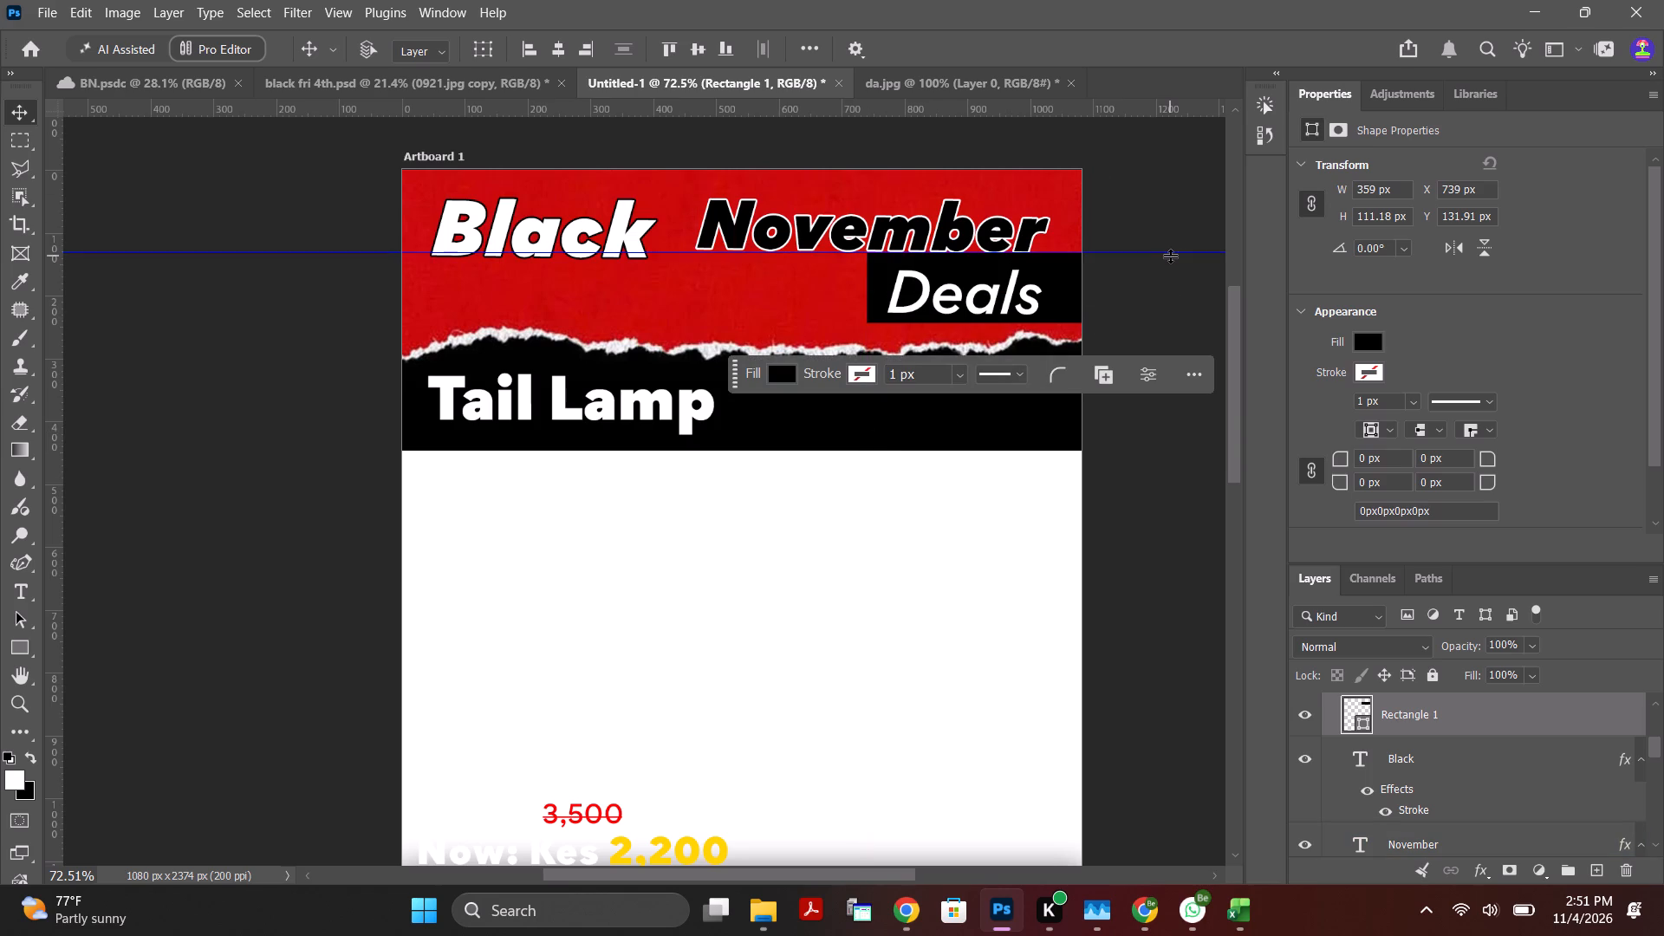
{"action": "key", "text": "Delete"}
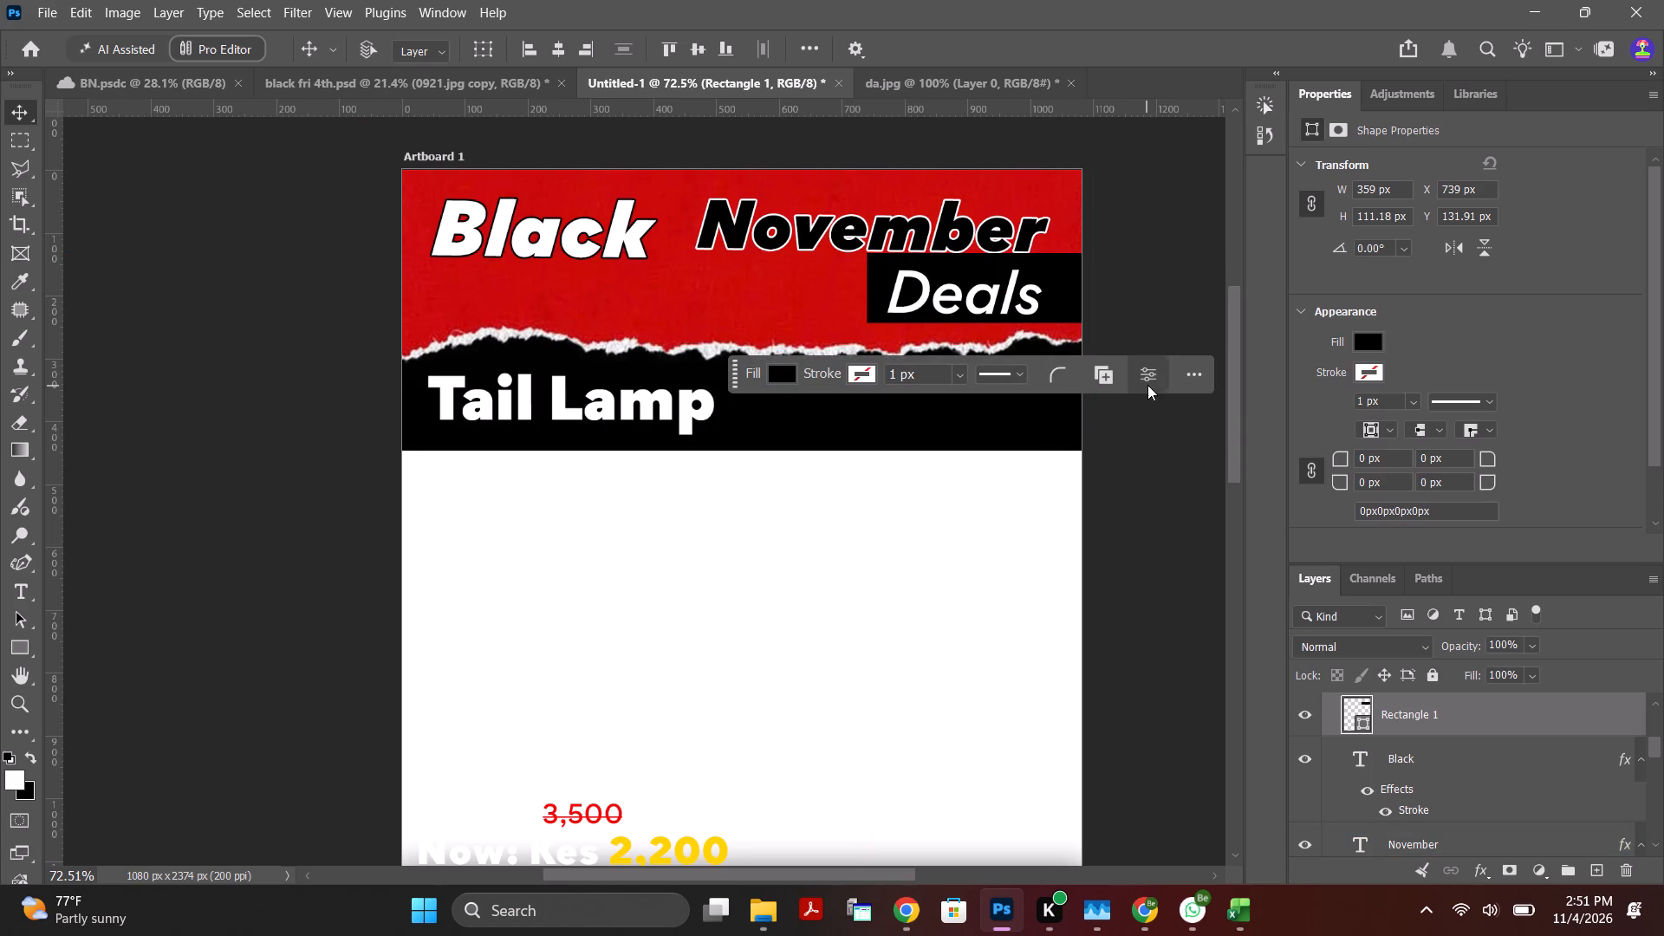
Shift the black rectangle behind "Deals" to about X 730 px, Y 140 px.
{"action": "left_click_drag", "start_coordinate": [738, 373], "coordinate": [605, 571]}
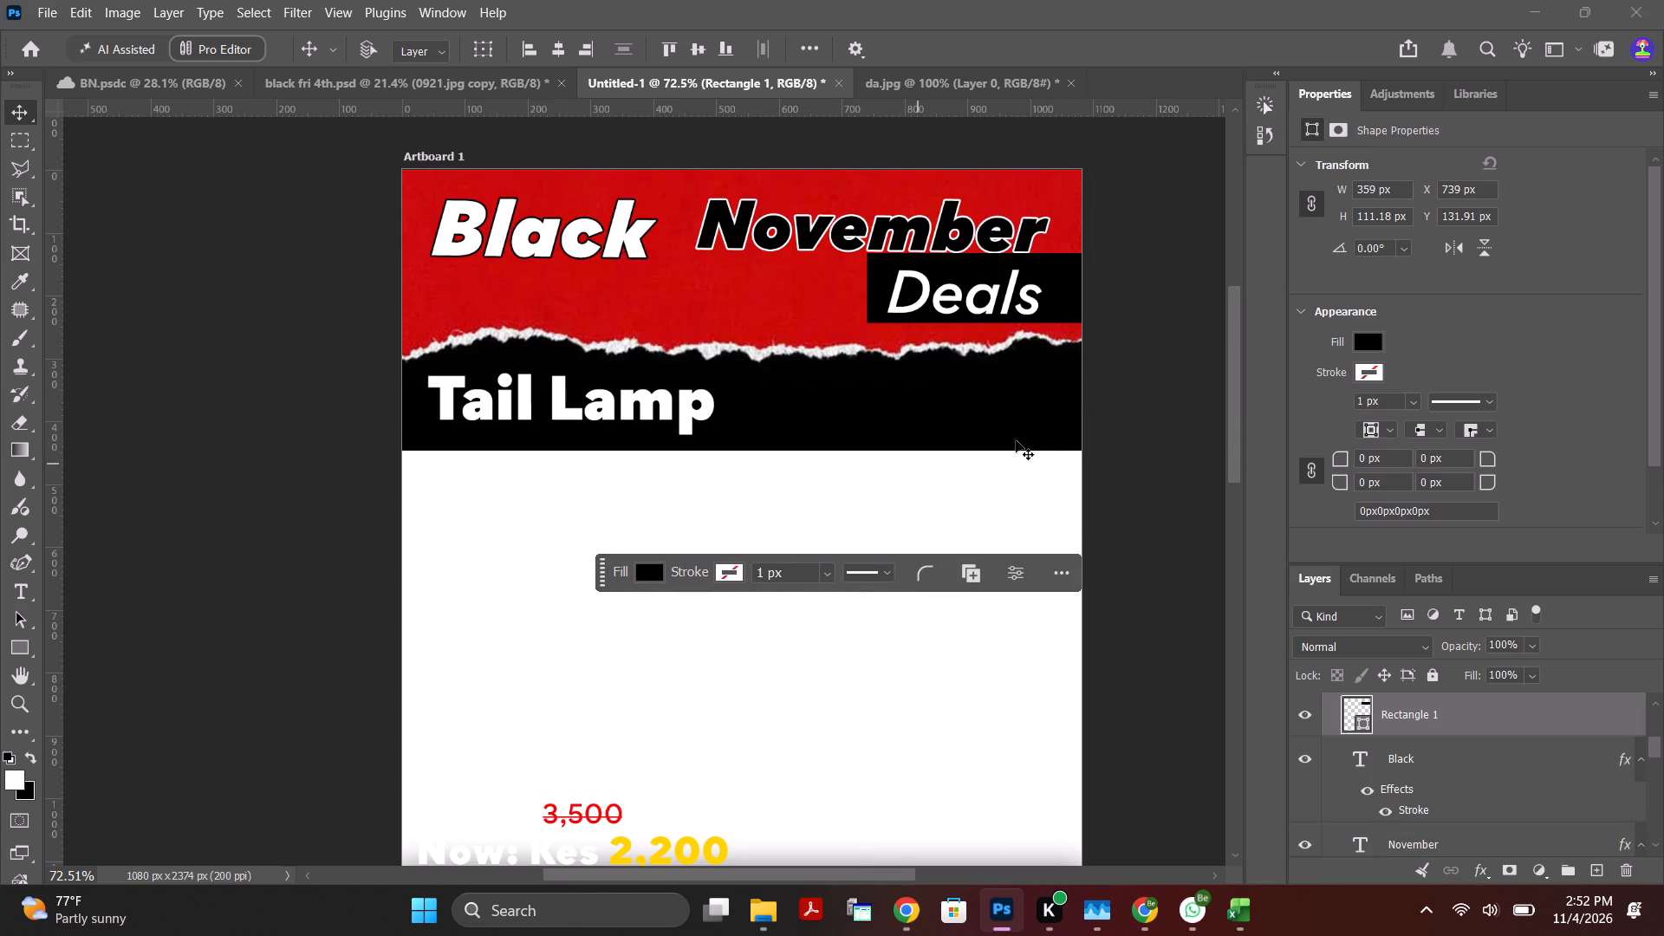
{"action": "left_click", "coordinate": [1047, 432]}
{"action": "left_click", "coordinate": [1035, 447]}
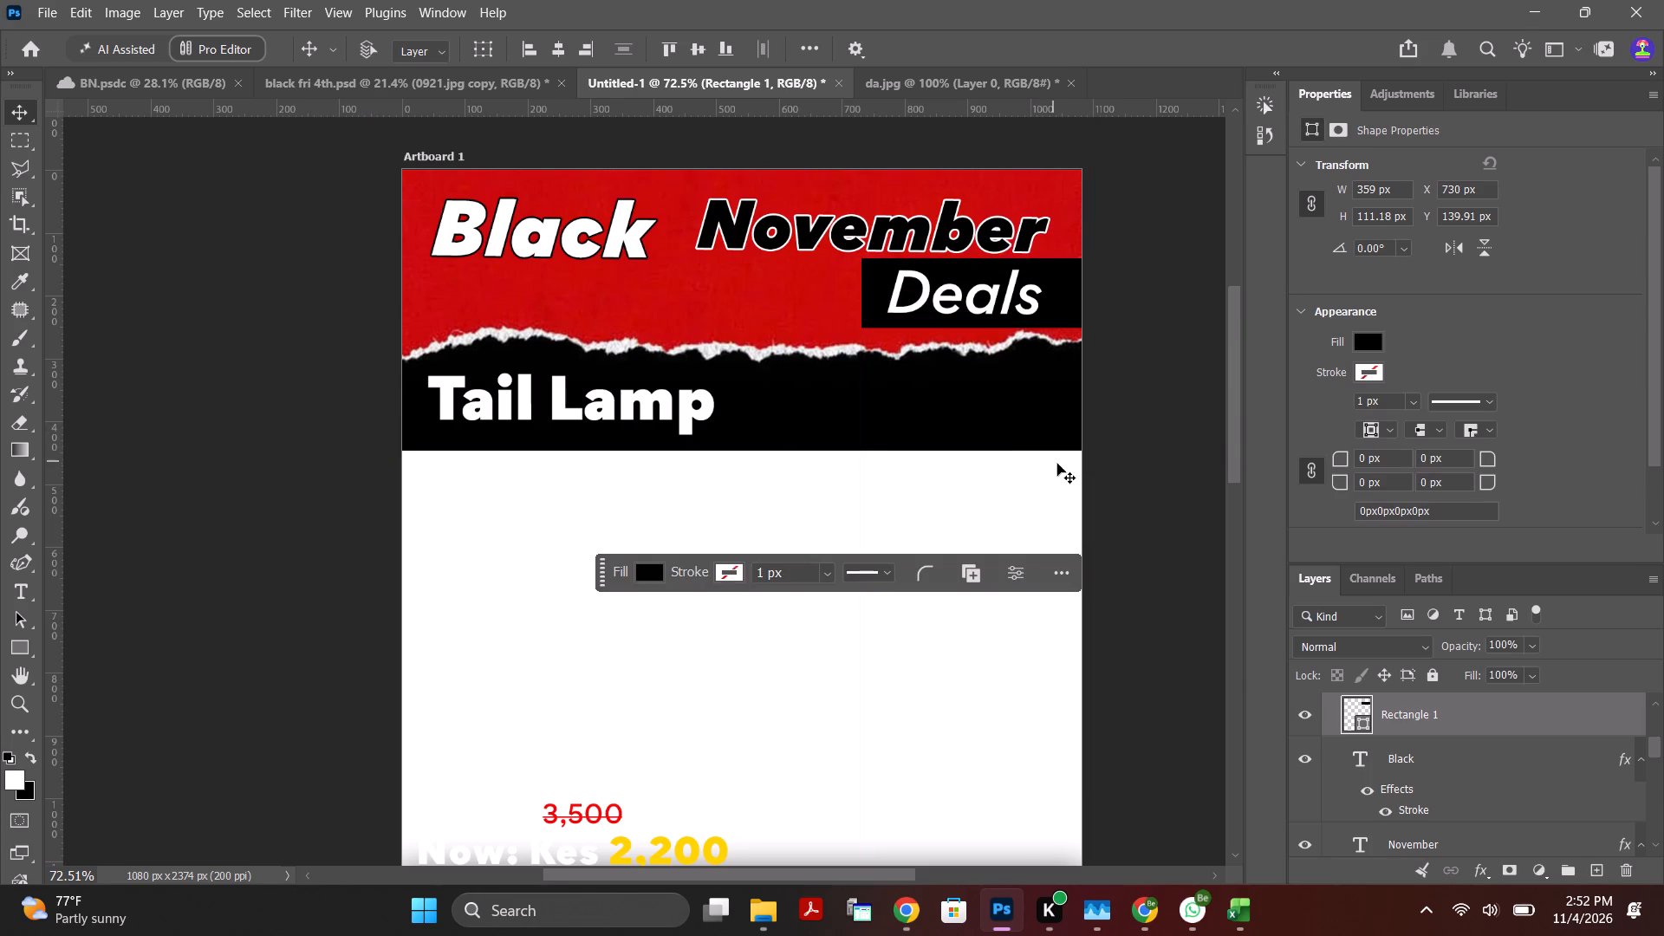
Move the torn-paper banner image "dfg" about 2 px right and 11 px down.
{"action": "scroll", "coordinate": [1464, 795], "scroll_direction": "down", "scroll_amount": 9}
{"action": "left_click", "coordinate": [1434, 779]}
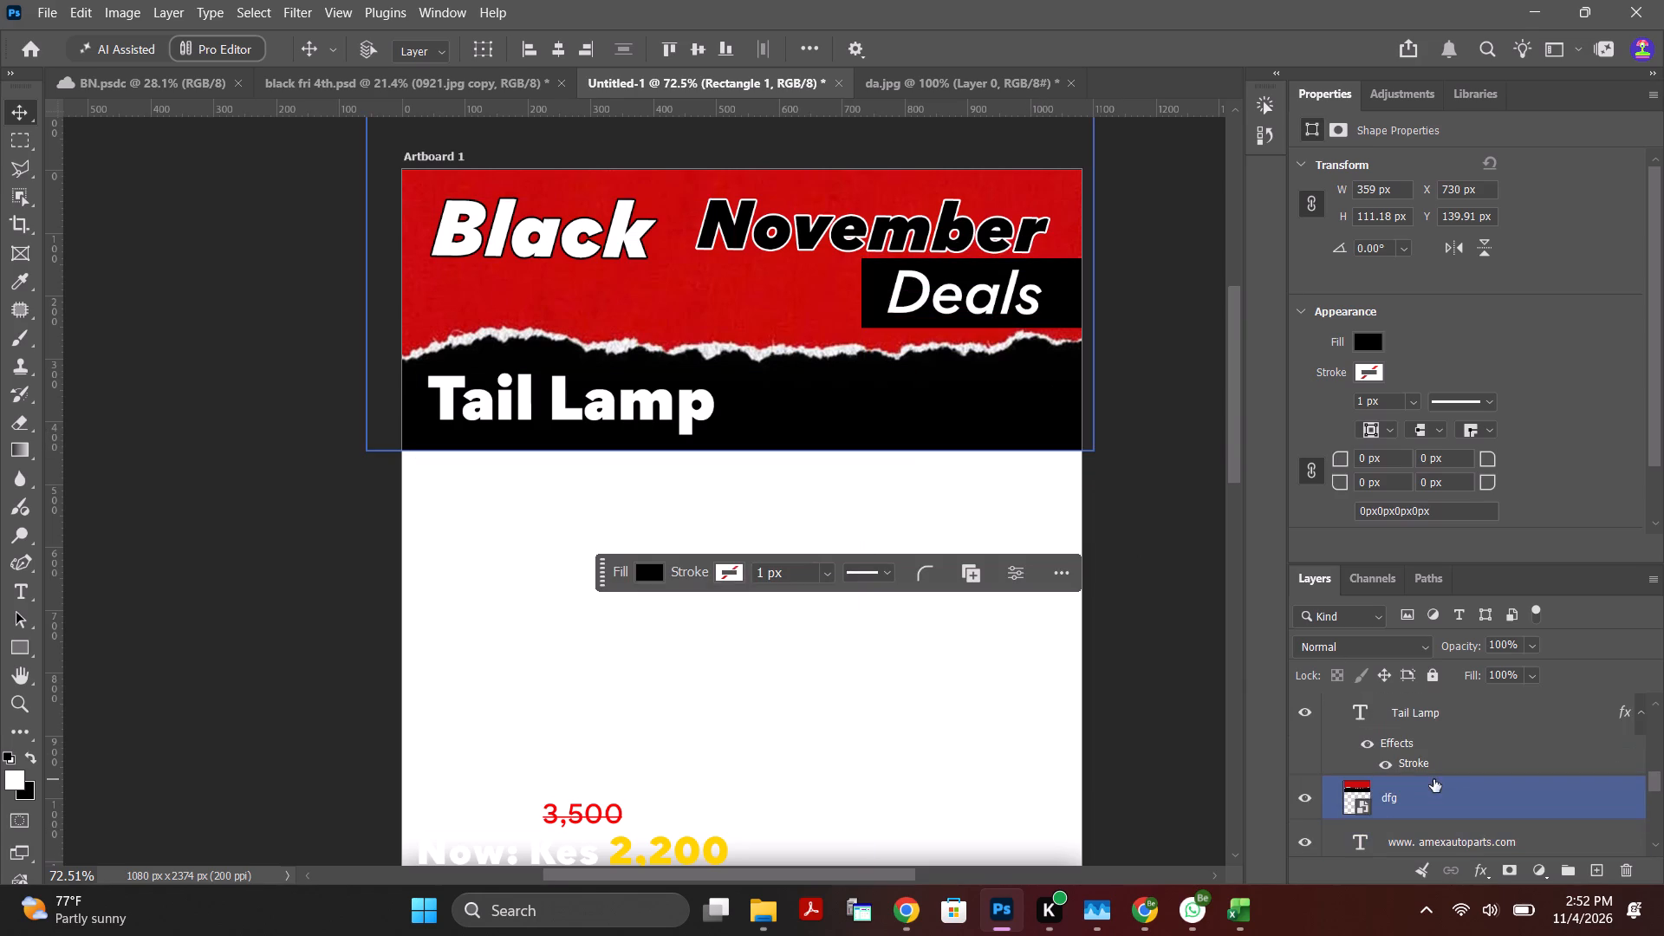
{"action": "left_click", "coordinate": [1024, 419]}
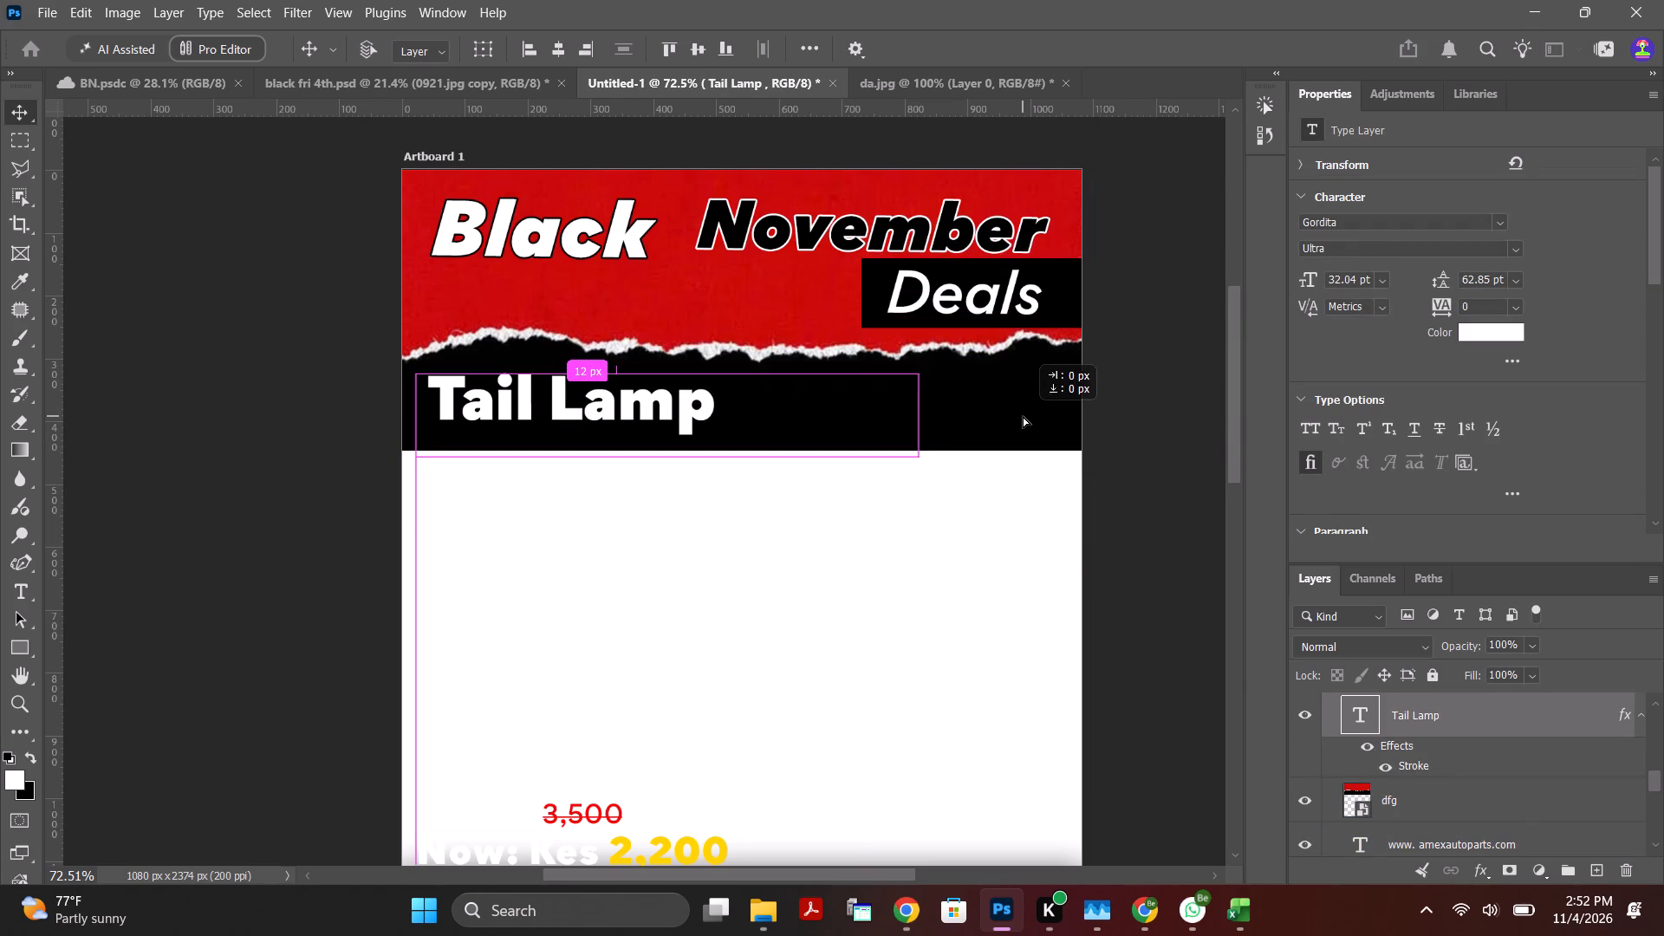
{"action": "left_click", "coordinate": [1429, 813]}
{"action": "left_click_drag", "start_coordinate": [1009, 416], "coordinate": [1007, 413]}
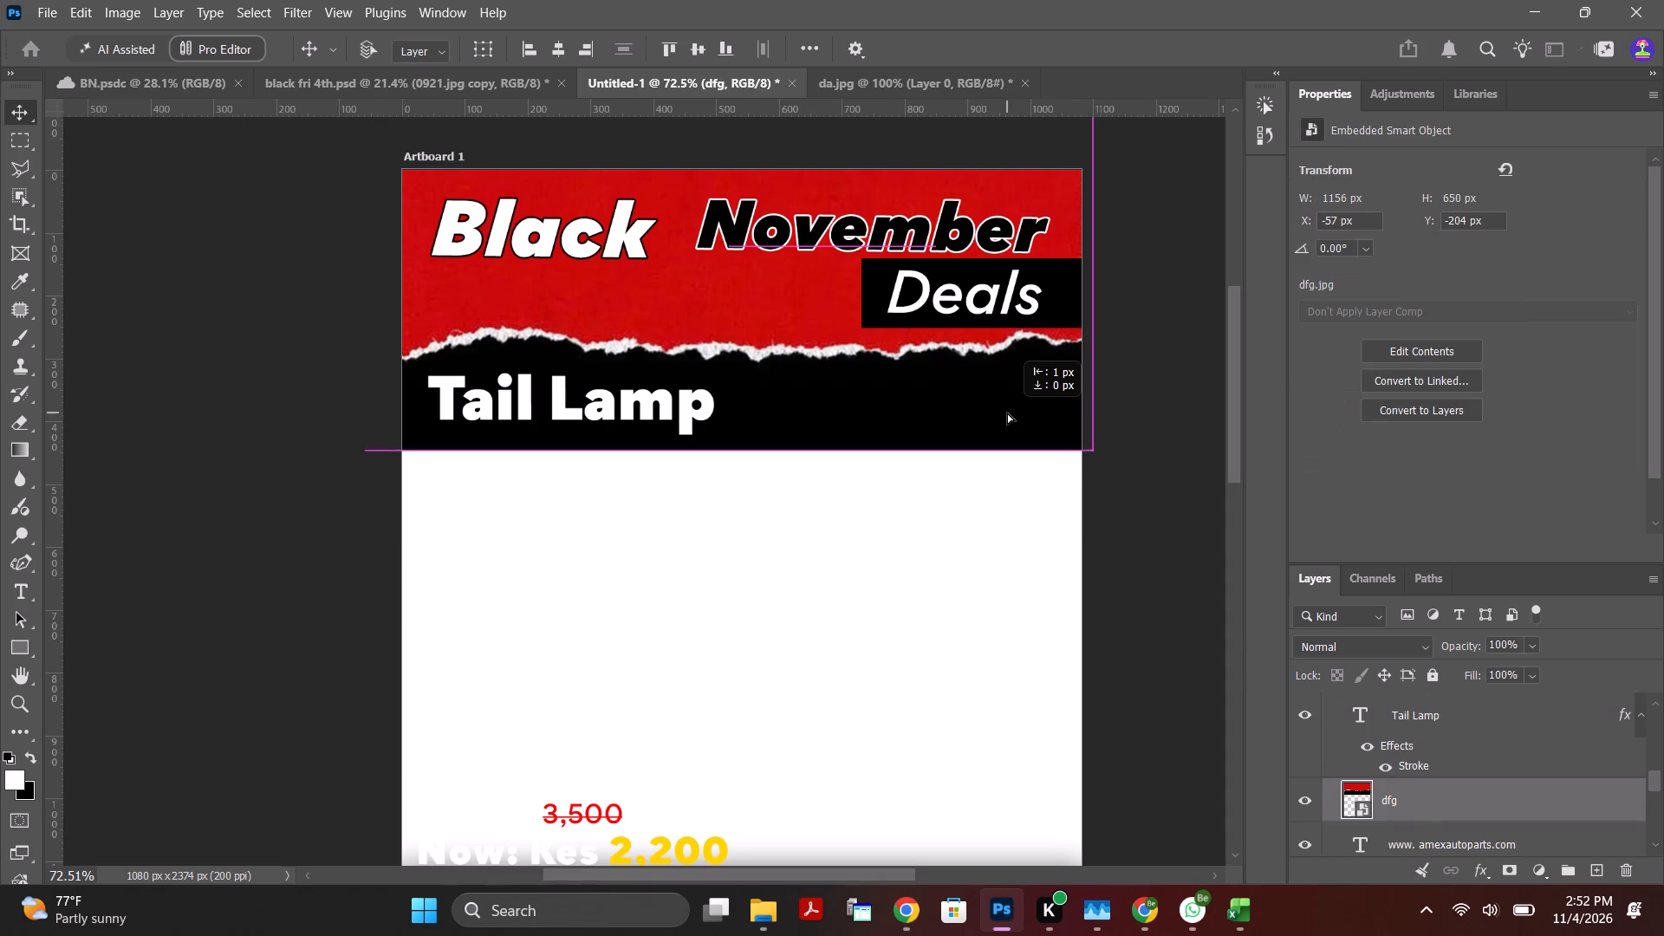
{"action": "left_click_drag", "start_coordinate": [1007, 413], "coordinate": [1007, 400]}
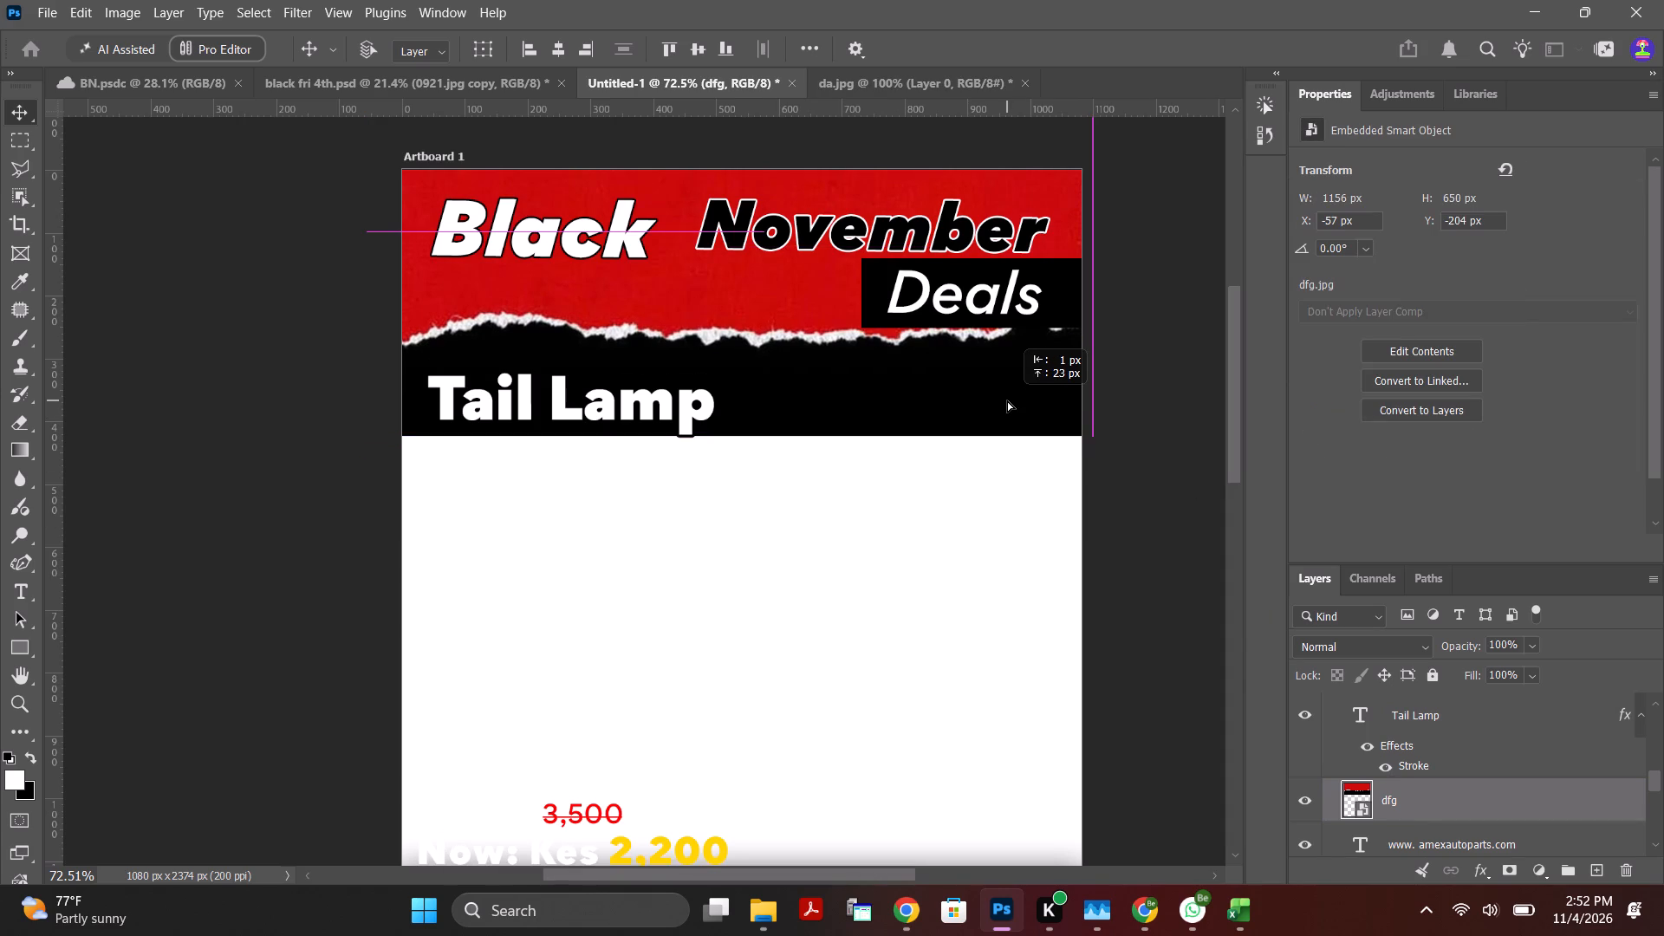
{"action": "left_click_drag", "start_coordinate": [1007, 400], "coordinate": [1015, 425]}
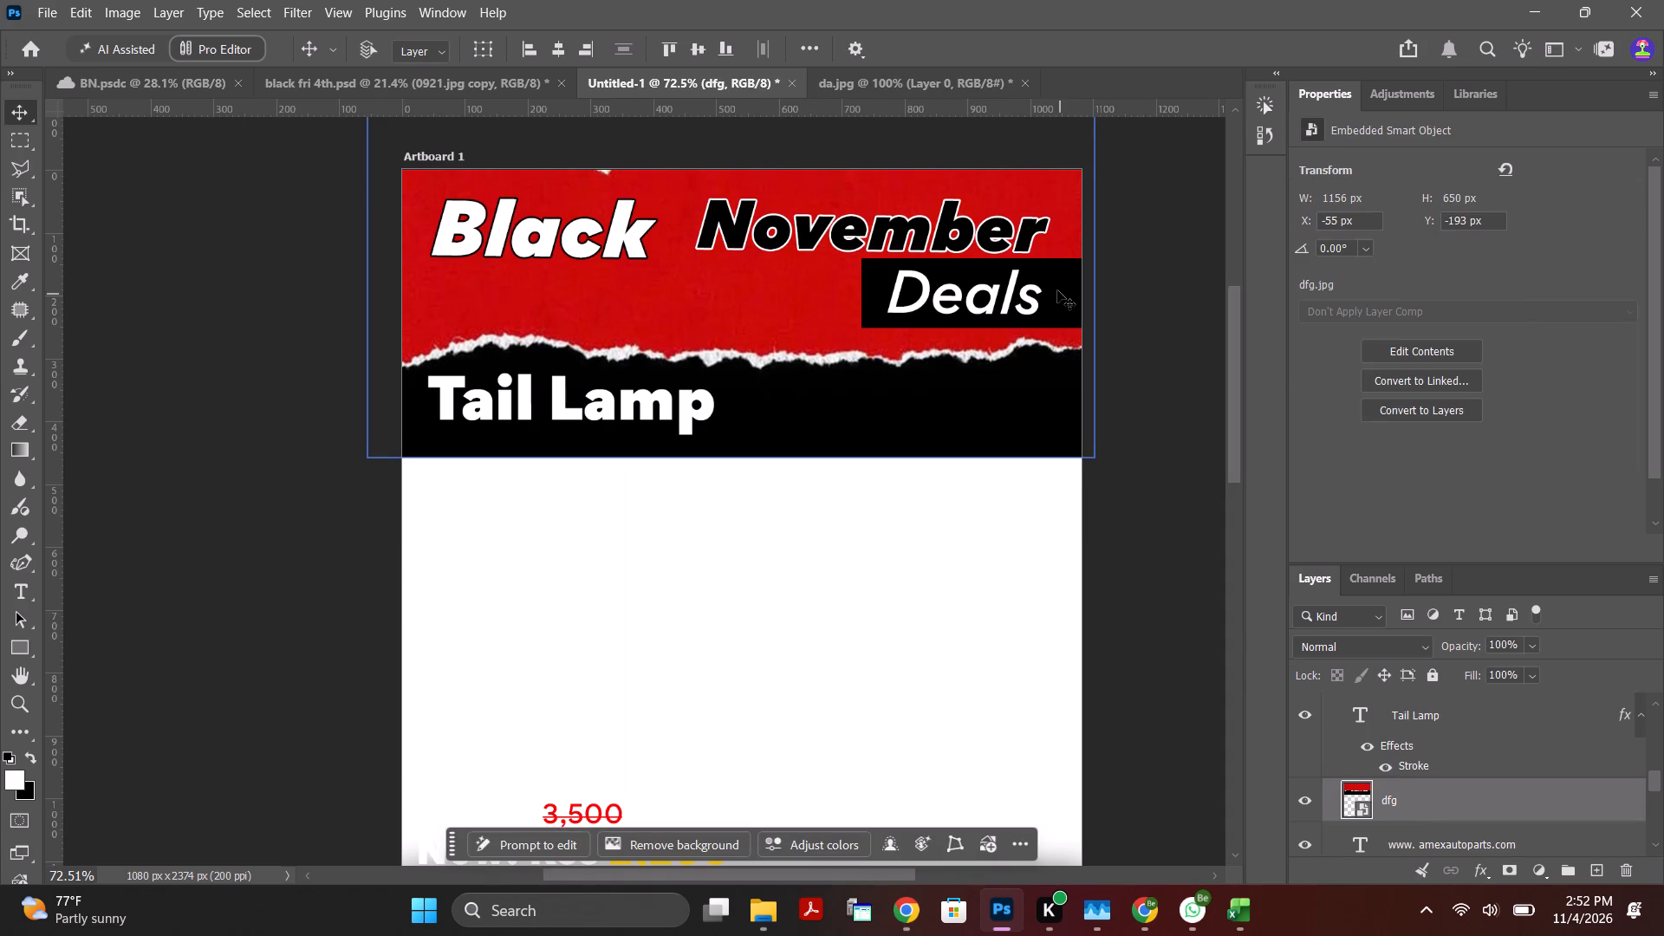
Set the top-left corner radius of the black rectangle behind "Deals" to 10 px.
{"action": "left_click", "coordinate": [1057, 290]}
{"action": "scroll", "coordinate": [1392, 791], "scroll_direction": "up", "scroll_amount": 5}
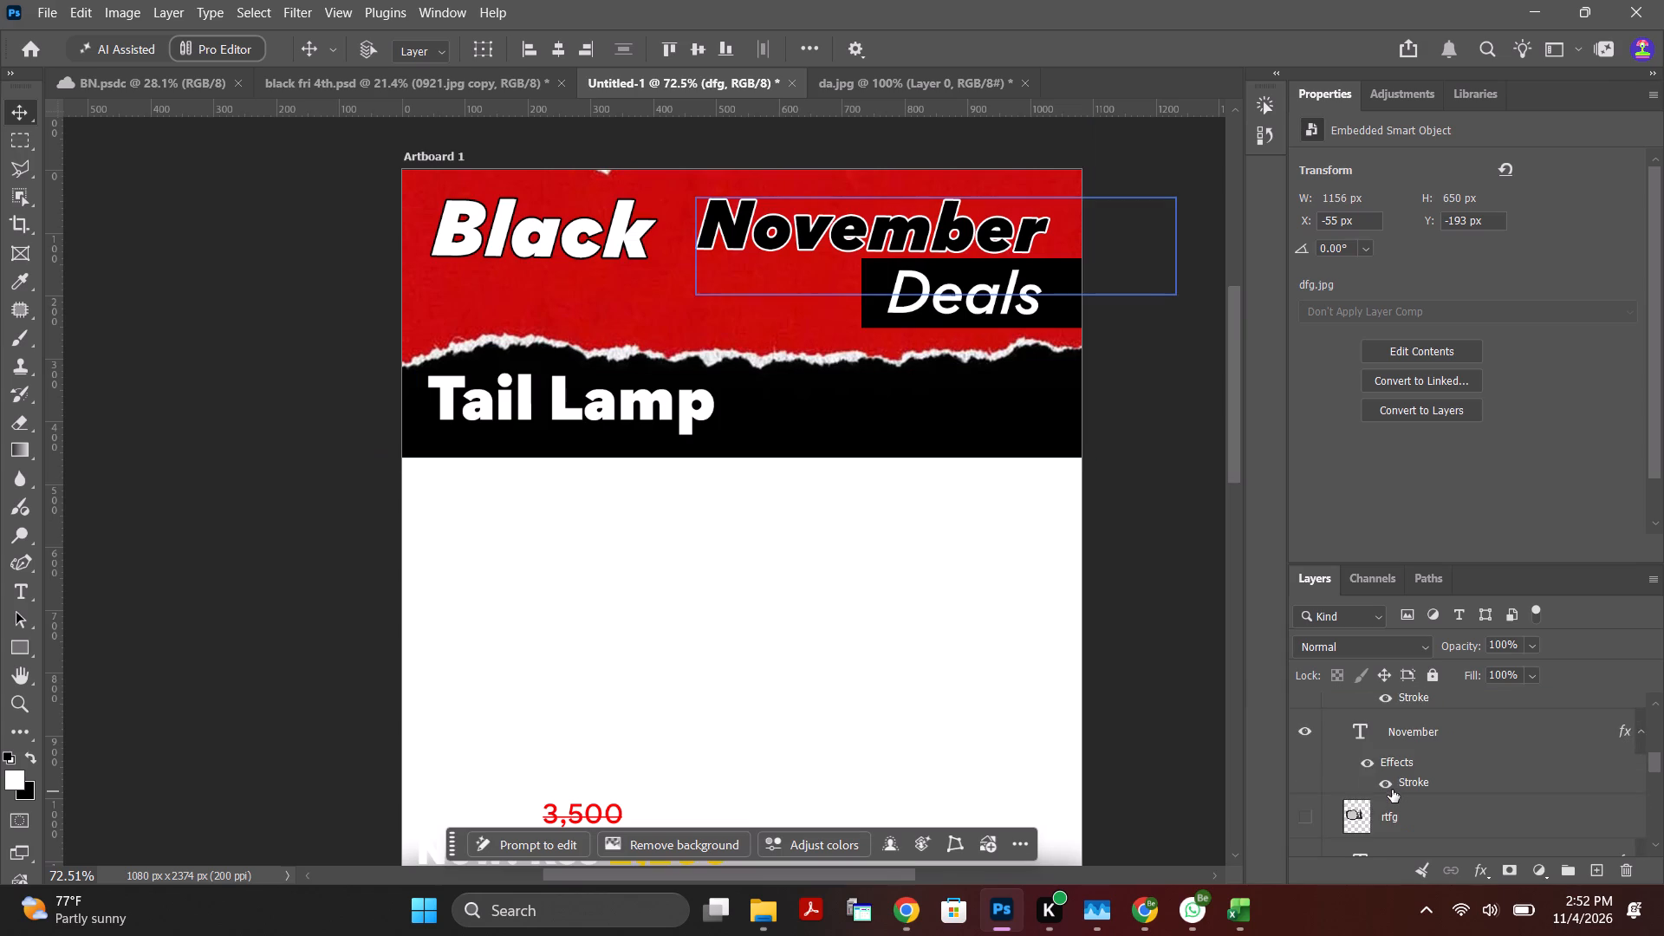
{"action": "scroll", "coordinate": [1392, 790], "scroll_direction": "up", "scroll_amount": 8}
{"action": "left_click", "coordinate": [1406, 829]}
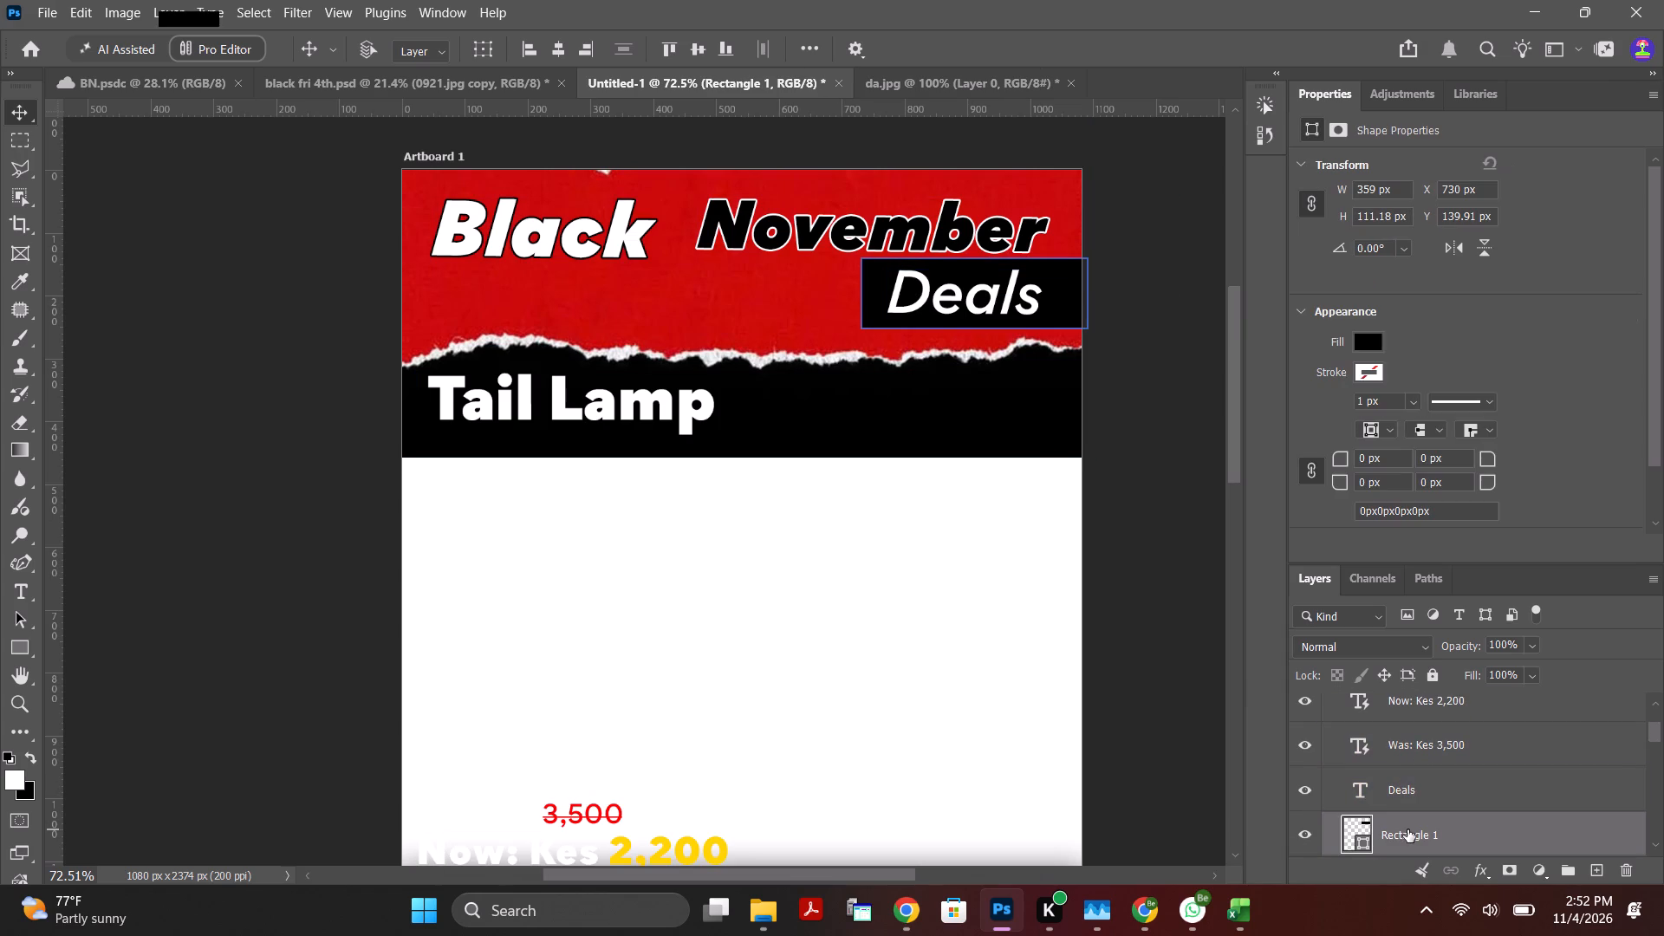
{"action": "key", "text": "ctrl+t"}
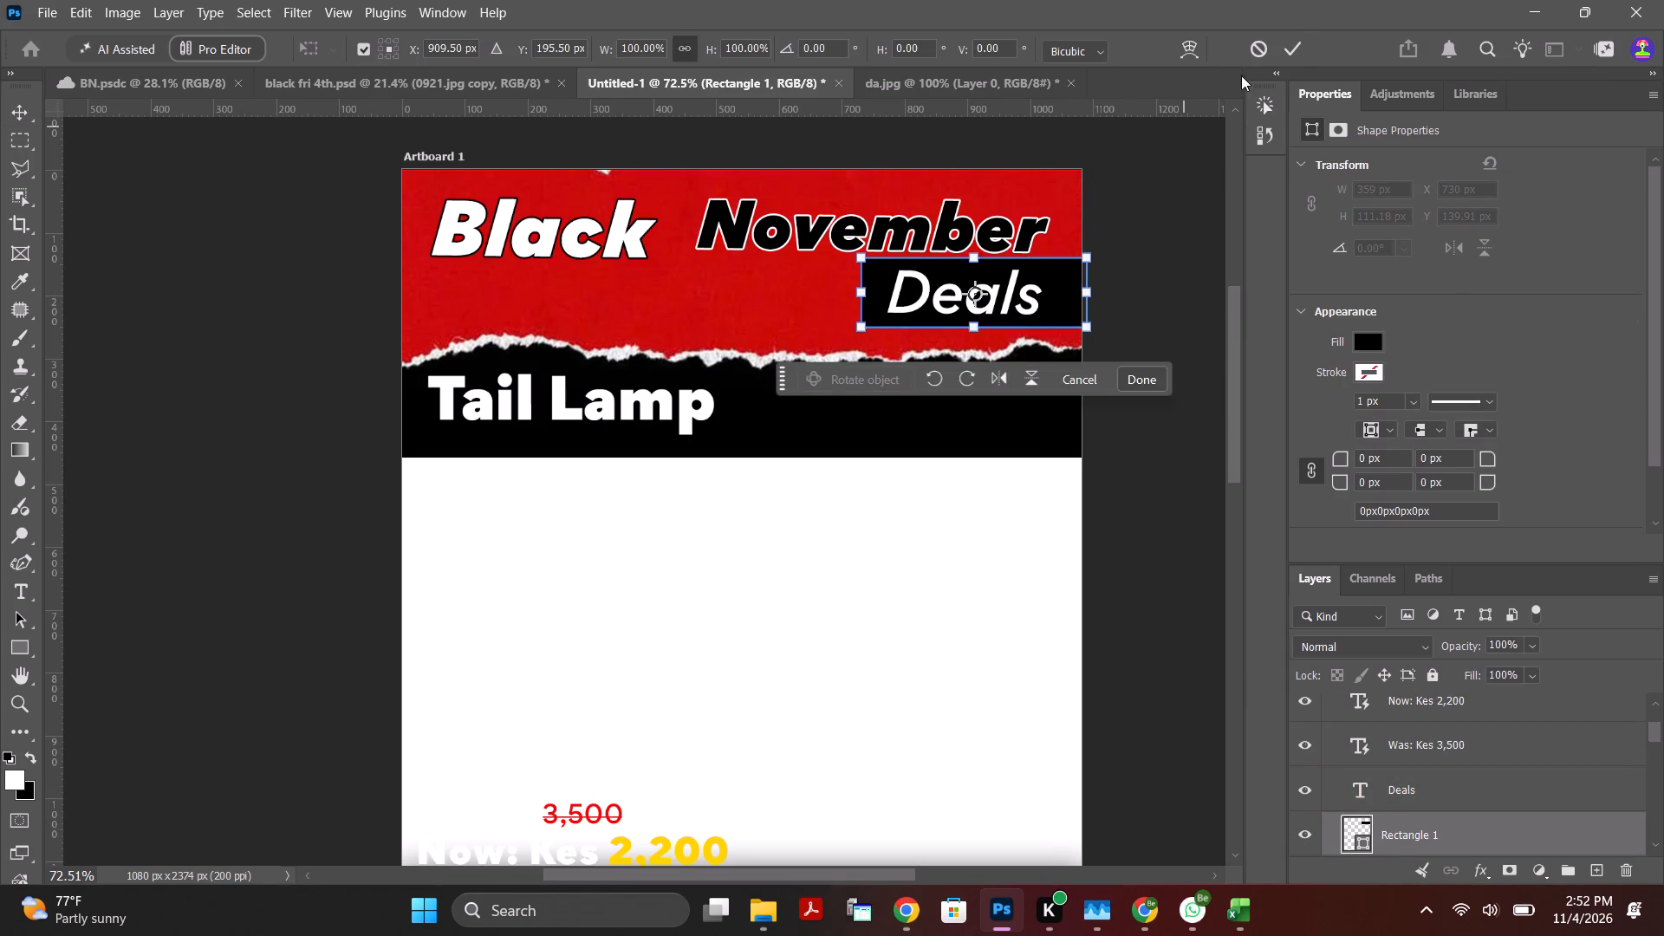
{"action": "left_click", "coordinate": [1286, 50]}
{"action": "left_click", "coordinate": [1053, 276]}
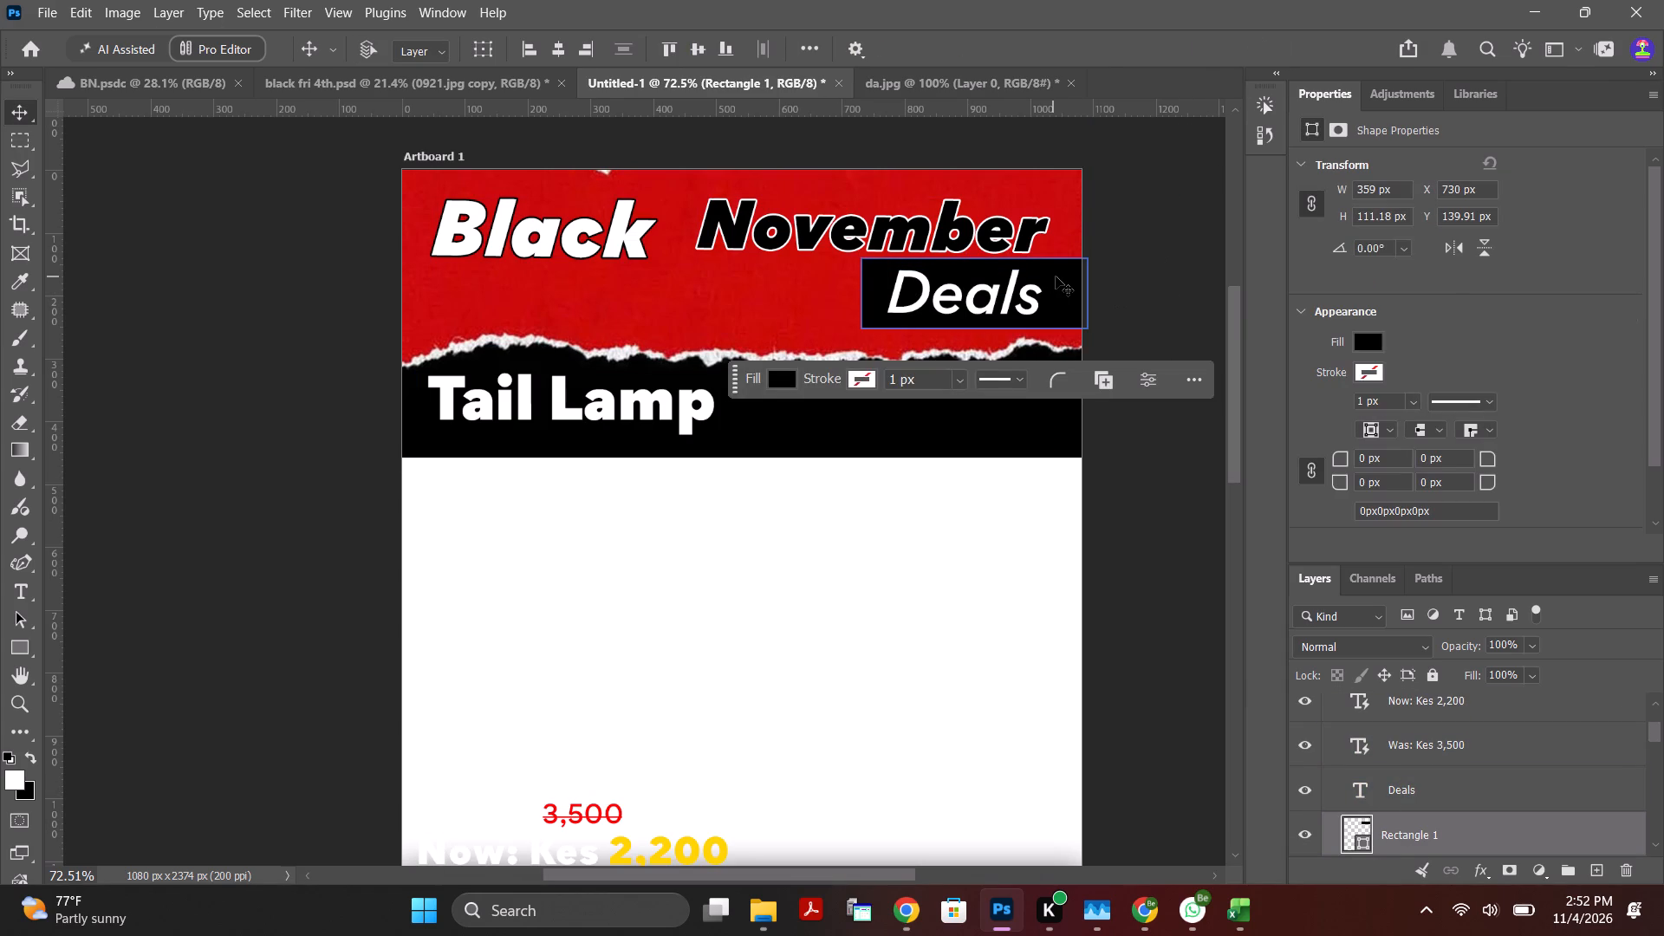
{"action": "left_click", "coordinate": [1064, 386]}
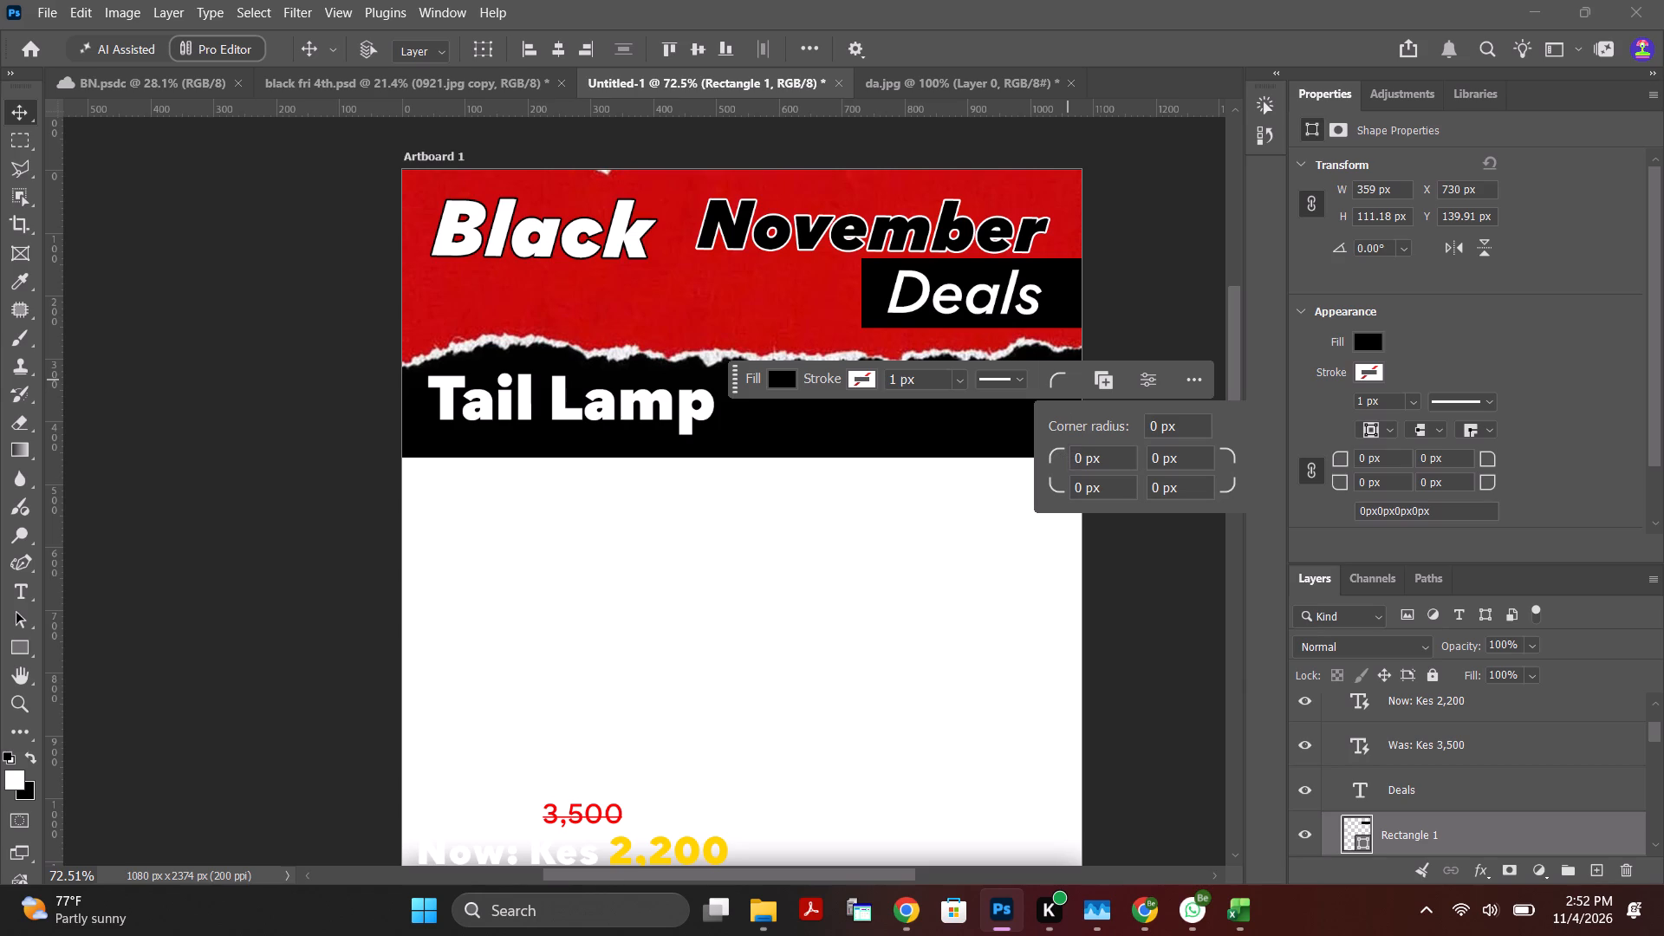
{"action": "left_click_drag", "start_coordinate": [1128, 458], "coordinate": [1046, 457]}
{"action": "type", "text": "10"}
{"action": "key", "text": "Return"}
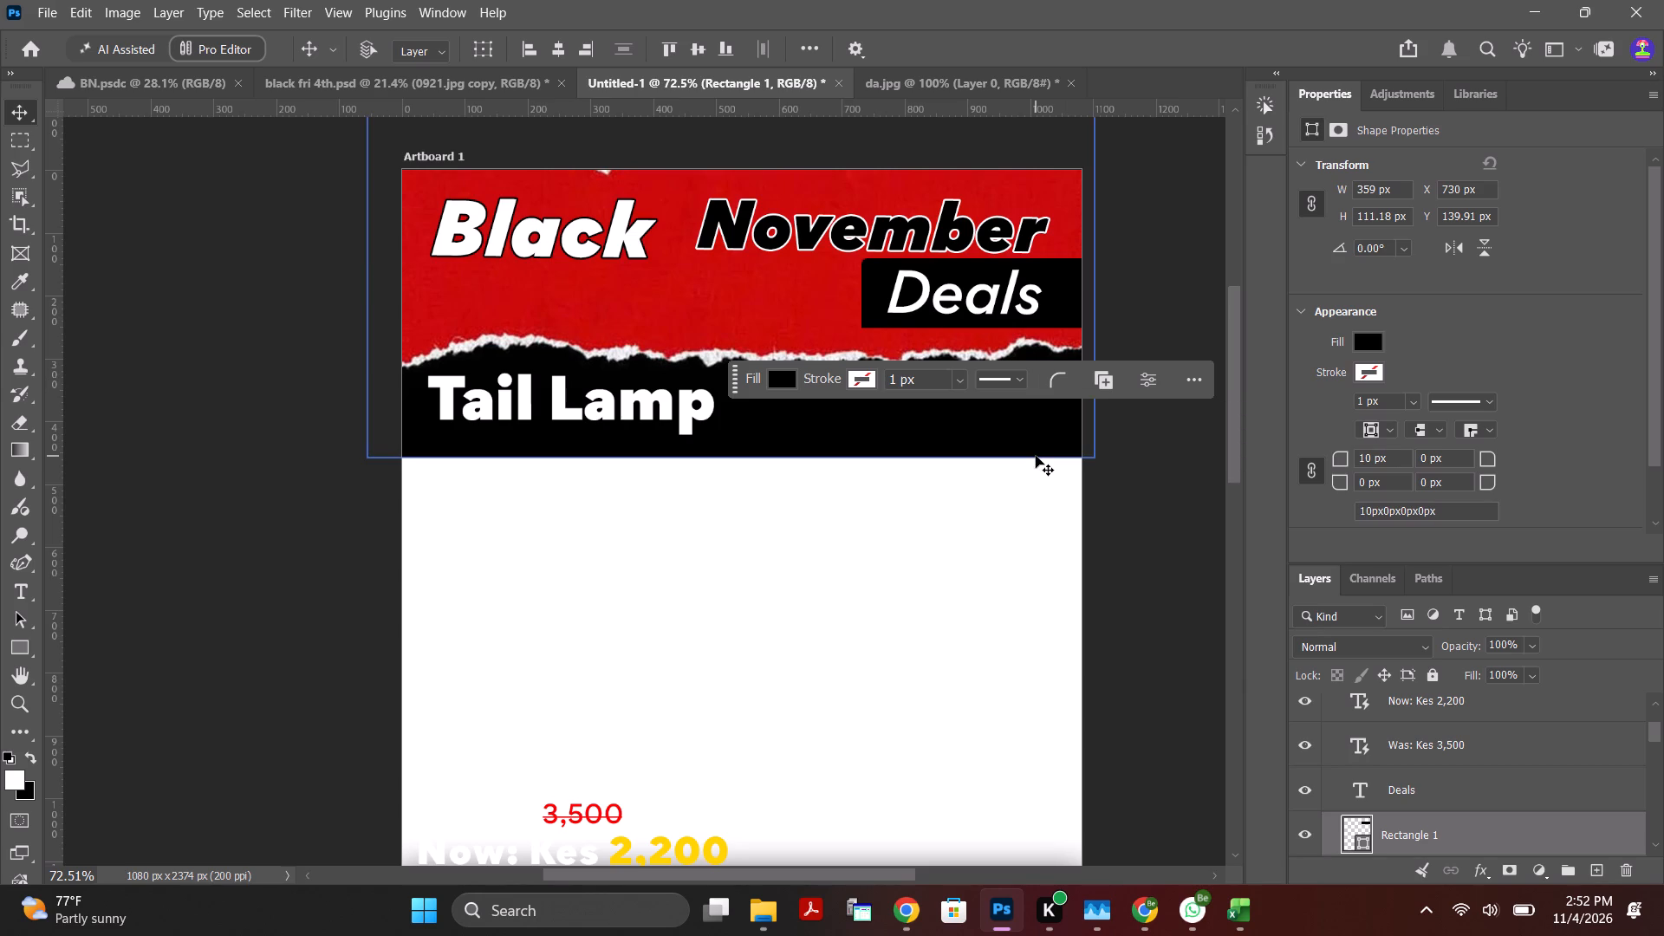
Set the top-left corner radius of the black rectangle behind "Deals" to 40 px.
{"action": "left_click", "coordinate": [1062, 377]}
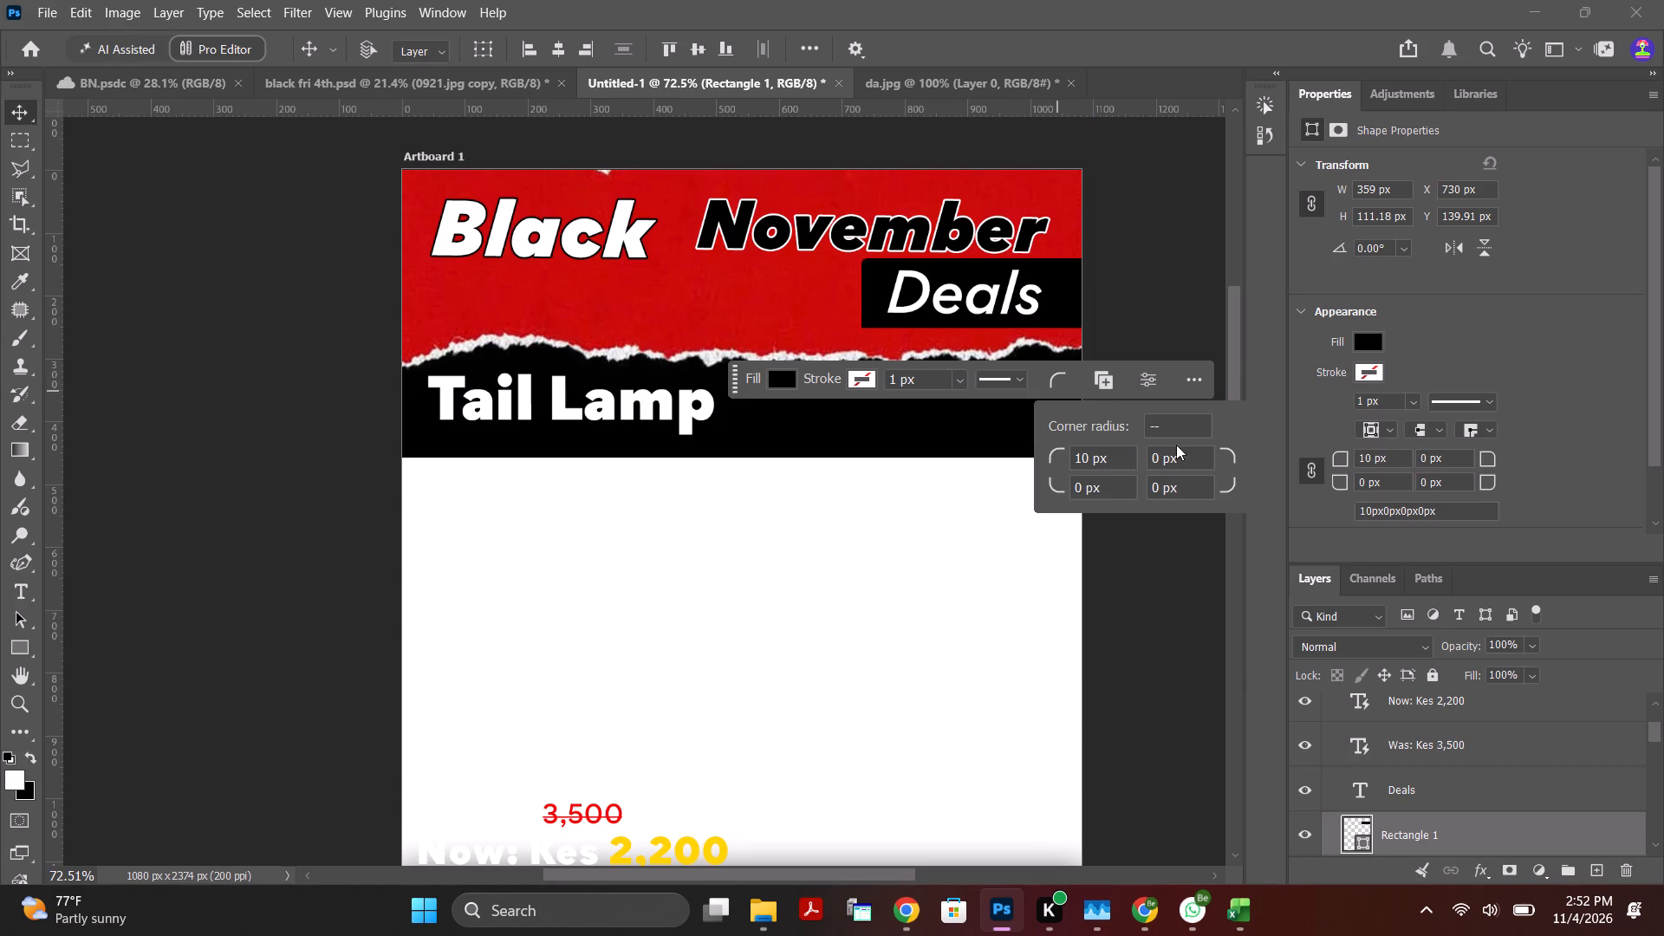
{"action": "left_click_drag", "start_coordinate": [1135, 457], "coordinate": [1043, 464]}
{"action": "left_click", "coordinate": [1101, 454]}
{"action": "left_click_drag", "start_coordinate": [1134, 459], "coordinate": [1077, 460]}
{"action": "left_click_drag", "start_coordinate": [1077, 460], "coordinate": [1076, 460]}
{"action": "type", "text": "40"}
{"action": "key", "text": "Return"}
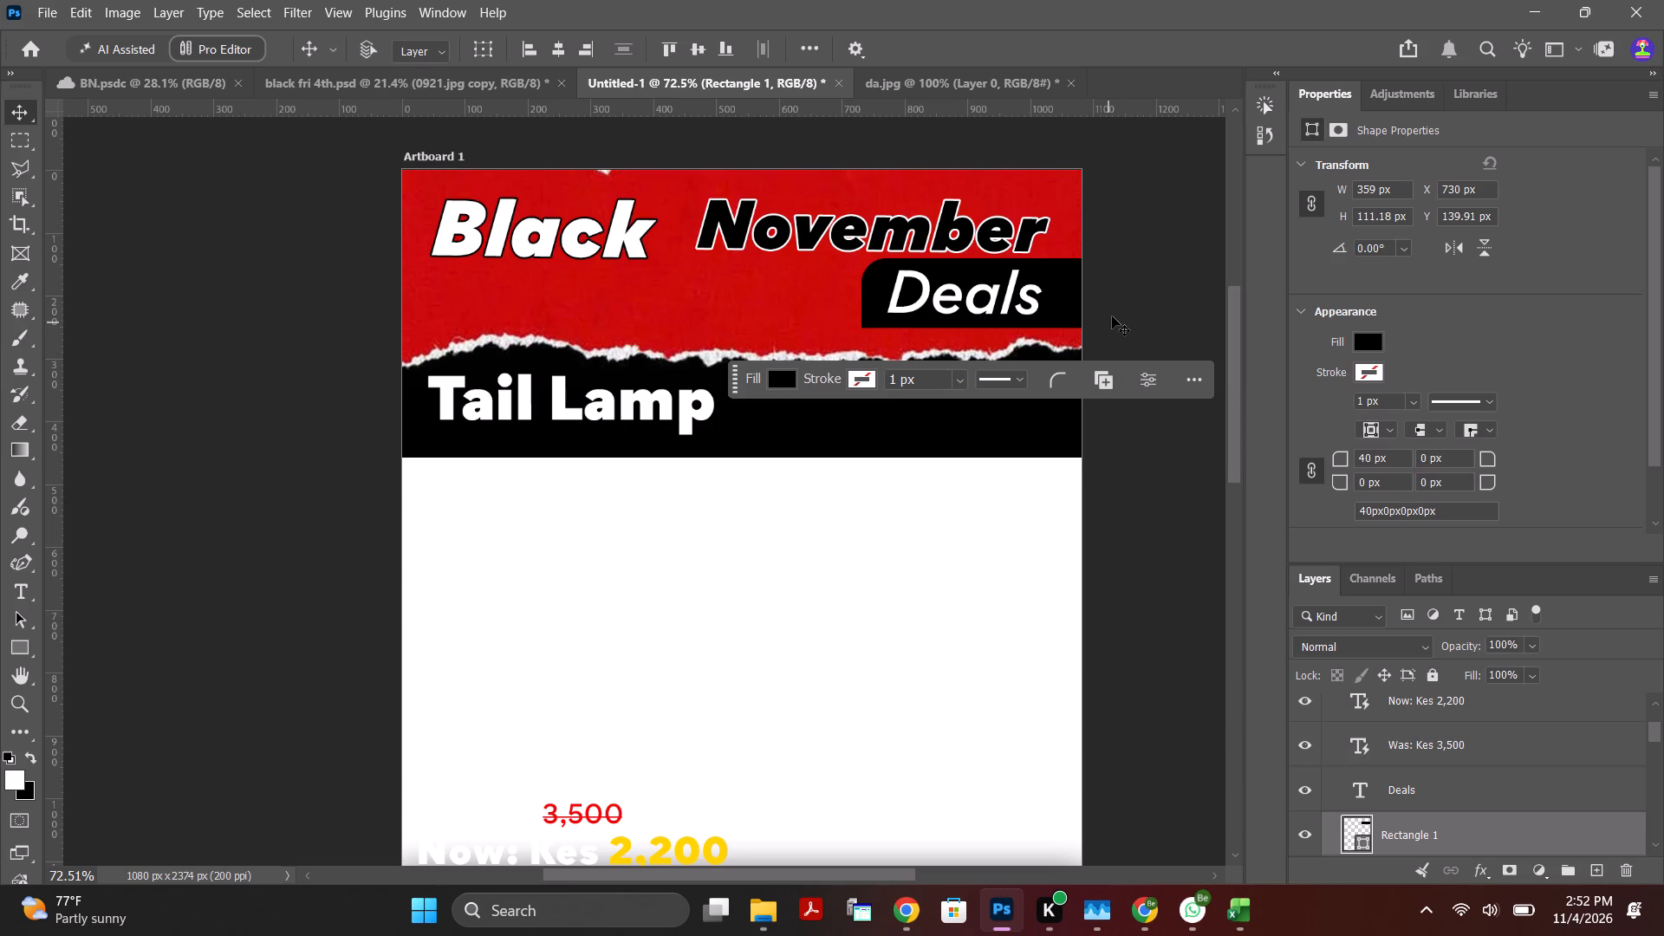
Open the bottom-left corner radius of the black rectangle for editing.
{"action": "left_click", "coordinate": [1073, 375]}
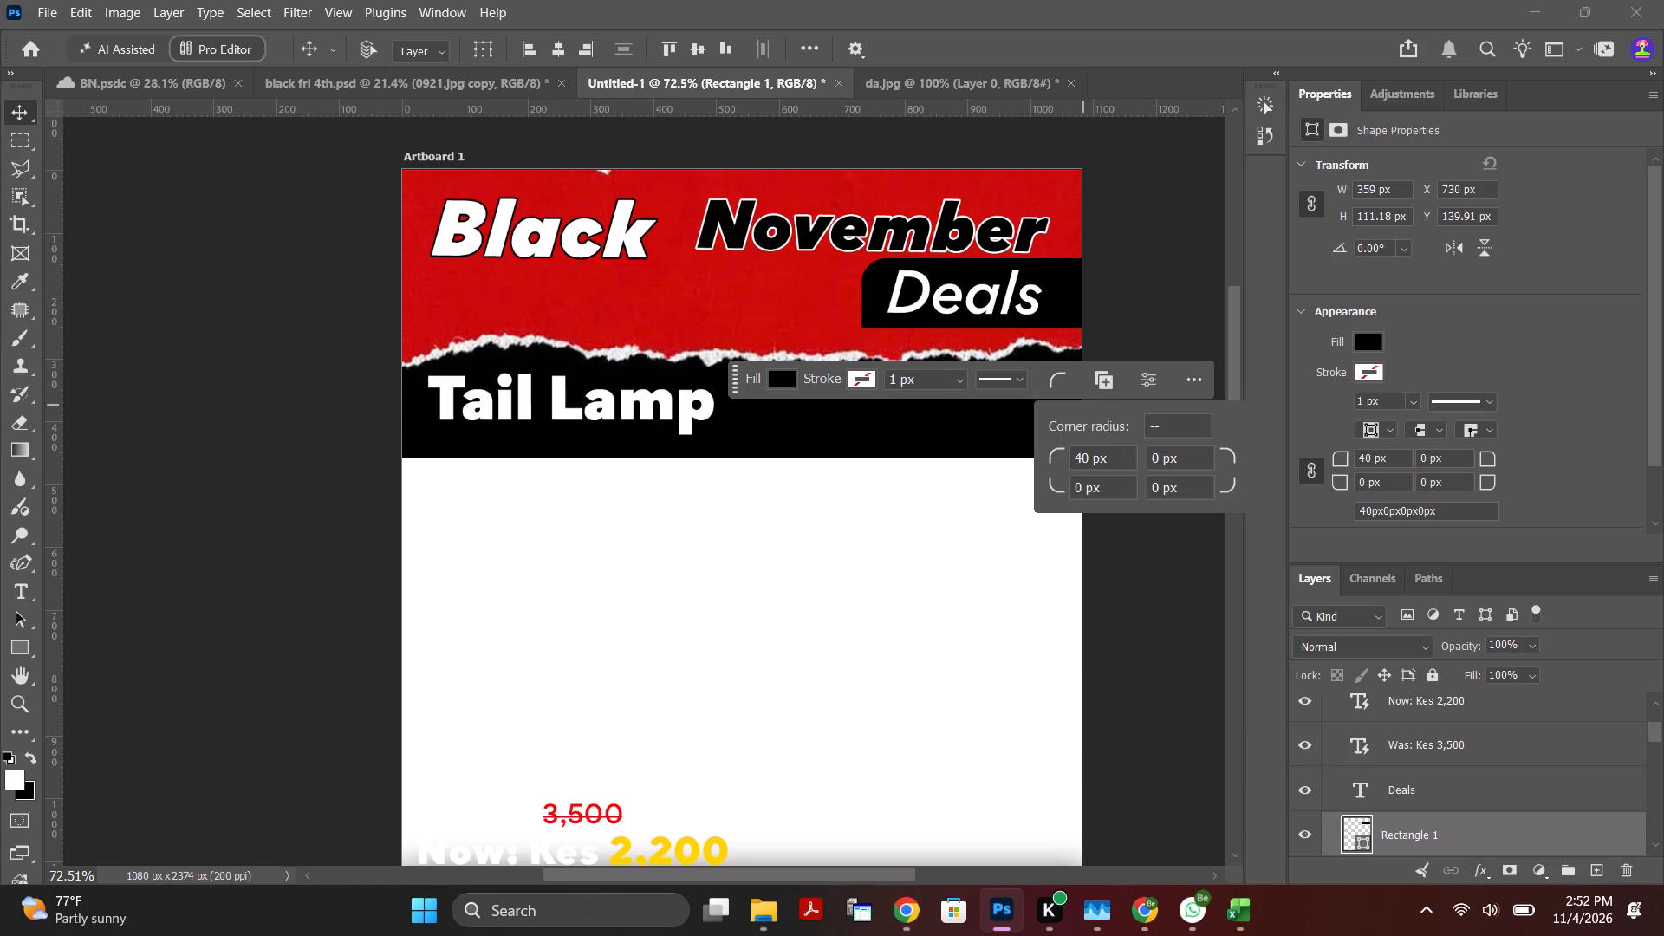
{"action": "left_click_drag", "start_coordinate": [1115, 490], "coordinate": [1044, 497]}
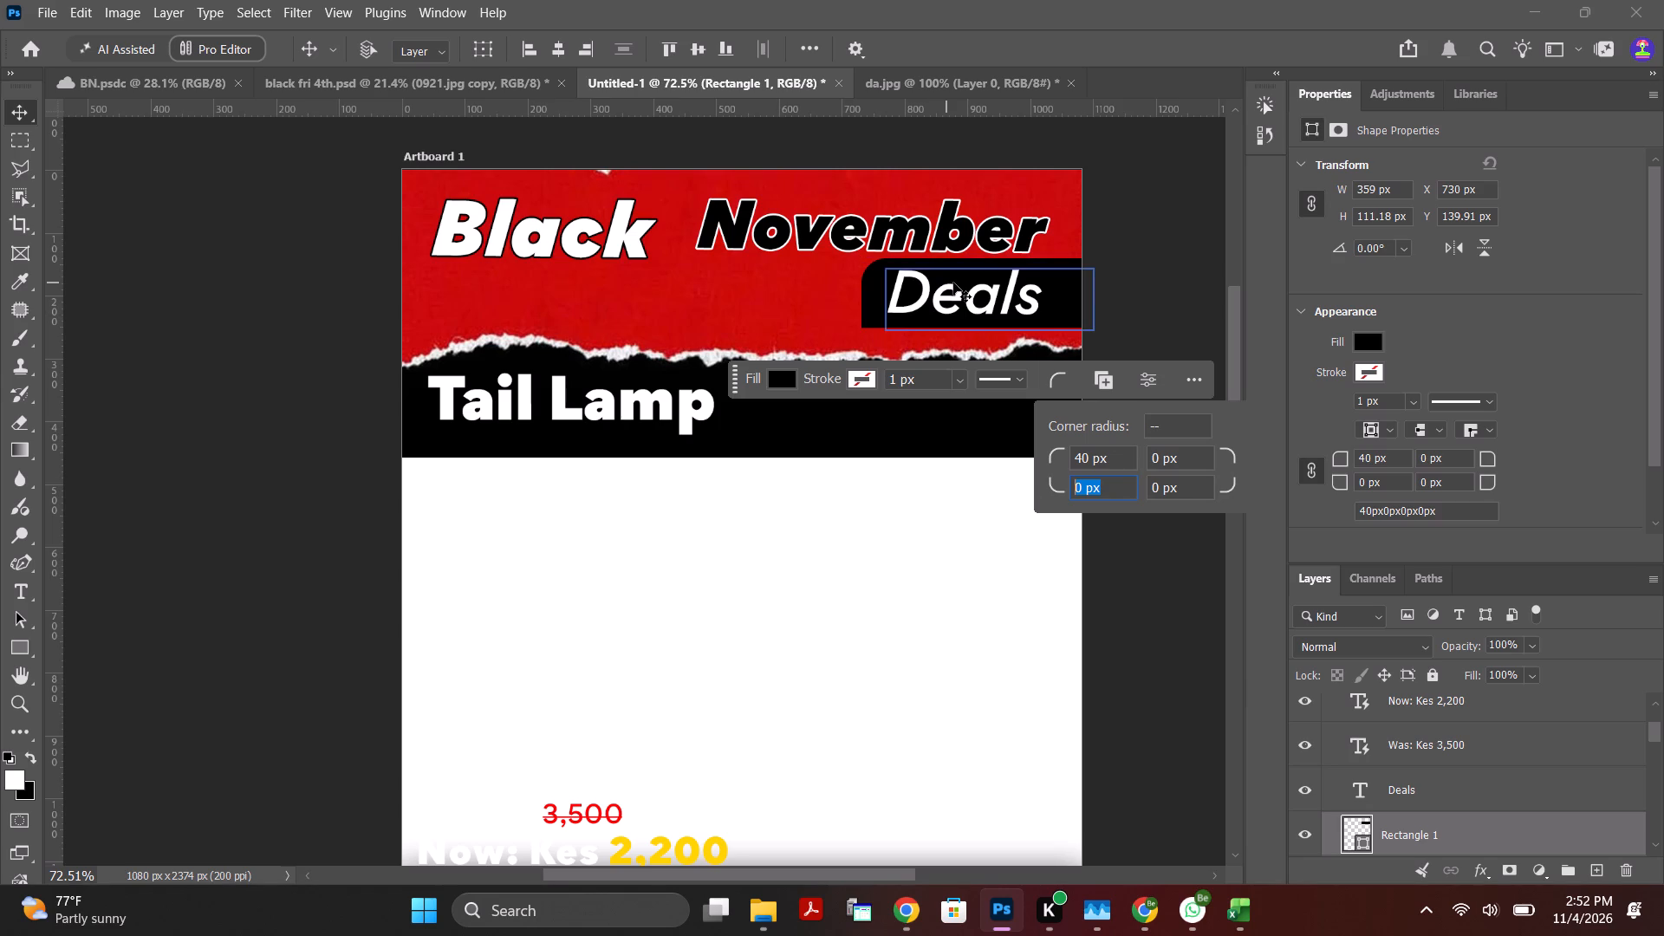
Move the black rectangle behind "Deals" down 10 px.
{"action": "left_click", "coordinate": [1063, 284]}
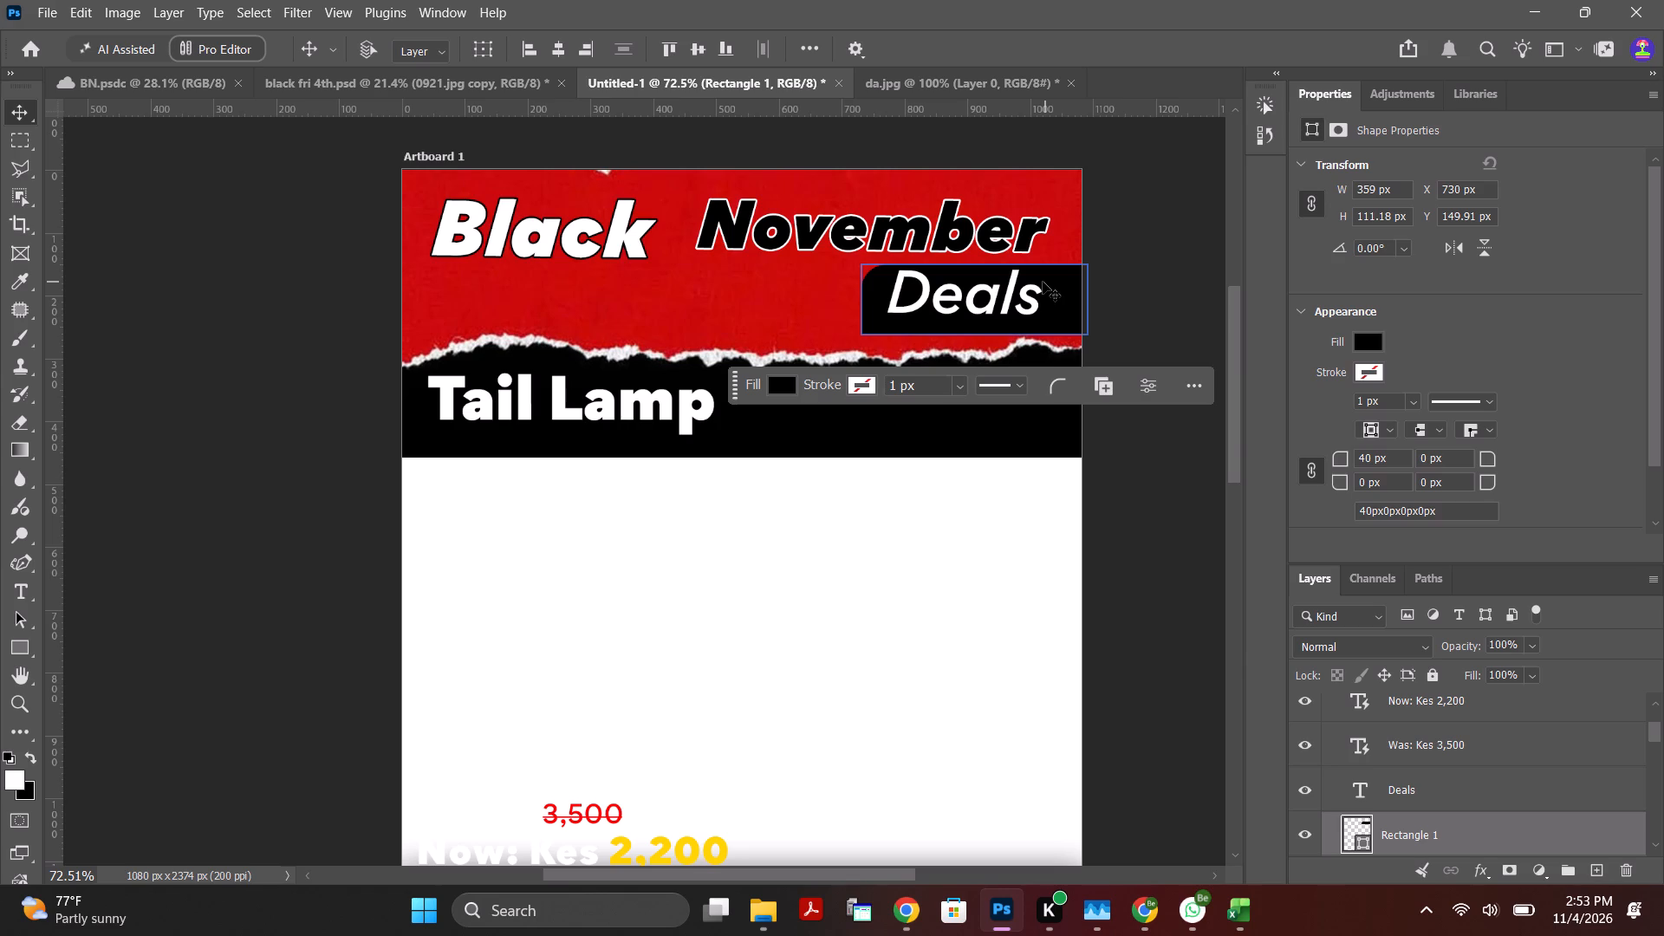
{"action": "left_click", "coordinate": [626, 242]}
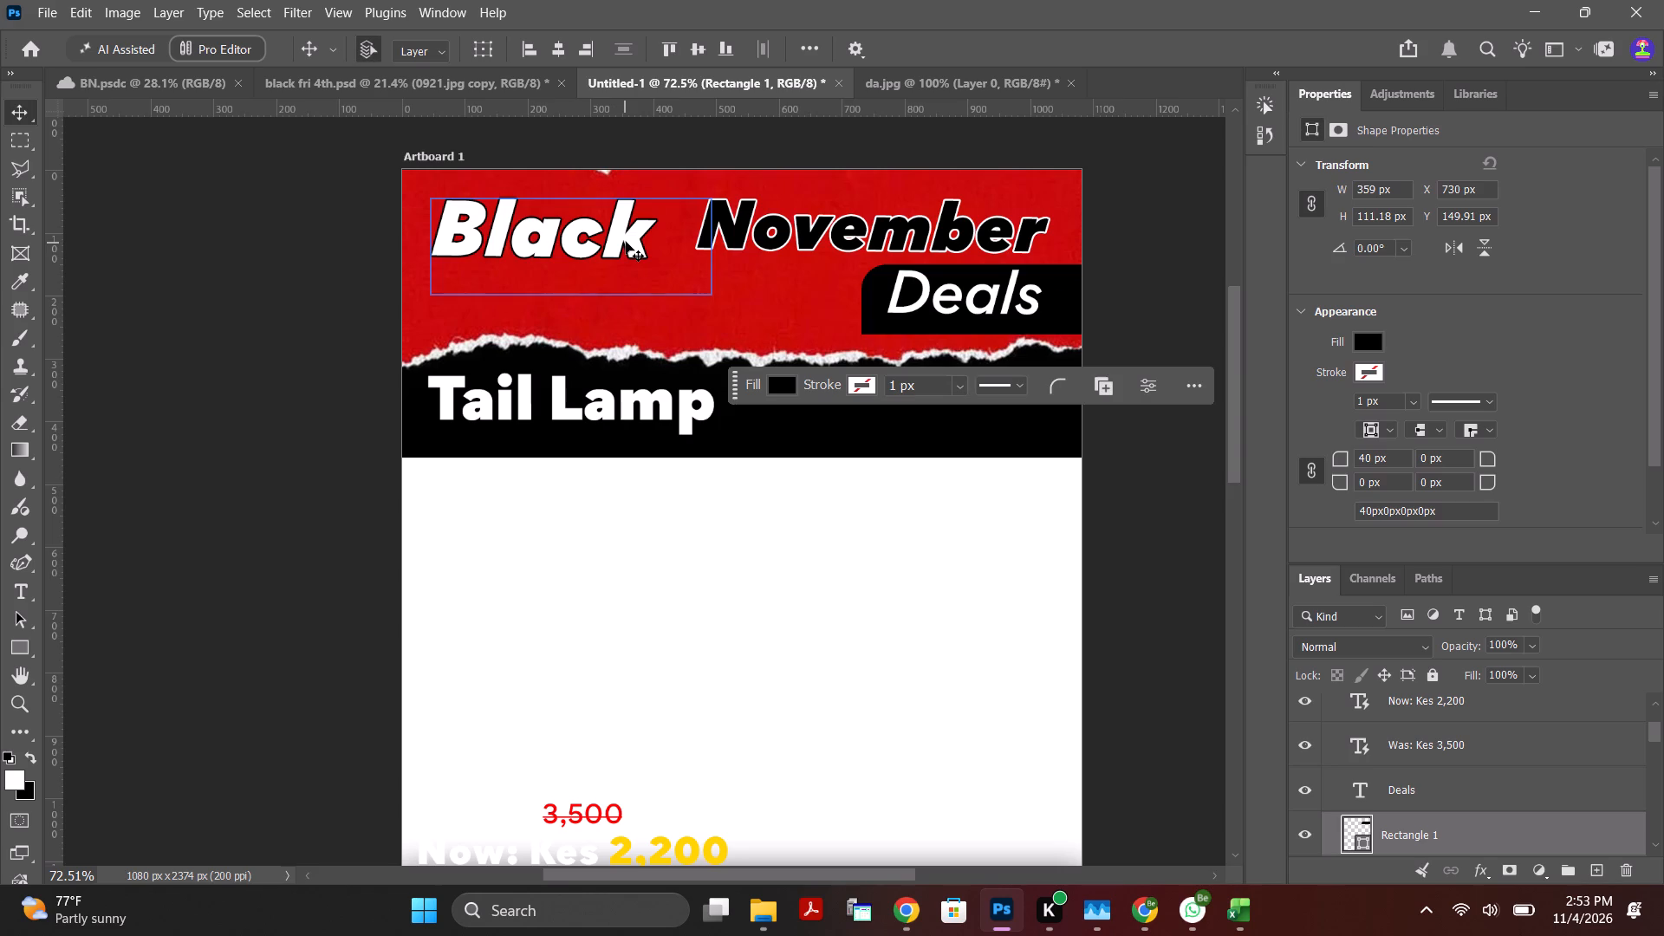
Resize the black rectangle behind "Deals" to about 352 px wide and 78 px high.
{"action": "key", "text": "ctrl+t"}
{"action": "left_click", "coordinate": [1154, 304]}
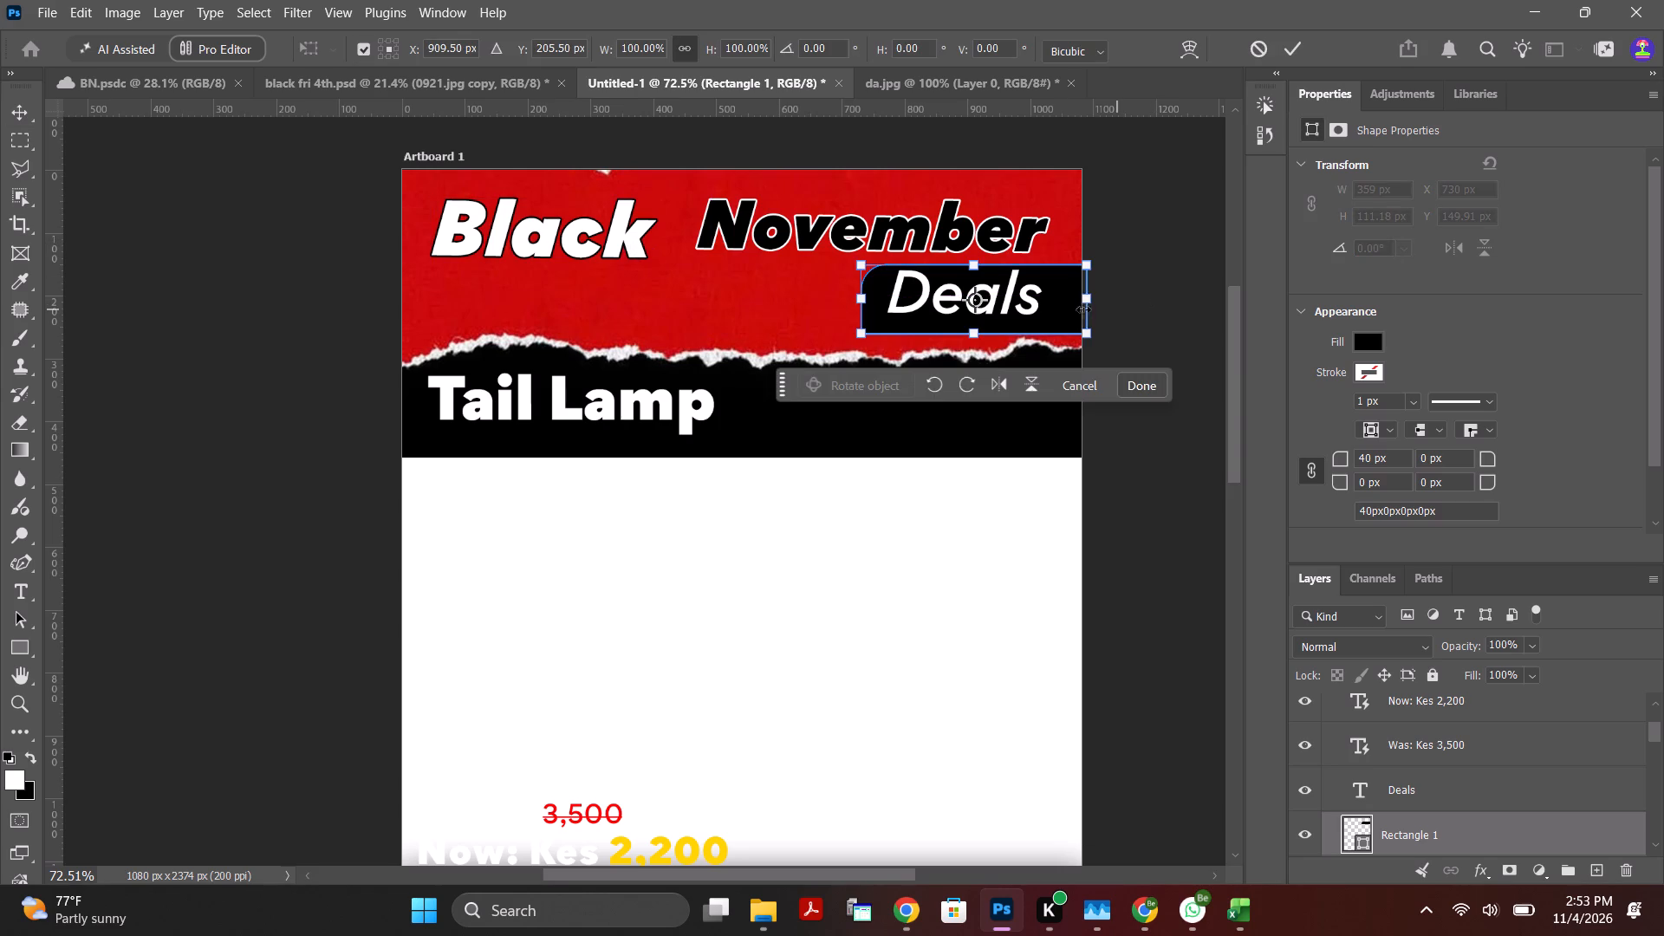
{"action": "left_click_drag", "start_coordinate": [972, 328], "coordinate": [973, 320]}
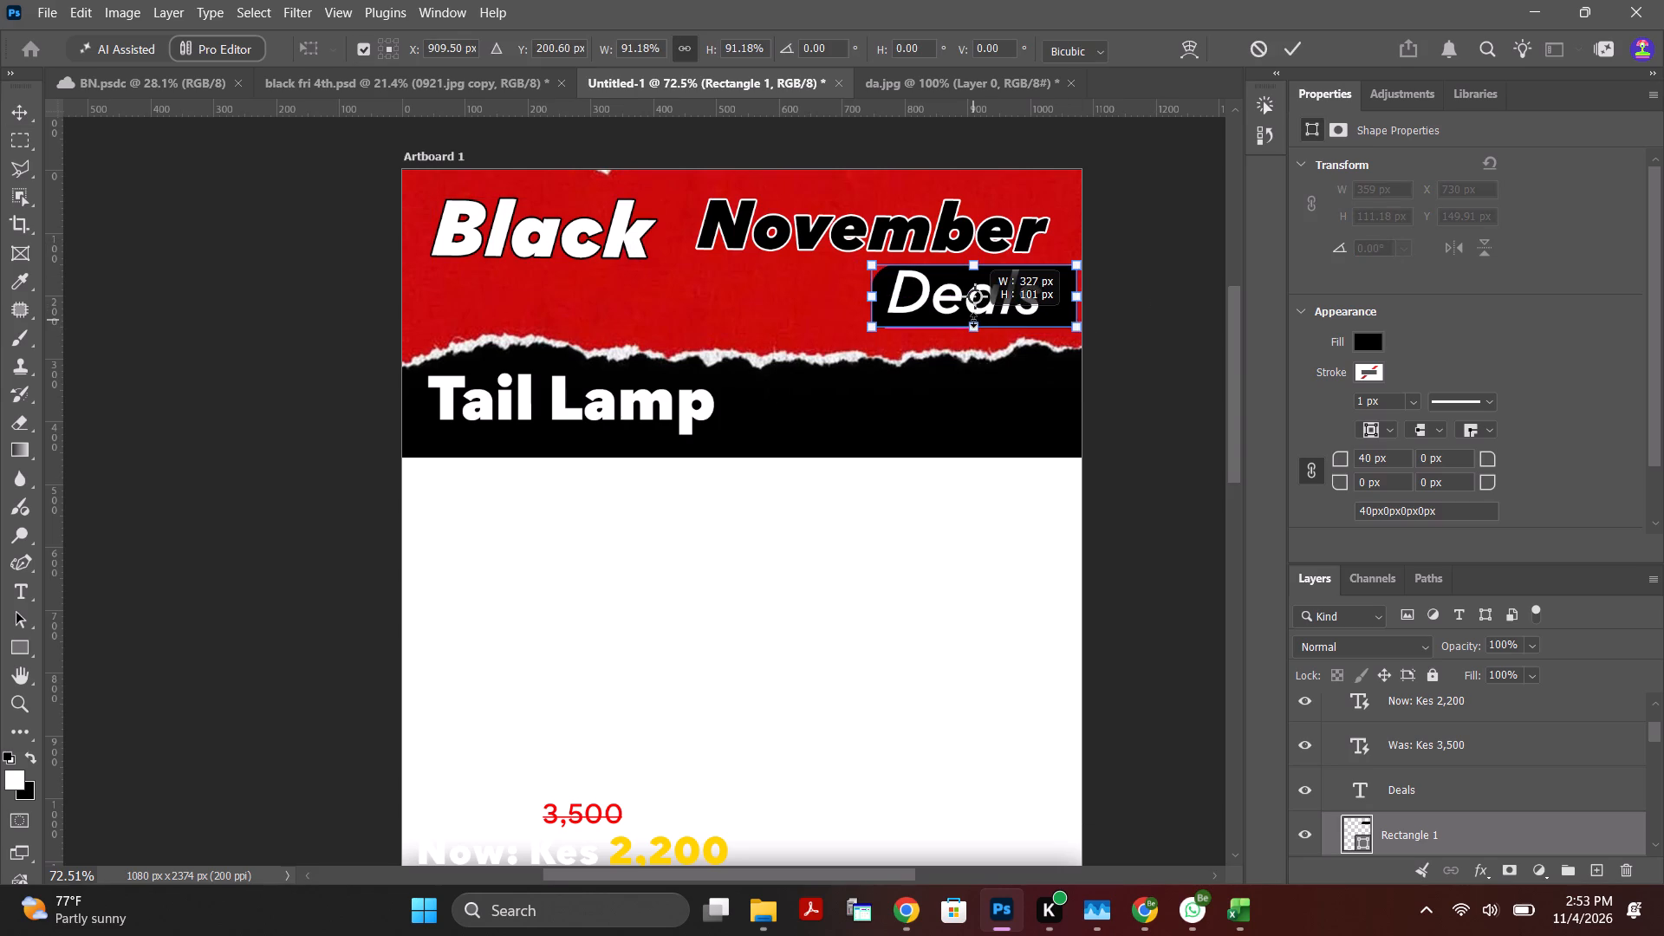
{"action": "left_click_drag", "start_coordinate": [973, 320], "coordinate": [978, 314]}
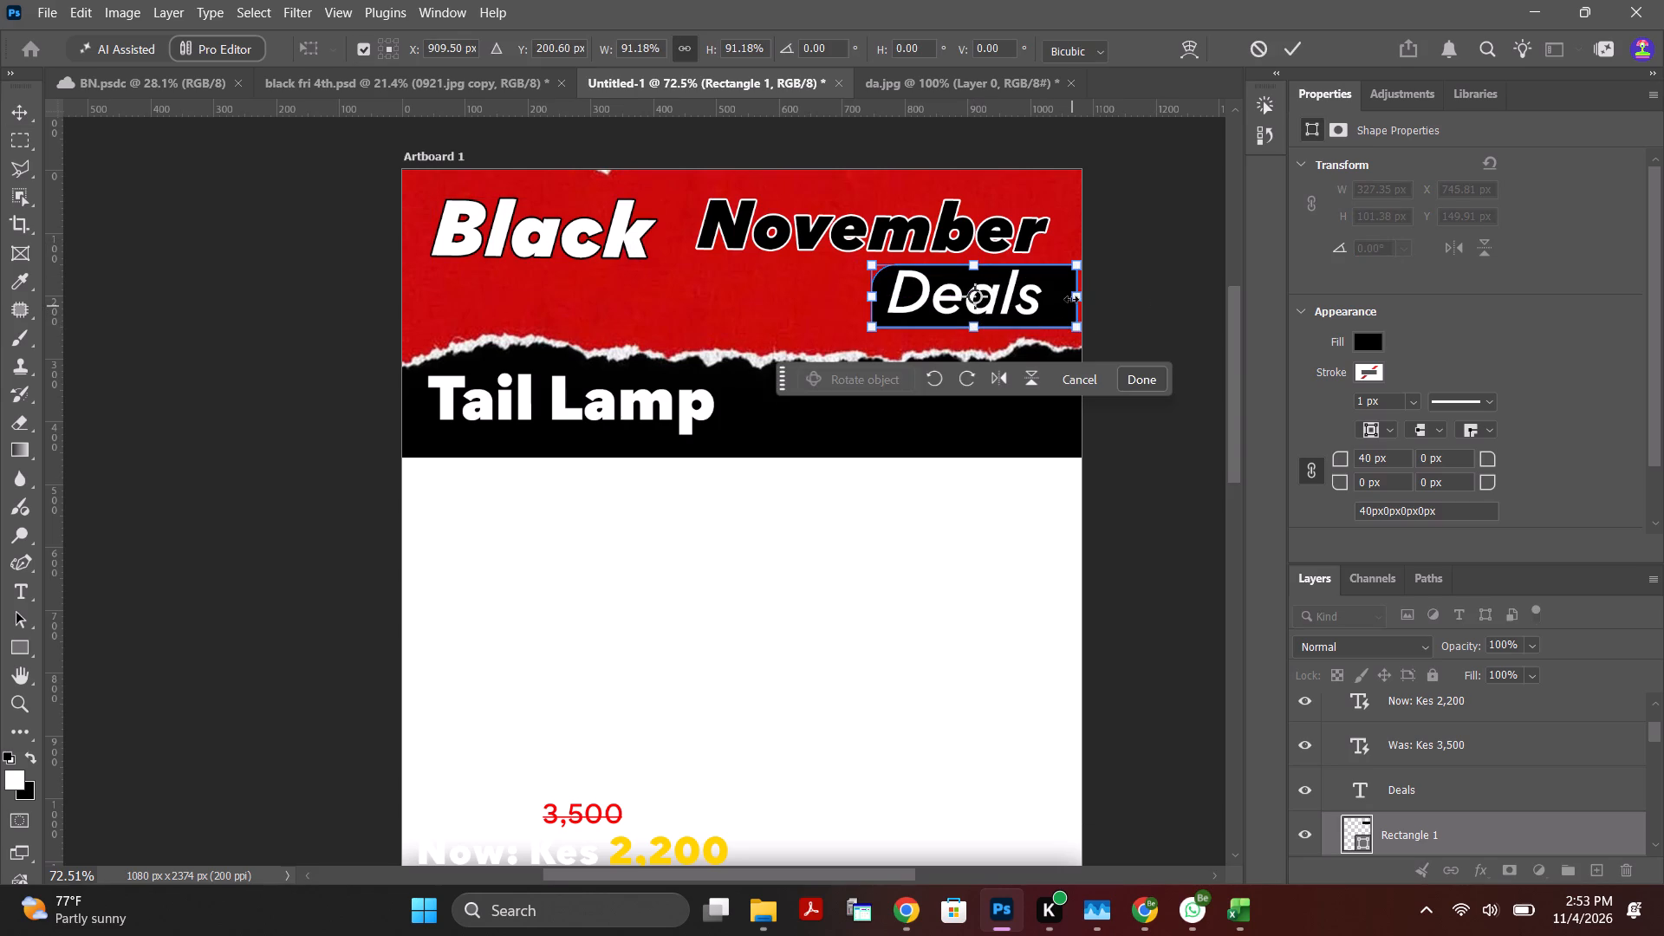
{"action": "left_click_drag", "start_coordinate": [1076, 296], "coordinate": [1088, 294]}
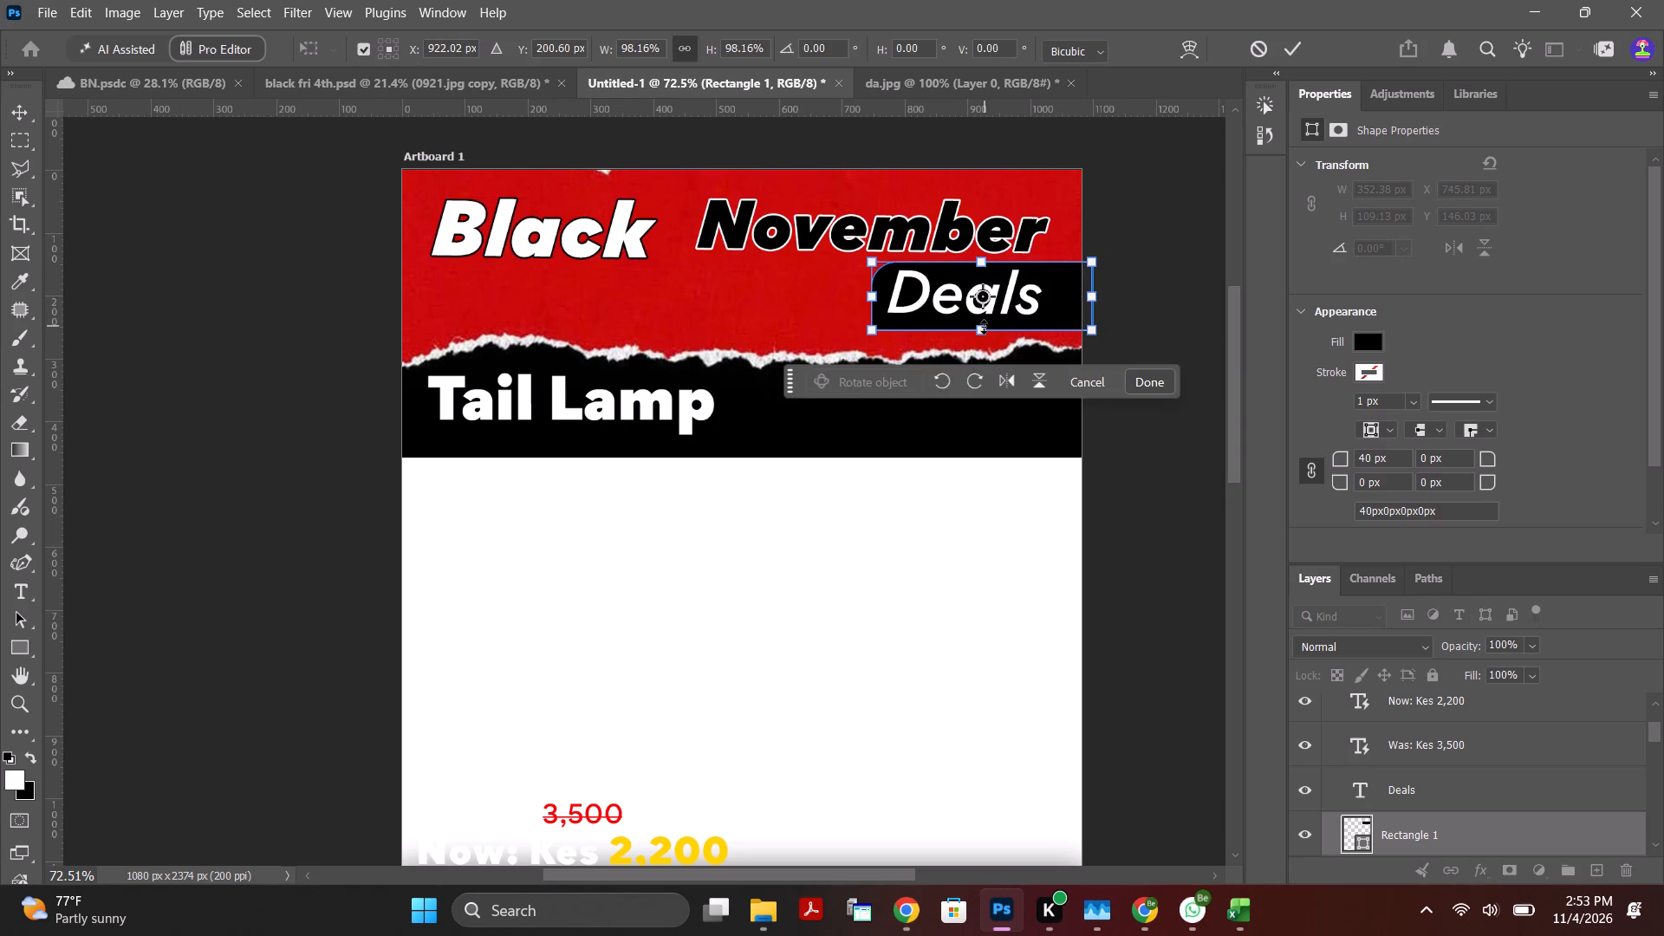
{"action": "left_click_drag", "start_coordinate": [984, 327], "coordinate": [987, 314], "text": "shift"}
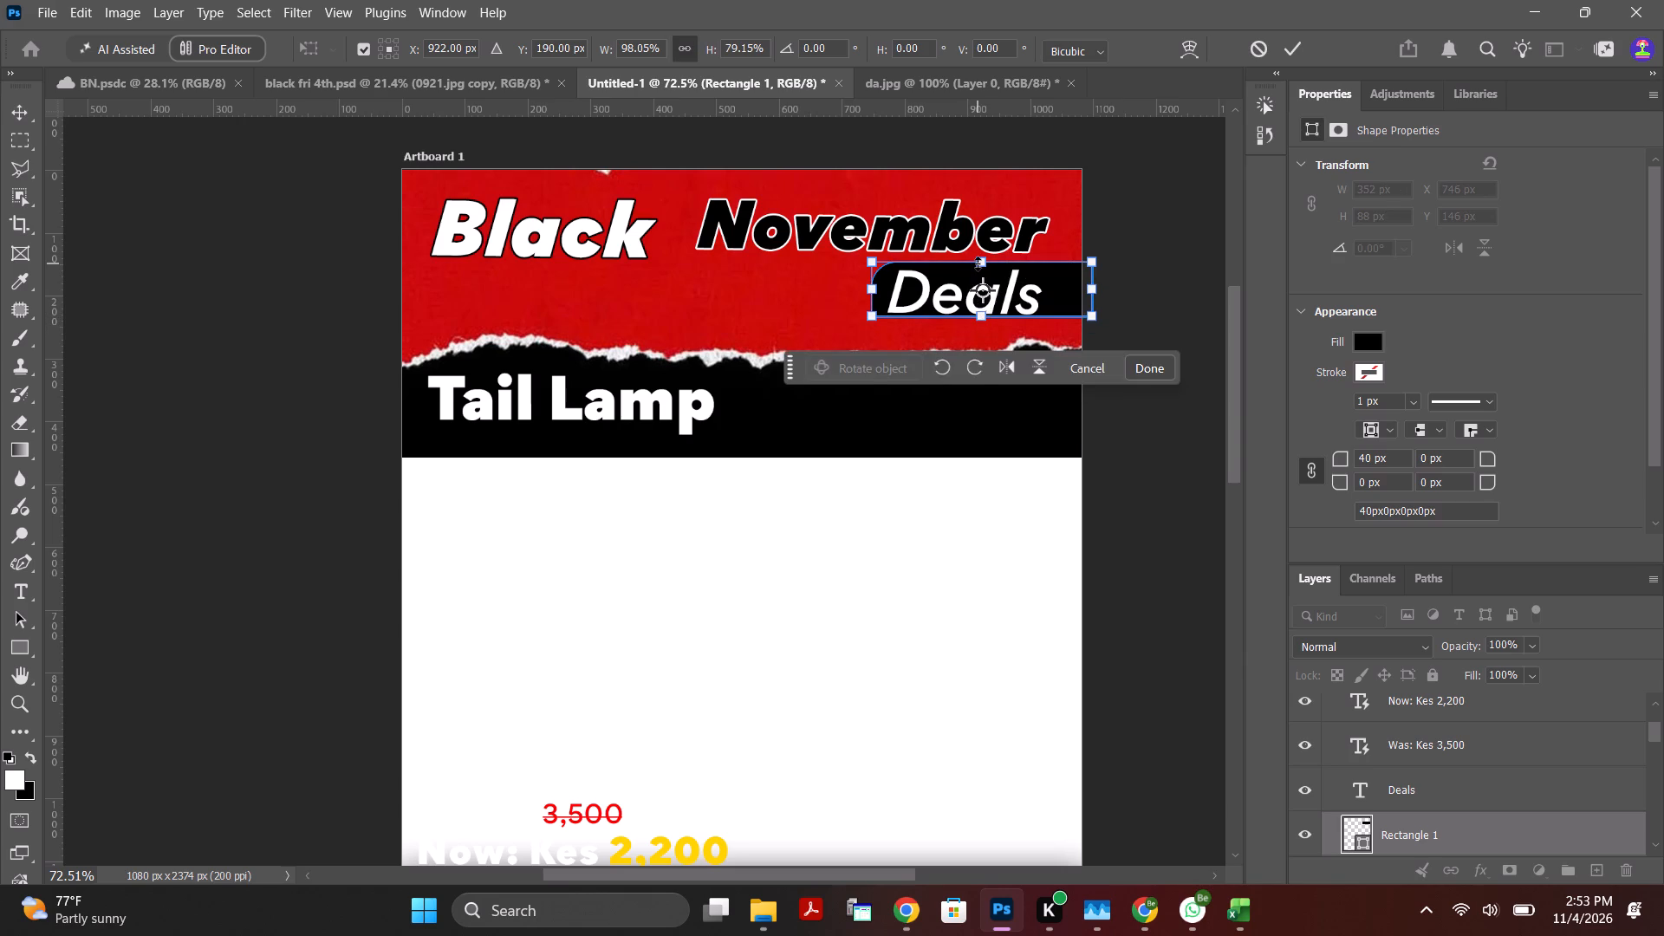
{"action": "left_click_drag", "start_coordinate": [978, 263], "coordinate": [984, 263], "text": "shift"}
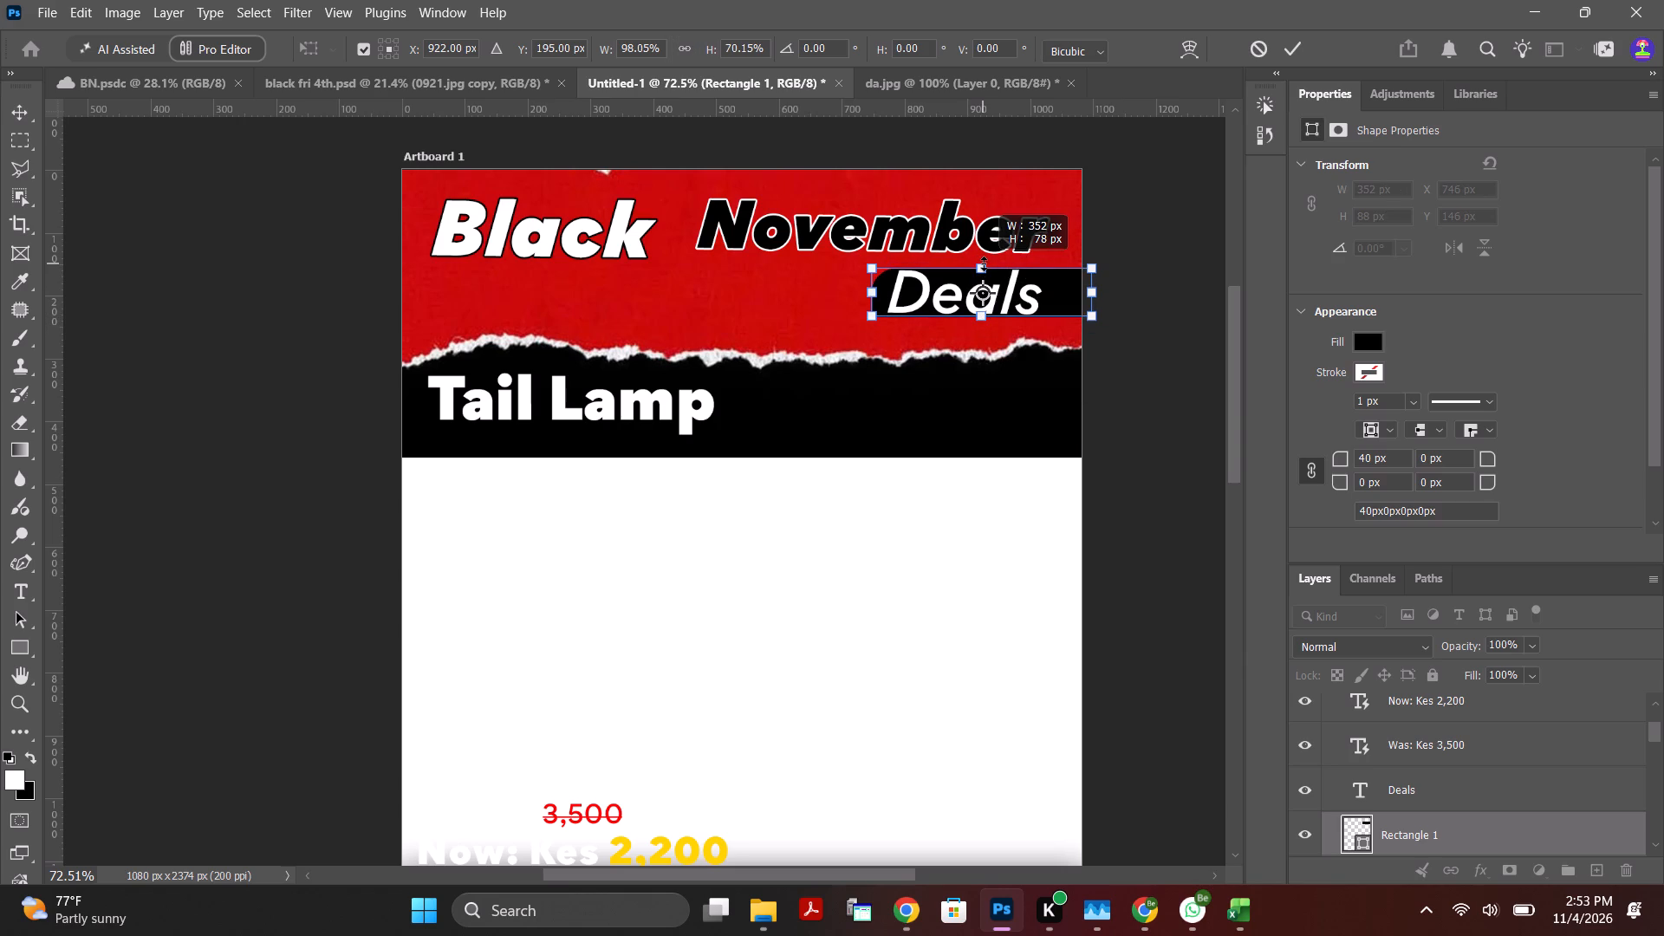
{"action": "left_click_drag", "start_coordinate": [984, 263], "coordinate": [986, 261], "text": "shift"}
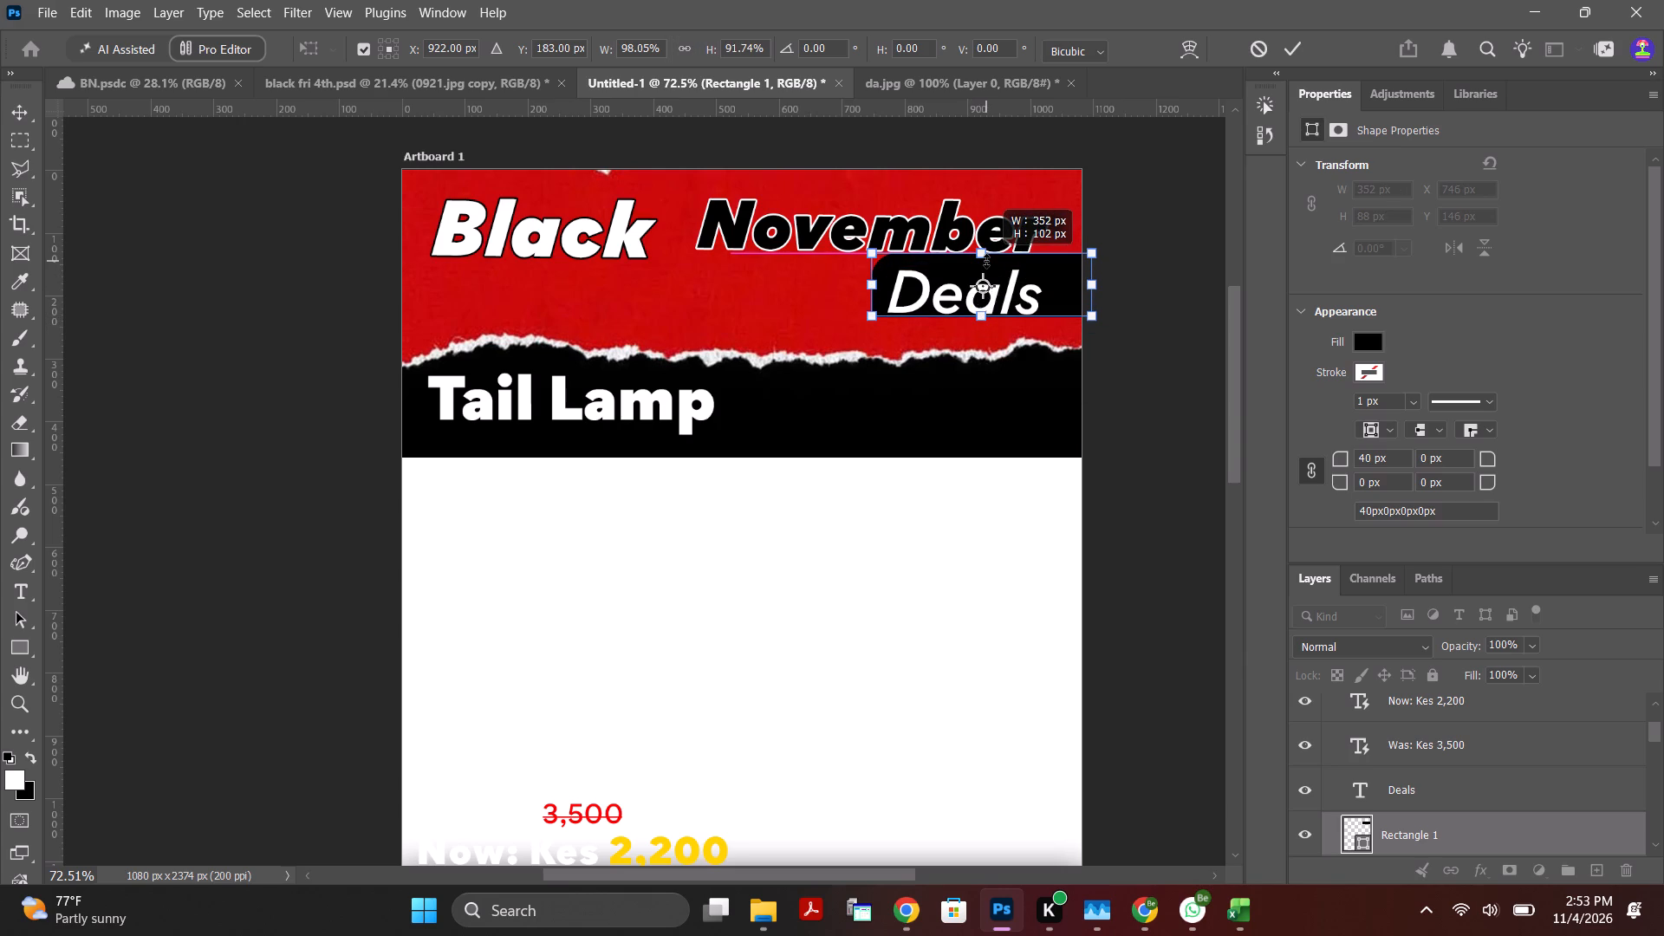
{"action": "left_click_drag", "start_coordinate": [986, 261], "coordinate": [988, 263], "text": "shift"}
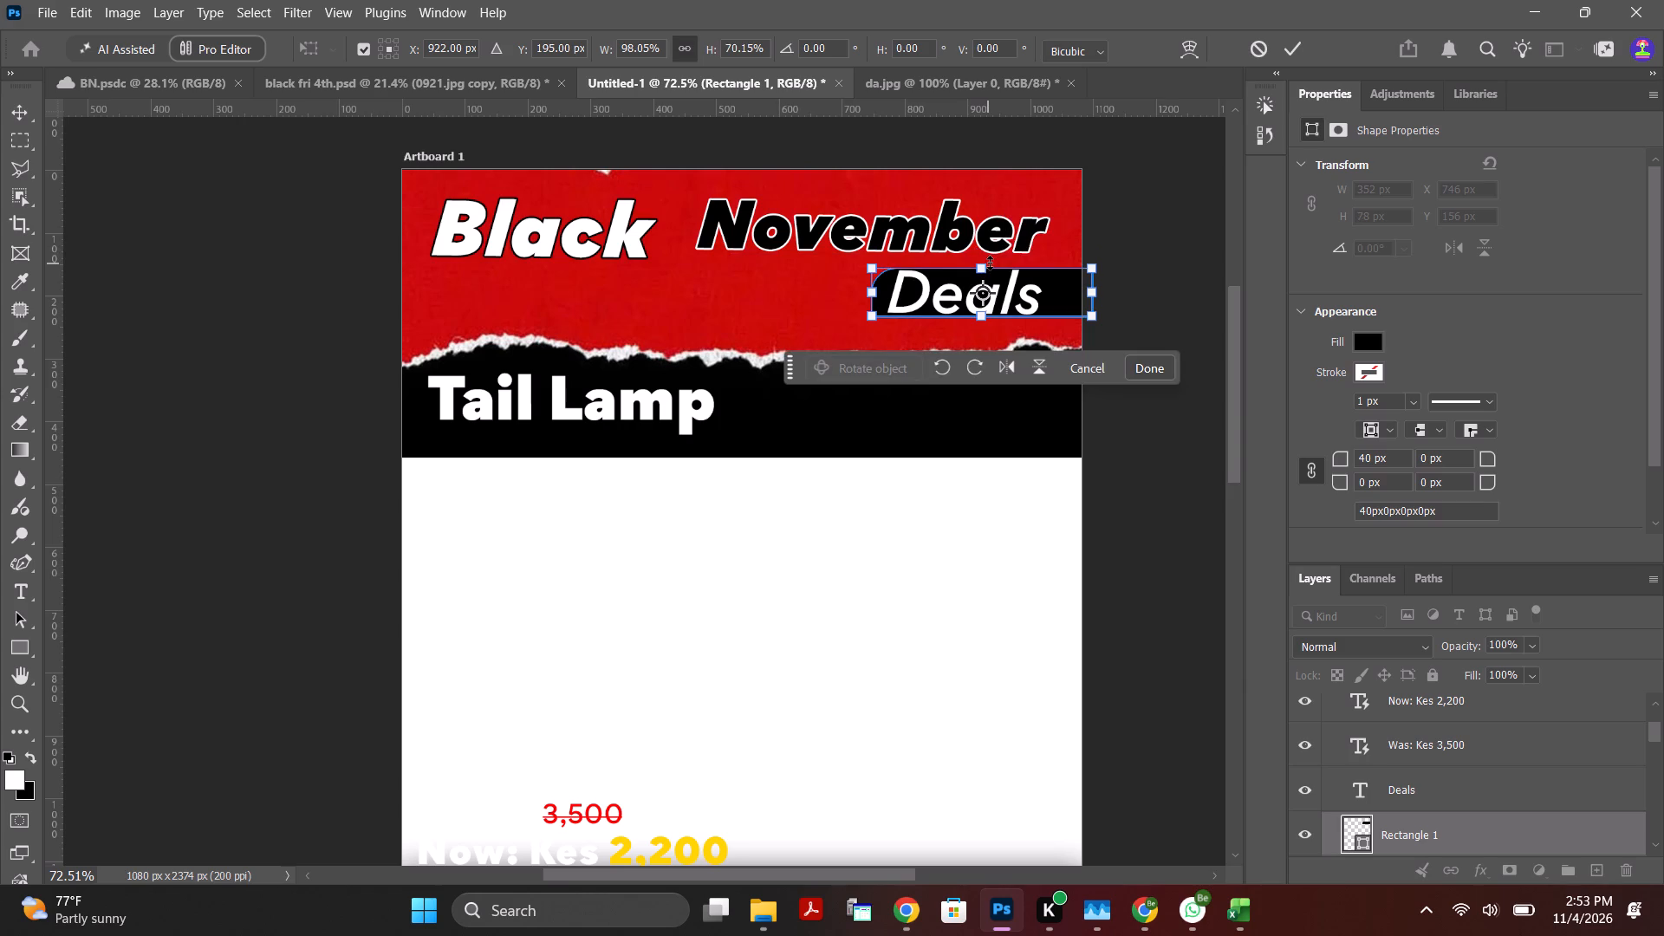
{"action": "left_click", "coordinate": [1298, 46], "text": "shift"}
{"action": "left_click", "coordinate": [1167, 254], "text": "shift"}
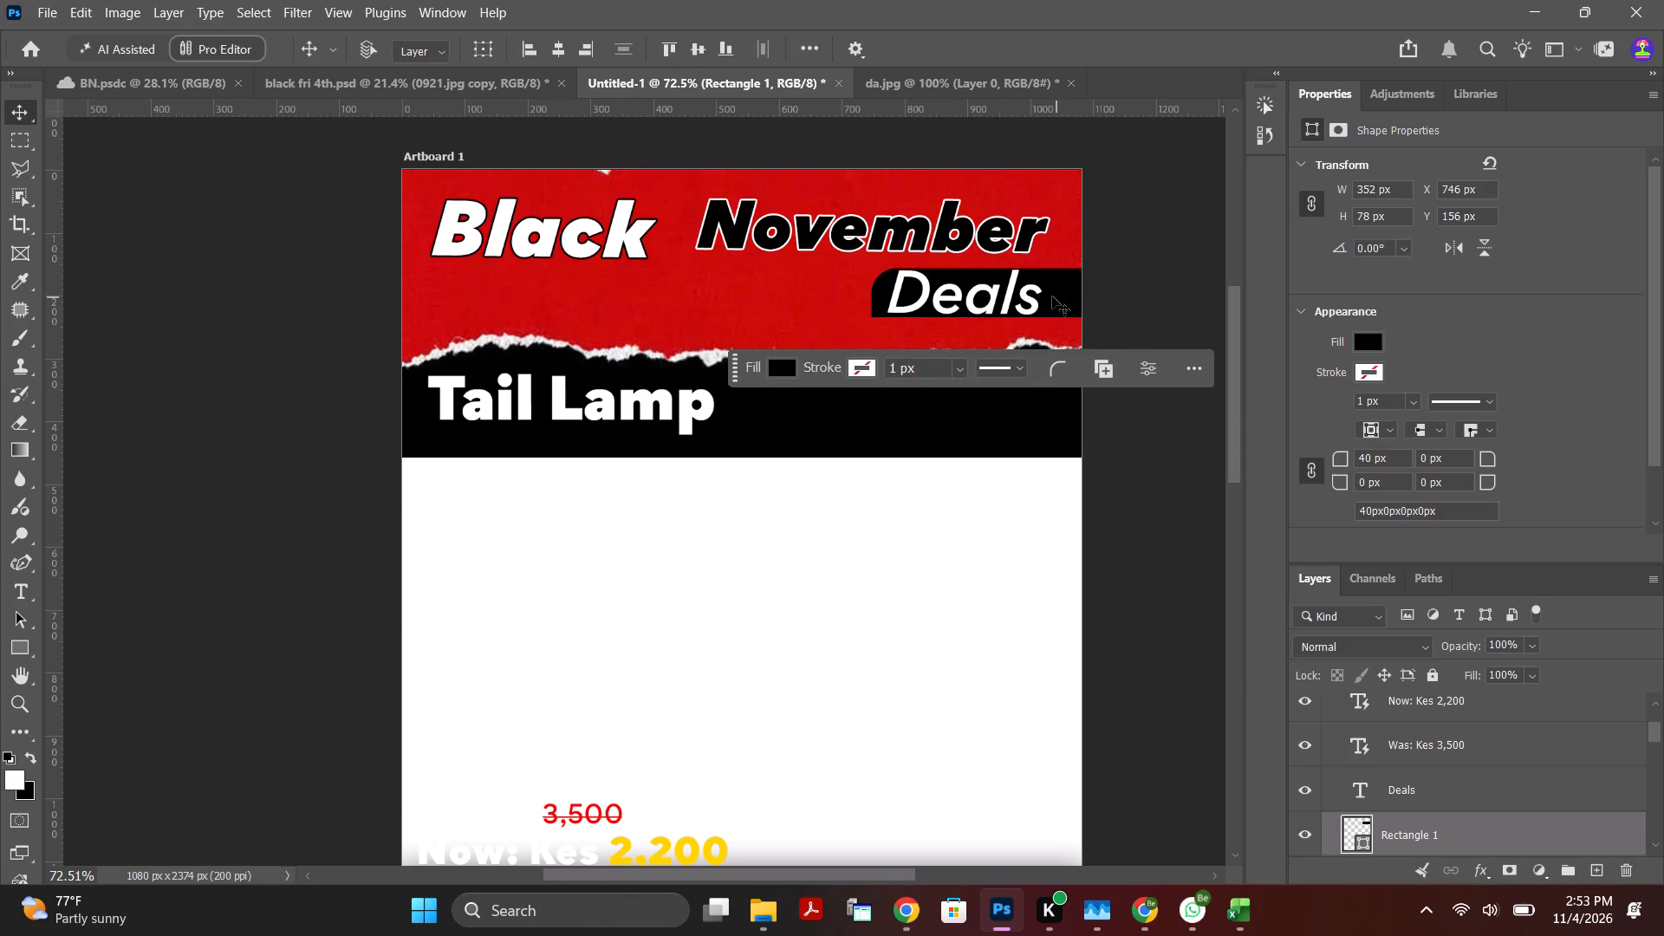
Enlarge the black rectangle behind "Deals" to about 368 px wide and 119 px high.
{"action": "left_click", "coordinate": [1056, 283]}
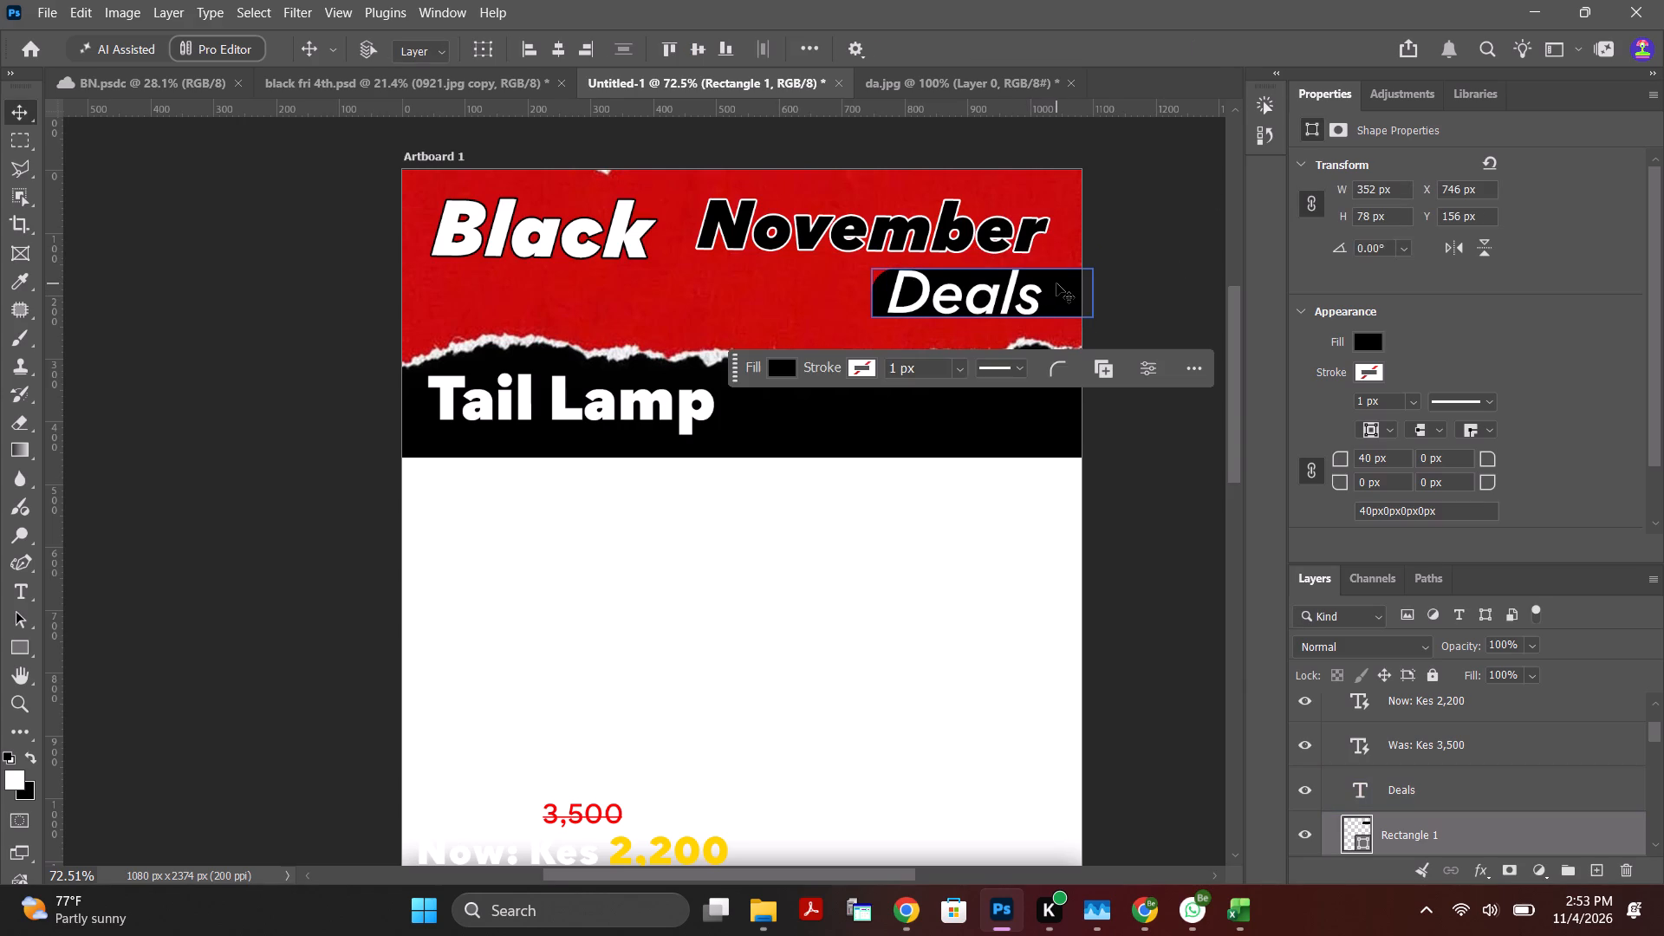
{"action": "key", "text": "ctrl+t"}
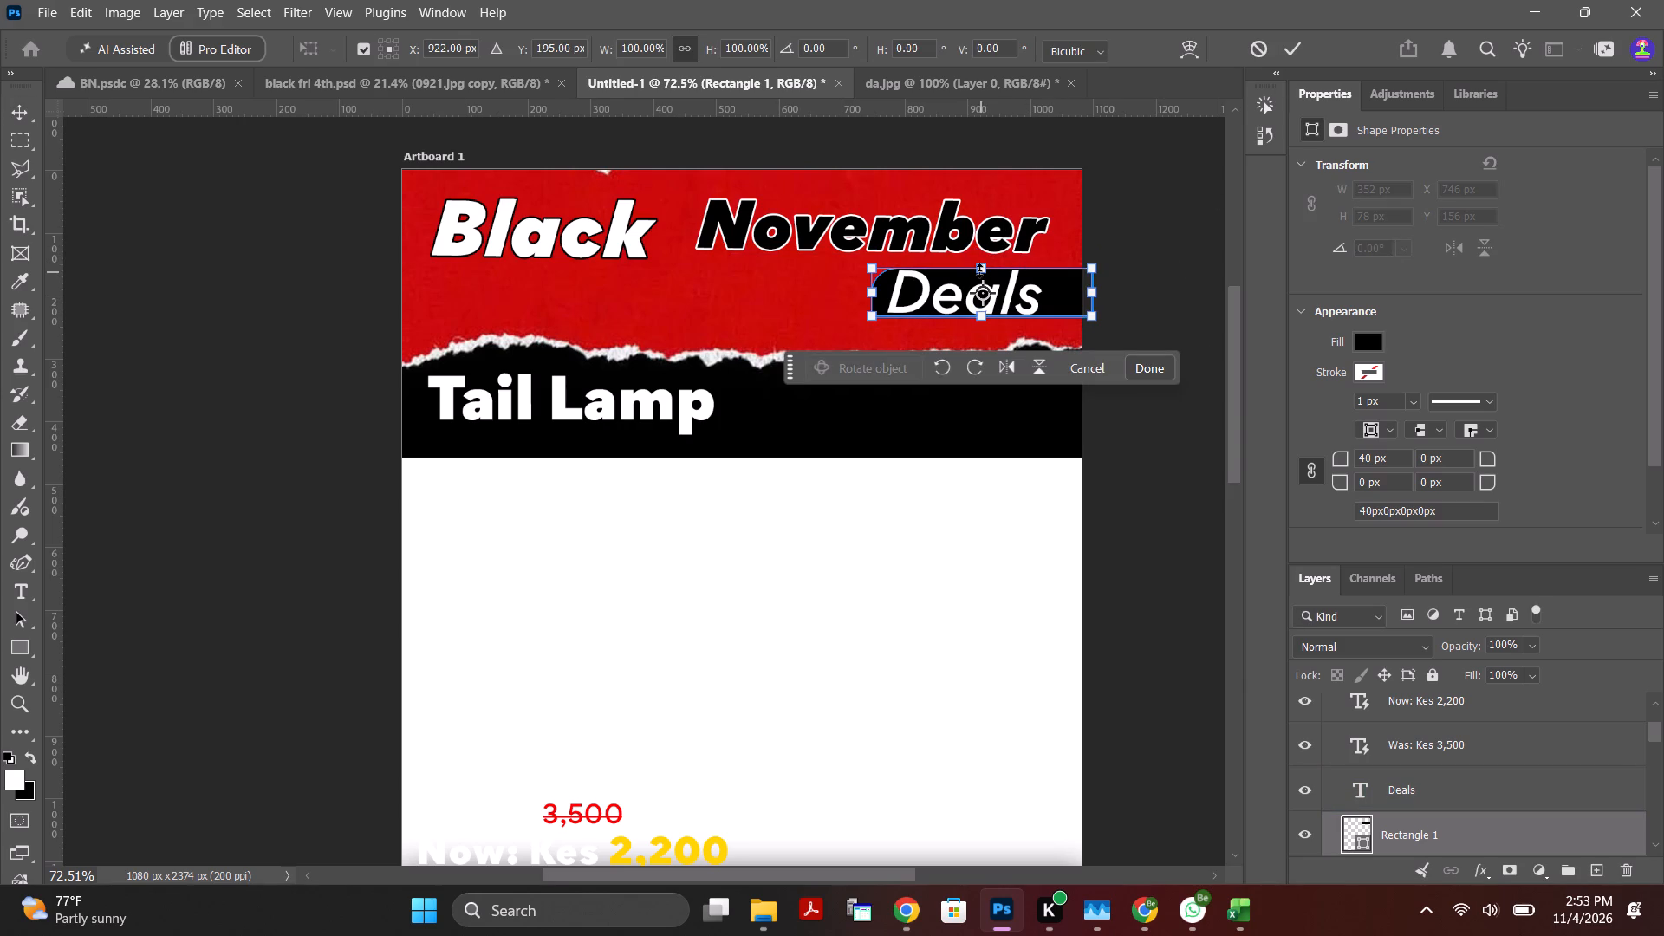
{"action": "left_click_drag", "start_coordinate": [979, 269], "coordinate": [980, 261]}
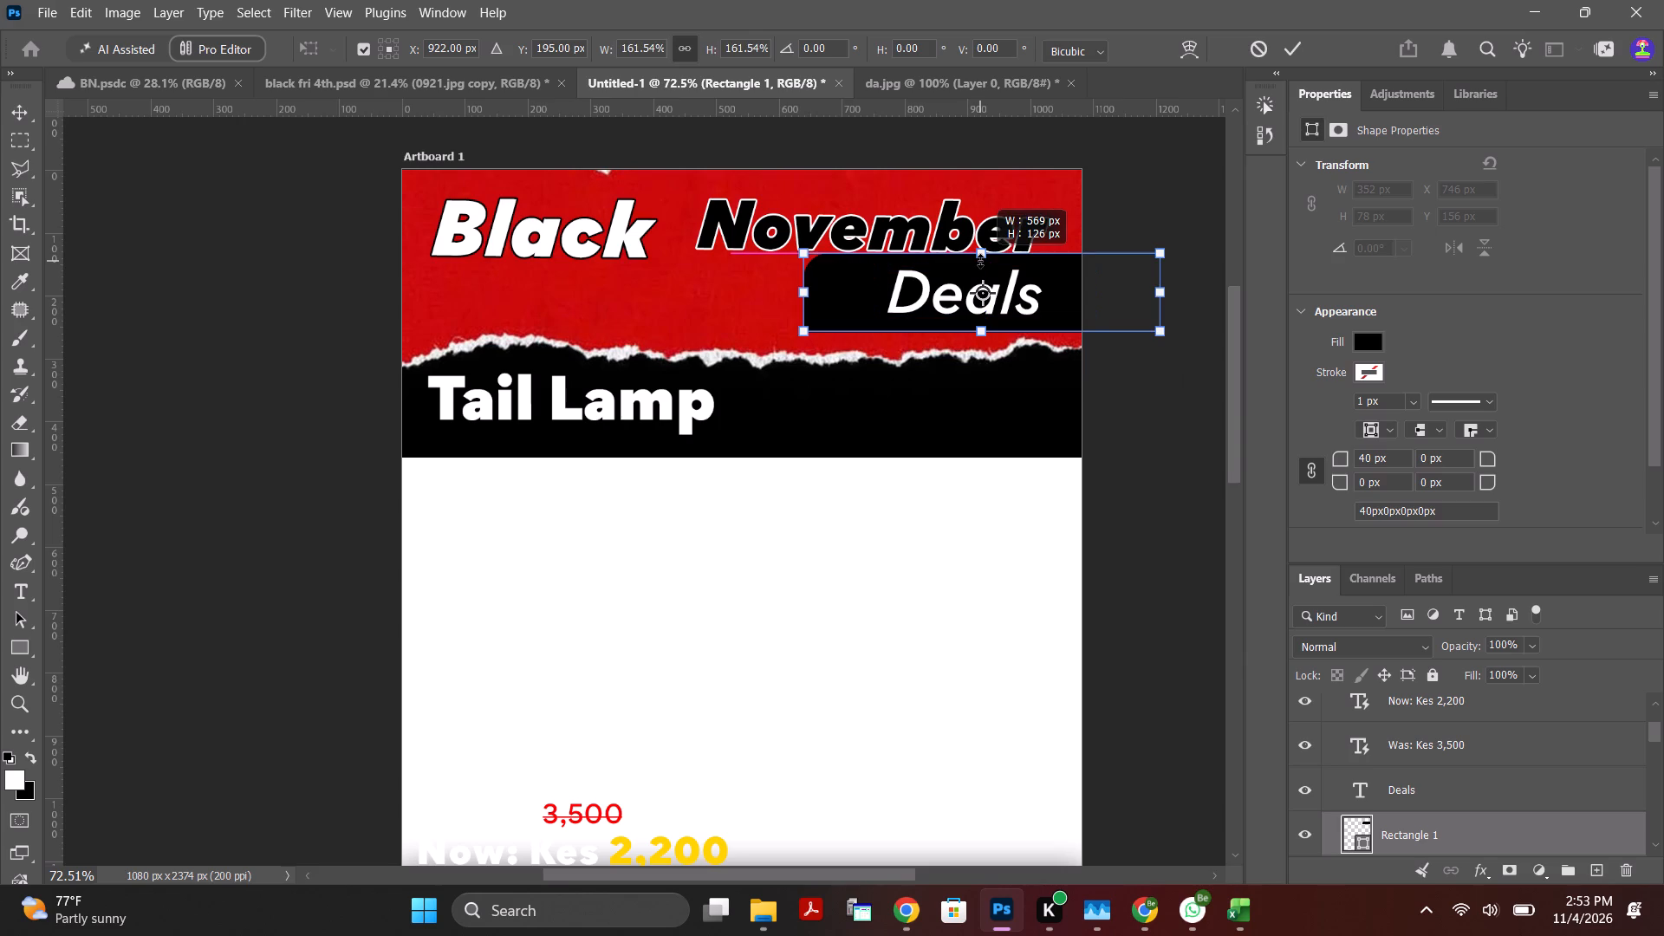
{"action": "left_click_drag", "start_coordinate": [980, 261], "coordinate": [985, 263]}
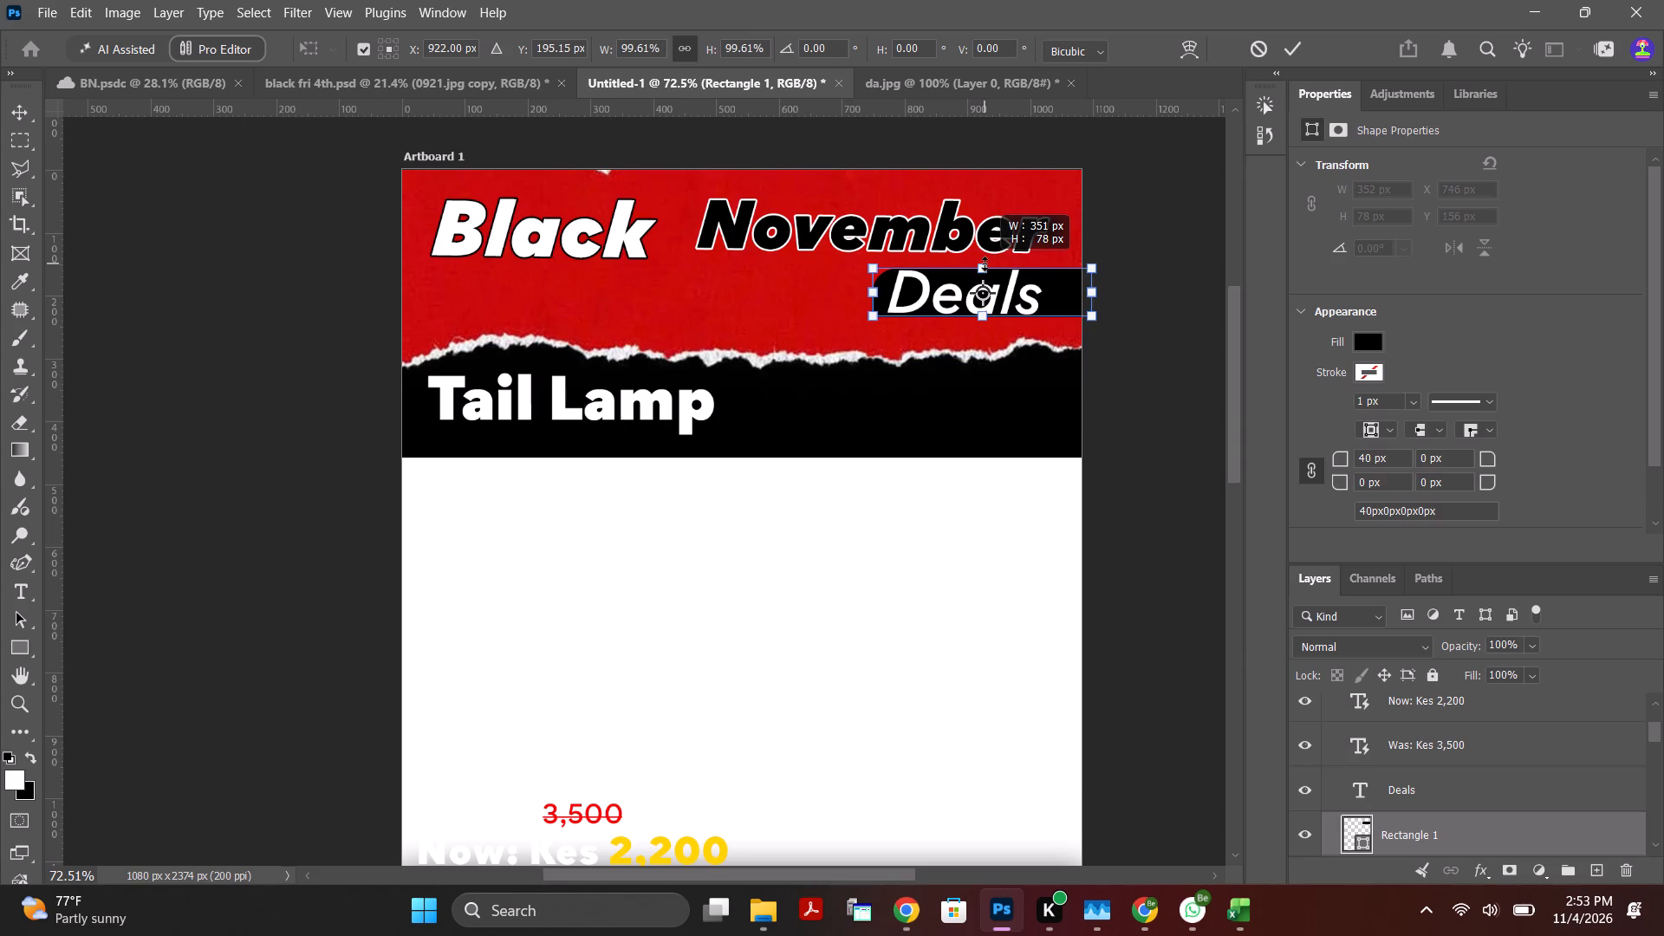
{"action": "left_click_drag", "start_coordinate": [985, 263], "coordinate": [991, 259]}
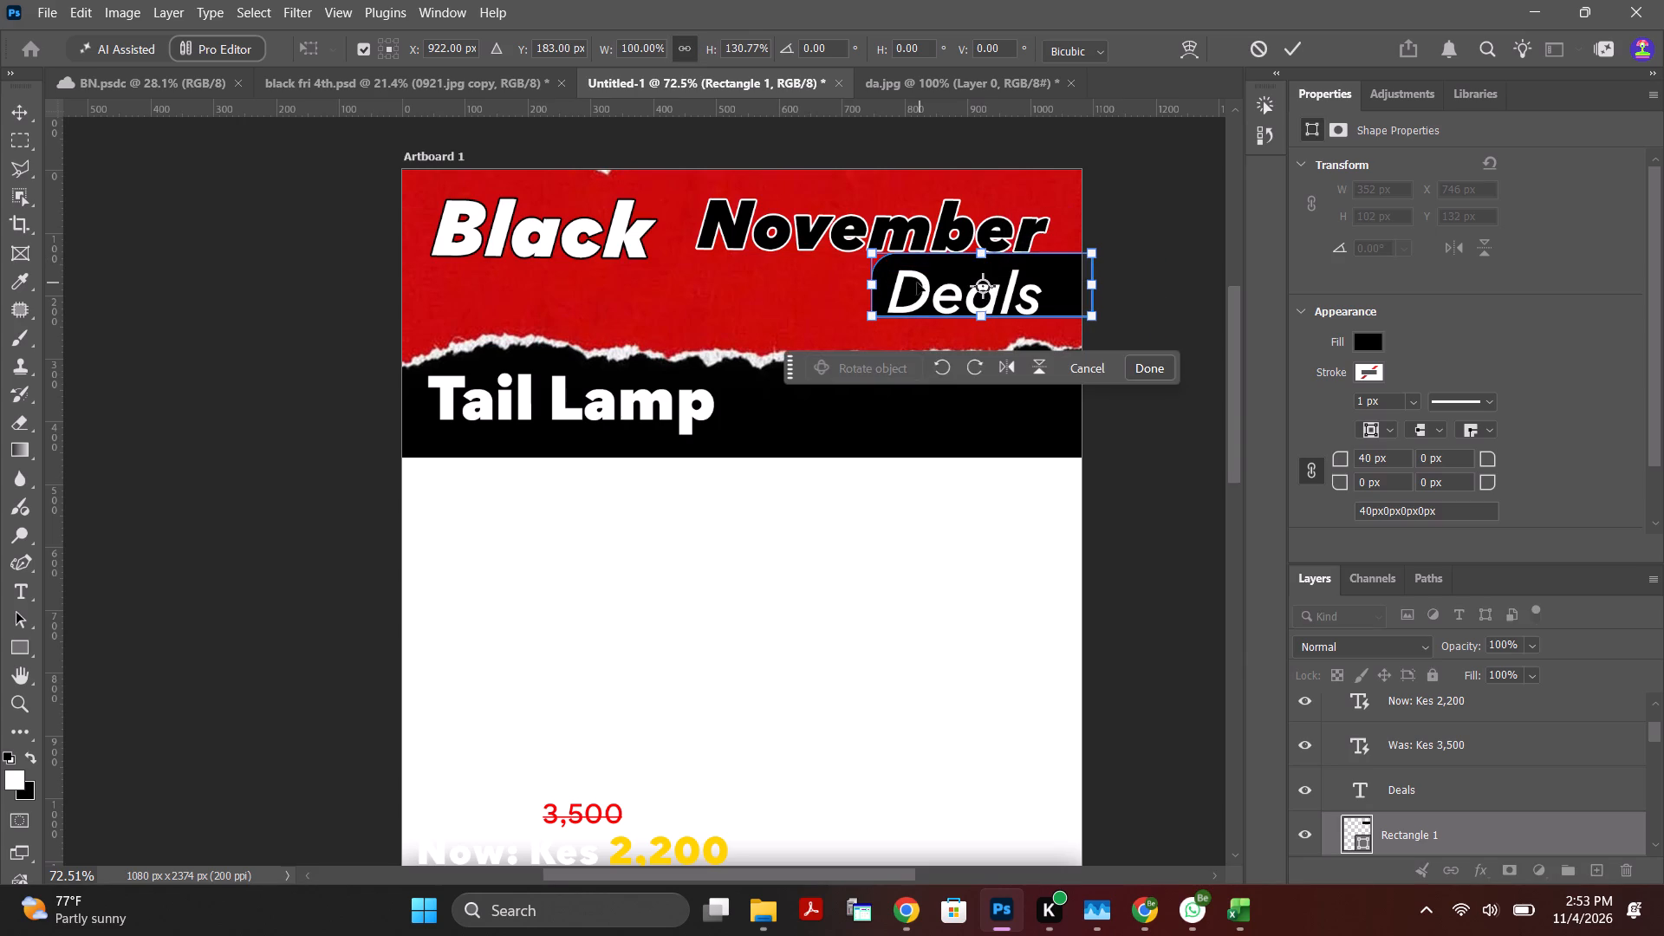
{"action": "left_click_drag", "start_coordinate": [877, 284], "coordinate": [868, 287], "text": "shift"}
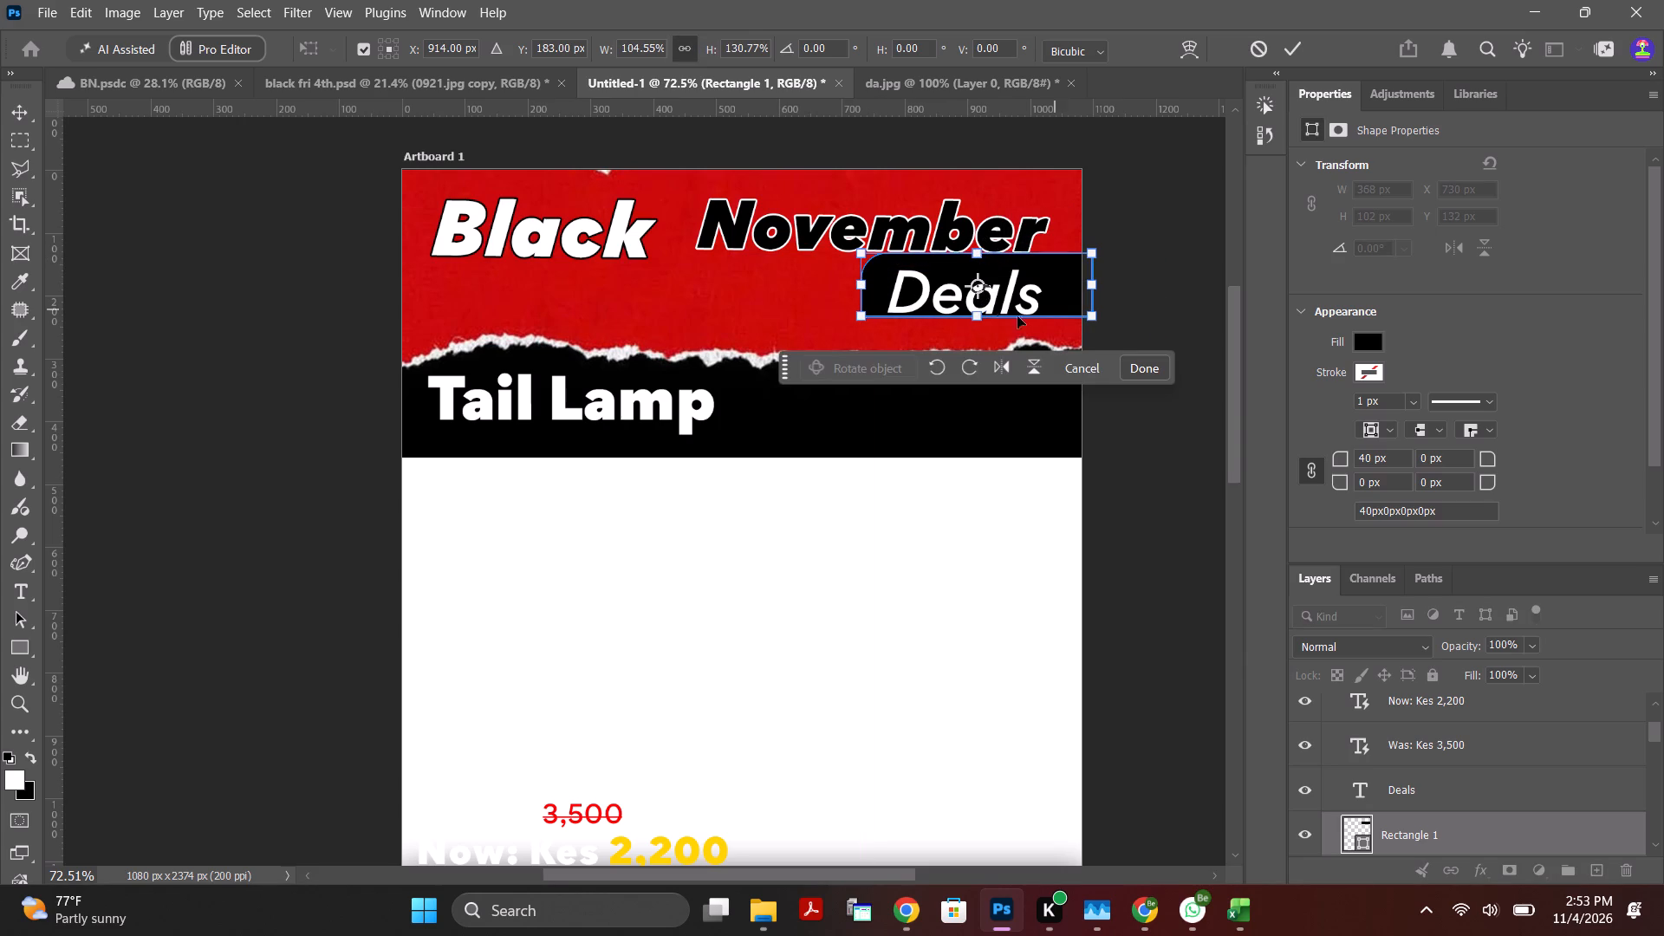
{"action": "left_click", "coordinate": [975, 315], "text": "shift"}
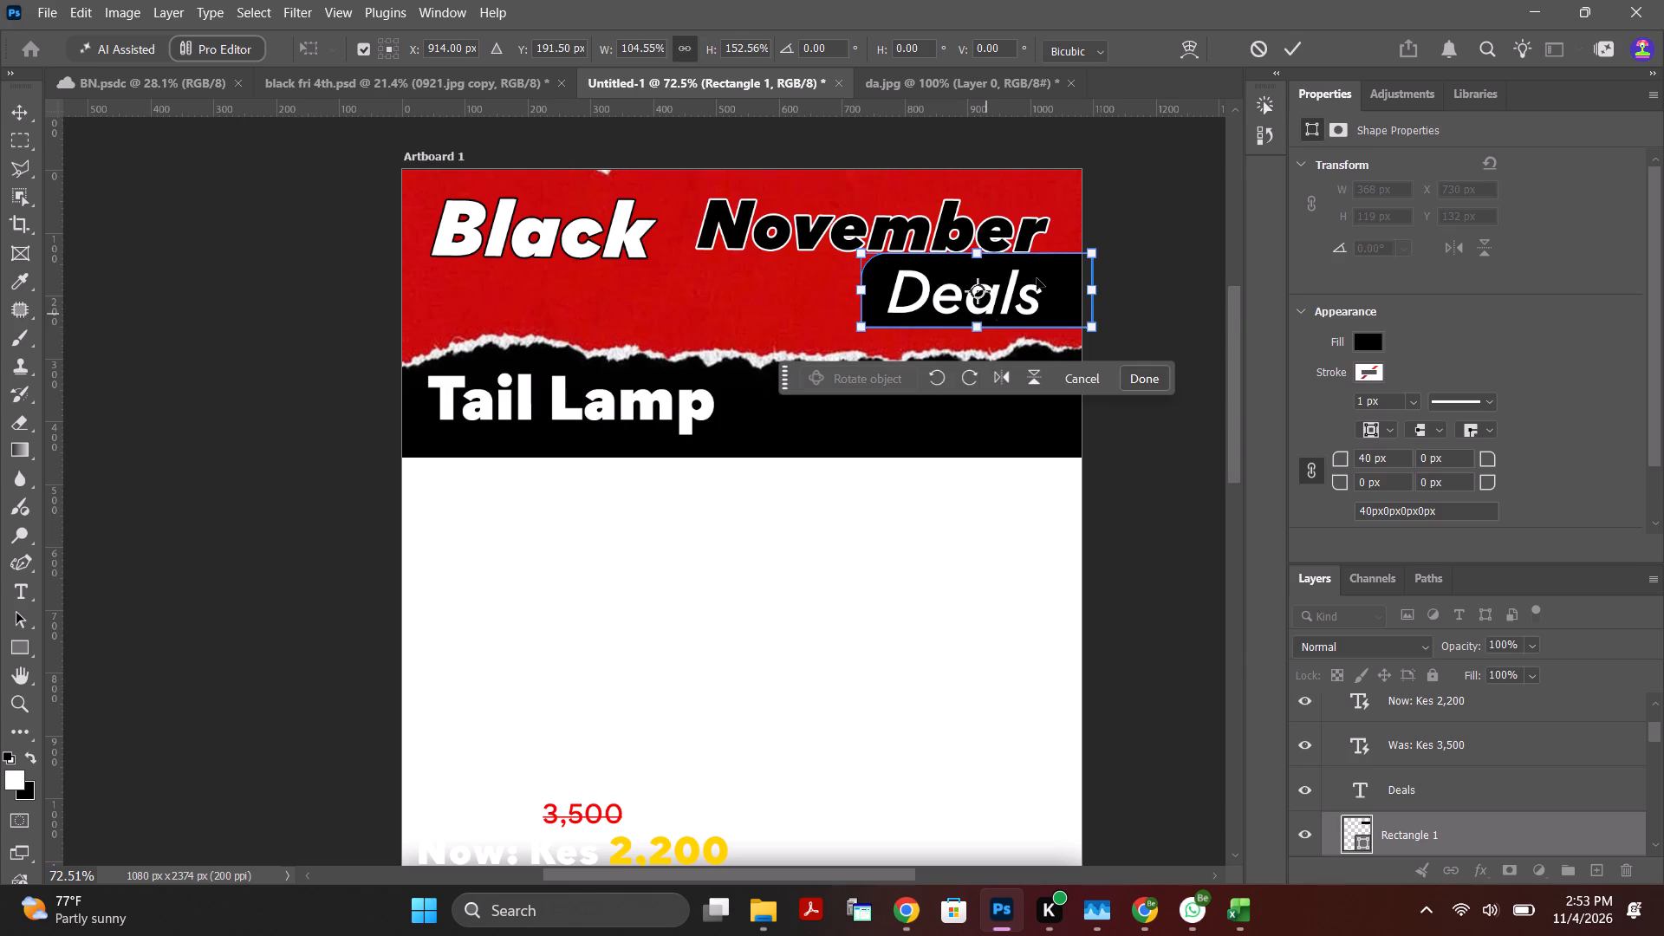
{"action": "left_click", "coordinate": [1290, 39]}
{"action": "left_click", "coordinate": [1152, 244]}
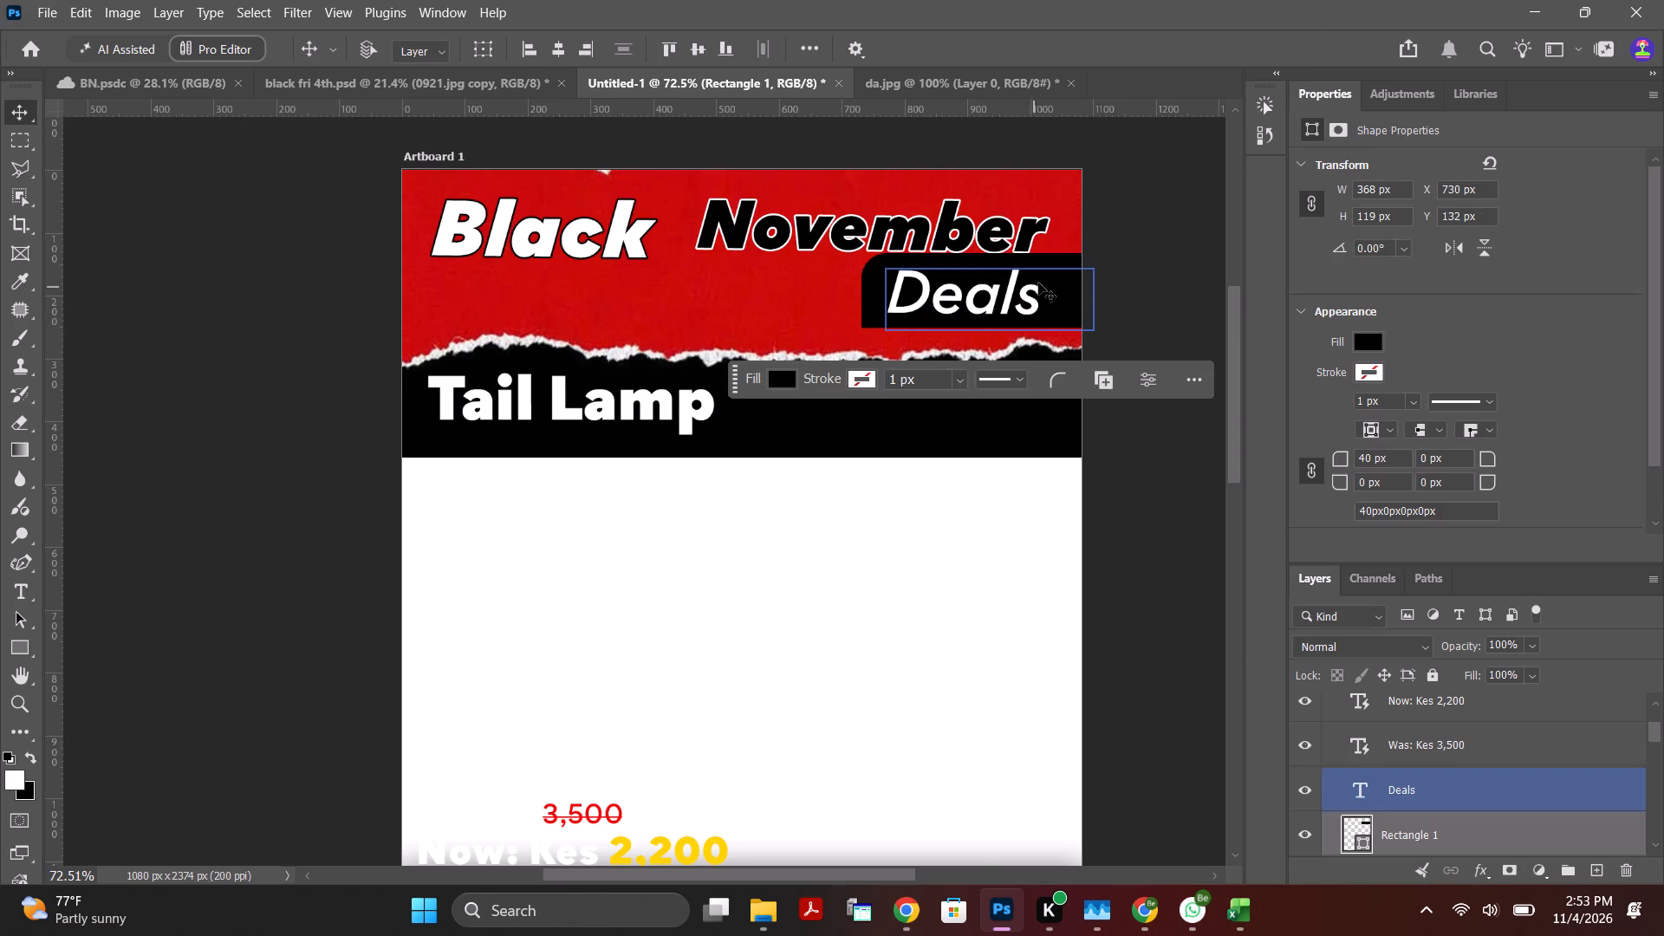
Move the black rectangle behind "Deals" to about X 750 px, Y 139 px.
{"action": "left_click_drag", "start_coordinate": [1047, 276], "coordinate": [1058, 282]}
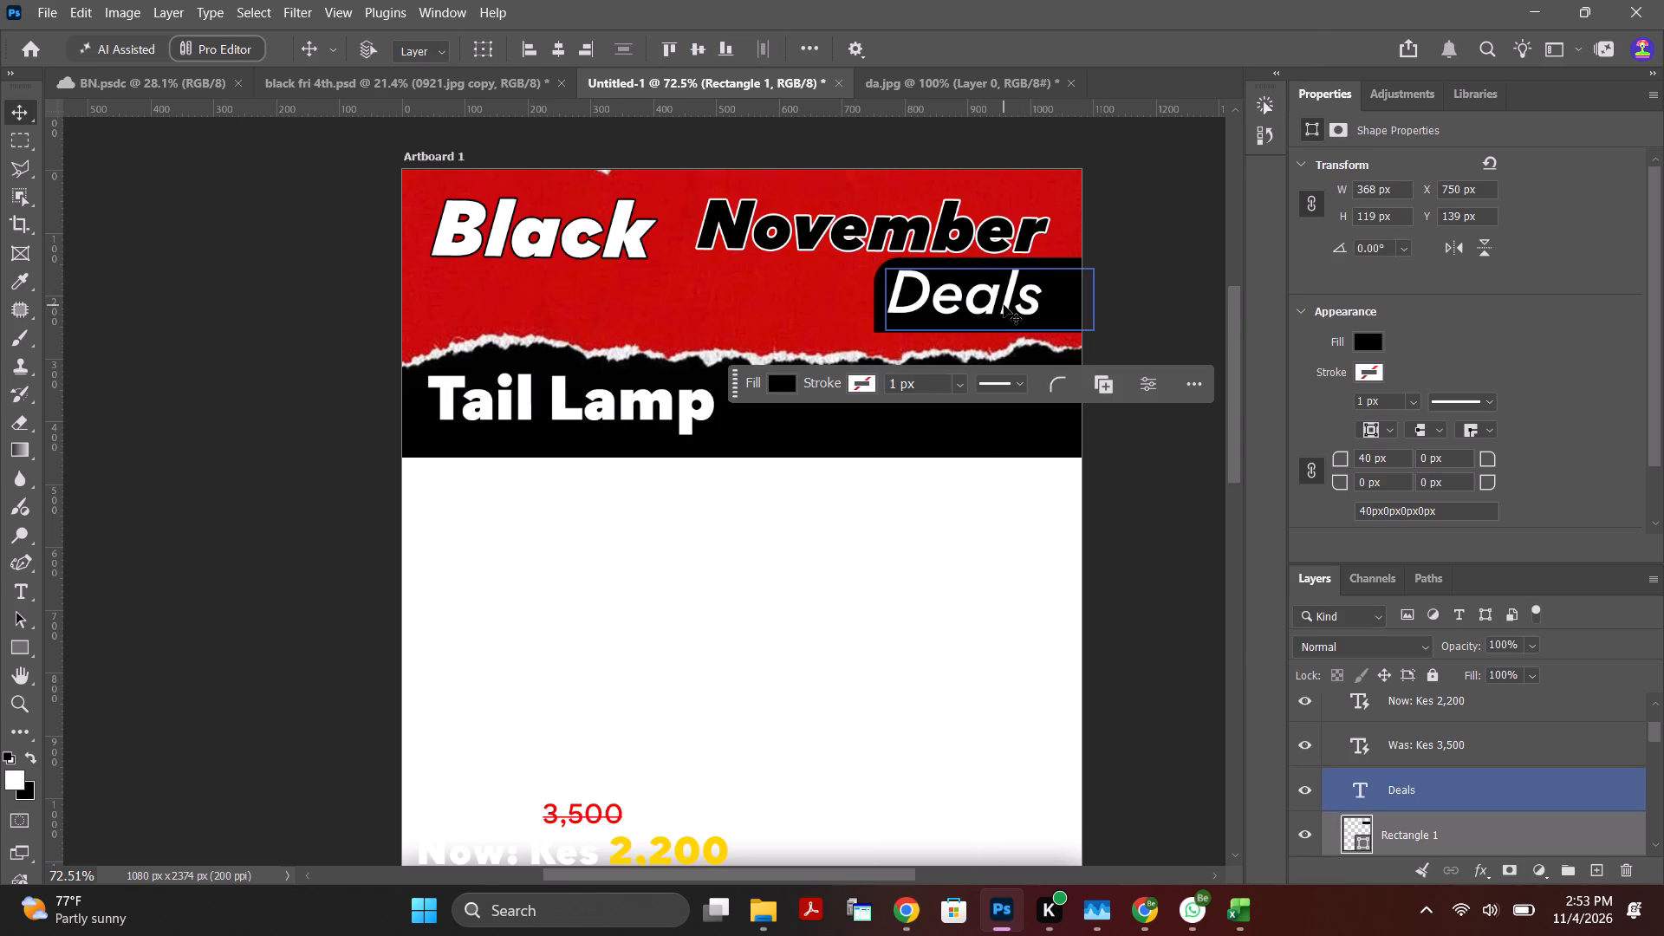
Reduce the black rectangle's height to about 80 px, keeping its width, with its top edge at about Y 156 px.
{"action": "key", "text": "ctrl+t"}
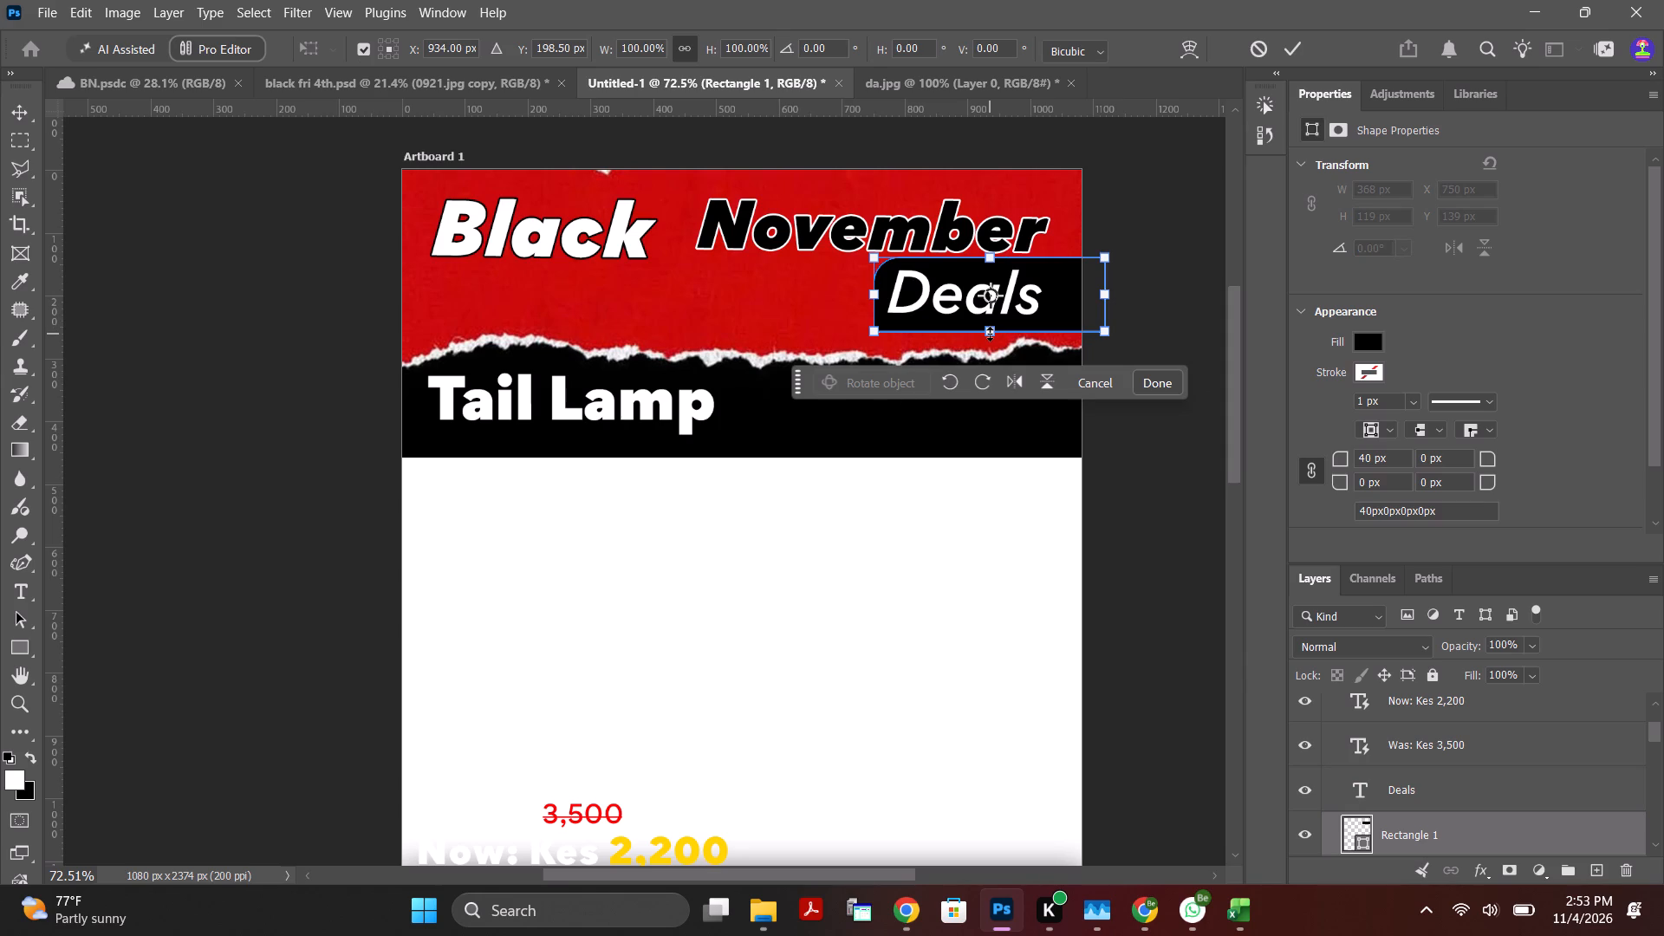
{"action": "left_click_drag", "start_coordinate": [990, 334], "coordinate": [995, 322]}
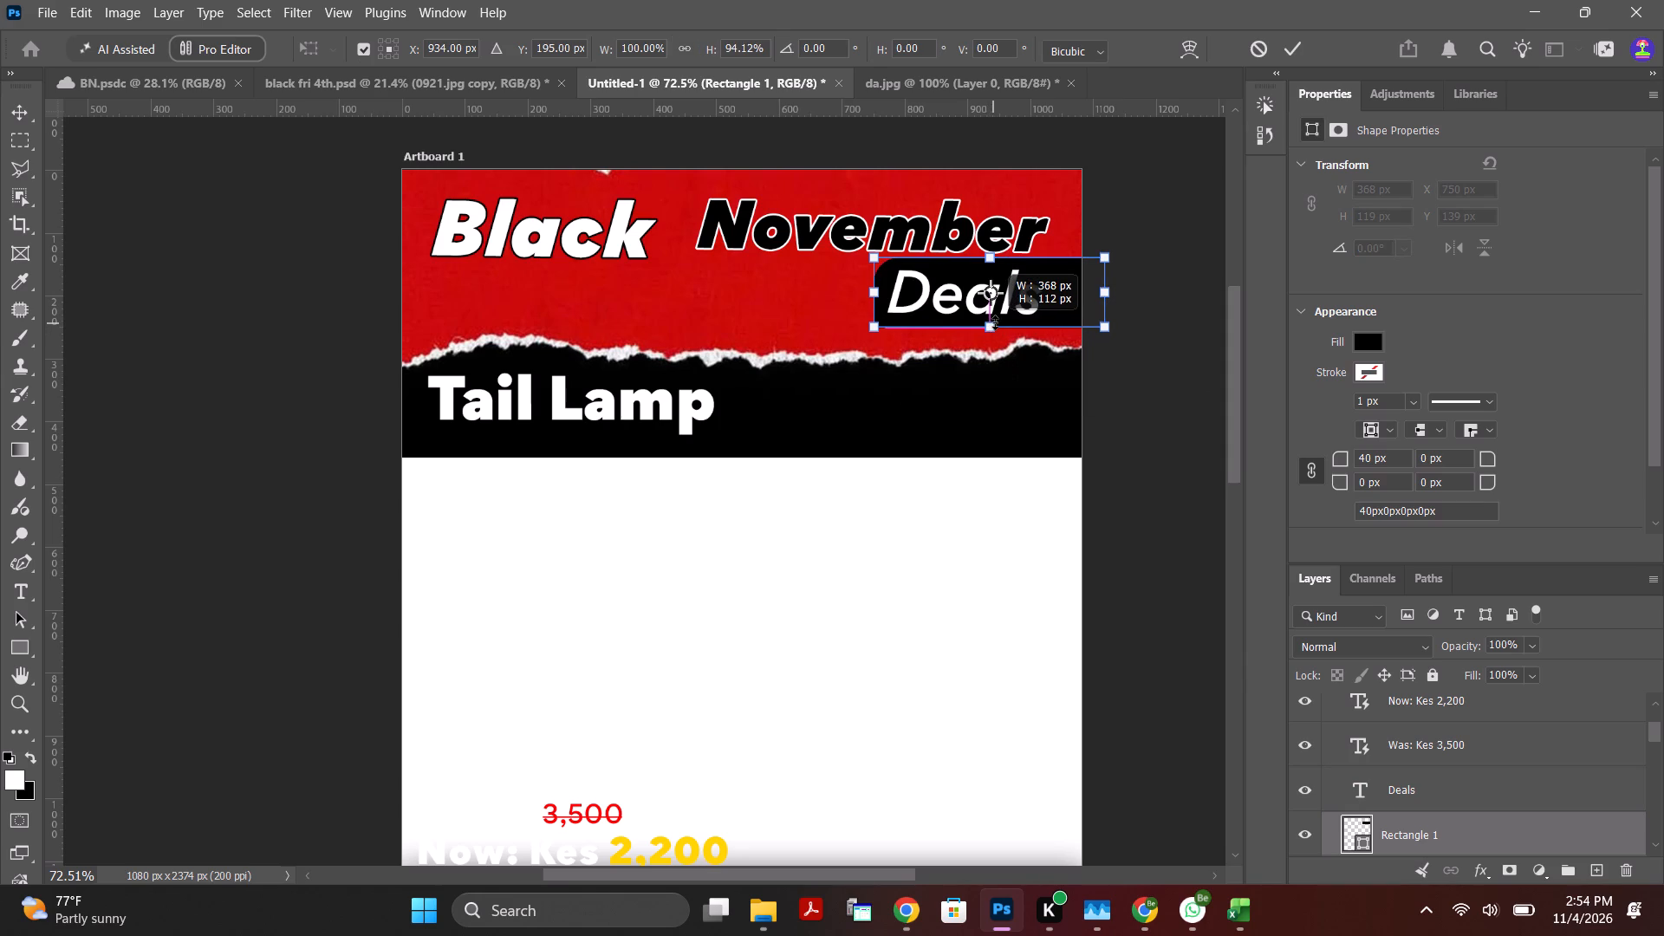
{"action": "left_click_drag", "start_coordinate": [995, 322], "coordinate": [998, 320]}
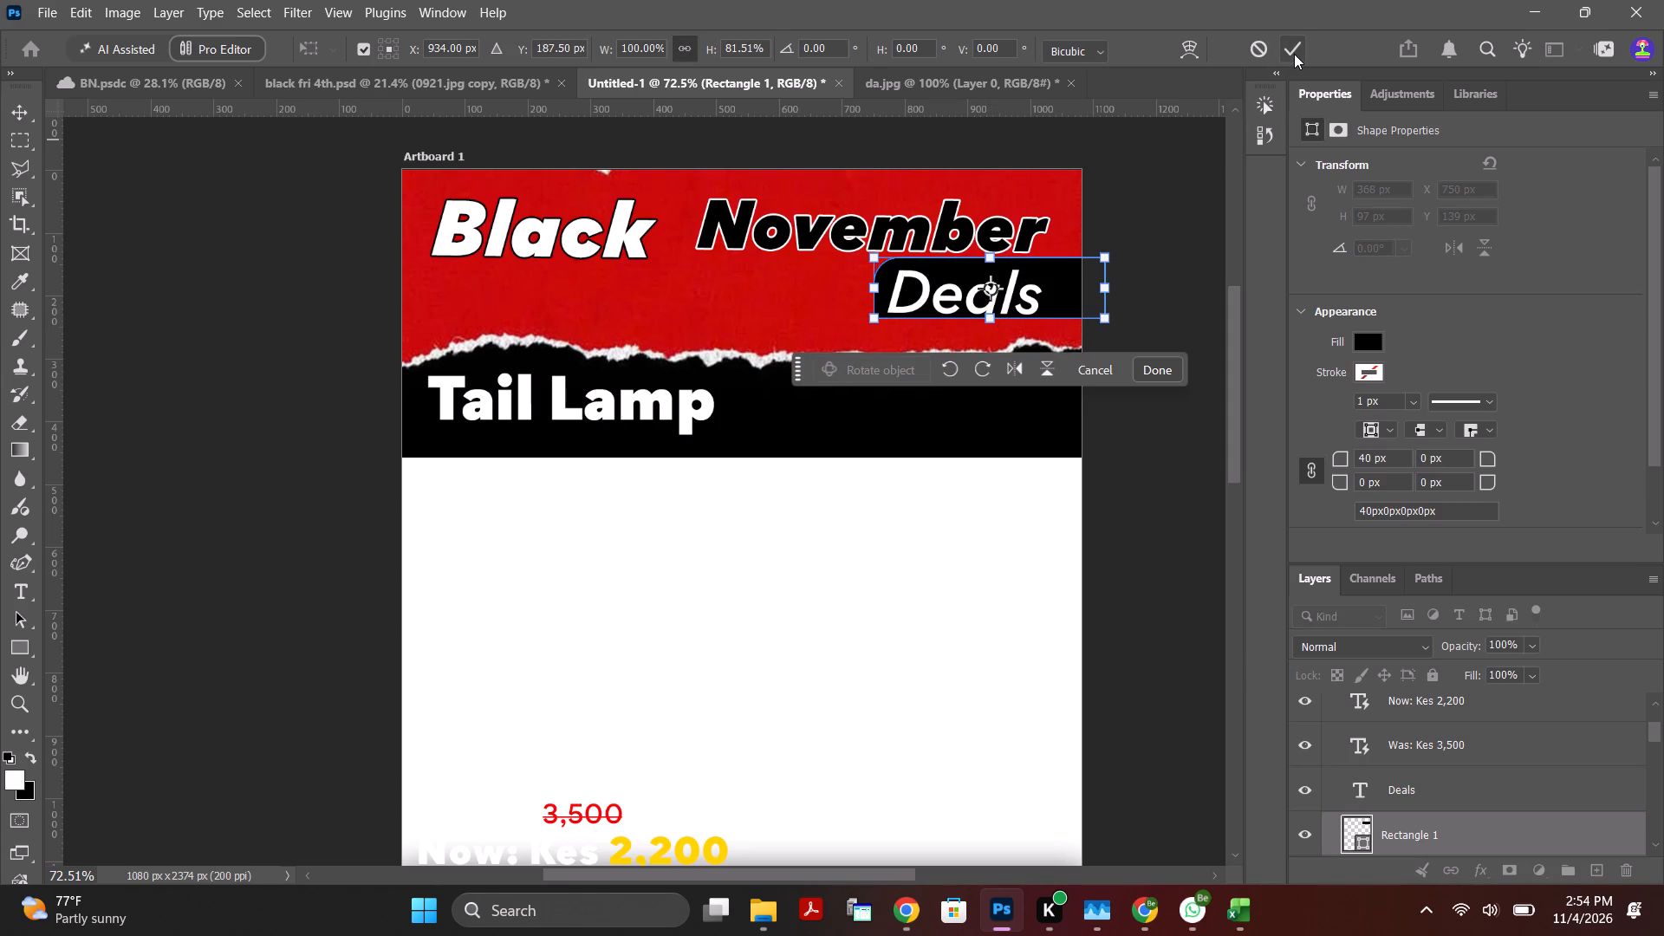
{"action": "left_click_drag", "start_coordinate": [993, 260], "coordinate": [989, 261], "text": "shift"}
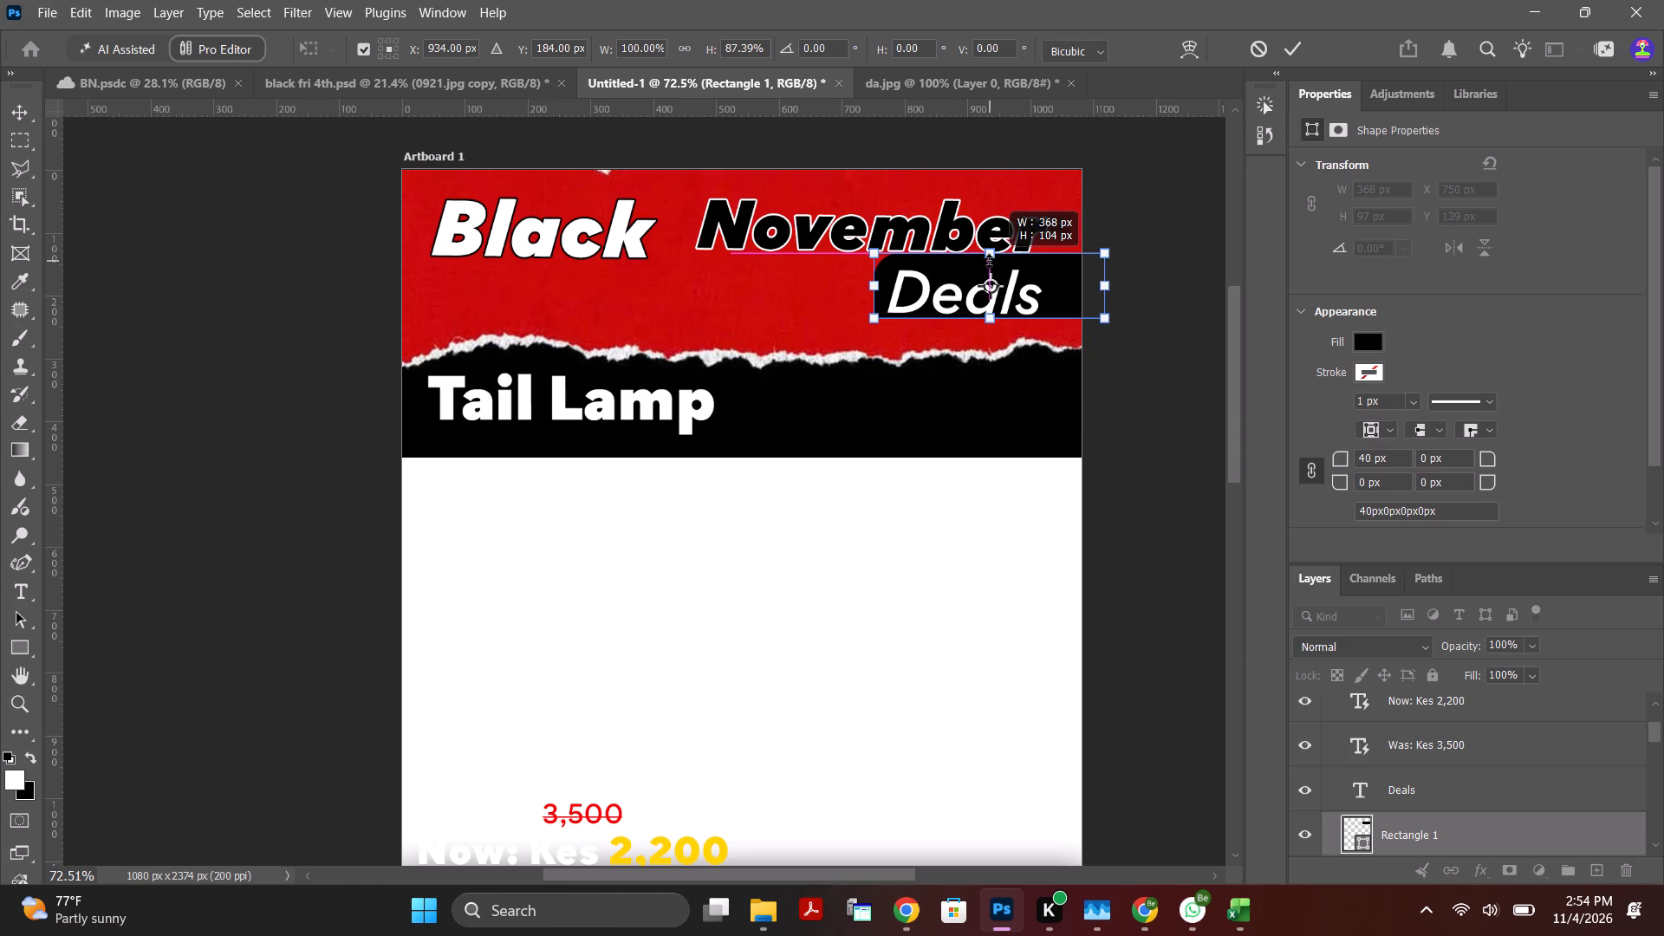
{"action": "left_click_drag", "start_coordinate": [989, 261], "coordinate": [978, 265], "text": "shift"}
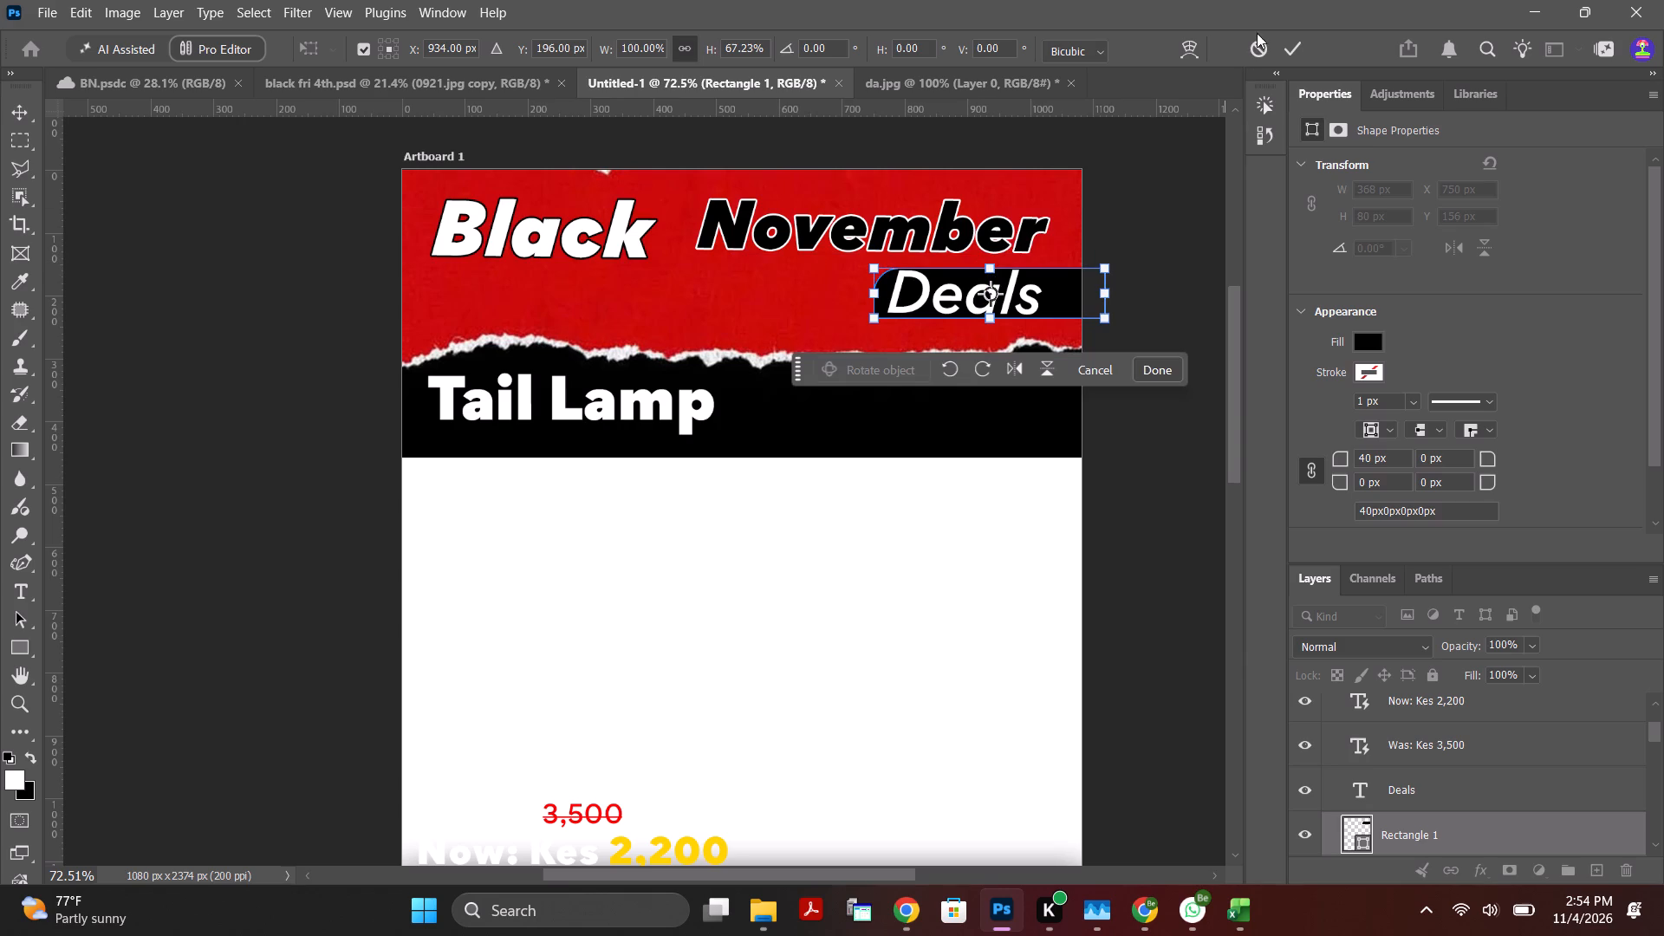
{"action": "left_click", "coordinate": [1290, 48]}
{"action": "left_click", "coordinate": [1164, 206]}
Set the font size of the "Deals" text to 30 pt.
{"action": "double_click", "coordinate": [1019, 299]}
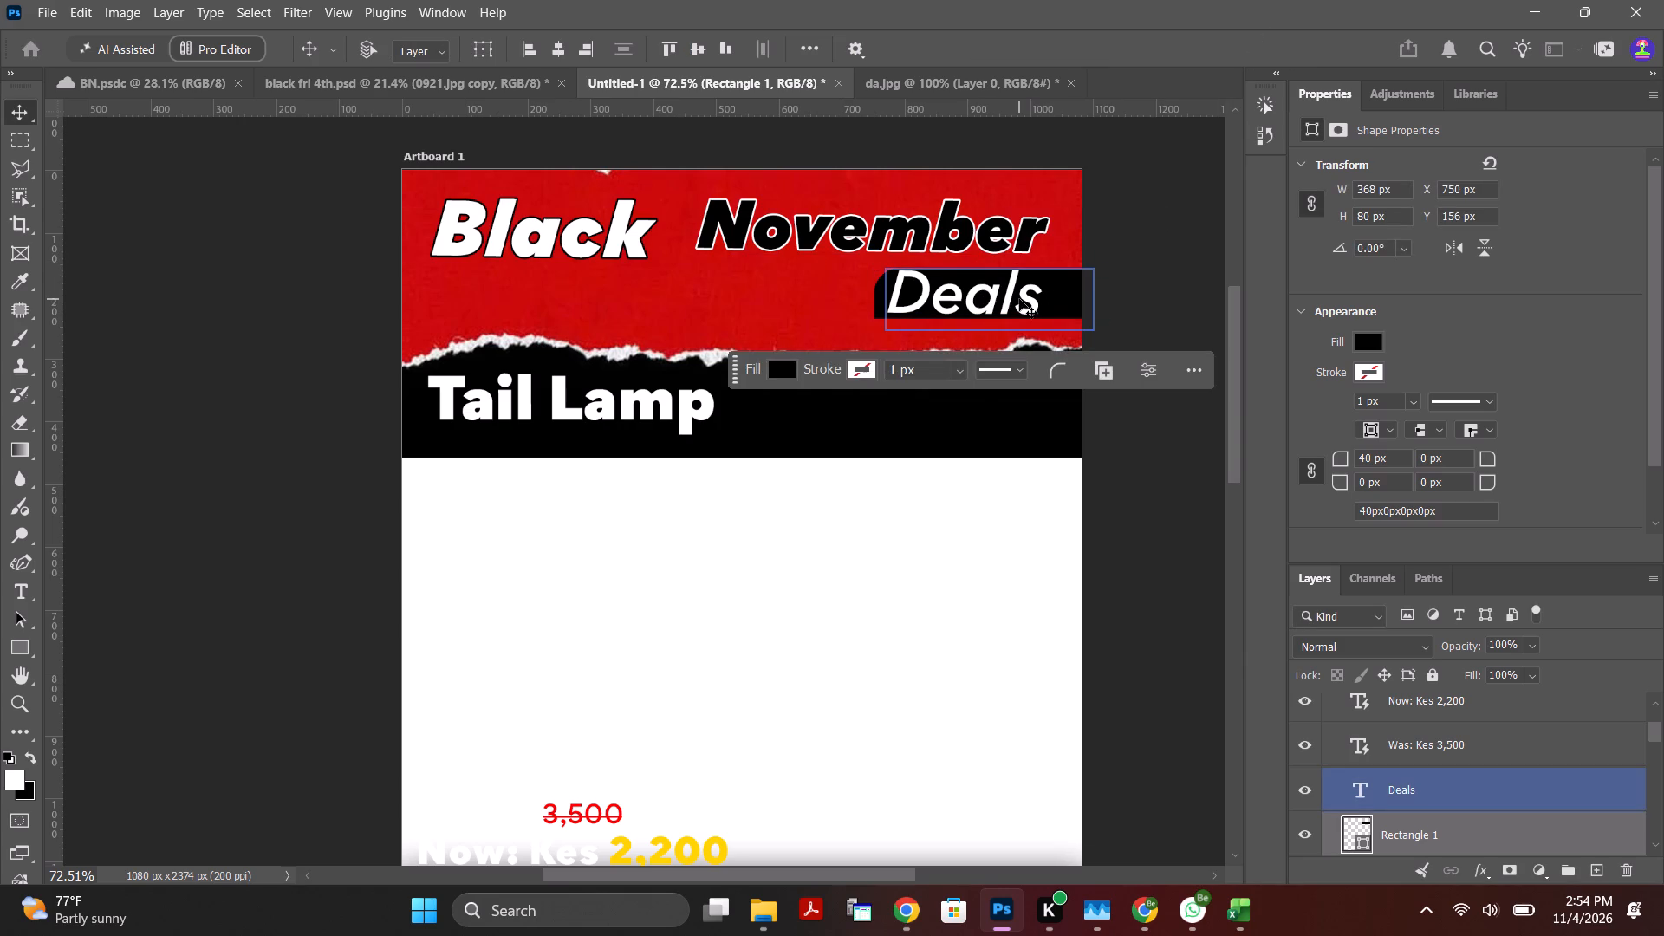
{"action": "double_click", "coordinate": [1029, 302]}
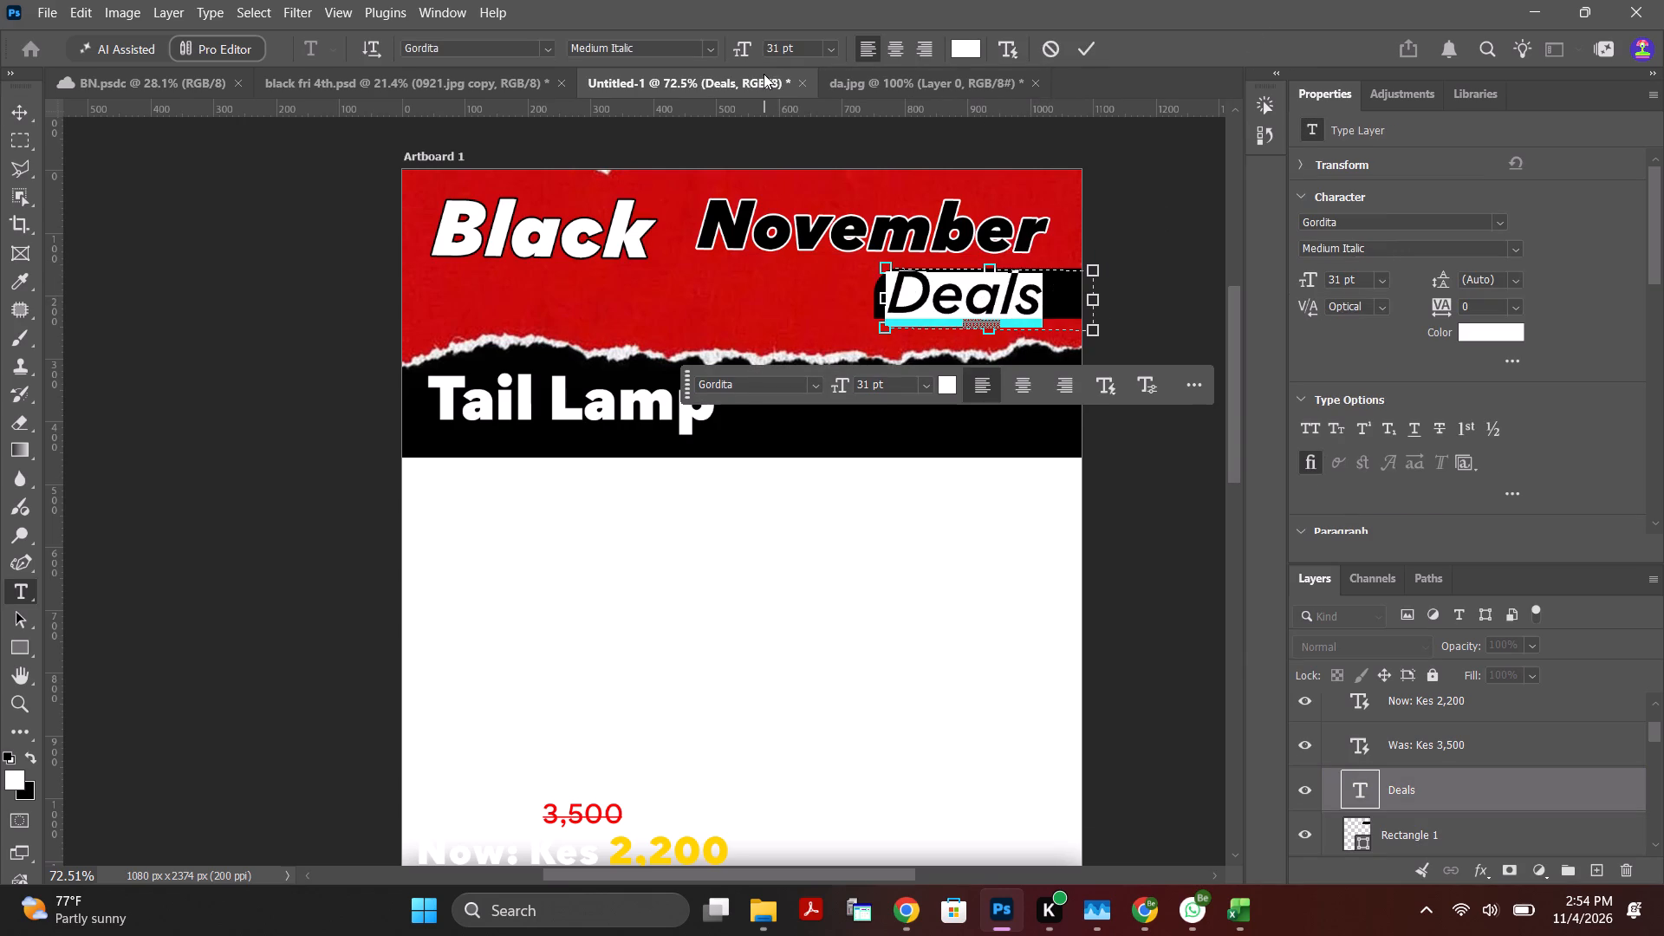
{"action": "left_click", "coordinate": [744, 49]}
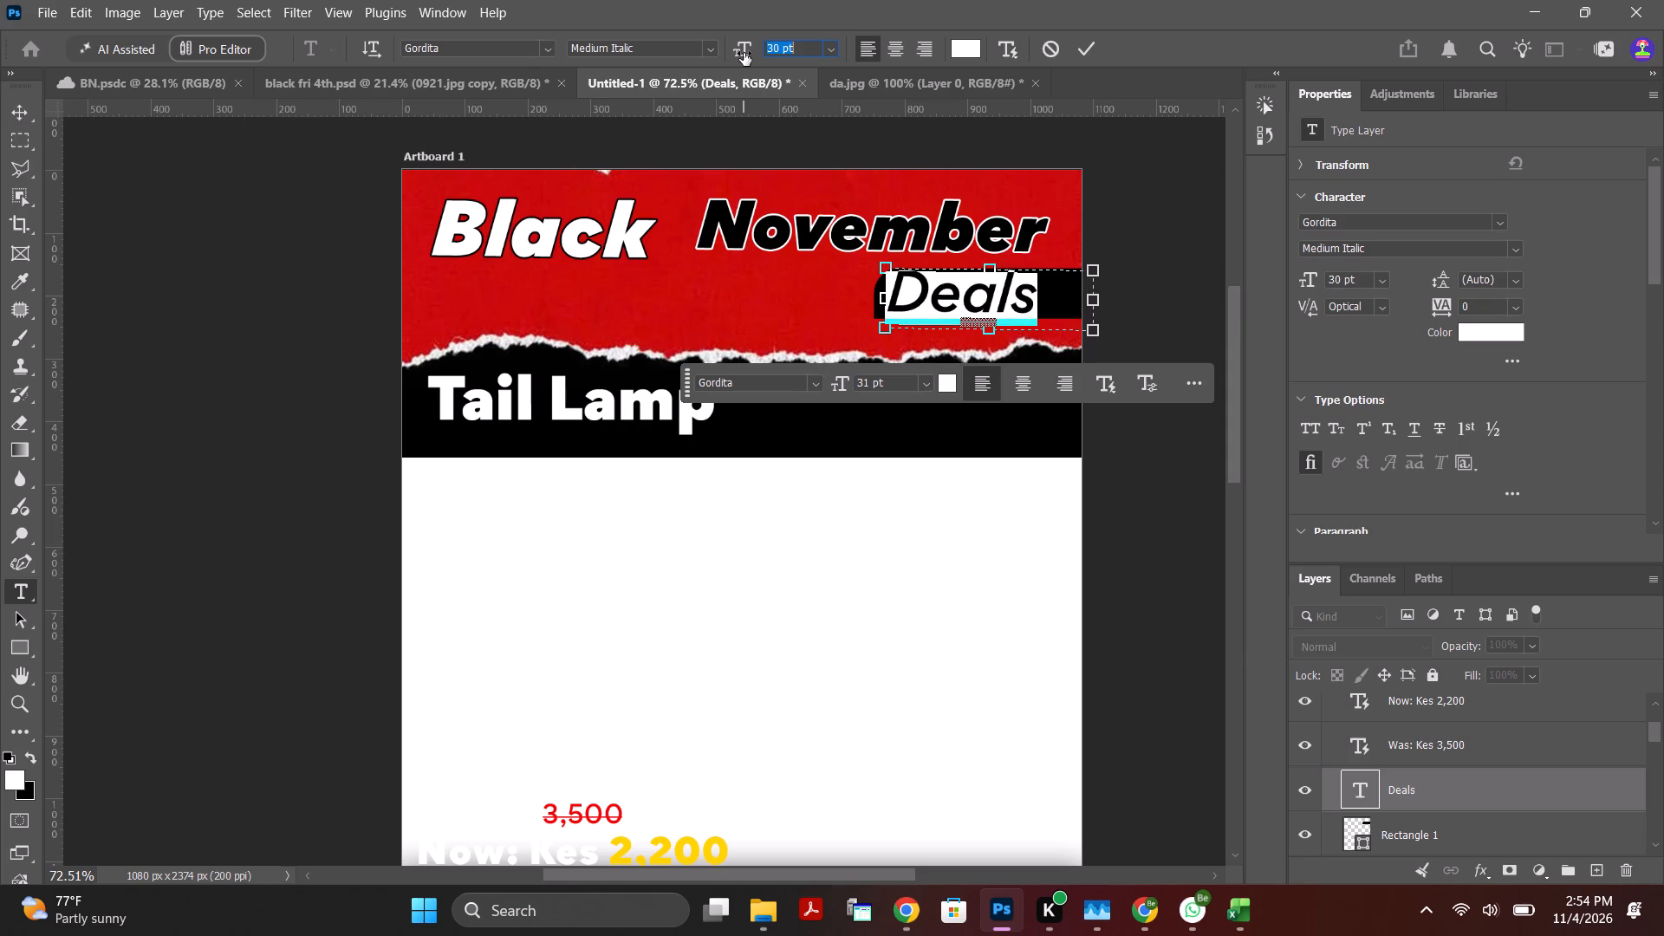
{"action": "left_click", "coordinate": [1086, 46]}
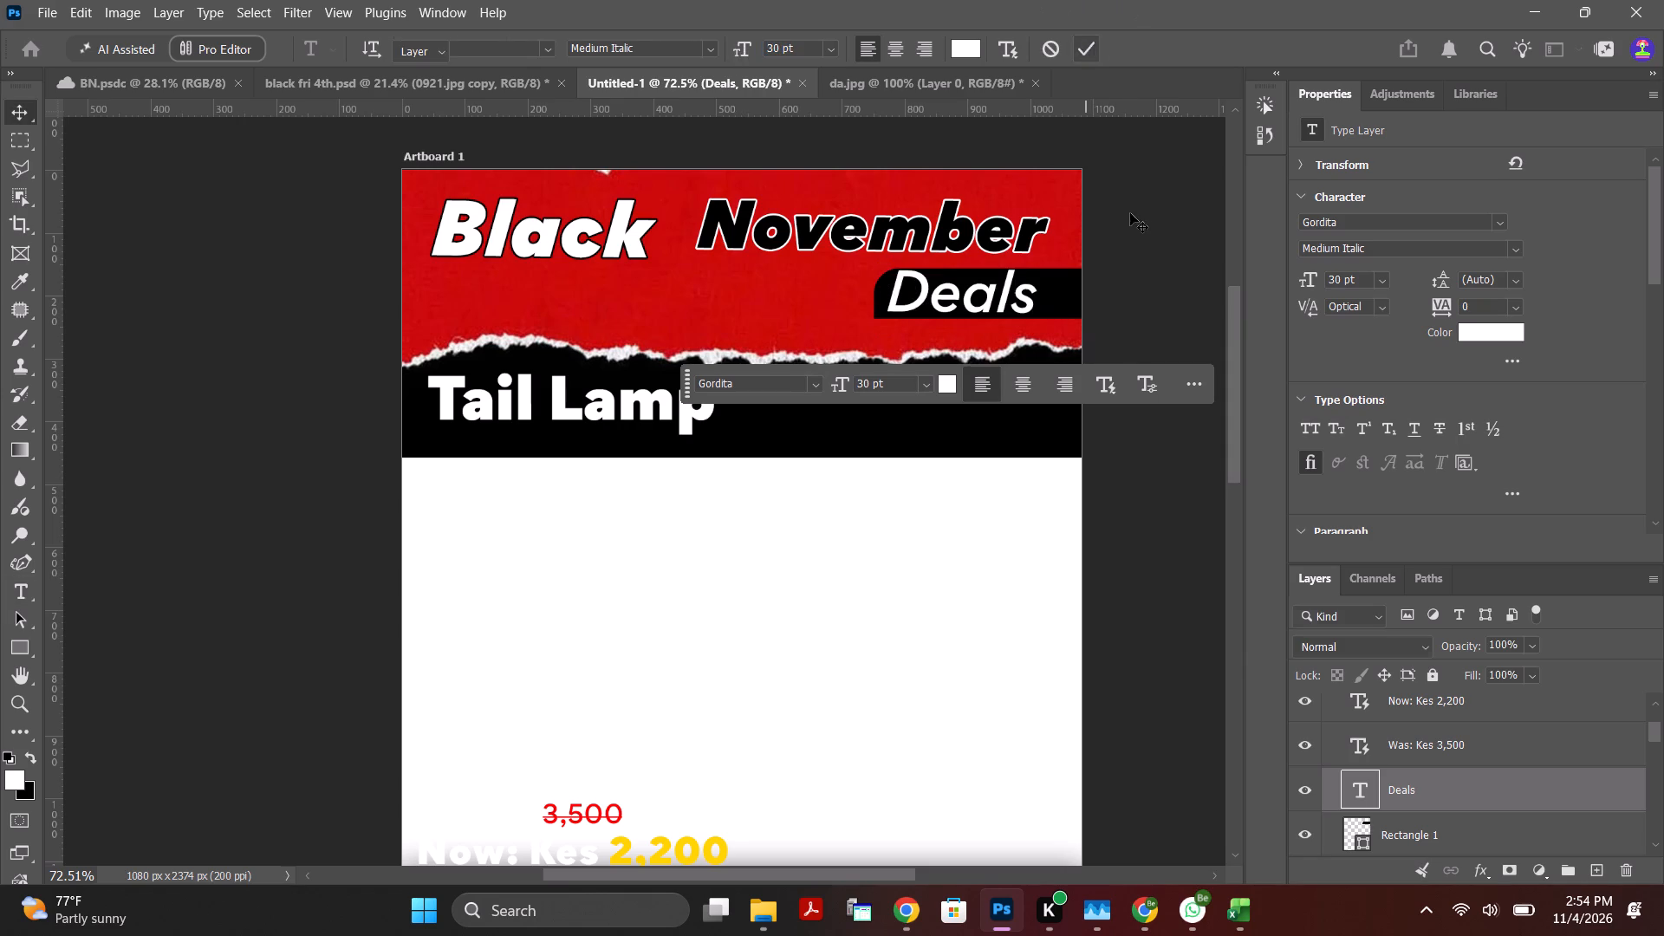
{"action": "left_click", "coordinate": [1134, 216]}
Move the "Deals" text about 19 px to the right on the black rectangle, keeping its vertical position.
{"action": "left_click_drag", "start_coordinate": [1021, 297], "coordinate": [1029, 293]}
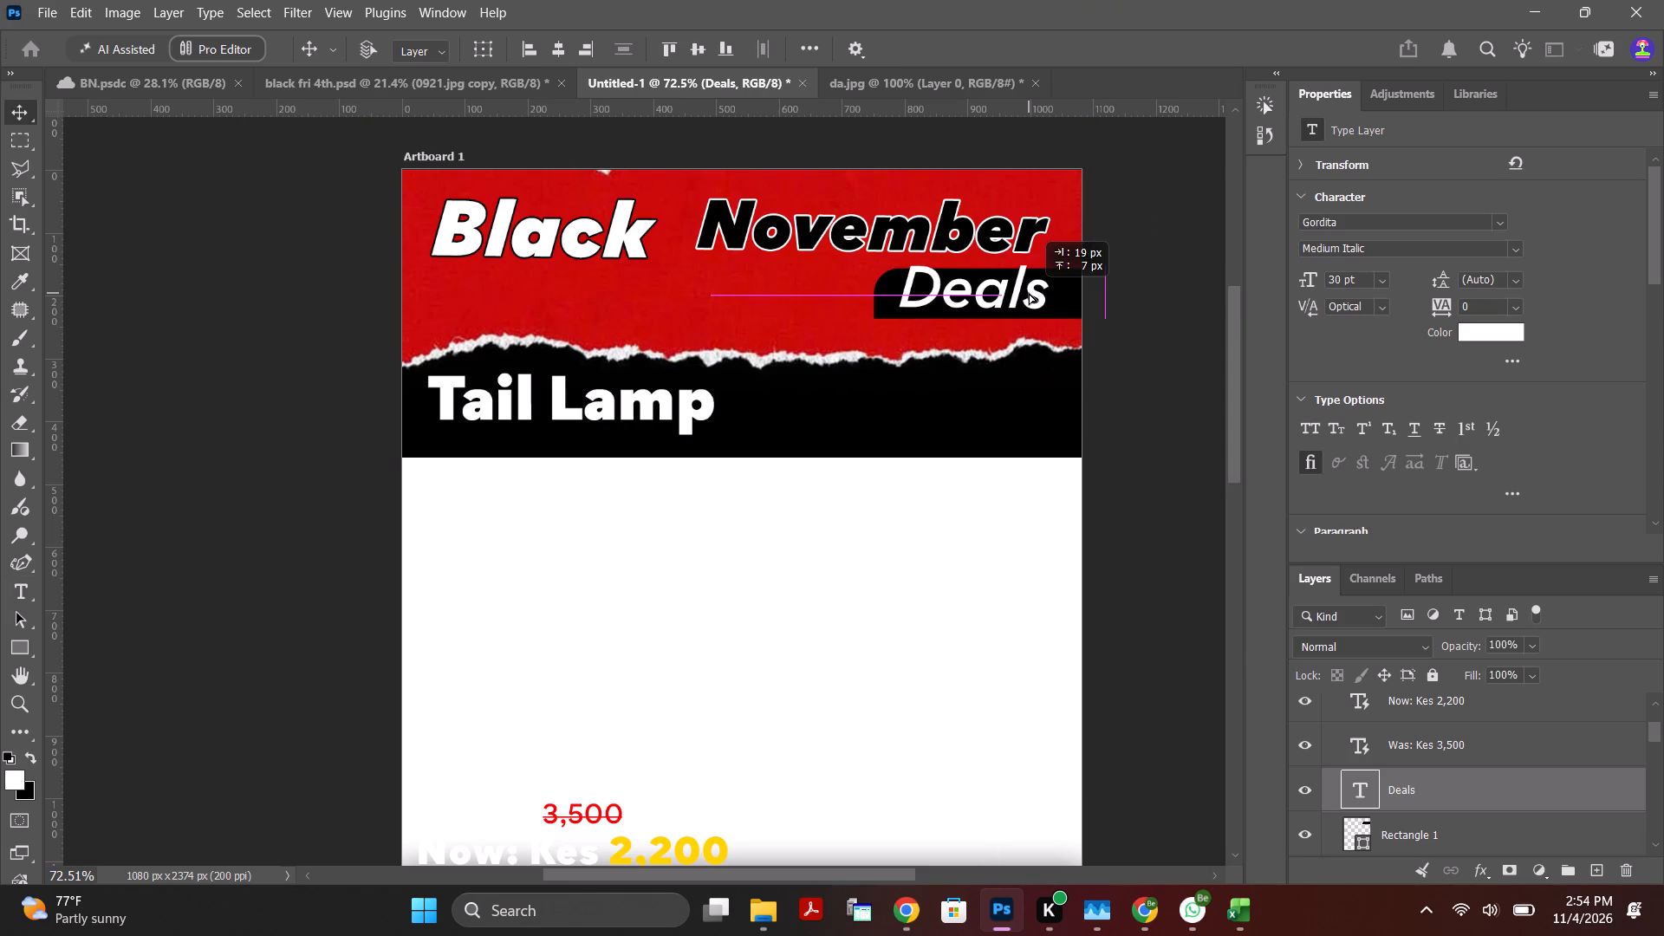
{"action": "left_click_drag", "start_coordinate": [1029, 293], "coordinate": [1033, 300]}
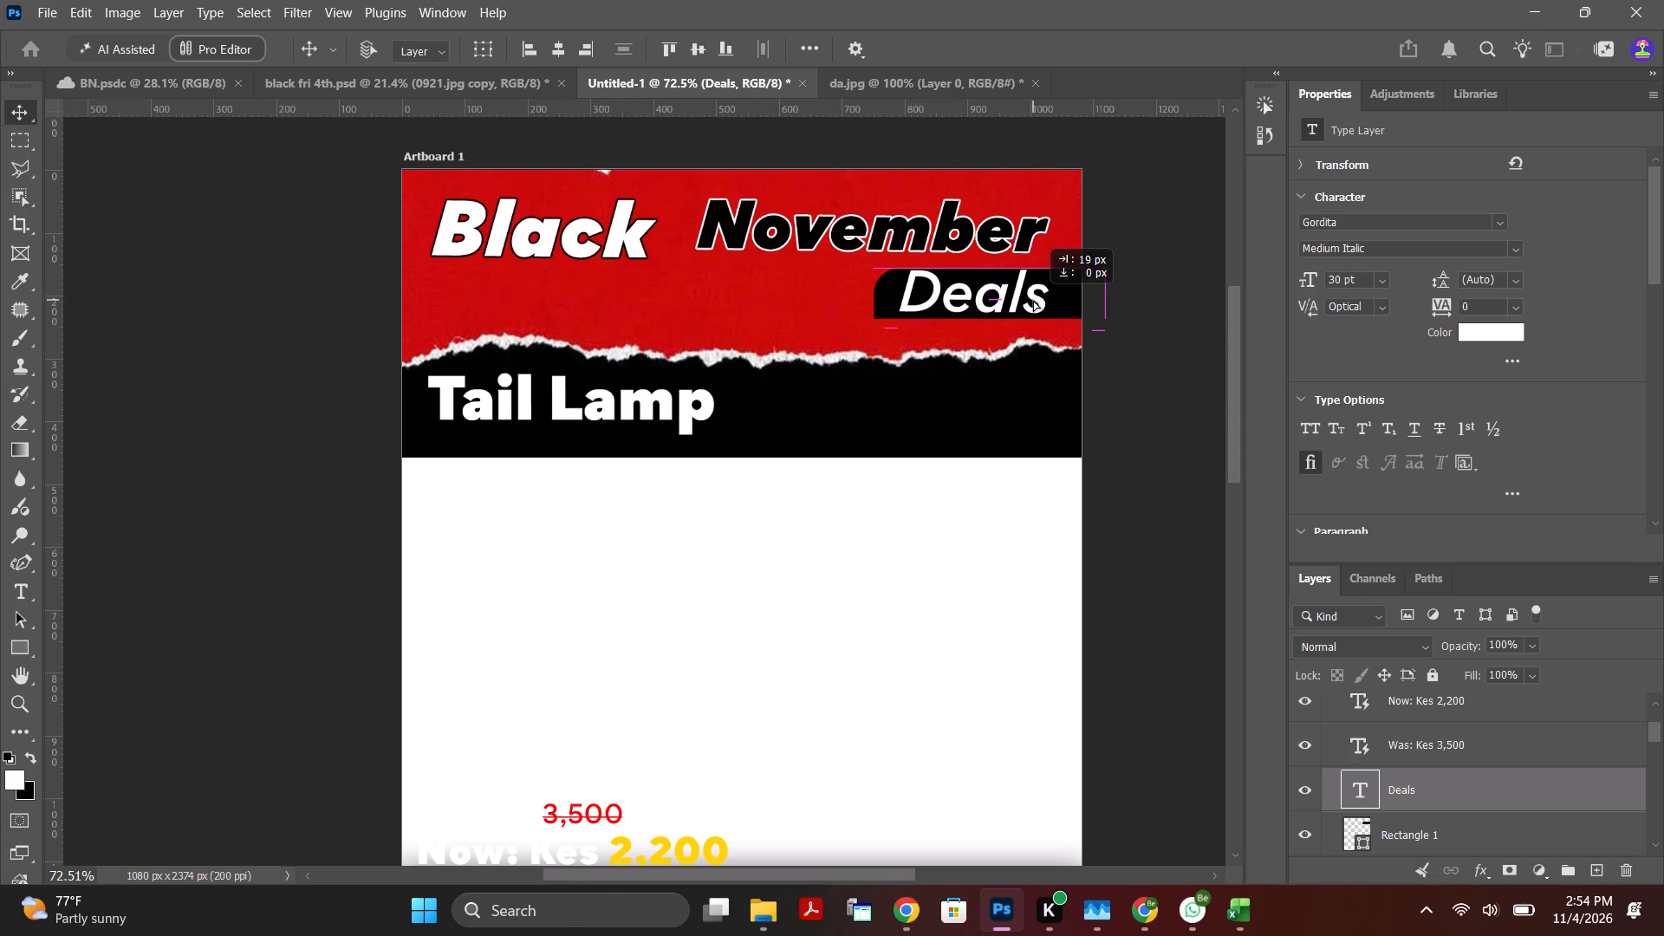
{"action": "left_click_drag", "start_coordinate": [1033, 300], "coordinate": [1033, 301]}
Replace the word "Deals" on the black rectangle with "Offers".
{"action": "double_click", "coordinate": [1033, 301]}
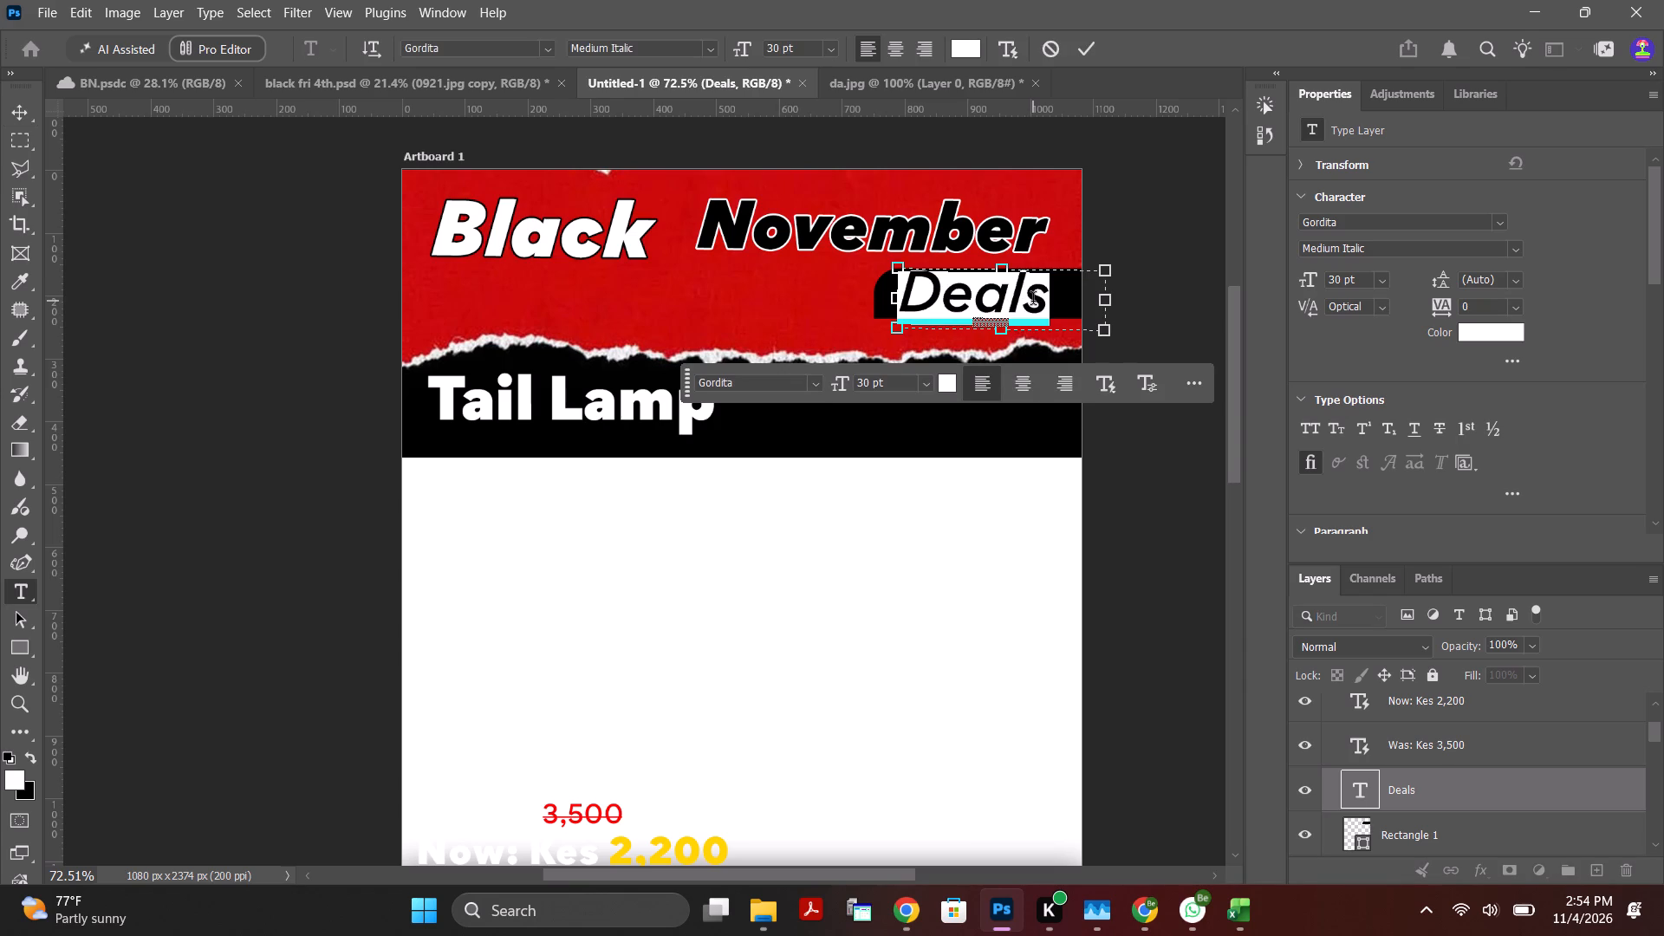
{"action": "left_click_drag", "start_coordinate": [1057, 299], "coordinate": [842, 302]}
{"action": "type", "text": "Offers"}
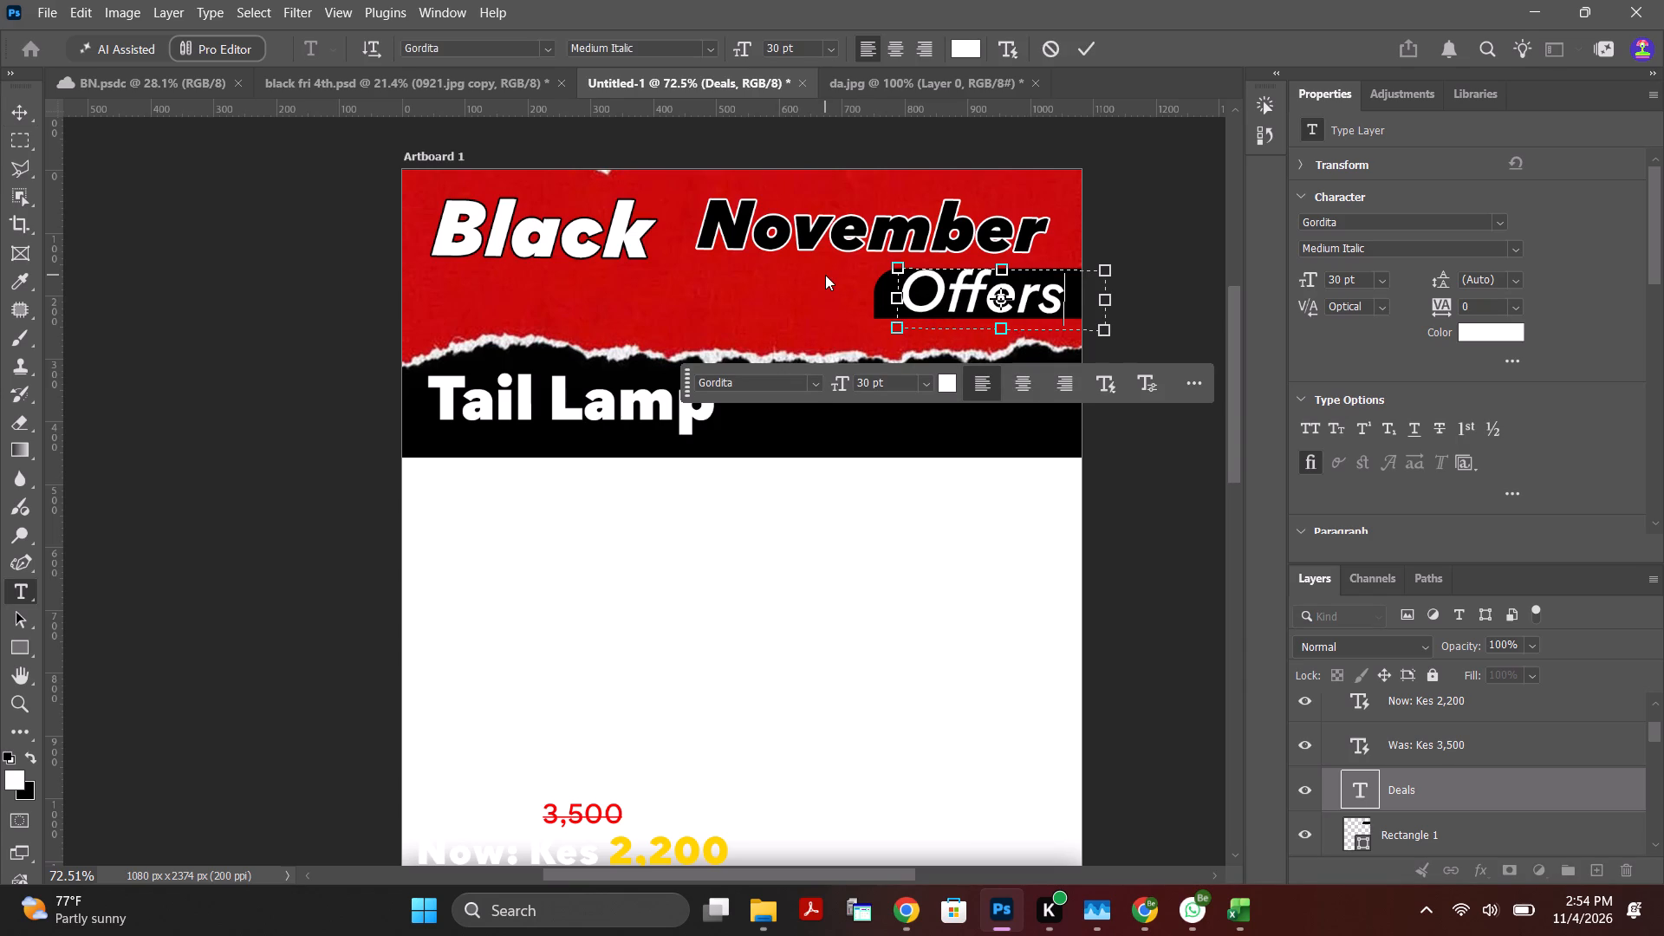
{"action": "left_click", "coordinate": [1089, 49]}
{"action": "left_click", "coordinate": [1145, 244]}
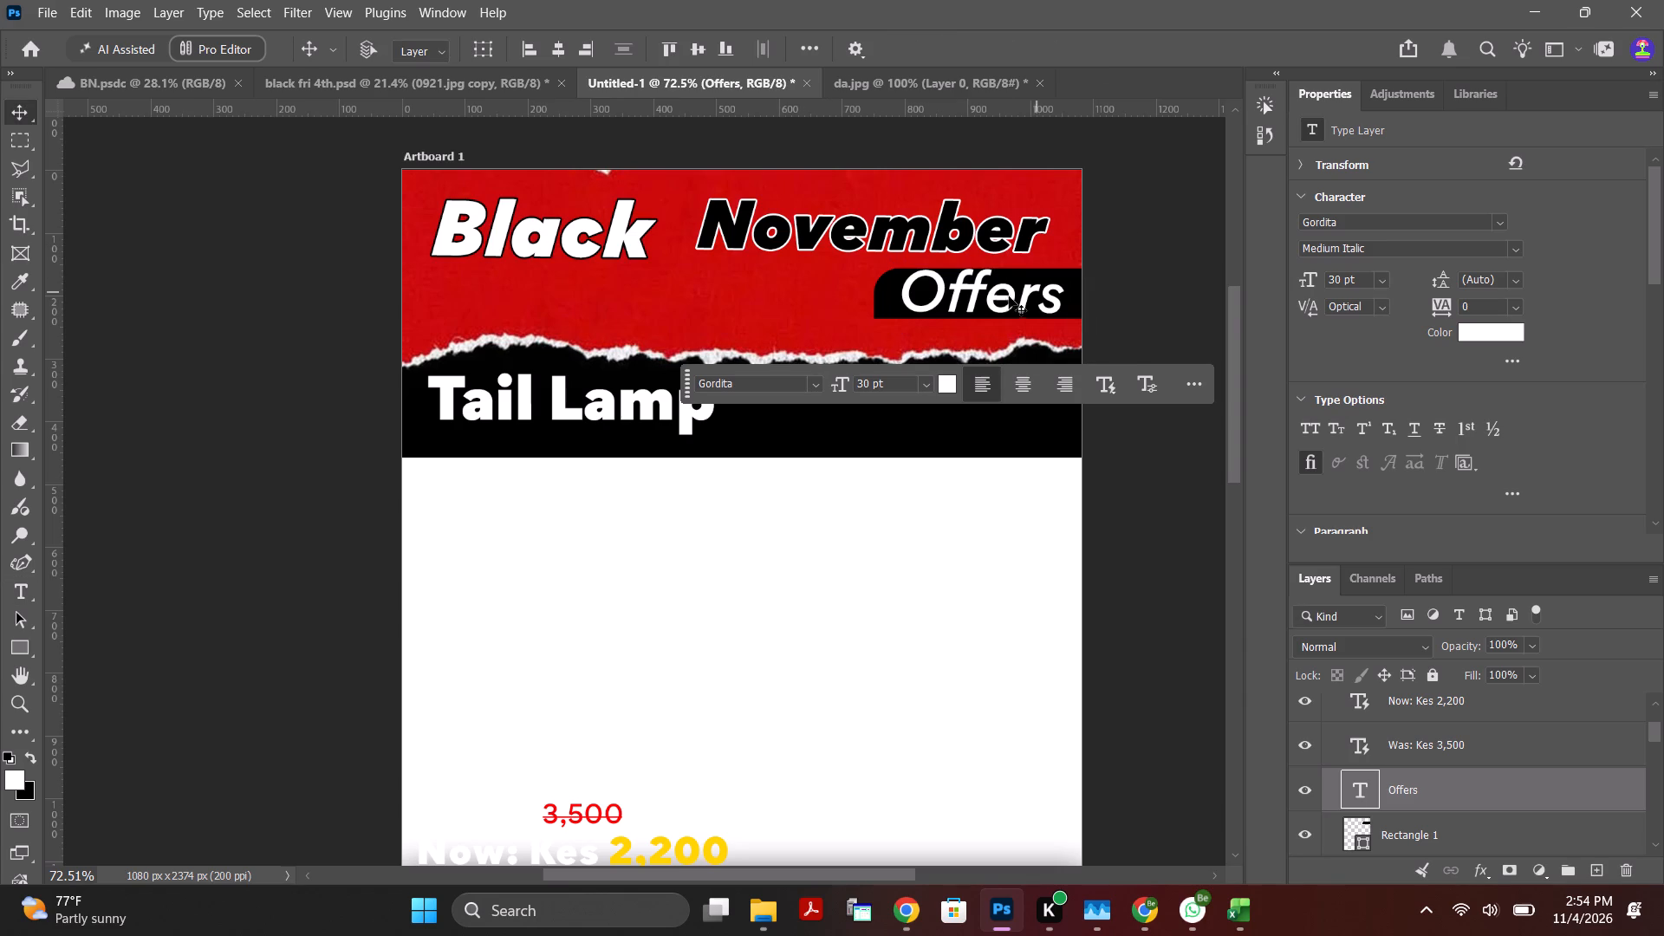
Set the font size of the "Offers" text on the black label to 28 pt.
{"action": "left_click", "coordinate": [990, 297]}
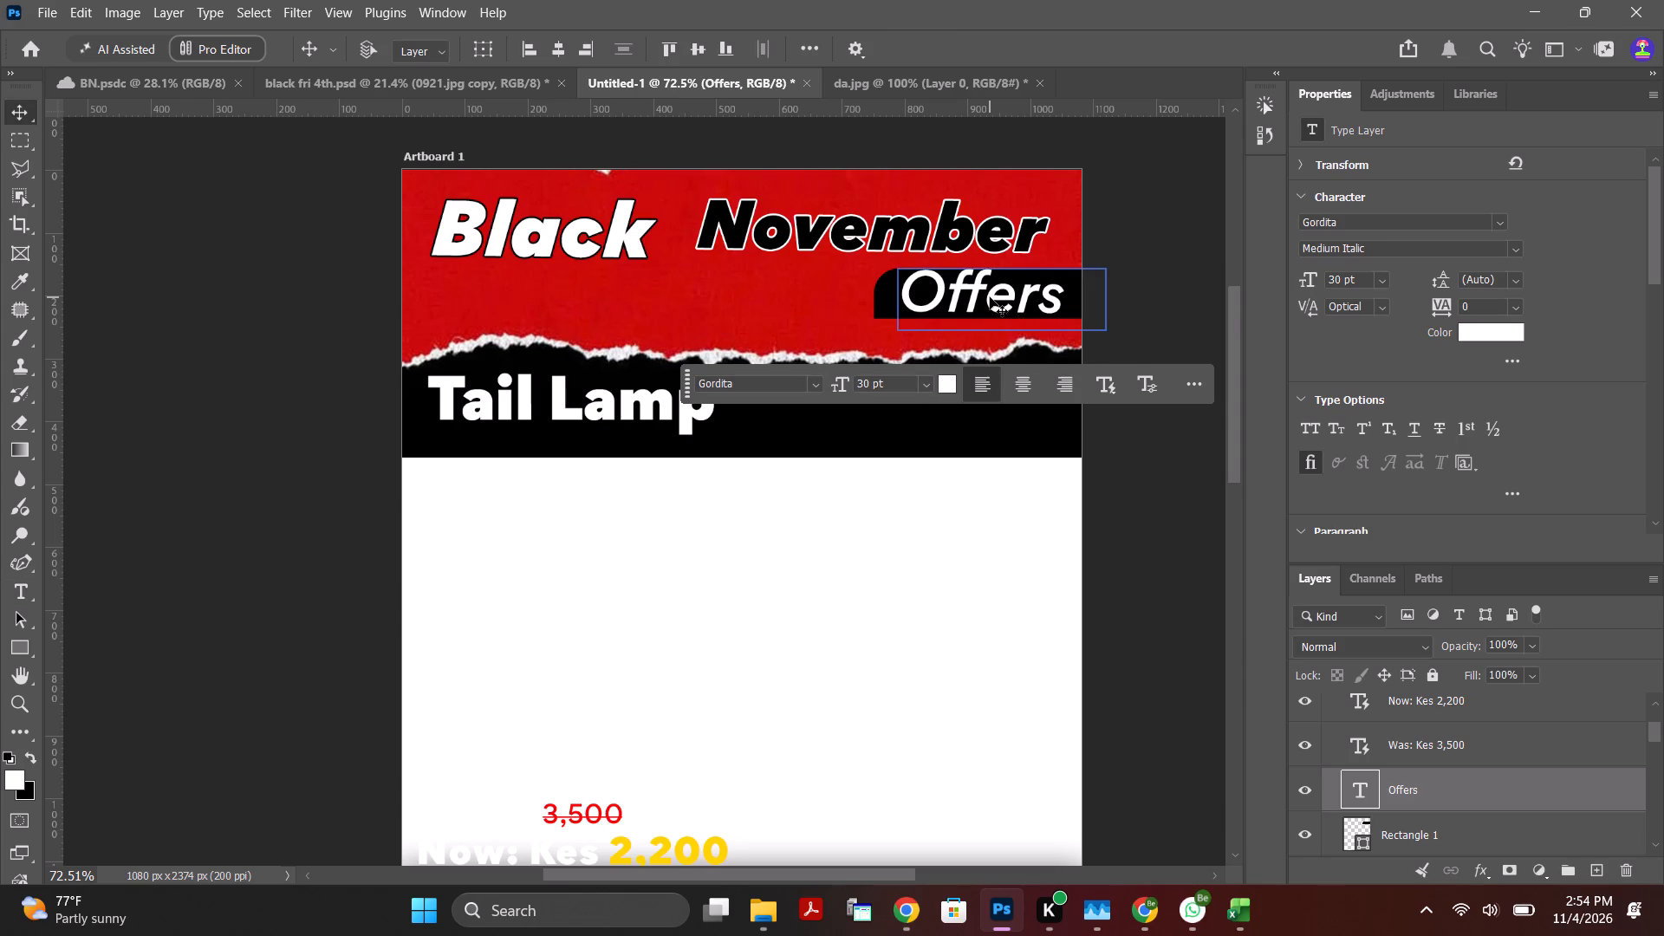
{"action": "double_click", "coordinate": [990, 297]}
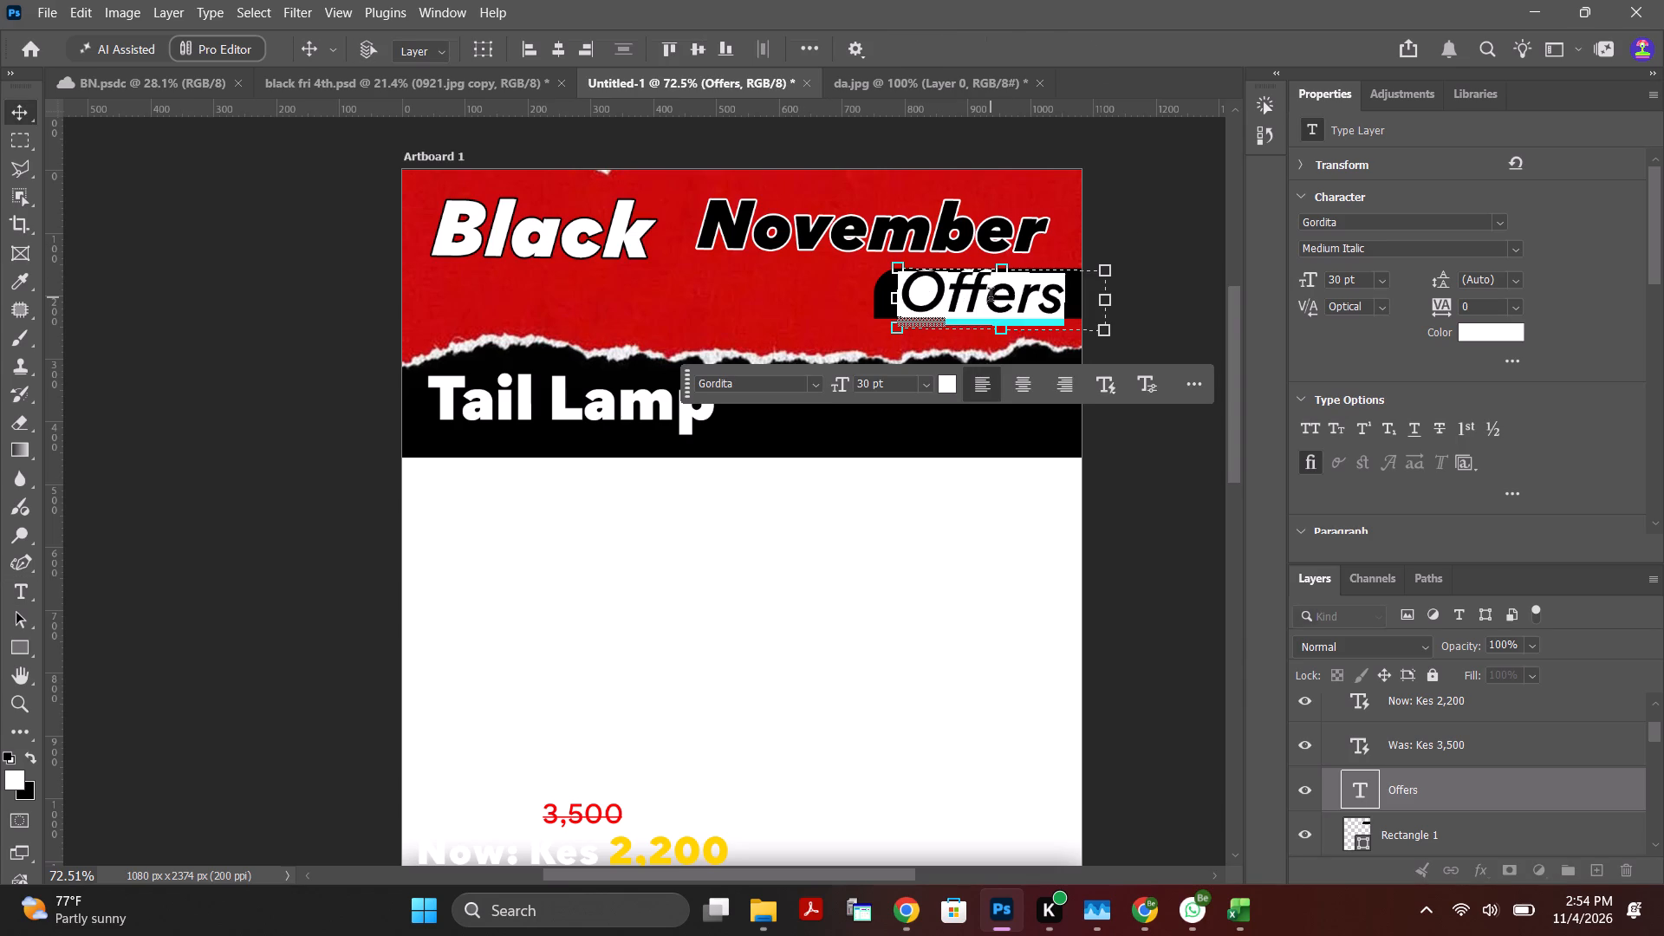
{"action": "left_click_drag", "start_coordinate": [803, 46], "coordinate": [728, 49]}
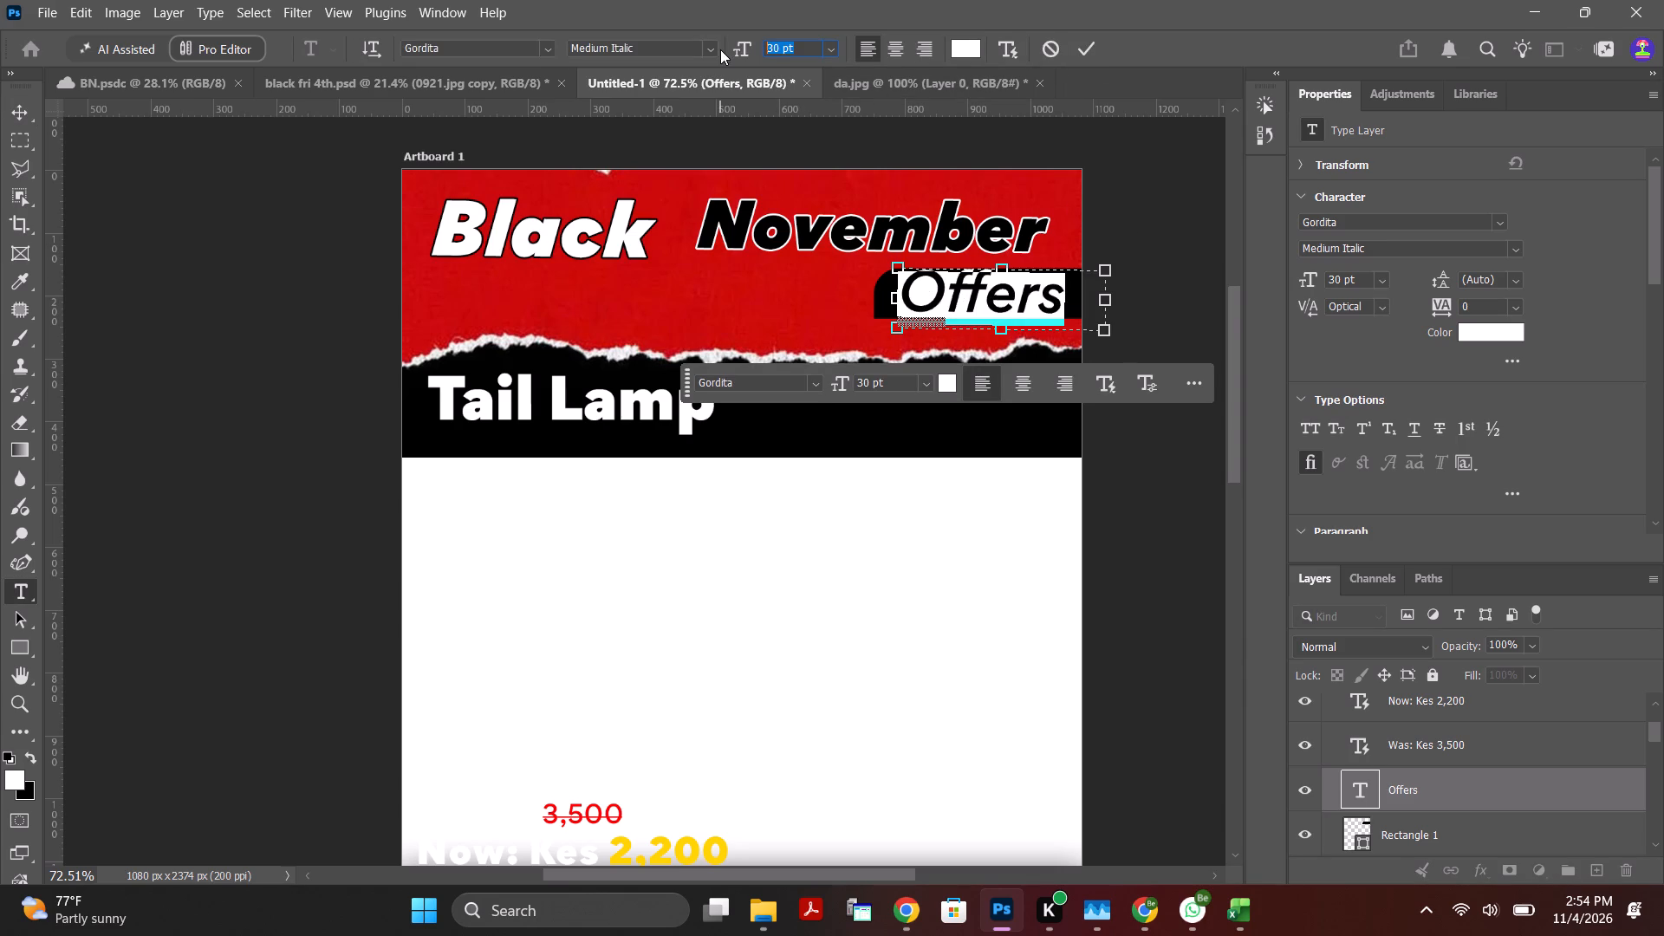
{"action": "type", "text": "28"}
{"action": "key", "text": "Return"}
{"action": "scroll", "coordinate": [720, 49], "scroll_direction": "up", "scroll_amount": 1}
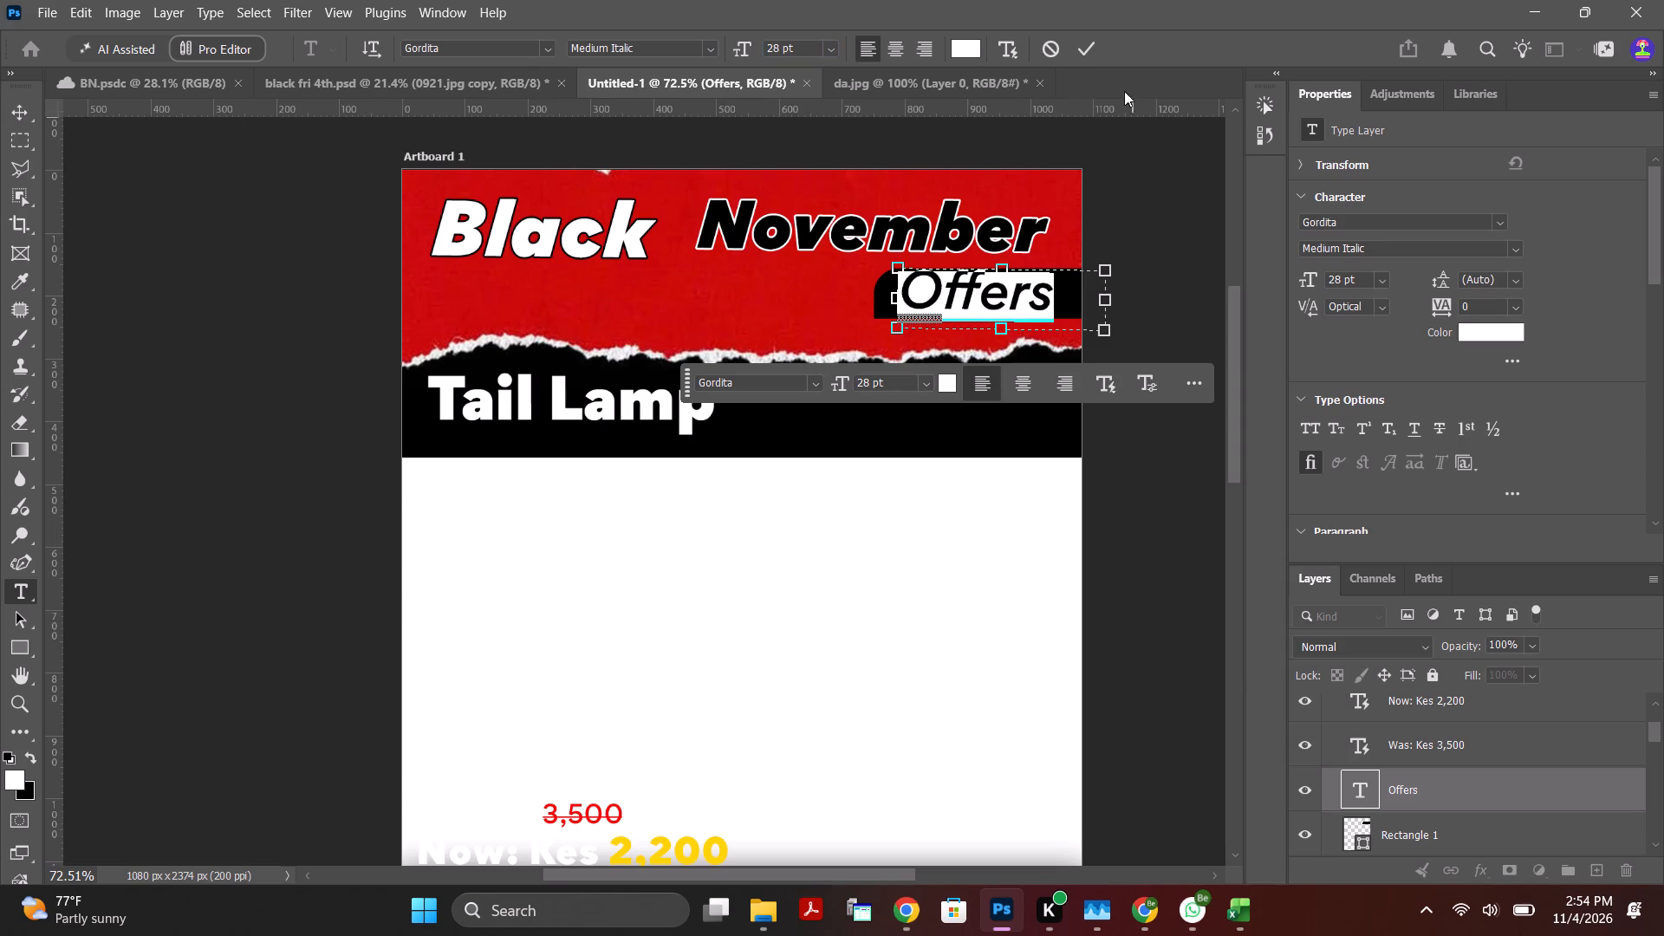
{"action": "left_click", "coordinate": [1091, 42]}
{"action": "left_click", "coordinate": [1142, 252]}
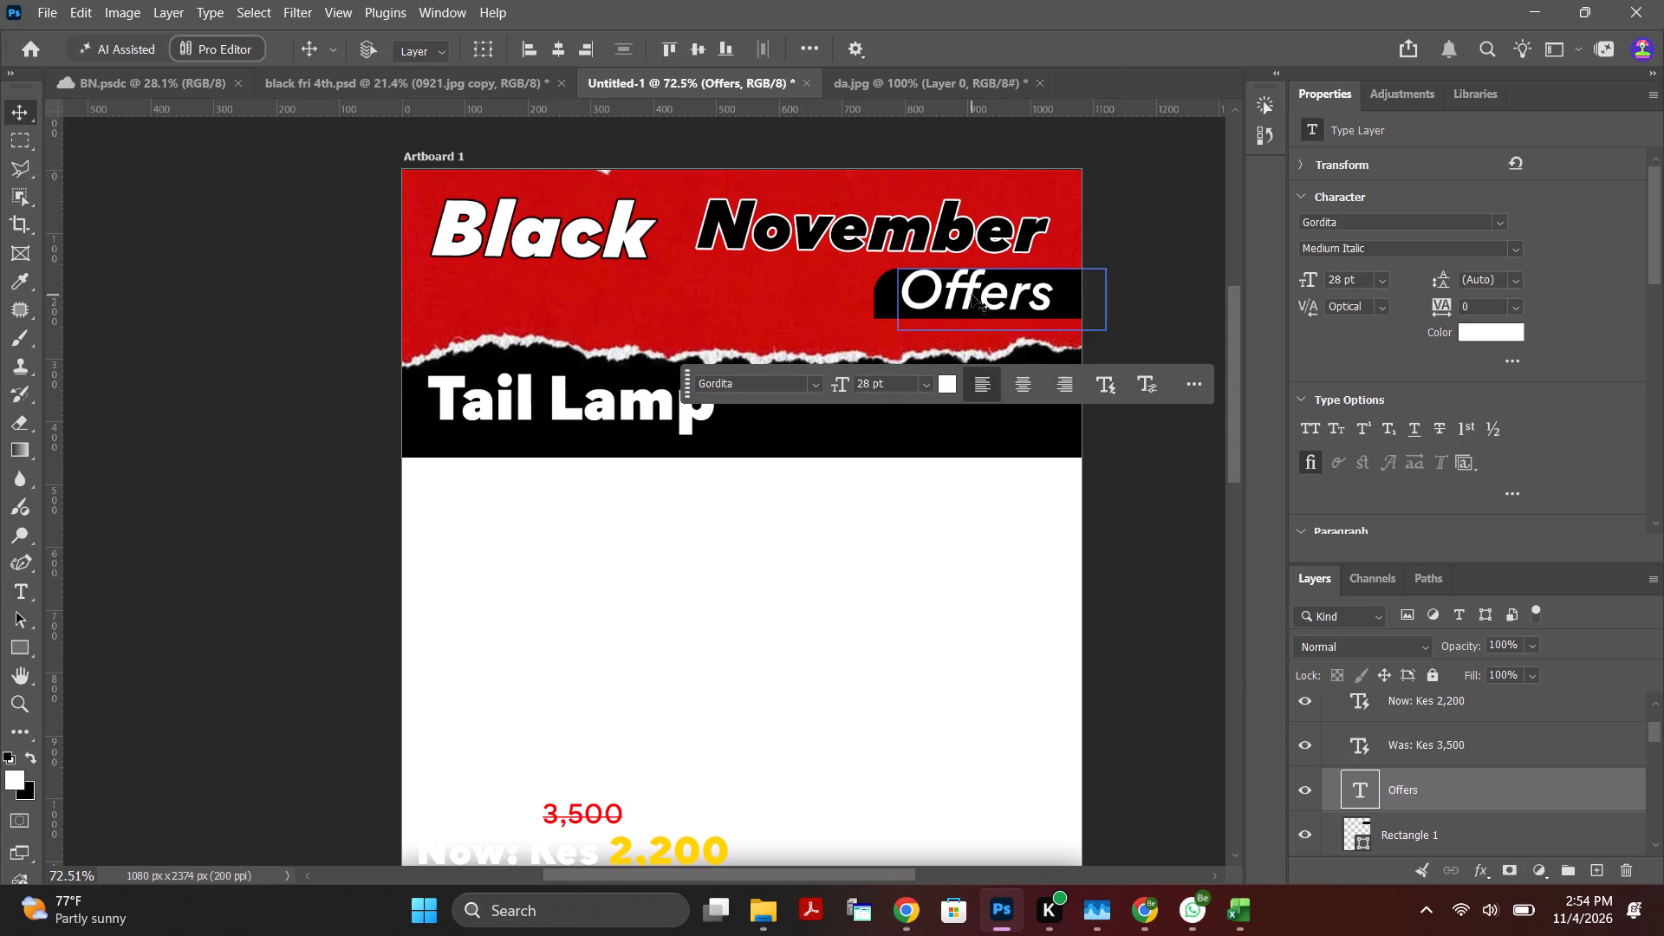
Shift the "Offers" text about 13 px to the right, centring it on the black label.
{"action": "left_click", "coordinate": [972, 295]}
{"action": "left_click", "coordinate": [968, 288]}
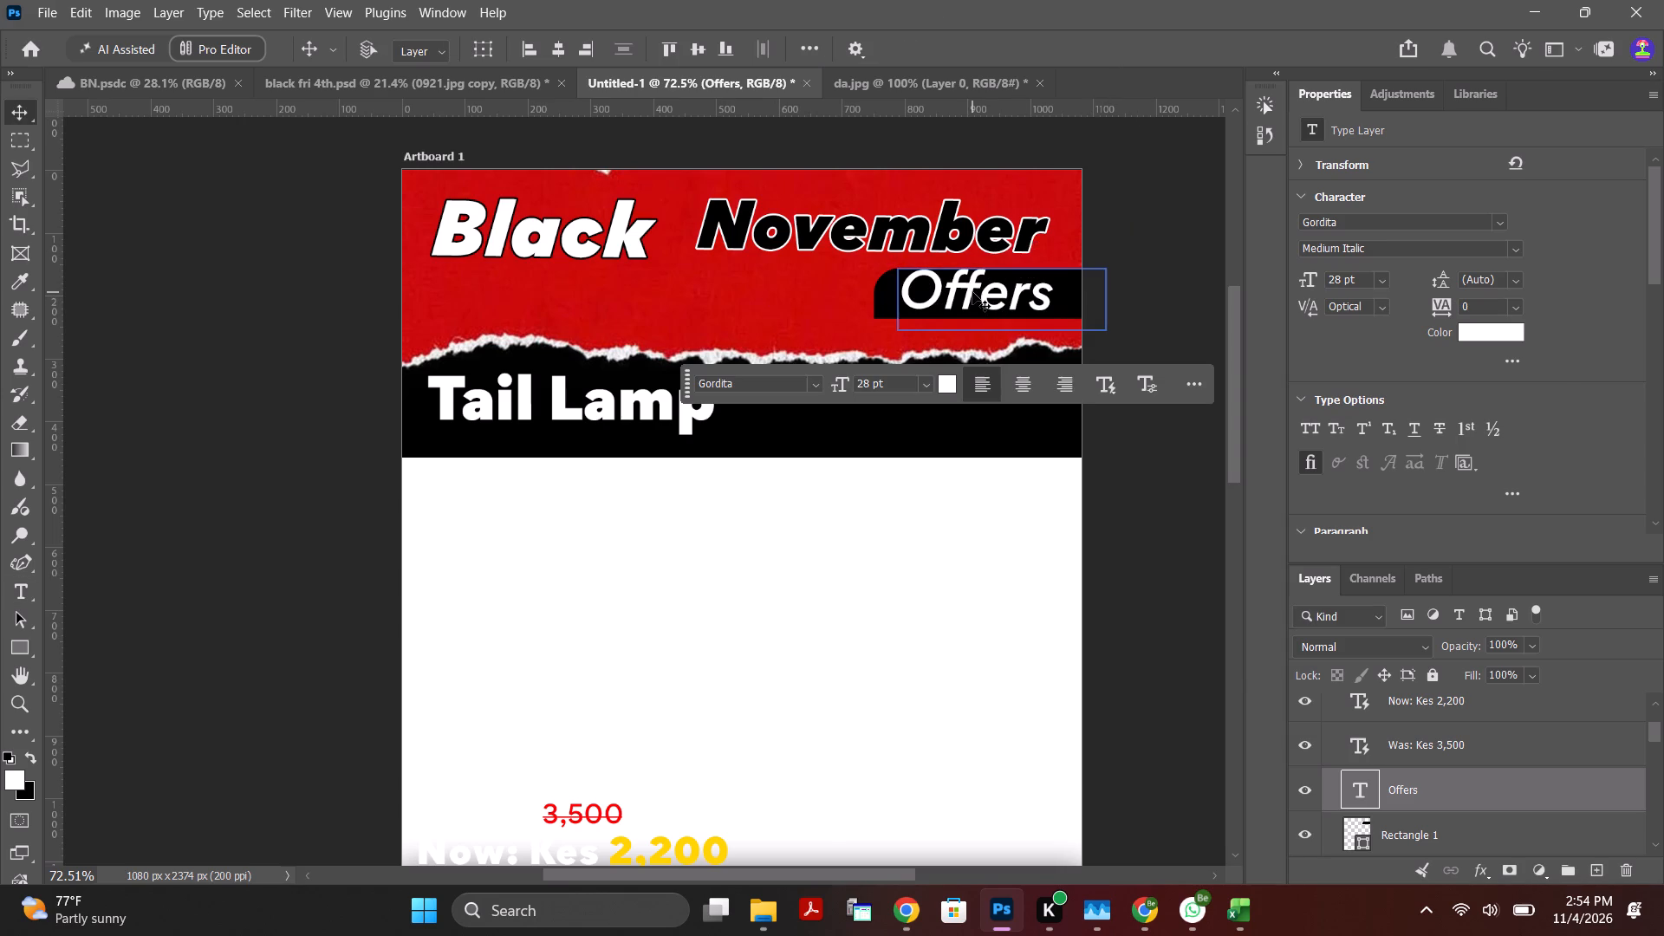
{"action": "left_click", "coordinate": [972, 292]}
{"action": "key", "text": "Down"}
{"action": "key", "text": "Down"}
{"action": "key", "text": "Down"}
{"action": "key", "text": "Down"}
{"action": "key", "text": "Down"}
{"action": "key", "text": "Down"}
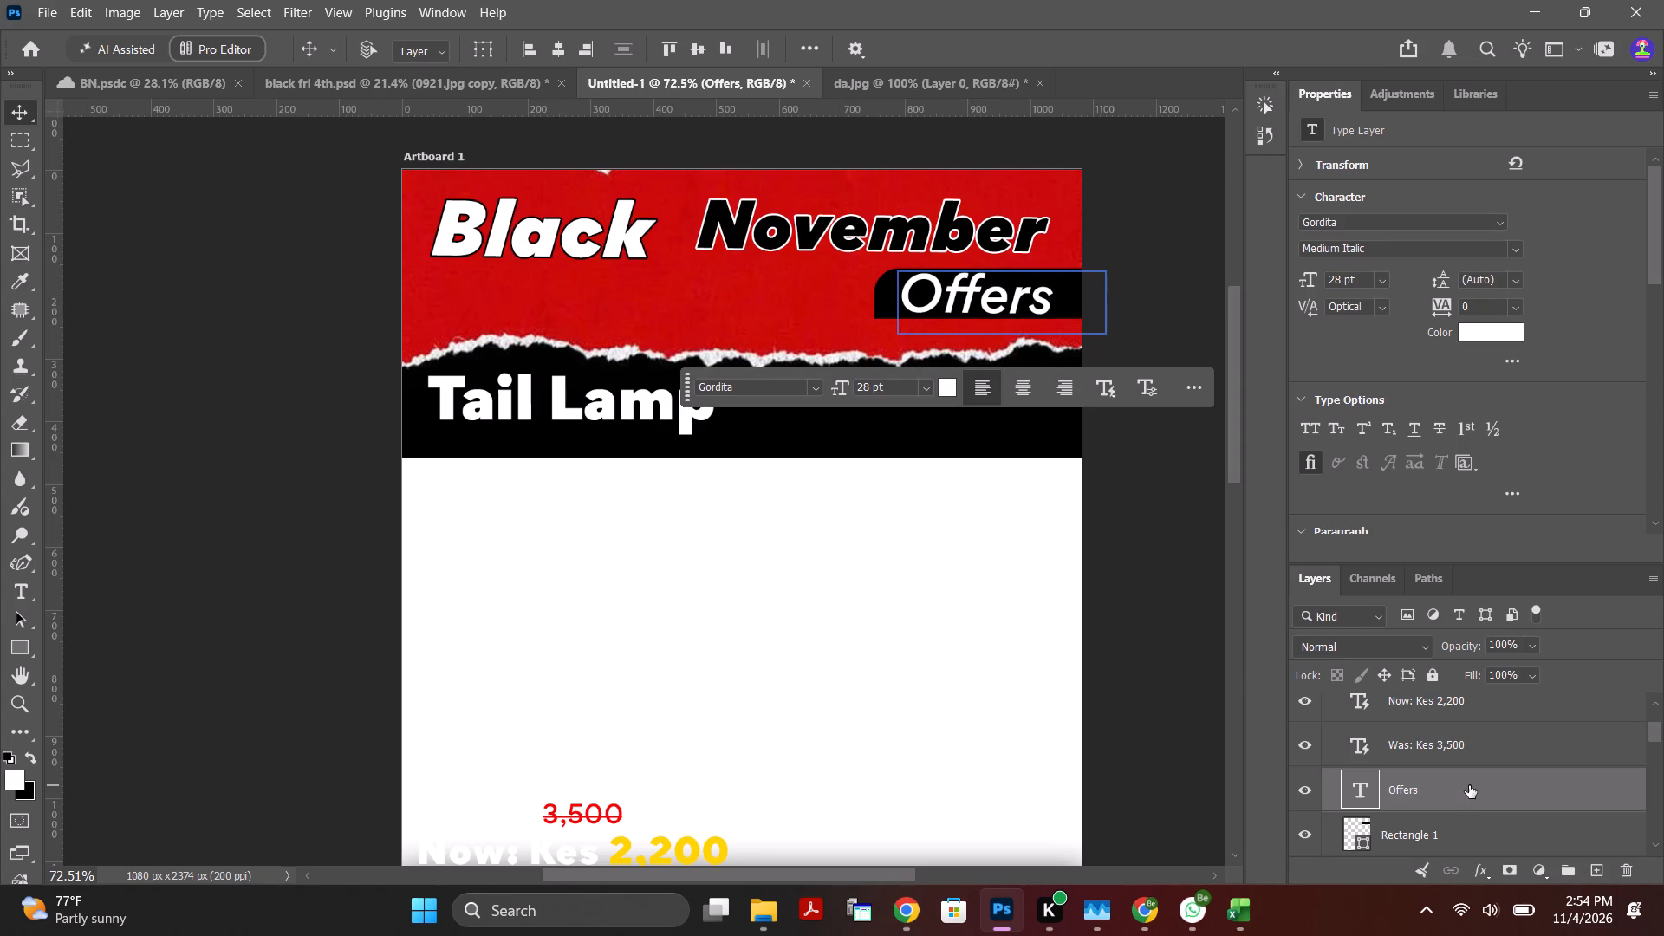
{"action": "left_click", "coordinate": [1159, 286]}
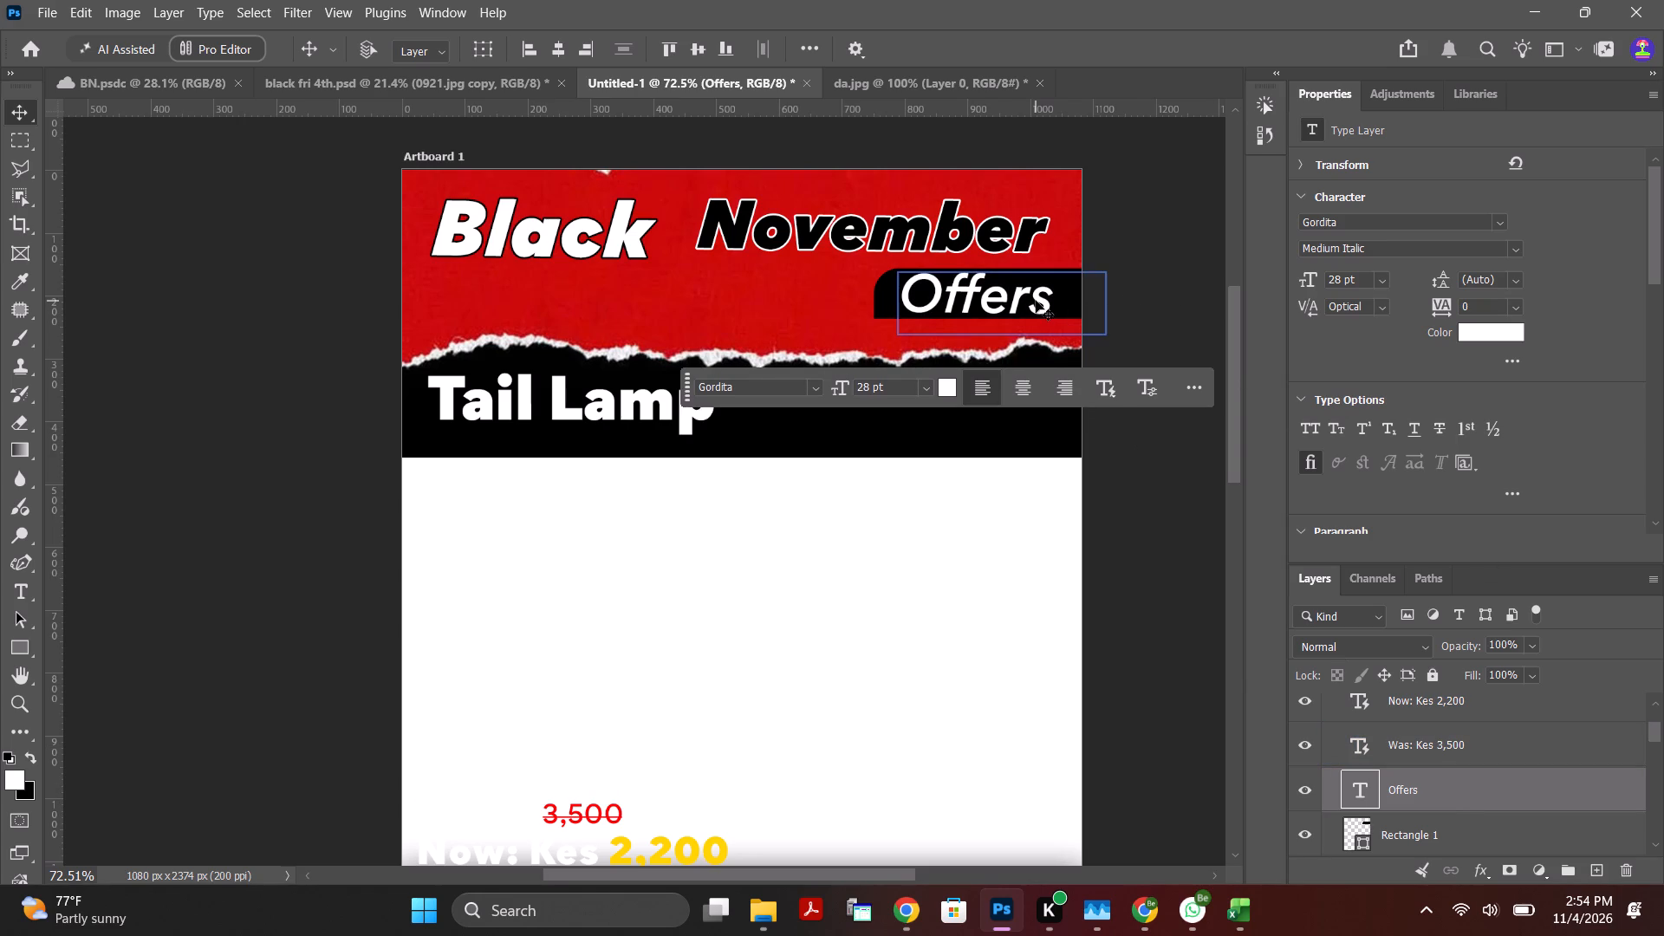
{"action": "left_click", "coordinate": [1061, 294]}
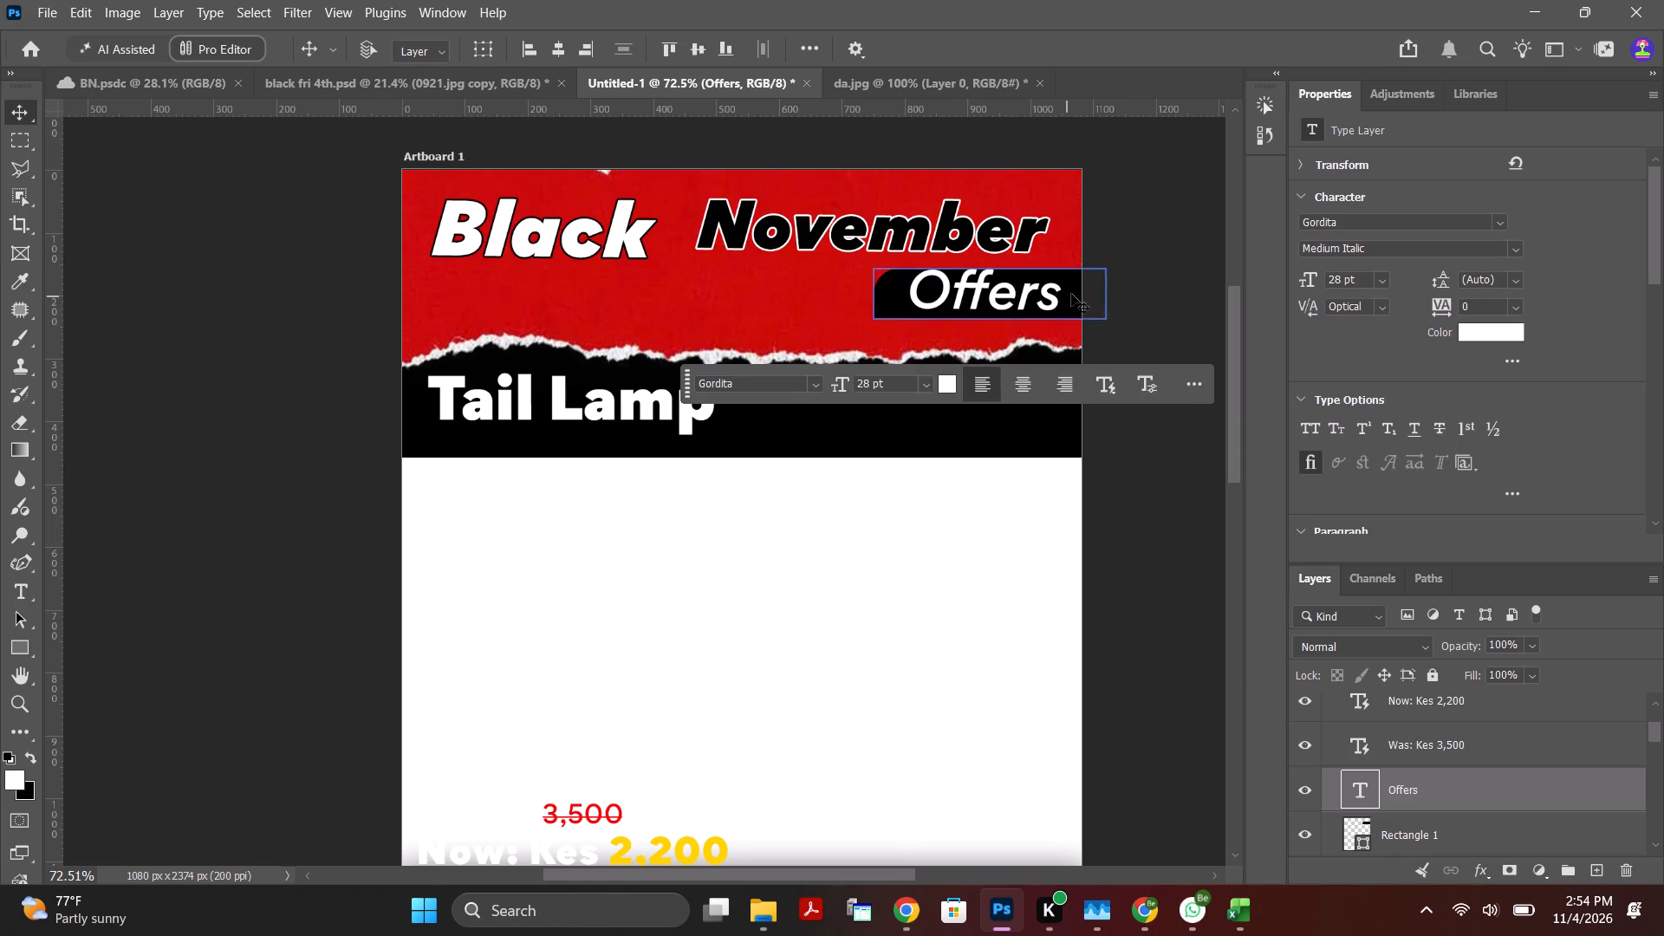
{"action": "left_click", "coordinate": [1130, 256]}
Rotate the "Black" headline text to about -7.8° so it slants upward, and move it about 73 px down on the red banner.
{"action": "scroll", "coordinate": [1005, 340], "scroll_direction": "down", "scroll_amount": 7, "text": "alt"}
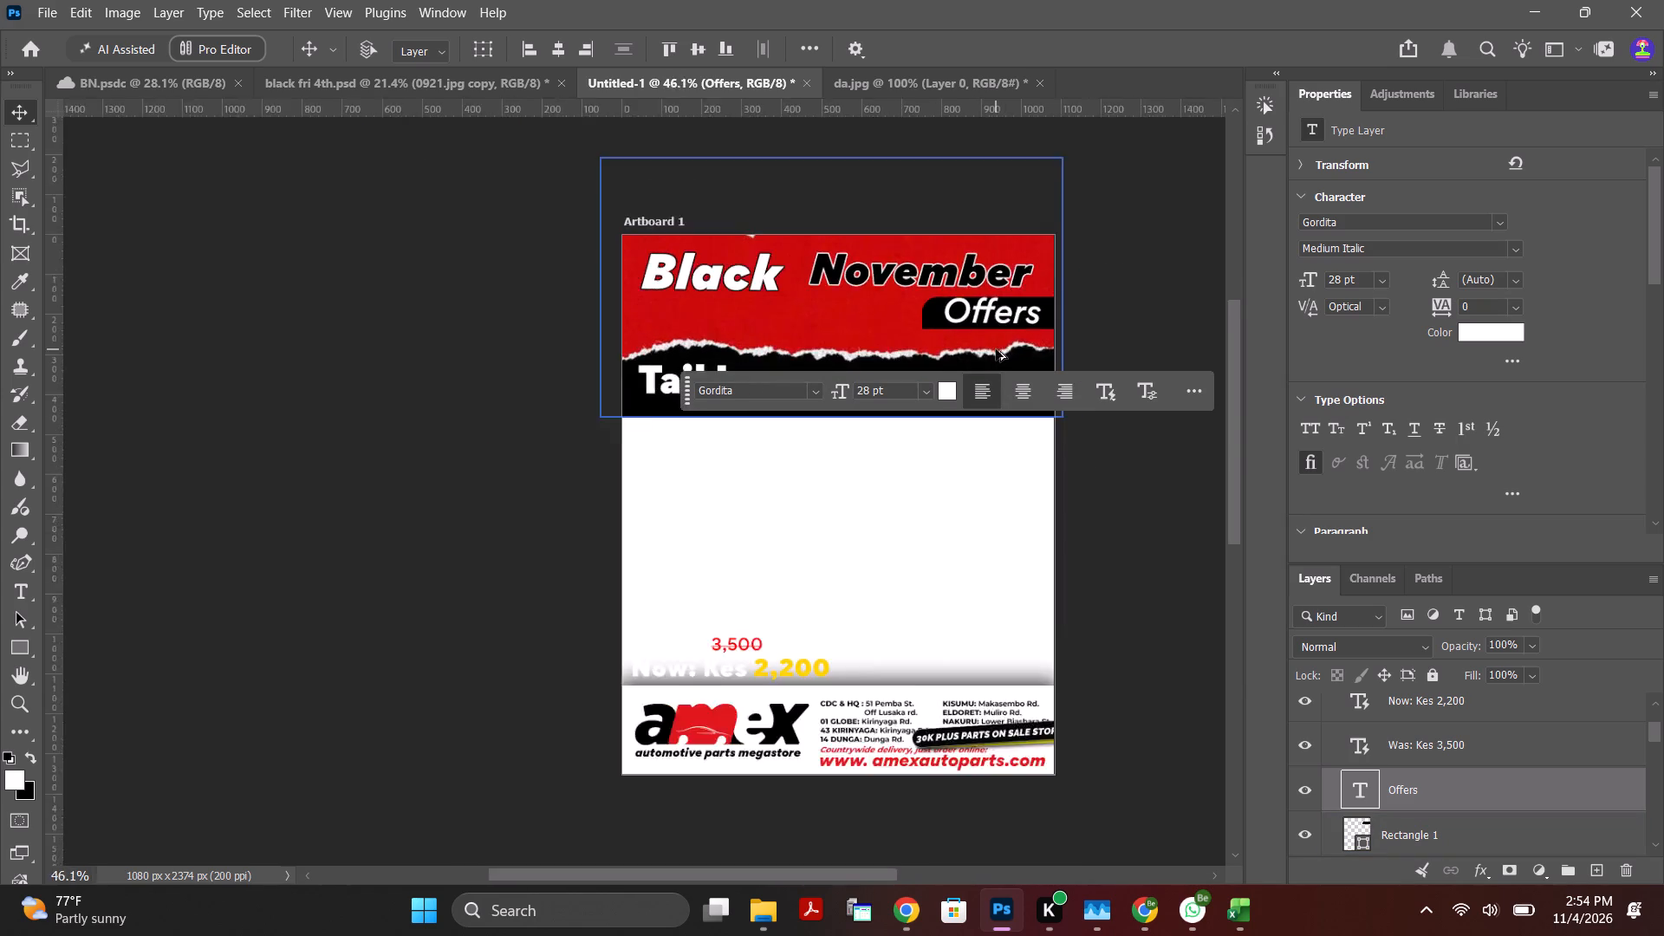
{"action": "scroll", "coordinate": [996, 349], "scroll_direction": "down", "scroll_amount": 1, "text": "alt"}
{"action": "scroll", "coordinate": [1151, 447], "scroll_direction": "down", "scroll_amount": 4, "text": "alt"}
{"action": "scroll", "coordinate": [1168, 495], "scroll_direction": "up", "scroll_amount": 2, "text": "alt"}
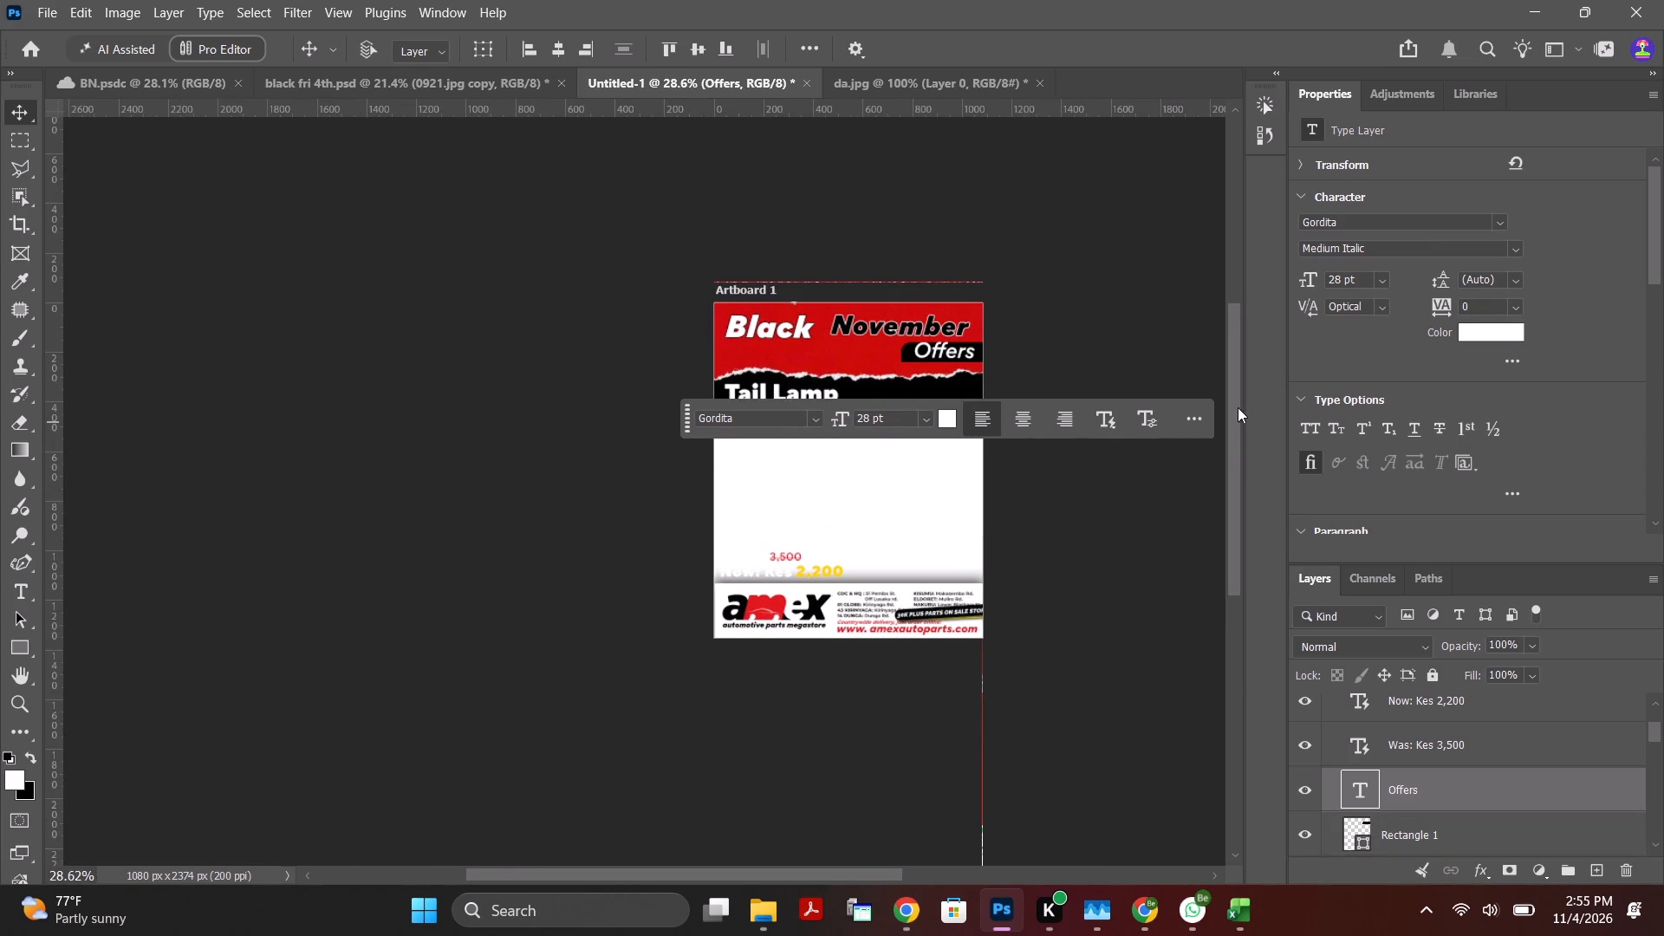
{"action": "scroll", "coordinate": [1108, 372], "scroll_direction": "up", "scroll_amount": 1, "text": "alt"}
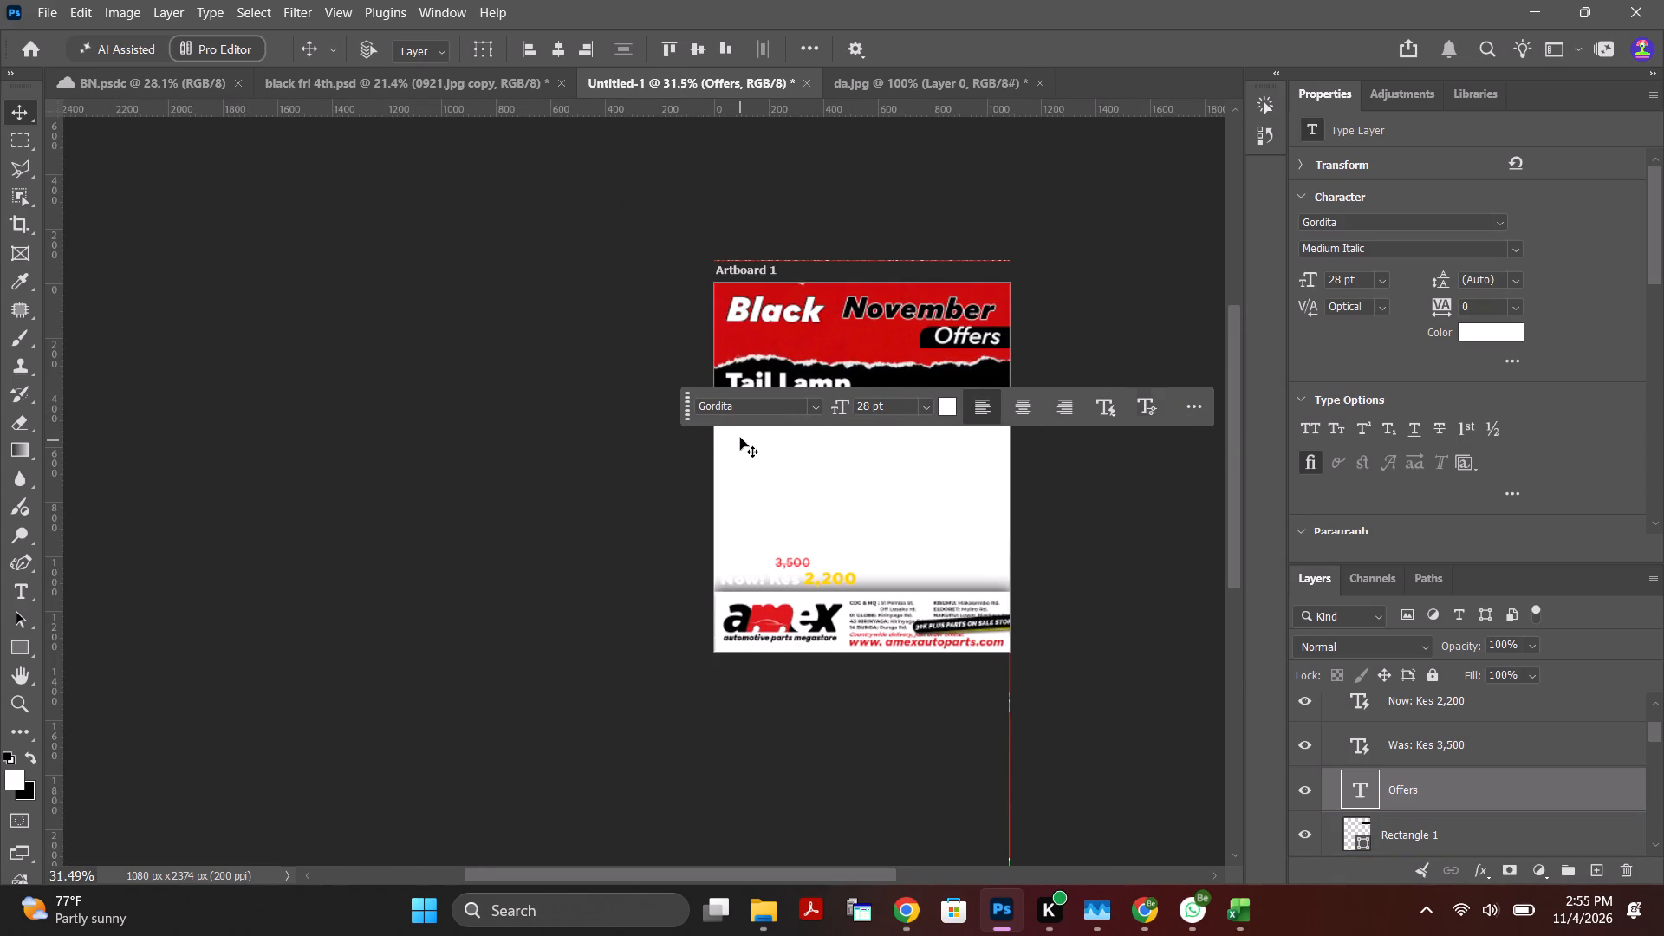
{"action": "left_click_drag", "start_coordinate": [687, 410], "coordinate": [621, 751]}
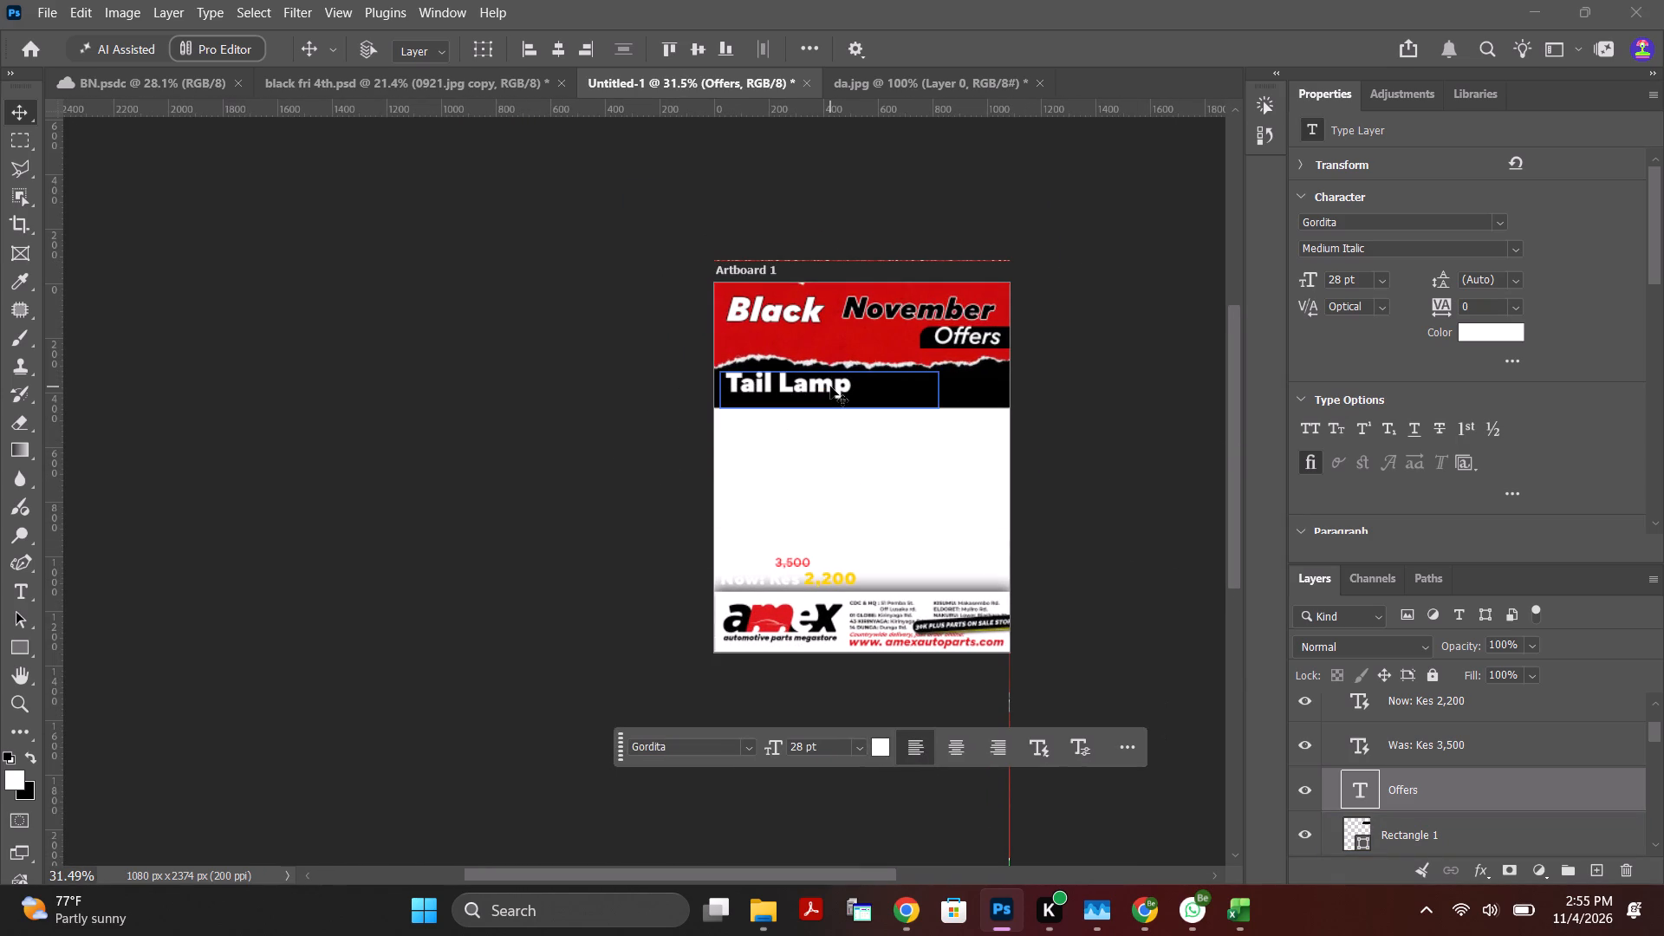
{"action": "scroll", "coordinate": [947, 290], "scroll_direction": "up", "scroll_amount": 2, "text": "alt"}
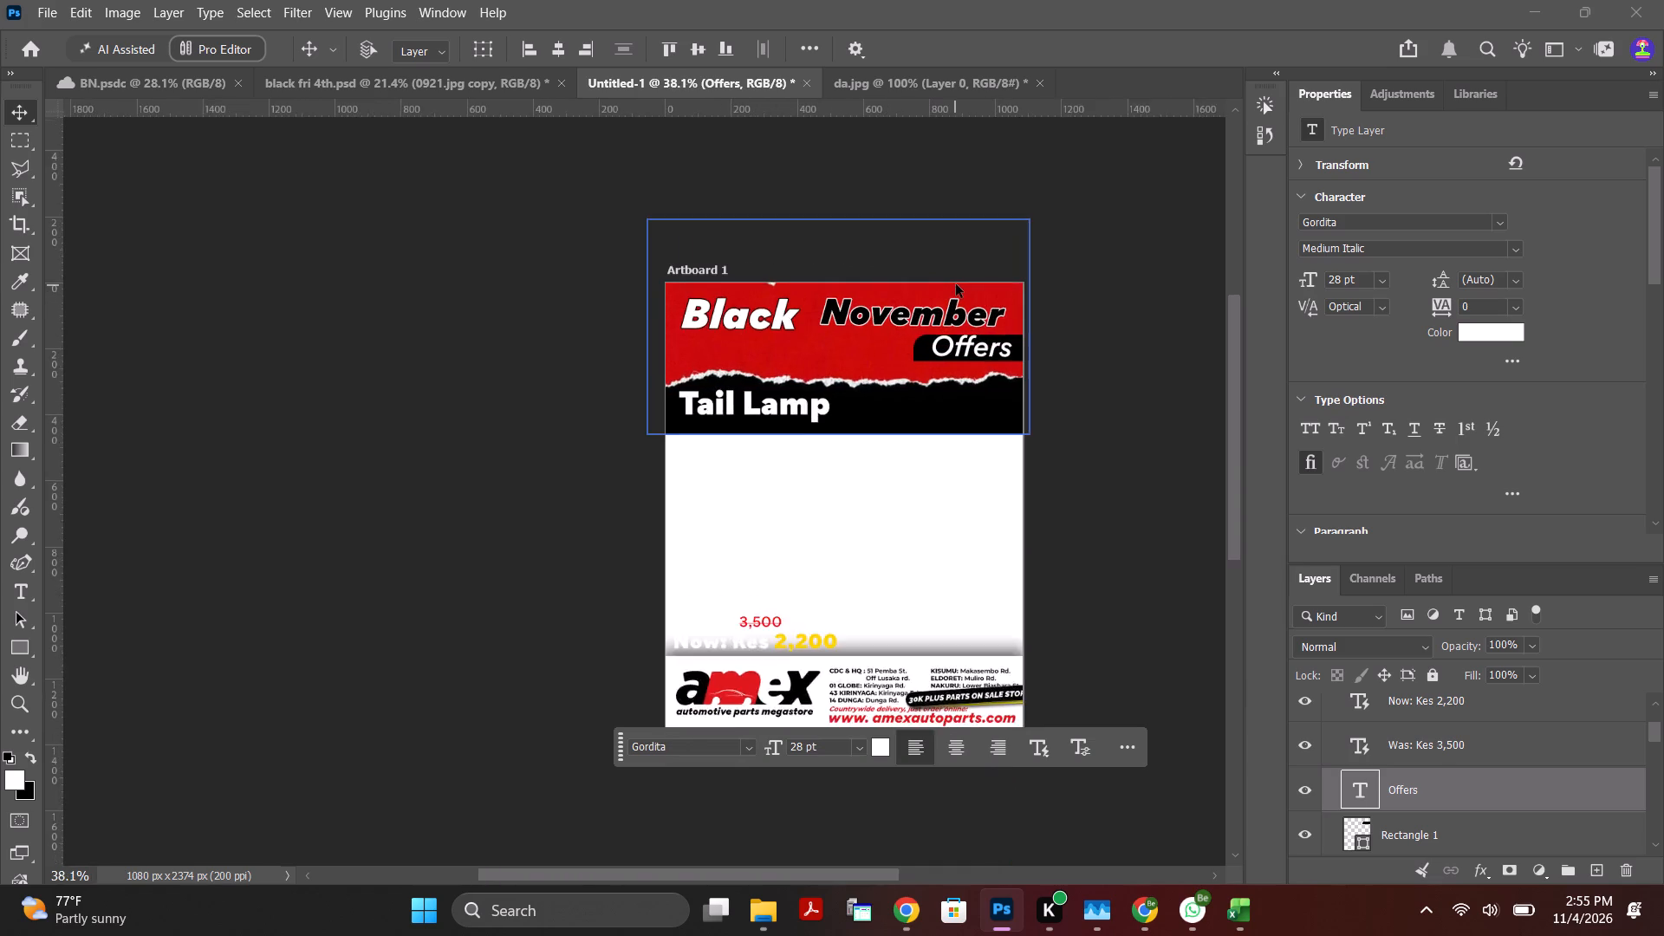
{"action": "scroll", "coordinate": [956, 284], "scroll_direction": "up", "scroll_amount": 2, "text": "alt"}
{"action": "left_click", "coordinate": [757, 330]}
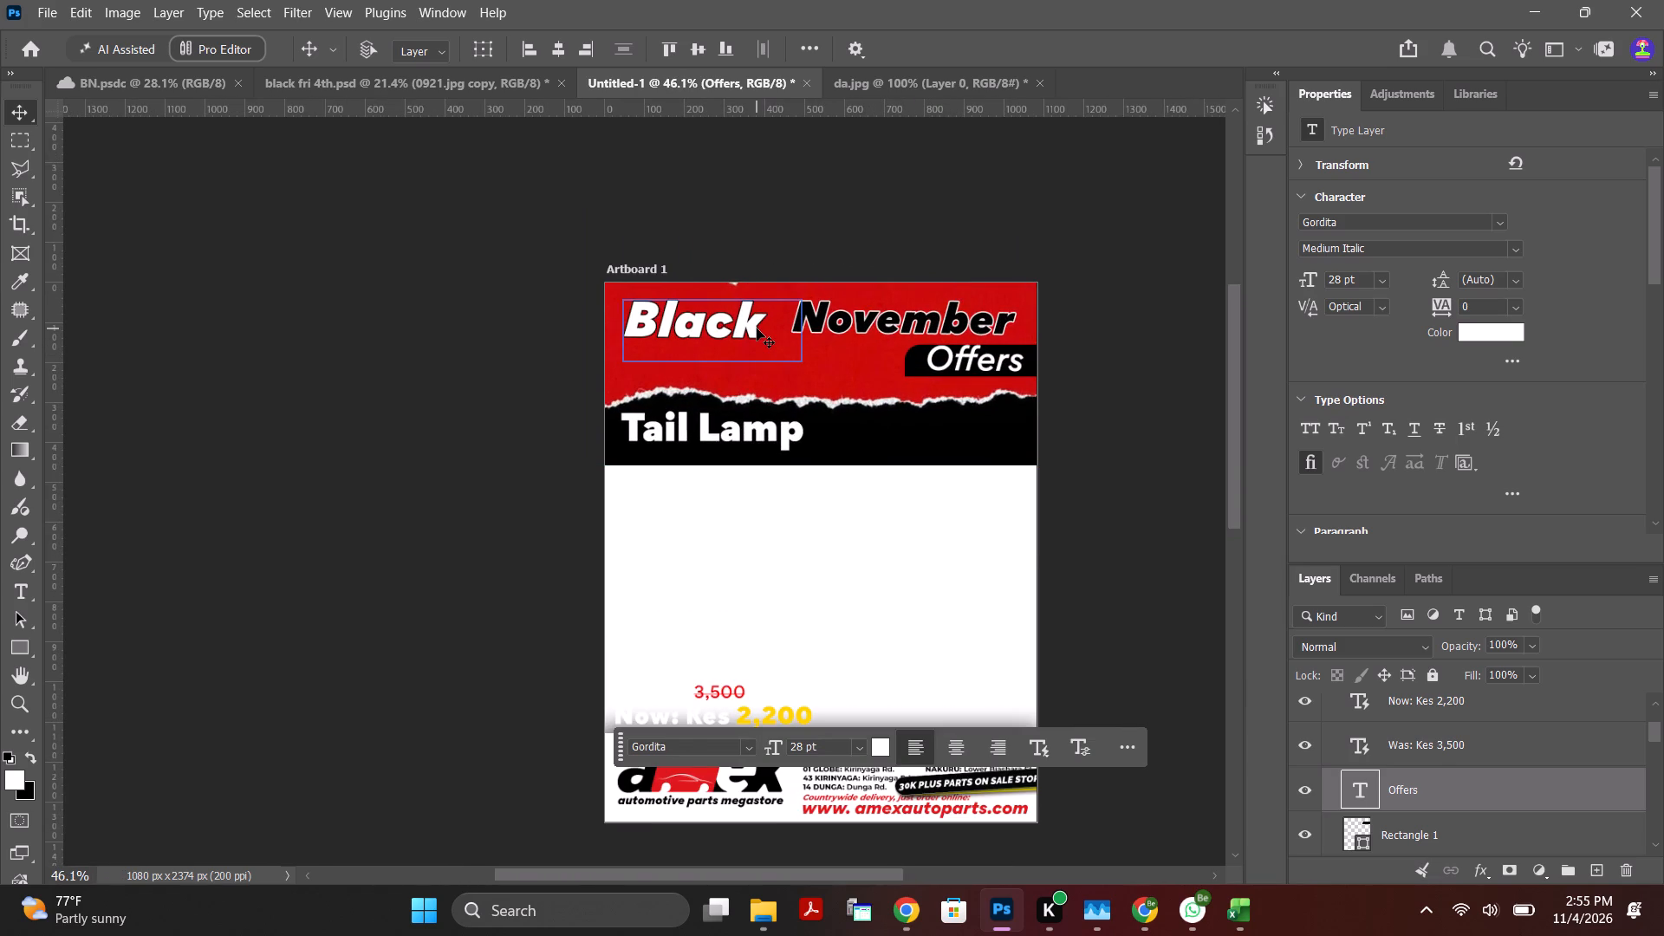
{"action": "scroll", "coordinate": [1403, 766], "scroll_direction": "up", "scroll_amount": 8}
{"action": "scroll", "coordinate": [1416, 790], "scroll_direction": "down", "scroll_amount": 7}
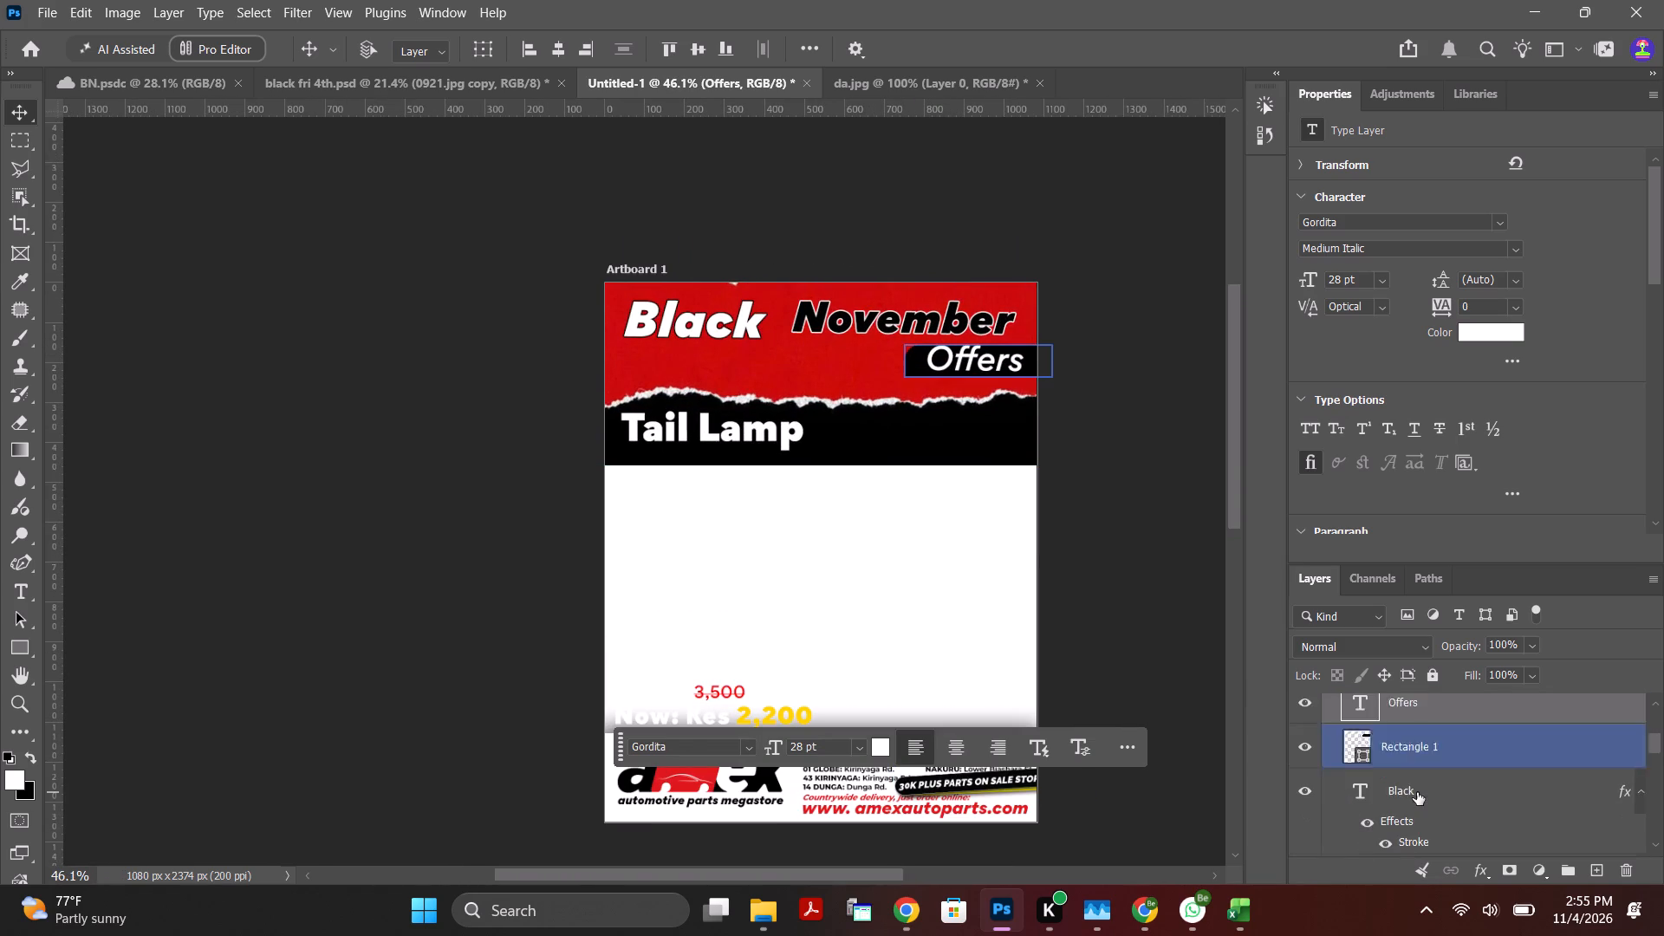
{"action": "scroll", "coordinate": [1417, 792], "scroll_direction": "down", "scroll_amount": 2}
{"action": "scroll", "coordinate": [1427, 760], "scroll_direction": "up", "scroll_amount": 1}
{"action": "left_click", "coordinate": [1441, 755]}
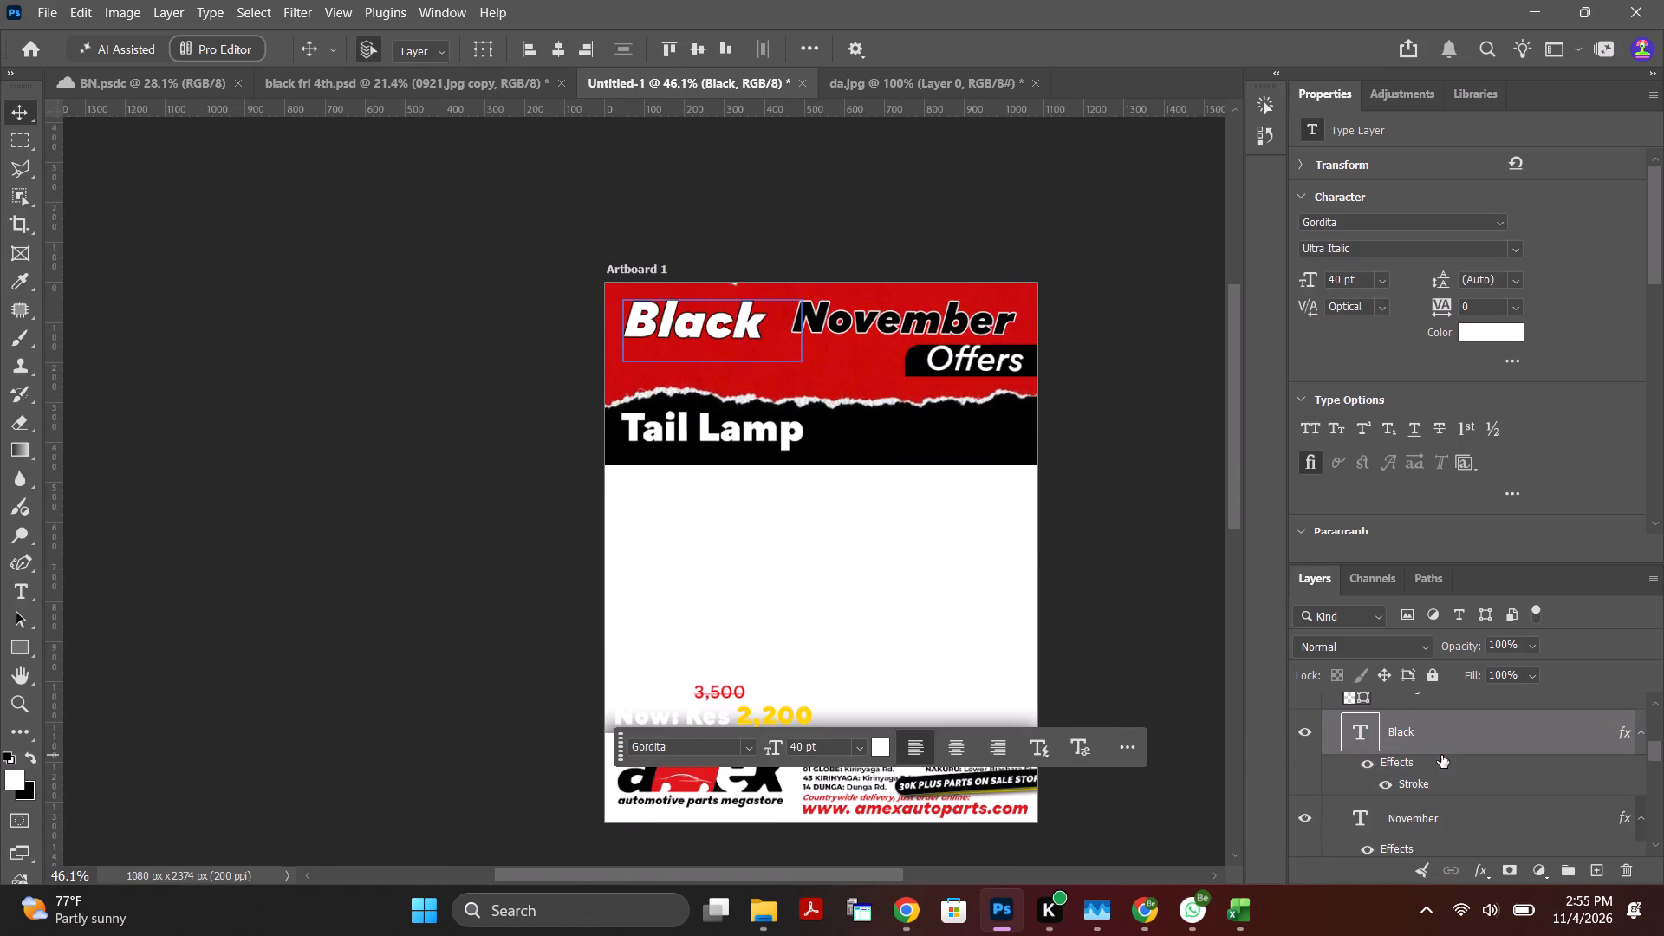
{"action": "key", "text": "ctrl+t"}
{"action": "left_click_drag", "start_coordinate": [841, 284], "coordinate": [822, 263]}
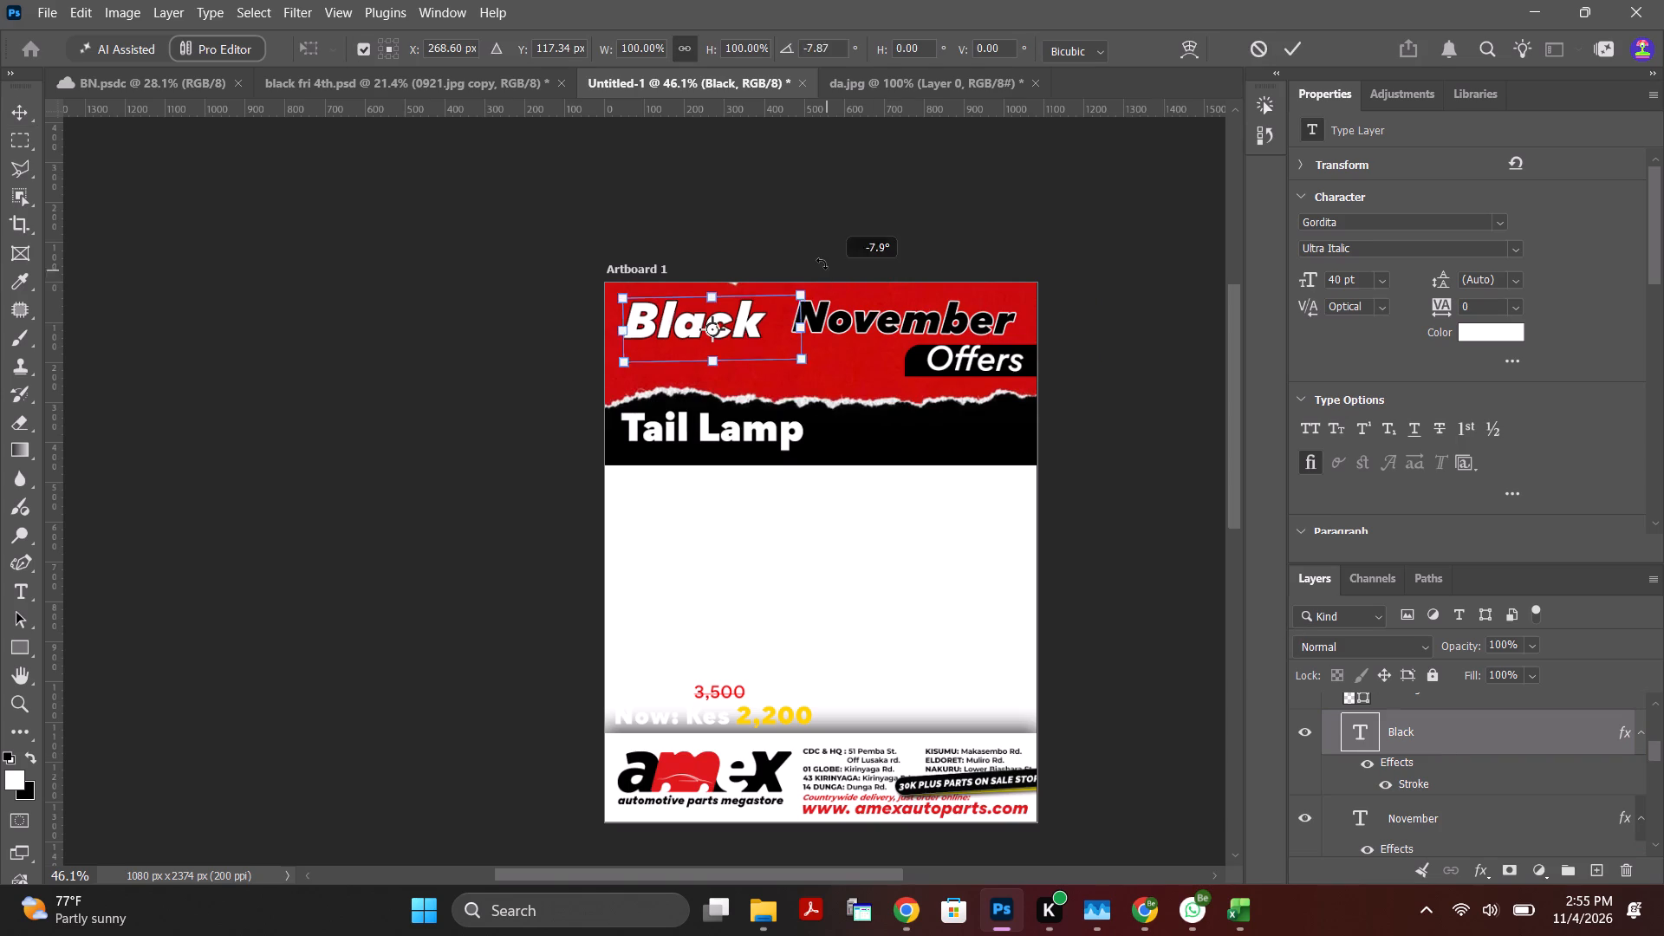
{"action": "left_click_drag", "start_coordinate": [822, 263], "coordinate": [821, 270]}
{"action": "left_click_drag", "start_coordinate": [755, 318], "coordinate": [758, 345]}
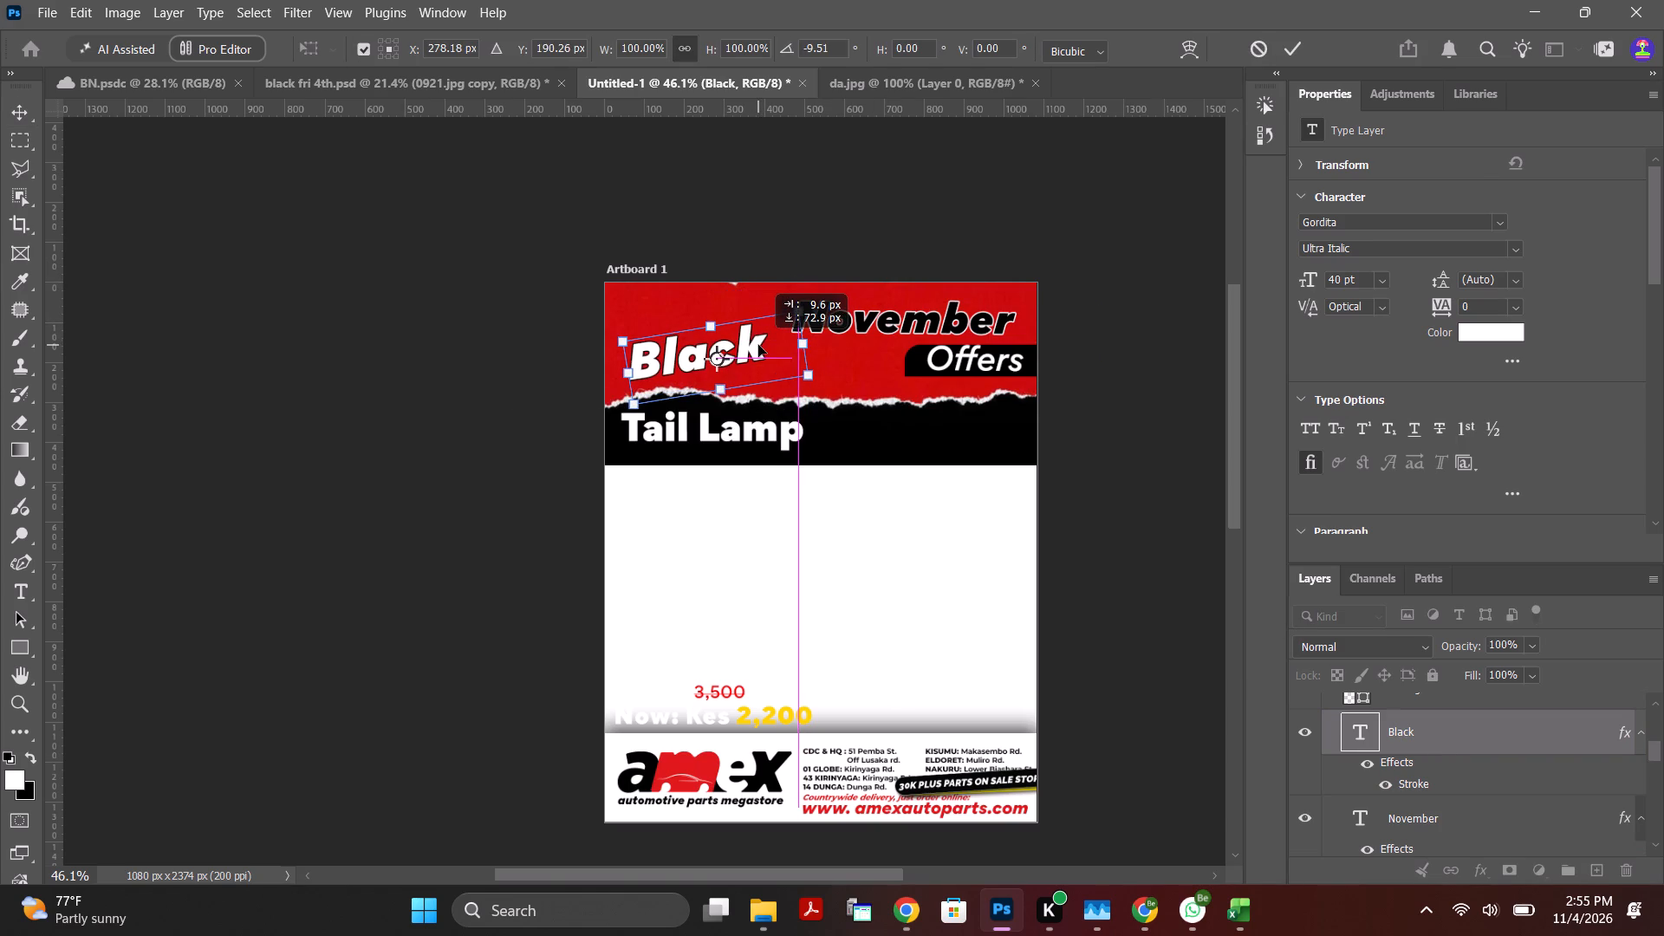
{"action": "left_click_drag", "start_coordinate": [758, 345], "coordinate": [757, 347]}
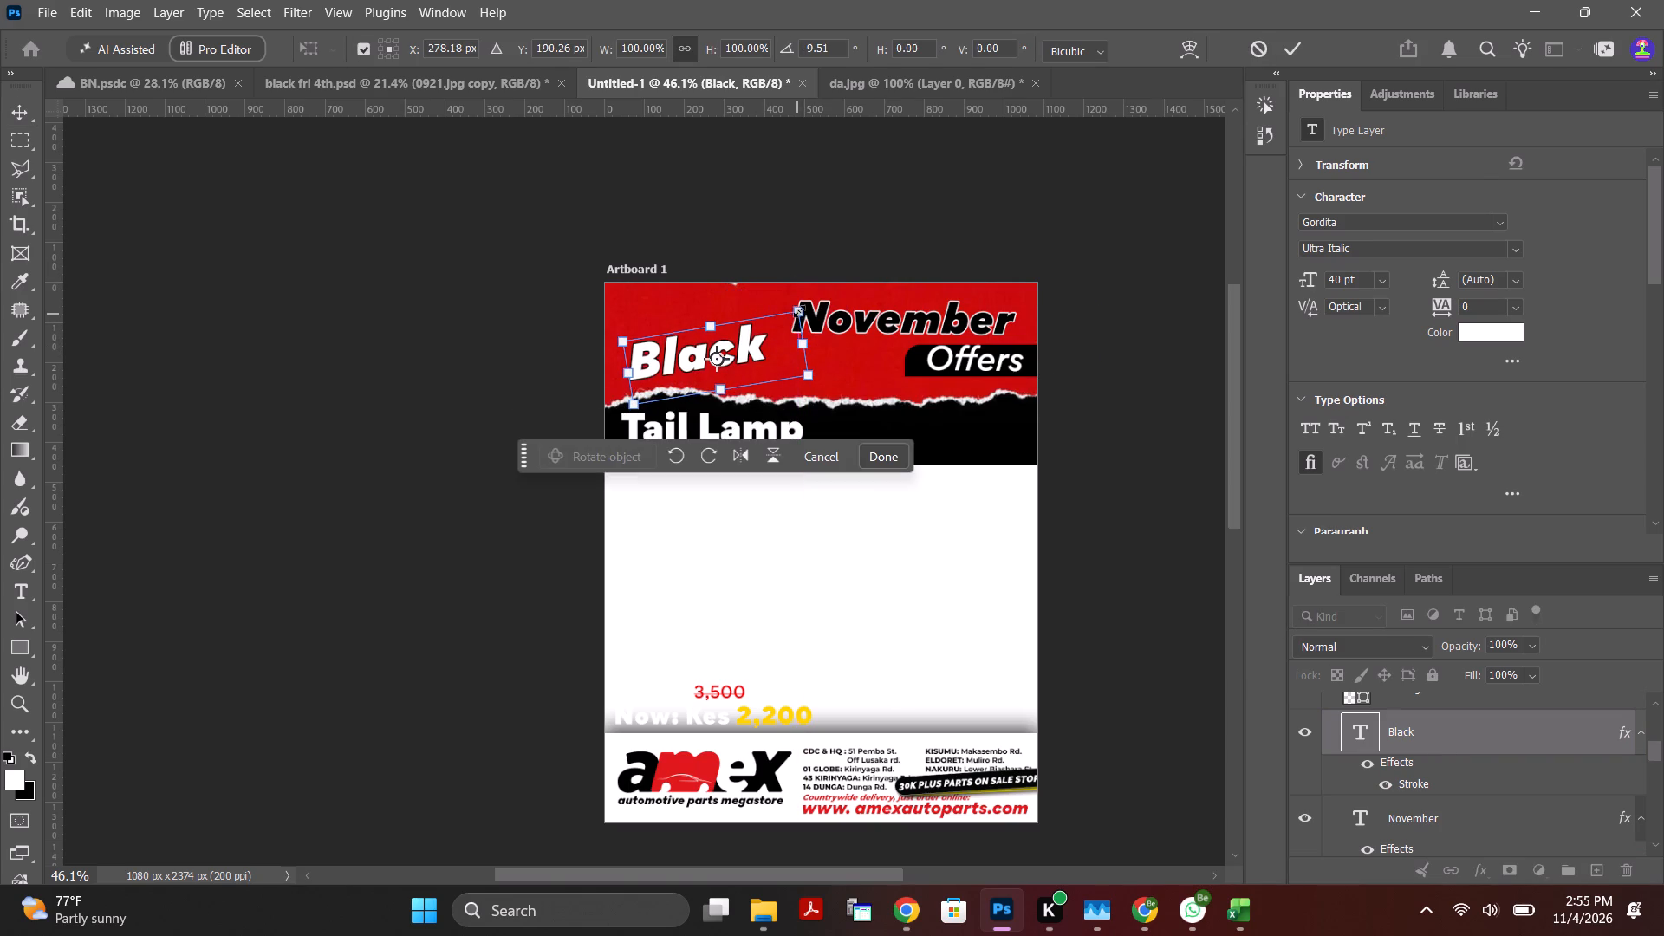
{"action": "left_click_drag", "start_coordinate": [819, 301], "coordinate": [827, 301]}
Scale the tilted "Black" text up proportionally to about 123%, keeping its lower-left corner in place.
{"action": "left_click_drag", "start_coordinate": [801, 313], "coordinate": [819, 304]}
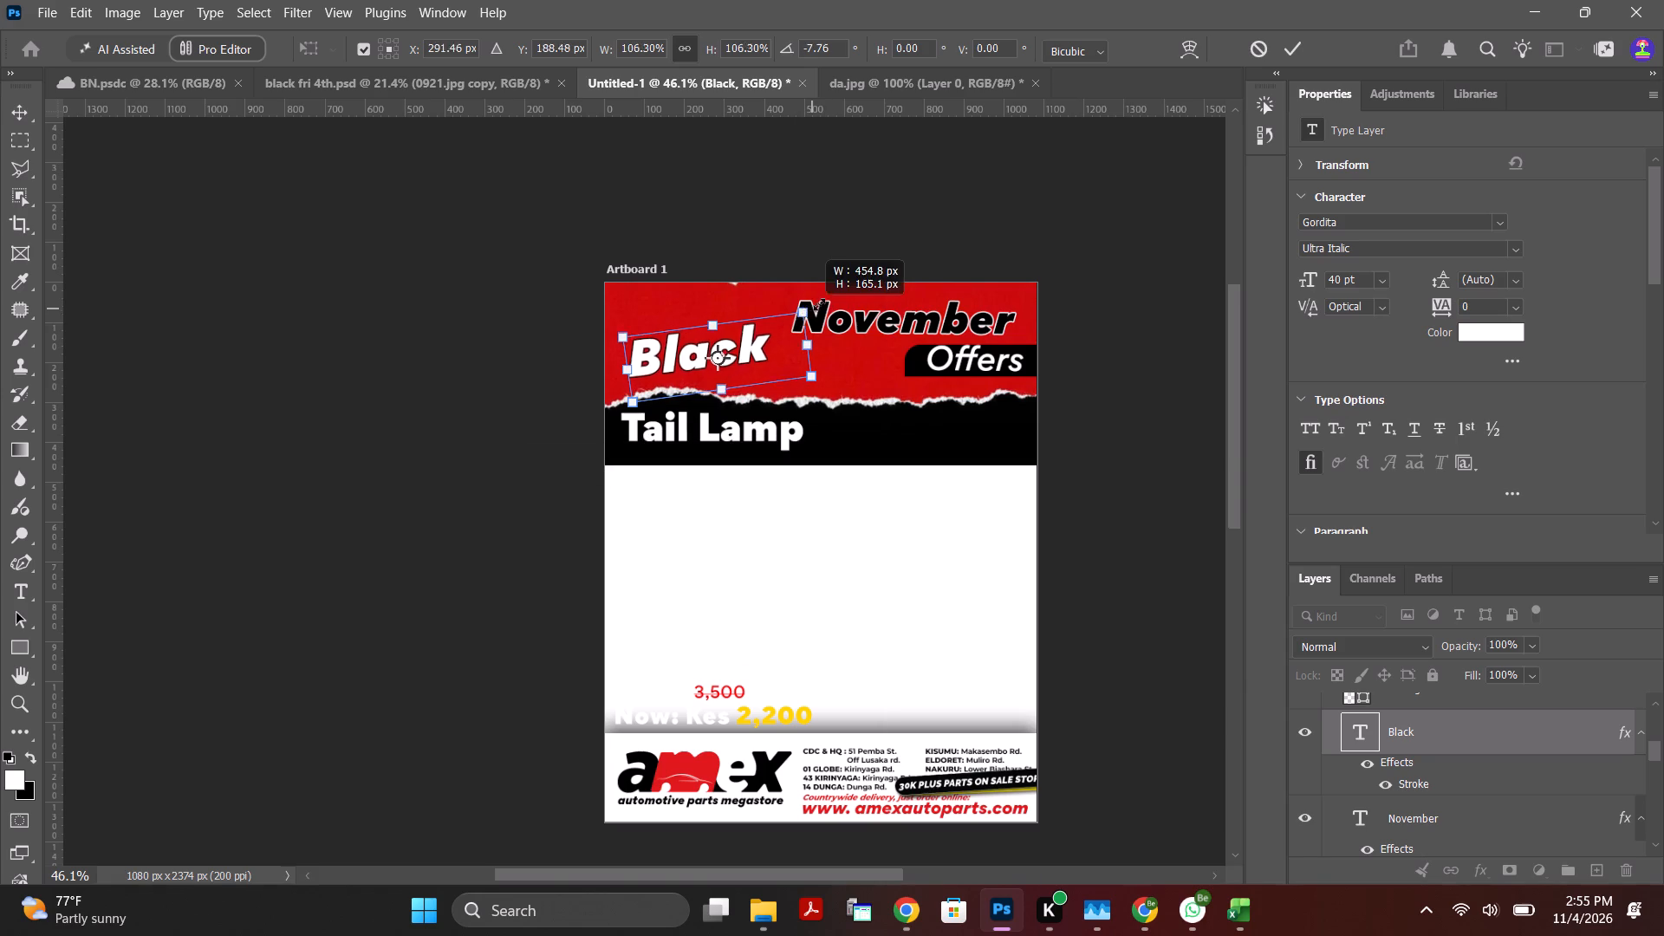
{"action": "left_click_drag", "start_coordinate": [819, 304], "coordinate": [839, 292]}
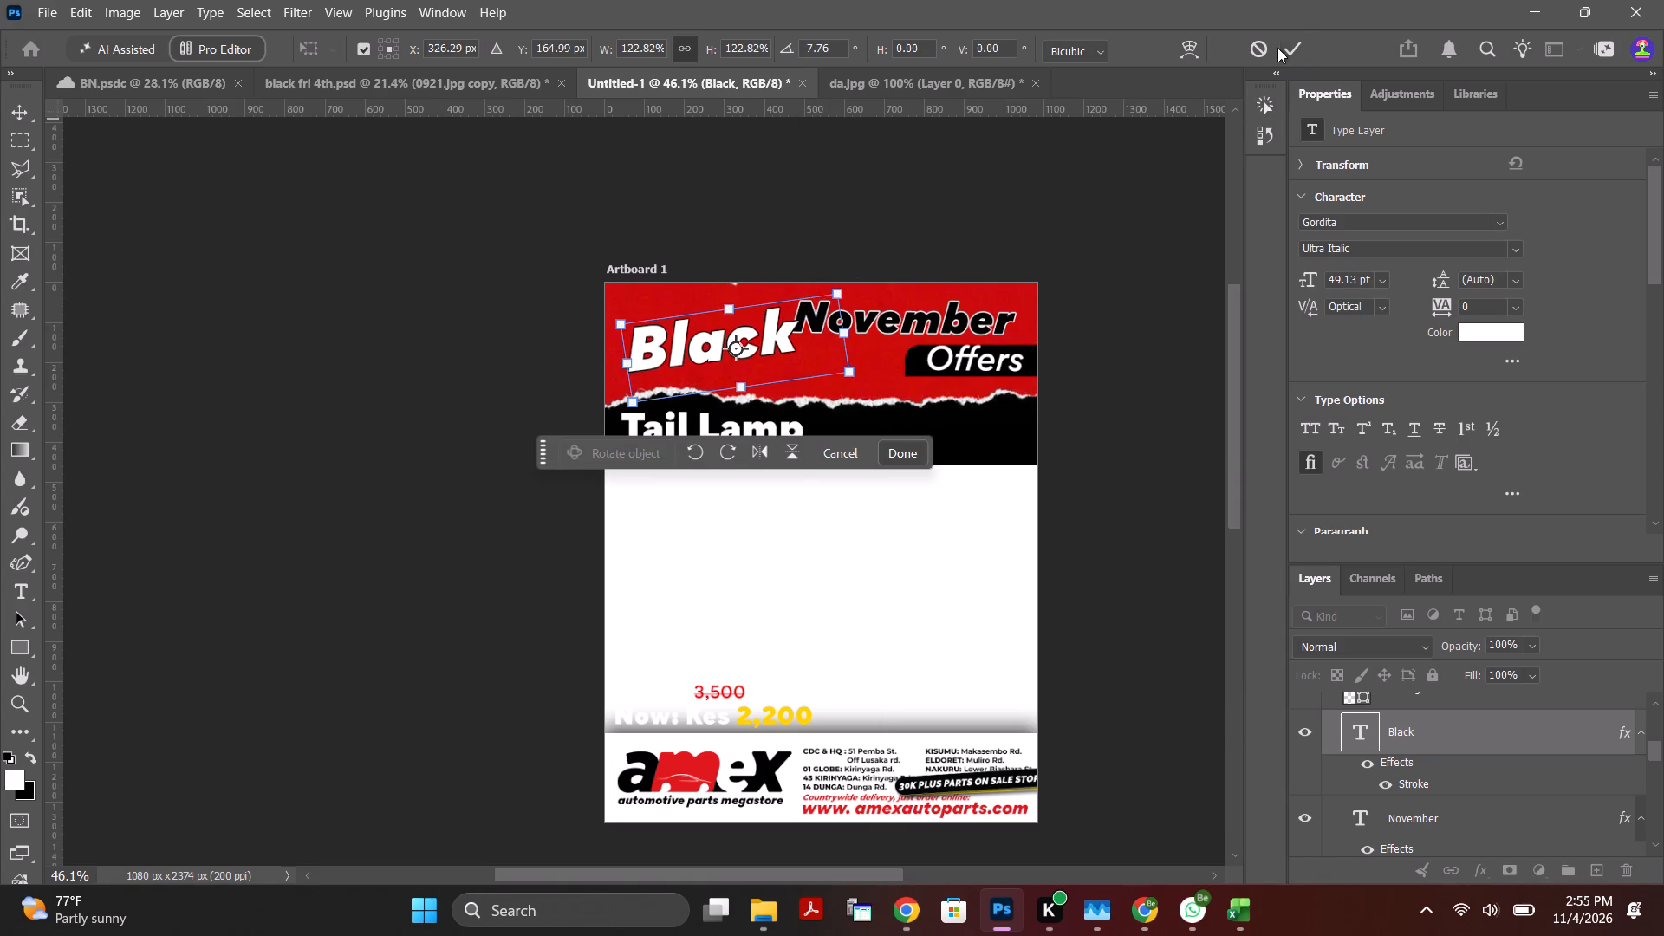
{"action": "left_click", "coordinate": [1293, 50]}
{"action": "left_click", "coordinate": [1098, 202]}
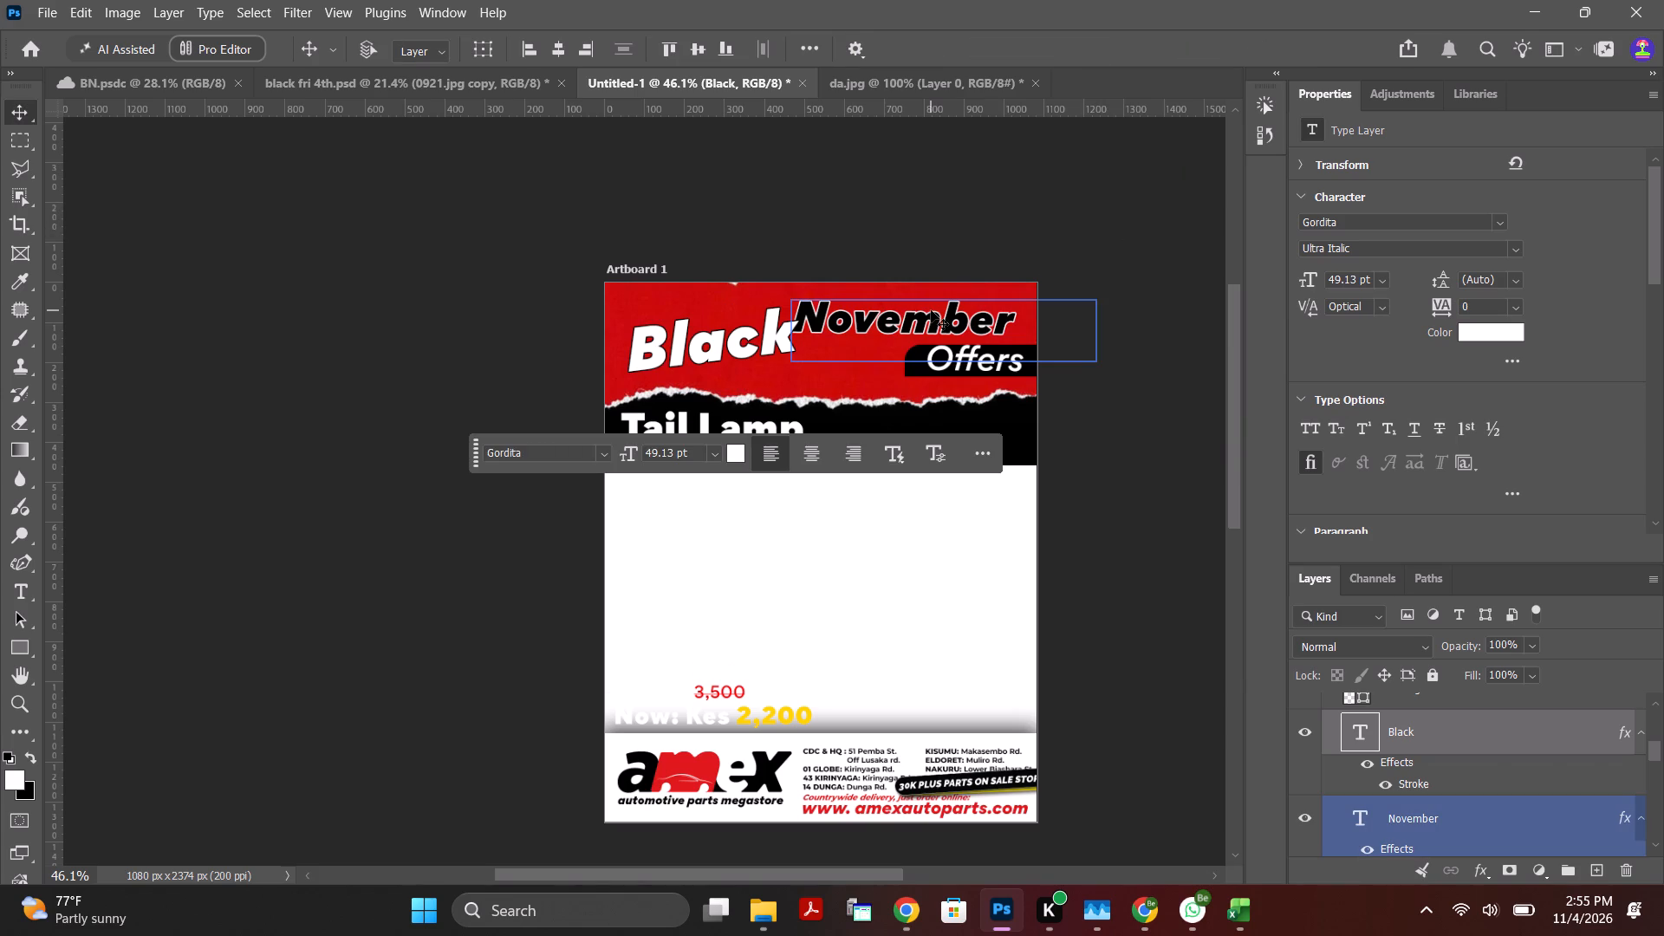
Move the "November" text about 75 px left and 150 px down, placing it below and to the right of "Black".
{"action": "left_click", "coordinate": [933, 315]}
{"action": "left_click", "coordinate": [772, 337]}
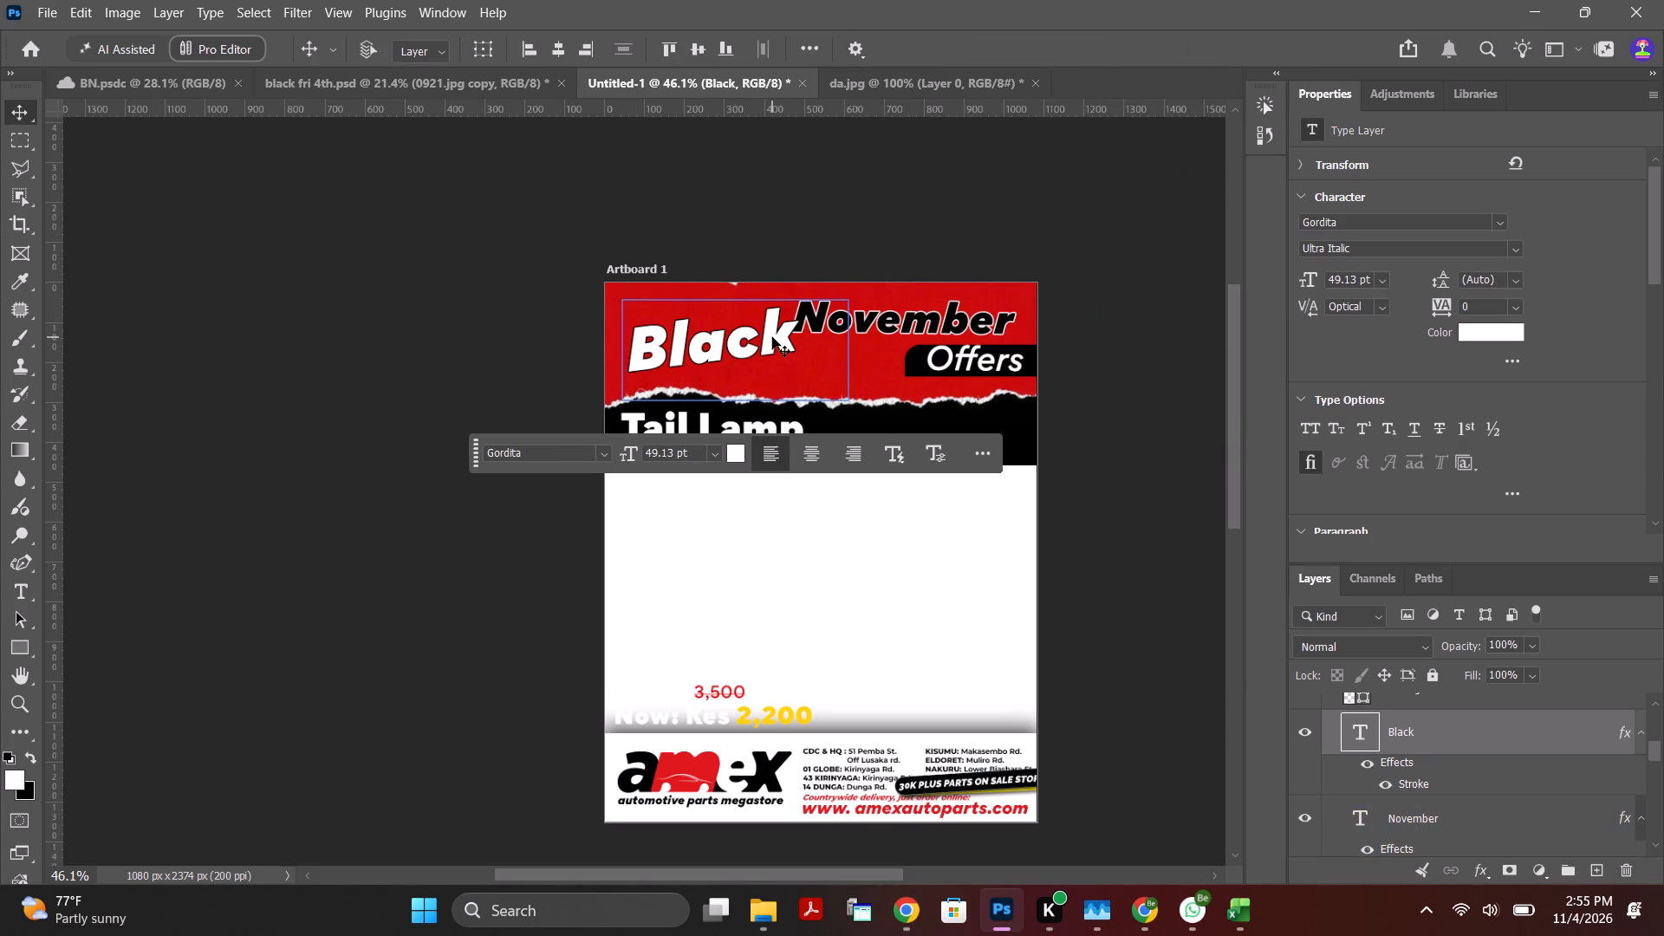
{"action": "left_click", "coordinate": [897, 323]}
{"action": "left_click", "coordinate": [1459, 829]}
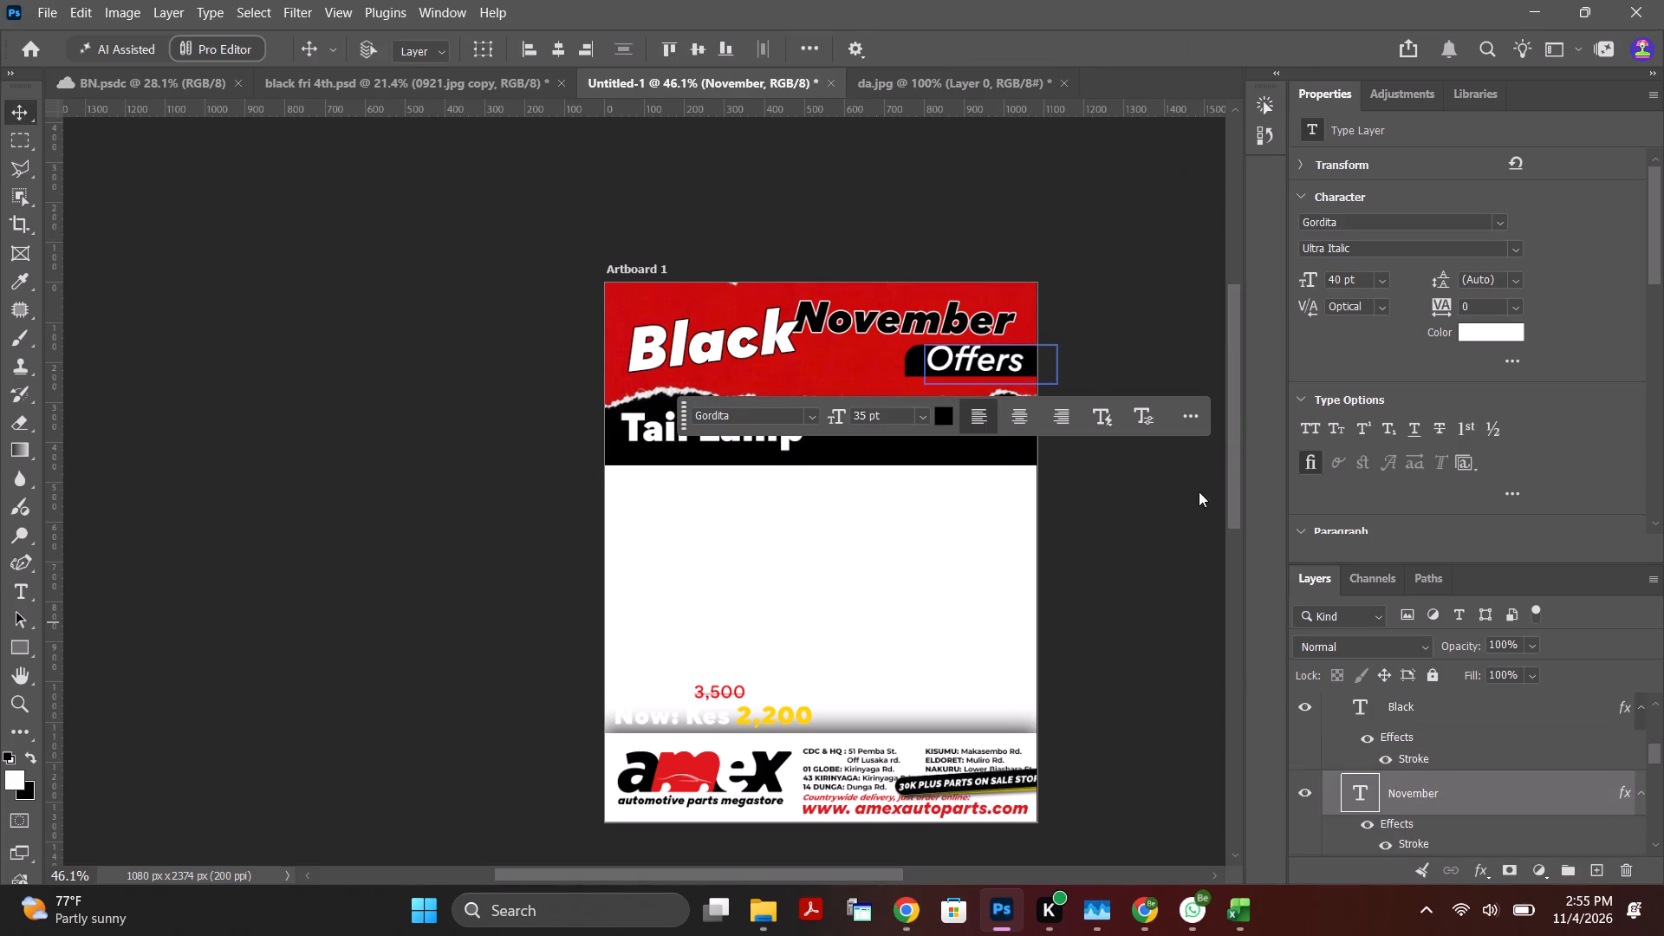
{"action": "left_click_drag", "start_coordinate": [928, 324], "coordinate": [900, 383]}
Scale the "Black" text up proportionally to 116%, and shift it about 35 px right and 14 px up.
{"action": "left_click", "coordinate": [762, 335]}
{"action": "key", "text": "ctrl+t"}
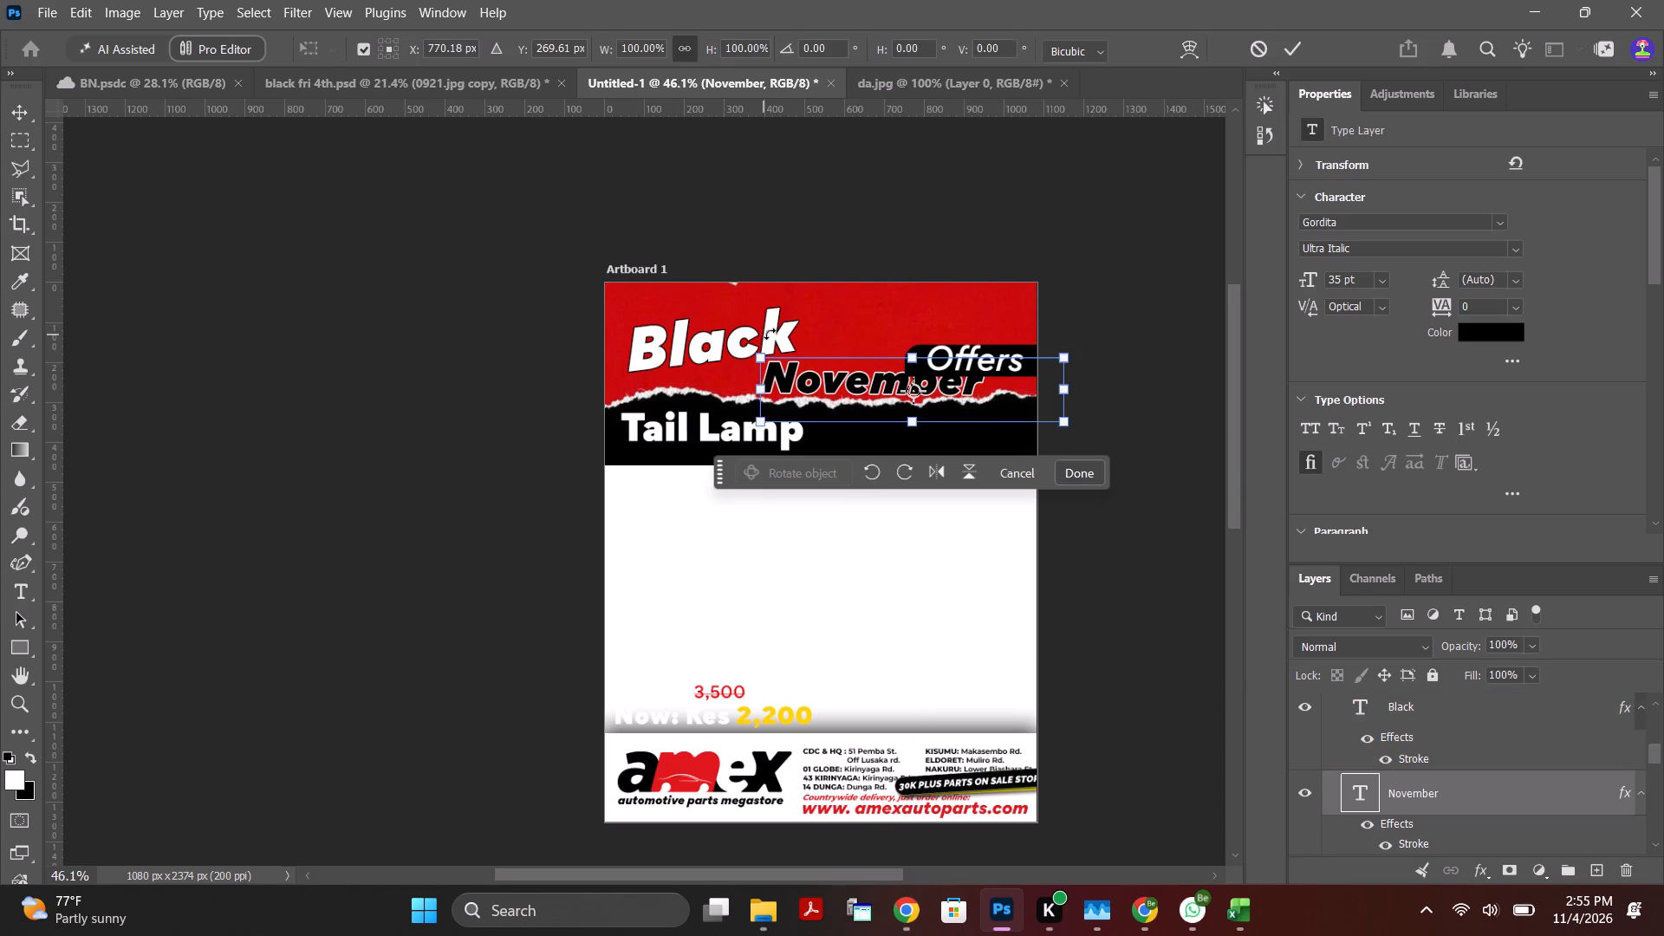
{"action": "left_click", "coordinate": [1427, 718]}
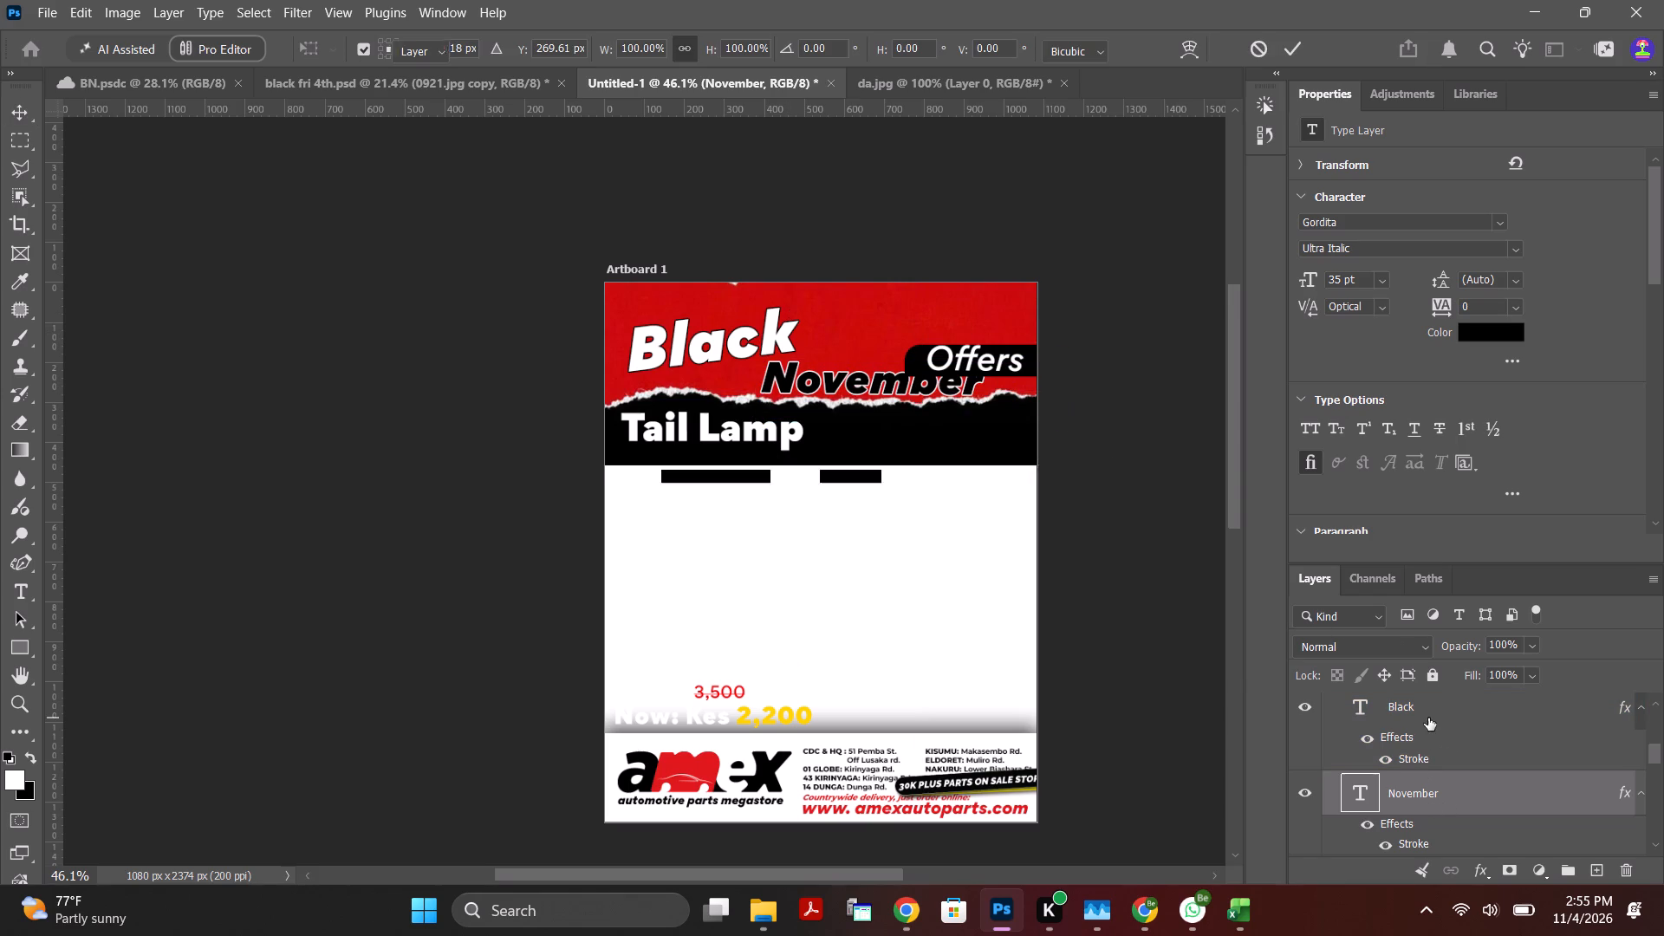
{"action": "key", "text": "ctrl+t"}
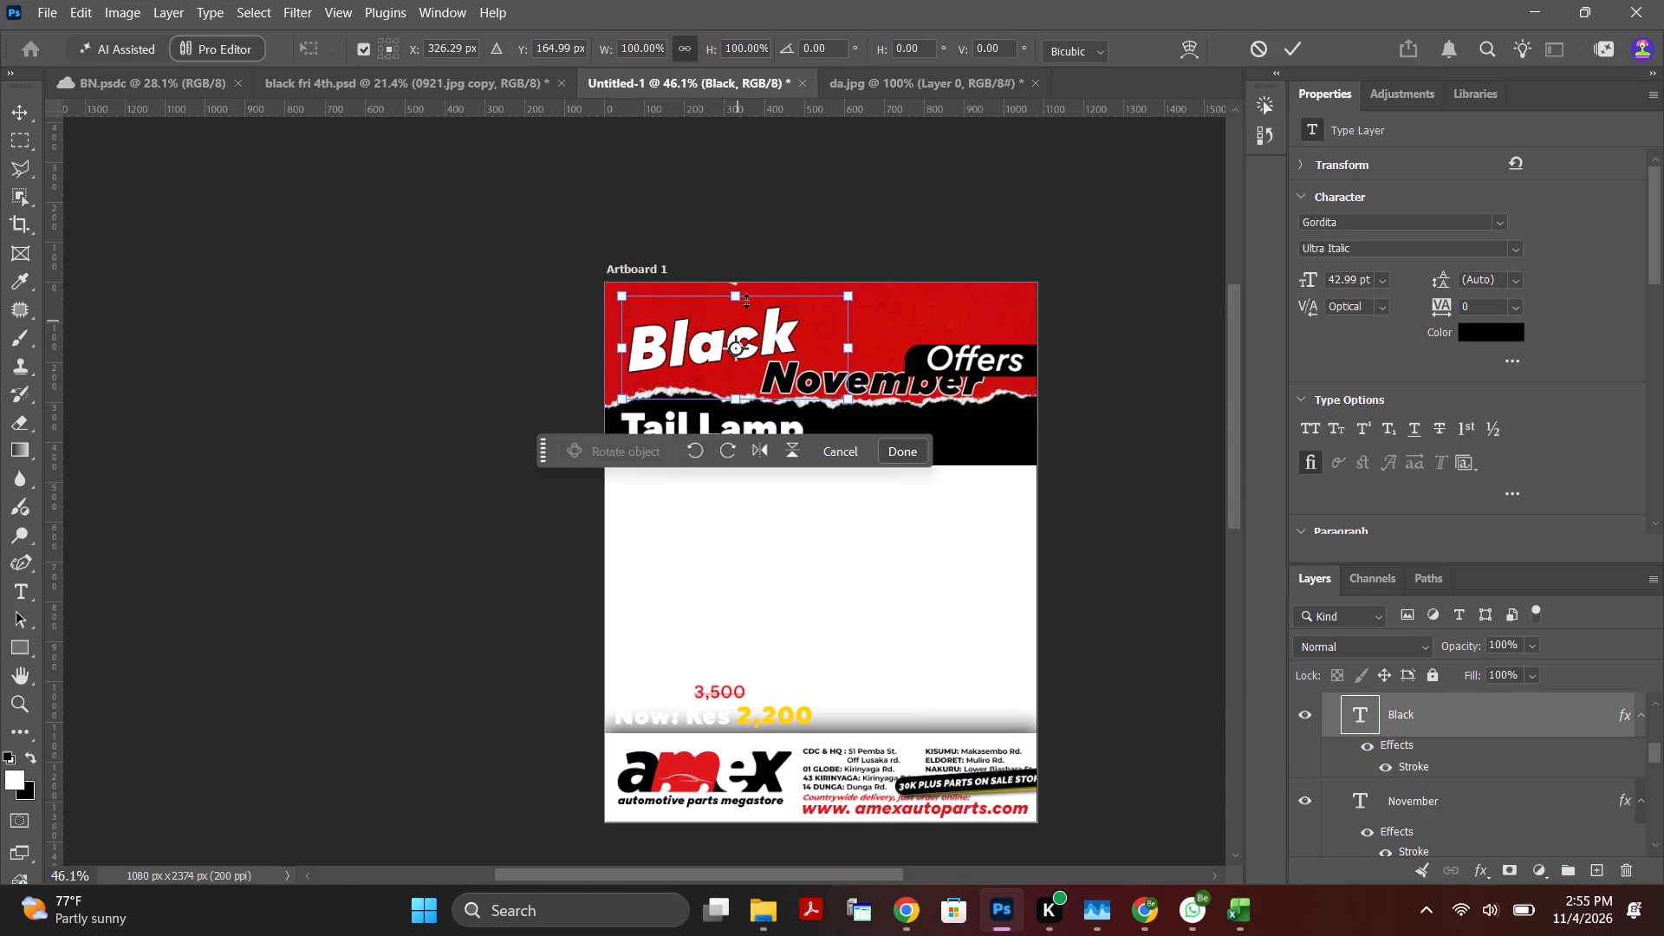
{"action": "left_click_drag", "start_coordinate": [849, 296], "coordinate": [857, 287]}
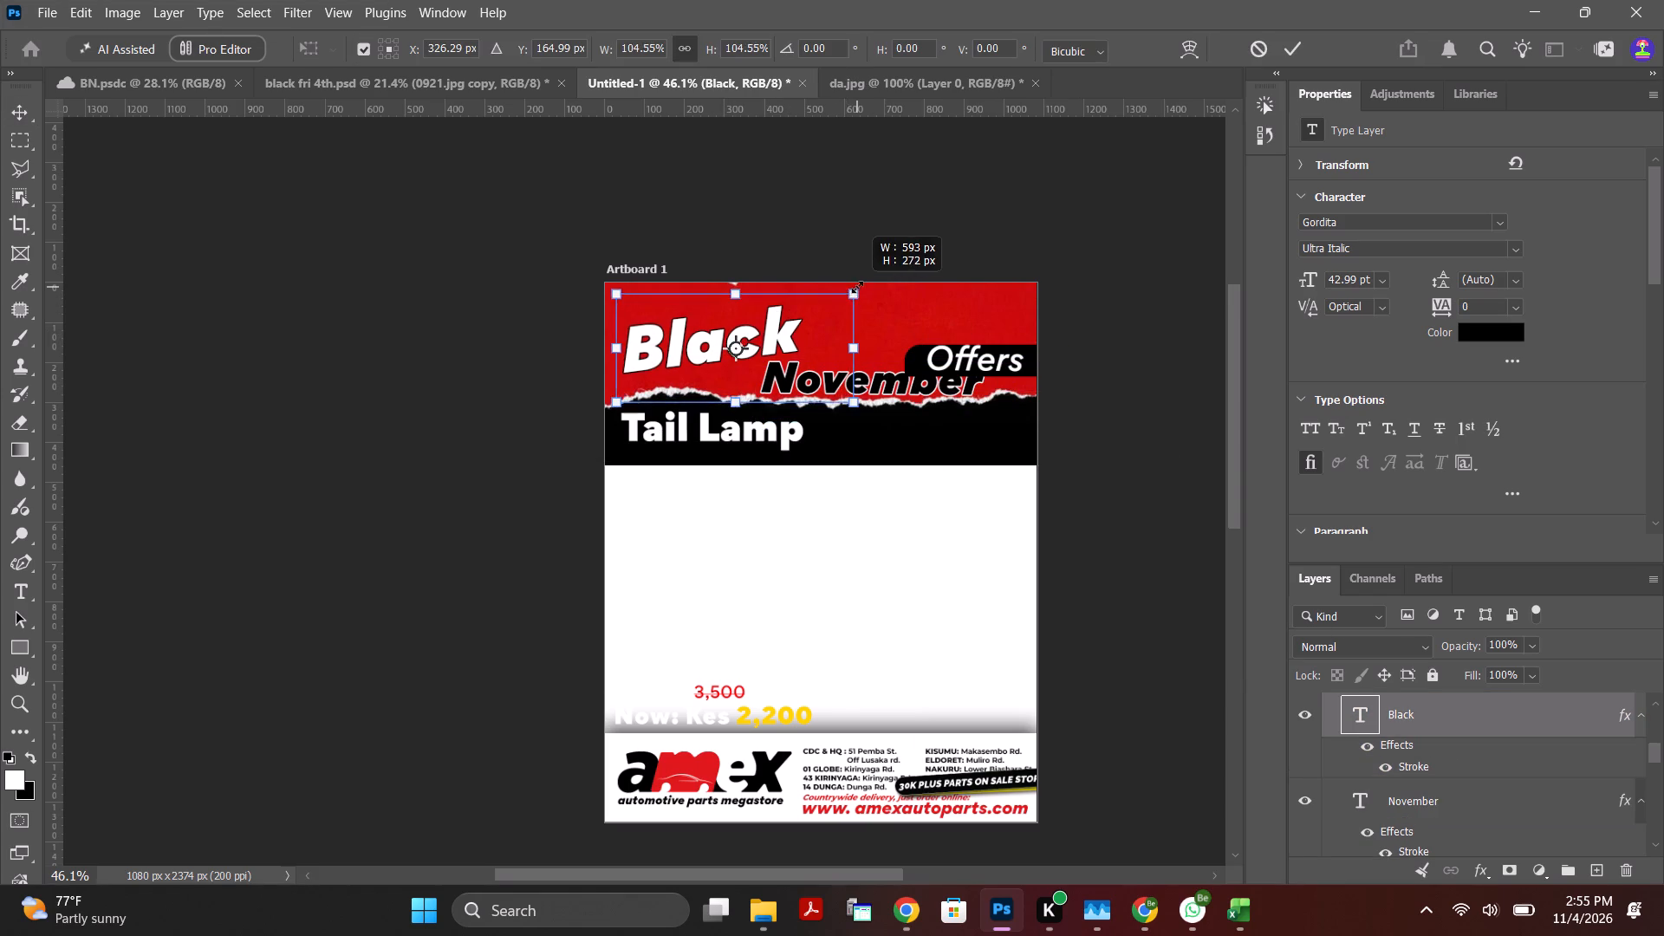
{"action": "left_click_drag", "start_coordinate": [857, 287], "coordinate": [865, 283]}
{"action": "left_click_drag", "start_coordinate": [782, 338], "coordinate": [803, 333]}
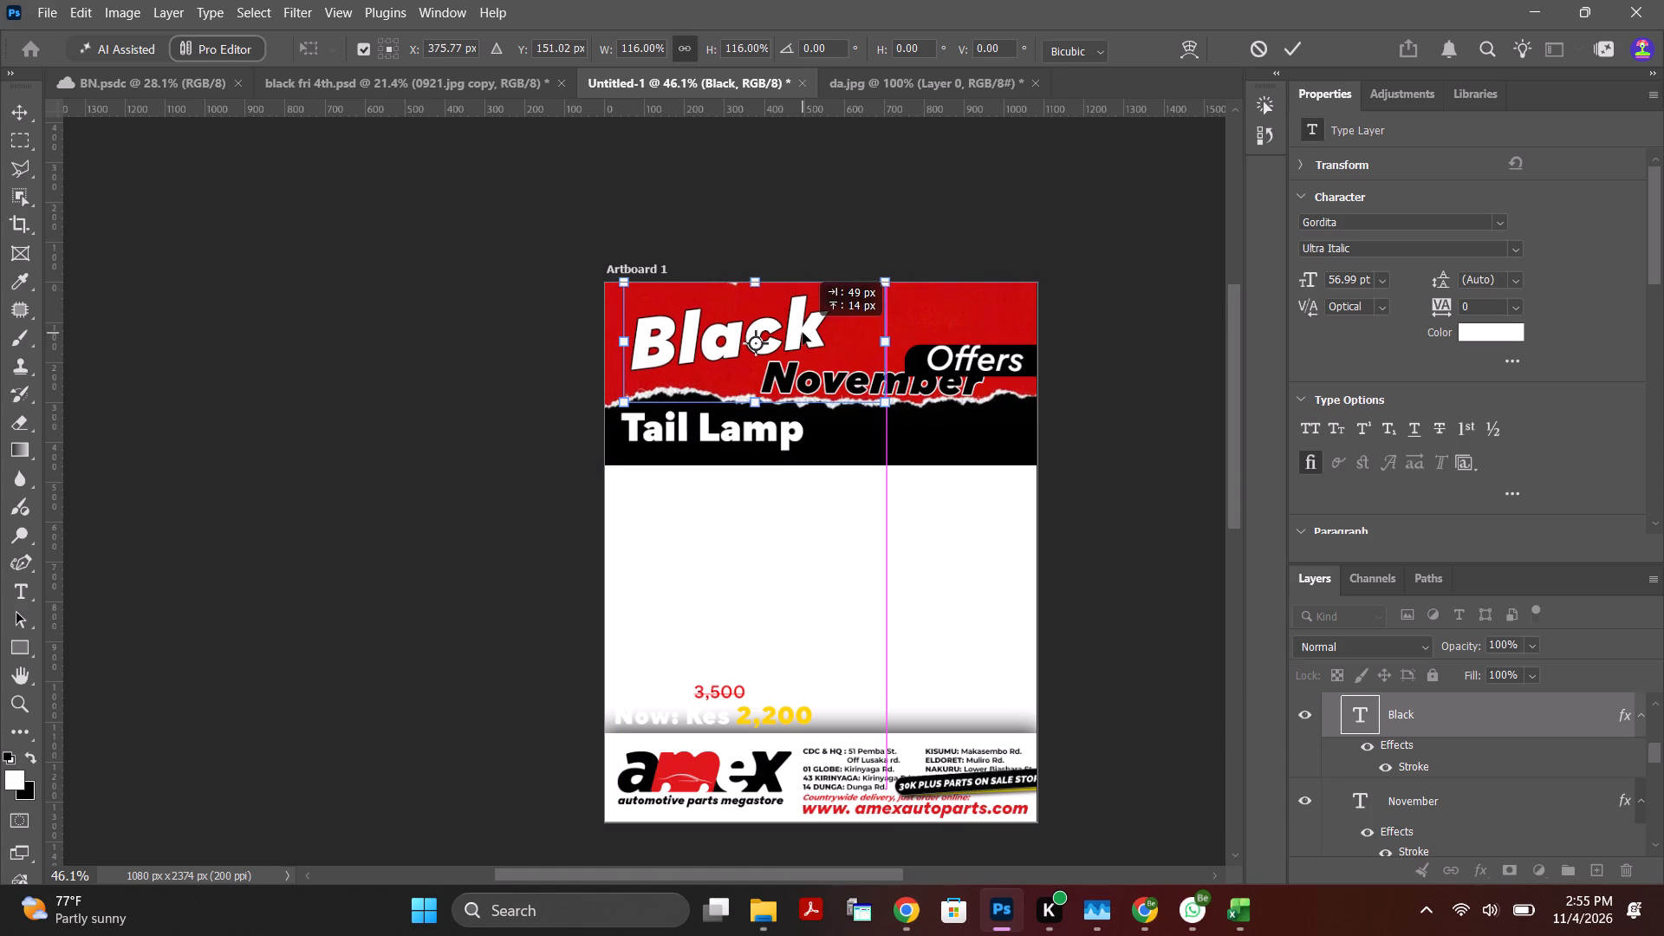
{"action": "left_click_drag", "start_coordinate": [803, 333], "coordinate": [796, 336]}
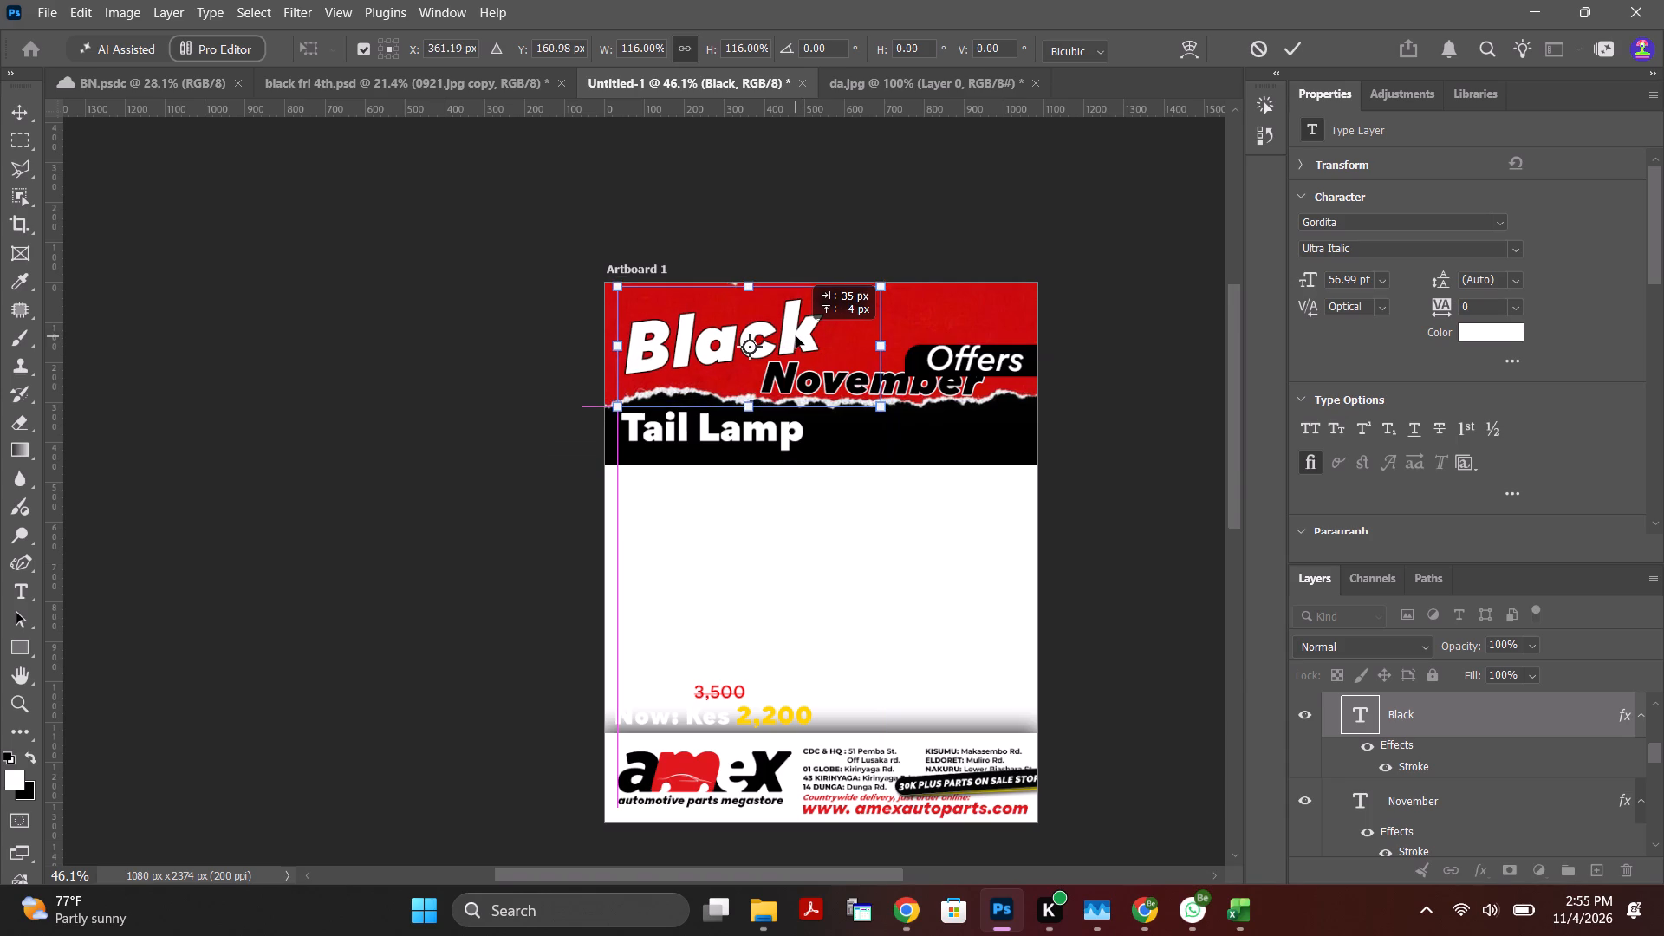
{"action": "left_click_drag", "start_coordinate": [796, 336], "coordinate": [798, 333]}
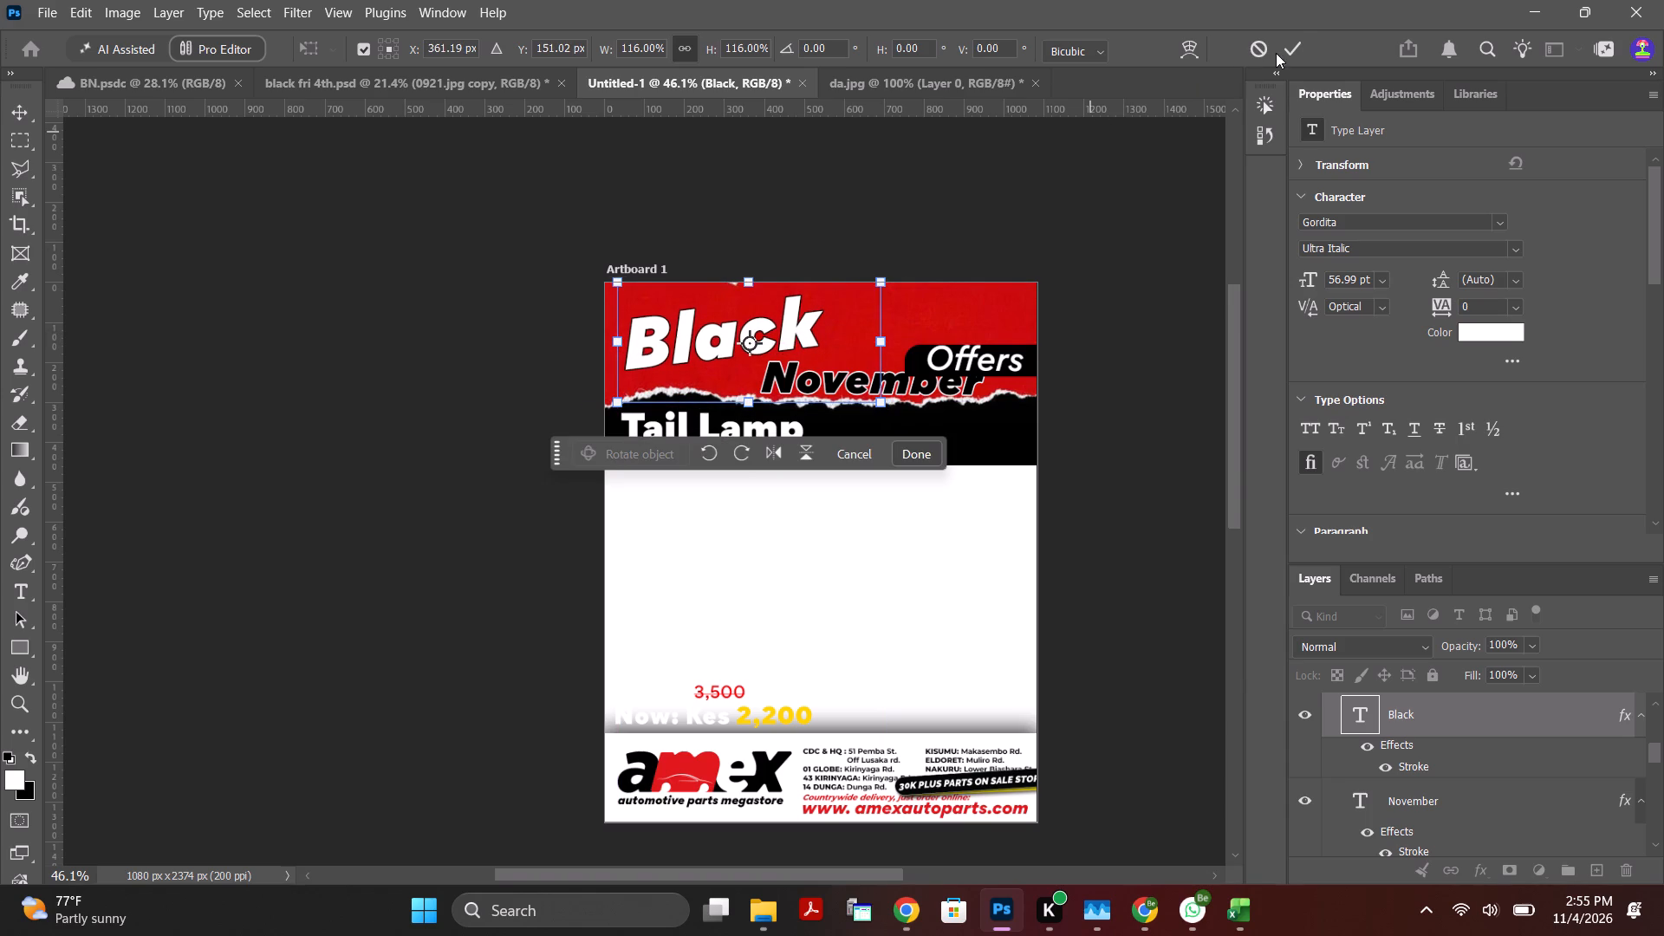
{"action": "left_click", "coordinate": [1297, 47]}
{"action": "left_click", "coordinate": [1101, 186]}
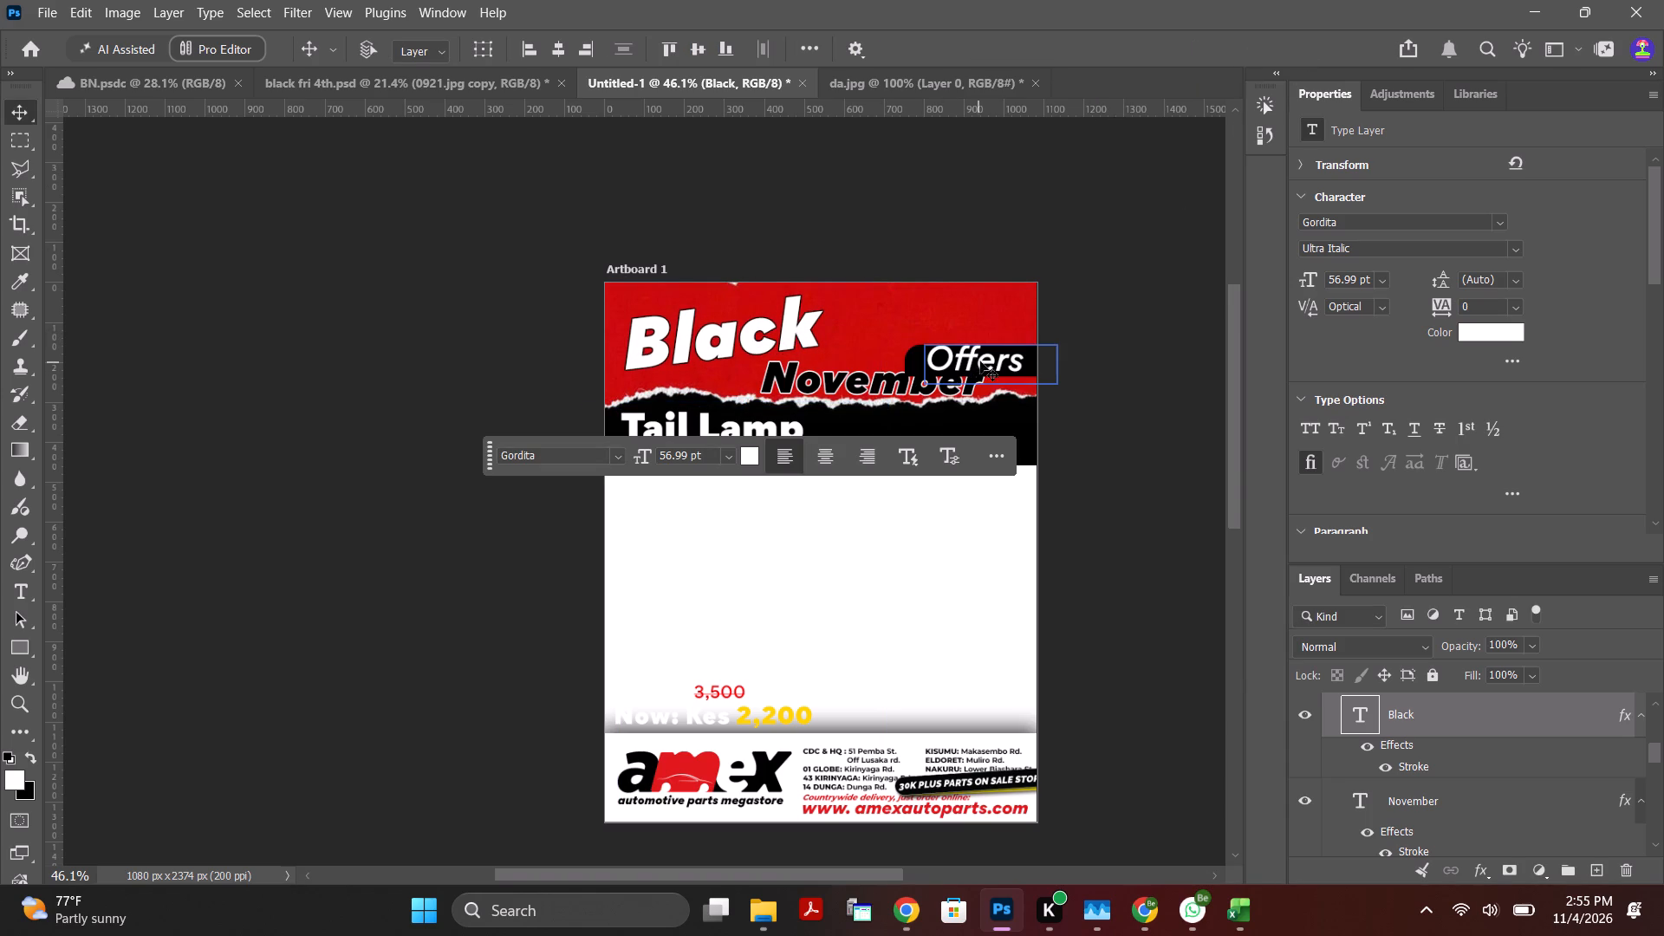
Hide the "Offers" text and the black rectangle label behind it.
{"action": "left_click", "coordinate": [1024, 360]}
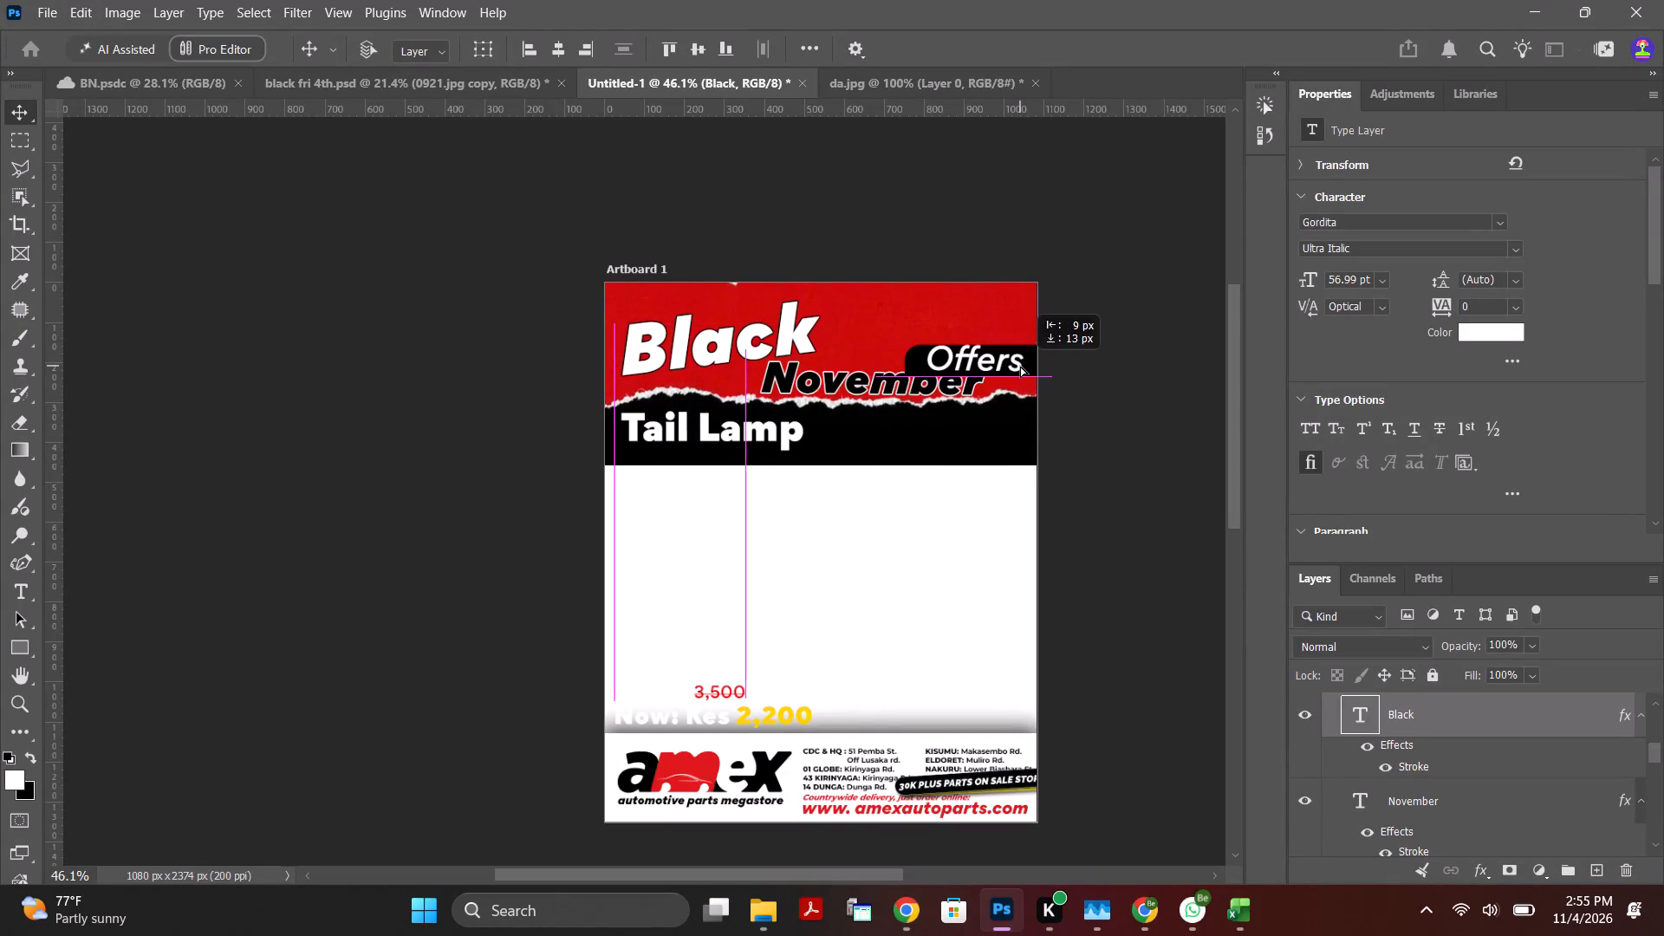
{"action": "left_click", "coordinate": [982, 356]}
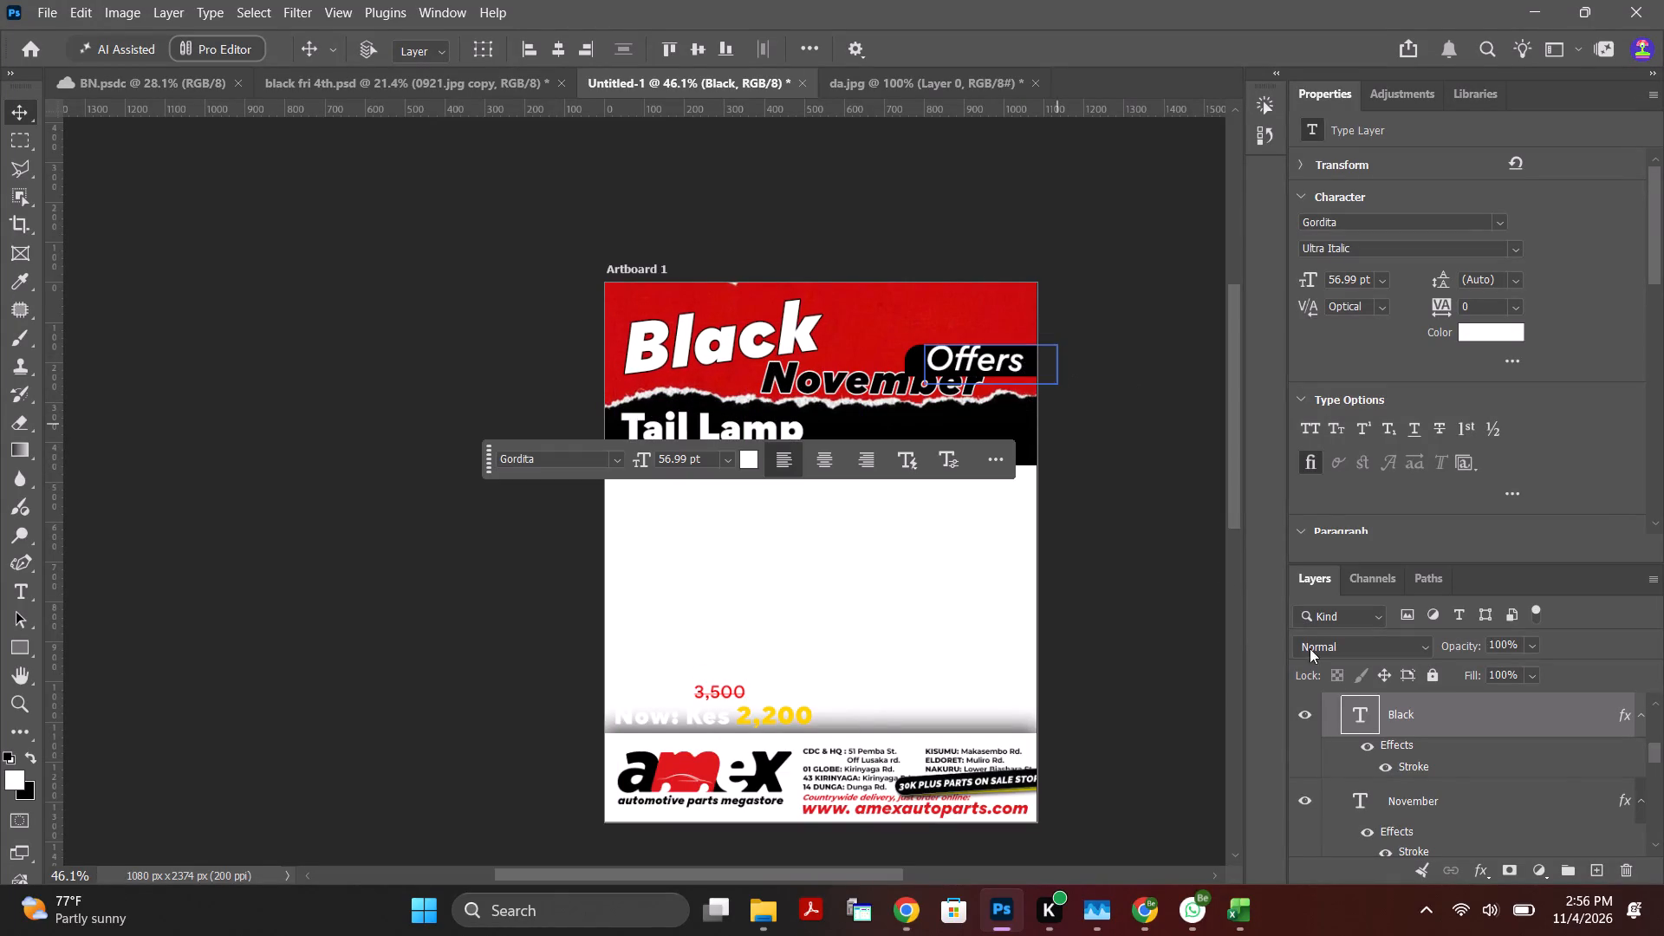
{"action": "scroll", "coordinate": [1426, 770], "scroll_direction": "up", "scroll_amount": 6}
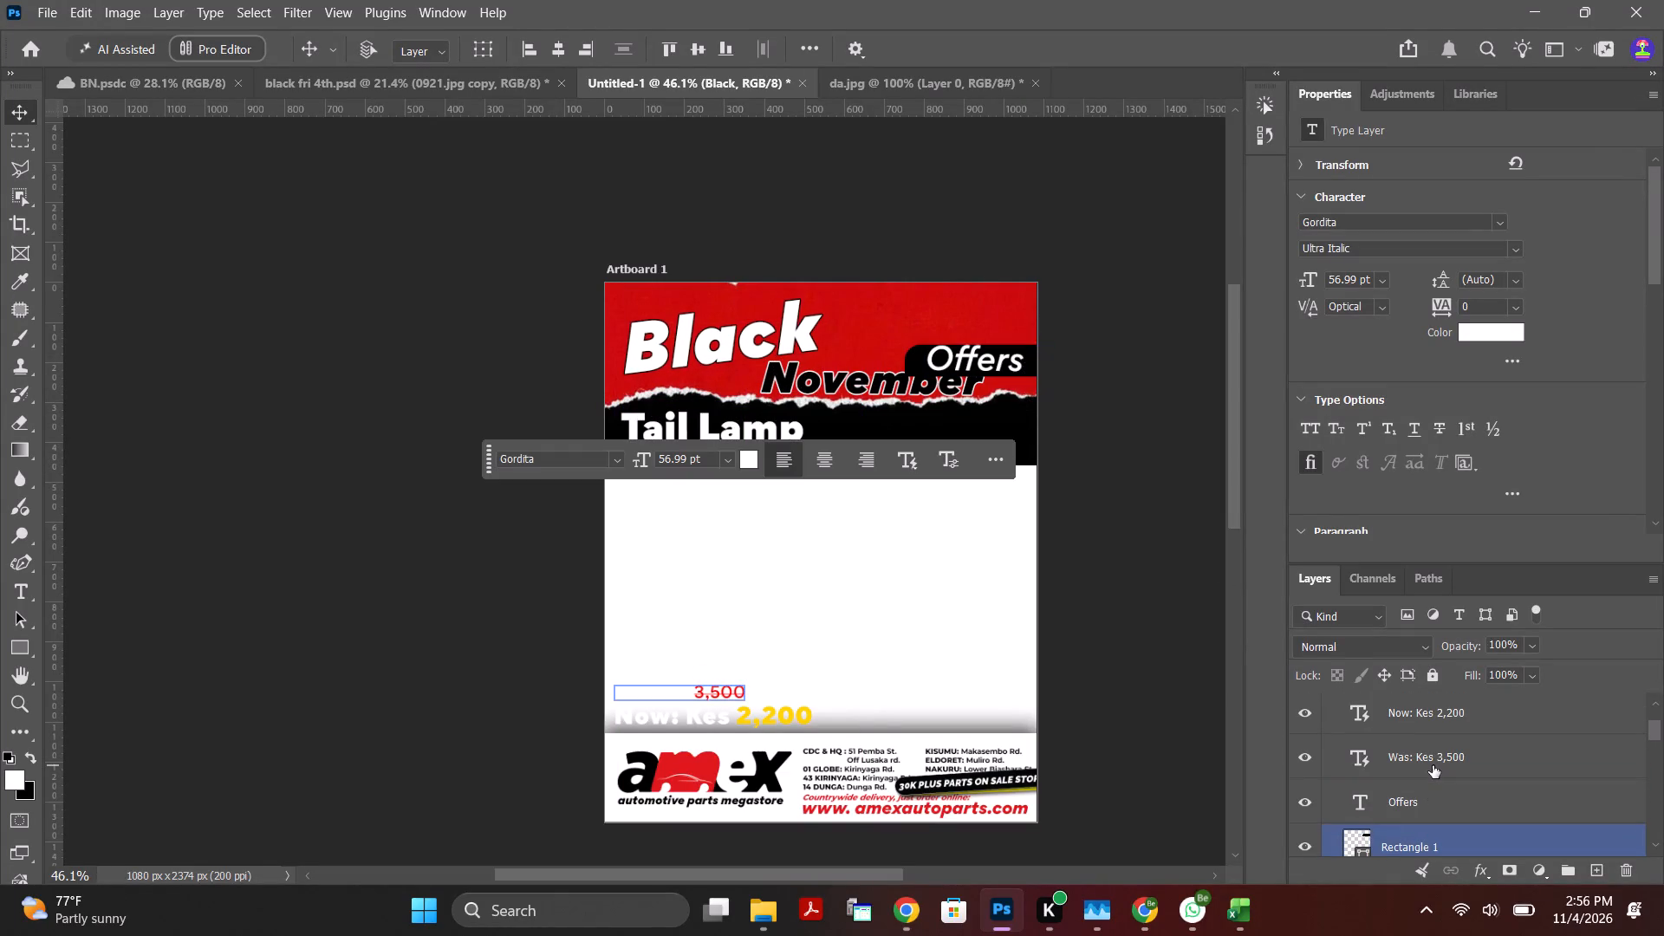
{"action": "scroll", "coordinate": [1433, 795], "scroll_direction": "down", "scroll_amount": 2}
{"action": "left_click", "coordinate": [1433, 796]}
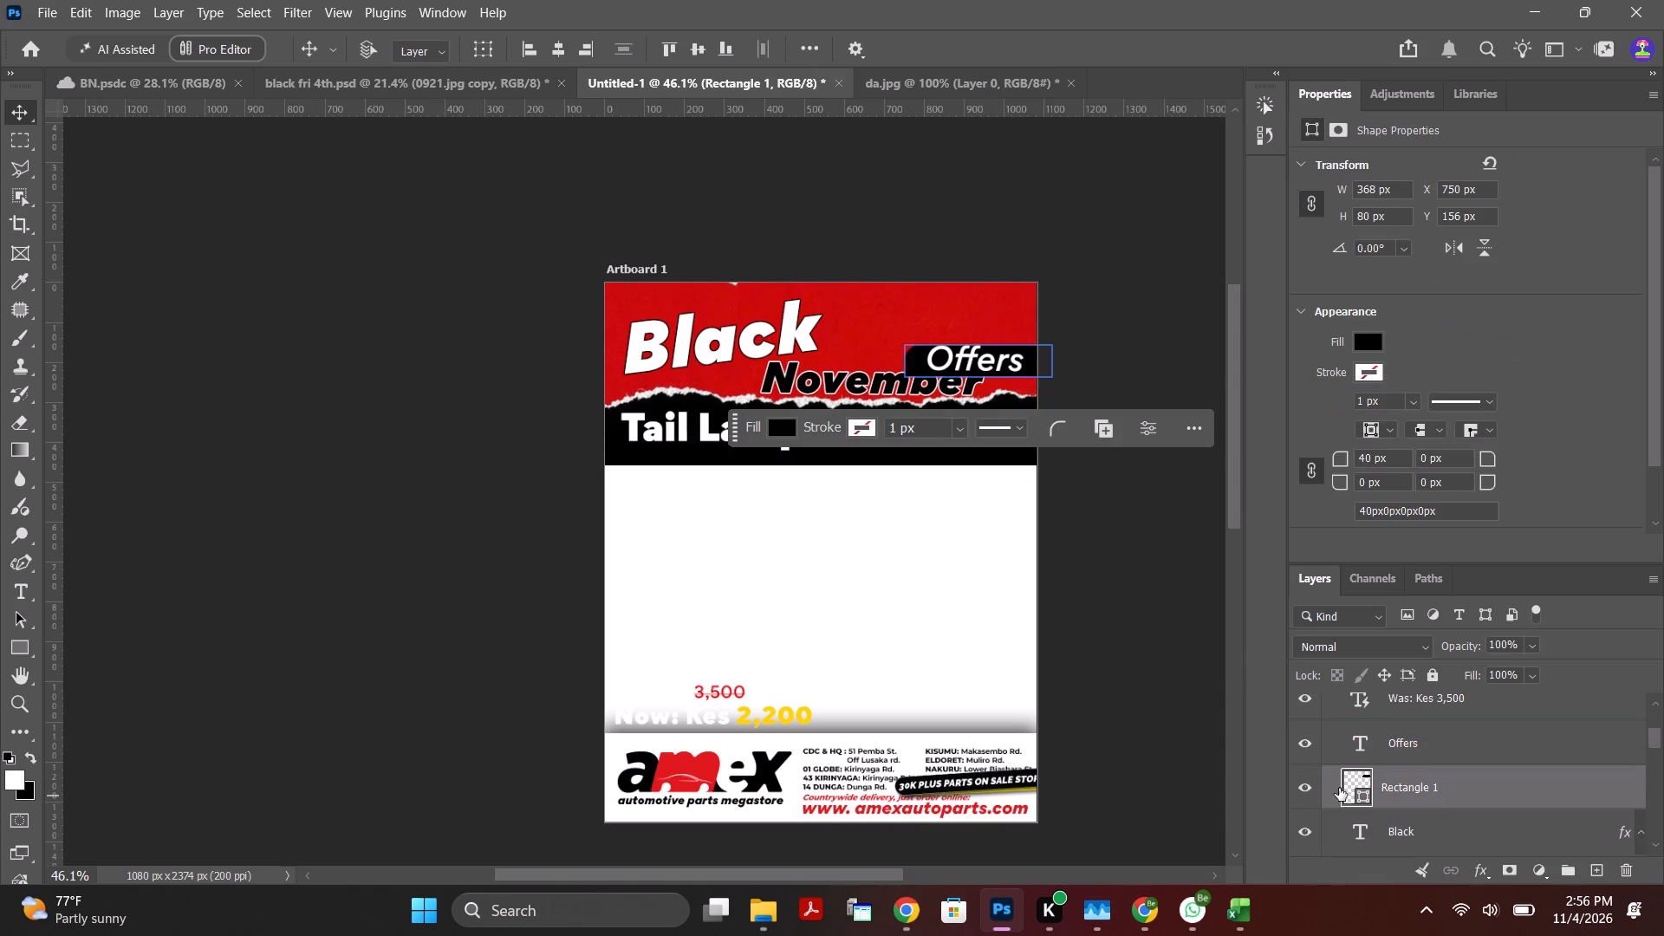
{"action": "left_click", "coordinate": [1298, 786]}
{"action": "left_click", "coordinate": [1310, 751]}
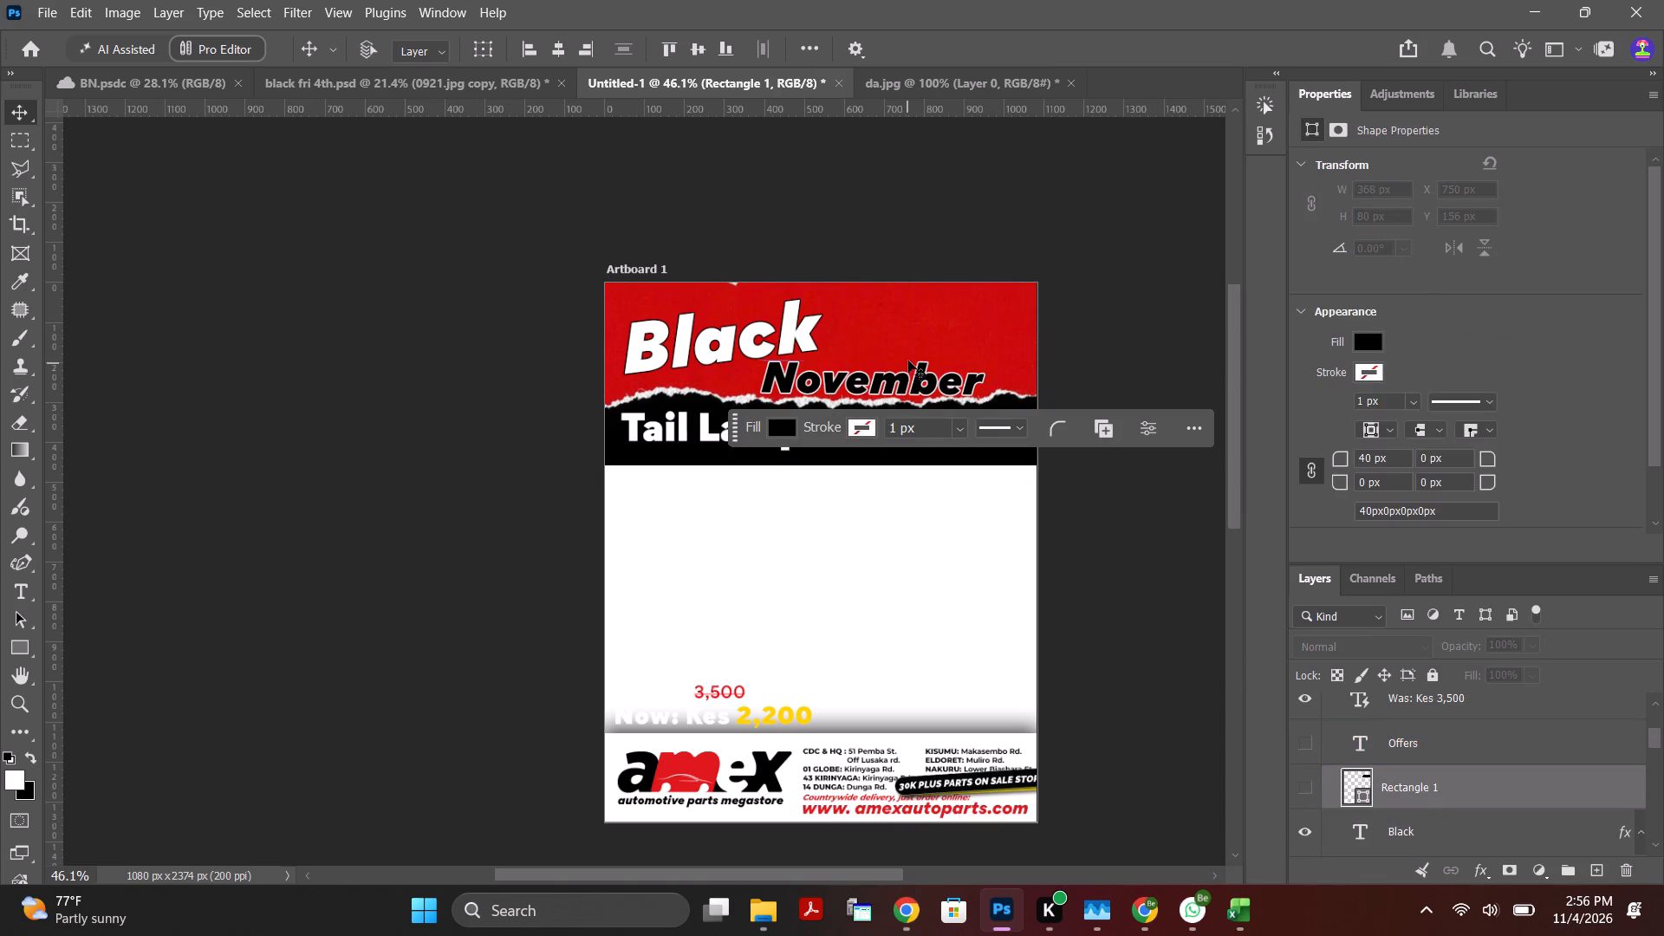
Rotate the "November" text to about -10.9° and move it about 51 px right and 72 px up on the red banner.
{"action": "left_click", "coordinate": [941, 379]}
{"action": "scroll", "coordinate": [1485, 833], "scroll_direction": "down", "scroll_amount": 1}
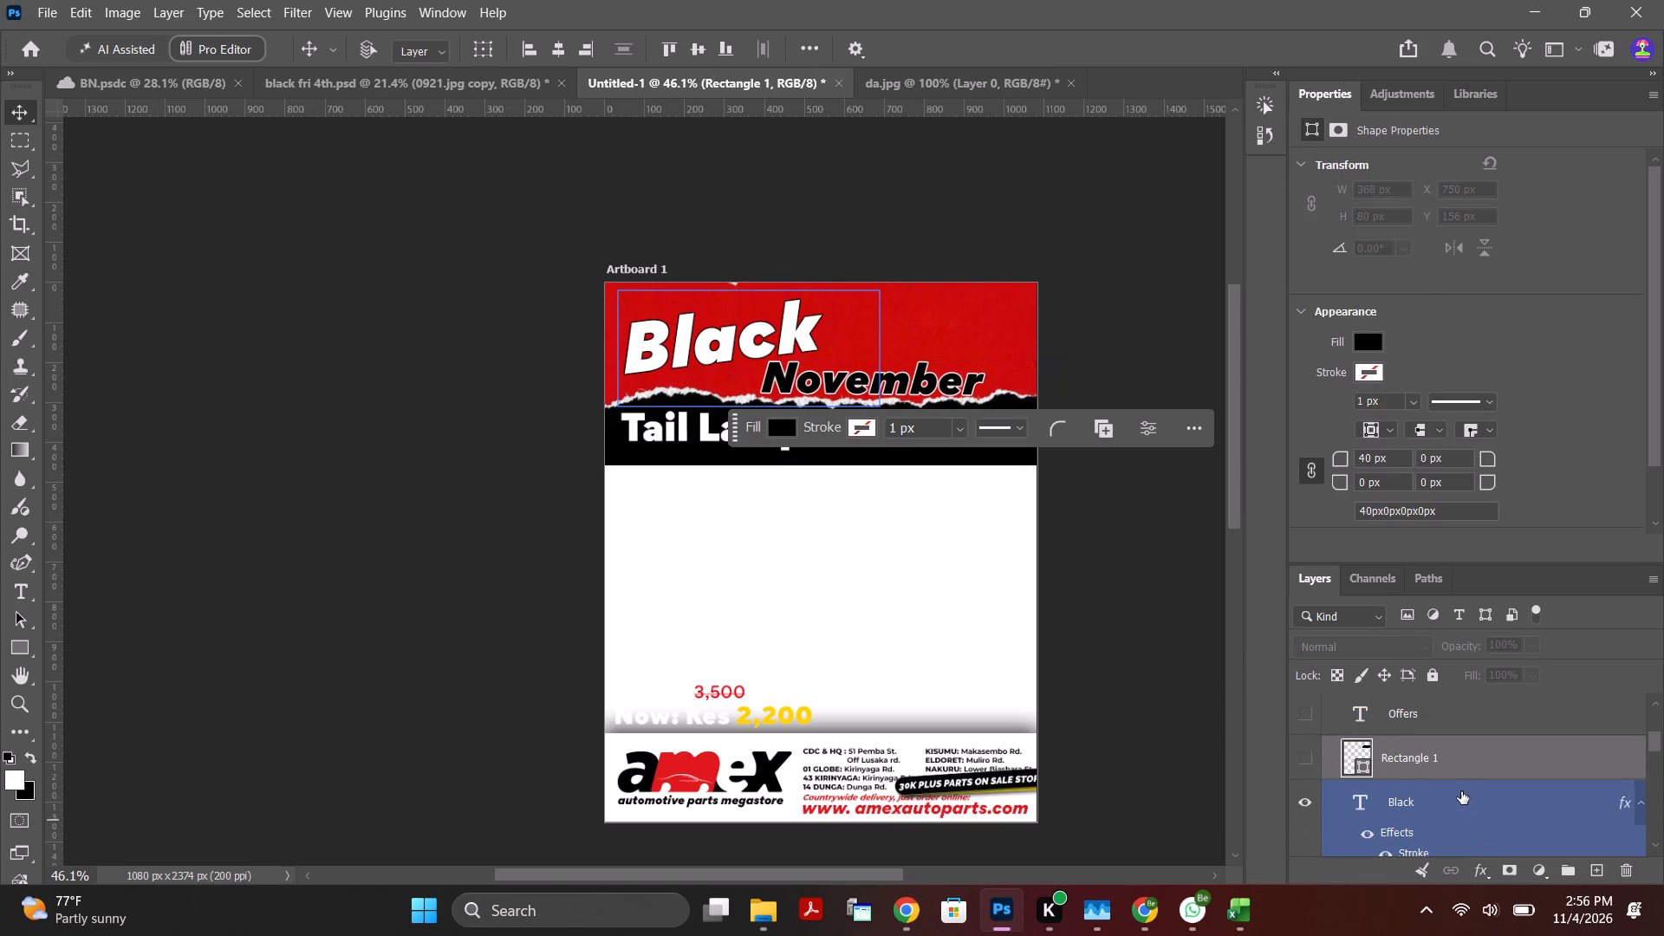
{"action": "scroll", "coordinate": [1461, 791], "scroll_direction": "down", "scroll_amount": 4}
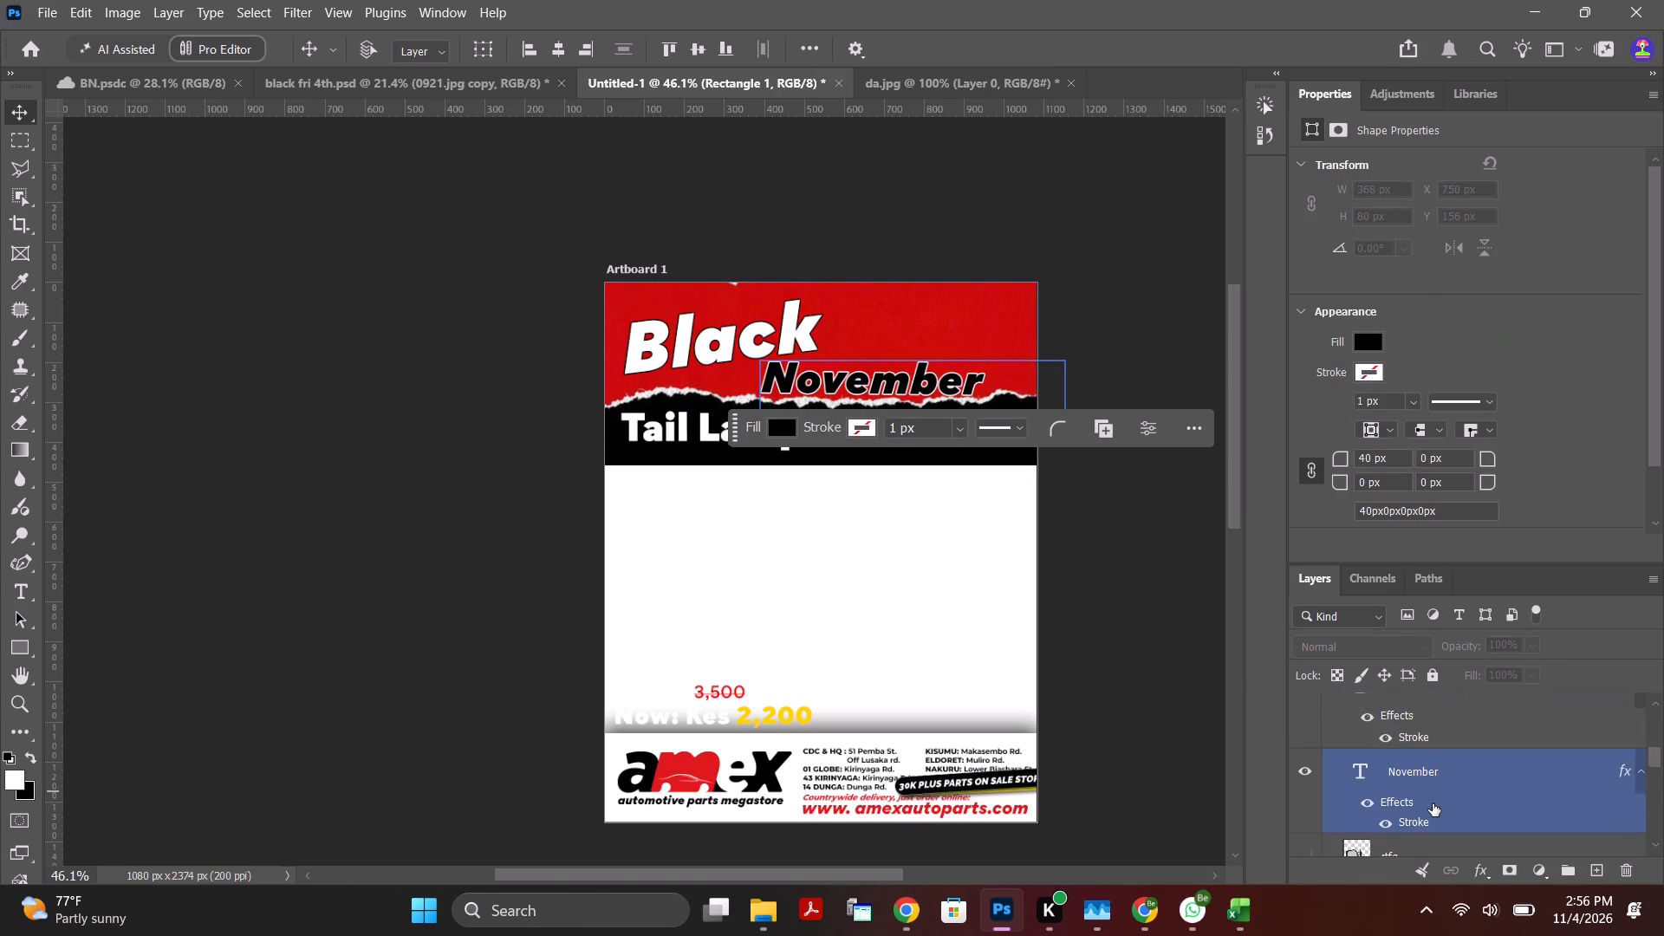
{"action": "left_click", "coordinate": [1433, 786]}
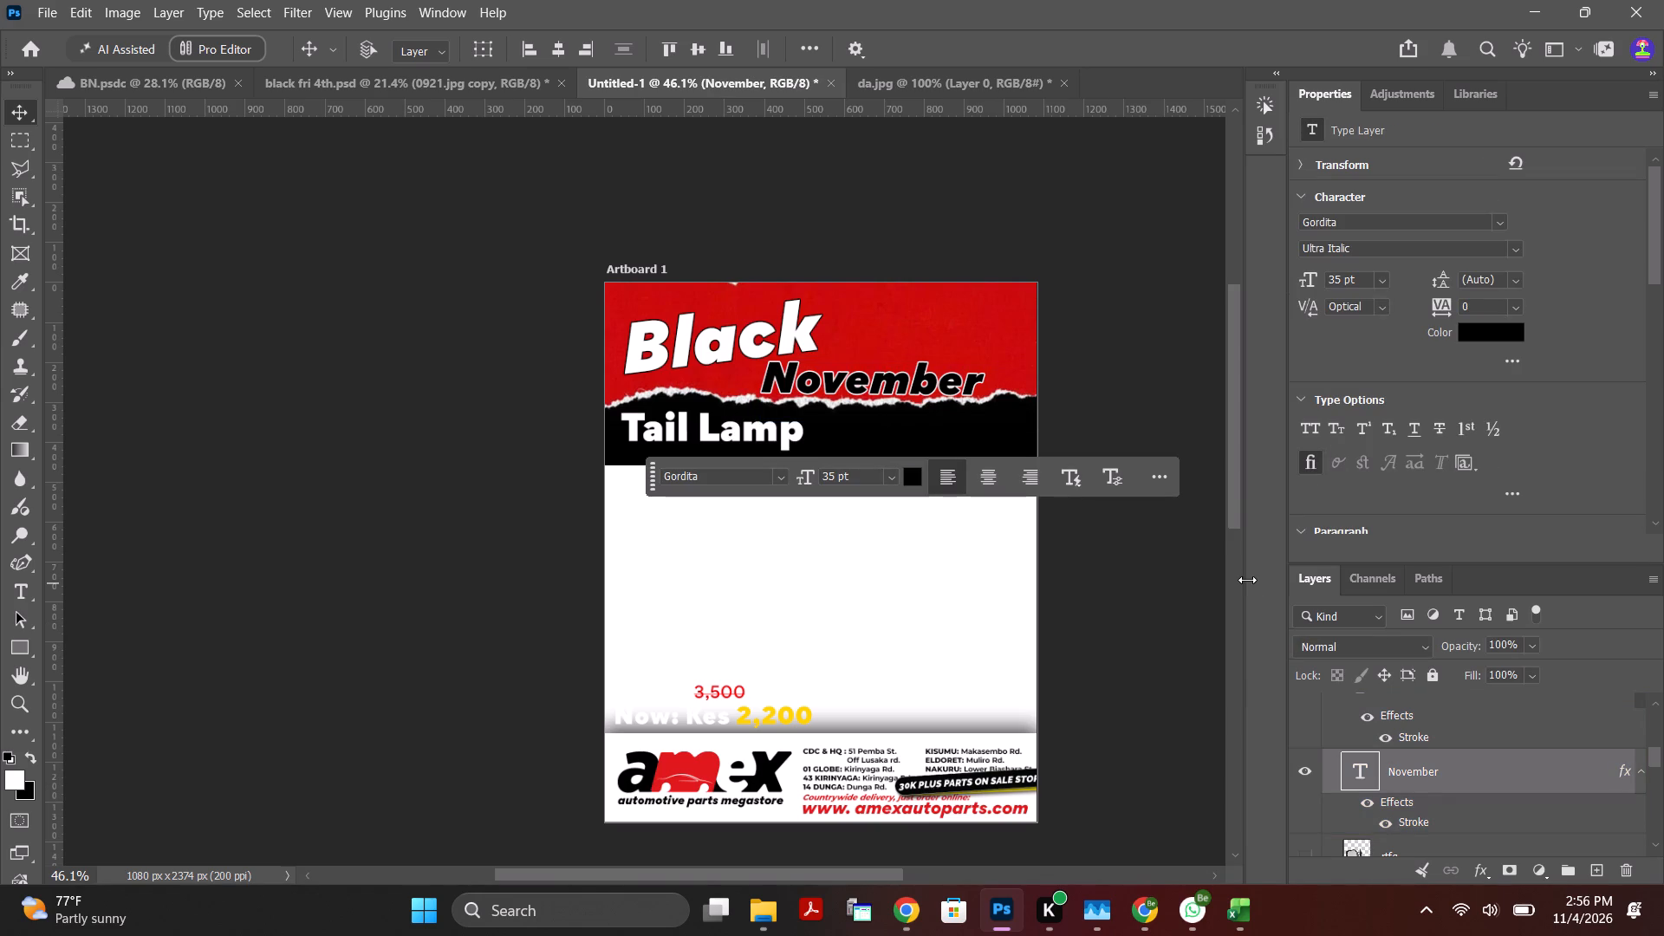
{"action": "key", "text": "ctrl+t"}
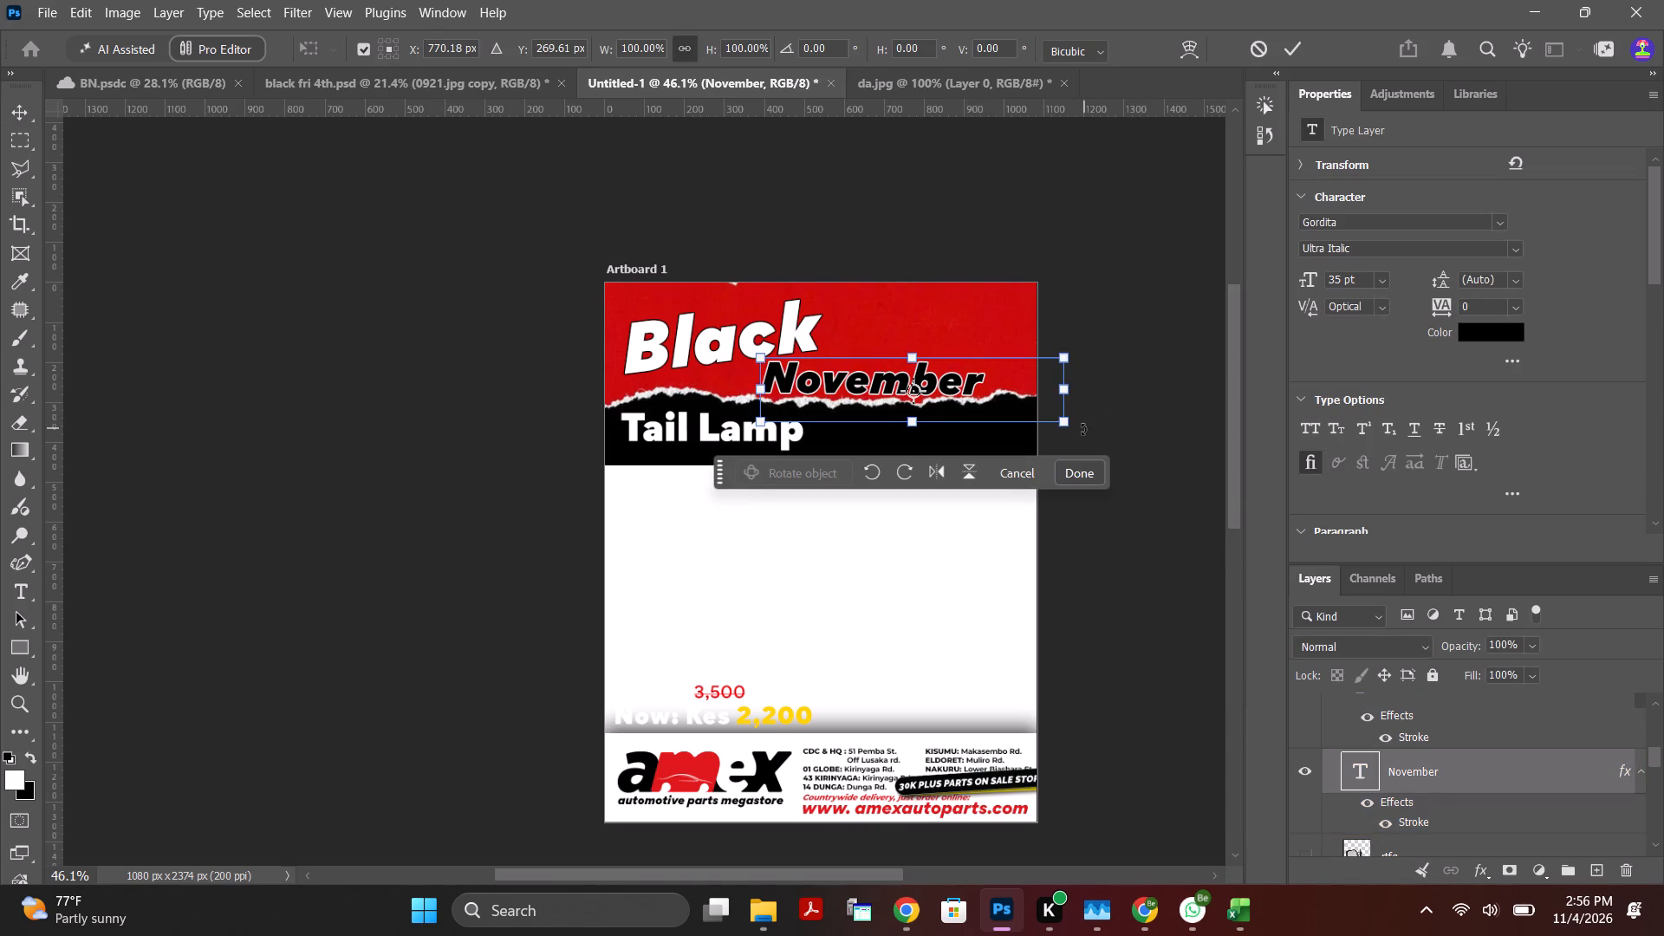
{"action": "left_click_drag", "start_coordinate": [1082, 429], "coordinate": [1087, 396]}
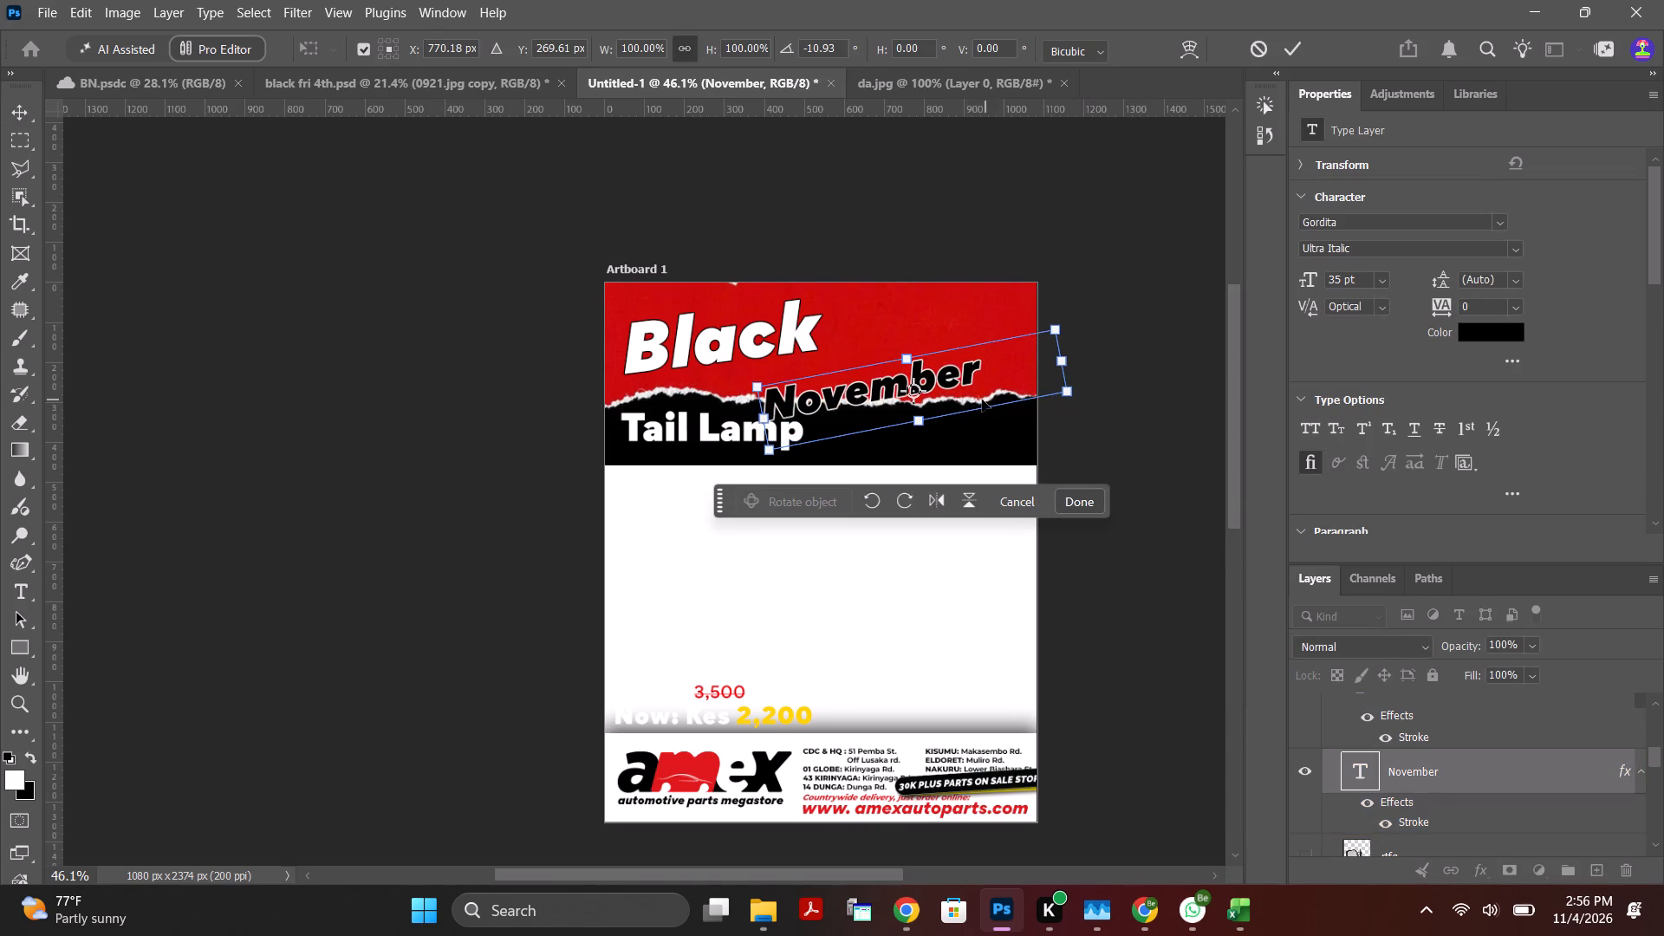
{"action": "left_click_drag", "start_coordinate": [954, 377], "coordinate": [973, 349]}
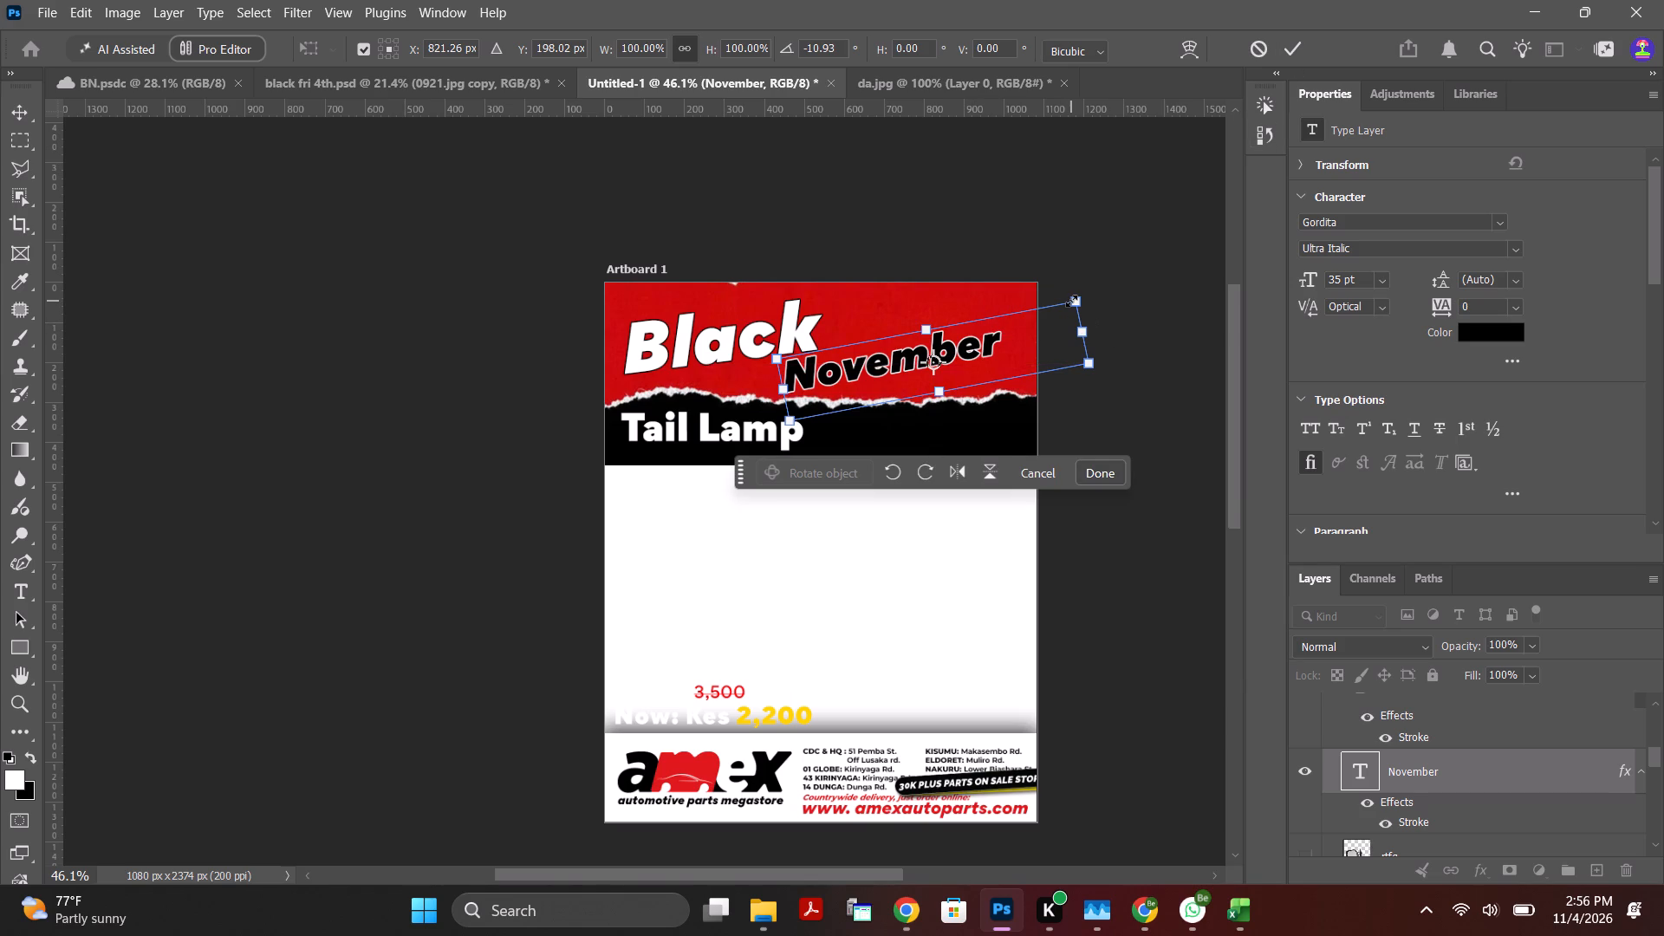
Scale the tilted "November" text up proportionally to about 125% and shift it about 9 px left and 23 px up.
{"action": "left_click_drag", "start_coordinate": [1071, 301], "coordinate": [1085, 282]}
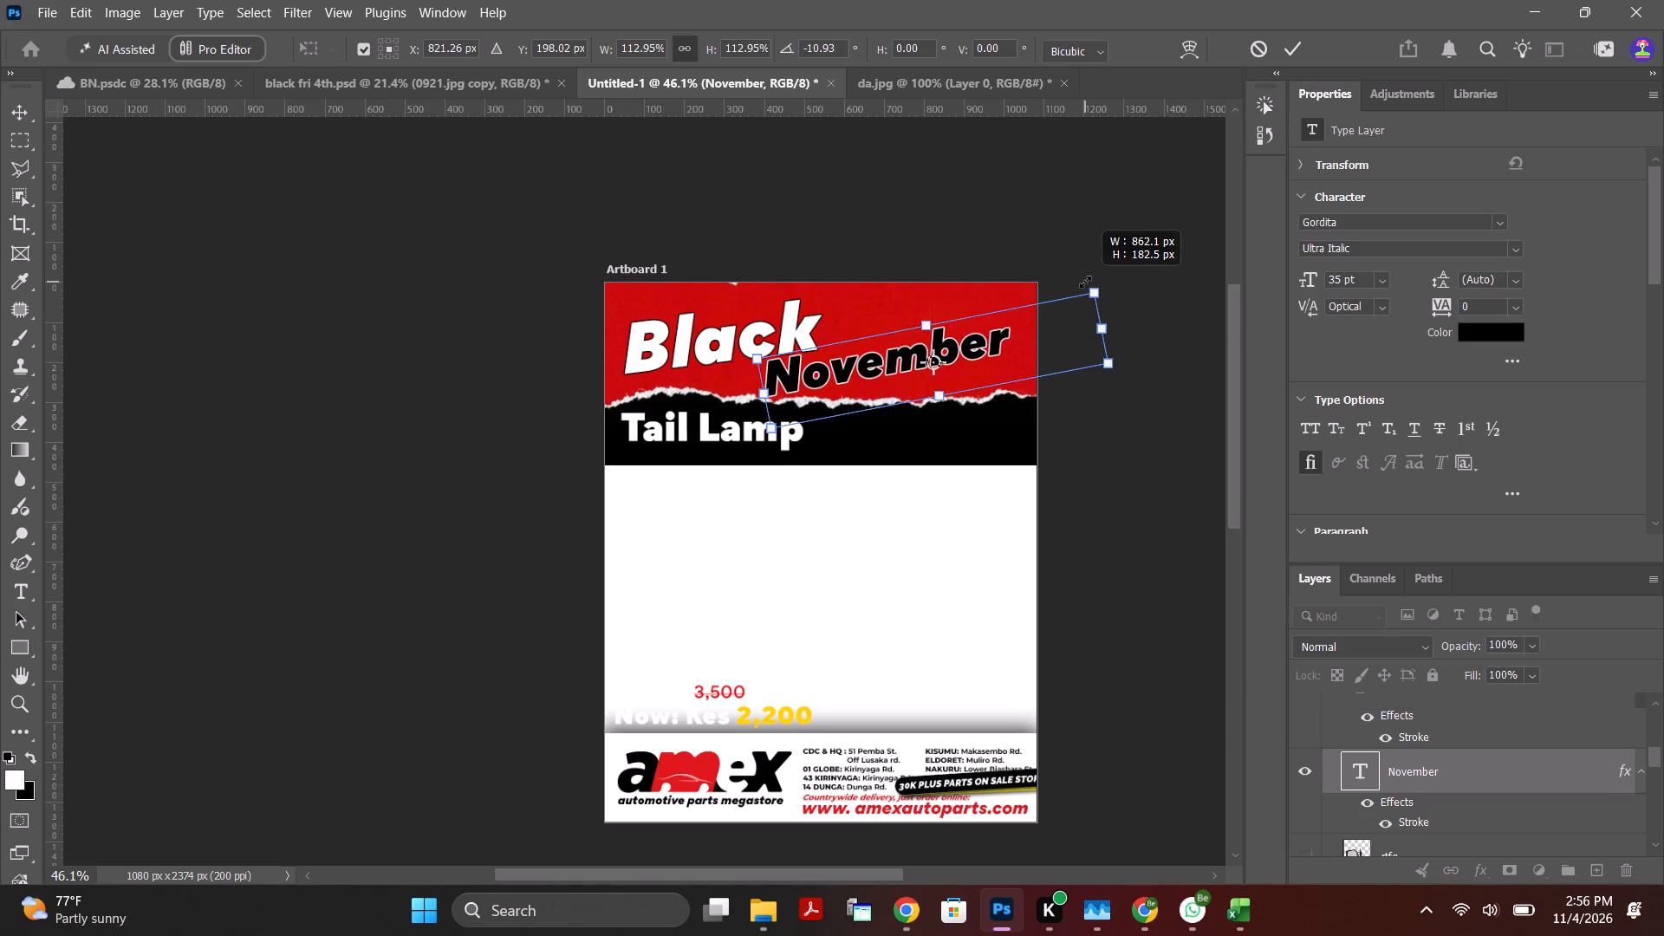
{"action": "left_click_drag", "start_coordinate": [1085, 282], "coordinate": [1094, 276]}
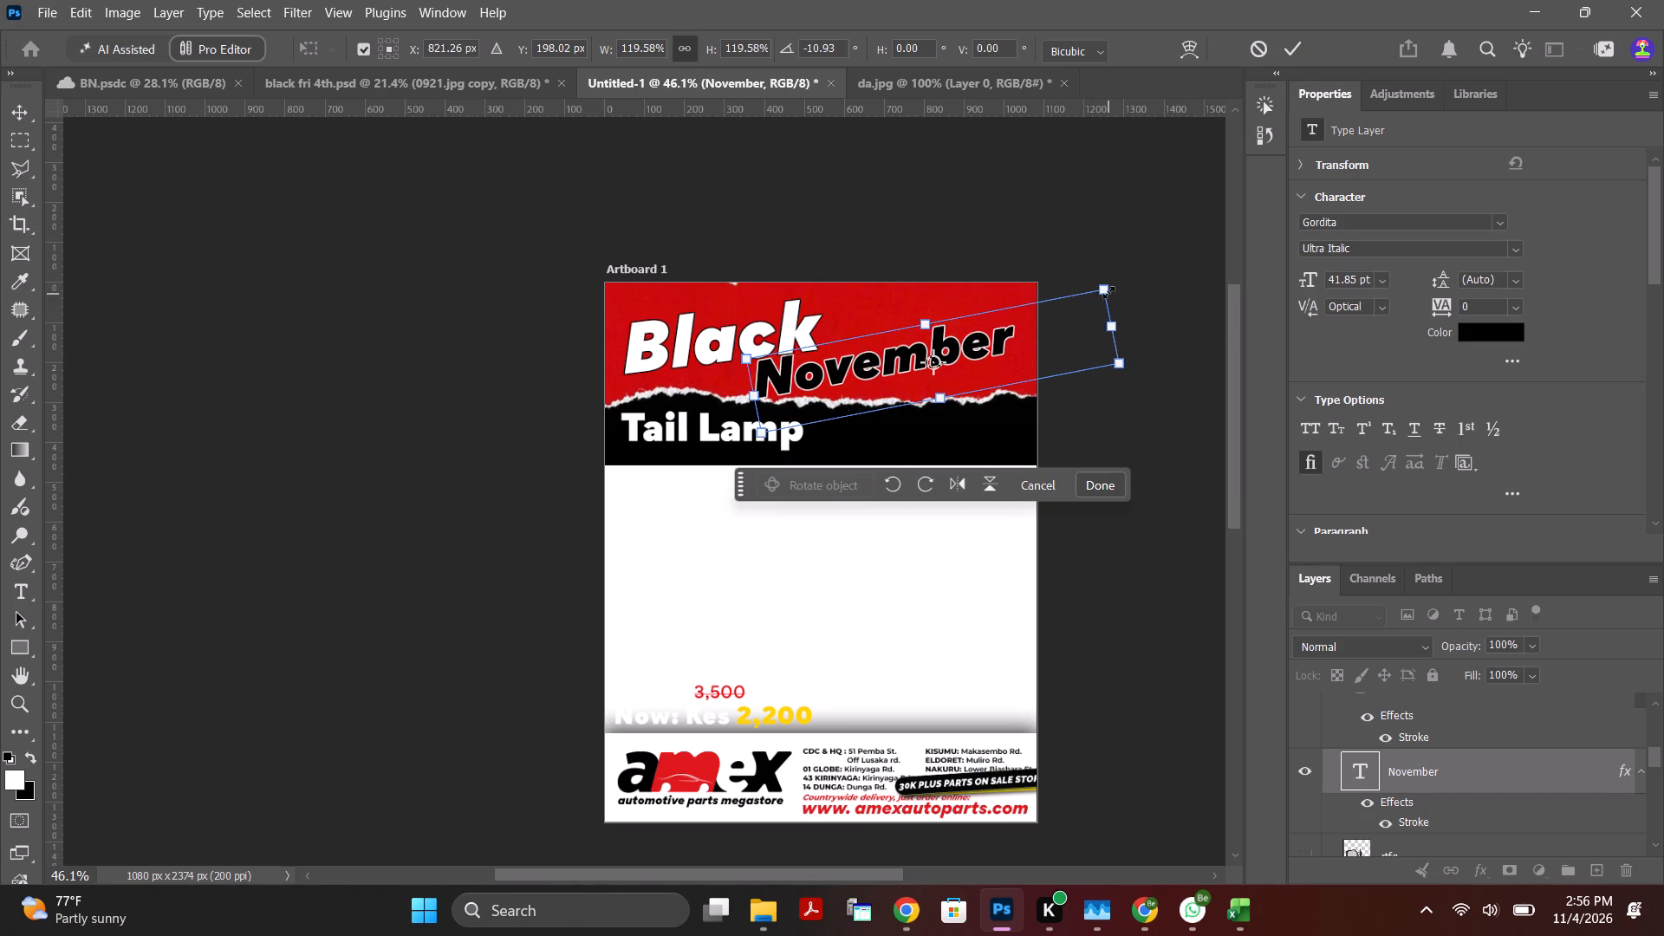
{"action": "left_click_drag", "start_coordinate": [1108, 292], "coordinate": [1115, 283], "text": "alt"}
{"action": "left_click_drag", "start_coordinate": [910, 358], "coordinate": [915, 346]}
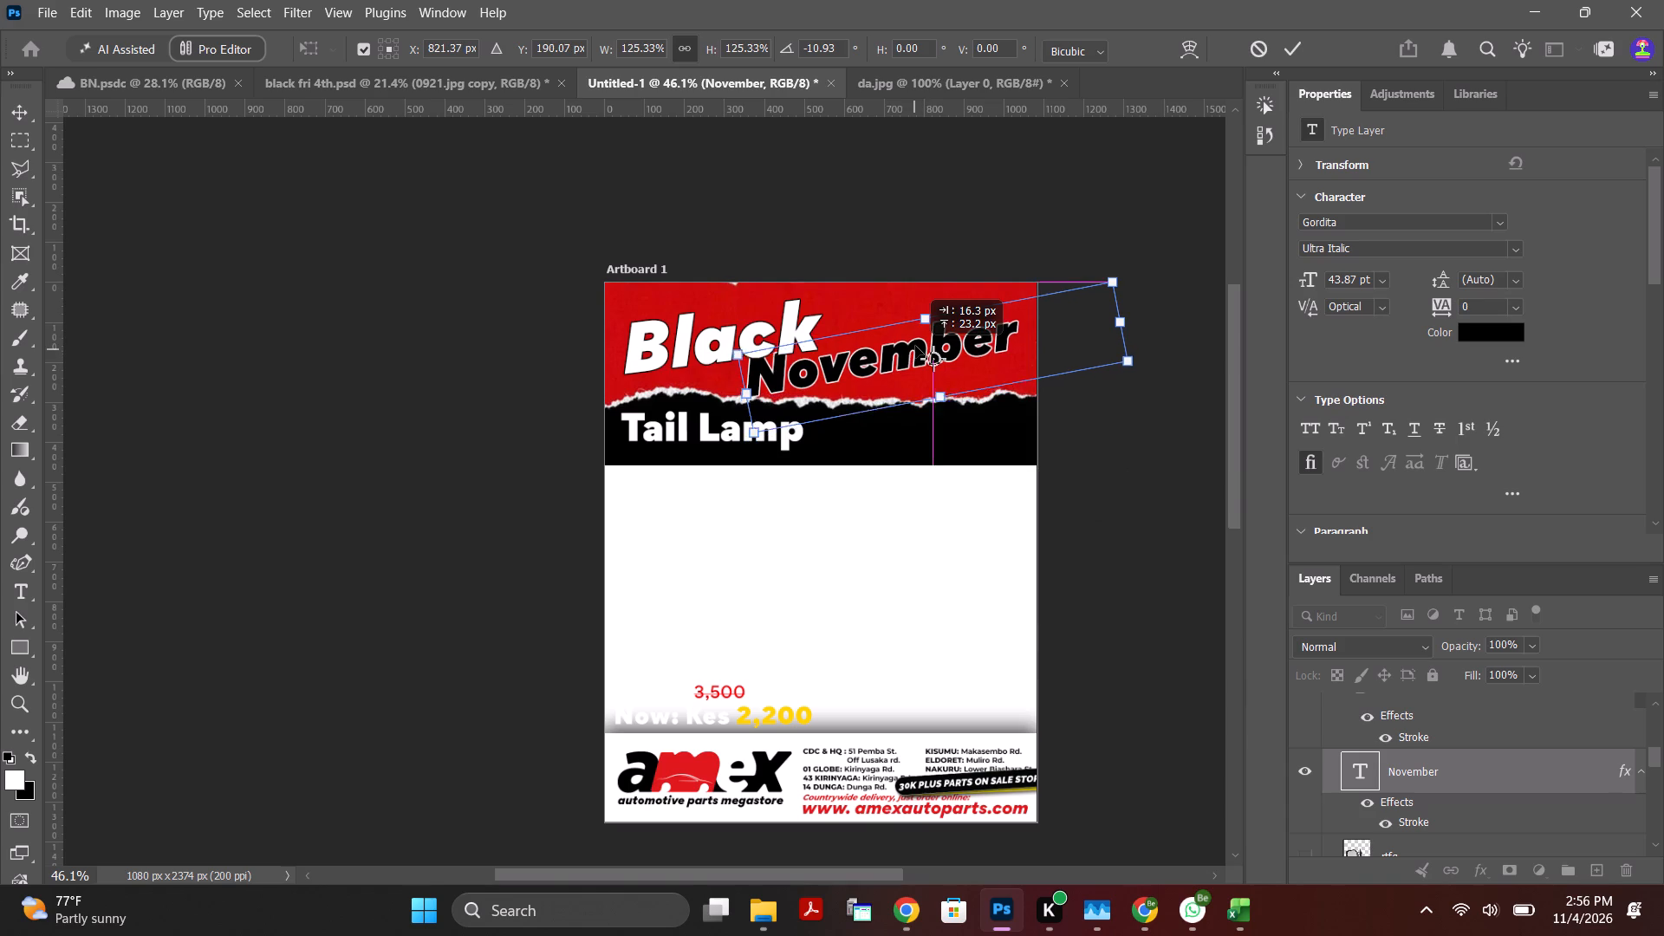
{"action": "left_click_drag", "start_coordinate": [915, 346], "coordinate": [920, 344]}
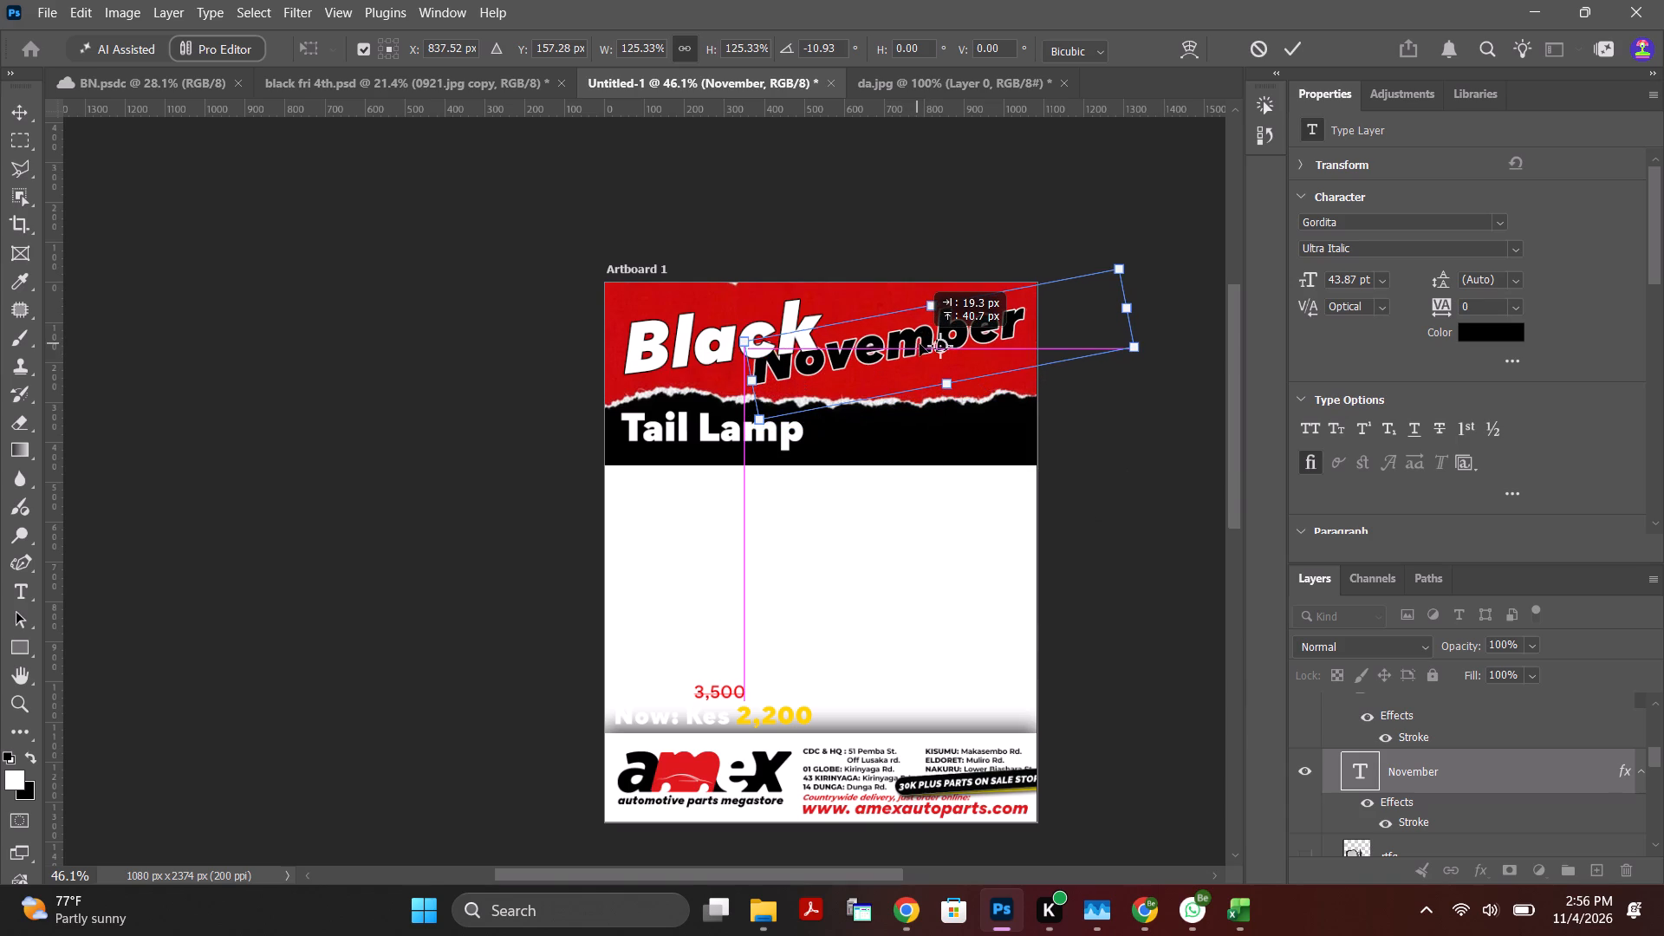
{"action": "left_click_drag", "start_coordinate": [920, 344], "coordinate": [920, 348]}
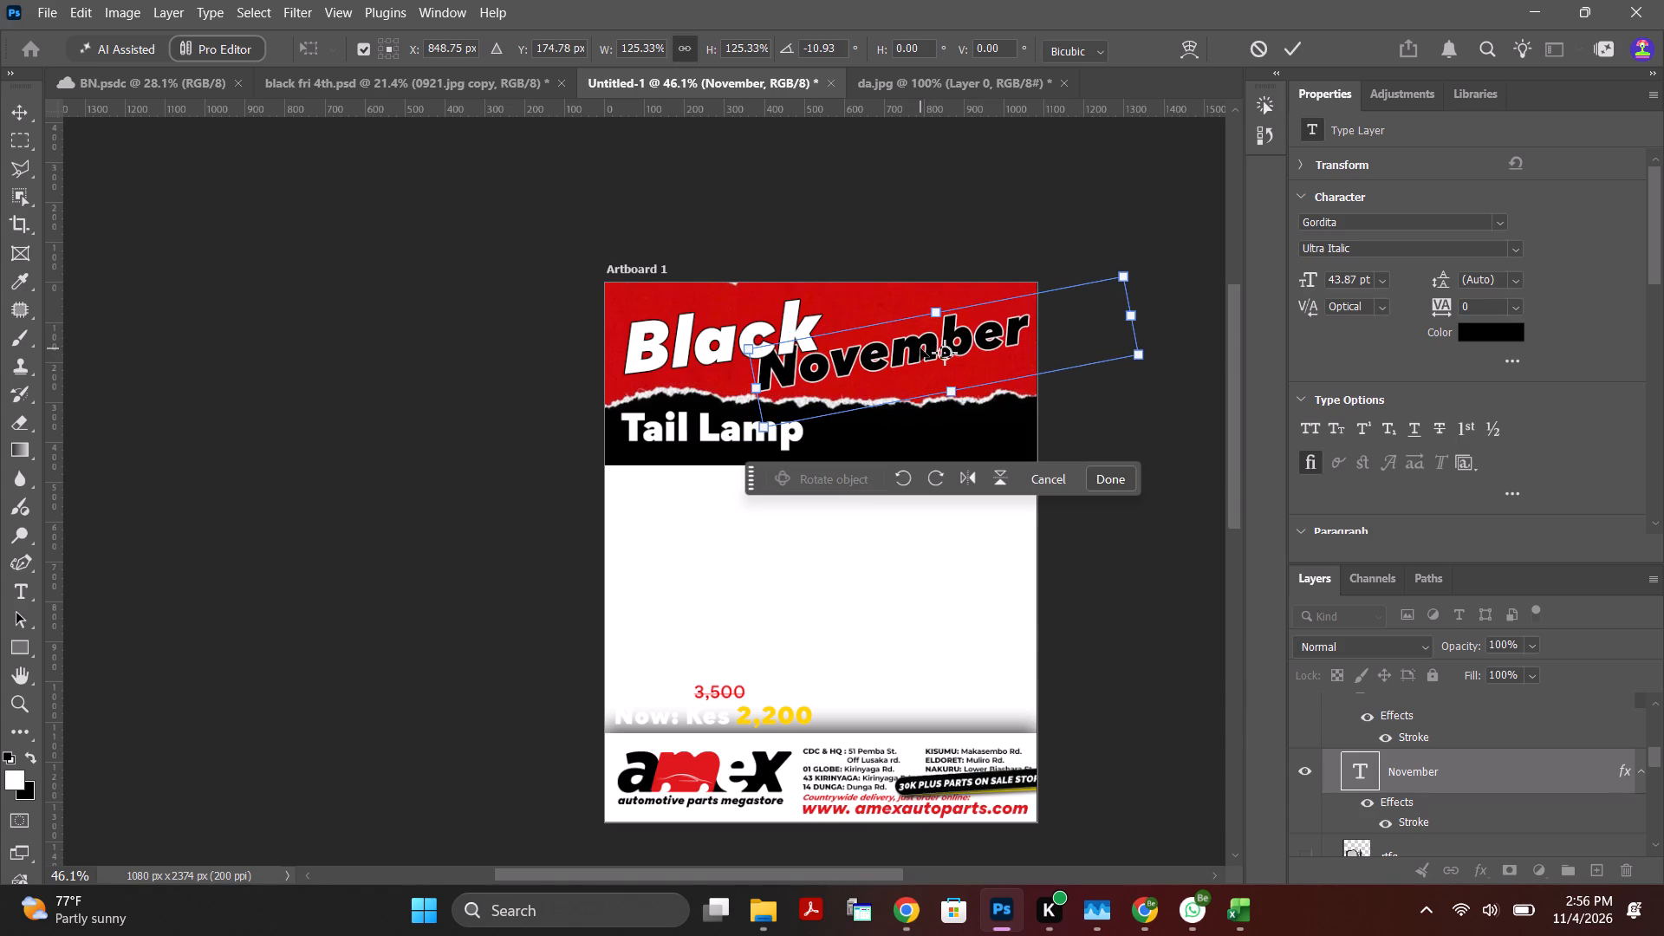
{"action": "left_click_drag", "start_coordinate": [957, 339], "coordinate": [939, 335]}
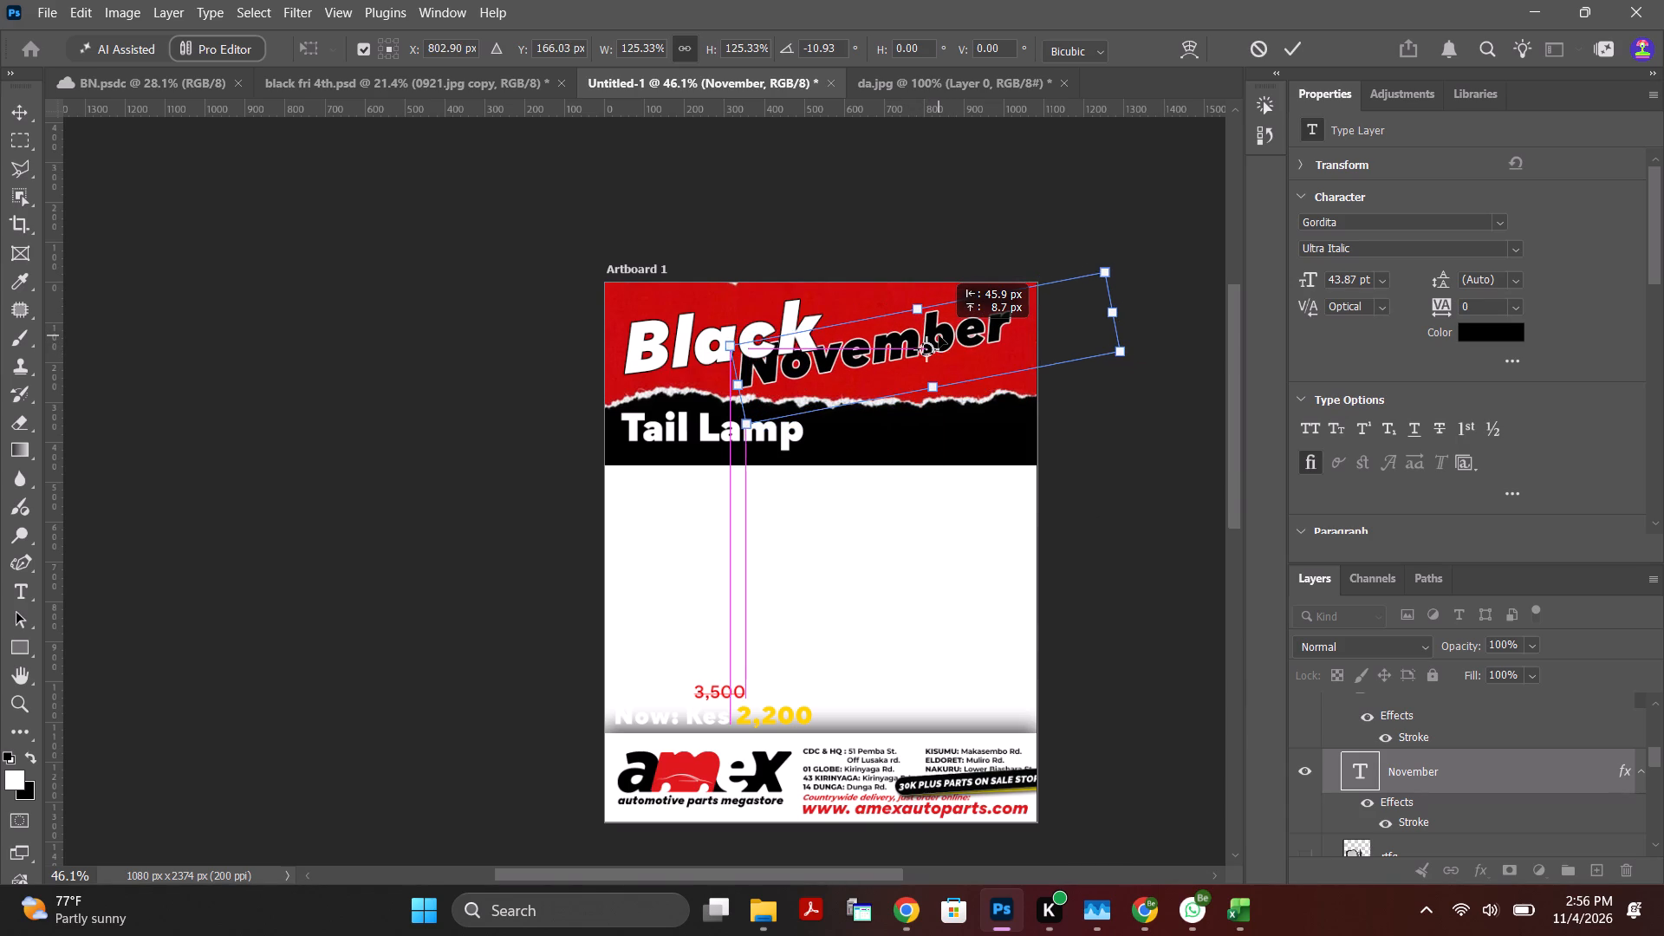
{"action": "left_click_drag", "start_coordinate": [939, 335], "coordinate": [934, 339]}
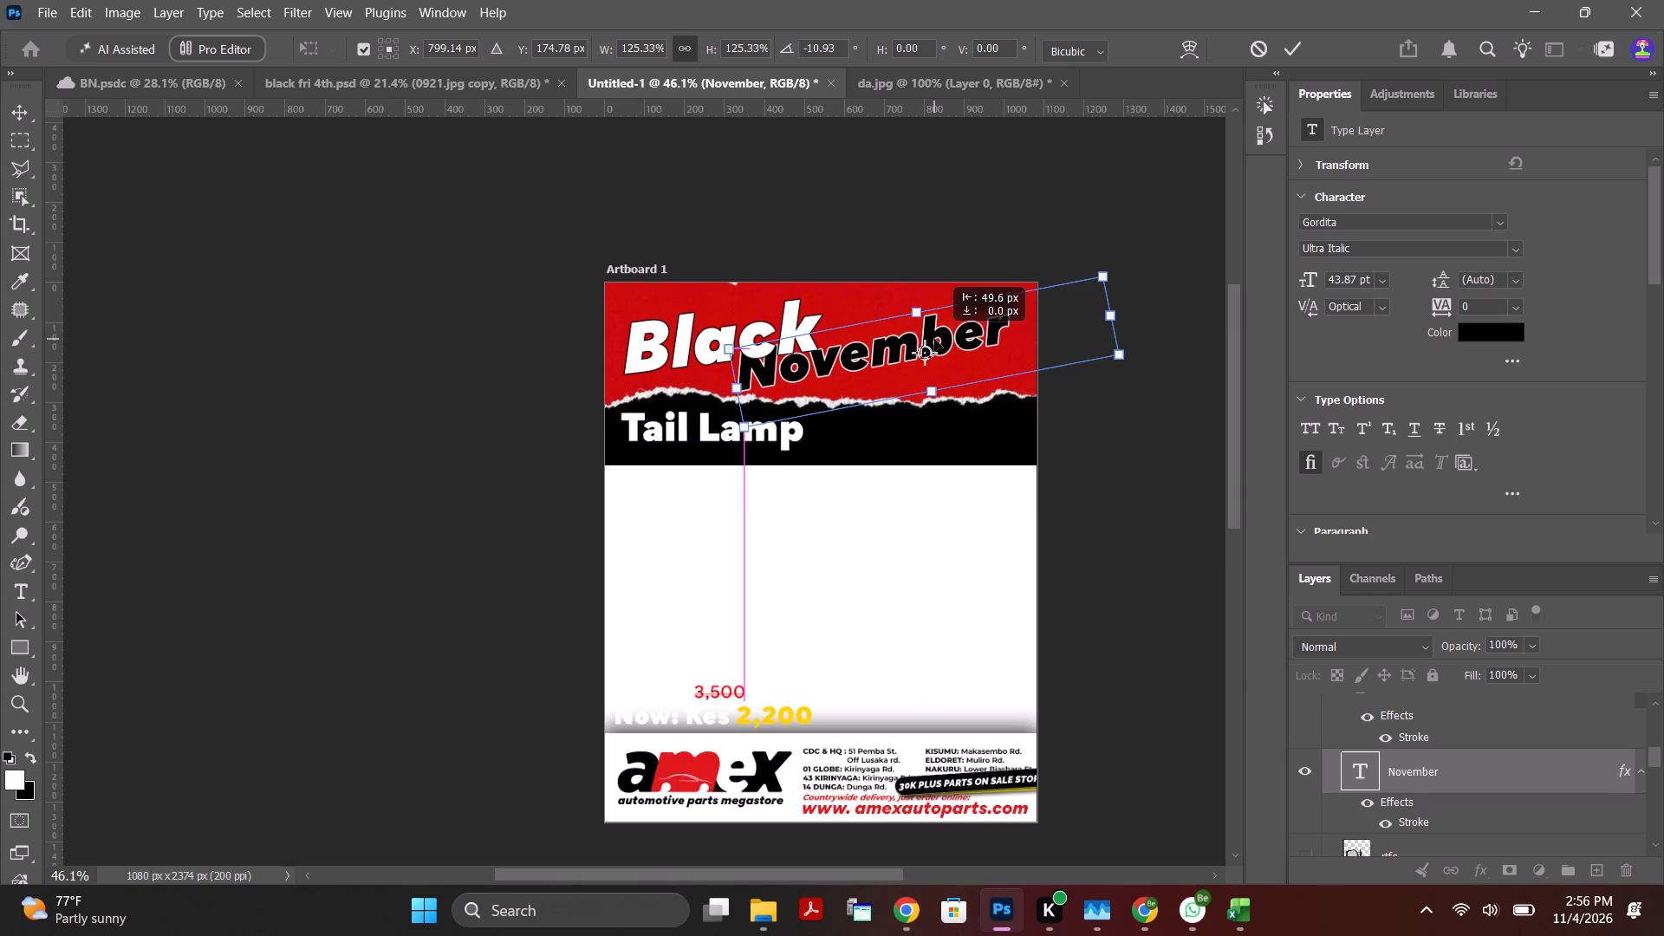
{"action": "left_click", "coordinate": [939, 333]}
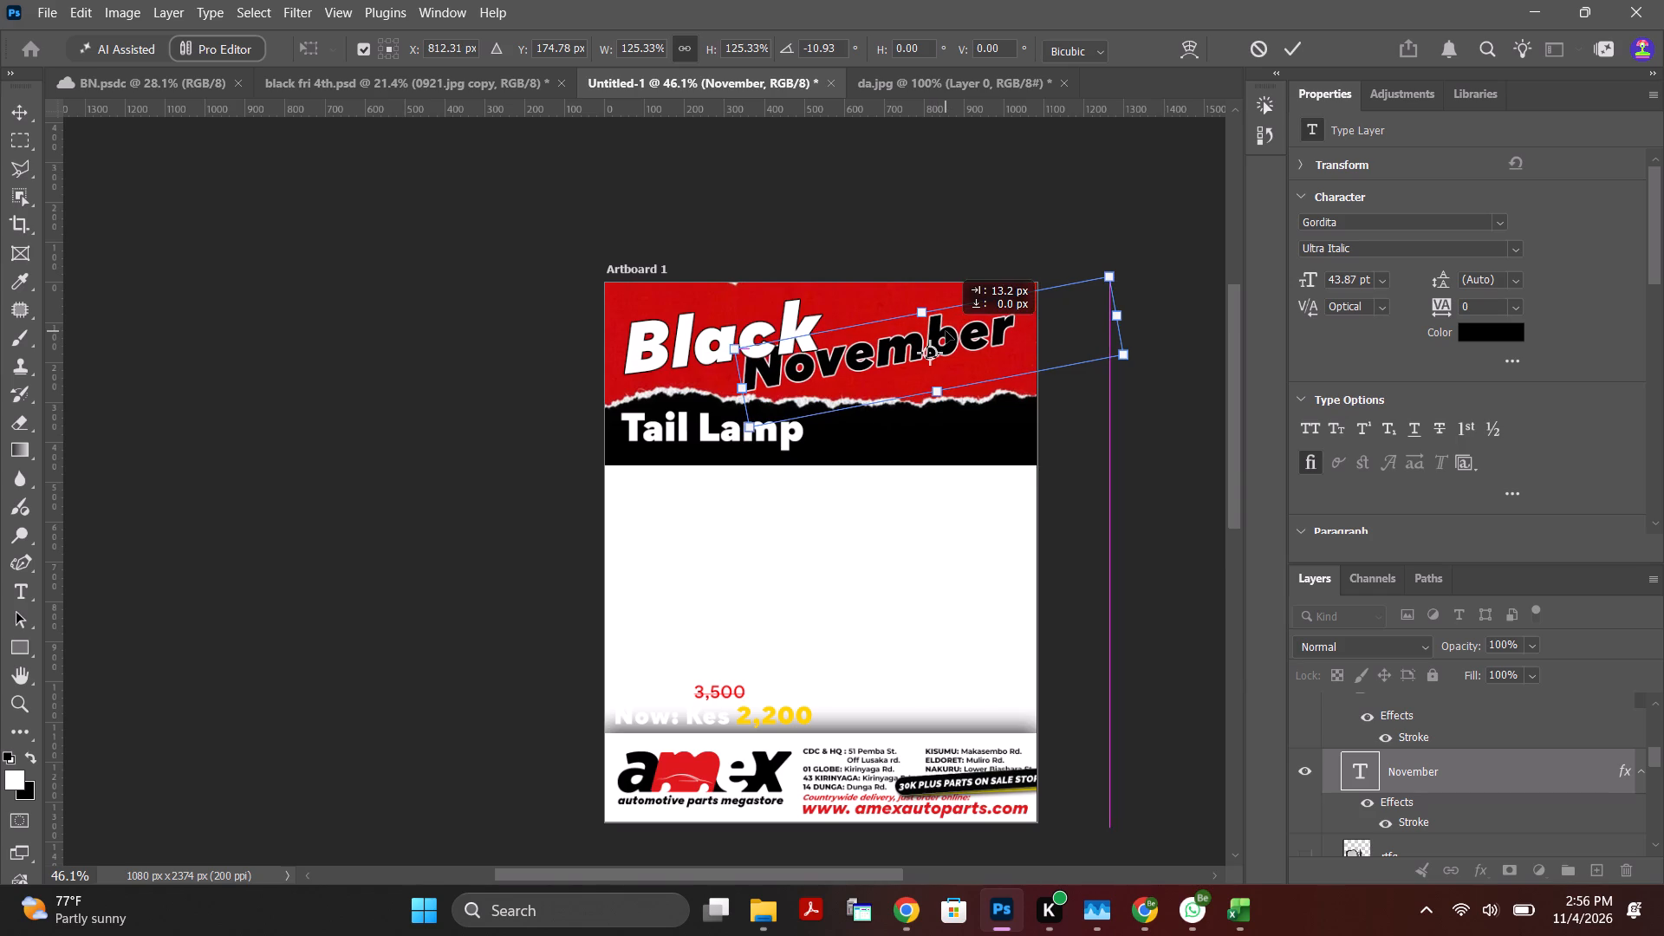
{"action": "left_click", "coordinate": [1290, 46]}
{"action": "left_click", "coordinate": [1152, 209]}
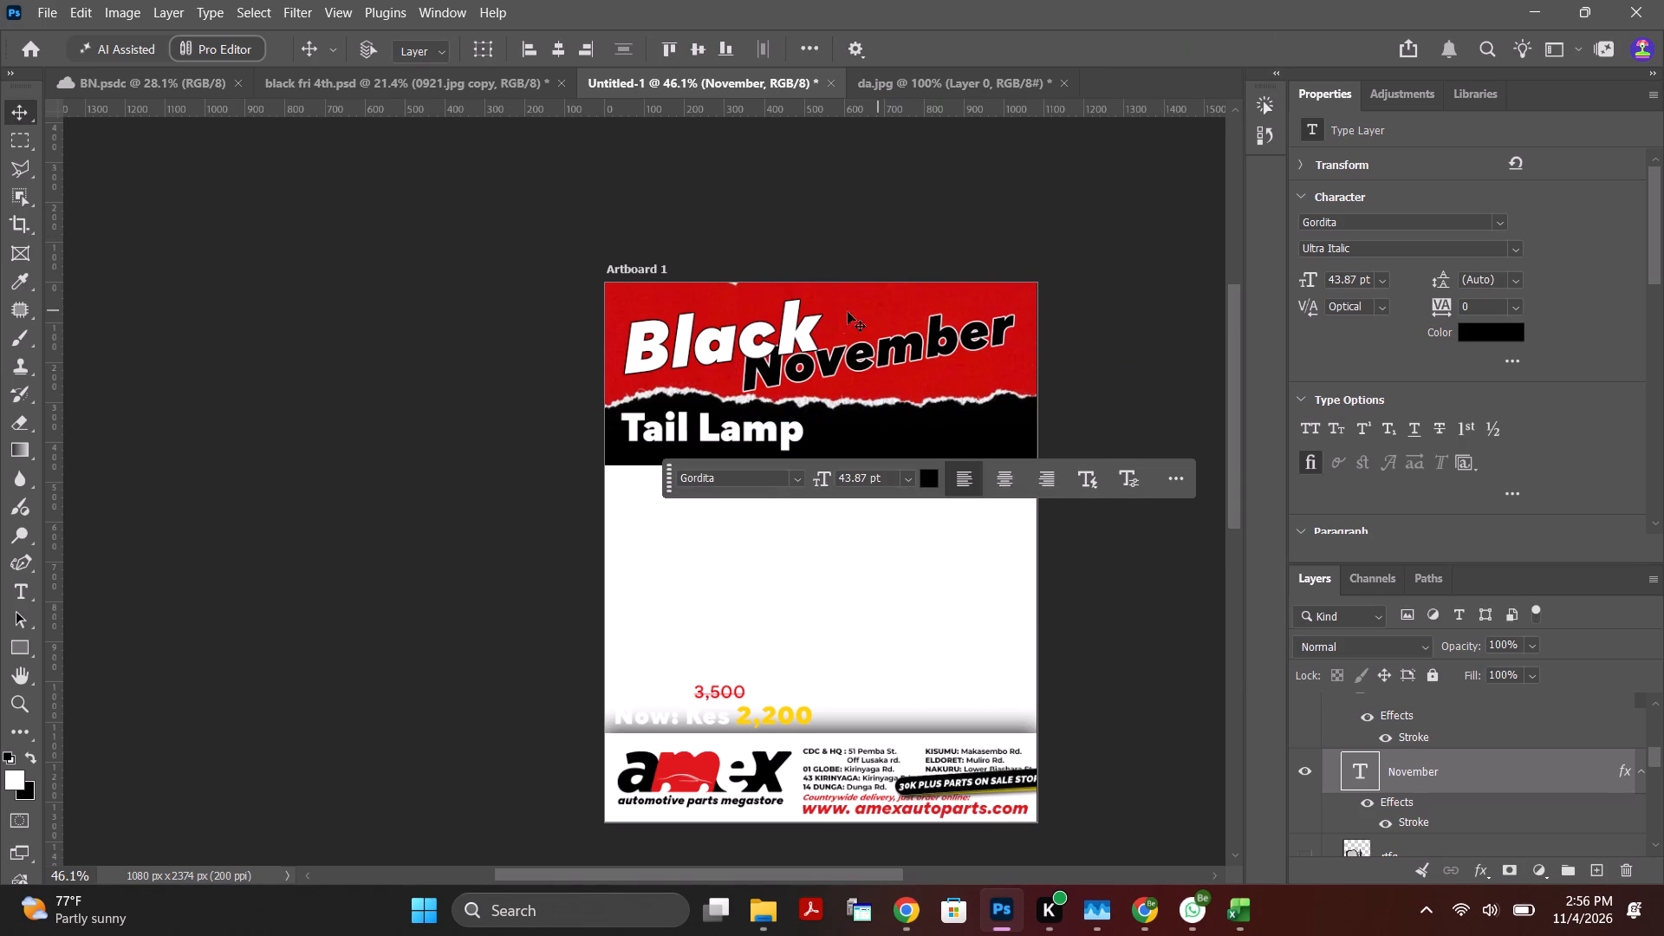
Rotate the "Black" text about a further -6.6° and shift it about 17 px left and 23 px up.
{"action": "left_click", "coordinate": [803, 330]}
{"action": "scroll", "coordinate": [1432, 795], "scroll_direction": "up", "scroll_amount": 1}
{"action": "left_click", "coordinate": [1433, 698]}
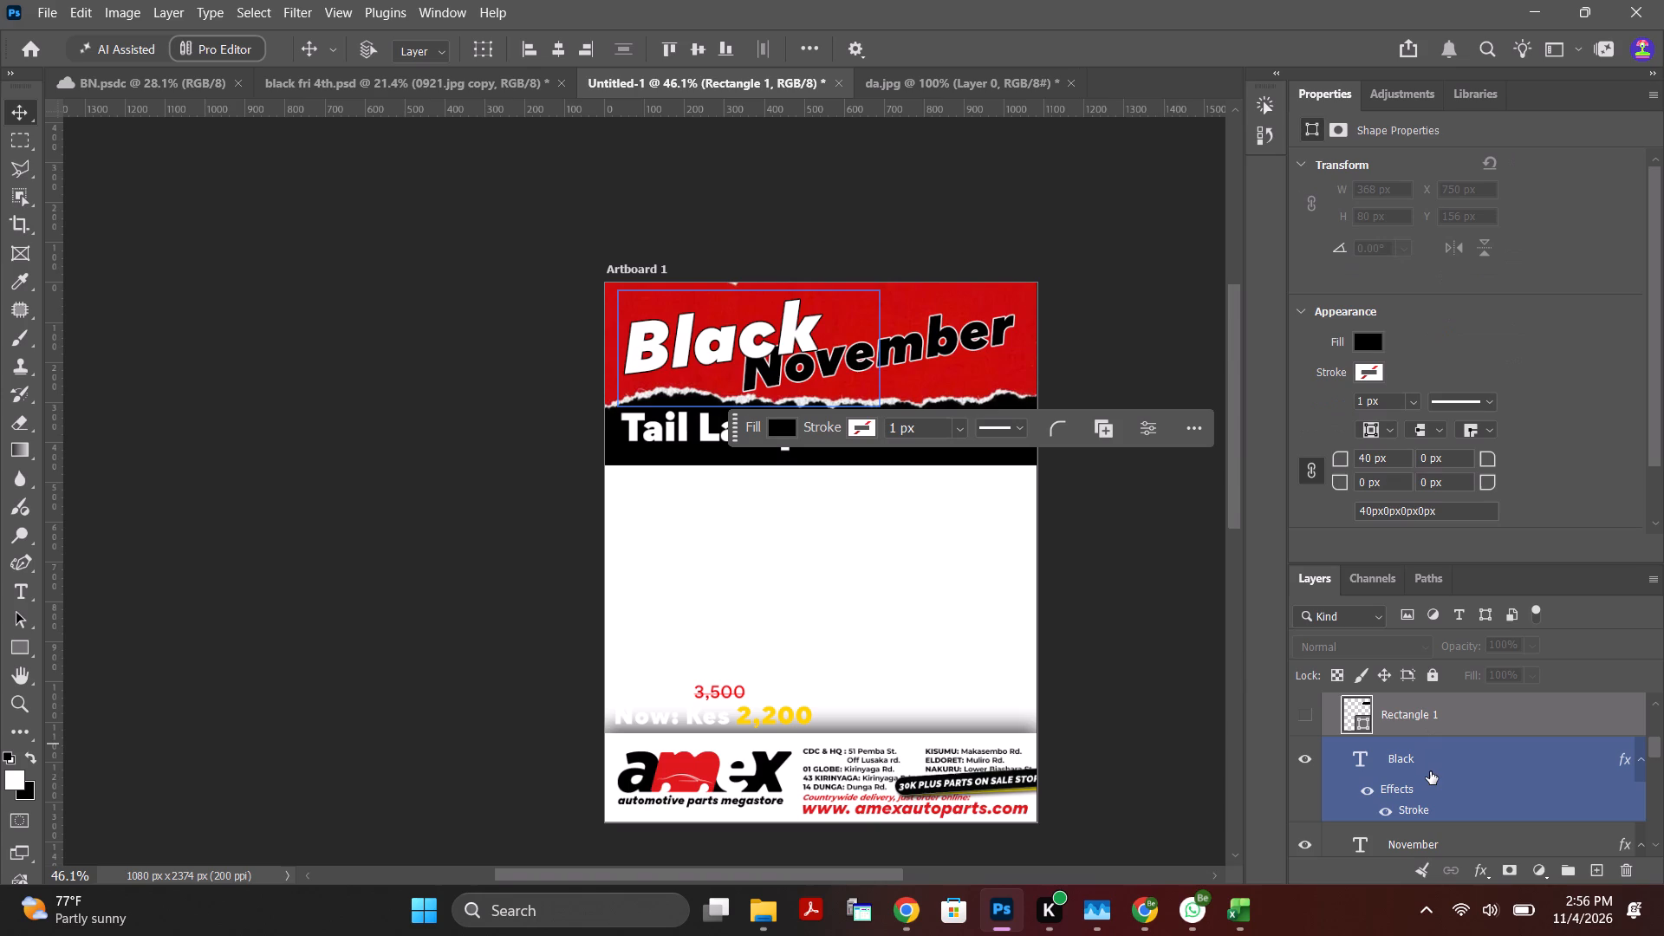
{"action": "key", "text": "ctrl+t"}
{"action": "key", "text": "ctrl+t"}
{"action": "scroll", "coordinate": [1452, 776], "scroll_direction": "up", "scroll_amount": 1}
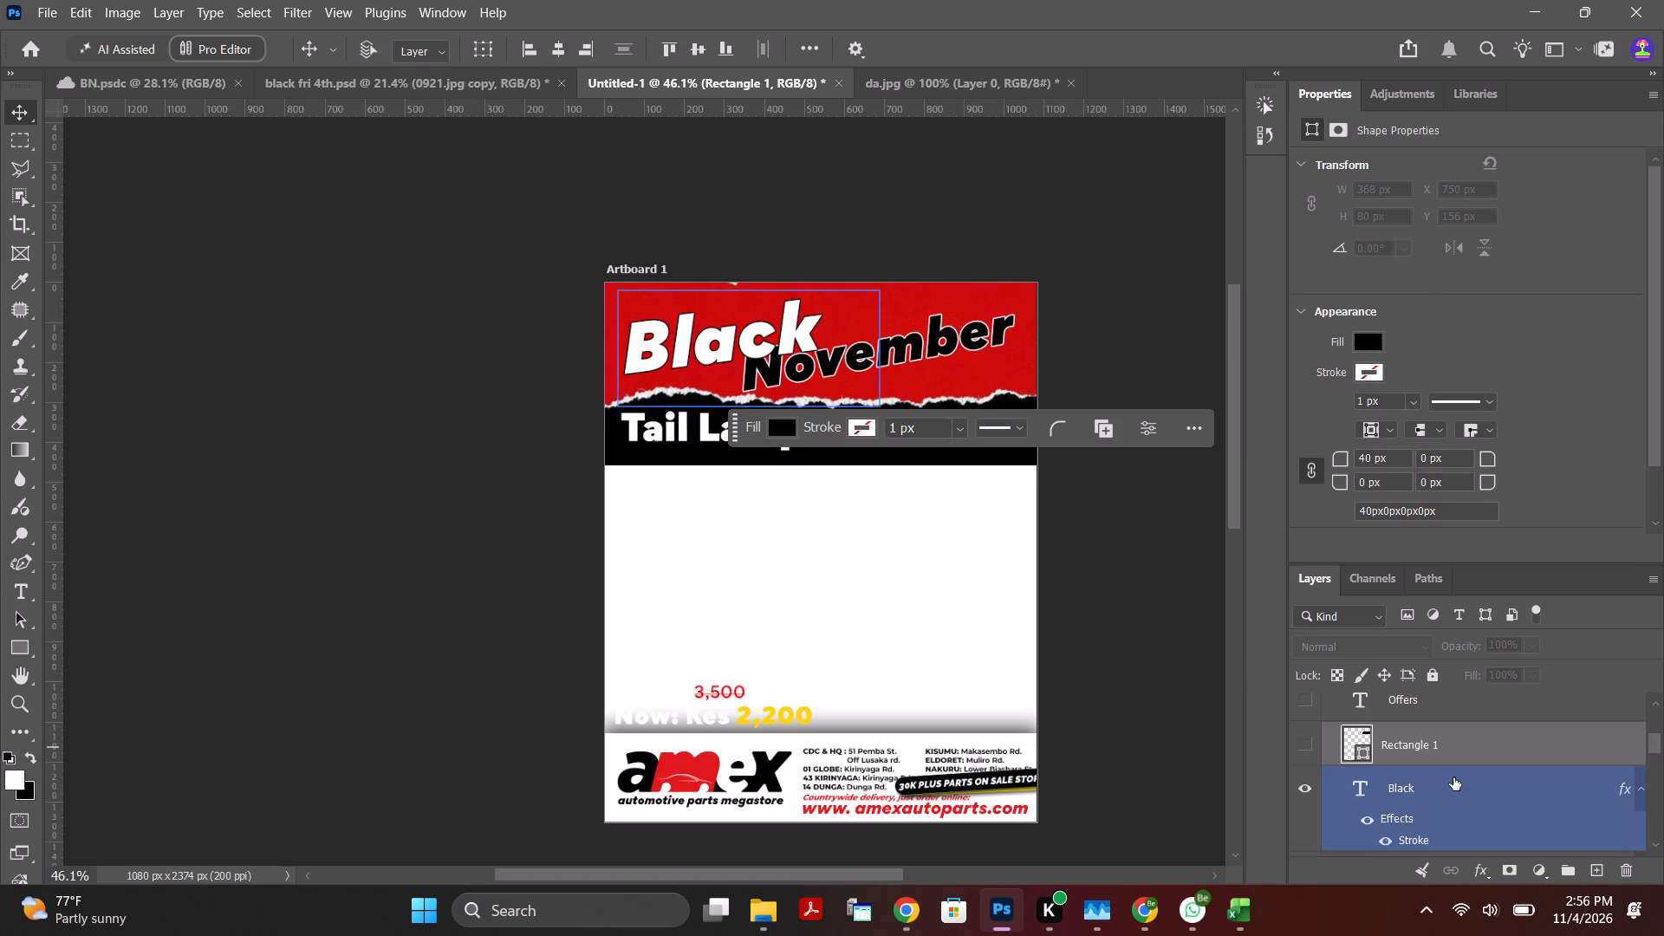
{"action": "left_click", "coordinate": [1453, 796]}
{"action": "key", "text": "ctrl+t"}
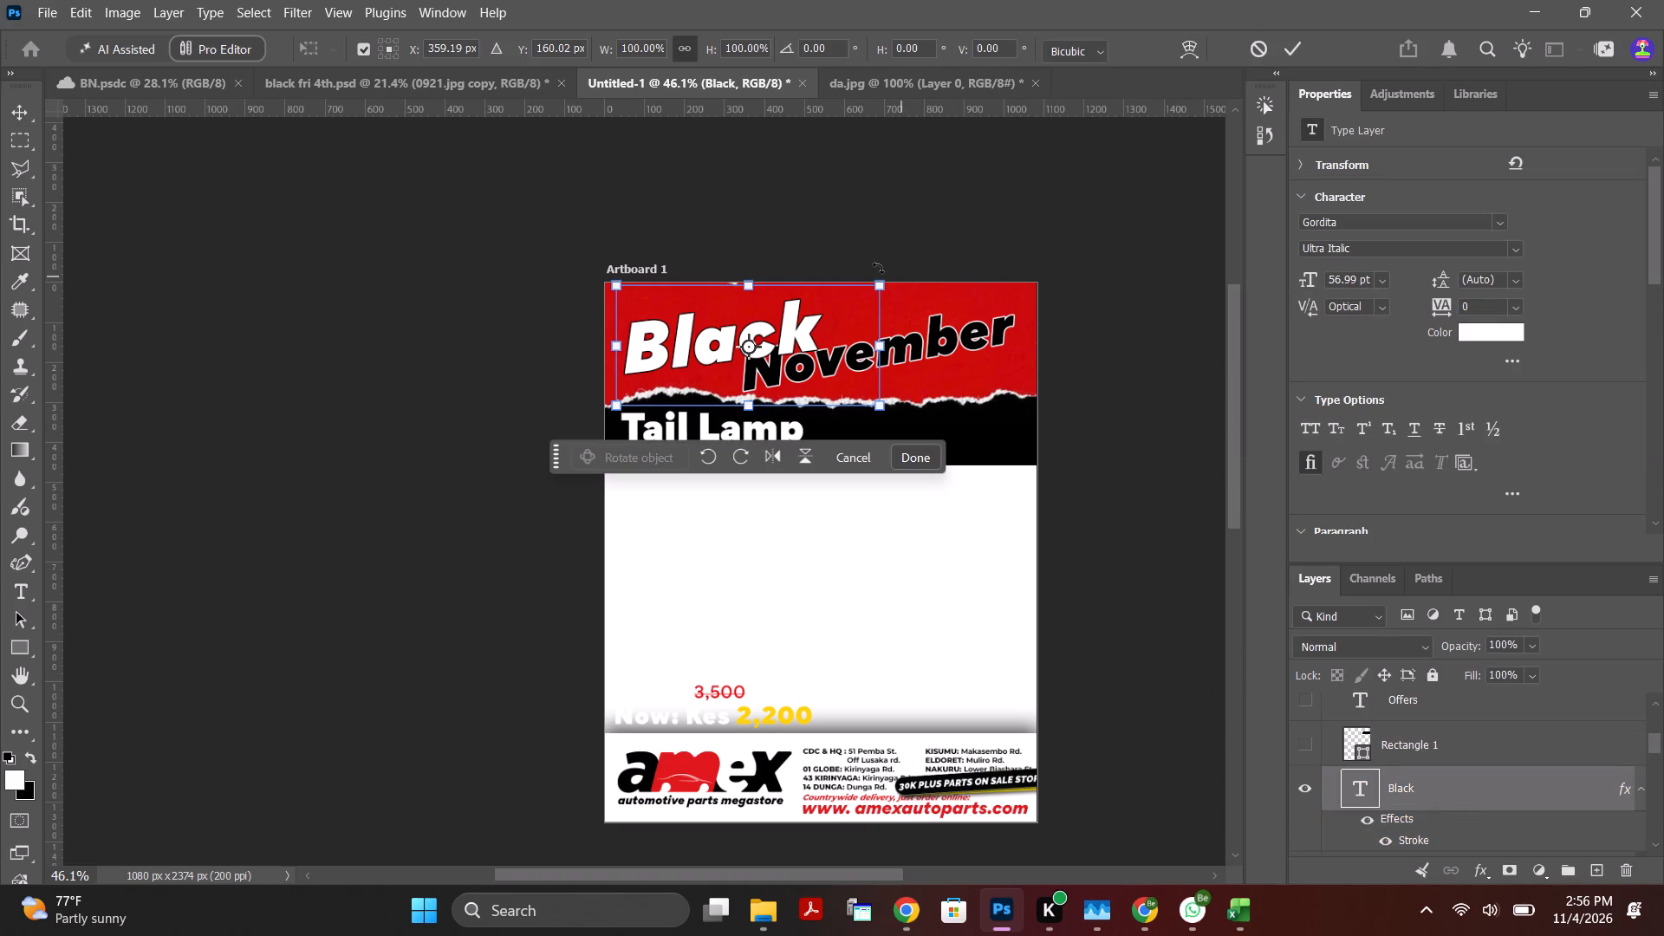
{"action": "left_click_drag", "start_coordinate": [896, 279], "coordinate": [892, 260]}
{"action": "left_click_drag", "start_coordinate": [796, 326], "coordinate": [788, 318]}
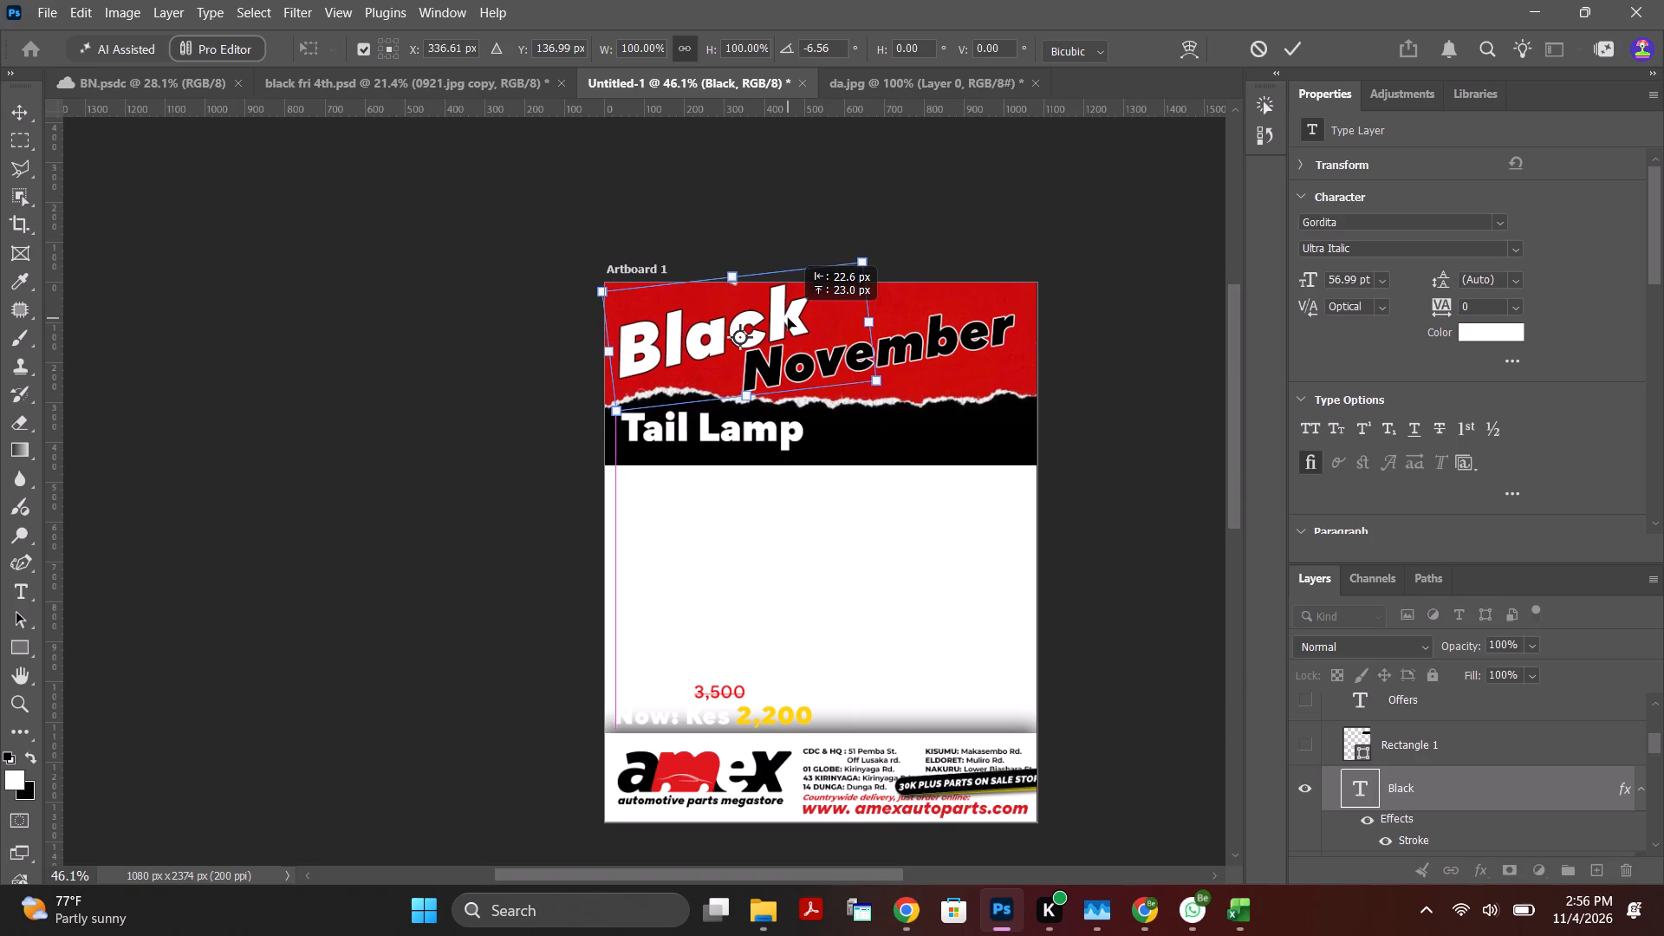
{"action": "left_click_drag", "start_coordinate": [788, 318], "coordinate": [790, 318]}
Scale the "Black" text down proportionally to about 85% and reposition it beside the start of "November".
{"action": "left_click_drag", "start_coordinate": [868, 261], "coordinate": [861, 270]}
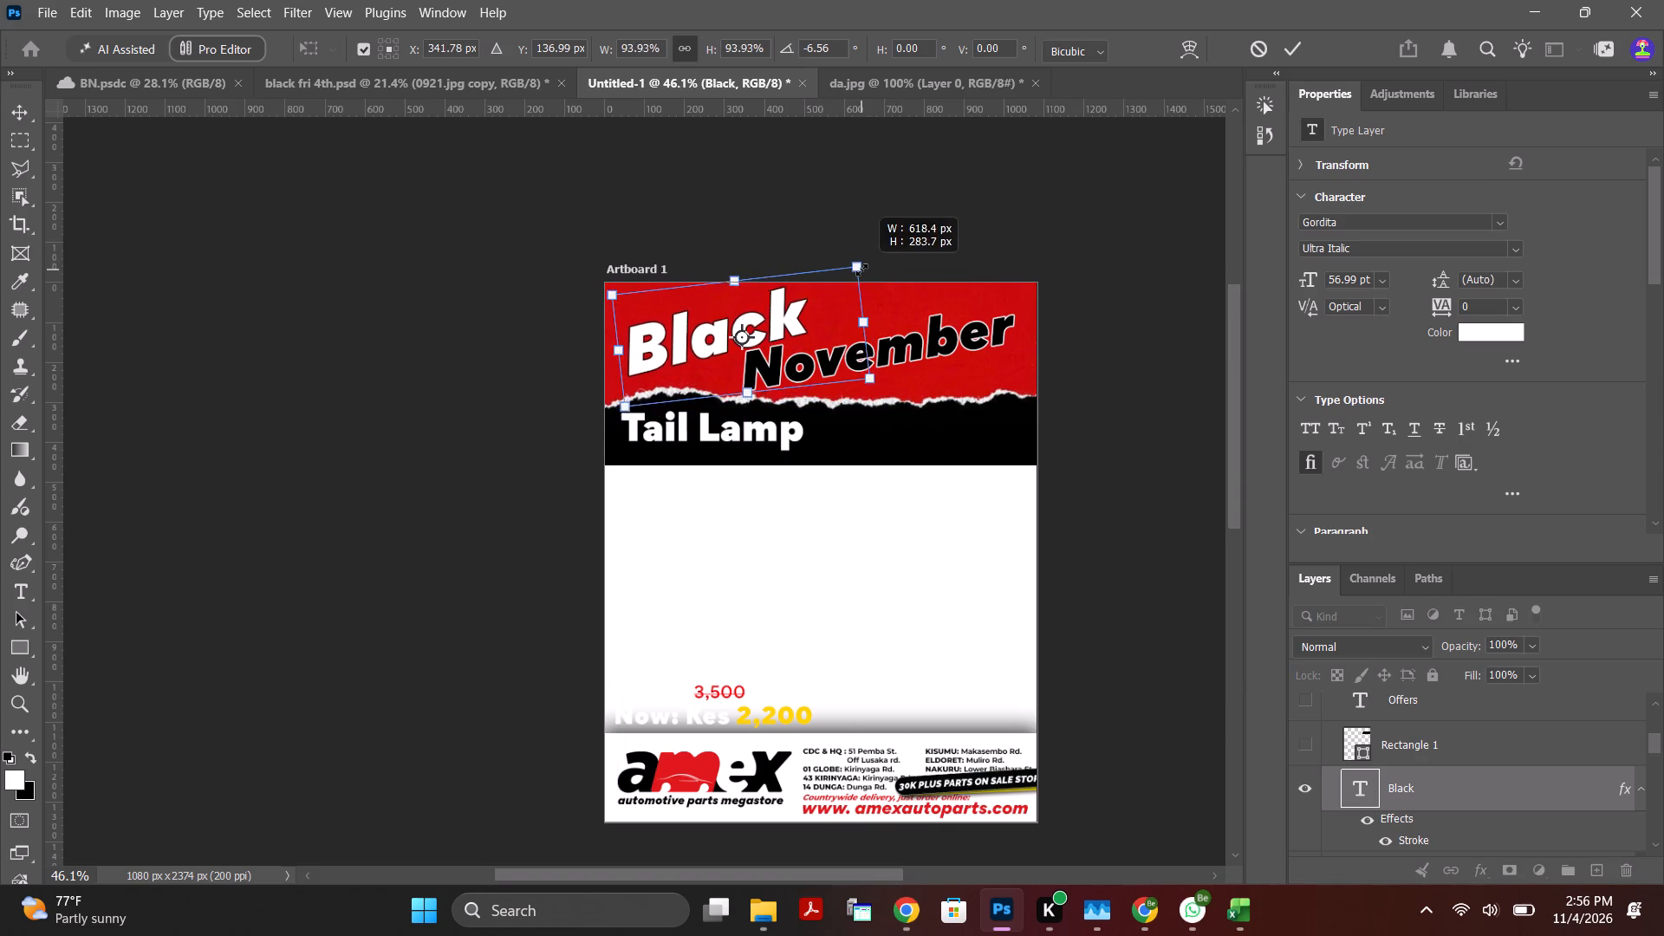
{"action": "left_click_drag", "start_coordinate": [861, 270], "coordinate": [852, 278]}
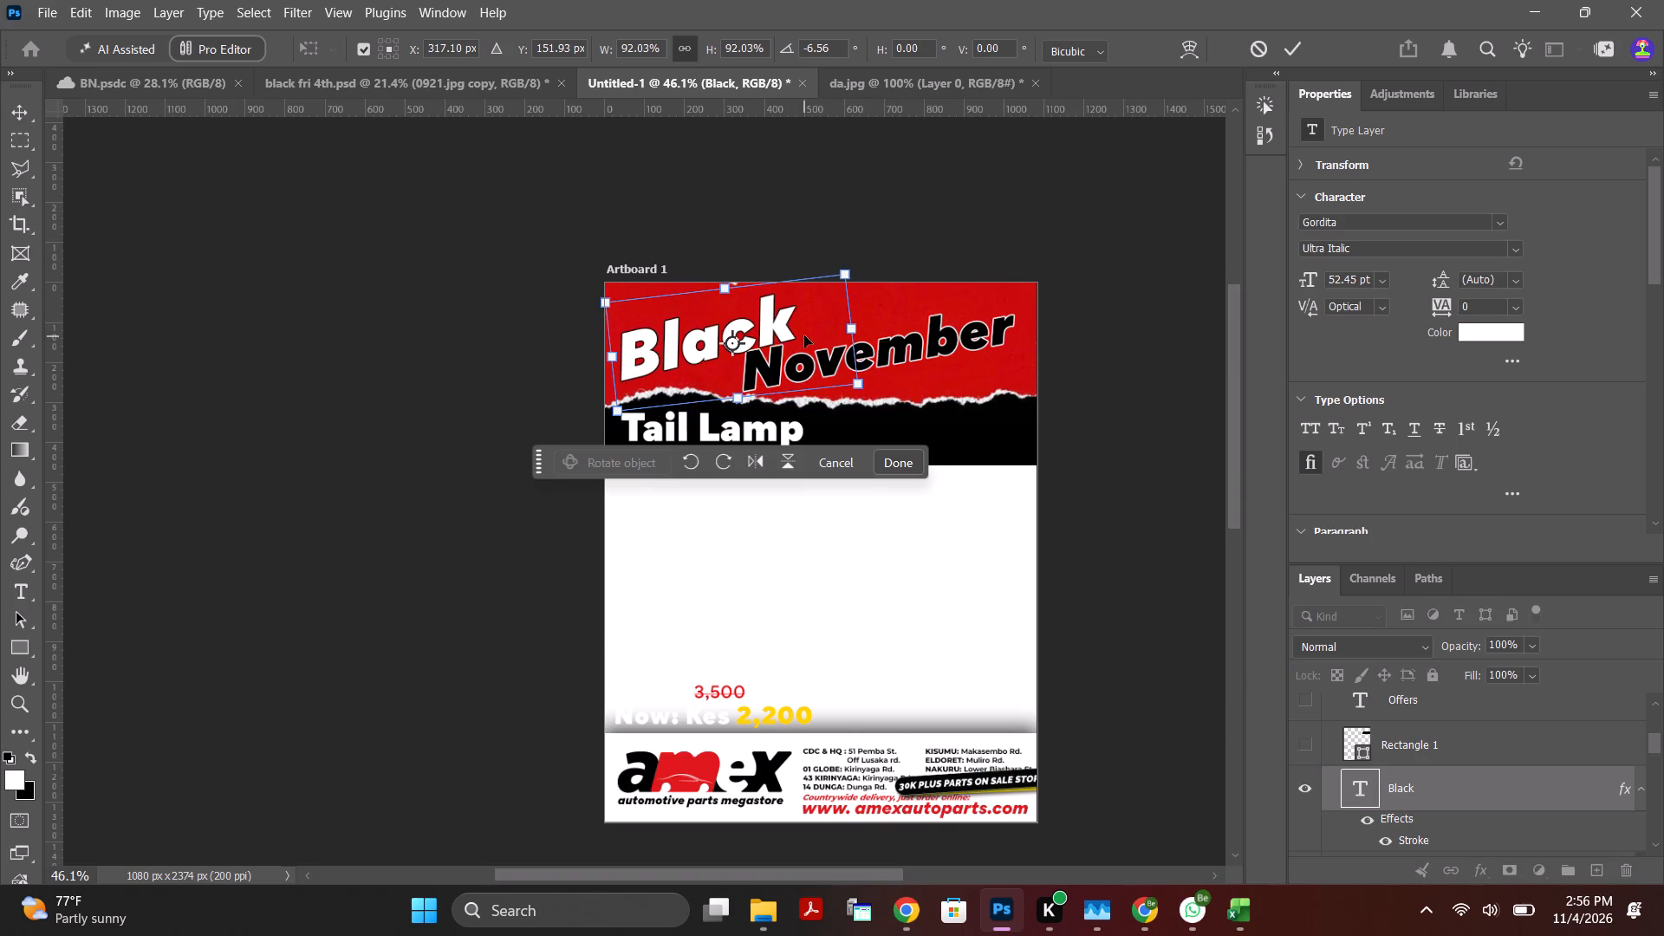
{"action": "left_click_drag", "start_coordinate": [849, 274], "coordinate": [842, 283], "text": "alt"}
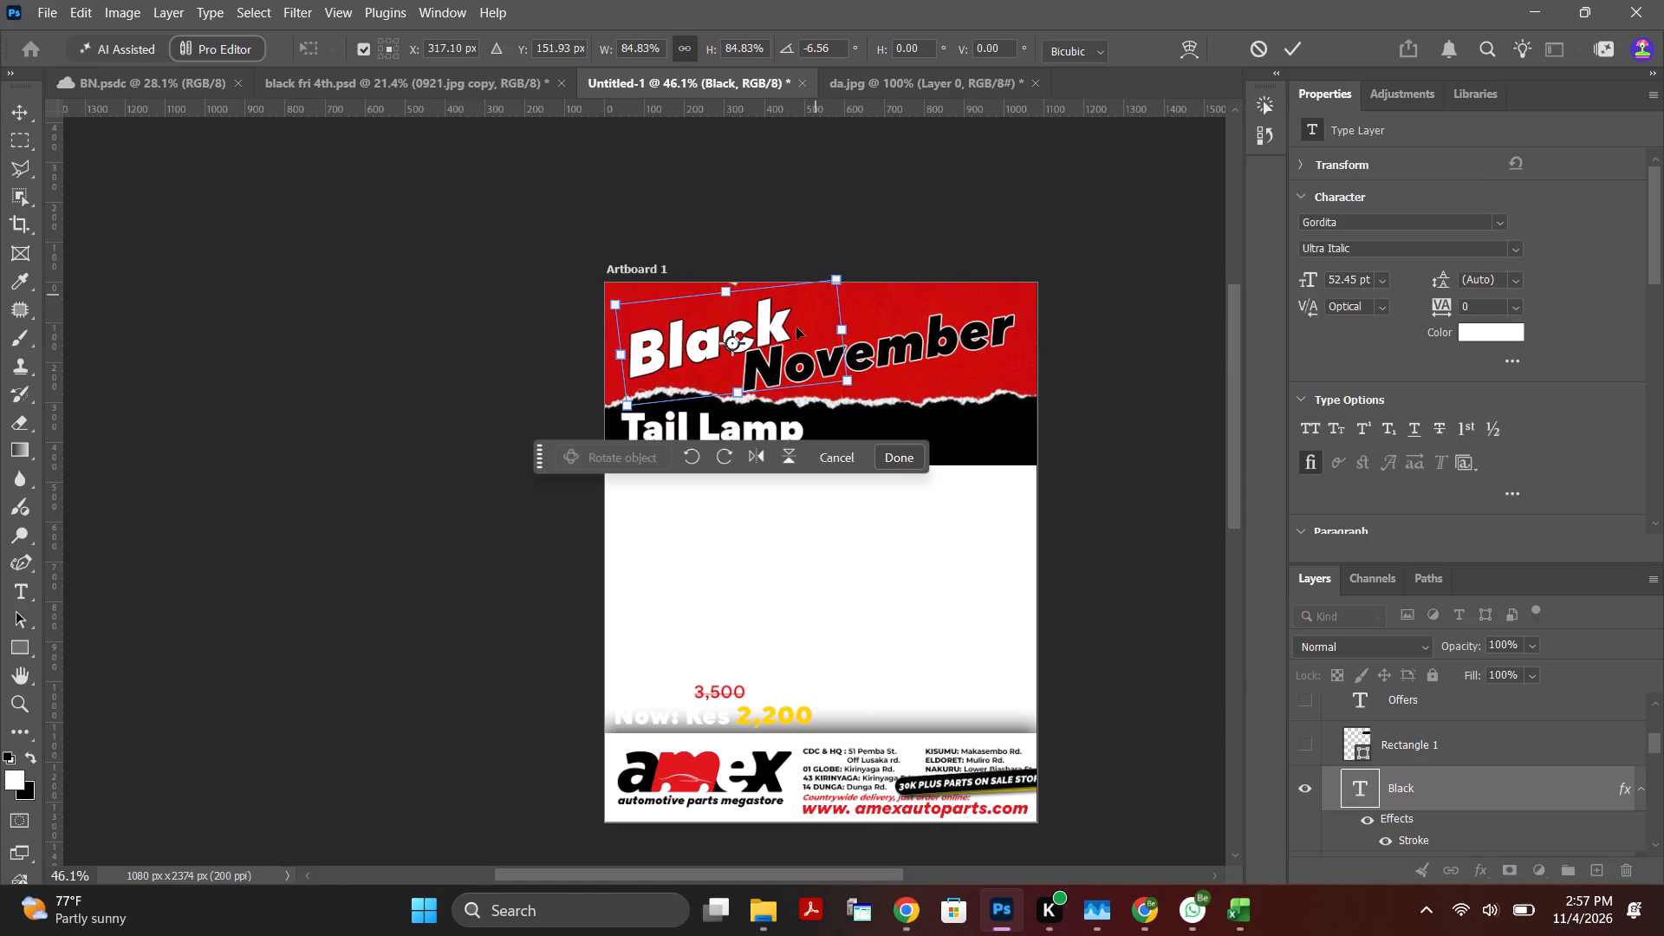
{"action": "left_click", "coordinate": [782, 329]}
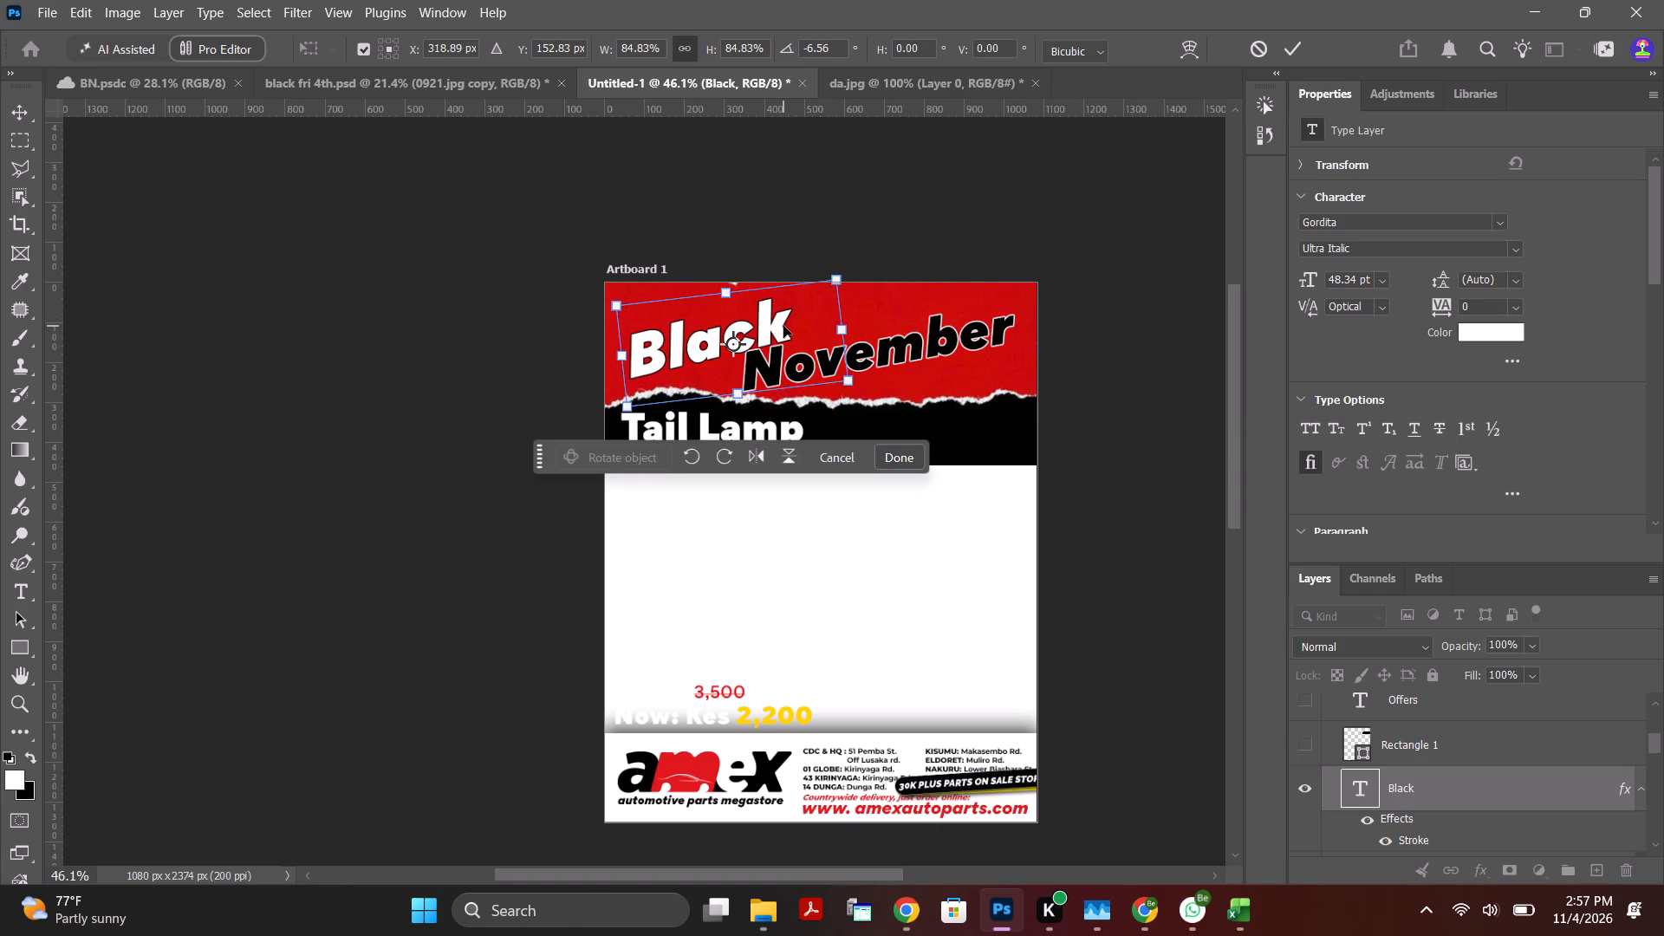
Nudge the "Black" text about 11 px up and 4 px left, and apply the transformation.
{"action": "key", "text": "Up"}
{"action": "key", "text": "Up"}
{"action": "key", "text": "Up"}
{"action": "key", "text": "Up"}
{"action": "key", "text": "Up"}
{"action": "key", "text": "Up"}
{"action": "key", "text": "Up"}
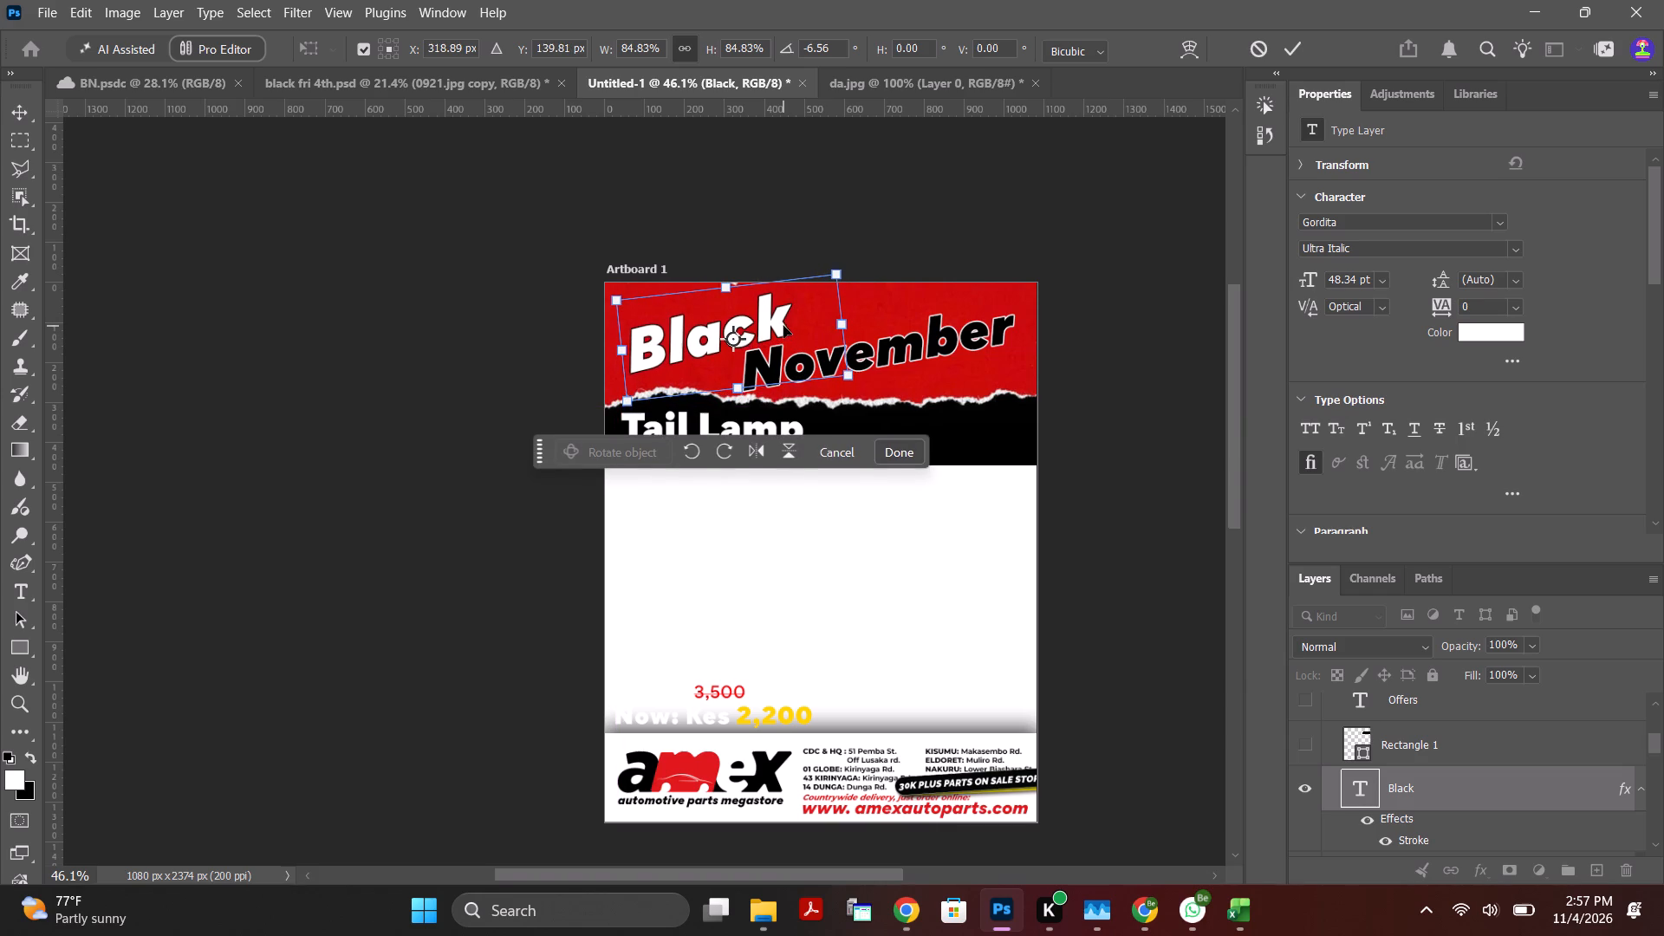
{"action": "key", "text": "Left"}
{"action": "key", "text": "Left"}
{"action": "key", "text": "Down"}
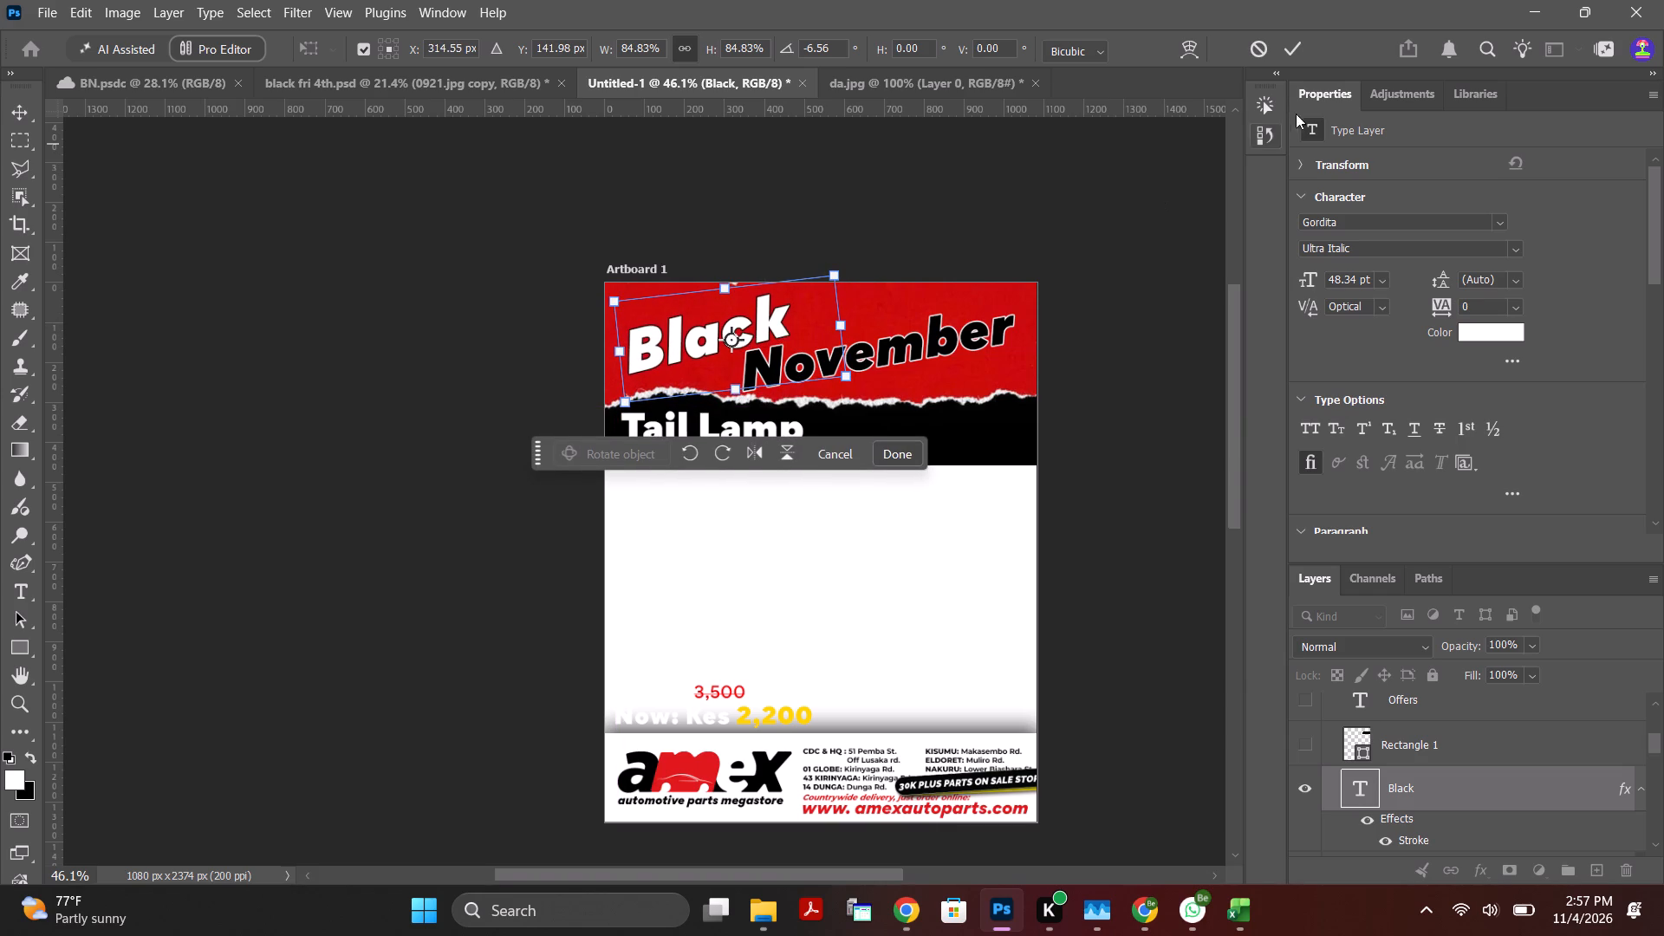
{"action": "left_click", "coordinate": [1293, 50]}
{"action": "left_click", "coordinate": [1117, 239]}
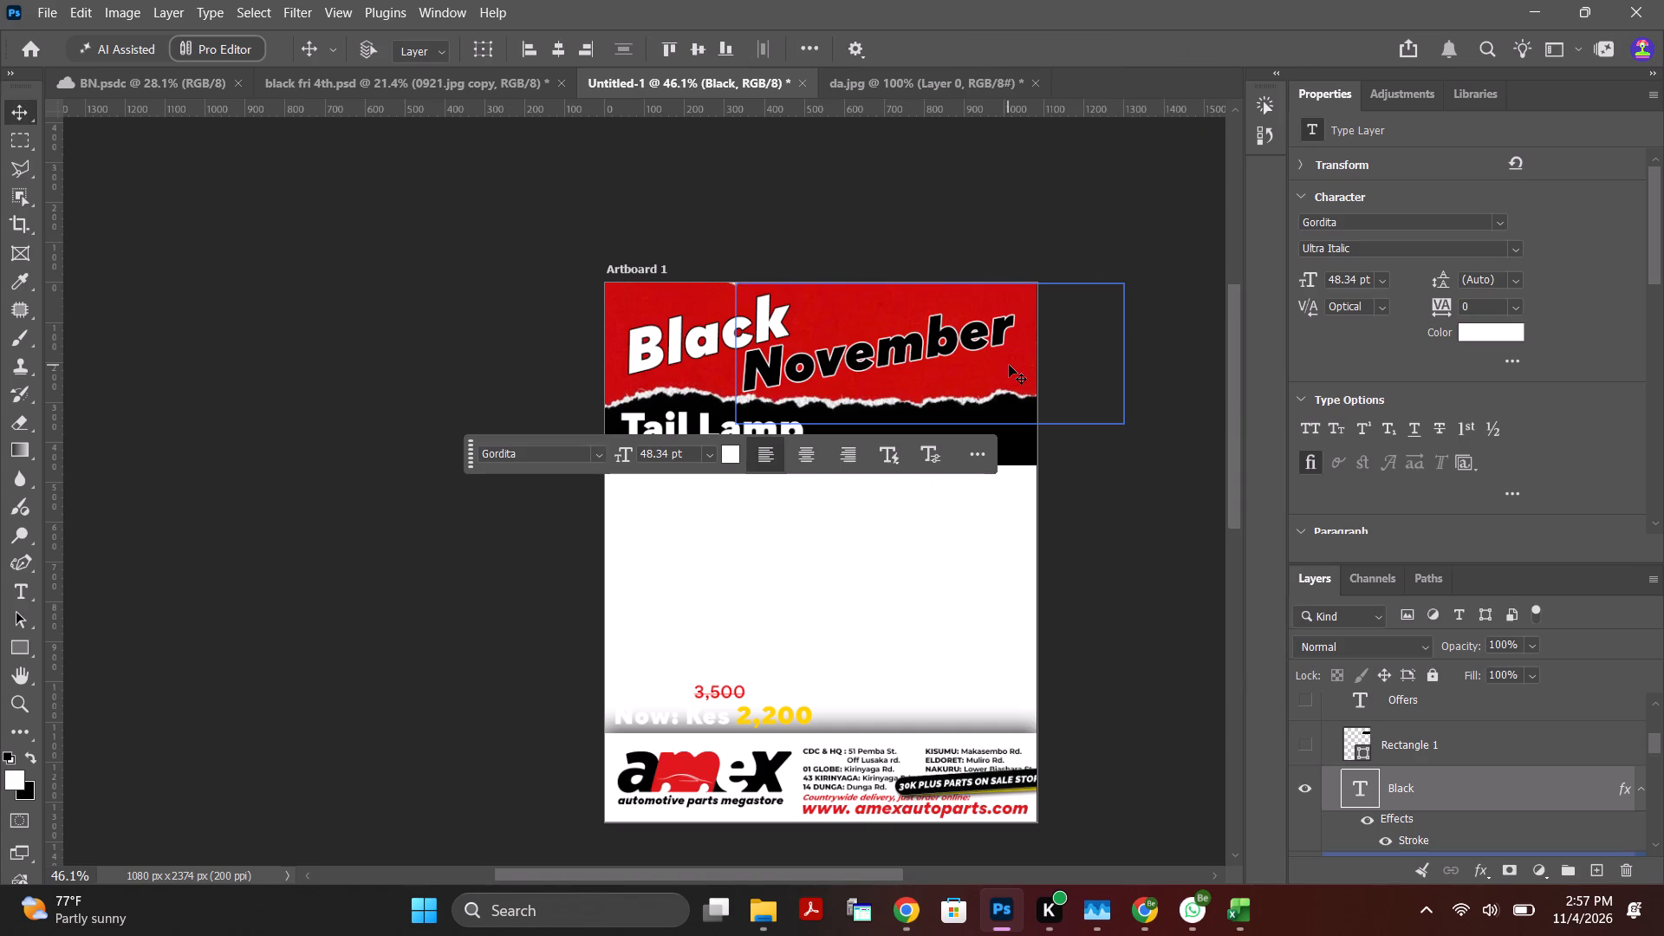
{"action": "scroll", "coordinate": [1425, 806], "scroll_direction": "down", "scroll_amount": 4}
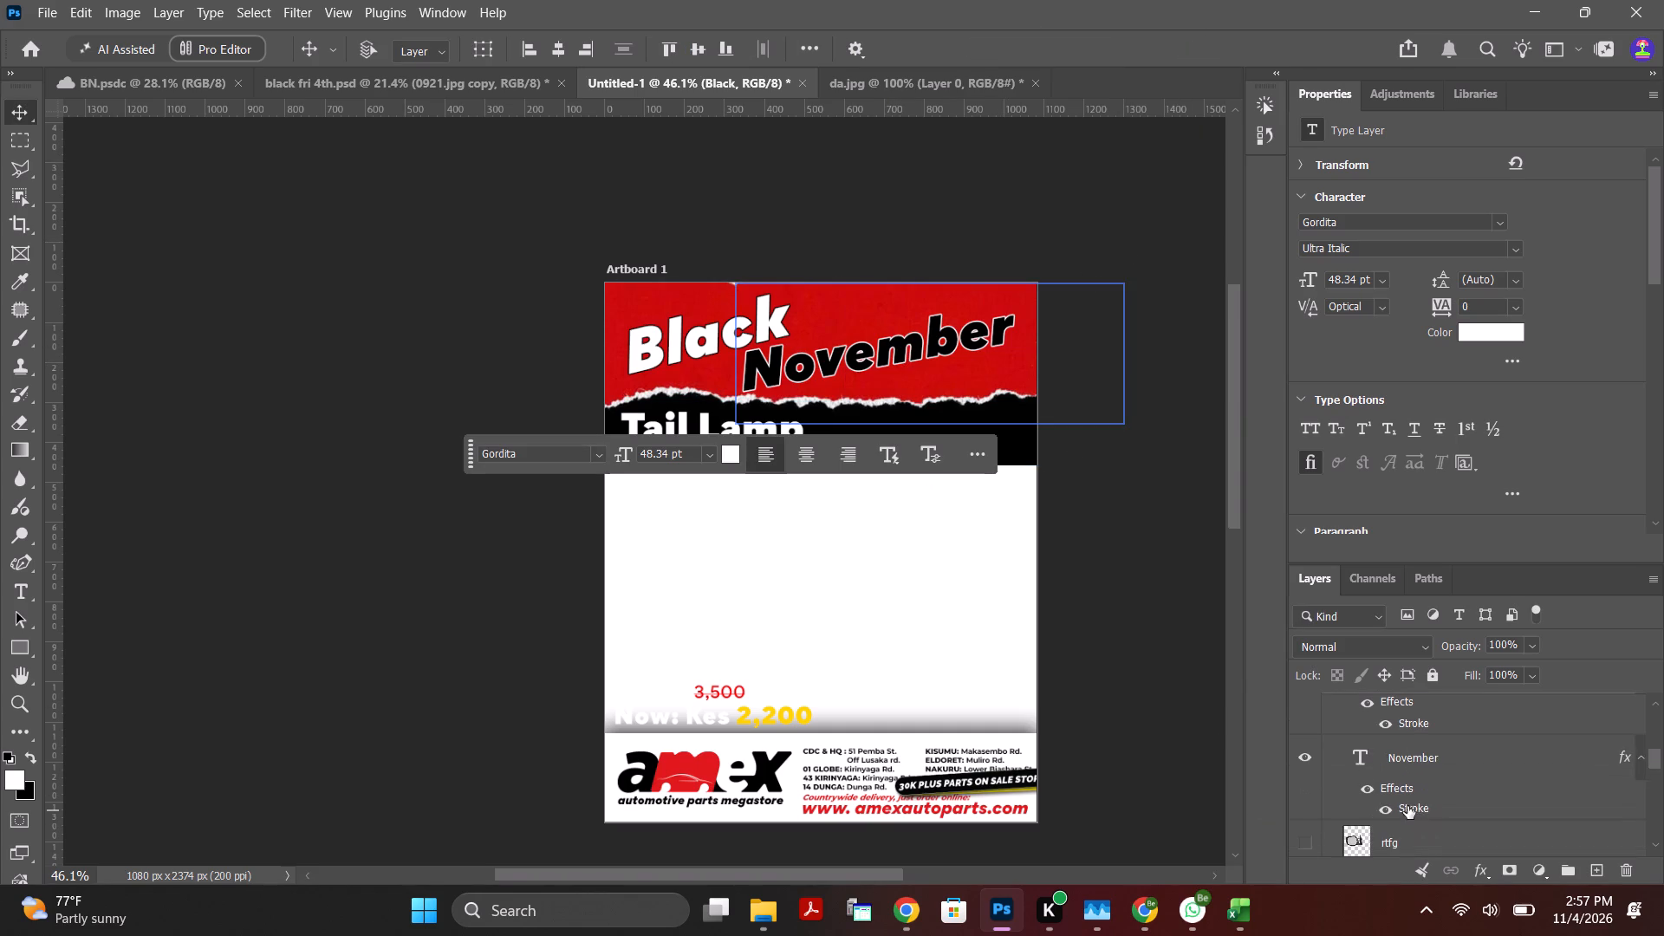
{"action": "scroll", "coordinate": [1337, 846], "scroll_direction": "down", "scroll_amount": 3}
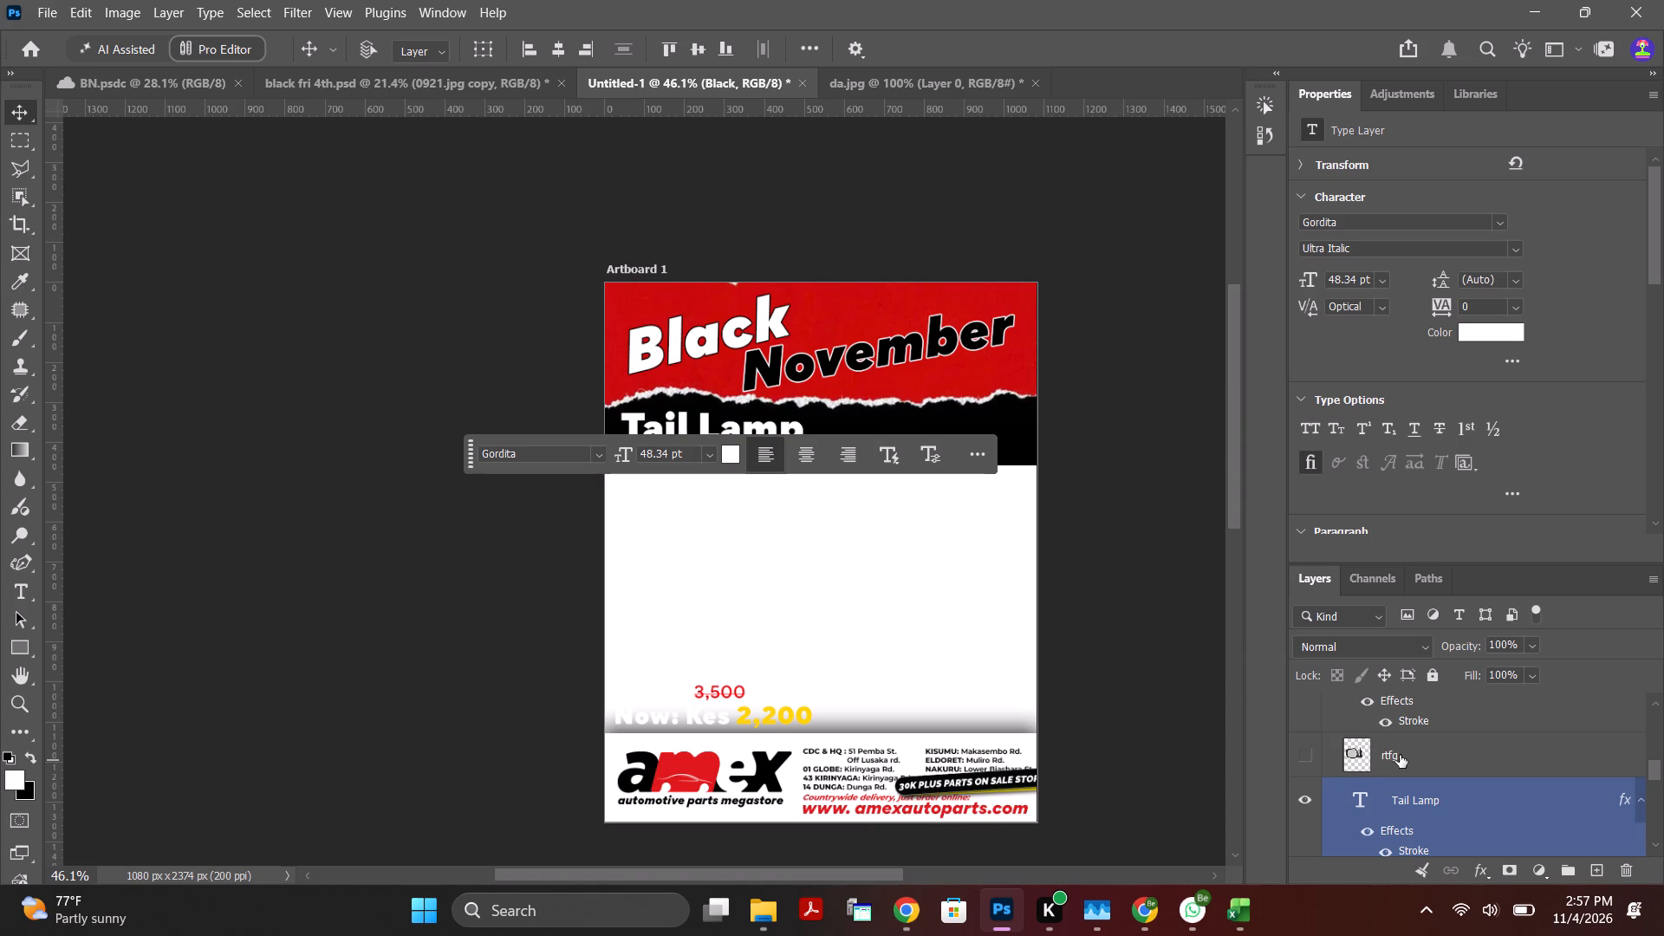
Make the hidden "Offers" text layer visible.
{"action": "scroll", "coordinate": [1413, 770], "scroll_direction": "down", "scroll_amount": 3}
{"action": "scroll", "coordinate": [1416, 784], "scroll_direction": "up", "scroll_amount": 10}
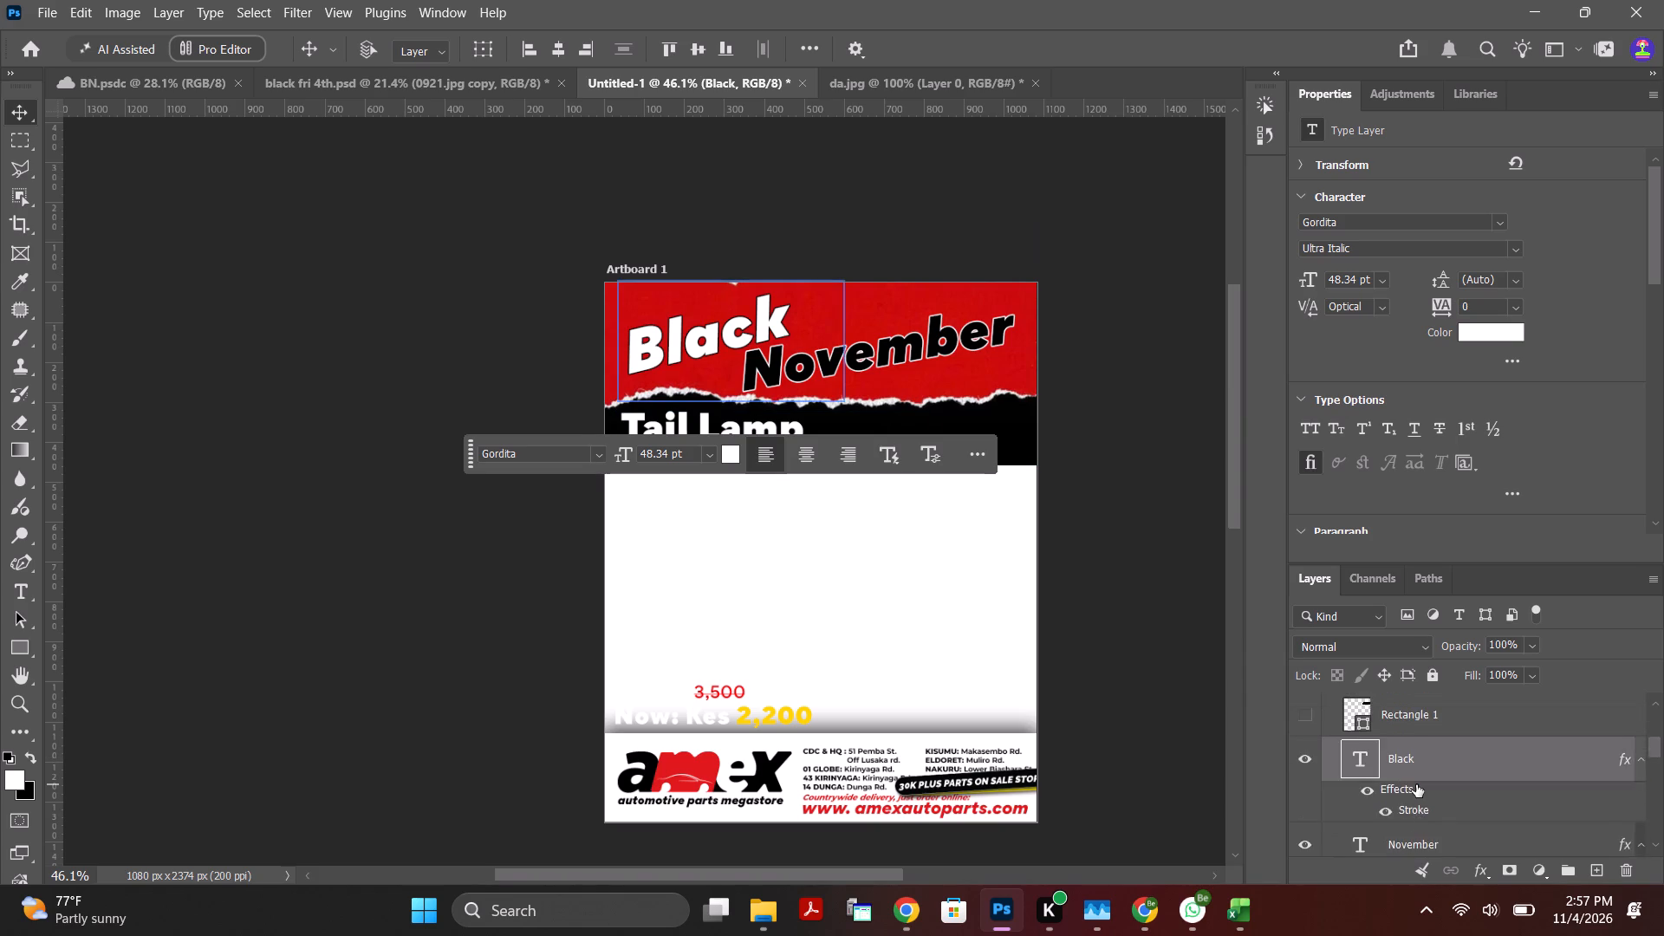
{"action": "scroll", "coordinate": [1416, 784], "scroll_direction": "up", "scroll_amount": 2}
{"action": "left_click", "coordinate": [1310, 758]}
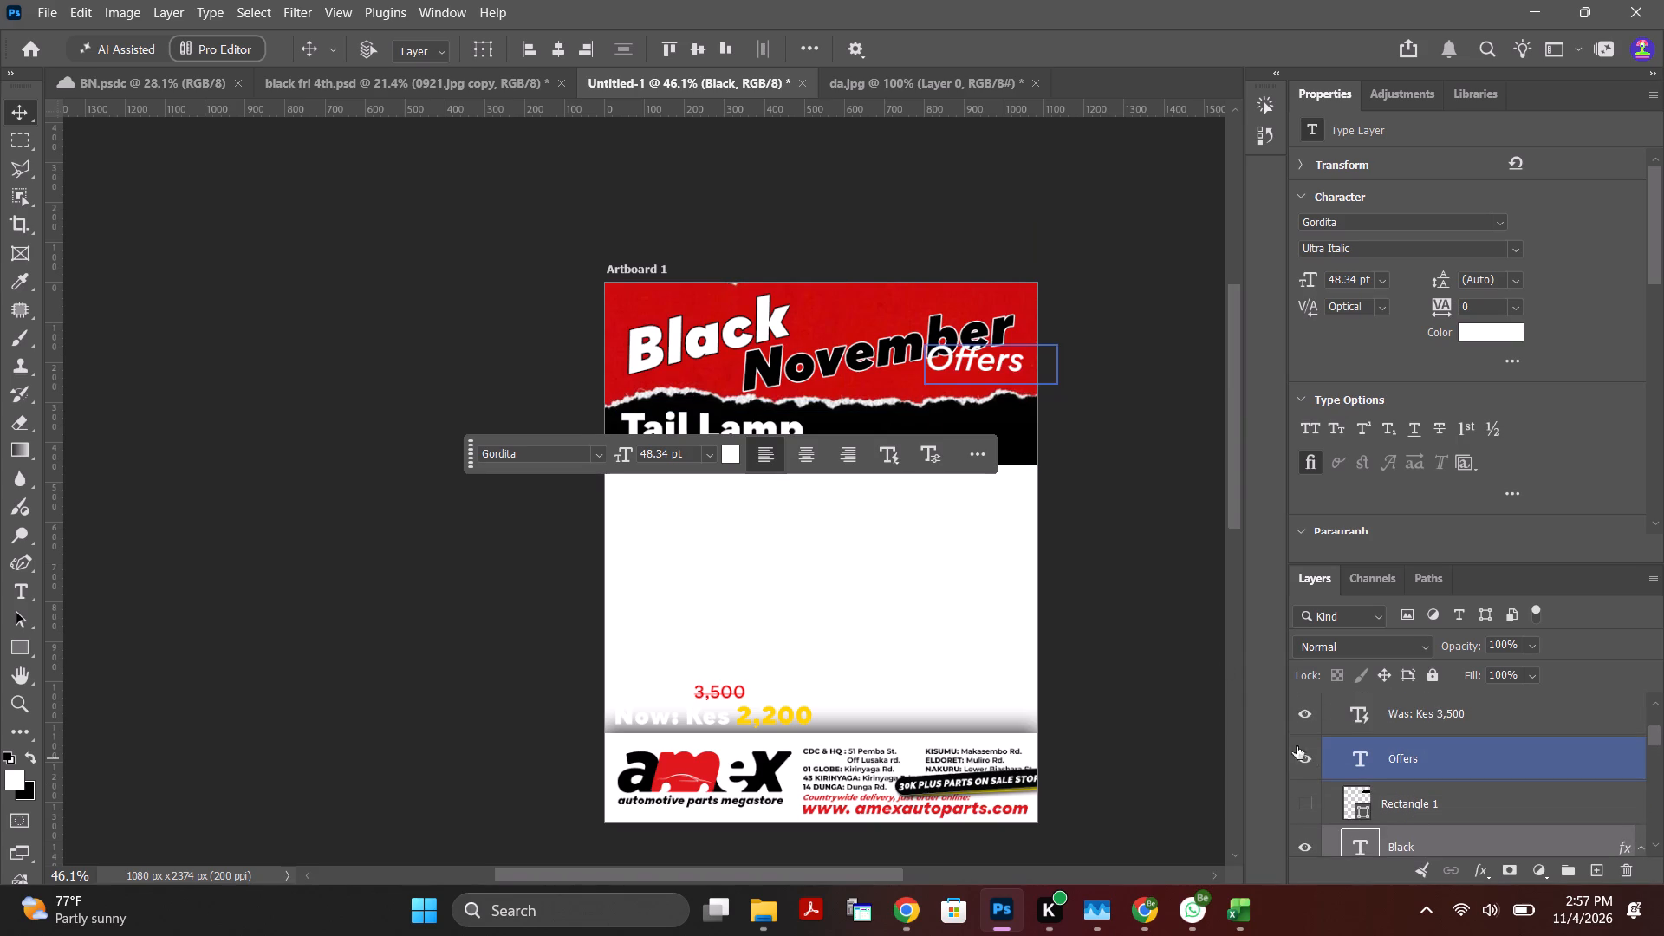
Rotate the "Offers" text about -13.6° and move it about 20 px right and 19 px down, beneath the end of "November".
{"action": "key", "text": "ctrl+t"}
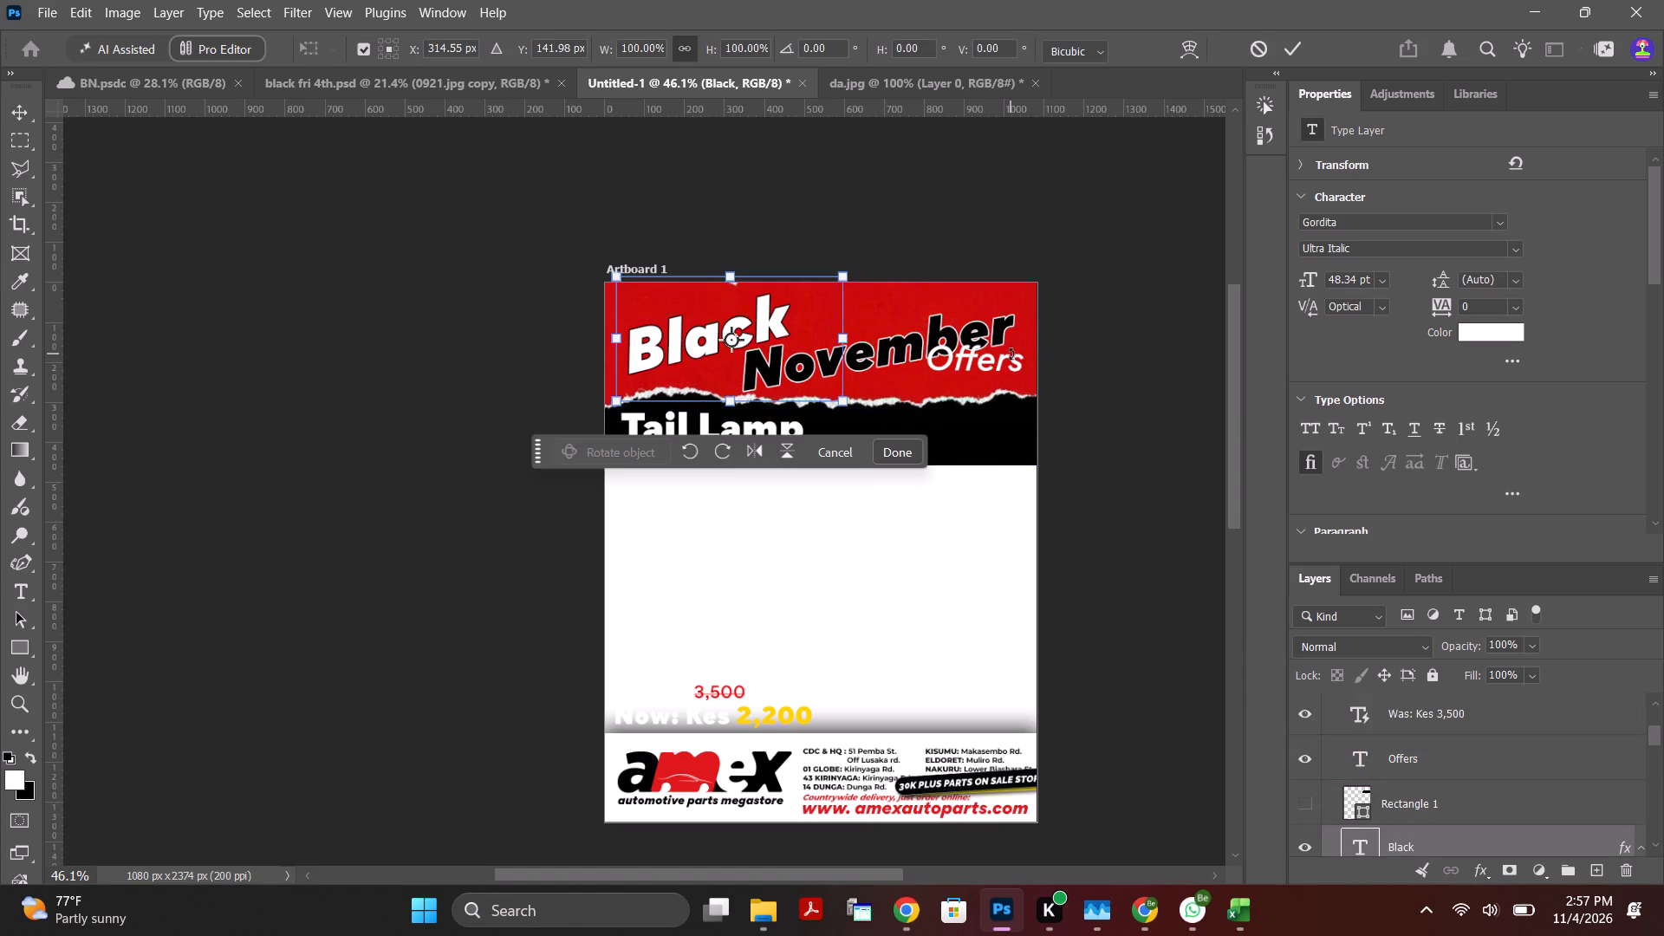
{"action": "left_click", "coordinate": [1431, 759]}
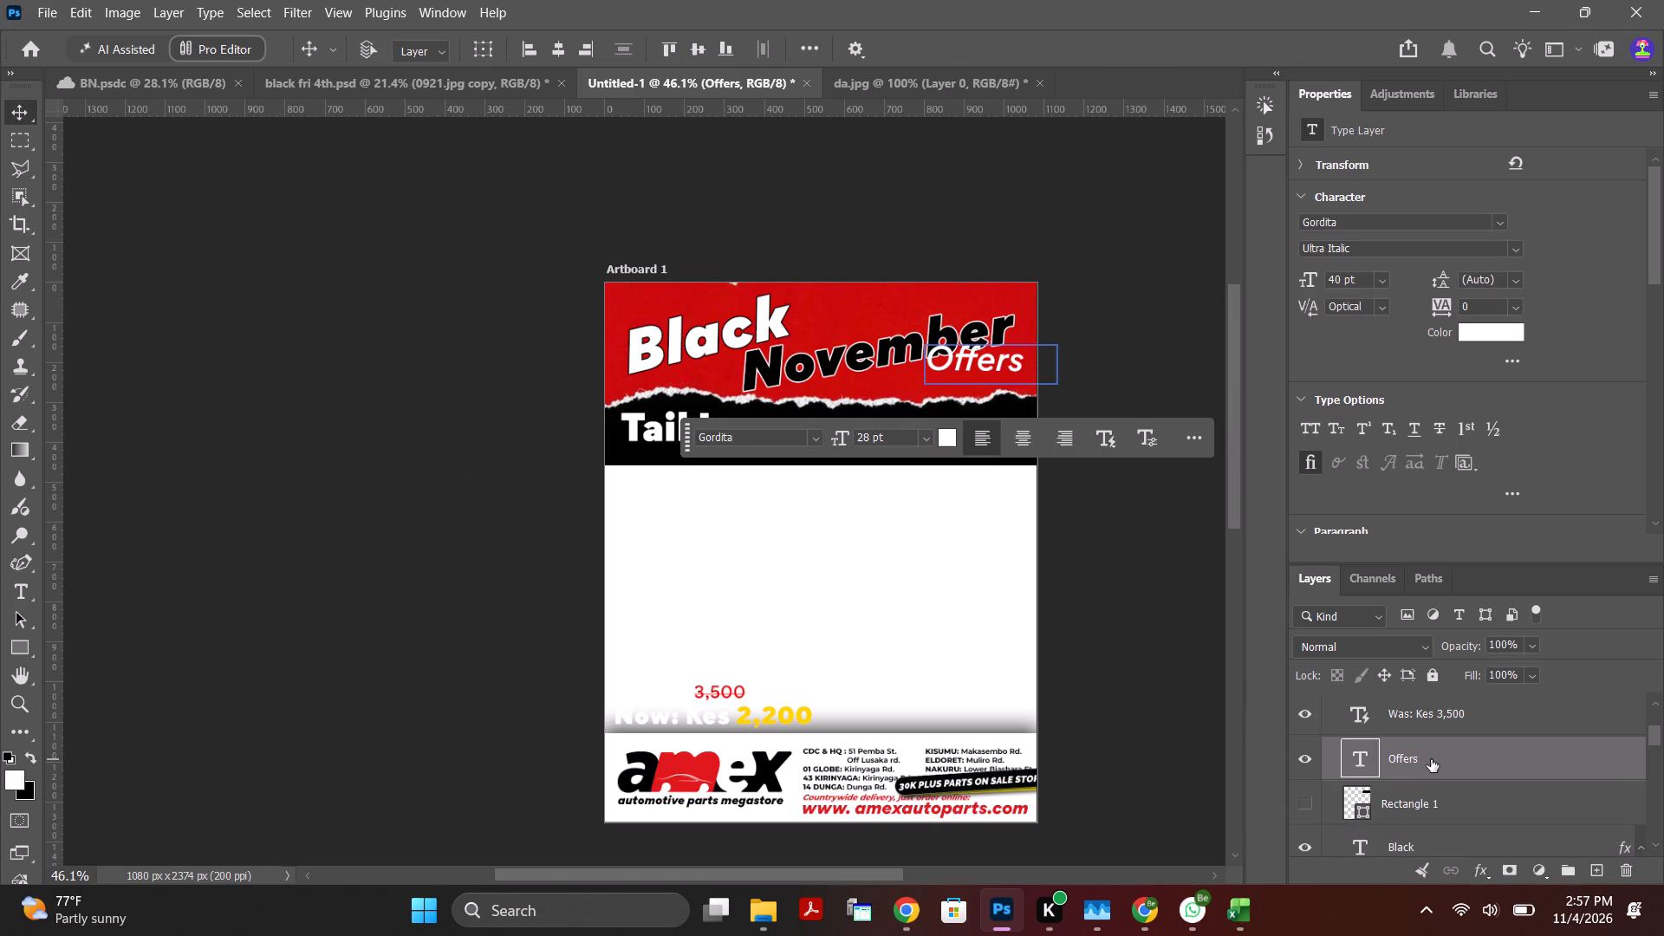
{"action": "key", "text": "ctrl+t"}
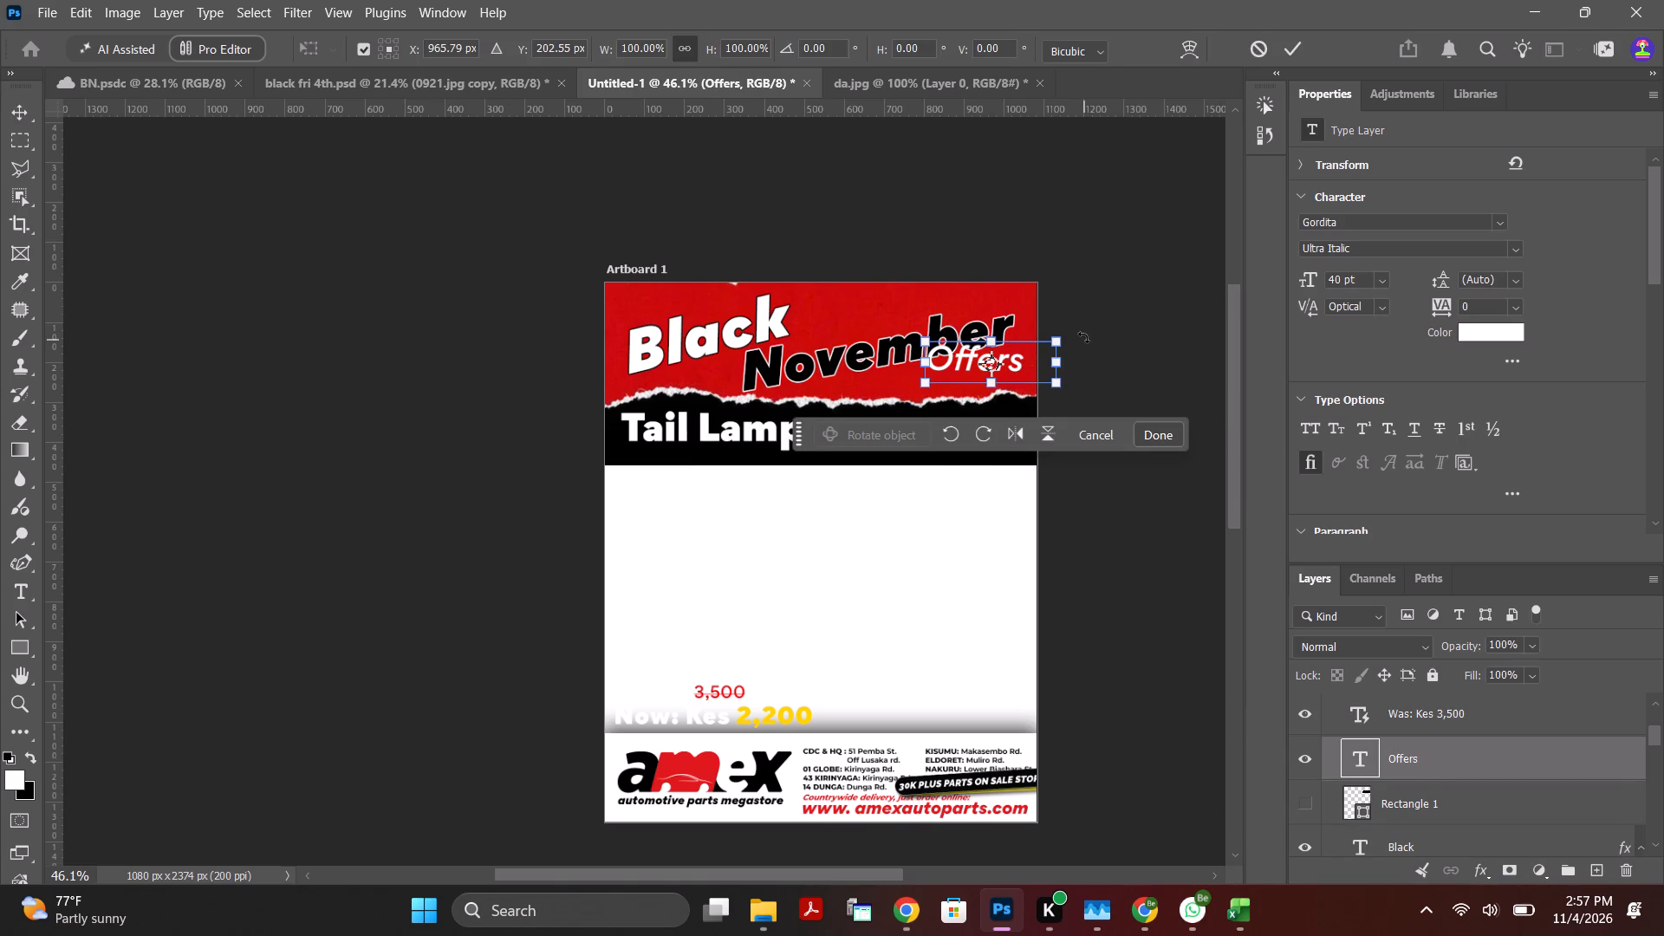
{"action": "left_click_drag", "start_coordinate": [1080, 332], "coordinate": [1059, 312]}
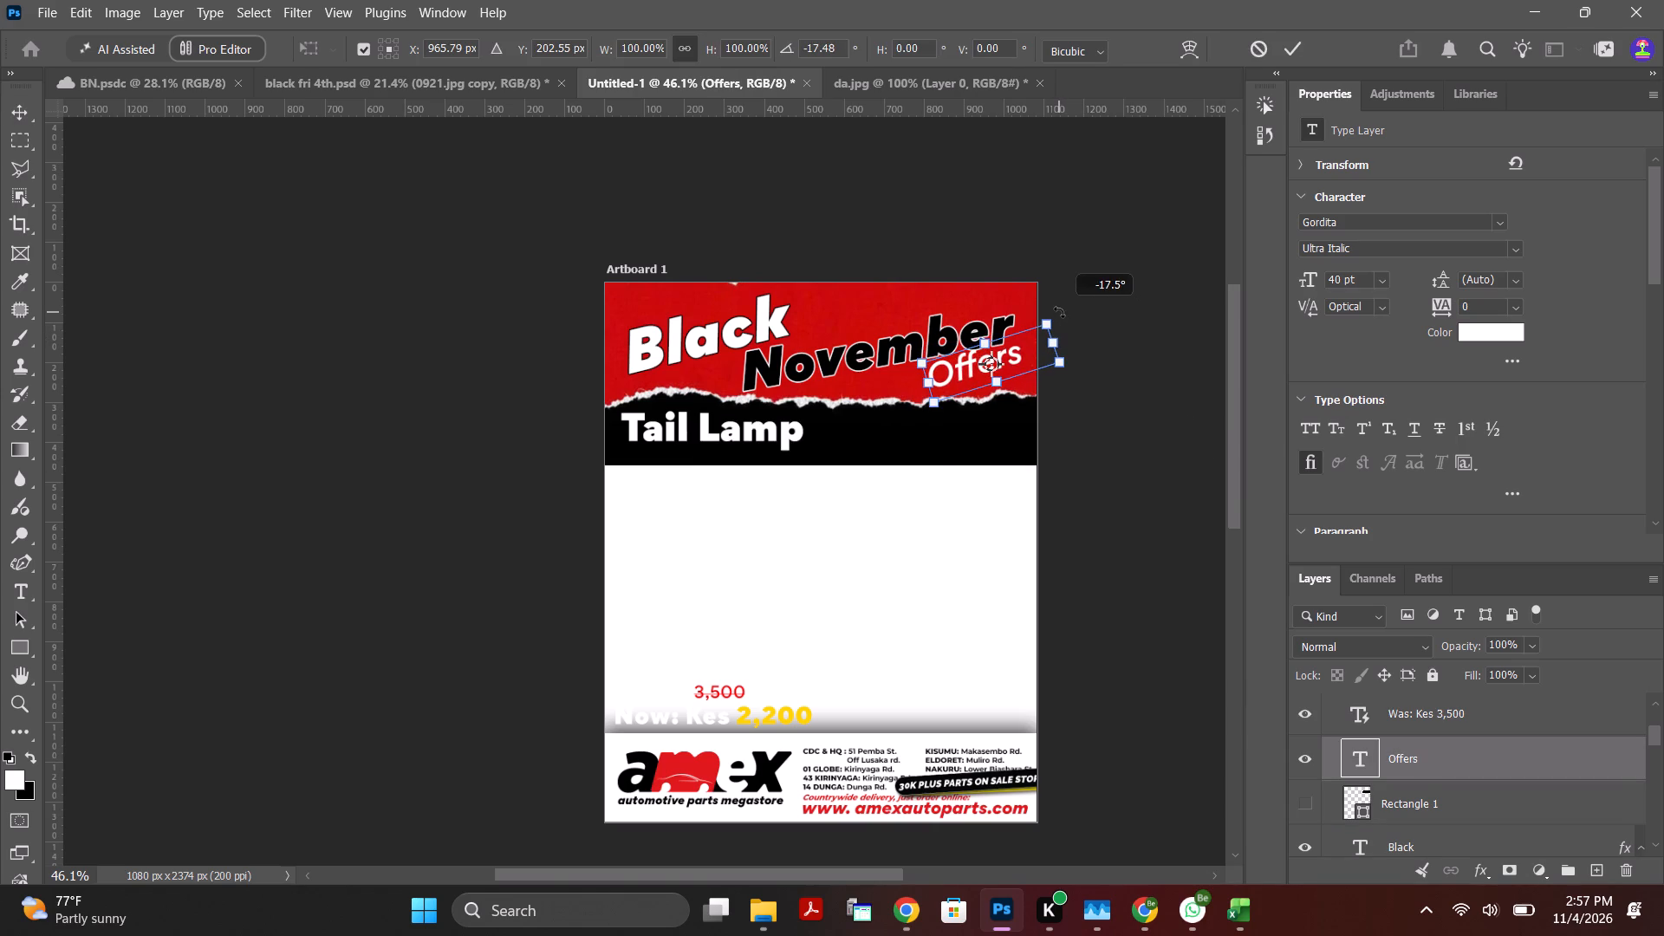
{"action": "left_click_drag", "start_coordinate": [1059, 312], "coordinate": [1062, 317]}
{"action": "left_click_drag", "start_coordinate": [972, 360], "coordinate": [978, 368]}
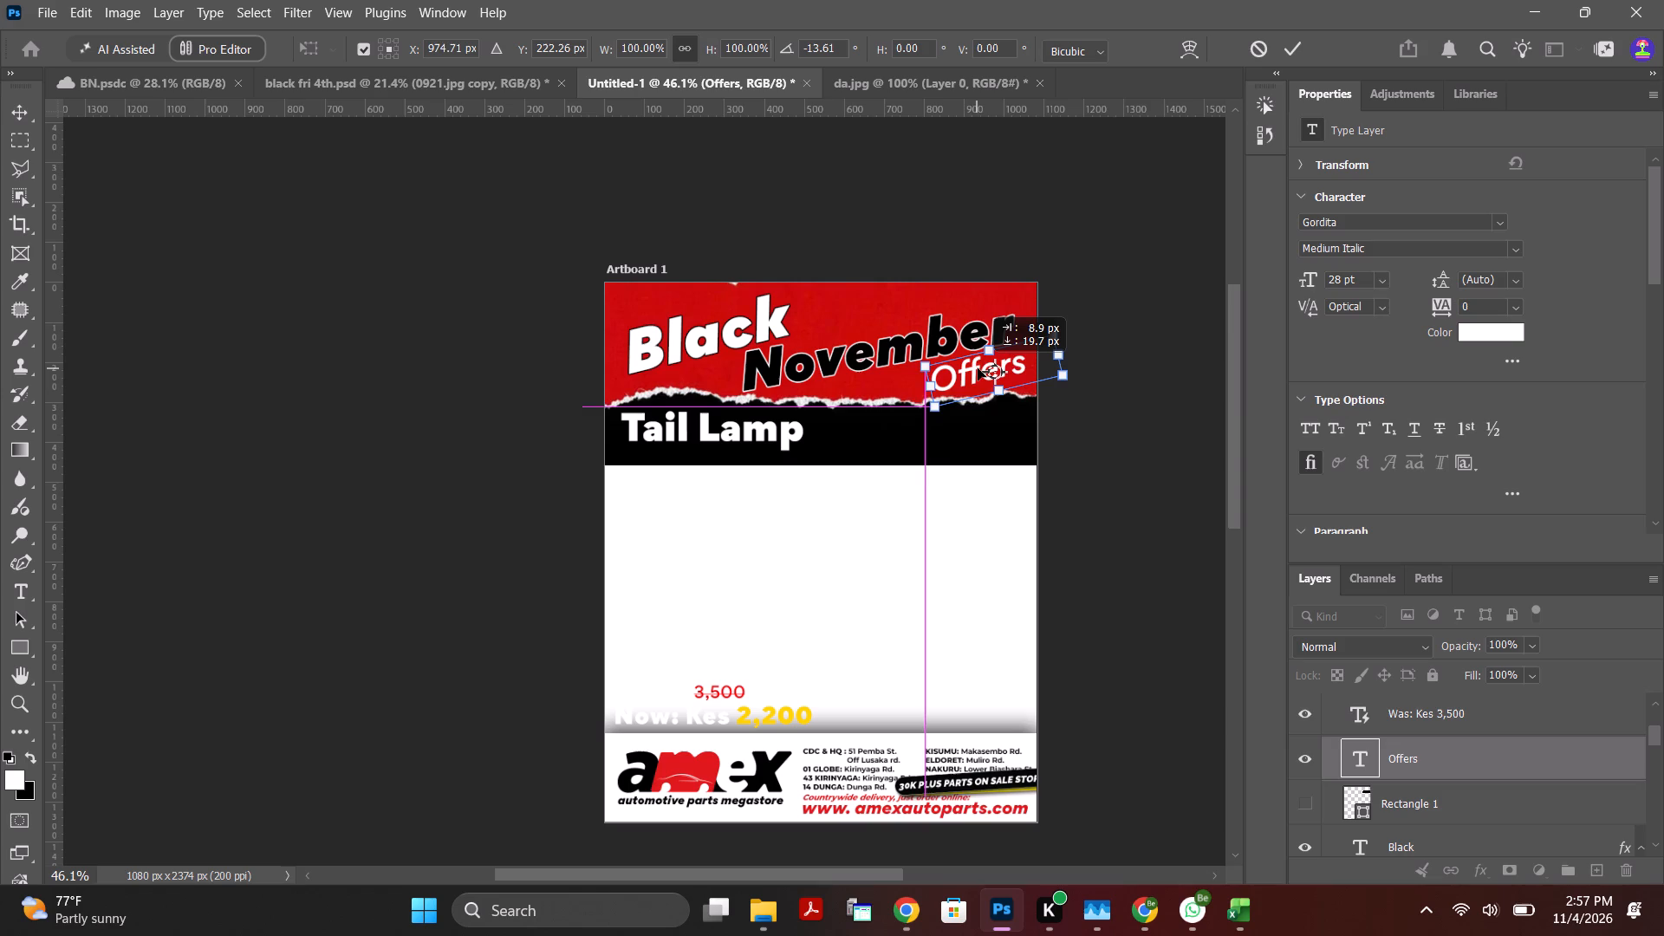
{"action": "left_click_drag", "start_coordinate": [978, 368], "coordinate": [981, 367]}
{"action": "scroll", "coordinate": [1017, 365], "scroll_direction": "up", "scroll_amount": 7, "text": "alt"}
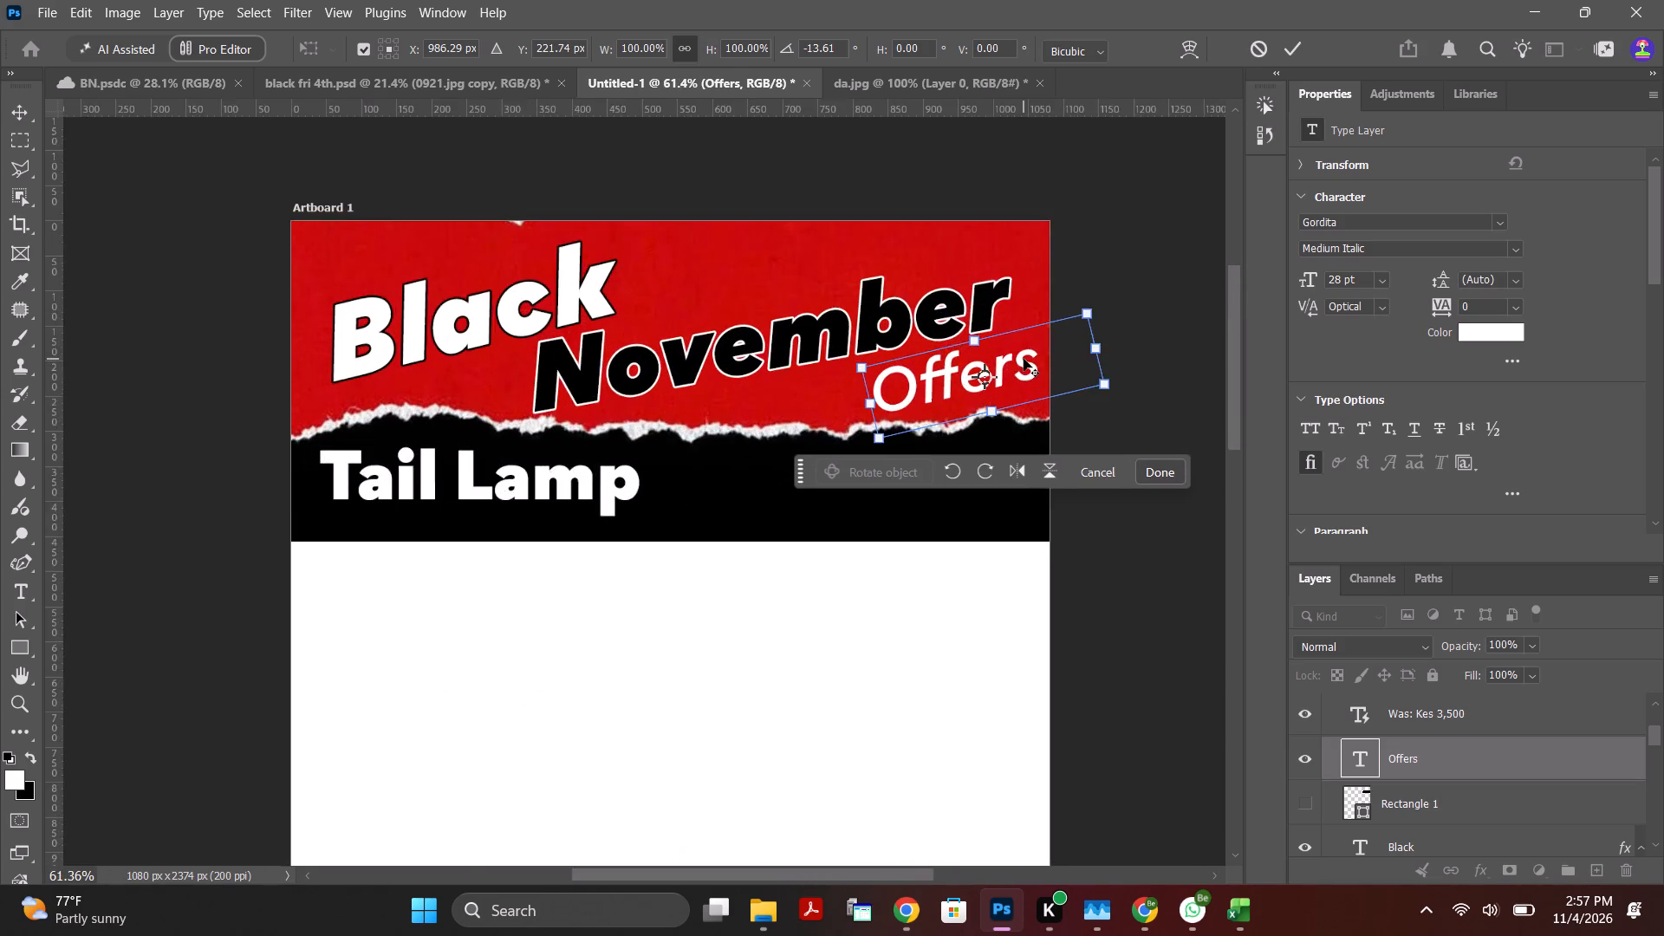
{"action": "scroll", "coordinate": [1024, 359], "scroll_direction": "up", "scroll_amount": 2, "text": "alt"}
{"action": "left_click_drag", "start_coordinate": [1021, 356], "coordinate": [1018, 346]}
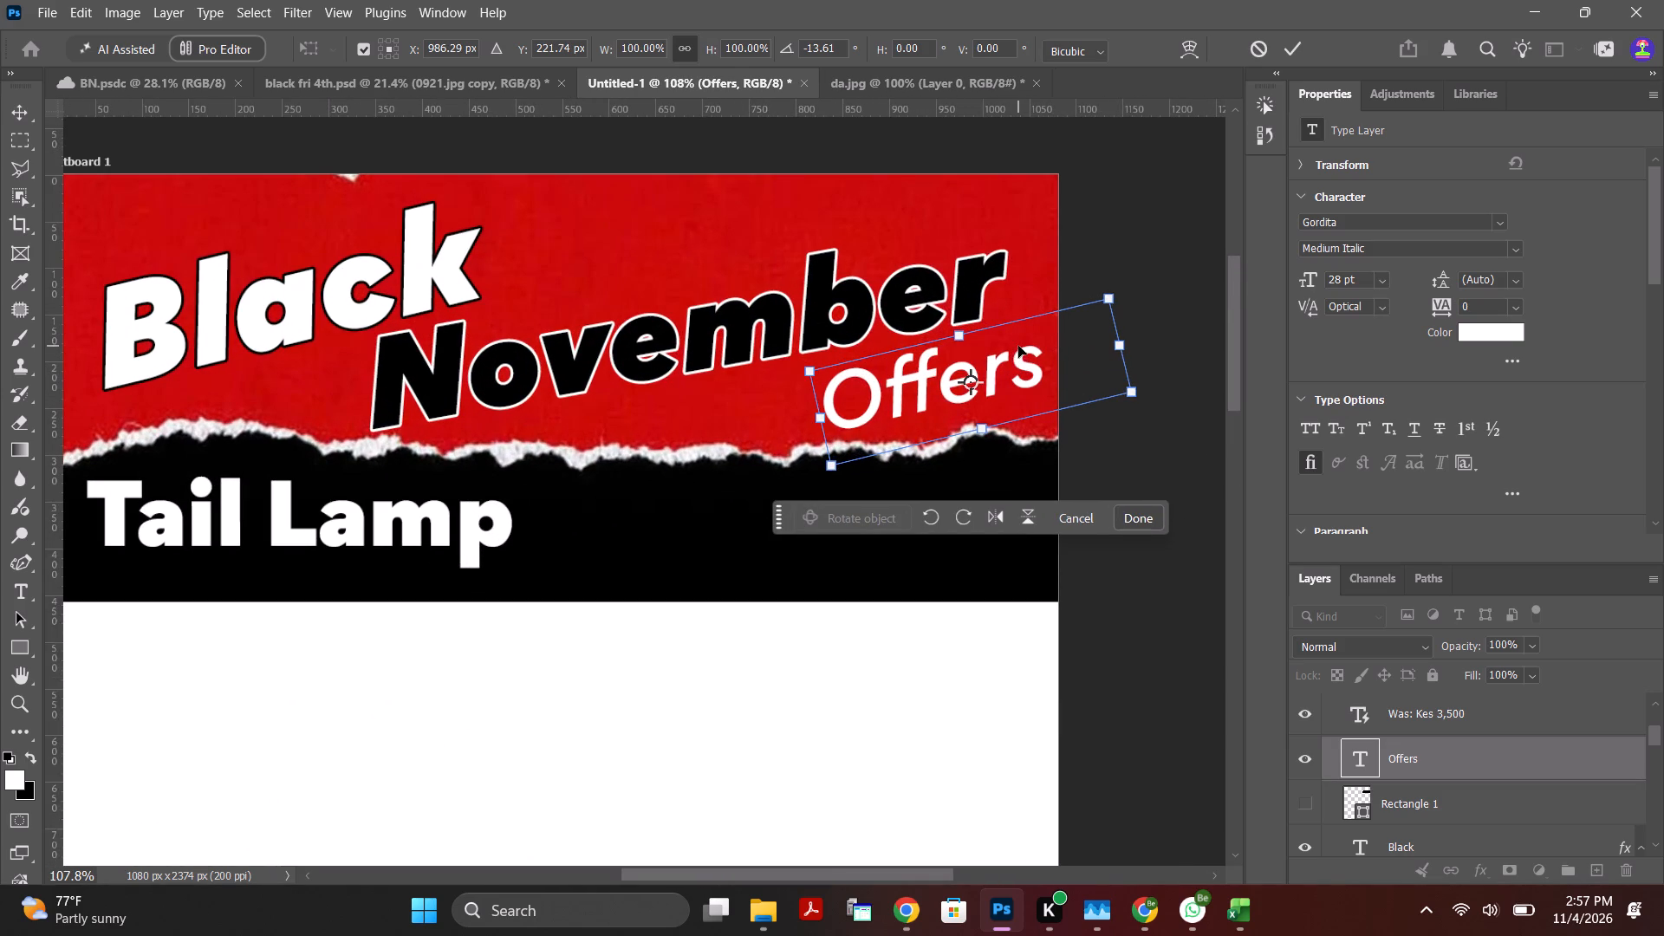
{"action": "left_click_drag", "start_coordinate": [1018, 346], "coordinate": [1018, 343]}
{"action": "left_click_drag", "start_coordinate": [1019, 358], "coordinate": [1021, 348]}
{"action": "double_click", "coordinate": [1021, 348]}
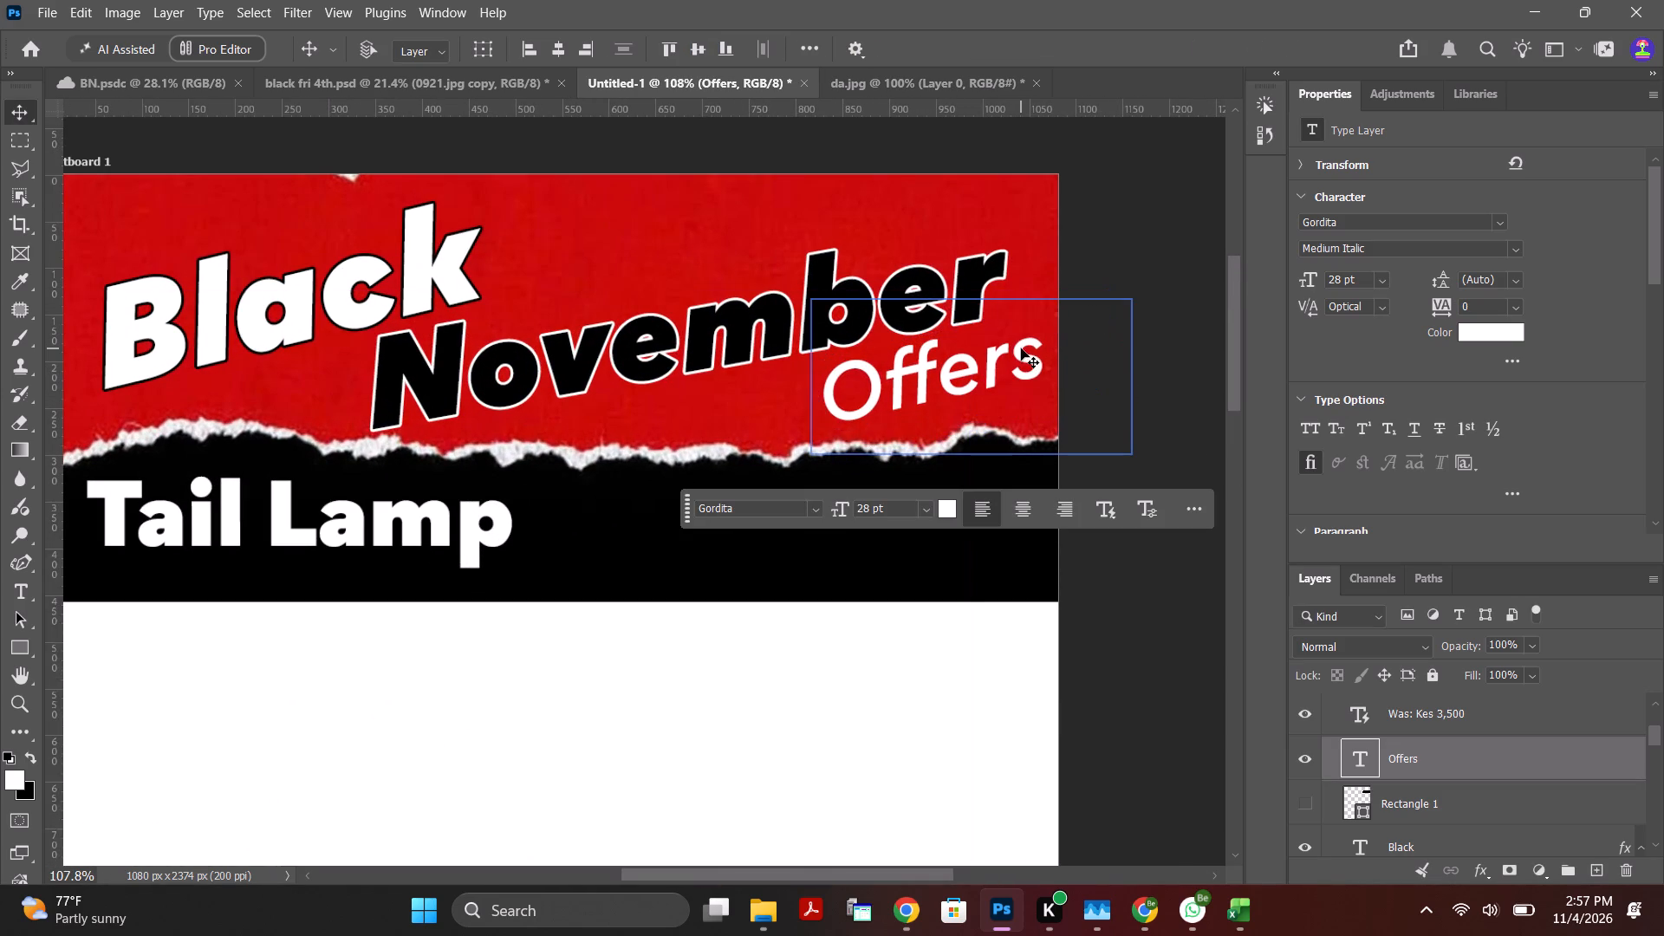
Replace the "Offers" text with "Deals".
{"action": "triple_click", "coordinate": [1018, 351]}
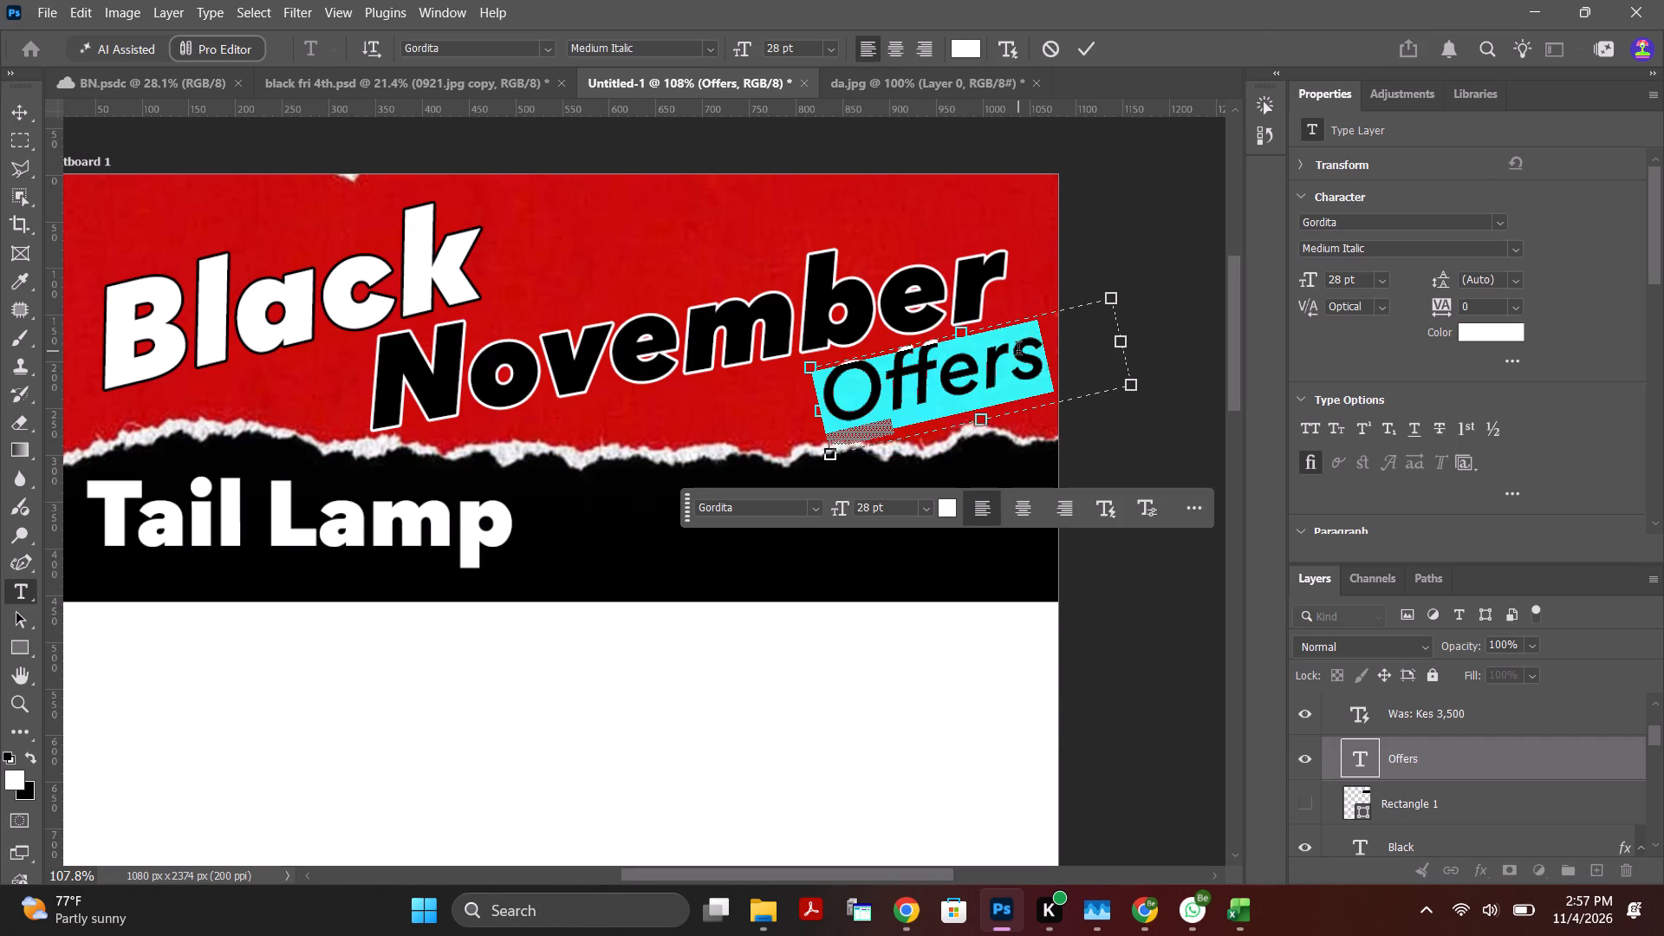
{"action": "key", "text": "shift+d"}
{"action": "type", "text": "eals"}
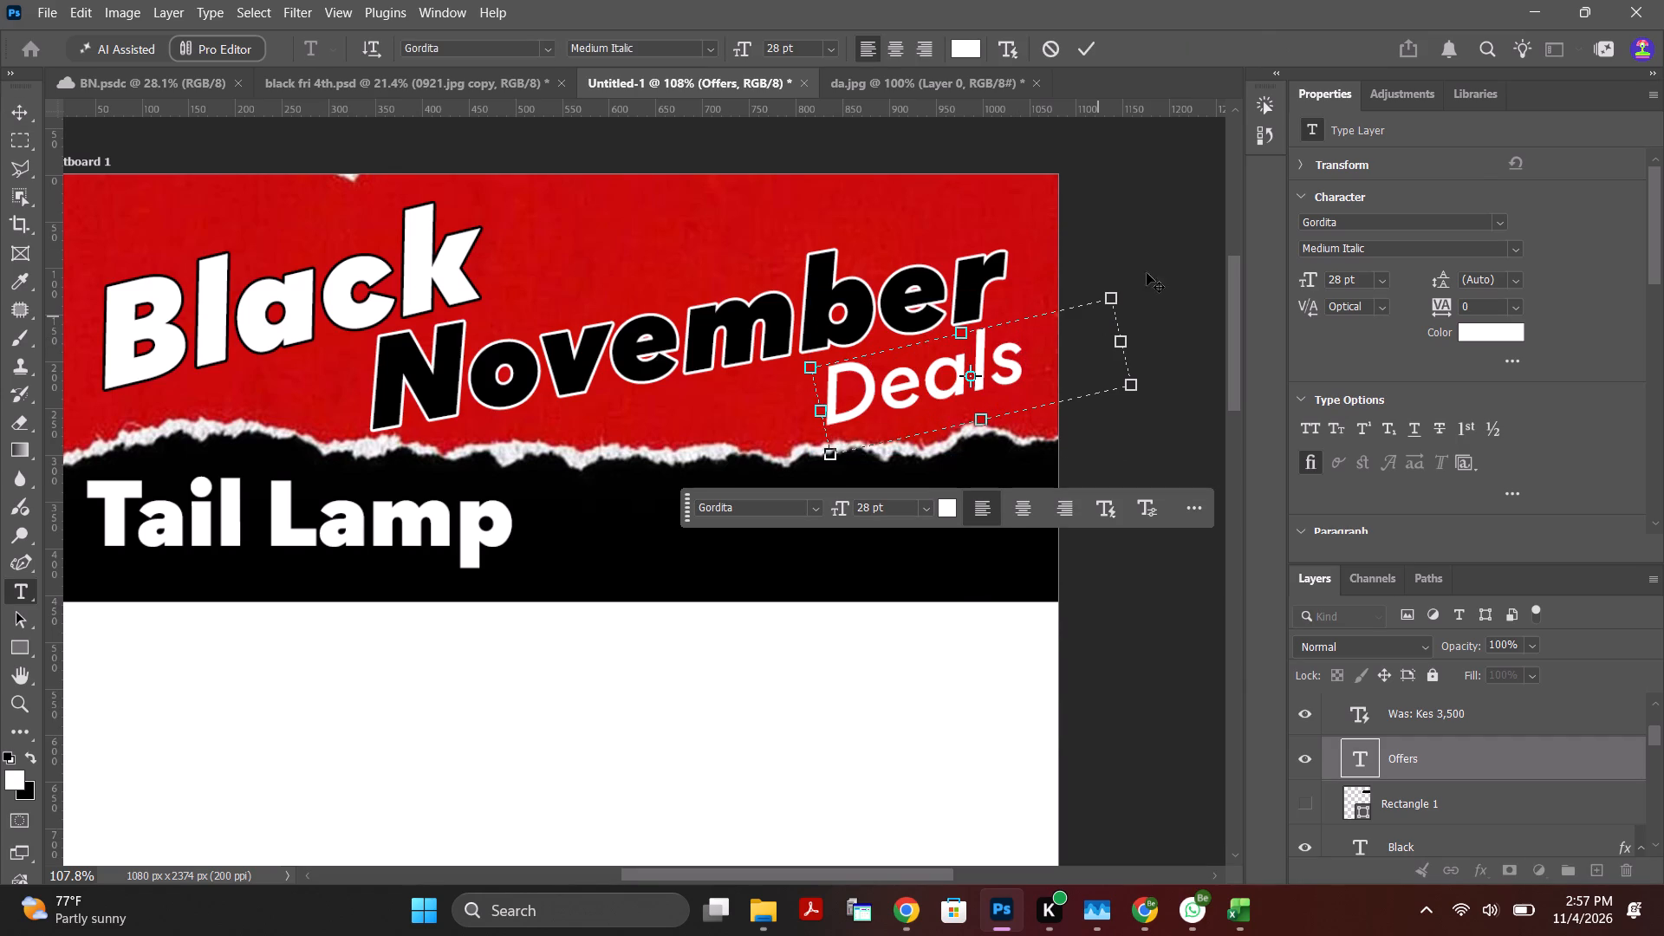
{"action": "left_click", "coordinate": [1091, 41]}
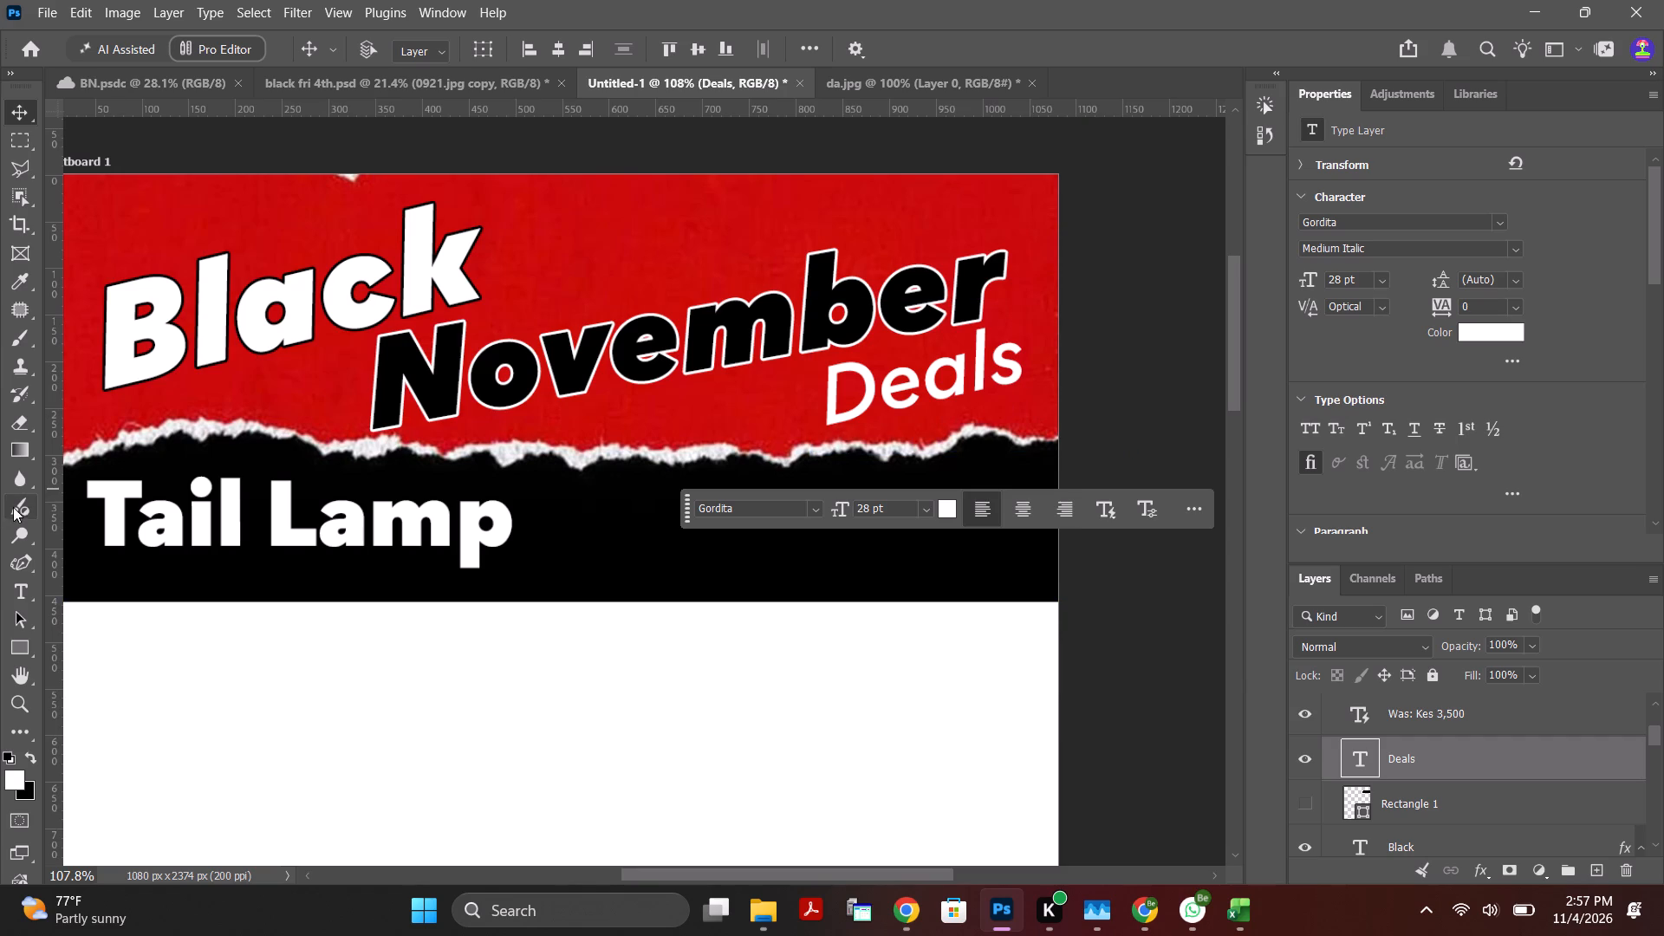
Draw a slanted straight line with the Pen tool across the lower part of "Deals", about 172 px wide and 66 px high.
{"action": "right_click", "coordinate": [16, 645]}
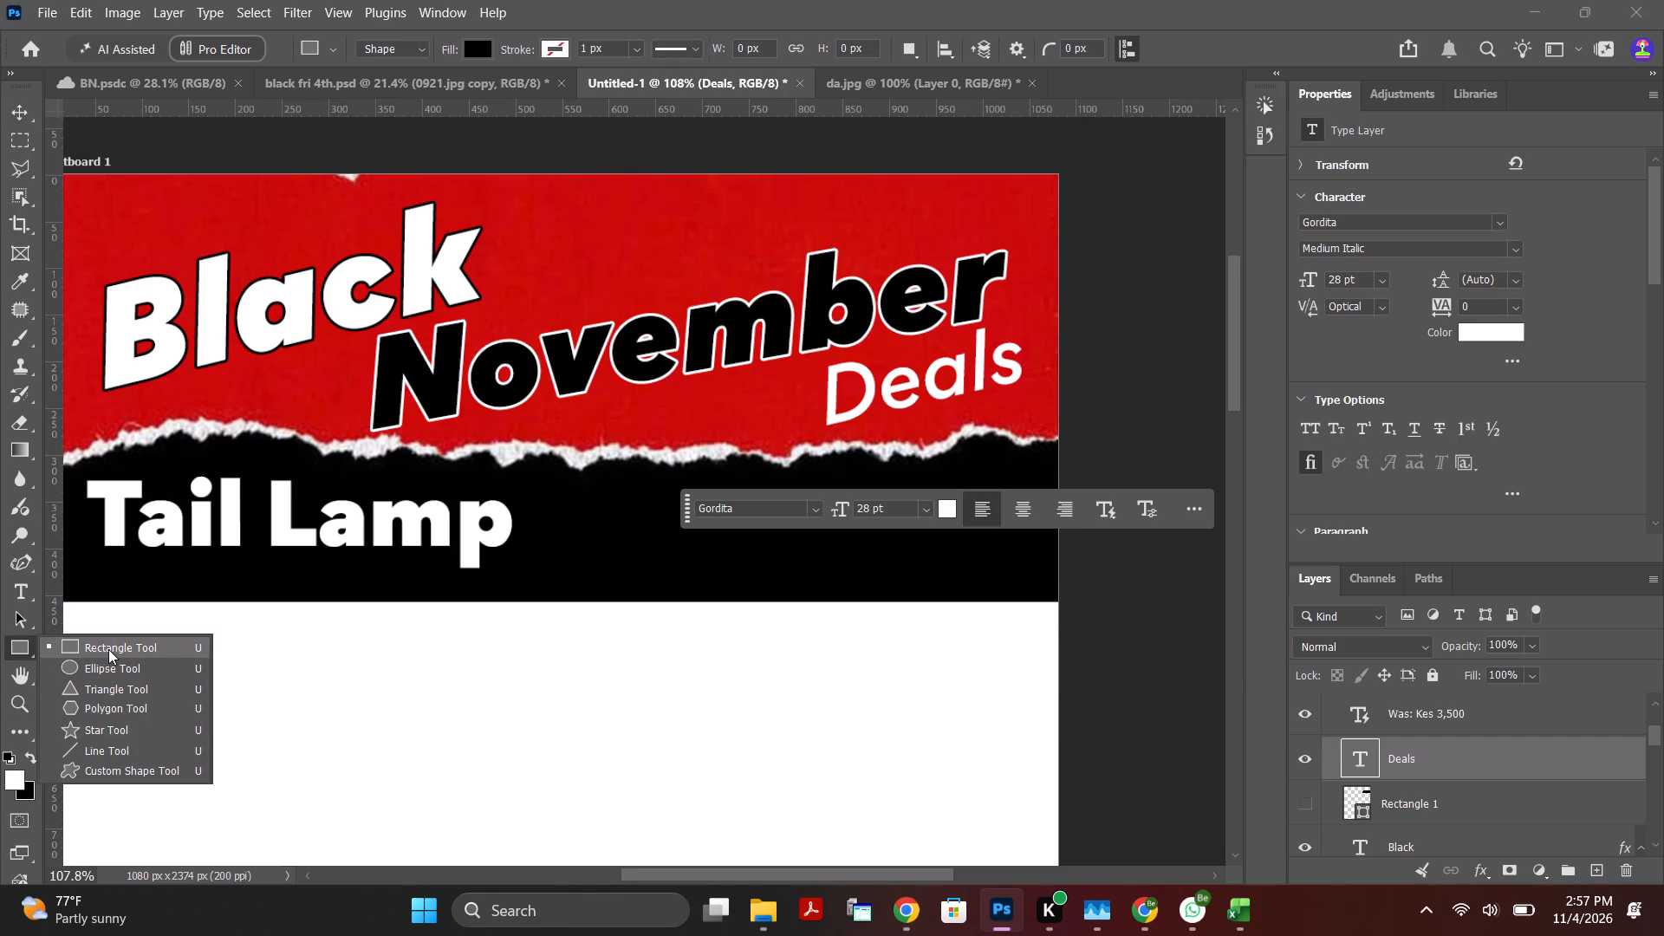
{"action": "right_click", "coordinate": [22, 556]}
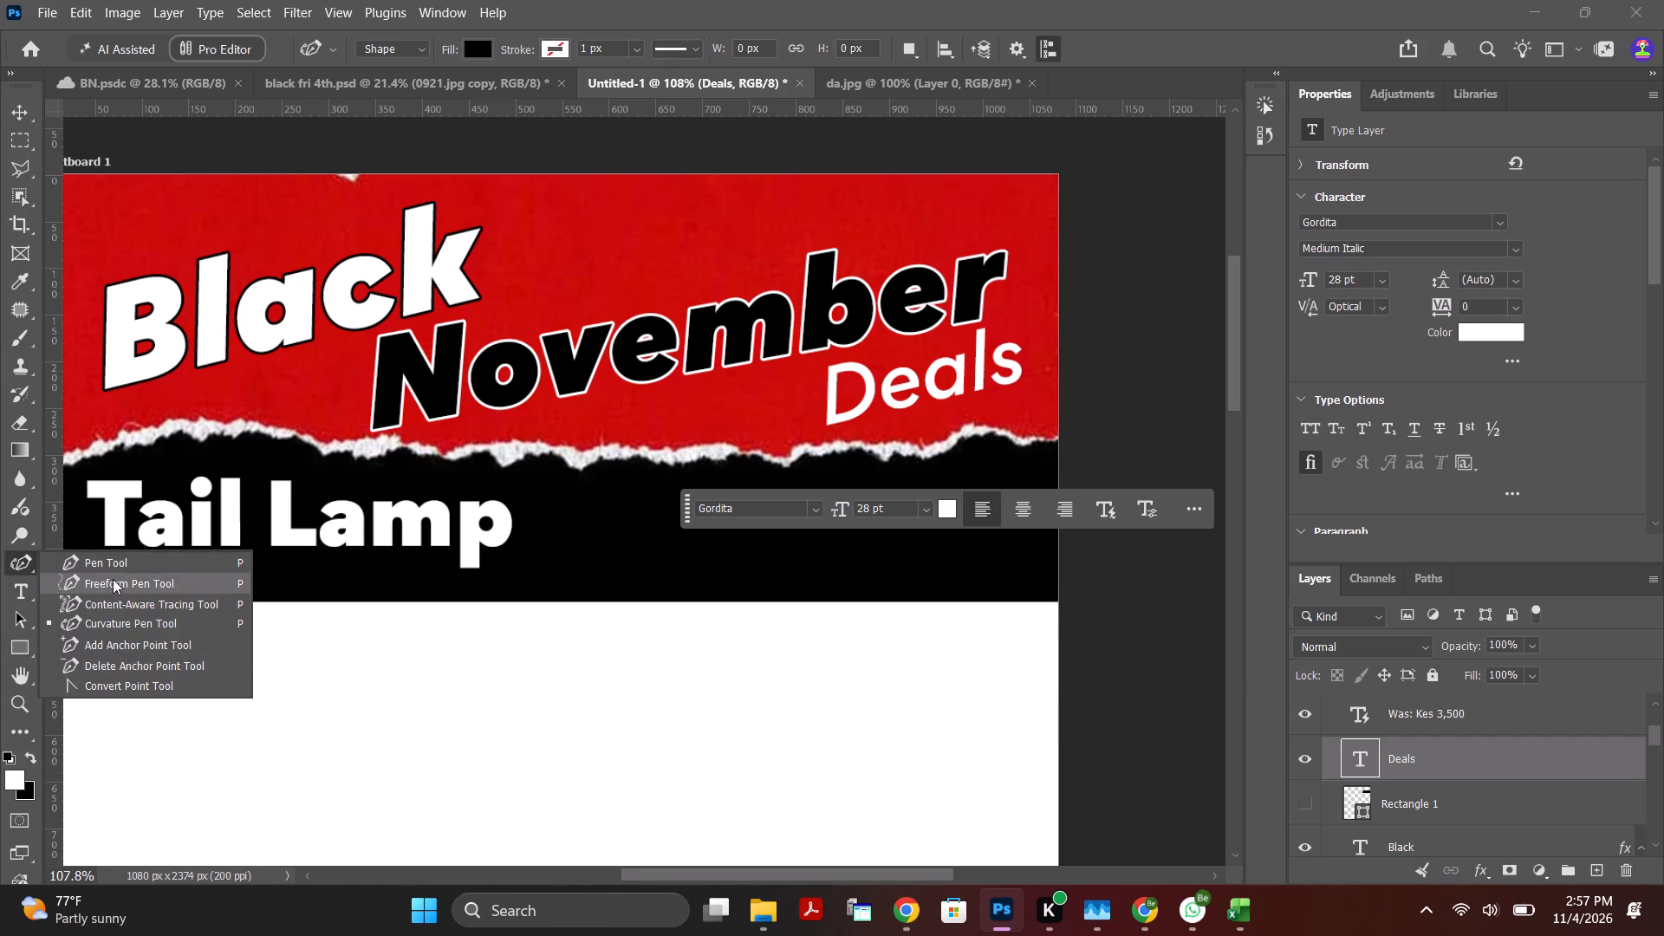
{"action": "left_click", "coordinate": [116, 558]}
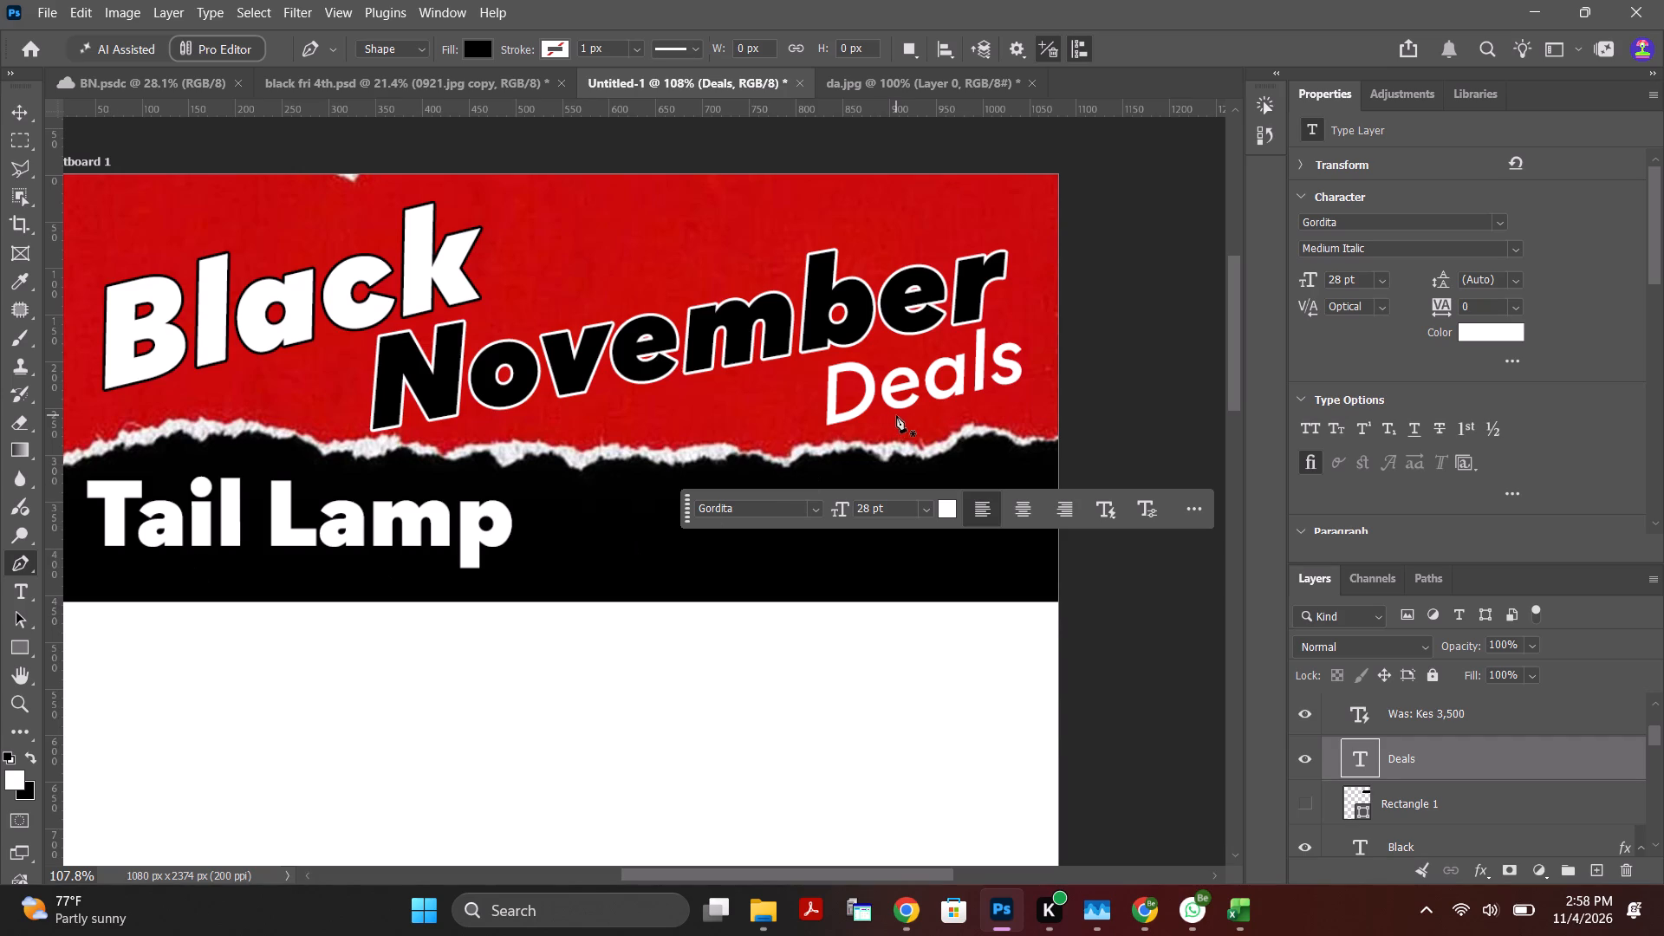
{"action": "left_click", "coordinate": [875, 421]}
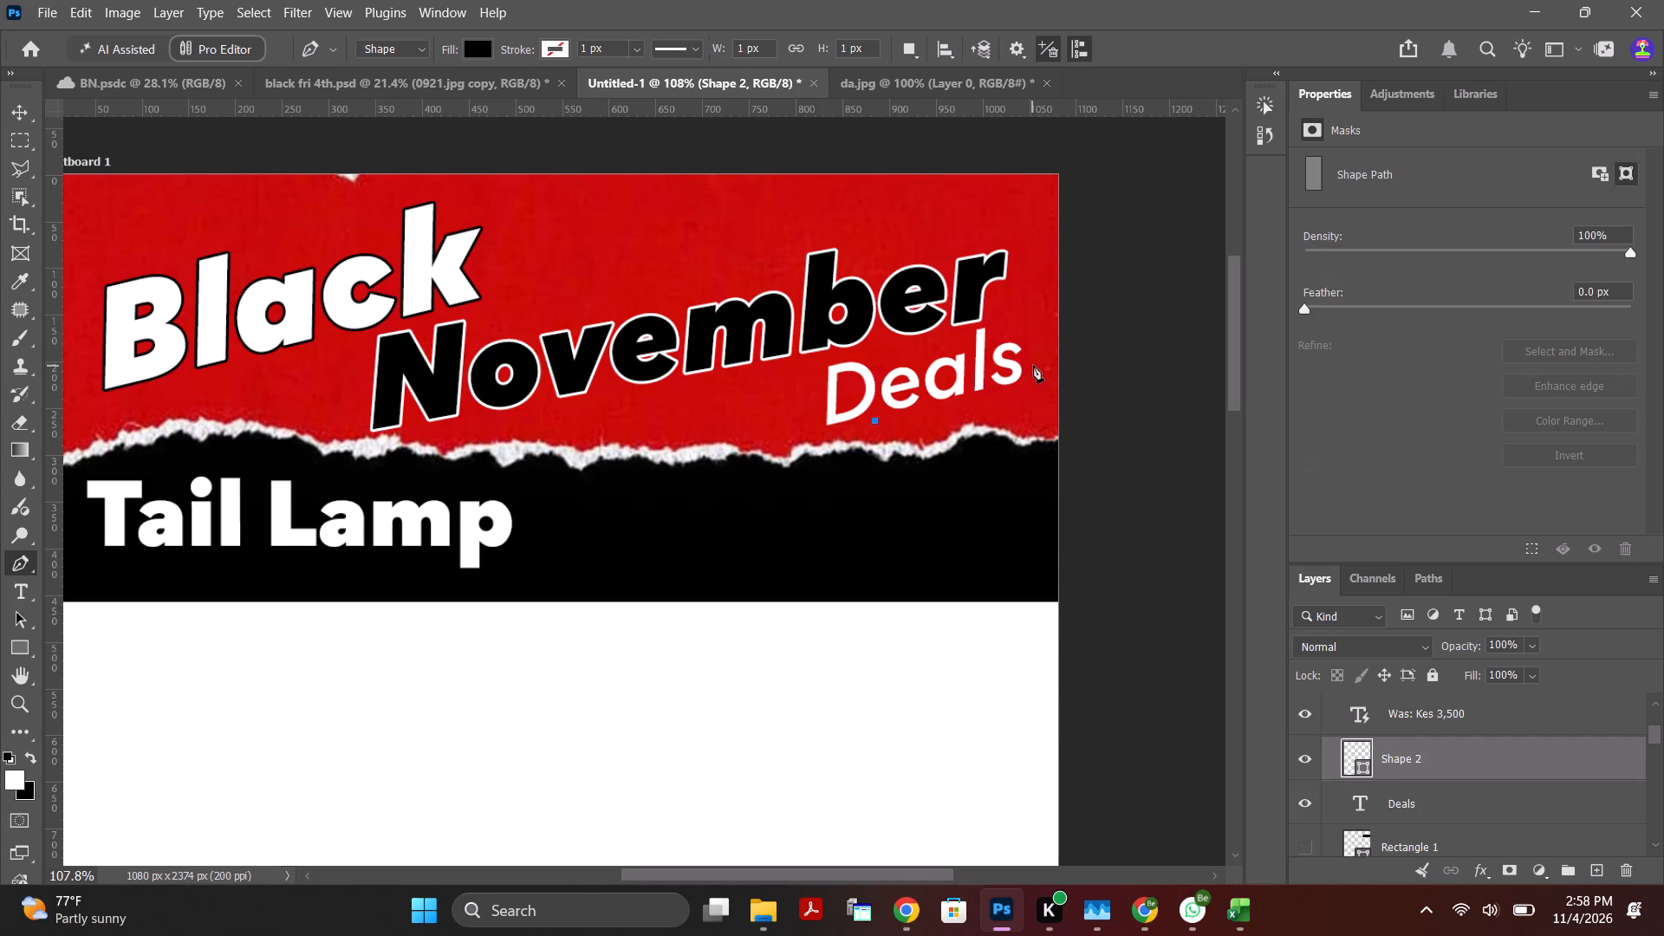
{"action": "left_click", "coordinate": [1036, 360]}
Give the line a black stroke about 7 px wide.
{"action": "left_click", "coordinate": [696, 46]}
{"action": "left_click", "coordinate": [696, 46]}
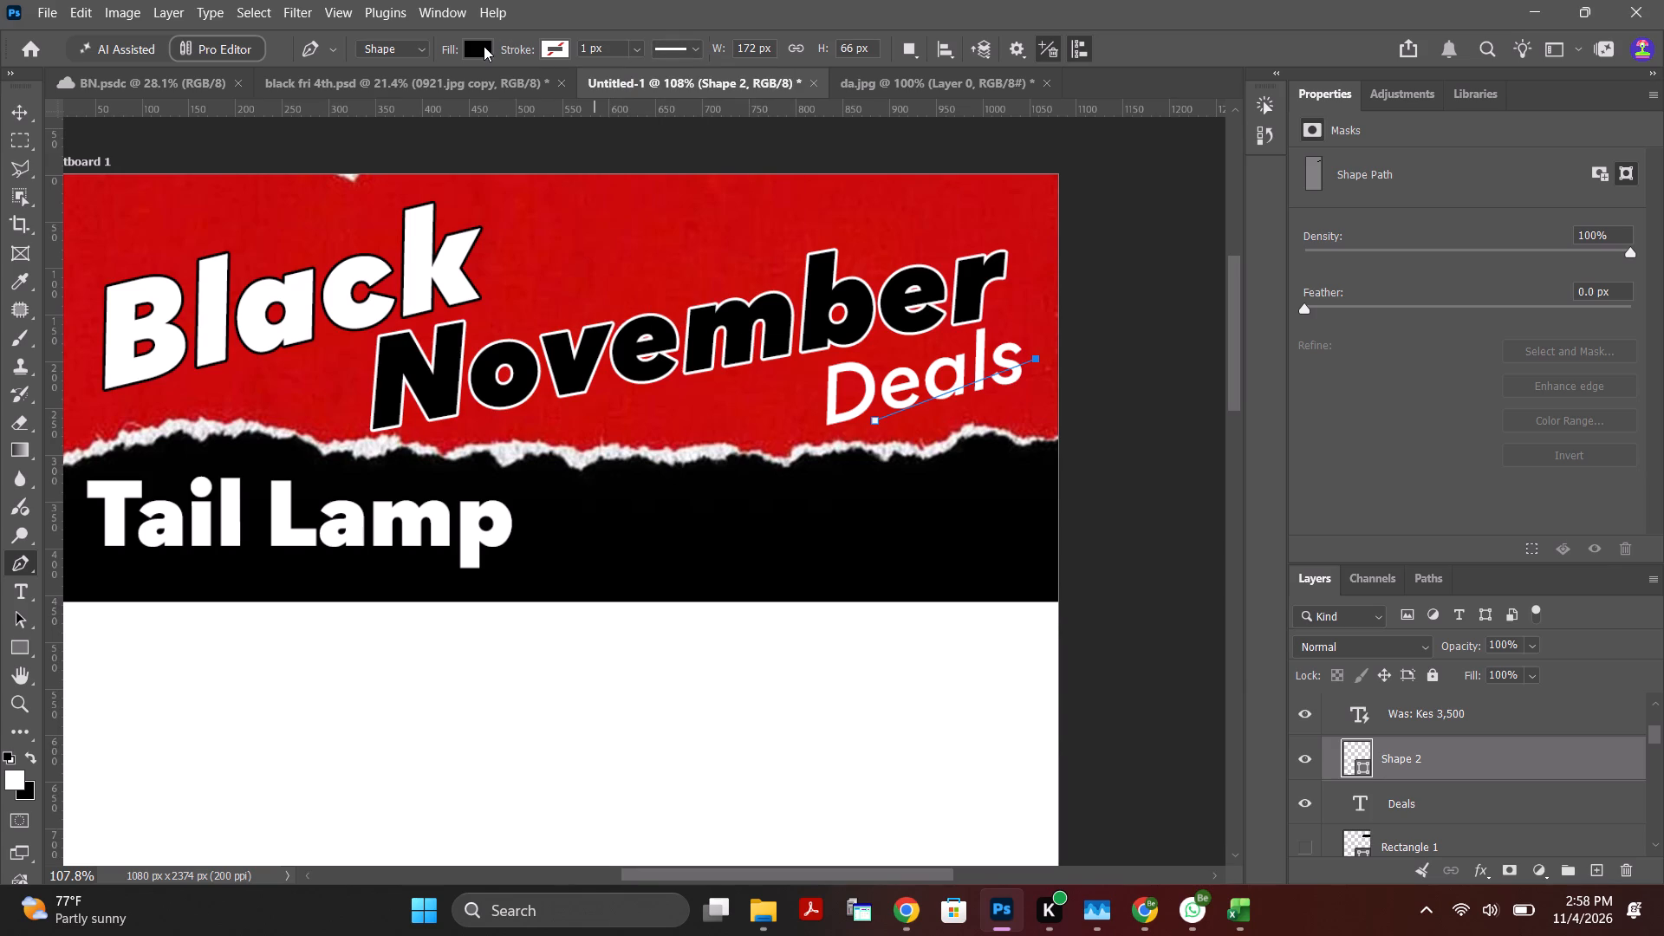
{"action": "left_click", "coordinate": [635, 47]}
{"action": "left_click_drag", "start_coordinate": [639, 72], "coordinate": [647, 77]}
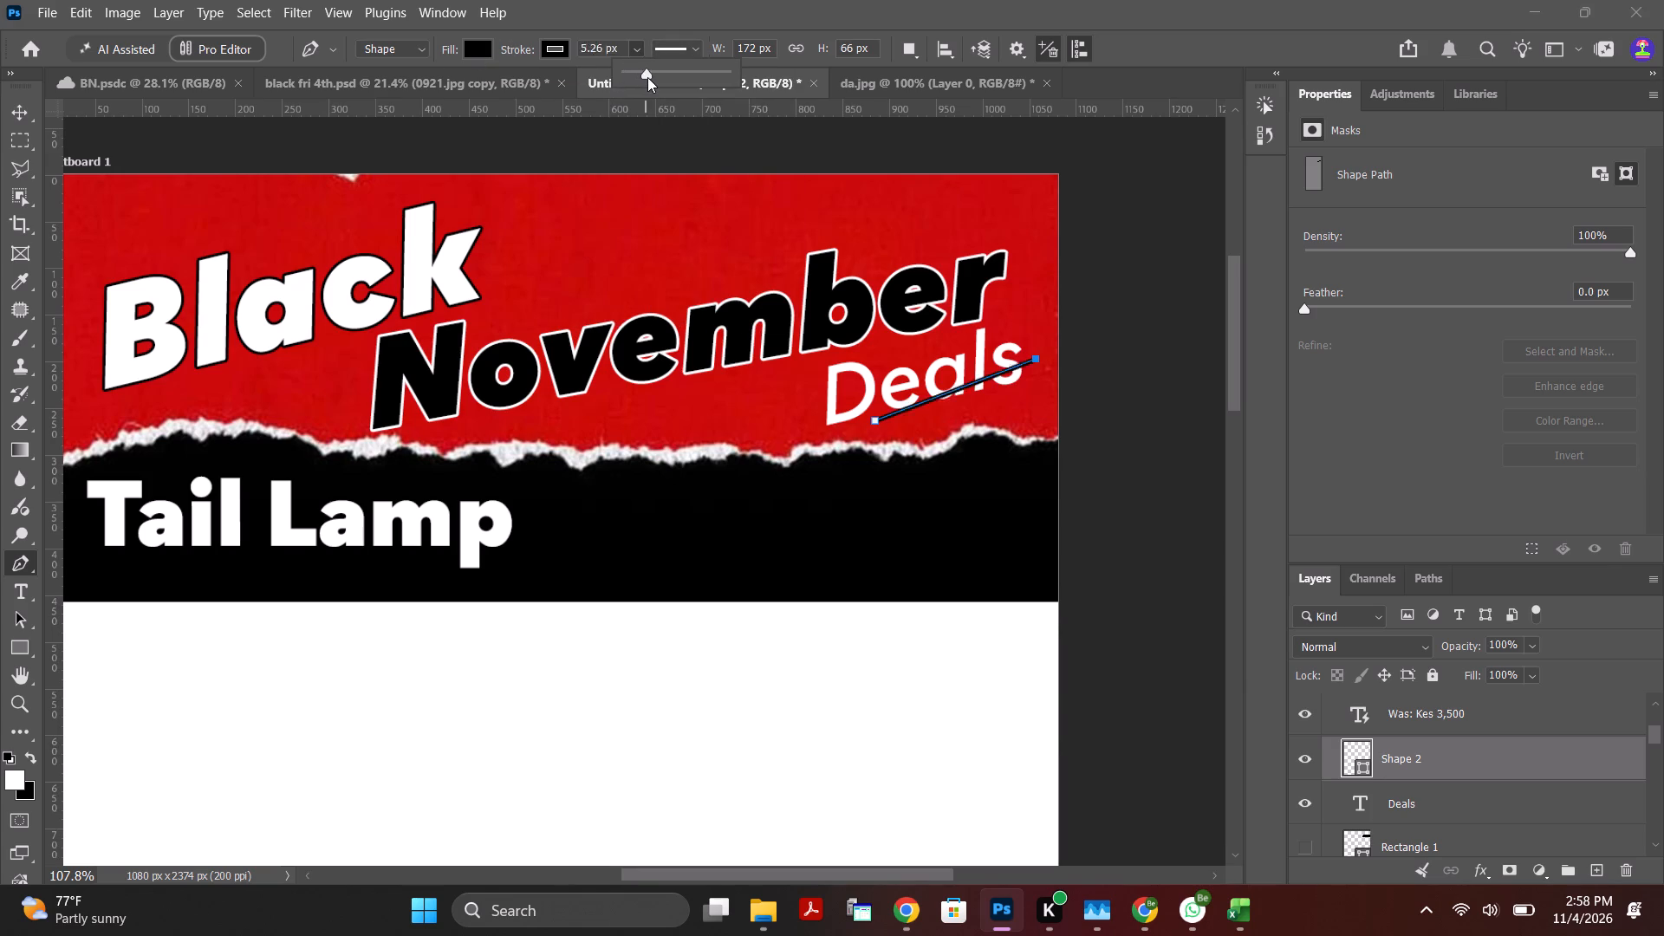
{"action": "left_click_drag", "start_coordinate": [647, 77], "coordinate": [646, 80]}
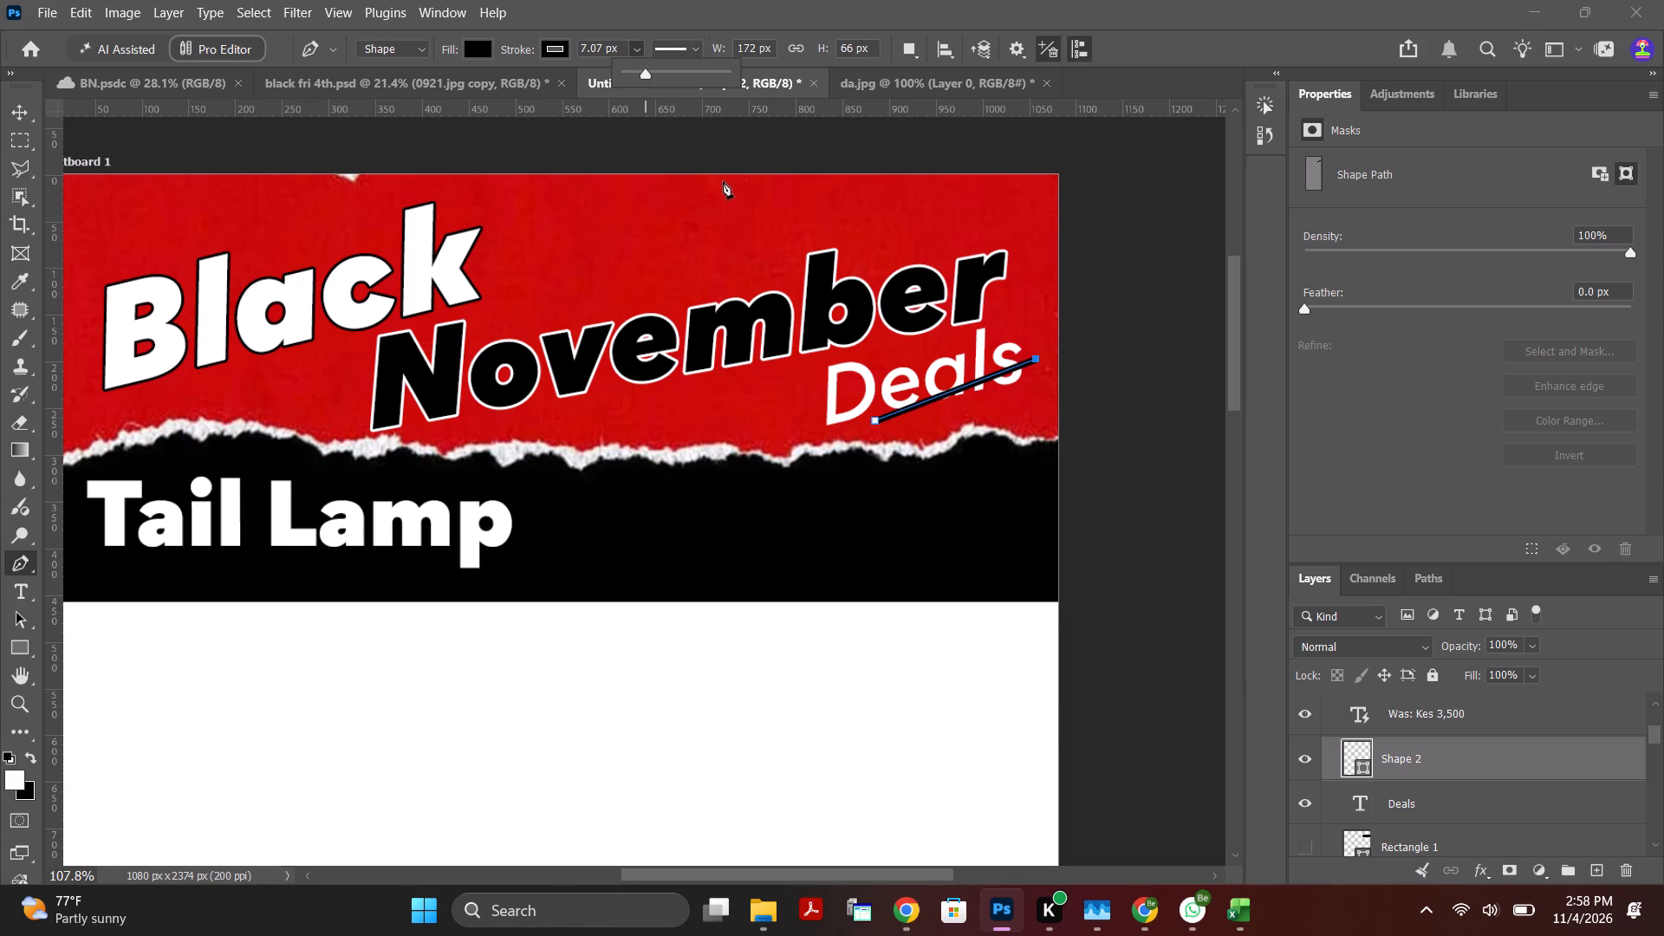
Move the line just beneath "Deals" and rotate it about 6° clockwise as an underline matching the text's tilt.
{"action": "left_click", "coordinate": [29, 104]}
{"action": "left_click", "coordinate": [33, 114]}
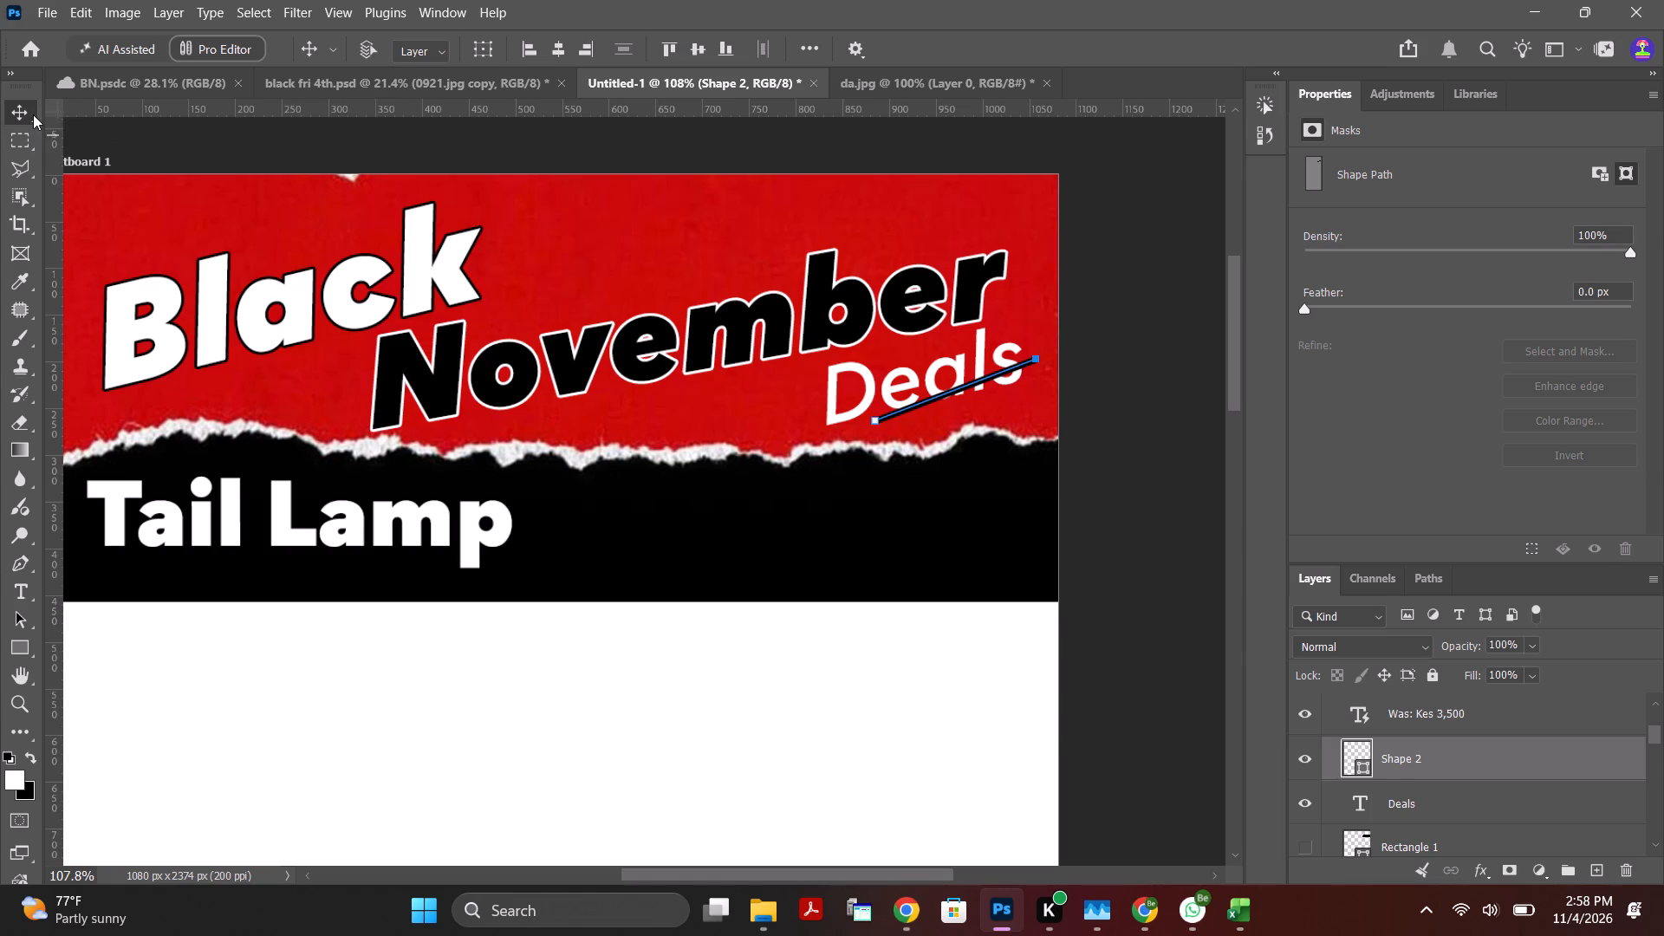
{"action": "left_click", "coordinate": [1110, 270]}
{"action": "left_click_drag", "start_coordinate": [1003, 373], "coordinate": [1002, 374]}
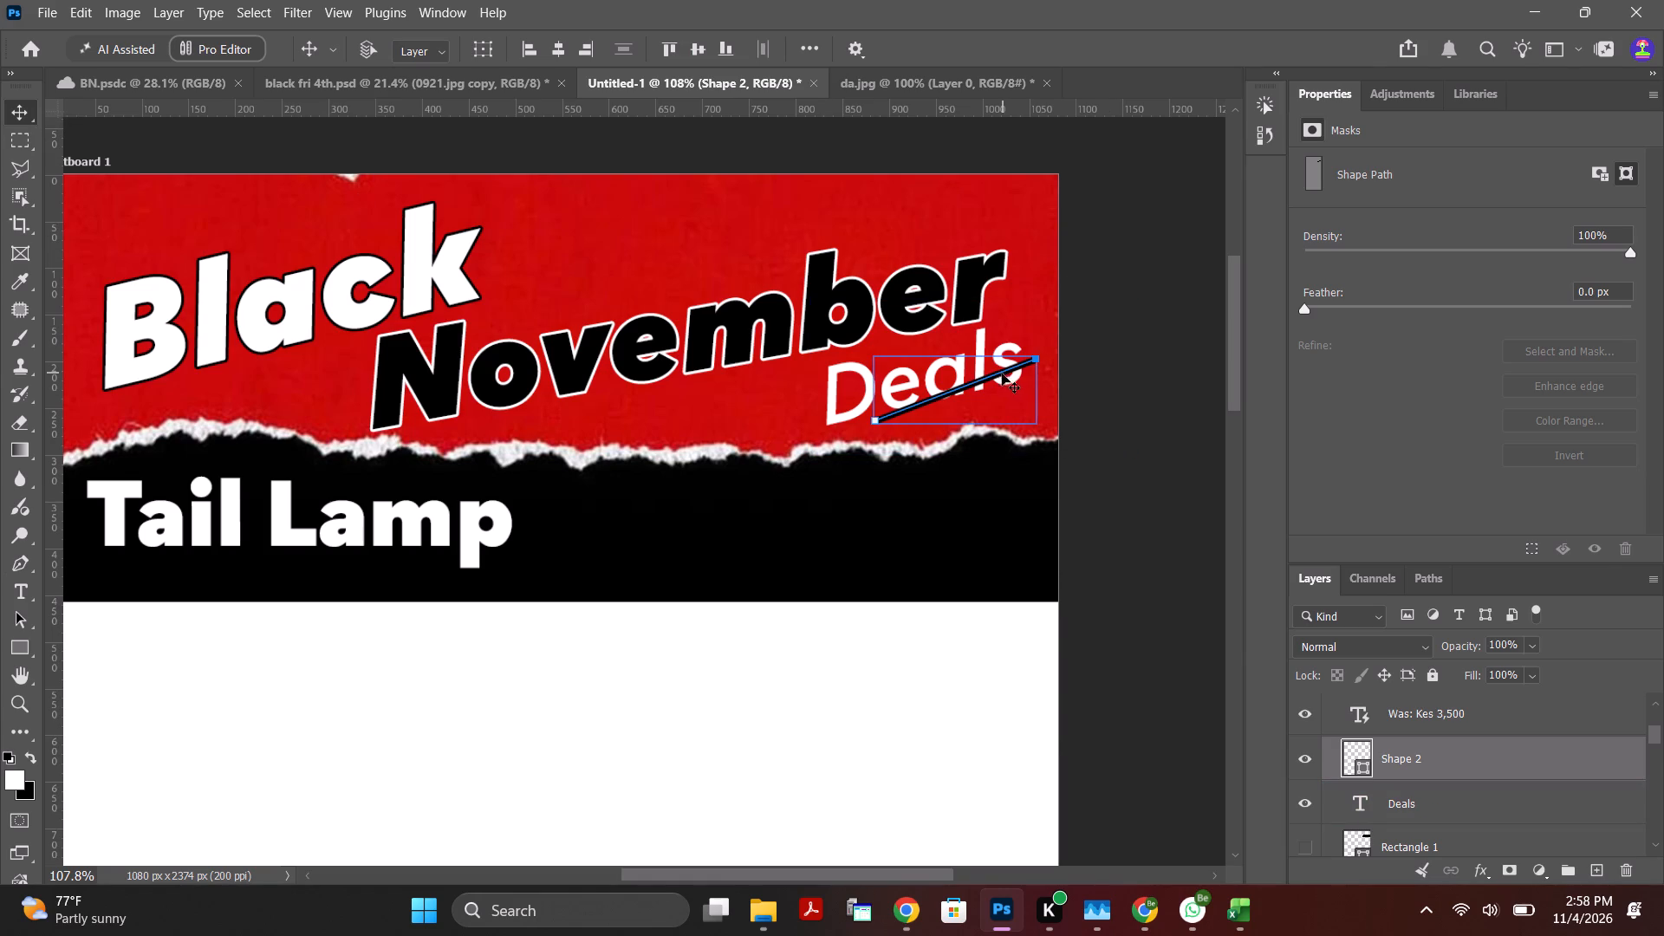
{"action": "left_click_drag", "start_coordinate": [1002, 374], "coordinate": [998, 393]}
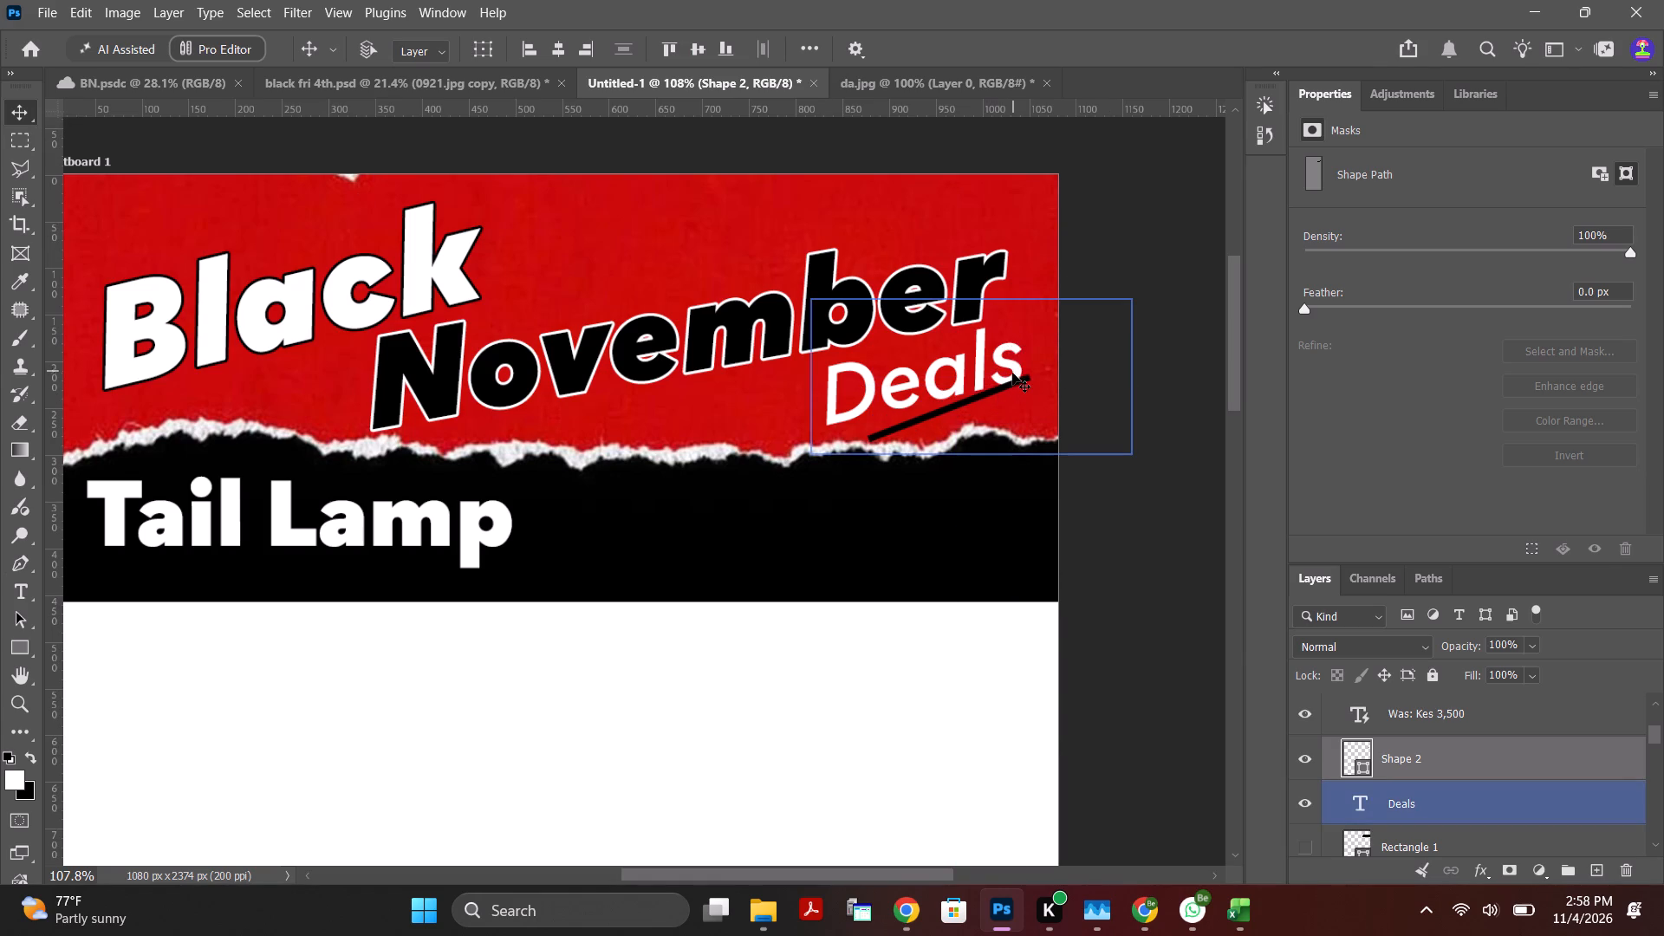
{"action": "key", "text": "ctrl+t"}
{"action": "left_click_drag", "start_coordinate": [1039, 361], "coordinate": [1050, 371]}
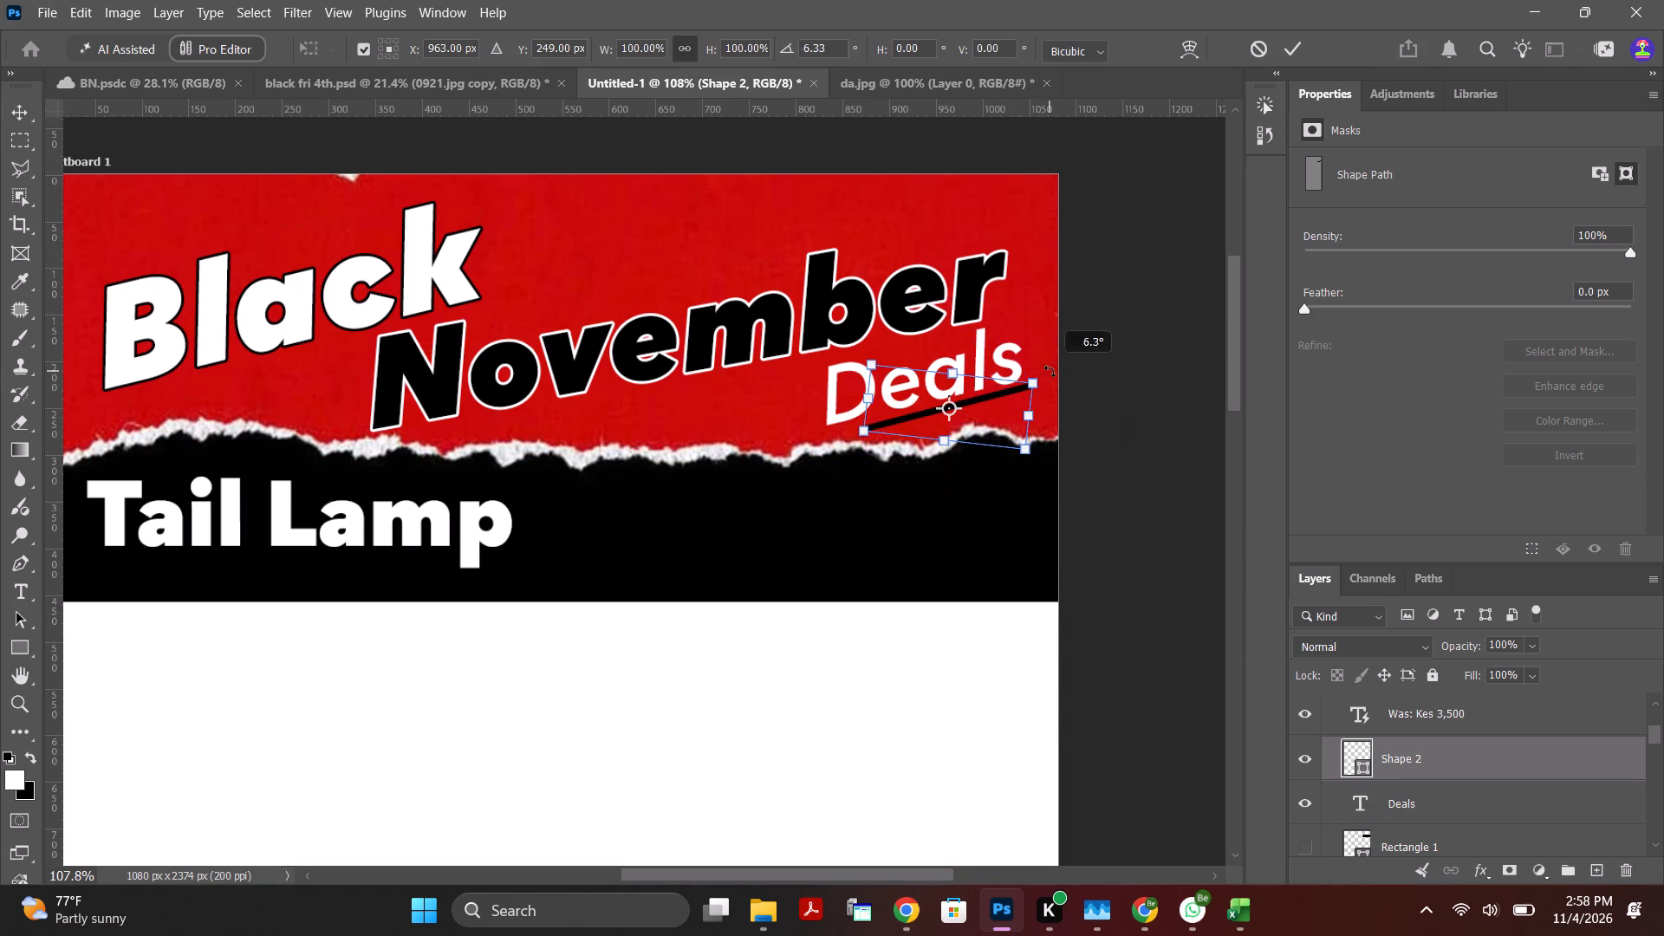
{"action": "left_click_drag", "start_coordinate": [1050, 371], "coordinate": [1049, 367]}
{"action": "left_click", "coordinate": [1298, 42]}
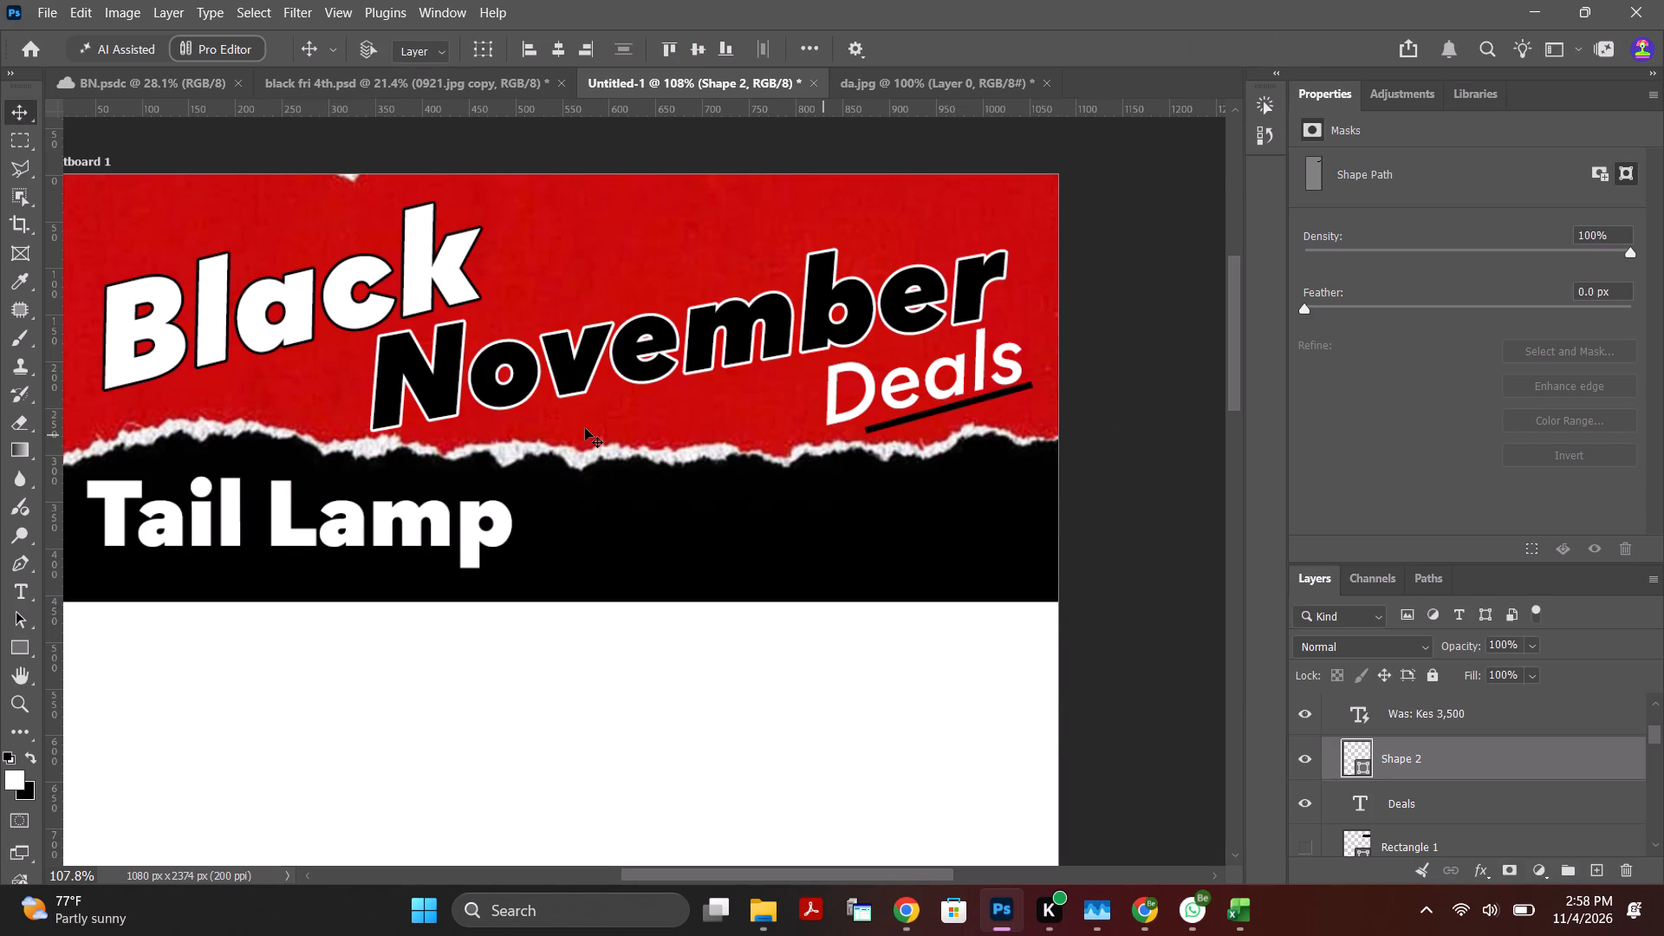
Shift the "November" text slightly right and about 13 px up, away from "Deals".
{"action": "scroll", "coordinate": [676, 452], "scroll_direction": "down", "scroll_amount": 5, "text": "alt"}
{"action": "scroll", "coordinate": [783, 421], "scroll_direction": "down", "scroll_amount": 7, "text": "alt"}
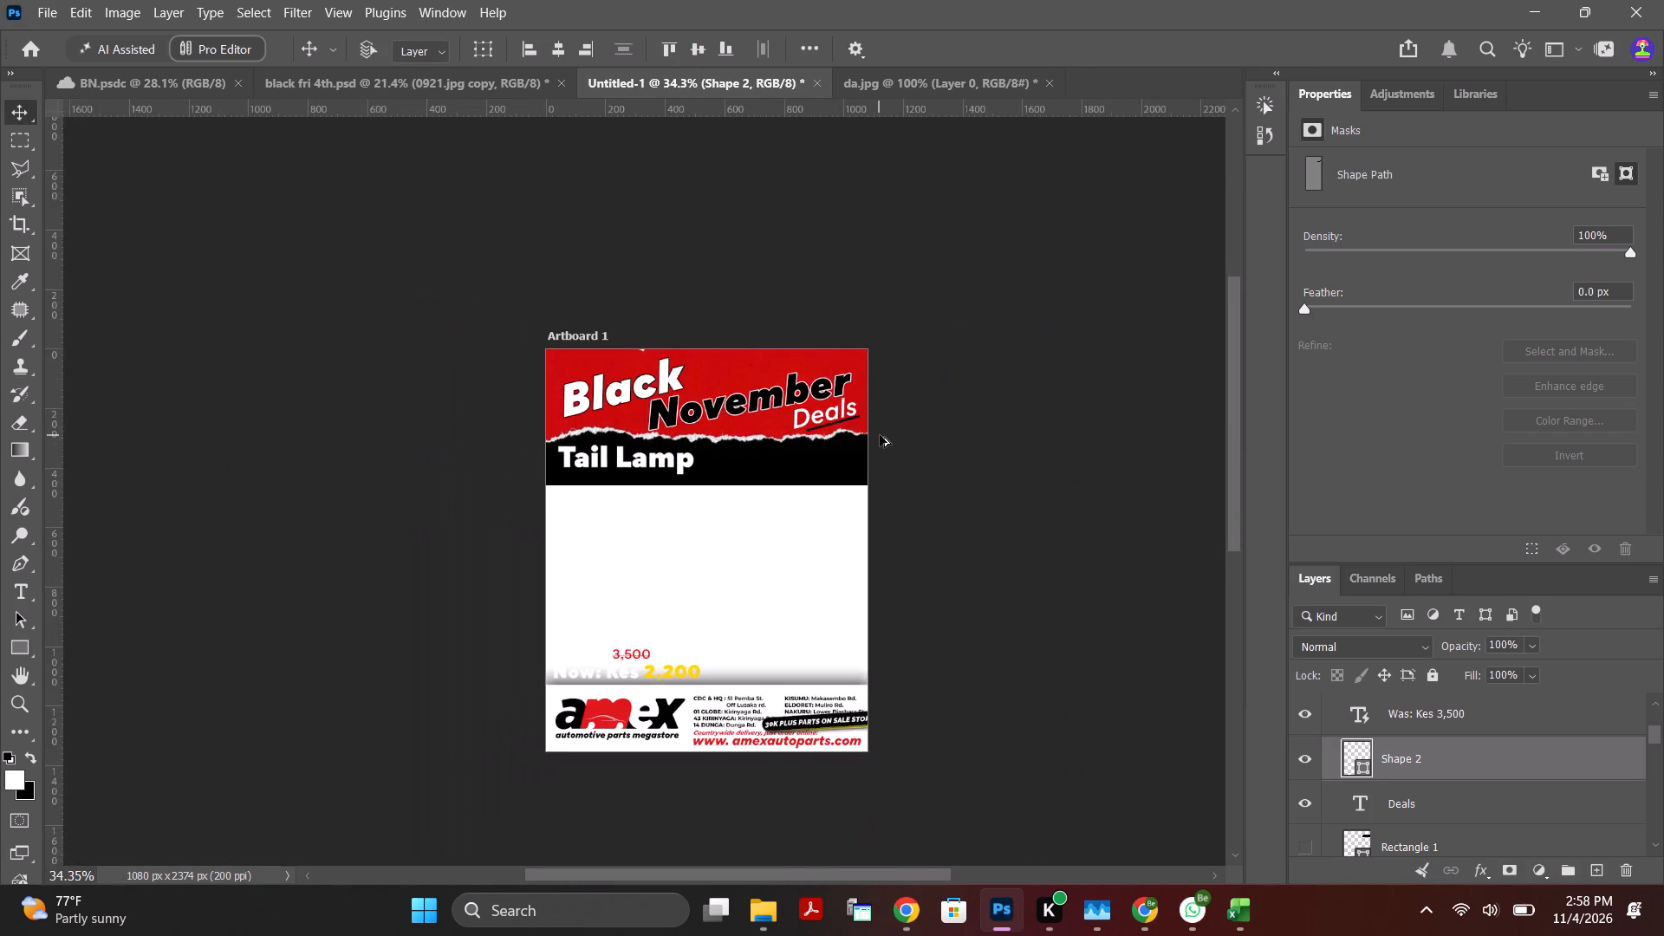
{"action": "scroll", "coordinate": [880, 435], "scroll_direction": "down", "scroll_amount": 3, "text": "alt"}
{"action": "scroll", "coordinate": [521, 402], "scroll_direction": "up", "scroll_amount": 8, "text": "alt"}
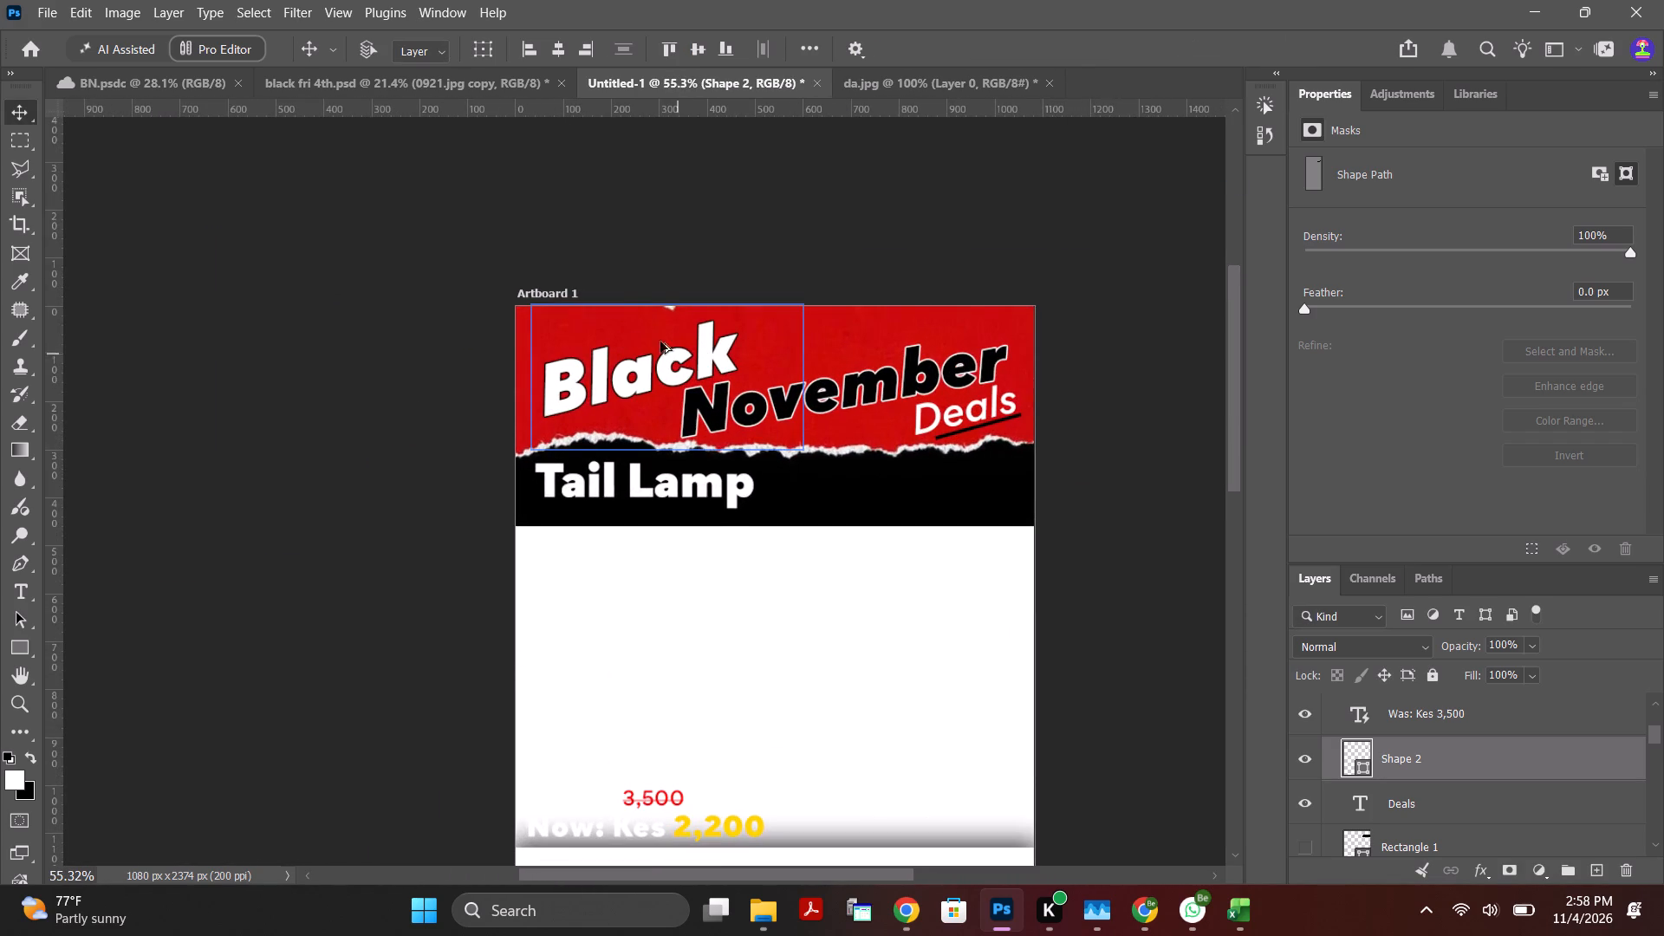
{"action": "scroll", "coordinate": [628, 283], "scroll_direction": "up", "scroll_amount": 3, "text": "alt"}
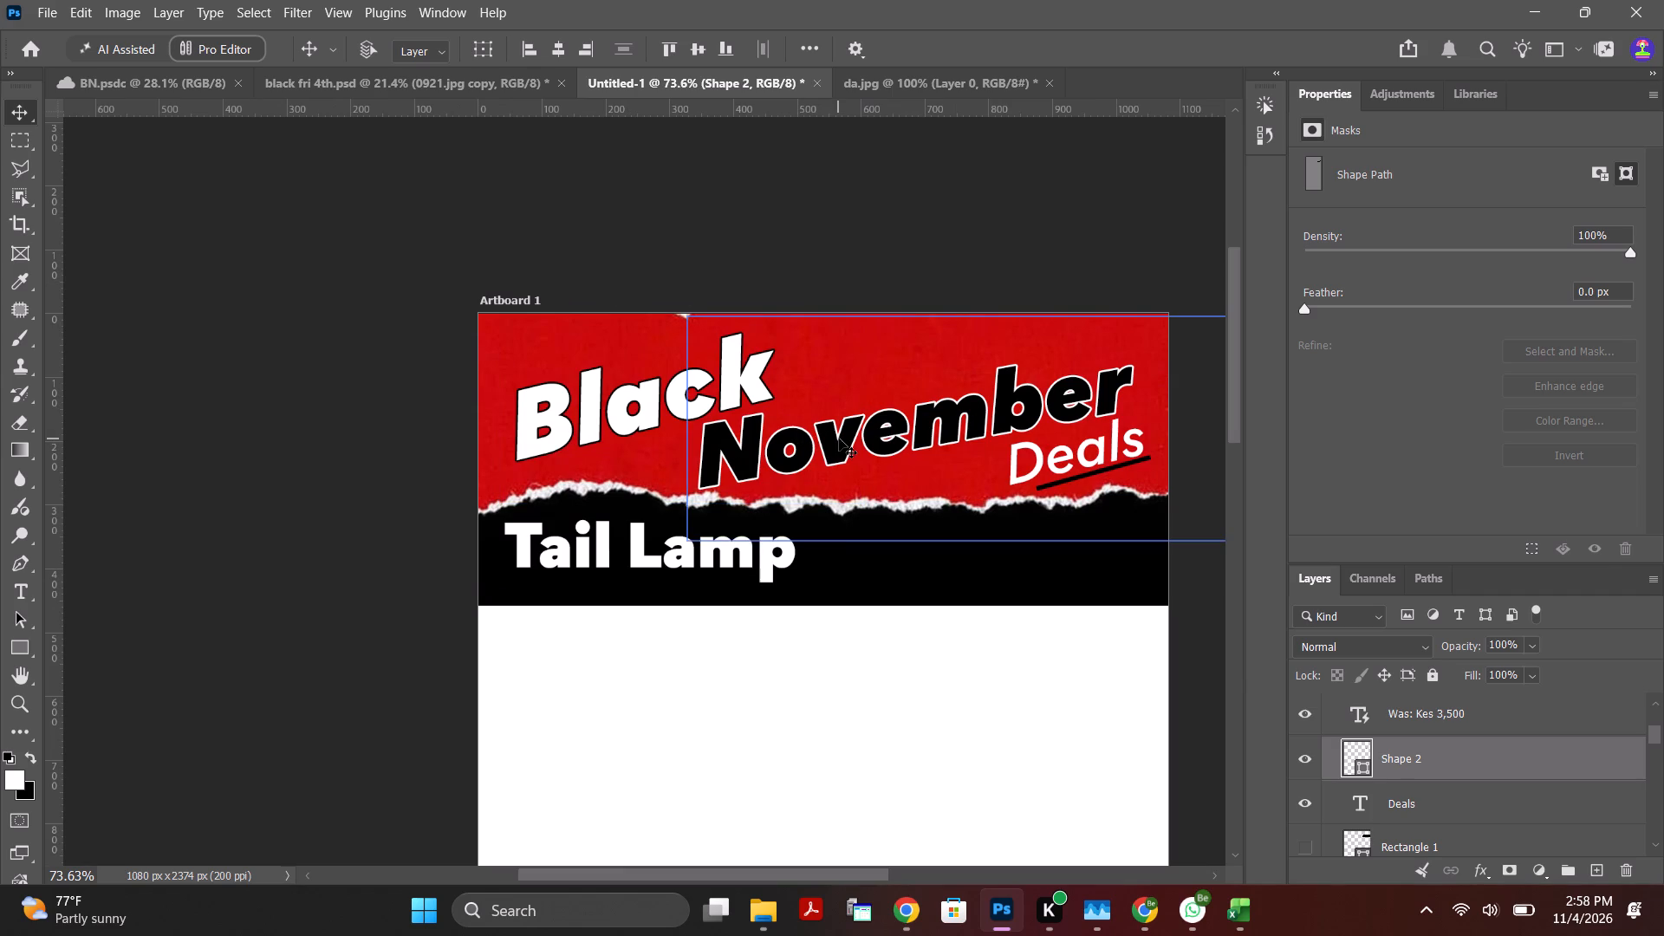
{"action": "left_click", "coordinate": [839, 439]}
{"action": "scroll", "coordinate": [1454, 814], "scroll_direction": "down", "scroll_amount": 4}
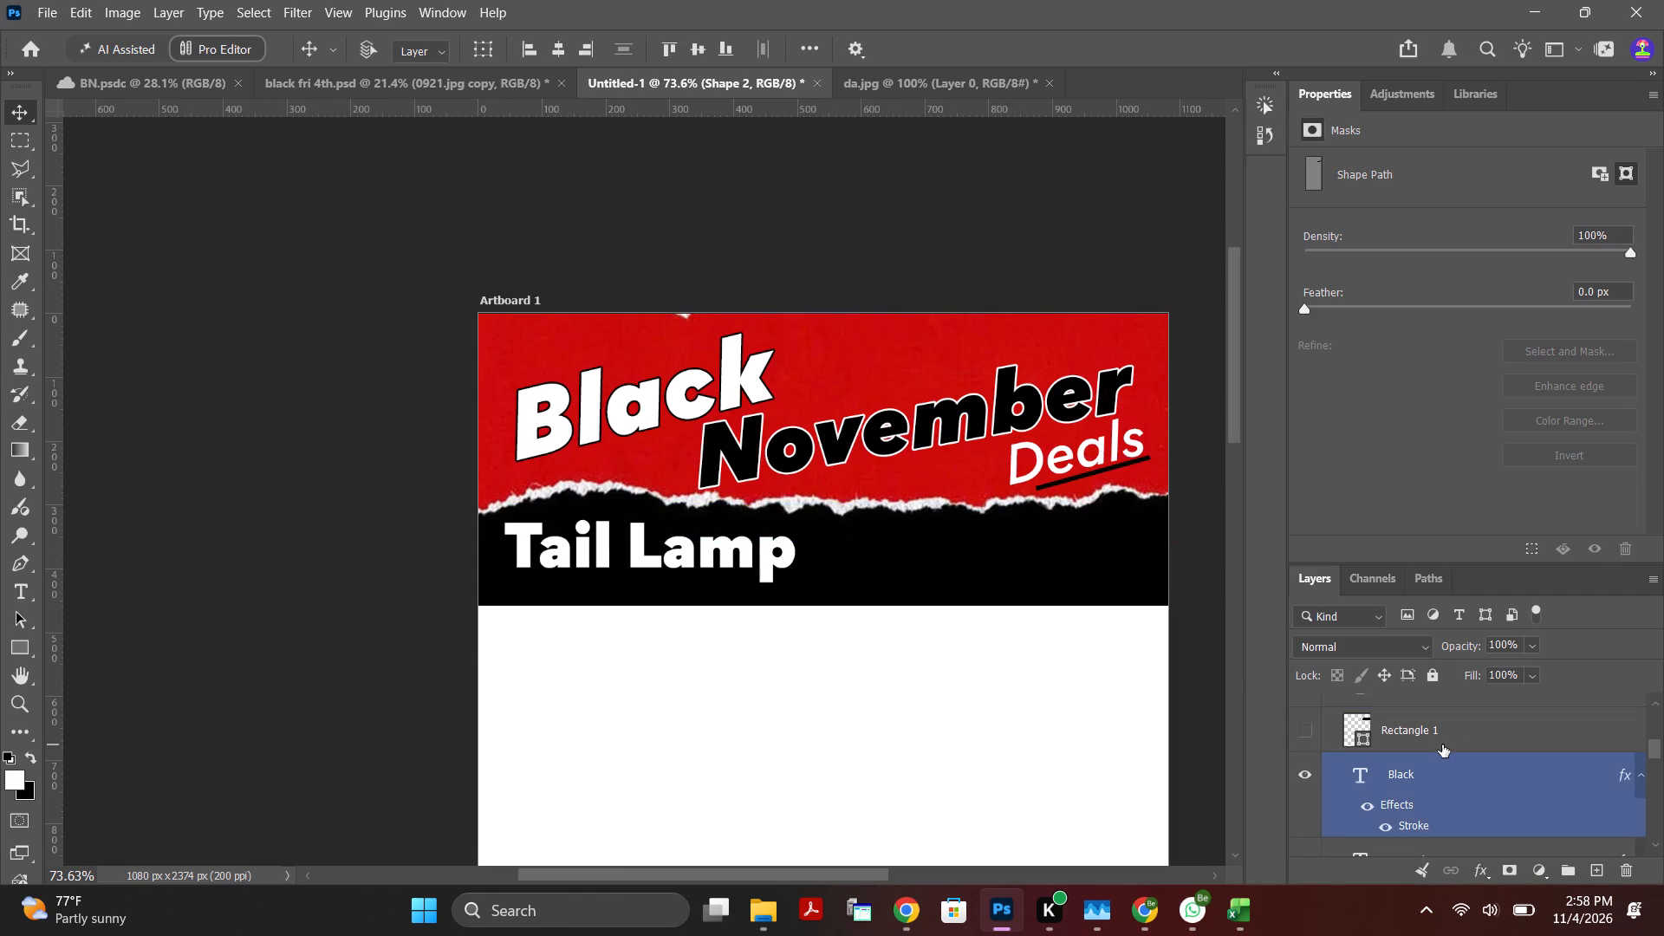
{"action": "scroll", "coordinate": [1442, 742], "scroll_direction": "down", "scroll_amount": 4}
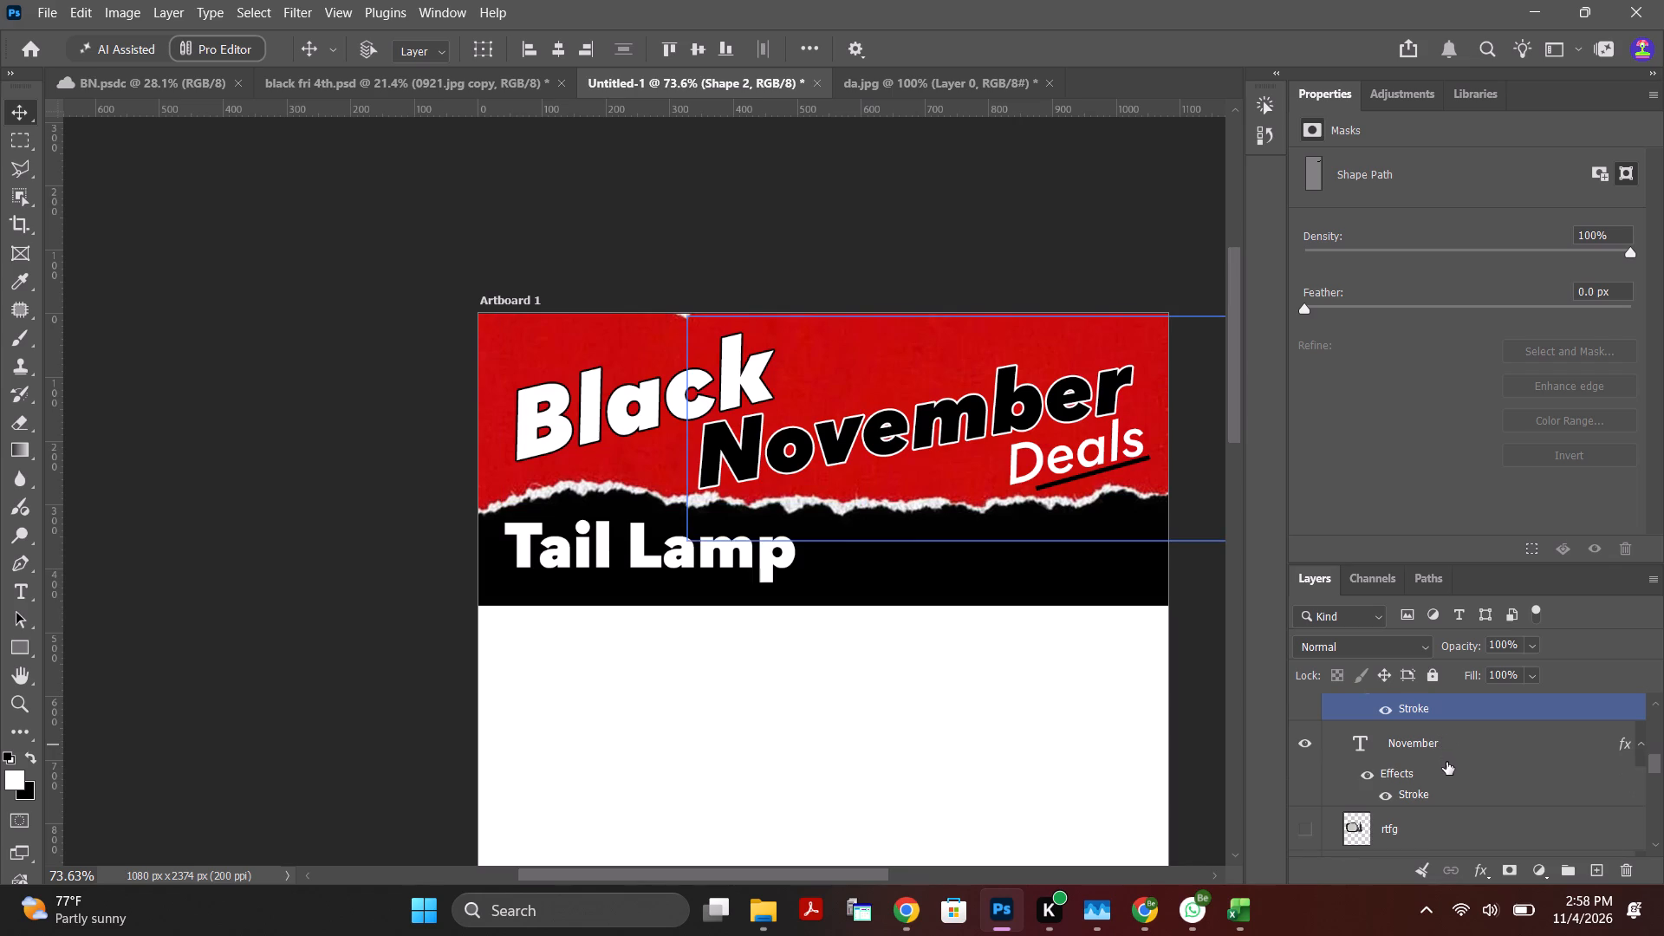
{"action": "left_click", "coordinate": [1446, 762]}
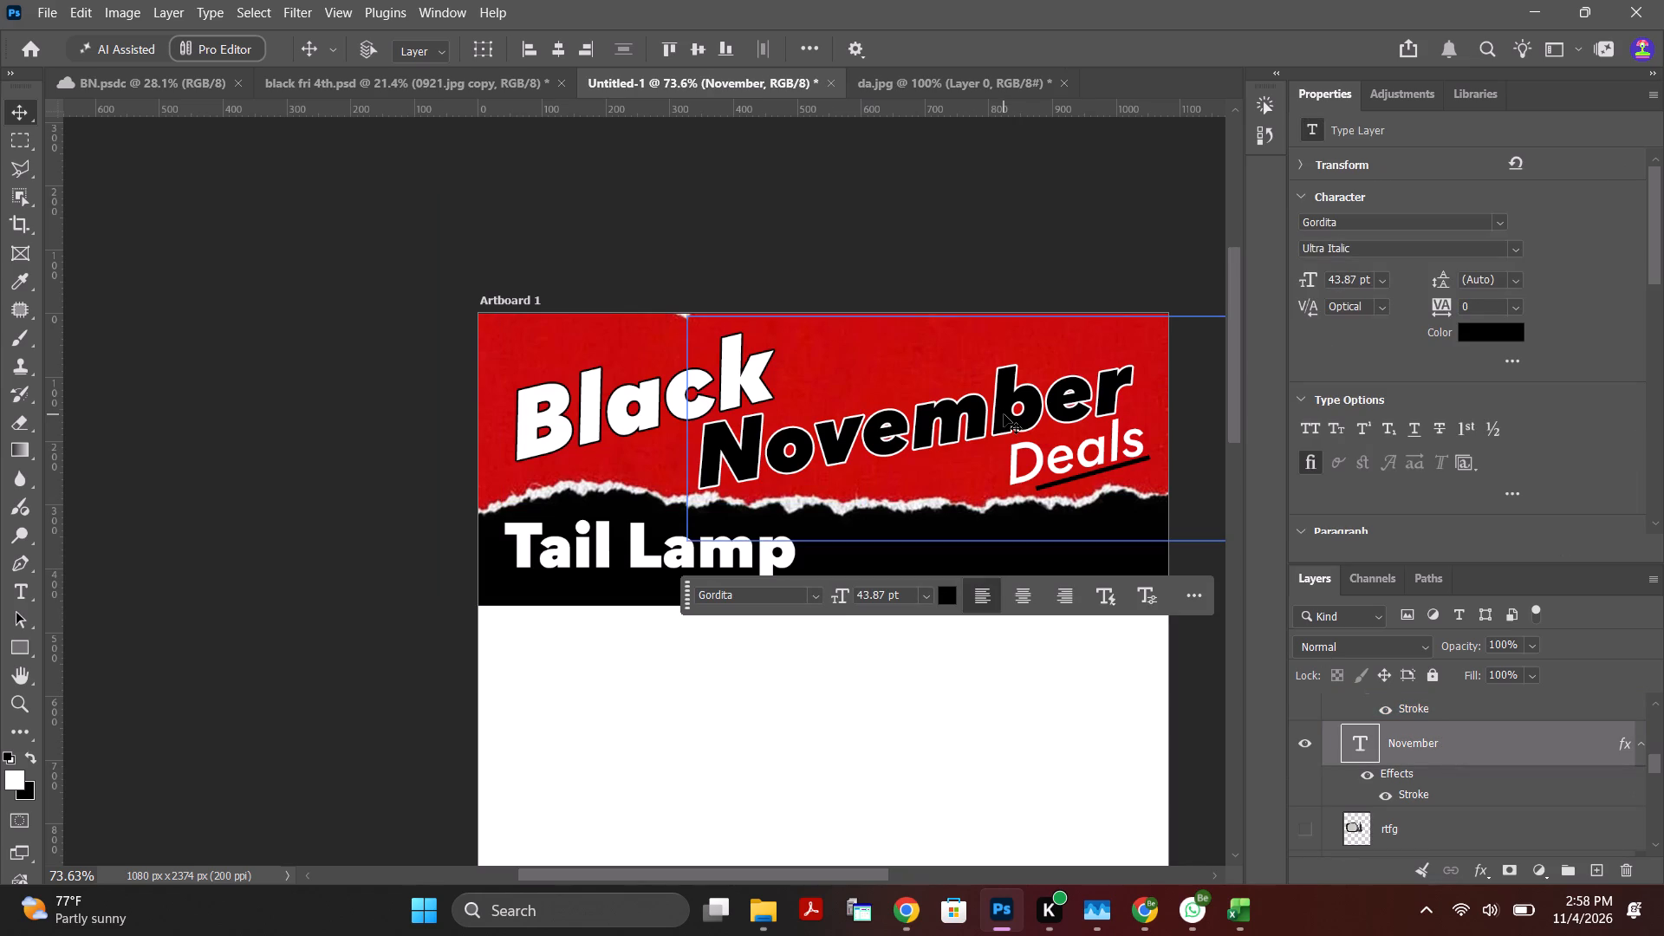
{"action": "left_click_drag", "start_coordinate": [1008, 393], "coordinate": [1011, 385]}
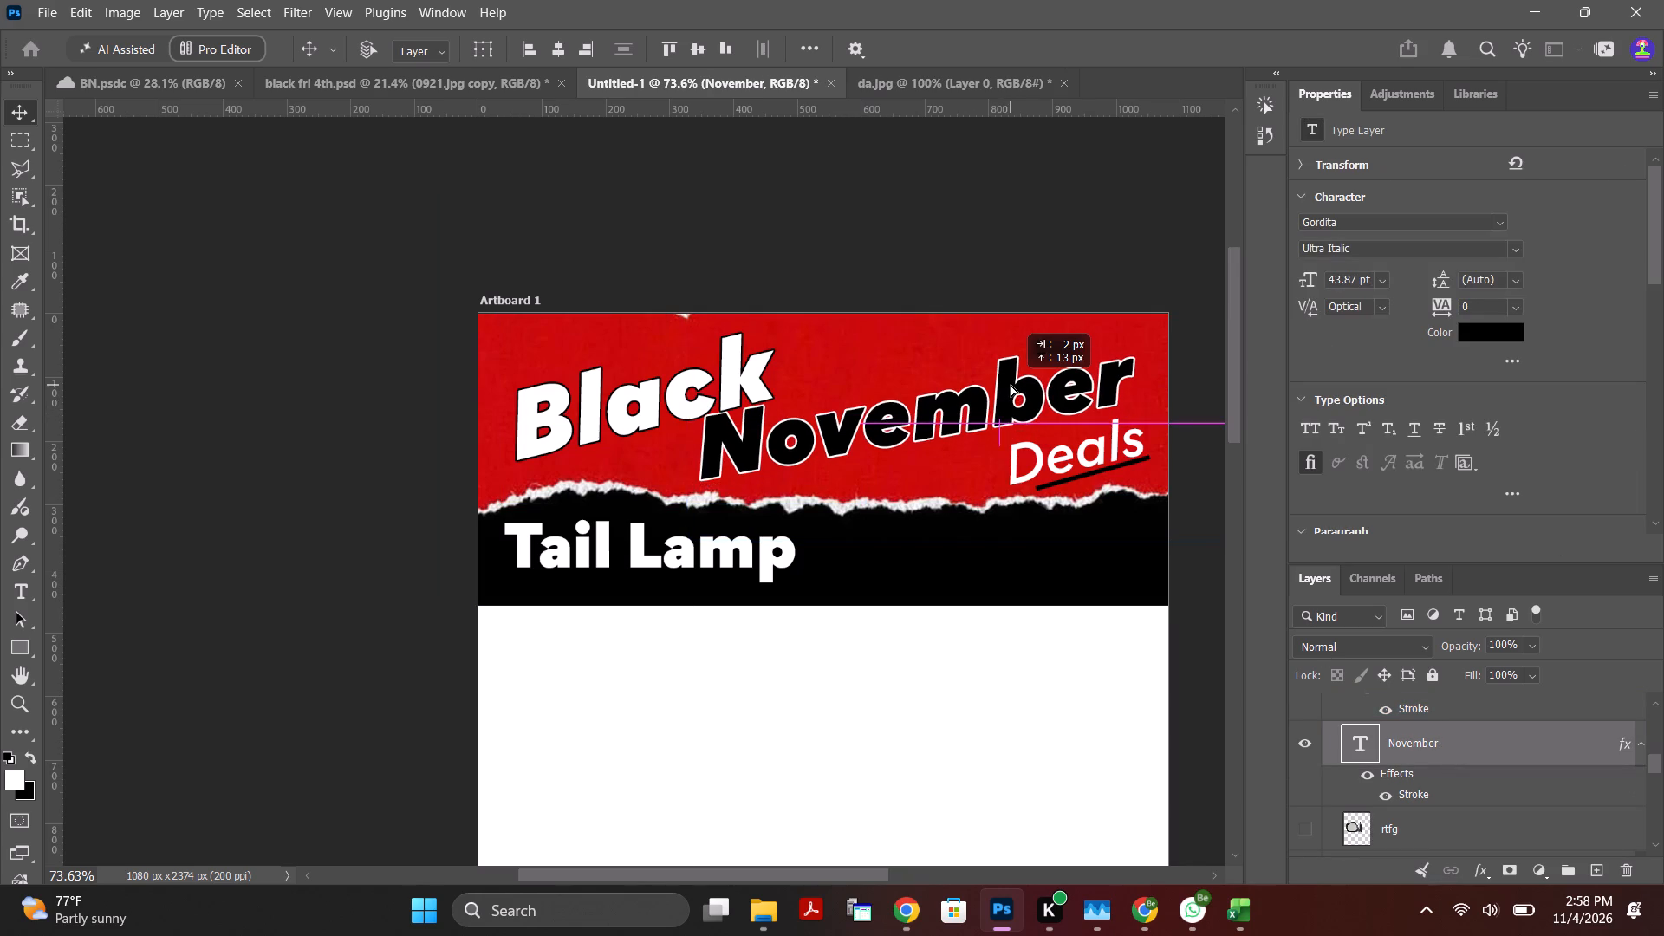
{"action": "left_click_drag", "start_coordinate": [1011, 385], "coordinate": [1025, 386]}
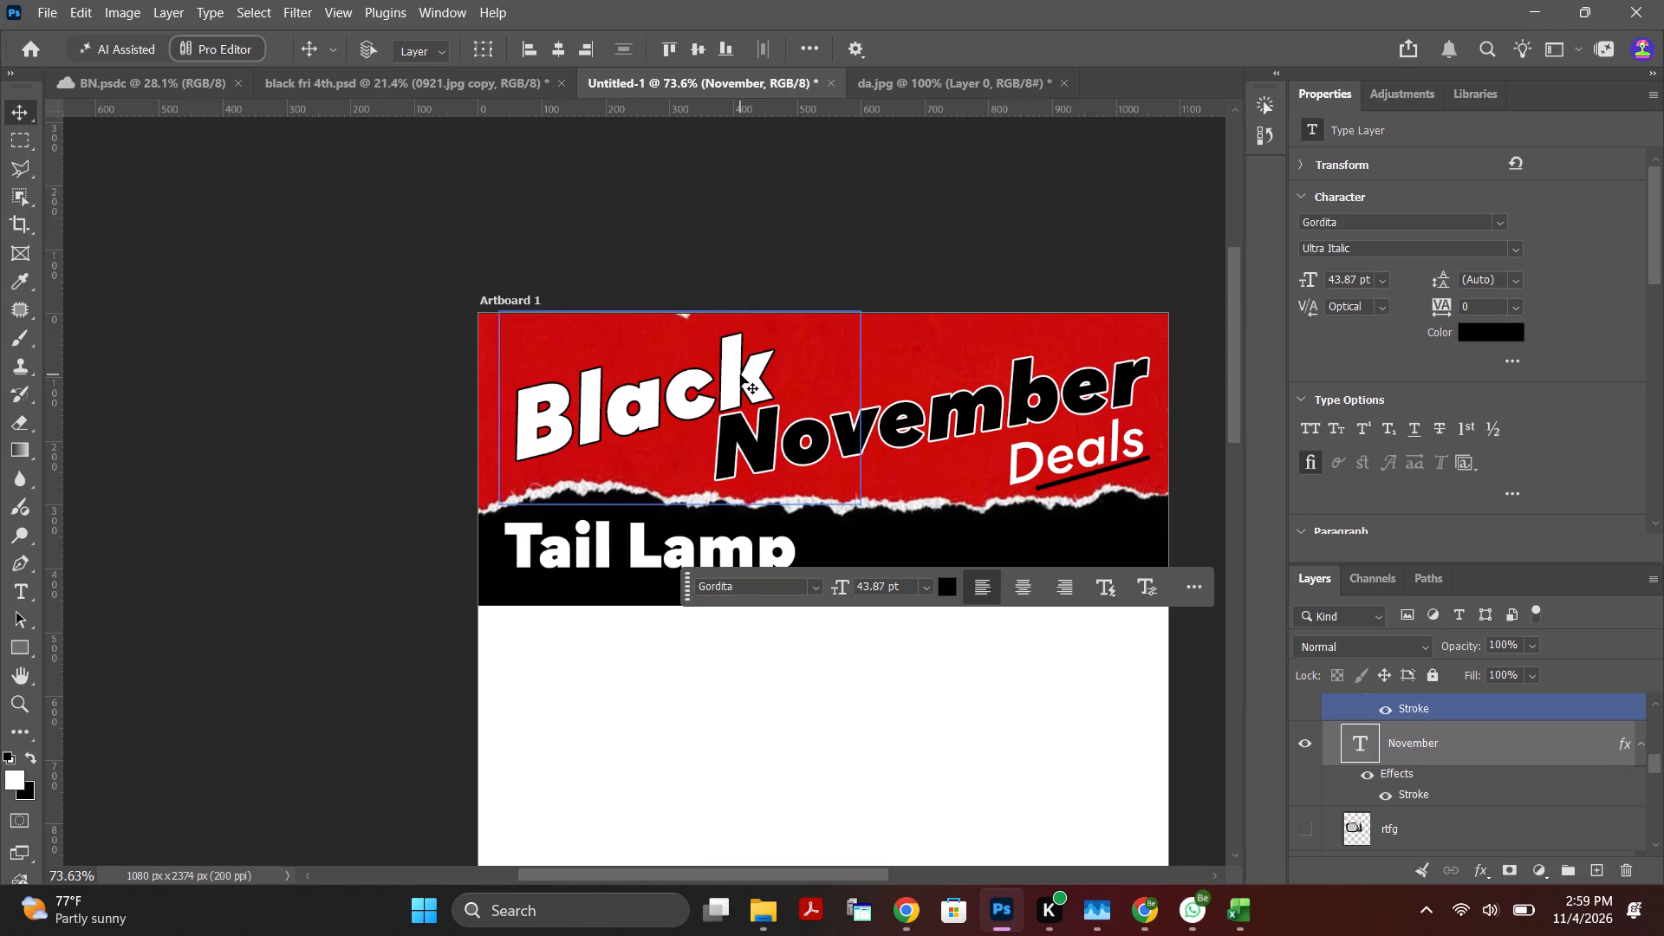
Rotate the "Black" headline text about 2.6° clockwise and shift it about 9 px up.
{"action": "left_click", "coordinate": [740, 374]}
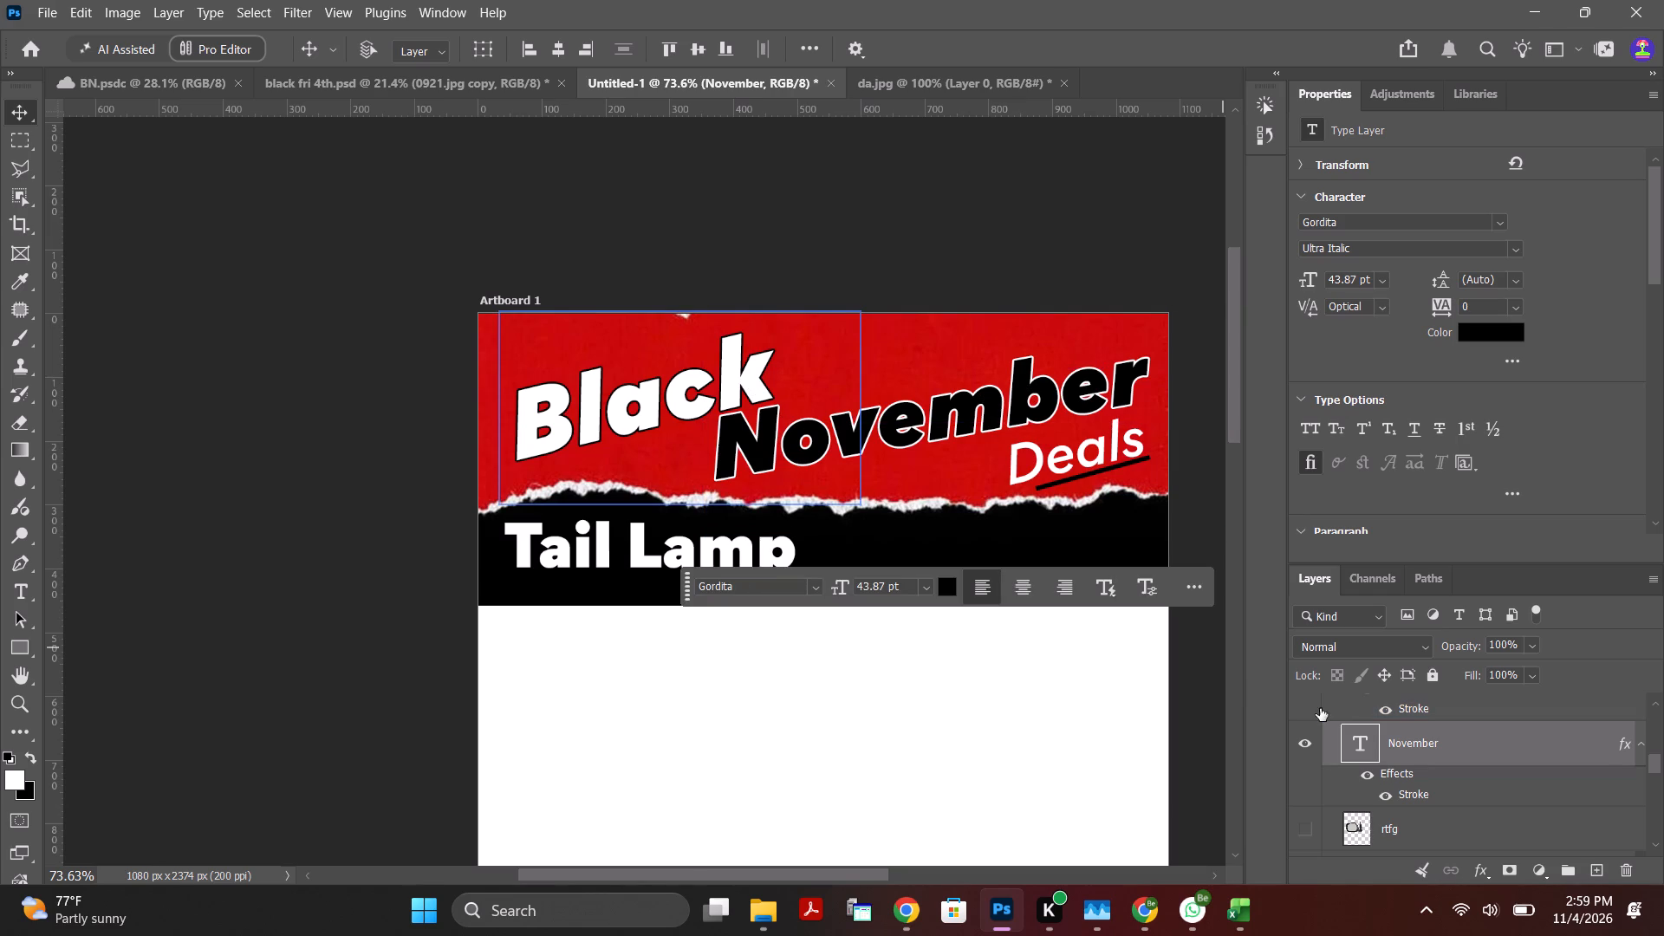
{"action": "scroll", "coordinate": [1442, 774], "scroll_direction": "up", "scroll_amount": 2}
{"action": "left_click", "coordinate": [1440, 736]}
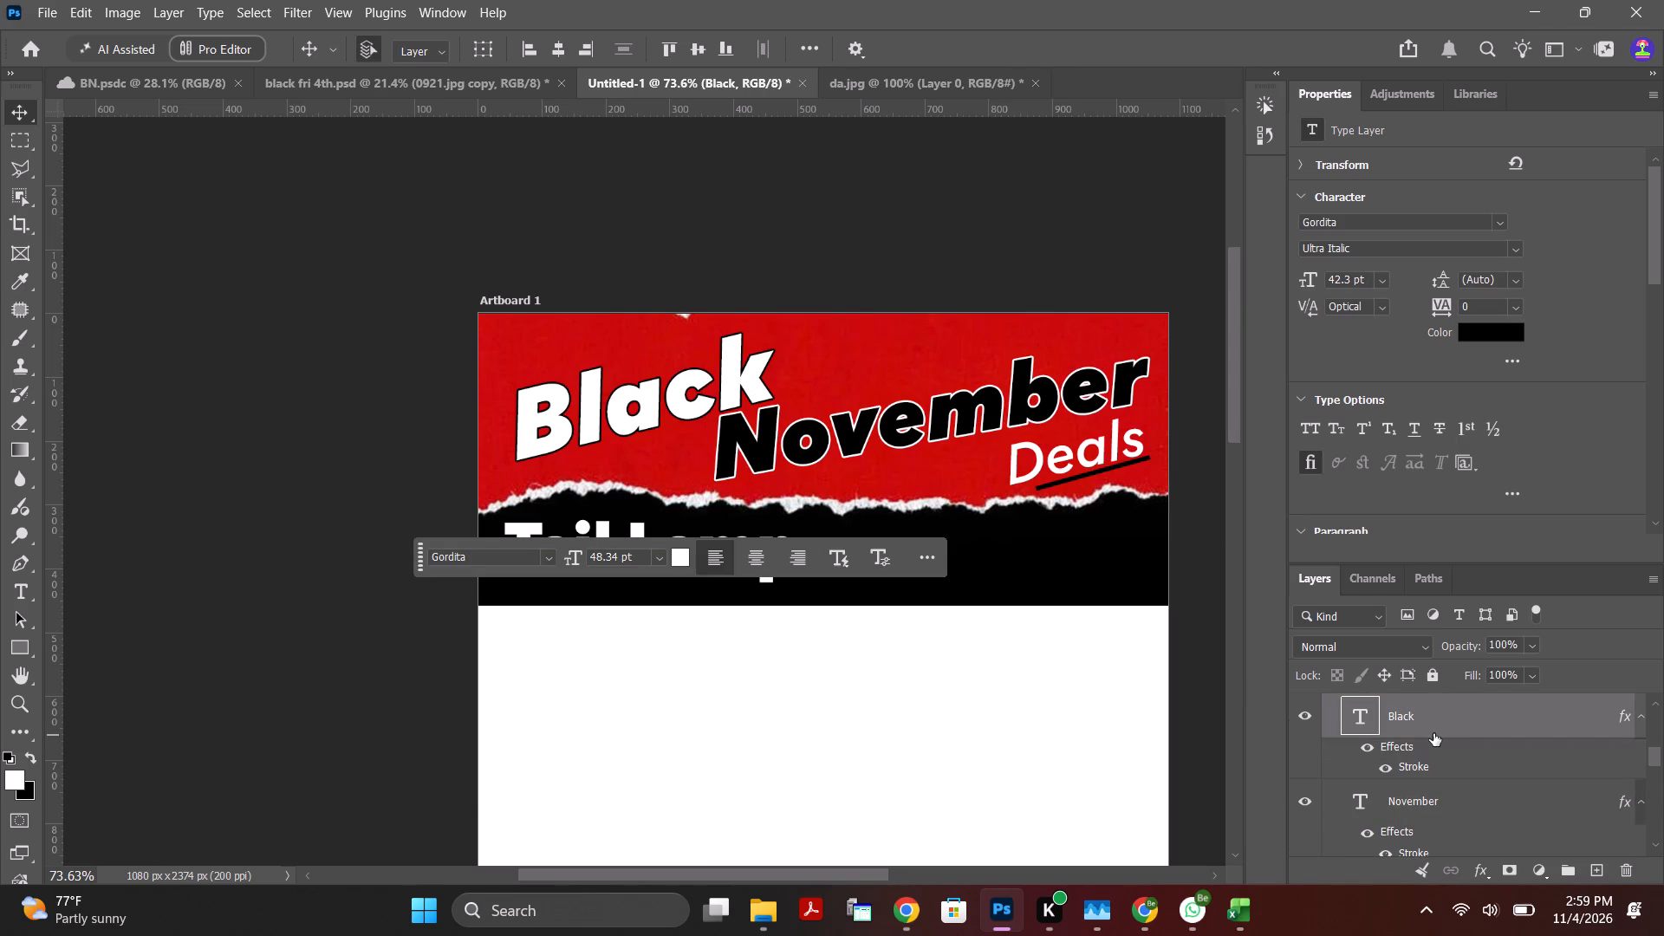
{"action": "key", "text": "ctrl+t"}
{"action": "left_click_drag", "start_coordinate": [871, 290], "coordinate": [876, 293]}
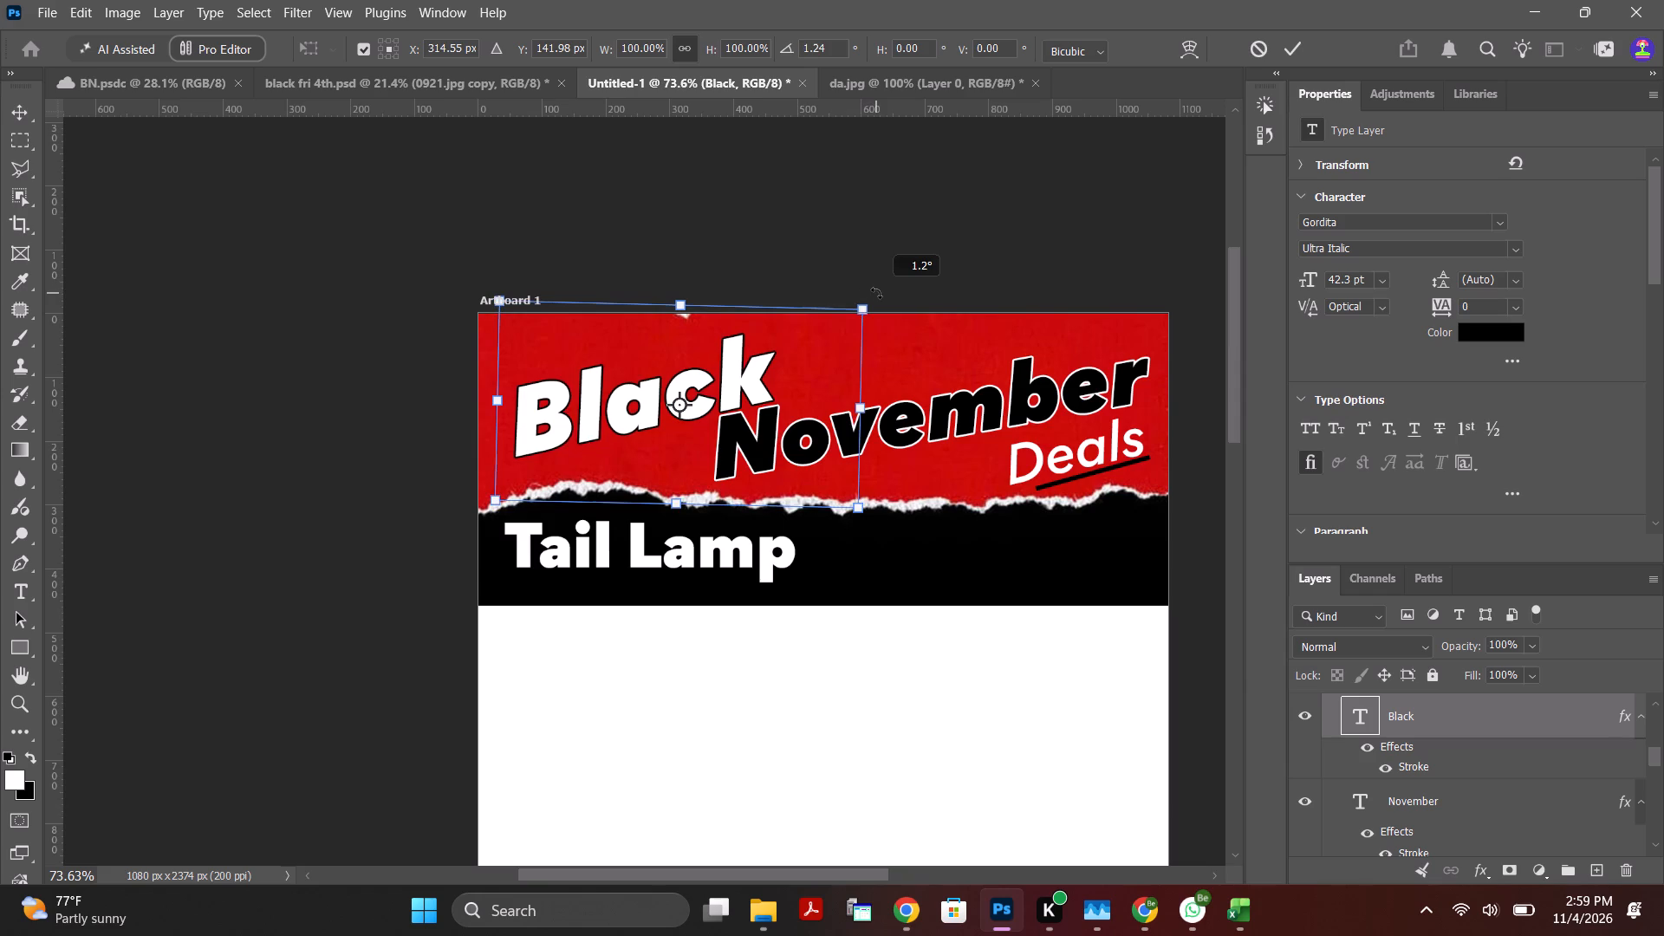
{"action": "left_click_drag", "start_coordinate": [876, 293], "coordinate": [880, 293]}
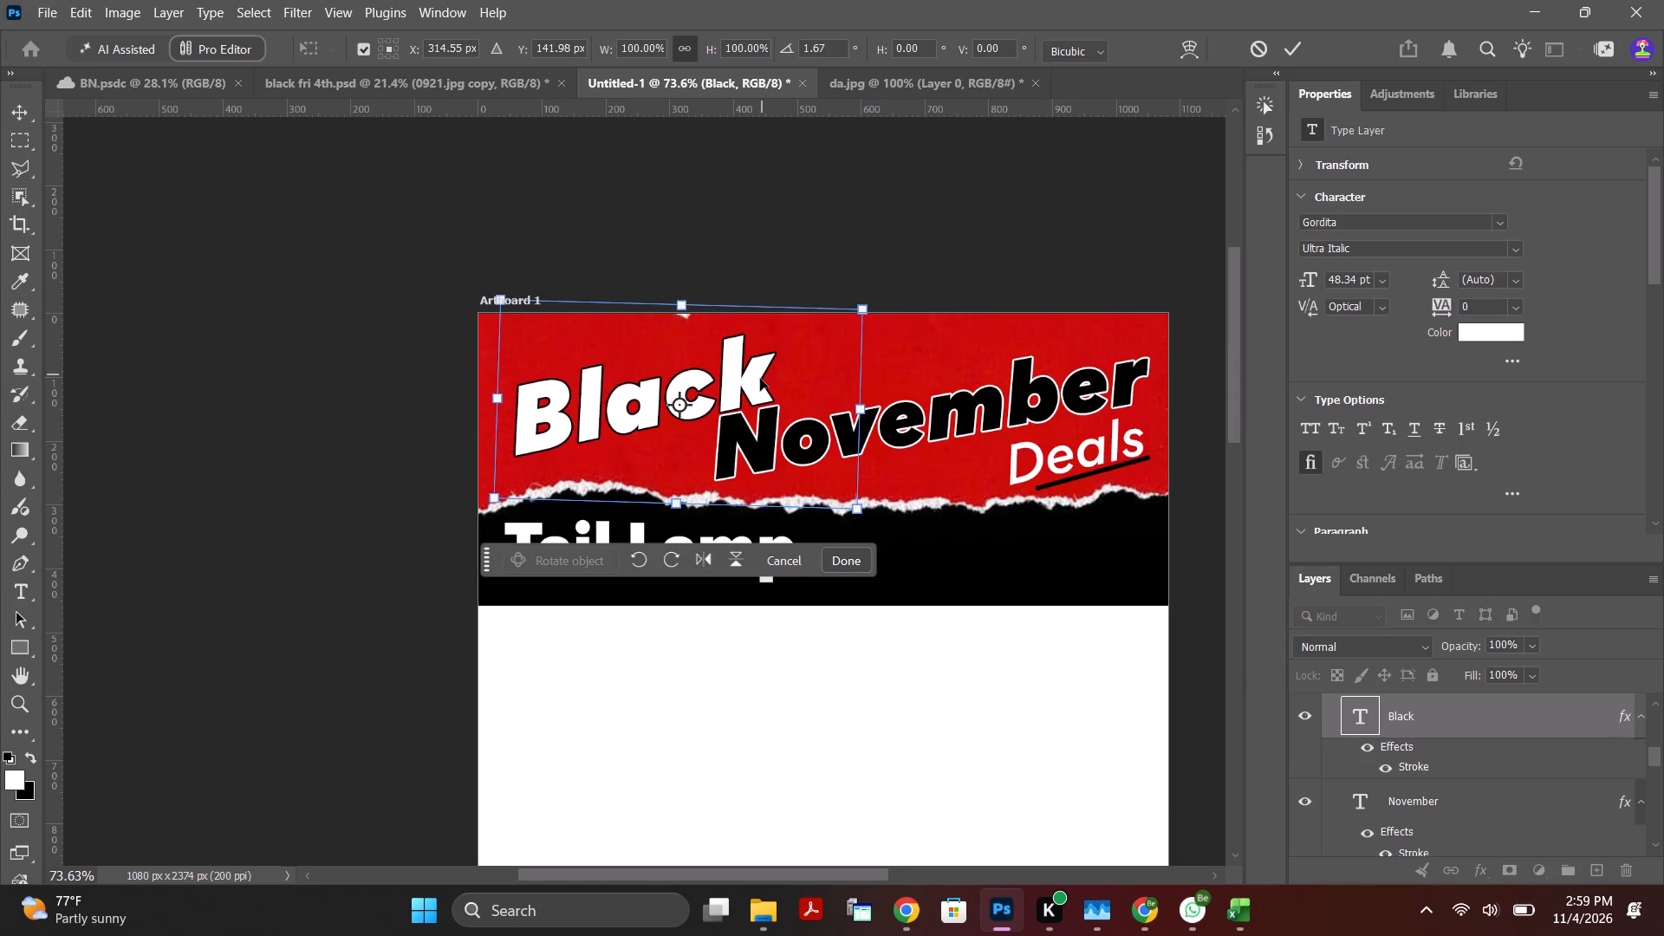
{"action": "key", "text": "Up"}
{"action": "key", "text": "Up"}
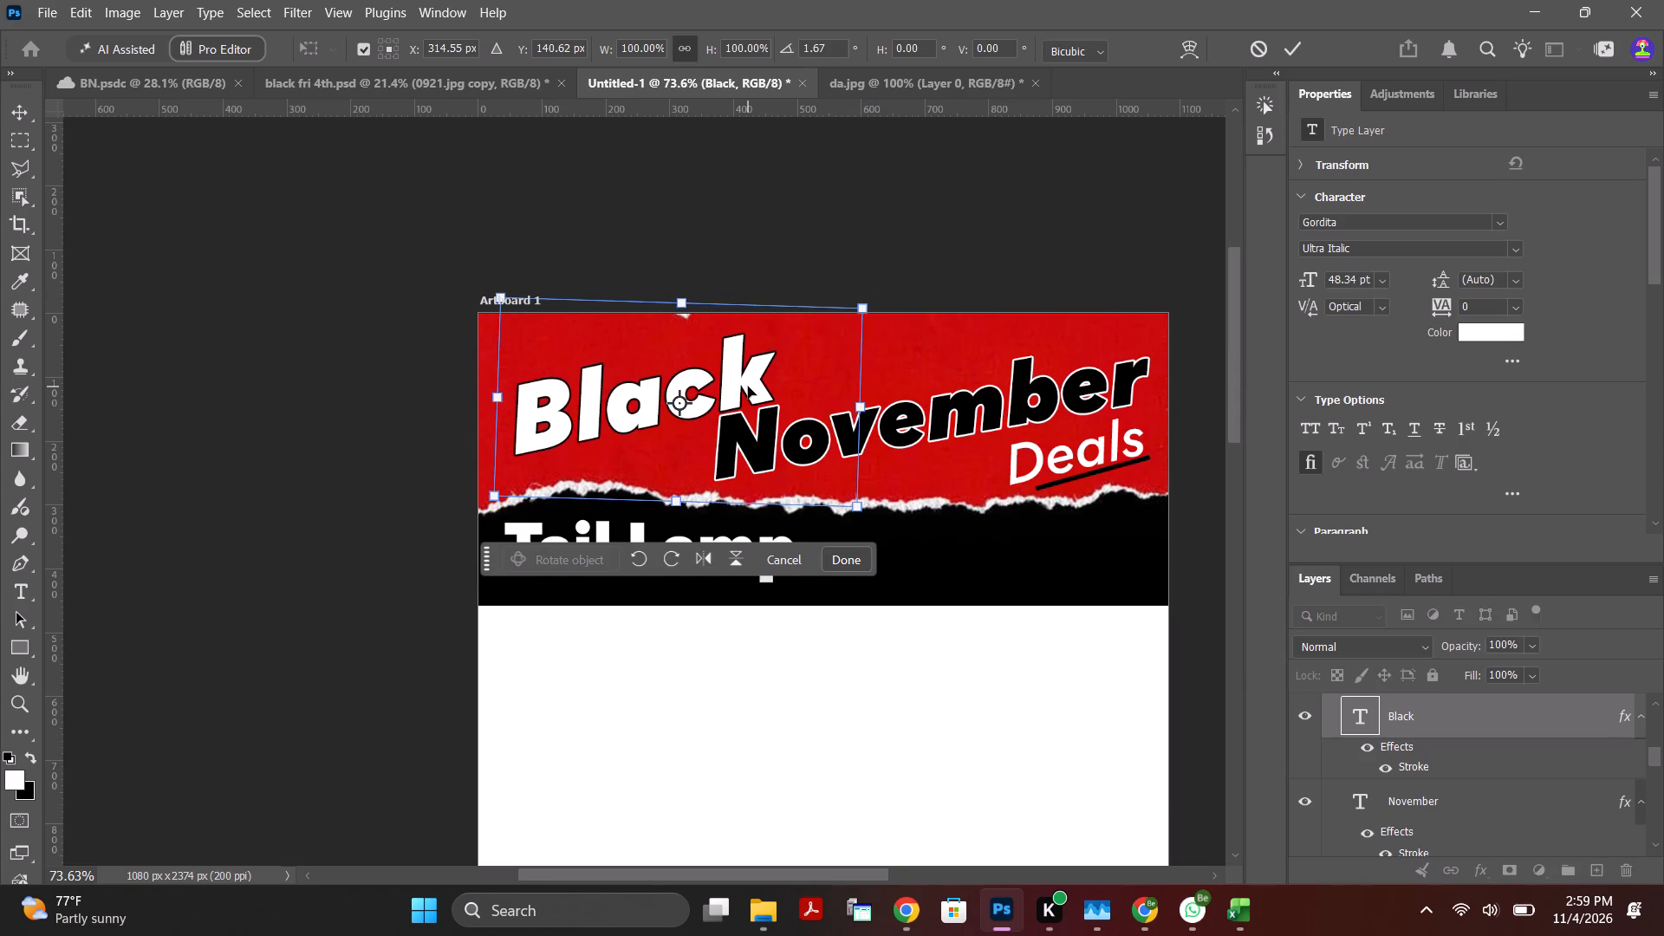
{"action": "key", "text": "Up"}
{"action": "left_click", "coordinate": [880, 300]}
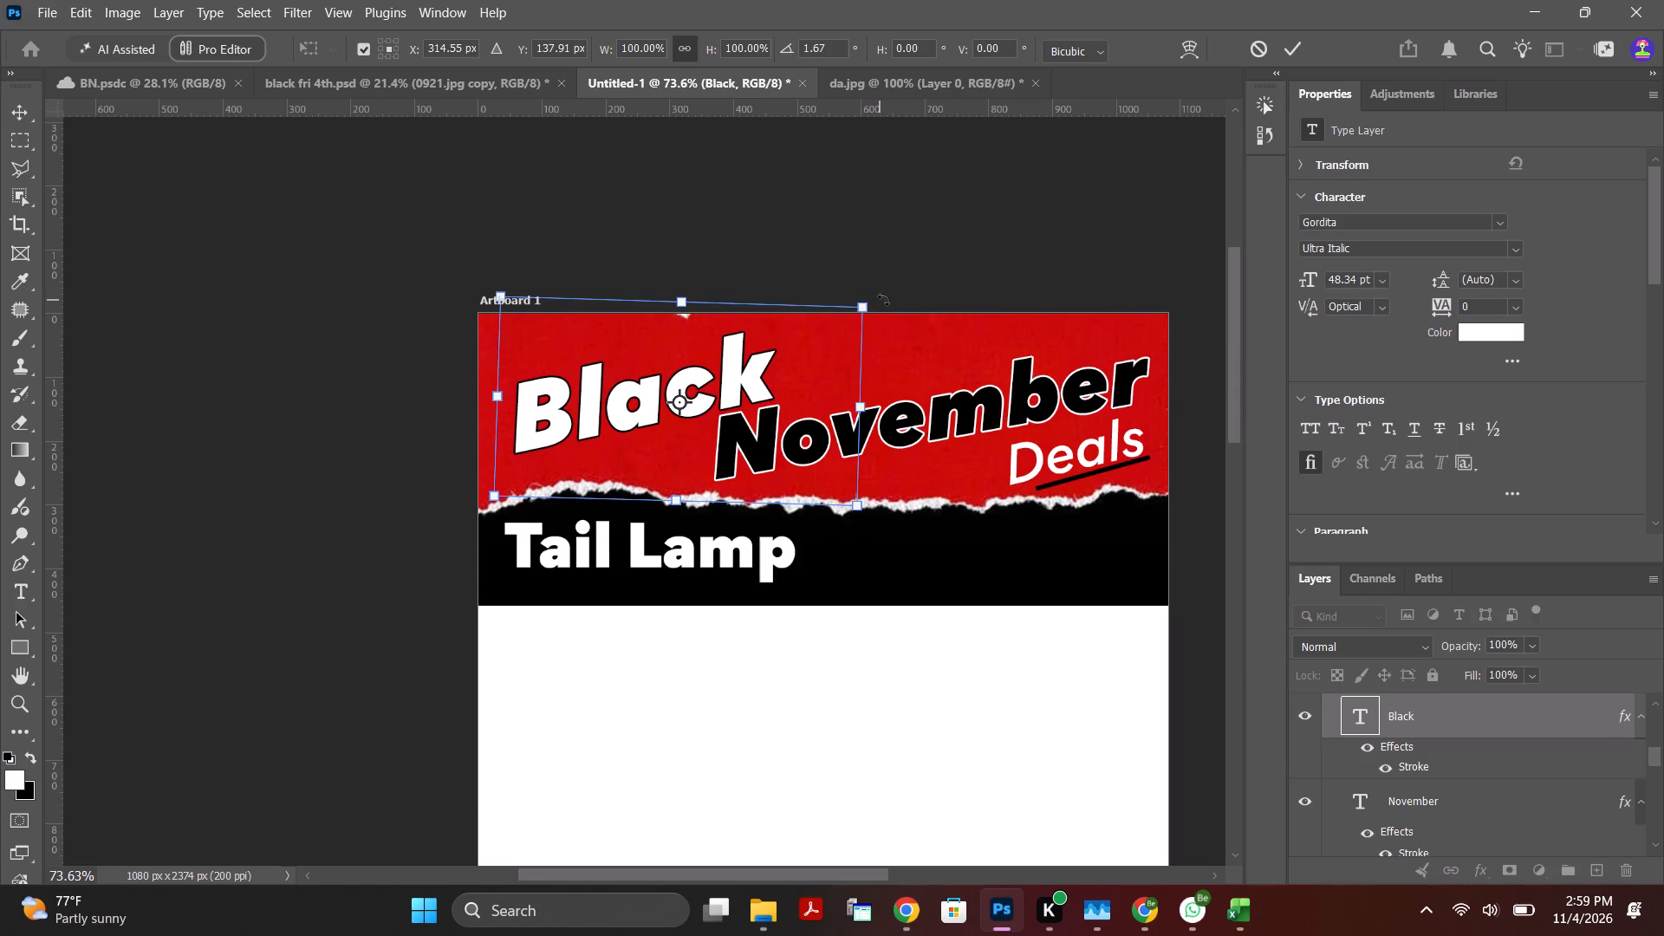
{"action": "left_click", "coordinate": [751, 374]}
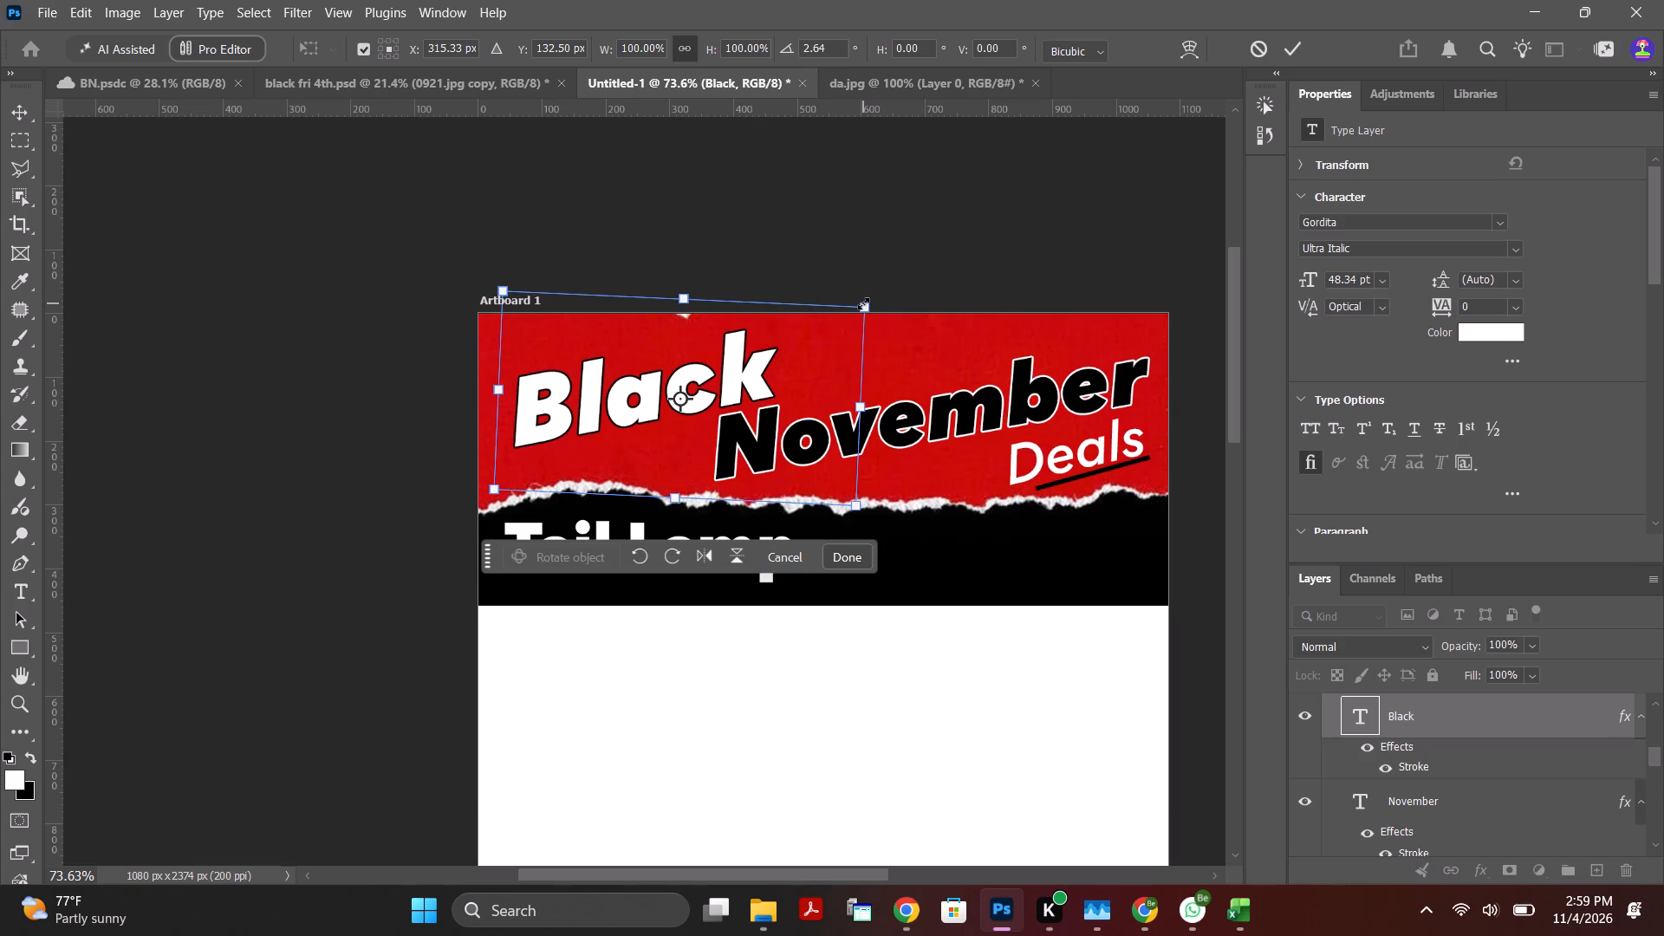
Scale the "Black" text up to about 105% and nudge it about 4 px left and 3 px down.
{"action": "left_click_drag", "start_coordinate": [863, 303], "coordinate": [872, 302]}
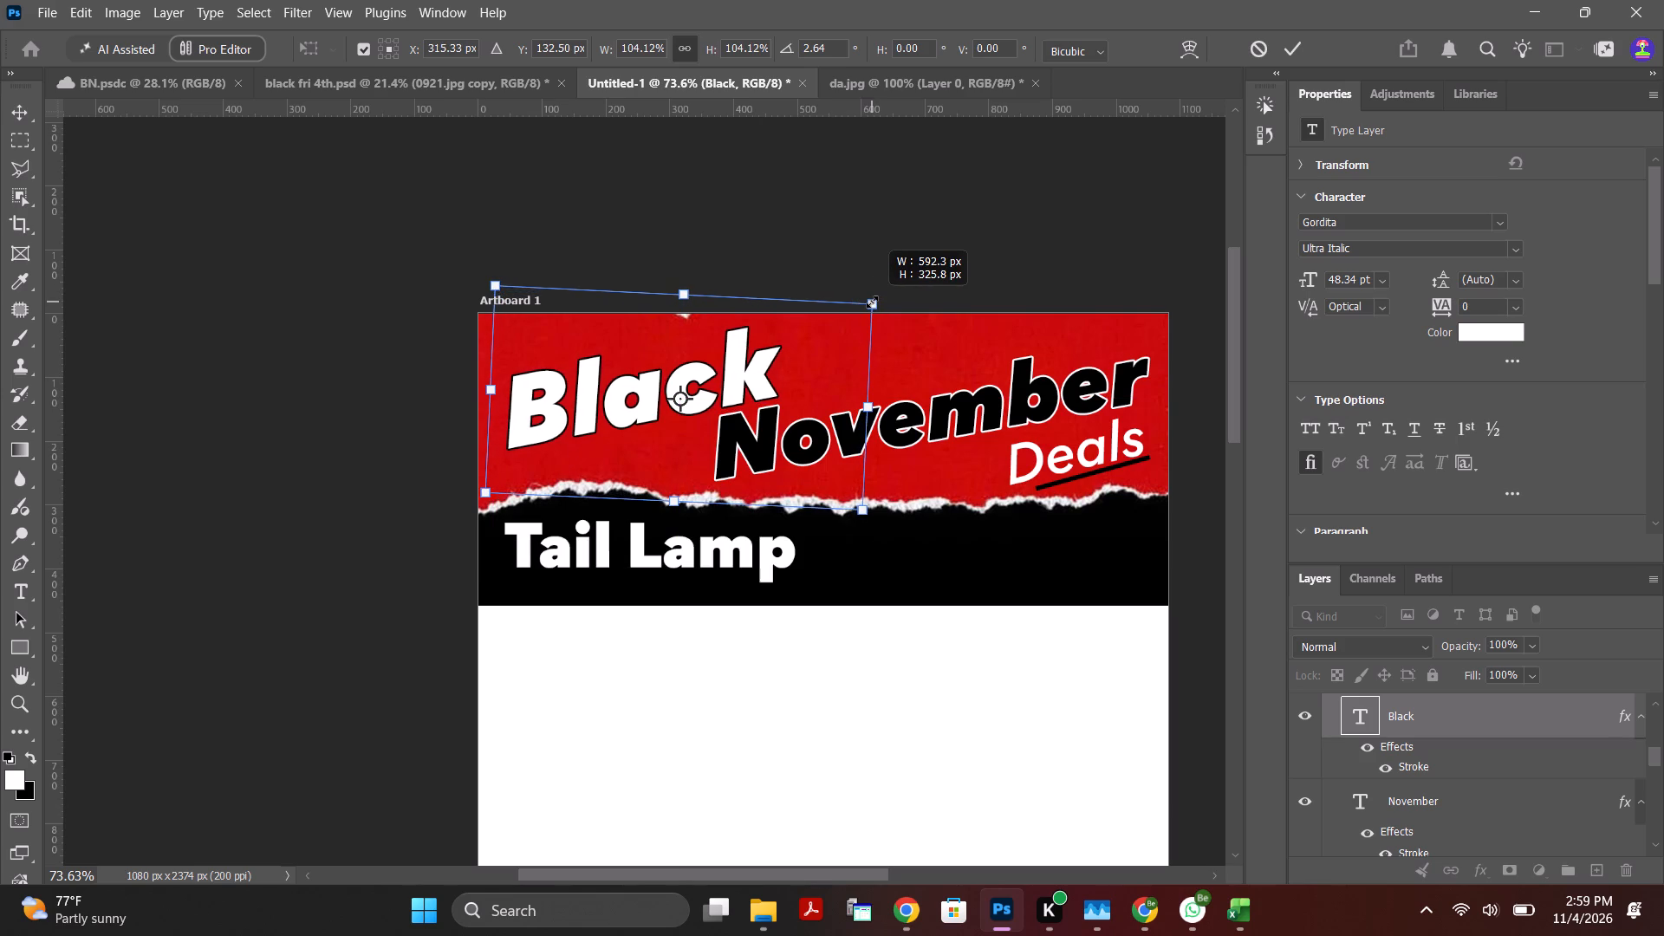
{"action": "left_click_drag", "start_coordinate": [872, 302], "coordinate": [874, 301]}
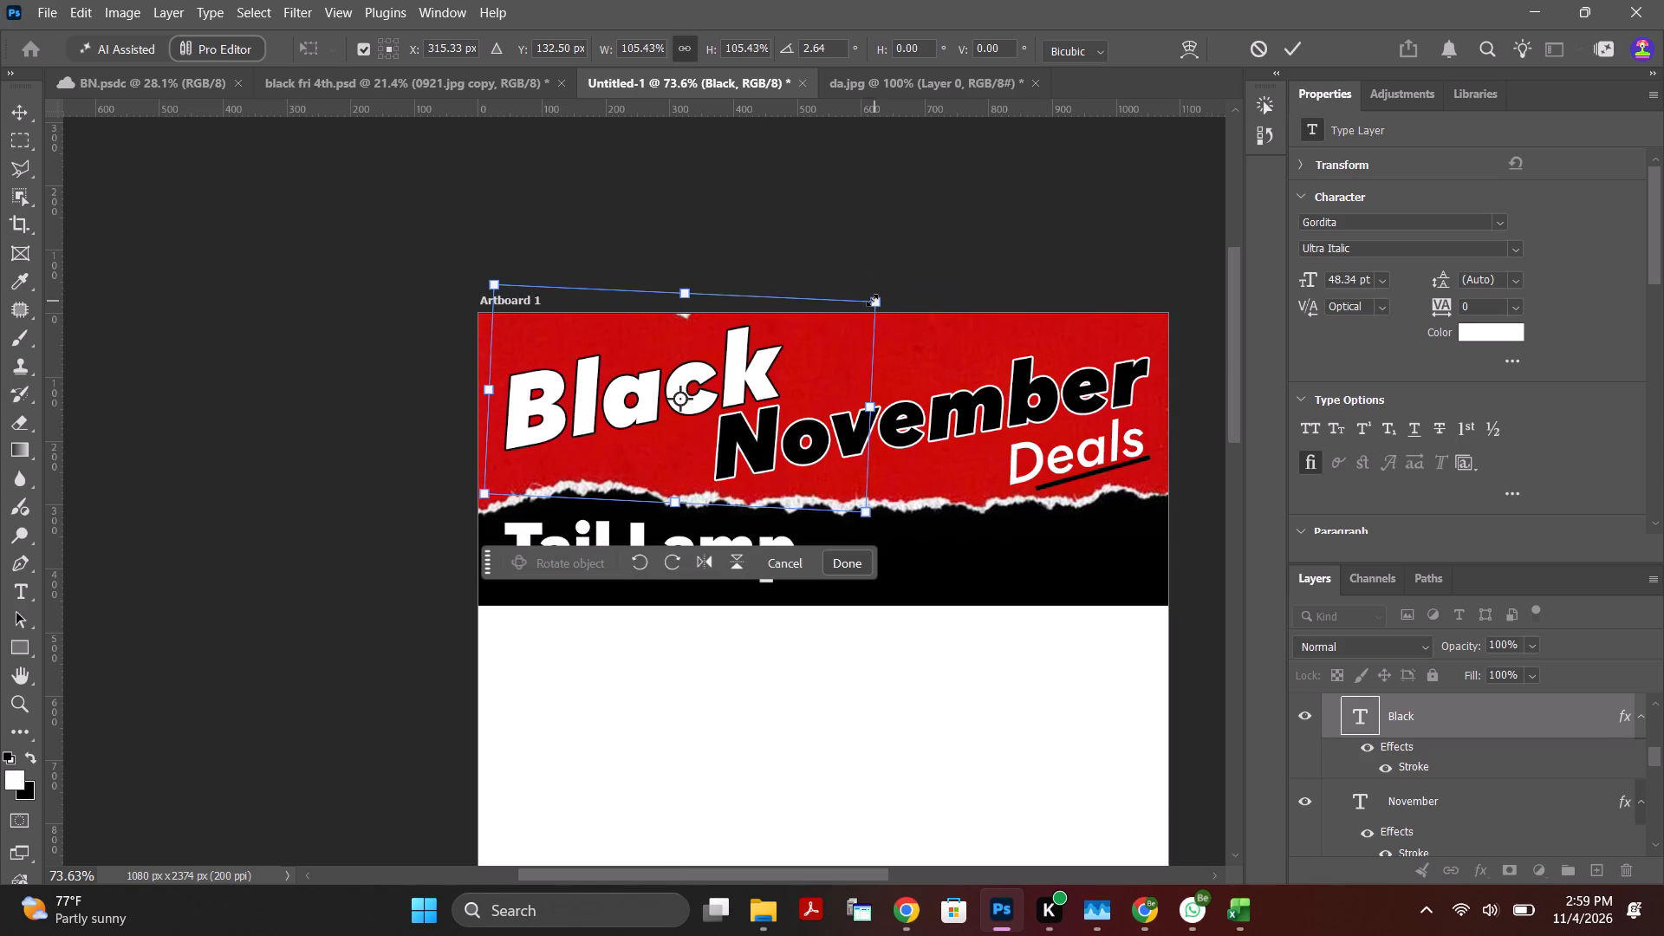
{"action": "key", "text": "Left"}
{"action": "key", "text": "Left"}
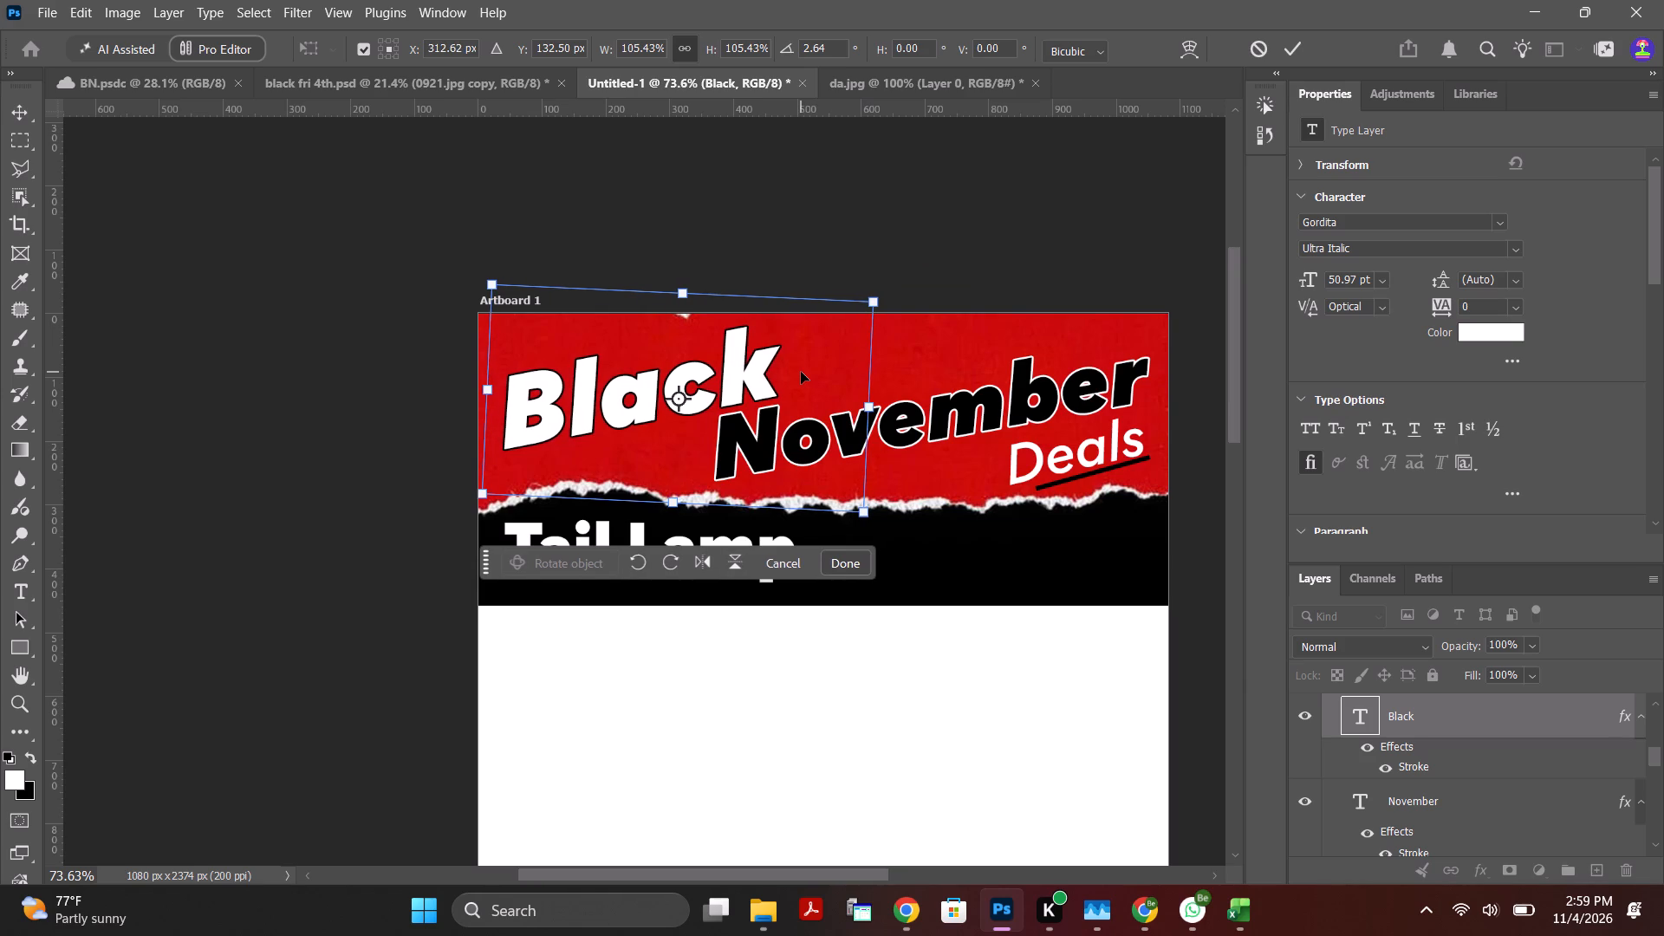
{"action": "key", "text": "Left"}
{"action": "key", "text": "Down"}
{"action": "key", "text": "Down"}
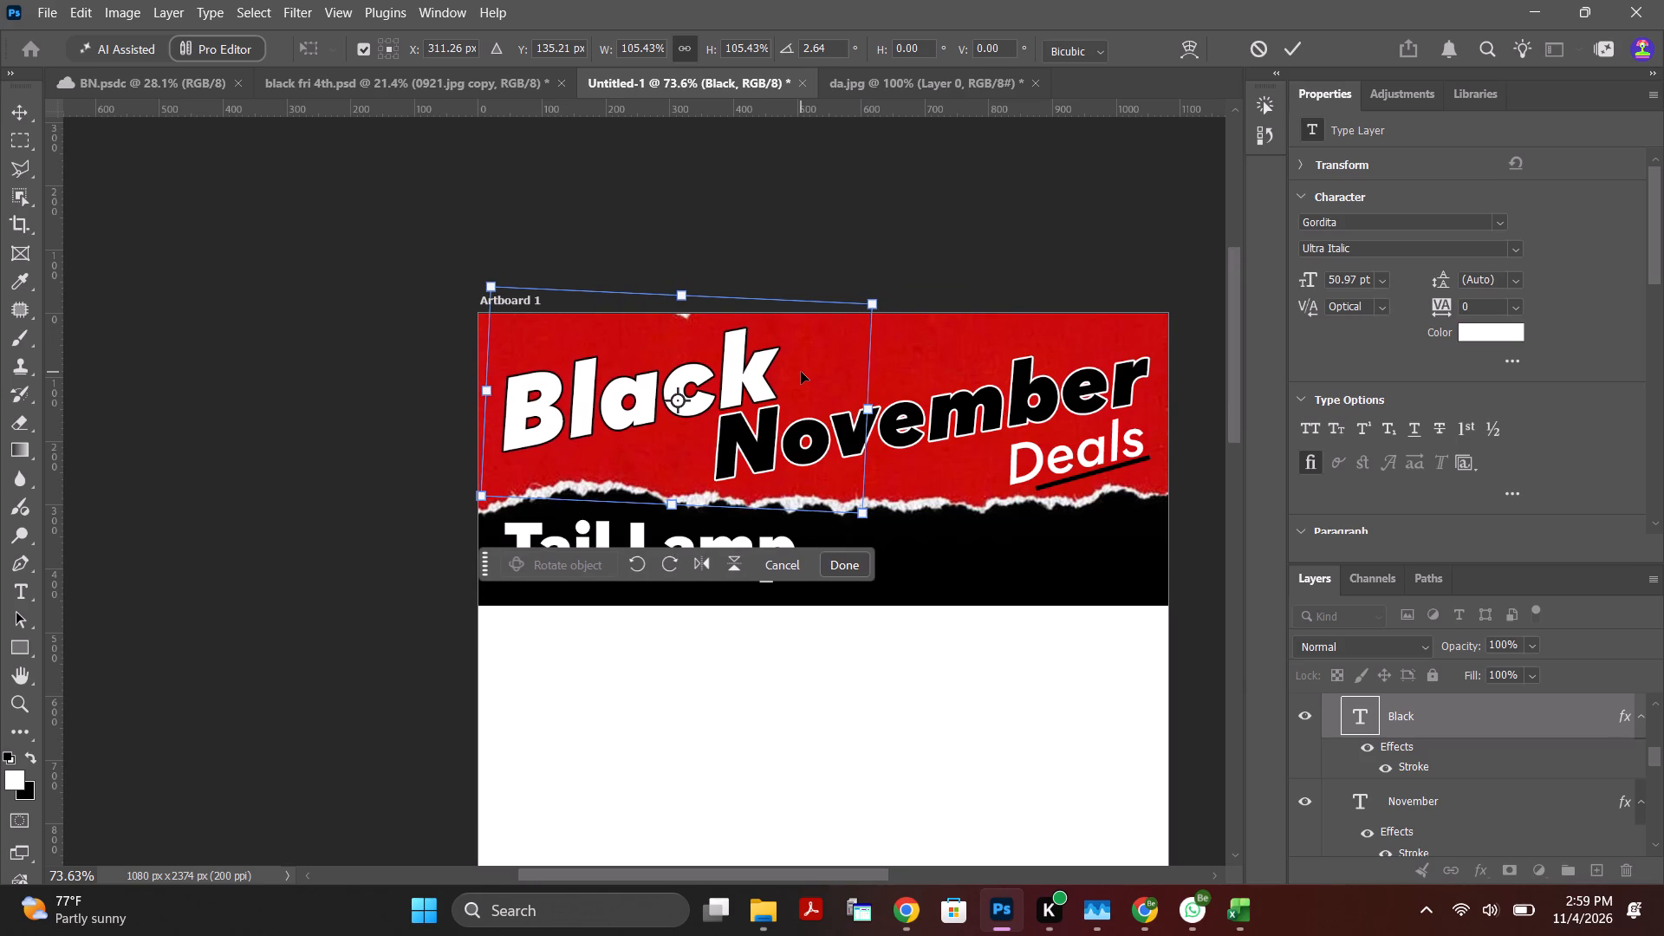
{"action": "left_click", "coordinate": [1296, 49]}
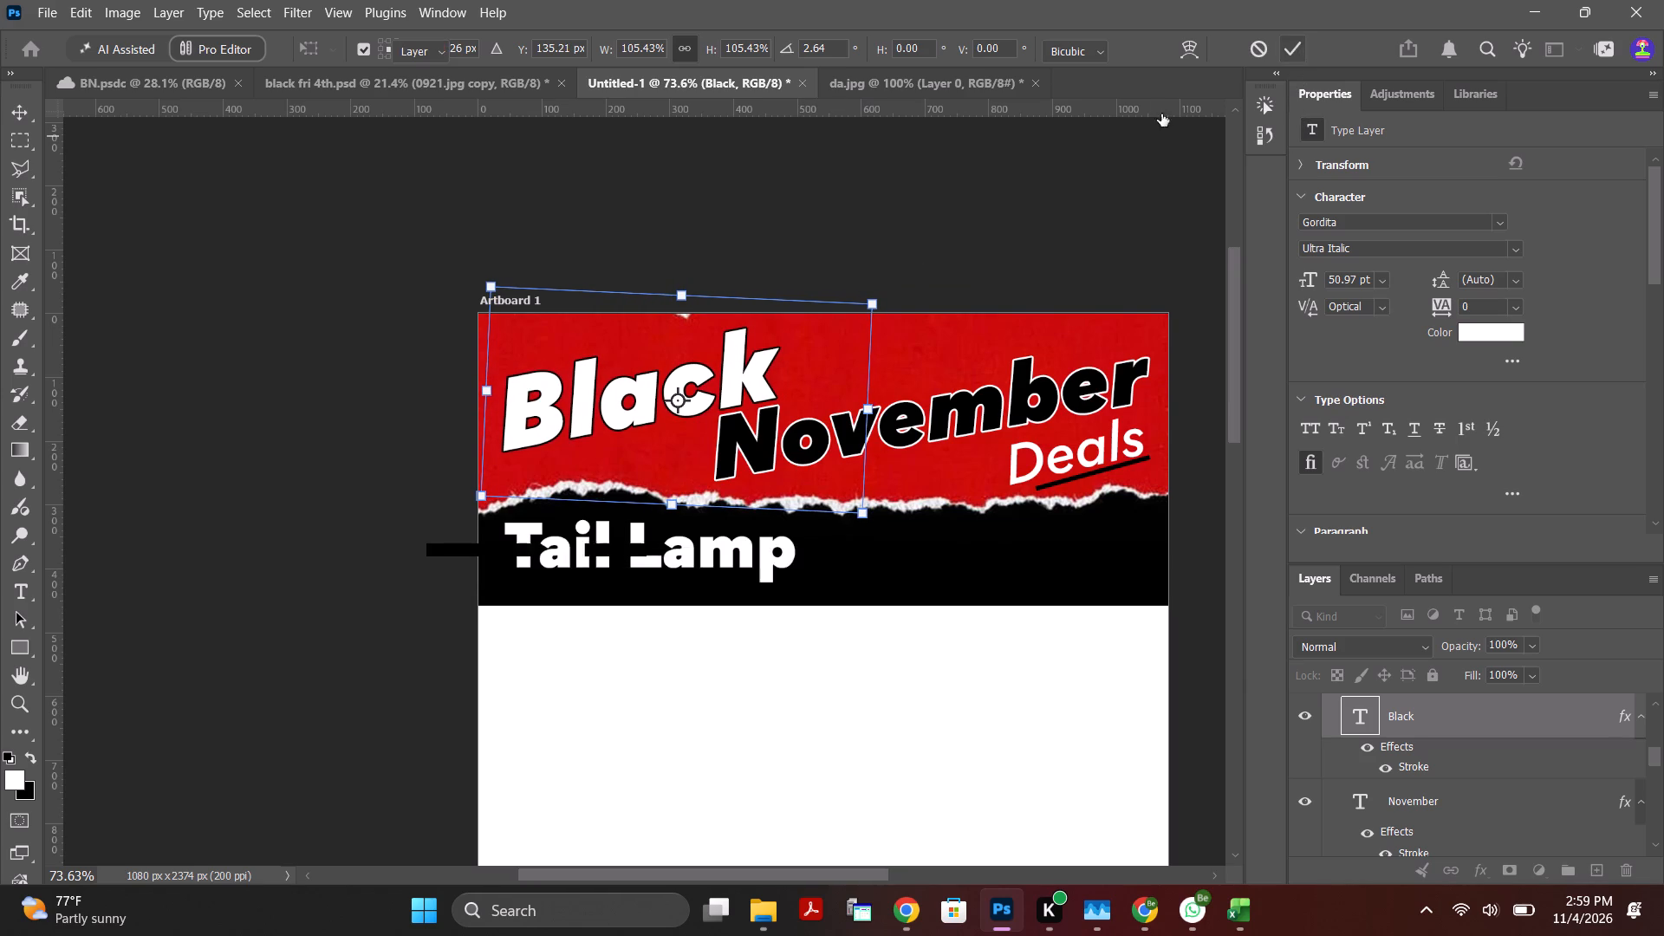
{"action": "left_click", "coordinate": [937, 213]}
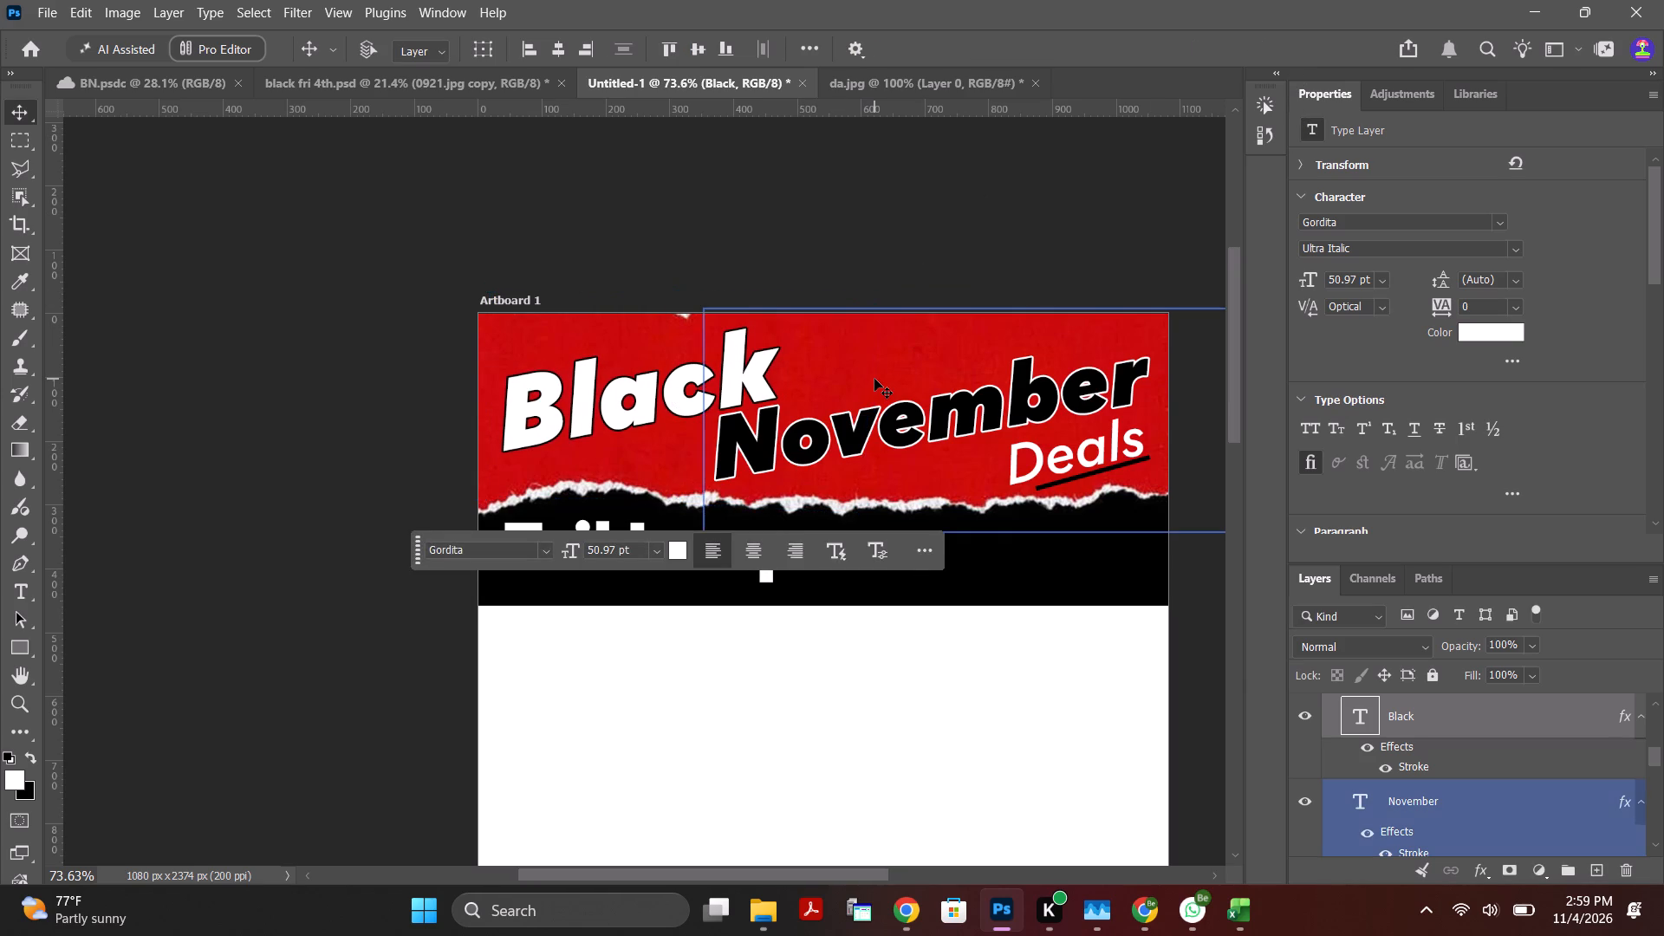
Shift the "Black" text slightly right, closer to "November".
{"action": "scroll", "coordinate": [874, 380], "scroll_direction": "down", "scroll_amount": 17, "text": "alt"}
{"action": "scroll", "coordinate": [1070, 513], "scroll_direction": "up", "scroll_amount": 3, "text": "alt"}
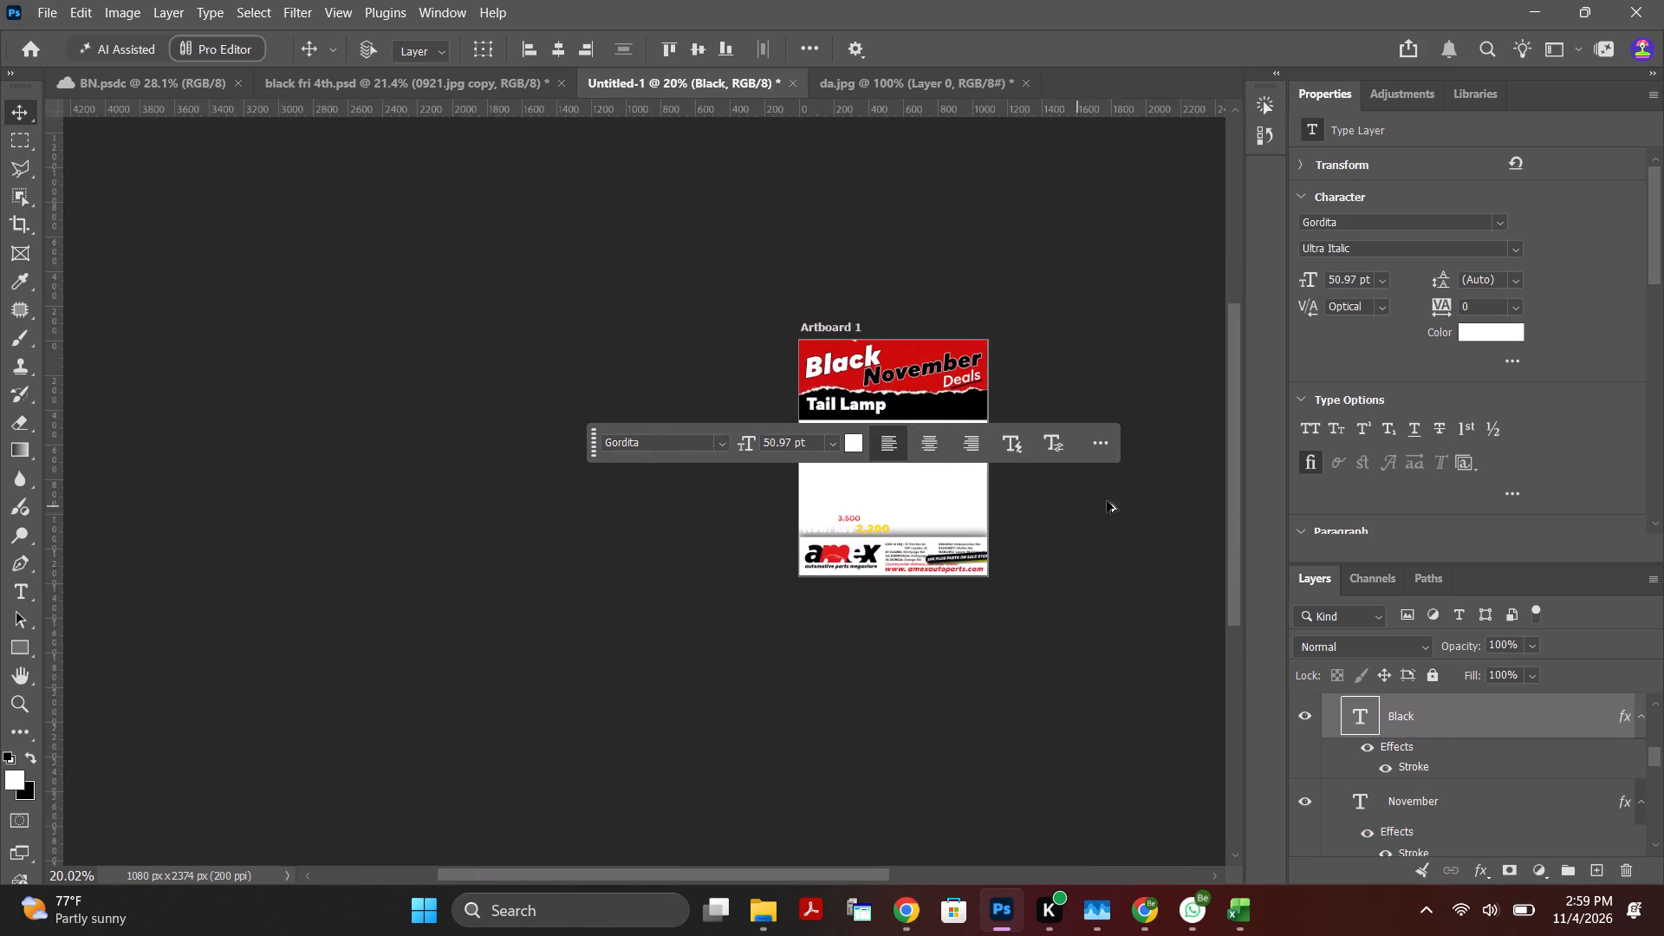
{"action": "scroll", "coordinate": [1151, 309], "scroll_direction": "up", "scroll_amount": 6, "text": "alt"}
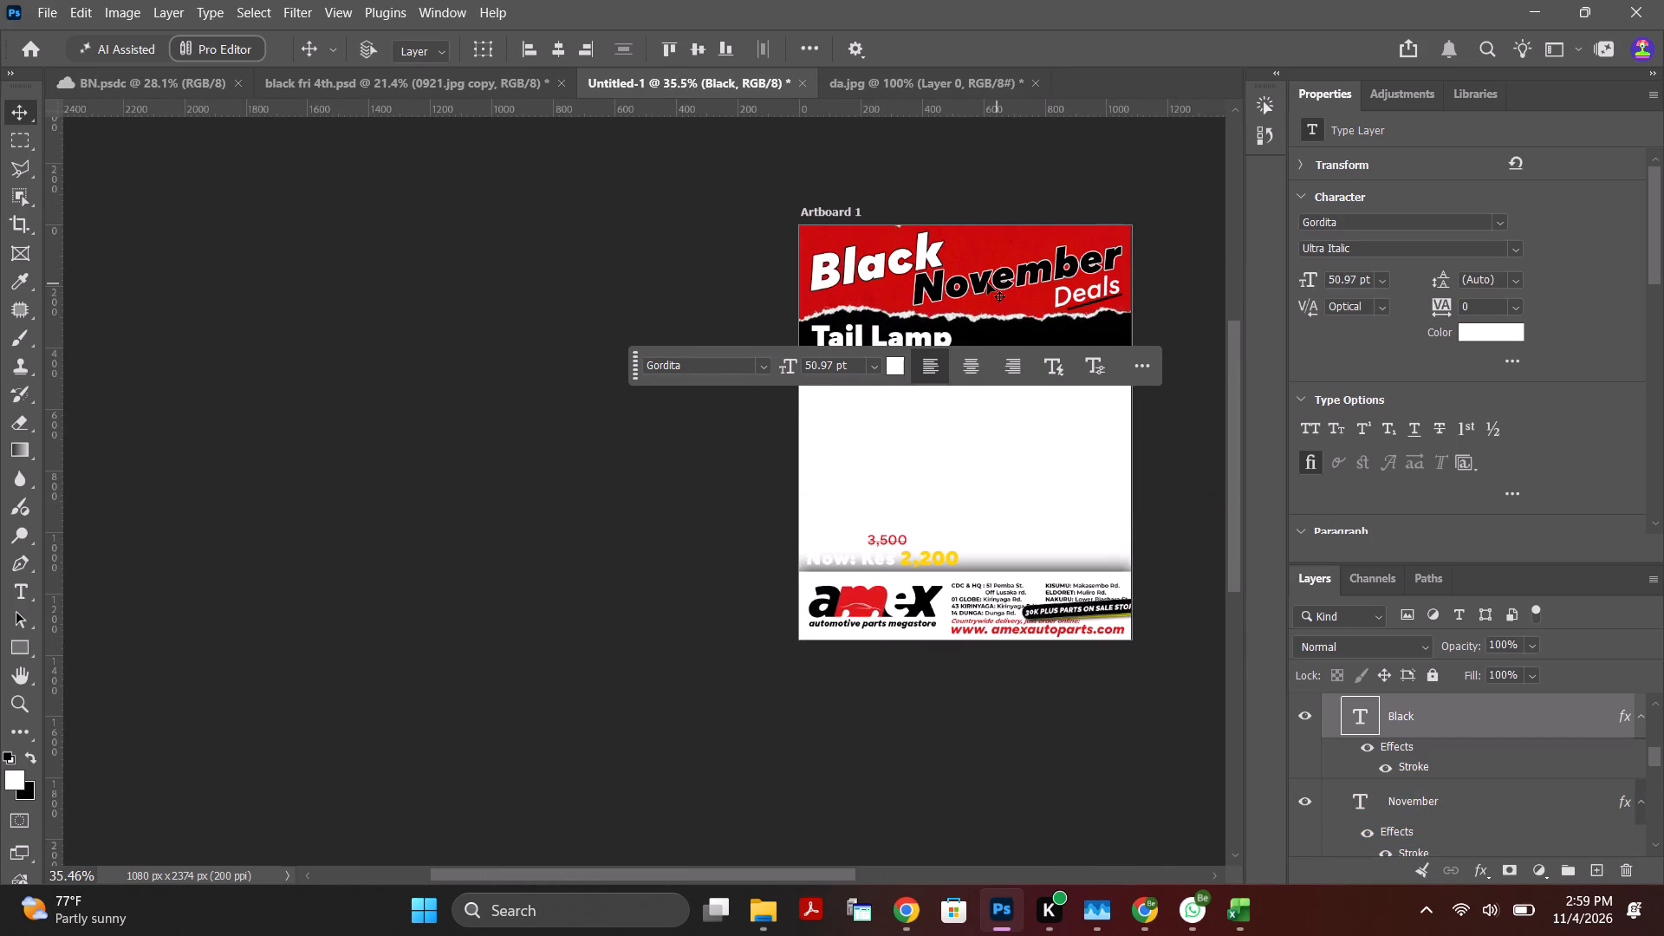
{"action": "left_click", "coordinate": [927, 250]}
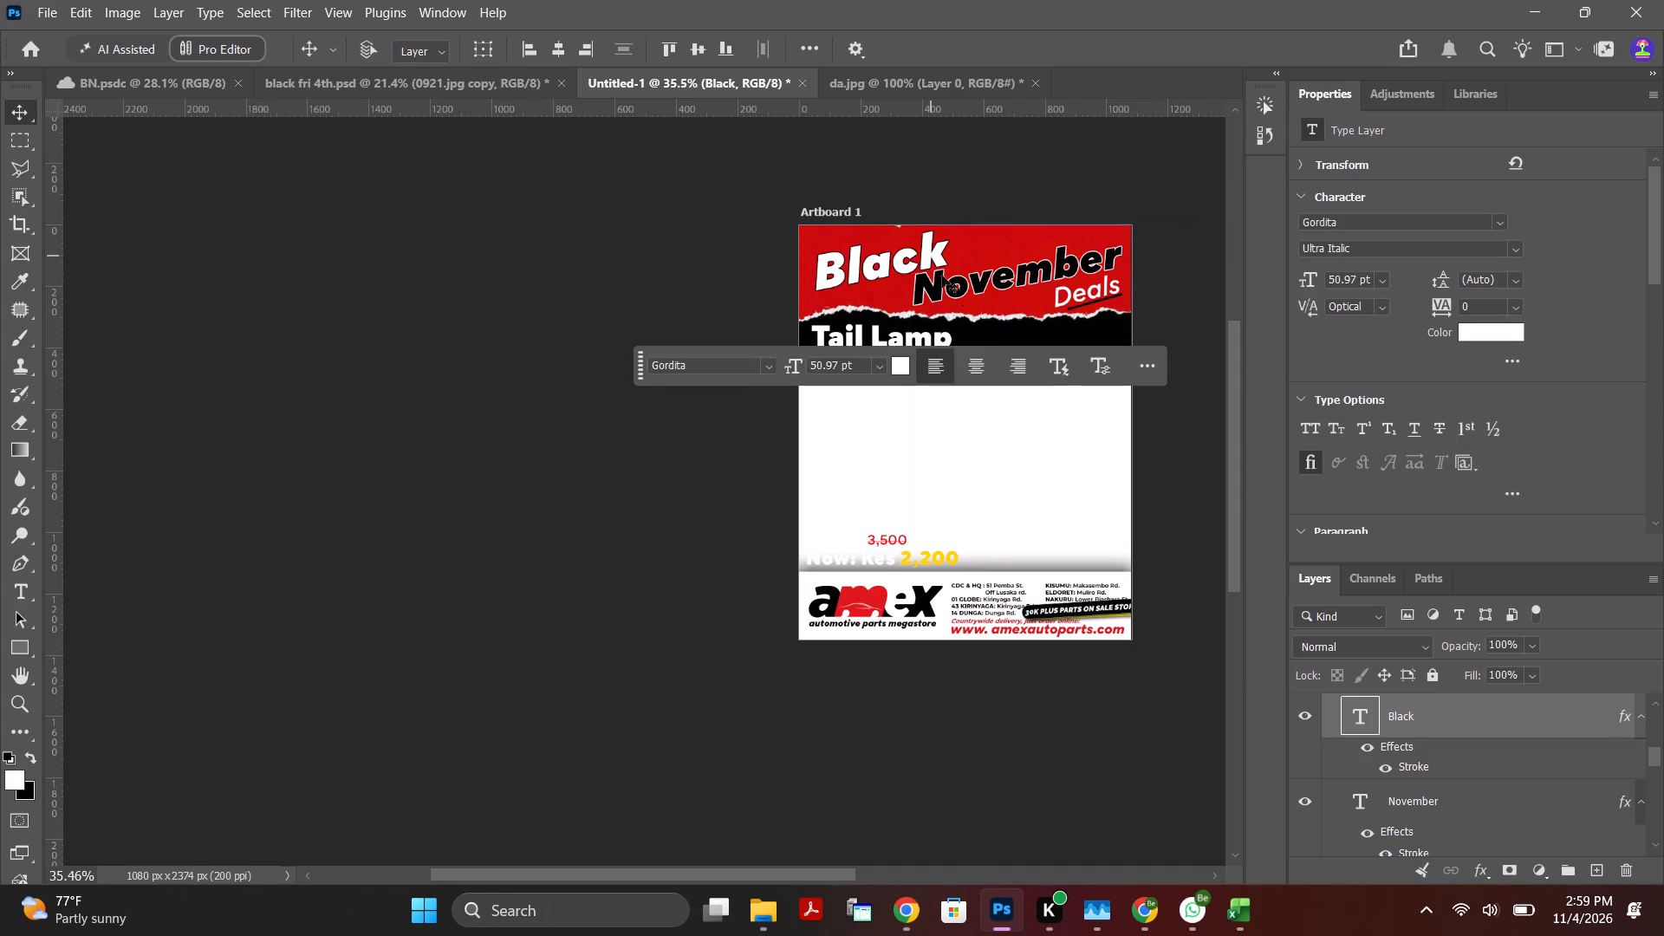
Move the "November" text about 23 px left and 9 px down, tucking it closer under "Black".
{"action": "left_click", "coordinate": [939, 286]}
{"action": "scroll", "coordinate": [1491, 844], "scroll_direction": "down", "scroll_amount": 1}
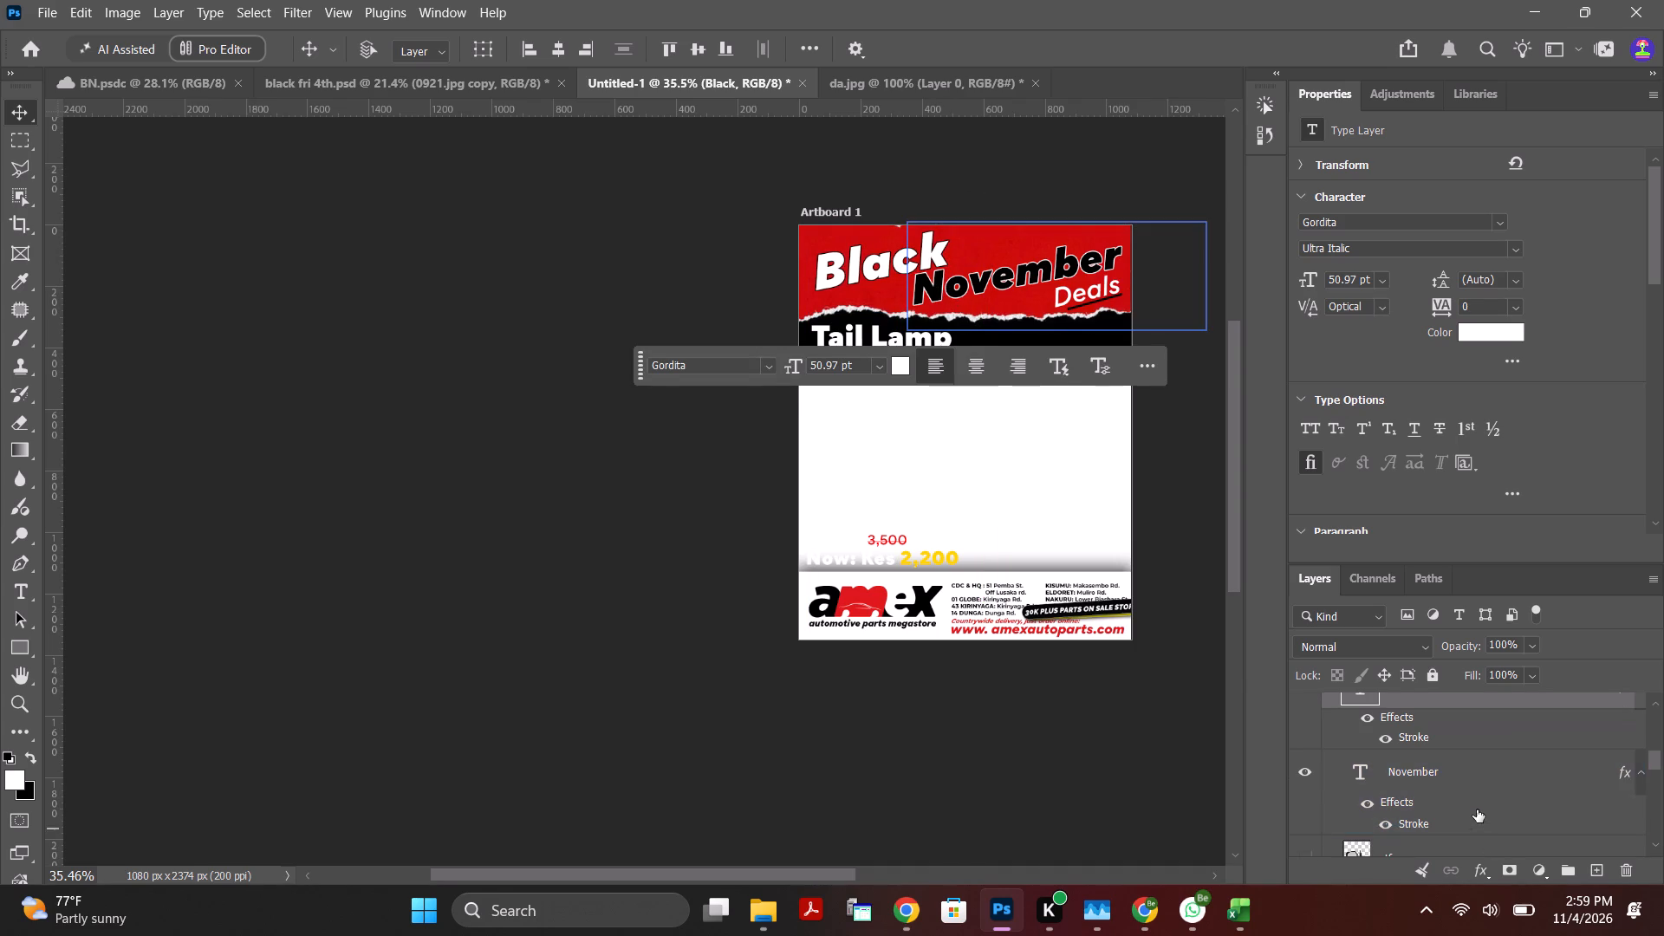
{"action": "left_click", "coordinate": [1477, 809]}
{"action": "left_click_drag", "start_coordinate": [1030, 273], "coordinate": [1023, 276]}
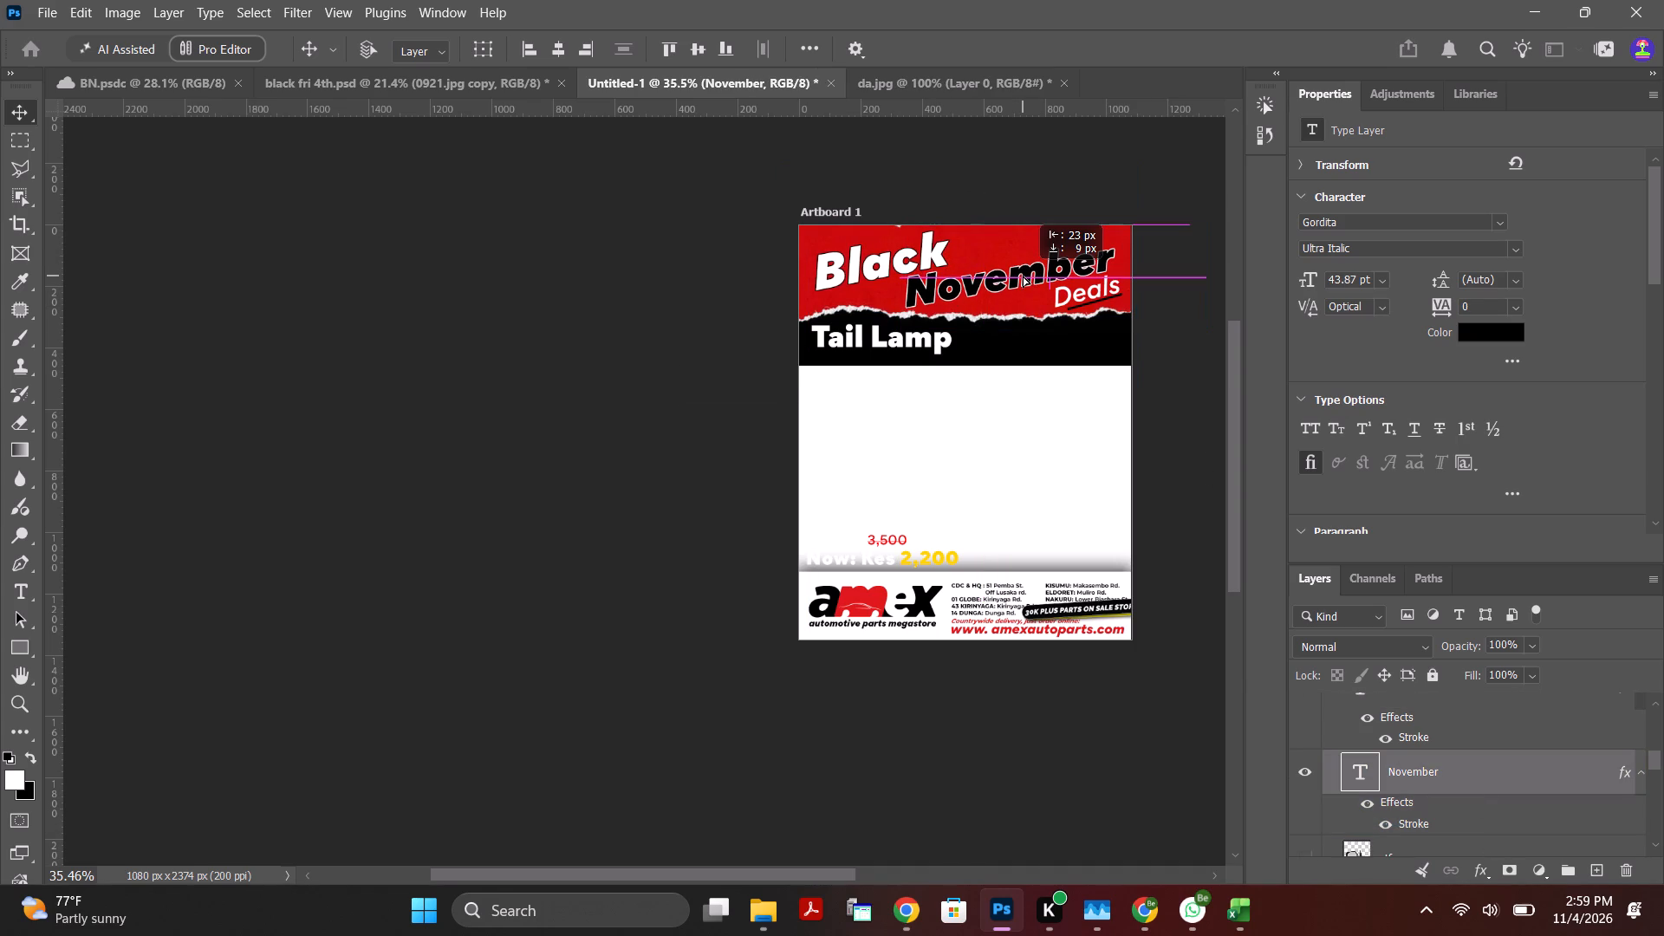
{"action": "left_click_drag", "start_coordinate": [1023, 276], "coordinate": [1022, 276]}
{"action": "scroll", "coordinate": [1069, 223], "scroll_direction": "up", "scroll_amount": 3, "text": "alt"}
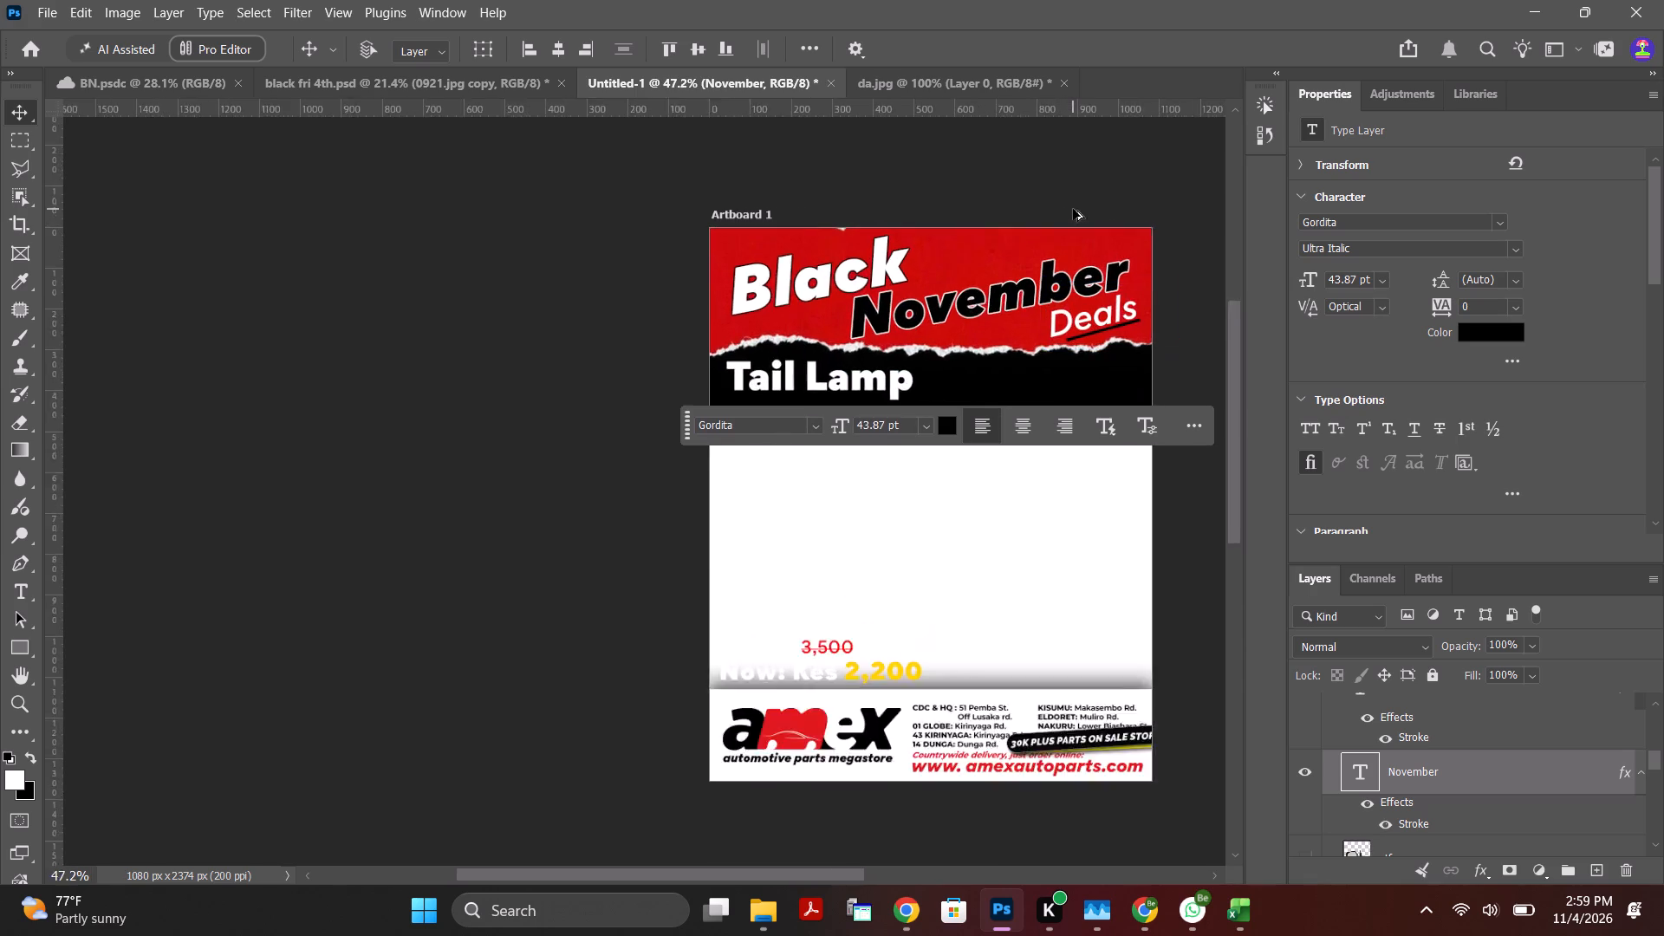
{"action": "scroll", "coordinate": [1073, 209], "scroll_direction": "up", "scroll_amount": 5, "text": "alt"}
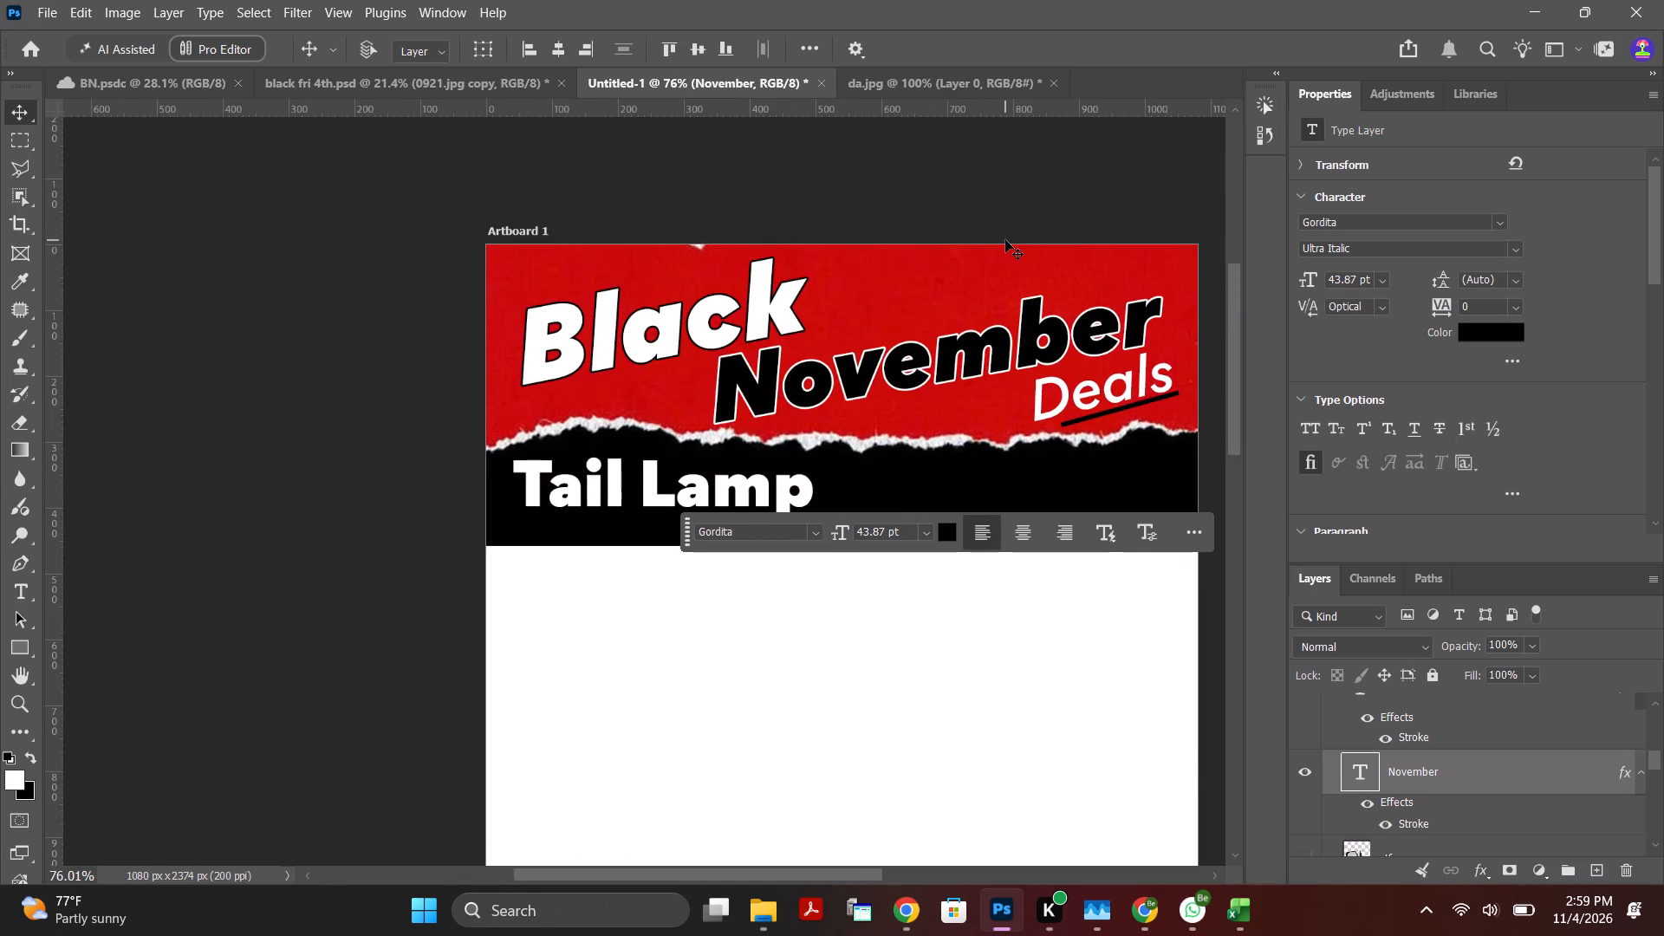
Switch to Chrome and look through the Pinterest pins related to the yellow emphasis marks for a headline accent graphic.
{"action": "left_click", "coordinate": [913, 919]}
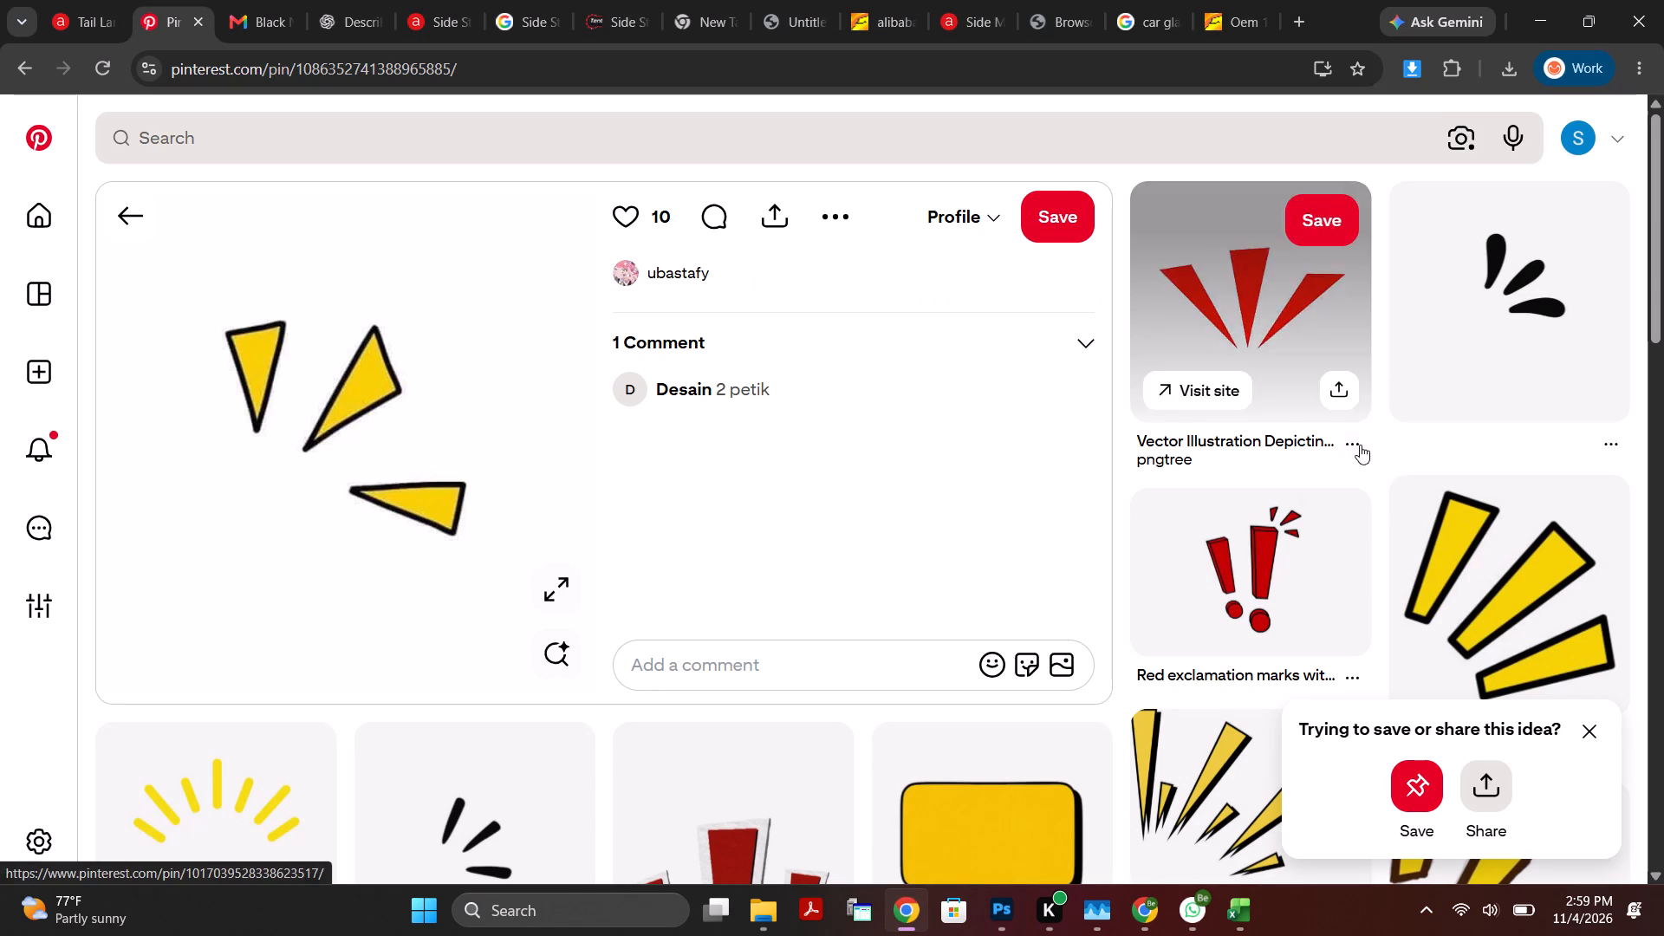
{"action": "scroll", "coordinate": [1324, 483], "scroll_direction": "down", "scroll_amount": 4}
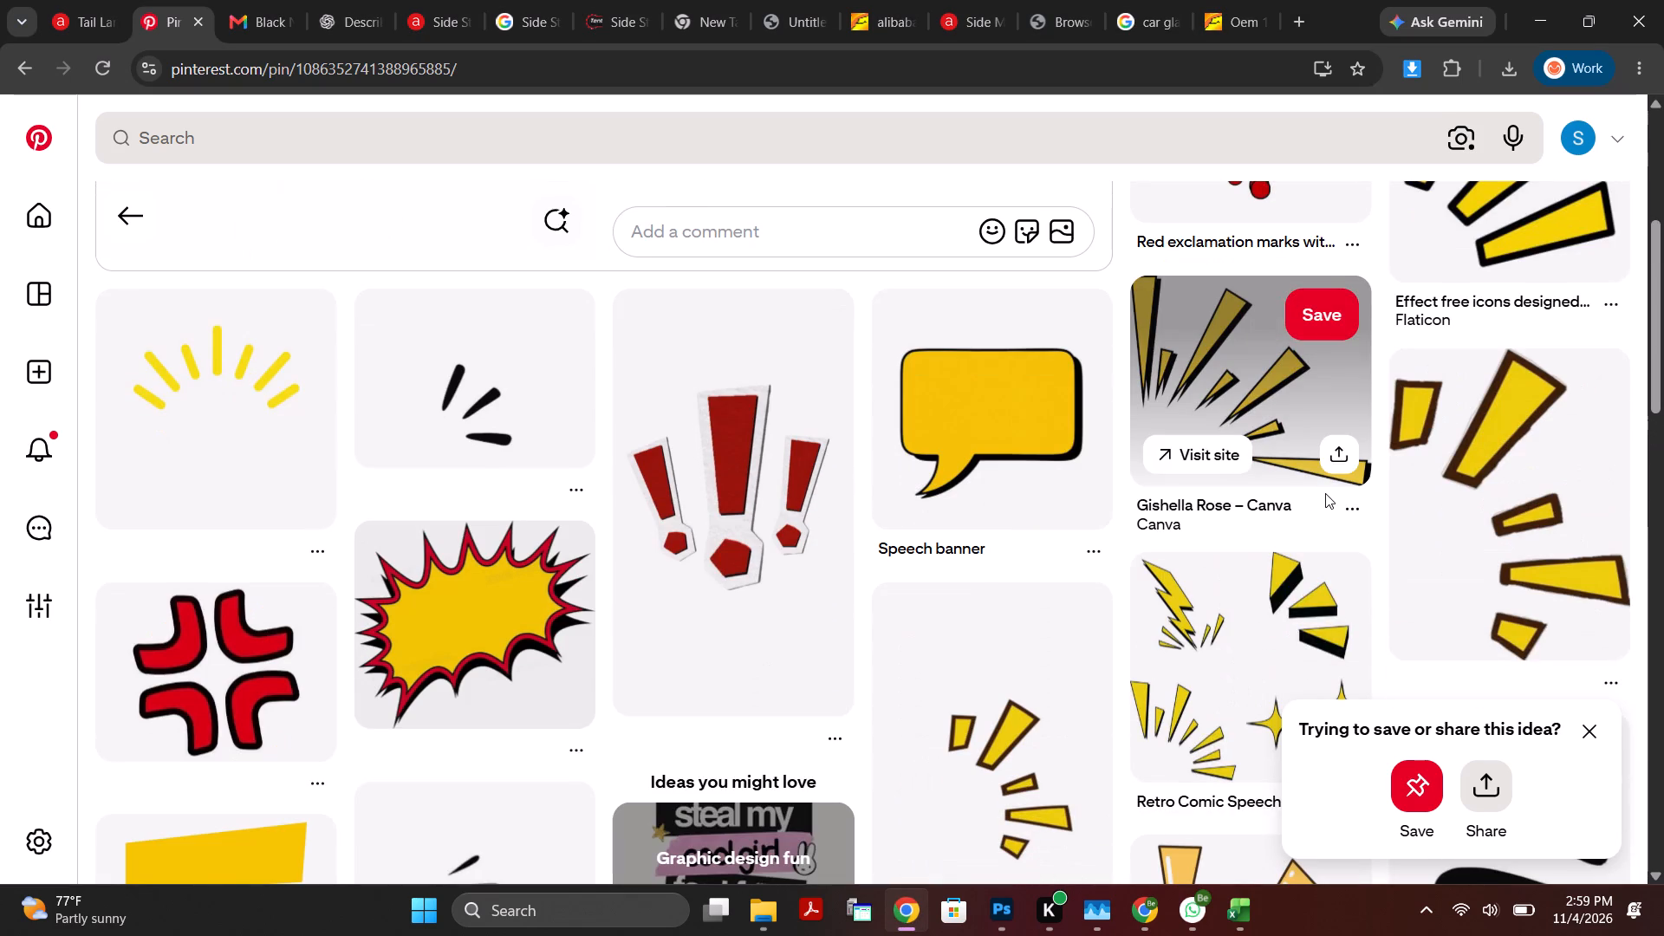
{"action": "scroll", "coordinate": [1325, 493], "scroll_direction": "down", "scroll_amount": 4, "text": "alt"}
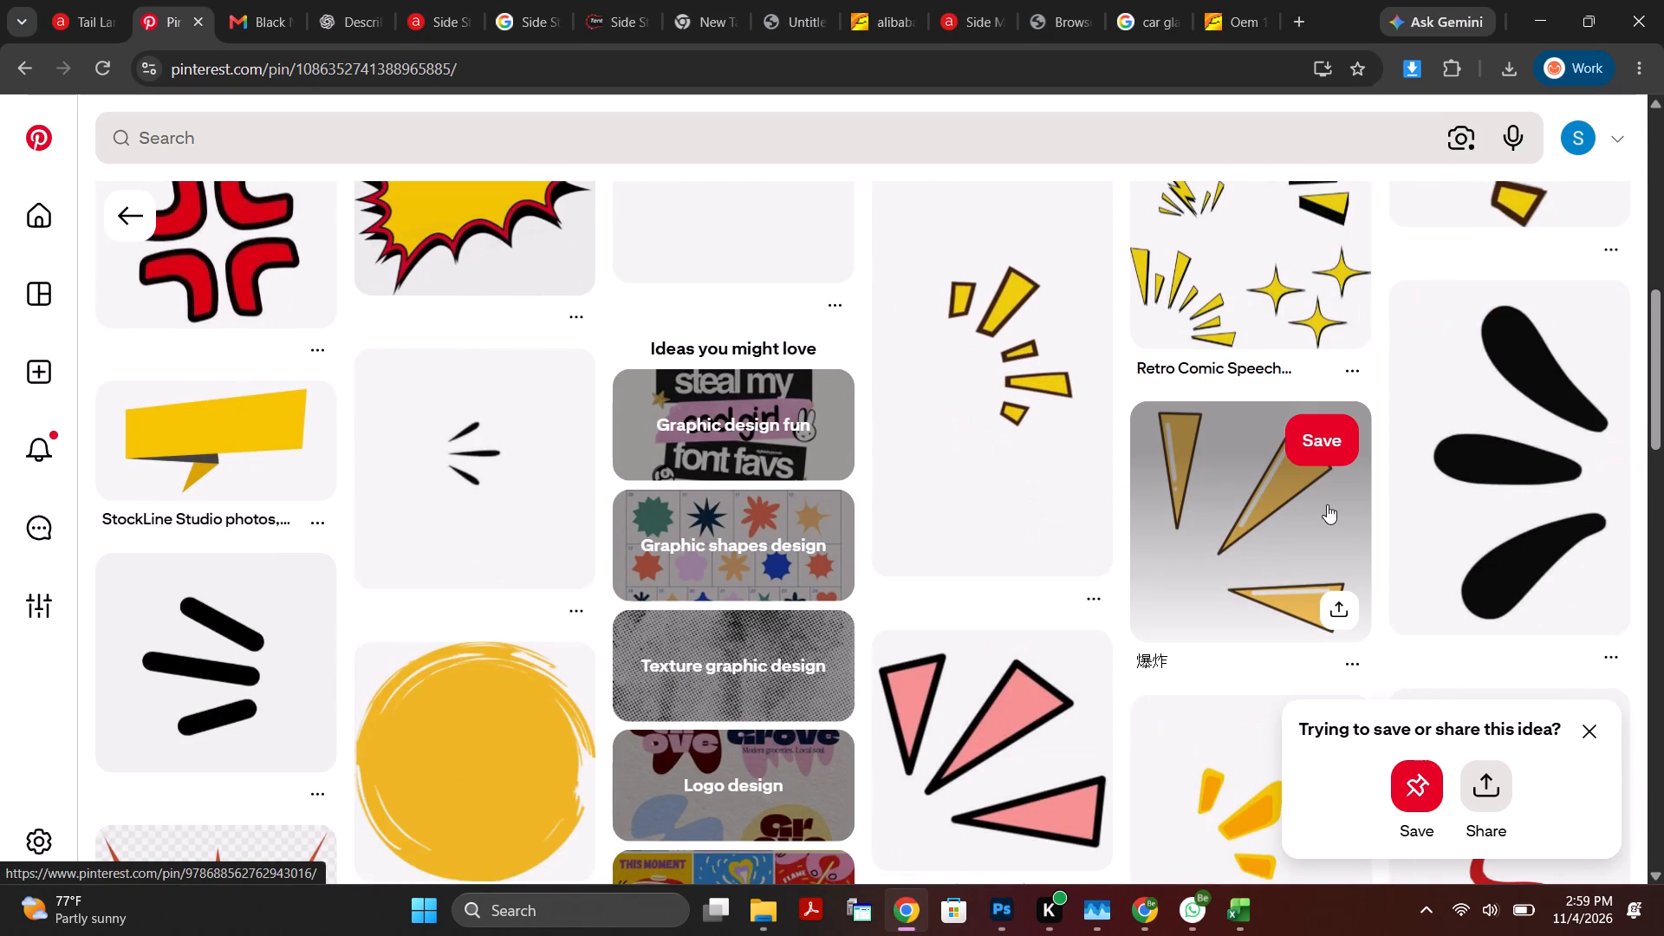
{"action": "scroll", "coordinate": [1327, 509], "scroll_direction": "down", "scroll_amount": 7, "text": "alt"}
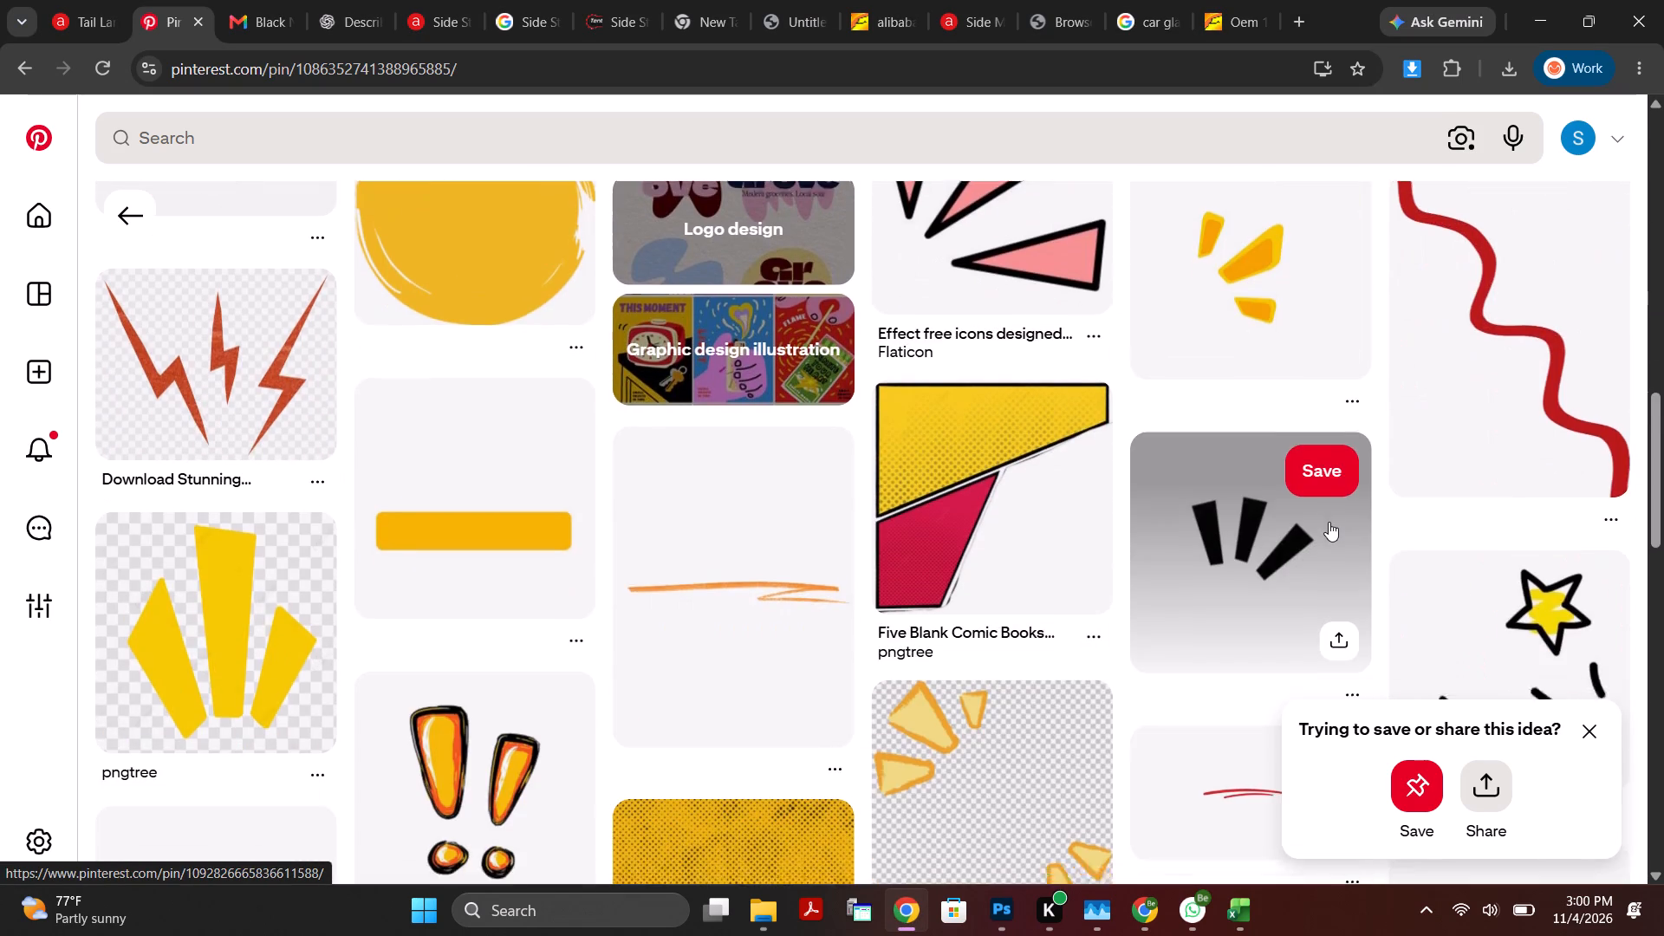
{"action": "scroll", "coordinate": [1329, 522], "scroll_direction": "down", "scroll_amount": 11, "text": "alt"}
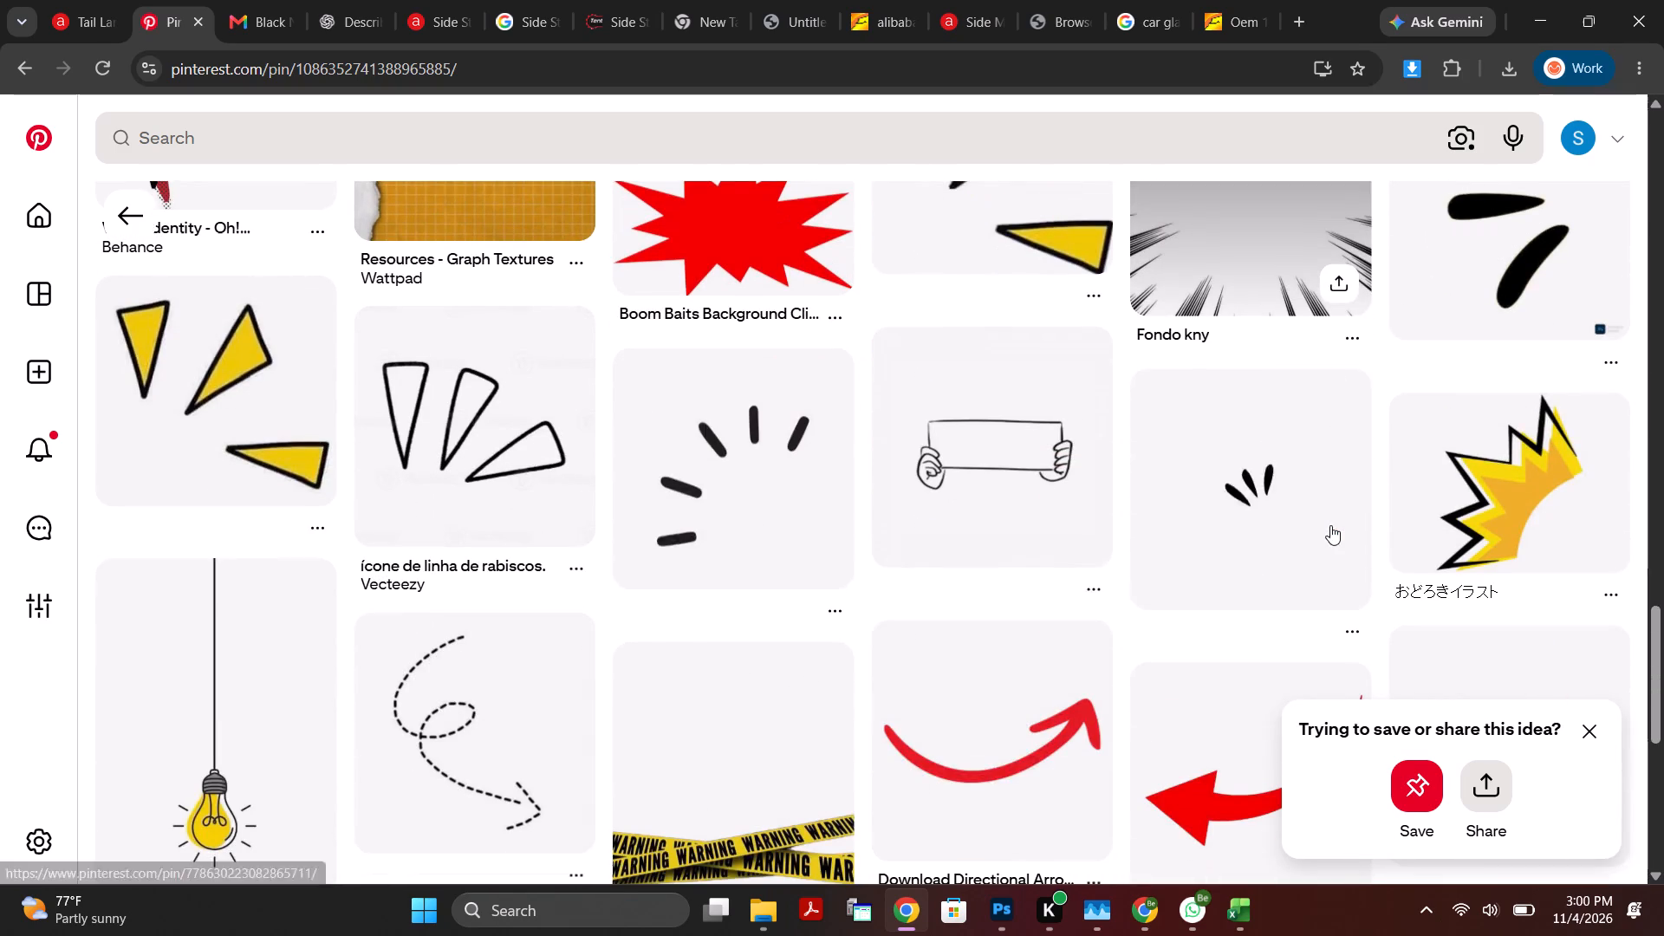
{"action": "scroll", "coordinate": [1330, 525], "scroll_direction": "down", "scroll_amount": 6, "text": "alt"}
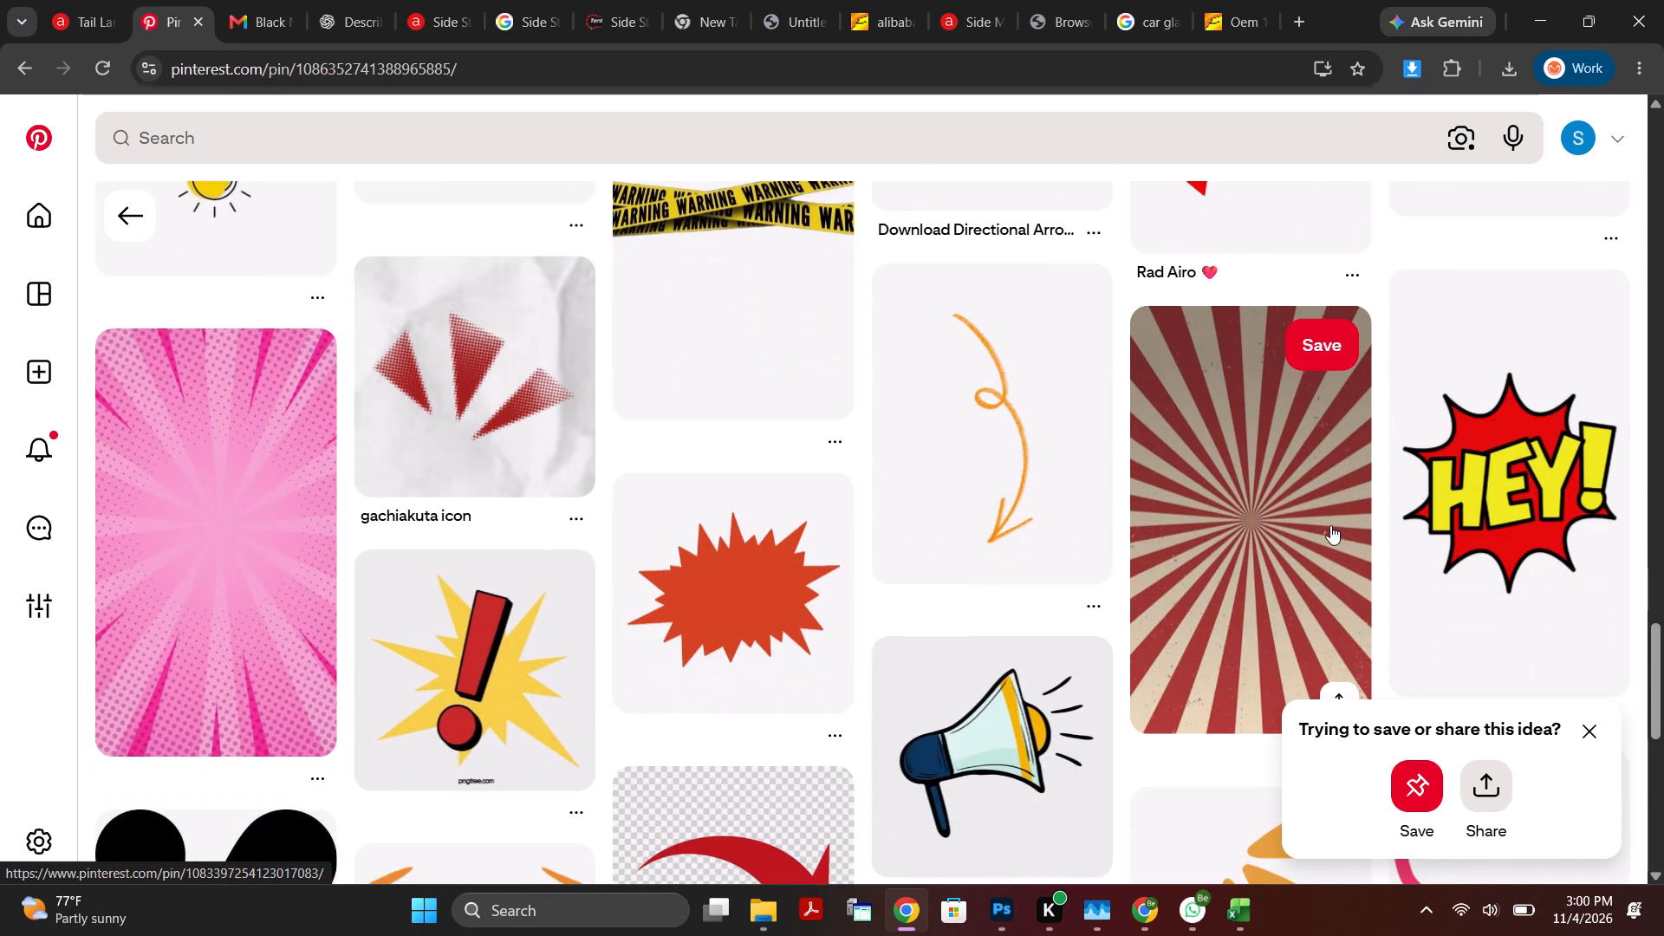
{"action": "scroll", "coordinate": [1330, 525], "scroll_direction": "down", "scroll_amount": 8, "text": "alt"}
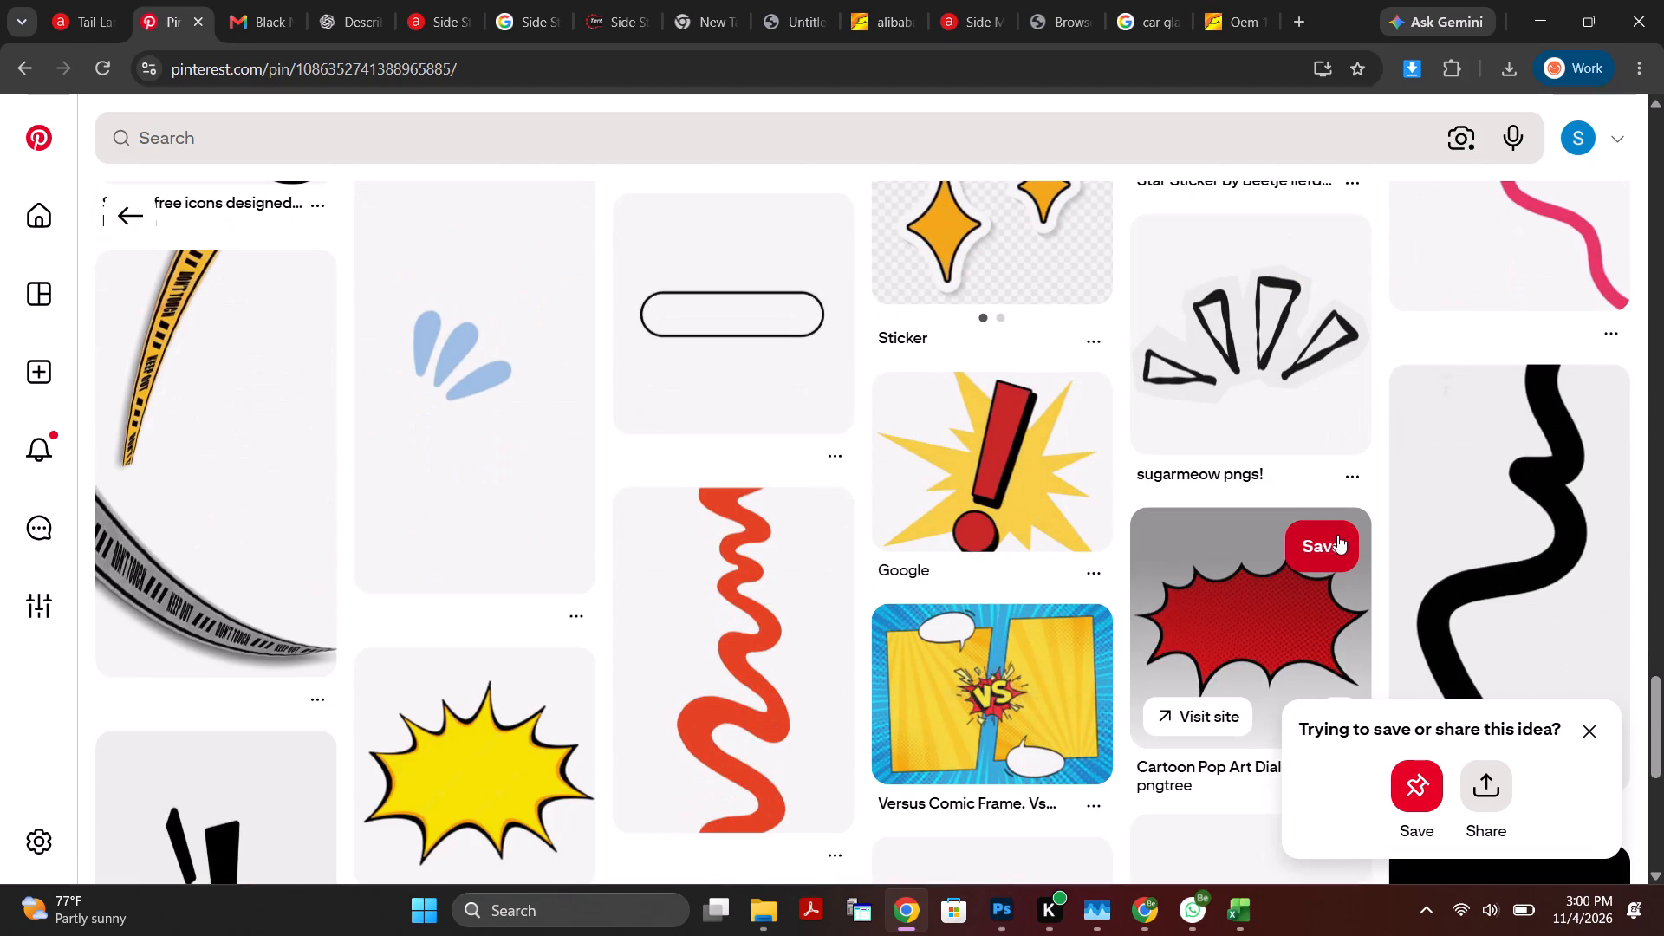
{"action": "left_click_drag", "start_coordinate": [1652, 653], "coordinate": [1646, 594]}
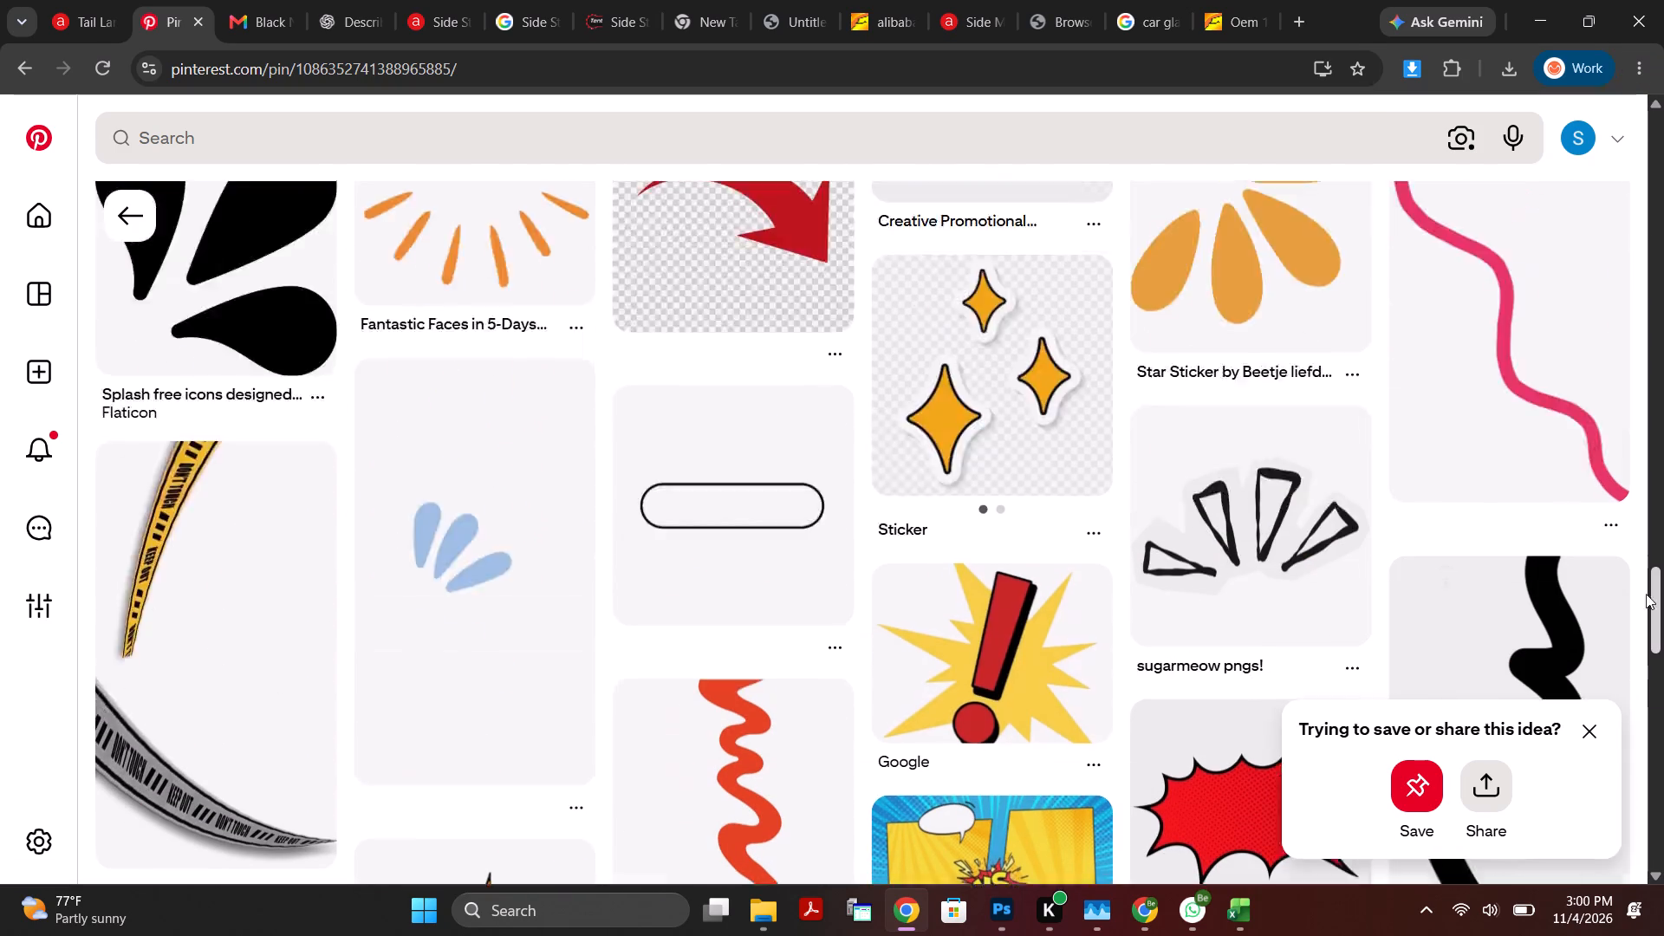
{"action": "left_click_drag", "start_coordinate": [1646, 594], "coordinate": [1645, 236]}
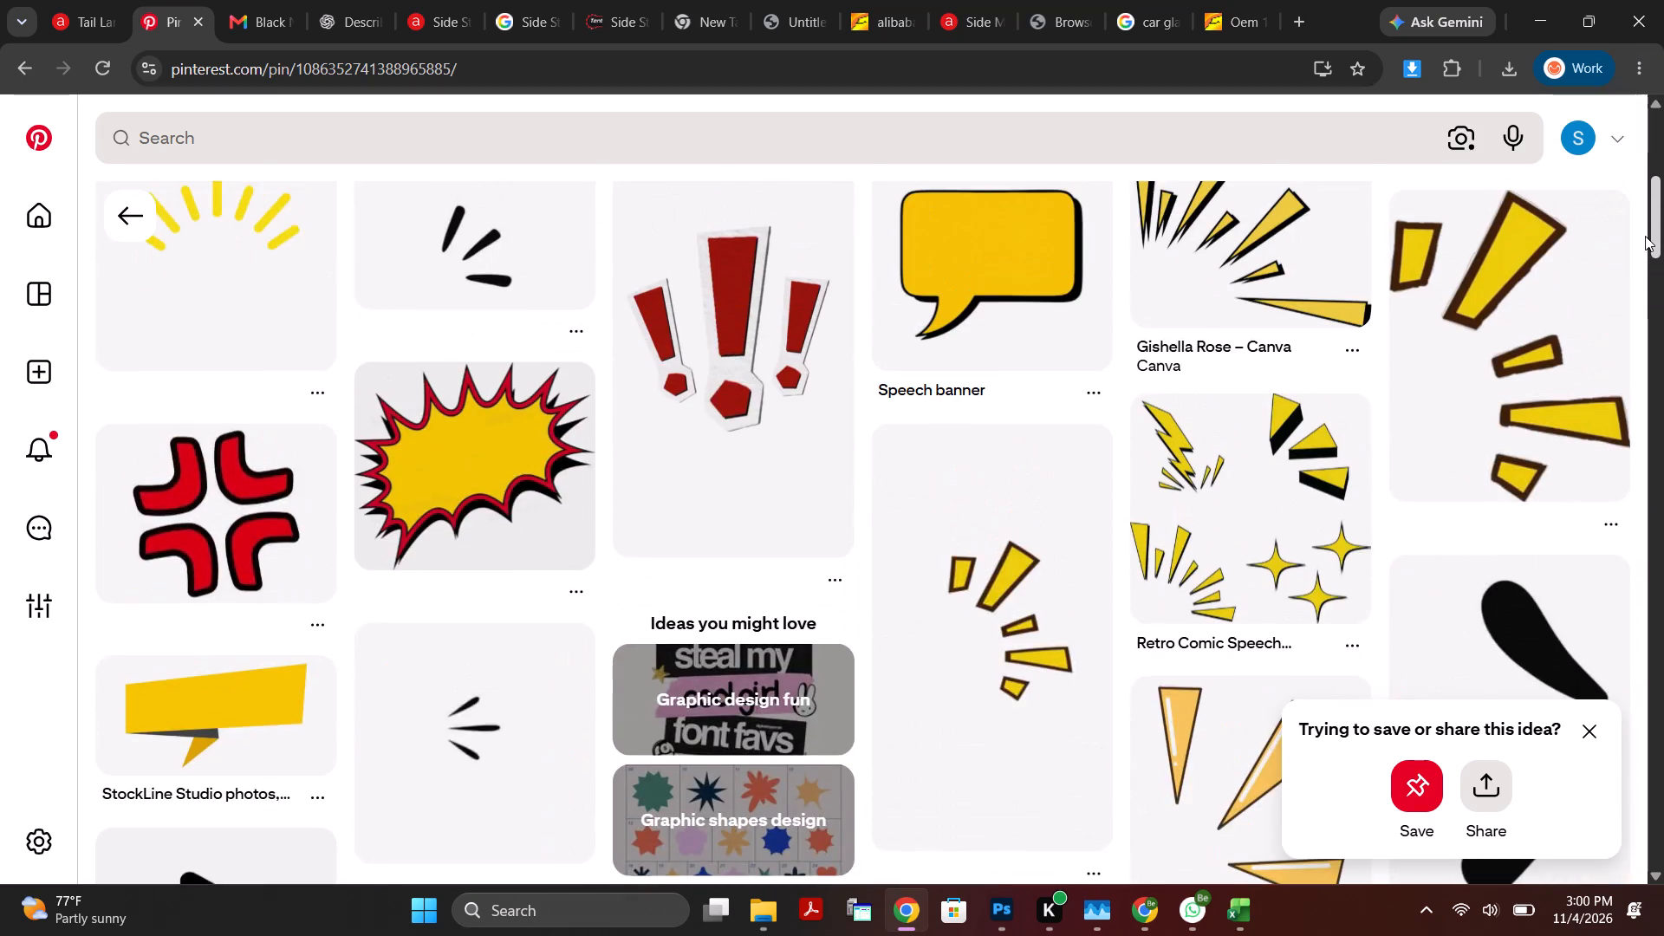
{"action": "left_click_drag", "start_coordinate": [1645, 236], "coordinate": [1663, 147]}
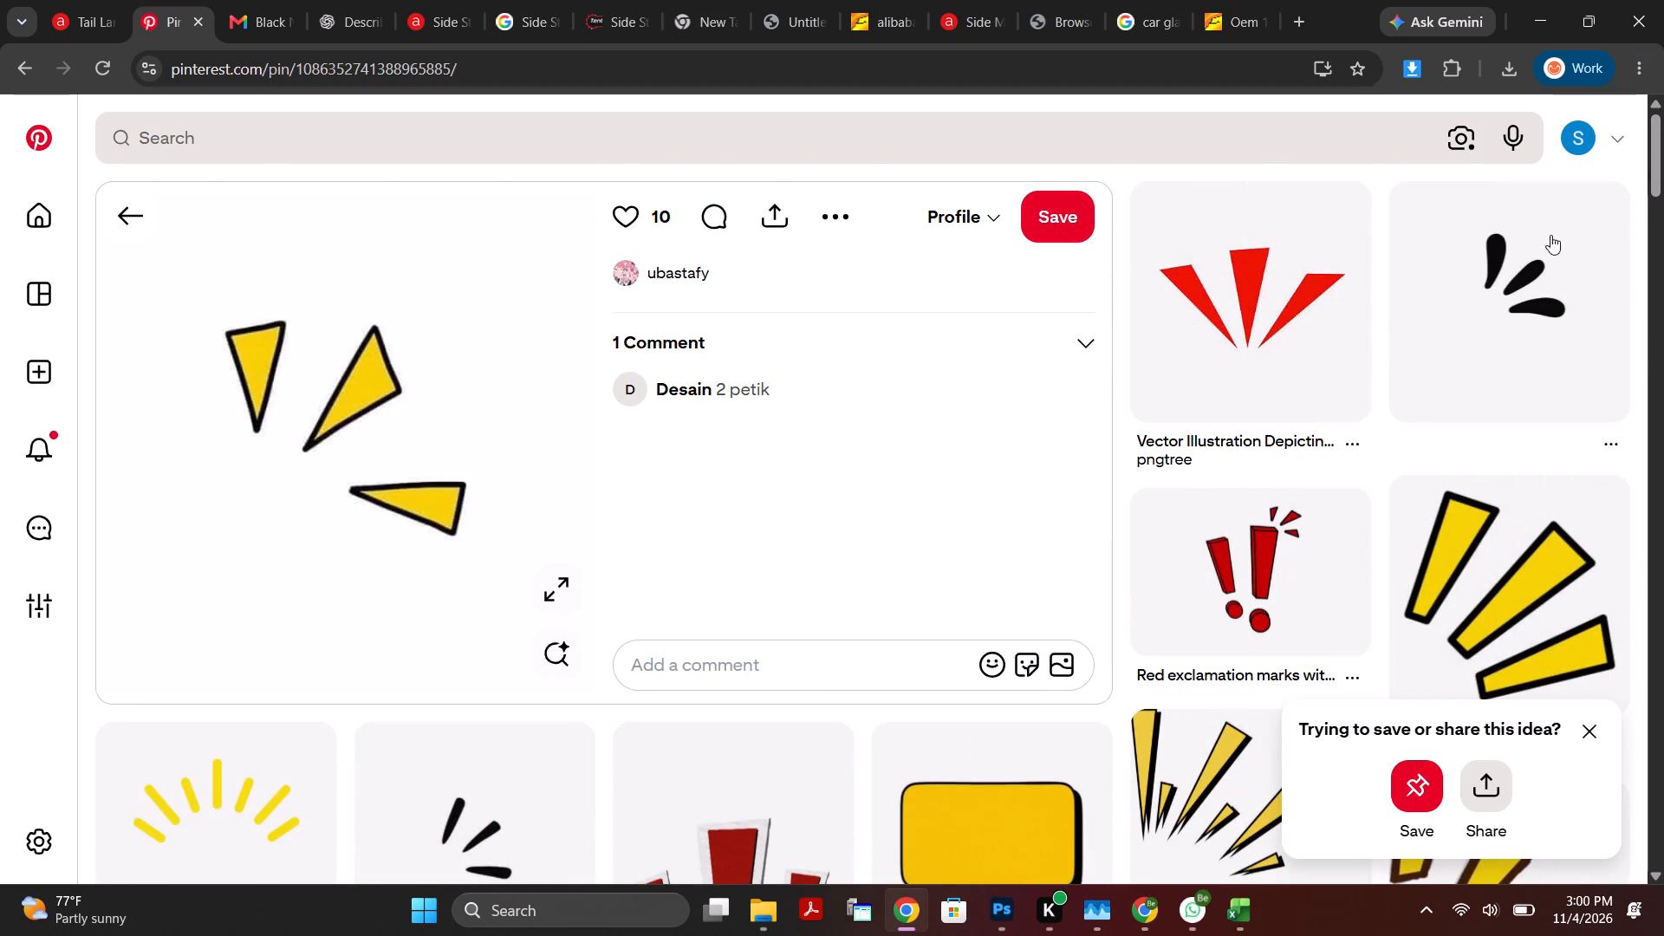
Return to the "Red emphasis pop" pin and, from its related pins, open the fan of three red wedges.
{"action": "left_click", "coordinate": [138, 216]}
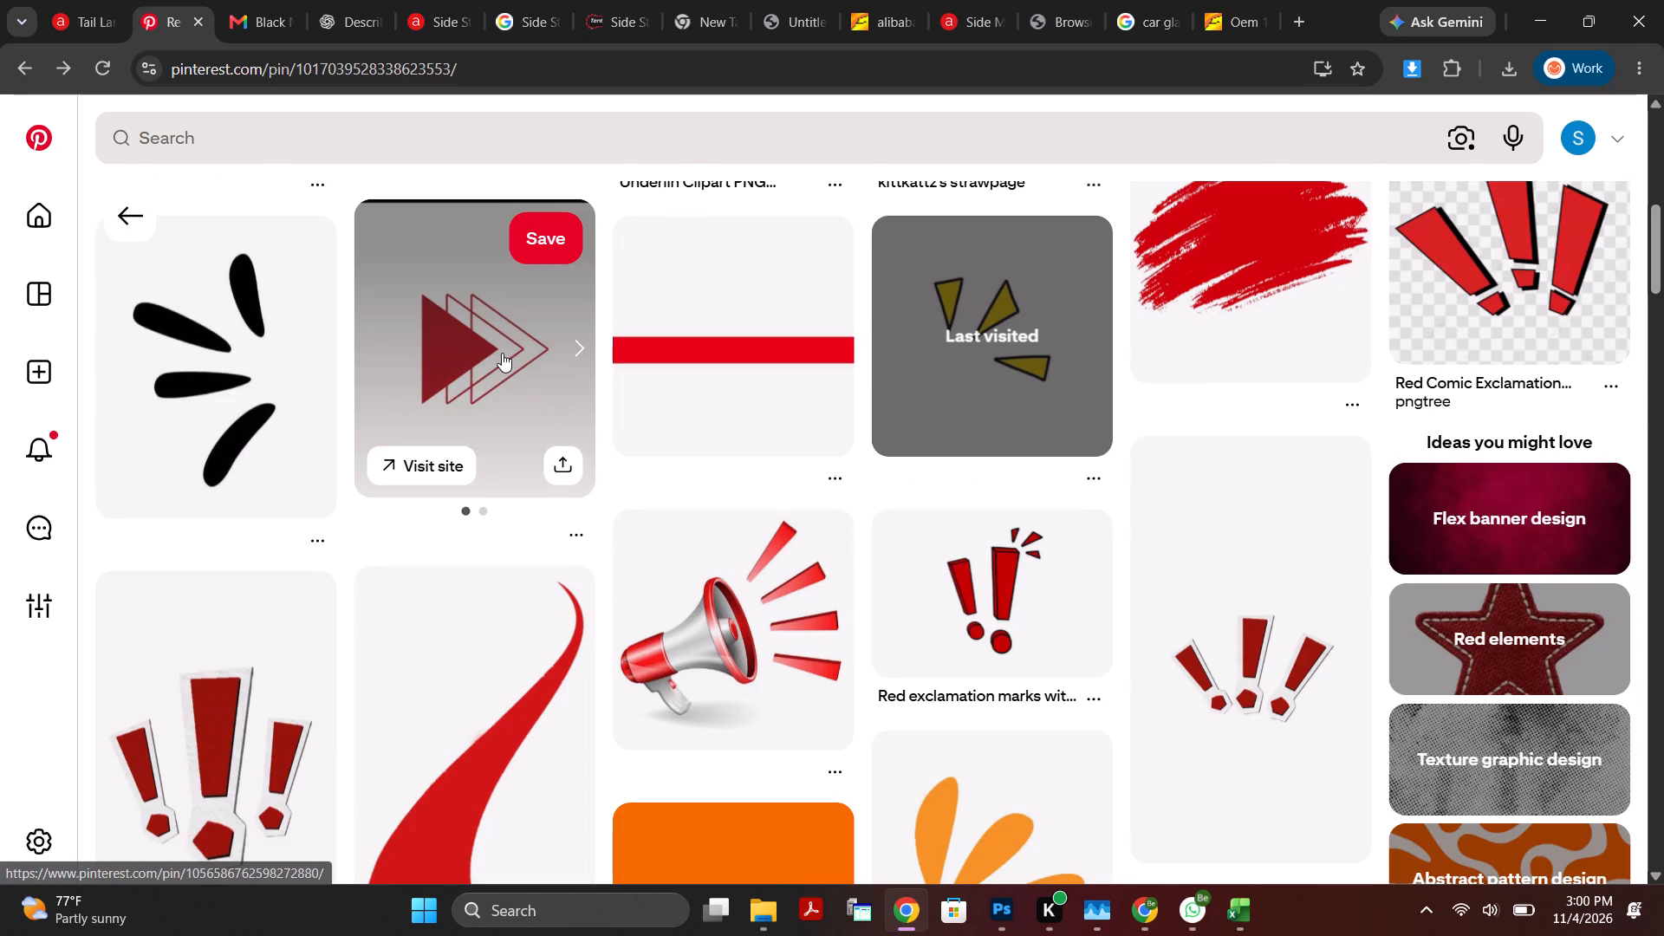
{"action": "scroll", "coordinate": [1039, 466], "scroll_direction": "up", "scroll_amount": 5}
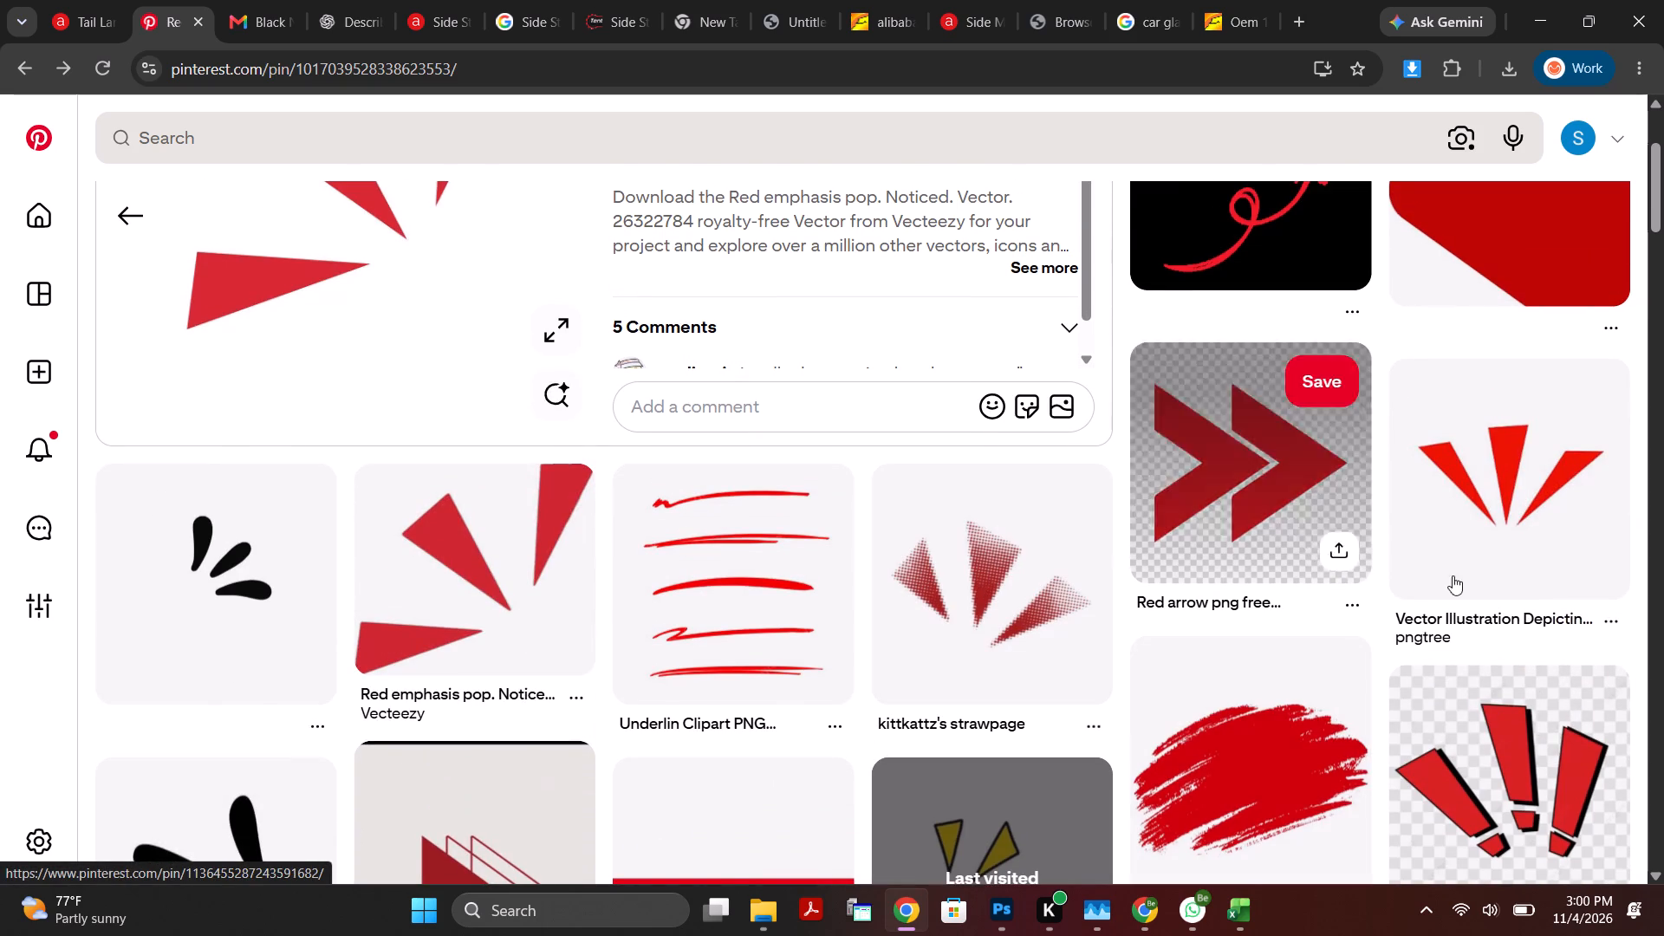
{"action": "scroll", "coordinate": [773, 432], "scroll_direction": "up", "scroll_amount": 3}
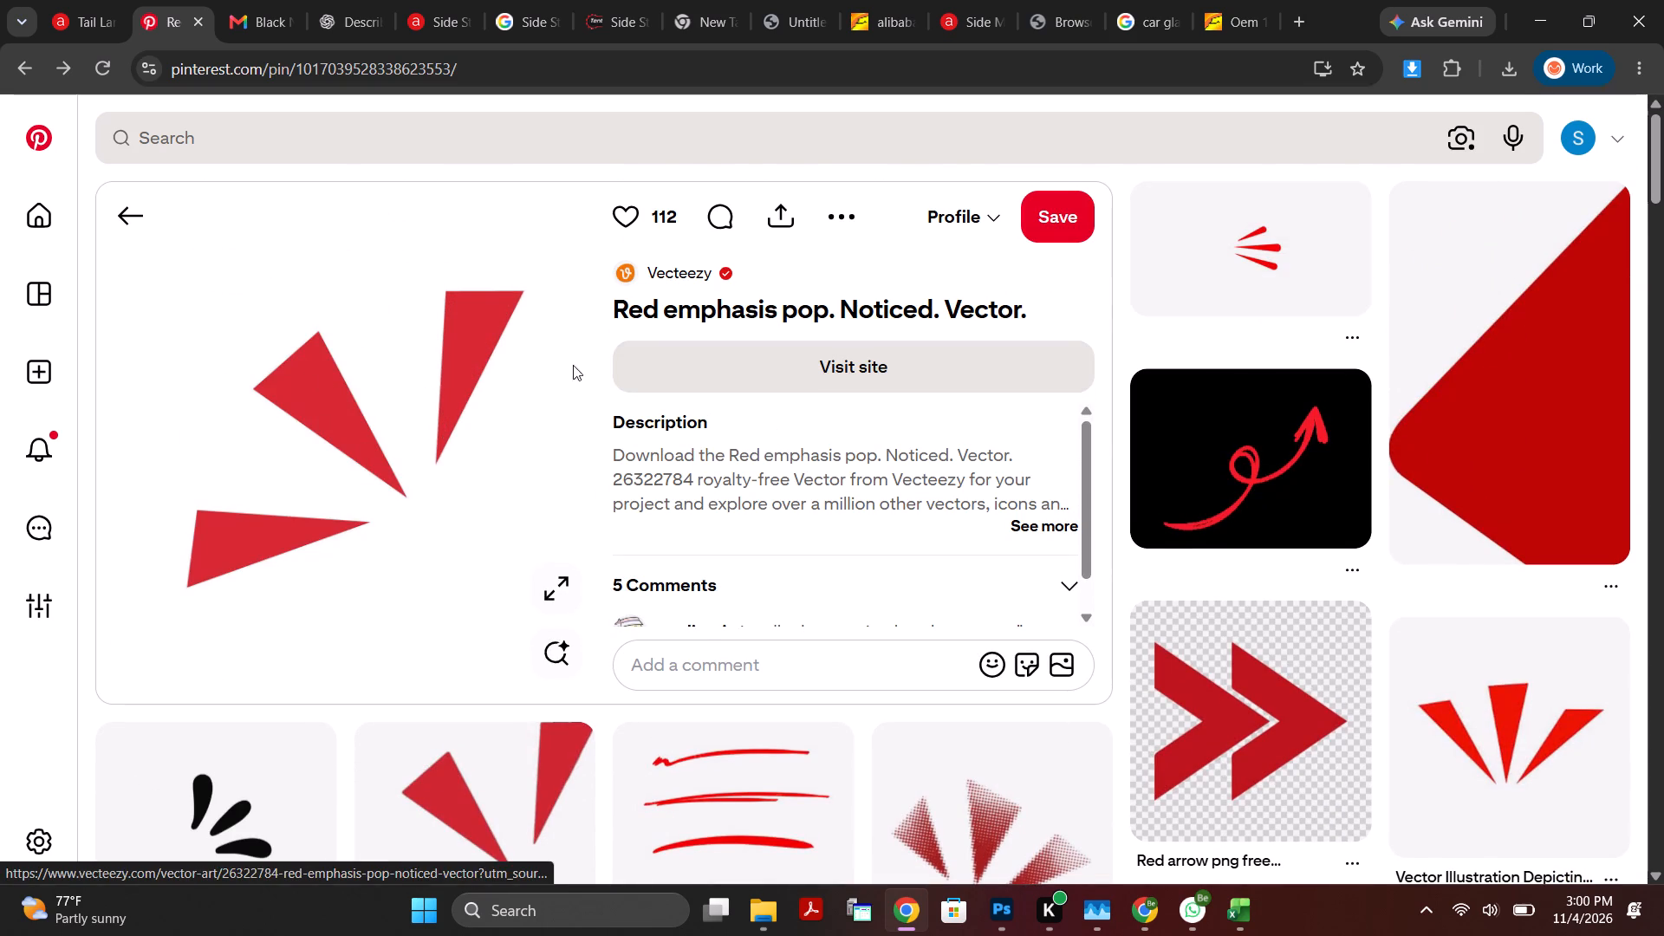
{"action": "left_click", "coordinate": [490, 335]}
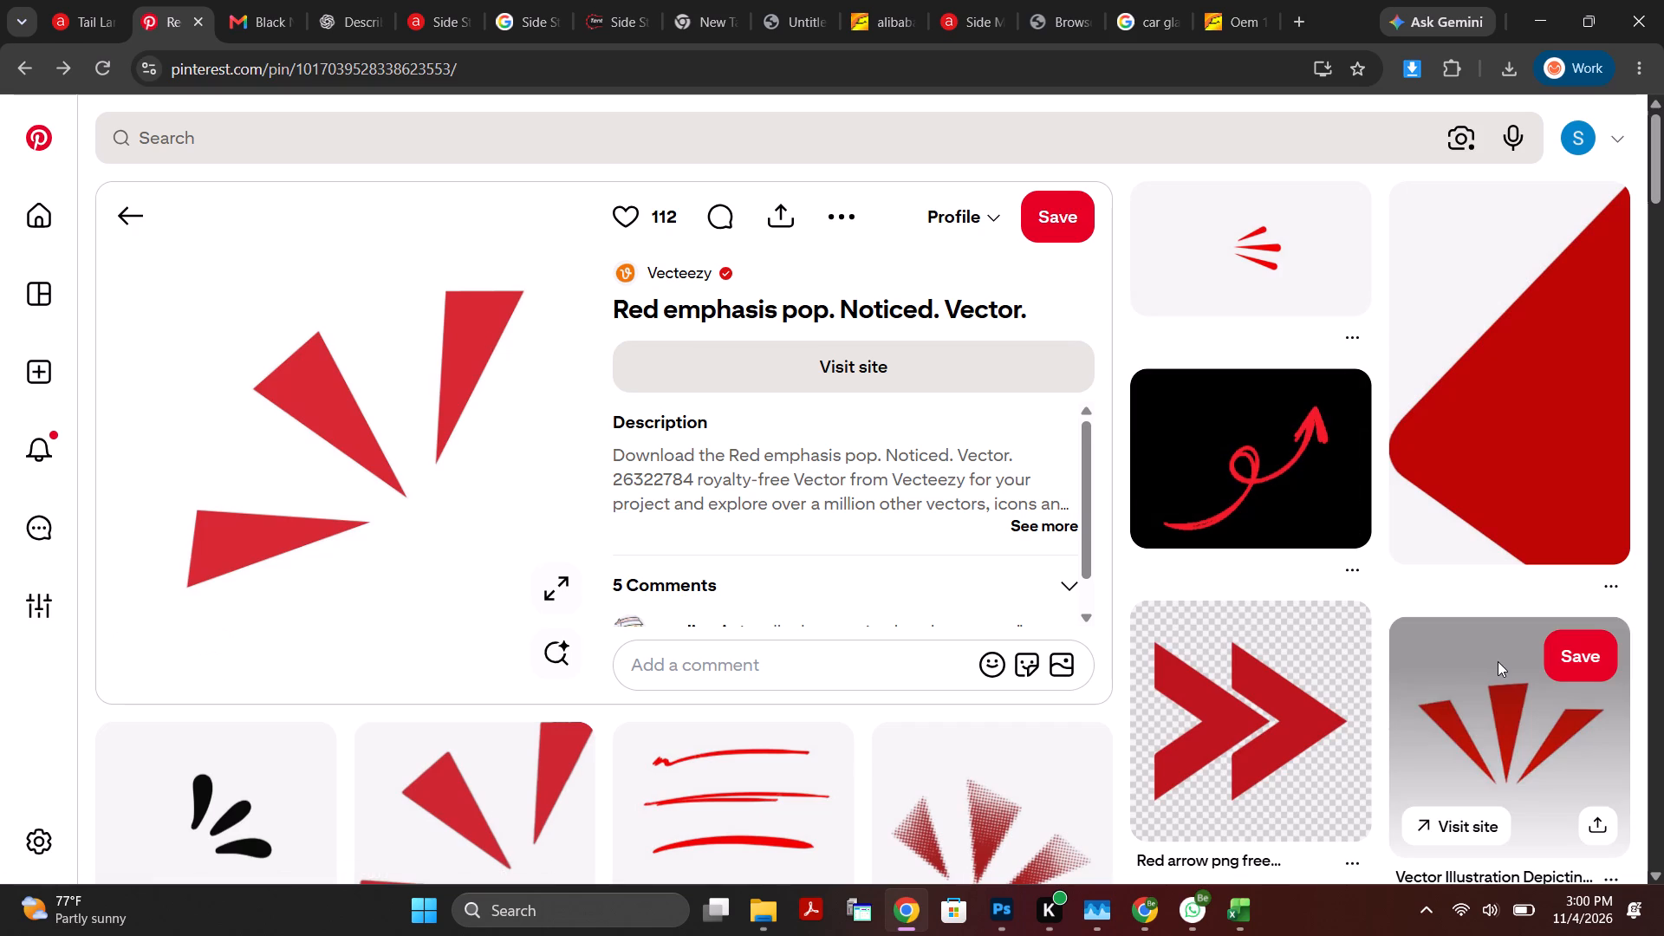
{"action": "scroll", "coordinate": [1403, 670], "scroll_direction": "down", "scroll_amount": 16}
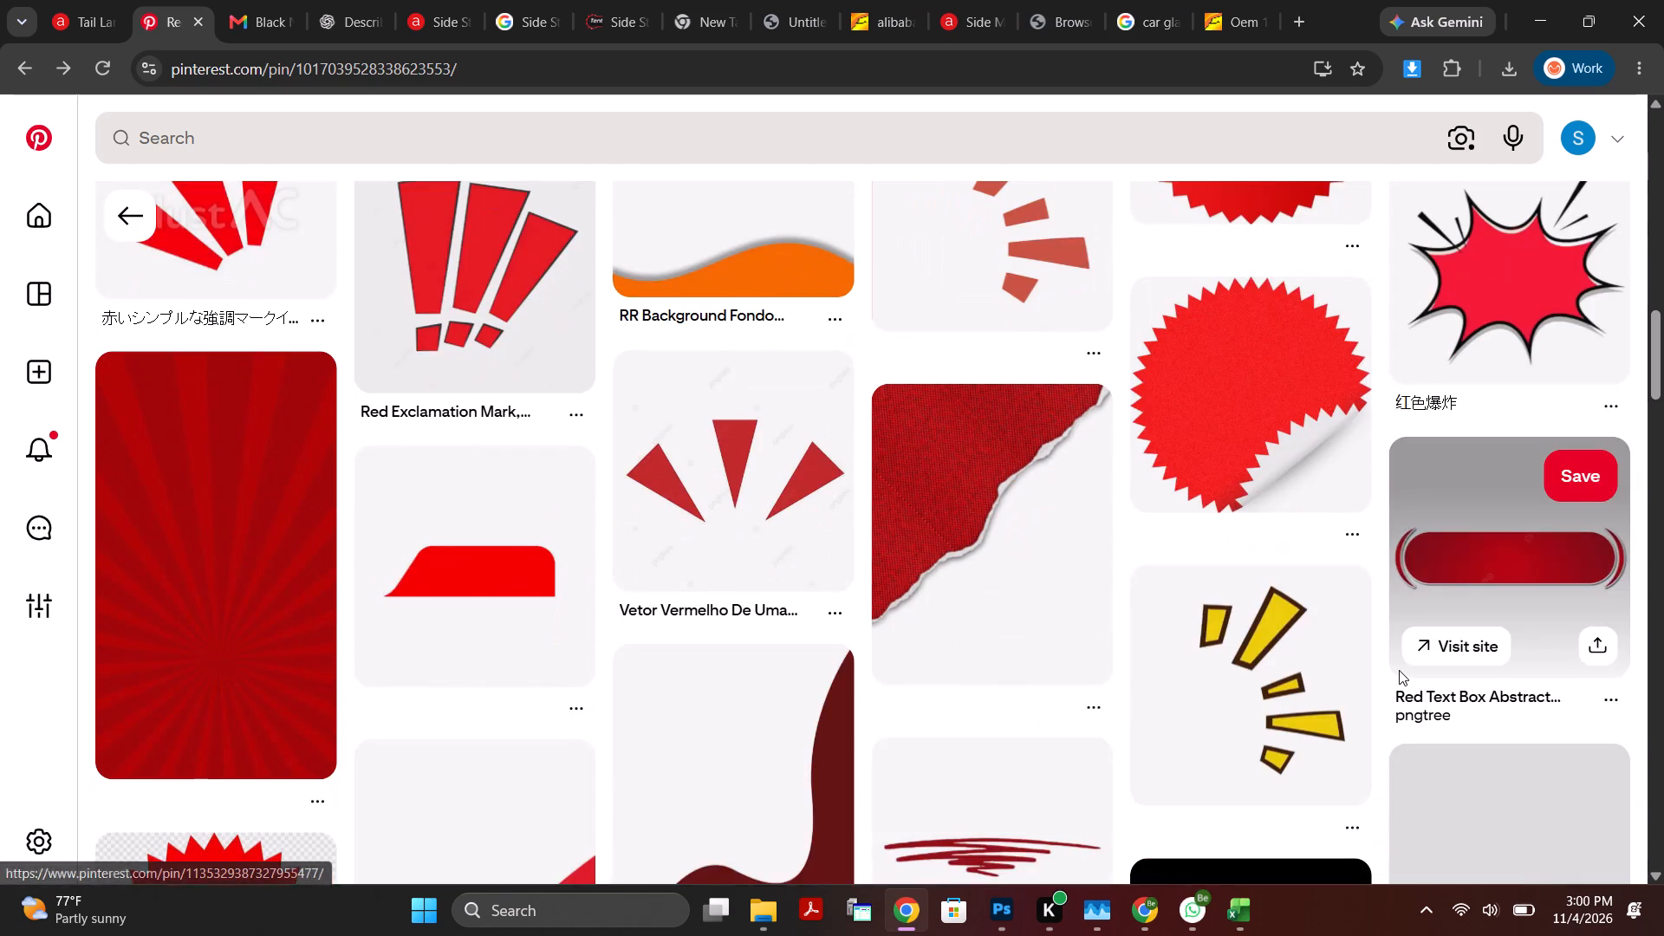
{"action": "scroll", "coordinate": [1399, 670], "scroll_direction": "down", "scroll_amount": 5}
{"action": "scroll", "coordinate": [1399, 670], "scroll_direction": "up", "scroll_amount": 5}
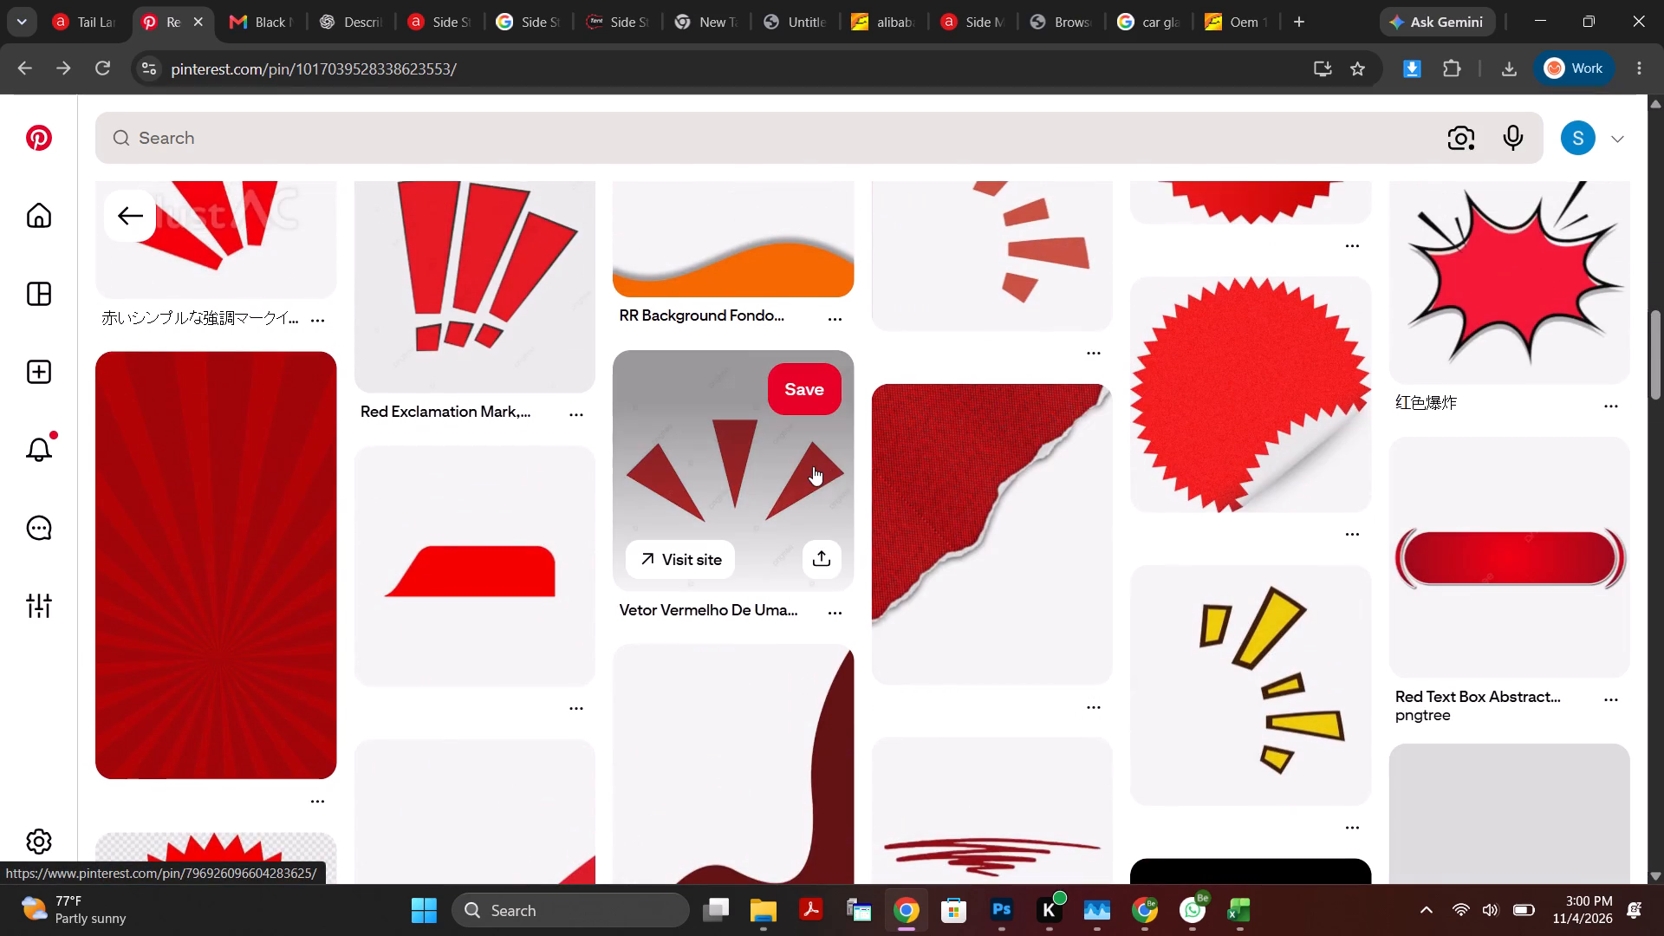
{"action": "left_click", "coordinate": [813, 466]}
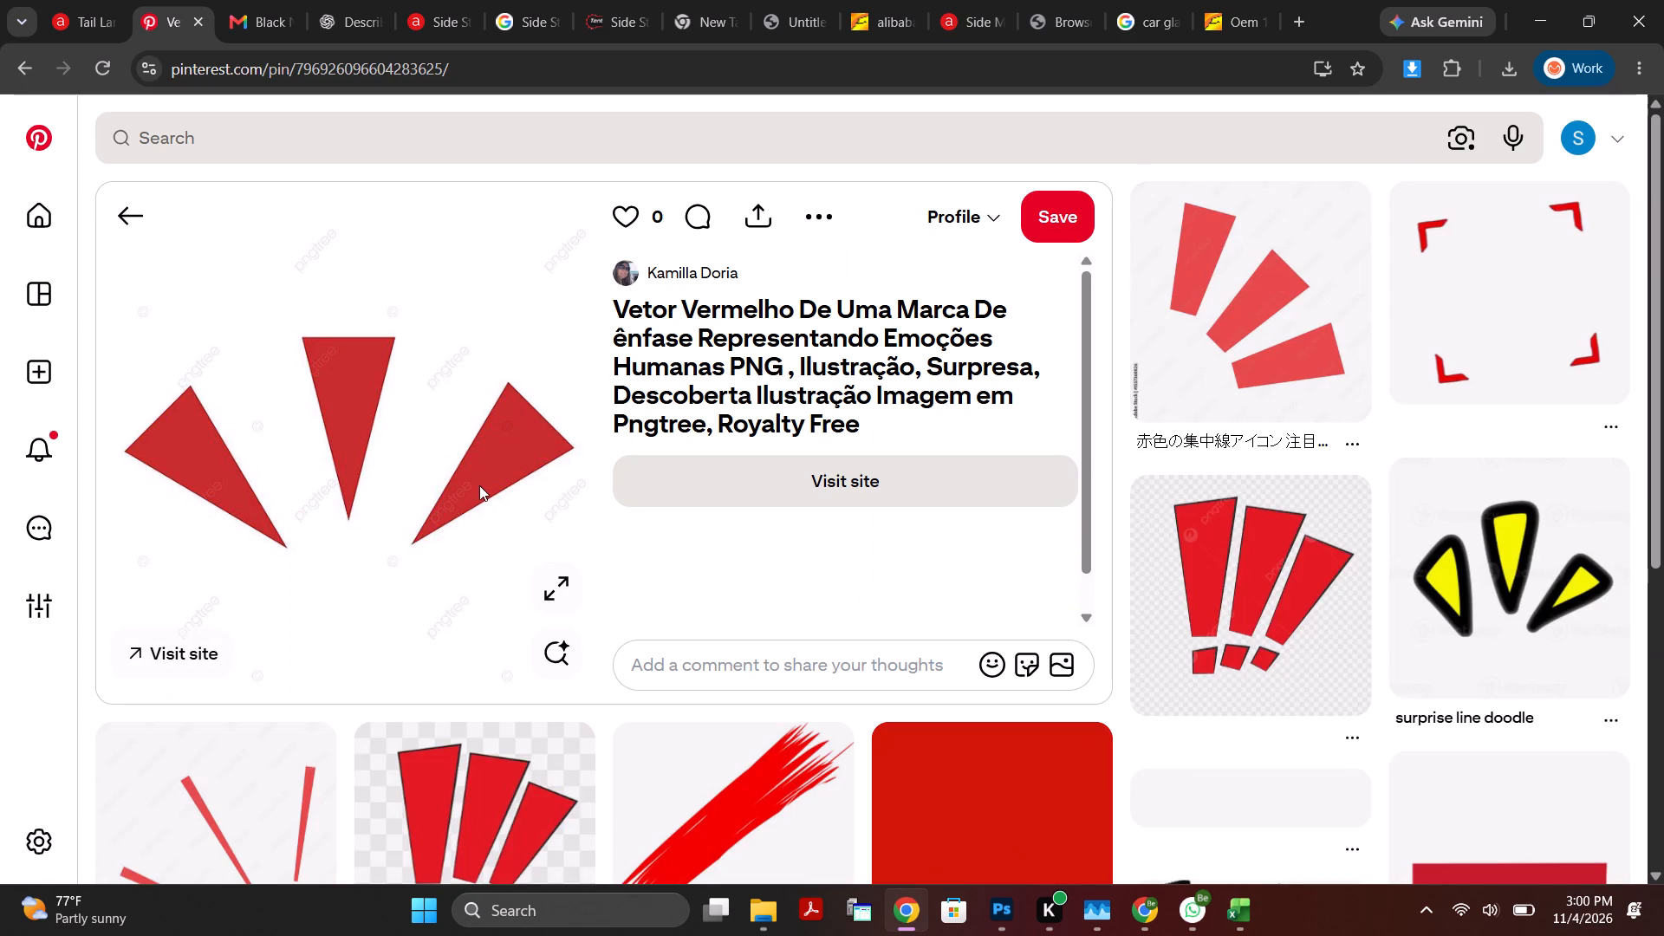
Look through the pins related to the three red wedges for an alternative headline accent graphic.
{"action": "scroll", "coordinate": [487, 491], "scroll_direction": "down", "scroll_amount": 5}
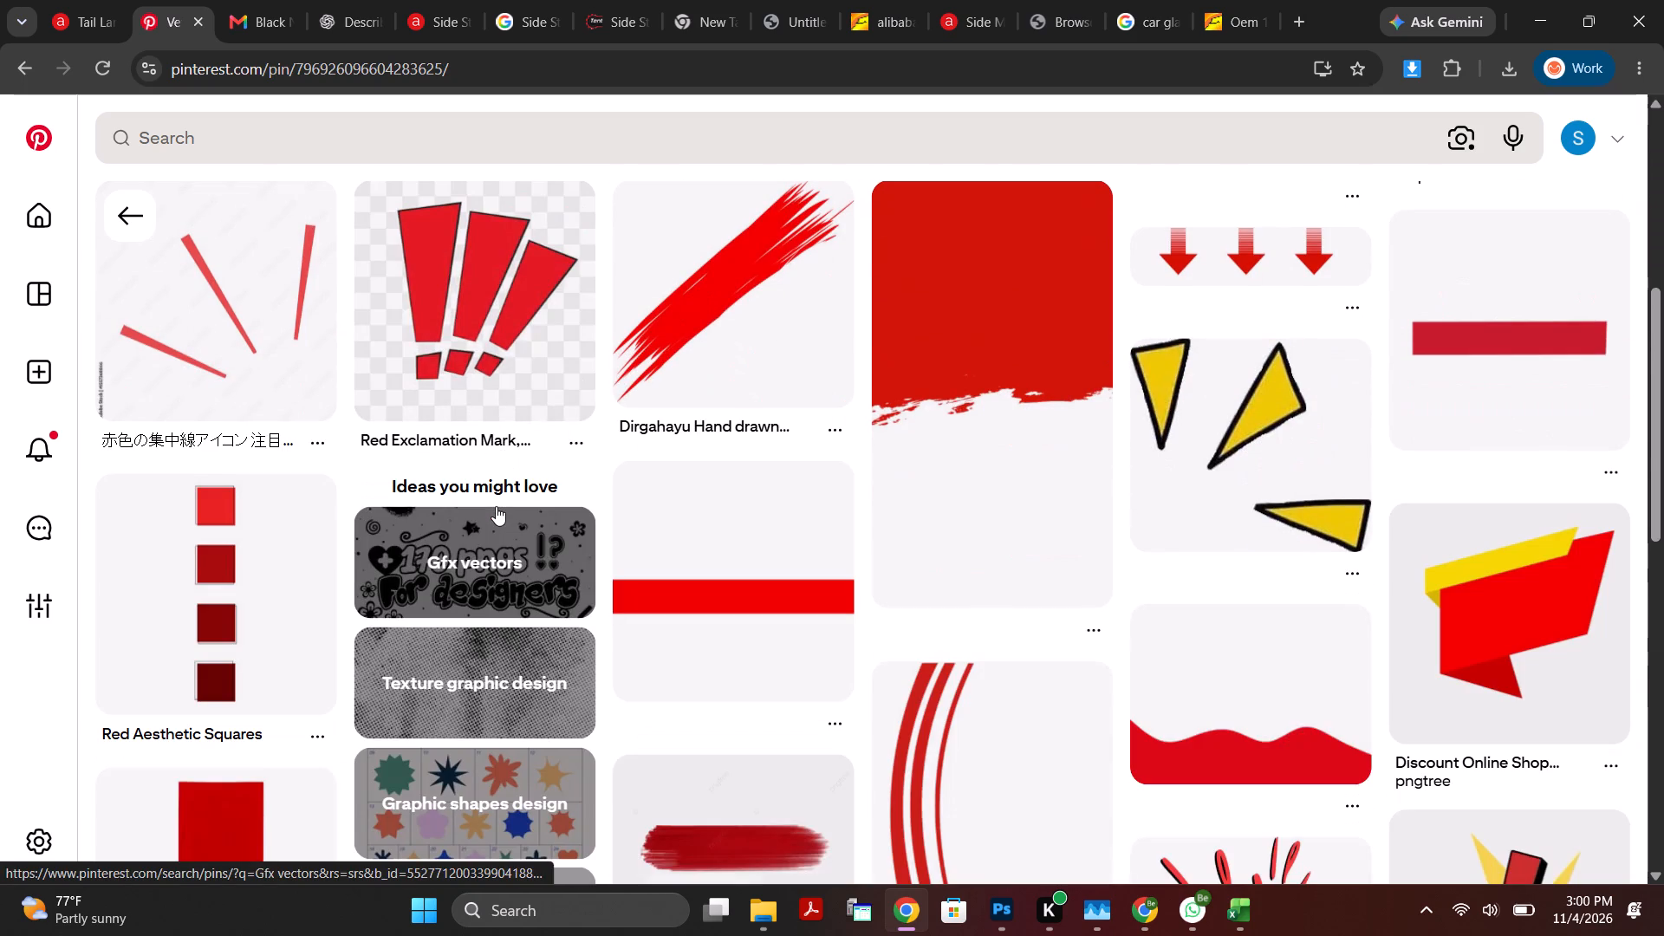
{"action": "scroll", "coordinate": [496, 506], "scroll_direction": "down", "scroll_amount": 9}
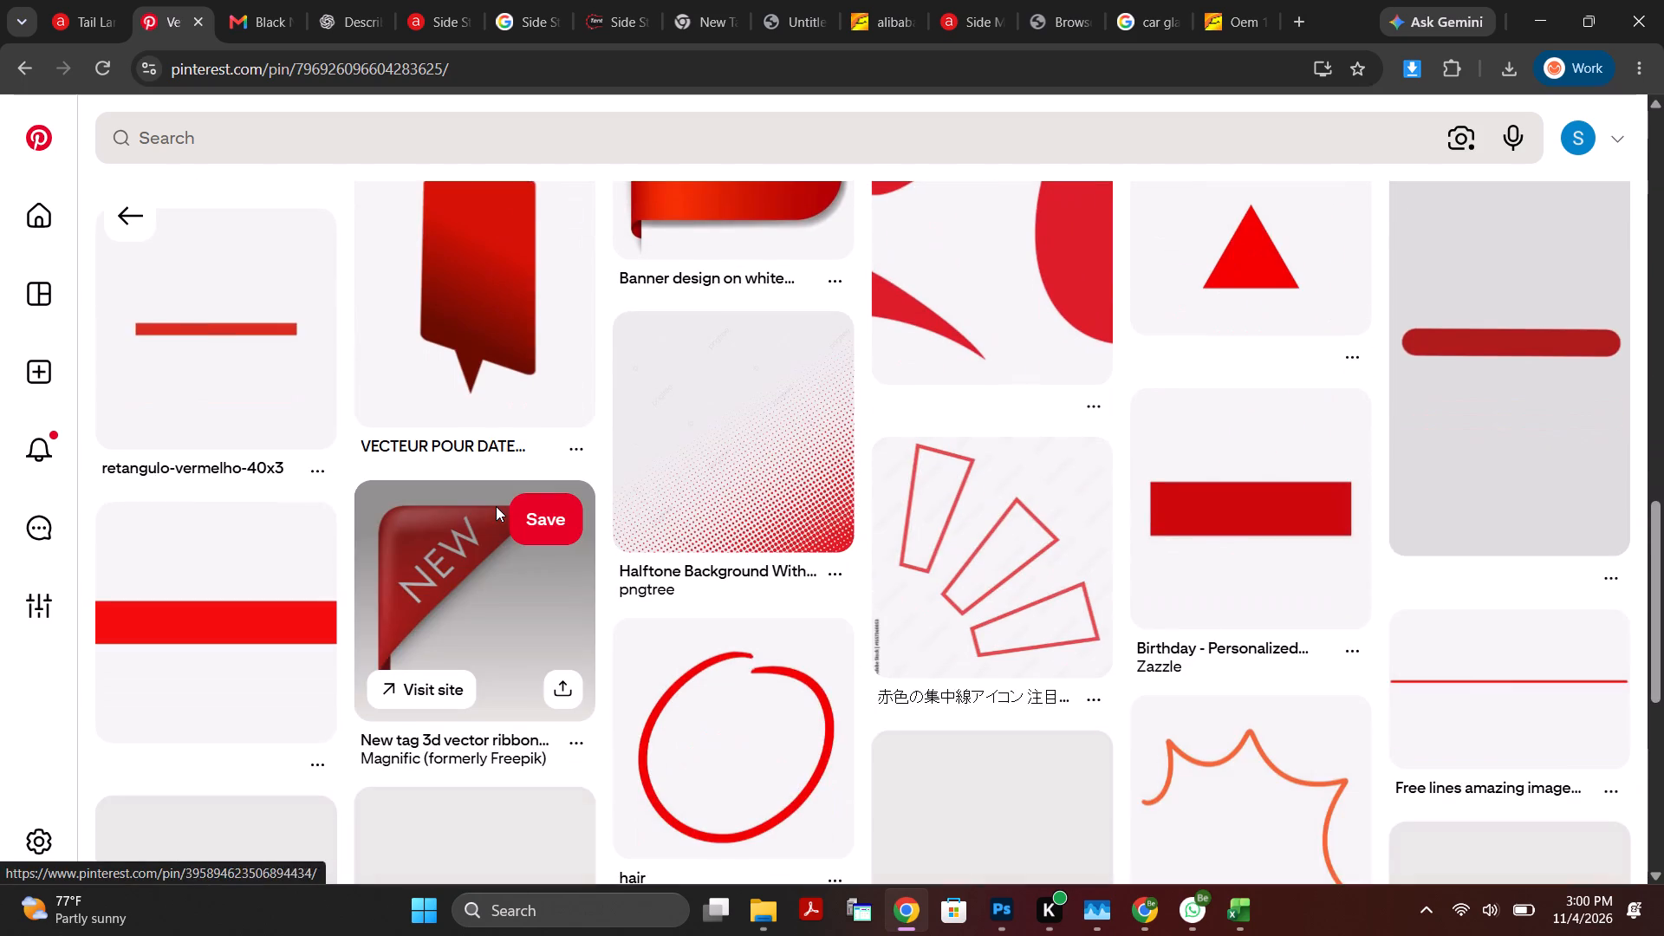
{"action": "scroll", "coordinate": [496, 506], "scroll_direction": "down", "scroll_amount": 5}
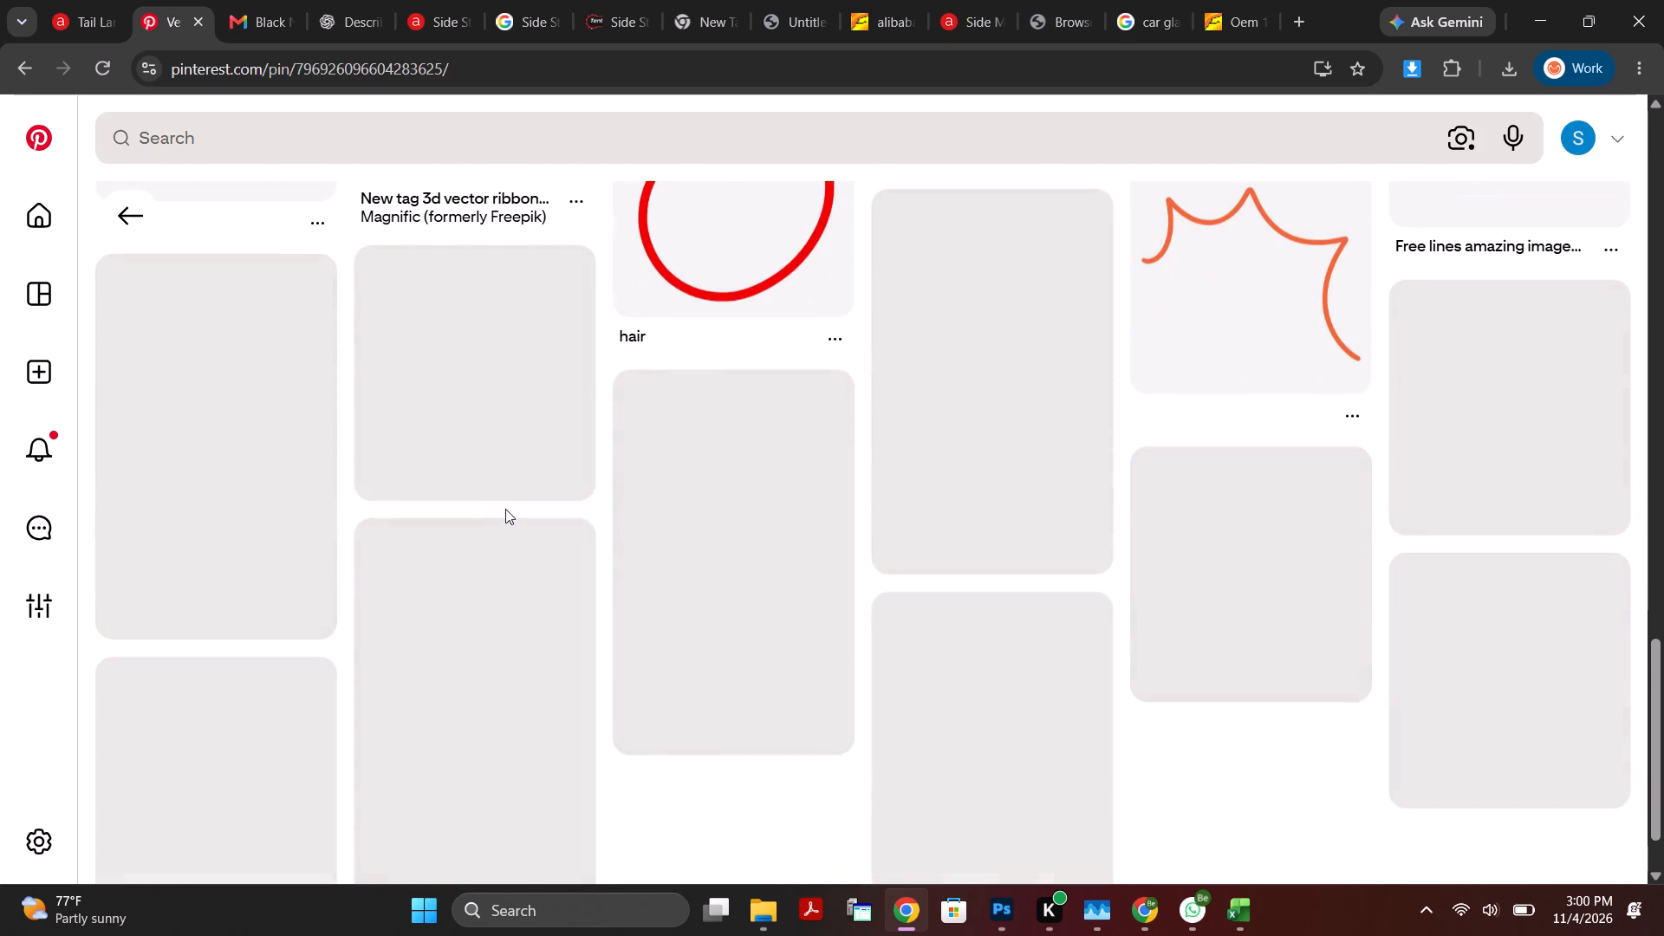
{"action": "scroll", "coordinate": [505, 509], "scroll_direction": "up", "scroll_amount": 5}
{"action": "scroll", "coordinate": [505, 509], "scroll_direction": "down", "scroll_amount": 3}
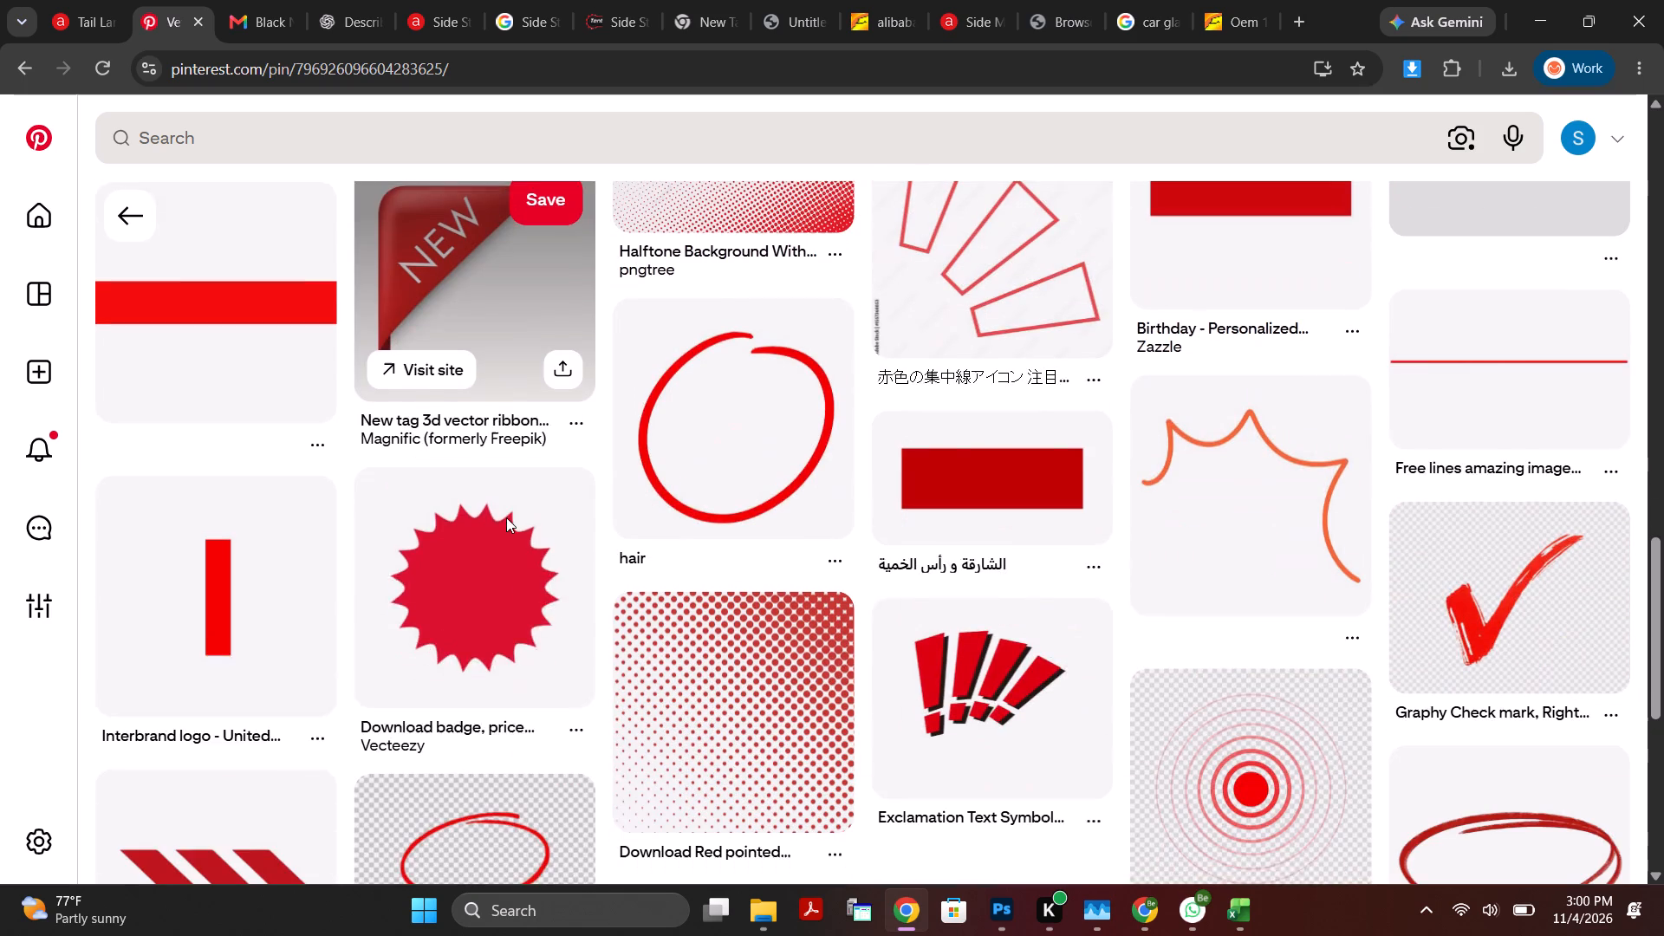
{"action": "scroll", "coordinate": [506, 517], "scroll_direction": "down", "scroll_amount": 3}
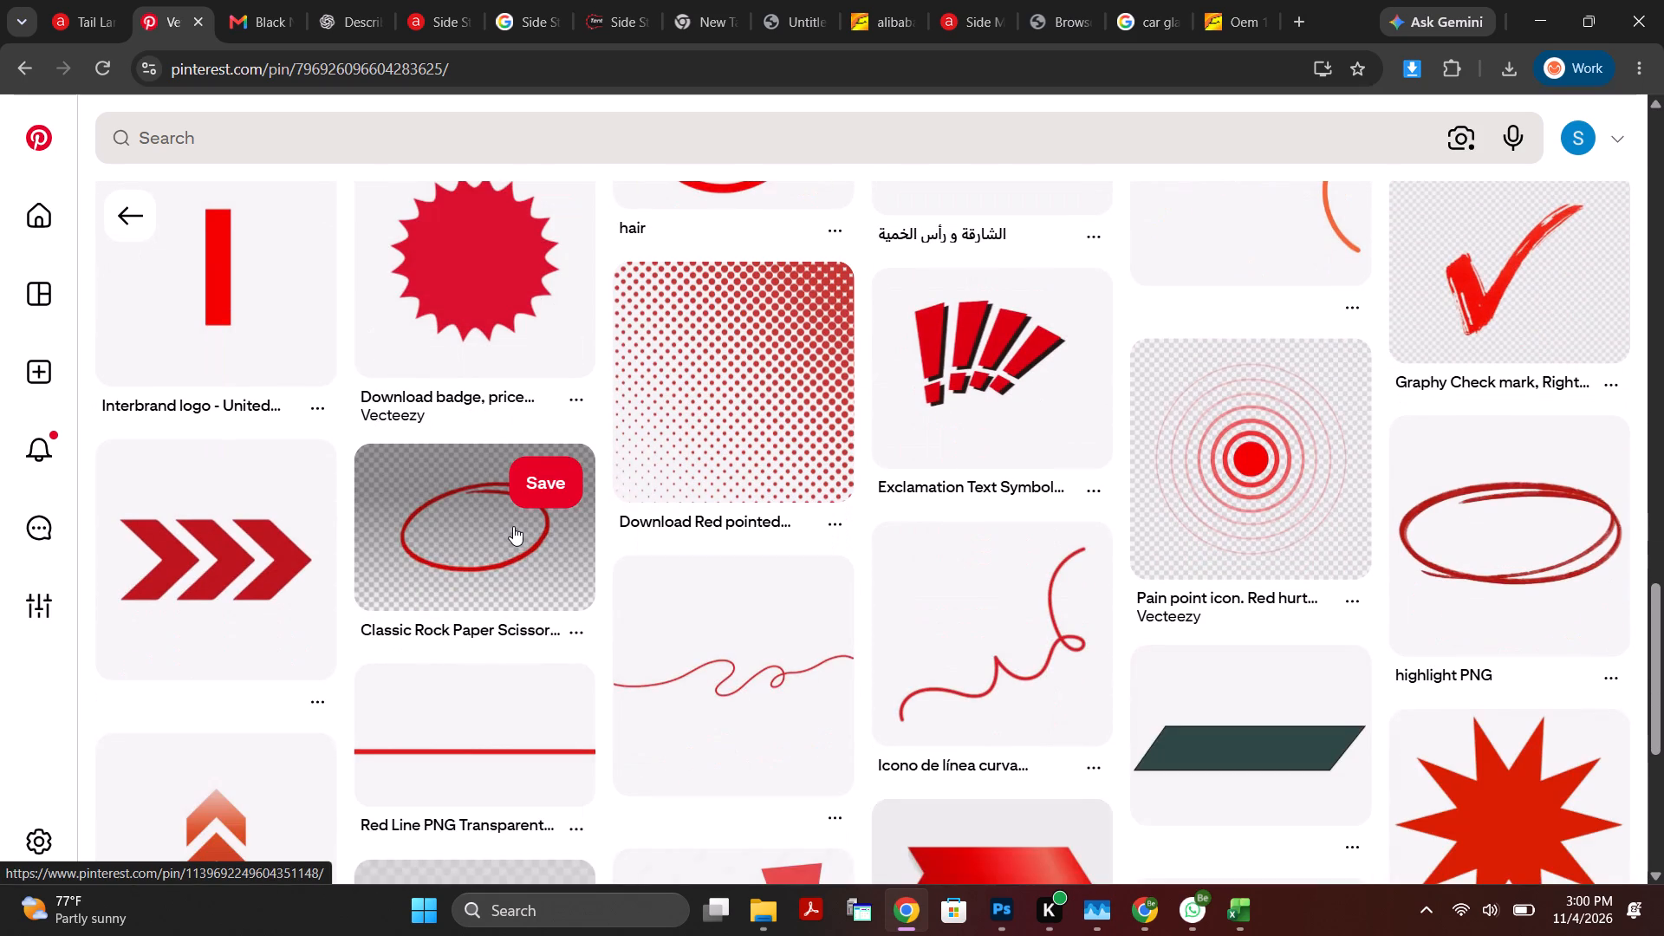
{"action": "scroll", "coordinate": [513, 526], "scroll_direction": "down", "scroll_amount": 6}
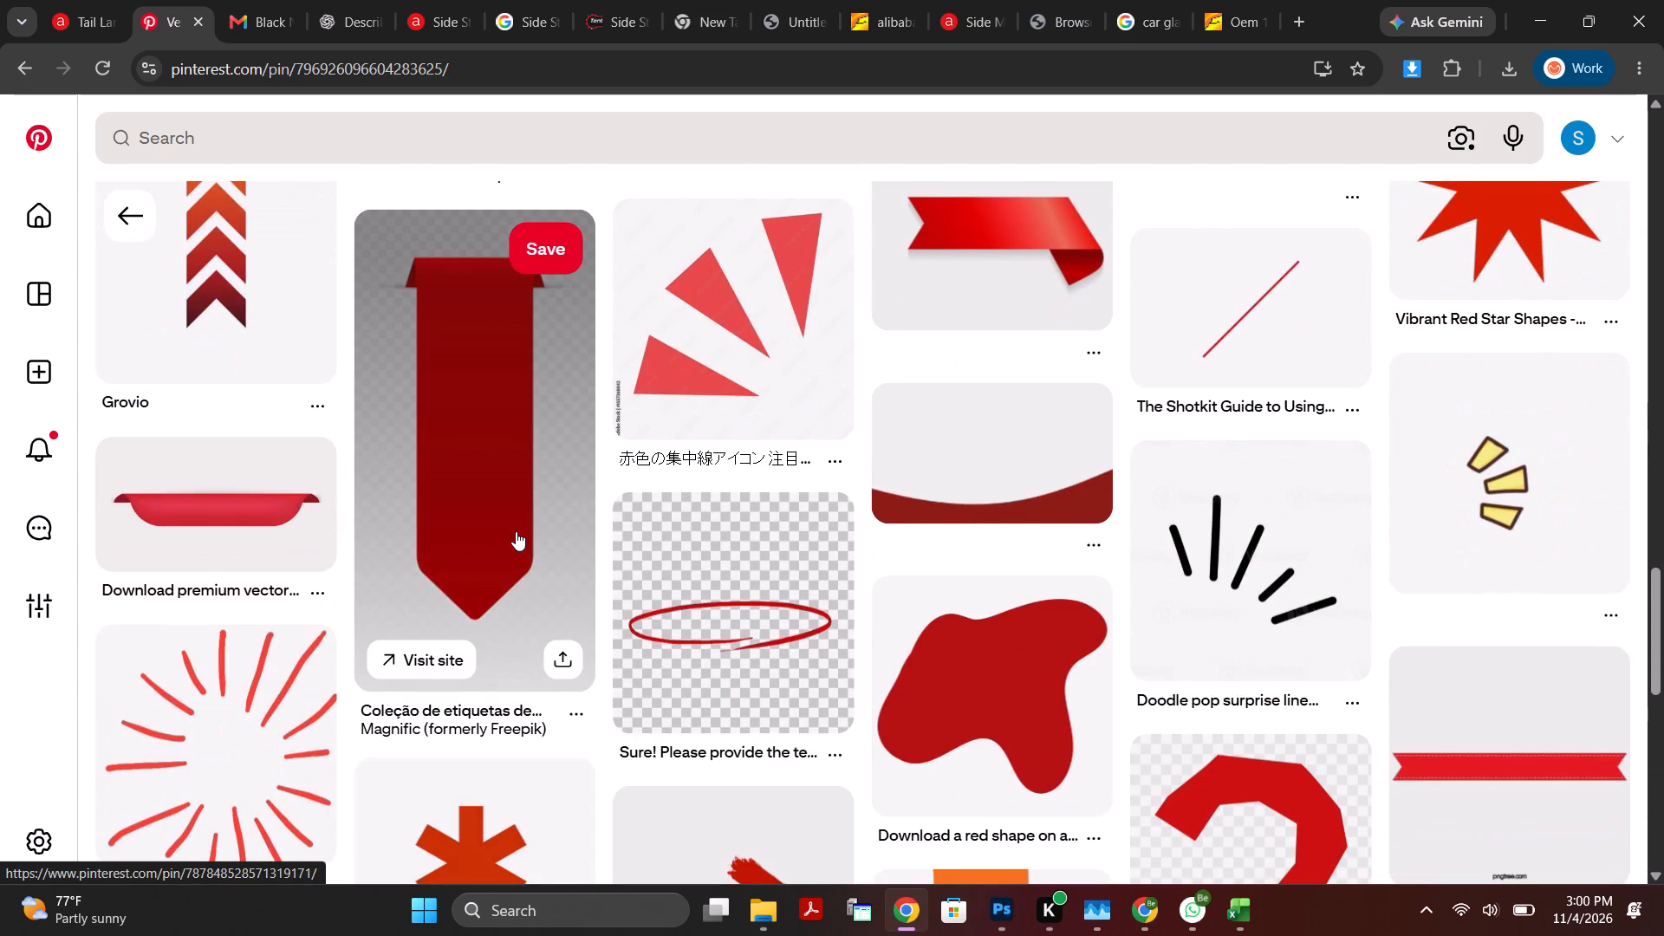
{"action": "scroll", "coordinate": [516, 531], "scroll_direction": "down", "scroll_amount": 6}
{"action": "scroll", "coordinate": [516, 531], "scroll_direction": "up", "scroll_amount": 4}
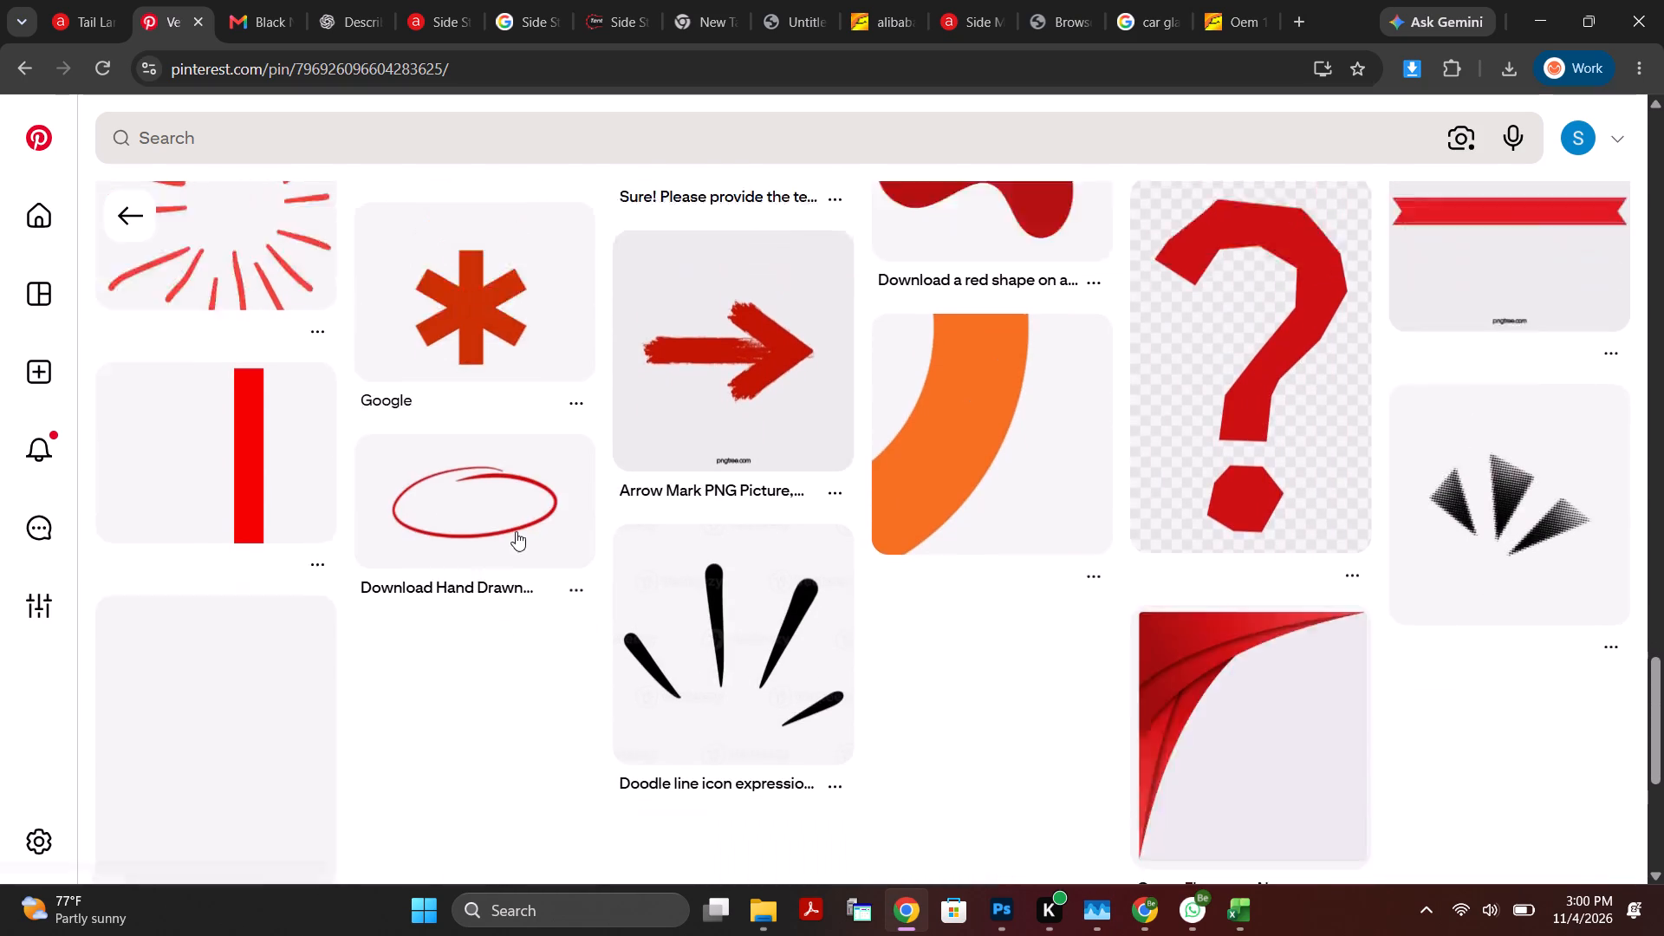
{"action": "scroll", "coordinate": [516, 531], "scroll_direction": "up", "scroll_amount": 20}
{"action": "scroll", "coordinate": [516, 531], "scroll_direction": "up", "scroll_amount": 10}
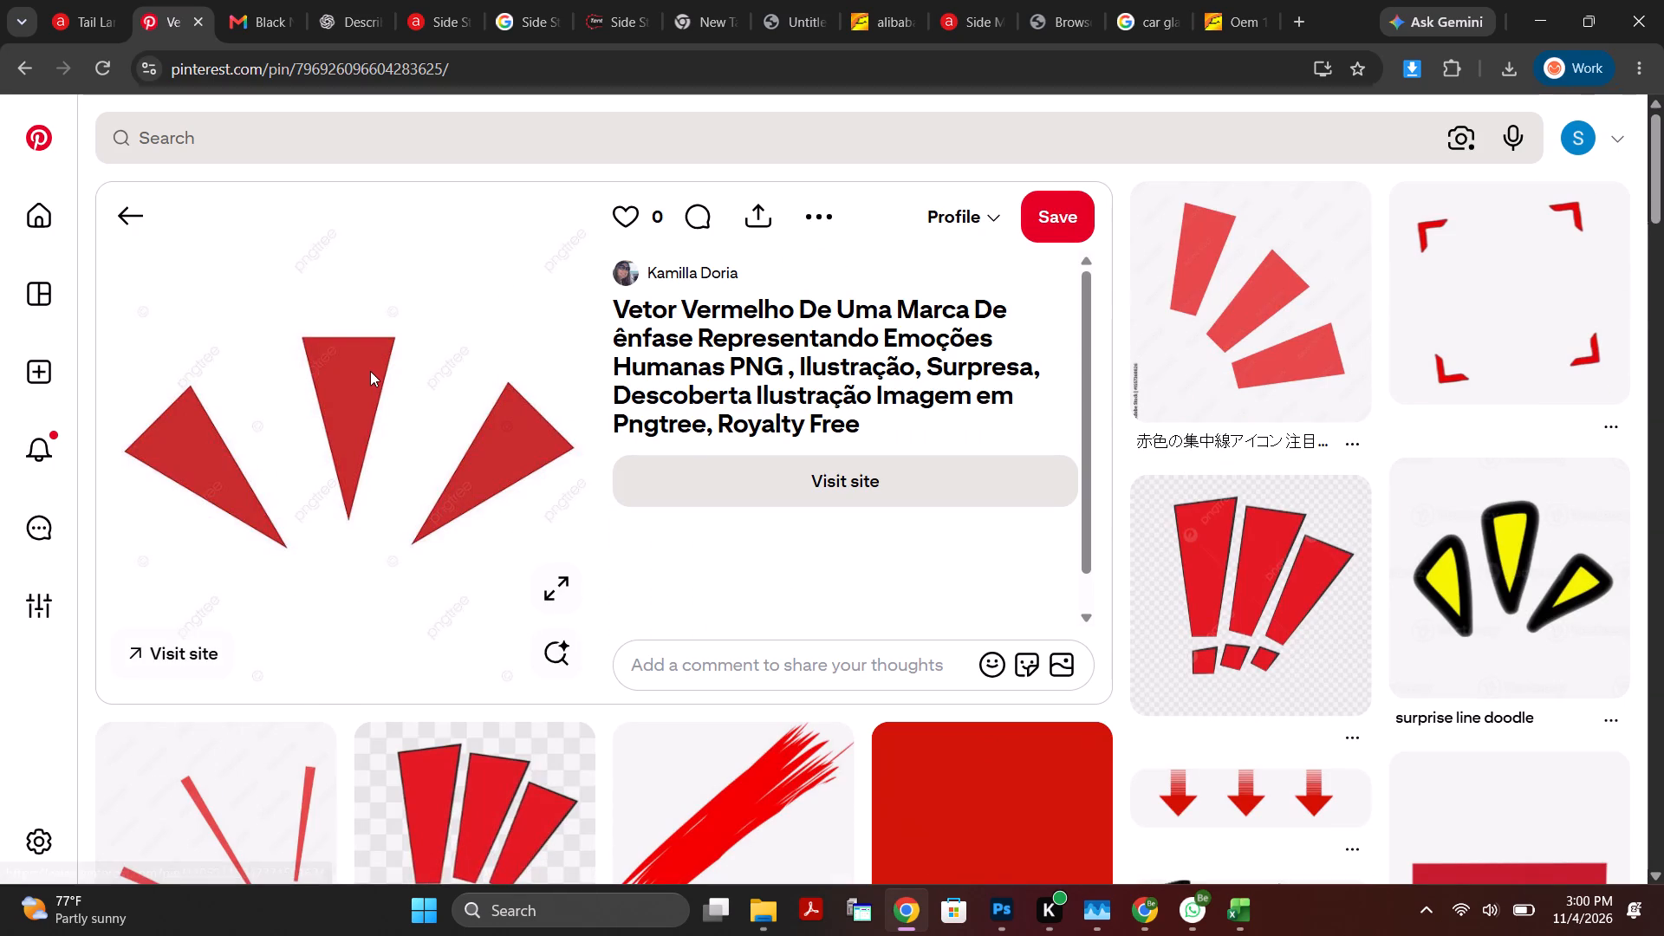
Save the image of the three red wedges to the Downloads folder as sd.
{"action": "right_click", "coordinate": [369, 370]}
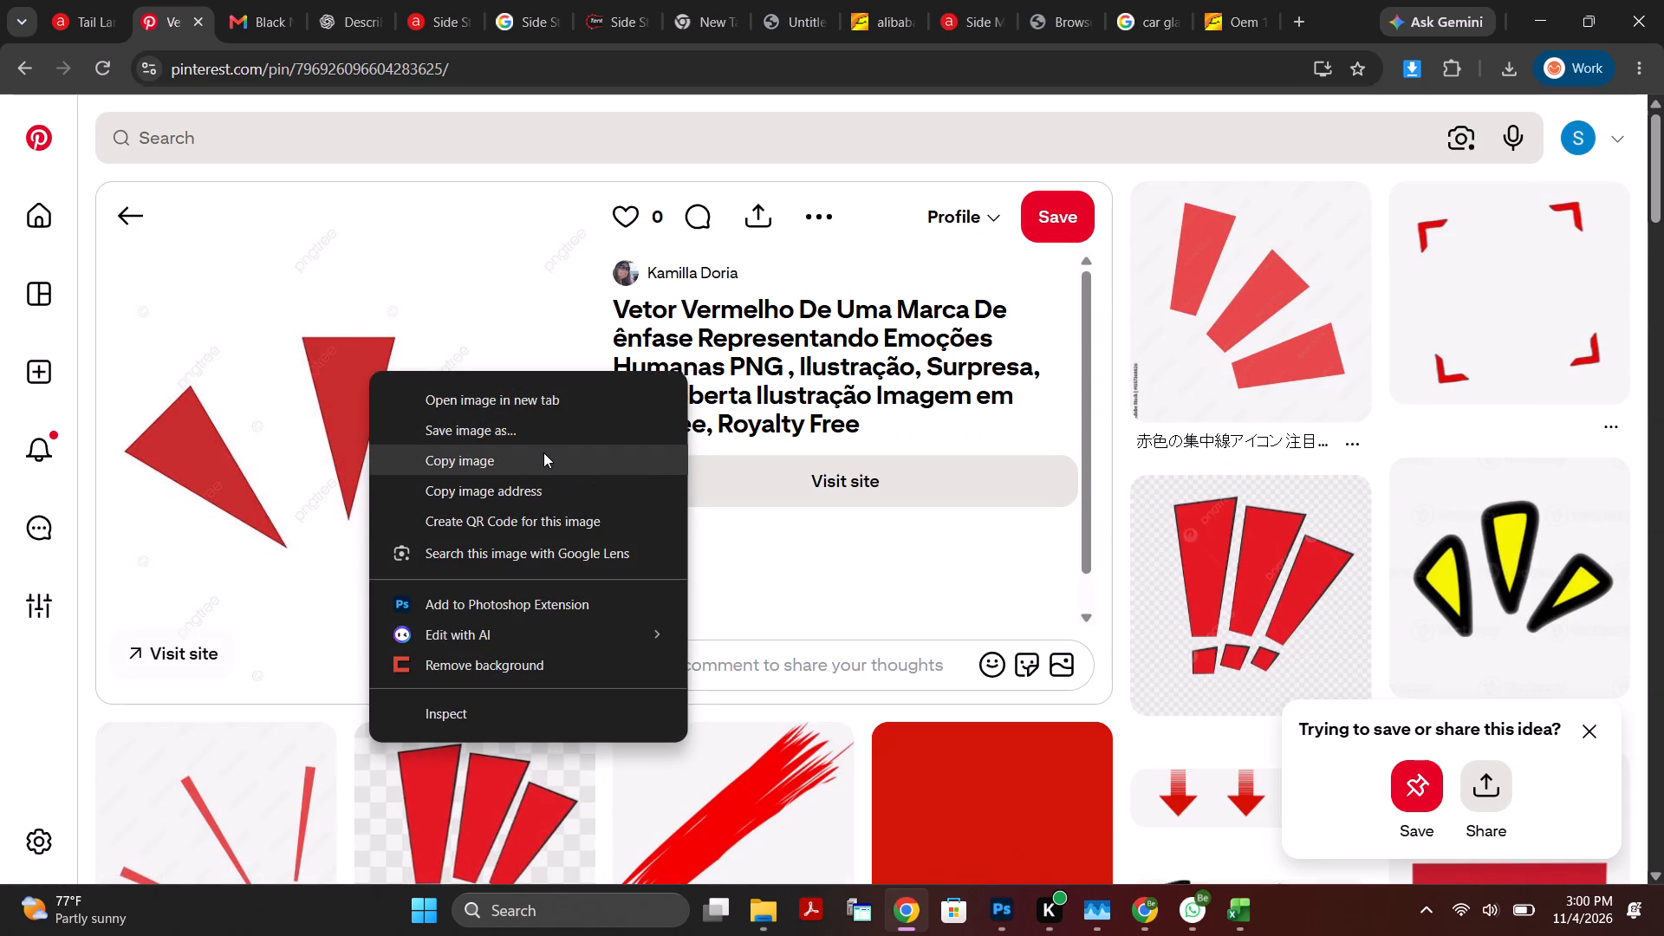
{"action": "left_click", "coordinate": [547, 433]}
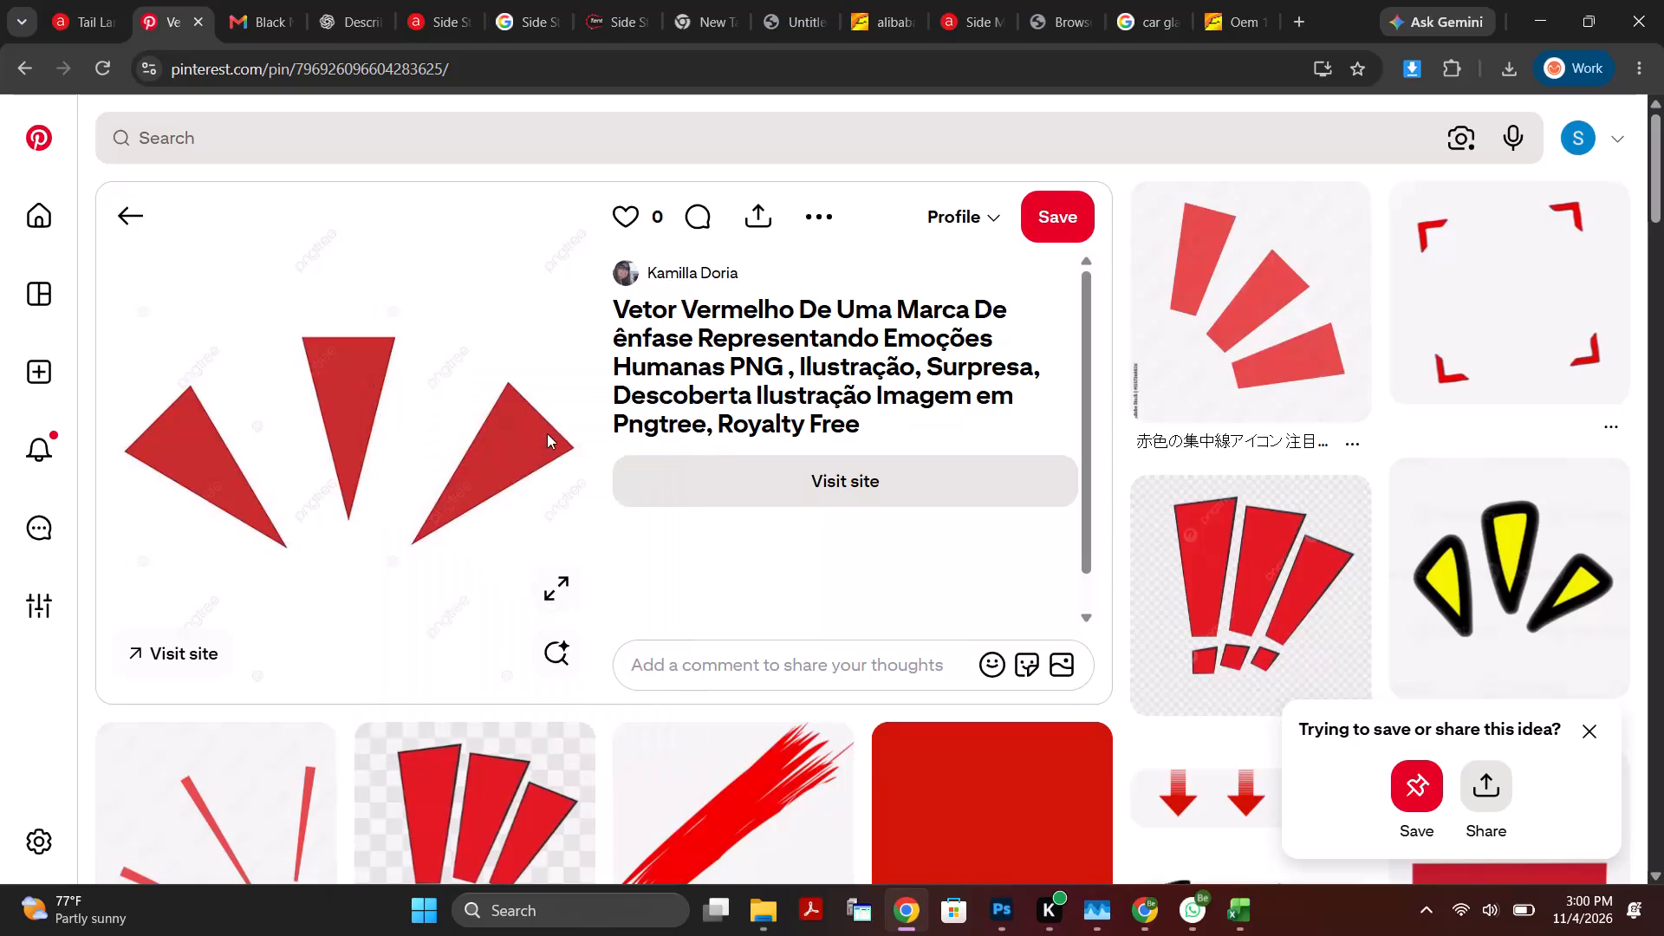
{"action": "type", "text": "sd"}
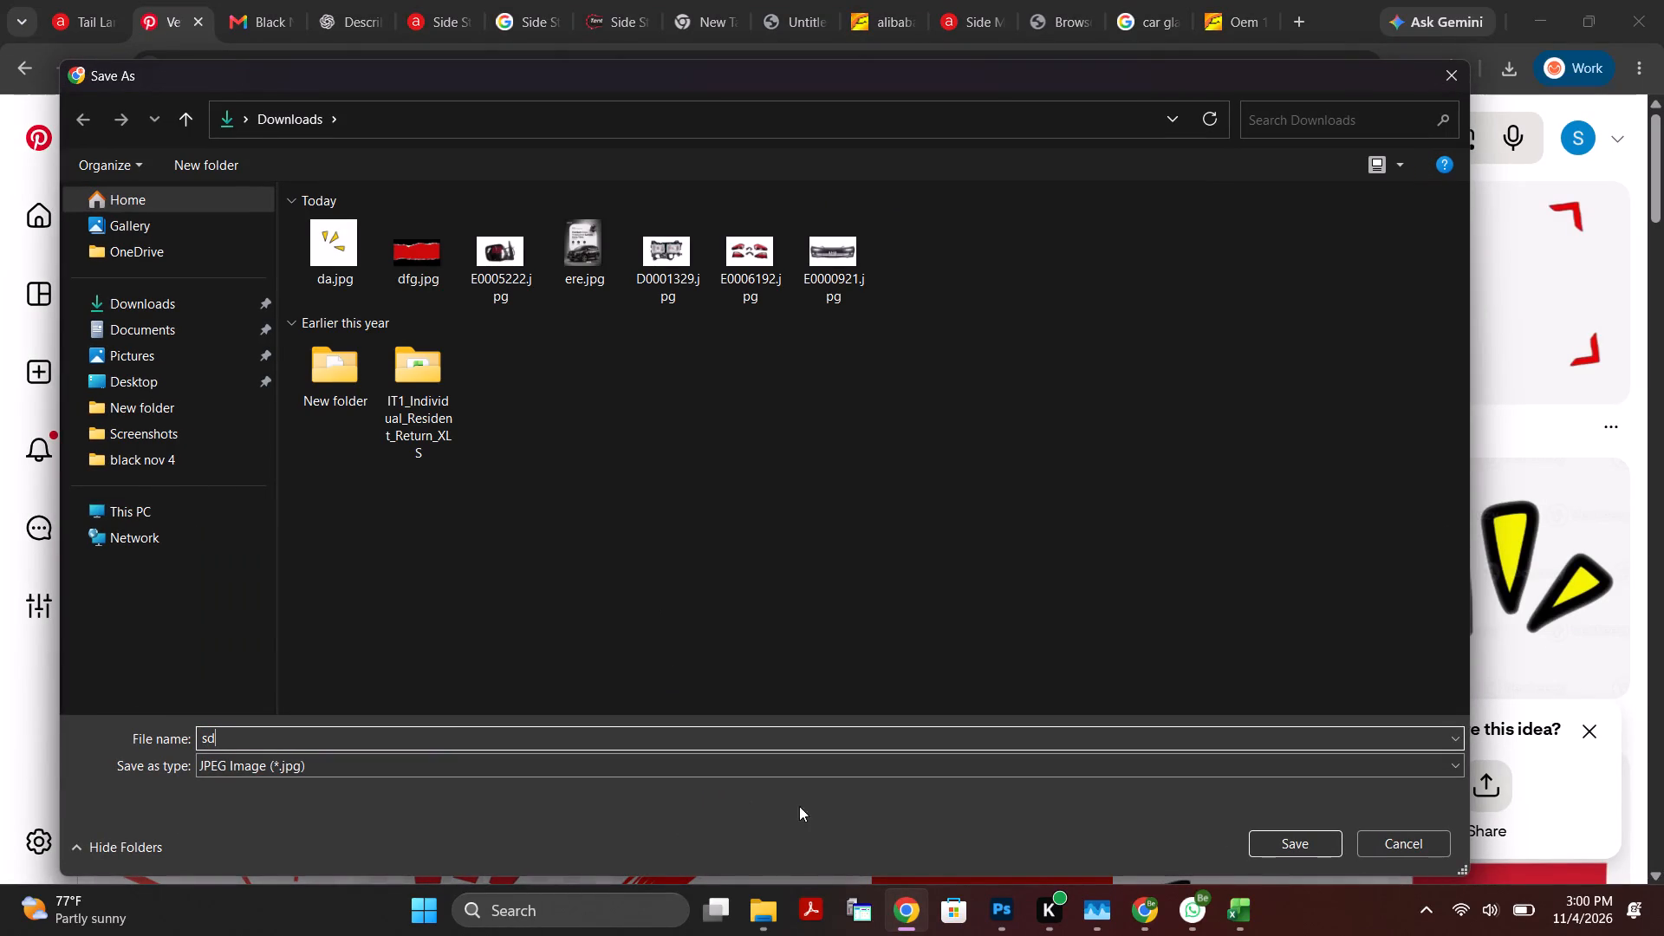
{"action": "left_click", "coordinate": [1276, 845]}
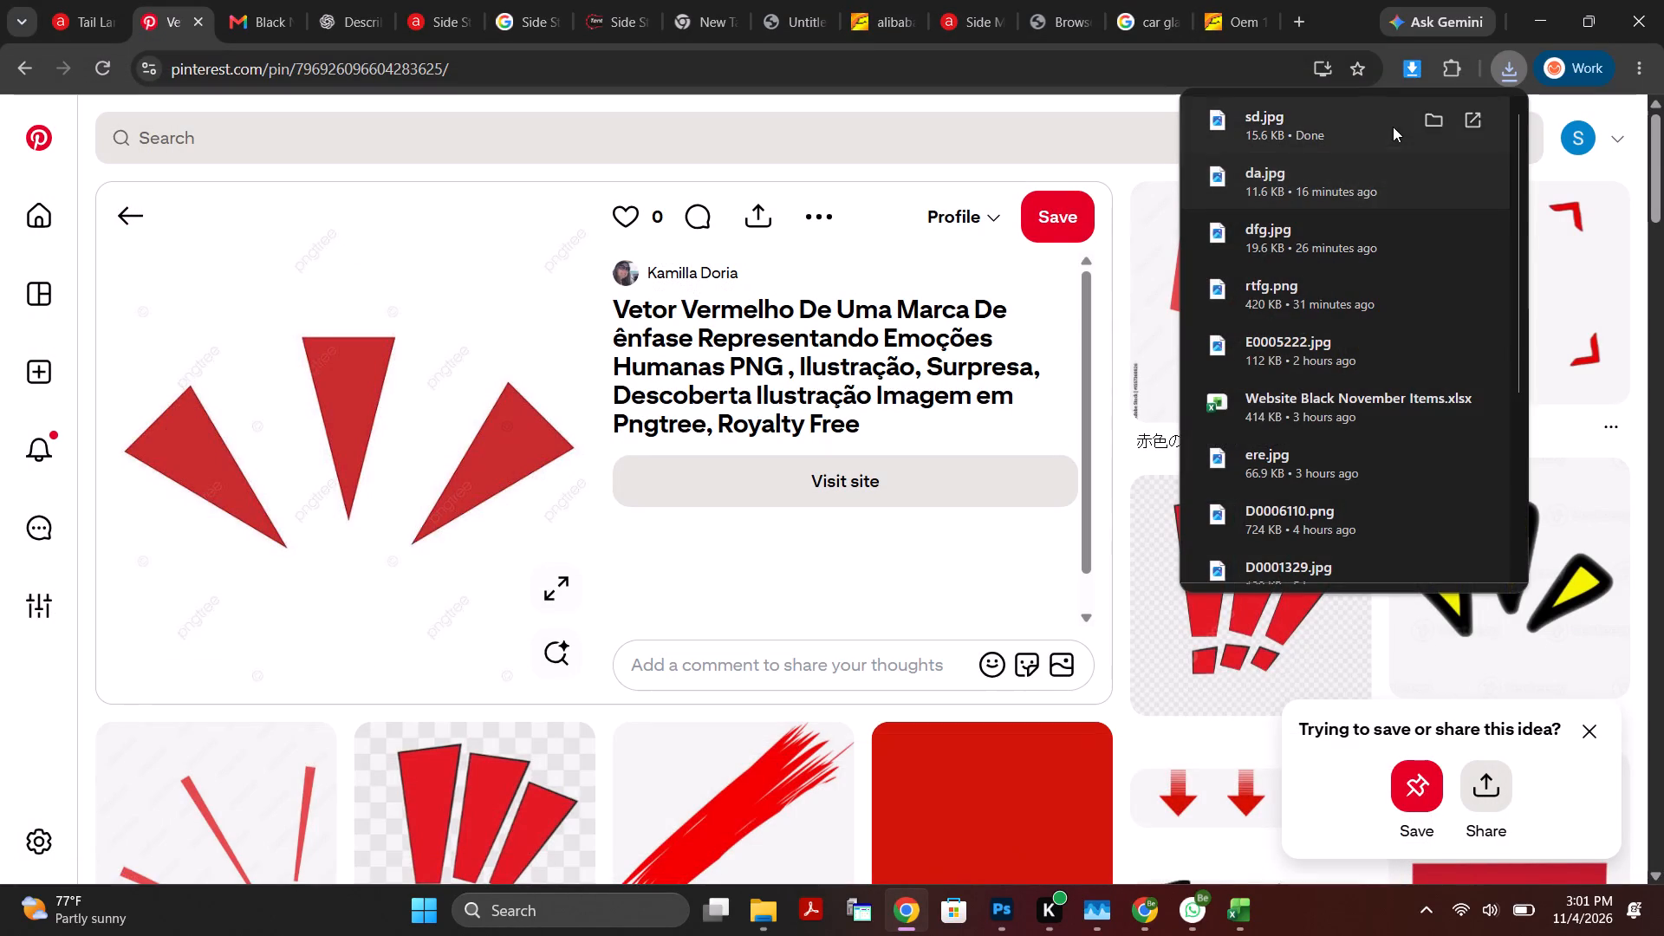
Show sd.jpg in its download folder and place it in the Untitled-1 poster document in Photoshop.
{"action": "left_click", "coordinate": [1432, 115]}
{"action": "left_click_drag", "start_coordinate": [1496, 280], "coordinate": [1294, 599]}
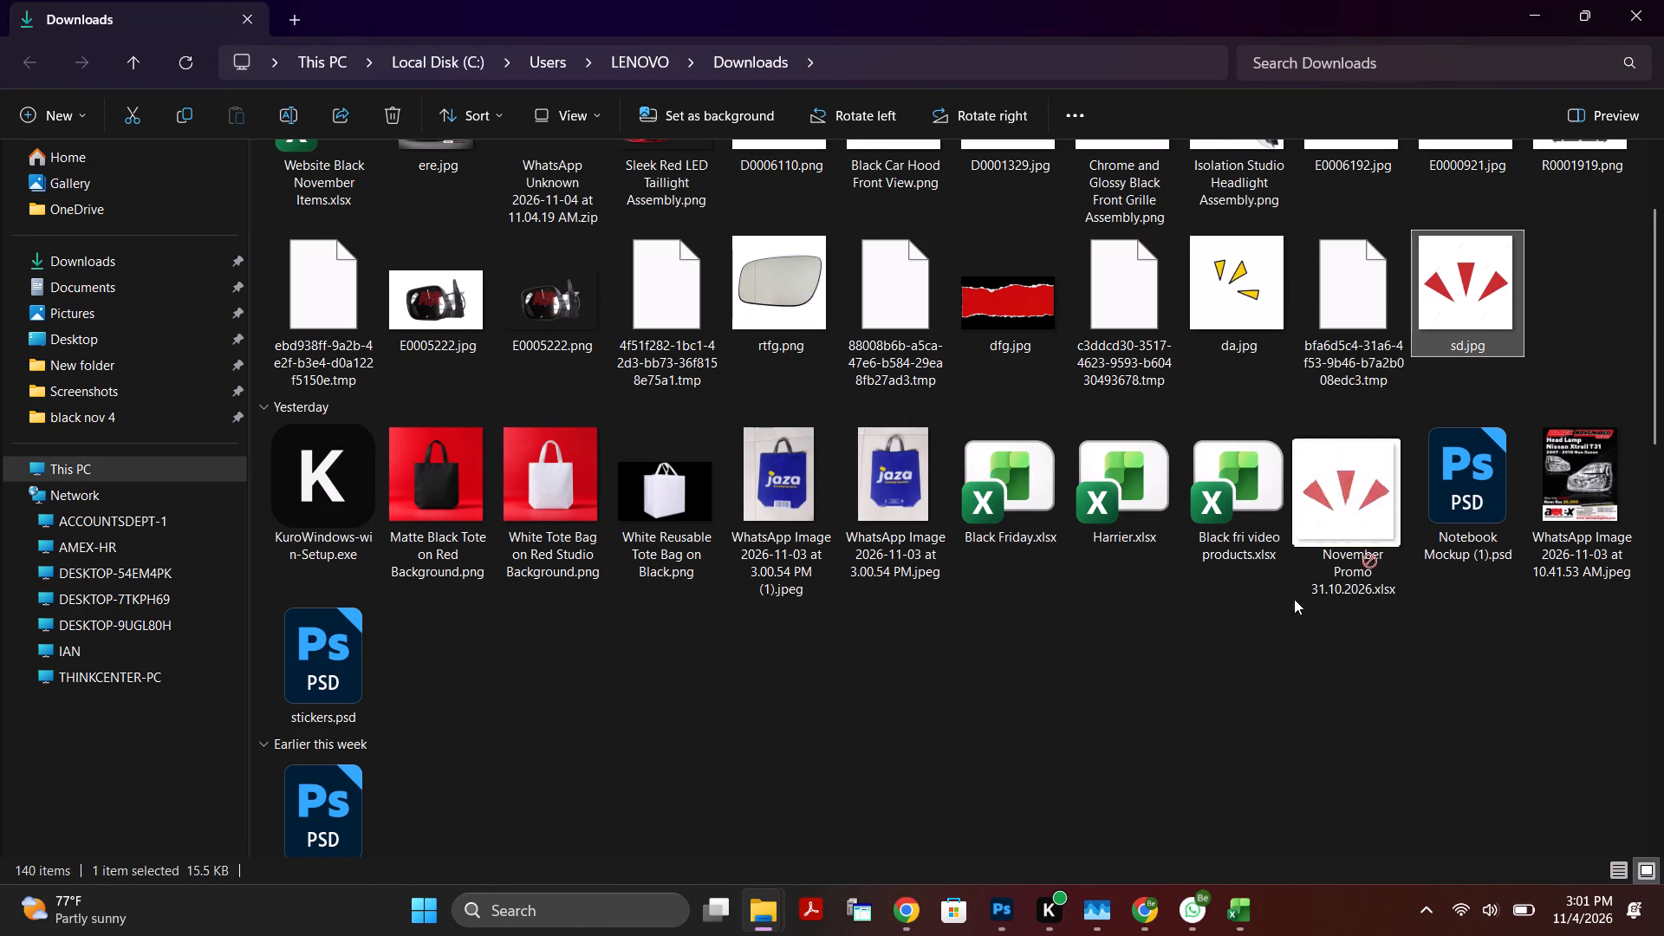
{"action": "left_click_drag", "start_coordinate": [1294, 599], "coordinate": [884, 686]}
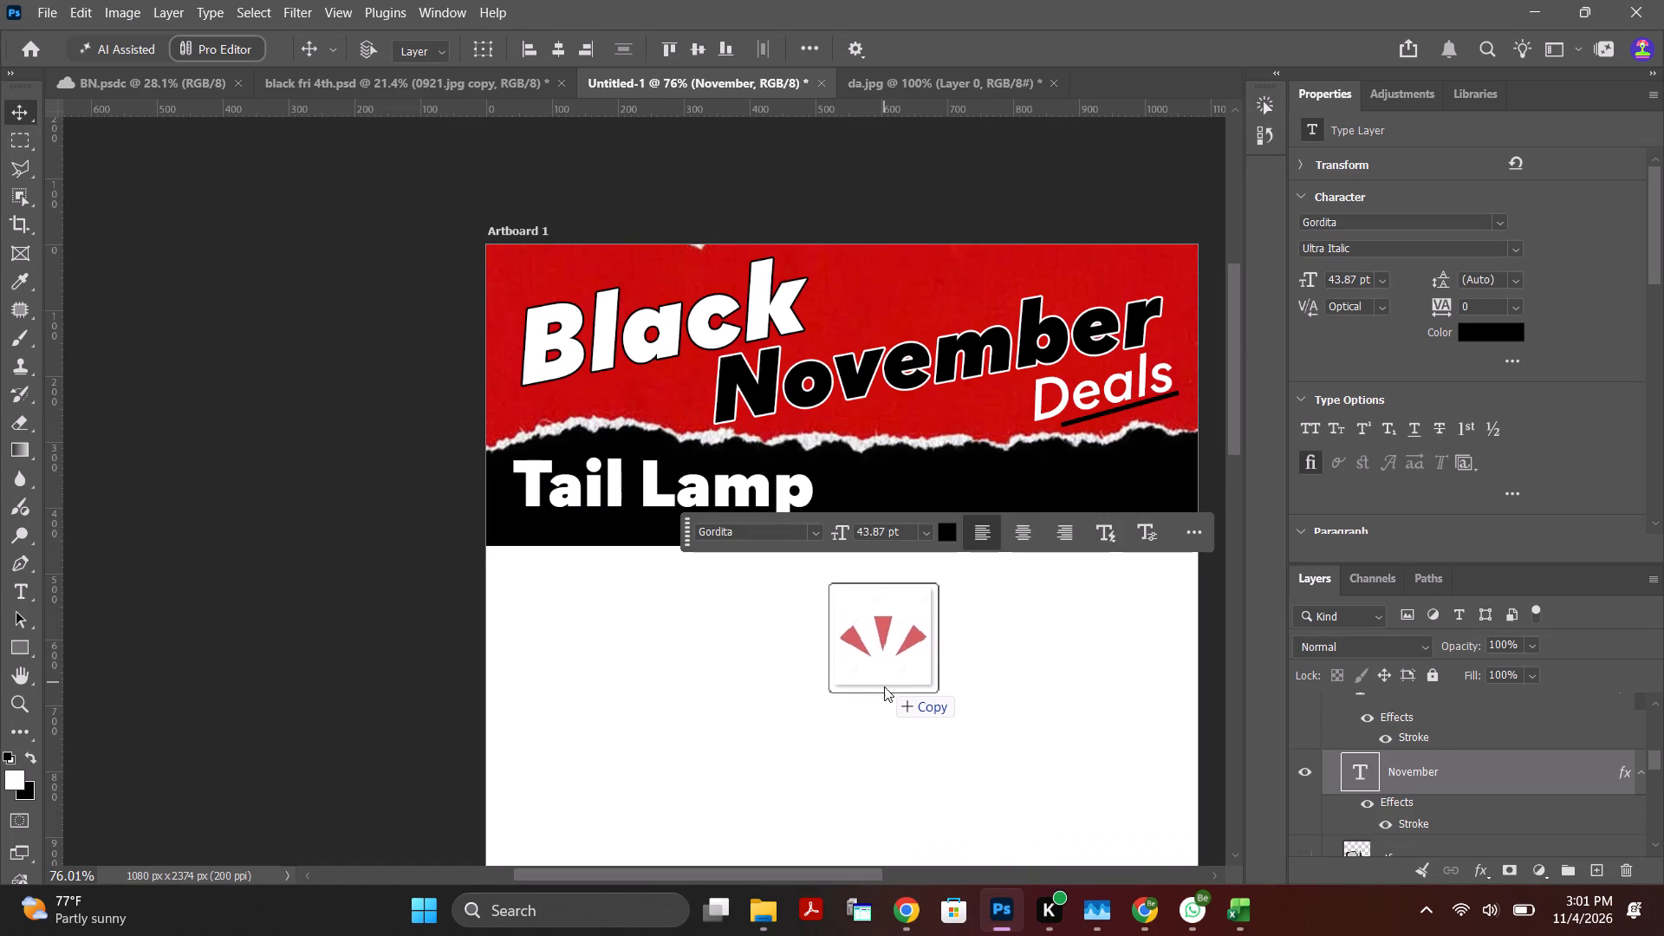
{"action": "left_click_drag", "start_coordinate": [884, 686], "coordinate": [886, 690]}
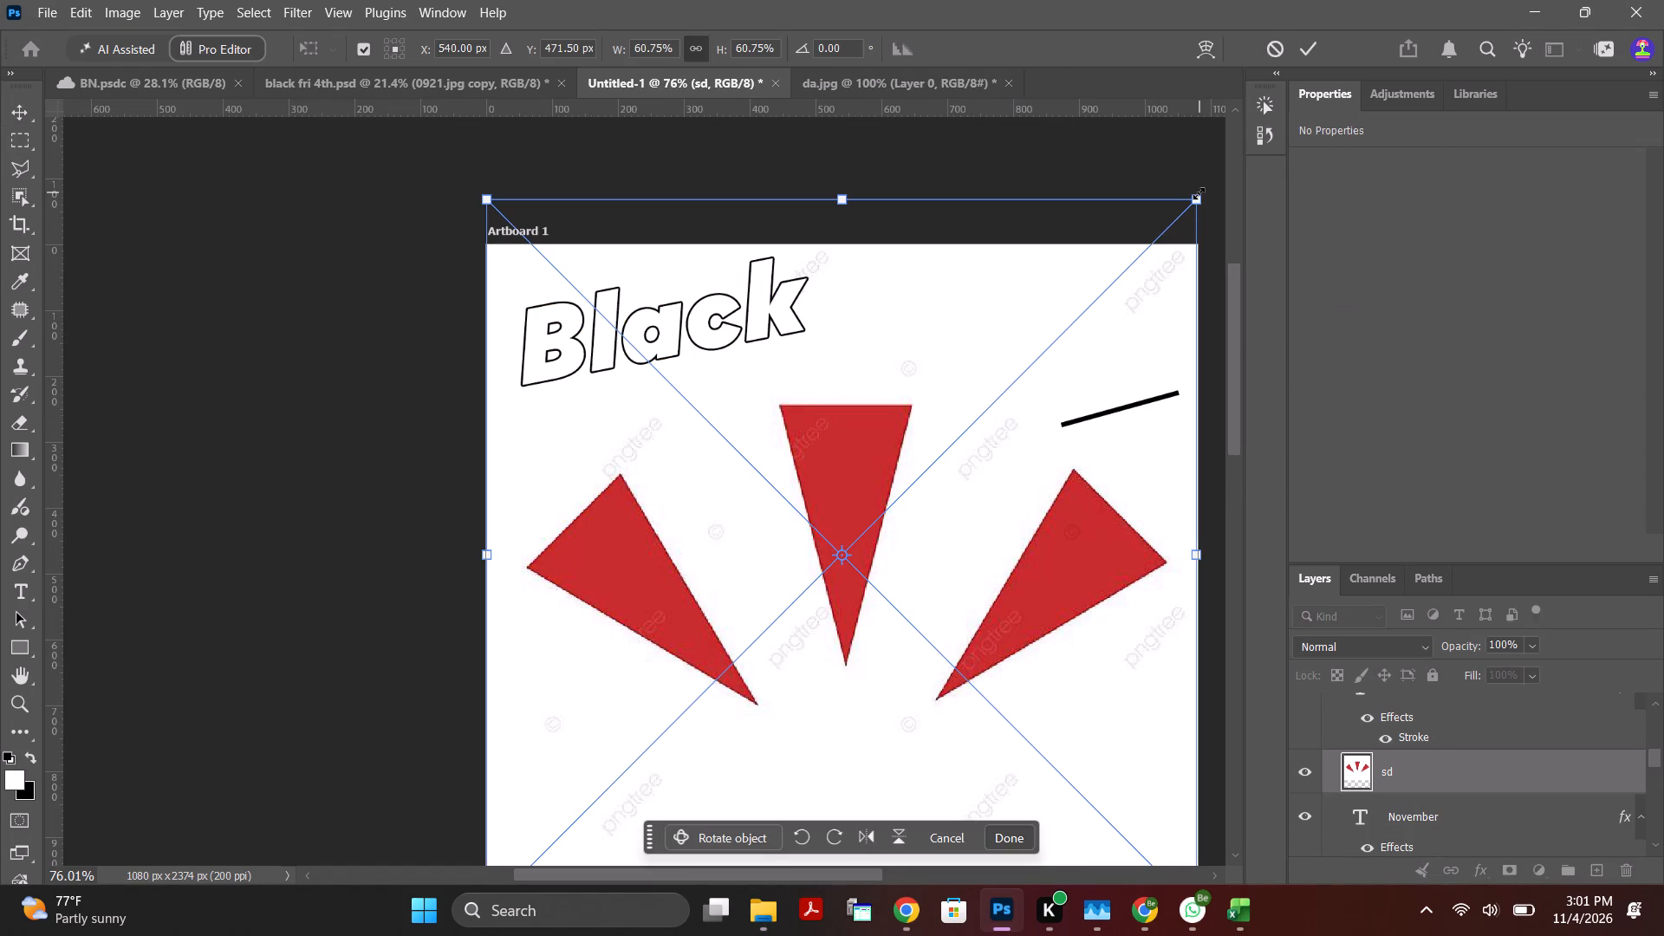
Scale the placed wedge image to about 14% (247 px square) and position it over the headline, between "Black" and "Deals".
{"action": "left_click_drag", "start_coordinate": [1198, 194], "coordinate": [1153, 269]}
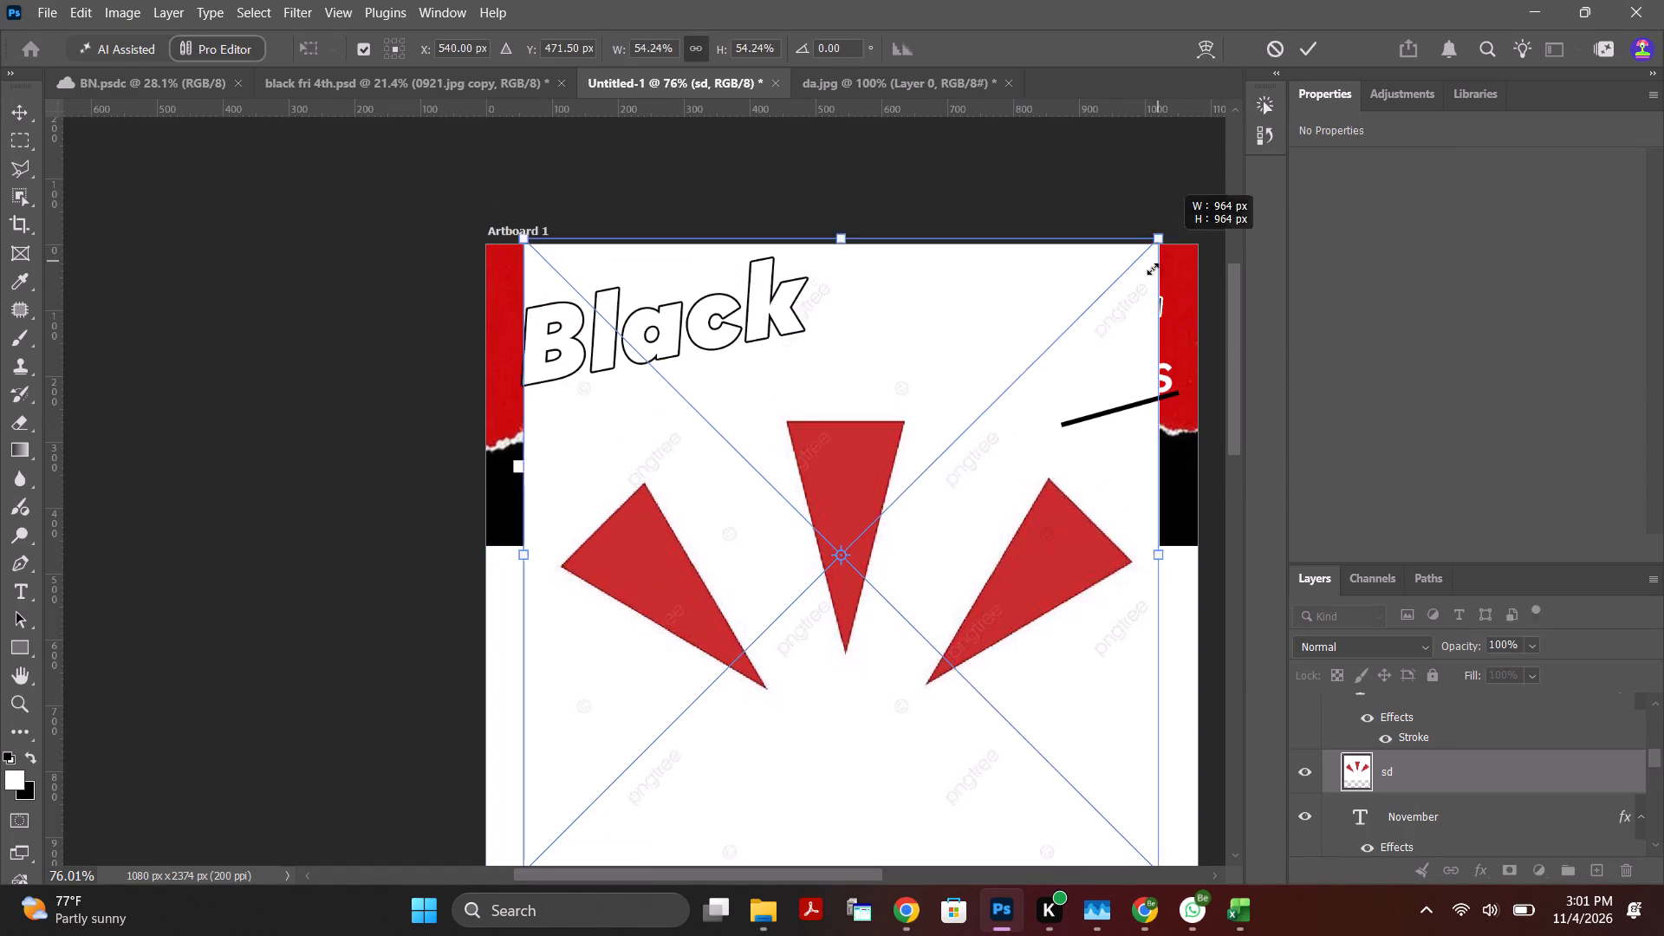
{"action": "left_click_drag", "start_coordinate": [1153, 269], "coordinate": [958, 503]}
{"action": "left_click_drag", "start_coordinate": [899, 536], "coordinate": [908, 320]}
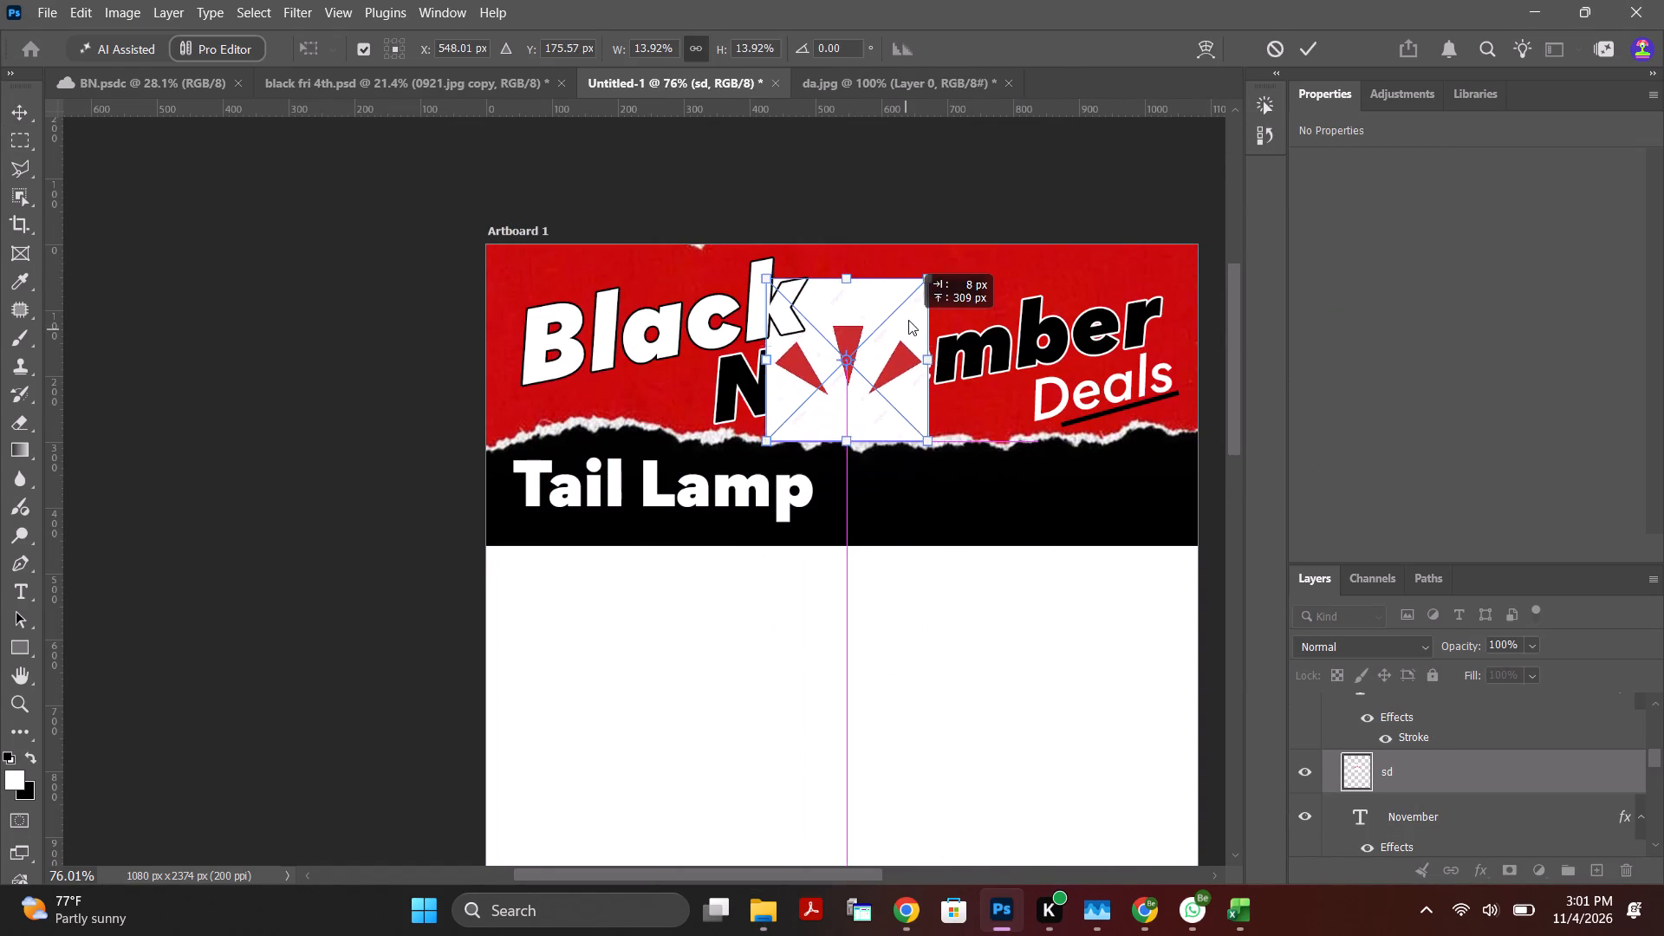
{"action": "left_click_drag", "start_coordinate": [908, 320], "coordinate": [925, 321]}
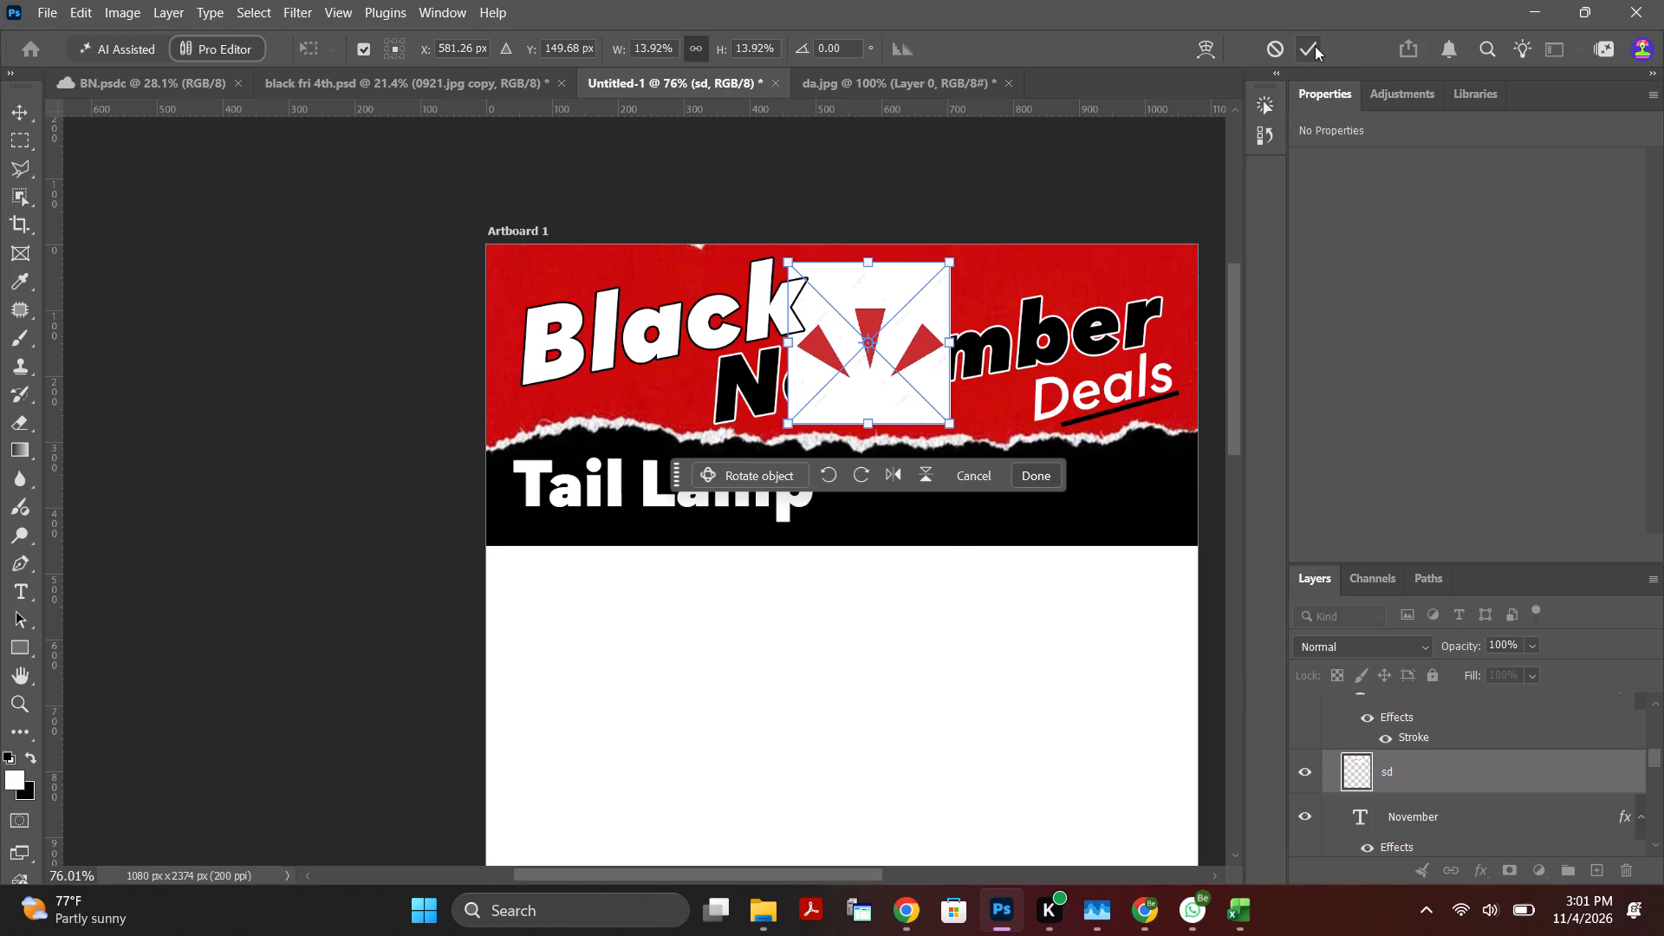
{"action": "left_click", "coordinate": [1315, 46]}
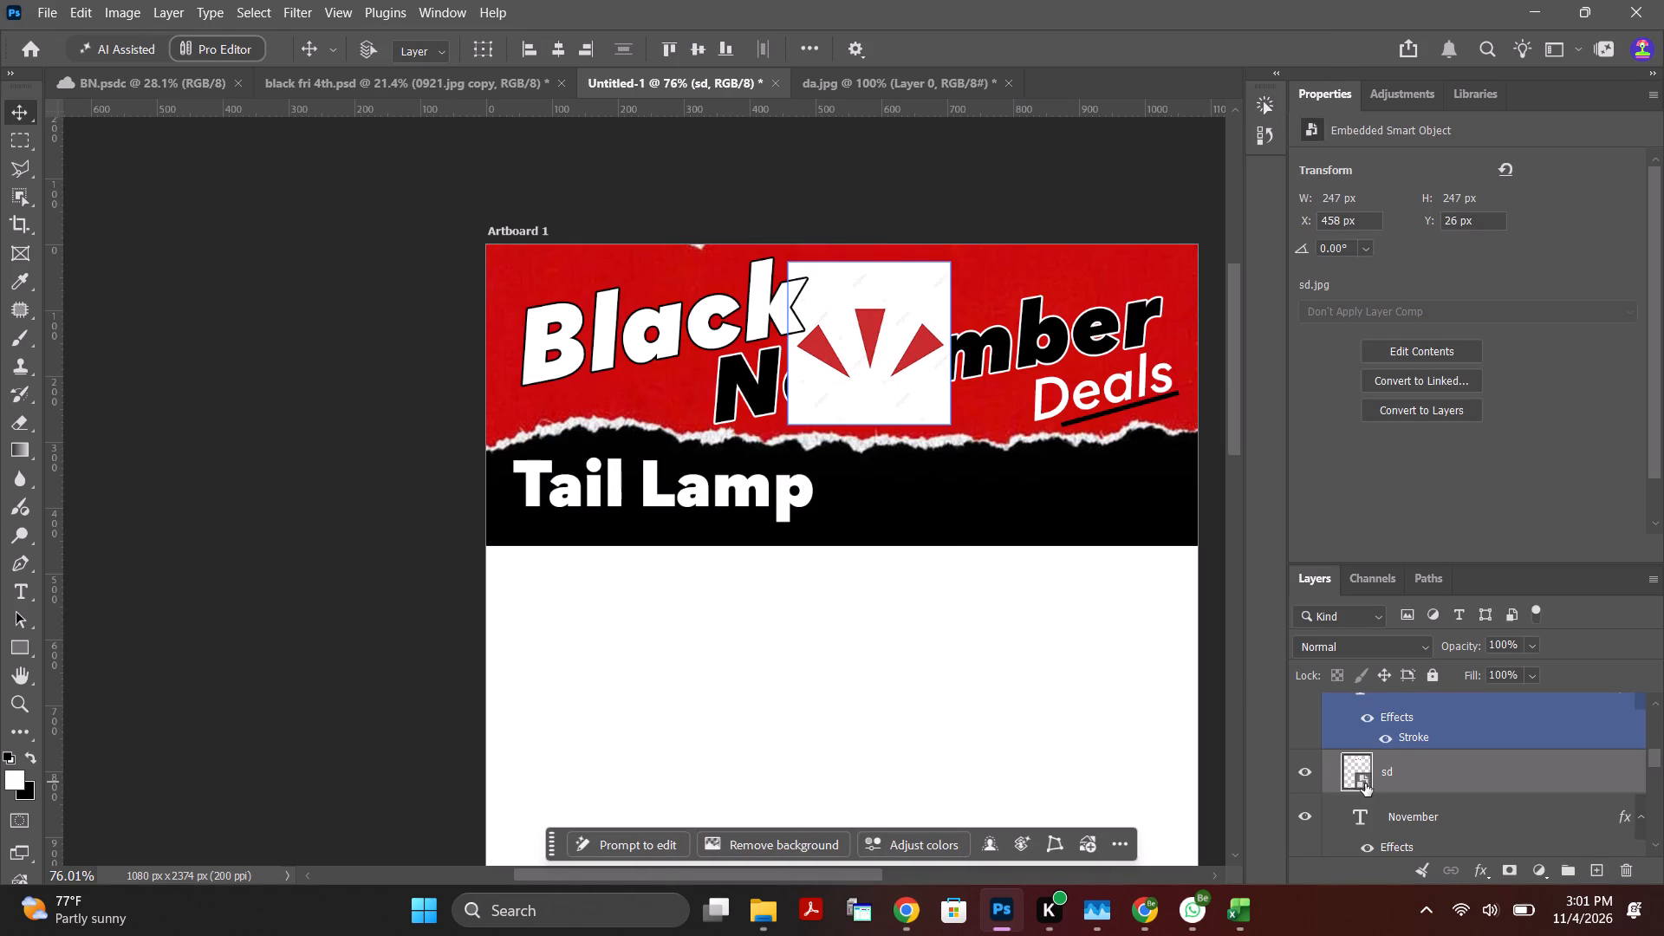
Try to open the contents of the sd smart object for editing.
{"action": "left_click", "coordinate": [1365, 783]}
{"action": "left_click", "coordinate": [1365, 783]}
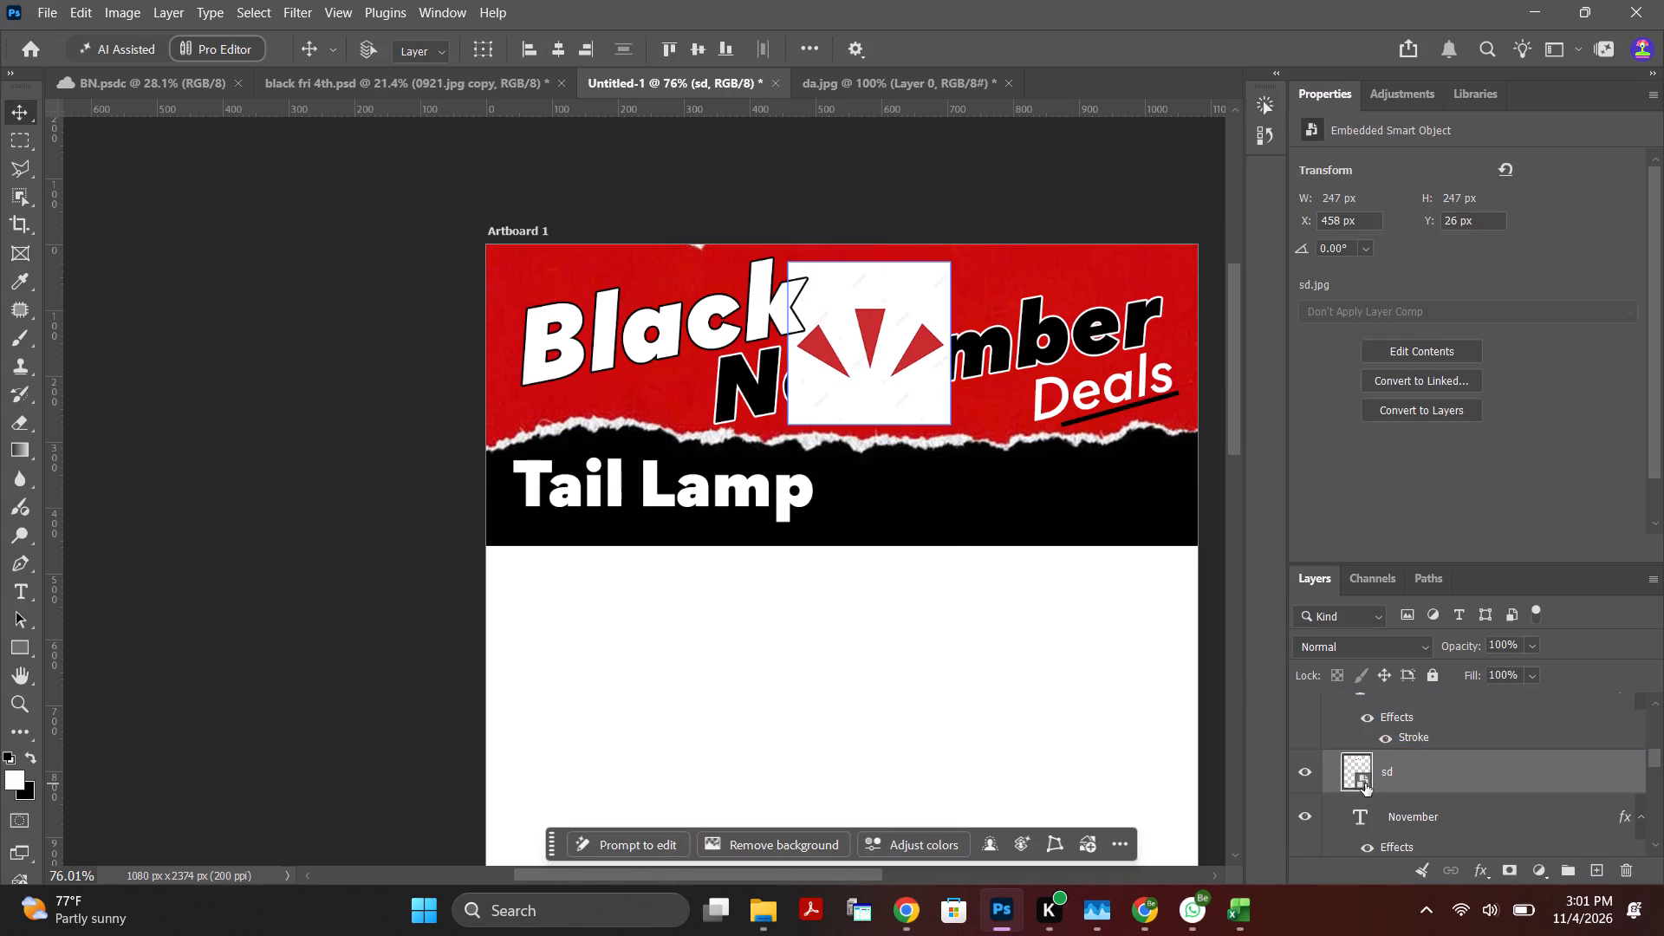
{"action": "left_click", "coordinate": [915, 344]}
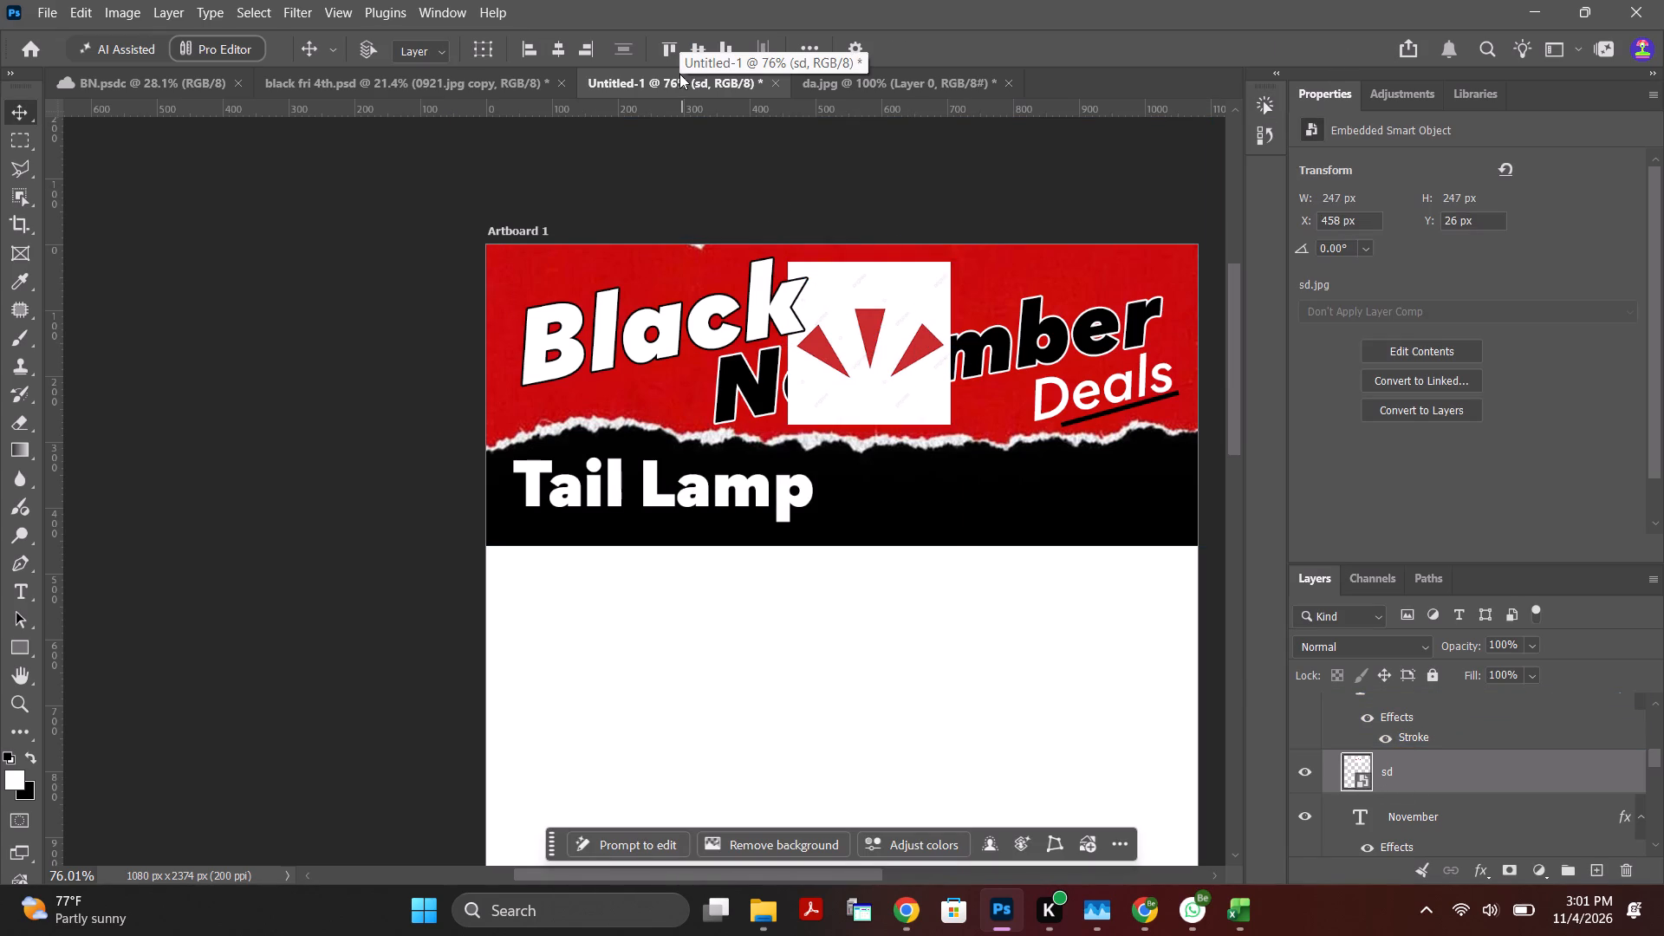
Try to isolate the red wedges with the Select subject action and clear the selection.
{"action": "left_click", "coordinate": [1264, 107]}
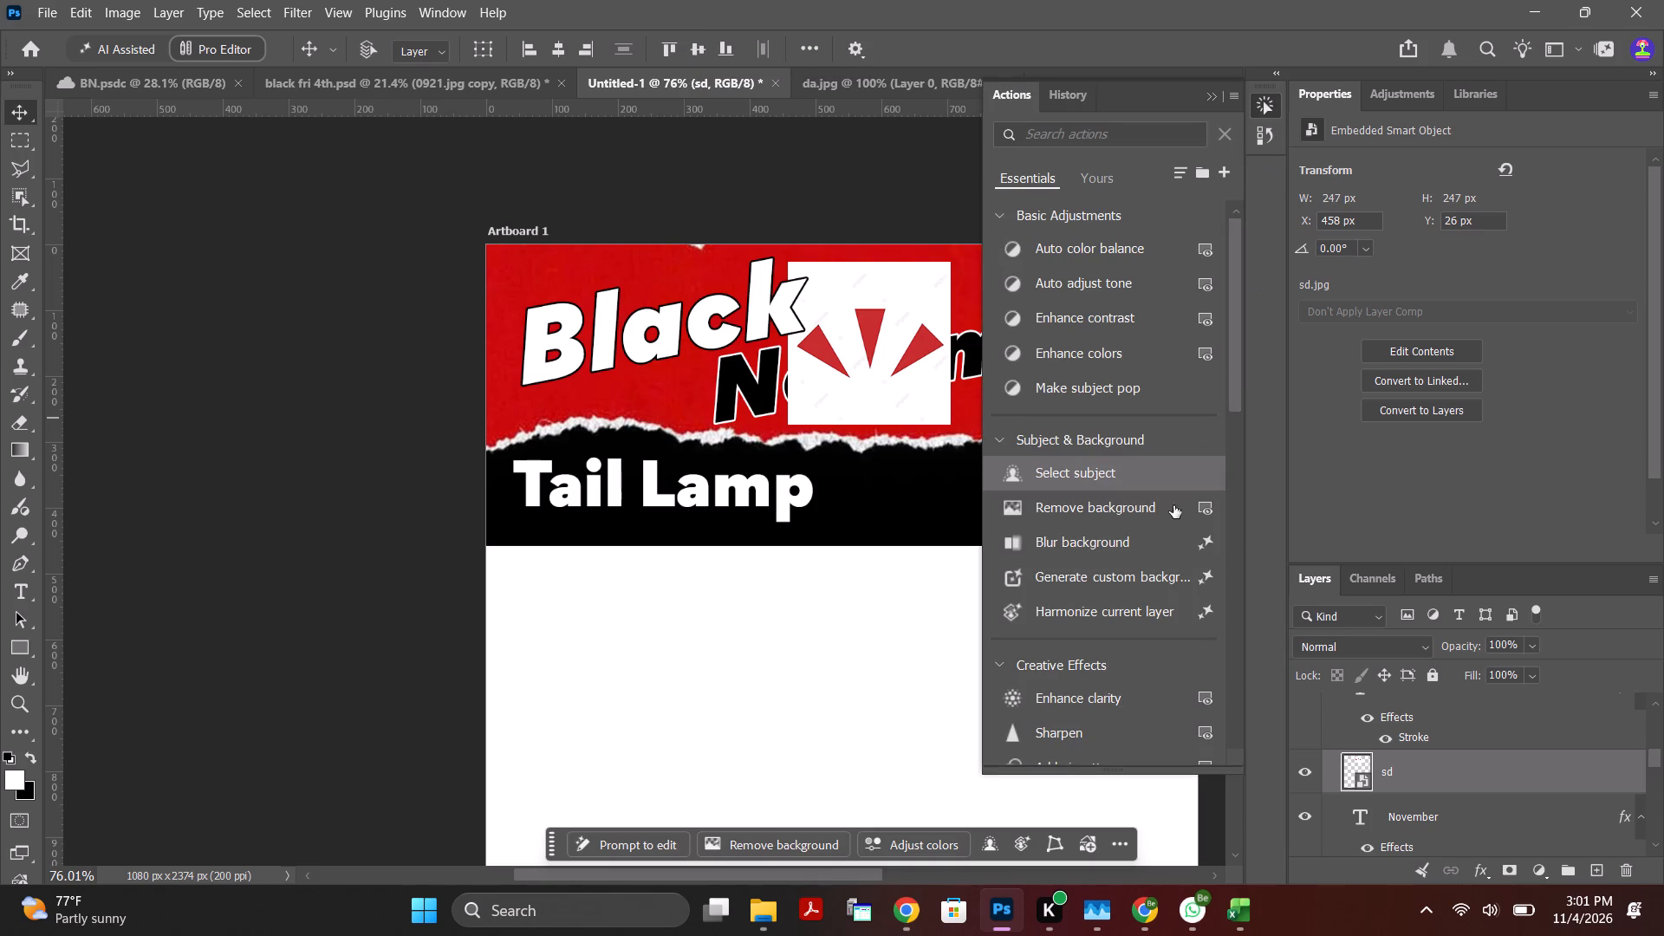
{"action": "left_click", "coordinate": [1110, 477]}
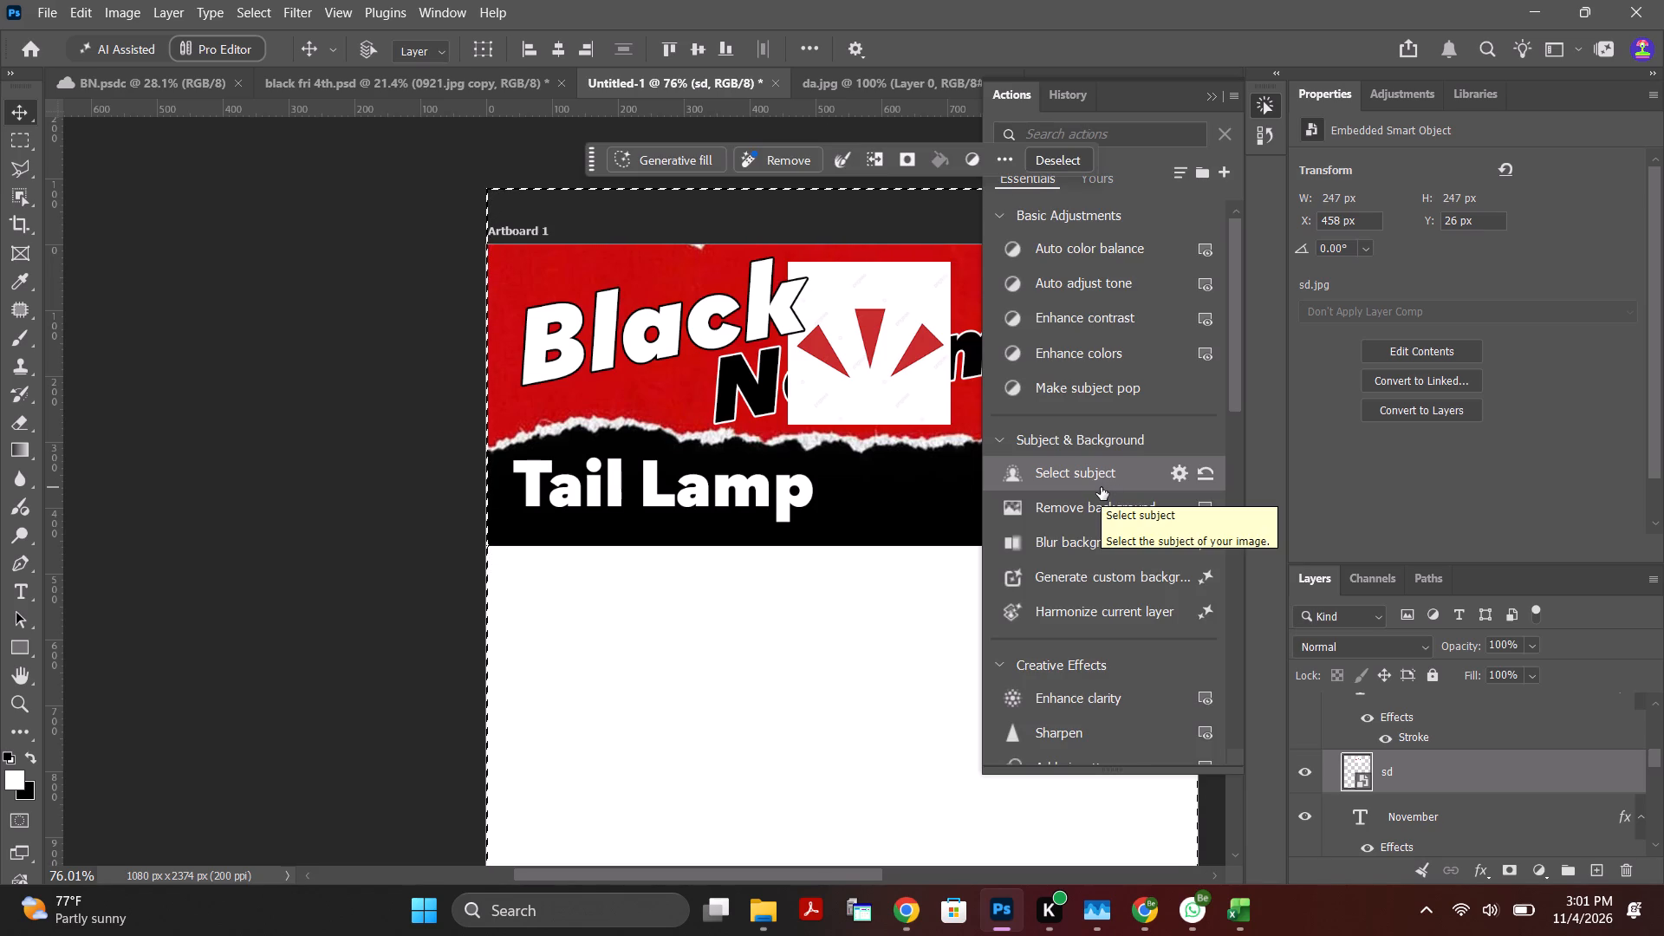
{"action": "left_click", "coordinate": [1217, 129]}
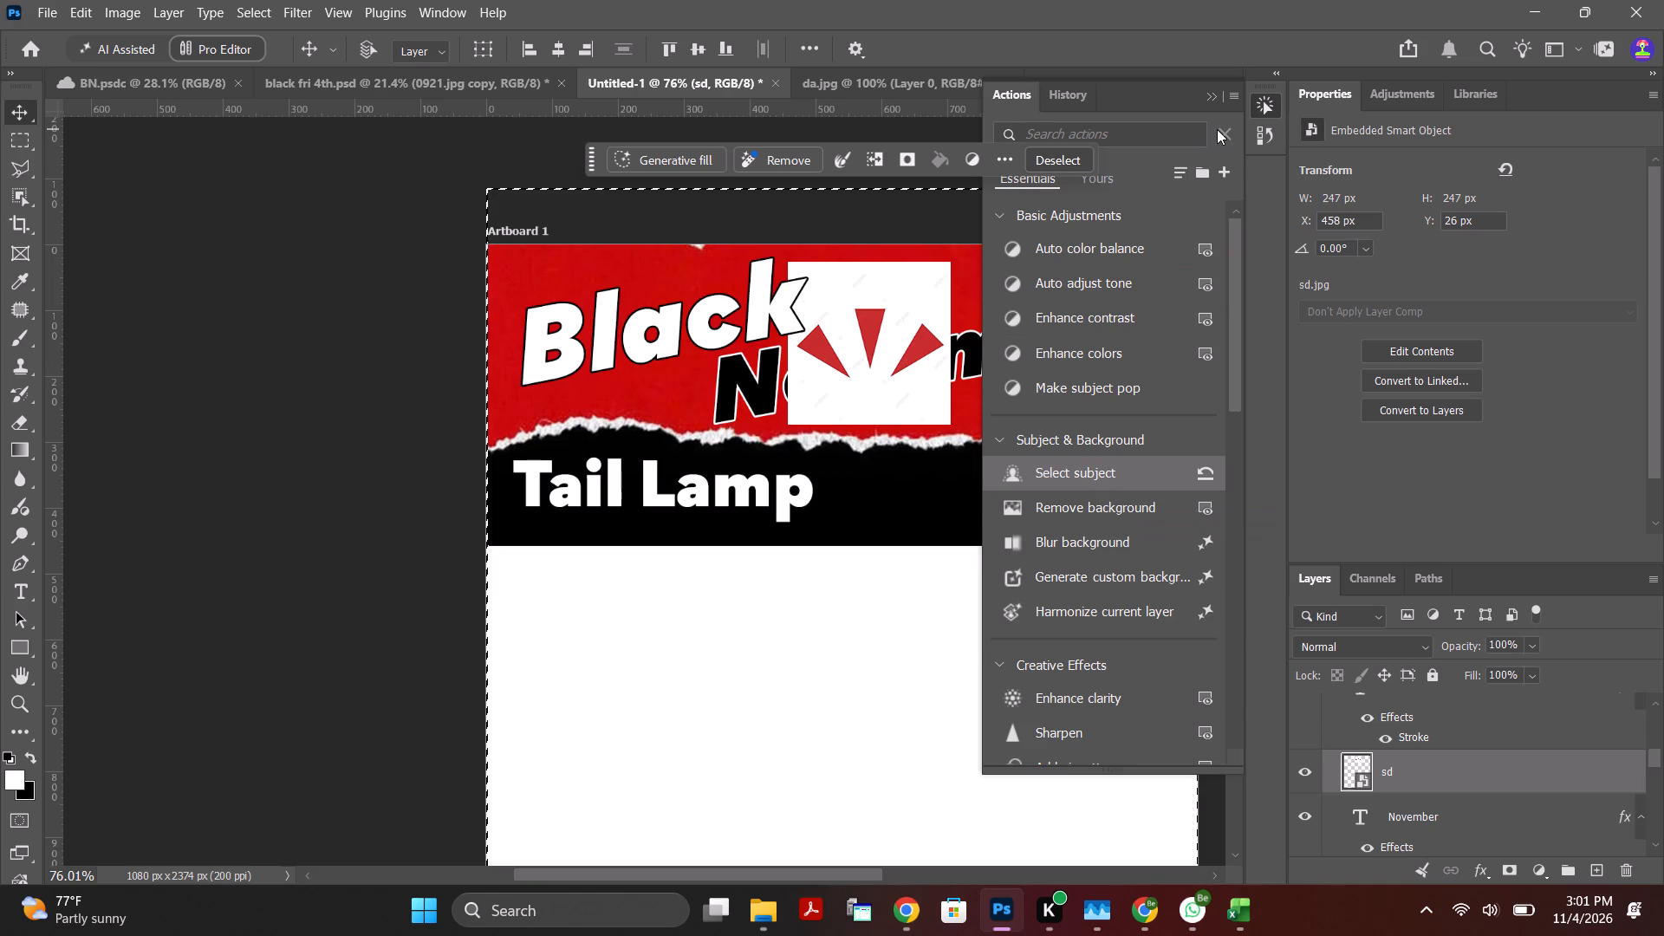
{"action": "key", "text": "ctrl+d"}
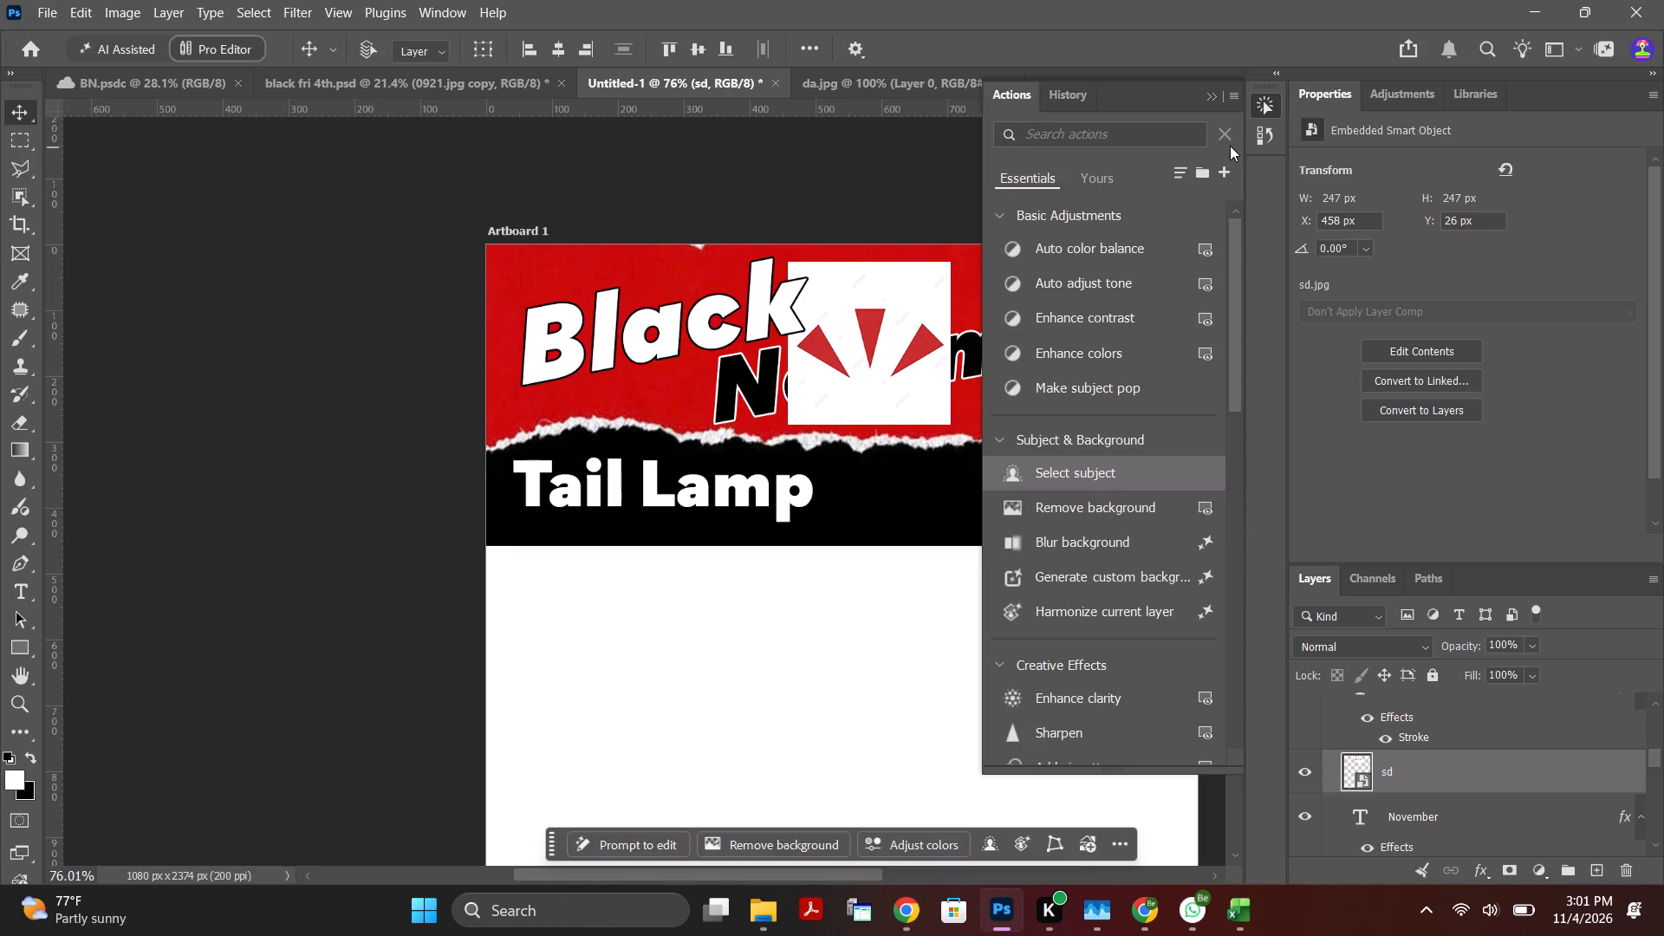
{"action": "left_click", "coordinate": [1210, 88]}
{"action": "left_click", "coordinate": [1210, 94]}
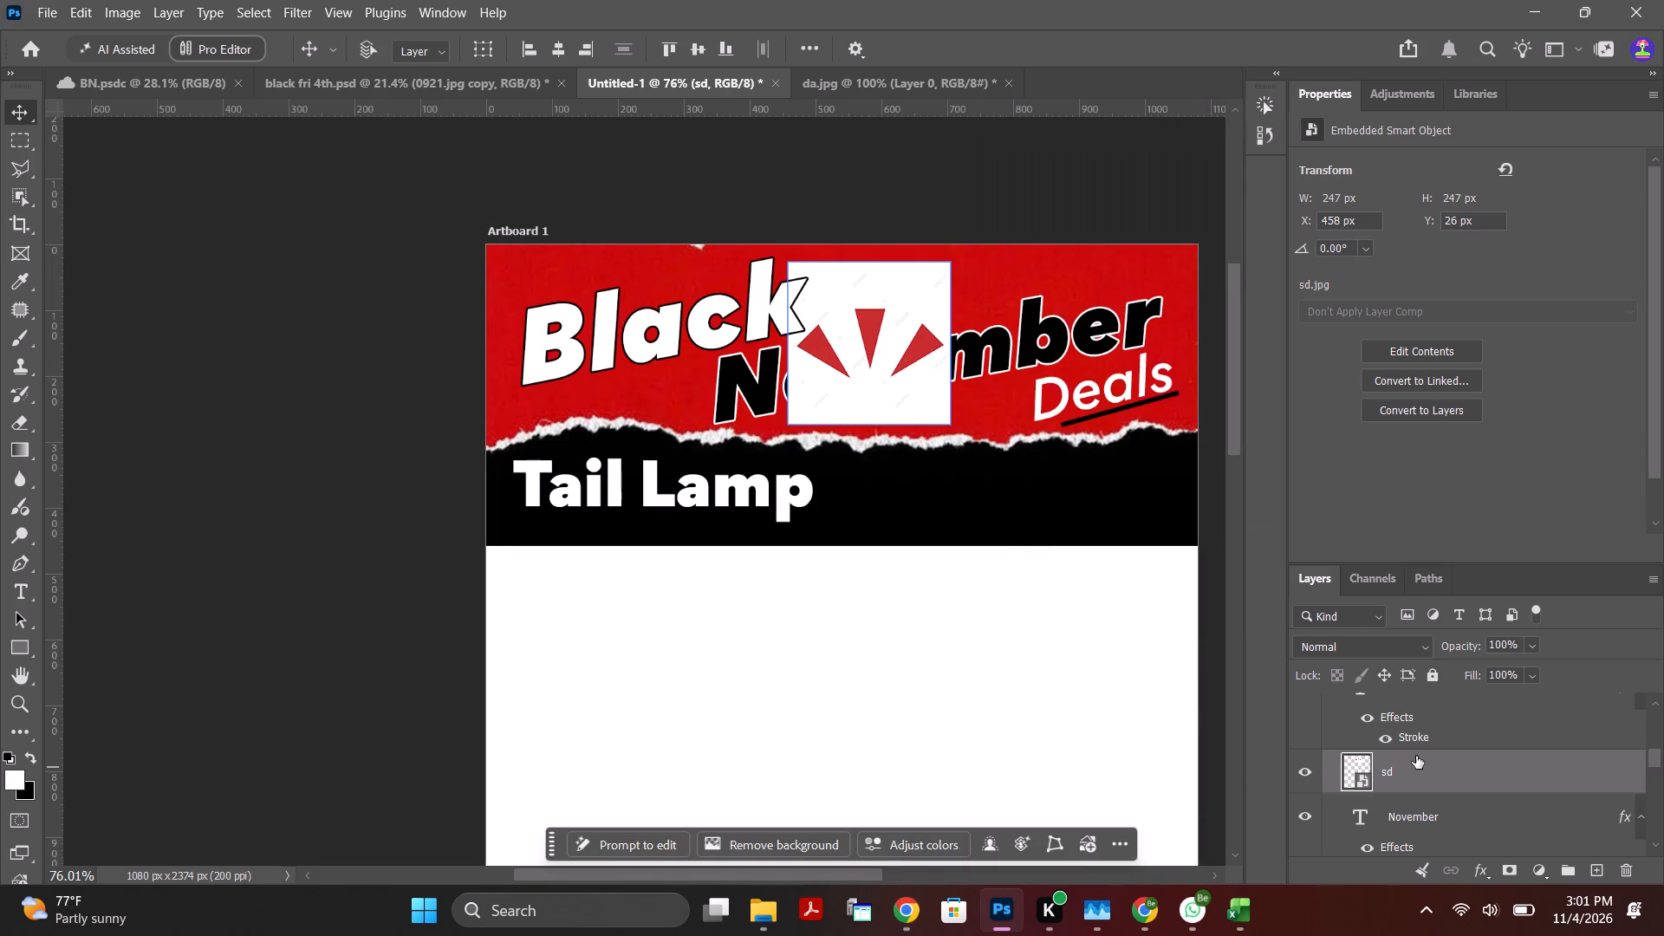
Convert the sd layer to a new smart object.
{"action": "right_click", "coordinate": [1430, 770]}
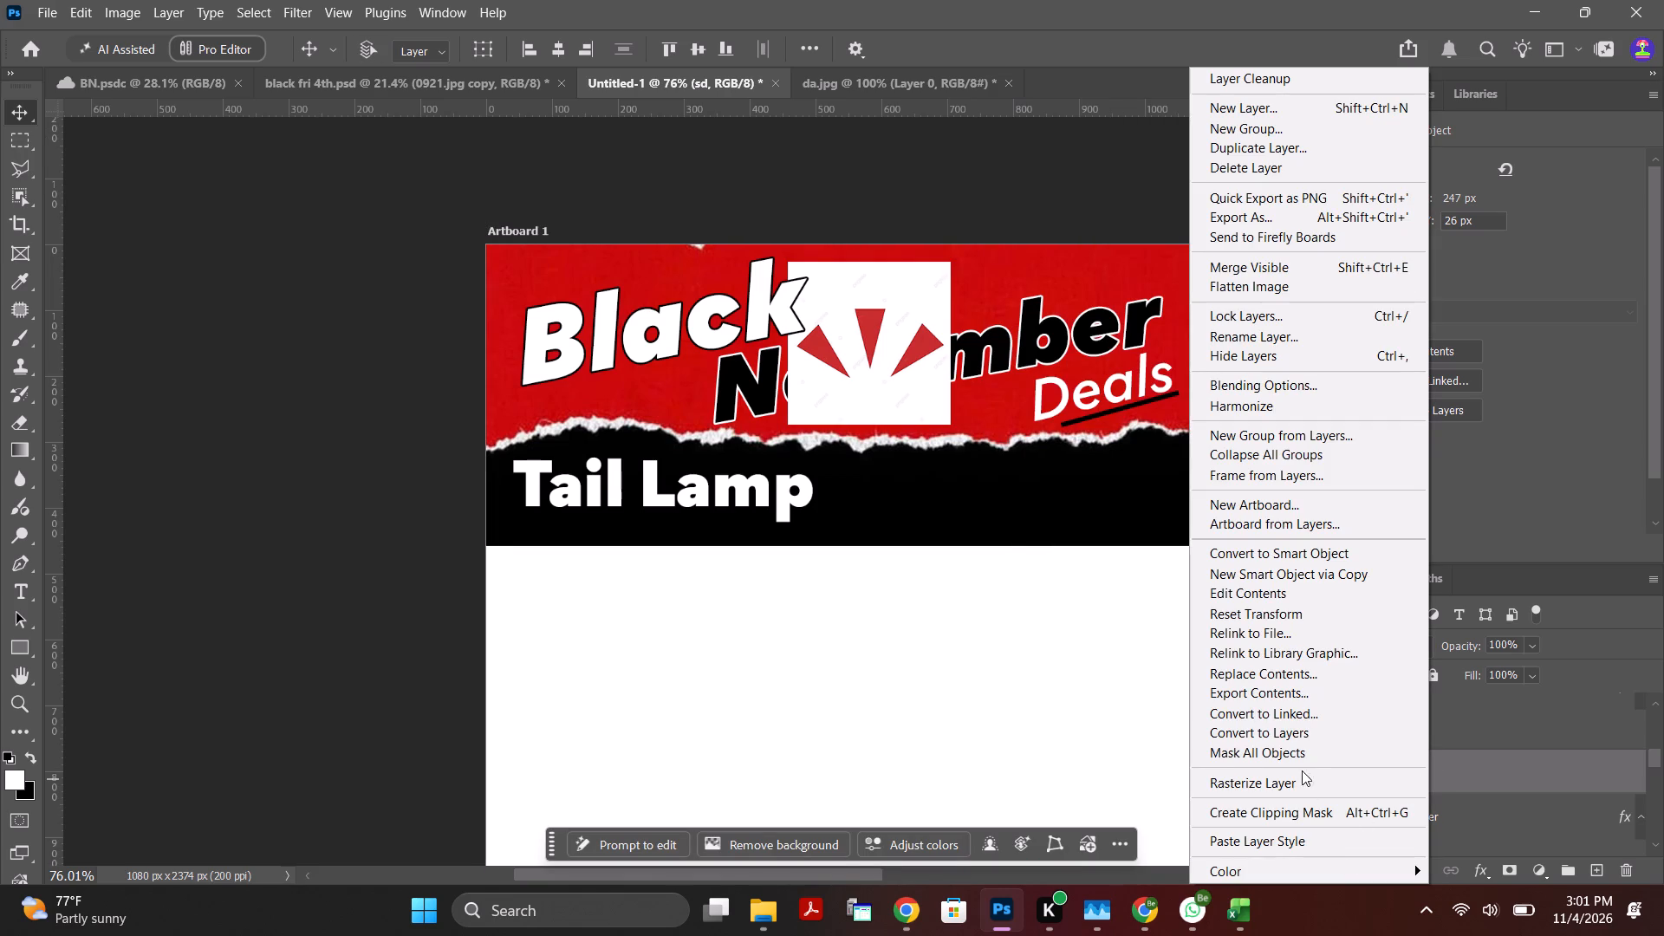
{"action": "left_click", "coordinate": [1326, 553]}
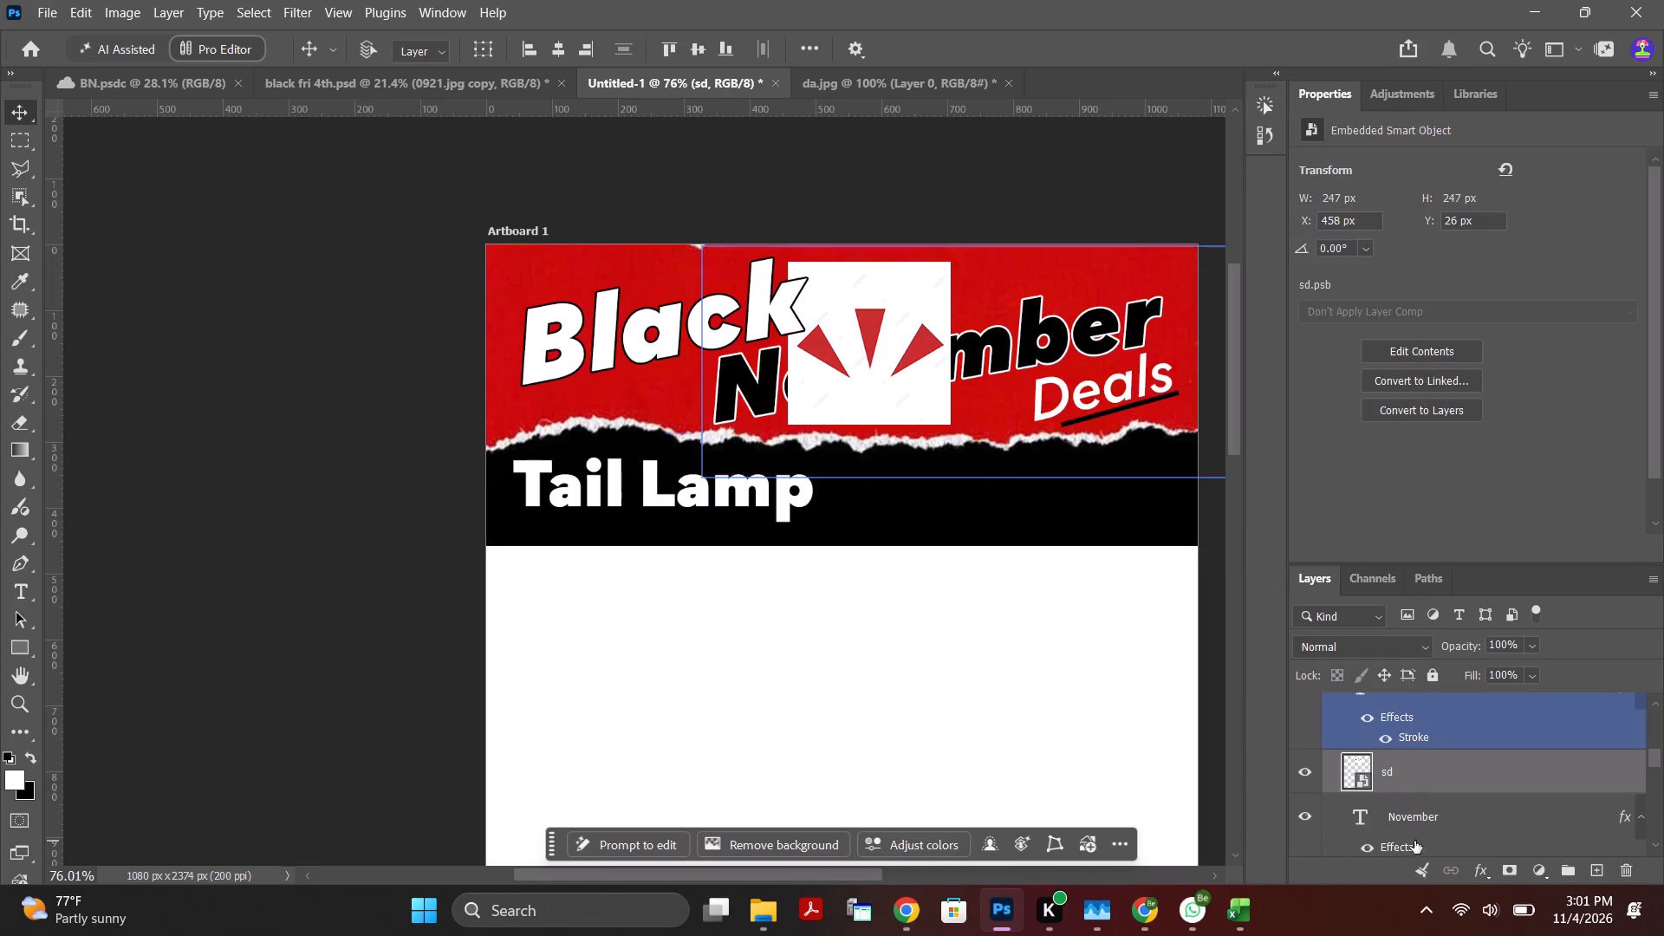
Open the sd smart object's contents, select the red wedges with Select subject, and mask out the white background.
{"action": "double_click", "coordinate": [1366, 781]}
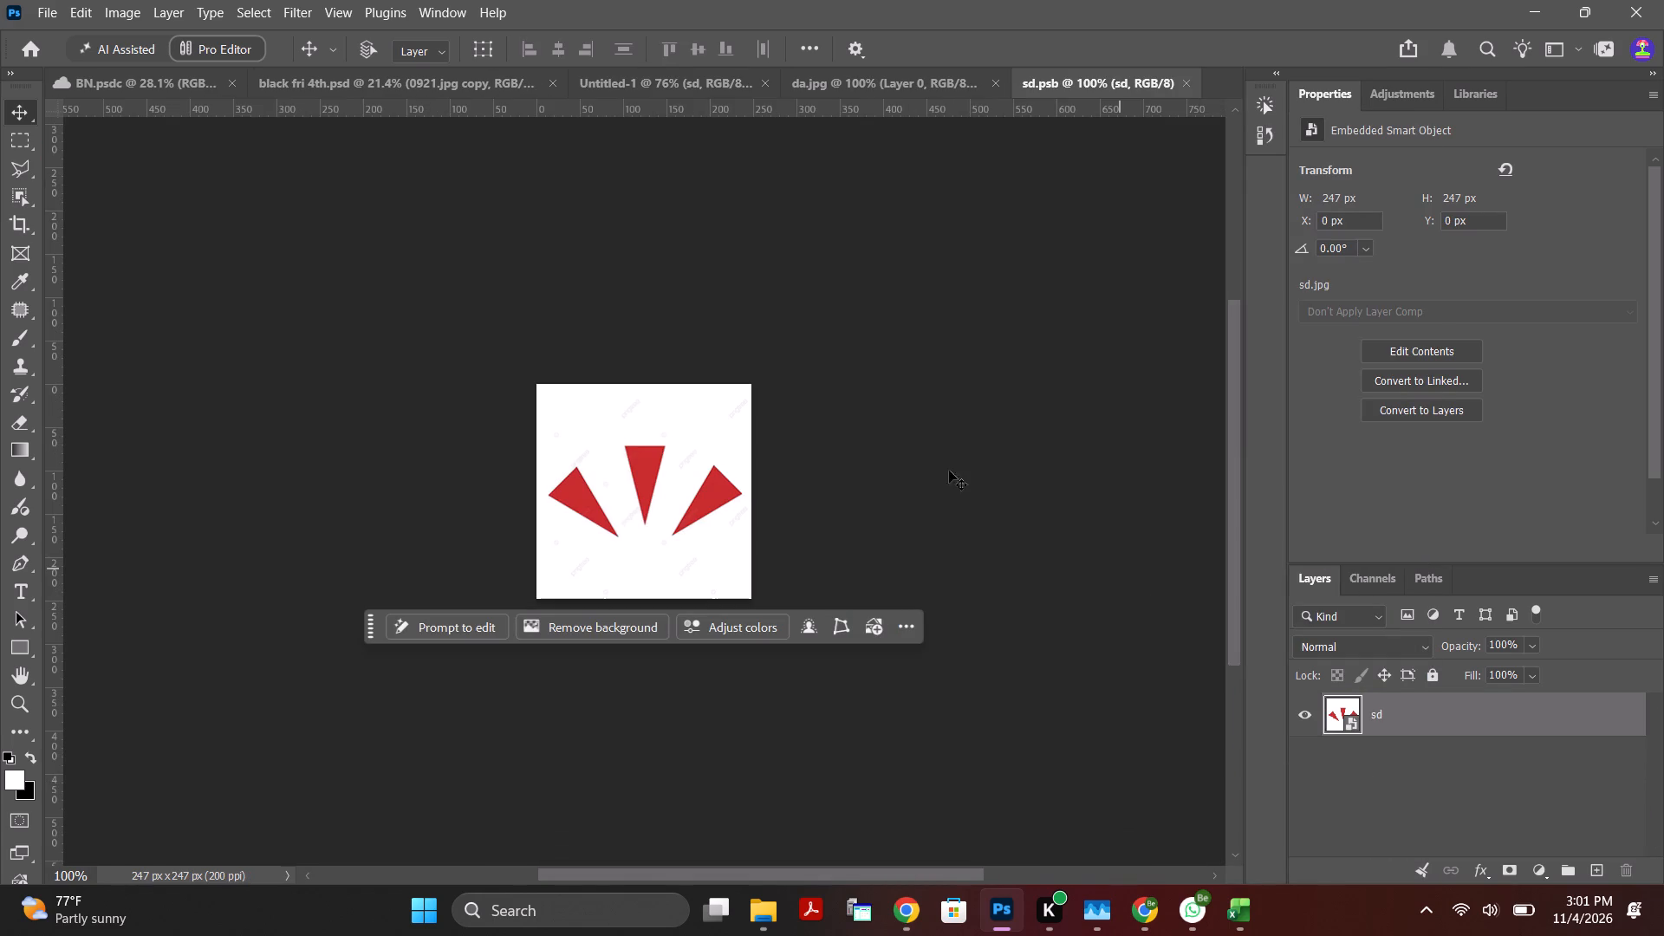
{"action": "left_click", "coordinate": [1271, 104]}
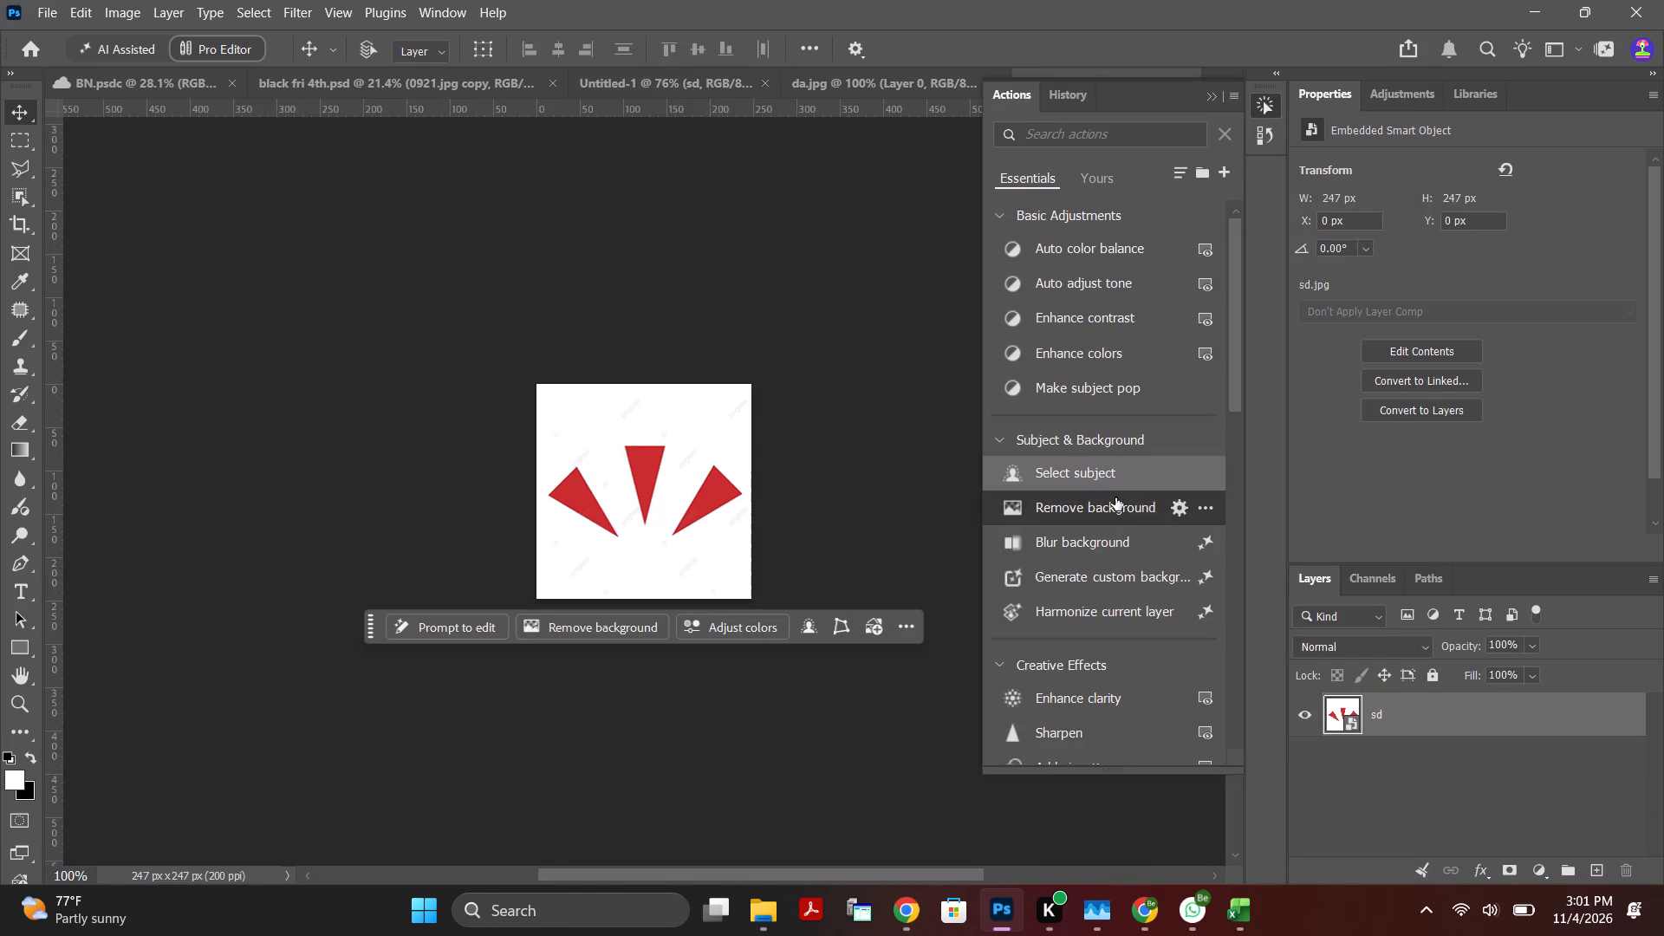
{"action": "left_click", "coordinate": [1110, 484]}
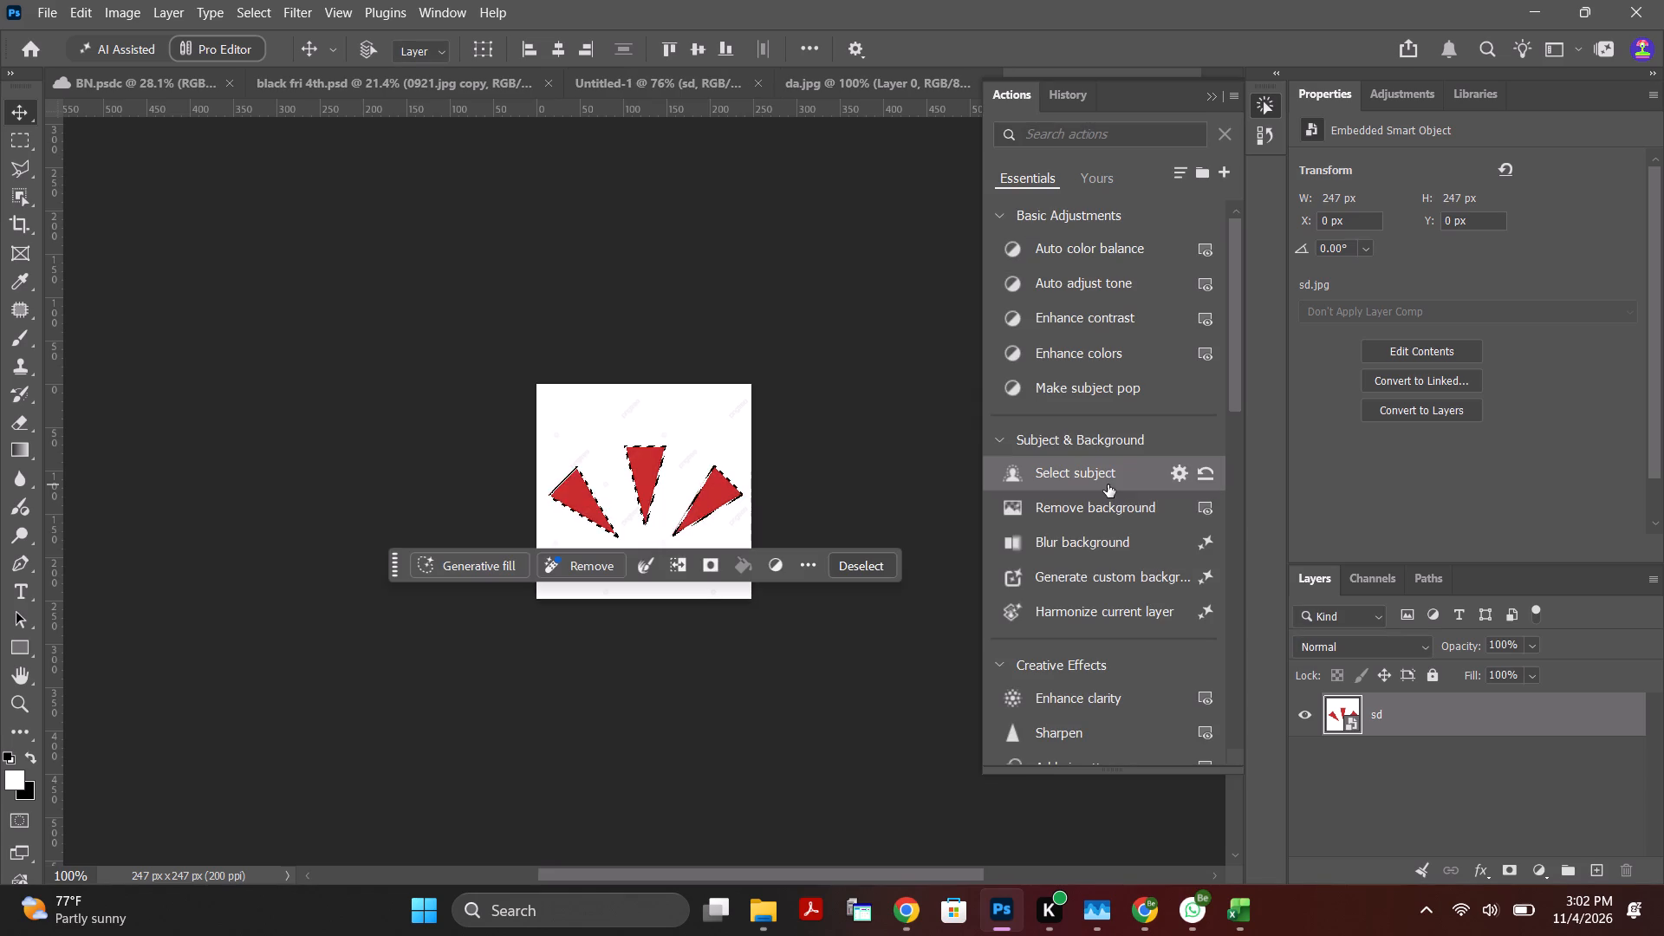
{"action": "left_click", "coordinate": [1507, 874]}
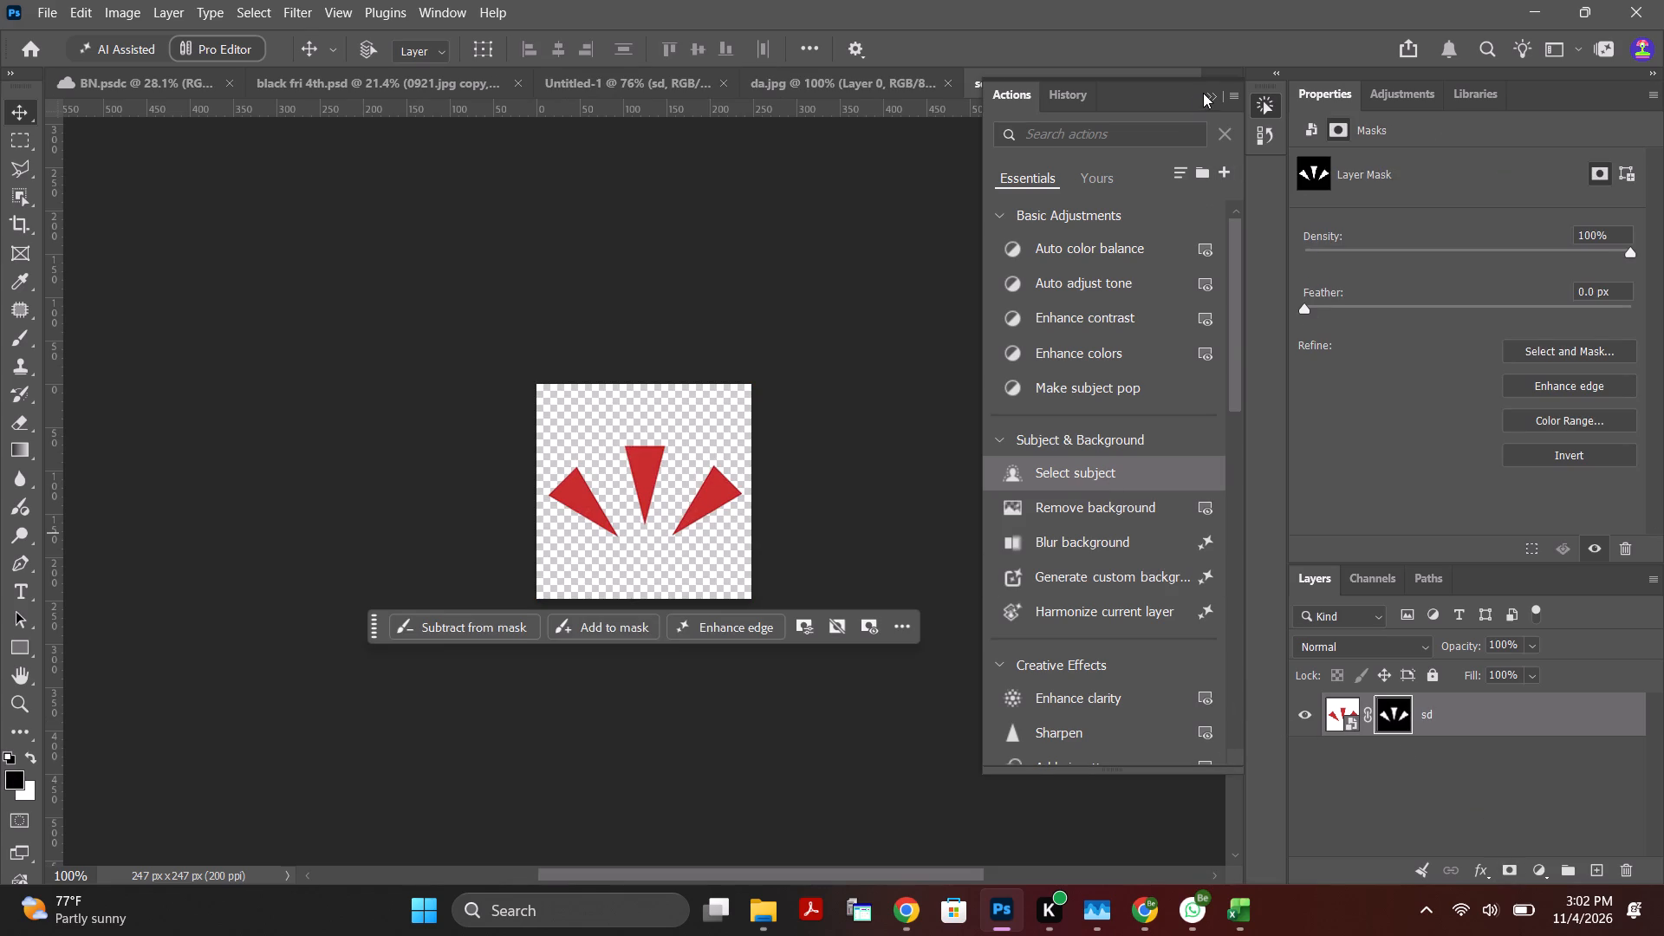
{"action": "left_click", "coordinate": [1209, 95]}
Copy the masked wedges from sd.psb into the Untitled-1 poster, placing them below "November" beside "Deals".
{"action": "left_click_drag", "start_coordinate": [705, 491], "coordinate": [720, 364]}
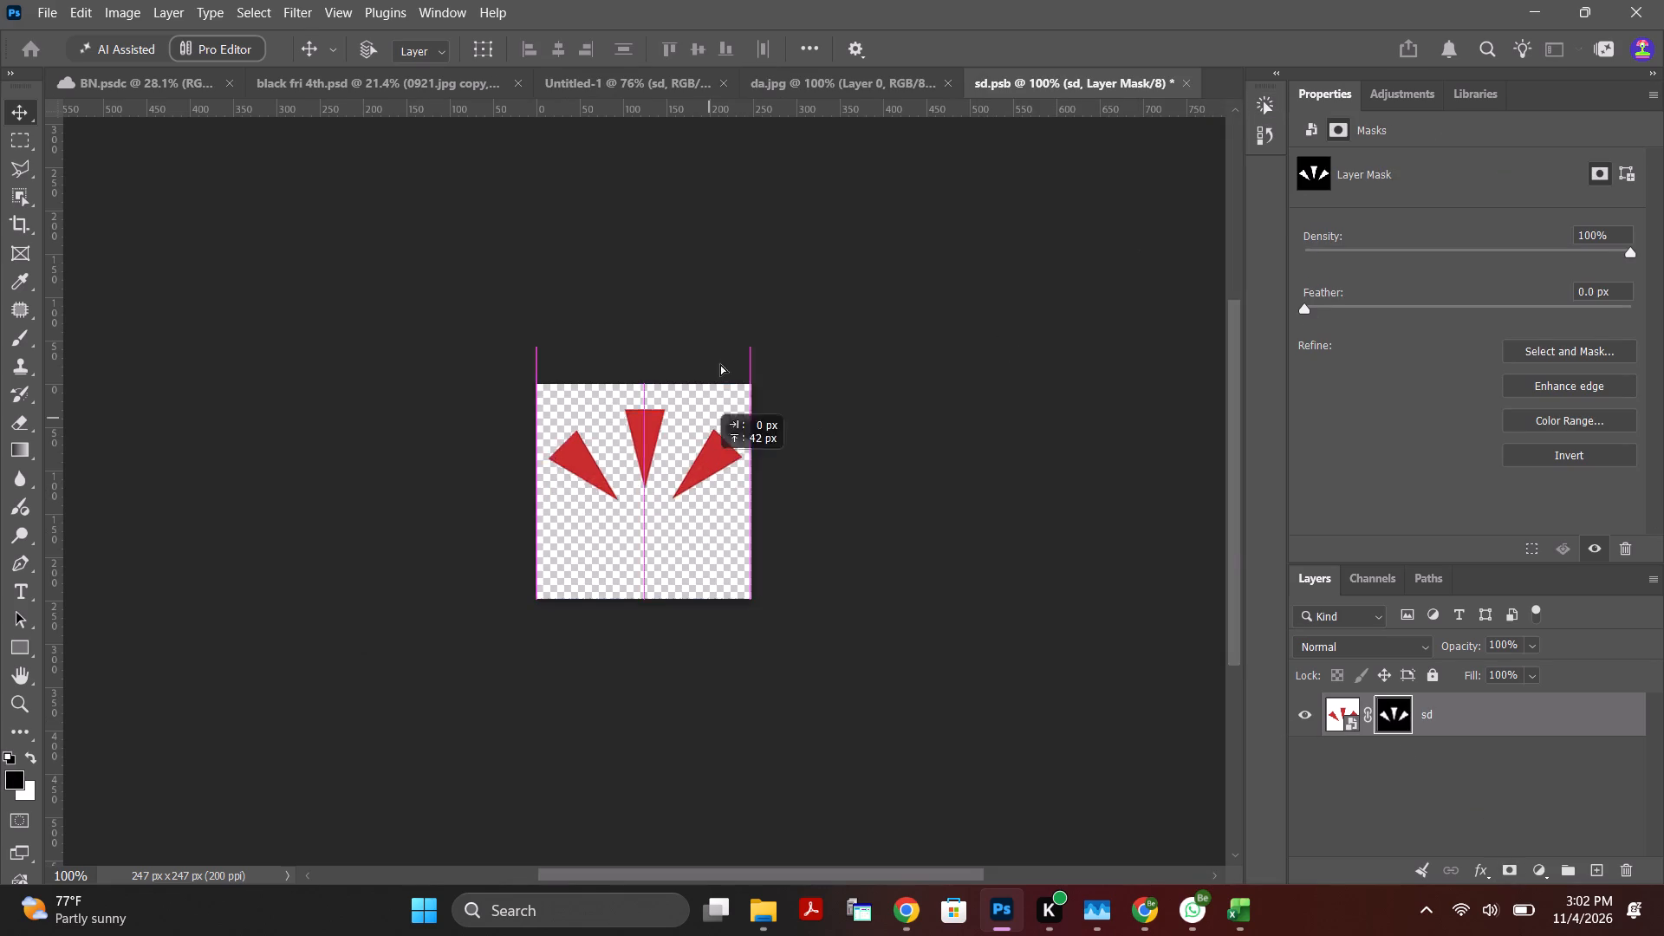
{"action": "left_click_drag", "start_coordinate": [720, 364], "coordinate": [796, 100]}
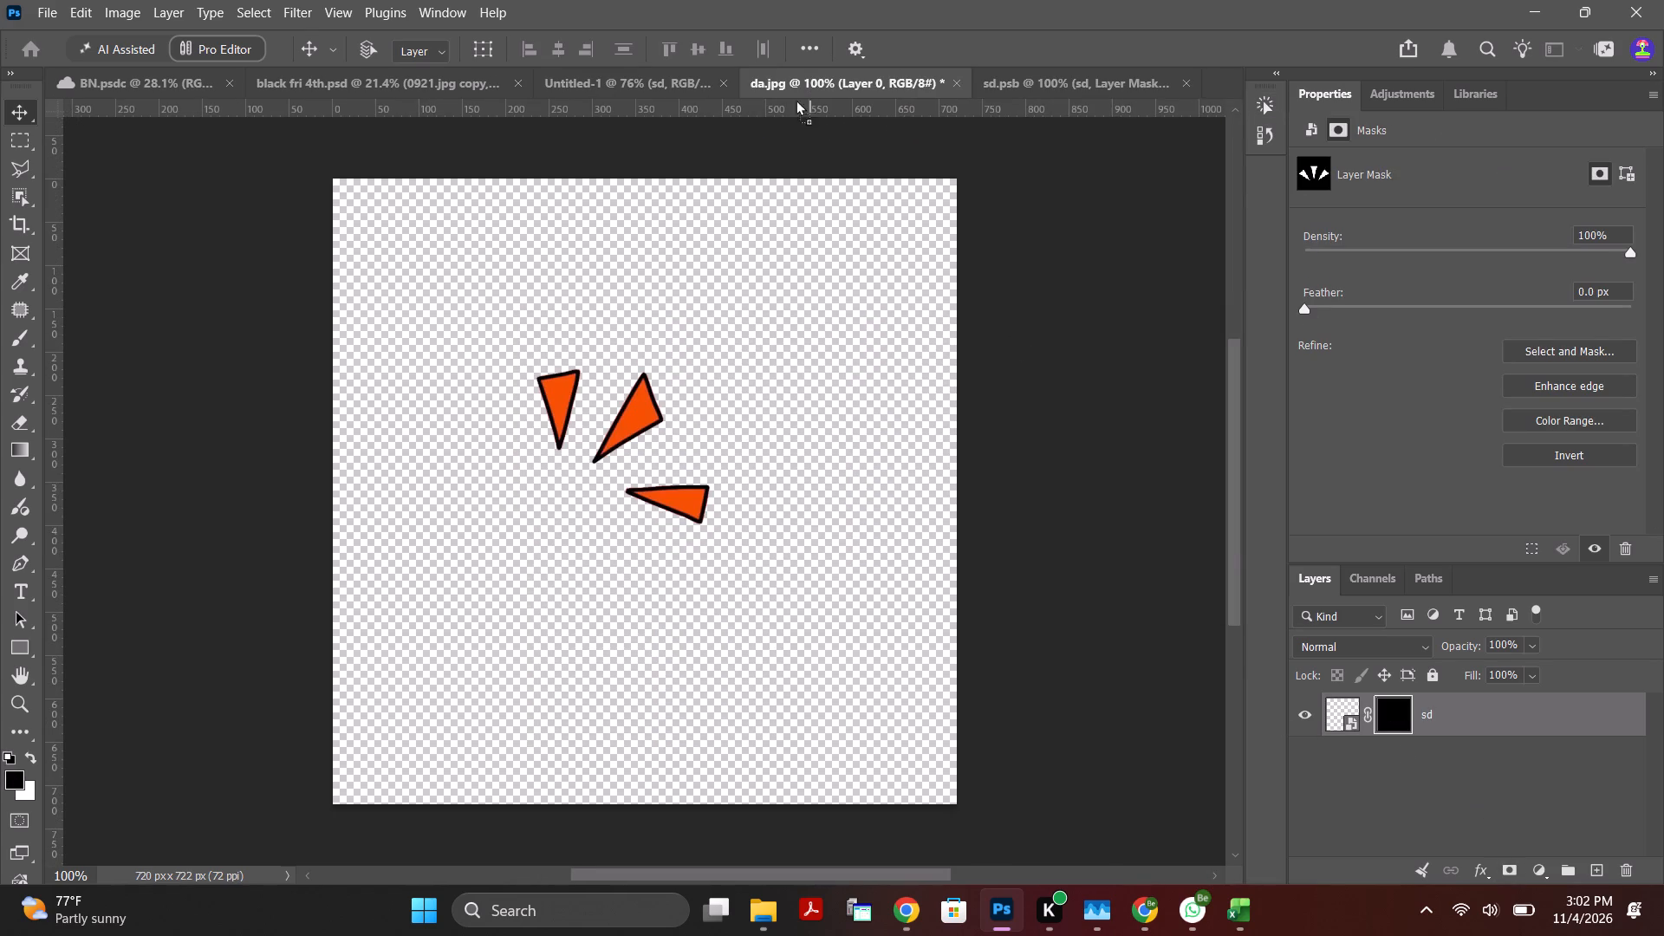
{"action": "left_click_drag", "start_coordinate": [796, 100], "coordinate": [958, 327]}
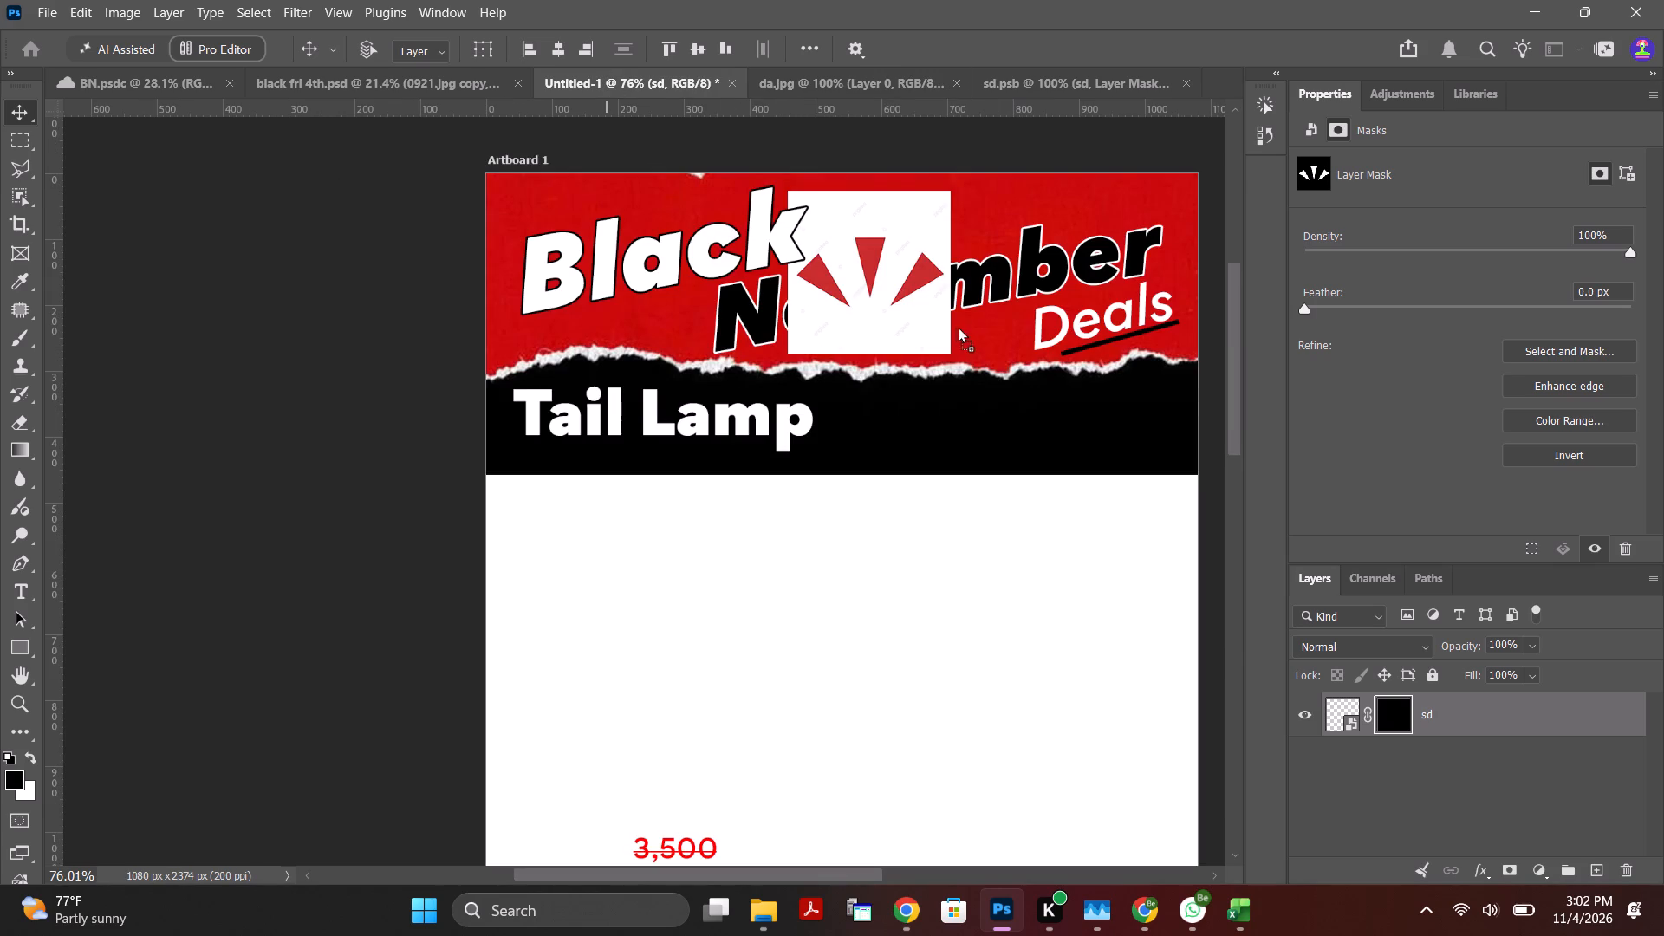
{"action": "left_click_drag", "start_coordinate": [958, 327], "coordinate": [978, 332]}
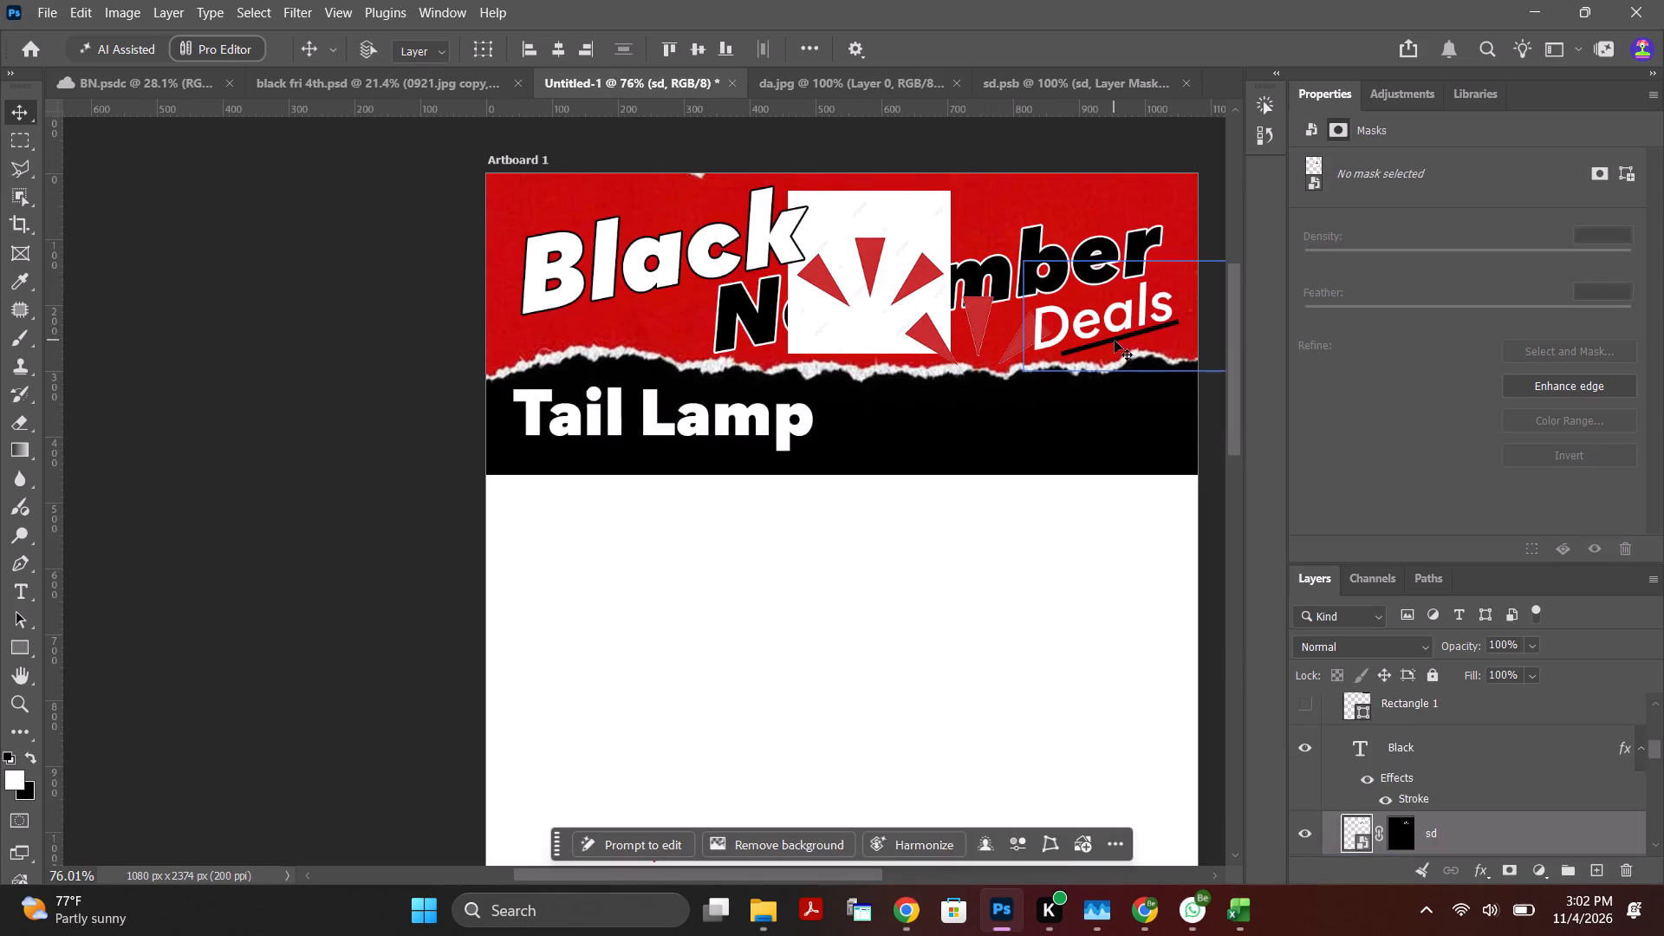
Check layers through the stack by toggling their visibility to identify the one holding the white-background wedge image.
{"action": "left_click", "coordinate": [860, 311]}
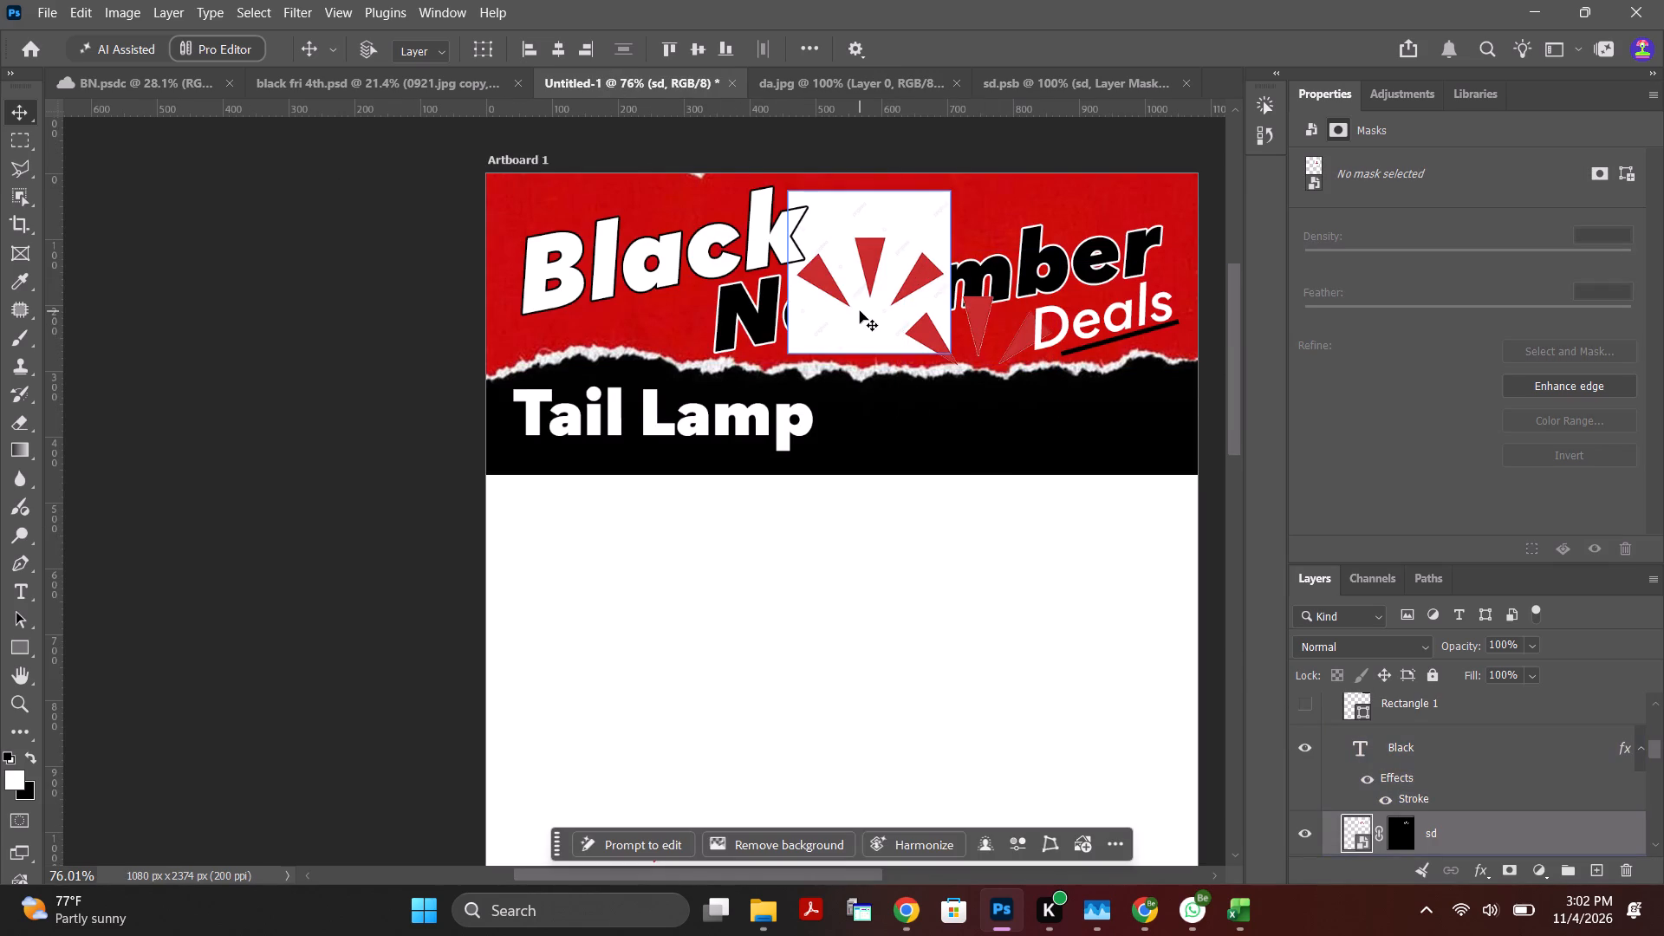
{"action": "scroll", "coordinate": [1384, 764], "scroll_direction": "up", "scroll_amount": 3}
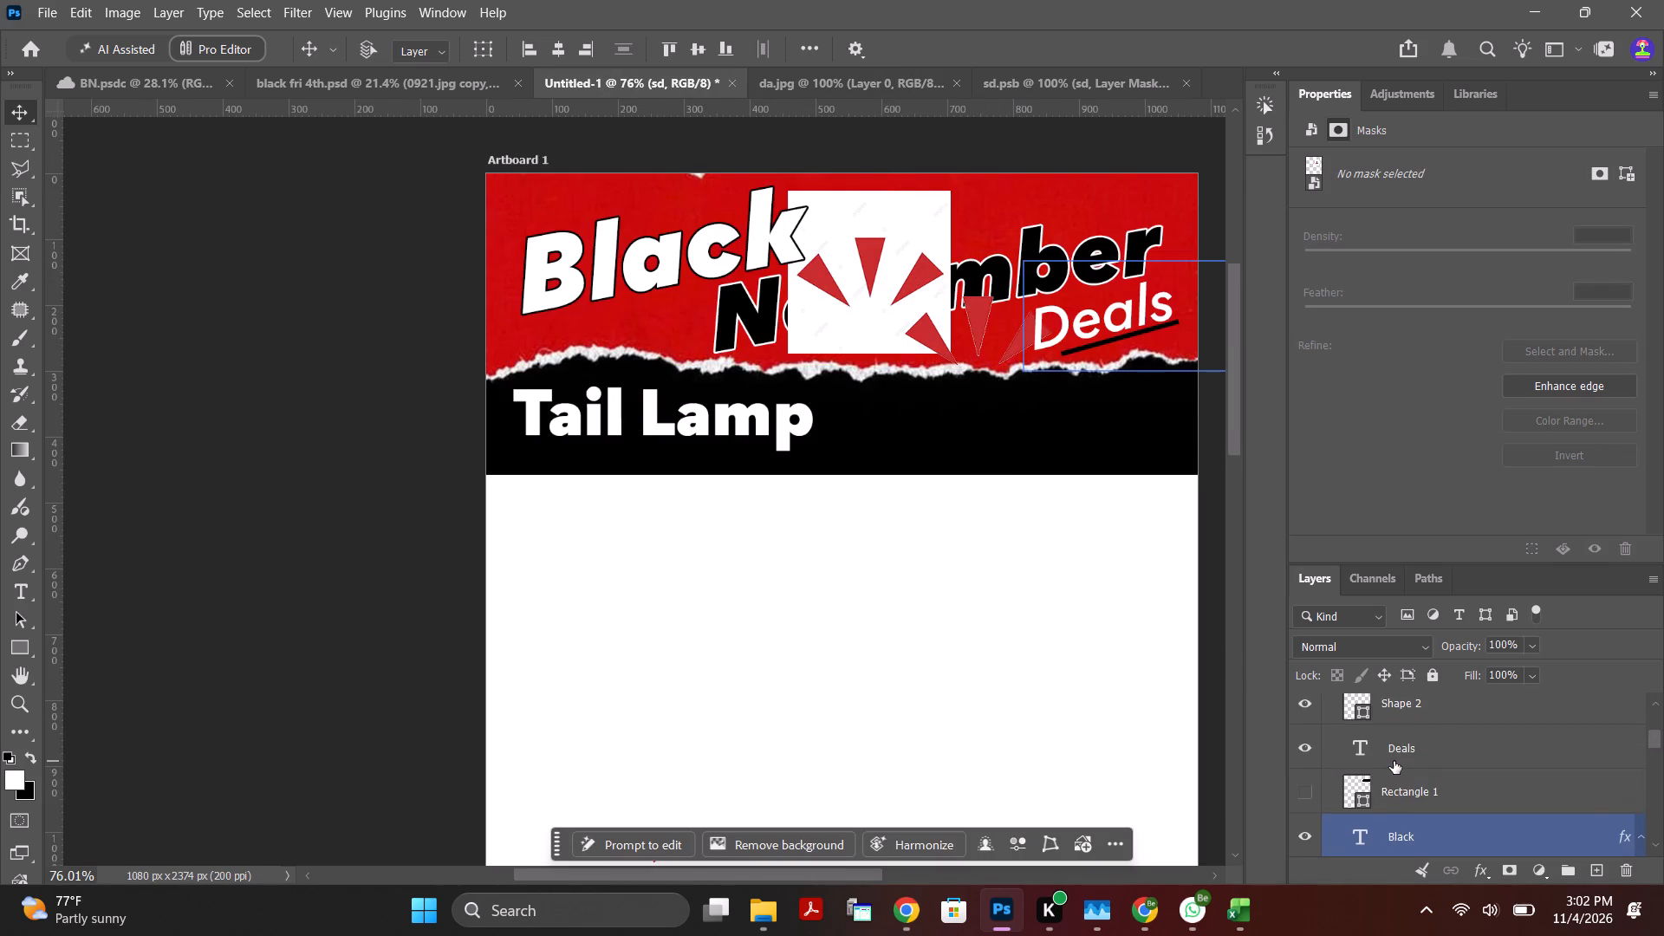
{"action": "scroll", "coordinate": [1394, 763], "scroll_direction": "up", "scroll_amount": 13}
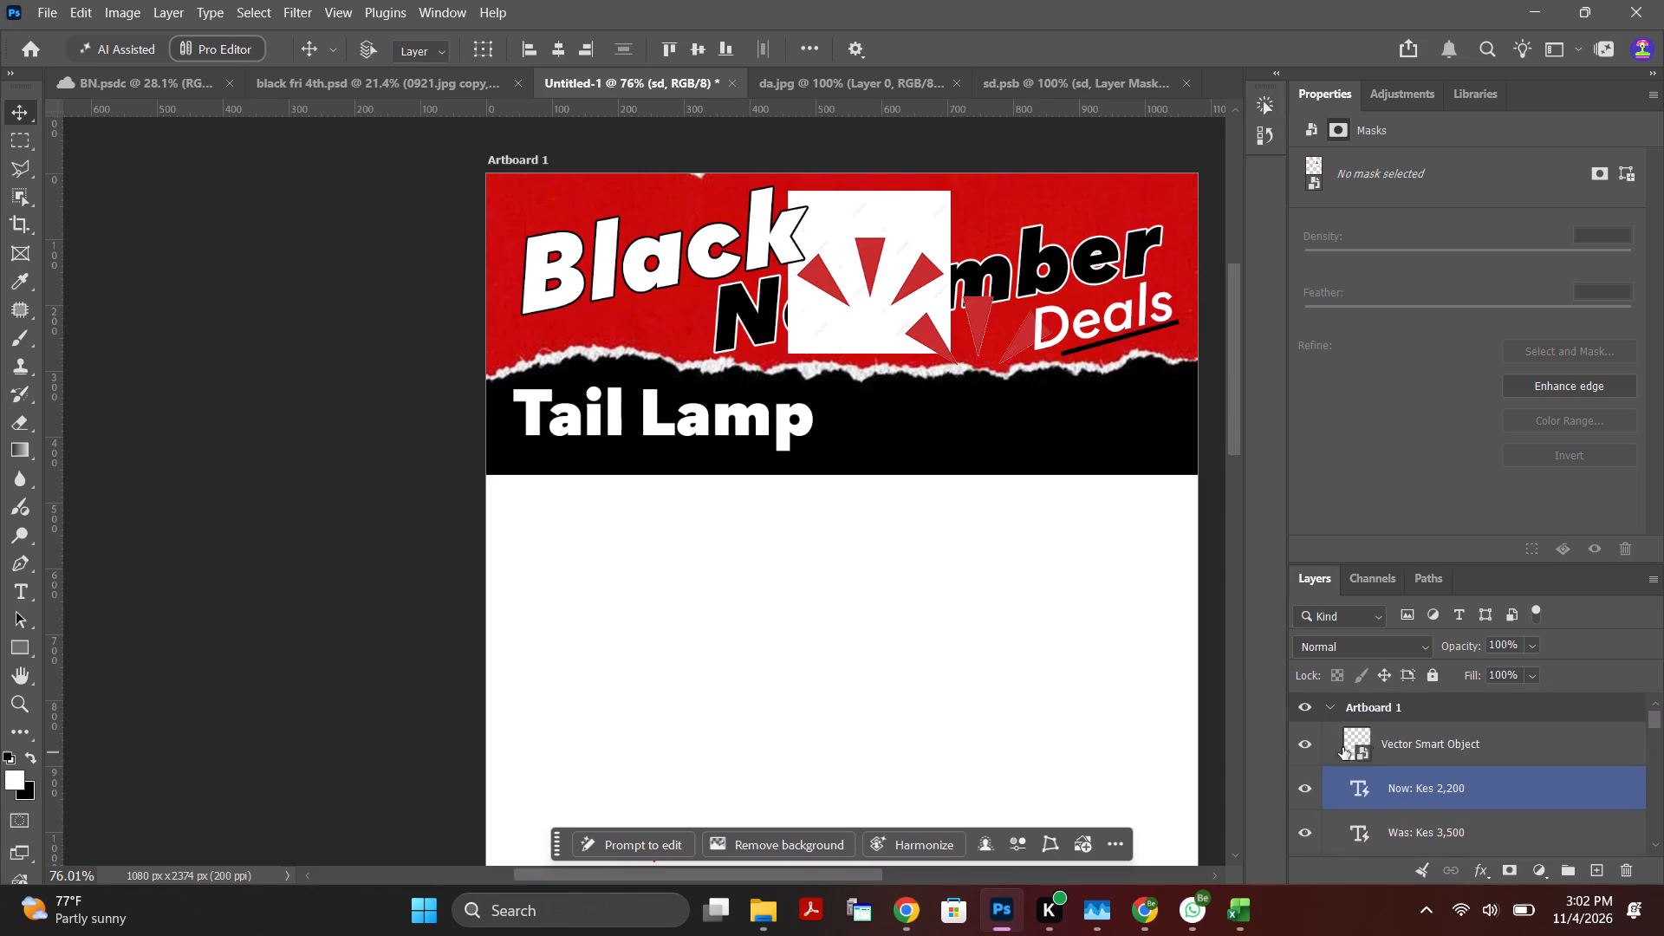
{"action": "left_click", "coordinate": [1313, 744]}
{"action": "left_click", "coordinate": [1313, 744]}
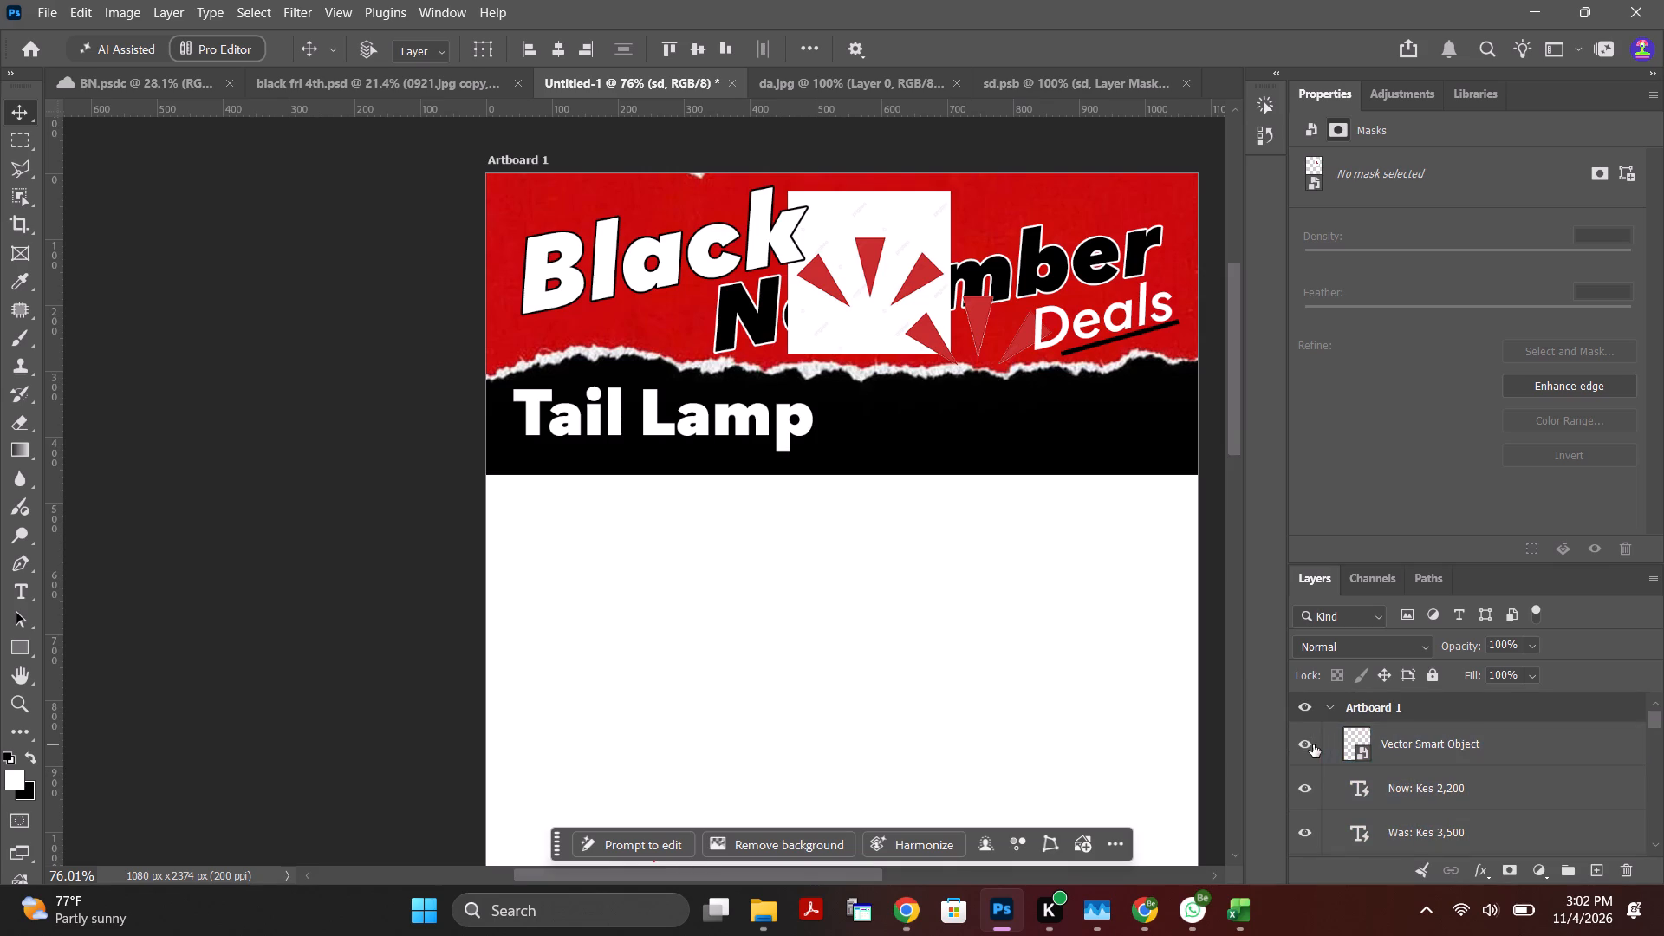
{"action": "scroll", "coordinate": [1432, 757], "scroll_direction": "down", "scroll_amount": 4}
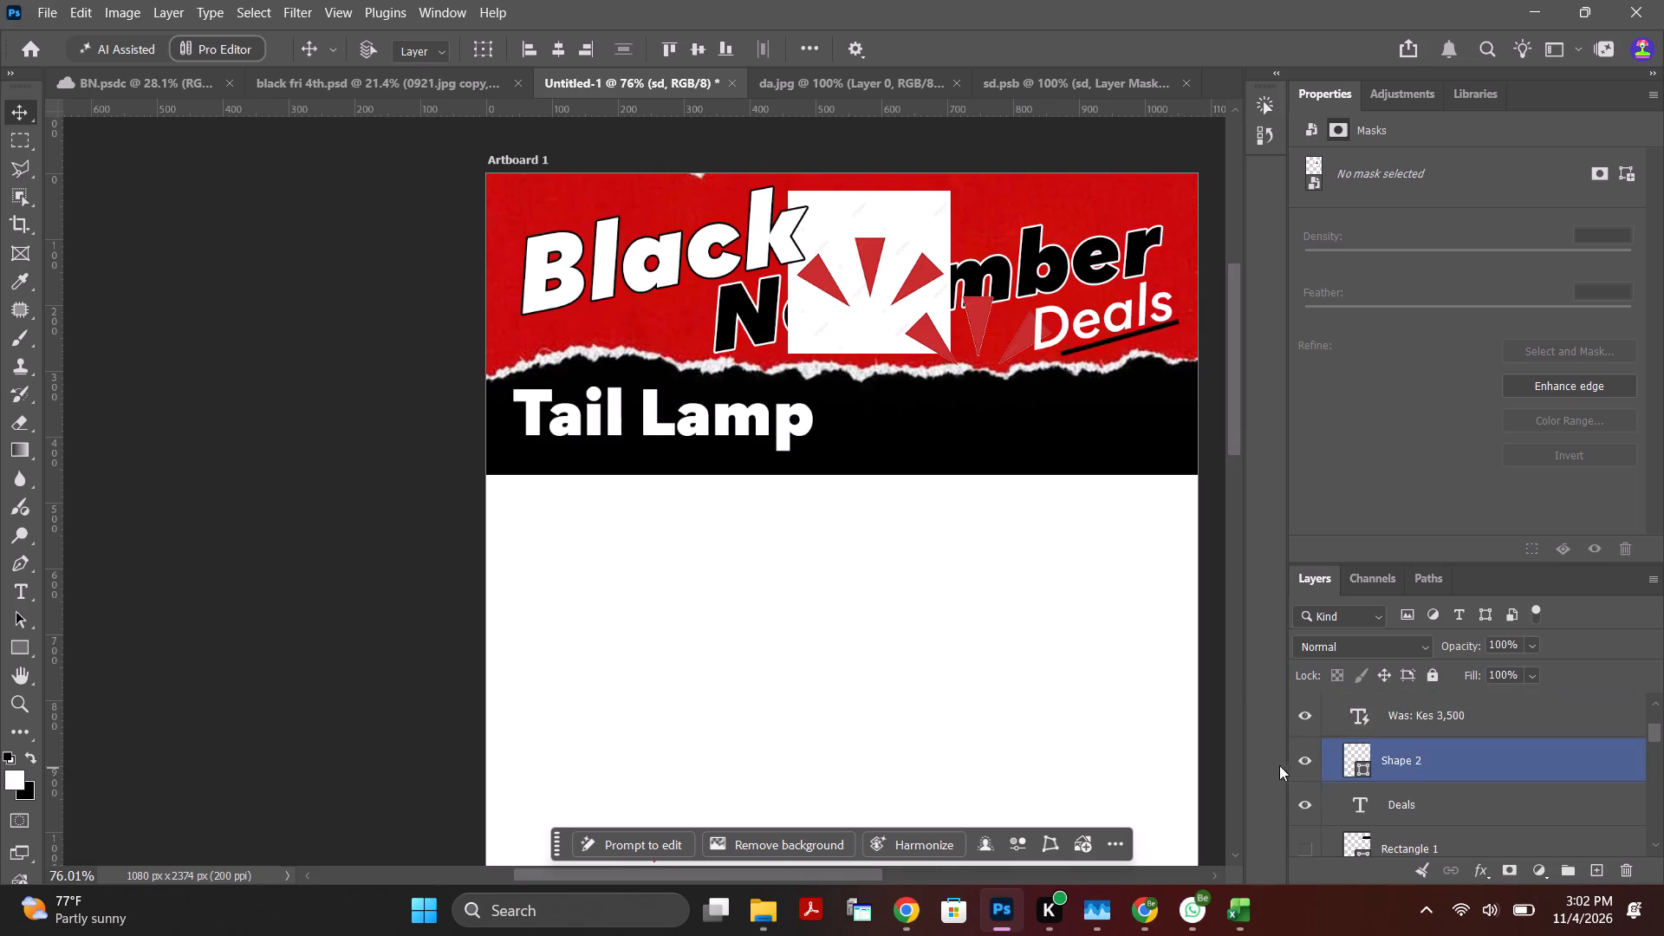
{"action": "left_click", "coordinate": [1303, 759]}
{"action": "left_click", "coordinate": [1303, 759]}
{"action": "scroll", "coordinate": [1427, 775], "scroll_direction": "down", "scroll_amount": 10}
{"action": "scroll", "coordinate": [1358, 809], "scroll_direction": "down", "scroll_amount": 2}
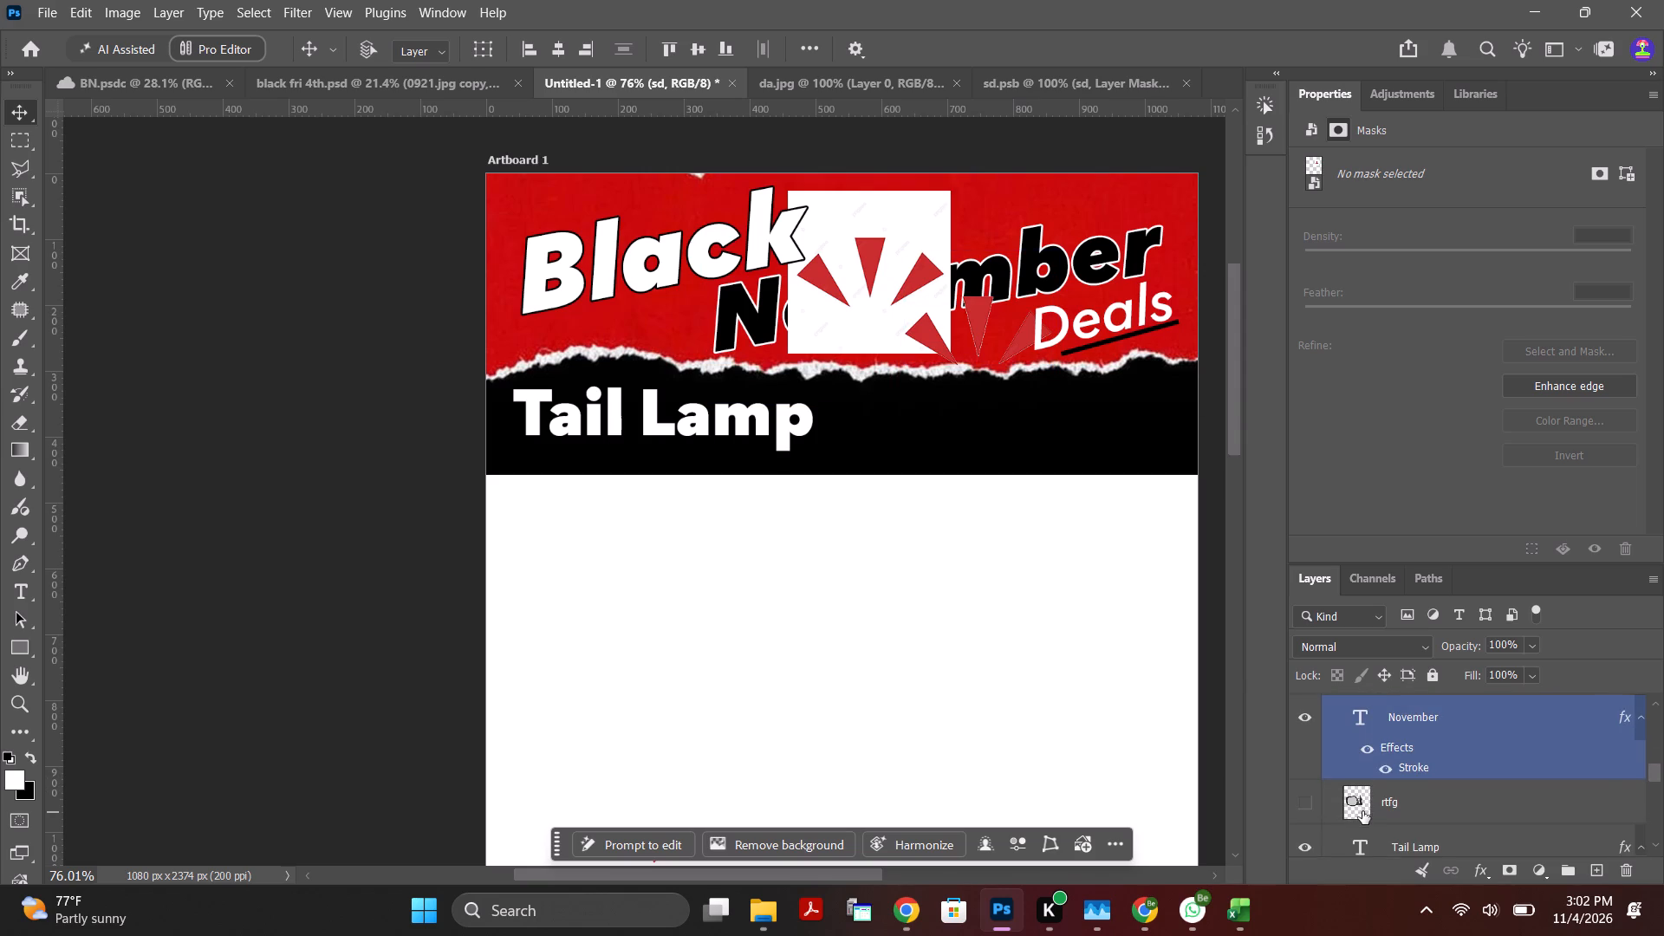
{"action": "scroll", "coordinate": [1370, 810], "scroll_direction": "down", "scroll_amount": 7}
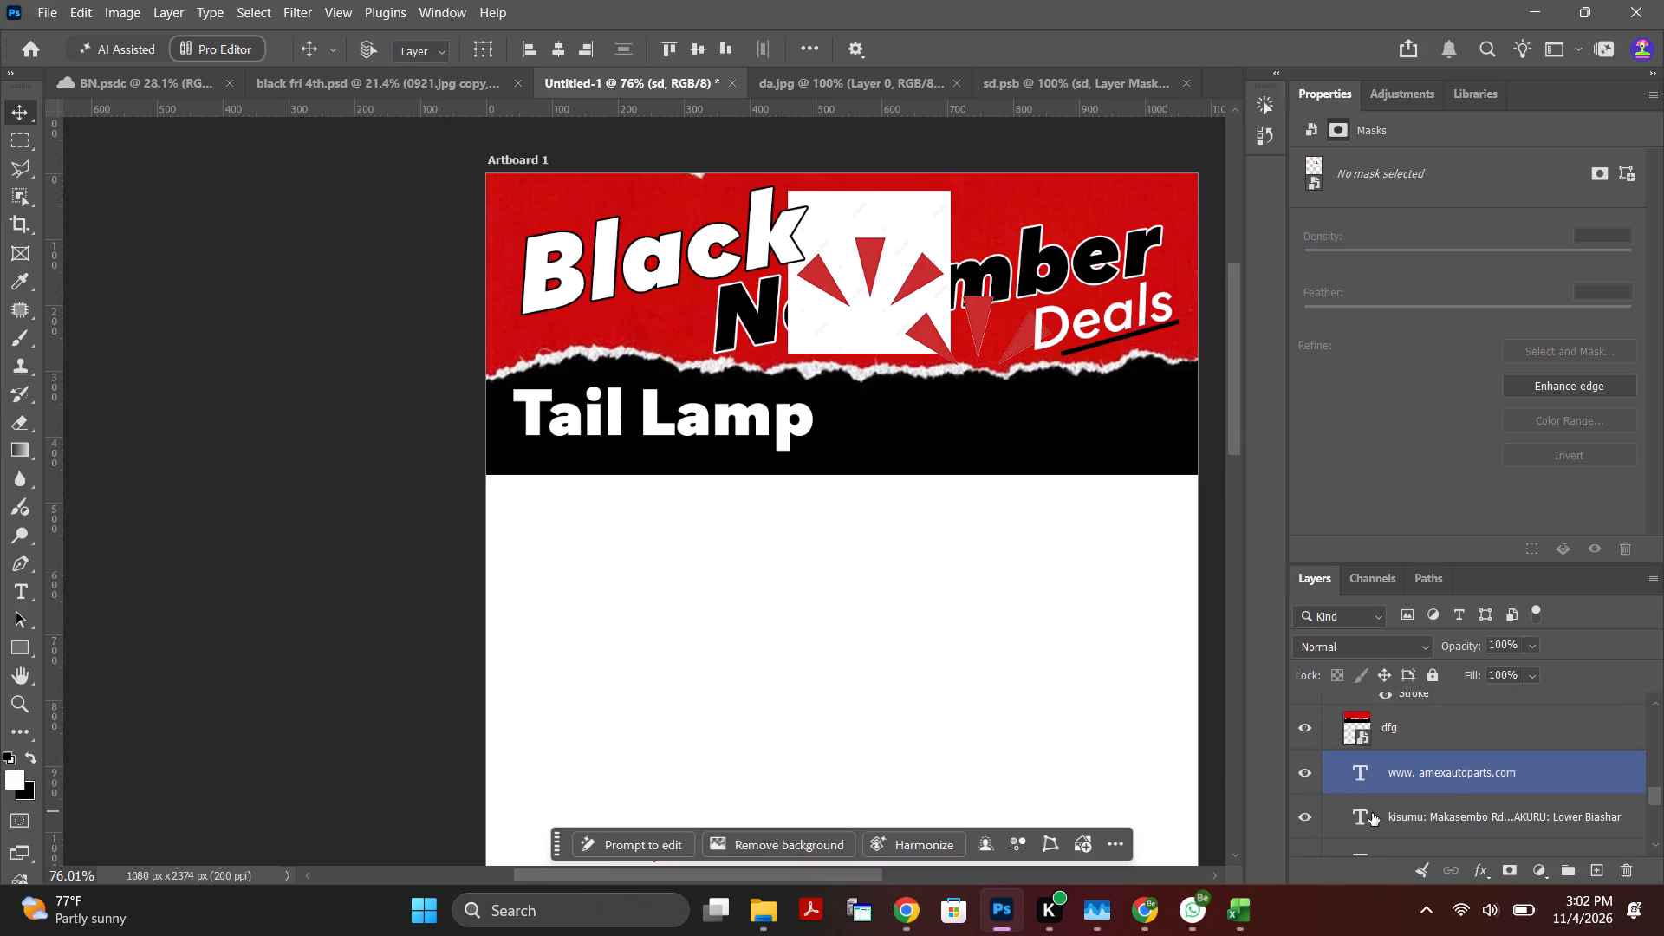
{"action": "scroll", "coordinate": [1372, 813], "scroll_direction": "down", "scroll_amount": 11}
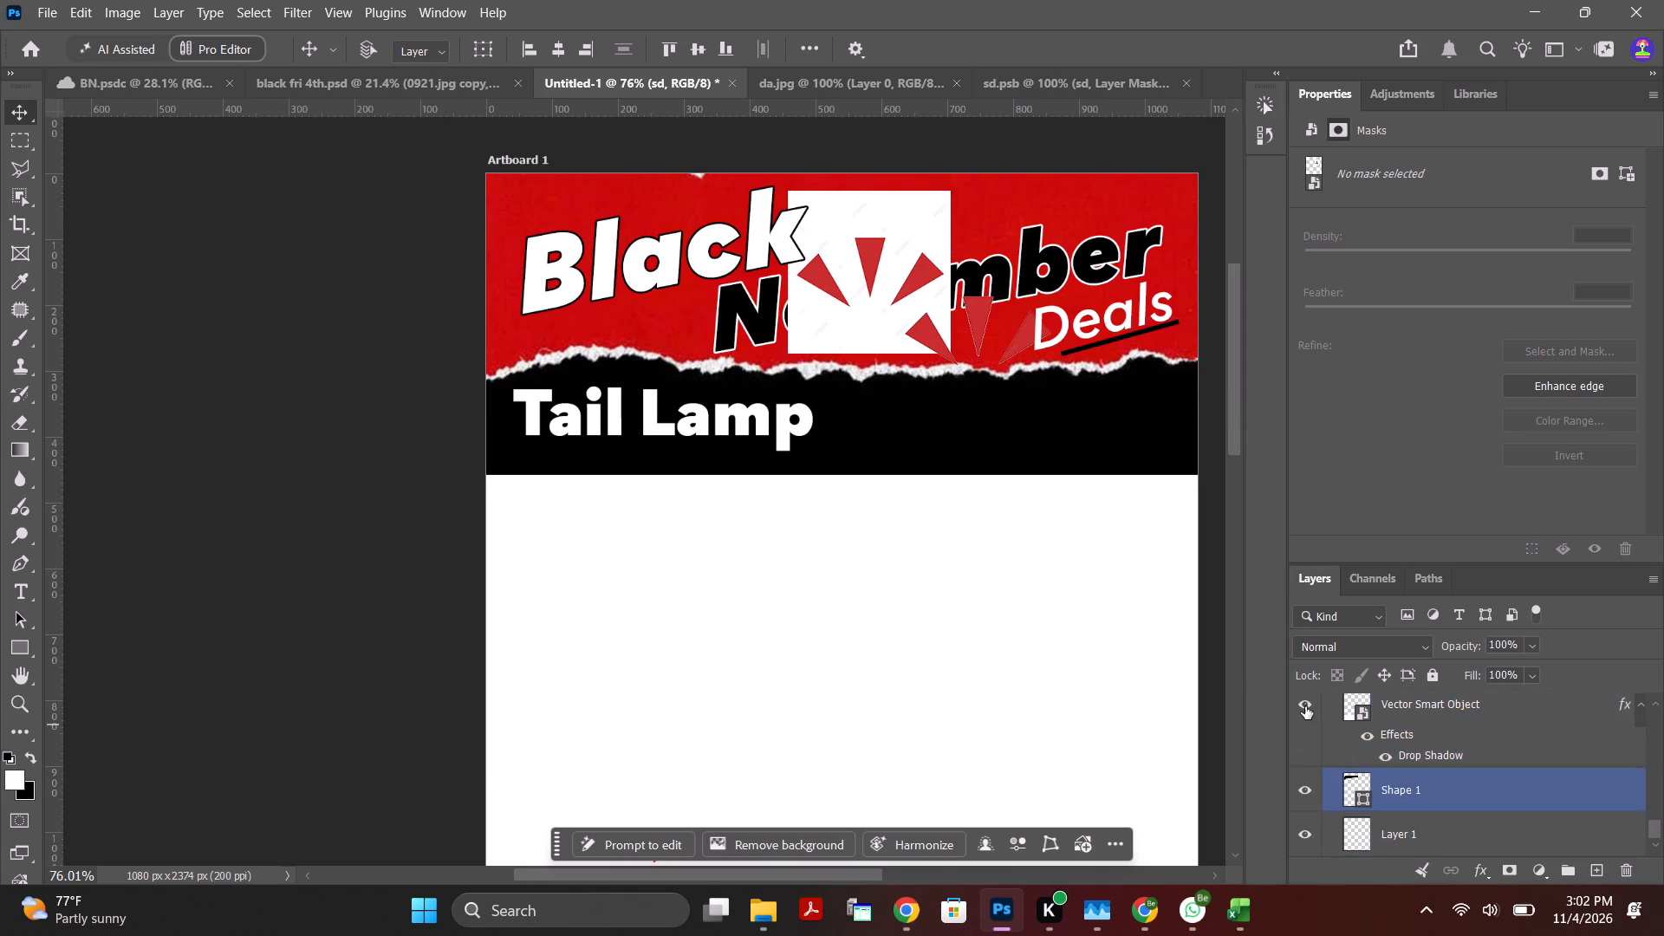
{"action": "left_click", "coordinate": [1305, 706]}
{"action": "left_click", "coordinate": [1305, 706]}
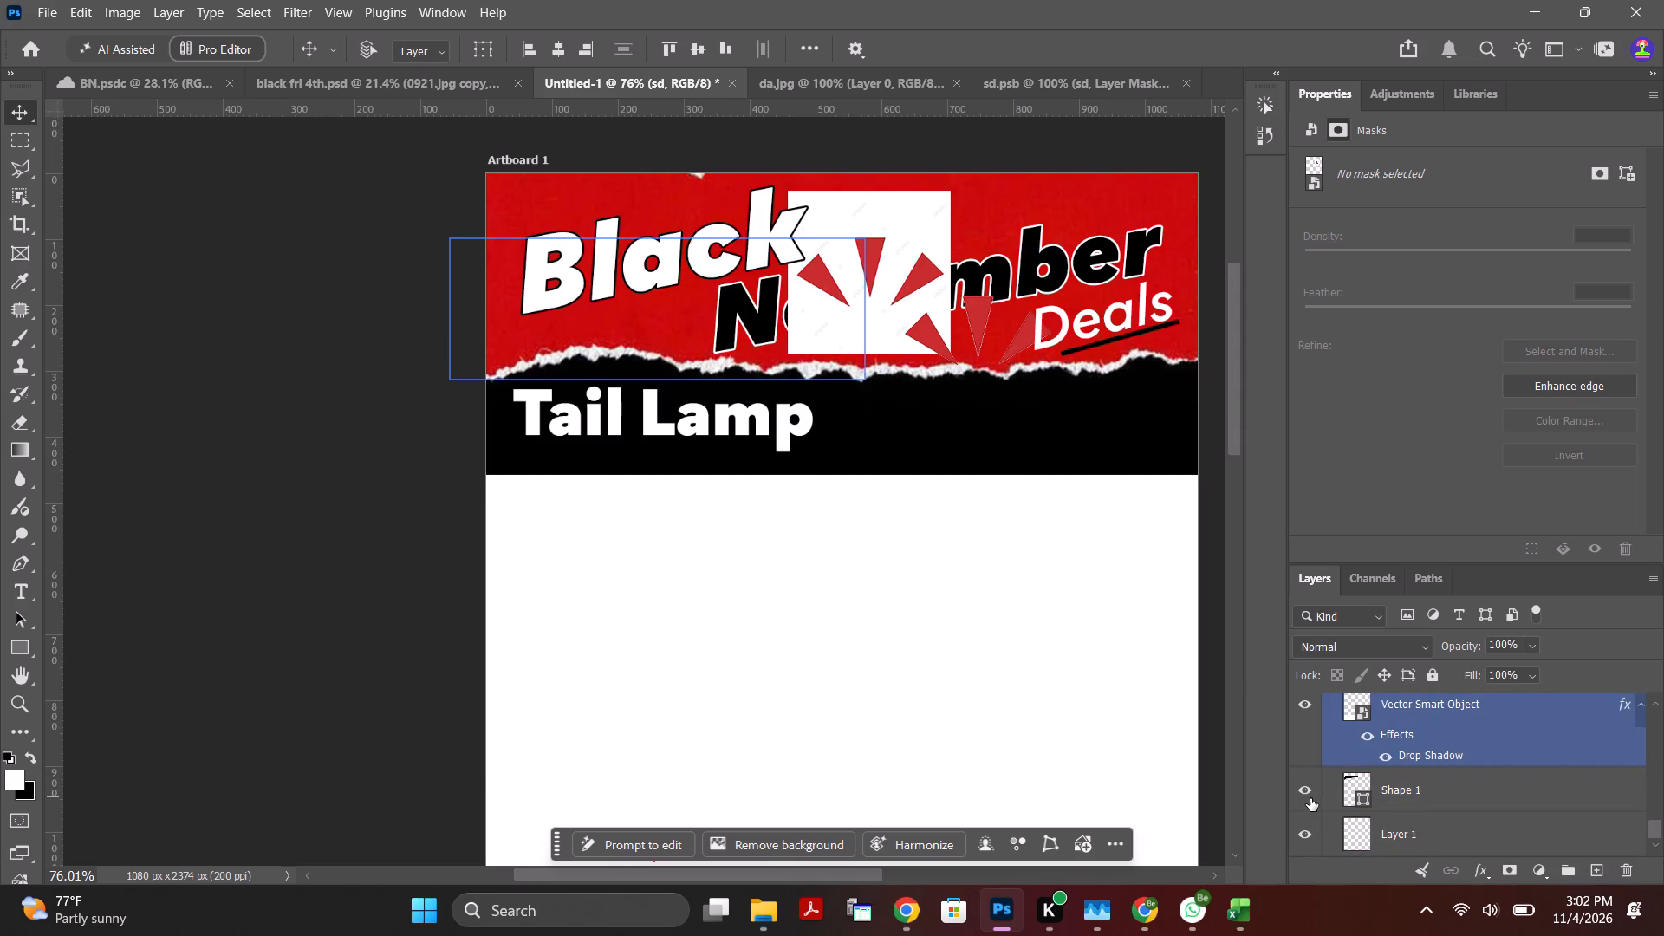
Toggle the Shape 1 layer's visibility to check it, and delete that layer.
{"action": "left_click", "coordinate": [1309, 796]}
{"action": "left_click", "coordinate": [1309, 794]}
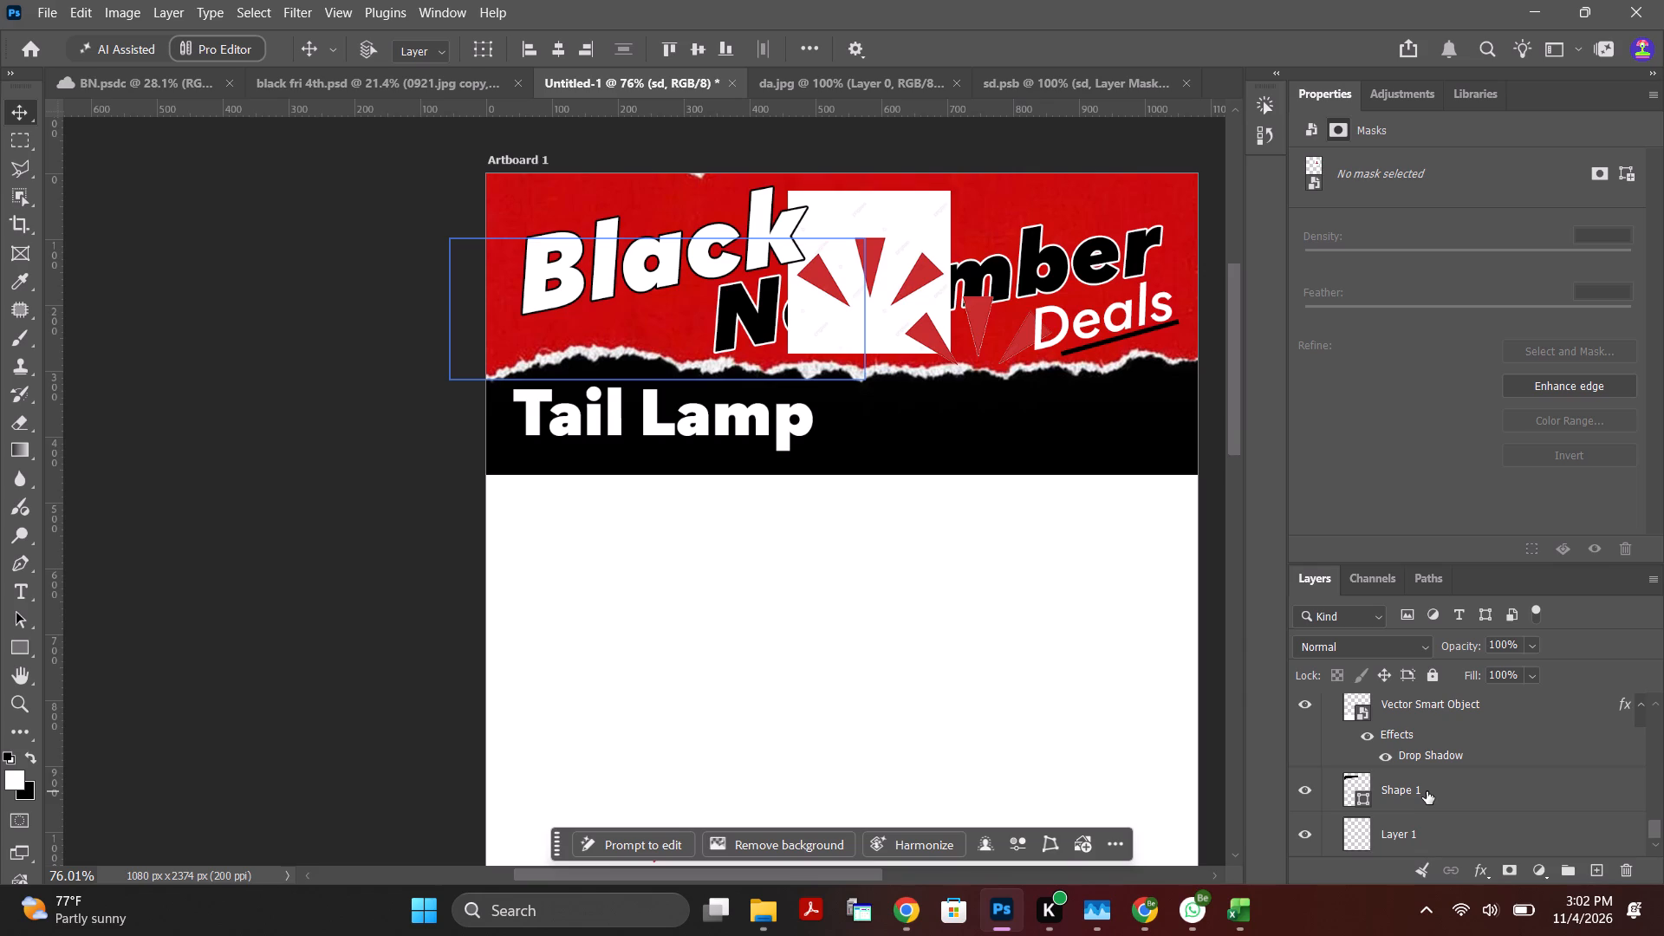
{"action": "left_click", "coordinate": [1427, 791]}
{"action": "key", "text": "Delete"}
Find the unmasked sd layer with the white background, just above the November text layer, and delete it.
{"action": "scroll", "coordinate": [1419, 788], "scroll_direction": "down", "scroll_amount": 3}
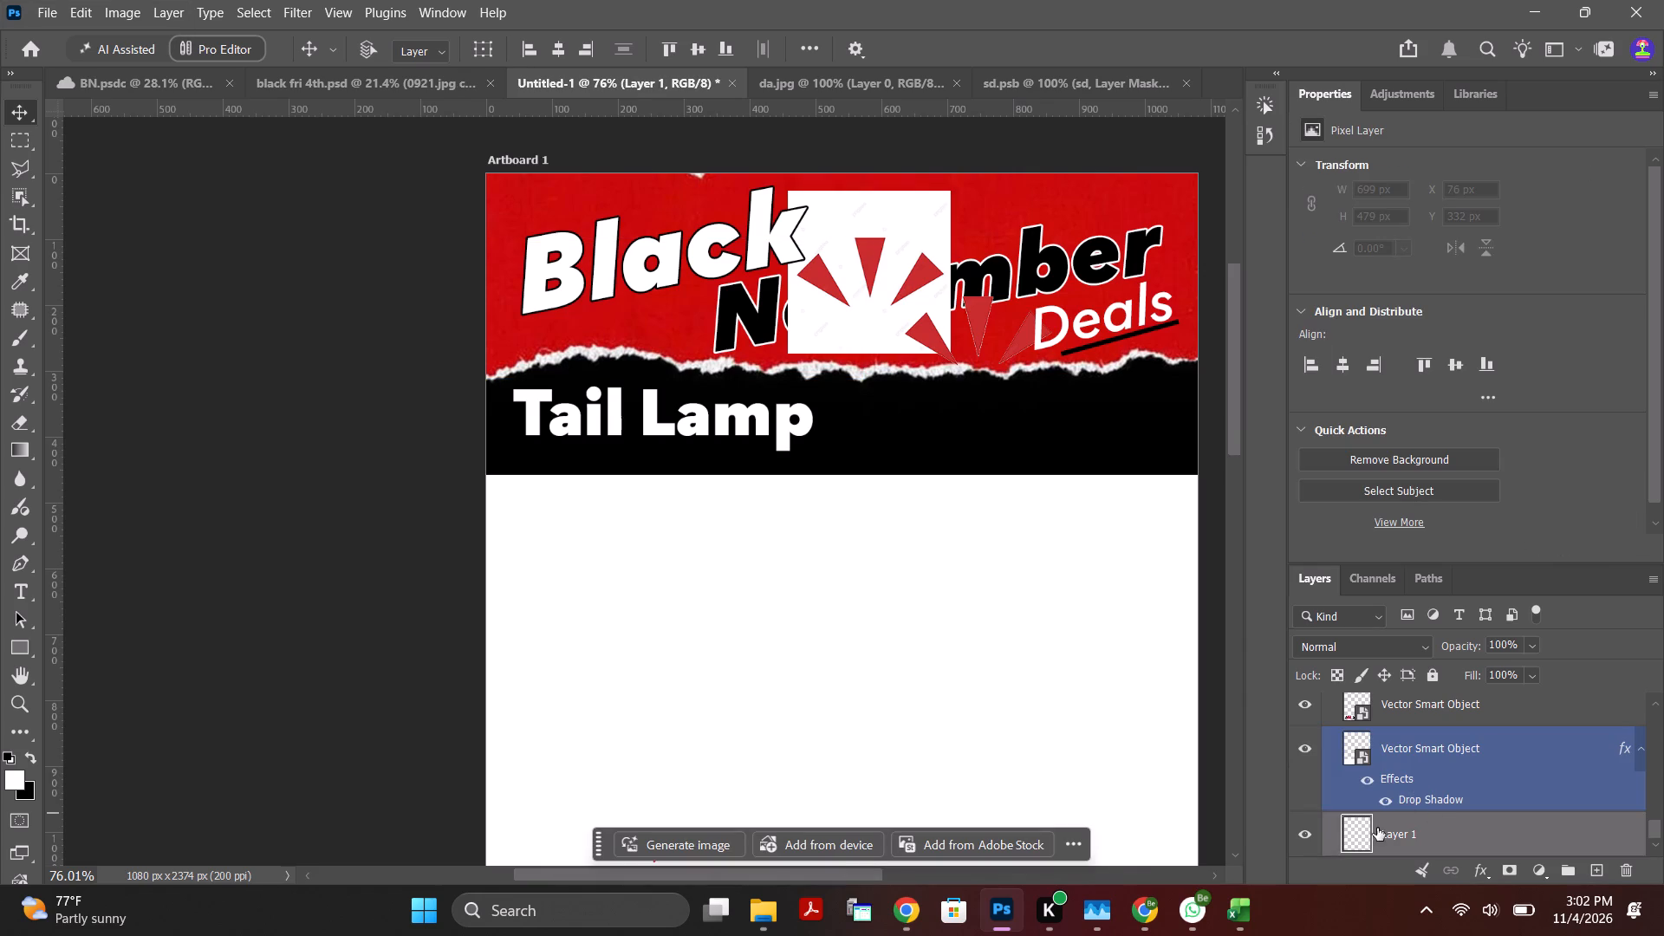
{"action": "left_click", "coordinate": [1298, 833]}
{"action": "left_click", "coordinate": [1298, 833]}
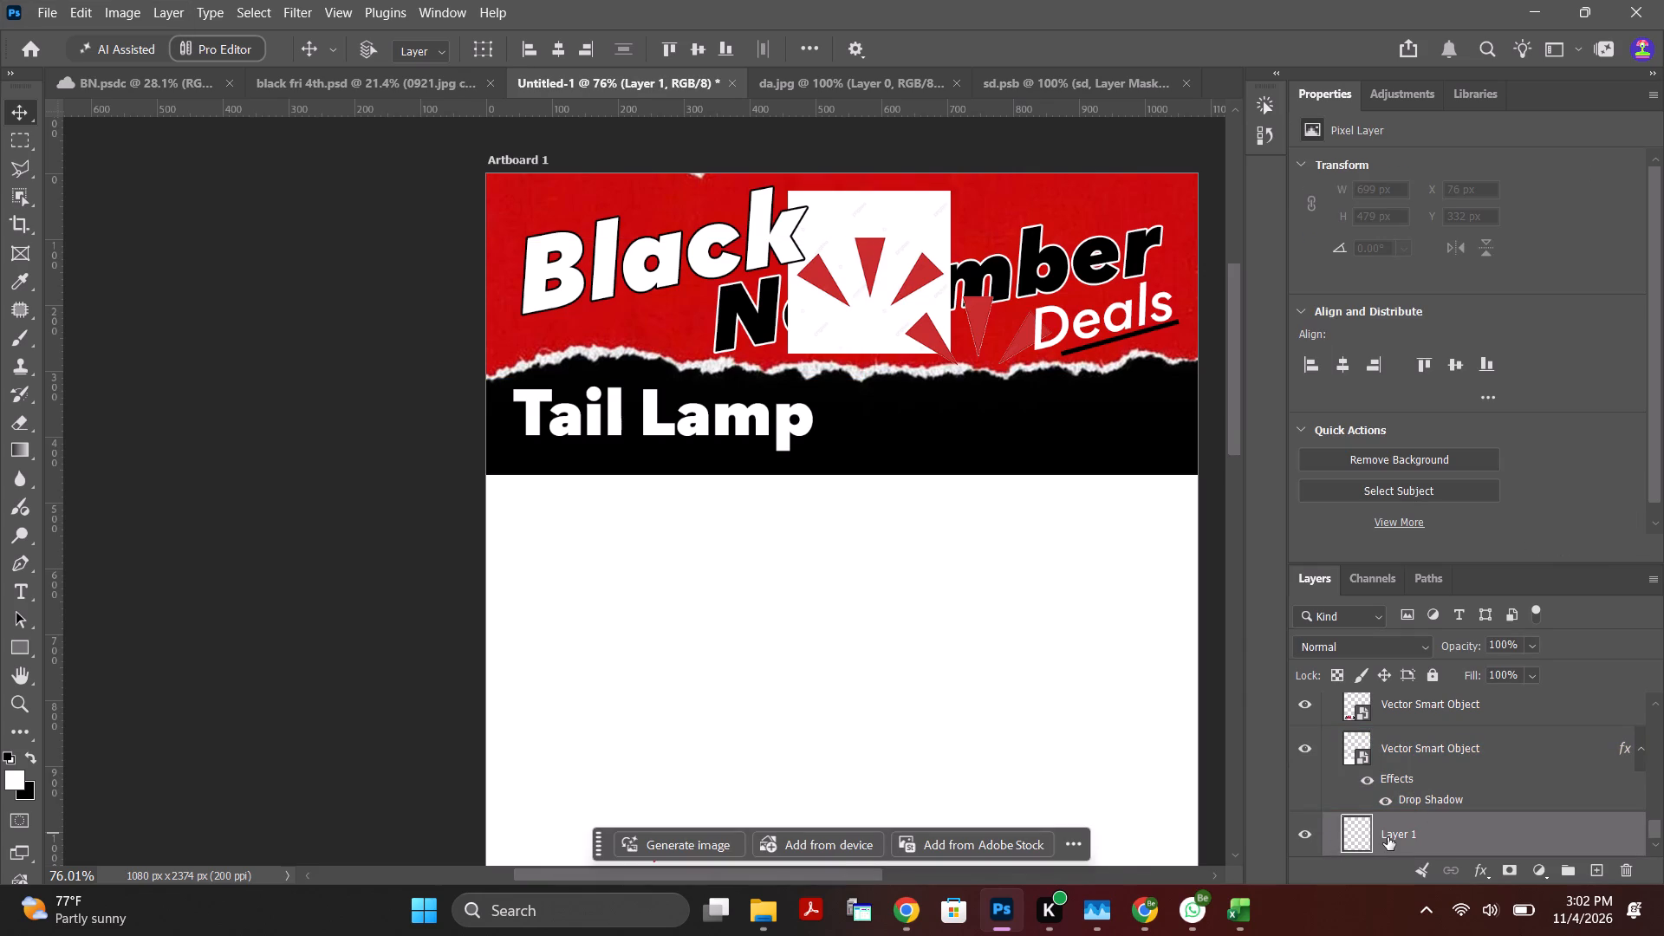
{"action": "scroll", "coordinate": [1388, 837], "scroll_direction": "down", "scroll_amount": 7}
{"action": "scroll", "coordinate": [1024, 700], "scroll_direction": "down", "scroll_amount": 2}
{"action": "scroll", "coordinate": [1024, 696], "scroll_direction": "up", "scroll_amount": 3}
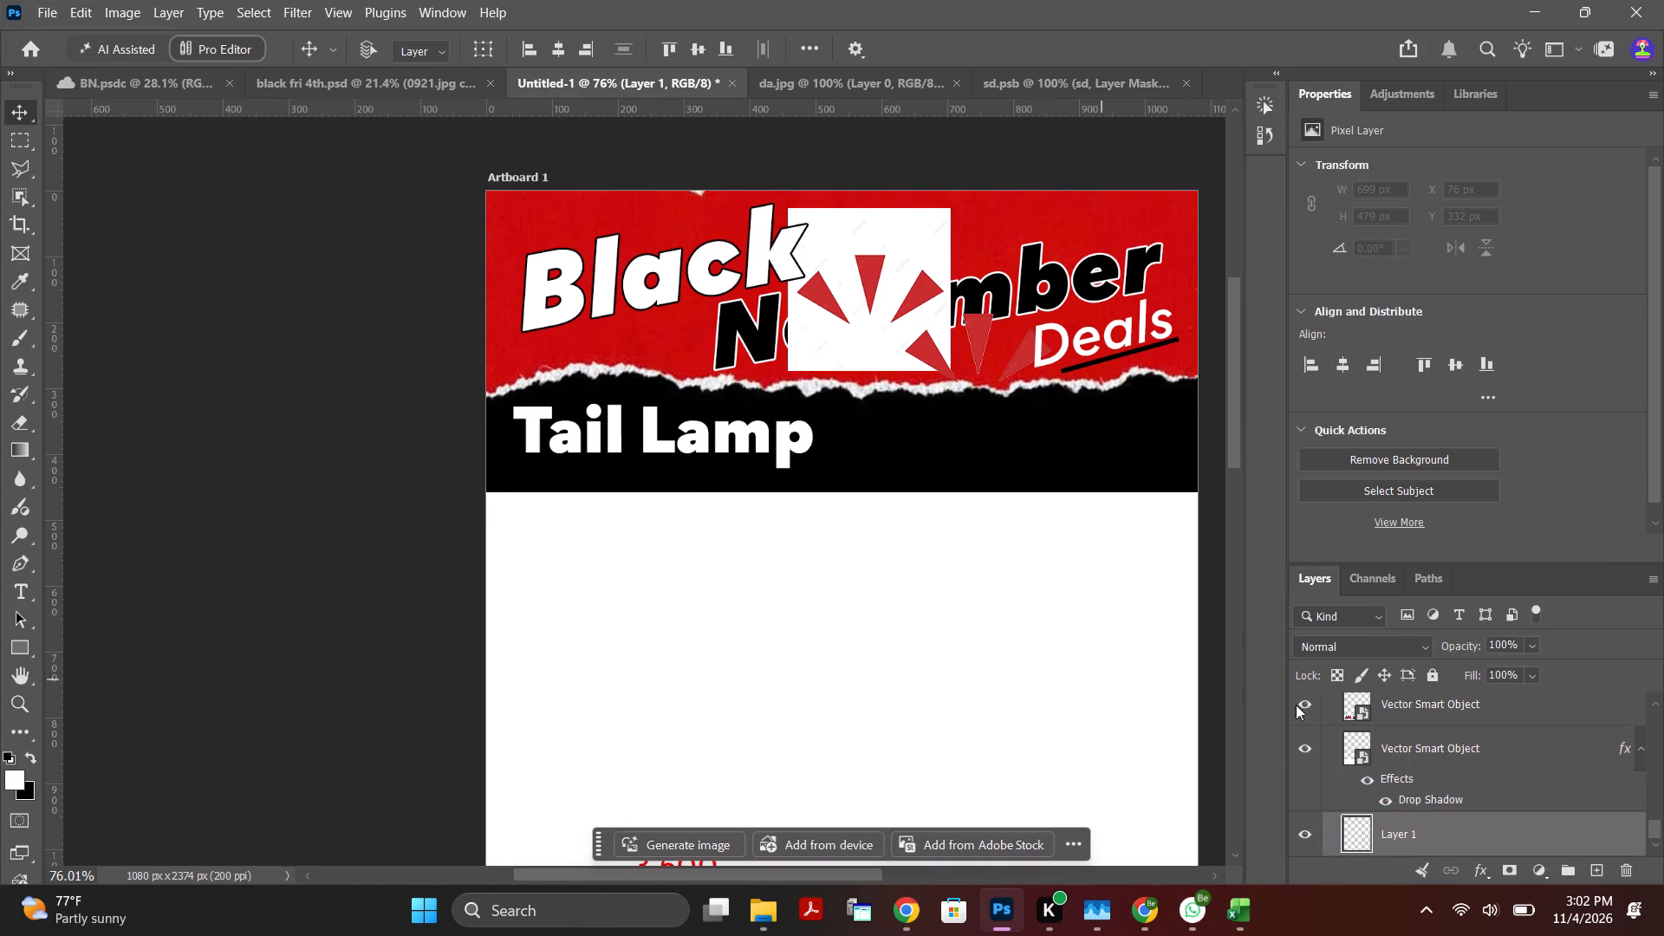
{"action": "scroll", "coordinate": [1442, 785], "scroll_direction": "up", "scroll_amount": 18}
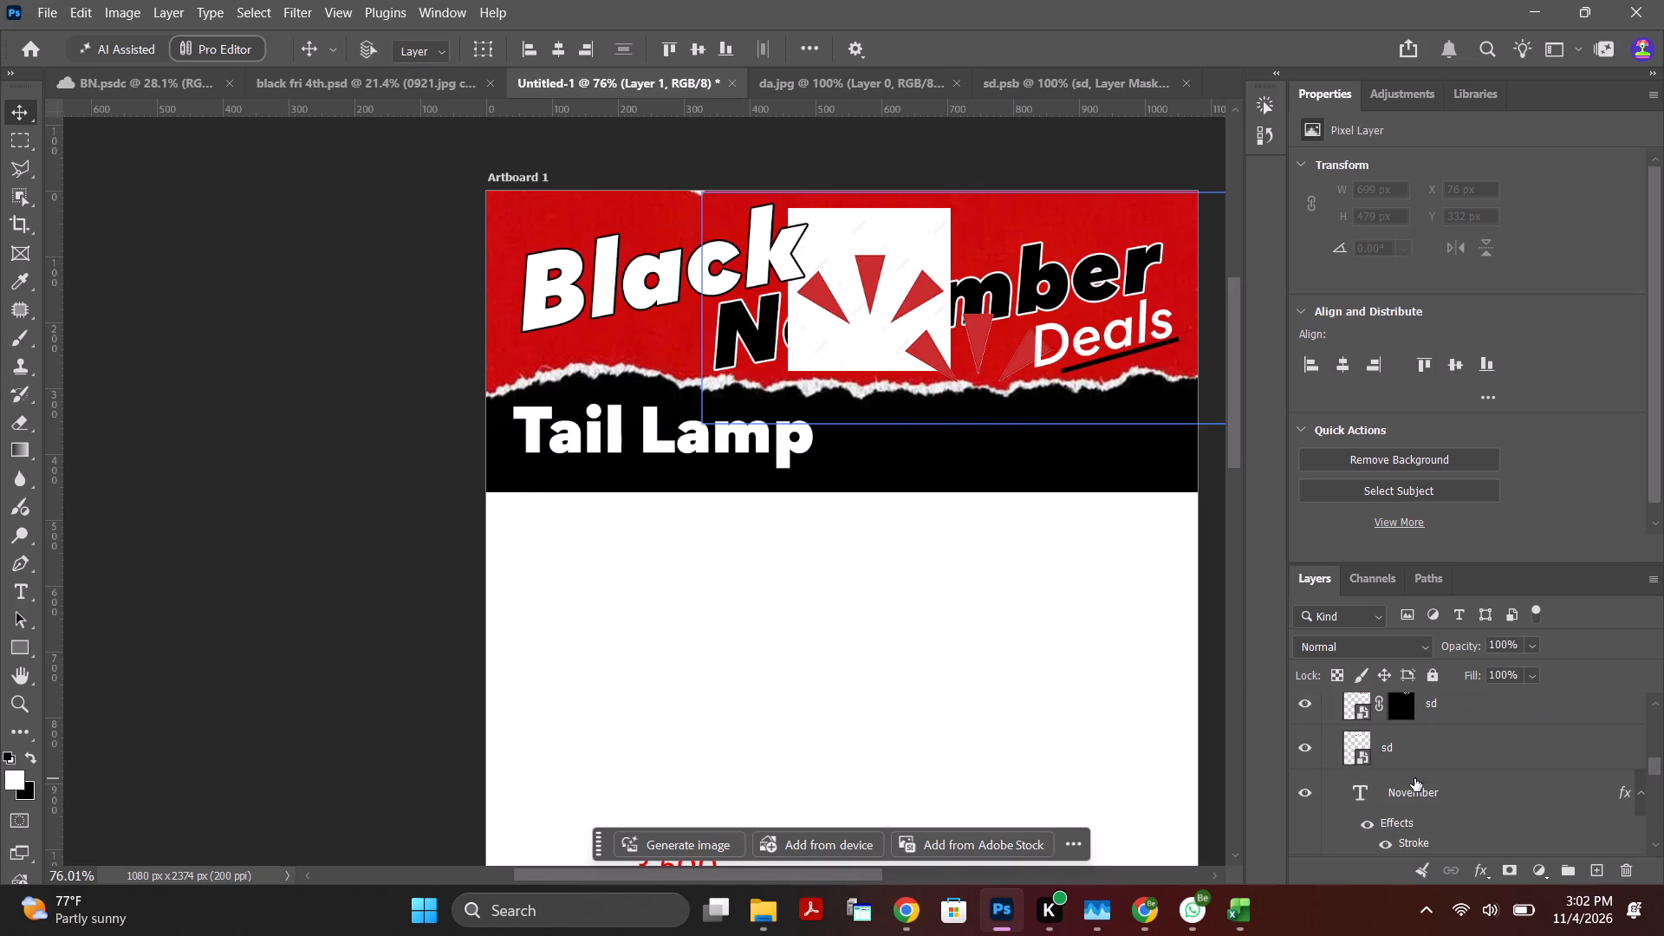
{"action": "left_click", "coordinate": [1297, 745]}
{"action": "left_click", "coordinate": [1431, 753]}
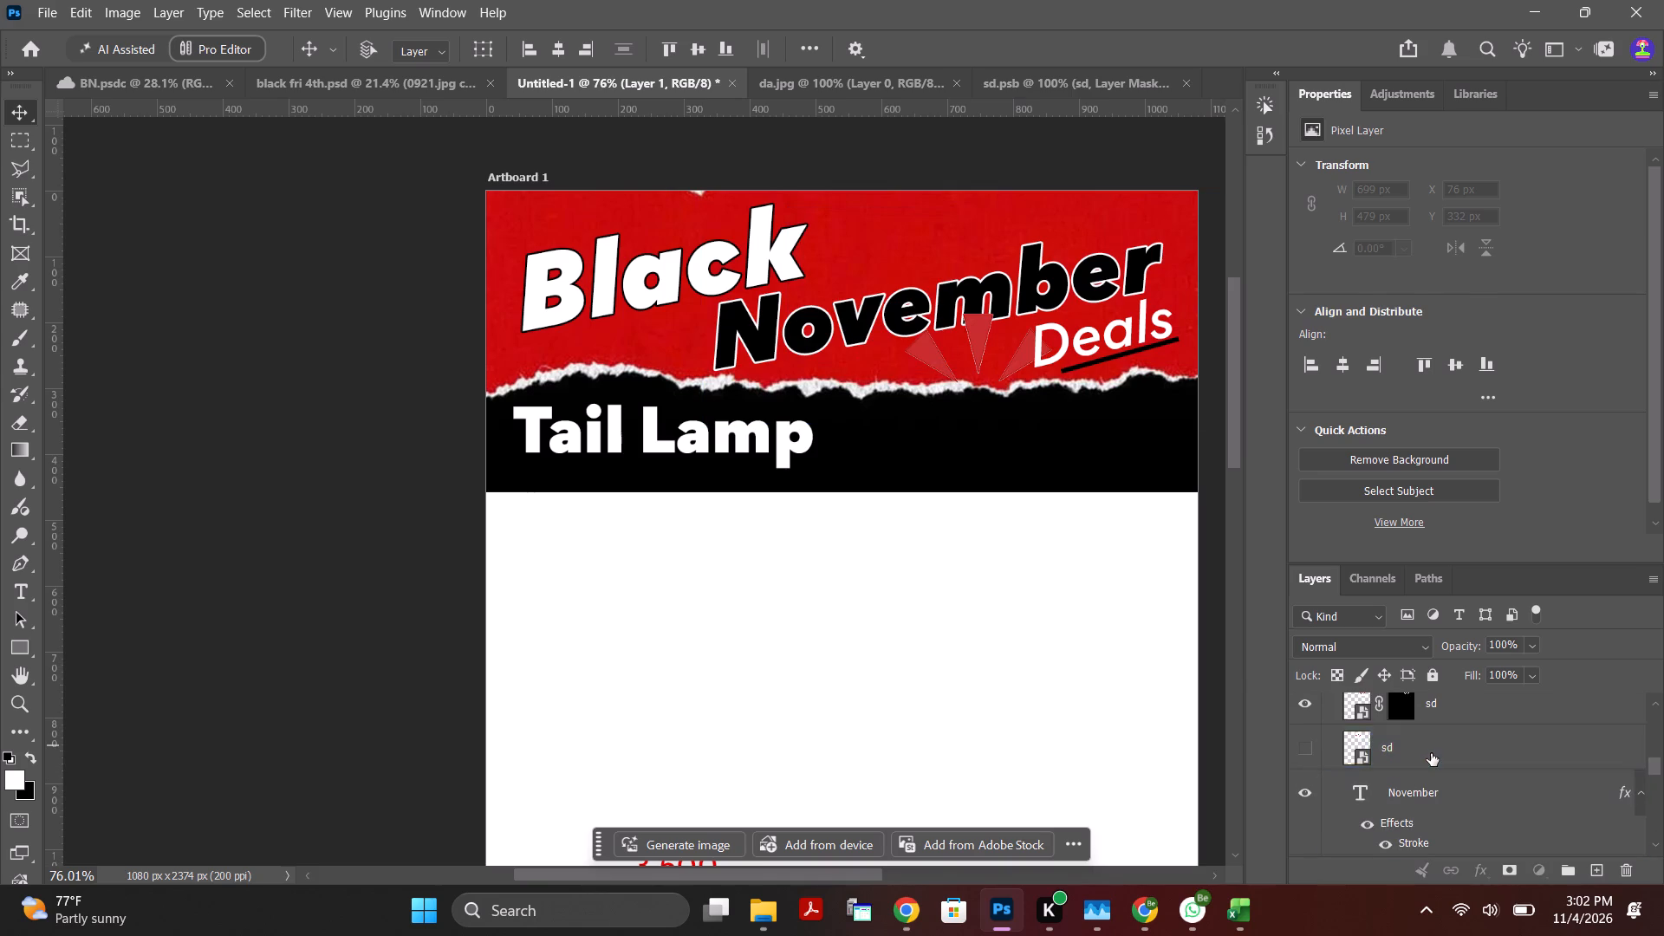
{"action": "key", "text": "Delete"}
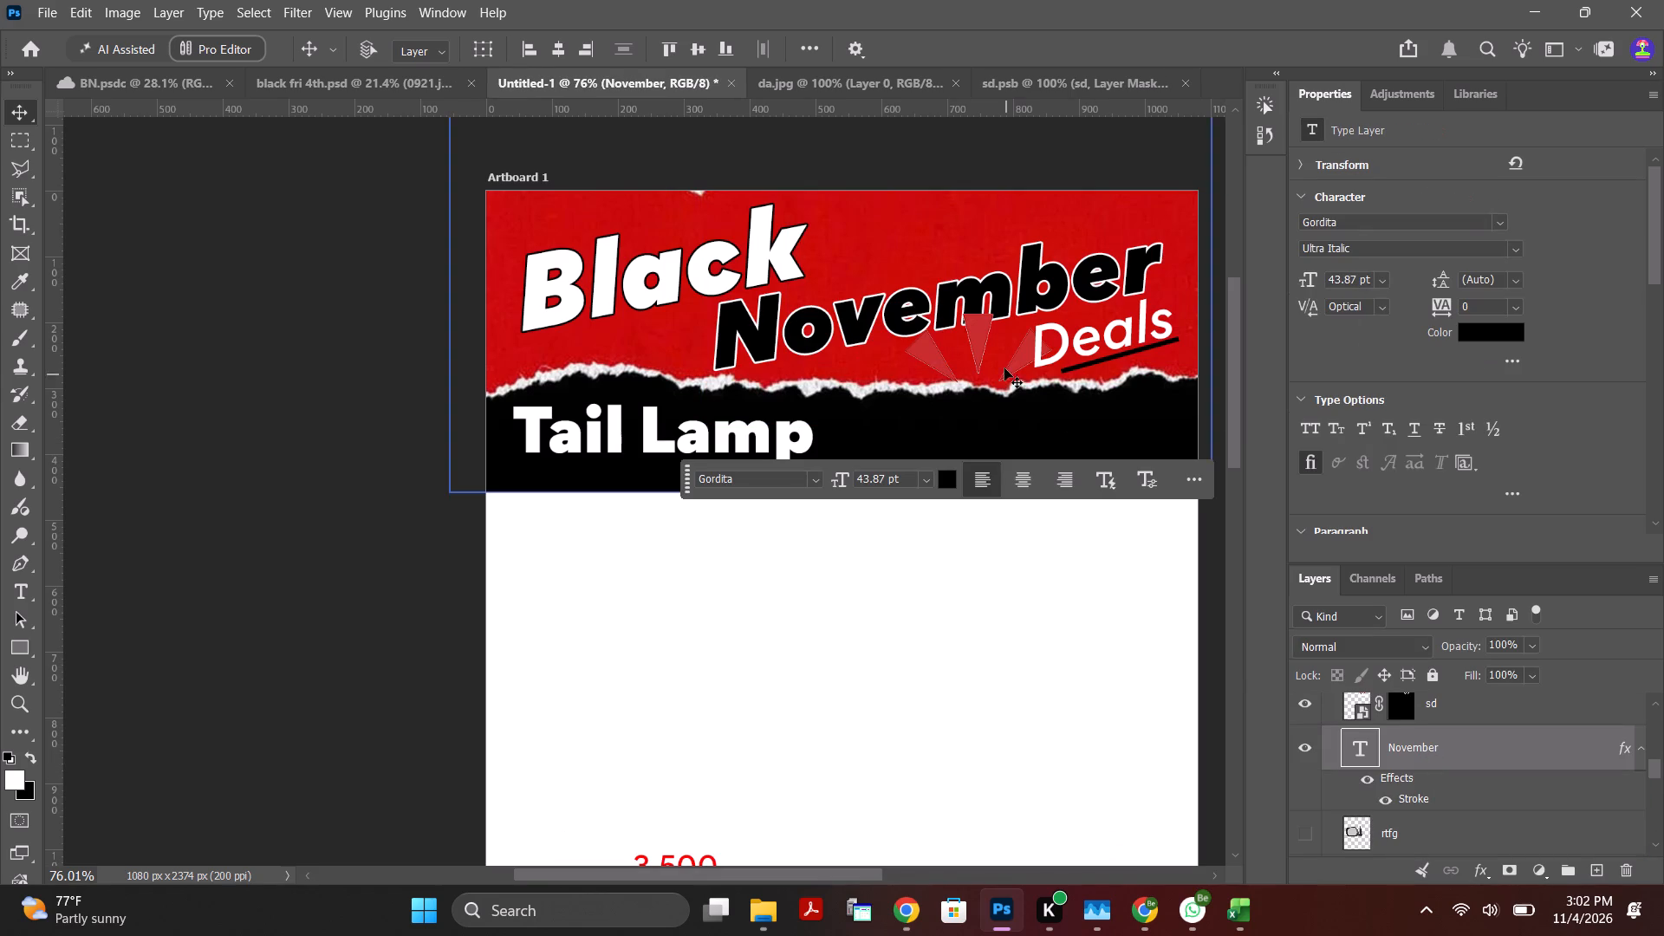
Look through the layer stack, toggling layer visibility, to locate the masked sd layer that holds the wedges.
{"action": "scroll", "coordinate": [1440, 788], "scroll_direction": "up", "scroll_amount": 6}
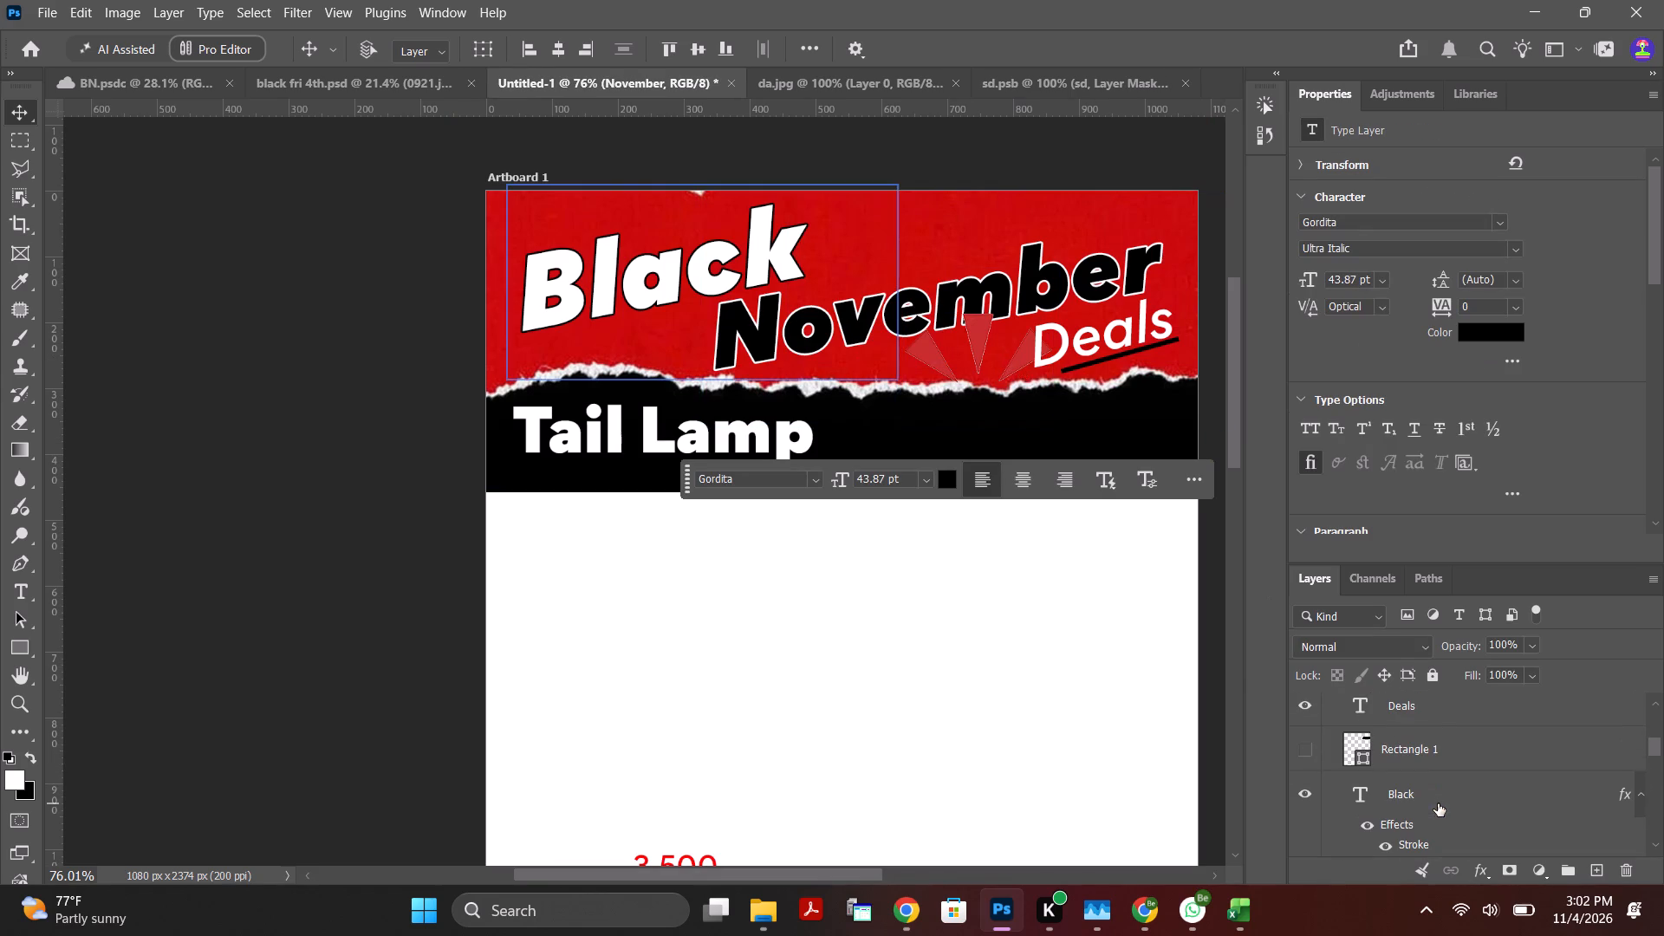
{"action": "scroll", "coordinate": [1314, 763], "scroll_direction": "up", "scroll_amount": 8}
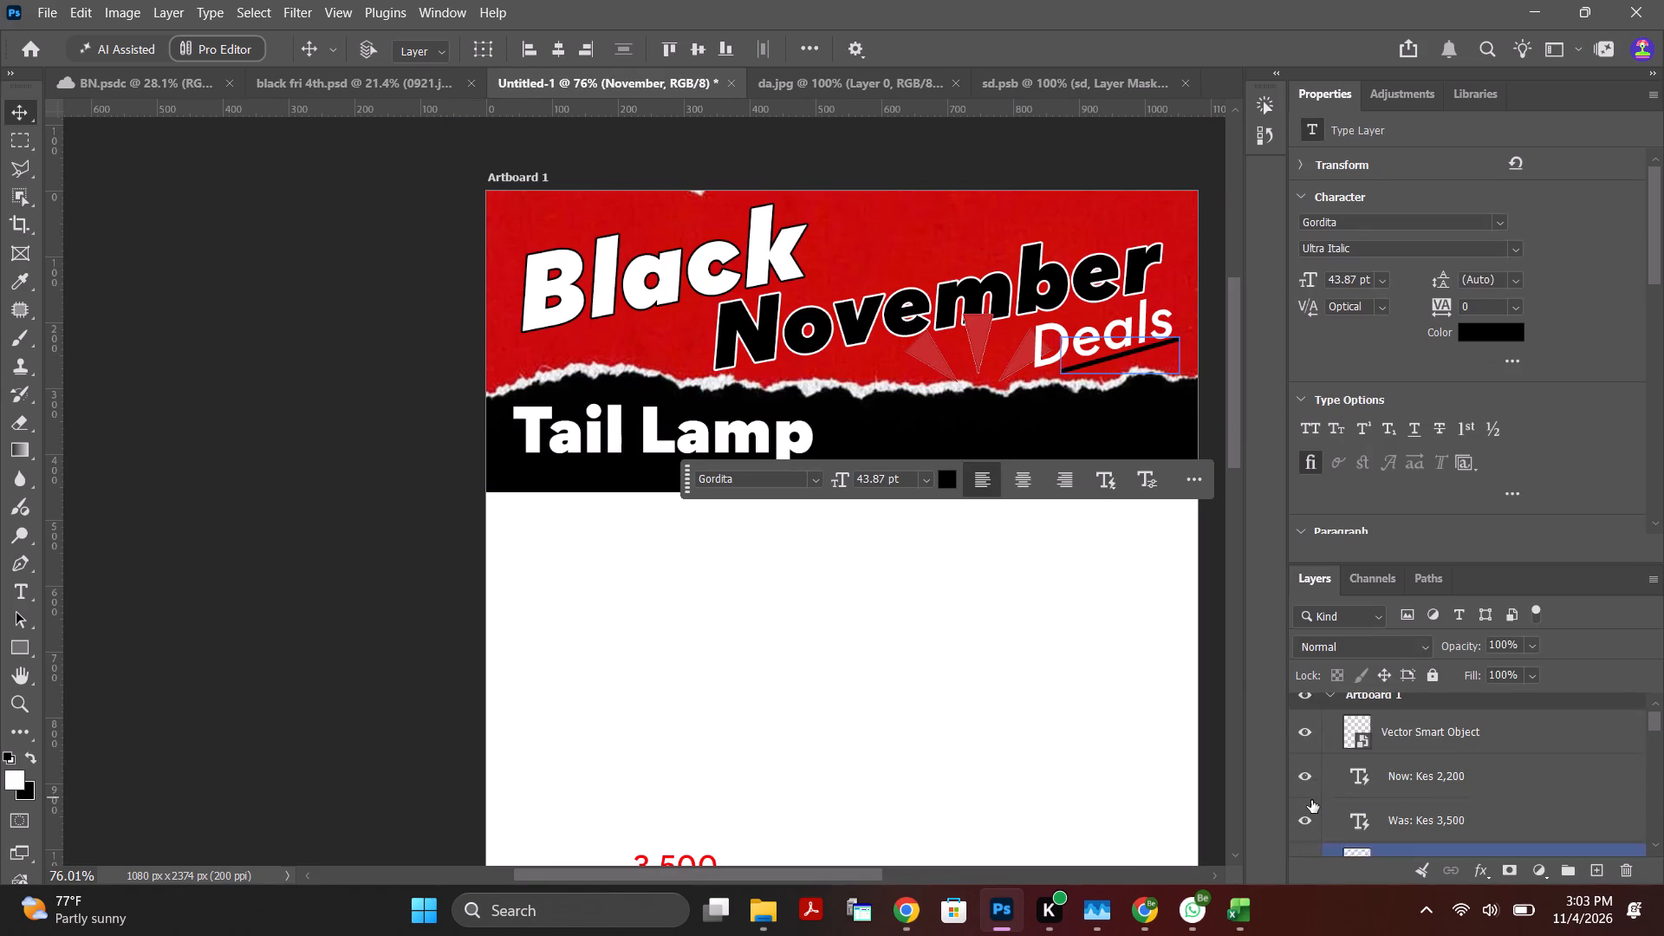
{"action": "scroll", "coordinate": [1311, 800], "scroll_direction": "up", "scroll_amount": 5}
{"action": "left_click", "coordinate": [1310, 741]}
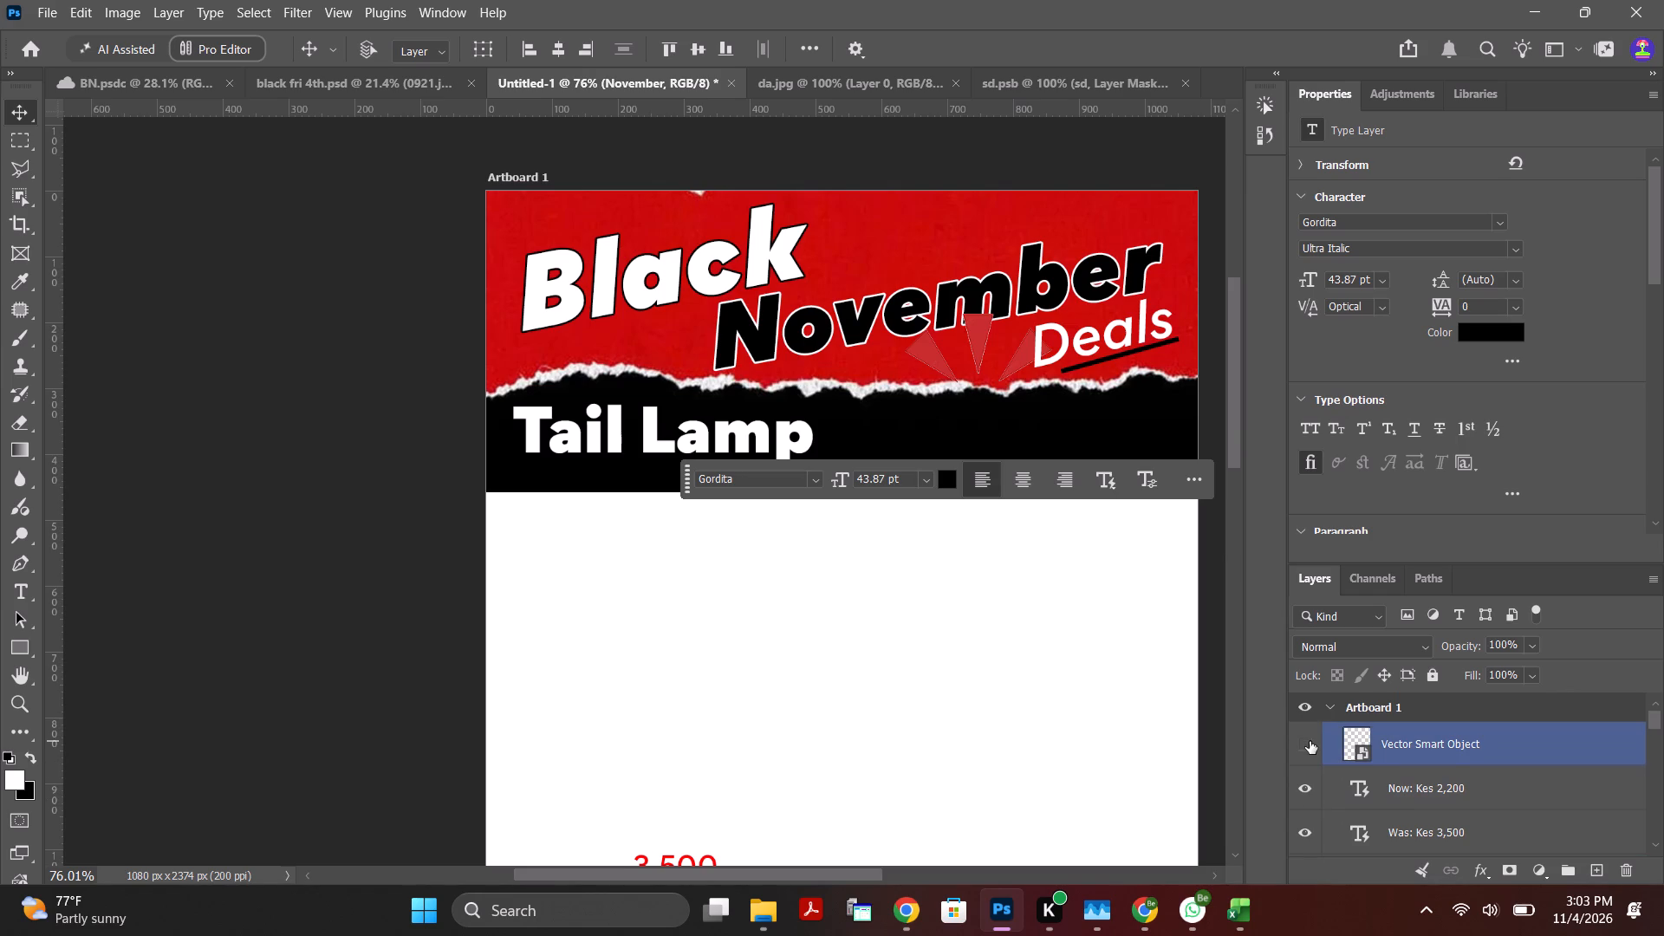
{"action": "left_click", "coordinate": [1310, 741]}
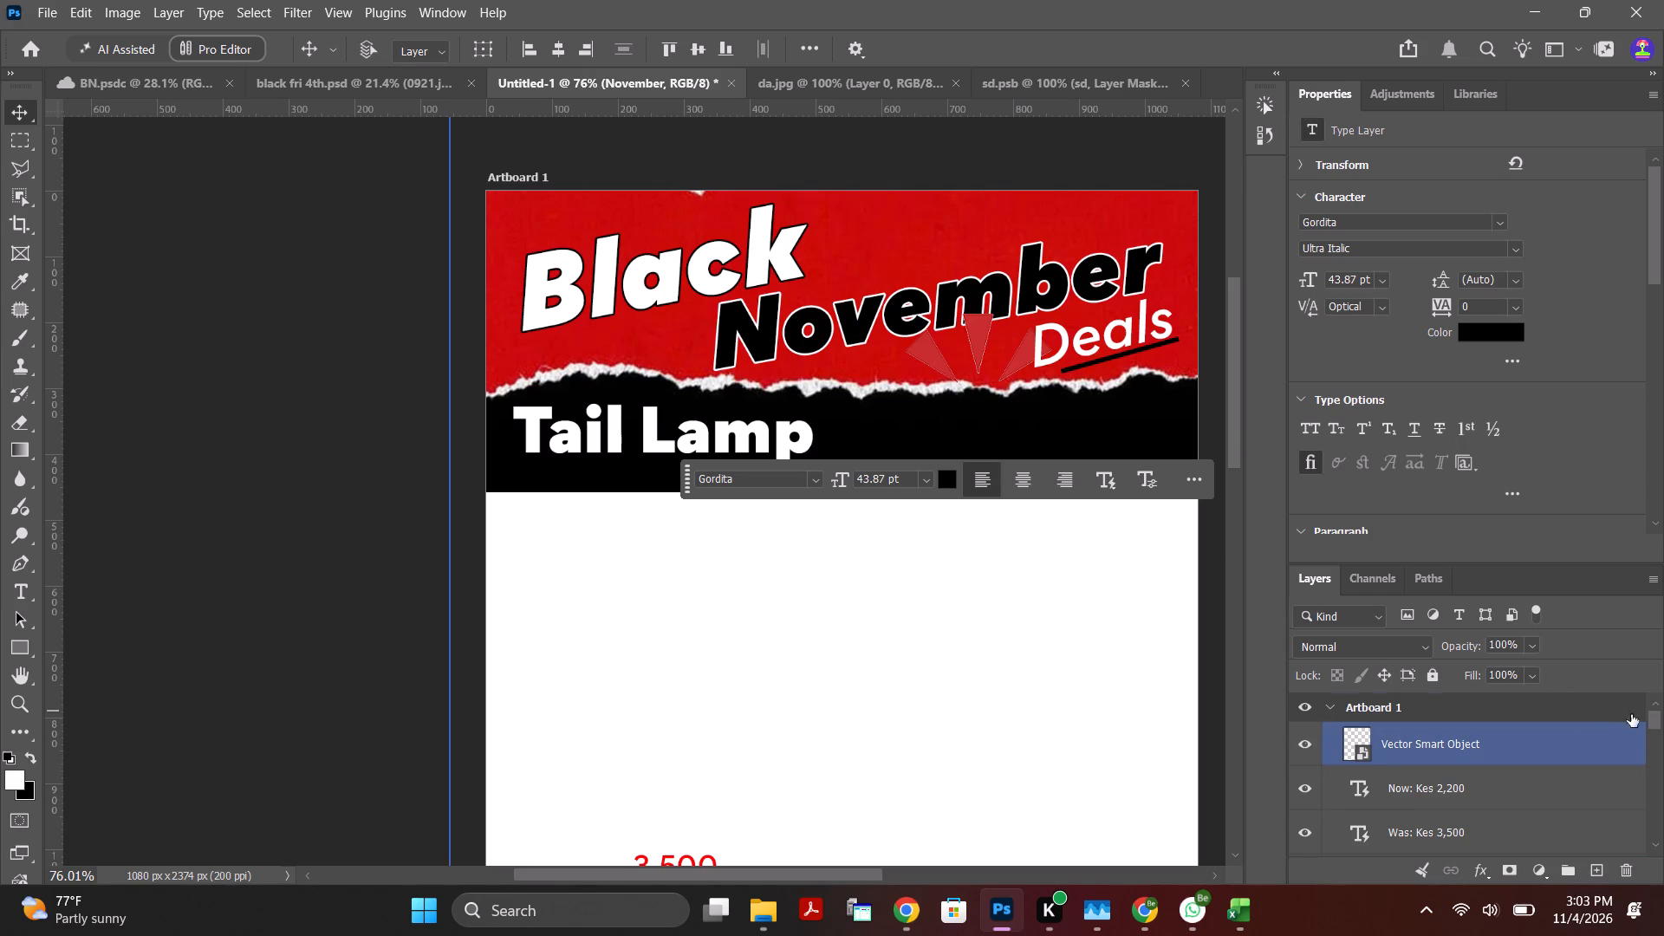
{"action": "left_click_drag", "start_coordinate": [1656, 721], "coordinate": [1659, 771]}
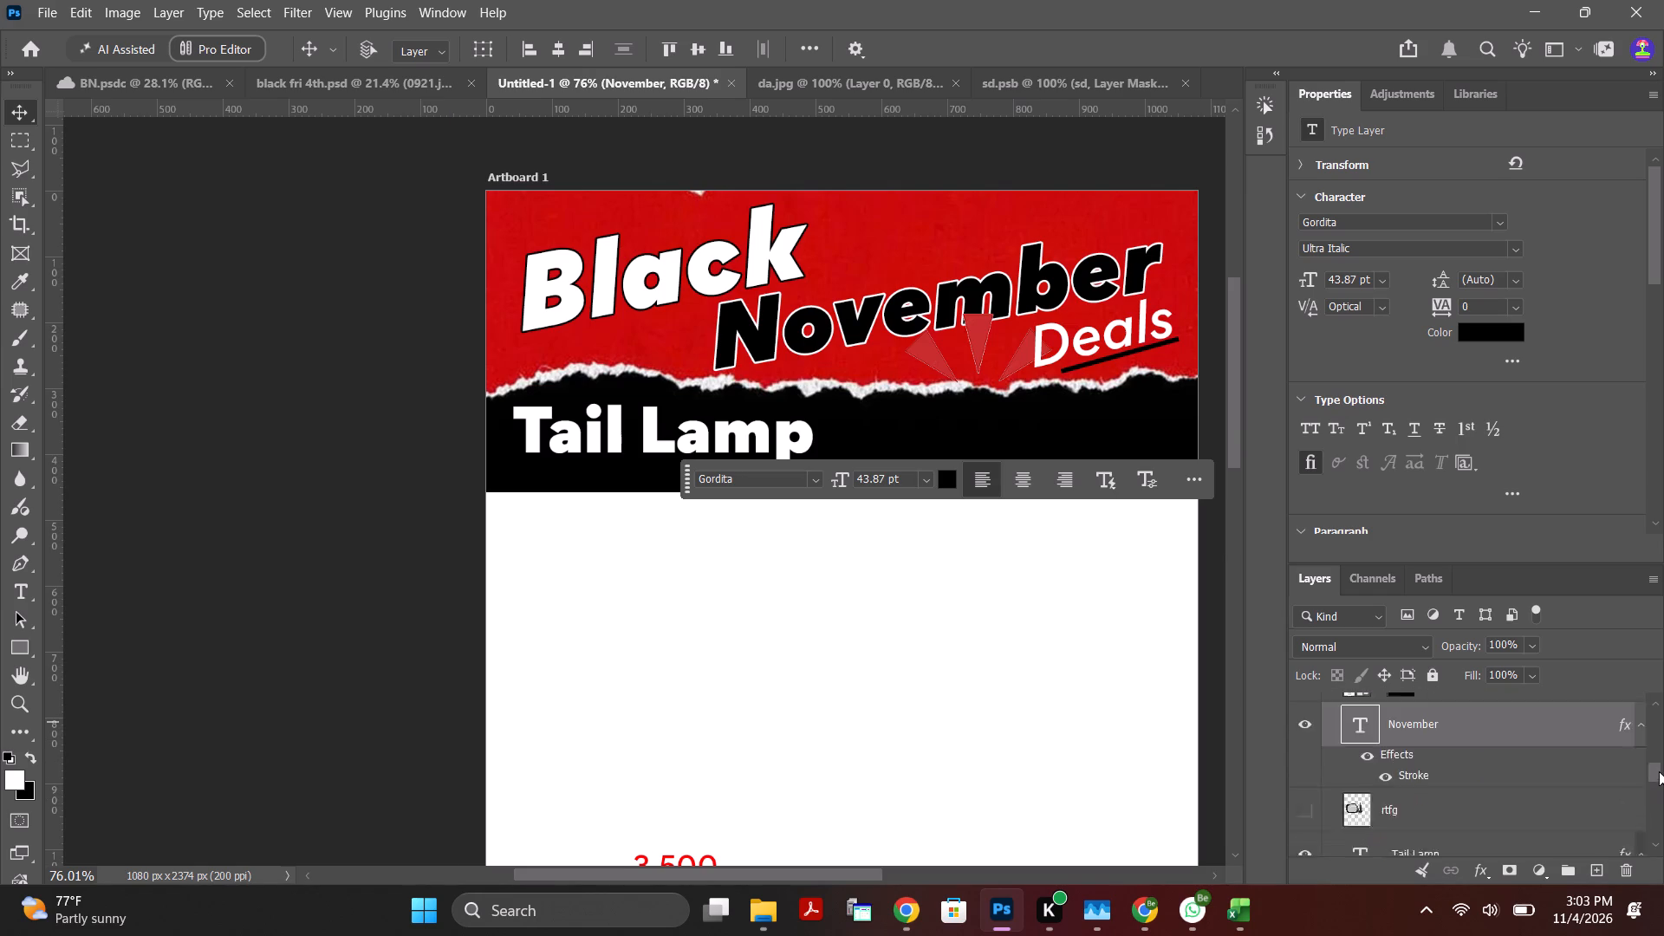
{"action": "left_click_drag", "start_coordinate": [1659, 771], "coordinate": [1658, 757]}
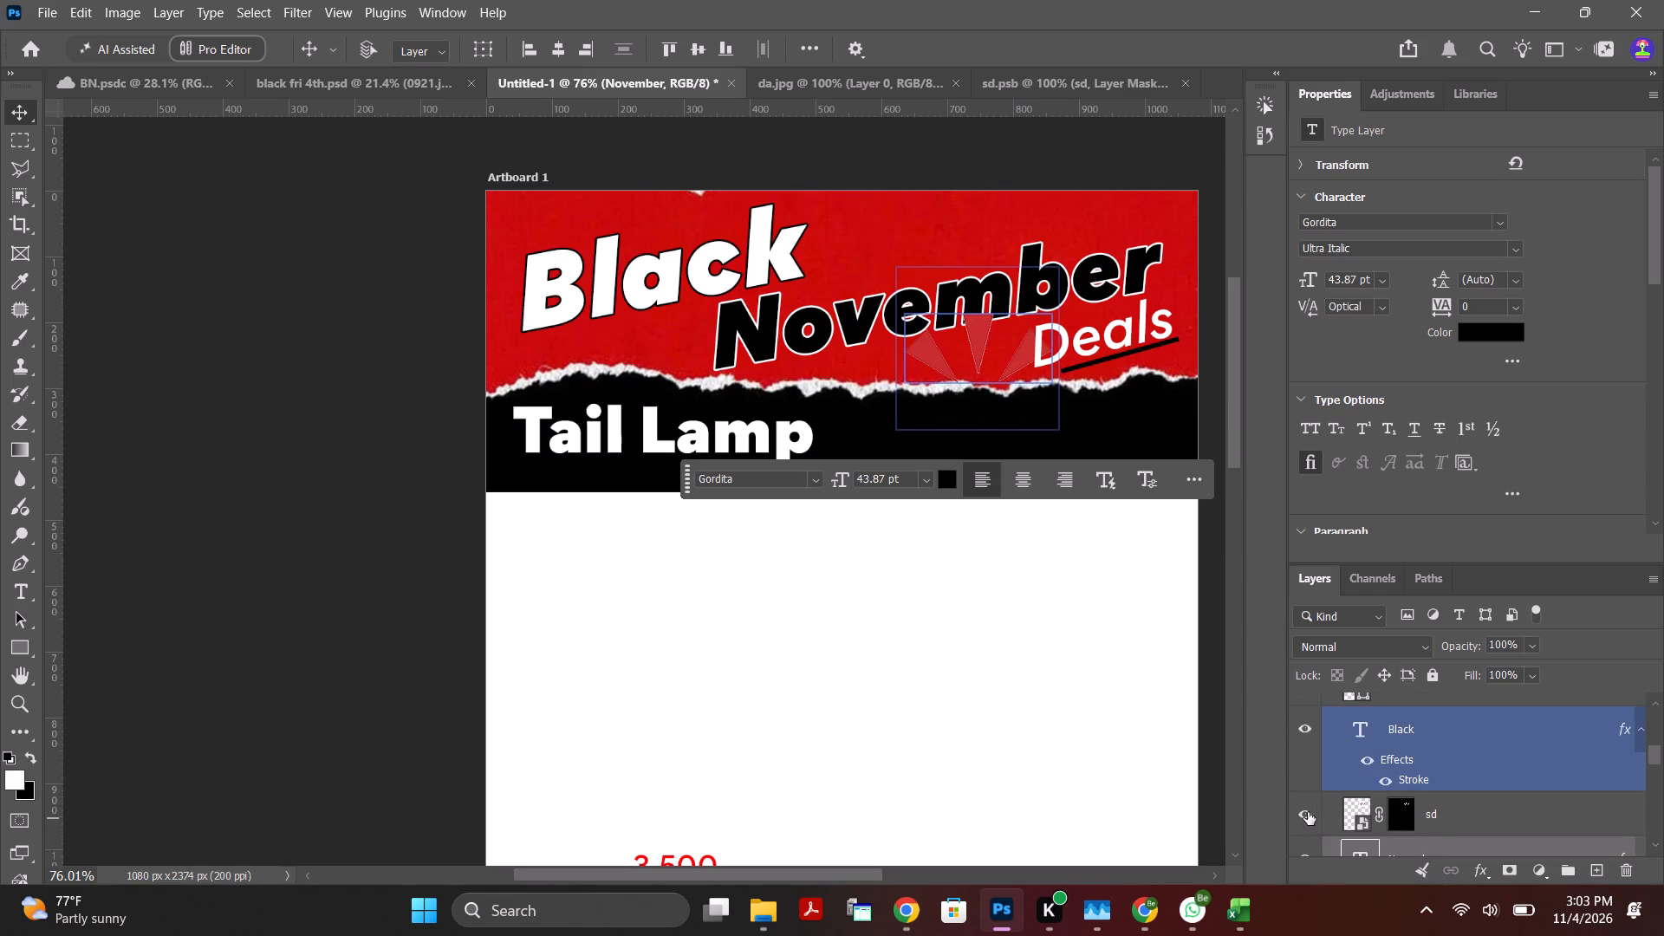
{"action": "left_click", "coordinate": [1308, 812]}
{"action": "left_click", "coordinate": [1308, 812]}
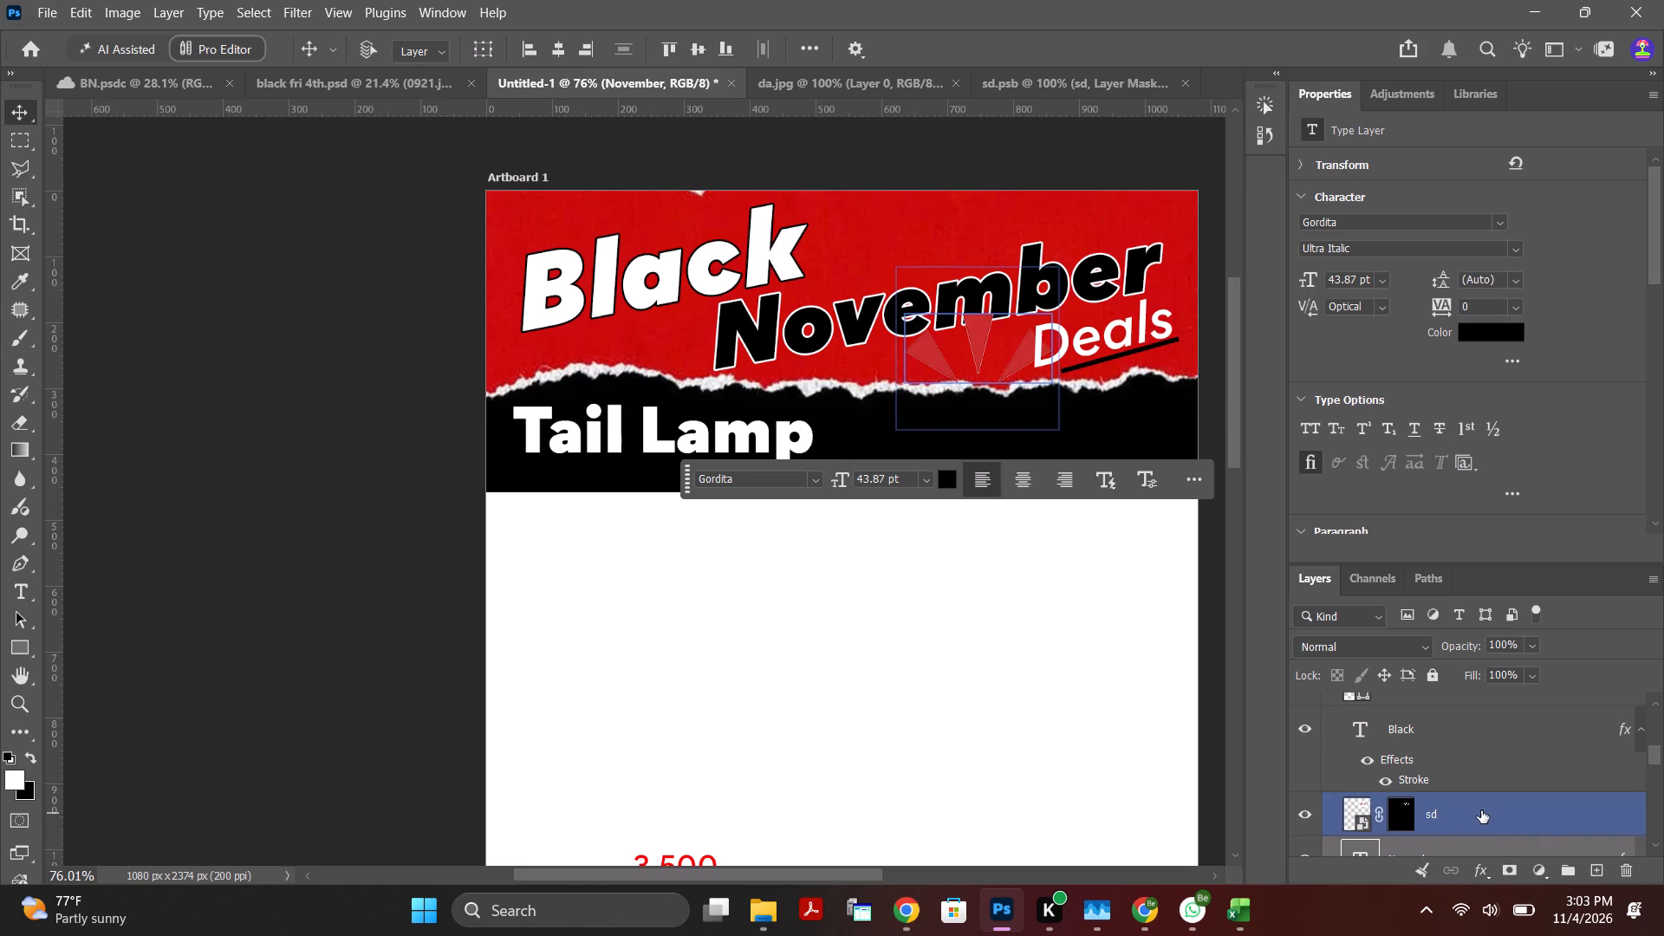
Move the masked sd wedges above "November" beside "Black", rotated about 59° clockwise and scaled to about 56%.
{"action": "left_click", "coordinate": [1481, 810]}
{"action": "key", "text": "ctrl+t"}
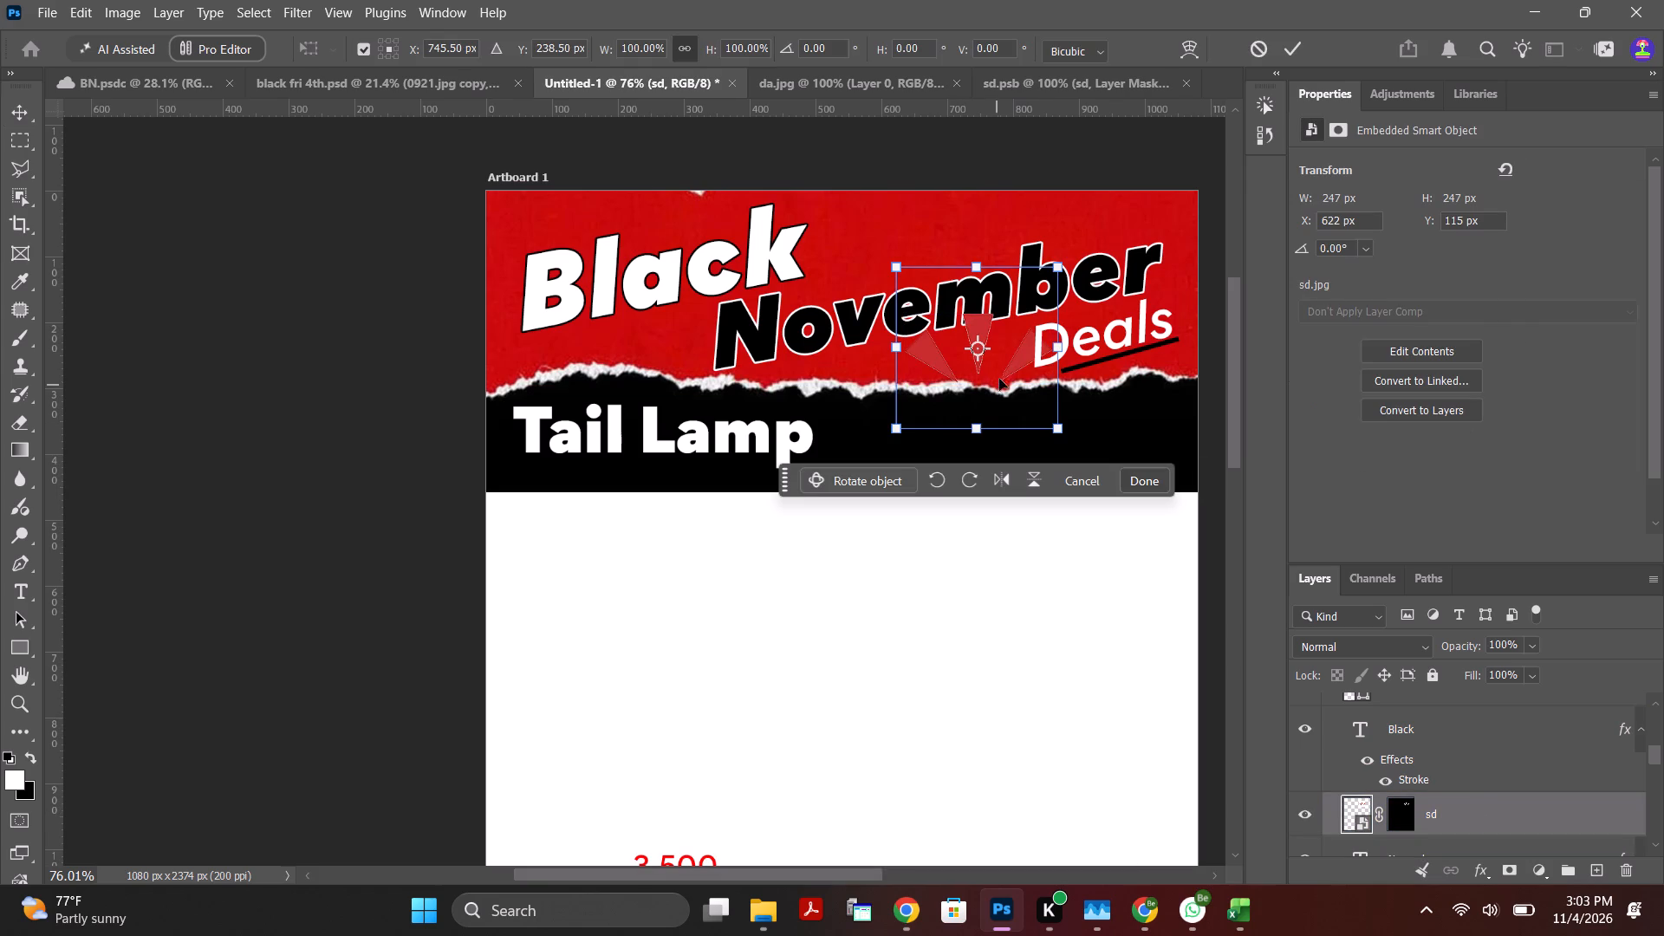
{"action": "left_click_drag", "start_coordinate": [1017, 355], "coordinate": [928, 245]}
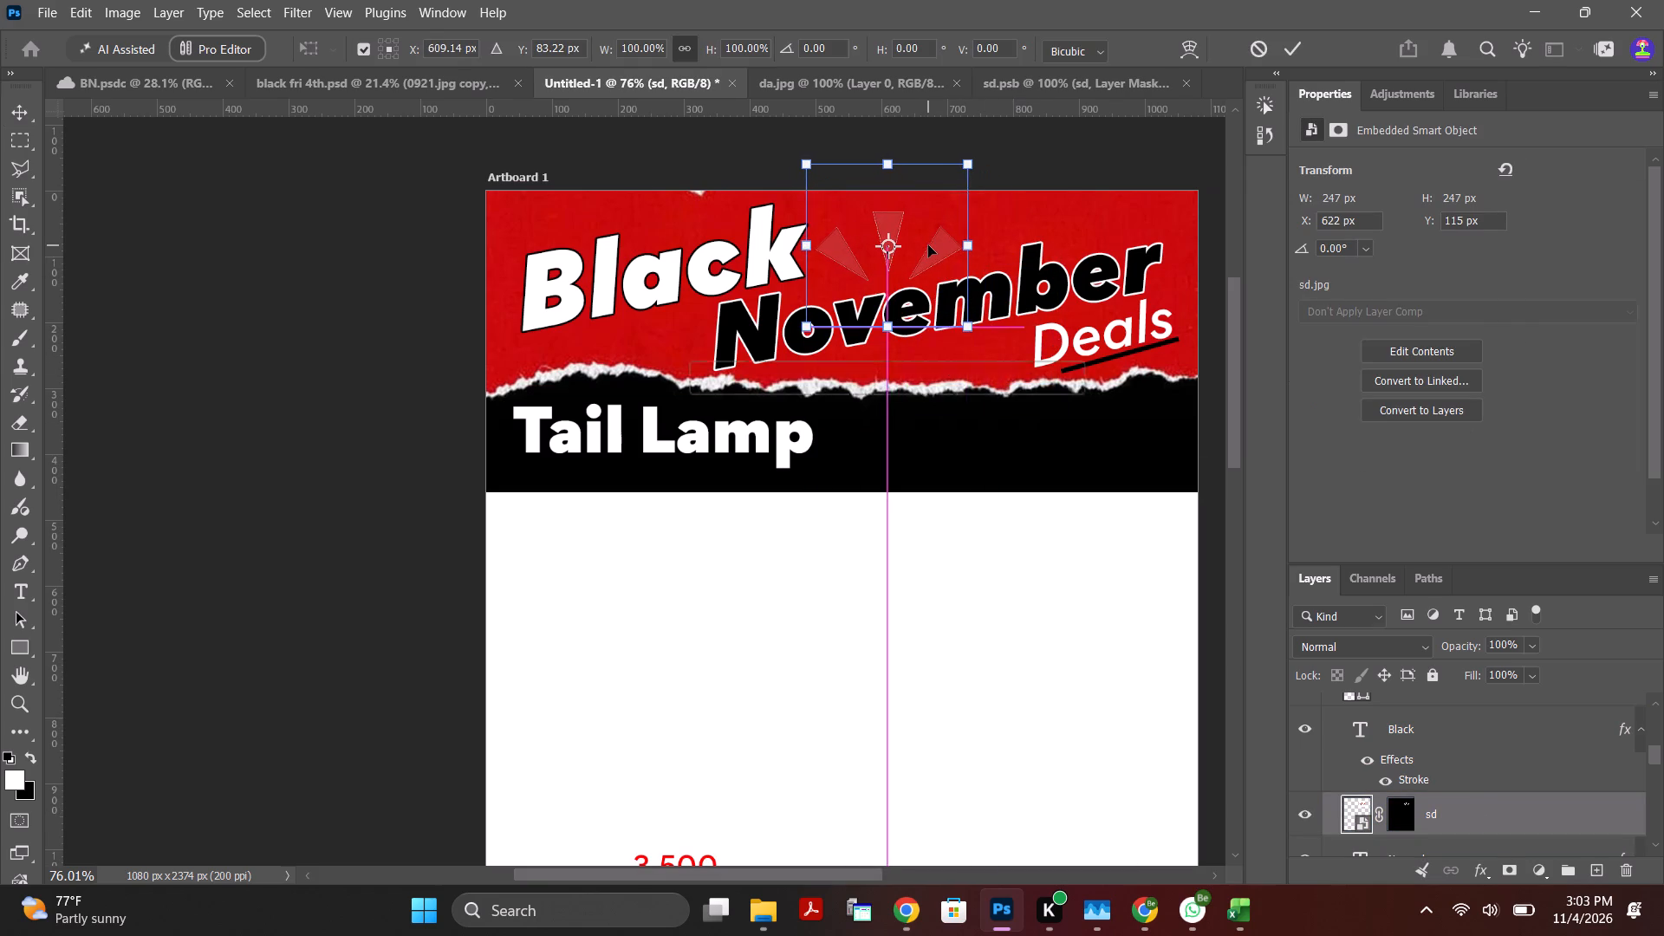
{"action": "left_click_drag", "start_coordinate": [987, 153], "coordinate": [1024, 218]}
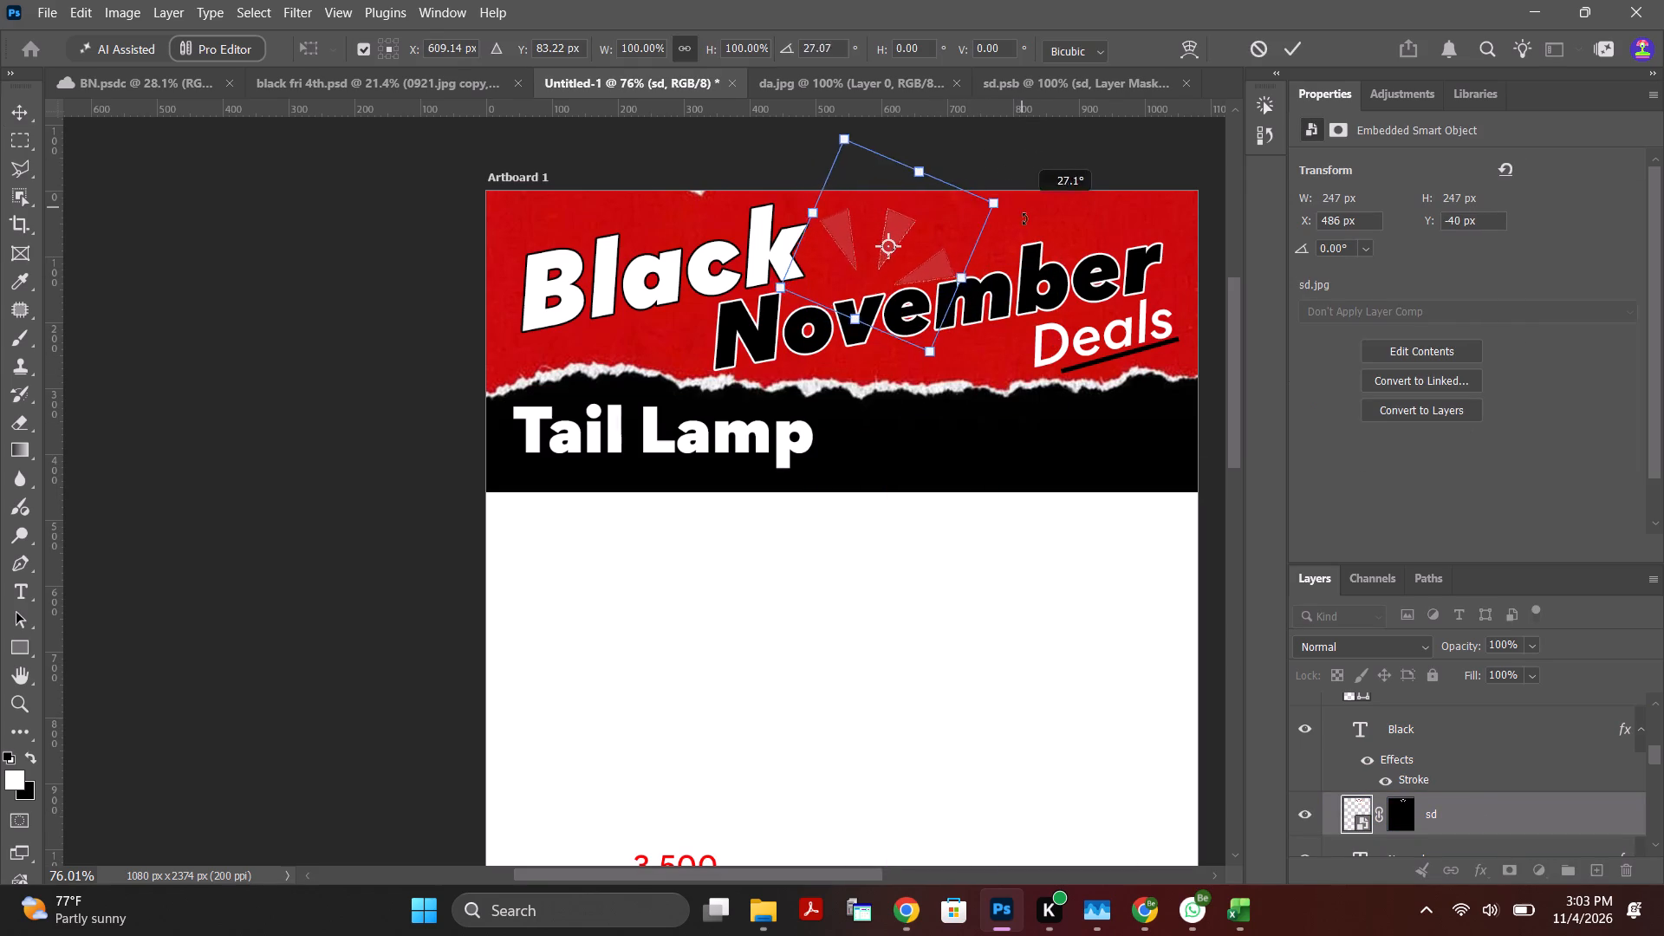
{"action": "left_click_drag", "start_coordinate": [1024, 218], "coordinate": [1030, 270]}
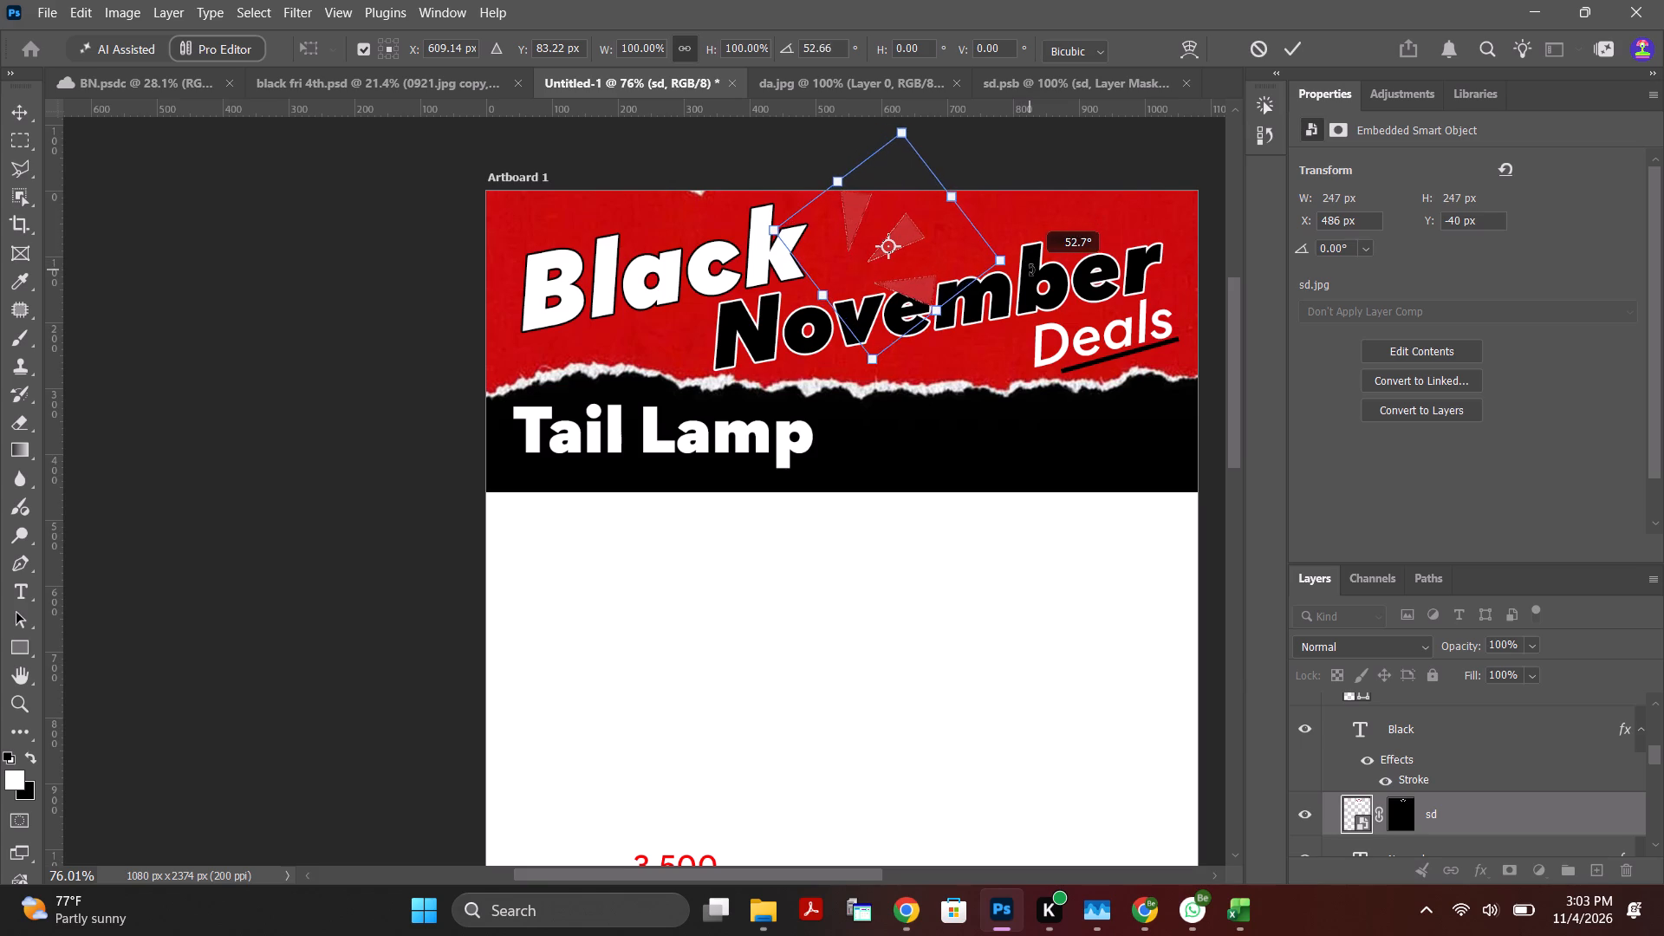
{"action": "left_click_drag", "start_coordinate": [1030, 270], "coordinate": [1030, 285]}
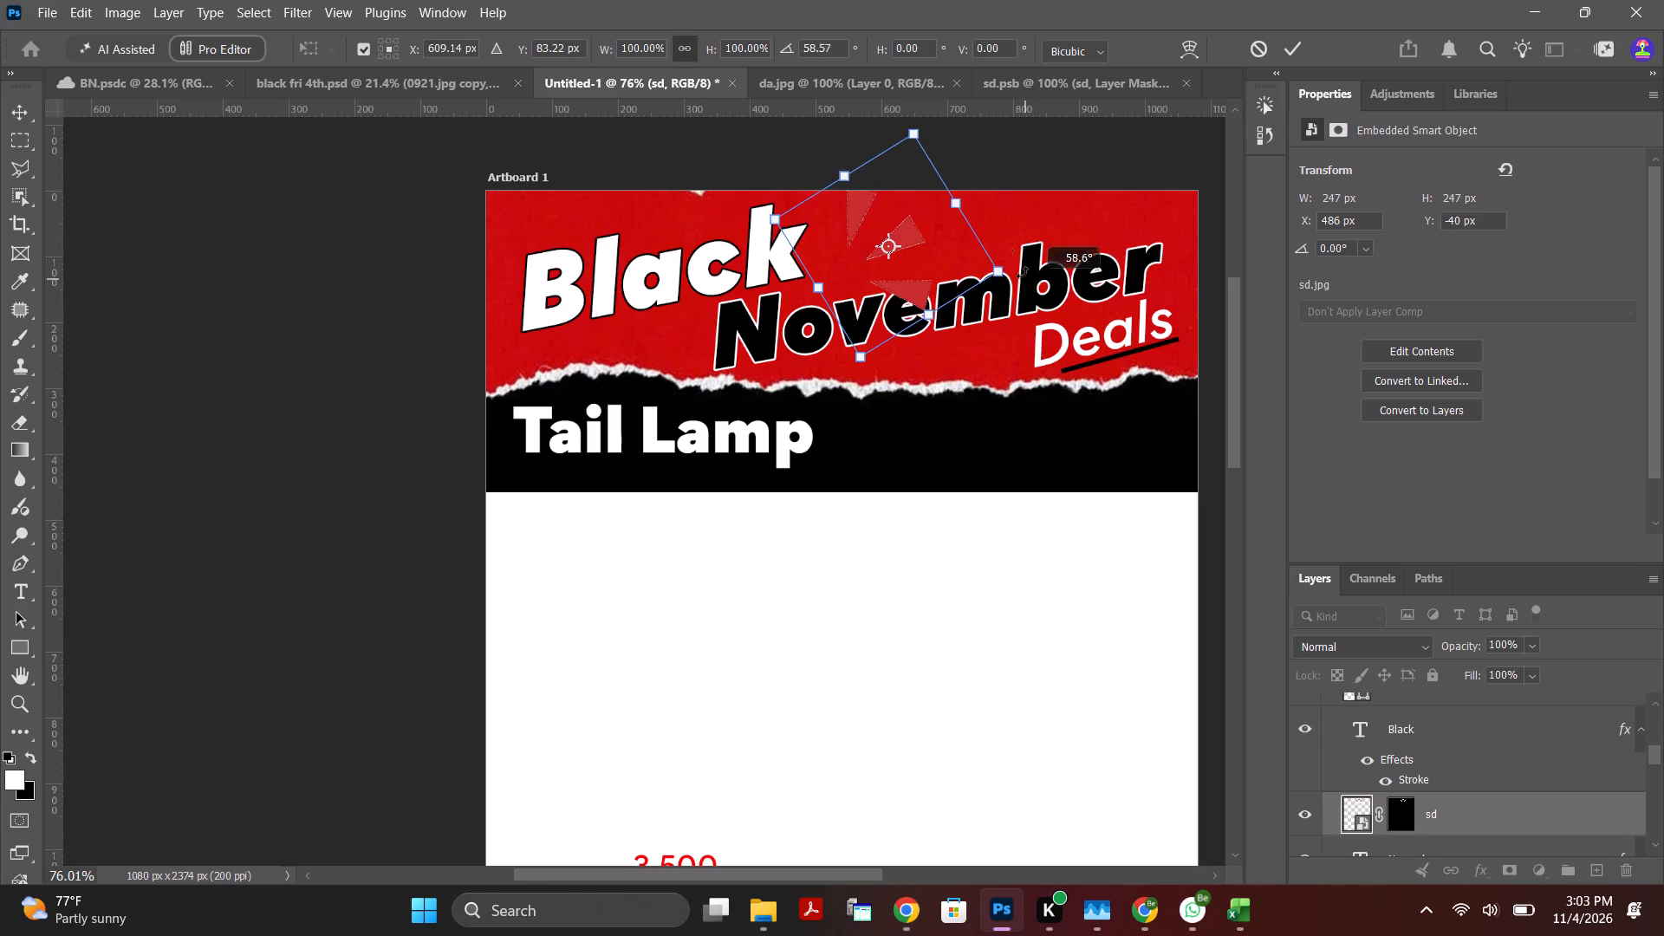
{"action": "left_click_drag", "start_coordinate": [913, 131], "coordinate": [907, 165]}
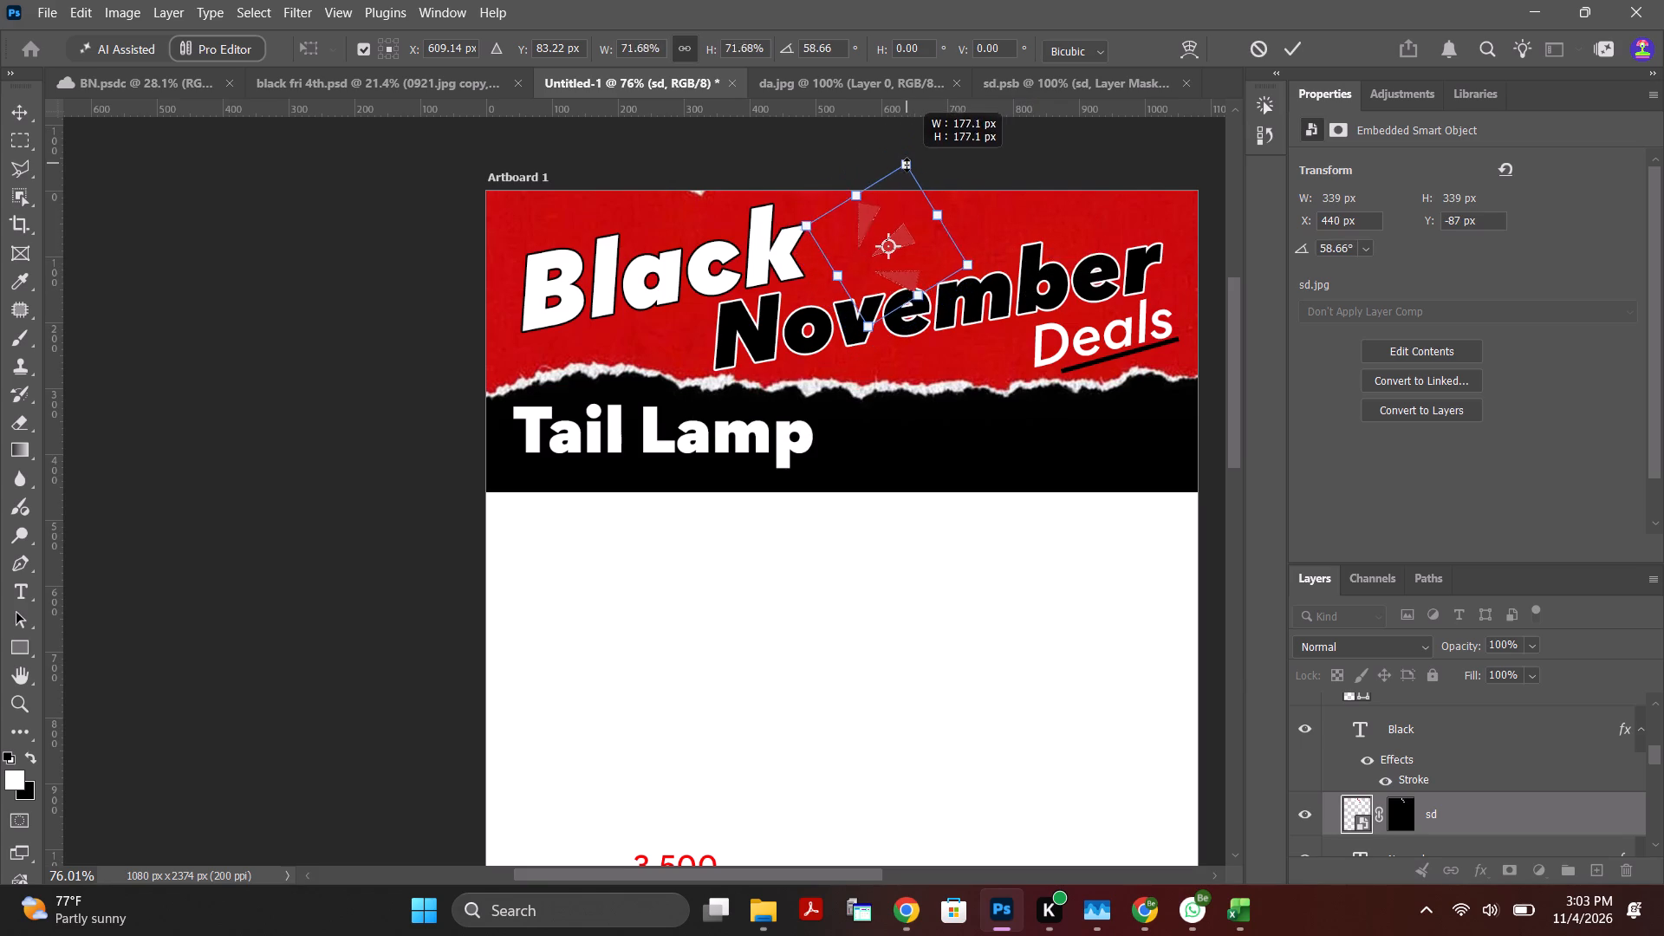
{"action": "left_click_drag", "start_coordinate": [907, 165], "coordinate": [902, 170]}
{"action": "left_click_drag", "start_coordinate": [902, 255], "coordinate": [880, 244]}
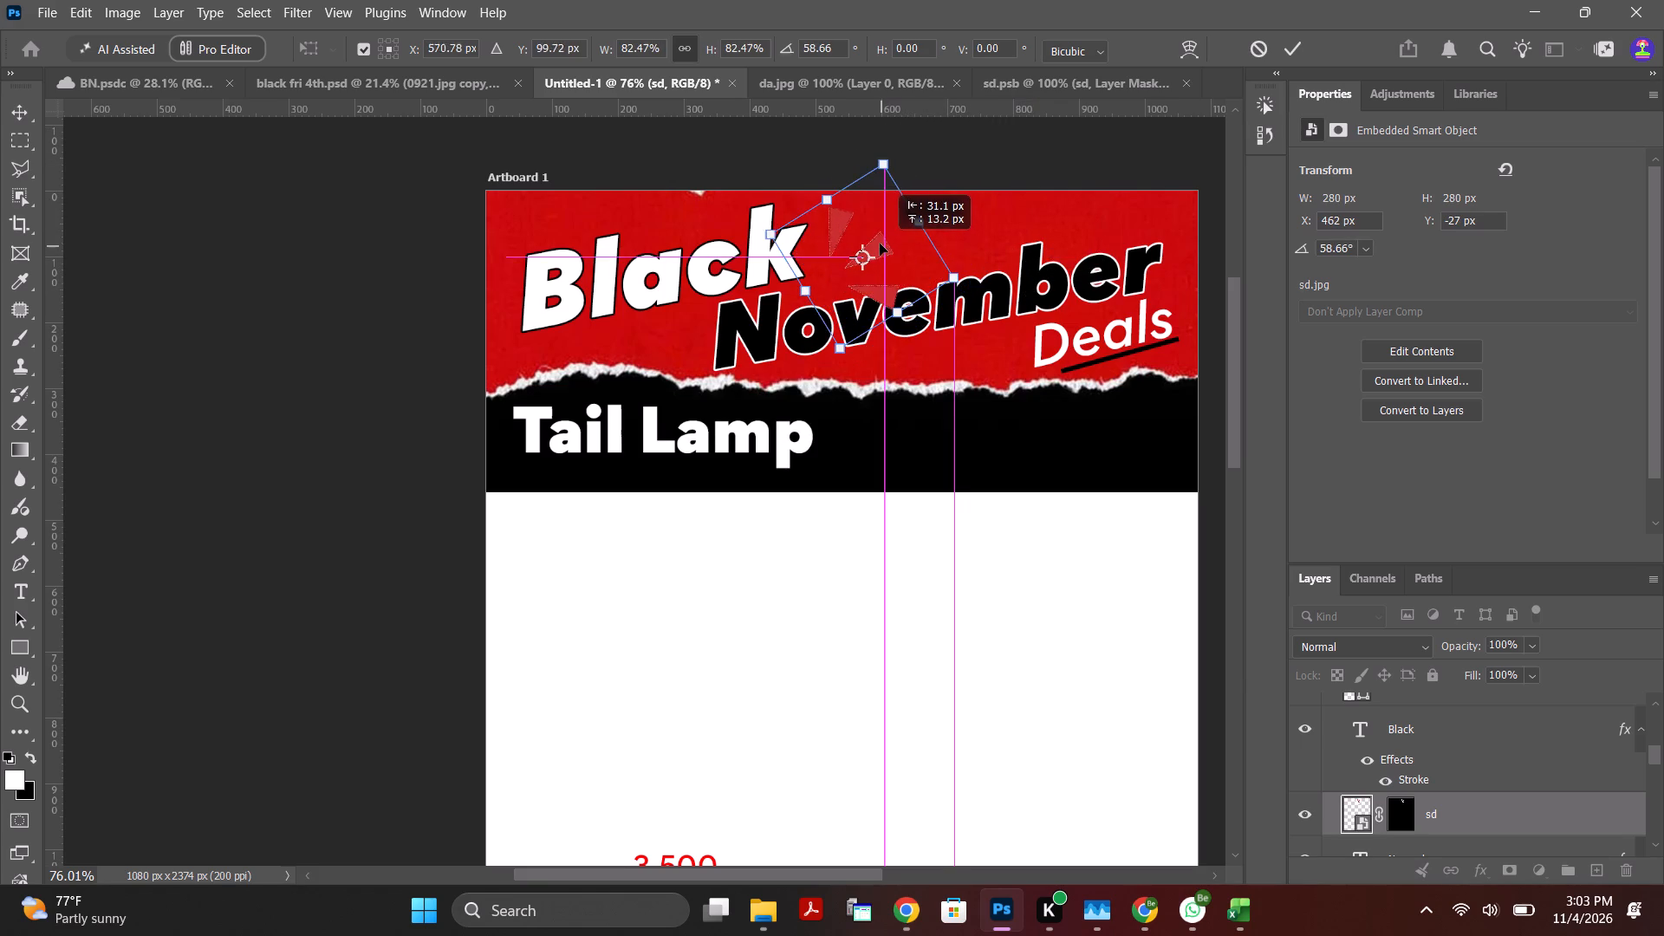
{"action": "left_click_drag", "start_coordinate": [880, 244], "coordinate": [877, 233]}
{"action": "left_click_drag", "start_coordinate": [883, 145], "coordinate": [874, 174]}
{"action": "left_click", "coordinate": [873, 235]}
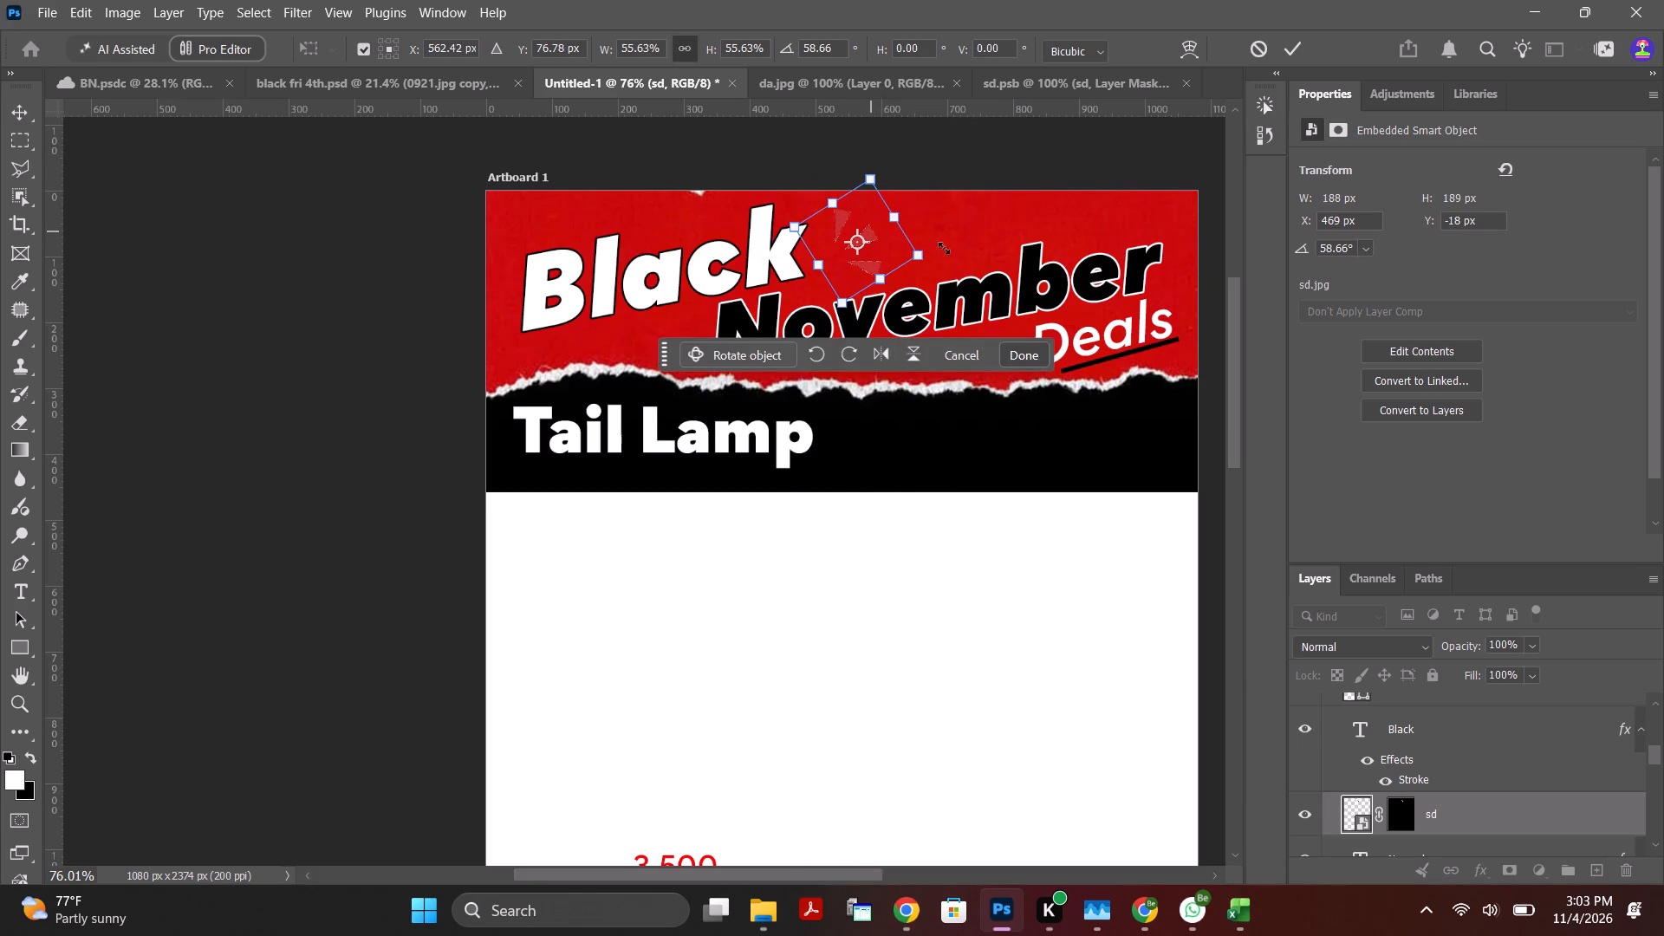
{"action": "left_click", "coordinate": [1282, 52]}
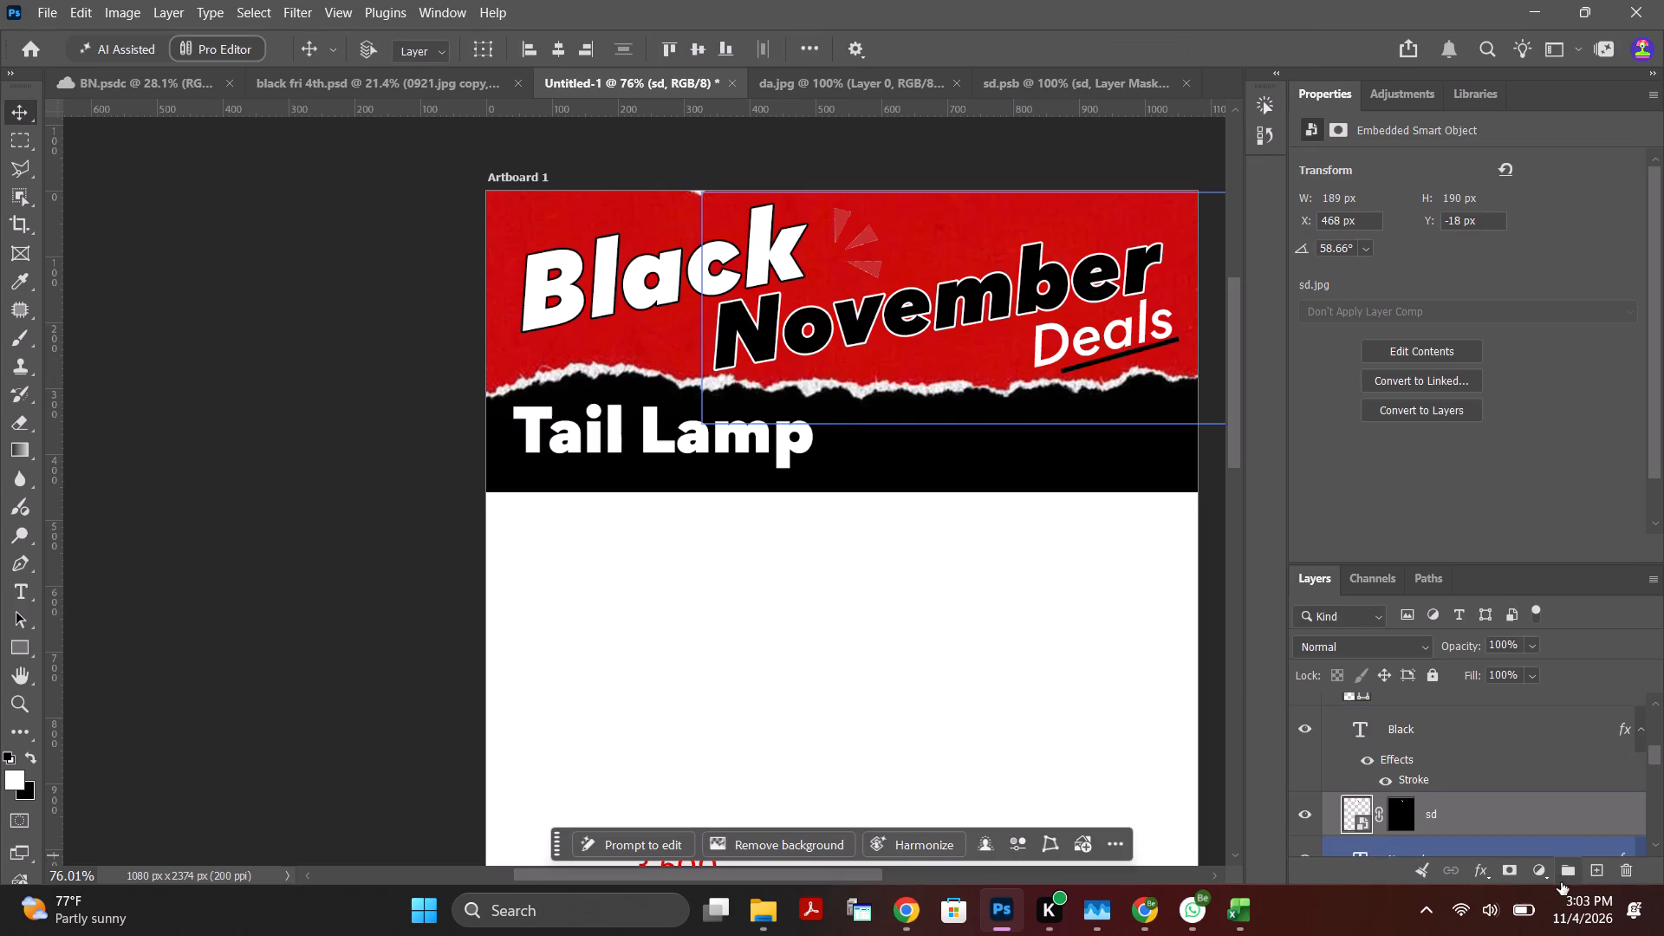
Add a Color Overlay effect in white (ffffff) to the sd wedges layer.
{"action": "left_click", "coordinate": [1479, 874]}
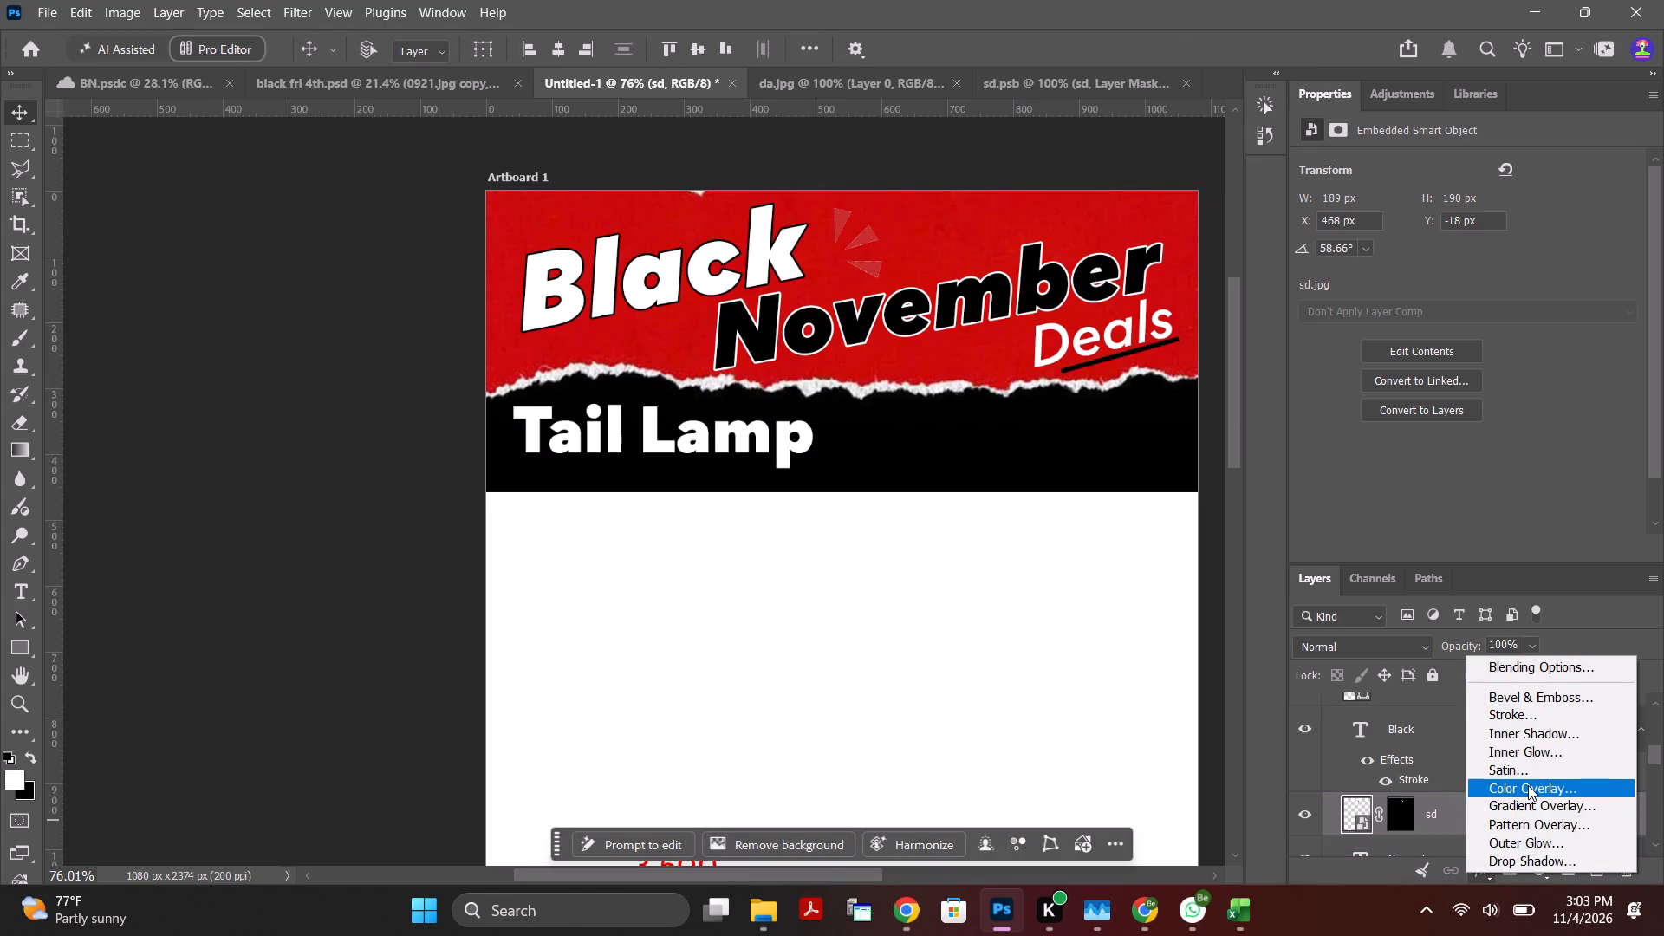
{"action": "left_click", "coordinate": [1528, 785]}
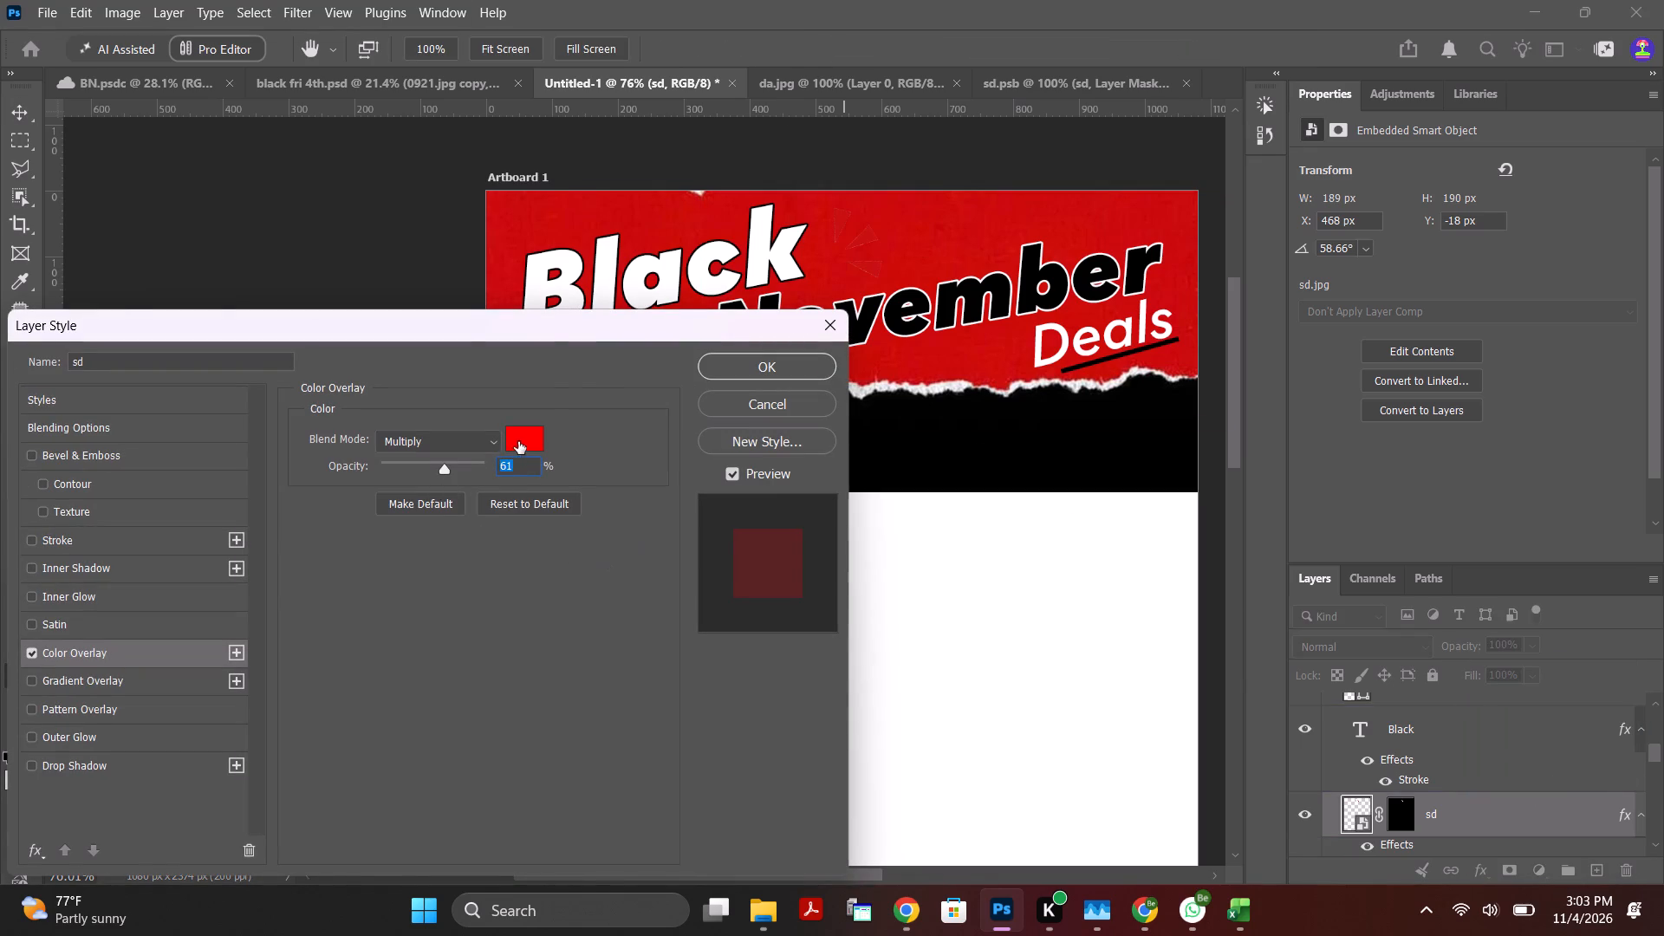
{"action": "left_click", "coordinate": [518, 441]}
{"action": "left_click_drag", "start_coordinate": [253, 308], "coordinate": [0, 74]}
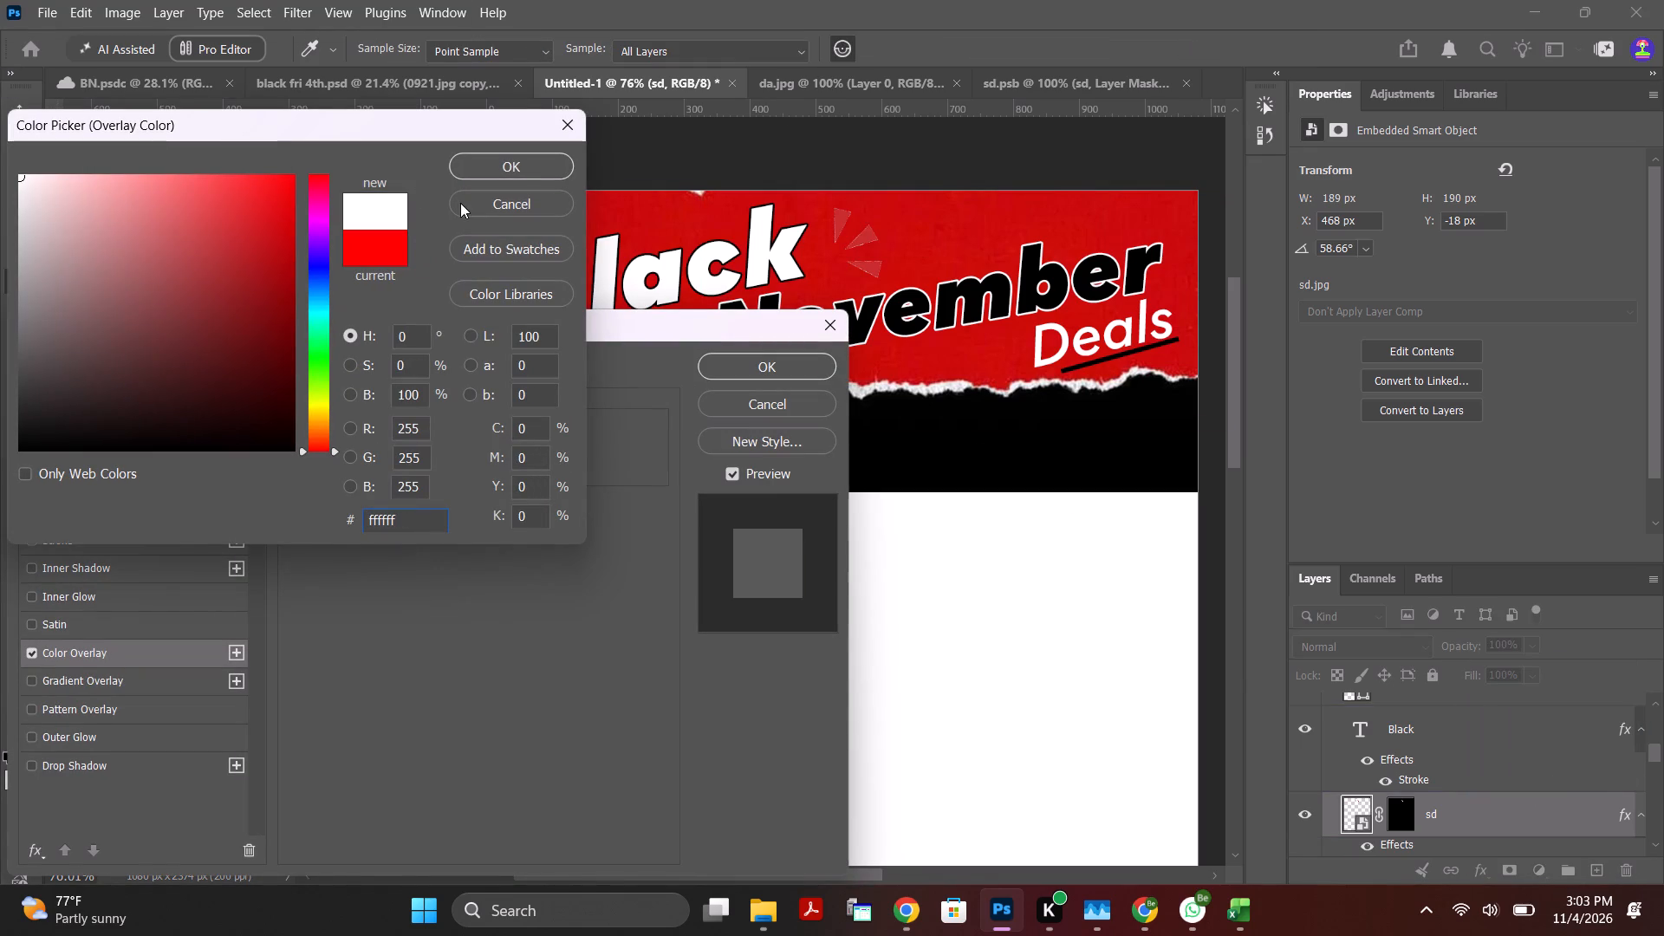
{"action": "left_click", "coordinate": [528, 165]}
{"action": "left_click", "coordinate": [801, 369]}
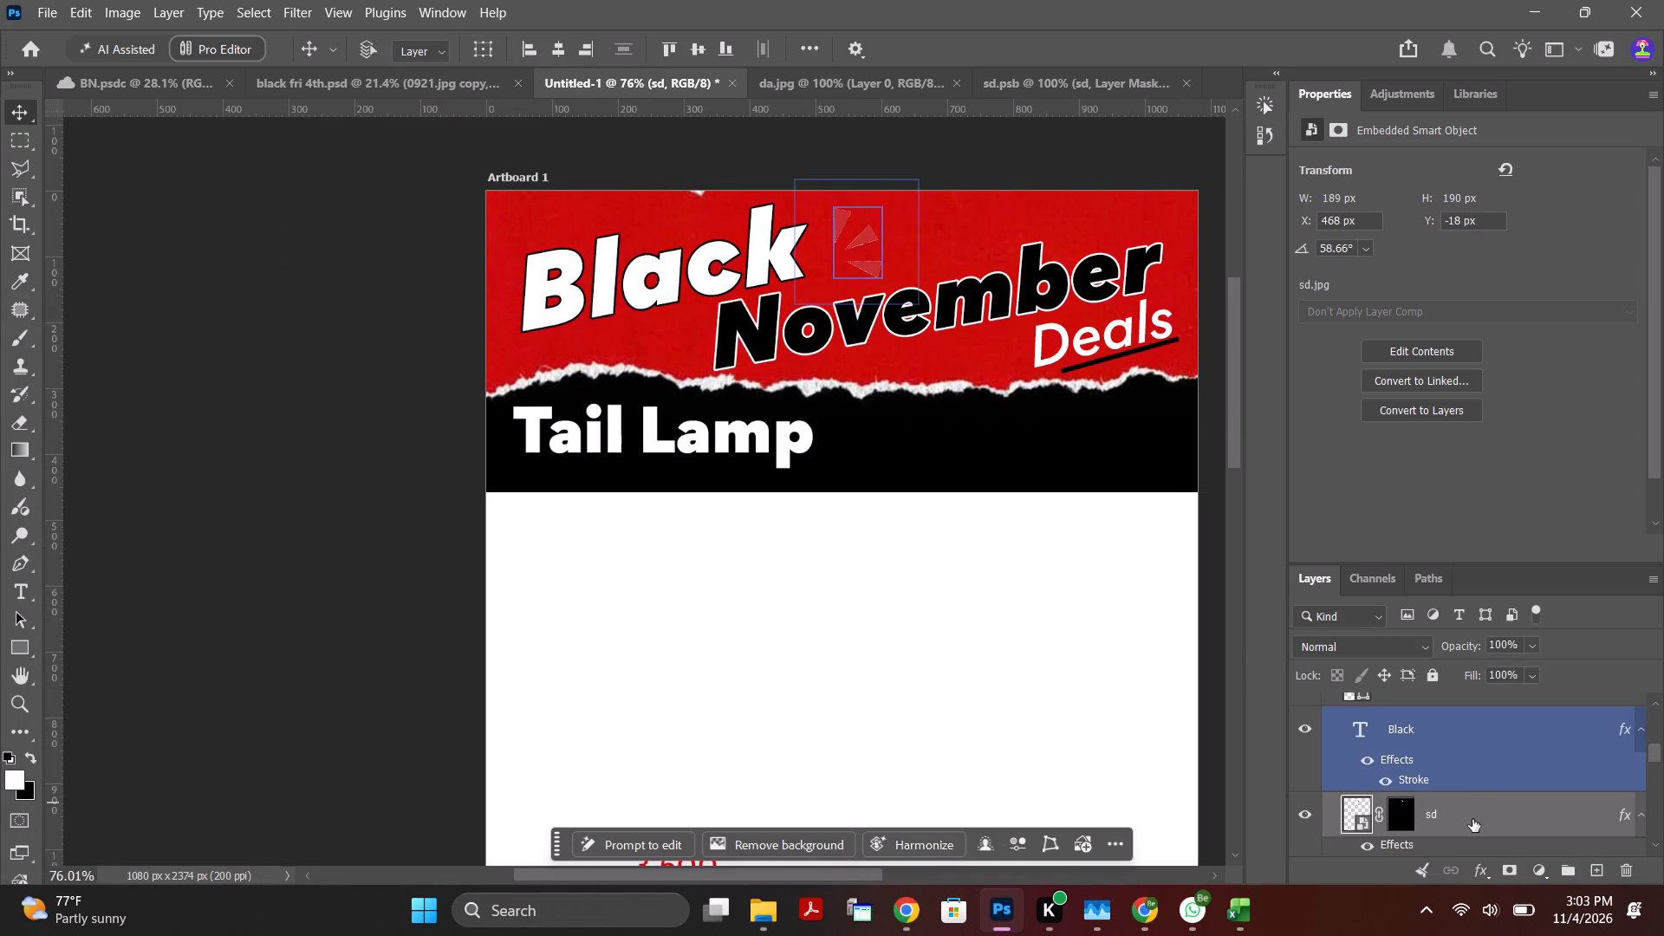
Open the sd layer's smart object contents to inspect the source wedge artwork, and close that document.
{"action": "left_click", "coordinate": [1472, 819]}
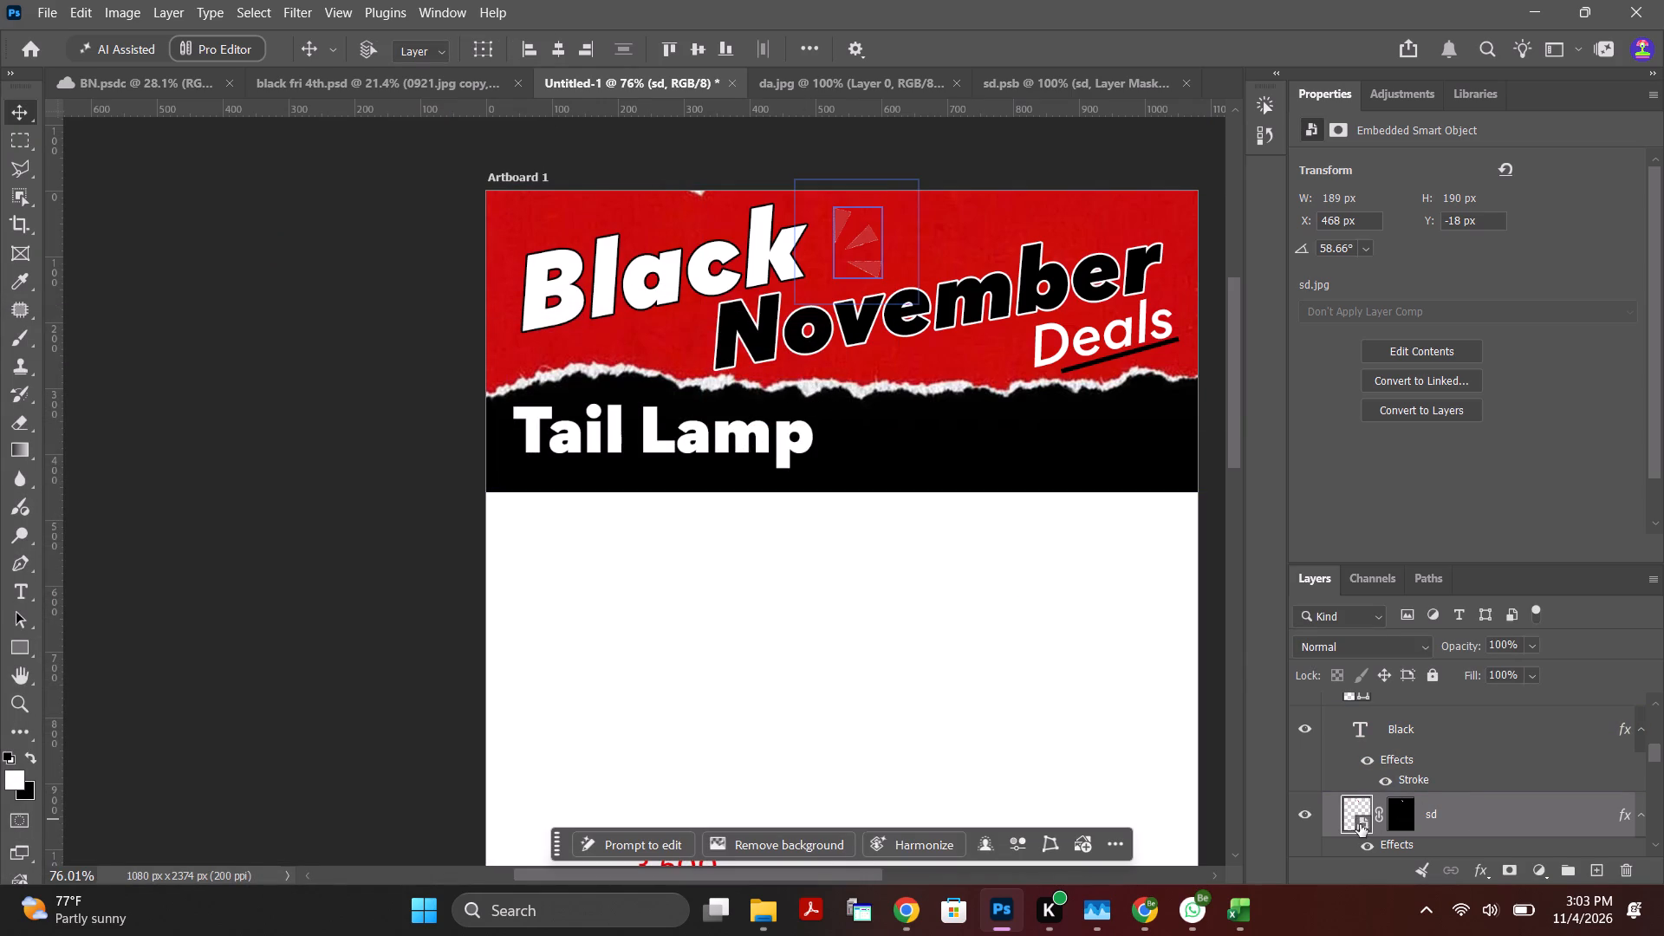
{"action": "double_click", "coordinate": [1363, 822]}
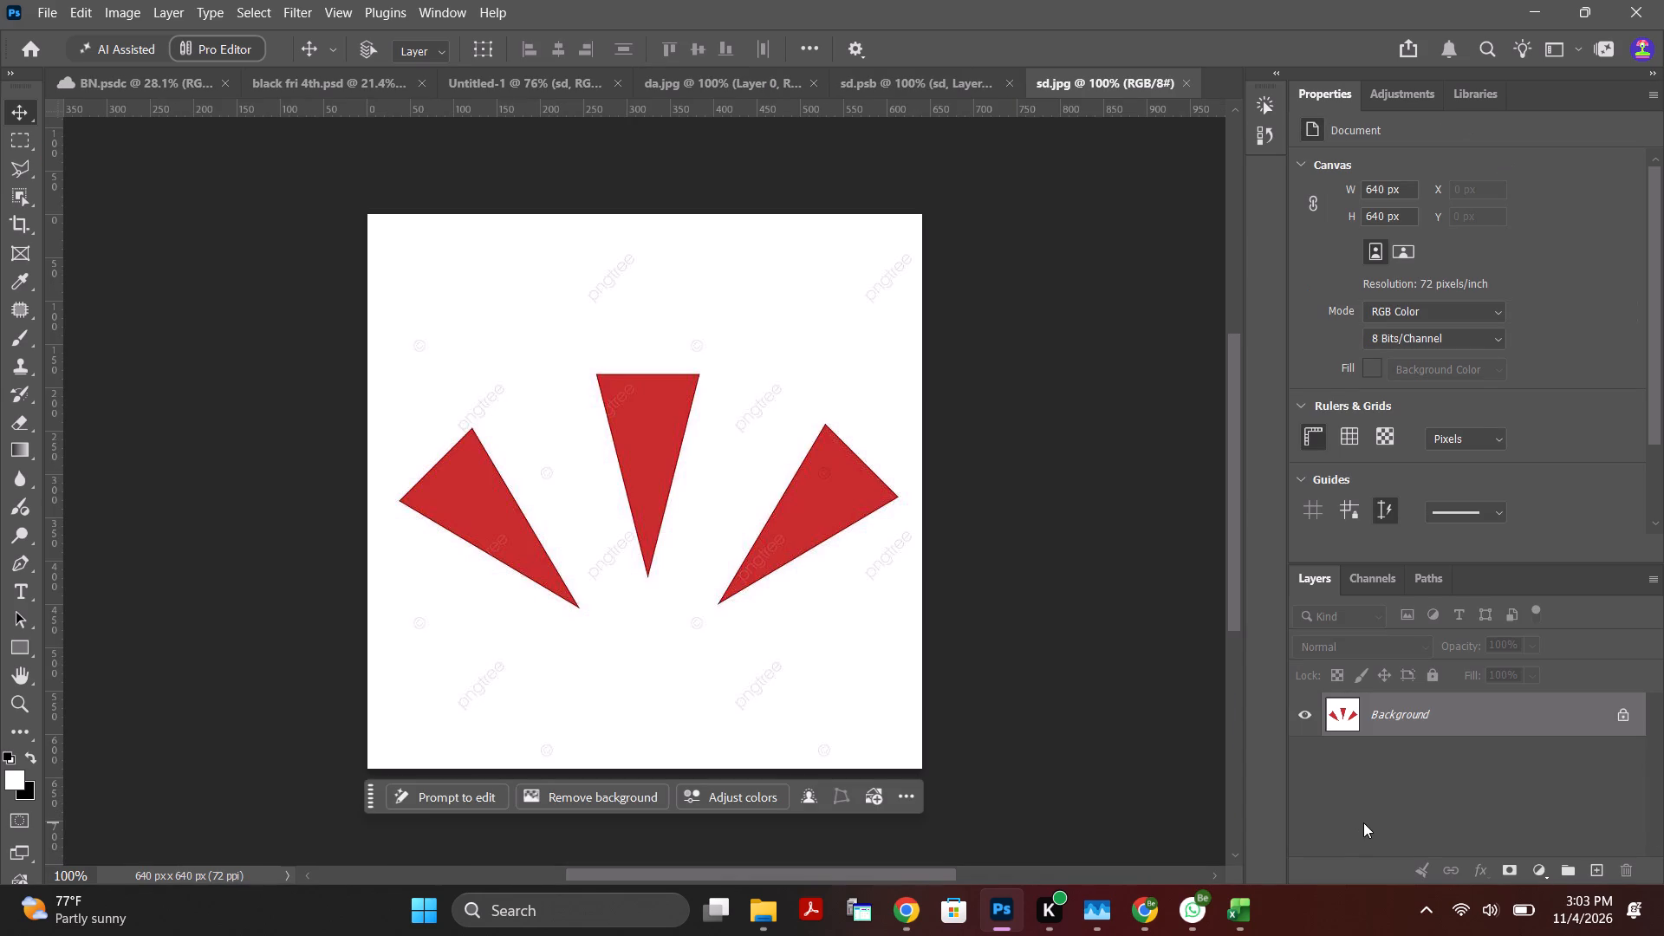
{"action": "left_click", "coordinate": [1190, 86]}
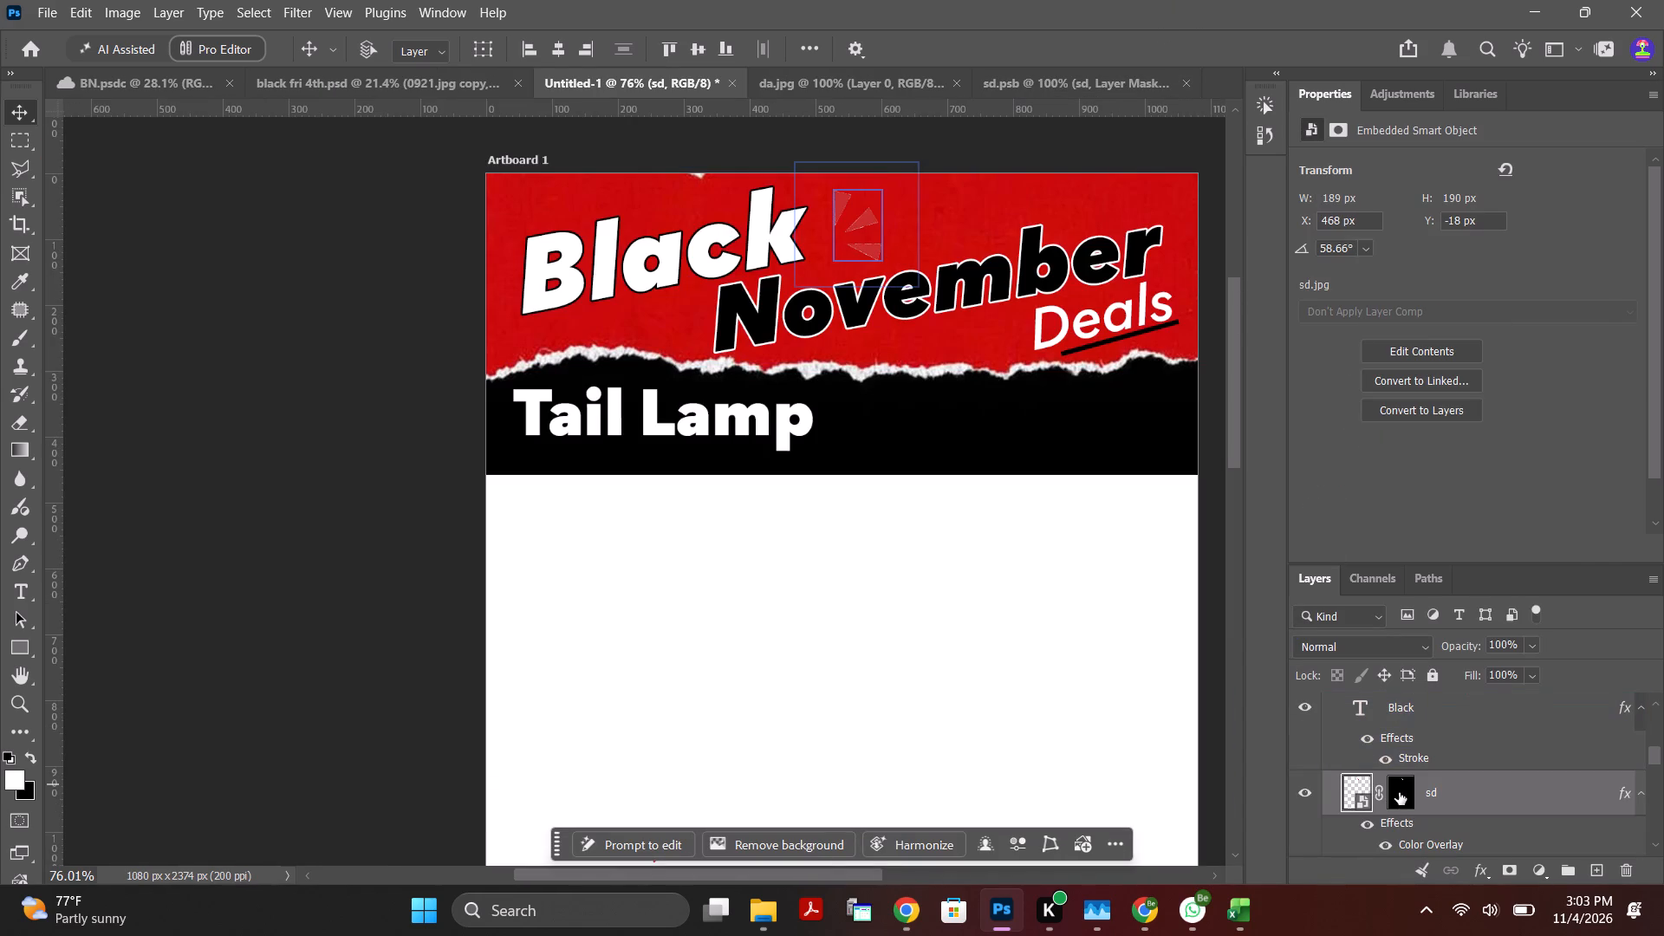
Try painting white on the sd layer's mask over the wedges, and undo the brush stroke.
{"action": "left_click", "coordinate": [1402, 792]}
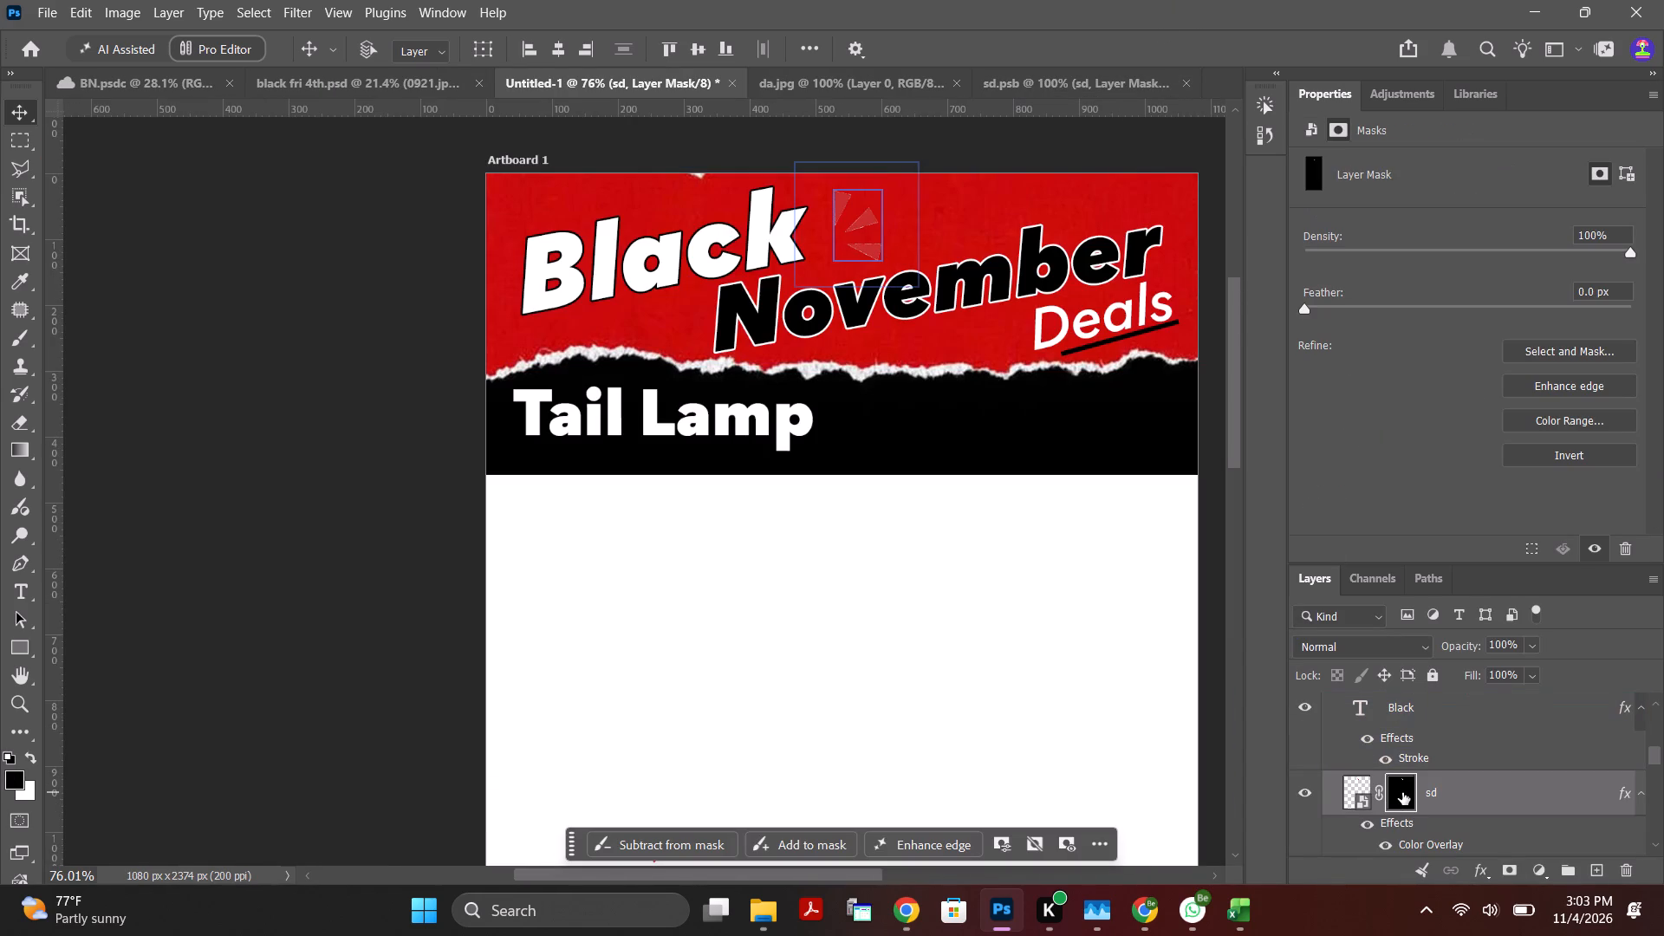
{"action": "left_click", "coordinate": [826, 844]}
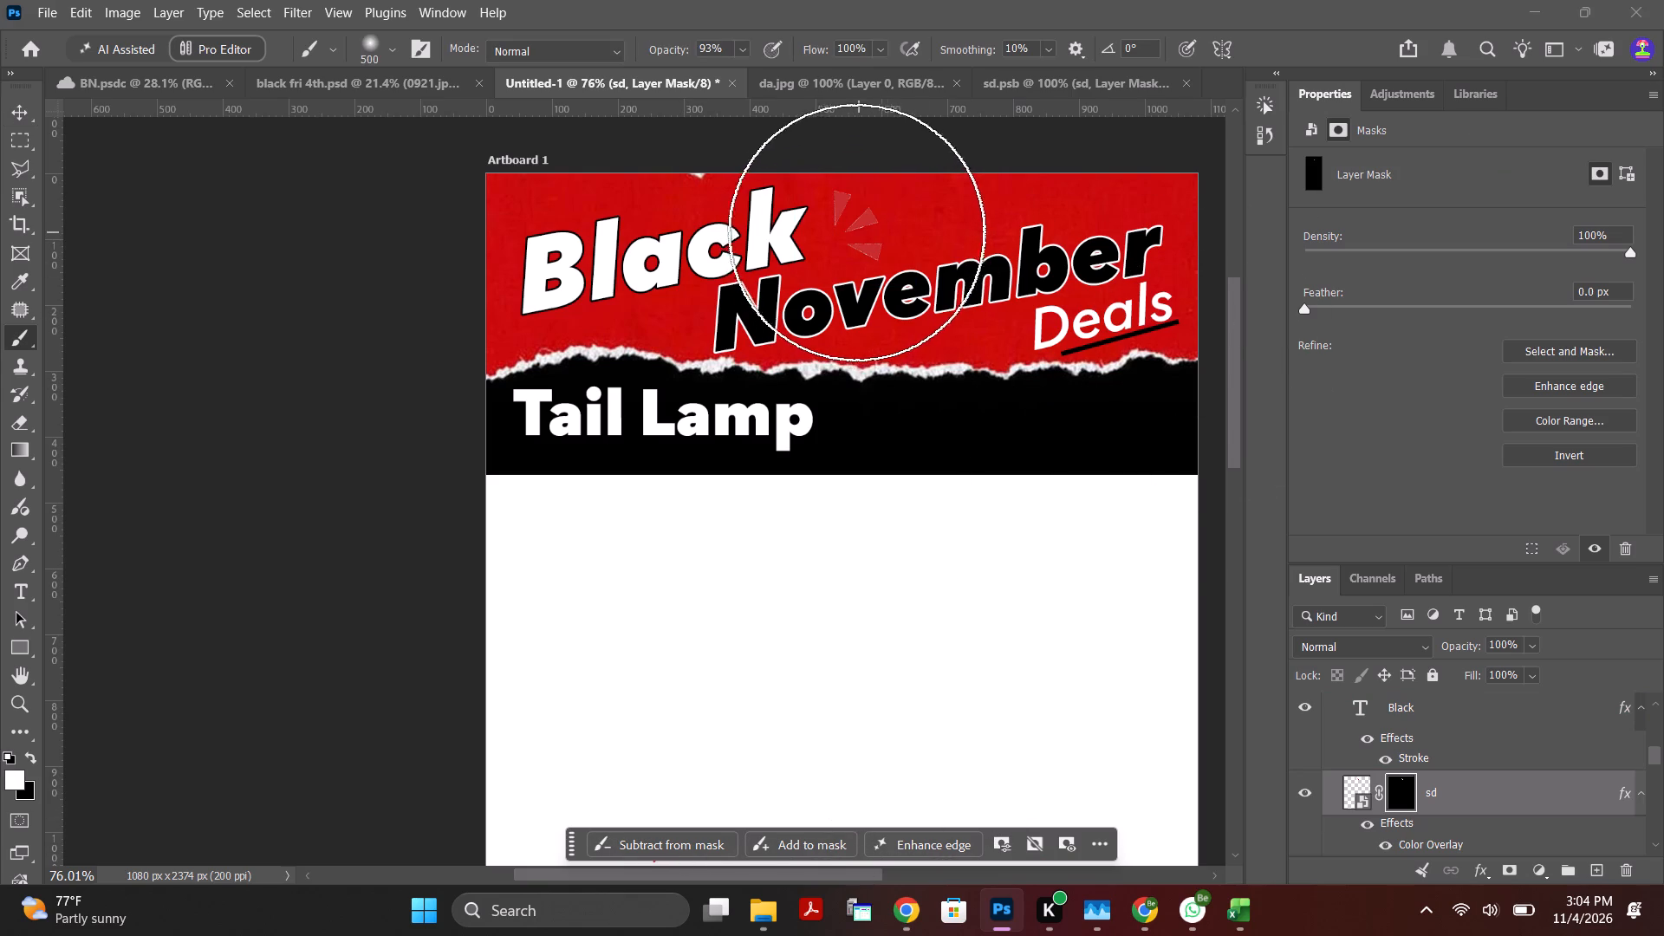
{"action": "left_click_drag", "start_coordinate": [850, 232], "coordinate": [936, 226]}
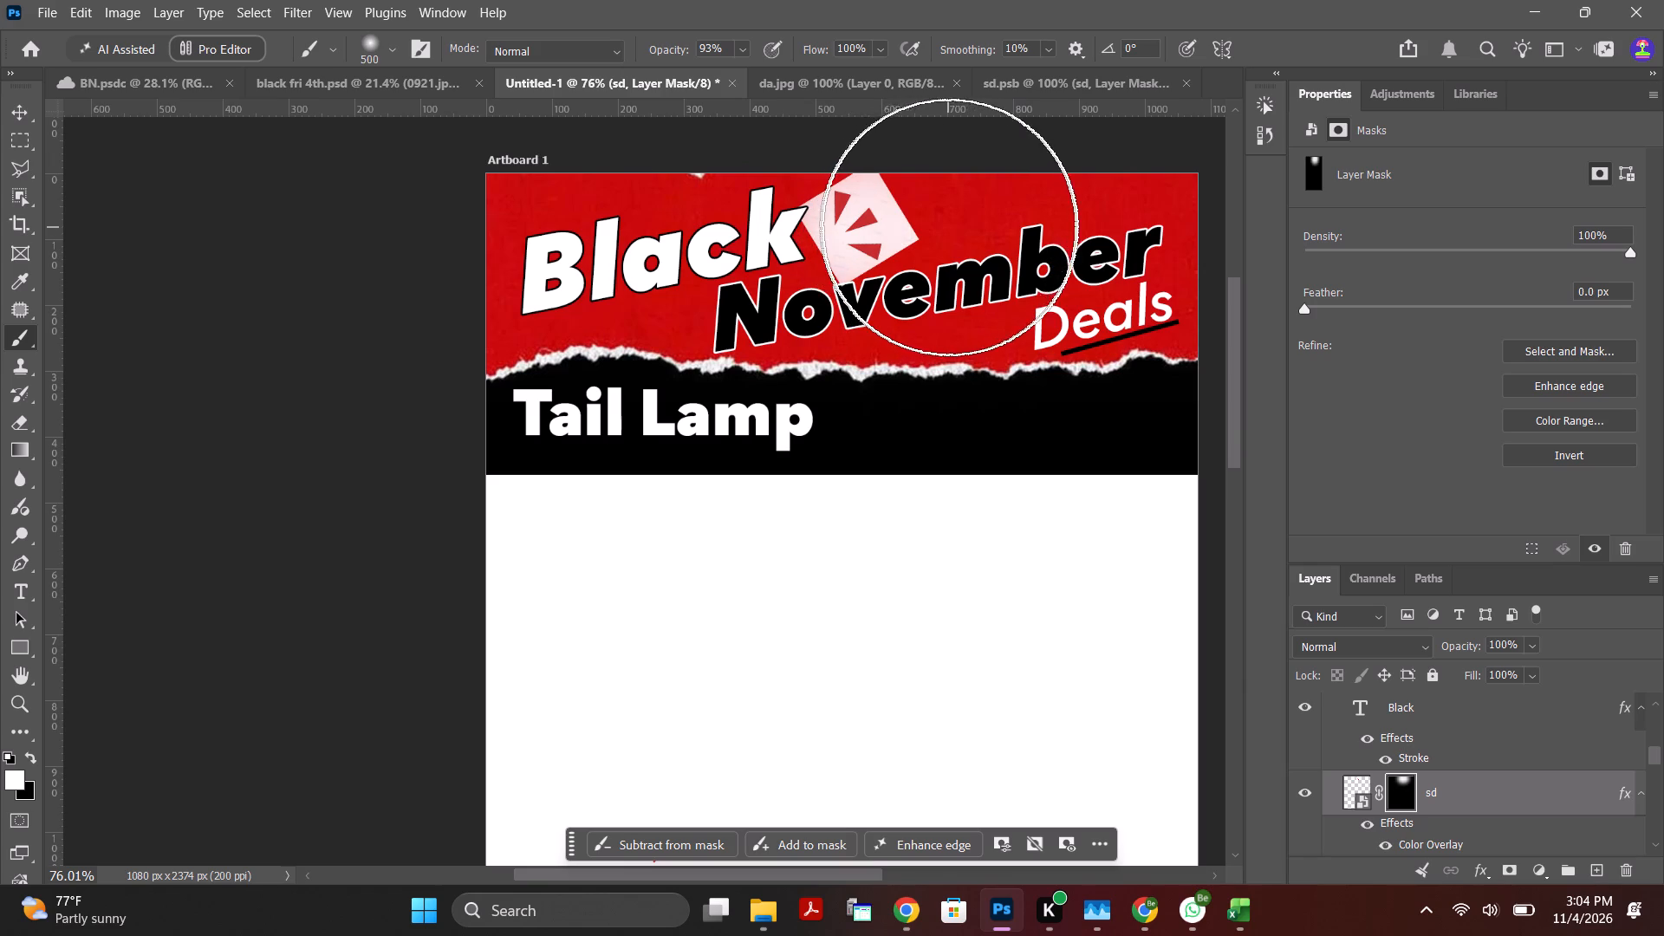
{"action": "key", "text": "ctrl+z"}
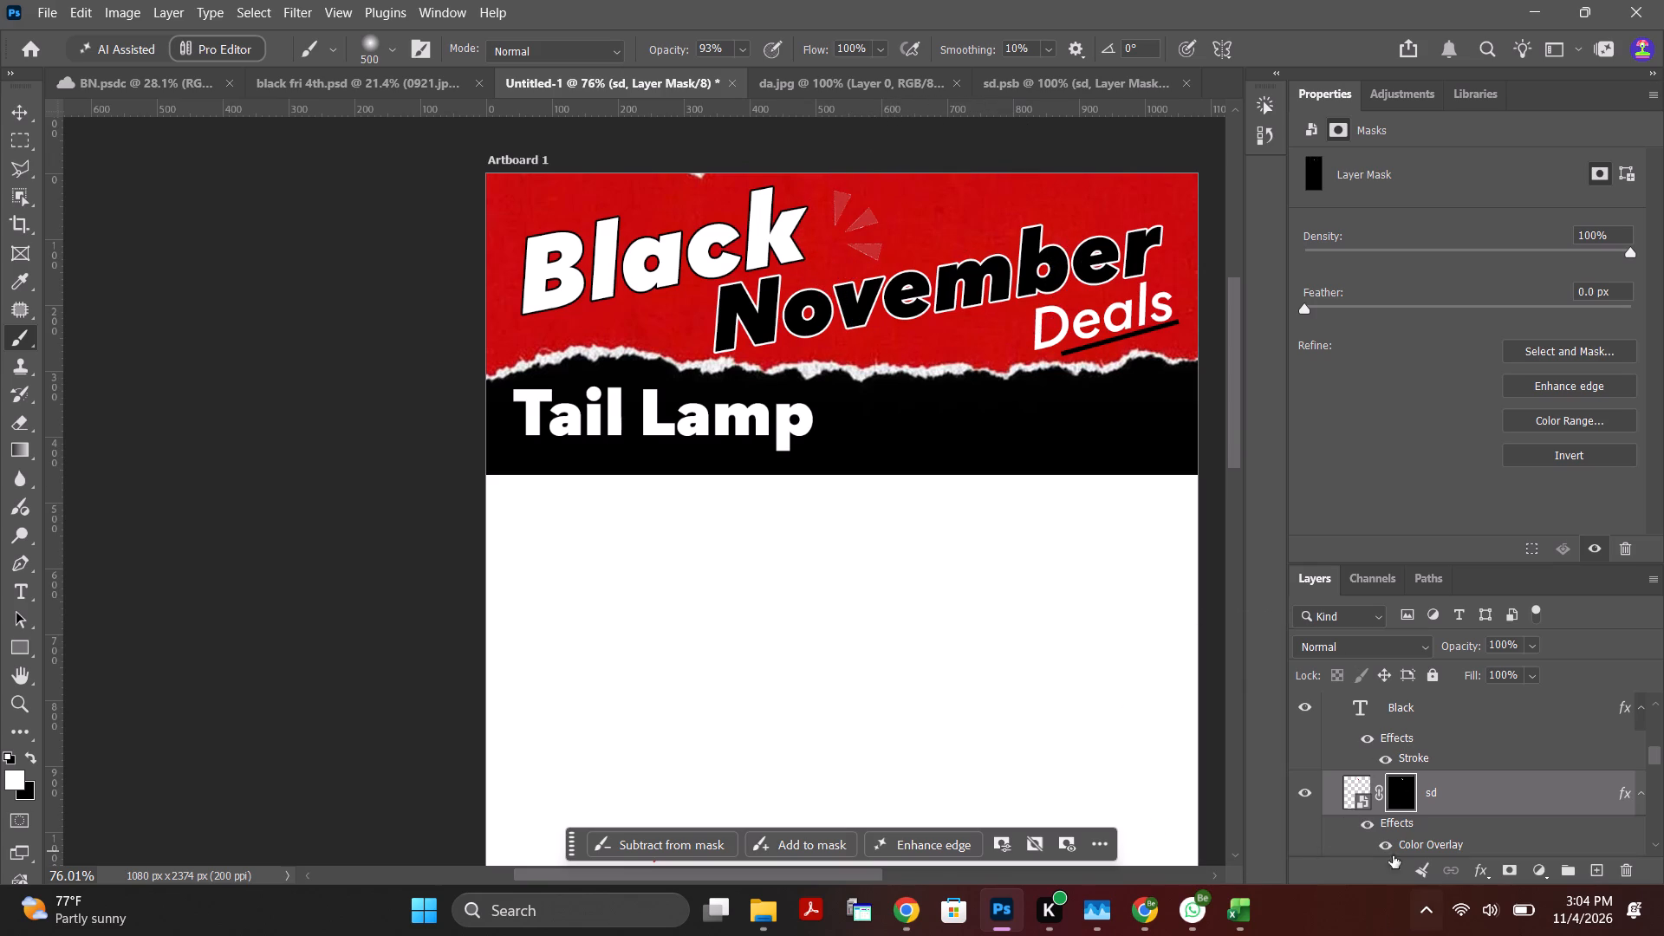
Rasterize the sd smart object and brush its layer image with white until the three wedges are solid white.
{"action": "left_click", "coordinate": [1355, 782]}
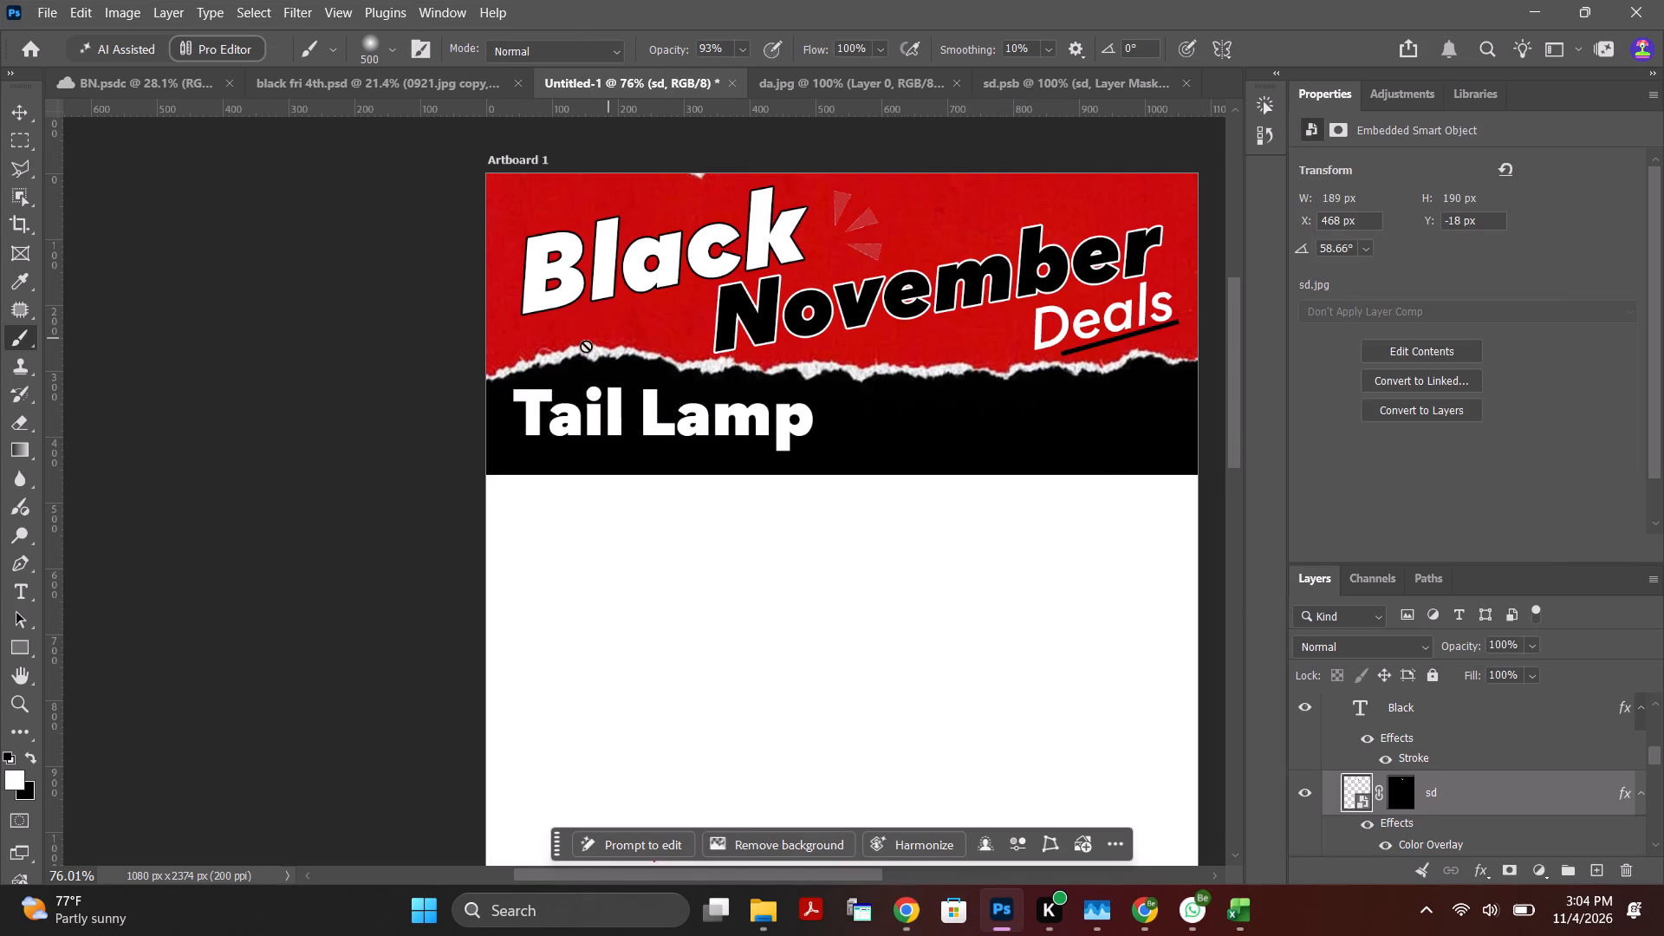
{"action": "left_click", "coordinate": [842, 224]}
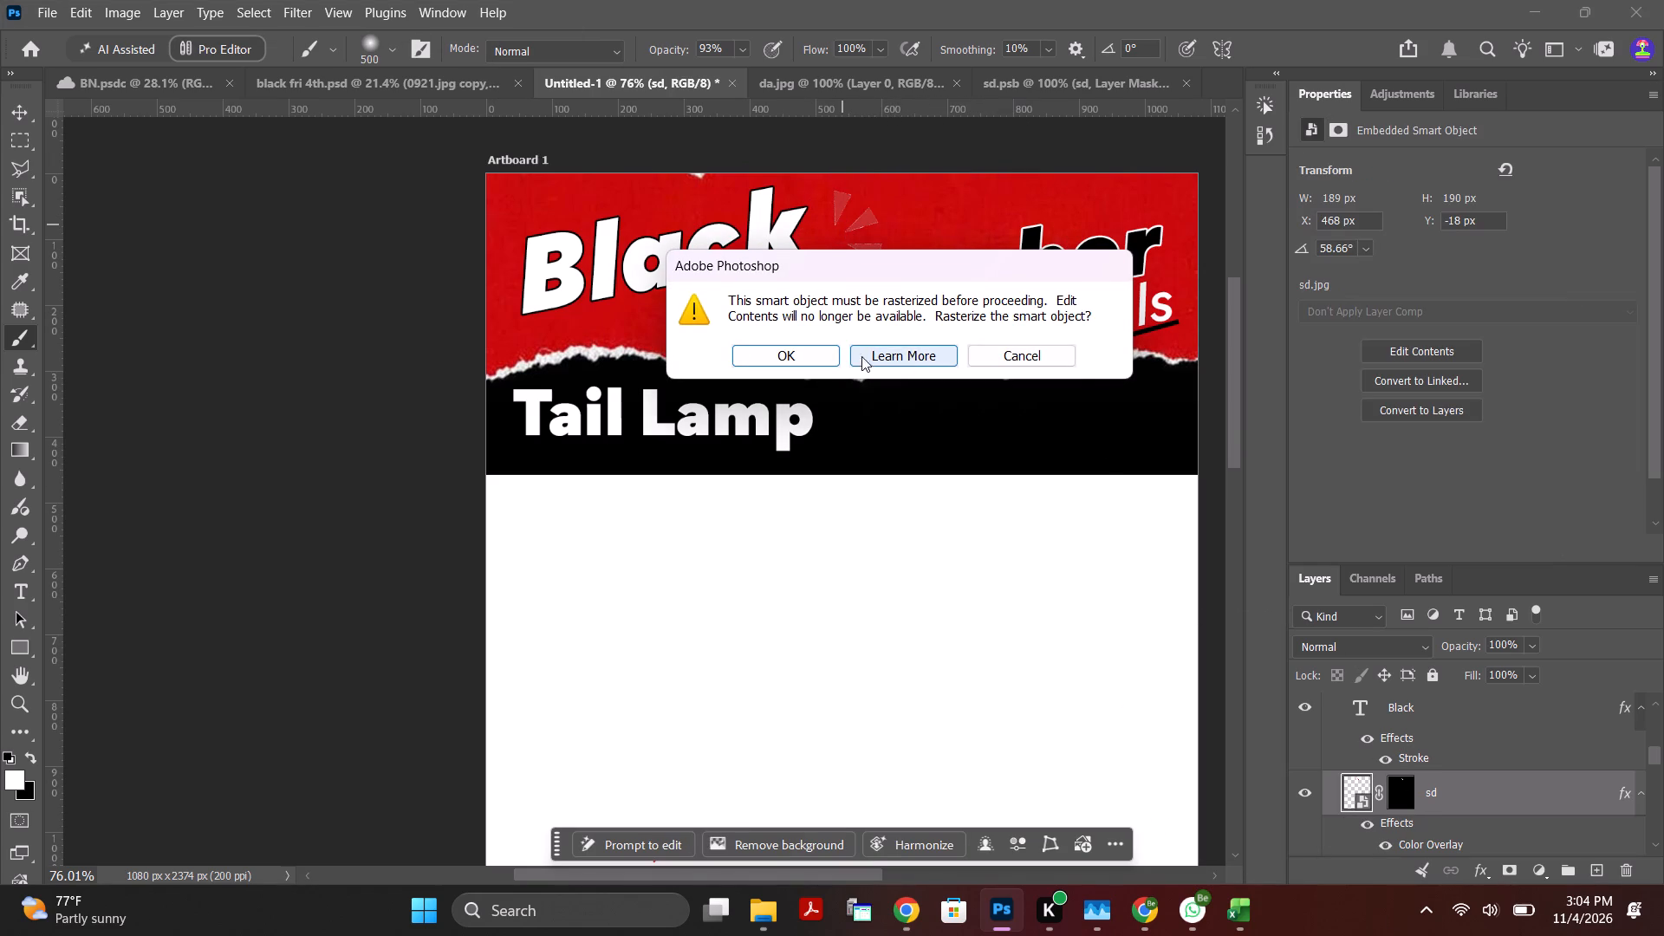
{"action": "left_click", "coordinate": [807, 354]}
{"action": "left_click_drag", "start_coordinate": [816, 213], "coordinate": [931, 205]}
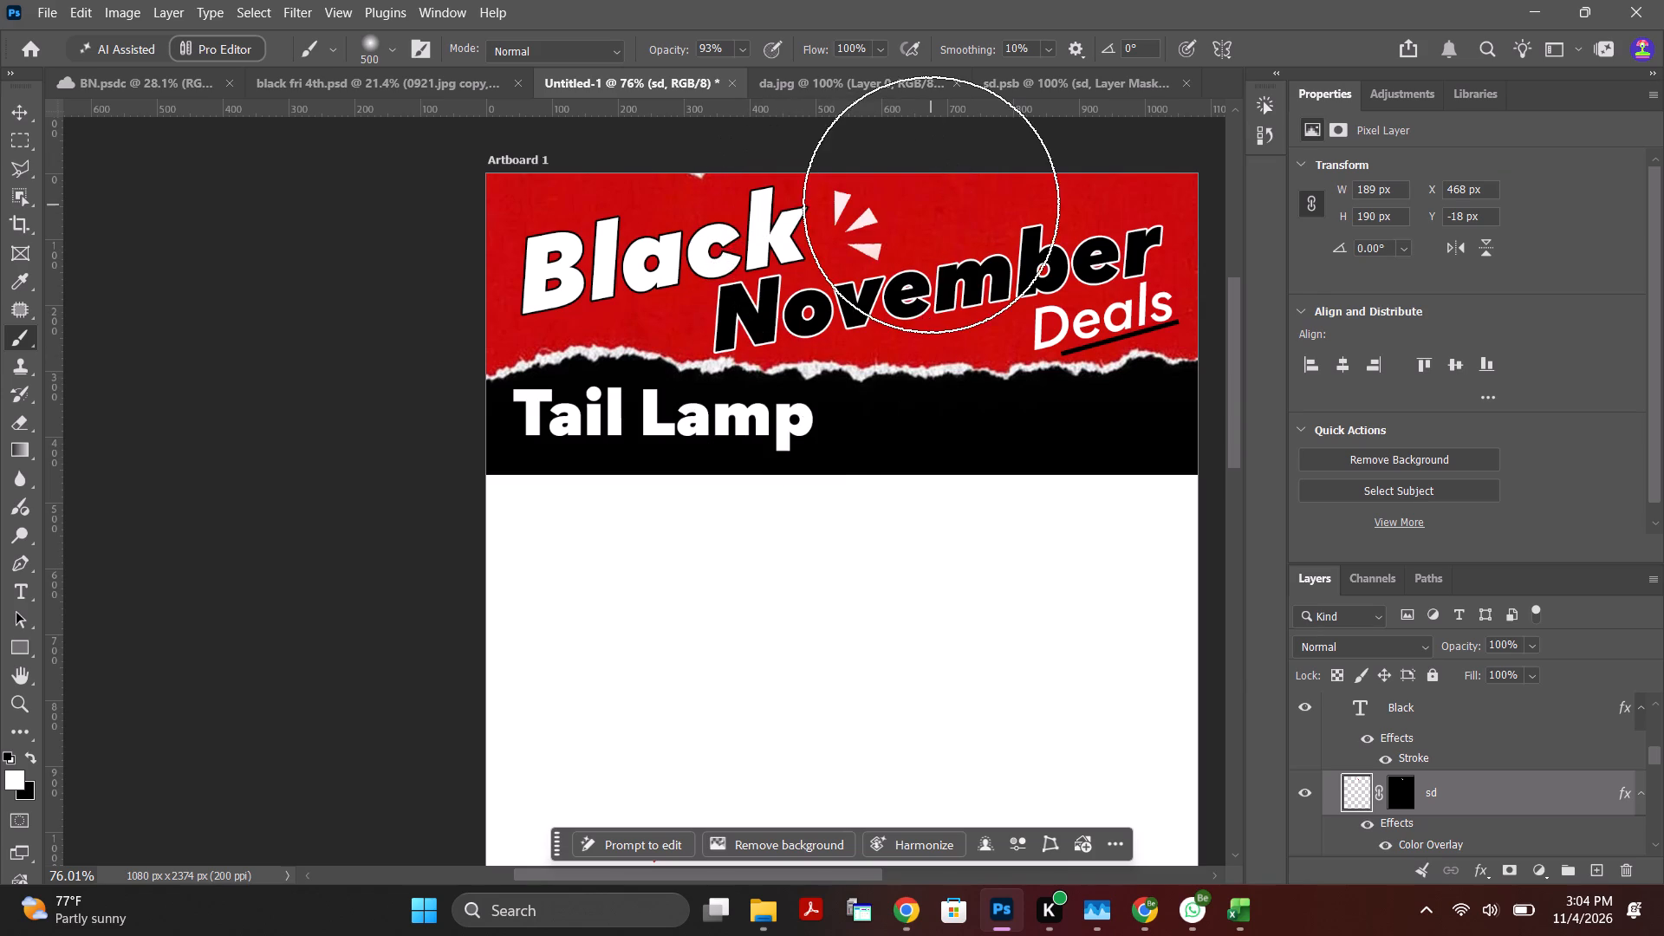
{"action": "left_click_drag", "start_coordinate": [931, 205], "coordinate": [899, 195]}
{"action": "left_click_drag", "start_coordinate": [828, 219], "coordinate": [905, 217]}
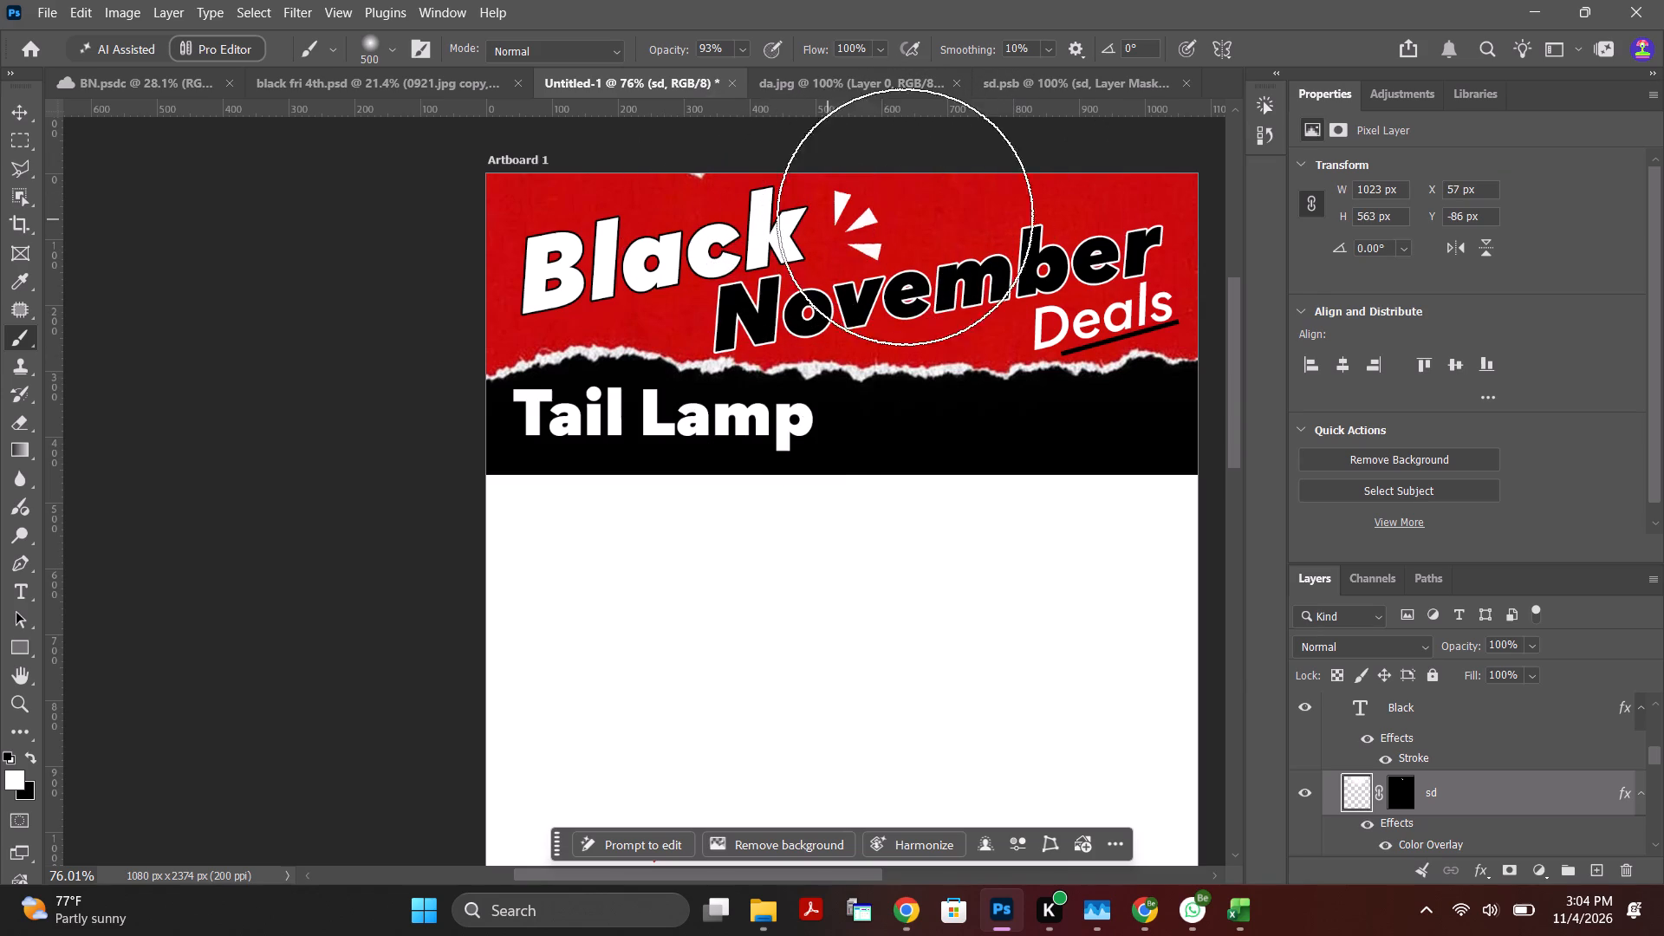
{"action": "left_click_drag", "start_coordinate": [905, 217], "coordinate": [926, 217]}
{"action": "left_click_drag", "start_coordinate": [809, 221], "coordinate": [924, 201]}
{"action": "left_click_drag", "start_coordinate": [818, 217], "coordinate": [932, 211]}
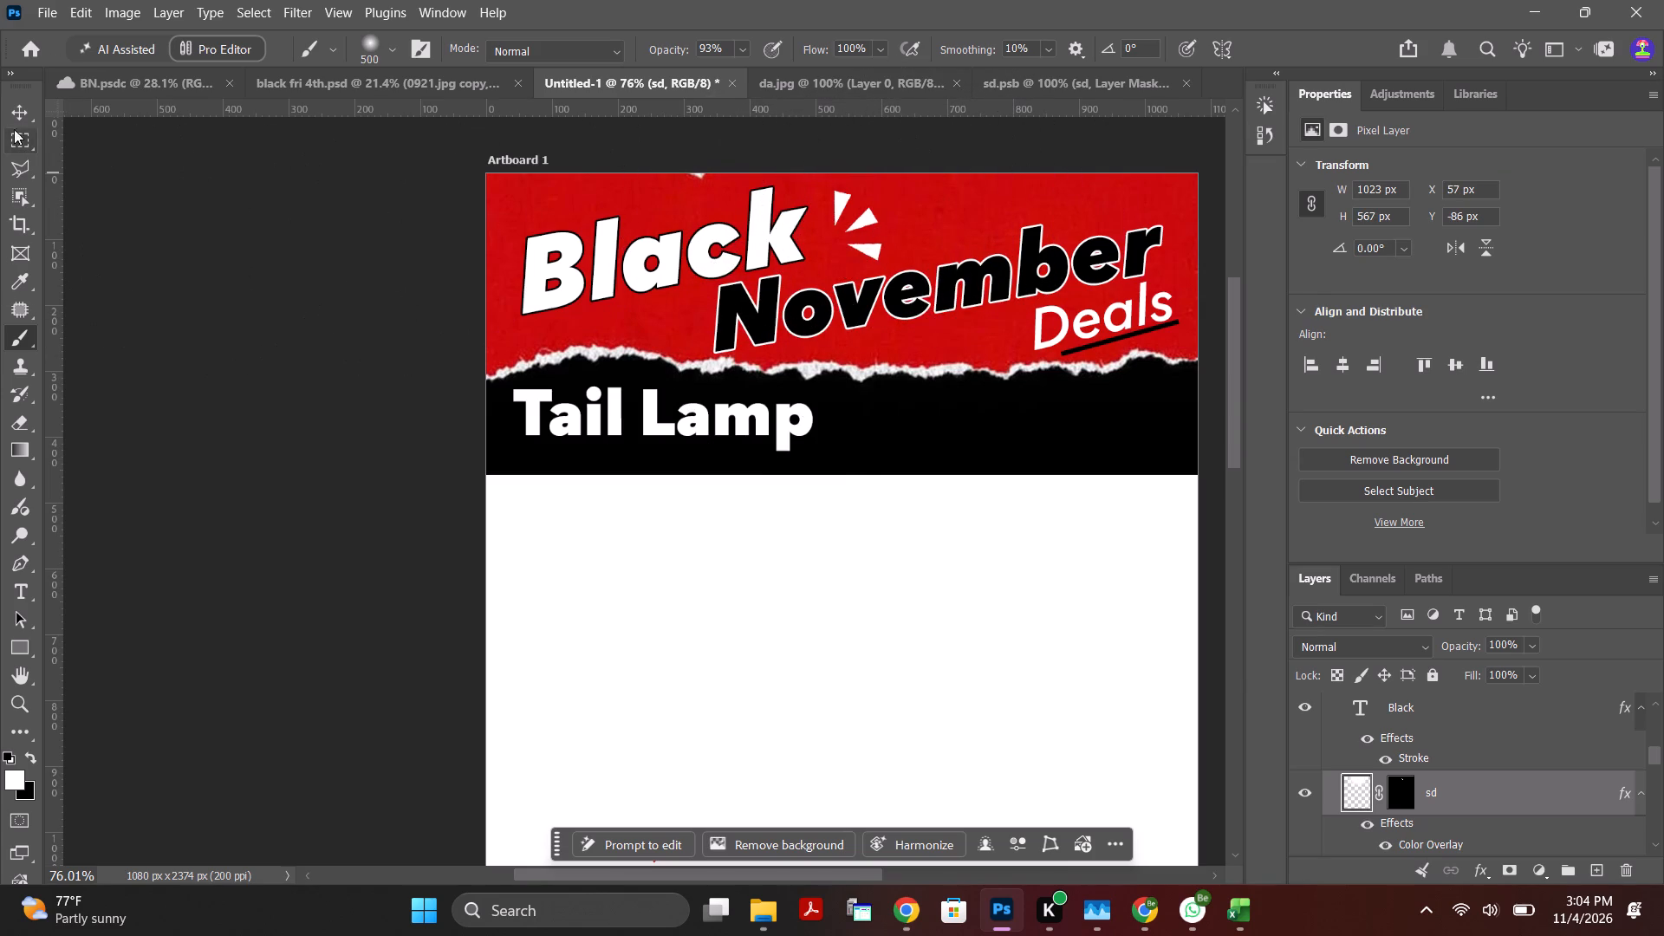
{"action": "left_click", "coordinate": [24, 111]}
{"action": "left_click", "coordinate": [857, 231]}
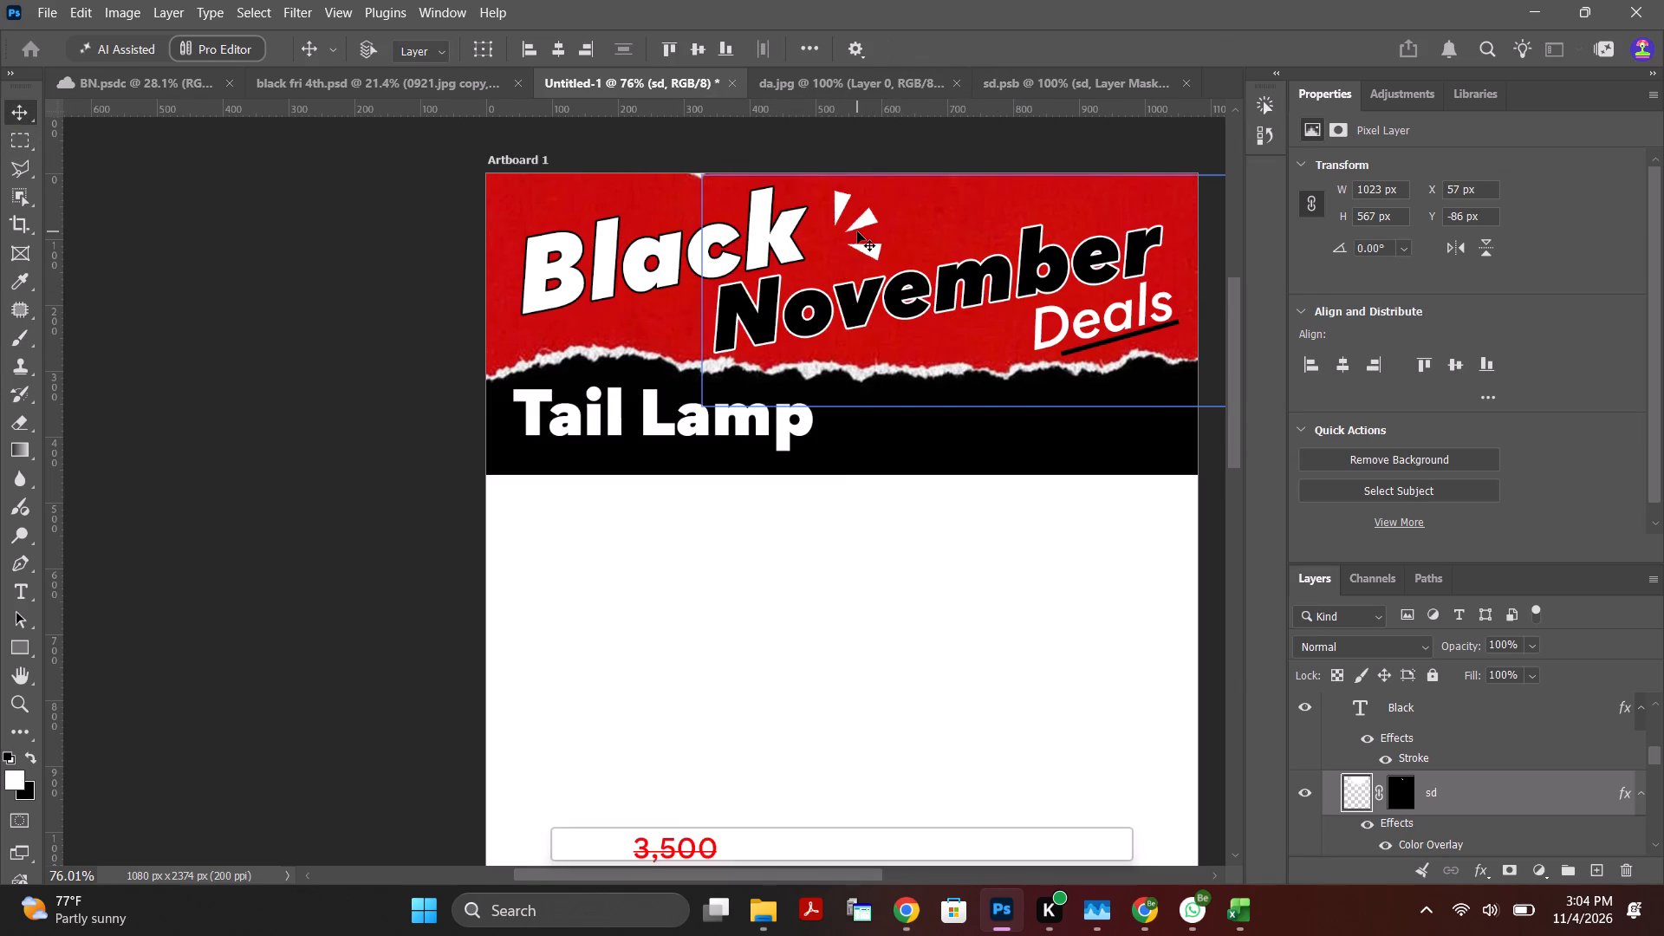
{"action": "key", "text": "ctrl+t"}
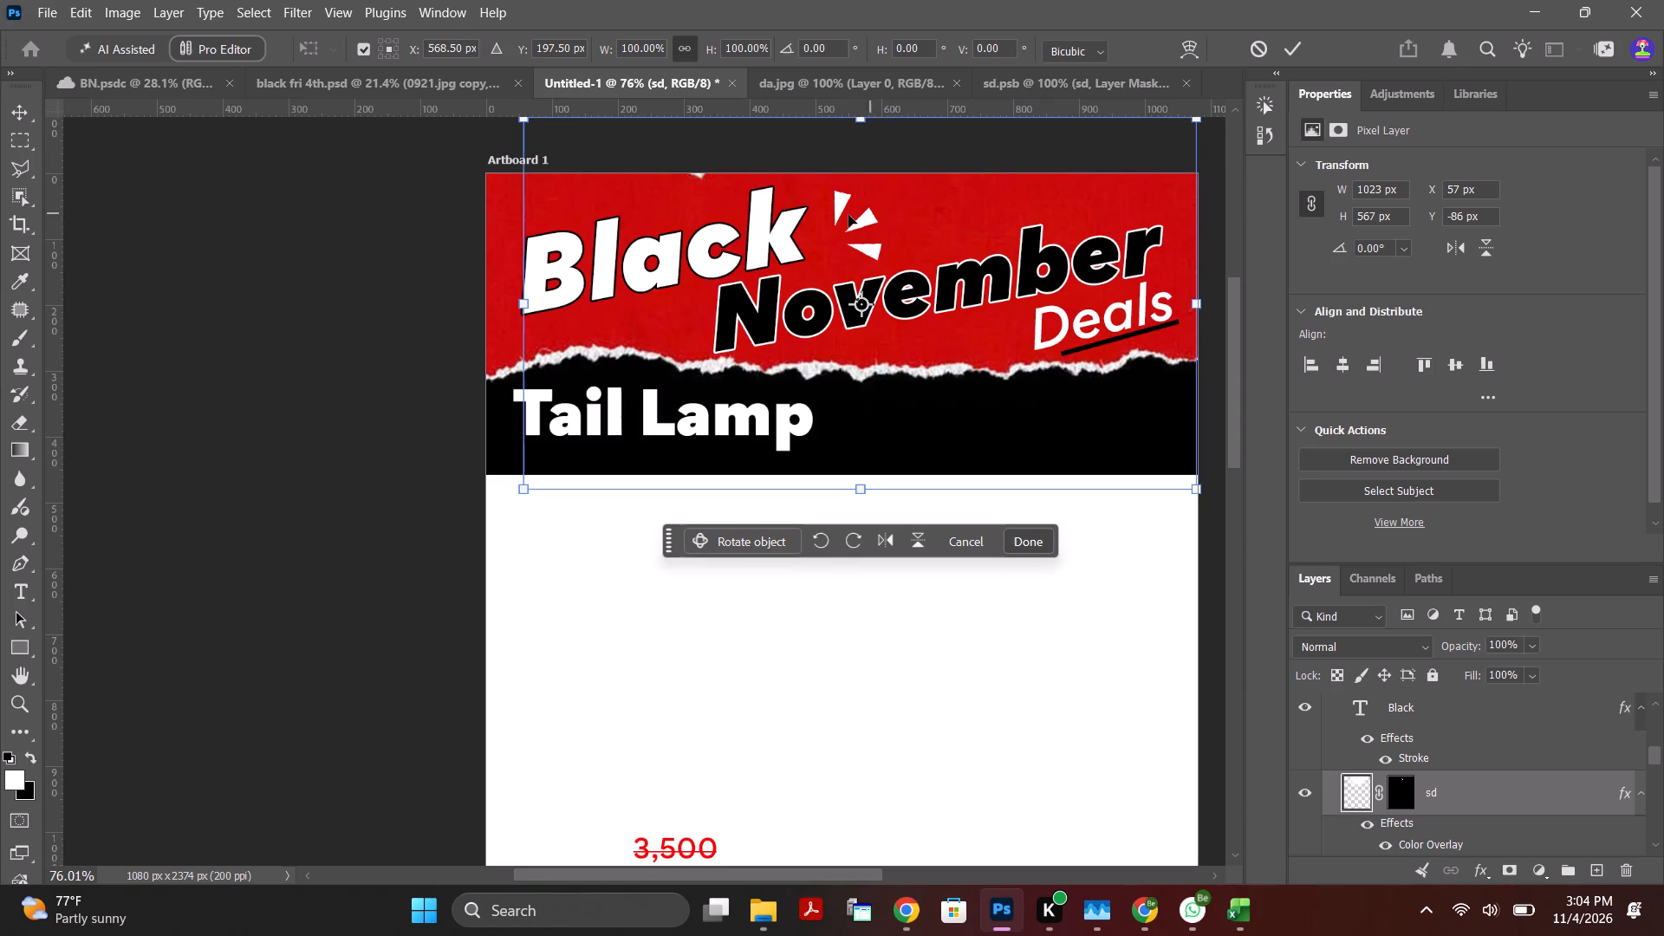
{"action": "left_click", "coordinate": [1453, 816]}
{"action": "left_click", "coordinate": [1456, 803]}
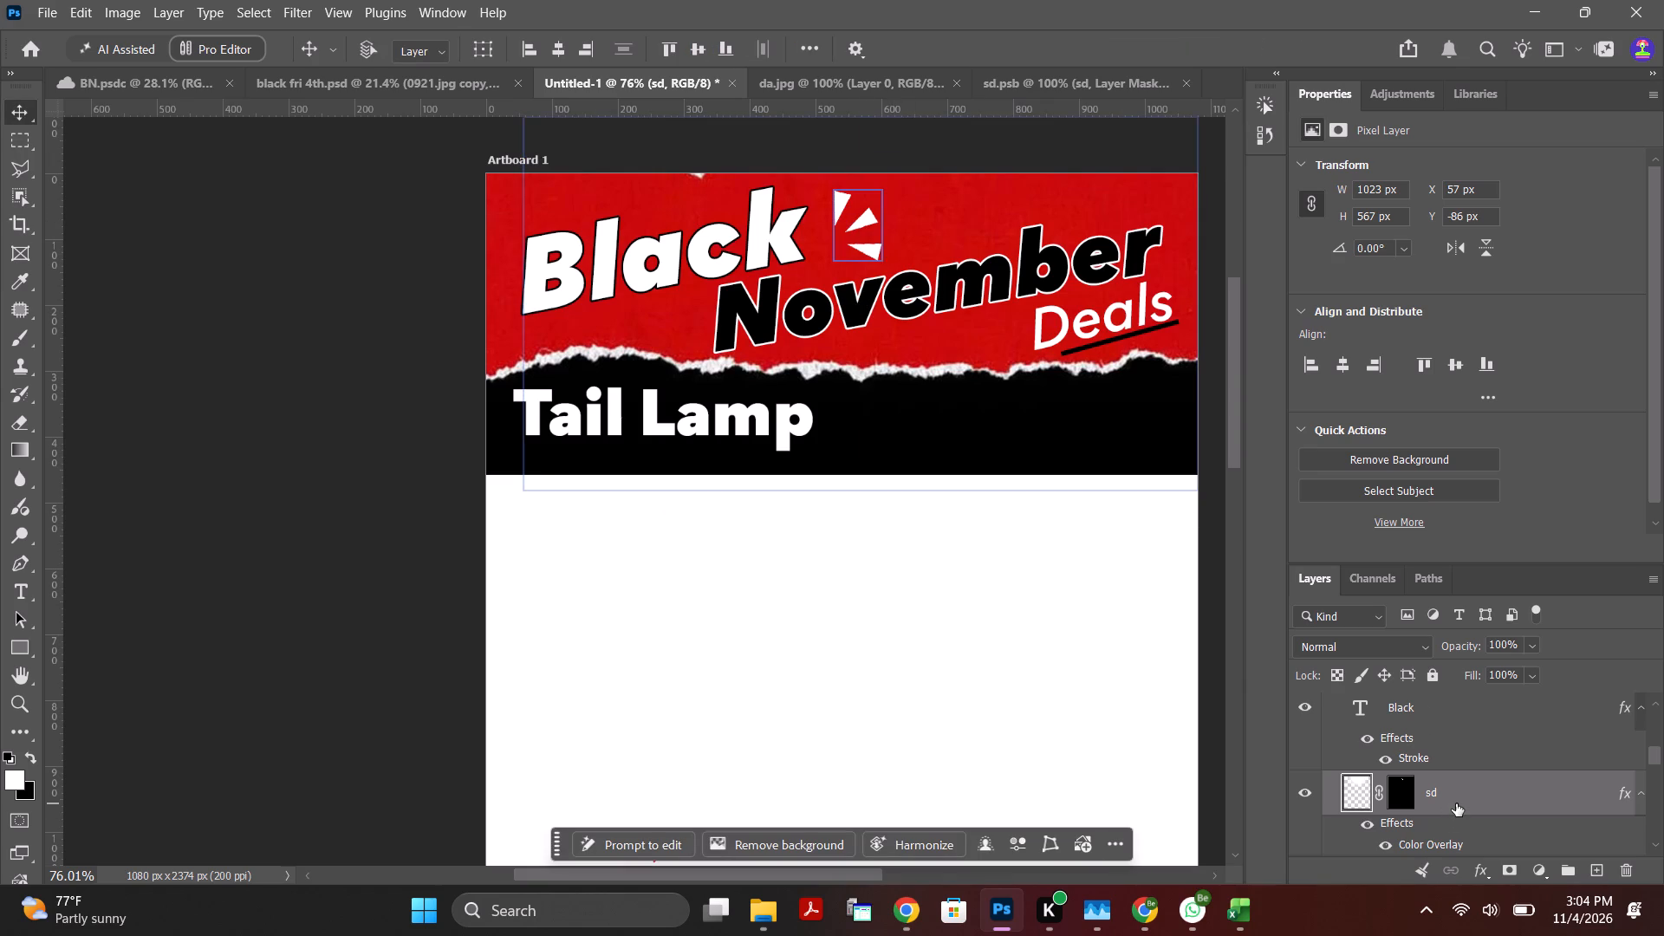
Scale the sd layer's white wedges up to about 110% and place them just beside the "k" of "Black".
{"action": "key", "text": "ctrl+t"}
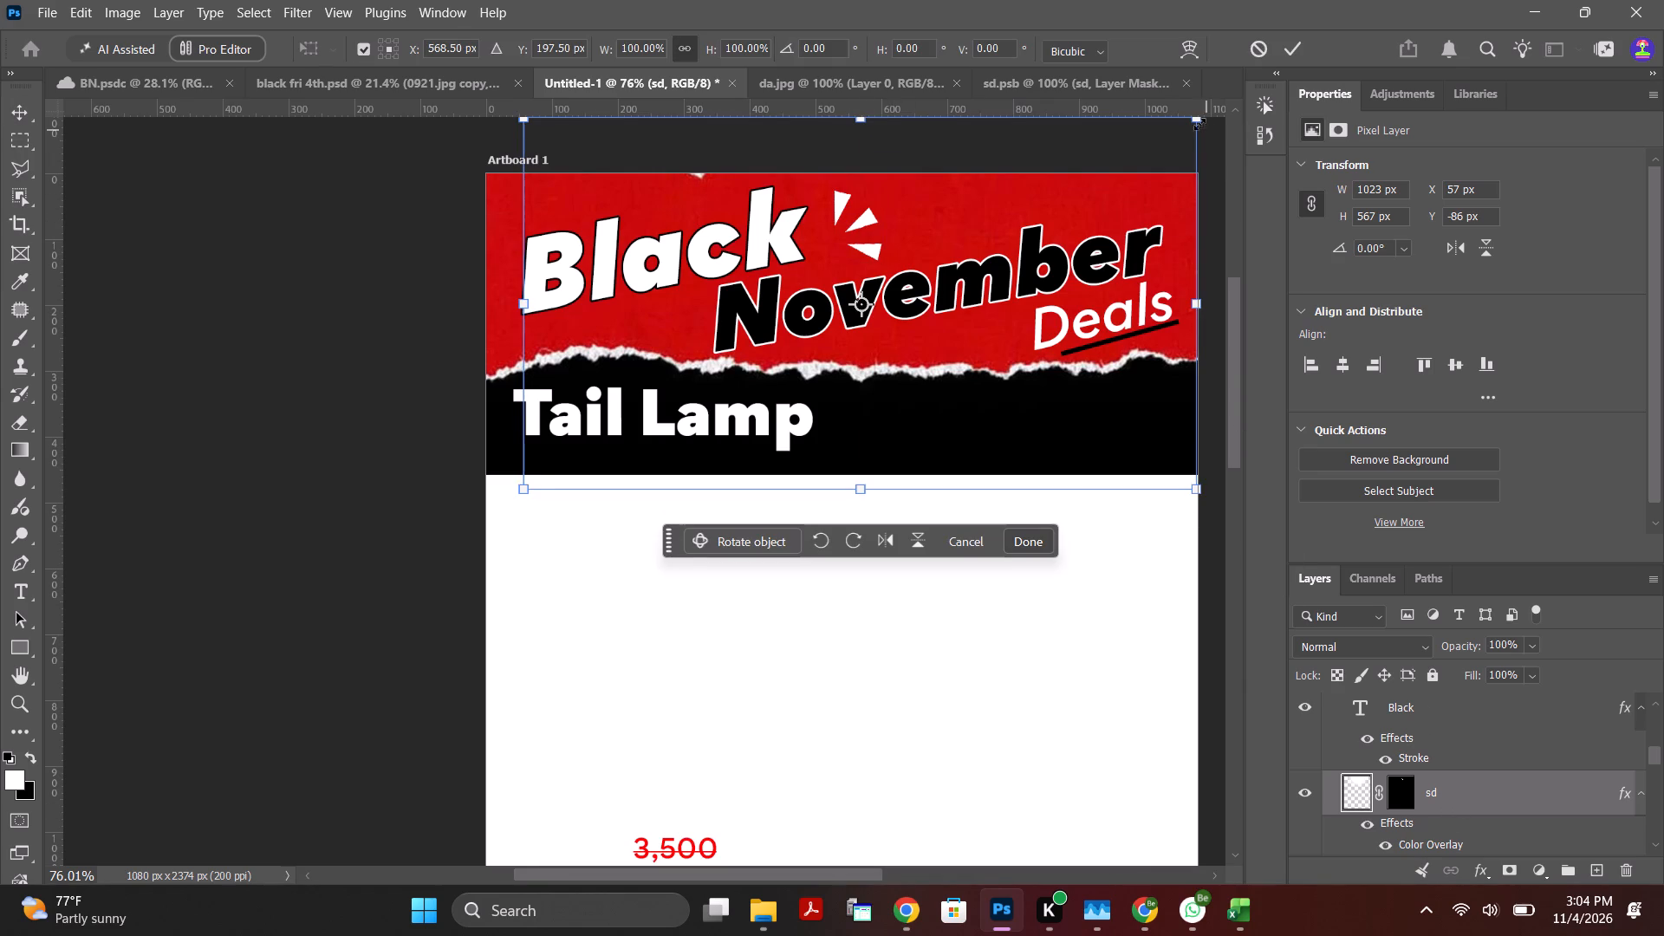
{"action": "left_click_drag", "start_coordinate": [1195, 120], "coordinate": [1175, 127]}
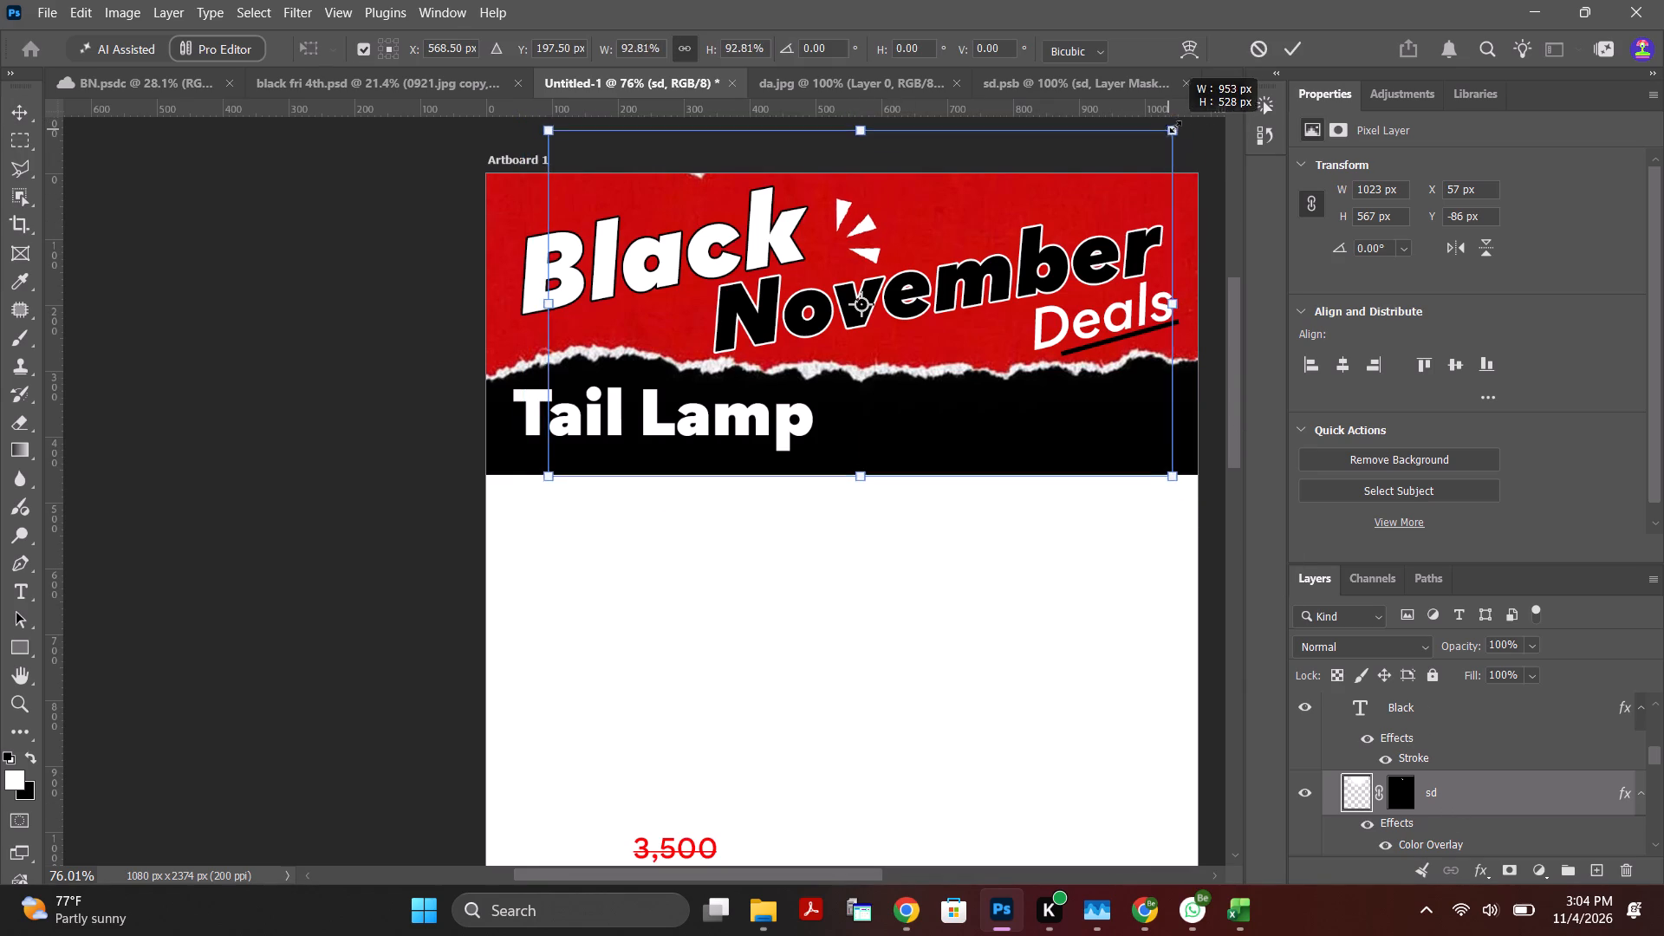
{"action": "left_click_drag", "start_coordinate": [1175, 127], "coordinate": [1144, 146]}
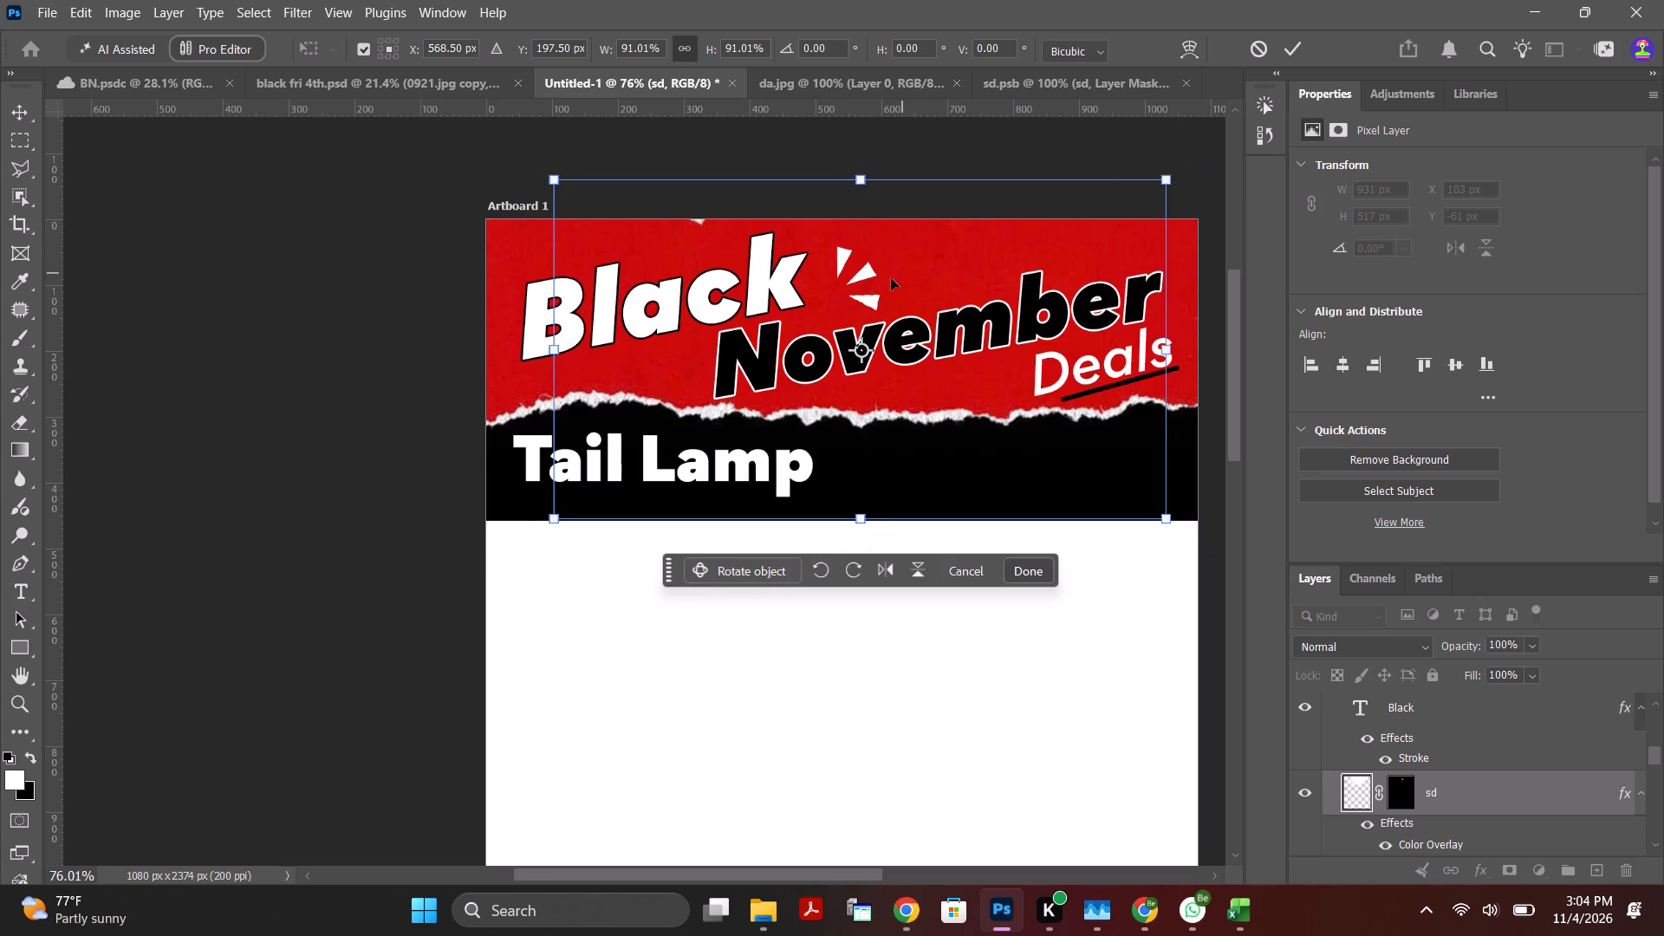
{"action": "left_click_drag", "start_coordinate": [867, 278], "coordinate": [866, 268]}
{"action": "left_click_drag", "start_coordinate": [1175, 166], "coordinate": [1233, 133]}
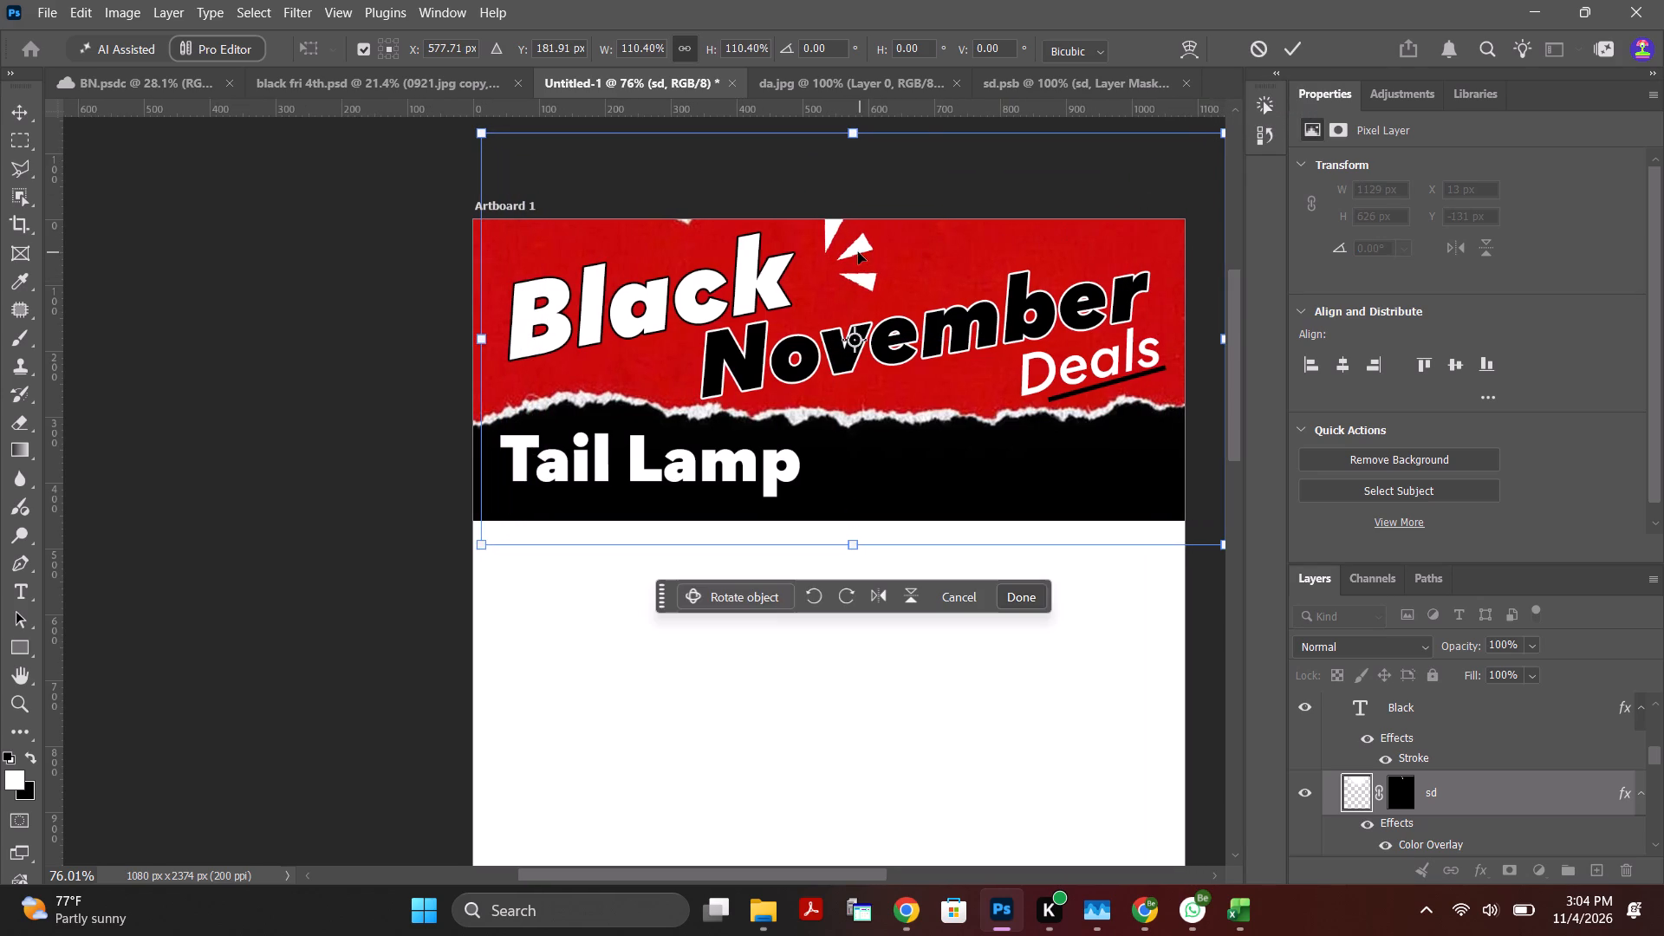
{"action": "left_click_drag", "start_coordinate": [856, 250], "coordinate": [841, 272]}
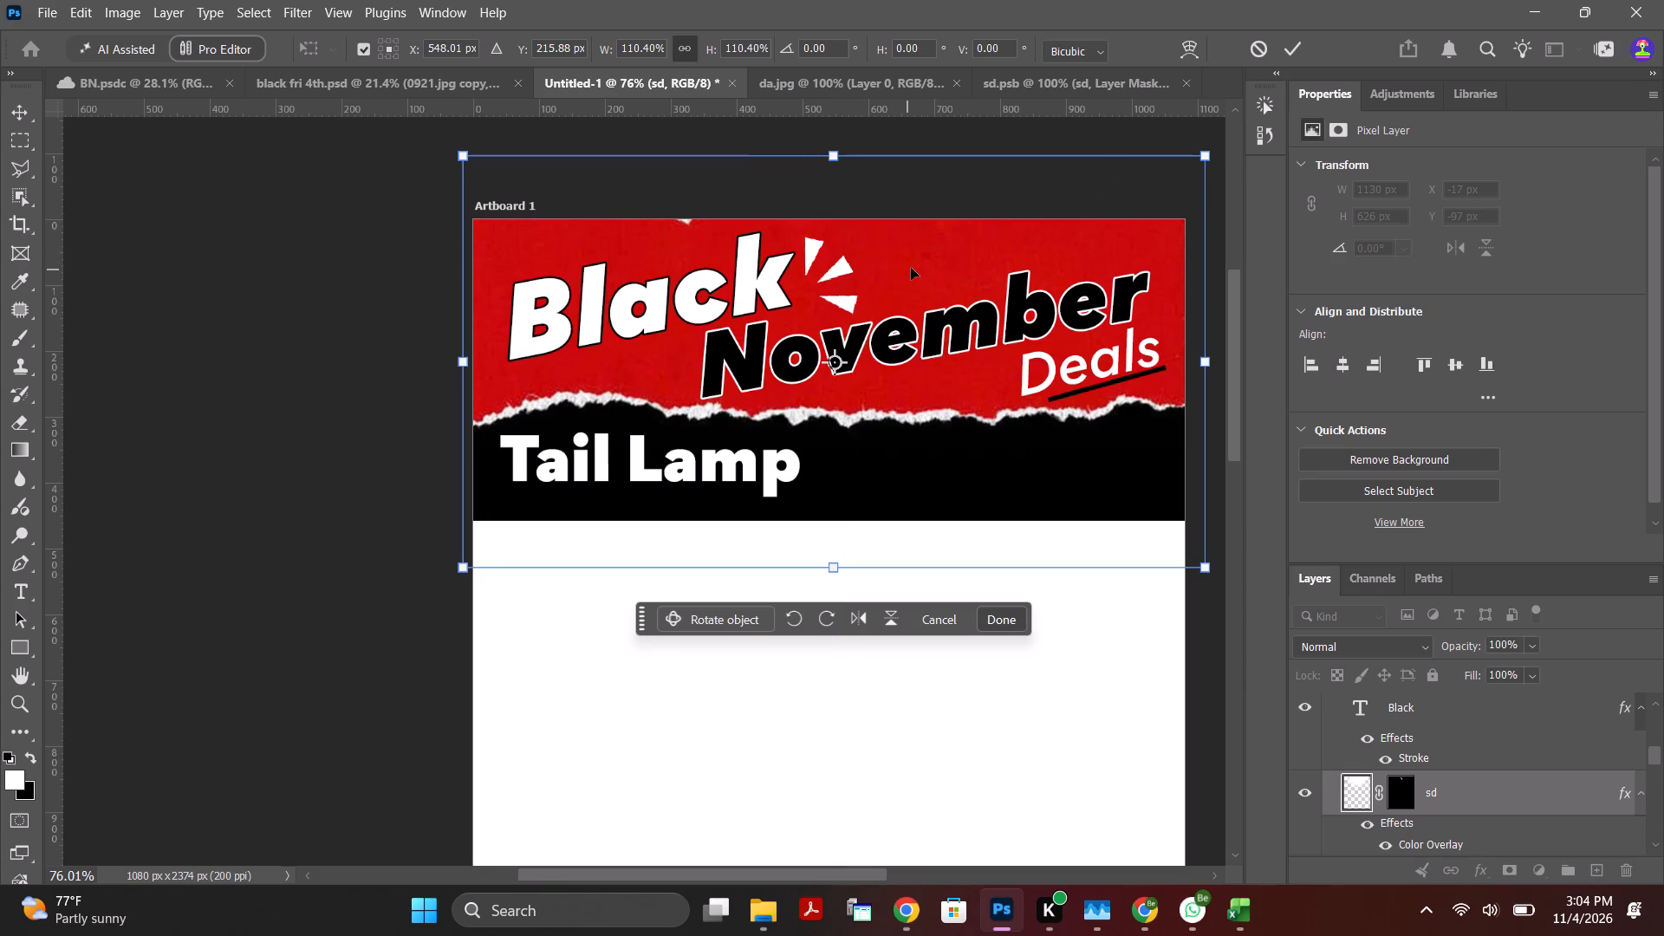
{"action": "left_click_drag", "start_coordinate": [838, 269], "coordinate": [855, 267]}
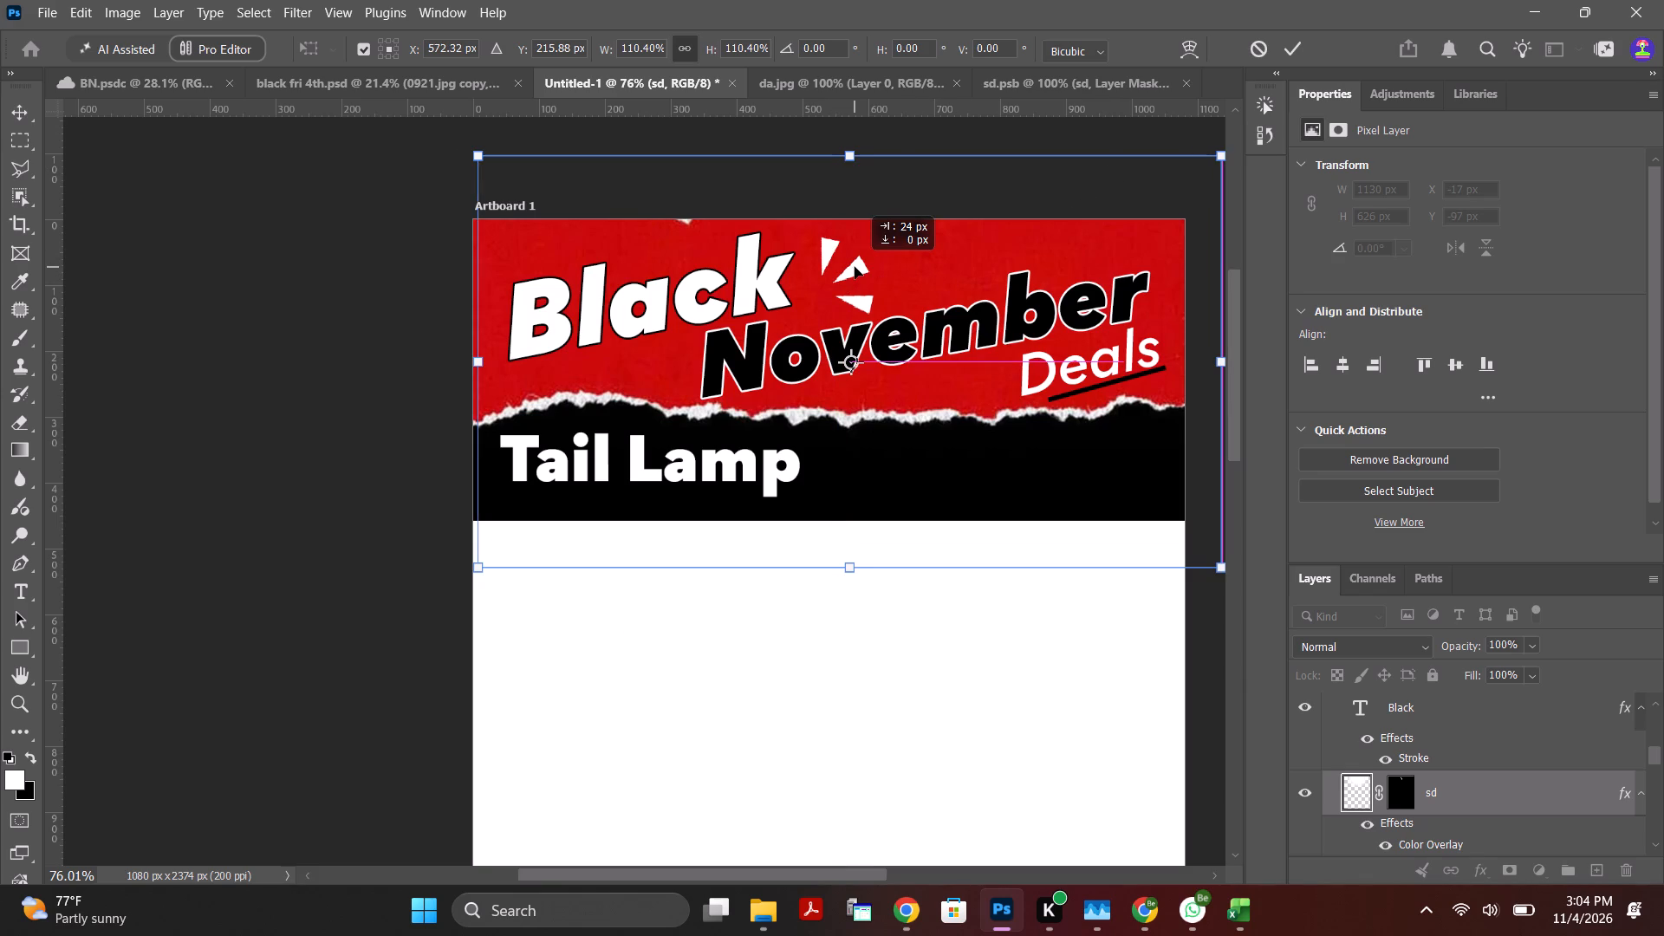
{"action": "left_click_drag", "start_coordinate": [855, 267], "coordinate": [848, 263]}
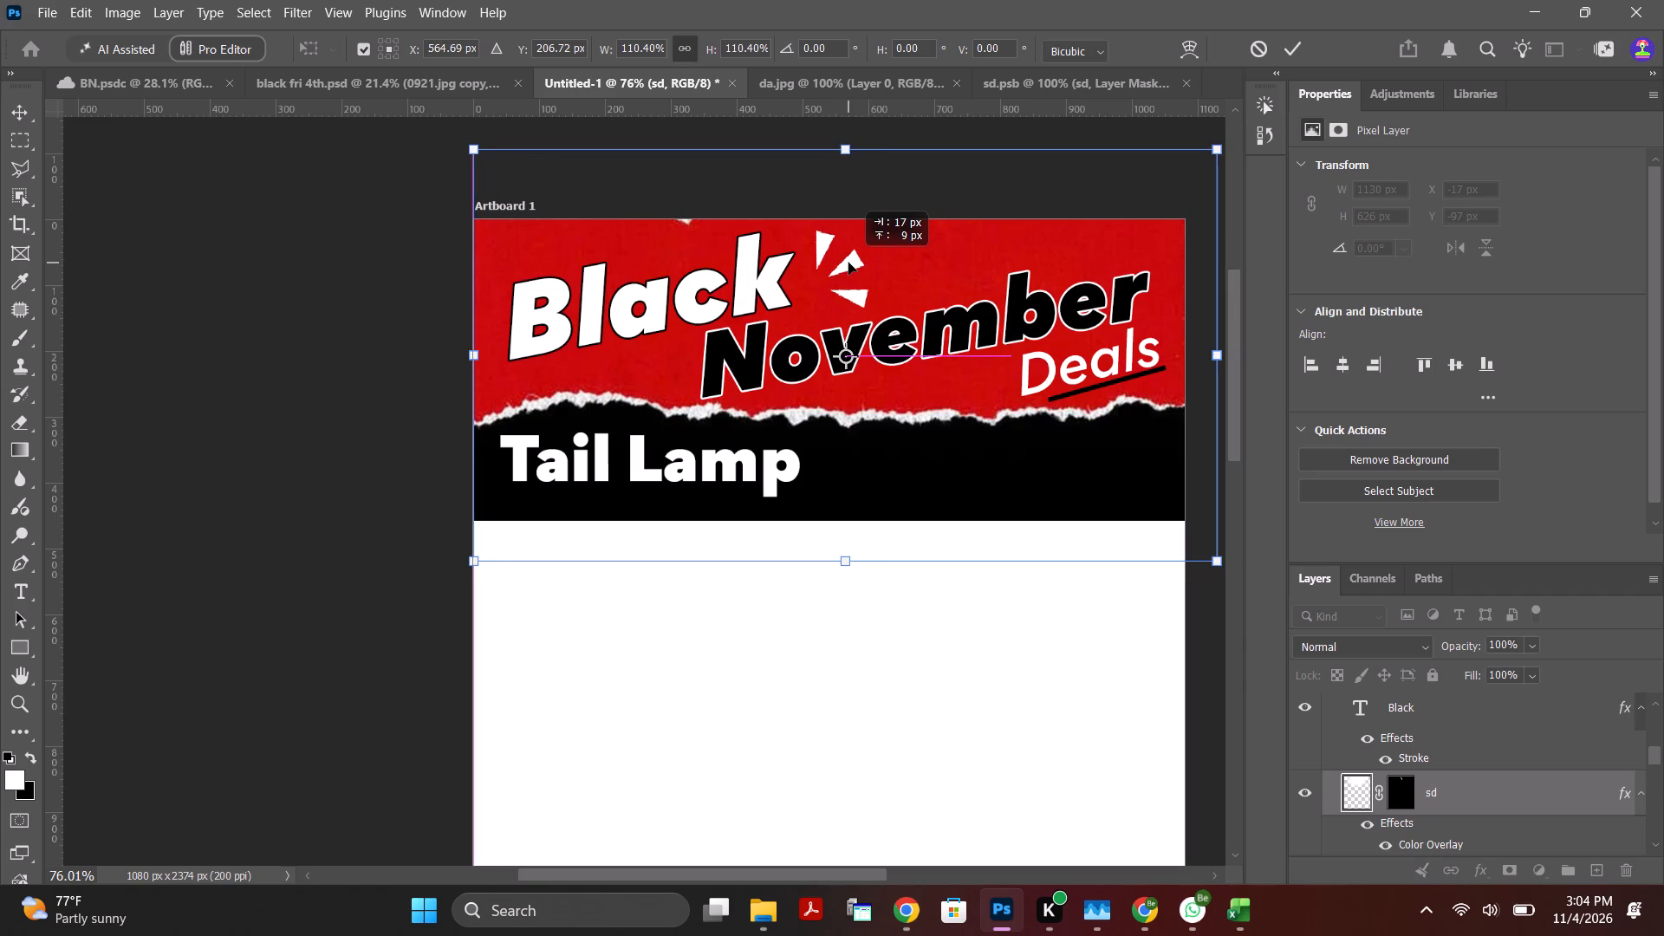
{"action": "left_click_drag", "start_coordinate": [848, 263], "coordinate": [845, 267]}
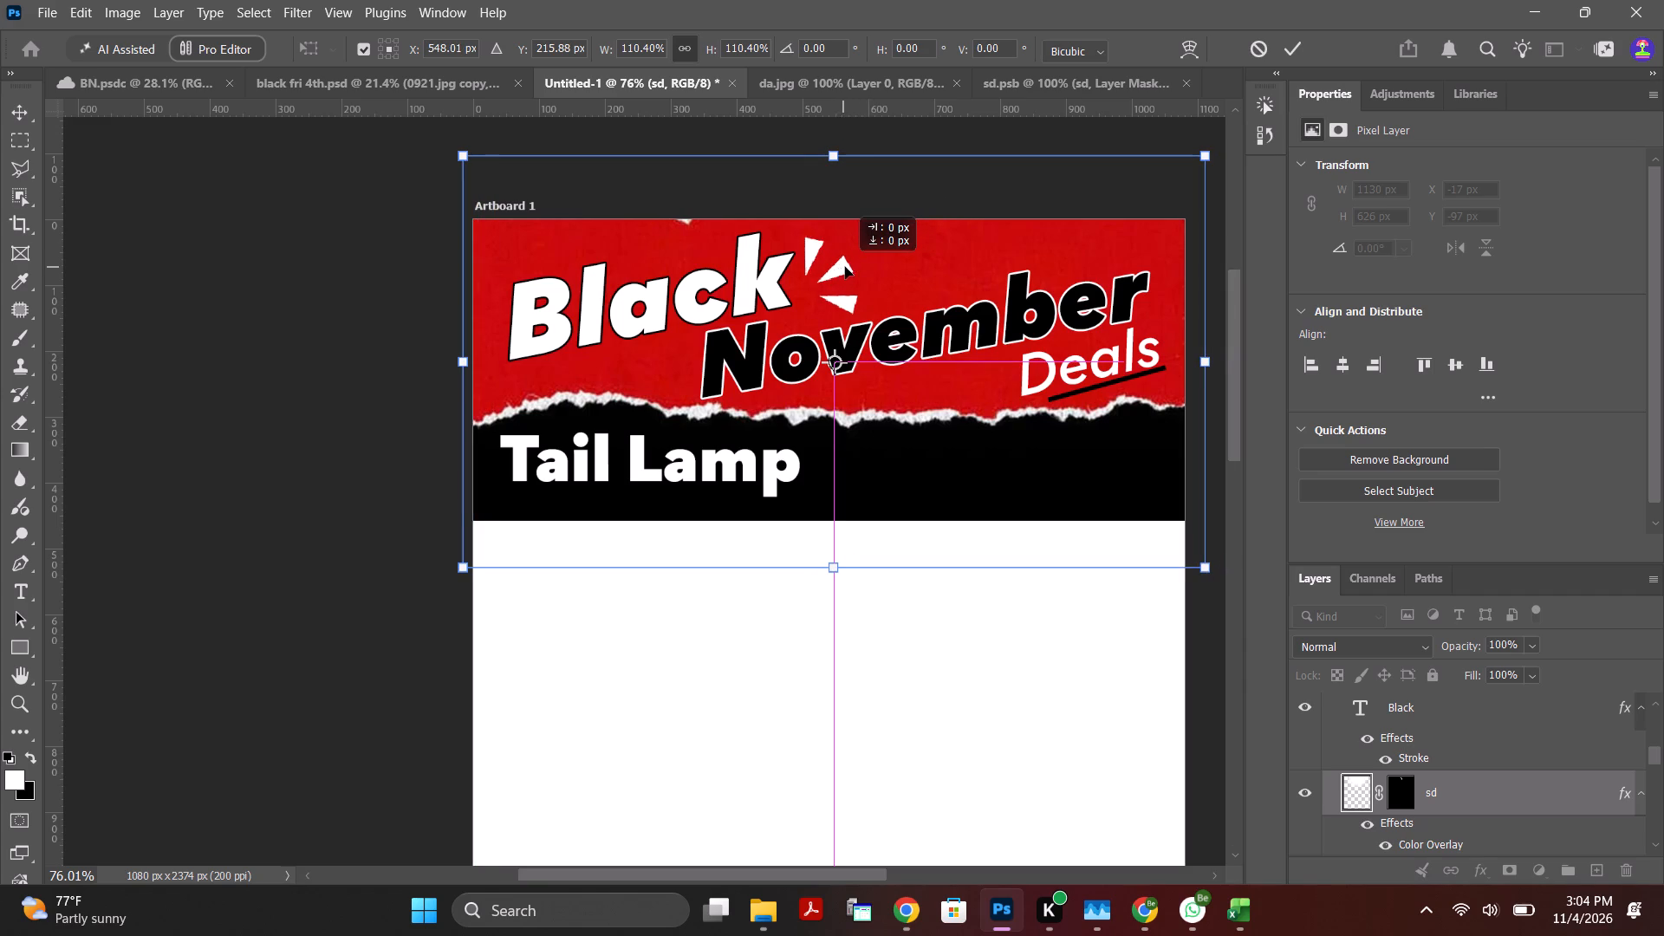
{"action": "left_click_drag", "start_coordinate": [845, 267], "coordinate": [849, 267]}
{"action": "left_click", "coordinate": [1298, 43]}
{"action": "left_click", "coordinate": [1114, 153]}
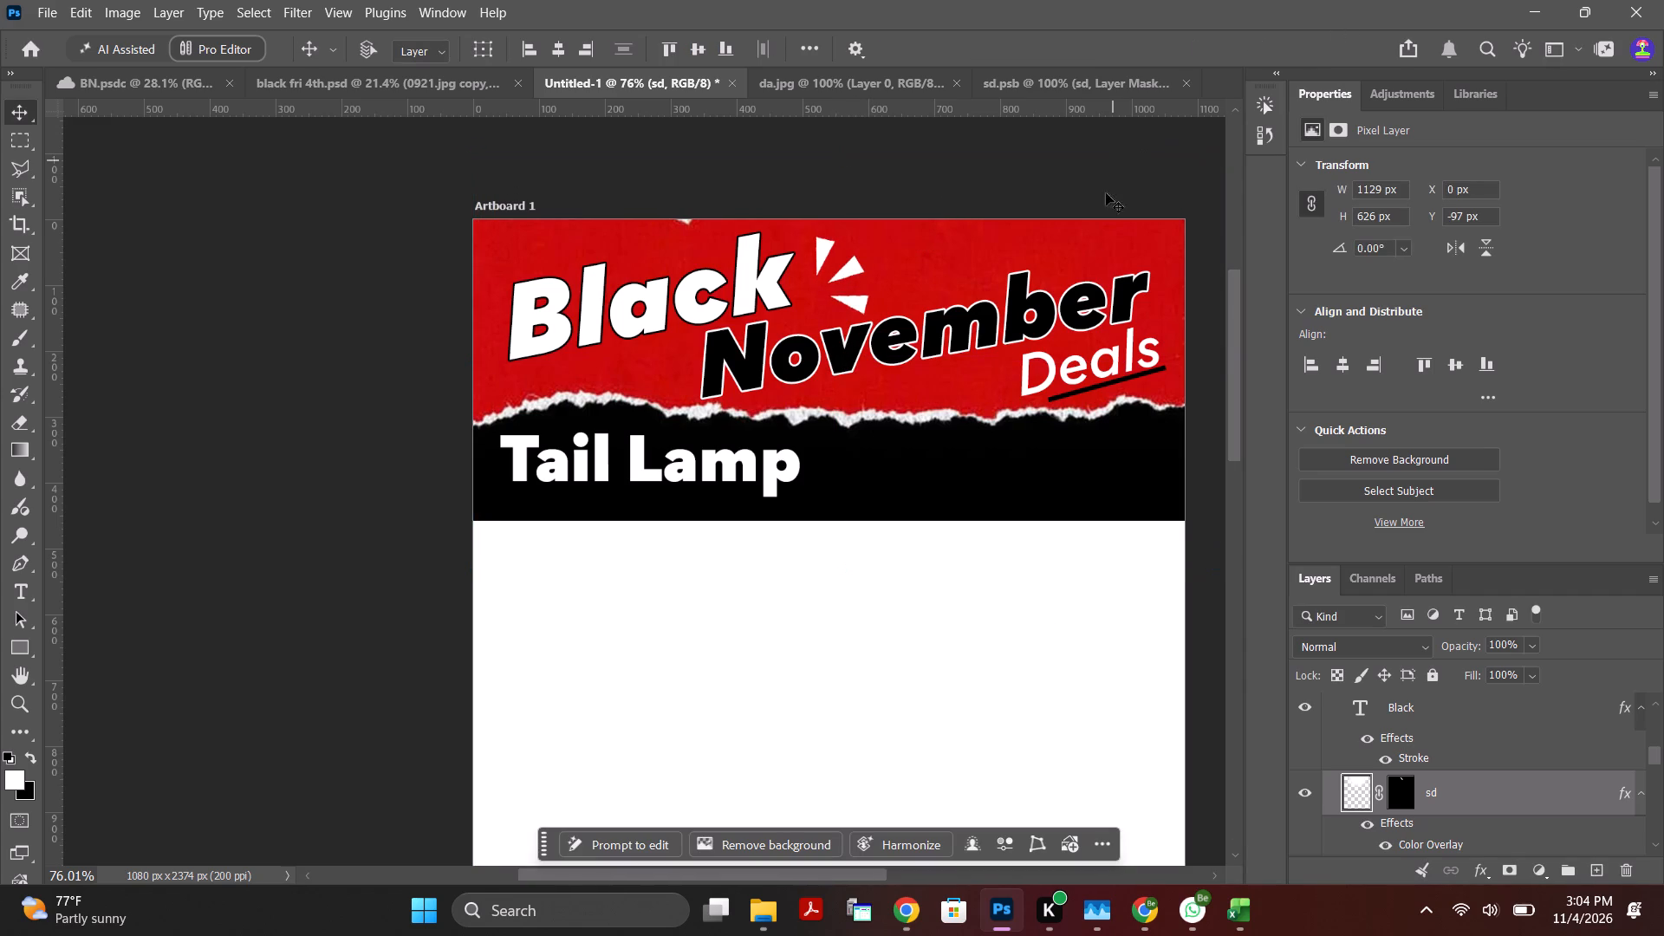
Hide the sd wedges layer.
{"action": "scroll", "coordinate": [1049, 307], "scroll_direction": "down", "scroll_amount": 11, "text": "alt"}
{"action": "scroll", "coordinate": [1164, 334], "scroll_direction": "up", "scroll_amount": 2, "text": "alt"}
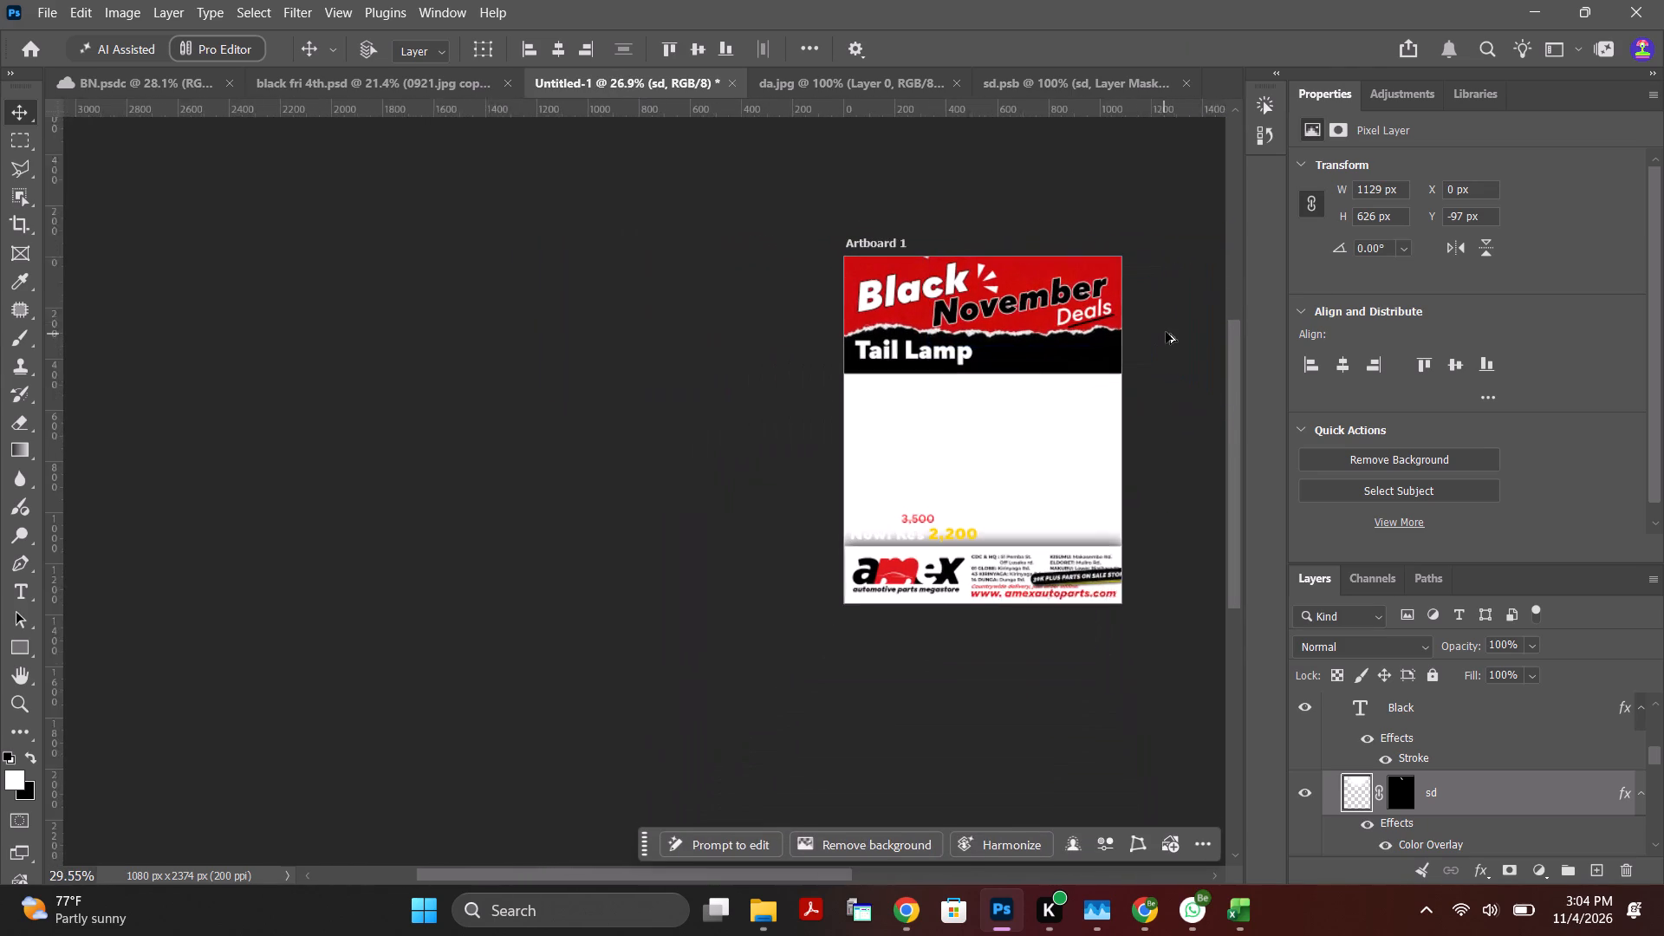
{"action": "scroll", "coordinate": [1177, 228], "scroll_direction": "up", "scroll_amount": 1, "text": "alt"}
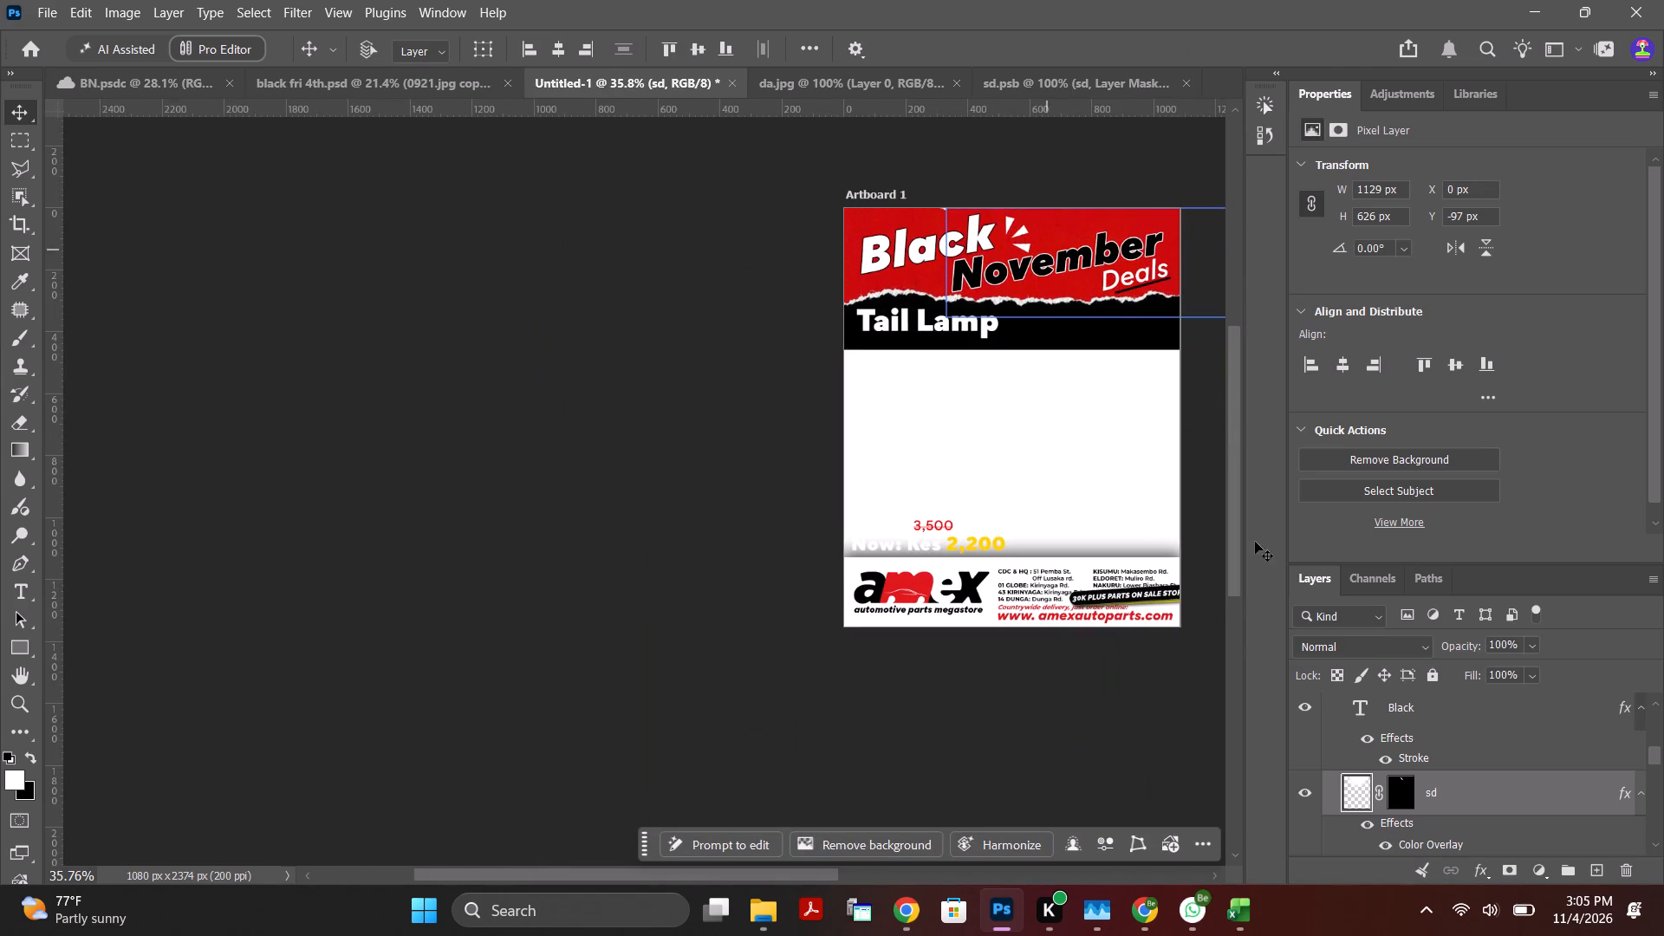
{"action": "left_click", "coordinate": [1303, 792]}
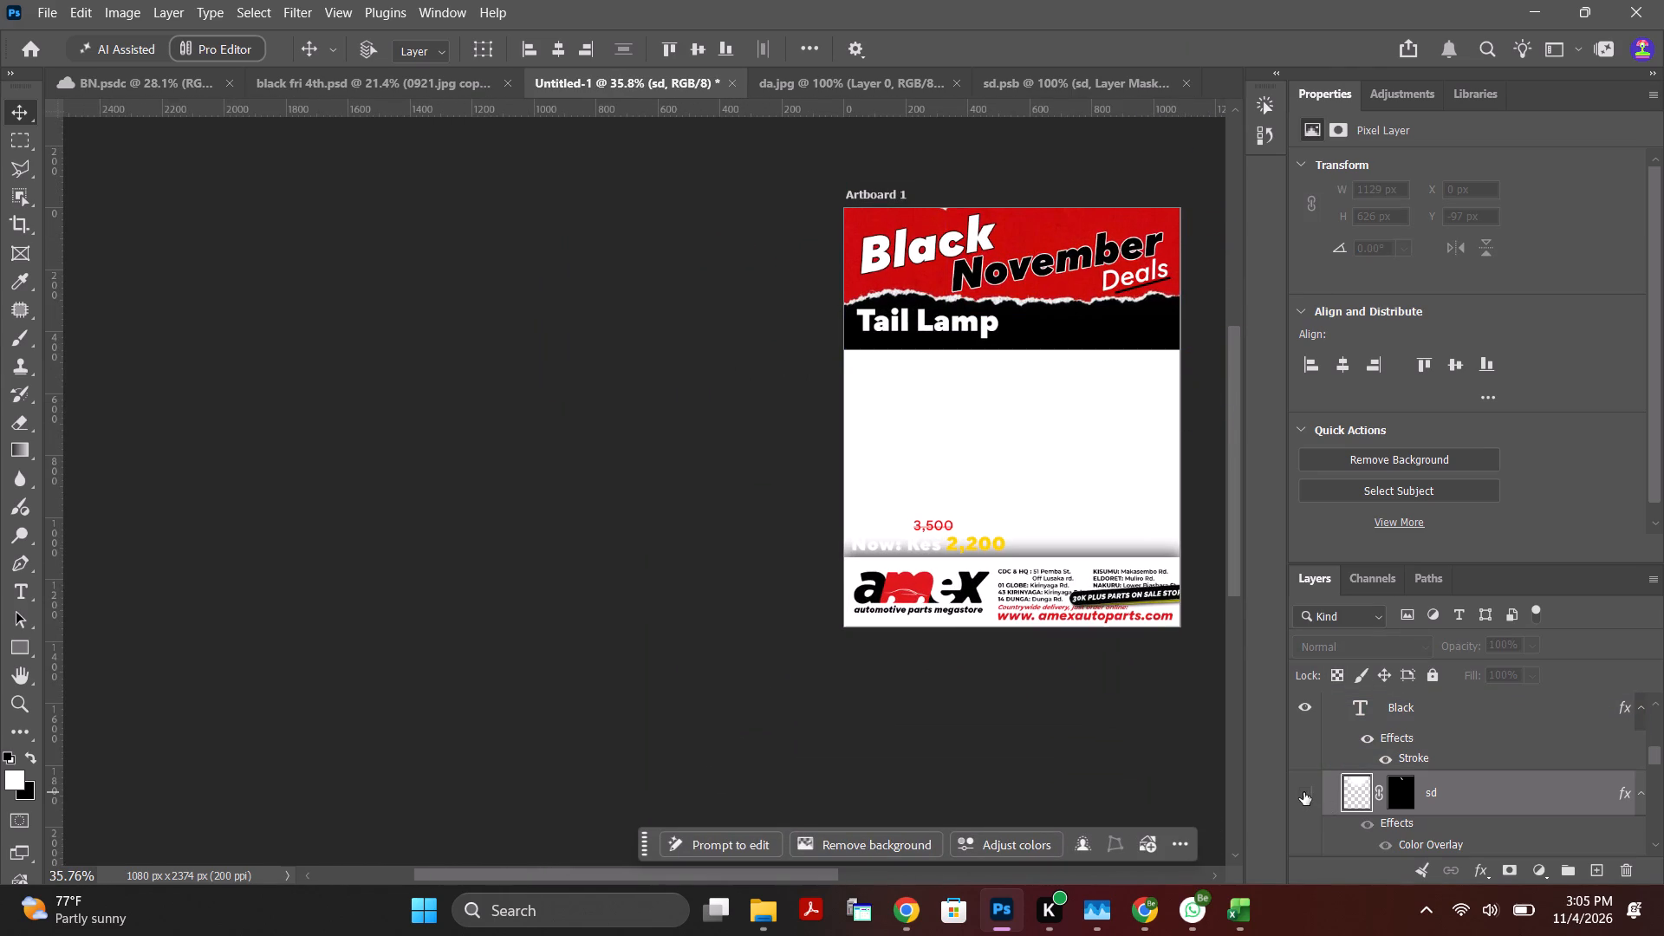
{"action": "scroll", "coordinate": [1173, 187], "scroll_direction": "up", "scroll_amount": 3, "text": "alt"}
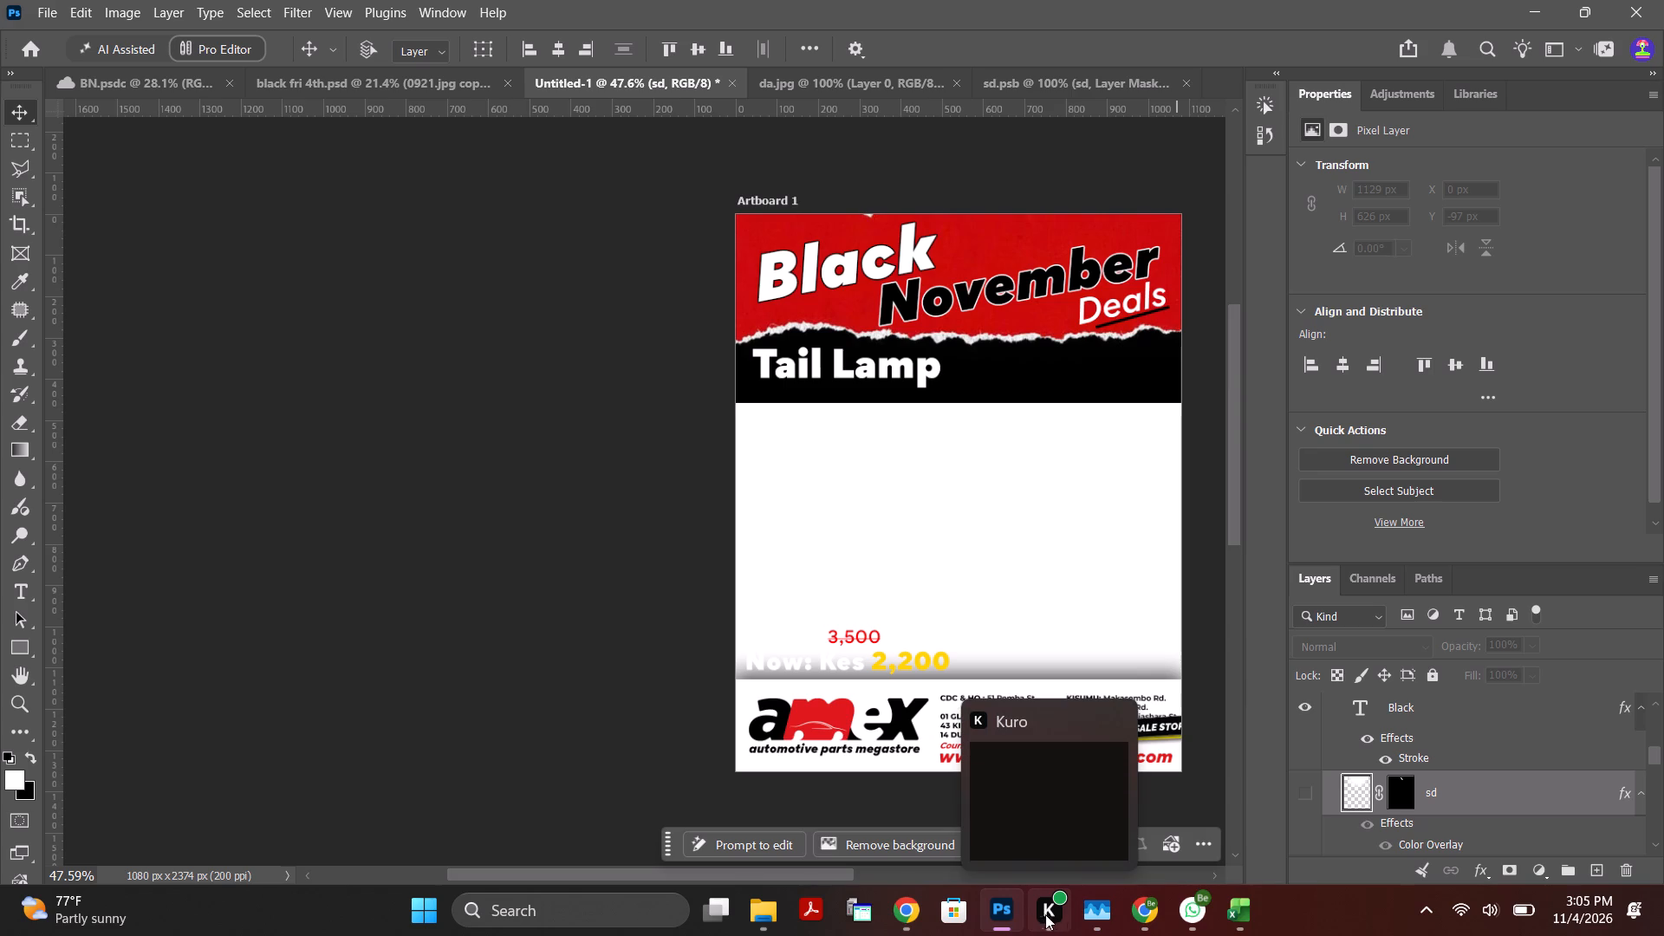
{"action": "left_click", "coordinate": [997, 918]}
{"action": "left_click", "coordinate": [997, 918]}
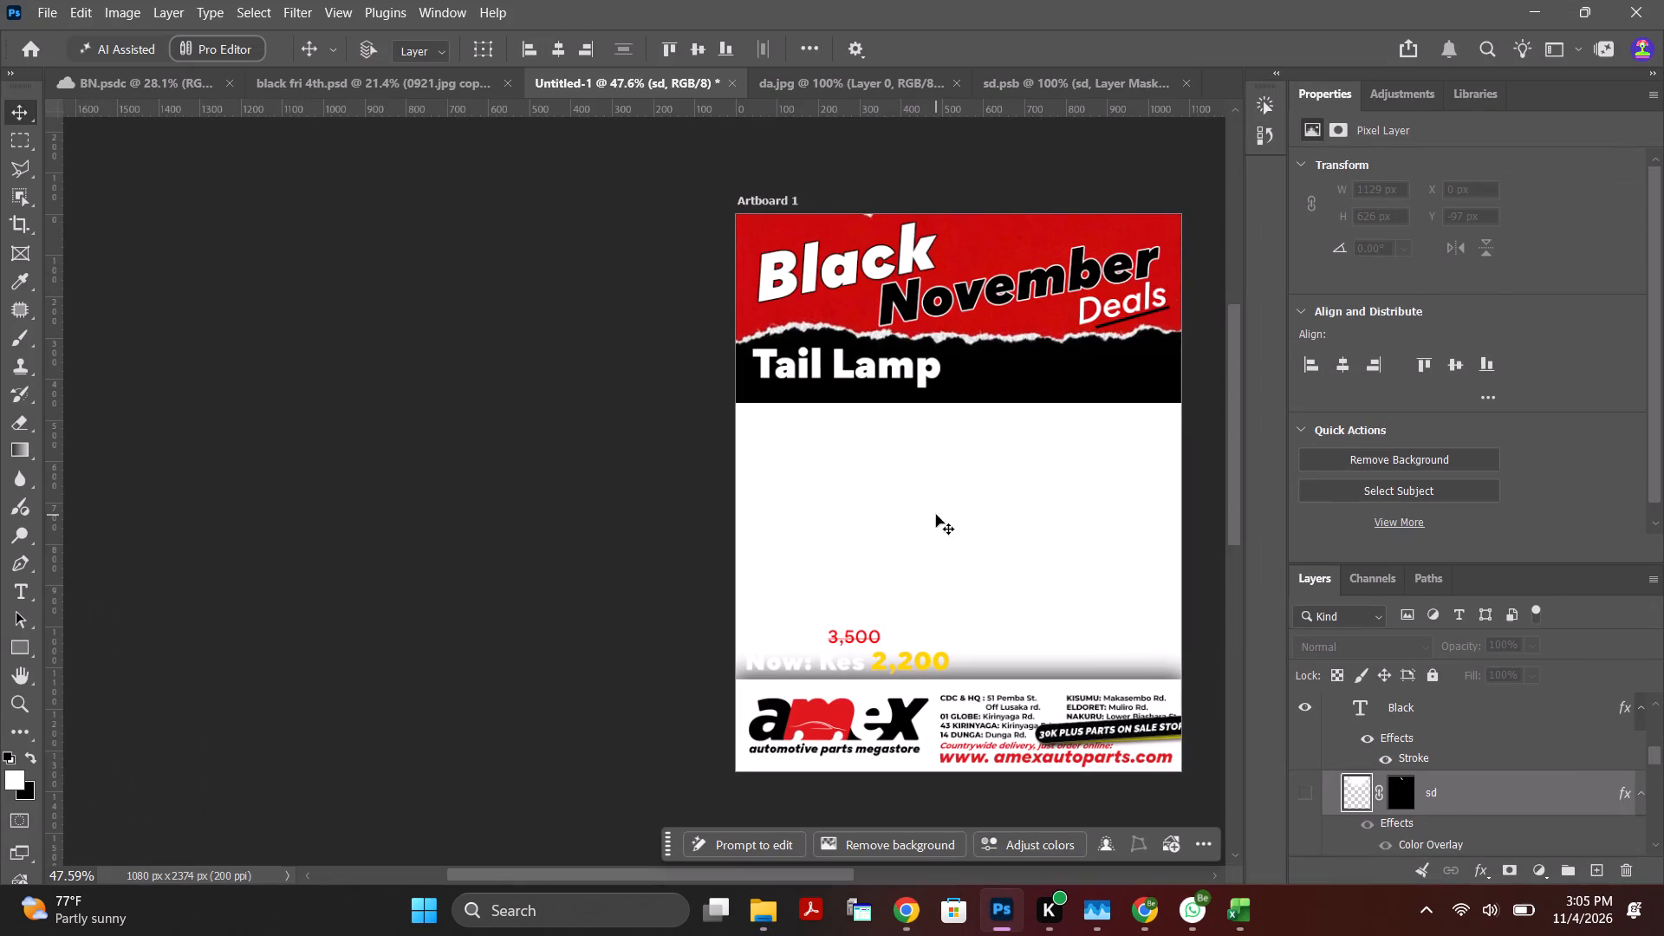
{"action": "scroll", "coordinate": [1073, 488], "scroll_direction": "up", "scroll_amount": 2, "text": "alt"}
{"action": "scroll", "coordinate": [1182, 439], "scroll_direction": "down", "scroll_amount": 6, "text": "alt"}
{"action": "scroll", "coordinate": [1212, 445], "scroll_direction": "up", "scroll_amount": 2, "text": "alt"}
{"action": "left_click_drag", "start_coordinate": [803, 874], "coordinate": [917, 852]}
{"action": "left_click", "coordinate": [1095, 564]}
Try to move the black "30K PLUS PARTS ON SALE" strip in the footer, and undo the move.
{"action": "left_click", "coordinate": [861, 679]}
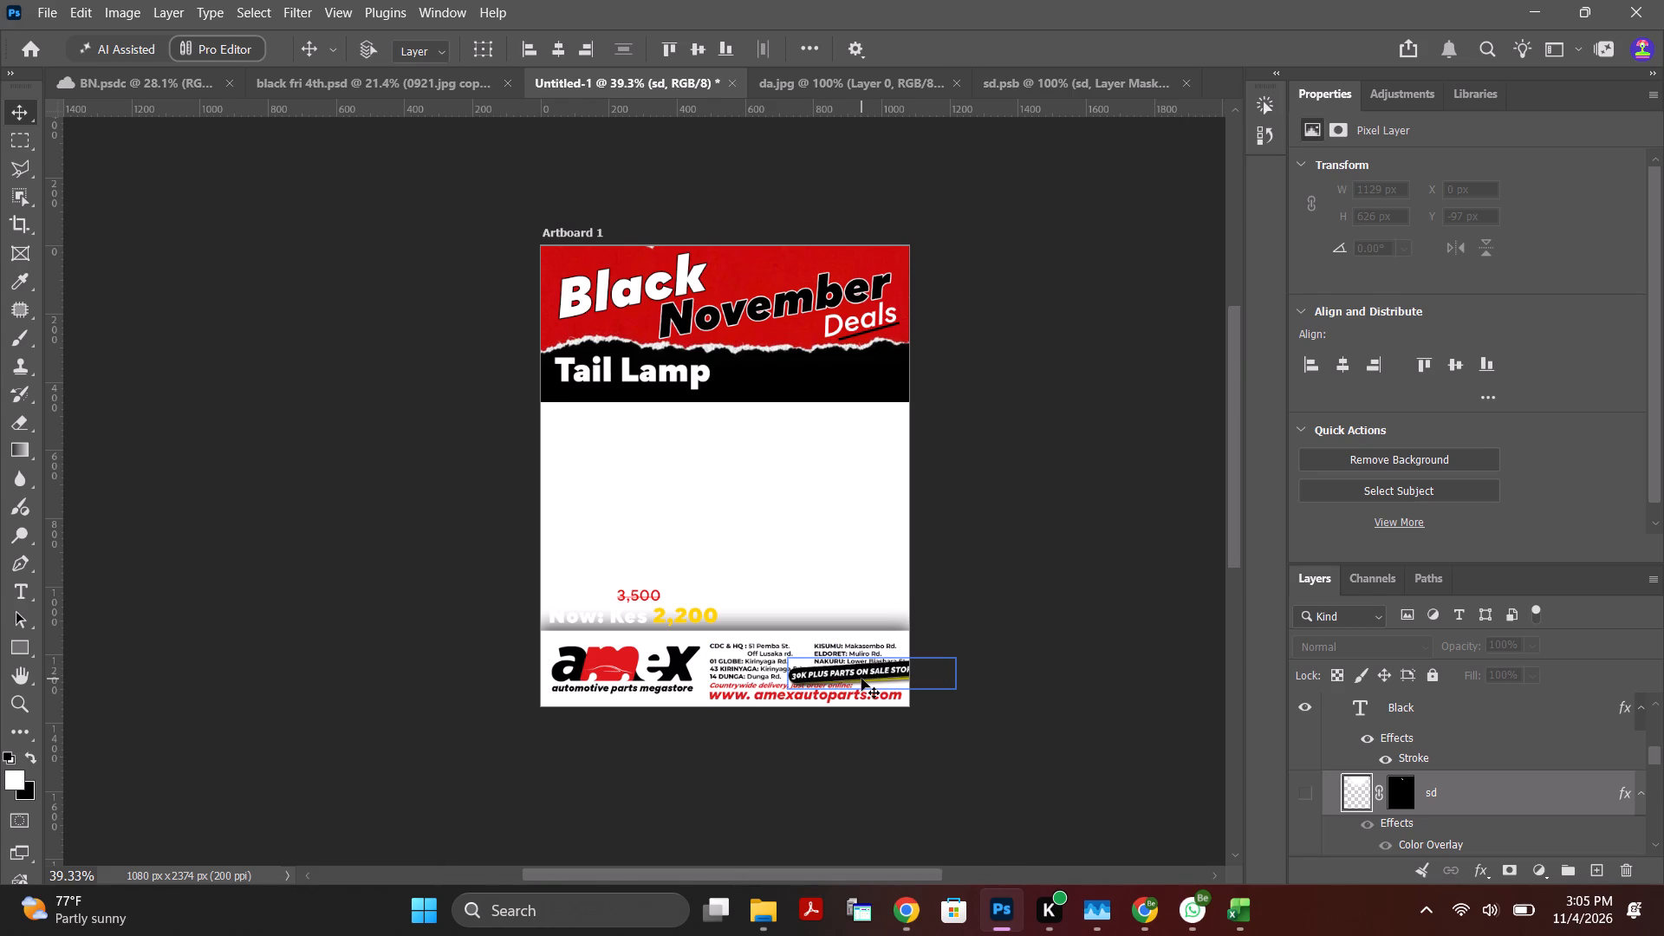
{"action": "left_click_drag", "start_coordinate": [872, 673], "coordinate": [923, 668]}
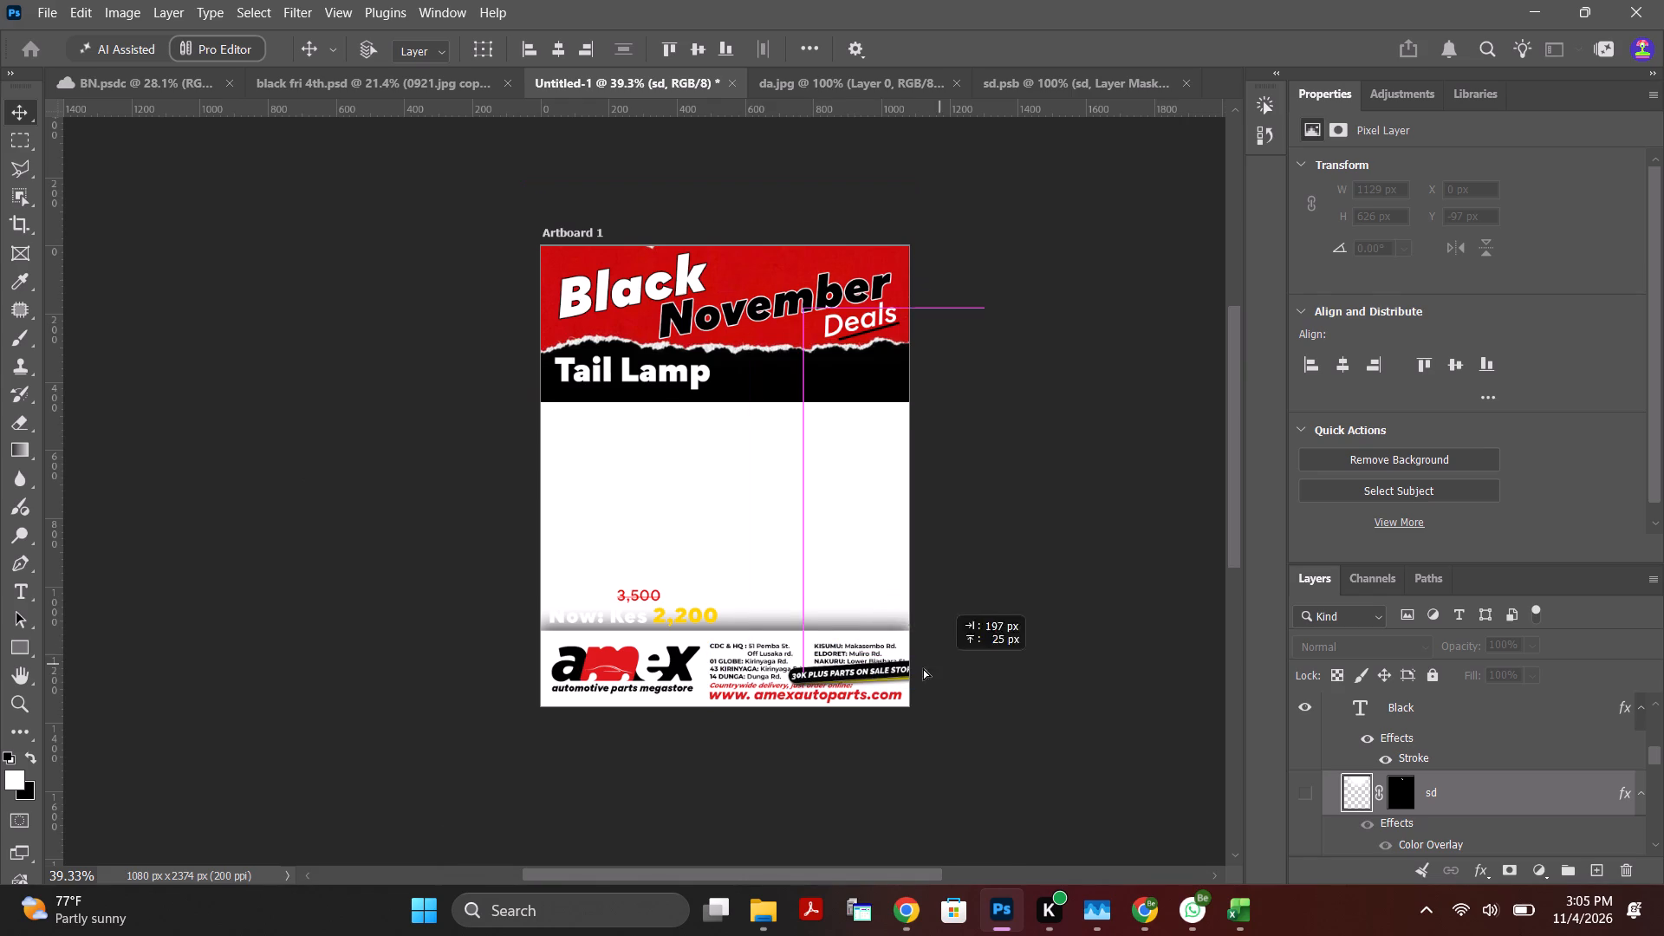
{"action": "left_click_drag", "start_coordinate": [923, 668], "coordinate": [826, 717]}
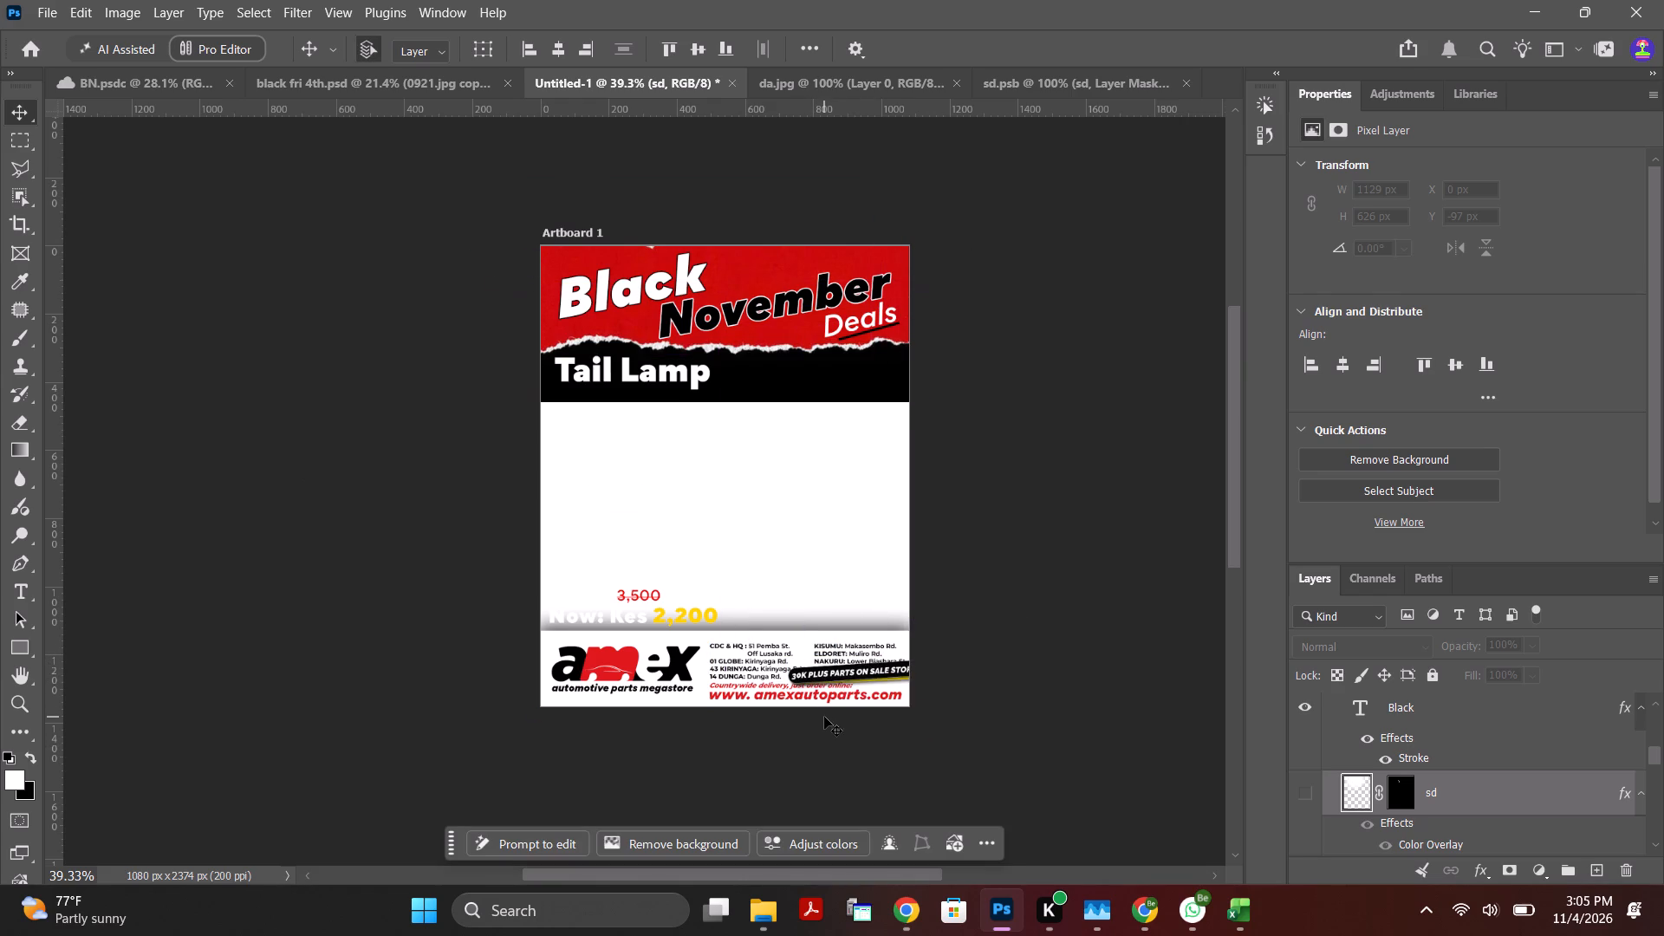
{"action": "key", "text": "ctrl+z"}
Draw a black-filled rectangle over the poster's blank middle, about 1084 × 865 px, starting at the artboard's left edge.
{"action": "left_click", "coordinate": [19, 643]}
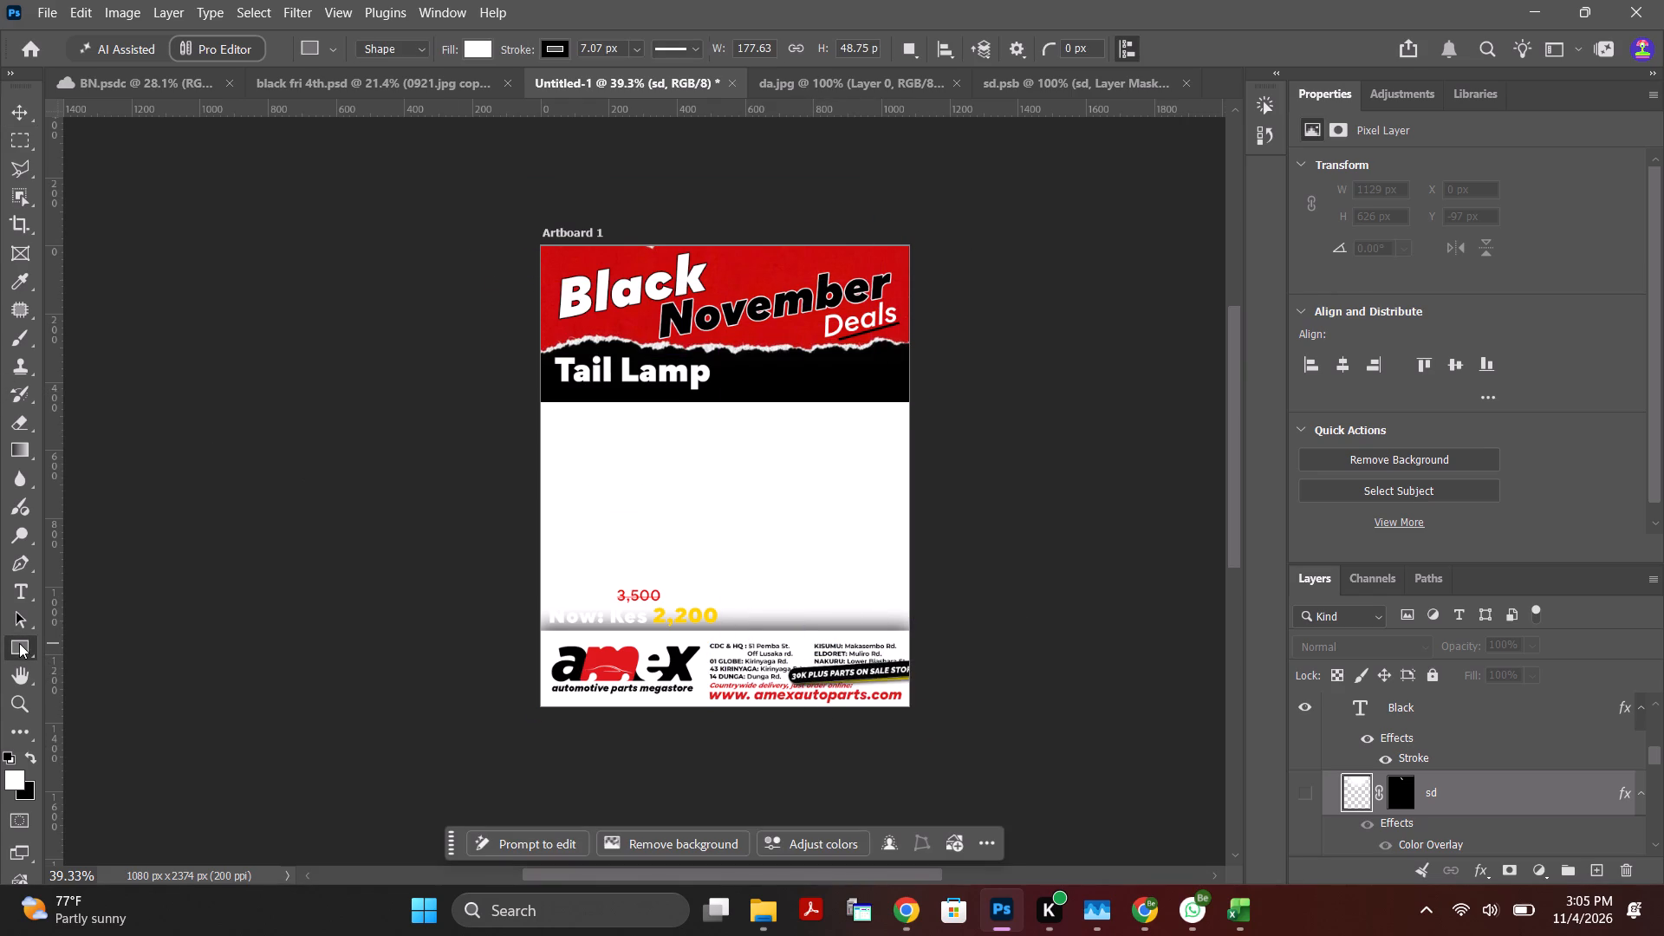
{"action": "left_click_drag", "start_coordinate": [501, 361], "coordinate": [911, 570]}
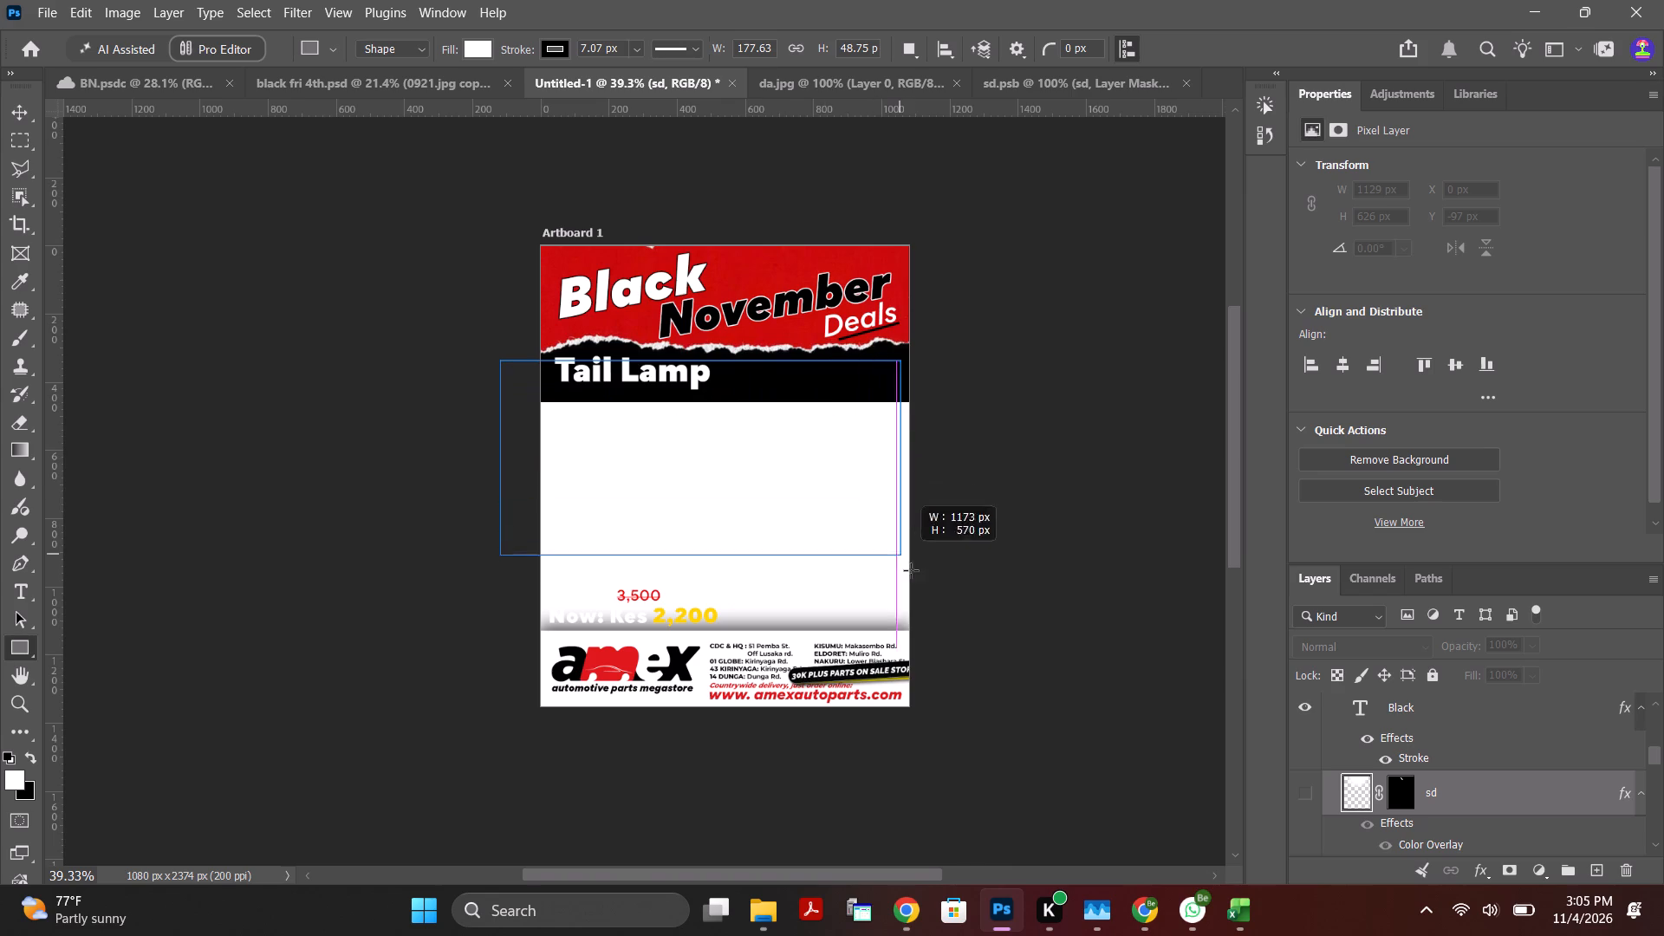
{"action": "left_click_drag", "start_coordinate": [911, 570], "coordinate": [923, 659]}
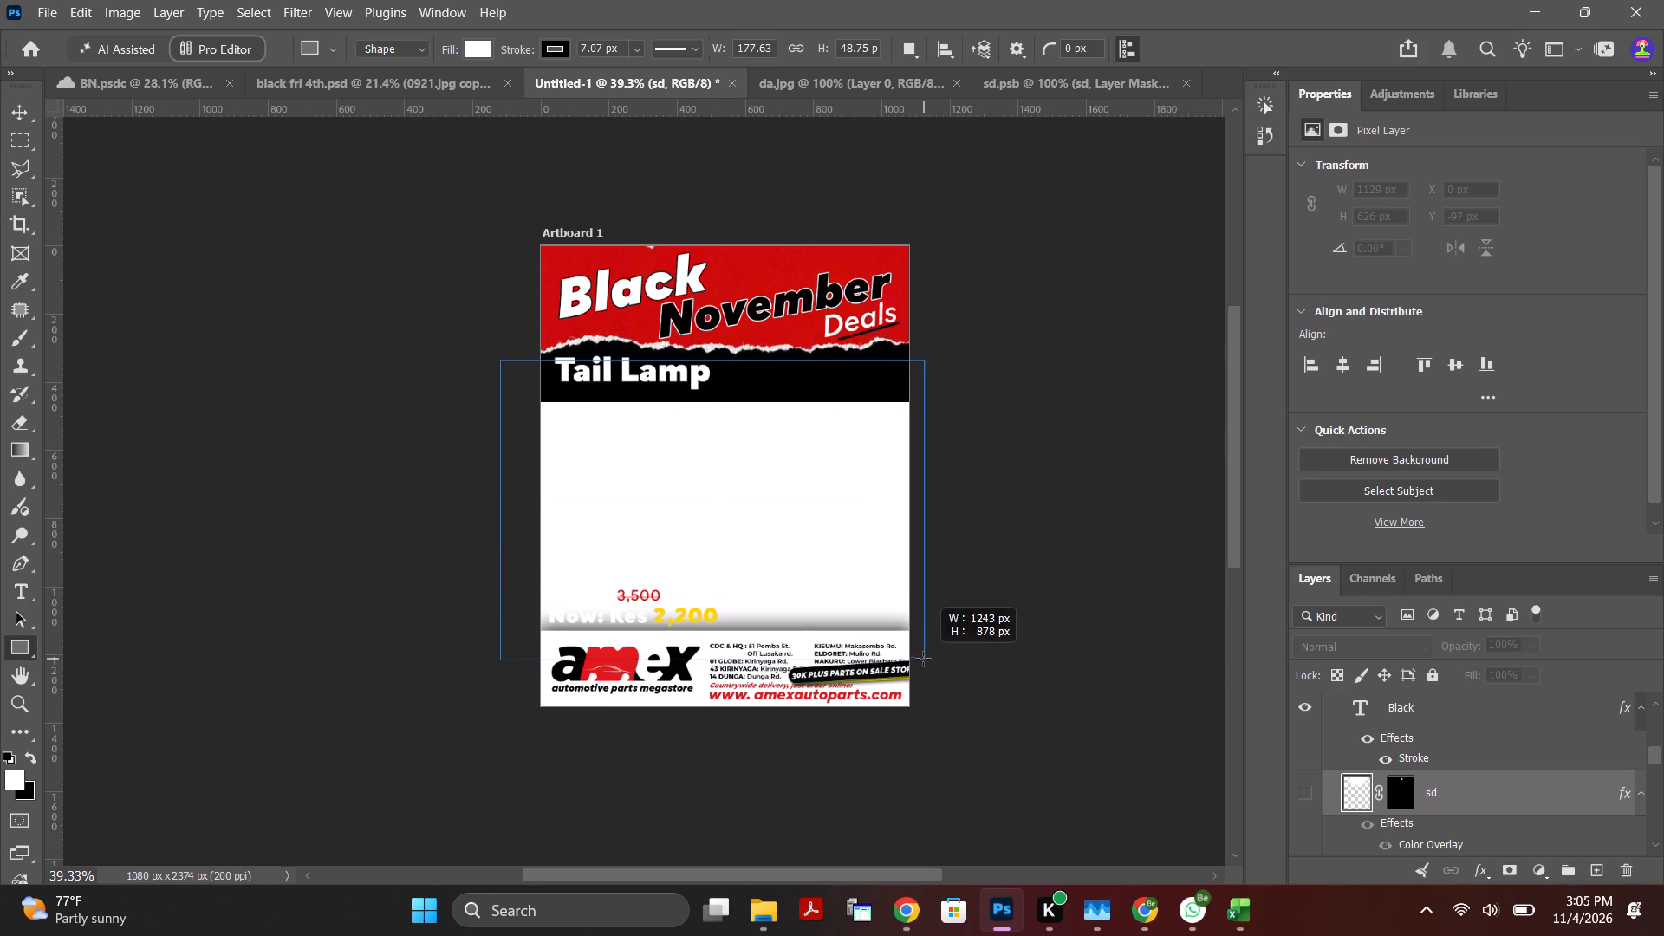
{"action": "left_click_drag", "start_coordinate": [923, 659], "coordinate": [912, 654]}
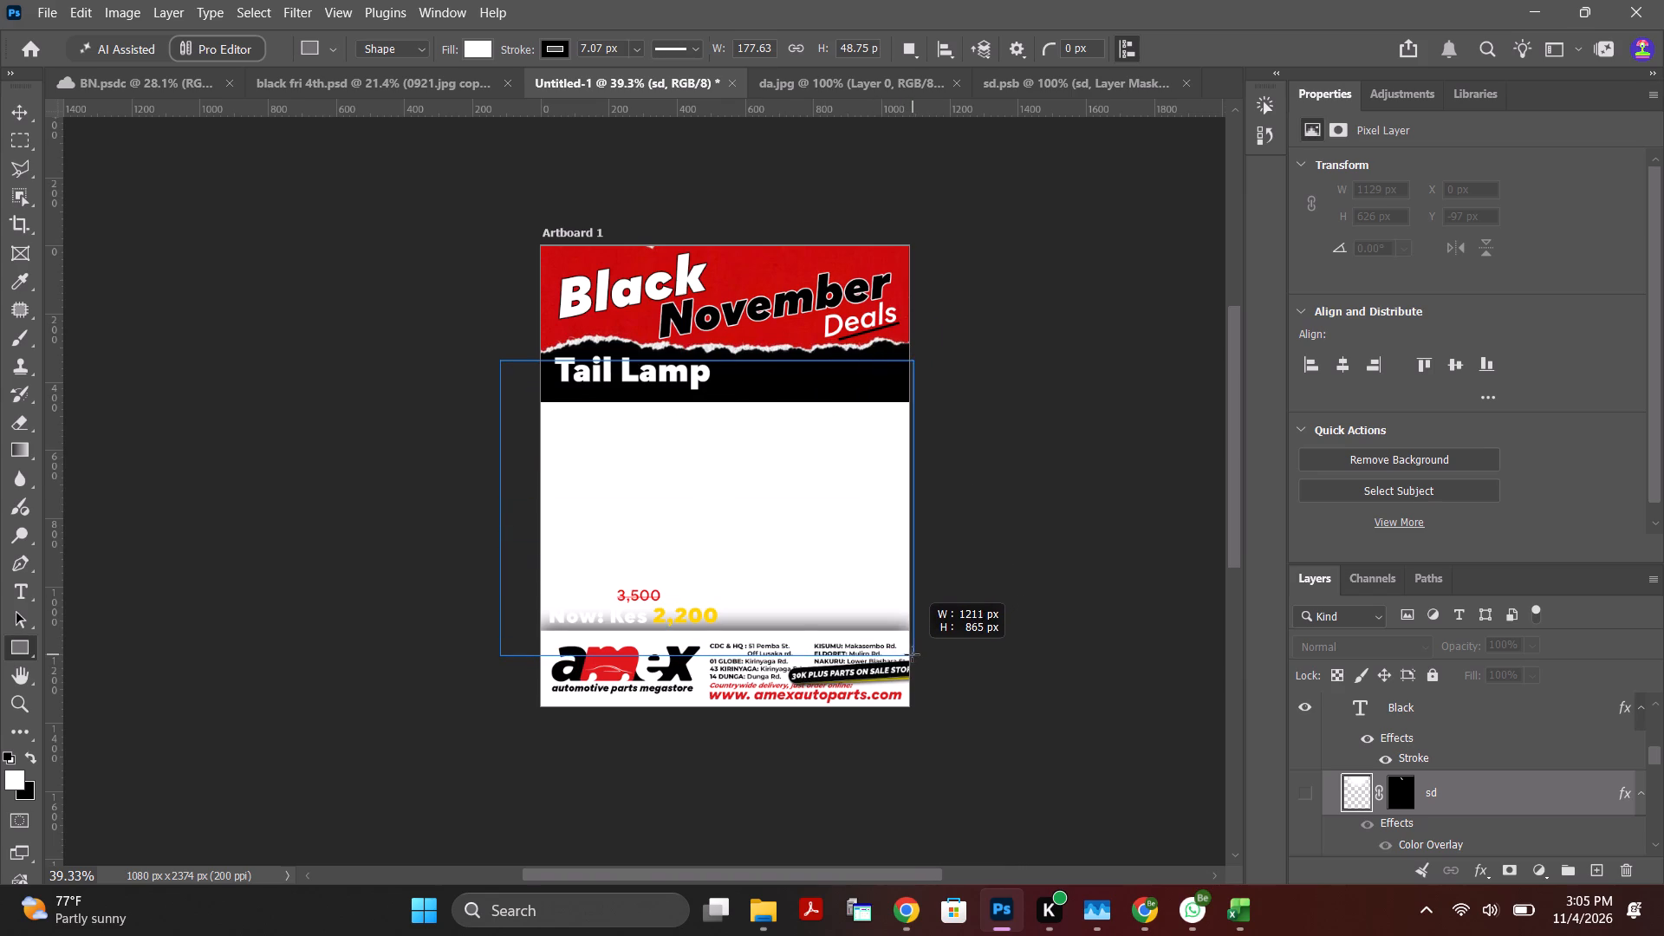
{"action": "left_click_drag", "start_coordinate": [912, 654], "coordinate": [910, 655]}
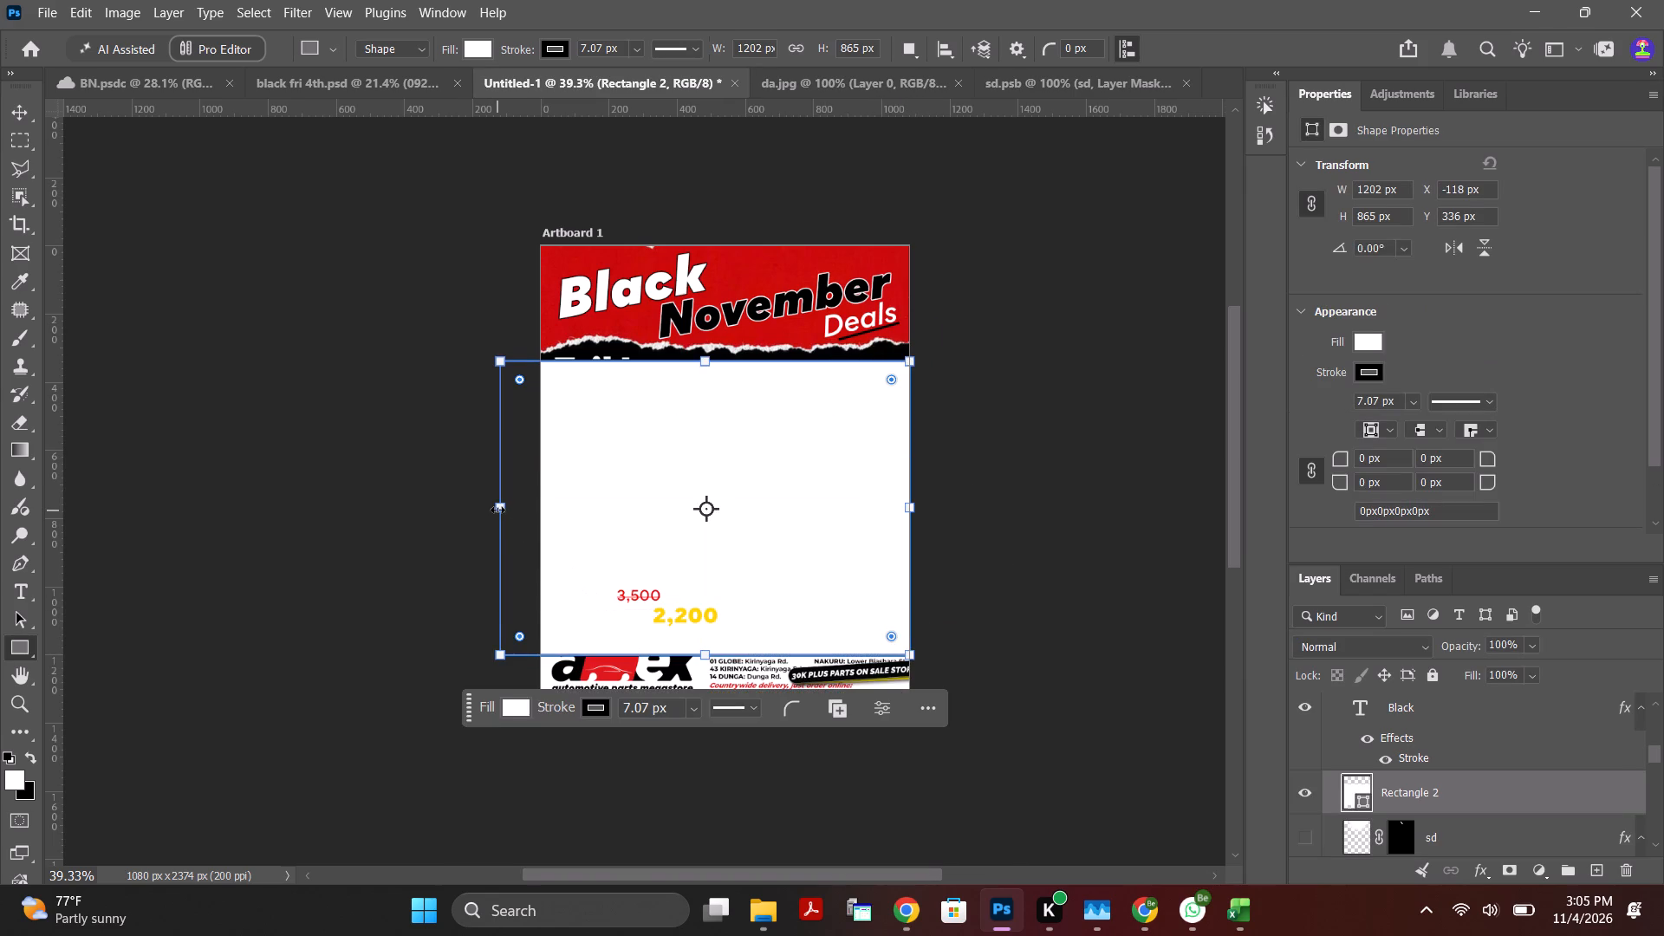
{"action": "left_click_drag", "start_coordinate": [497, 508], "coordinate": [534, 506]}
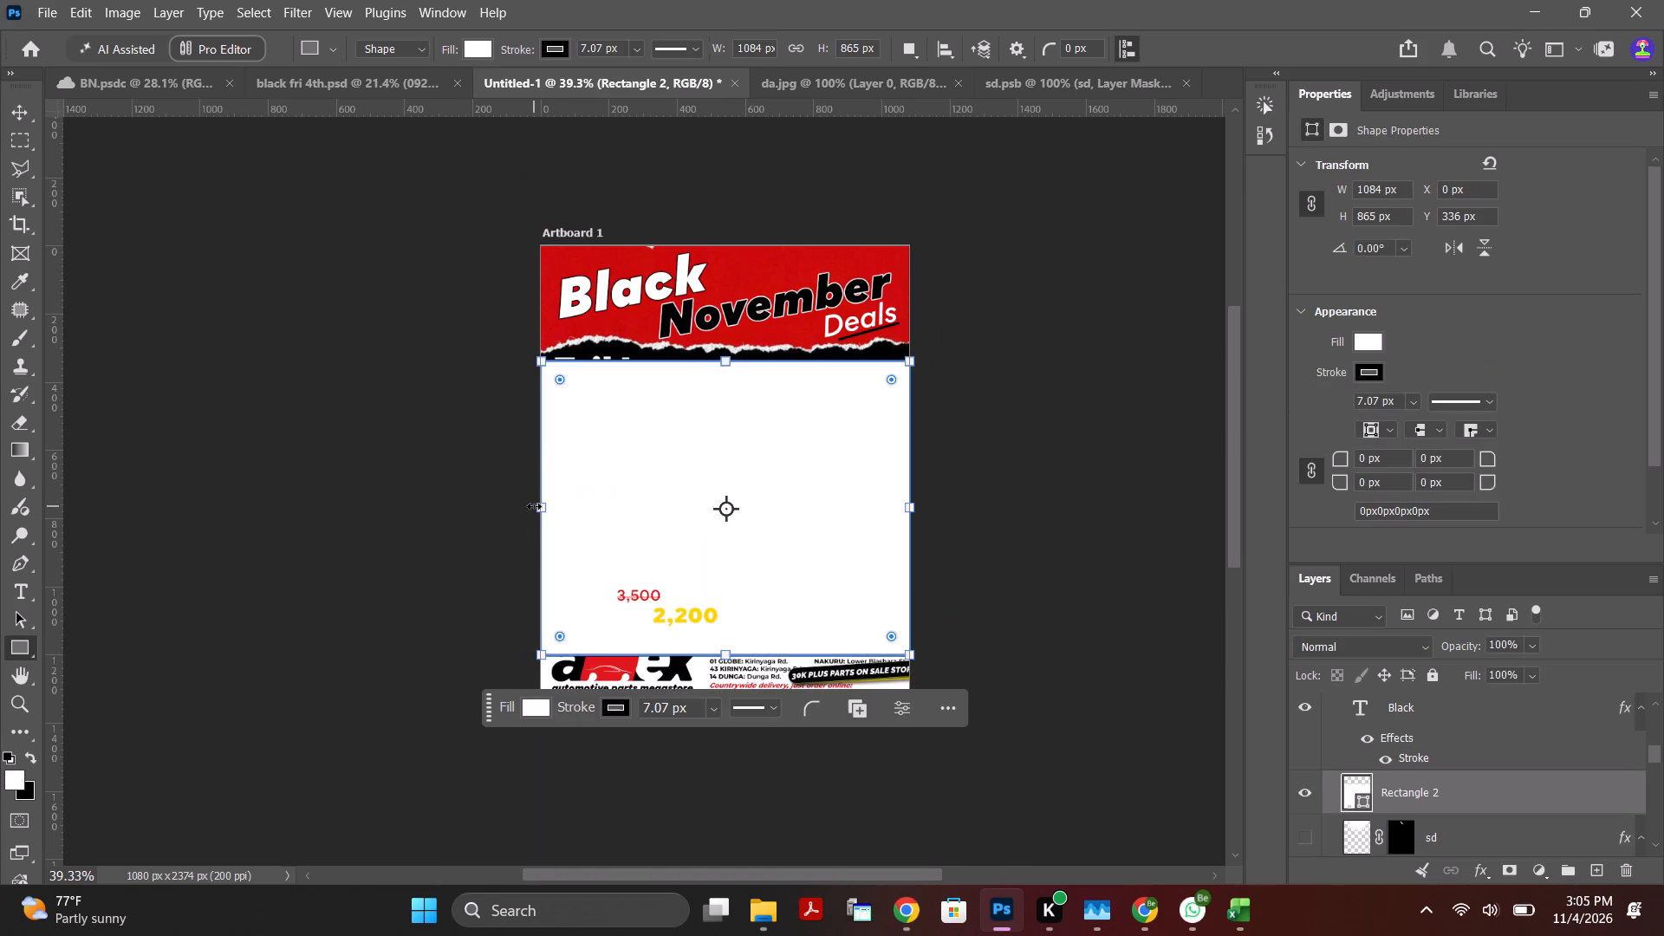
{"action": "left_click", "coordinate": [1368, 341]}
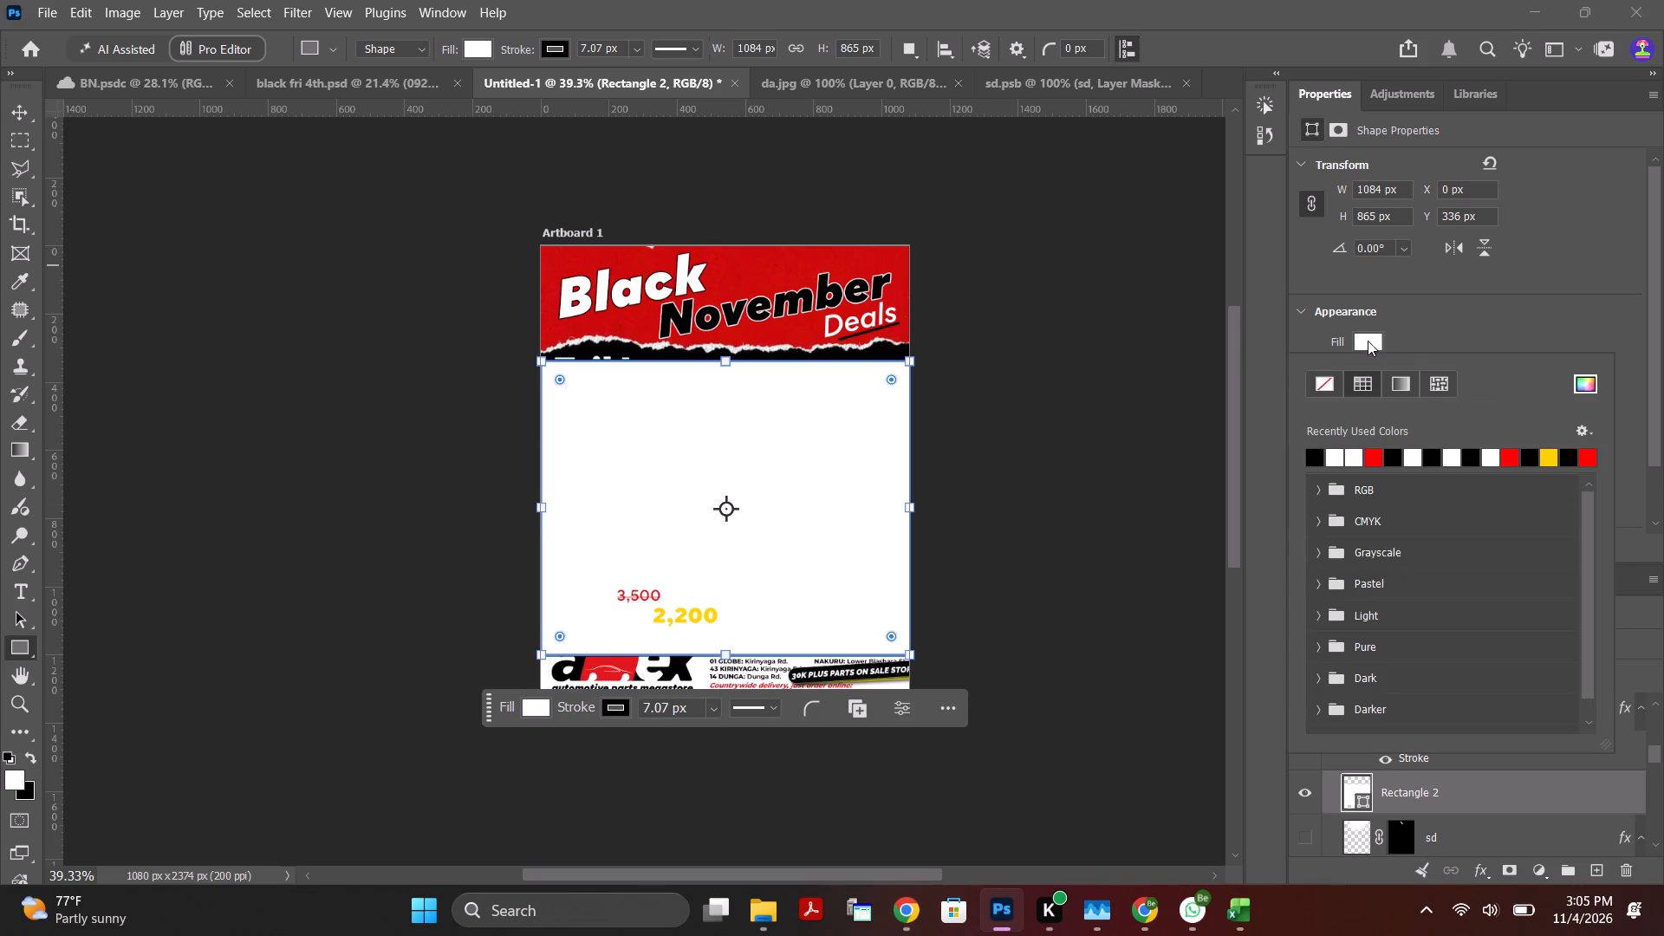
{"action": "left_click", "coordinate": [1316, 460]}
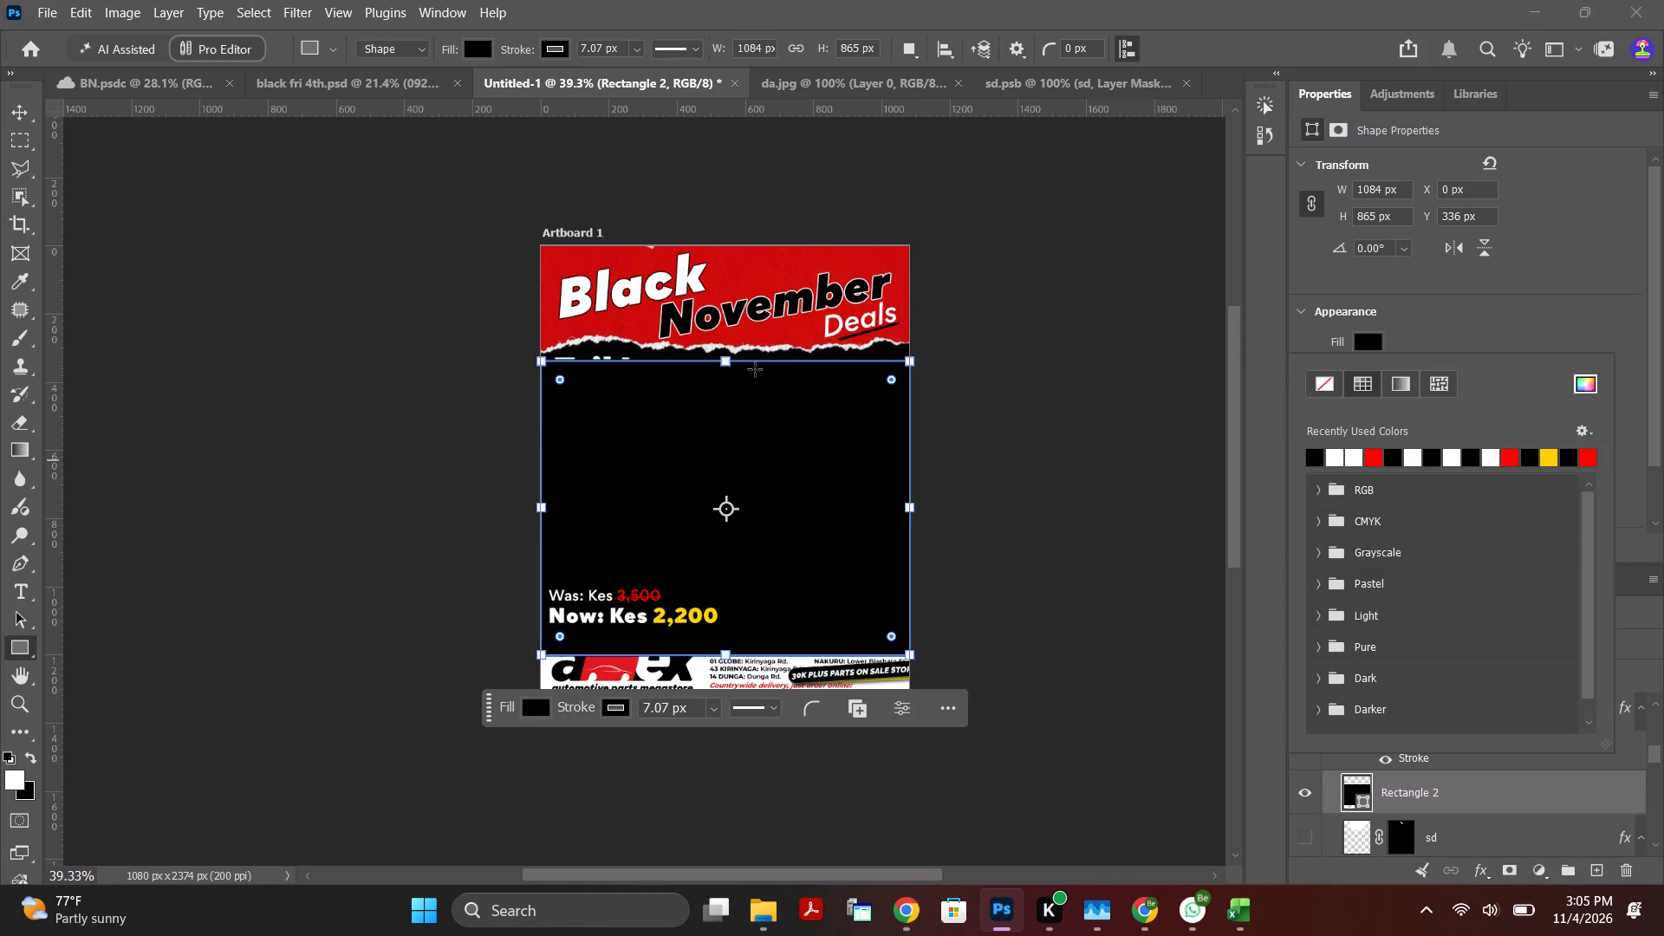
Resize the rectangle to 1080 × 744 px so its top meets the base of the Tail Lamp band and its width fits the artboard.
{"action": "left_click_drag", "start_coordinate": [725, 362], "coordinate": [731, 393]}
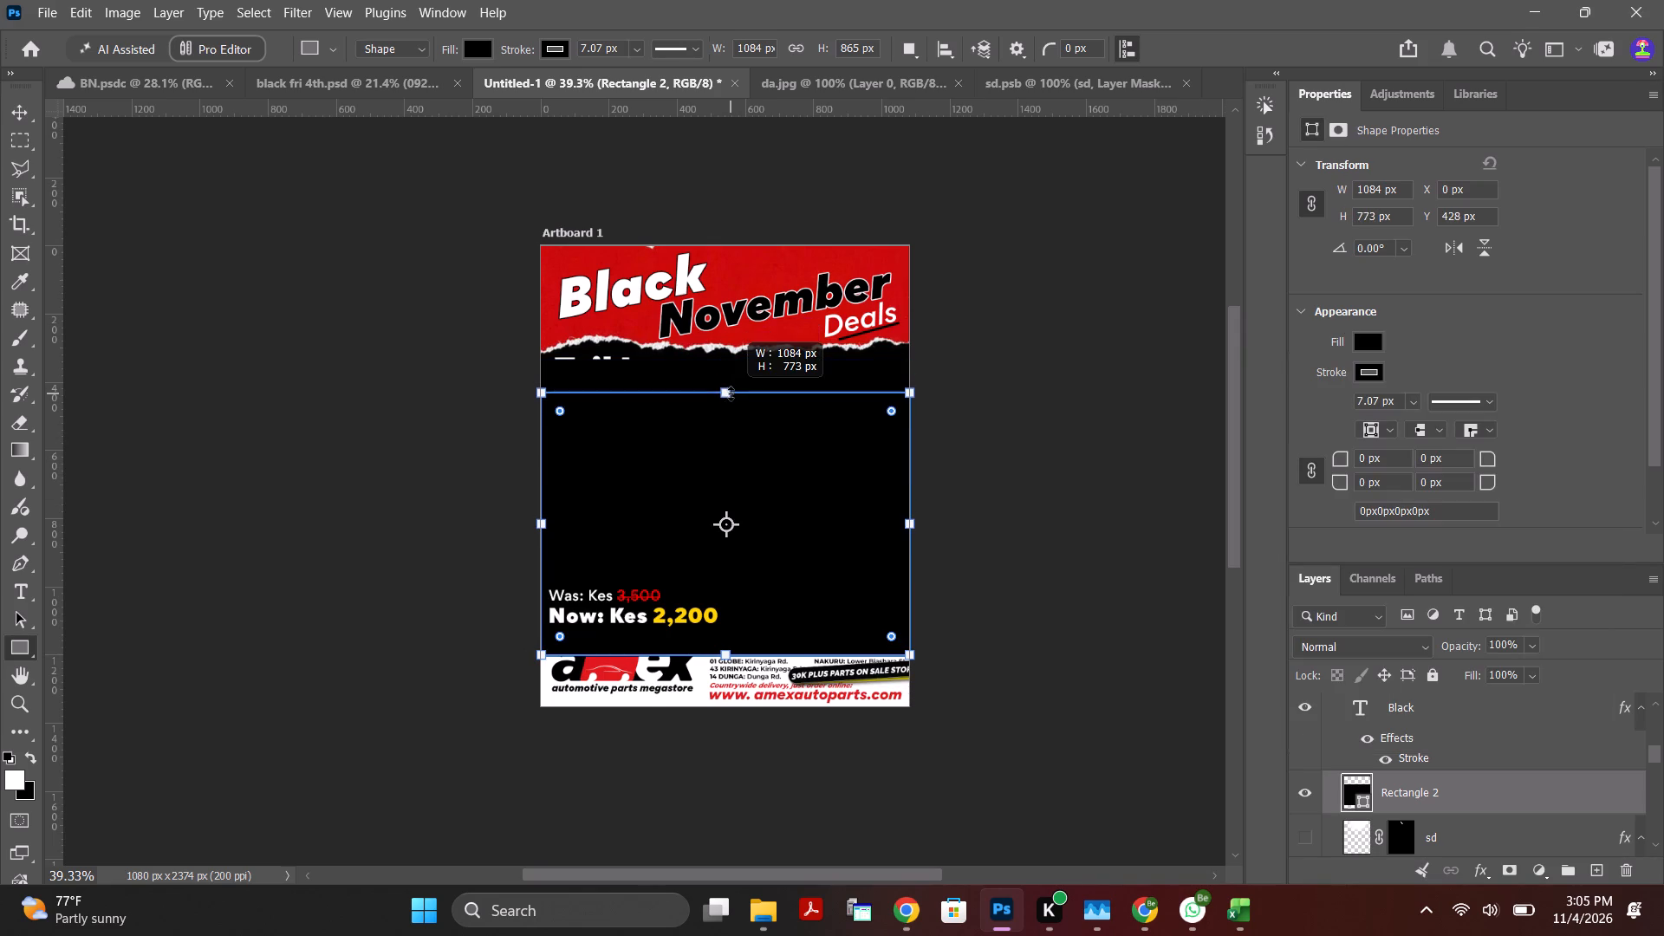
{"action": "left_click_drag", "start_coordinate": [731, 393], "coordinate": [731, 386]}
{"action": "left_click_drag", "start_coordinate": [727, 378], "coordinate": [729, 402]}
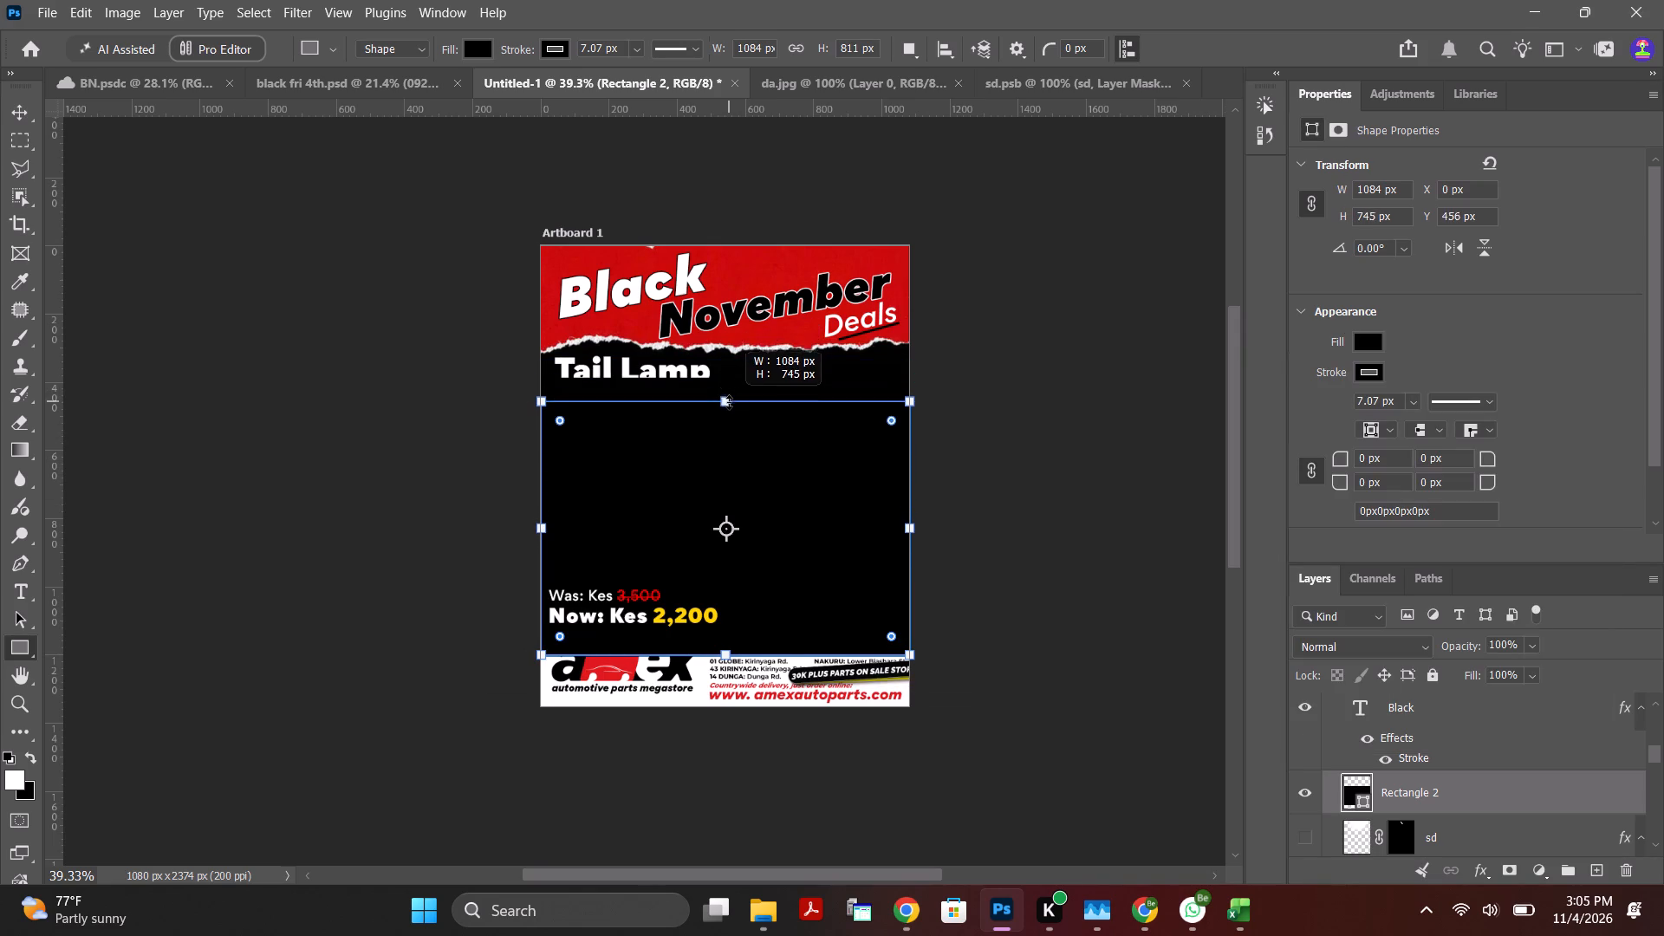
{"action": "left_click_drag", "start_coordinate": [729, 402], "coordinate": [731, 478]}
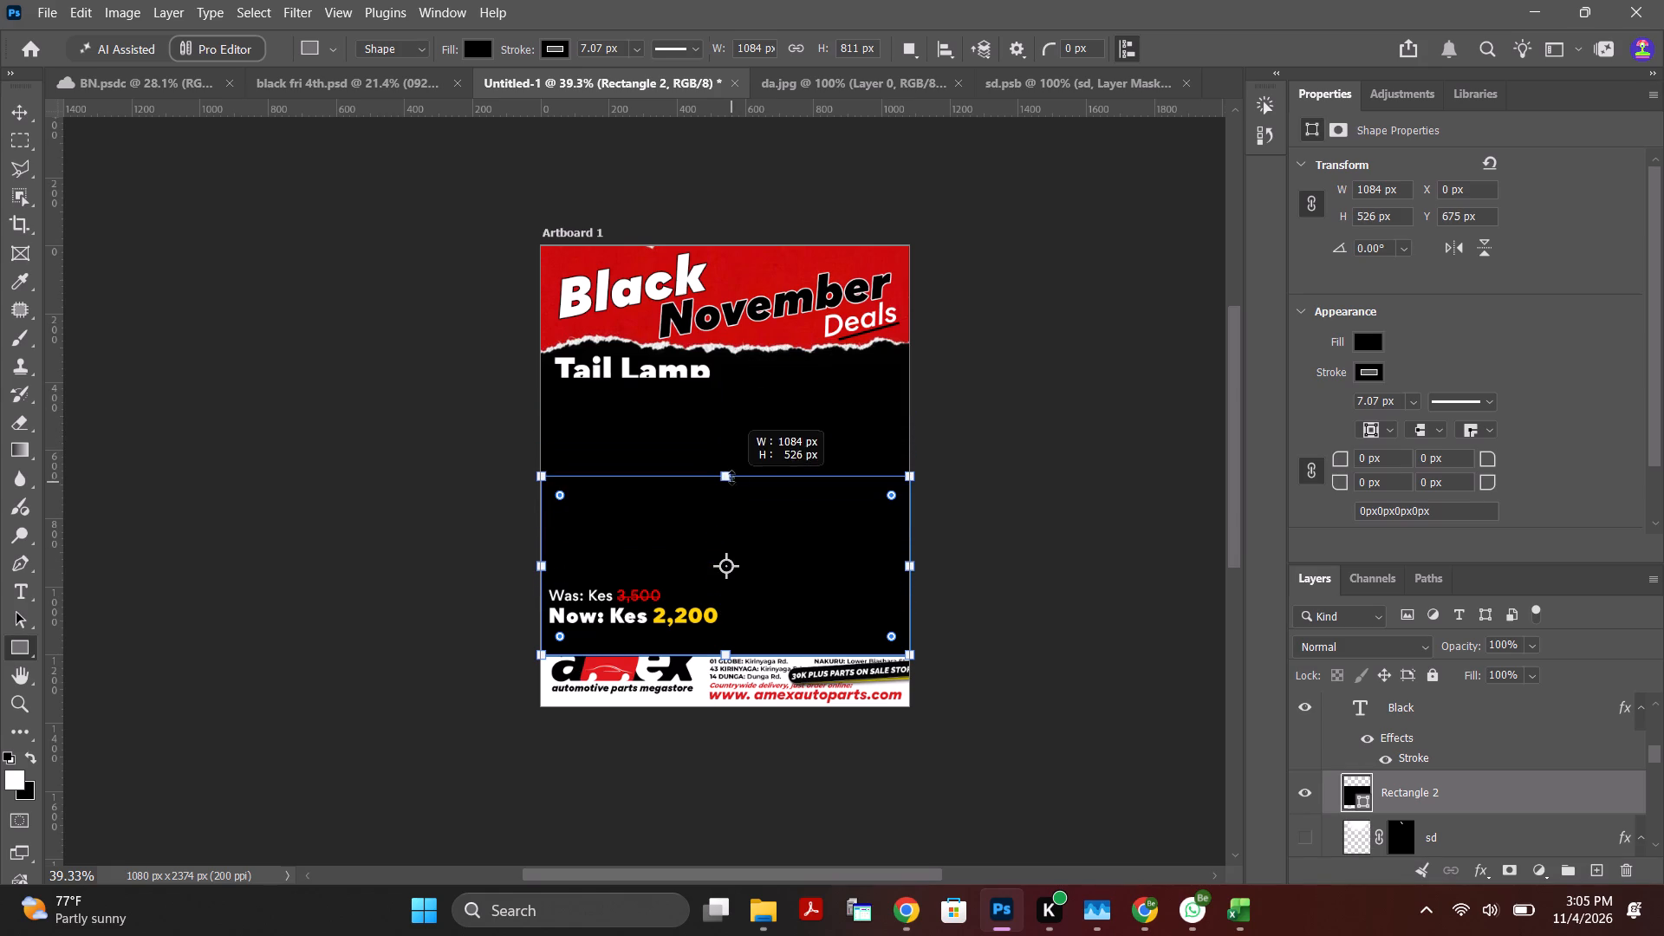
{"action": "left_click_drag", "start_coordinate": [731, 478], "coordinate": [731, 473]}
{"action": "left_click_drag", "start_coordinate": [731, 474], "coordinate": [736, 408]}
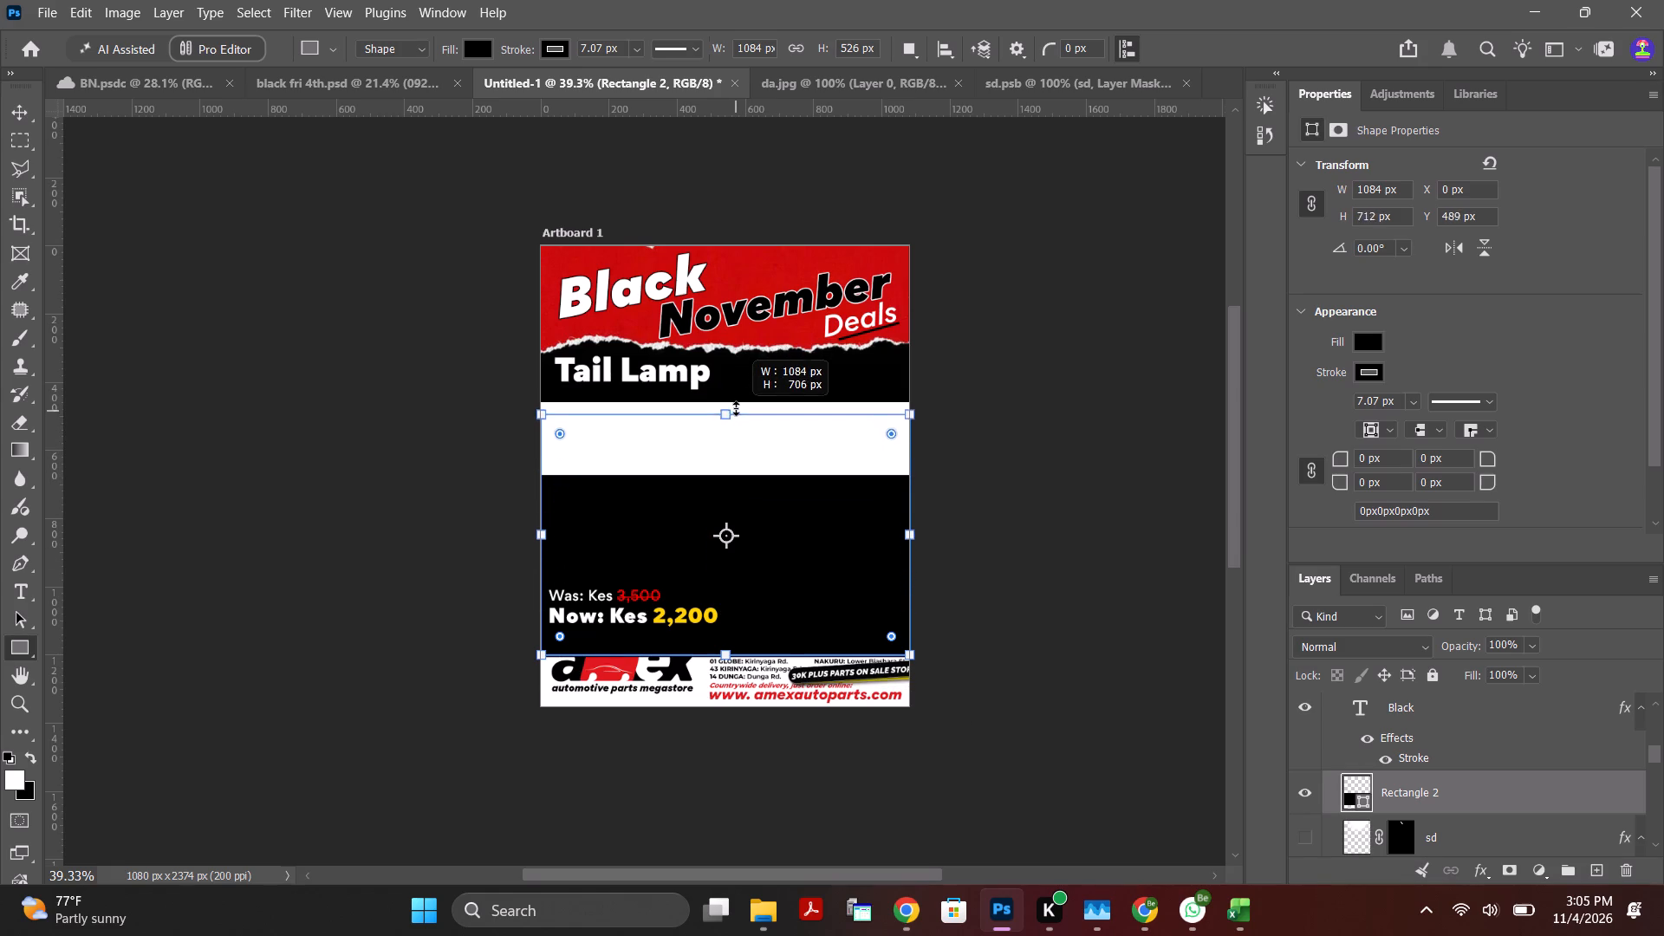
{"action": "left_click_drag", "start_coordinate": [736, 408], "coordinate": [737, 405]}
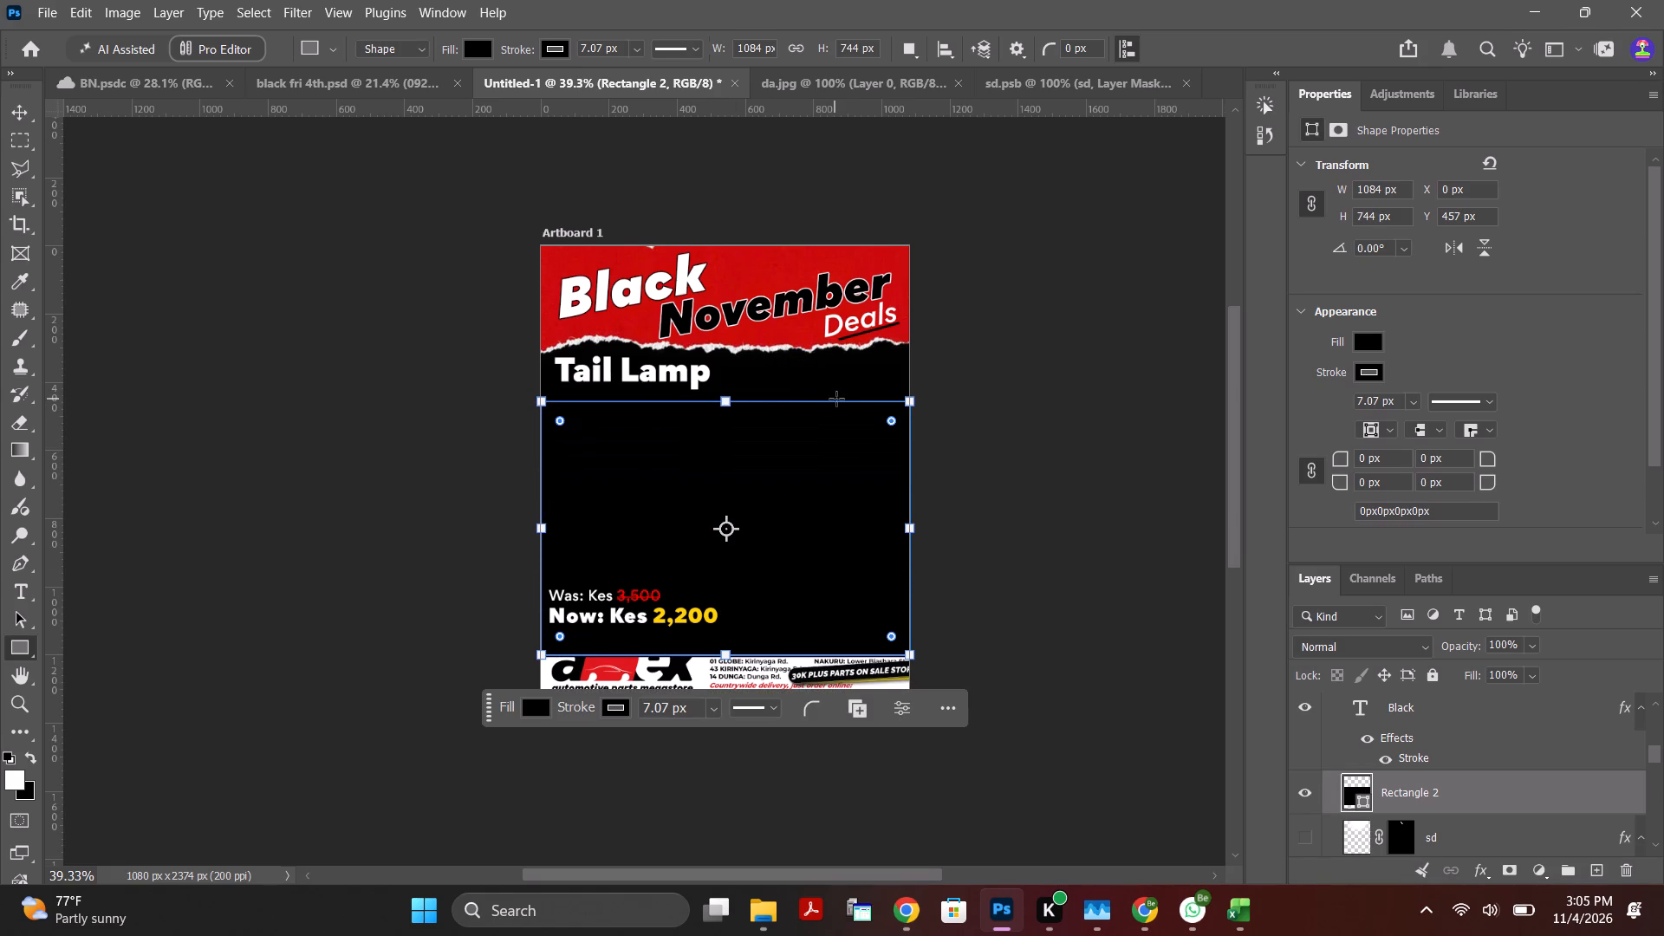
{"action": "scroll", "coordinate": [847, 379], "scroll_direction": "up", "scroll_amount": 9, "text": "alt"}
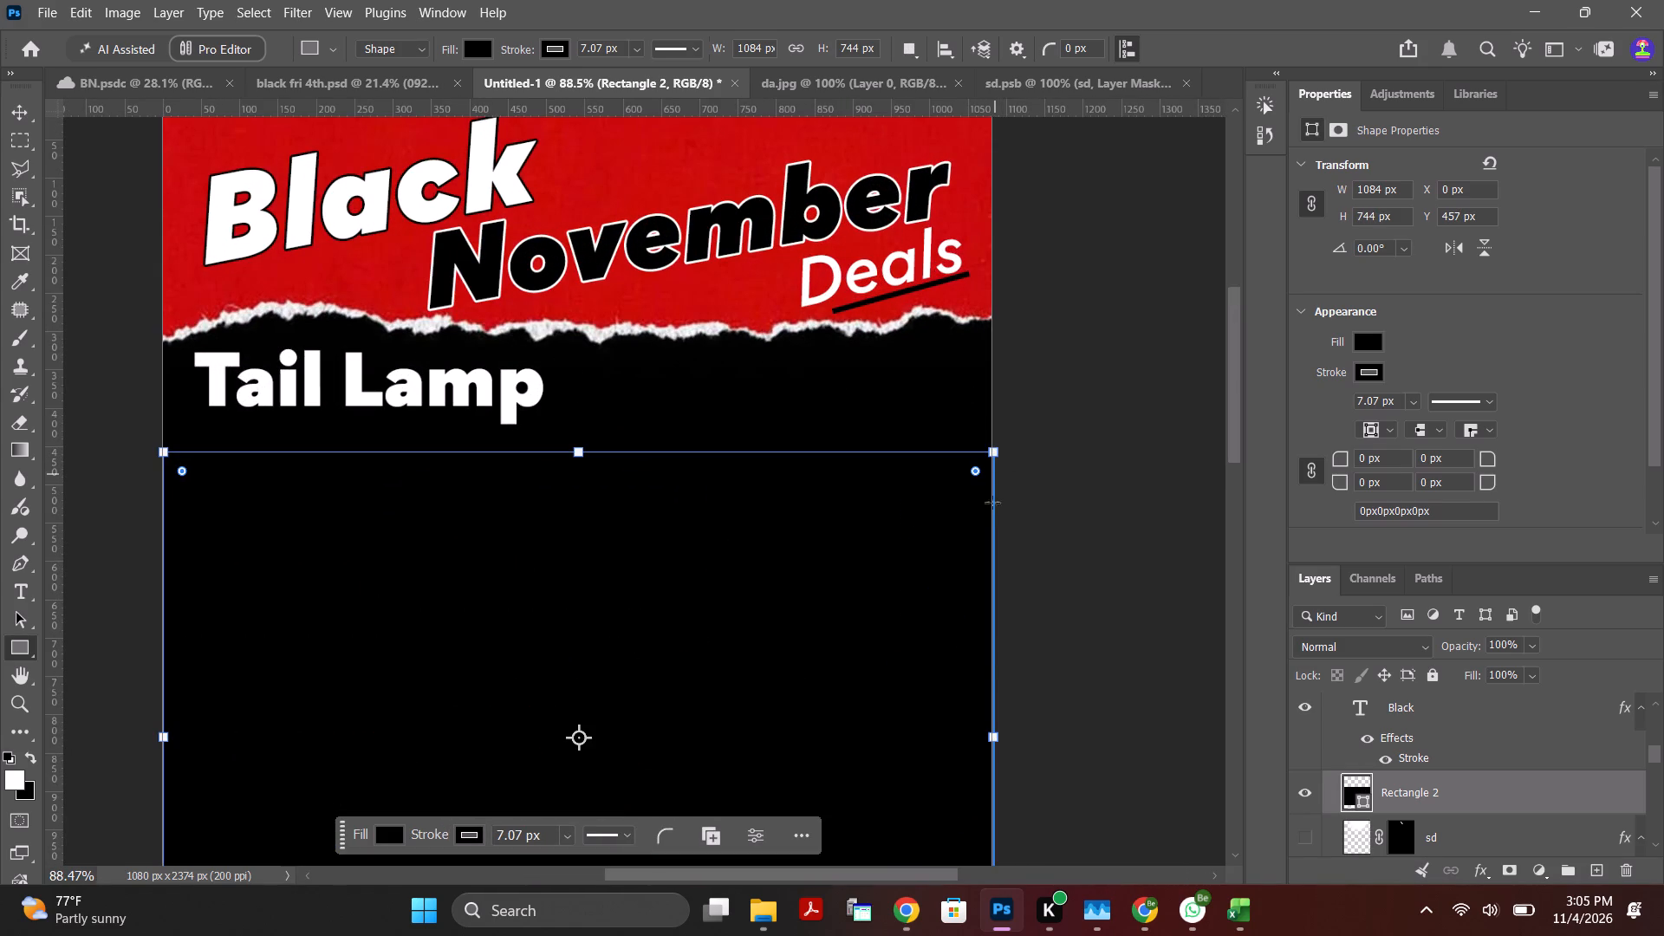
{"action": "left_click", "coordinate": [991, 738]}
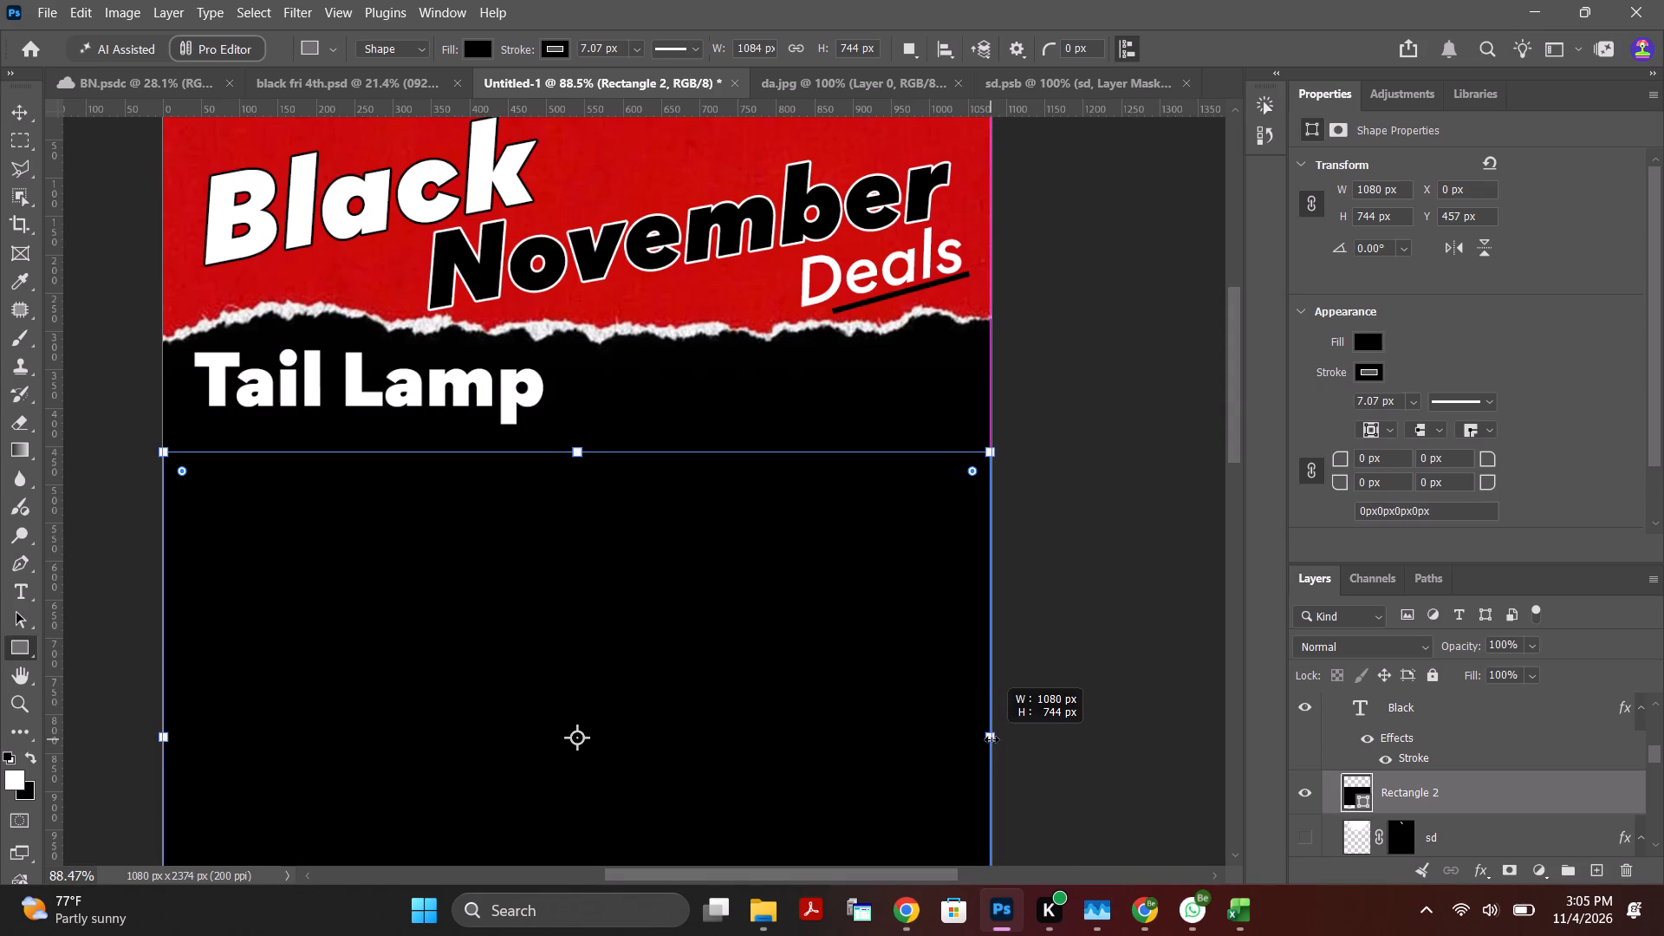
Match the rectangle's fill to the Tail Lamp band by sampling its near-black color (010101).
{"action": "left_click", "coordinate": [1363, 342]}
{"action": "left_click", "coordinate": [1582, 381]}
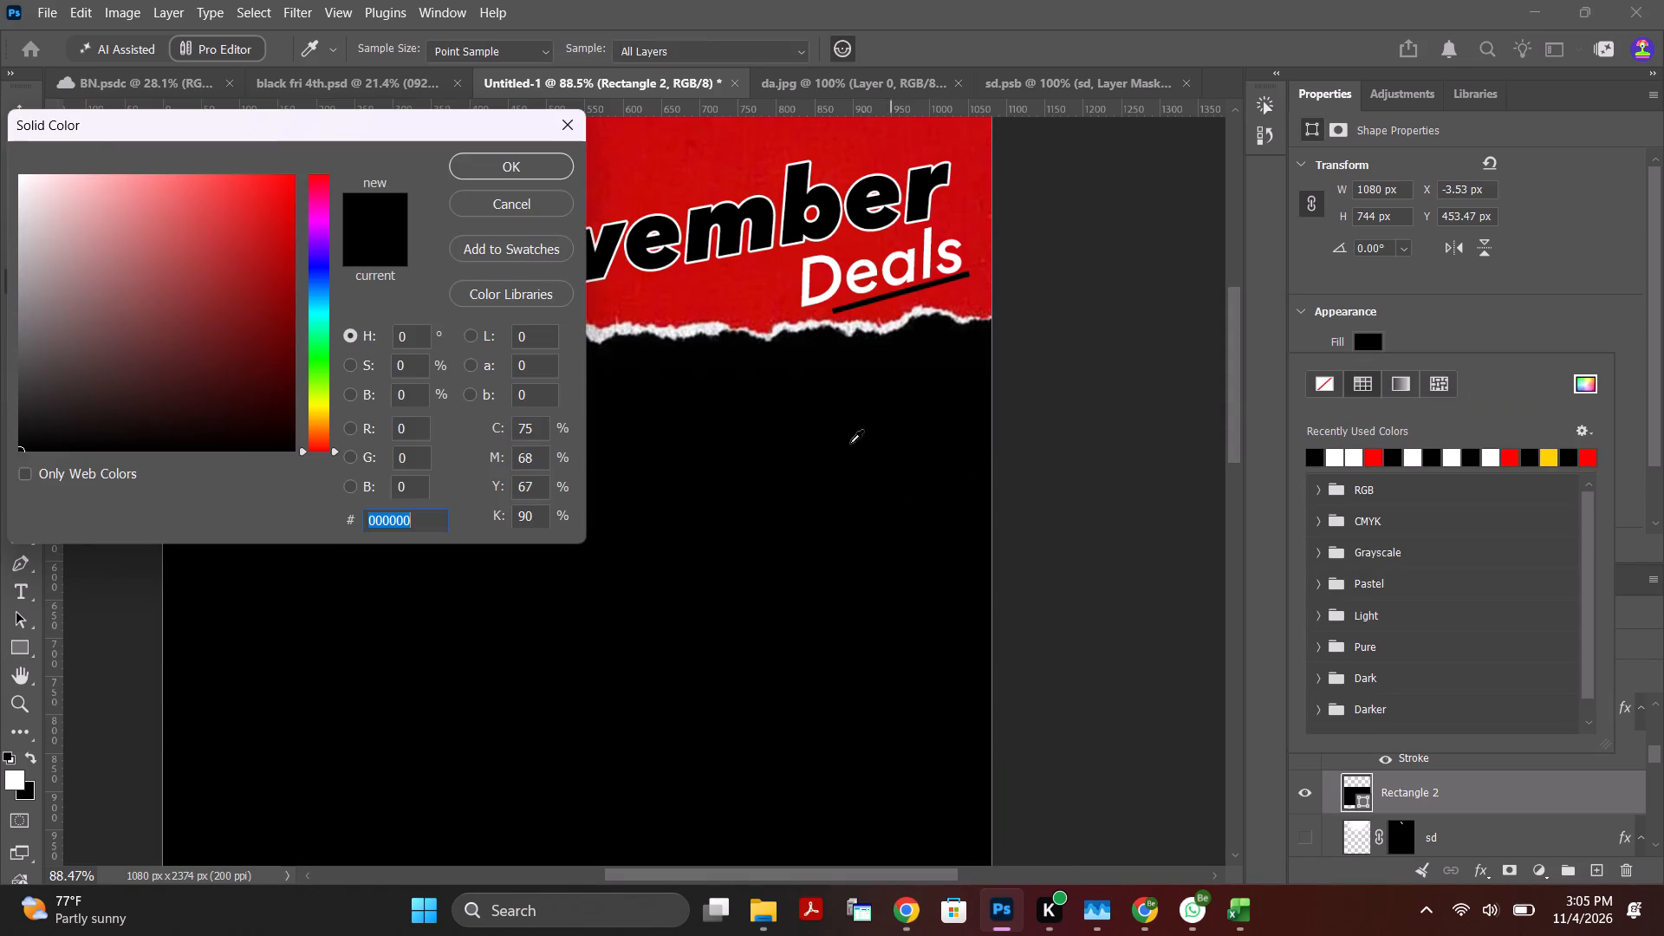
{"action": "left_click", "coordinate": [906, 347]}
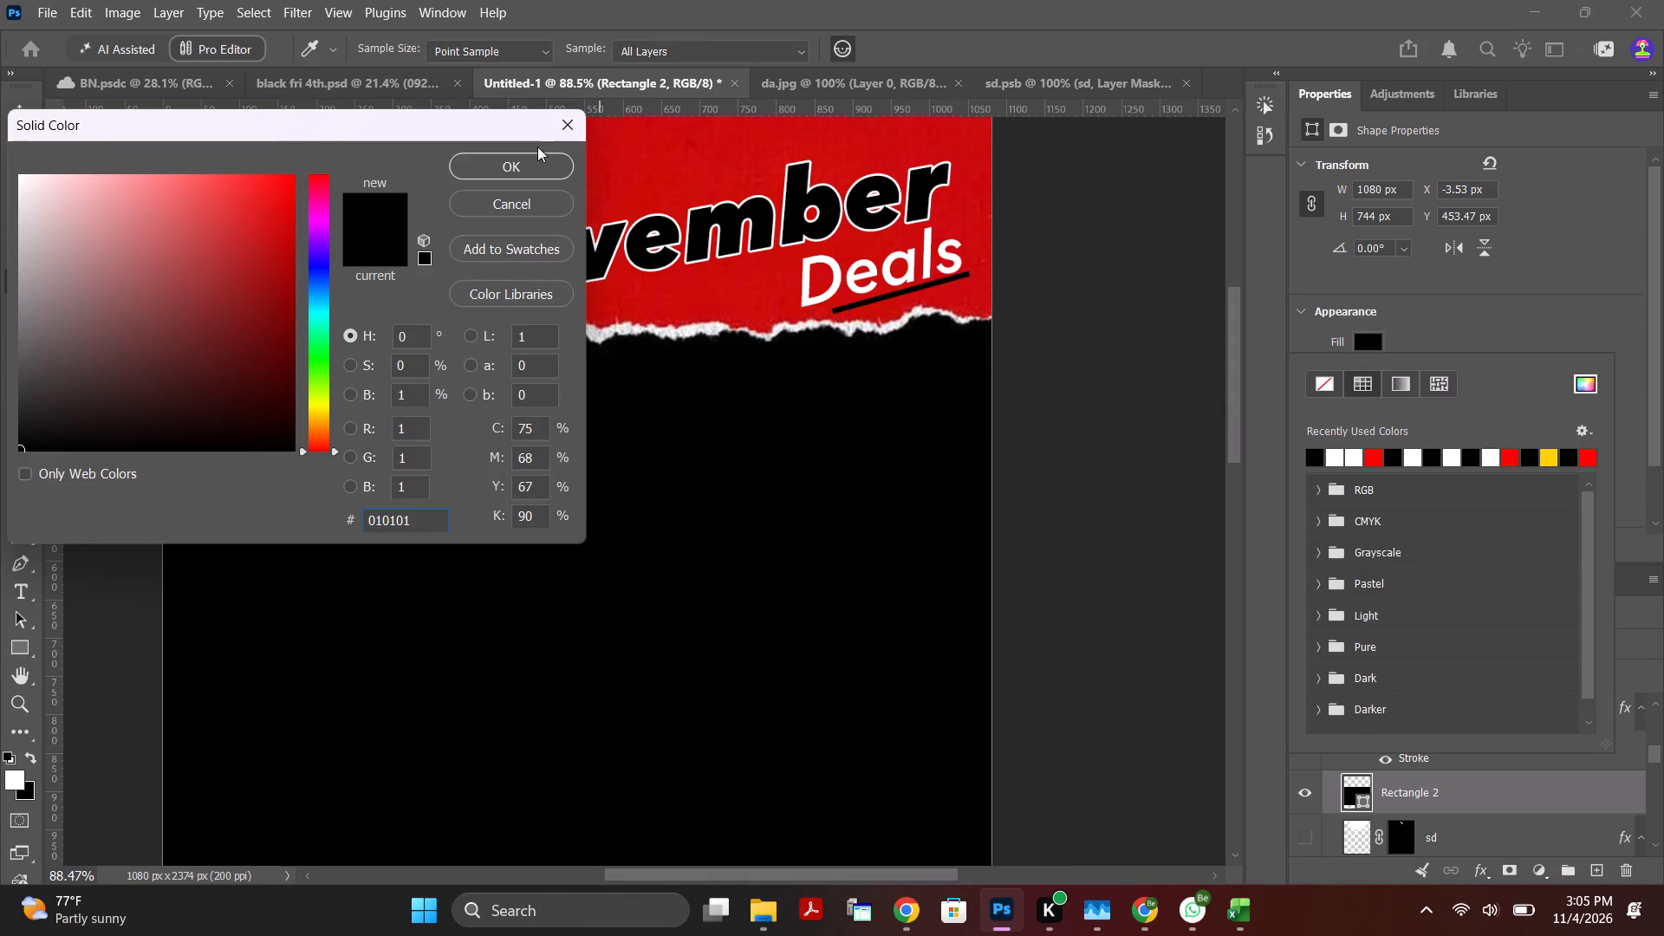
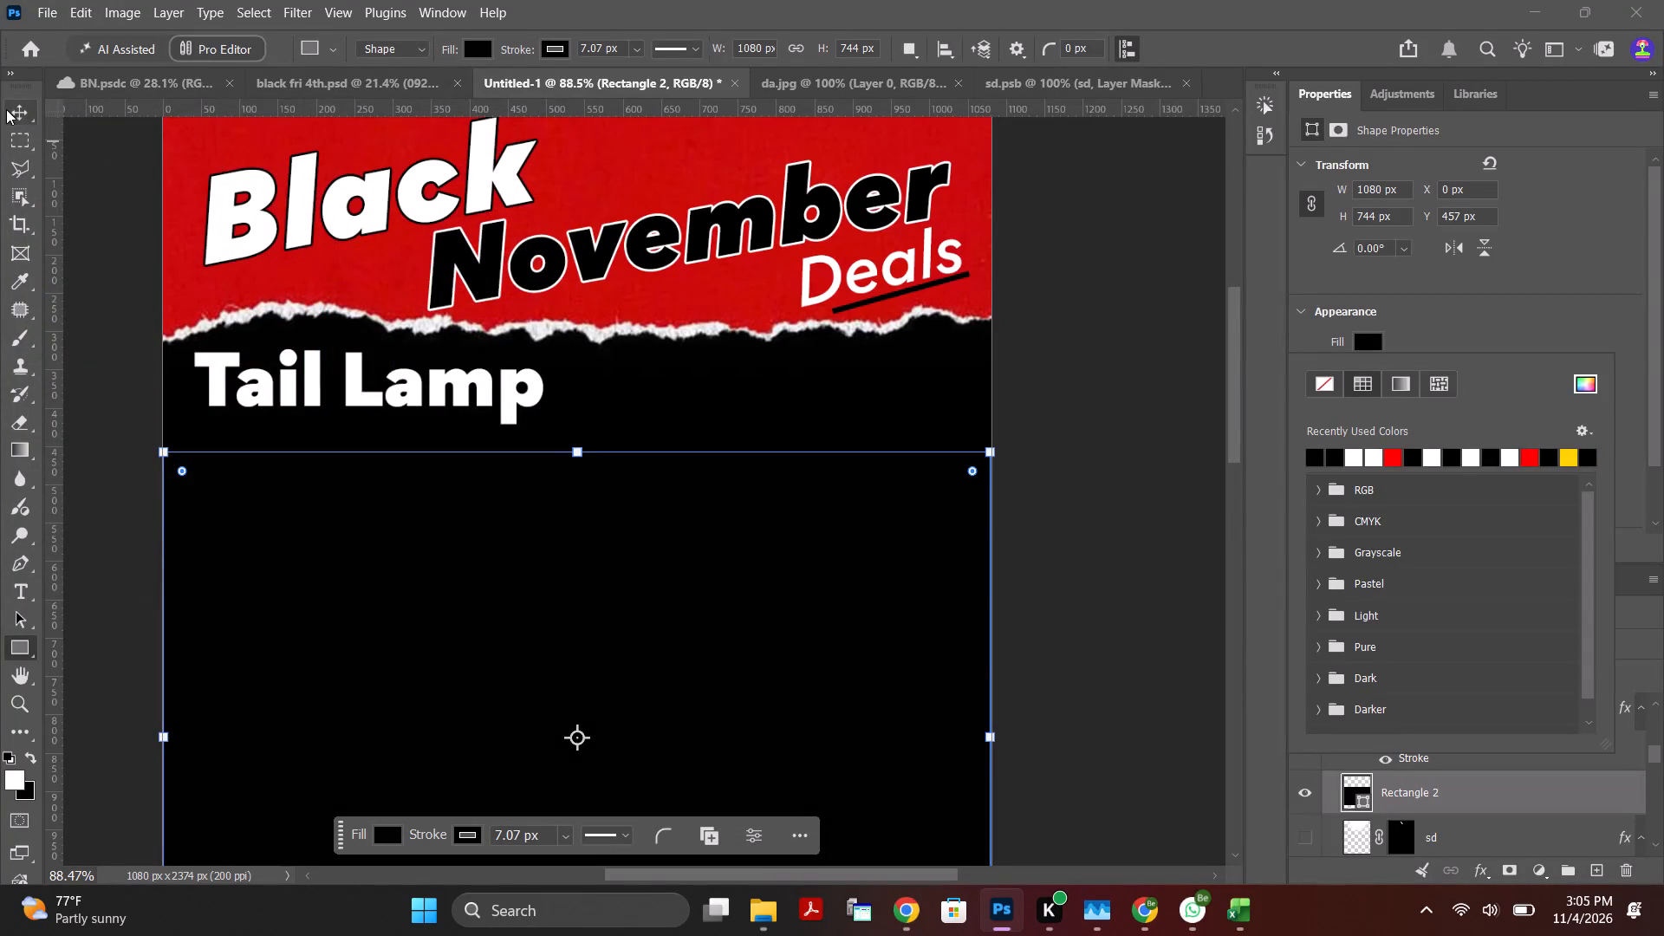
Move the Rectangle 2 layer down the layer stack to directly below Layer 1, behind the footer.
{"action": "left_click", "coordinate": [20, 110]}
{"action": "left_click", "coordinate": [85, 257]}
{"action": "scroll", "coordinate": [570, 478], "scroll_direction": "down", "scroll_amount": 14}
{"action": "scroll", "coordinate": [699, 601], "scroll_direction": "up", "scroll_amount": 3, "text": "alt"}
{"action": "left_click", "coordinate": [846, 523]}
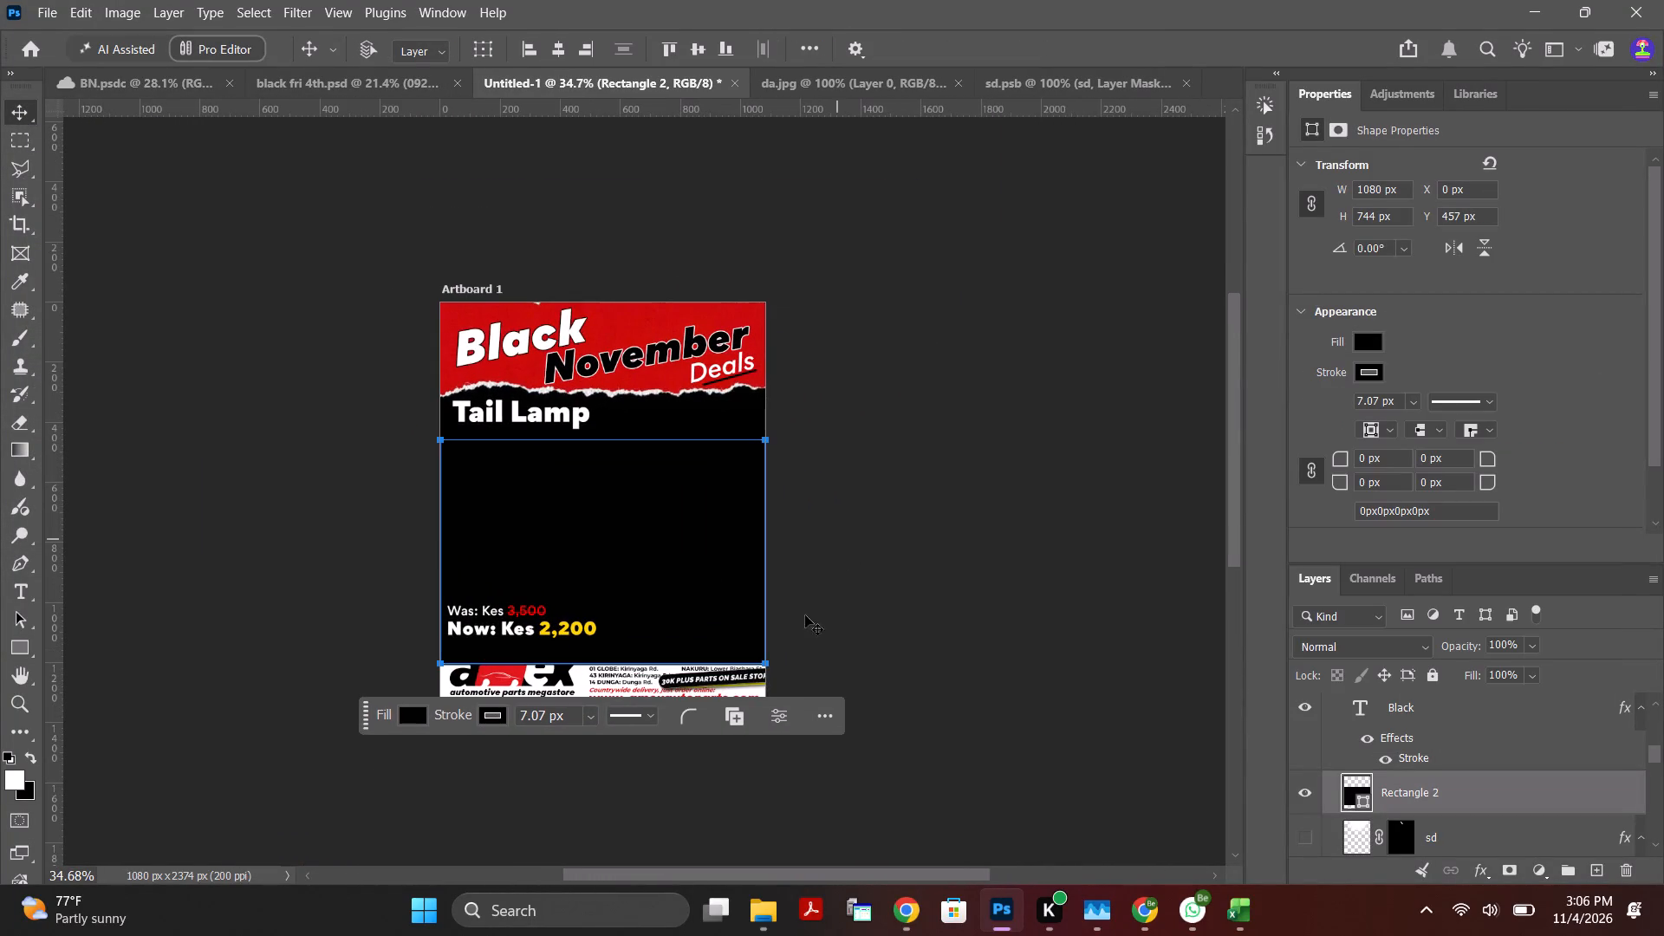
{"action": "scroll", "coordinate": [729, 567], "scroll_direction": "down", "scroll_amount": 6, "text": "alt"}
{"action": "scroll", "coordinate": [728, 804], "scroll_direction": "up", "scroll_amount": 5, "text": "alt"}
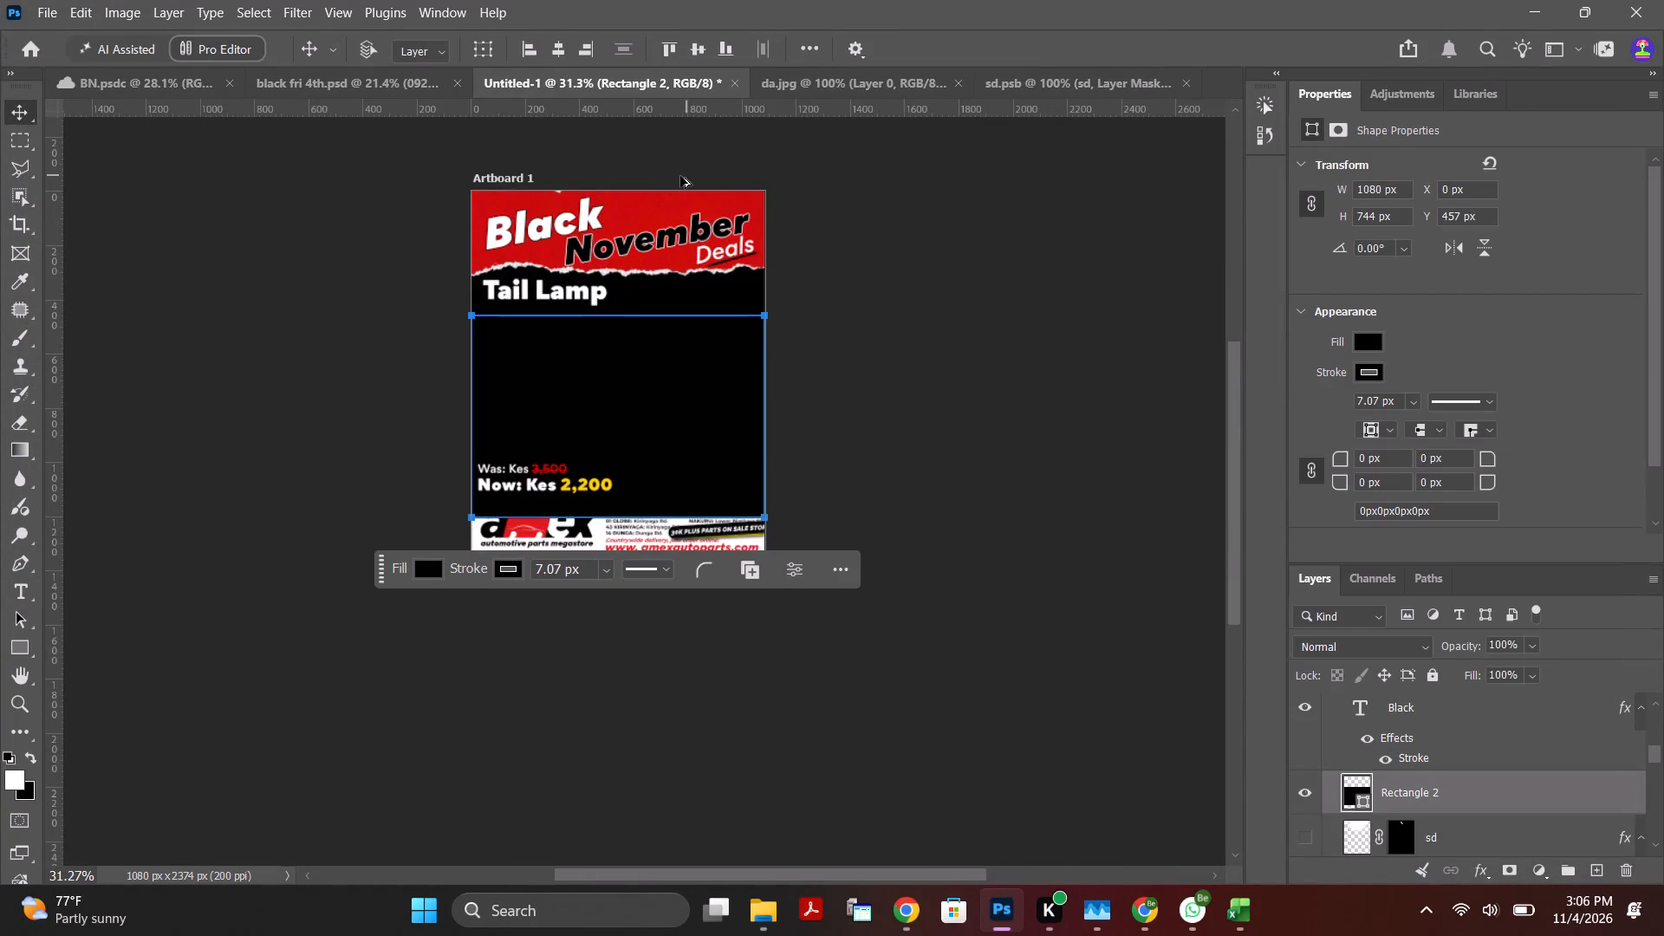
{"action": "scroll", "coordinate": [680, 176], "scroll_direction": "up", "scroll_amount": 2, "text": "alt"}
{"action": "left_click", "coordinate": [952, 400]}
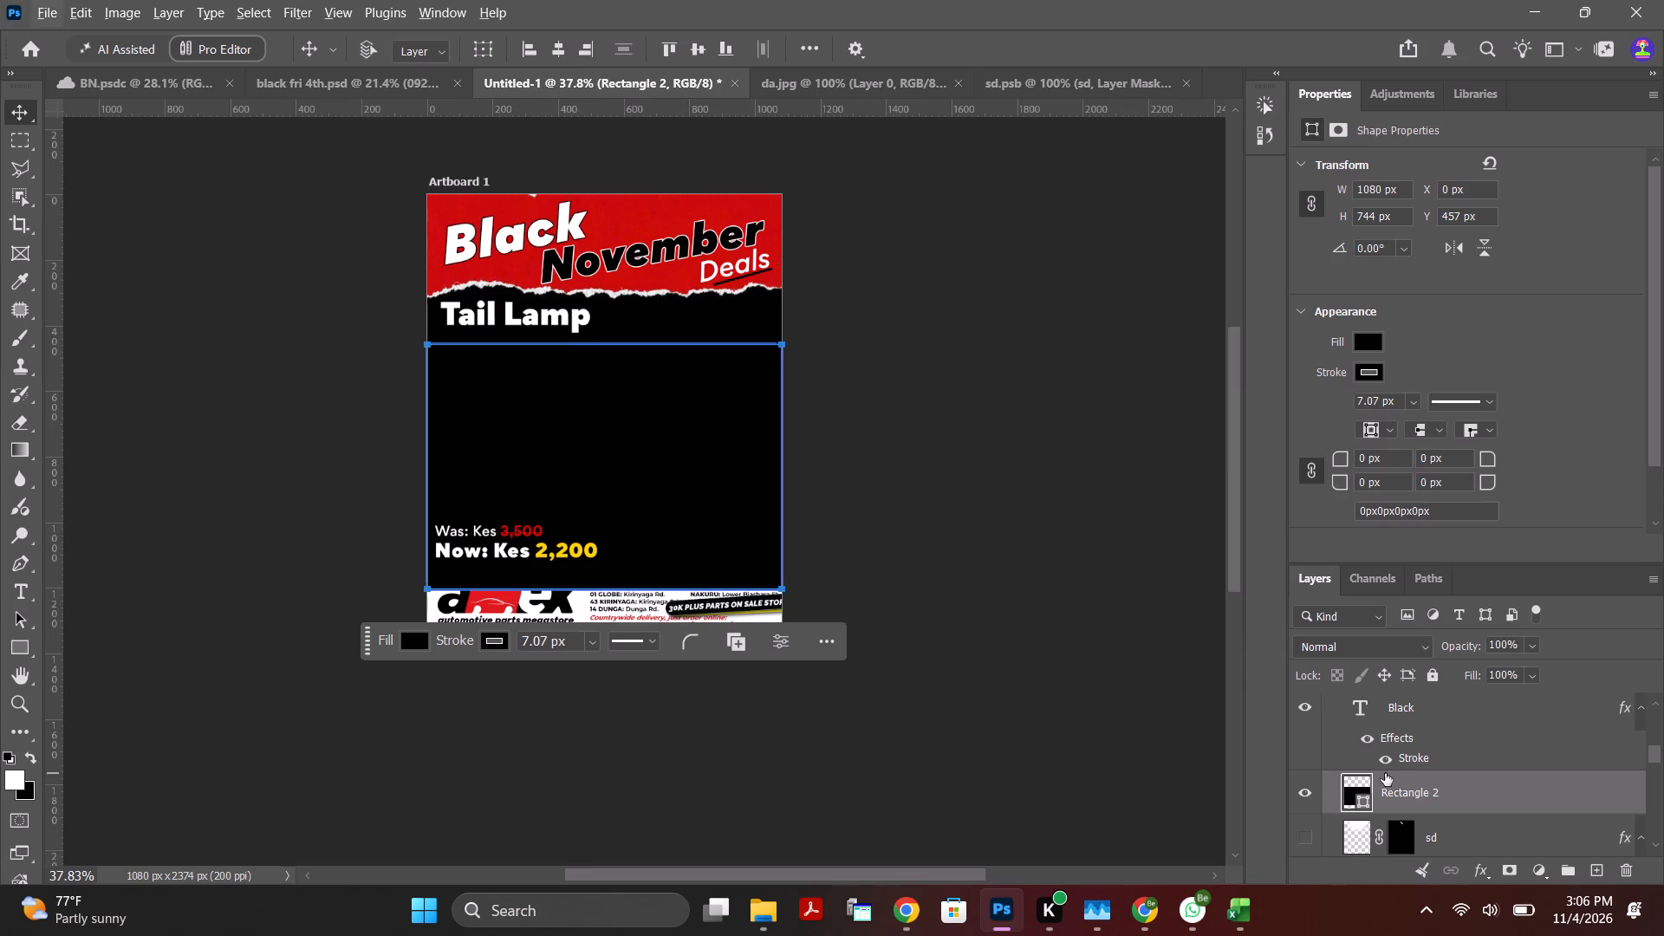
{"action": "scroll", "coordinate": [1458, 778], "scroll_direction": "down", "scroll_amount": 3}
{"action": "left_click_drag", "start_coordinate": [1446, 719], "coordinate": [1452, 771]}
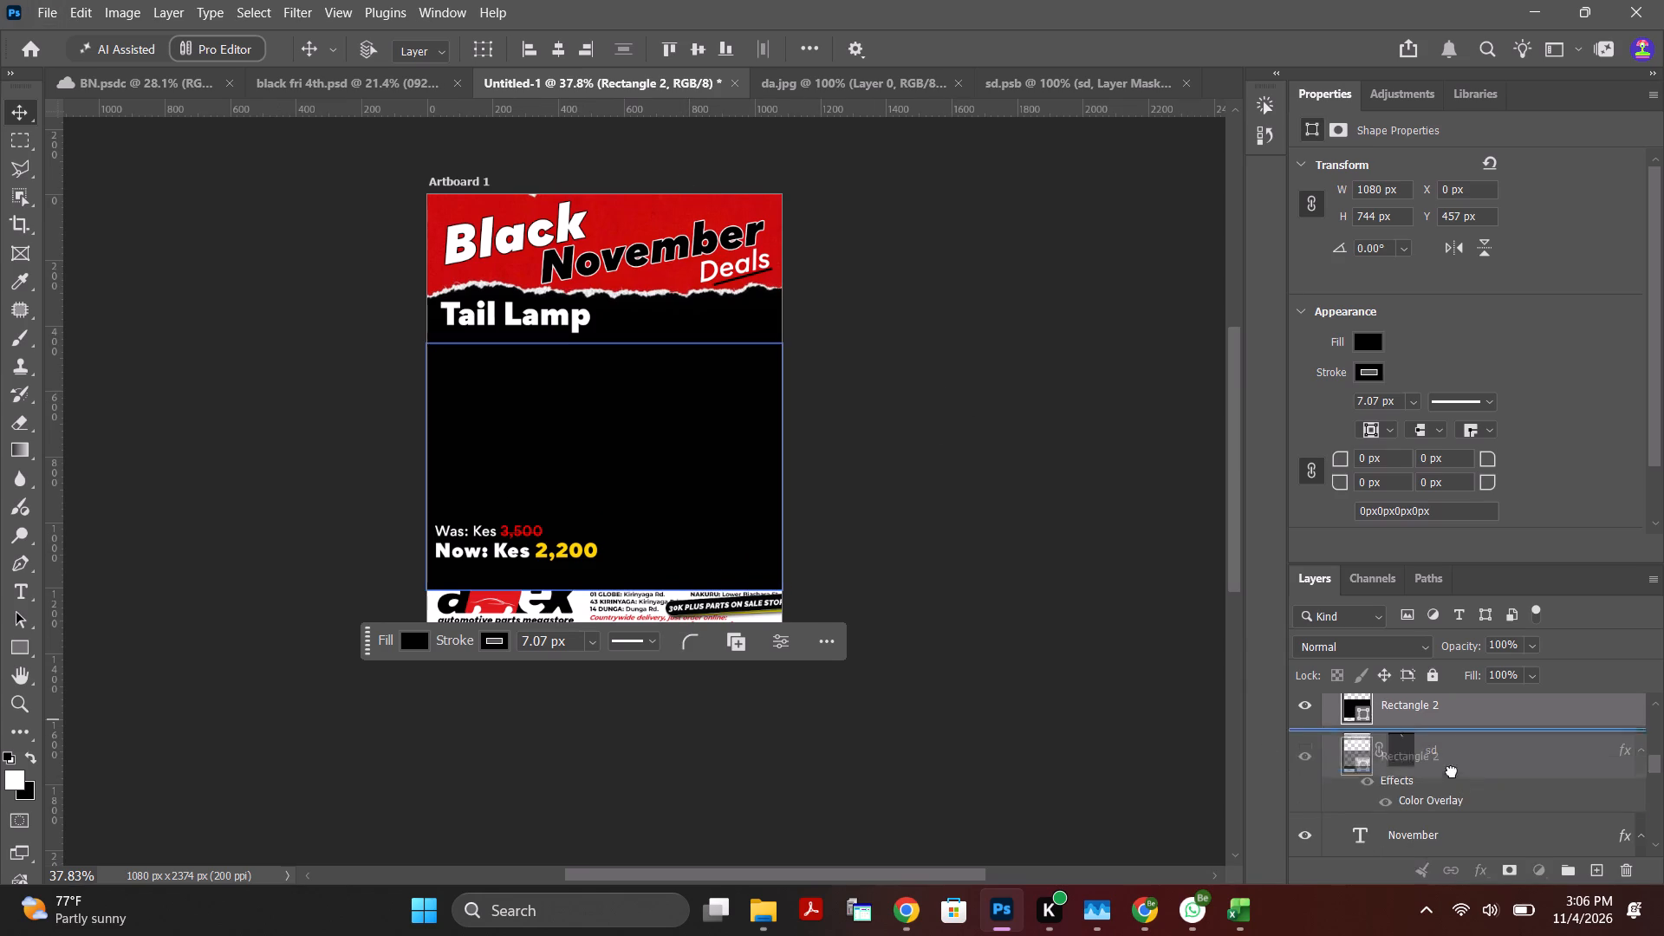
{"action": "left_click_drag", "start_coordinate": [1452, 771], "coordinate": [1444, 906]}
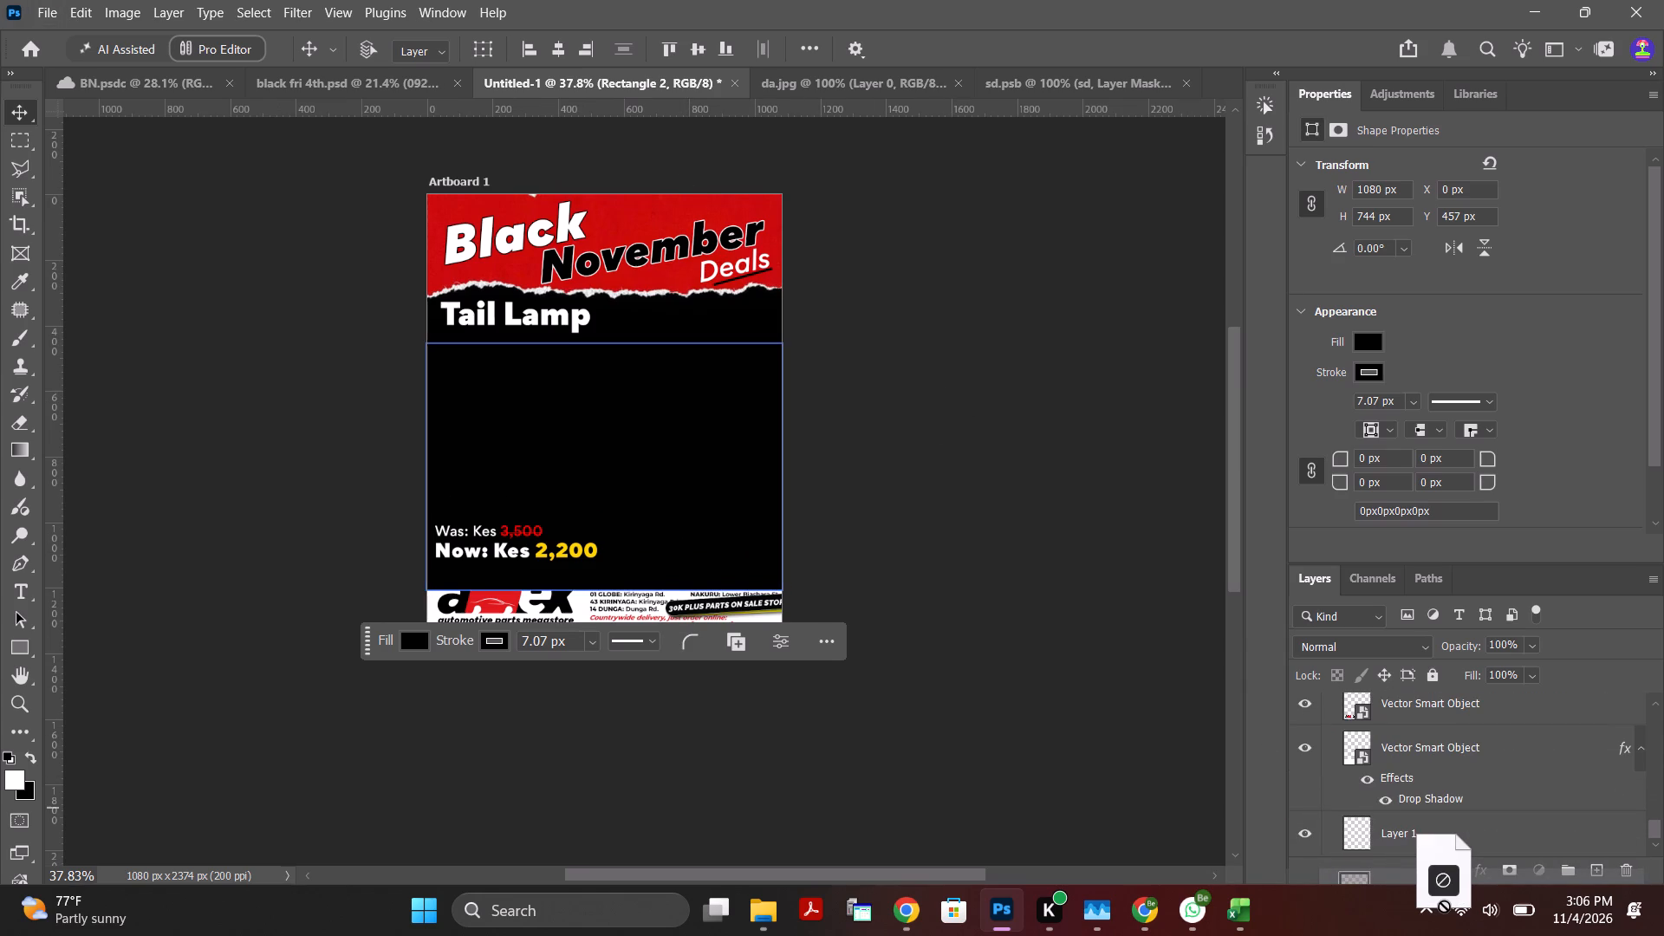
{"action": "left_click_drag", "start_coordinate": [1444, 906], "coordinate": [1440, 777]}
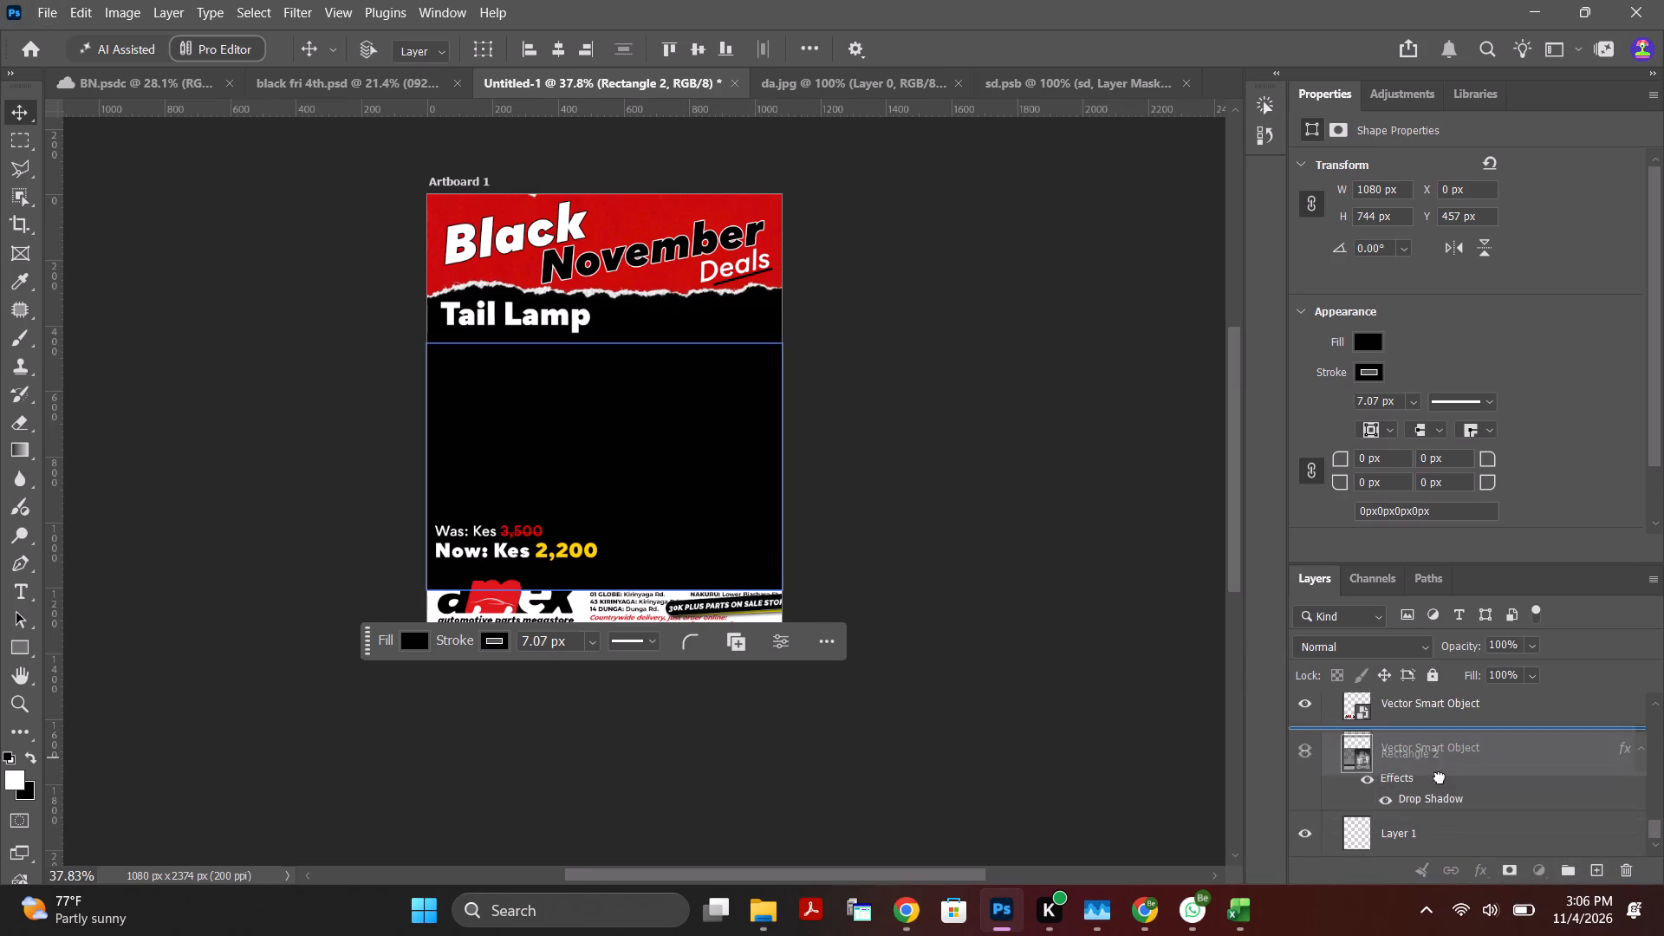
{"action": "left_click_drag", "start_coordinate": [1440, 777], "coordinate": [1442, 847]}
{"action": "left_click", "coordinate": [994, 449]}
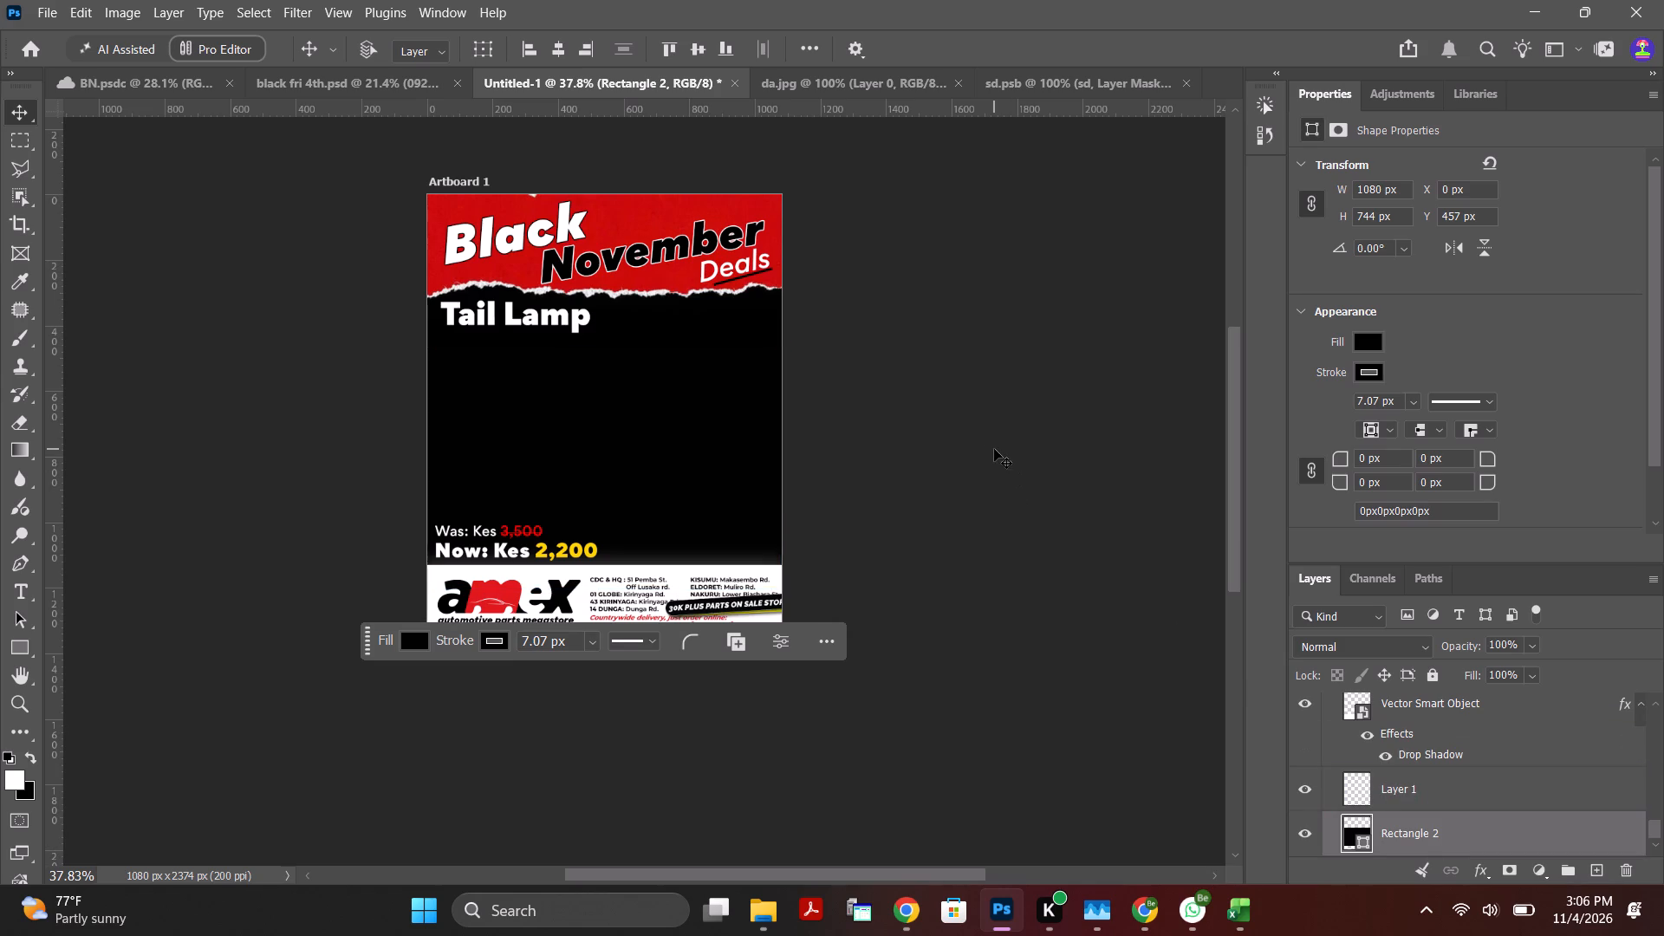
{"action": "scroll", "coordinate": [541, 169], "scroll_direction": "up", "scroll_amount": 2, "text": "alt"}
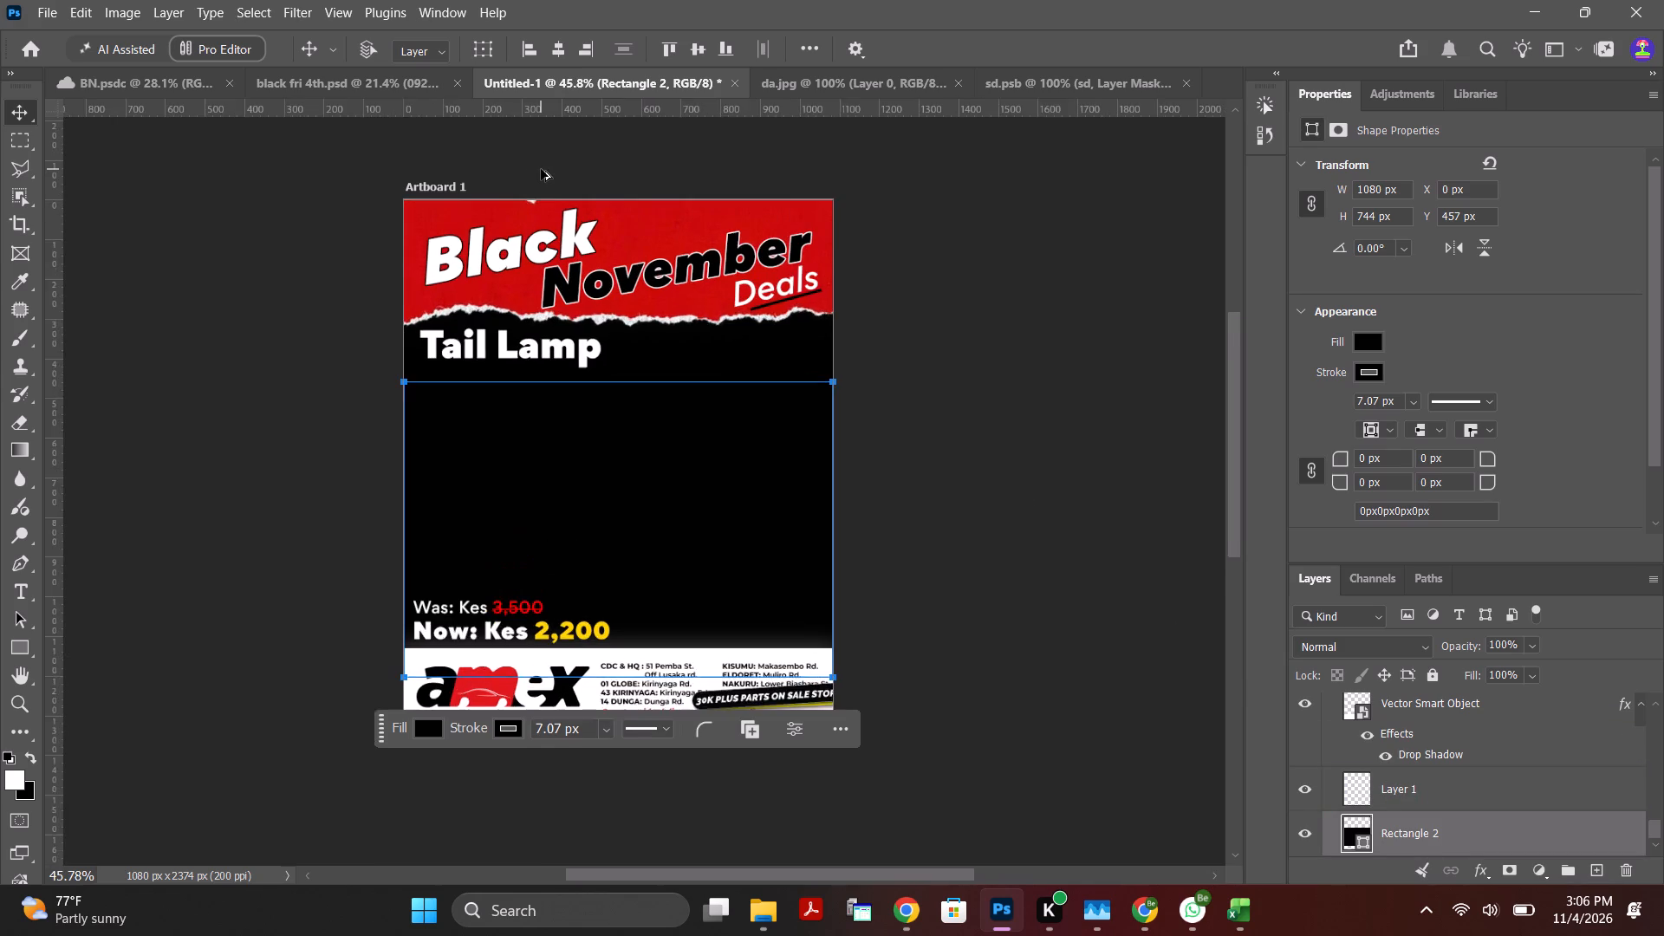
{"action": "scroll", "coordinate": [541, 169], "scroll_direction": "up", "scroll_amount": 2, "text": "alt"}
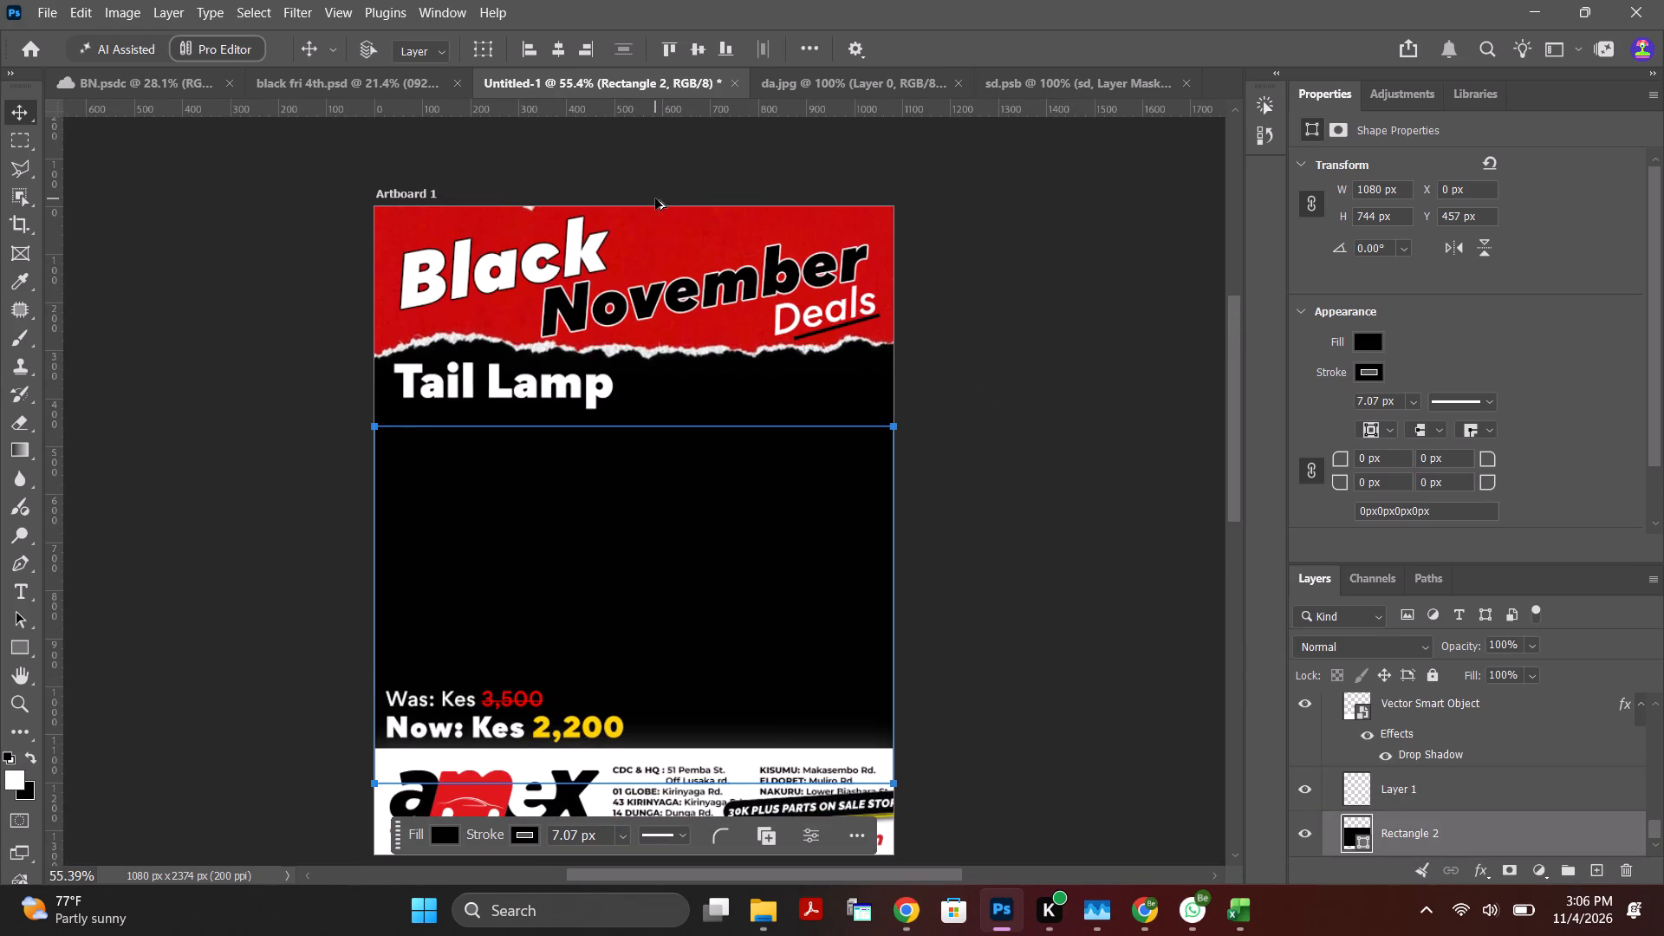
{"action": "left_click", "coordinate": [959, 285]}
Switch to Chrome and examine the related Pinterest pins for a decorative graphic or texture for the poster.
{"action": "left_click", "coordinate": [912, 917]}
{"action": "scroll", "coordinate": [1180, 582], "scroll_direction": "down", "scroll_amount": 3}
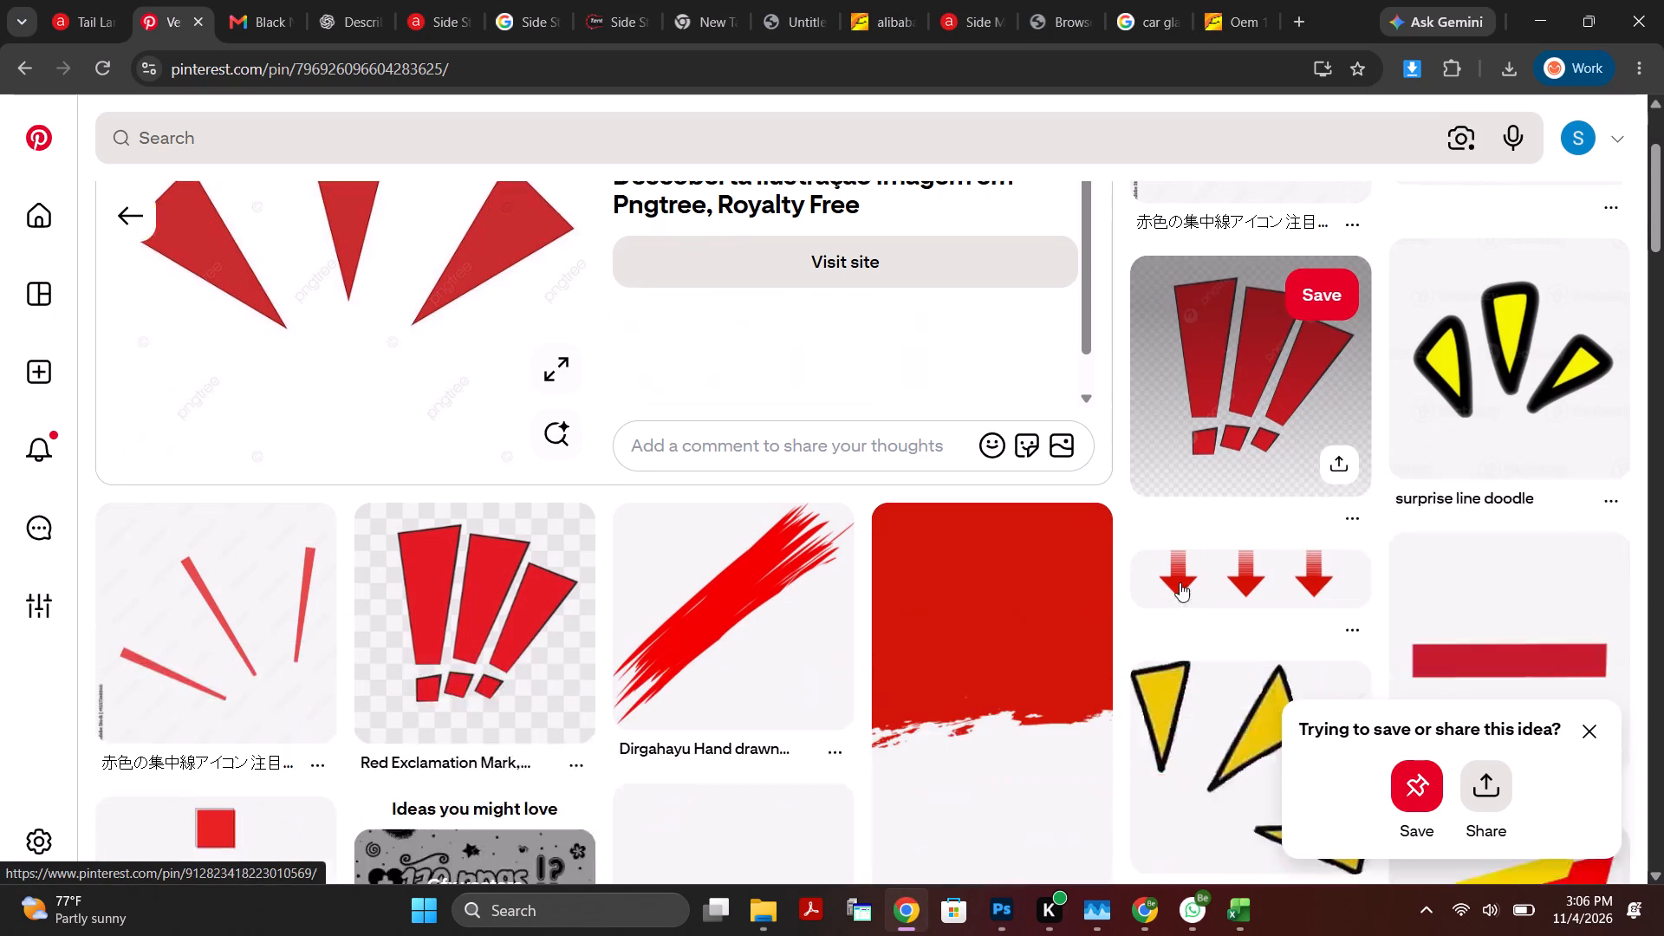
{"action": "scroll", "coordinate": [1180, 582], "scroll_direction": "down", "scroll_amount": 9}
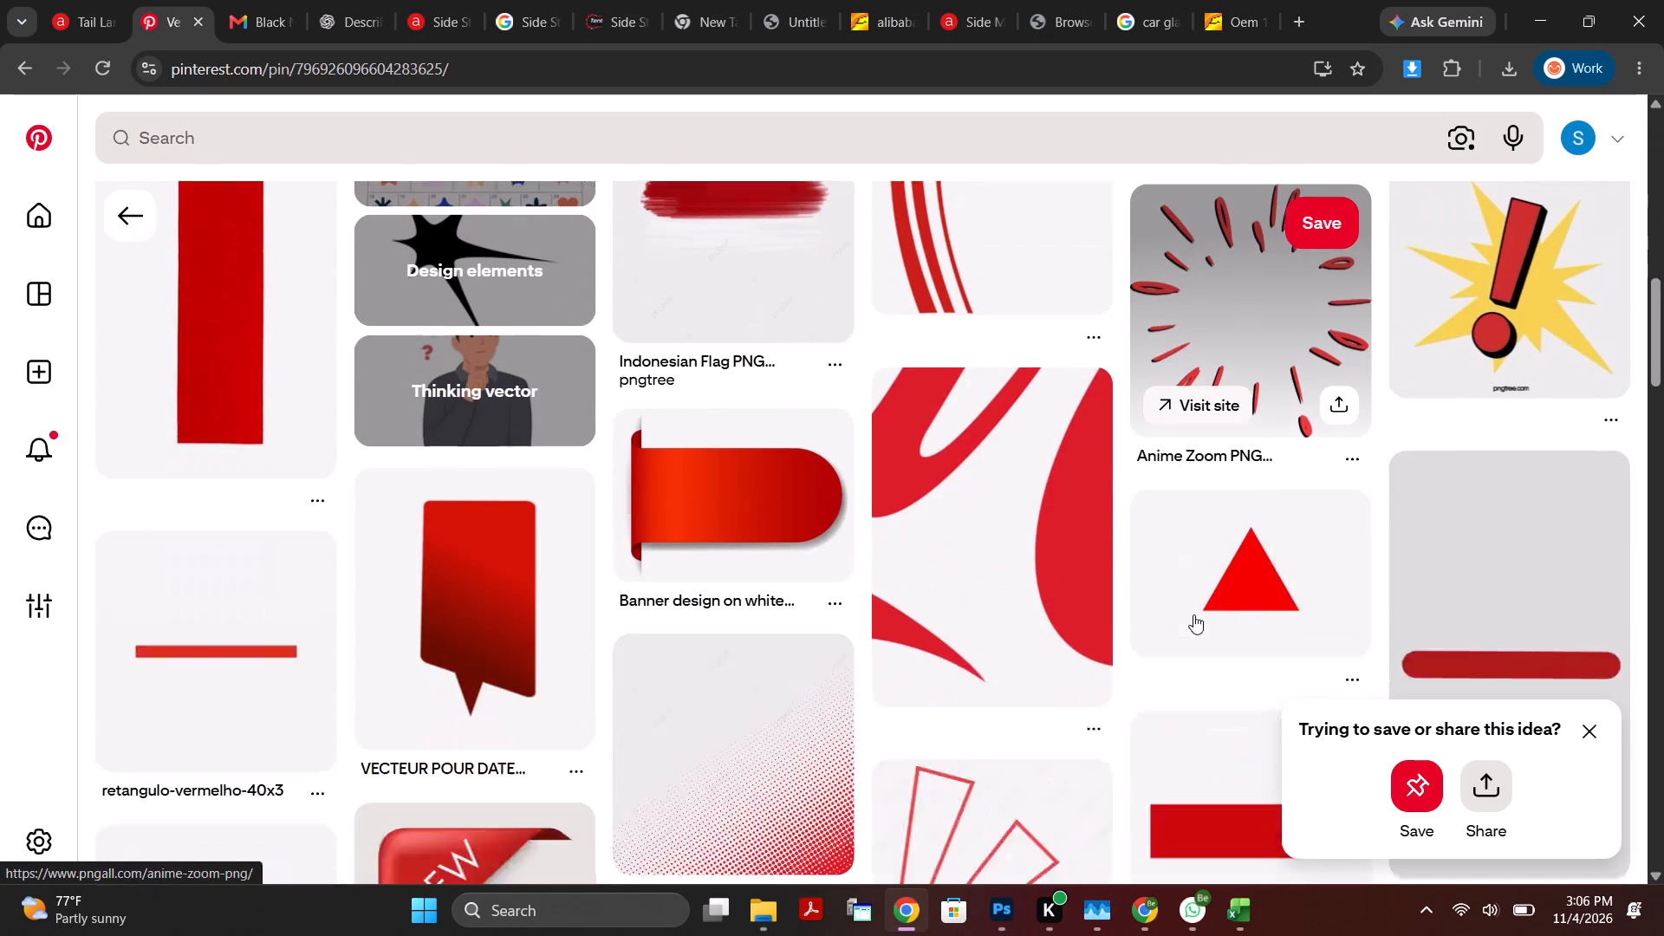
{"action": "scroll", "coordinate": [1193, 614], "scroll_direction": "down", "scroll_amount": 8}
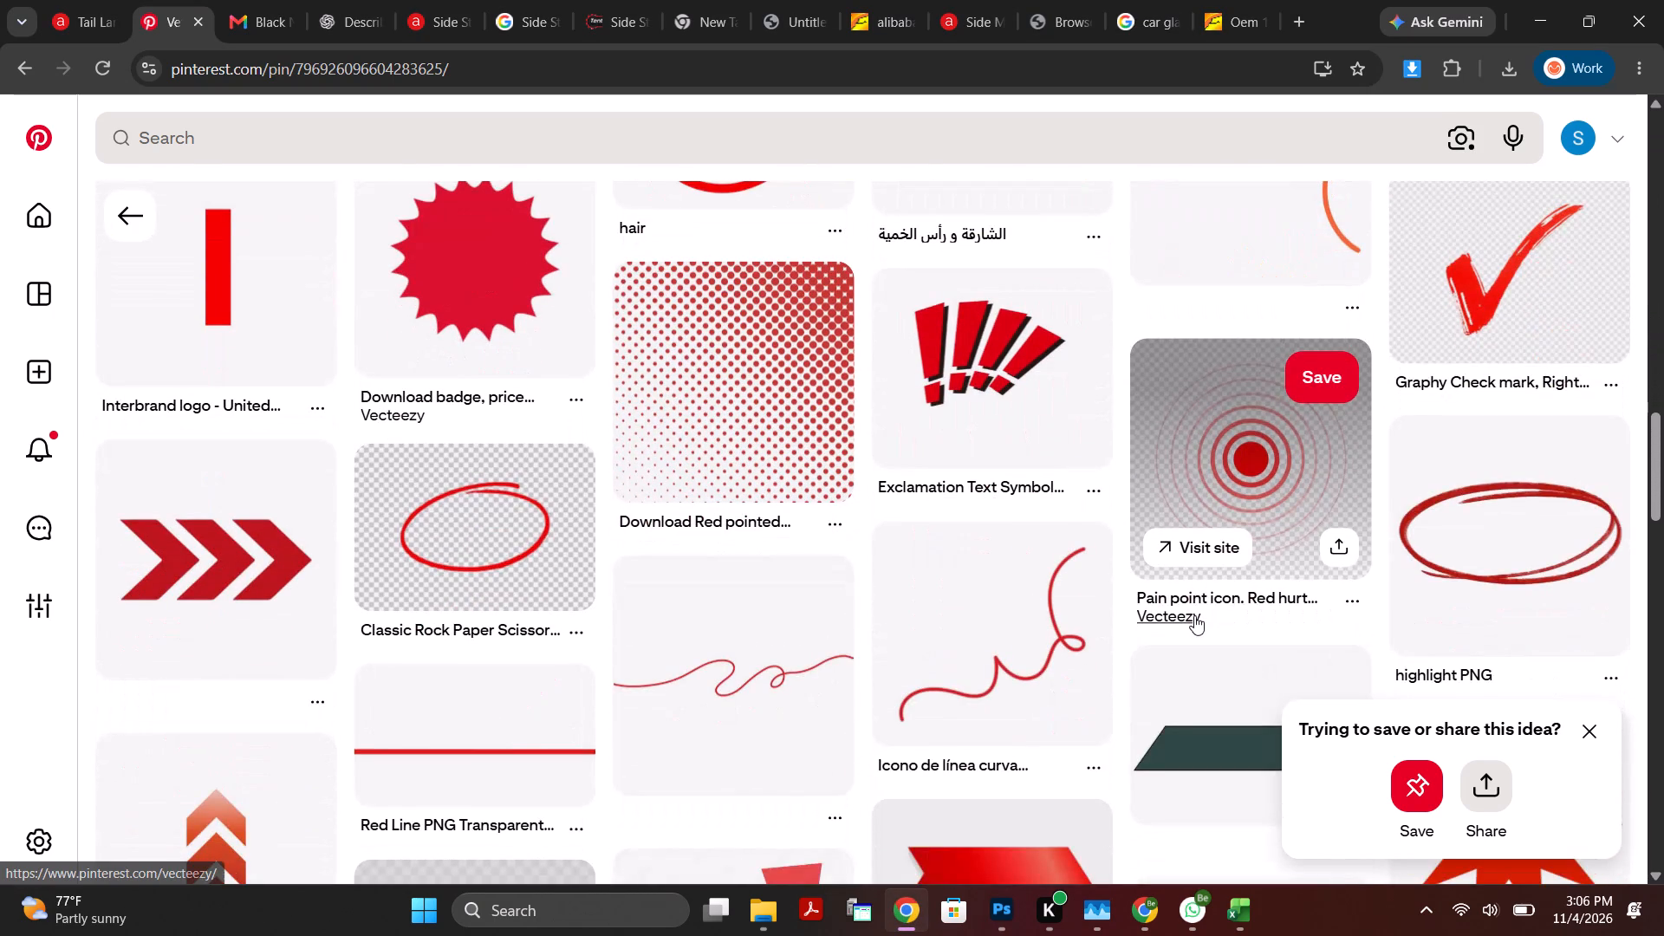
{"action": "scroll", "coordinate": [1194, 615], "scroll_direction": "up", "scroll_amount": 7}
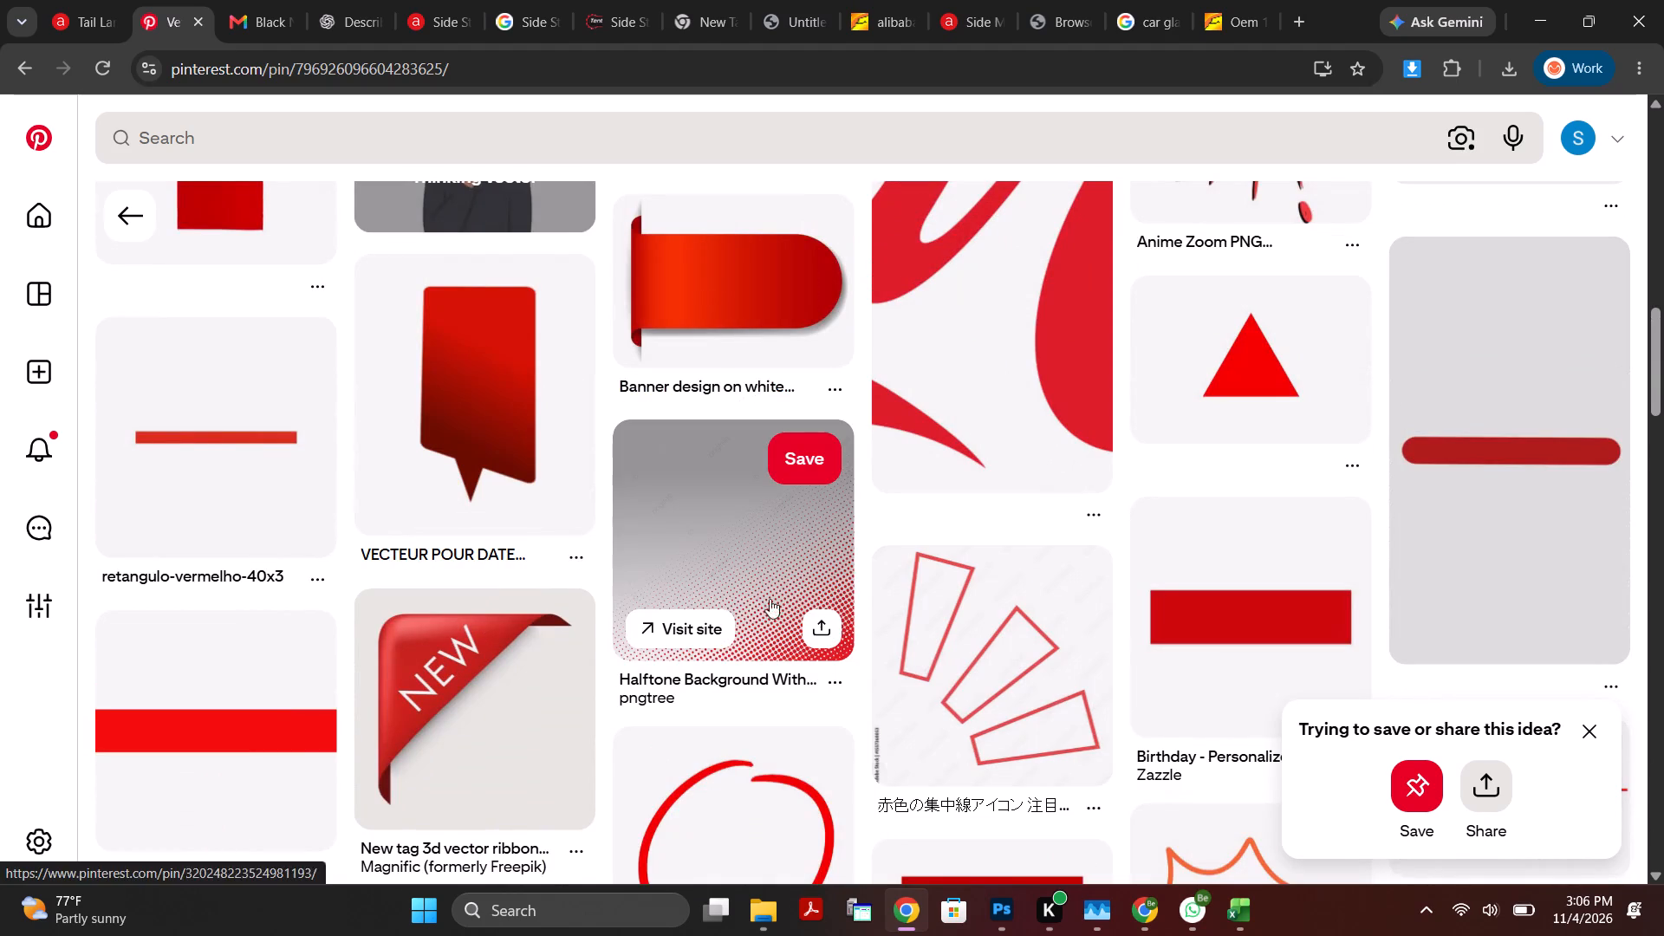
{"action": "scroll", "coordinate": [626, 570], "scroll_direction": "down", "scroll_amount": 8}
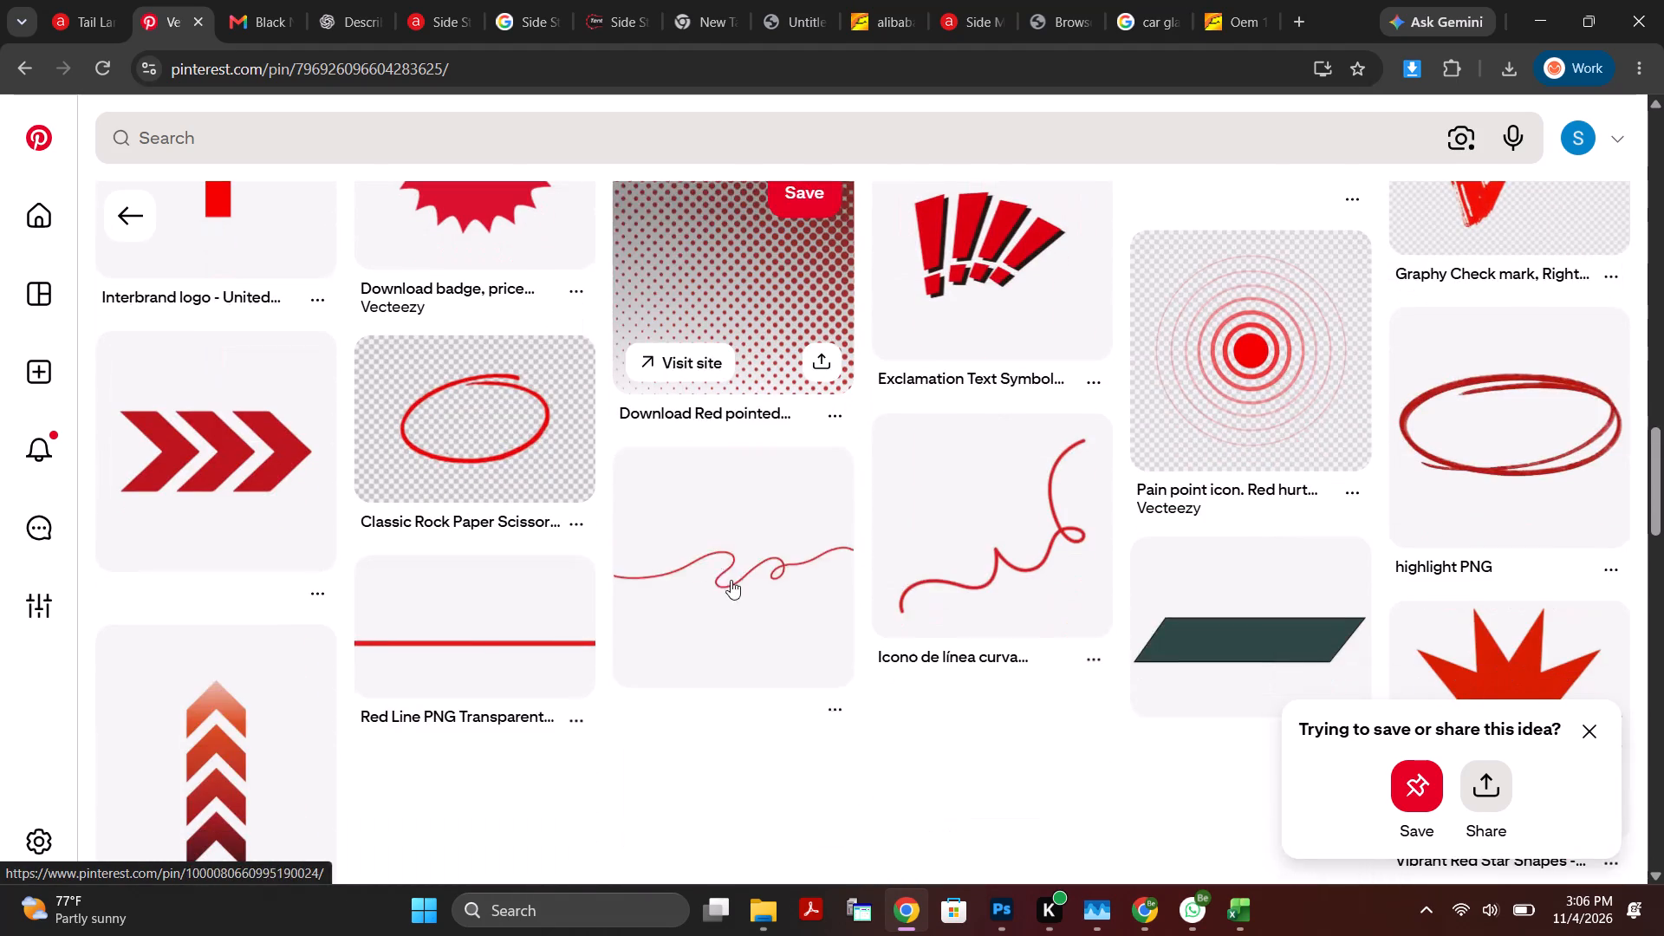
{"action": "scroll", "coordinate": [987, 596], "scroll_direction": "down", "scroll_amount": 5}
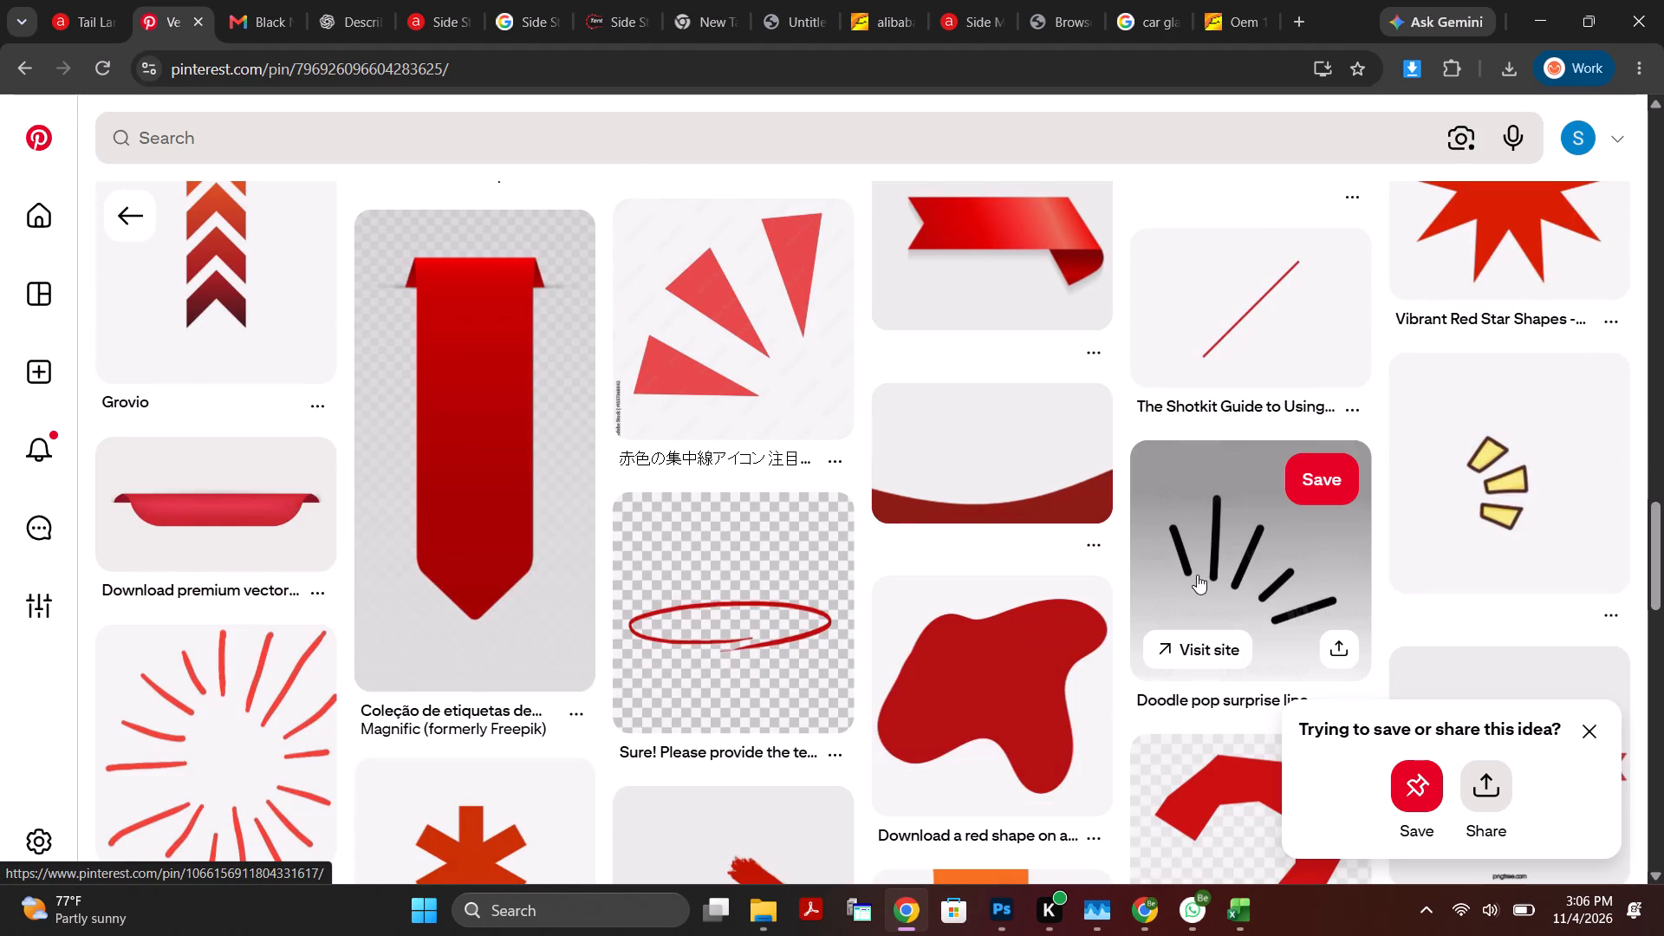
{"action": "scroll", "coordinate": [1201, 574], "scroll_direction": "down", "scroll_amount": 8}
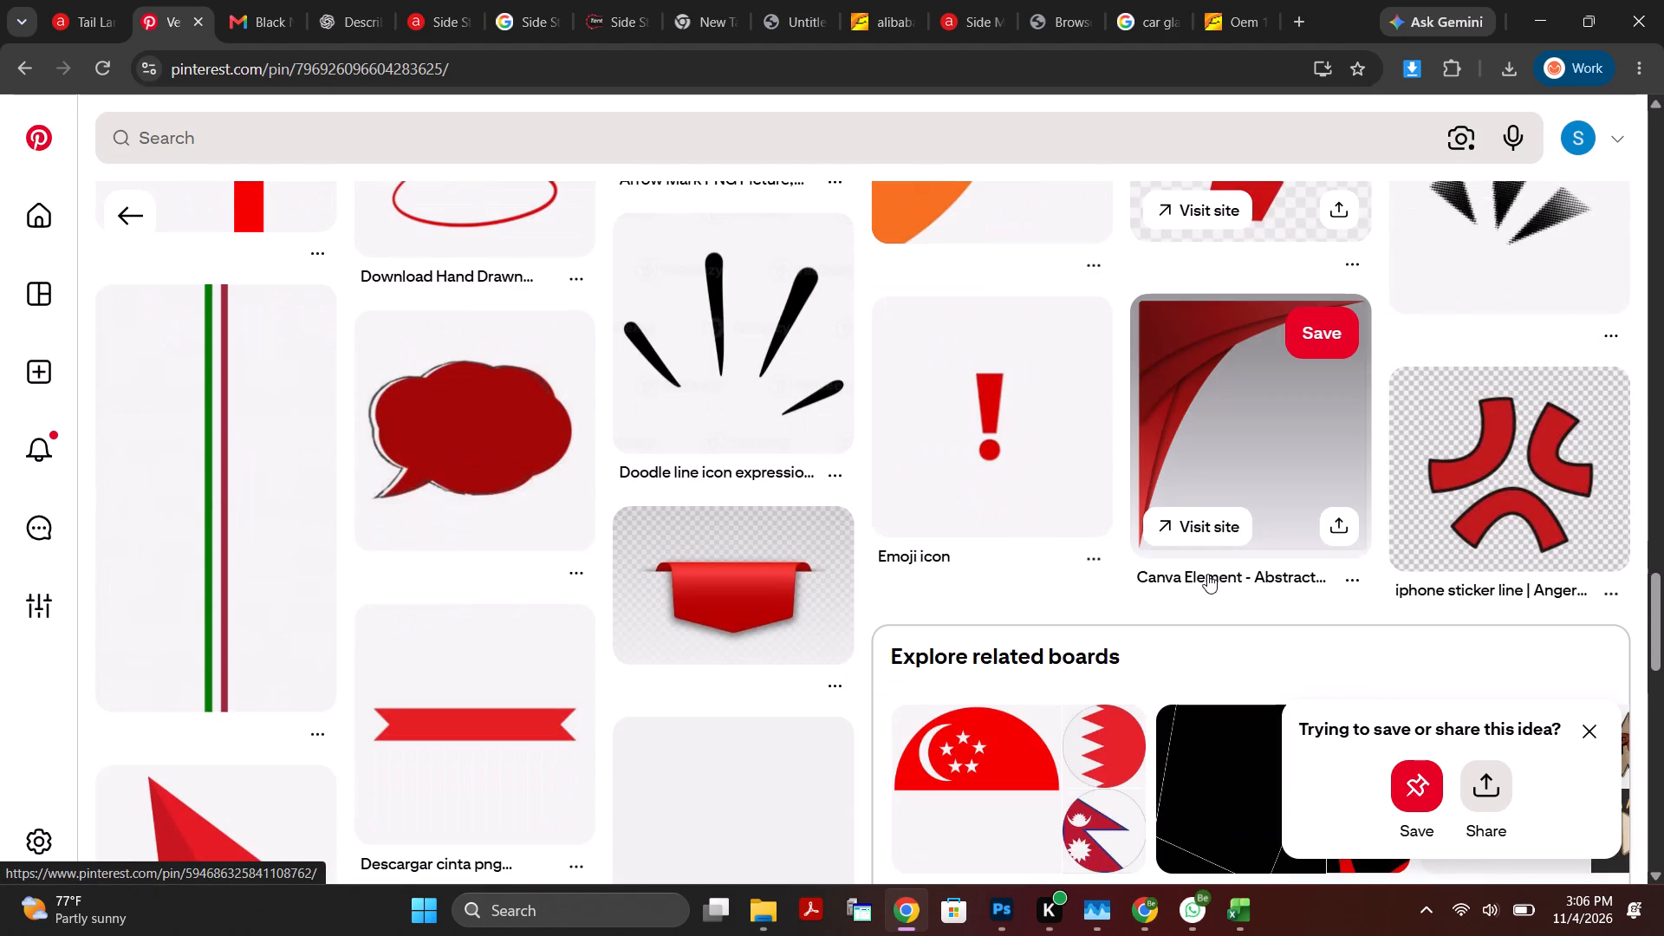
{"action": "scroll", "coordinate": [1207, 574], "scroll_direction": "down", "scroll_amount": 8}
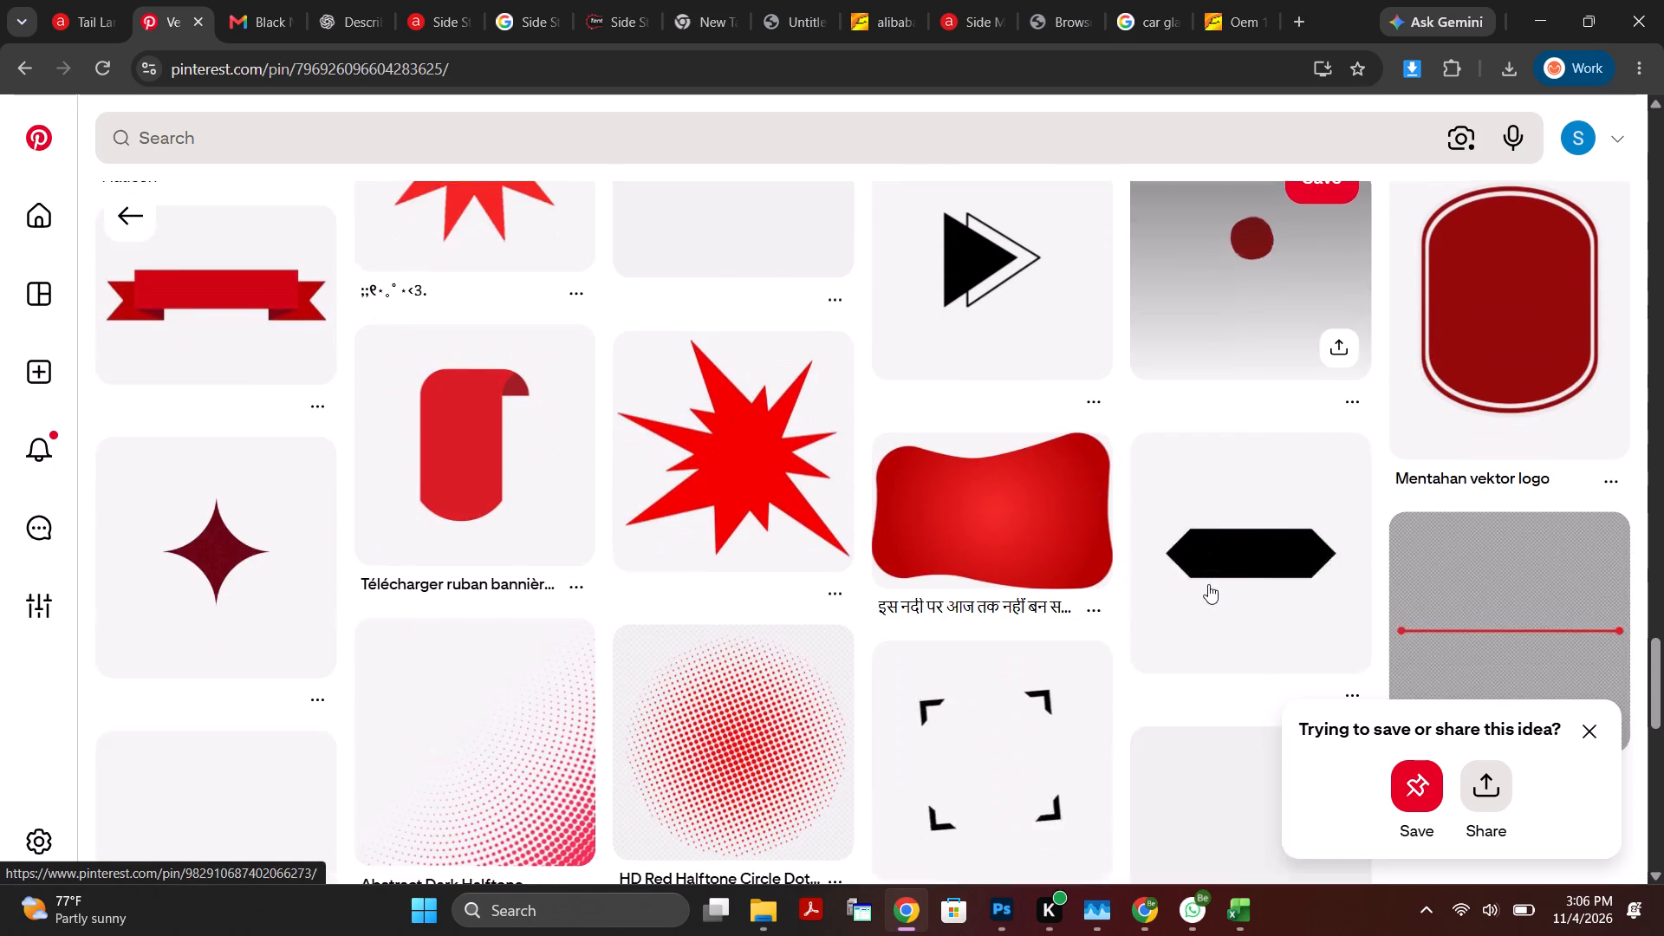
{"action": "scroll", "coordinate": [1208, 584], "scroll_direction": "down", "scroll_amount": 1}
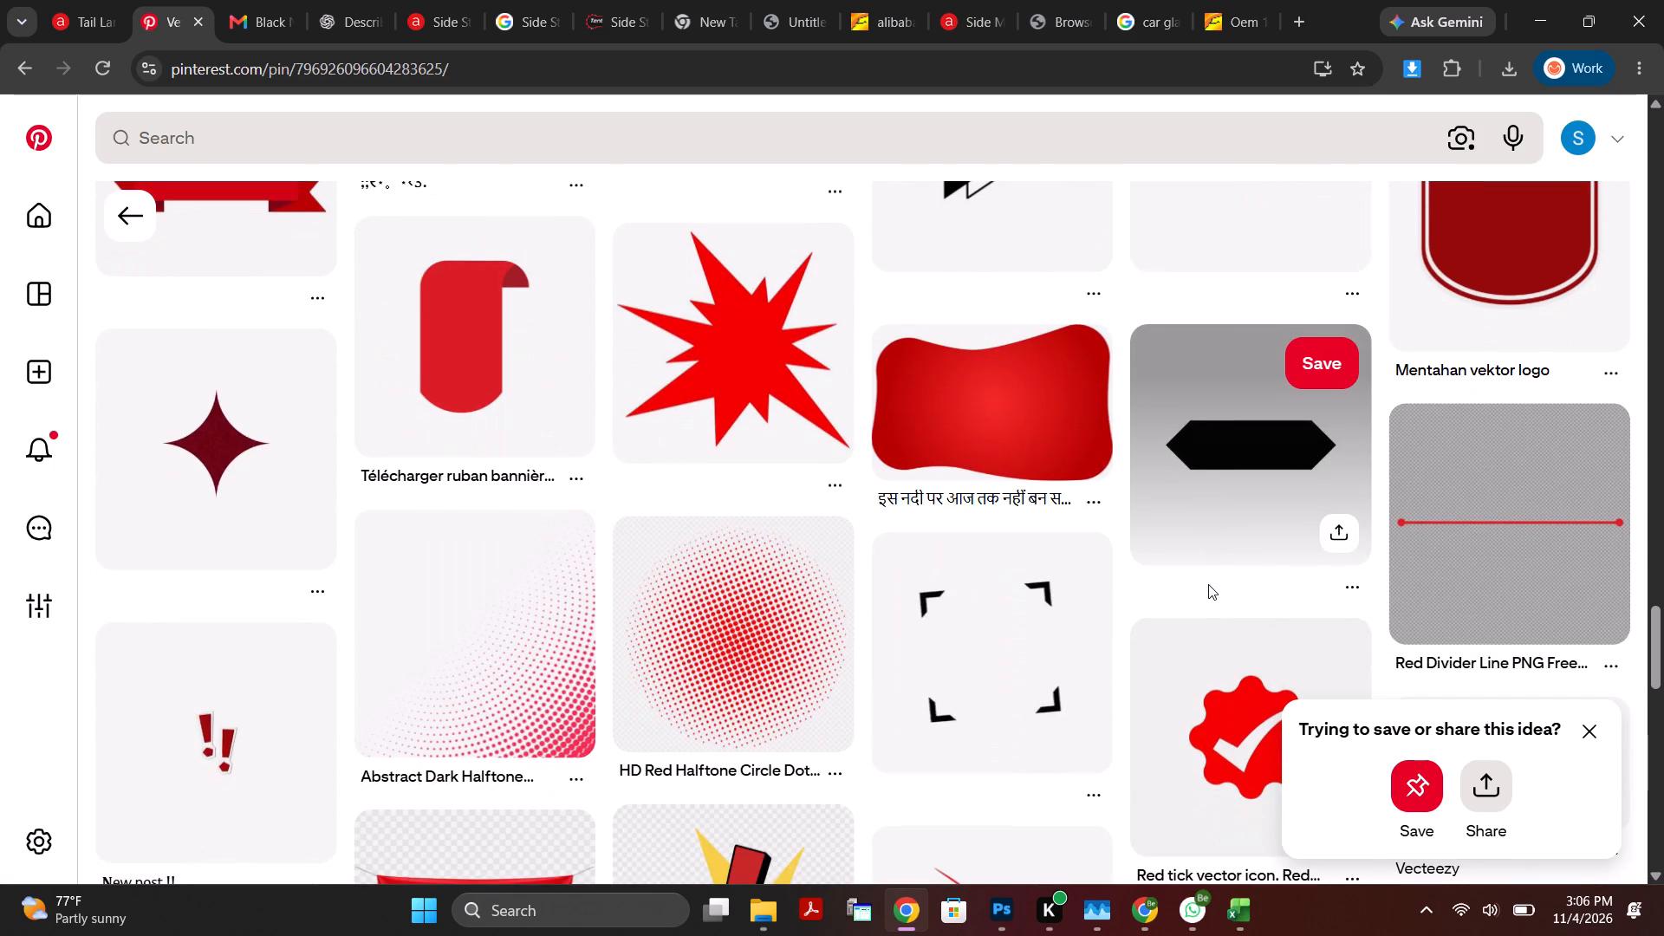
{"action": "scroll", "coordinate": [939, 673], "scroll_direction": "down", "scroll_amount": 4}
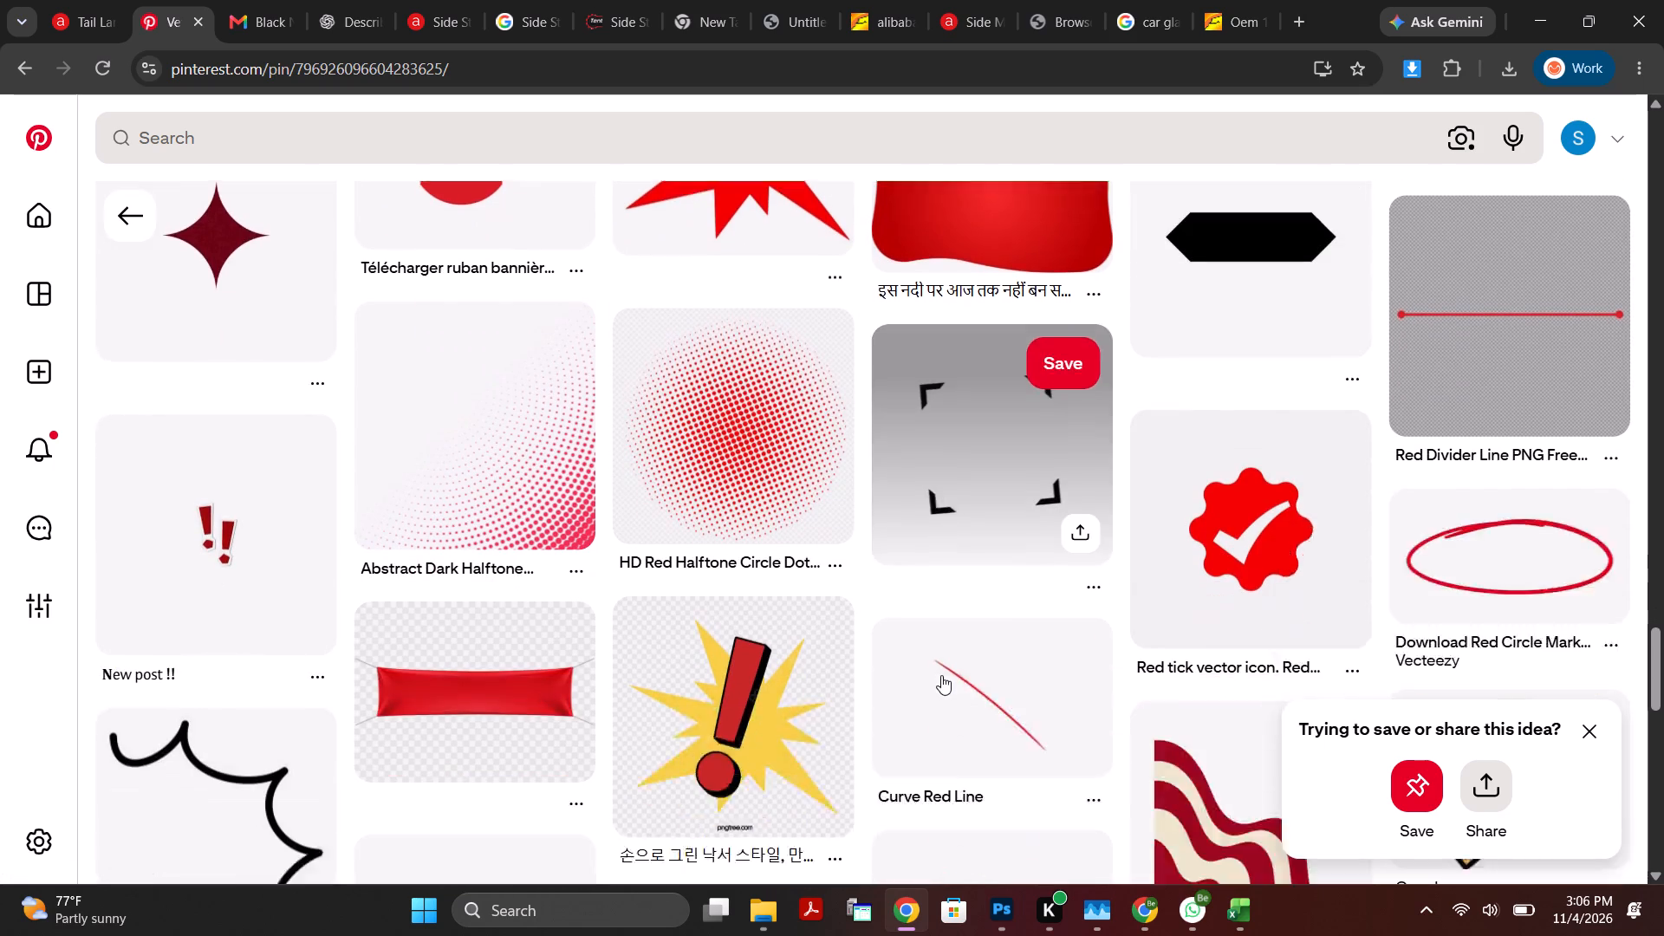
{"action": "scroll", "coordinate": [972, 670], "scroll_direction": "down", "scroll_amount": 4}
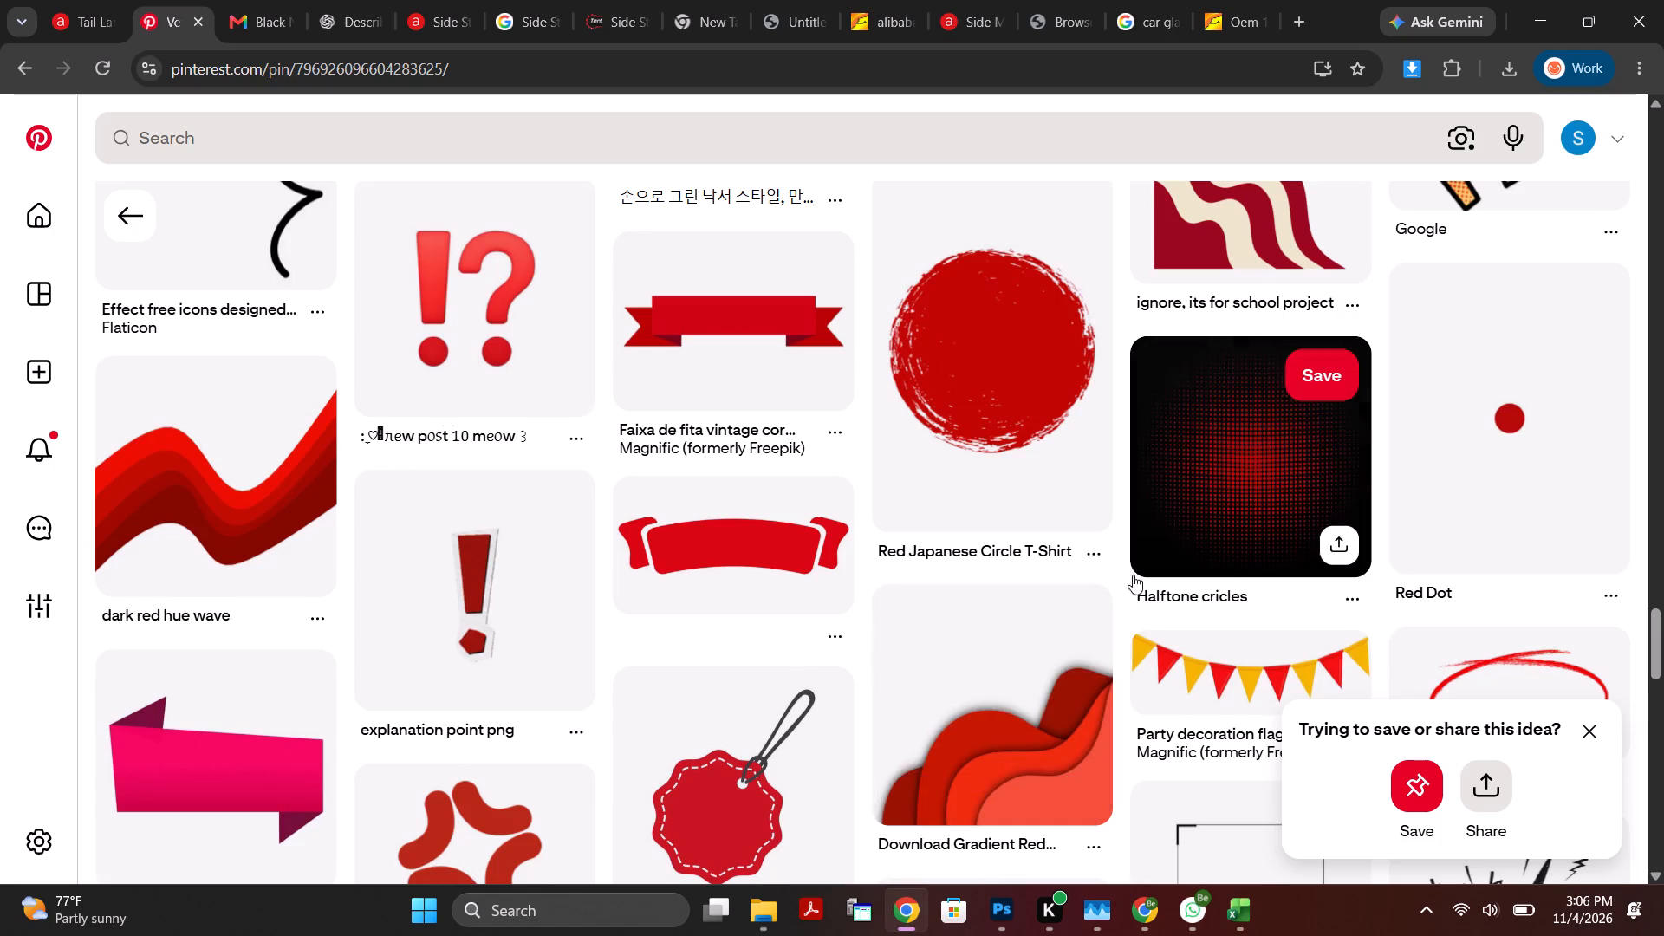
{"action": "scroll", "coordinate": [971, 543], "scroll_direction": "up", "scroll_amount": 6}
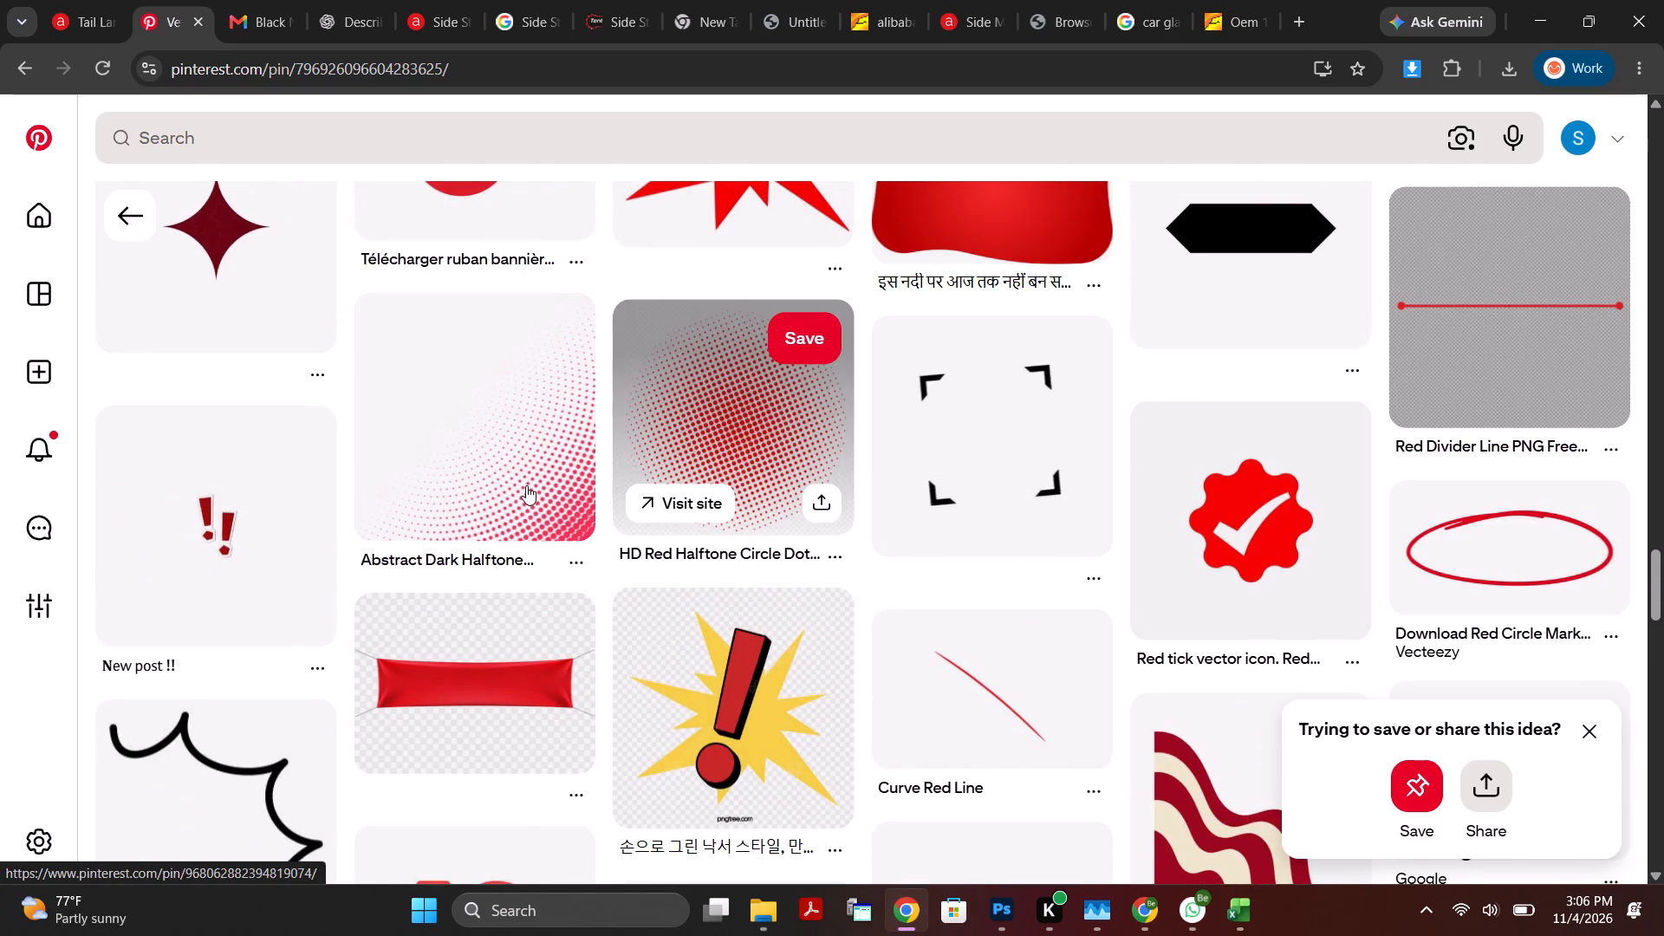
Open the Abstract Dark Halftone pin, go to the related black halftone dot pin, and save its image to Downloads as sdas.
{"action": "left_click", "coordinate": [526, 485]}
{"action": "right_click", "coordinate": [373, 442]}
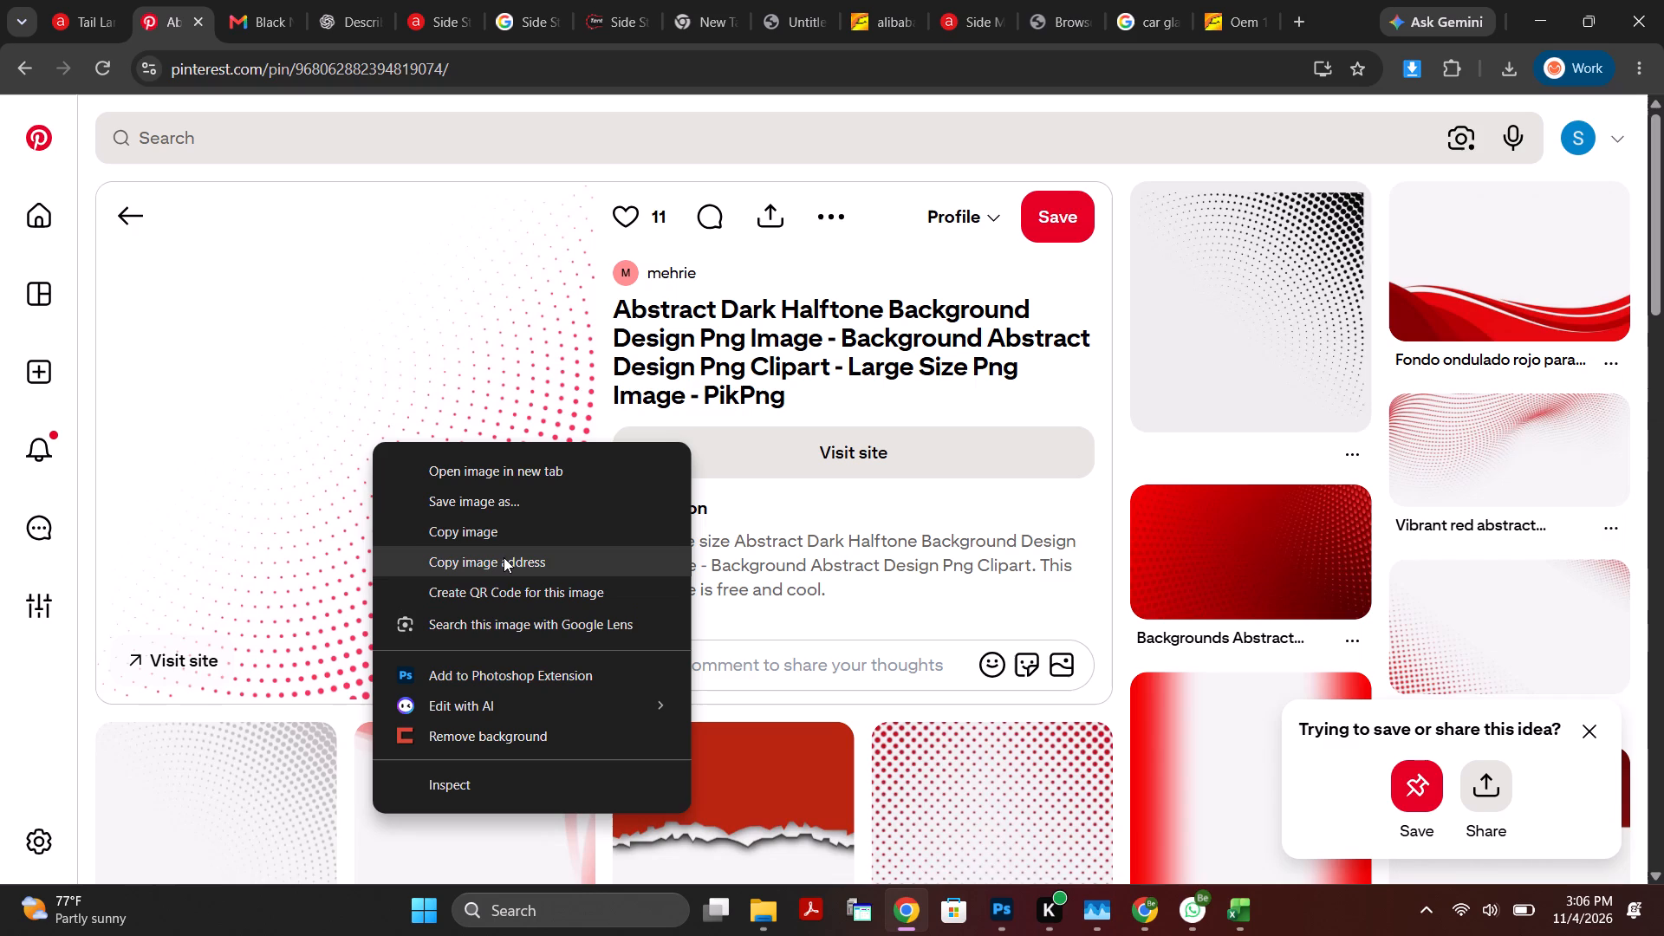
{"action": "left_click", "coordinate": [1310, 289]}
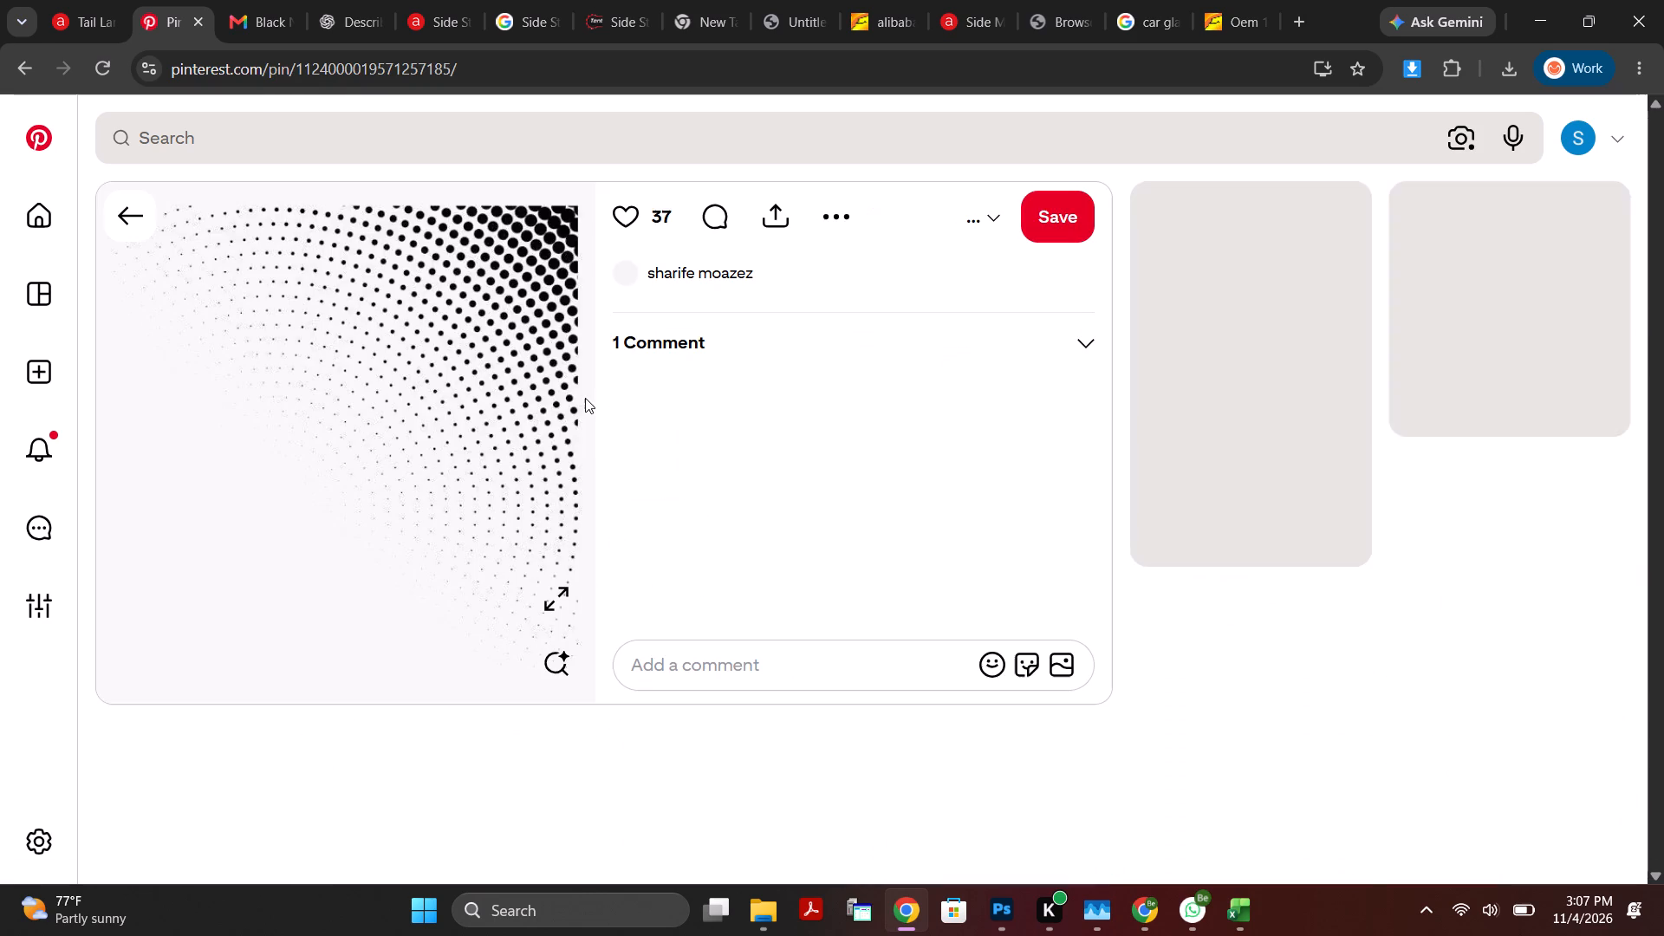
{"action": "right_click", "coordinate": [436, 348]}
{"action": "left_click", "coordinate": [596, 409]}
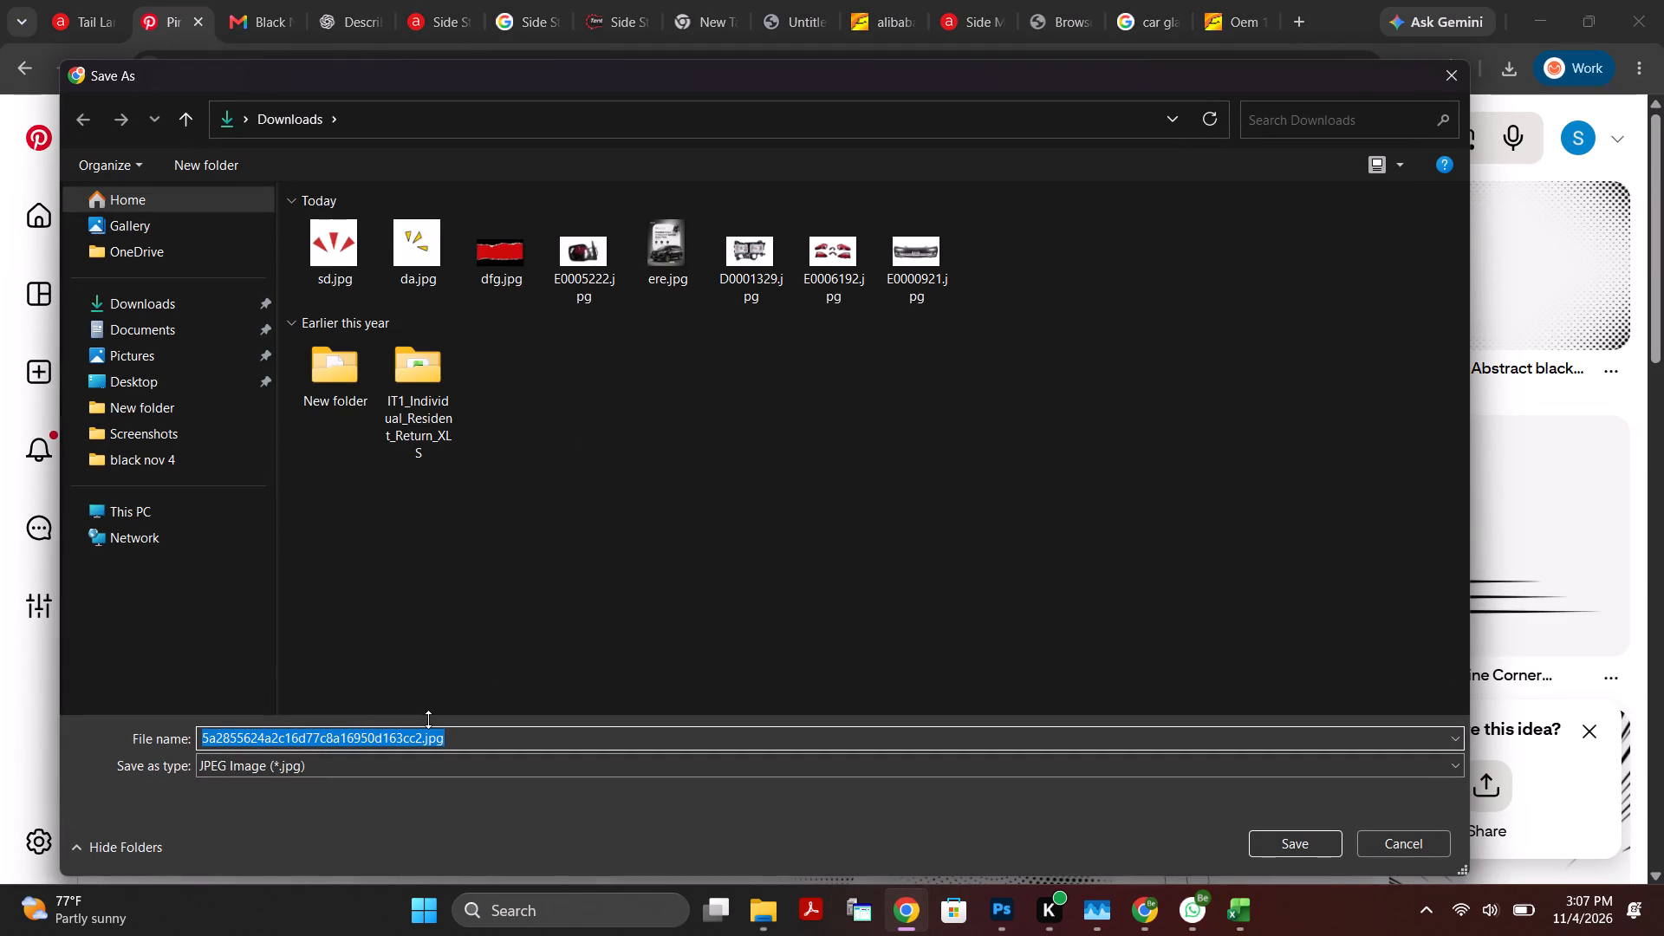
{"action": "type", "text": "sd"}
{"action": "key", "text": "a"}
{"action": "key", "text": "s"}
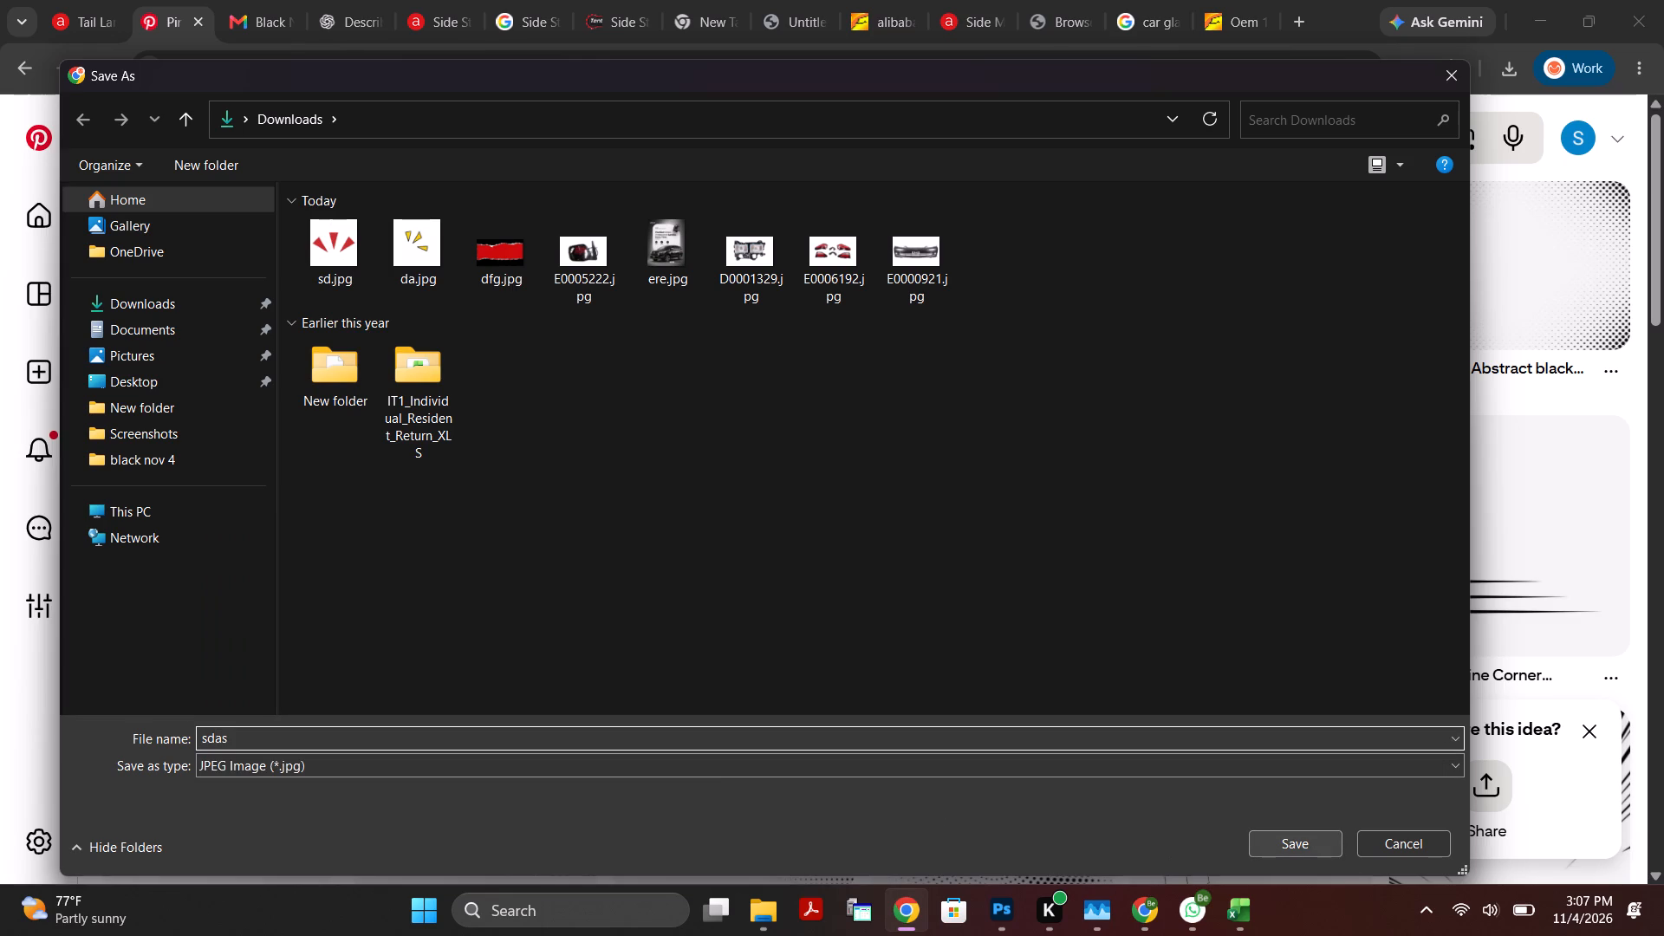
{"action": "left_click", "coordinate": [1267, 839]}
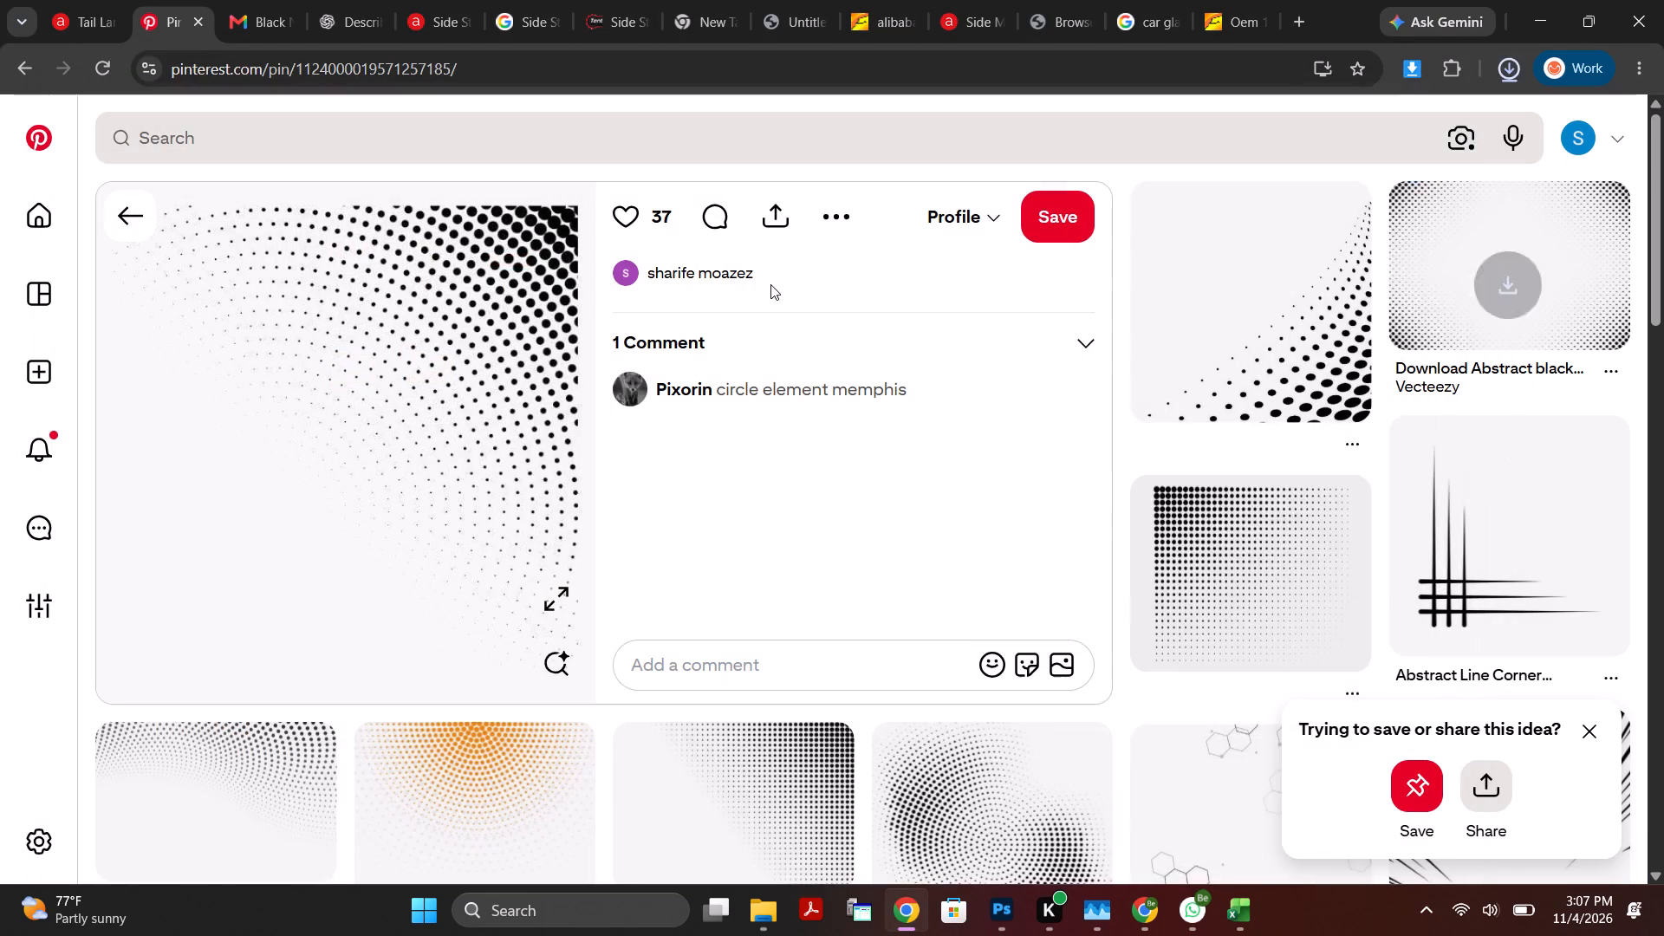
Place sdas.jpg from Downloads into the Photoshop poster and position it centred at about X 540 px, Y 353 px.
{"action": "left_click", "coordinate": [1329, 122]}
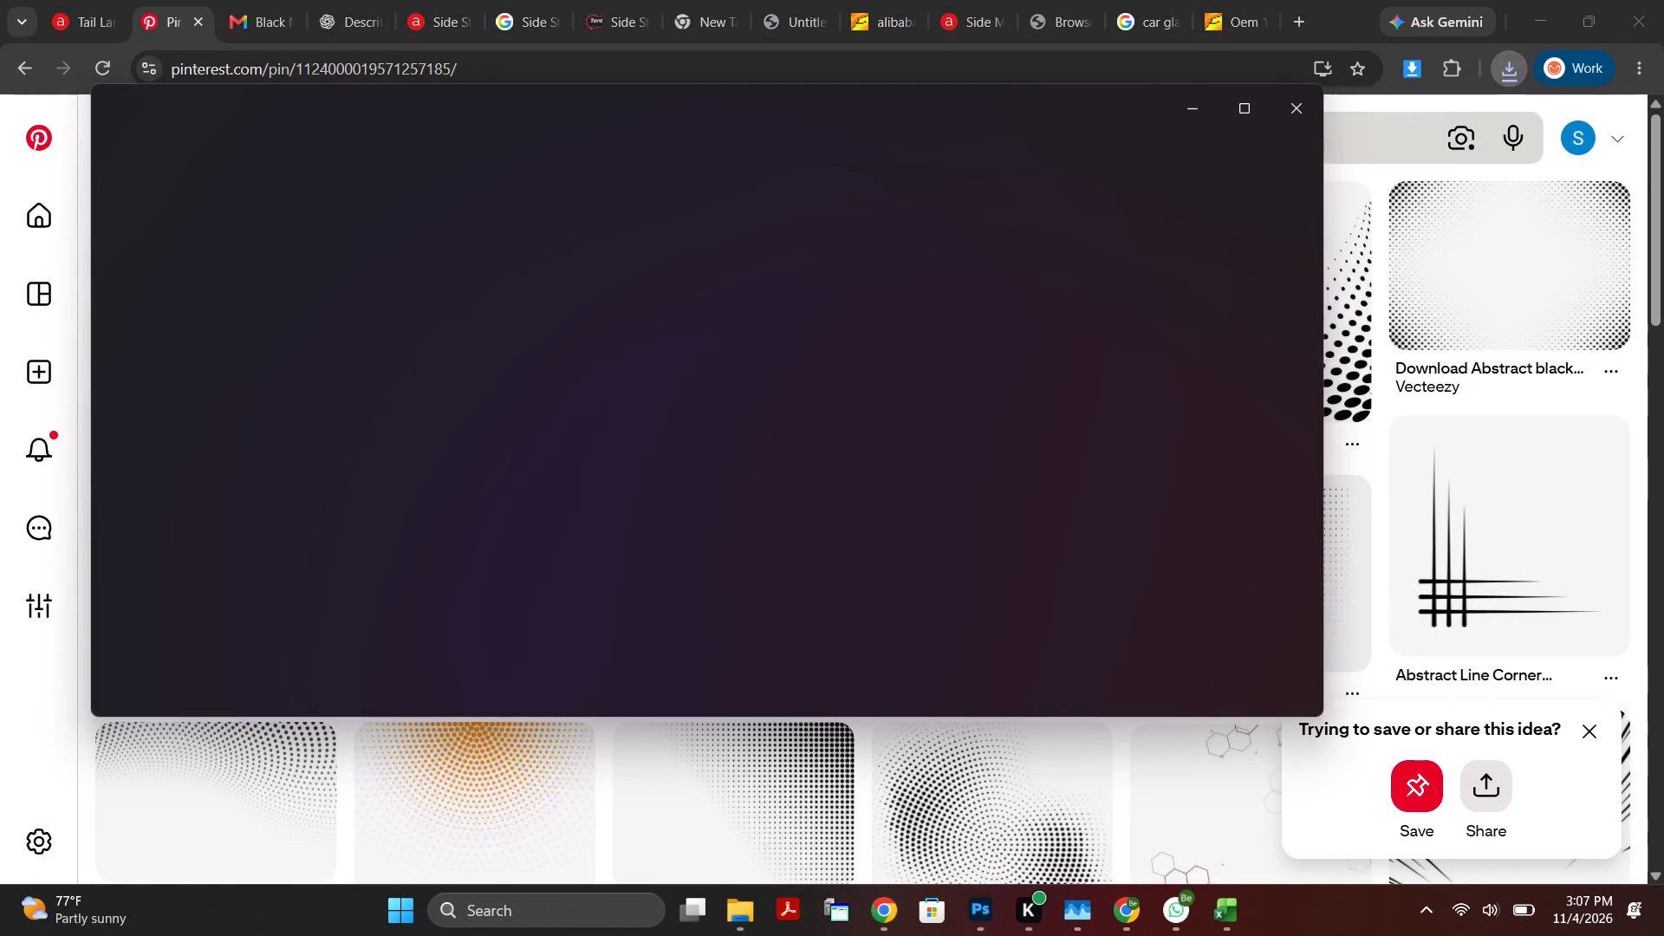
{"action": "left_click", "coordinate": [1306, 105]}
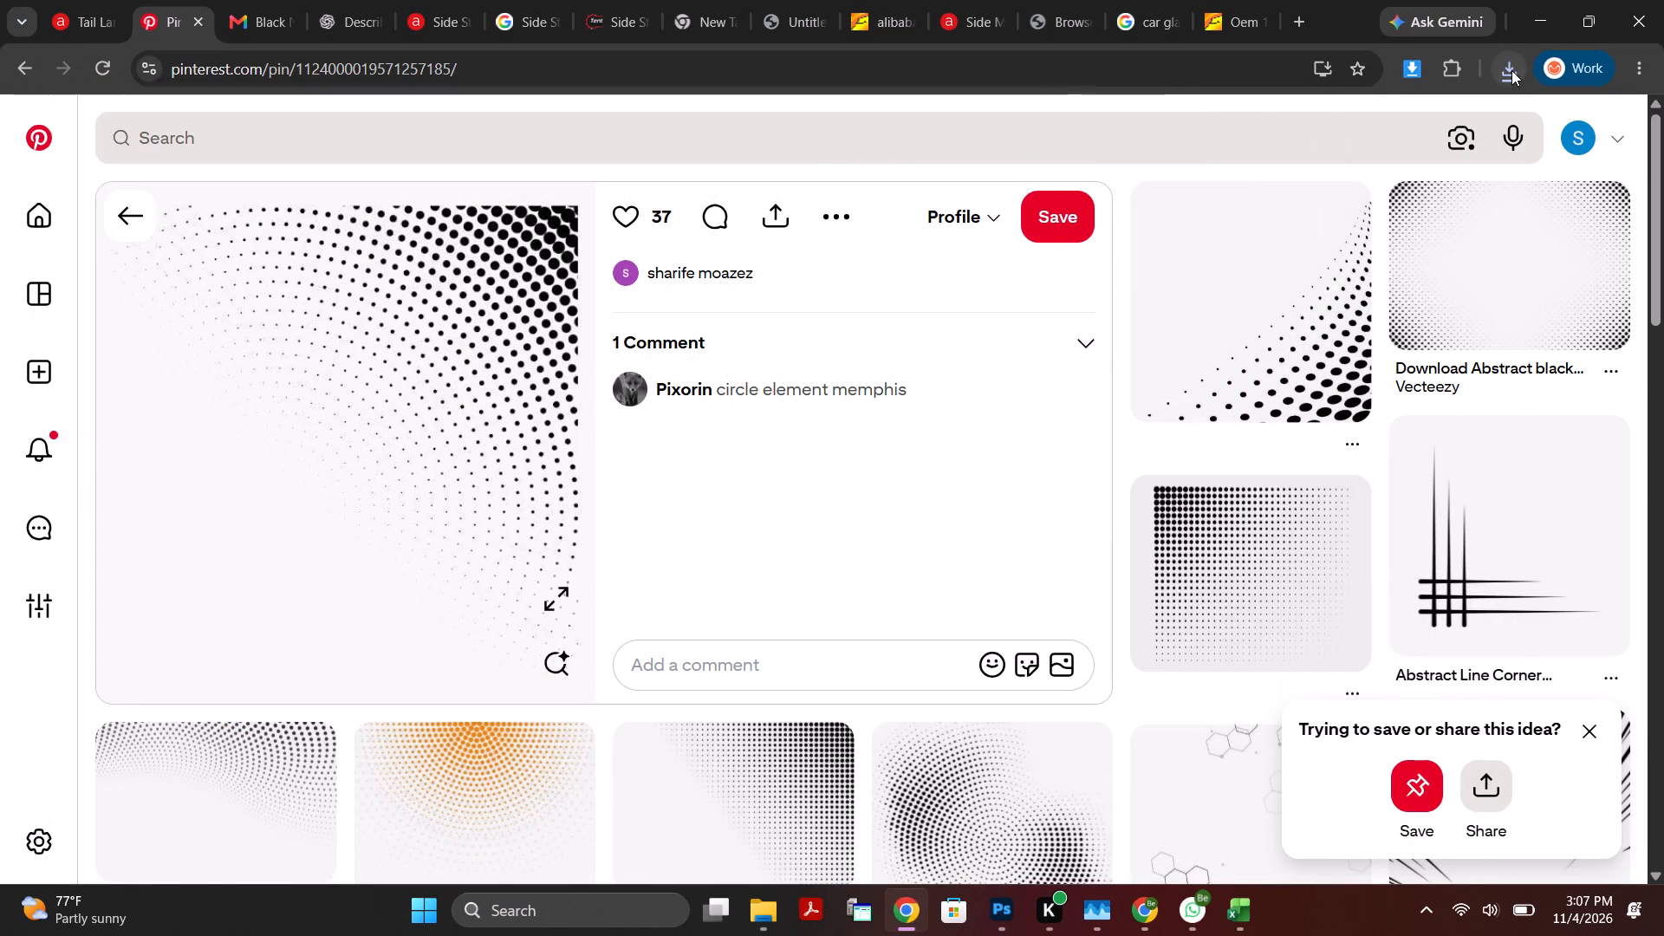
{"action": "left_click", "coordinate": [1512, 73]}
{"action": "left_click", "coordinate": [1433, 158]}
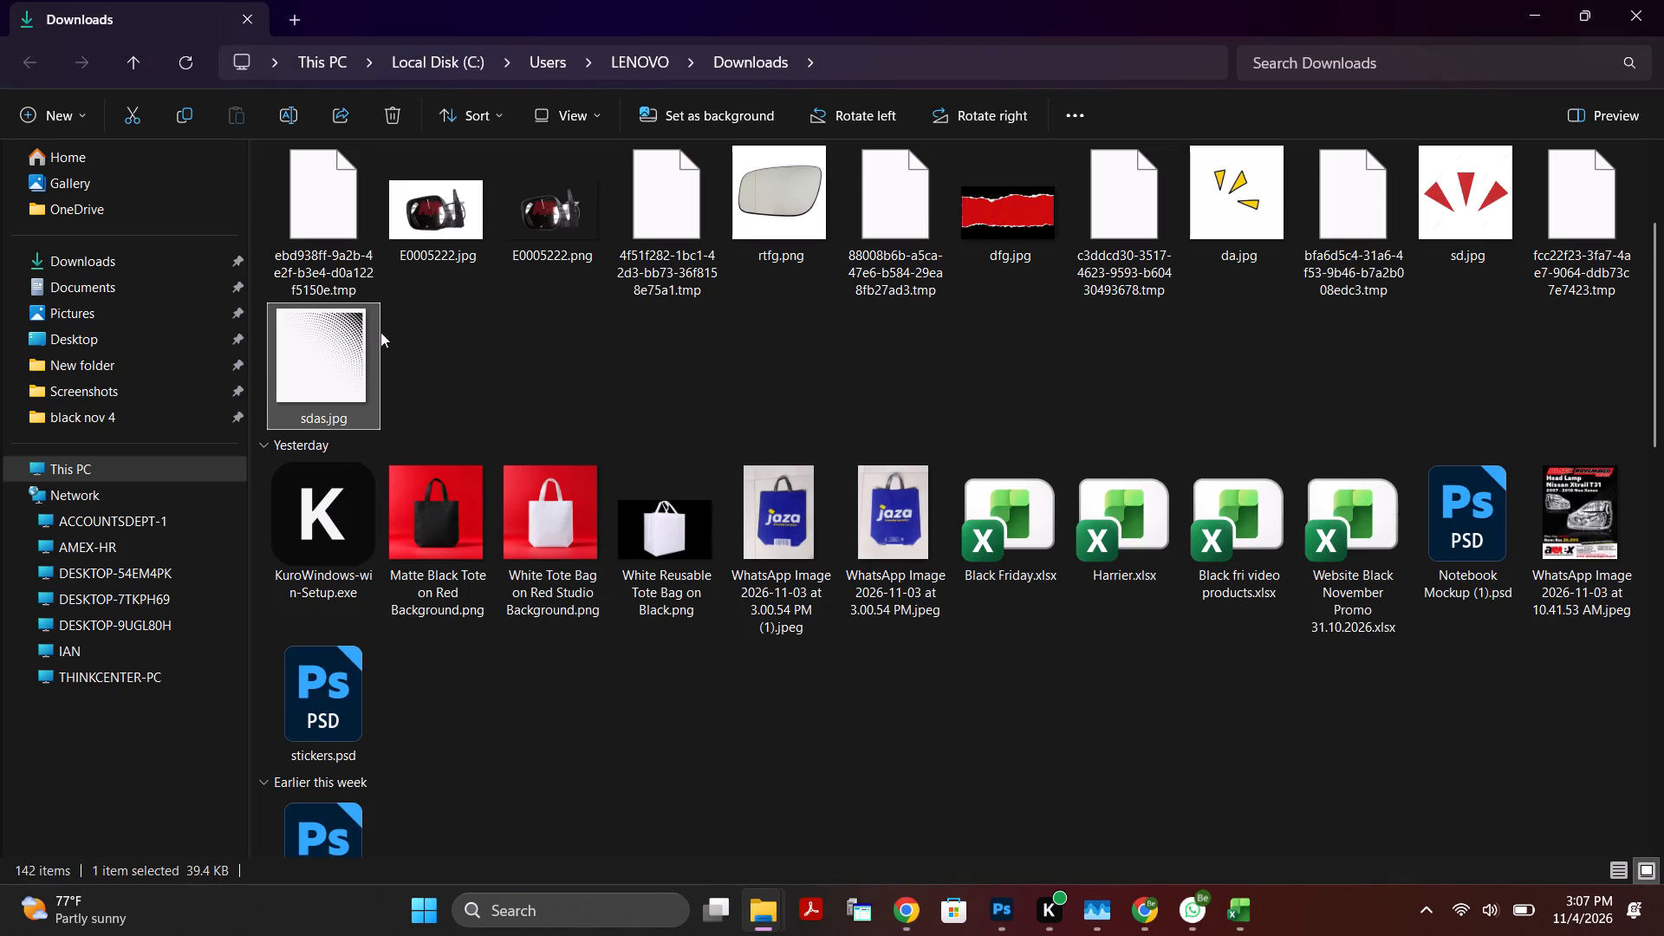
{"action": "left_click_drag", "start_coordinate": [338, 361], "coordinate": [907, 727]}
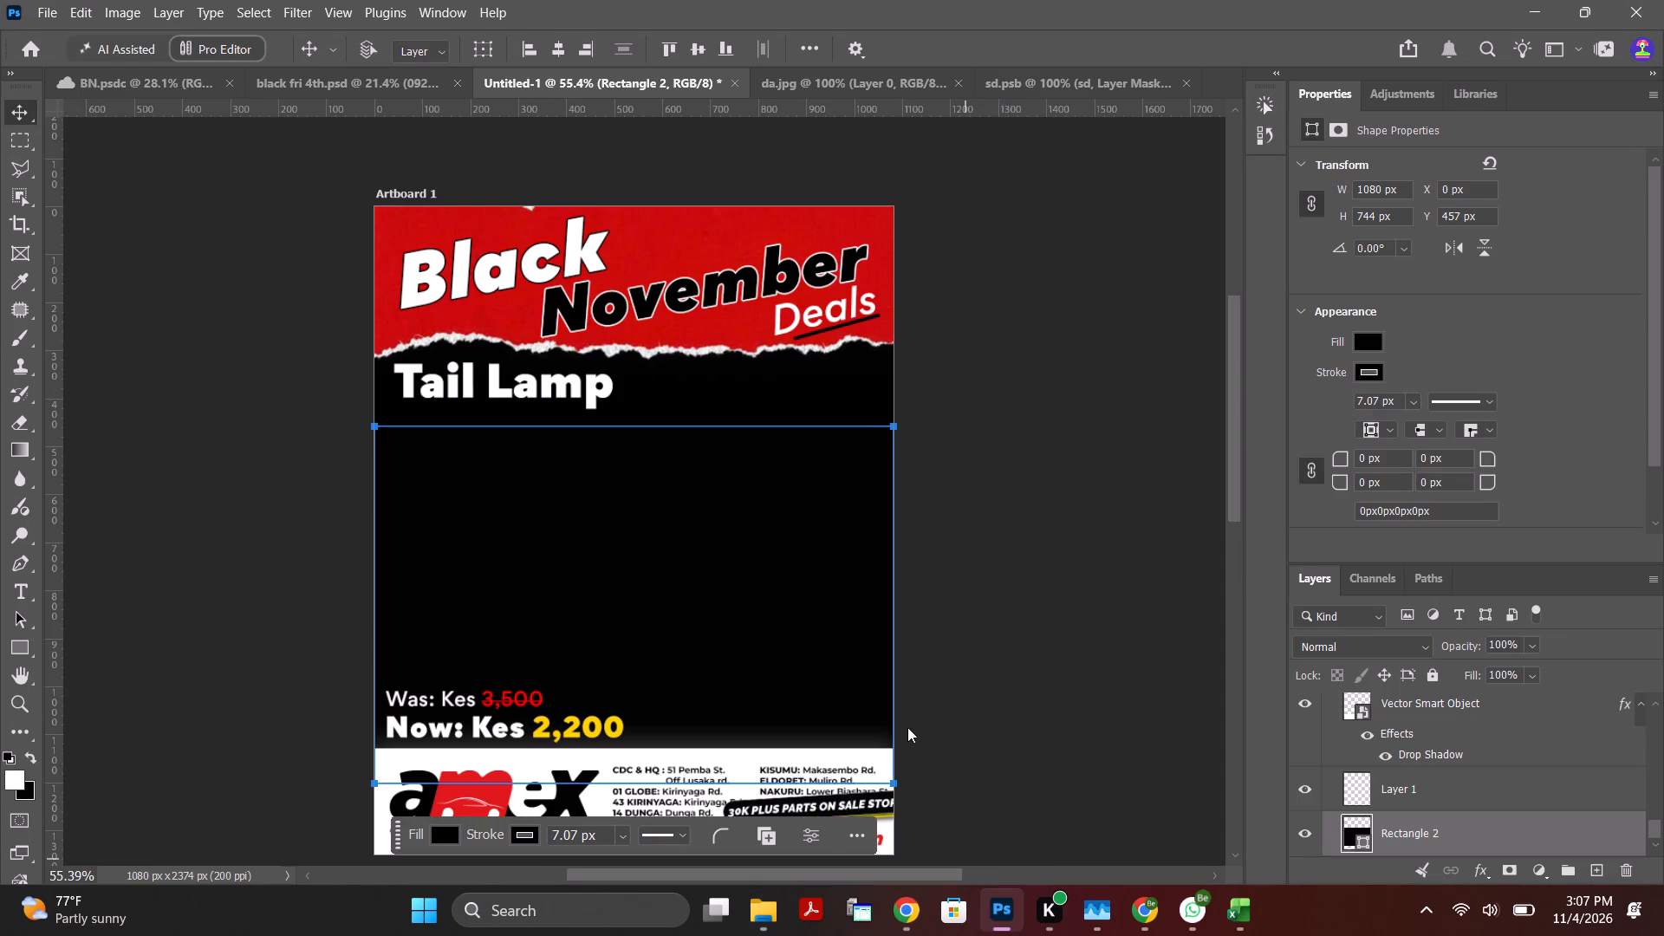
{"action": "left_click_drag", "start_coordinate": [907, 727], "coordinate": [809, 329]}
{"action": "left_click_drag", "start_coordinate": [782, 528], "coordinate": [805, 370]}
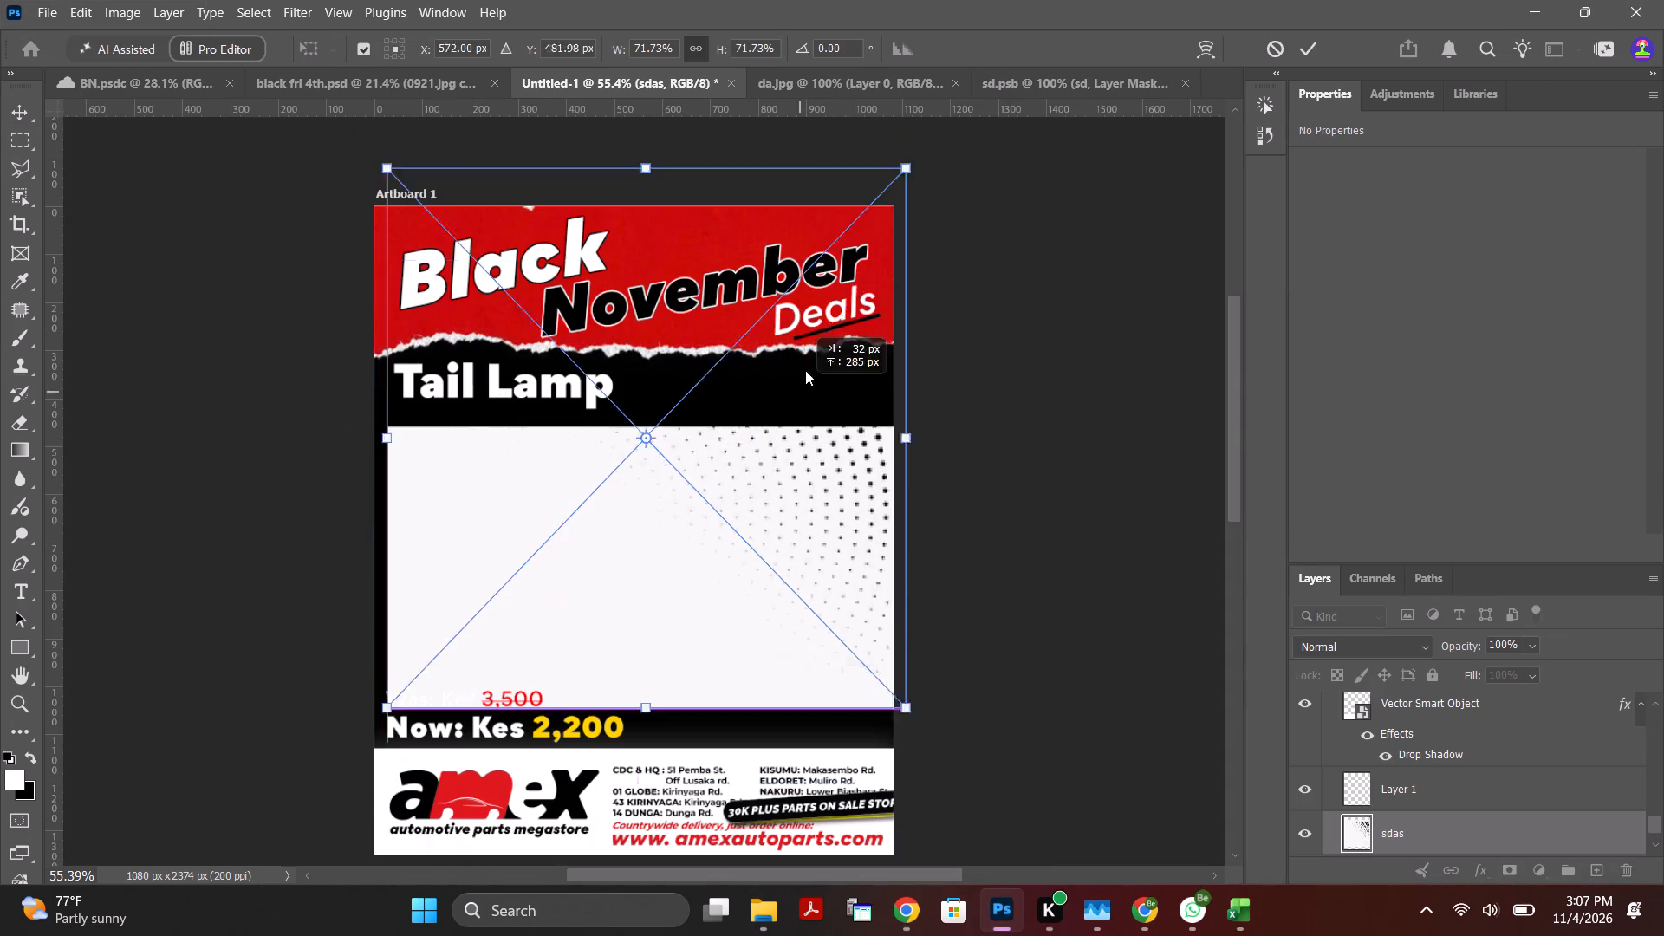
{"action": "left_click_drag", "start_coordinate": [805, 370], "coordinate": [782, 376]}
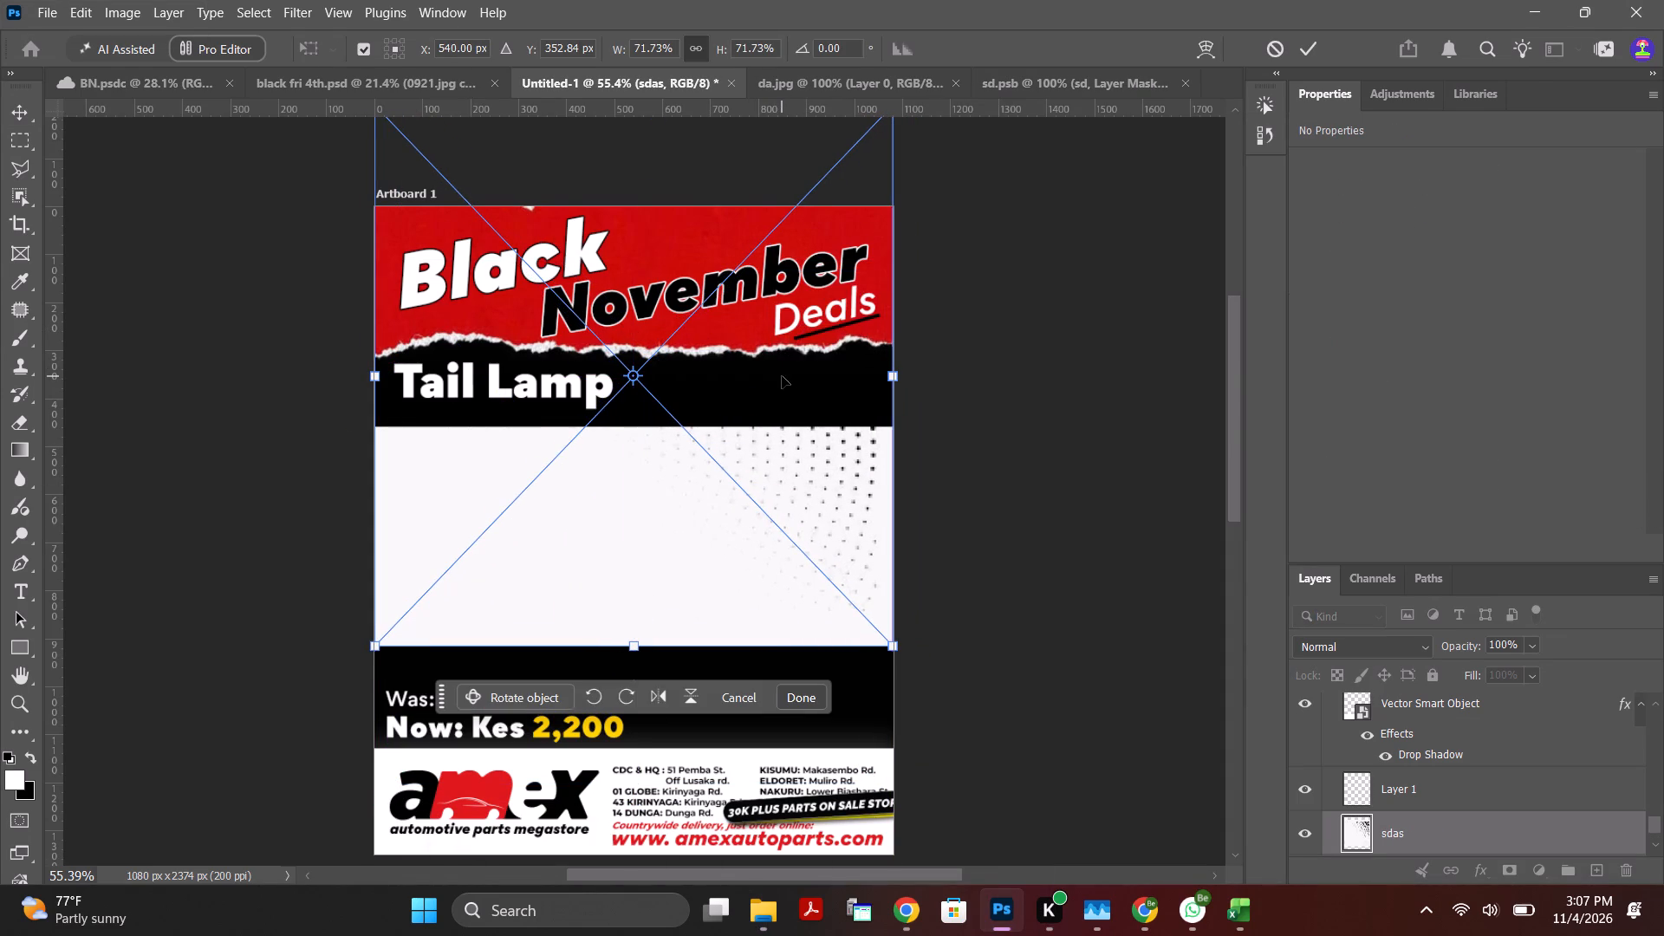
Move the sdas layer up the layer stack to directly below the Tail Lamp text layer, above dfg.
{"action": "left_click_drag", "start_coordinate": [1420, 833], "coordinate": [1375, 679]}
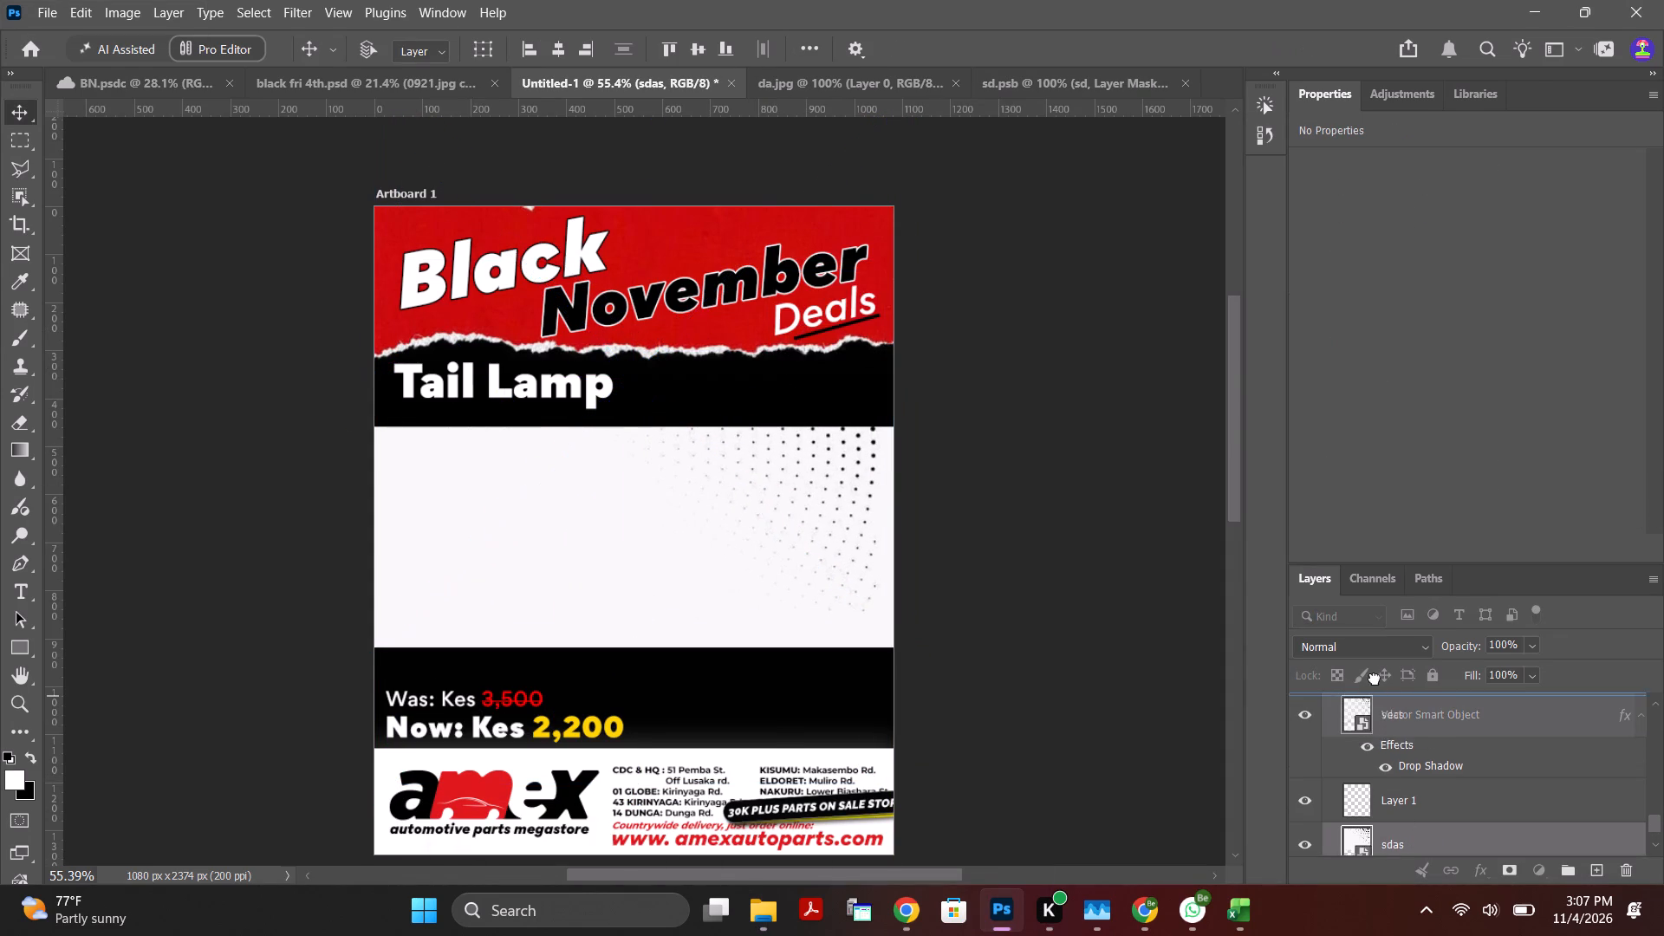
{"action": "left_click_drag", "start_coordinate": [1375, 679], "coordinate": [1384, 699]}
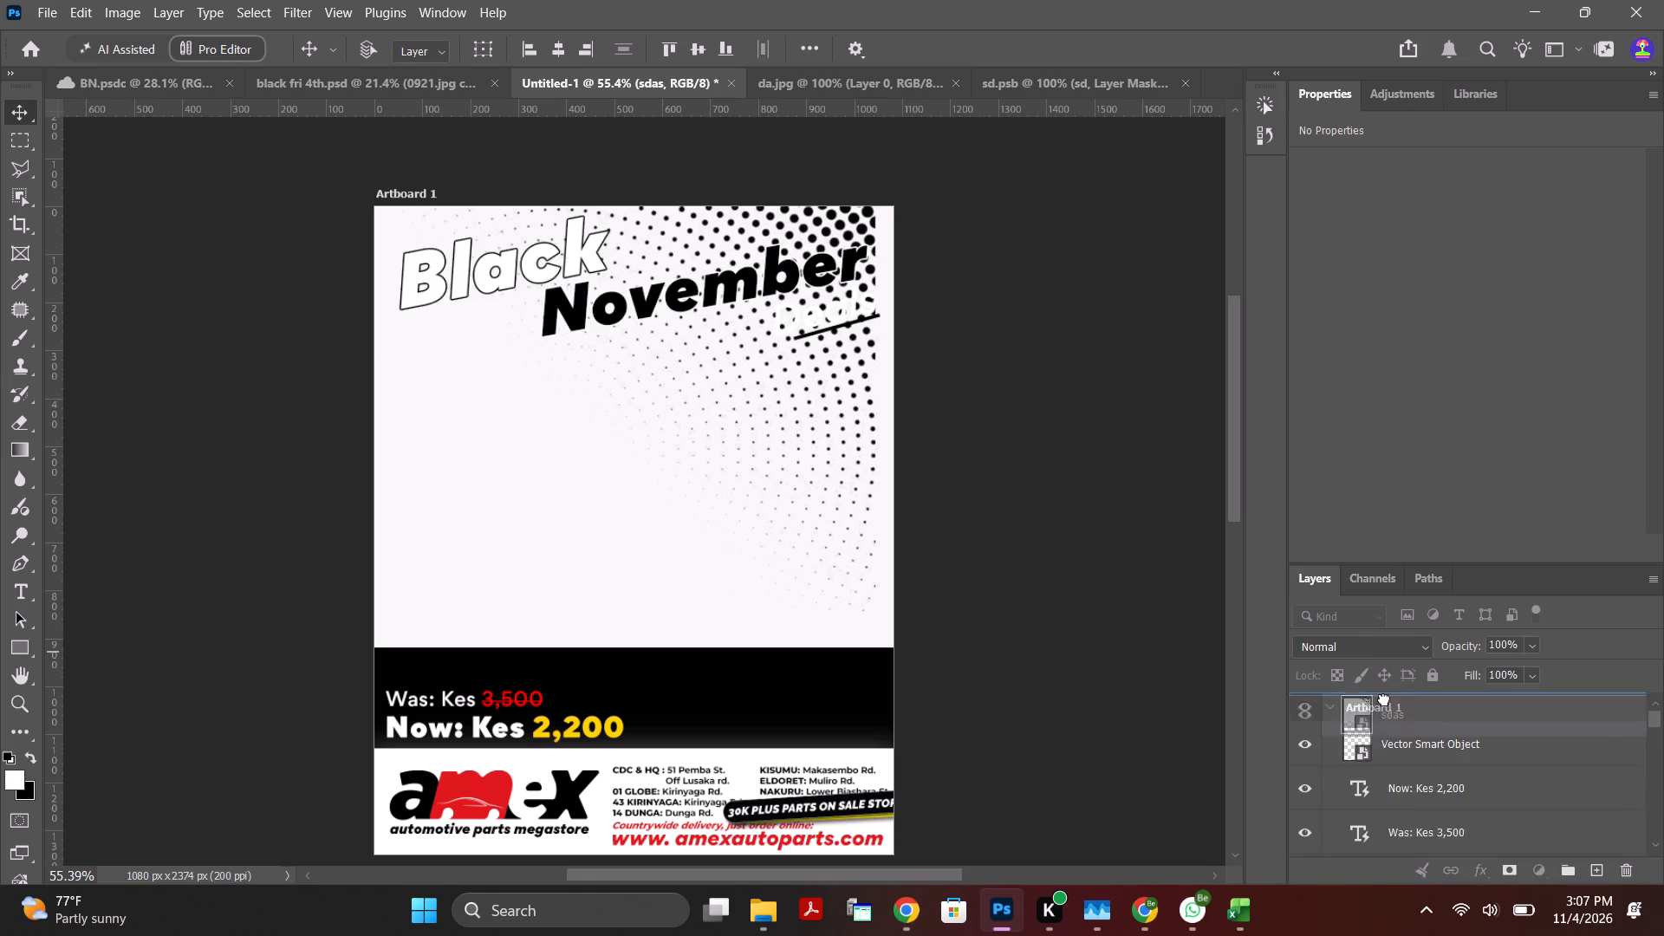
{"action": "left_click_drag", "start_coordinate": [1384, 699], "coordinate": [1414, 791]}
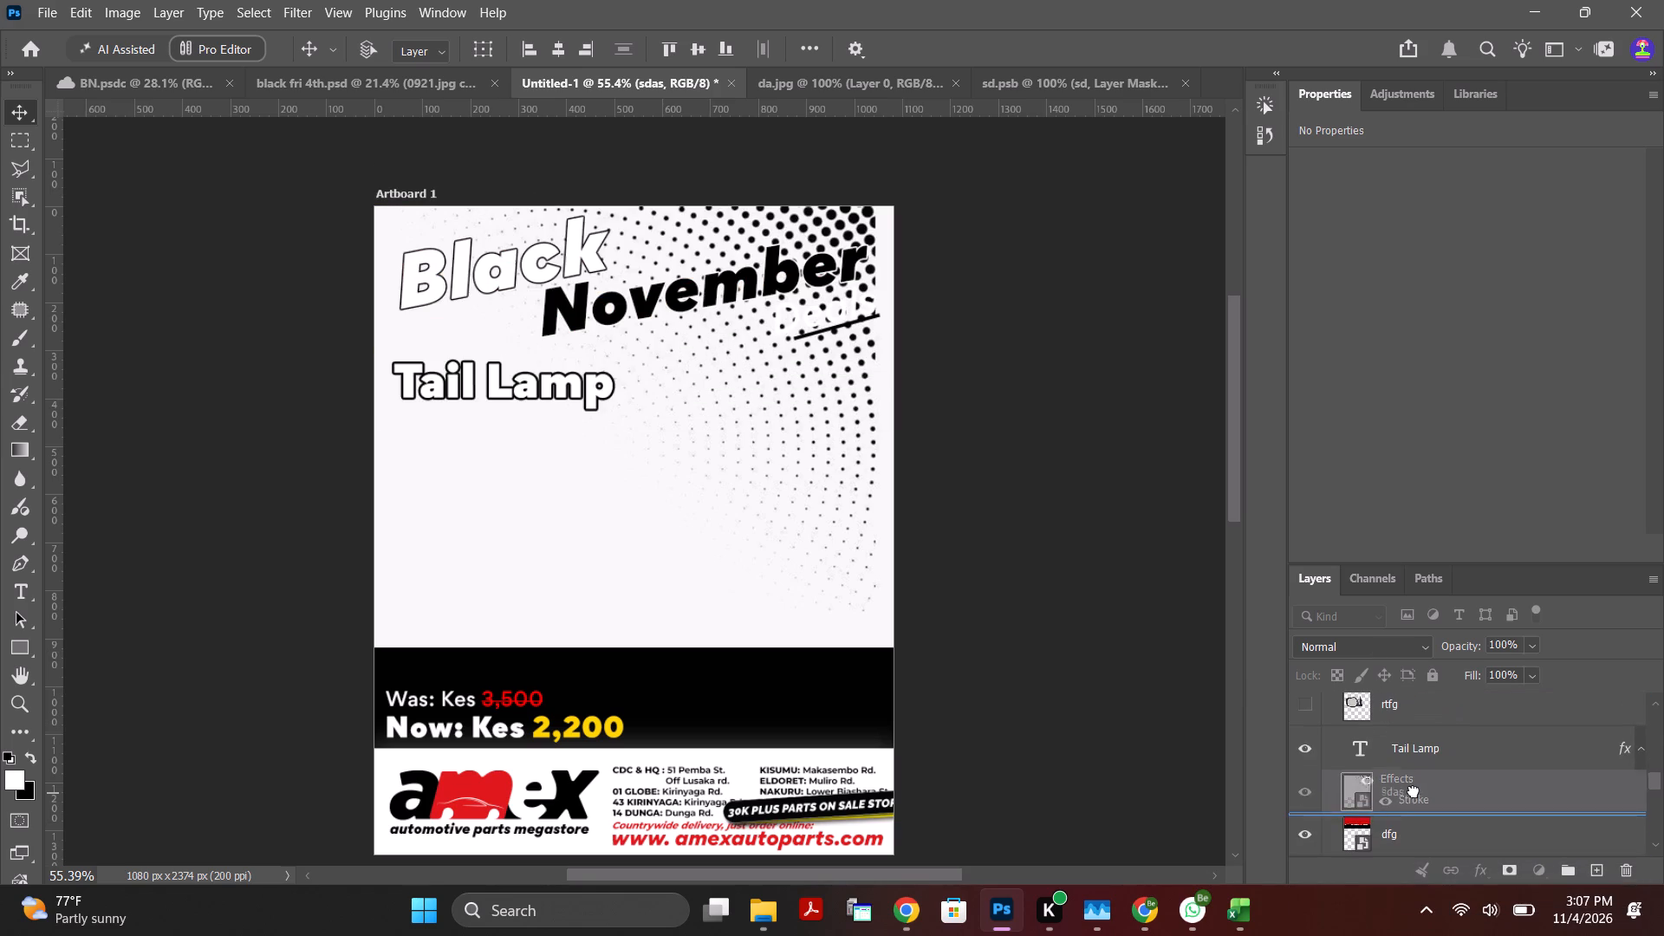
{"action": "left_click_drag", "start_coordinate": [1414, 791], "coordinate": [1410, 800]}
Scale the sdas halftone image to 75.95% and centre it at about X 565 px, Y 531 px.
{"action": "left_click_drag", "start_coordinate": [801, 404], "coordinate": [815, 411]}
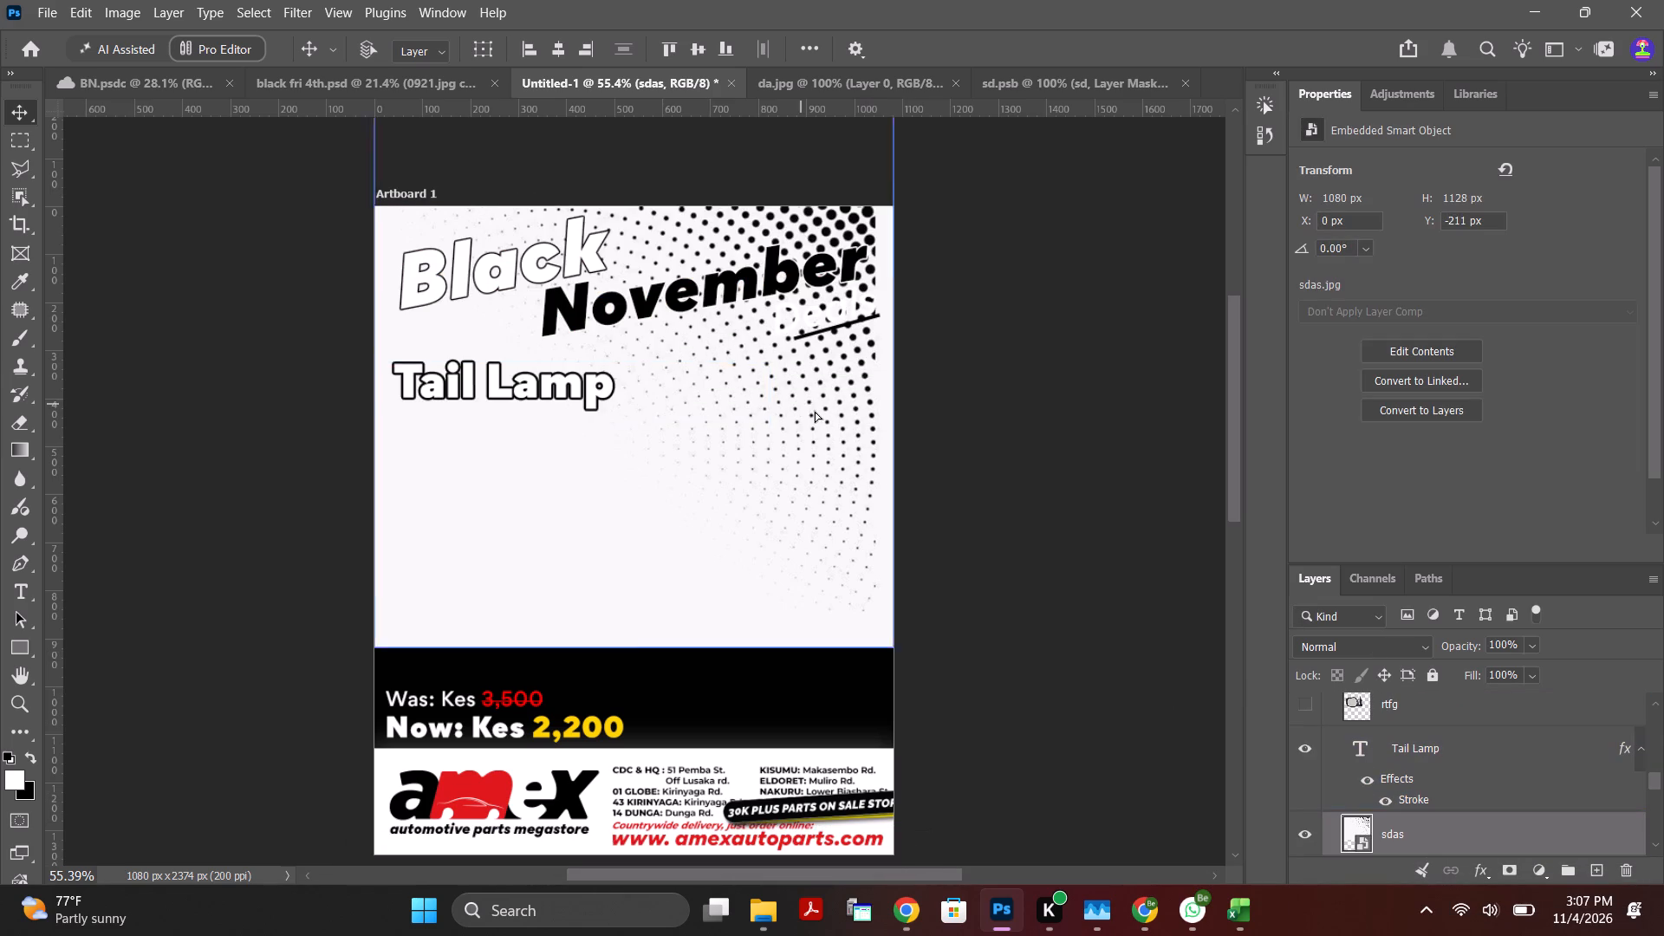
{"action": "left_click_drag", "start_coordinate": [815, 411], "coordinate": [800, 426]}
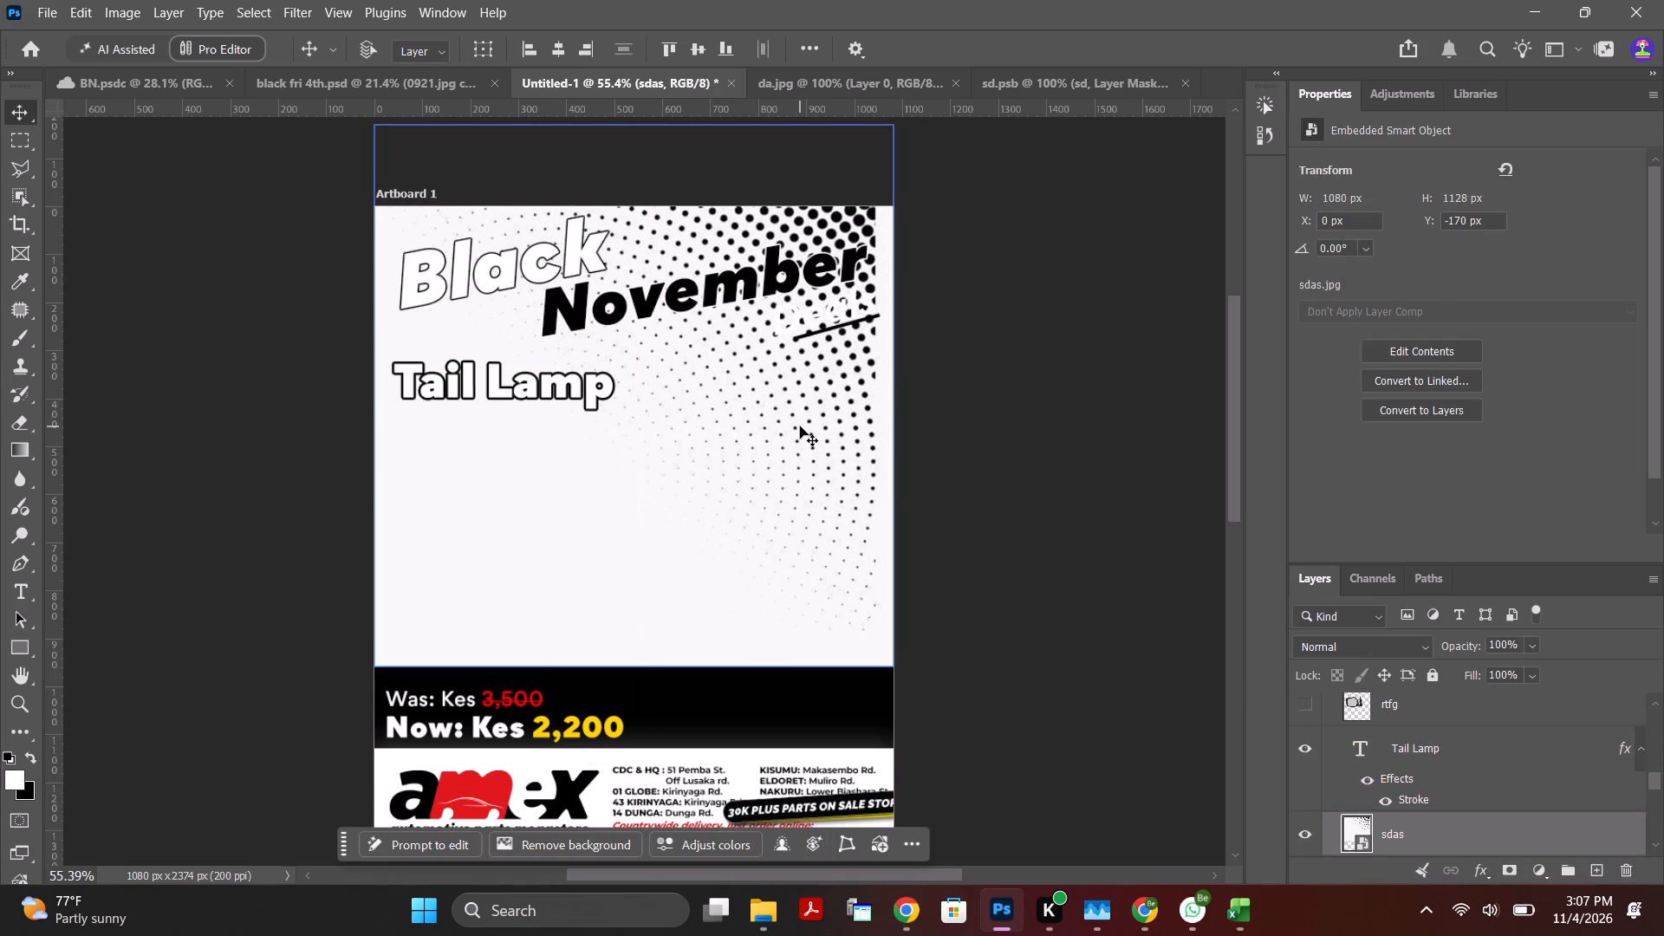
{"action": "key", "text": "ctrl+t"}
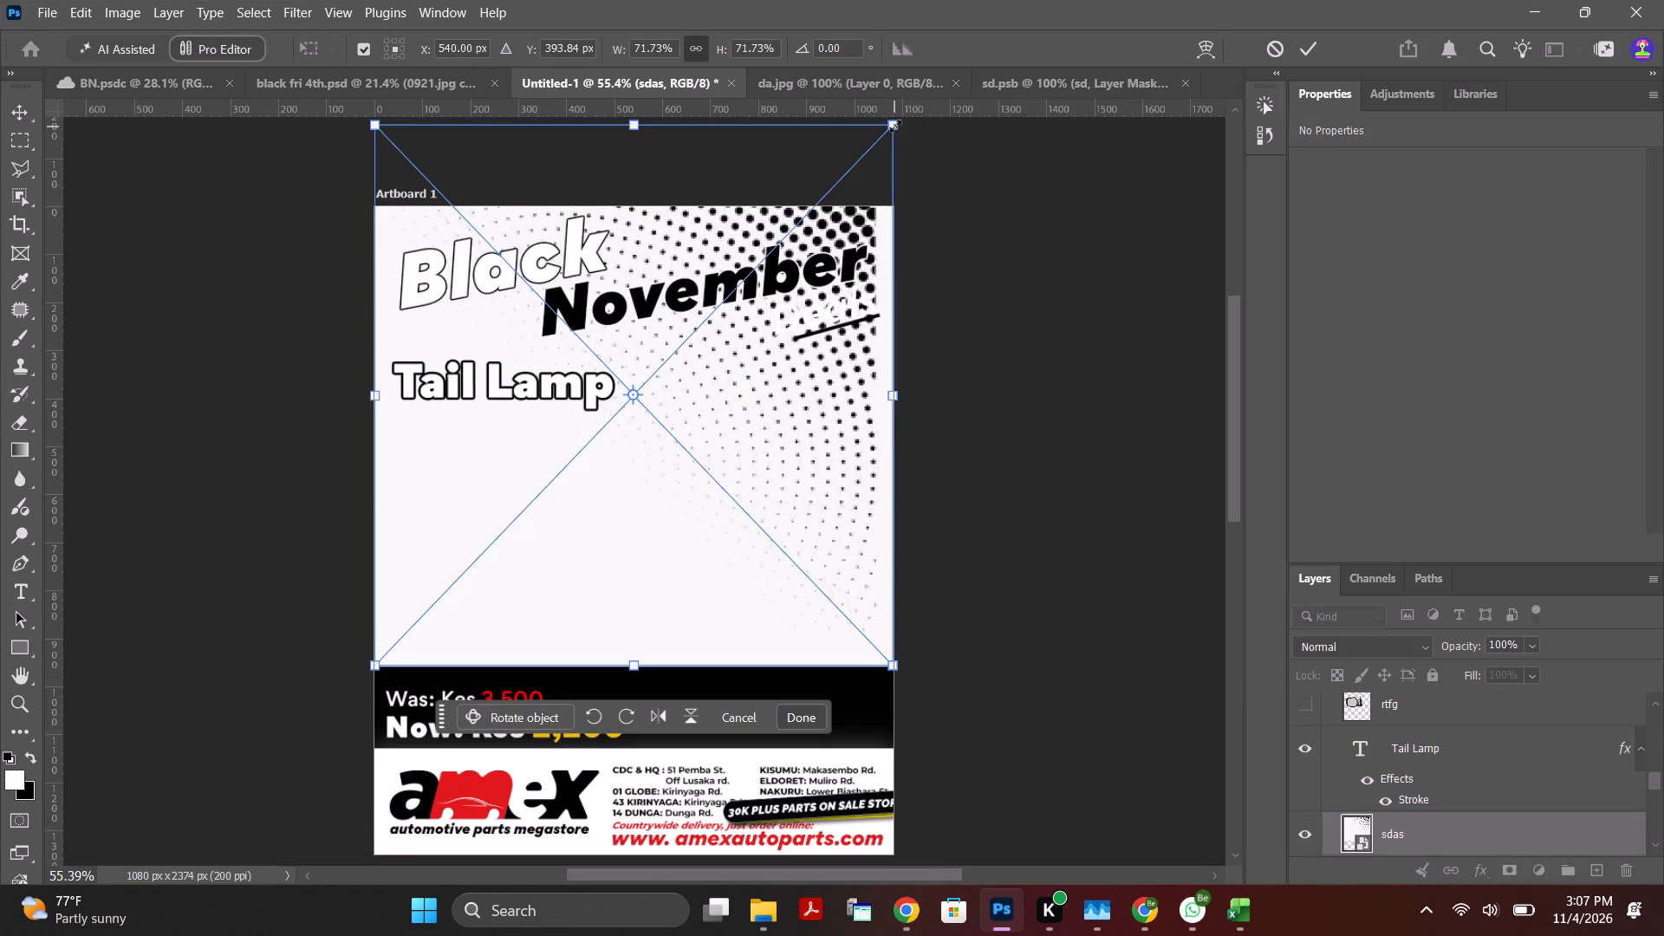
{"action": "left_click_drag", "start_coordinate": [895, 126], "coordinate": [931, 129]}
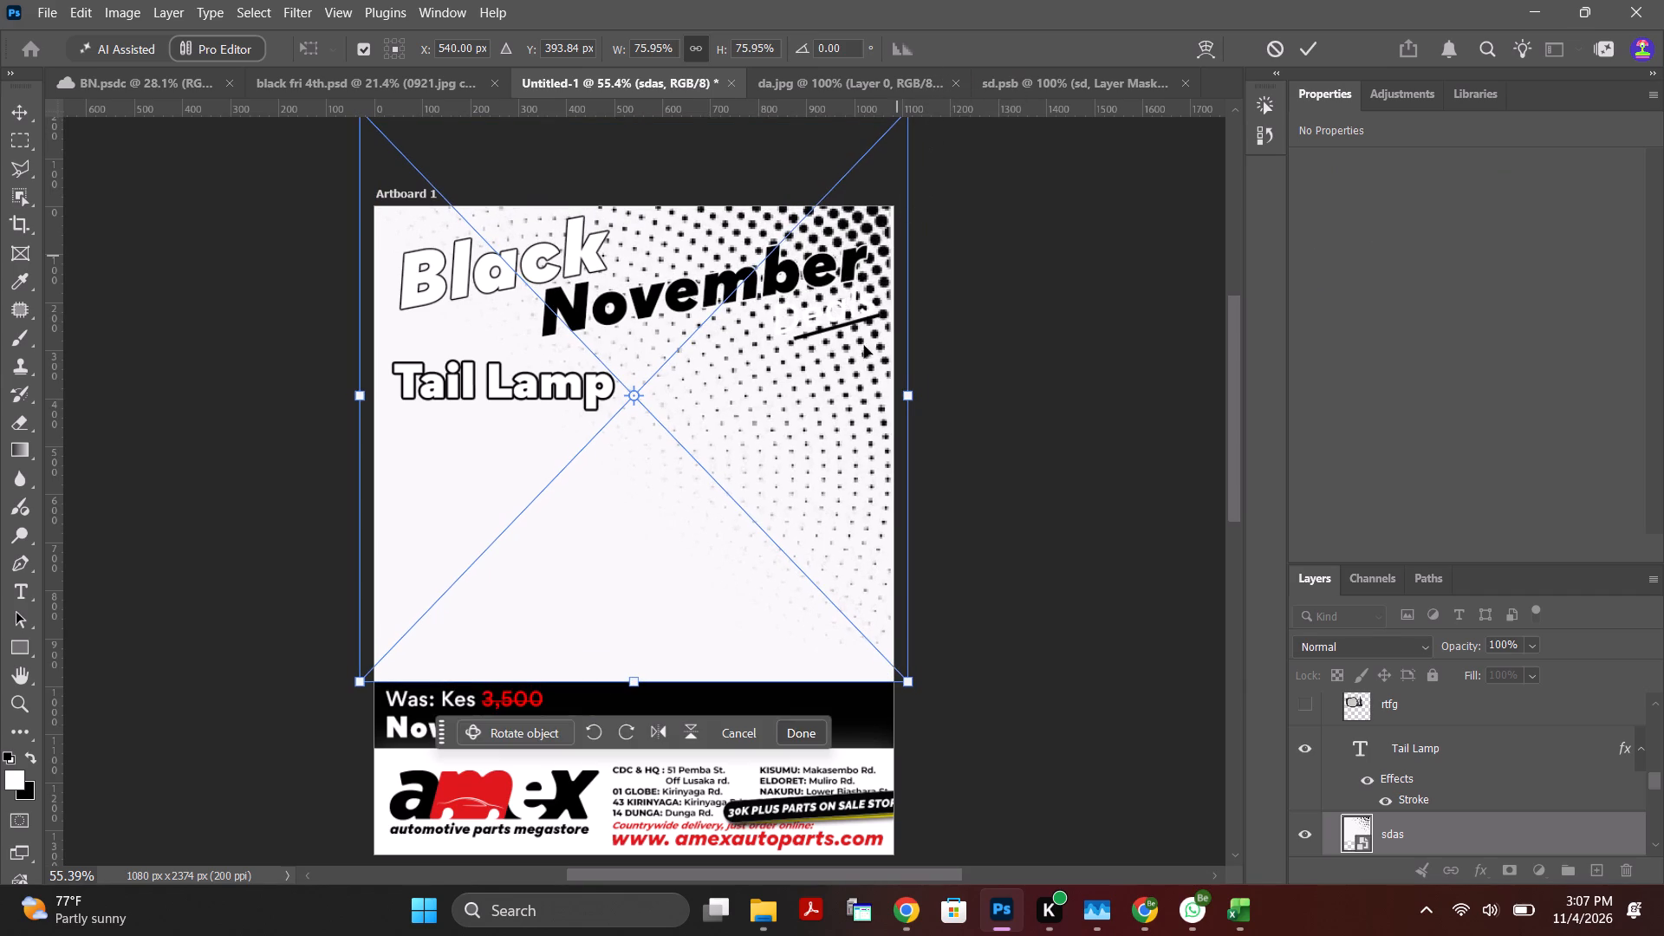
{"action": "left_click_drag", "start_coordinate": [806, 419], "coordinate": [803, 515]}
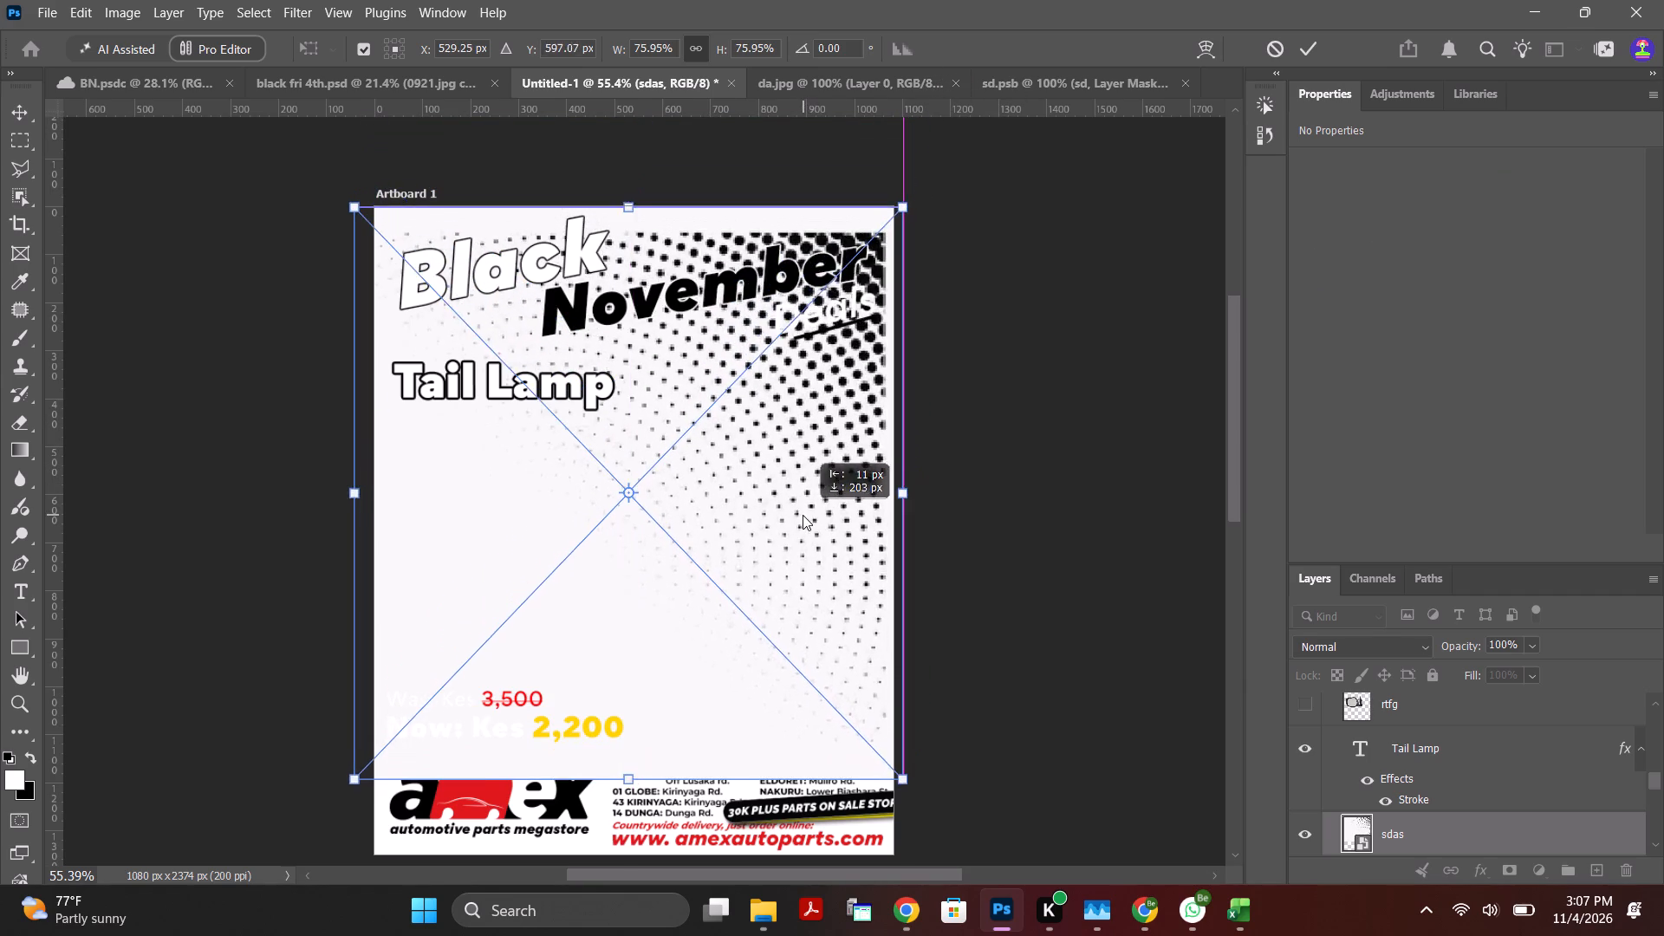
{"action": "left_click_drag", "start_coordinate": [803, 515], "coordinate": [815, 488]}
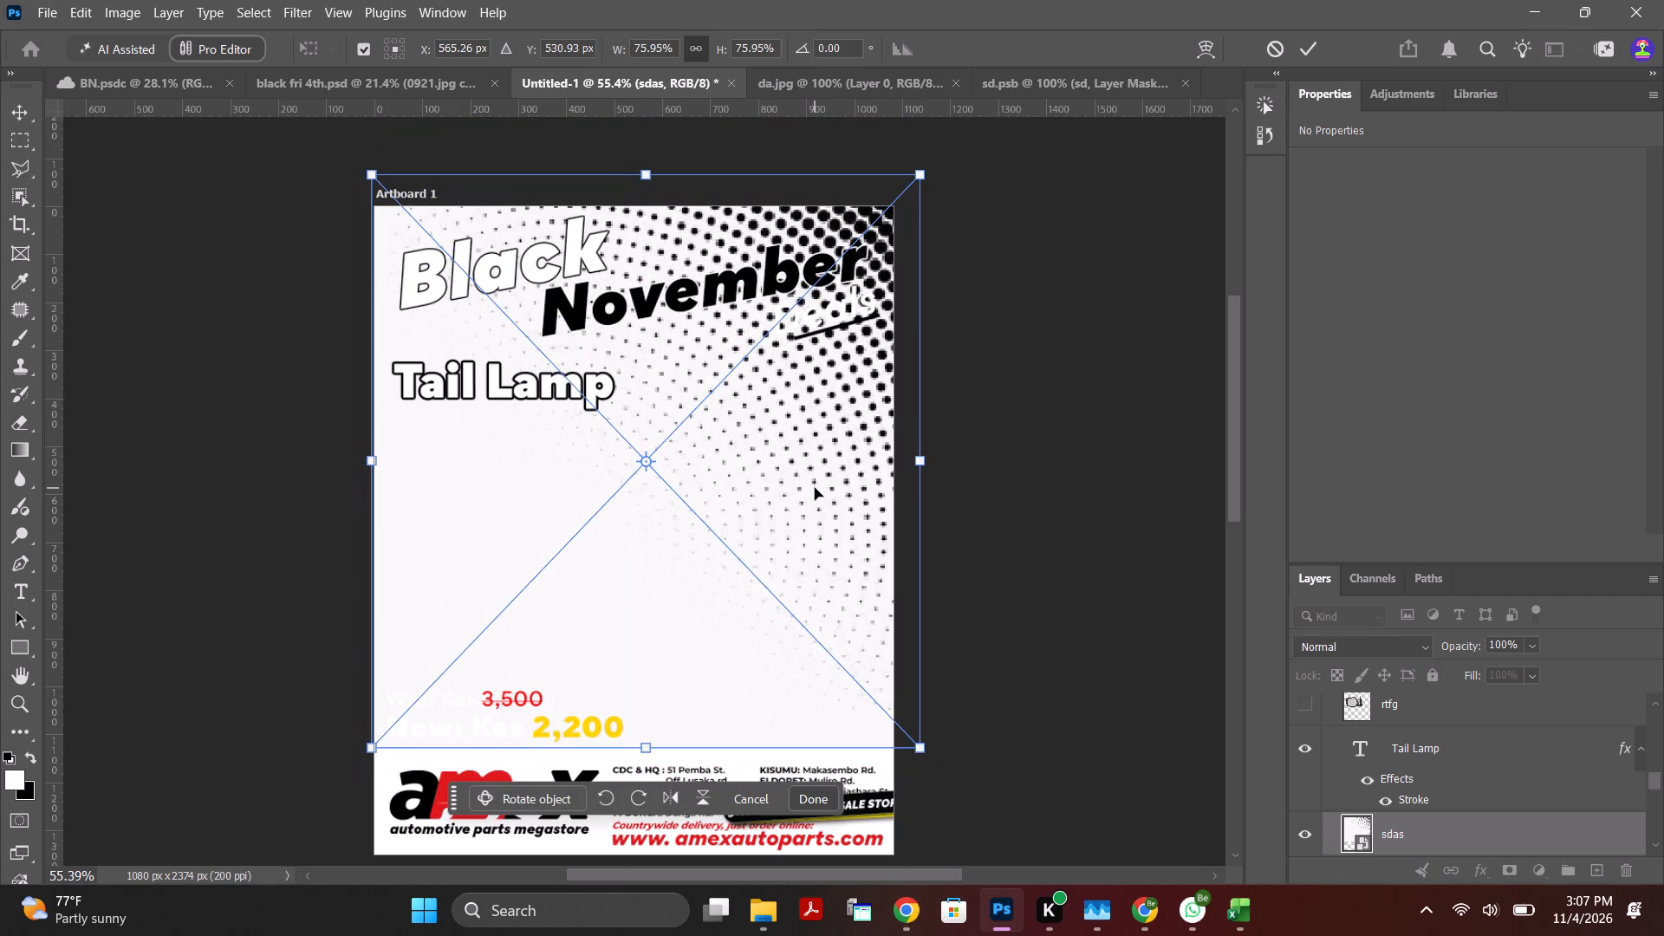
{"action": "left_click", "coordinate": [1303, 48]}
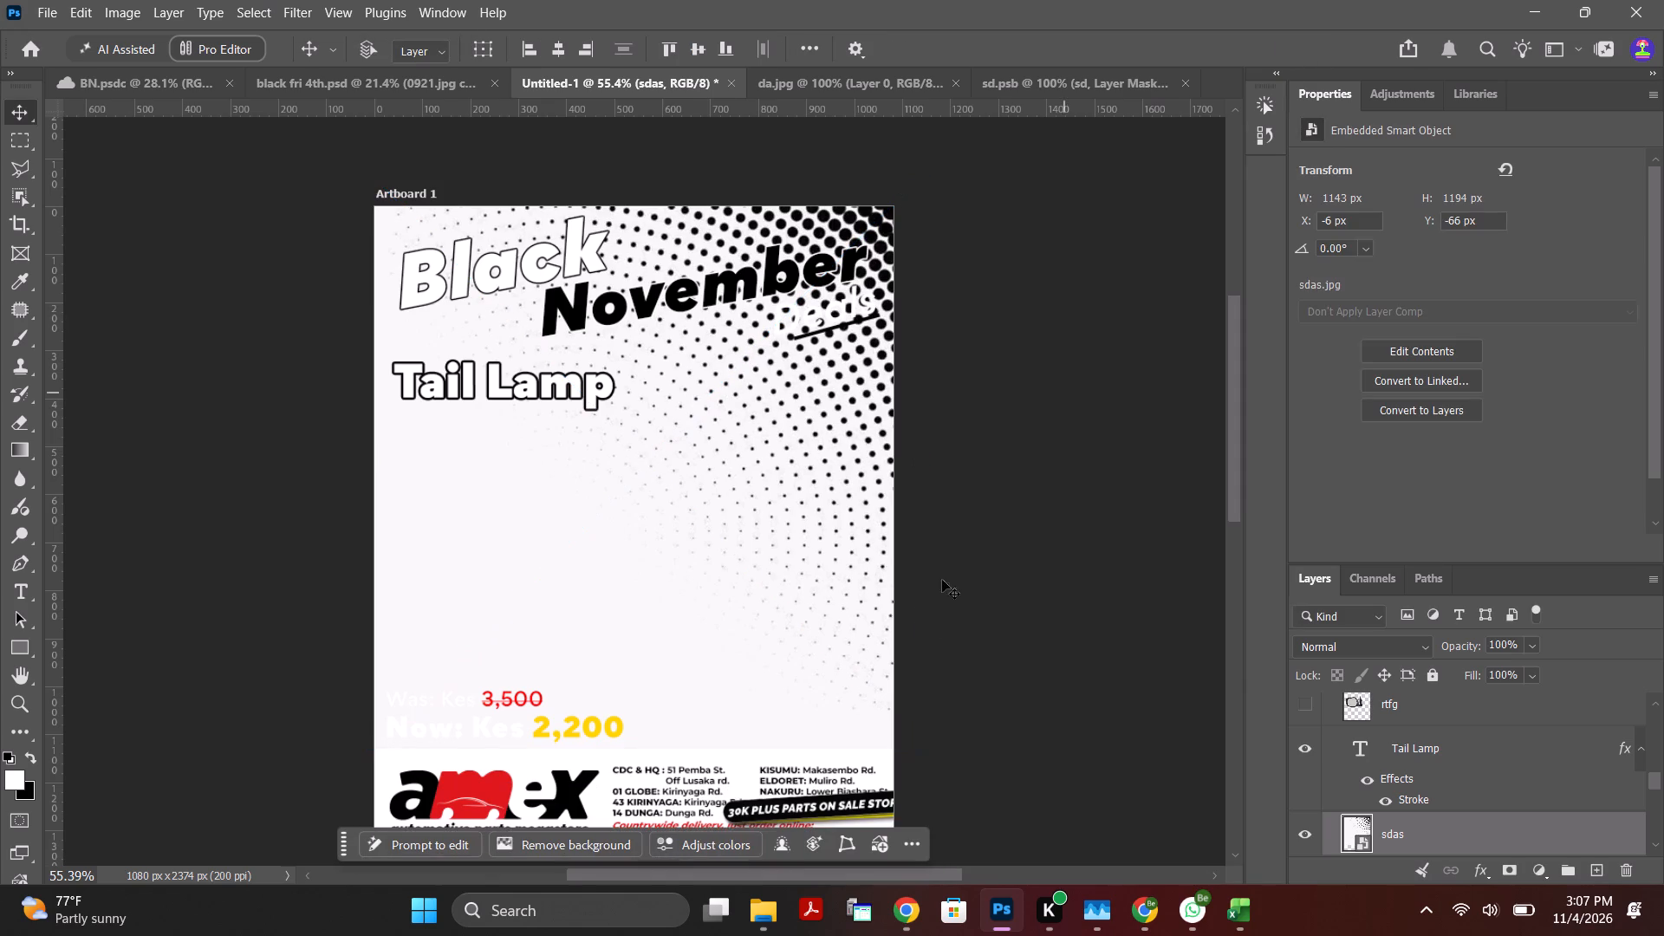
Convert the resized sdas layer to a new smart object.
{"action": "left_click", "coordinate": [868, 523]}
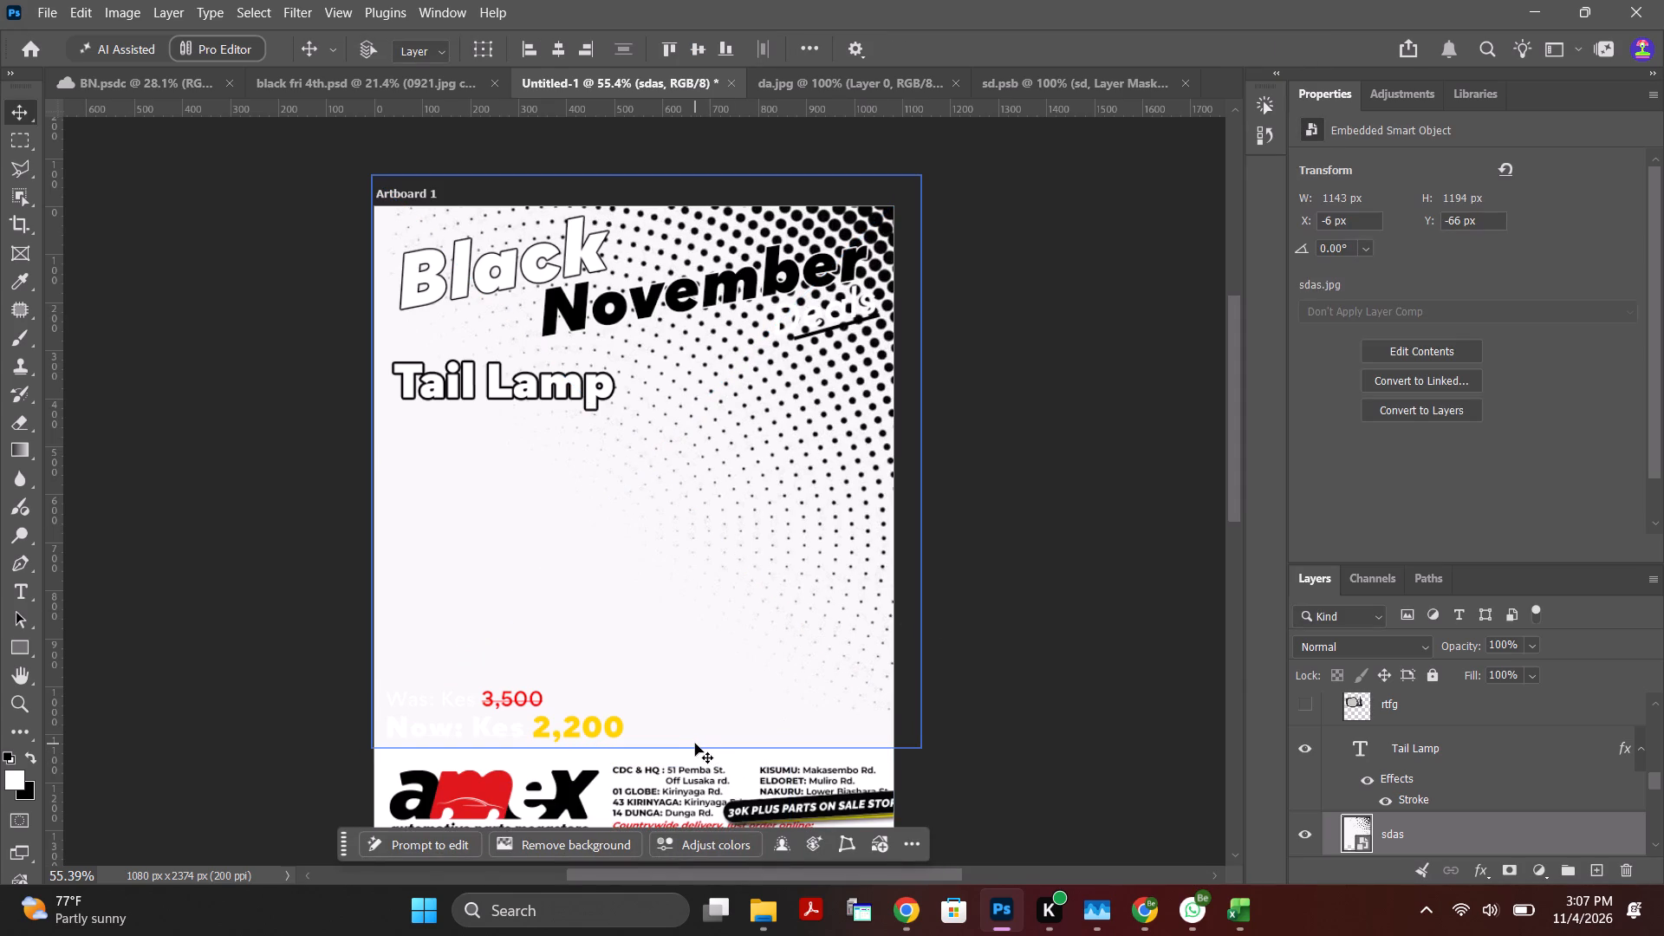
{"action": "key", "text": "ctrl+t"}
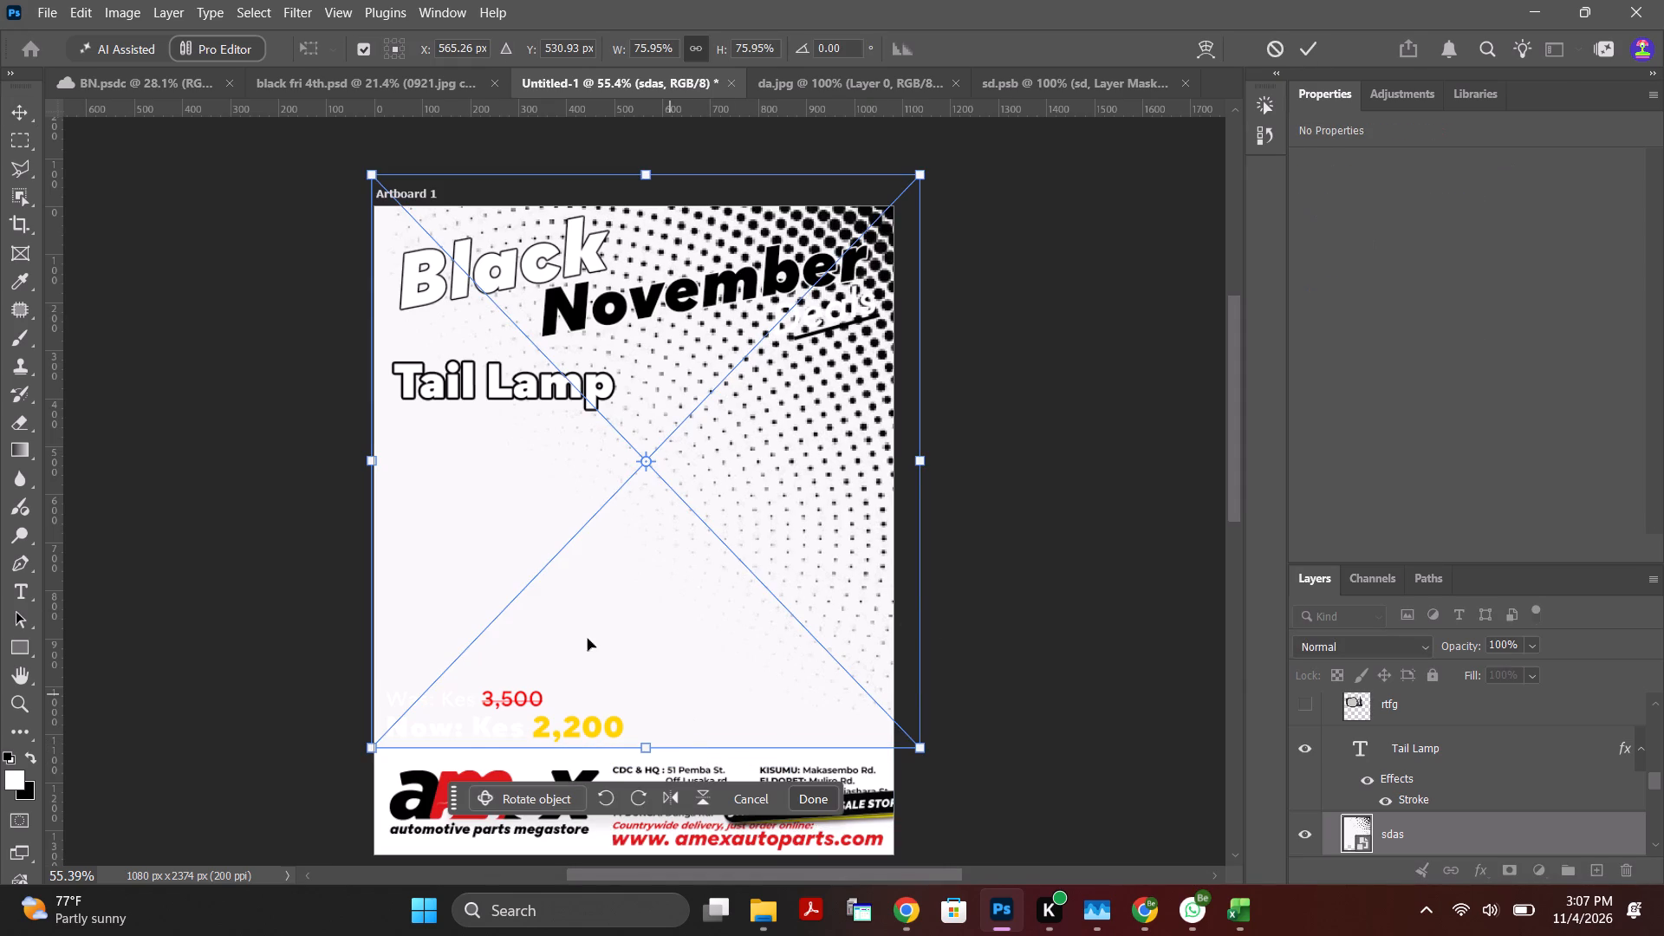
{"action": "right_click", "coordinate": [1396, 829]}
{"action": "right_click", "coordinate": [1398, 829]}
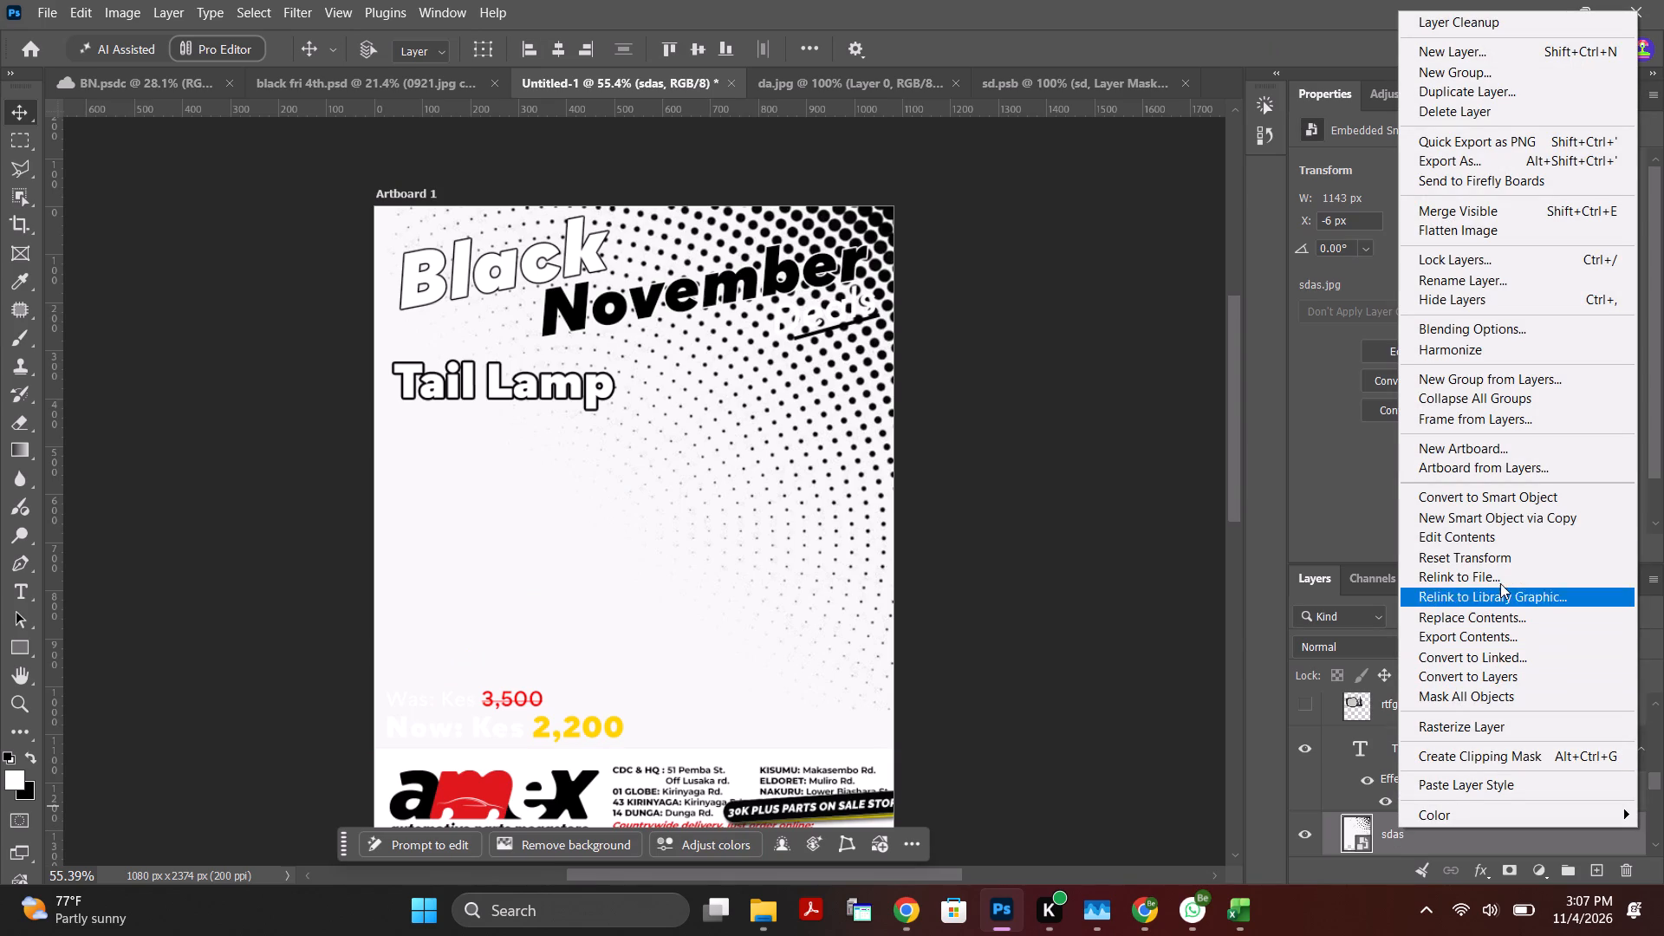
{"action": "left_click", "coordinate": [1513, 504]}
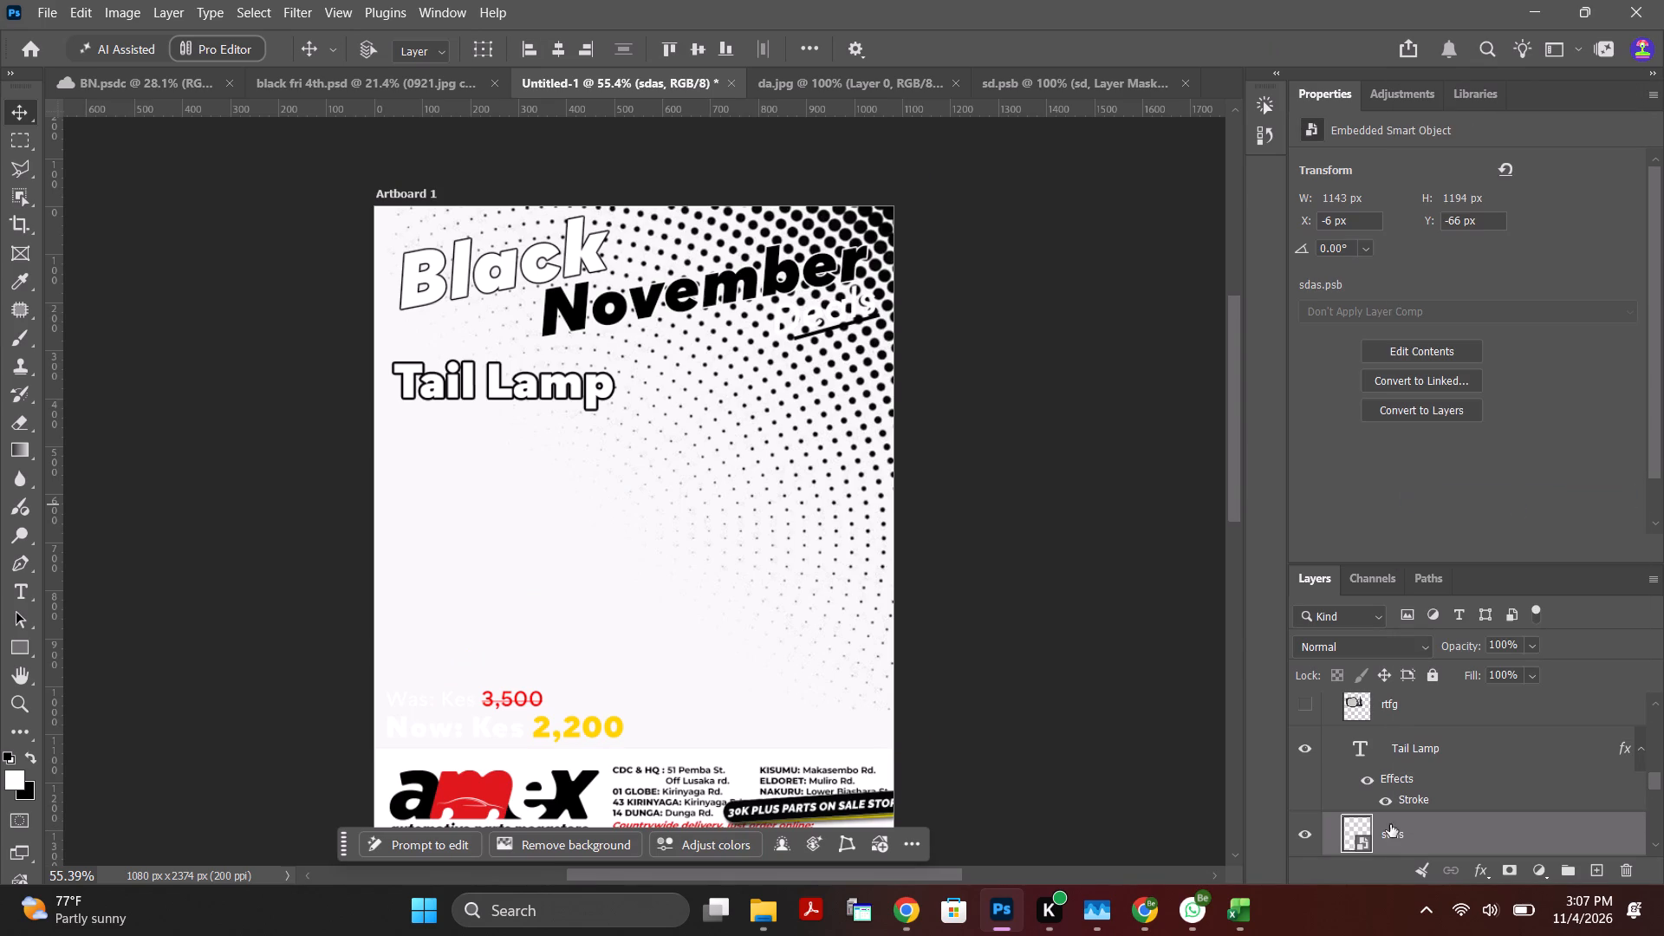
Crop the sdas smart object's contents to 1077 × 537 px around the dense halftone dots, then save and close it.
{"action": "double_click", "coordinate": [1359, 844]}
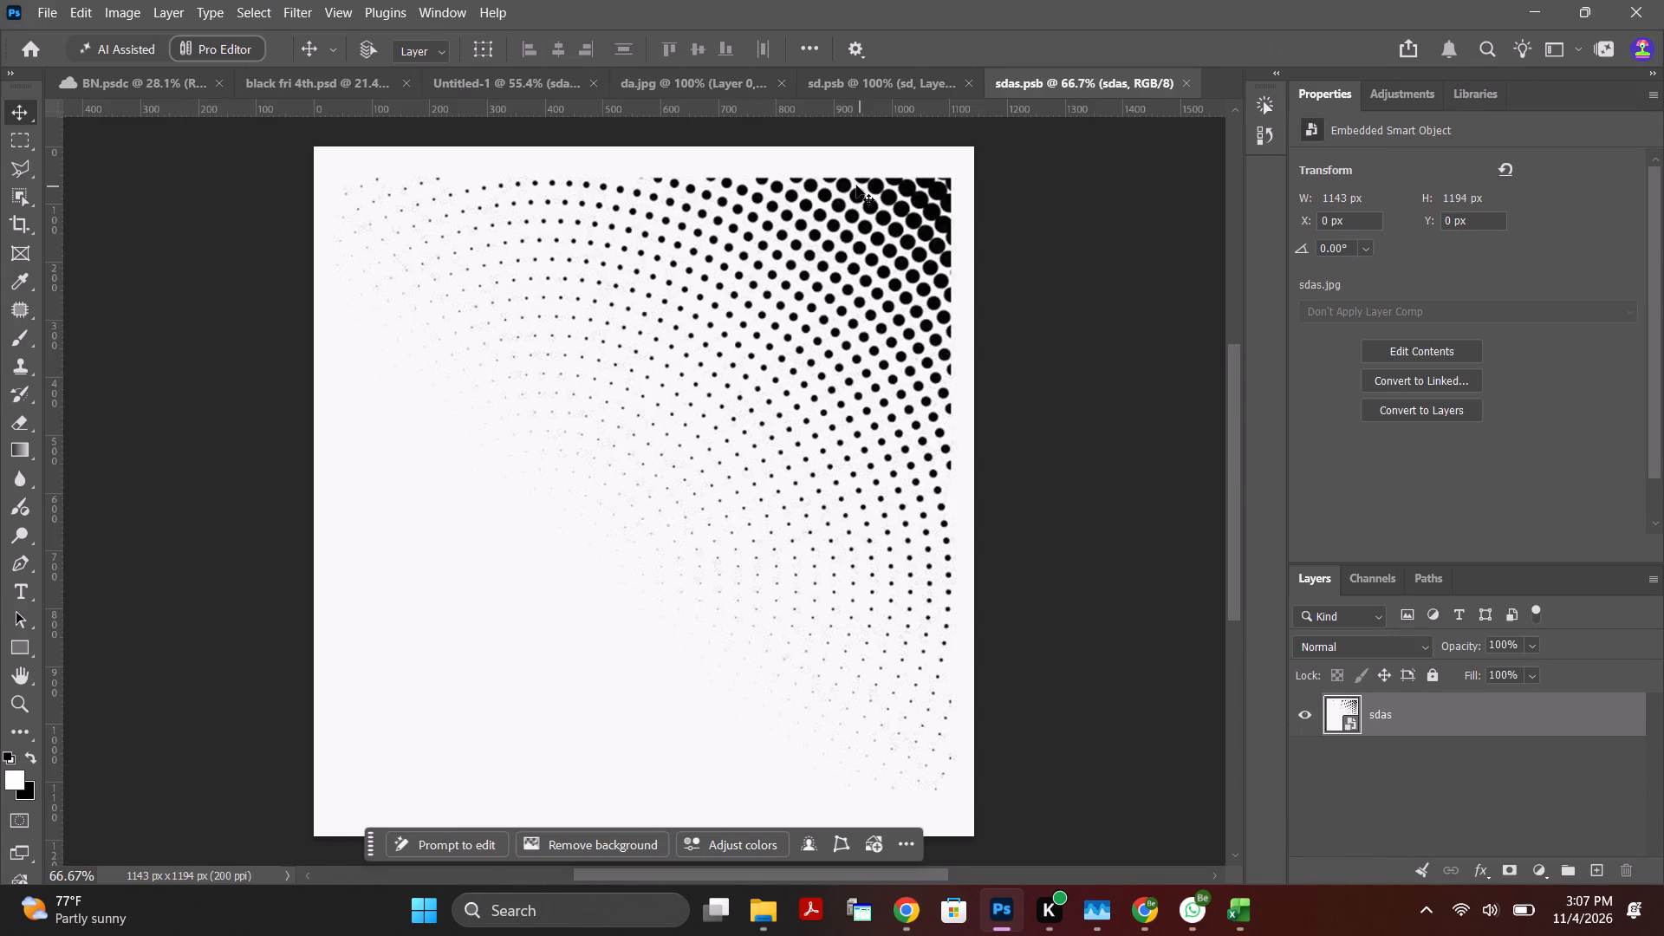
{"action": "left_click", "coordinate": [23, 228]}
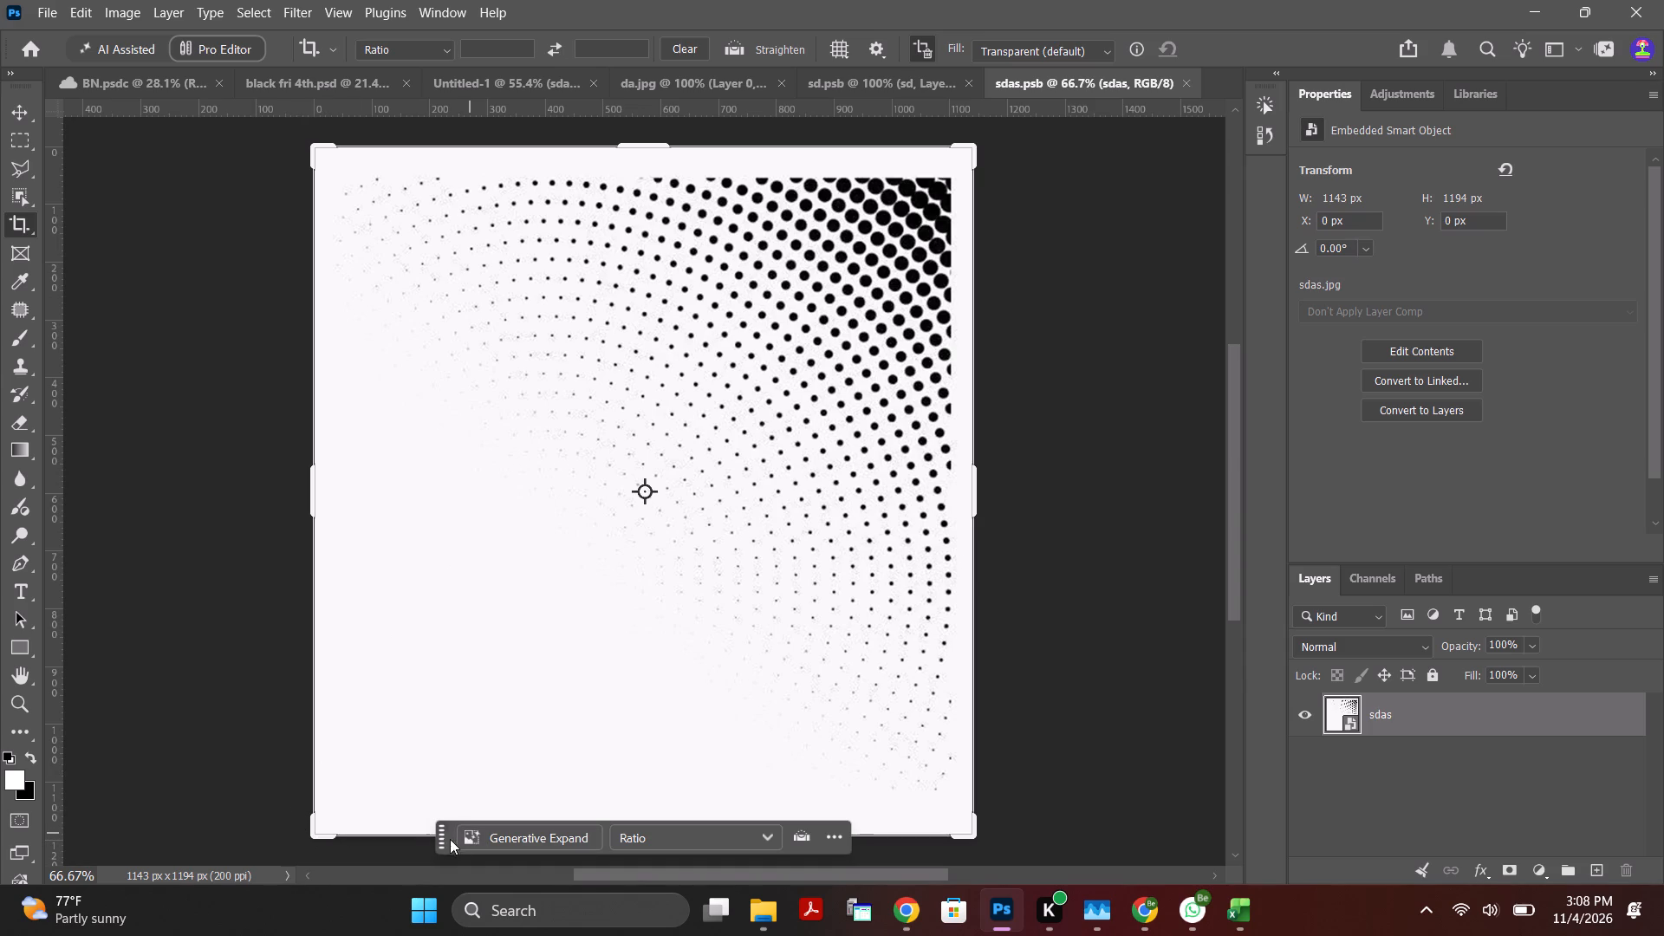
{"action": "left_click_drag", "start_coordinate": [444, 841], "coordinate": [519, 744]}
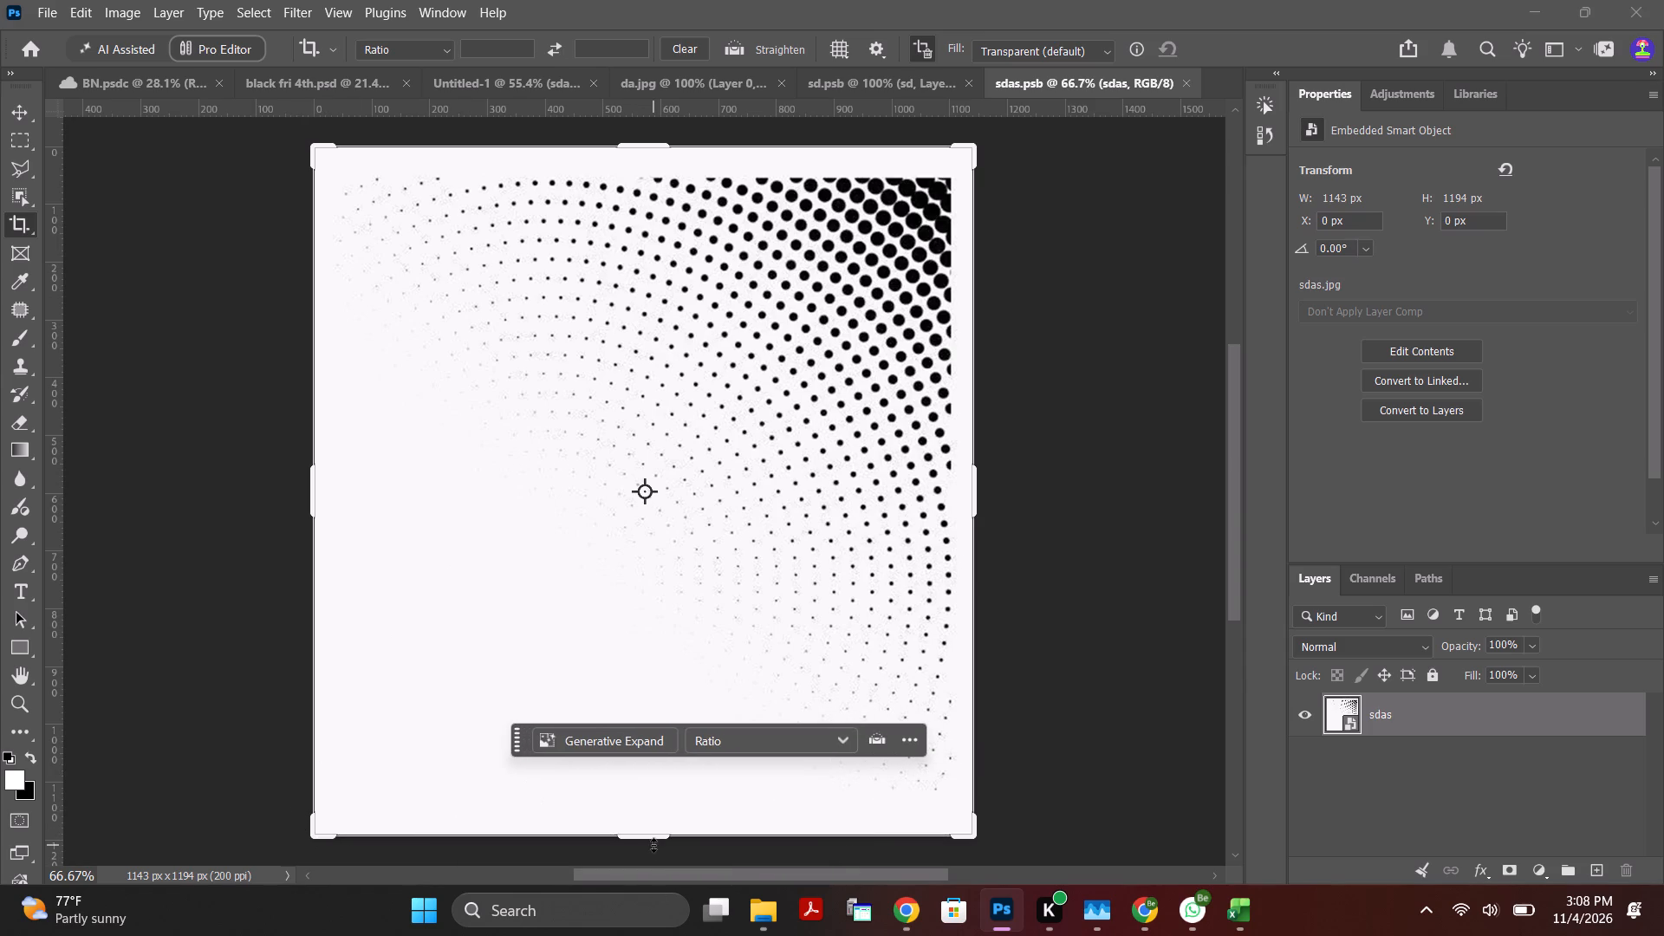
{"action": "left_click_drag", "start_coordinate": [654, 836], "coordinate": [634, 666]}
{"action": "left_click_drag", "start_coordinate": [972, 487], "coordinate": [966, 504]}
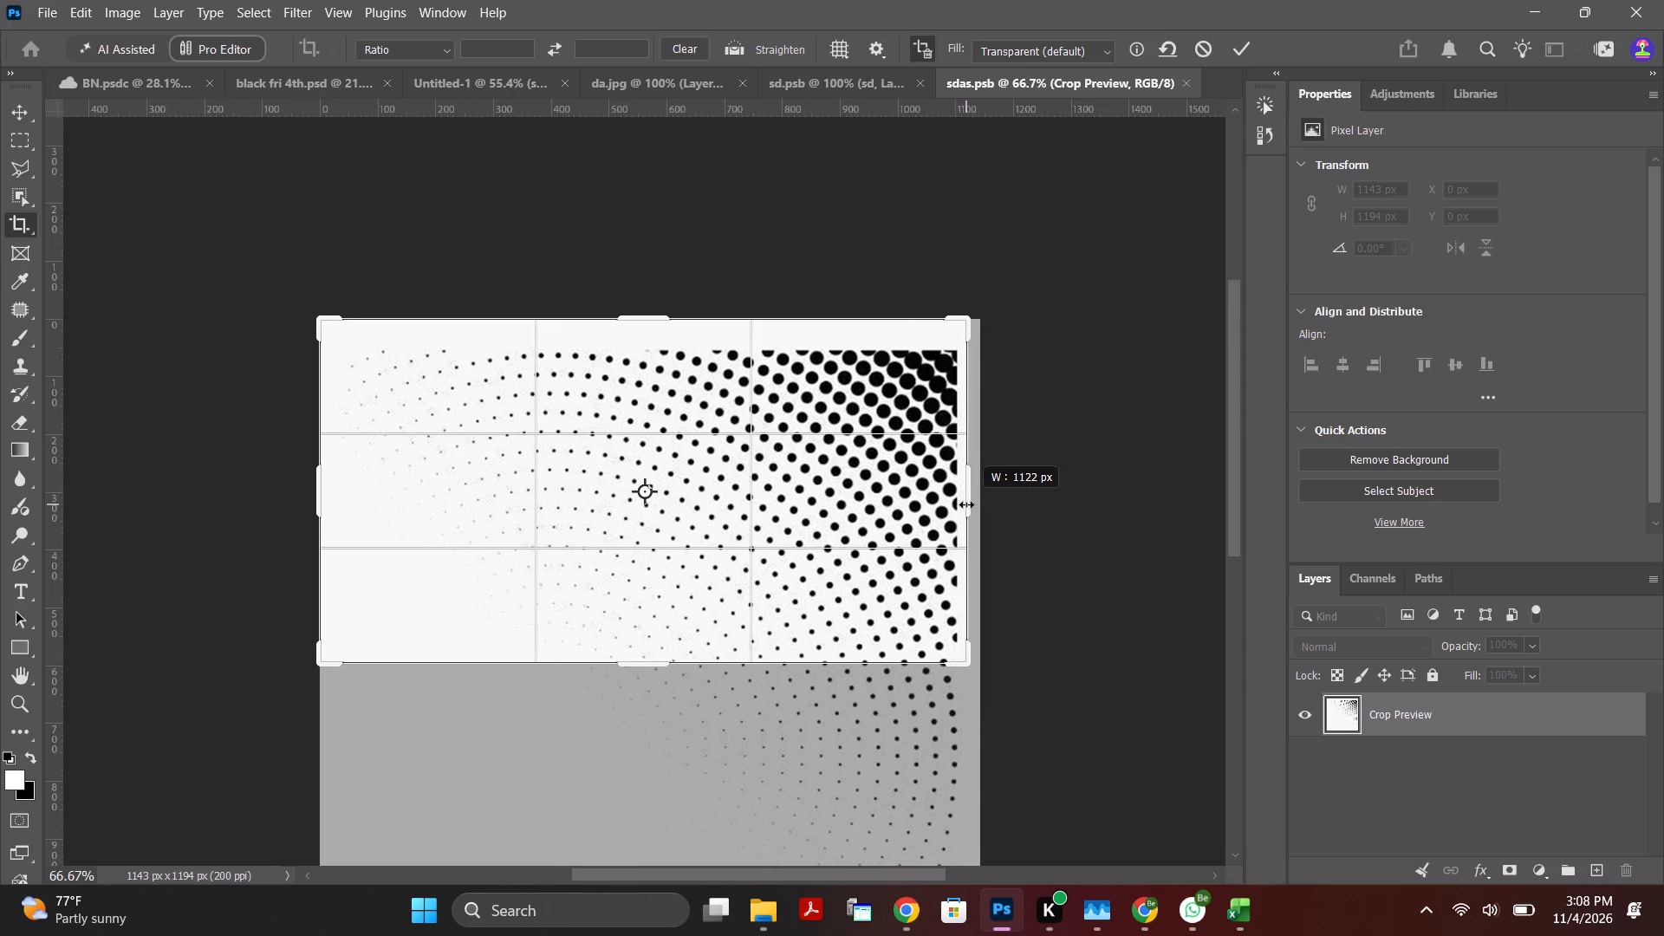
{"action": "left_click_drag", "start_coordinate": [966, 504], "coordinate": [960, 508]}
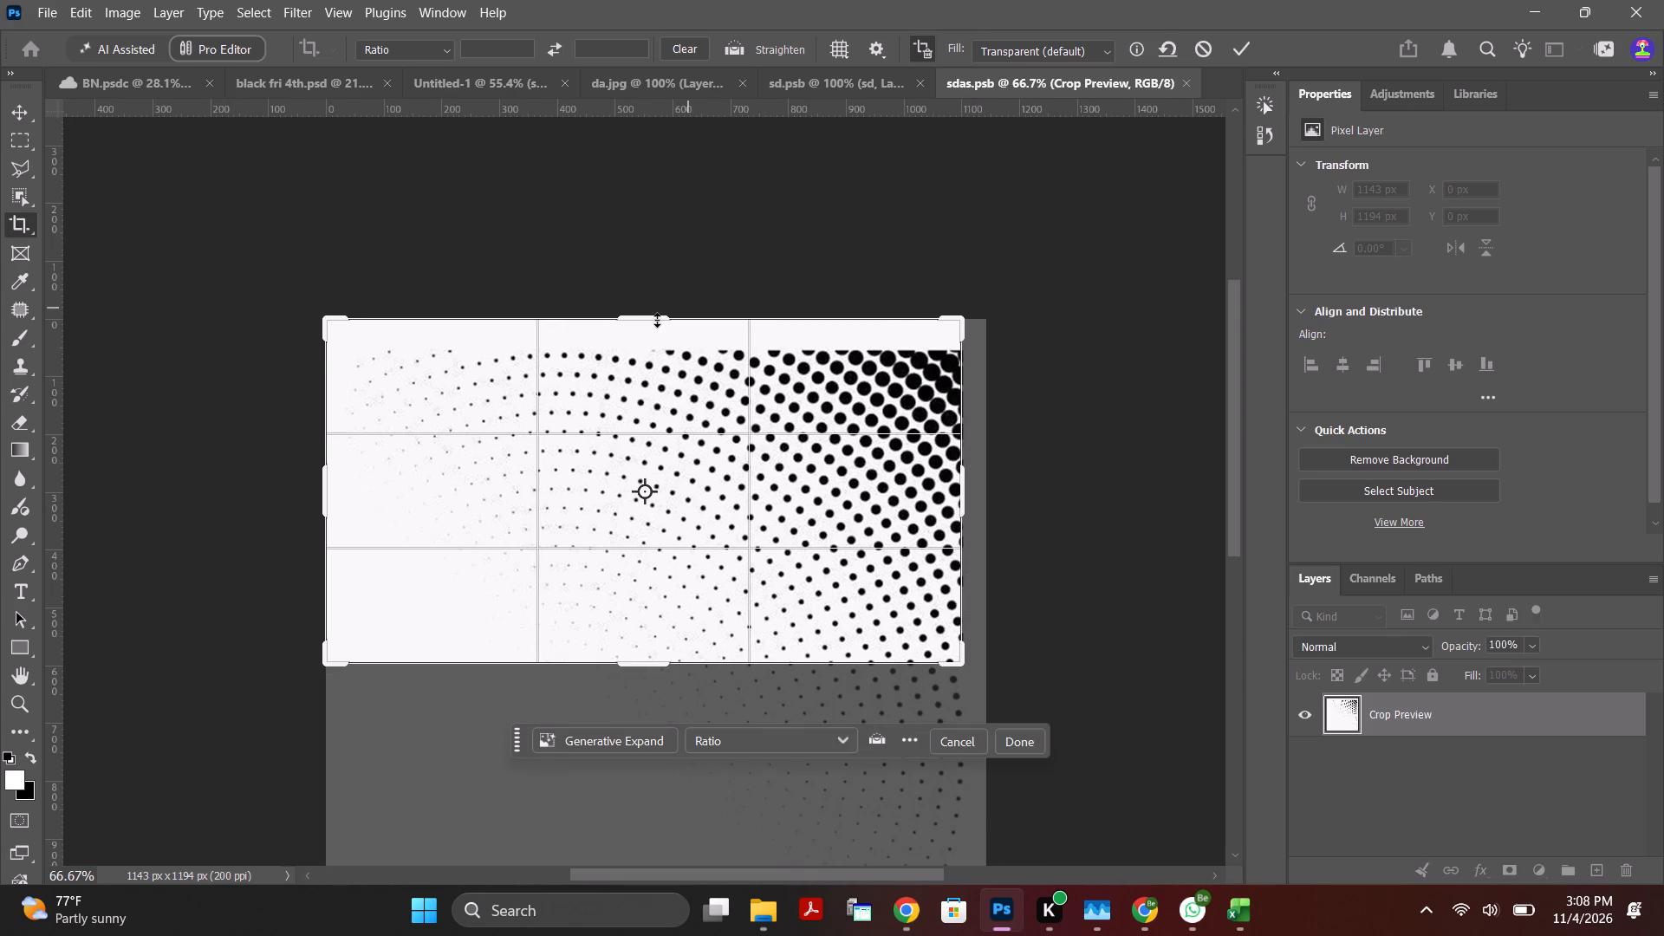
{"action": "left_click_drag", "start_coordinate": [653, 313], "coordinate": [663, 330]}
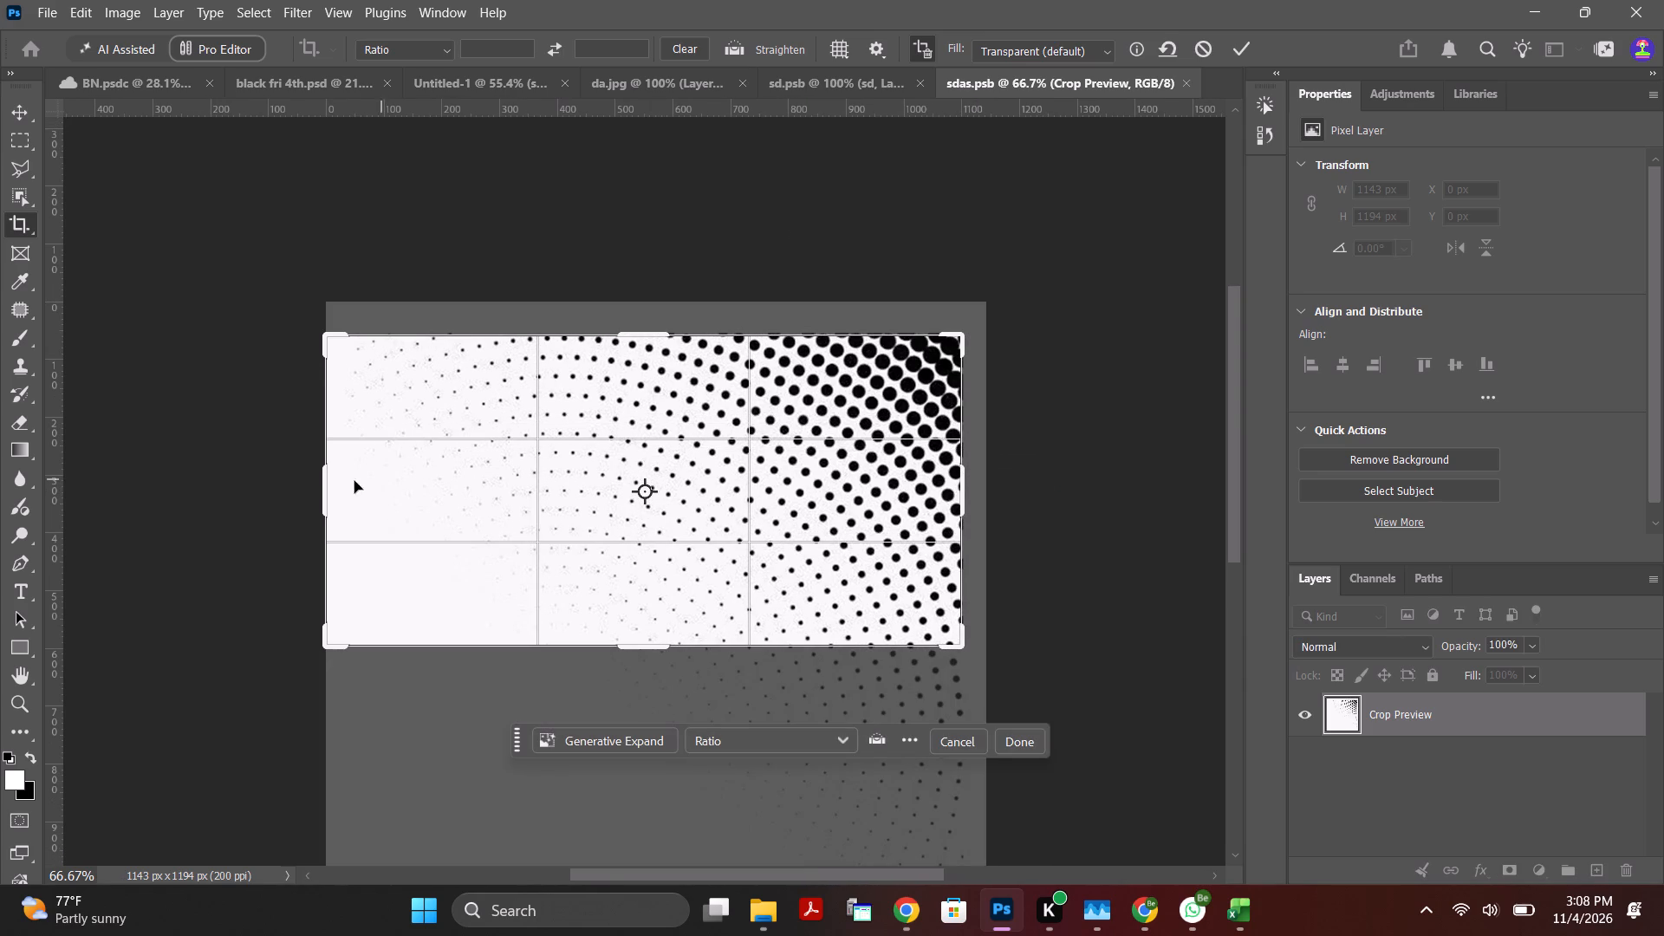
{"action": "left_click", "coordinate": [325, 487]}
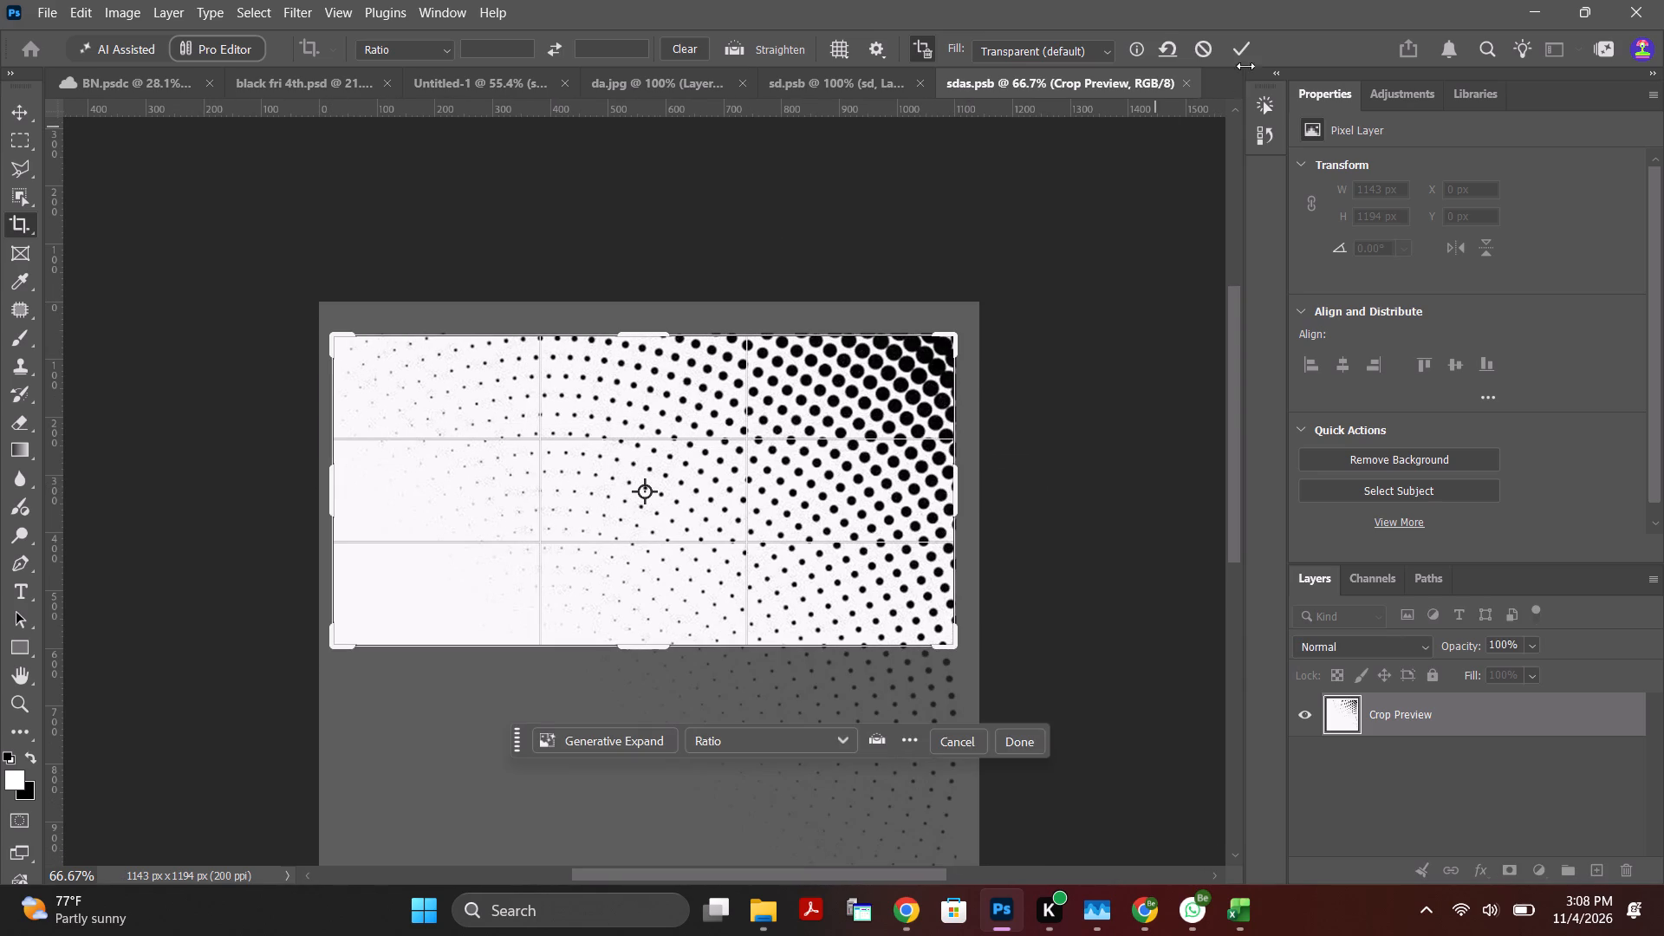
{"action": "left_click", "coordinate": [1251, 45]}
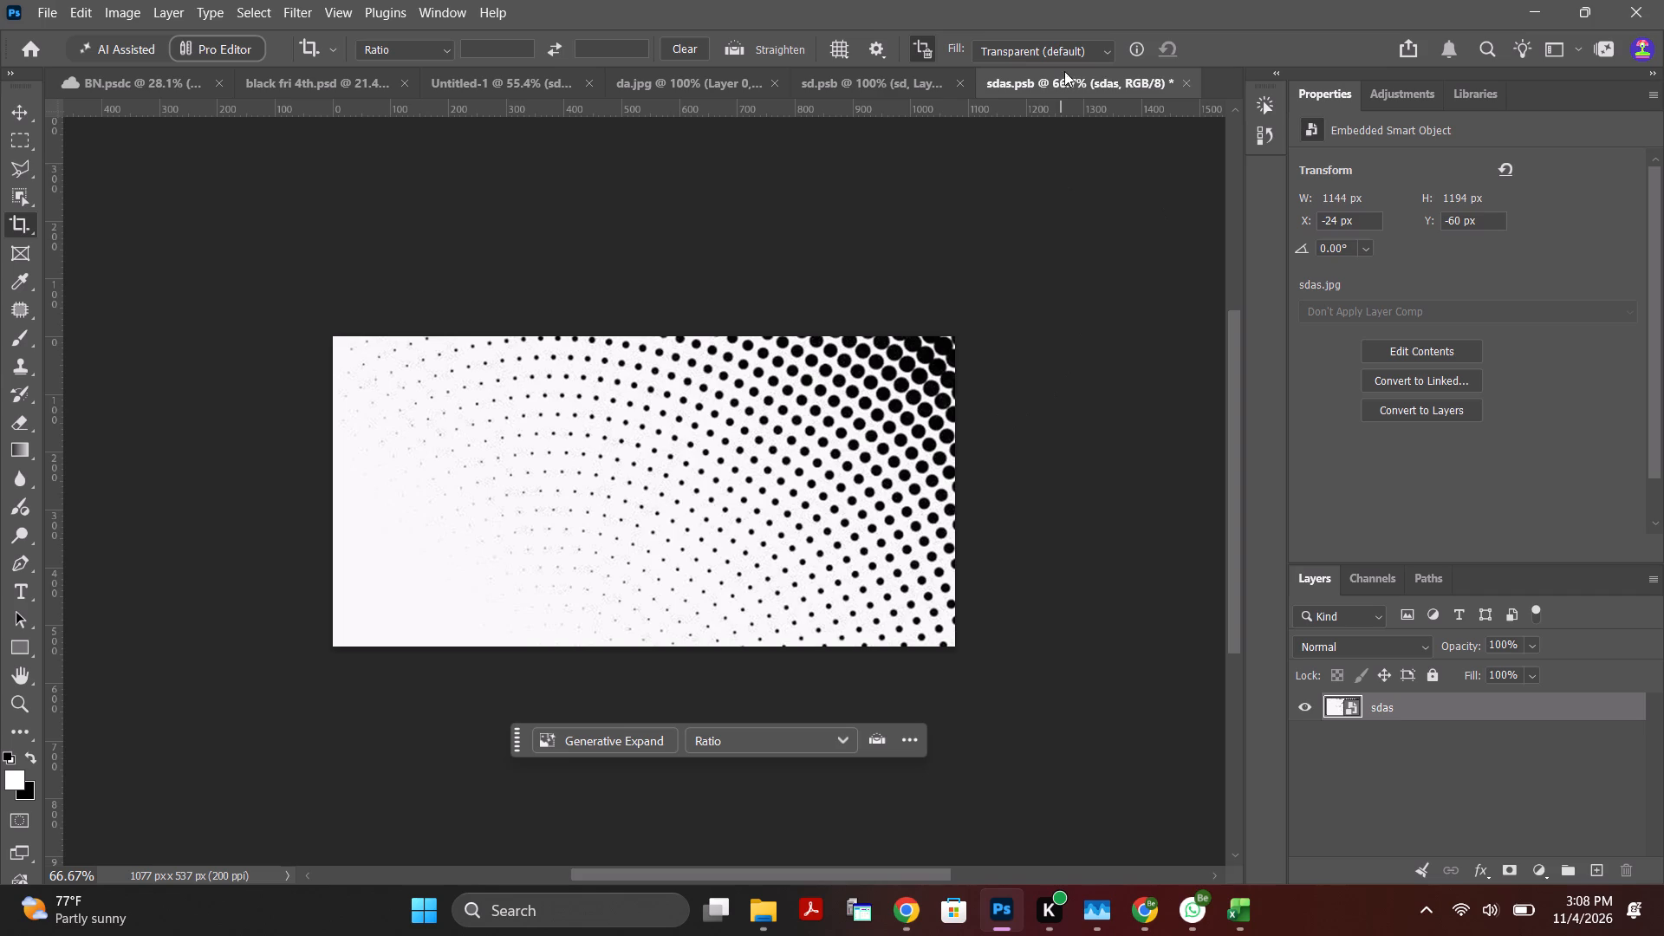
{"action": "left_click", "coordinate": [1183, 81]}
{"action": "left_click", "coordinate": [777, 358]}
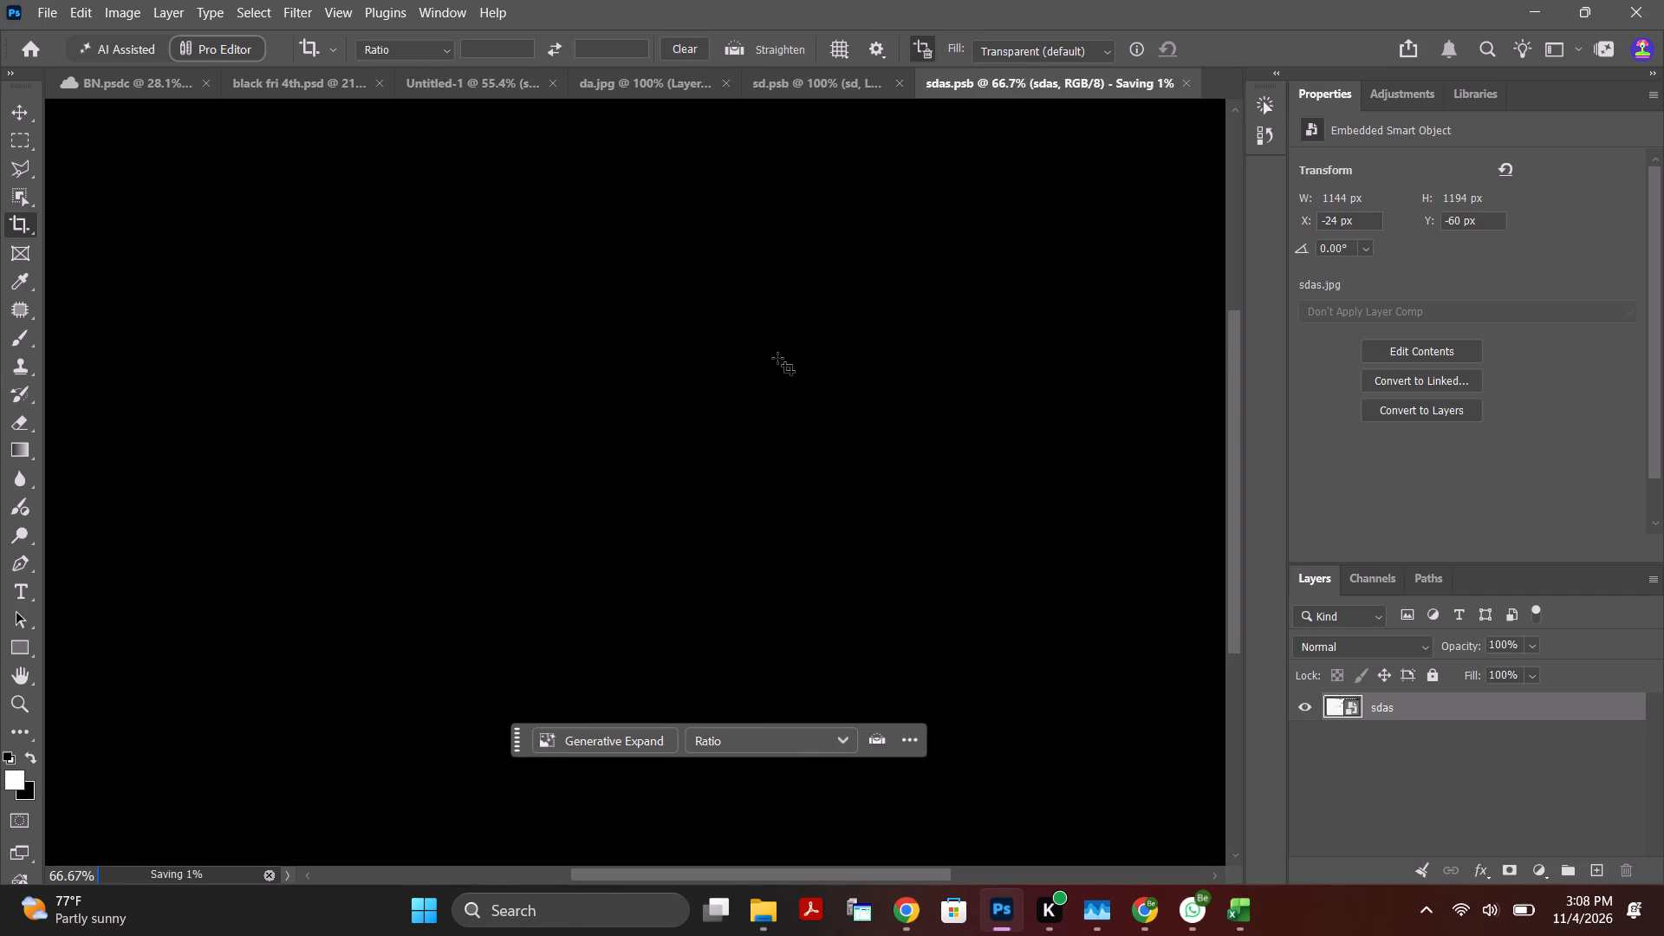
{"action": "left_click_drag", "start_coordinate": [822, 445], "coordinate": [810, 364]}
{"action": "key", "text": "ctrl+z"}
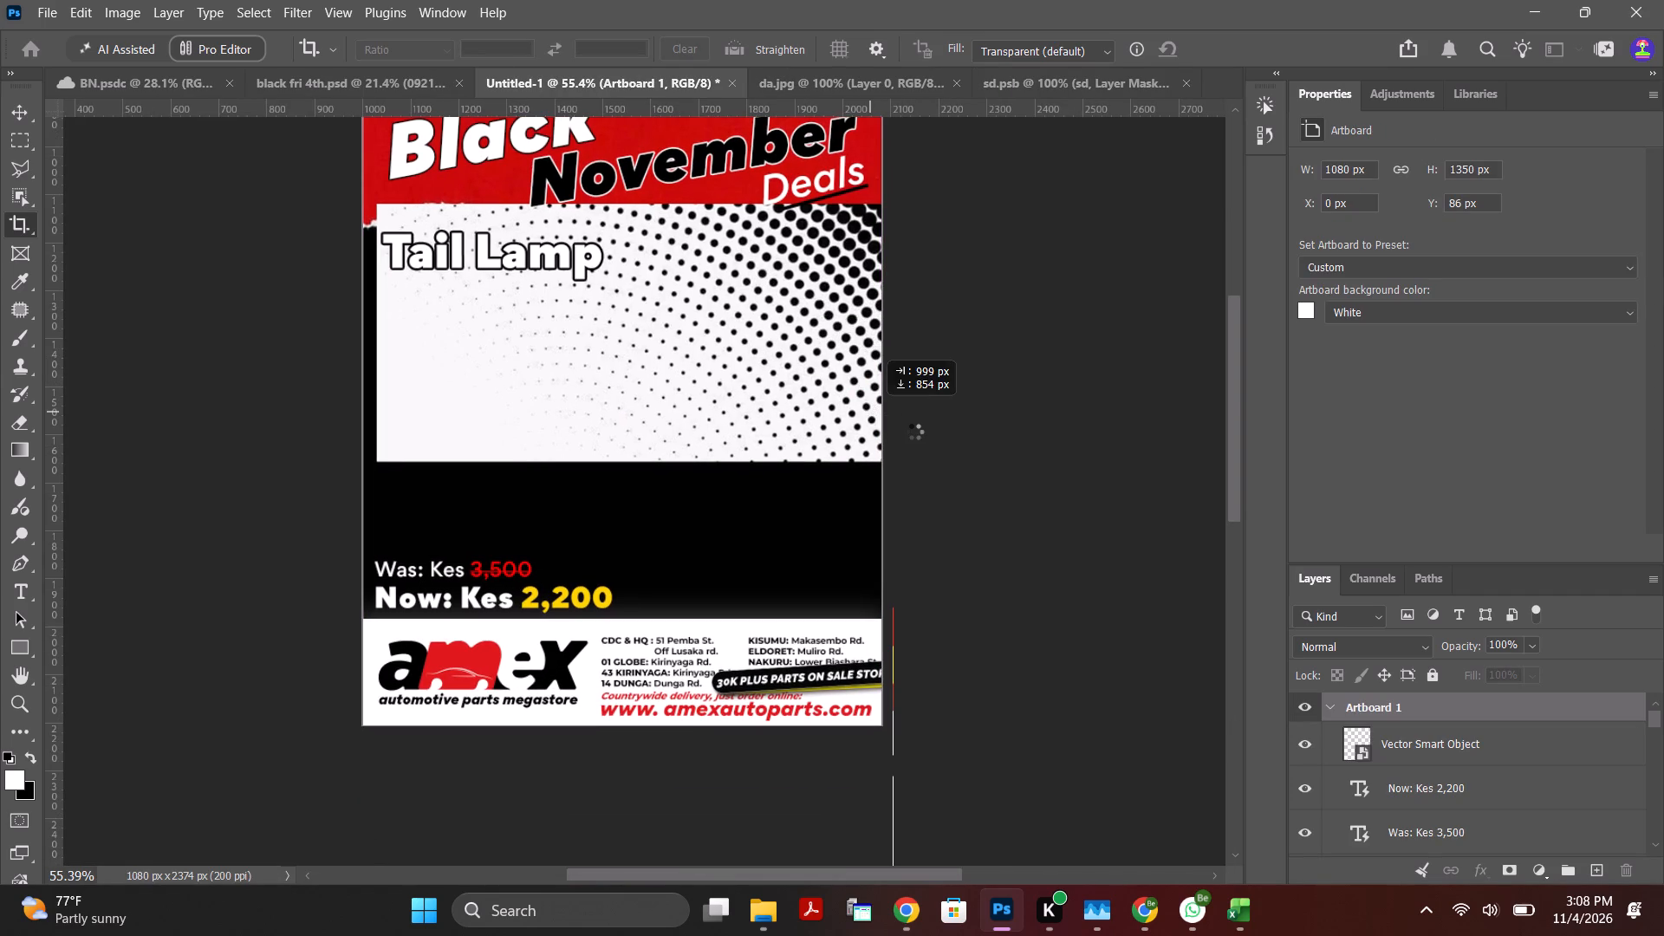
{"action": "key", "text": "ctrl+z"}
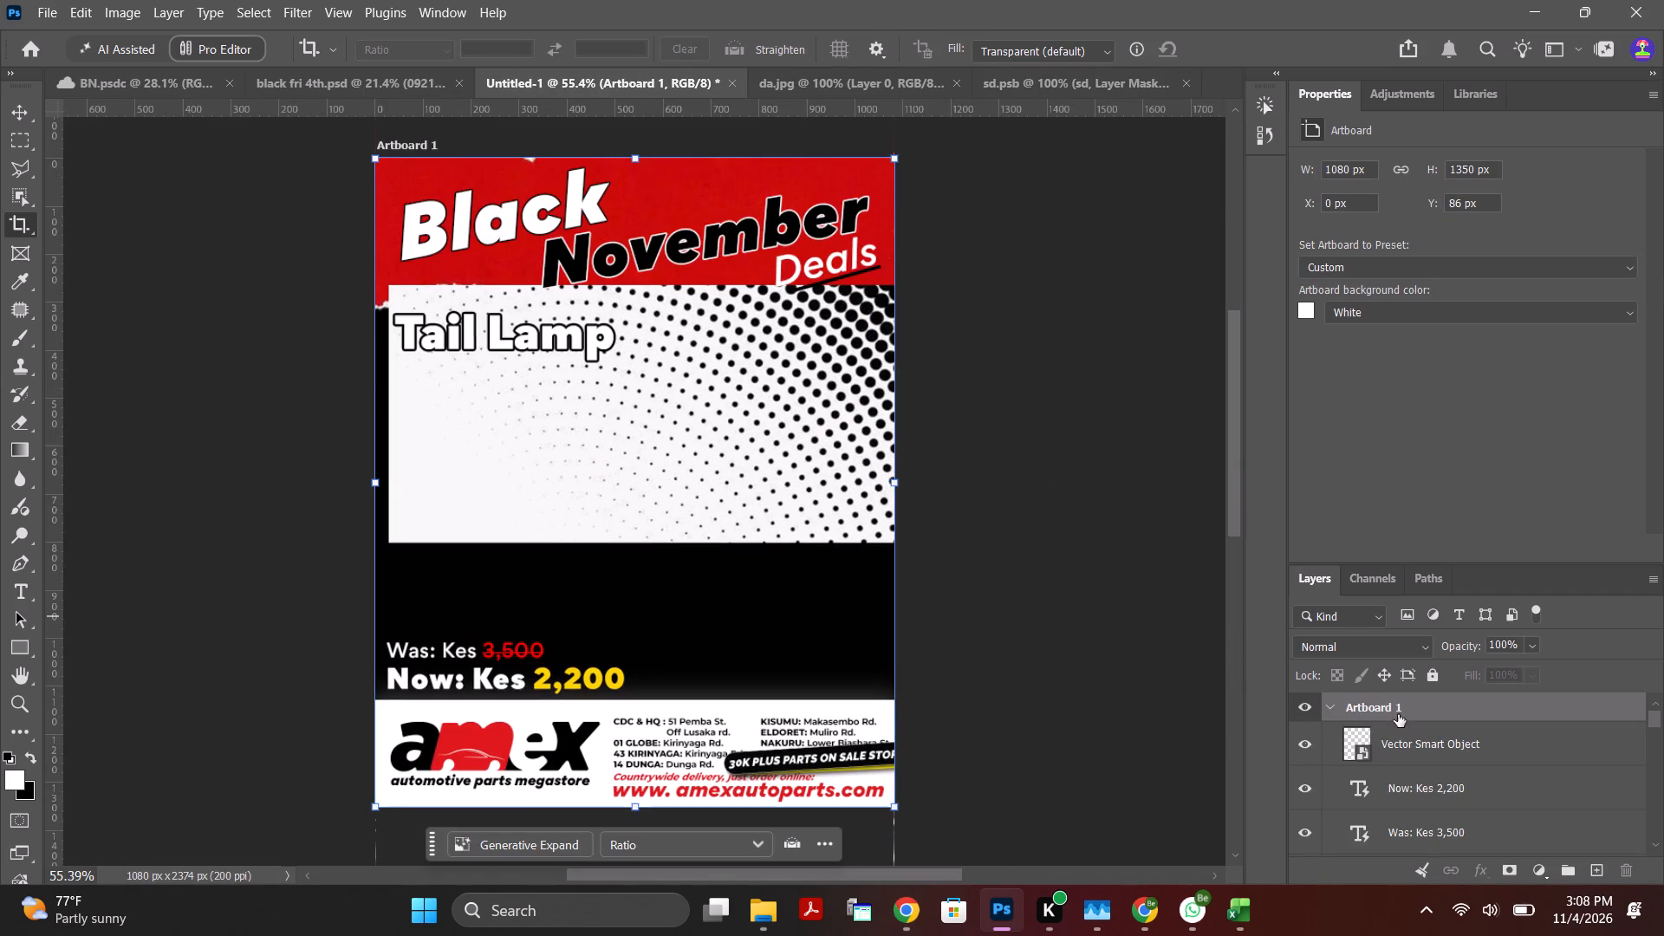
Move the "30K PLUS PARTS ON SALE STOREWIDE!!!" badge to X 575 px, Y 1074 px, above the footer addresses.
{"action": "left_click", "coordinate": [1405, 744]}
{"action": "left_click_drag", "start_coordinate": [844, 416], "coordinate": [836, 389]}
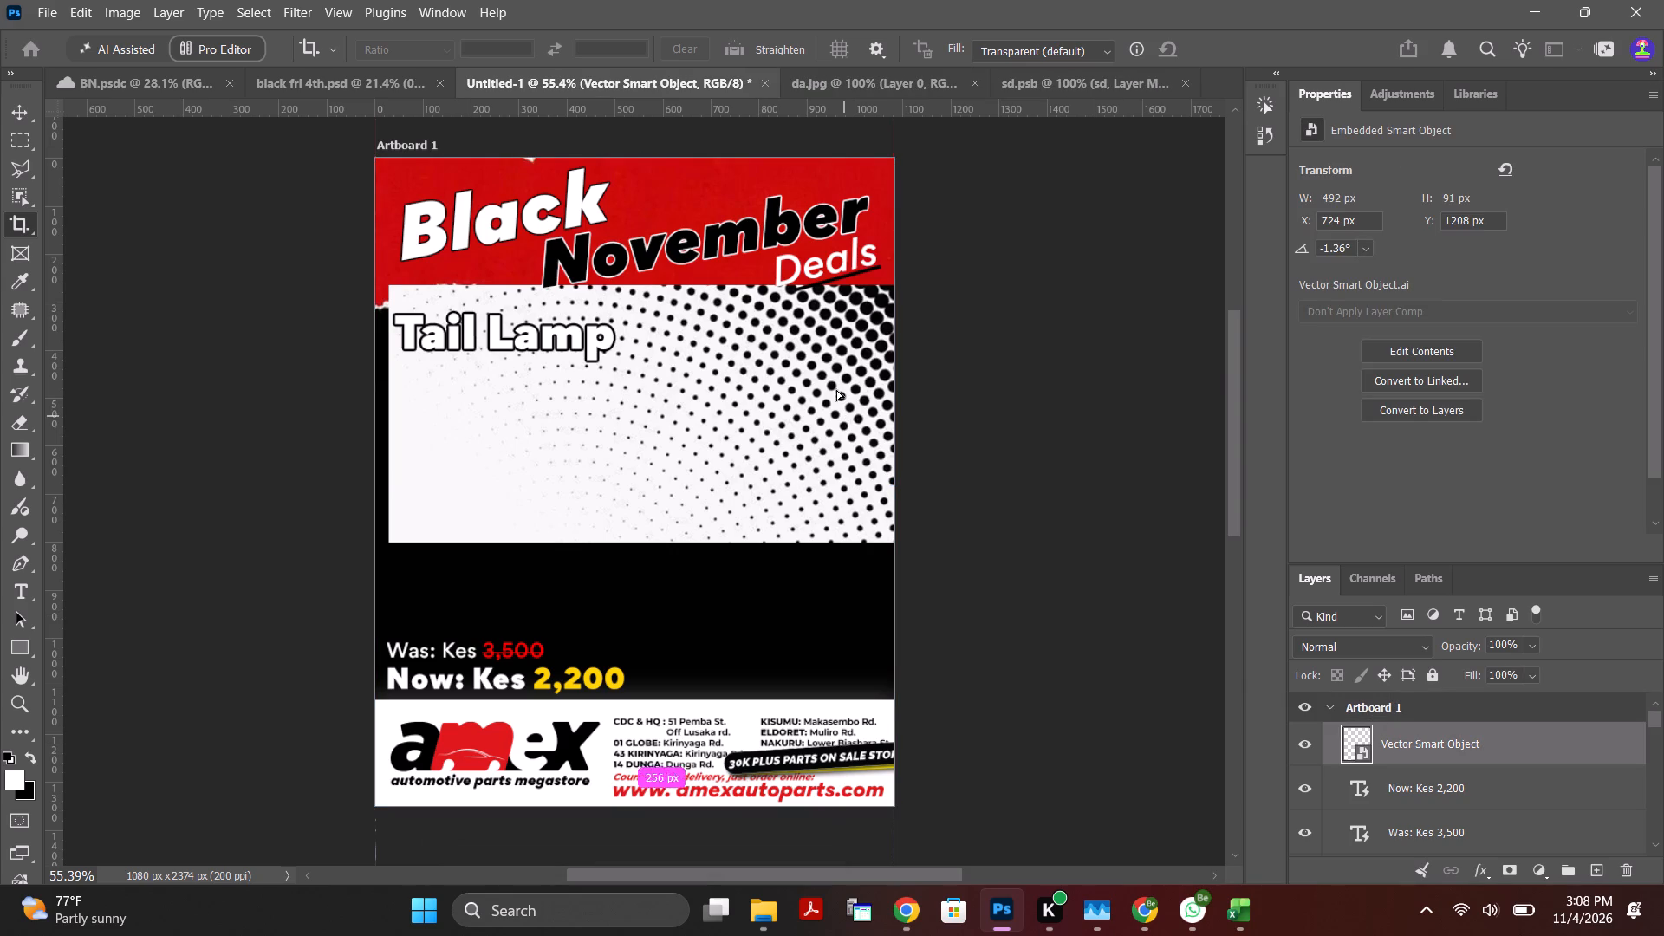
{"action": "left_click_drag", "start_coordinate": [836, 389], "coordinate": [777, 362]}
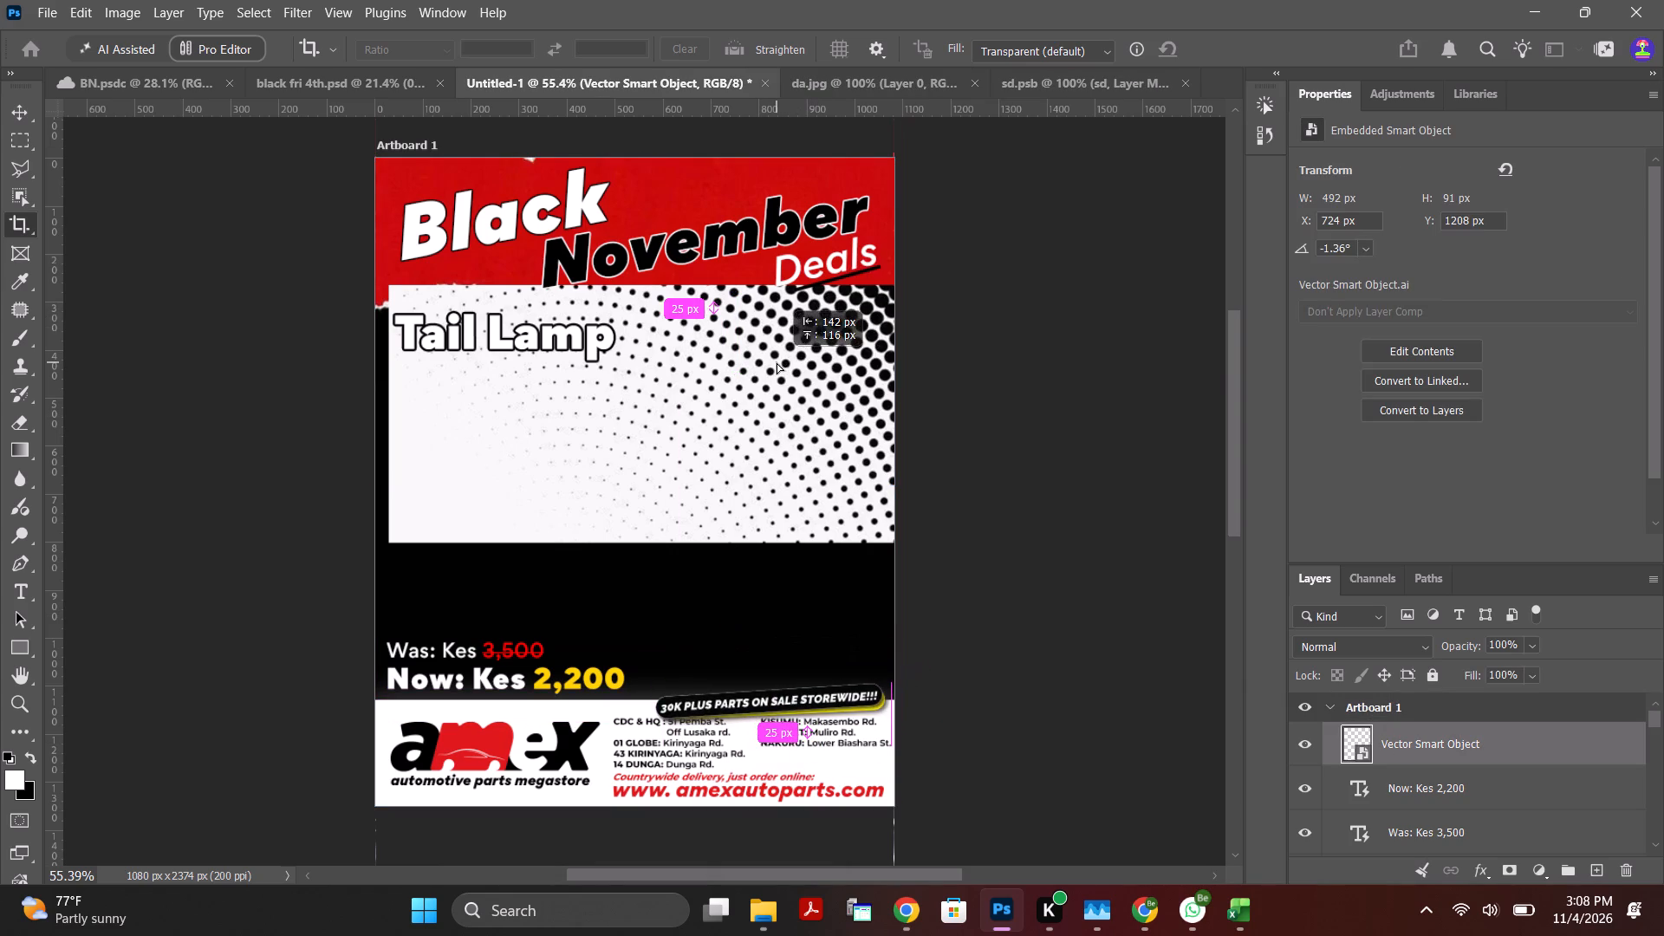
{"action": "left_click_drag", "start_coordinate": [777, 362], "coordinate": [772, 353]}
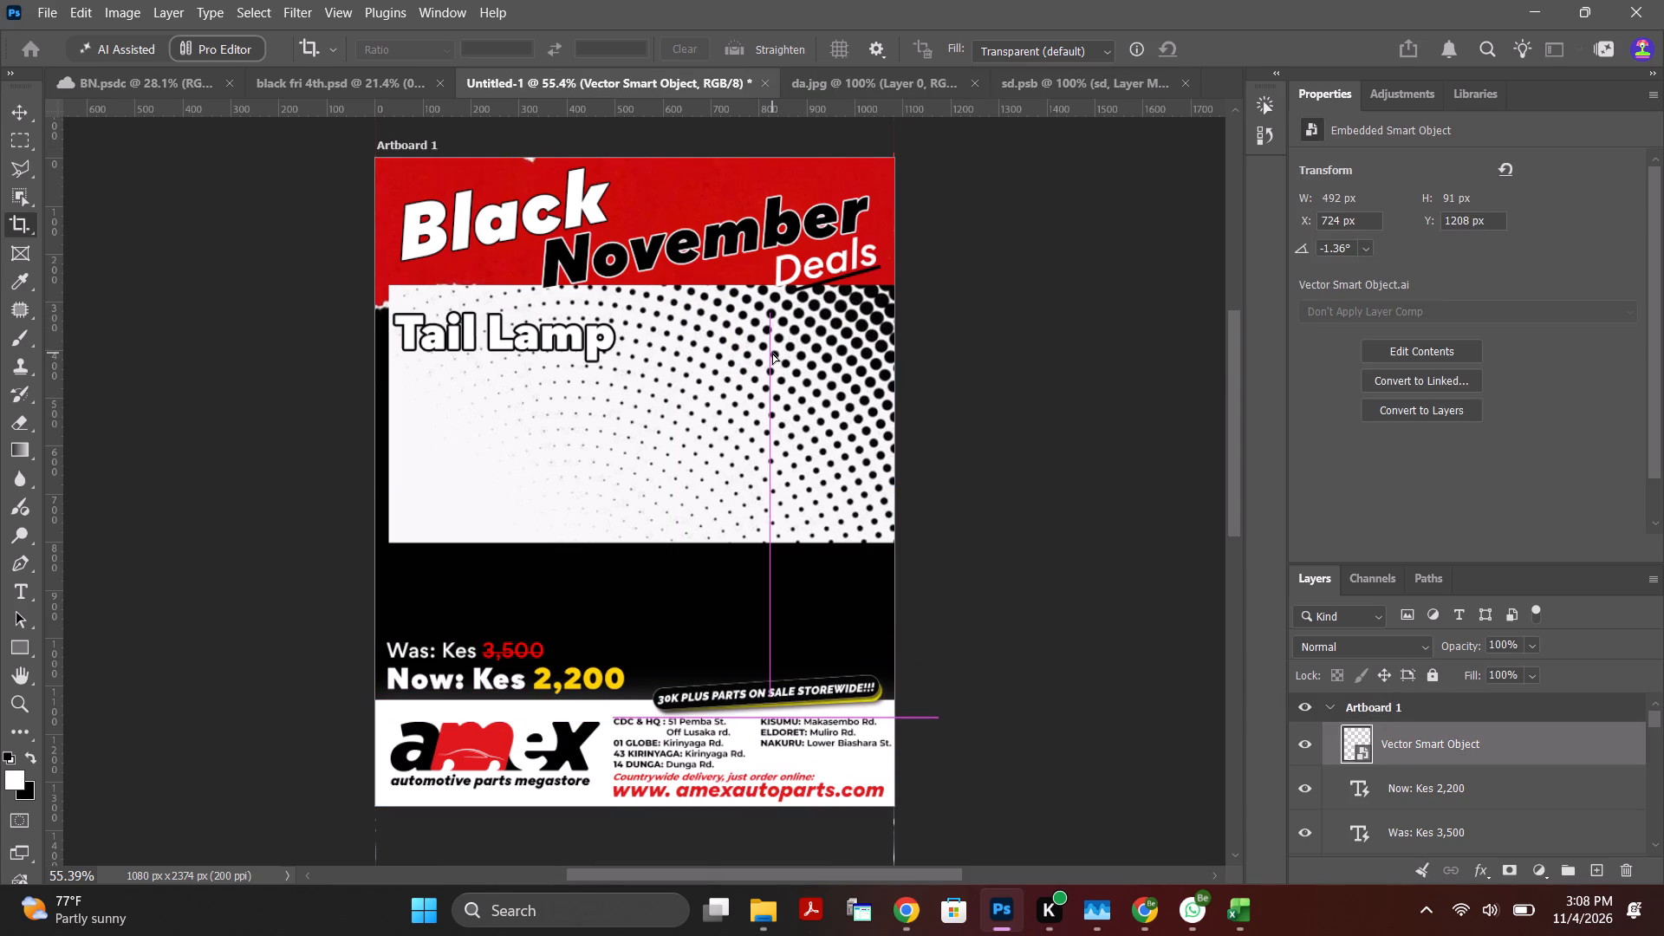
Move the sdas halftone layer up behind the headline and enlarge it to 1205 × 601 px at X -67 px, Y -75 px.
{"action": "scroll", "coordinate": [1434, 781], "scroll_direction": "up", "scroll_amount": 5}
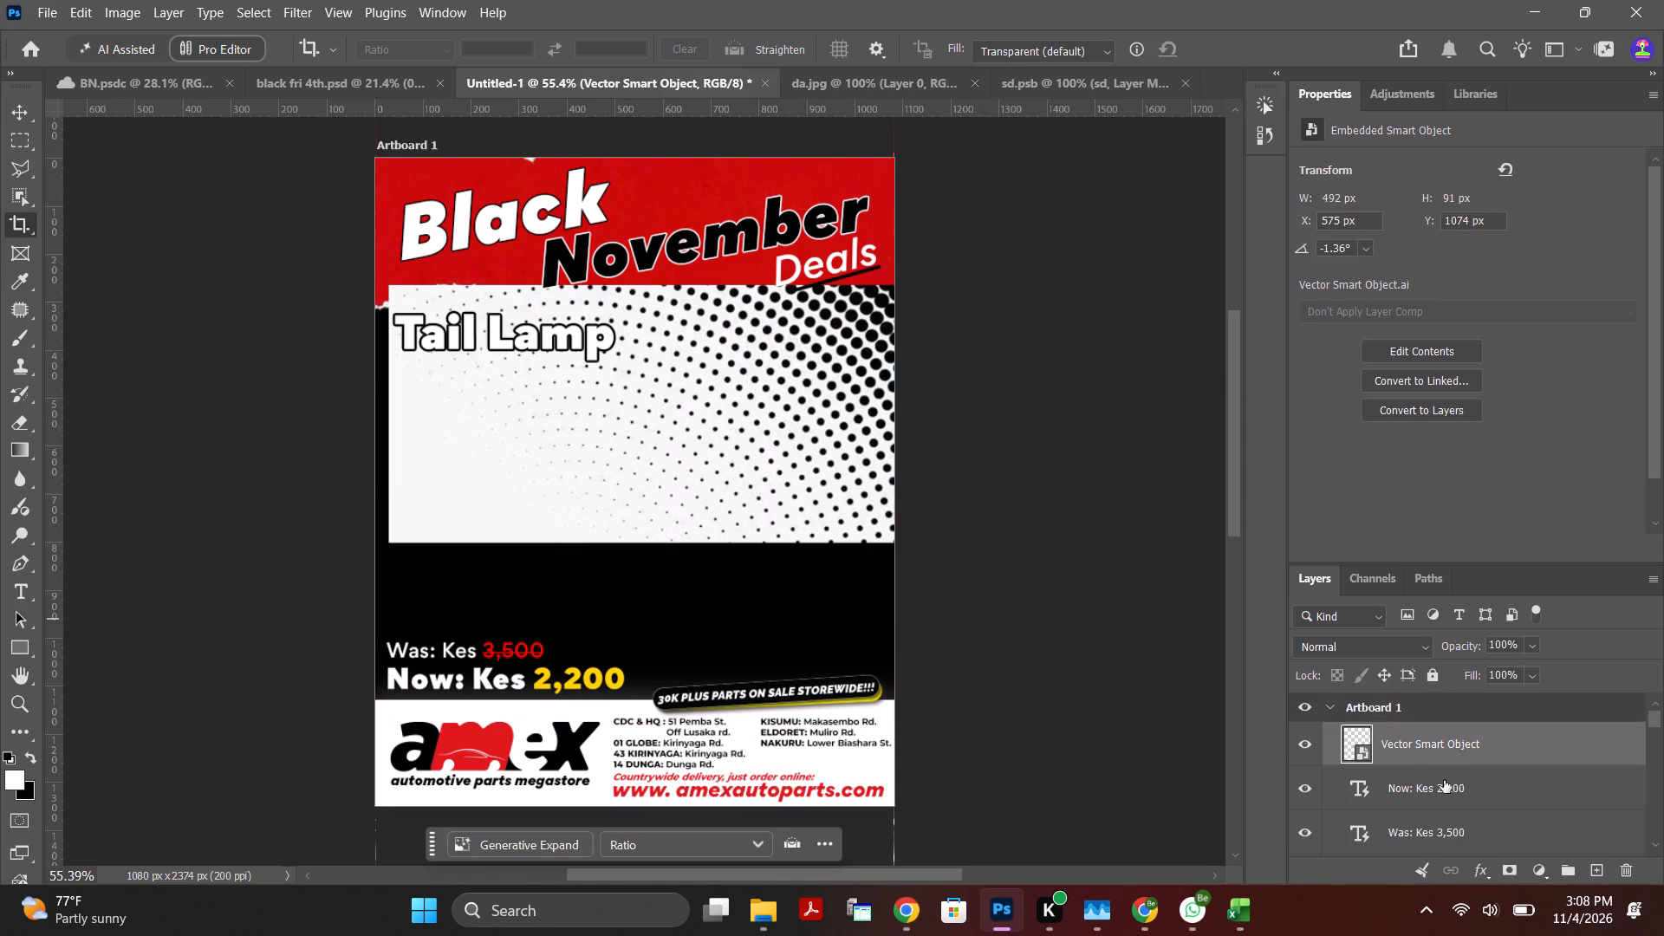
{"action": "left_click", "coordinate": [1119, 466]}
{"action": "left_click_drag", "start_coordinate": [1651, 717], "coordinate": [1663, 794]}
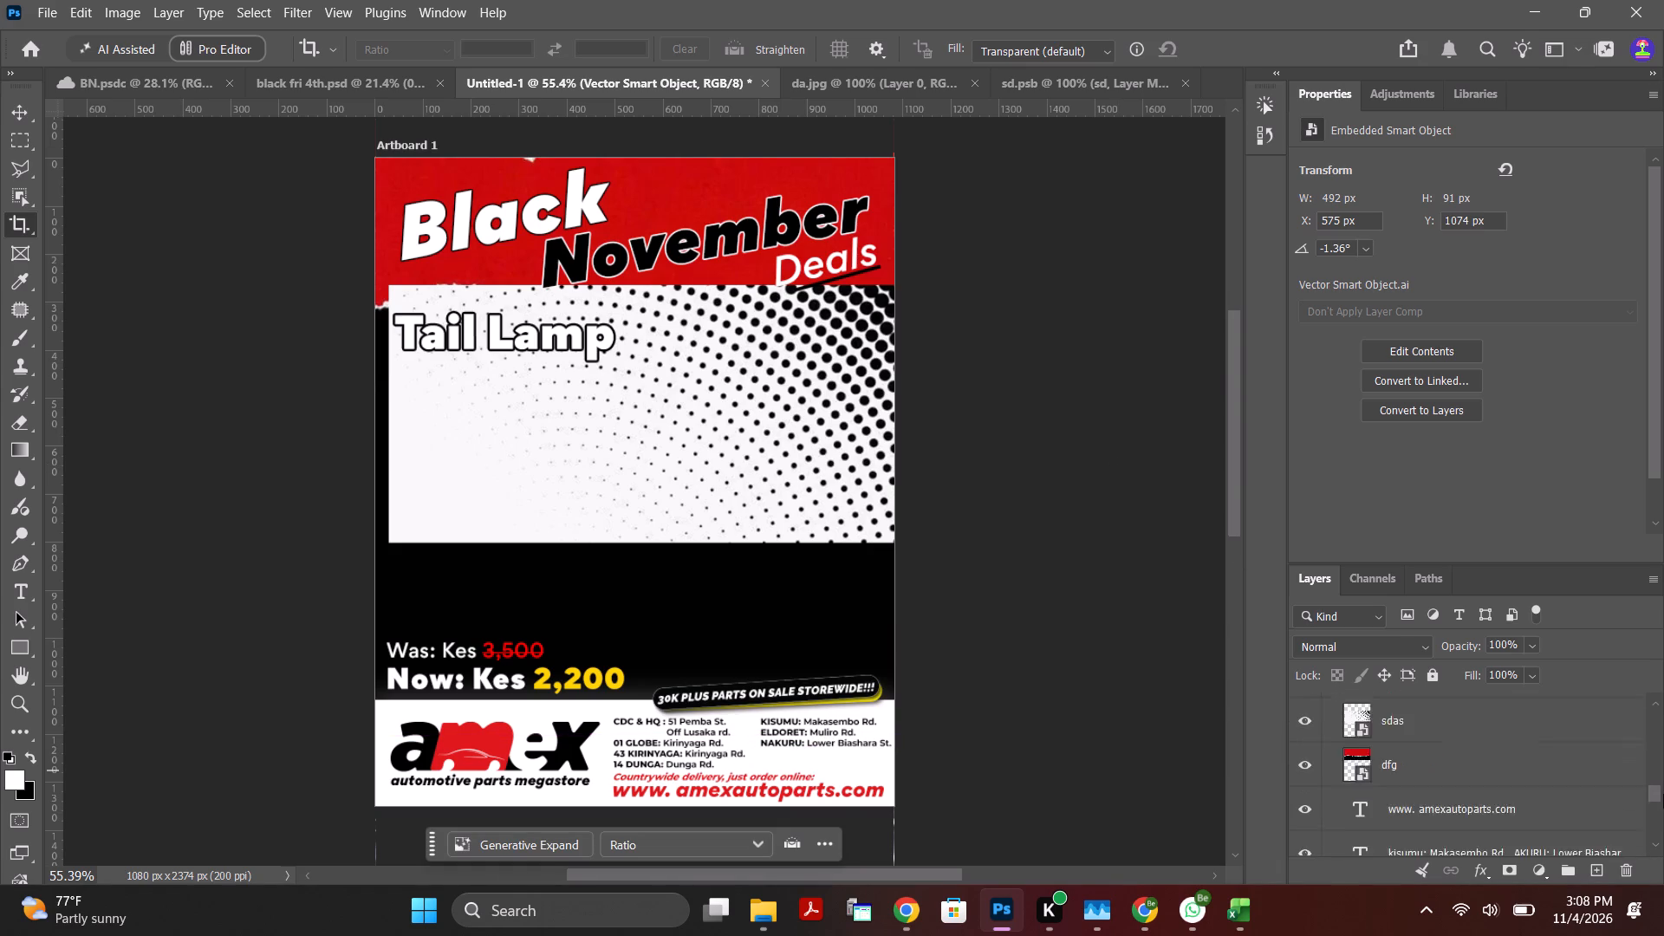
{"action": "left_click_drag", "start_coordinate": [1663, 794], "coordinate": [1653, 783]}
{"action": "left_click", "coordinate": [1470, 807]}
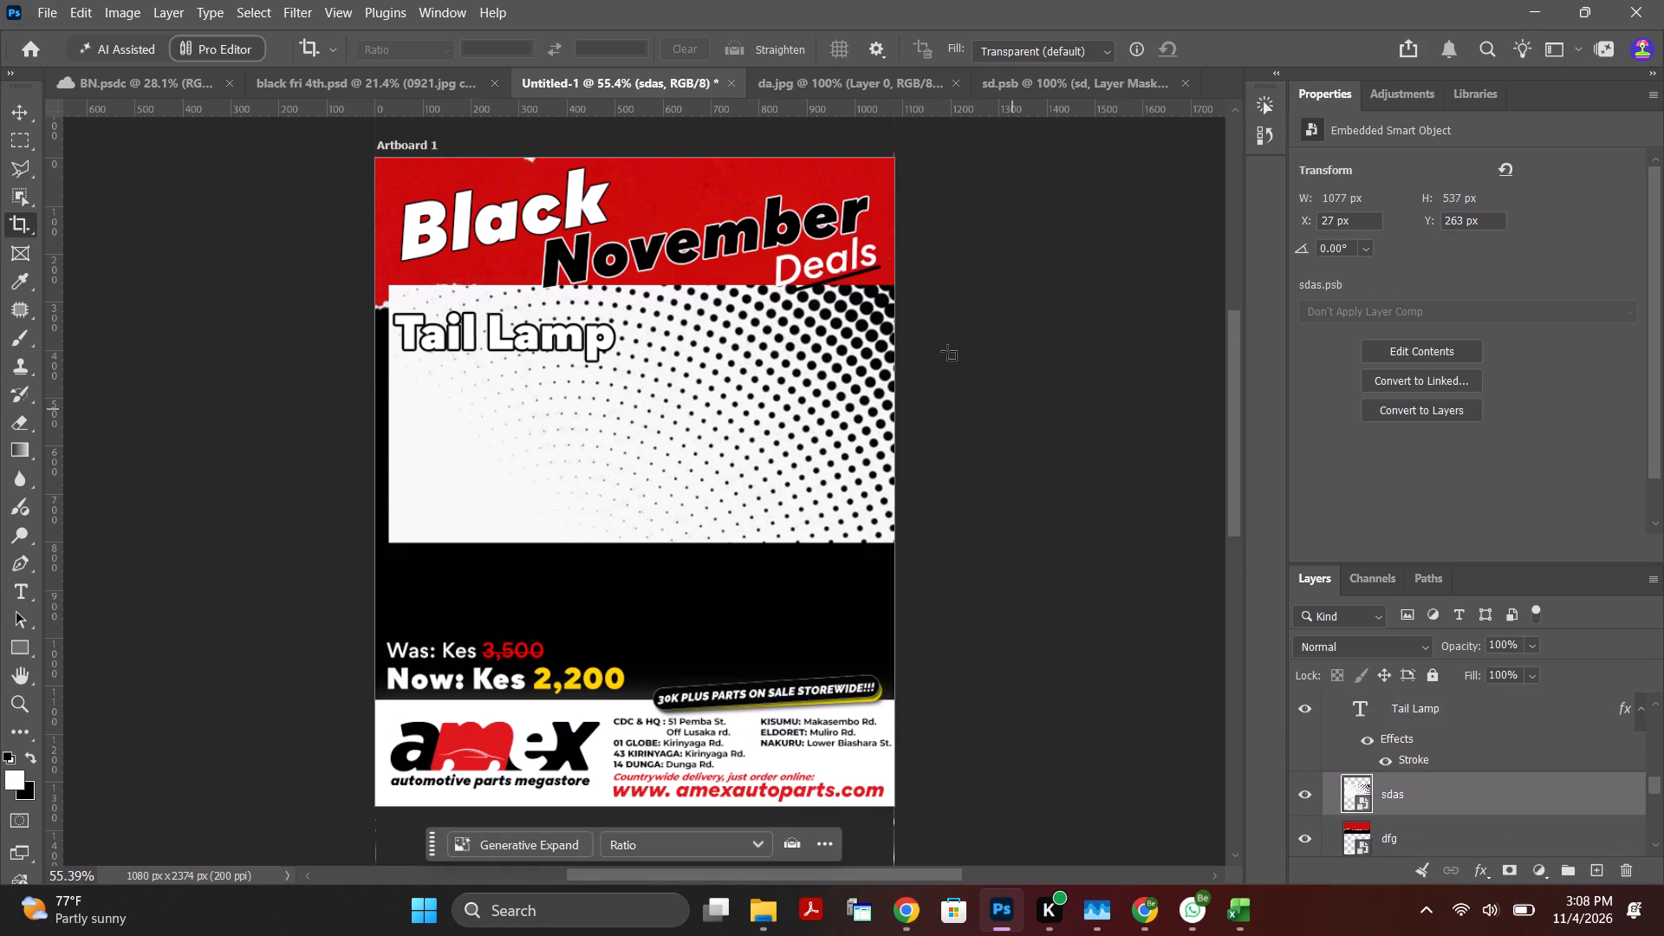
{"action": "left_click_drag", "start_coordinate": [836, 402], "coordinate": [828, 268]}
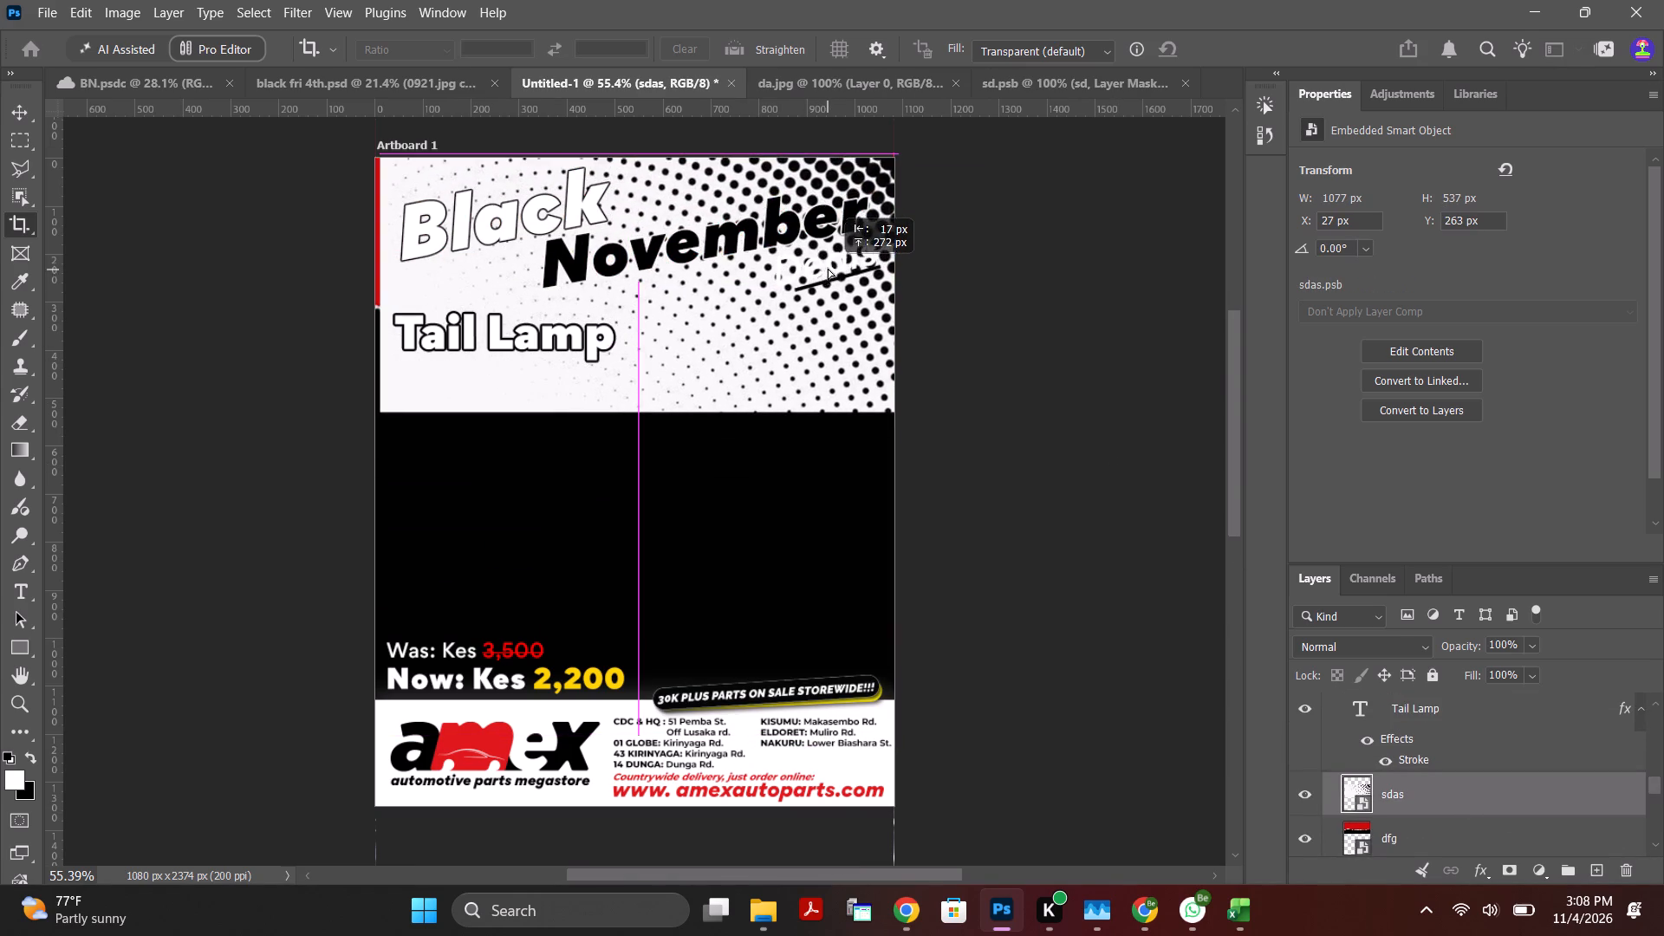
{"action": "left_click_drag", "start_coordinate": [828, 268], "coordinate": [822, 260]}
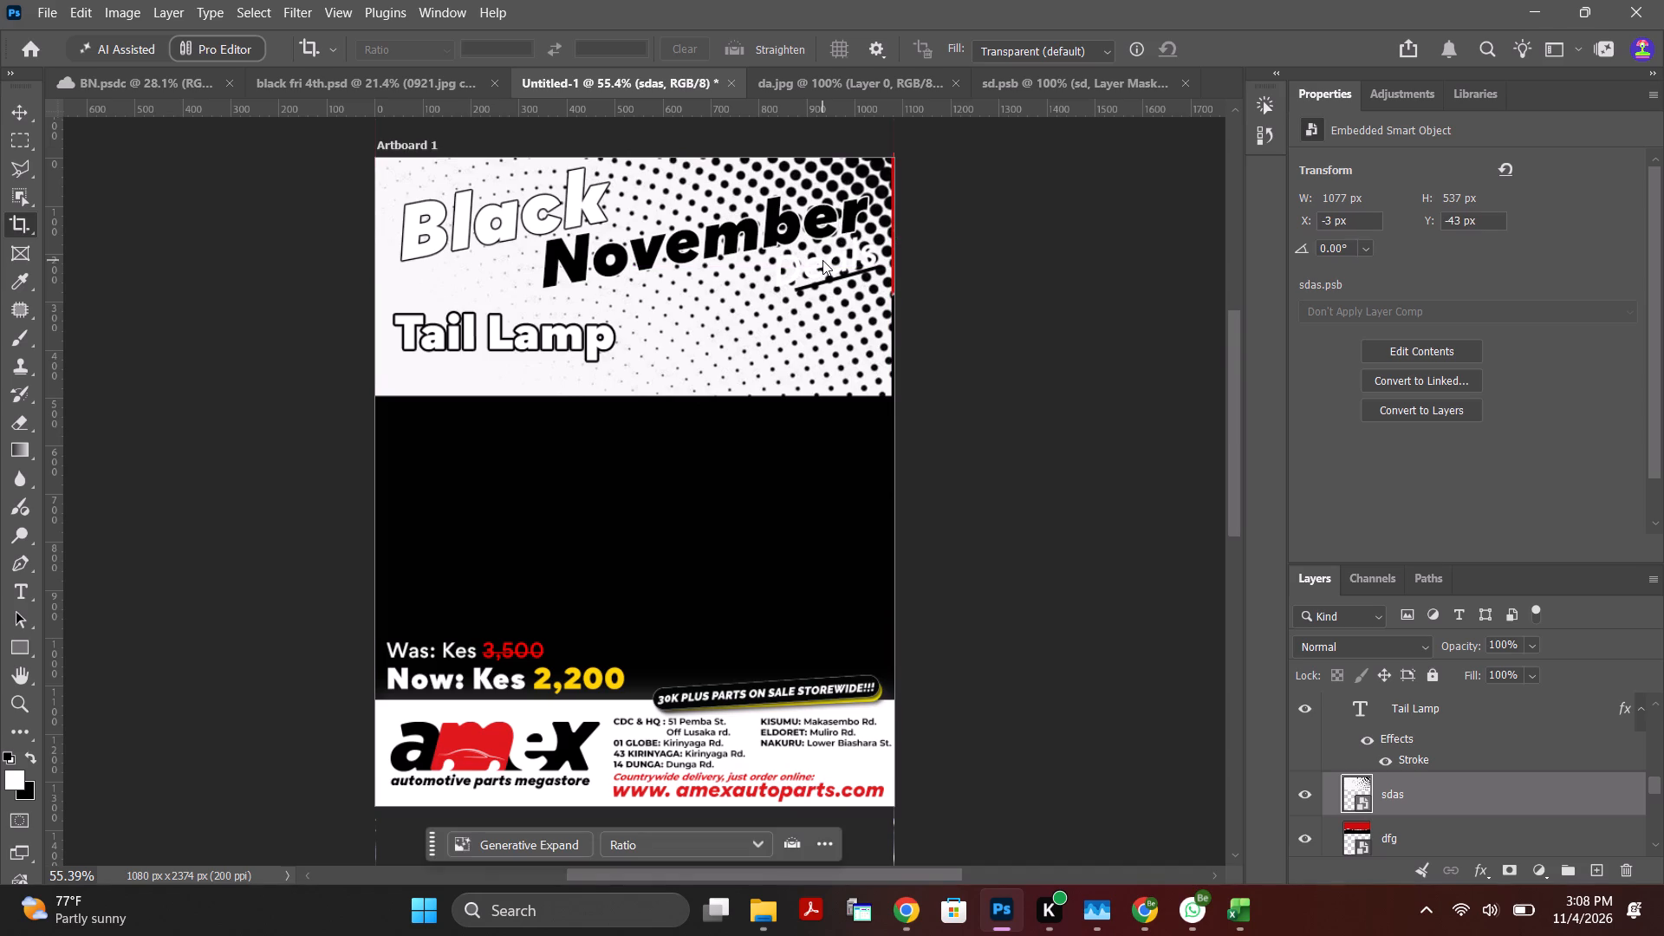
{"action": "key", "text": "ctrl+t"}
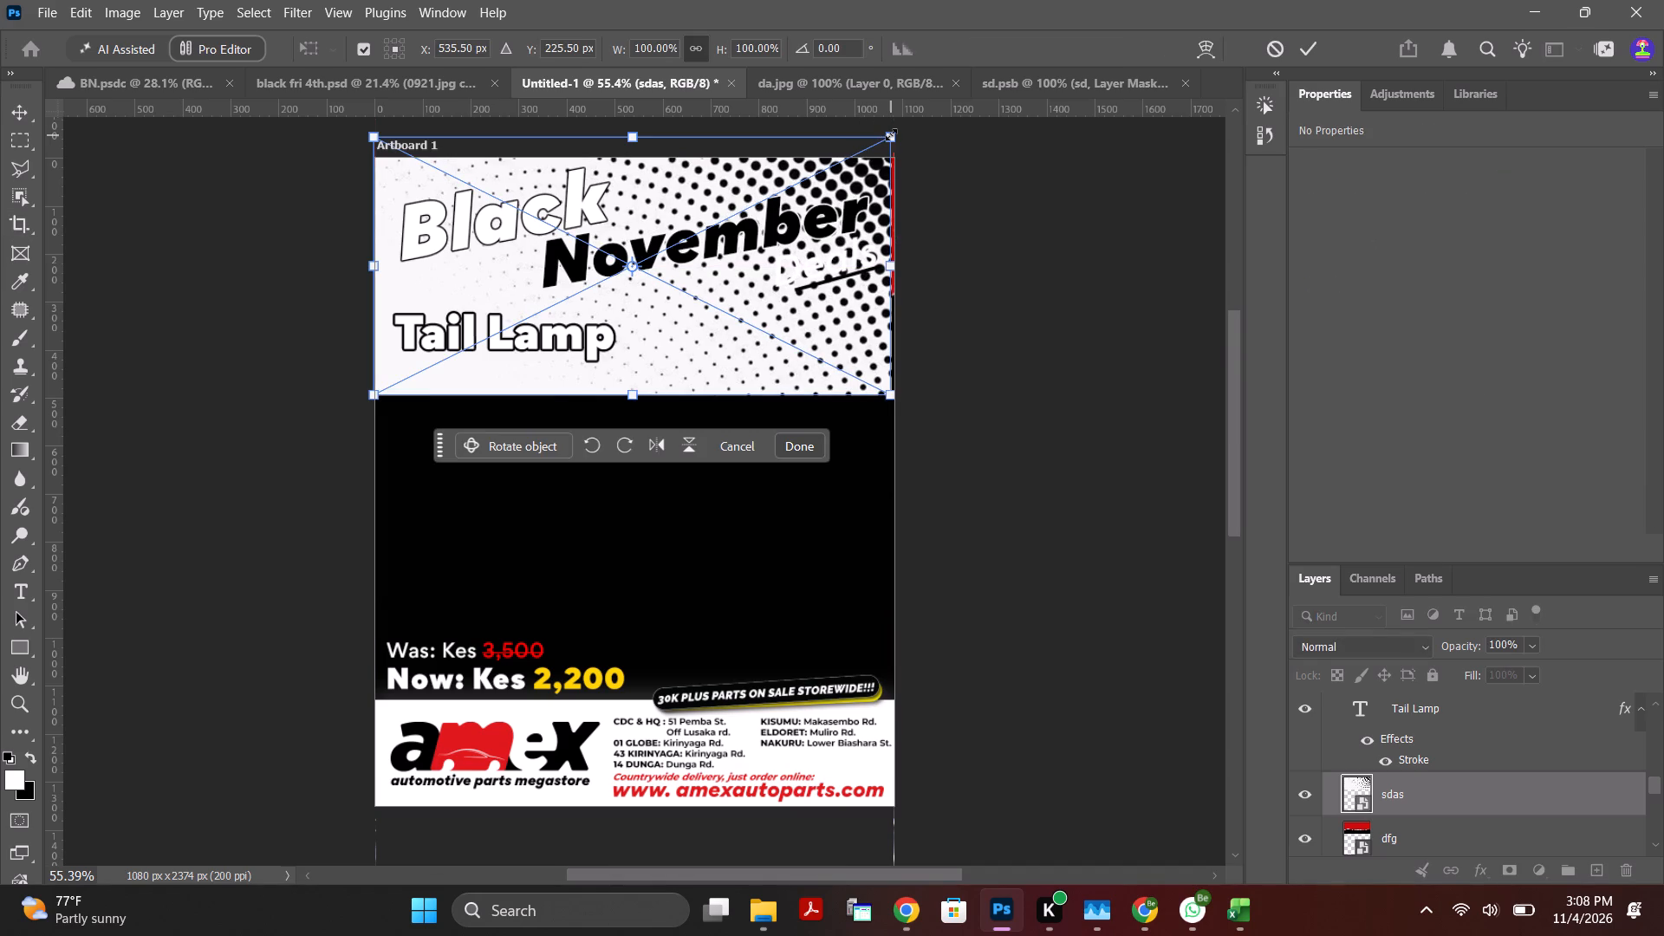
{"action": "left_click_drag", "start_coordinate": [893, 134], "coordinate": [923, 119]}
{"action": "left_click", "coordinate": [1306, 51]}
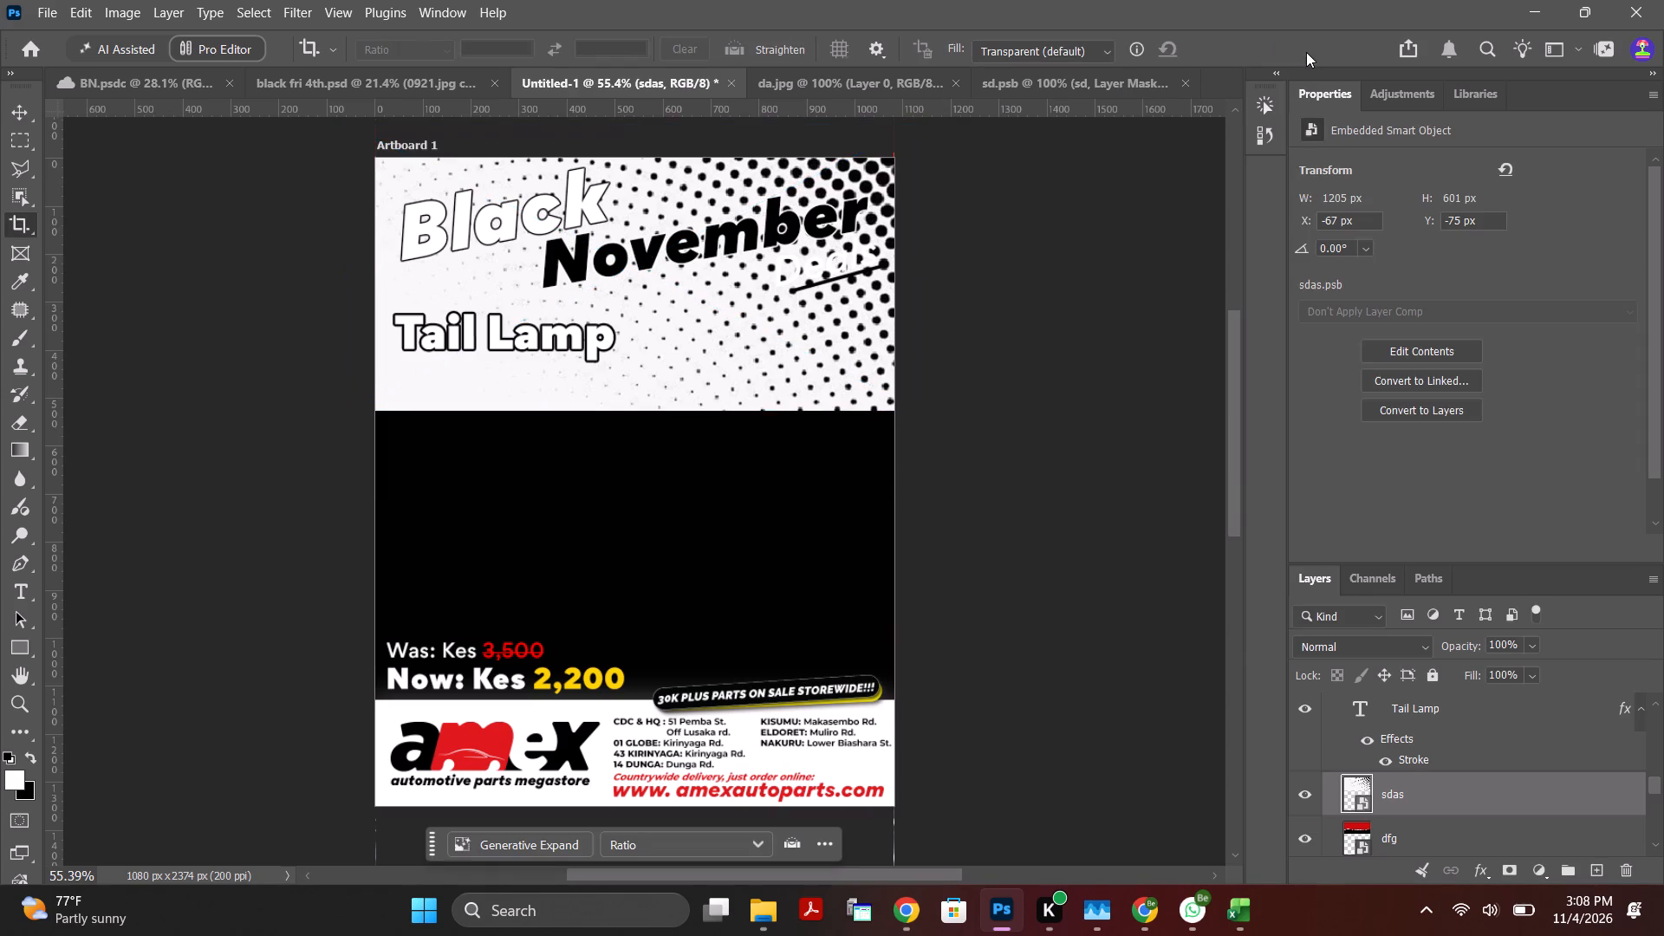
Set the sdas halftone layer's blend mode to Overlay.
{"action": "left_click", "coordinate": [1449, 802]}
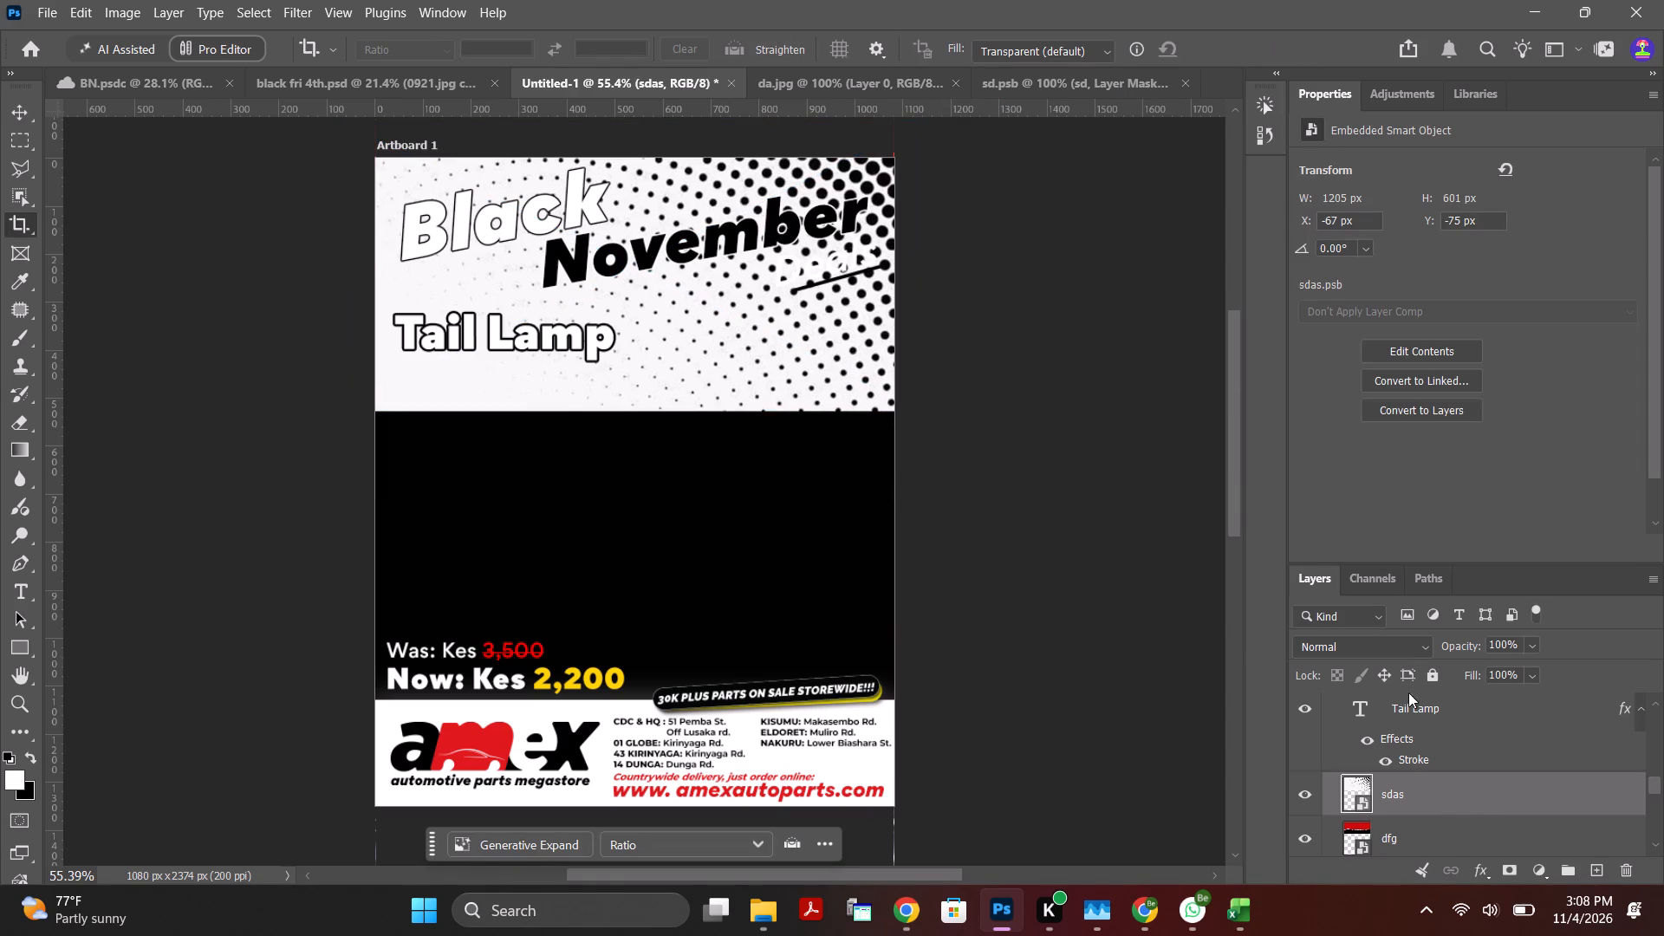
{"action": "left_click", "coordinate": [1406, 641]}
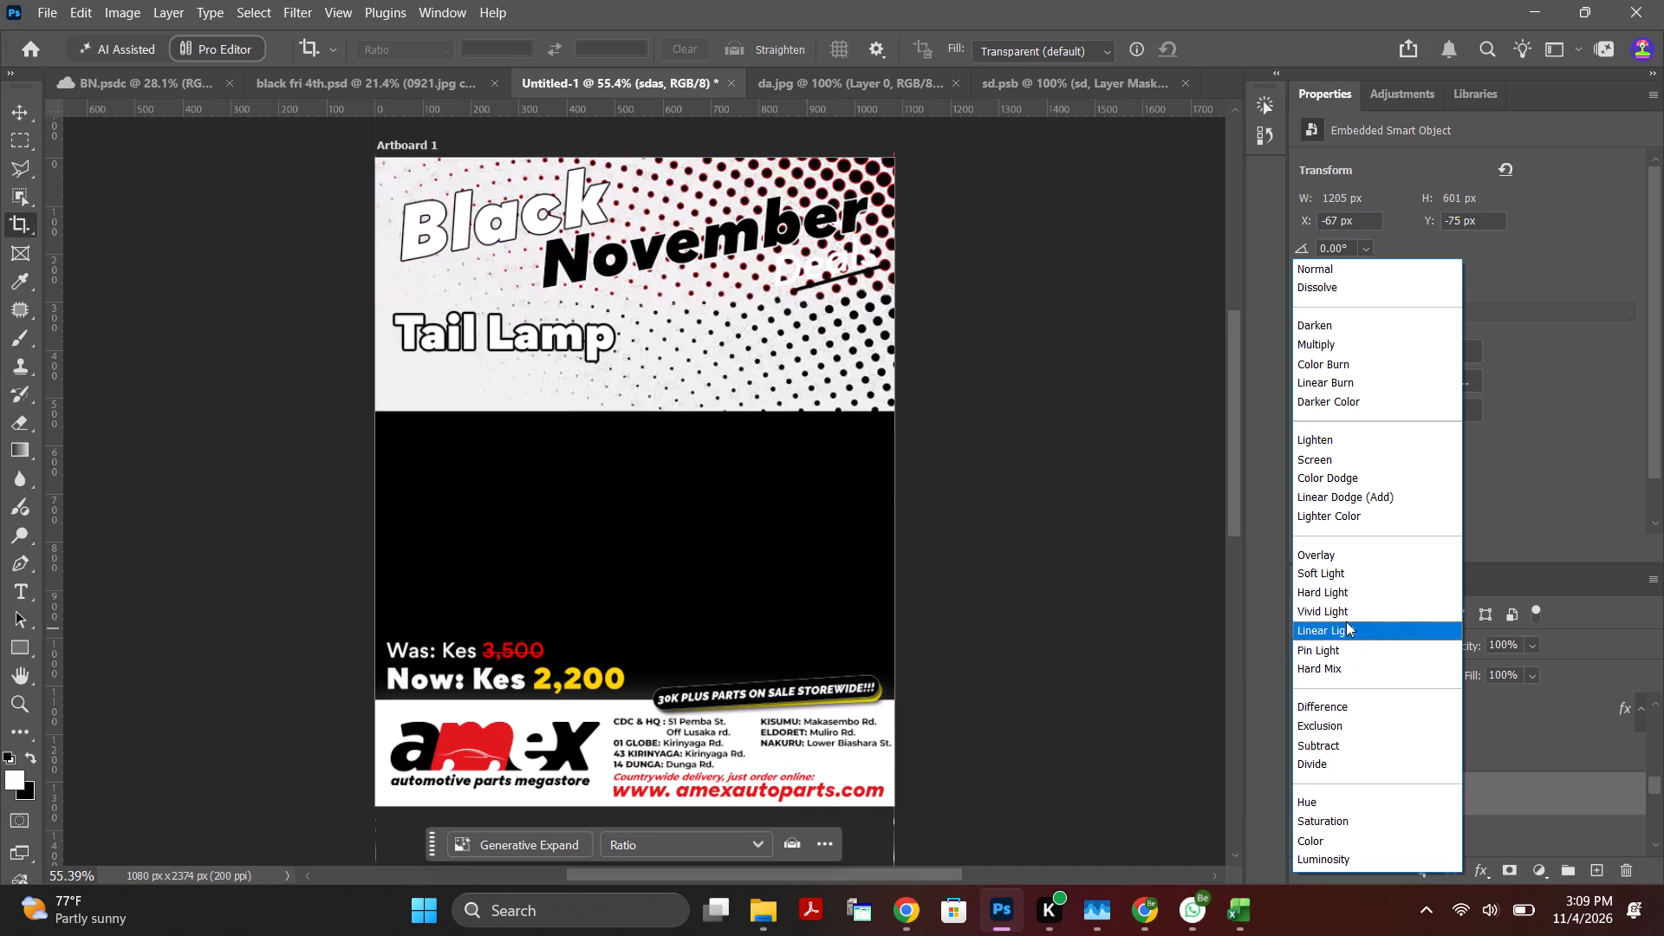
{"action": "left_click", "coordinate": [1345, 558]}
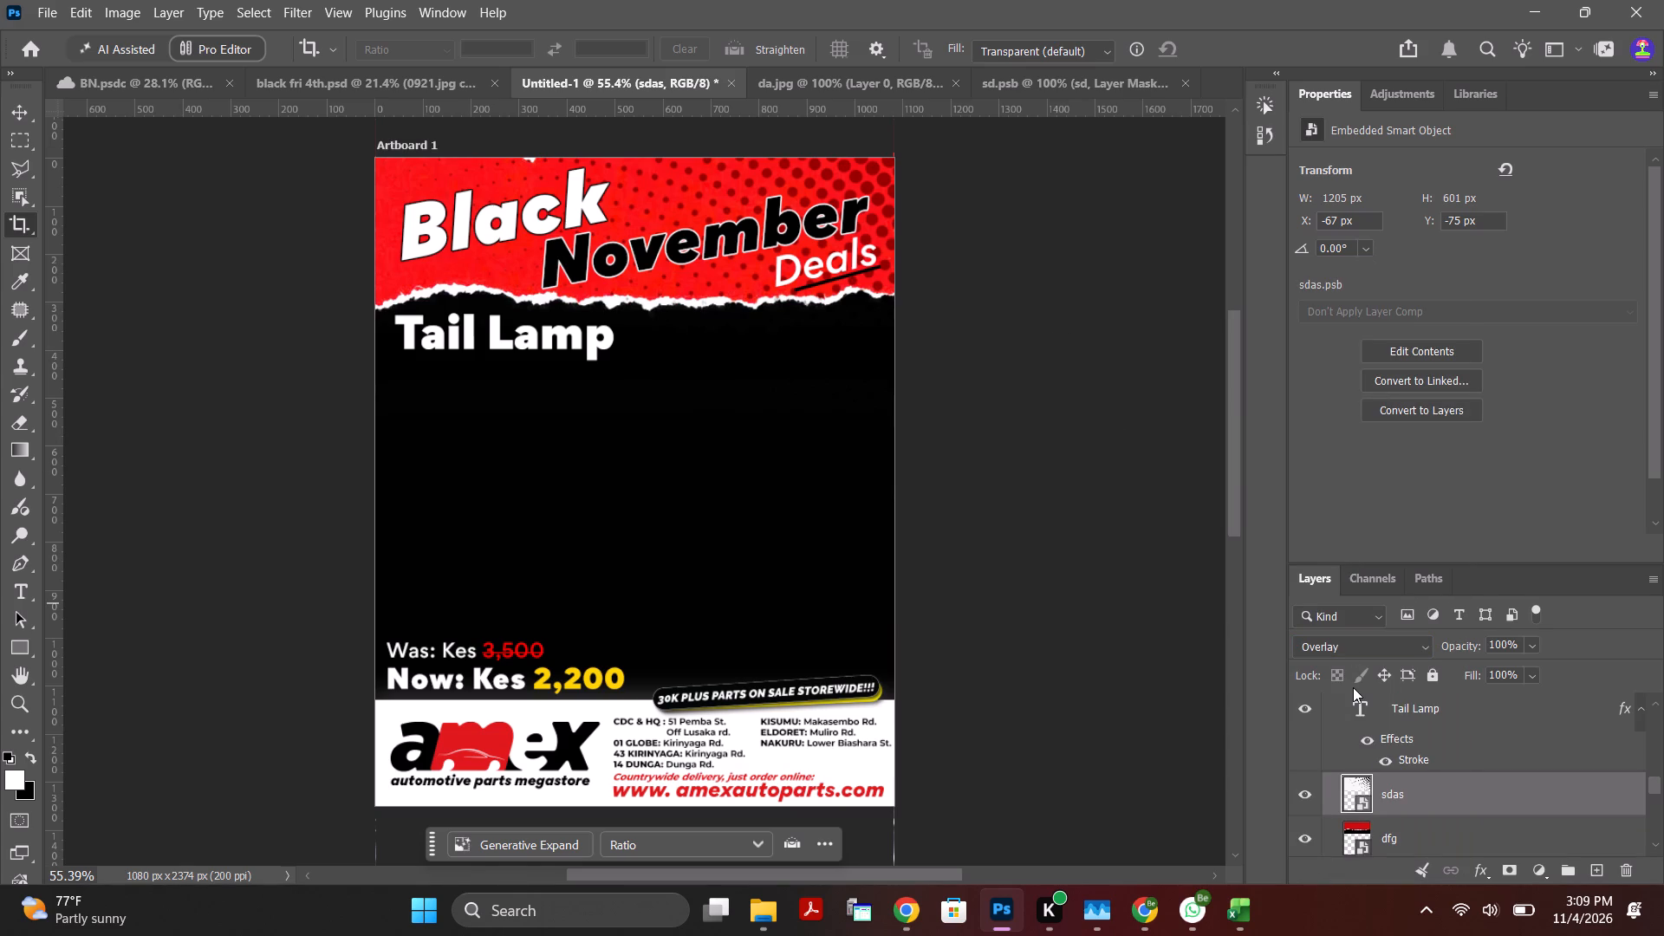
Rescale the sdas halftone layer about its centre to 108.97%.
{"action": "key", "text": "ctrl+t"}
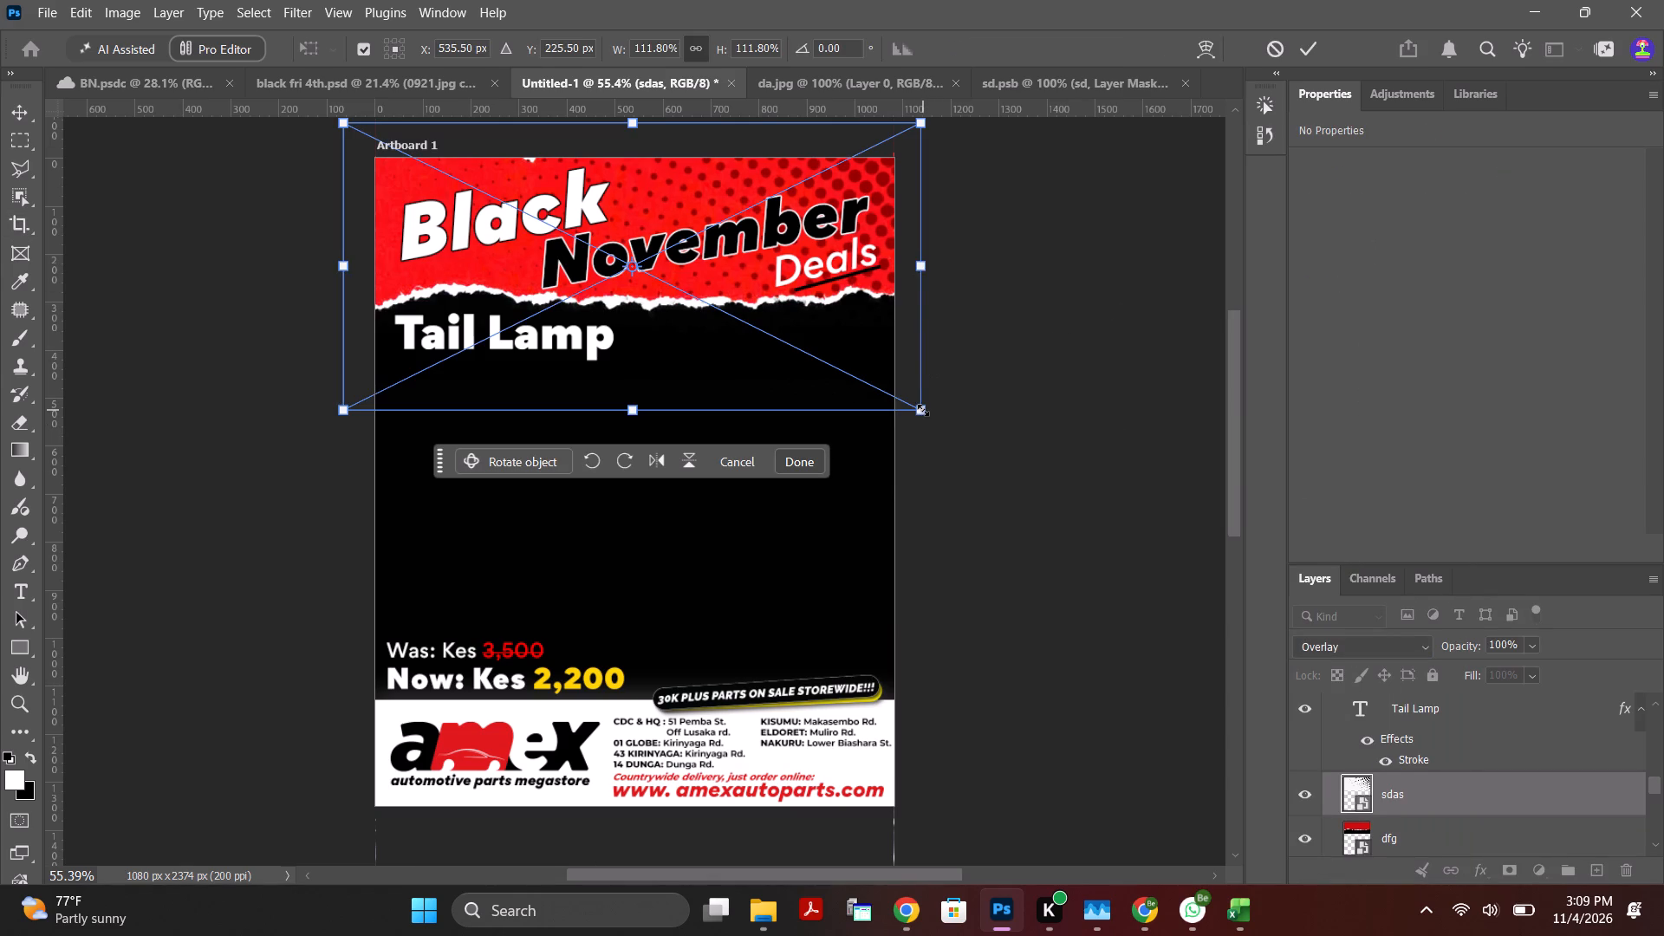
{"action": "left_click_drag", "start_coordinate": [923, 410], "coordinate": [858, 464], "text": "alt"}
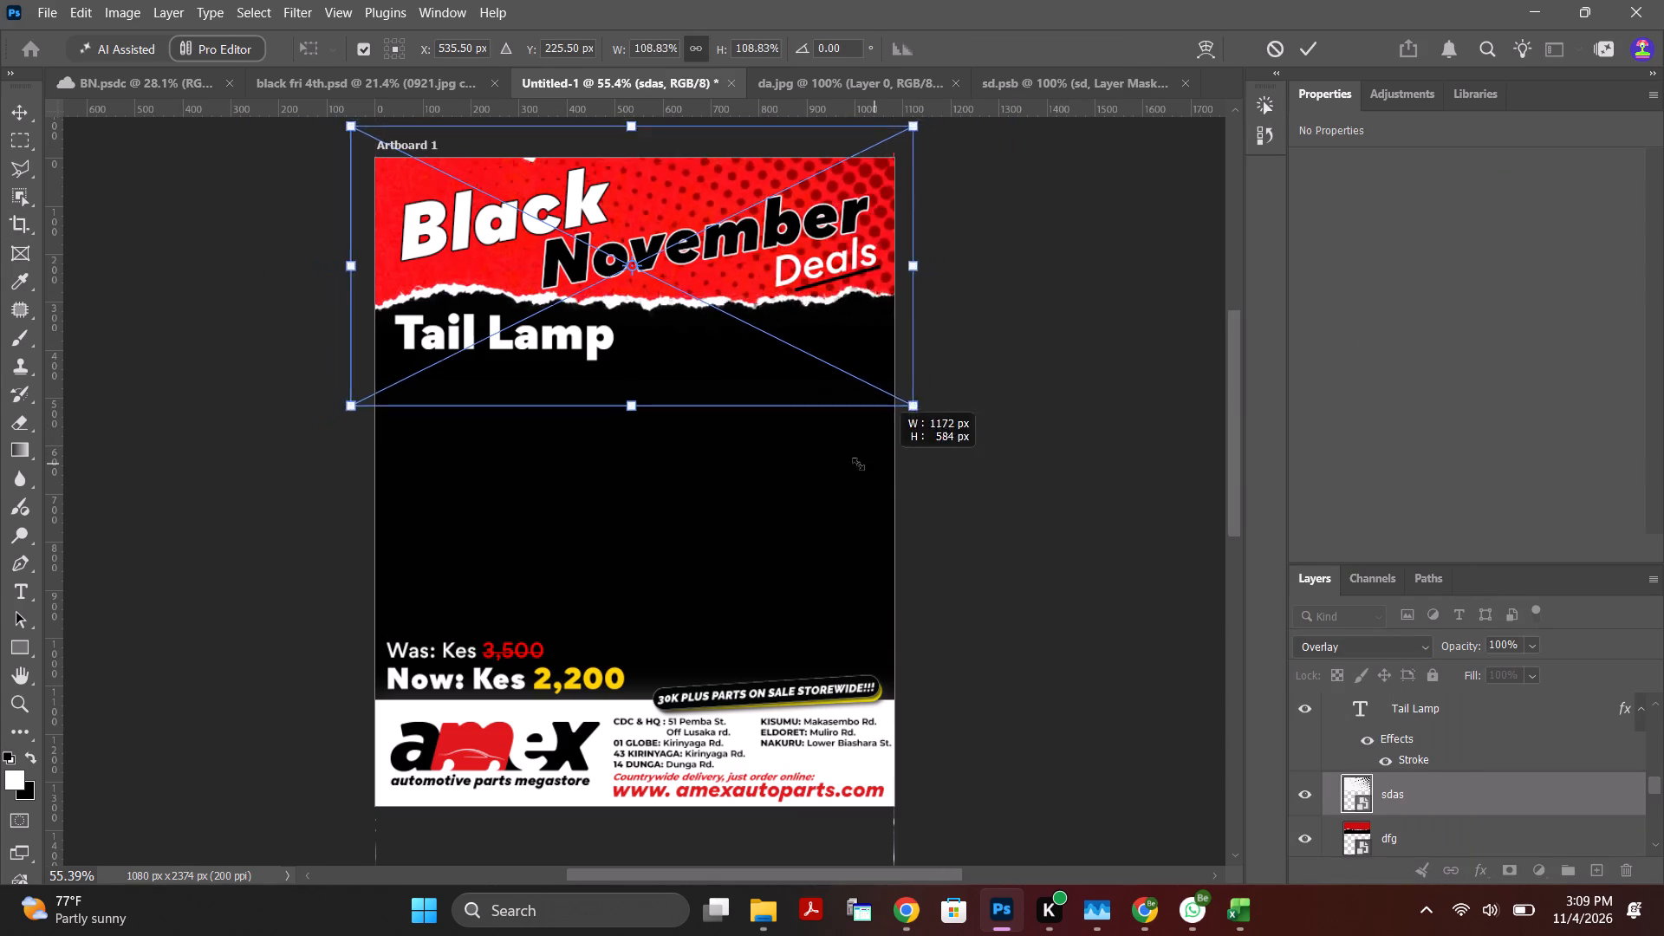
{"action": "left_click_drag", "start_coordinate": [858, 464], "coordinate": [867, 473], "text": "alt"}
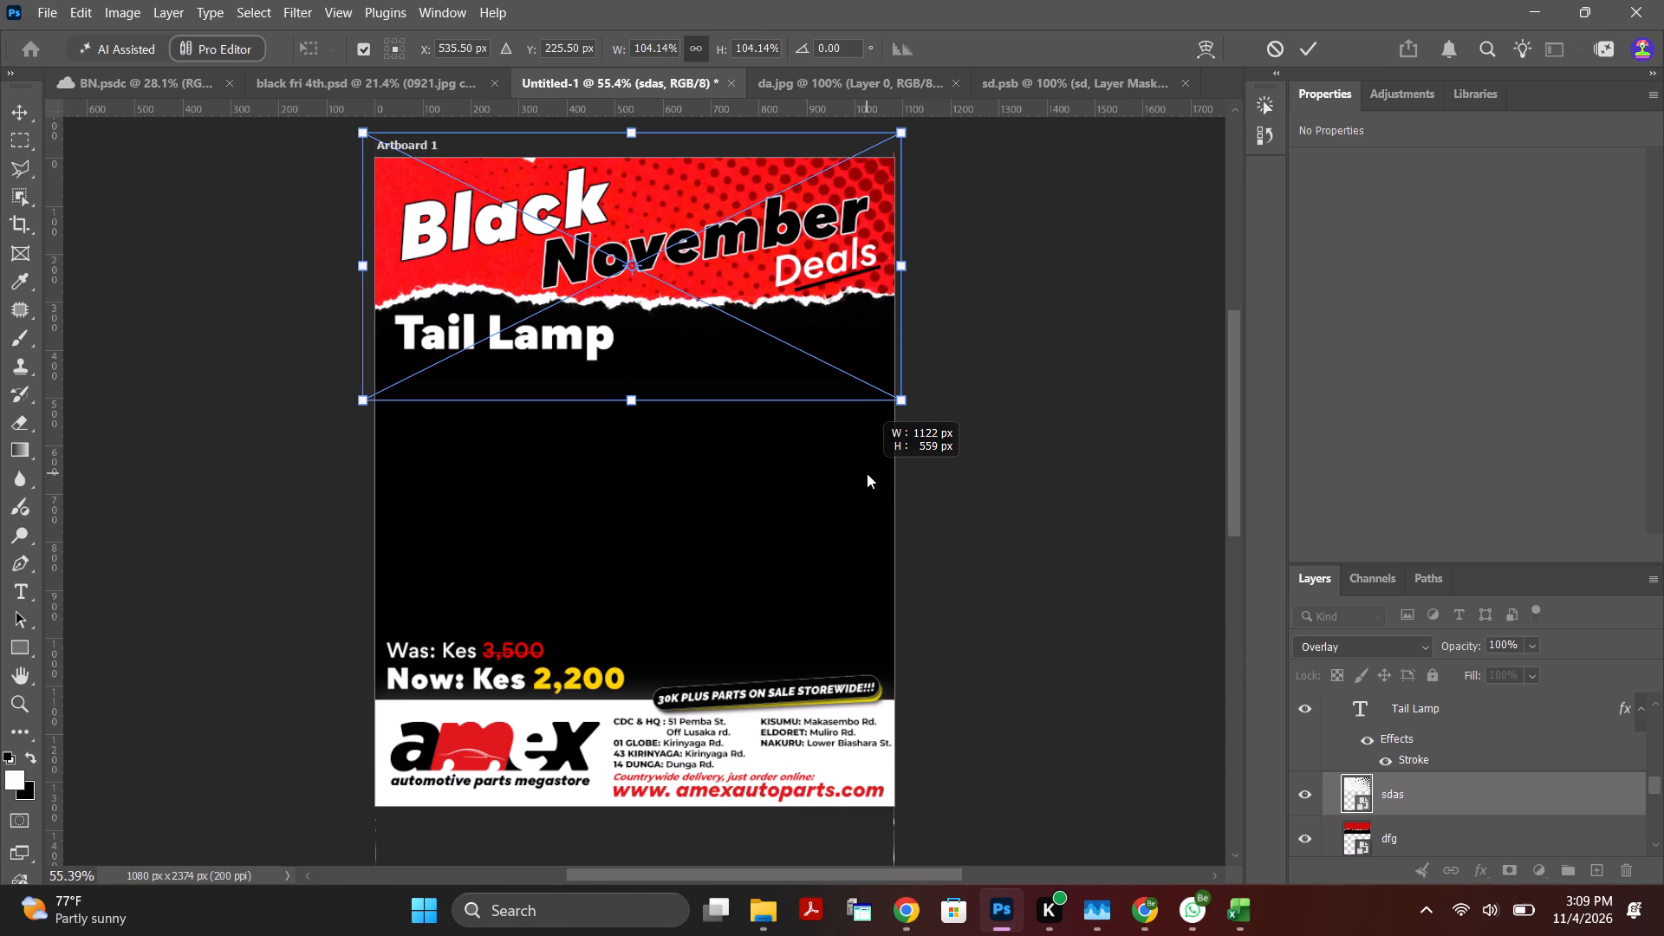
{"action": "left_click_drag", "start_coordinate": [867, 473], "coordinate": [730, 460], "text": "alt"}
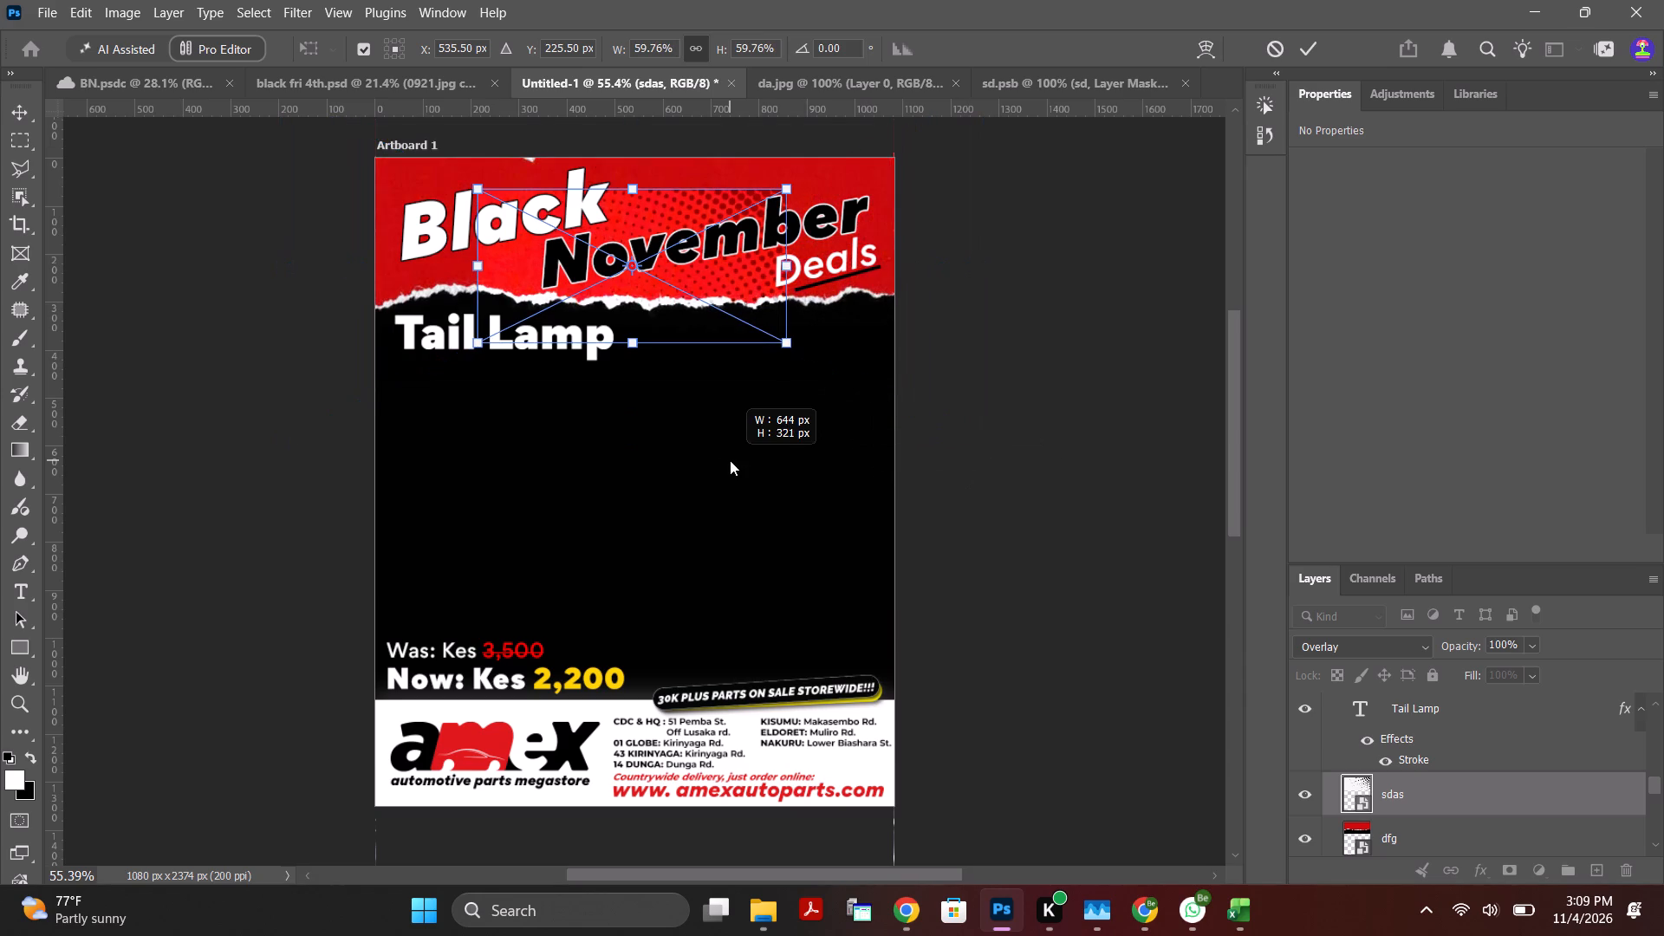
{"action": "left_click_drag", "start_coordinate": [730, 460], "coordinate": [903, 432], "text": "alt"}
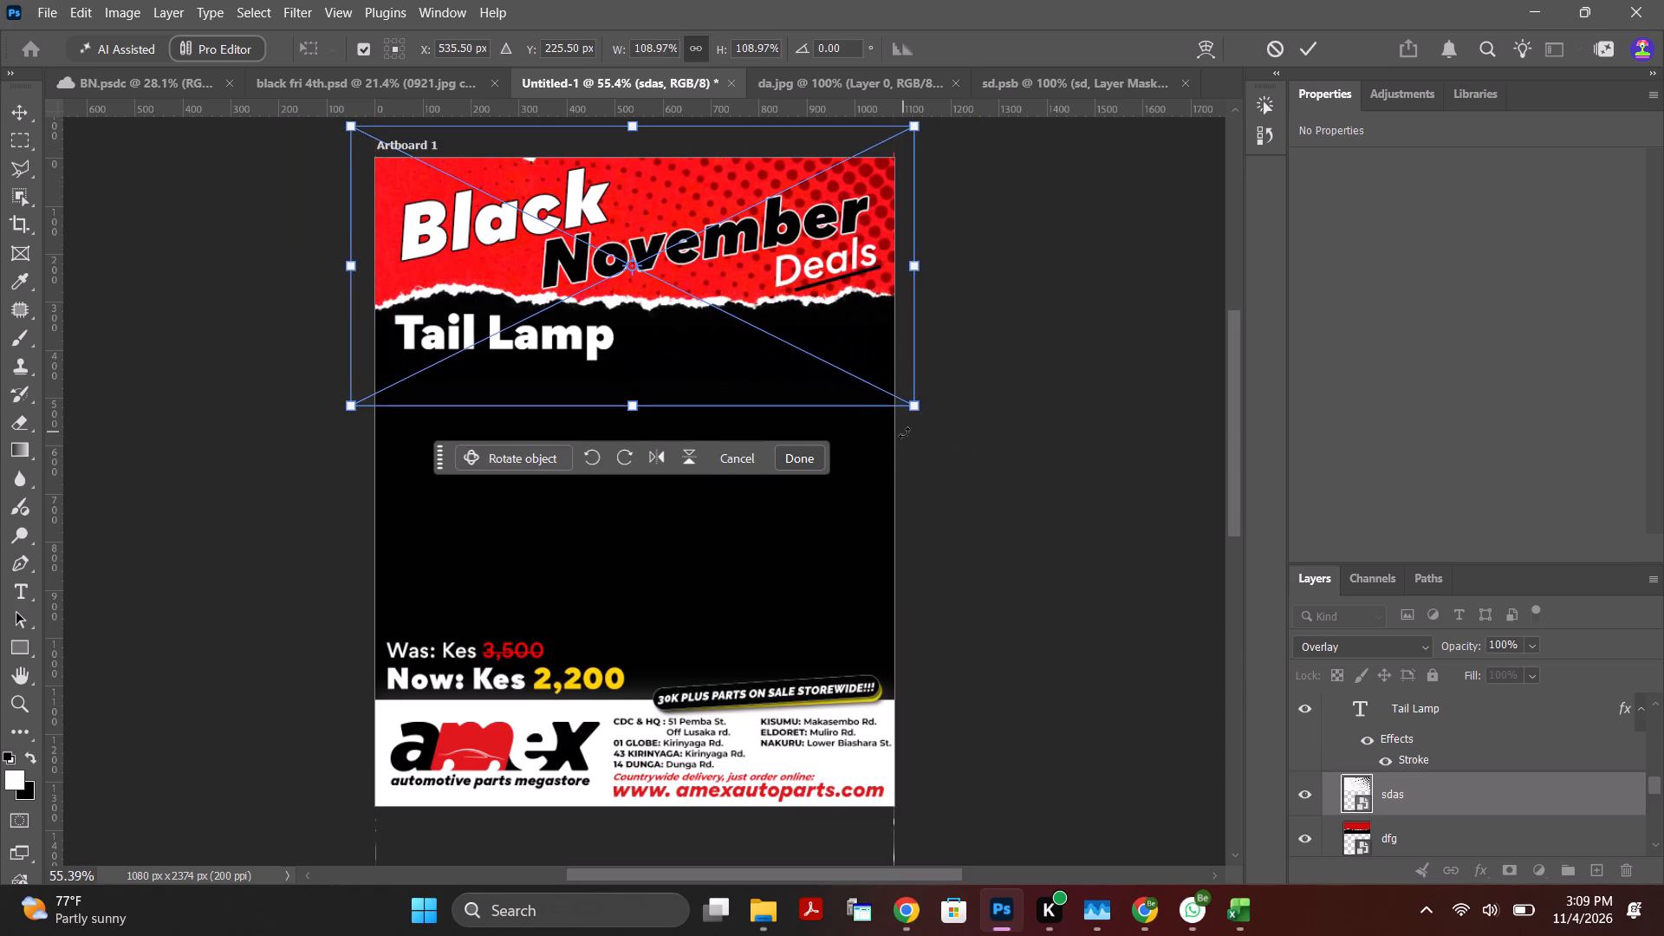
Open the sdas smart object's contents, extend the crop downward to about 1114 px high, then save and close it.
{"action": "double_click", "coordinate": [1367, 805]}
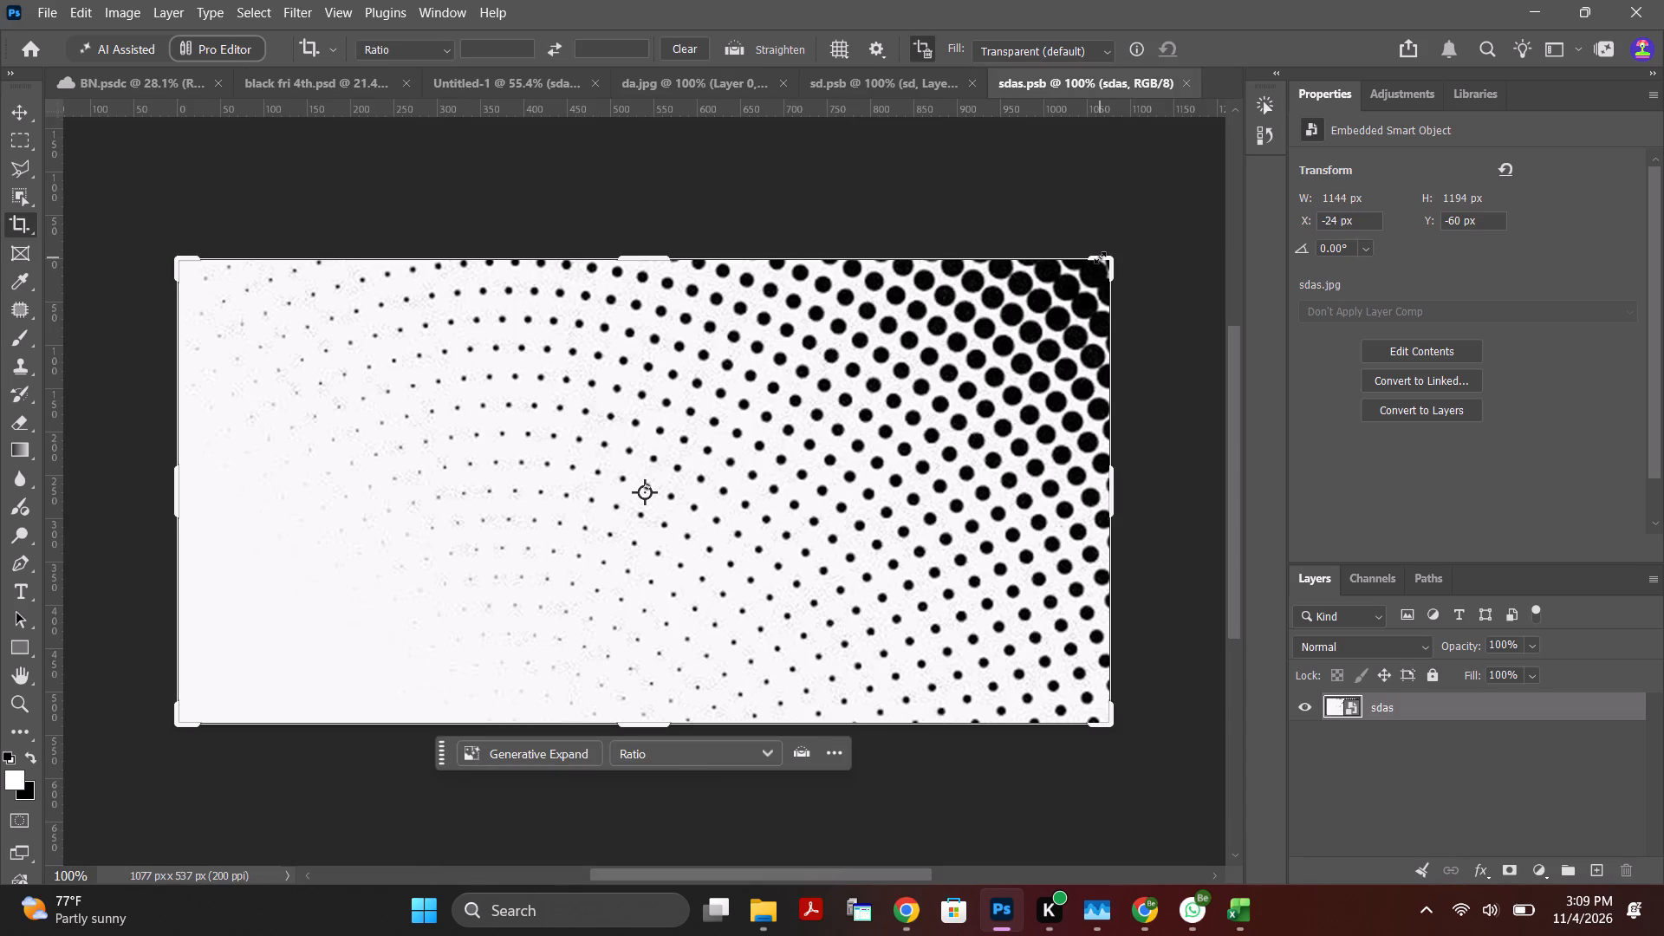
{"action": "left_click_drag", "start_coordinate": [641, 728], "coordinate": [659, 857]}
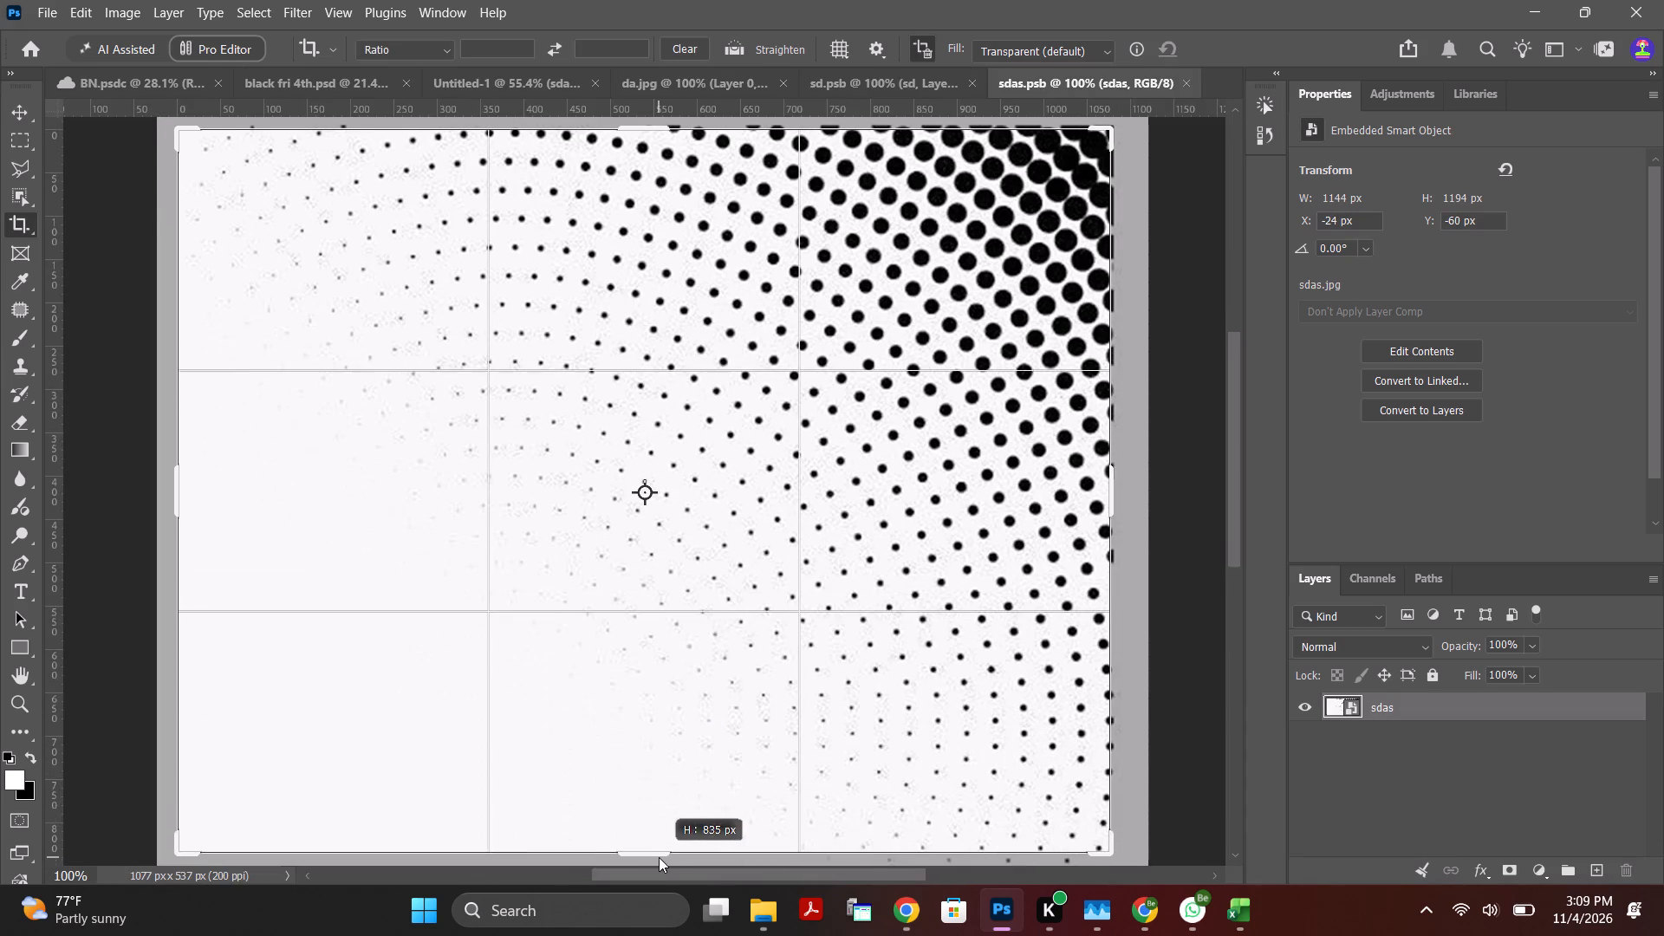
{"action": "left_click_drag", "start_coordinate": [659, 857], "coordinate": [703, 825]}
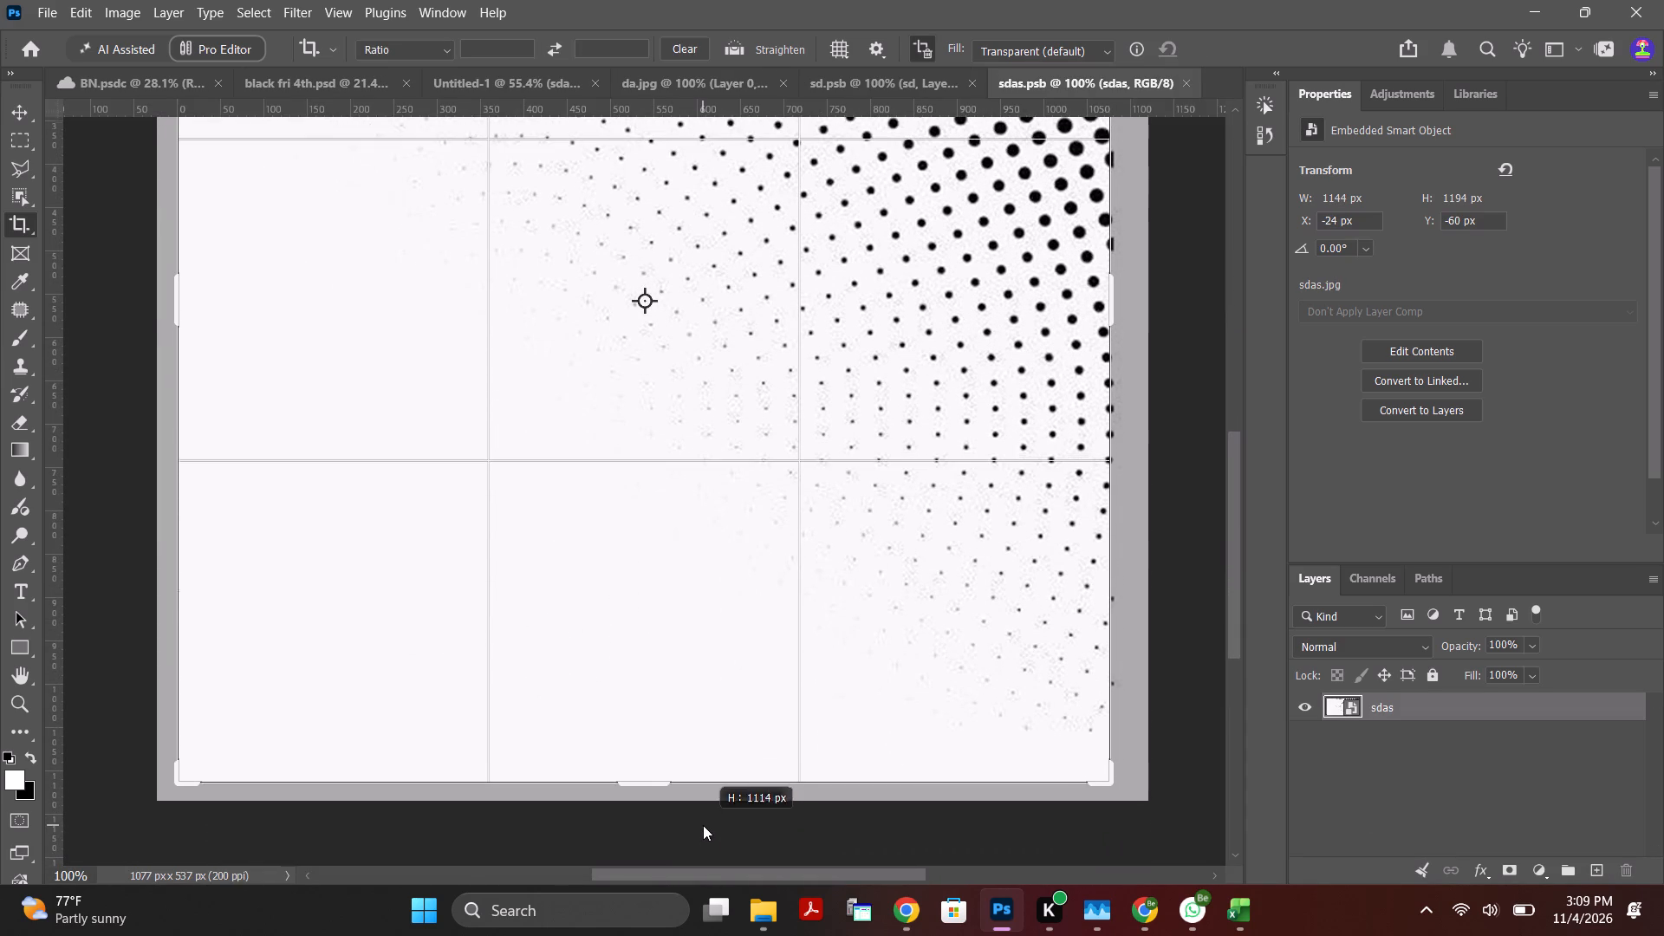
{"action": "left_click_drag", "start_coordinate": [703, 825], "coordinate": [705, 826]}
{"action": "left_click", "coordinate": [1247, 48]}
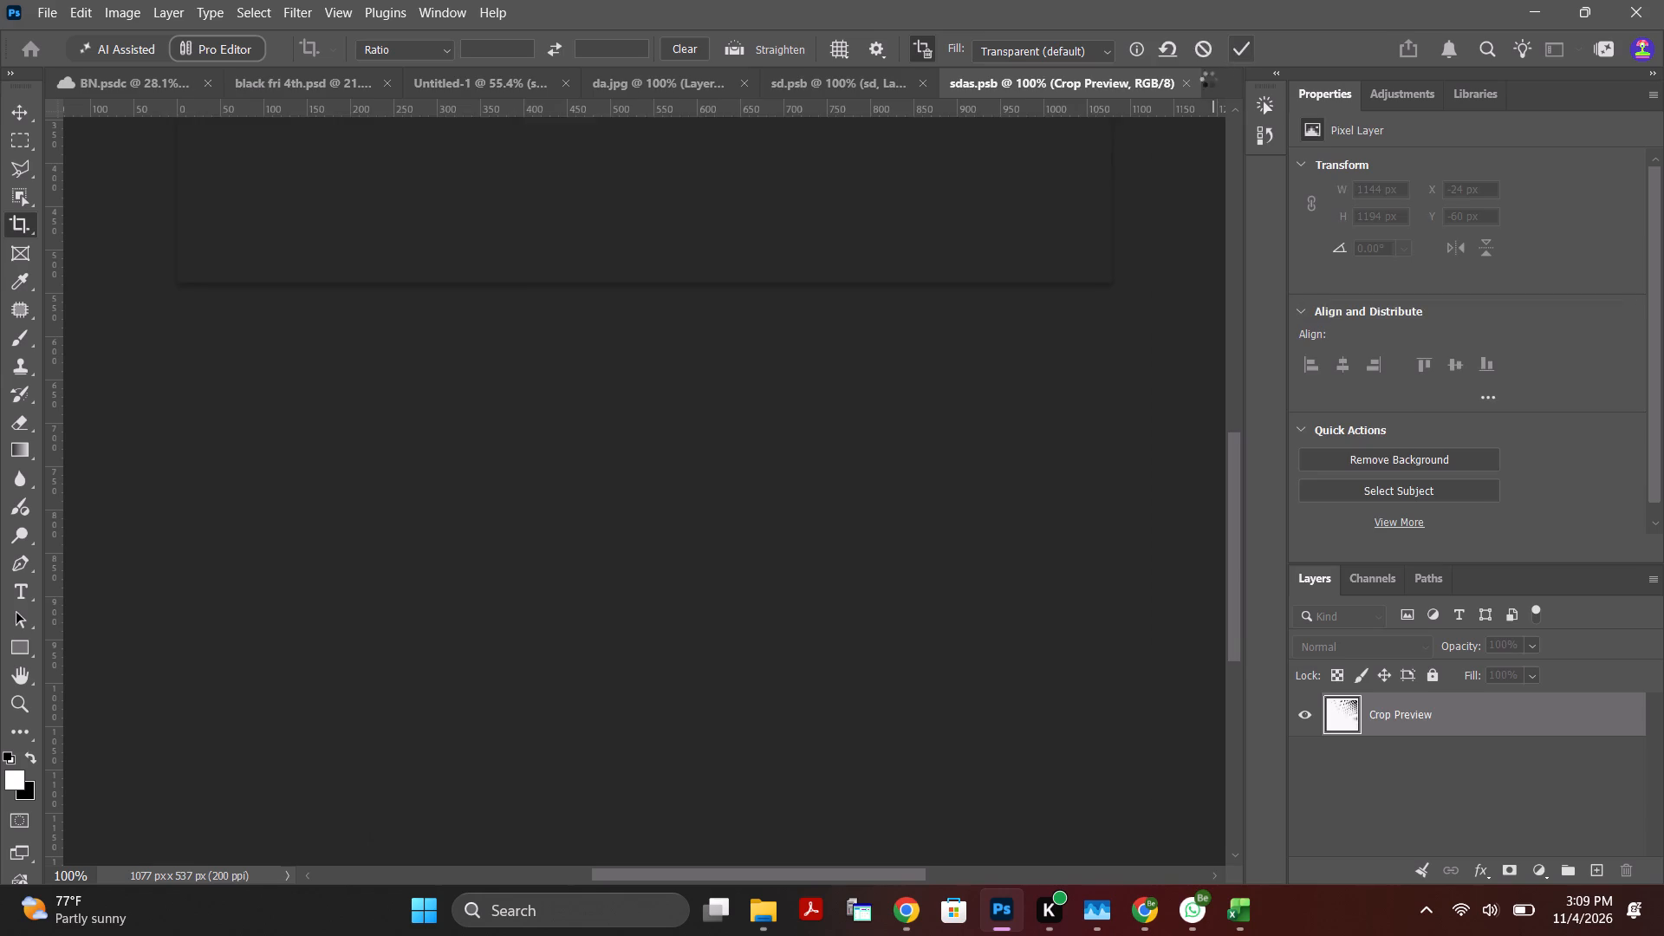
{"action": "left_click", "coordinate": [1190, 88]}
{"action": "left_click", "coordinate": [795, 360]}
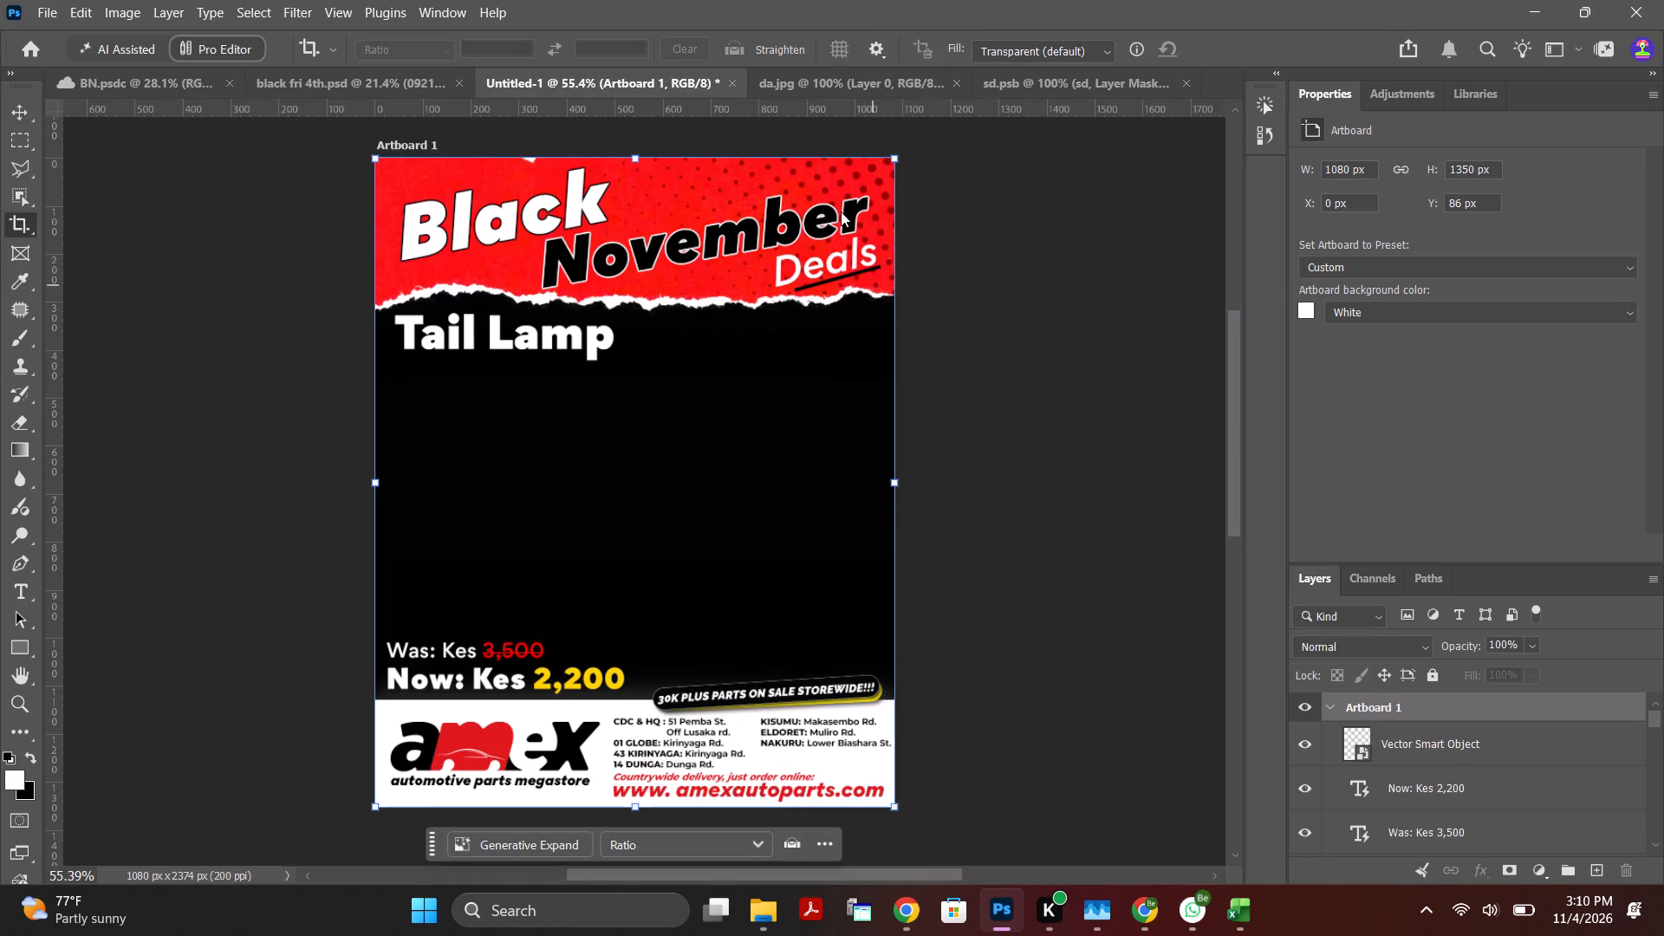
Reposition the sdas halftone layer over the red header, centred at about X 514 px, Y 353 px.
{"action": "left_click_drag", "start_coordinate": [1655, 717], "coordinate": [1663, 790]}
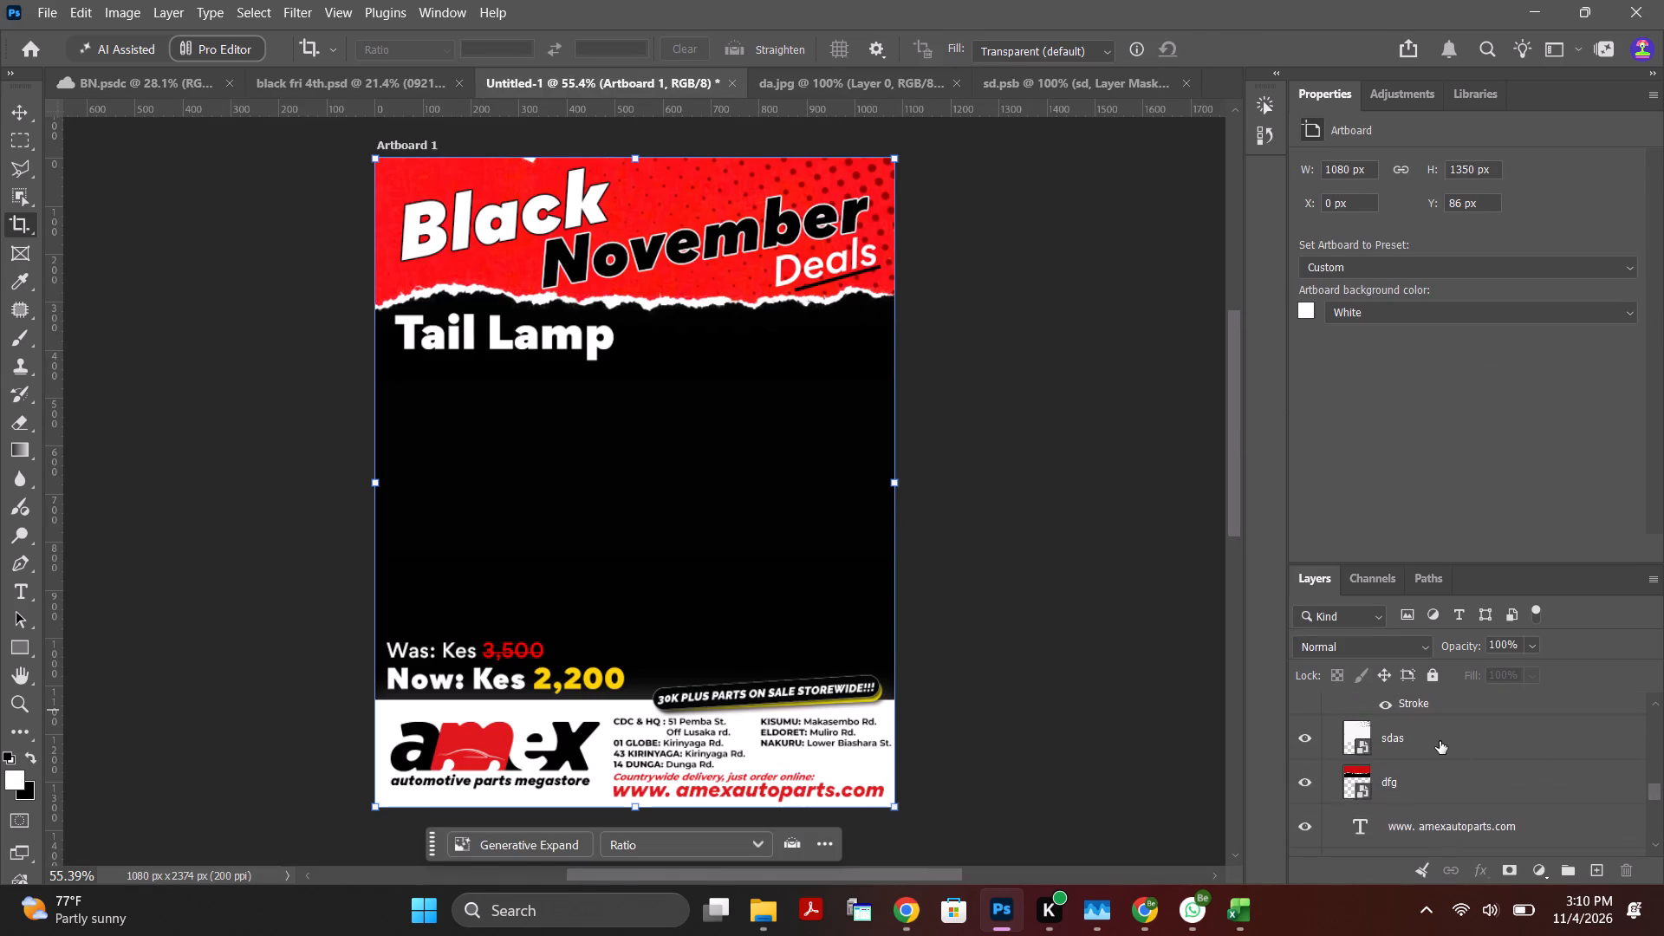
{"action": "left_click", "coordinate": [1440, 741]}
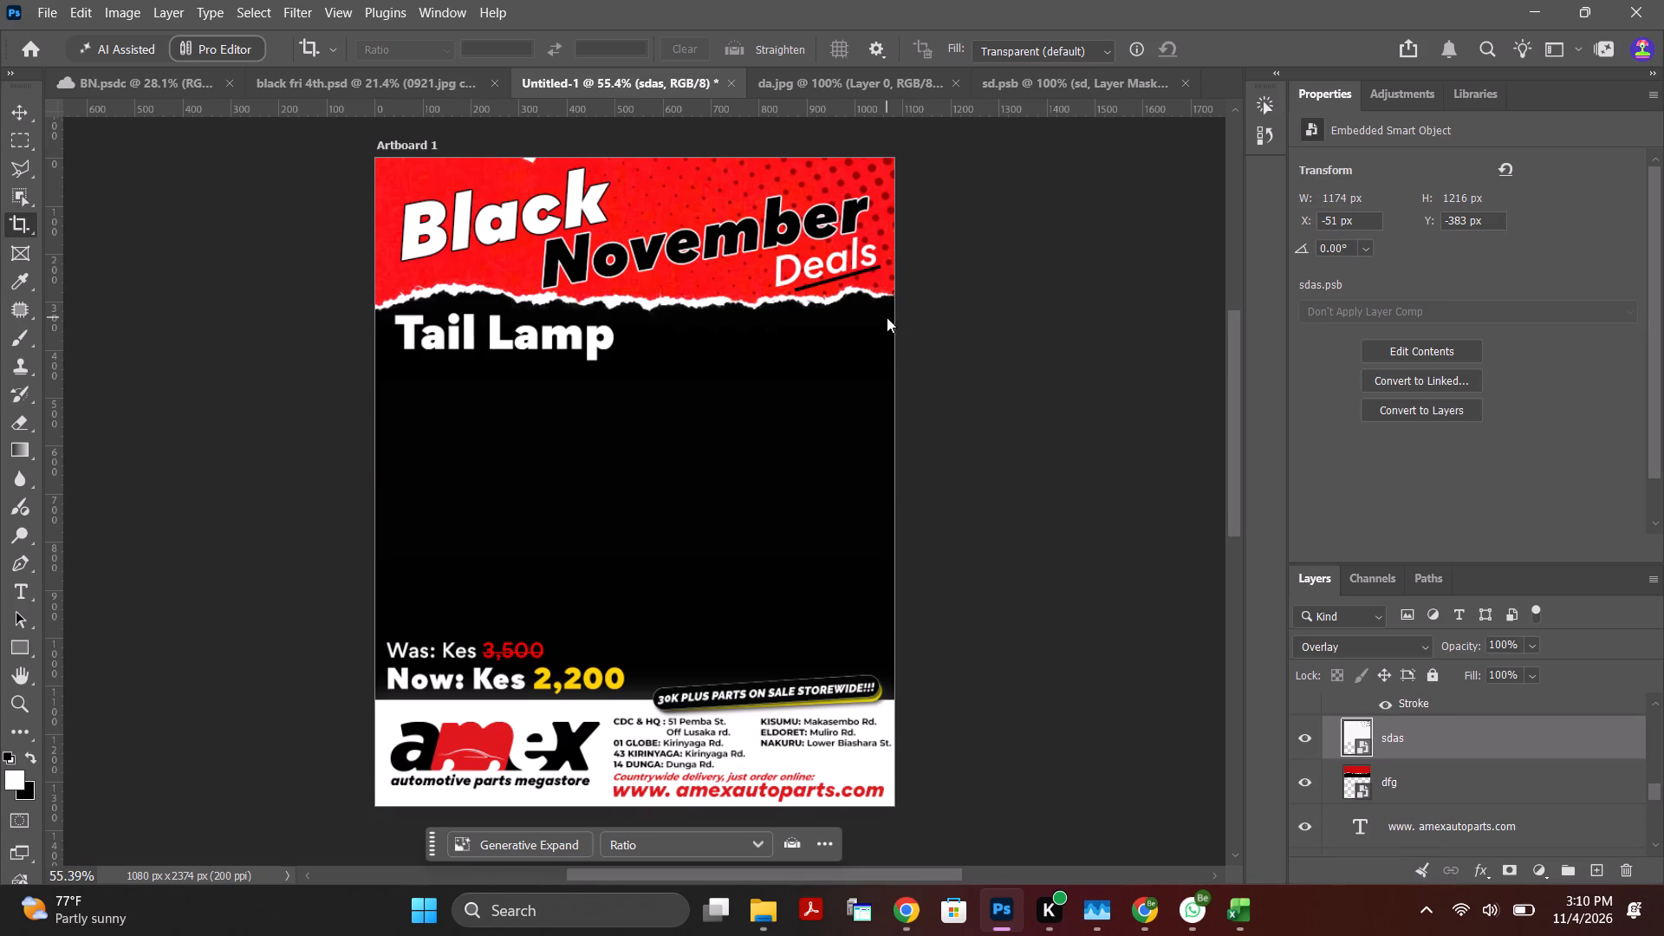
{"action": "key", "text": "ctrl+t"}
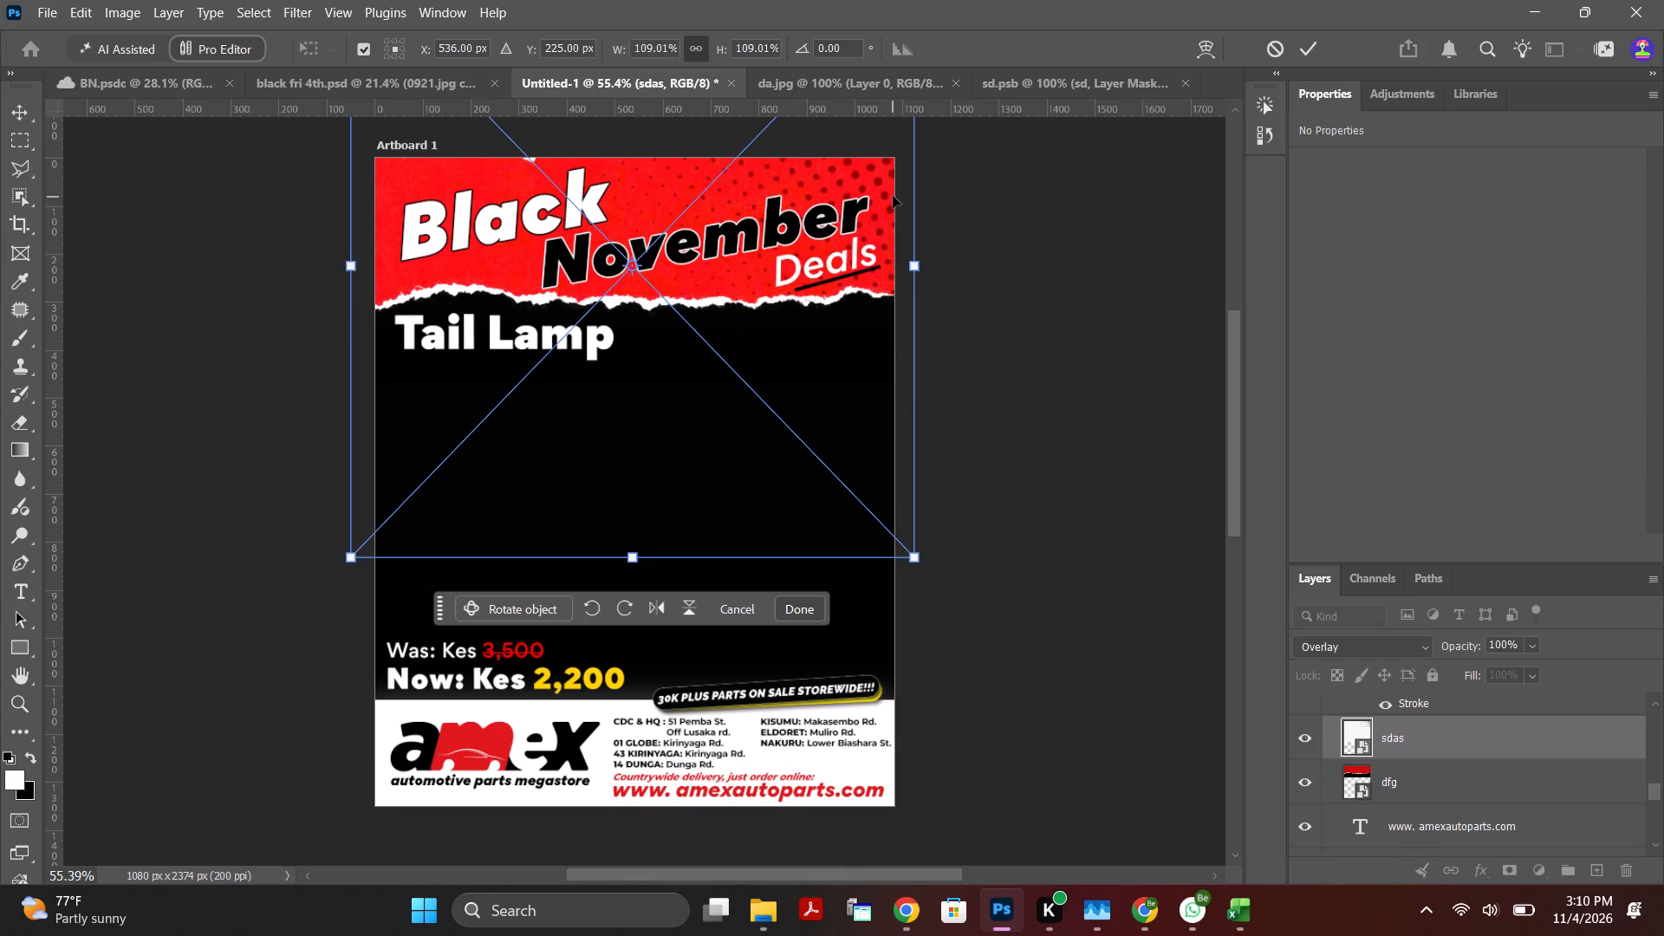
{"action": "left_click_drag", "start_coordinate": [893, 196], "coordinate": [866, 380]}
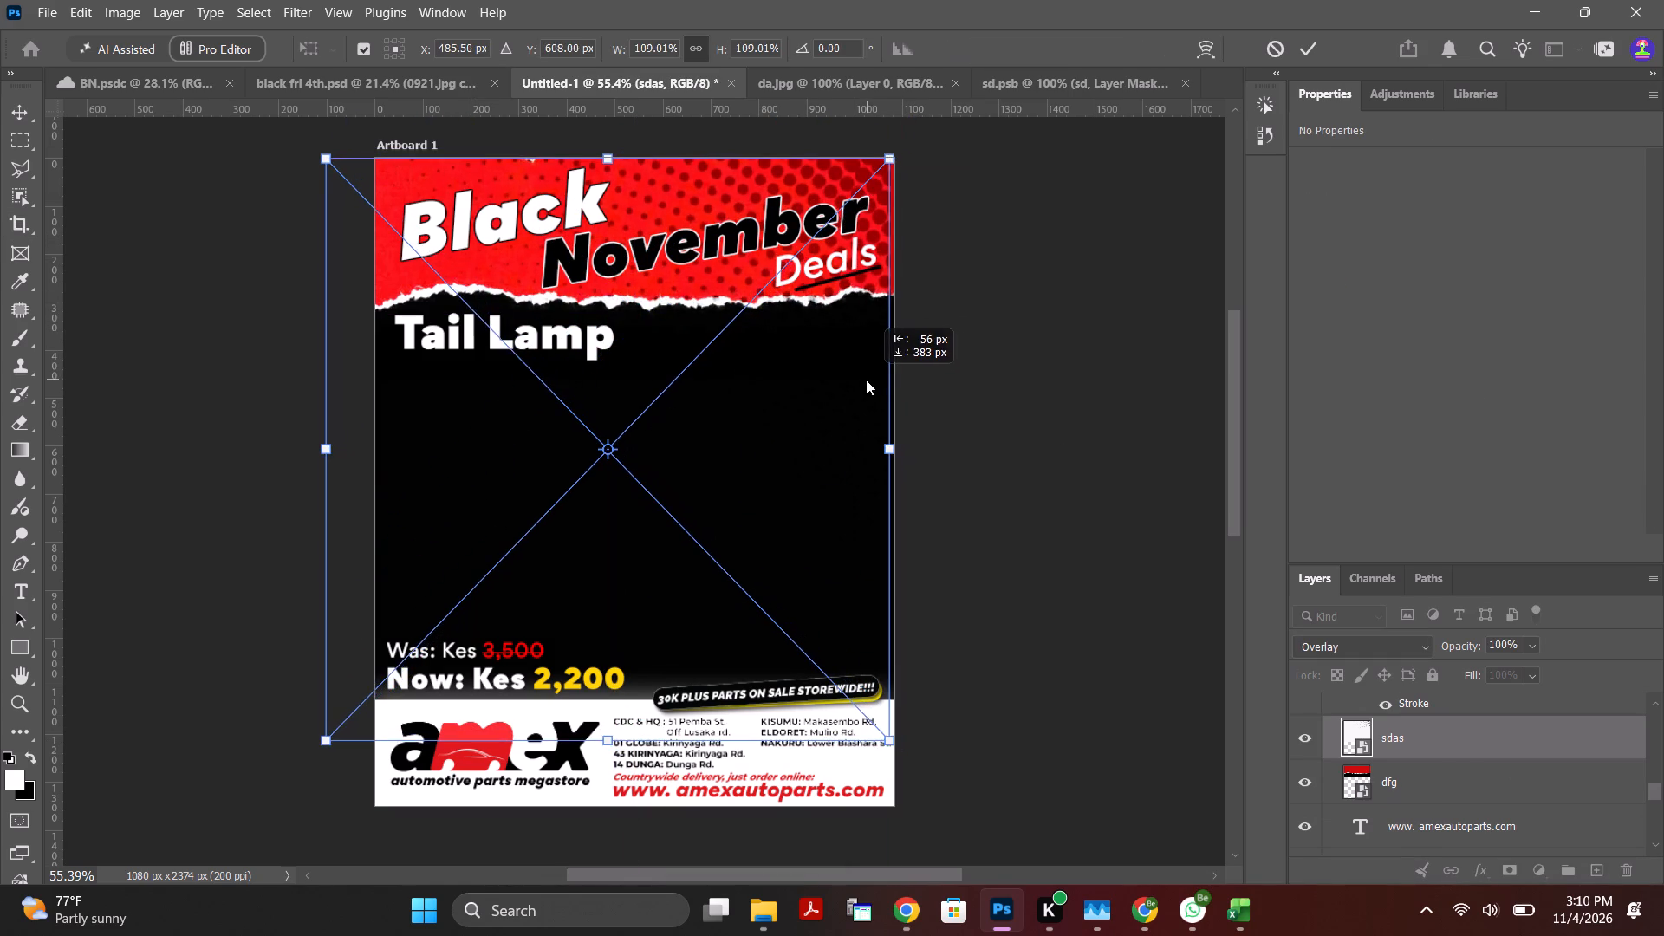
{"action": "left_click_drag", "start_coordinate": [866, 380], "coordinate": [896, 217]}
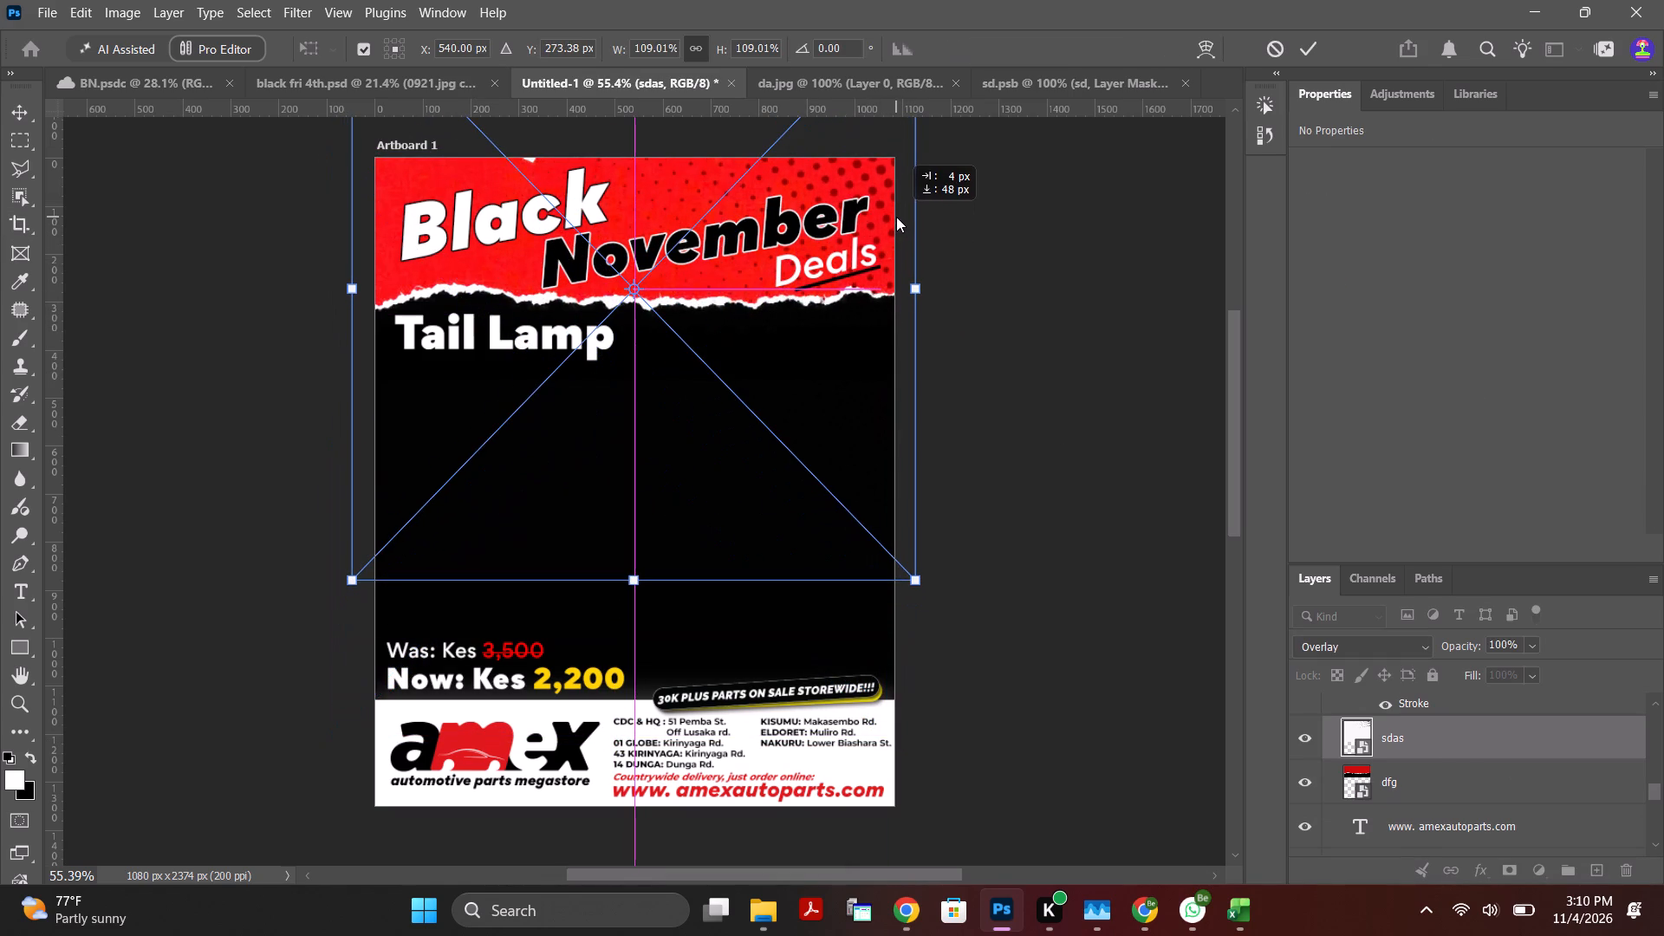
{"action": "left_click_drag", "start_coordinate": [896, 217], "coordinate": [871, 235]}
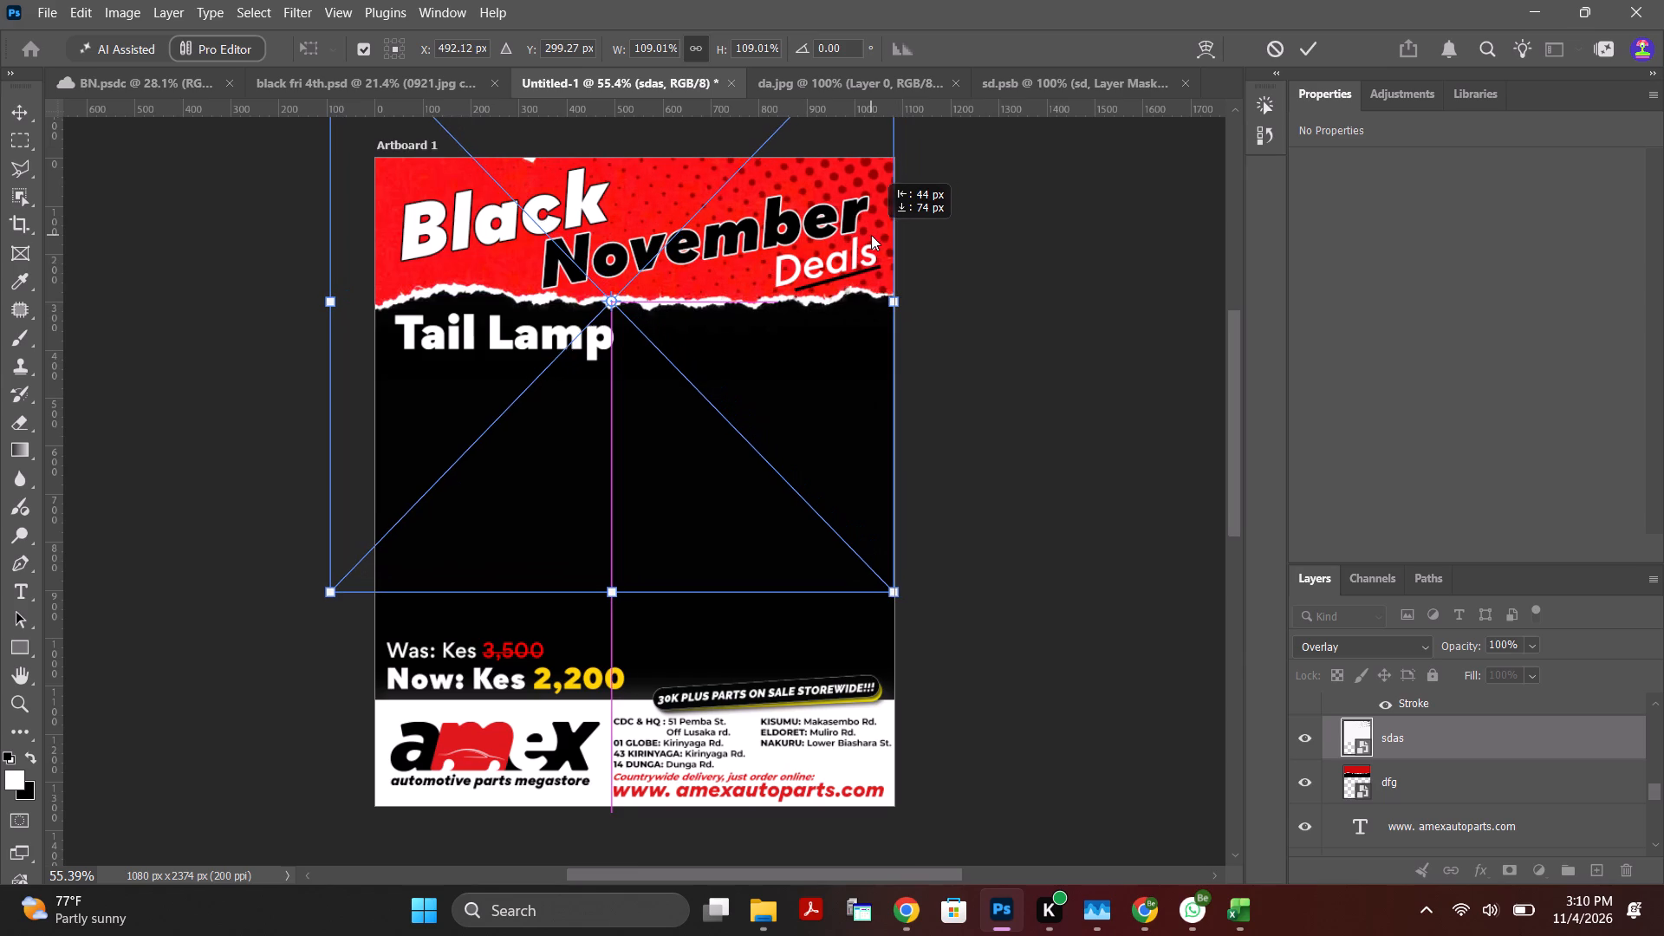
{"action": "left_click_drag", "start_coordinate": [871, 235], "coordinate": [868, 261]}
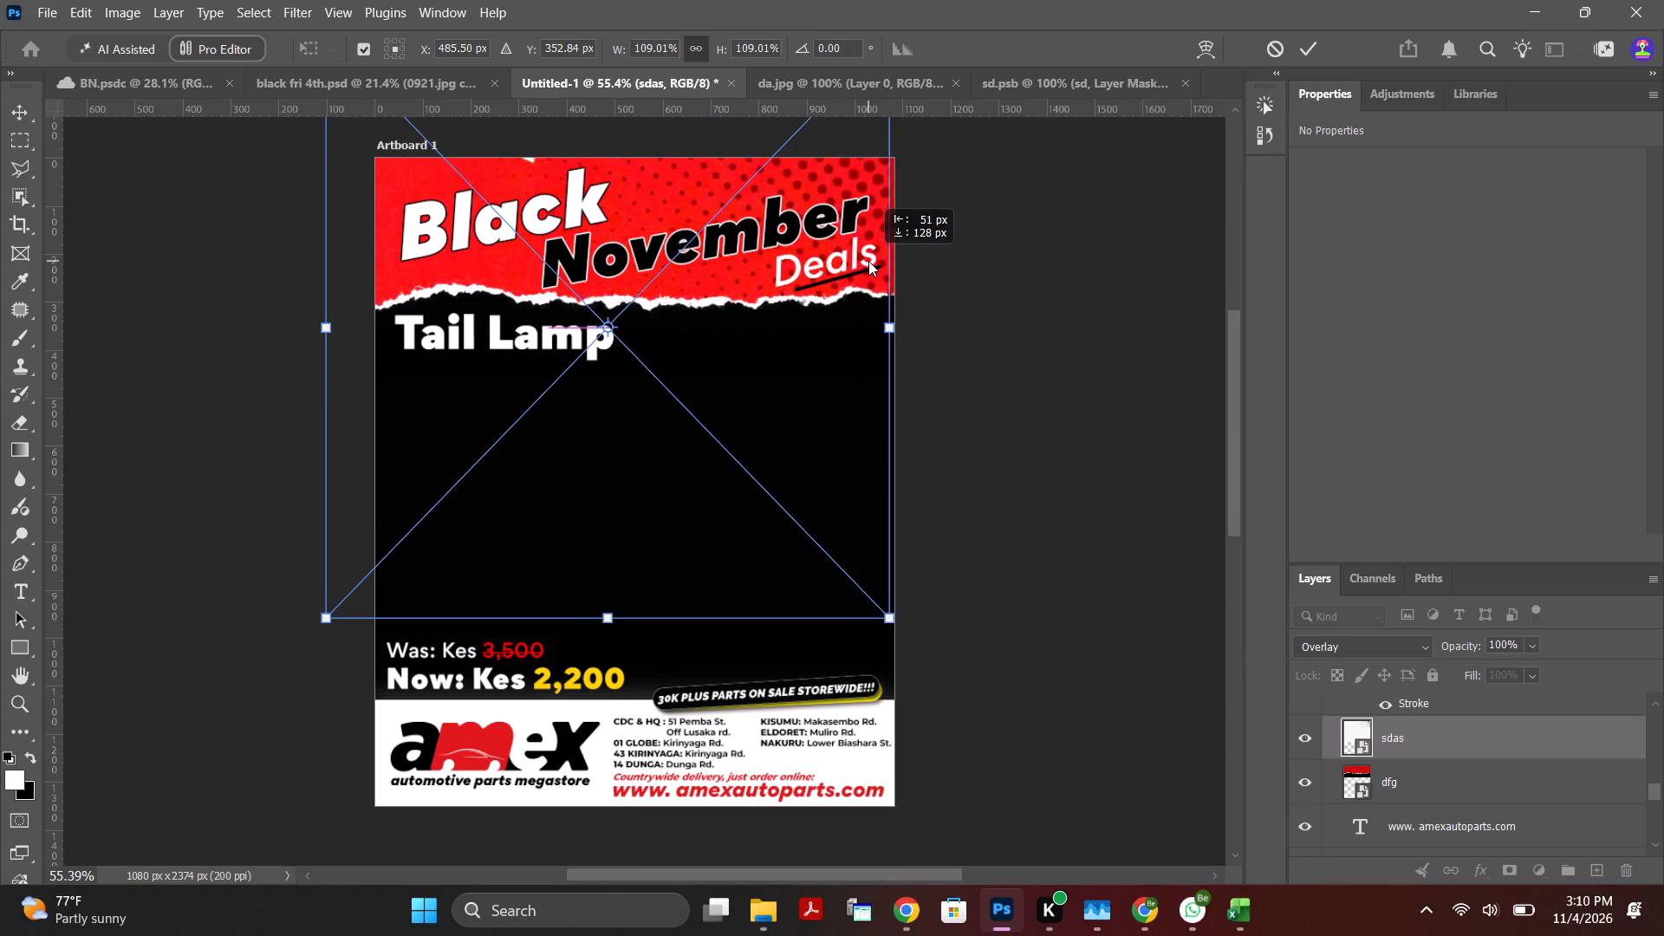
{"action": "left_click_drag", "start_coordinate": [868, 261], "coordinate": [882, 257]}
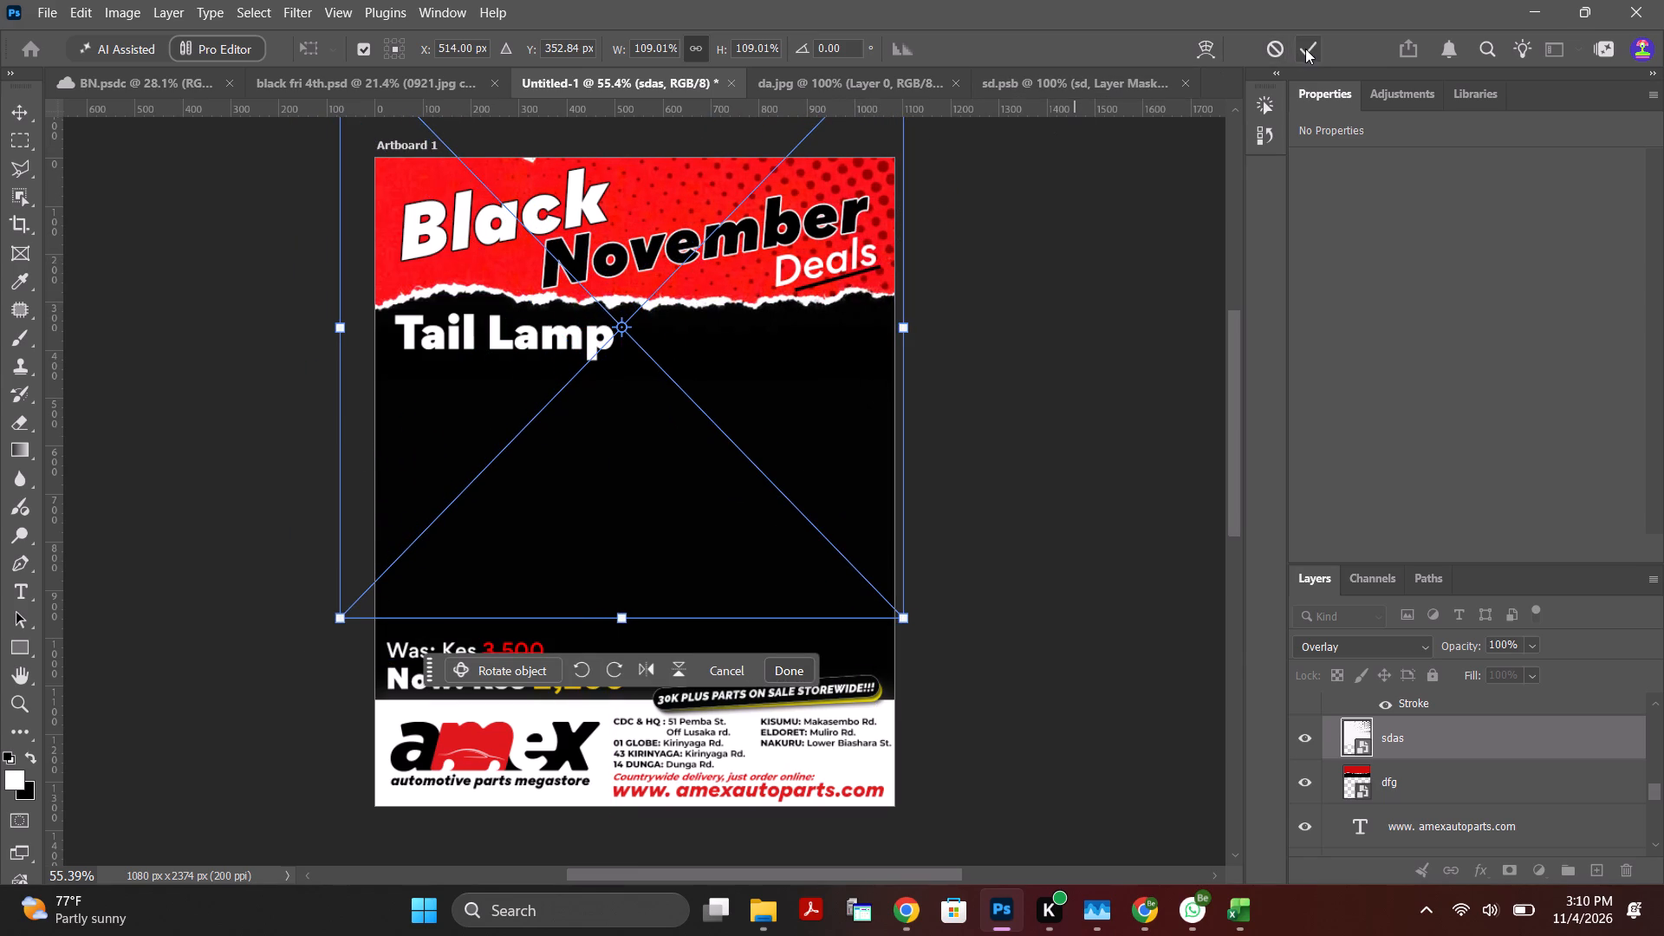
{"action": "left_click", "coordinate": [1307, 49]}
{"action": "left_click", "coordinate": [1181, 187]}
Shift the sdas halftone layer sideways to X -55 px, Y -233 px so its dots reach the artboard's right edge.
{"action": "scroll", "coordinate": [780, 189], "scroll_direction": "up", "scroll_amount": 4, "text": "alt"}
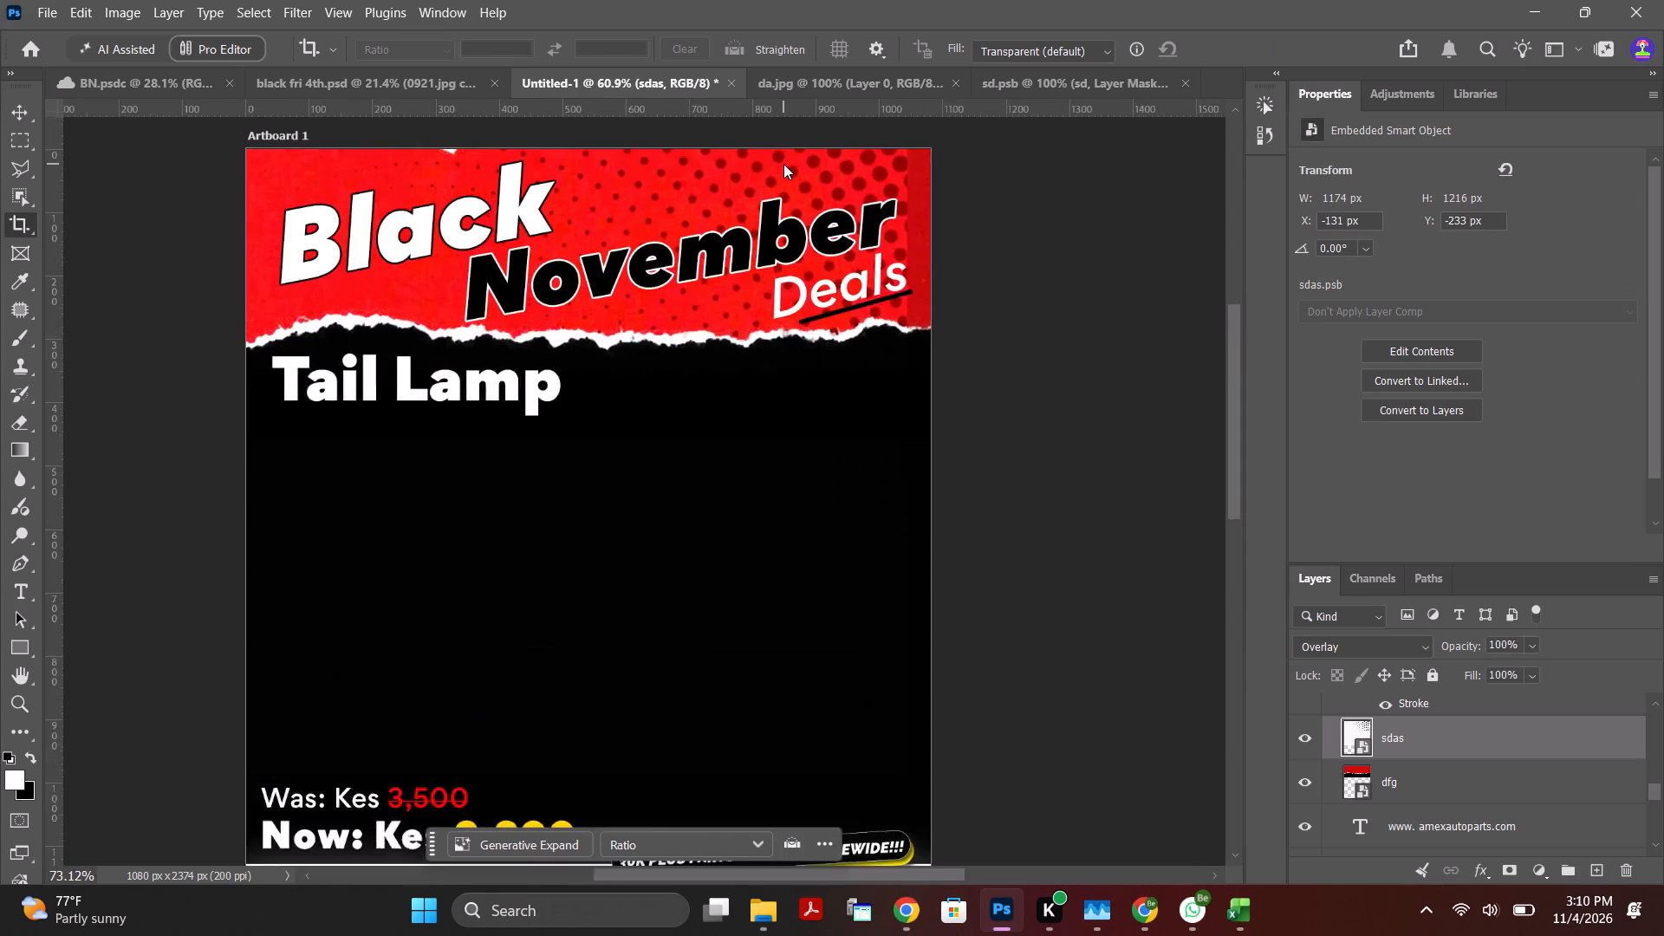
{"action": "scroll", "coordinate": [783, 164], "scroll_direction": "up", "scroll_amount": 3, "text": "alt"}
{"action": "scroll", "coordinate": [804, 173], "scroll_direction": "down", "scroll_amount": 3, "text": "alt"}
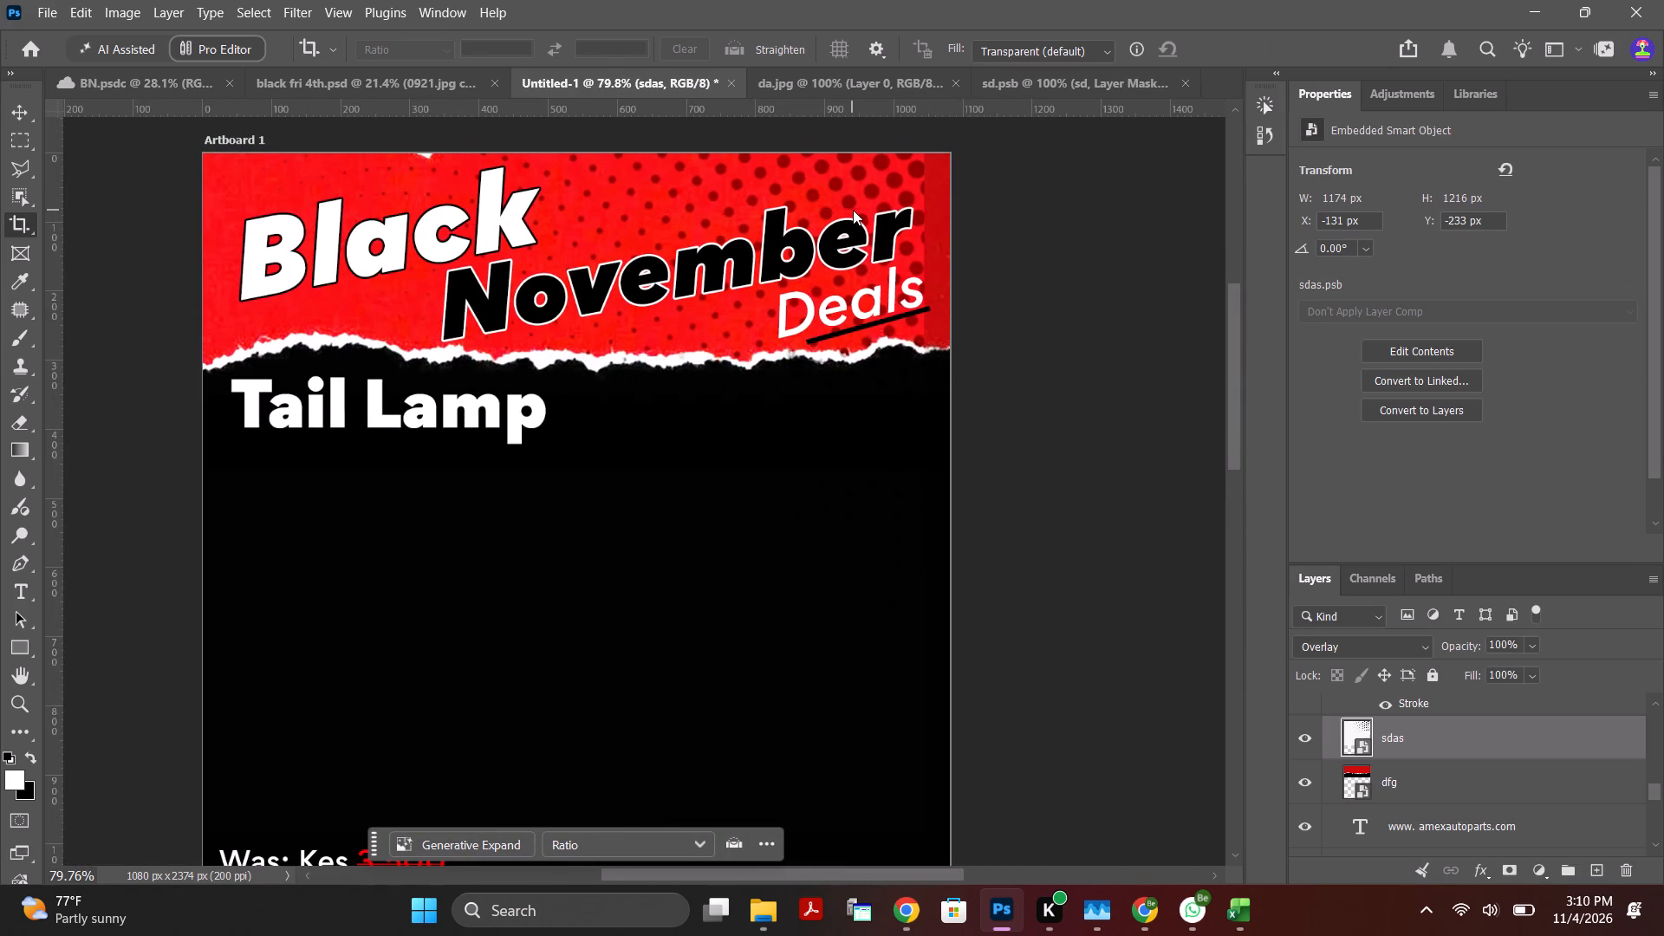
{"action": "left_click", "coordinate": [1427, 751]}
{"action": "left_click_drag", "start_coordinate": [786, 186], "coordinate": [837, 186]}
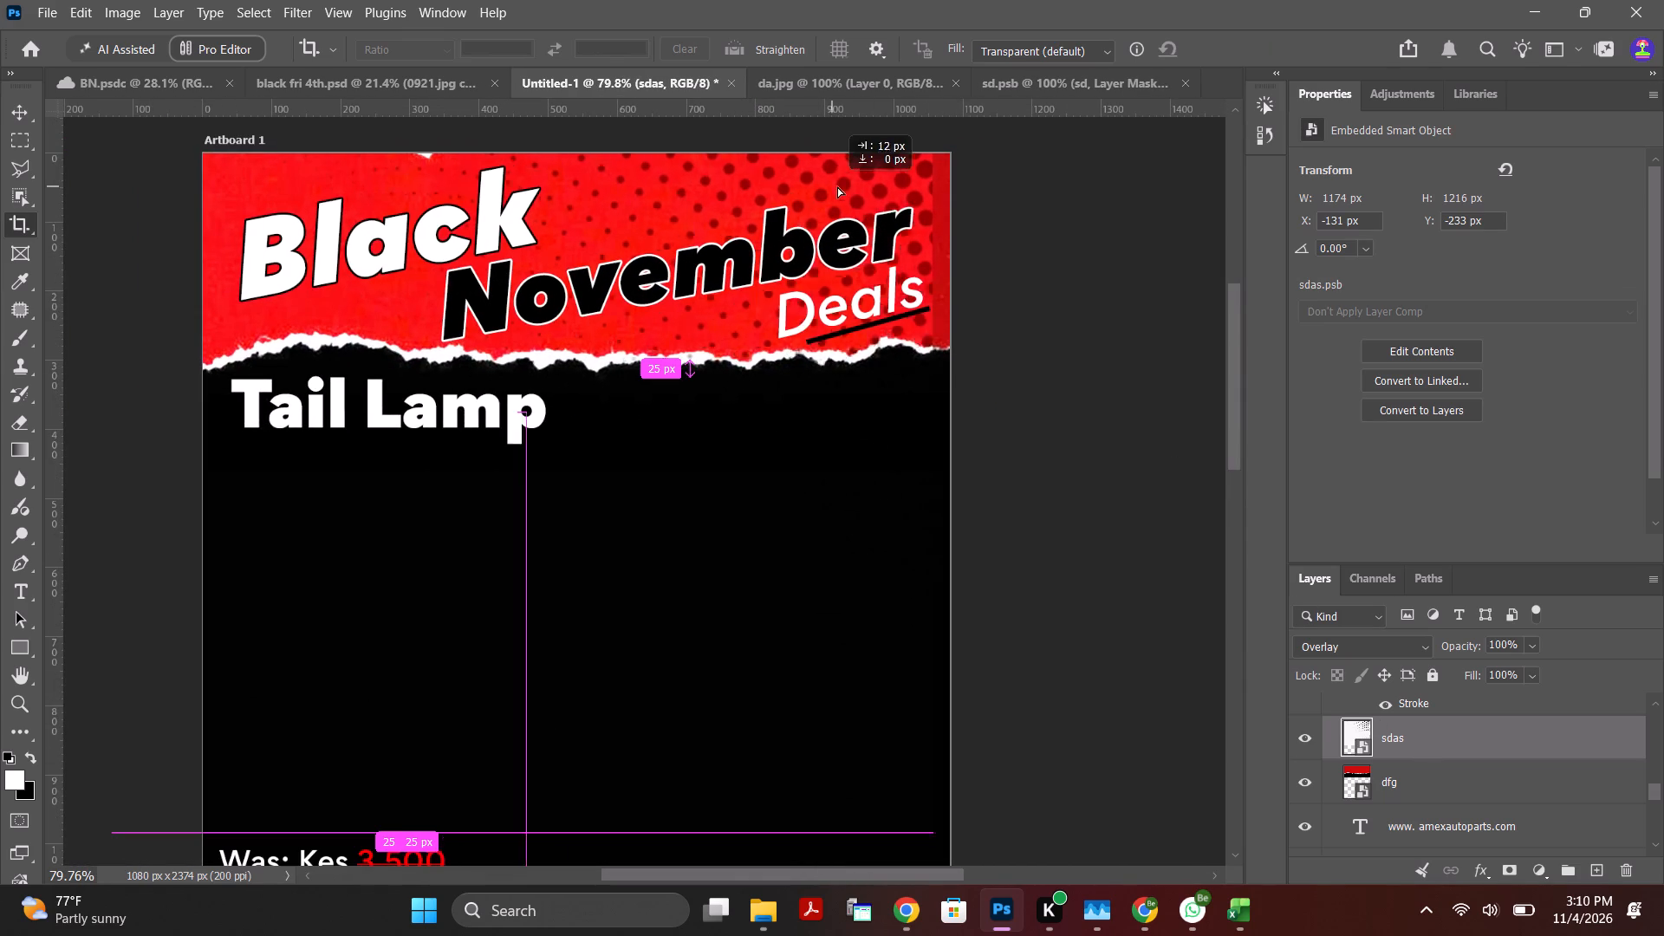
{"action": "left_click_drag", "start_coordinate": [837, 186], "coordinate": [838, 186]}
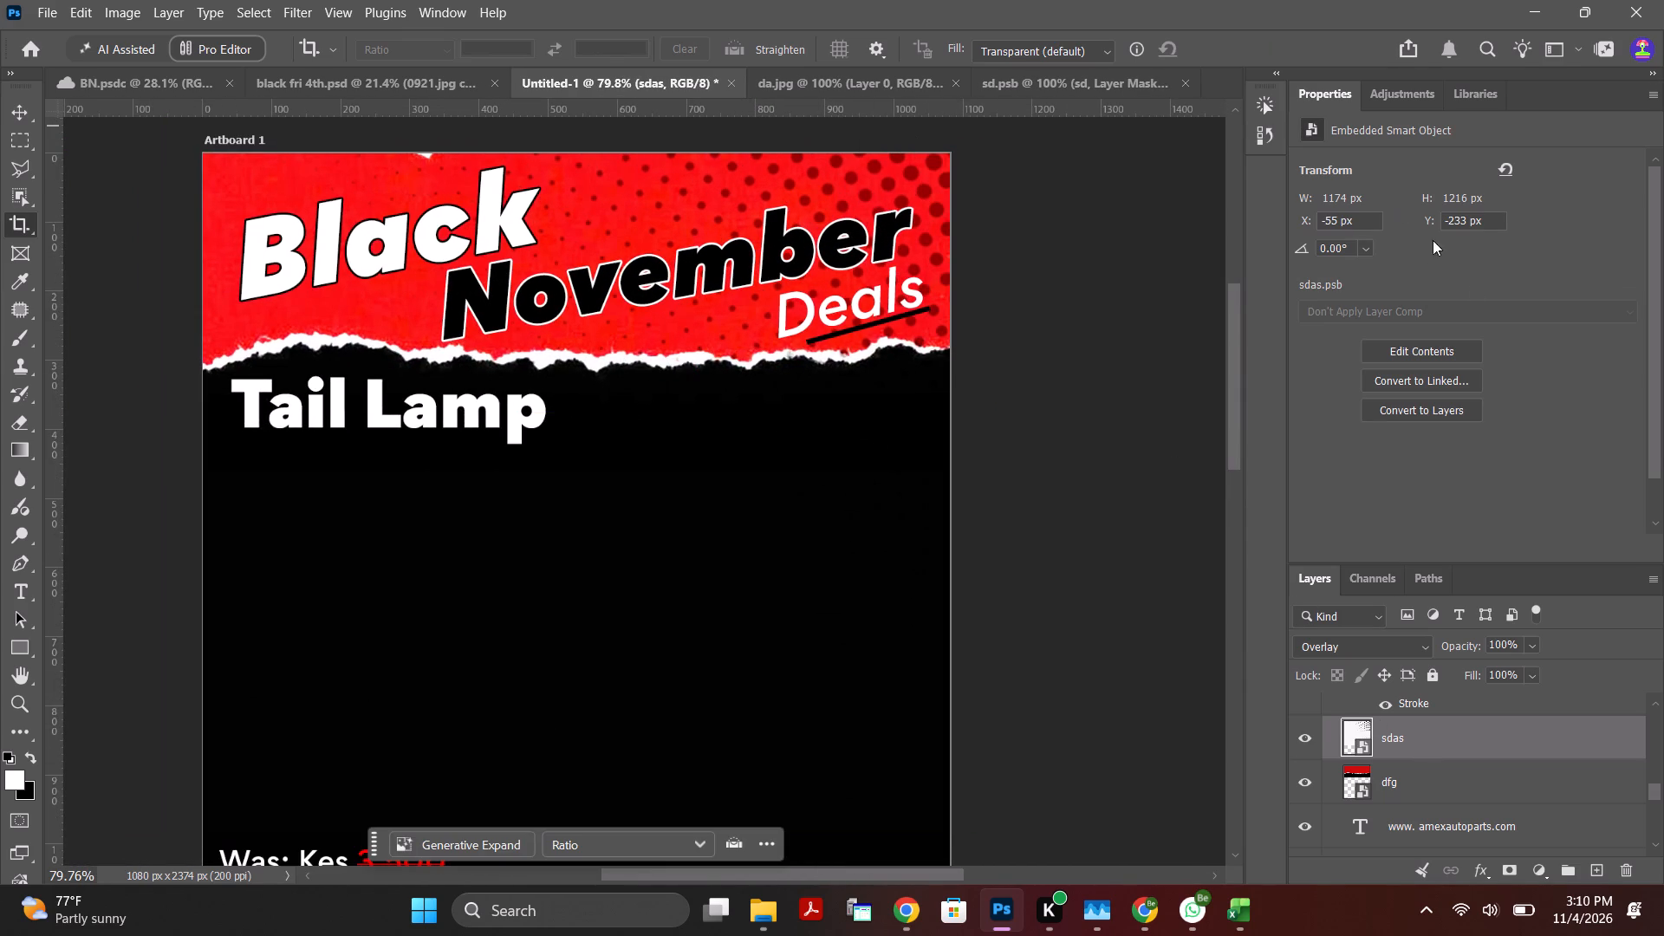
Set the sdas halftone layer's opacity to 43%.
{"action": "left_click", "coordinate": [1428, 747]}
{"action": "left_click_drag", "start_coordinate": [1472, 646], "coordinate": [1446, 646]}
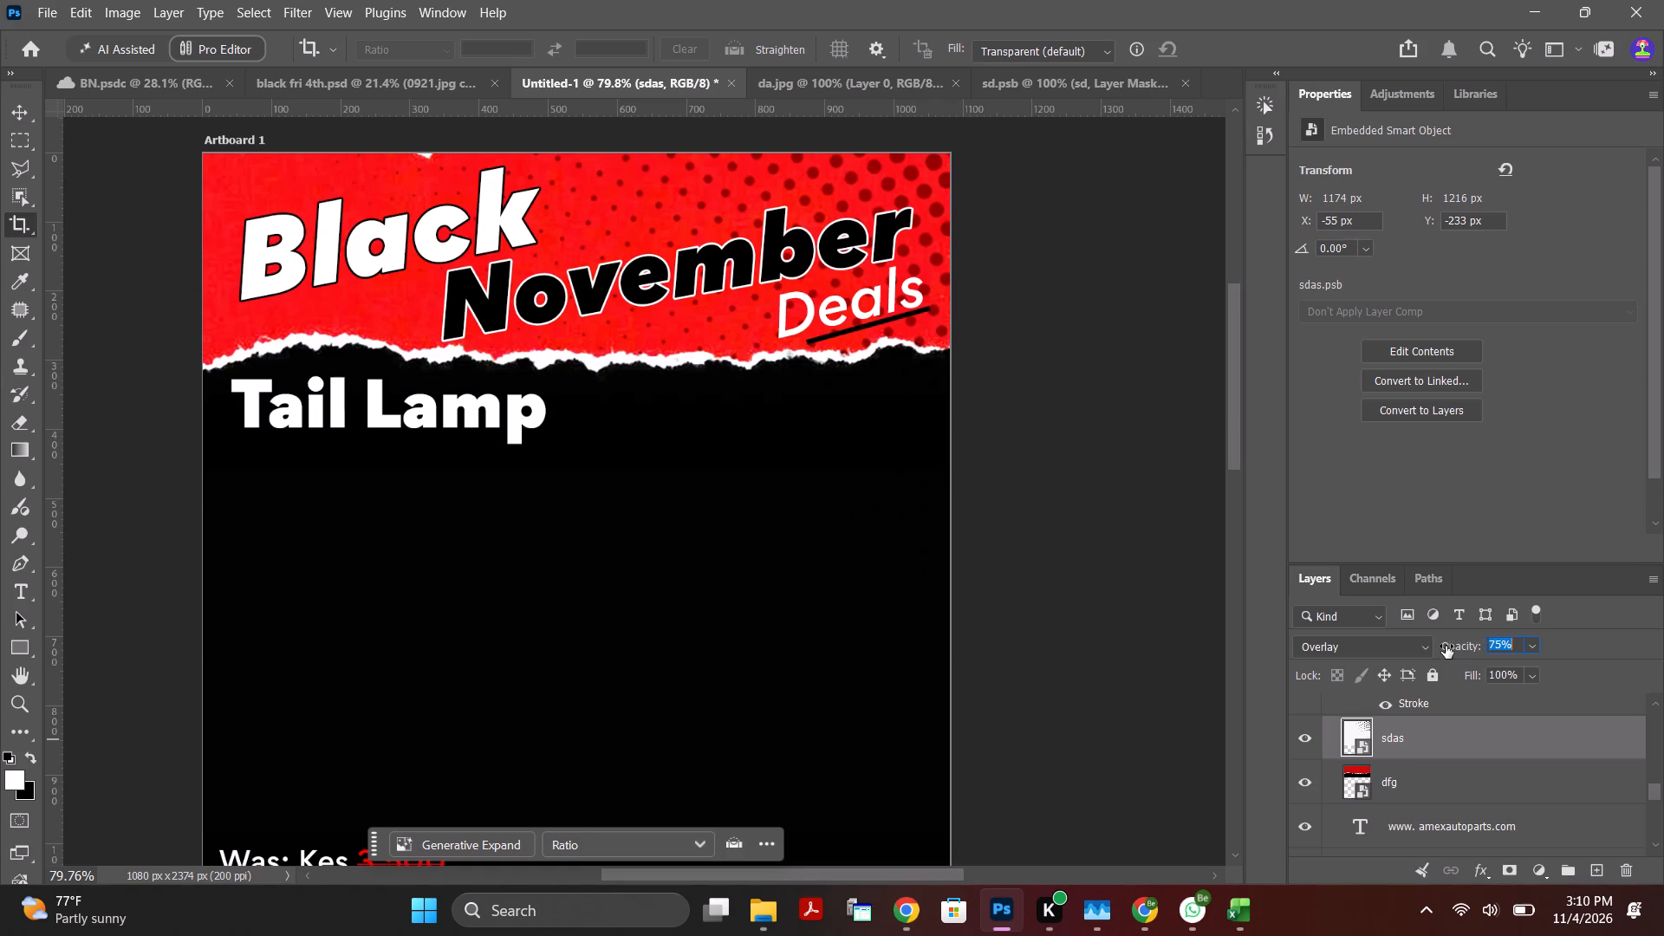
{"action": "left_click_drag", "start_coordinate": [1446, 646], "coordinate": [1410, 653]}
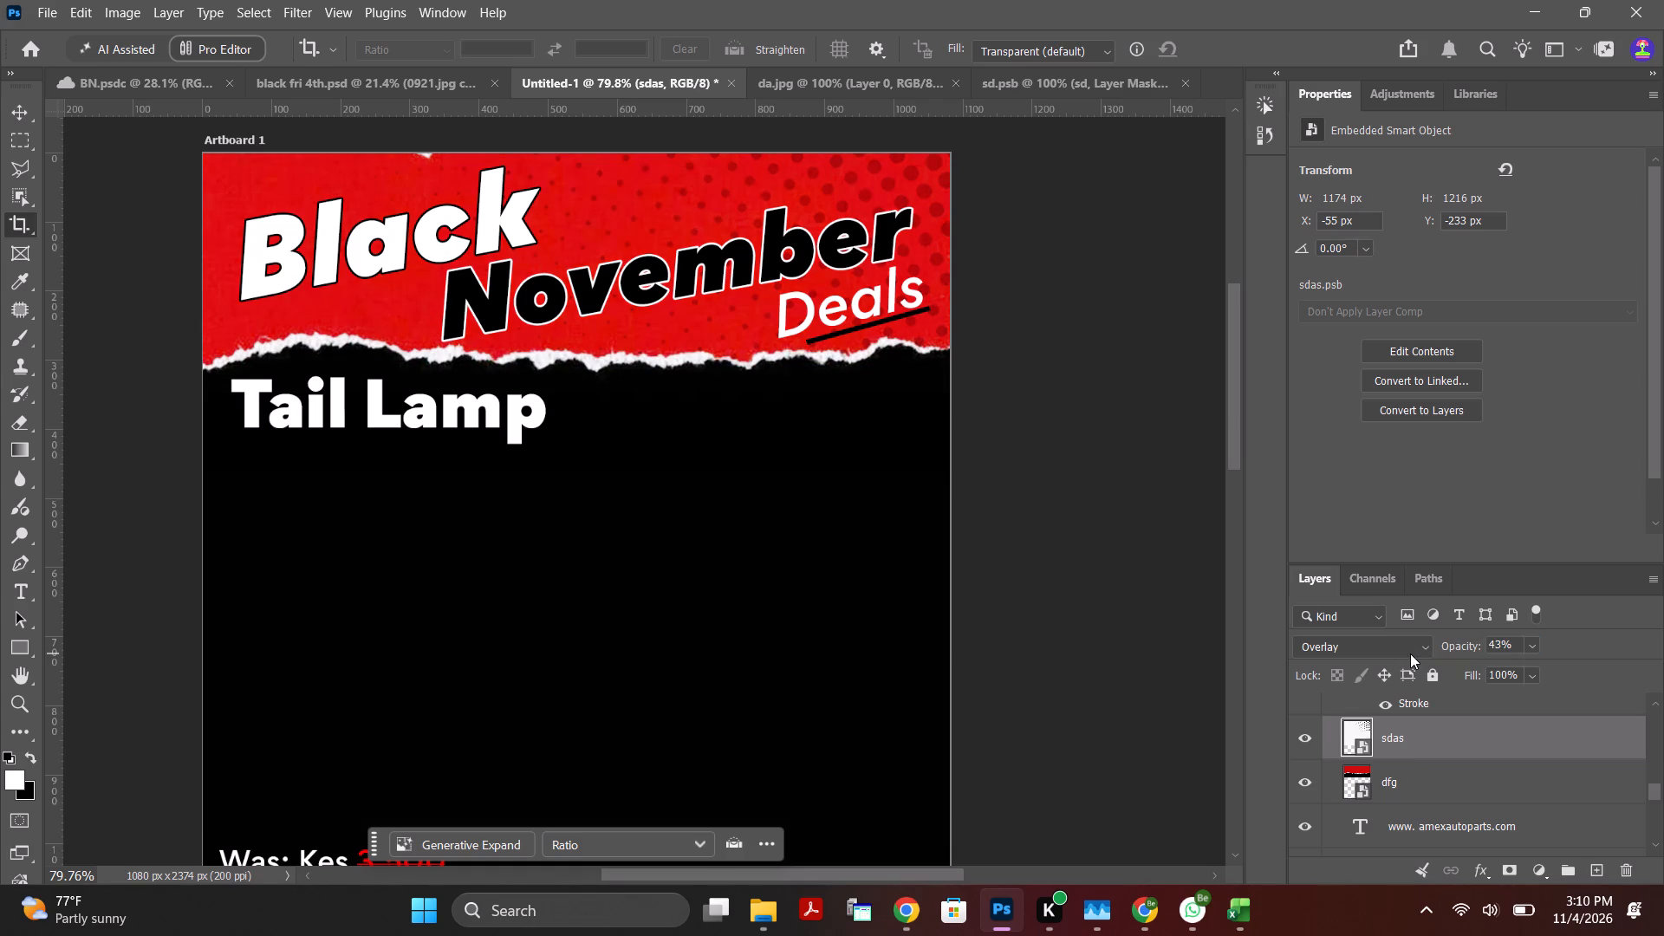
Set the sdas halftone layer's opacity to 50%.
{"action": "left_click_drag", "start_coordinate": [1468, 646], "coordinate": [1422, 653]}
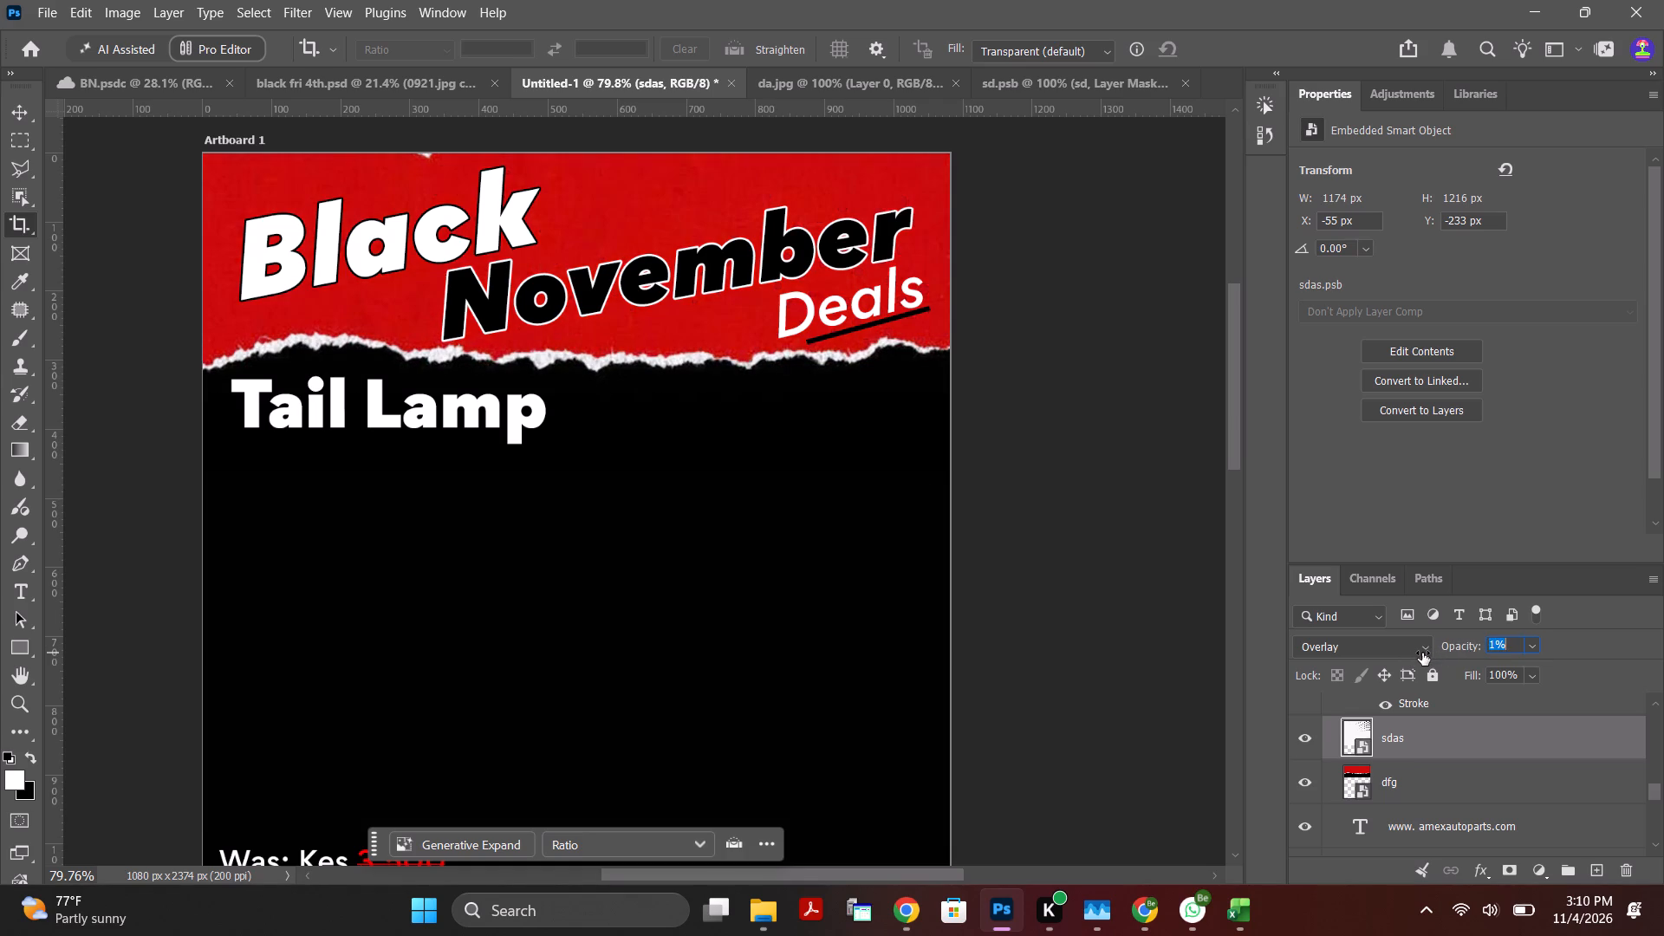
{"action": "left_click_drag", "start_coordinate": [1422, 653], "coordinate": [1466, 643]}
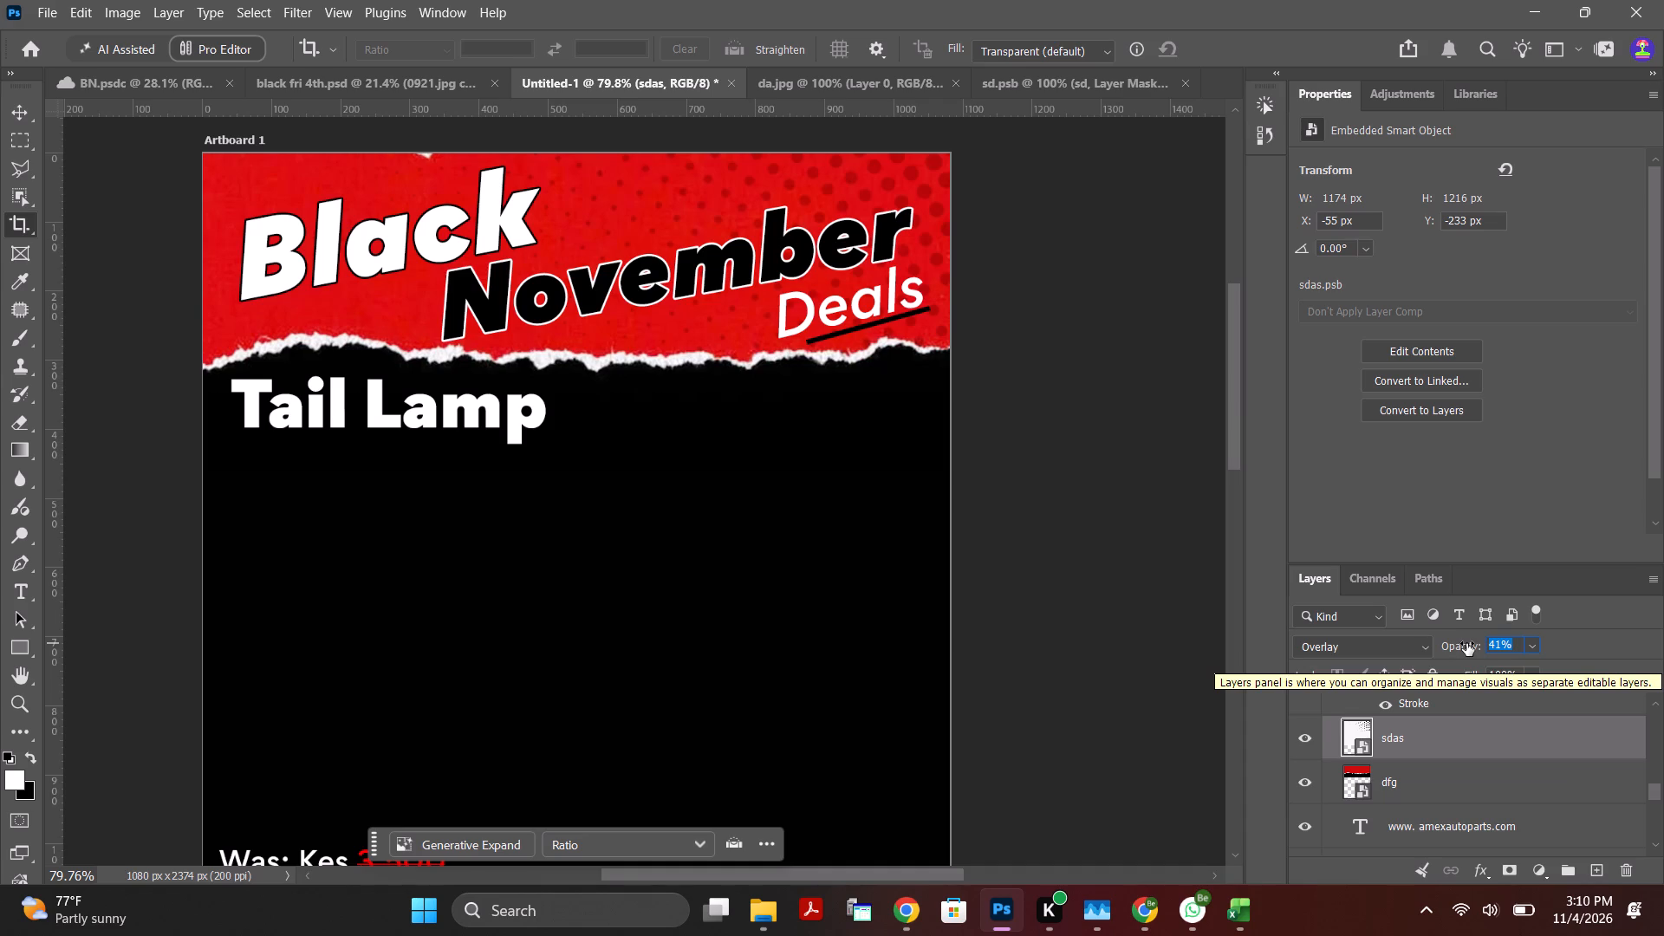
{"action": "left_click_drag", "start_coordinate": [1466, 643], "coordinate": [1467, 643]}
{"action": "left_click_drag", "start_coordinate": [1467, 643], "coordinate": [1473, 641]}
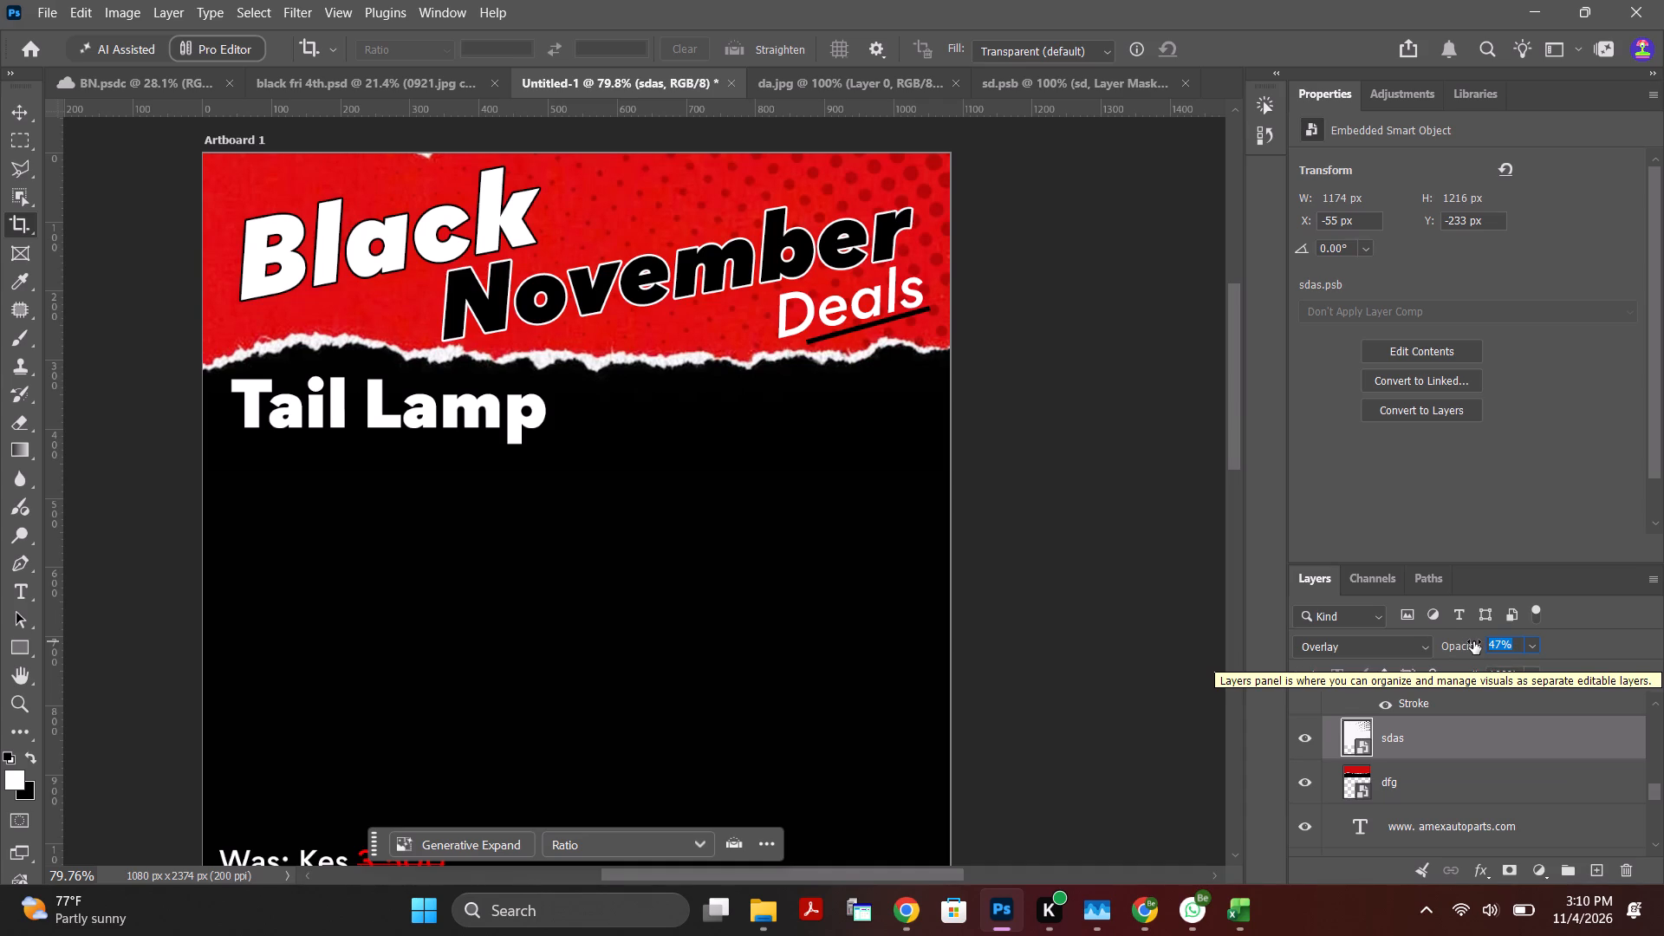
{"action": "left_click_drag", "start_coordinate": [1473, 641], "coordinate": [1475, 641]}
{"action": "left_click_drag", "start_coordinate": [1475, 641], "coordinate": [1475, 640]}
{"action": "left_click_drag", "start_coordinate": [1475, 640], "coordinate": [1476, 641]}
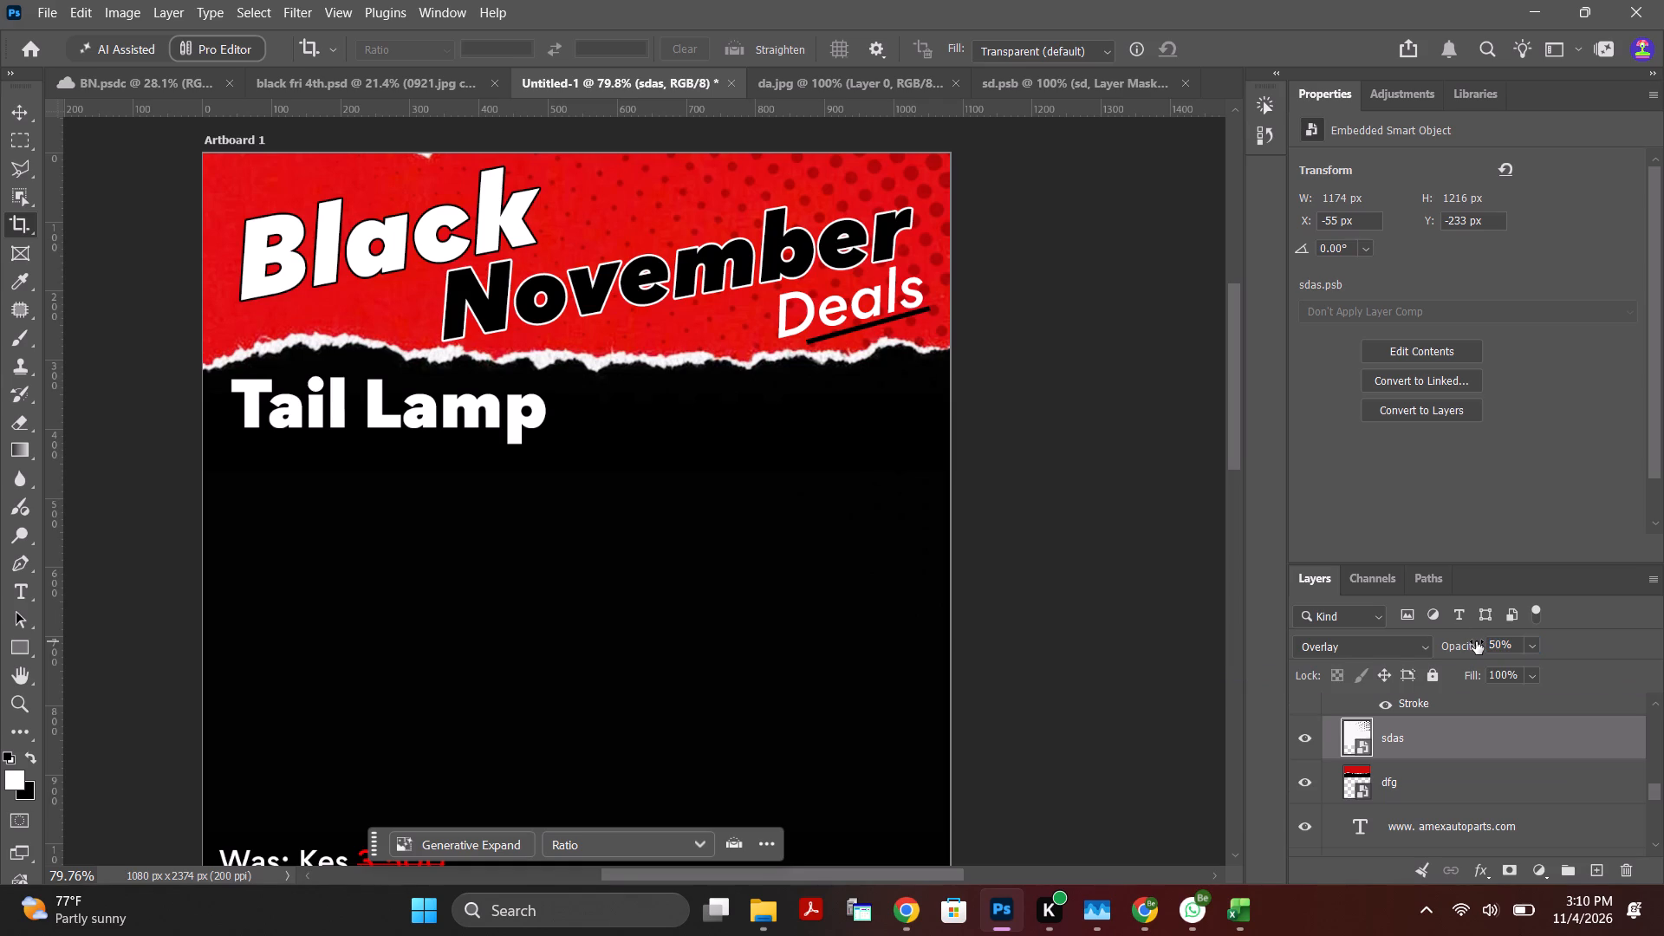
Shift the sdas halftone layer to X -165 px, Y -206 px over the red header.
{"action": "left_click", "coordinate": [1035, 291]}
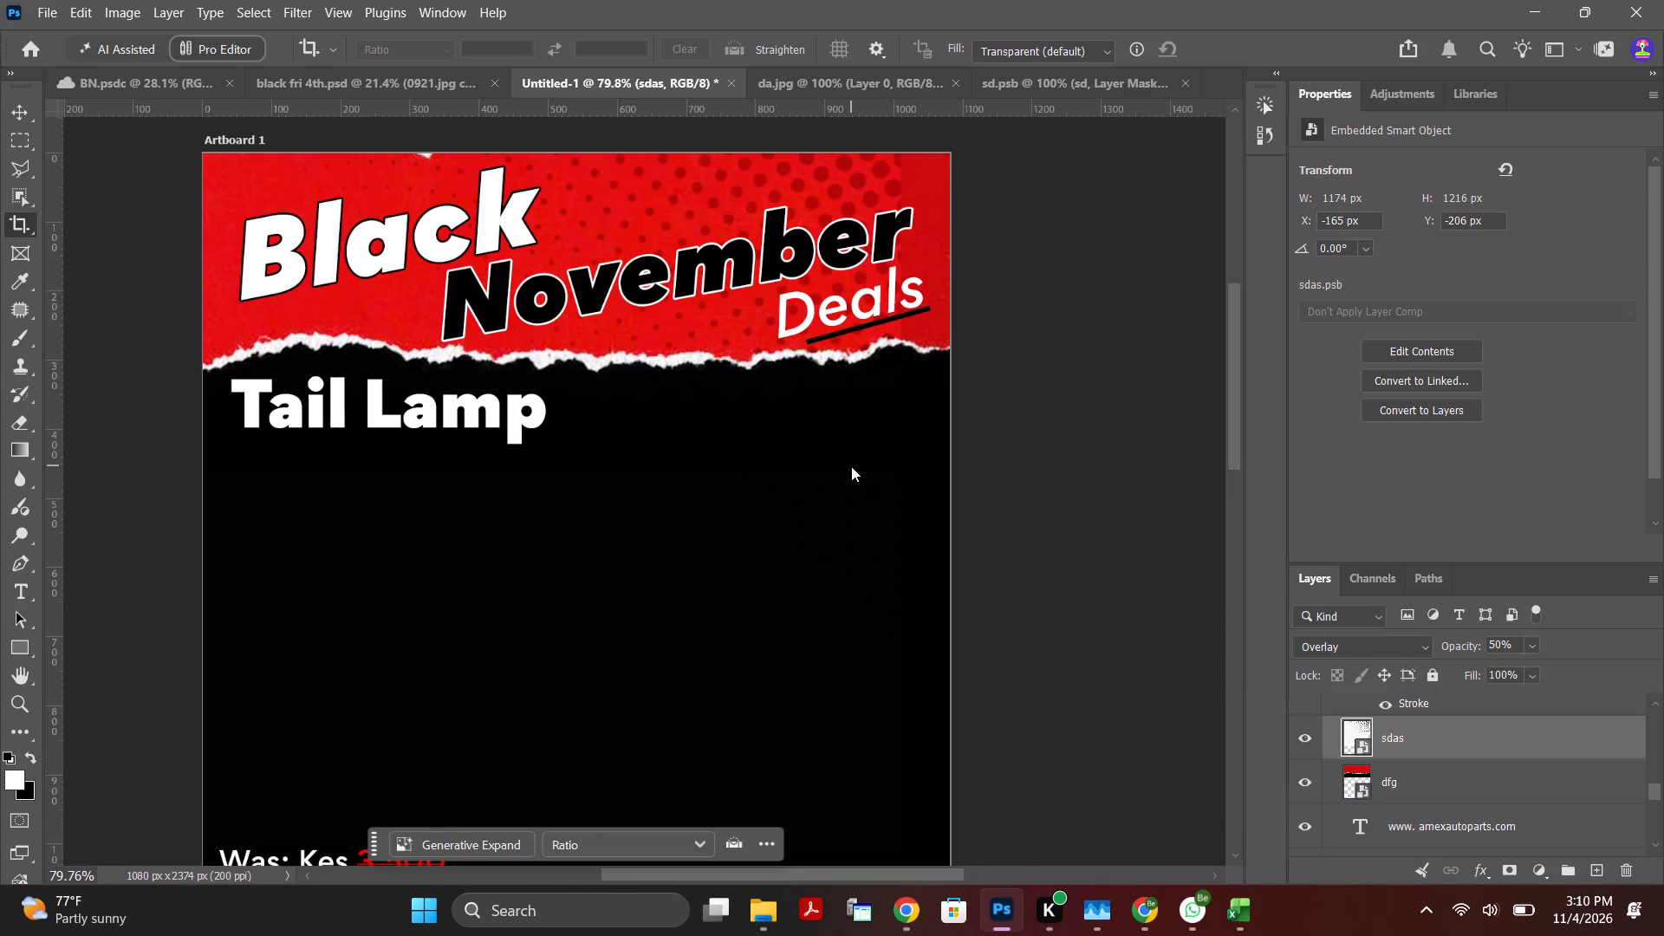
Examine the whole poster and the halftone texture in the red header at different magnifications.
{"action": "scroll", "coordinate": [851, 468], "scroll_direction": "down", "scroll_amount": 10, "text": "alt"}
{"action": "scroll", "coordinate": [990, 595], "scroll_direction": "up", "scroll_amount": 2, "text": "alt"}
{"action": "scroll", "coordinate": [1095, 561], "scroll_direction": "up", "scroll_amount": 3, "text": "alt"}
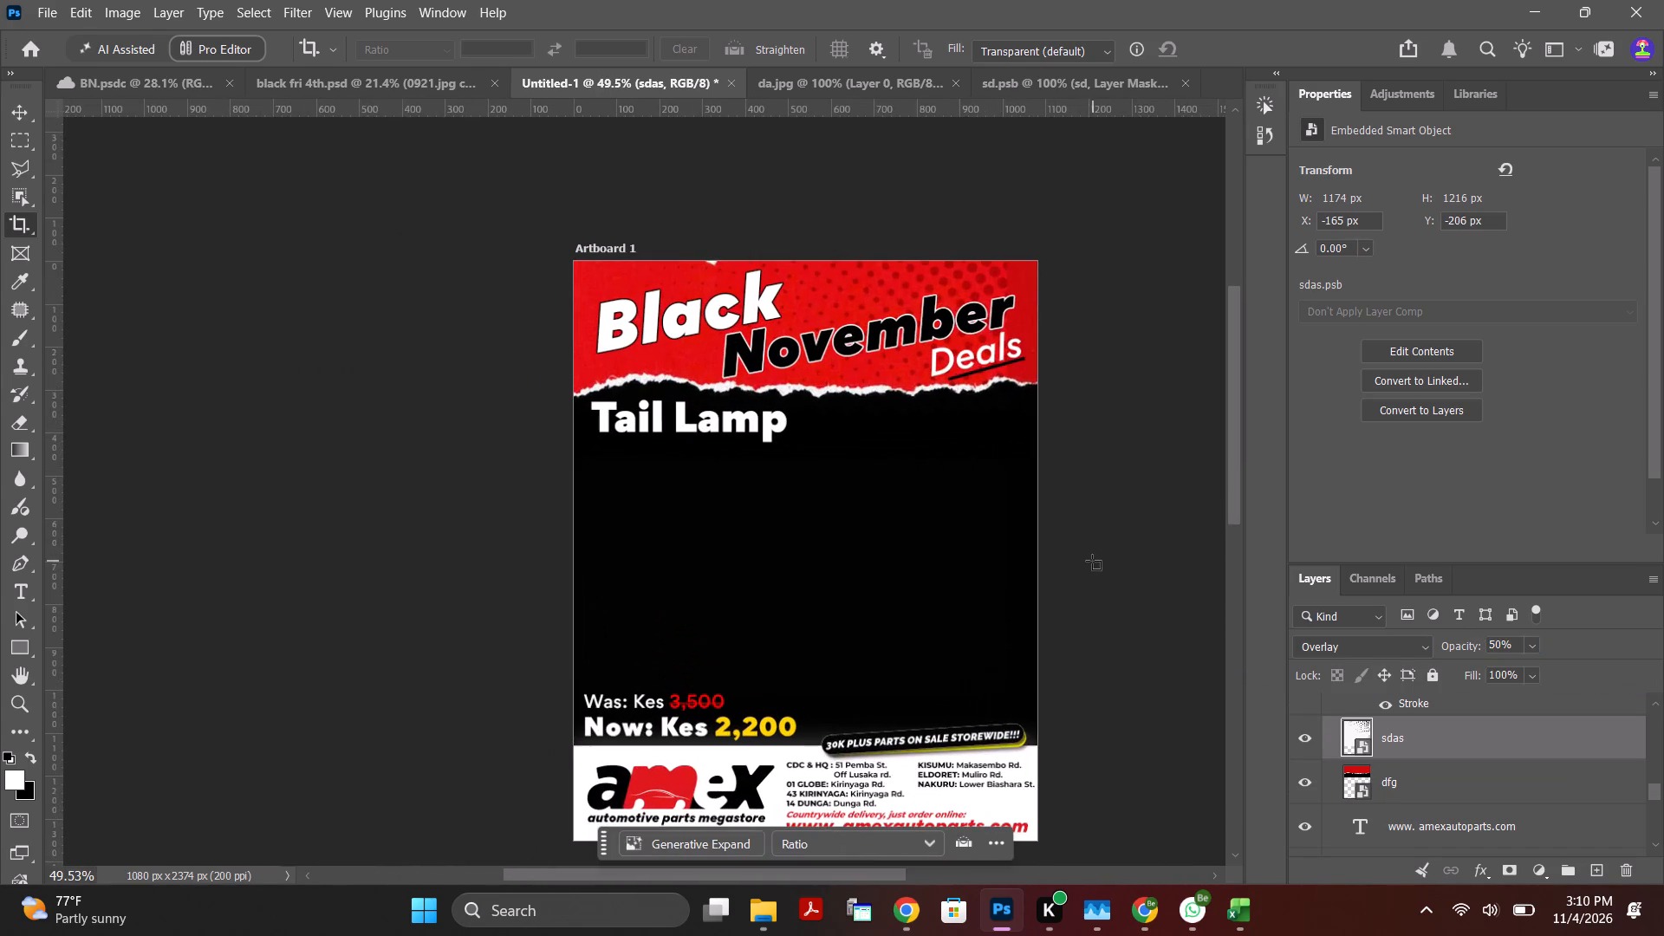
{"action": "scroll", "coordinate": [1150, 535], "scroll_direction": "up", "scroll_amount": 1, "text": "alt"}
{"action": "left_click_drag", "start_coordinate": [679, 876], "coordinate": [715, 873]}
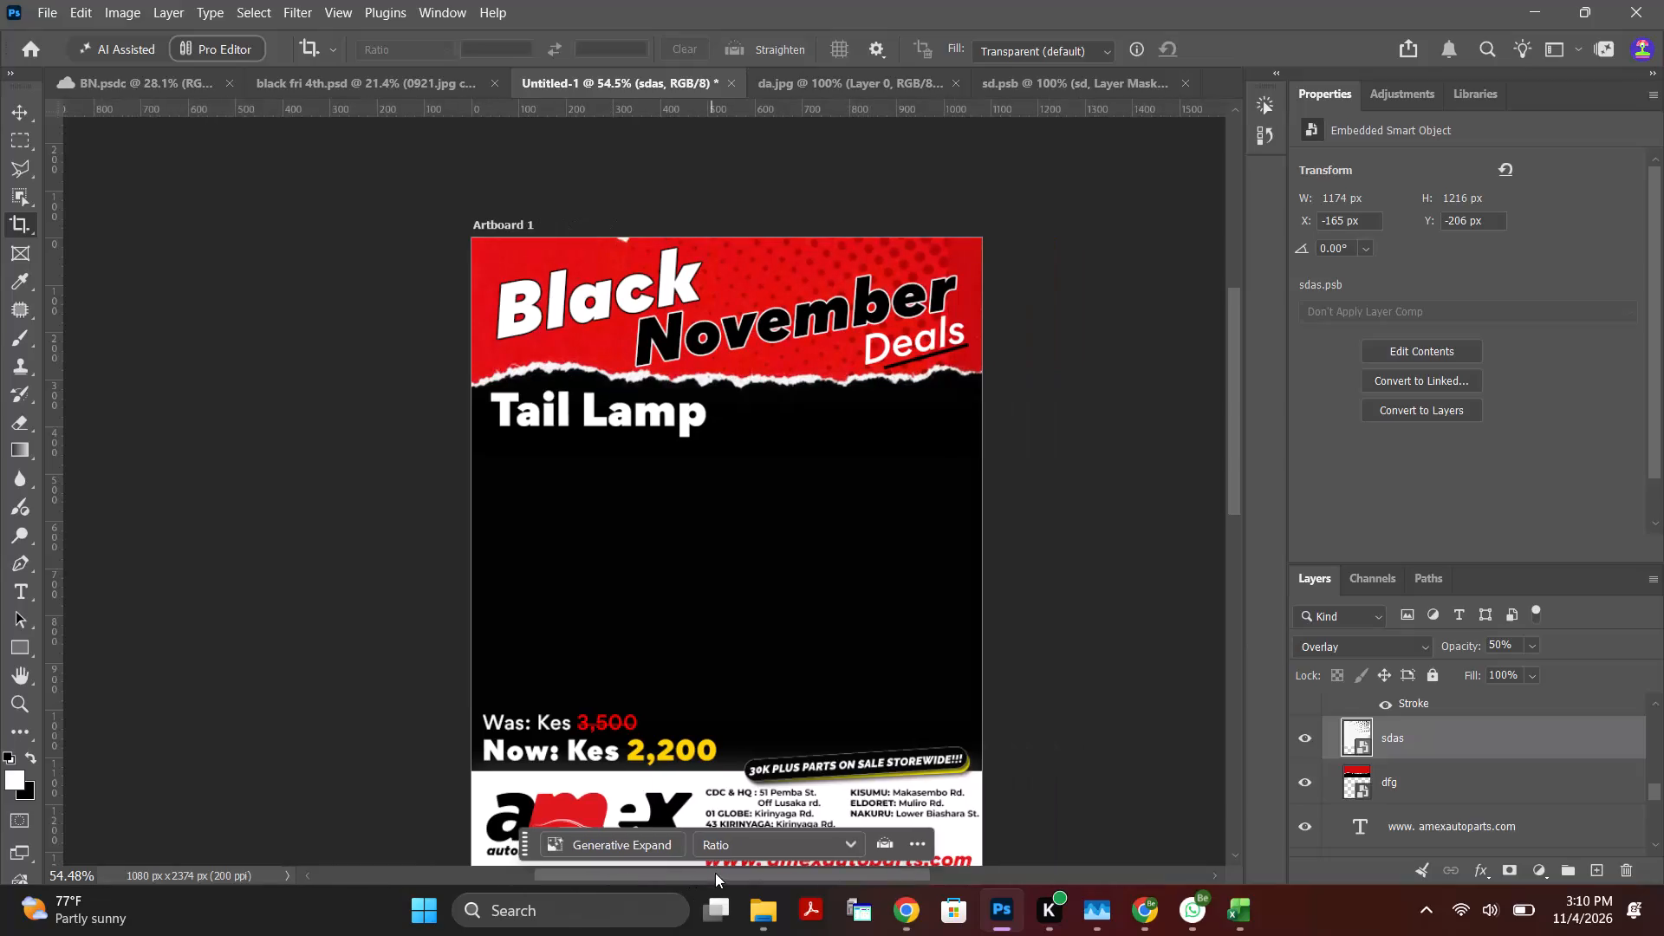
{"action": "left_click_drag", "start_coordinate": [715, 873], "coordinate": [738, 864]}
{"action": "scroll", "coordinate": [797, 661], "scroll_direction": "down", "scroll_amount": 6, "text": "alt"}
{"action": "scroll", "coordinate": [842, 723], "scroll_direction": "up", "scroll_amount": 4, "text": "alt"}
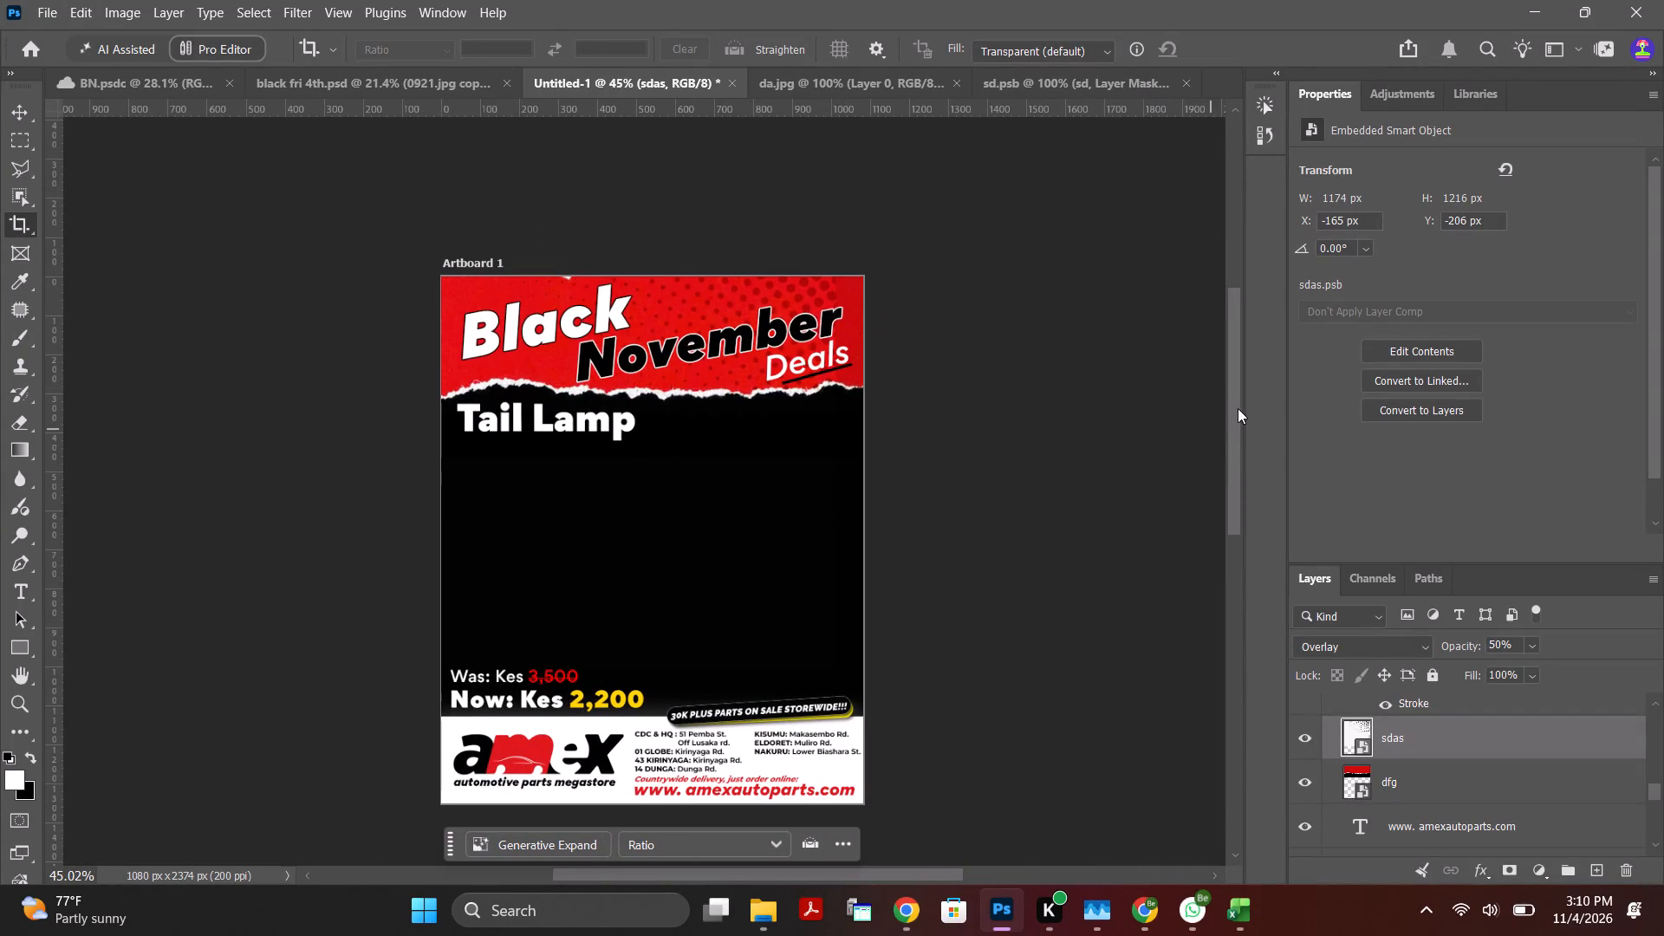
{"action": "left_click_drag", "start_coordinate": [1234, 395], "coordinate": [1243, 442], "text": "alt"}
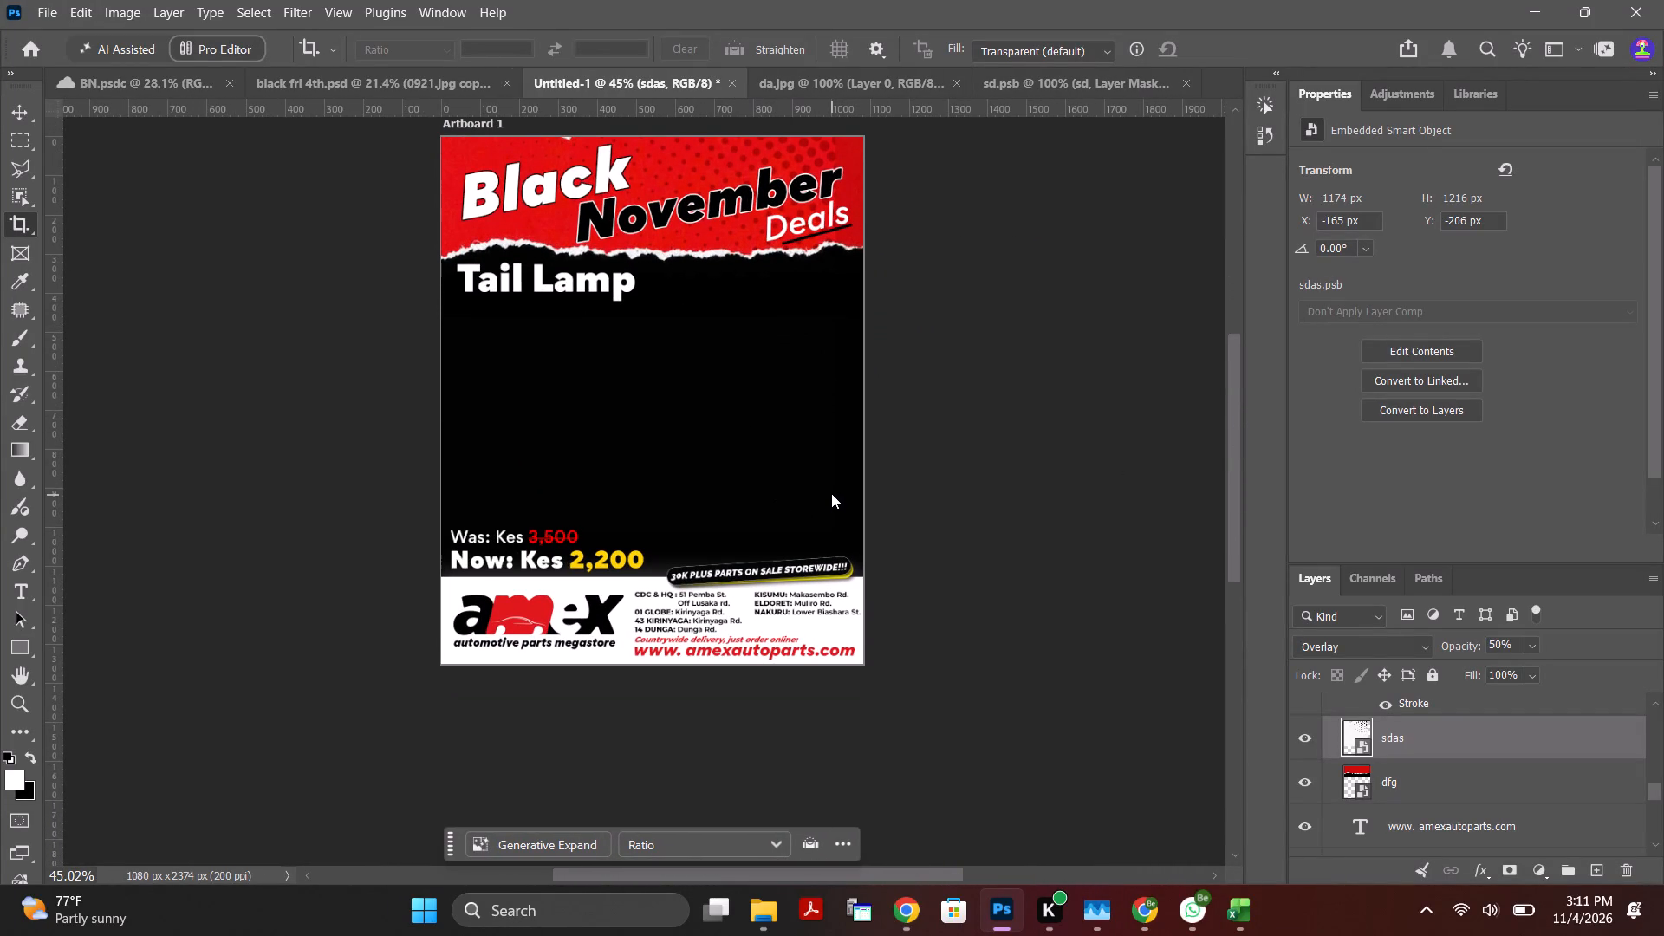
{"action": "scroll", "coordinate": [658, 550], "scroll_direction": "up", "scroll_amount": 4, "text": "alt"}
{"action": "scroll", "coordinate": [658, 550], "scroll_direction": "down", "scroll_amount": 7, "text": "alt"}
{"action": "scroll", "coordinate": [665, 344], "scroll_direction": "up", "scroll_amount": 6, "text": "alt"}
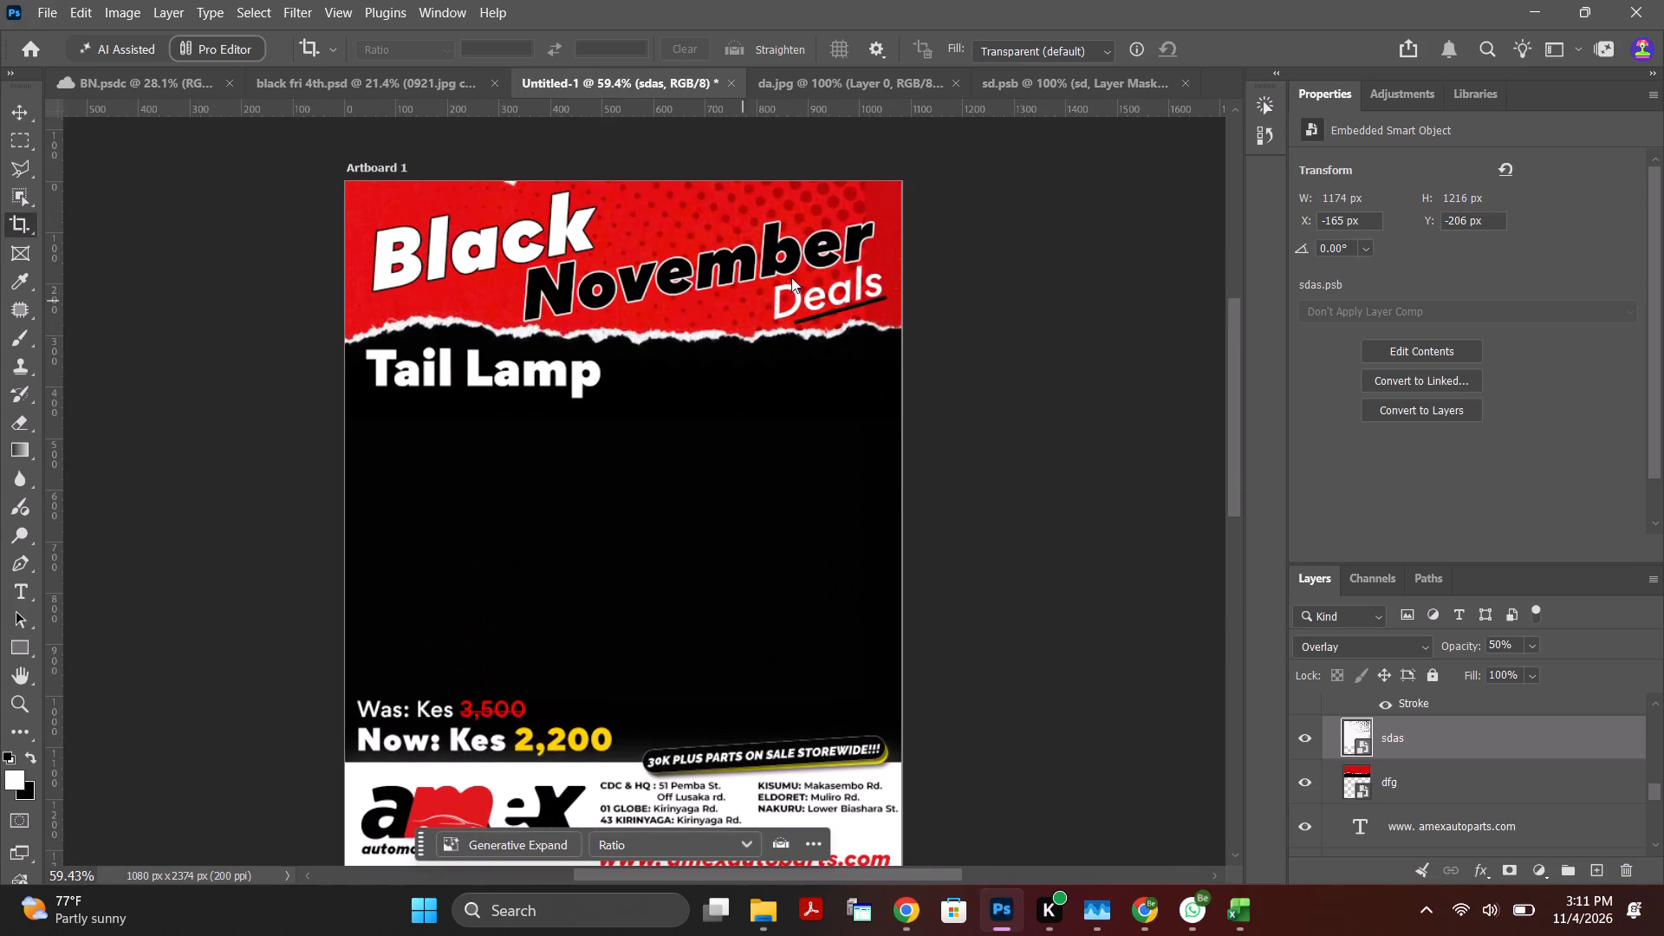
Close the sd.psb and da.jpg documents without saving their changes.
{"action": "left_click", "coordinate": [803, 86]}
{"action": "left_click", "coordinate": [1046, 94]}
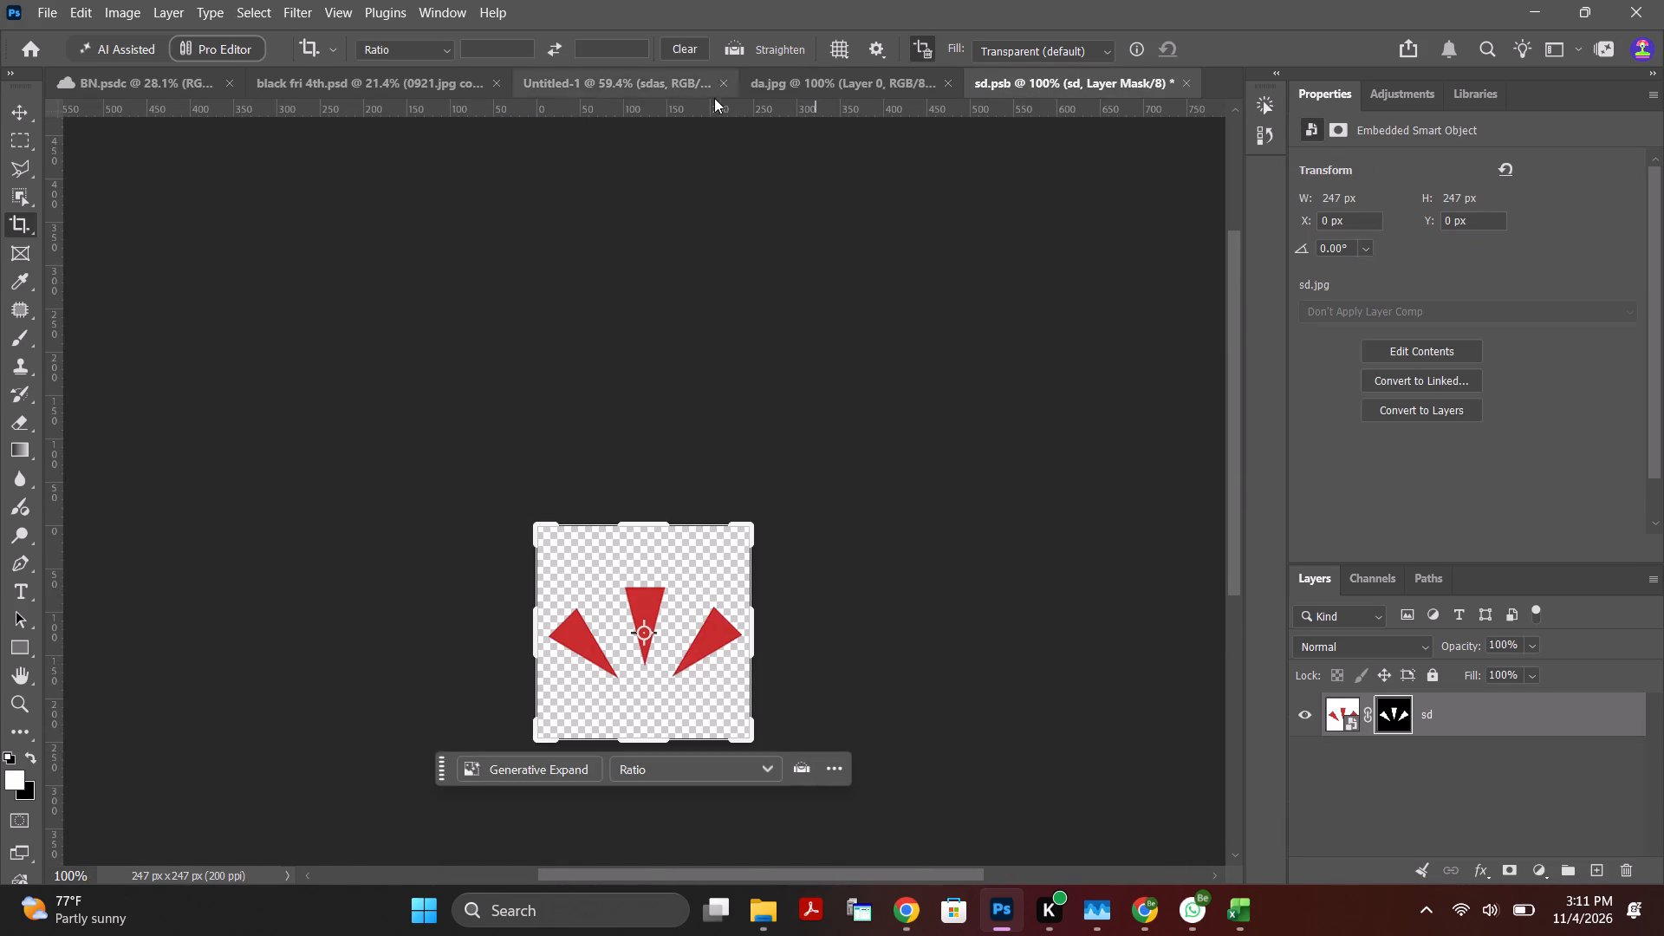
{"action": "left_click", "coordinate": [1183, 75]}
{"action": "left_click", "coordinate": [1191, 81]}
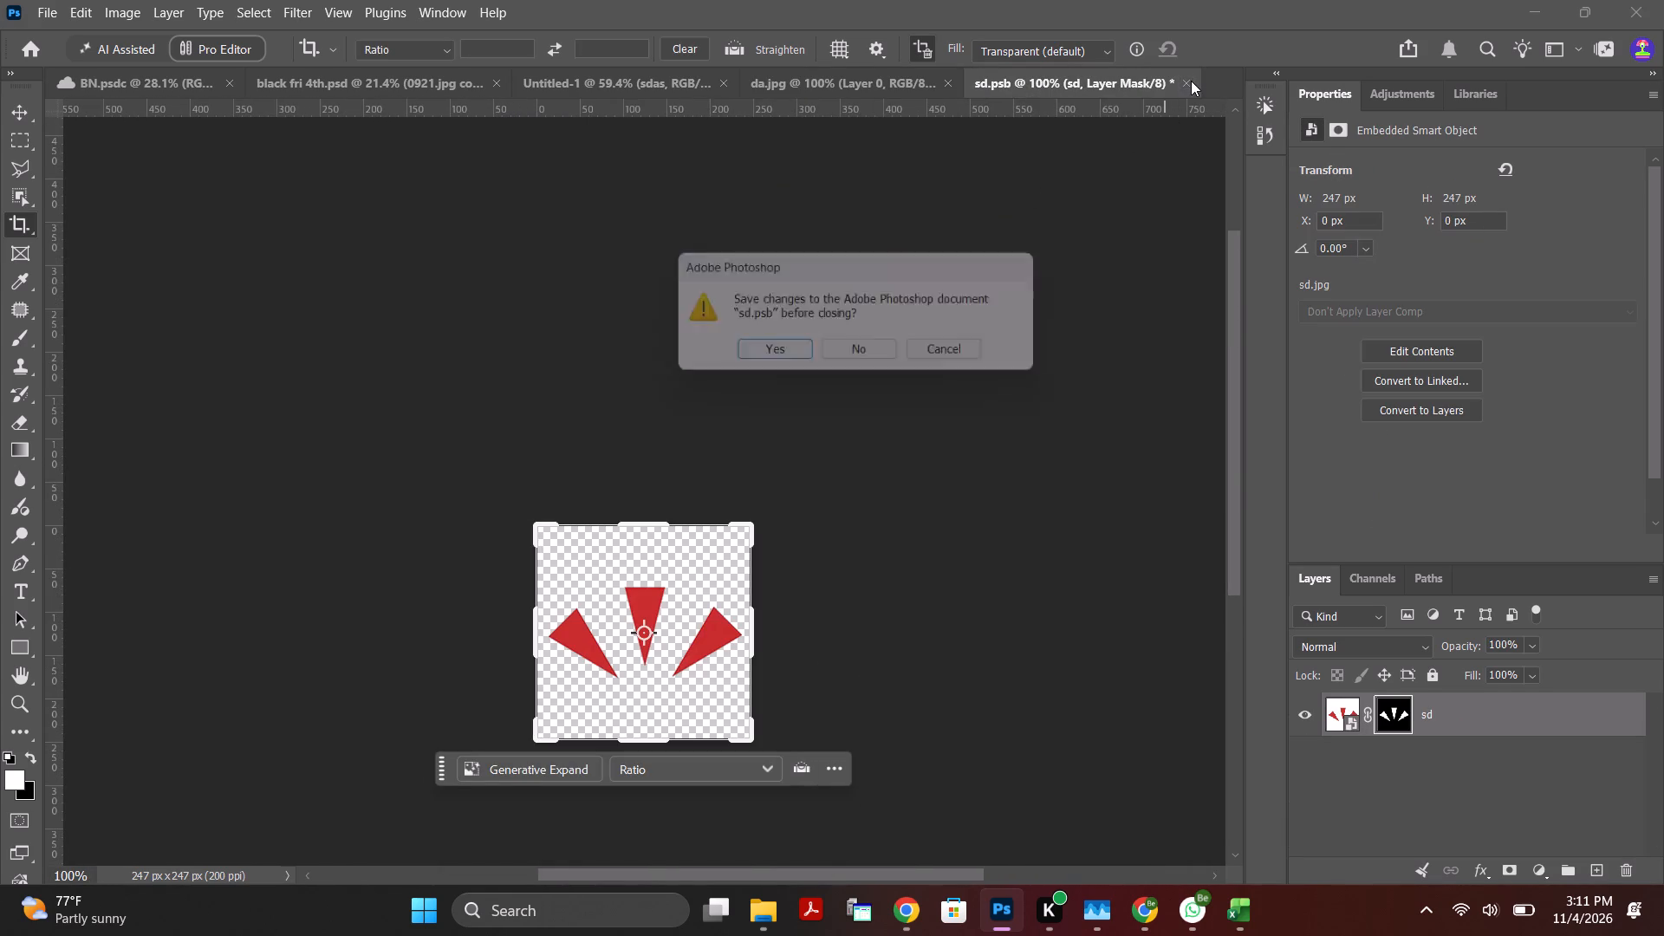
{"action": "left_click", "coordinate": [884, 354]}
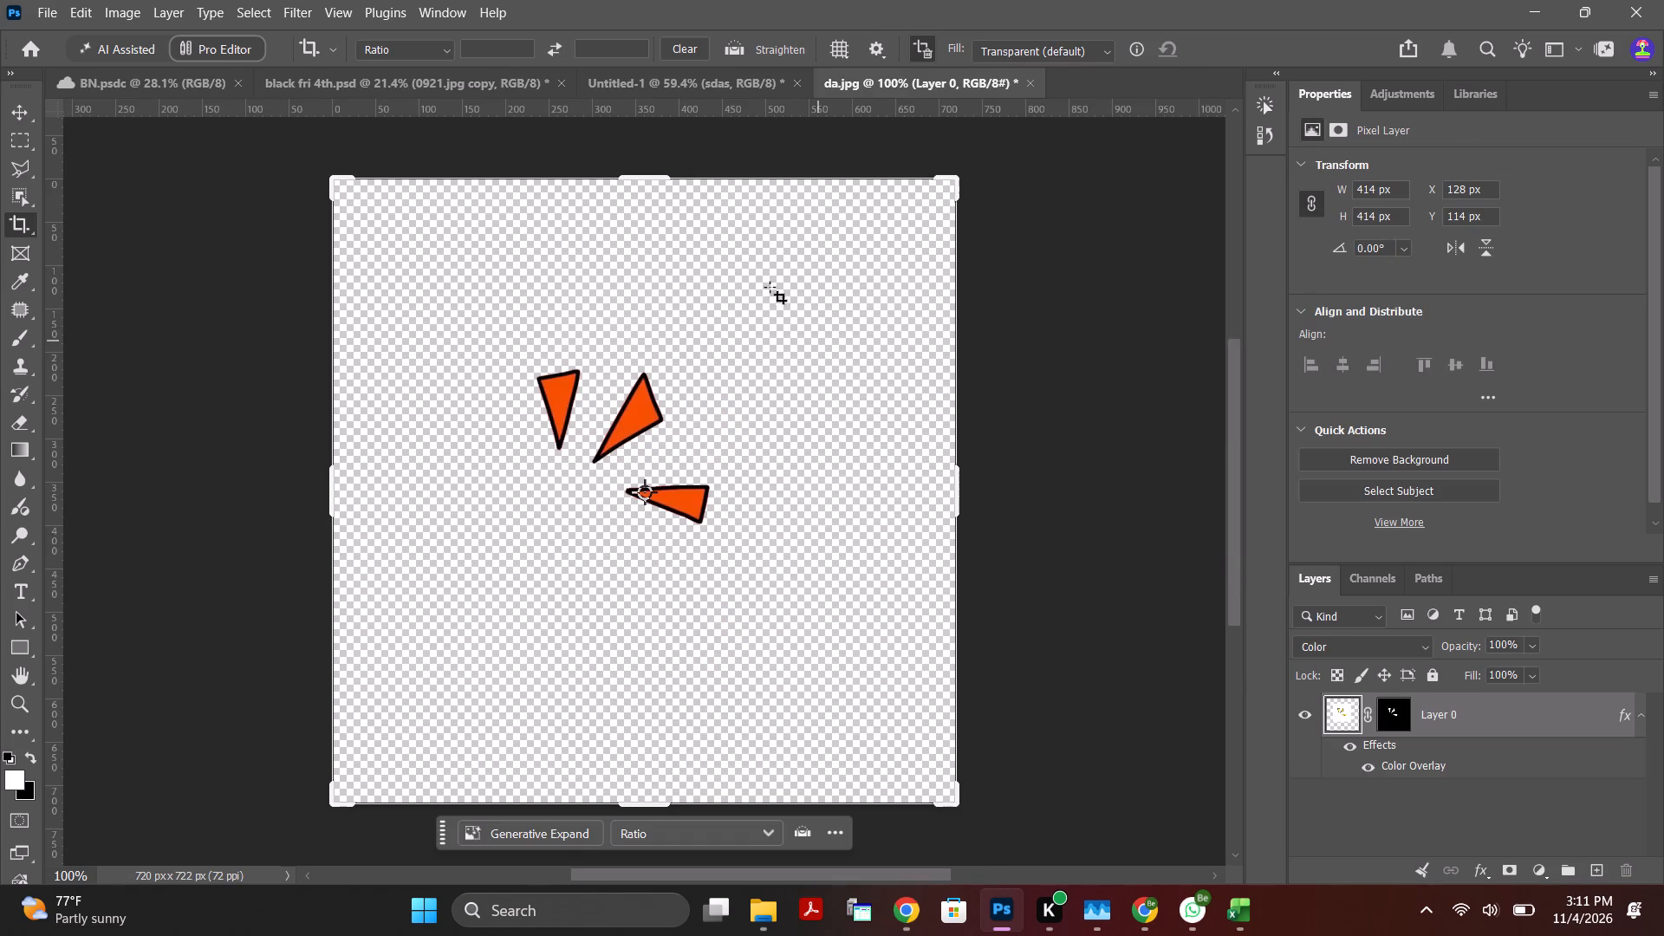
{"action": "left_click", "coordinate": [1027, 81]}
{"action": "left_click", "coordinate": [864, 360]}
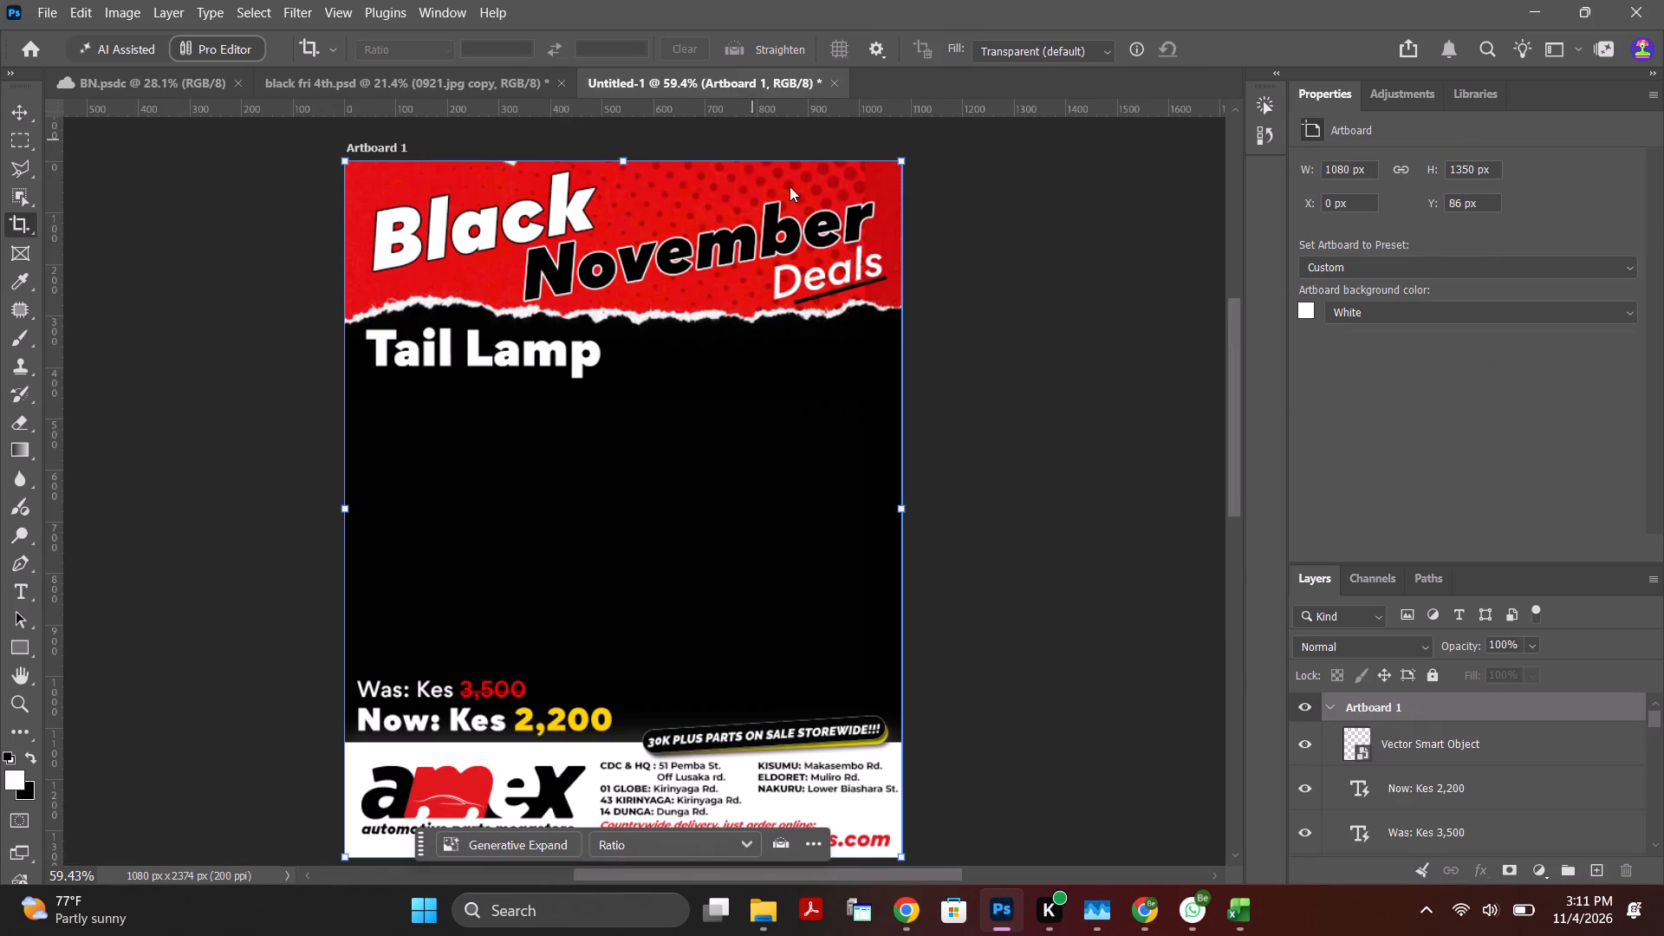
{"action": "left_click", "coordinate": [913, 919]}
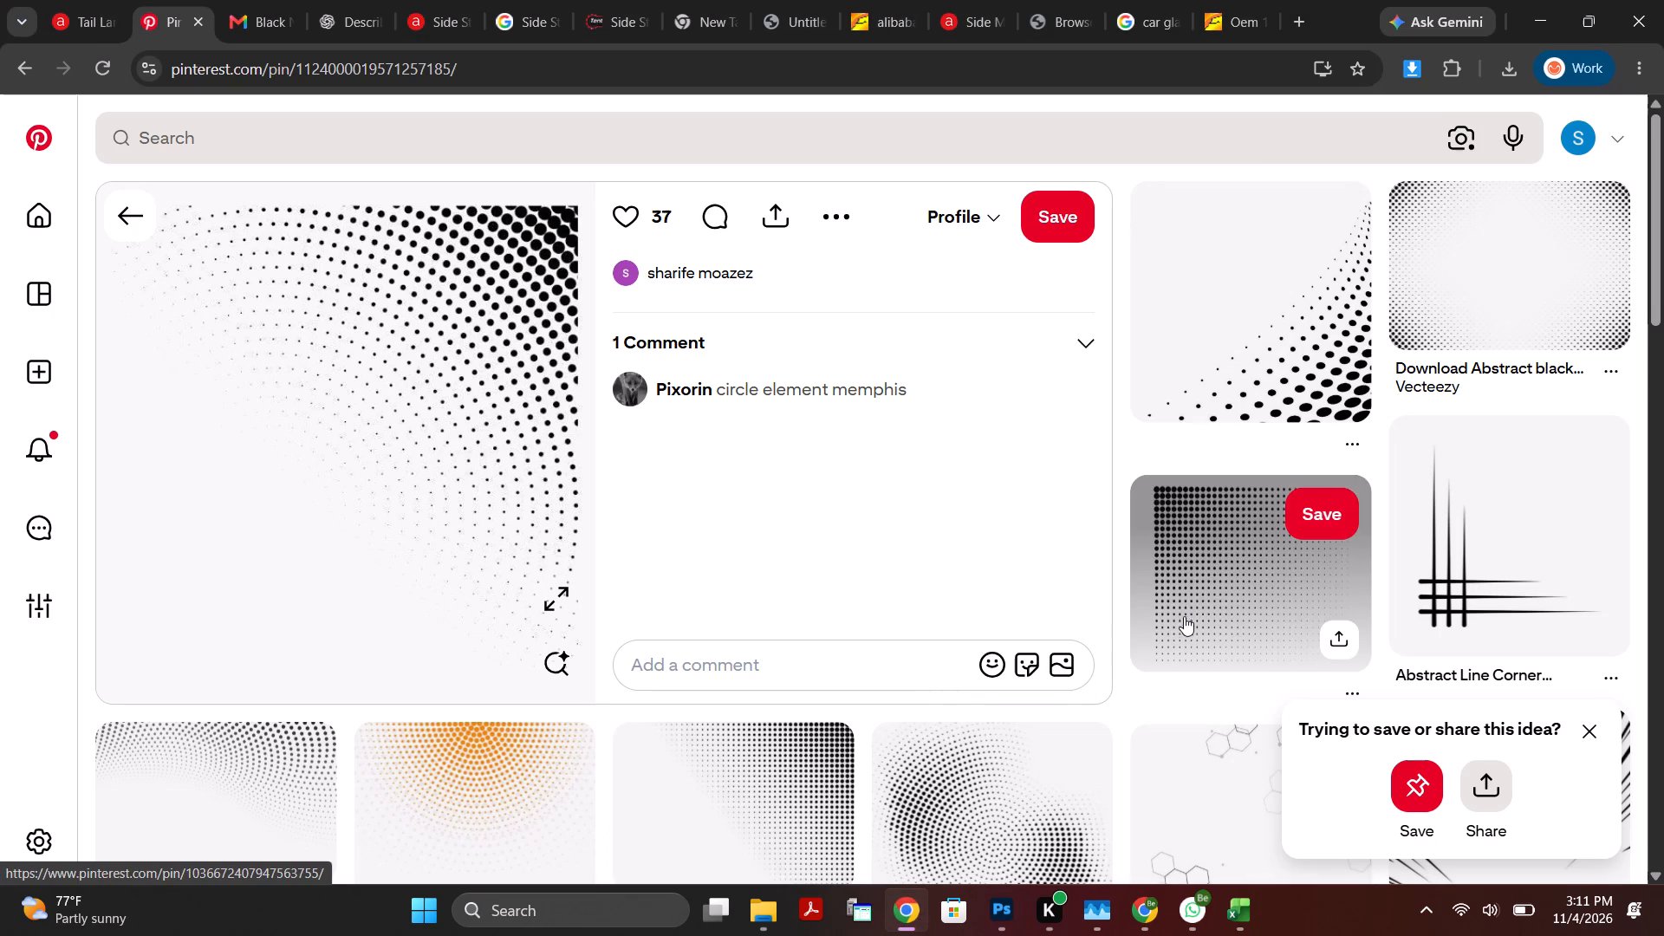
{"action": "scroll", "coordinate": [1083, 772], "scroll_direction": "down", "scroll_amount": 2}
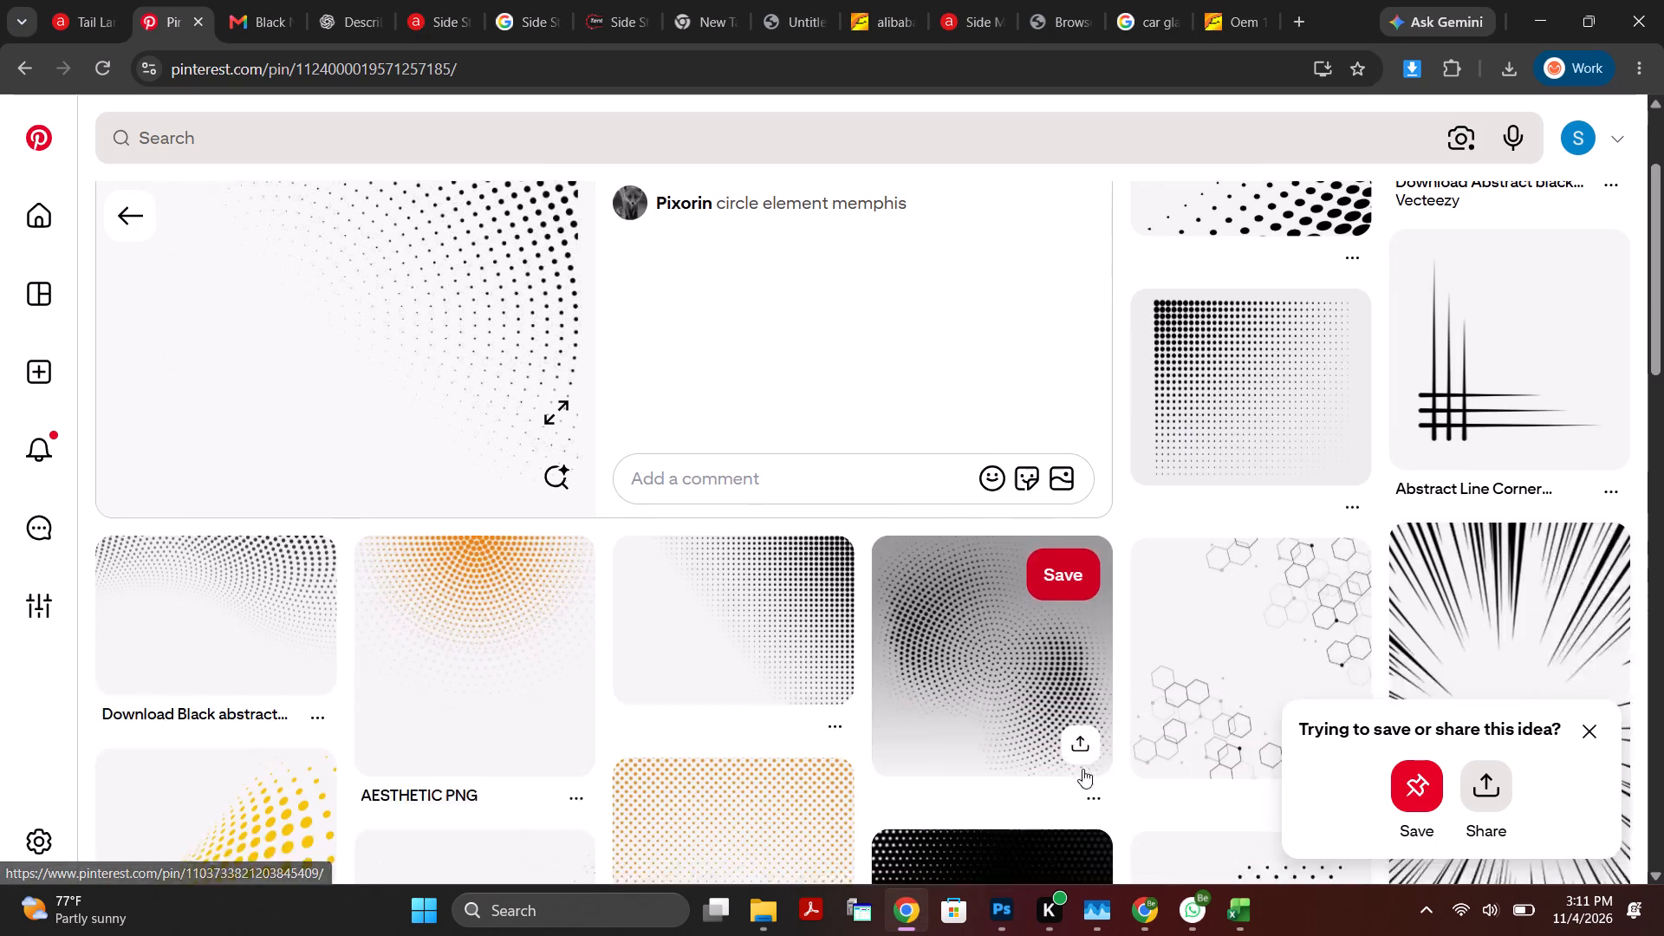
{"action": "scroll", "coordinate": [1082, 769], "scroll_direction": "down", "scroll_amount": 3}
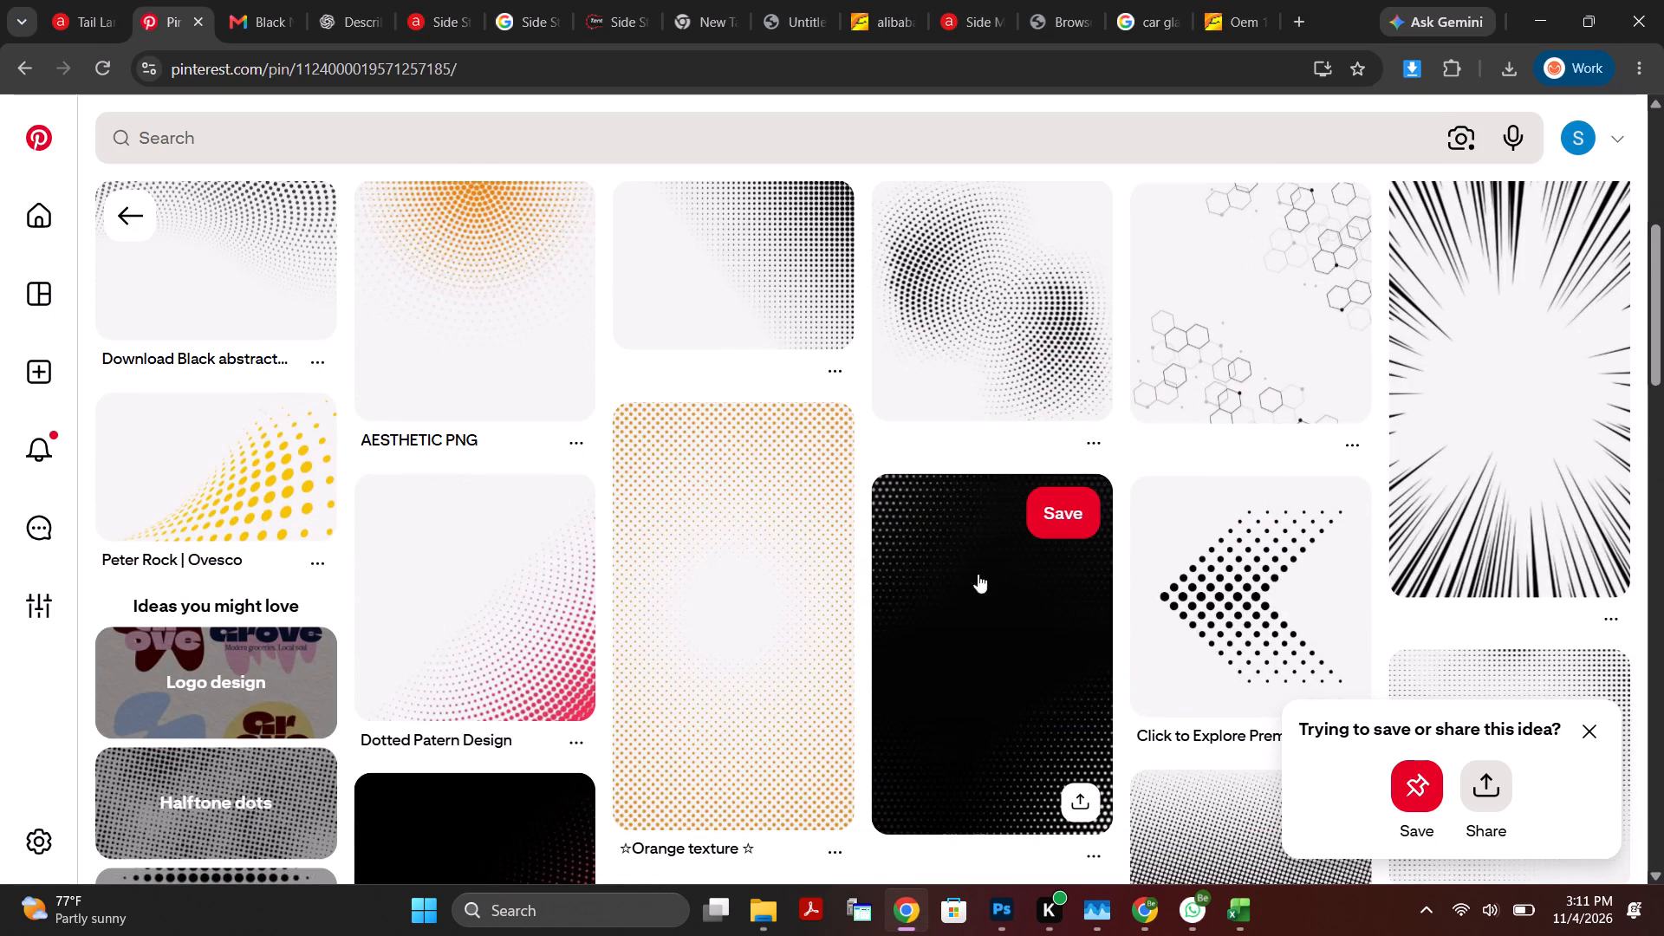
{"action": "left_click", "coordinate": [831, 292]}
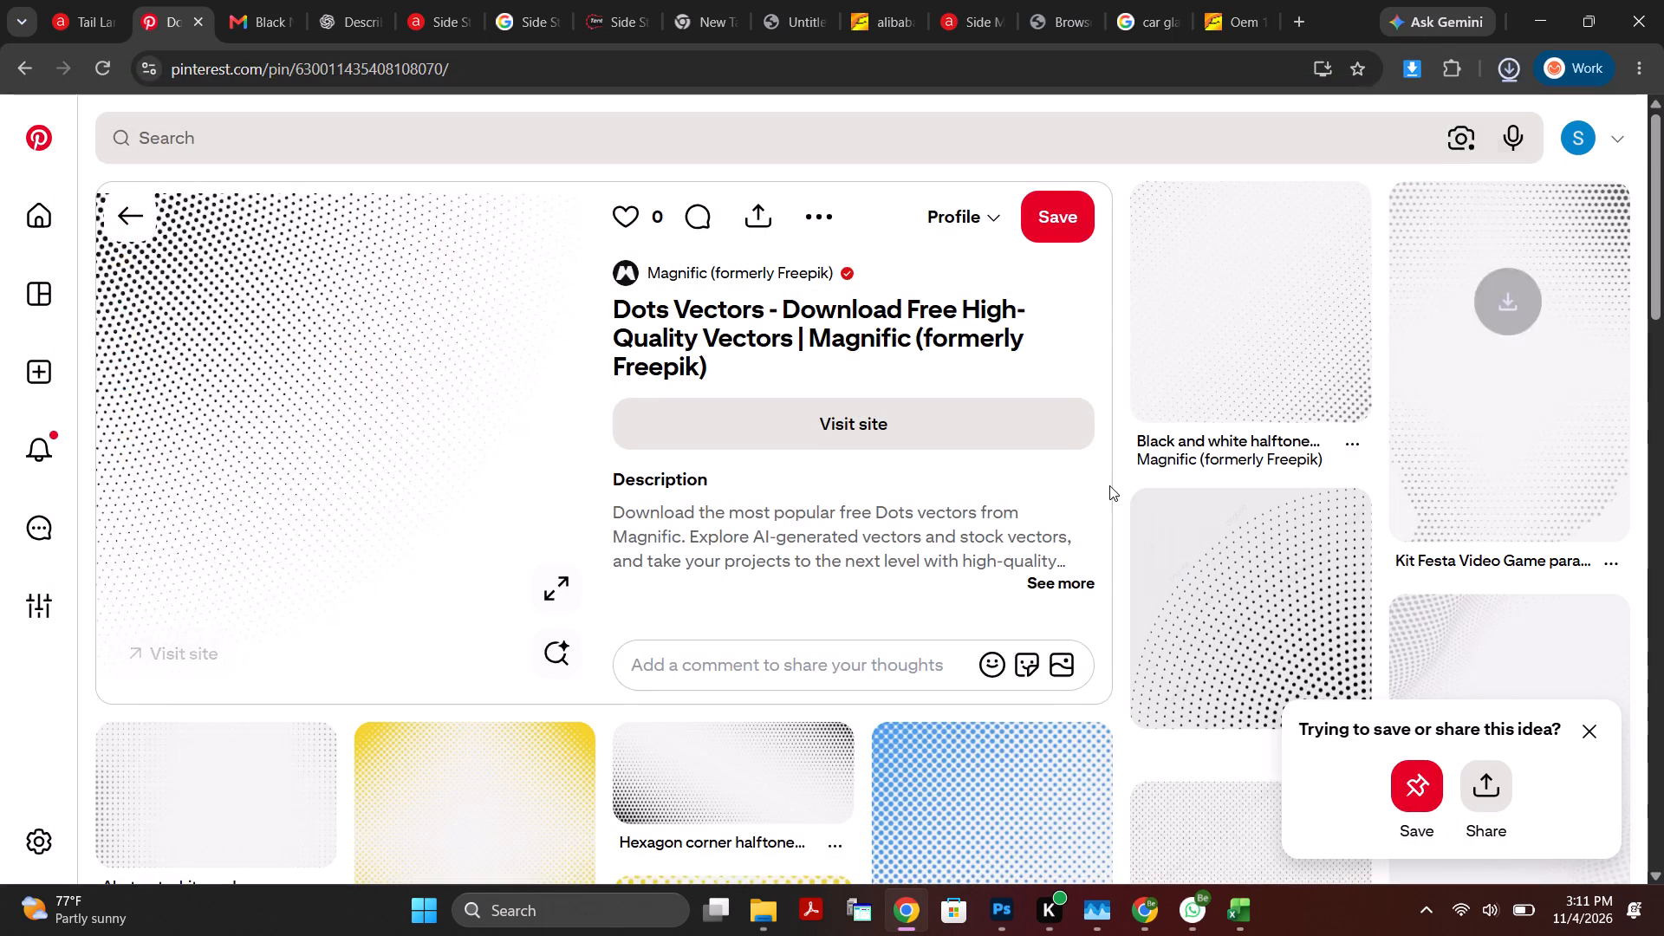
Place dff.jpg from the Downloads folder into the Untitled-1 poster in Photoshop.
{"action": "left_click", "coordinate": [1450, 114]}
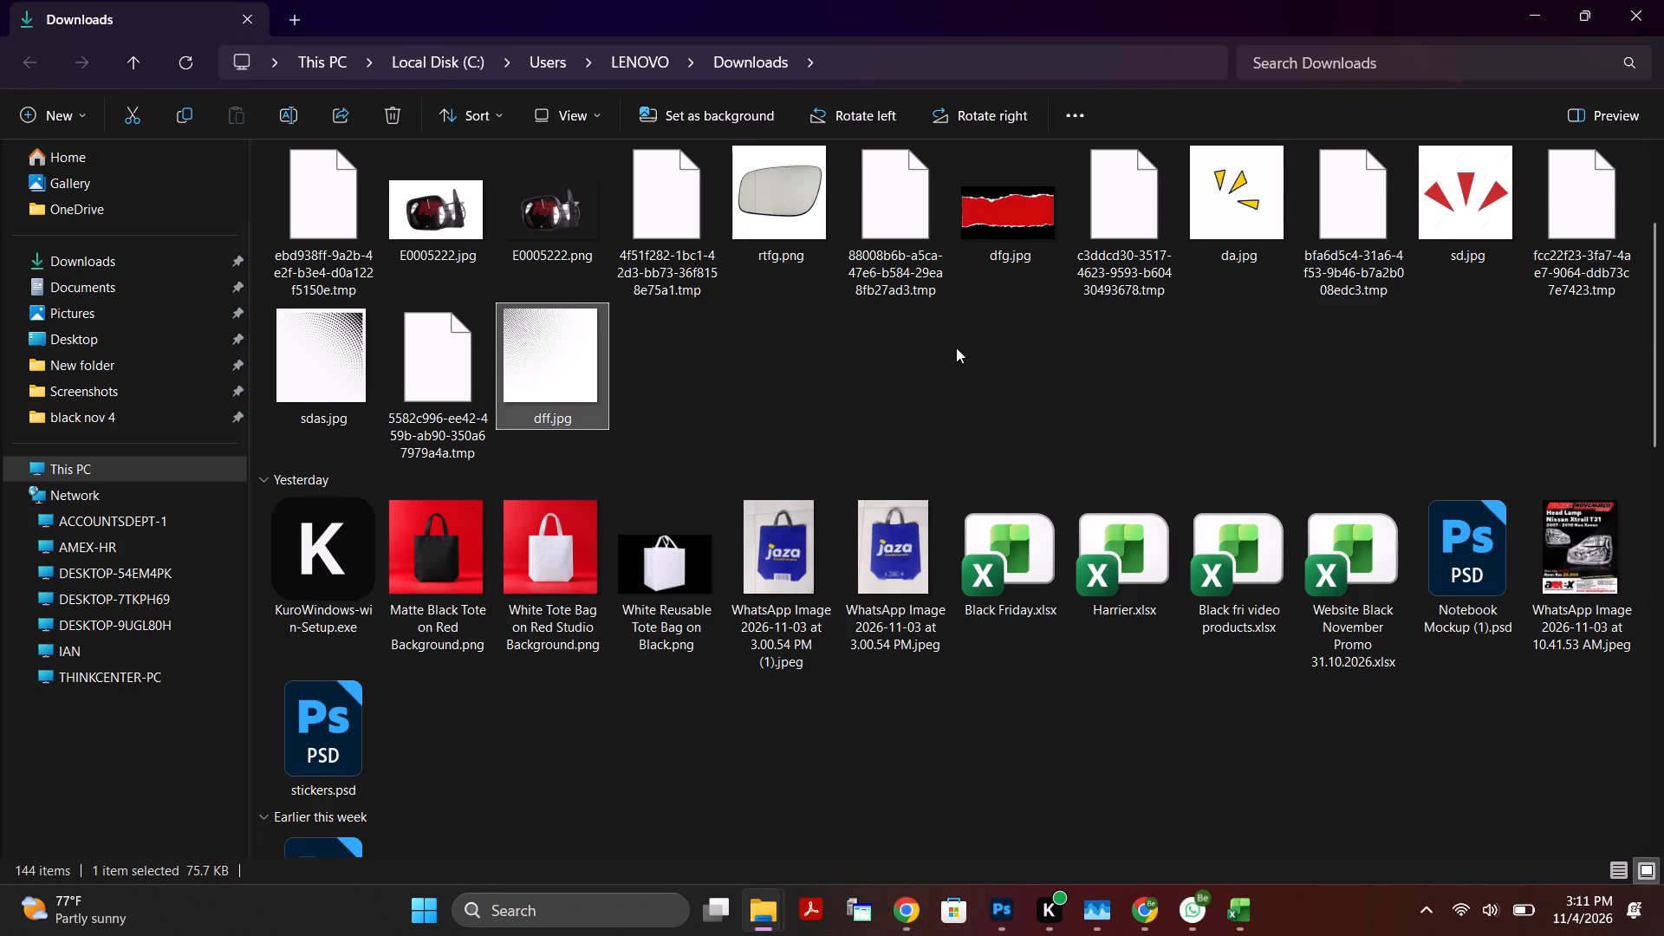
{"action": "left_click_drag", "start_coordinate": [550, 340], "coordinate": [1008, 913]}
{"action": "left_click_drag", "start_coordinate": [1008, 913], "coordinate": [767, 452]}
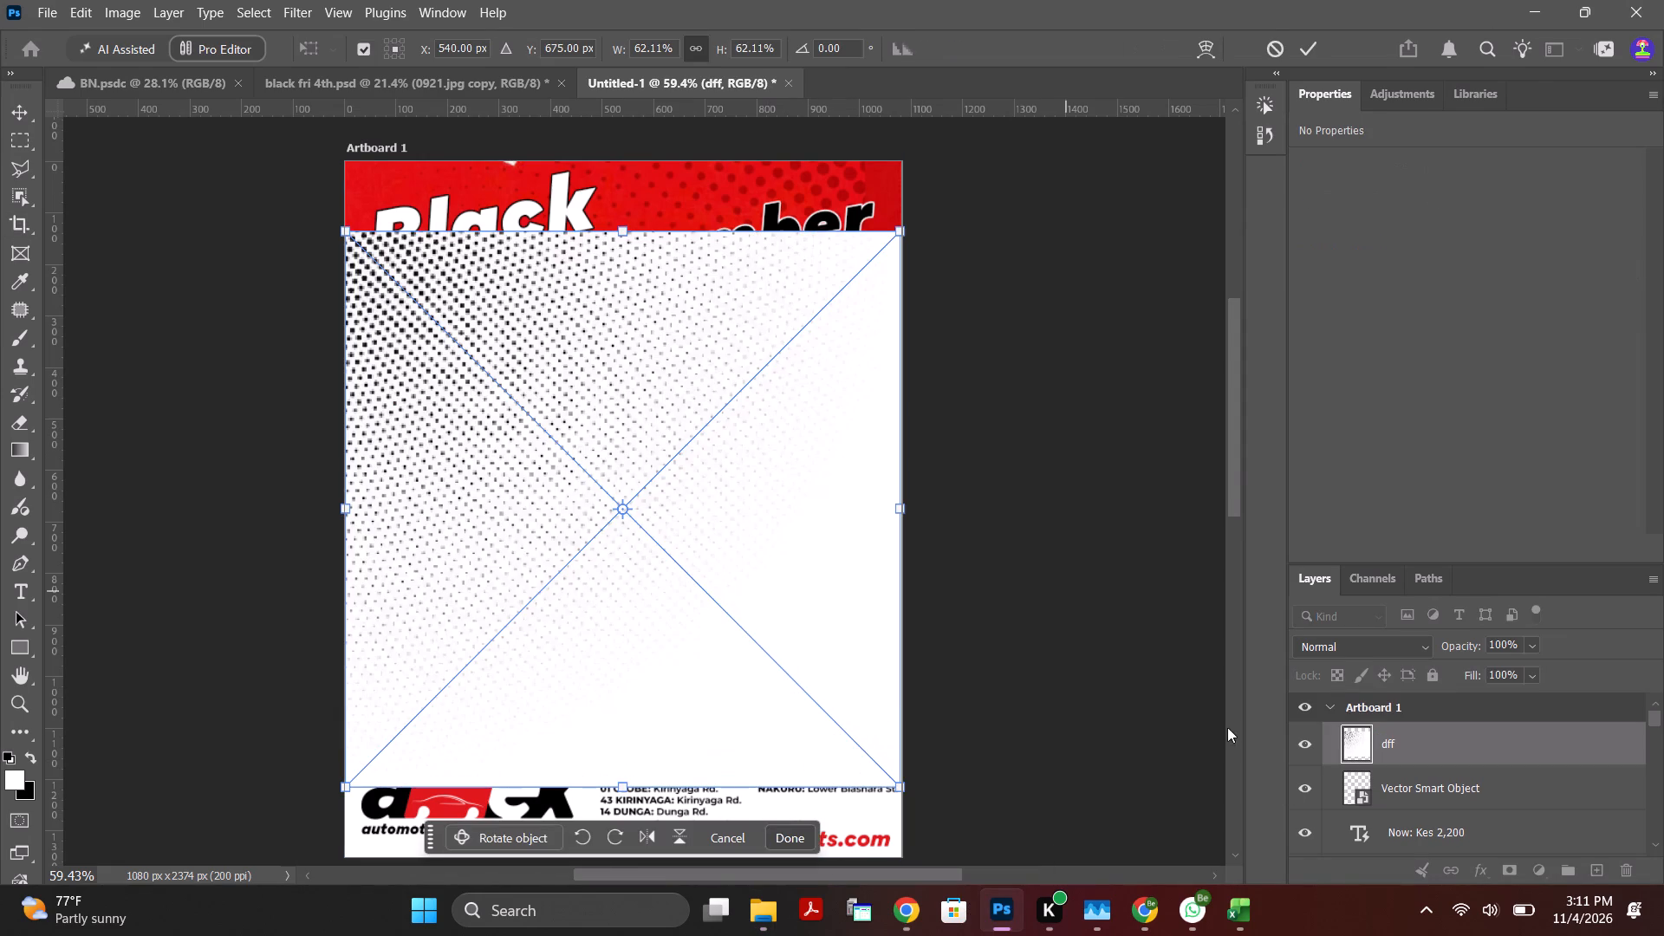
Move the dff halftone layer down the stack to between the sdas and dfg layers, and hide sdas.
{"action": "scroll", "coordinate": [1489, 758], "scroll_direction": "down", "scroll_amount": 4}
{"action": "scroll", "coordinate": [1472, 713], "scroll_direction": "up", "scroll_amount": 3}
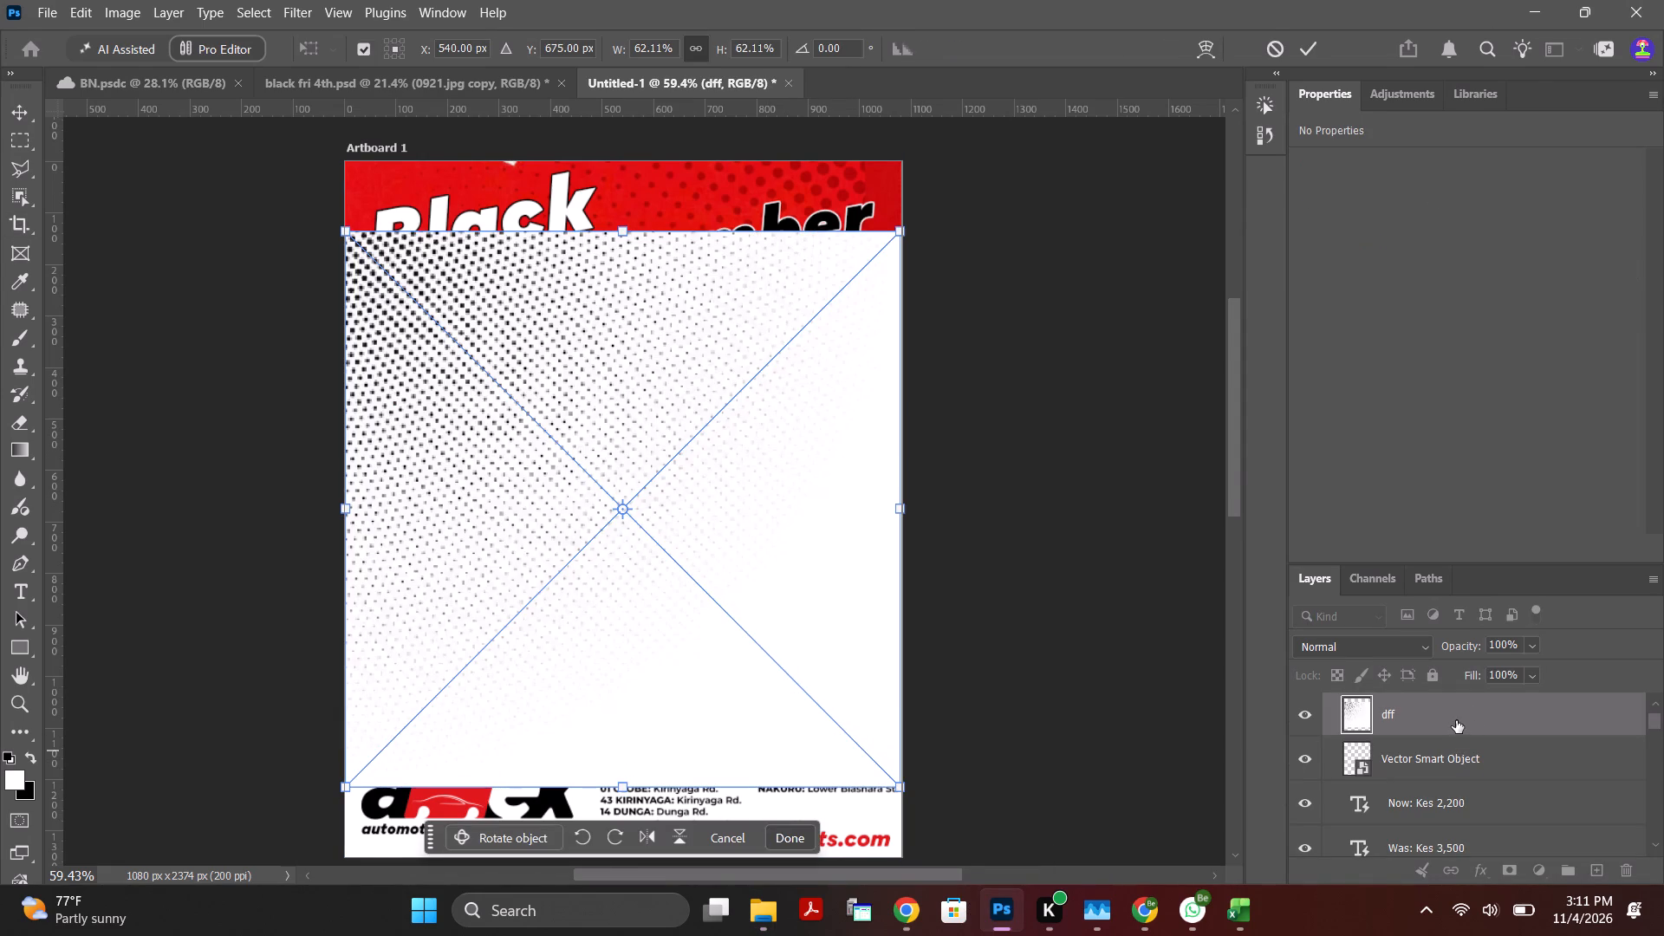
{"action": "left_click_drag", "start_coordinate": [1457, 718], "coordinate": [1466, 820]}
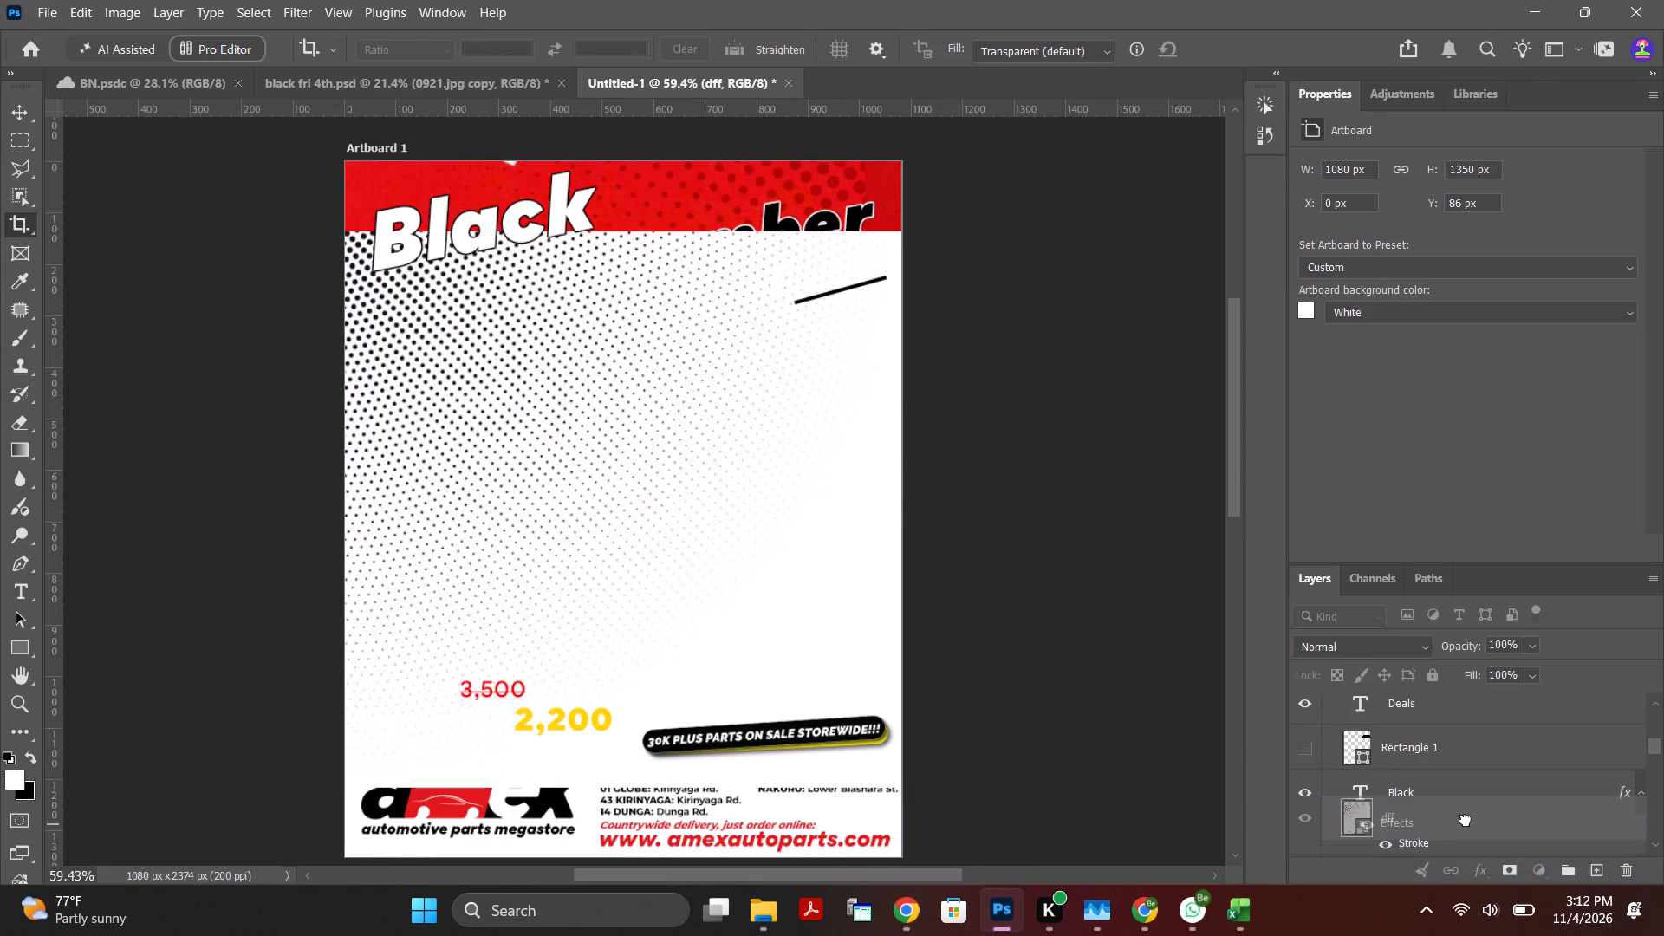
{"action": "left_click_drag", "start_coordinate": [1466, 820], "coordinate": [1460, 885]}
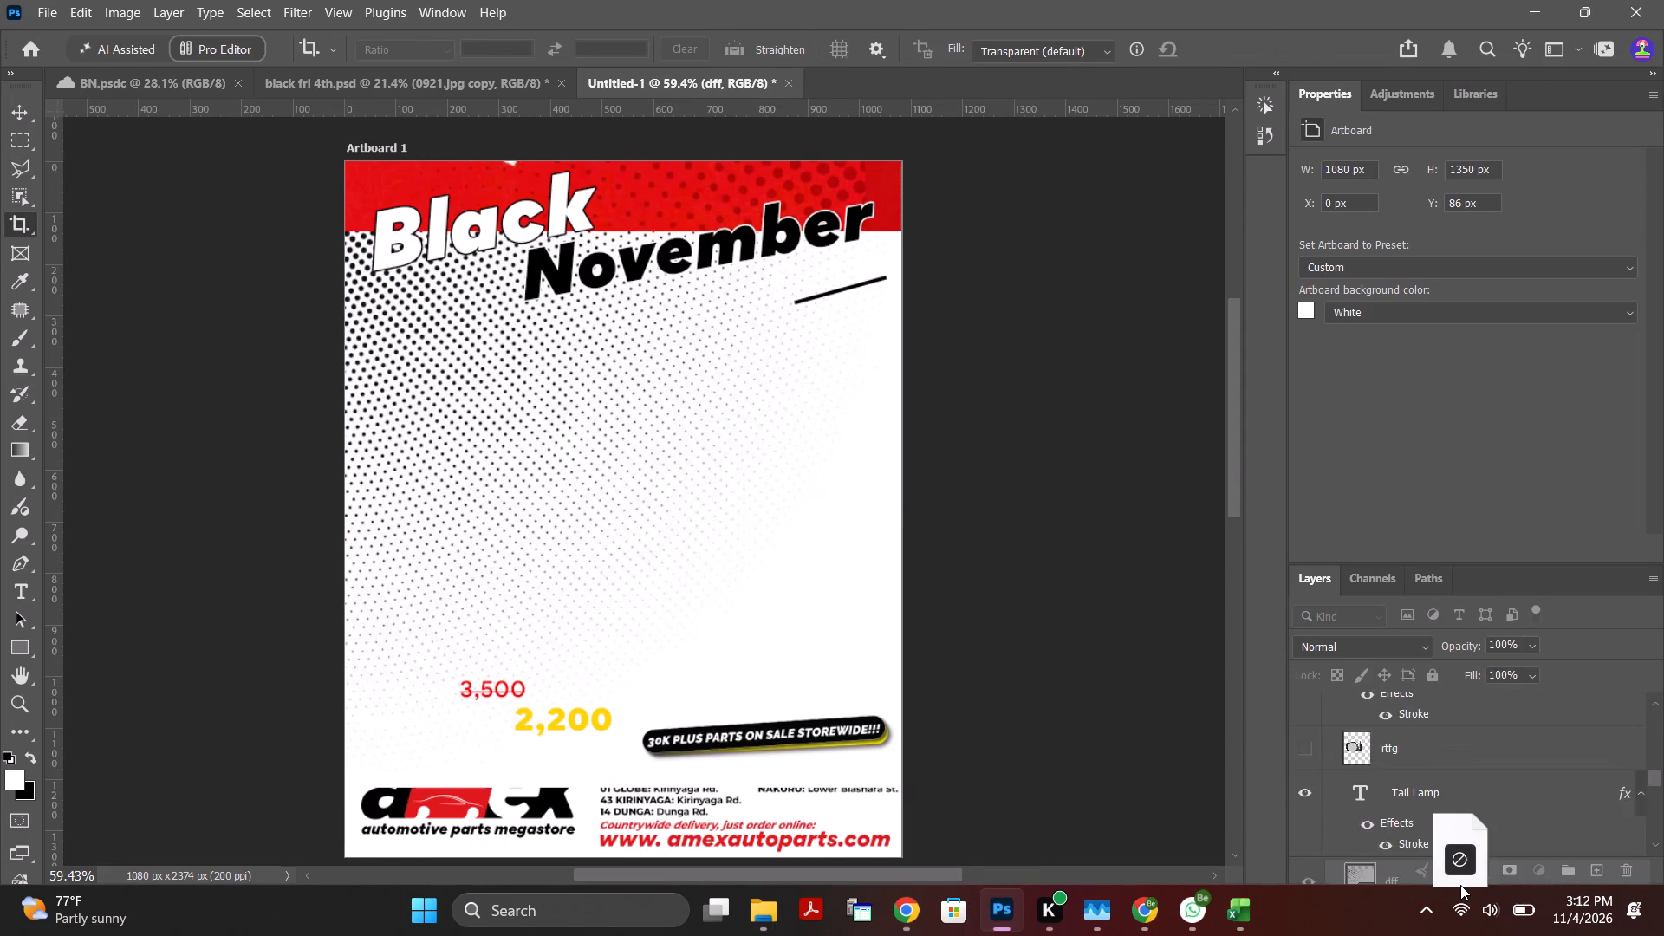
{"action": "left_click_drag", "start_coordinate": [1460, 885], "coordinate": [1458, 777]}
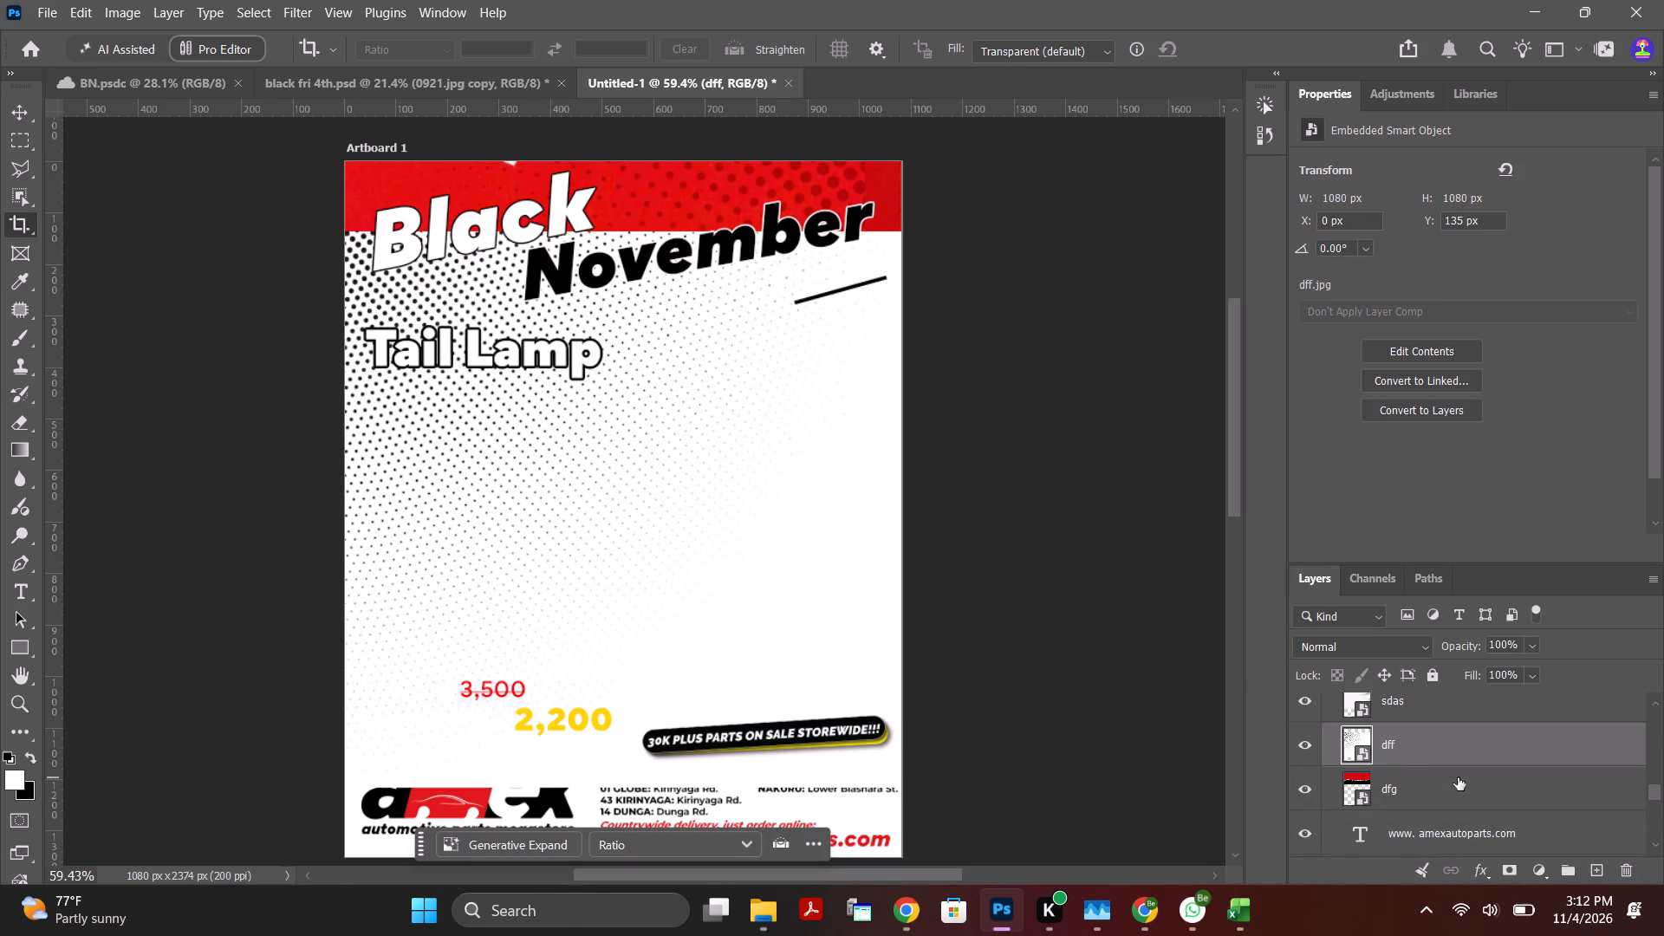
{"action": "left_click", "coordinate": [1301, 703]}
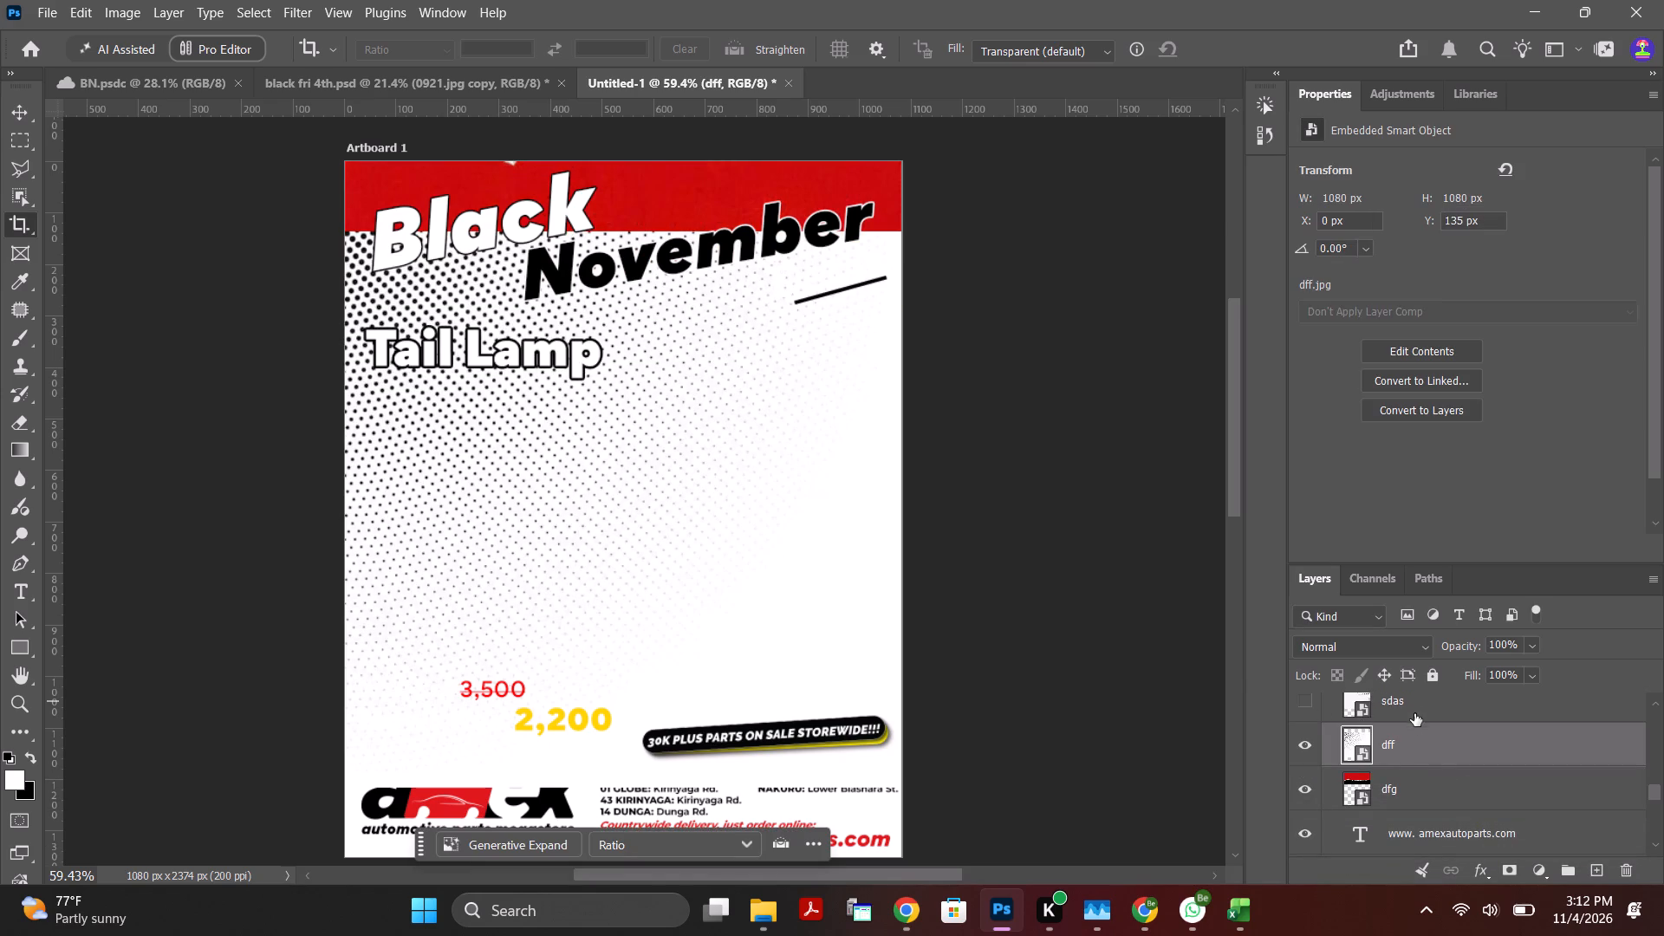
Flip the dff halftone horizontally and move it up near the artboard's top edge, centred across the width.
{"action": "left_click", "coordinate": [1414, 742]}
{"action": "key", "text": "ctrl+t"}
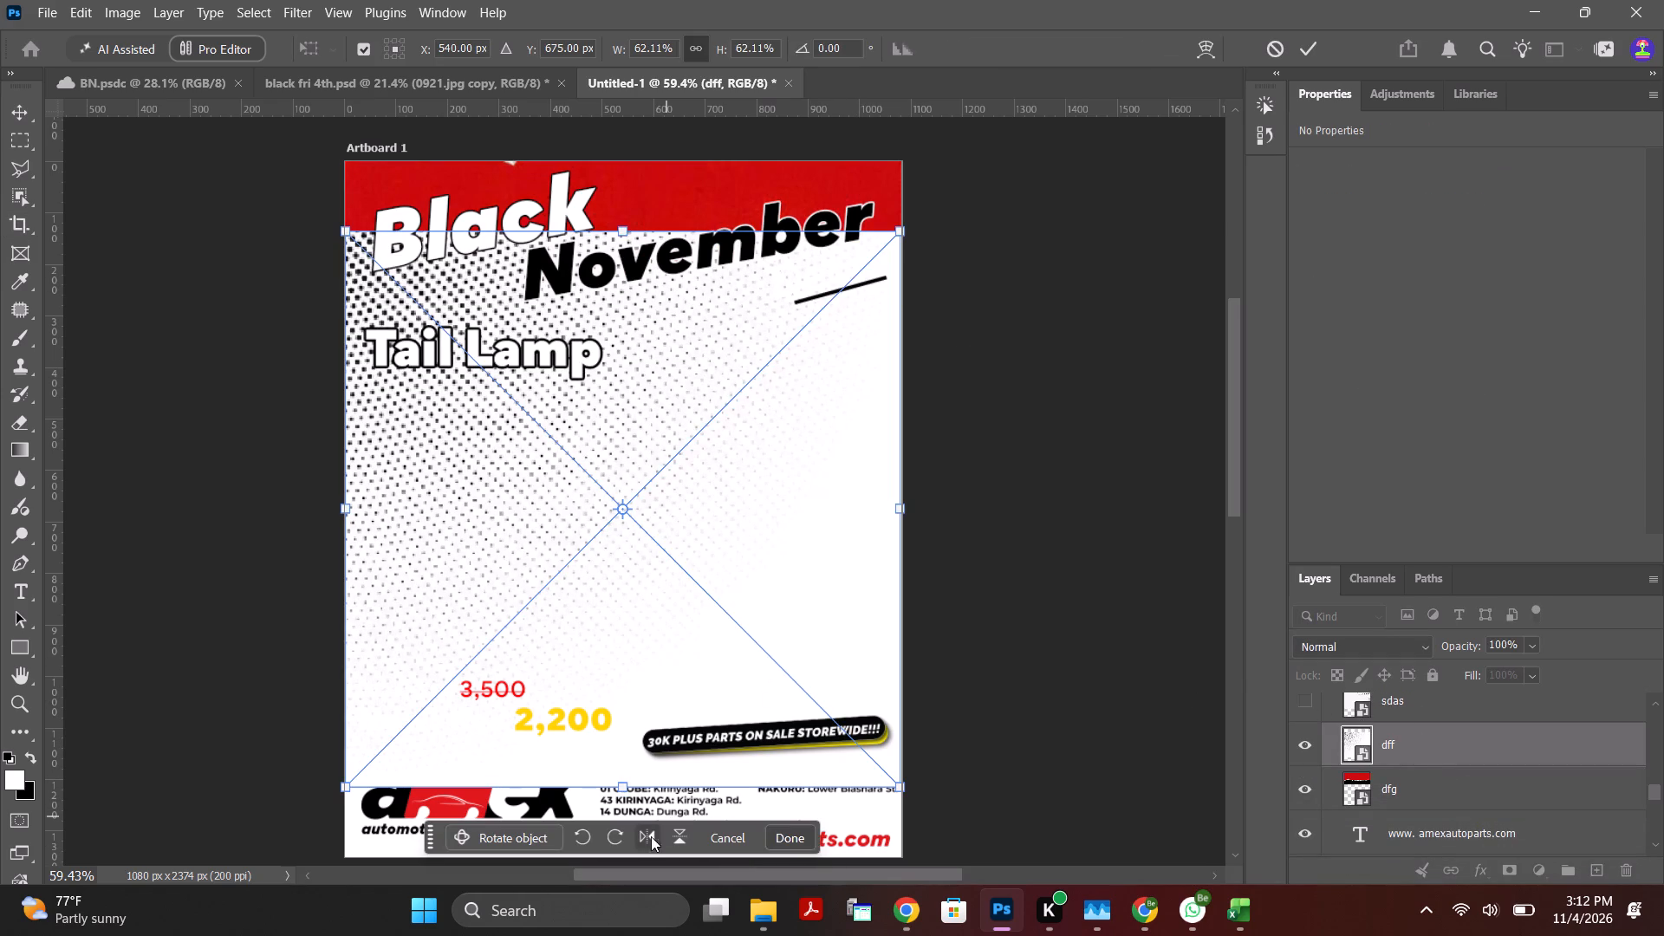
{"action": "left_click", "coordinate": [650, 842]}
{"action": "left_click_drag", "start_coordinate": [846, 449], "coordinate": [854, 380]}
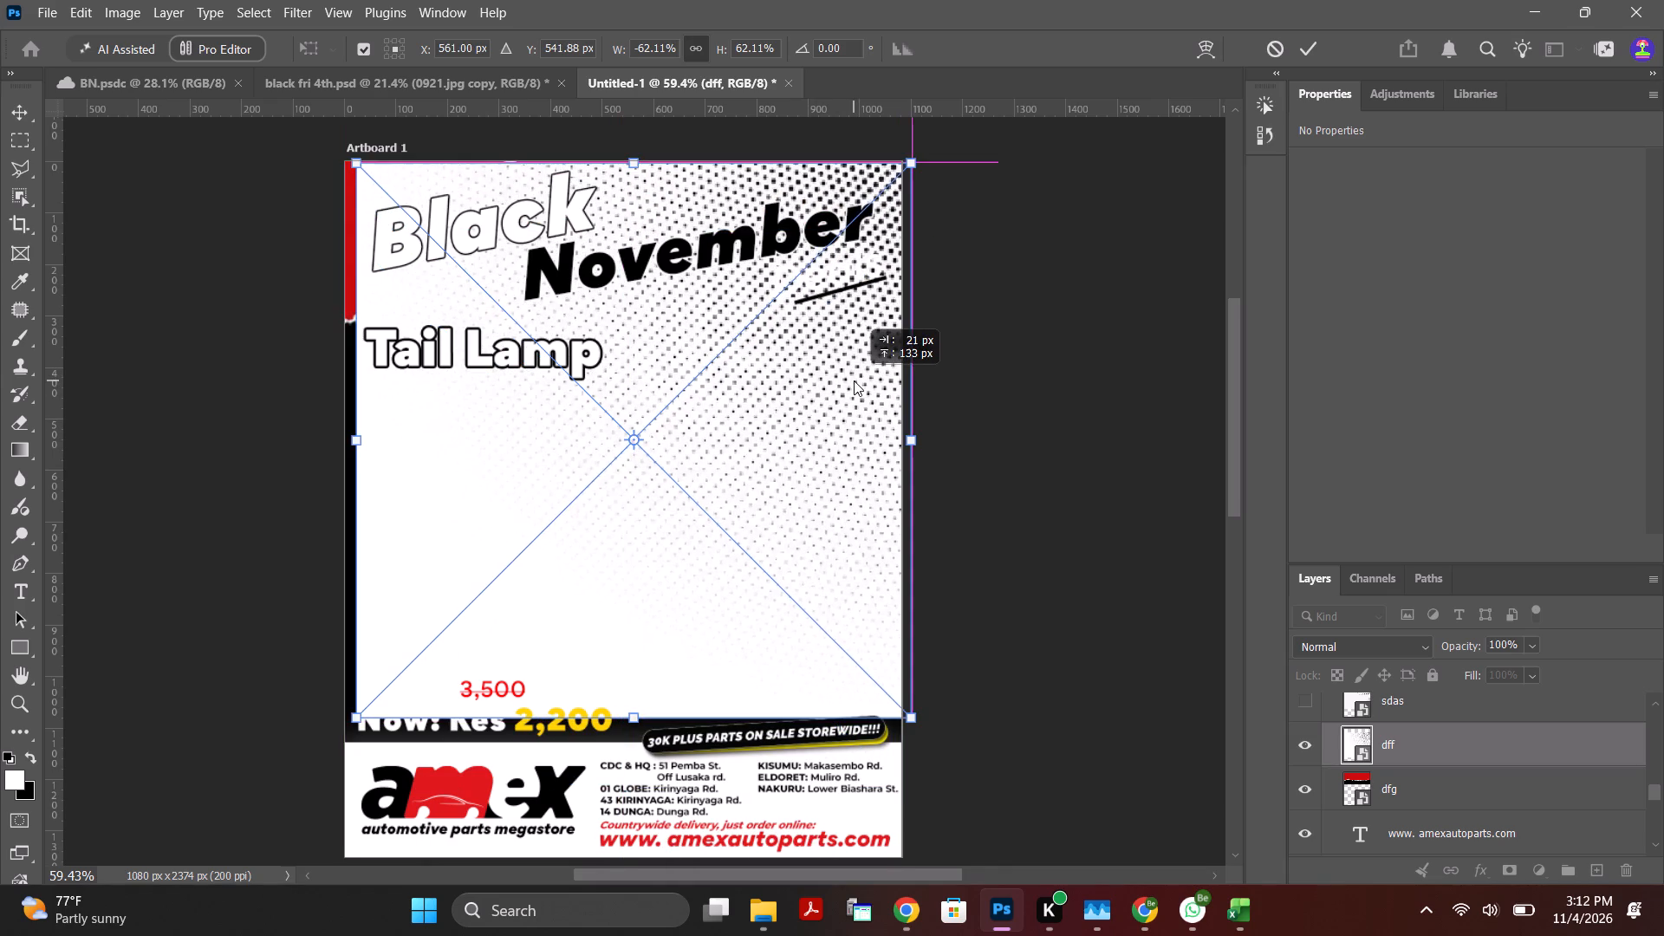
{"action": "left_click_drag", "start_coordinate": [854, 380], "coordinate": [861, 362]}
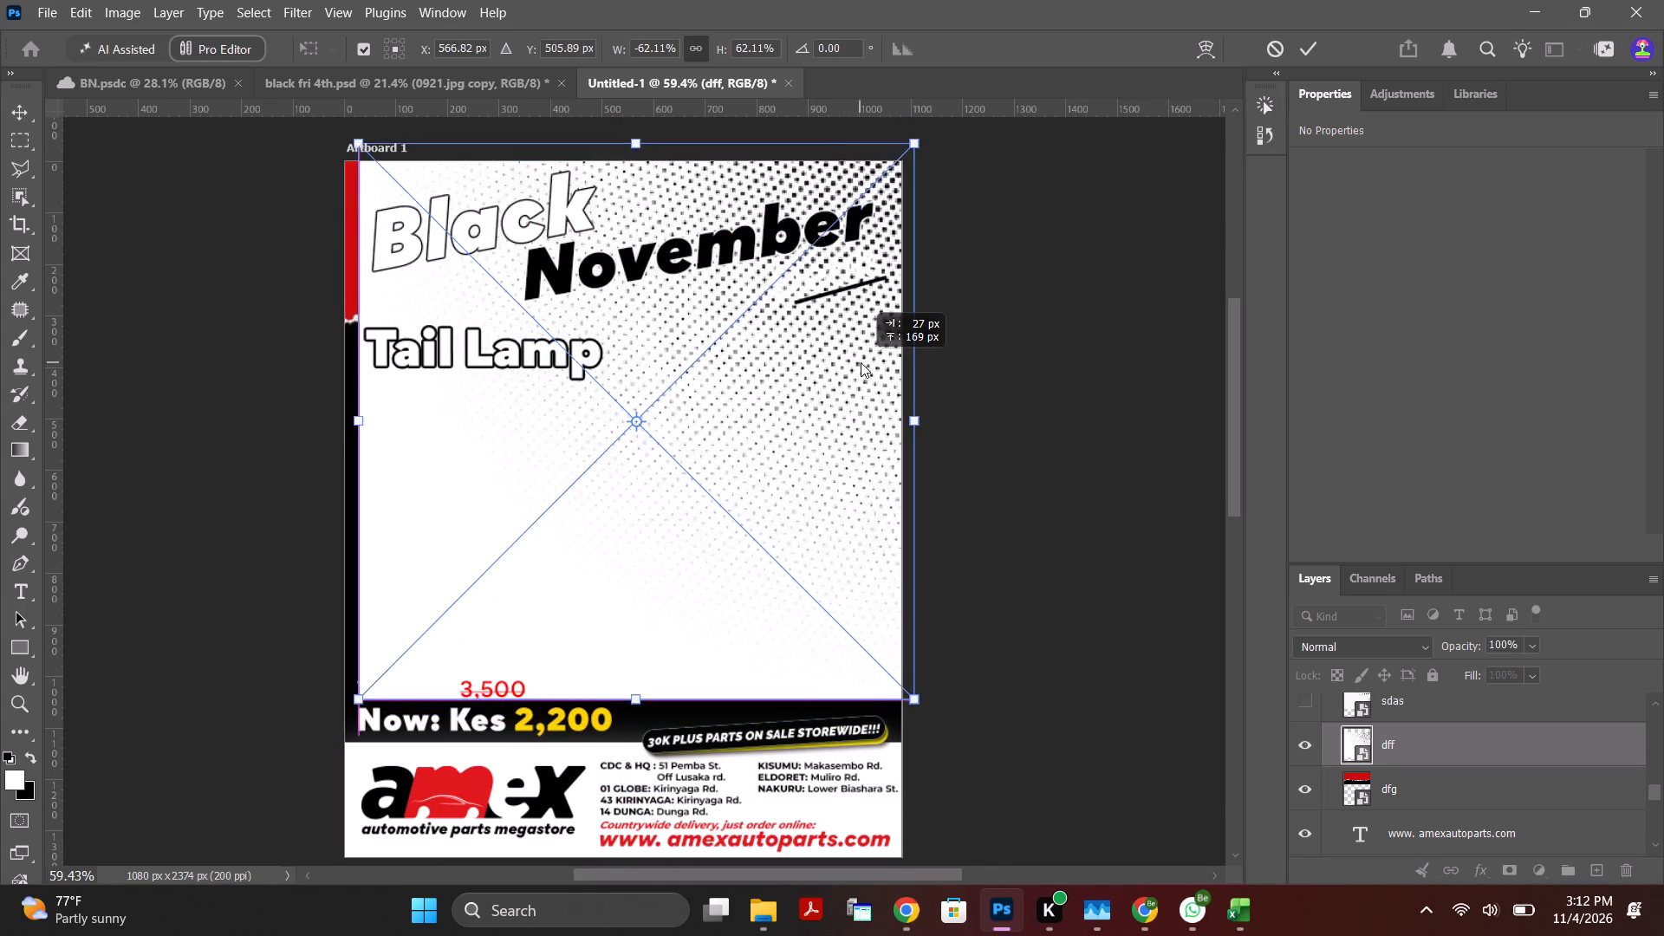
{"action": "left_click_drag", "start_coordinate": [861, 362], "coordinate": [889, 301]}
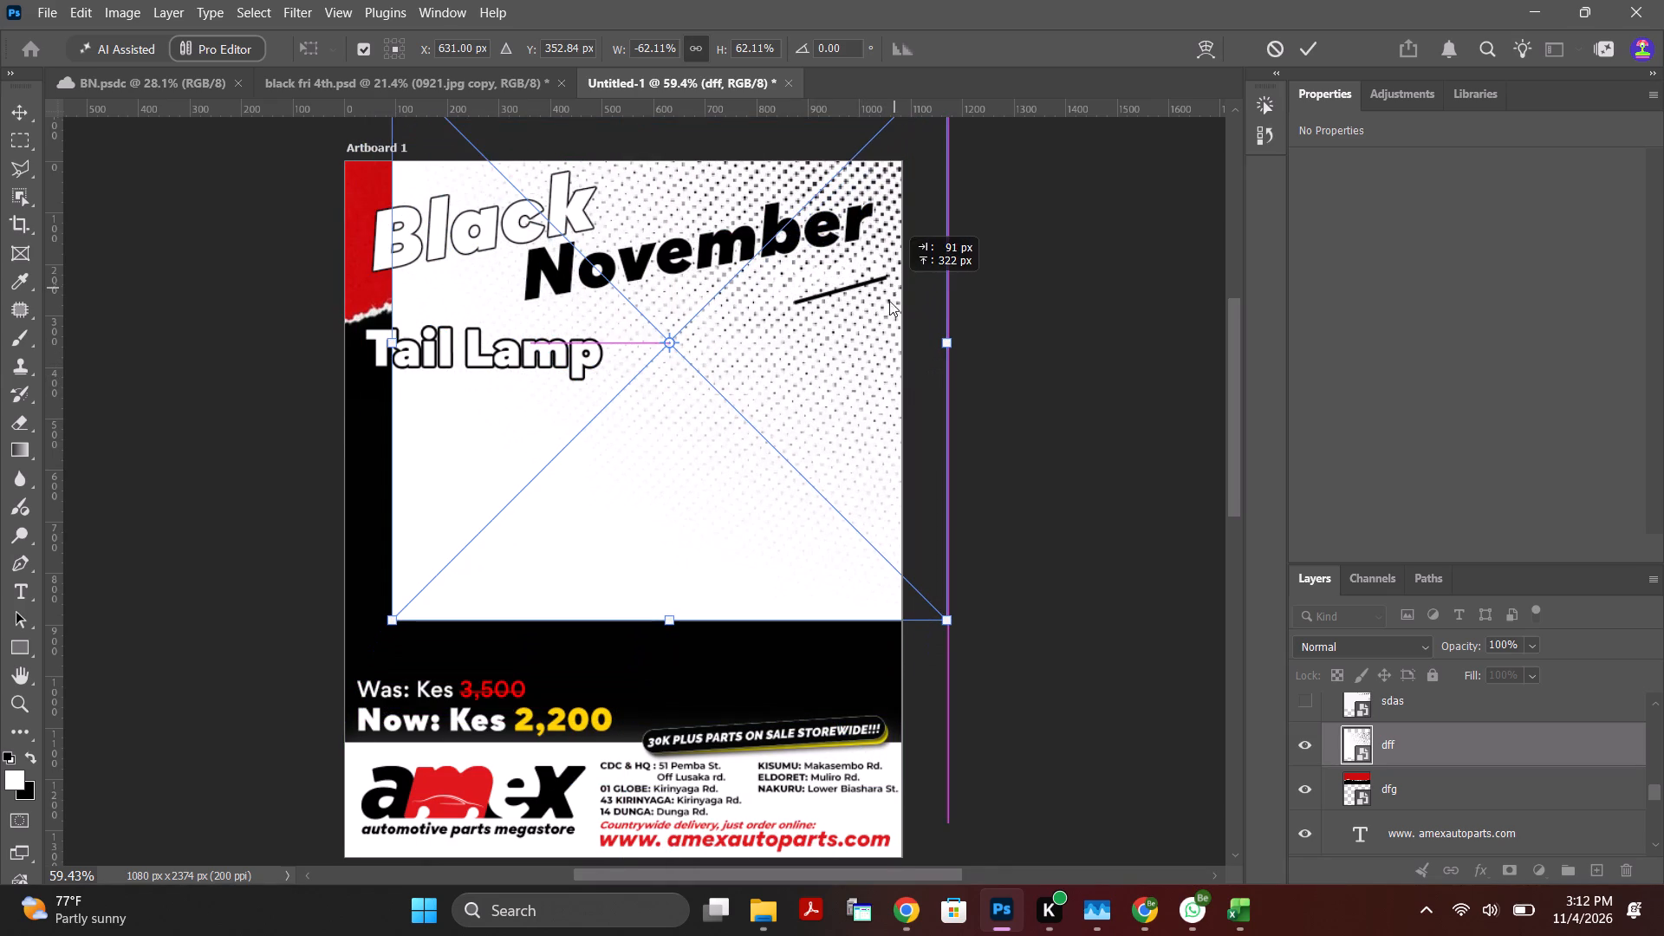
{"action": "left_click_drag", "start_coordinate": [889, 301], "coordinate": [845, 383]}
Scale the dff halftone to about 33% and place it over the artboard's upper-right corner, behind November Deals.
{"action": "left_click_drag", "start_coordinate": [346, 723], "coordinate": [407, 640]}
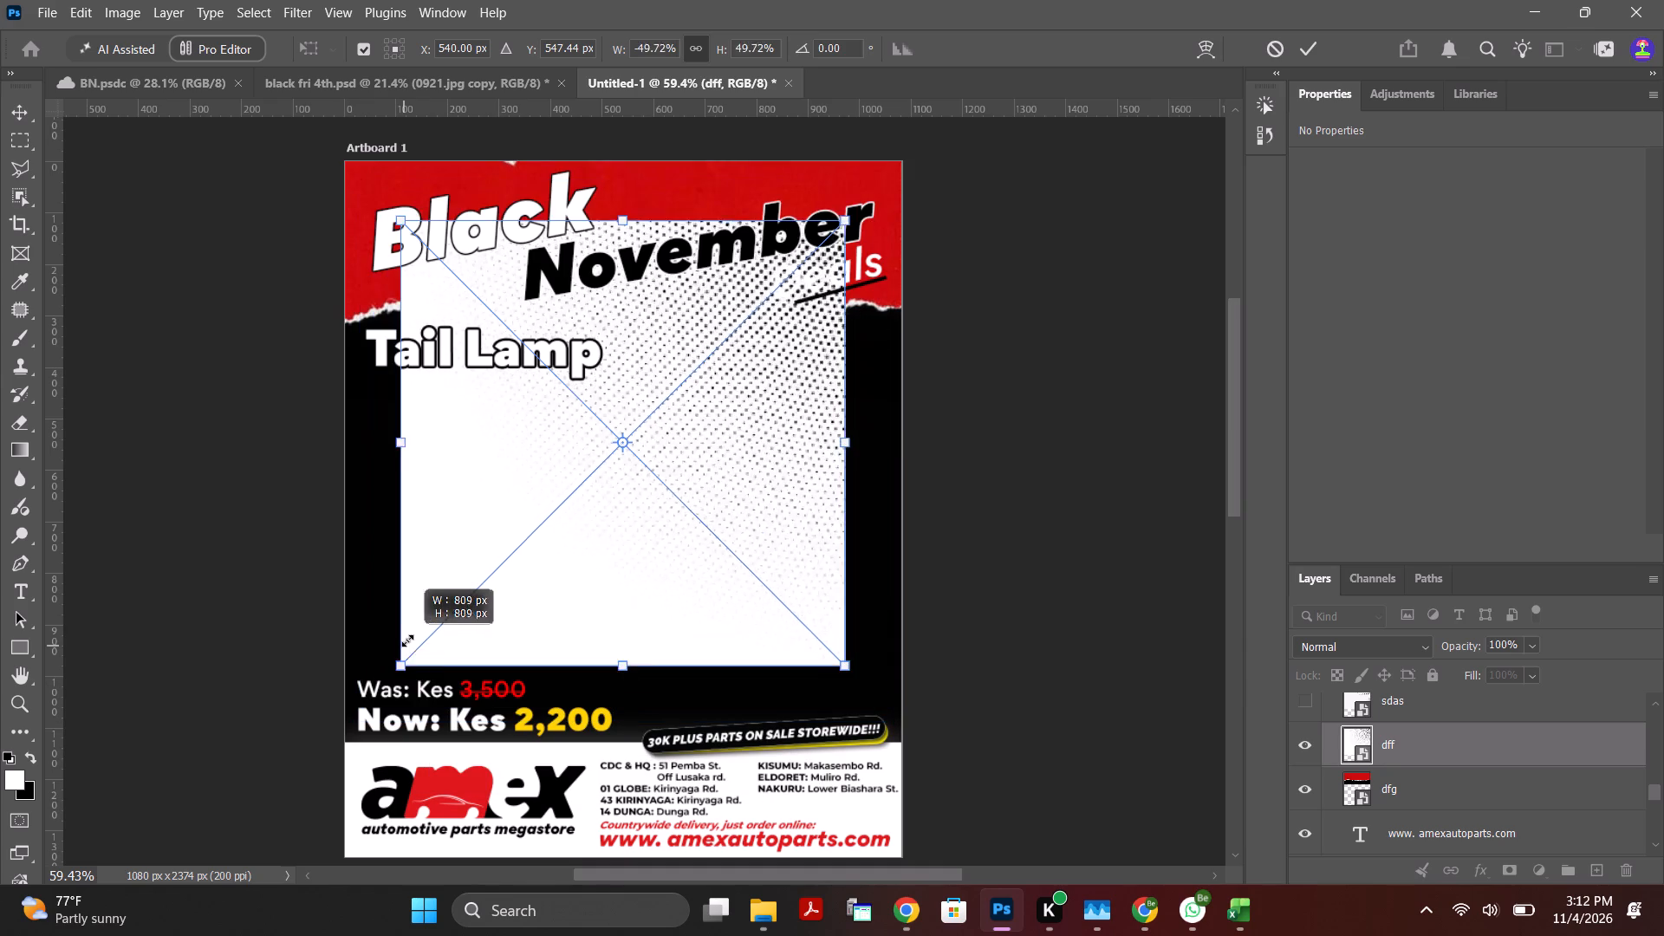
{"action": "left_click_drag", "start_coordinate": [407, 640], "coordinate": [494, 538]}
{"action": "left_click_drag", "start_coordinate": [635, 471], "coordinate": [733, 403]}
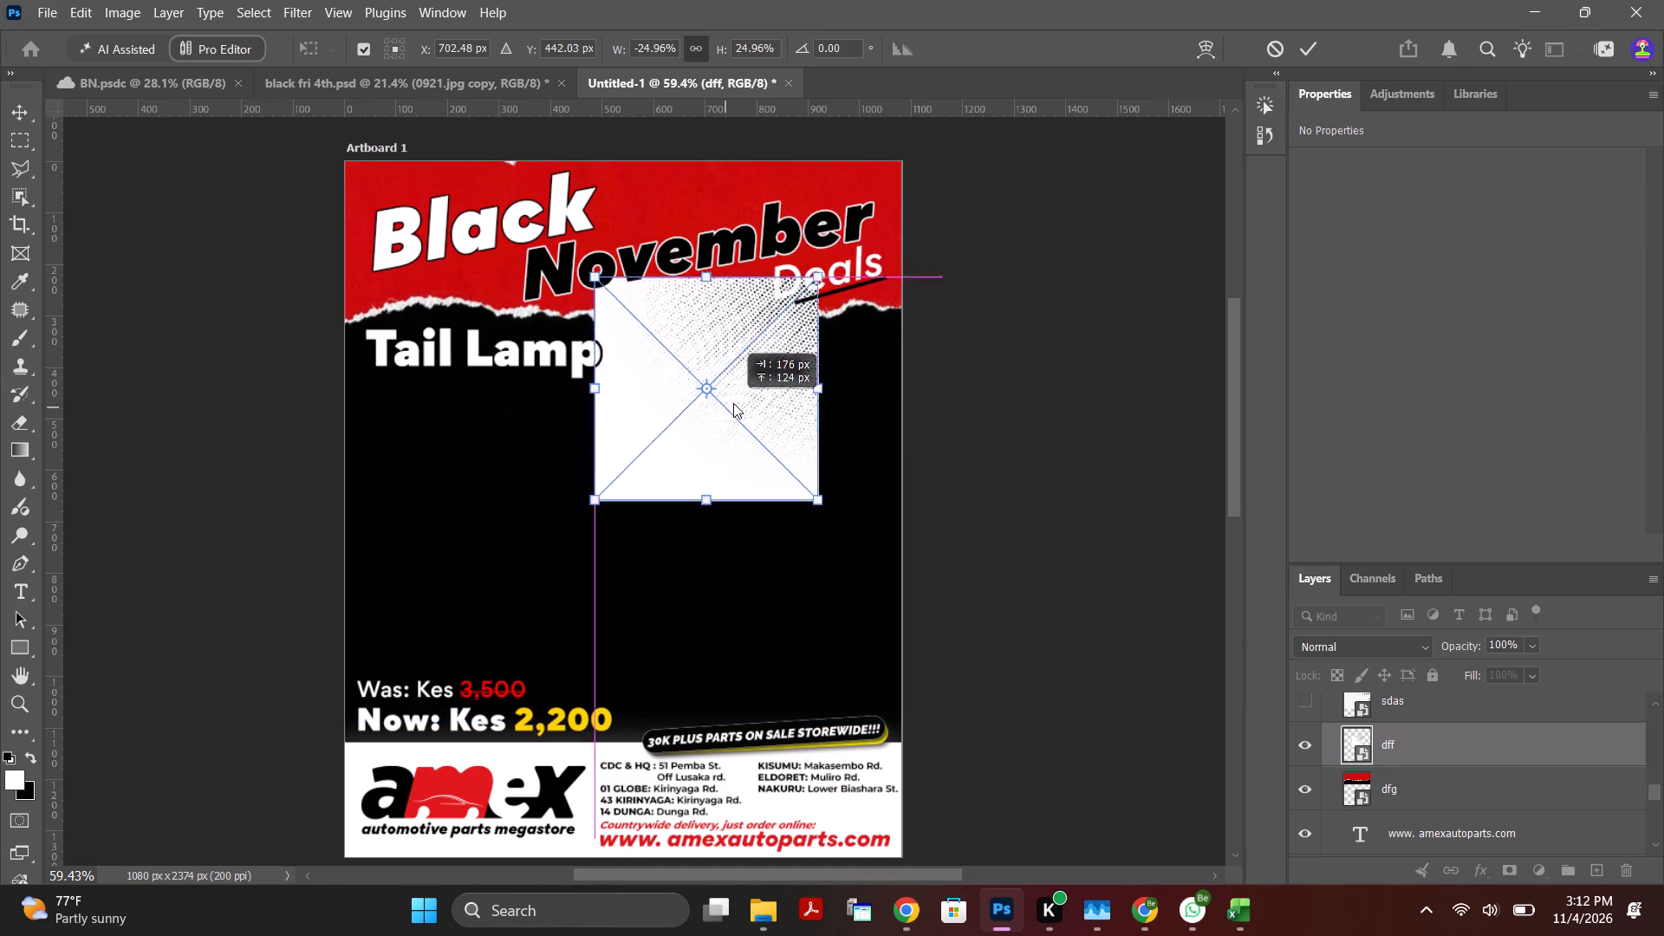
{"action": "left_click_drag", "start_coordinate": [733, 403], "coordinate": [807, 297]}
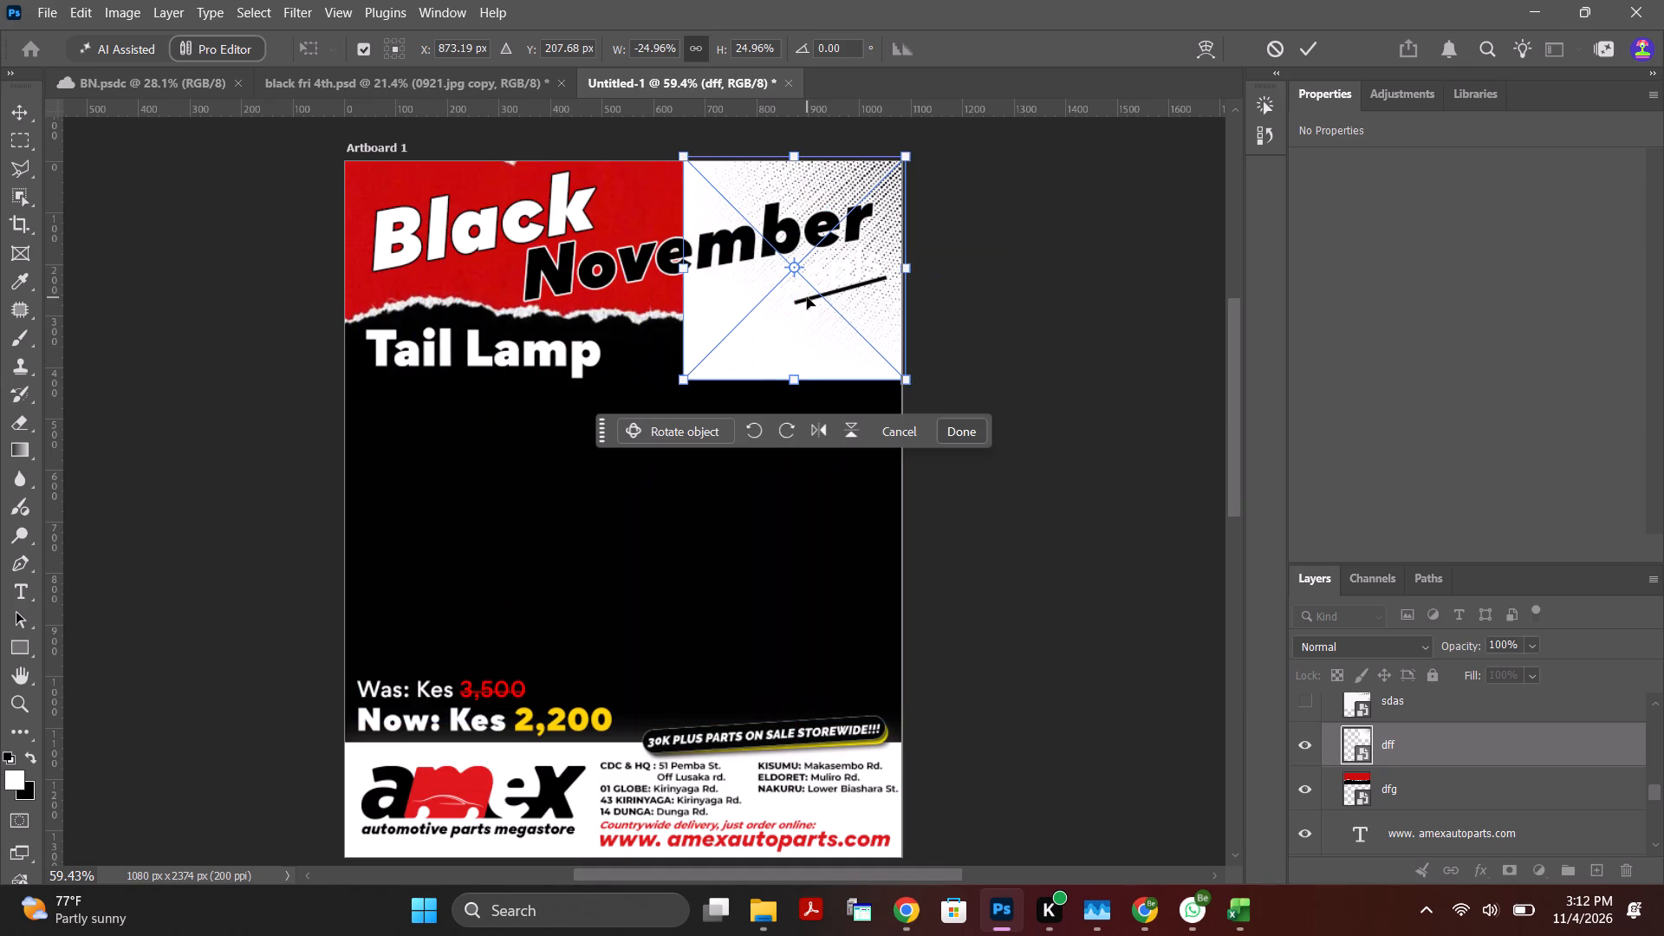
{"action": "left_click_drag", "start_coordinate": [684, 384], "coordinate": [633, 398], "text": "alt"}
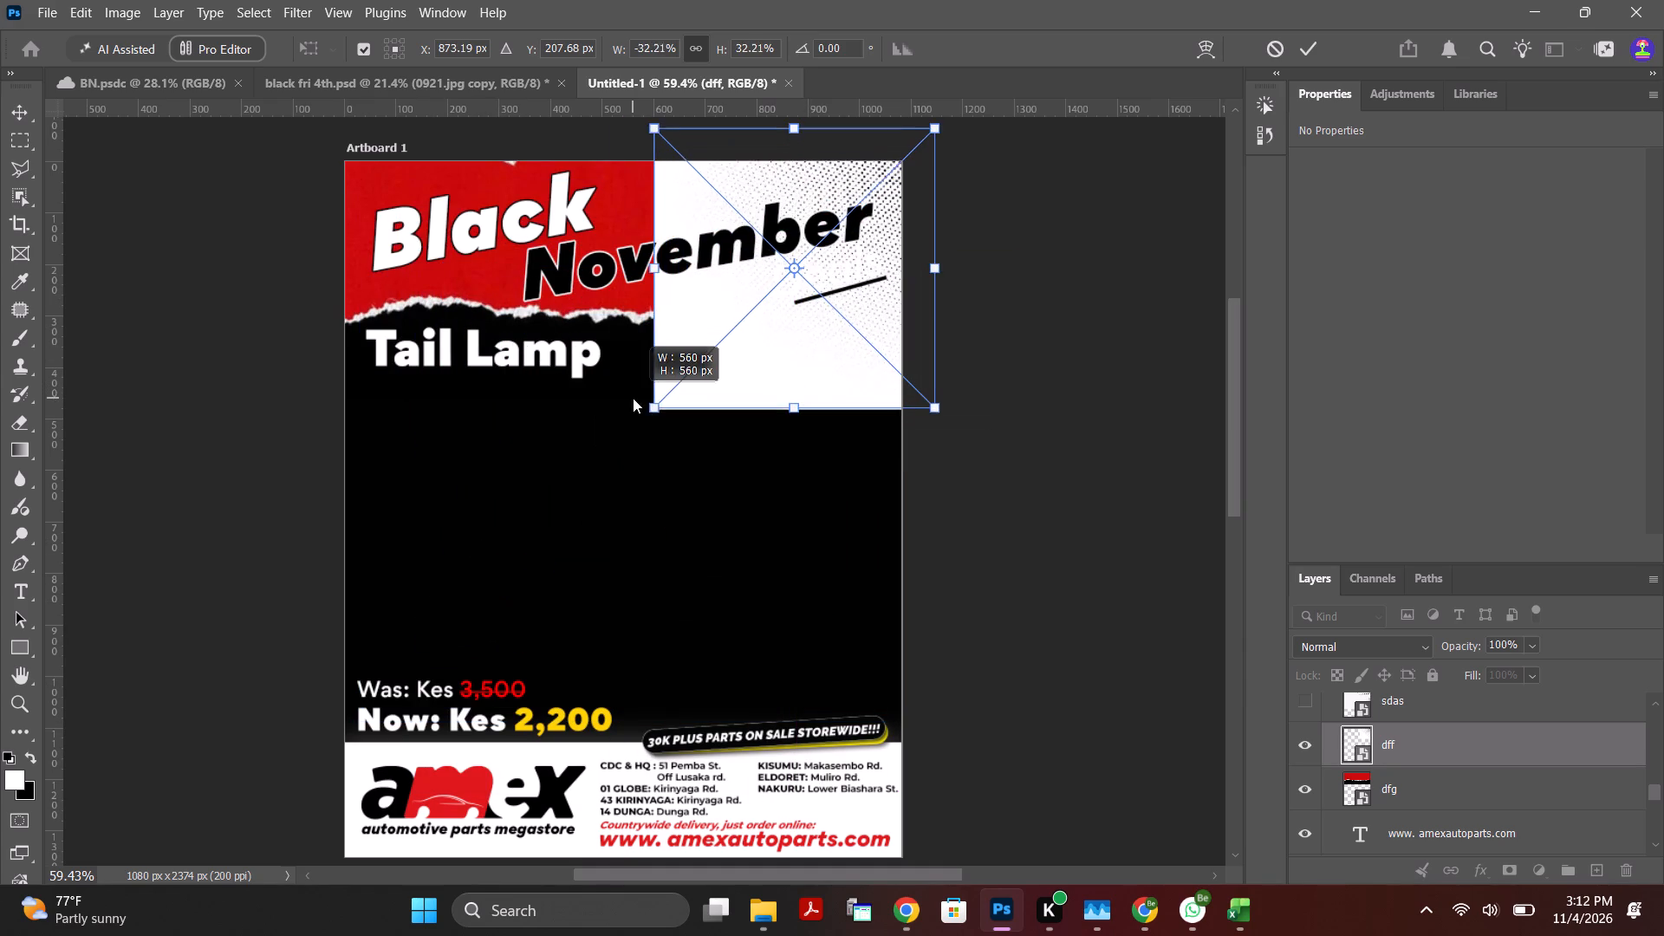
{"action": "left_click_drag", "start_coordinate": [633, 398], "coordinate": [627, 400], "text": "alt"}
{"action": "left_click_drag", "start_coordinate": [790, 374], "coordinate": [754, 387]}
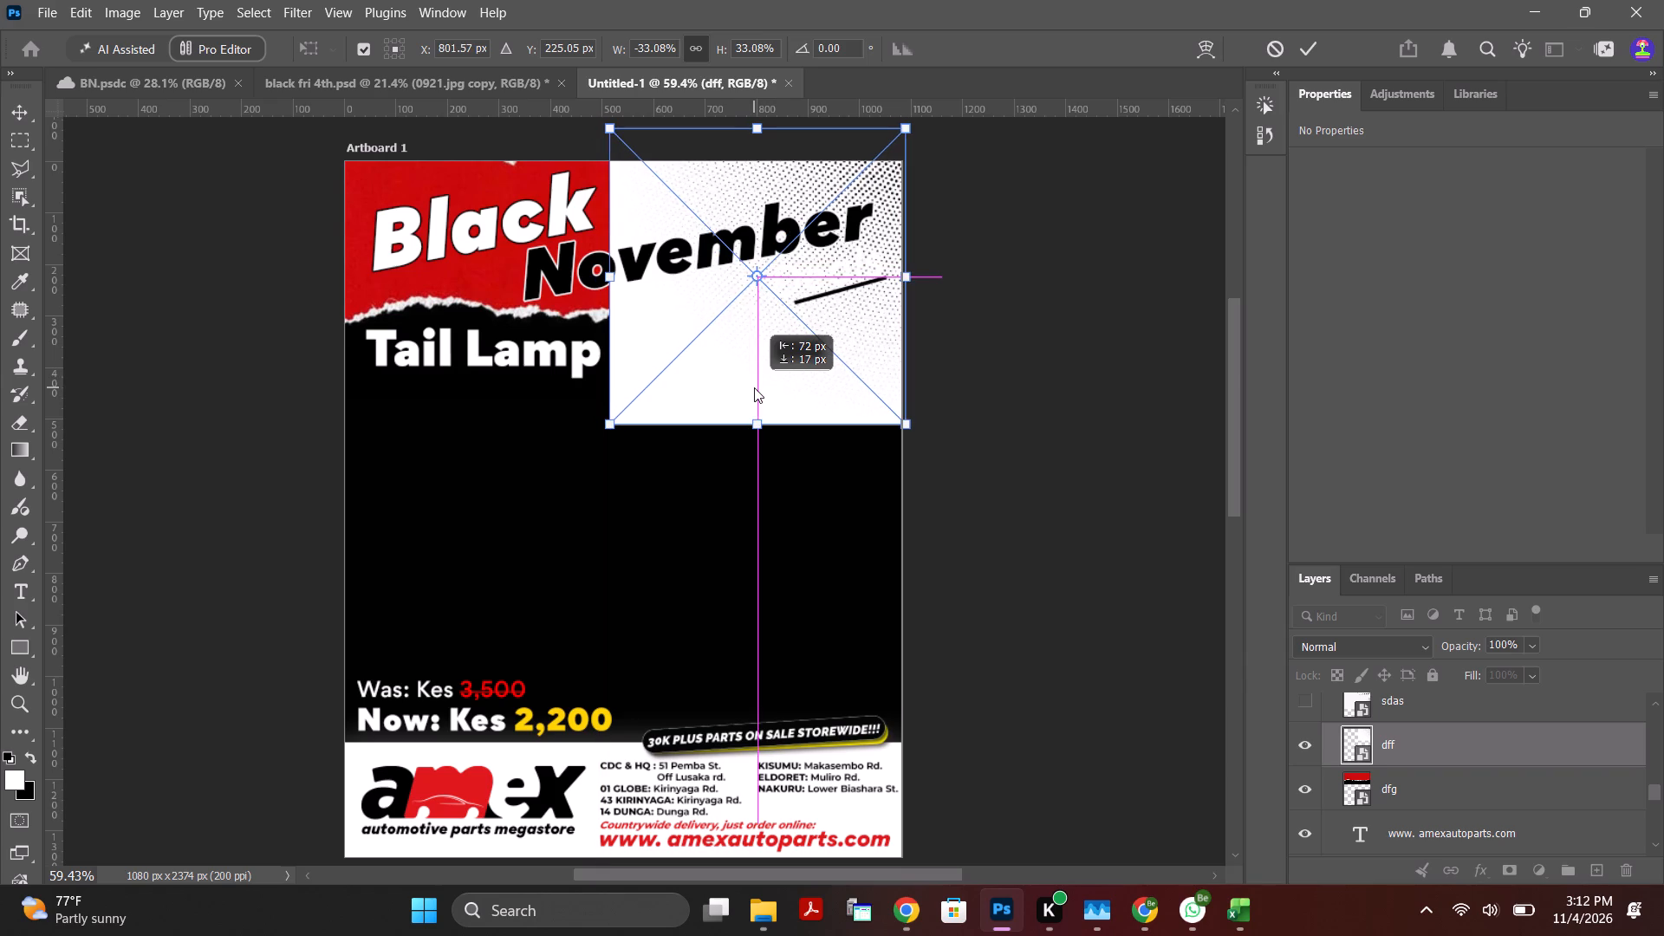
{"action": "left_click_drag", "start_coordinate": [754, 387], "coordinate": [754, 391]}
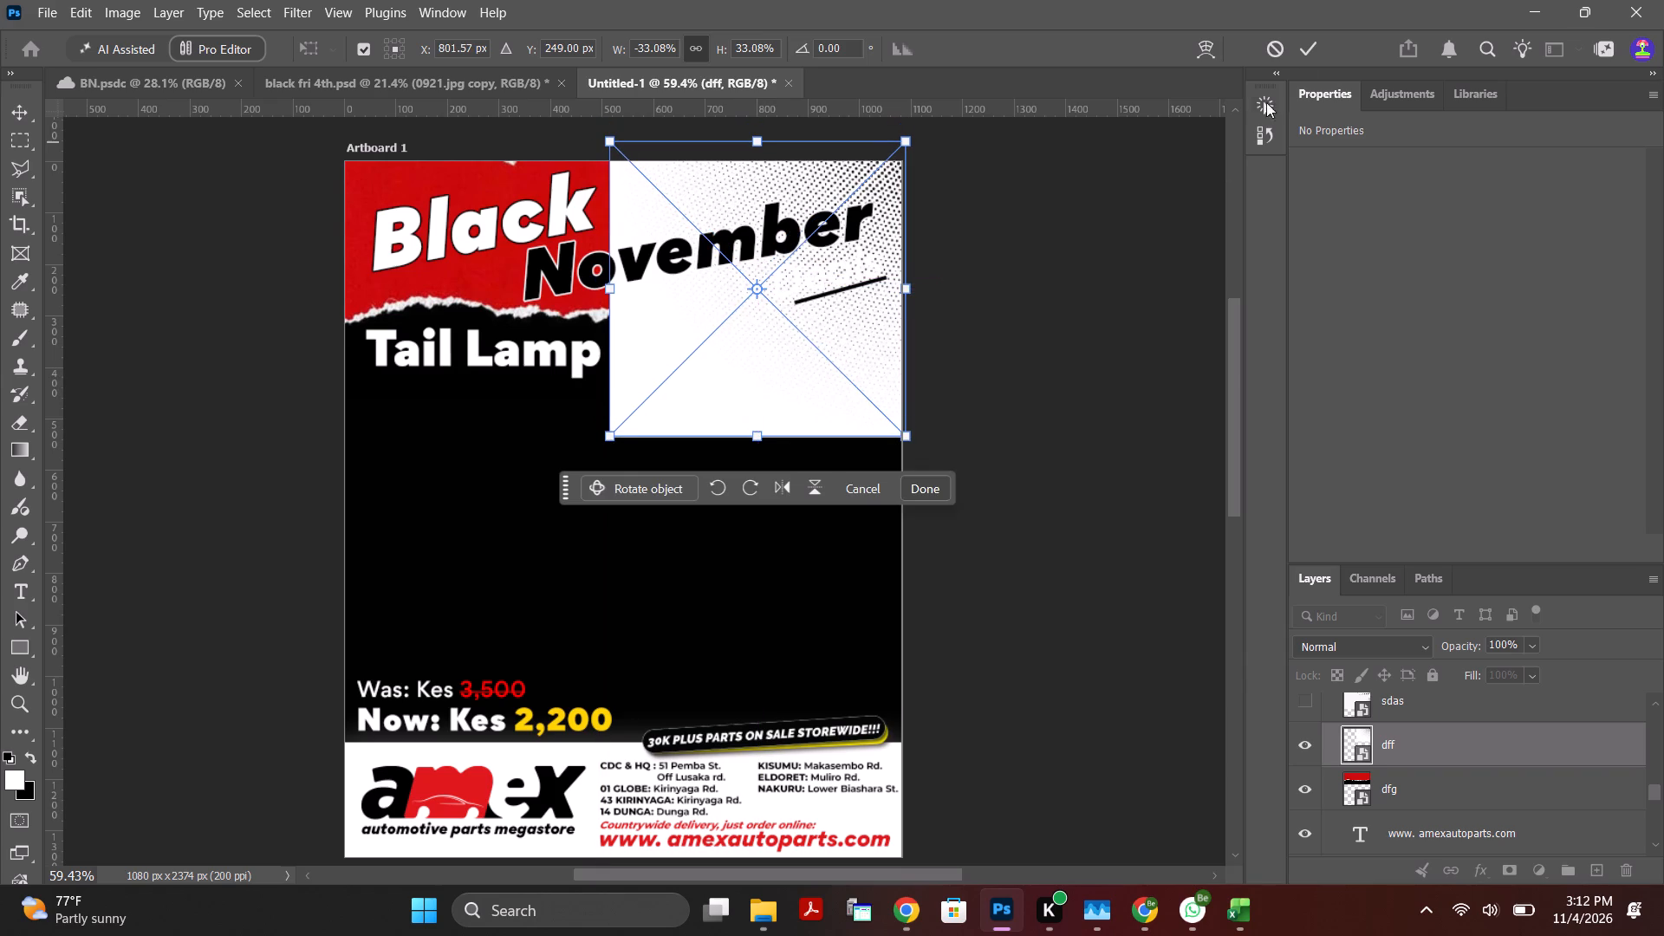
{"action": "left_click", "coordinate": [1302, 50]}
Set the dff layer's blend mode to Overlay.
{"action": "left_click", "coordinate": [1375, 645]}
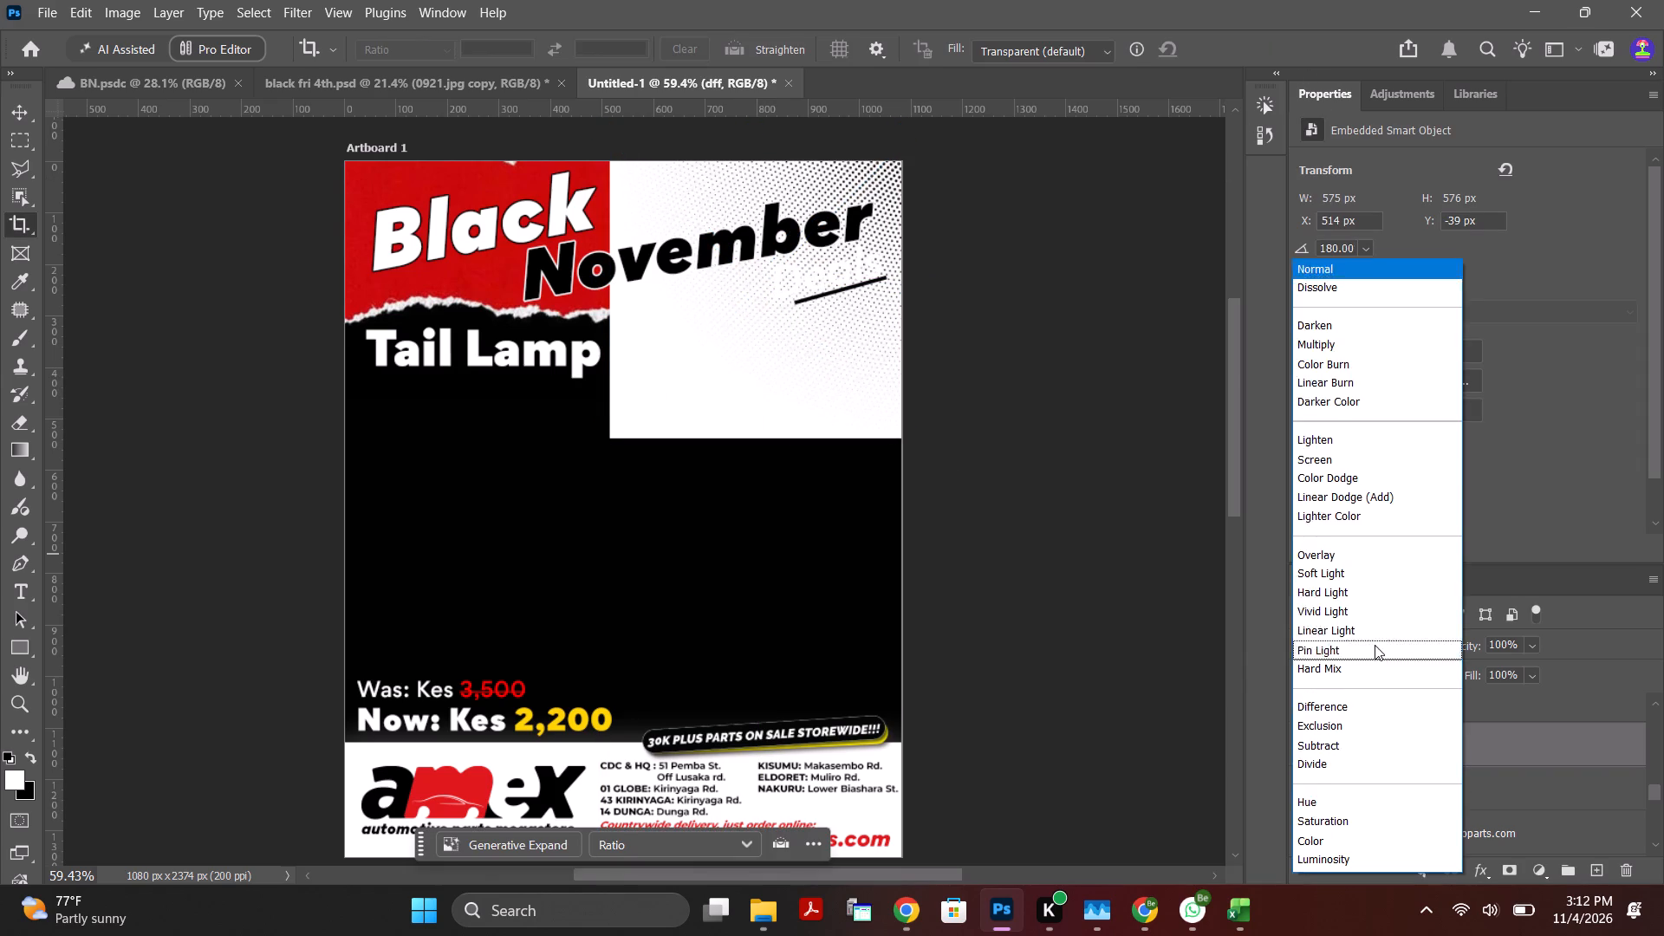
{"action": "left_click", "coordinate": [1357, 562]}
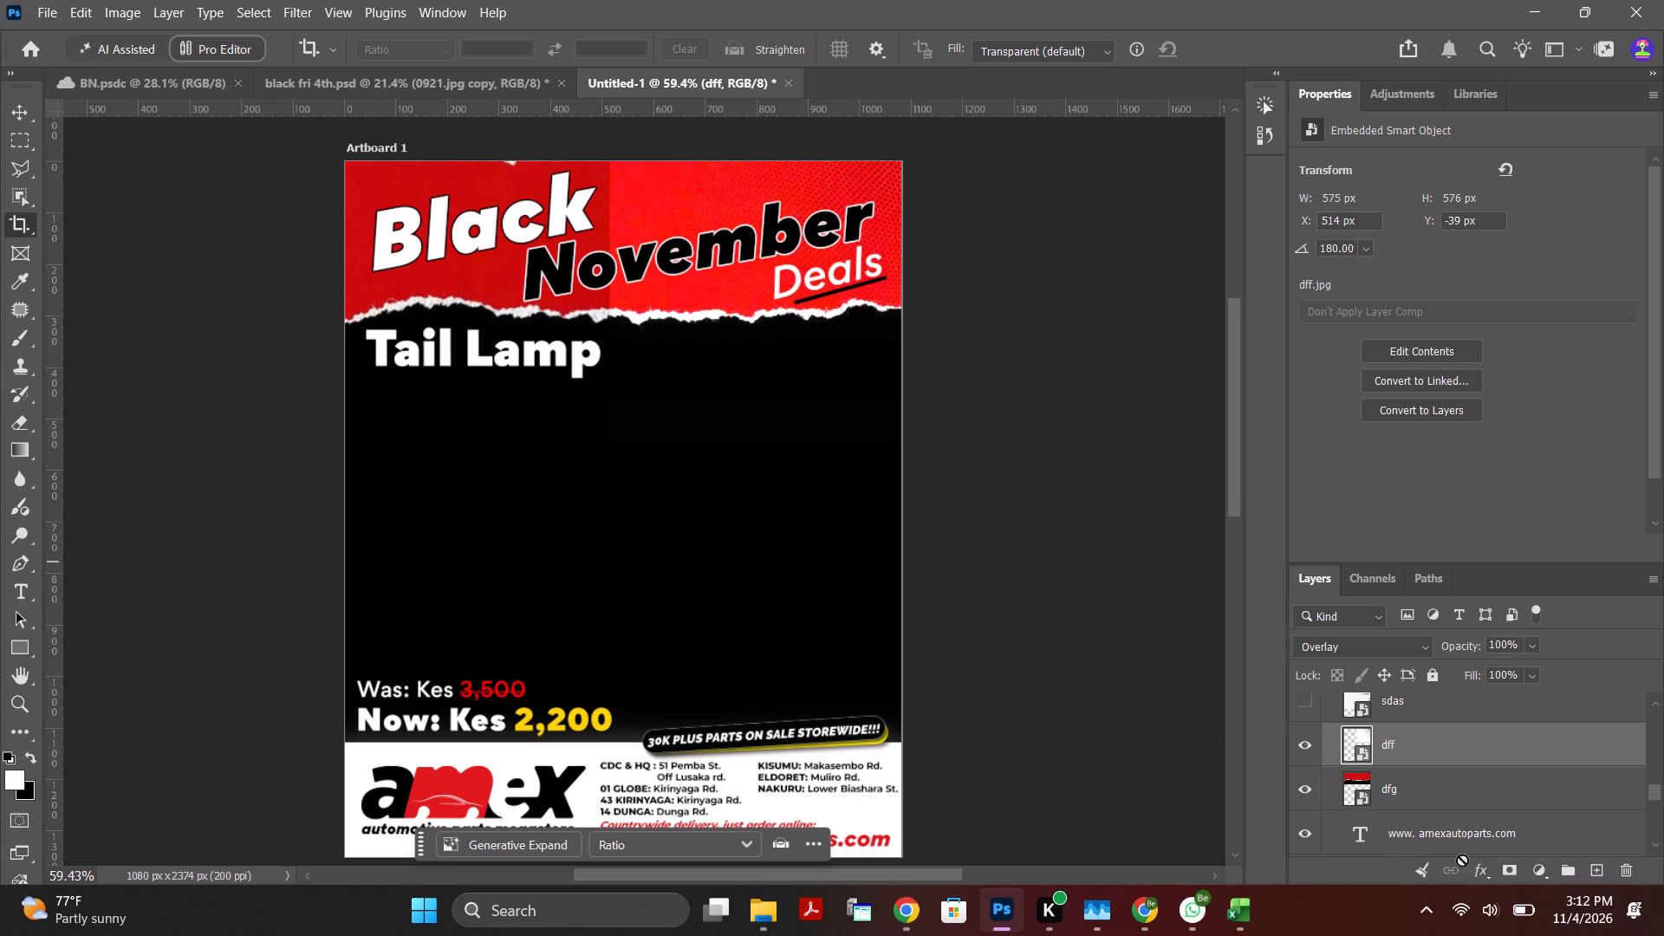
Add a layer mask to dff and brush black with a soft 500 px brush over the halftone's left and lower edges.
{"action": "left_click", "coordinate": [1510, 871]}
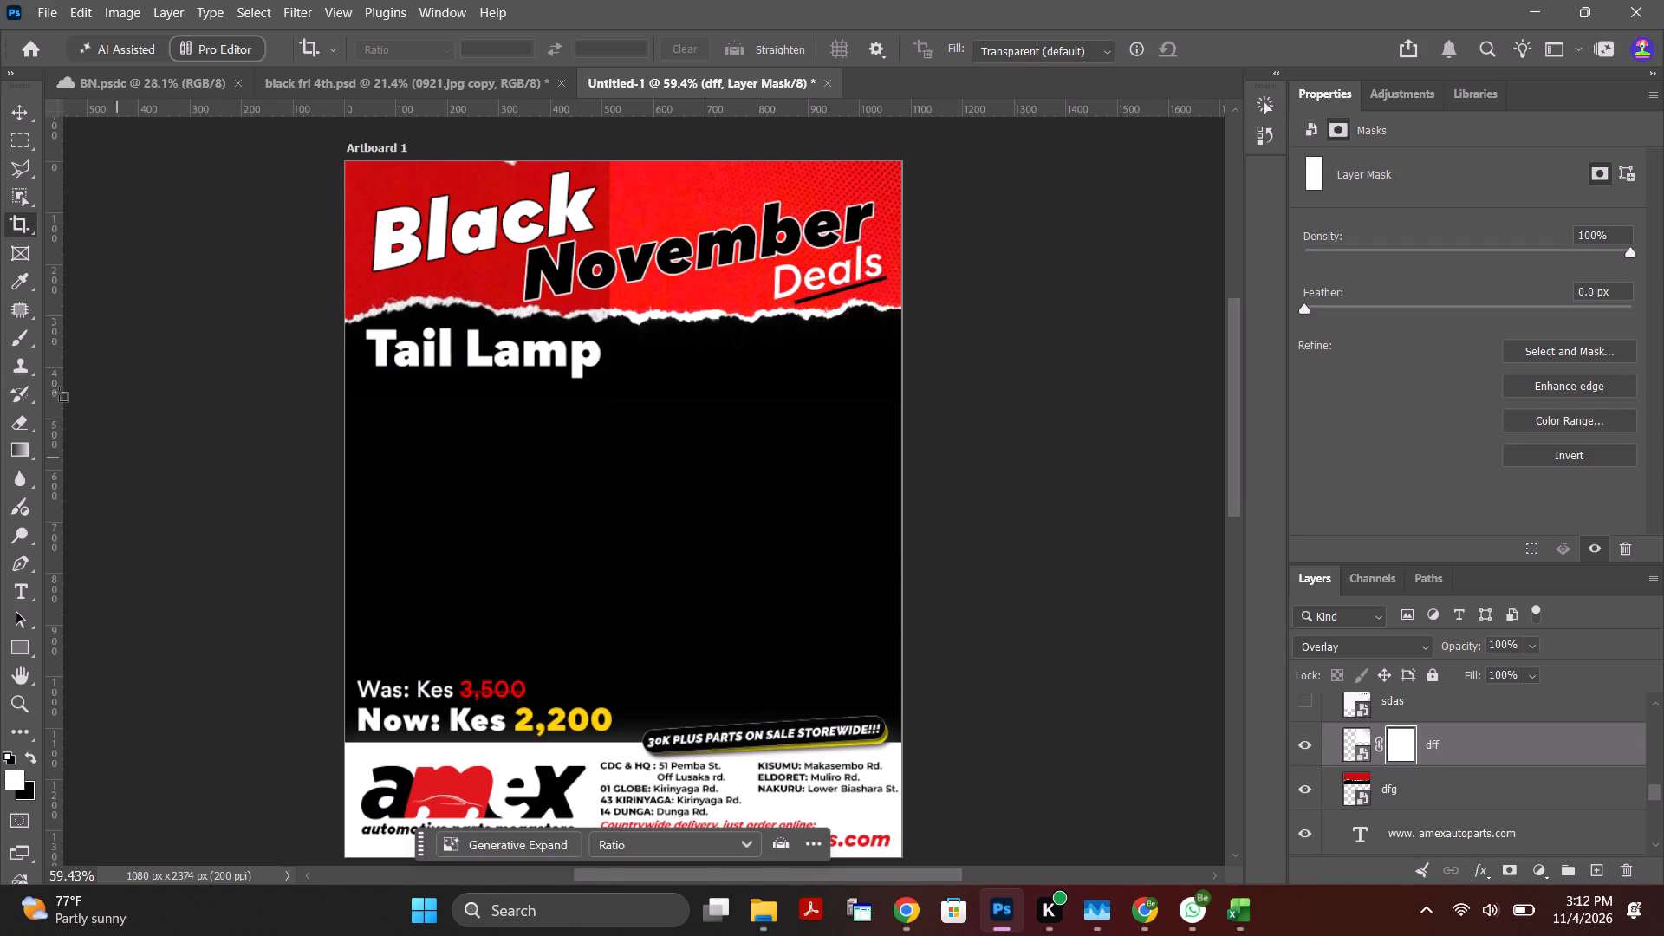
{"action": "left_click", "coordinate": [10, 338]}
{"action": "left_click_drag", "start_coordinate": [514, 171], "coordinate": [559, 185]}
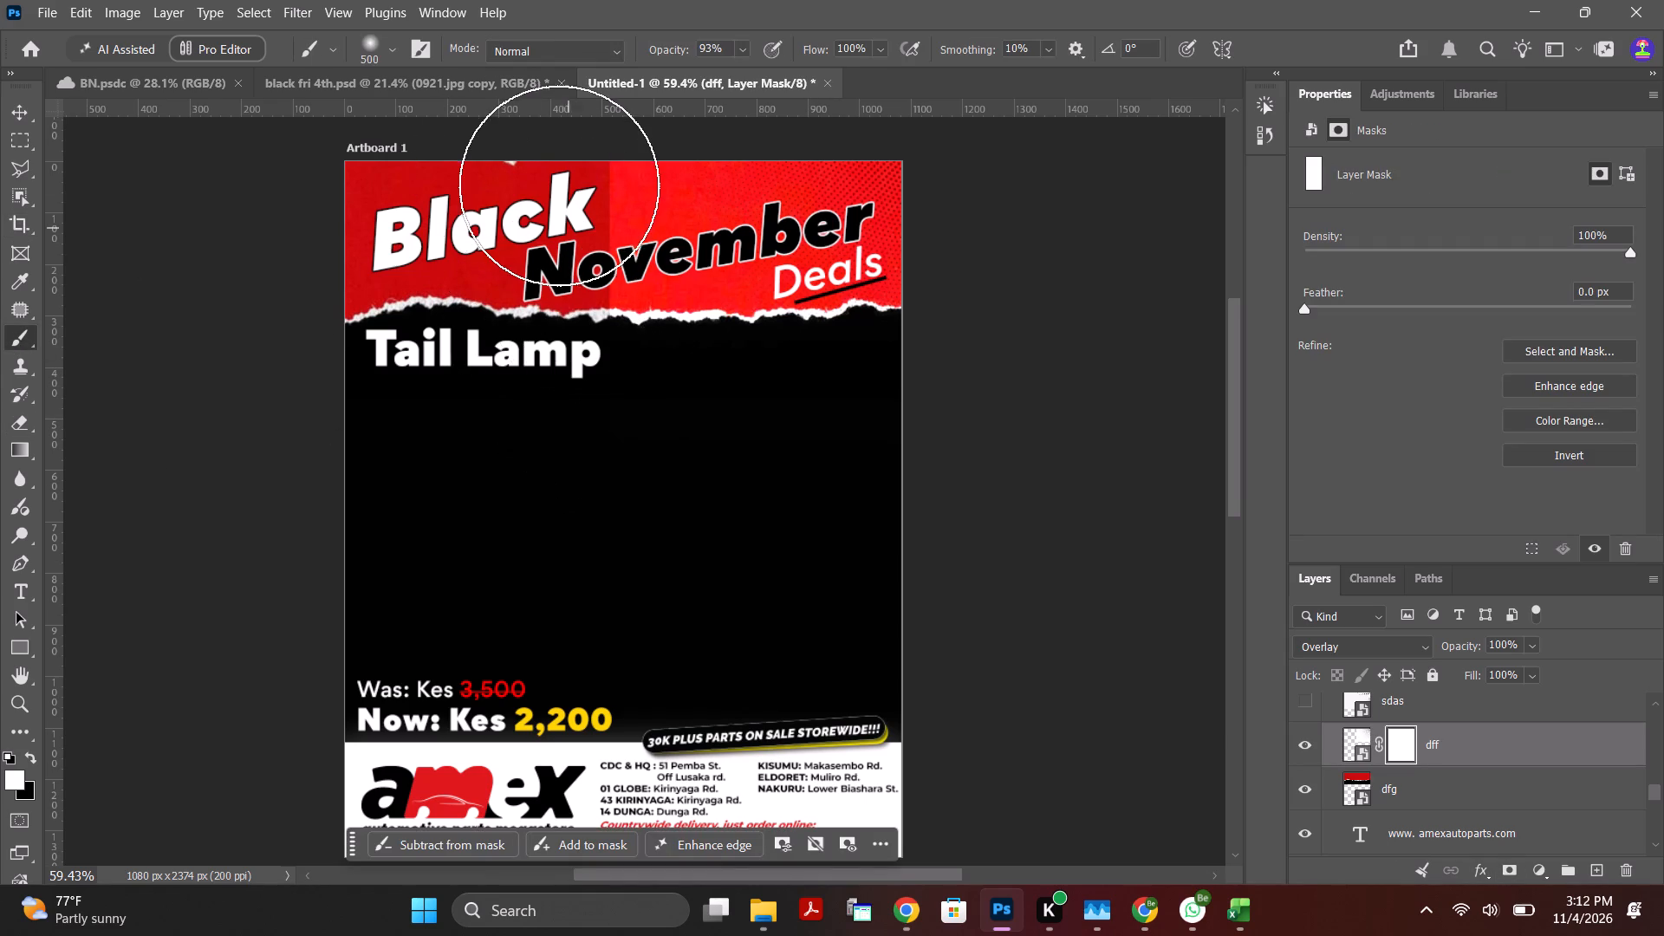
{"action": "left_click_drag", "start_coordinate": [559, 185], "coordinate": [561, 179]}
{"action": "left_click", "coordinate": [1417, 751]}
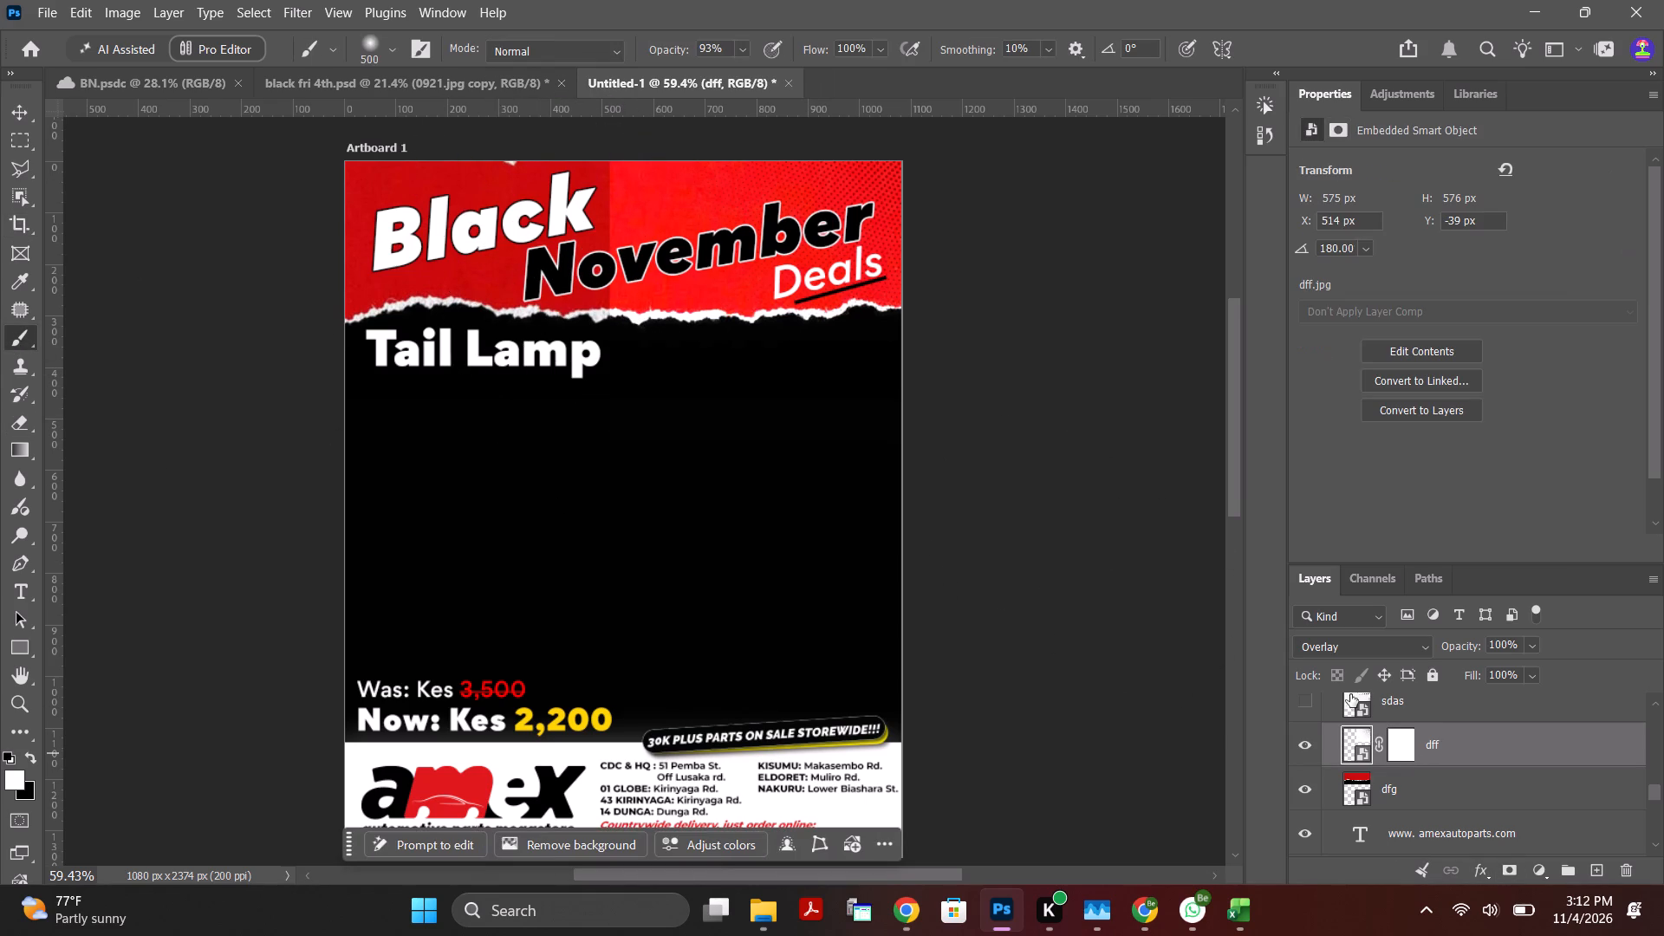
{"action": "left_click", "coordinate": [1414, 746]}
{"action": "left_click_drag", "start_coordinate": [604, 211], "coordinate": [610, 393]}
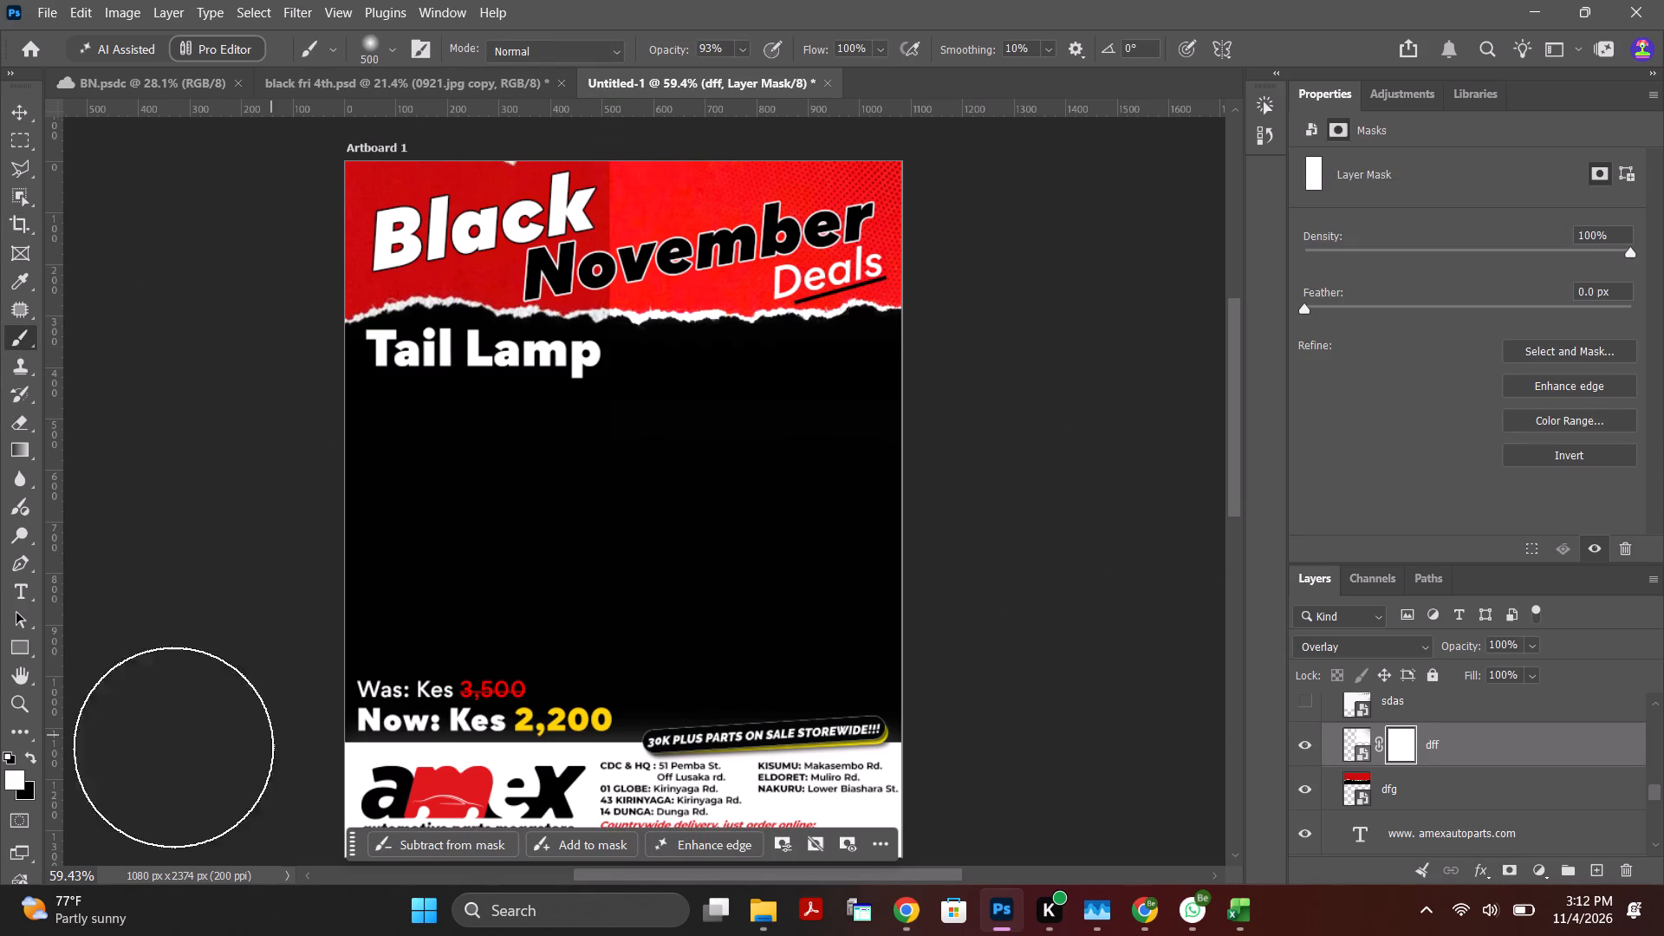
{"action": "left_click", "coordinate": [33, 757]}
{"action": "left_click_drag", "start_coordinate": [595, 166], "coordinate": [620, 377]}
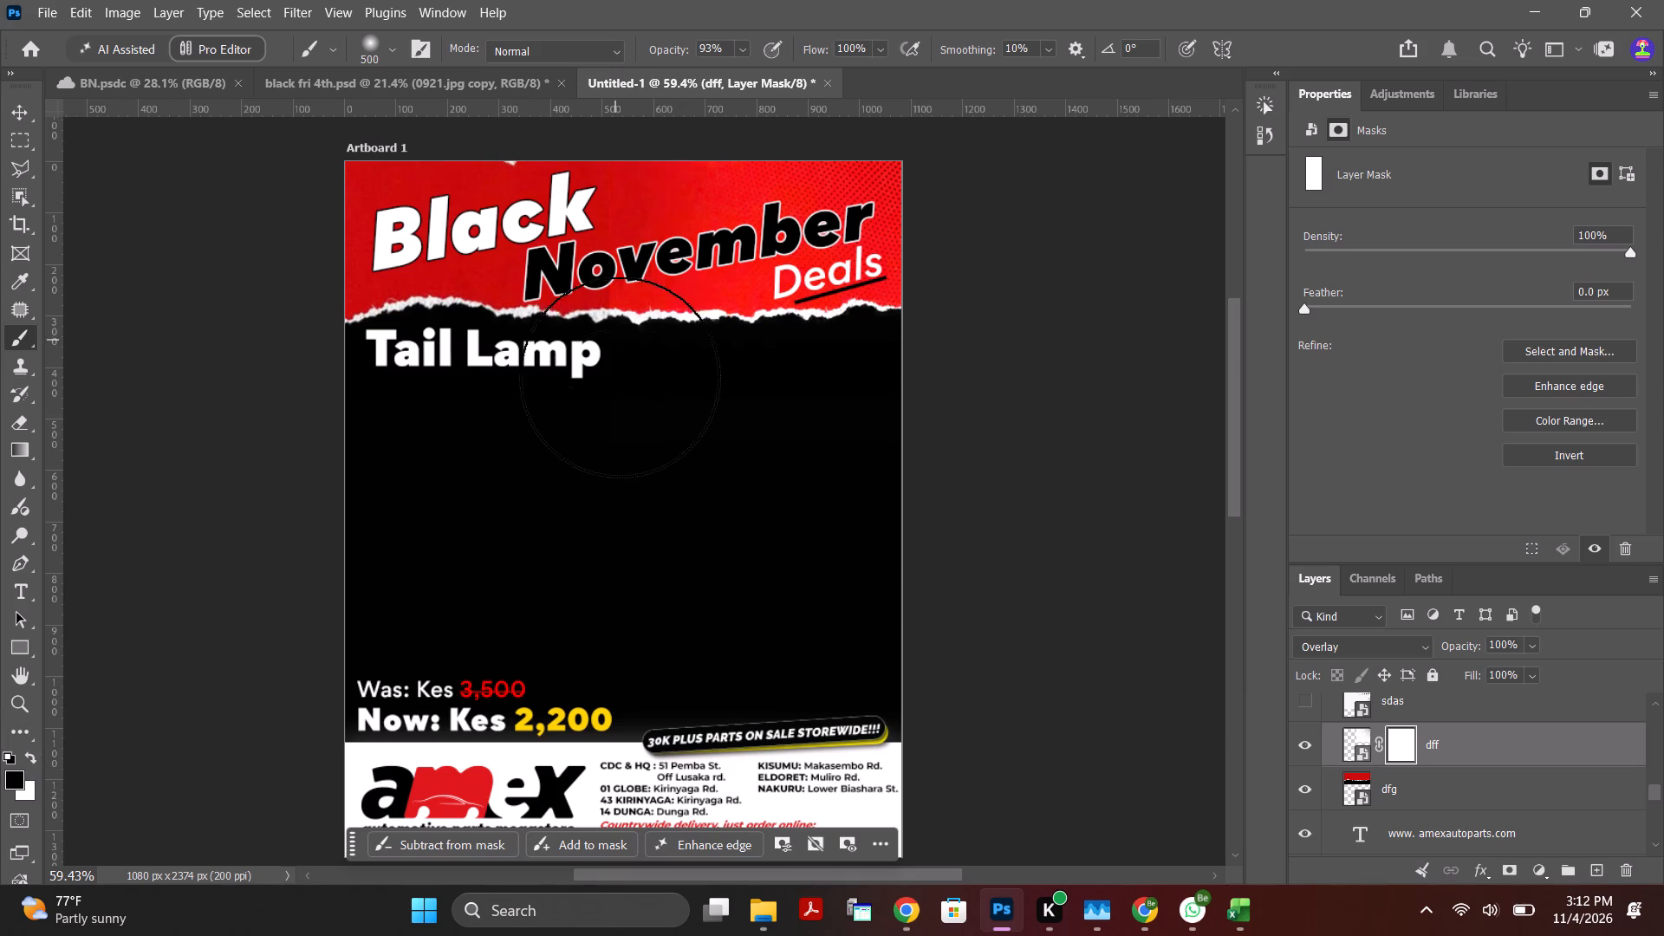
{"action": "left_click_drag", "start_coordinate": [620, 377], "coordinate": [849, 450]}
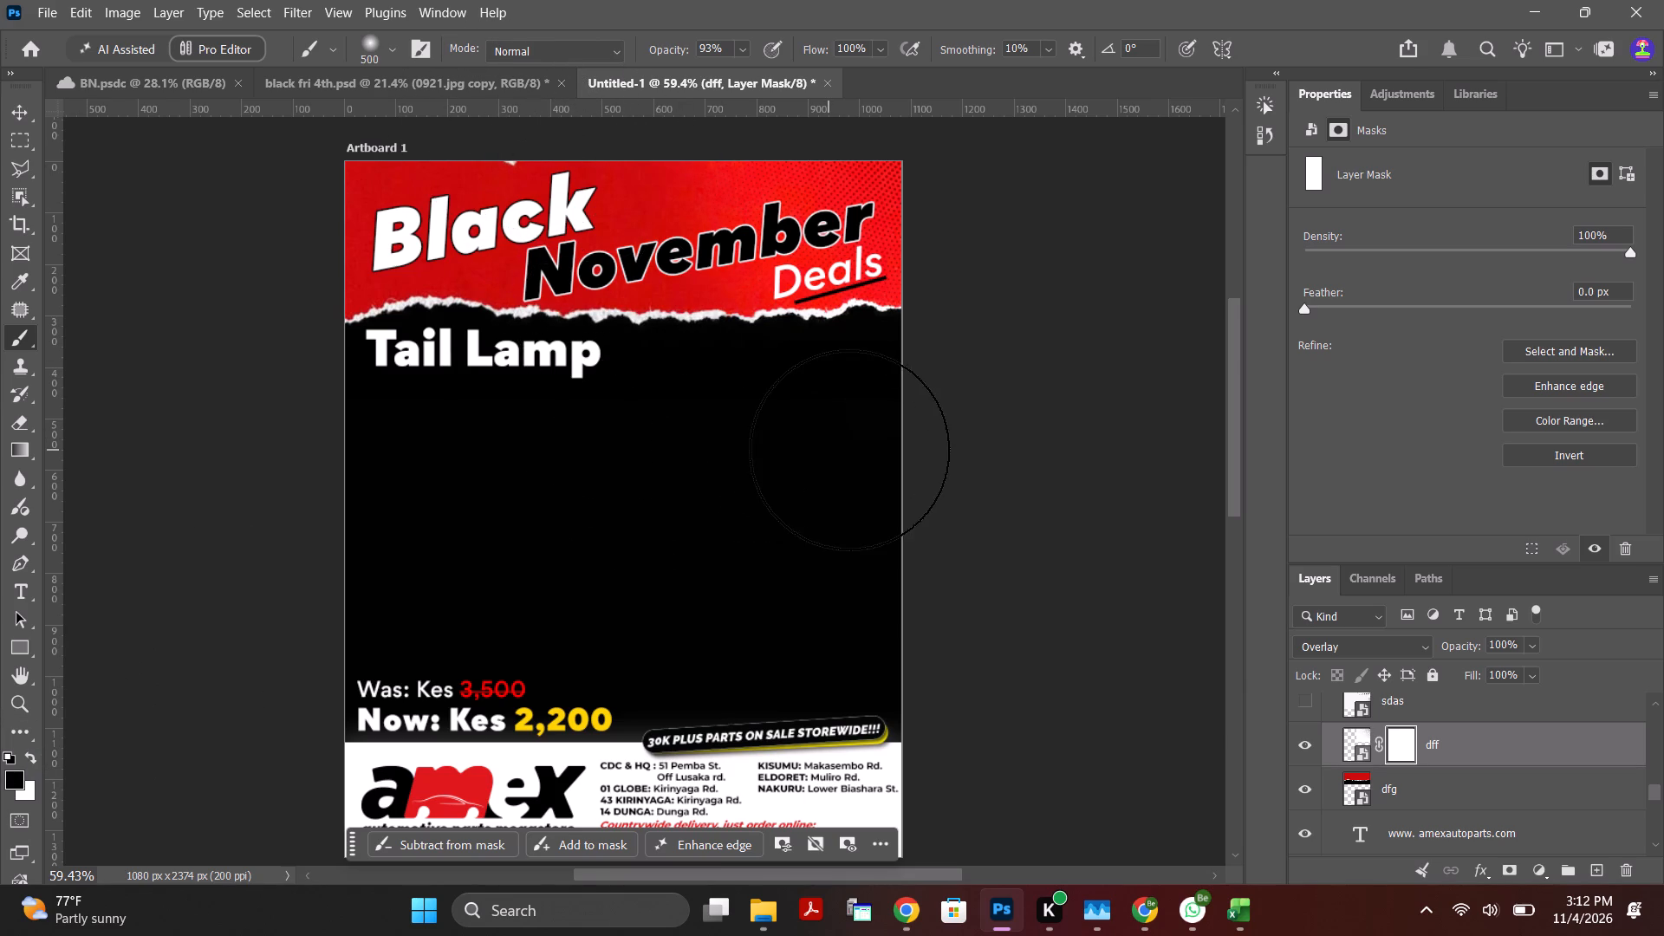
{"action": "left_click_drag", "start_coordinate": [849, 450], "coordinate": [541, 161]}
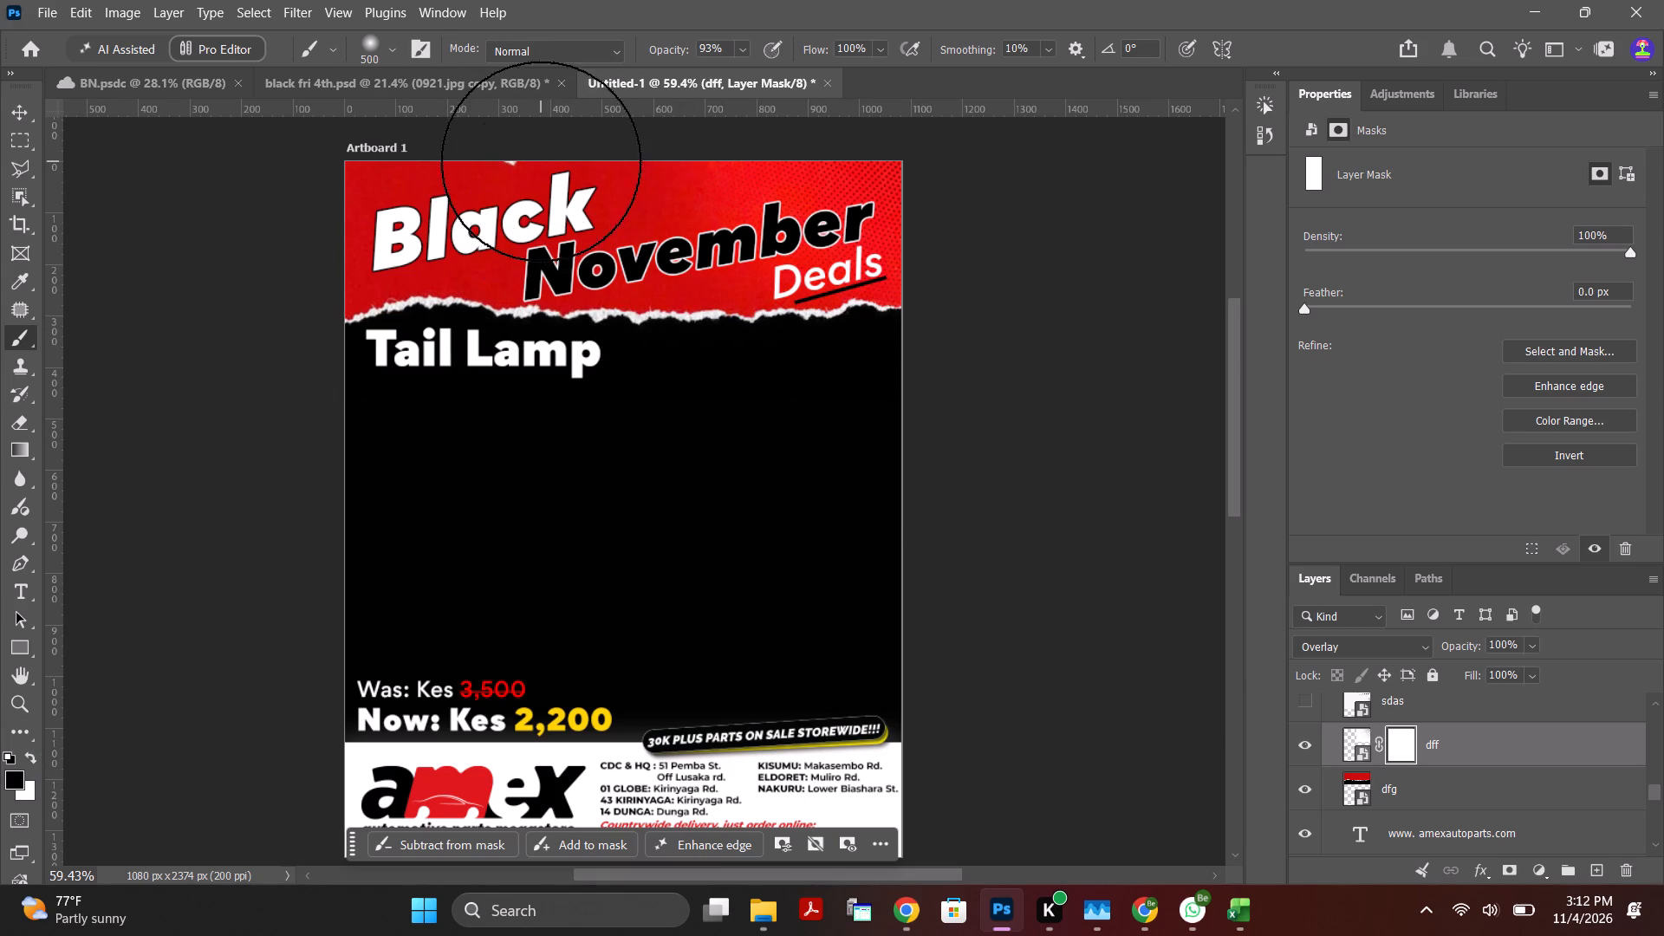
{"action": "left_click_drag", "start_coordinate": [541, 161], "coordinate": [858, 454]}
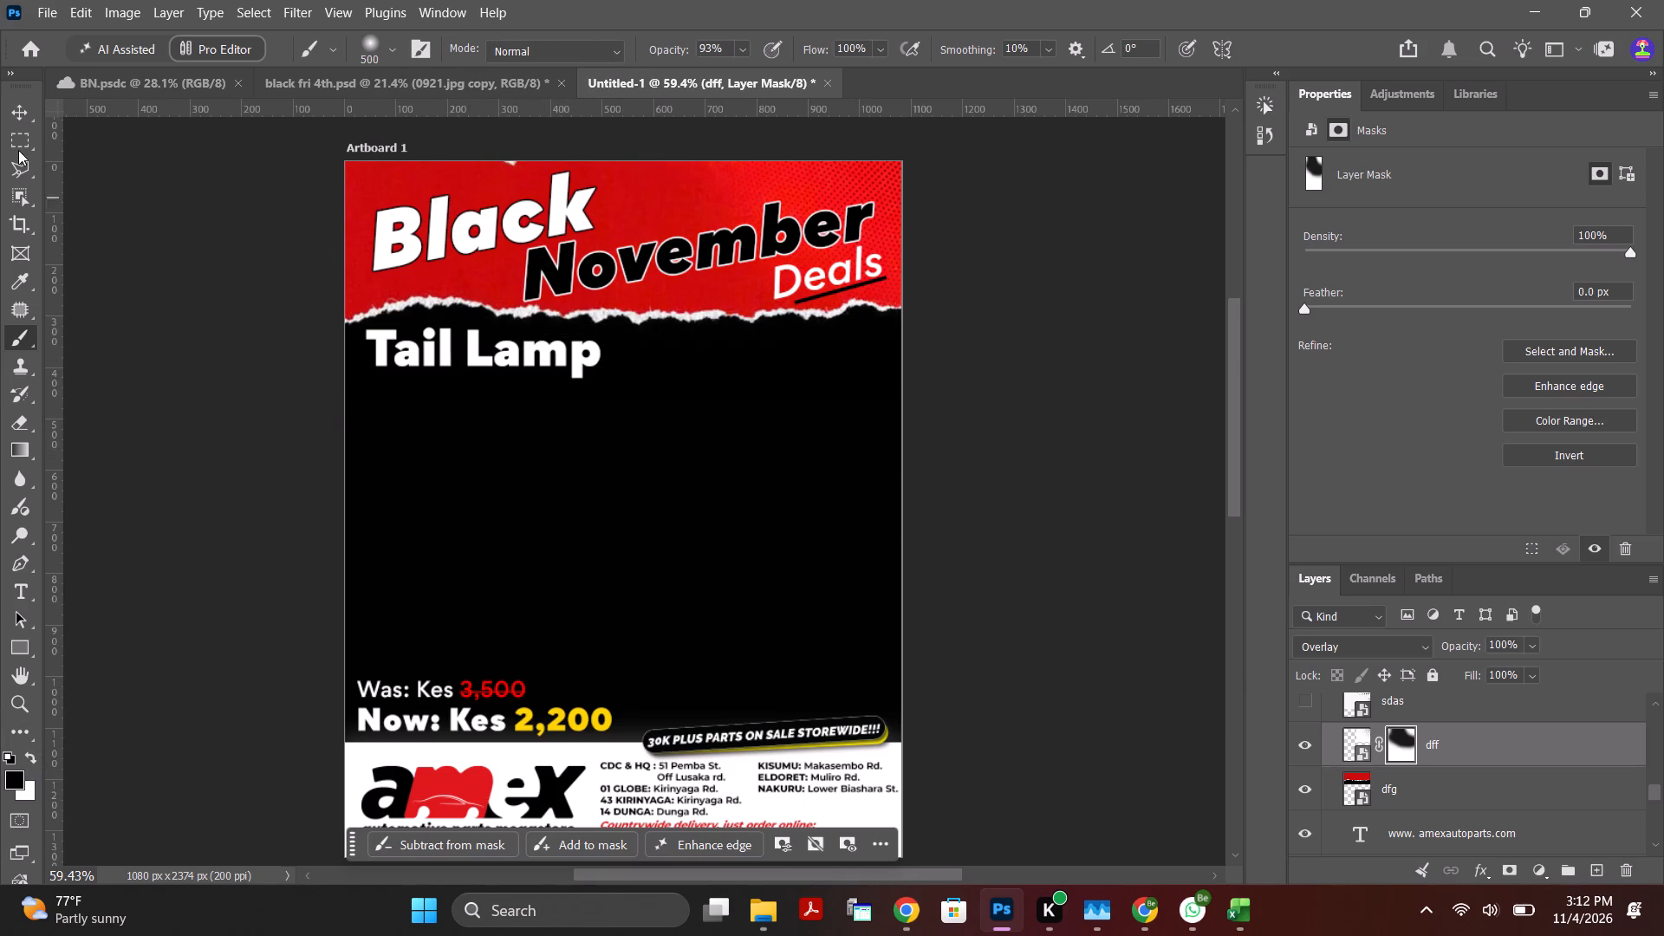
{"action": "left_click", "coordinate": [9, 109]}
{"action": "left_click", "coordinate": [214, 324]}
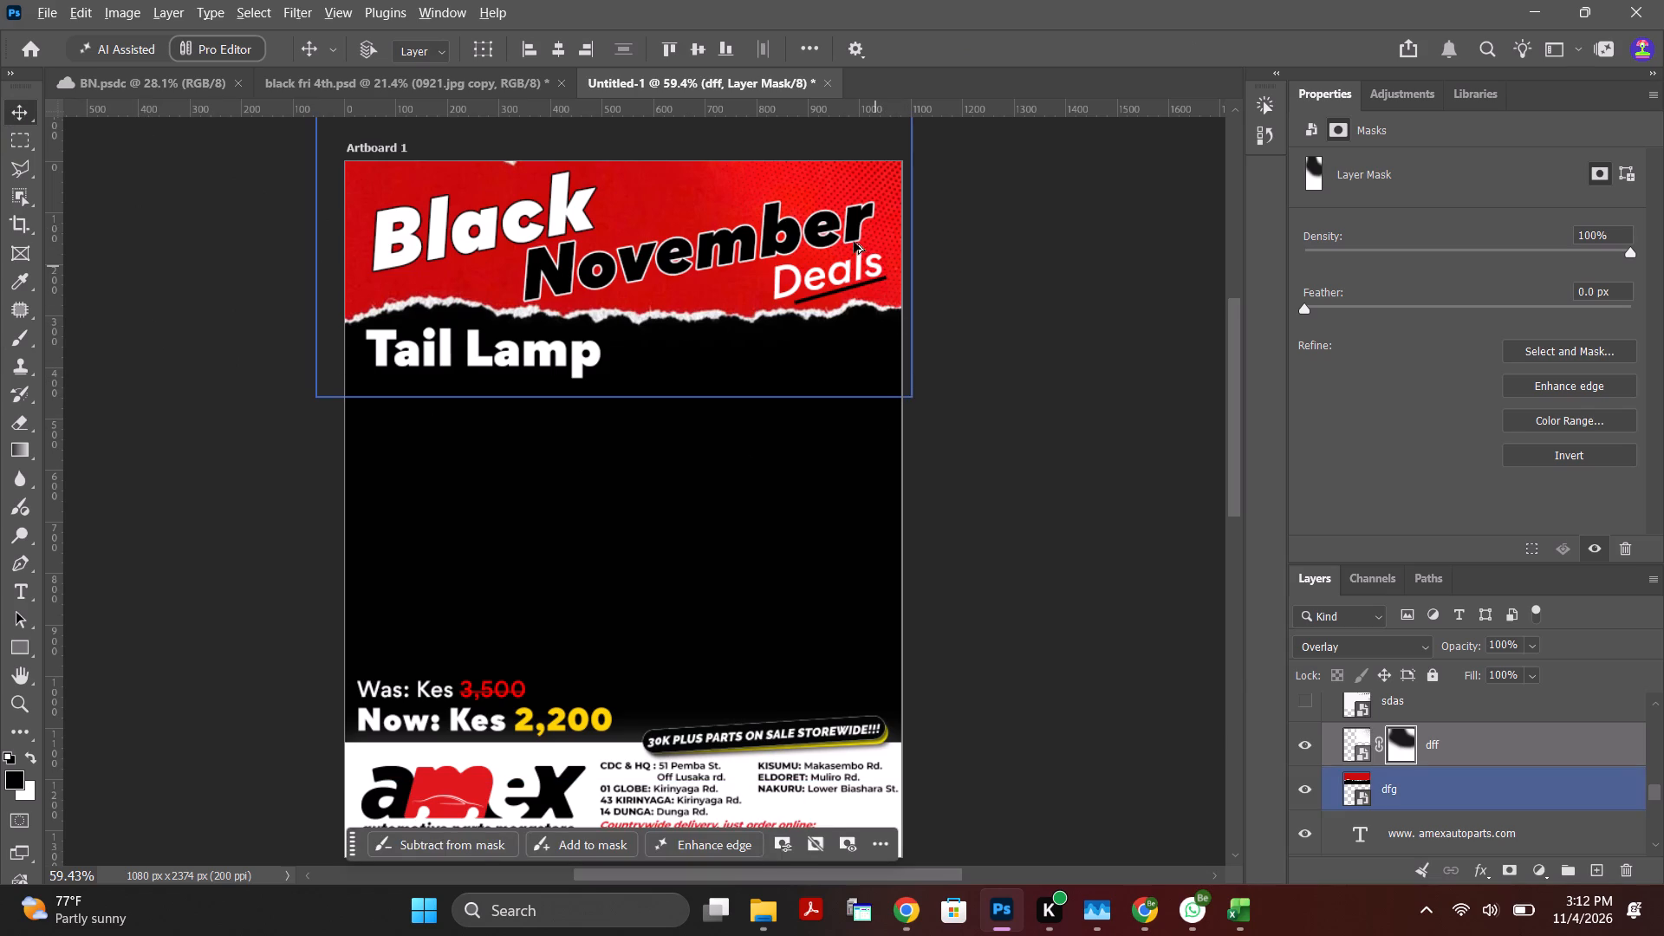
Delete the hidden sdas halftone layer.
{"action": "scroll", "coordinate": [822, 230], "scroll_direction": "down", "scroll_amount": 4, "text": "alt"}
{"action": "scroll", "coordinate": [915, 277], "scroll_direction": "up", "scroll_amount": 2, "text": "alt"}
{"action": "scroll", "coordinate": [965, 251], "scroll_direction": "down", "scroll_amount": 2, "text": "alt"}
{"action": "scroll", "coordinate": [951, 176], "scroll_direction": "up", "scroll_amount": 1, "text": "alt"}
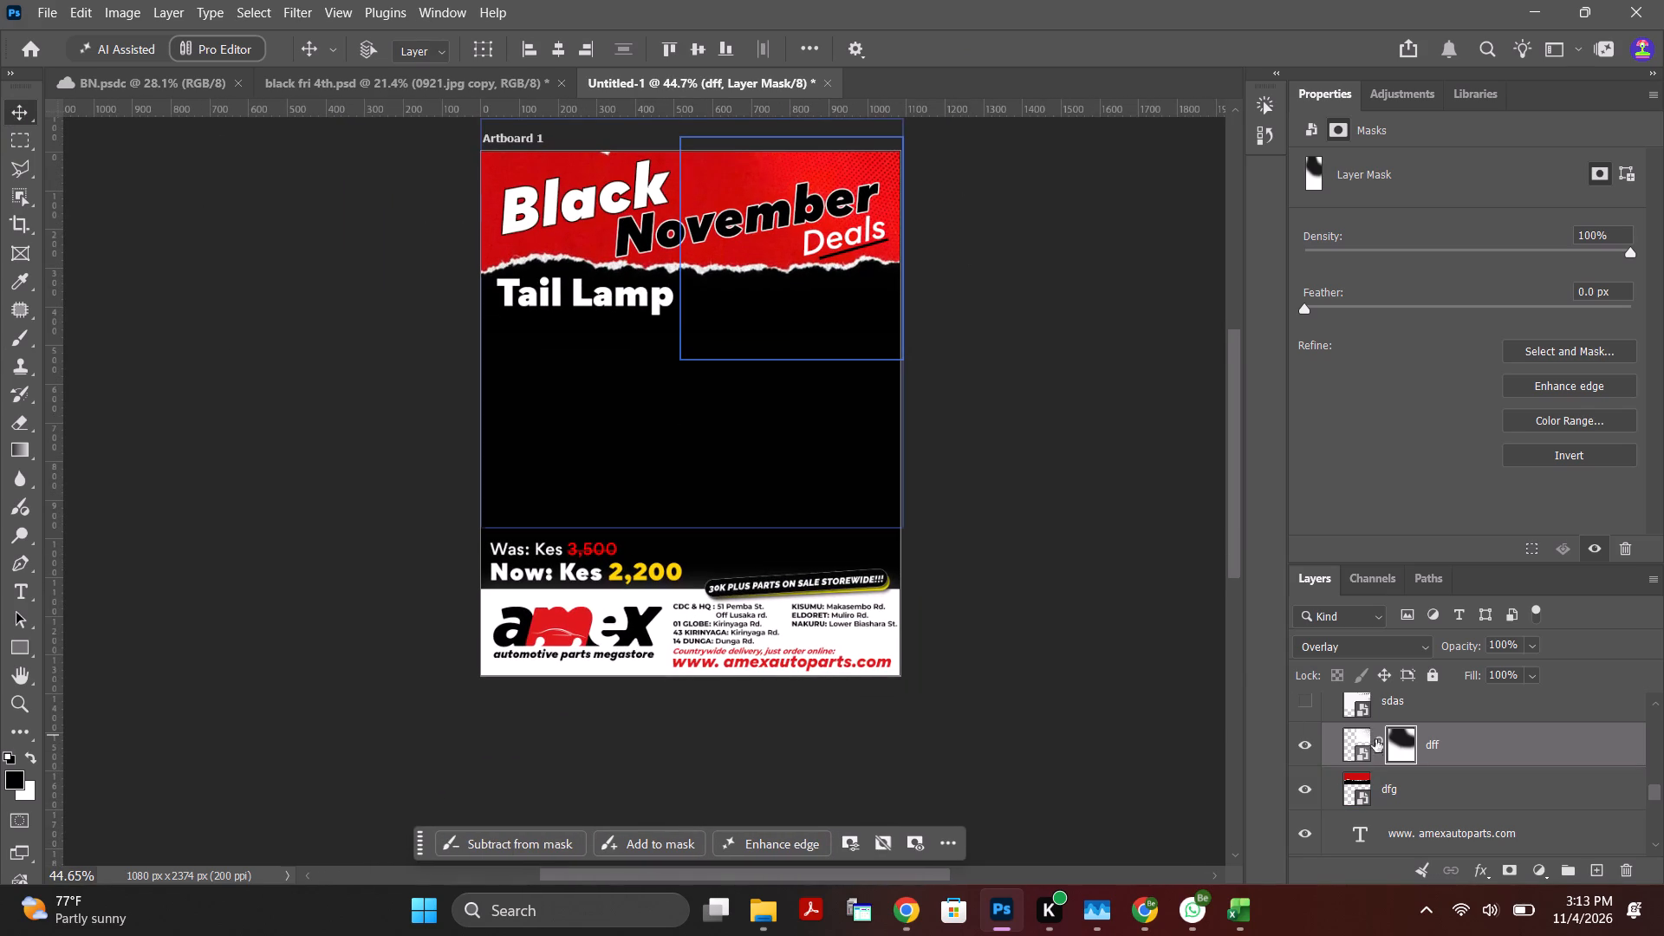
{"action": "scroll", "coordinate": [1387, 699], "scroll_direction": "up", "scroll_amount": 1}
{"action": "left_click", "coordinate": [1404, 731]}
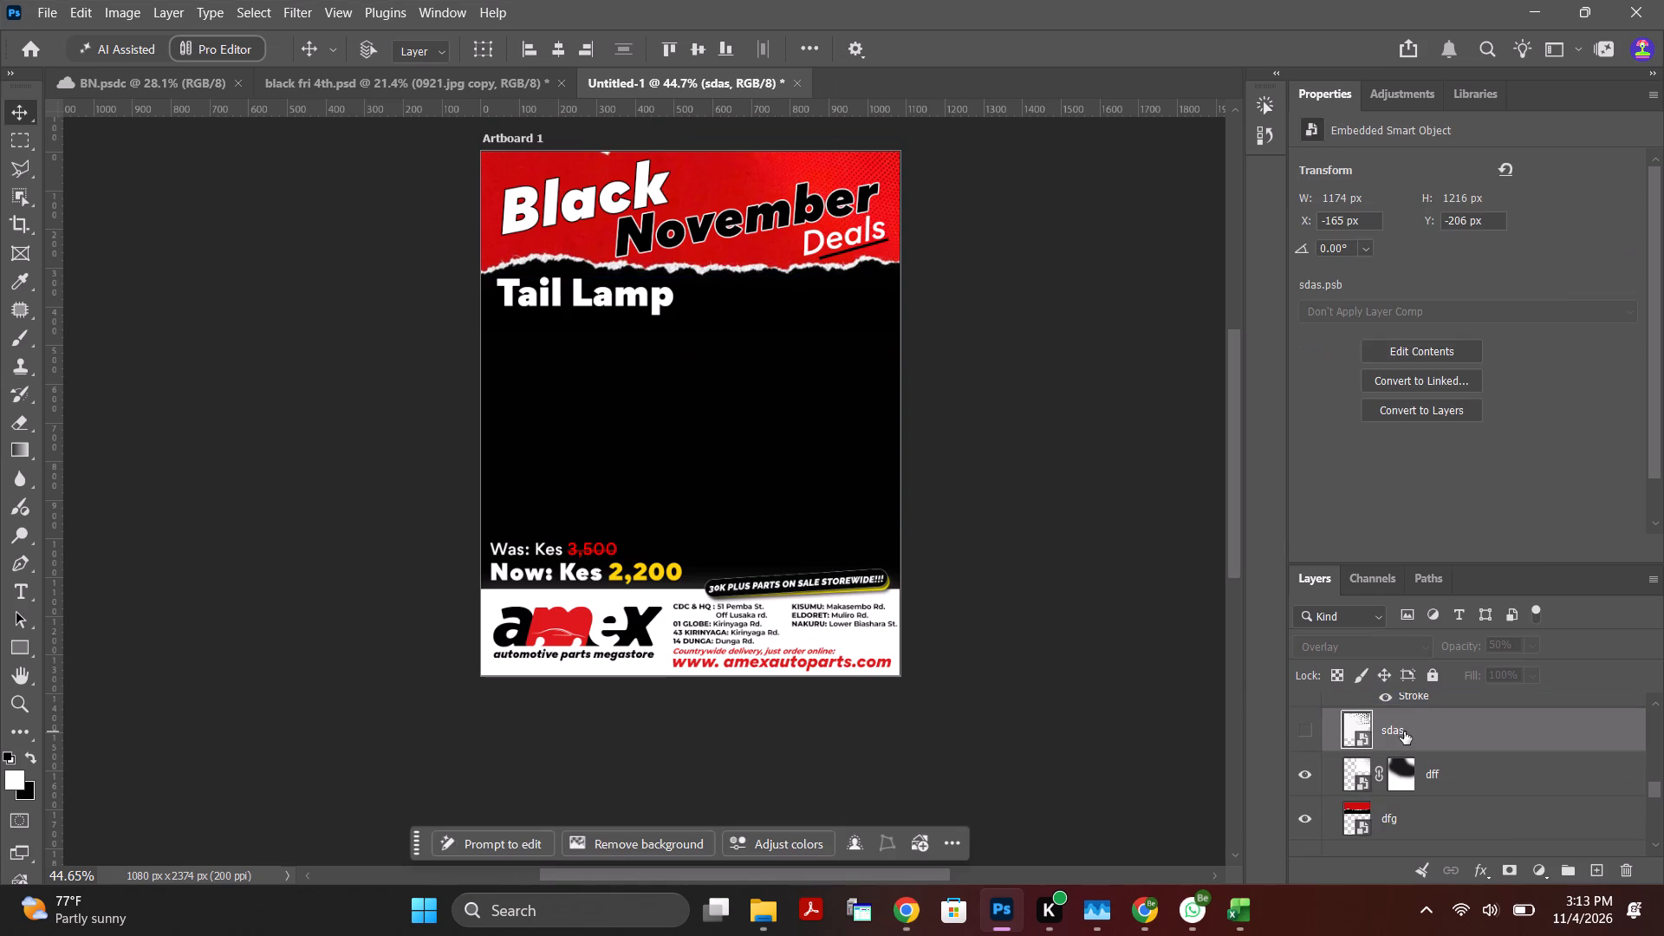
{"action": "key", "text": "Delete"}
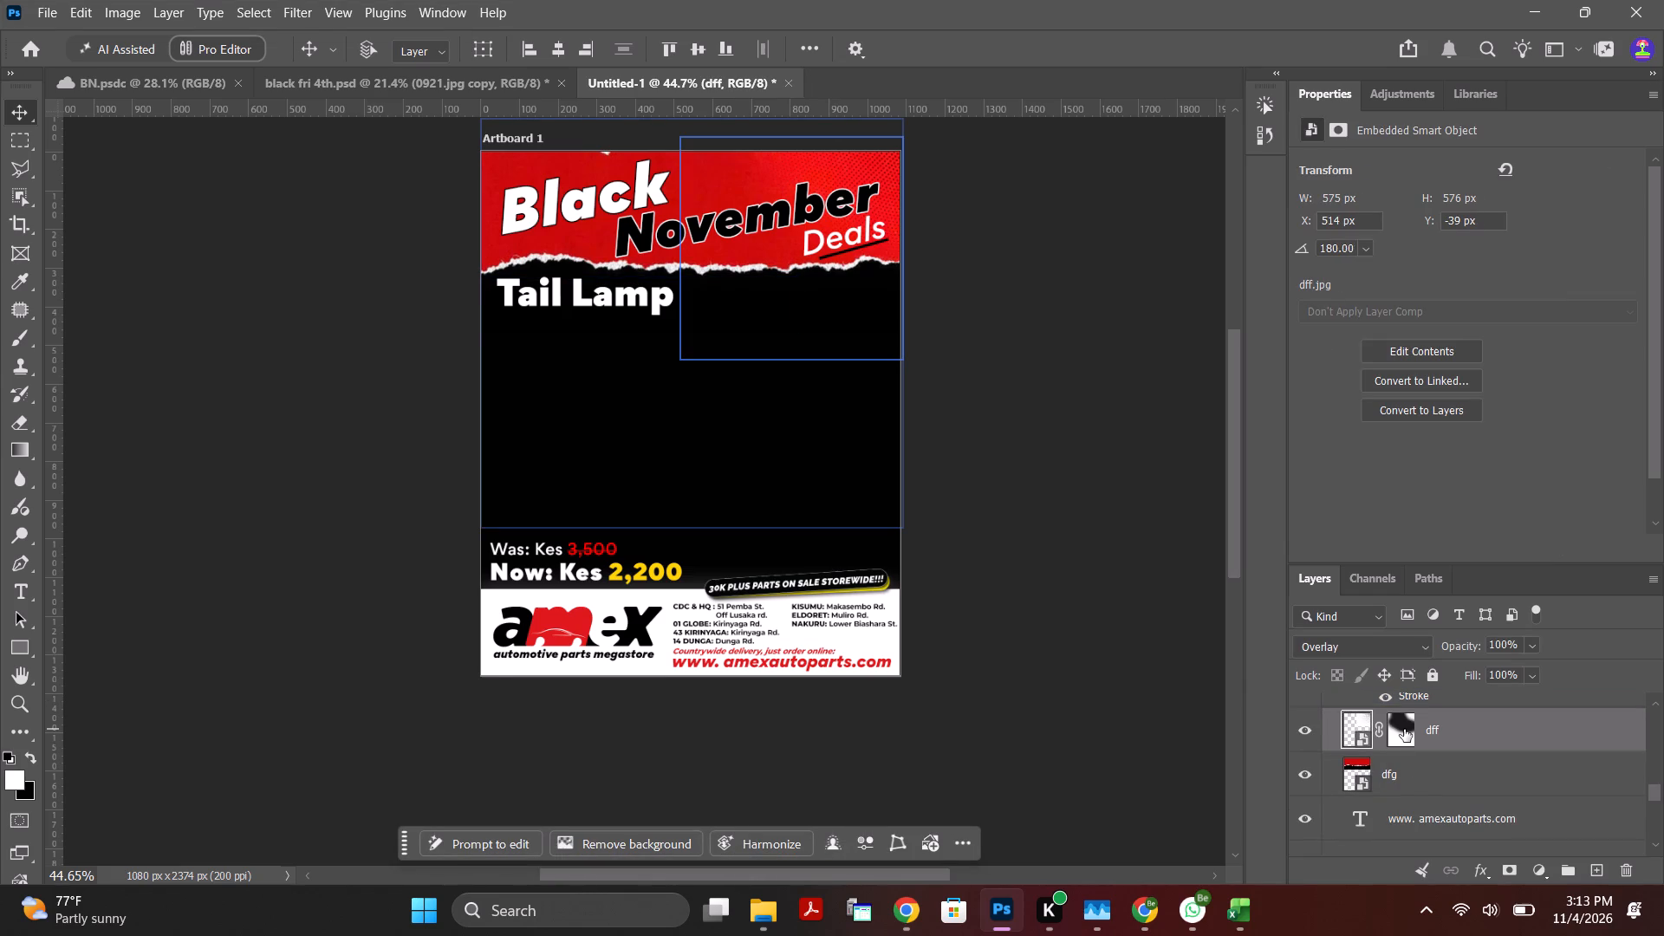
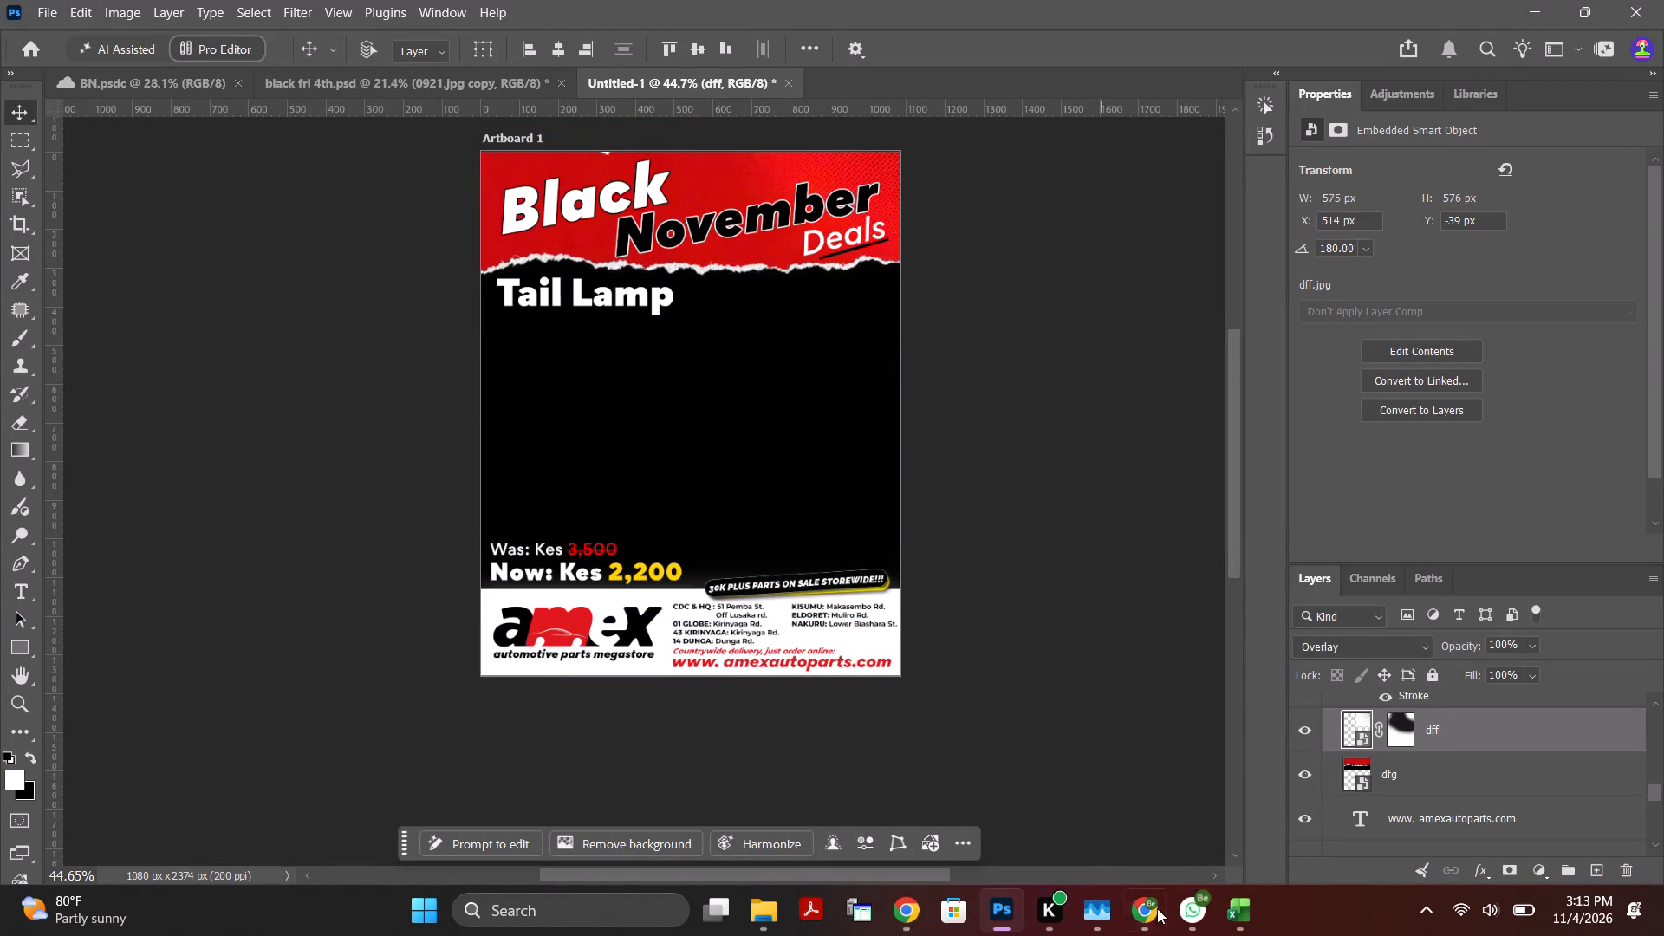
Switch to the Excel item list and mark the Tail Lamp Mazda CX5 2012 - 2014 Lhs row with 1 in column F.
{"action": "left_click", "coordinate": [1237, 911]}
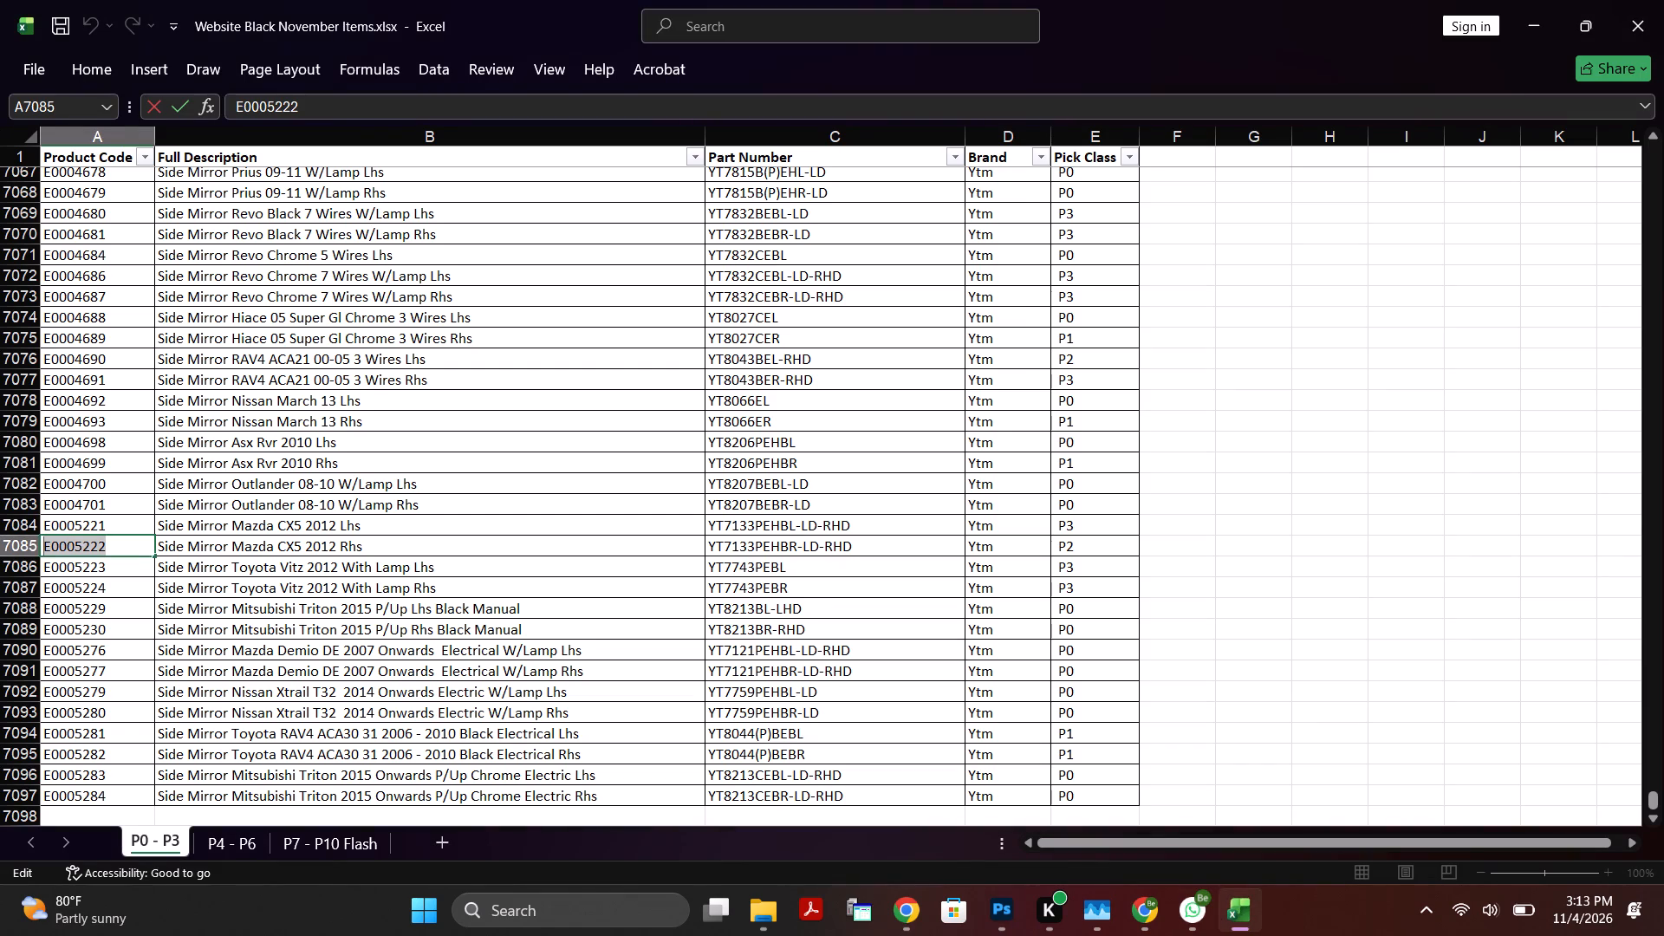
{"action": "scroll", "coordinate": [295, 579], "scroll_direction": "up", "scroll_amount": 20}
{"action": "scroll", "coordinate": [295, 579], "scroll_direction": "up", "scroll_amount": 1}
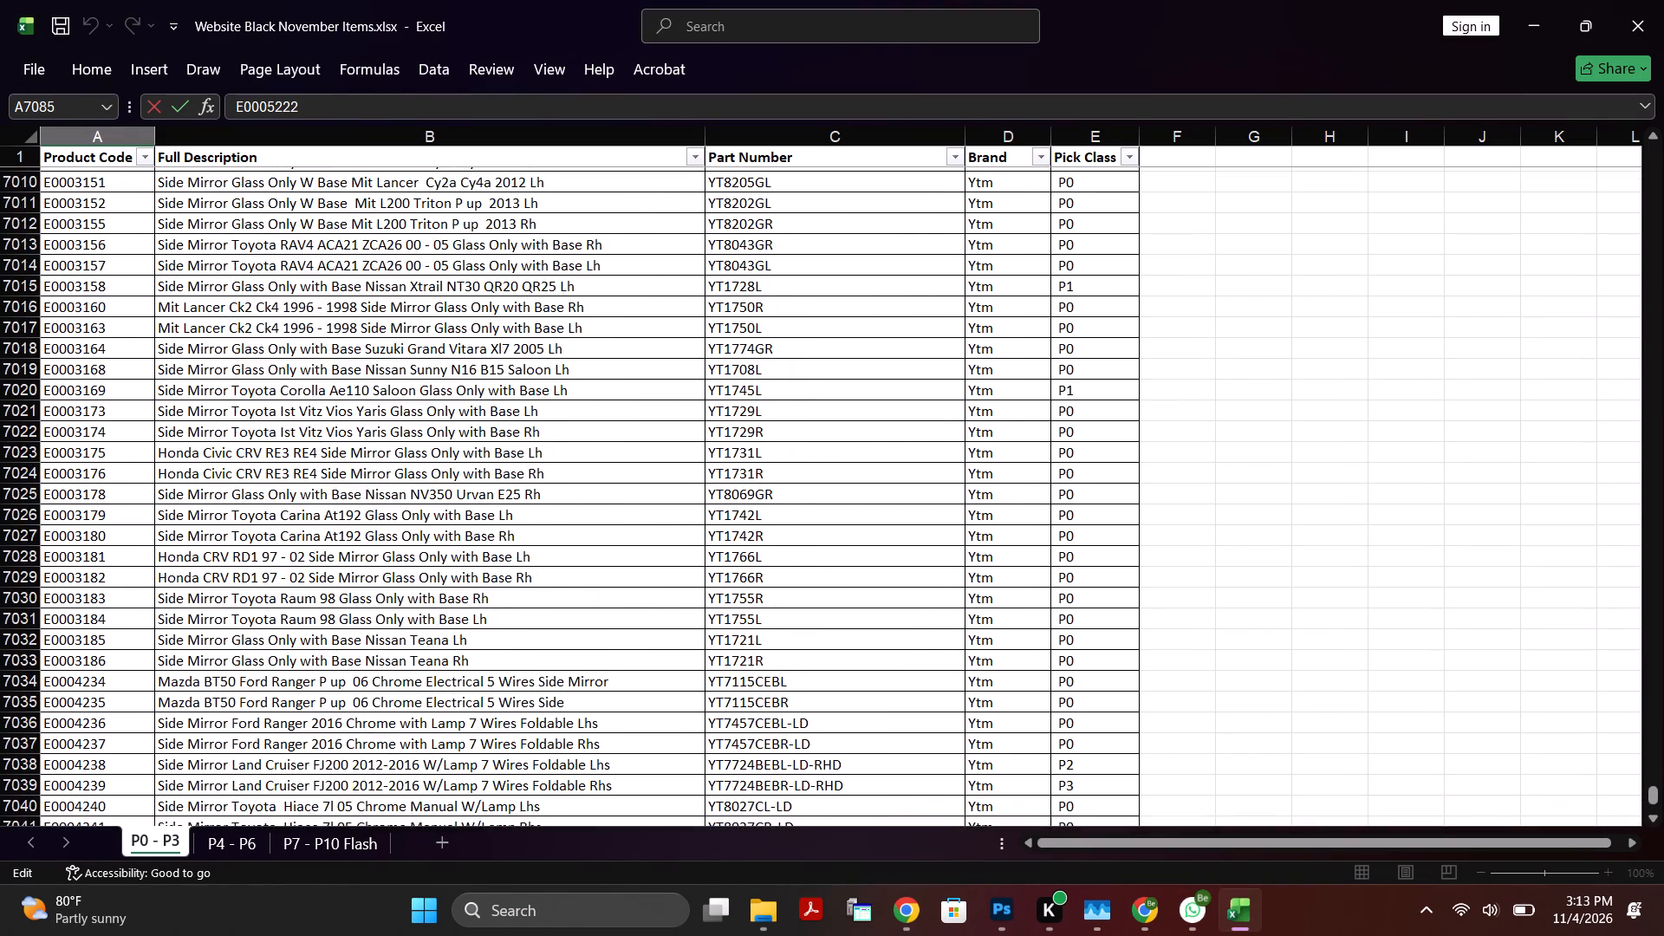
{"action": "scroll", "coordinate": [296, 577], "scroll_direction": "up", "scroll_amount": 4}
{"action": "scroll", "coordinate": [446, 525], "scroll_direction": "up", "scroll_amount": 20}
{"action": "scroll", "coordinate": [446, 525], "scroll_direction": "up", "scroll_amount": 1}
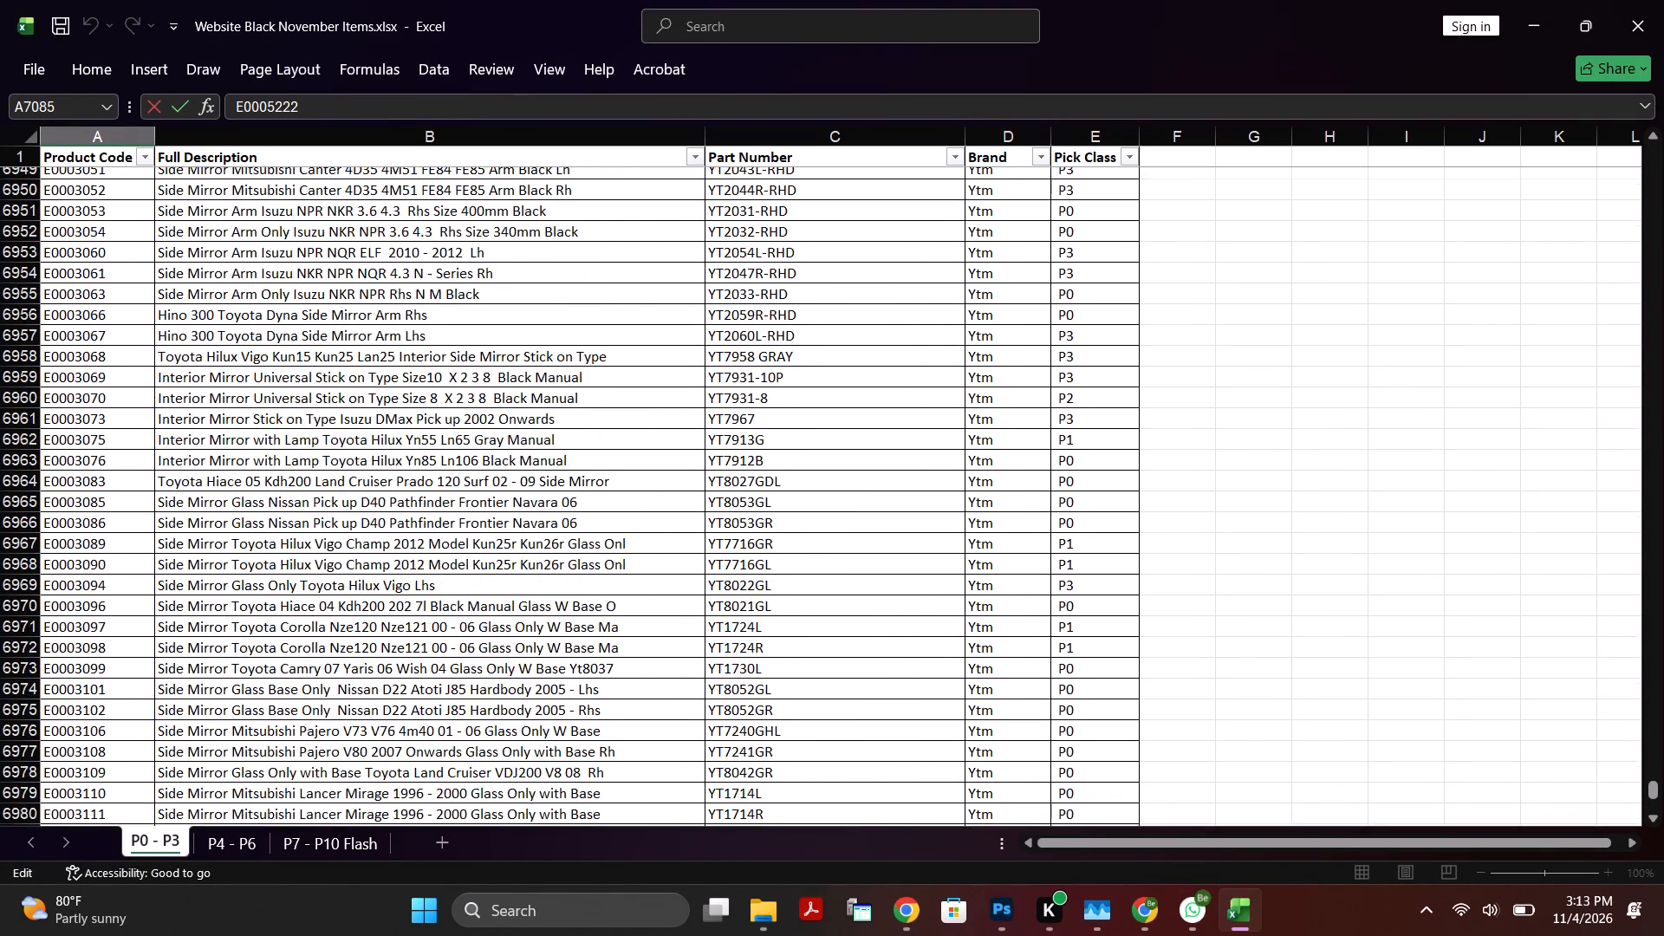
{"action": "scroll", "coordinate": [371, 500], "scroll_direction": "up", "scroll_amount": 1}
{"action": "left_click_drag", "start_coordinate": [1650, 786], "coordinate": [1627, 602]}
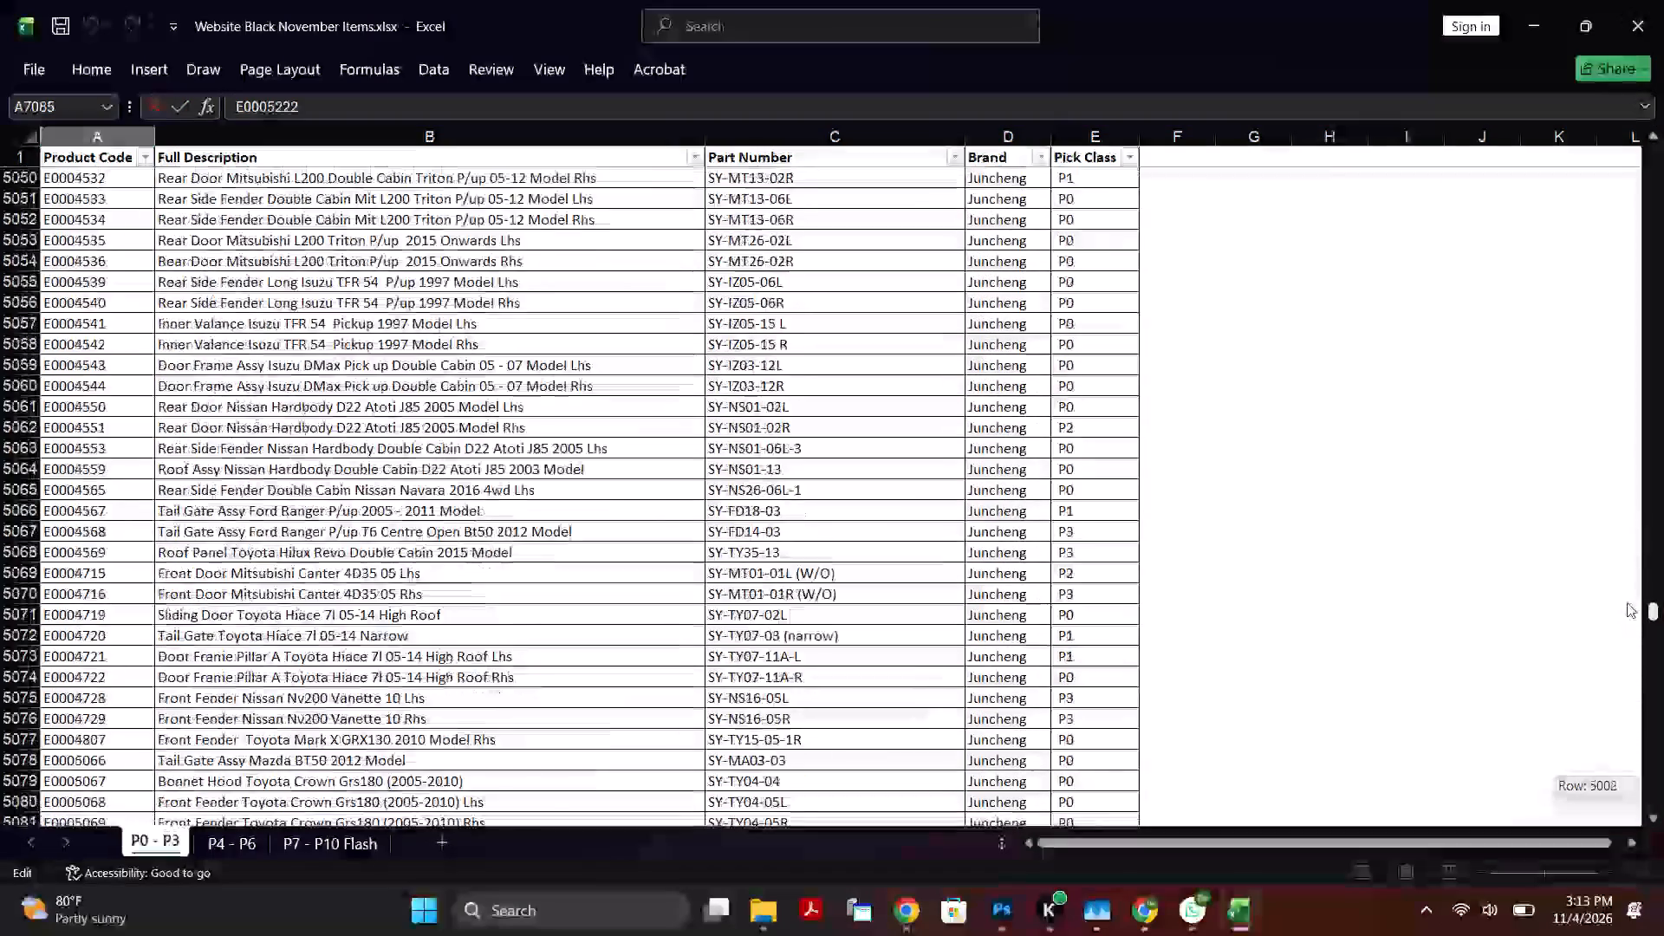
{"action": "left_click_drag", "start_coordinate": [1627, 602], "coordinate": [1631, 476]}
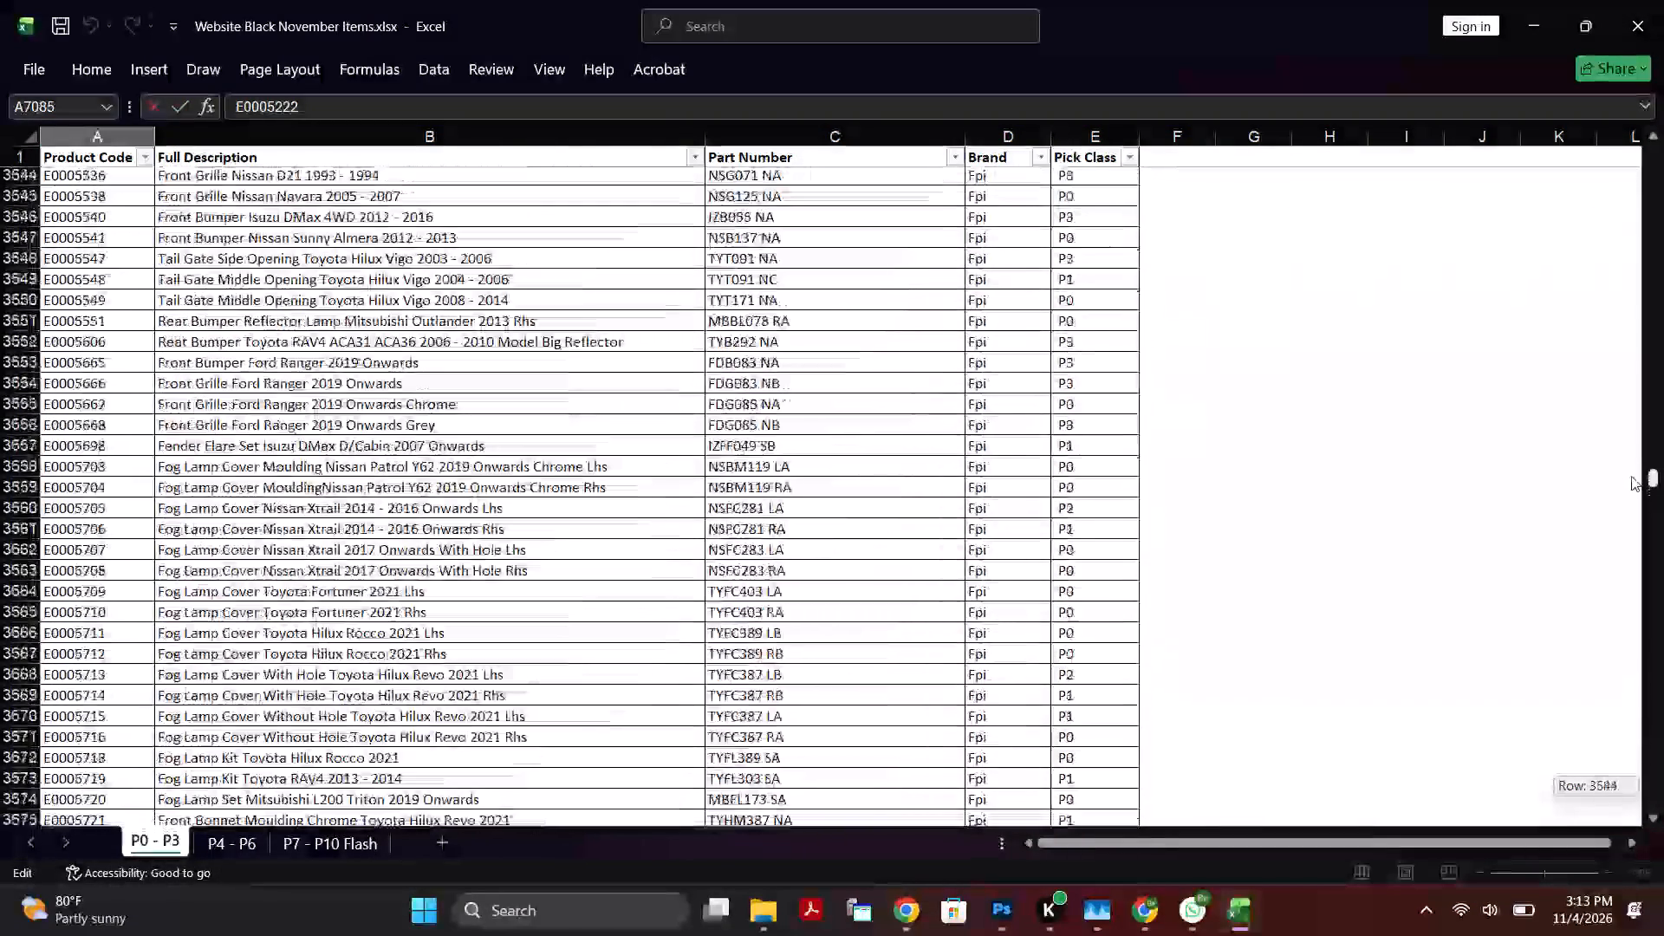
{"action": "left_click_drag", "start_coordinate": [1631, 476], "coordinate": [1633, 471]}
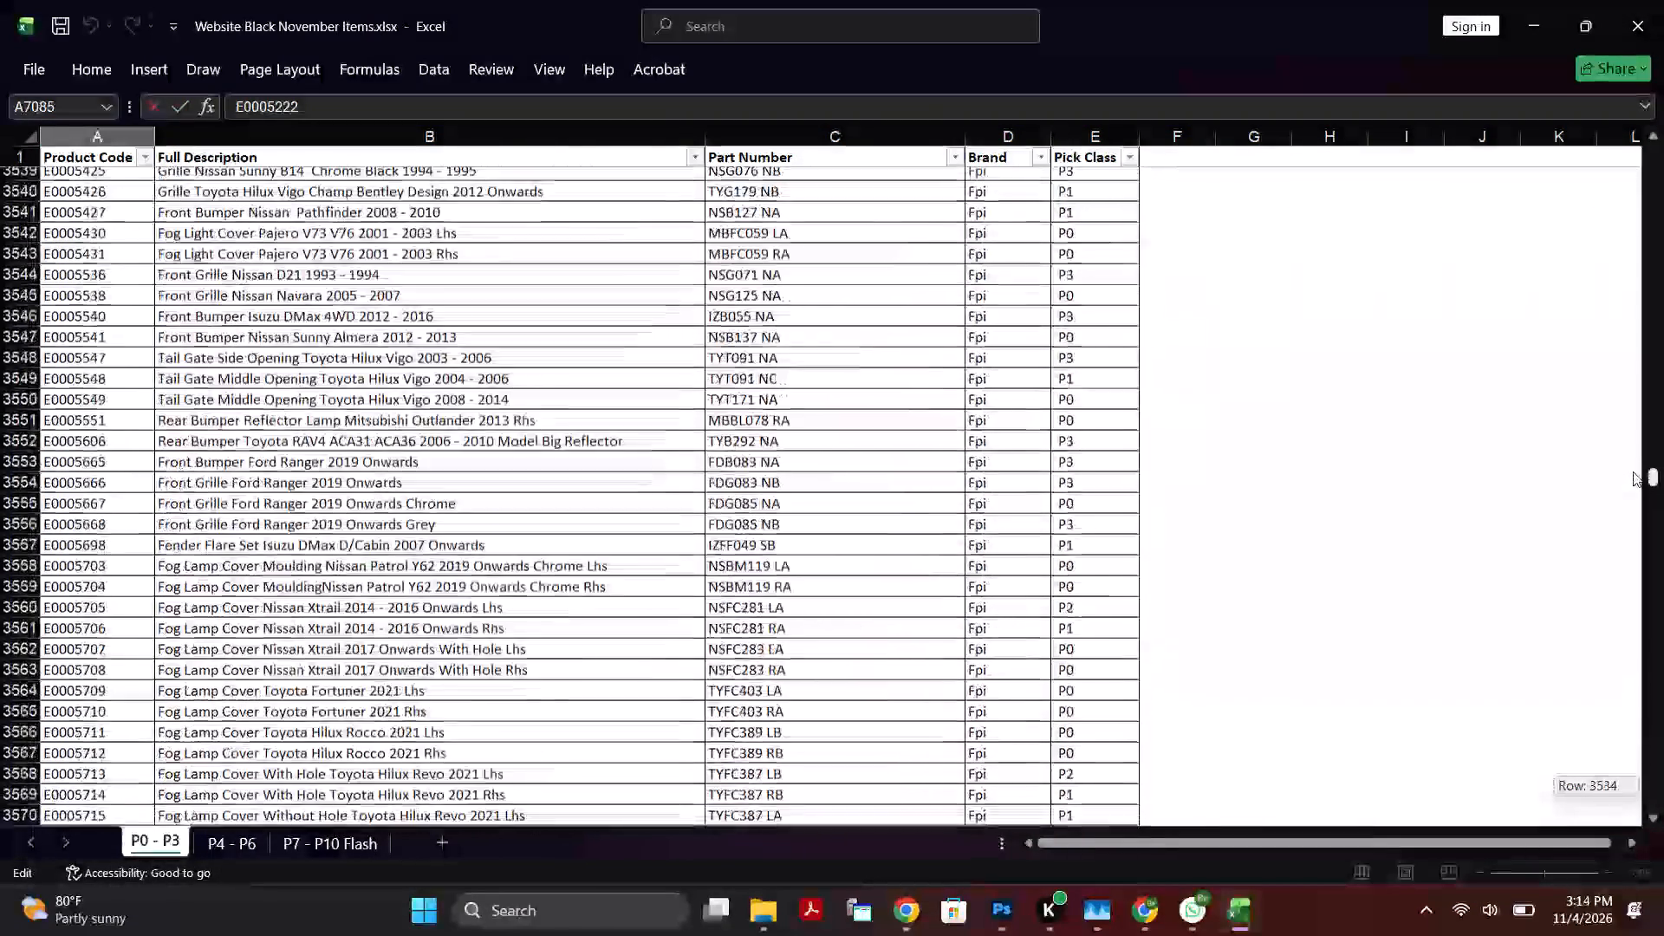
{"action": "left_click_drag", "start_coordinate": [1633, 471], "coordinate": [1633, 463]}
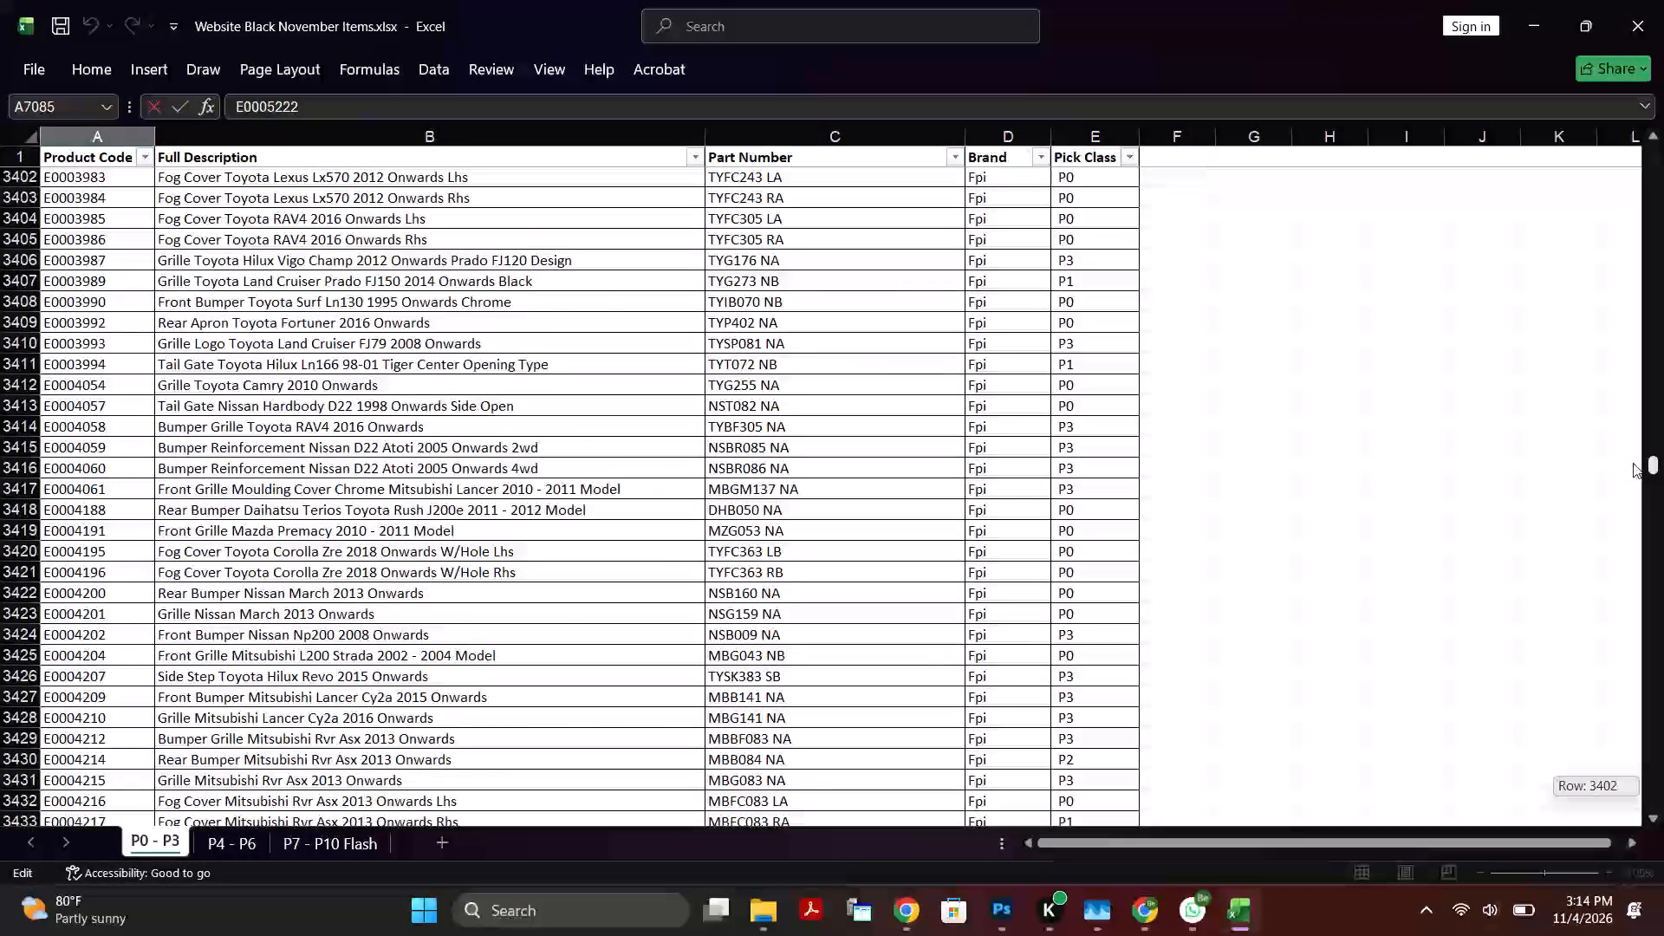
{"action": "left_click_drag", "start_coordinate": [1633, 463], "coordinate": [1639, 423]}
{"action": "left_click_drag", "start_coordinate": [1653, 422], "coordinate": [1654, 406]}
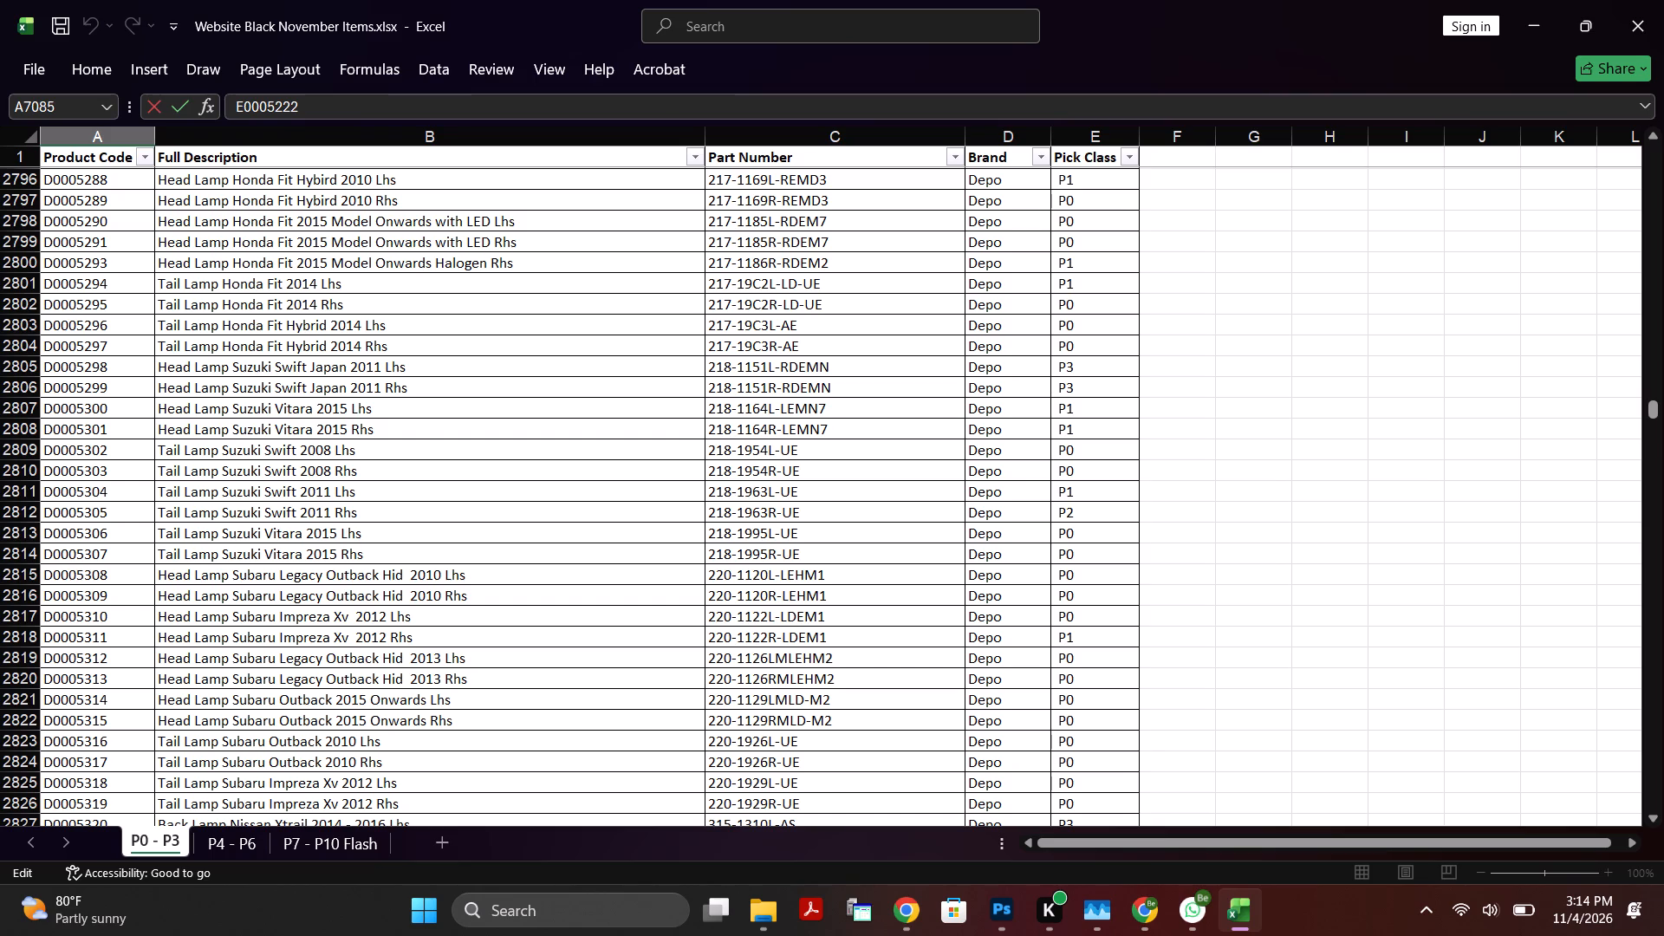
{"action": "scroll", "coordinate": [237, 303], "scroll_direction": "up", "scroll_amount": 5}
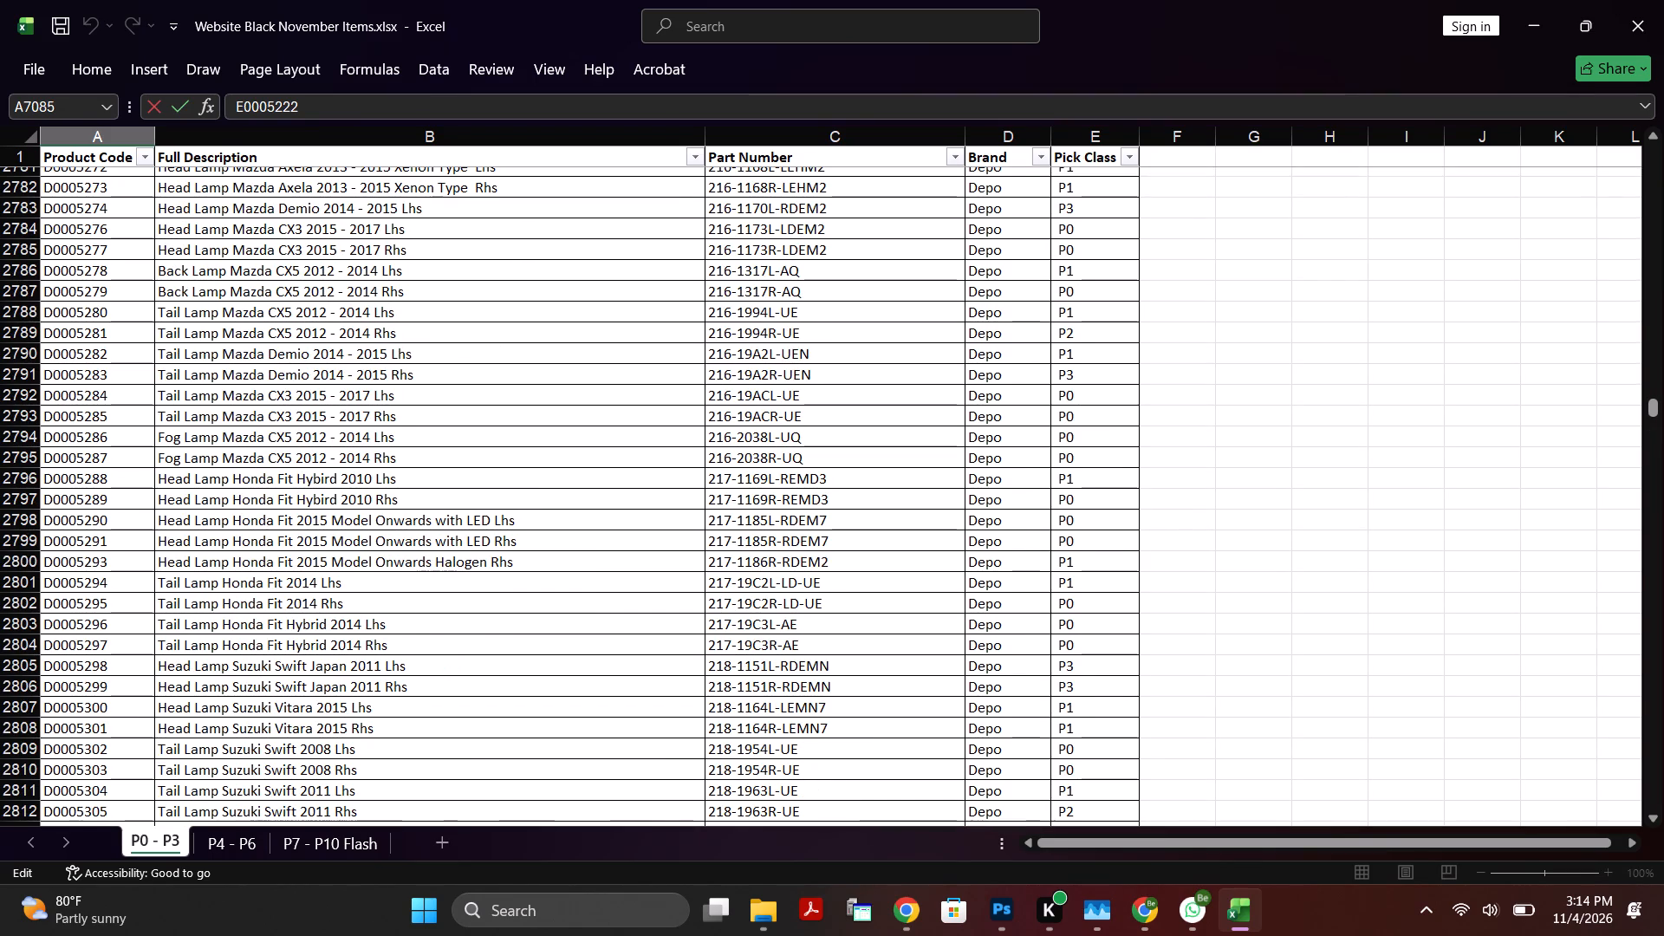
{"action": "left_click", "coordinate": [231, 320]}
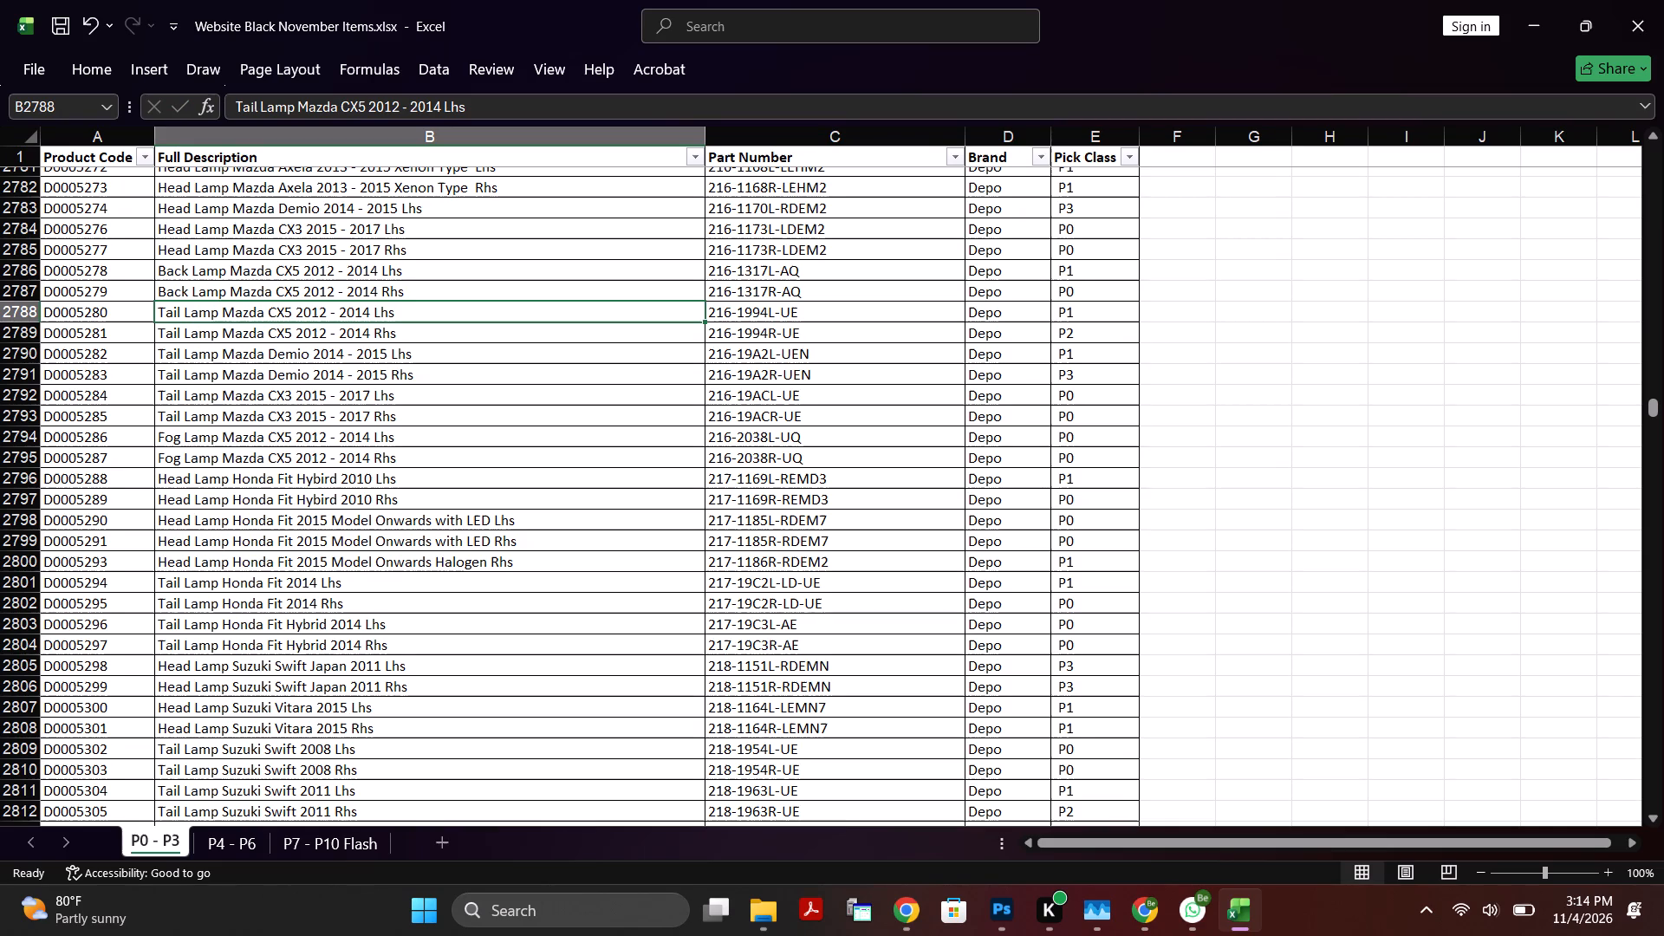
{"action": "left_click", "coordinate": [1171, 321]}
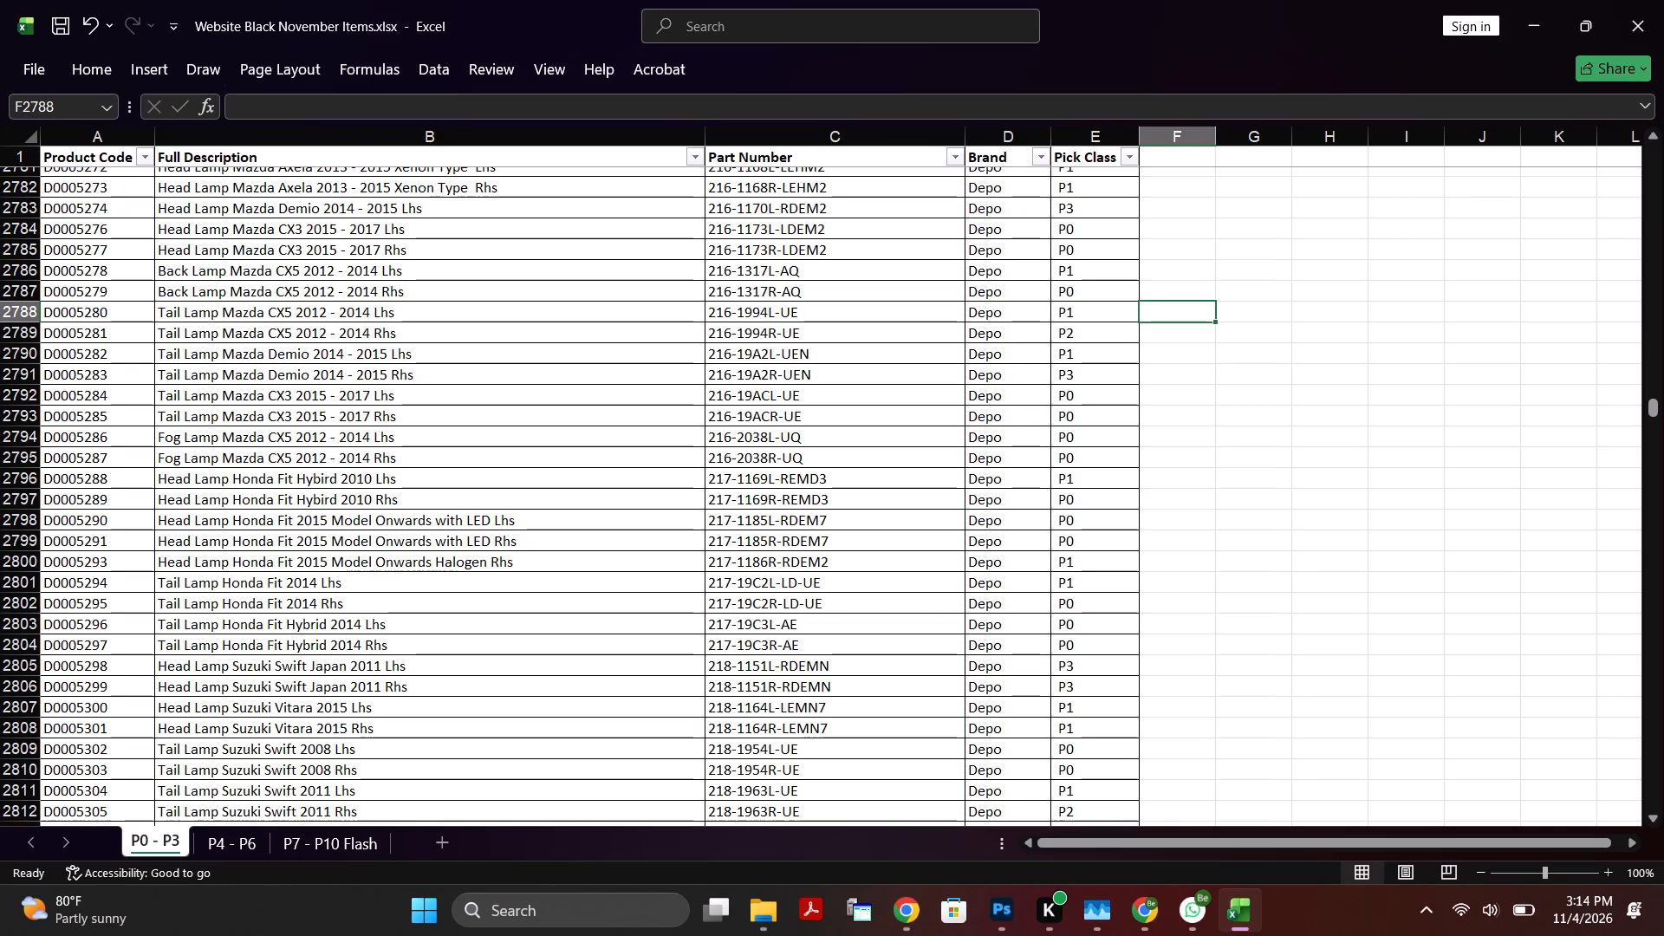
{"action": "key", "text": "1"}
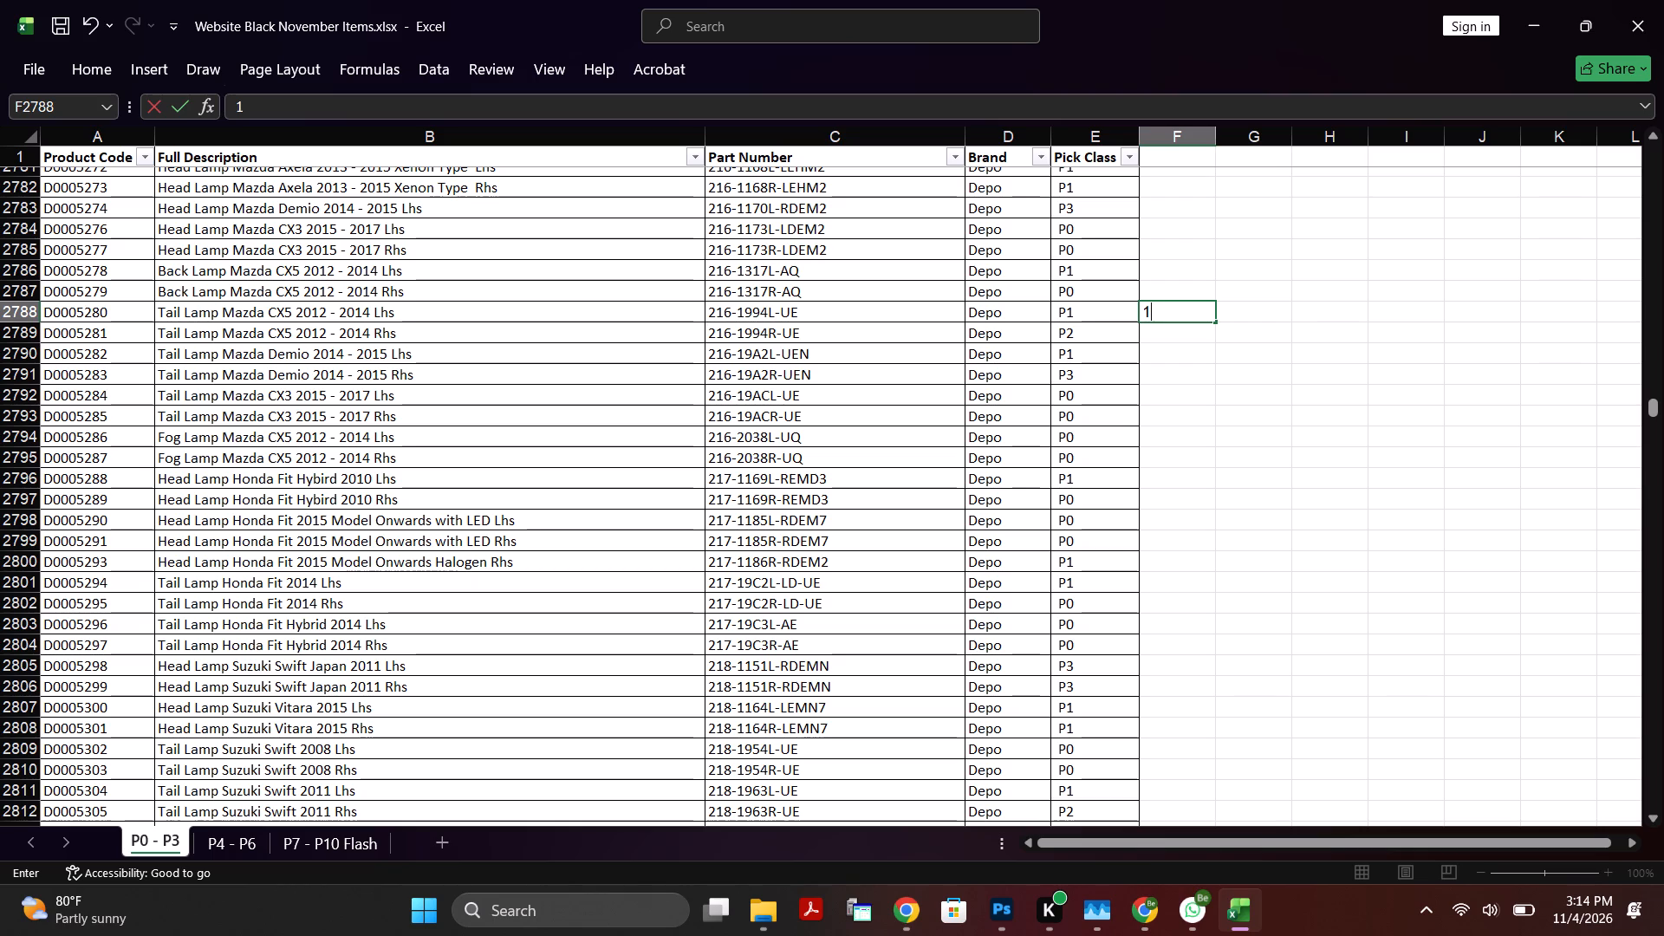
Copy product code D0005281 of the Mazda CX5 Rhs tail lamp and search for it on the Amex website in Chrome.
{"action": "triple_click", "coordinate": [96, 336]}
{"action": "left_click_drag", "start_coordinate": [119, 330], "coordinate": [116, 330]}
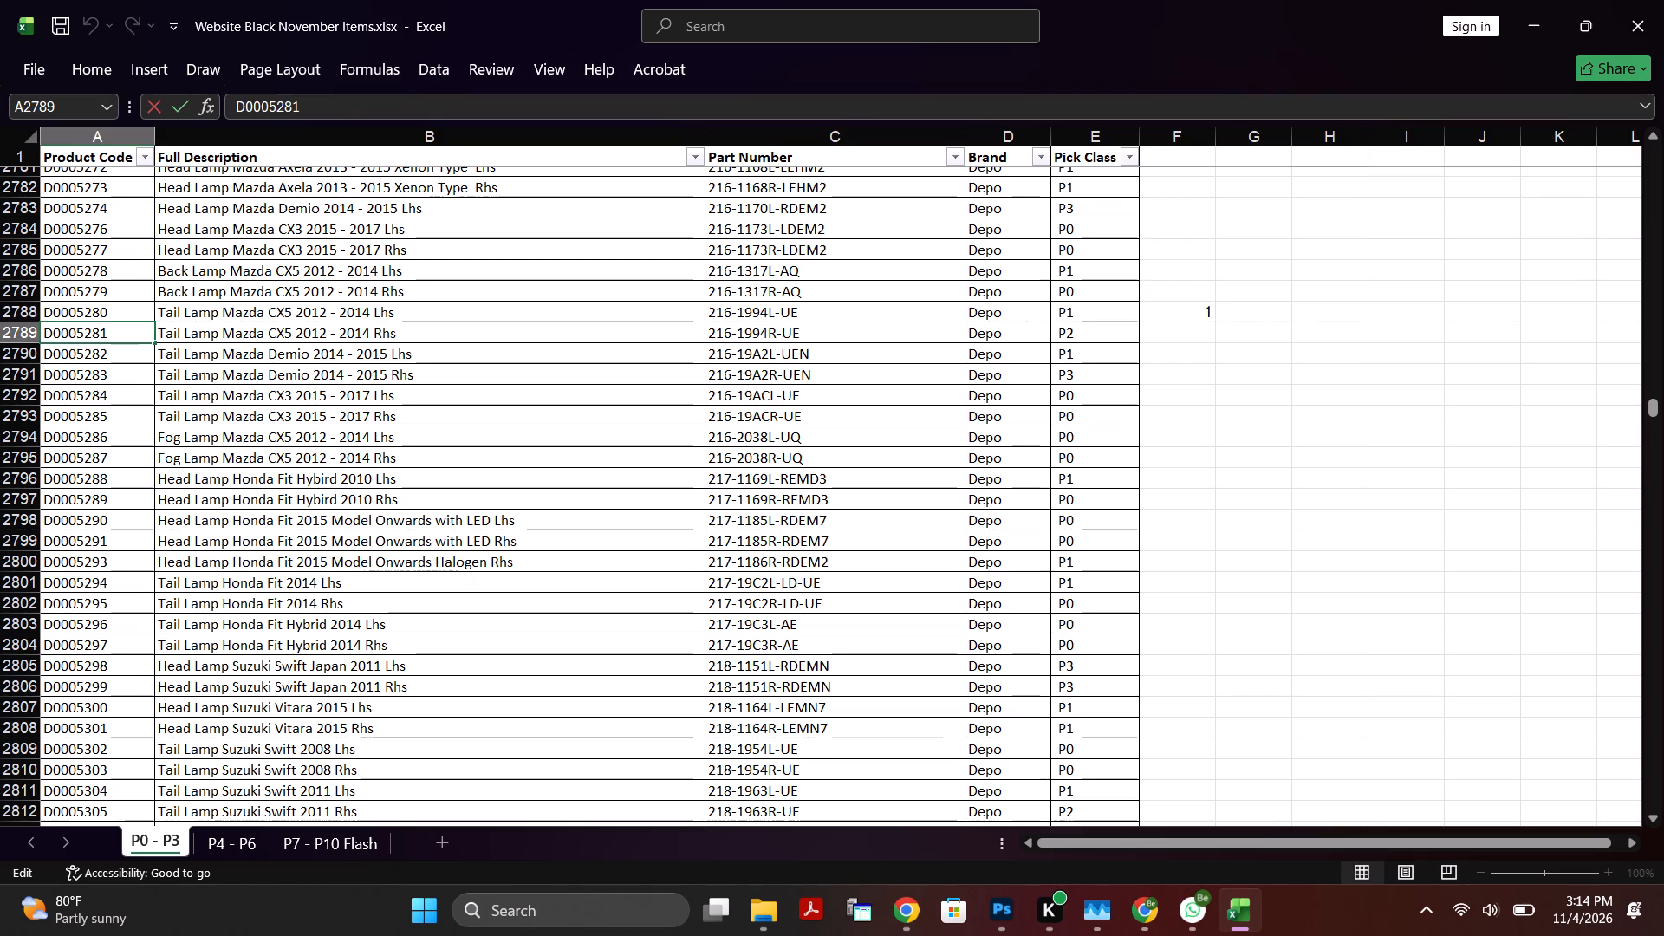
{"action": "left_click_drag", "start_coordinate": [116, 330], "coordinate": [0, 332]}
{"action": "key", "text": "ctrl+c"}
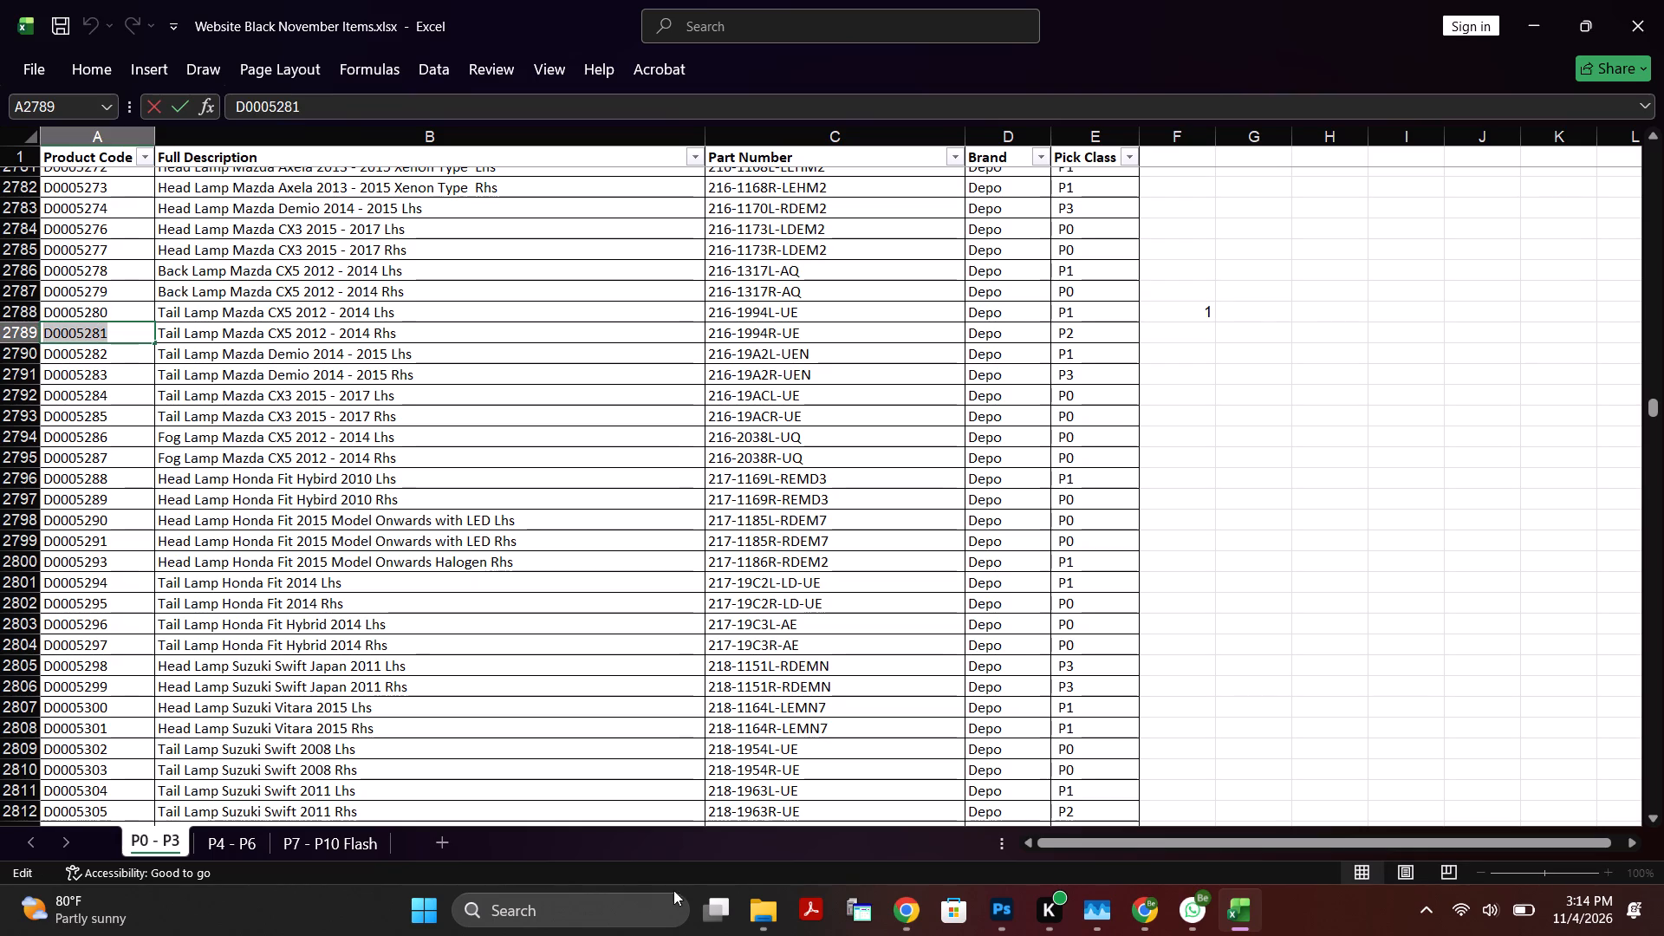
{"action": "left_click", "coordinate": [905, 908]}
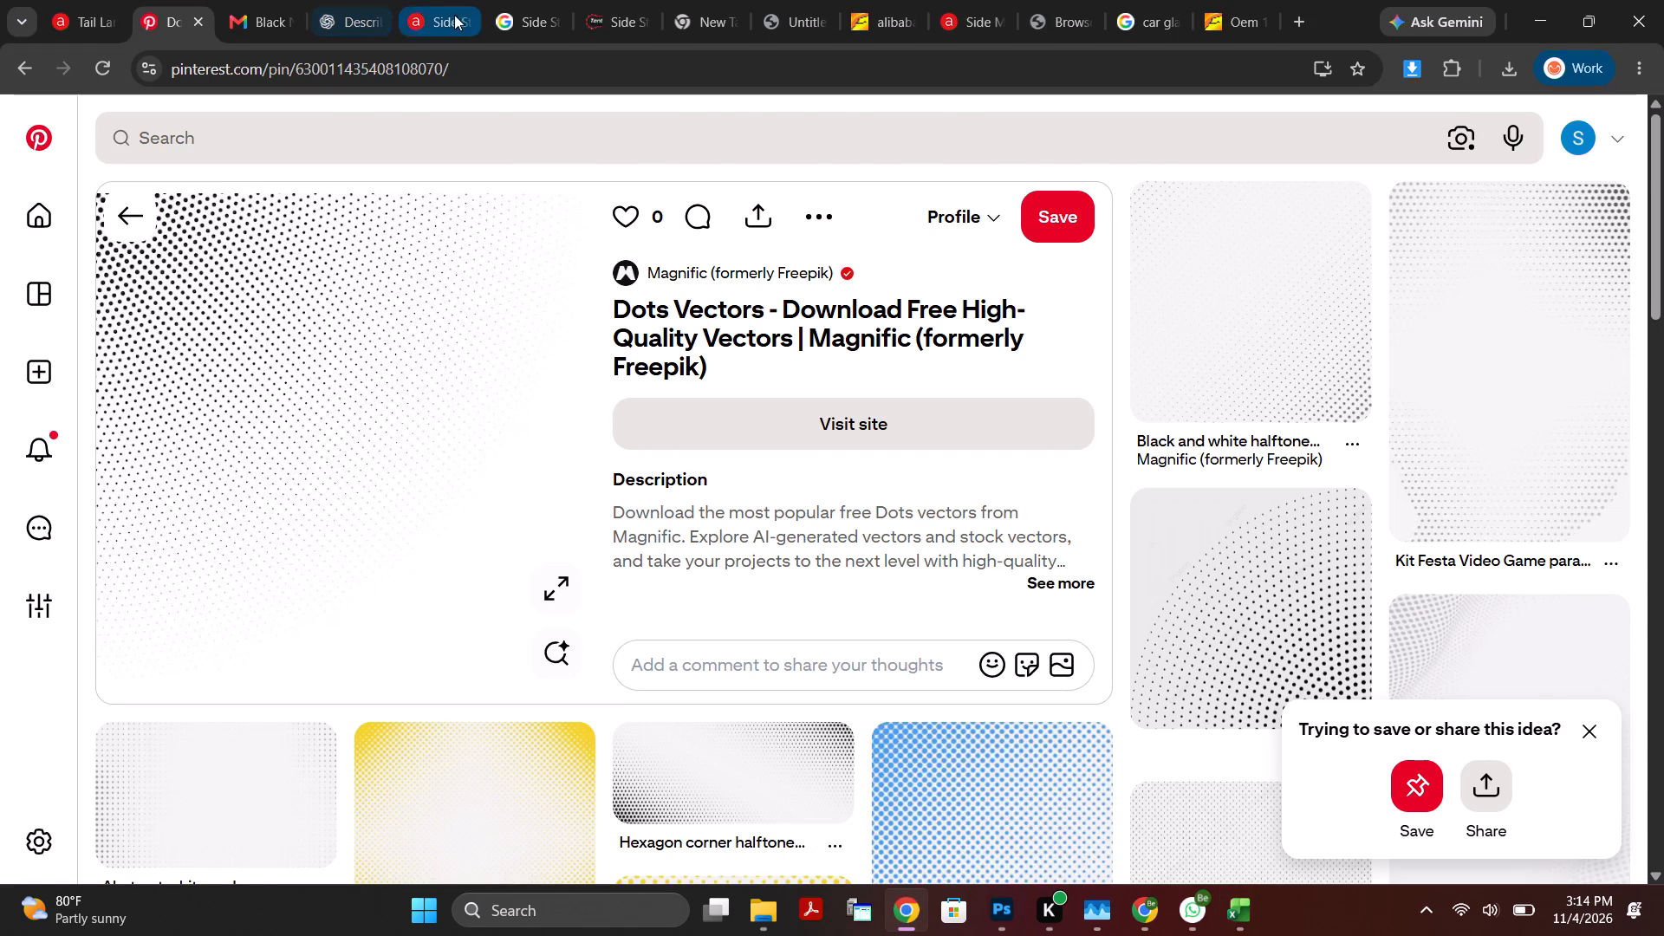
{"action": "left_click", "coordinate": [448, 16]}
{"action": "scroll", "coordinate": [640, 417], "scroll_direction": "up", "scroll_amount": 6}
{"action": "left_click", "coordinate": [707, 395]}
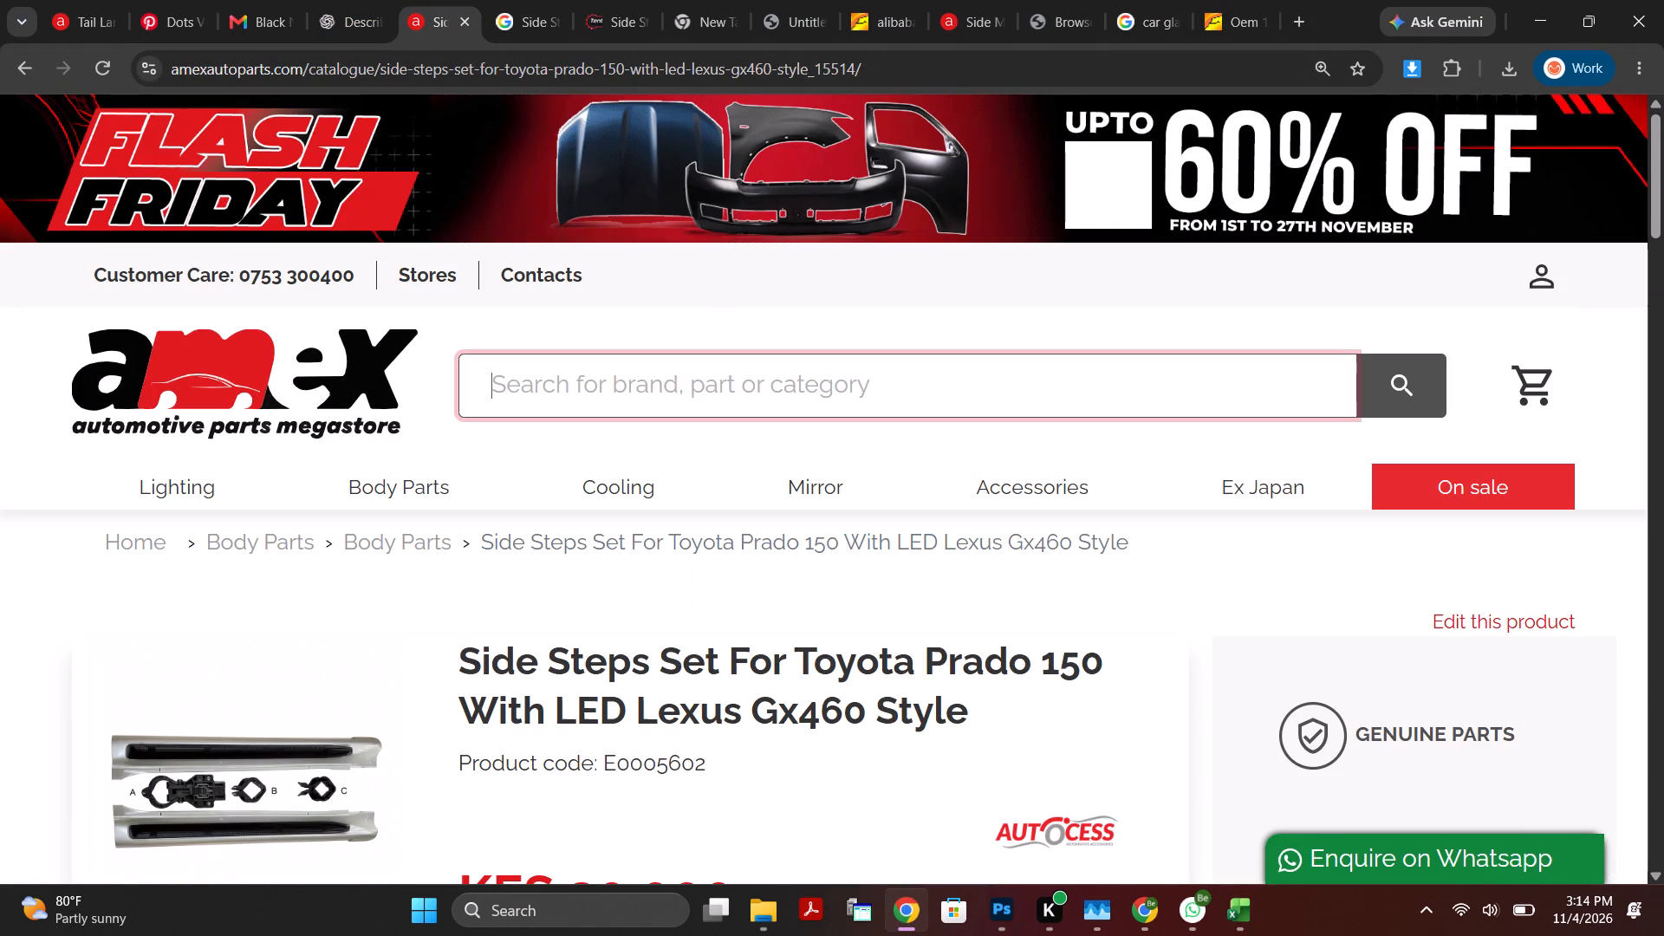
{"action": "key", "text": "ctrl+v"}
{"action": "key", "text": "Return"}
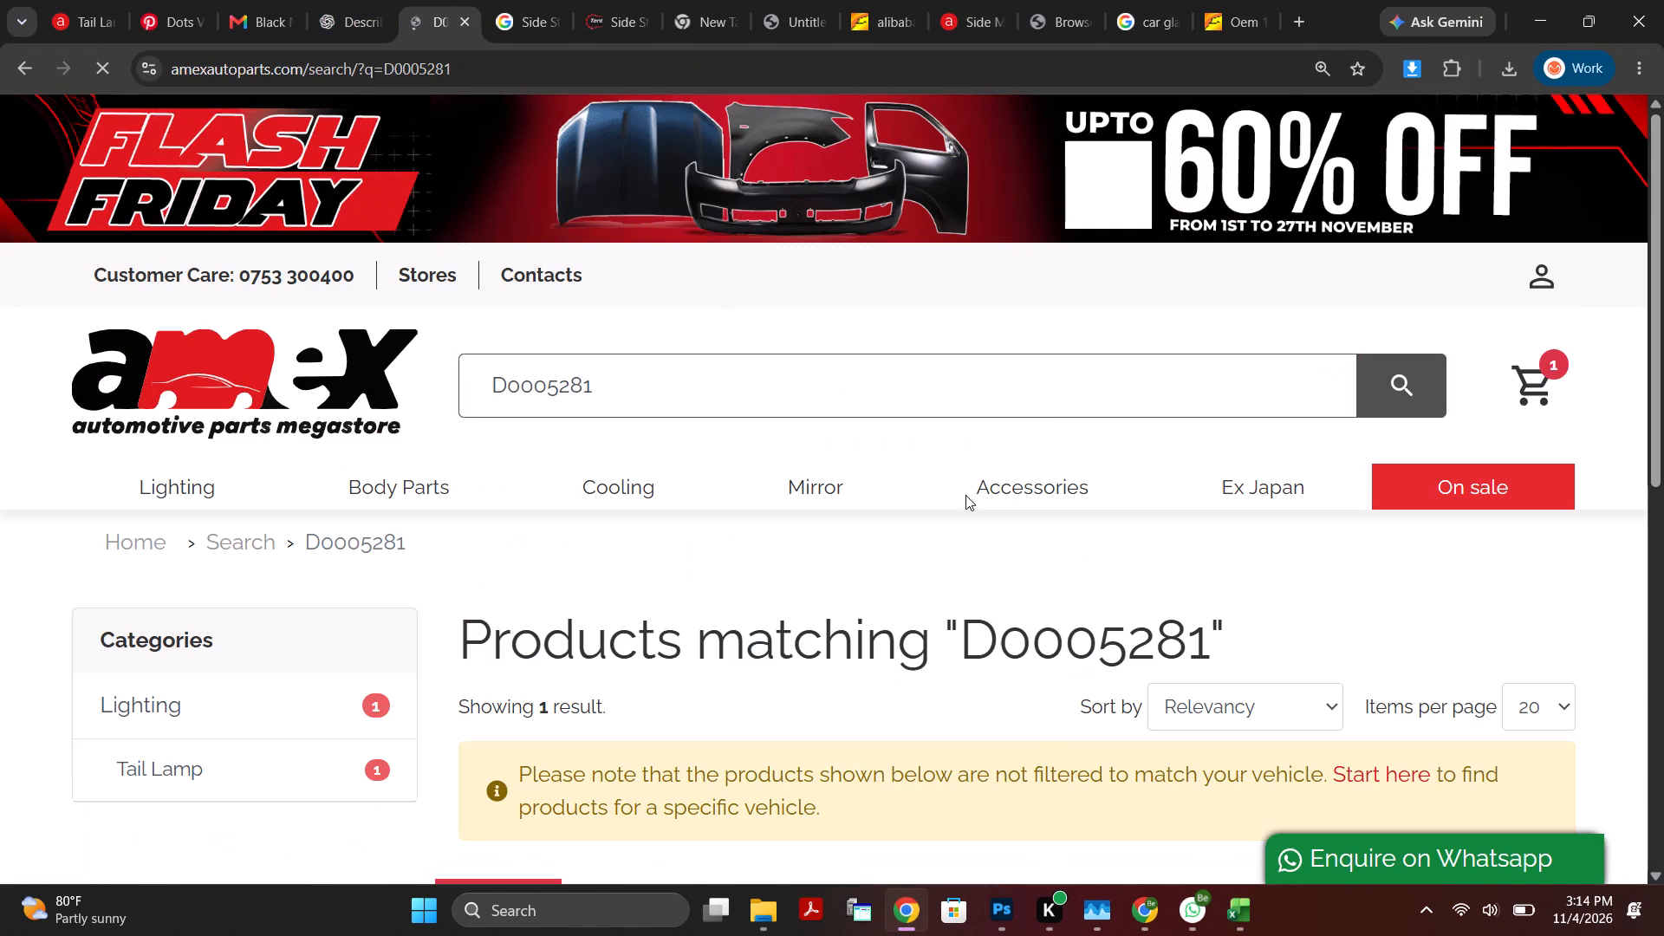
Open the Tail Lamp Mazda CX5 2012 - 2014 Rhs product page and copy the words "Tail Lamp" from its title.
{"action": "scroll", "coordinate": [724, 674], "scroll_direction": "down", "scroll_amount": 7}
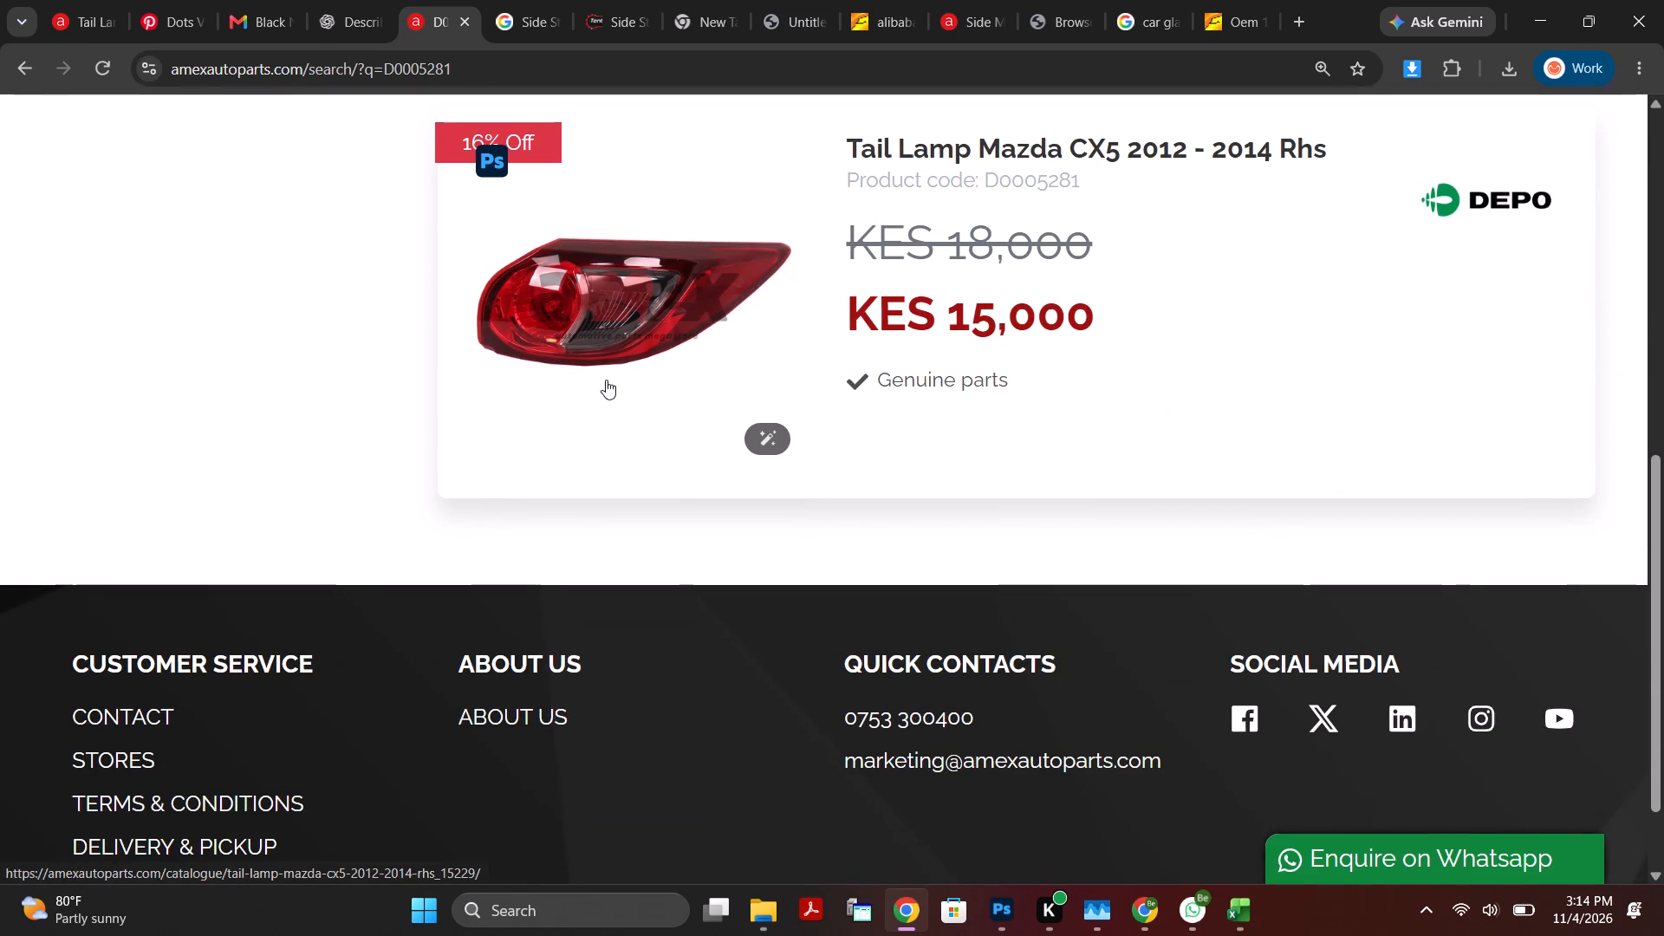
{"action": "scroll", "coordinate": [739, 330], "scroll_direction": "up", "scroll_amount": 2}
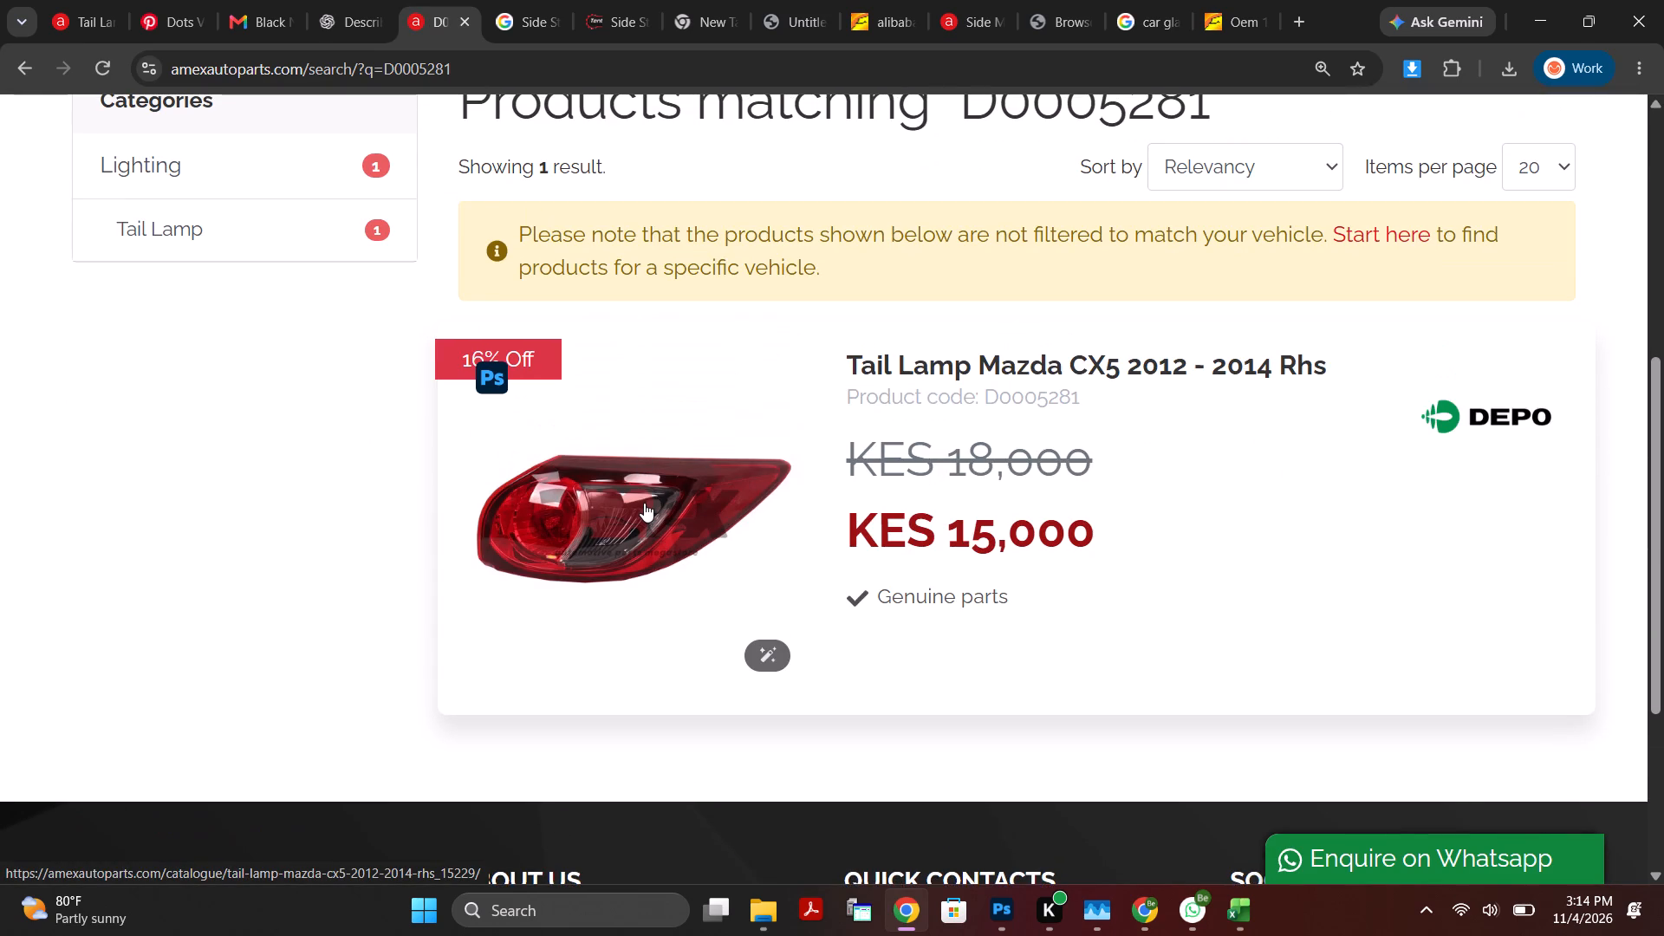
{"action": "left_click", "coordinate": [644, 503]}
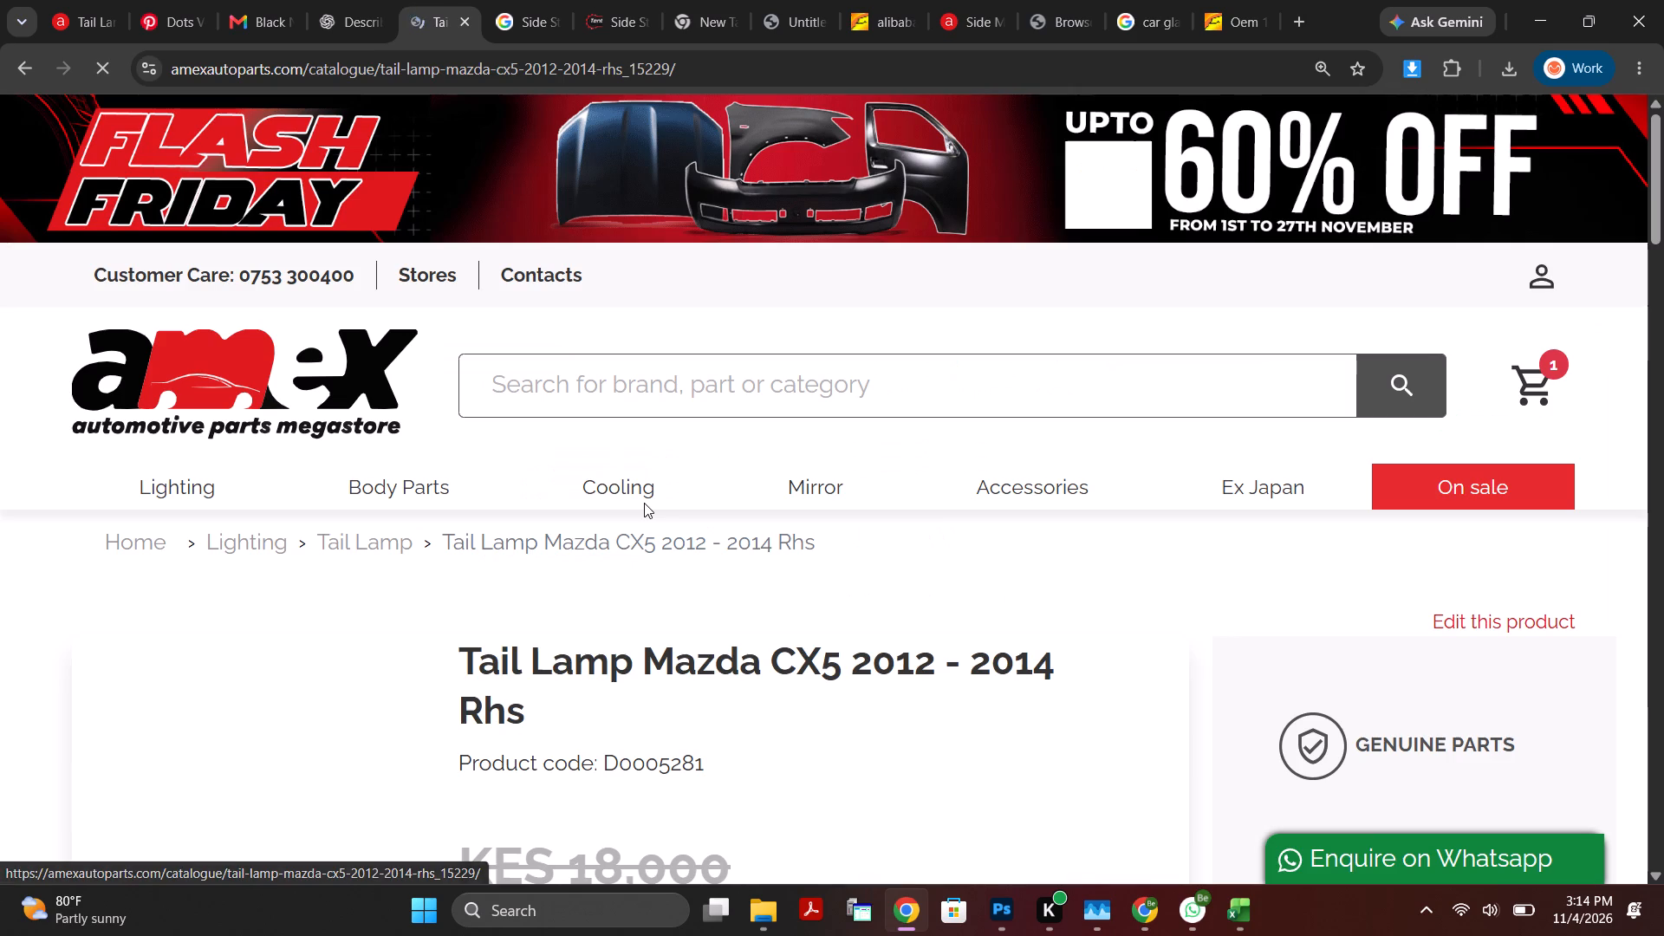
{"action": "scroll", "coordinate": [433, 744], "scroll_direction": "down", "scroll_amount": 2}
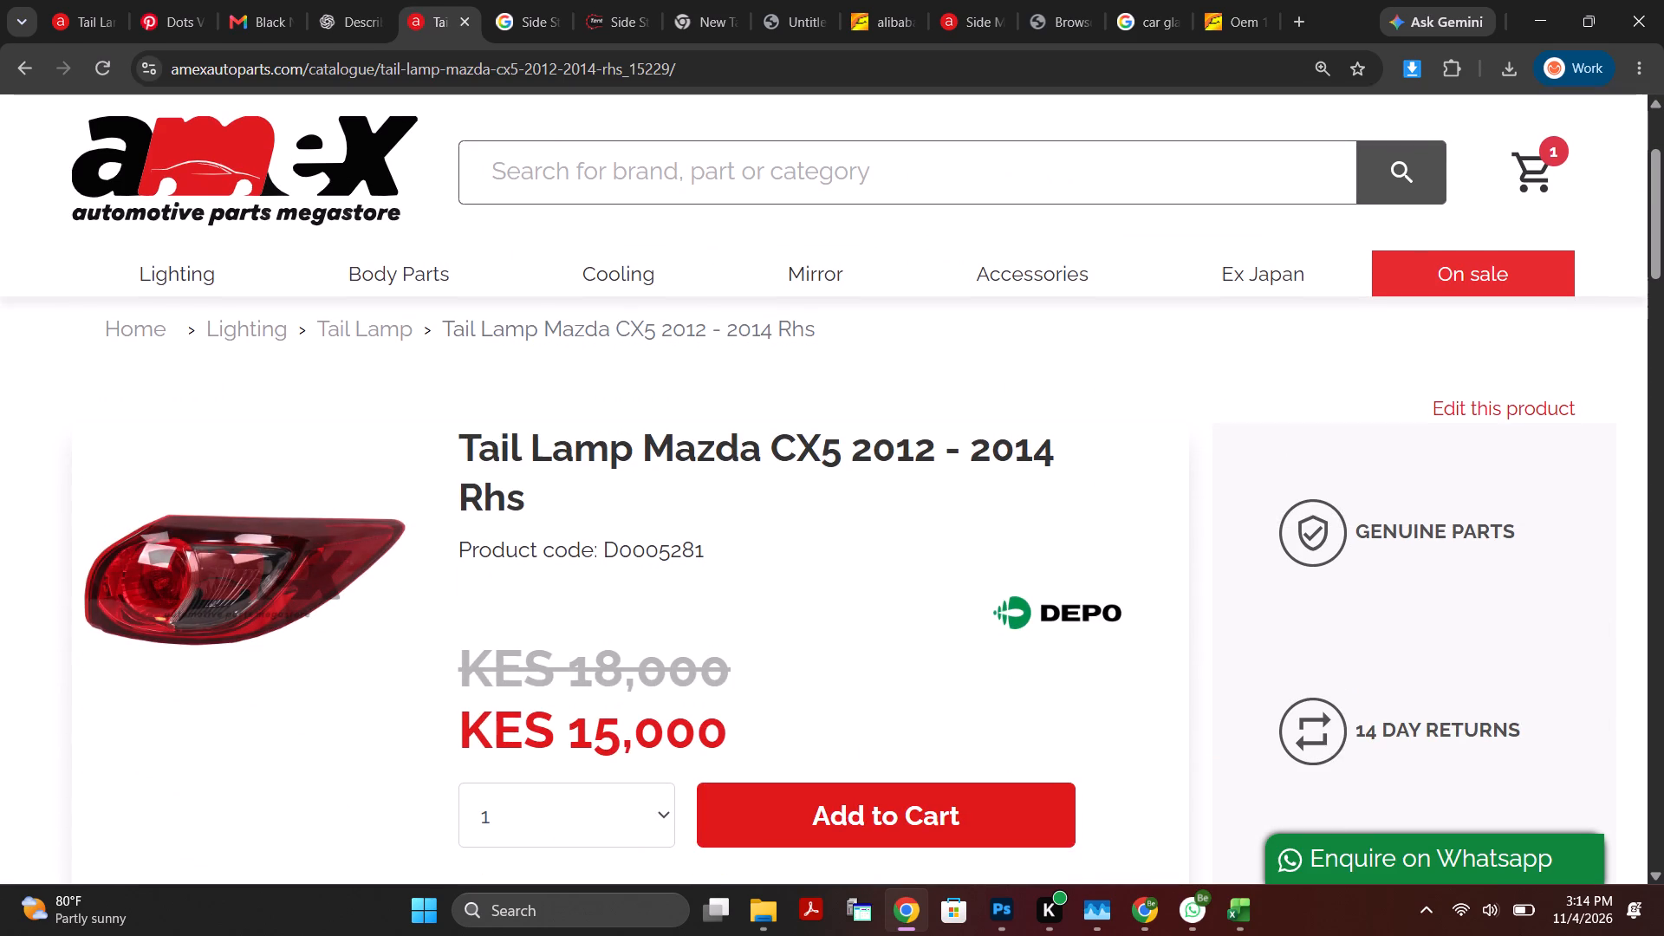
{"action": "left_click_drag", "start_coordinate": [634, 448], "coordinate": [457, 454]}
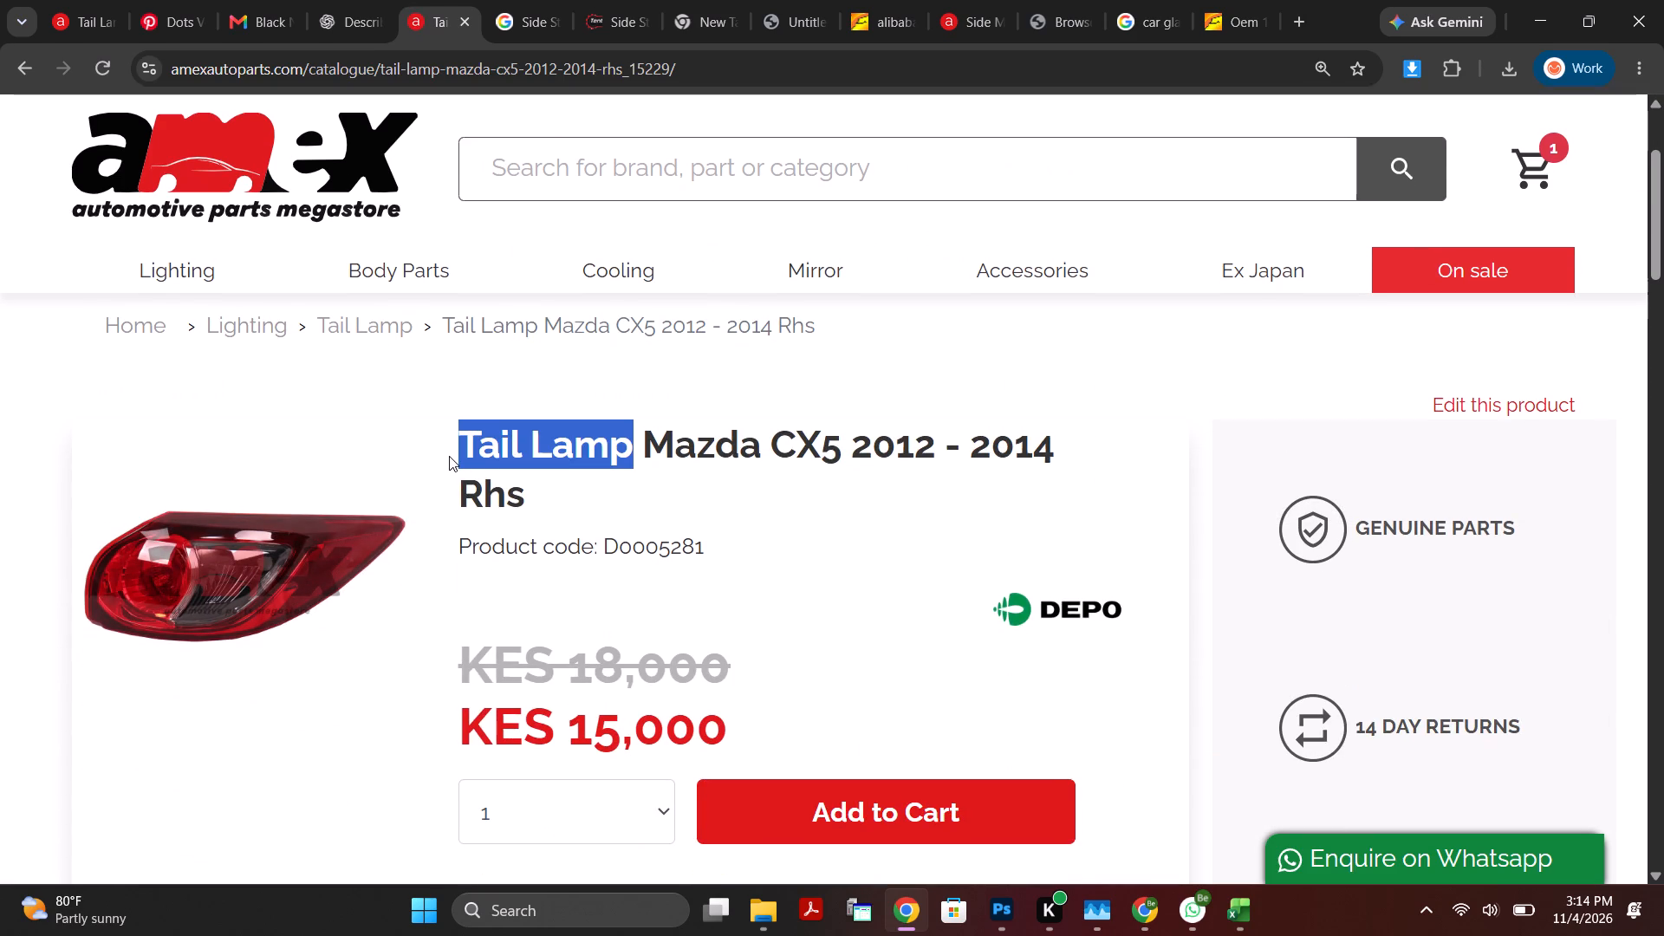
{"action": "key", "text": "ctrl+c"}
Switch to Photoshop, make the hidden side mirror layer rtfg visible in the Black November poster, and delete it.
{"action": "left_click", "coordinate": [1011, 911]}
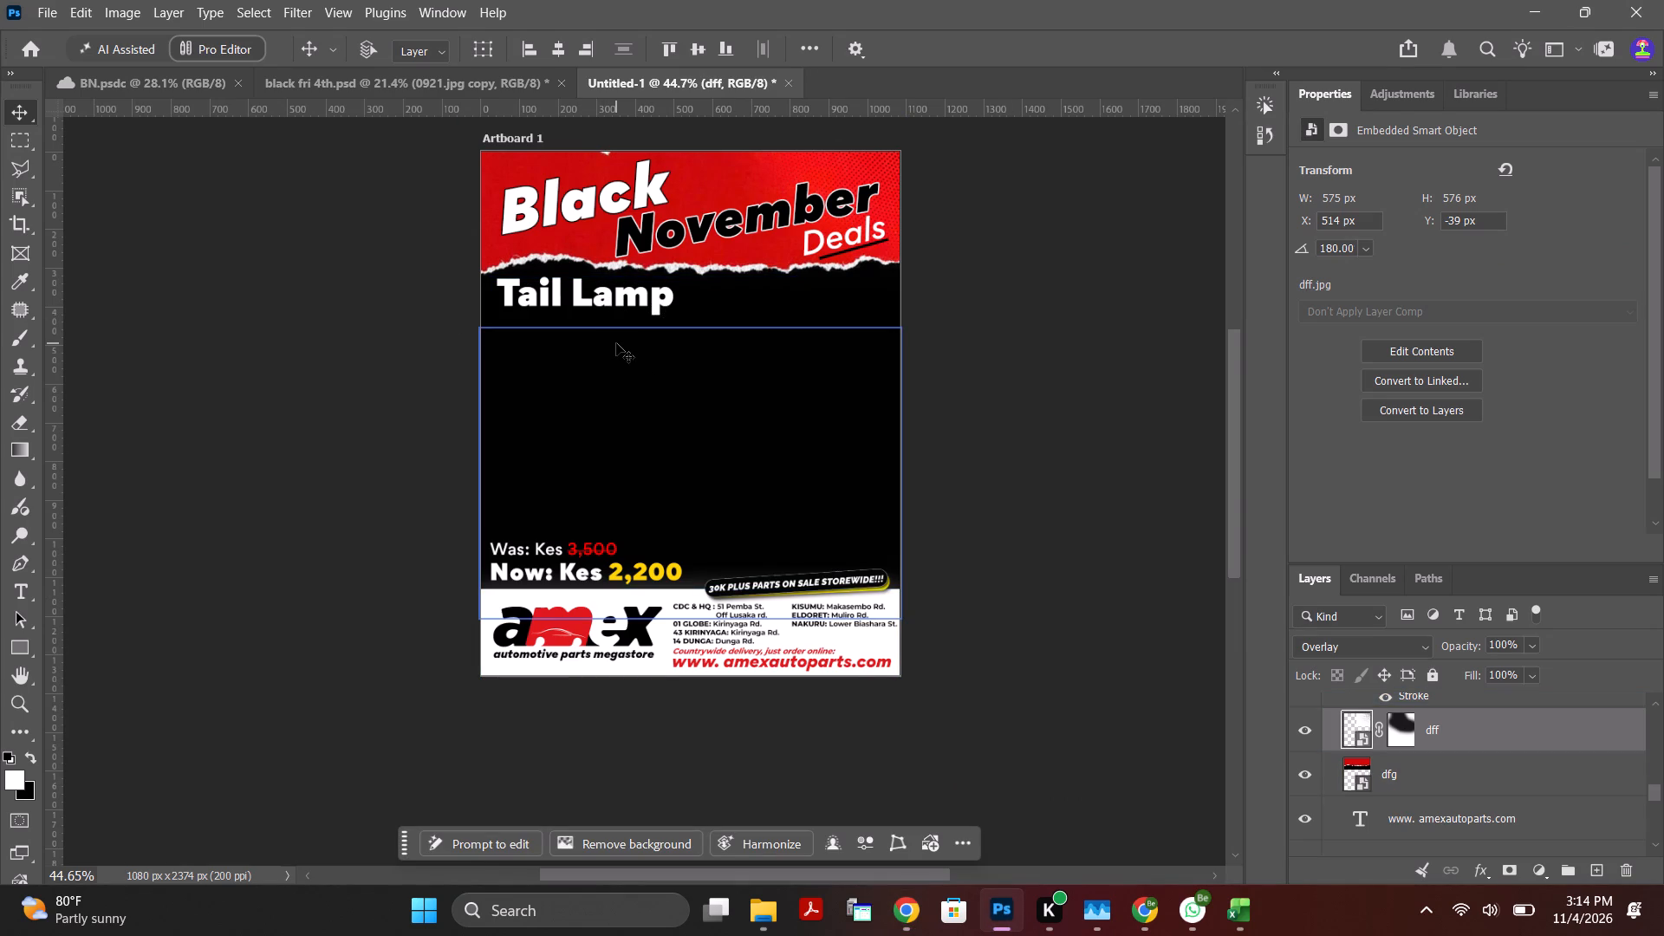
{"action": "scroll", "coordinate": [1420, 803], "scroll_direction": "up", "scroll_amount": 8}
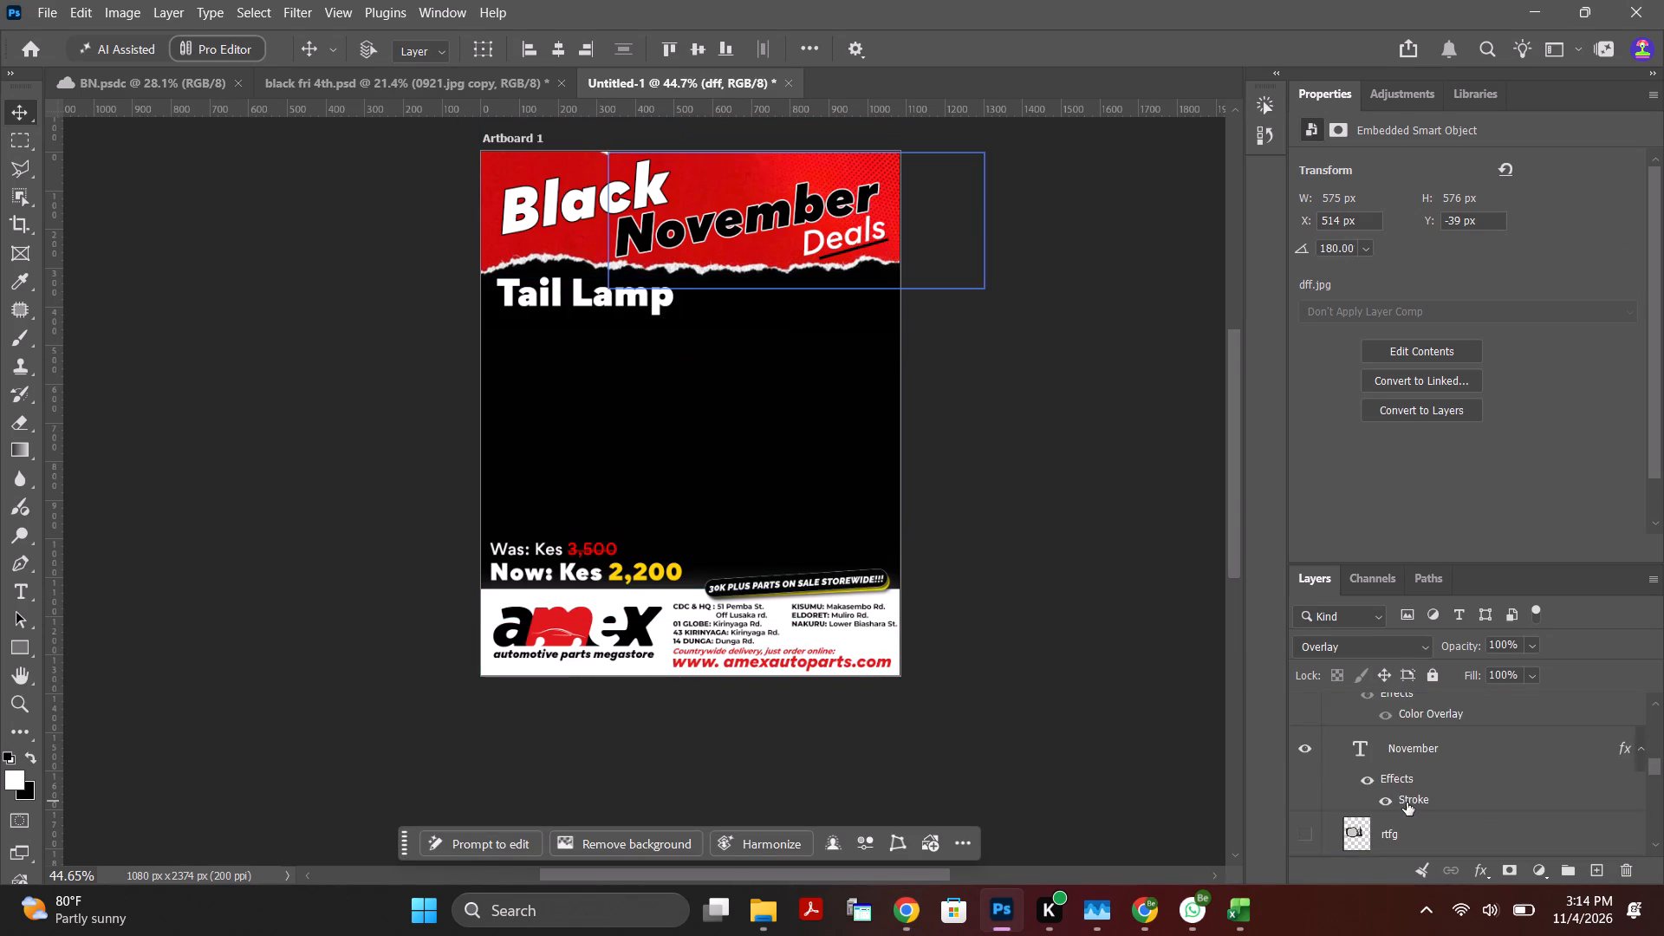
{"action": "scroll", "coordinate": [1410, 822], "scroll_direction": "down", "scroll_amount": 2}
{"action": "left_click", "coordinate": [1433, 770]}
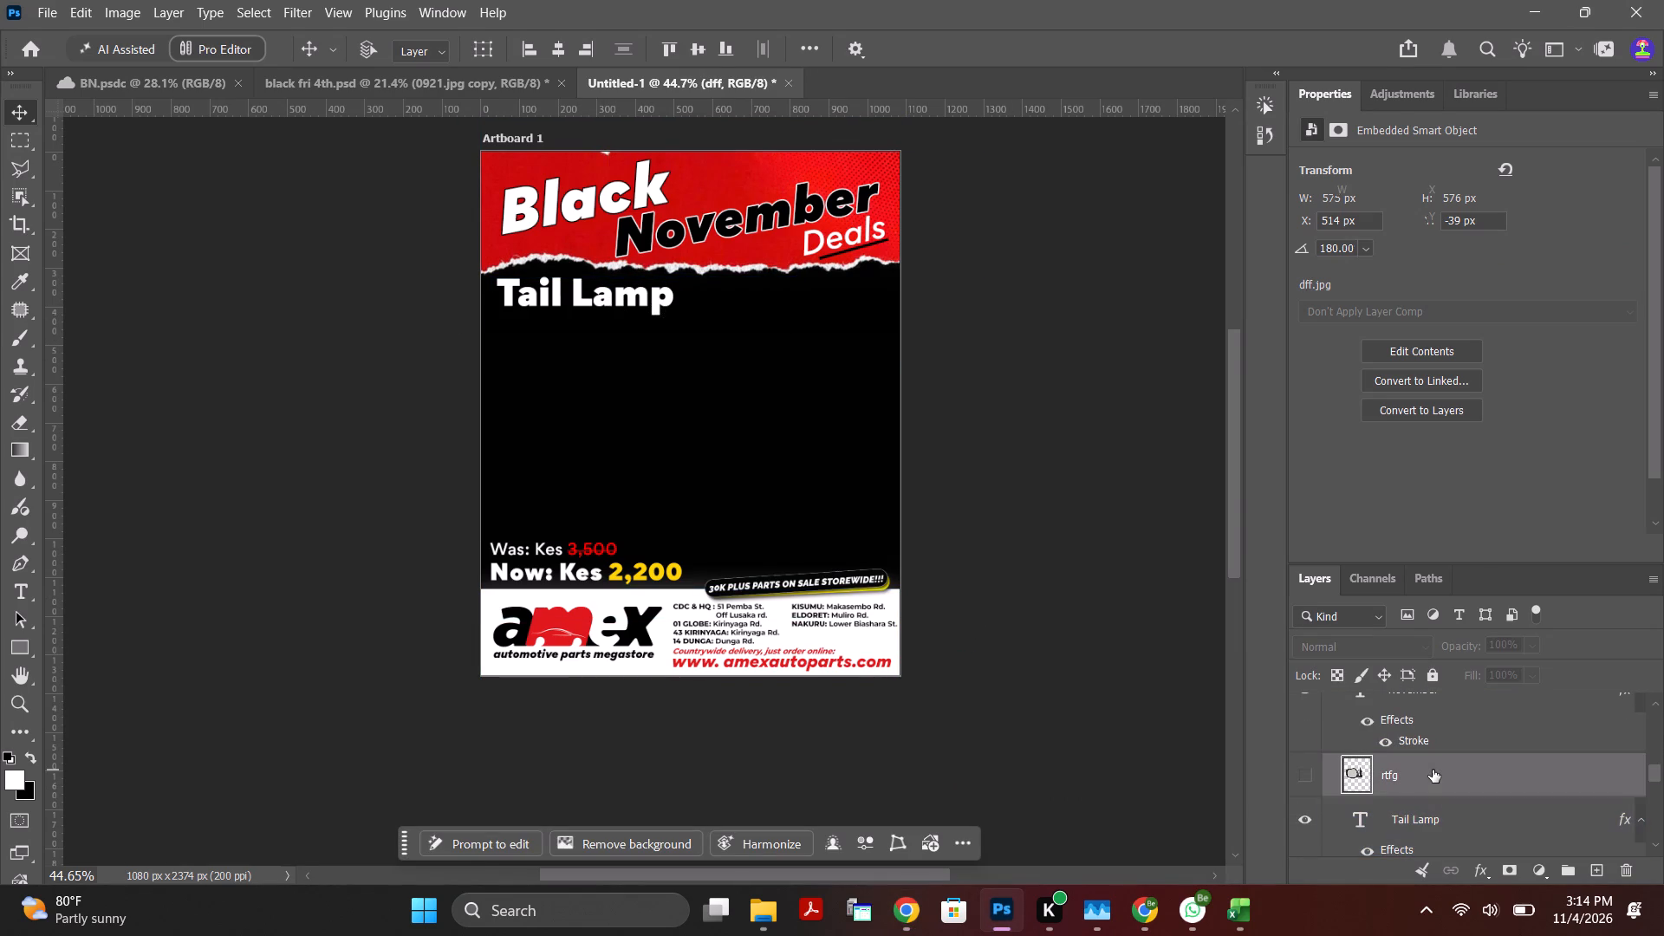
{"action": "left_click", "coordinate": [1310, 772]}
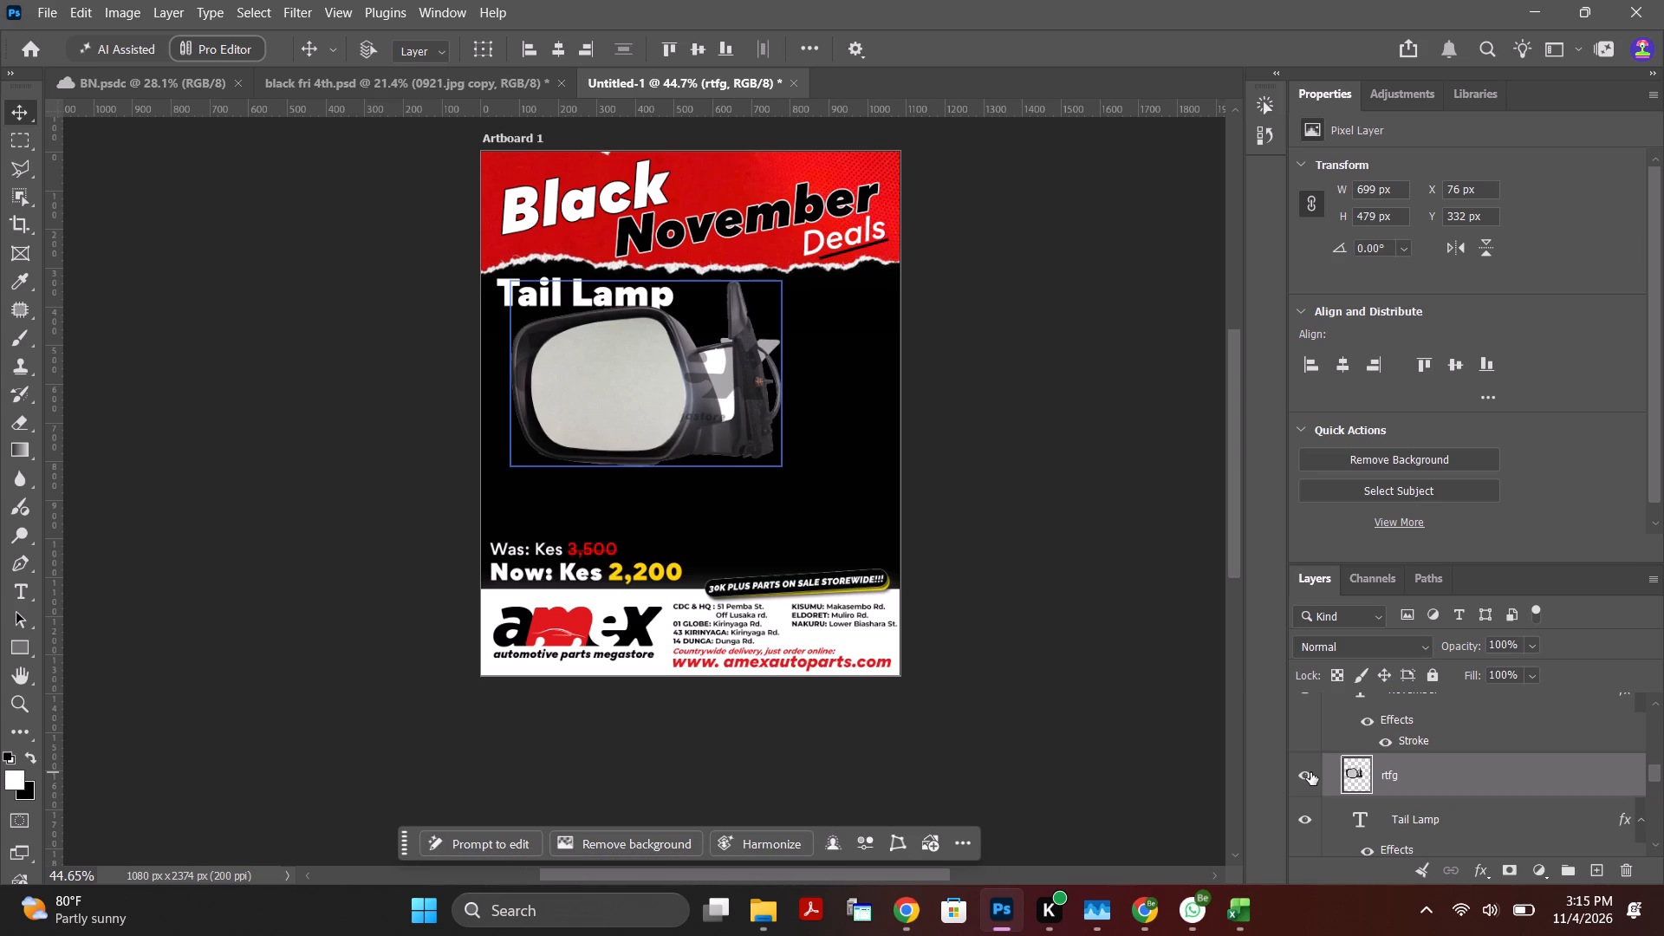
{"action": "left_click_drag", "start_coordinate": [702, 397], "coordinate": [731, 439]}
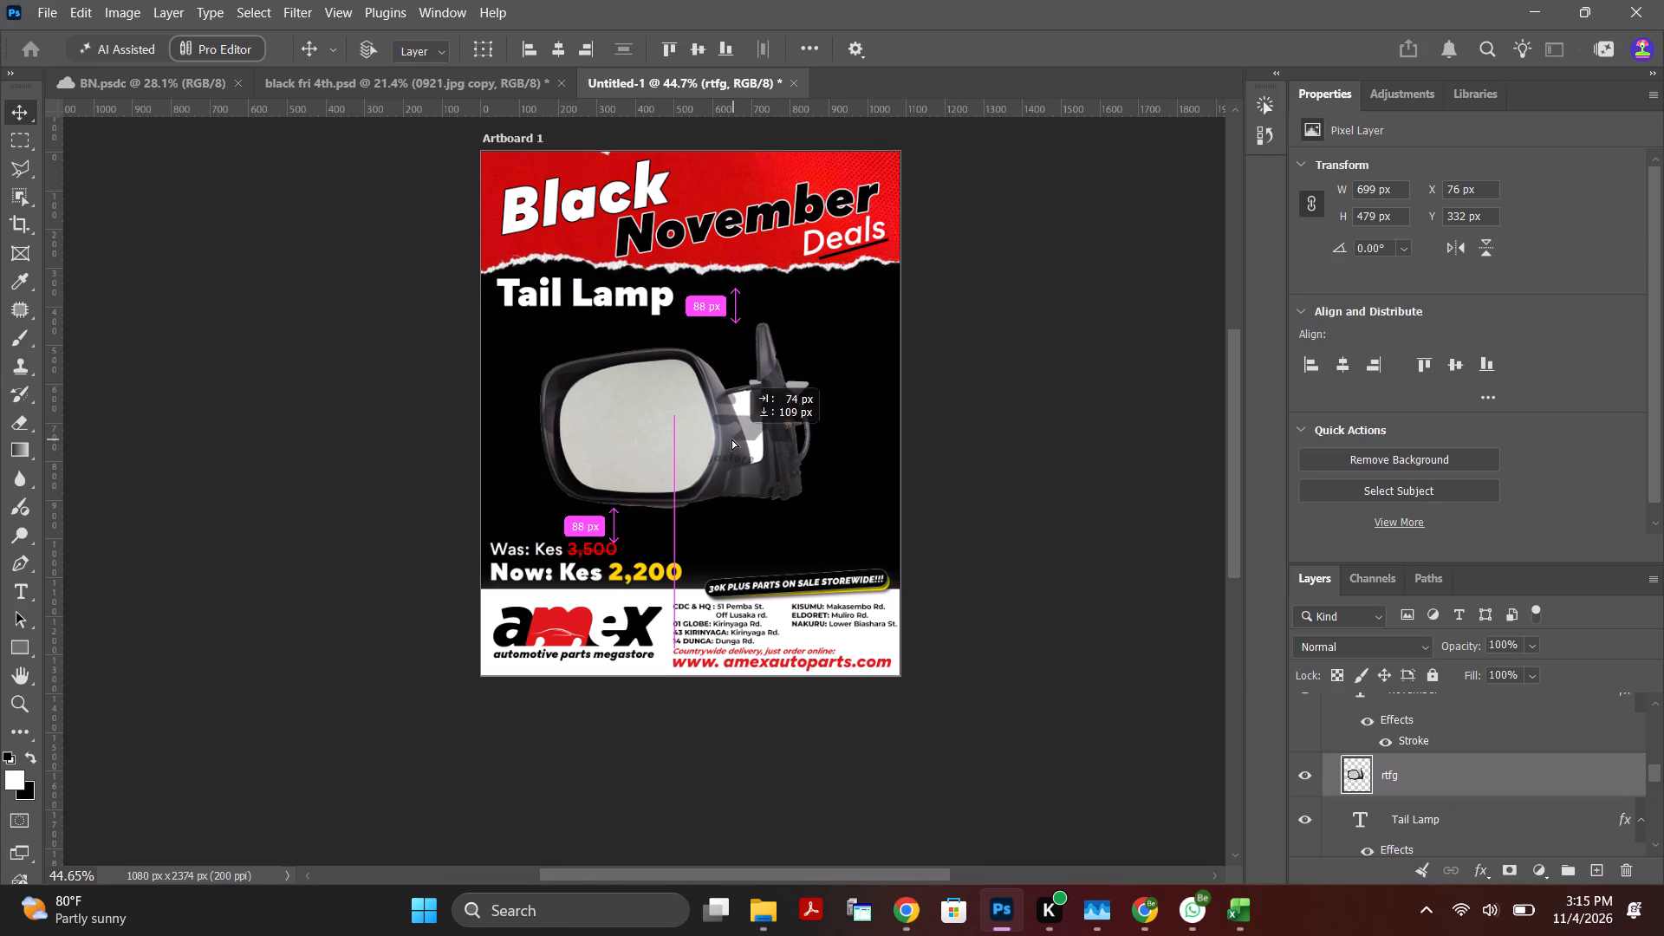
{"action": "left_click_drag", "start_coordinate": [731, 439], "coordinate": [731, 438]}
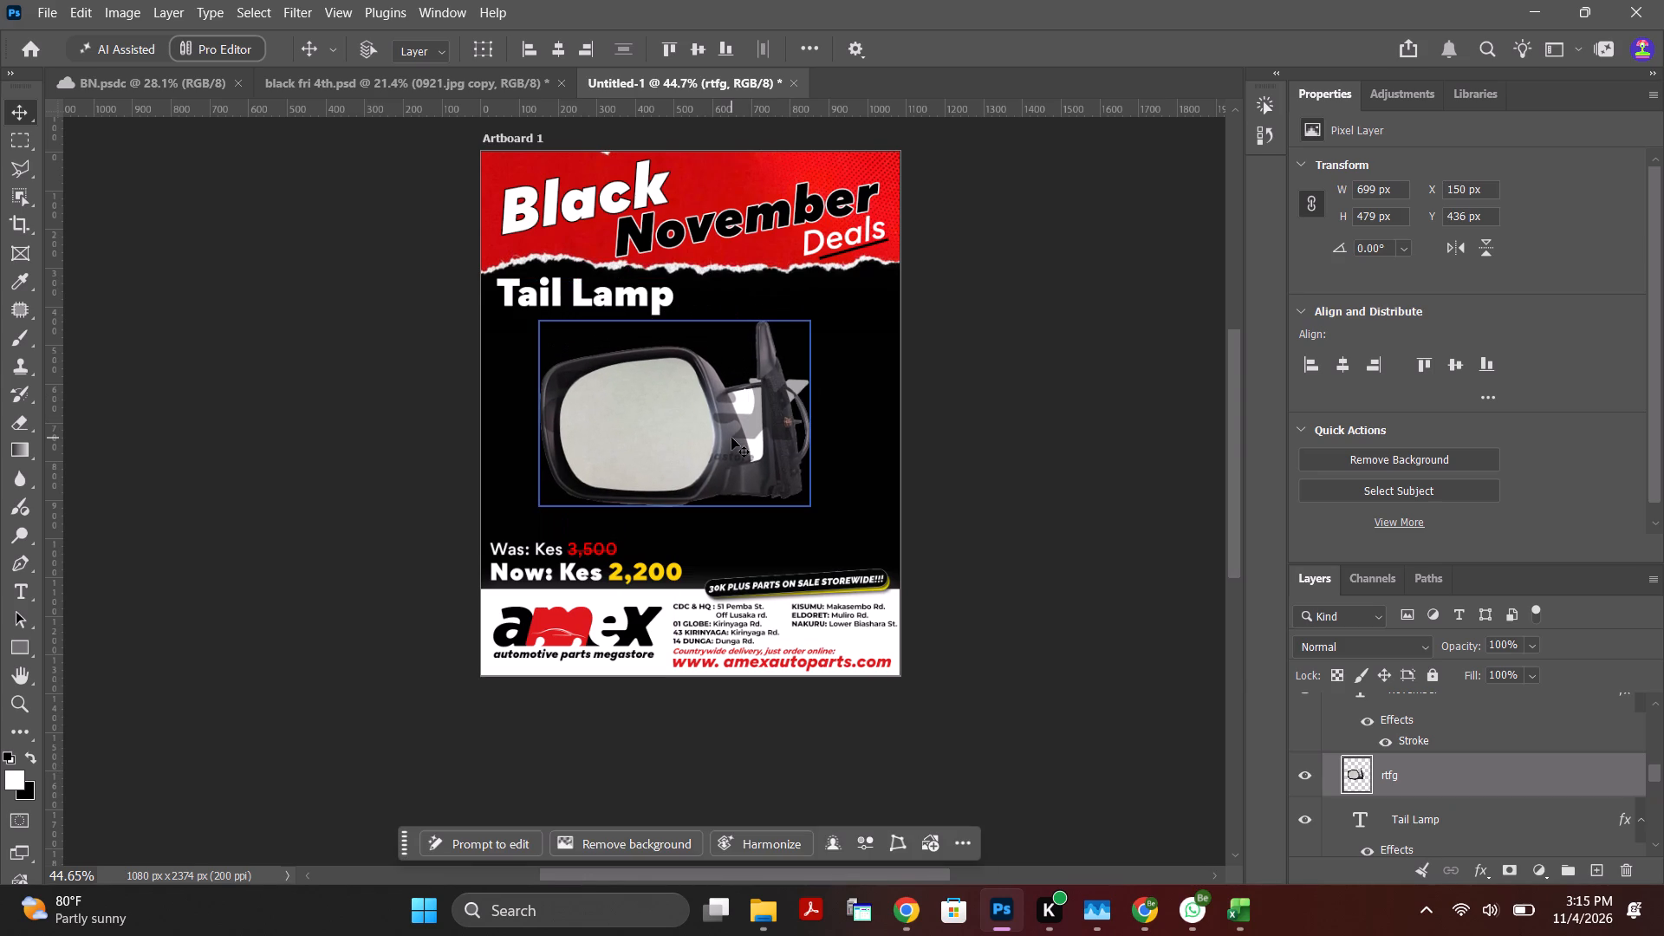
{"action": "key", "text": "Delete"}
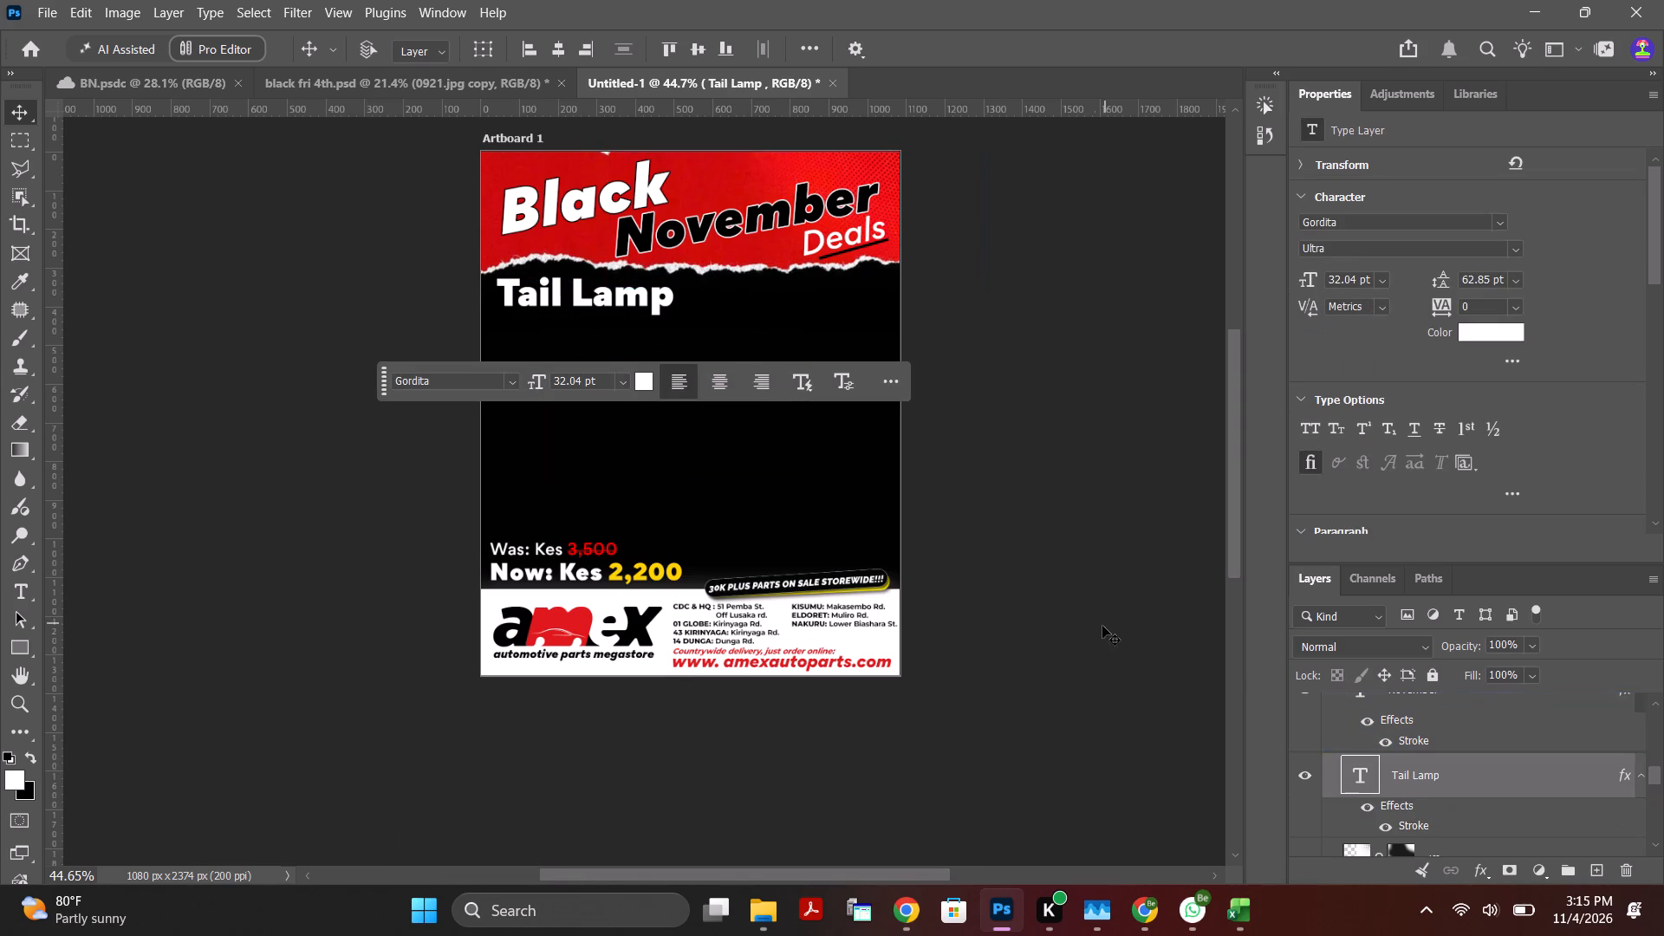
Find the hidden Rectangle 1 shape layer between the Deals and Black layers and delete it.
{"action": "scroll", "coordinate": [1537, 813], "scroll_direction": "up", "scroll_amount": 1}
{"action": "scroll", "coordinate": [1538, 812], "scroll_direction": "down", "scroll_amount": 3}
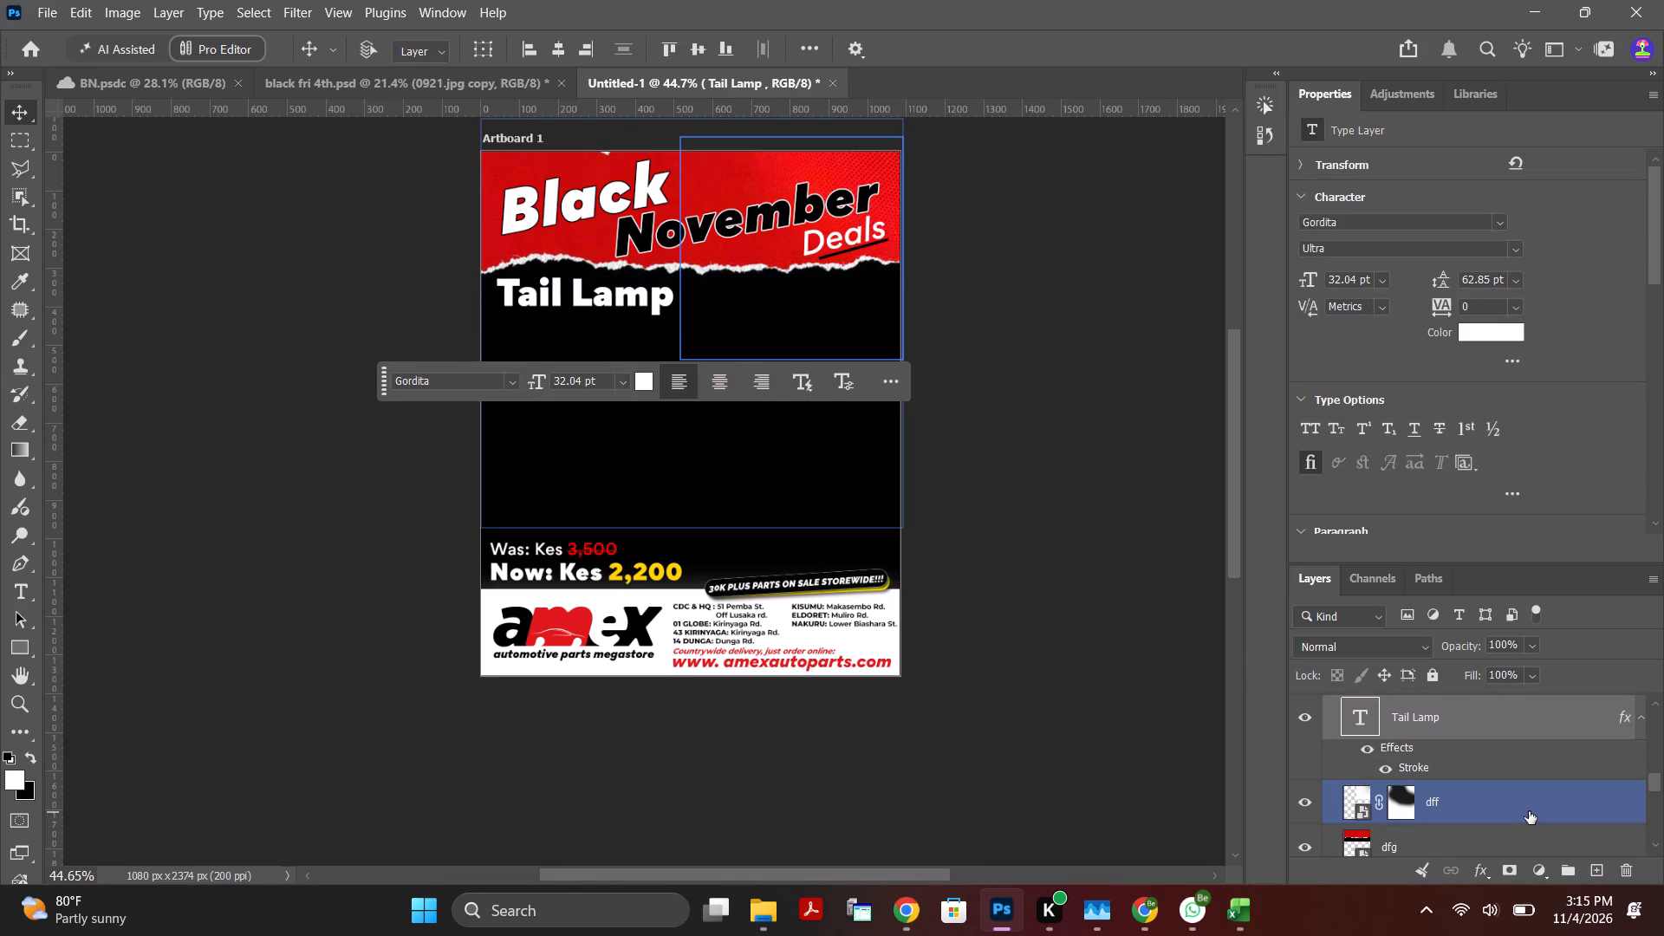
{"action": "scroll", "coordinate": [1516, 814], "scroll_direction": "down", "scroll_amount": 6}
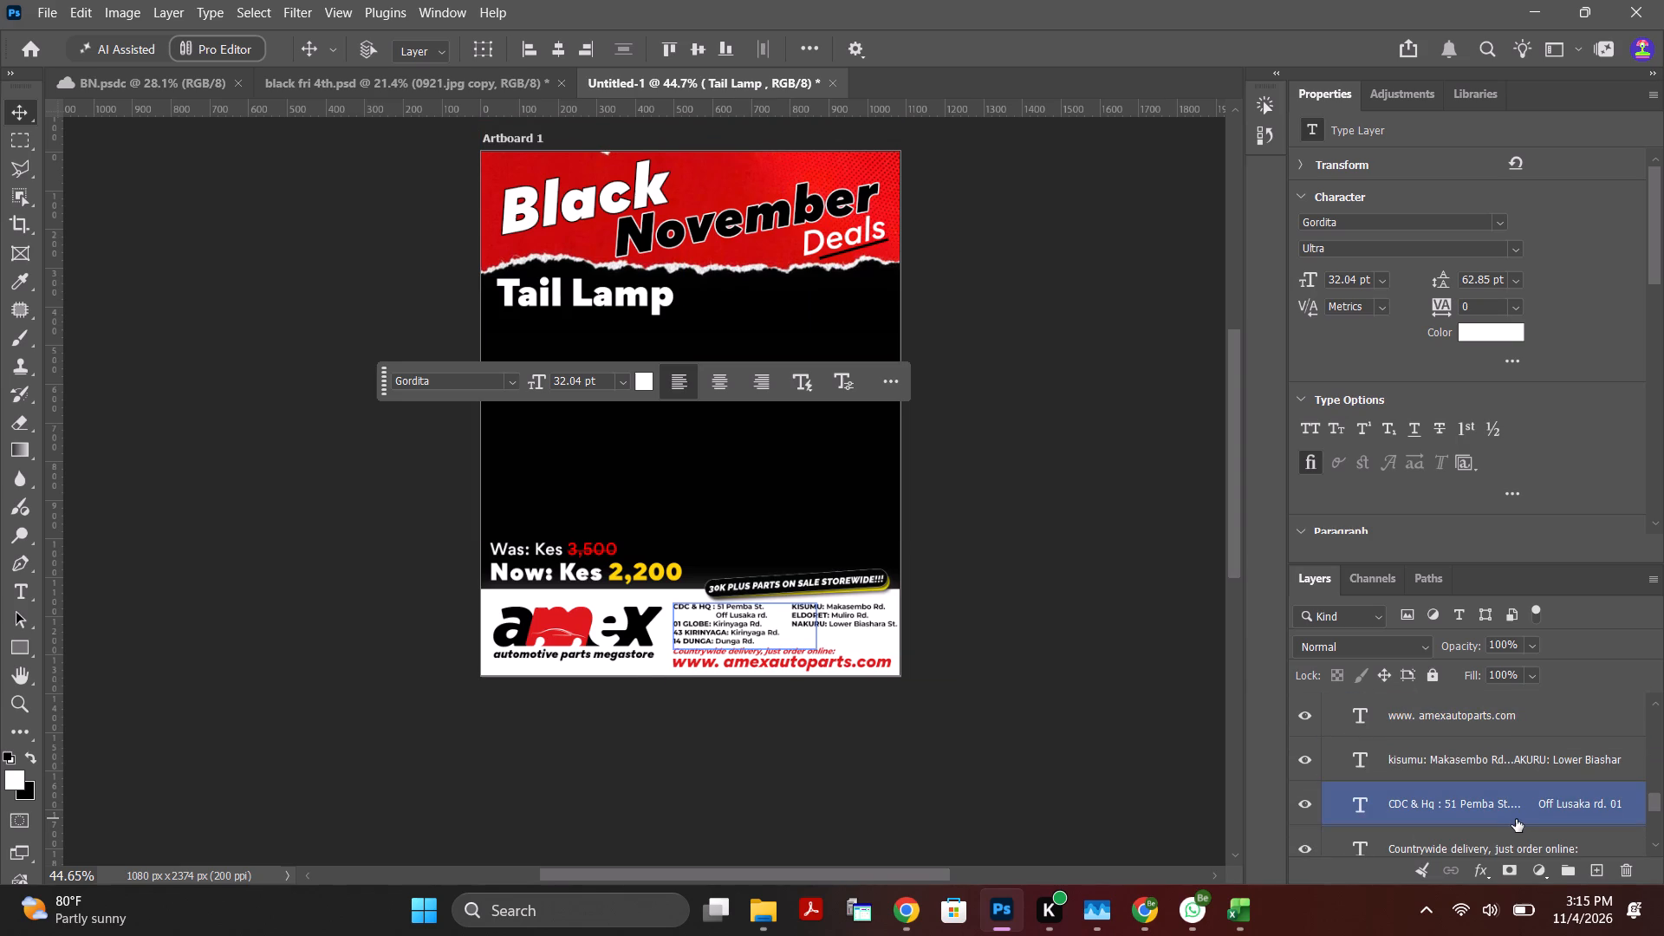
{"action": "scroll", "coordinate": [1516, 819], "scroll_direction": "down", "scroll_amount": 4}
{"action": "scroll", "coordinate": [1515, 822], "scroll_direction": "up", "scroll_amount": 6}
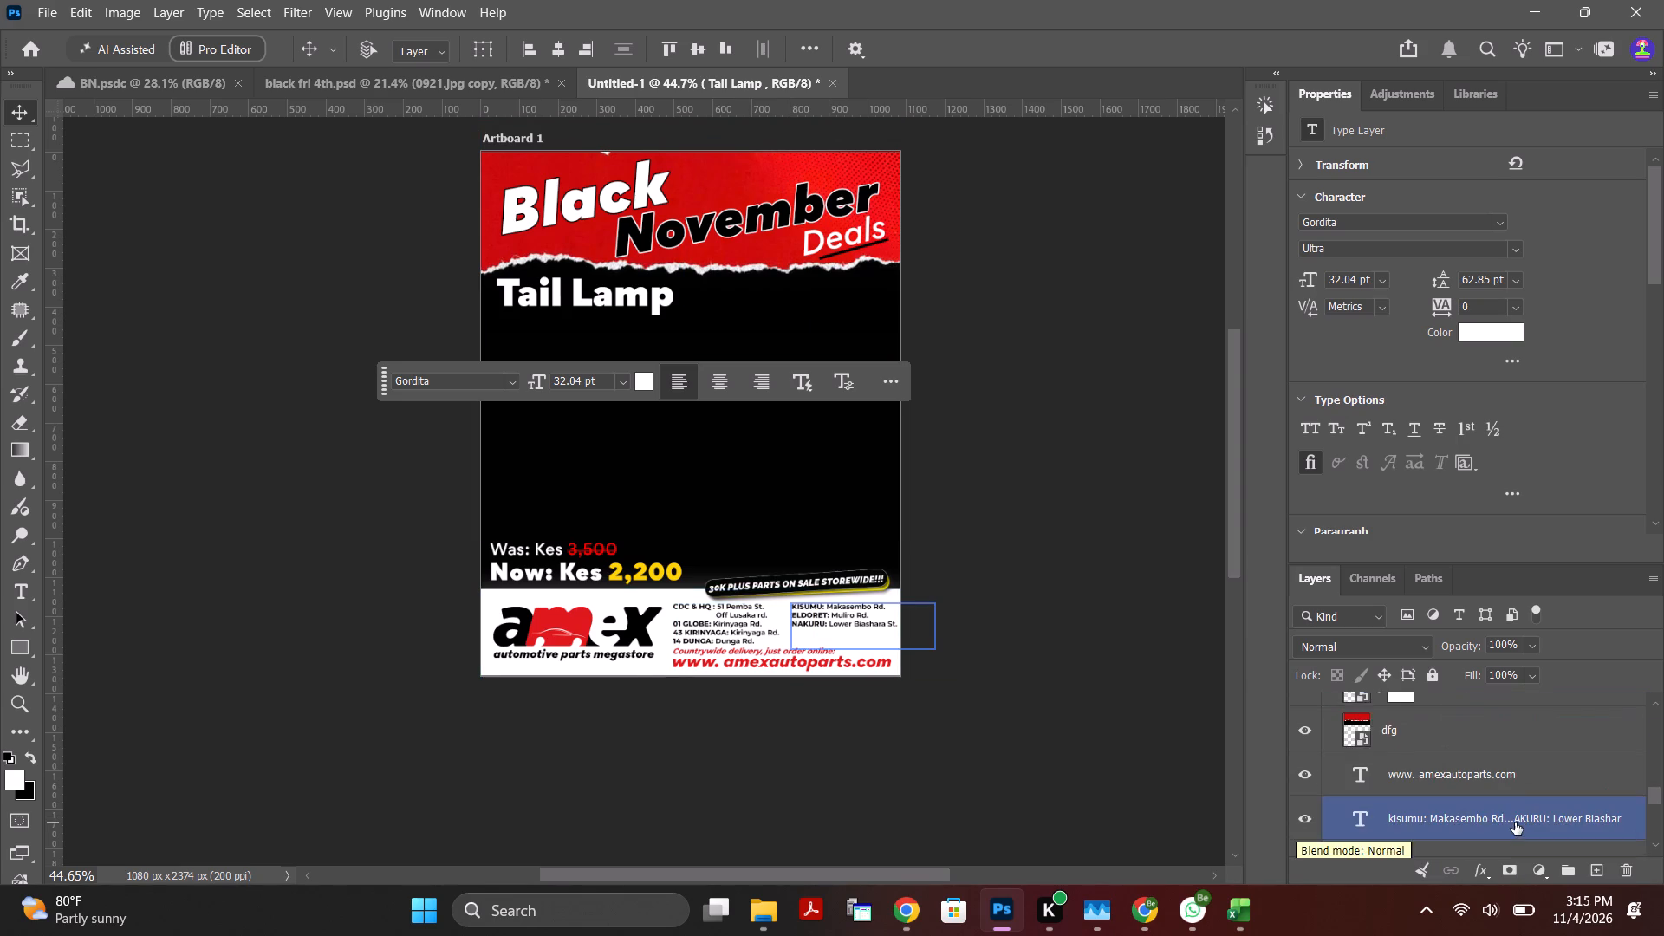
{"action": "scroll", "coordinate": [1515, 822], "scroll_direction": "up", "scroll_amount": 11}
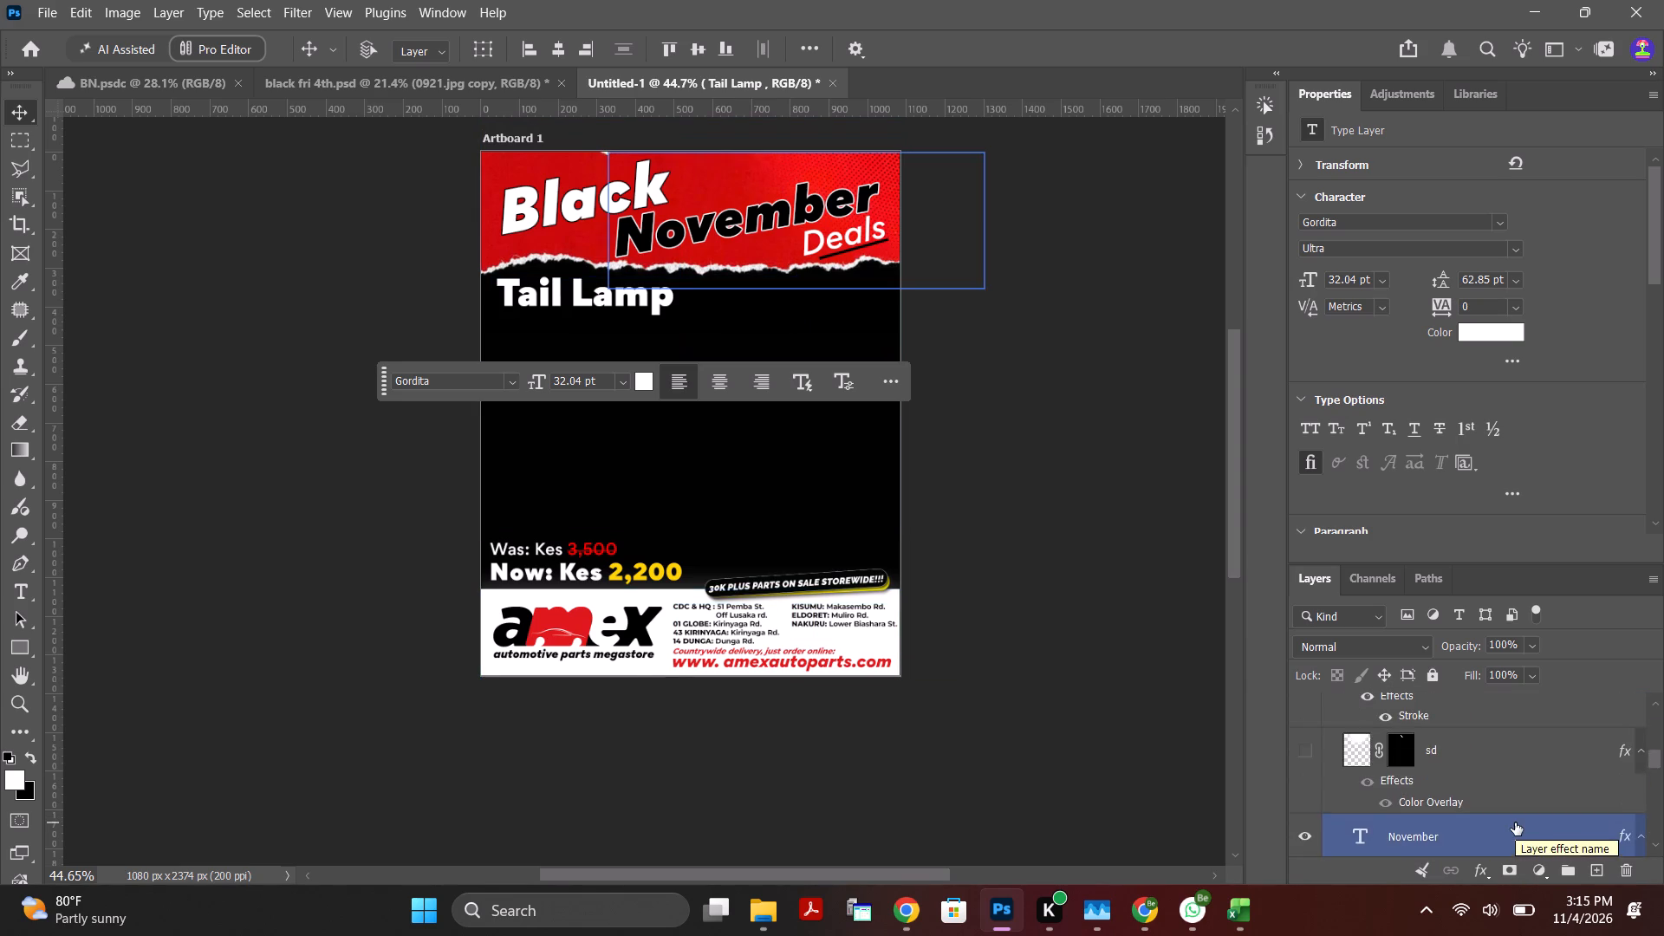
{"action": "scroll", "coordinate": [1515, 822], "scroll_direction": "up", "scroll_amount": 6}
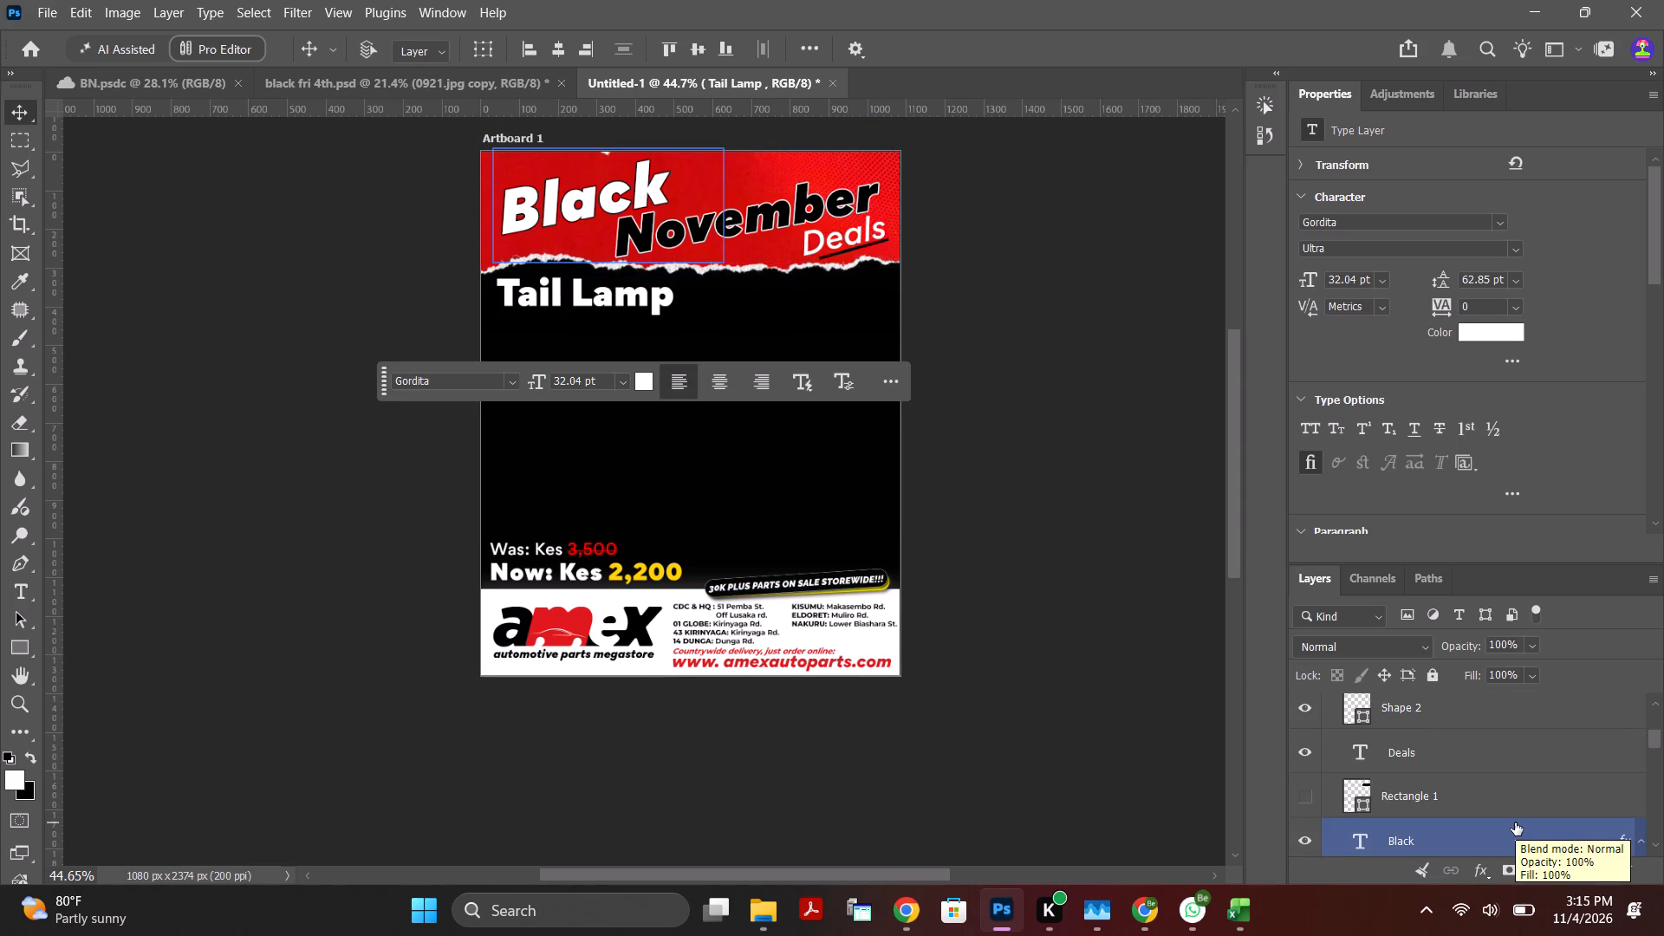
{"action": "left_click", "coordinate": [1499, 797]}
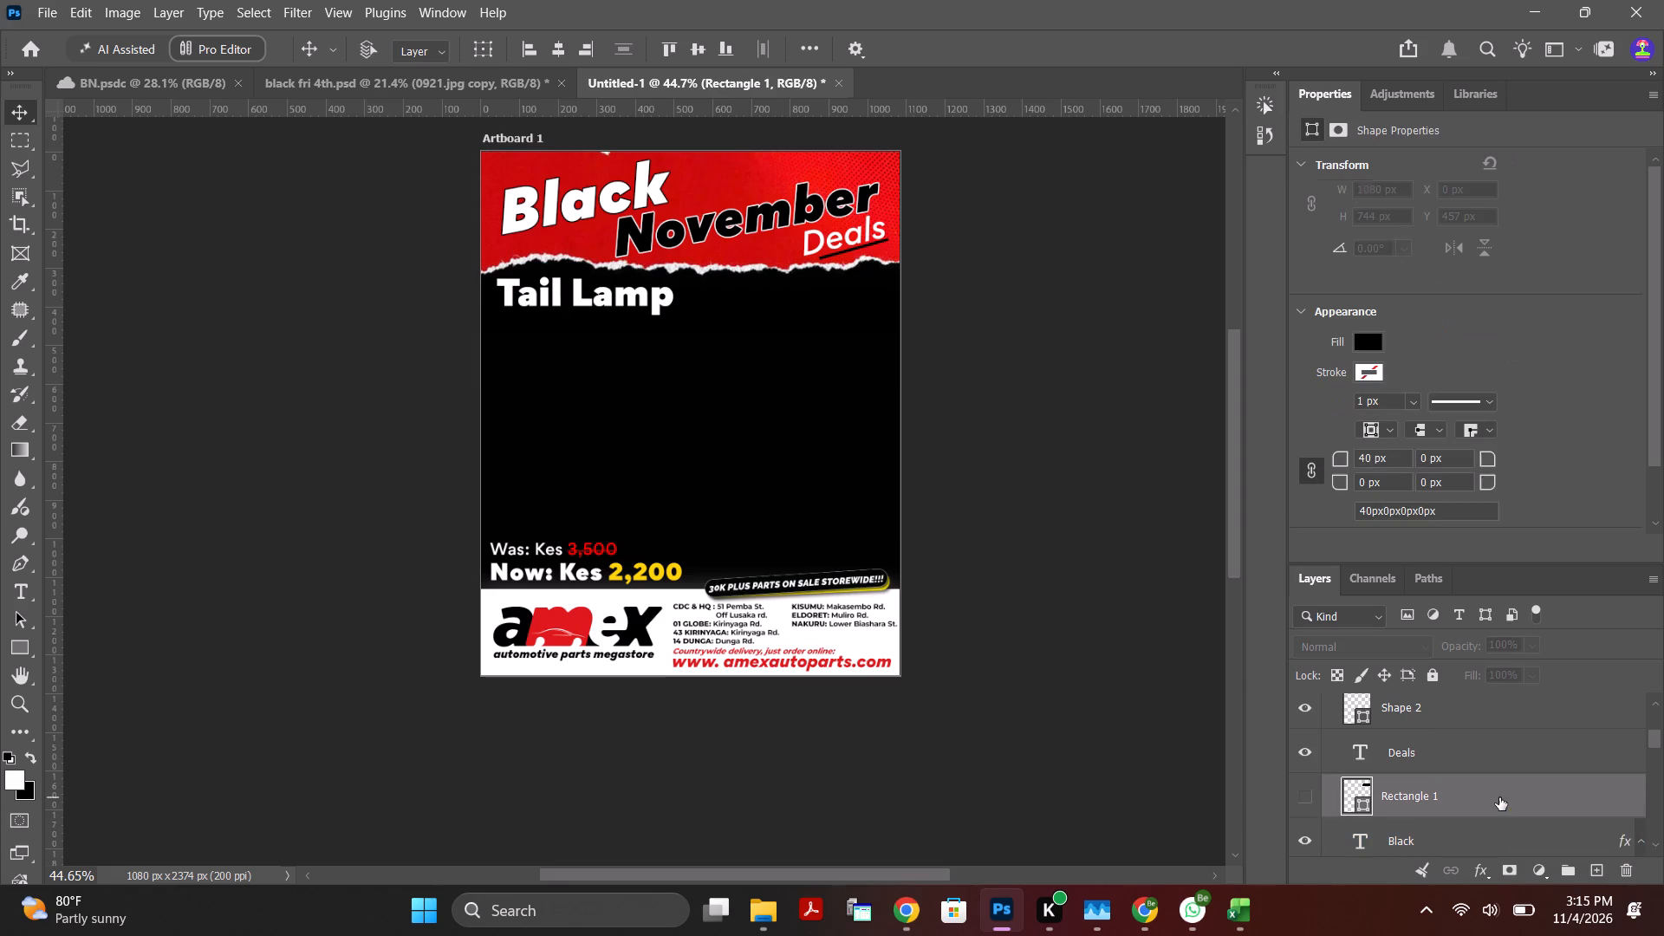
{"action": "key", "text": "Delete"}
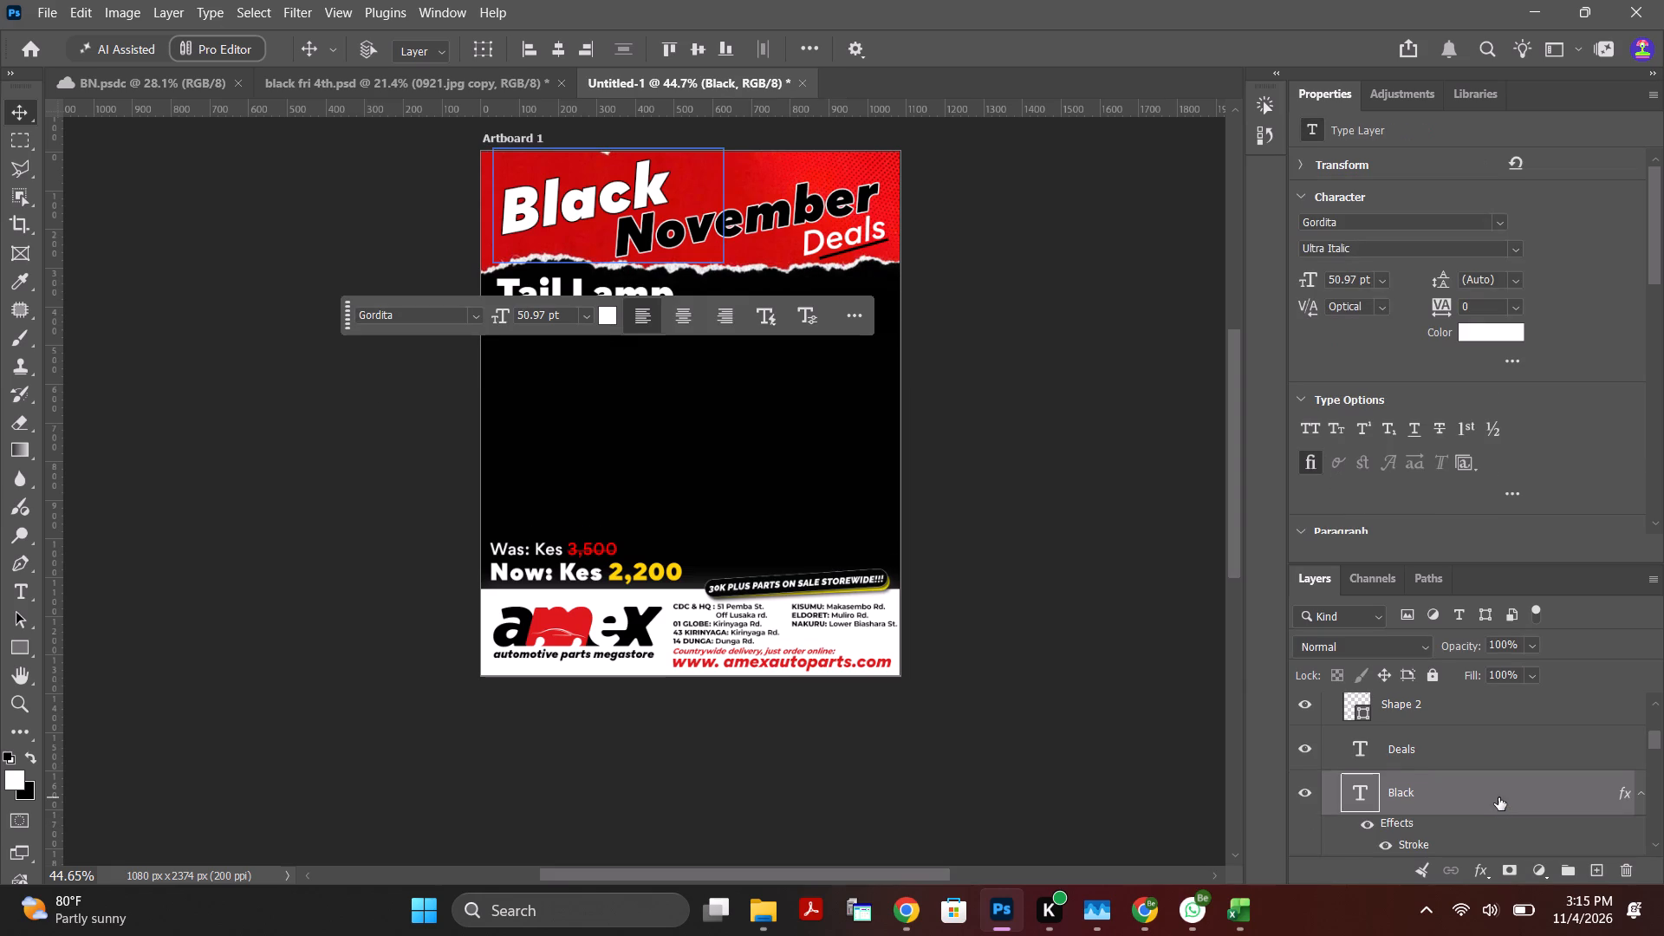
Inspect the Shape 2 layer by hiding and reshowing it, and look through the price text layers above it.
{"action": "scroll", "coordinate": [1498, 797], "scroll_direction": "up", "scroll_amount": 2}
{"action": "left_click", "coordinate": [1403, 766]}
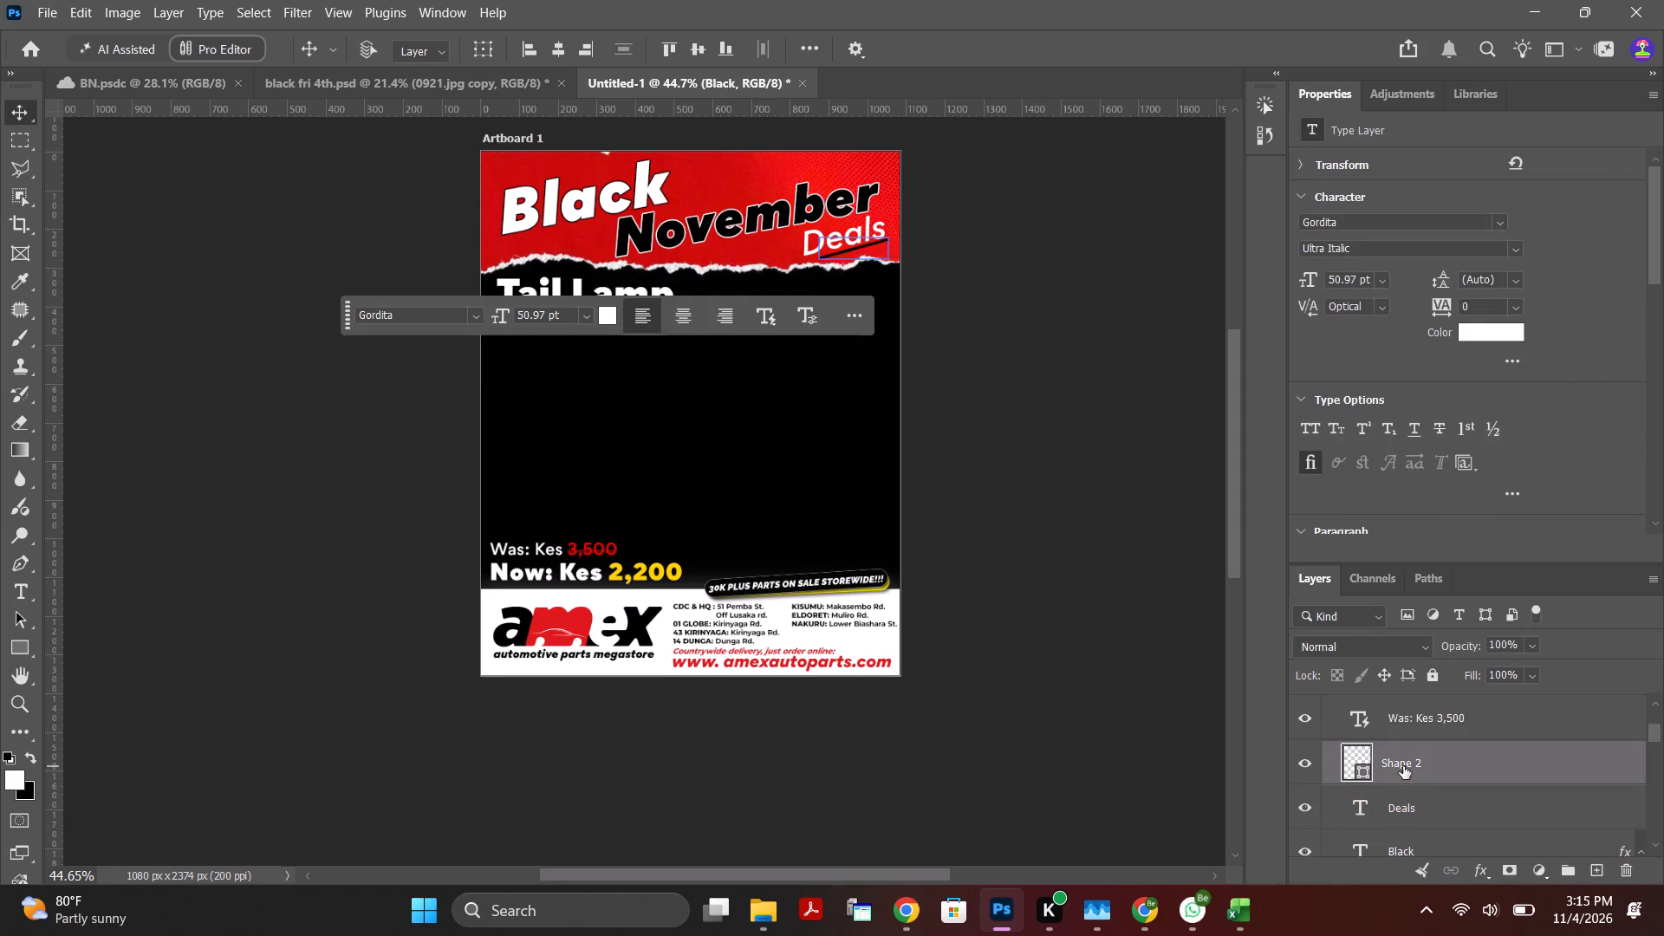
{"action": "left_click", "coordinate": [1300, 756]}
{"action": "left_click", "coordinate": [1300, 756]}
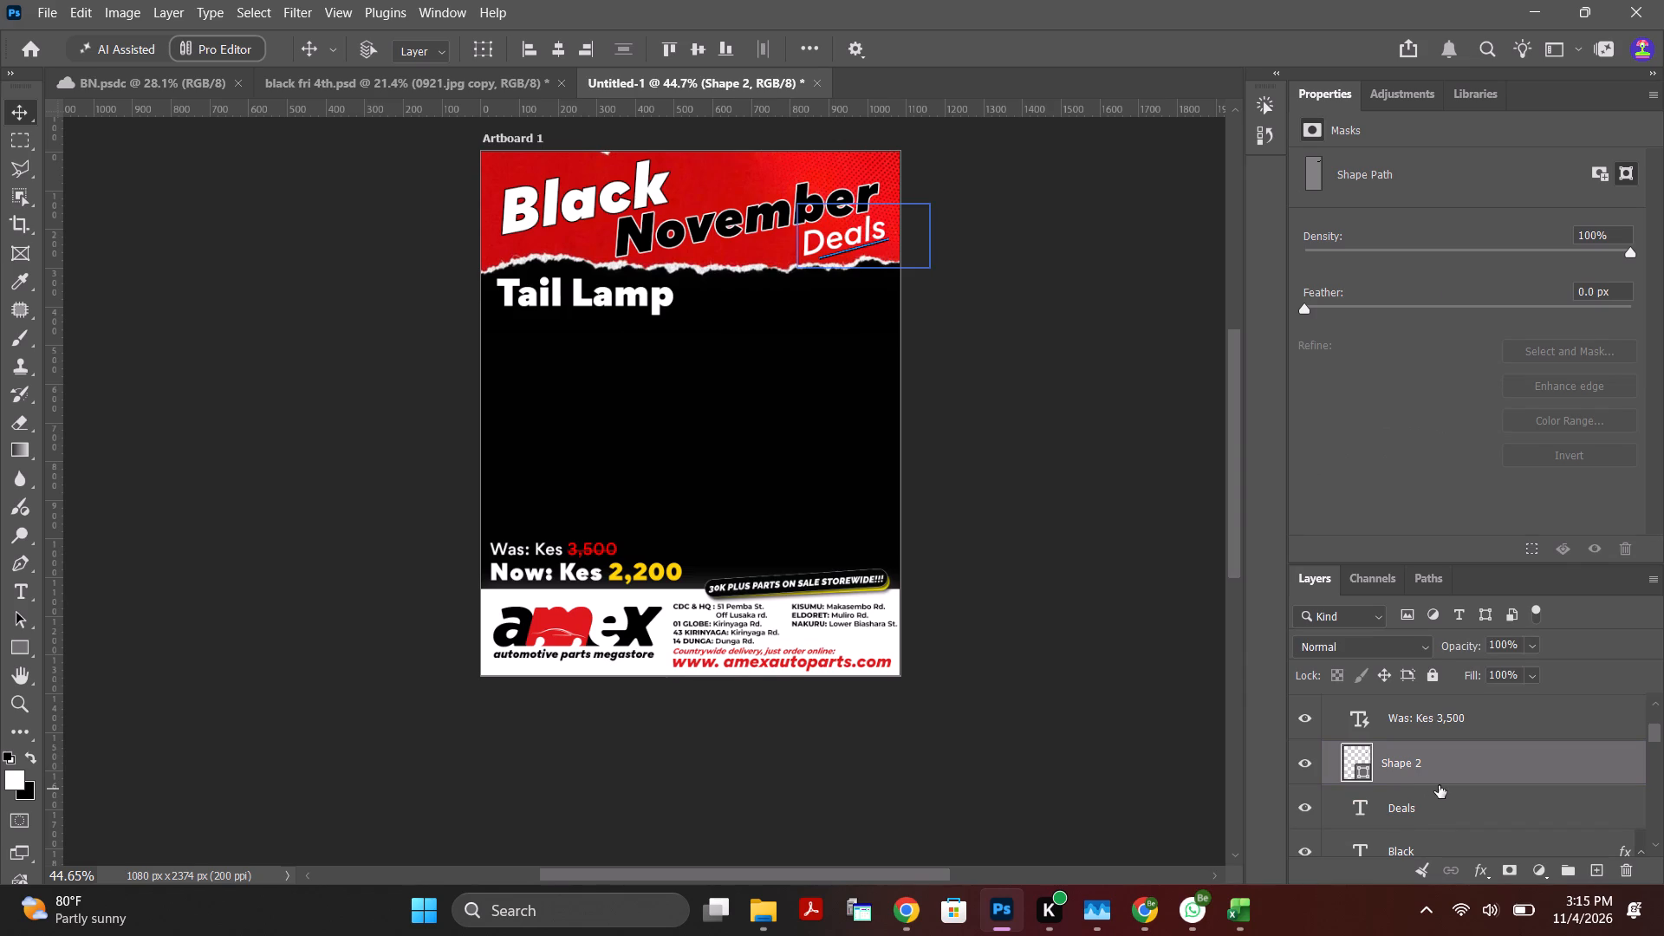
{"action": "scroll", "coordinate": [1439, 785], "scroll_direction": "up", "scroll_amount": 7}
{"action": "scroll", "coordinate": [1453, 763], "scroll_direction": "down", "scroll_amount": 5}
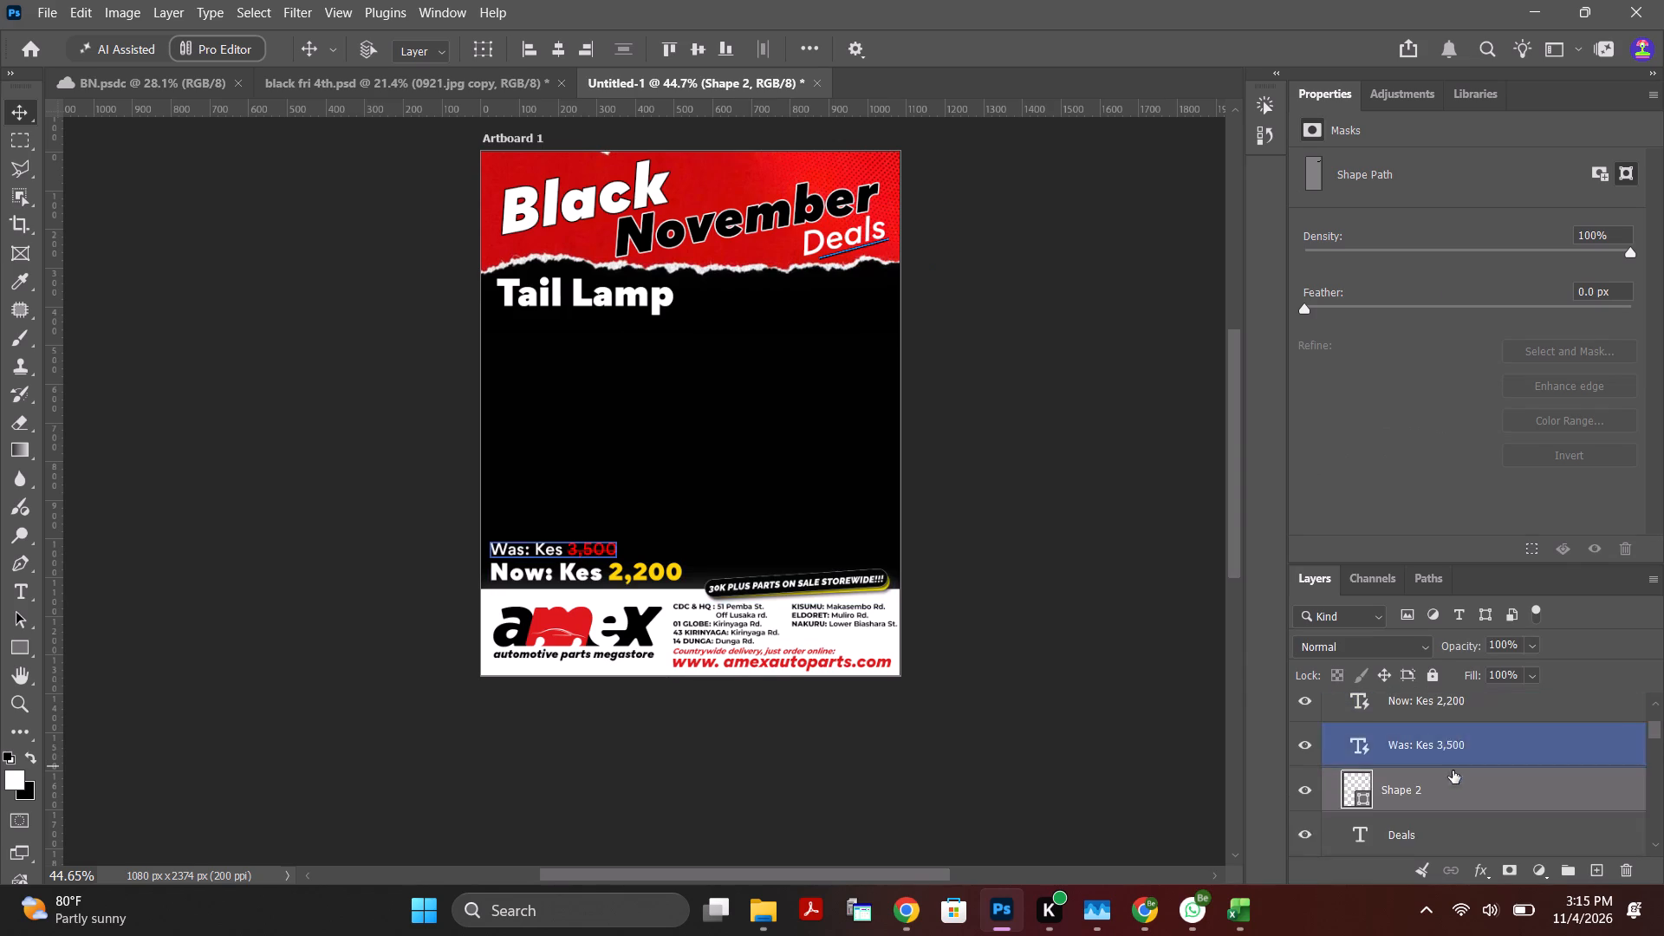
Duplicate the Tail Lamp text layer and place the copy directly beneath the original heading on the poster.
{"action": "scroll", "coordinate": [1453, 770], "scroll_direction": "down", "scroll_amount": 9}
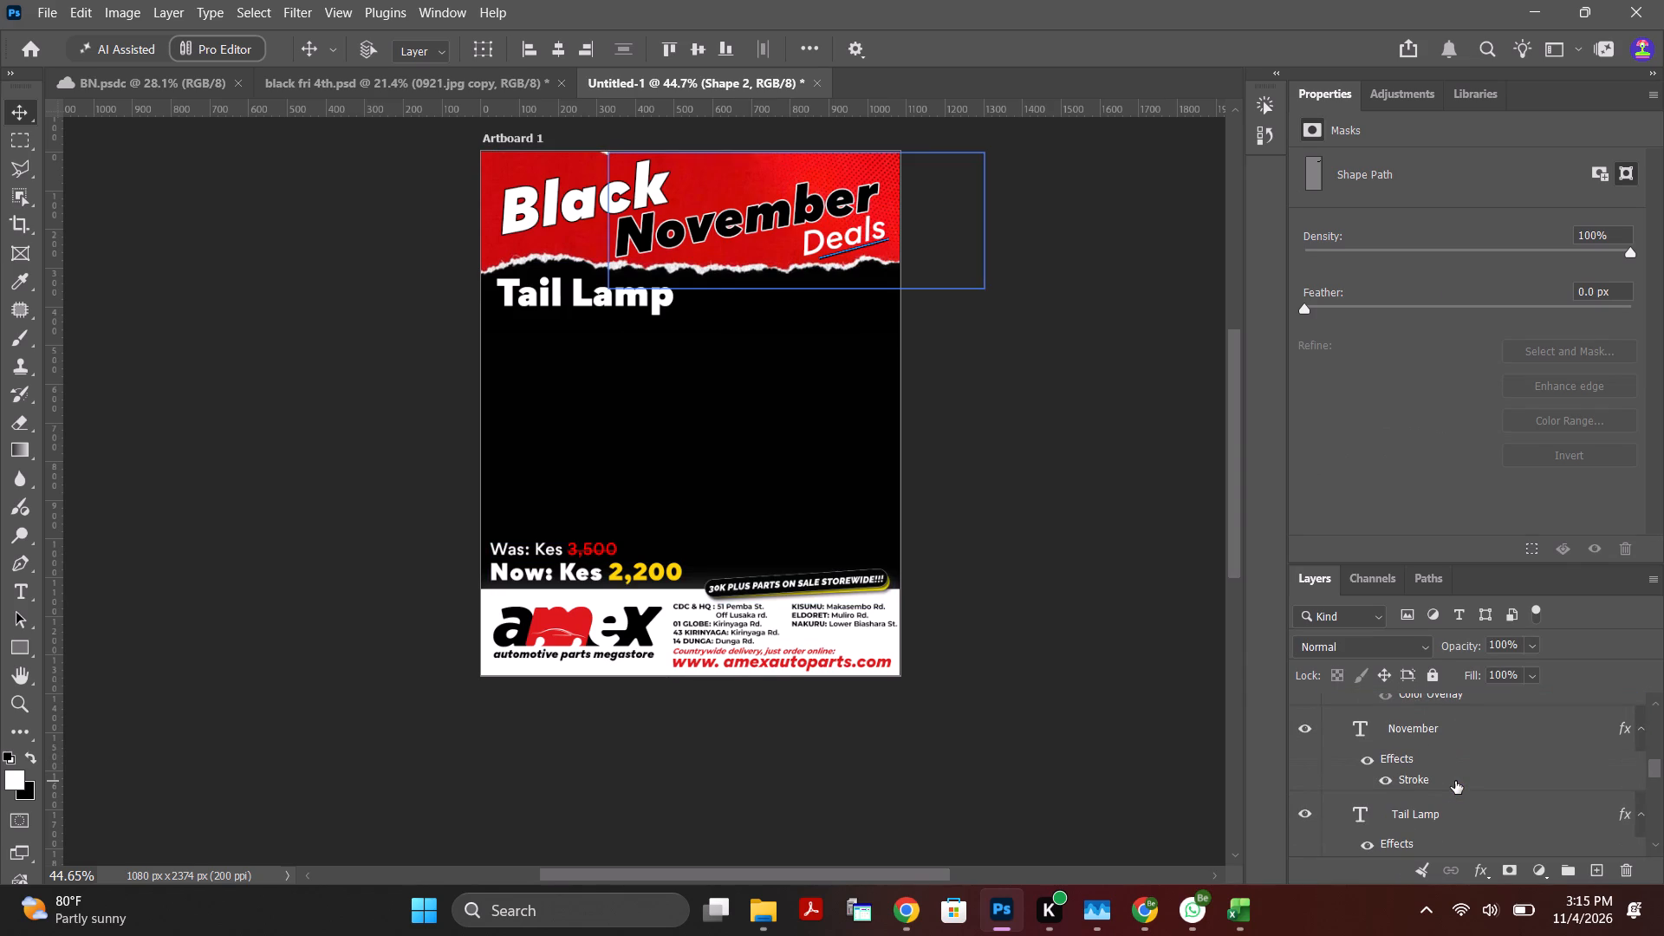
{"action": "scroll", "coordinate": [1455, 781], "scroll_direction": "down", "scroll_amount": 1}
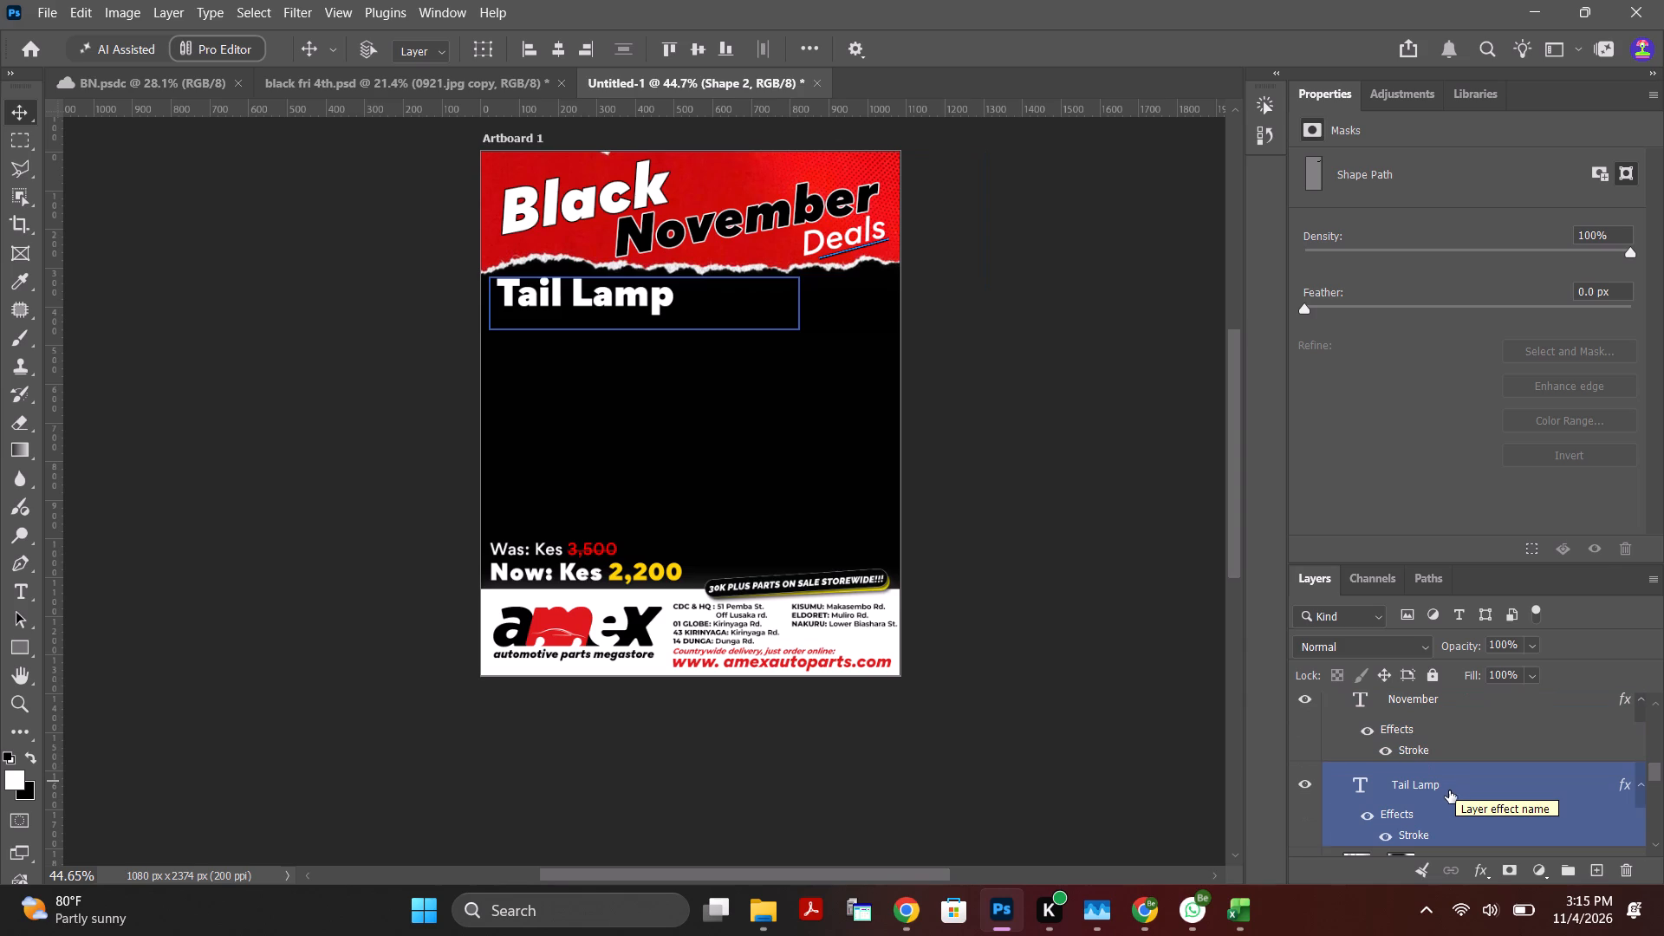
{"action": "scroll", "coordinate": [1449, 791], "scroll_direction": "down", "scroll_amount": 1}
{"action": "left_click", "coordinate": [1449, 768]}
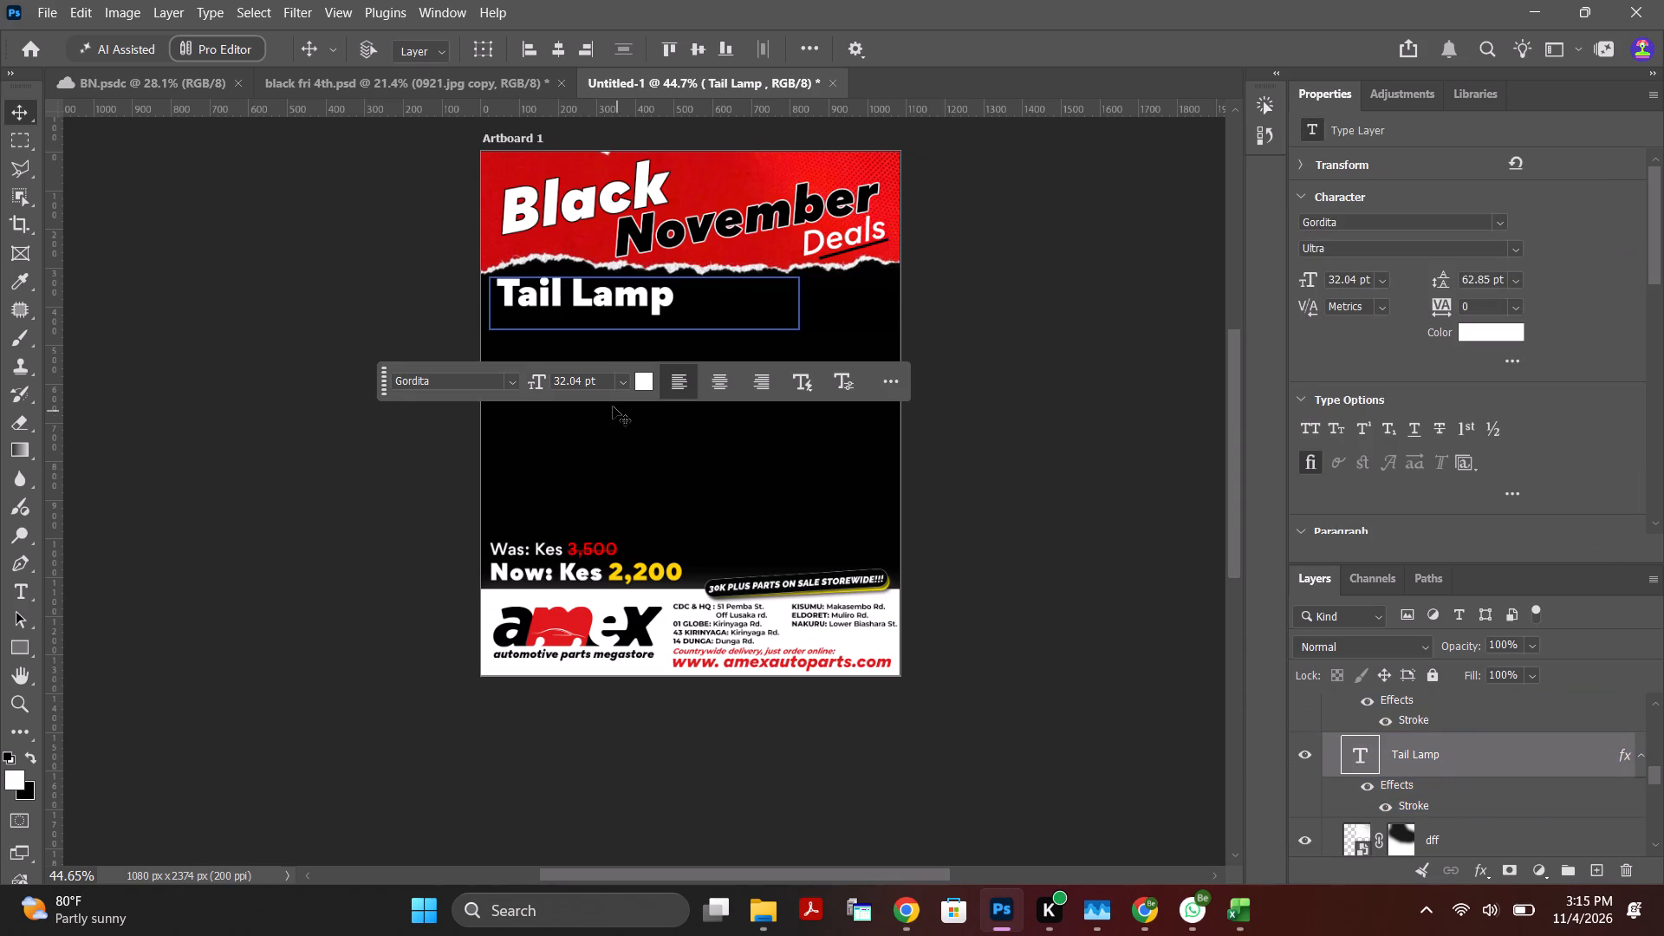
{"action": "left_click_drag", "start_coordinate": [622, 290], "coordinate": [622, 322], "text": "alt"}
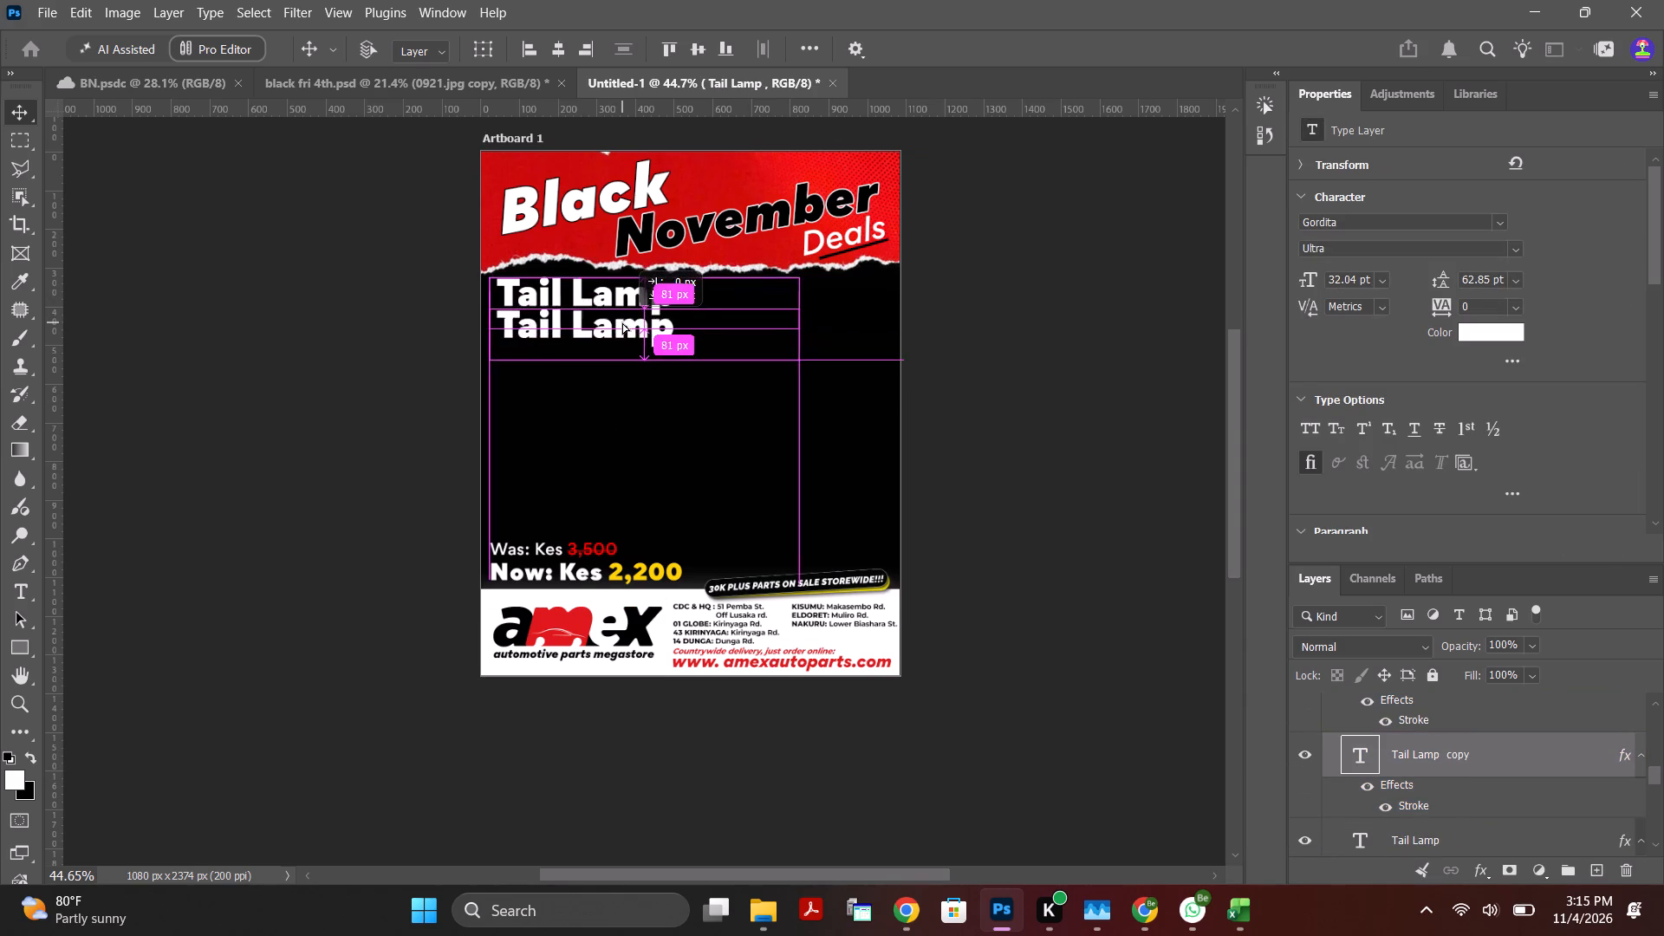
{"action": "left_click_drag", "start_coordinate": [622, 322], "coordinate": [625, 323], "text": "alt"}
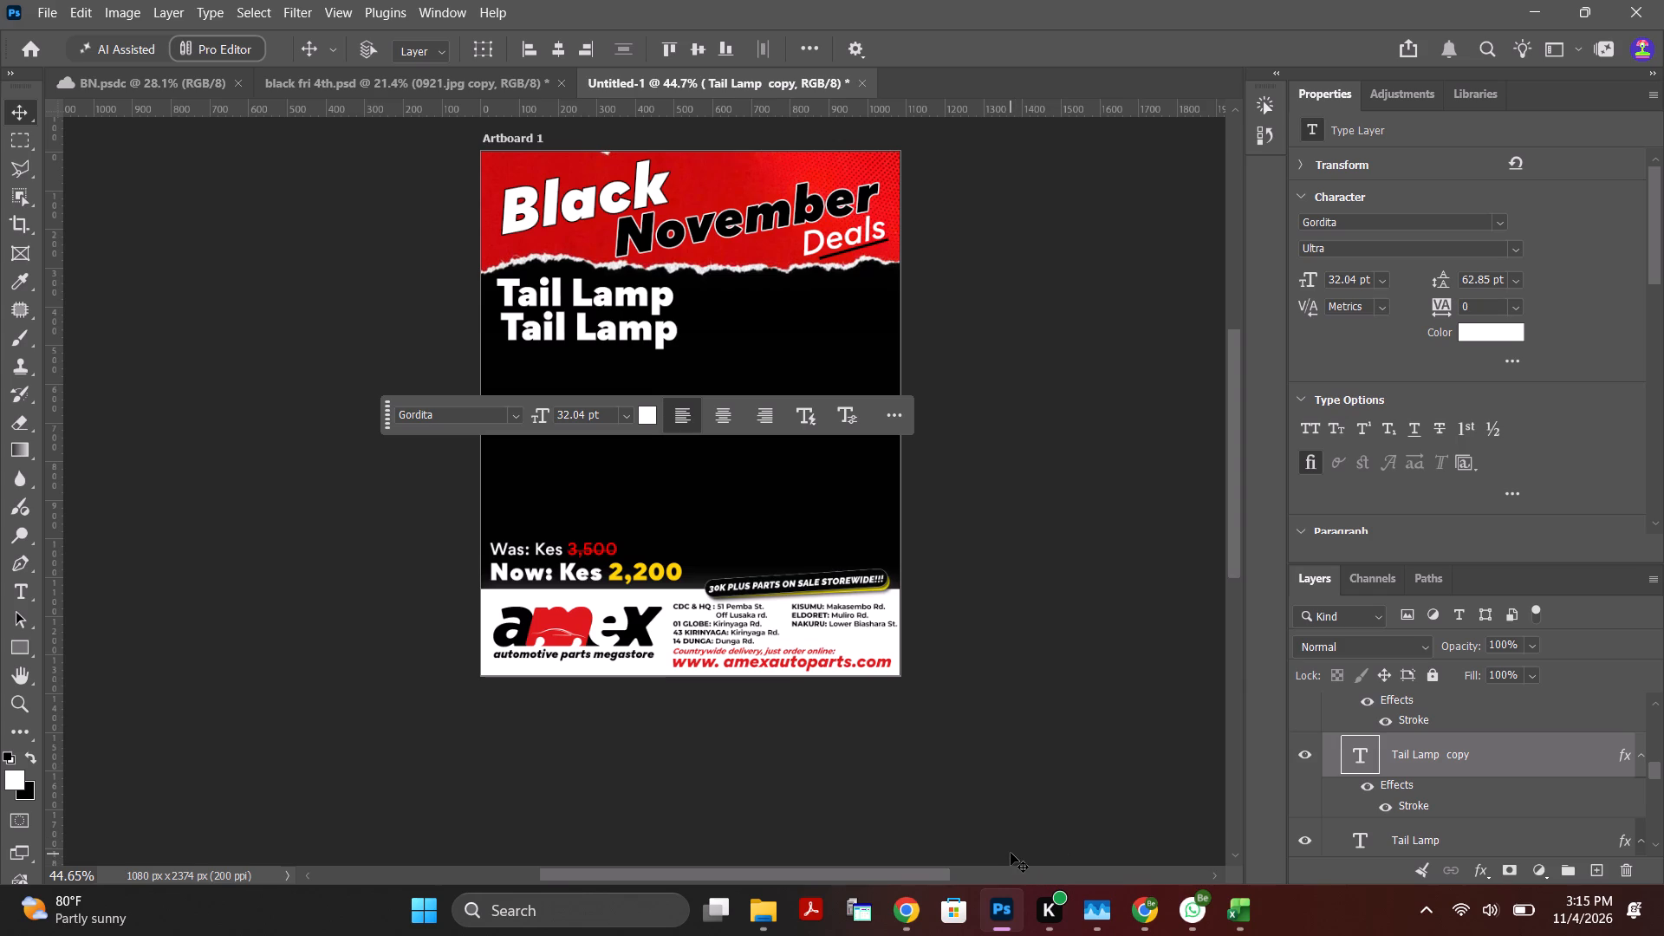
Switch to the Amex product page in Chrome and copy "Mazda CX5 2012 - 2014" from the product title.
{"action": "left_click", "coordinate": [905, 912]}
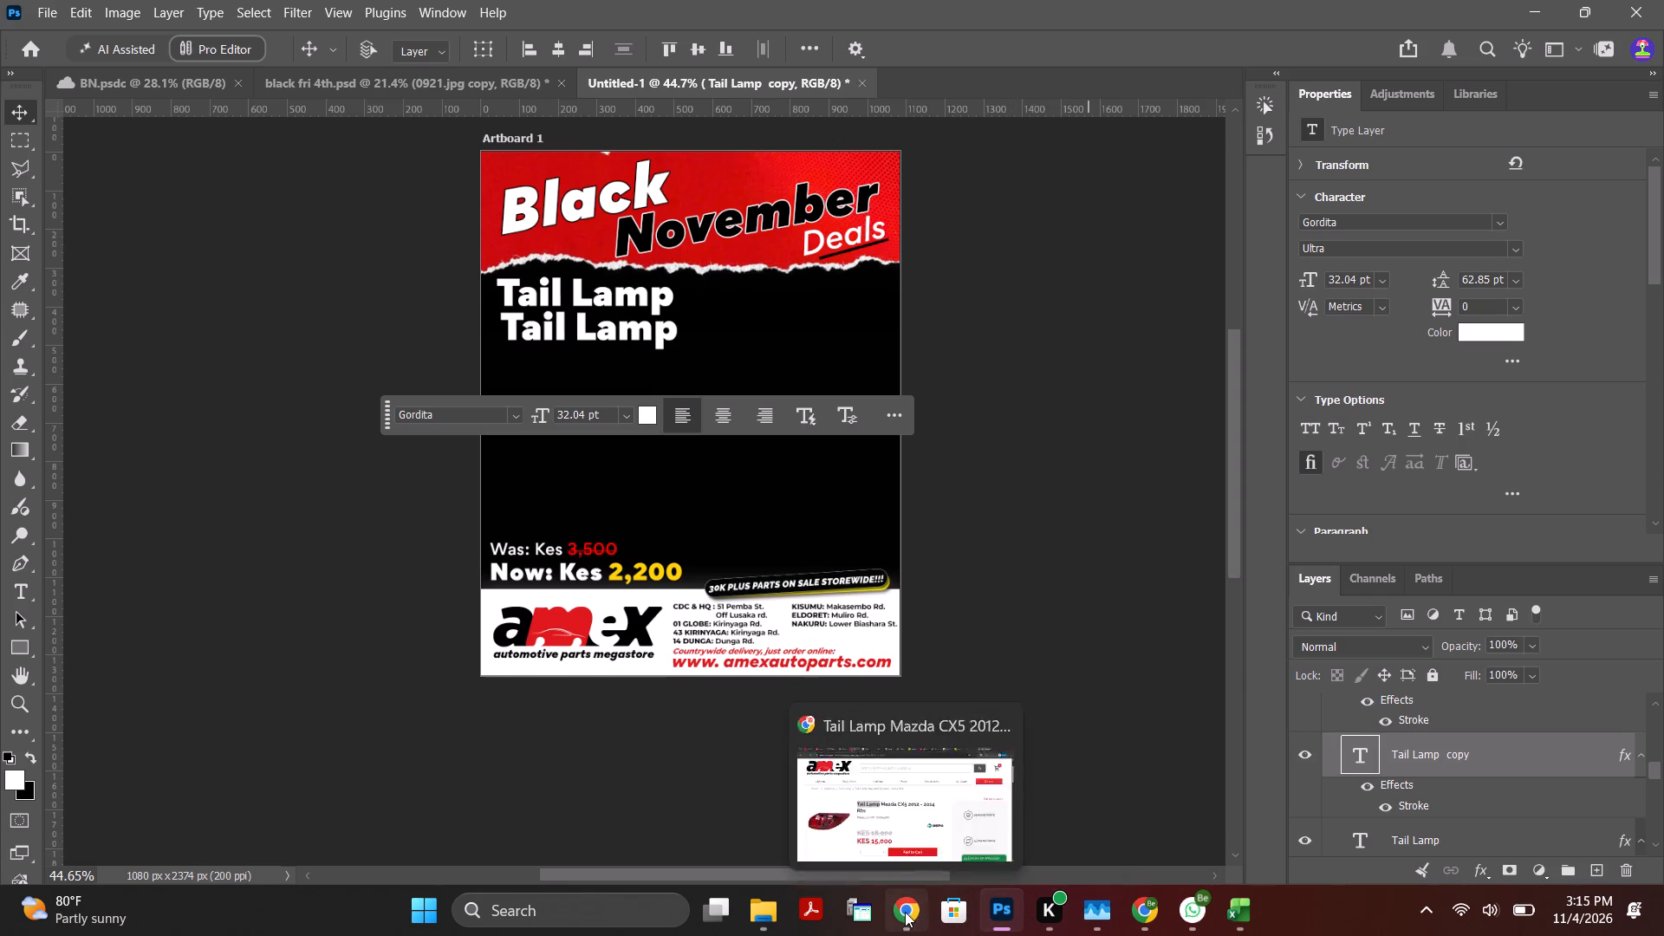
{"action": "left_click", "coordinate": [655, 436]}
{"action": "left_click_drag", "start_coordinate": [639, 441], "coordinate": [835, 441]}
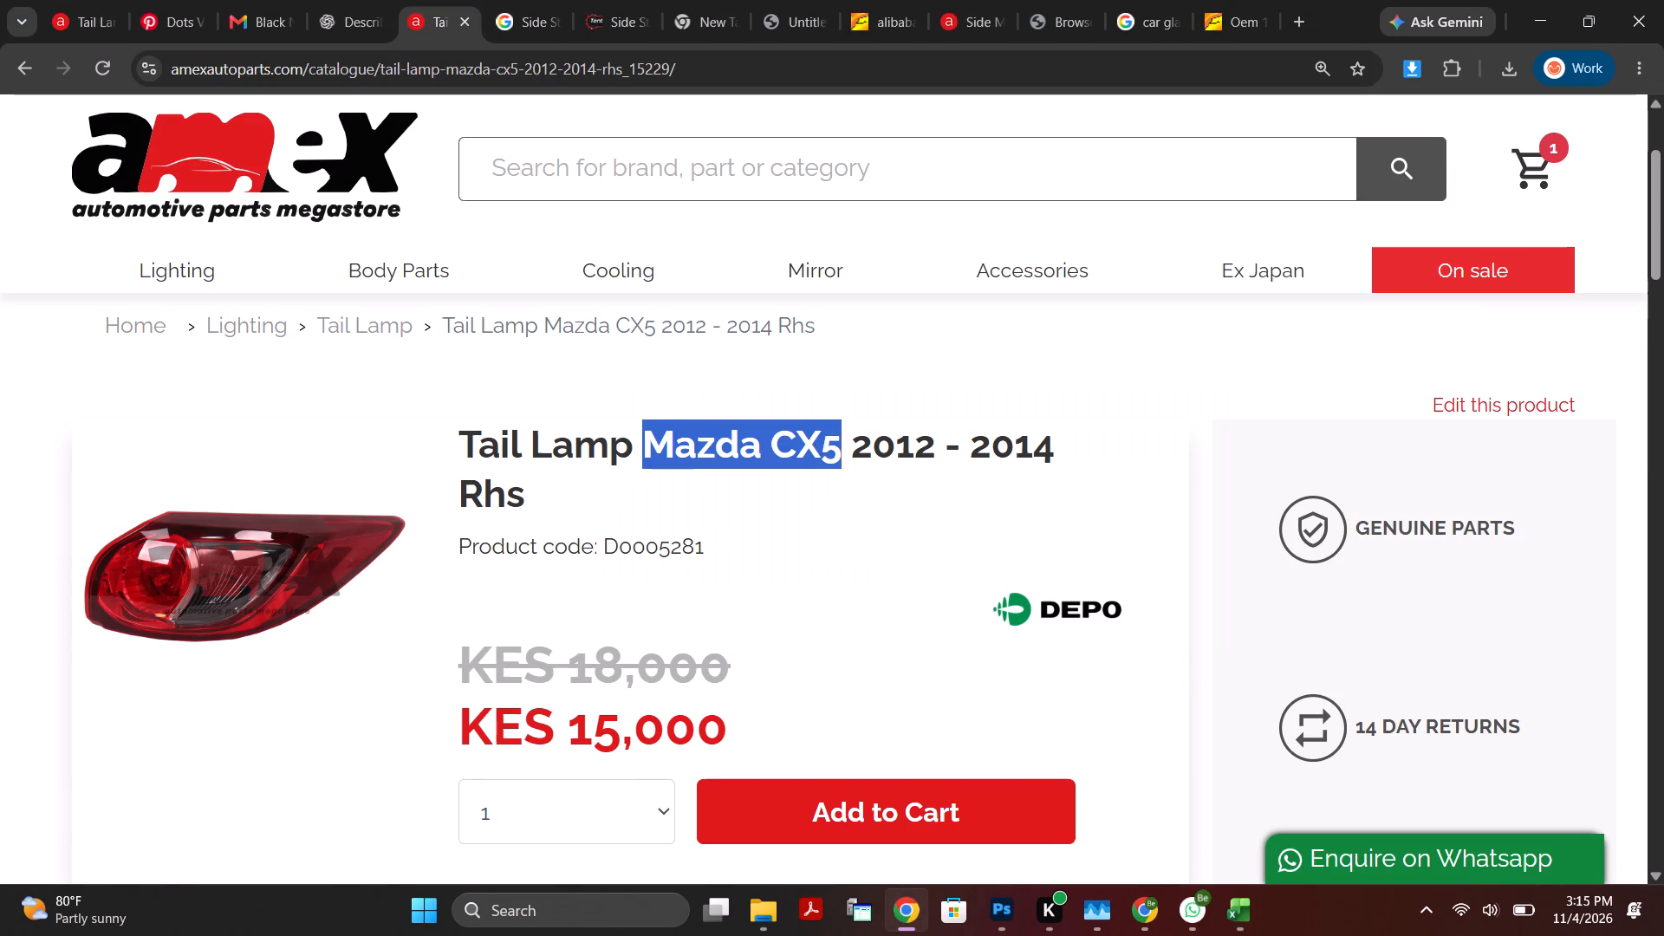
{"action": "left_click_drag", "start_coordinate": [835, 441], "coordinate": [1046, 439]}
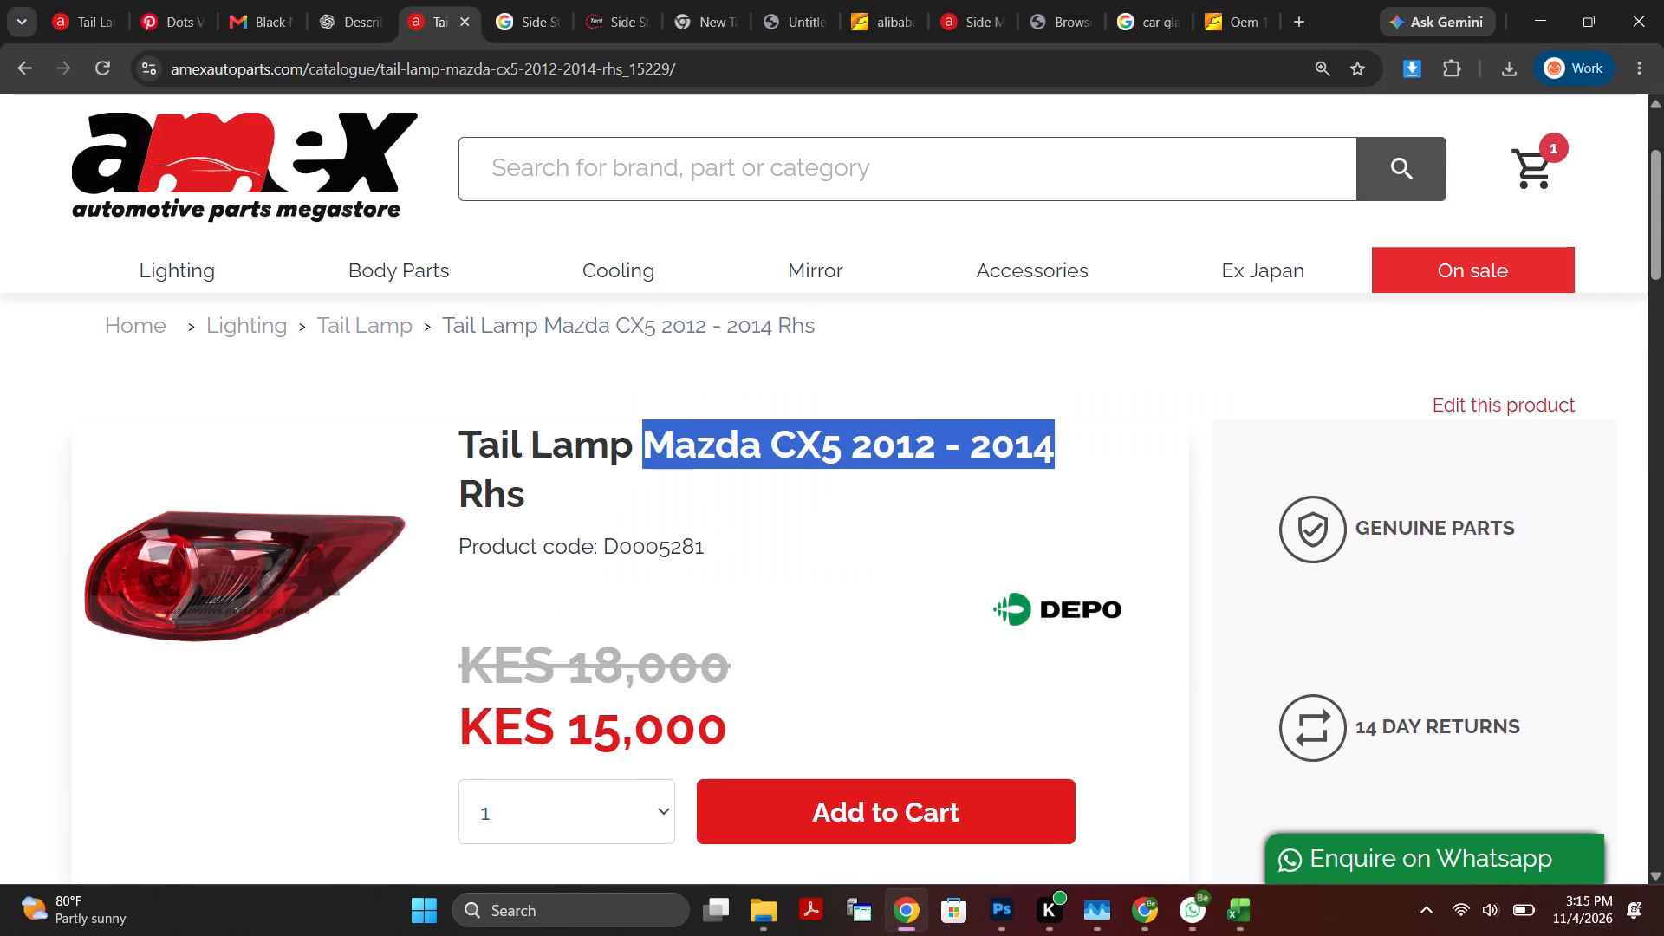
{"action": "left_click_drag", "start_coordinate": [1046, 439], "coordinate": [1061, 439]}
{"action": "key", "text": "ctrl+c"}
Back in Photoshop, replace the duplicated heading's text with the copied "Mazda CX5 2012 - 2014" and widen its text box to about 1236 px.
{"action": "left_click", "coordinate": [1006, 909]}
{"action": "double_click", "coordinate": [659, 331]}
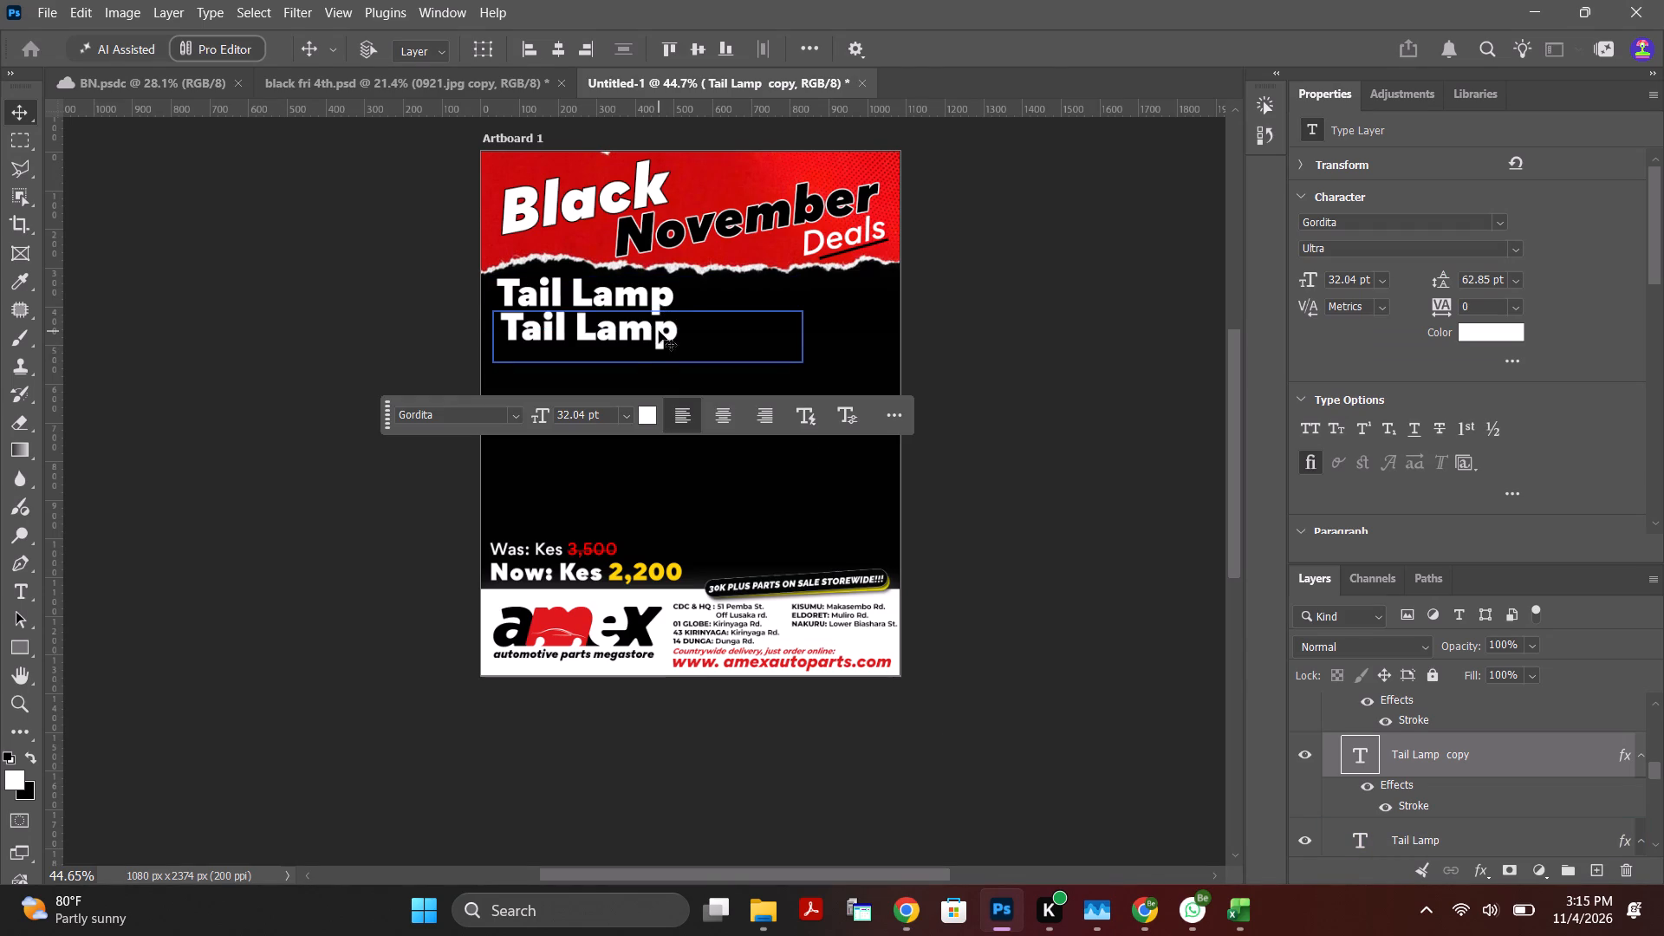
{"action": "key", "text": "ctrl+v"}
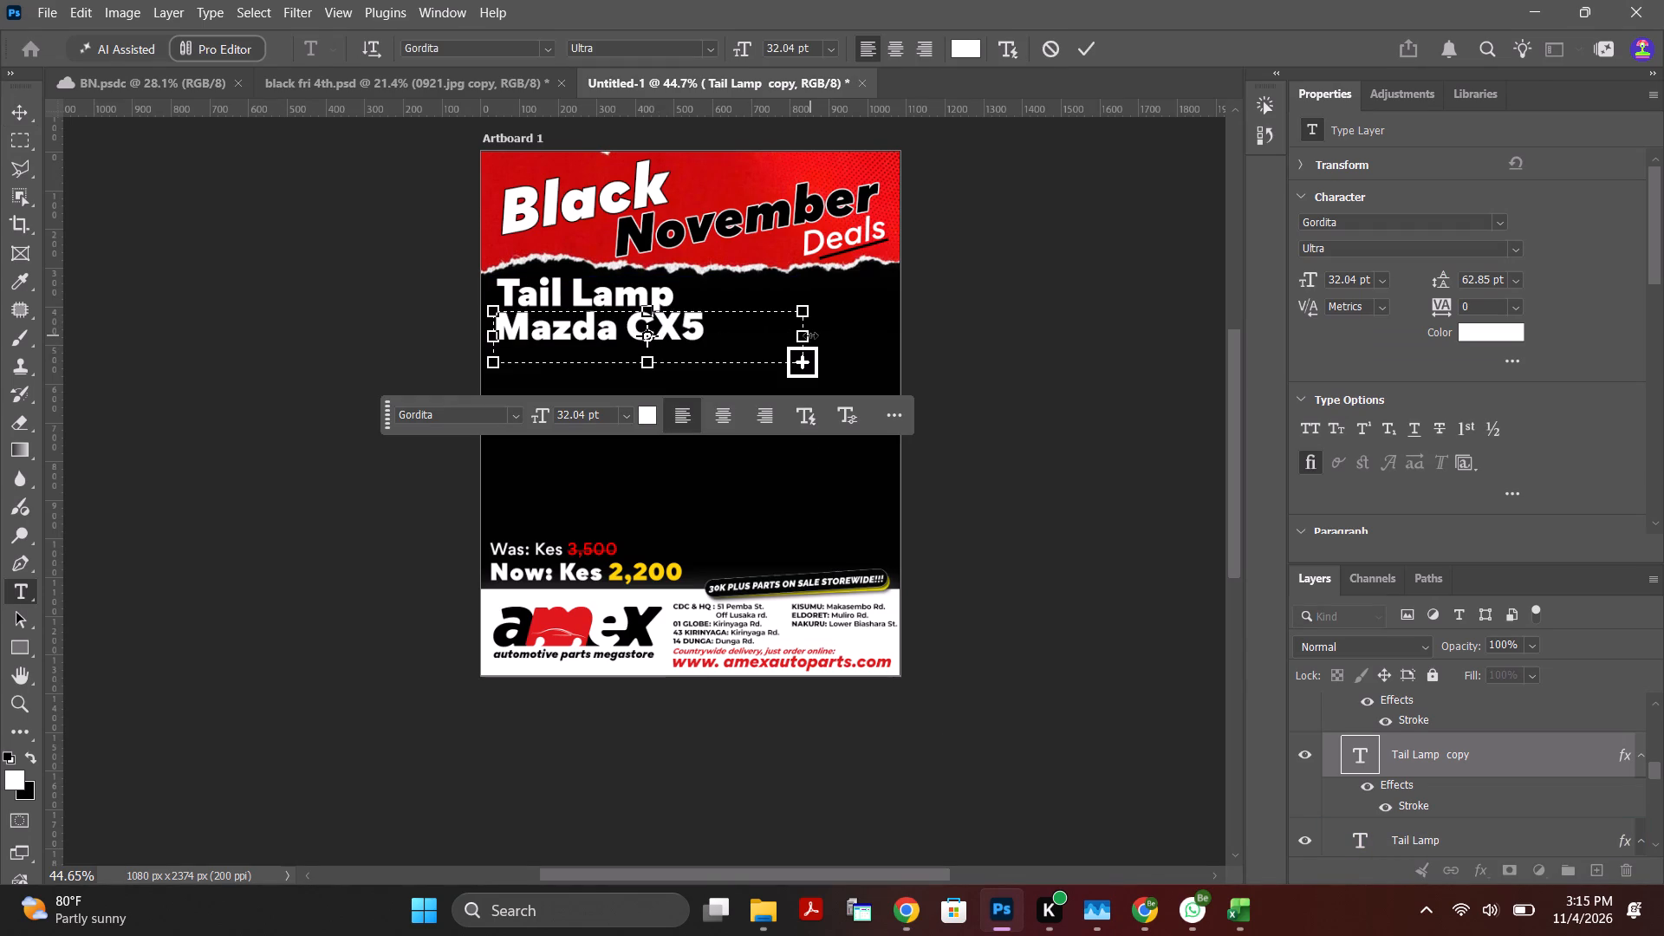
{"action": "left_click_drag", "start_coordinate": [809, 335], "coordinate": [857, 340]}
{"action": "left_click_drag", "start_coordinate": [804, 335], "coordinate": [850, 334]}
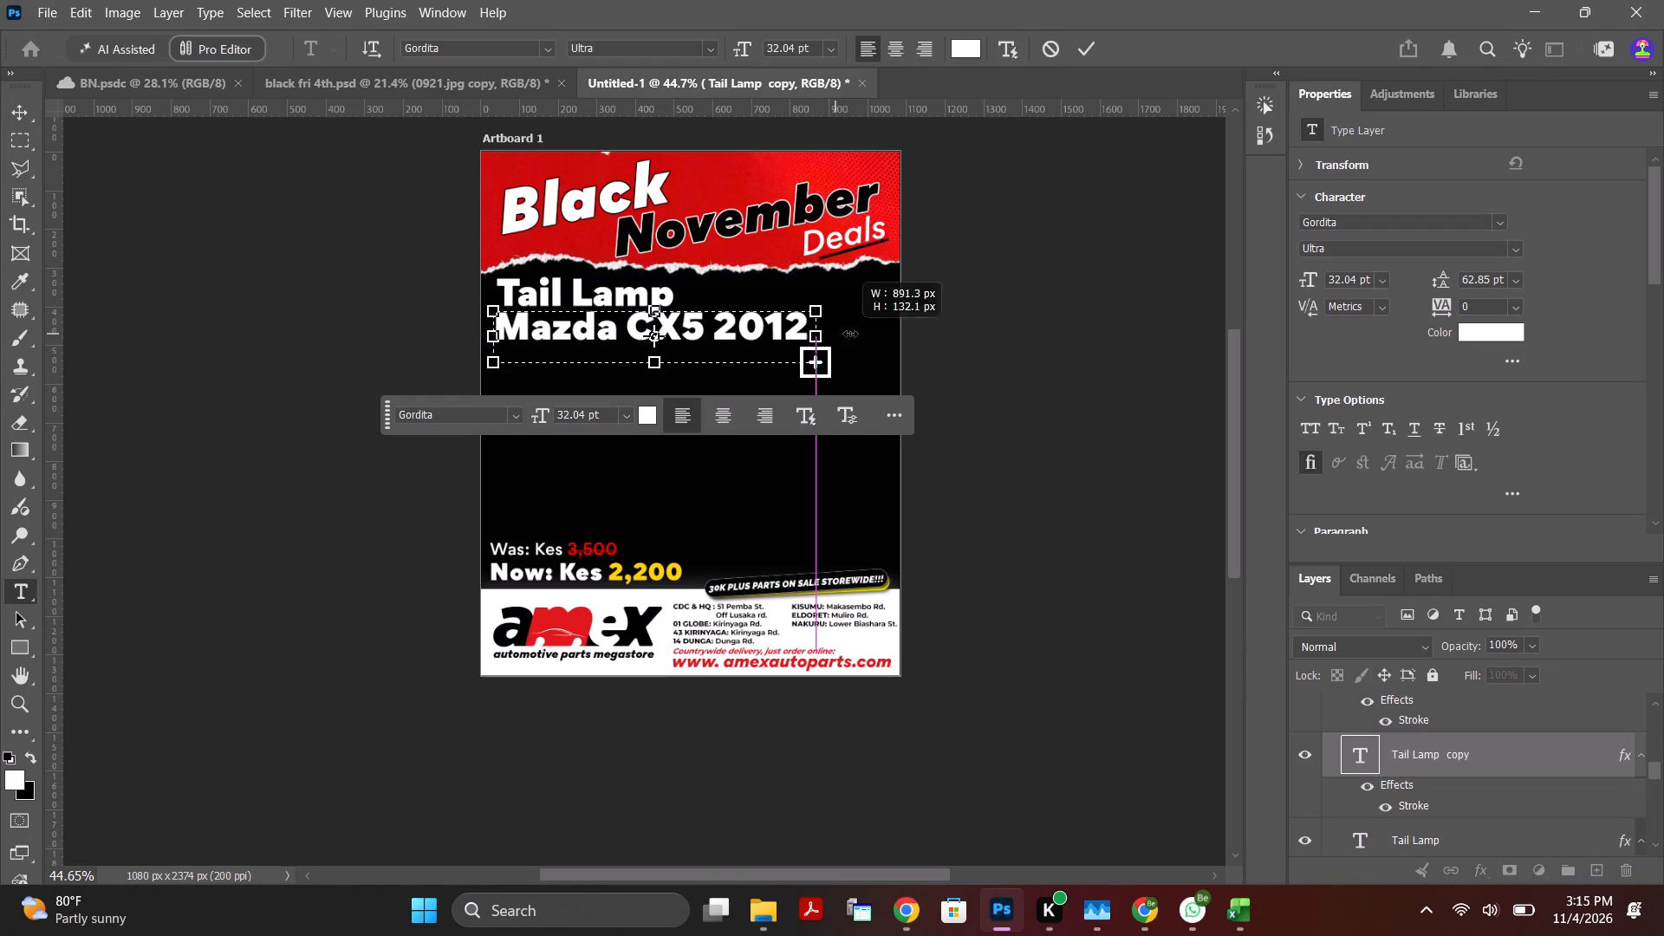
{"action": "left_click_drag", "start_coordinate": [850, 334], "coordinate": [973, 325]}
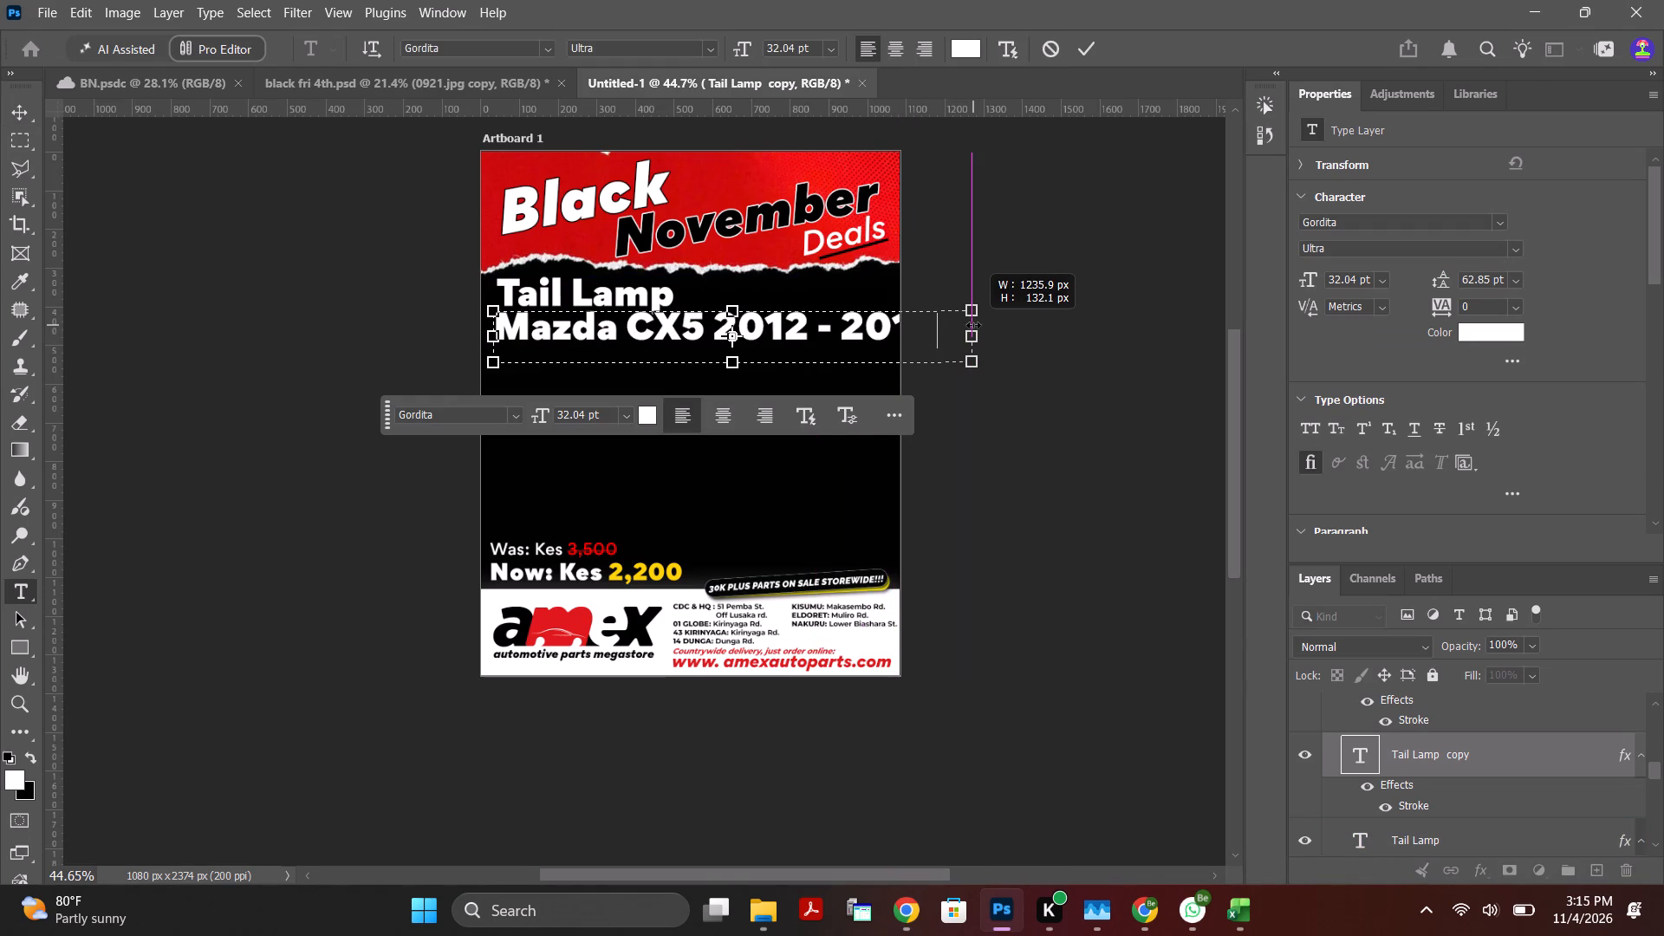
{"action": "left_click_drag", "start_coordinate": [973, 325], "coordinate": [975, 324]}
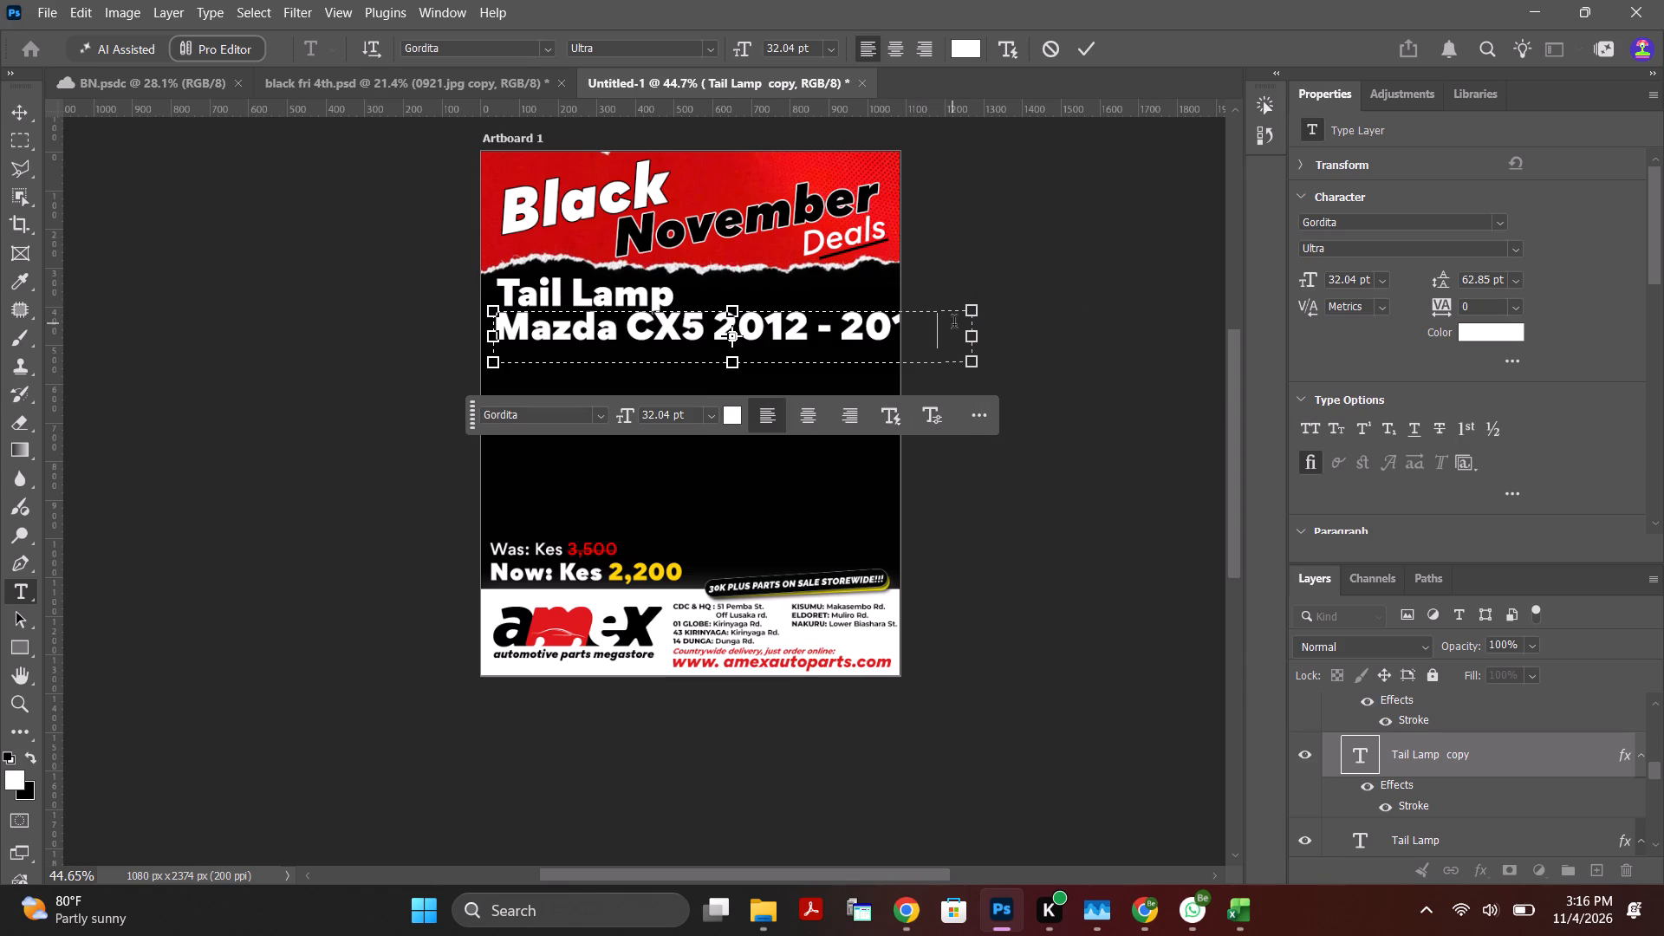
Set the Mazda CX5 2012 - 2014 text size to 27 pt and commit the text edit.
{"action": "left_click_drag", "start_coordinate": [955, 325], "coordinate": [365, 265]}
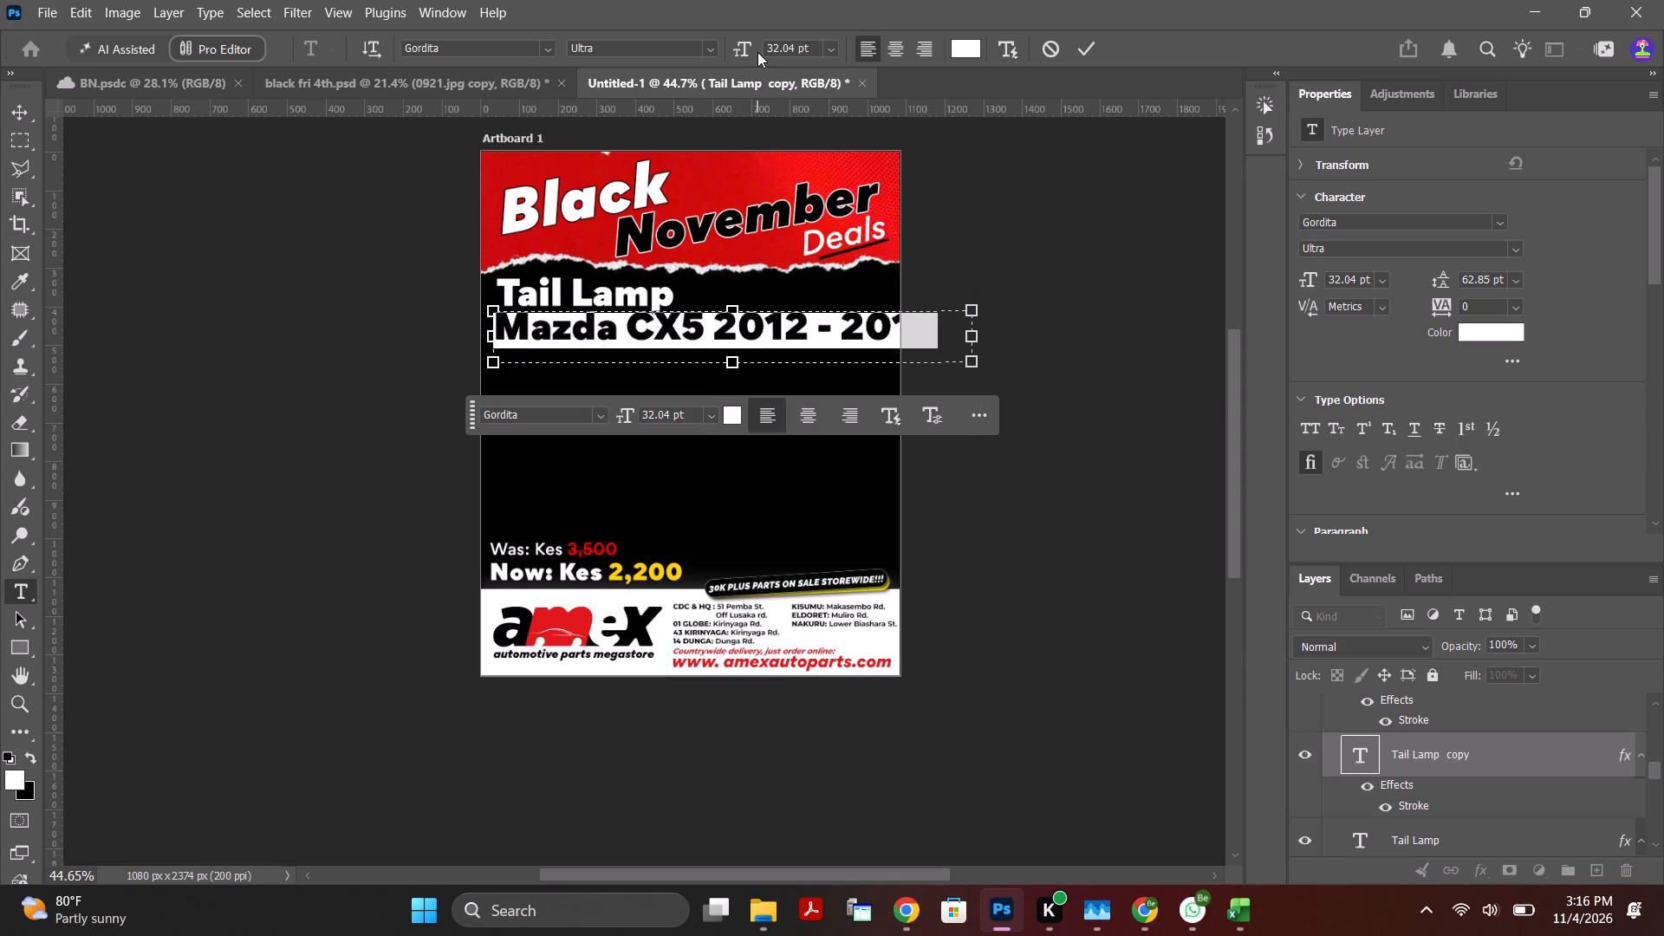
{"action": "left_click", "coordinate": [750, 49]}
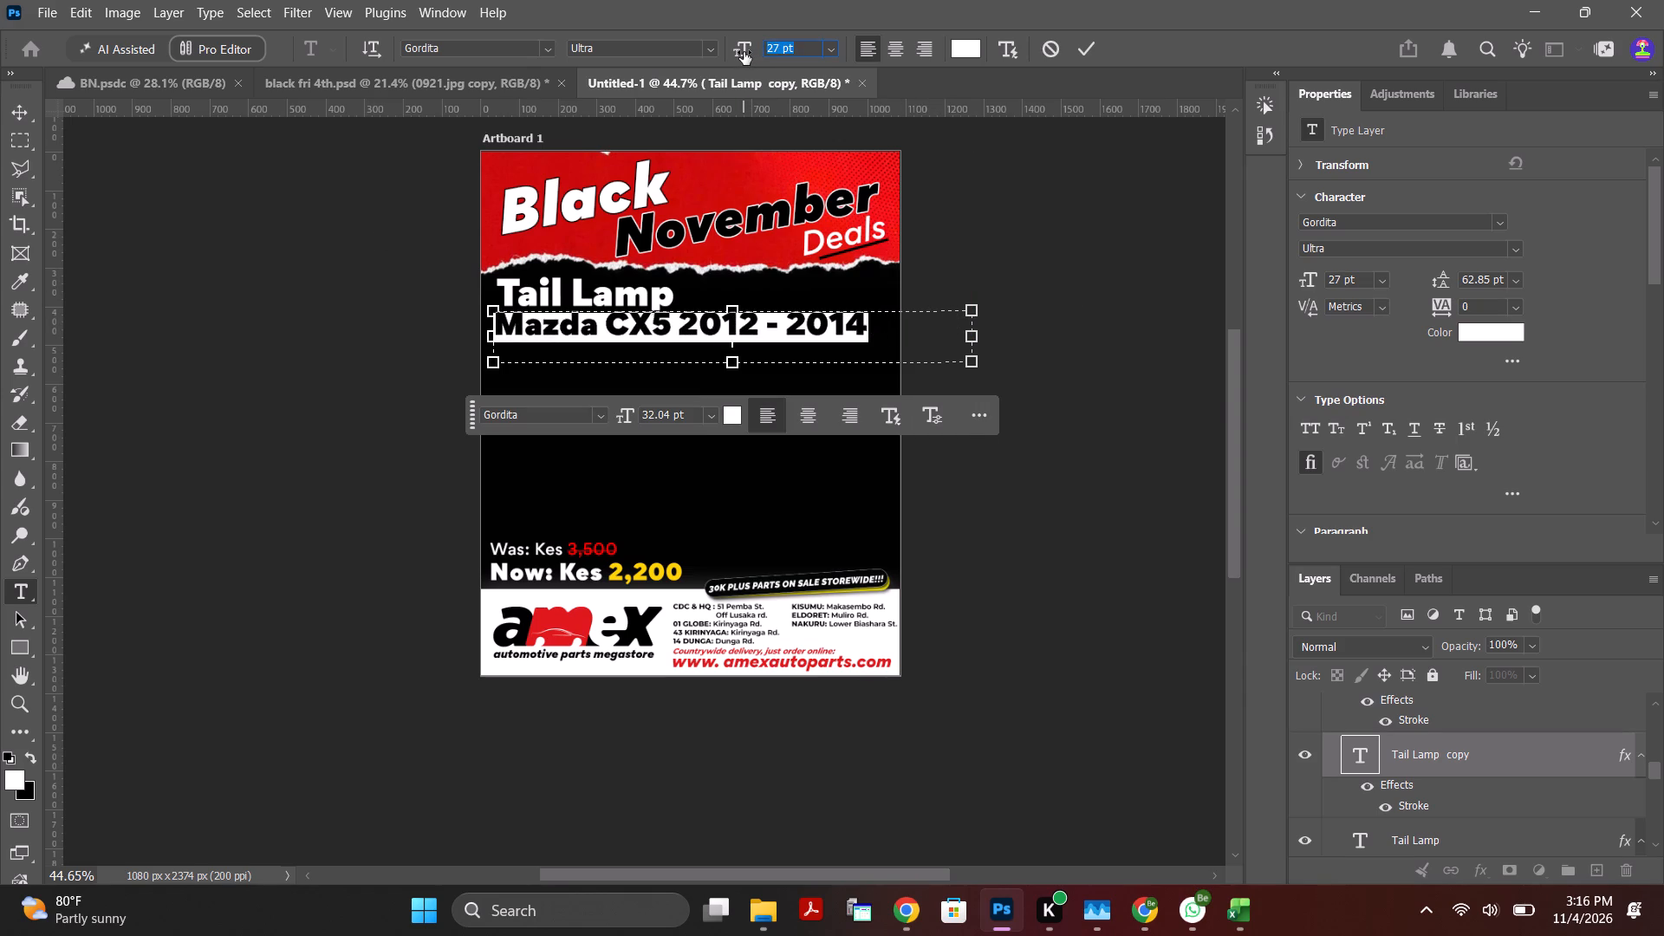
{"action": "left_click", "coordinate": [1082, 42]}
{"action": "left_click", "coordinate": [1051, 255]}
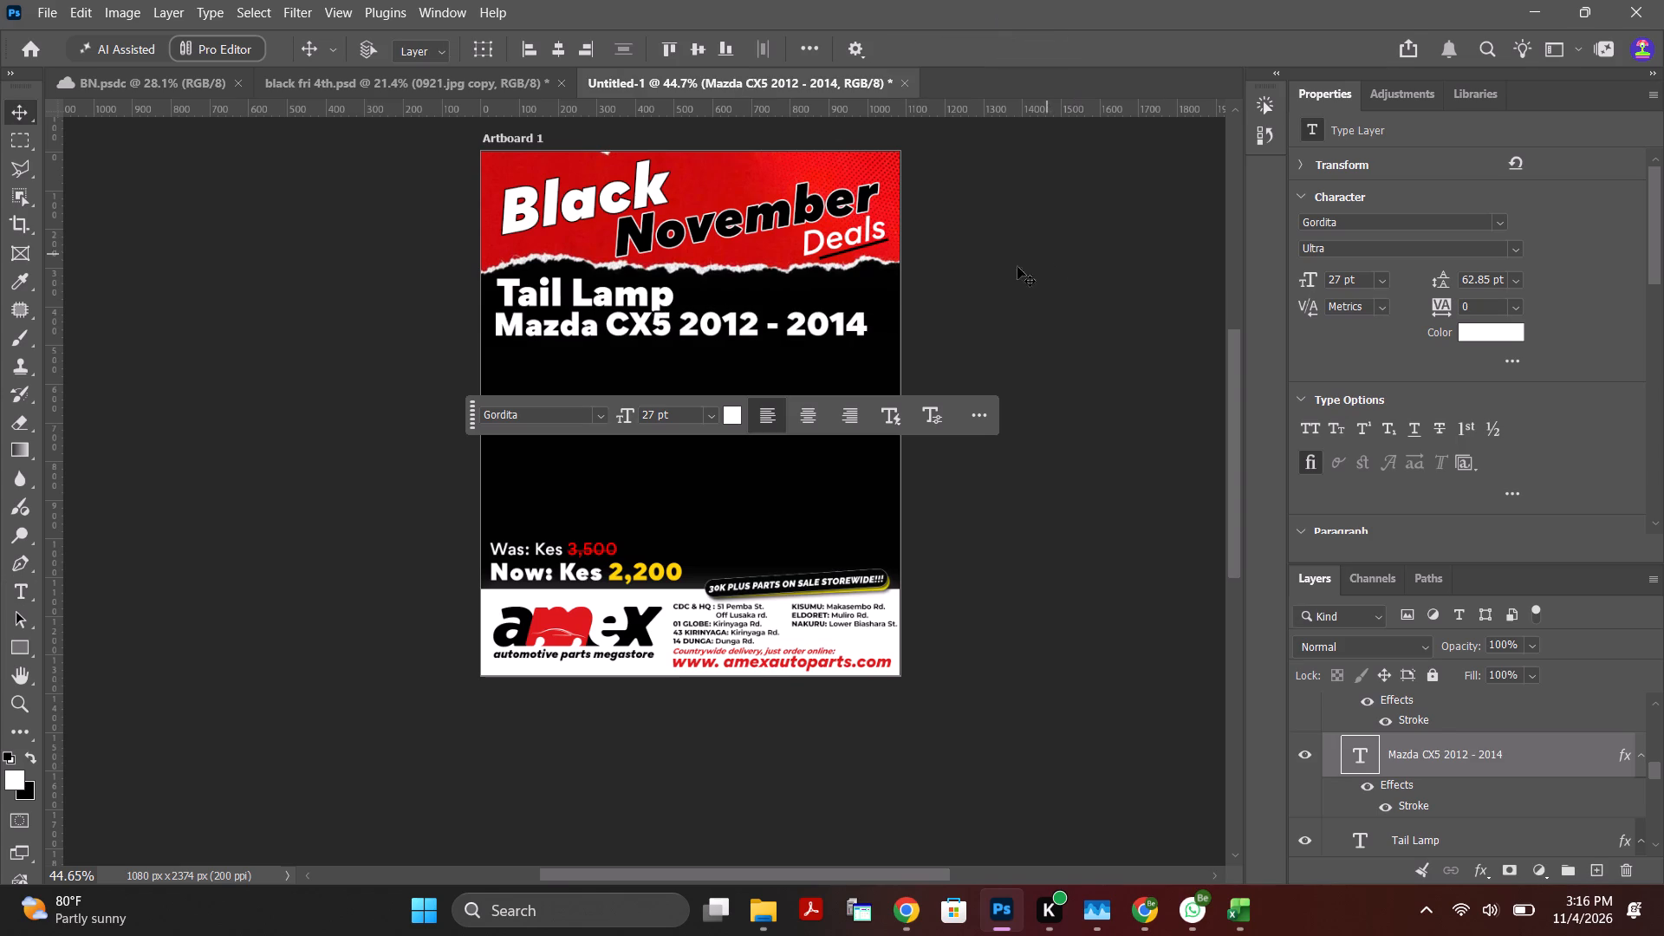
Move the Mazda CX5 line about 9 px left and 17 px down, and shift Tail Lamp left to align their left edges.
{"action": "scroll", "coordinate": [635, 236], "scroll_direction": "up", "scroll_amount": 8, "text": "alt"}
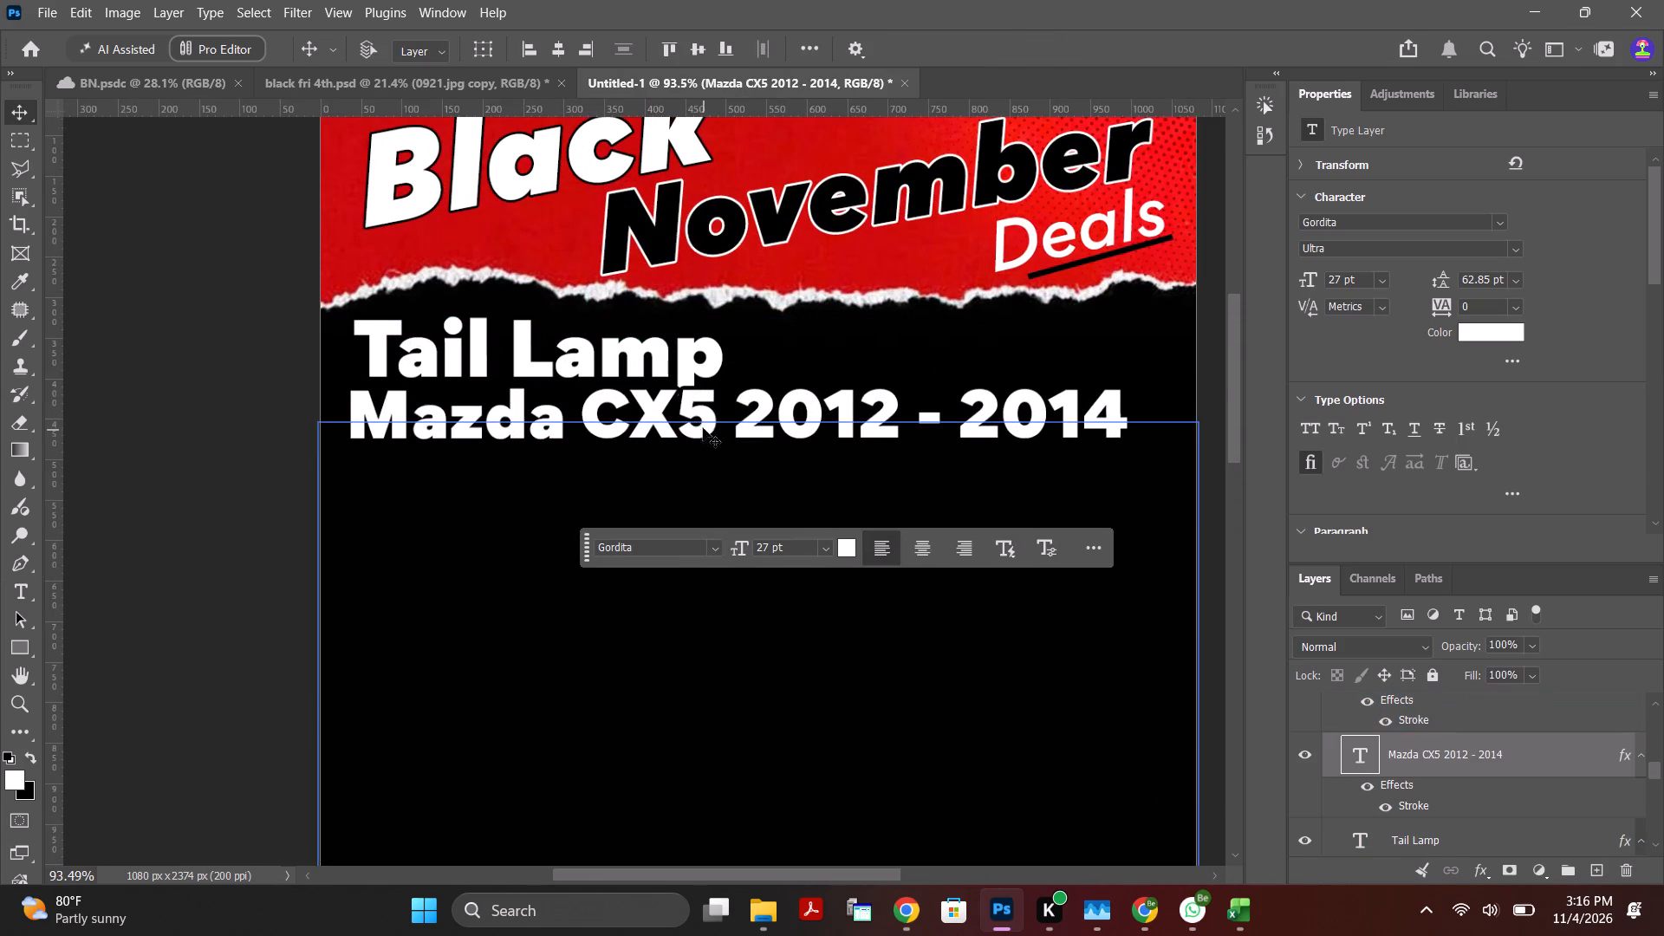
{"action": "left_click_drag", "start_coordinate": [704, 420], "coordinate": [695, 431]}
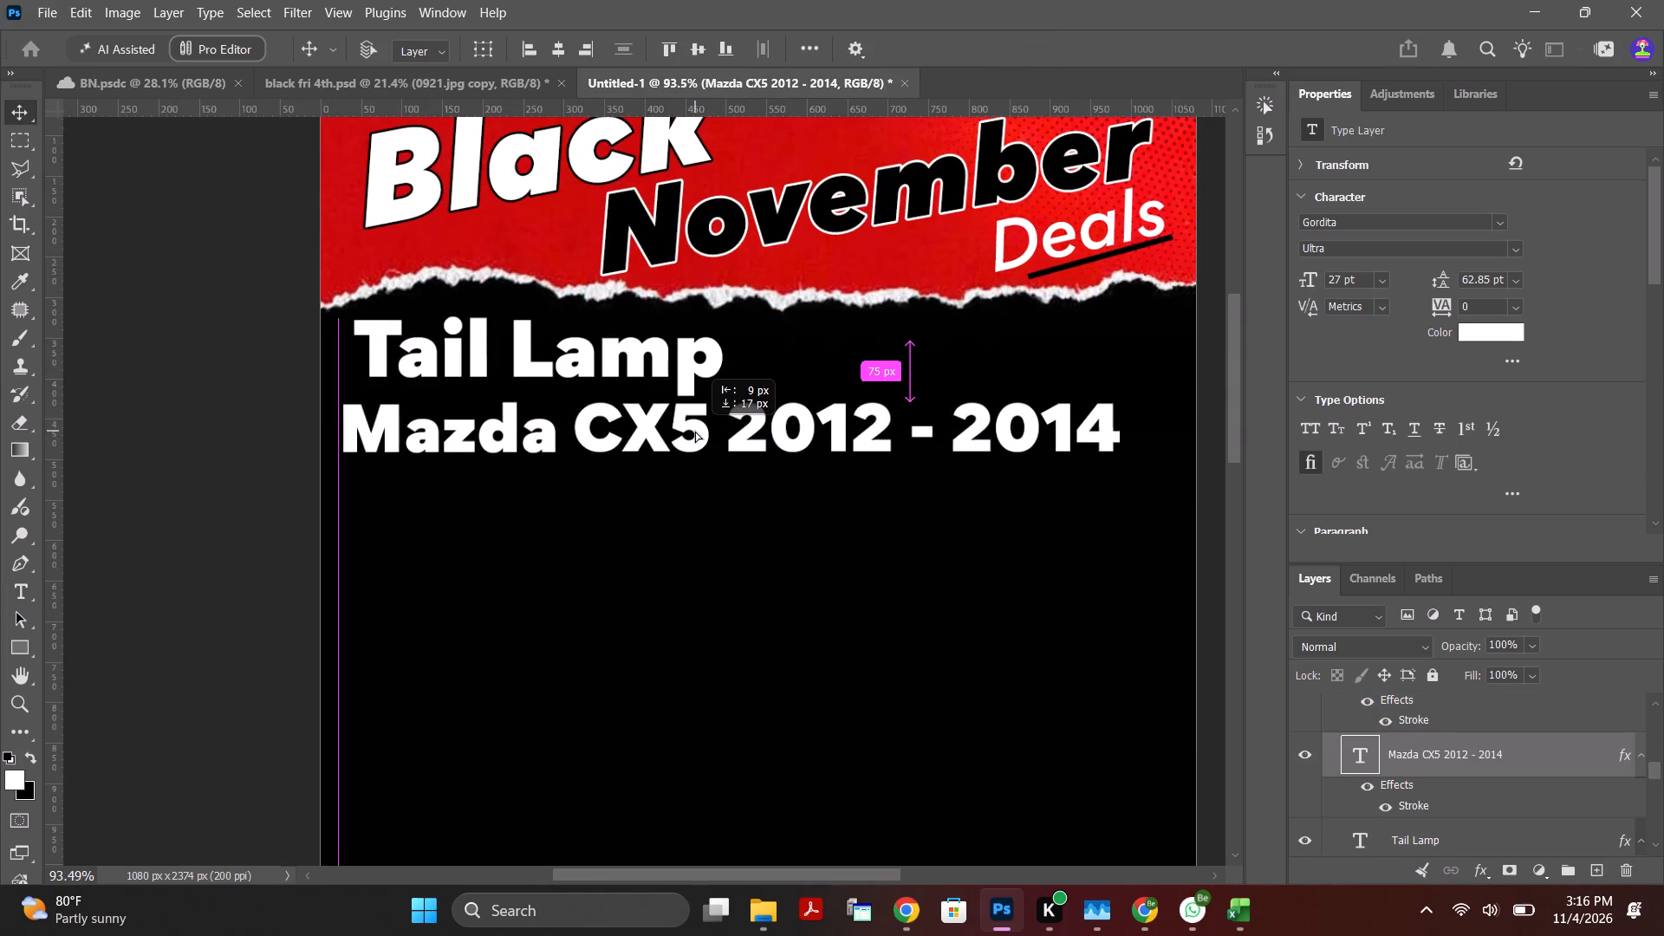
{"action": "left_click_drag", "start_coordinate": [695, 431], "coordinate": [697, 431]}
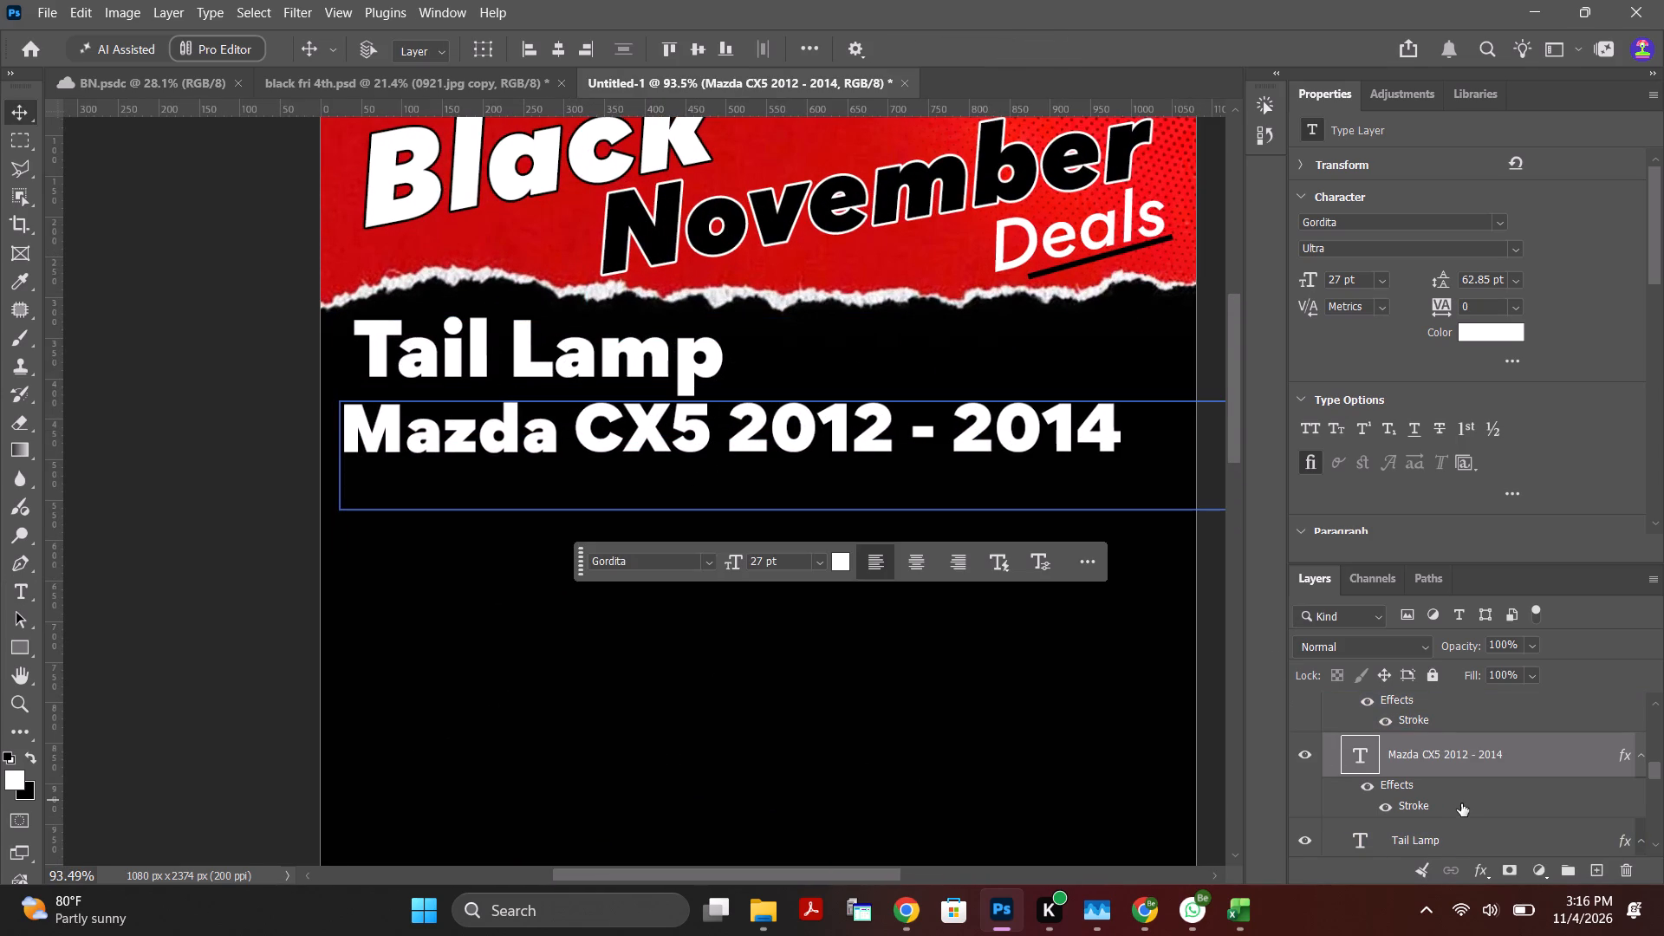
{"action": "left_click", "coordinate": [1436, 836]}
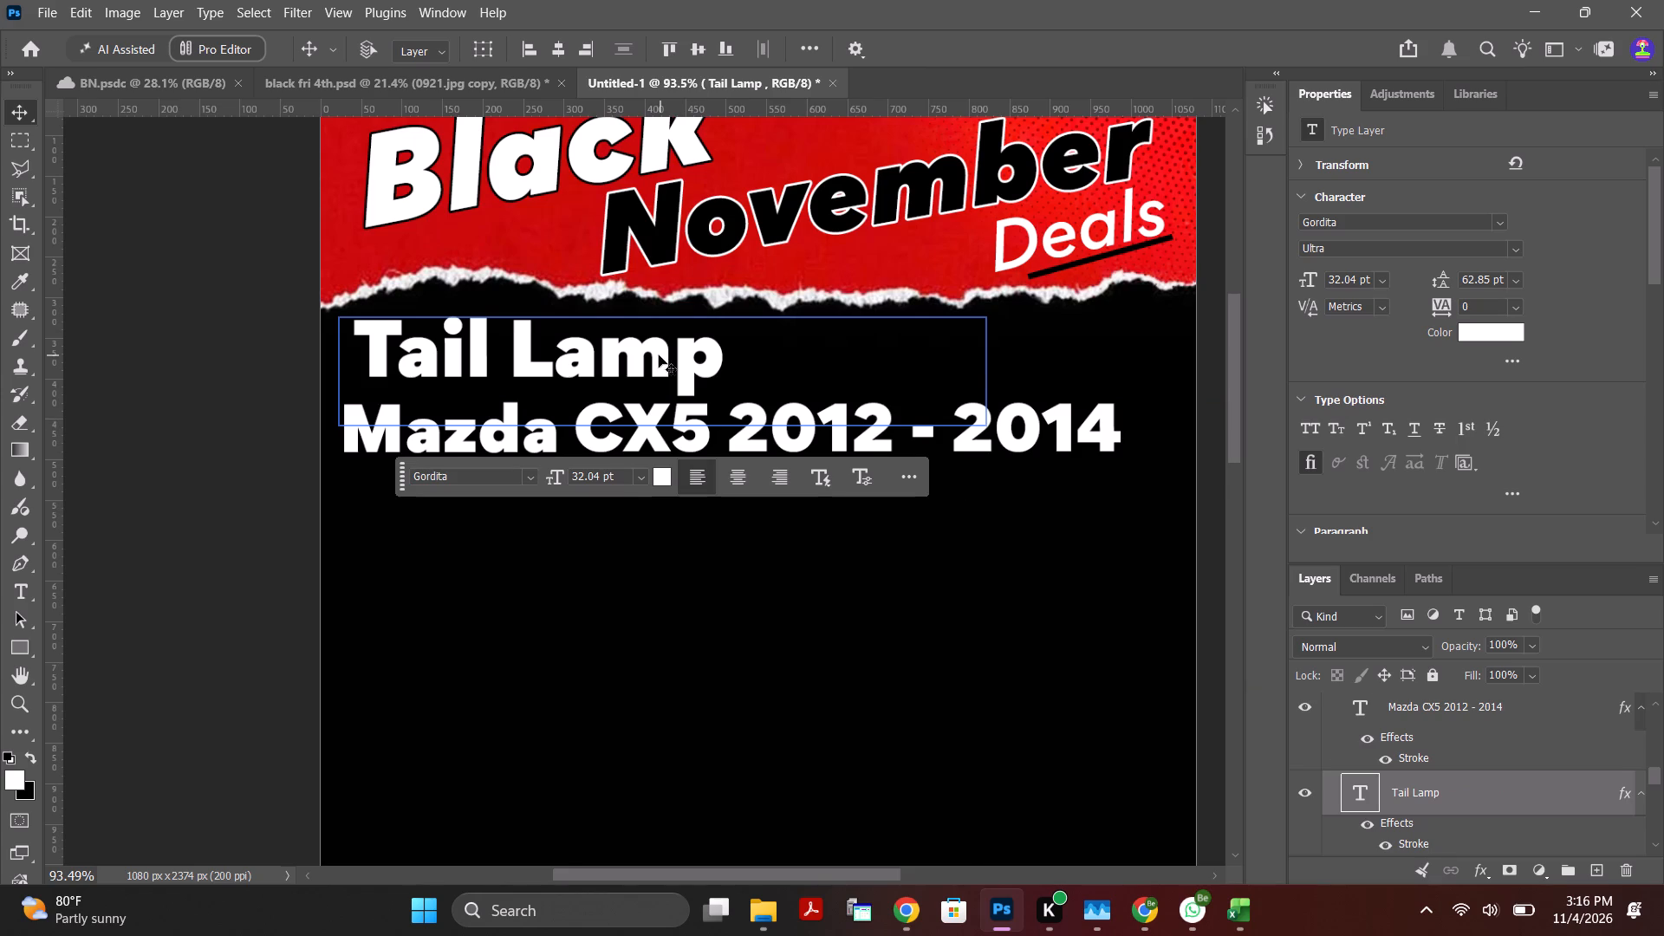
{"action": "left_click_drag", "start_coordinate": [659, 355], "coordinate": [643, 355]}
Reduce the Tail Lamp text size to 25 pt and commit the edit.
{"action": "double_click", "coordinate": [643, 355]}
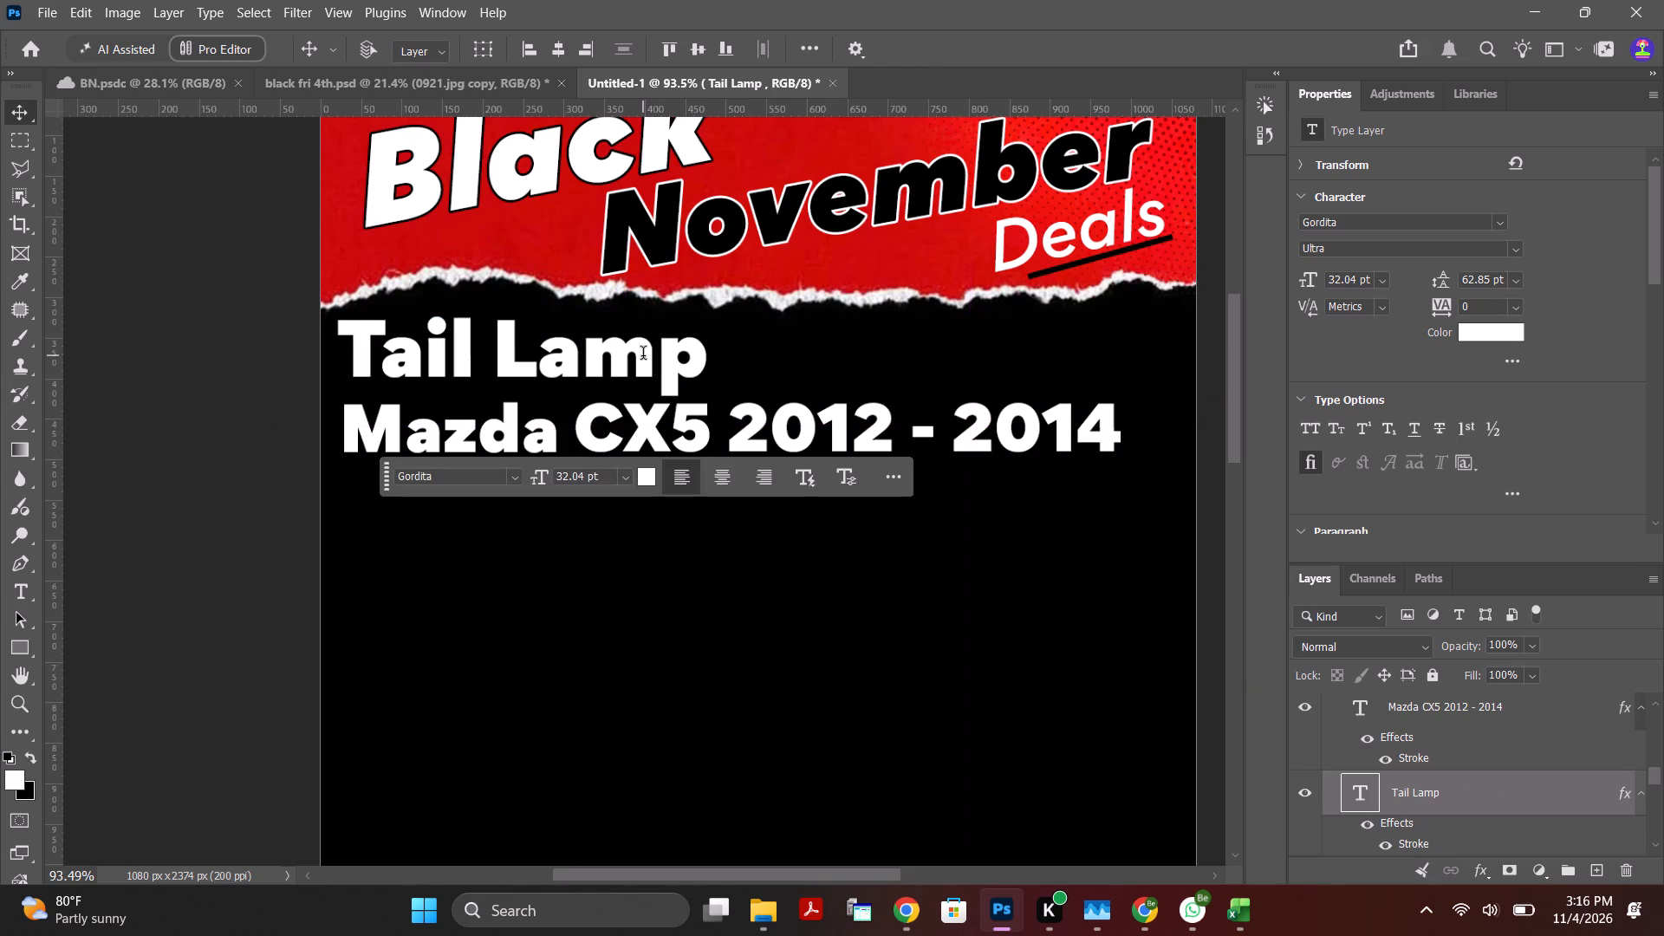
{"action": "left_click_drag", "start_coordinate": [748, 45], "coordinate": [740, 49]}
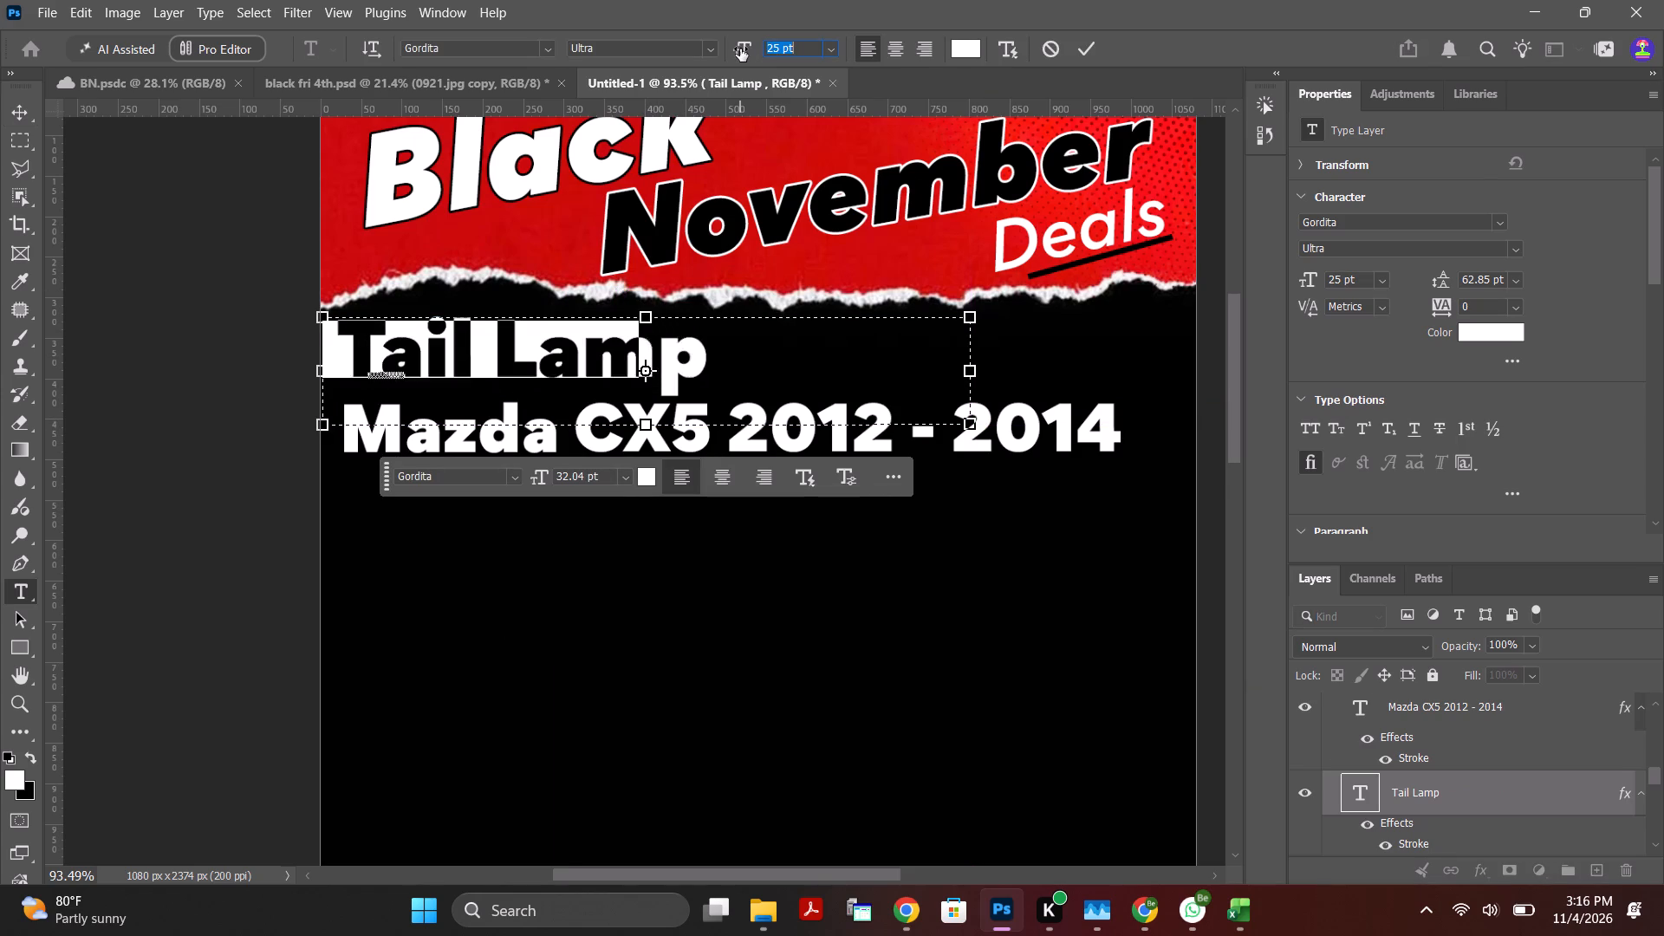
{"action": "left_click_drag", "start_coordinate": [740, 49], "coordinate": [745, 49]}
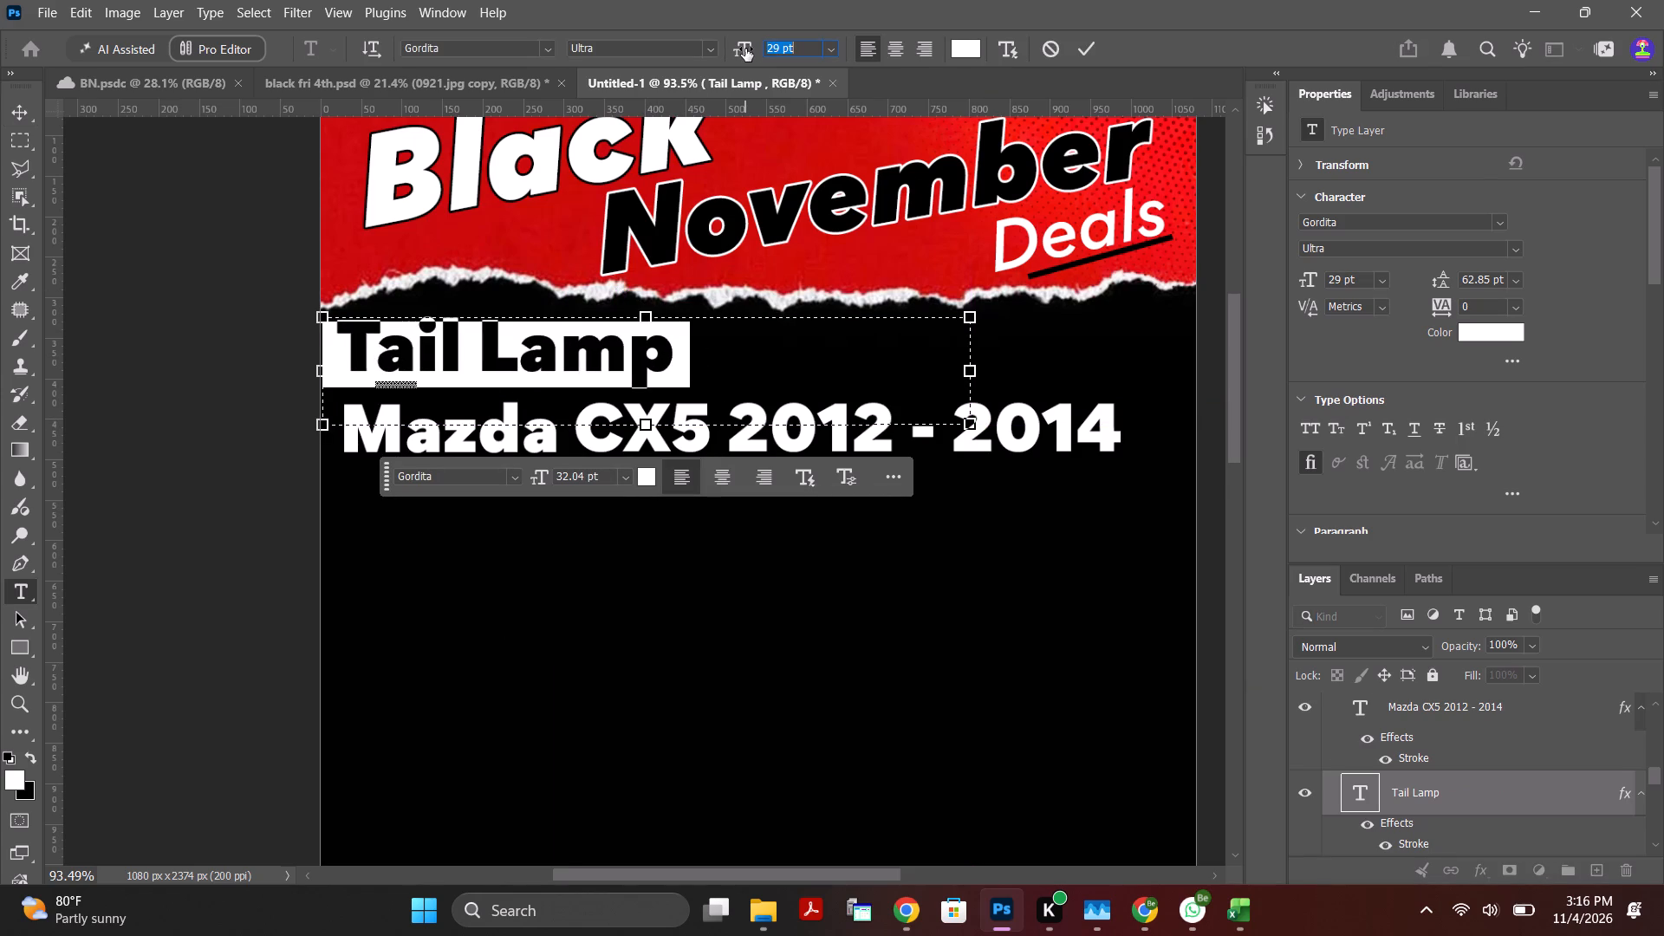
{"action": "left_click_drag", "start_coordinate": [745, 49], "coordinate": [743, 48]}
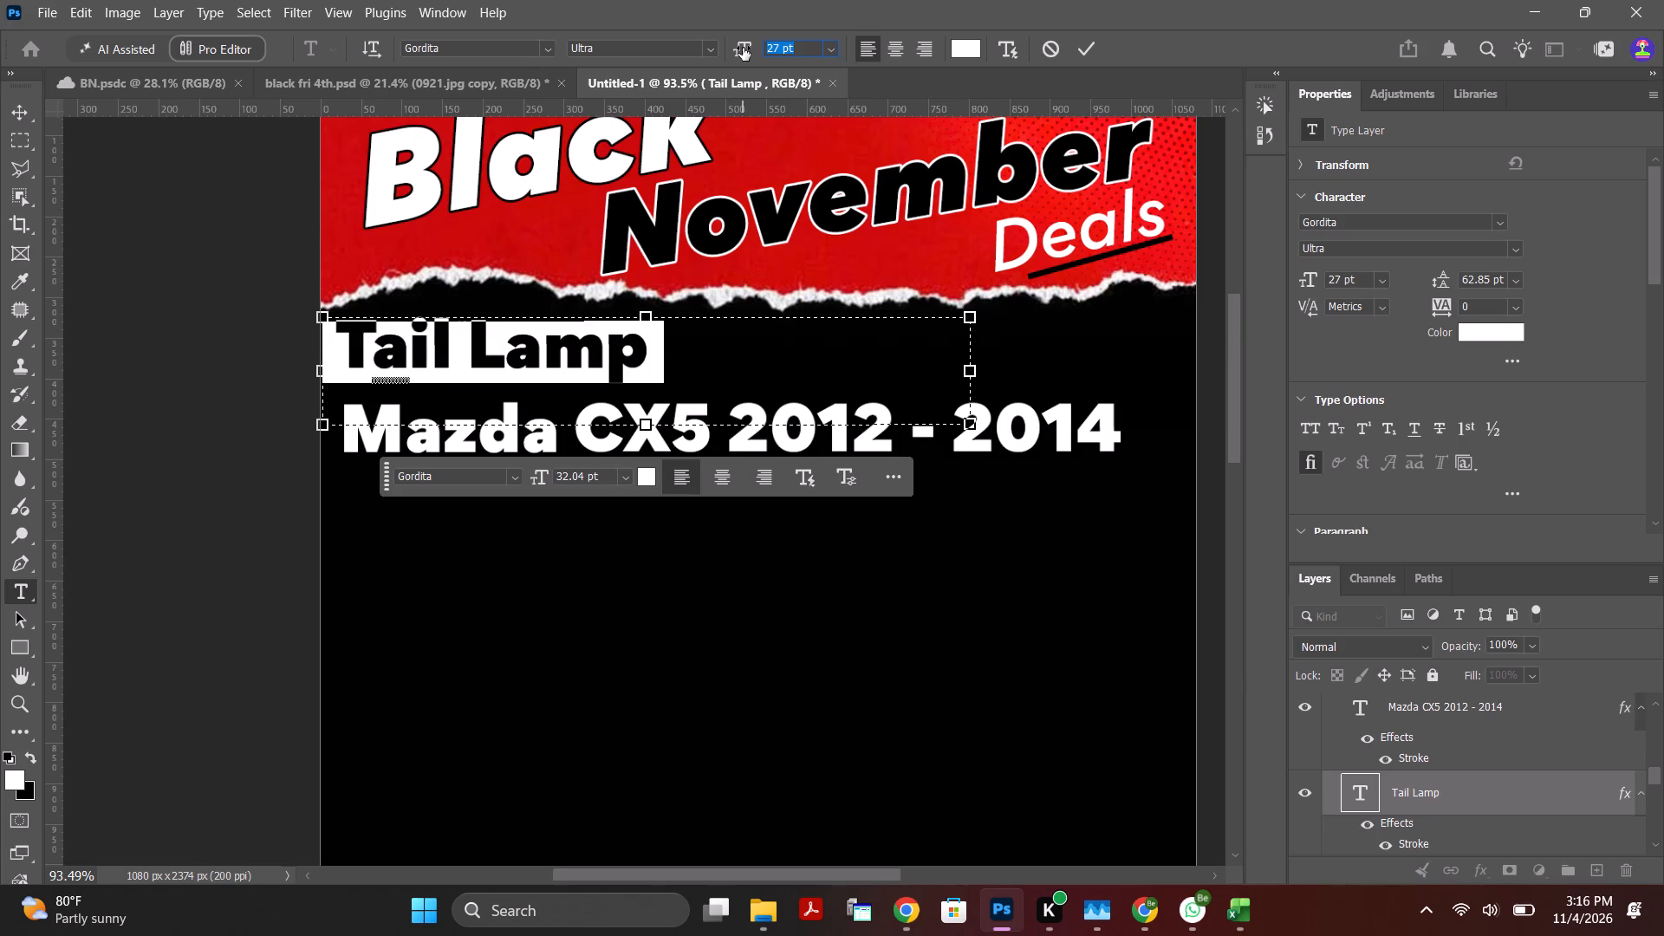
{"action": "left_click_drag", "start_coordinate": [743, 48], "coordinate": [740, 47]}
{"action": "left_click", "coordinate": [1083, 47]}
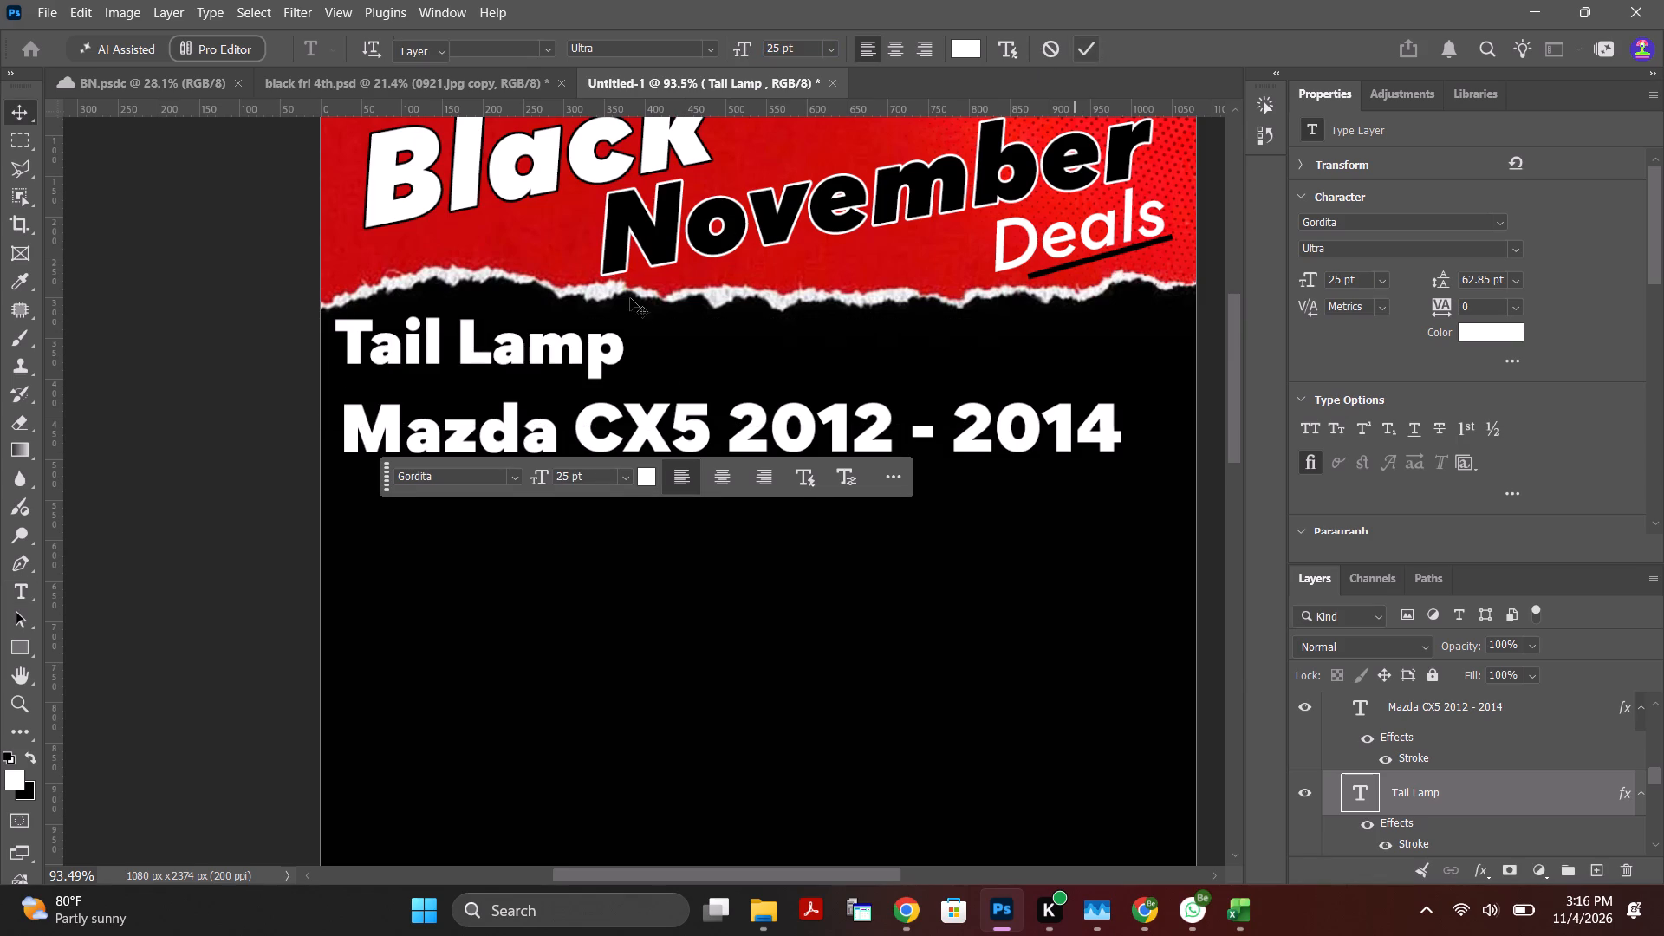
Nudge the Tail Lamp text slightly right, try it at 30 pt, and set its size to 27 pt.
{"action": "left_click_drag", "start_coordinate": [536, 354], "coordinate": [550, 356]}
{"action": "double_click", "coordinate": [550, 356]}
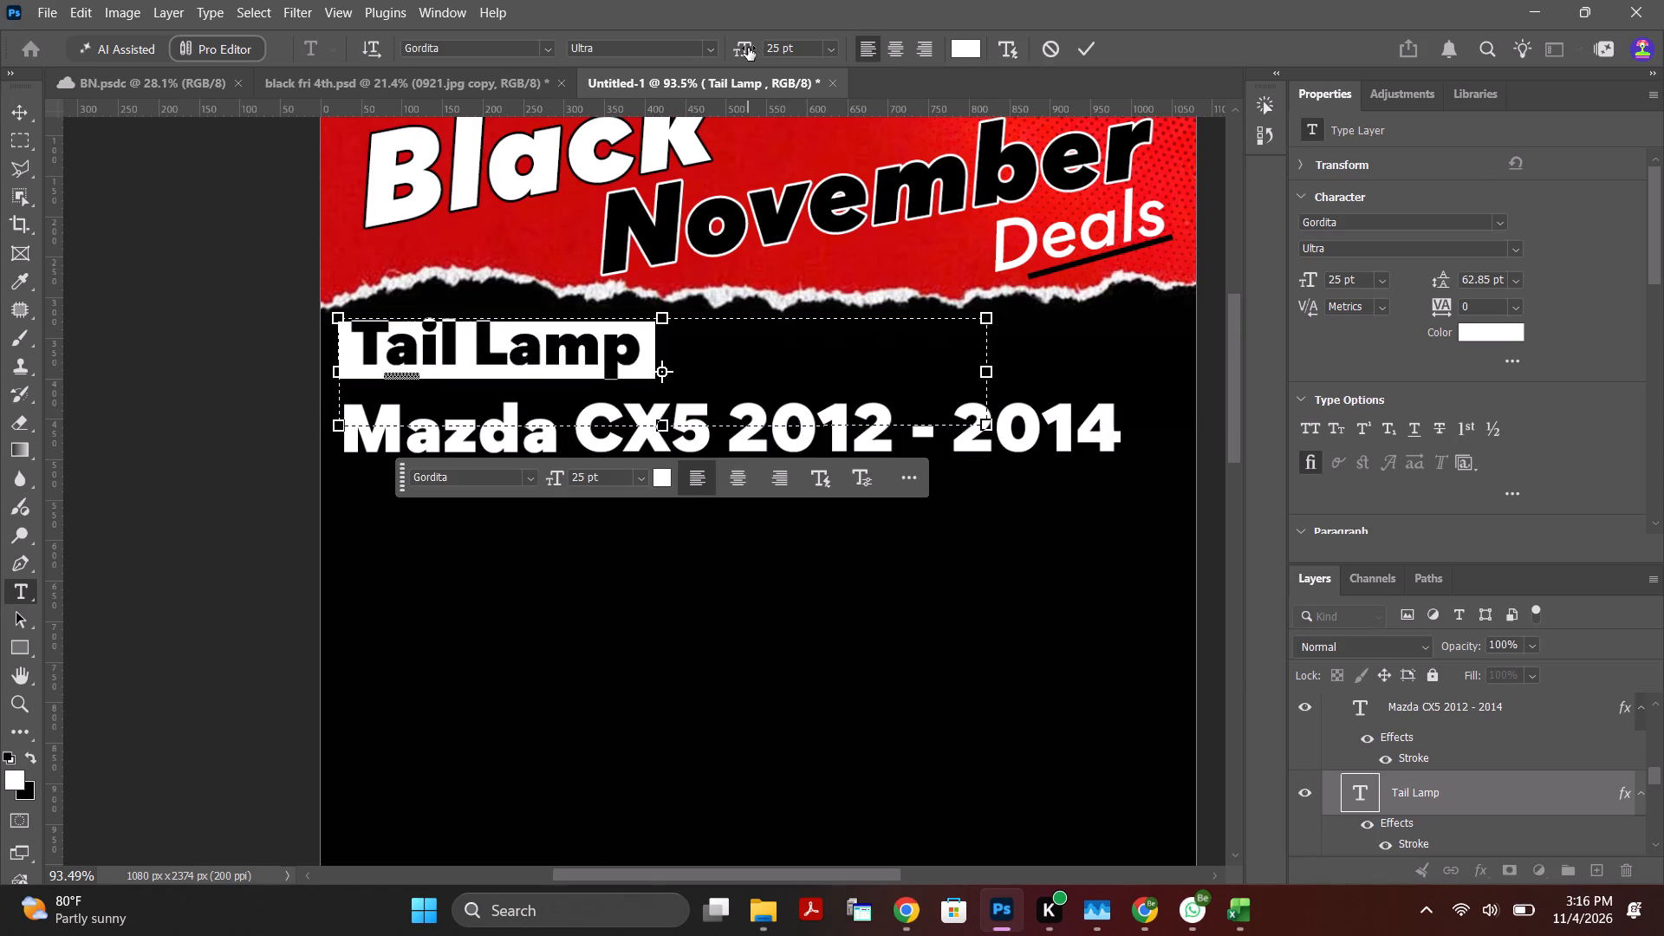
{"action": "left_click_drag", "start_coordinate": [806, 49], "coordinate": [698, 50]}
{"action": "type", "text": "30"}
{"action": "key", "text": "Return"}
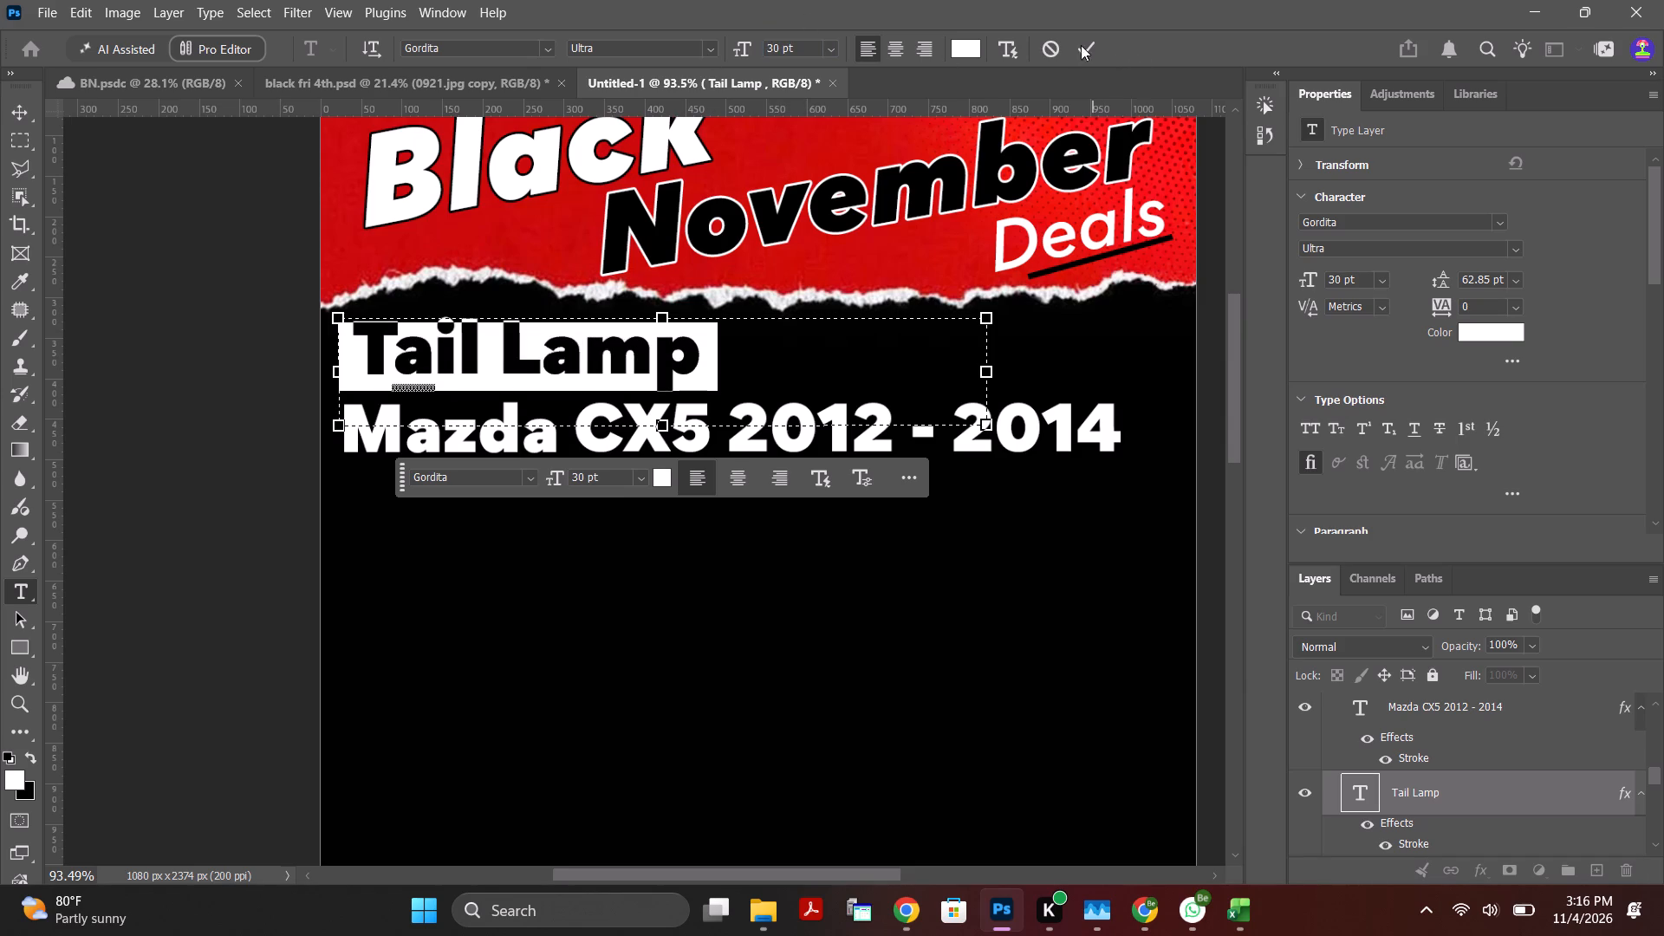
{"action": "left_click", "coordinate": [803, 38]}
{"action": "left_click", "coordinate": [799, 49]}
{"action": "left_click_drag", "start_coordinate": [800, 49], "coordinate": [727, 51]}
{"action": "left_click_drag", "start_coordinate": [727, 51], "coordinate": [729, 51]}
{"action": "type", "text": "27"}
{"action": "key", "text": "Return"}
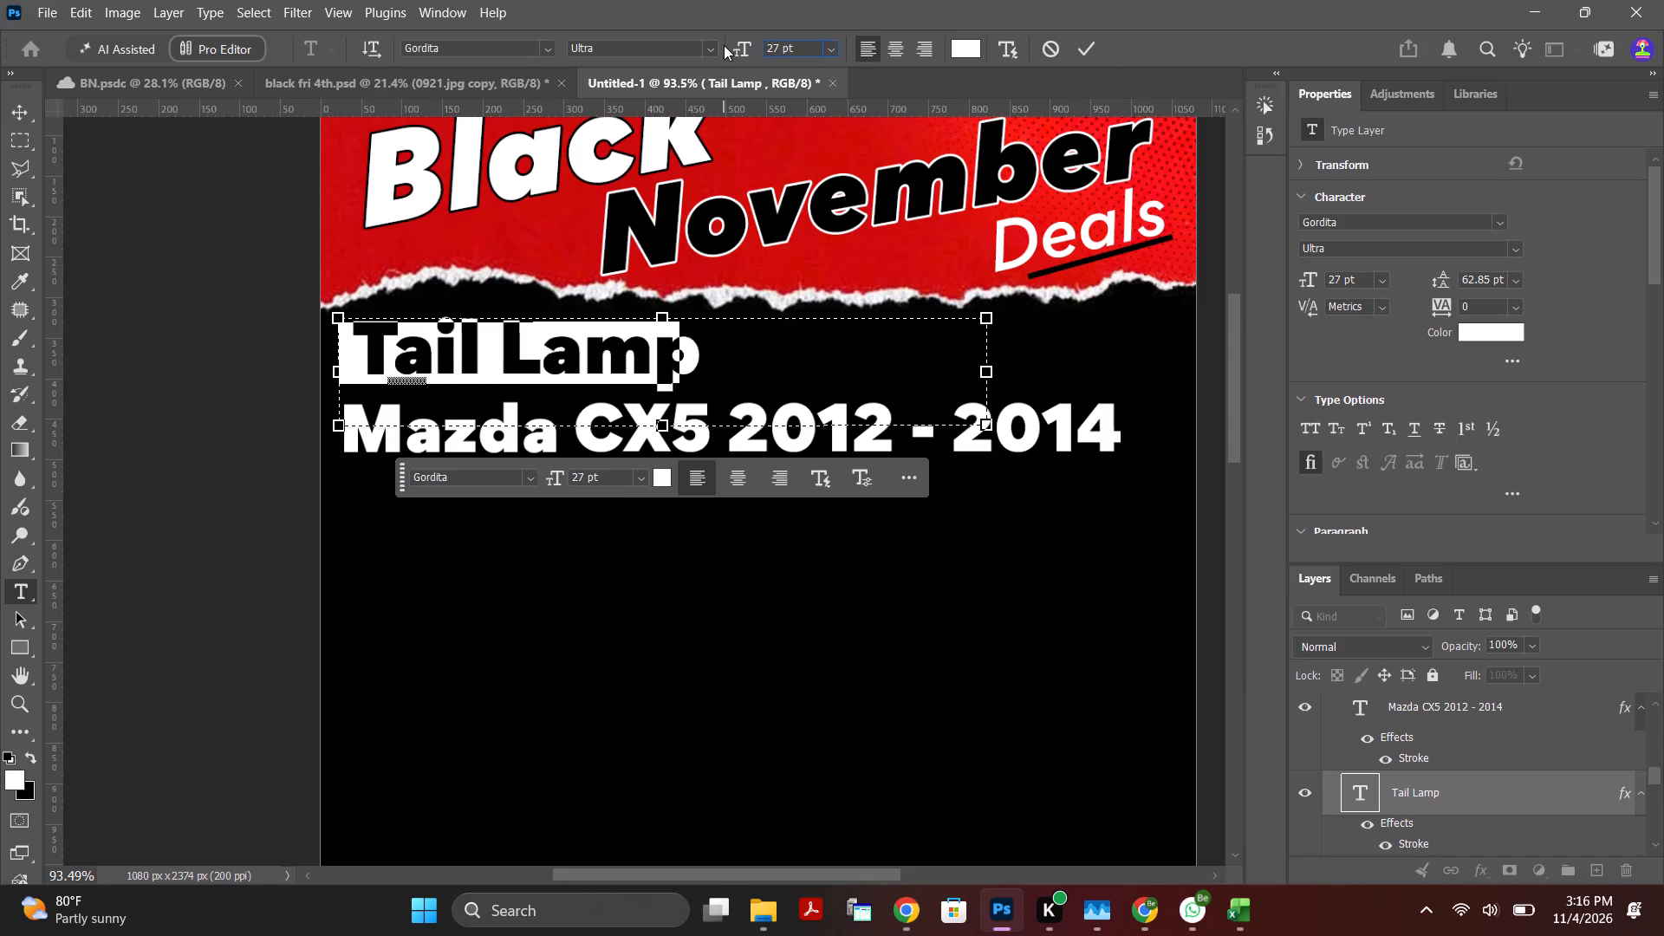
{"action": "left_click", "coordinate": [1087, 57]}
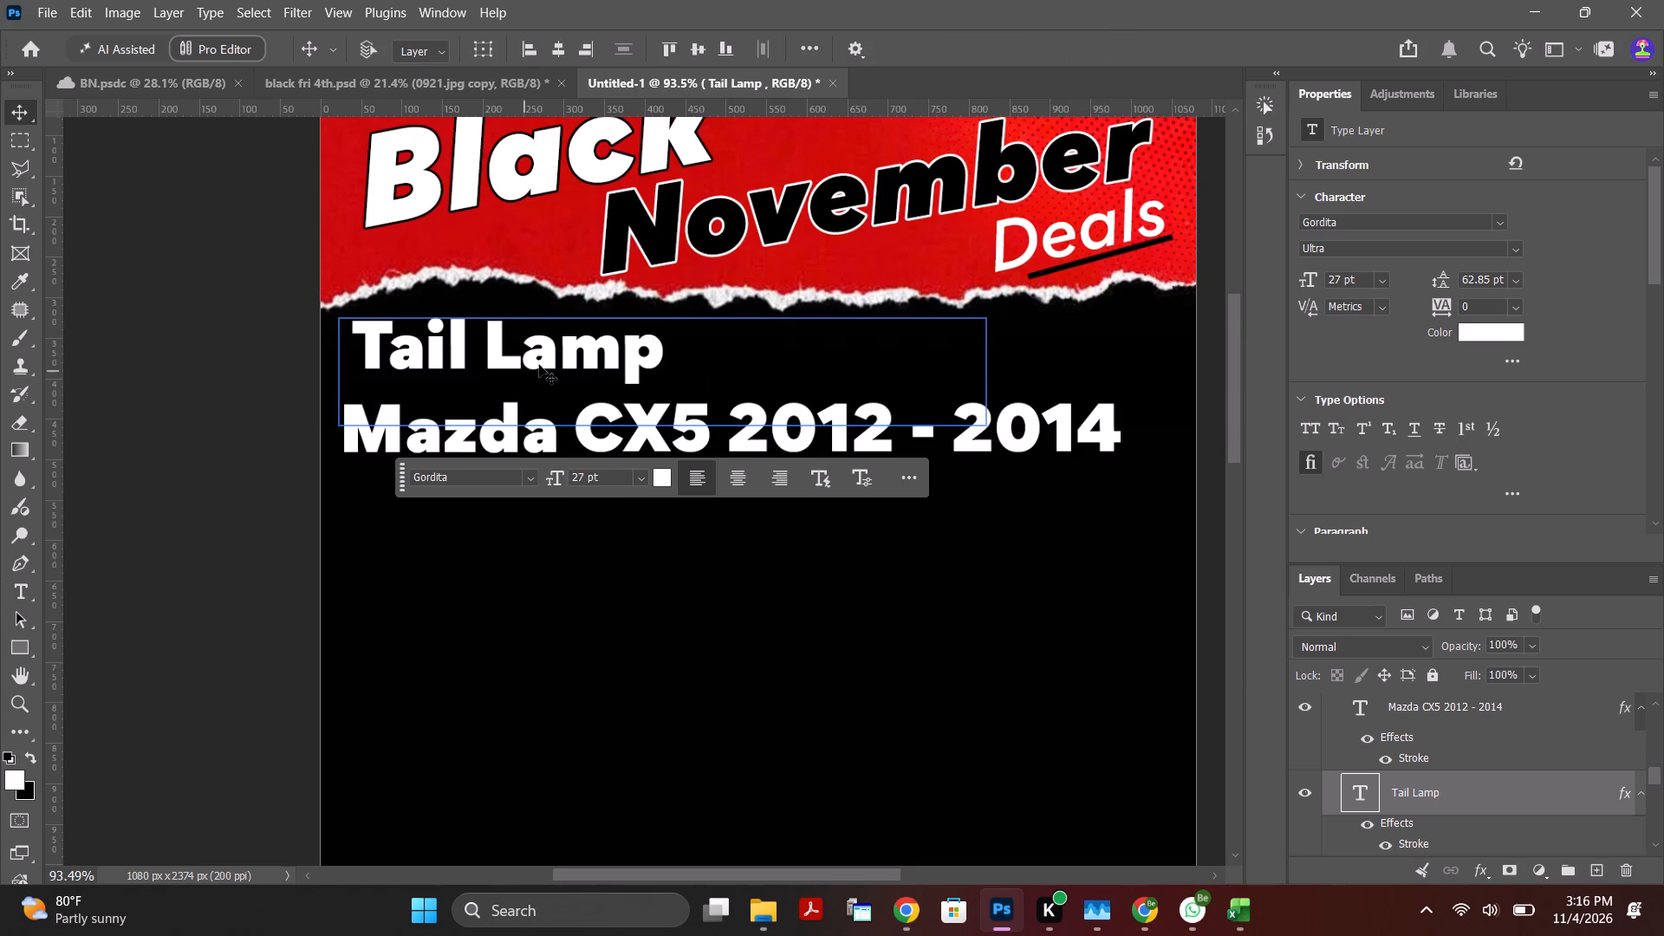
Nudge Tail Lamp slightly left, closer to the left edge of the Mazda CX5 line.
{"action": "left_click", "coordinate": [547, 358]}
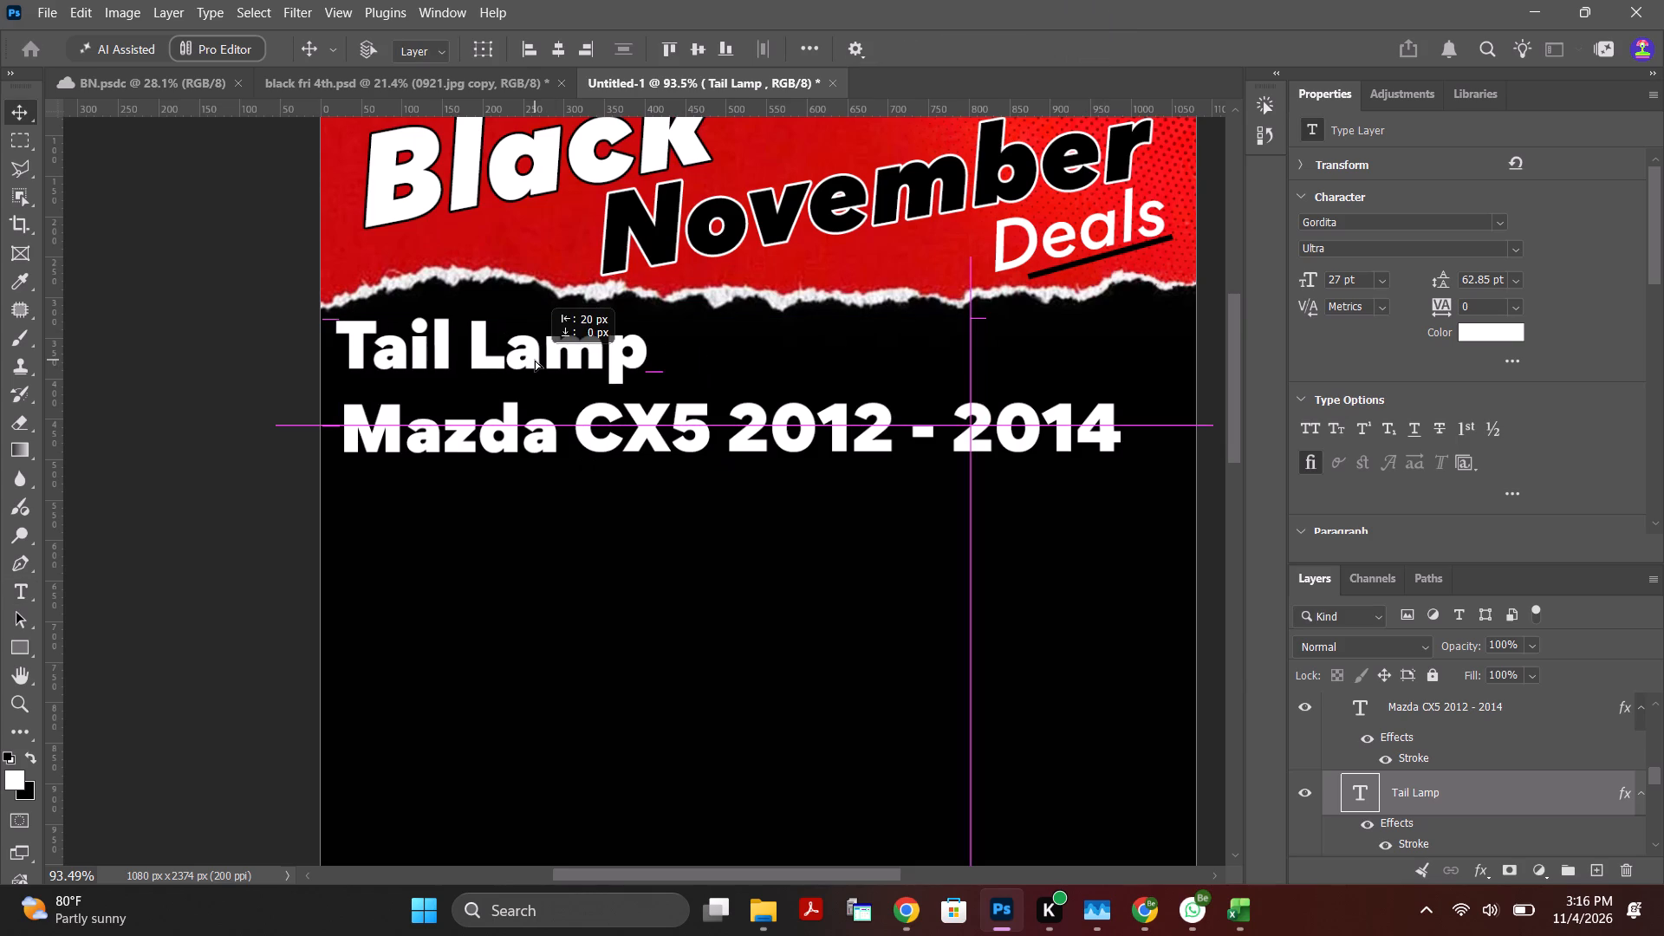
{"action": "left_click", "coordinate": [584, 432]}
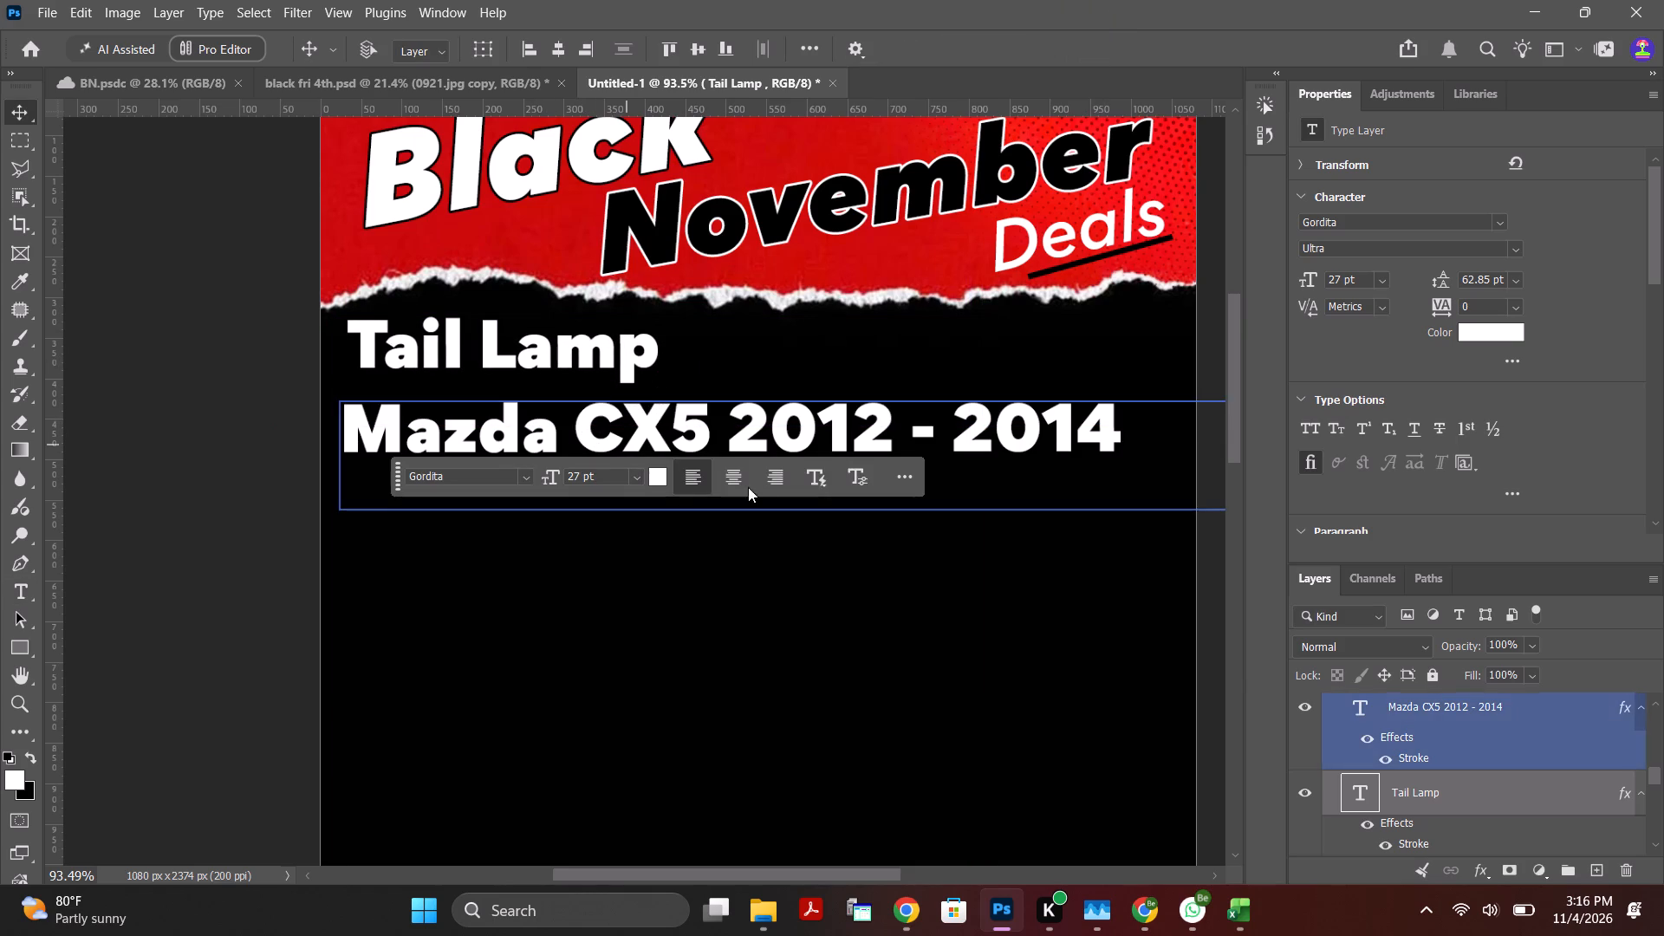
Set the Mazda CX5 2012 - 2014 text size to 25 pt.
{"action": "double_click", "coordinate": [849, 426]}
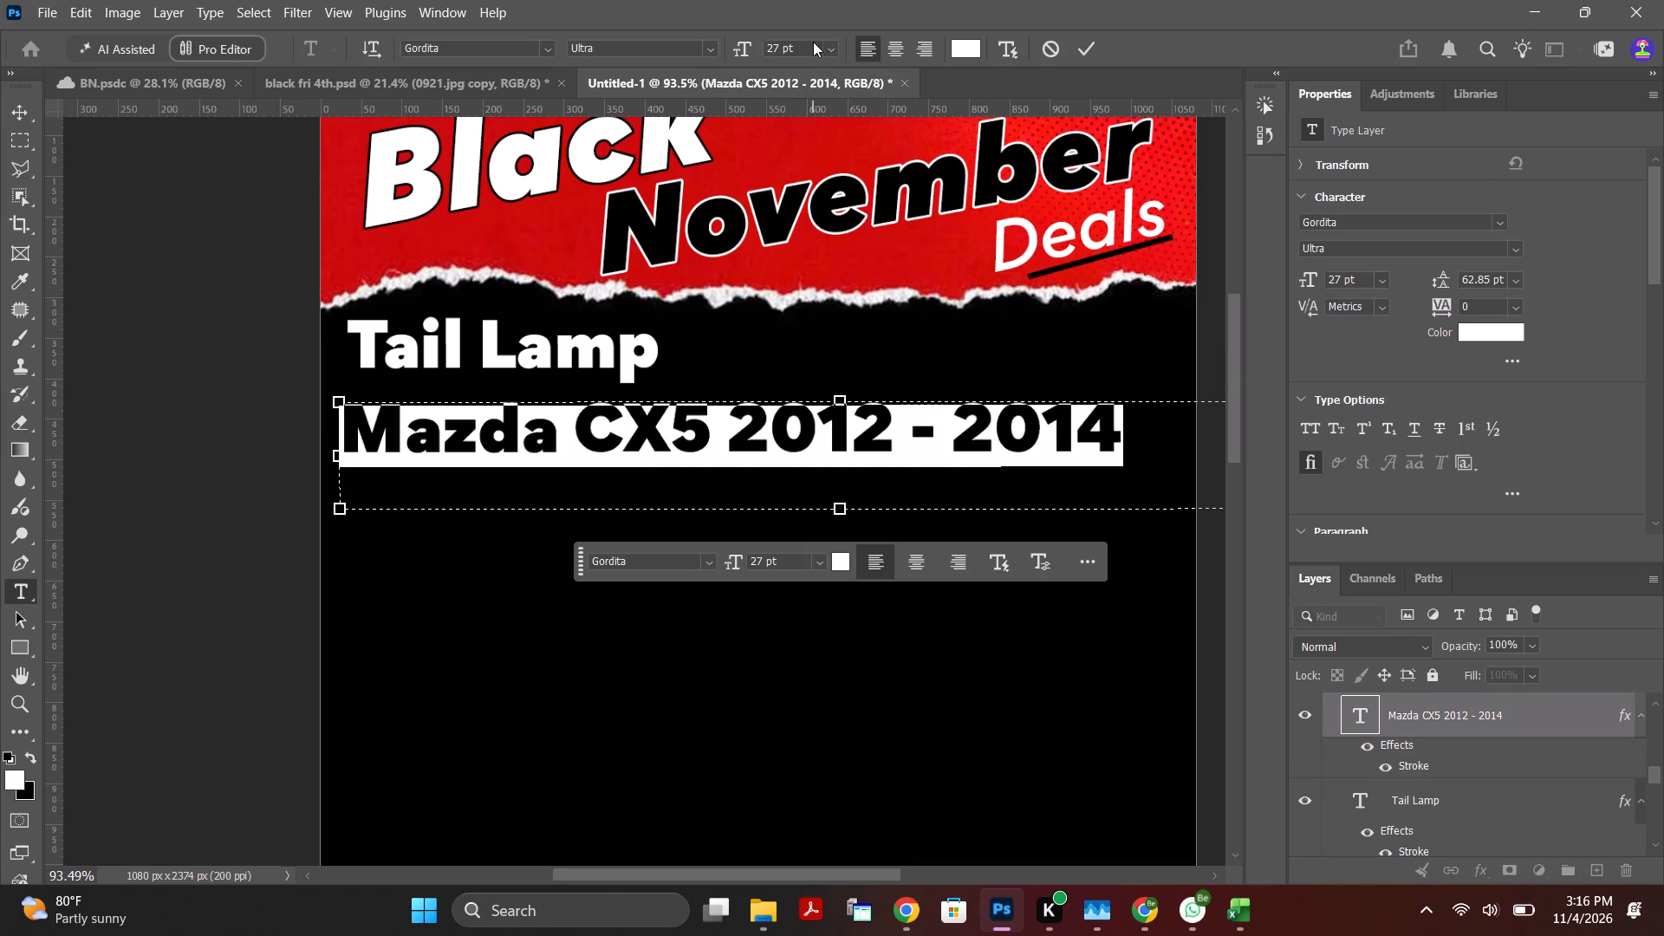
{"action": "left_click_drag", "start_coordinate": [813, 49], "coordinate": [738, 45]}
{"action": "type", "text": "25"}
{"action": "key", "text": "Return"}
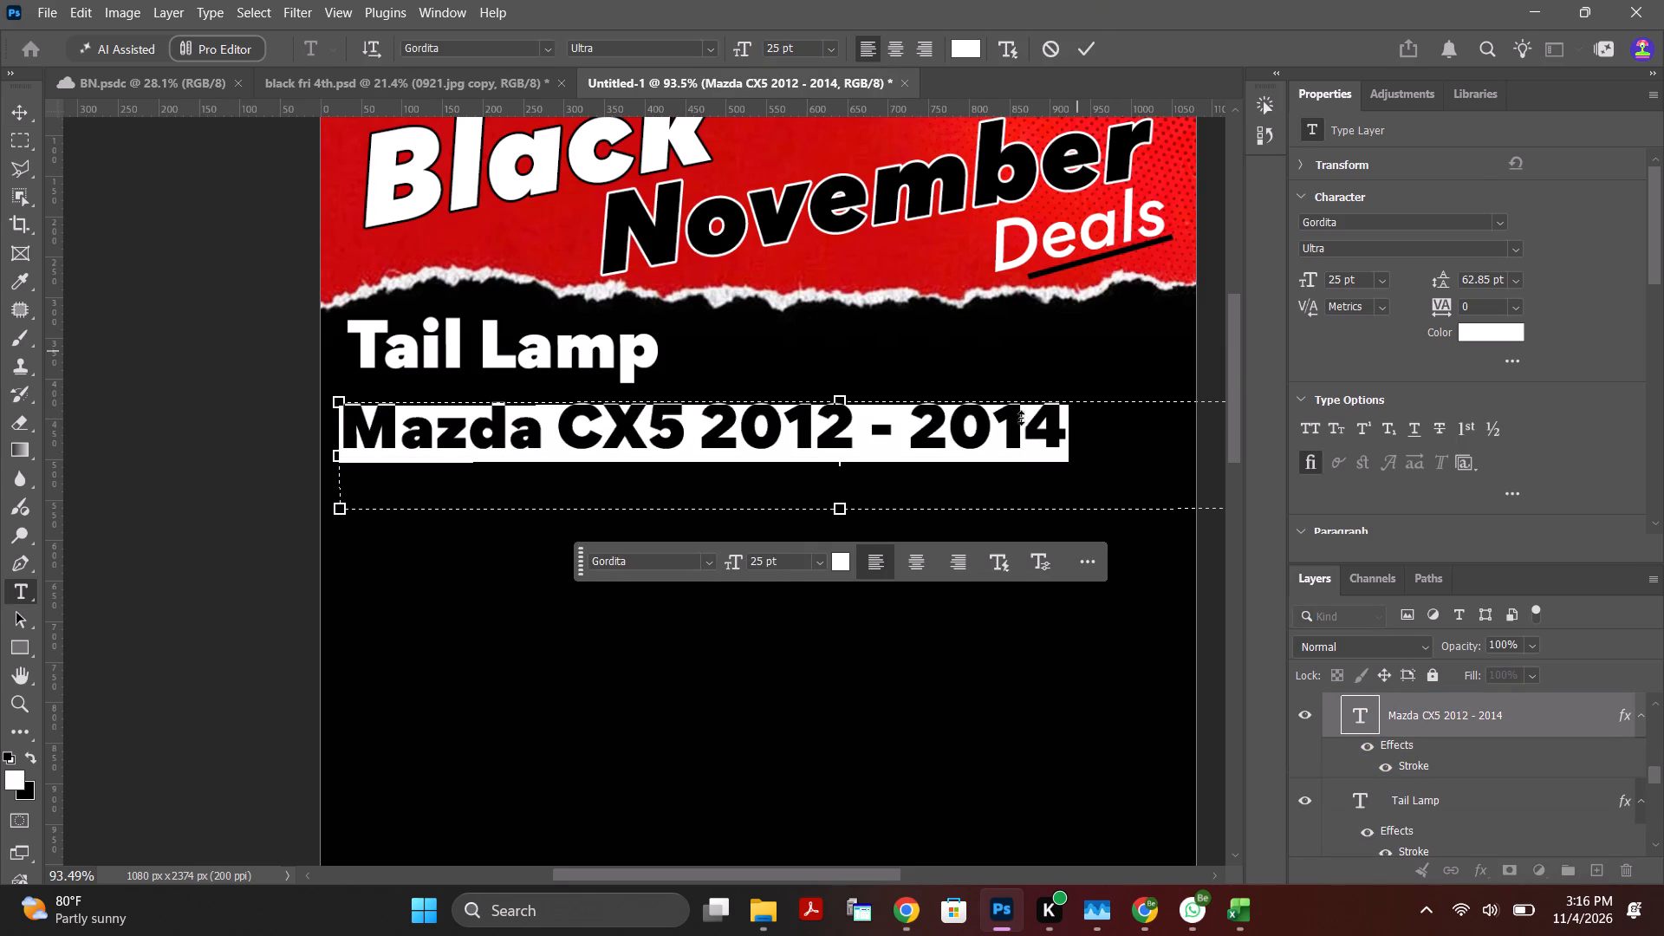
Narrow the Mazda CX5 text box to about 939 px, reduce its height to fit the line, and commit.
{"action": "scroll", "coordinate": [933, 523], "scroll_direction": "down", "scroll_amount": 5}
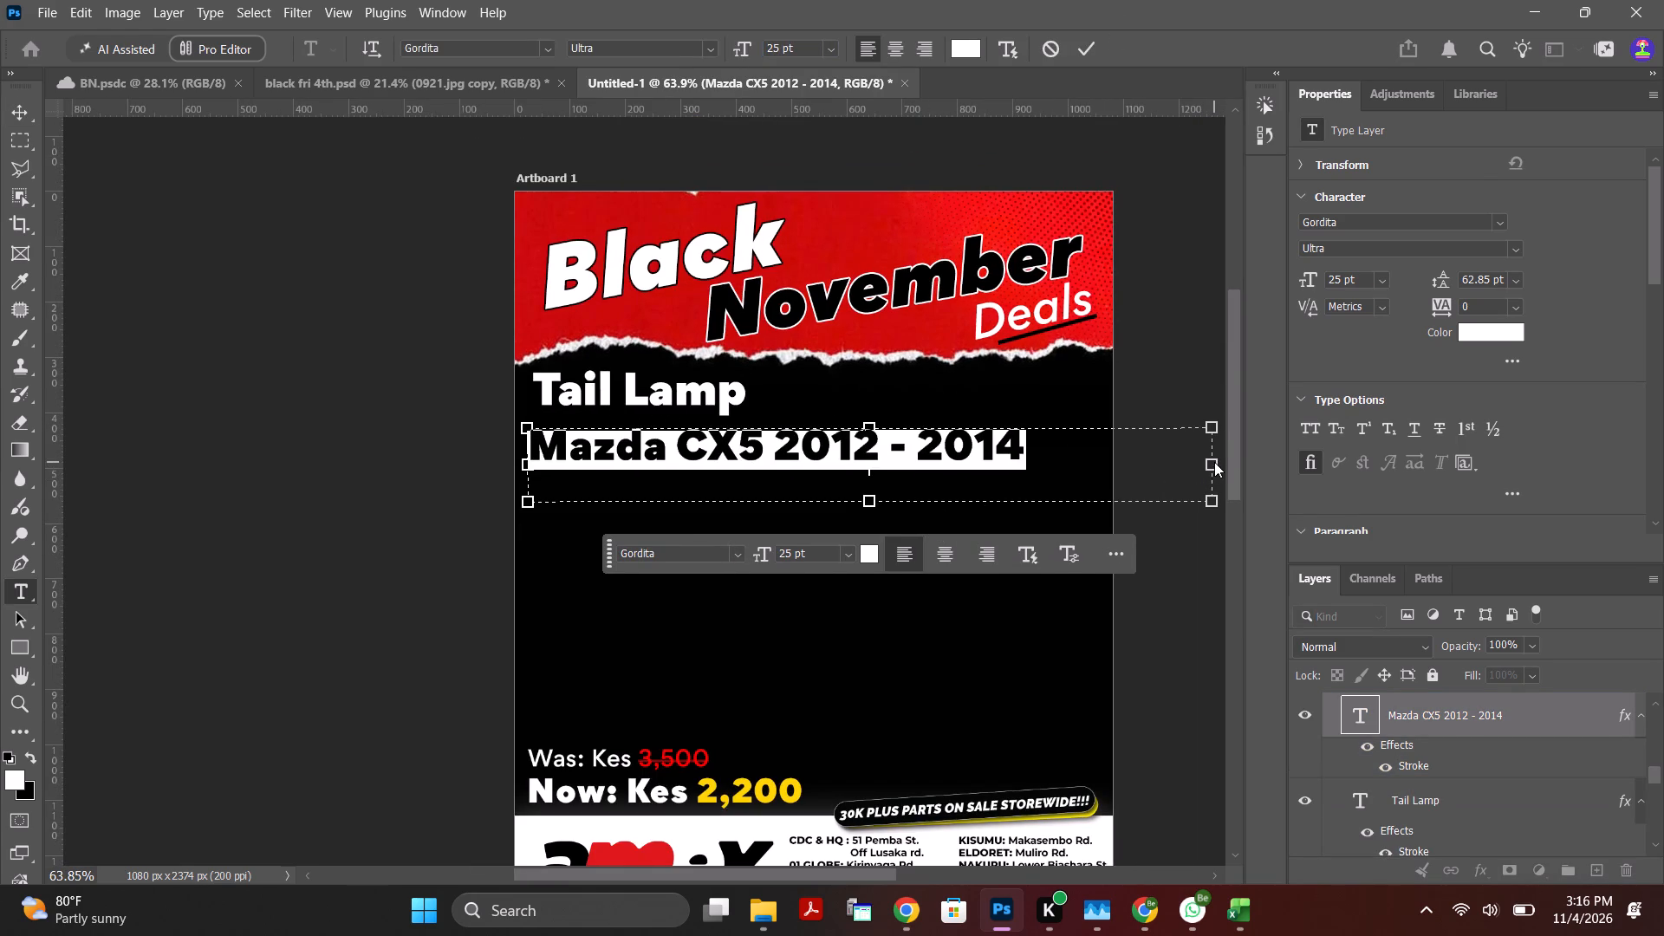
{"action": "left_click", "coordinate": [1214, 462]}
{"action": "left_click_drag", "start_coordinate": [1214, 462], "coordinate": [1058, 465]}
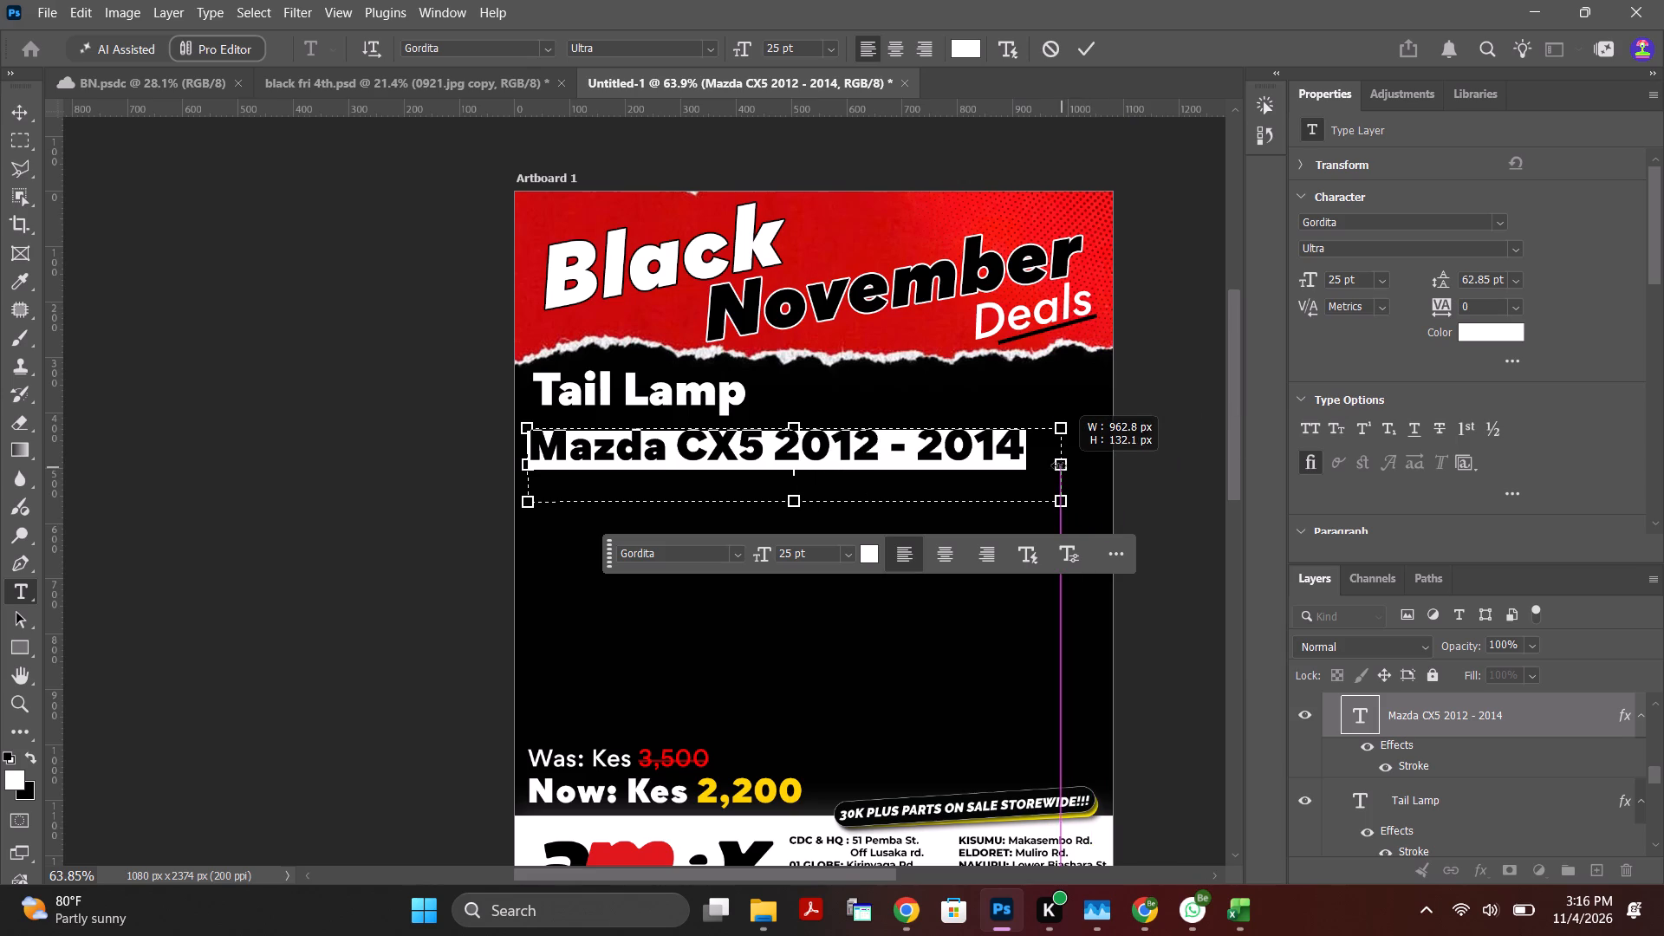
{"action": "left_click_drag", "start_coordinate": [1058, 465], "coordinate": [1052, 464]}
{"action": "left_click_drag", "start_coordinate": [784, 504], "coordinate": [791, 492]}
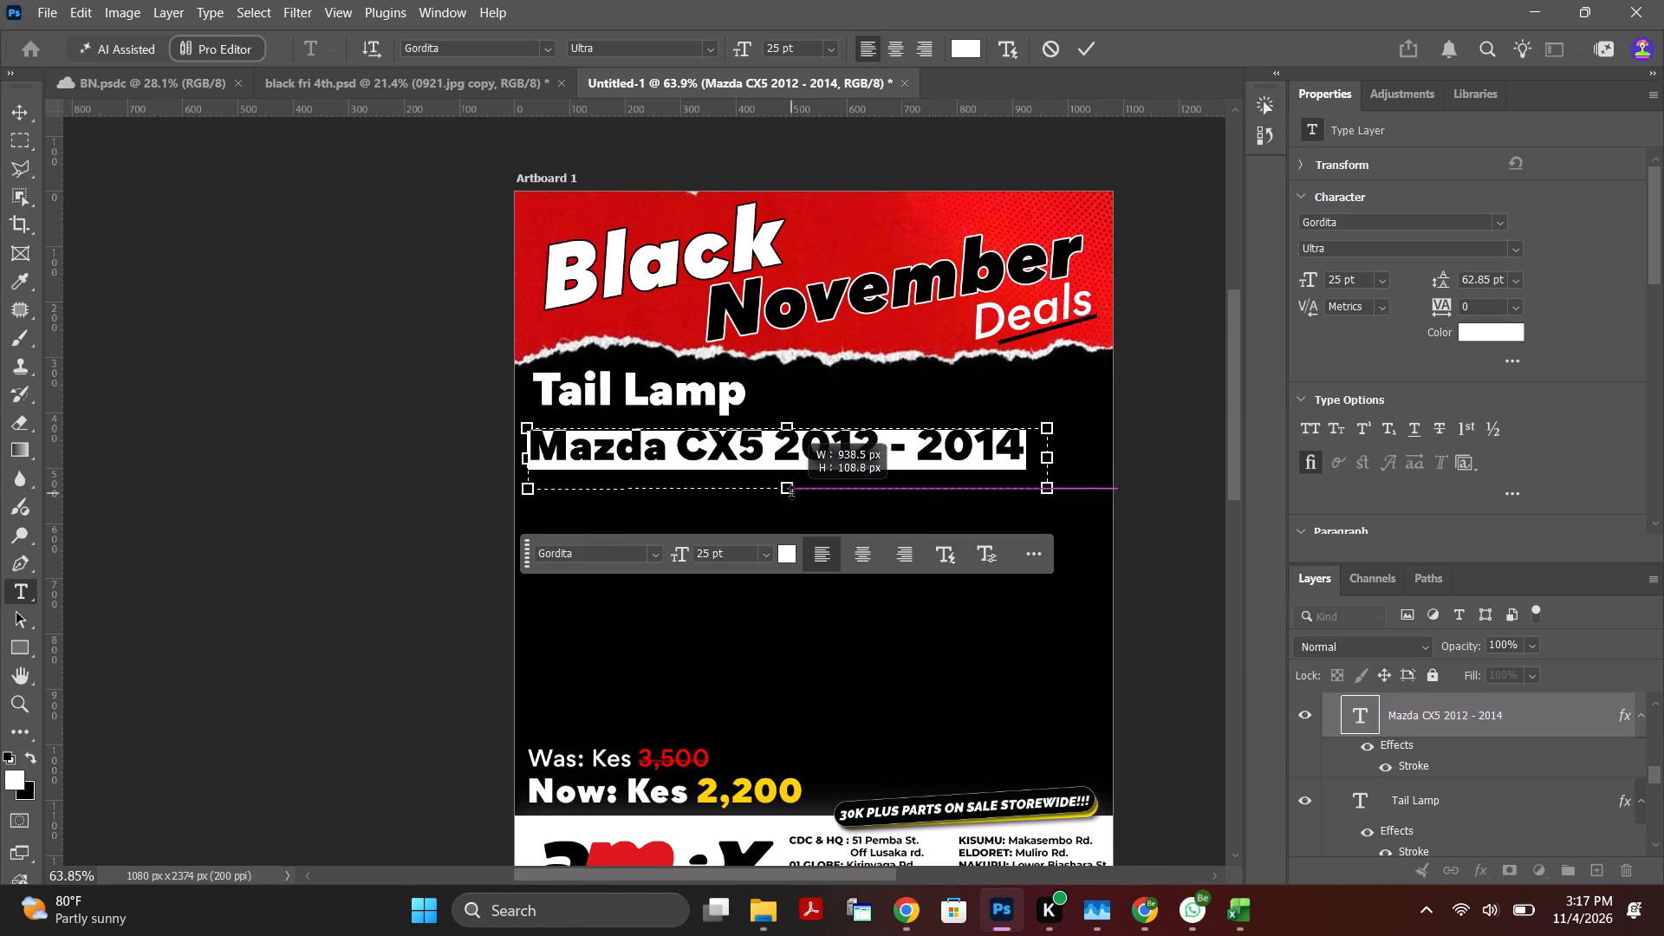
{"action": "left_click_drag", "start_coordinate": [791, 492], "coordinate": [793, 480]}
{"action": "left_click", "coordinate": [1092, 49]}
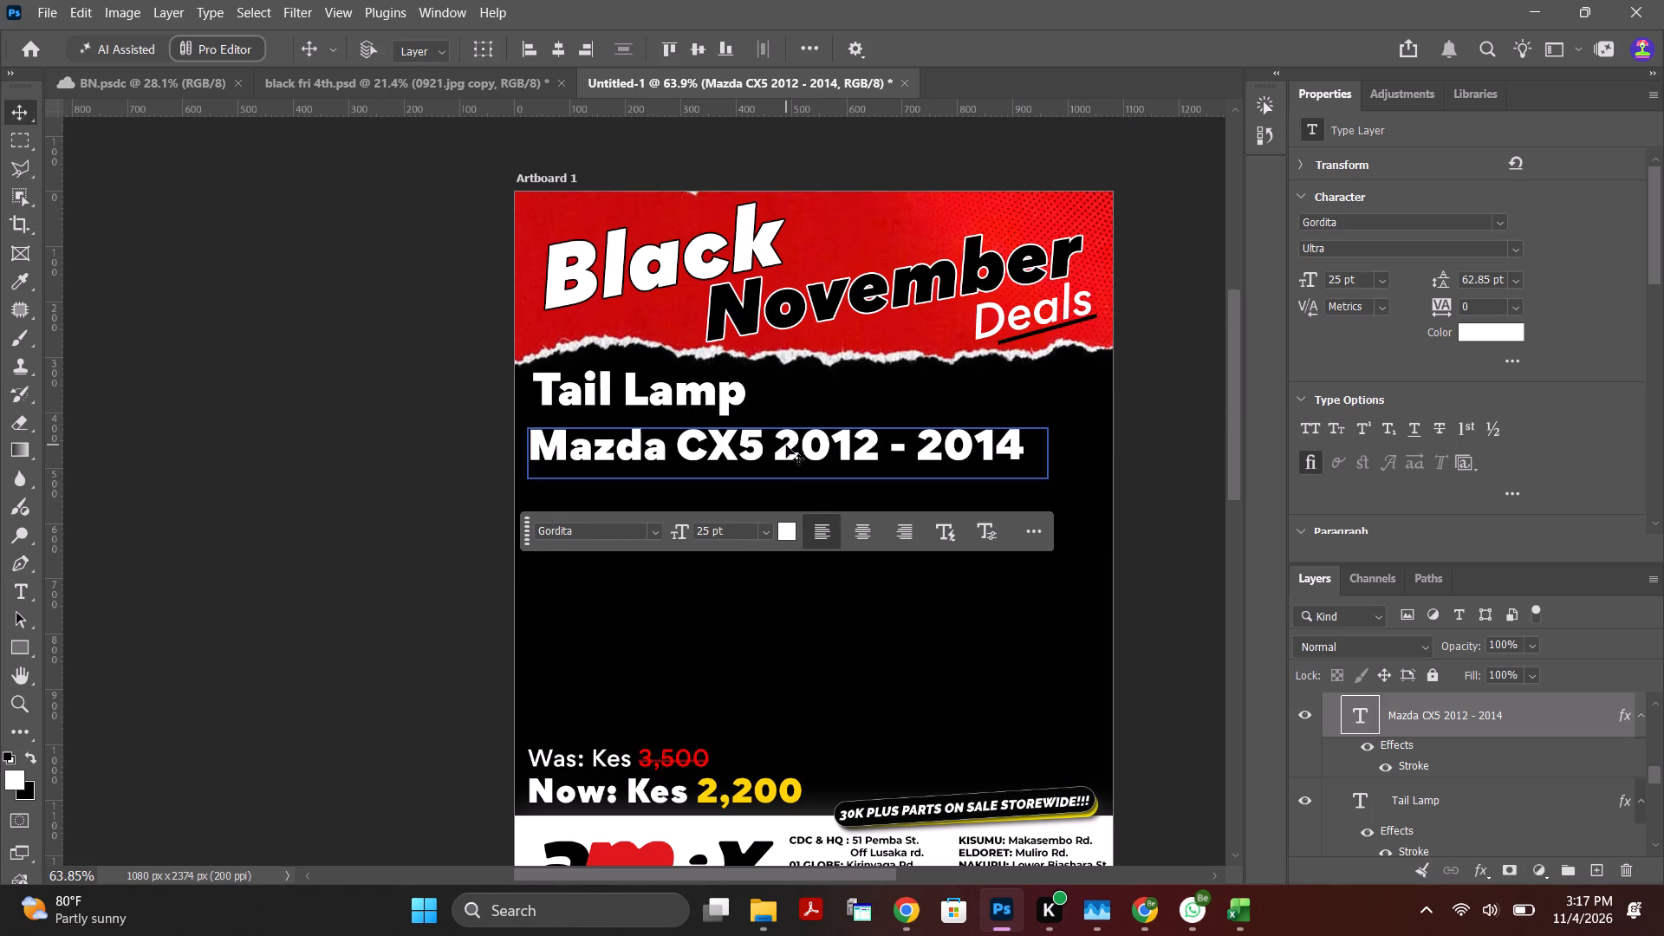
Move the floating text options bar off the poster artwork to just below the artboard.
{"action": "scroll", "coordinate": [783, 446], "scroll_direction": "down", "scroll_amount": 7, "text": "alt"}
{"action": "scroll", "coordinate": [1008, 517], "scroll_direction": "up", "scroll_amount": 4, "text": "alt"}
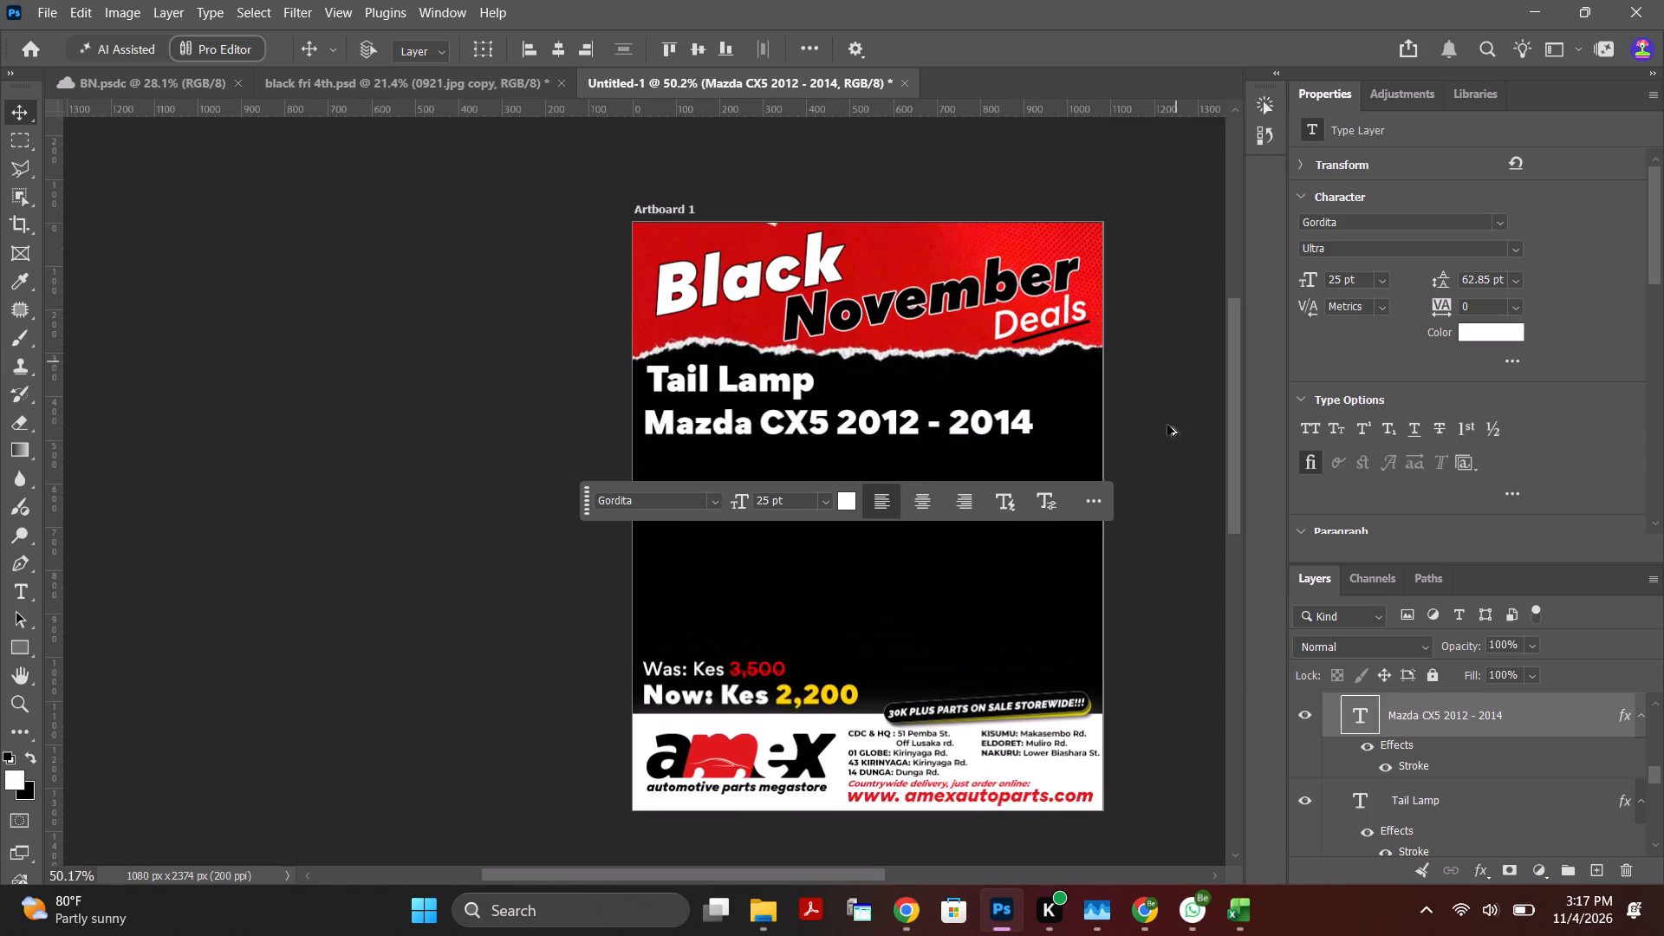
{"action": "left_click_drag", "start_coordinate": [842, 875], "coordinate": [919, 858]}
{"action": "scroll", "coordinate": [869, 458], "scroll_direction": "up", "scroll_amount": 3, "text": "alt"}
{"action": "scroll", "coordinate": [748, 514], "scroll_direction": "down", "scroll_amount": 4, "text": "alt"}
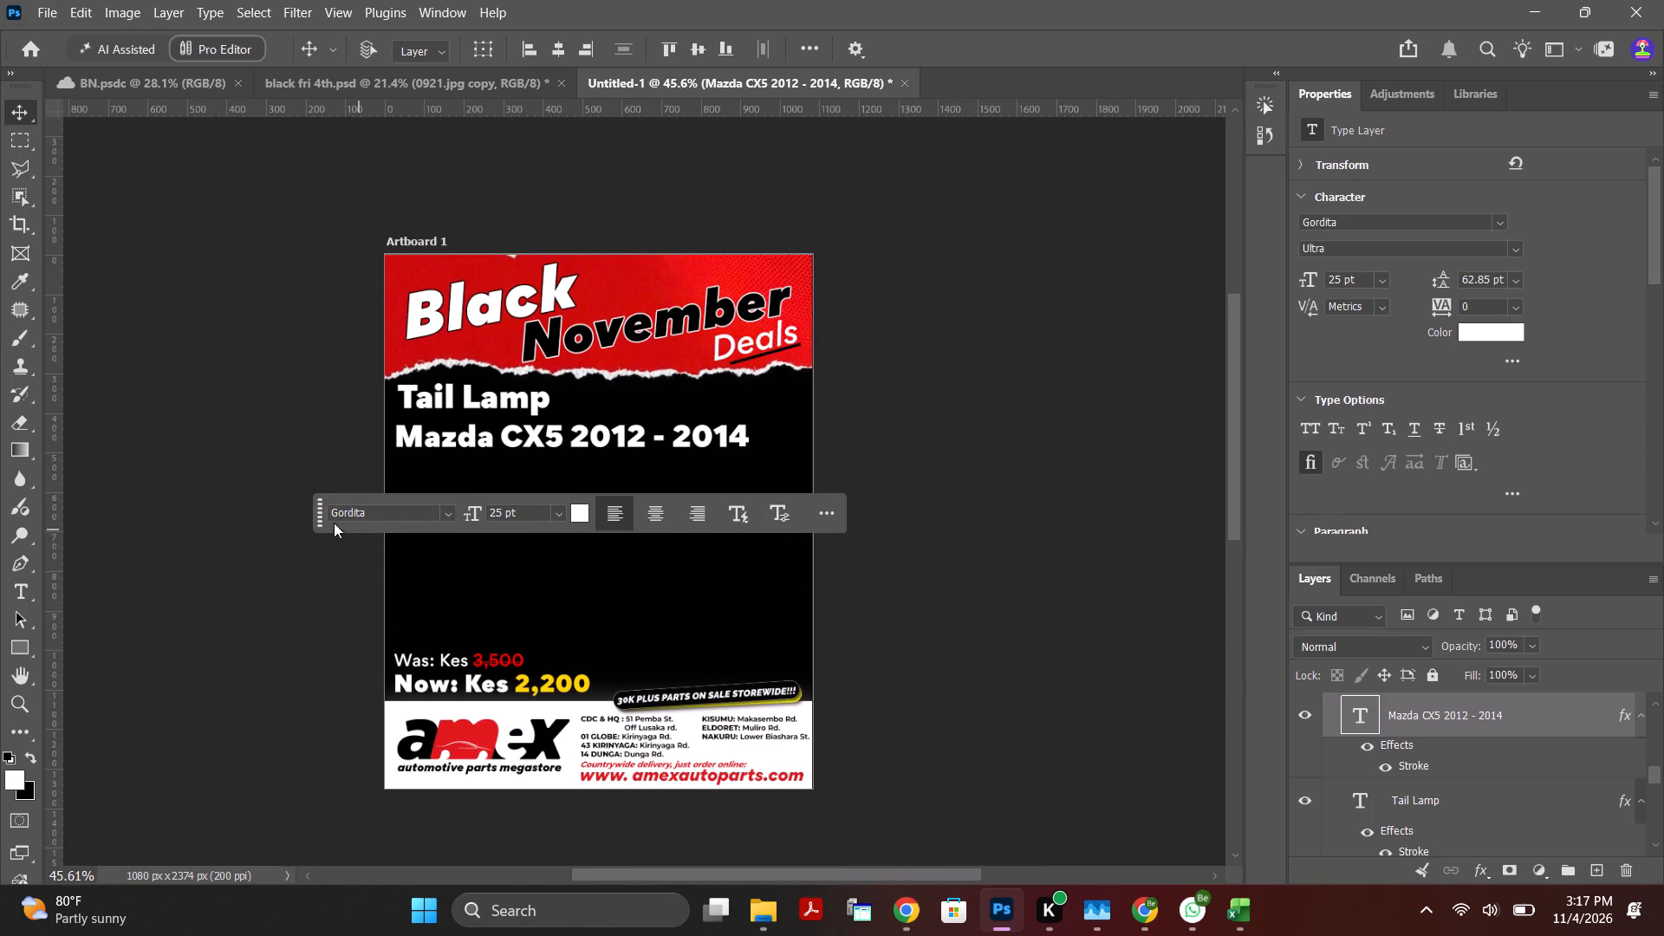
{"action": "left_click_drag", "start_coordinate": [317, 507], "coordinate": [354, 833]}
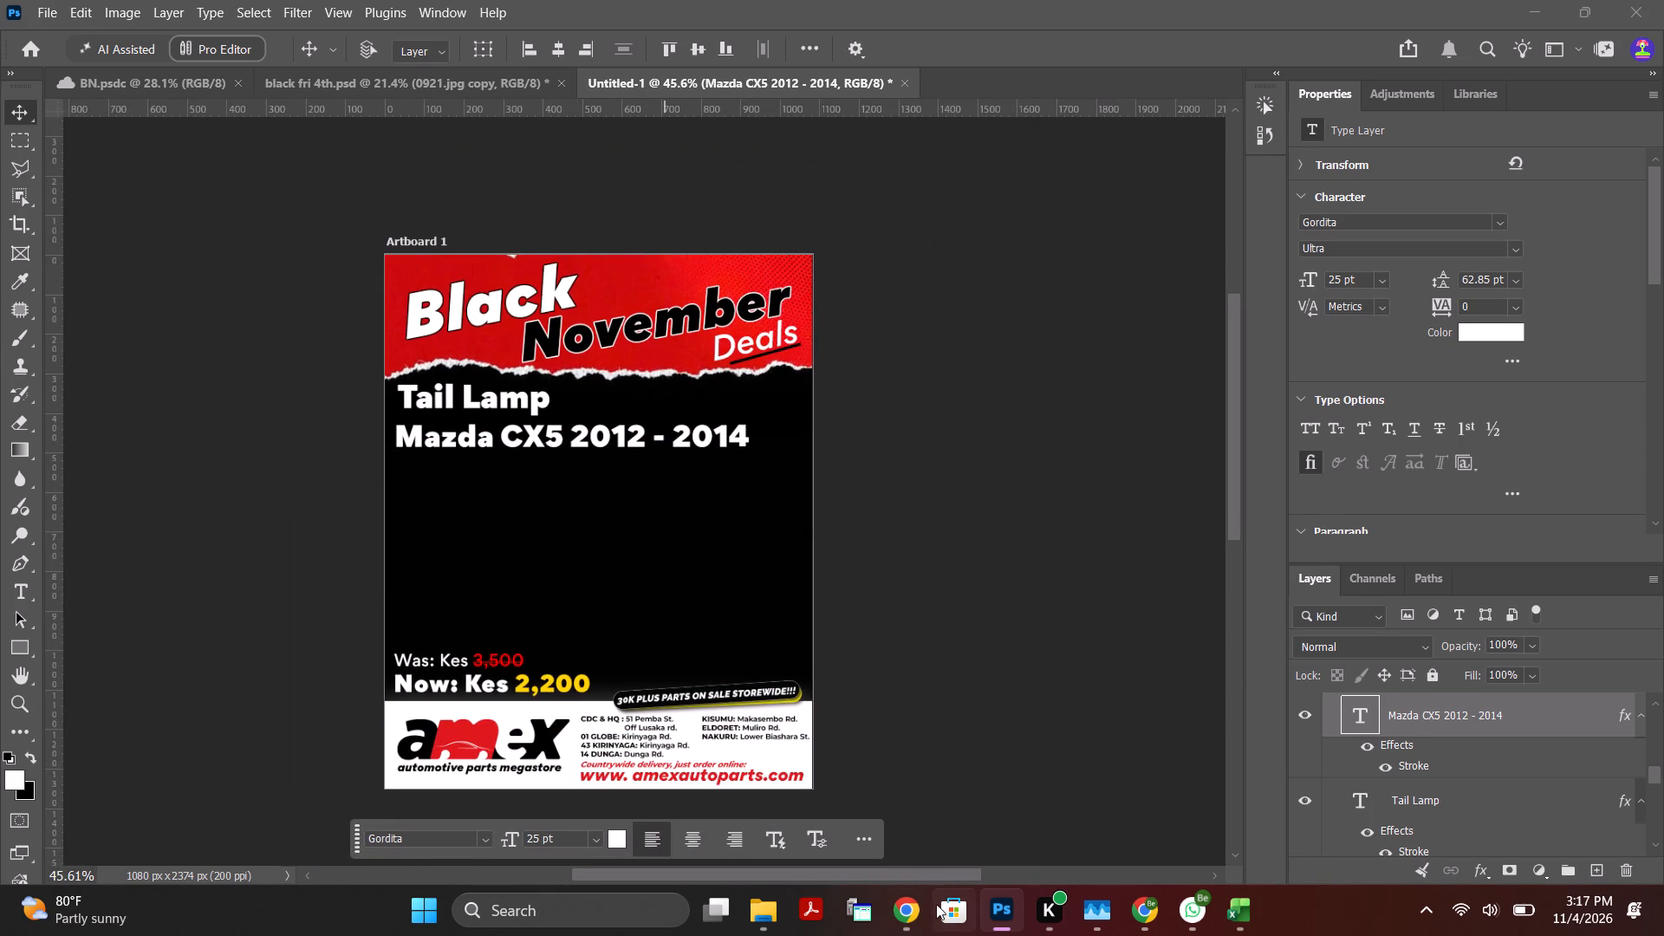
Switch to the Amex product page in Chrome and copy the crossed-out price figure 18,000.
{"action": "left_click", "coordinate": [901, 911]}
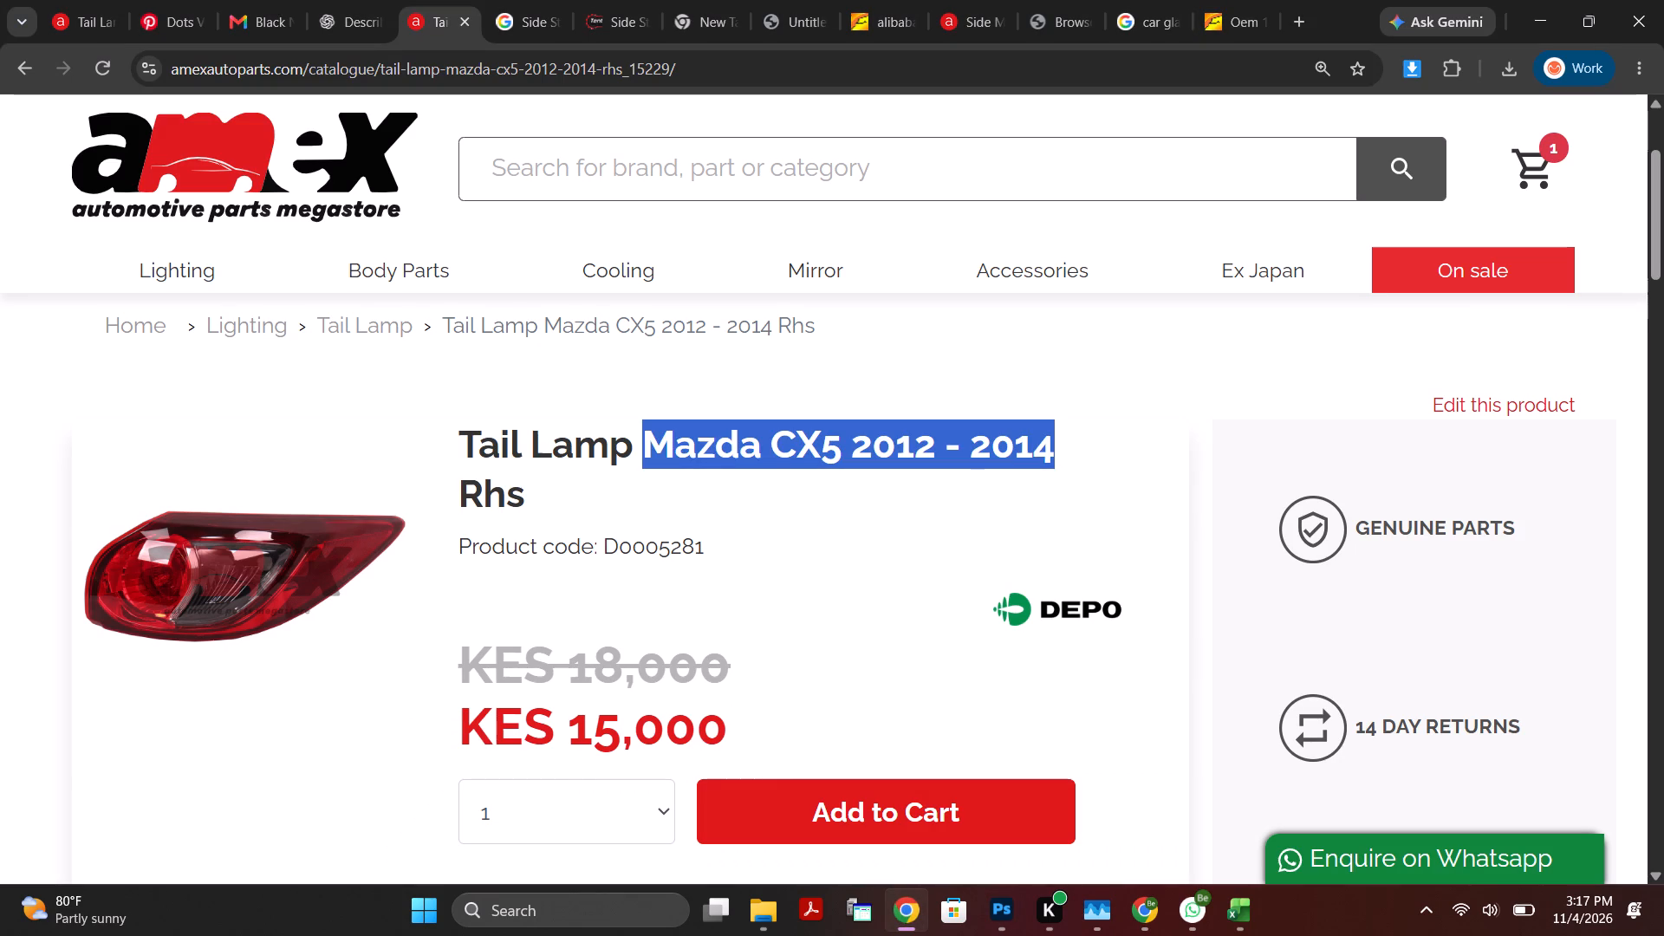
{"action": "left_click_drag", "start_coordinate": [576, 671], "coordinate": [748, 671]}
{"action": "key", "text": "ctrl+c"}
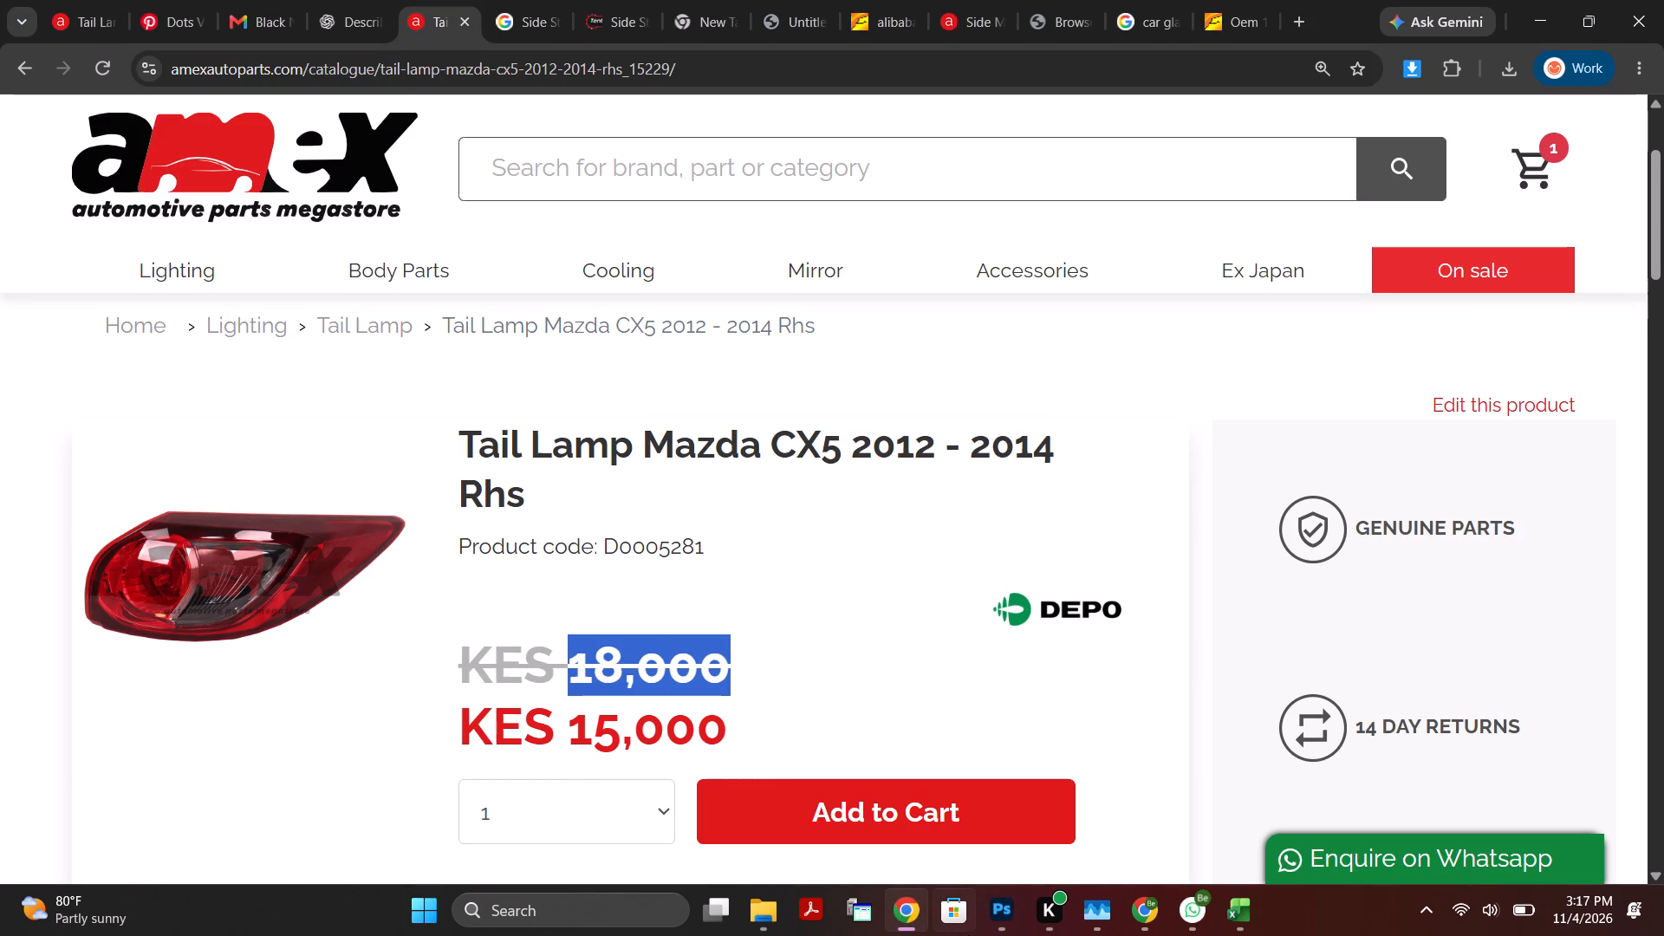
Back in Photoshop, replace the struck-through price in the "Was: Kes" line with the copied 18,000 and commit.
{"action": "left_click", "coordinate": [1010, 911]}
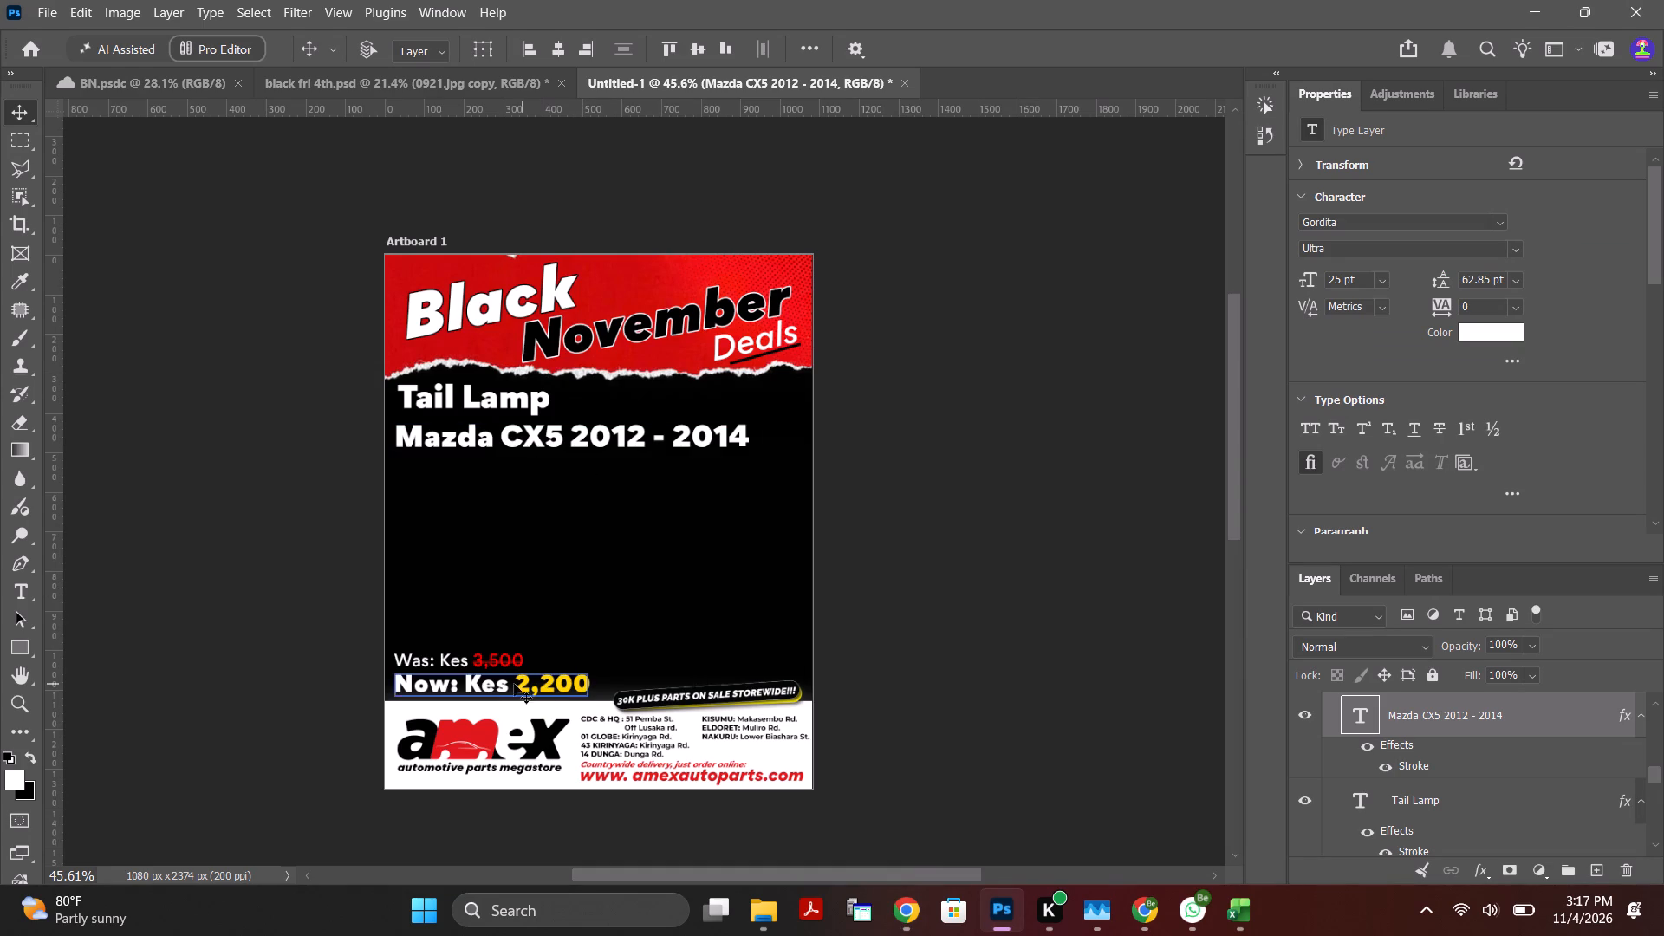
{"action": "scroll", "coordinate": [486, 665], "scroll_direction": "up", "scroll_amount": 13, "text": "alt"}
{"action": "left_click", "coordinate": [490, 649]}
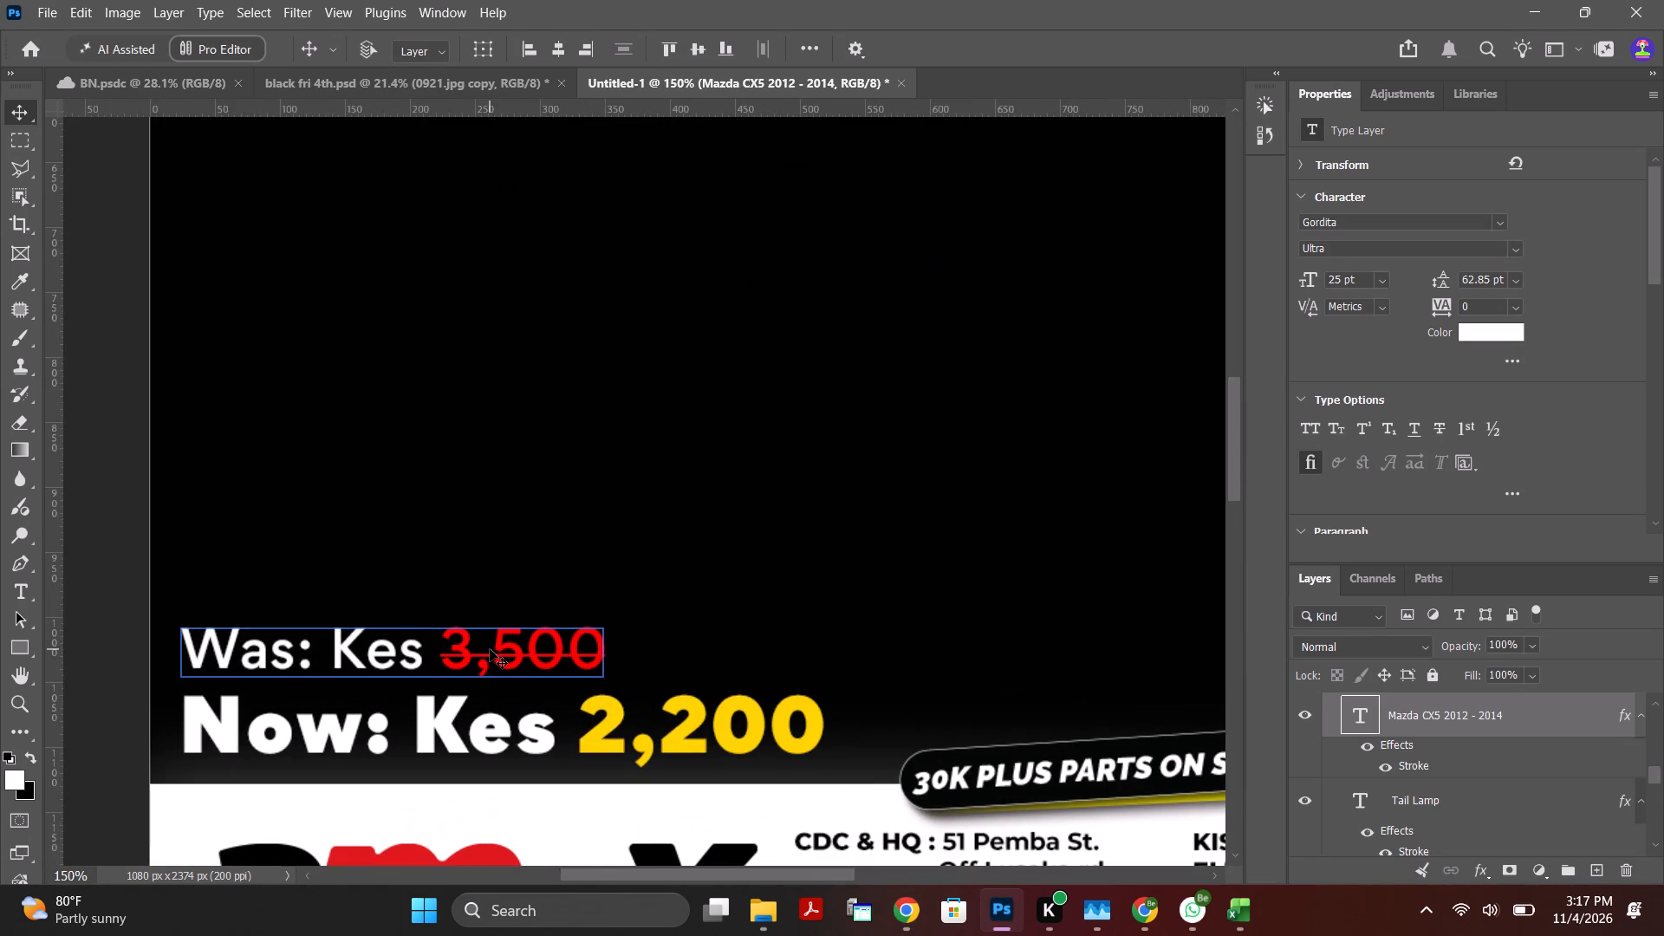
{"action": "double_click", "coordinate": [497, 647]}
{"action": "left_click", "coordinate": [452, 649]}
{"action": "left_click_drag", "start_coordinate": [444, 647], "coordinate": [524, 647]}
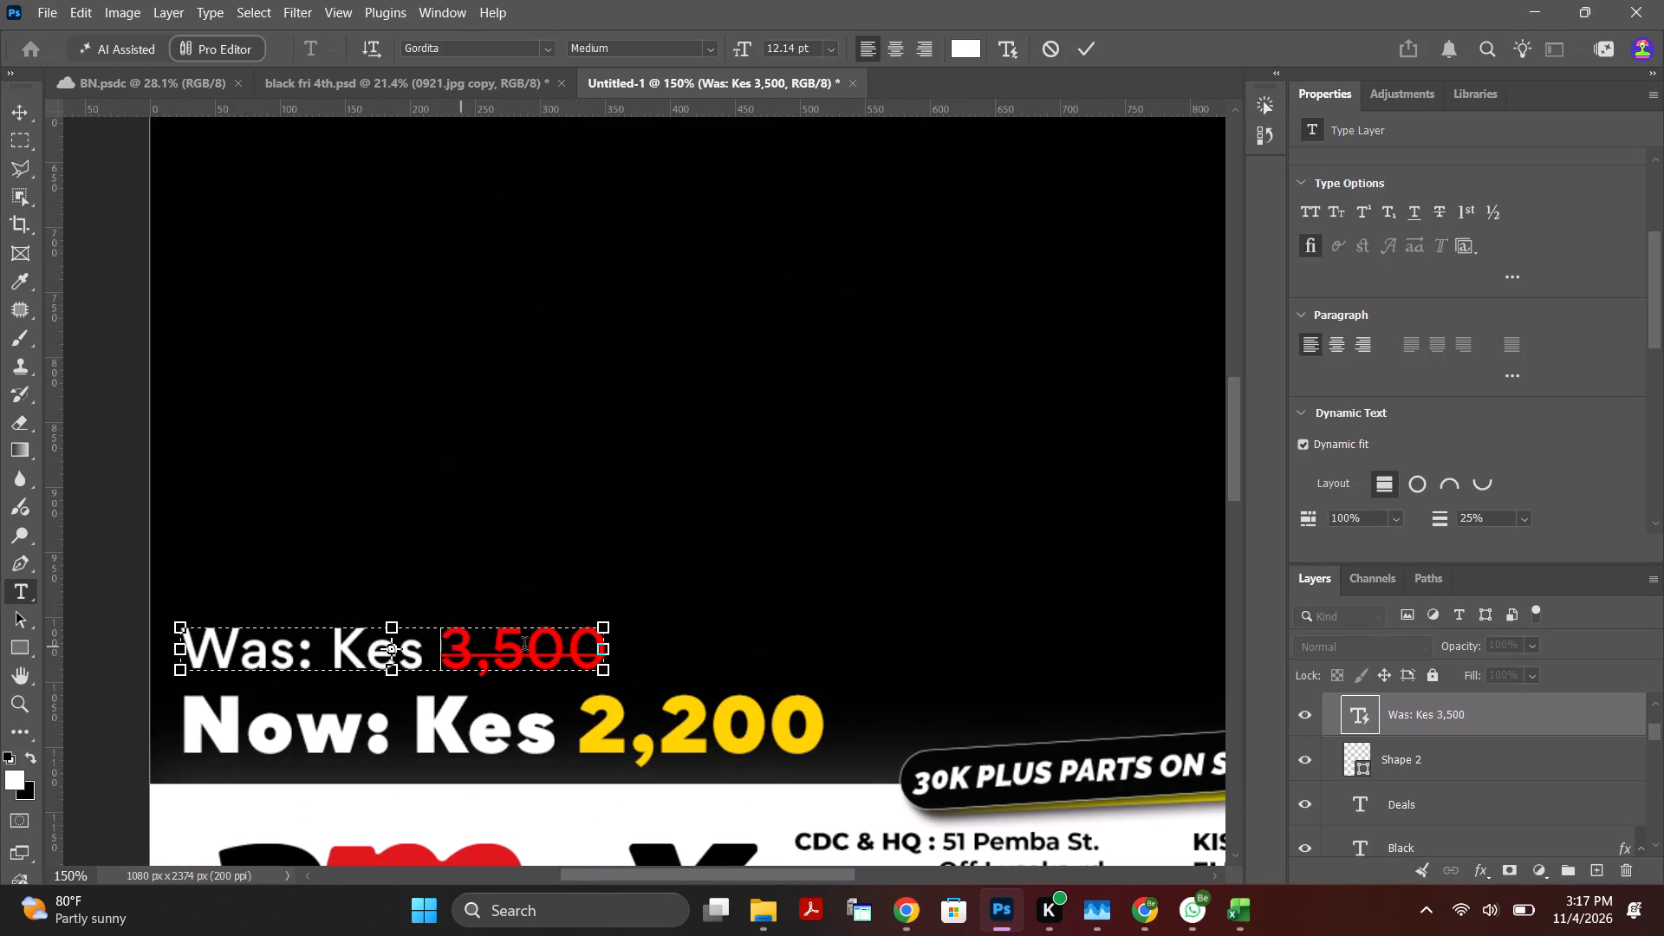
{"action": "left_click_drag", "start_coordinate": [524, 647], "coordinate": [622, 657]}
{"action": "key", "text": "ctrl+v"}
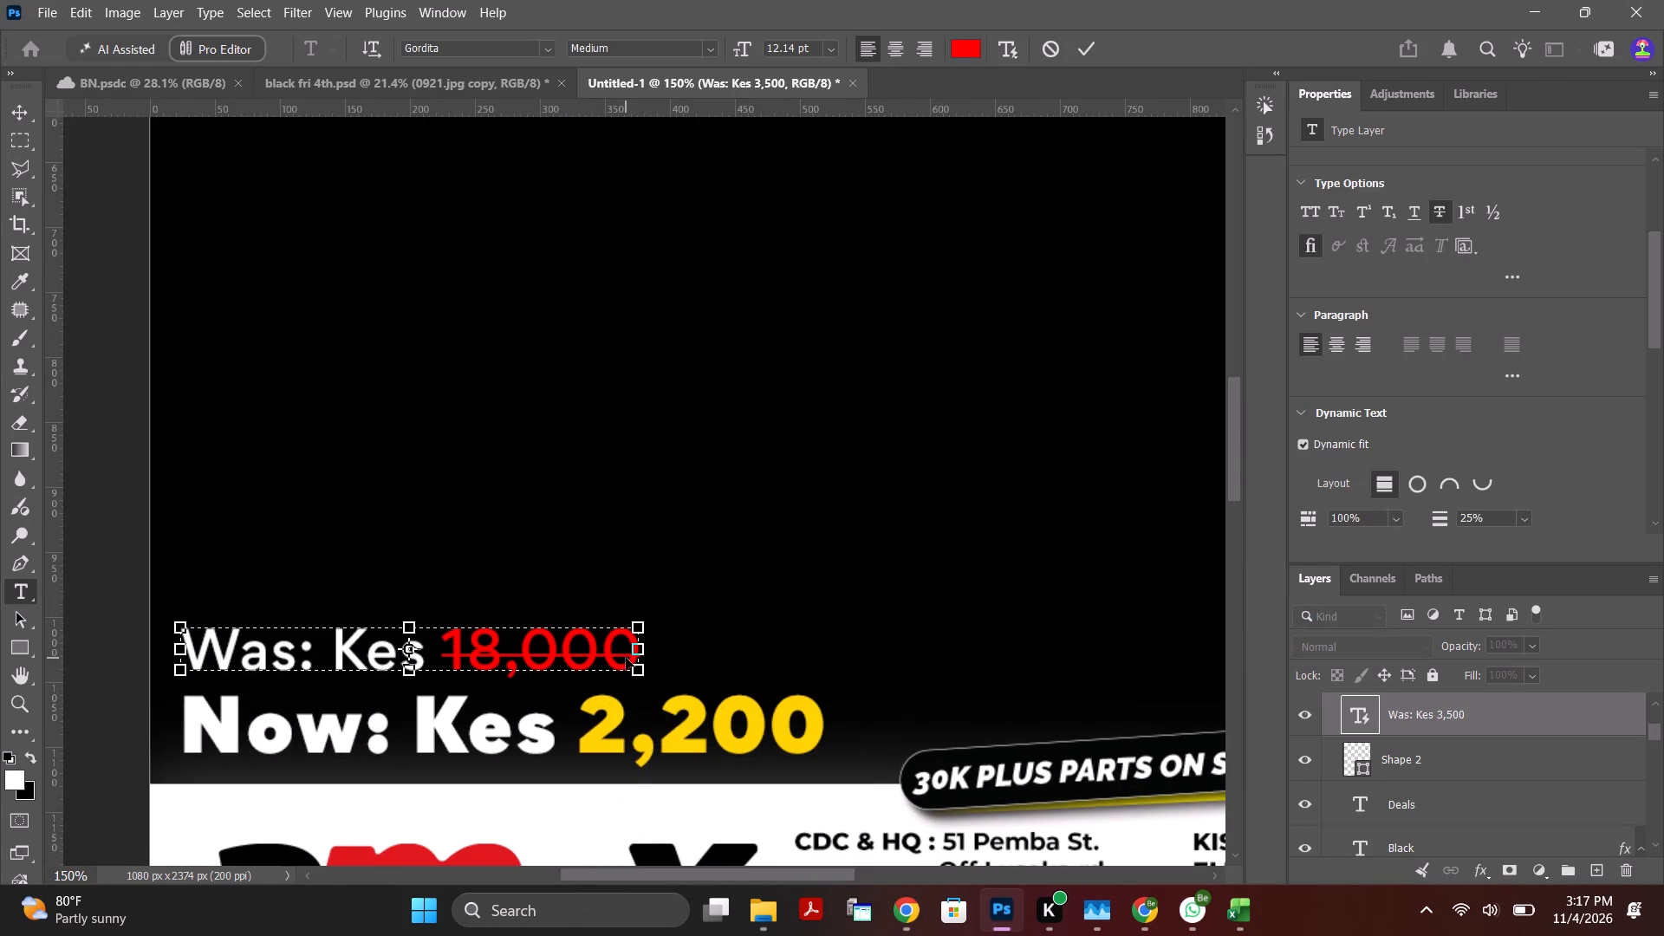
{"action": "left_click", "coordinate": [1094, 45]}
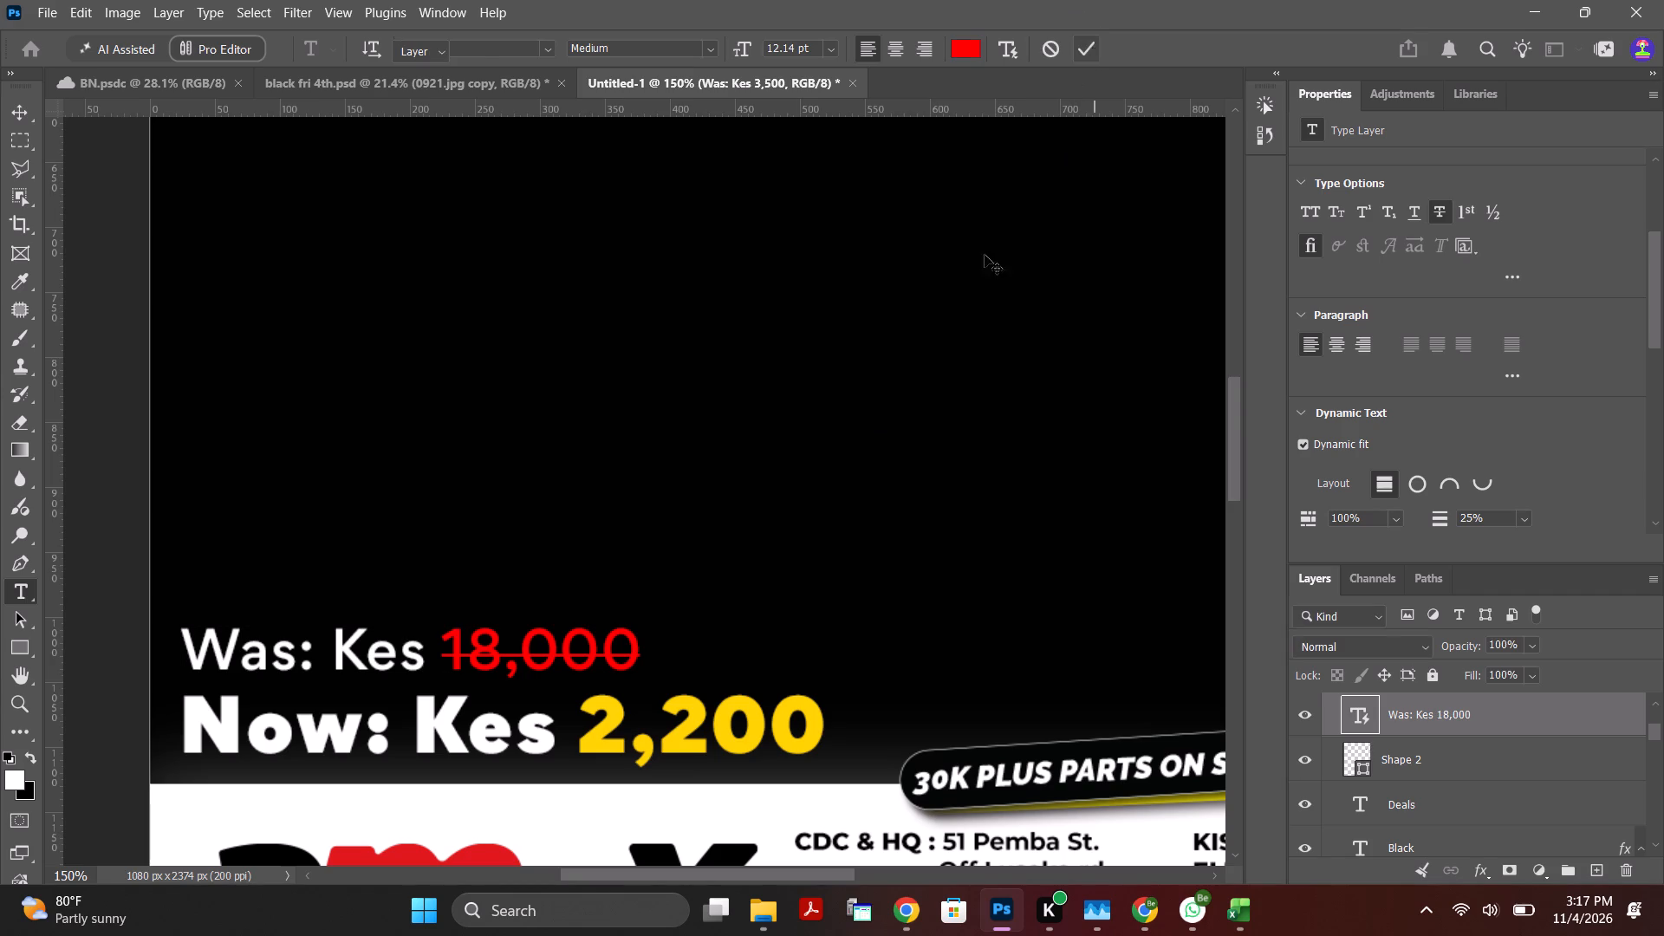
Switch to the Amex product page in Chrome and copy the current sale price figure 15,000.
{"action": "left_click", "coordinate": [686, 731]}
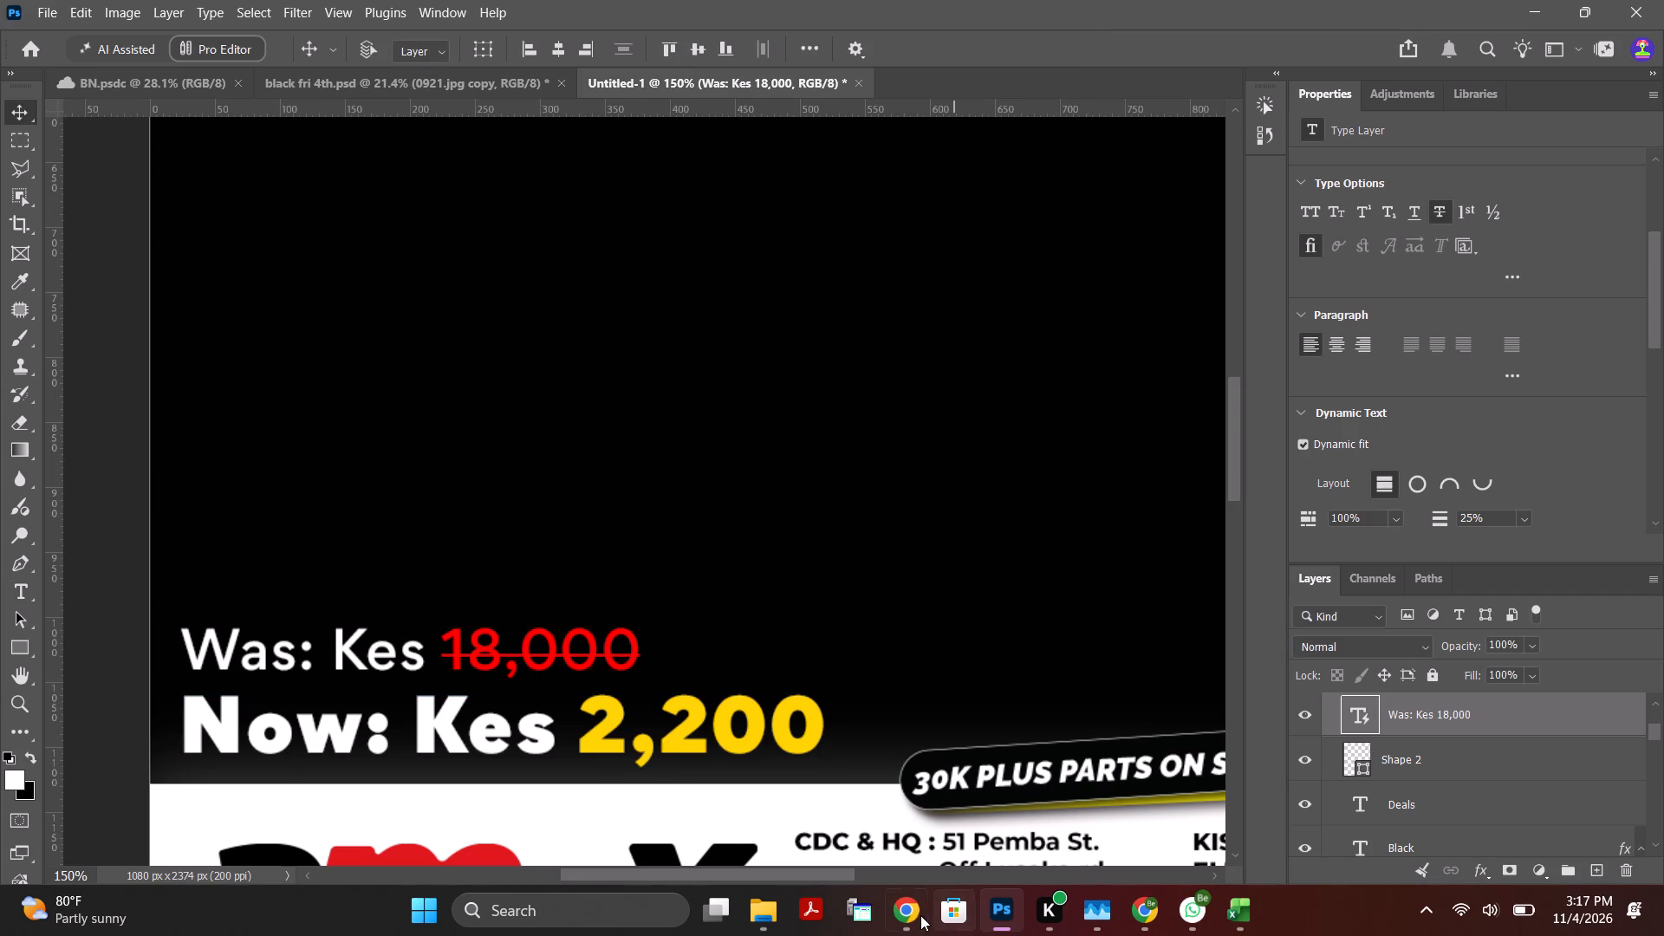
{"action": "left_click", "coordinate": [917, 915]}
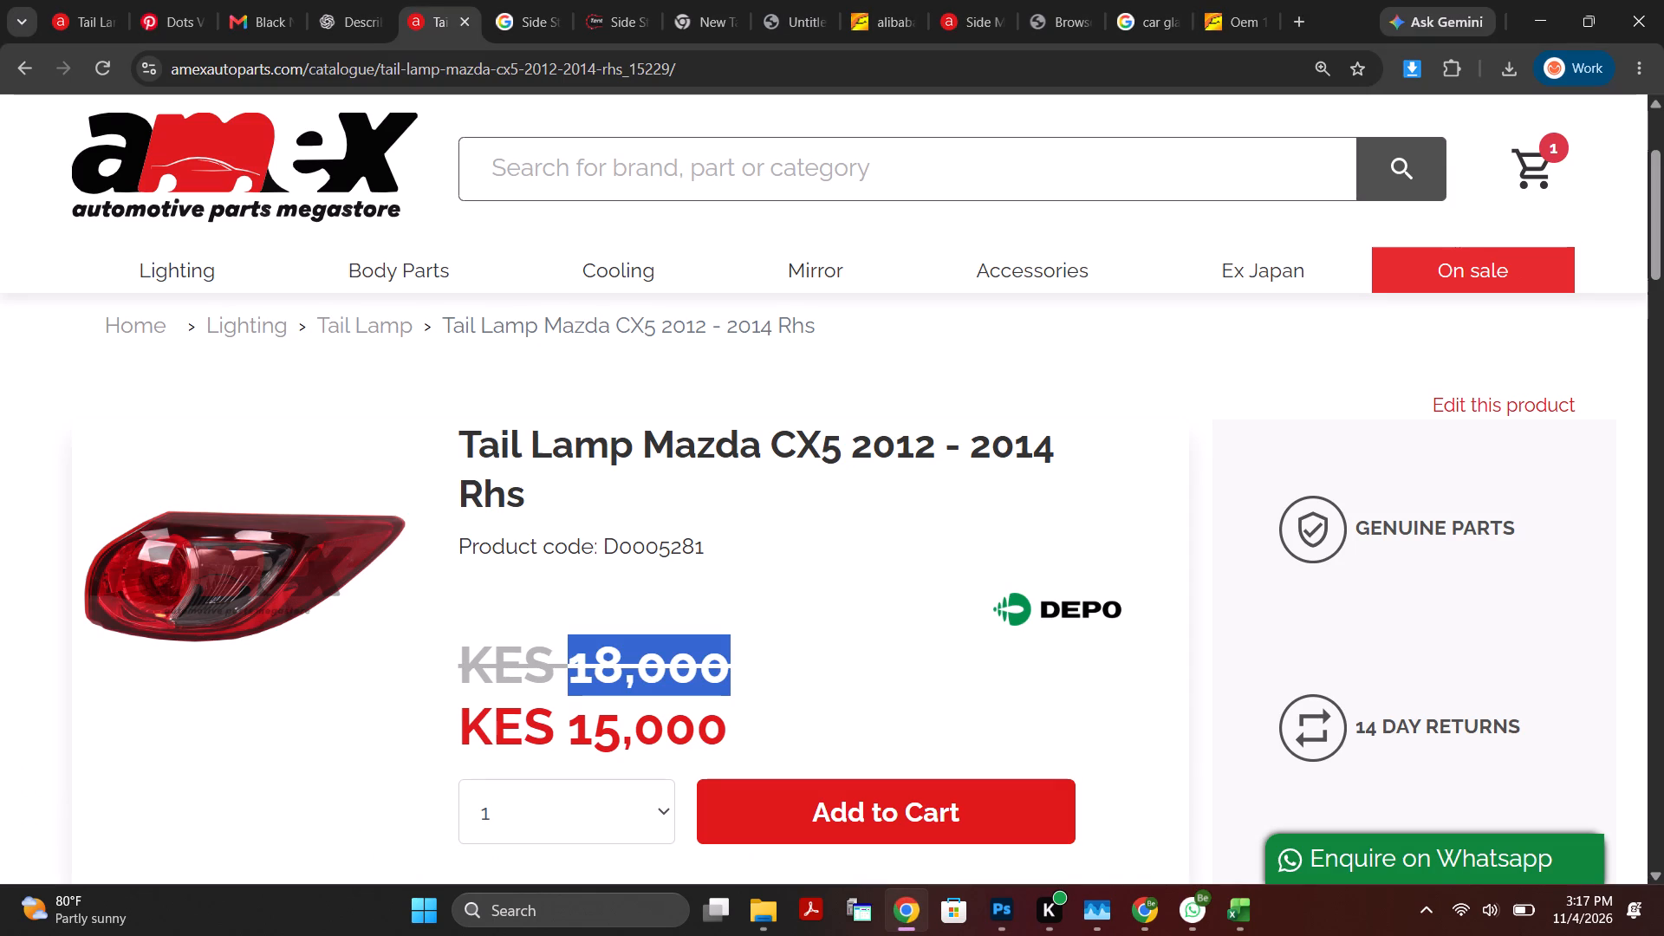
{"action": "left_click_drag", "start_coordinate": [565, 726], "coordinate": [764, 732]}
{"action": "key", "text": "ctrl+c"}
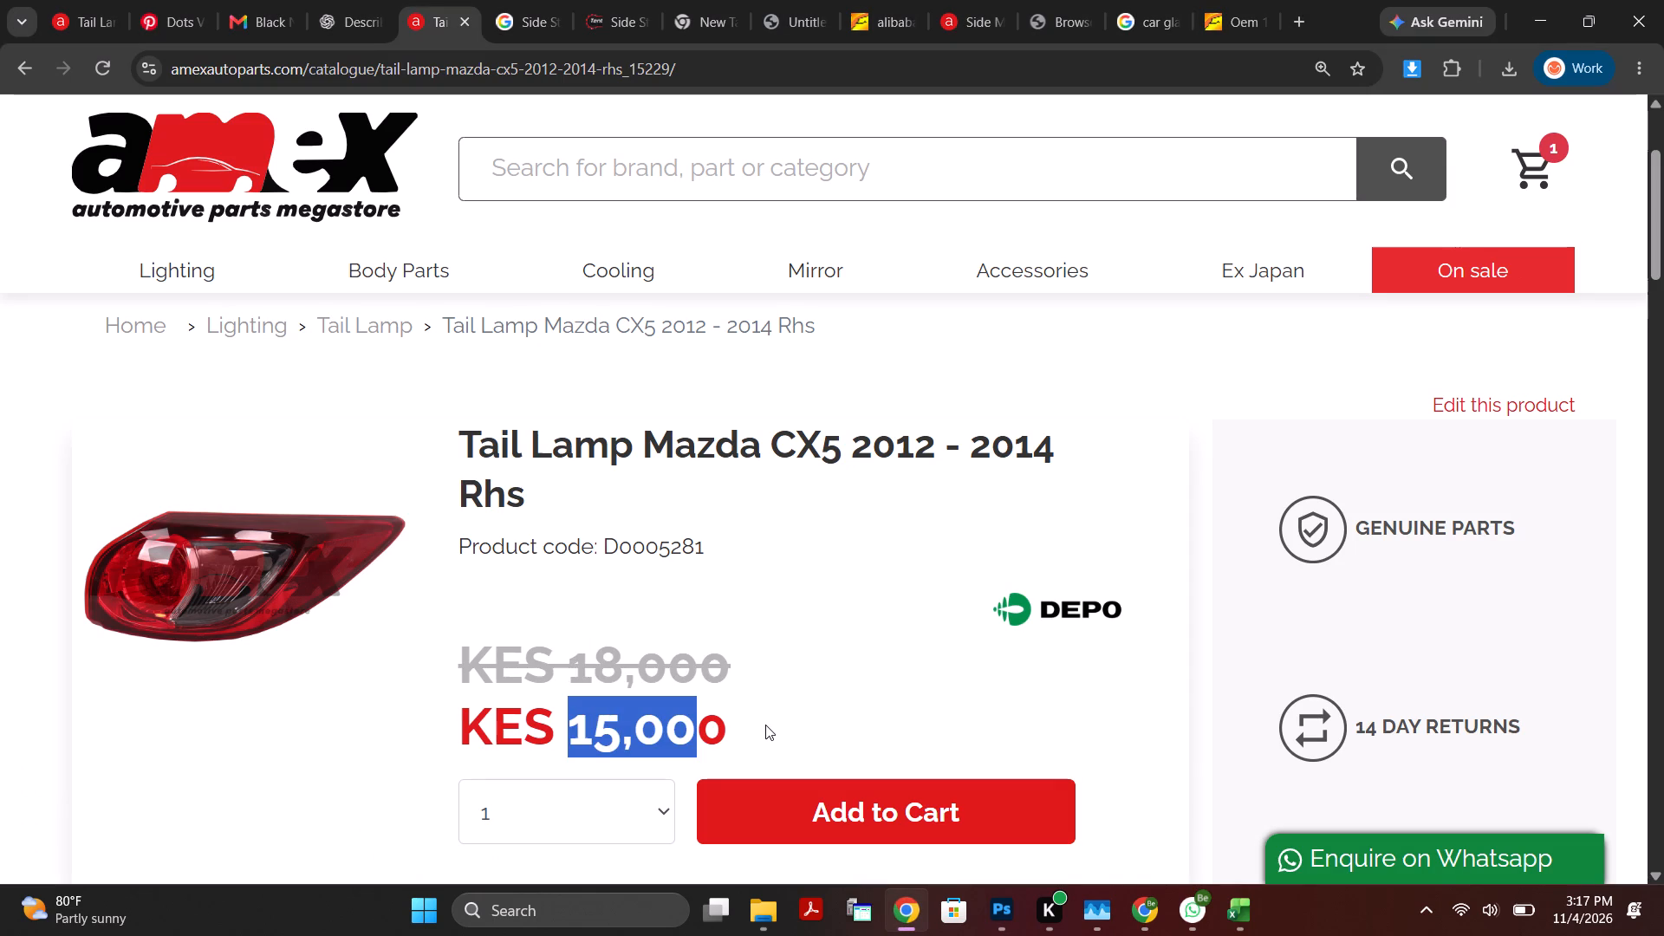
Back in Photoshop, replace the yellow price in the "Now: Kes" line with the copied 15,000 and commit.
{"action": "left_click", "coordinate": [997, 911]}
{"action": "double_click", "coordinate": [594, 722]}
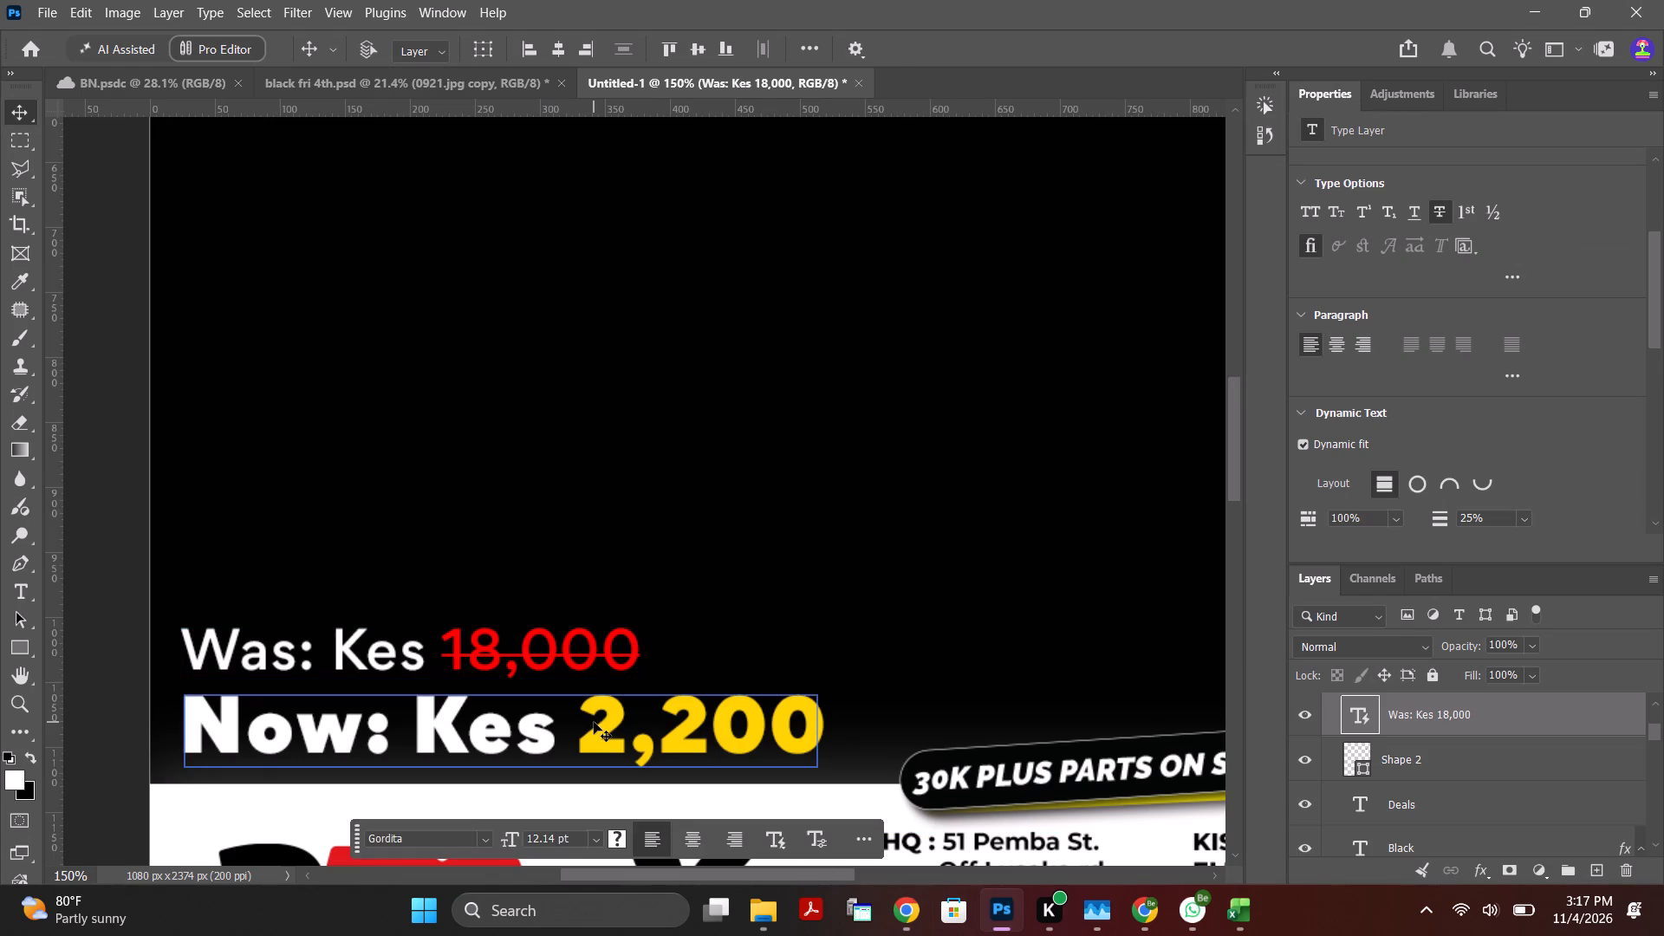
{"action": "left_click", "coordinate": [582, 728]}
{"action": "left_click_drag", "start_coordinate": [579, 725], "coordinate": [790, 725]}
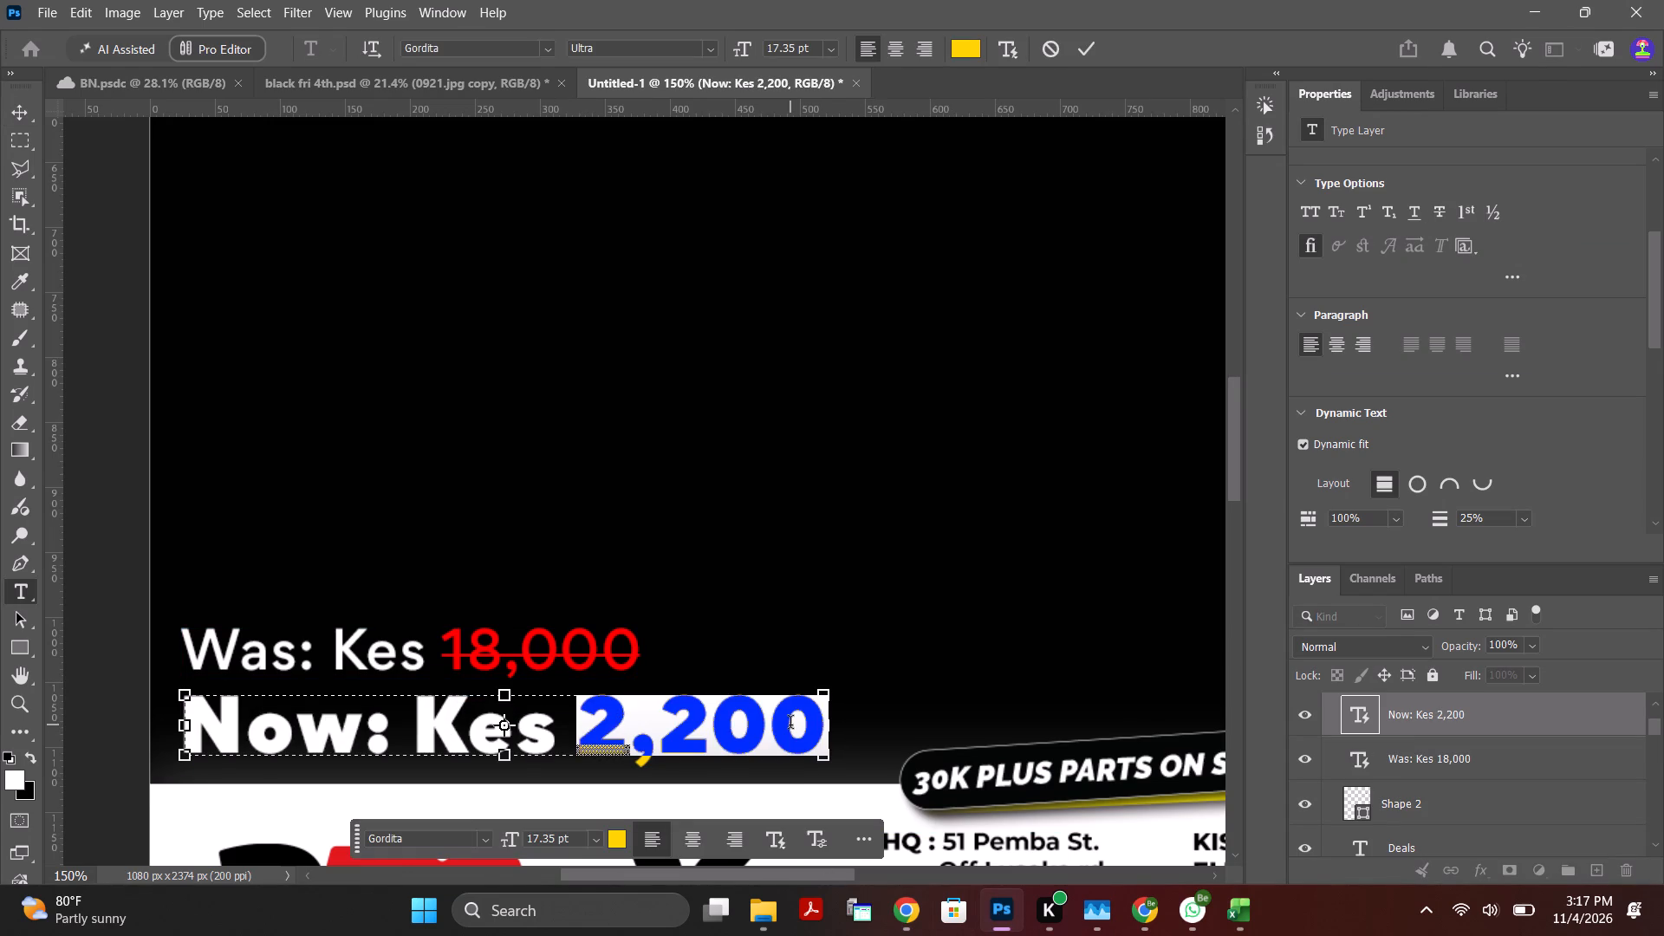
{"action": "key", "text": "ctrl+v"}
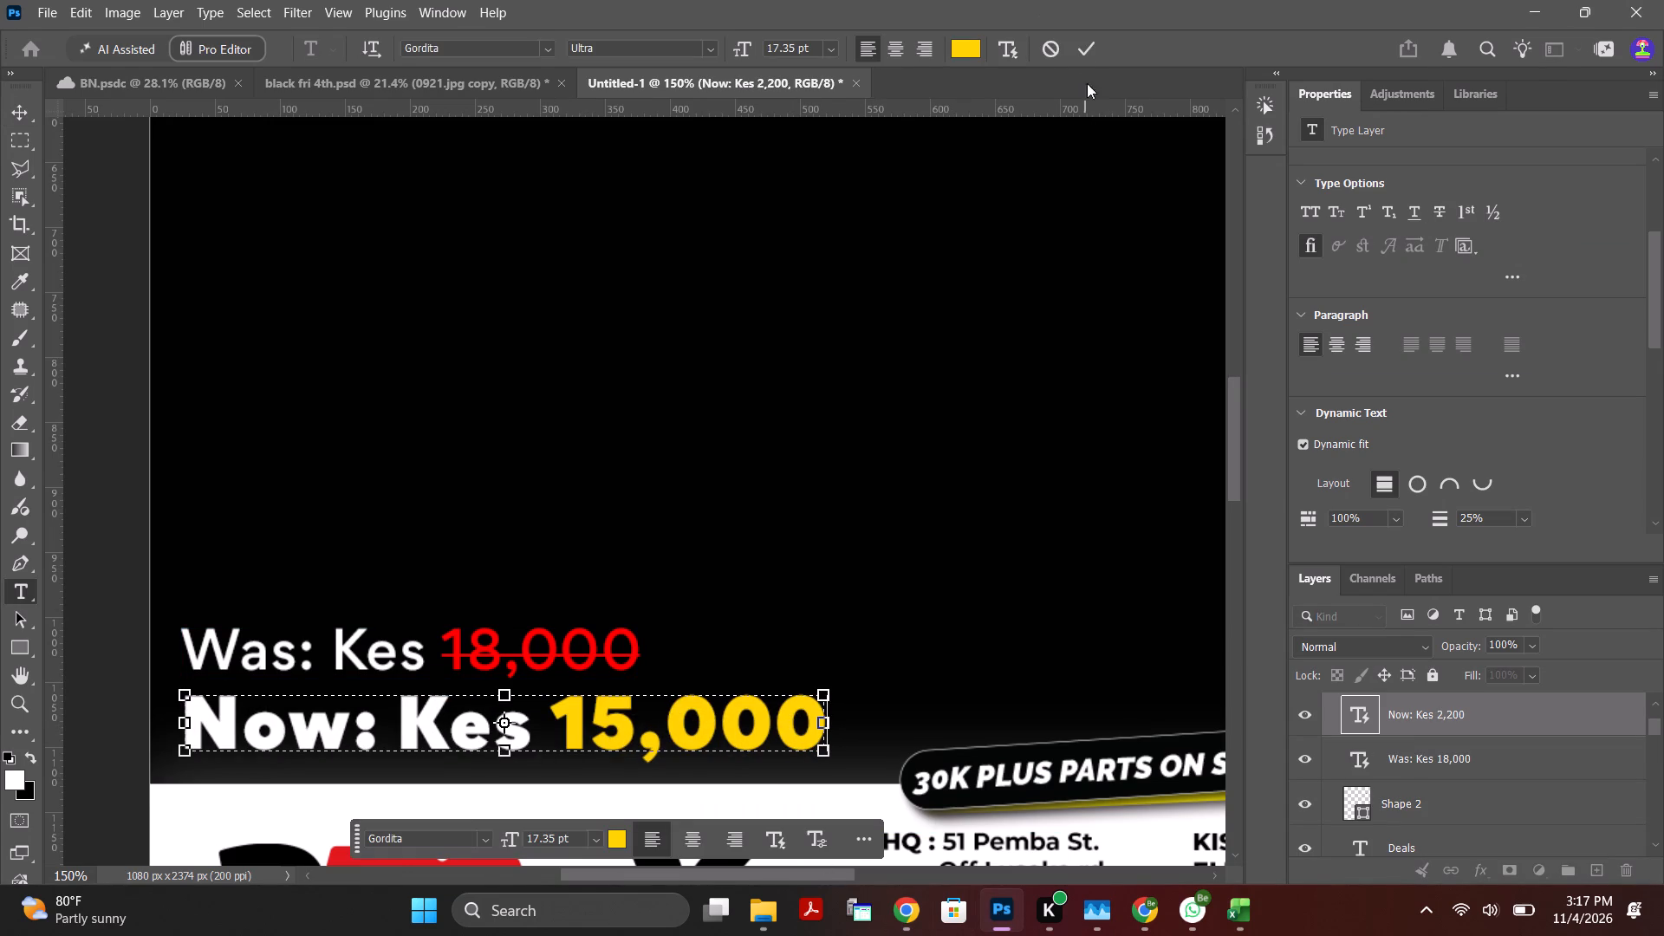
{"action": "left_click", "coordinate": [1083, 55]}
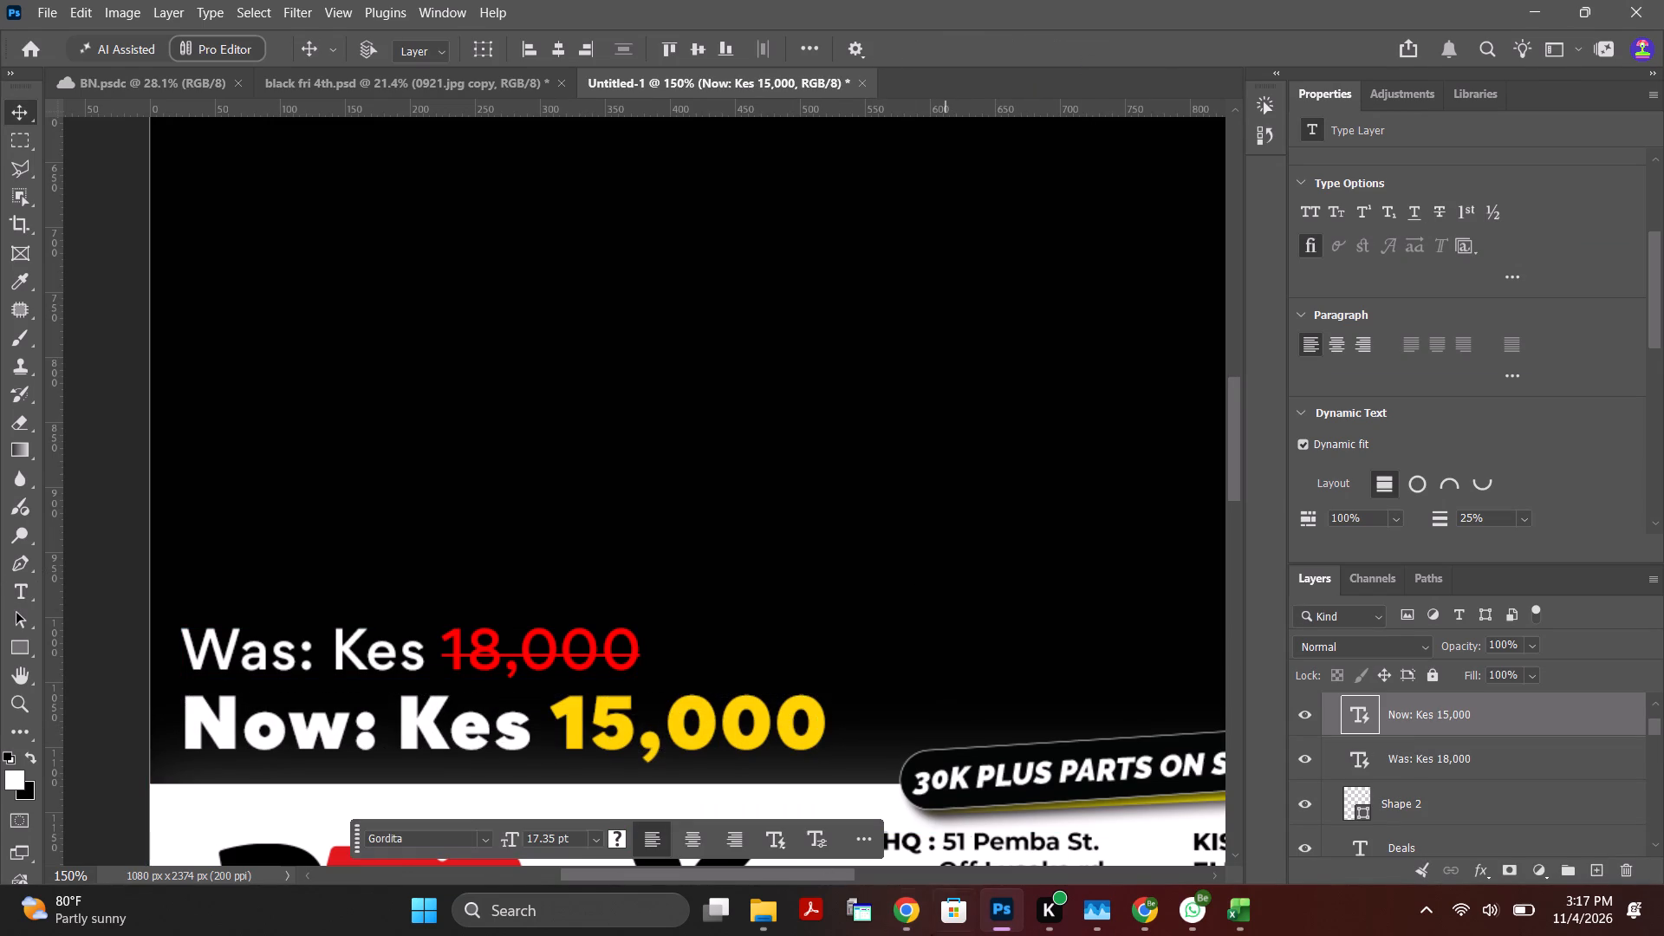
Switch to the Amex product page in Chrome, enlarge the tail lamp photo and copy the image.
{"action": "left_click", "coordinate": [904, 928]}
{"action": "left_click", "coordinate": [323, 543]}
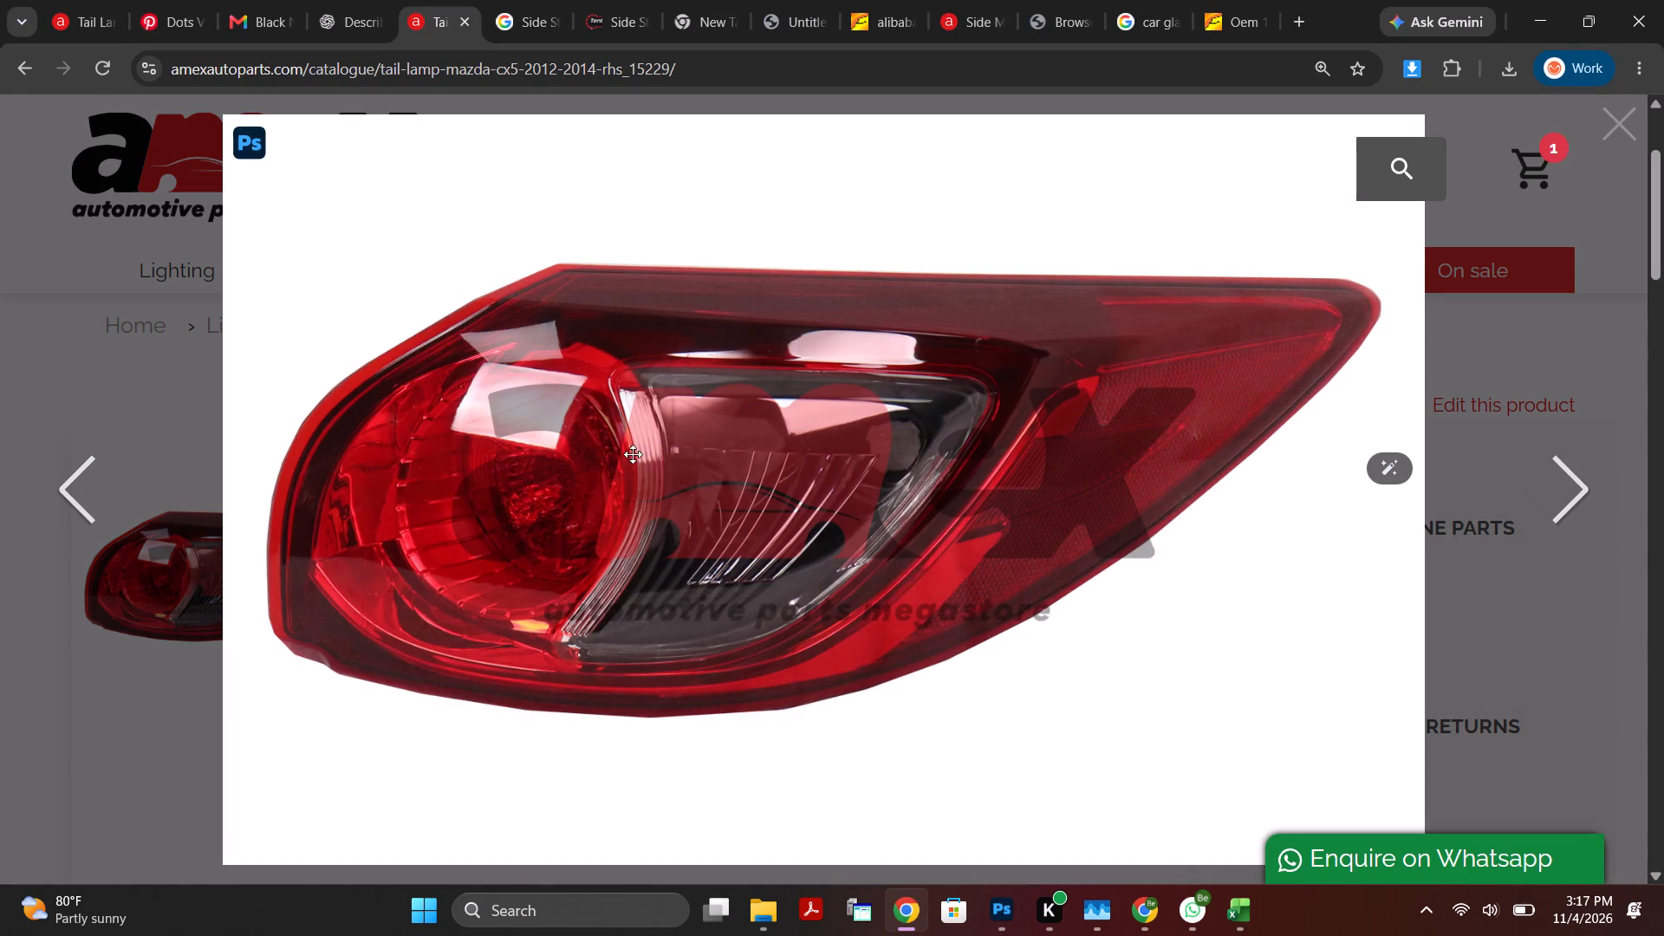
{"action": "right_click", "coordinate": [652, 442]}
{"action": "left_click", "coordinate": [764, 523]}
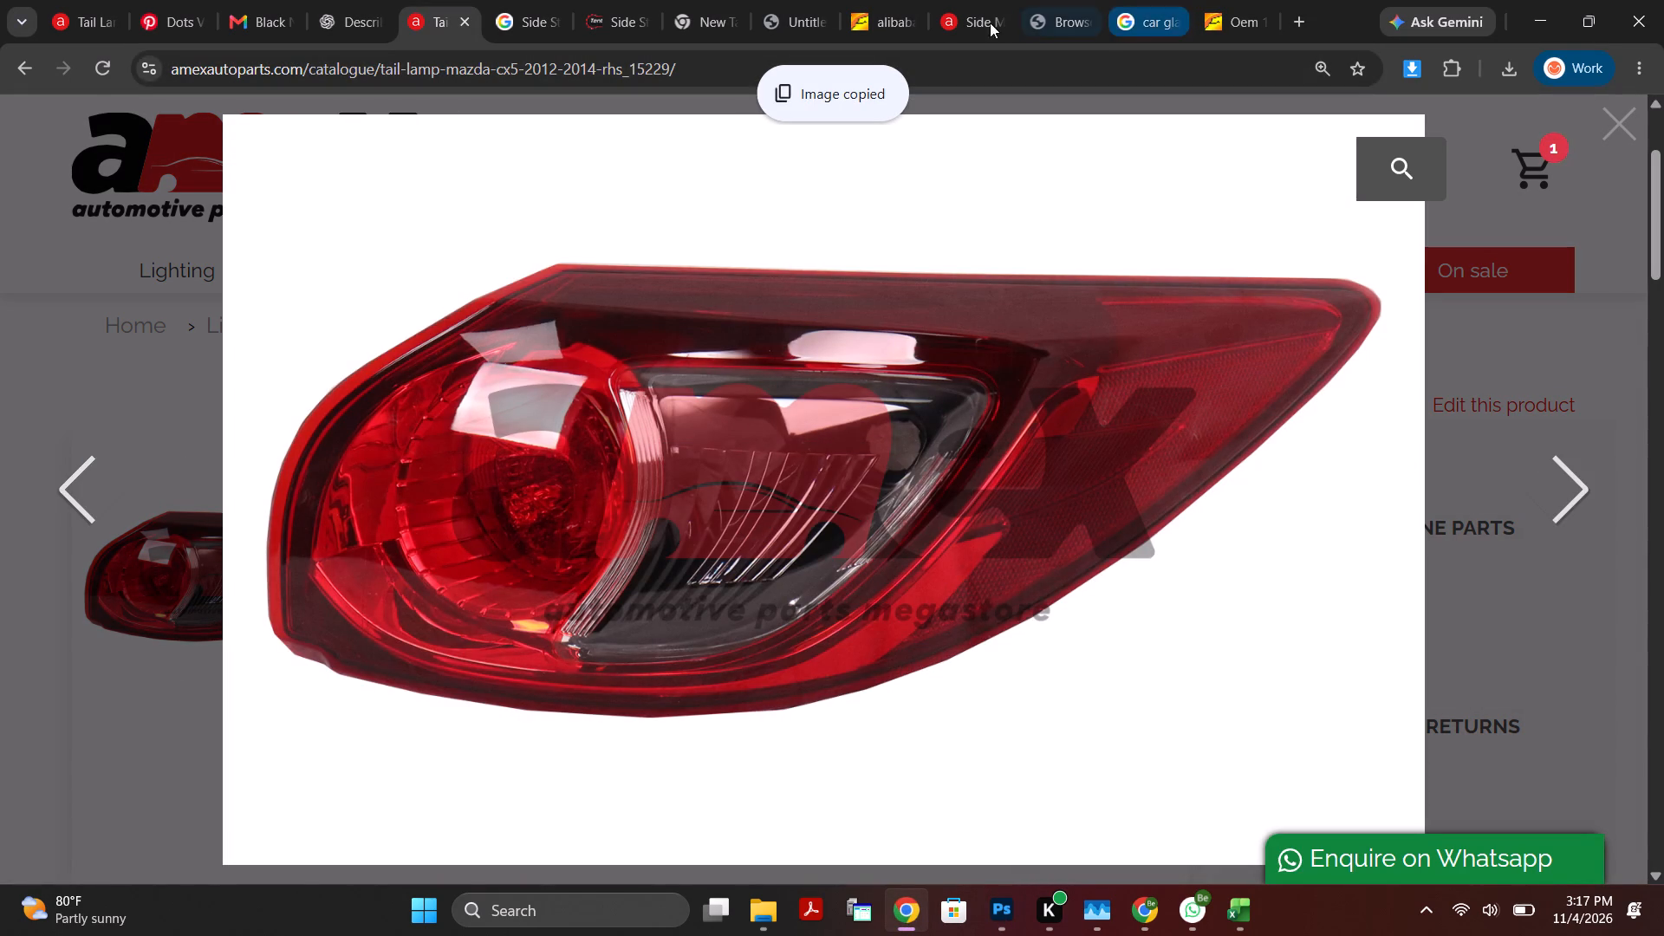
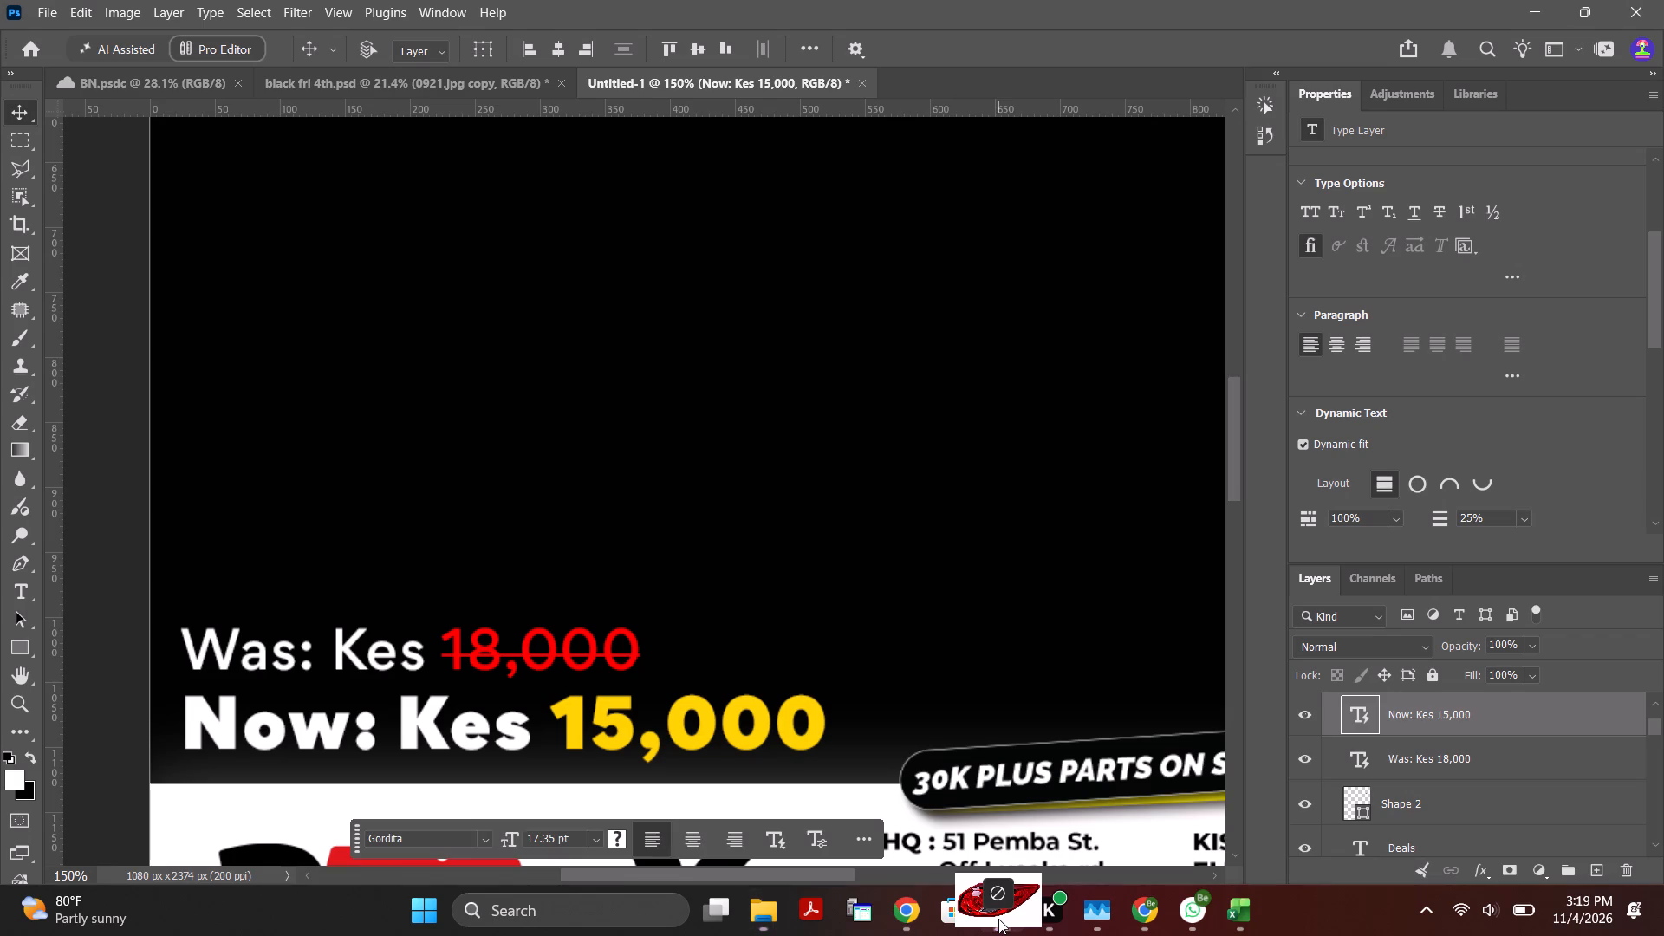
{"action": "left_click_drag", "start_coordinate": [998, 919], "coordinate": [972, 97]}
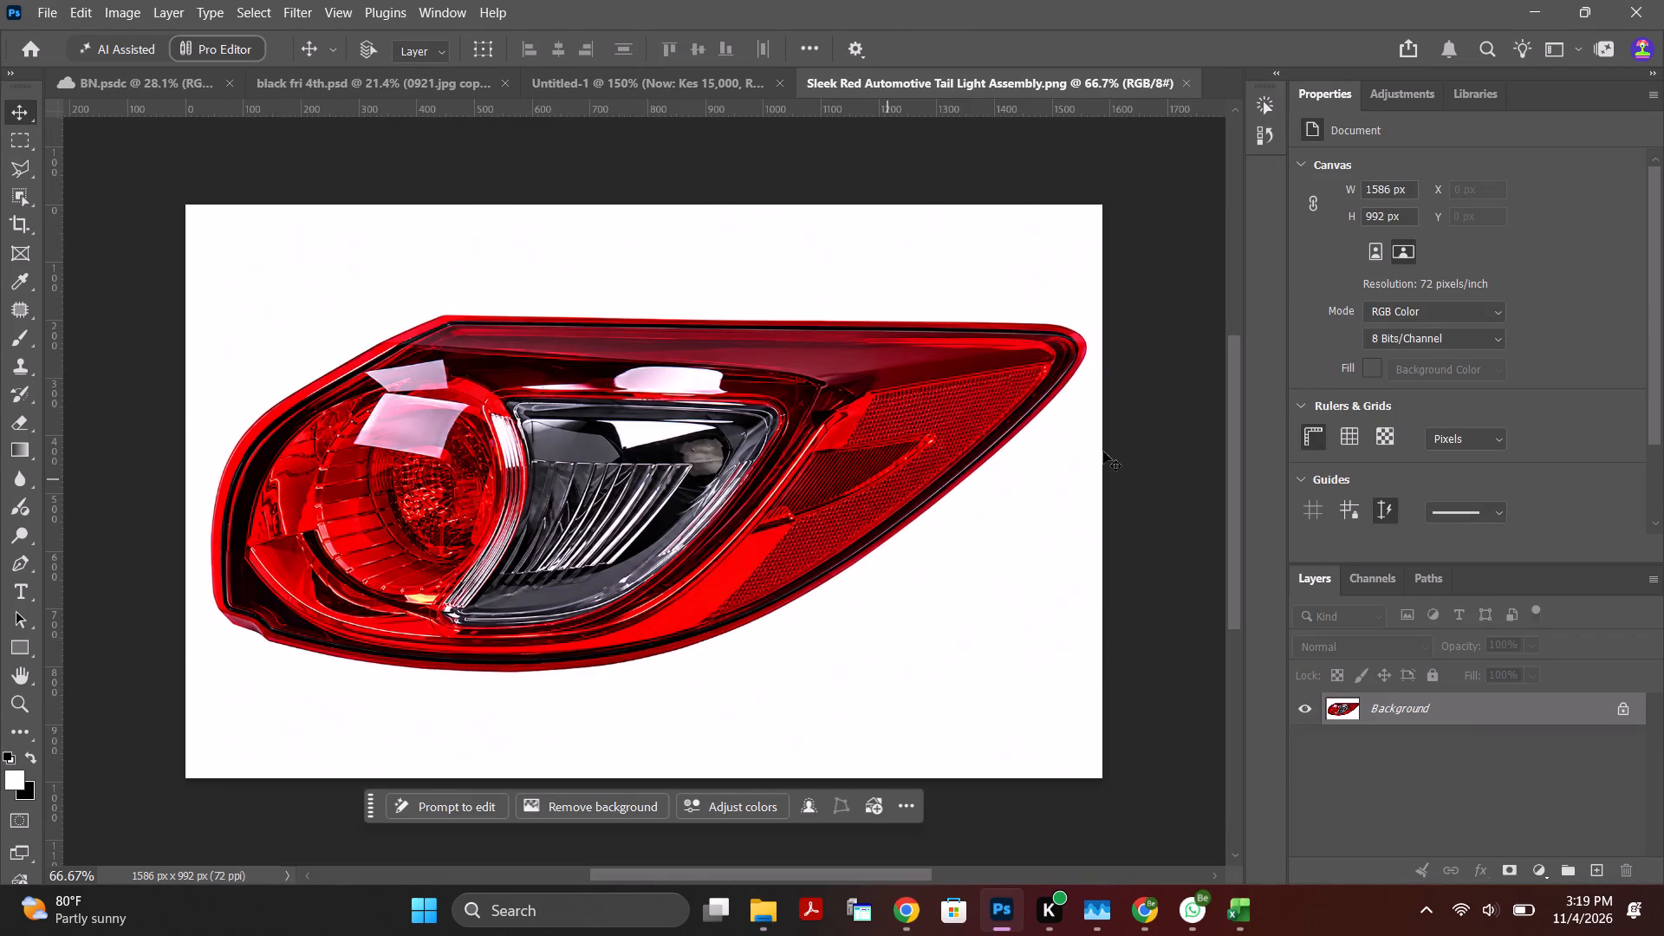
Unlock the Background layer, select the tail lamp as the subject and mask out the white background.
{"action": "left_click", "coordinate": [1621, 714]}
{"action": "left_click", "coordinate": [1271, 111]}
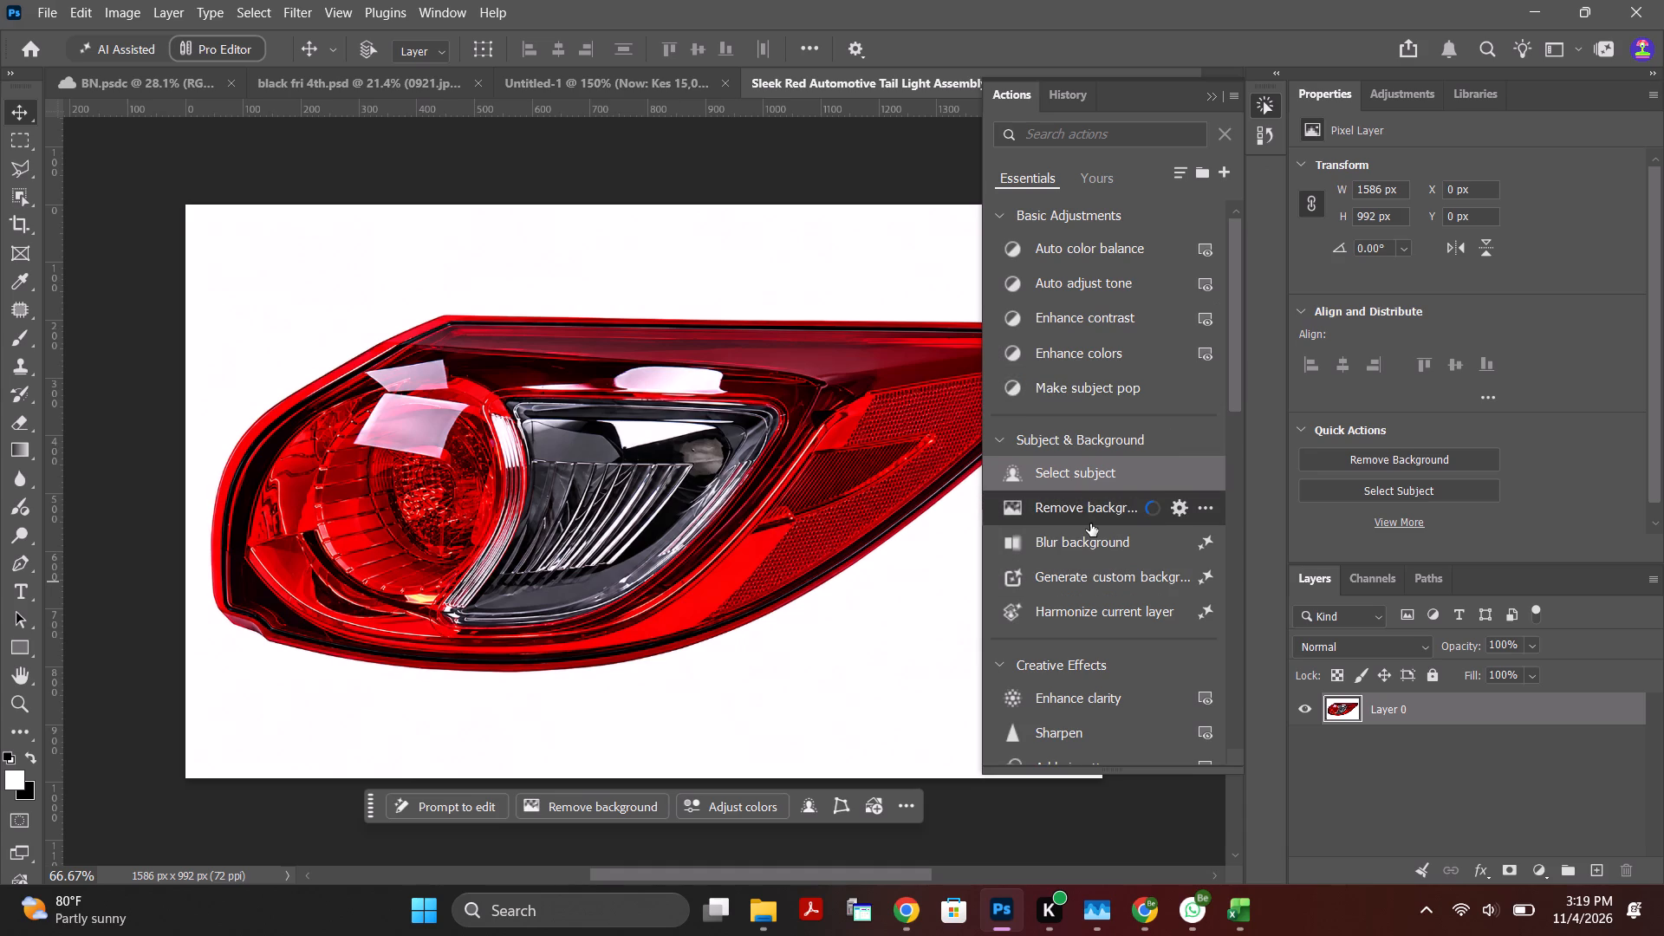
{"action": "left_click", "coordinate": [1091, 465]}
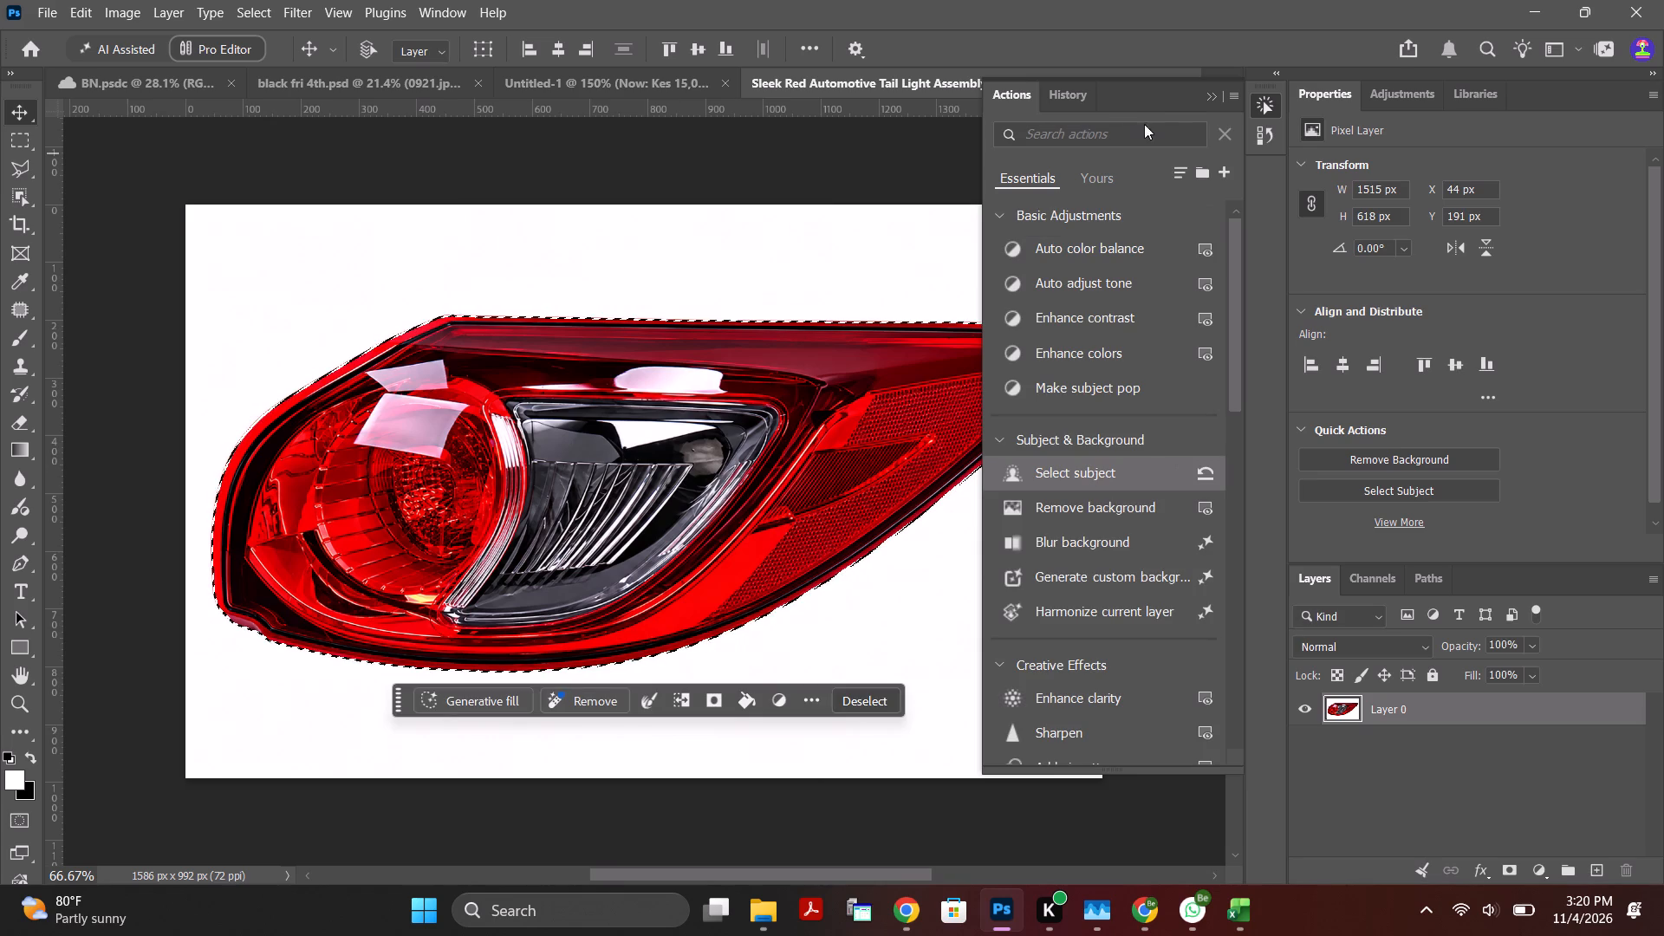
{"action": "left_click", "coordinate": [1217, 99]}
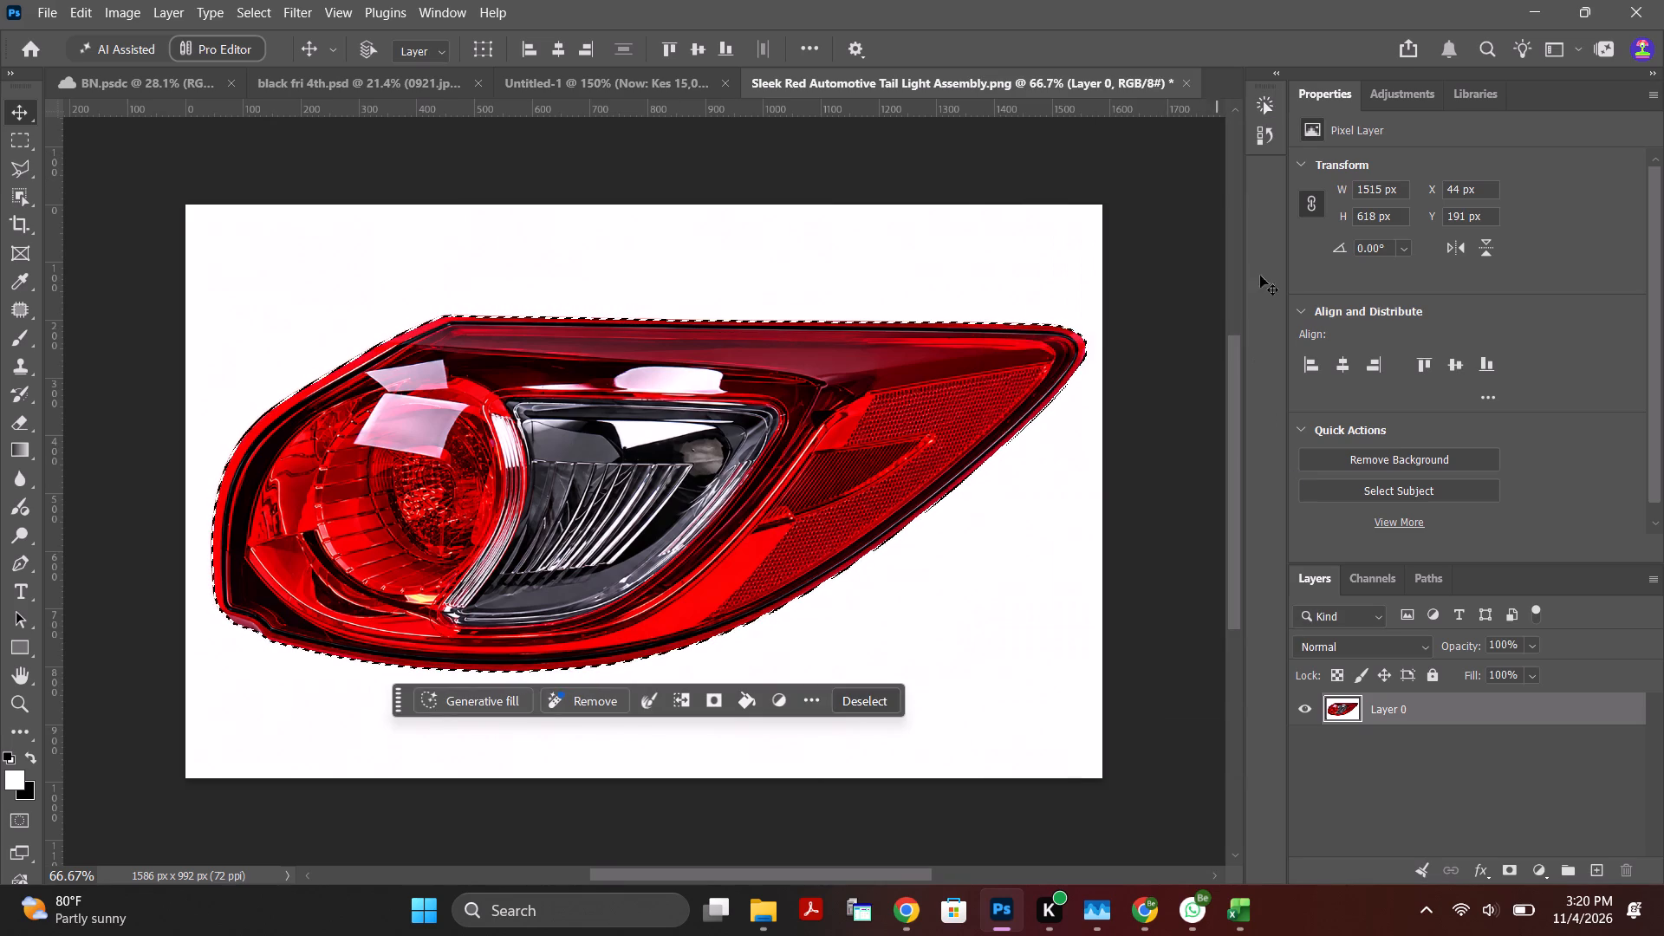
{"action": "left_click", "coordinate": [1517, 873]}
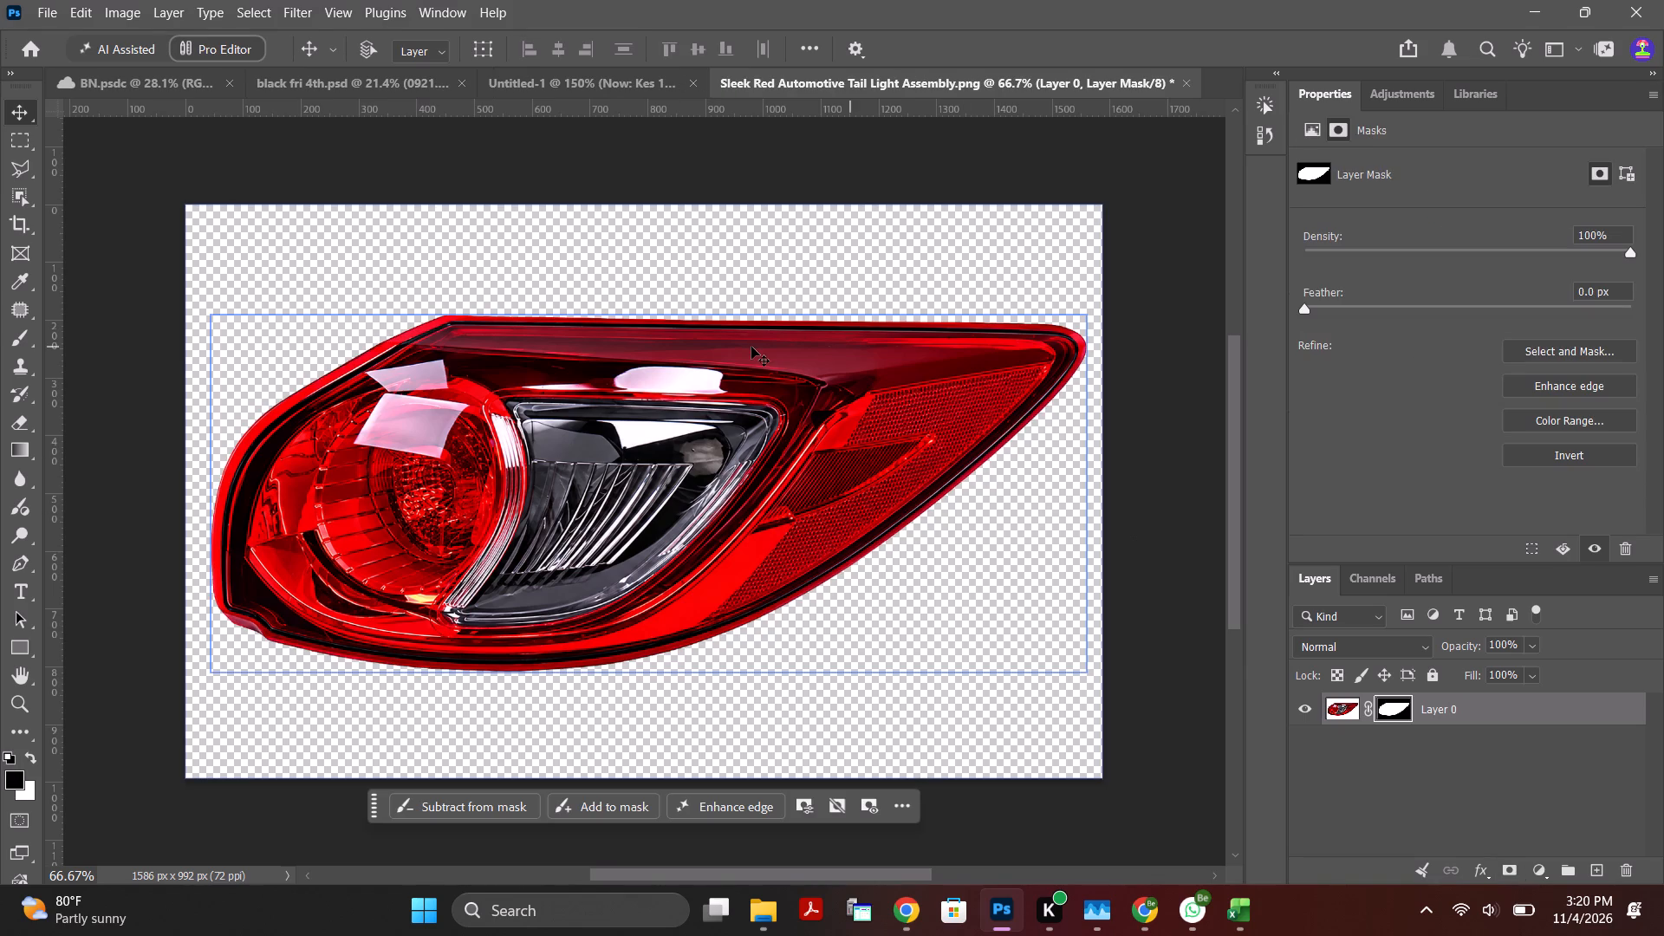
Move the masked tail lamp layer into the Untitled-1 poster document.
{"action": "left_click", "coordinate": [28, 114]}
{"action": "left_click_drag", "start_coordinate": [763, 478], "coordinate": [750, 474]}
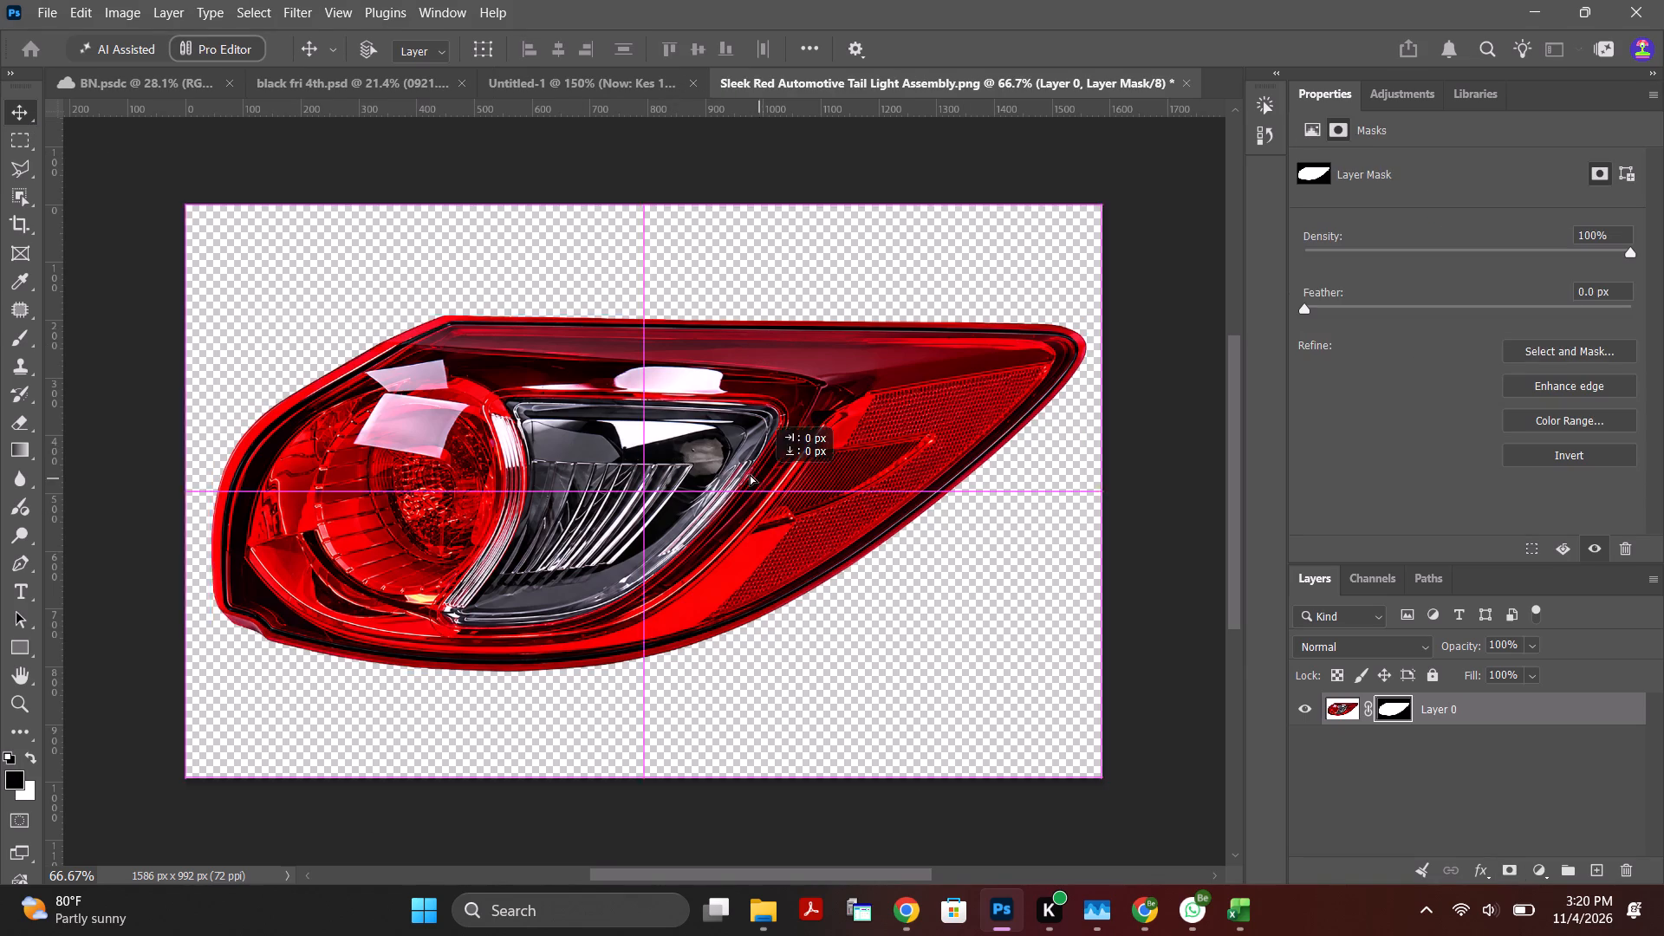
{"action": "left_click_drag", "start_coordinate": [750, 474], "coordinate": [581, 78]}
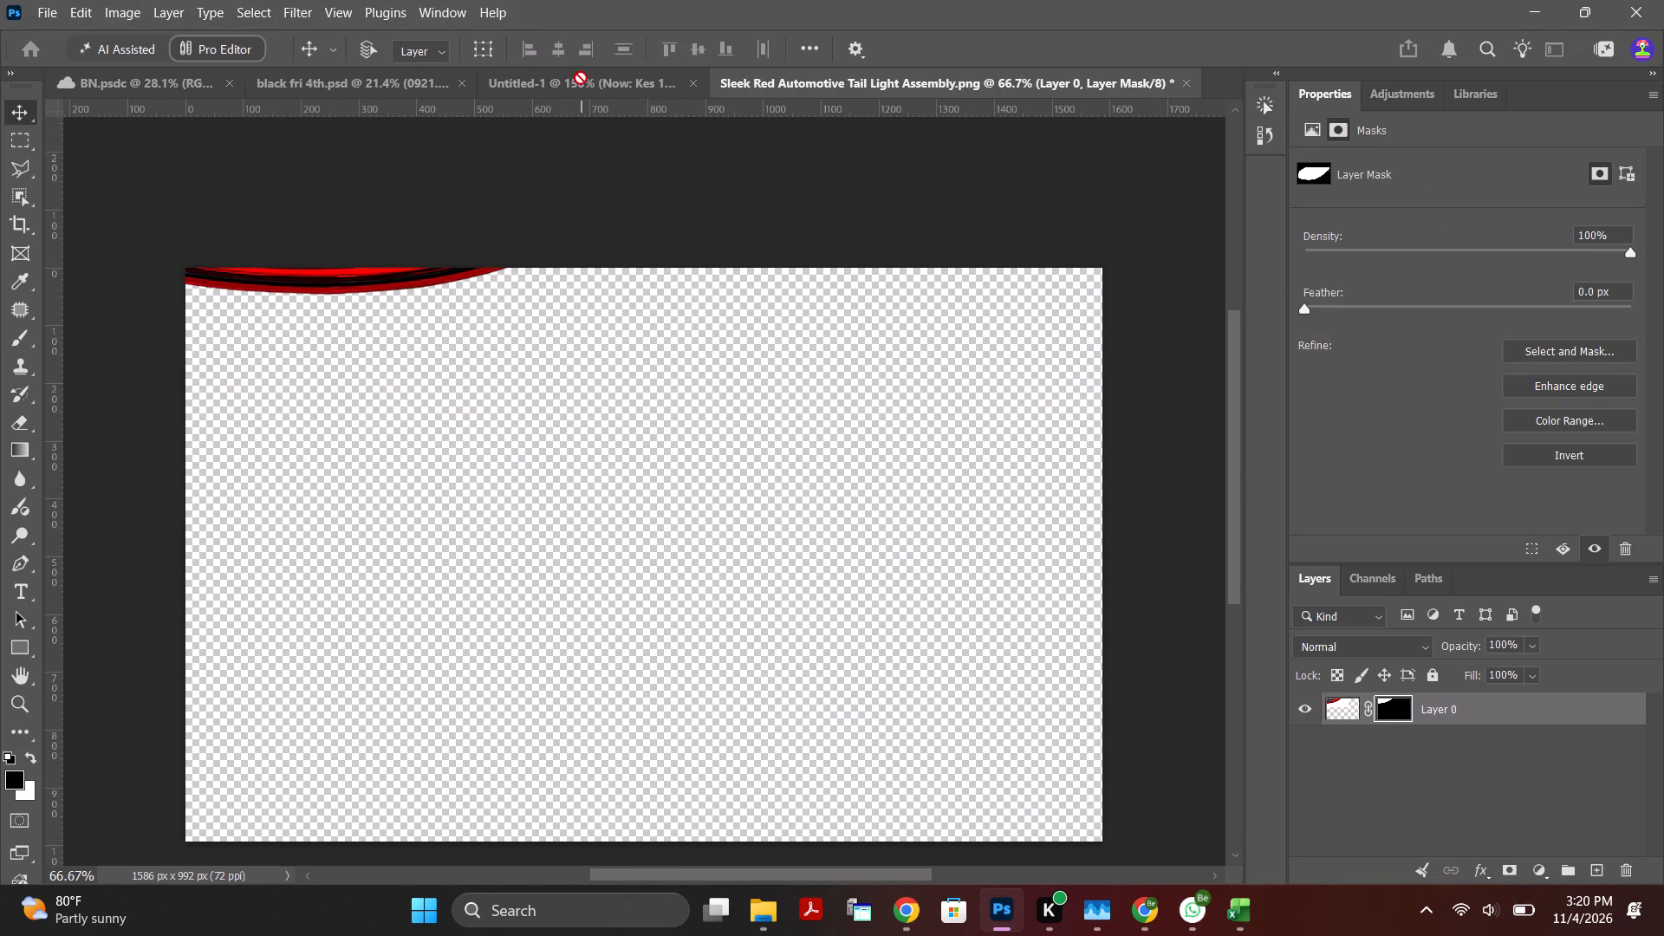
{"action": "left_click_drag", "start_coordinate": [581, 78], "coordinate": [660, 404]}
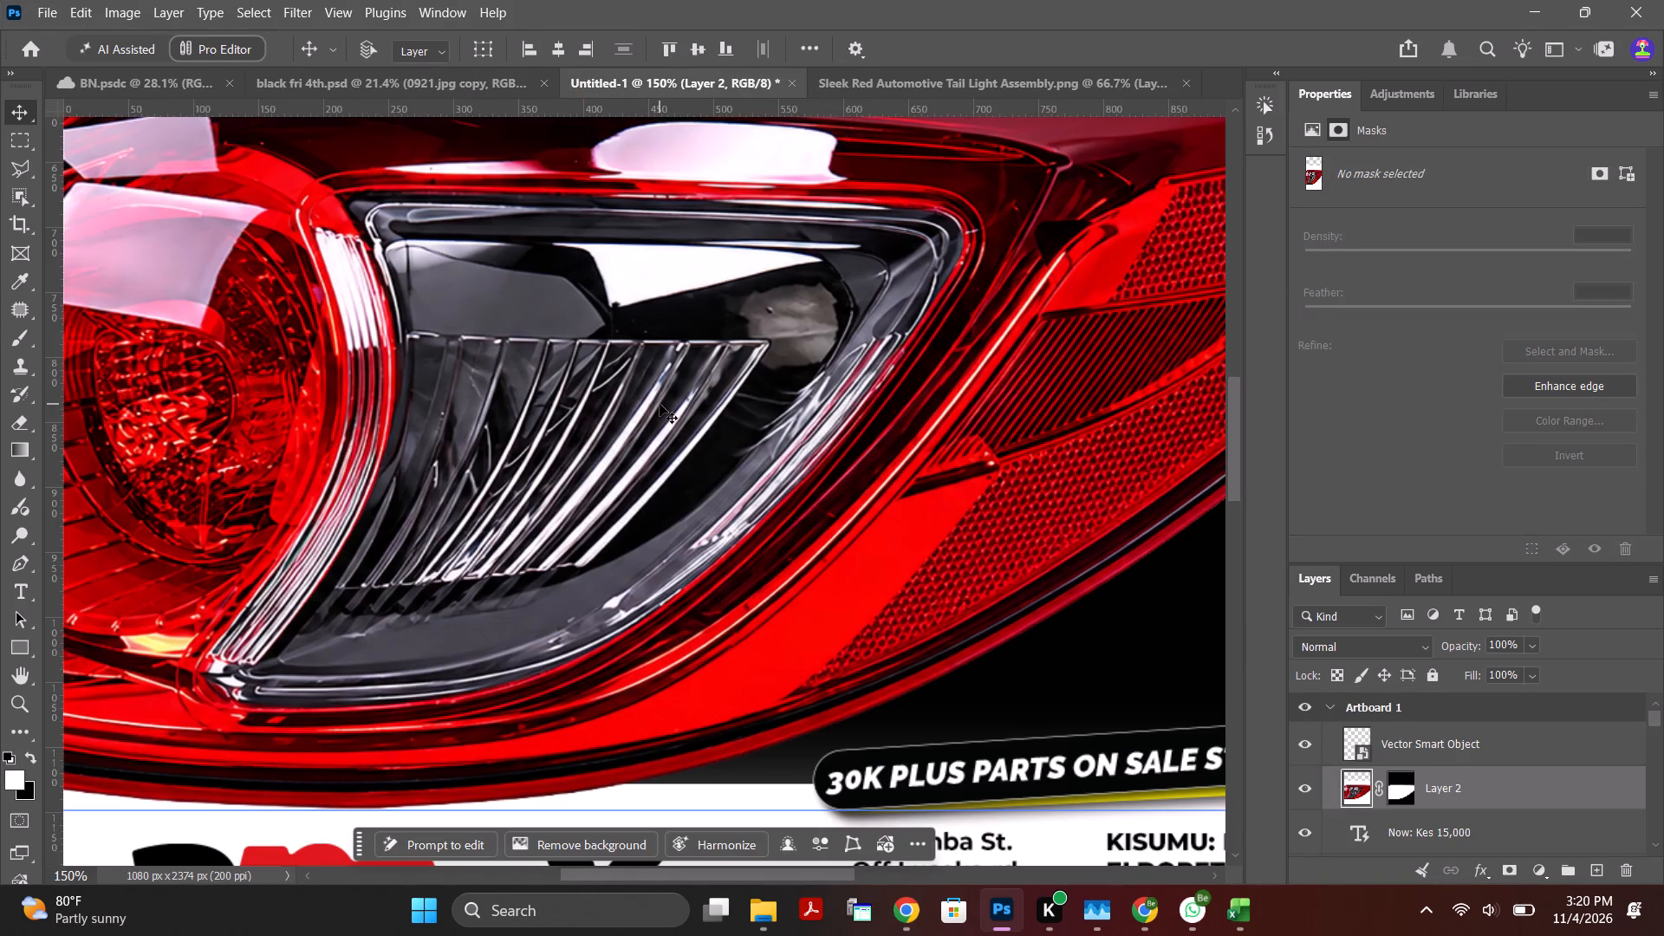
Scale the tail lamp to about 48% and place it between the Mazda CX5 heading and the prices, towards the poster's right side.
{"action": "scroll", "coordinate": [712, 399], "scroll_direction": "down", "scroll_amount": 15, "text": "alt"}
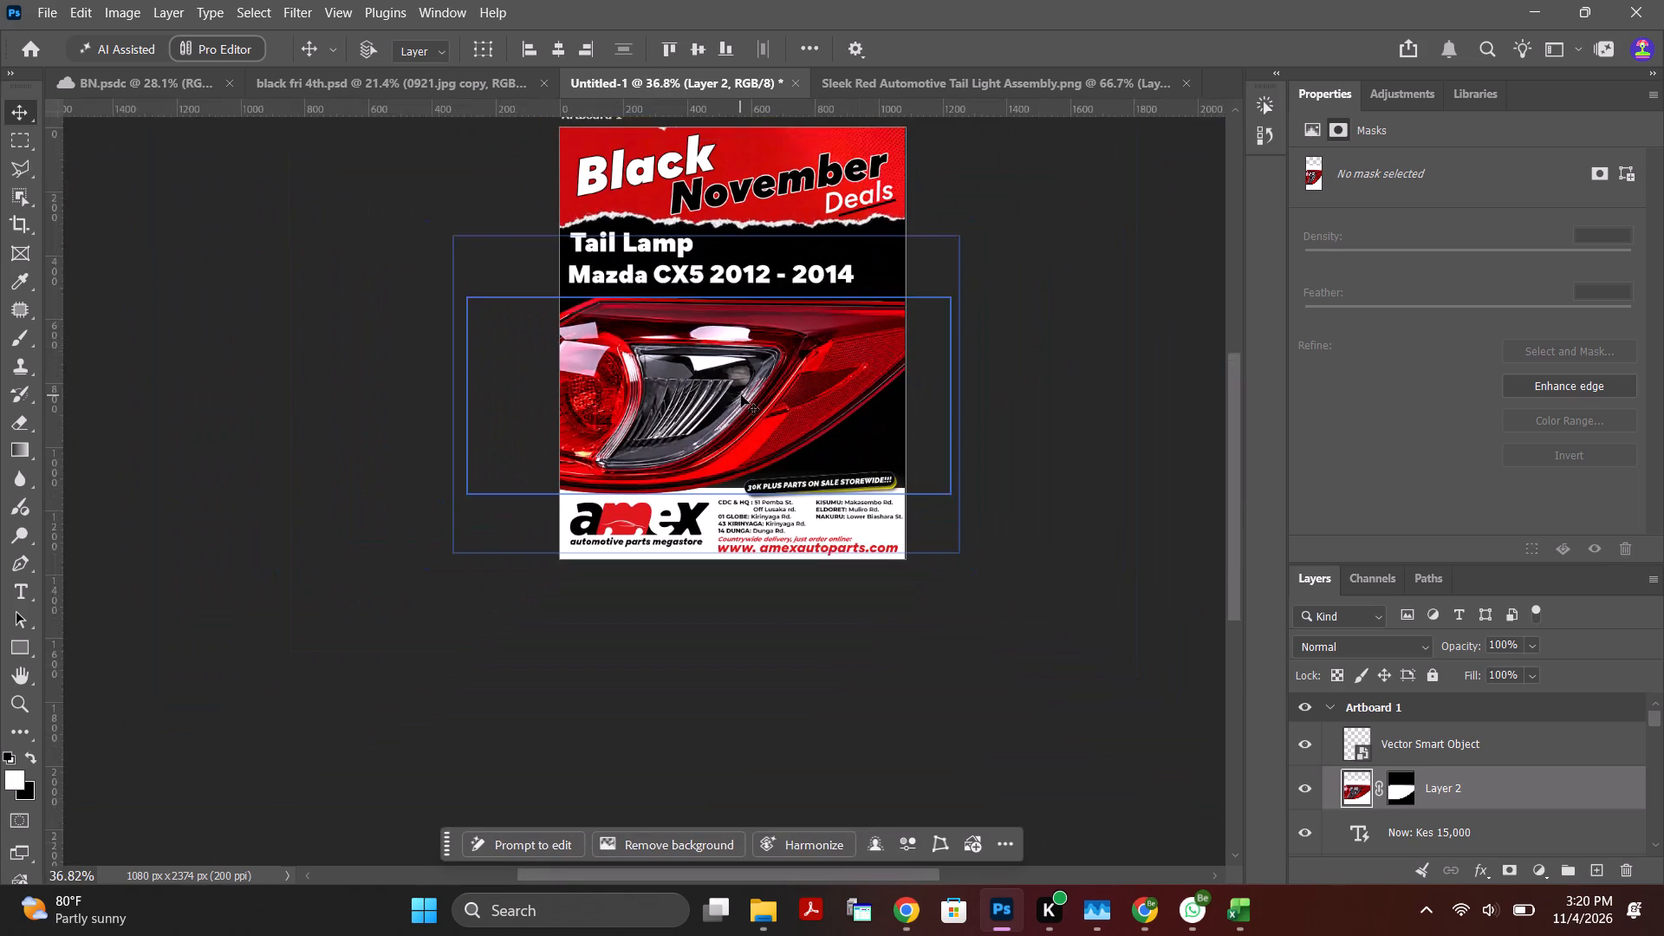
{"action": "key", "text": "ctrl+t"}
{"action": "left_click_drag", "start_coordinate": [961, 233], "coordinate": [833, 321], "text": "alt"}
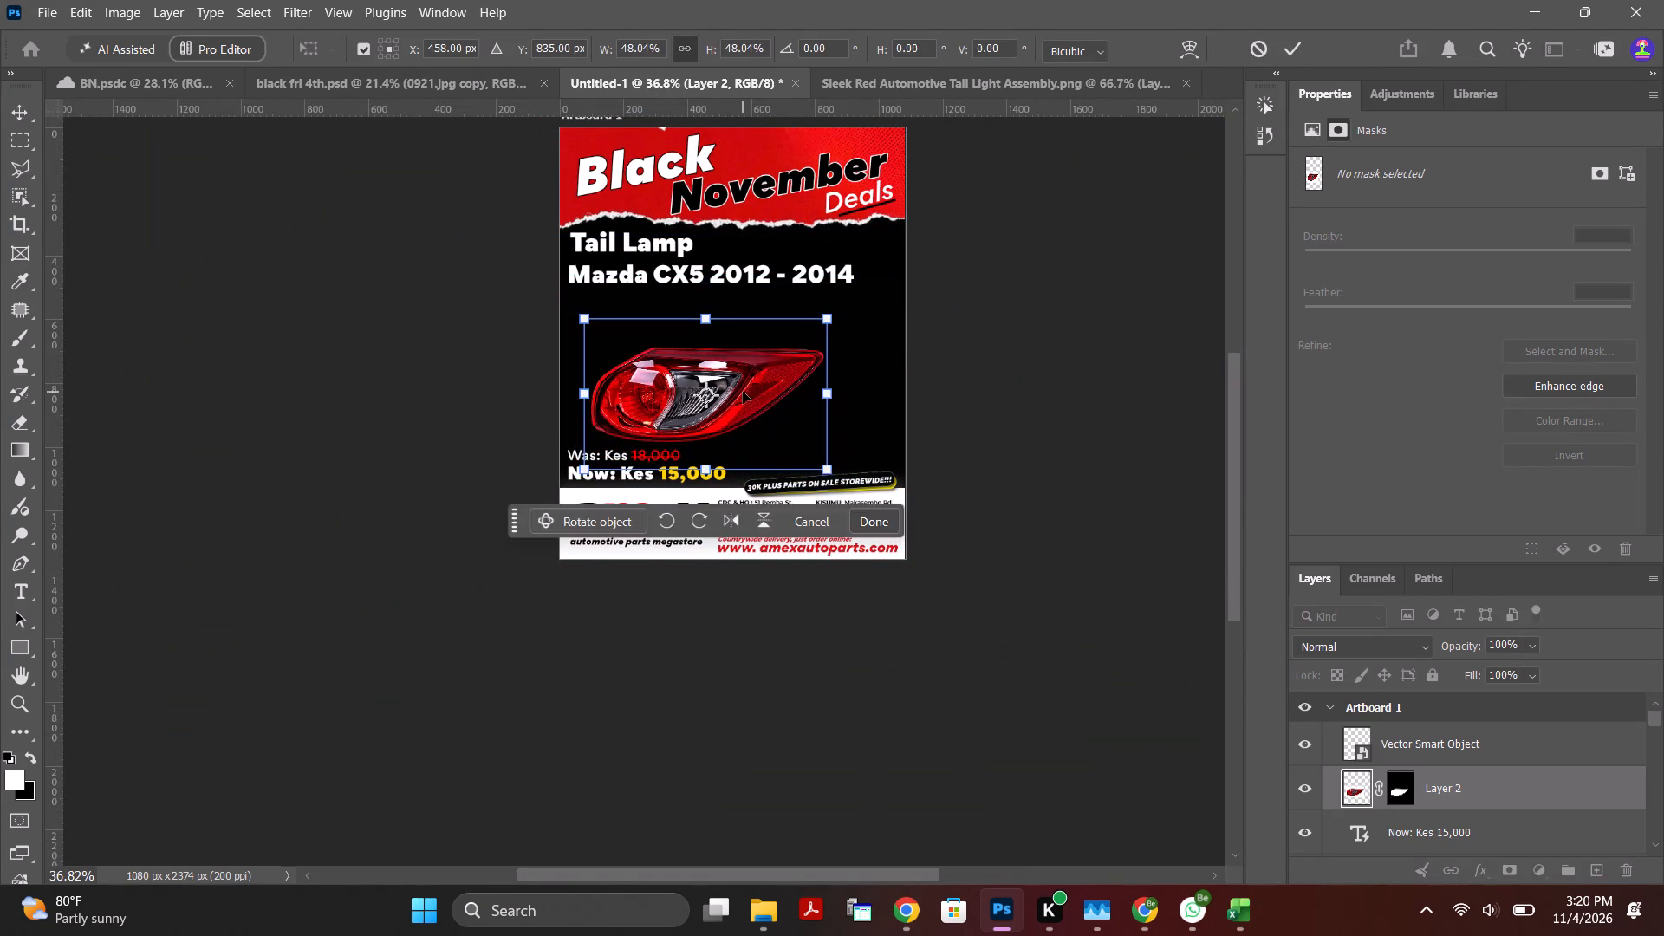
{"action": "left_click_drag", "start_coordinate": [743, 392], "coordinate": [809, 389]}
{"action": "scroll", "coordinate": [848, 335], "scroll_direction": "up", "scroll_amount": 4, "text": "alt"}
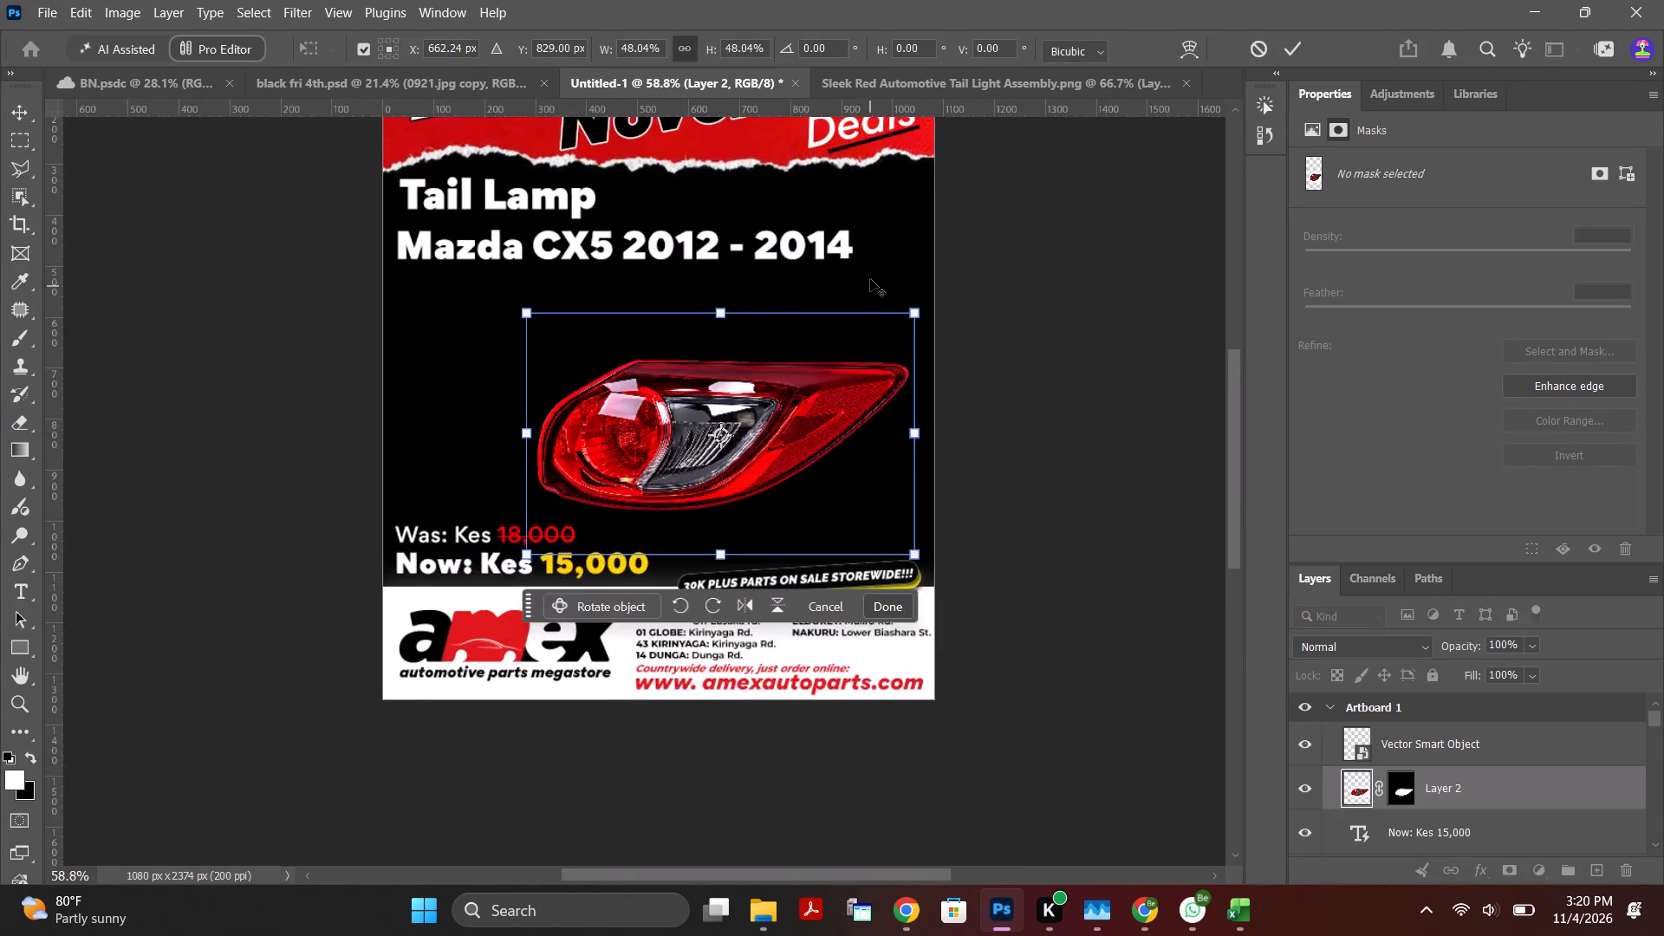
{"action": "scroll", "coordinate": [870, 279], "scroll_direction": "up", "scroll_amount": 3, "text": "alt"}
{"action": "left_click_drag", "start_coordinate": [777, 451], "coordinate": [792, 406]}
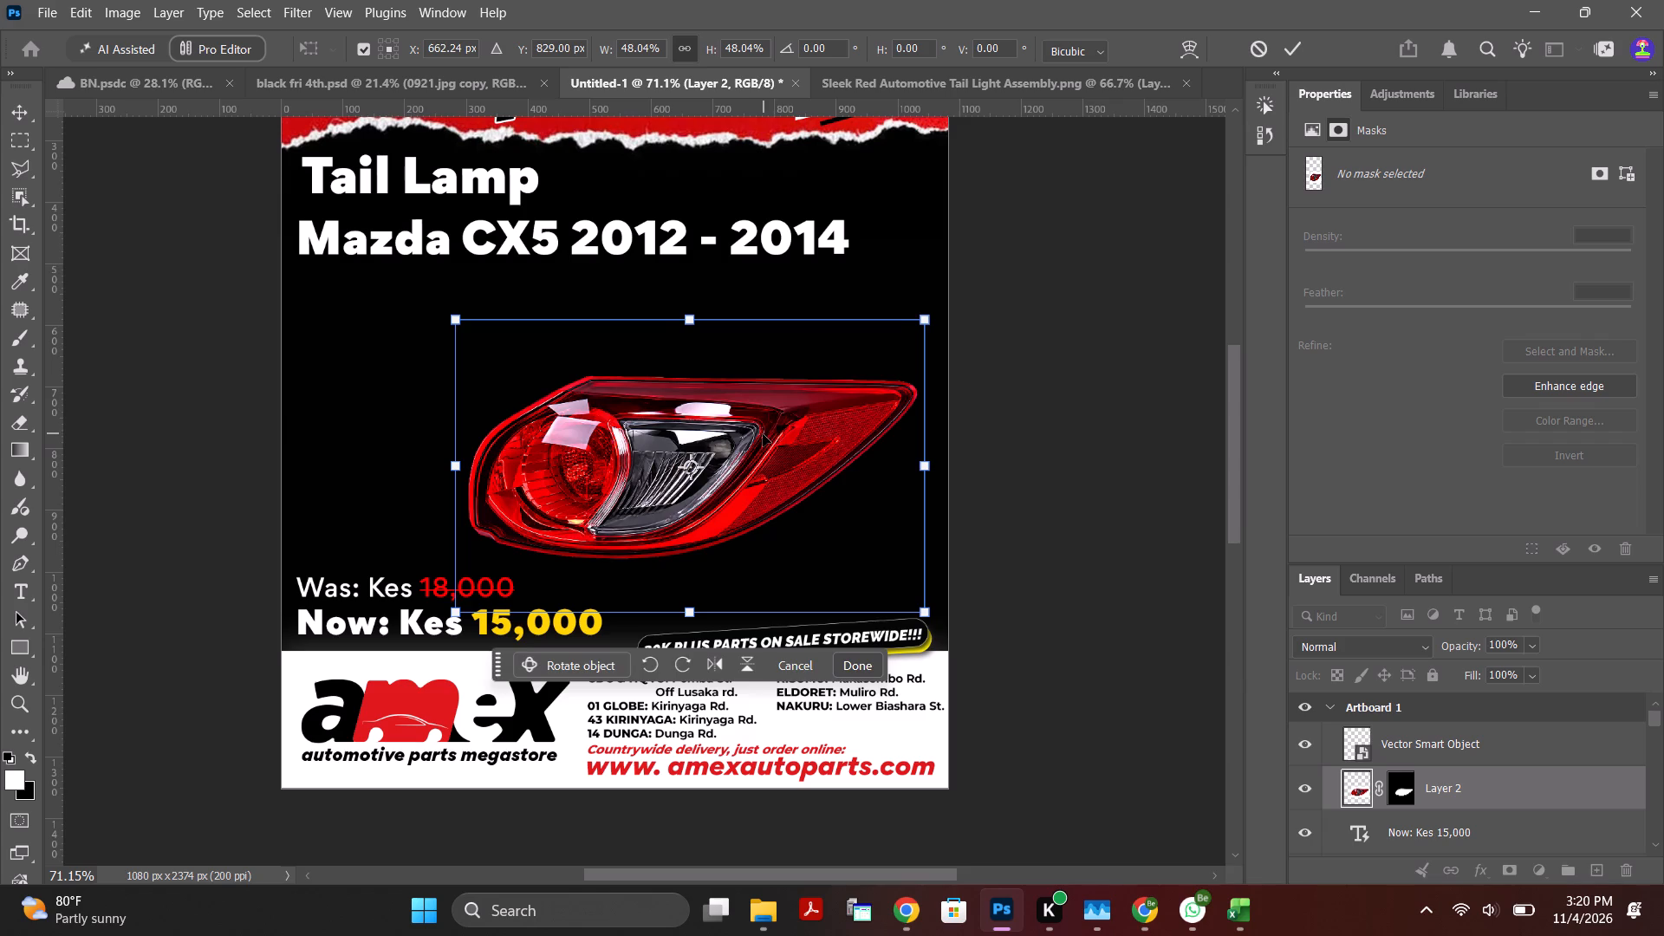
{"action": "left_click", "coordinate": [763, 434]}
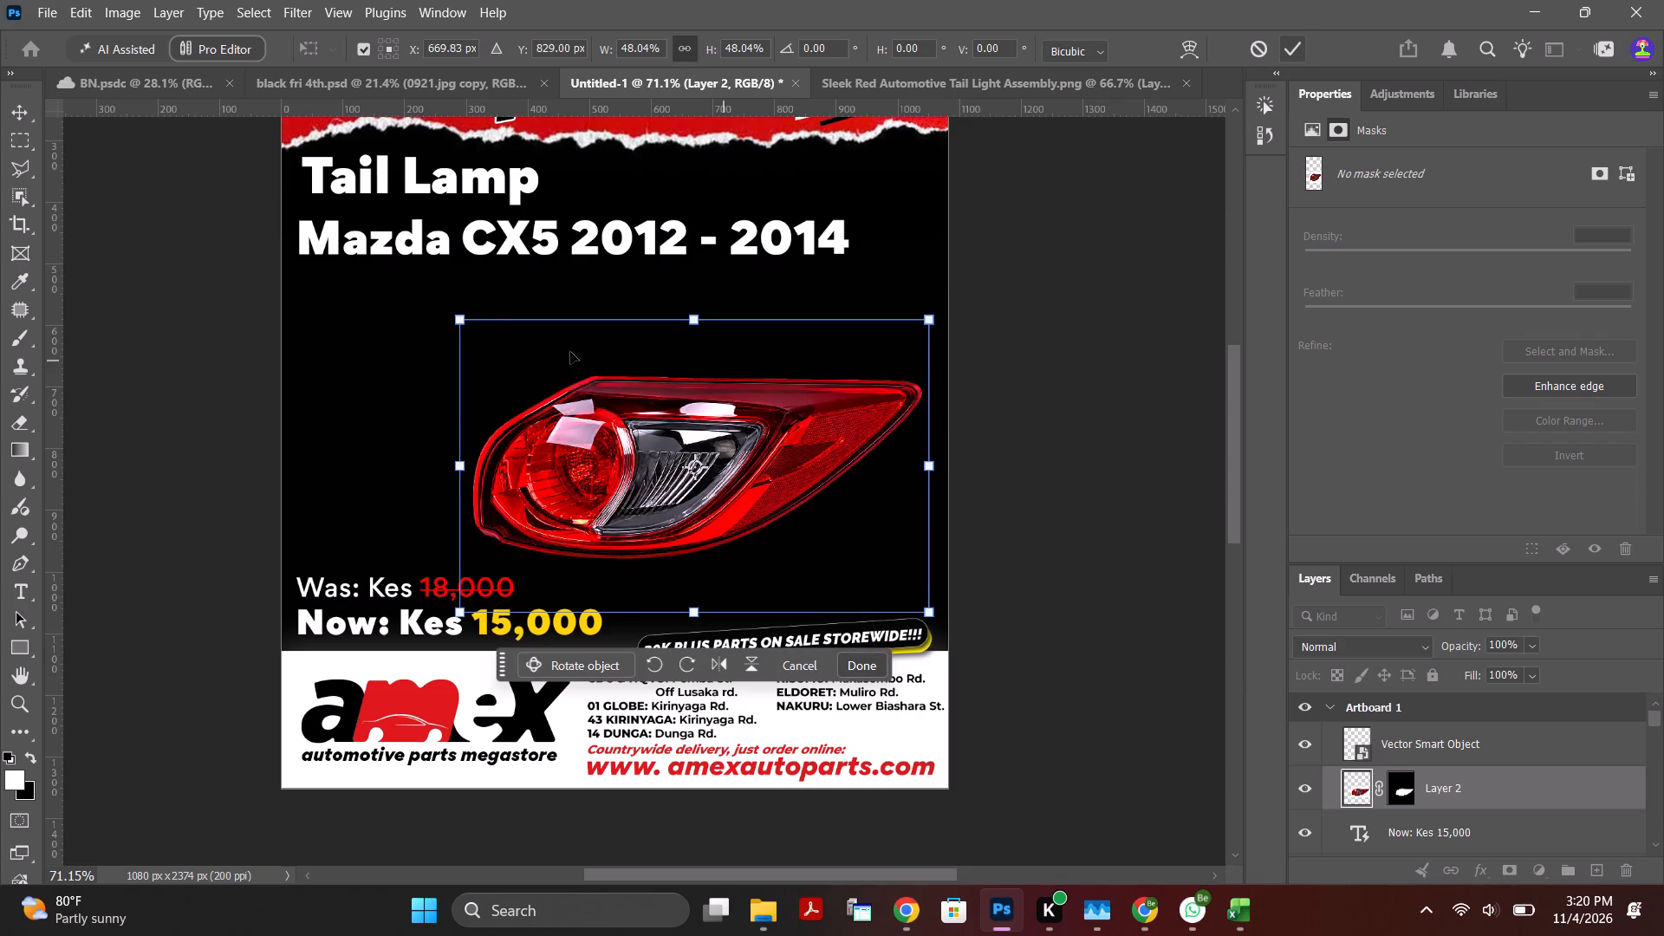
{"action": "left_click_drag", "start_coordinate": [636, 427], "coordinate": [648, 438]}
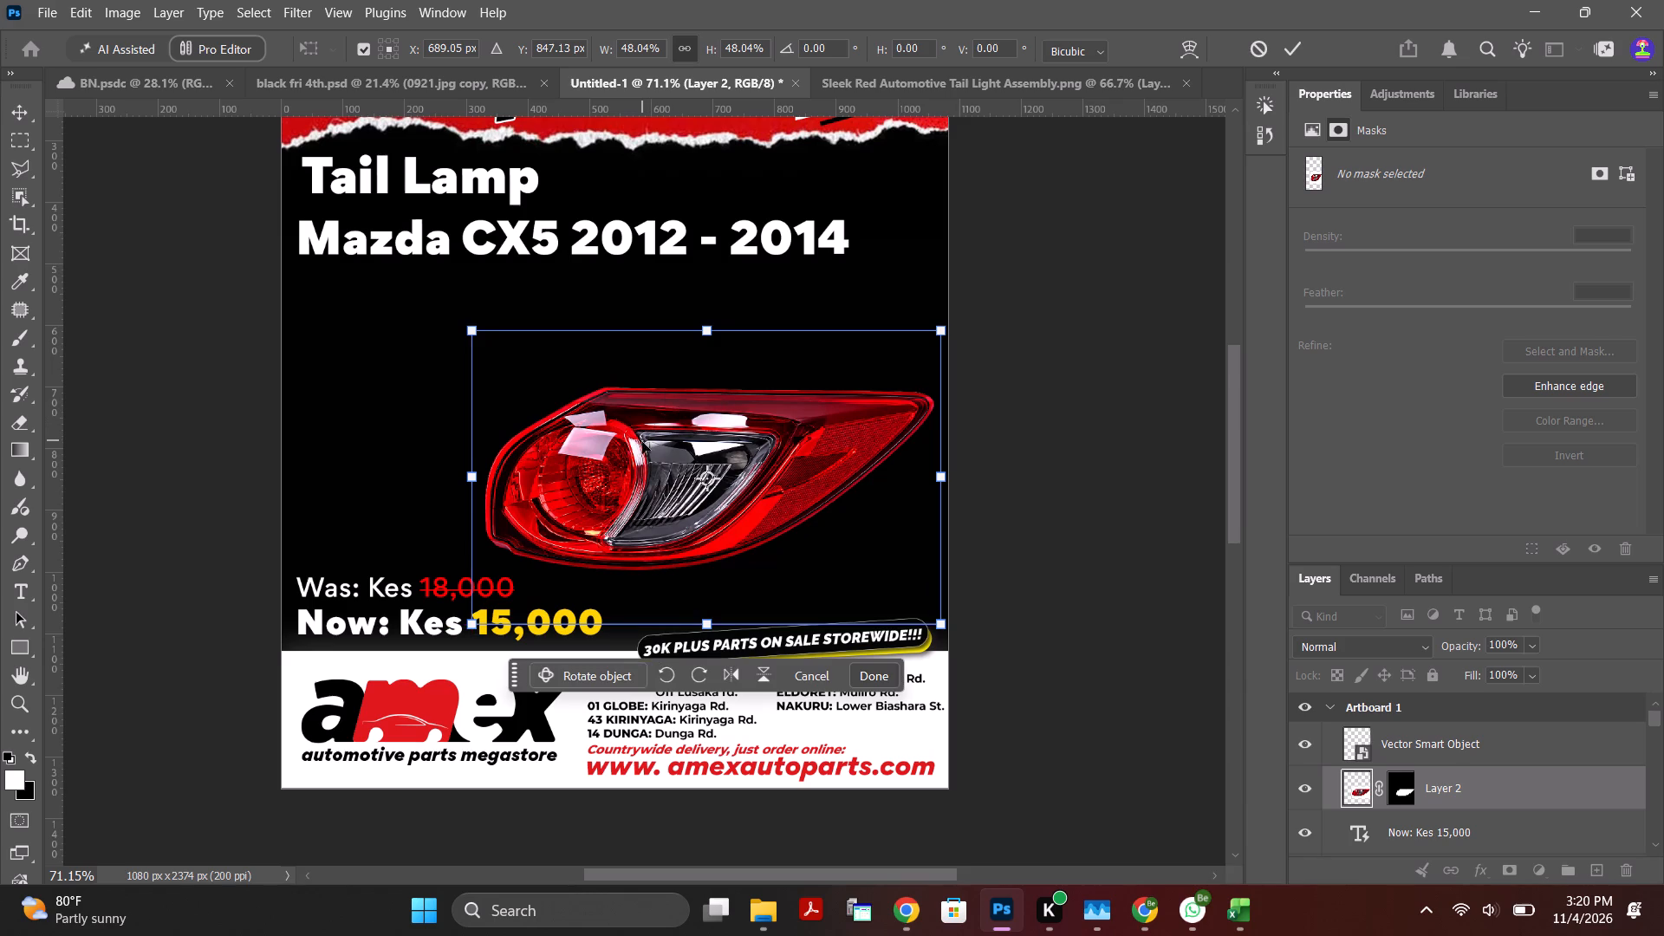
{"action": "left_click_drag", "start_coordinate": [642, 444], "coordinate": [619, 436]}
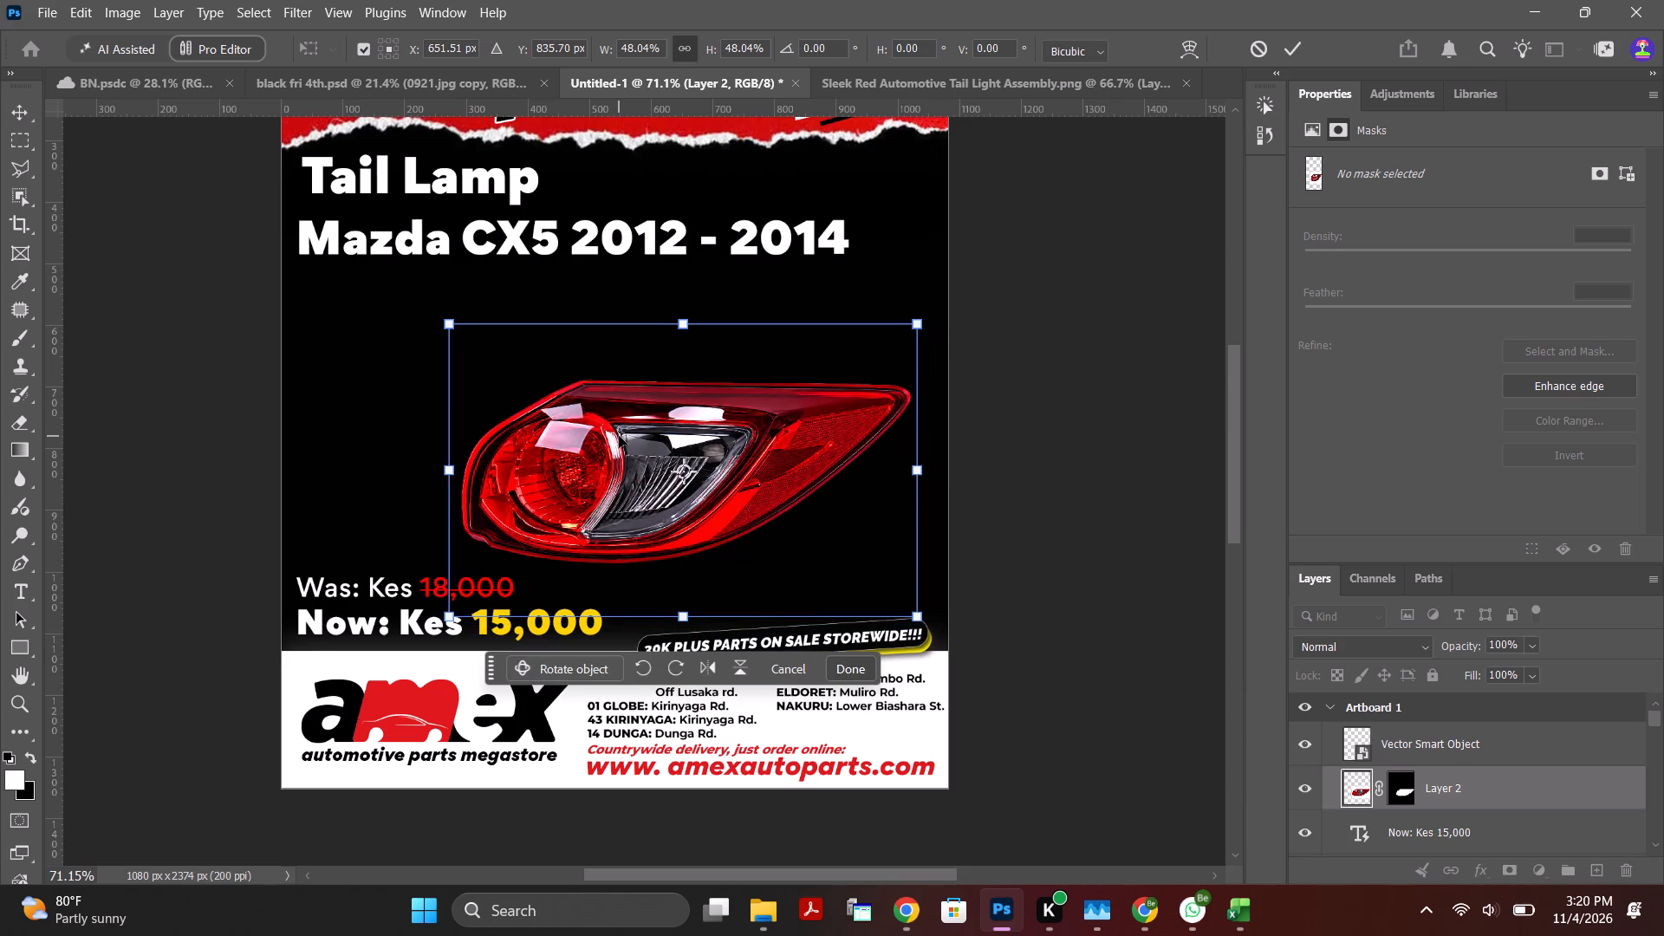
{"action": "left_click_drag", "start_coordinate": [650, 436], "coordinate": [664, 437]}
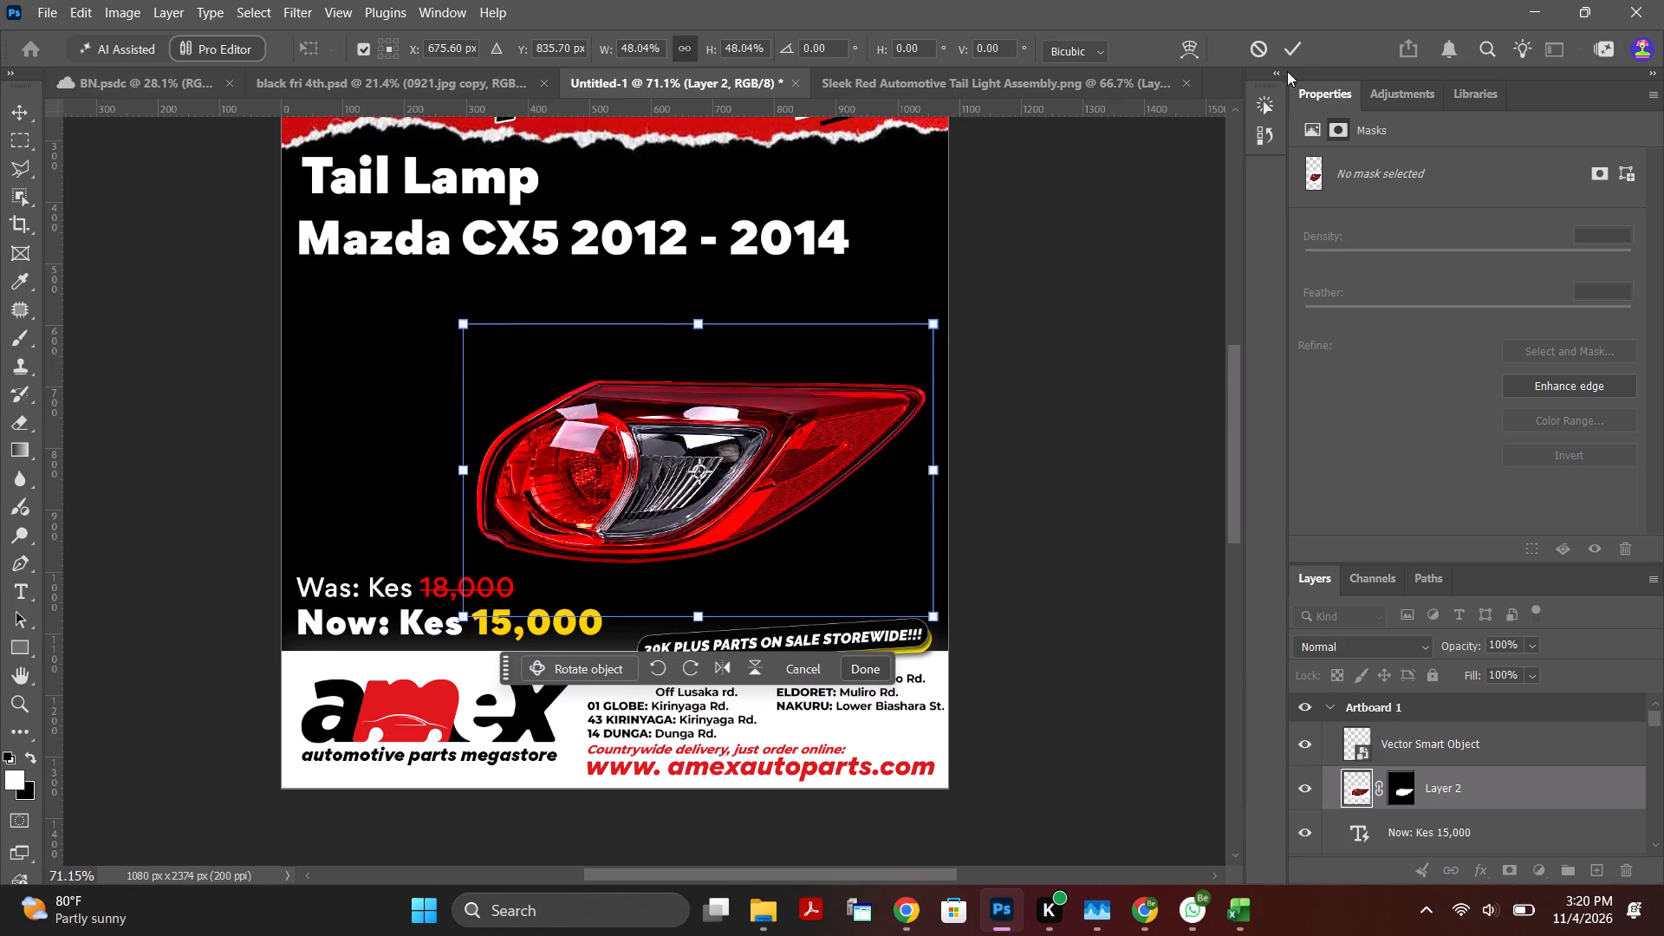
{"action": "left_click", "coordinate": [1296, 47]}
Duplicate the tail lamp layer and place the copy beneath the original in the layer order.
{"action": "left_click", "coordinate": [1500, 798]}
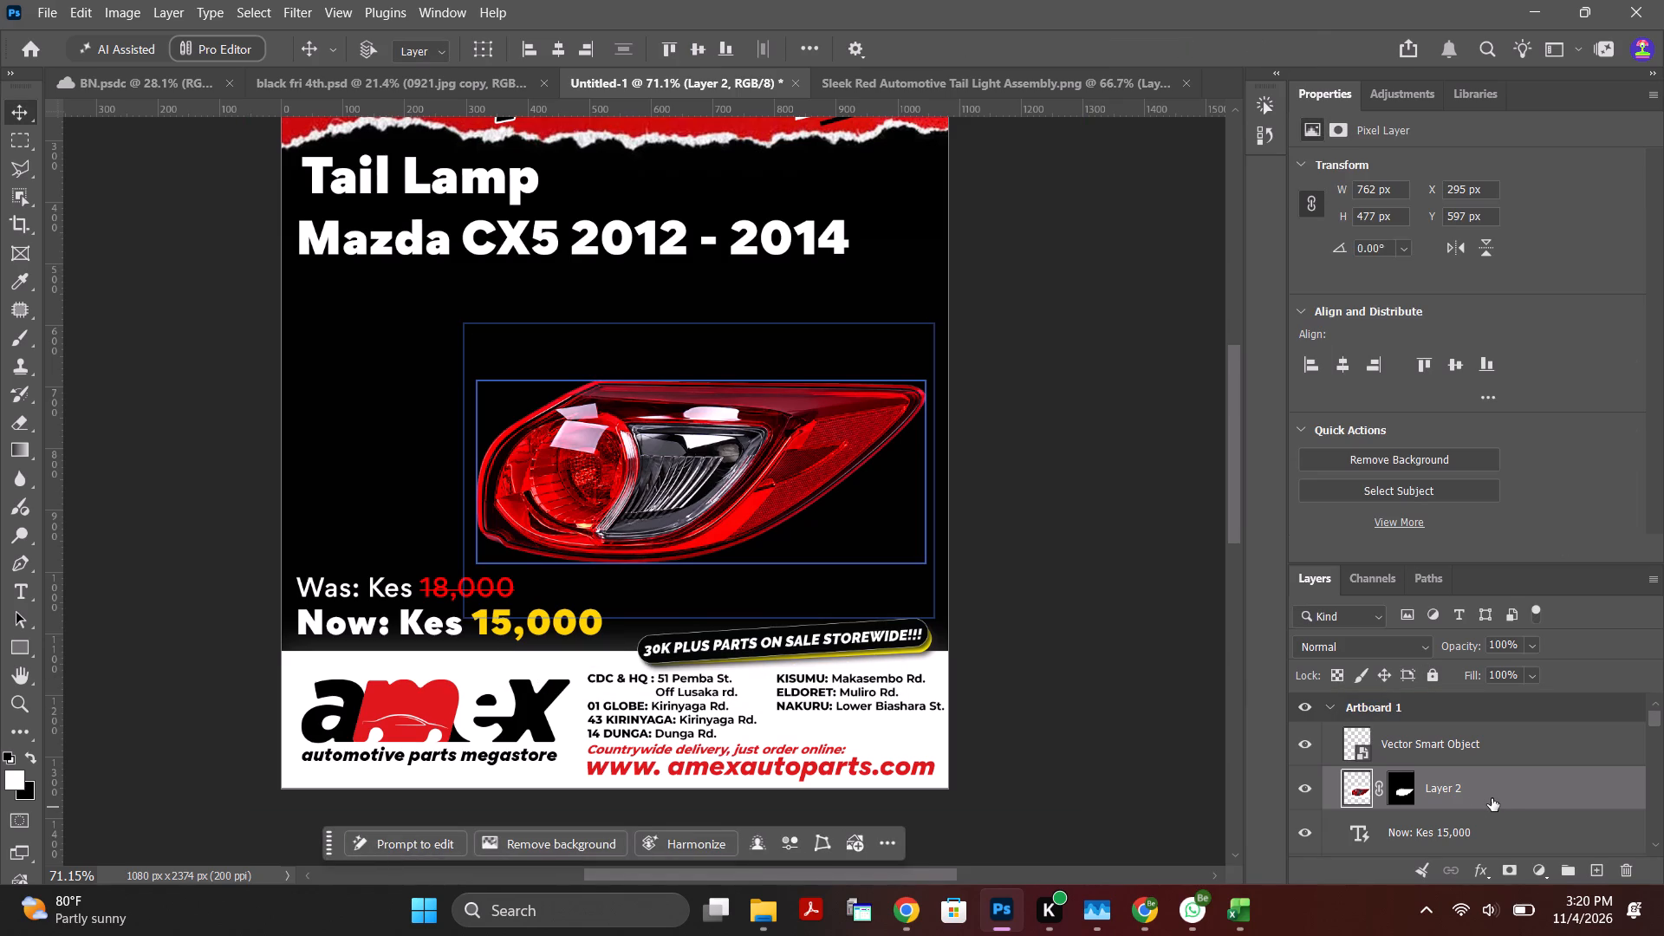
{"action": "key", "text": "ctrl+j"}
{"action": "left_click_drag", "start_coordinate": [1487, 796], "coordinate": [1485, 820]}
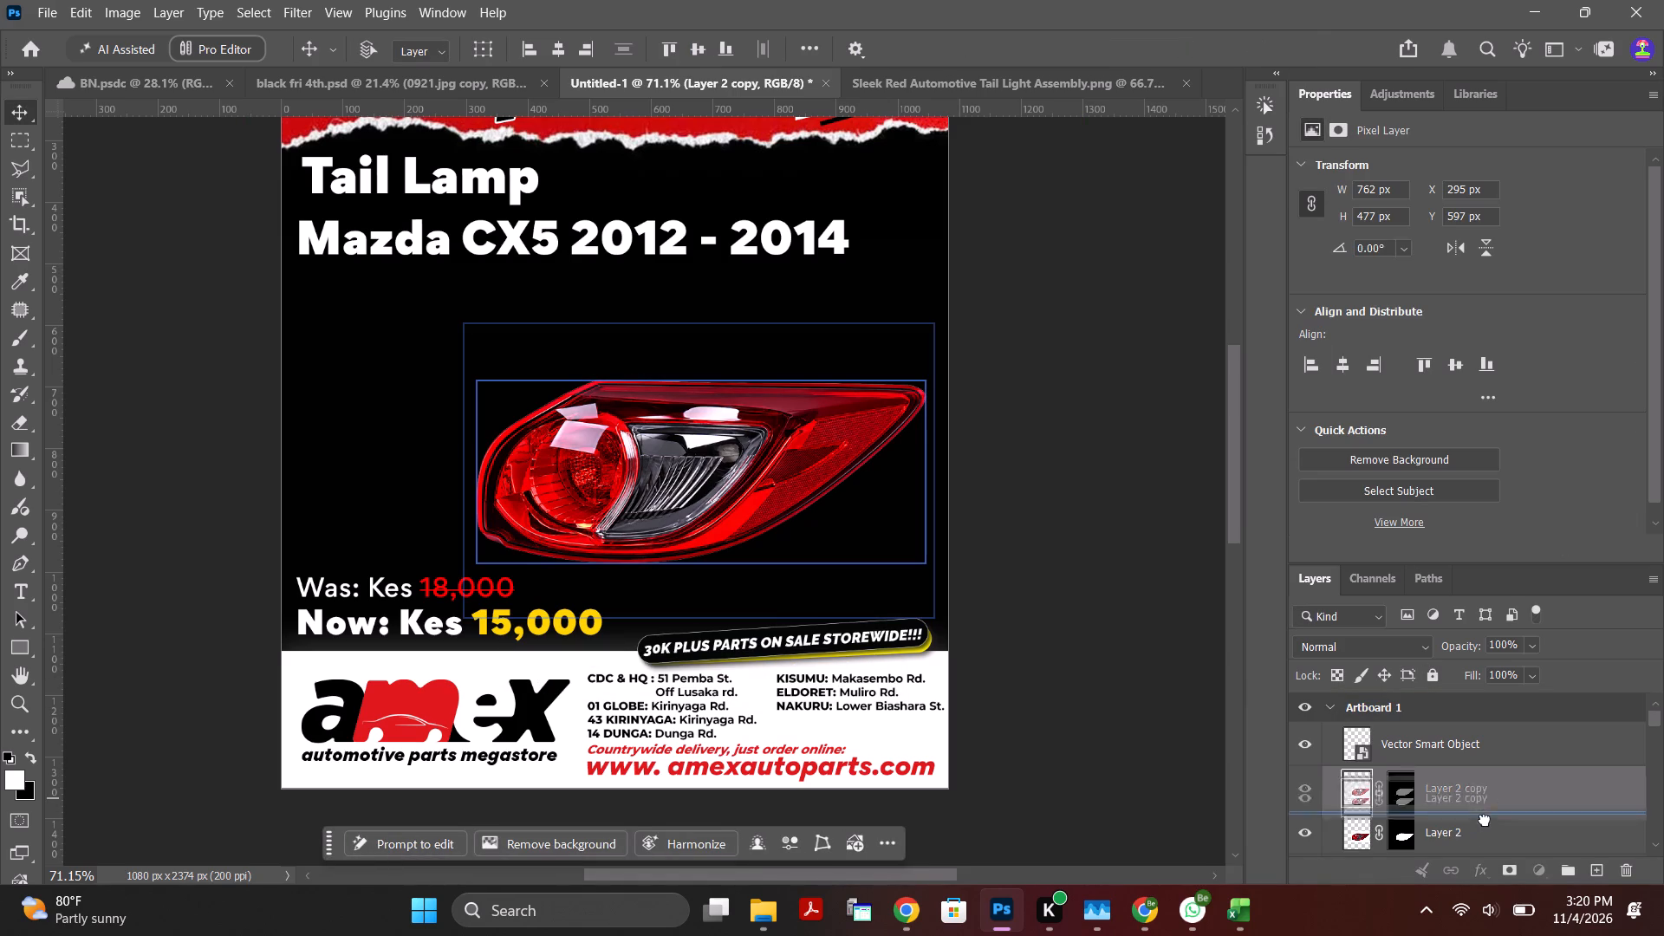
{"action": "left_click_drag", "start_coordinate": [1485, 820], "coordinate": [1481, 849]}
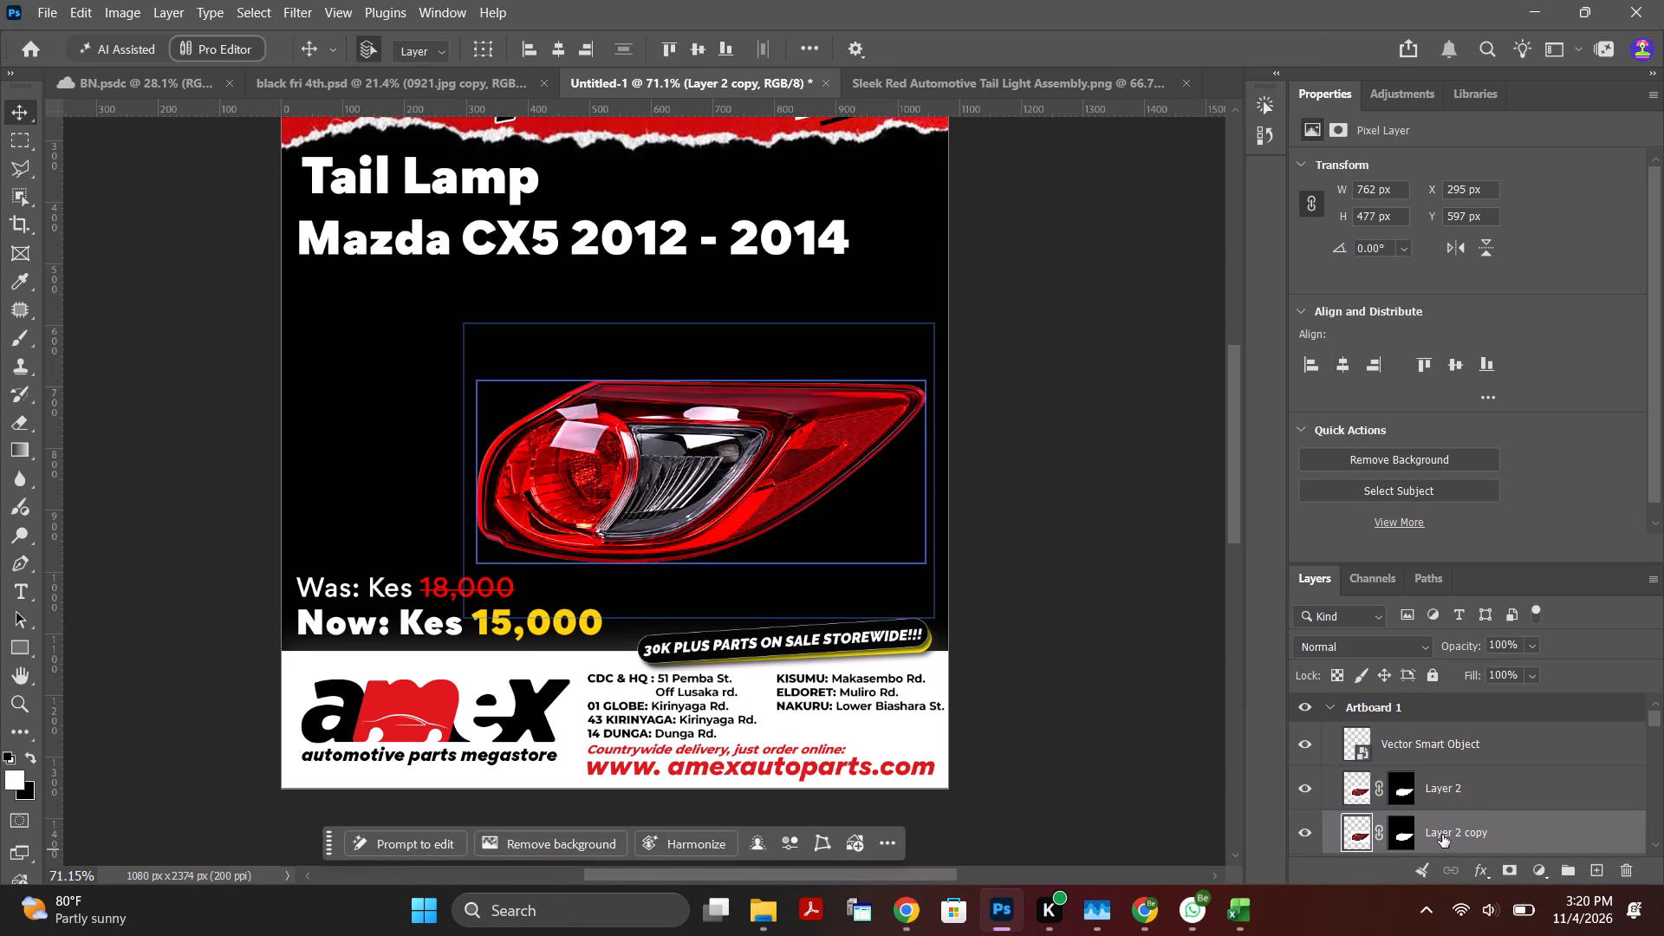
Flip the tail lamp copy vertically, move it directly below the original and rotate it about -5° as a mirrored reflection.
{"action": "left_click", "coordinate": [1442, 835], "text": "ctrl"}
{"action": "key", "text": "ctrl+t"}
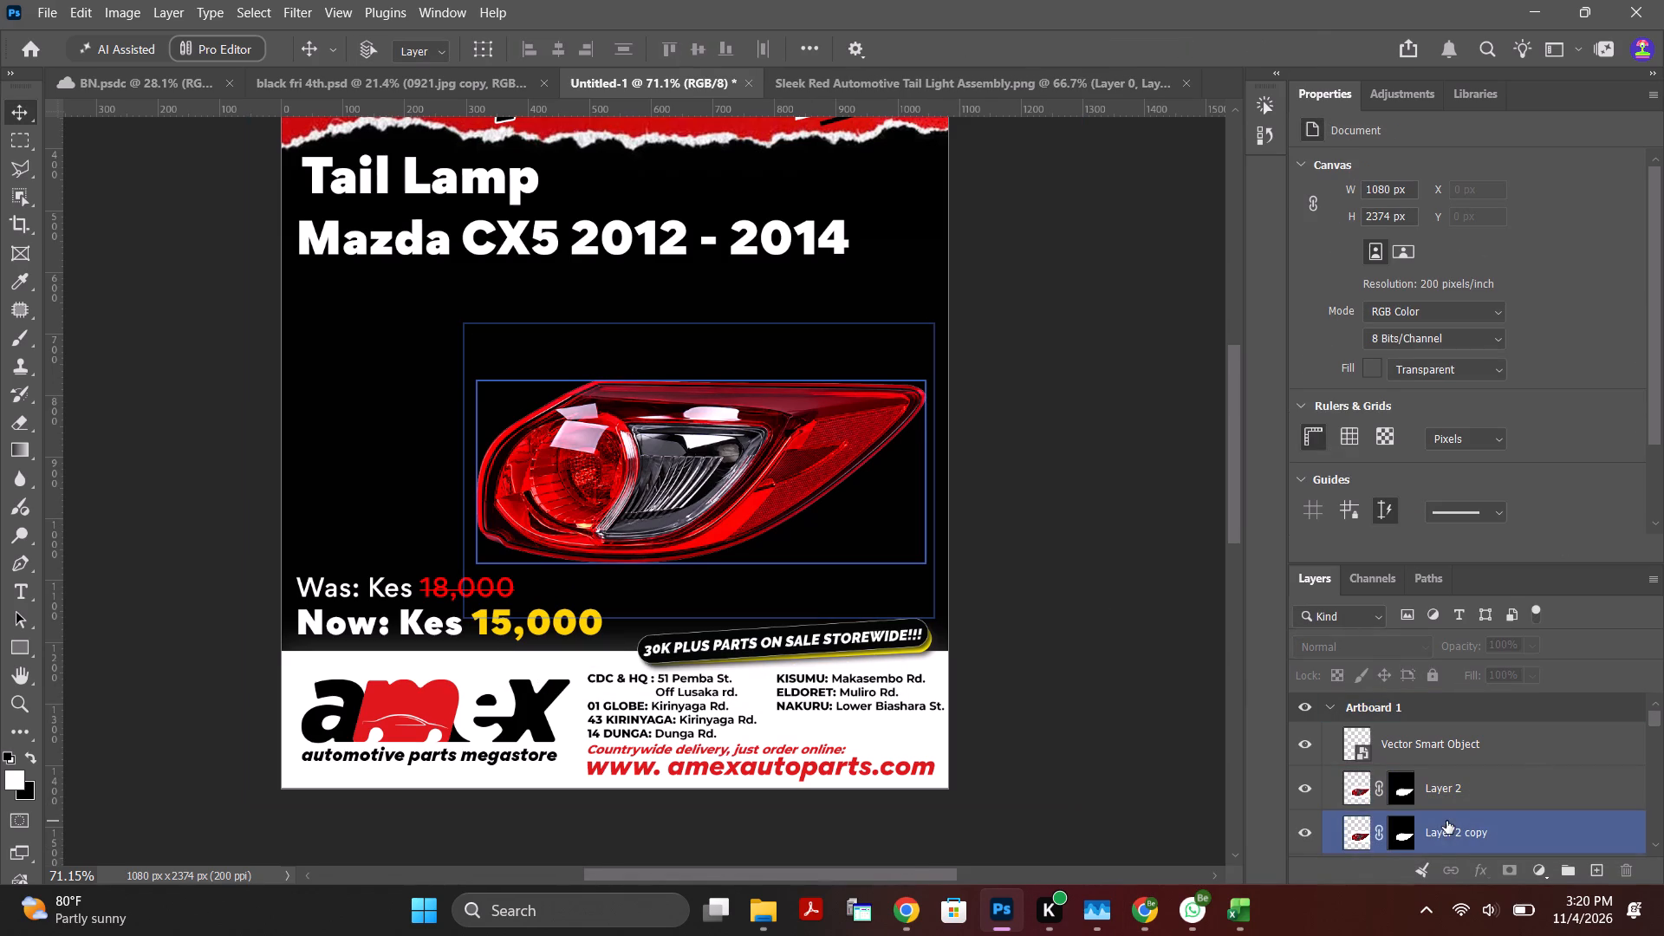
{"action": "left_click", "coordinate": [1446, 834]}
{"action": "key", "text": "ctrl+t"}
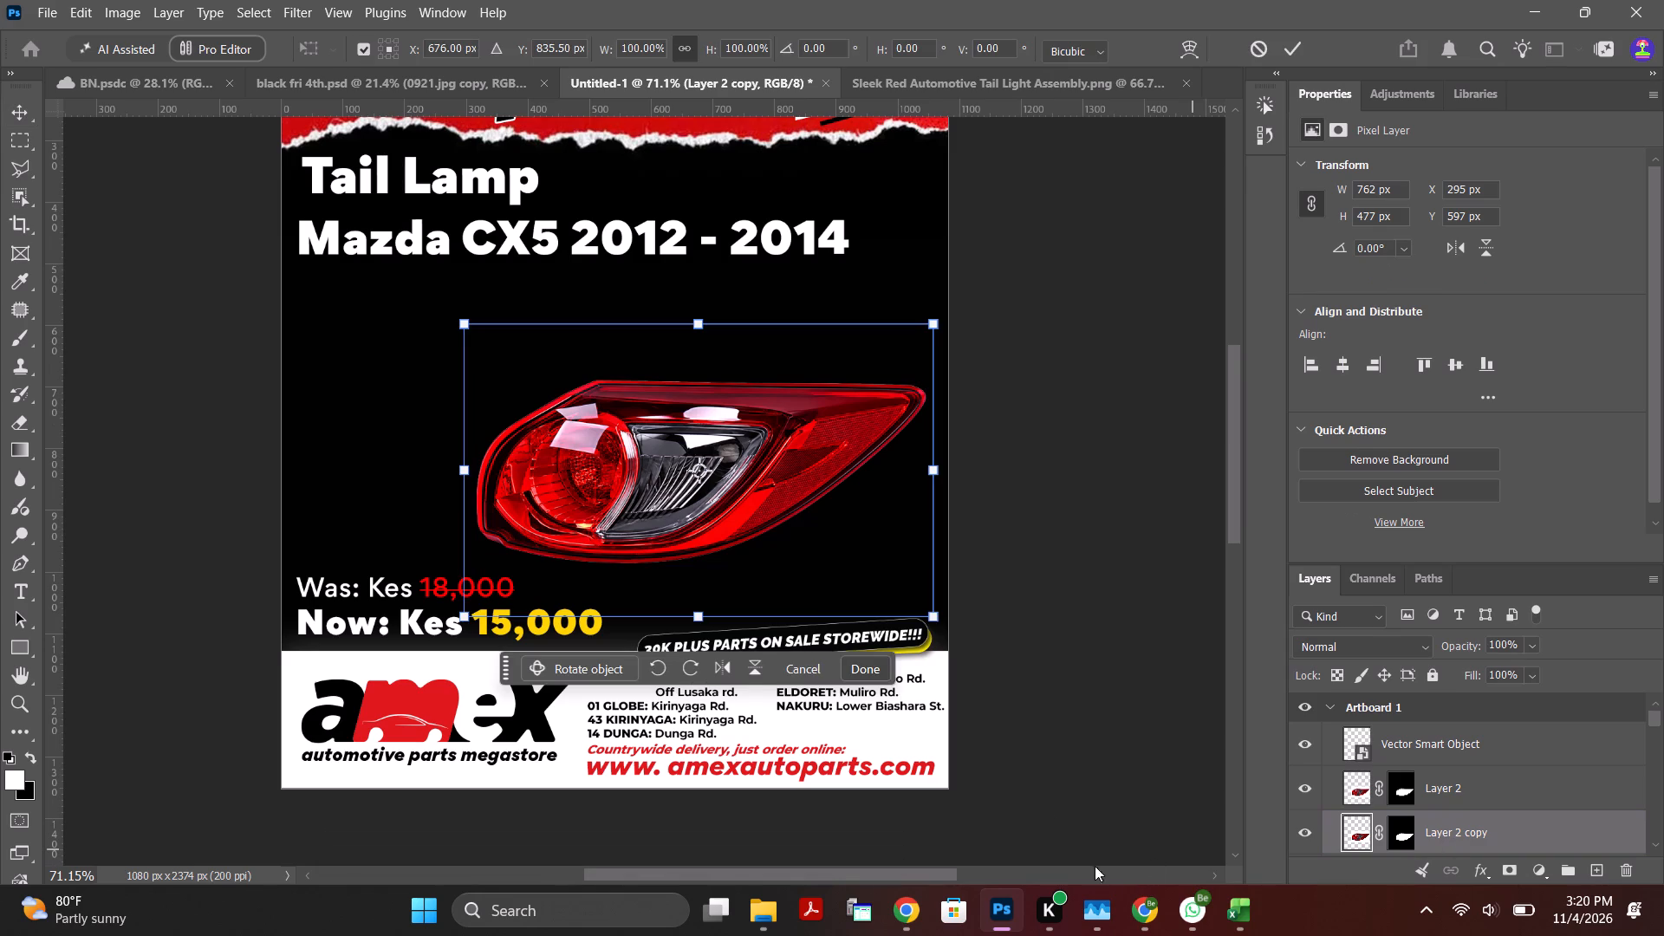
{"action": "left_click", "coordinate": [752, 673]}
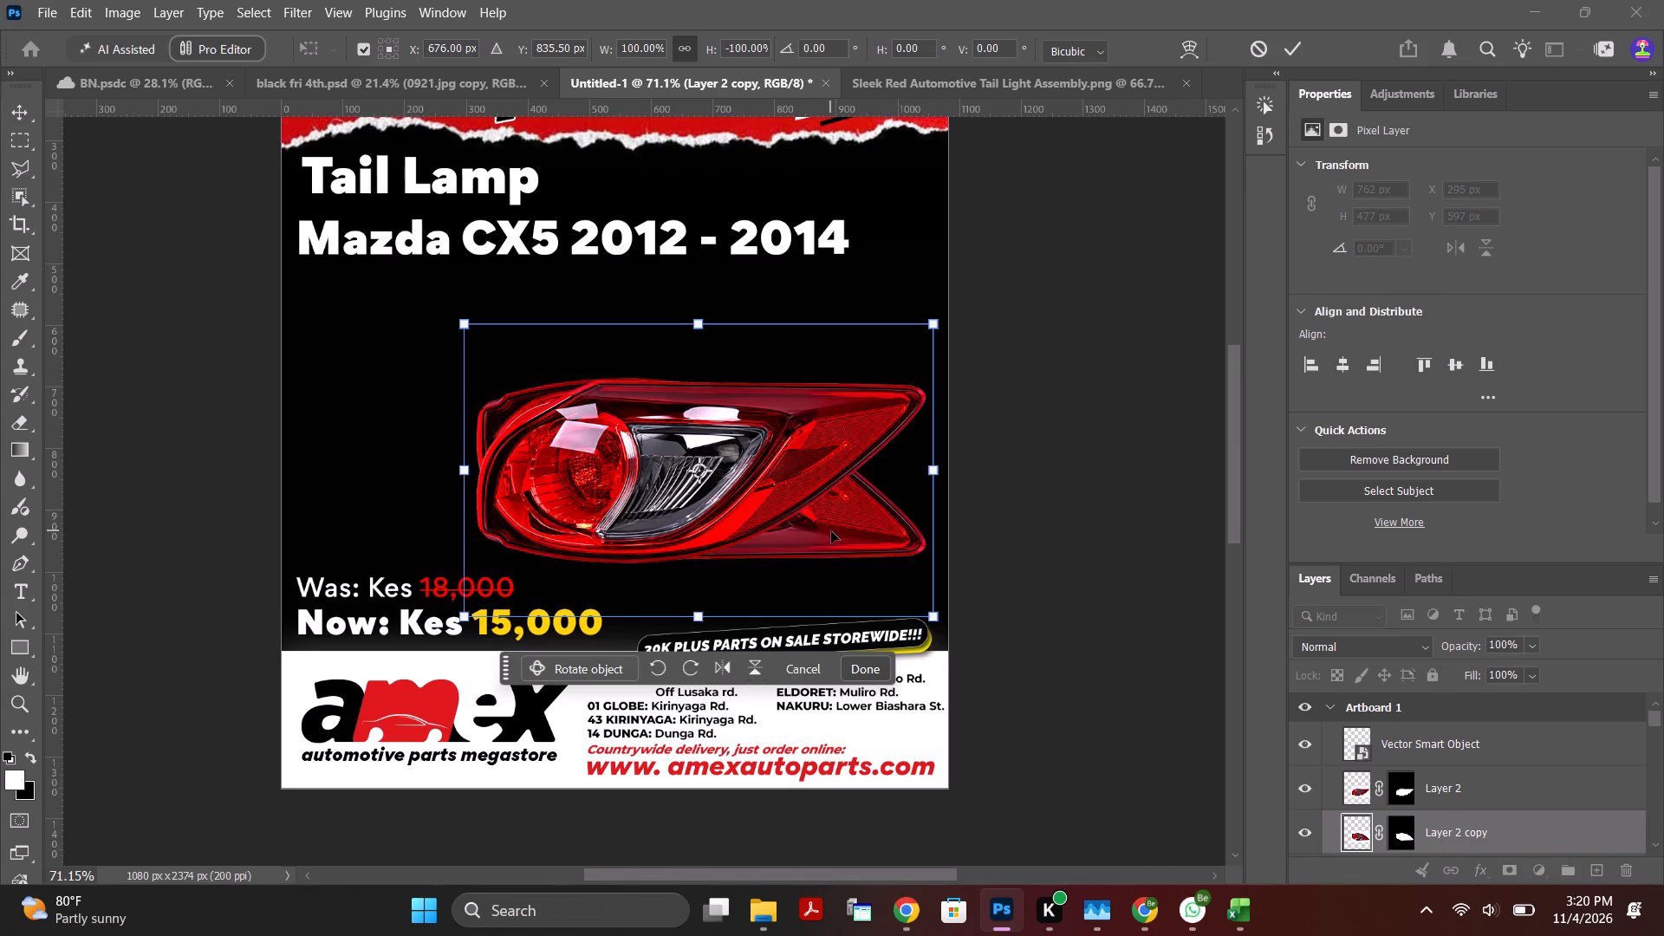
{"action": "left_click_drag", "start_coordinate": [831, 532], "coordinate": [824, 720]}
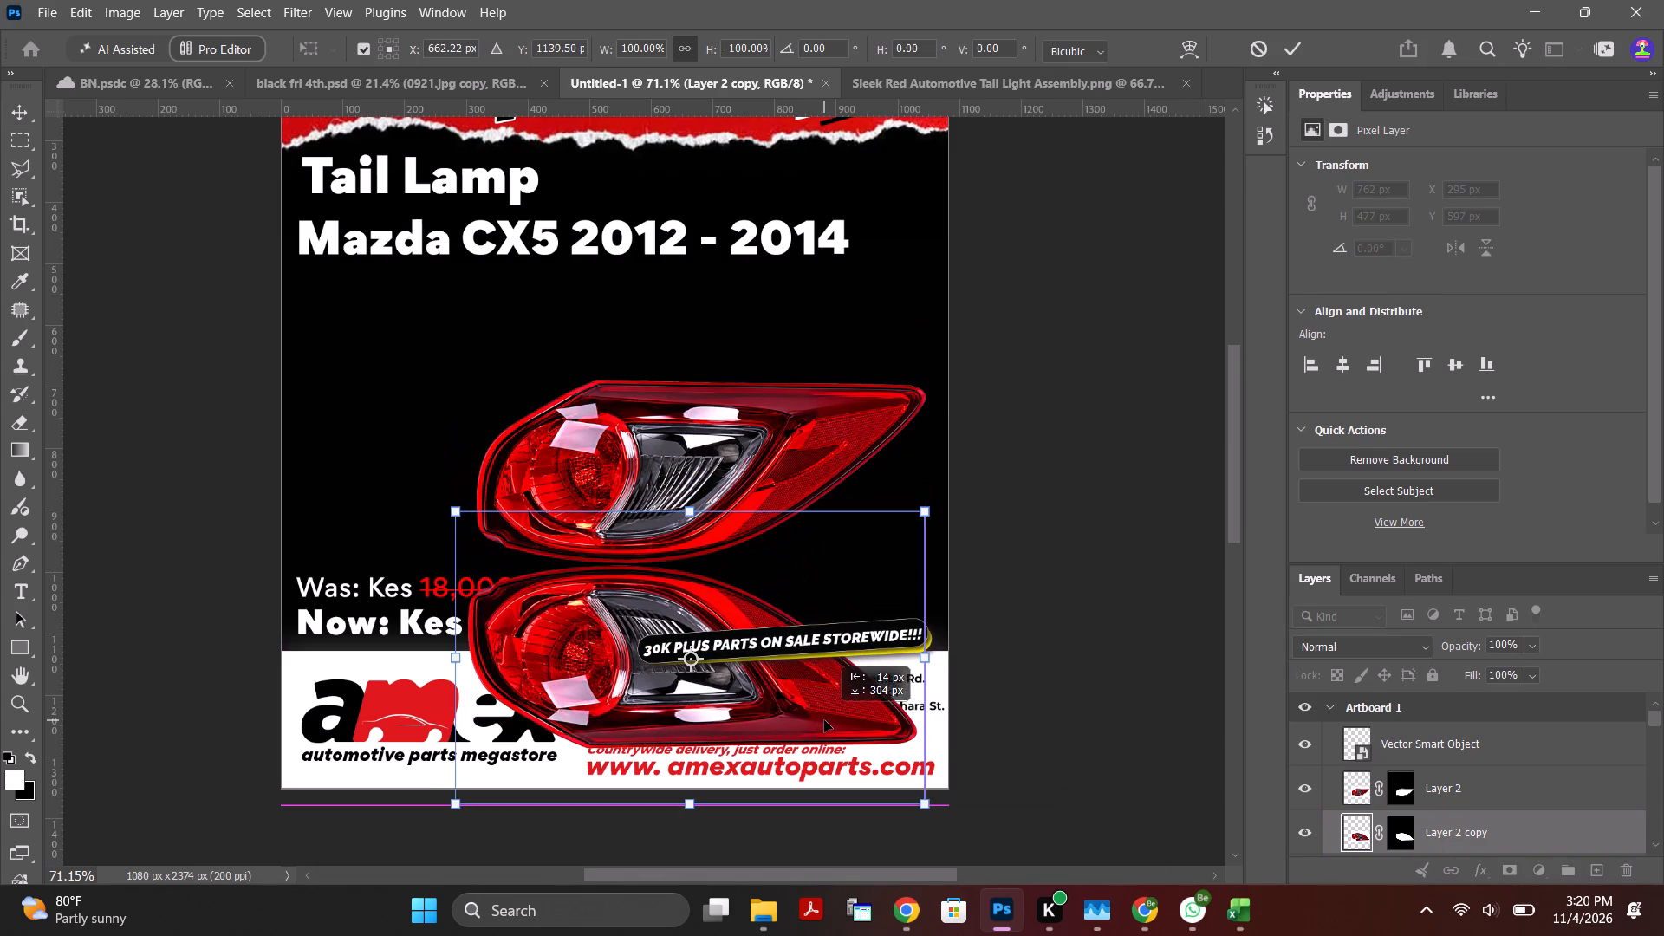
{"action": "left_click_drag", "start_coordinate": [824, 720], "coordinate": [823, 721]}
{"action": "left_click_drag", "start_coordinate": [947, 813], "coordinate": [981, 701]}
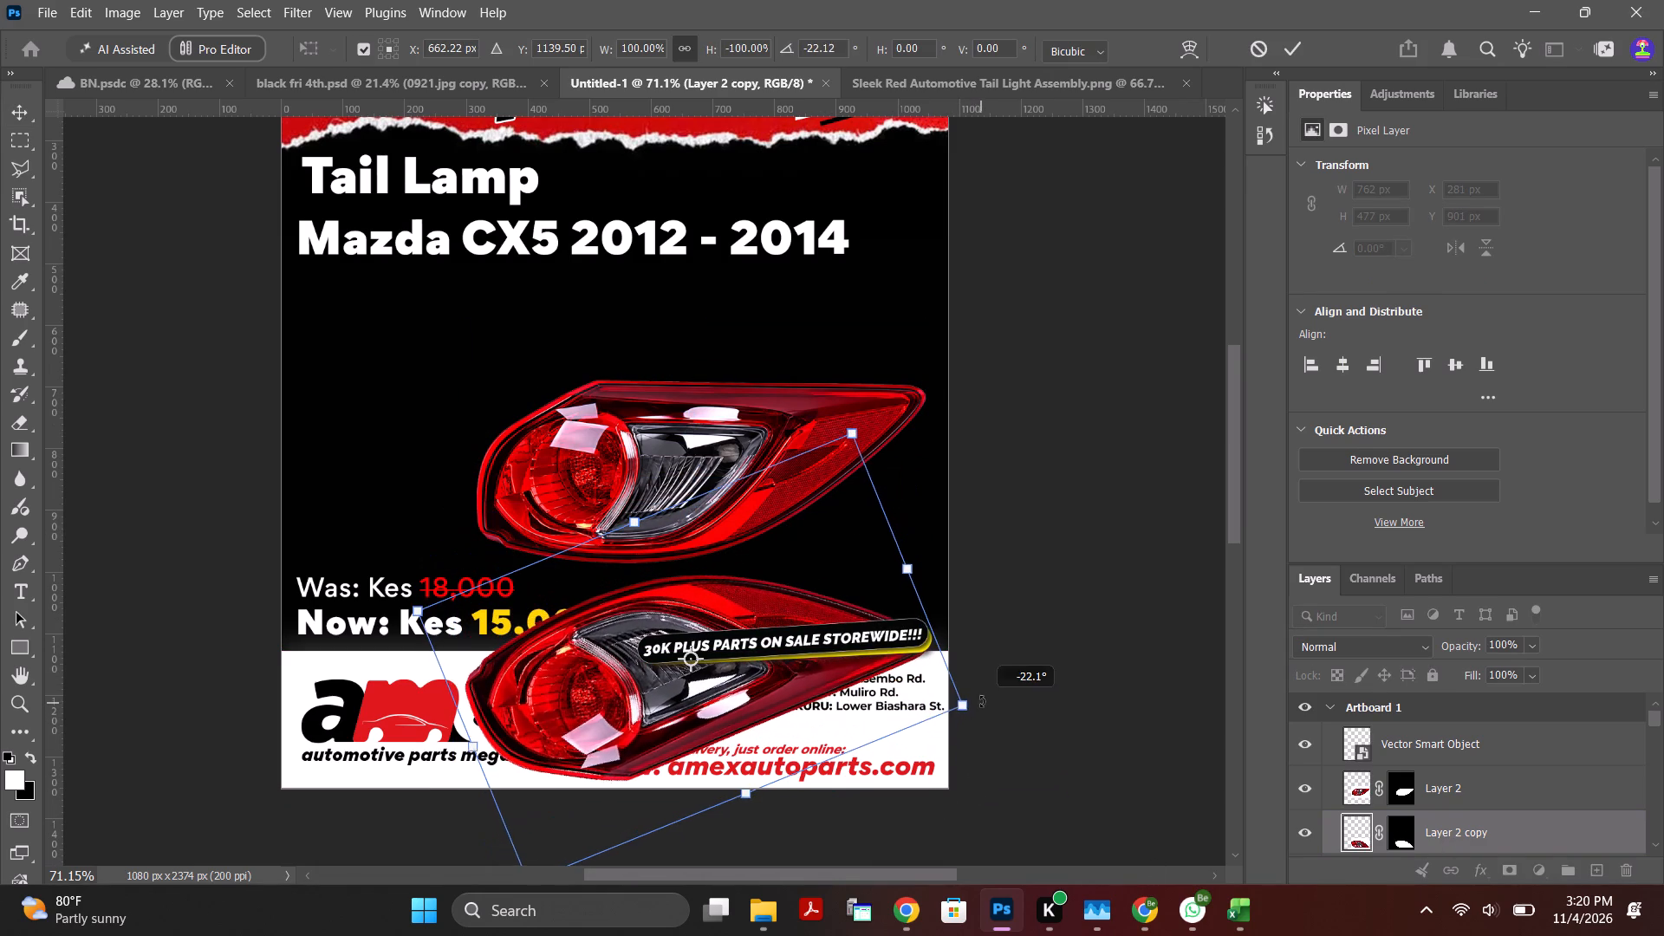
{"action": "left_click_drag", "start_coordinate": [981, 701], "coordinate": [995, 809]}
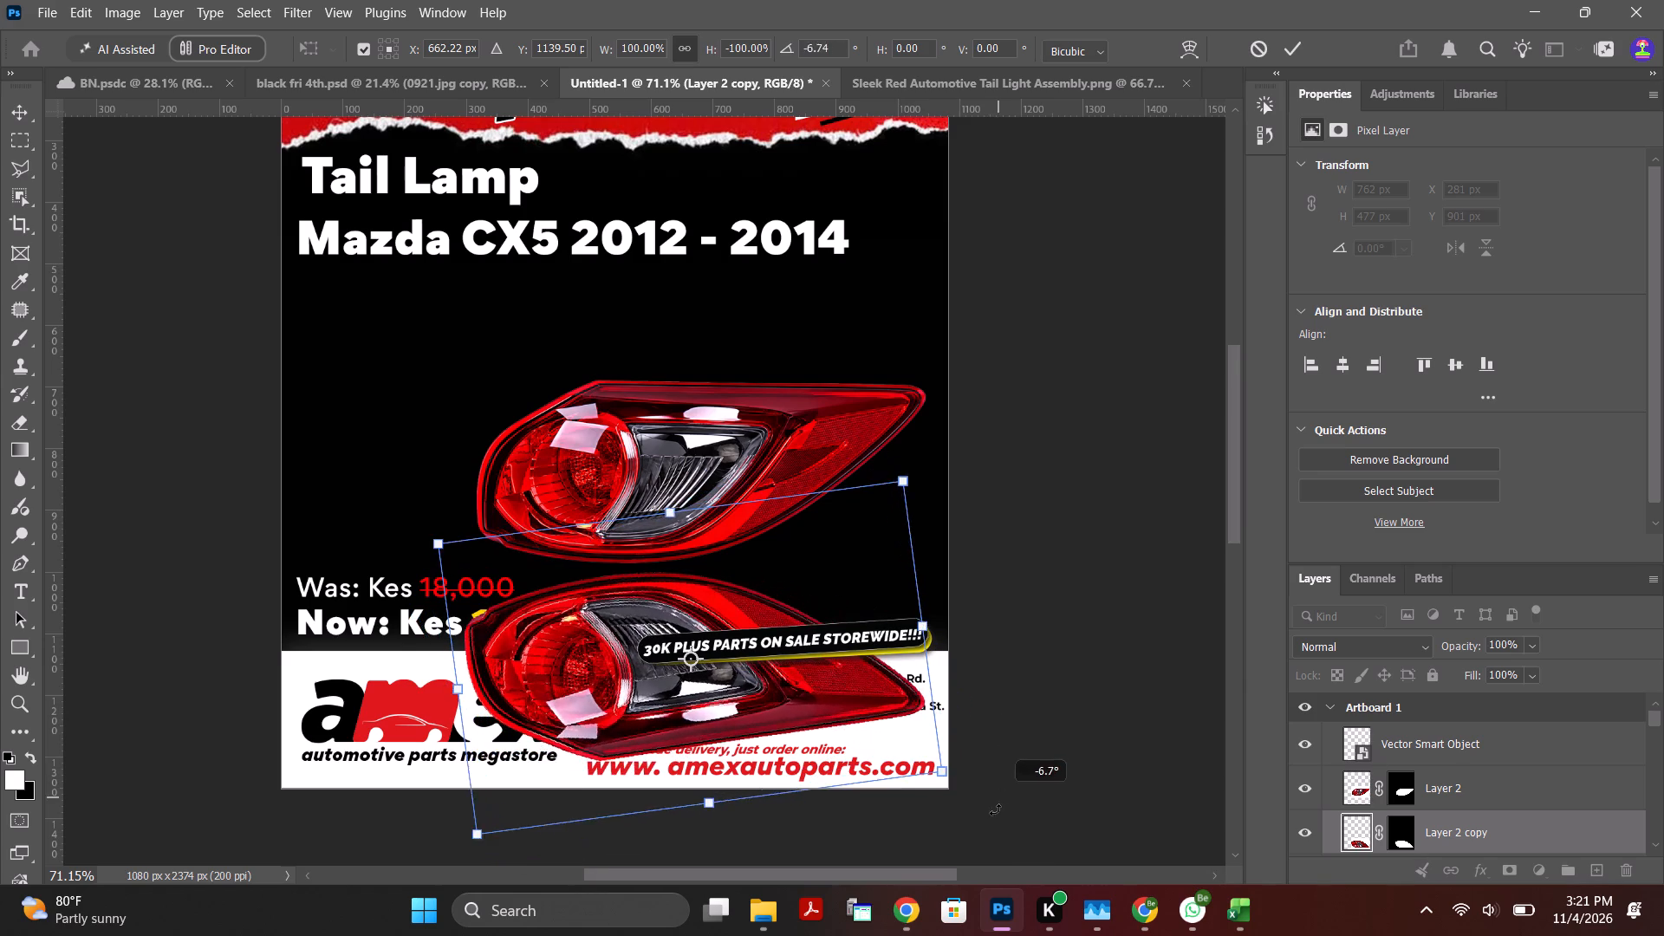
{"action": "left_click_drag", "start_coordinate": [995, 809], "coordinate": [1002, 810]}
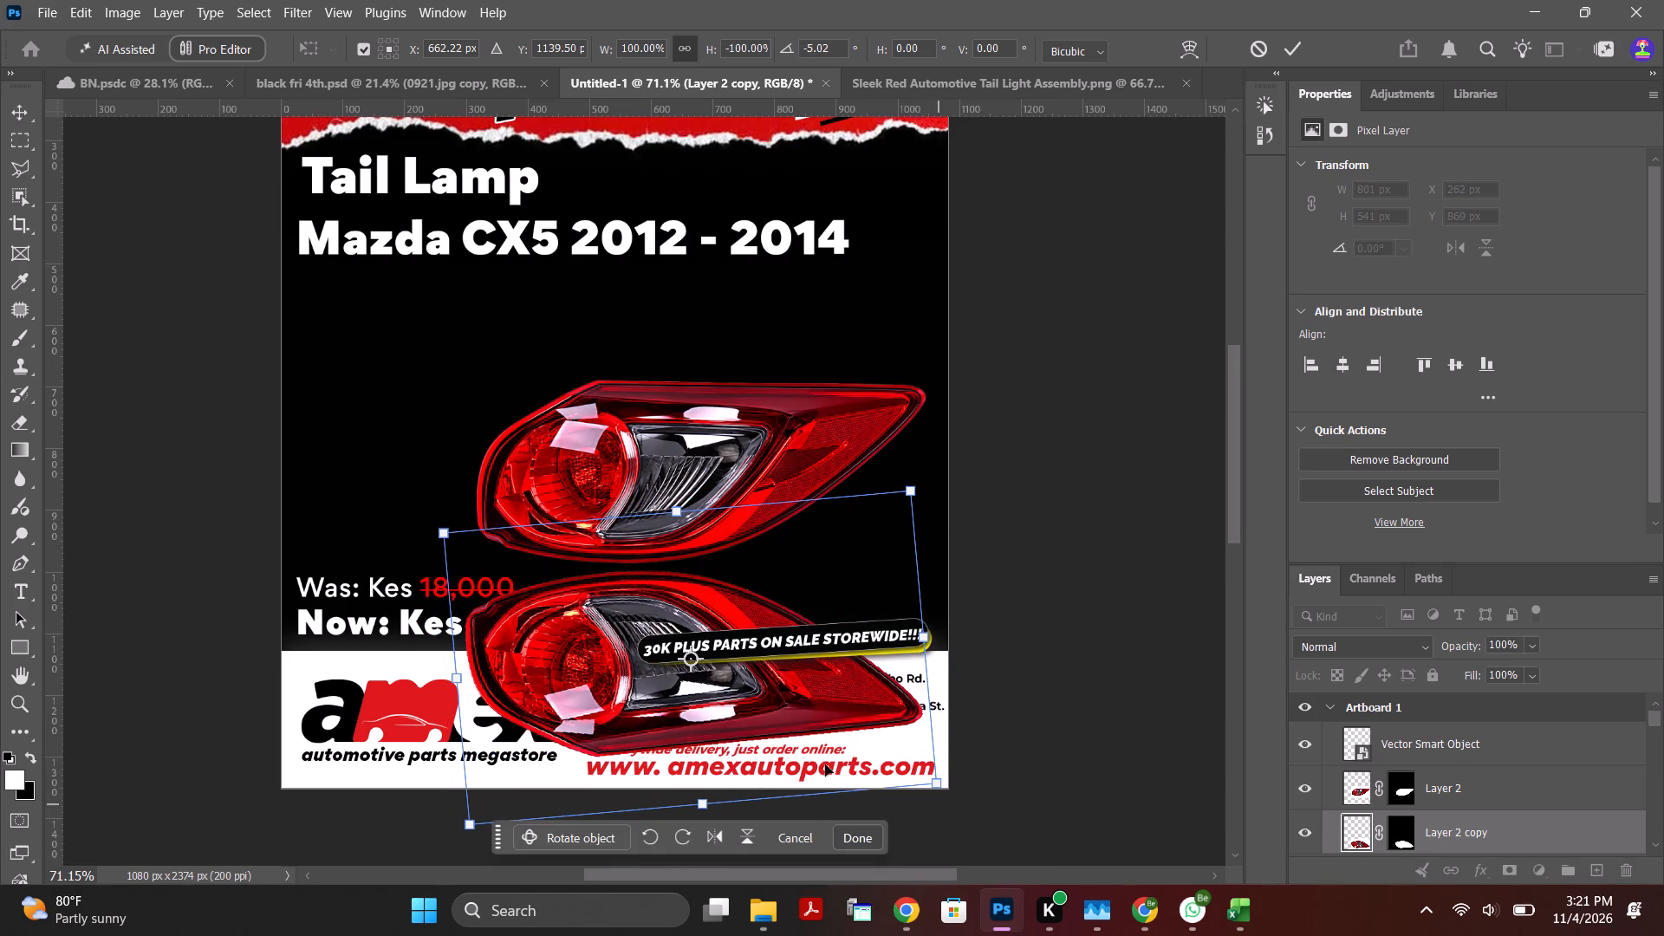
{"action": "left_click", "coordinate": [717, 618]}
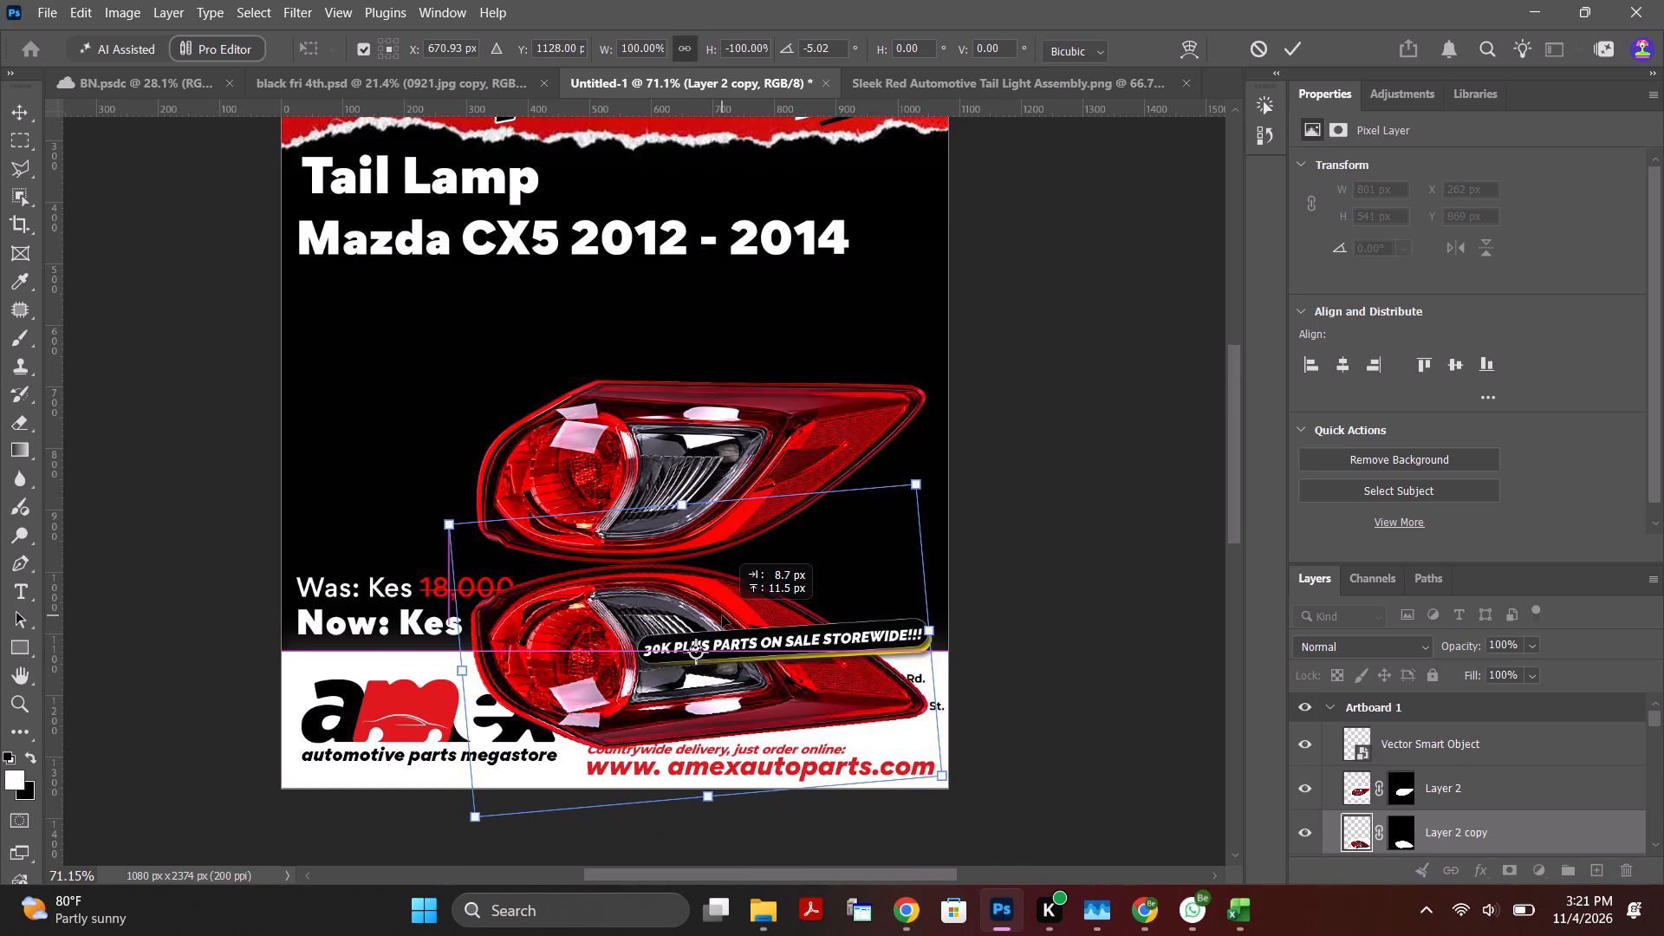
{"action": "left_click", "coordinate": [722, 615]}
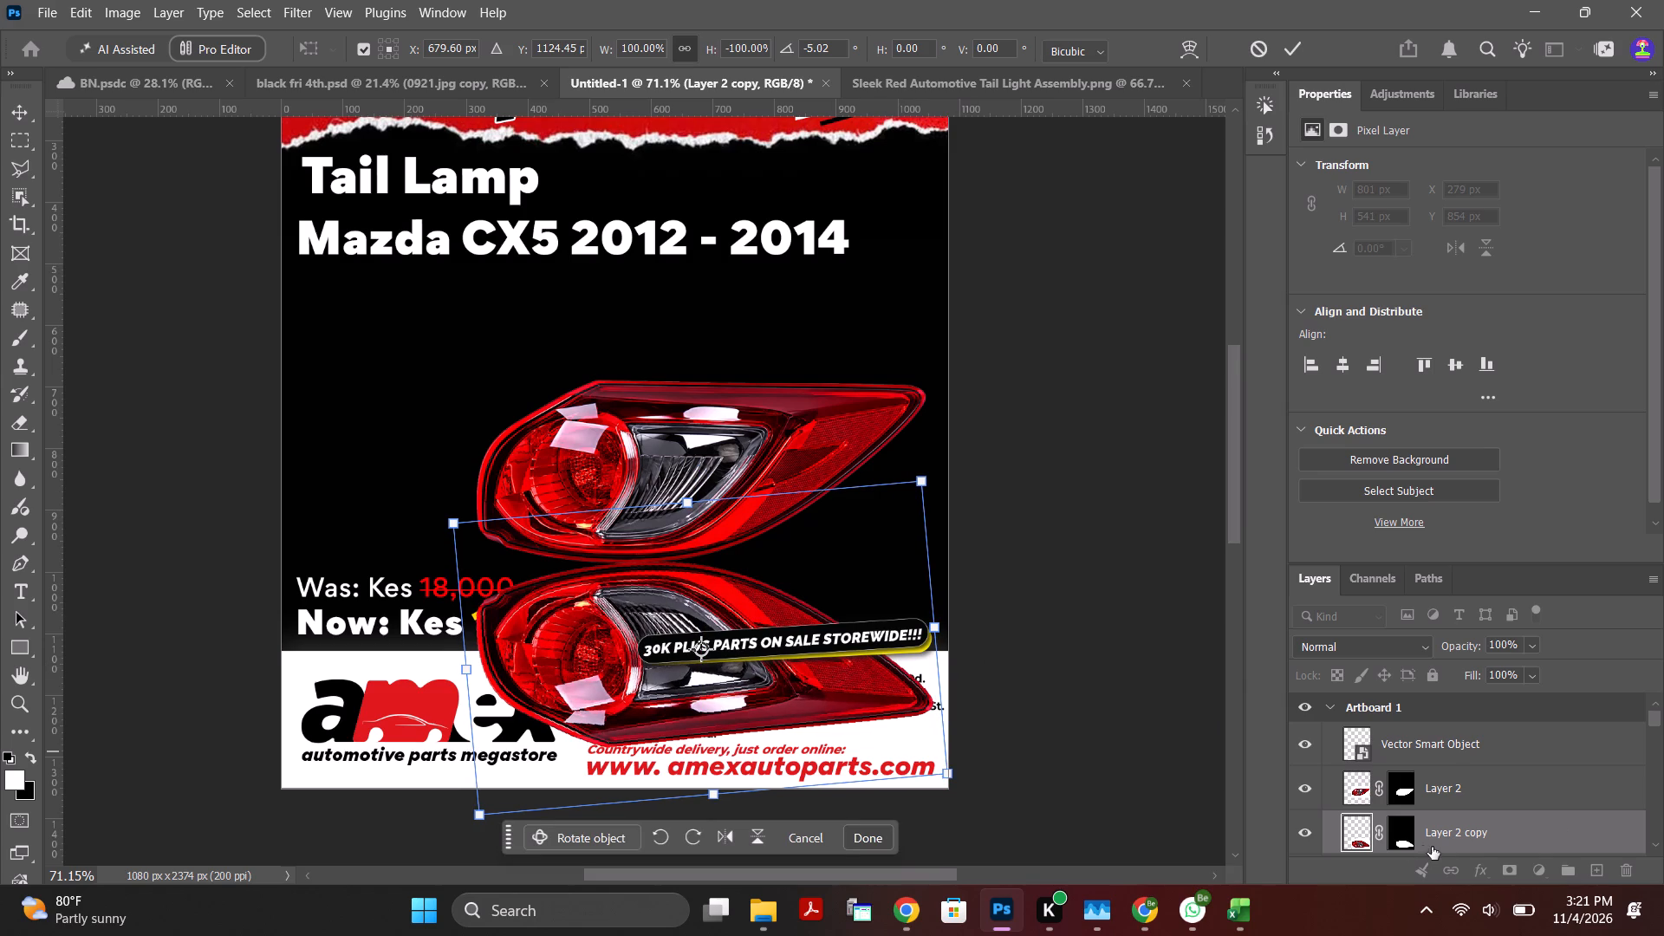
Brush black over the lower part of the flipped tail lamp copy so the reflection fades into the dark background.
{"action": "left_click", "coordinate": [28, 327]}
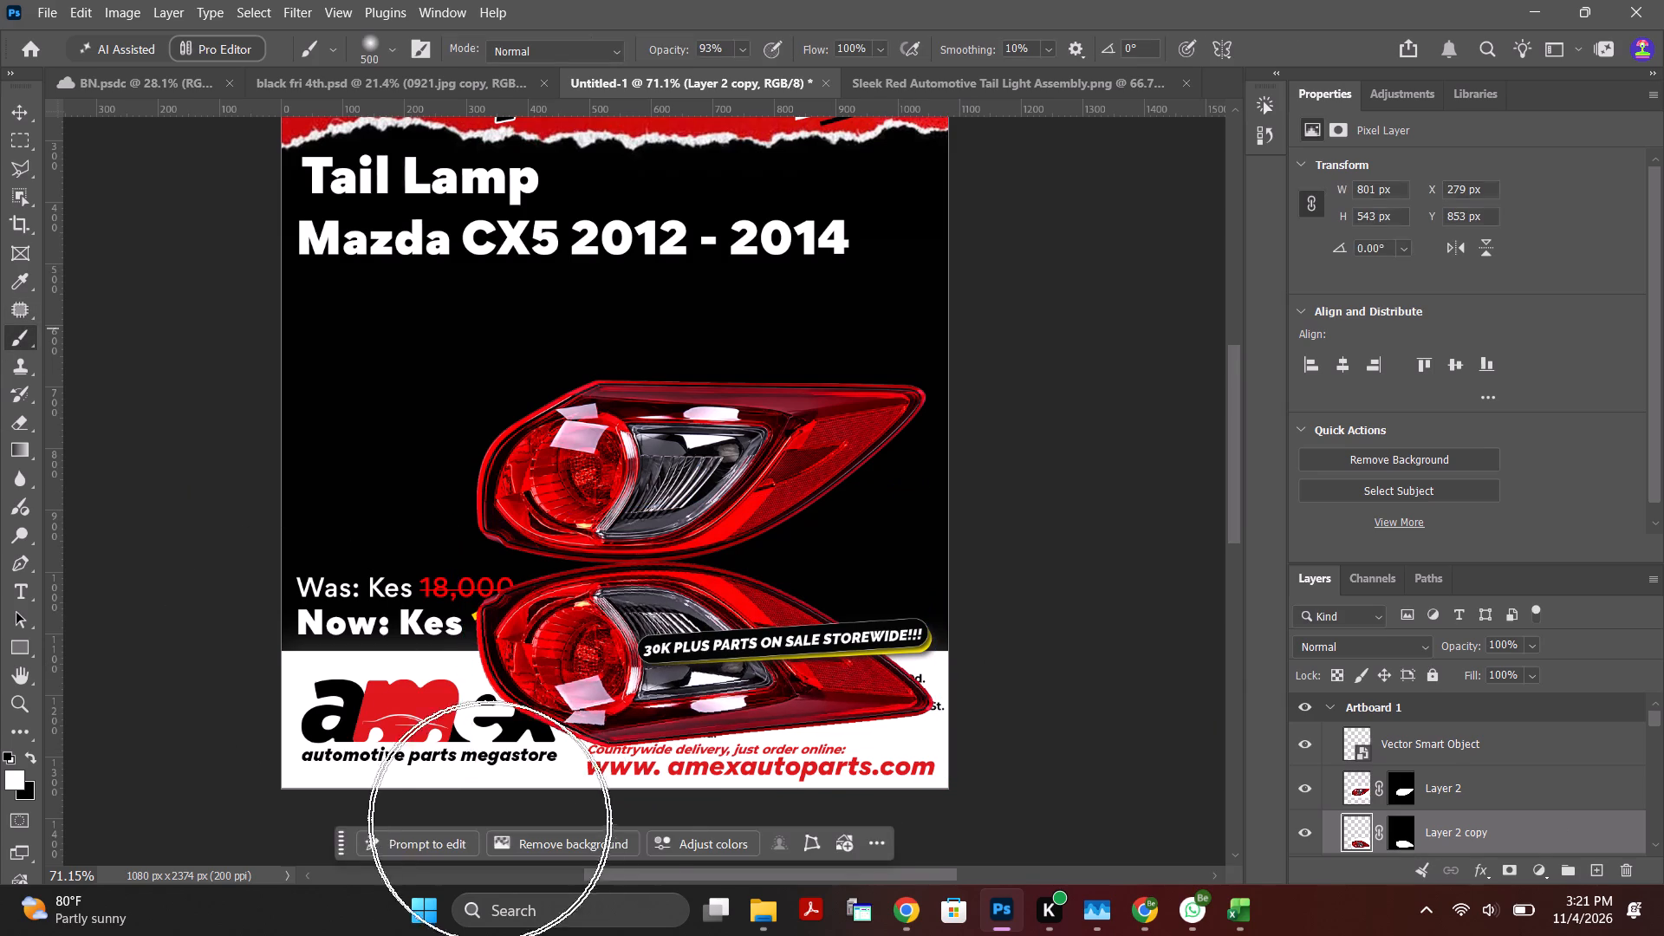
{"action": "left_click_drag", "start_coordinate": [450, 771], "coordinate": [1037, 768]}
{"action": "key", "text": "ctrl+z"}
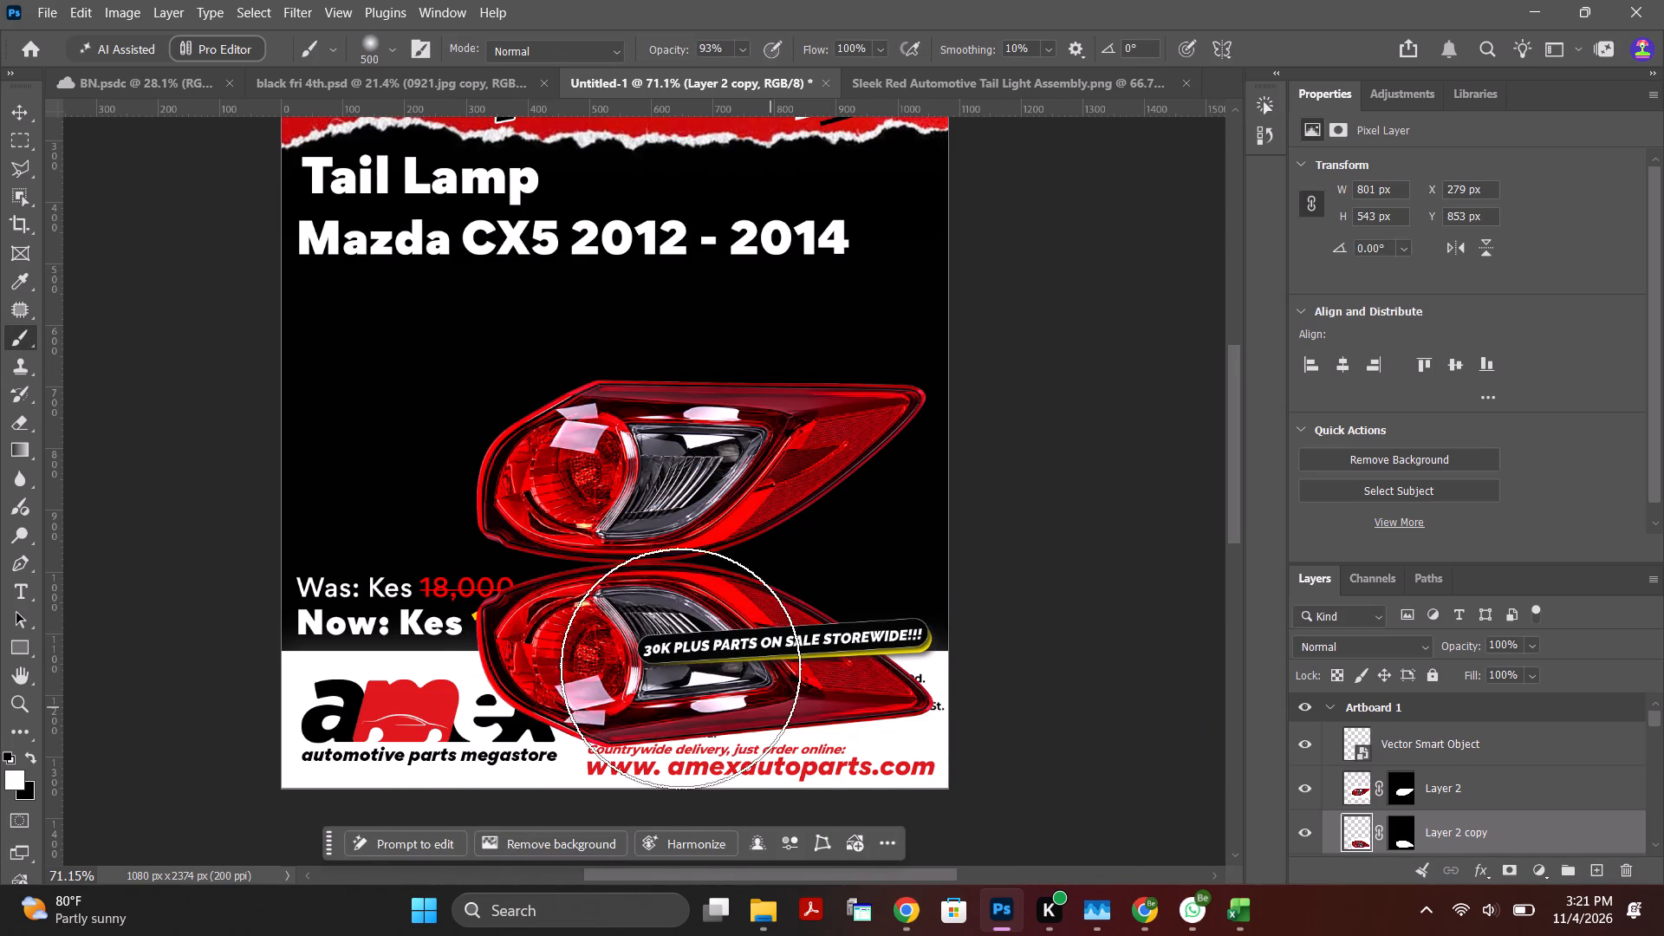
{"action": "left_click", "coordinate": [36, 757]}
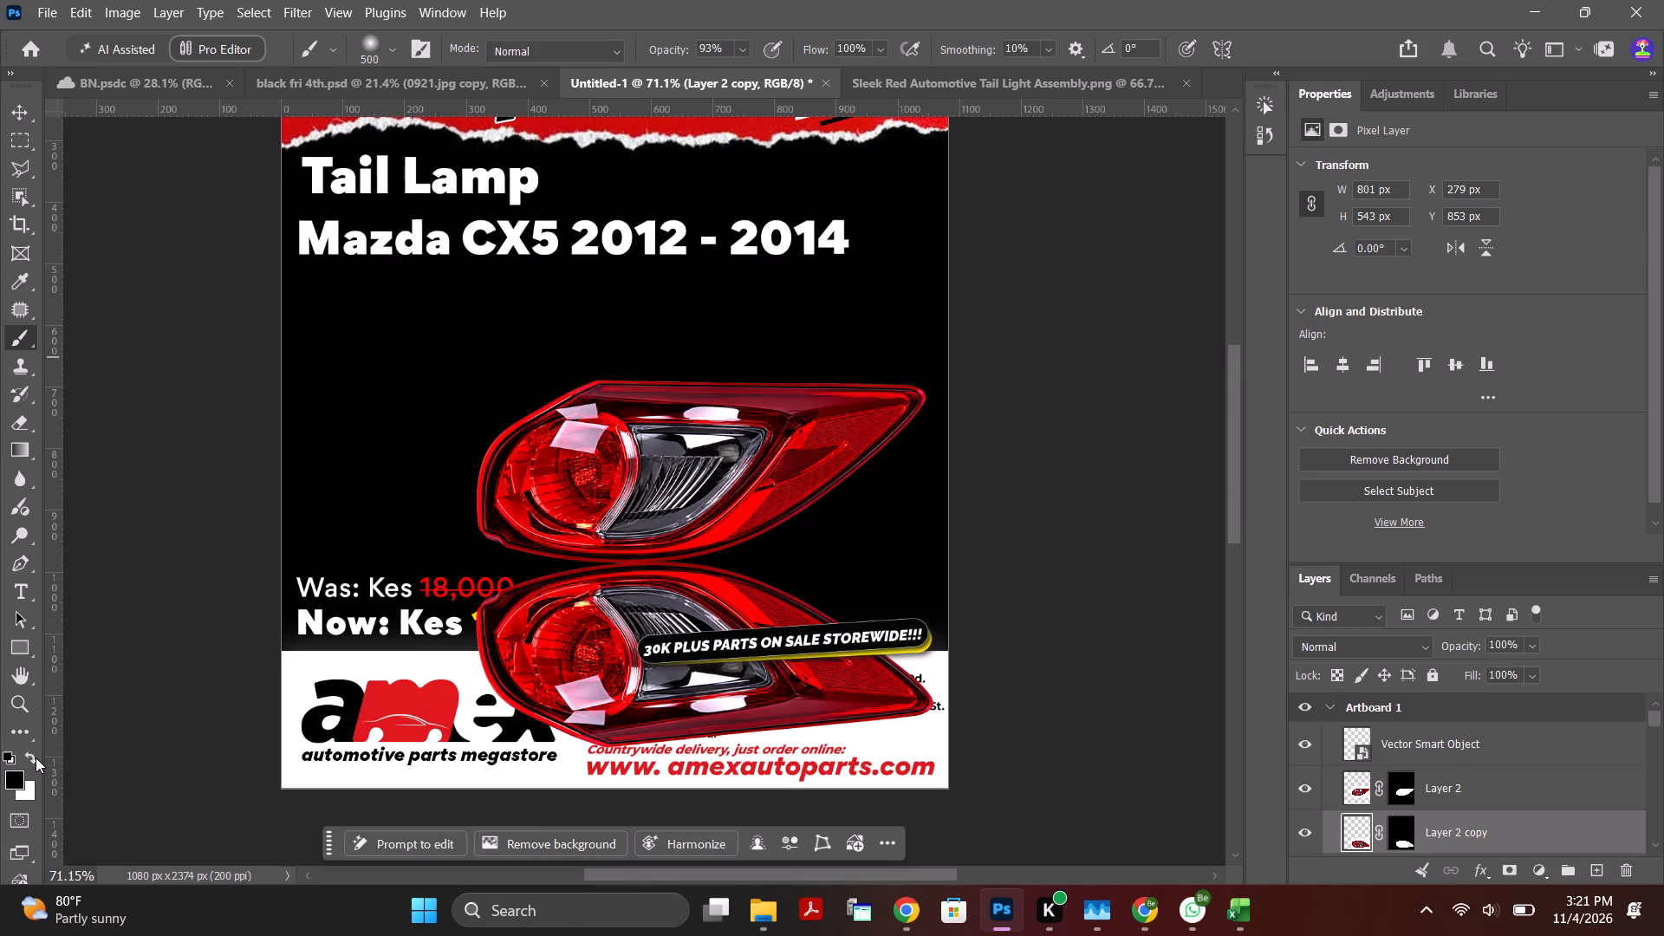
{"action": "left_click_drag", "start_coordinate": [423, 732], "coordinate": [1161, 822]}
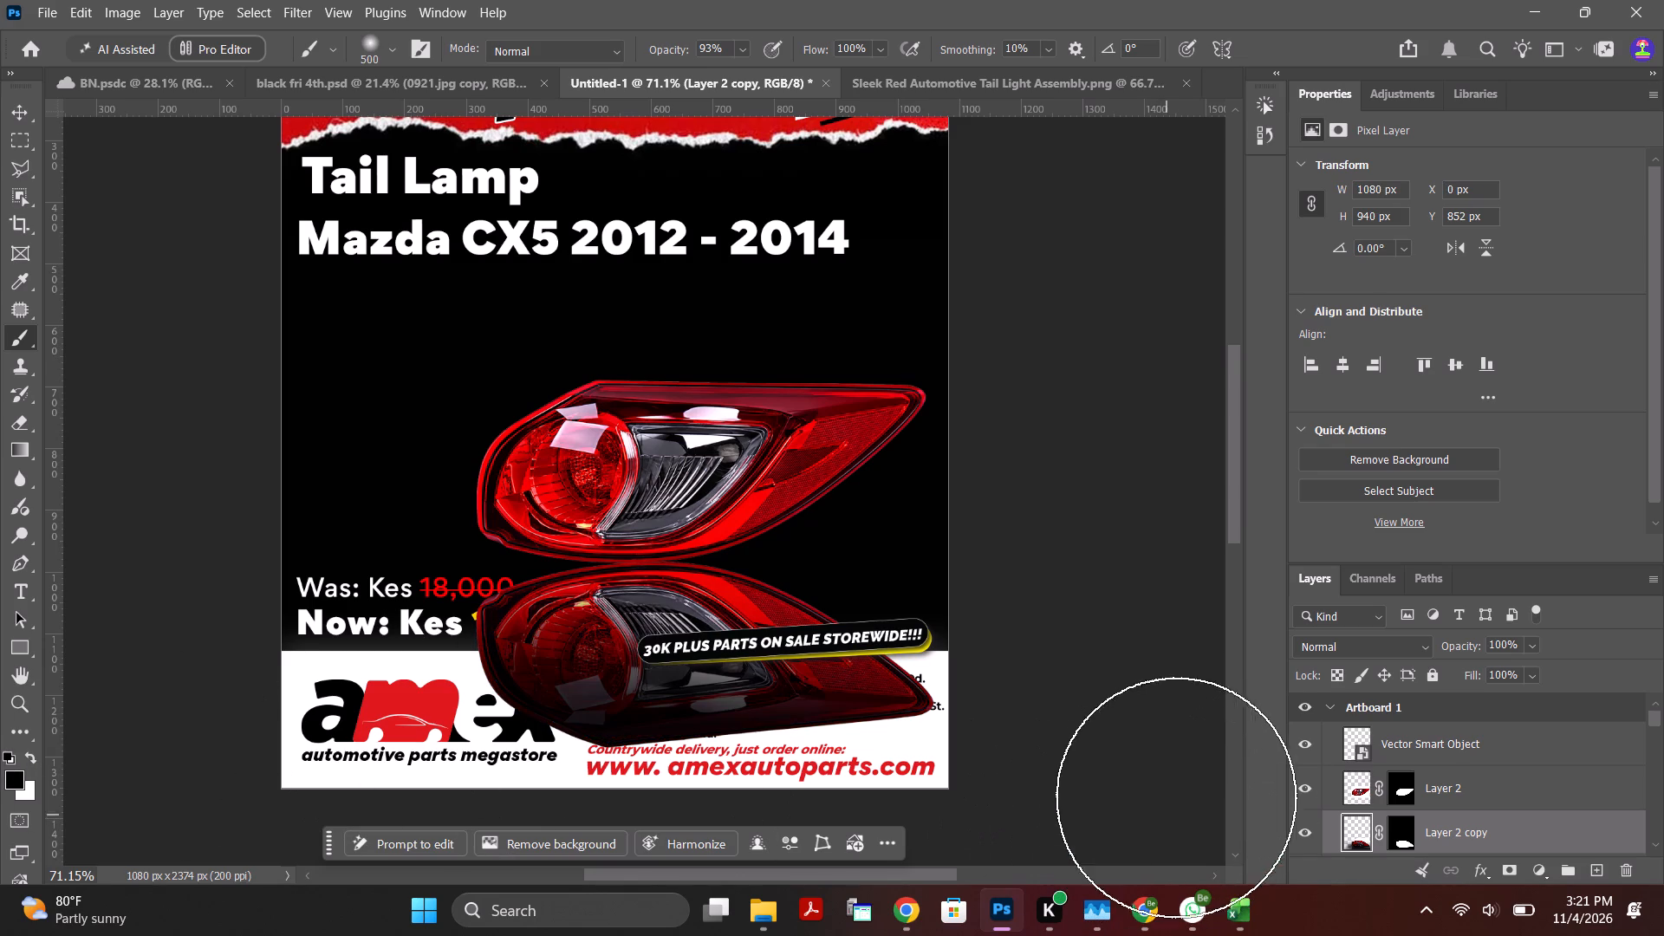
{"action": "left_click_drag", "start_coordinate": [1152, 786], "coordinate": [281, 757]}
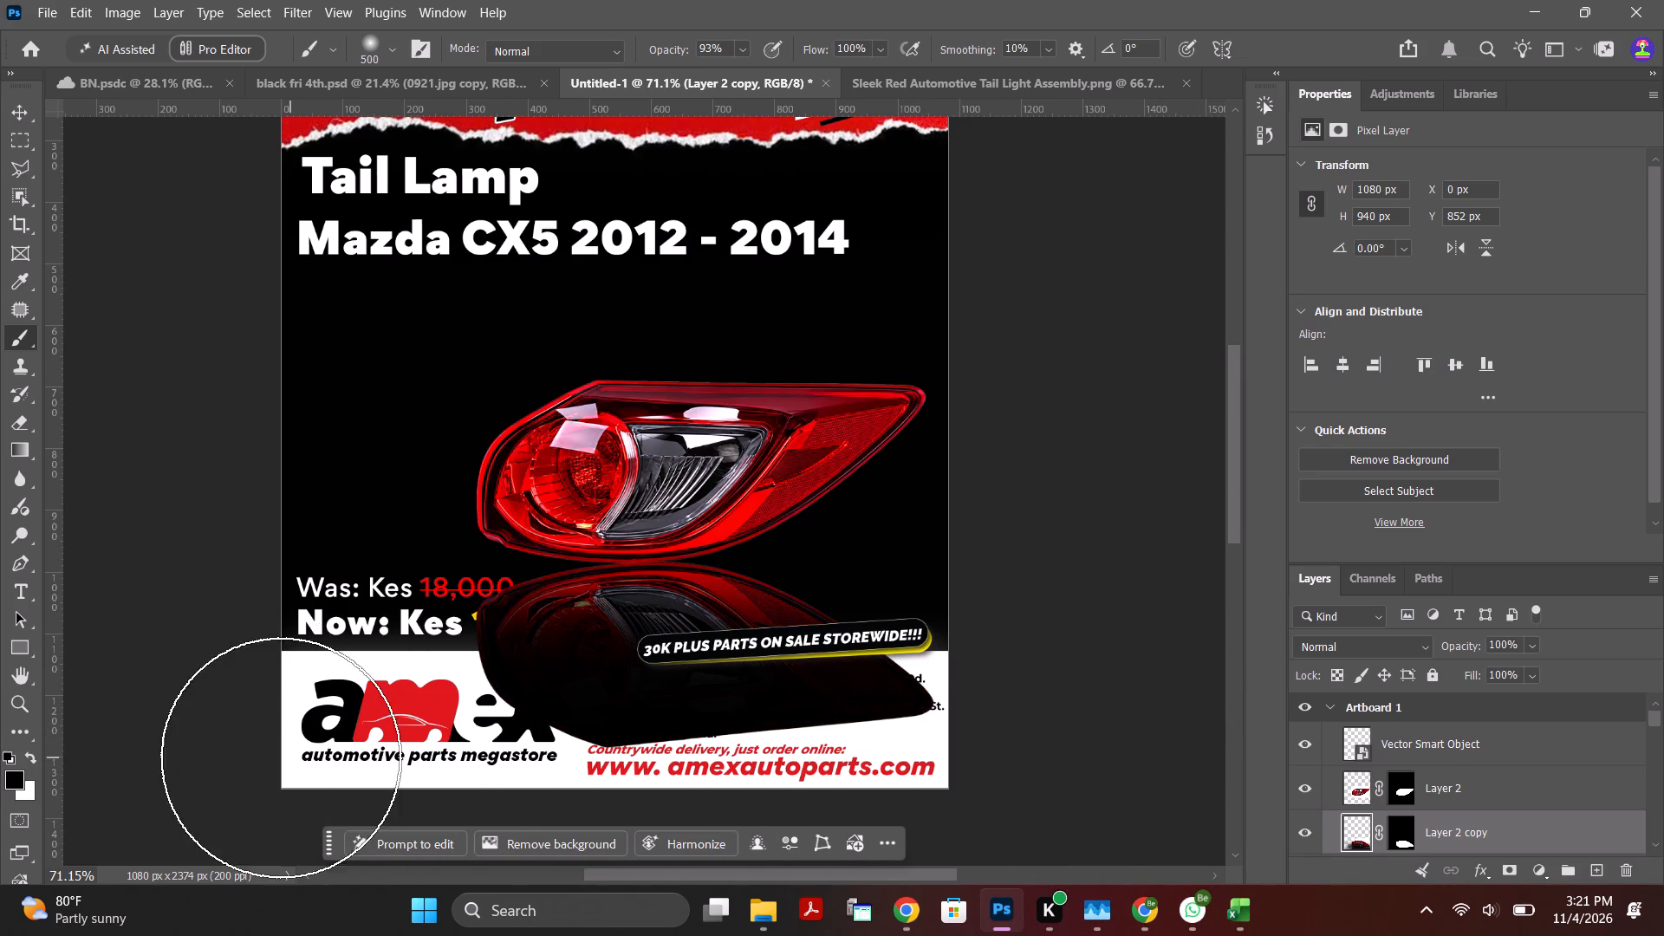
{"action": "left_click_drag", "start_coordinate": [281, 757], "coordinate": [491, 735]}
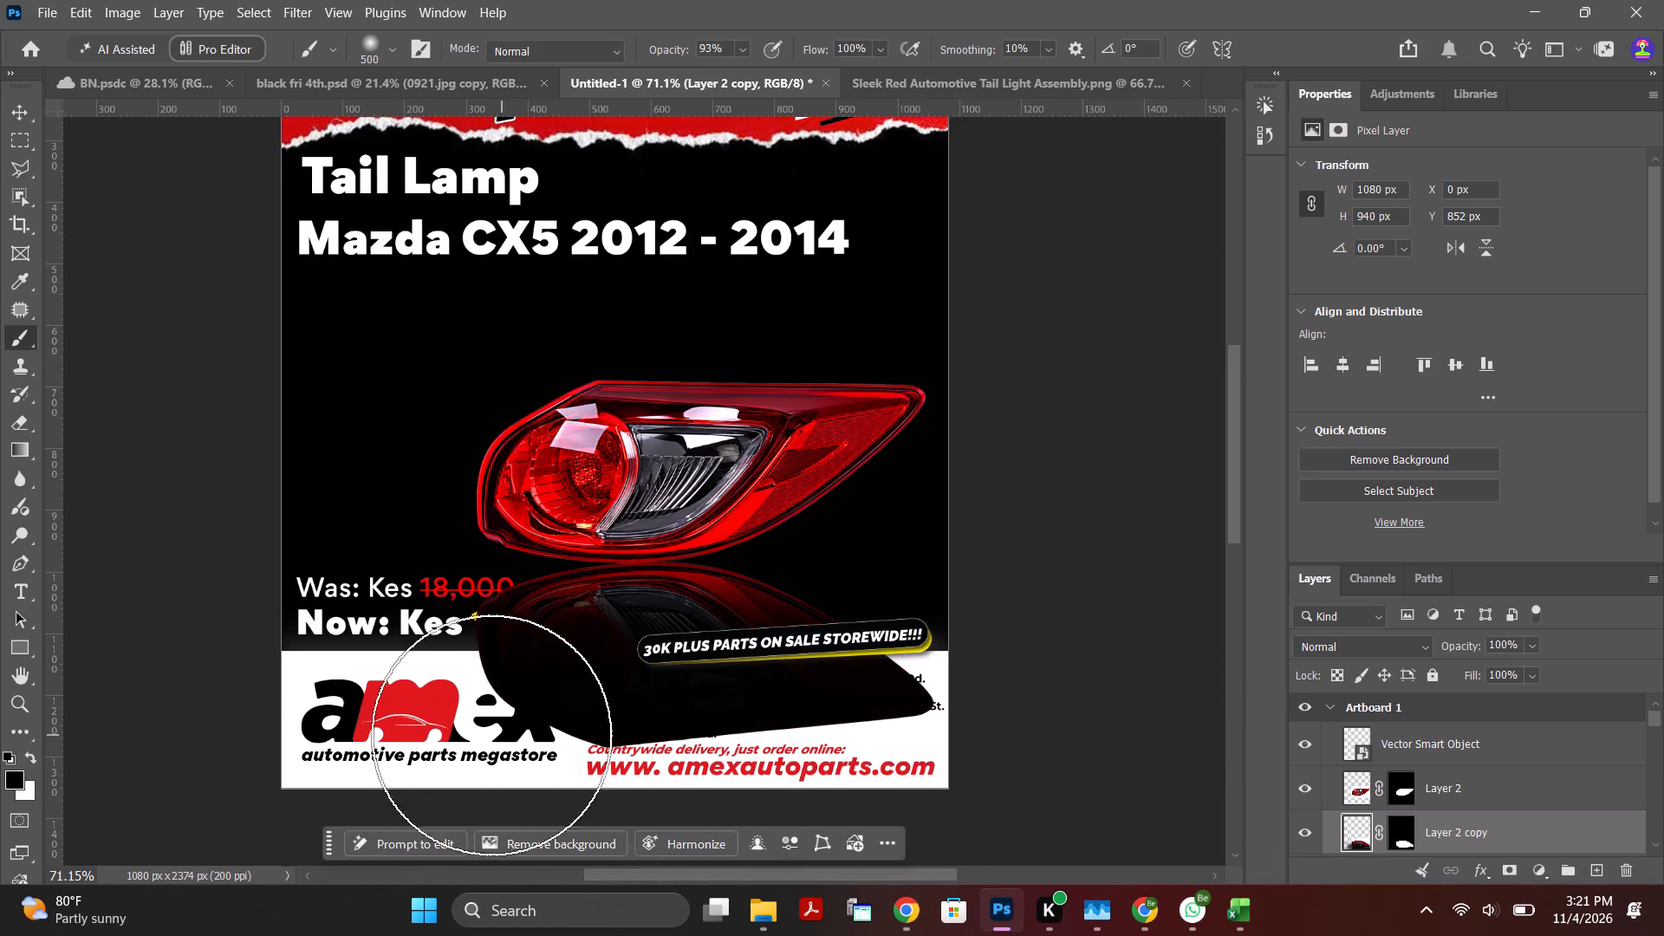
{"action": "left_click_drag", "start_coordinate": [491, 735], "coordinate": [978, 803]}
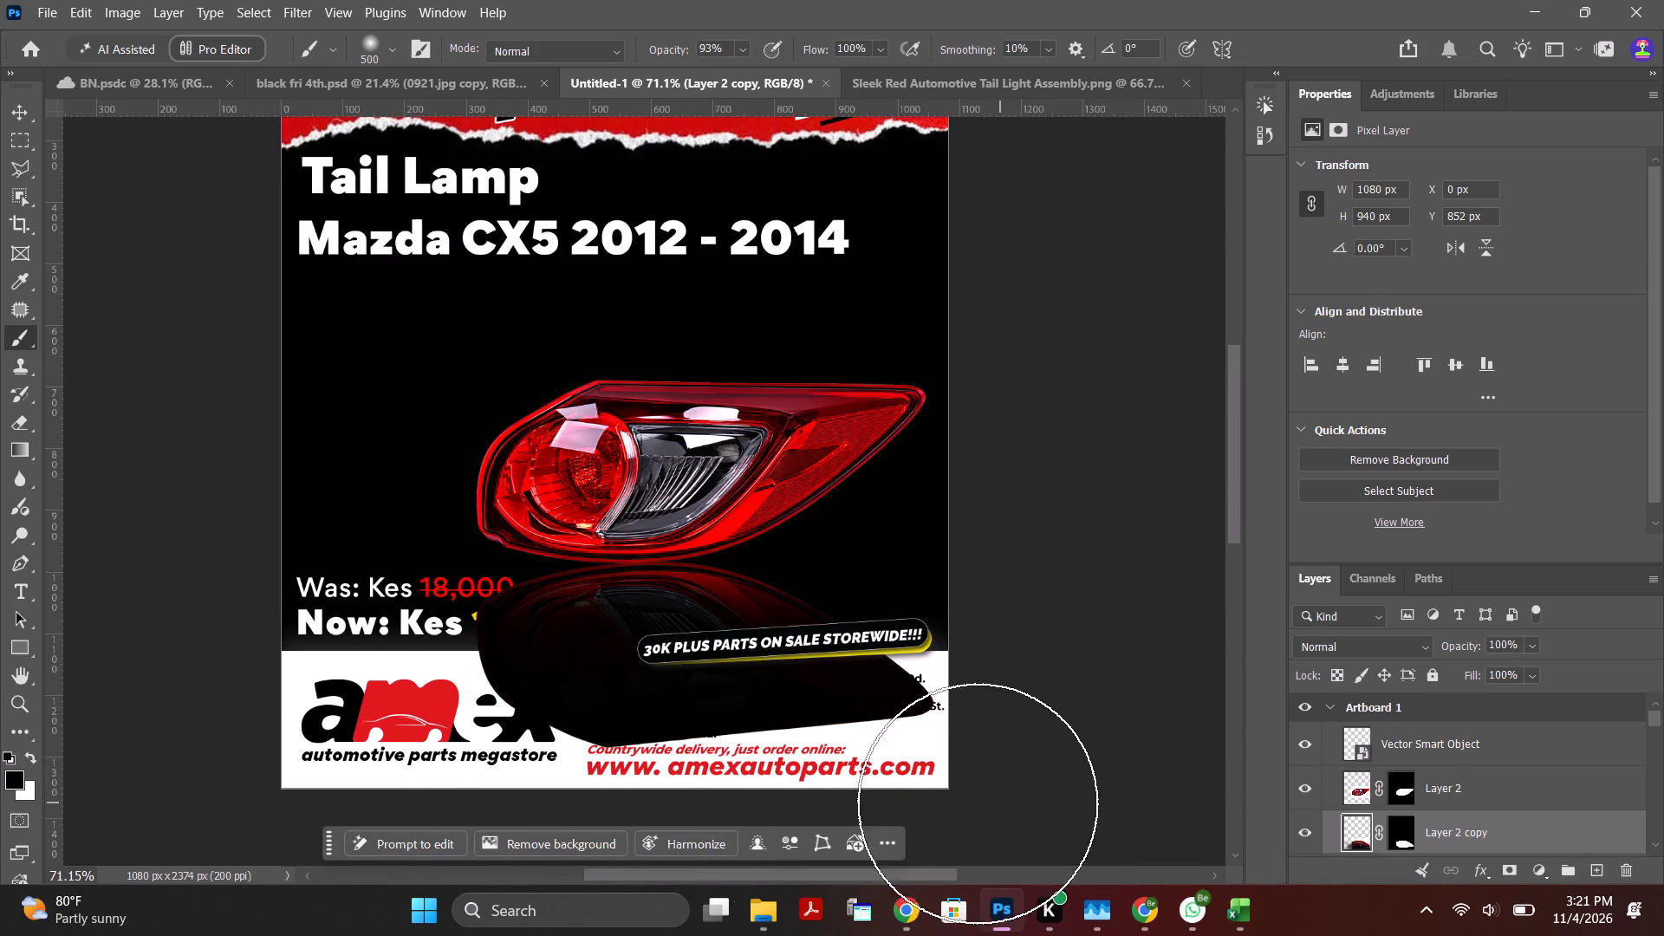
{"action": "left_click_drag", "start_coordinate": [978, 803], "coordinate": [405, 783]}
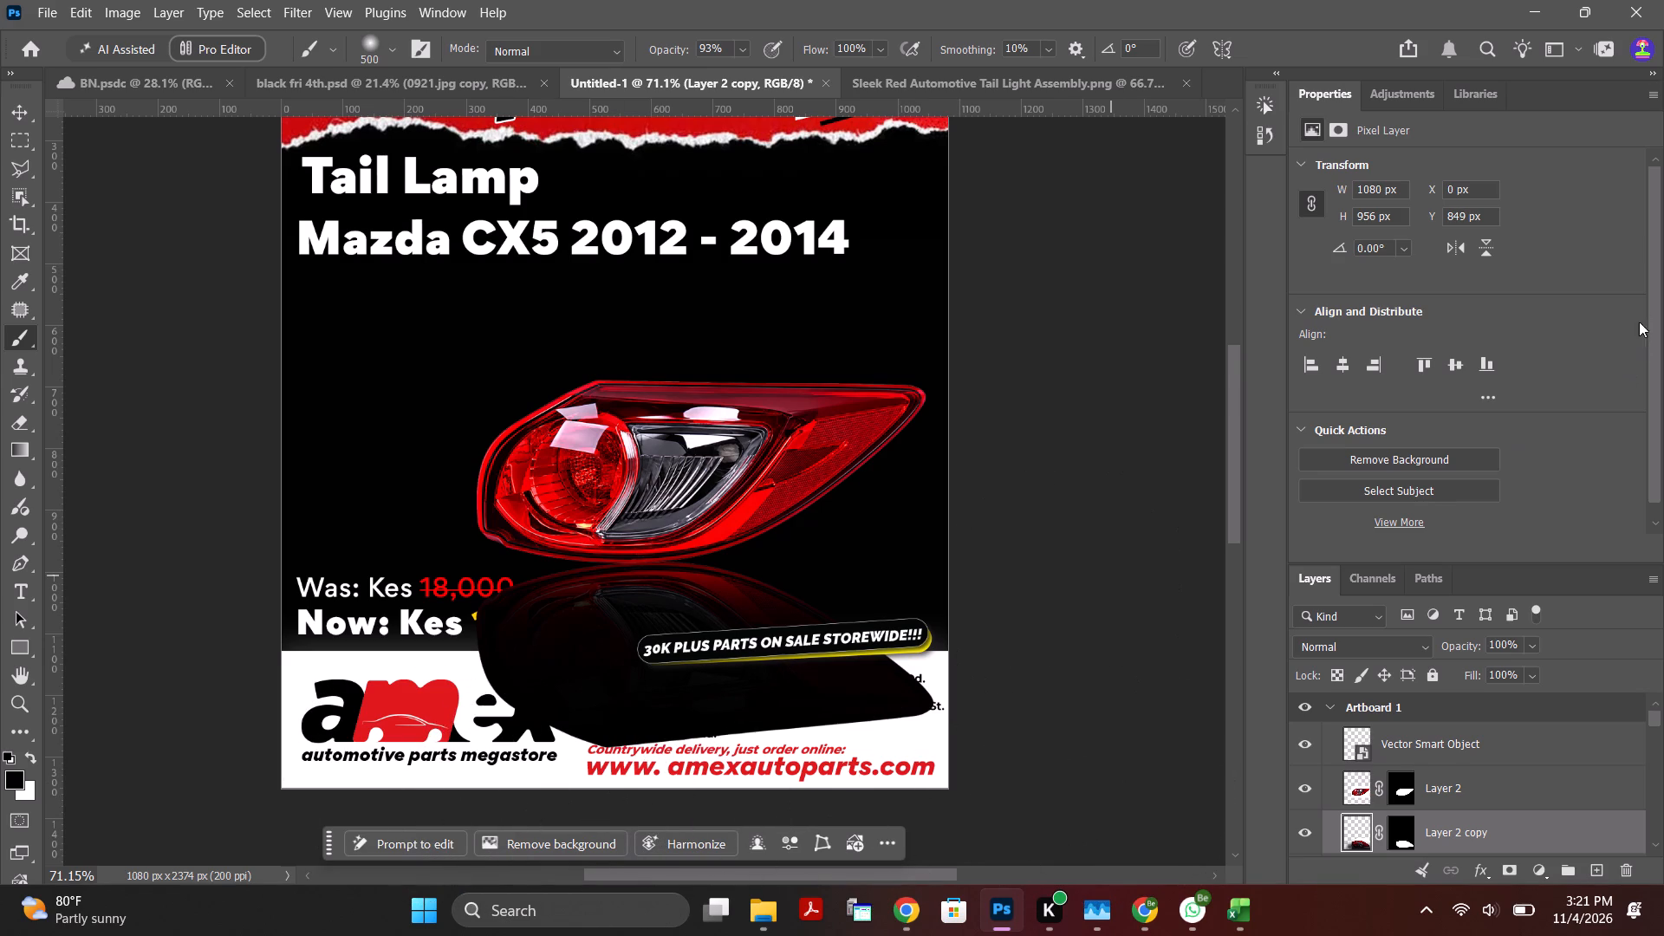
Set the reflection layer's opacity to 71%.
{"action": "left_click_drag", "start_coordinate": [1469, 644], "coordinate": [1448, 648]}
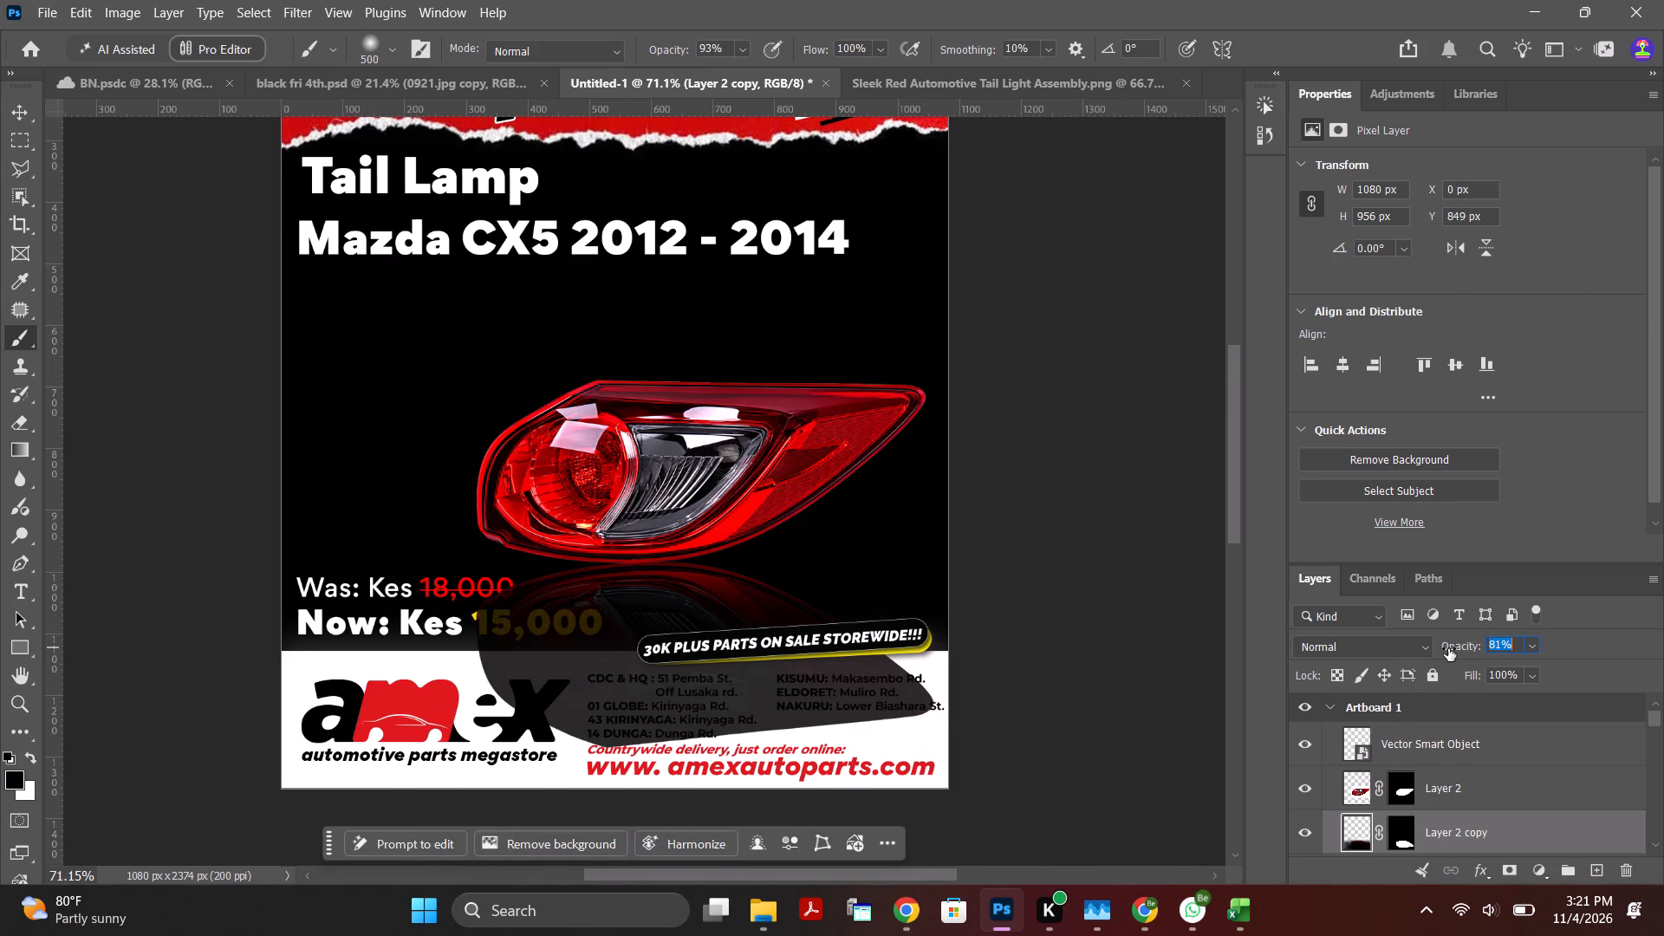
{"action": "left_click_drag", "start_coordinate": [1448, 648], "coordinate": [1442, 650]}
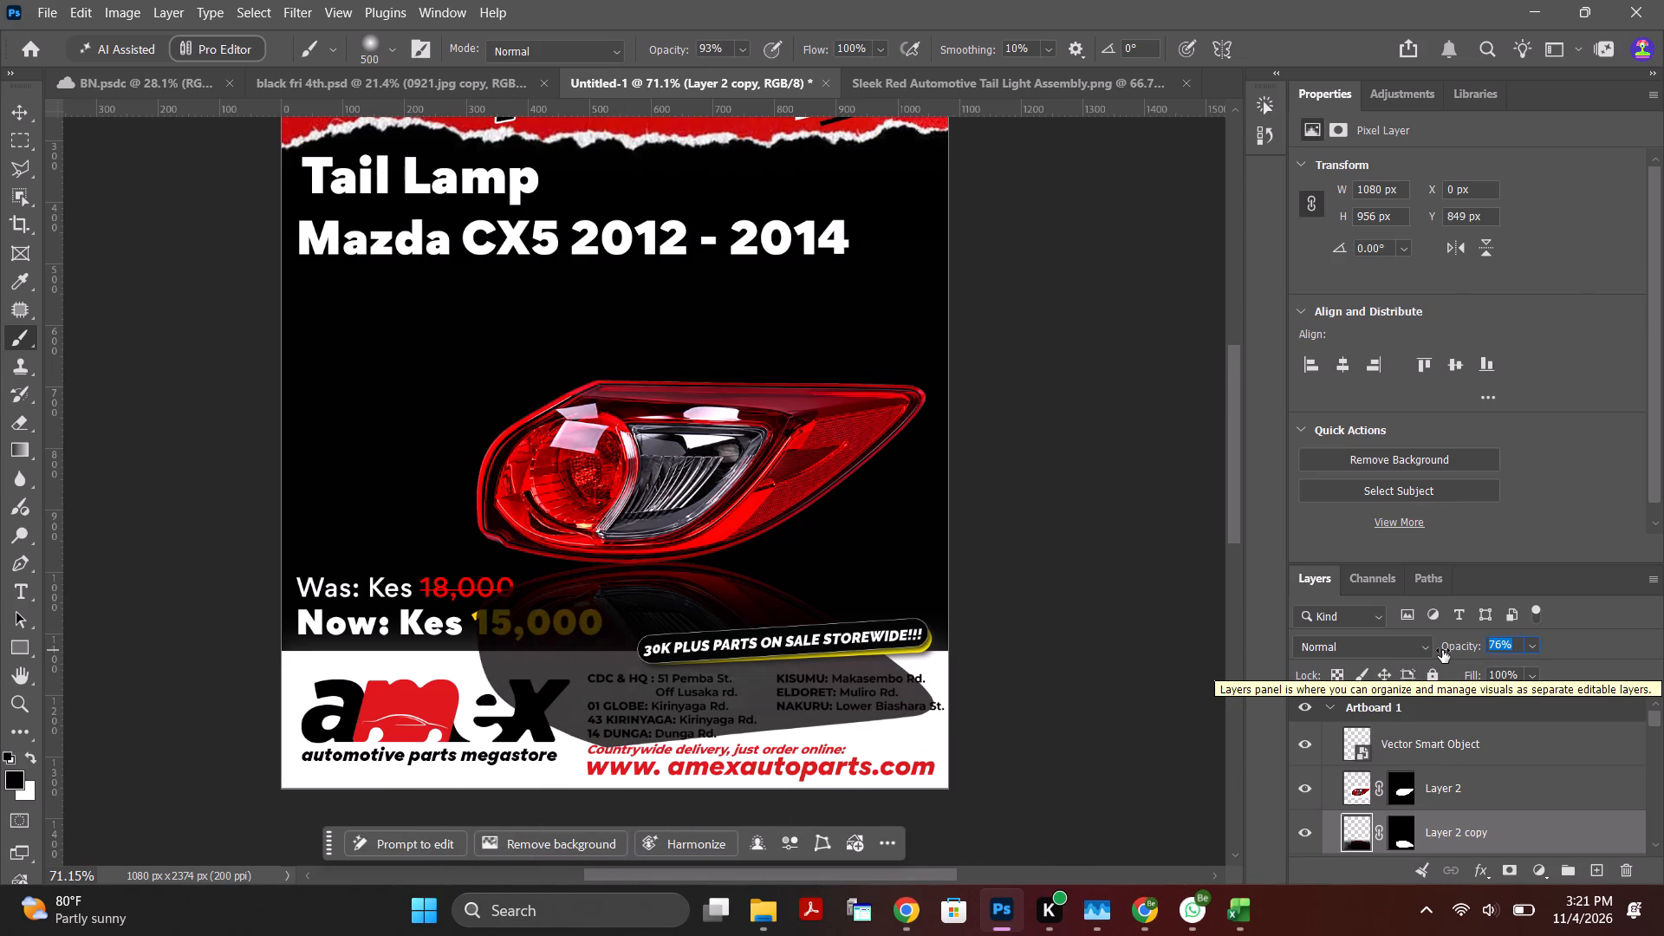
{"action": "left_click_drag", "start_coordinate": [1442, 650], "coordinate": [1437, 653]}
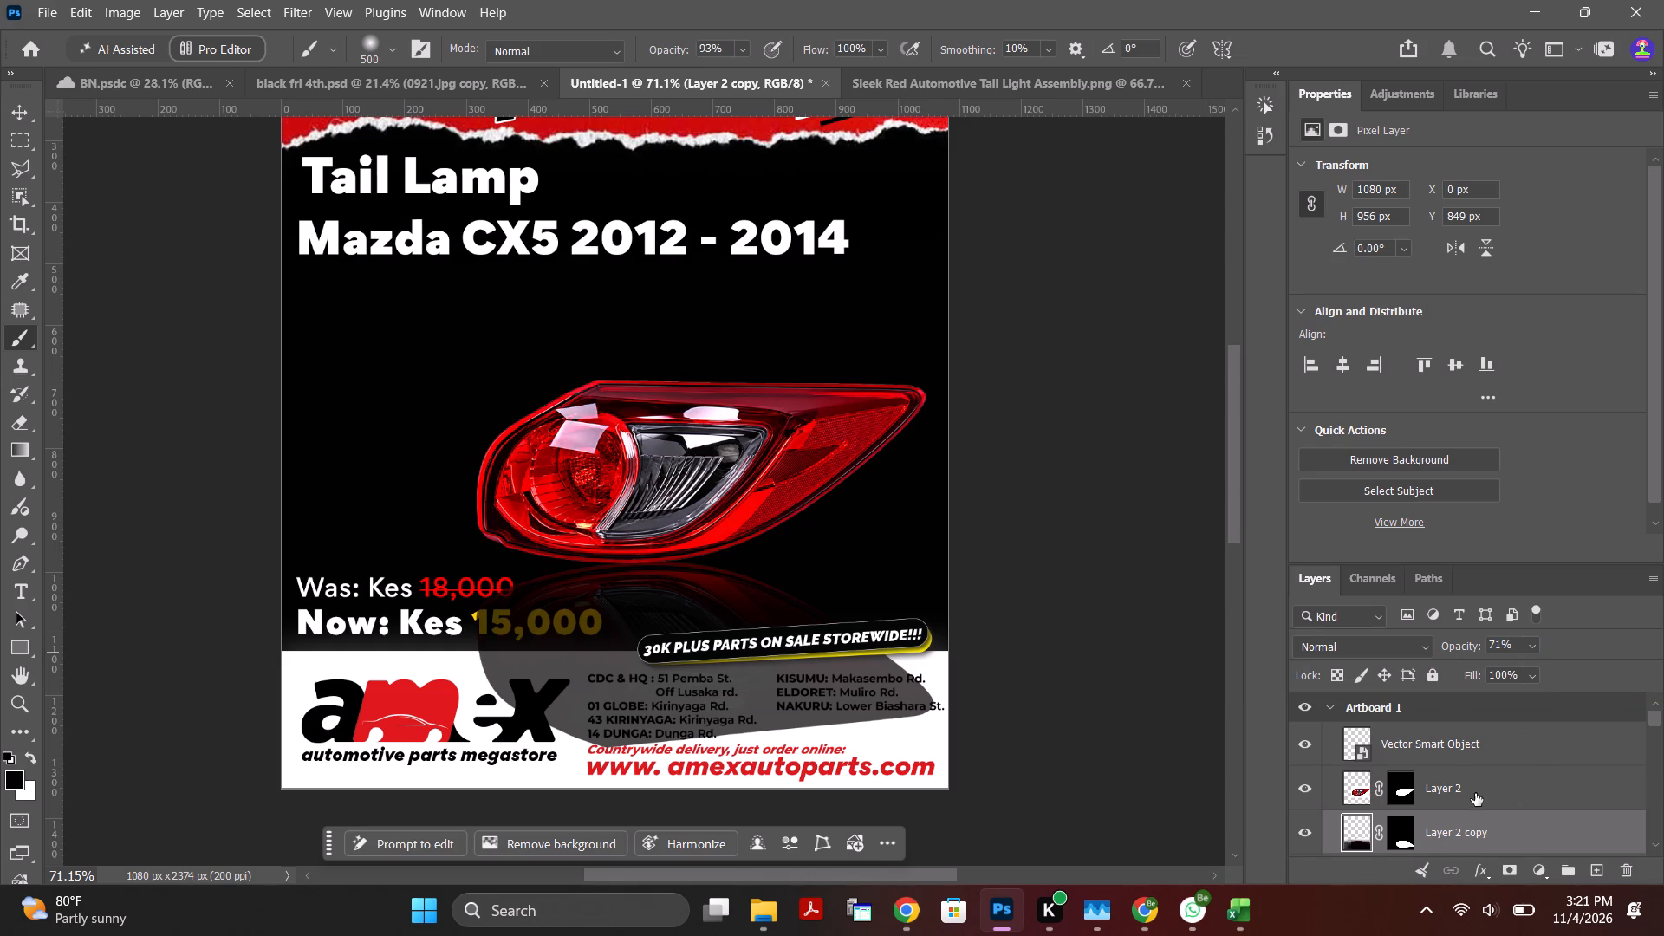
Link the tail lamp layer, Layer 2, with its reflection layer, Layer 2 copy.
{"action": "left_click", "coordinate": [1475, 793]}
{"action": "left_click", "coordinate": [1512, 837], "text": "shift"}
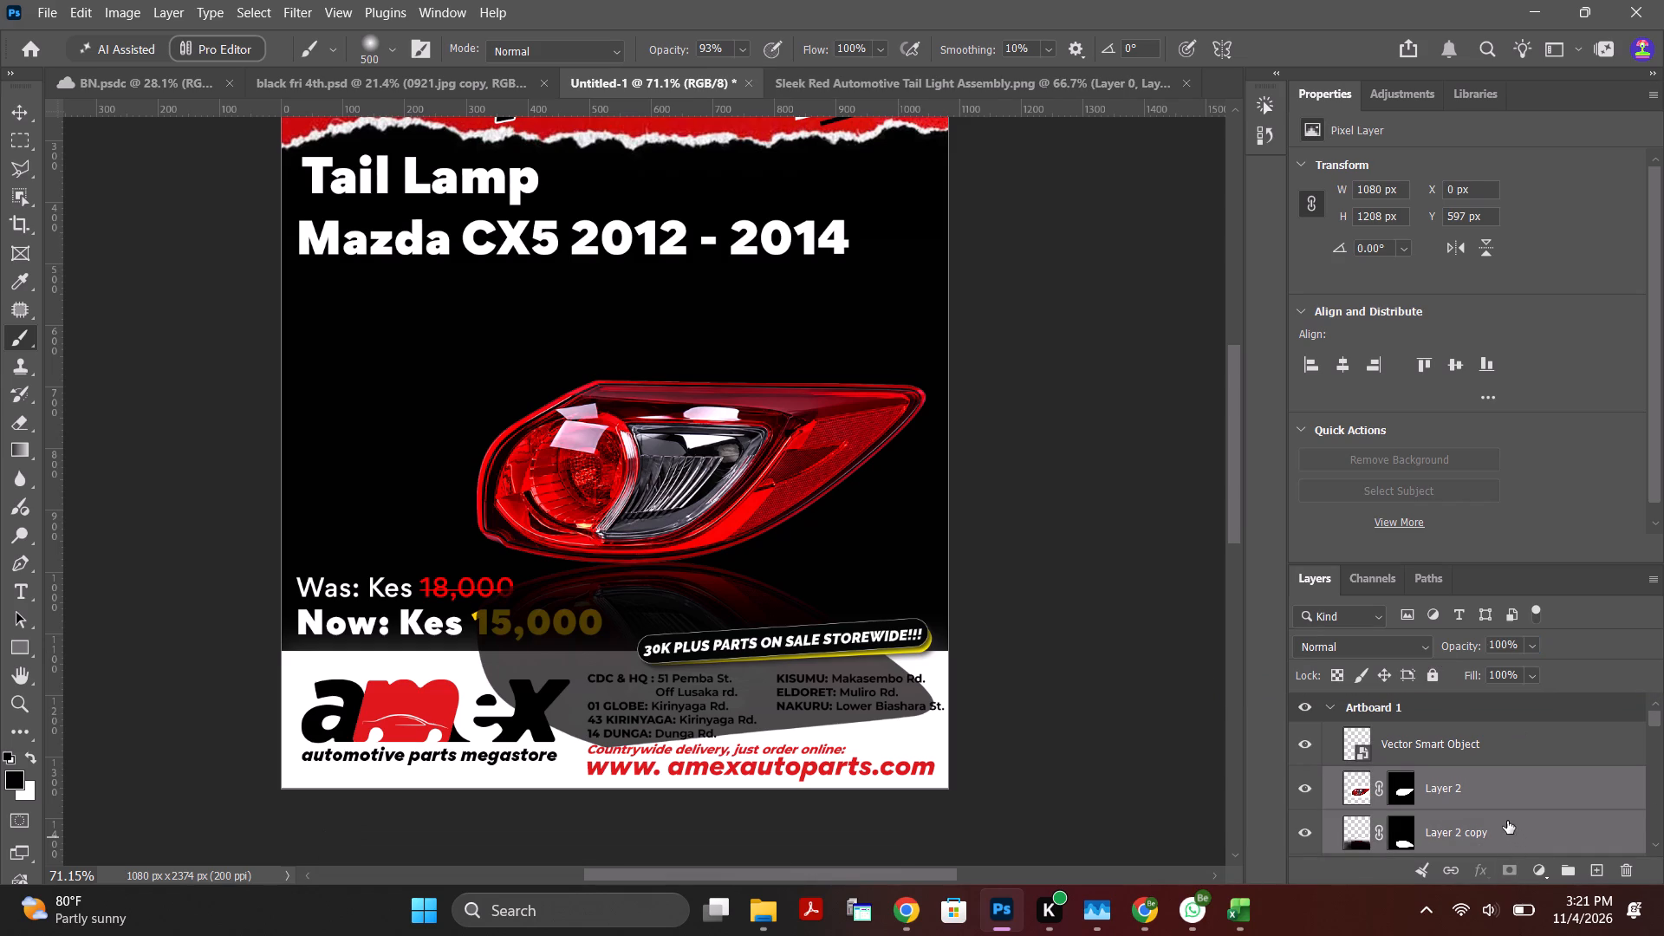
{"action": "right_click", "coordinate": [1534, 815]}
{"action": "left_click", "coordinate": [1486, 505]}
Move the linked tail lamp and reflection layers down the layer order, between Layer 1 and Rectangle 2.
{"action": "left_click_drag", "start_coordinate": [1497, 801], "coordinate": [1497, 895]}
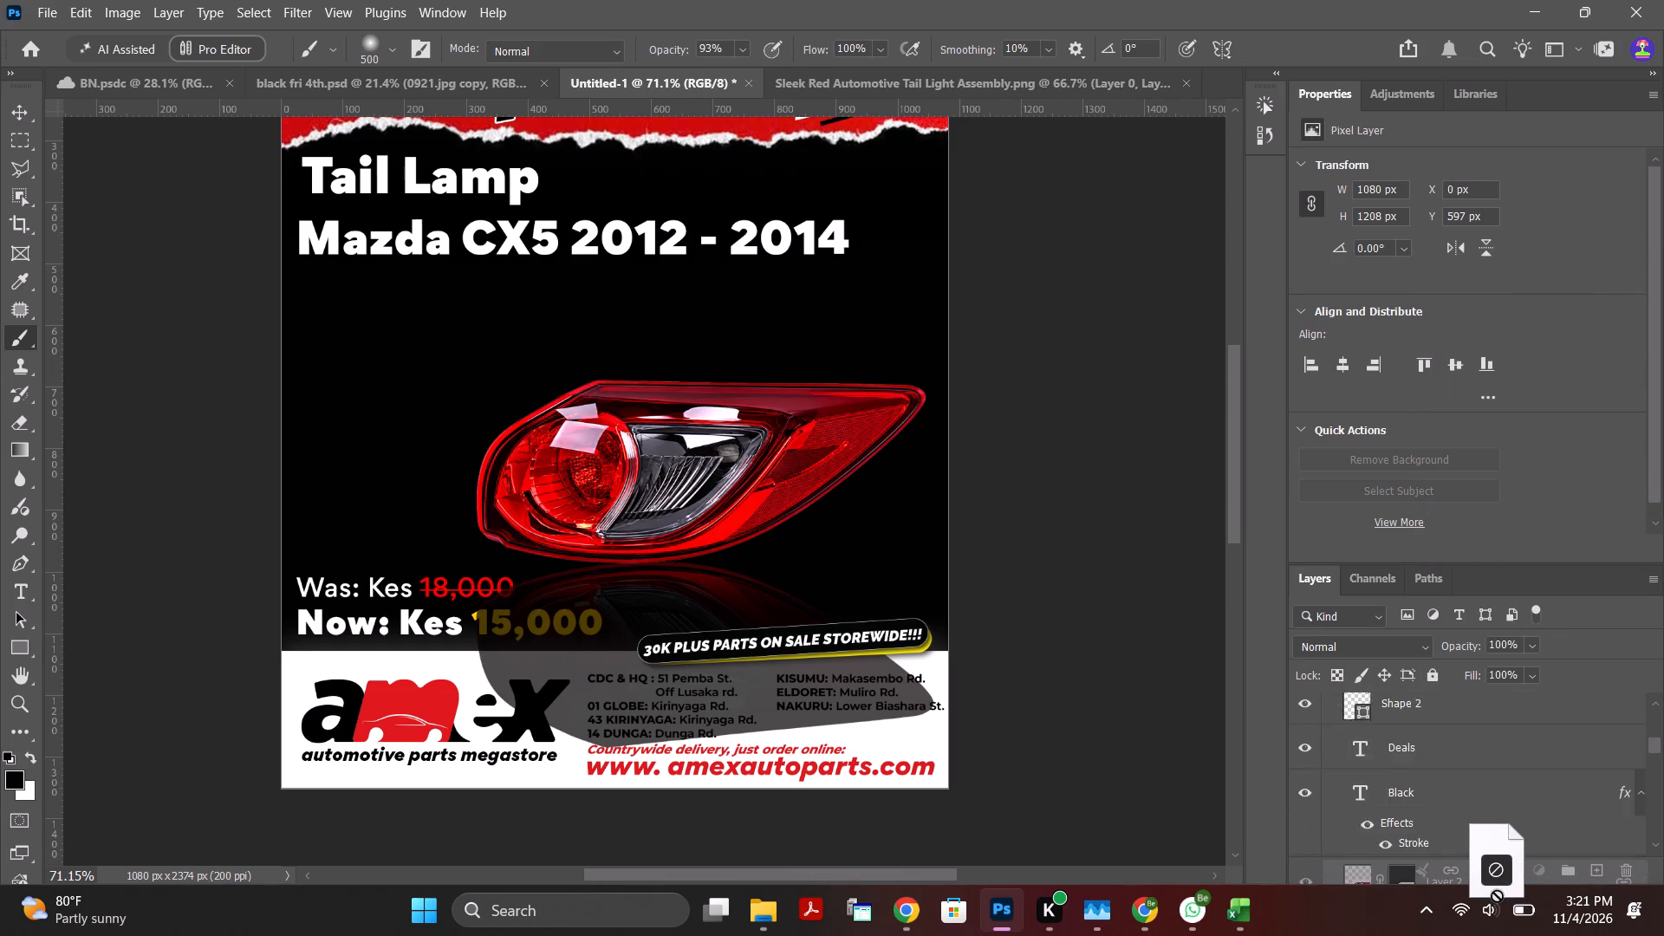
{"action": "left_click_drag", "start_coordinate": [1497, 895], "coordinate": [1534, 721]}
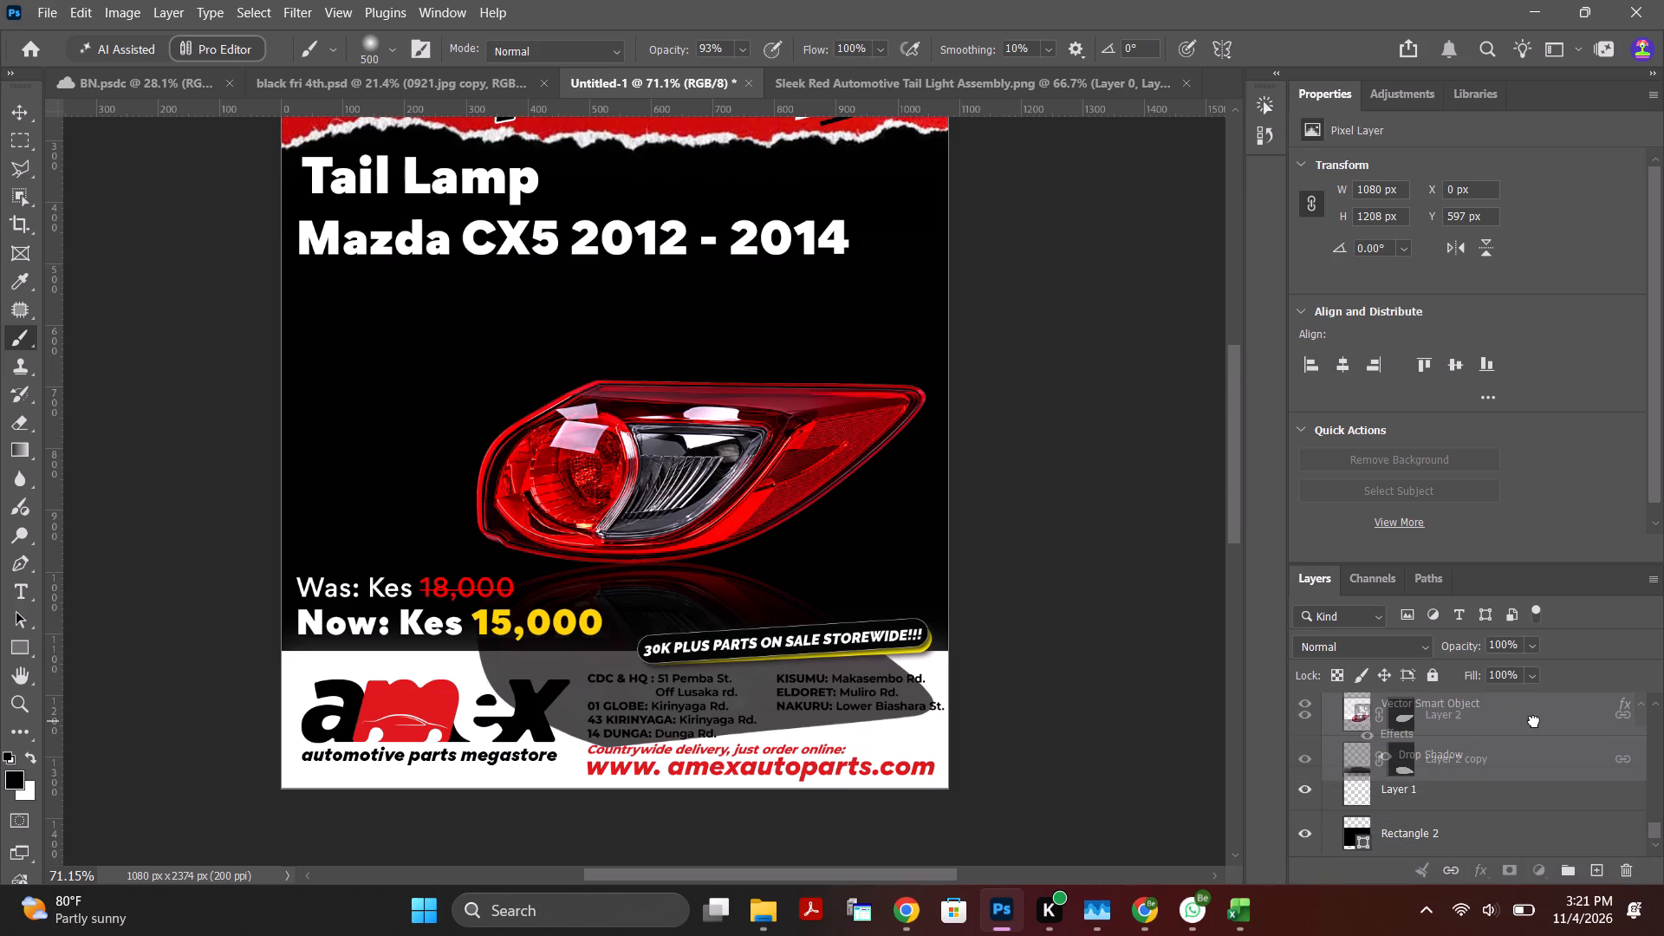
{"action": "left_click_drag", "start_coordinate": [1534, 721], "coordinate": [1541, 840]}
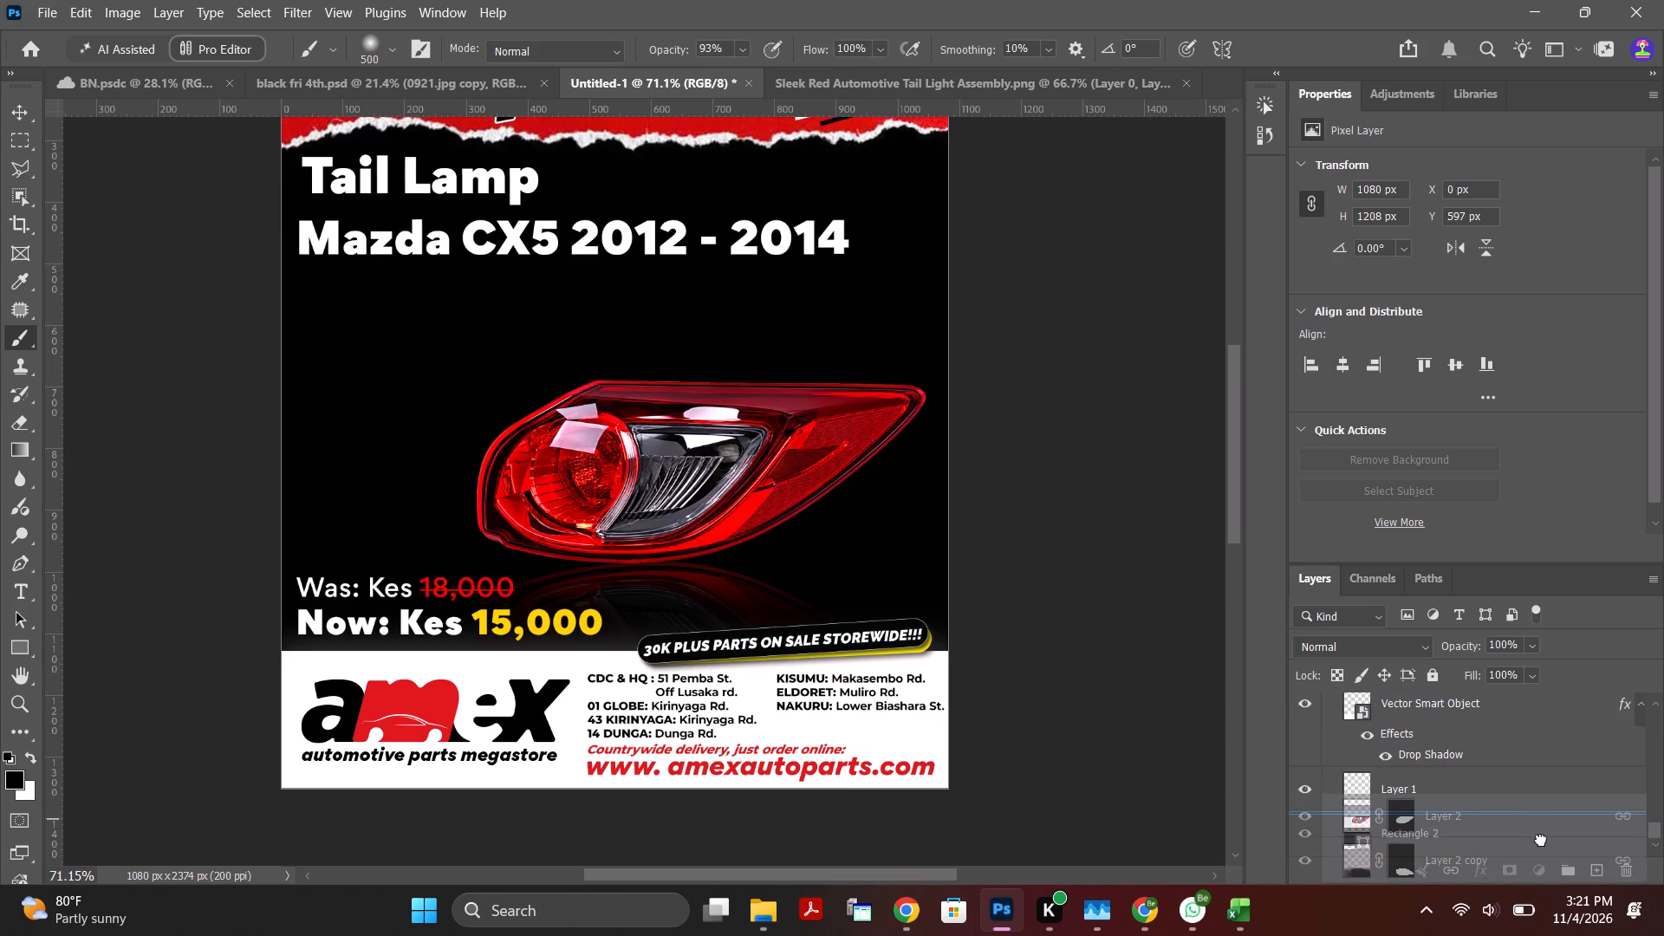
{"action": "left_click_drag", "start_coordinate": [1541, 840], "coordinate": [1536, 800]}
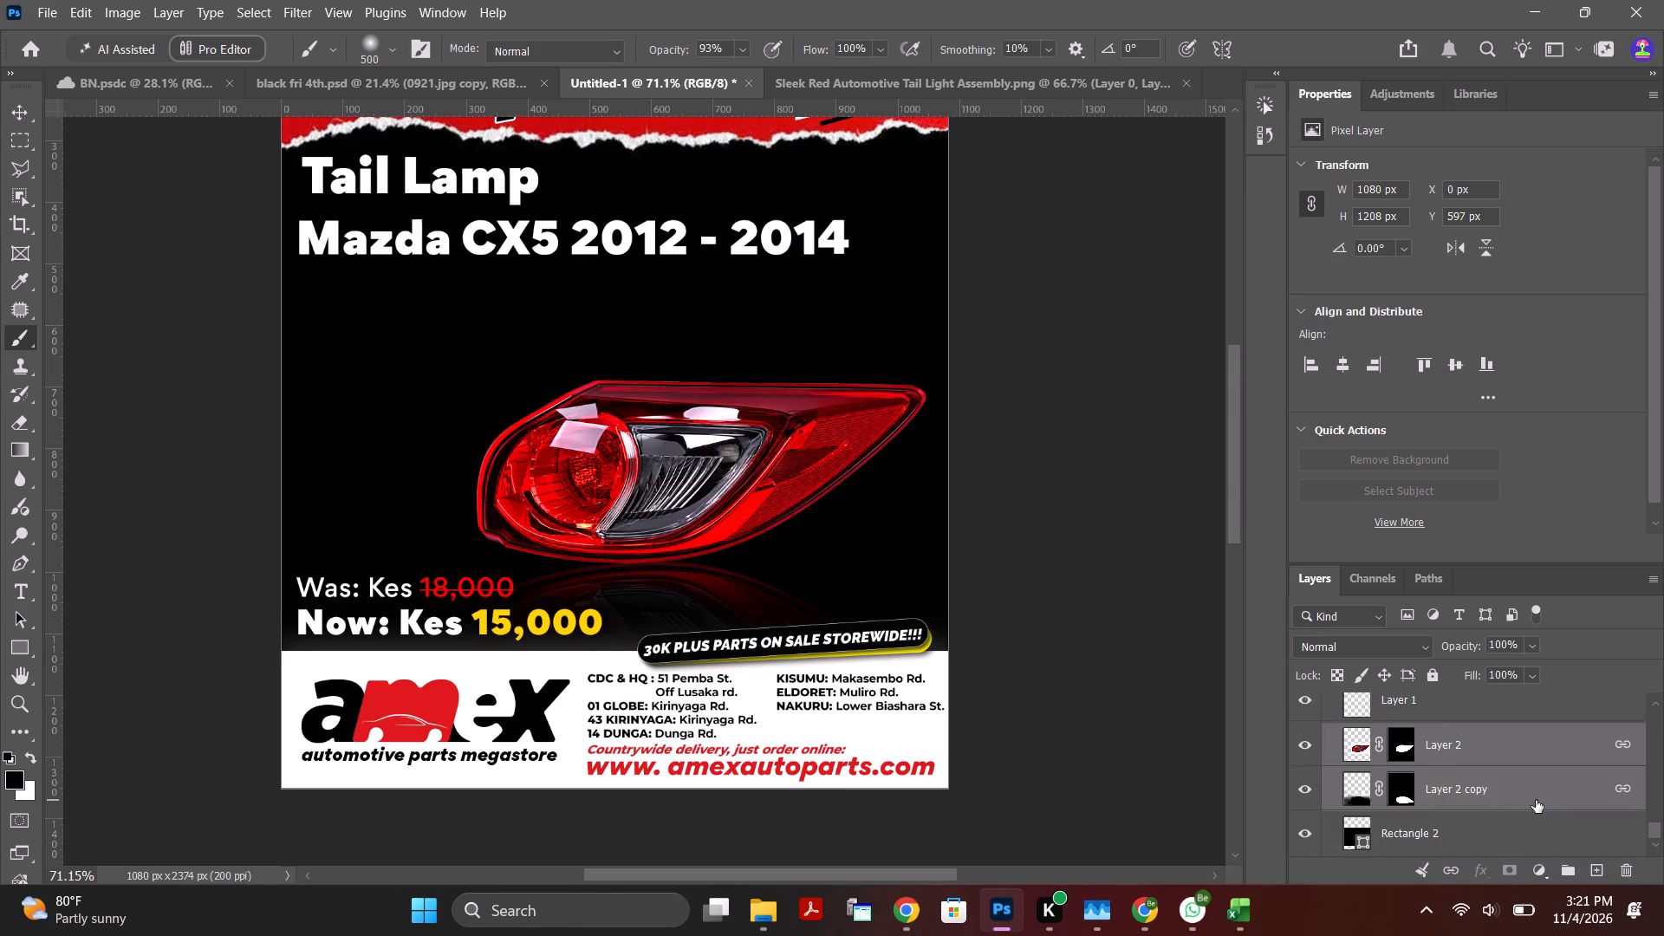
Duplicate the linked tail lamp and reflection layers together.
{"action": "left_click", "coordinate": [16, 107]}
{"action": "left_click", "coordinate": [127, 307]}
{"action": "left_click", "coordinate": [732, 476]}
{"action": "left_click", "coordinate": [720, 447]}
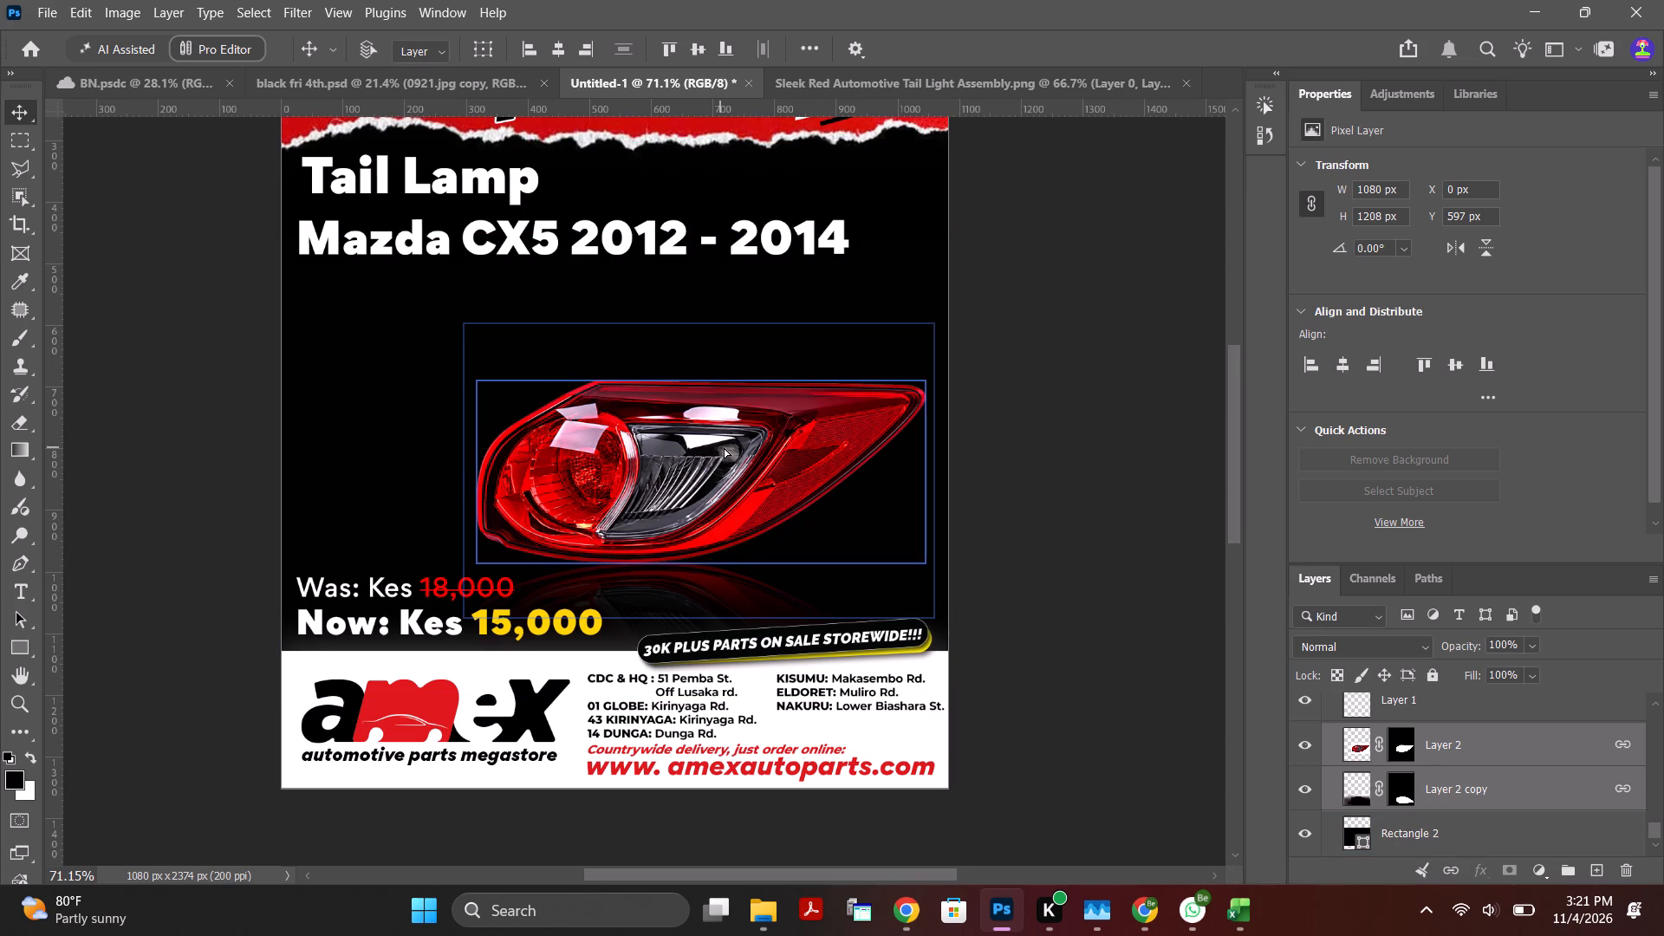
{"action": "key", "text": "ctrl+t"}
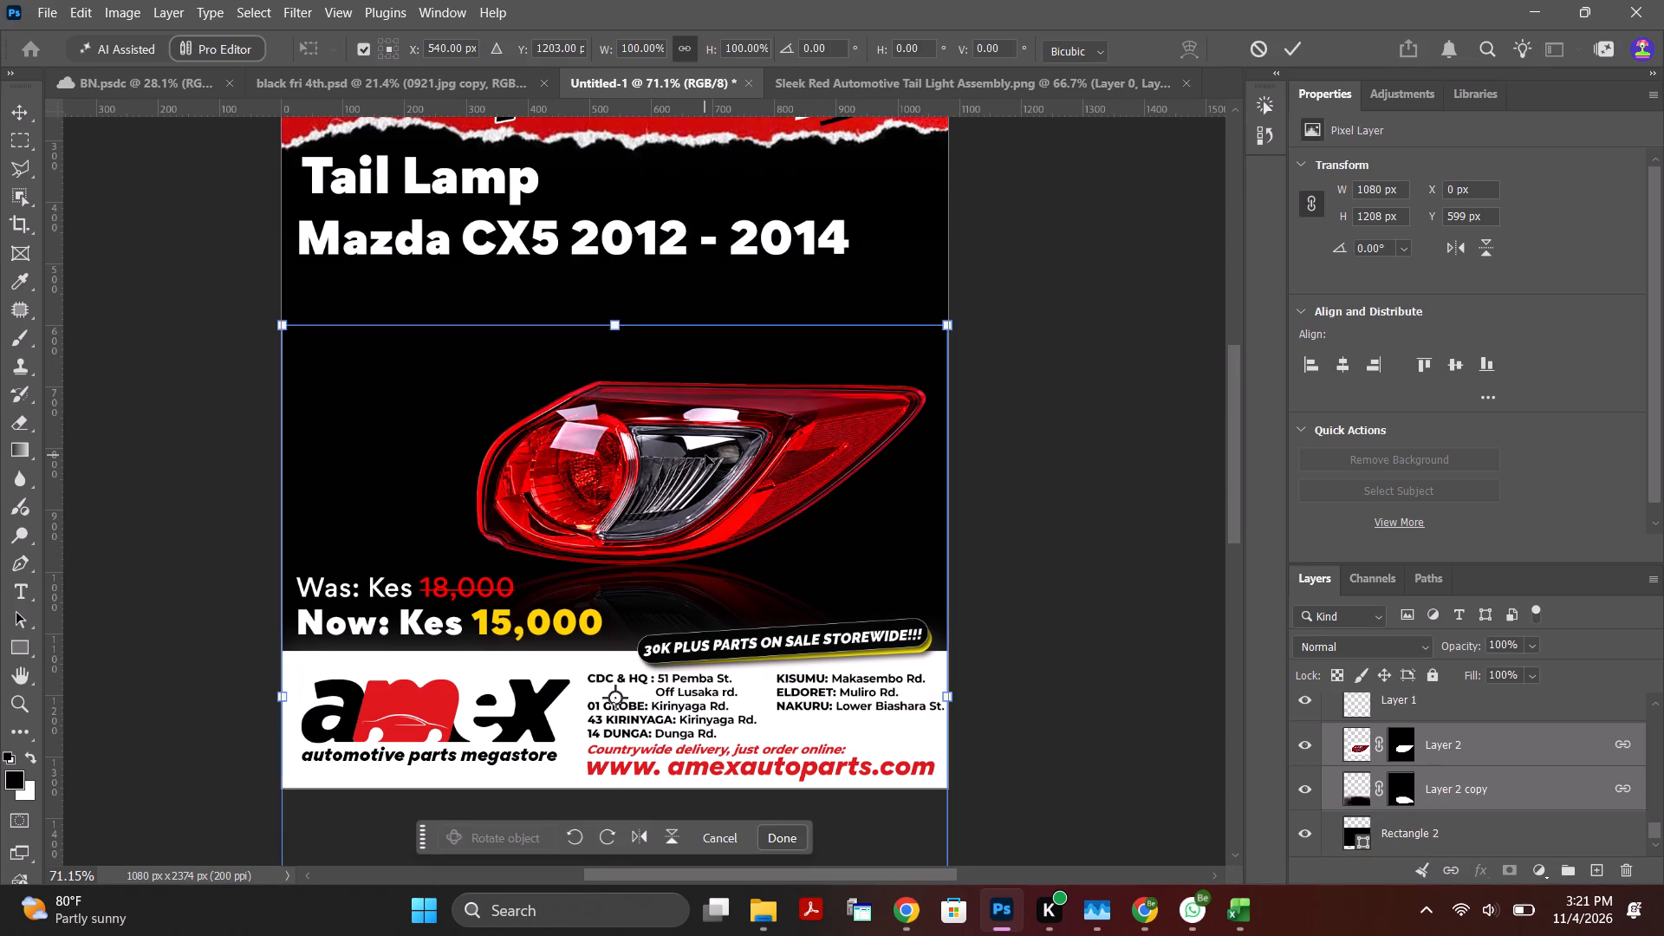
{"action": "key", "text": "ctrl+j"}
{"action": "key", "text": "ctrl+j"}
{"action": "left_click", "coordinate": [1282, 50]}
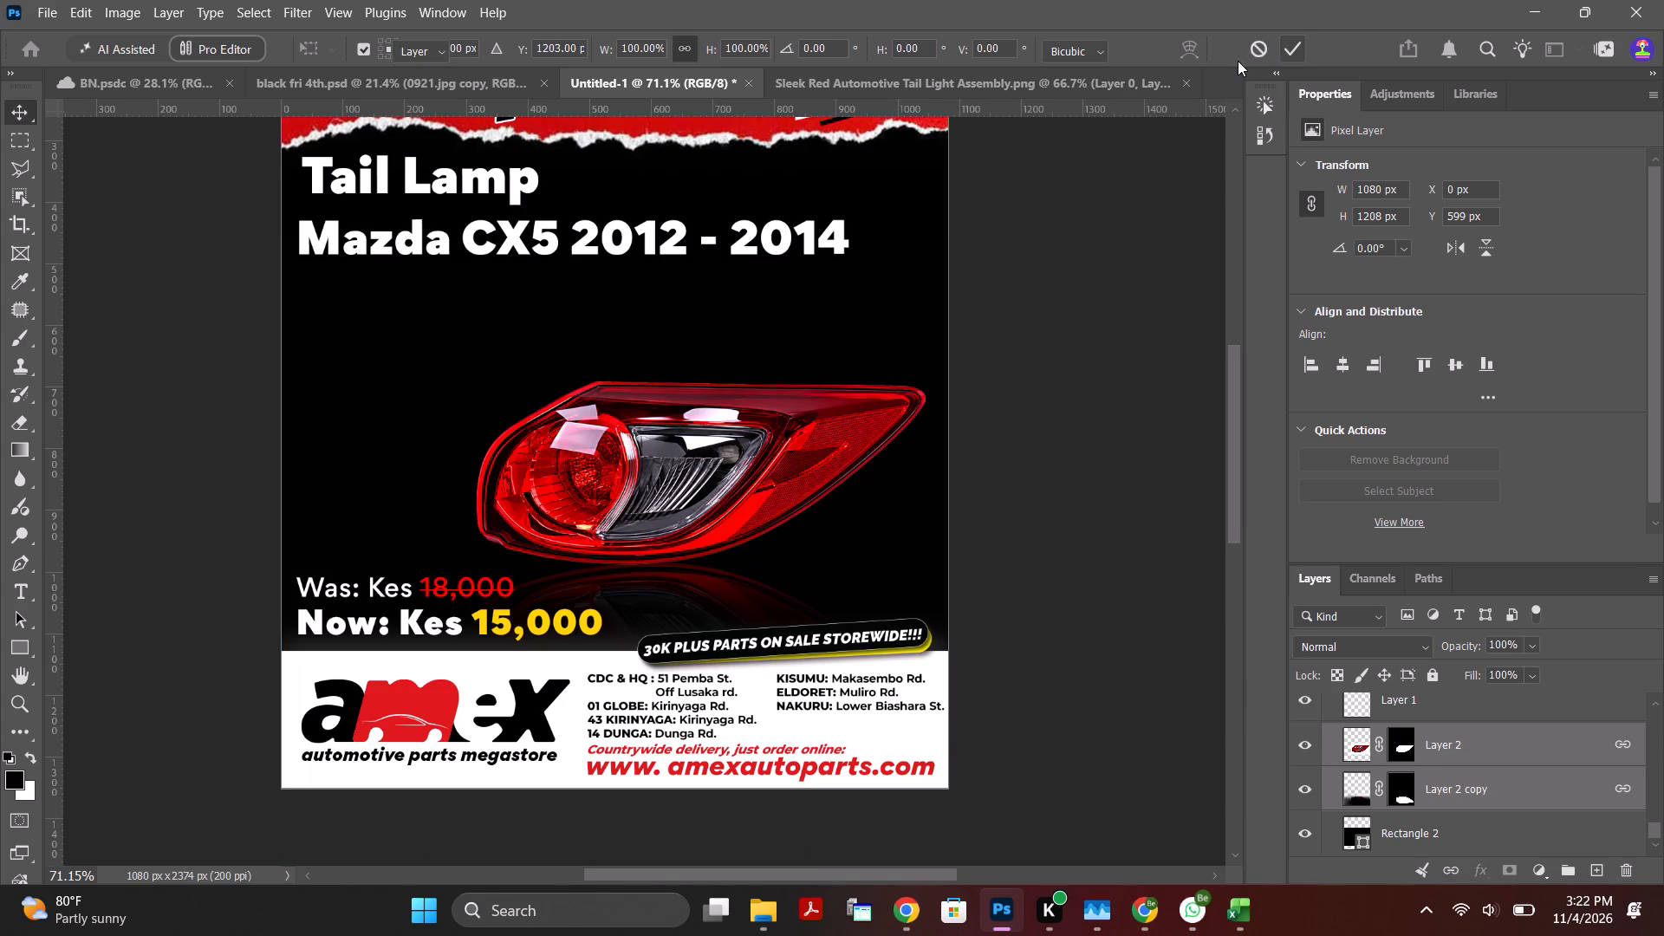
{"action": "key", "text": "ctrl+j"}
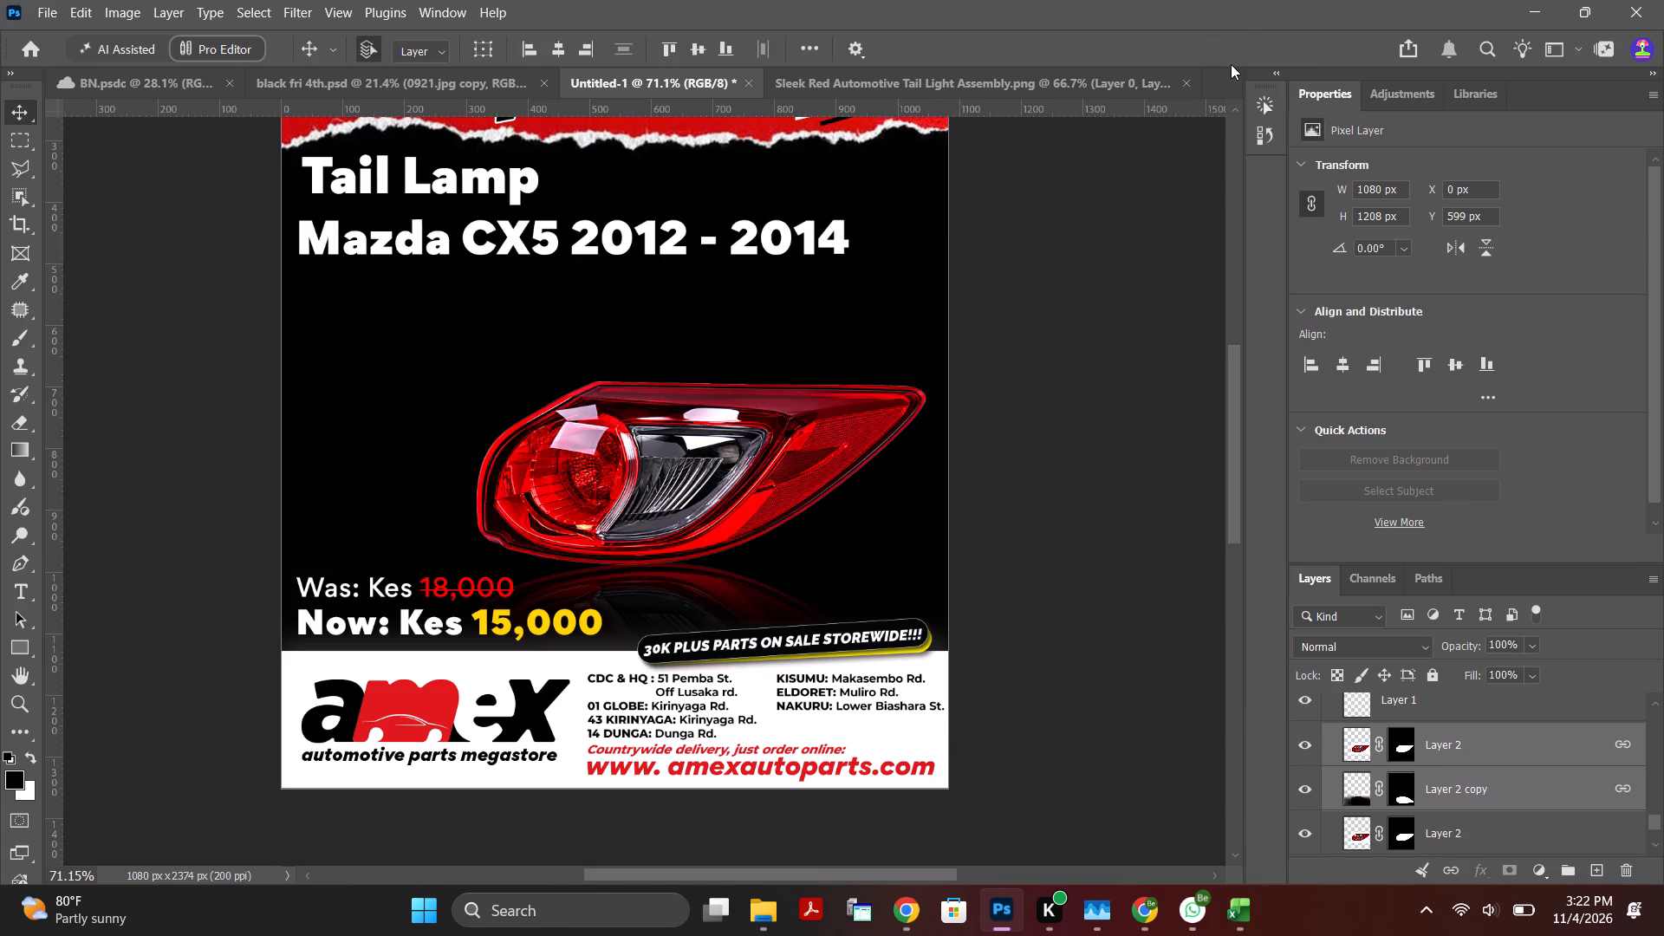
Flip the duplicated tail lamp and reflection horizontally, scale them to about 72.71%, and place them above and left of the original lamp.
{"action": "key", "text": "ctrl+t"}
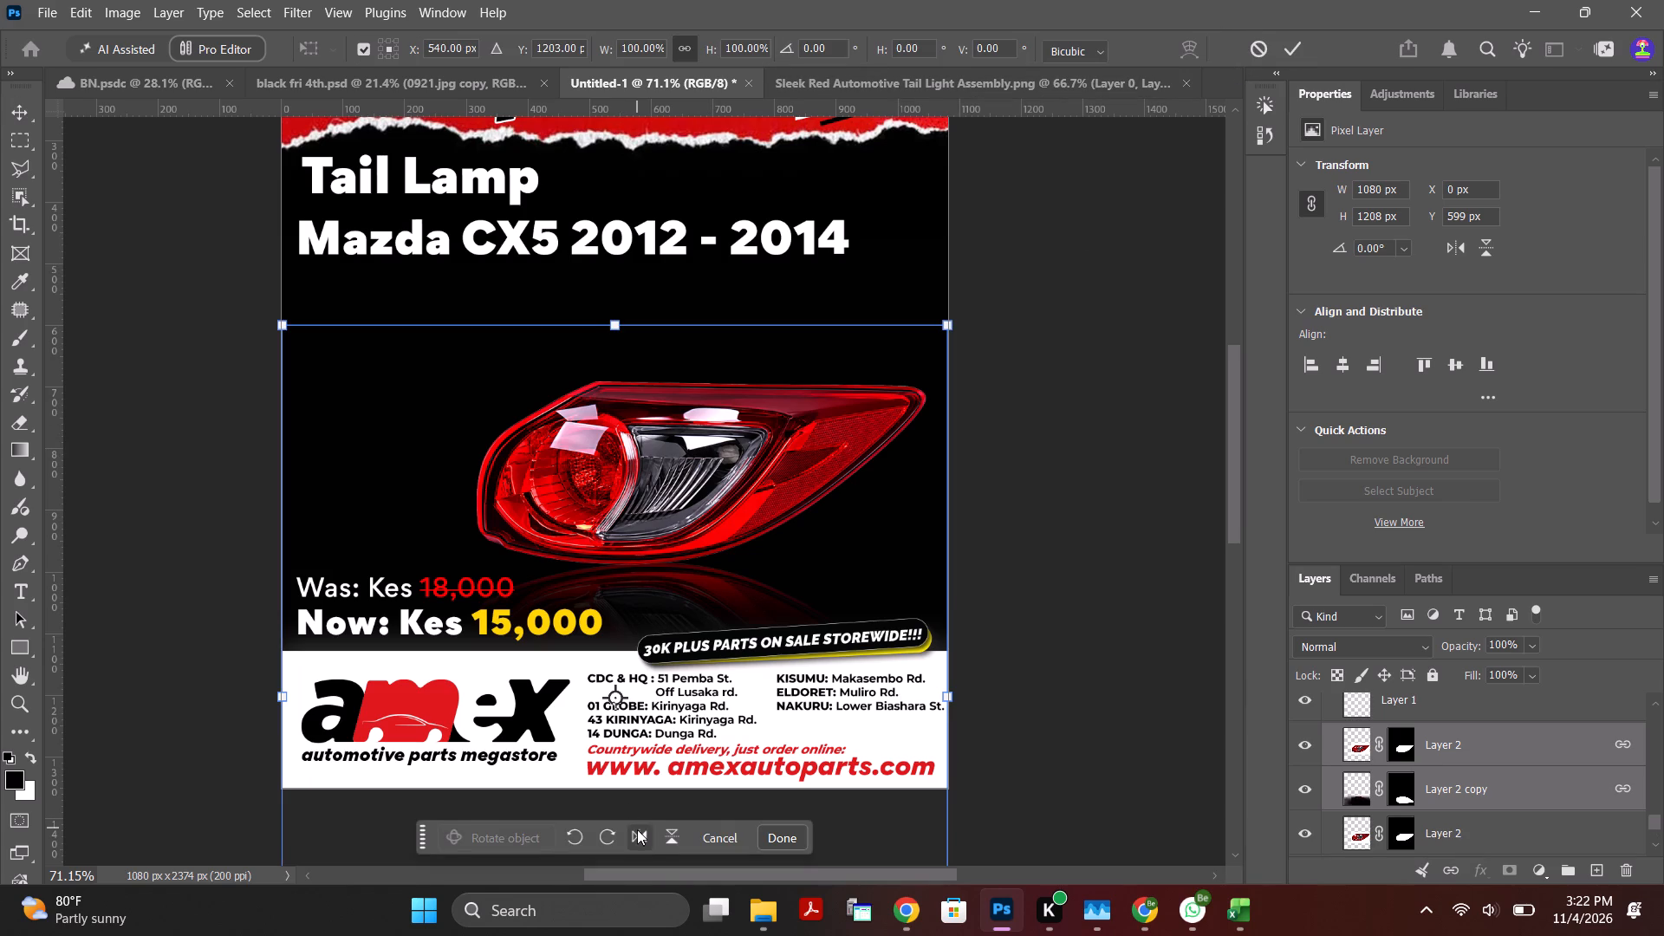
{"action": "left_click", "coordinate": [637, 830]}
{"action": "left_click_drag", "start_coordinate": [651, 484], "coordinate": [601, 344]}
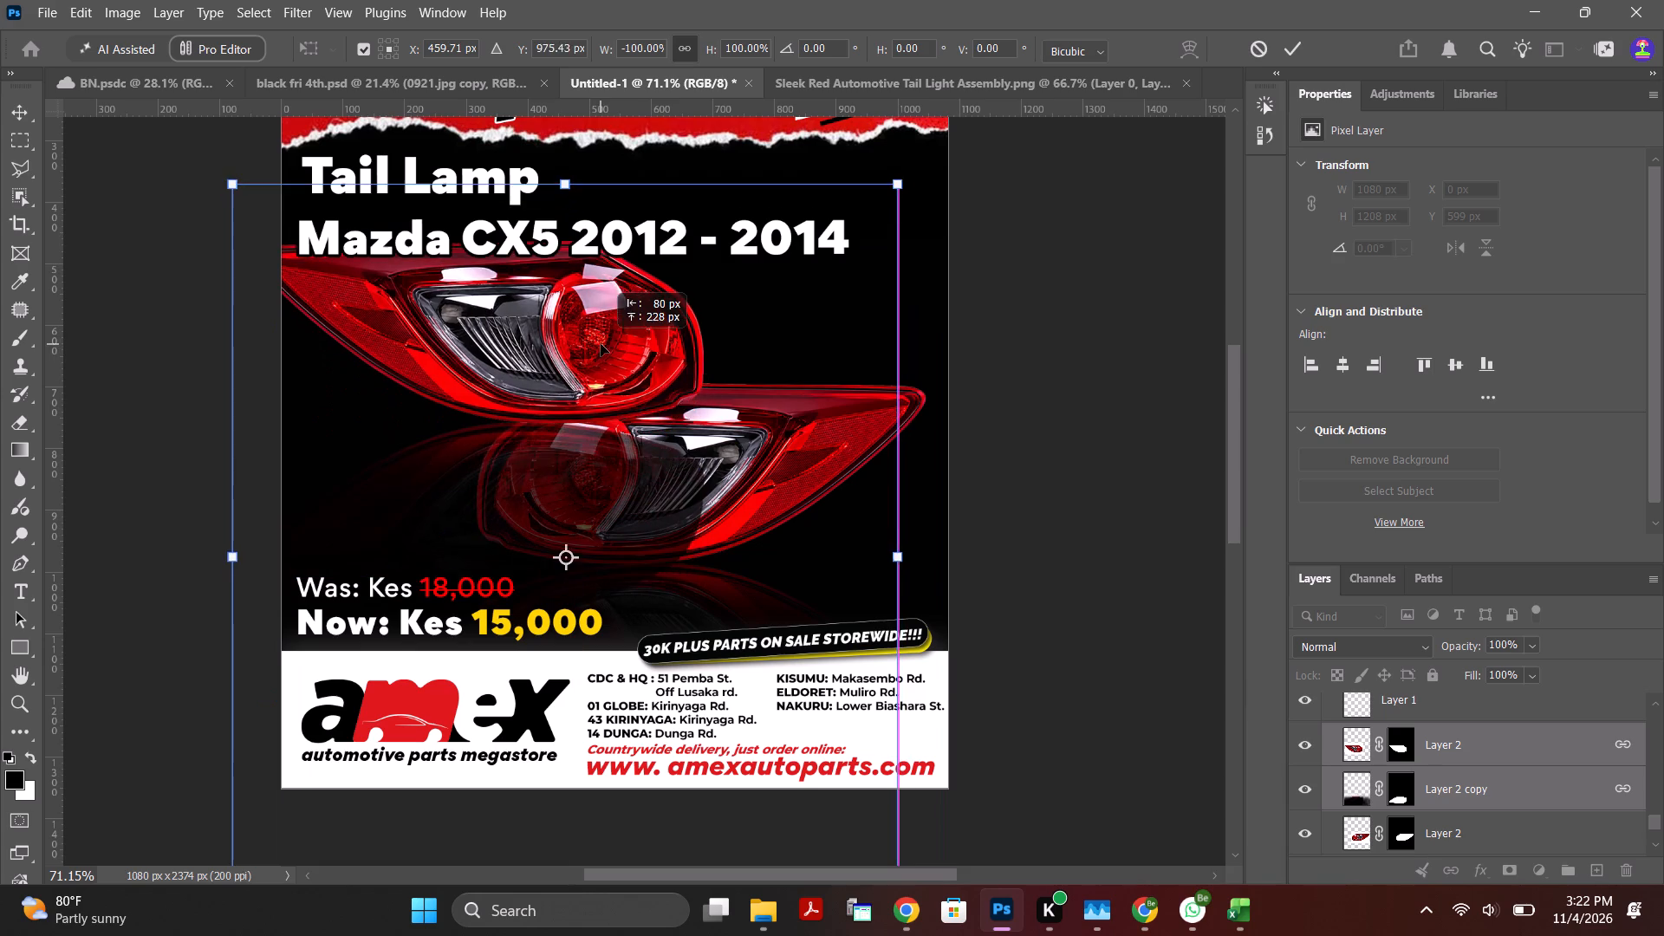
{"action": "left_click_drag", "start_coordinate": [601, 344], "coordinate": [621, 377]}
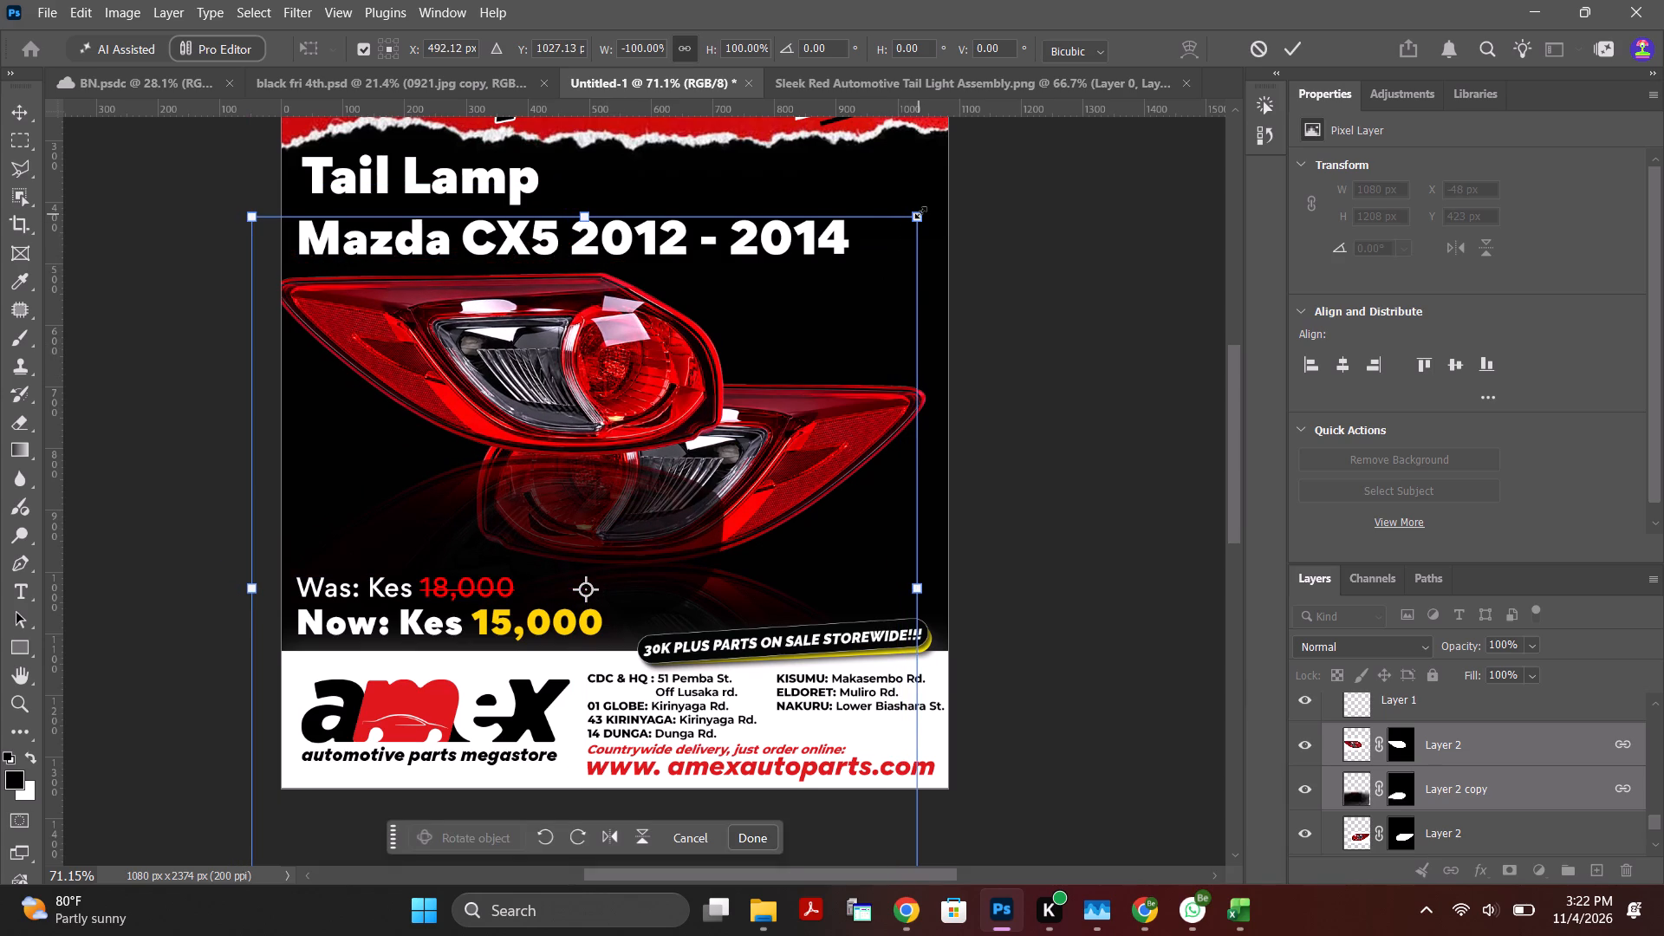
{"action": "left_click_drag", "start_coordinate": [920, 212], "coordinate": [802, 264]}
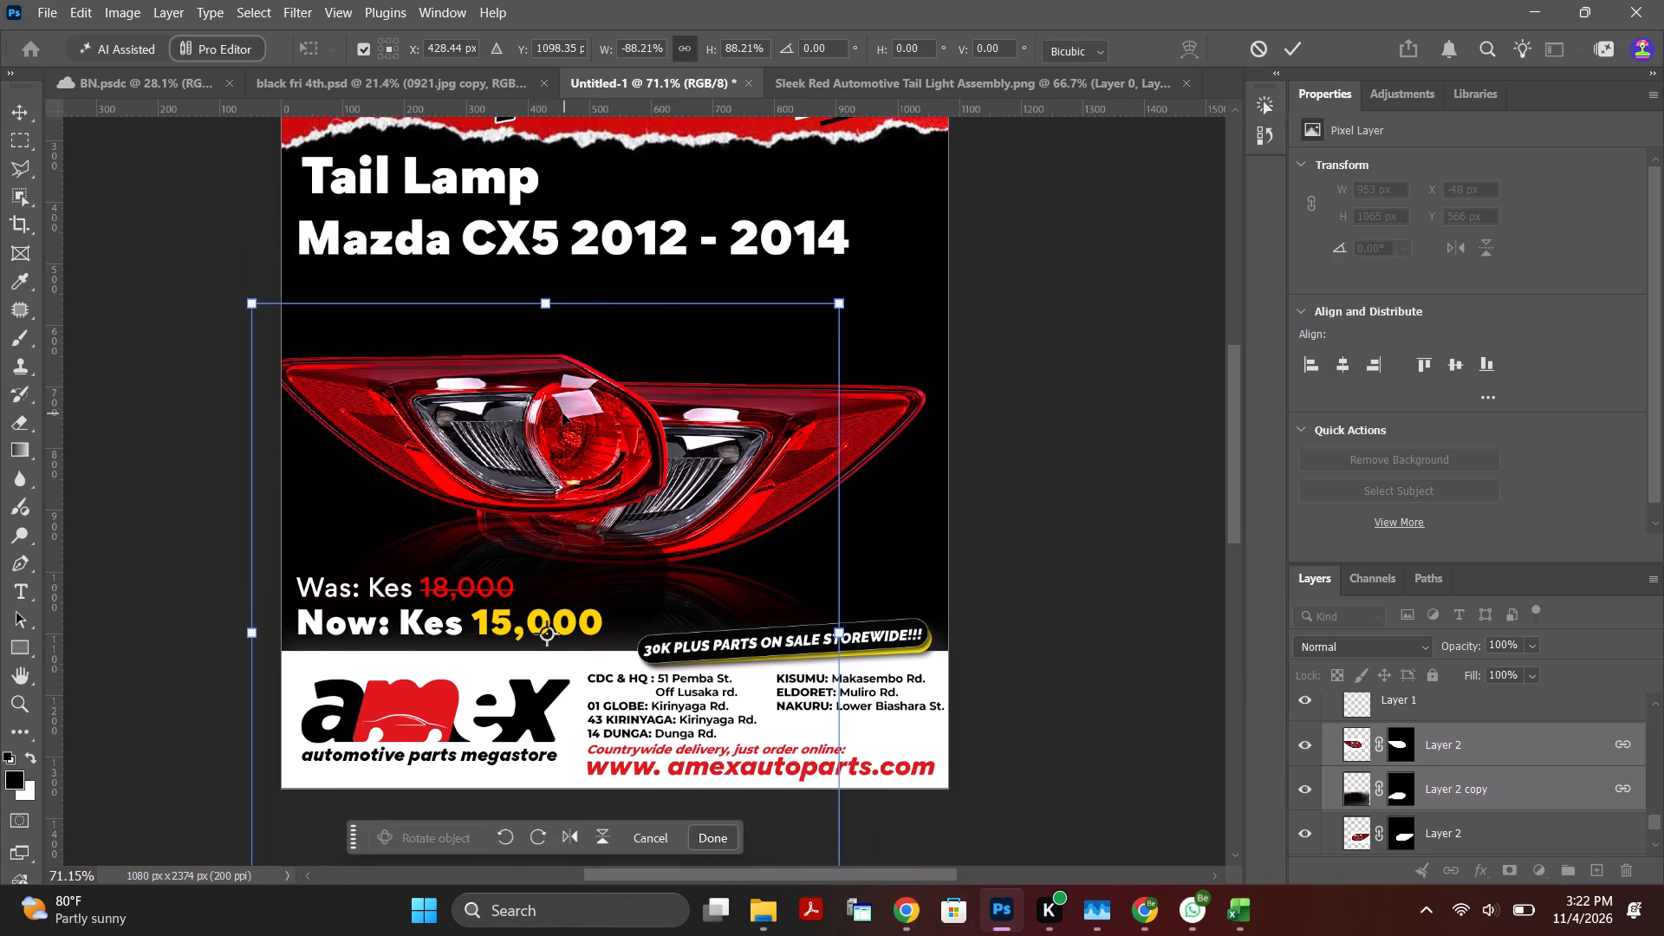
{"action": "left_click_drag", "start_coordinate": [562, 413], "coordinate": [607, 349]}
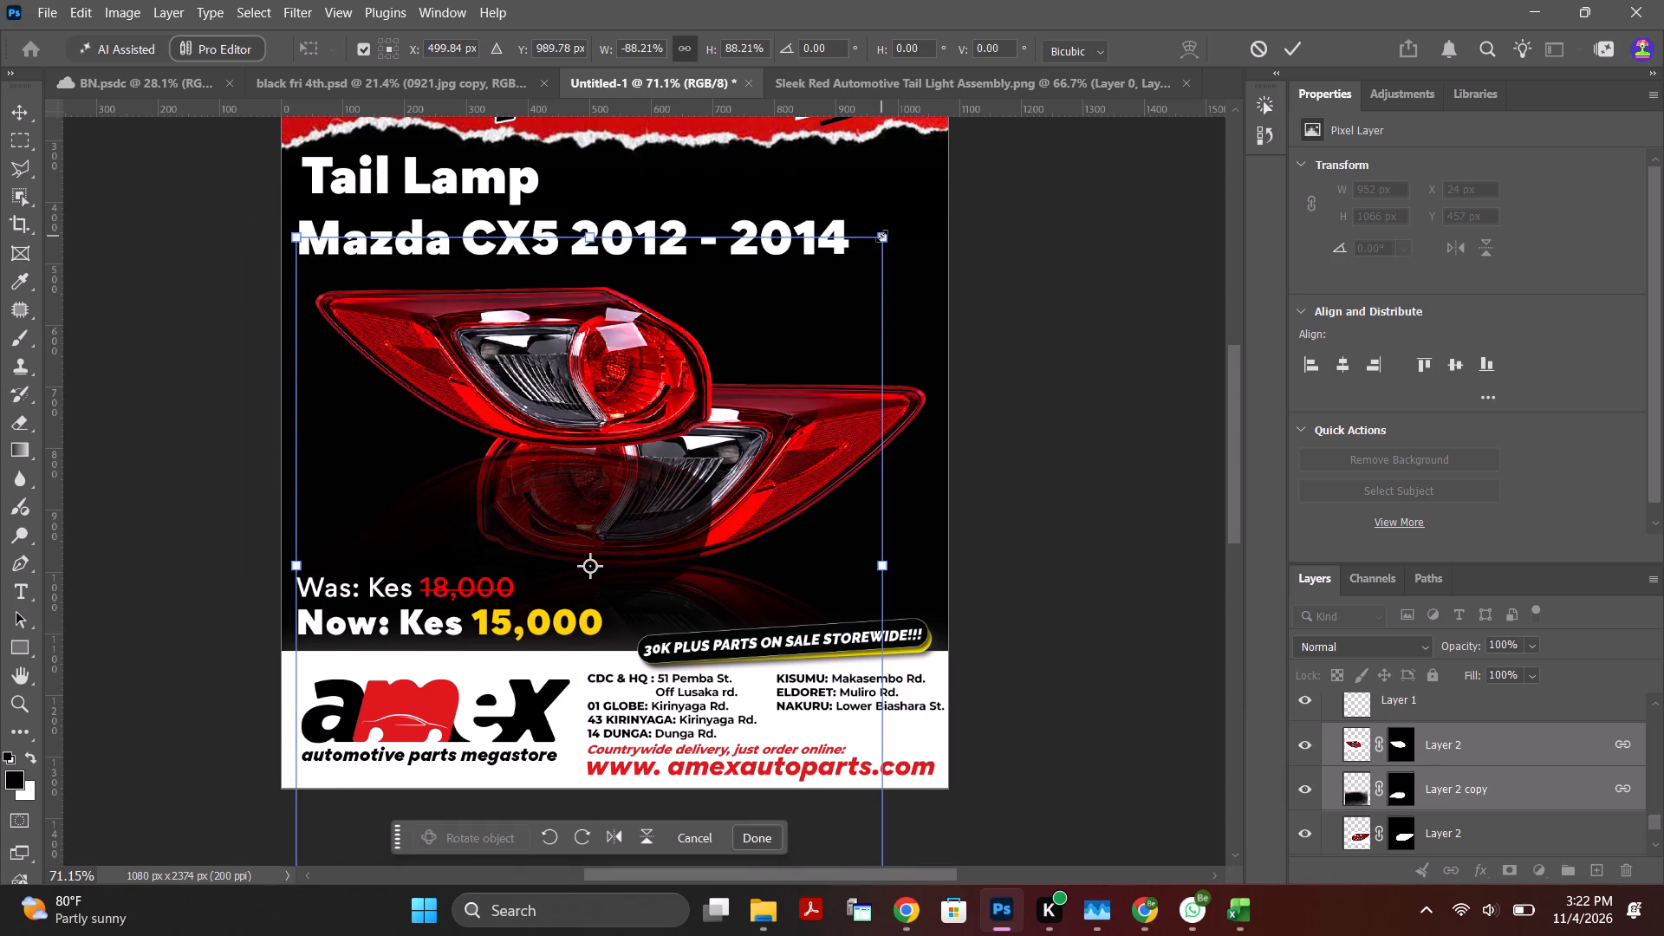
{"action": "left_click_drag", "start_coordinate": [881, 236], "coordinate": [807, 273]}
{"action": "left_click_drag", "start_coordinate": [596, 400], "coordinate": [545, 334]}
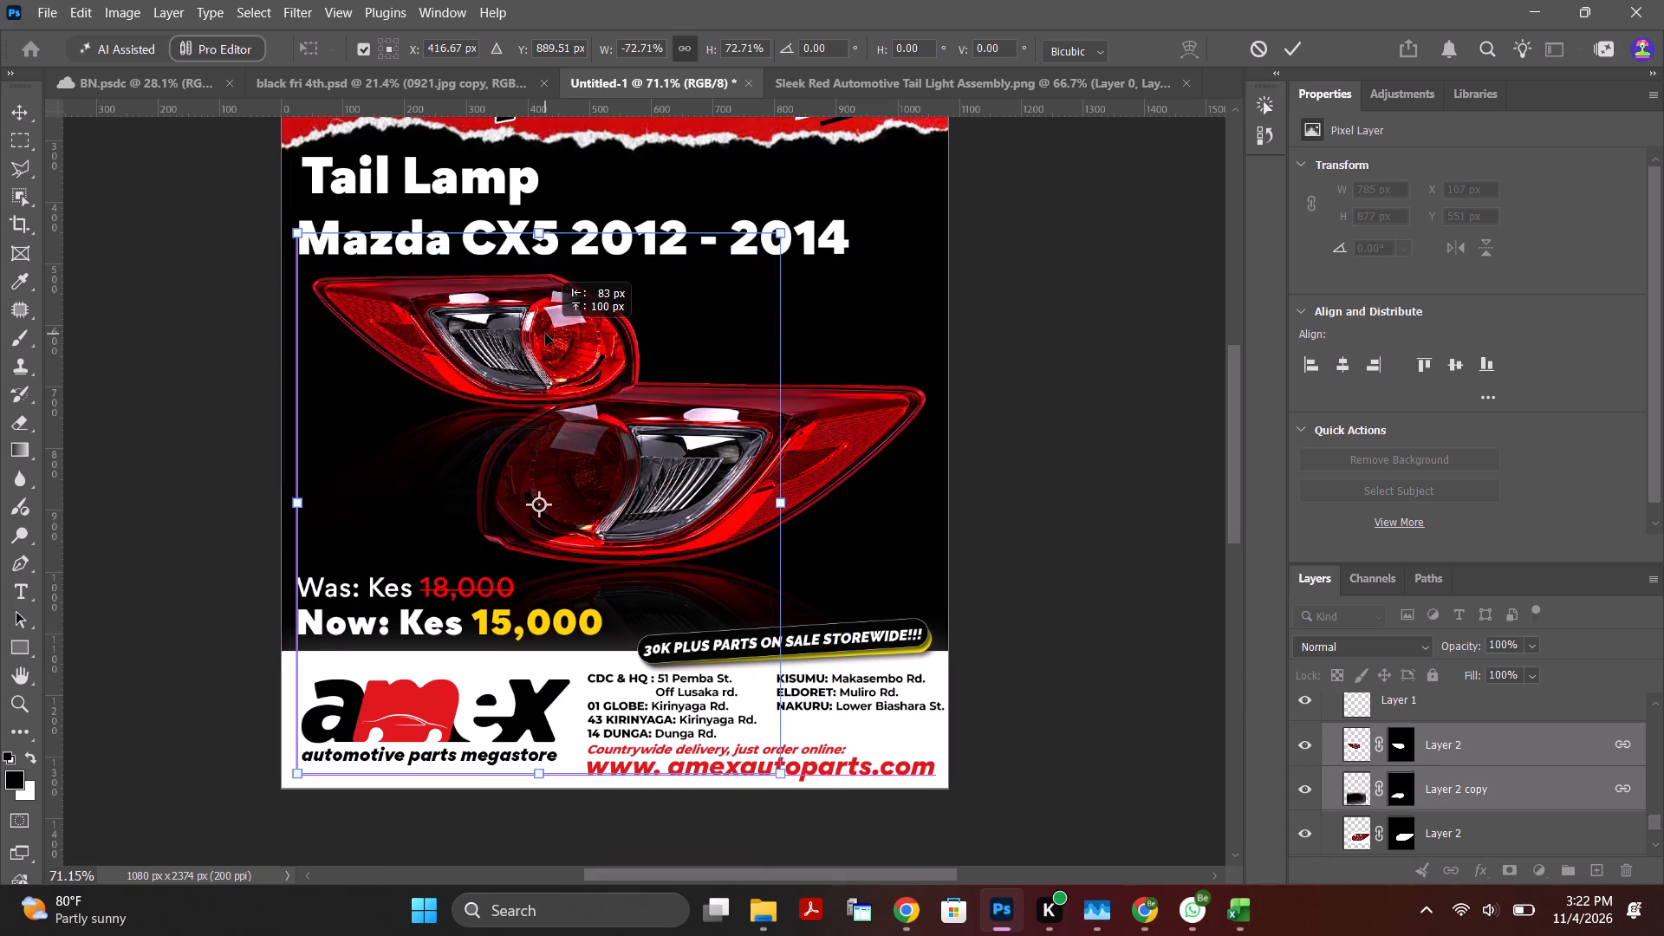
{"action": "left_click_drag", "start_coordinate": [545, 334], "coordinate": [537, 341]}
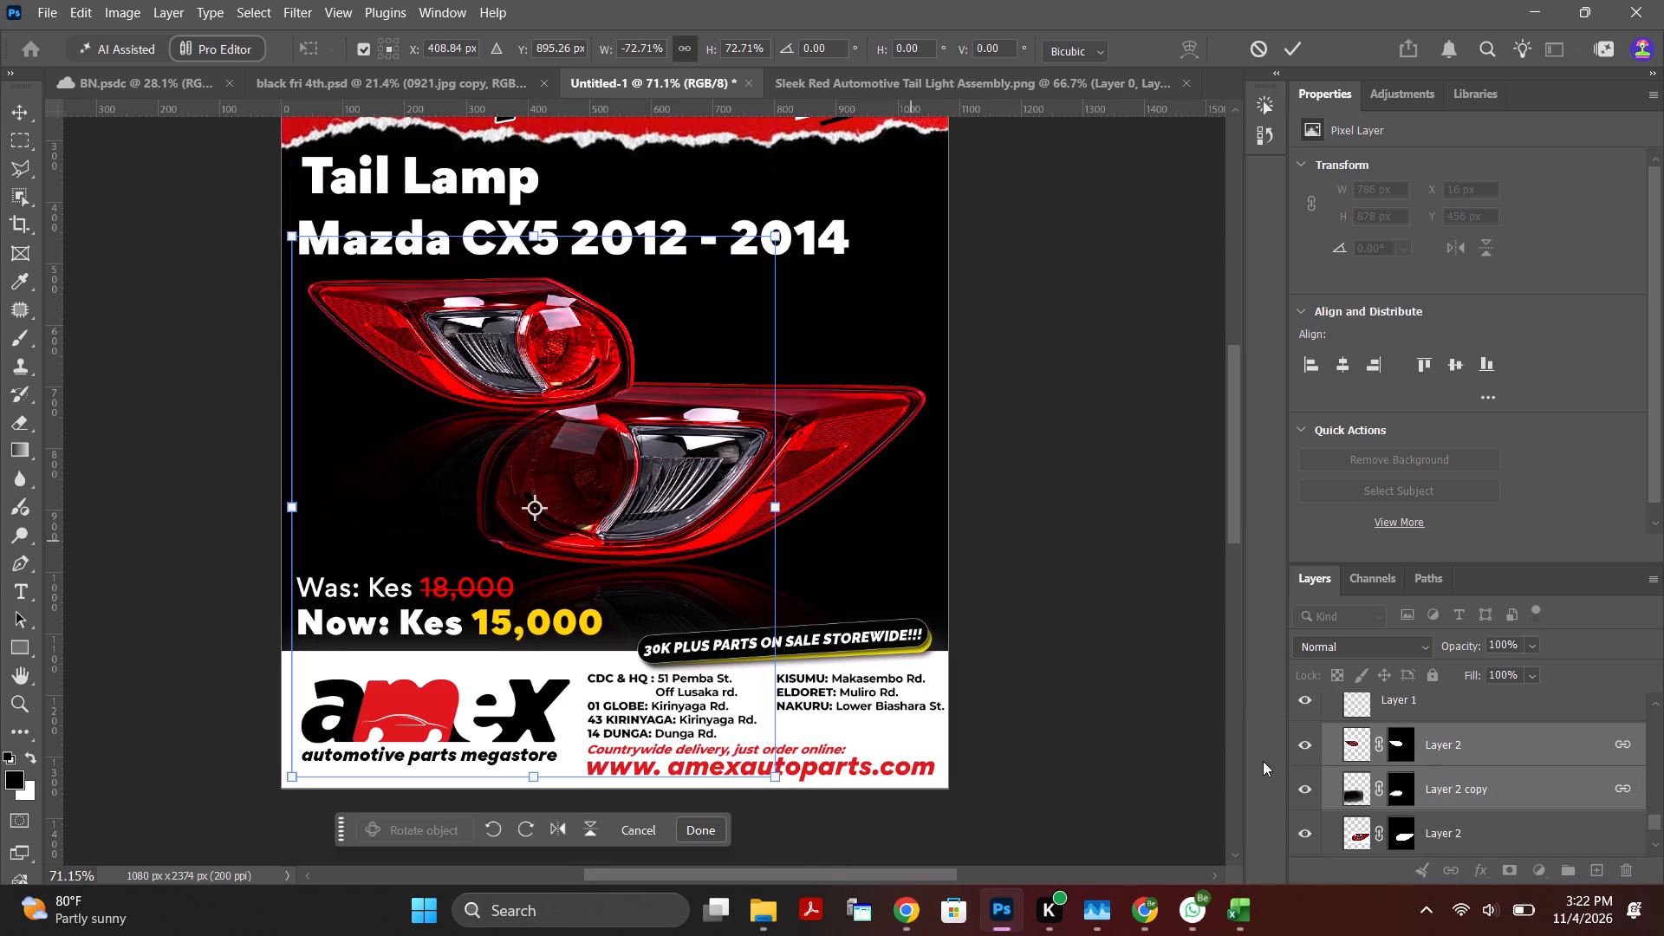
Move the mirrored lamp and its reflection in the layer order to between the original Layer 2 and its reflection, Layer 2 copy.
{"action": "left_click_drag", "start_coordinate": [1494, 746], "coordinate": [1493, 834]}
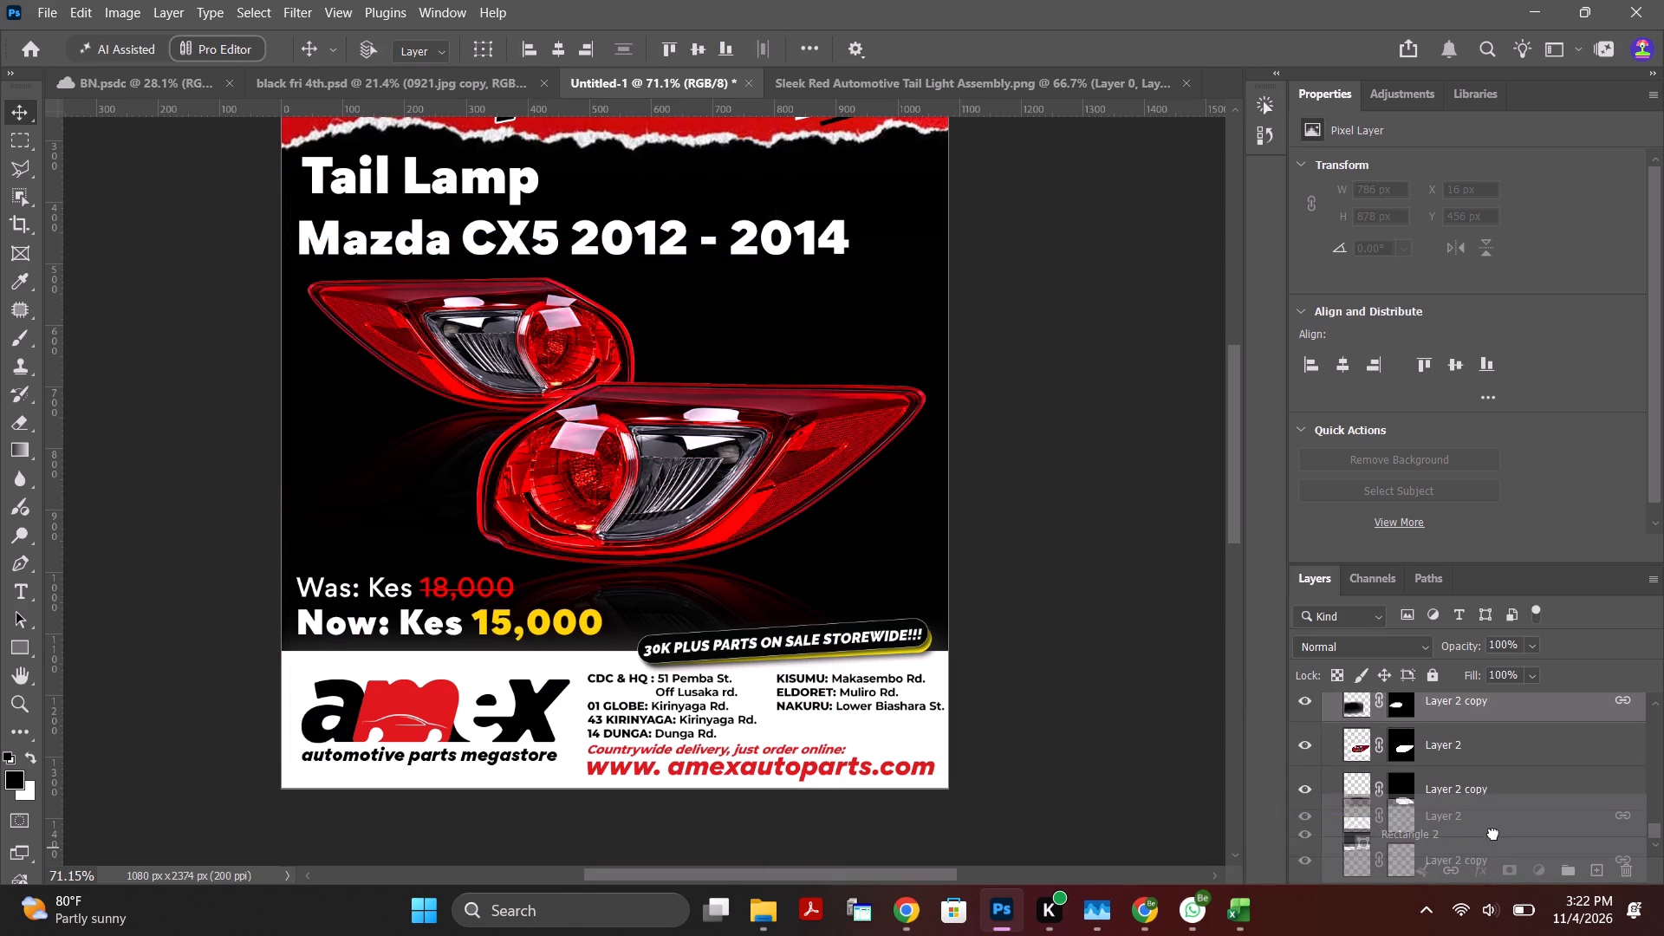
{"action": "left_click_drag", "start_coordinate": [1493, 834], "coordinate": [1490, 768]}
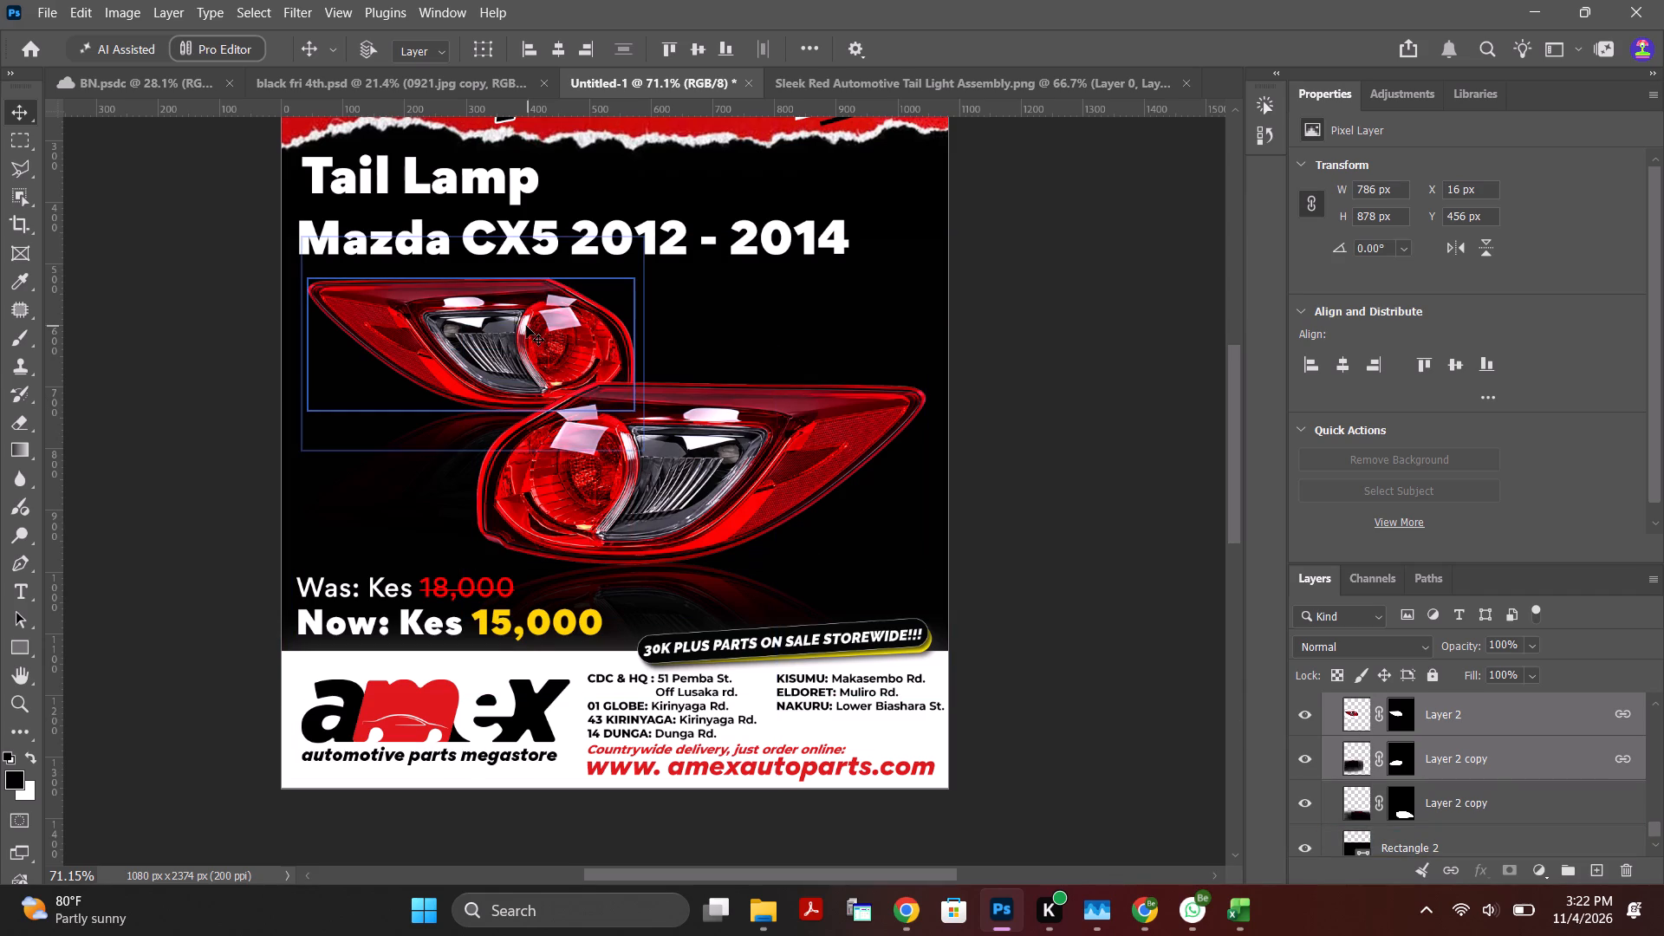
Scale the mirrored lamp and its reflection down to about 76.22% and position them under the start of the Mazda CX5 title.
{"action": "key", "text": "ctrl+t"}
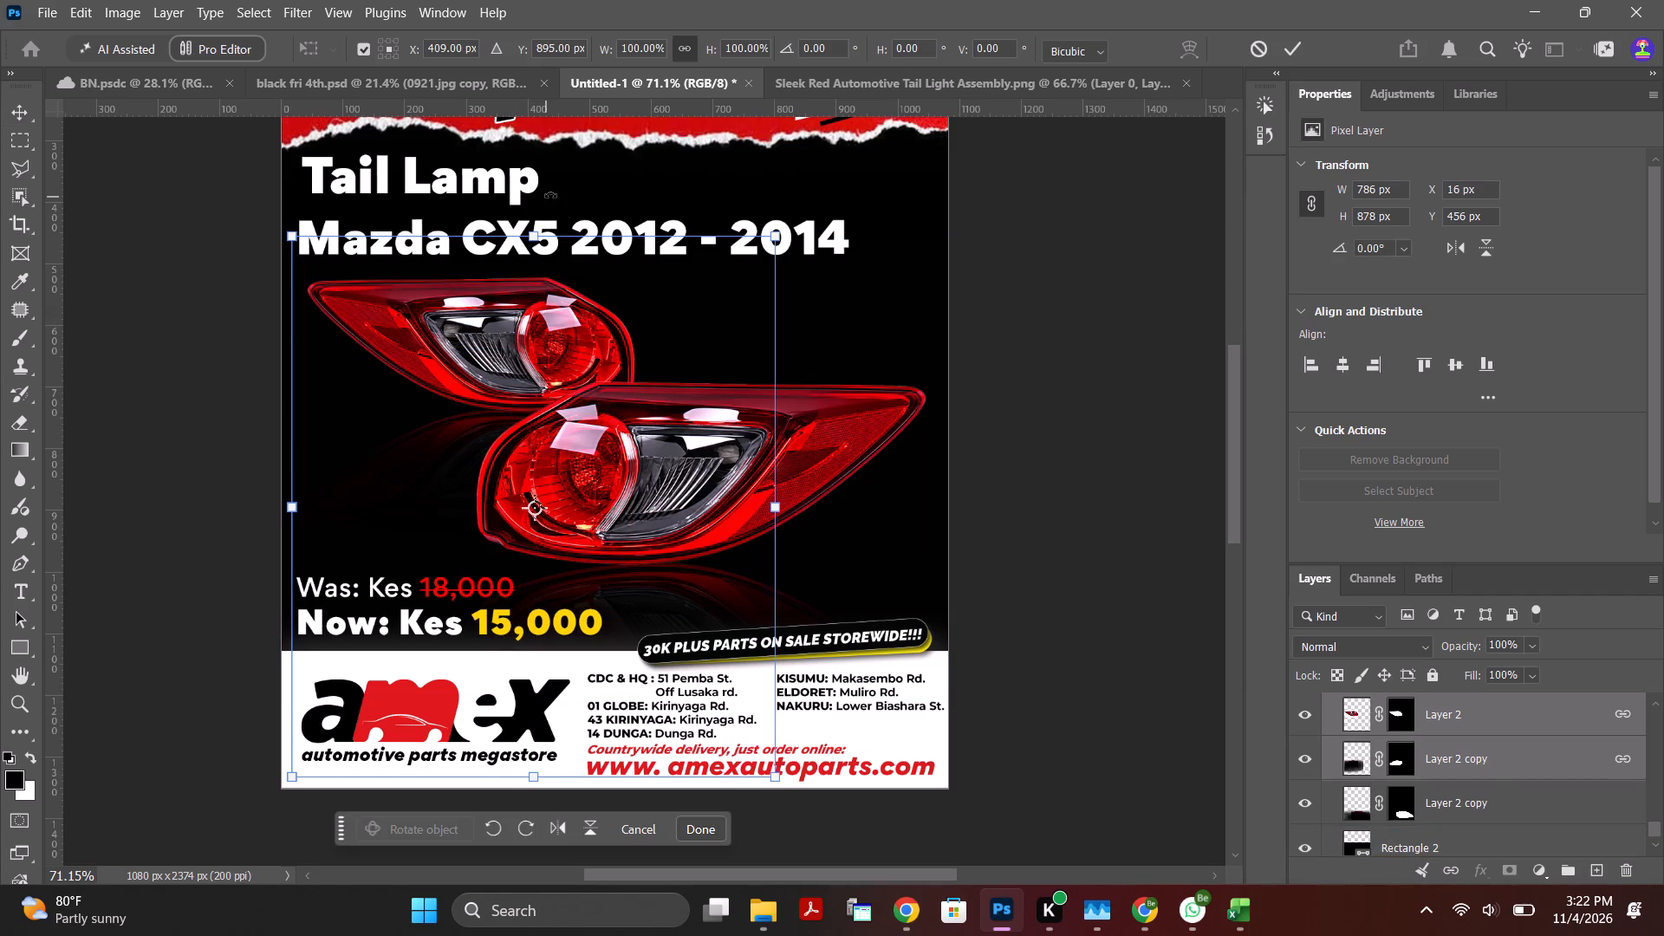
{"action": "left_click_drag", "start_coordinate": [777, 236], "coordinate": [687, 268]}
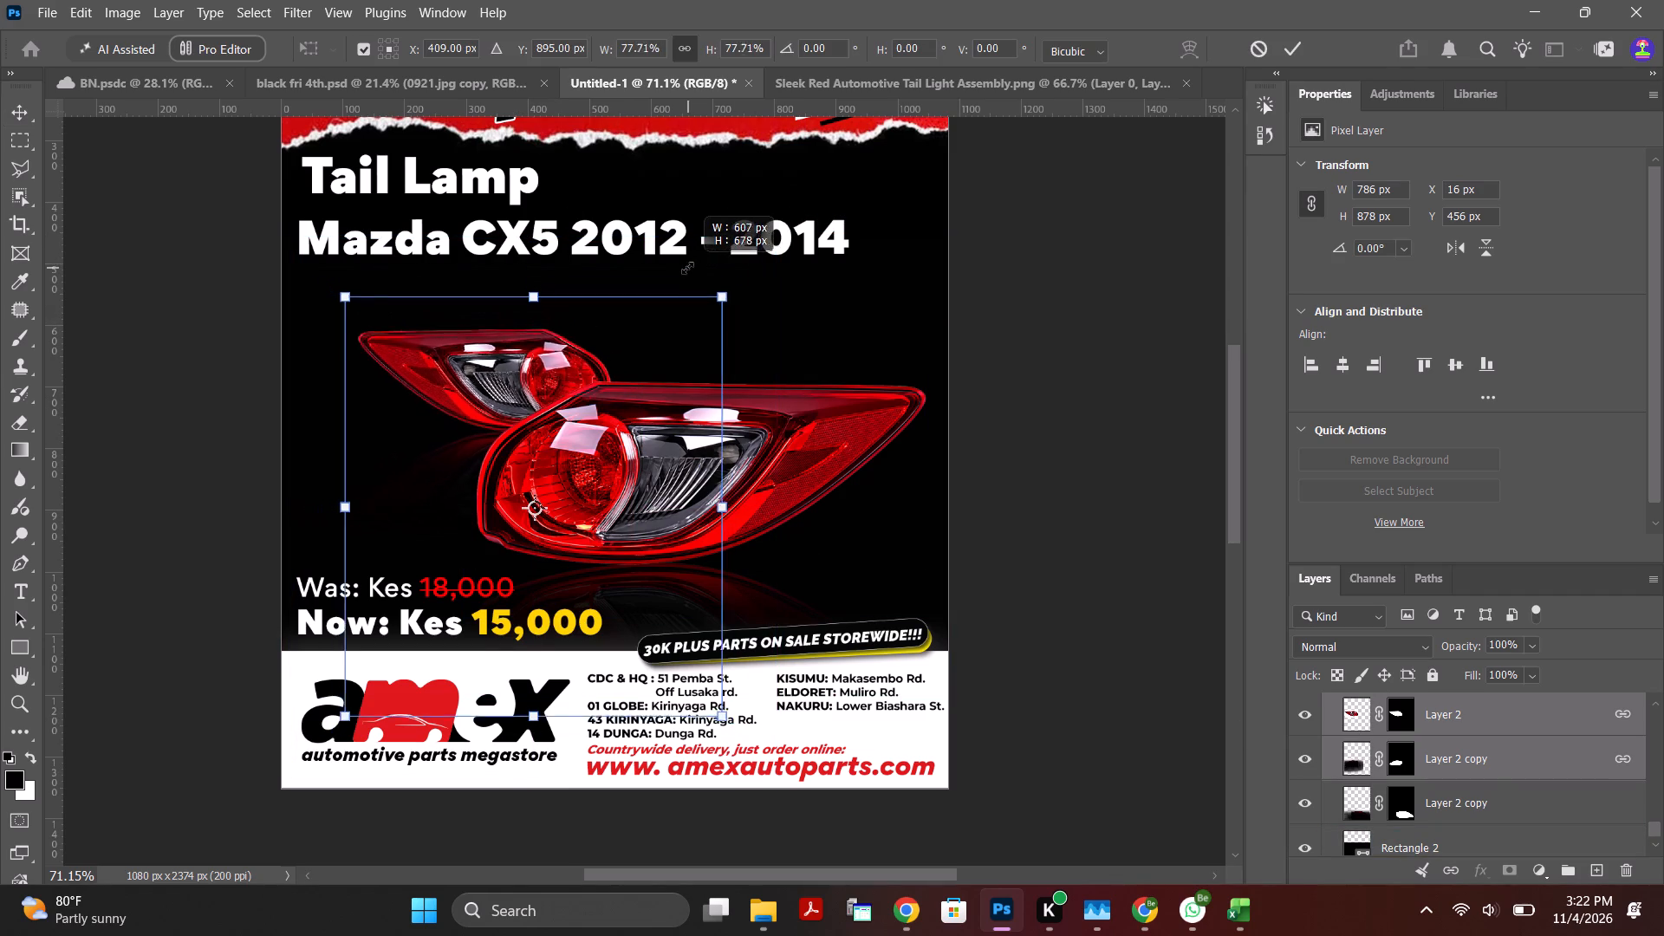
{"action": "left_click_drag", "start_coordinate": [687, 268], "coordinate": [685, 270]}
{"action": "left_click_drag", "start_coordinate": [530, 376], "coordinate": [477, 336]}
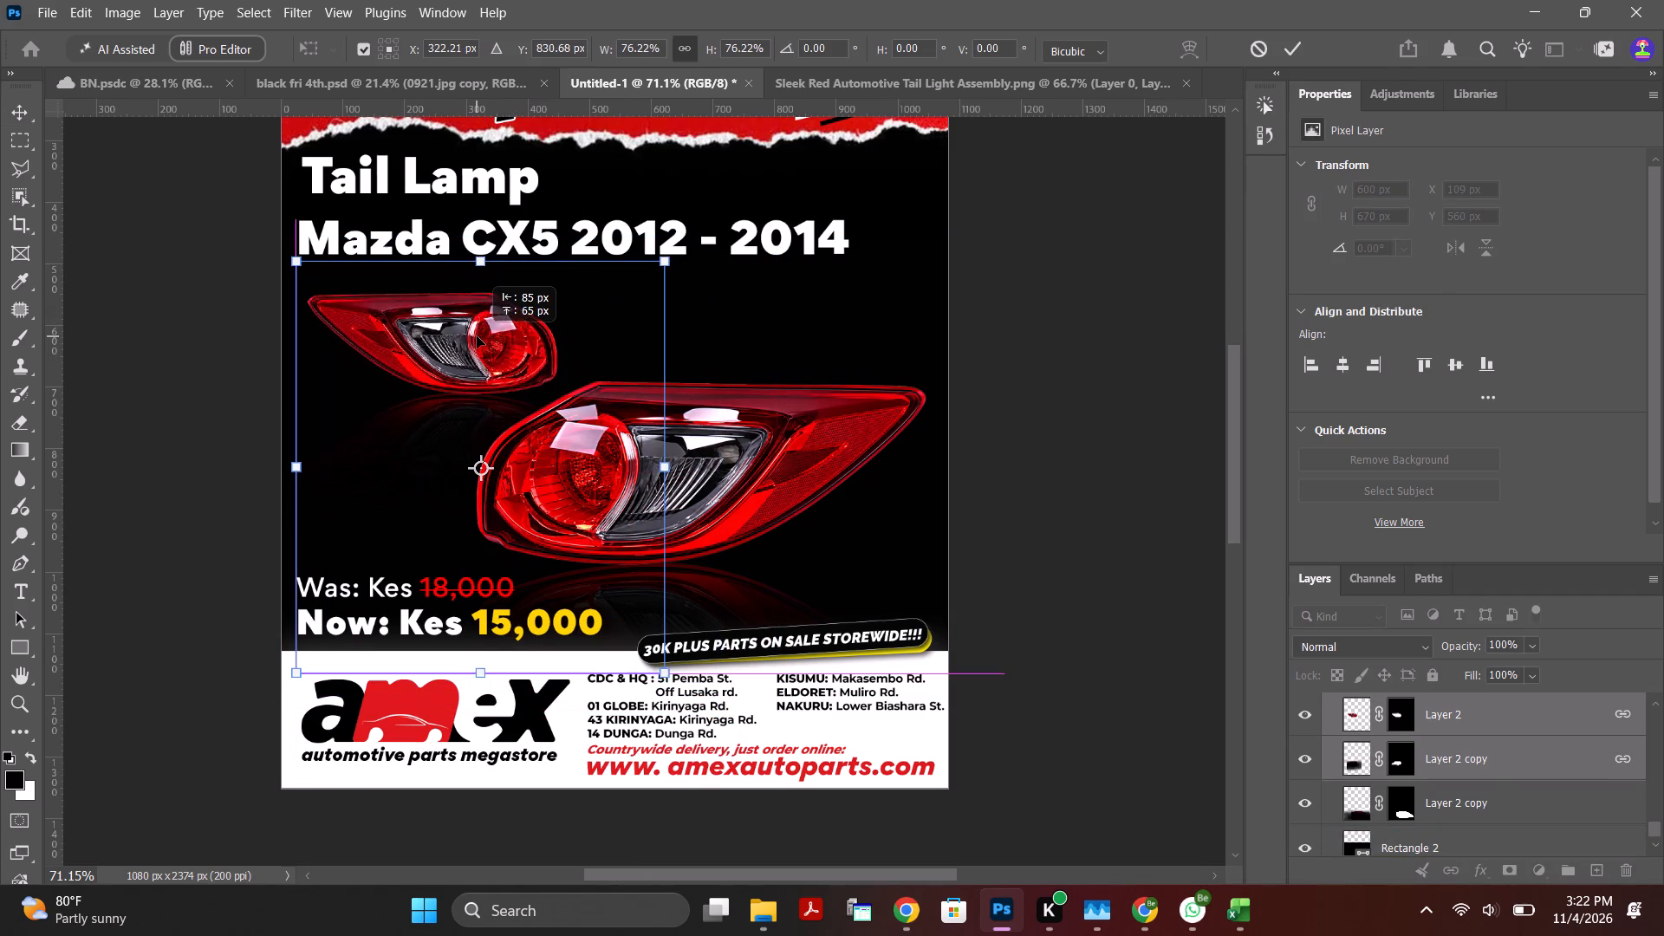
{"action": "left_click_drag", "start_coordinate": [477, 336], "coordinate": [478, 334]}
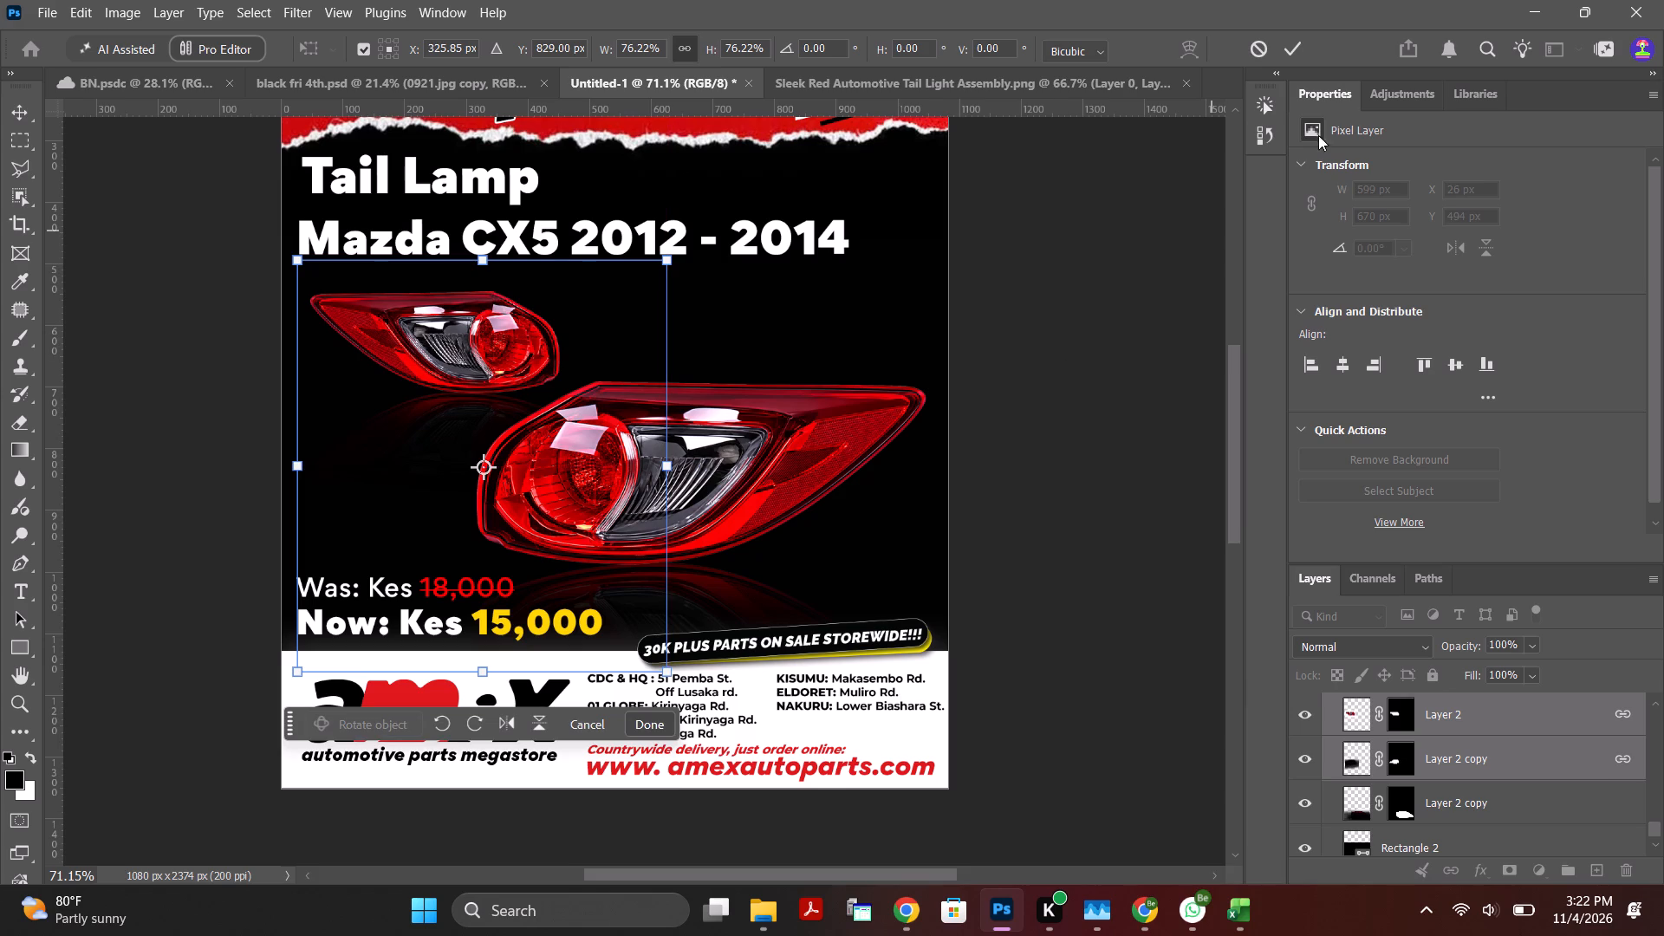
{"action": "left_click", "coordinate": [1296, 47]}
{"action": "left_click", "coordinate": [1017, 458]}
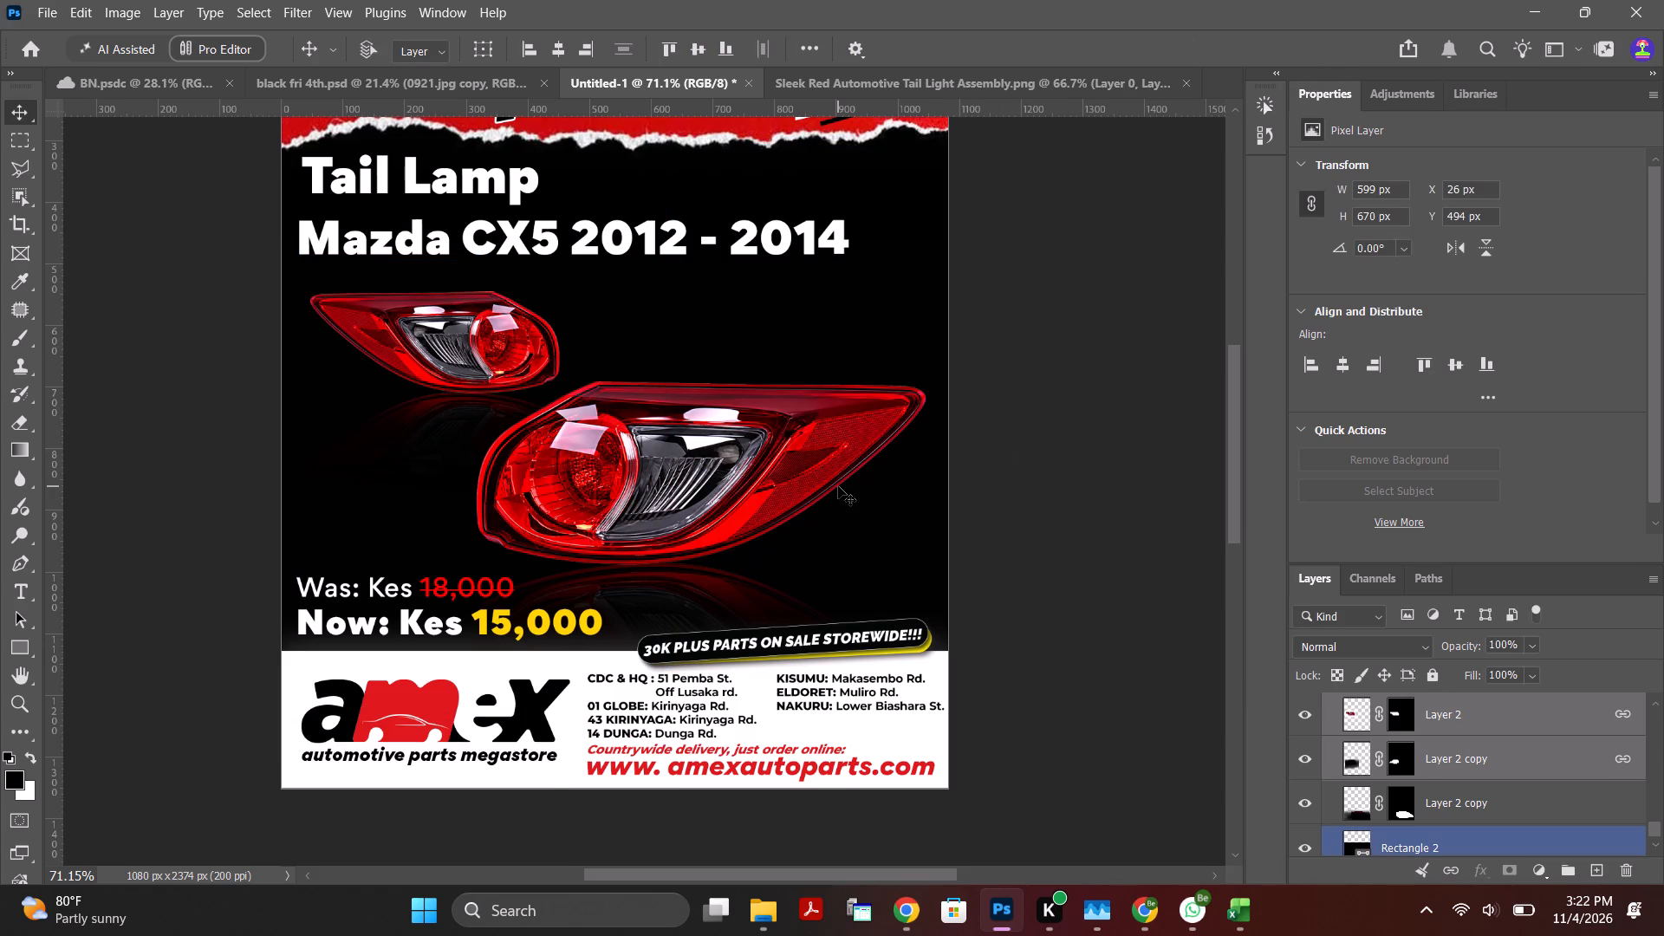
Switch to Chrome, close the enlarged lamp photo and check the product page for the lamp's brand, returning to Photoshop.
{"action": "left_click", "coordinate": [911, 919]}
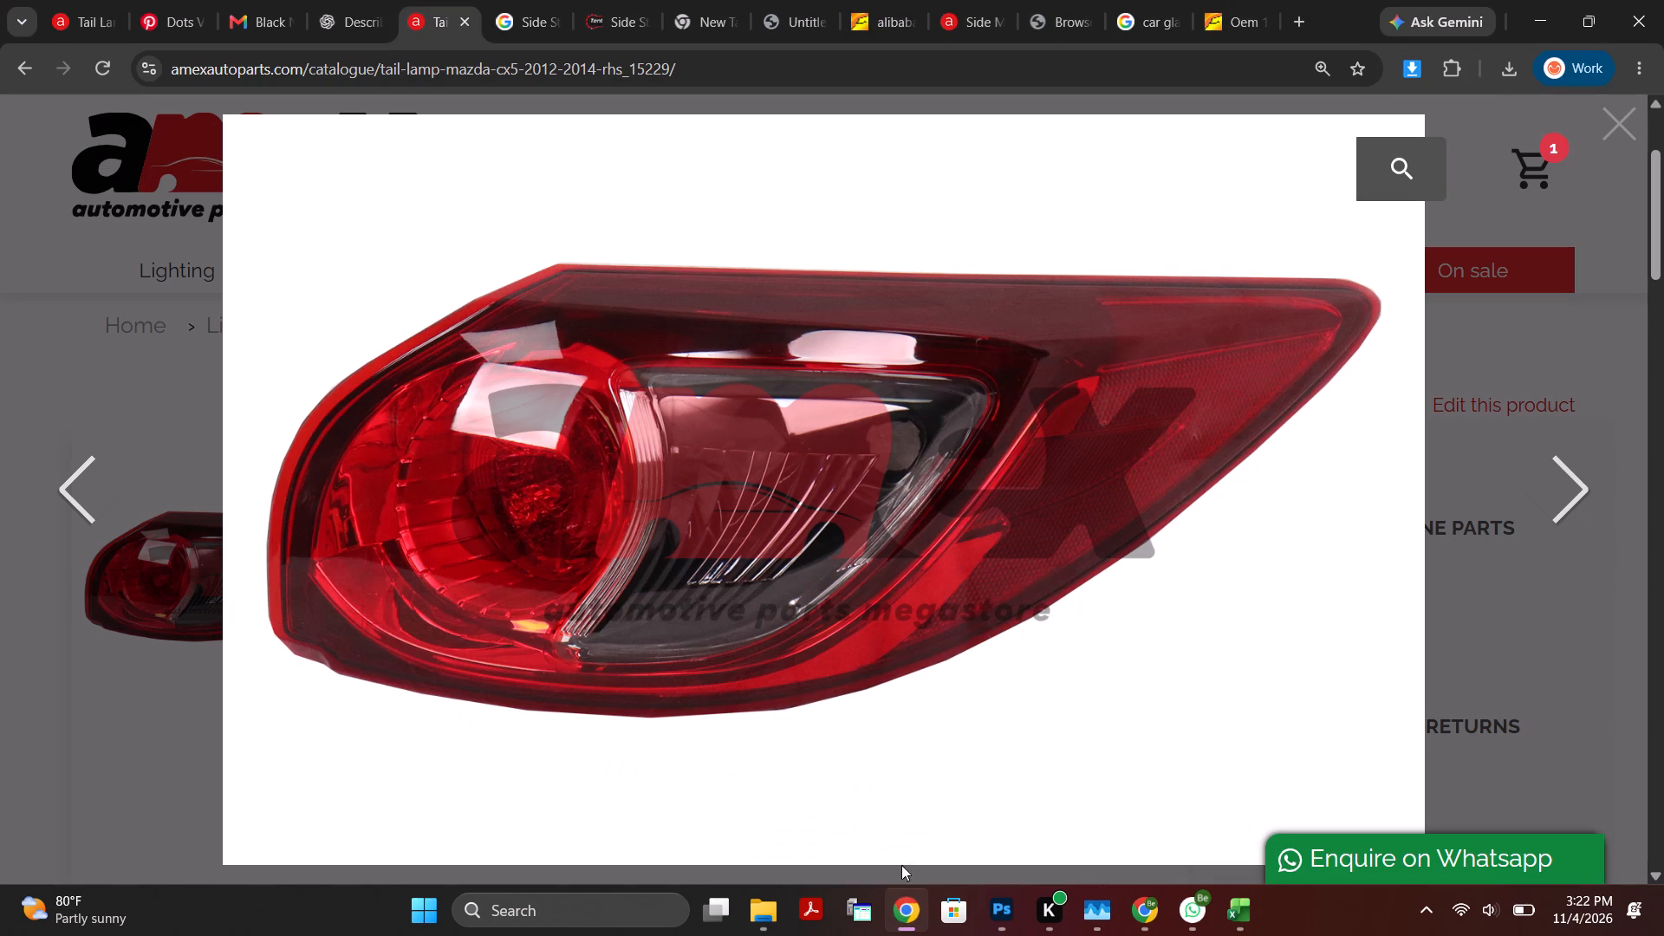
{"action": "left_click", "coordinate": [1513, 392]}
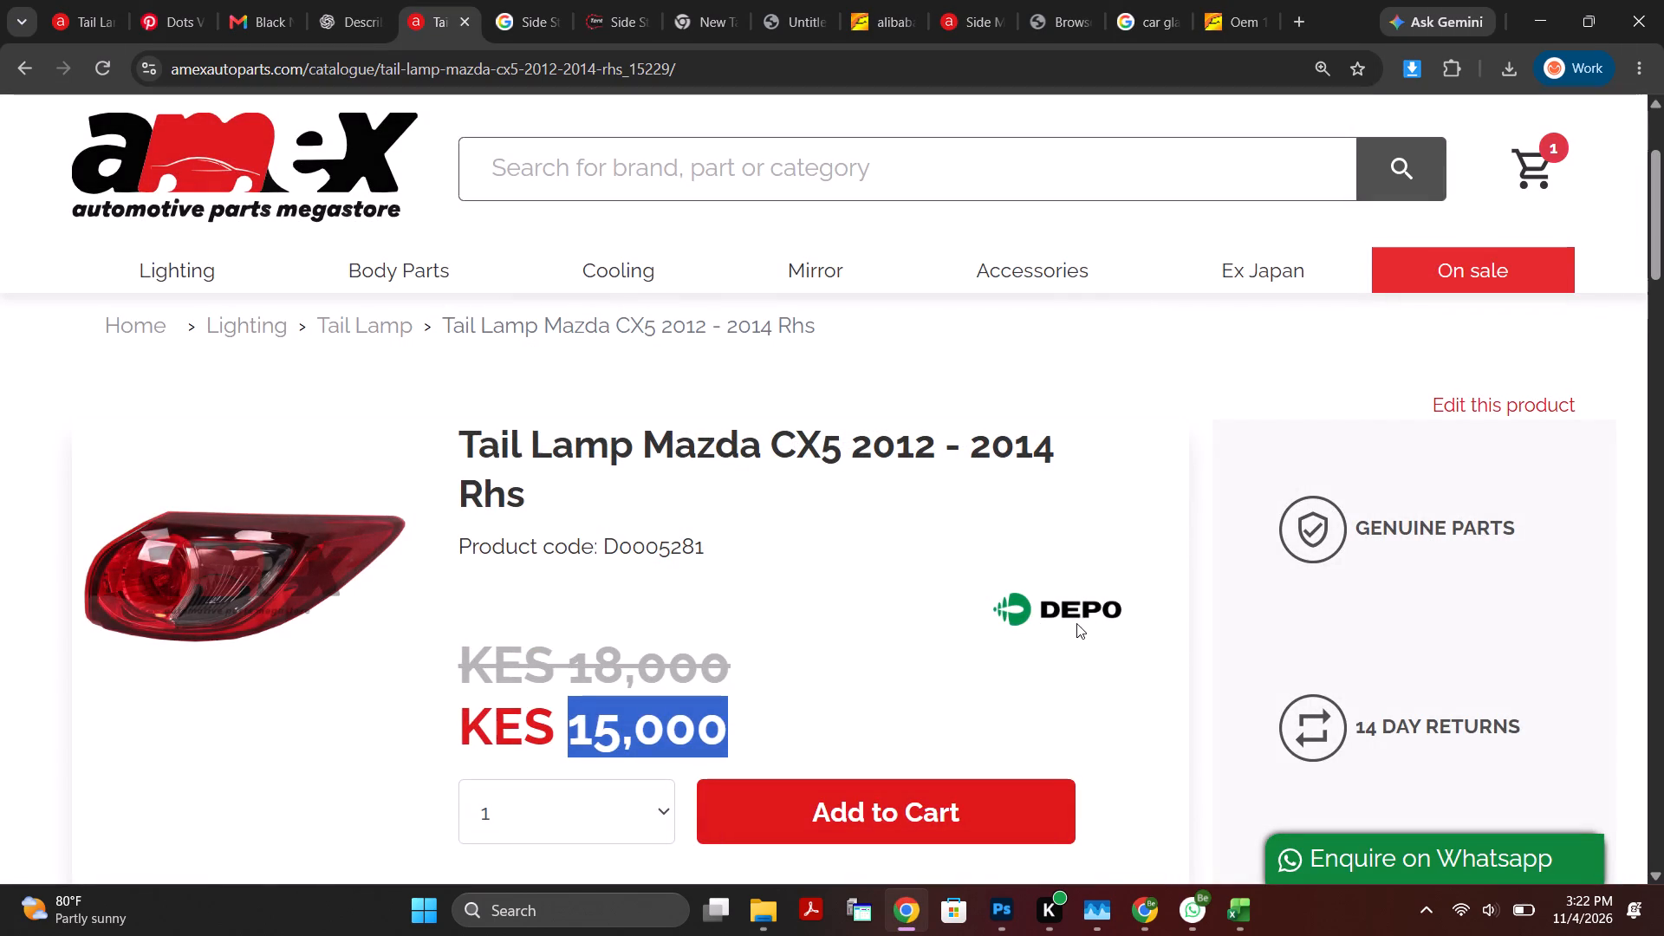
{"action": "left_click", "coordinate": [998, 911]}
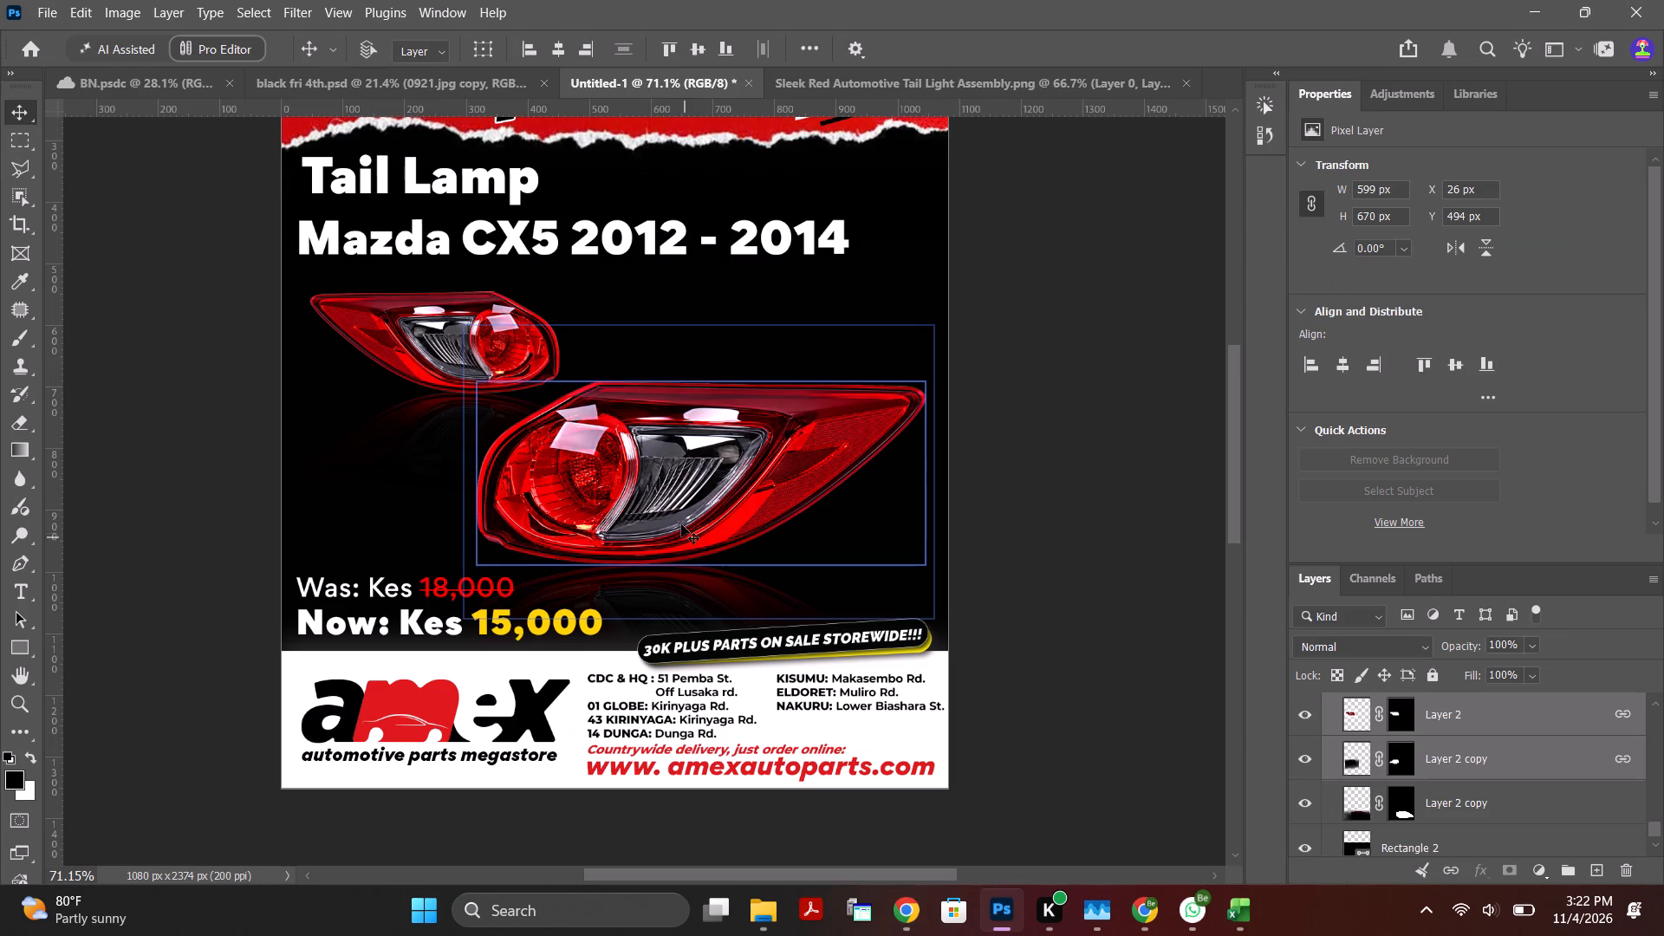
Review the whole poster and look through the open documents black fri 4th.psd and BN.psdc for comparable lamp posters.
{"action": "scroll", "coordinate": [770, 436], "scroll_direction": "down", "scroll_amount": 7, "text": "alt"}
{"action": "scroll", "coordinate": [720, 193], "scroll_direction": "up", "scroll_amount": 3, "text": "alt"}
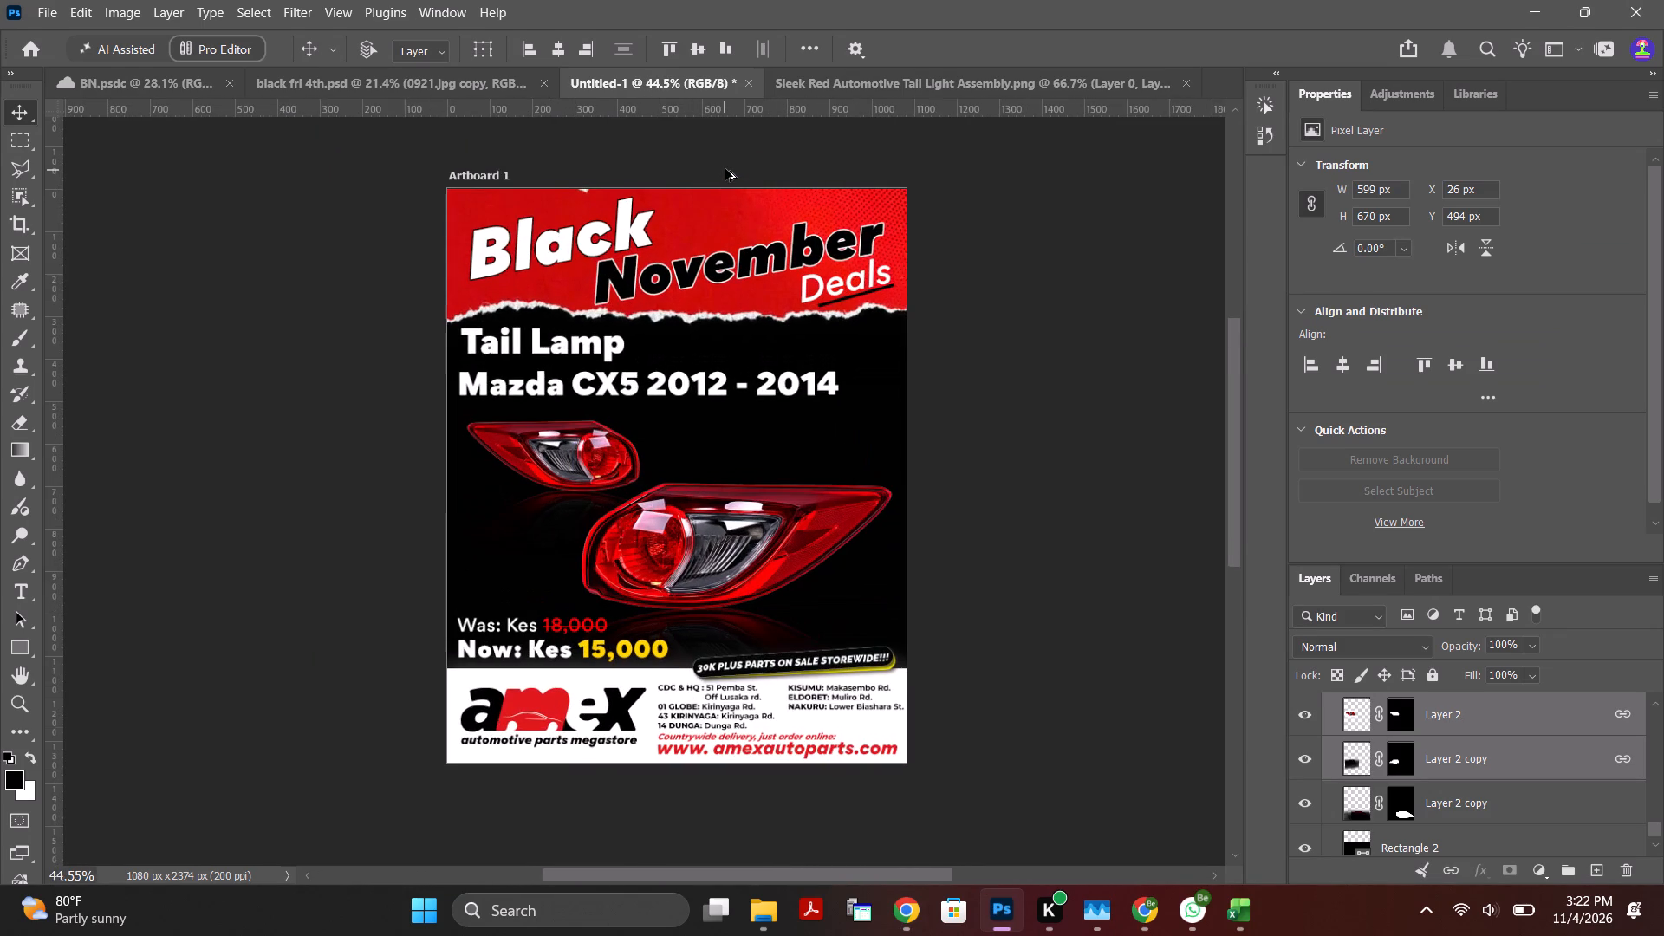
{"action": "scroll", "coordinate": [725, 169], "scroll_direction": "up", "scroll_amount": 1, "text": "alt"}
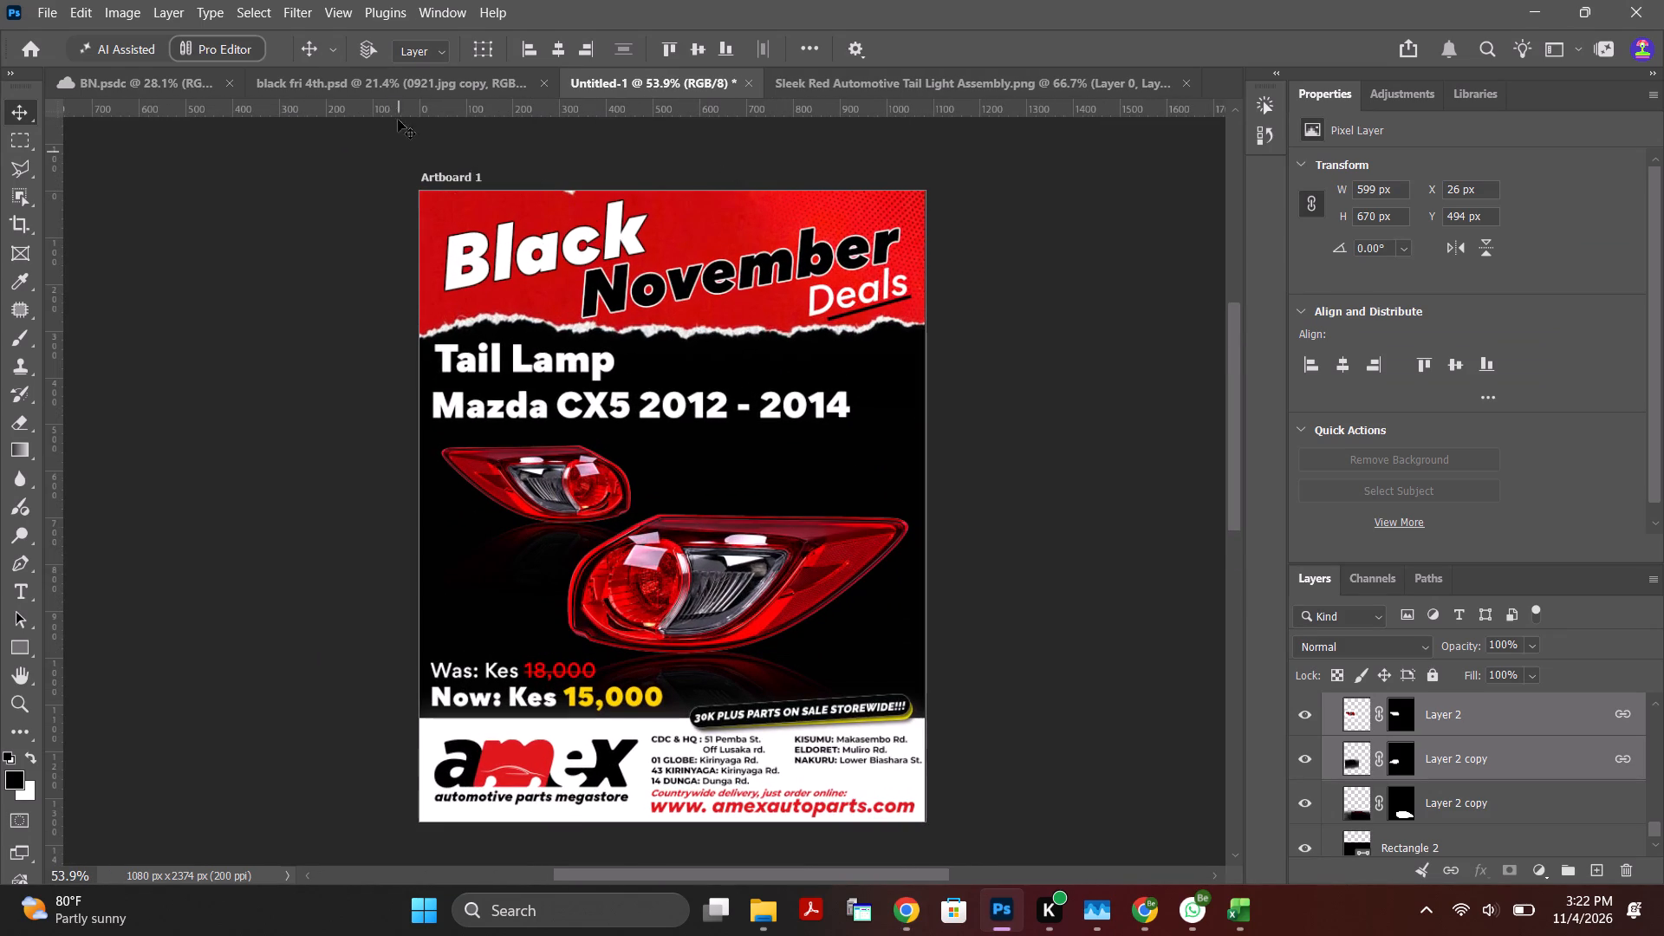
{"action": "left_click", "coordinate": [411, 75]}
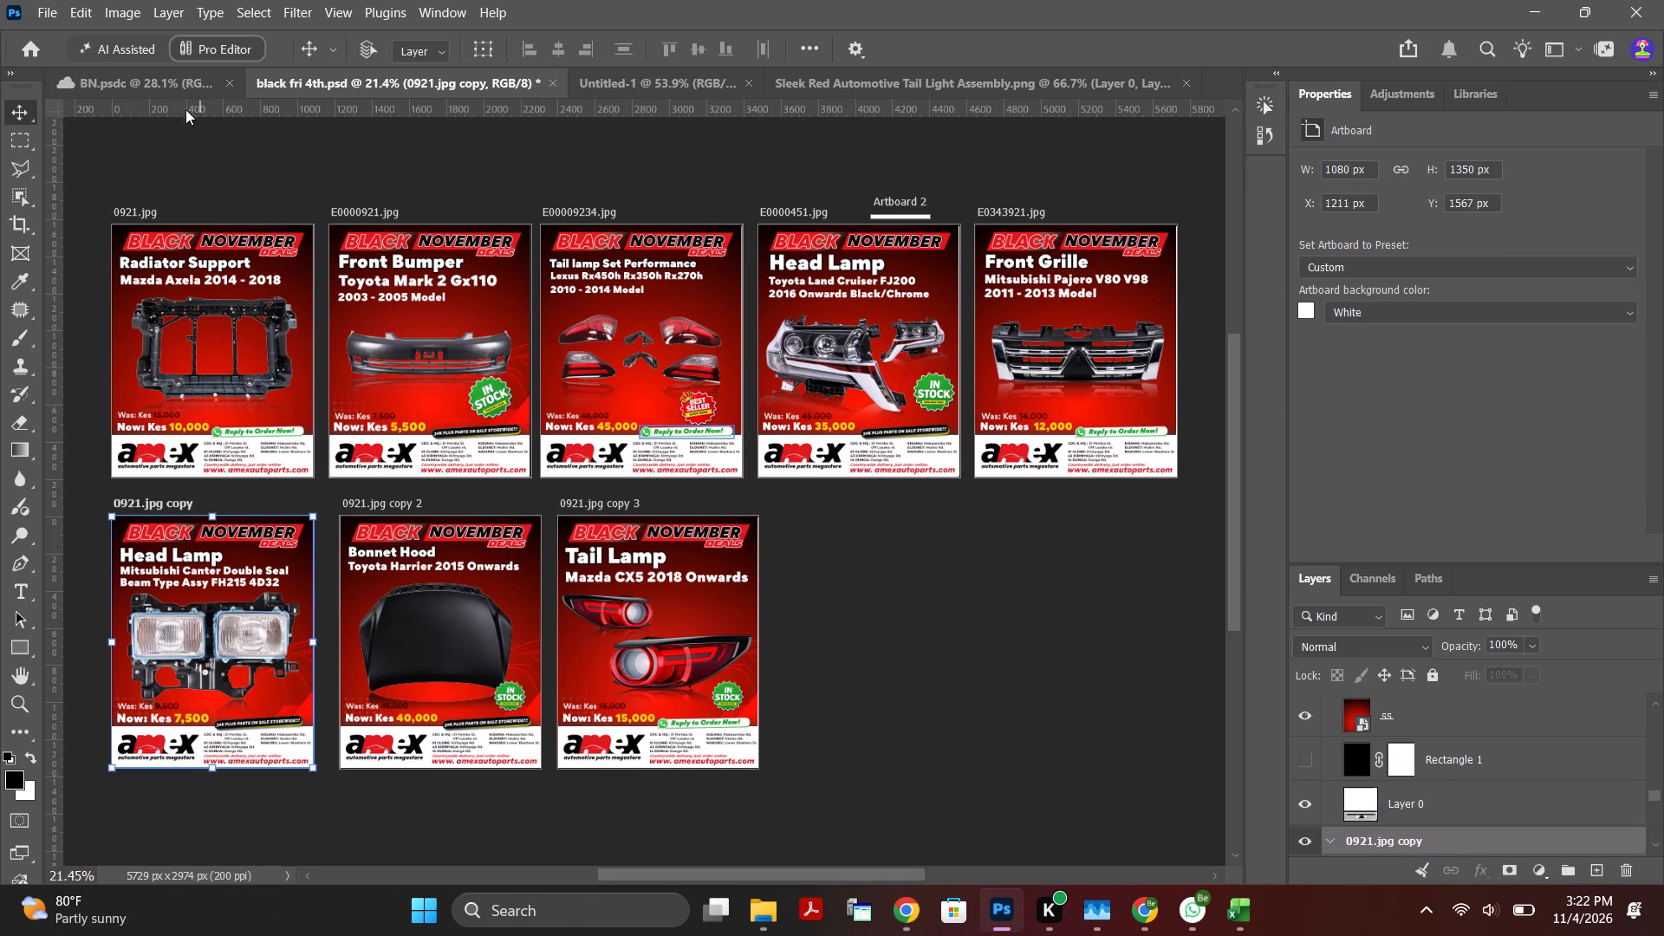
{"action": "left_click", "coordinate": [180, 82]}
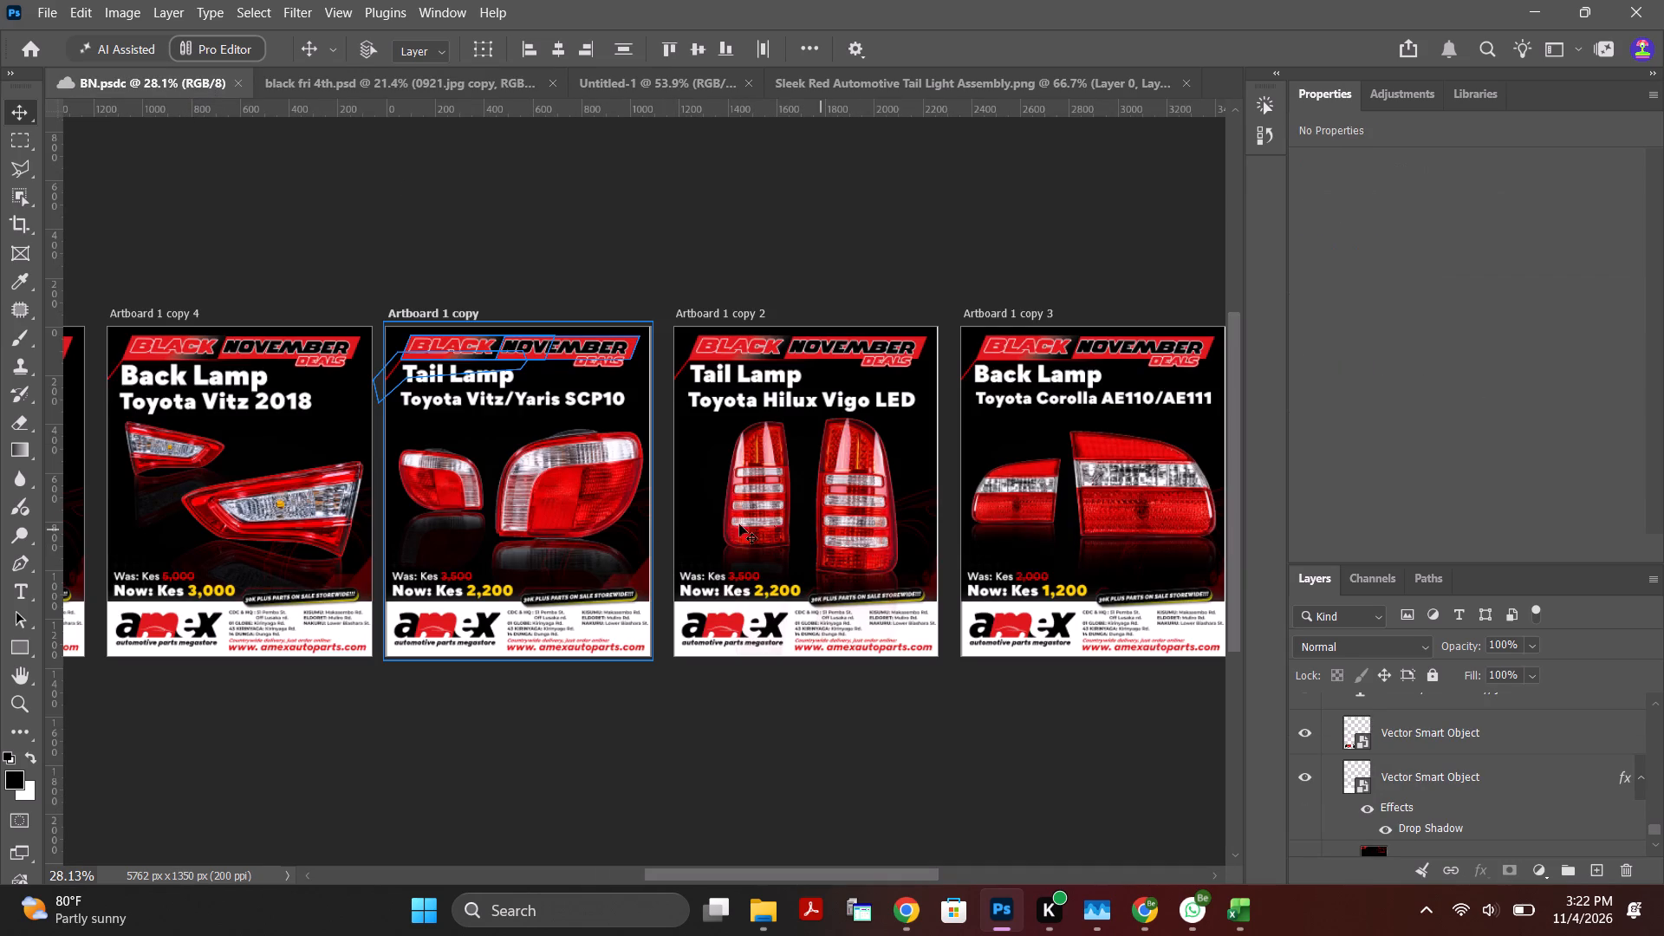
{"action": "scroll", "coordinate": [580, 523], "scroll_direction": "down", "scroll_amount": 5, "text": "alt"}
{"action": "scroll", "coordinate": [332, 534], "scroll_direction": "up", "scroll_amount": 2, "text": "alt"}
{"action": "scroll", "coordinate": [1085, 578], "scroll_direction": "up", "scroll_amount": 3, "text": "alt"}
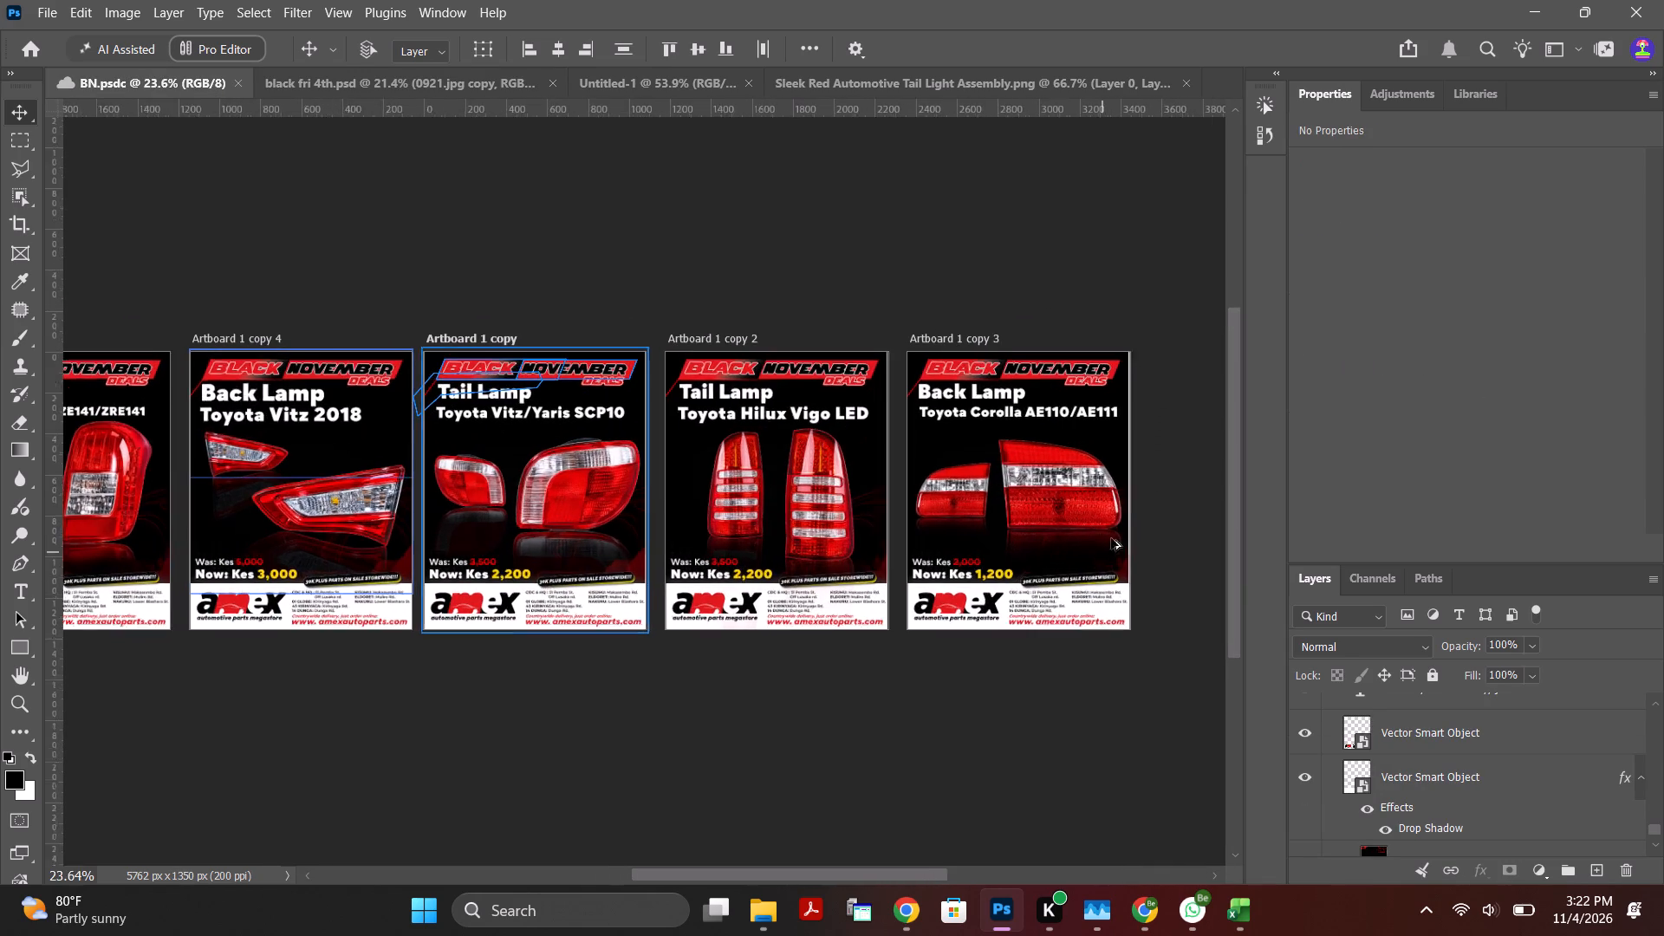
{"action": "scroll", "coordinate": [1111, 538], "scroll_direction": "up", "scroll_amount": 7, "text": "alt"}
{"action": "scroll", "coordinate": [1115, 523], "scroll_direction": "down", "scroll_amount": 6, "text": "alt"}
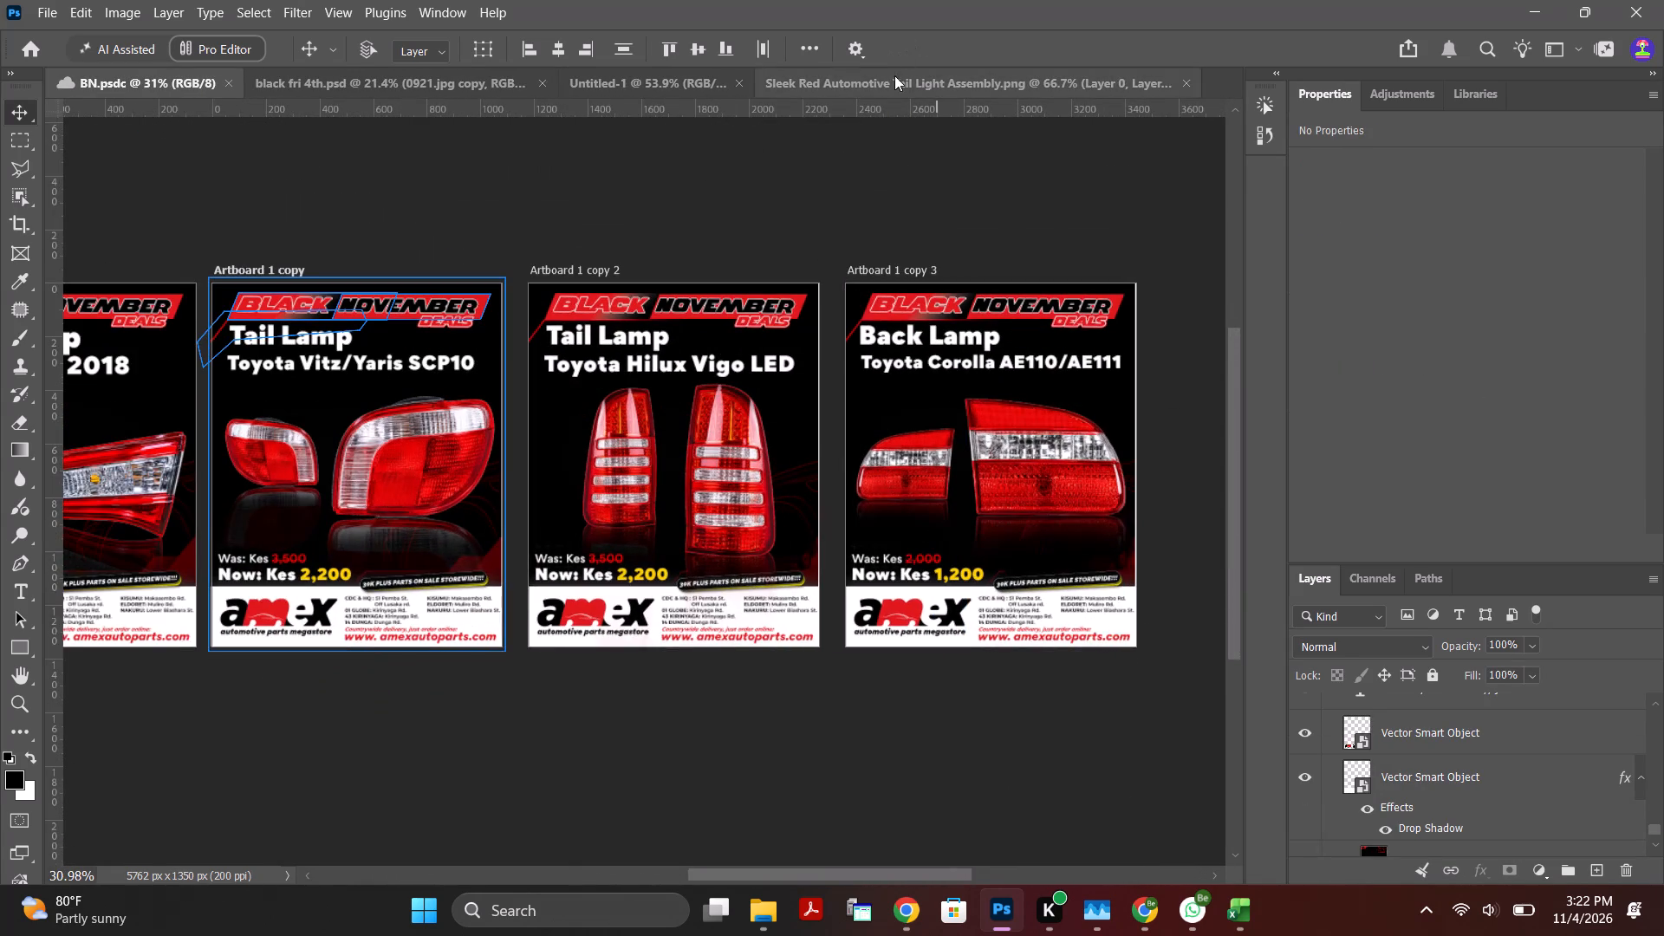
{"action": "left_click", "coordinate": [894, 75]}
{"action": "left_click", "coordinate": [627, 82]}
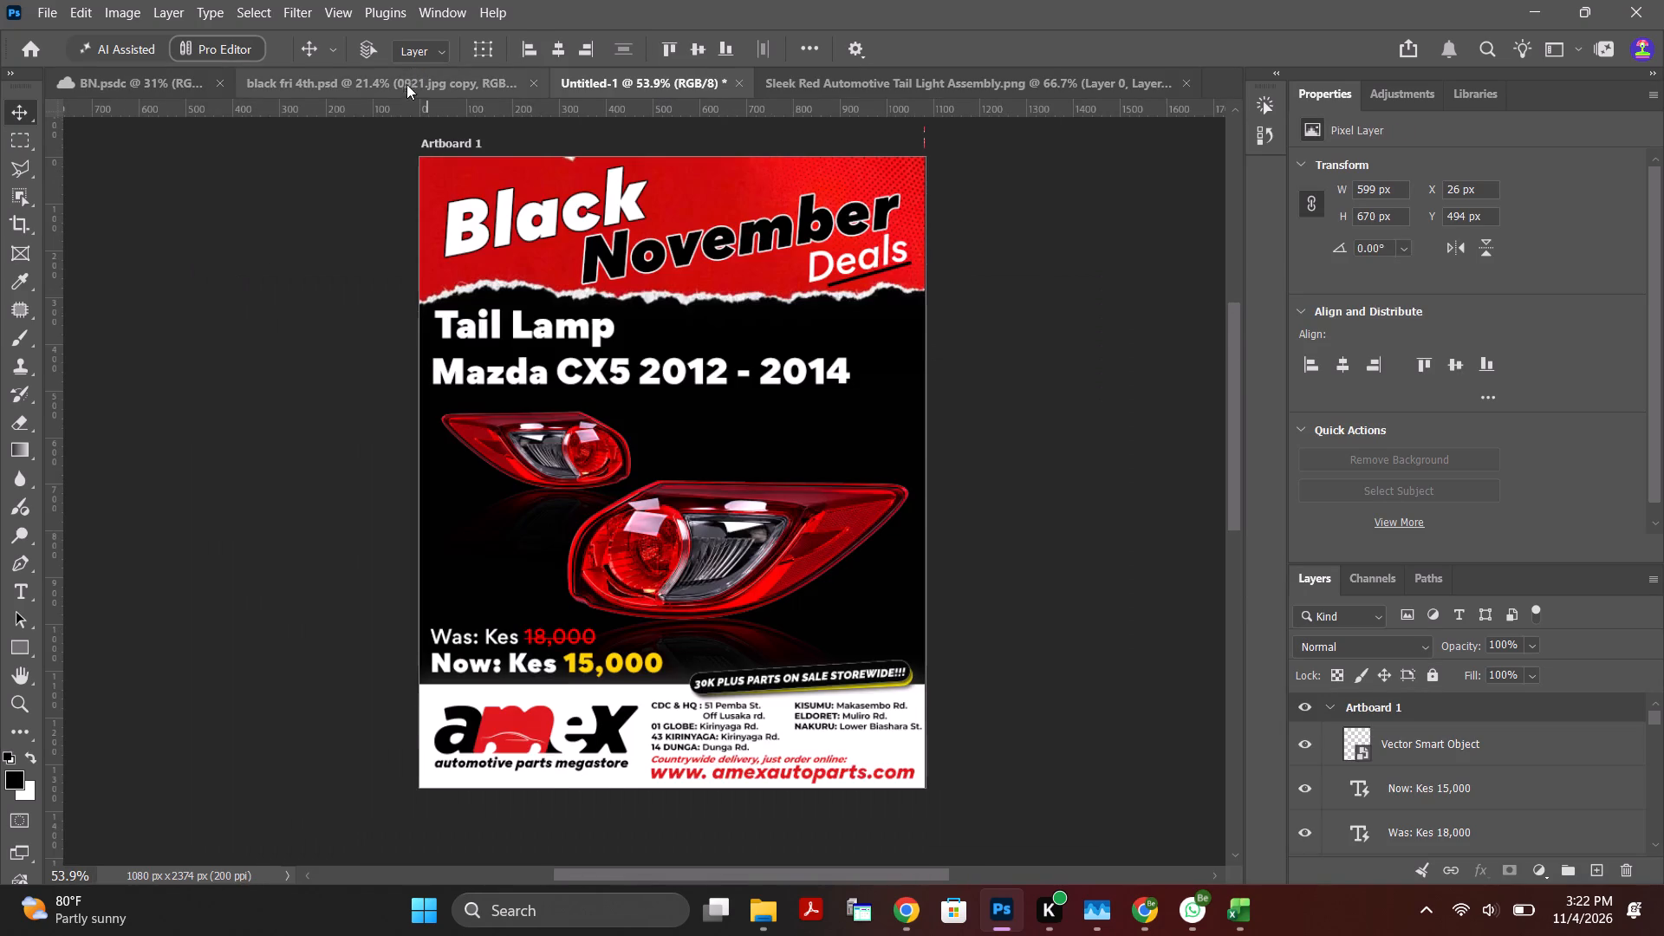
{"action": "left_click", "coordinate": [406, 86]}
{"action": "left_click", "coordinate": [159, 88]}
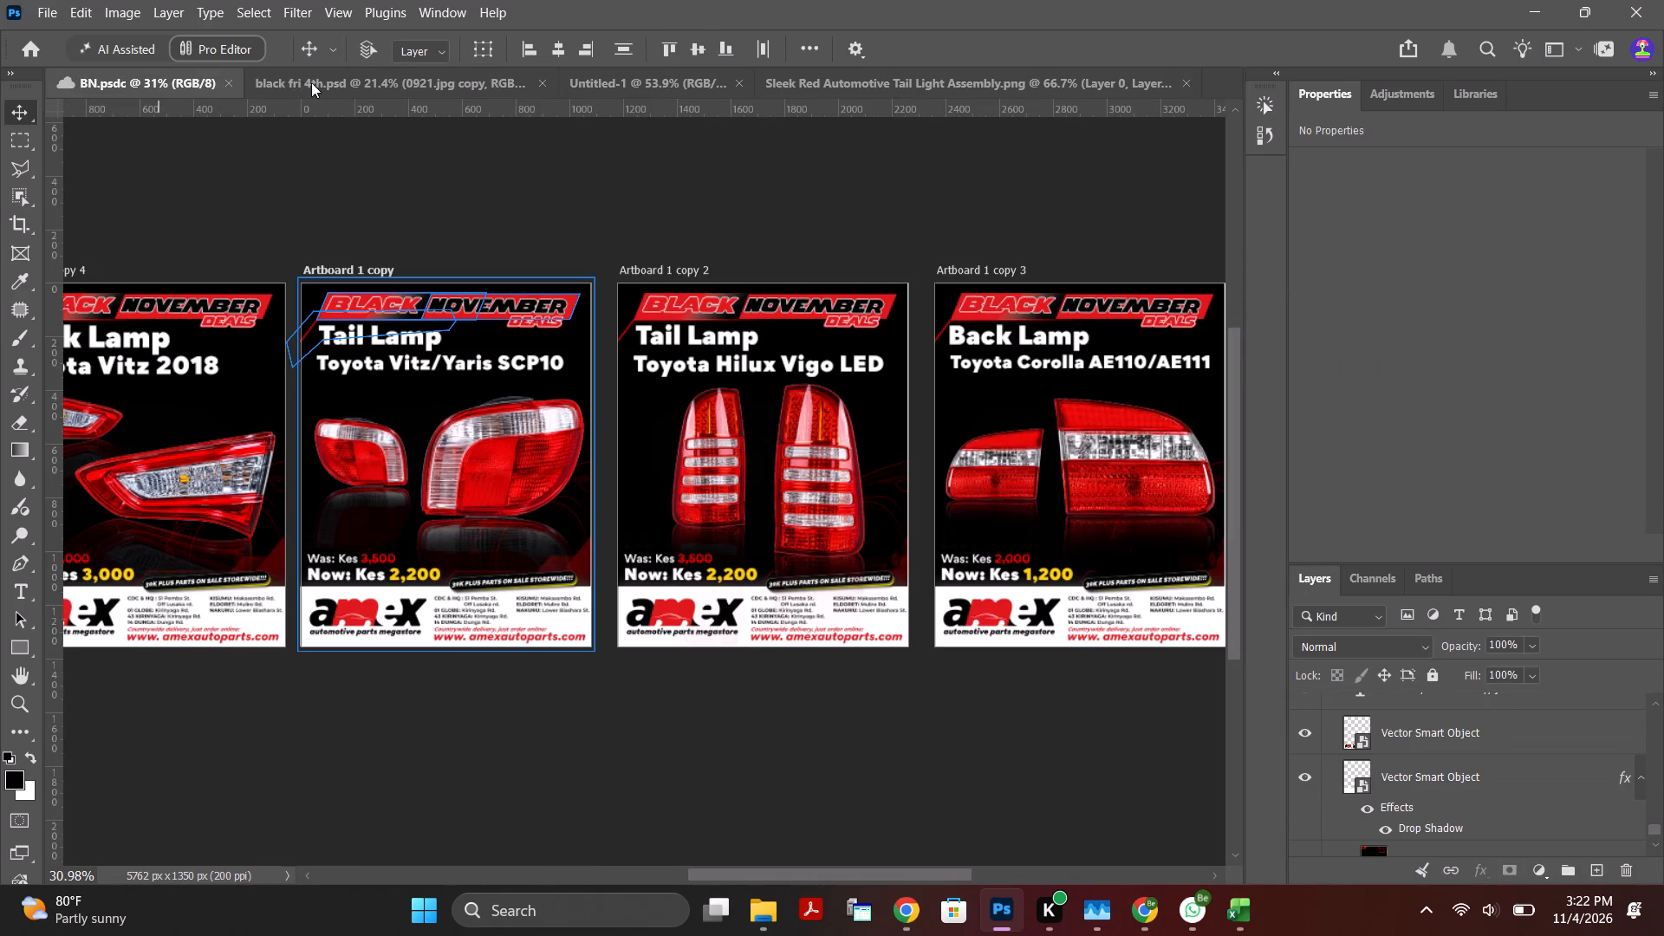
Close the black fri 4th.psd document without saving its changes.
{"action": "left_click", "coordinate": [312, 82]}
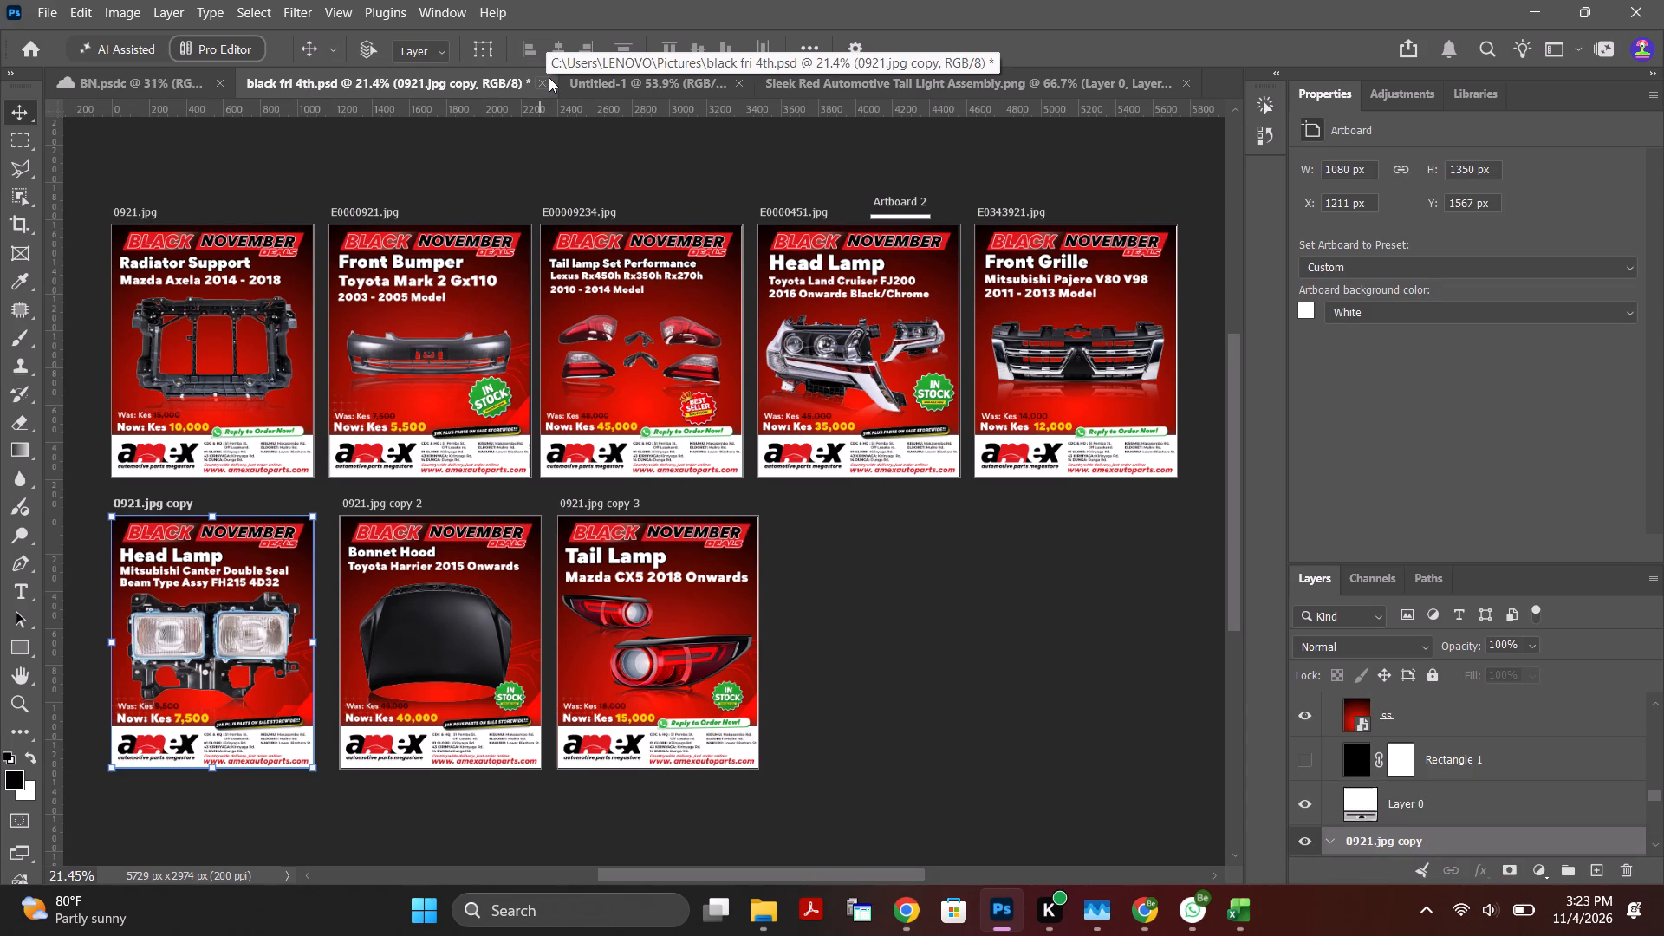
{"action": "left_click", "coordinate": [549, 77]}
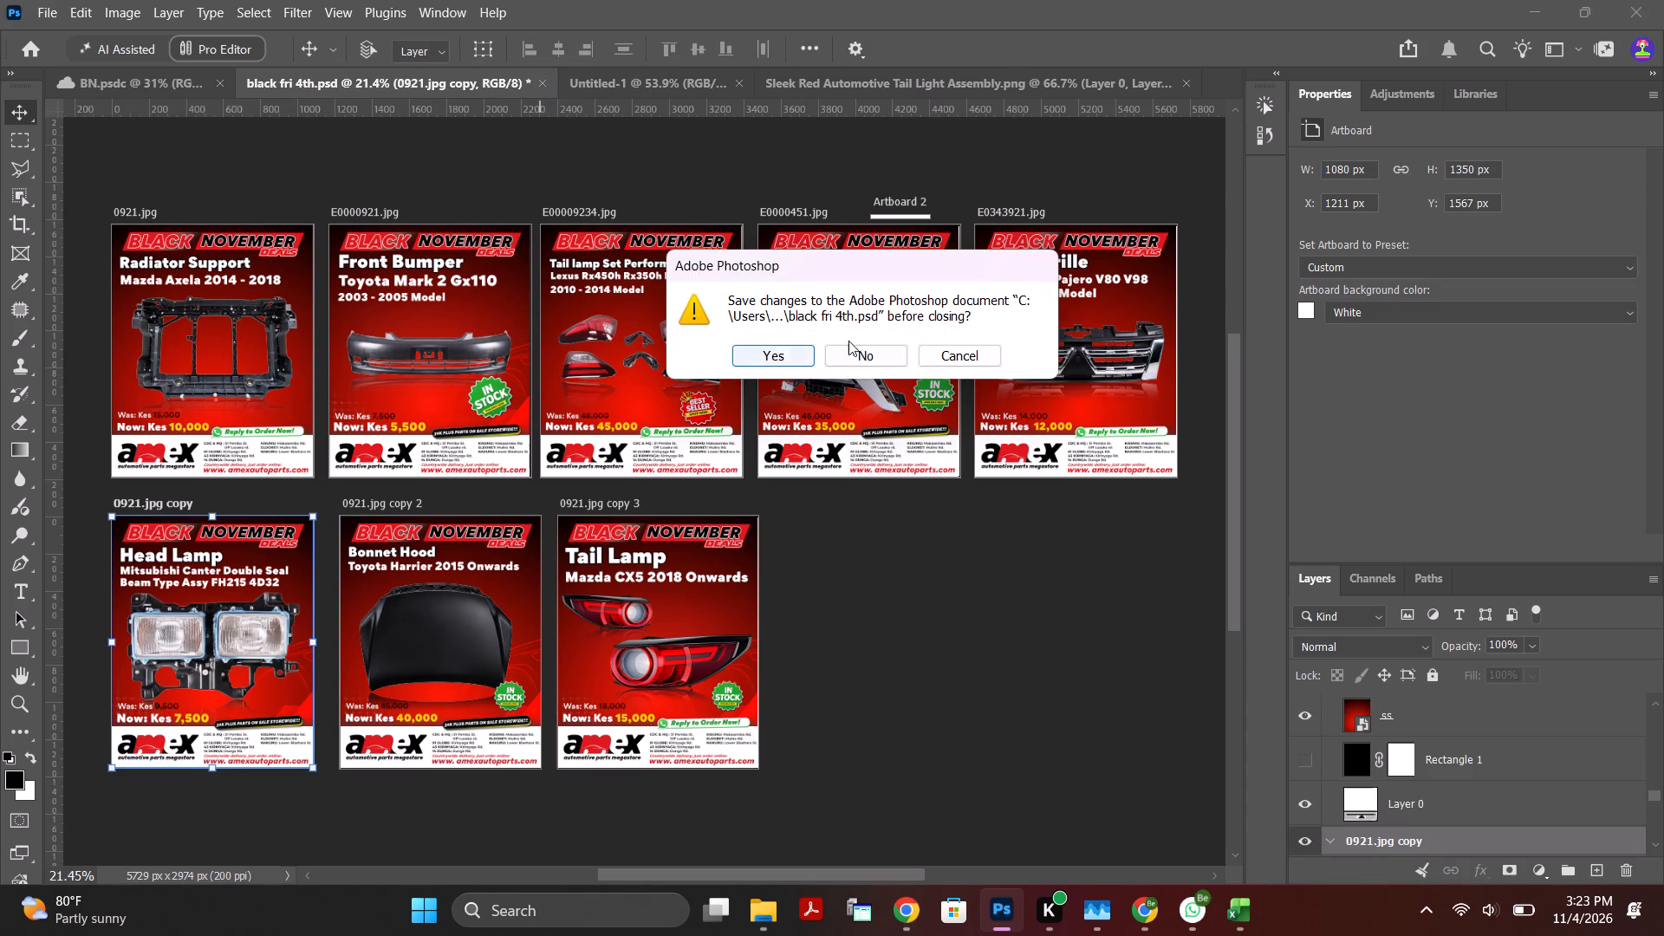
{"action": "left_click", "coordinate": [869, 353]}
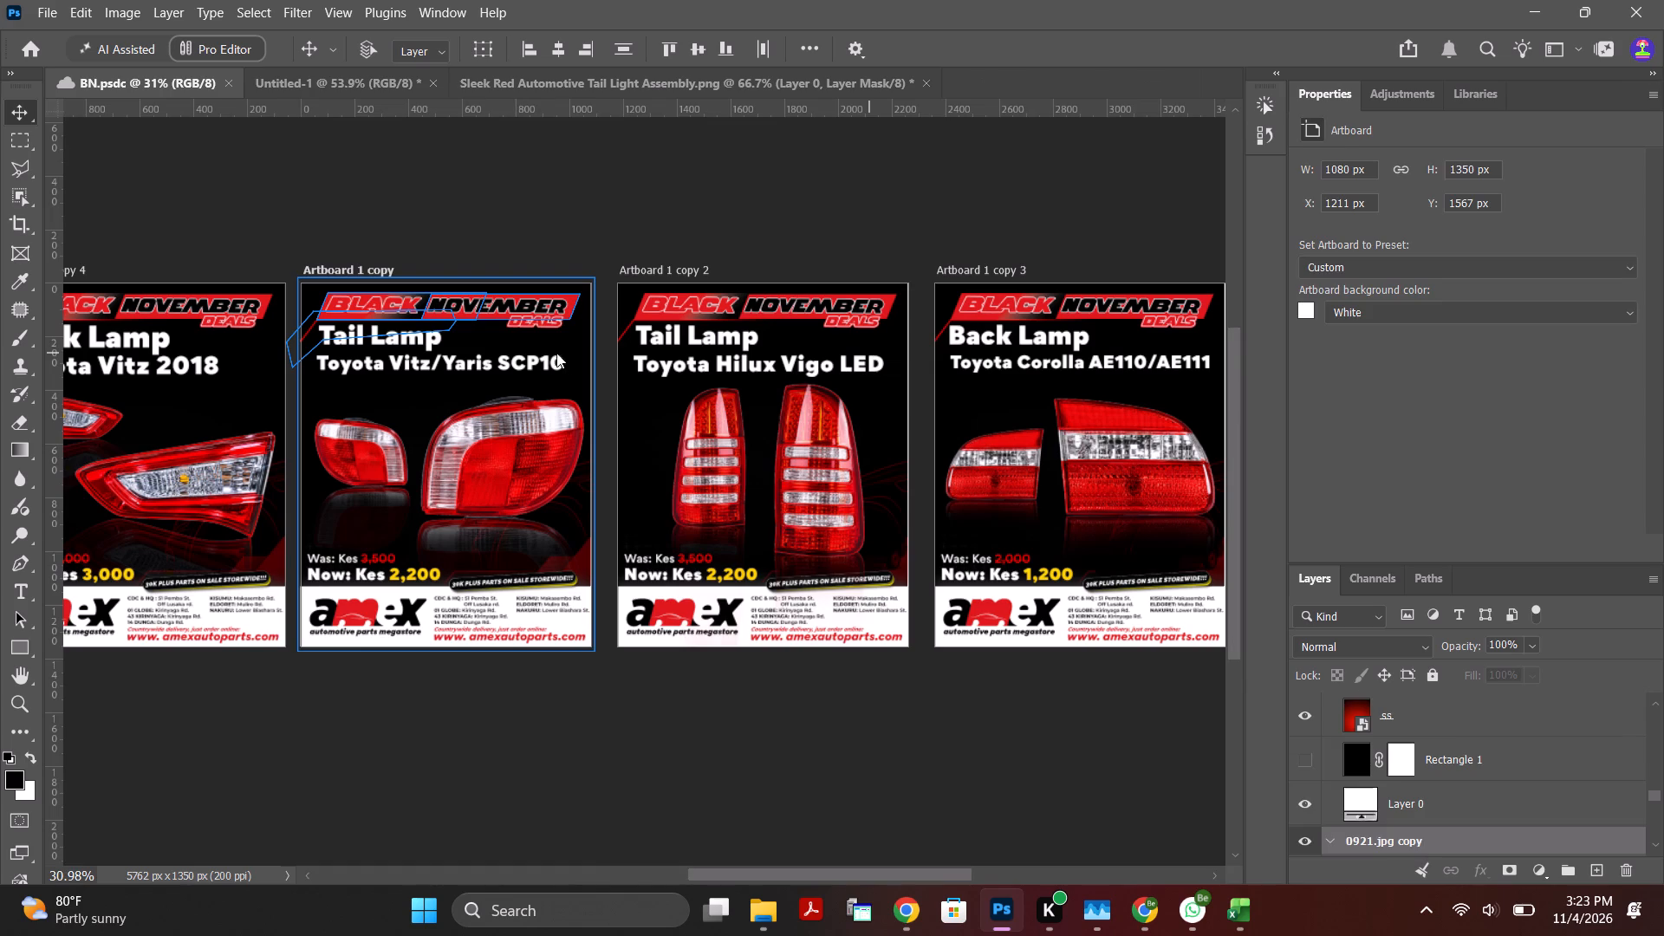
Open the Depo copy cloud document from the Poster Templates project.
{"action": "left_click", "coordinate": [61, 11]}
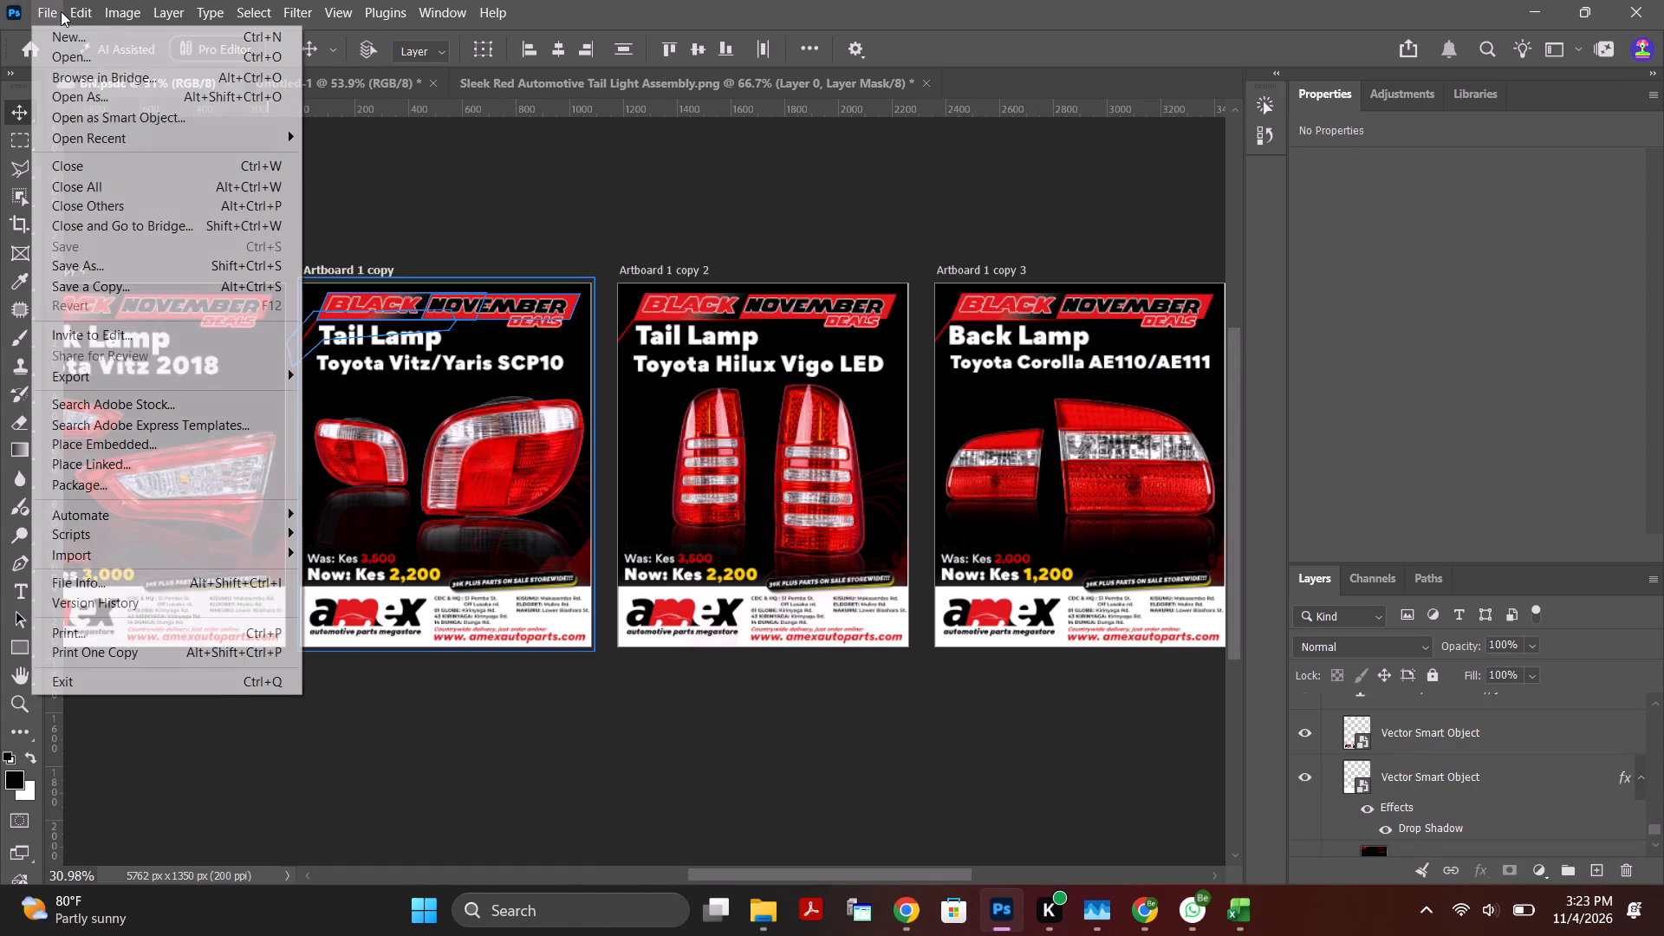
{"action": "left_click", "coordinate": [21, 49]}
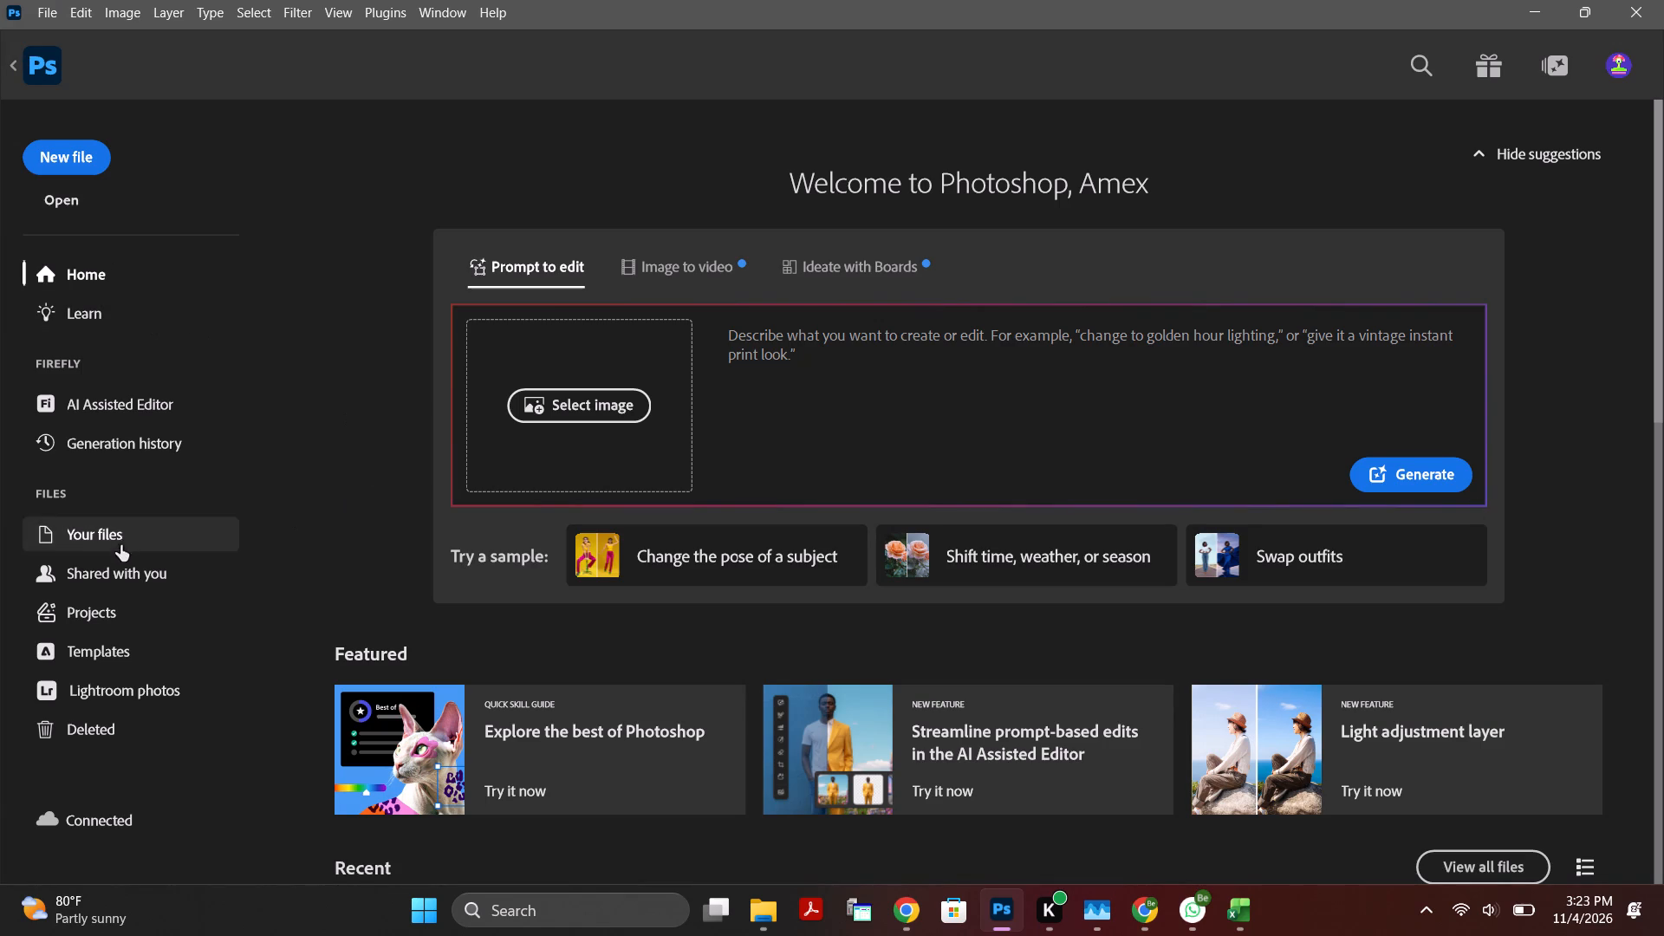
{"action": "left_click", "coordinate": [127, 548]}
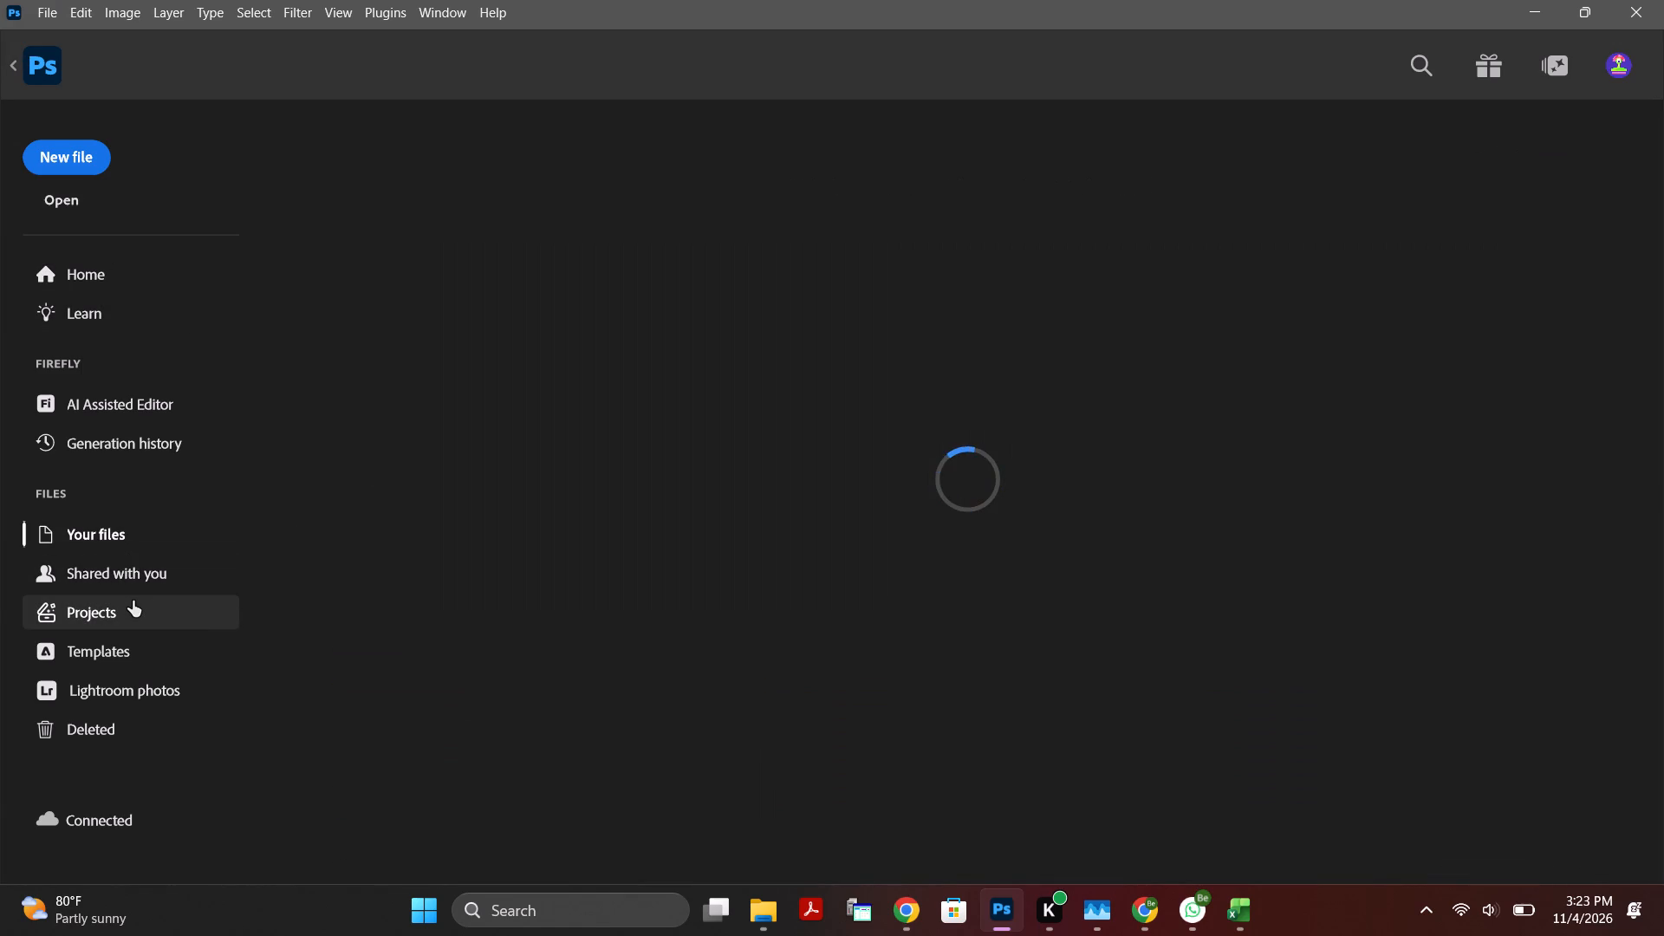
{"action": "left_click", "coordinate": [130, 601]}
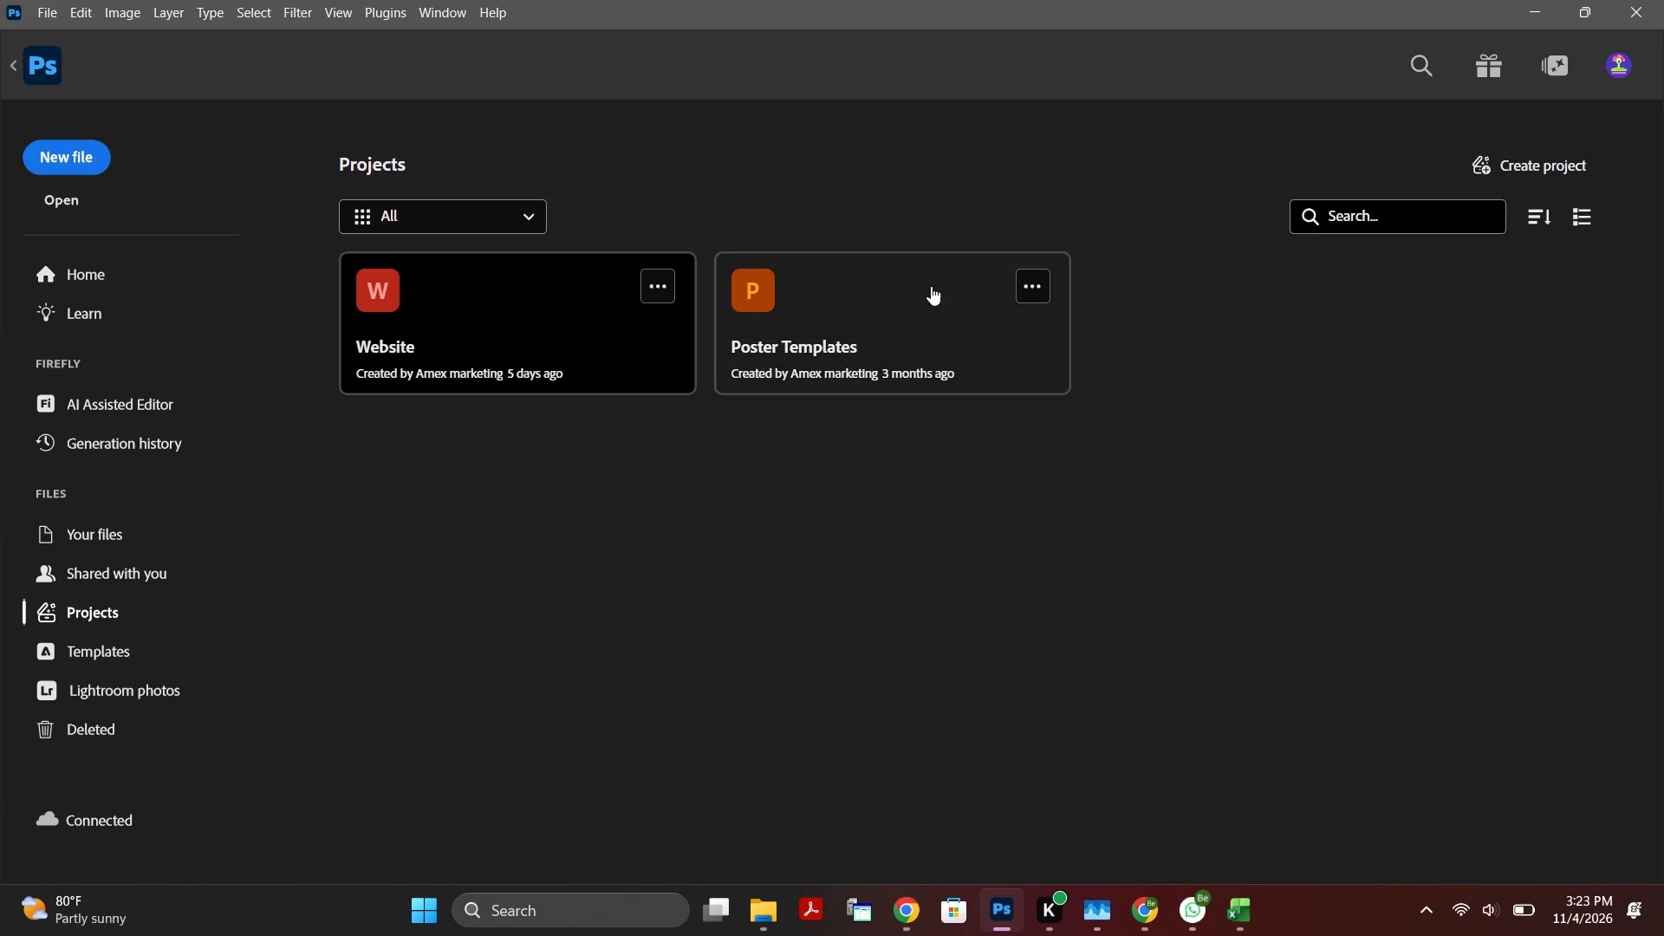
{"action": "left_click", "coordinate": [881, 323]}
{"action": "left_click", "coordinate": [686, 351]}
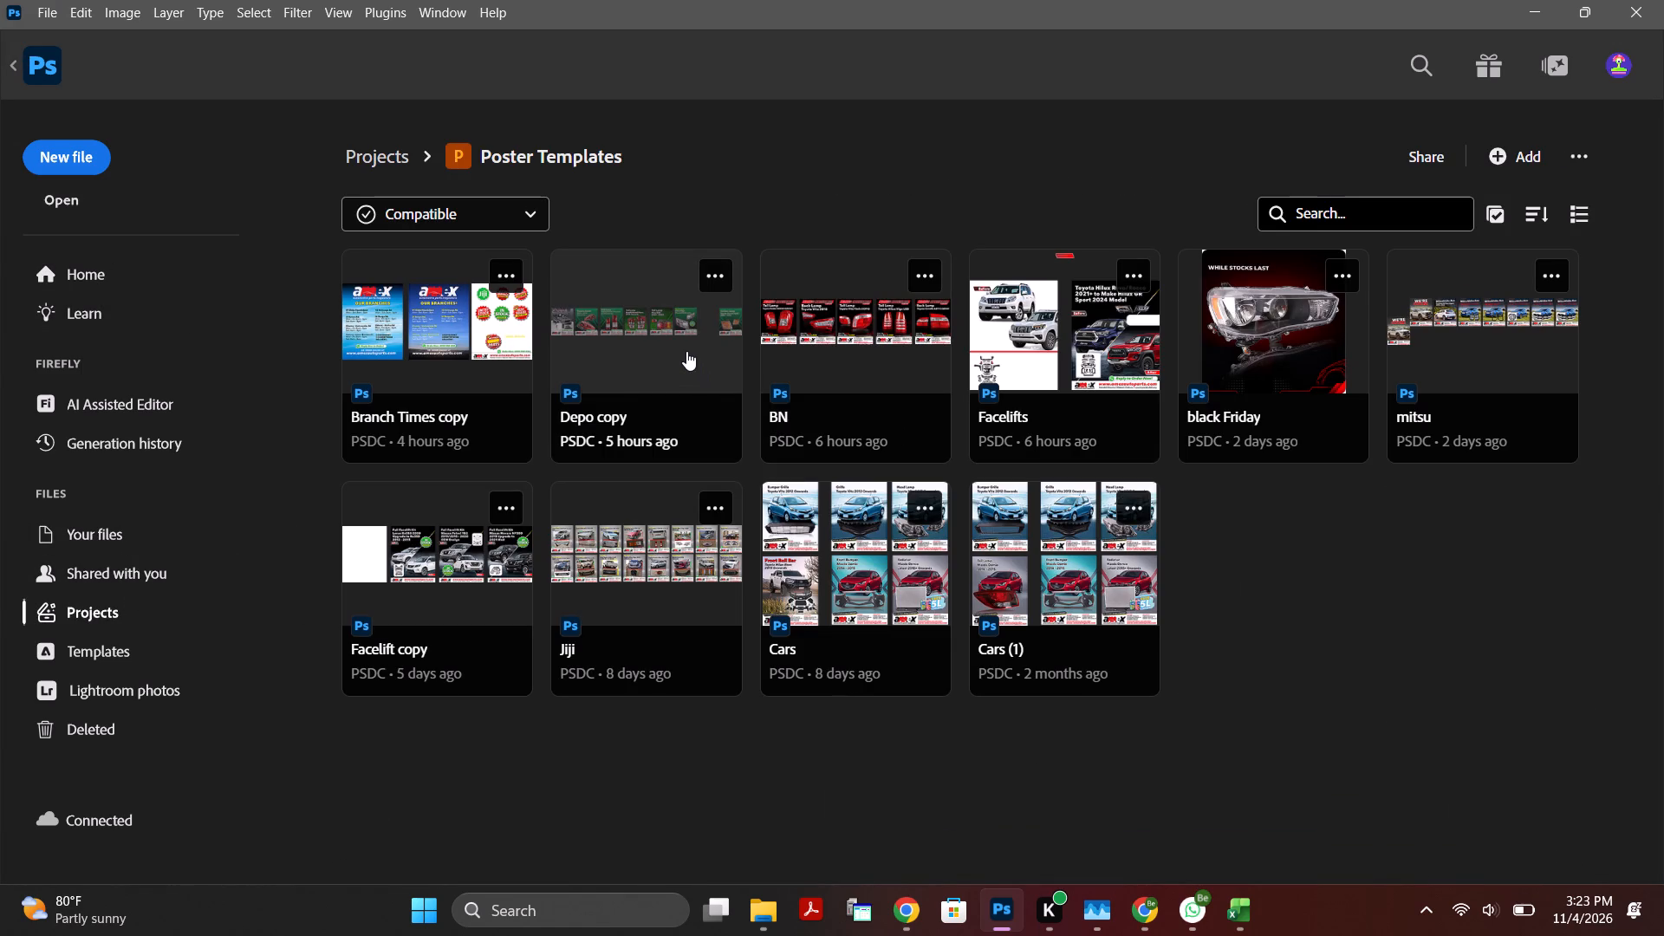
{"action": "double_click", "coordinate": [611, 361]}
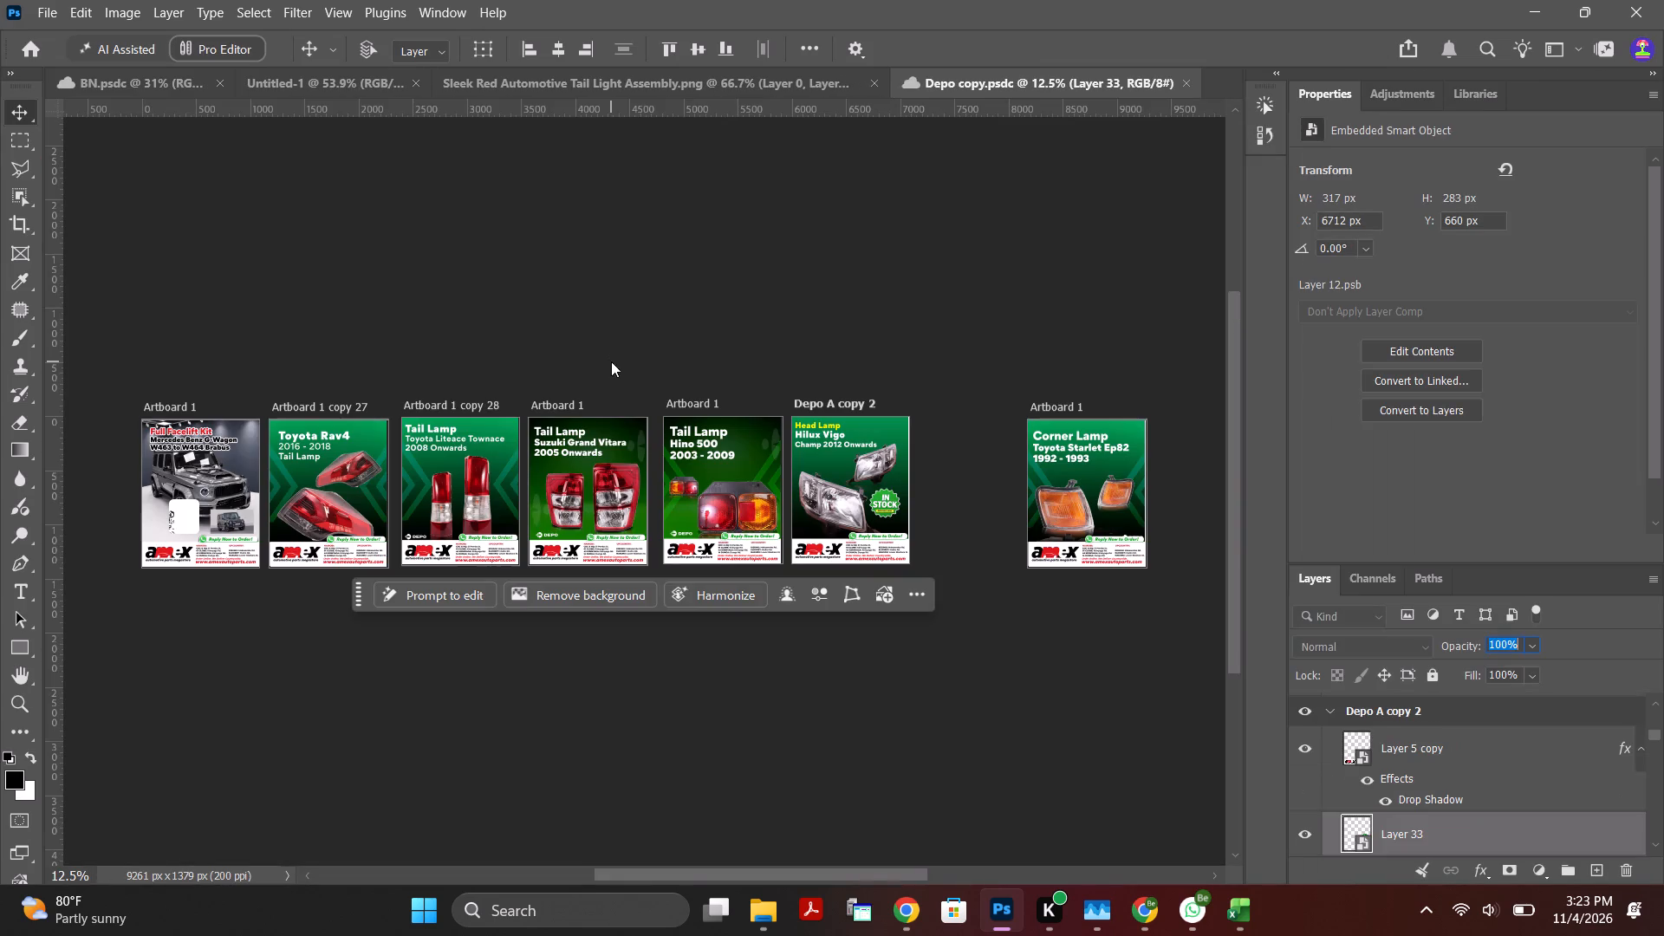
{"action": "scroll", "coordinate": [393, 495], "scroll_direction": "up", "scroll_amount": 3, "text": "alt"}
Look over the Depo copy posters and examine the Depo logo on the Suzuki Grand Vitara poster, testing Layer 33's visibility.
{"action": "scroll", "coordinate": [498, 517], "scroll_direction": "up", "scroll_amount": 5, "text": "ctrl"}
{"action": "scroll", "coordinate": [716, 505], "scroll_direction": "up", "scroll_amount": 4, "text": "ctrl"}
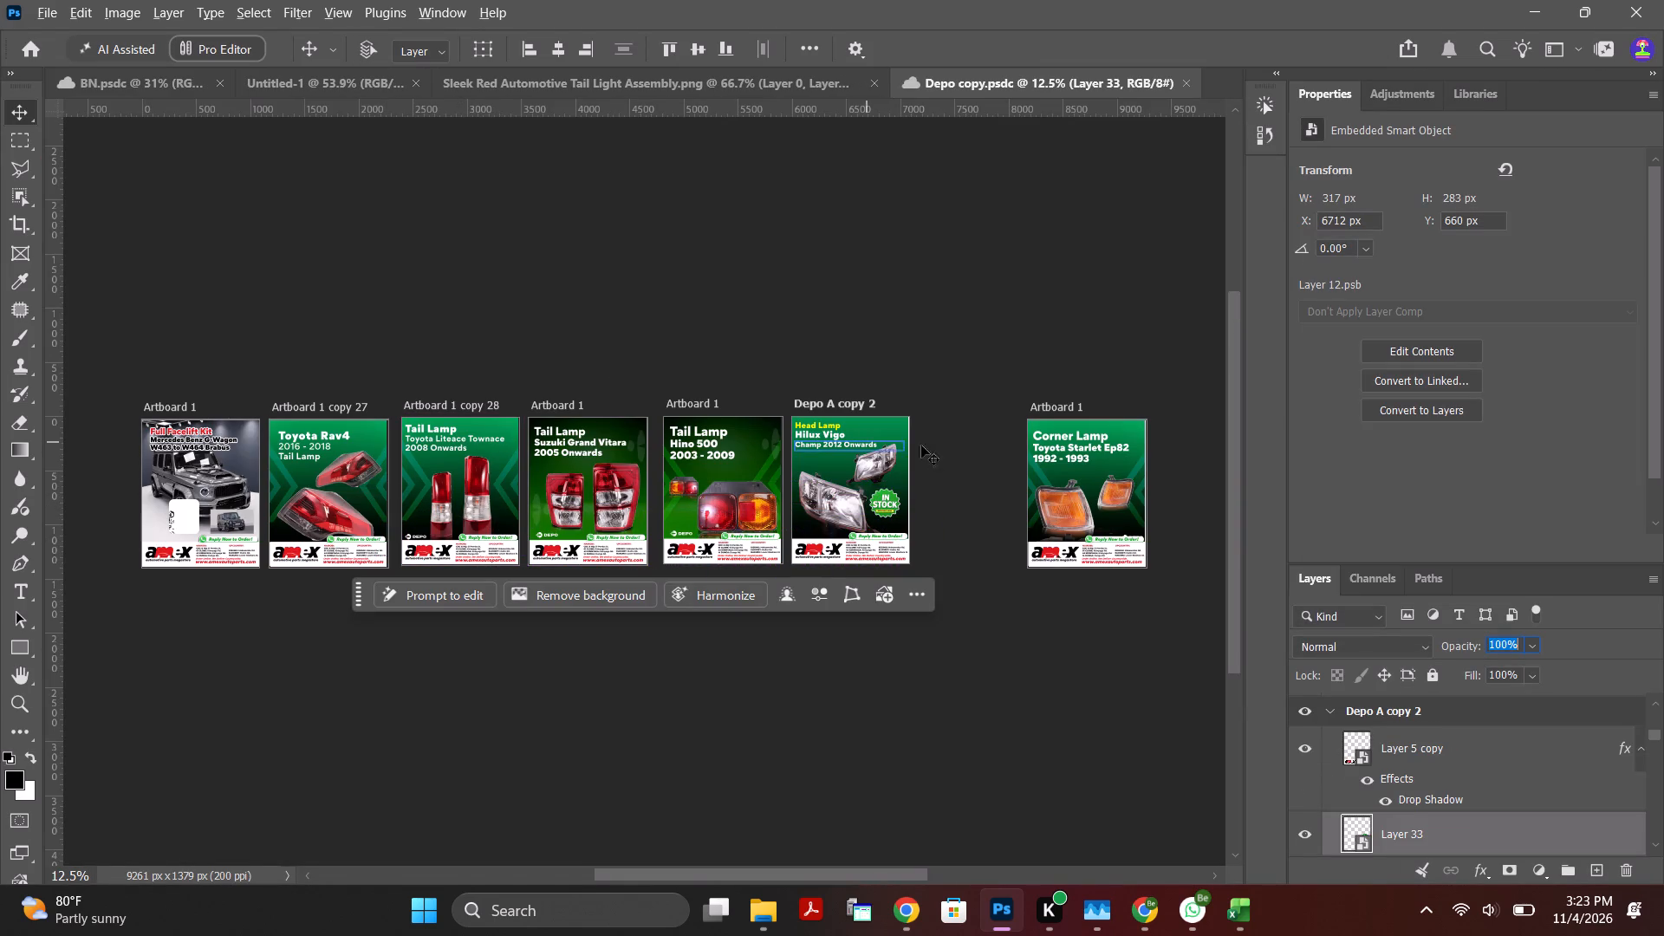
{"action": "scroll", "coordinate": [849, 482], "scroll_direction": "up", "scroll_amount": 10, "text": "ctrl"}
{"action": "scroll", "coordinate": [712, 517], "scroll_direction": "up", "scroll_amount": 4, "text": "alt"}
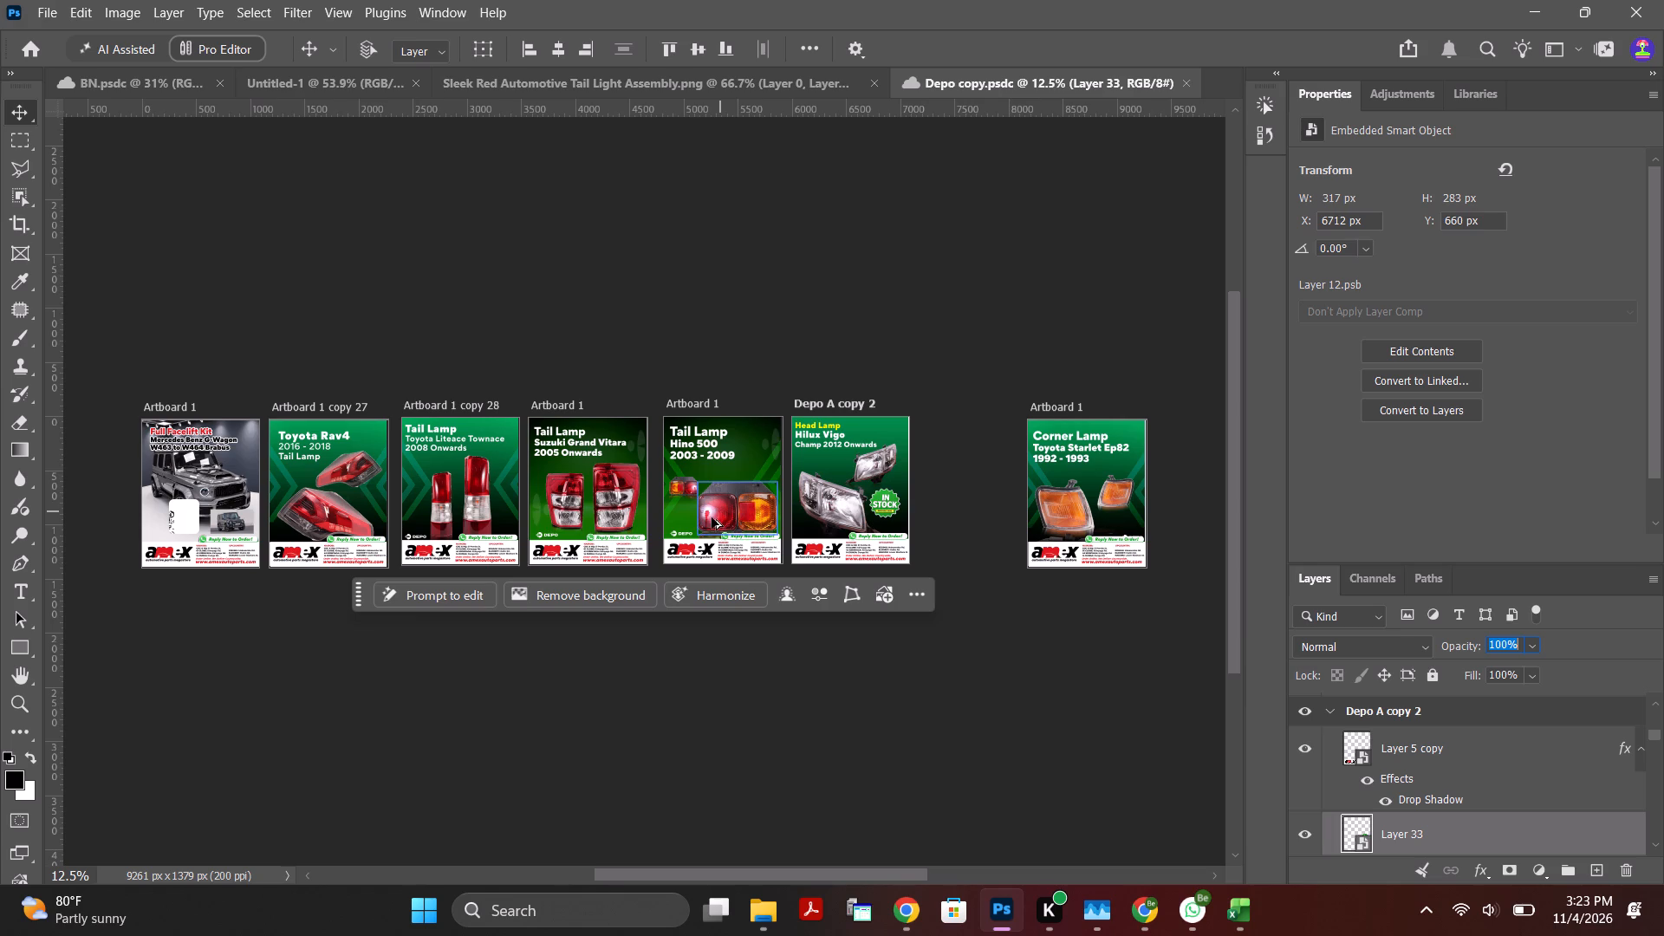
{"action": "scroll", "coordinate": [712, 517], "scroll_direction": "up", "scroll_amount": 13, "text": "alt"}
{"action": "left_click", "coordinate": [777, 737]}
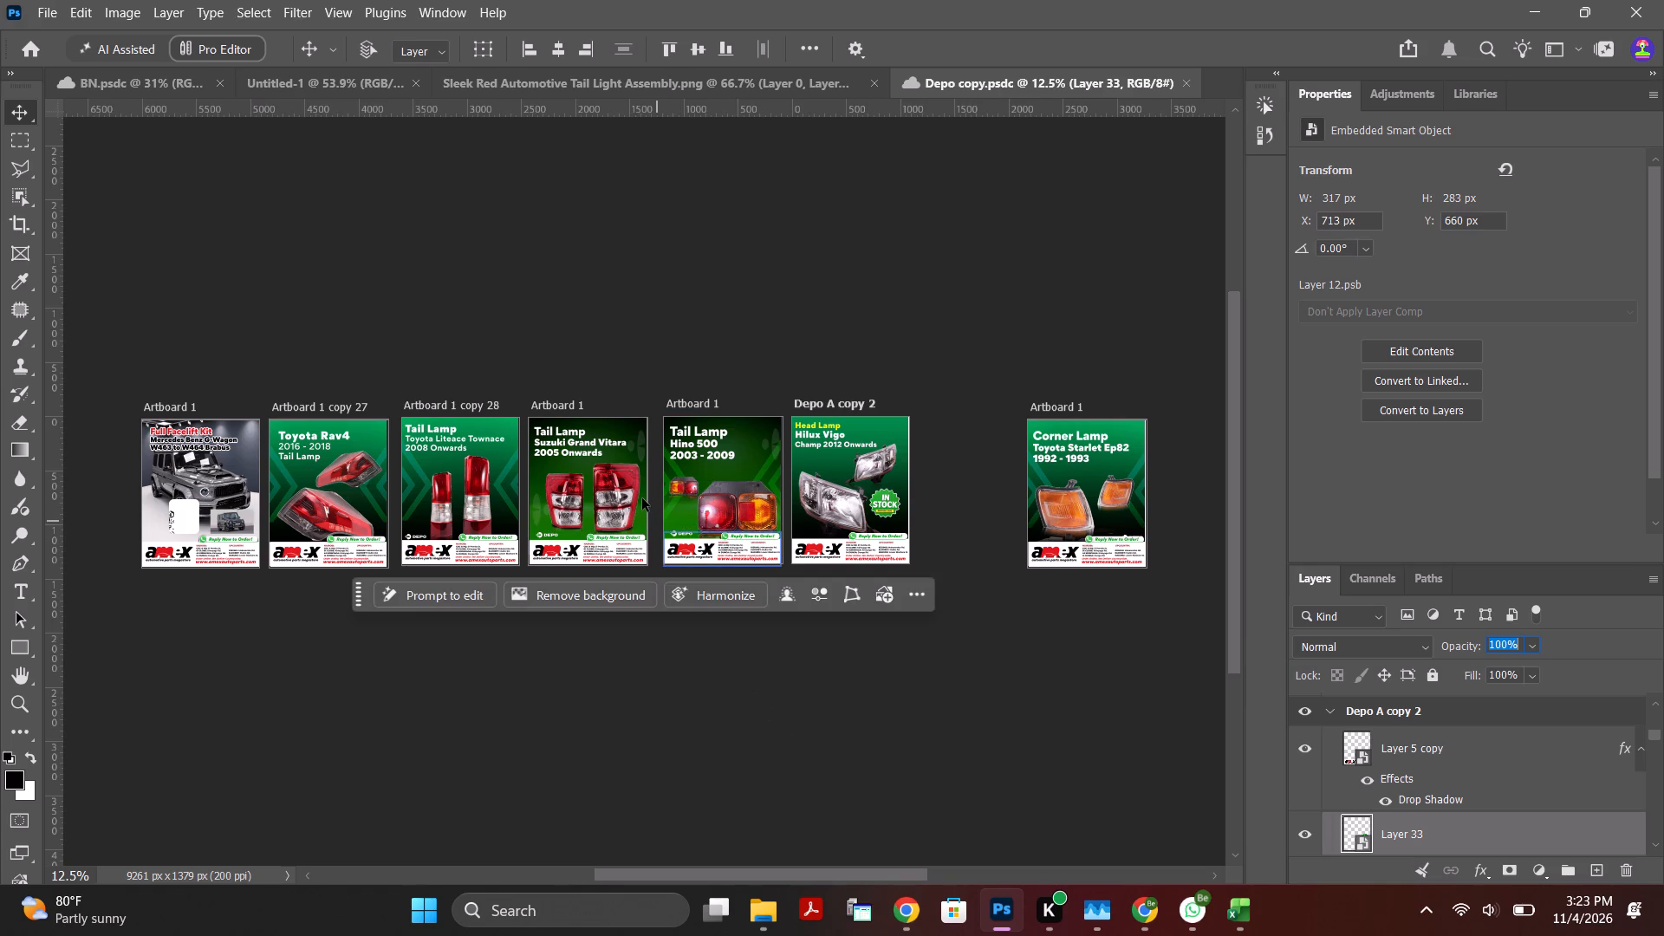
{"action": "scroll", "coordinate": [642, 498], "scroll_direction": "up", "scroll_amount": 12, "text": "alt"}
{"action": "left_click", "coordinate": [585, 486]}
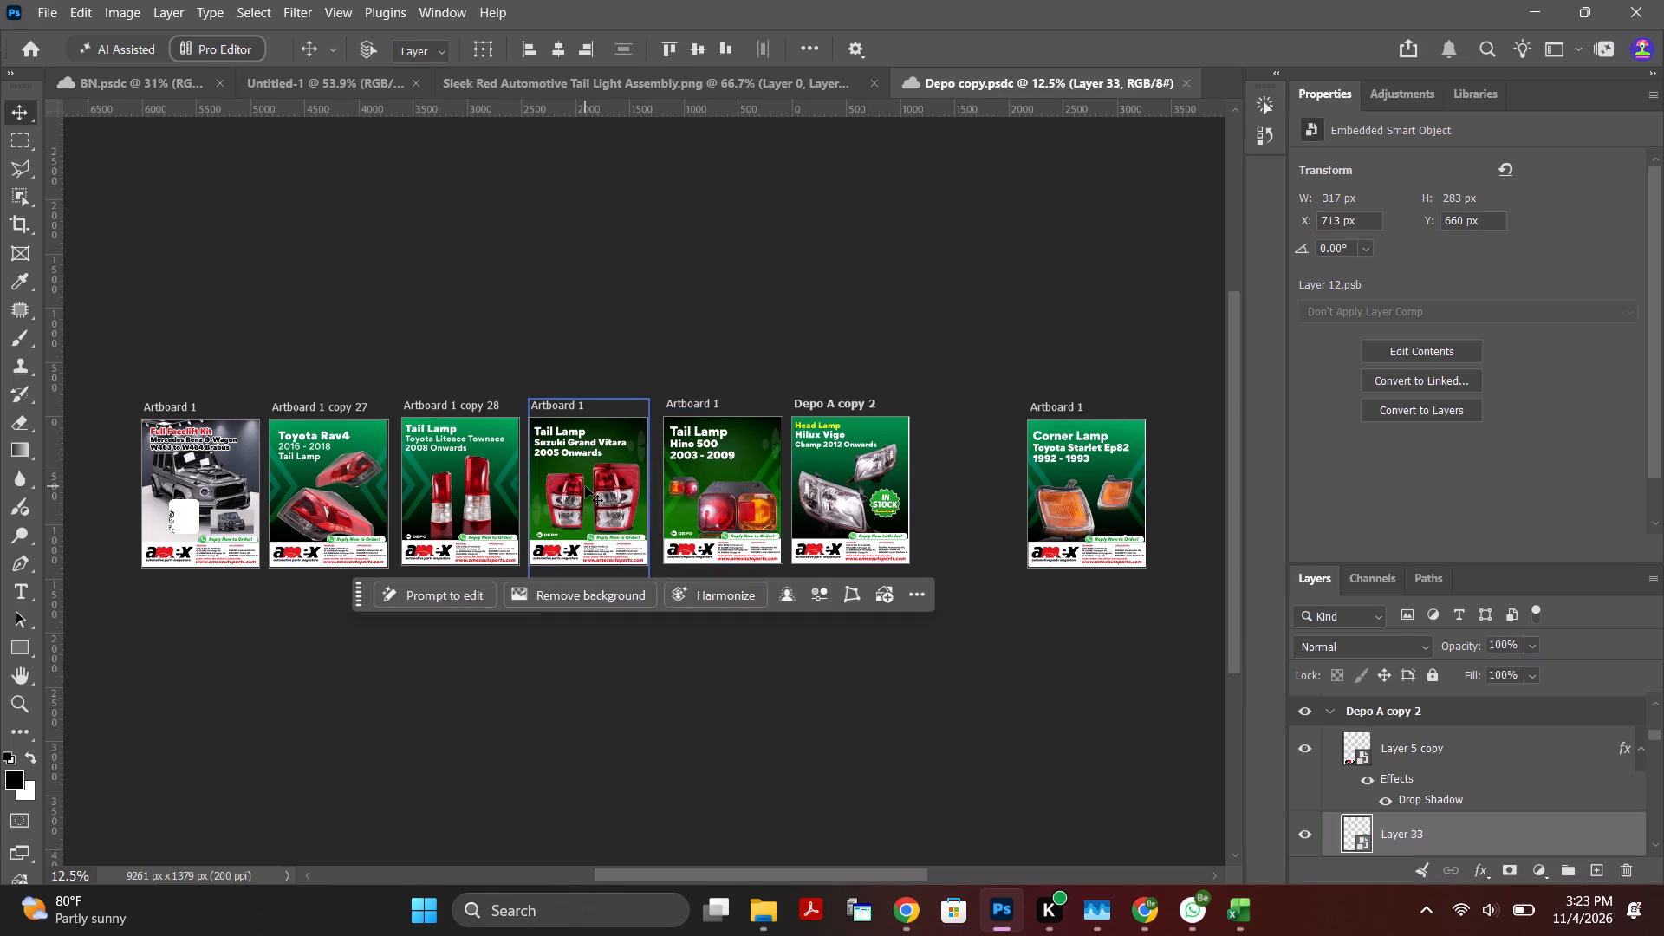
{"action": "scroll", "coordinate": [589, 481], "scroll_direction": "up", "scroll_amount": 14, "text": "alt"}
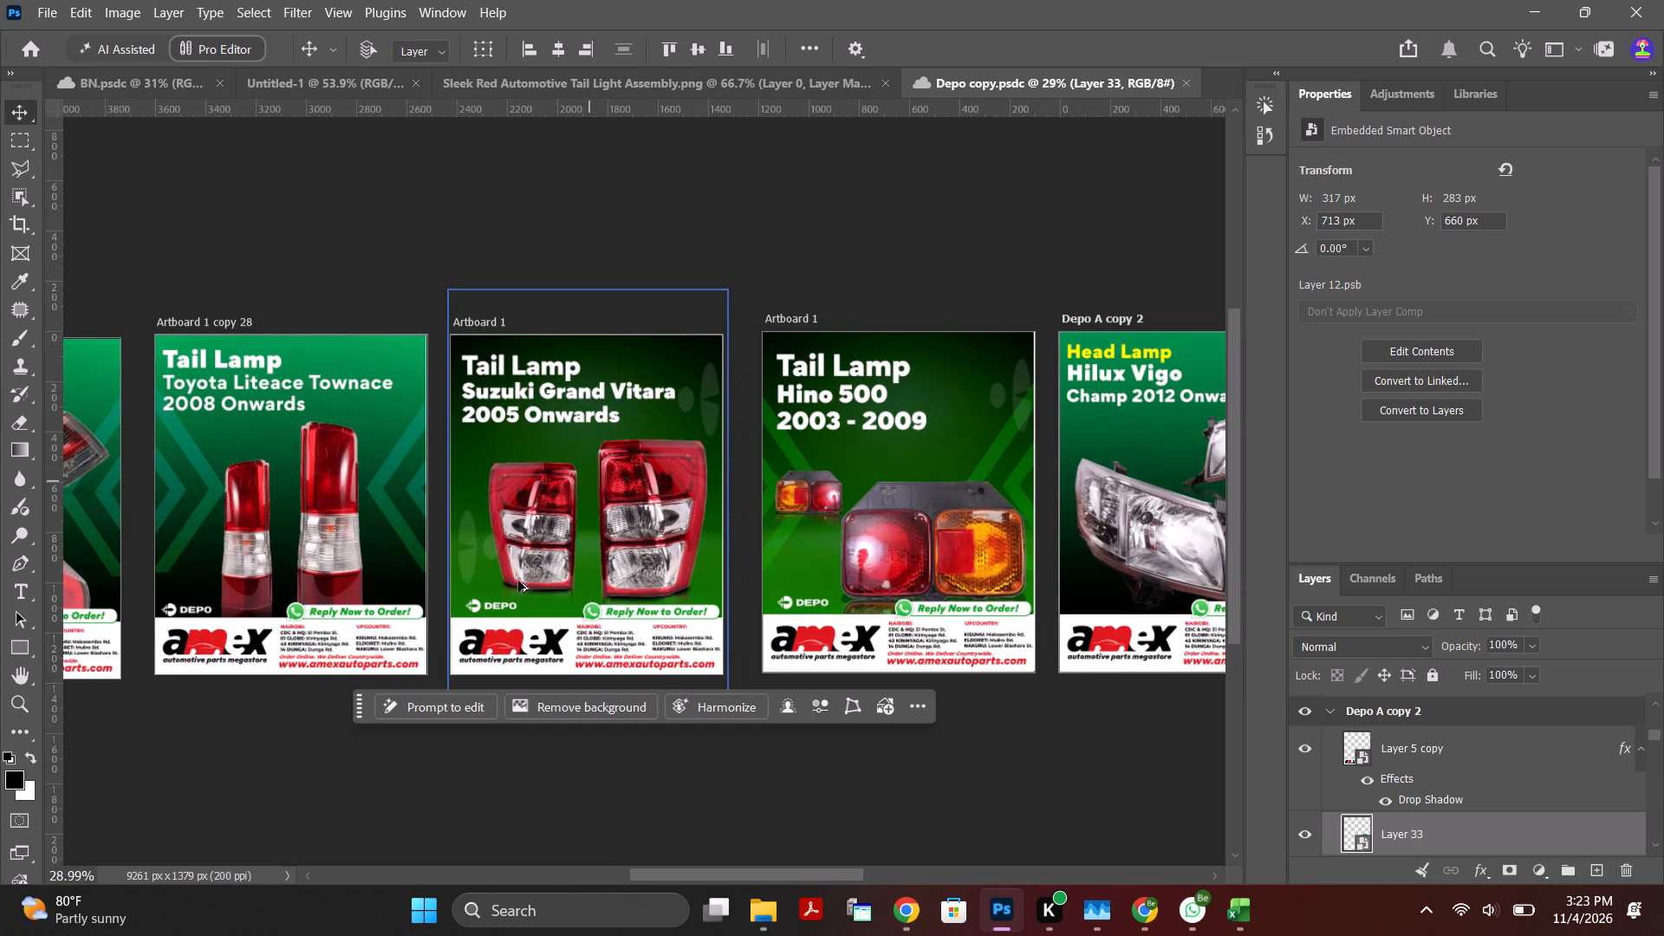
{"action": "scroll", "coordinate": [497, 590], "scroll_direction": "up", "scroll_amount": 4, "text": "alt"}
{"action": "scroll", "coordinate": [566, 588], "scroll_direction": "down", "scroll_amount": 7}
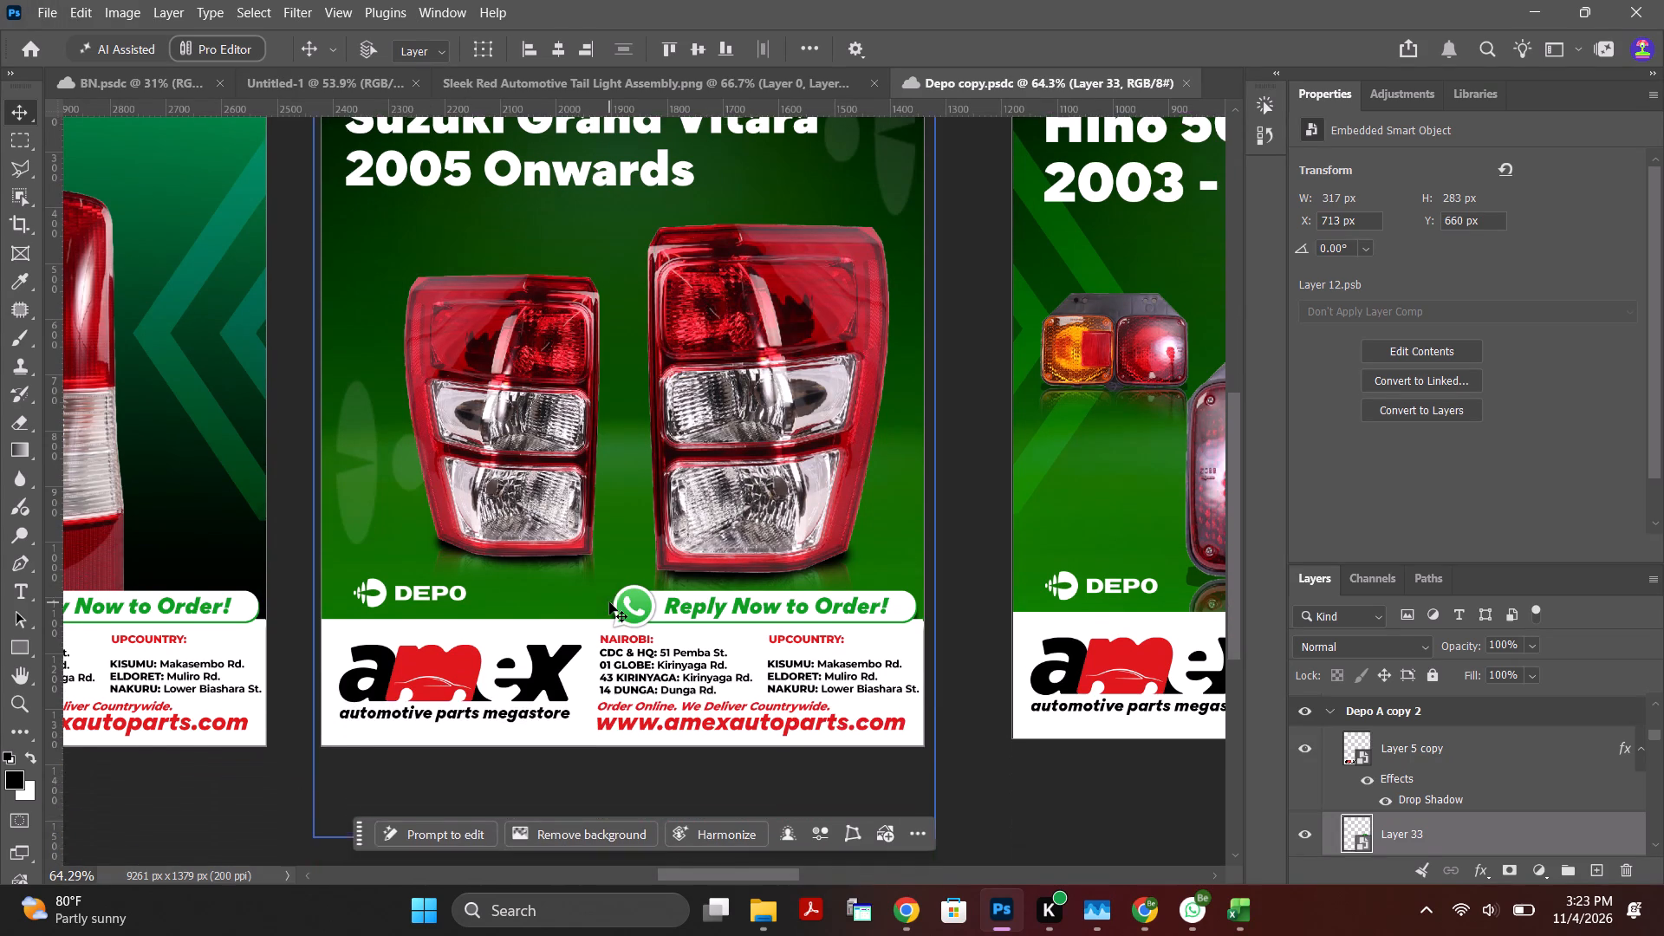
{"action": "scroll", "coordinate": [366, 525], "scroll_direction": "up", "scroll_amount": 5, "text": "alt"}
{"action": "left_click", "coordinate": [462, 643]}
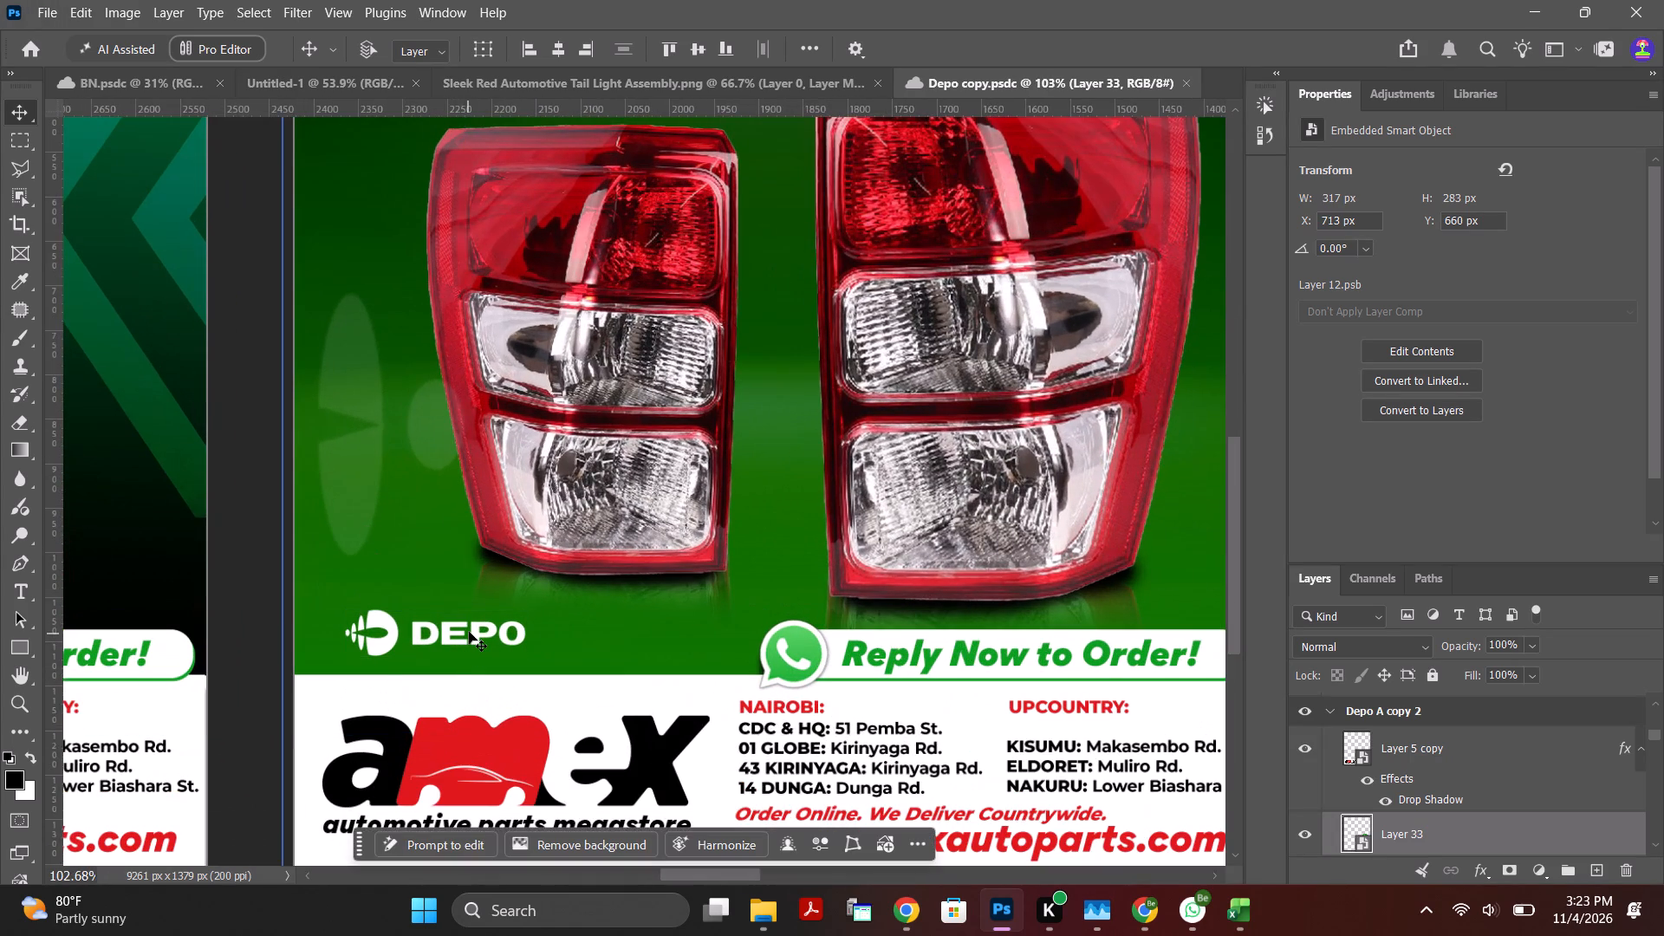
{"action": "left_click", "coordinate": [1301, 836]}
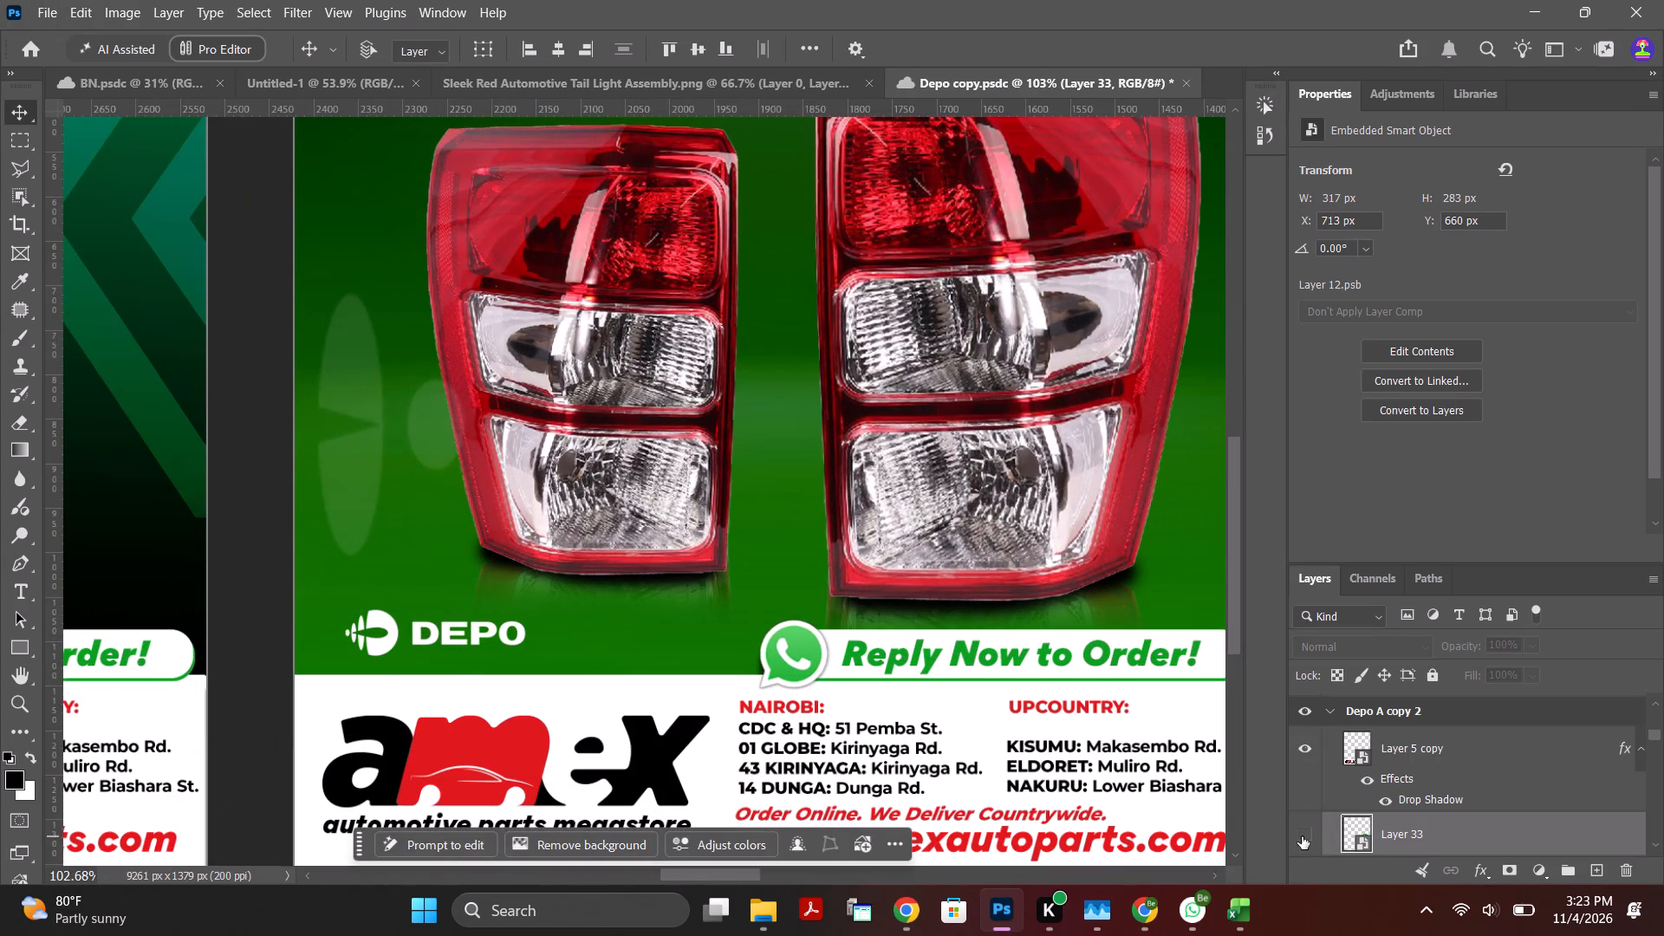
{"action": "left_click", "coordinate": [1302, 836]}
{"action": "left_click", "coordinate": [1303, 832]}
{"action": "left_click", "coordinate": [1303, 832]}
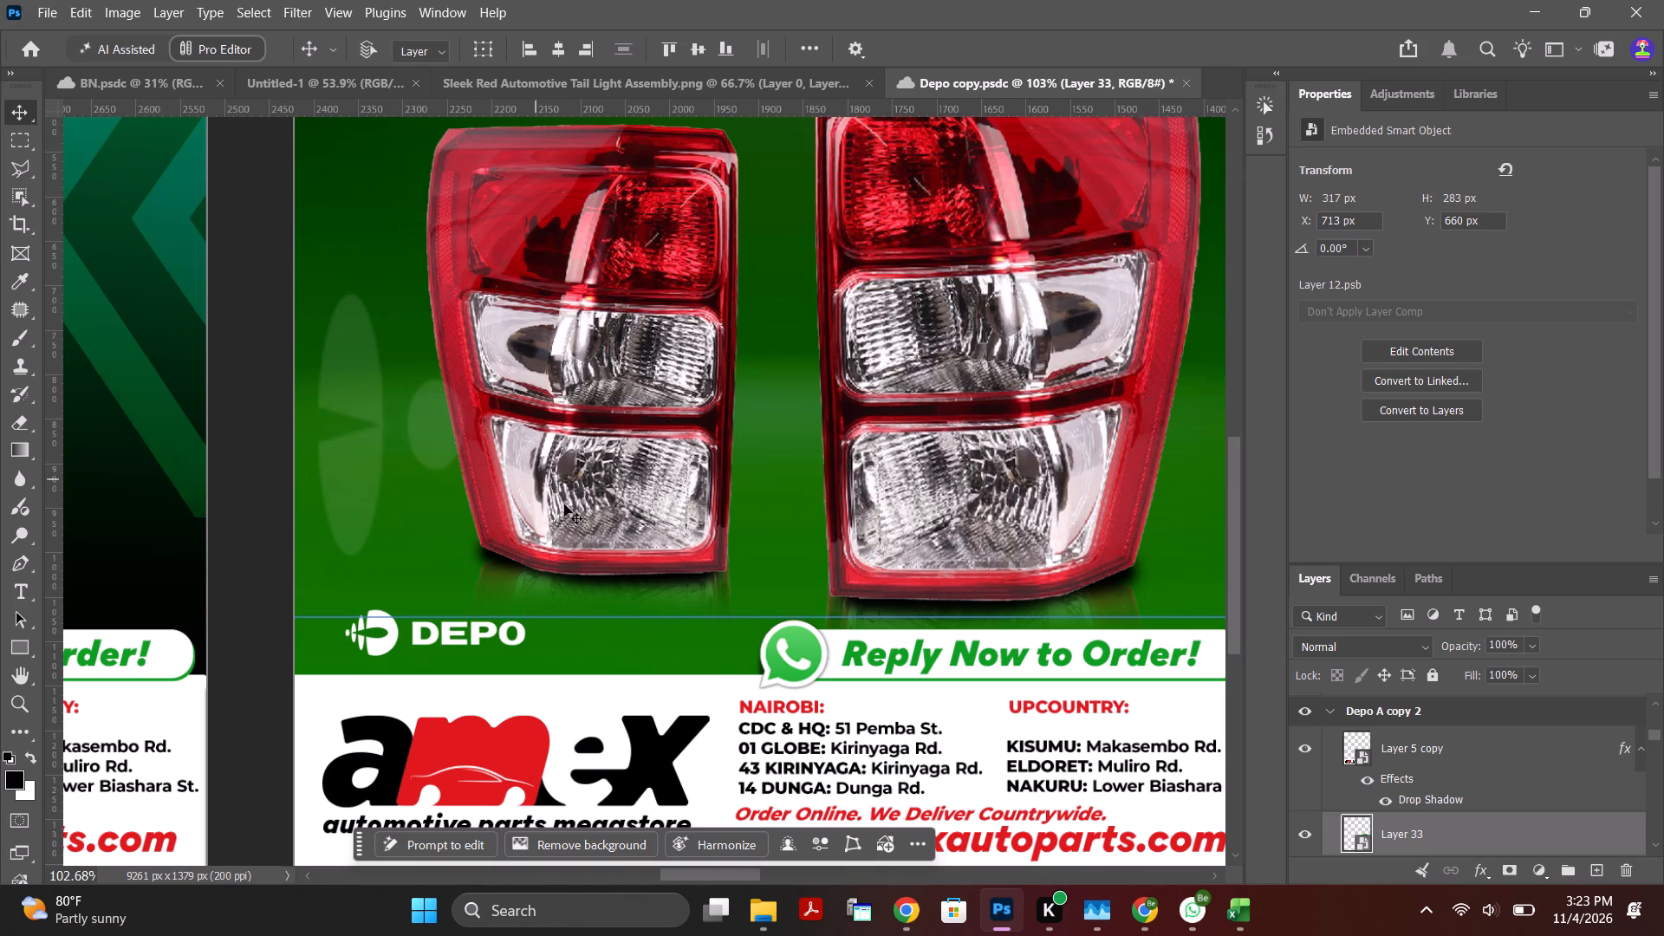
Select the Suzuki Grand Vitara 2005 Onwards artboard to reach its layers.
{"action": "scroll", "coordinate": [568, 505], "scroll_direction": "down", "scroll_amount": 4}
{"action": "scroll", "coordinate": [581, 510], "scroll_direction": "down", "scroll_amount": 7, "text": "alt"}
{"action": "scroll", "coordinate": [692, 307], "scroll_direction": "up", "scroll_amount": 4}
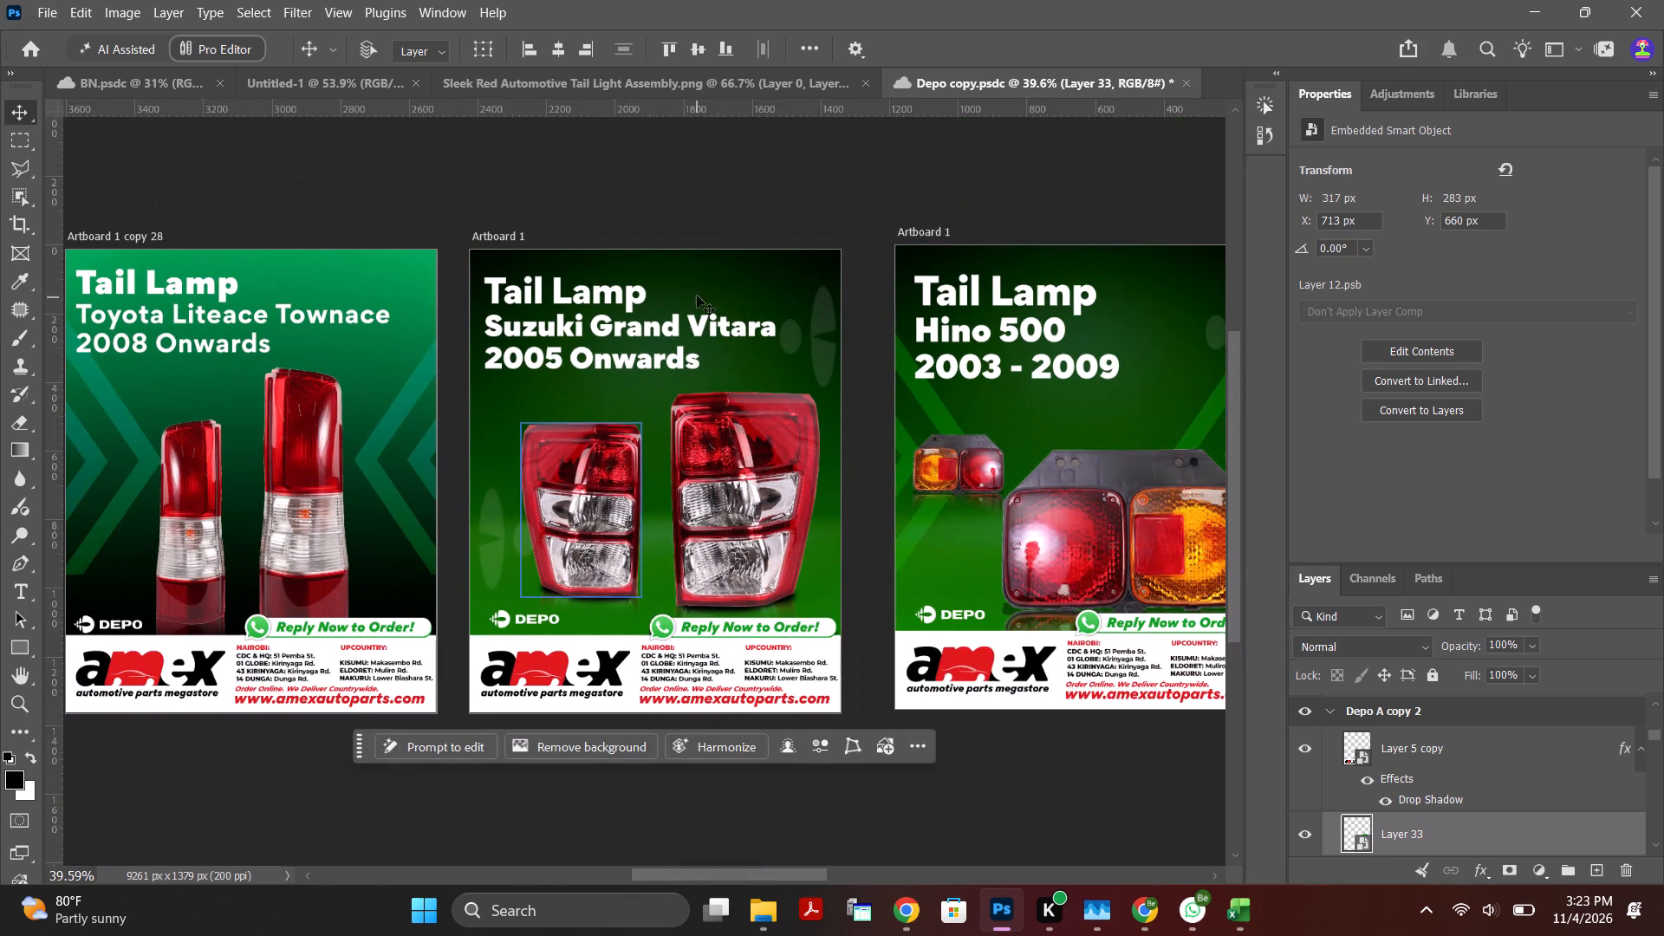
{"action": "left_click", "coordinate": [506, 237]}
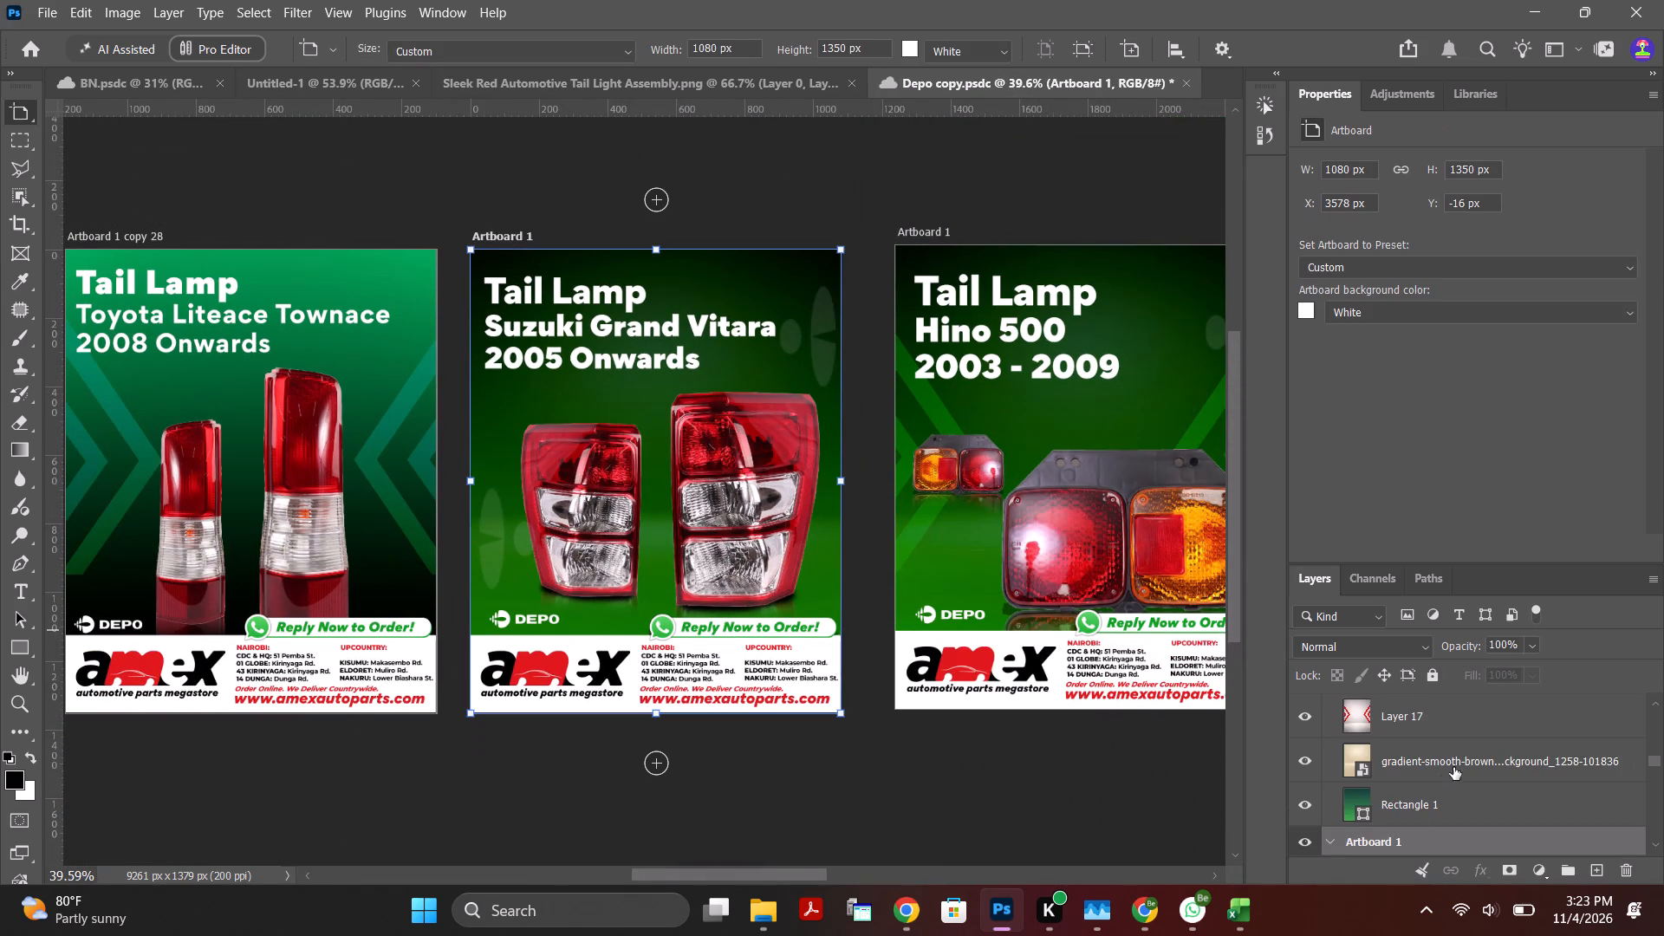
{"action": "scroll", "coordinate": [1544, 742], "scroll_direction": "down", "scroll_amount": 5}
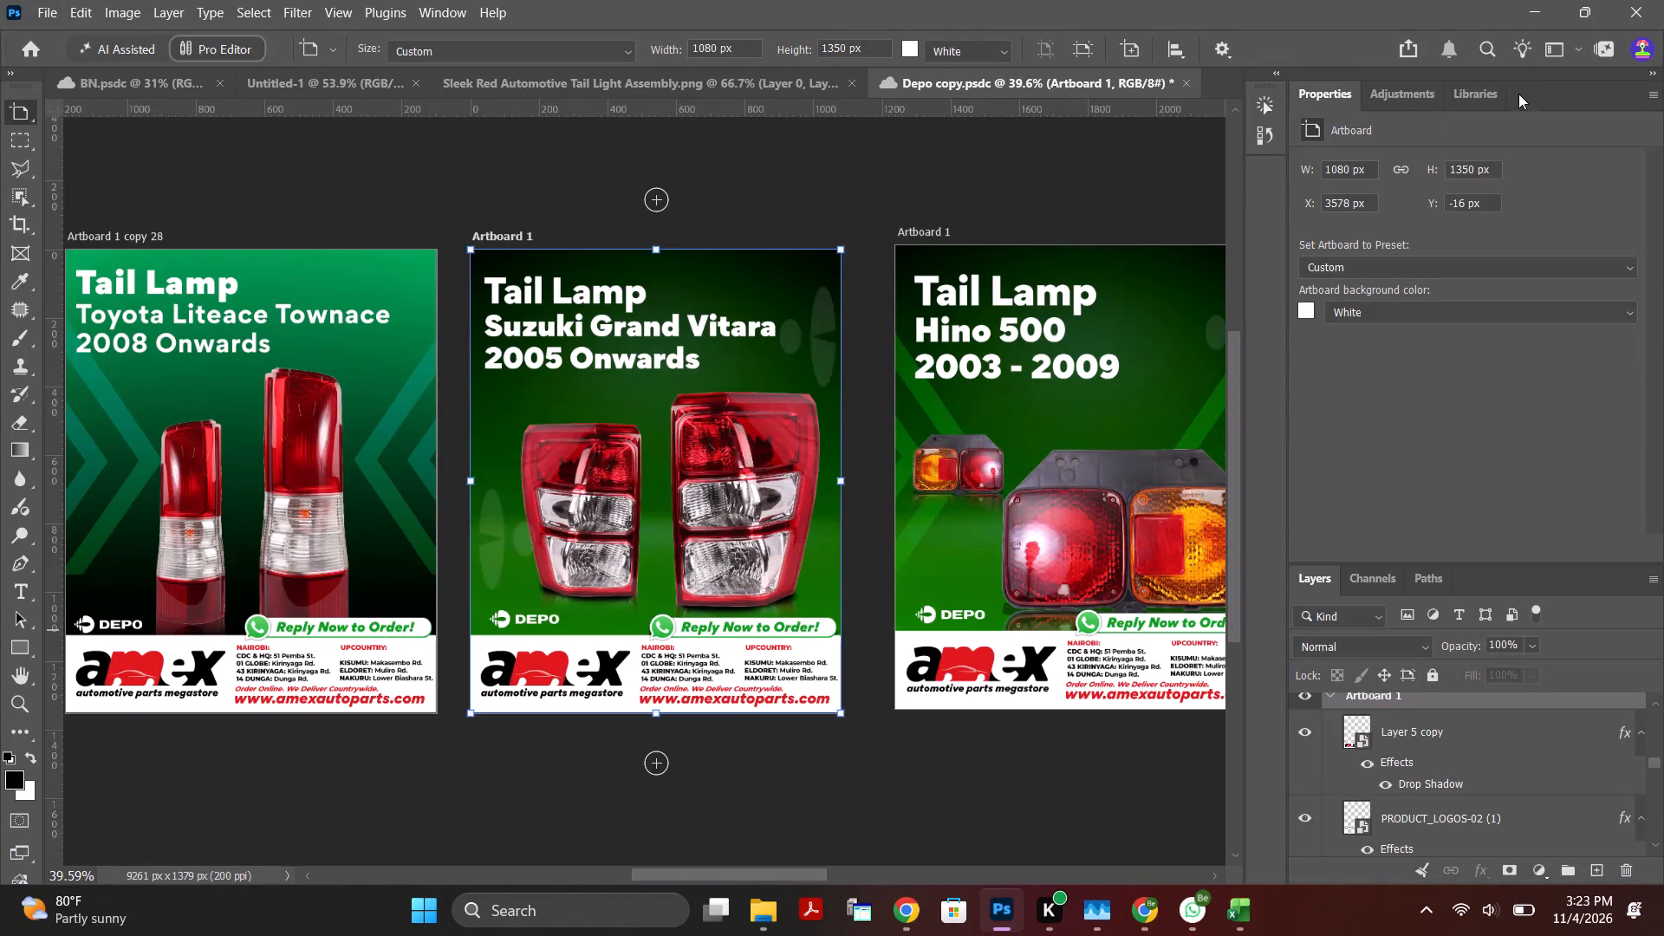
Close the Properties, Adjustments and Libraries group to give the layer list more room.
{"action": "right_click", "coordinate": [1531, 94]}
{"action": "left_click", "coordinate": [1520, 136]}
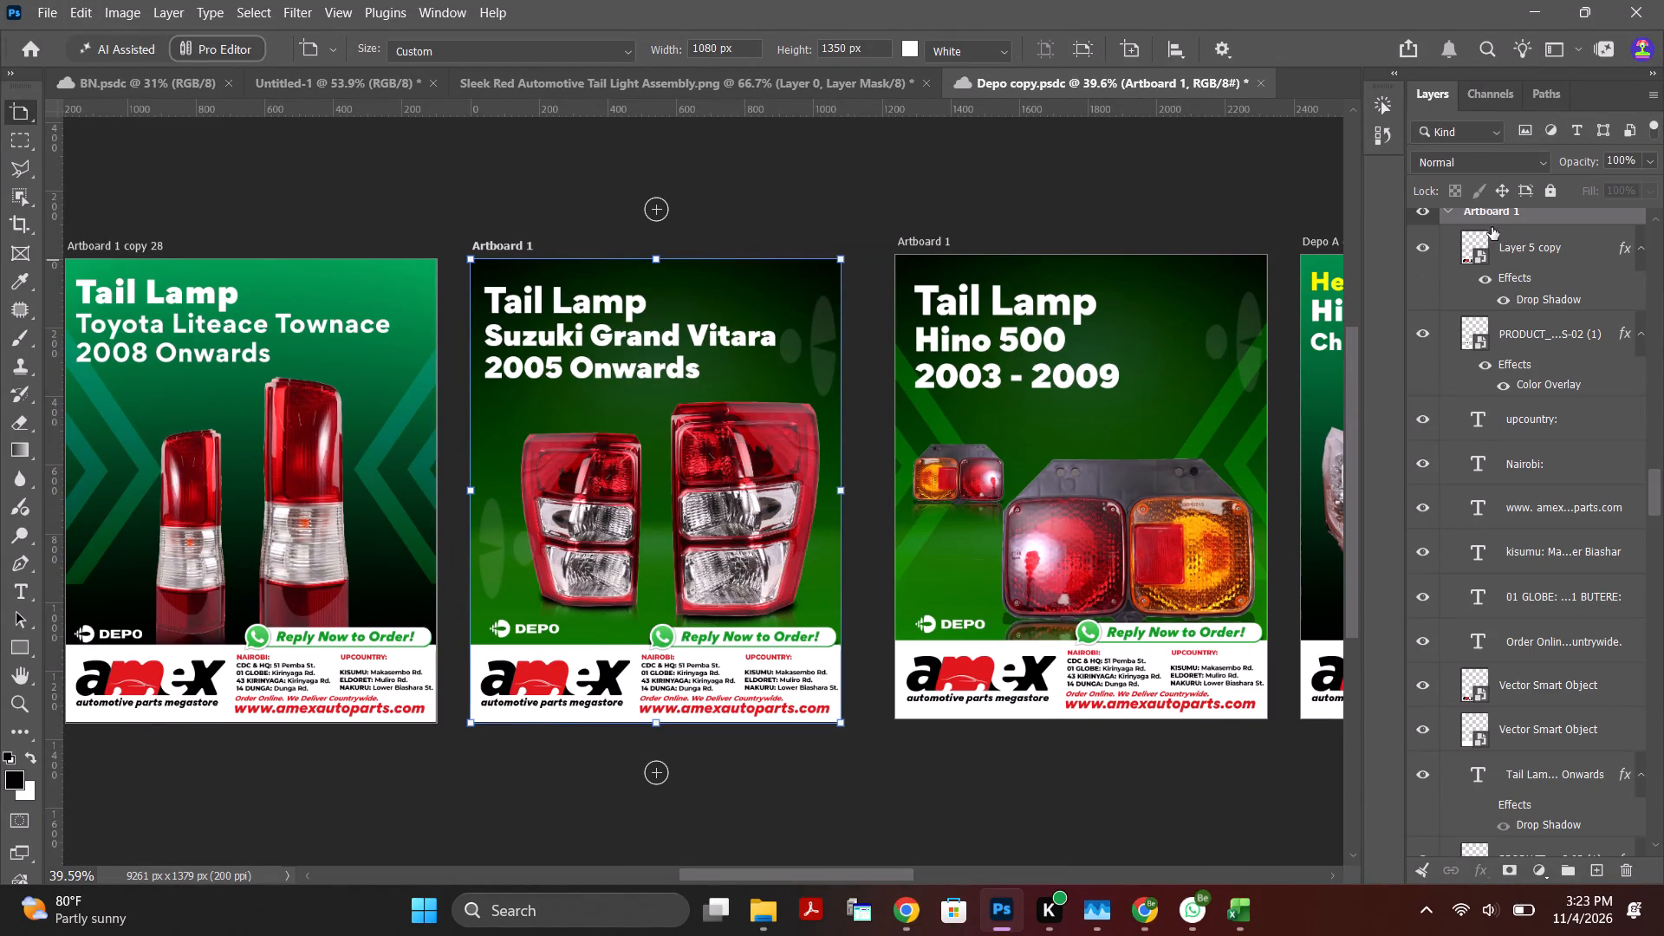
Check the Suzuki Grand Vitara artboard's layers down to its background, toggling logo and shadow layers to find the Depo logo.
{"action": "scroll", "coordinate": [1486, 598], "scroll_direction": "down", "scroll_amount": 4}
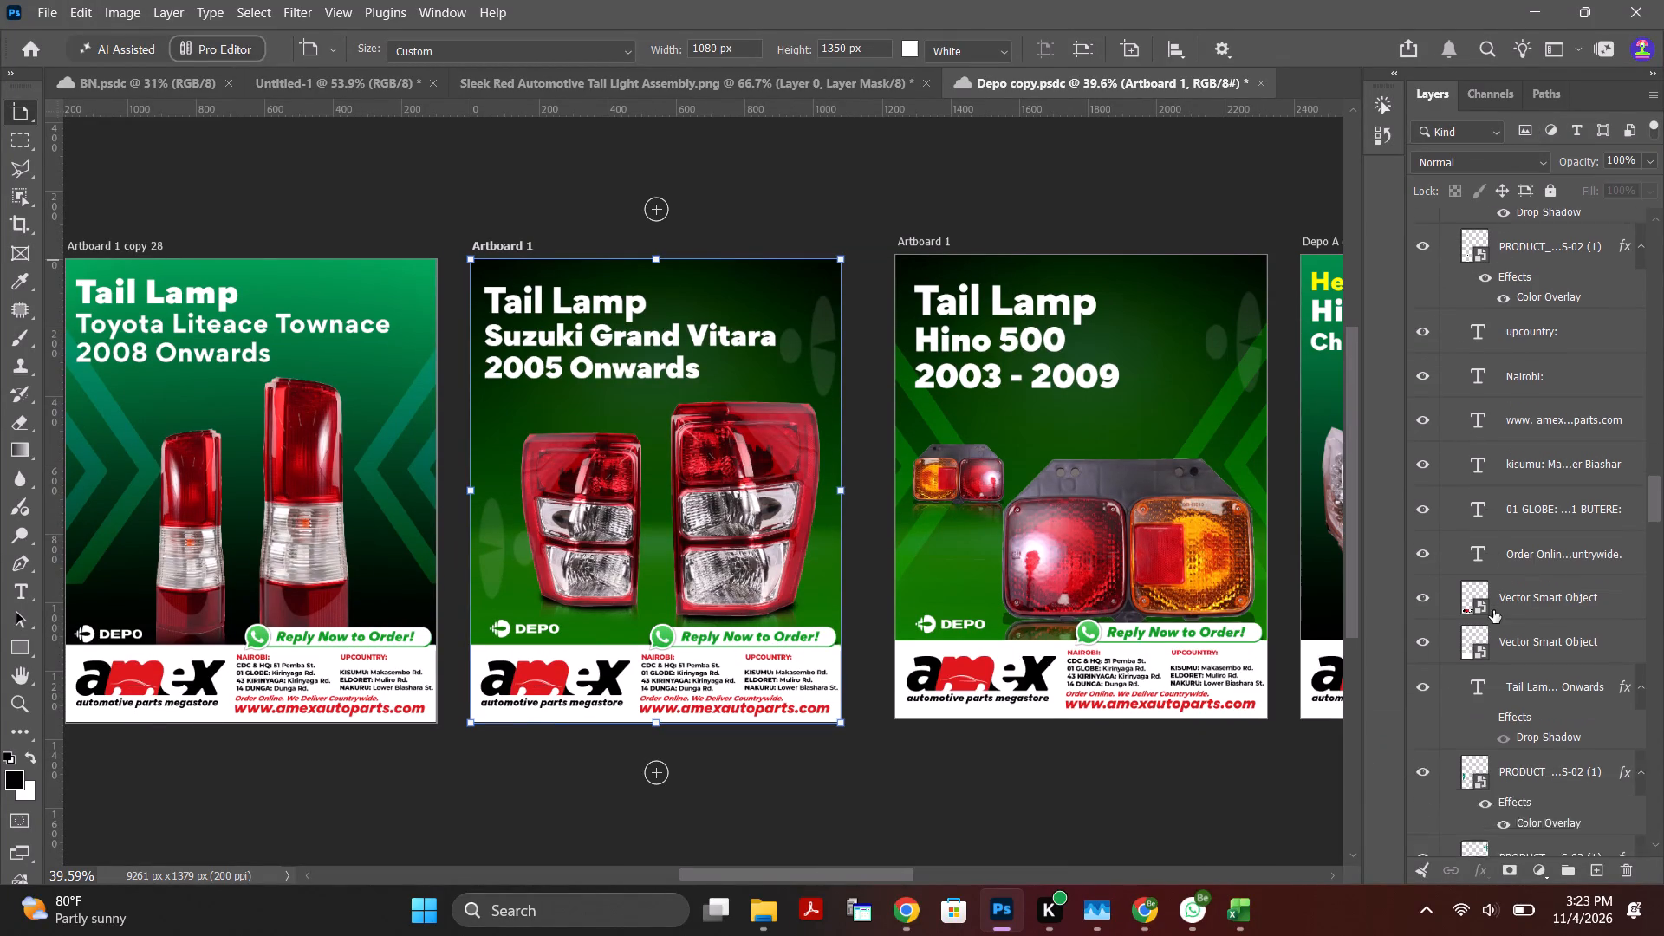
{"action": "scroll", "coordinate": [1493, 610], "scroll_direction": "down", "scroll_amount": 1}
{"action": "left_click", "coordinate": [1429, 715]}
{"action": "left_click", "coordinate": [1429, 715]}
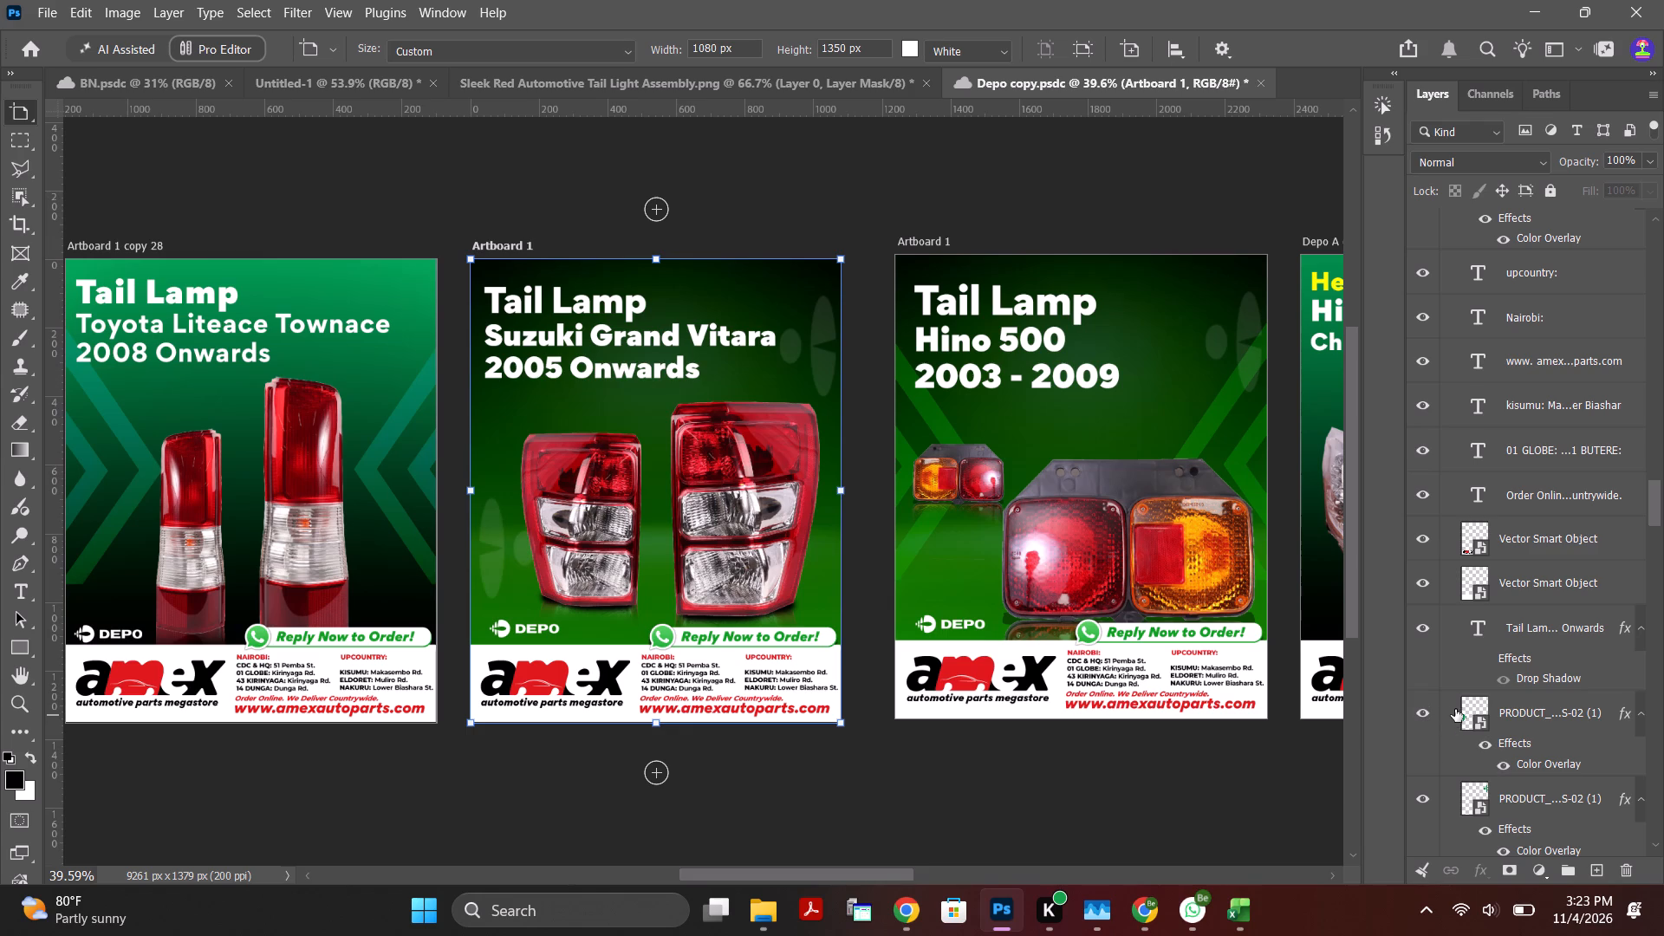
{"action": "scroll", "coordinate": [1457, 703], "scroll_direction": "down", "scroll_amount": 3}
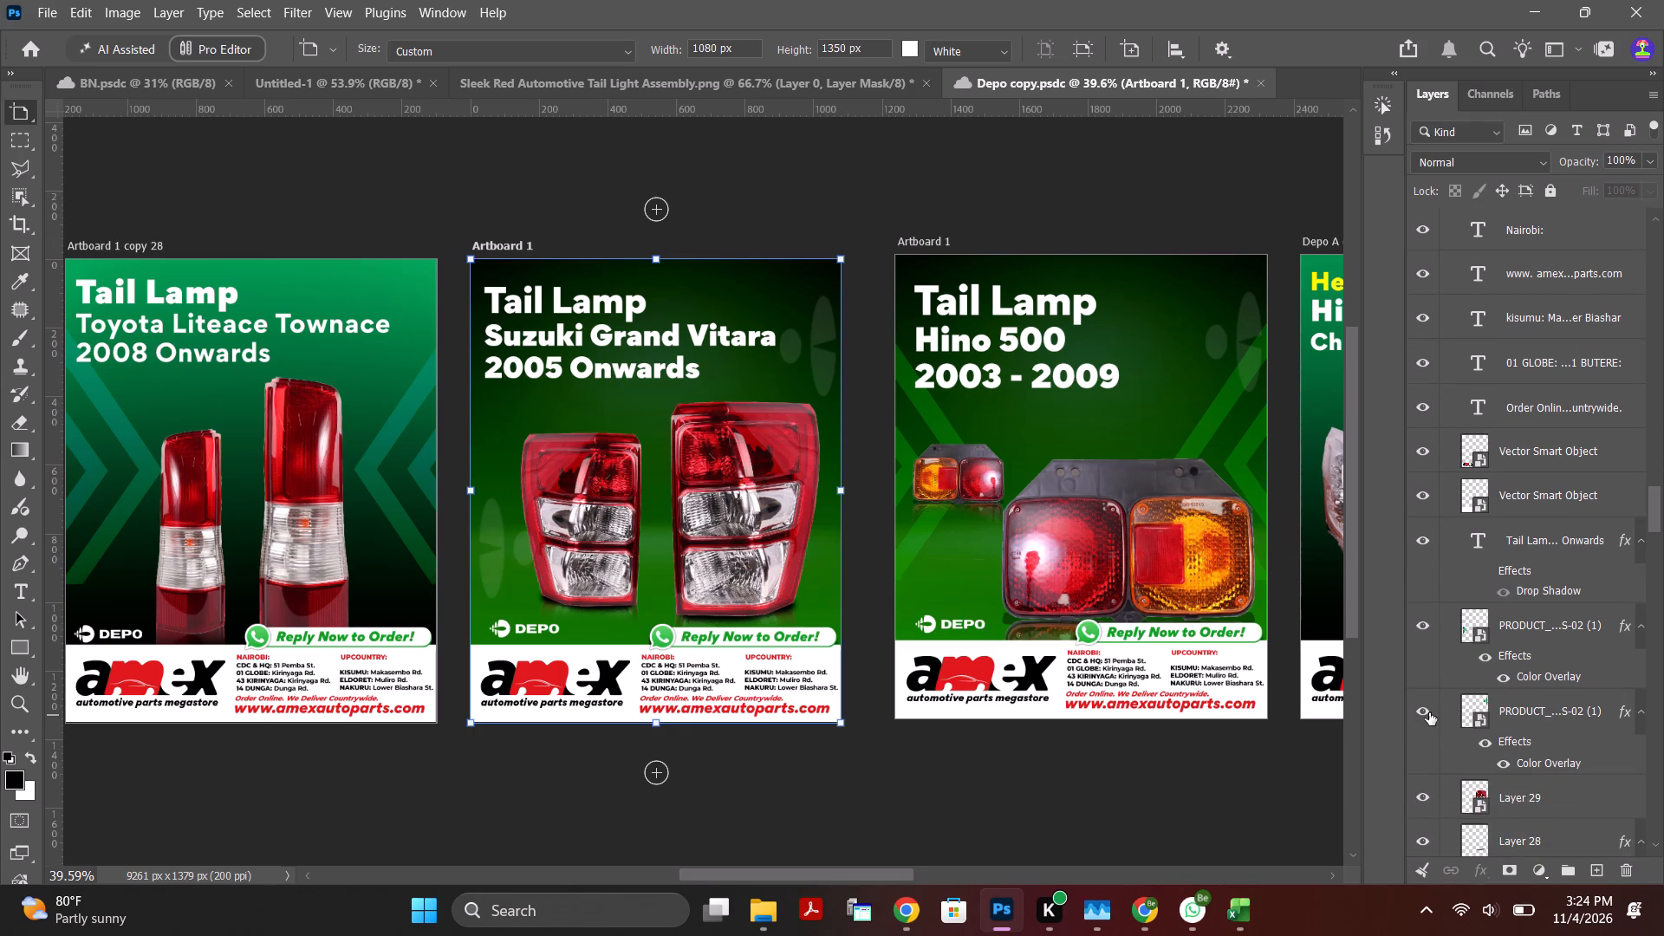
{"action": "left_click", "coordinate": [1429, 712]}
{"action": "left_click", "coordinate": [1429, 712]}
{"action": "scroll", "coordinate": [1518, 712], "scroll_direction": "down", "scroll_amount": 3}
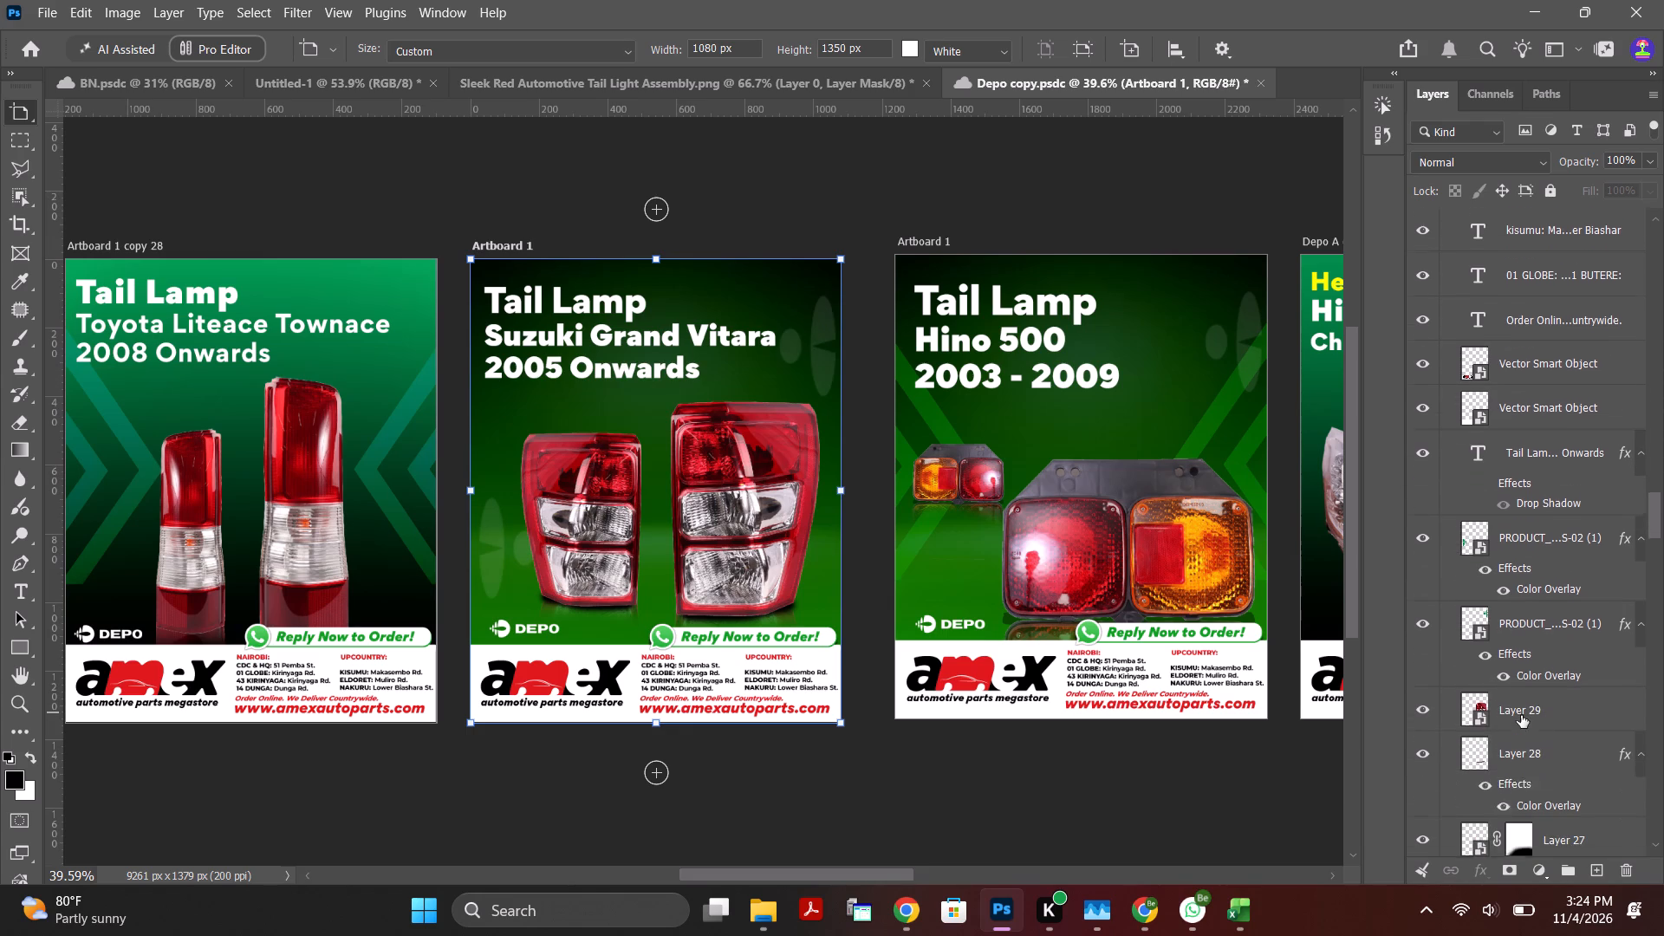
{"action": "scroll", "coordinate": [1521, 715], "scroll_direction": "down", "scroll_amount": 6}
{"action": "left_click", "coordinate": [1427, 575]}
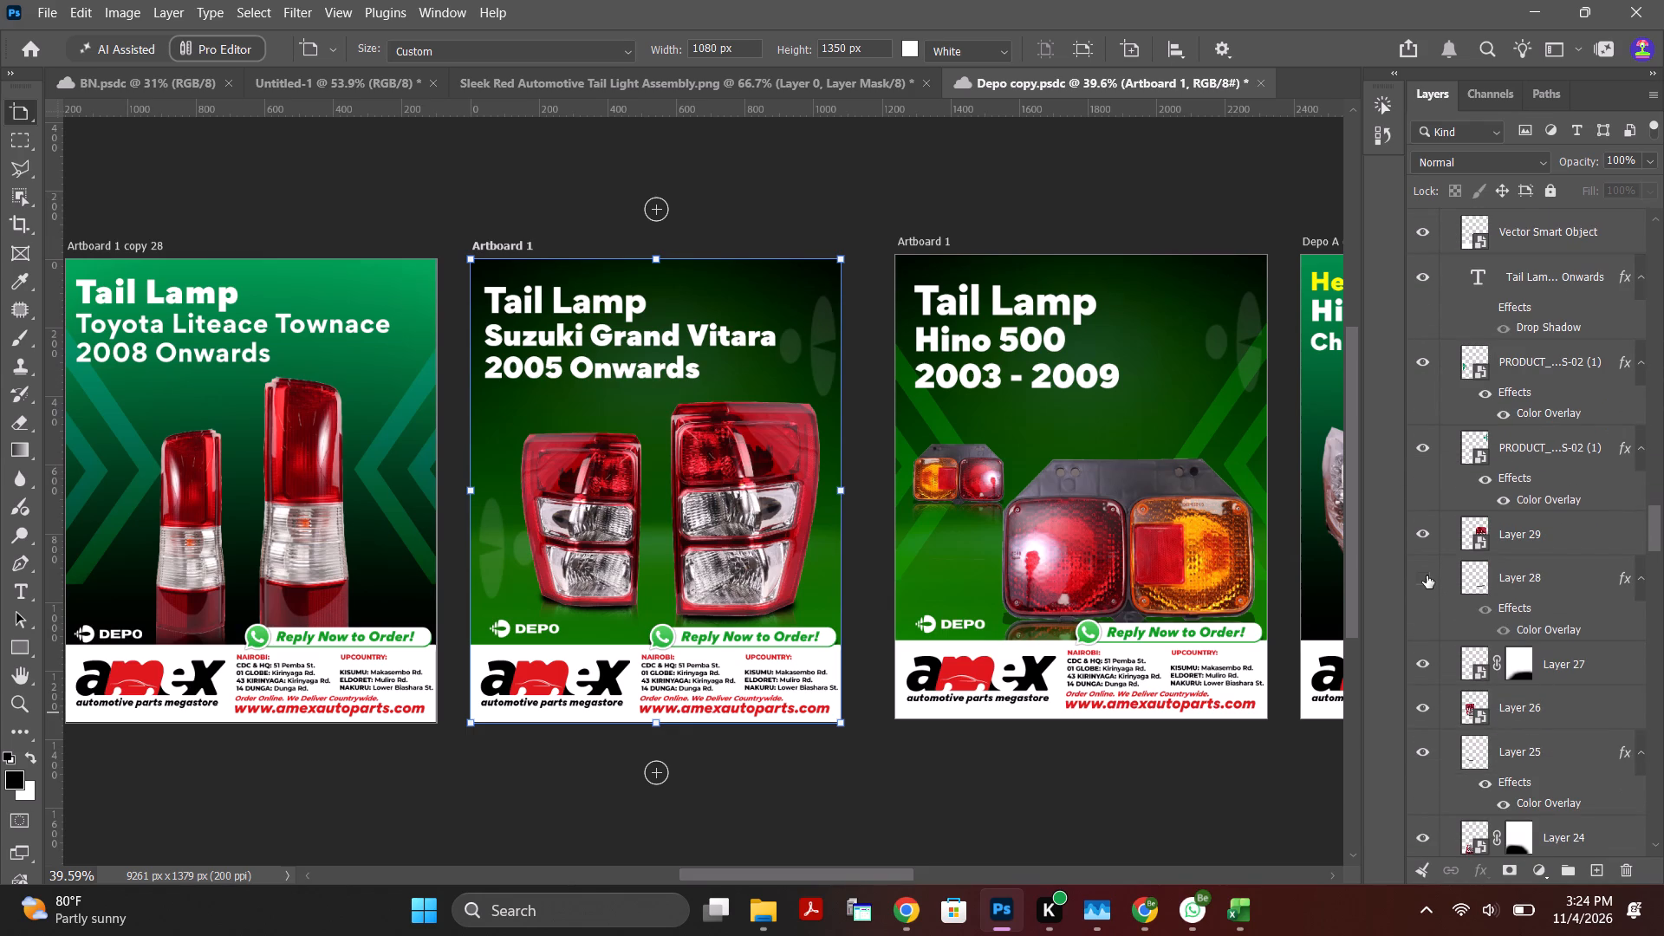
{"action": "left_click", "coordinate": [1427, 575]}
{"action": "scroll", "coordinate": [1473, 602], "scroll_direction": "down", "scroll_amount": 3}
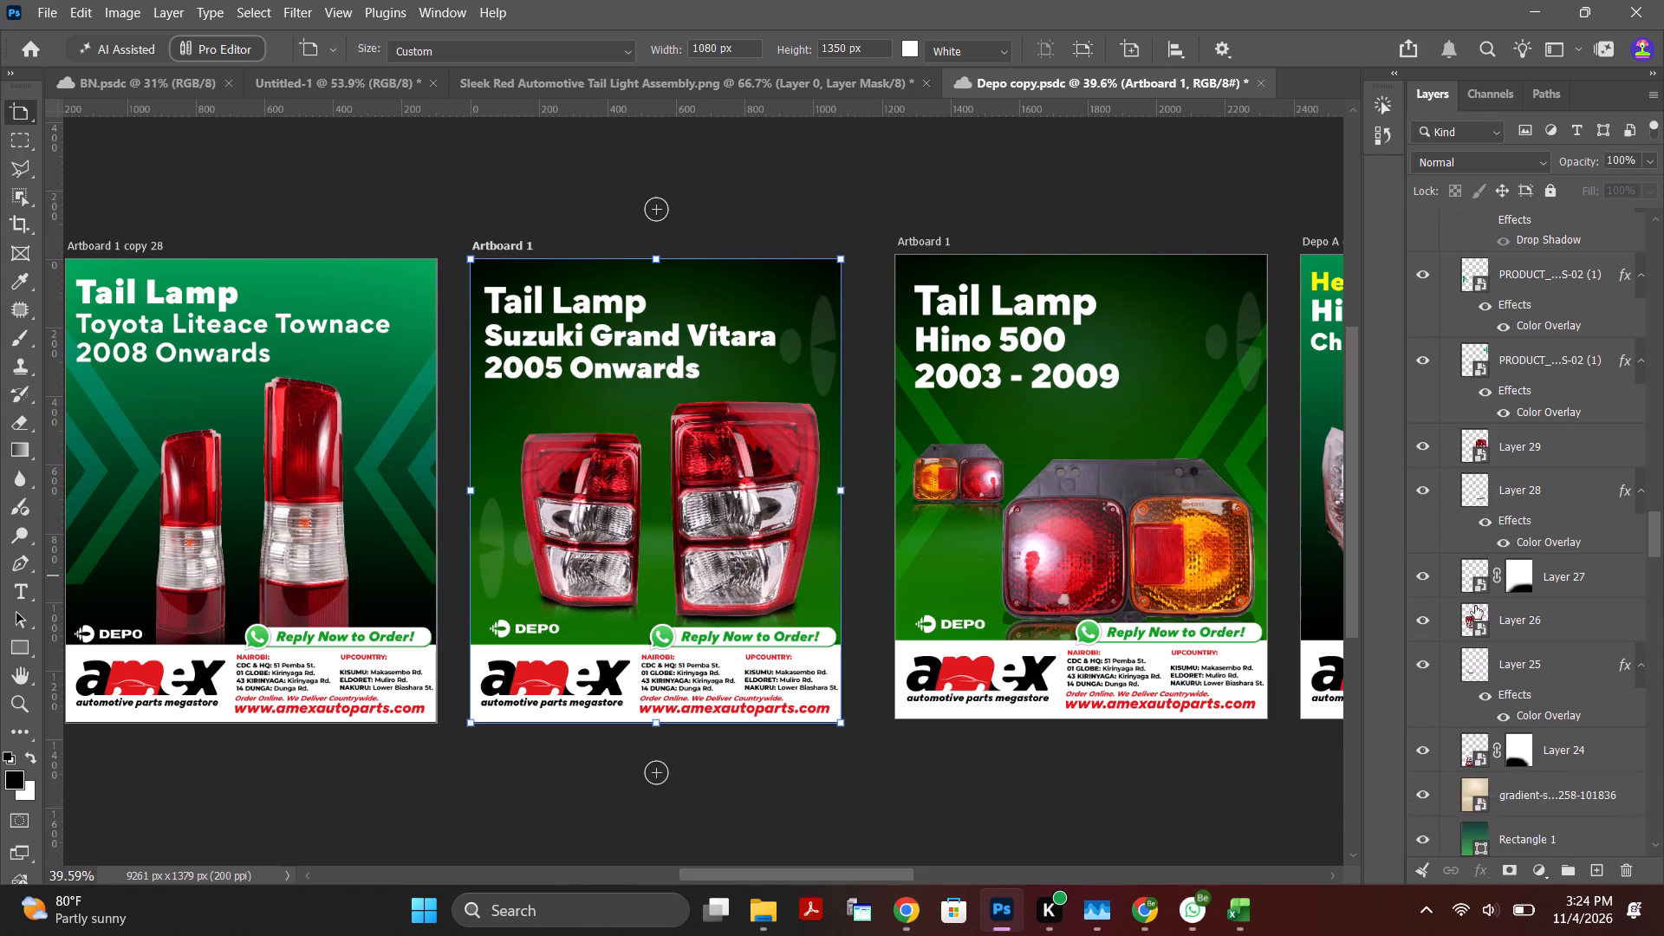
{"action": "scroll", "coordinate": [1475, 606], "scroll_direction": "down", "scroll_amount": 2}
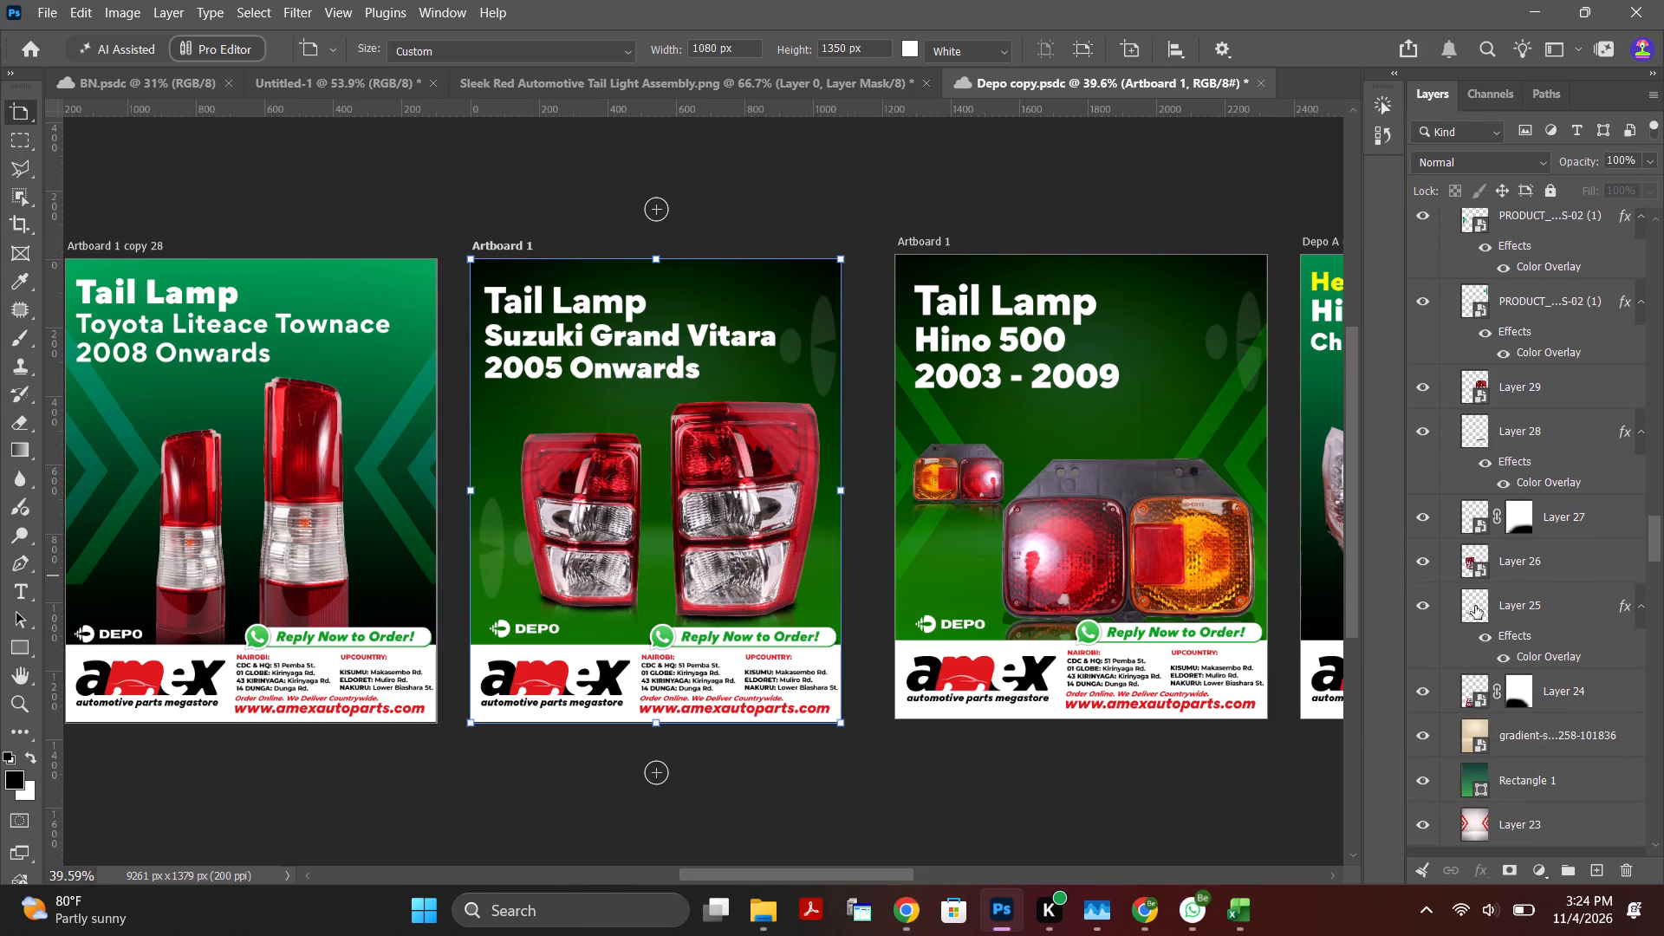
{"action": "scroll", "coordinate": [1594, 679], "scroll_direction": "down", "scroll_amount": 3}
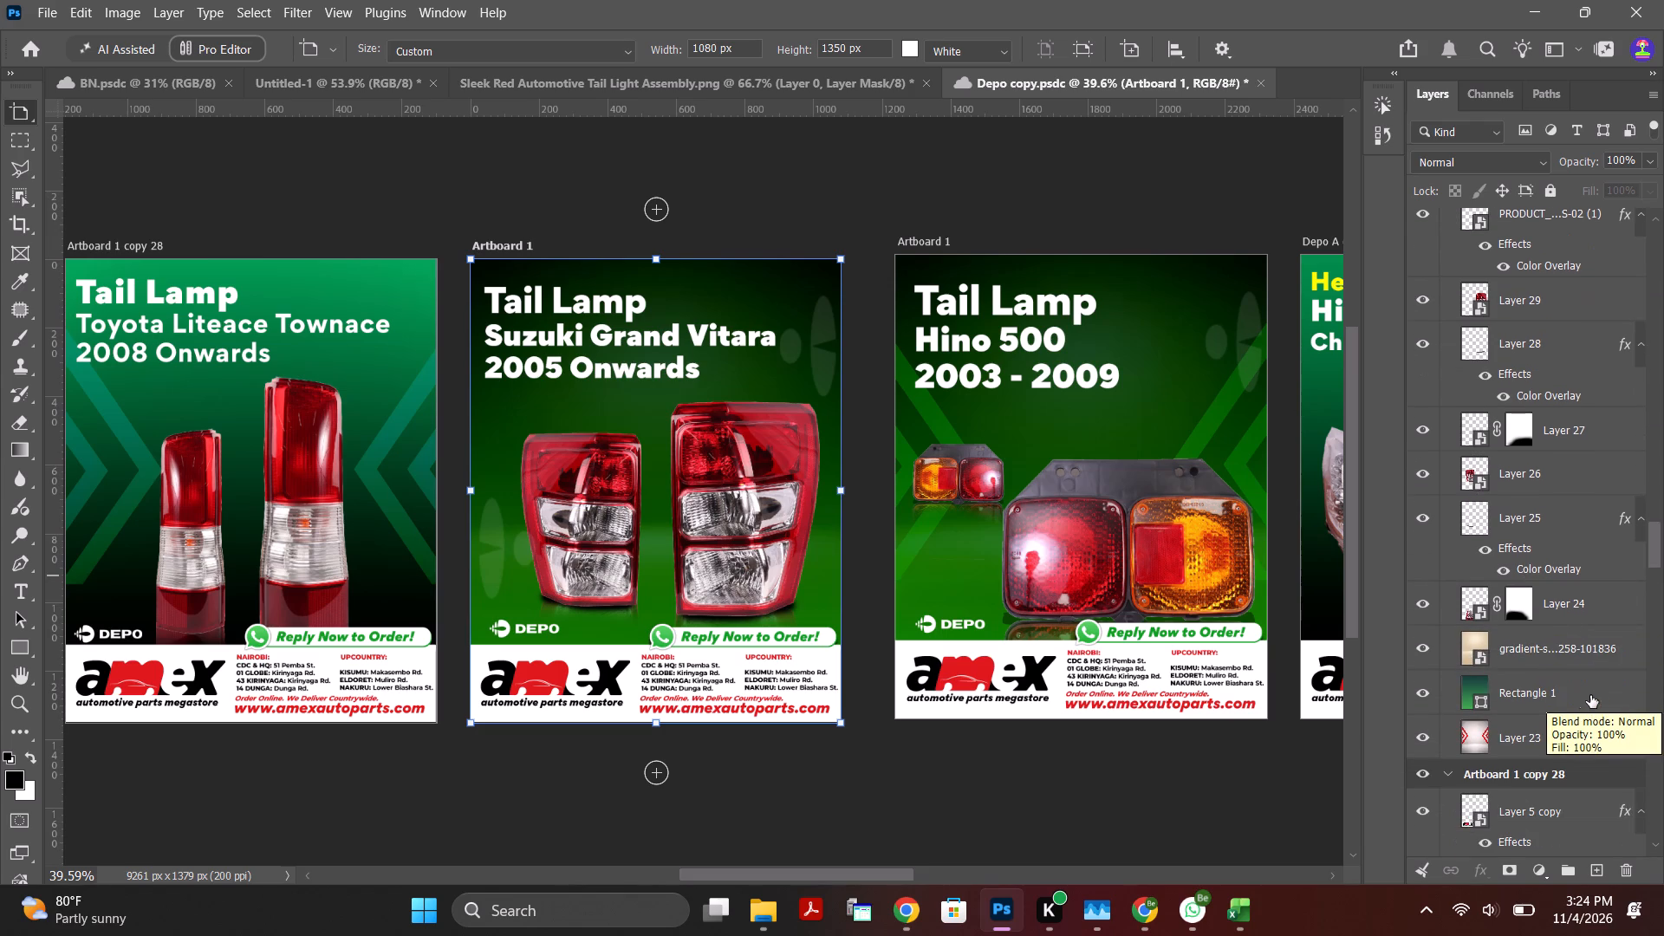
Reselect the Suzuki Grand Vitara artboard and check its layers back up to the top, toggling visibility to identify the Depo logo.
{"action": "left_click", "coordinate": [554, 626]}
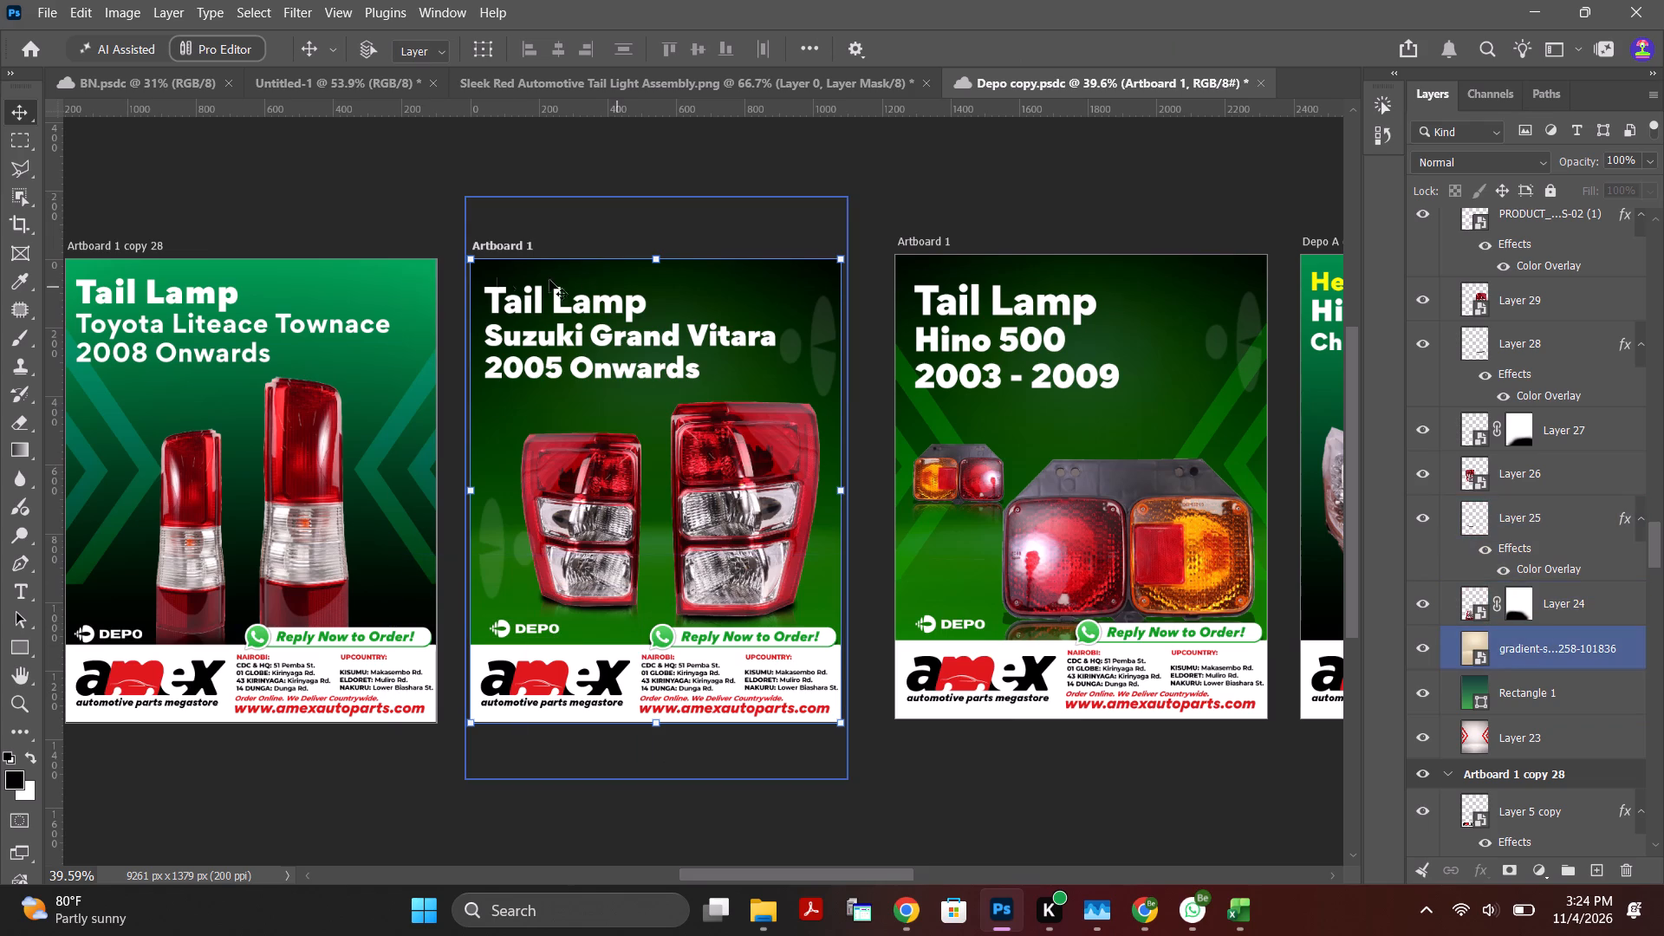
{"action": "left_click", "coordinate": [507, 250]}
{"action": "left_click", "coordinate": [510, 247]}
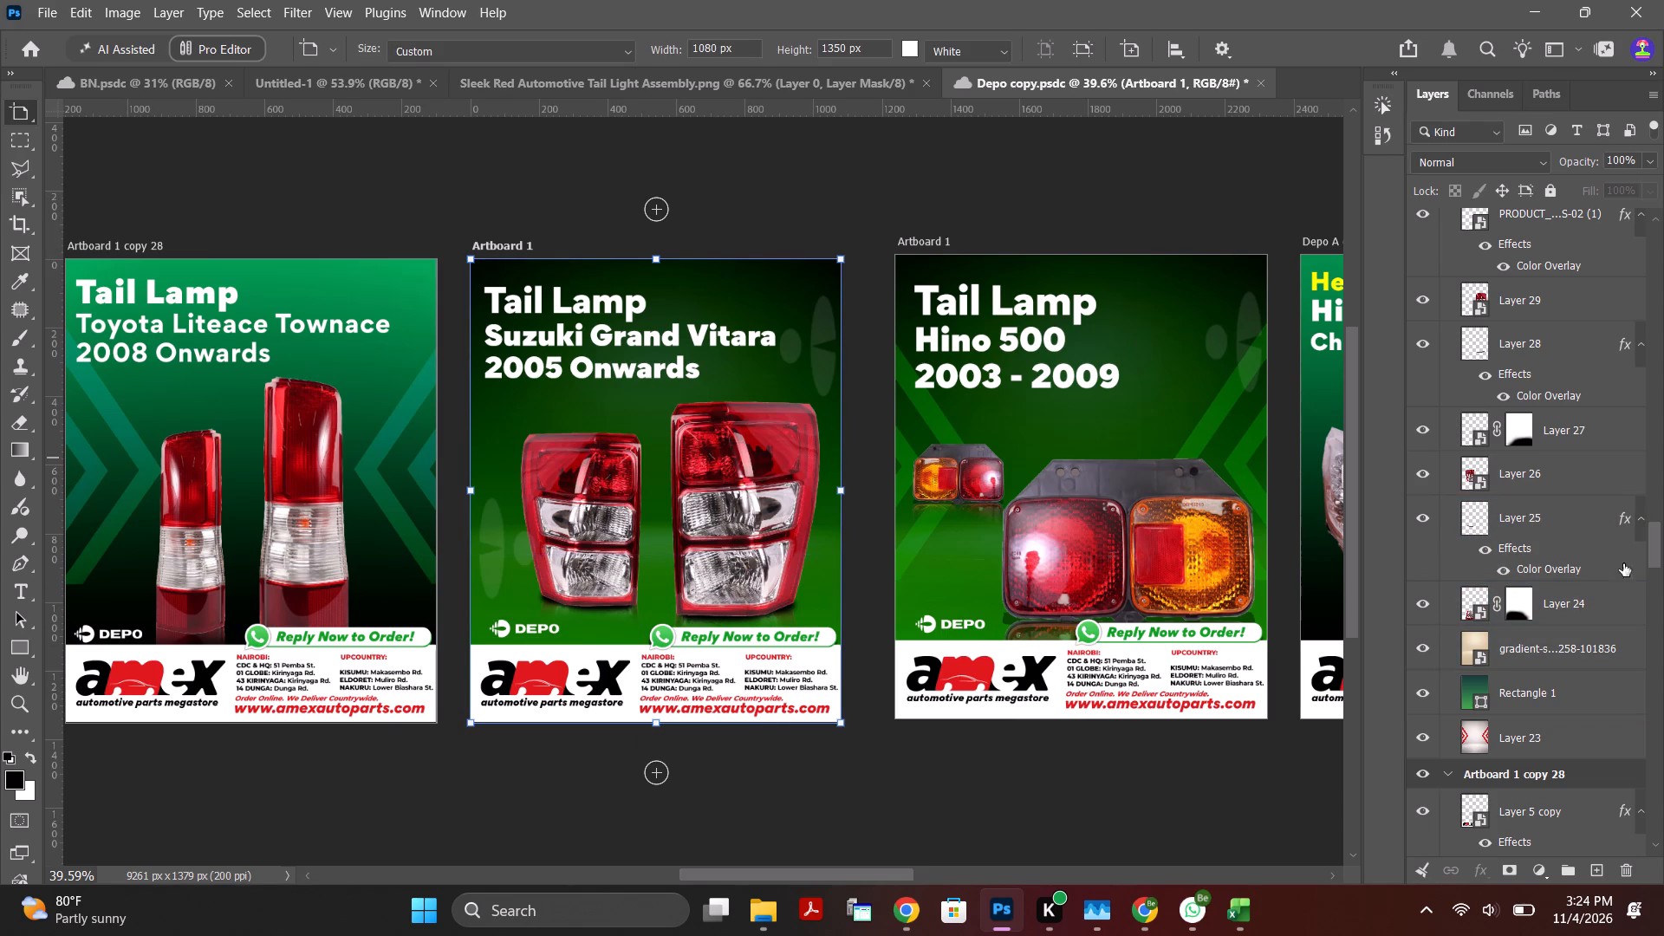
{"action": "scroll", "coordinate": [1663, 609], "scroll_direction": "up", "scroll_amount": 4}
{"action": "scroll", "coordinate": [1528, 614], "scroll_direction": "up", "scroll_amount": 10}
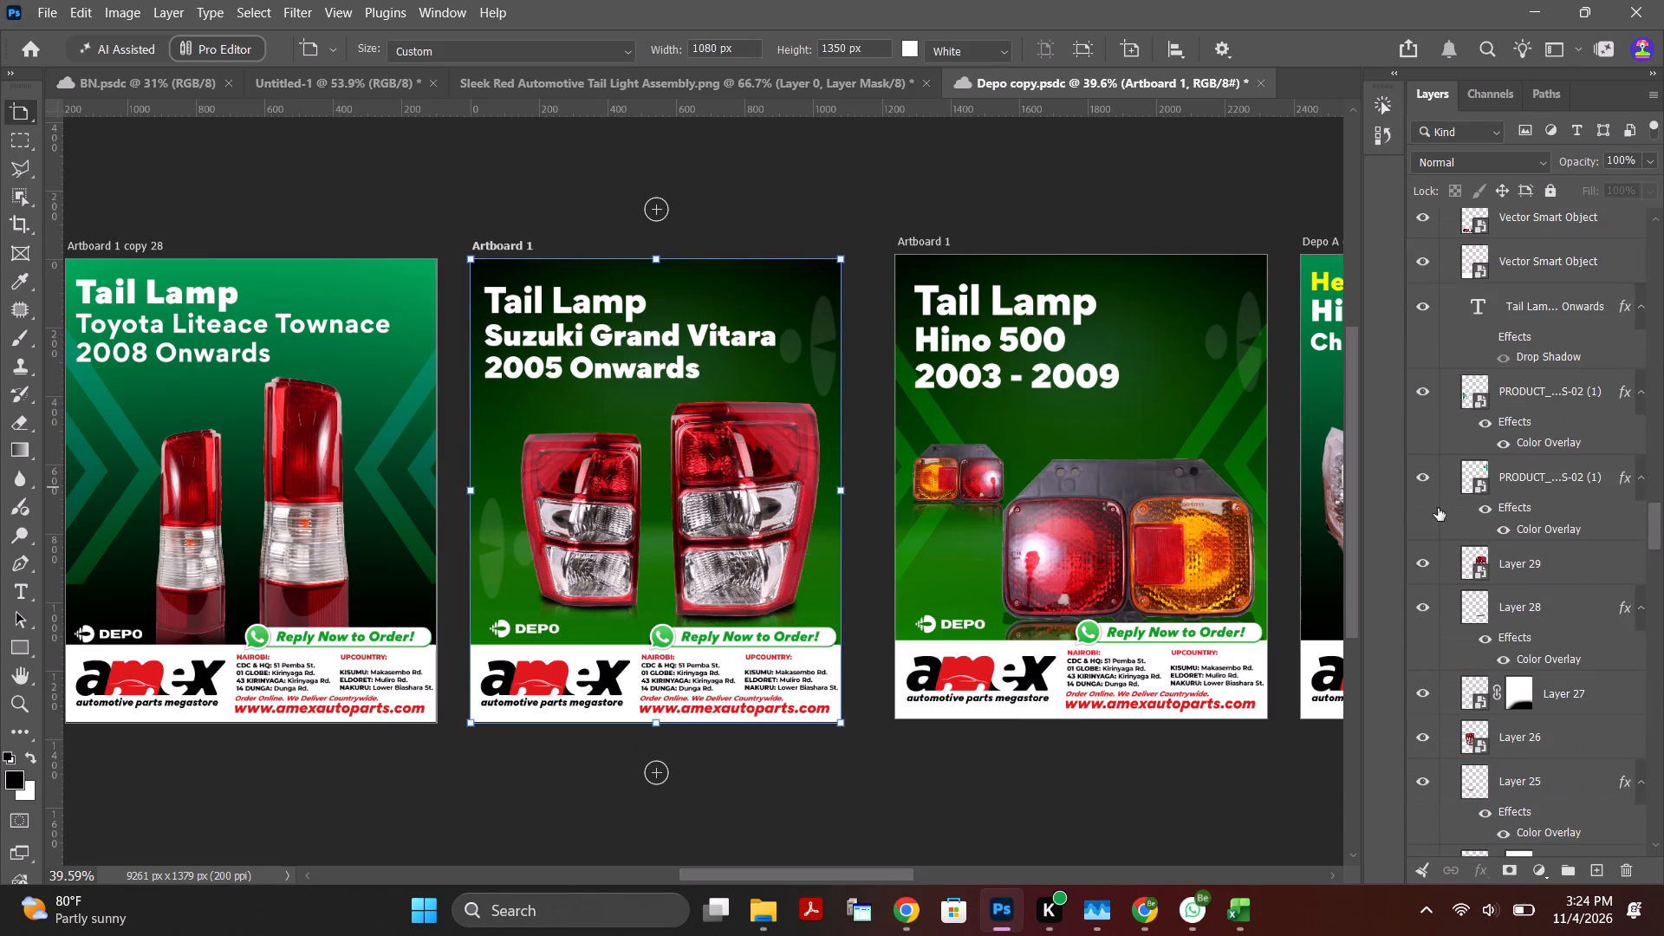
{"action": "left_click", "coordinate": [1422, 504]}
{"action": "left_click", "coordinate": [1422, 504]}
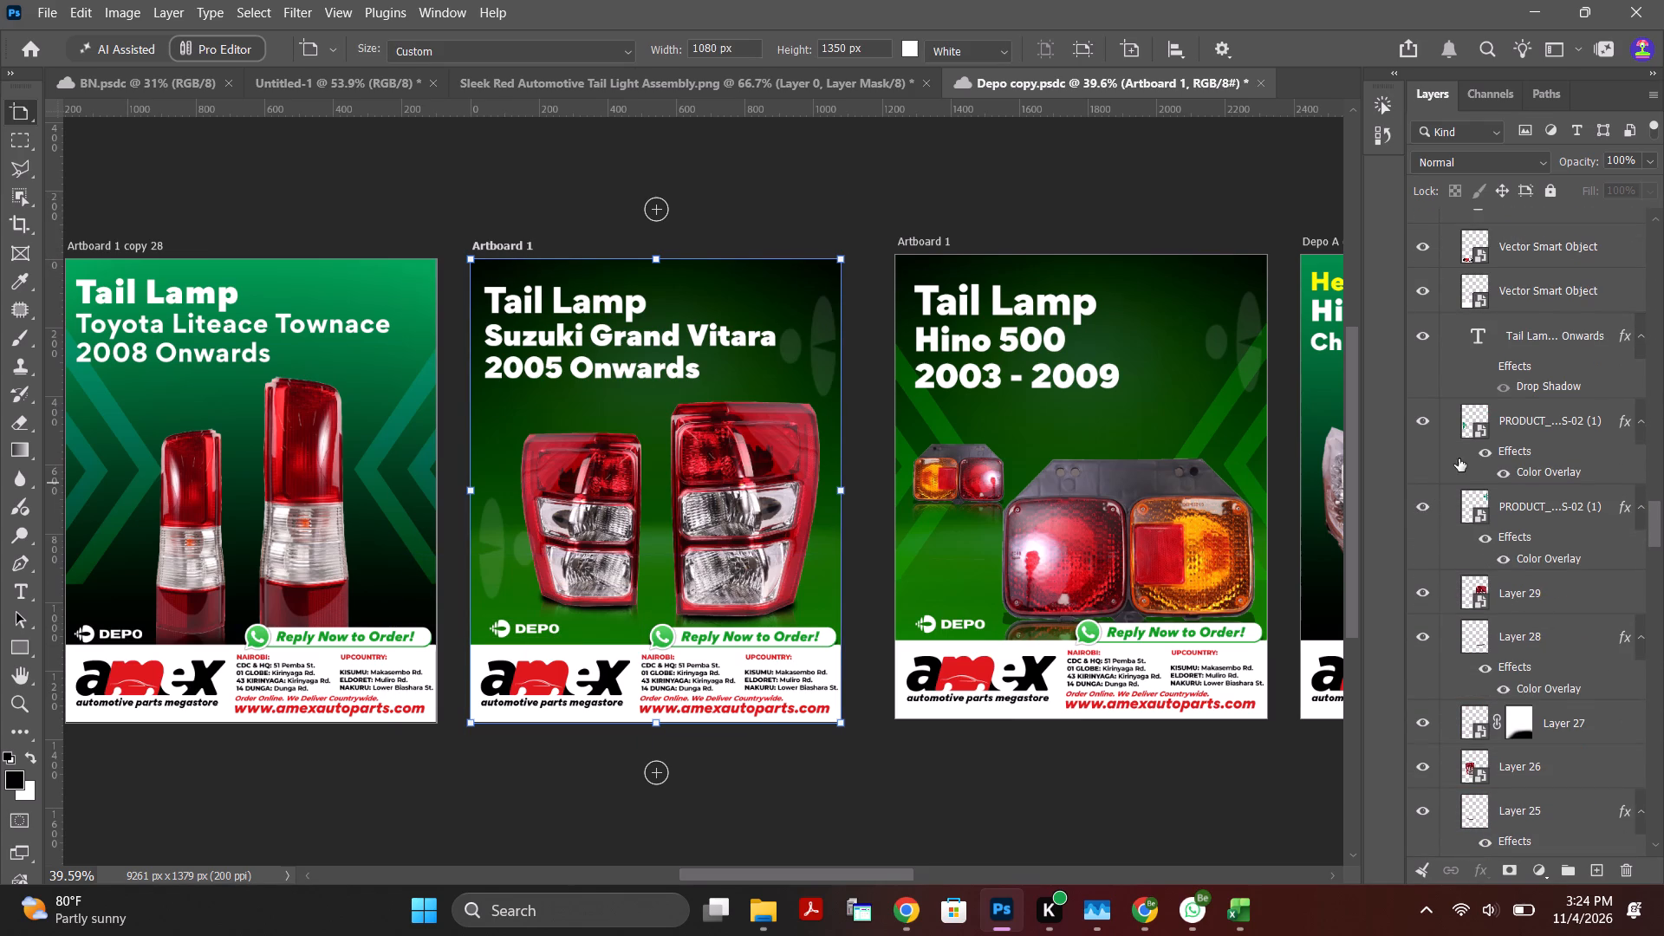
{"action": "scroll", "coordinate": [1420, 419], "scroll_direction": "up", "scroll_amount": 3}
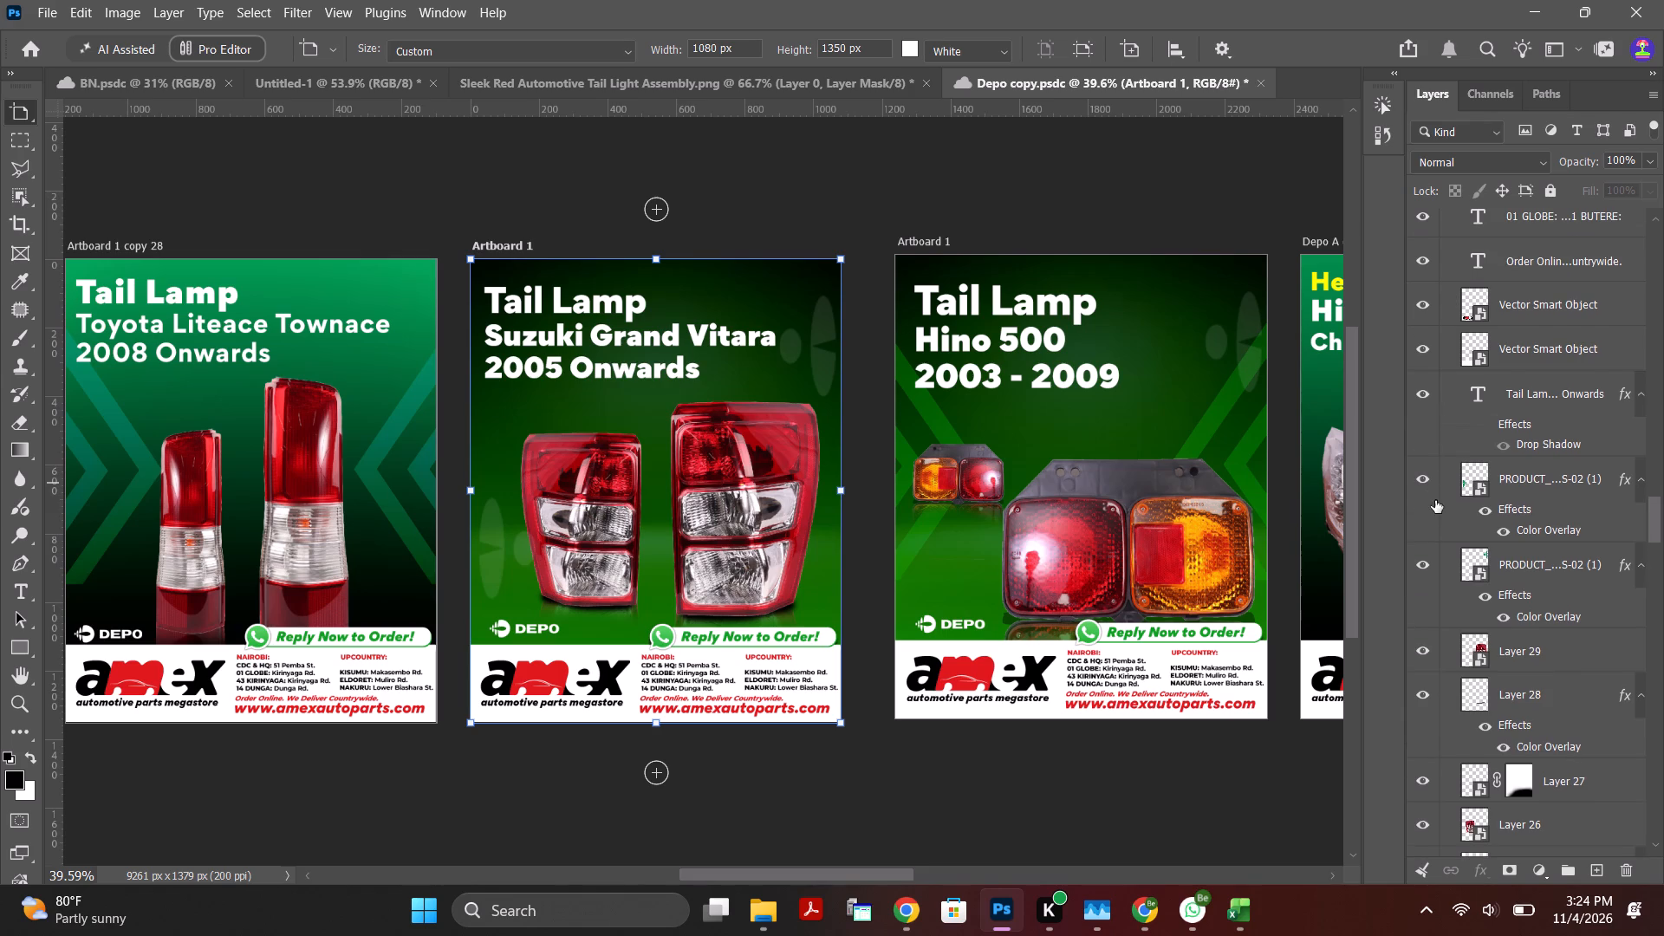
{"action": "left_click", "coordinate": [1423, 505]}
{"action": "left_click", "coordinate": [1423, 505]}
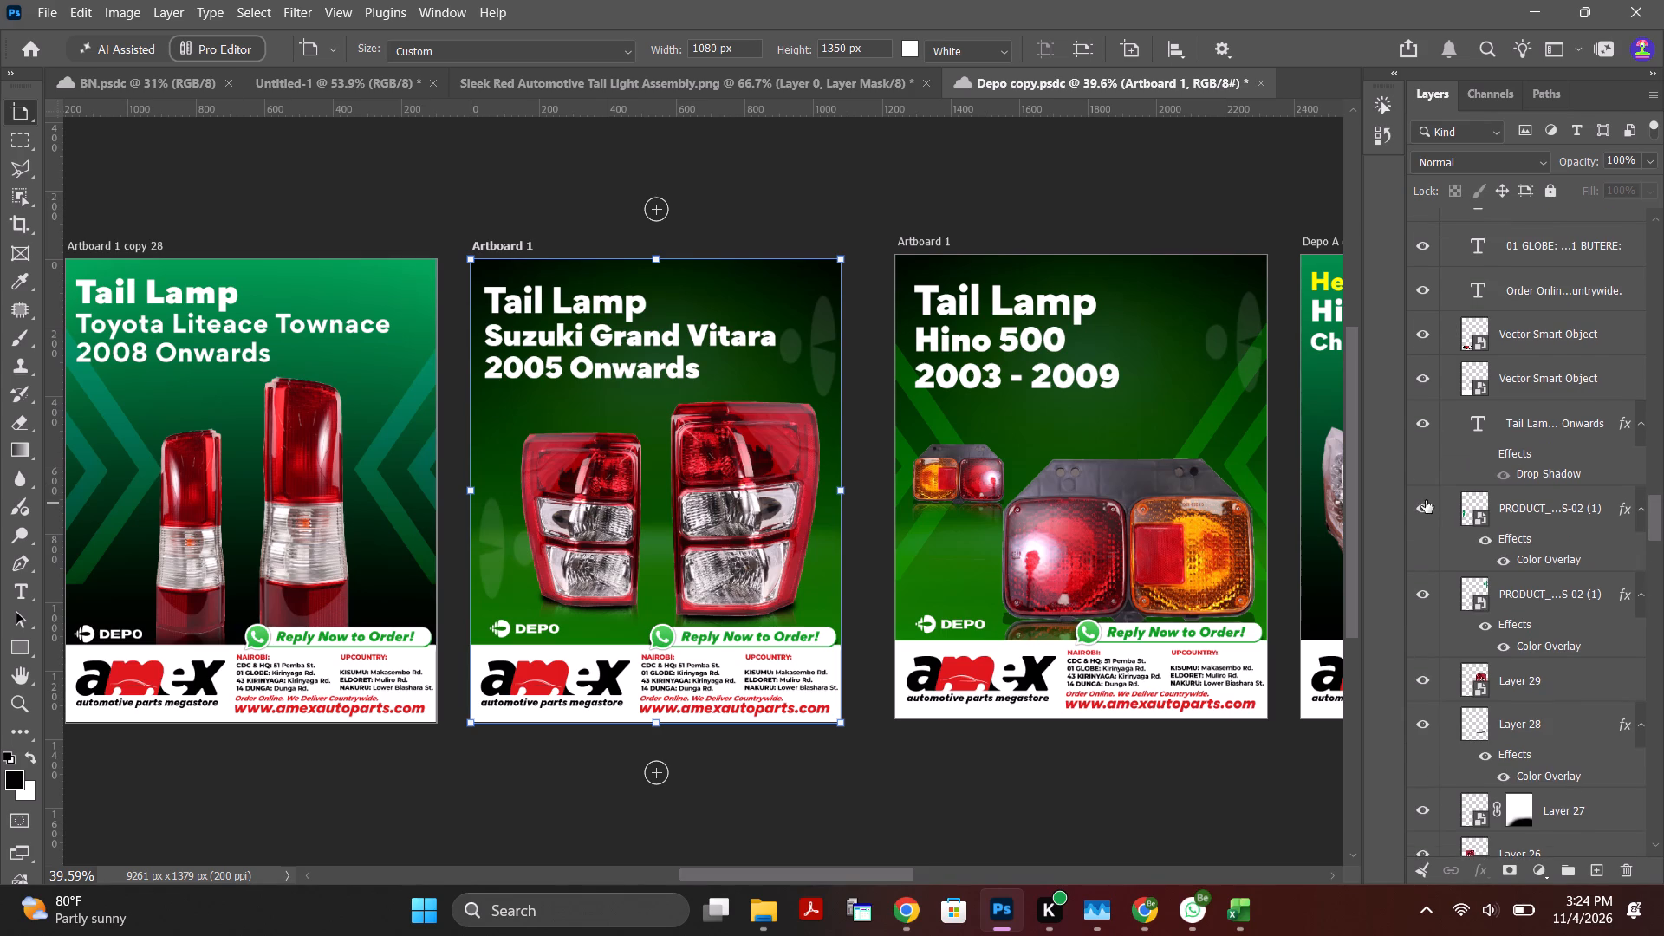
{"action": "left_click", "coordinate": [1419, 384]}
{"action": "left_click", "coordinate": [1419, 384]}
{"action": "left_click", "coordinate": [1420, 329]}
{"action": "left_click", "coordinate": [1420, 329]}
{"action": "scroll", "coordinate": [1432, 341], "scroll_direction": "up", "scroll_amount": 10}
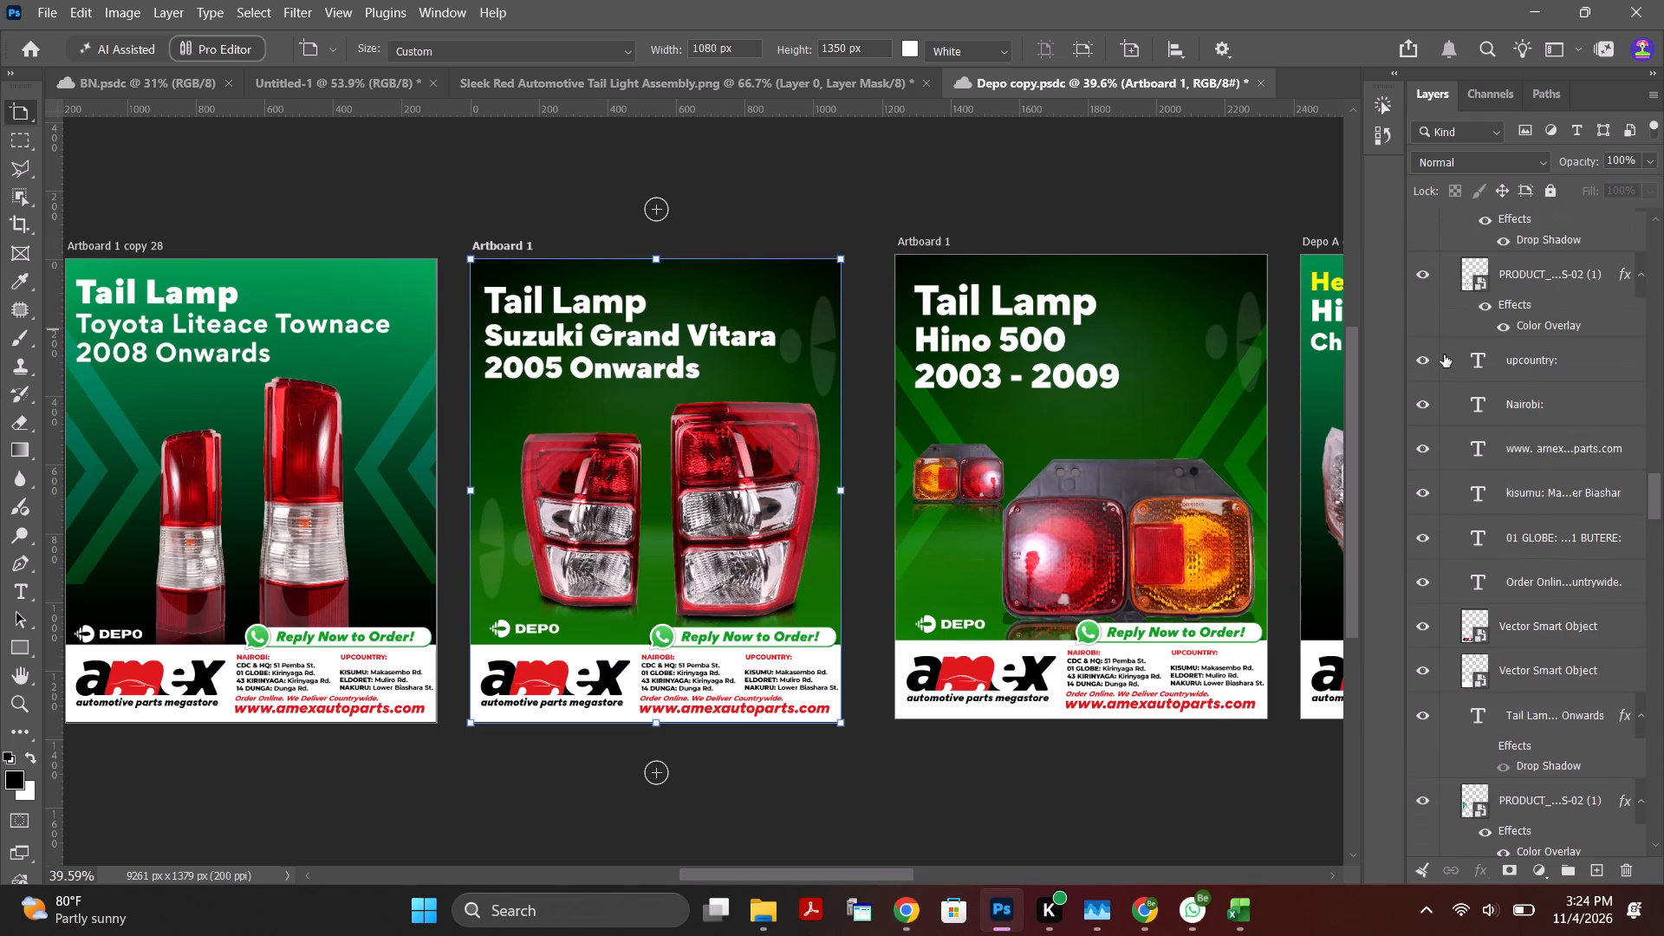
{"action": "scroll", "coordinate": [1444, 354], "scroll_direction": "up", "scroll_amount": 2}
{"action": "left_click", "coordinate": [1424, 339]}
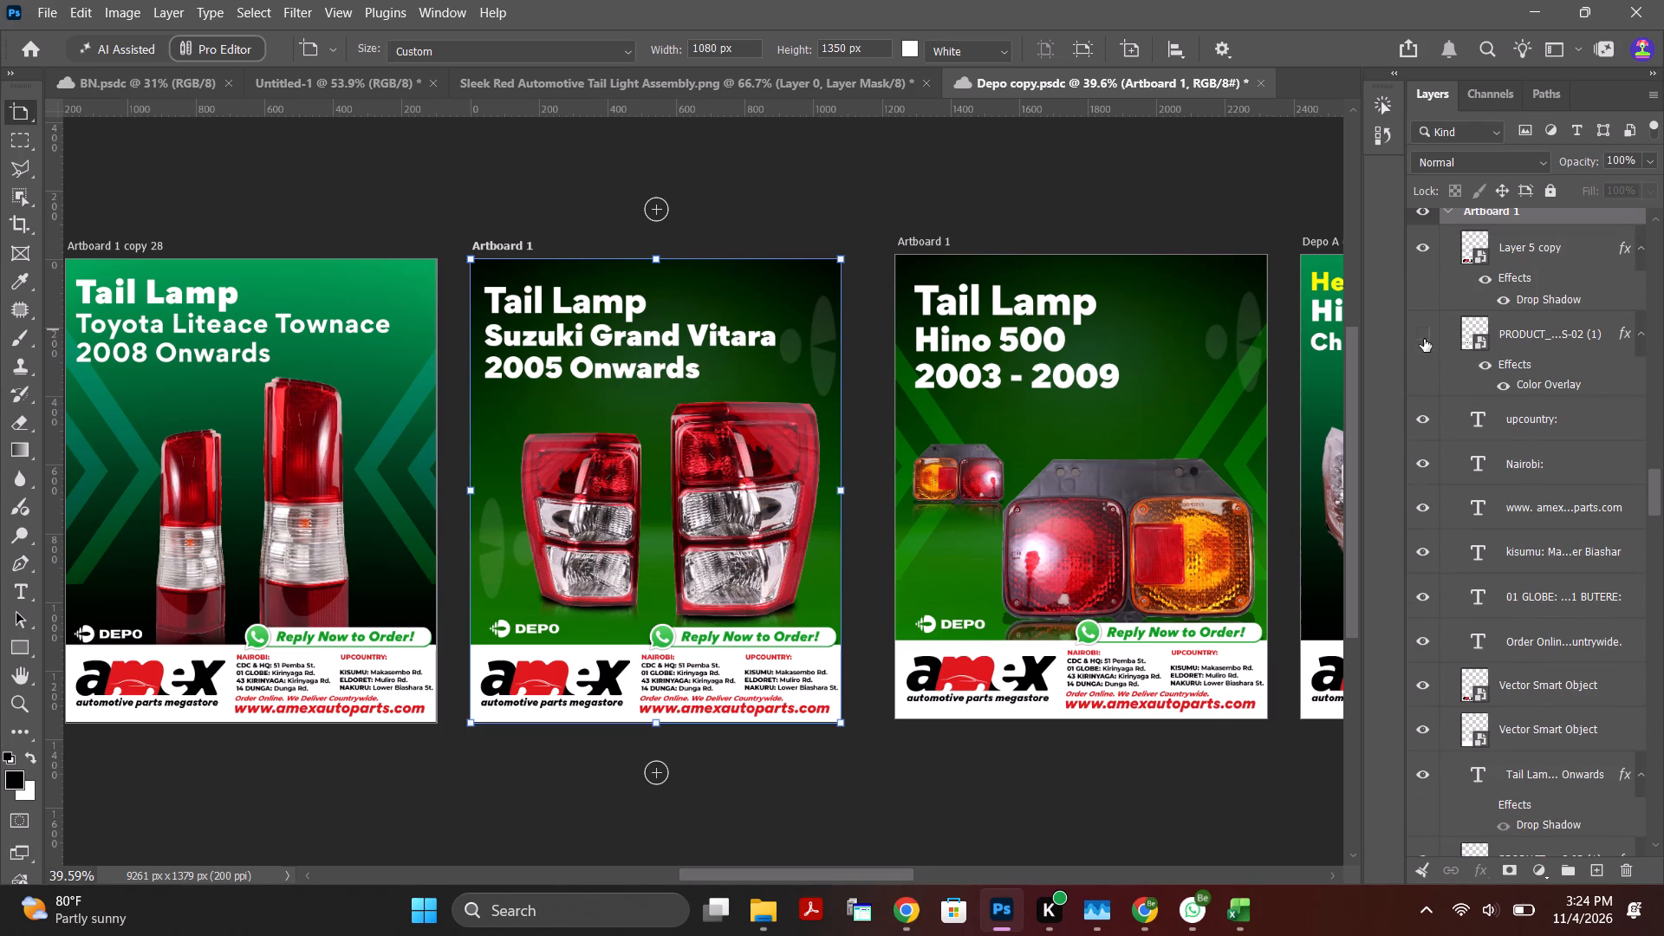
{"action": "left_click", "coordinate": [1424, 339]}
Copy the Depo logo layer from the Suzuki Grand Vitara artboard and paste it in place into the Mazda CX5 poster in Untitled-1.
{"action": "left_click", "coordinate": [1553, 334]}
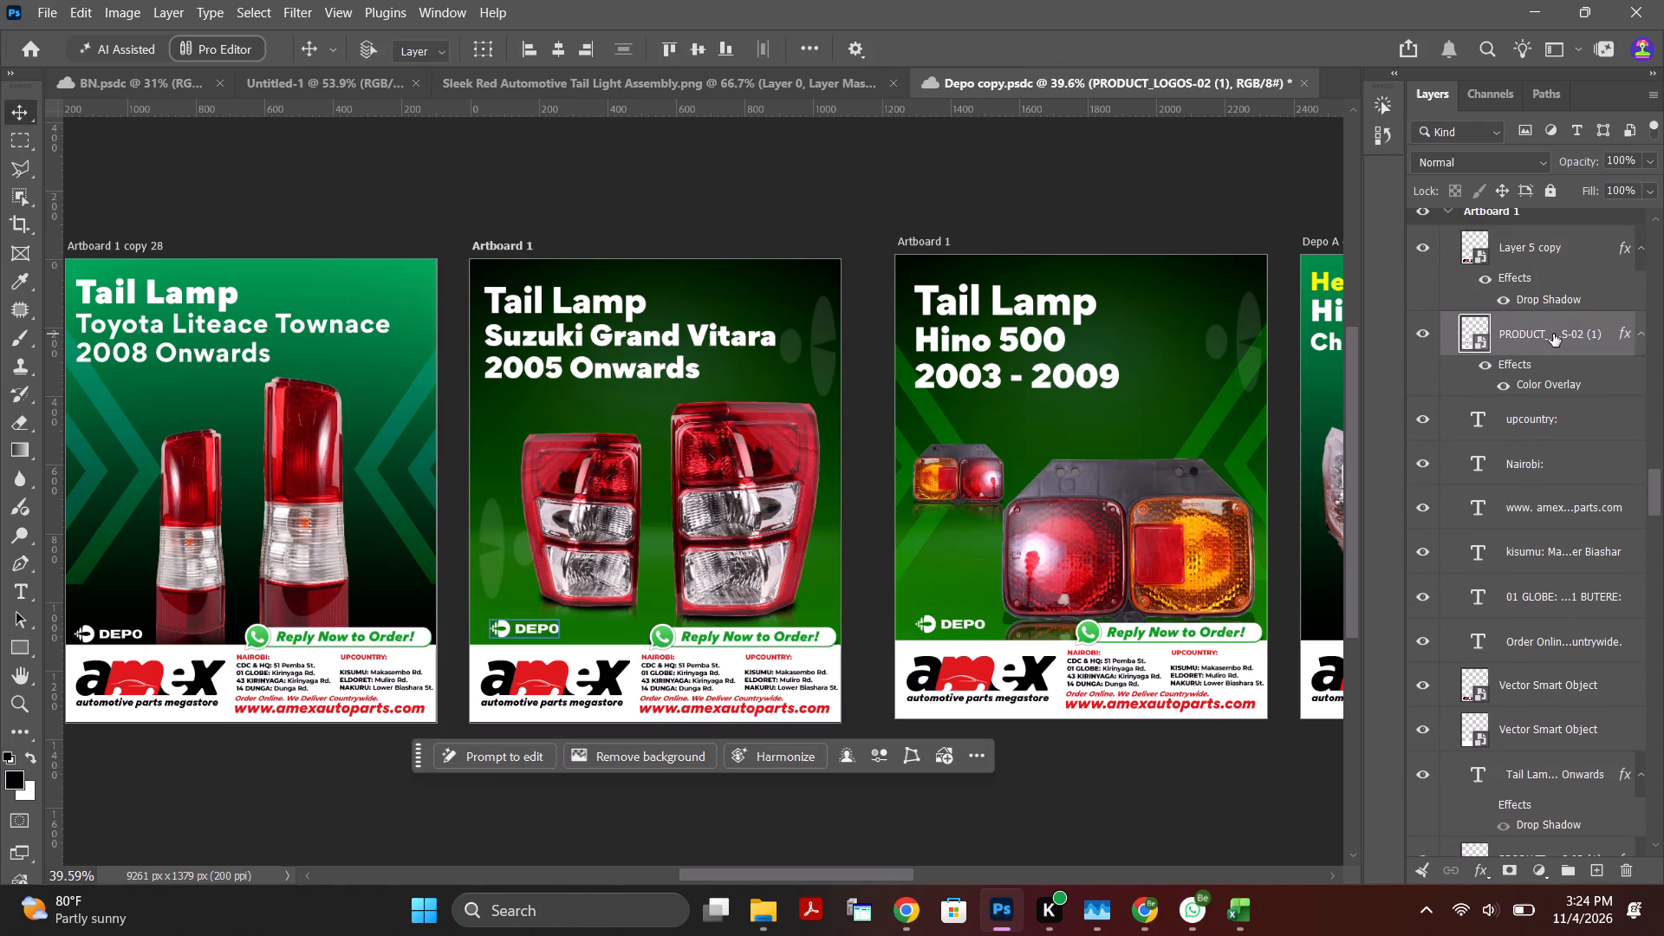
{"action": "key", "text": "ctrl+c"}
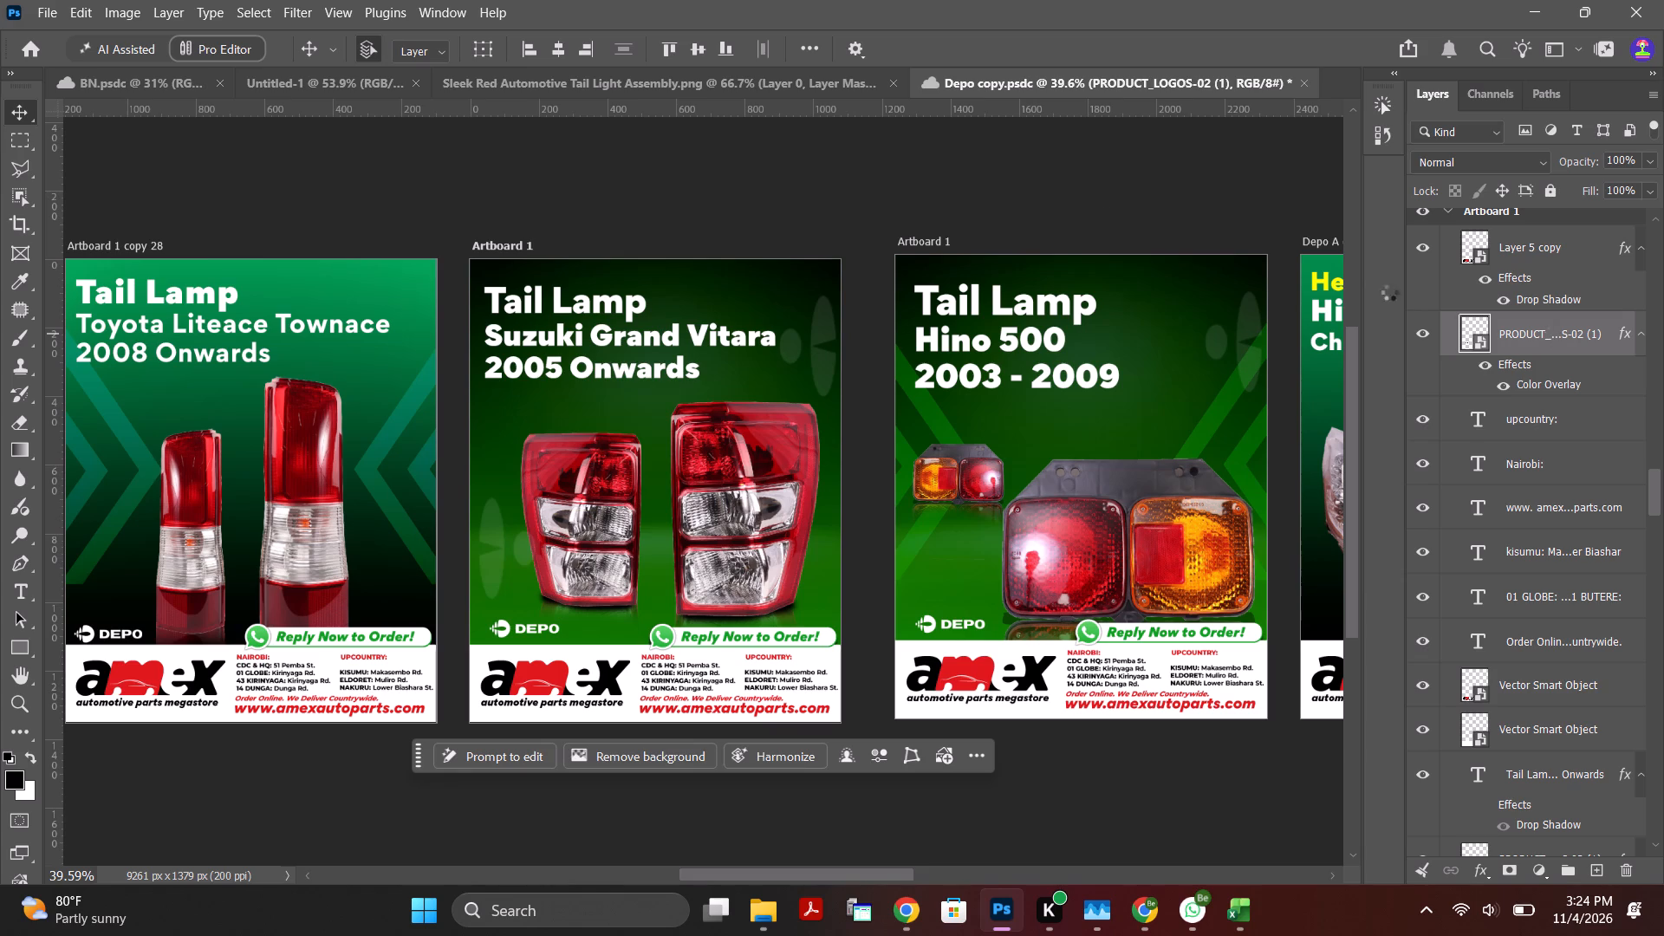
{"action": "left_click", "coordinate": [755, 89]}
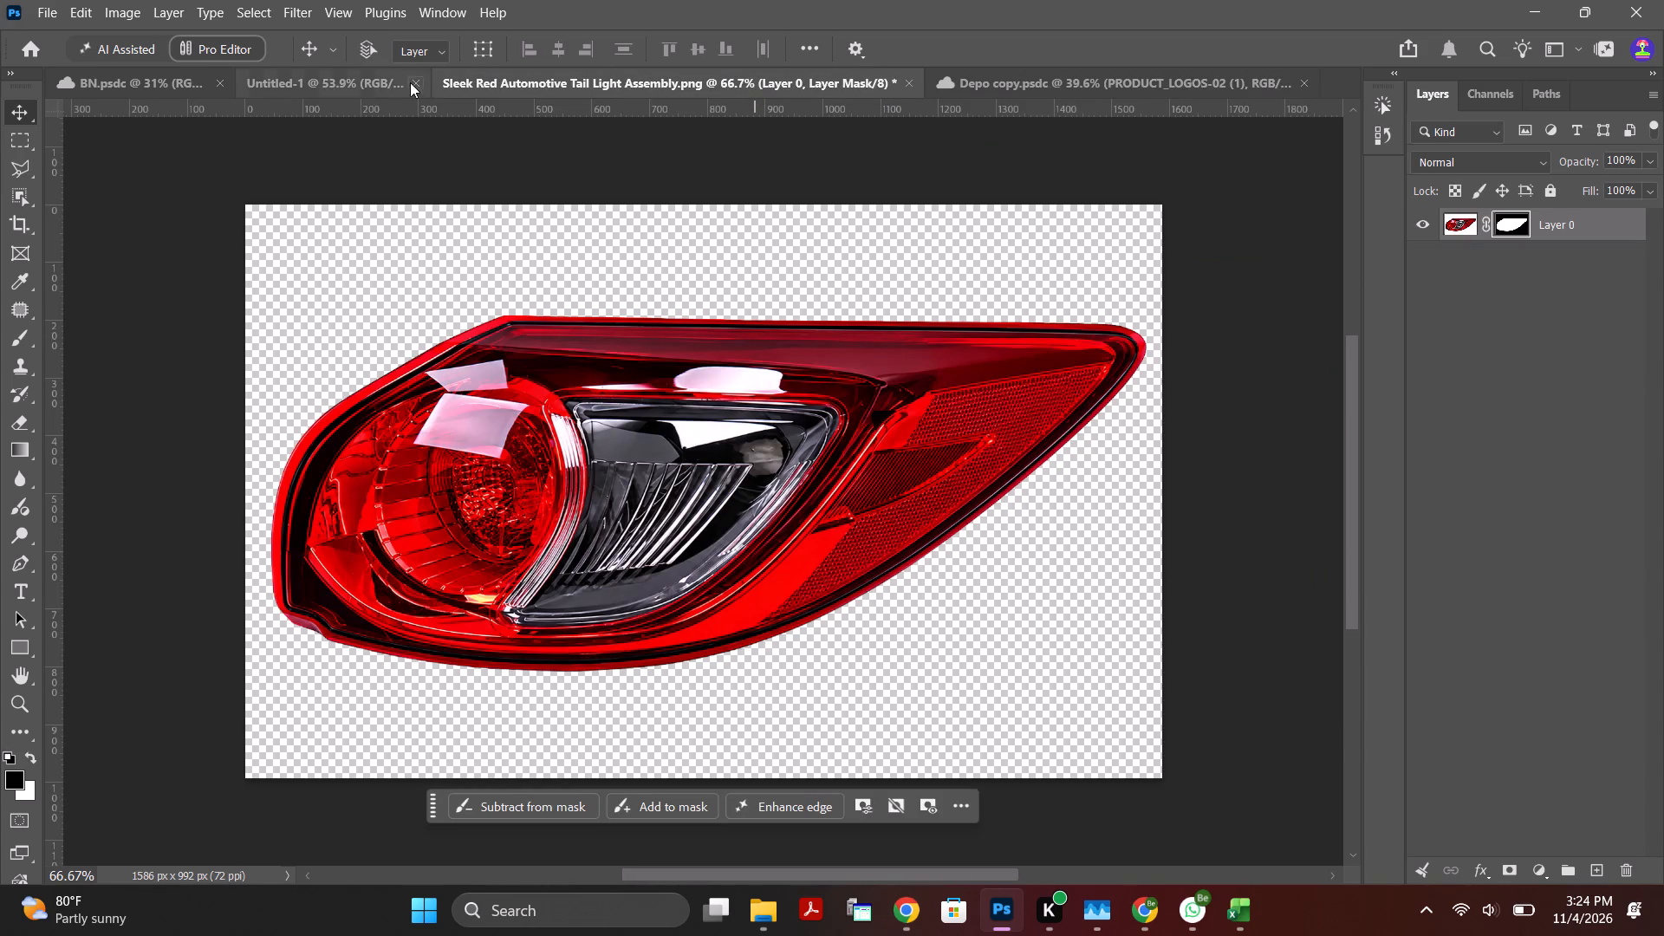
{"action": "left_click", "coordinate": [373, 81]}
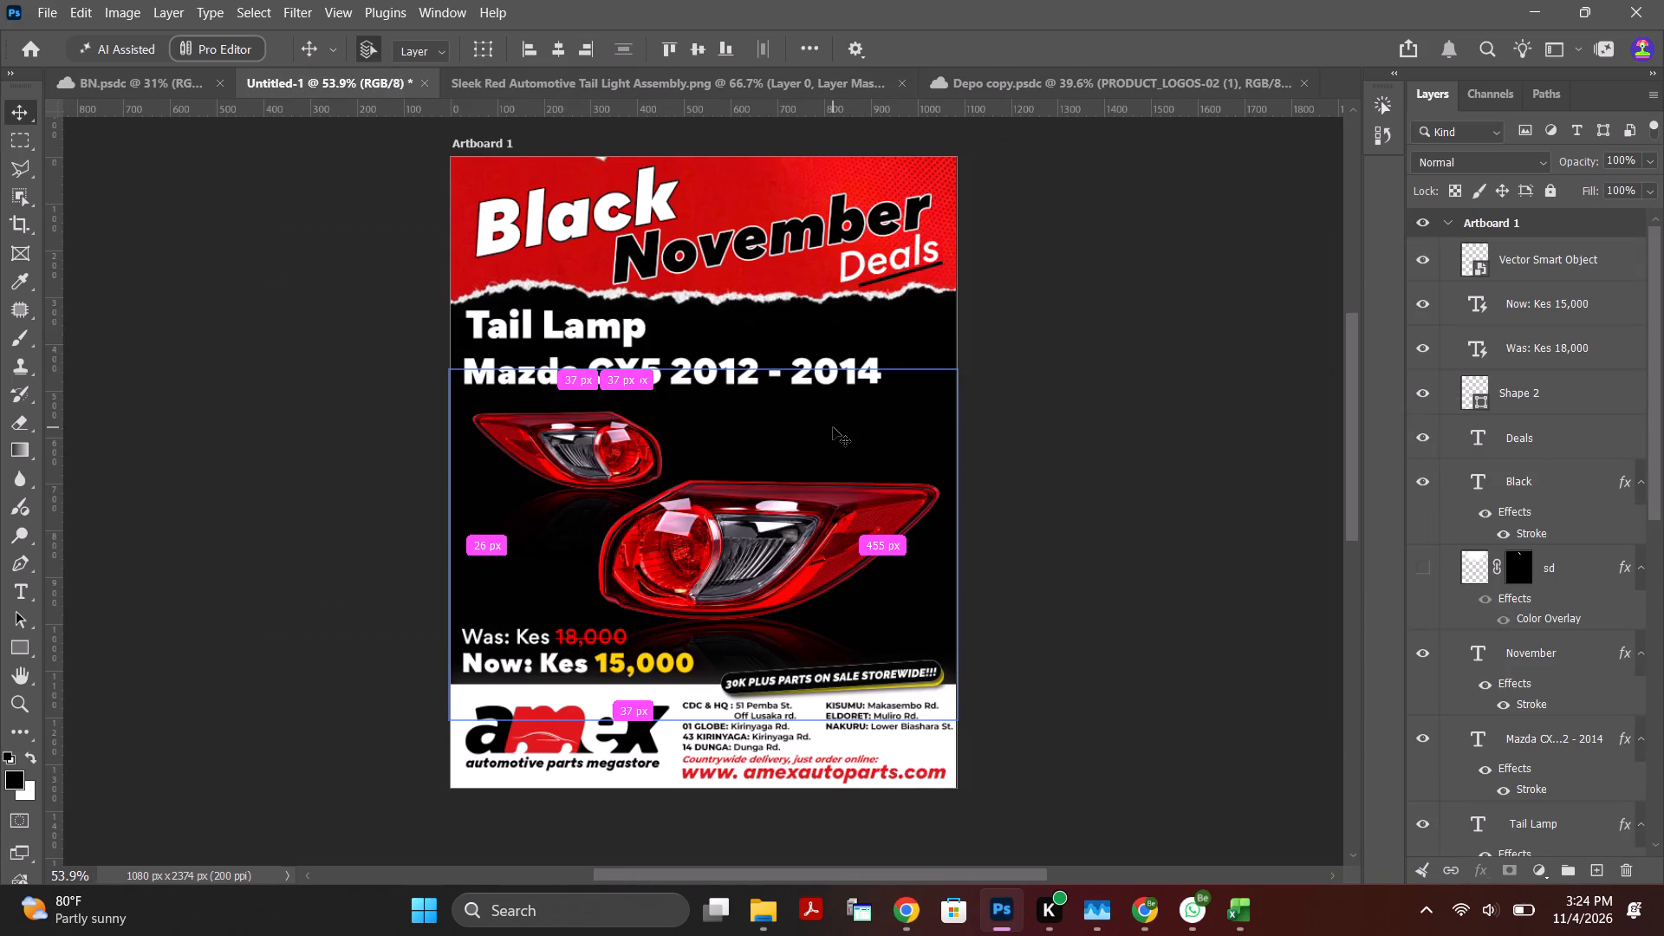
{"action": "key", "text": "ctrl+shift+v"}
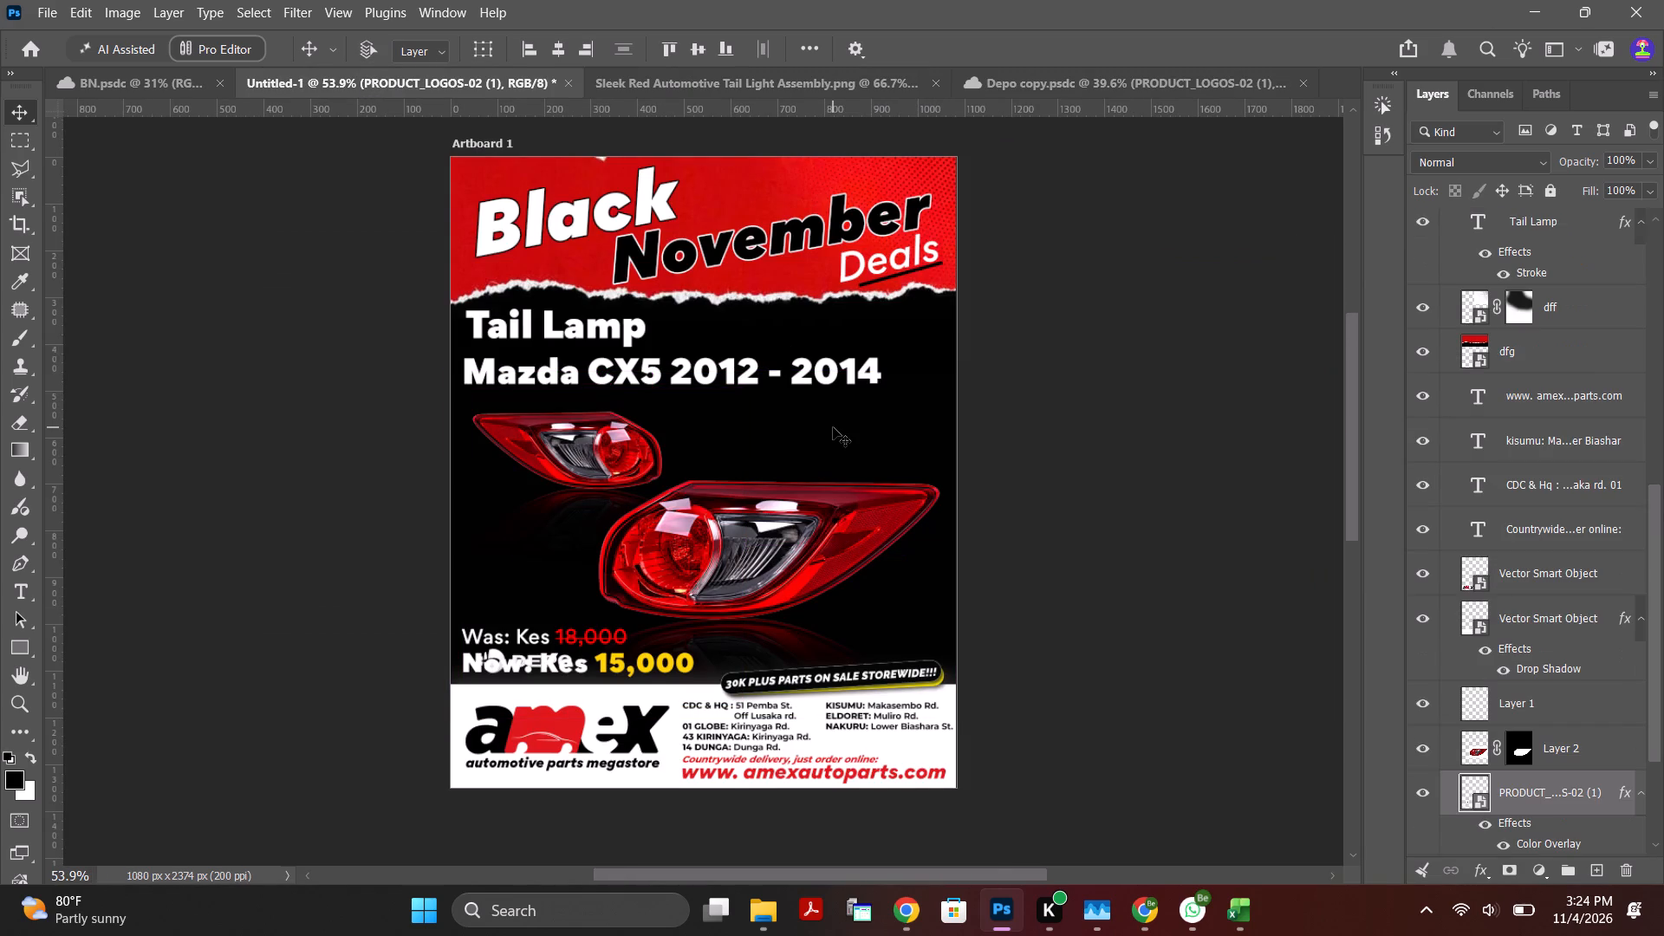
Move the pasted Depo logo to the poster's lower right, below the large tail lamp and above the 30K PLUS PARTS banner.
{"action": "key", "text": "ctrl+t"}
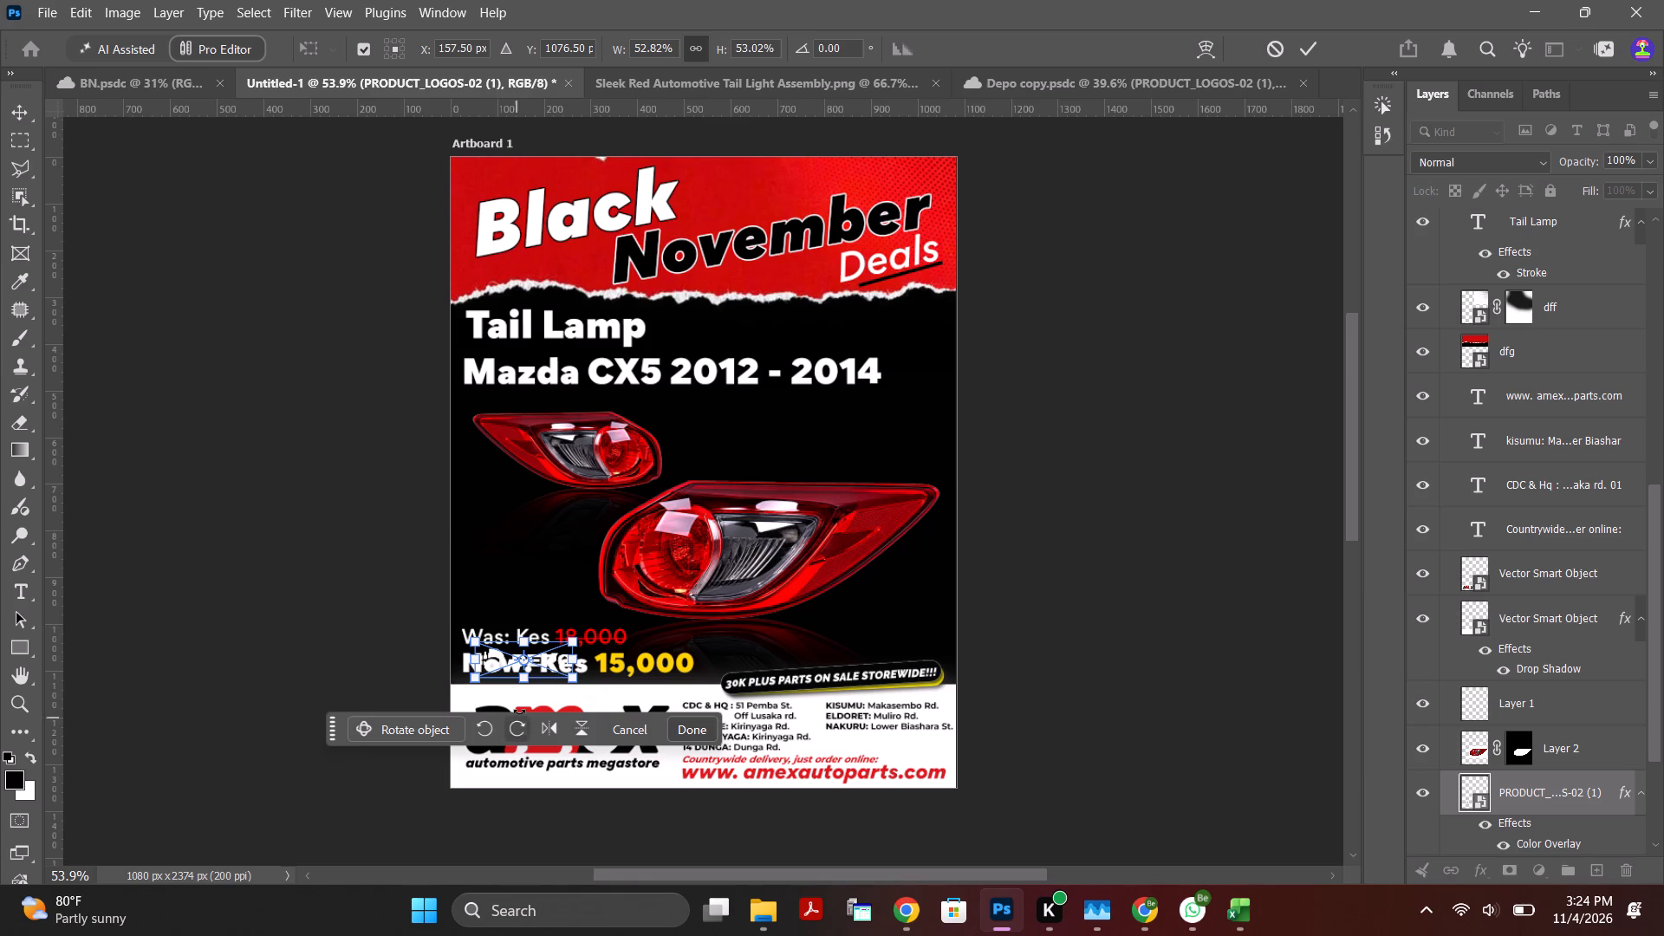
{"action": "left_click_drag", "start_coordinate": [545, 661], "coordinate": [877, 476]}
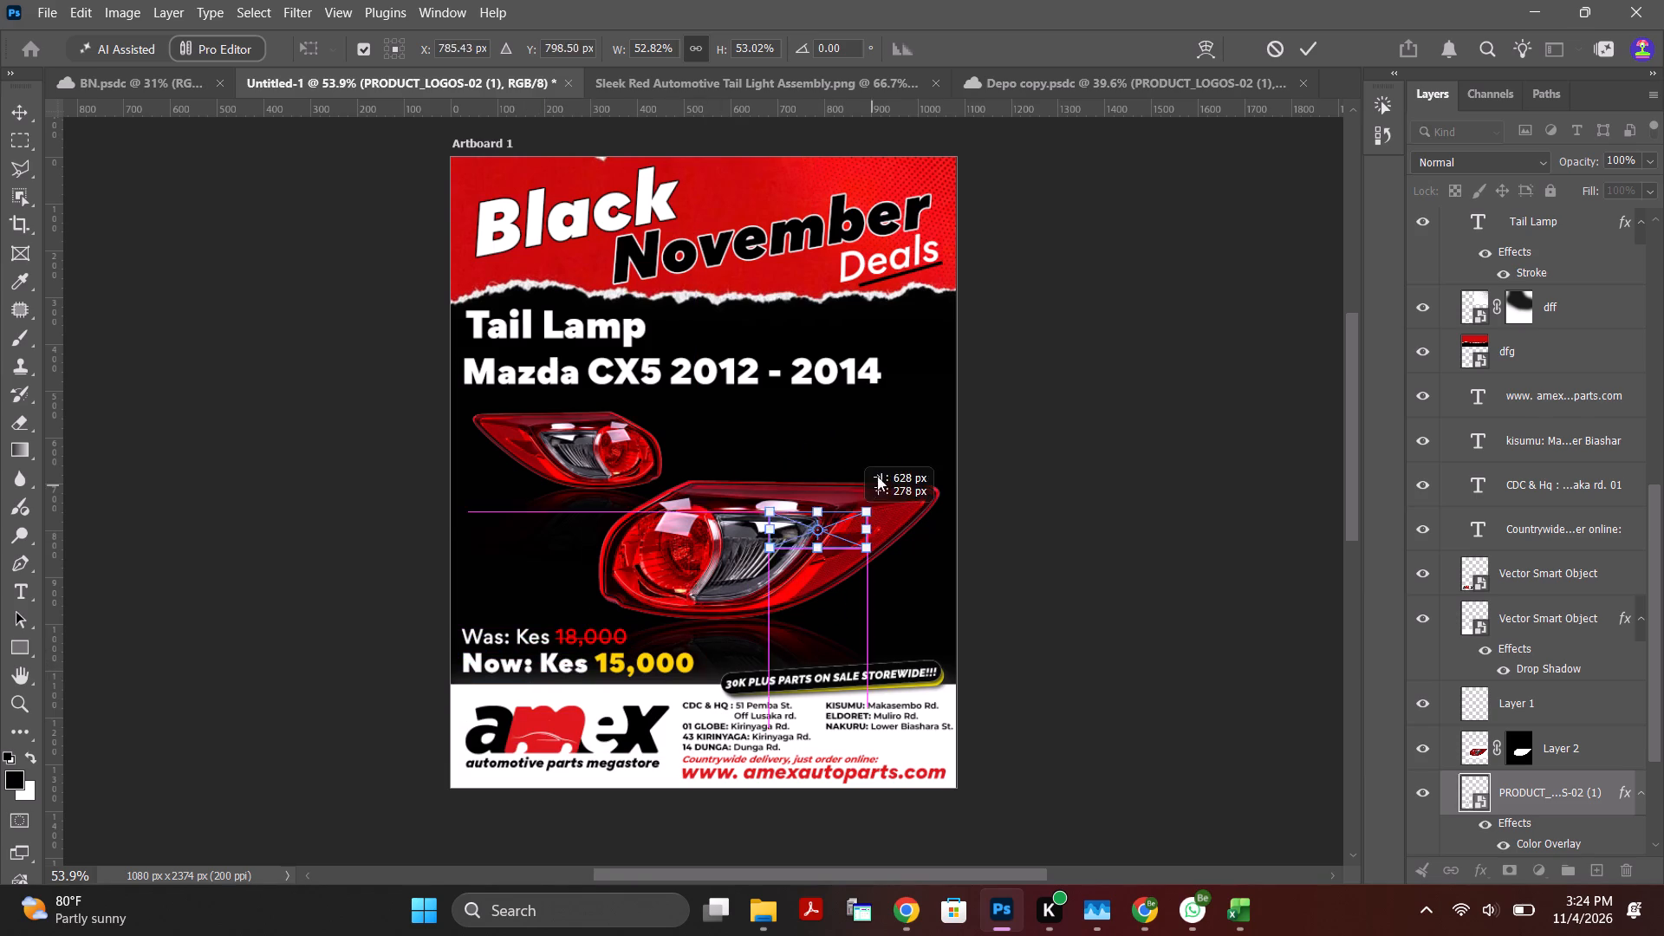
{"action": "left_click_drag", "start_coordinate": [877, 476], "coordinate": [908, 629]}
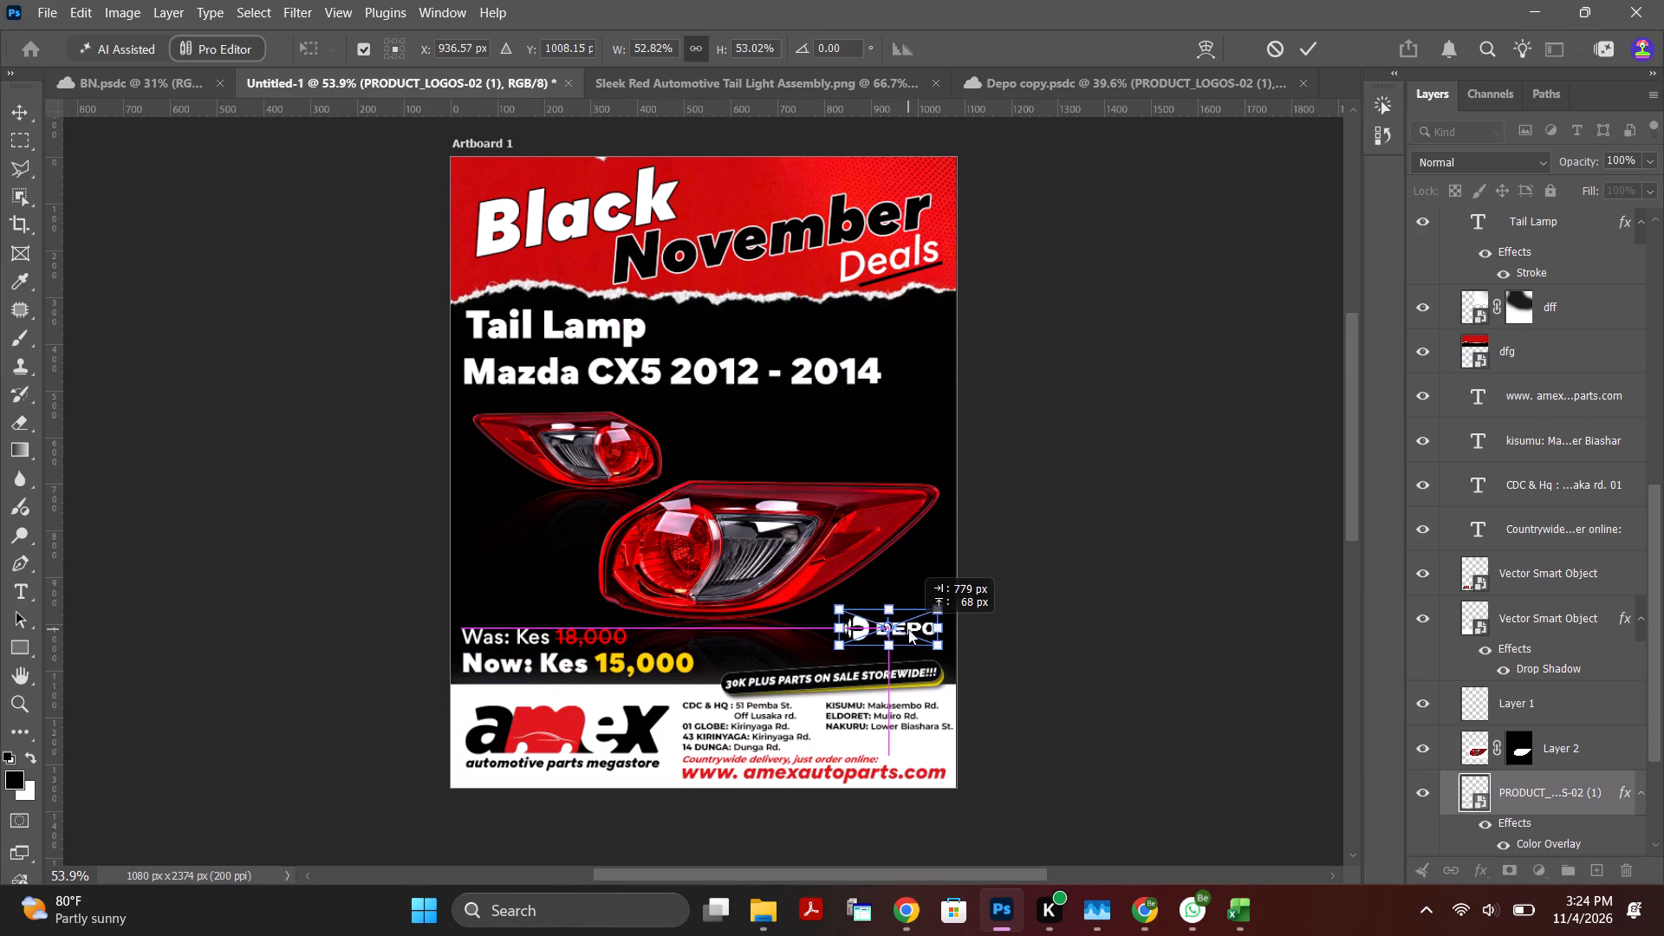
{"action": "left_click_drag", "start_coordinate": [908, 629], "coordinate": [911, 628]}
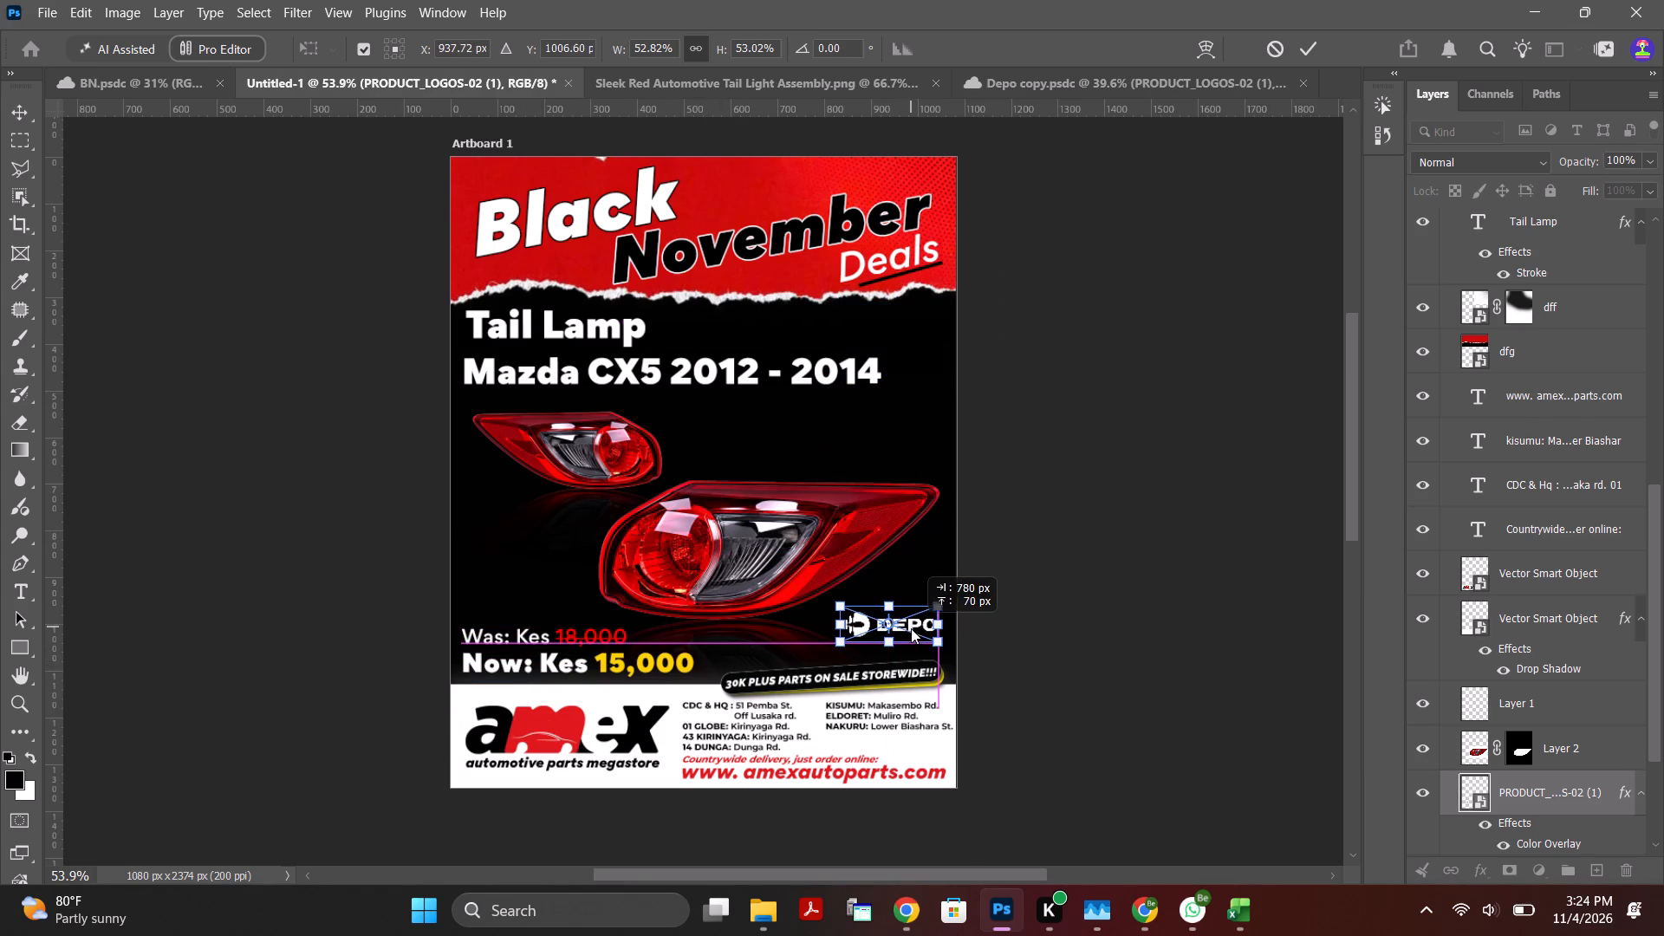
{"action": "left_click_drag", "start_coordinate": [911, 628], "coordinate": [913, 630]}
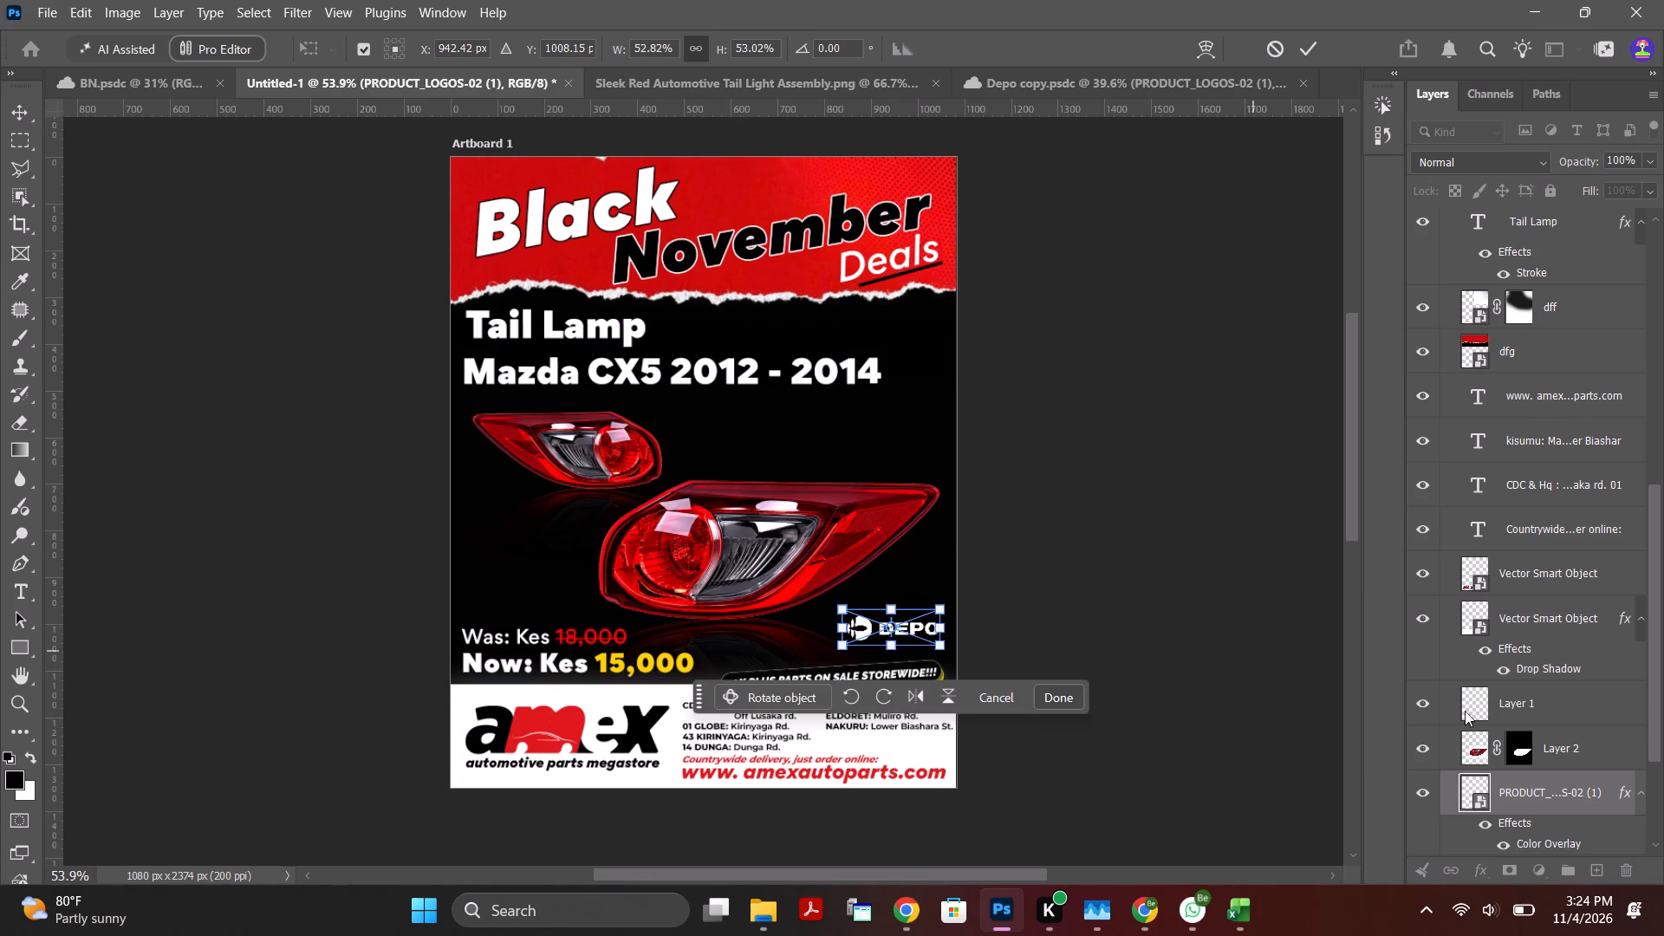
{"action": "left_click", "coordinate": [1083, 504]}
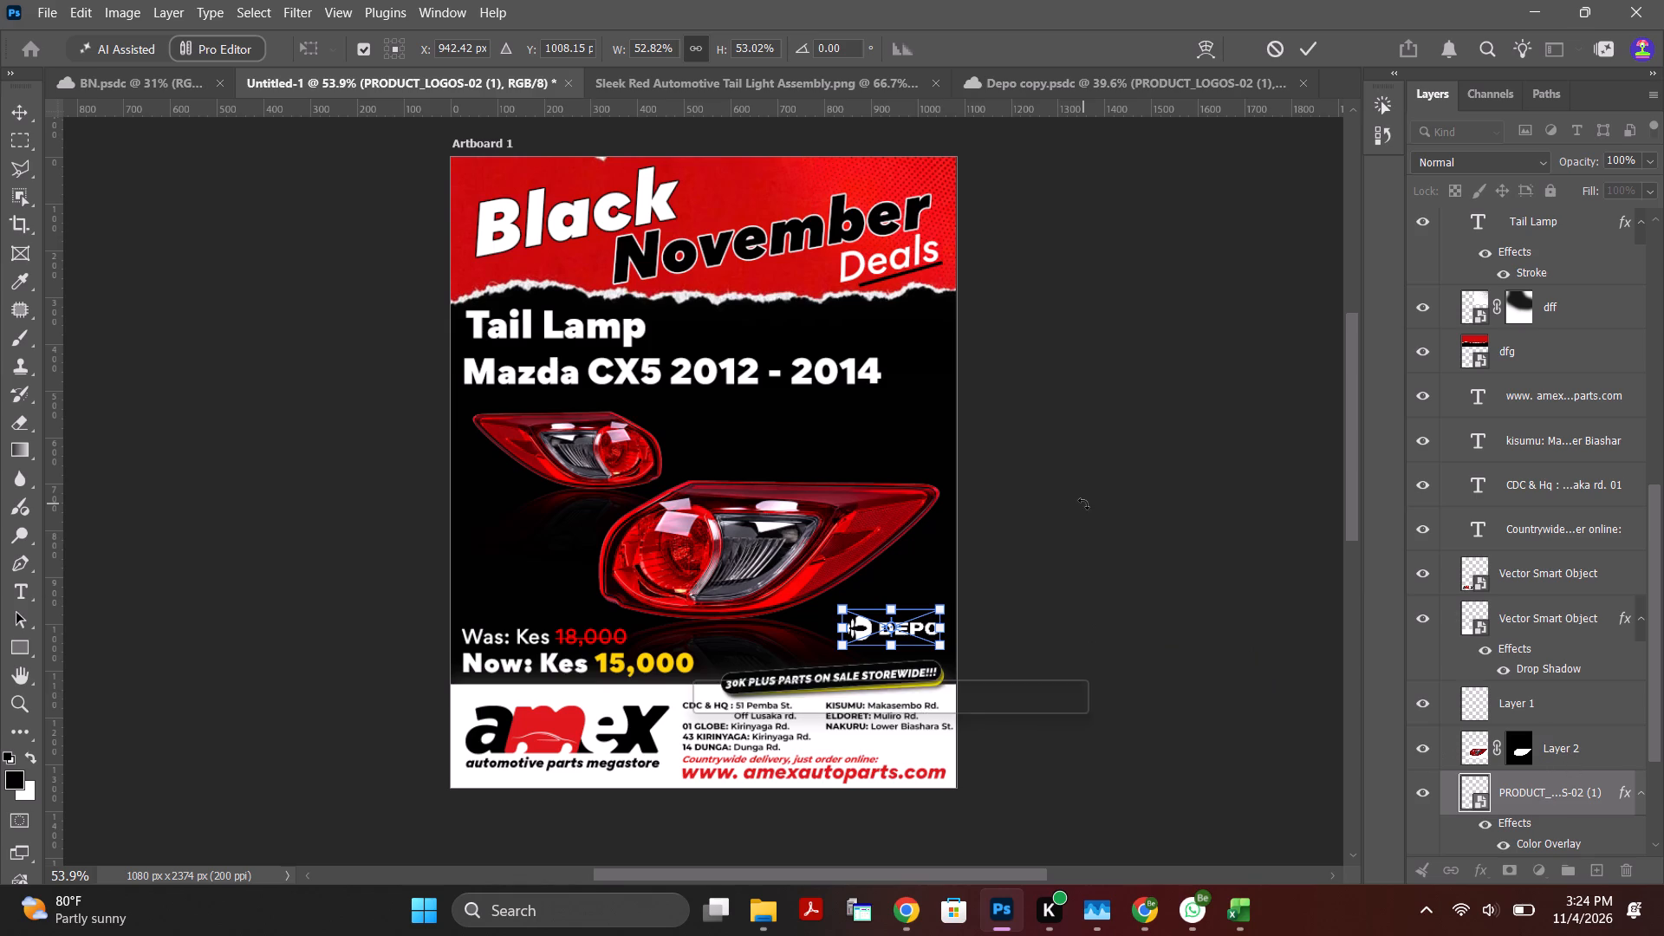
{"action": "left_click", "coordinate": [1308, 51]}
{"action": "left_click", "coordinate": [1191, 445]}
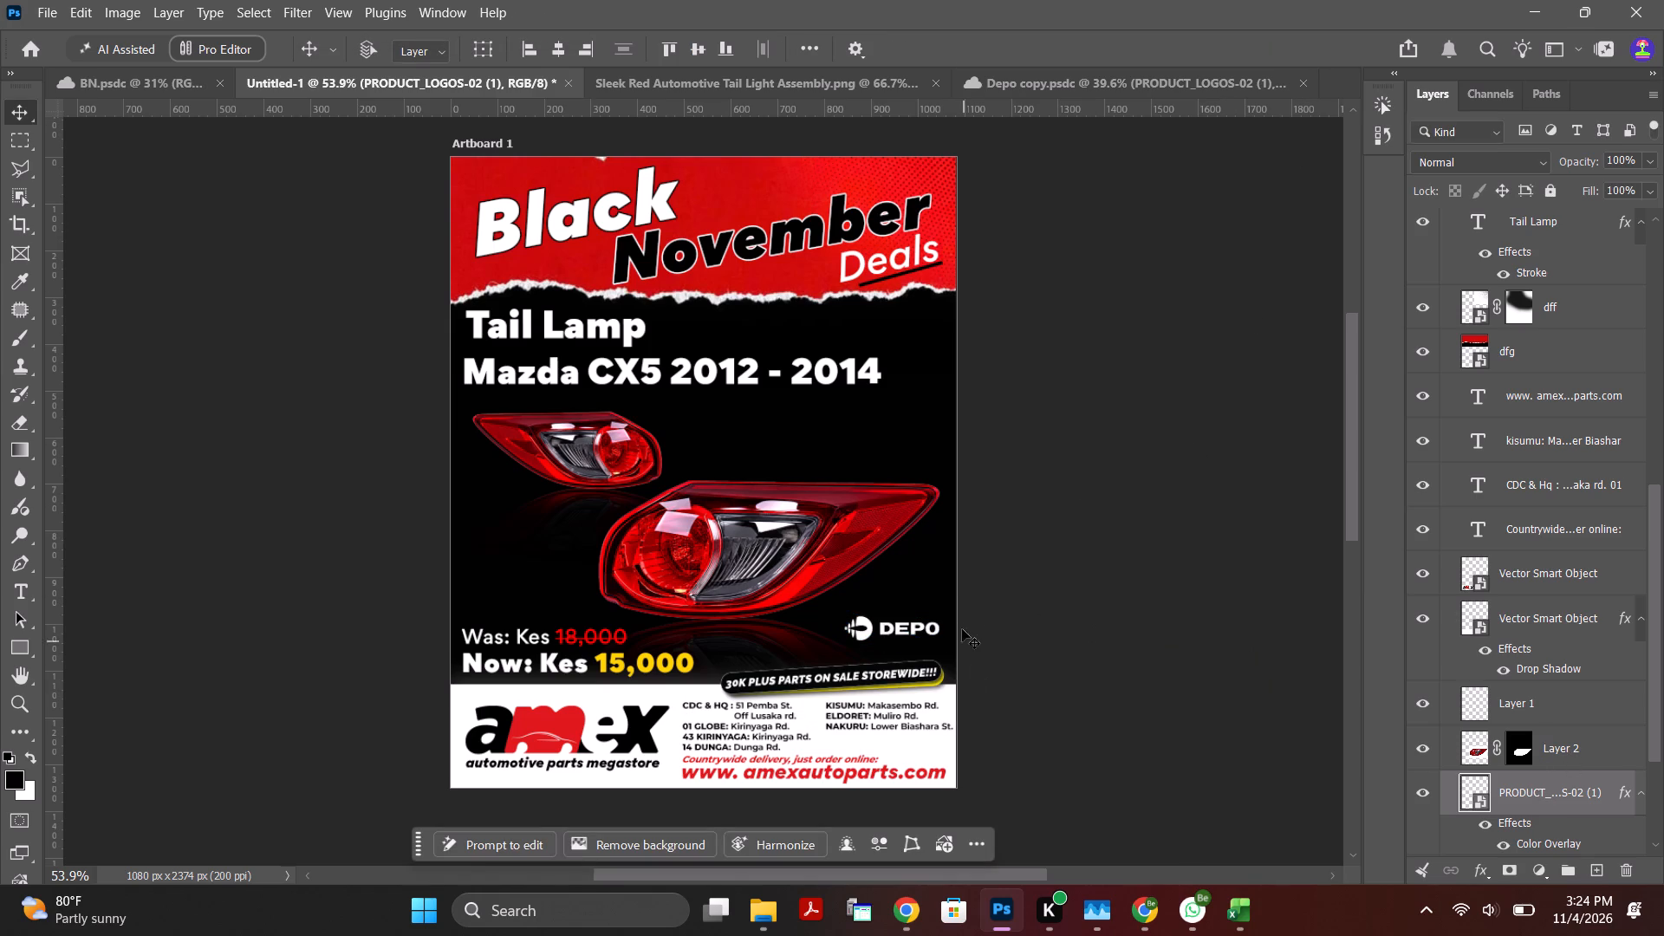
Examine the Mazda CX5 poster up close and as a whole, checking the logo placement, lamps, prices and footer.
{"action": "scroll", "coordinate": [908, 630], "scroll_direction": "up", "scroll_amount": 4, "text": "alt"}
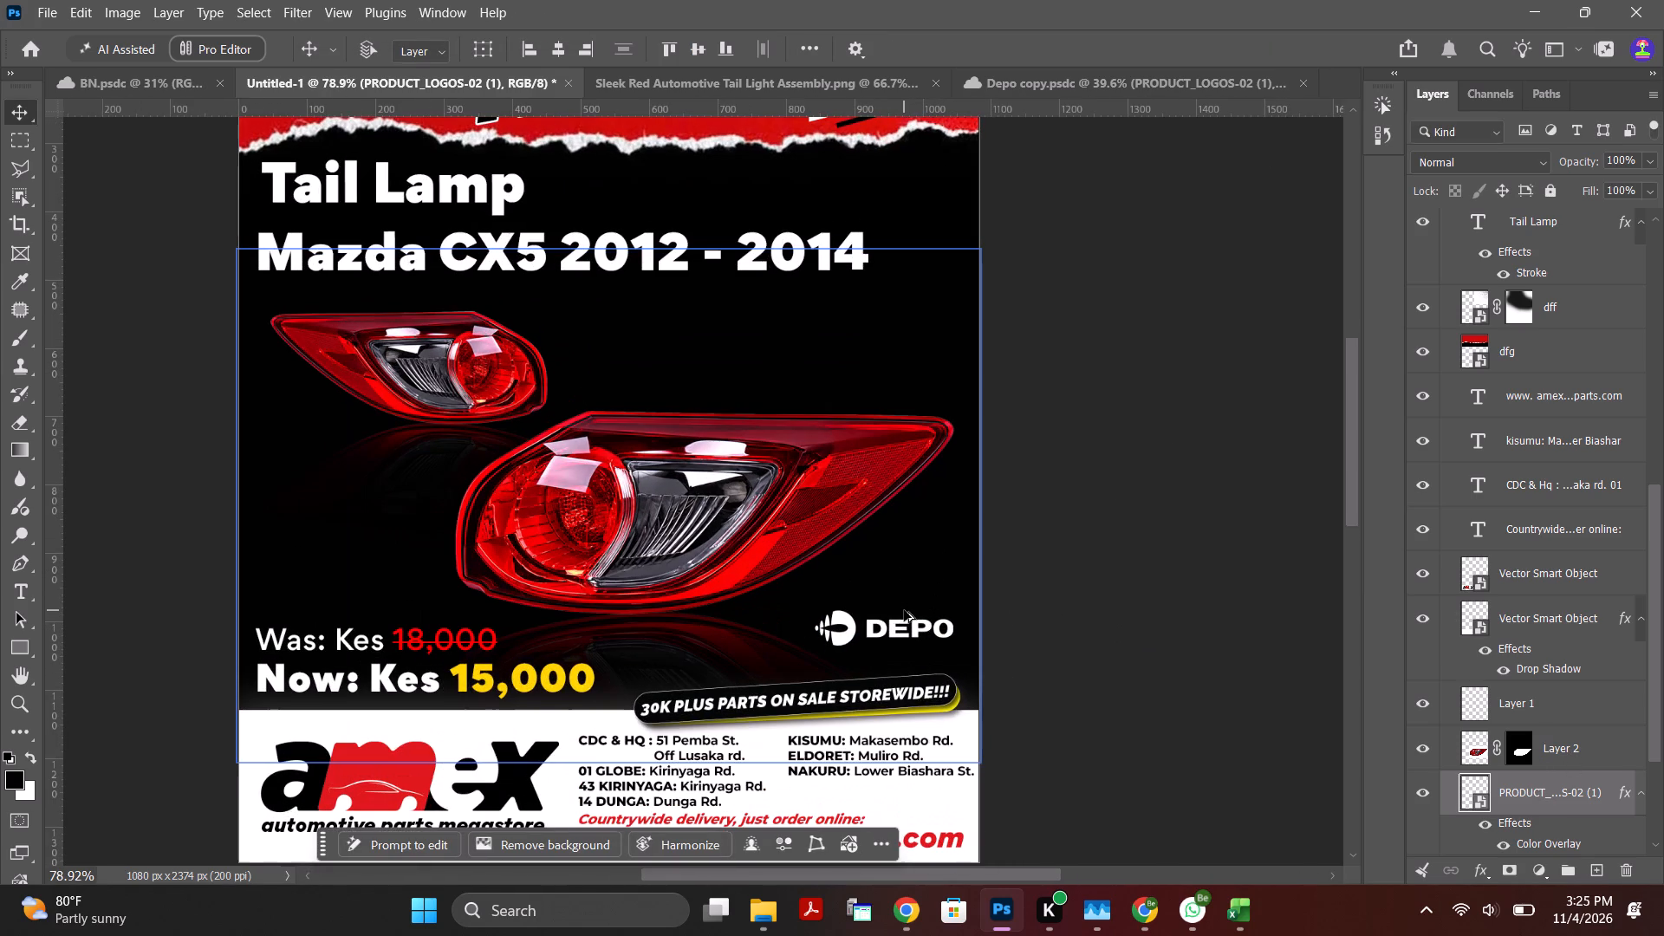
{"action": "scroll", "coordinate": [904, 610], "scroll_direction": "down", "scroll_amount": 7, "text": "alt"}
{"action": "scroll", "coordinate": [925, 501], "scroll_direction": "up", "scroll_amount": 3, "text": "alt"}
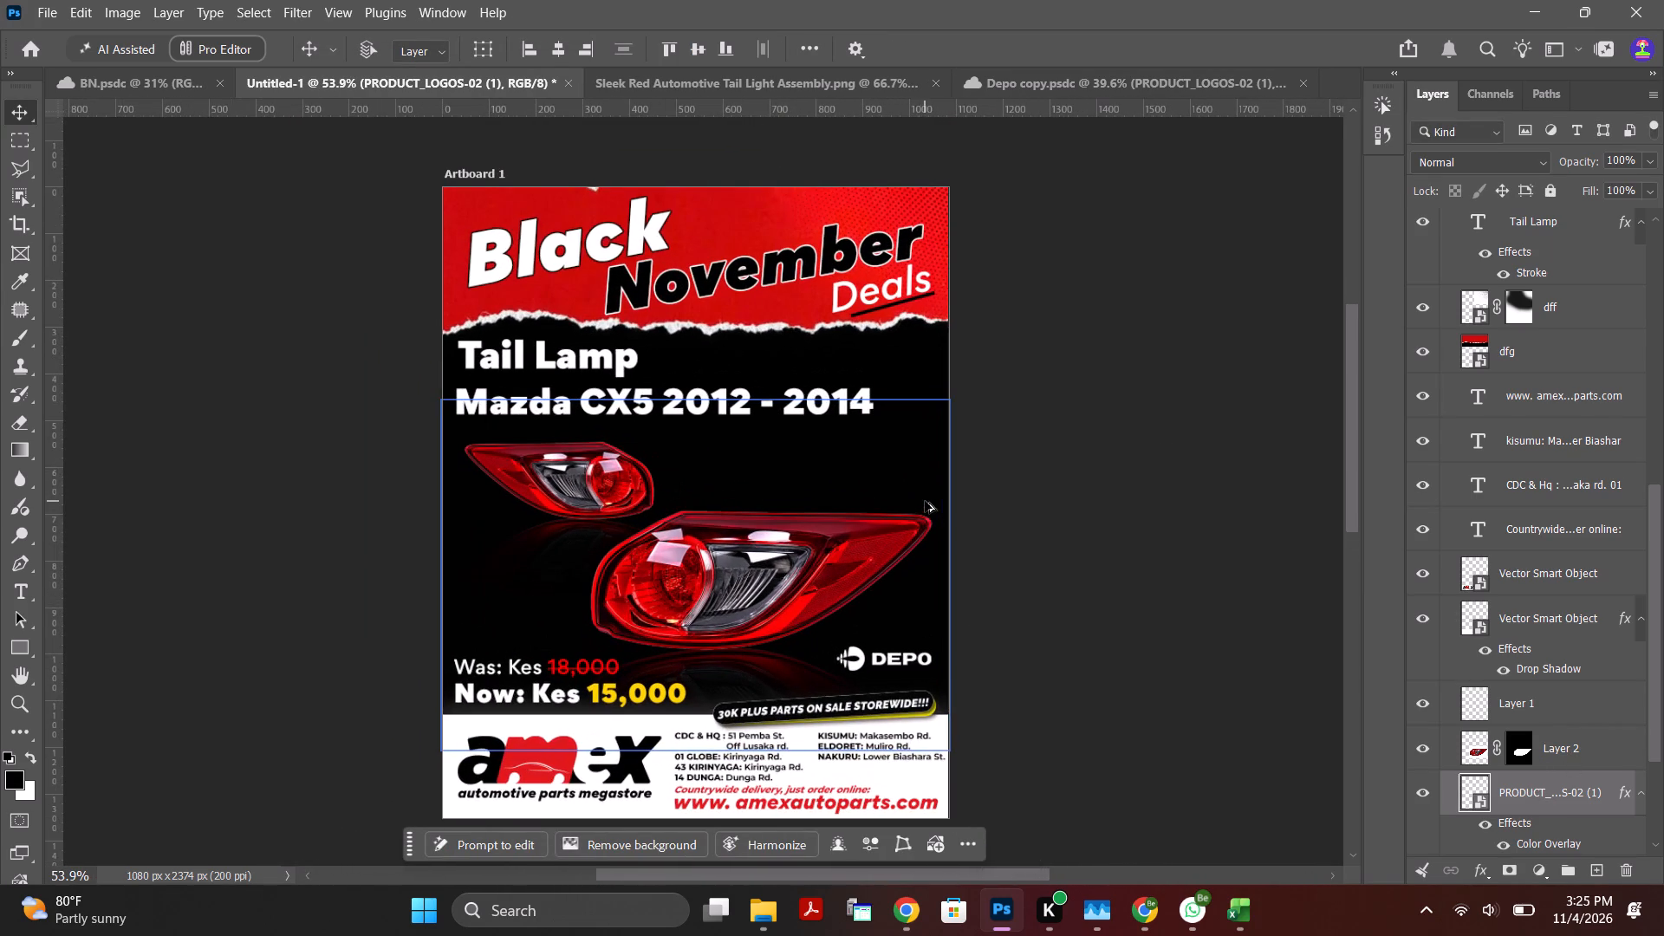
{"action": "scroll", "coordinate": [914, 435], "scroll_direction": "up", "scroll_amount": 3, "text": "alt"}
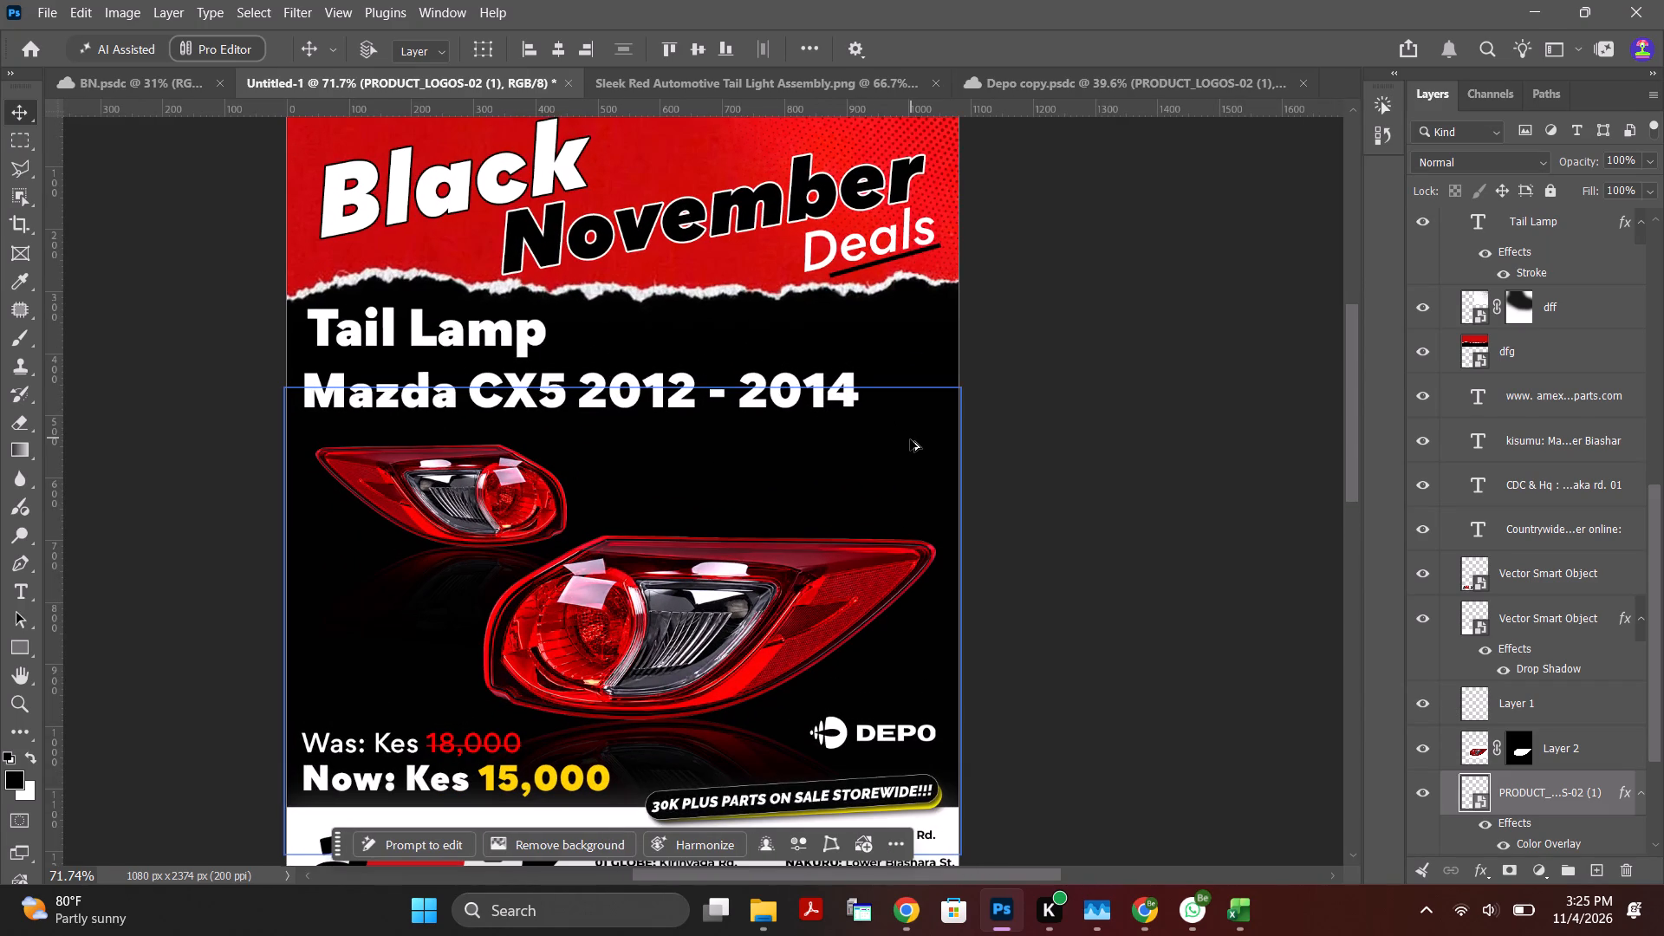
{"action": "scroll", "coordinate": [910, 439], "scroll_direction": "down", "scroll_amount": 10, "text": "alt"}
{"action": "scroll", "coordinate": [1095, 429], "scroll_direction": "up", "scroll_amount": 1, "text": "alt"}
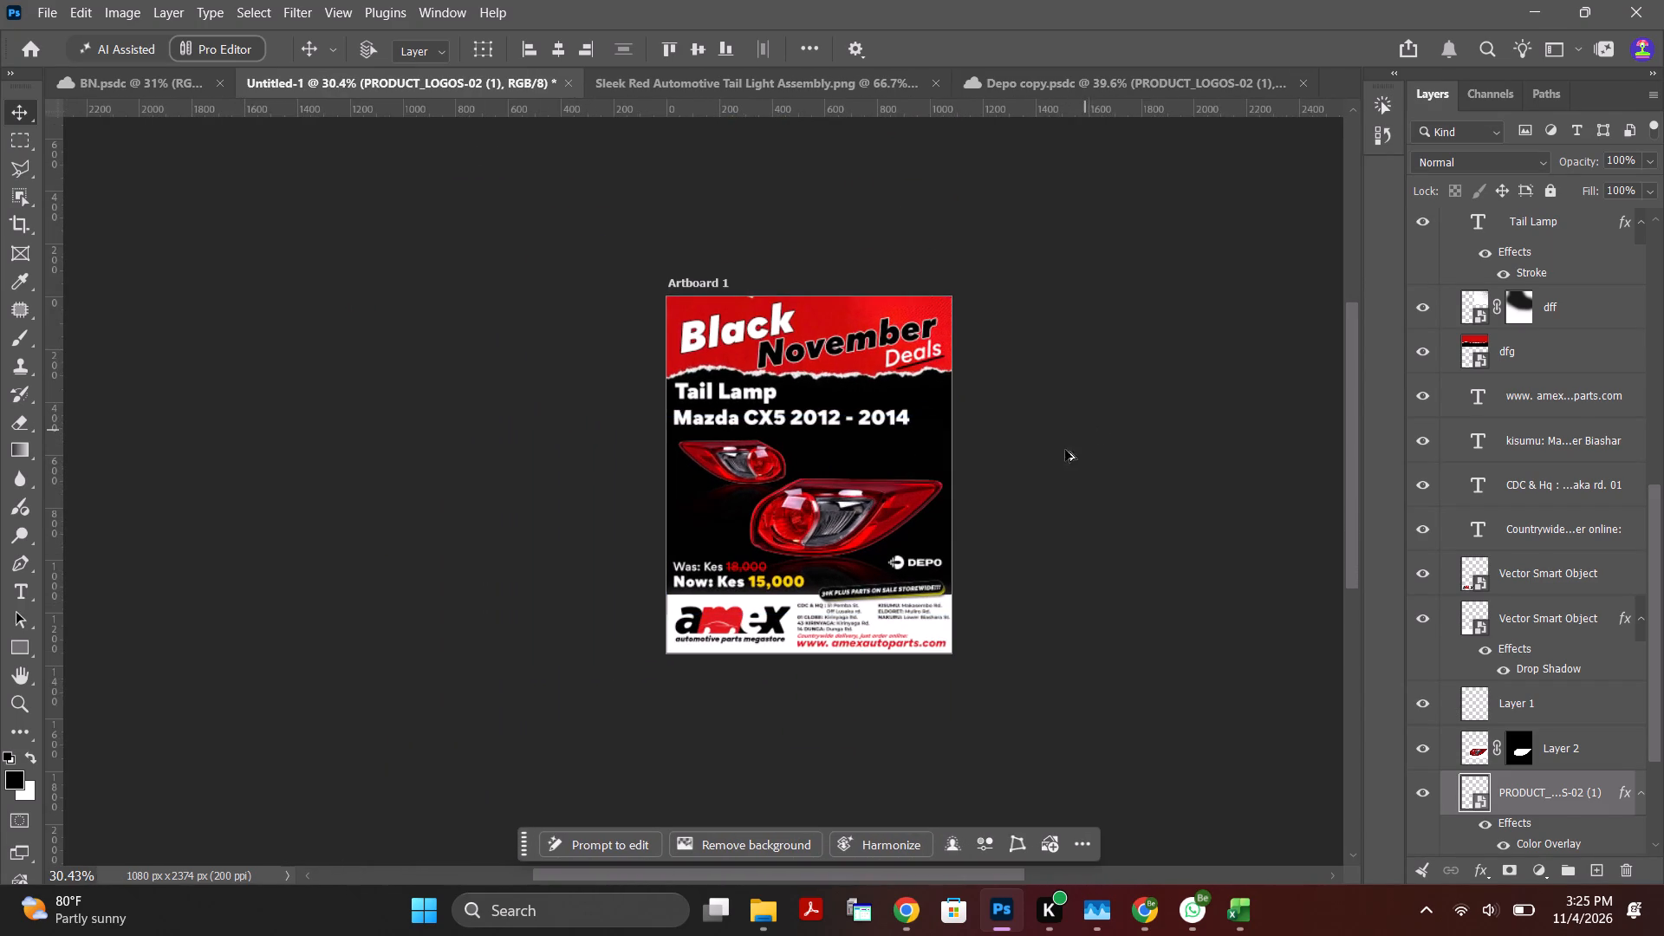
{"action": "scroll", "coordinate": [954, 627], "scroll_direction": "up", "scroll_amount": 11, "text": "alt"}
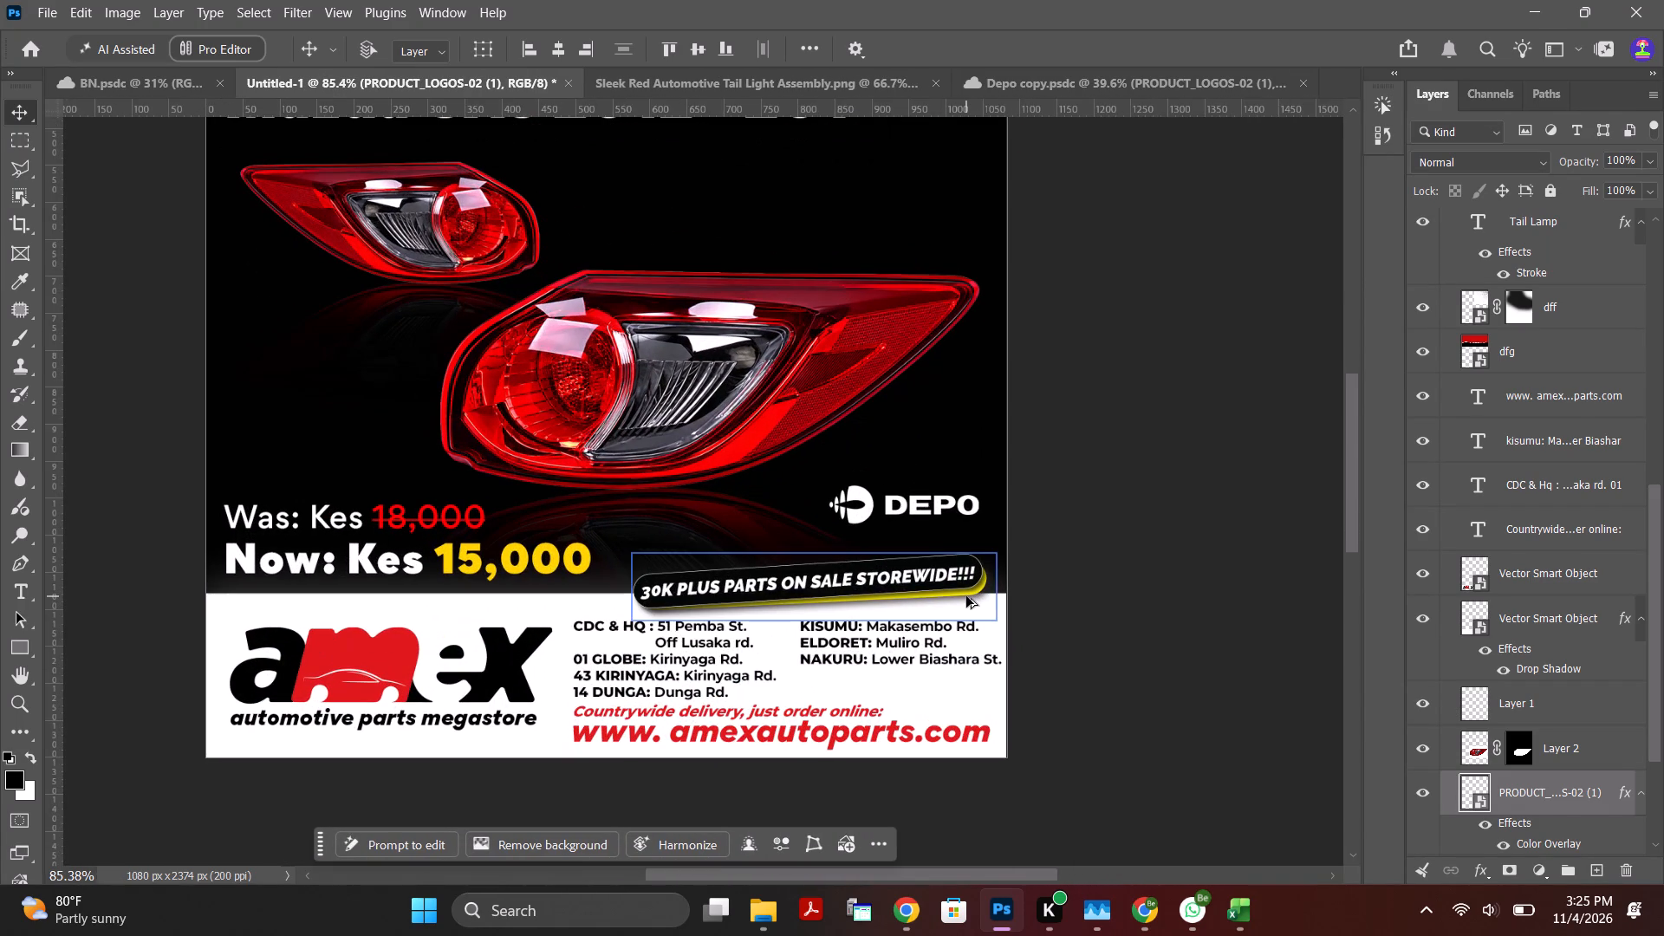
{"action": "scroll", "coordinate": [966, 596], "scroll_direction": "down", "scroll_amount": 9, "text": "alt"}
{"action": "scroll", "coordinate": [1186, 333], "scroll_direction": "up", "scroll_amount": 1, "text": "alt"}
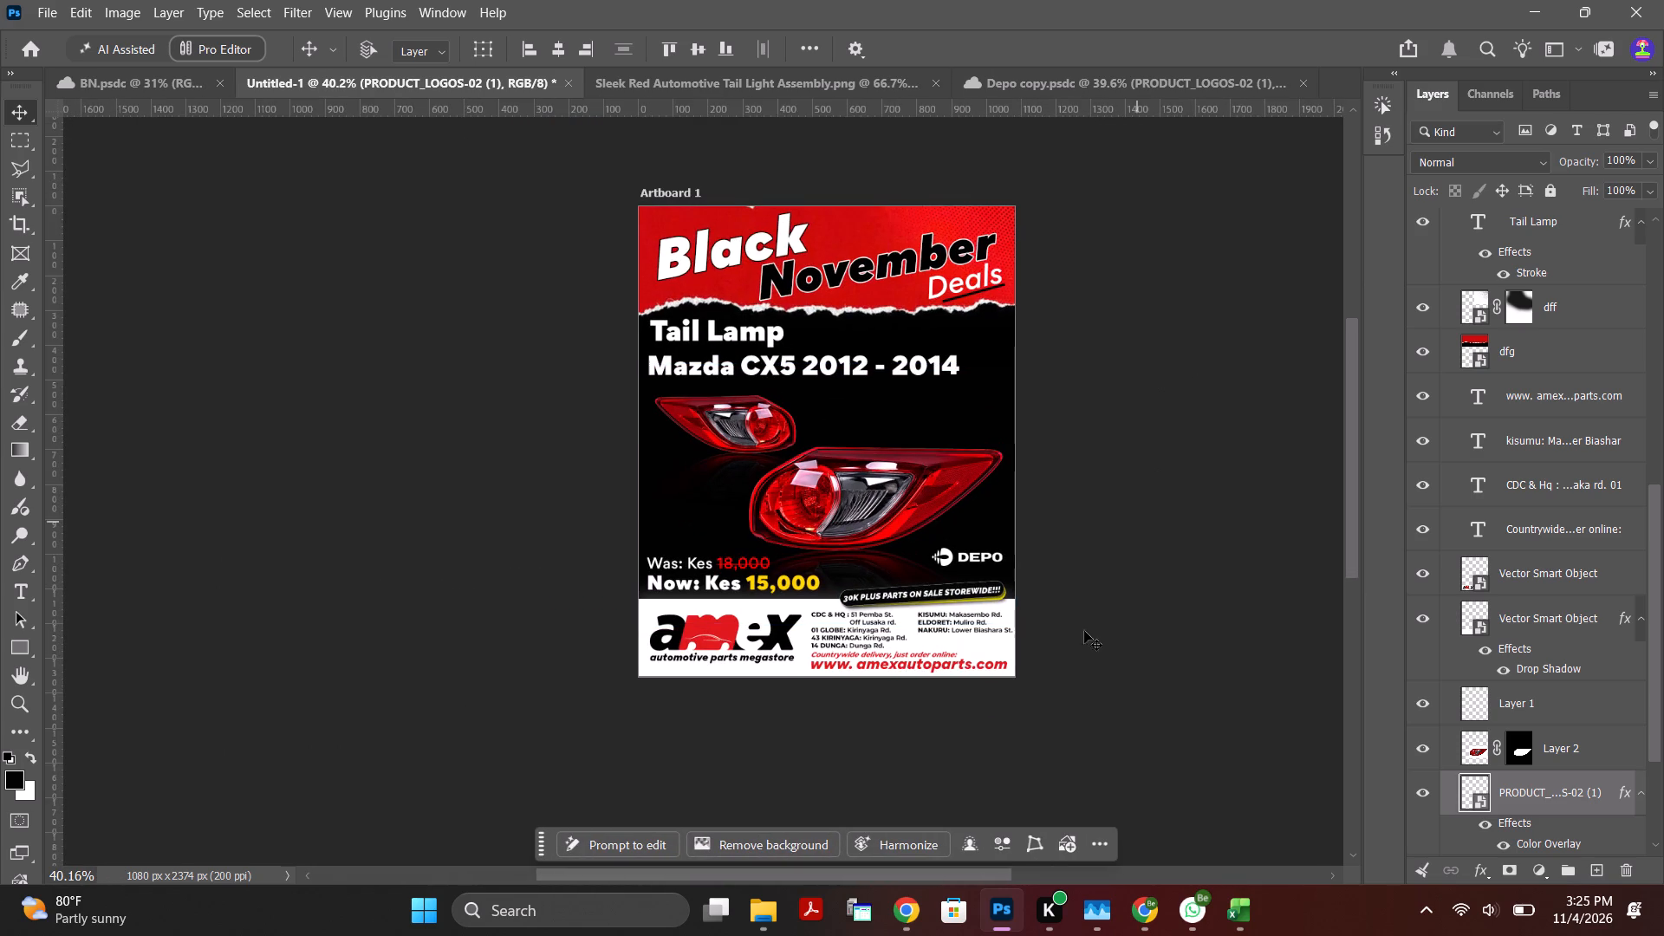
Duplicate the Mazda CX5 artboard and place the copy directly to the right of the original, level with it.
{"action": "left_click_drag", "start_coordinate": [964, 874], "coordinate": [1108, 861]}
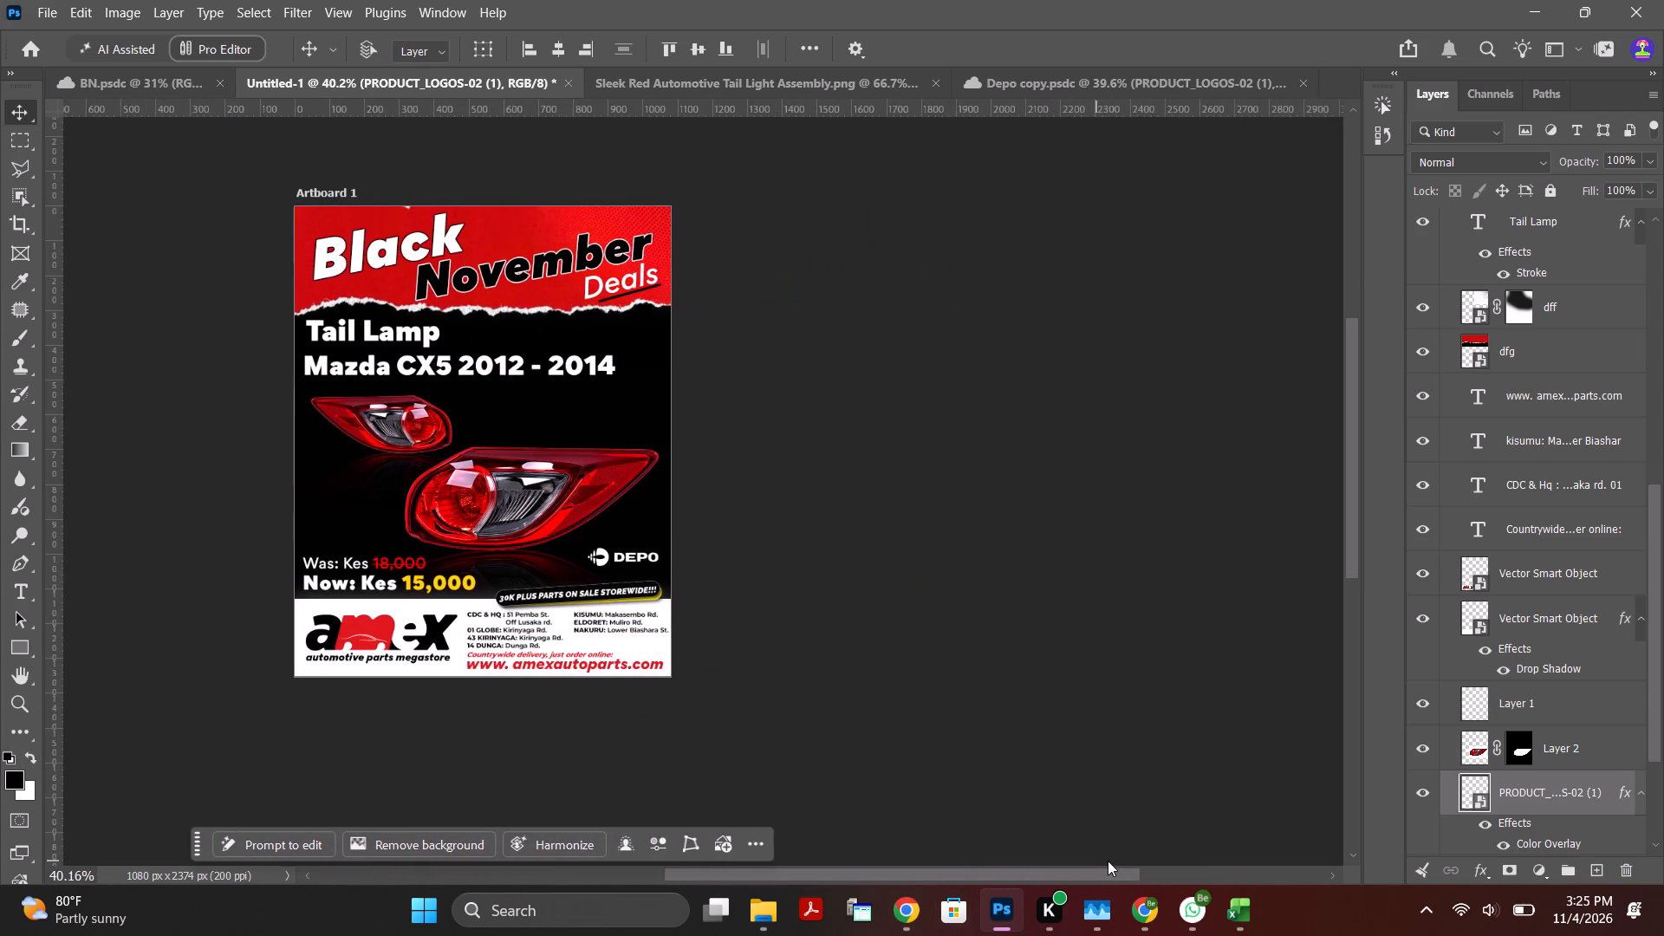
{"action": "left_click_drag", "start_coordinate": [1108, 861], "coordinate": [1172, 865]}
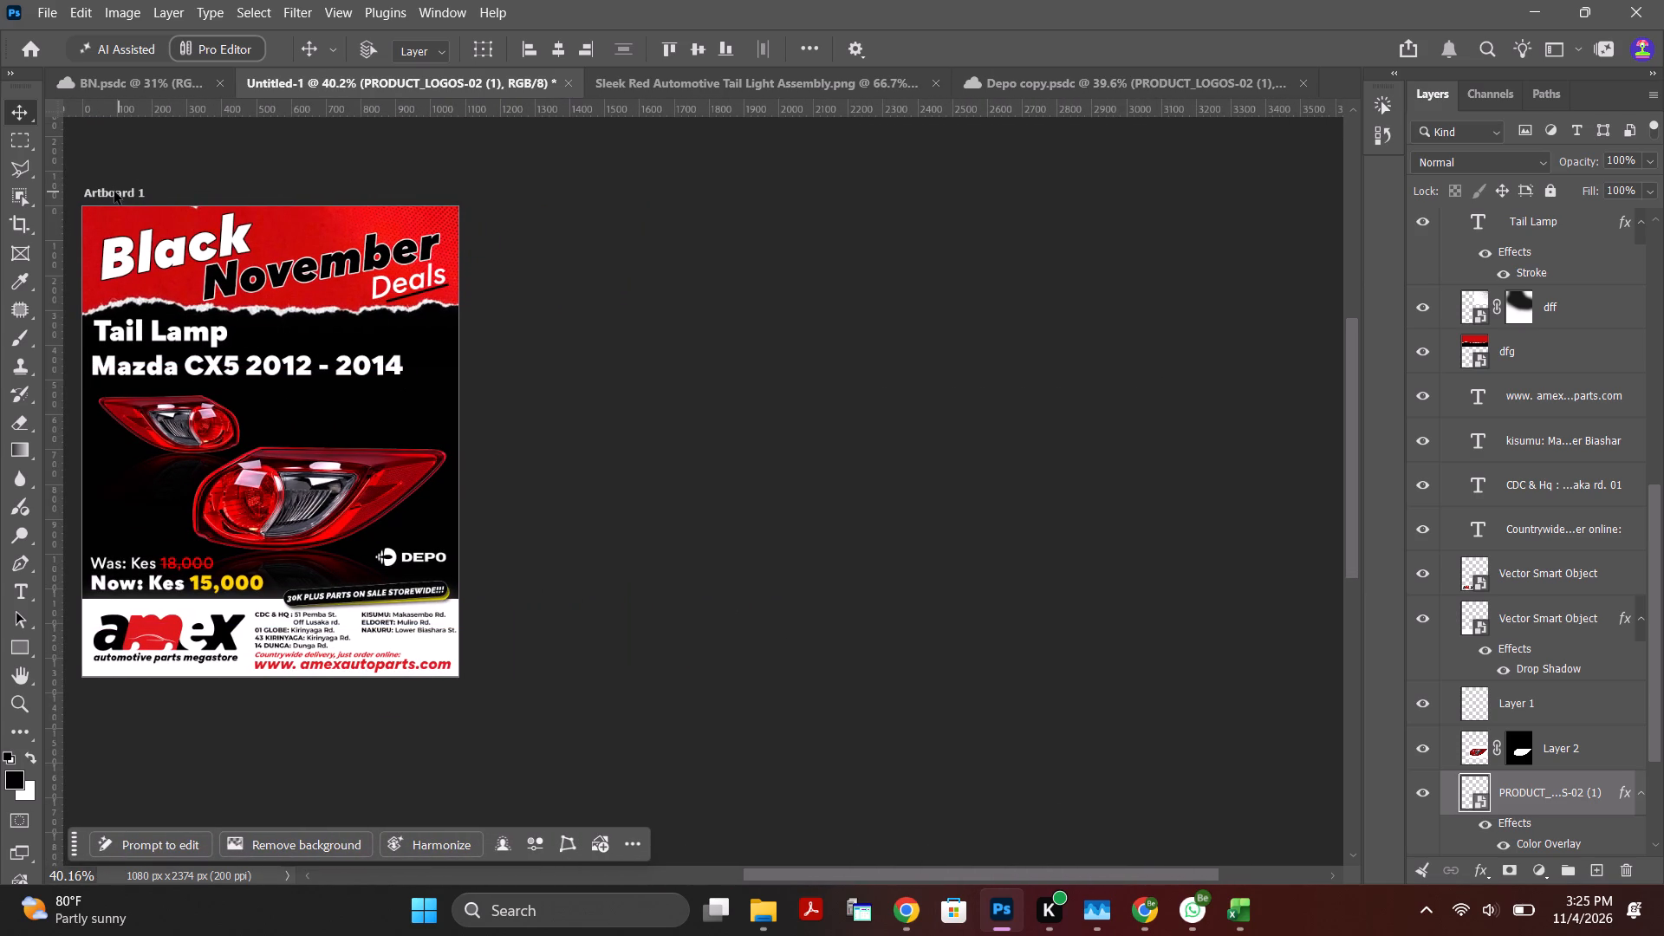
{"action": "left_click_drag", "start_coordinate": [114, 192], "coordinate": [549, 227], "text": "alt"}
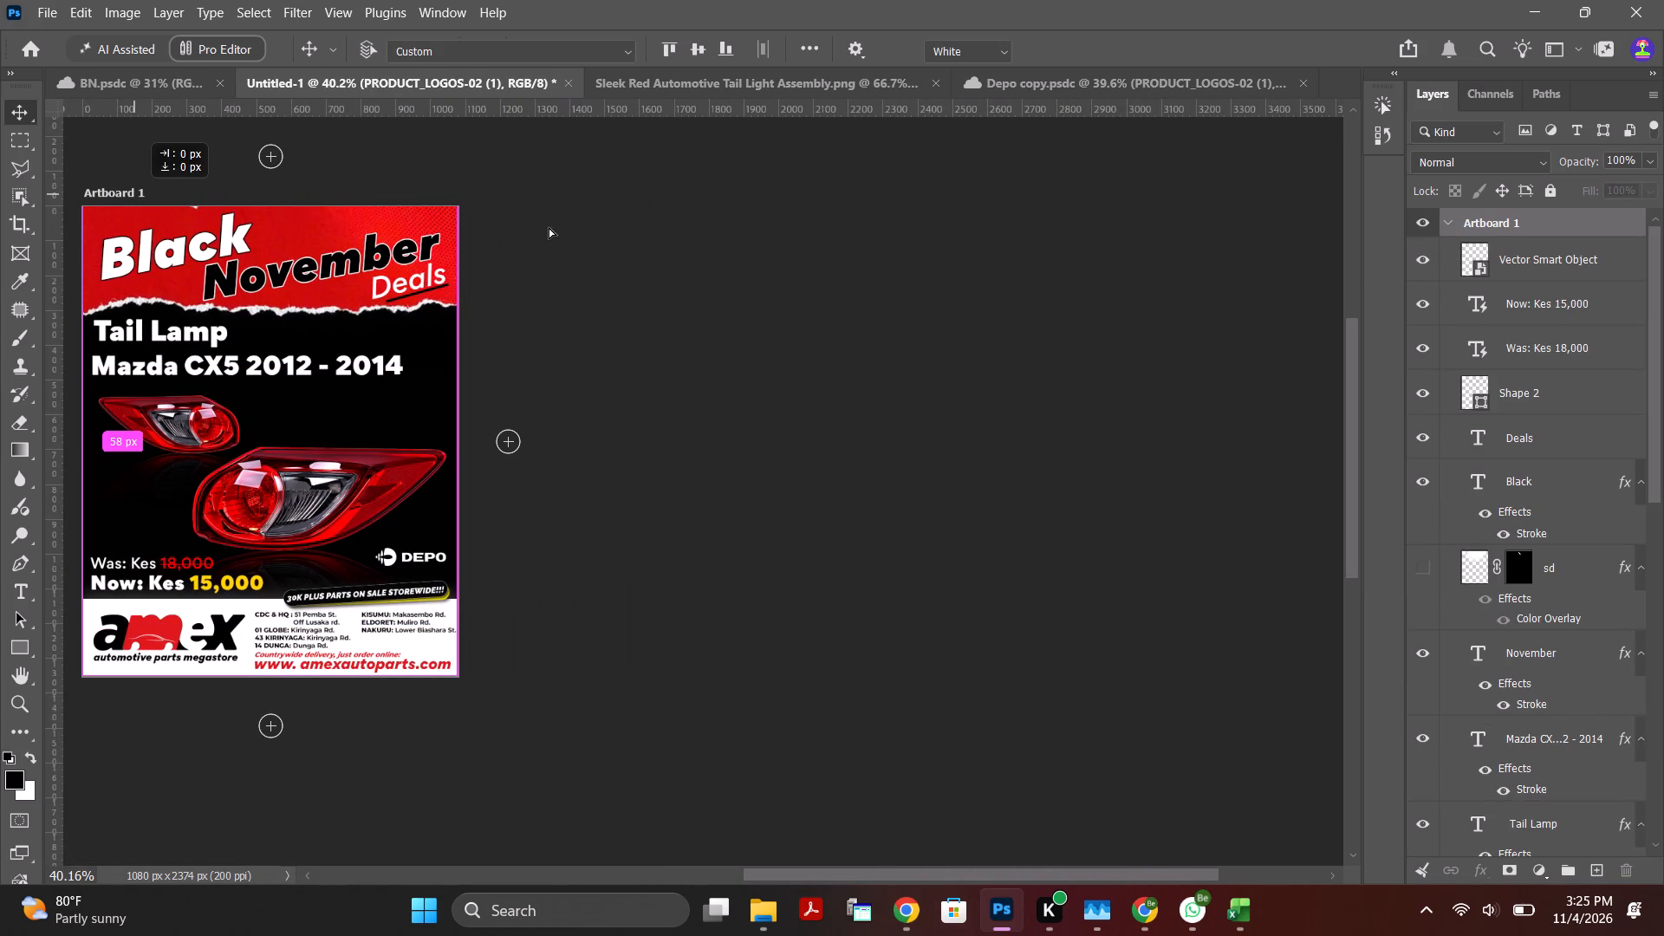
{"action": "left_click_drag", "start_coordinate": [549, 227], "coordinate": [700, 236], "text": "alt"}
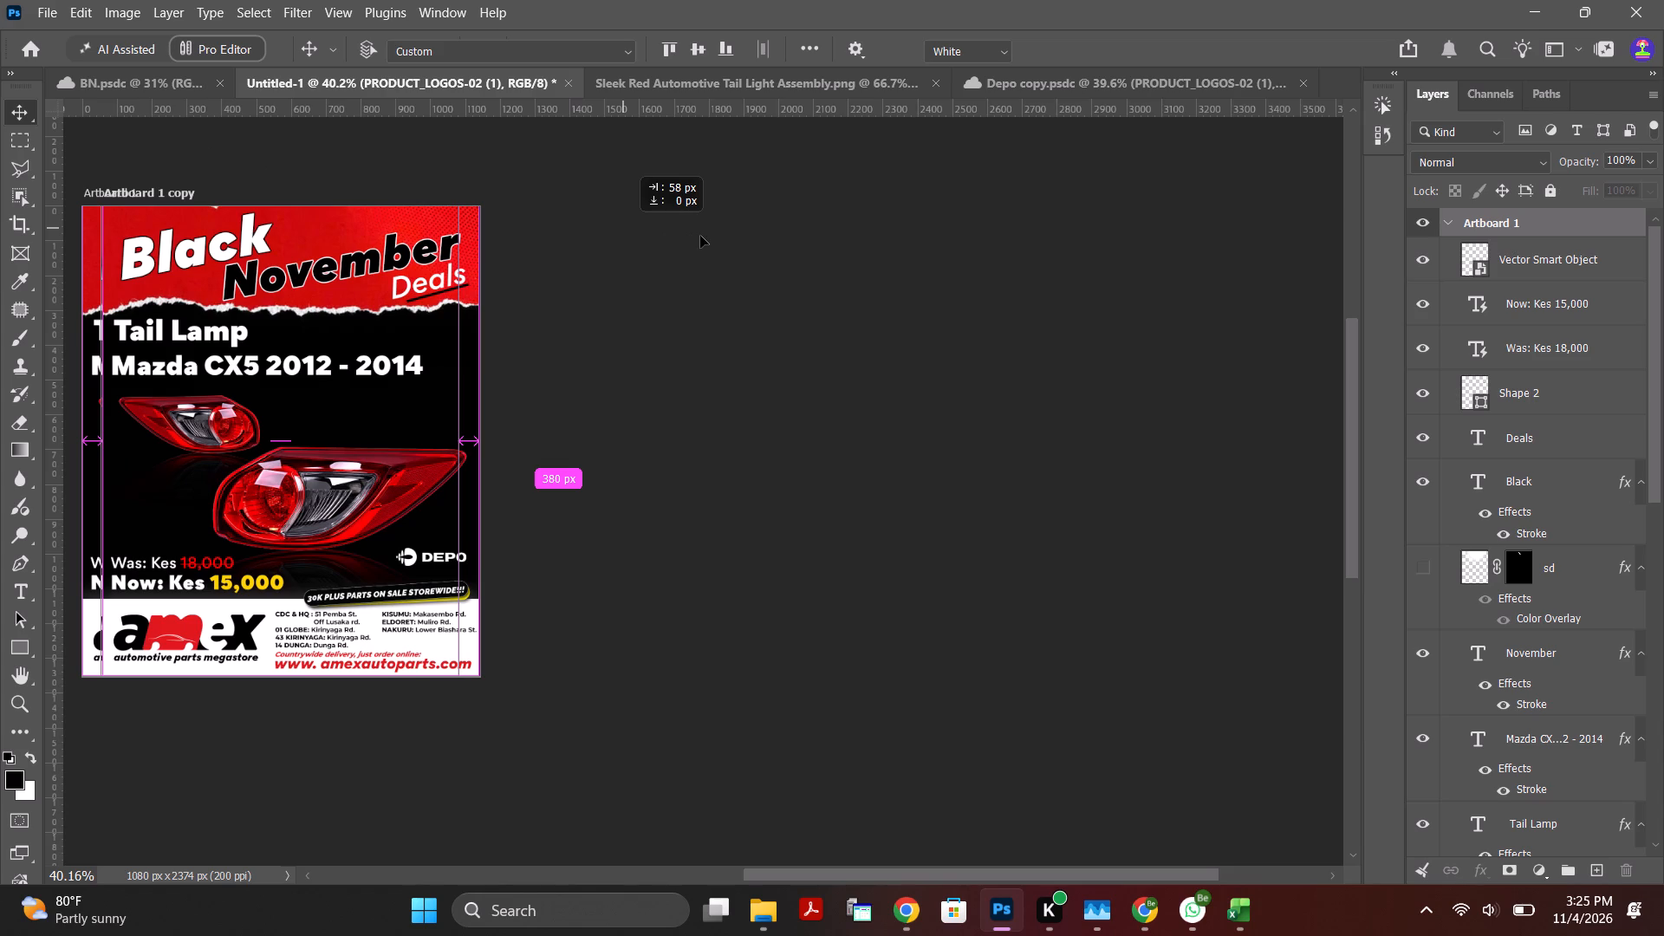
{"action": "left_click_drag", "start_coordinate": [700, 236], "coordinate": [521, 193], "text": "alt"}
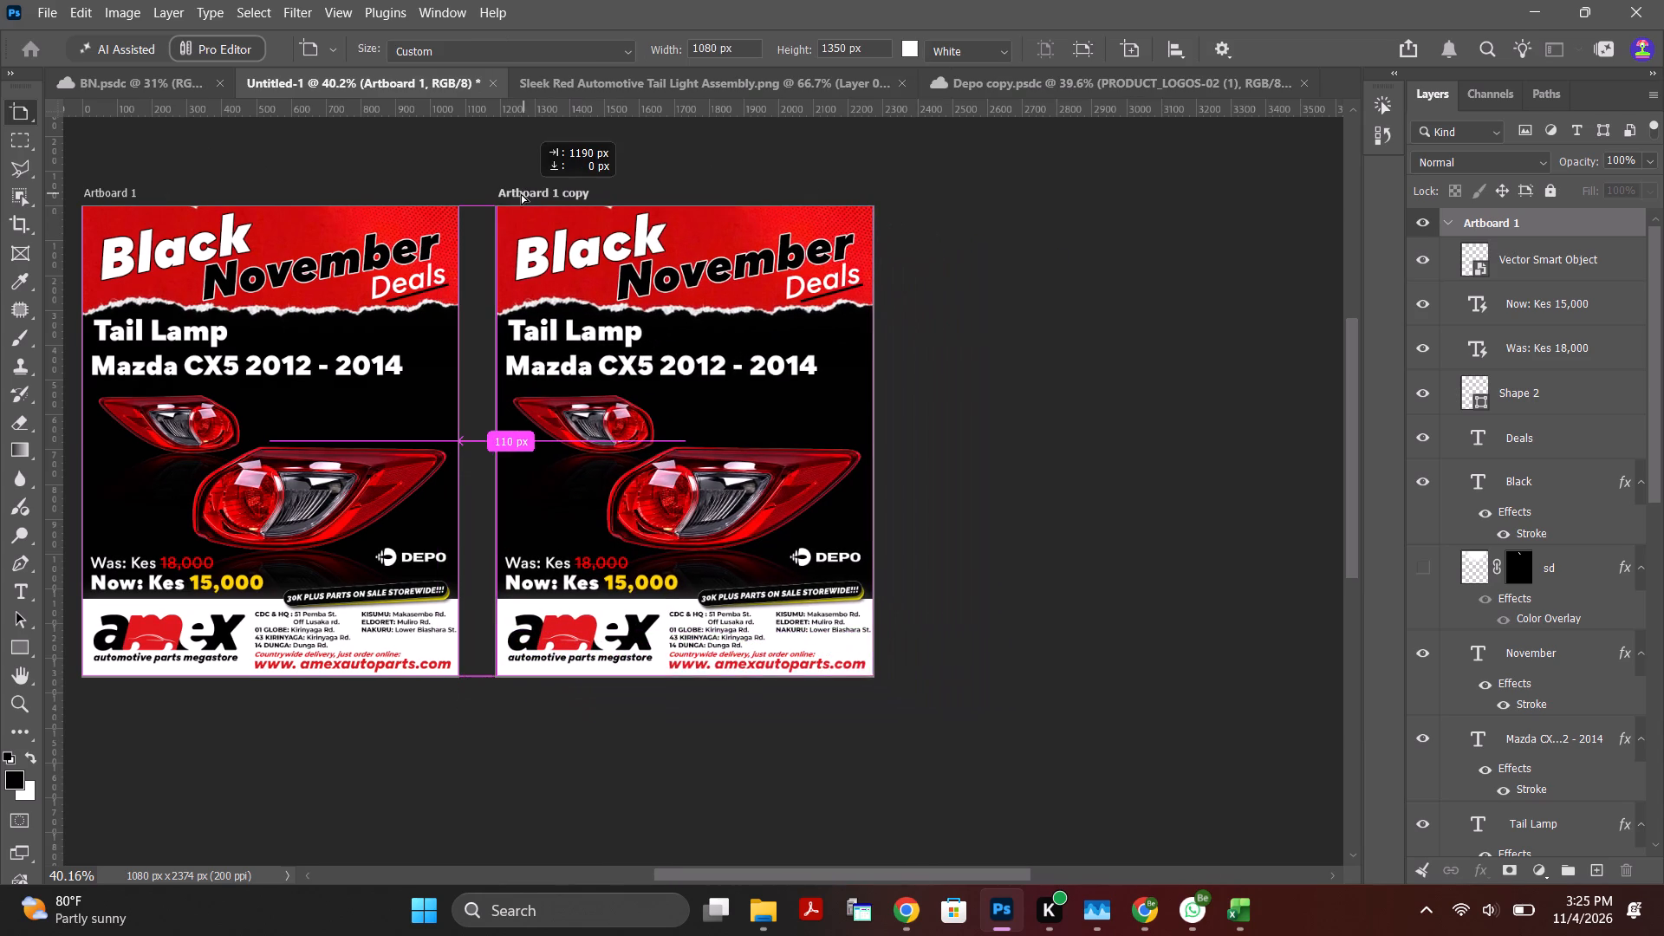
{"action": "left_click_drag", "start_coordinate": [521, 193], "coordinate": [510, 188], "text": "alt"}
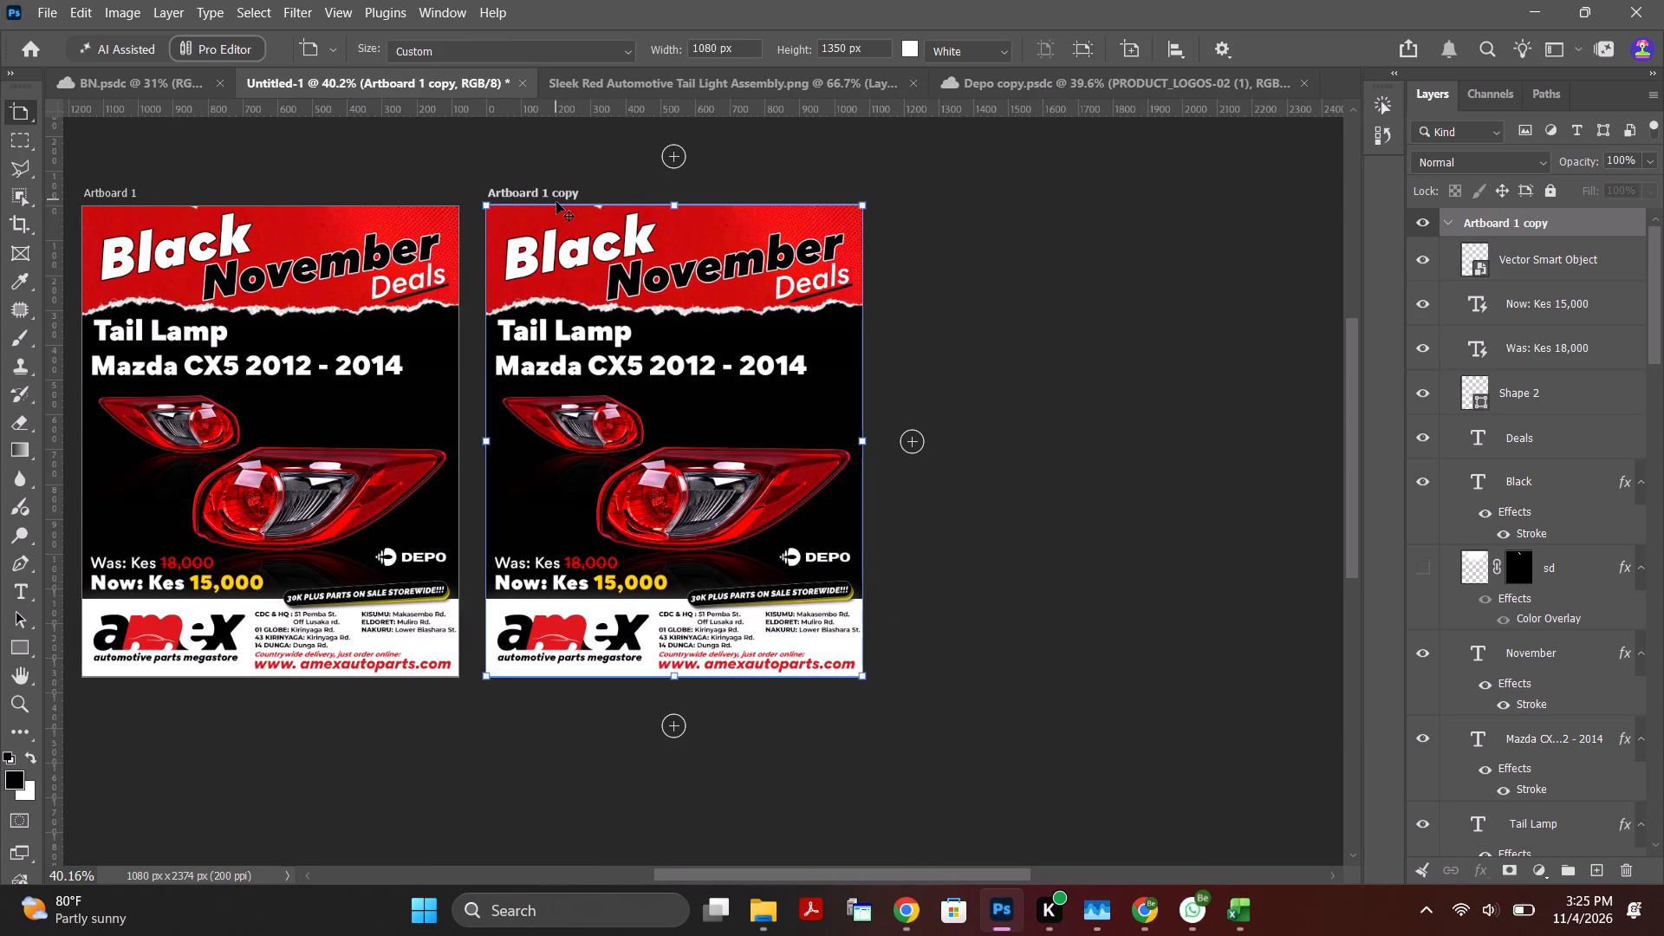
Examine the duplicated Mazda CX5 artboard up close and side by side with the original.
{"action": "scroll", "coordinate": [557, 223], "scroll_direction": "down", "scroll_amount": 7, "text": "alt"}
{"action": "scroll", "coordinate": [778, 156], "scroll_direction": "up", "scroll_amount": 2, "text": "alt"}
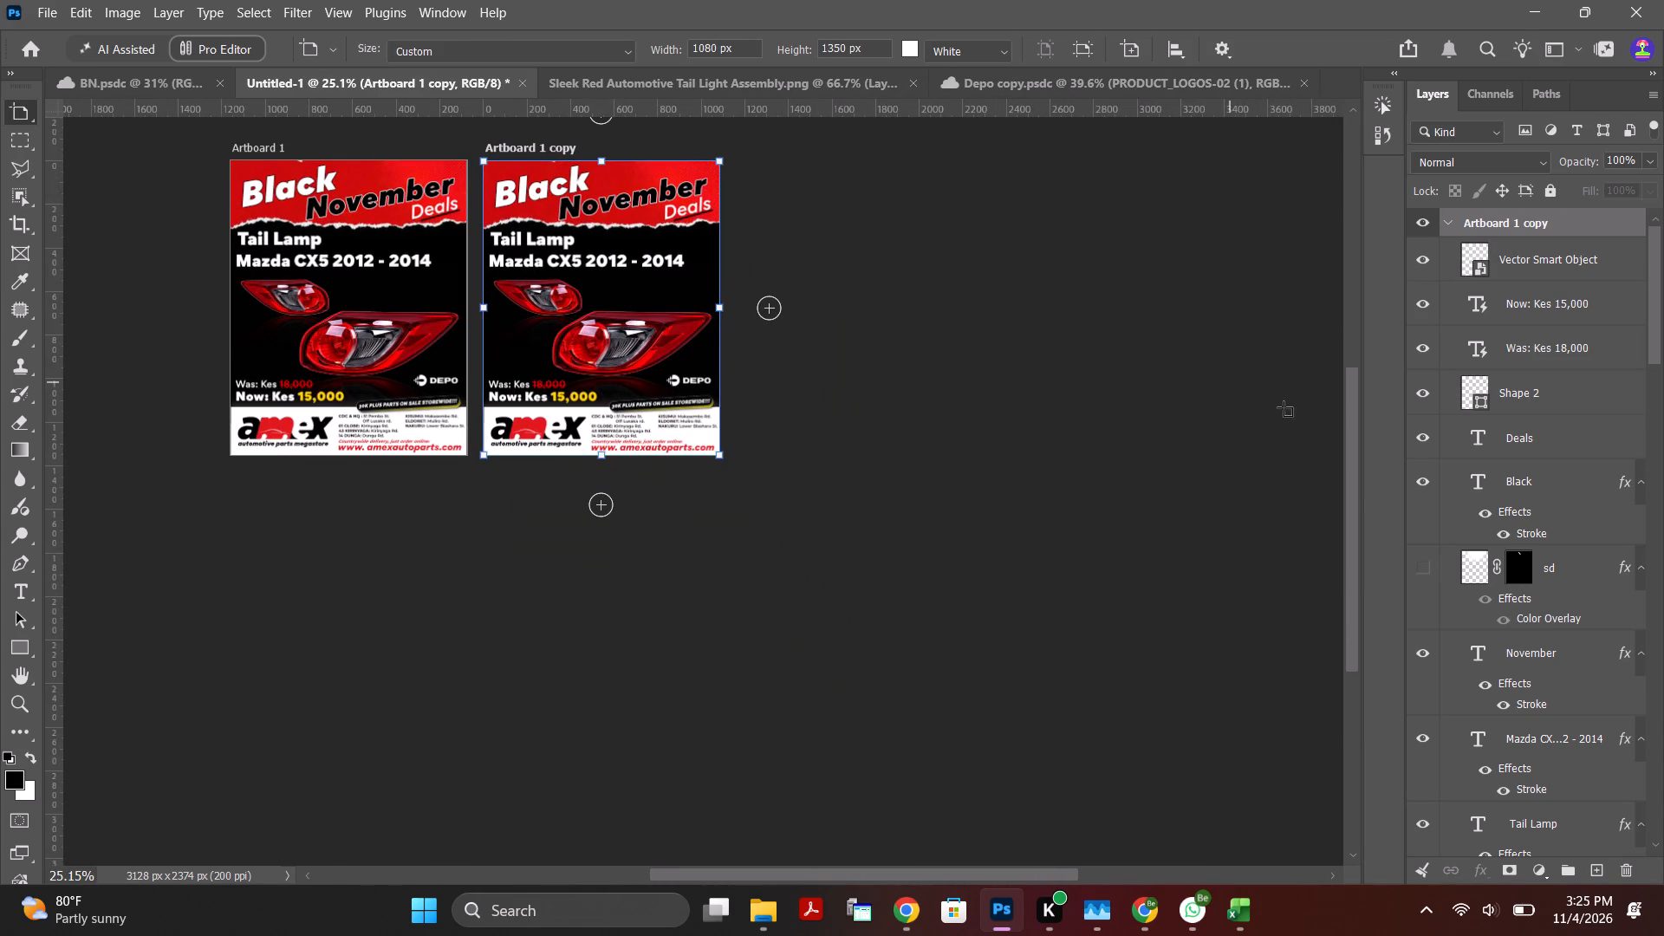
{"action": "left_click_drag", "start_coordinate": [1353, 492], "coordinate": [1348, 453]}
{"action": "scroll", "coordinate": [971, 181], "scroll_direction": "up", "scroll_amount": 2, "text": "alt"}
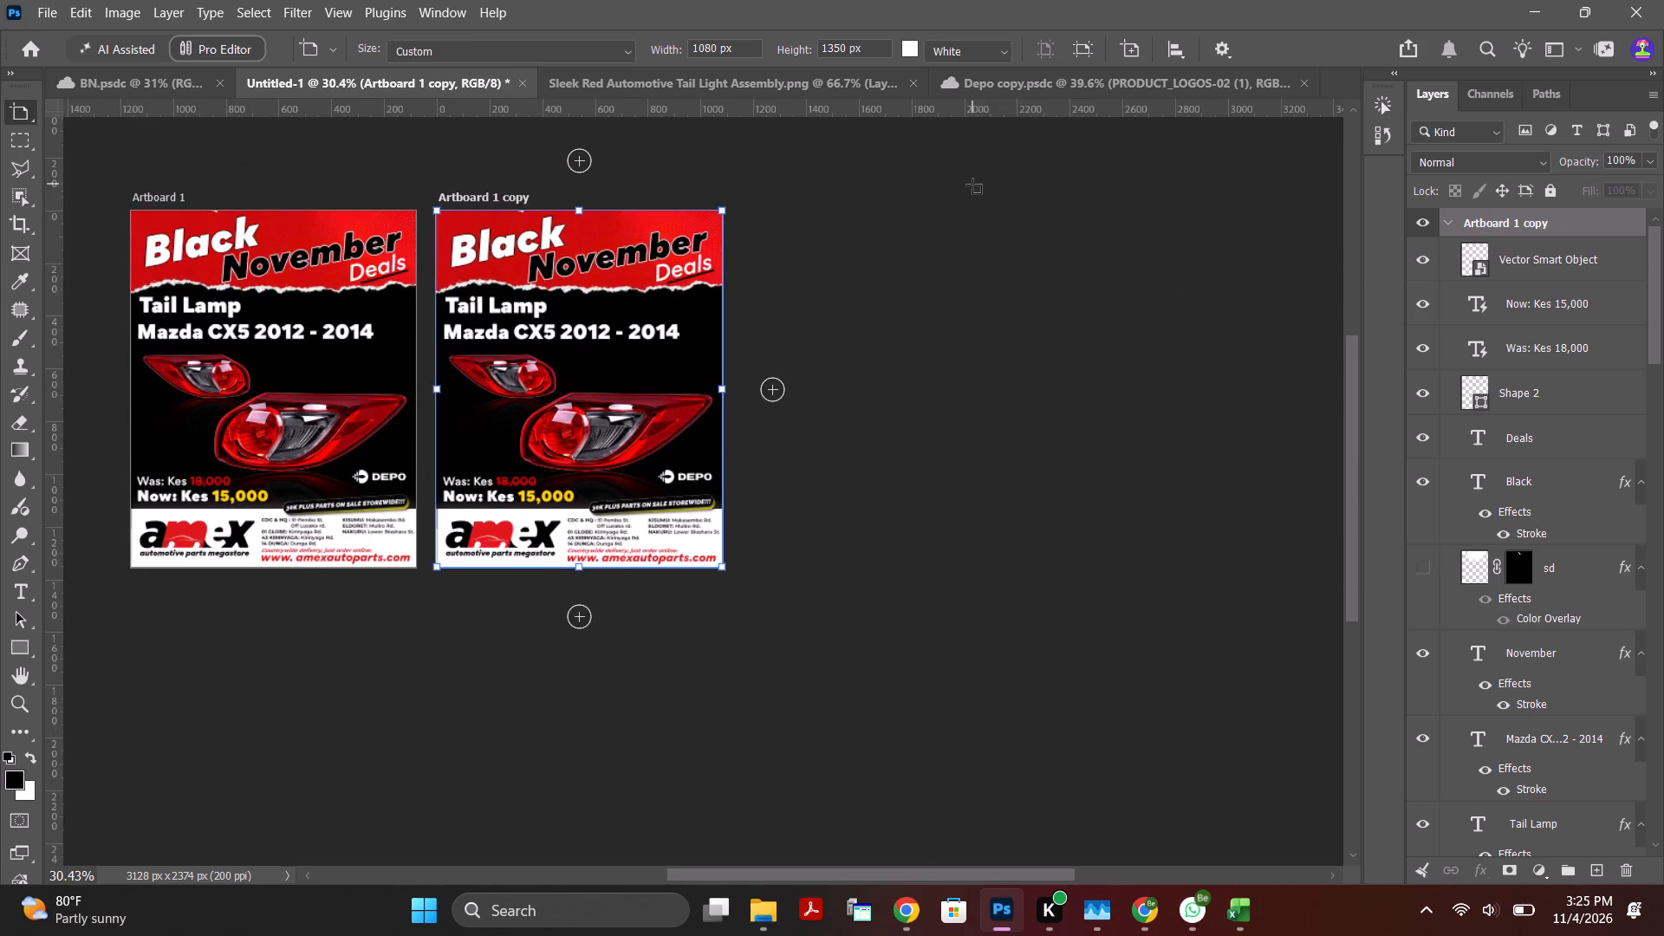
{"action": "scroll", "coordinate": [971, 198], "scroll_direction": "down", "scroll_amount": 3, "text": "alt"}
{"action": "scroll", "coordinate": [971, 147], "scroll_direction": "up", "scroll_amount": 3, "text": "alt"}
{"action": "scroll", "coordinate": [721, 191], "scroll_direction": "up", "scroll_amount": 10, "text": "alt"}
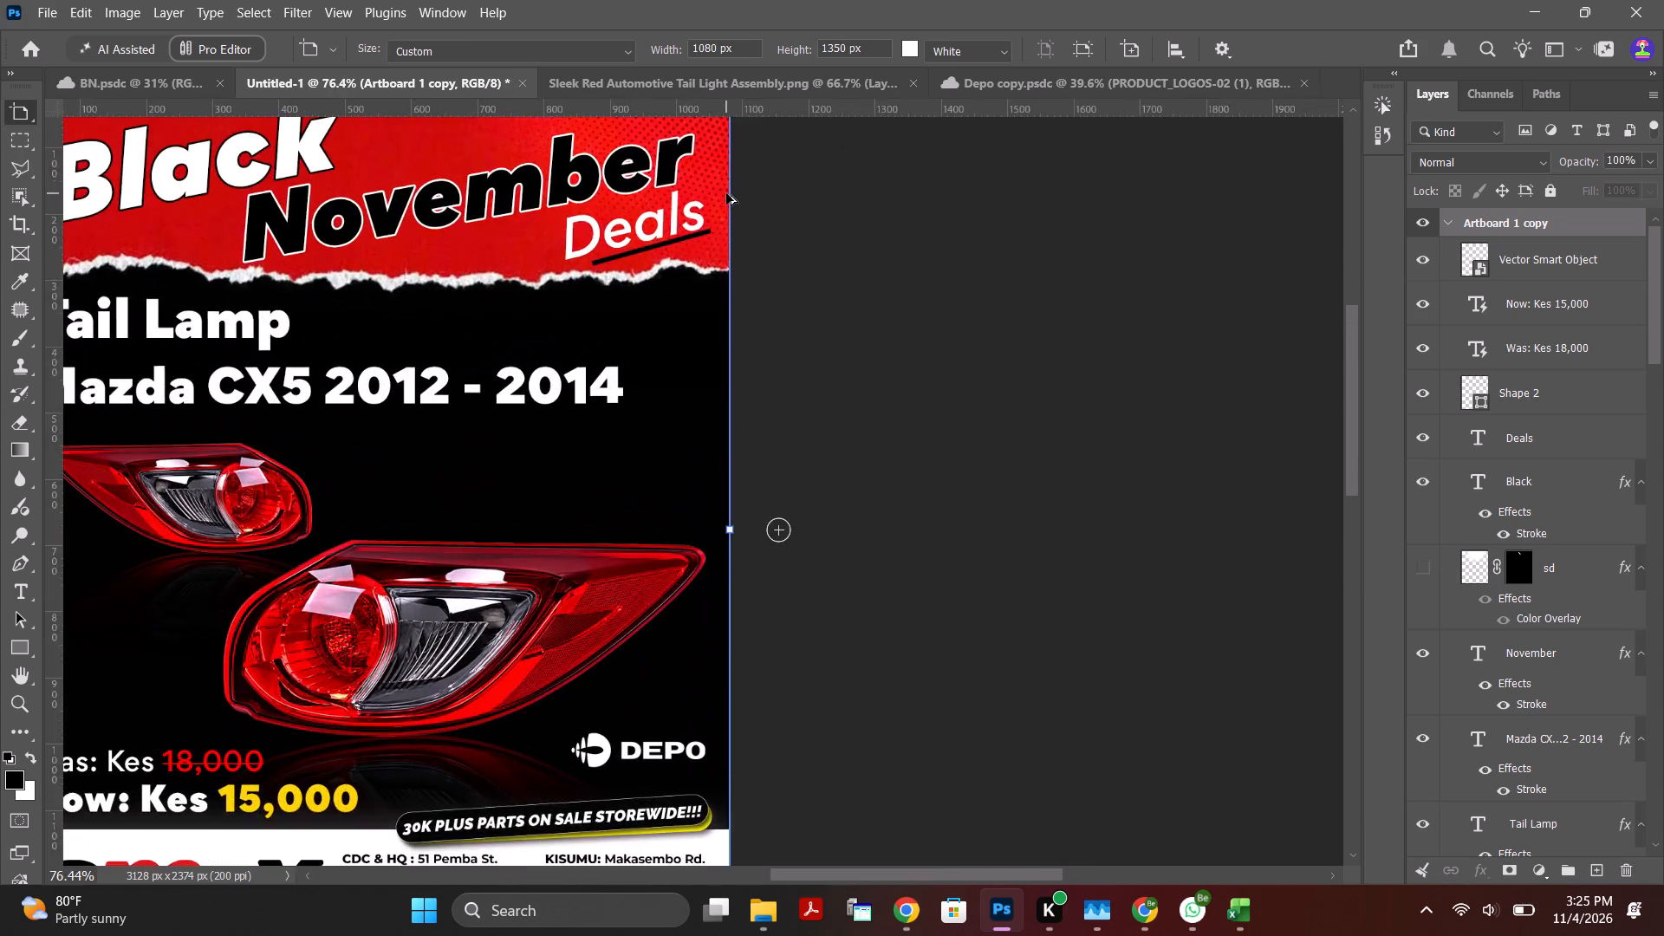
{"action": "scroll", "coordinate": [728, 198], "scroll_direction": "down", "scroll_amount": 12, "text": "alt"}
{"action": "scroll", "coordinate": [816, 134], "scroll_direction": "up", "scroll_amount": 2, "text": "alt"}
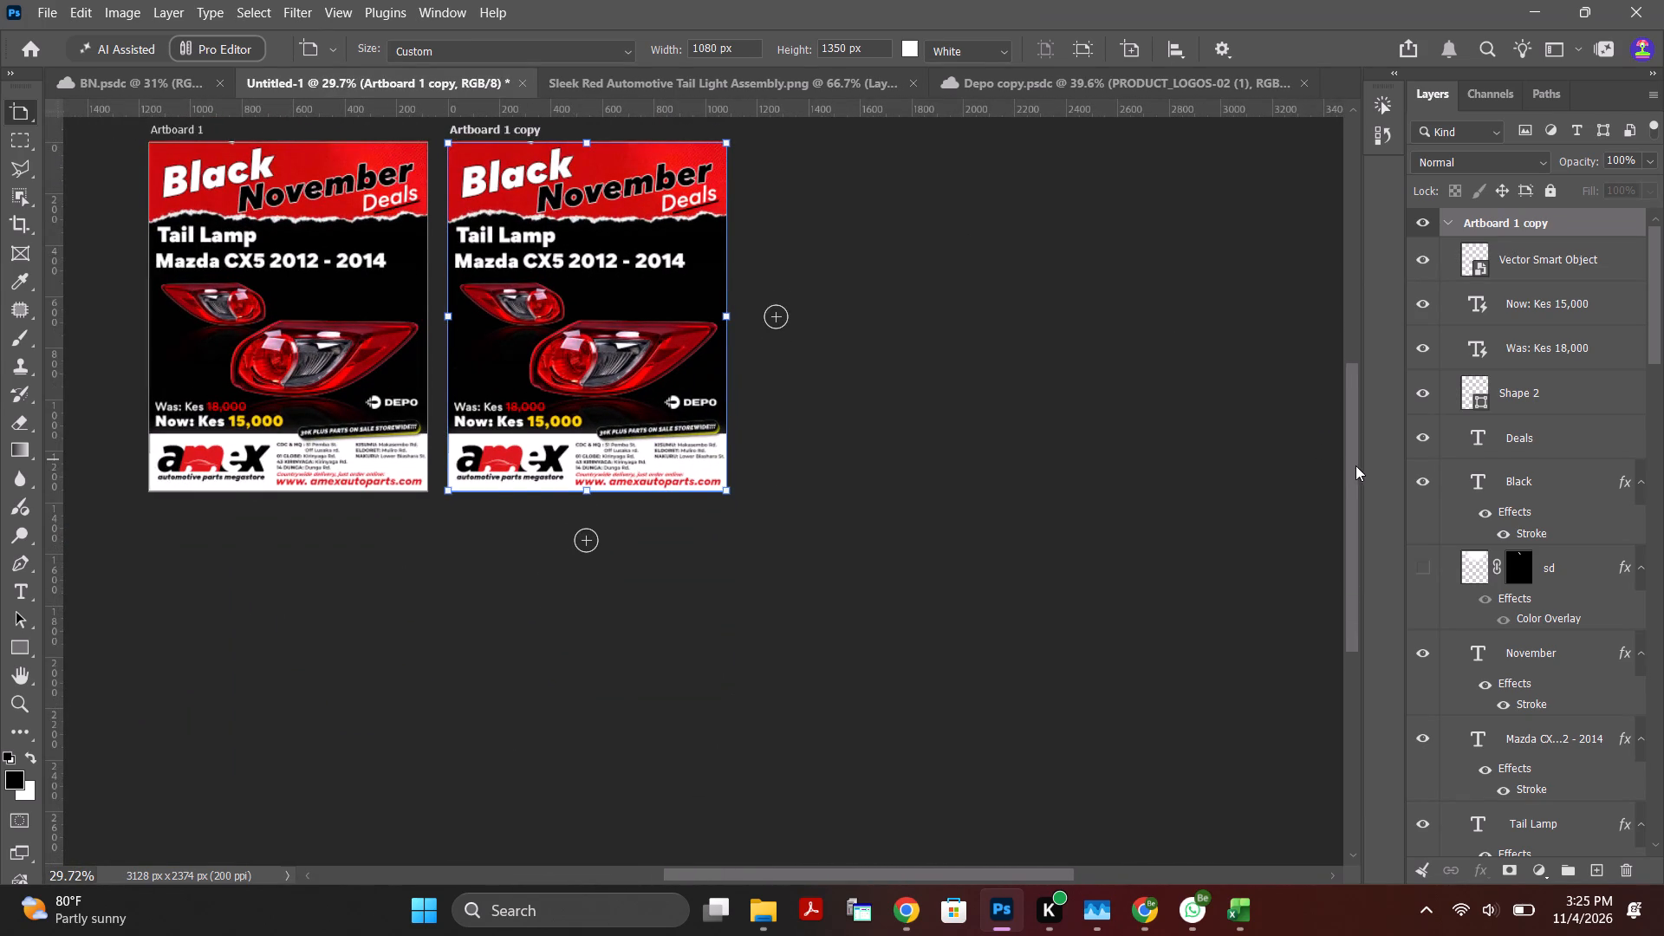
Duplicate the second Mazda CX5 artboard and place the copy level to its right with an 80 px gap.
{"action": "left_click_drag", "start_coordinate": [1356, 466], "coordinate": [1348, 413]}
{"action": "scroll", "coordinate": [1114, 295], "scroll_direction": "up", "scroll_amount": 6, "text": "alt"}
{"action": "scroll", "coordinate": [1076, 267], "scroll_direction": "down", "scroll_amount": 3, "text": "alt"}
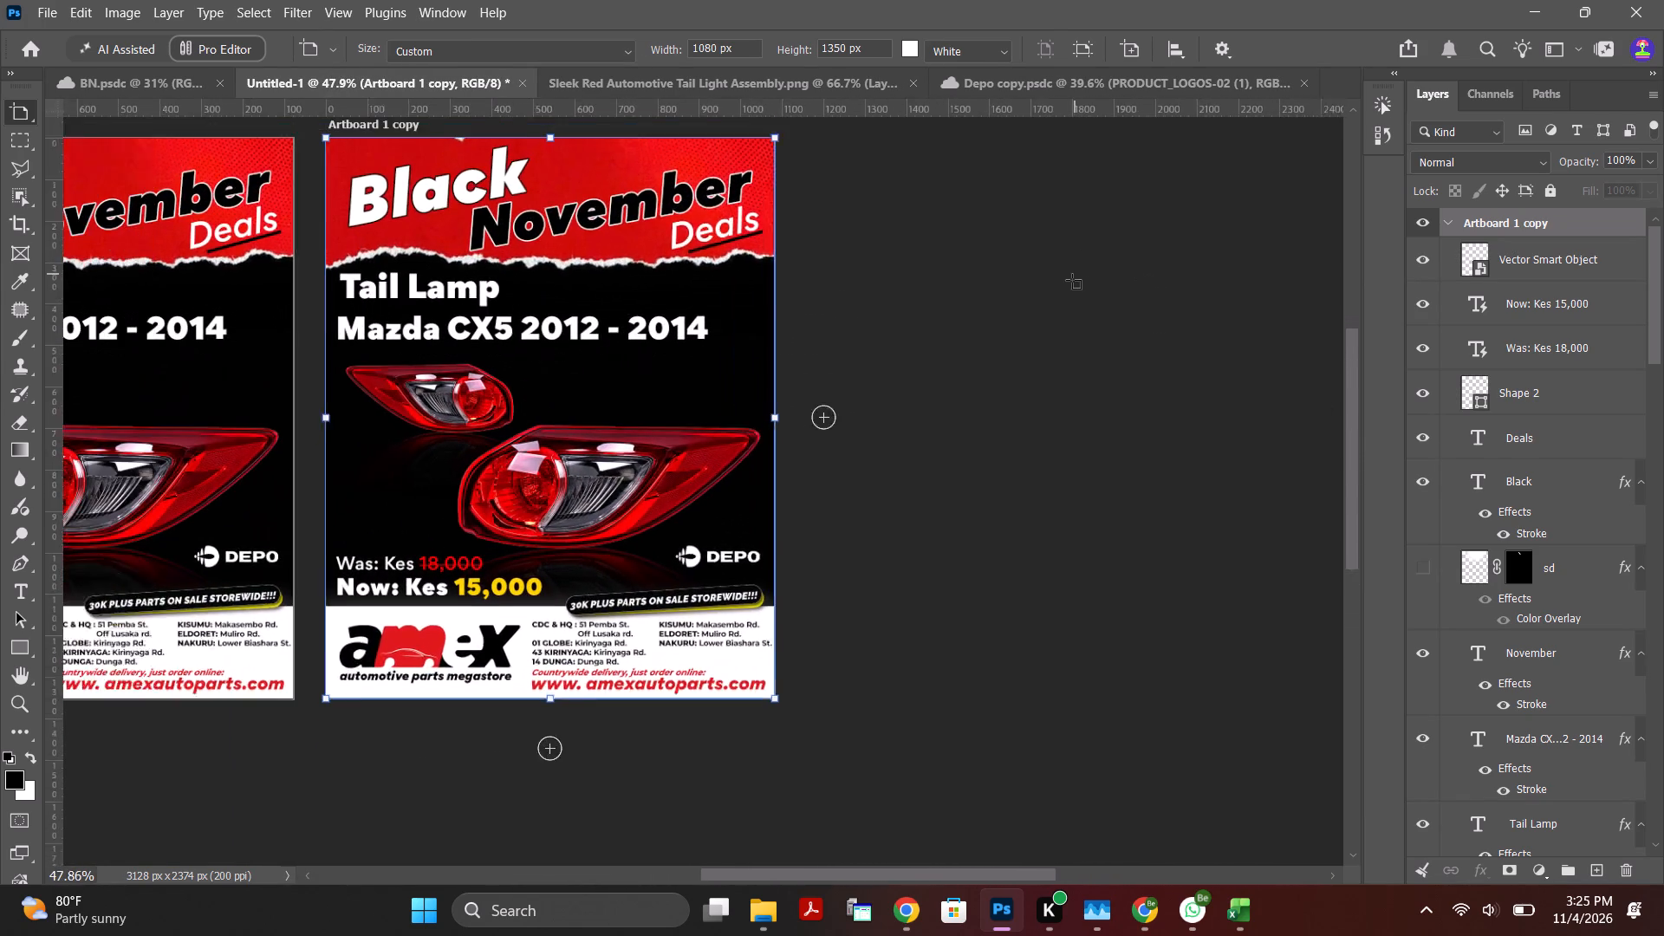
{"action": "left_click_drag", "start_coordinate": [1352, 391], "coordinate": [1342, 349]}
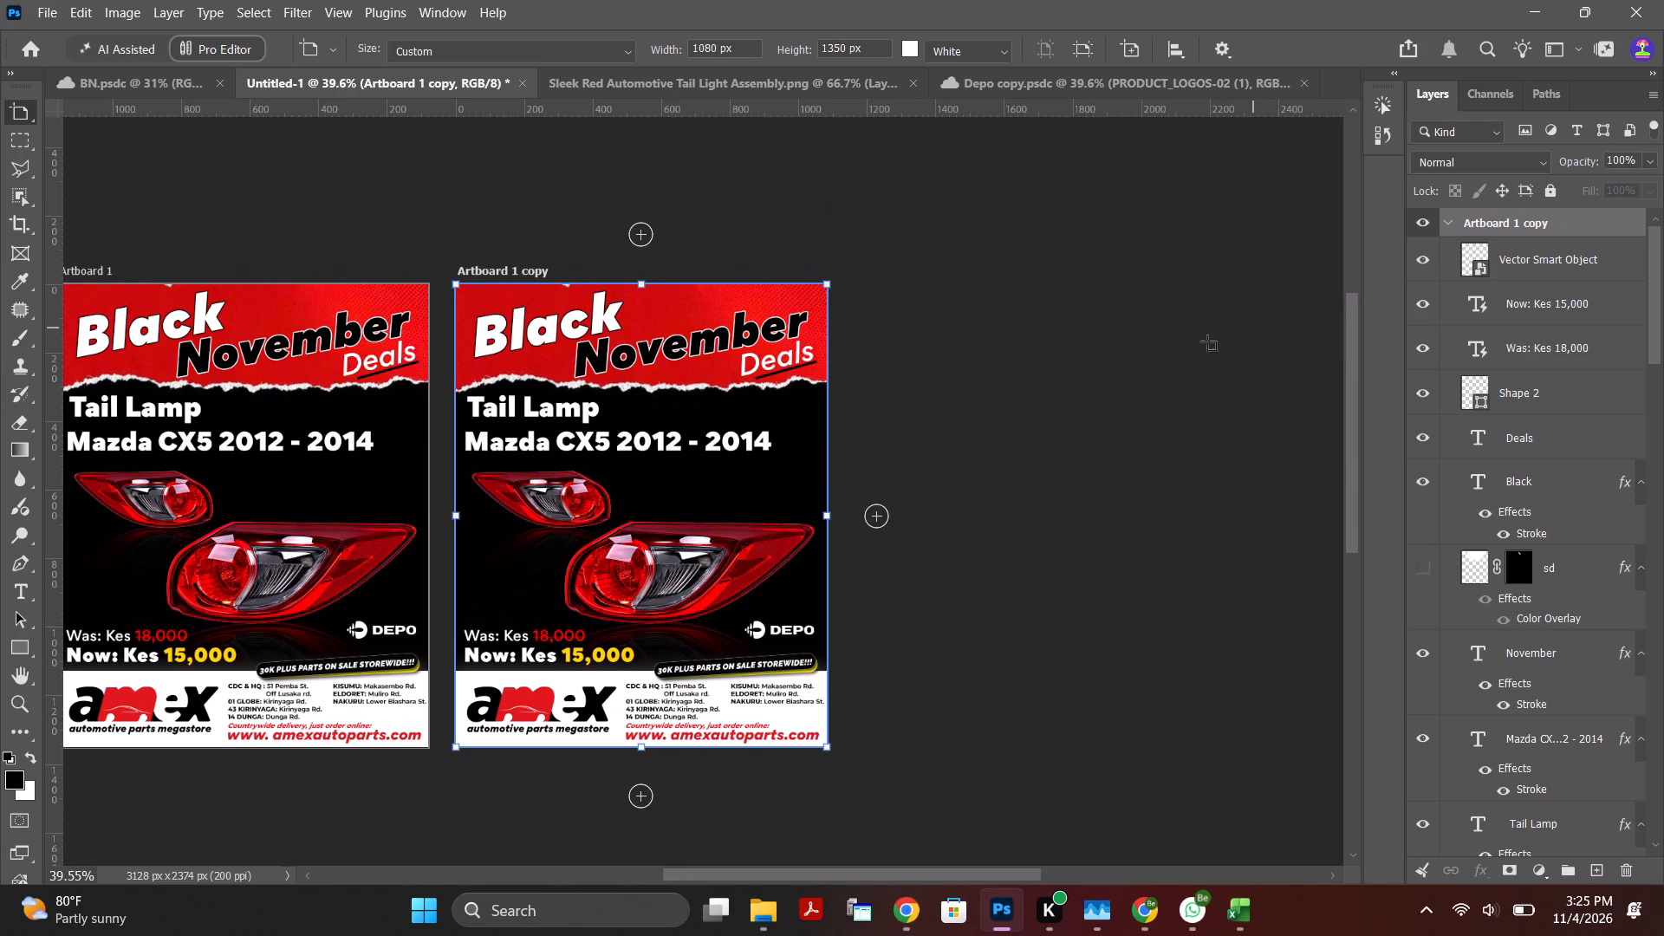
{"action": "left_click_drag", "start_coordinate": [833, 872], "coordinate": [917, 874]}
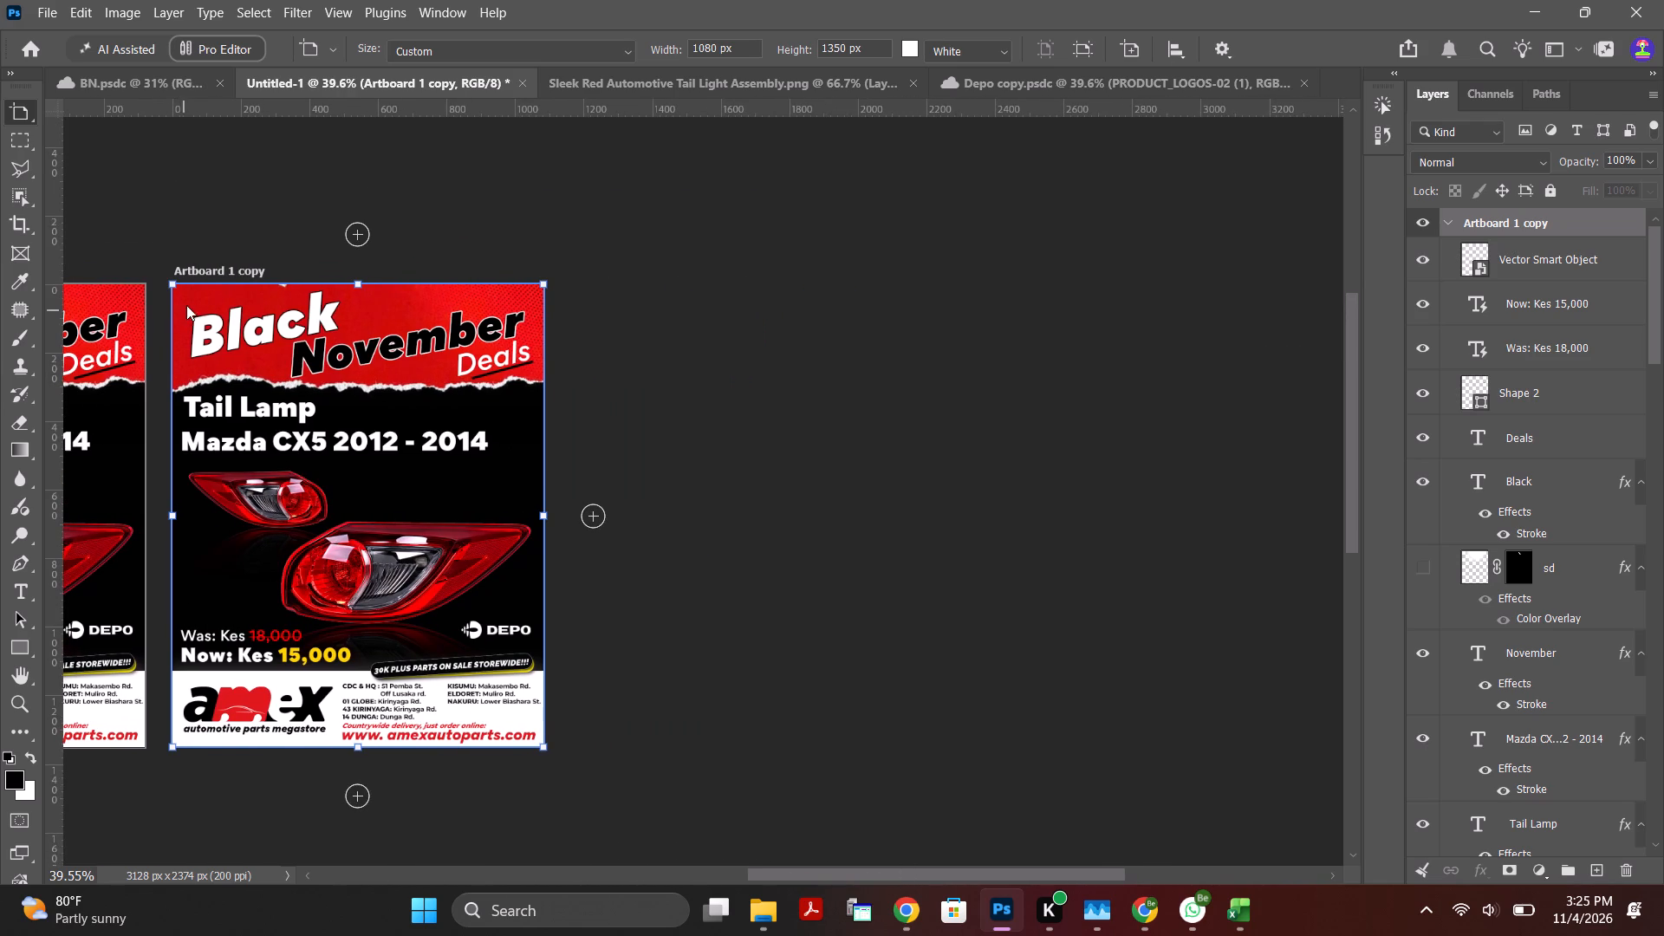
{"action": "left_click_drag", "start_coordinate": [207, 271], "coordinate": [615, 287], "text": "alt"}
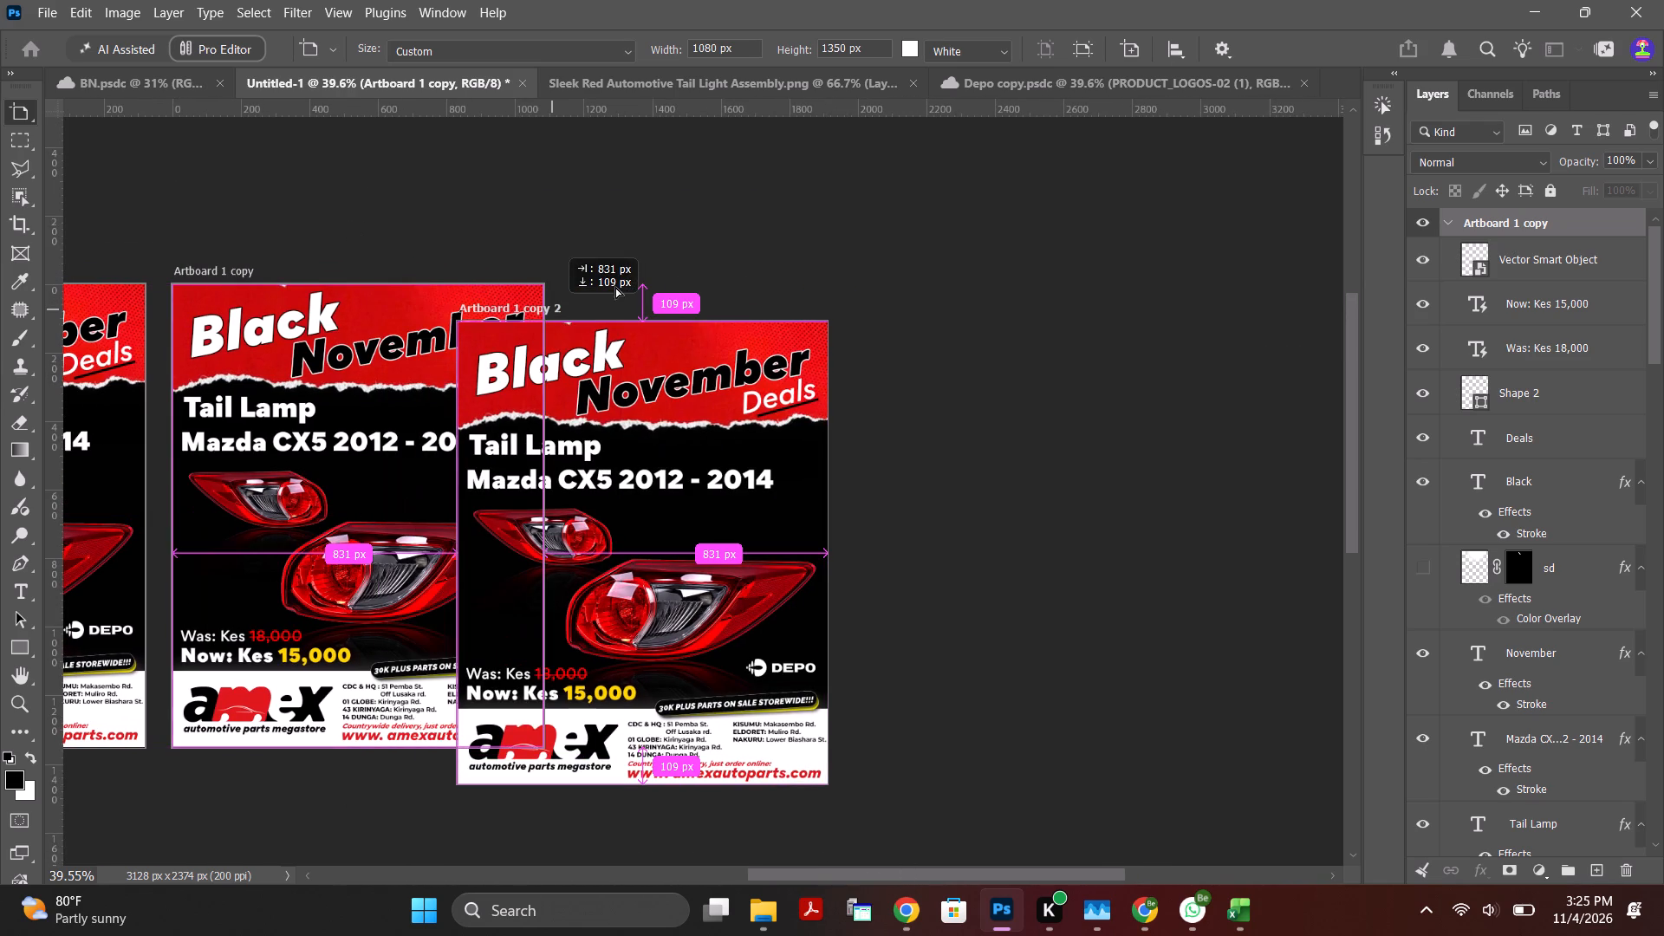
{"action": "left_click_drag", "start_coordinate": [615, 287], "coordinate": [738, 294], "text": "alt"}
{"action": "left_click_drag", "start_coordinate": [738, 294], "coordinate": [769, 294], "text": "alt"}
{"action": "left_click_drag", "start_coordinate": [769, 294], "coordinate": [783, 293], "text": "alt"}
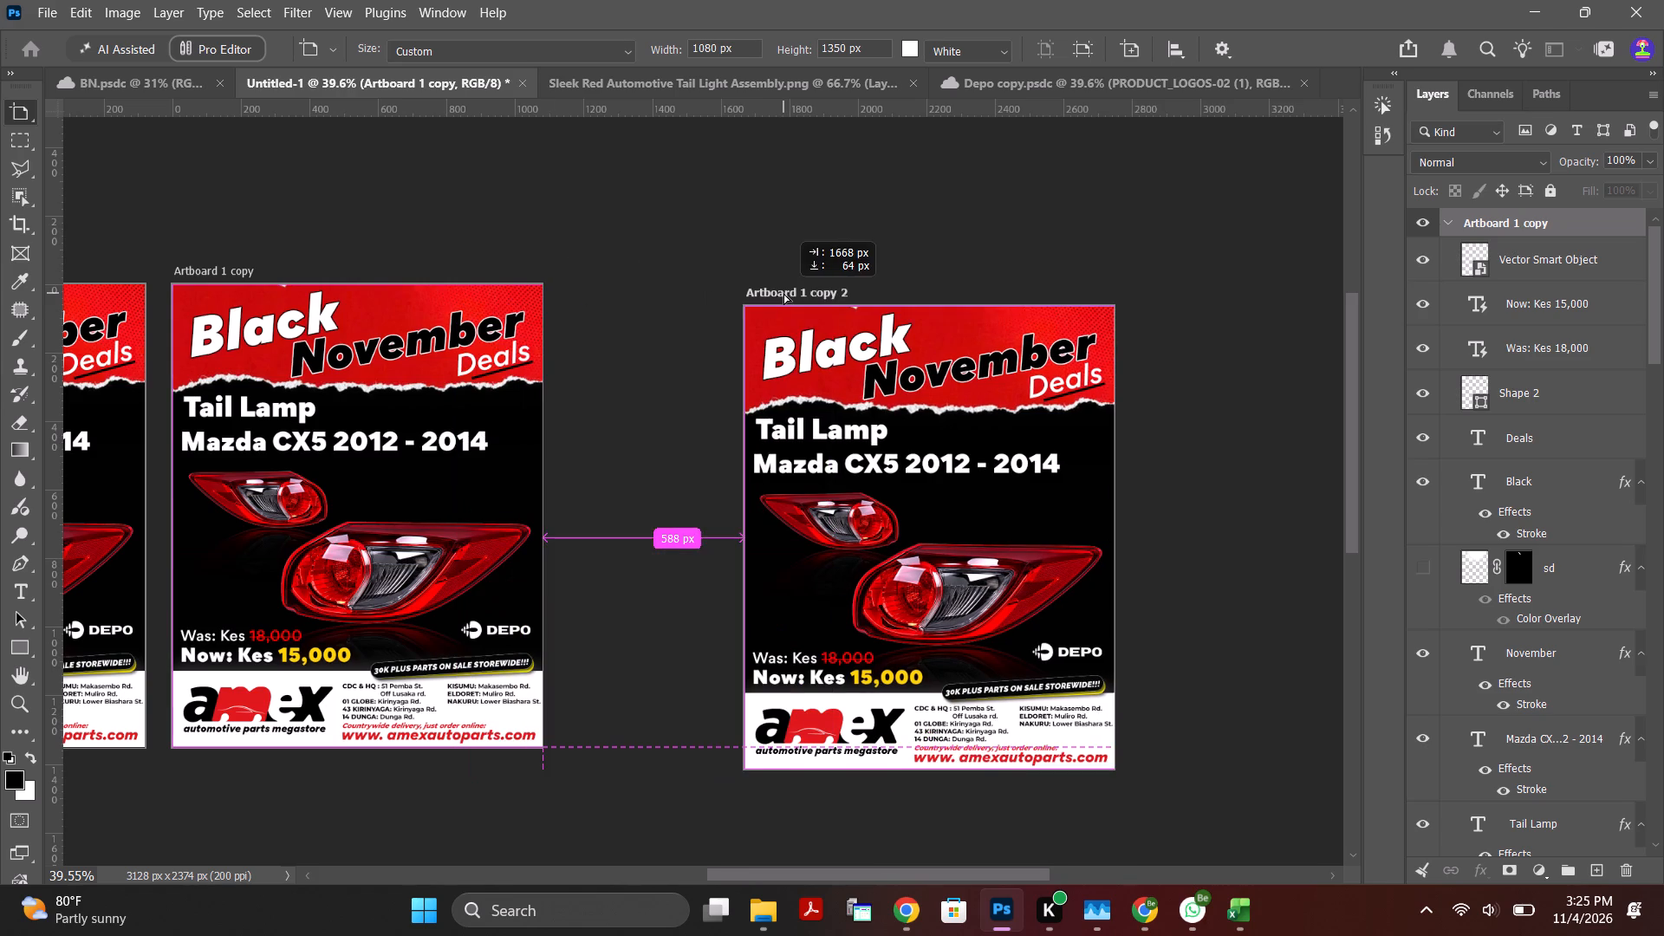
{"action": "left_click_drag", "start_coordinate": [783, 293], "coordinate": [606, 264], "text": "alt"}
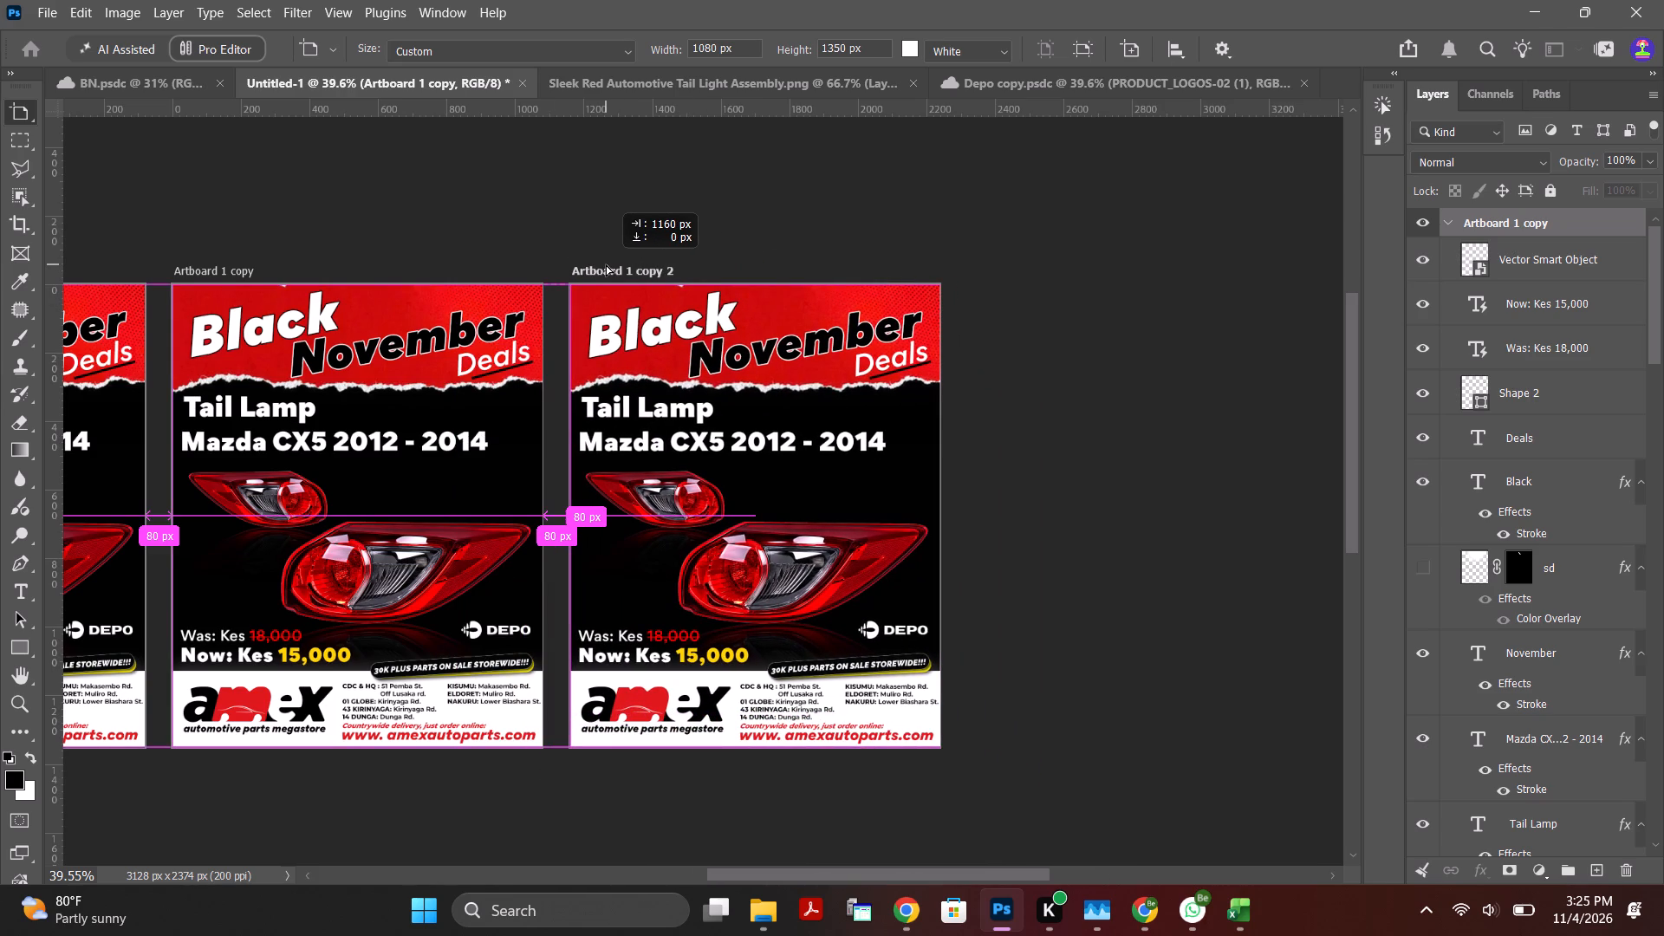
{"action": "left_click_drag", "start_coordinate": [606, 264], "coordinate": [606, 266], "text": "alt"}
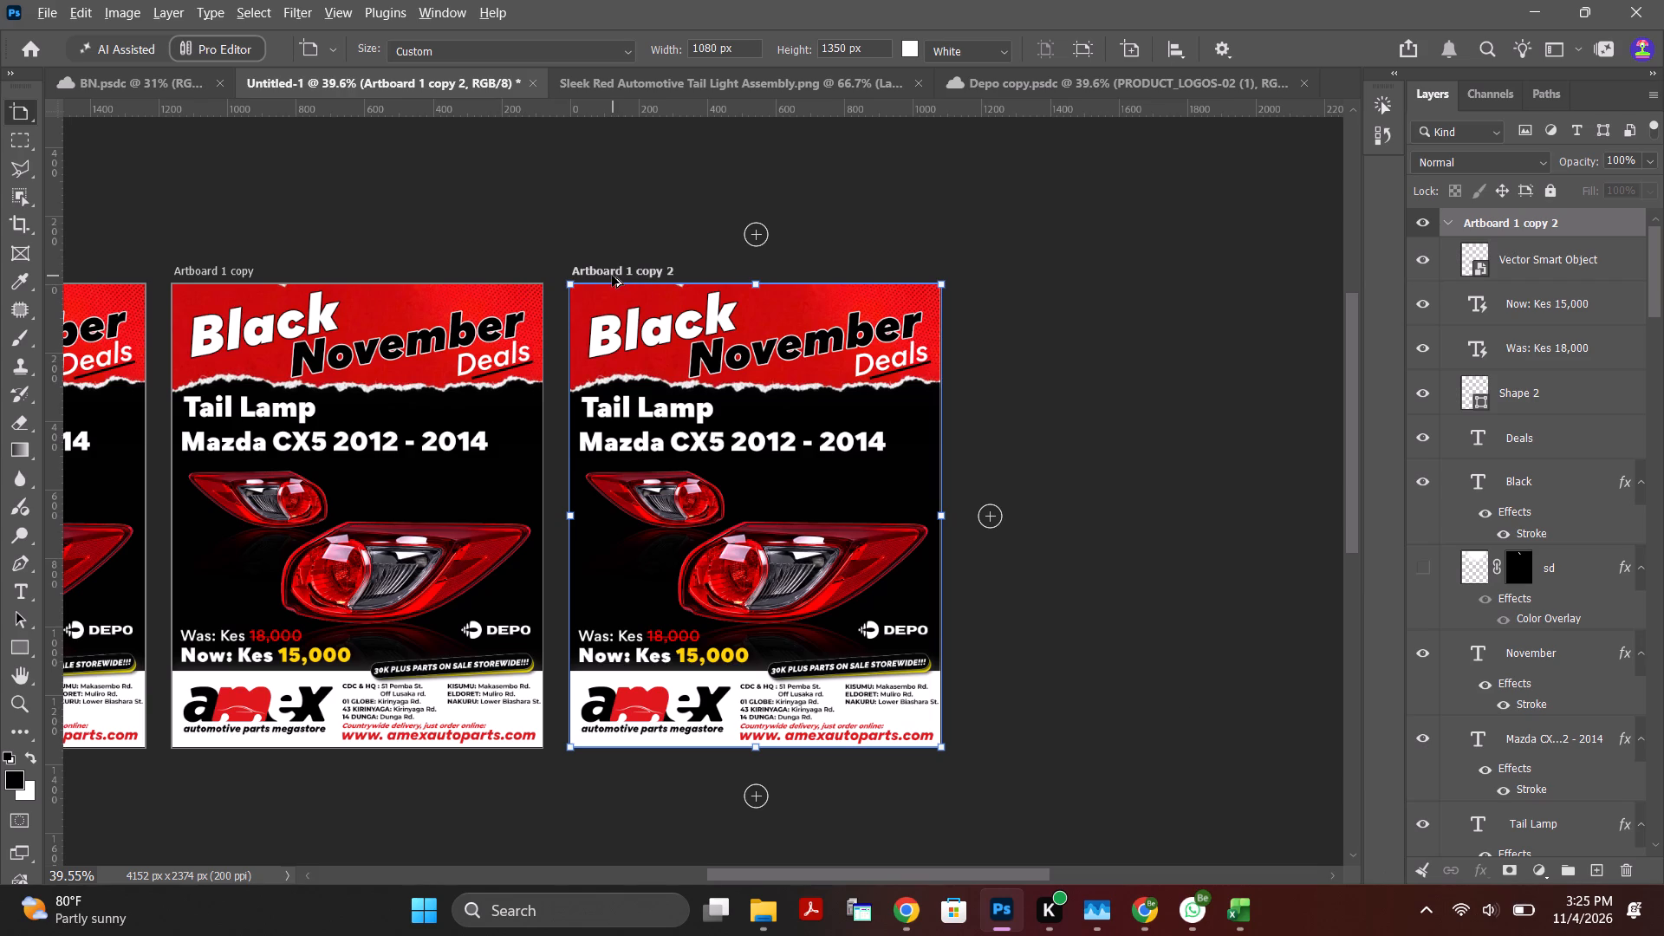
Duplicate the third Mazda CX5 artboard and align the copy to its right with an 80 px gap.
{"action": "left_click_drag", "start_coordinate": [612, 275], "coordinate": [1038, 310], "text": "alt"}
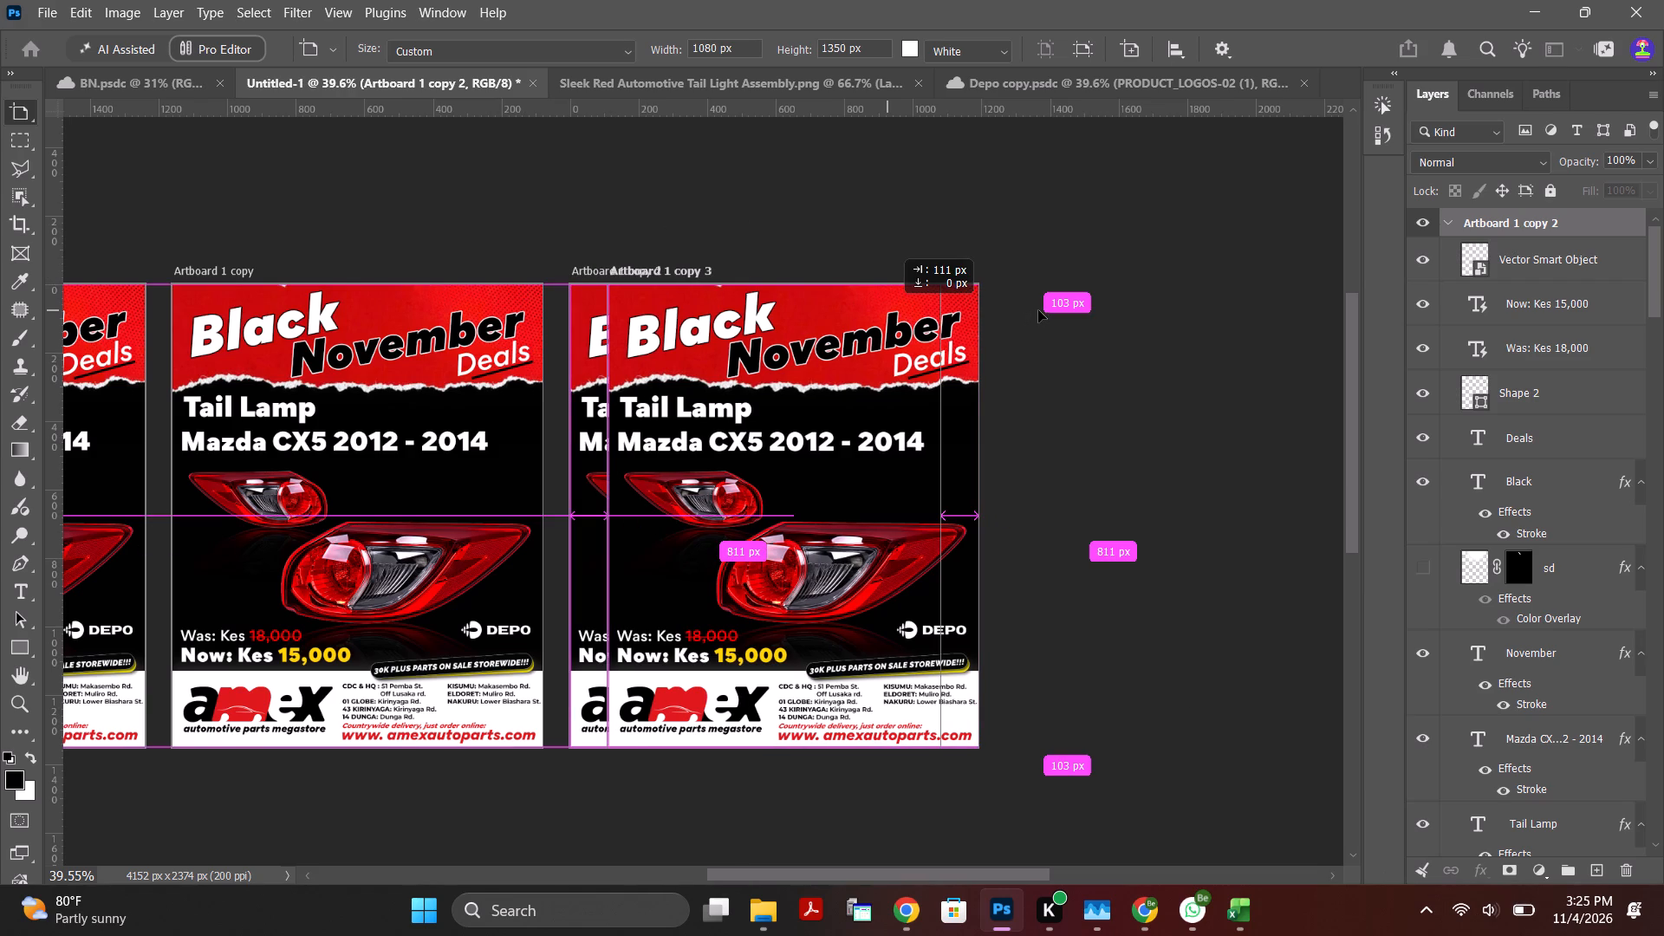
{"action": "left_click_drag", "start_coordinate": [1038, 310], "coordinate": [1092, 318], "text": "alt"}
{"action": "left_click_drag", "start_coordinate": [1092, 318], "coordinate": [1113, 318], "text": "alt"}
{"action": "left_click_drag", "start_coordinate": [1113, 318], "coordinate": [1068, 290], "text": "alt"}
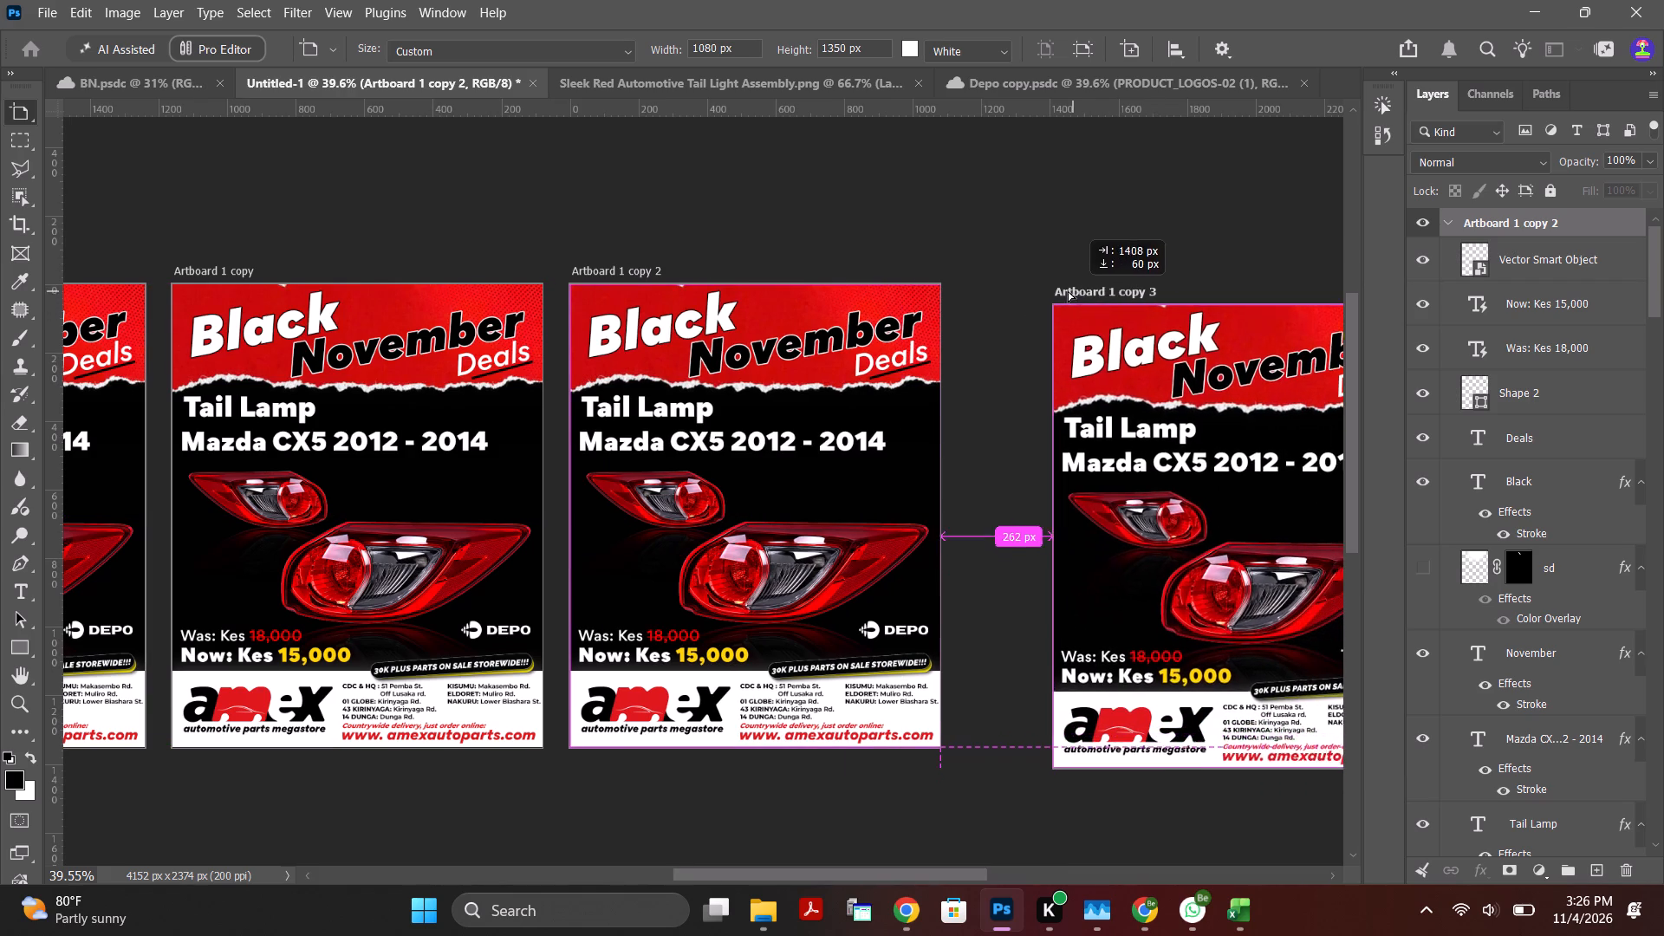
{"action": "left_click_drag", "start_coordinate": [1068, 290], "coordinate": [1007, 283], "text": "alt"}
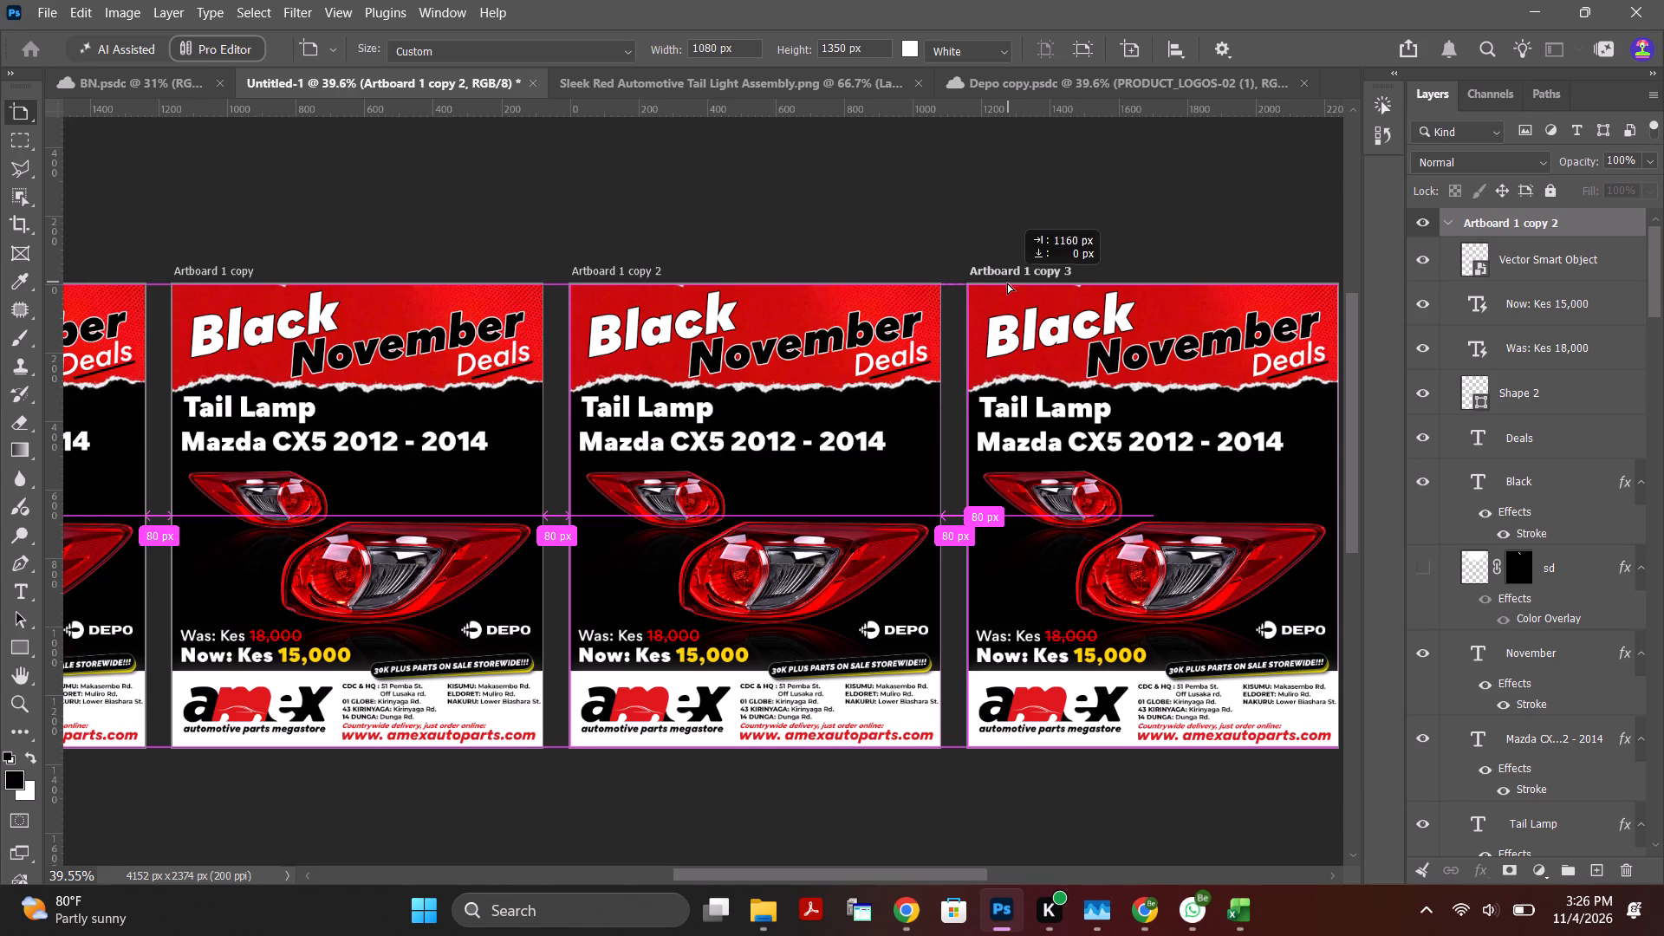
{"action": "left_click_drag", "start_coordinate": [1007, 283], "coordinate": [1012, 278], "text": "alt"}
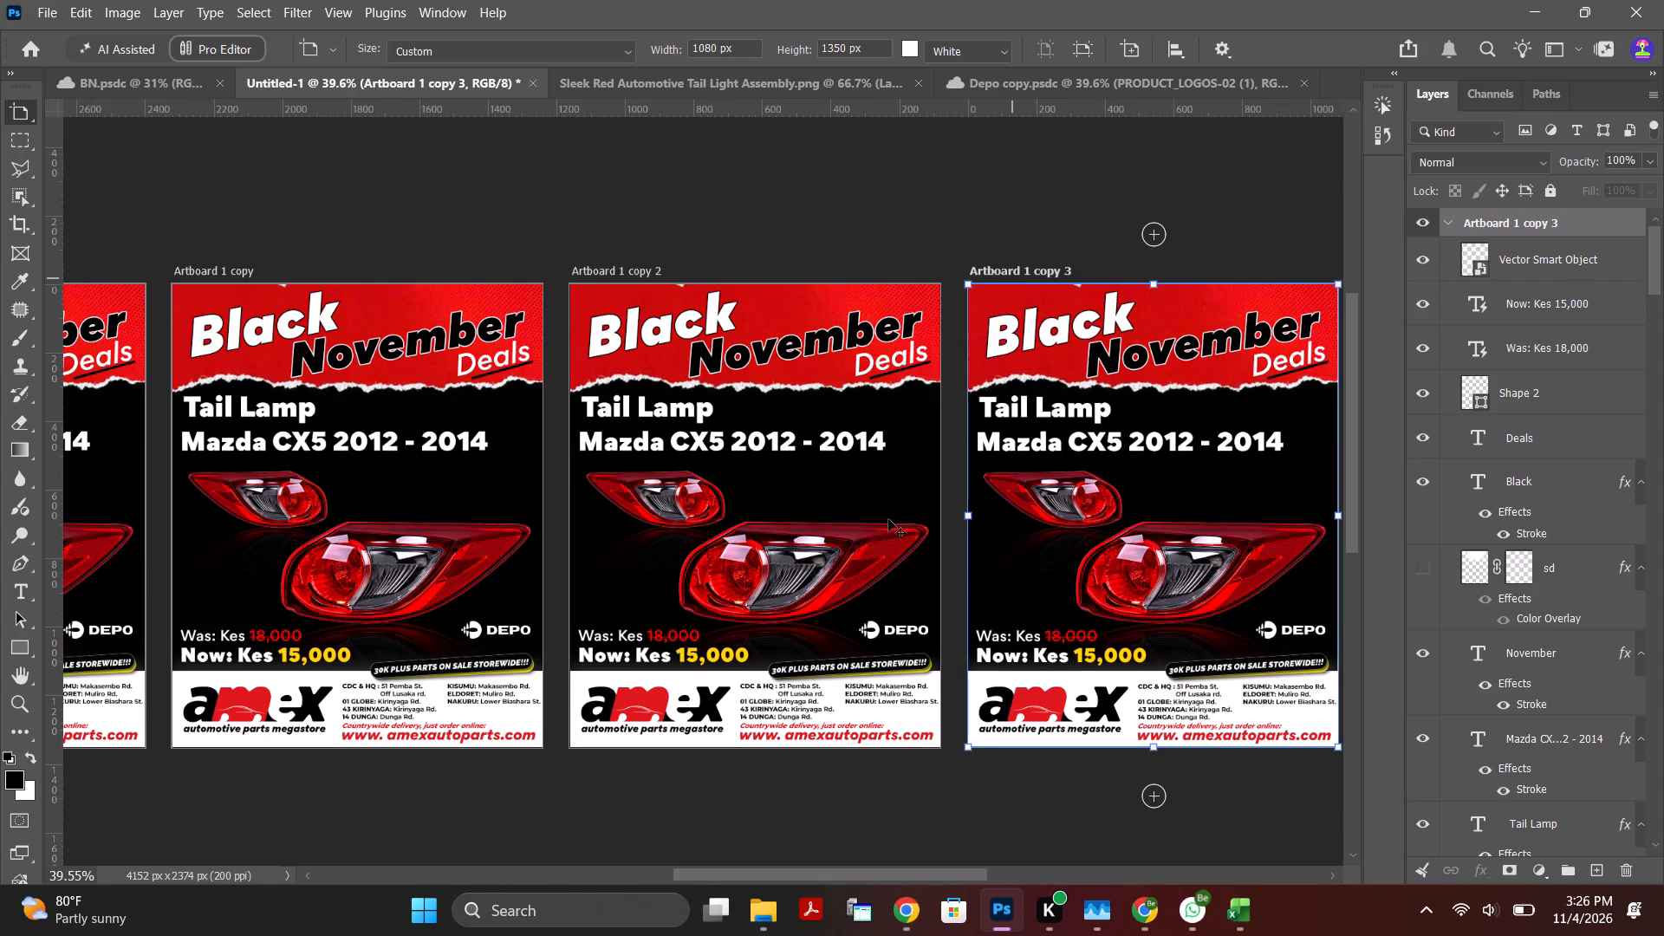
Duplicate the fourth Mazda CX5 artboard and place the copy beside it on the right, level with the row.
{"action": "left_click_drag", "start_coordinate": [744, 874], "coordinate": [882, 867]}
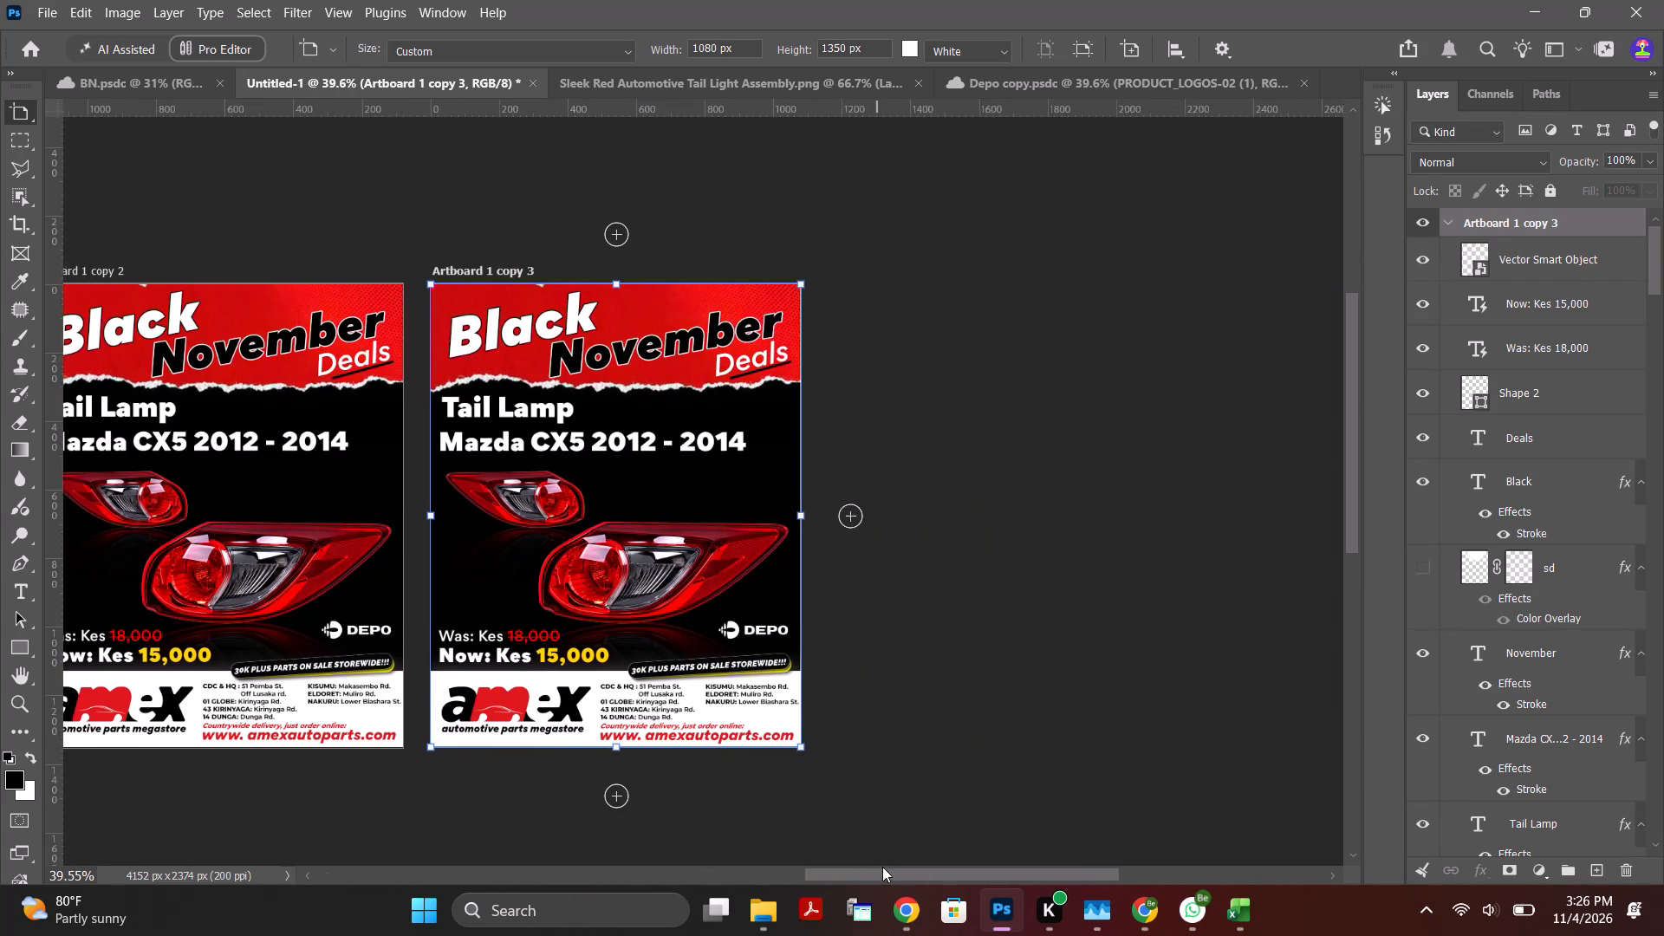
{"action": "left_click_drag", "start_coordinate": [882, 867], "coordinate": [885, 867]}
{"action": "left_click_drag", "start_coordinate": [439, 270], "coordinate": [554, 286], "text": "alt"}
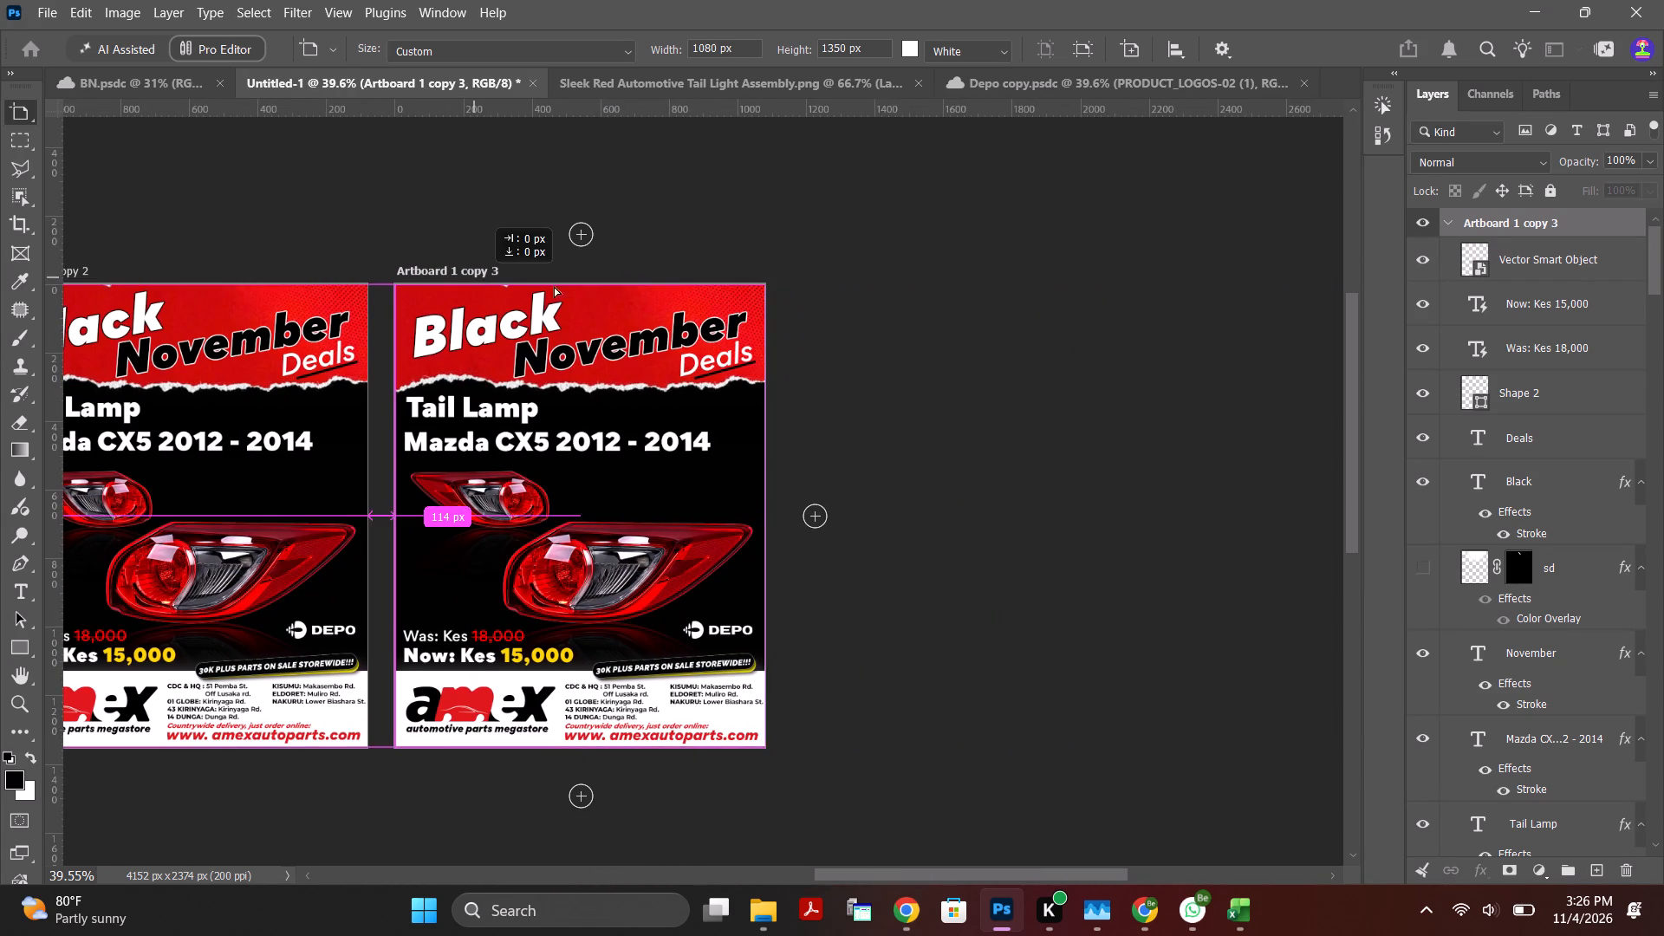
{"action": "left_click_drag", "start_coordinate": [554, 286], "coordinate": [836, 302], "text": "alt"}
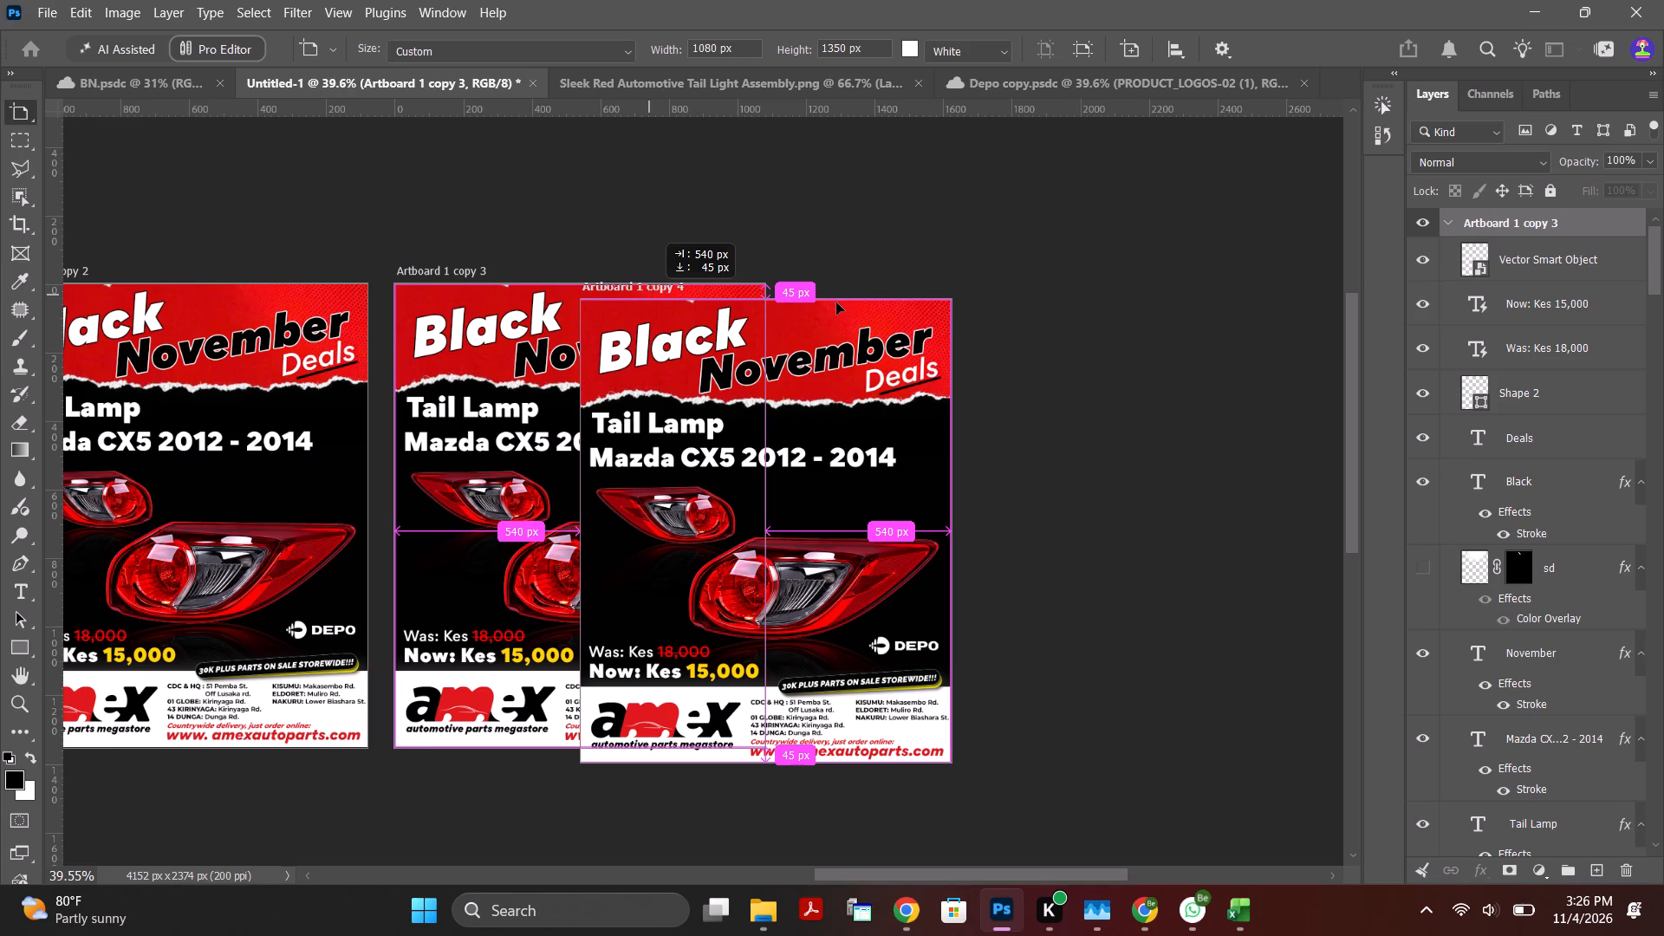
{"action": "left_click_drag", "start_coordinate": [836, 302], "coordinate": [903, 298], "text": "alt"}
{"action": "left_click_drag", "start_coordinate": [903, 298], "coordinate": [905, 298], "text": "alt"}
{"action": "left_click_drag", "start_coordinate": [905, 298], "coordinate": [927, 297], "text": "alt"}
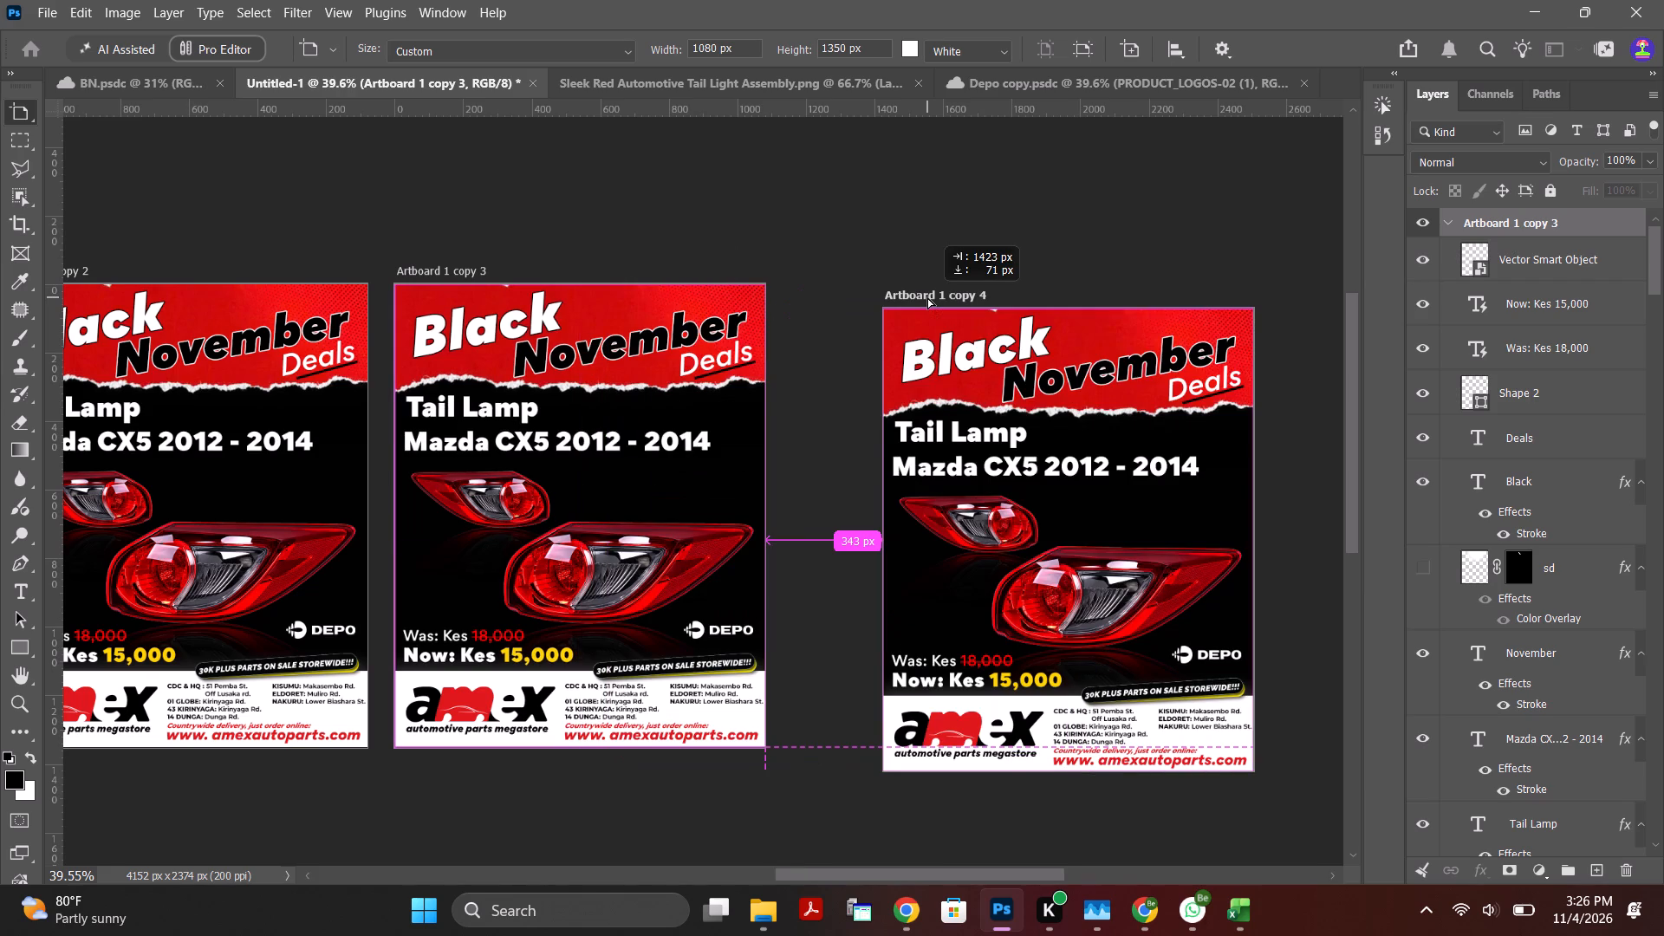
{"action": "left_click_drag", "start_coordinate": [927, 297], "coordinate": [832, 267], "text": "alt"}
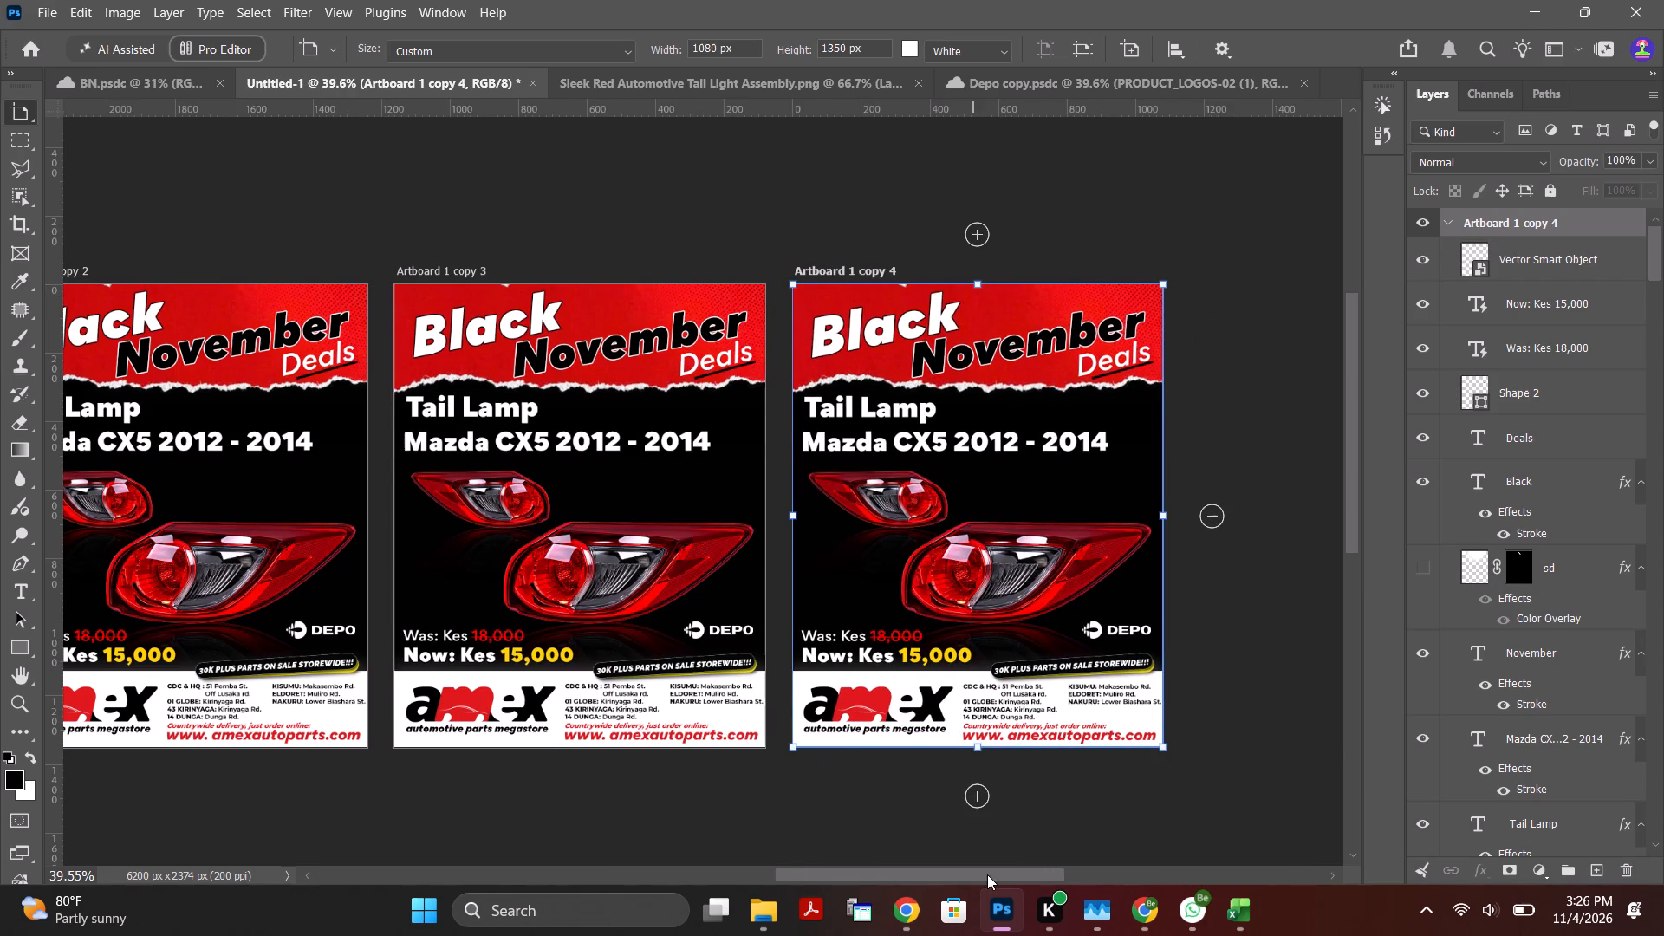
Return to the first artboards in the row and switch from the Artboard tool to the Move tool.
{"action": "left_click_drag", "start_coordinate": [987, 874], "coordinate": [796, 857]}
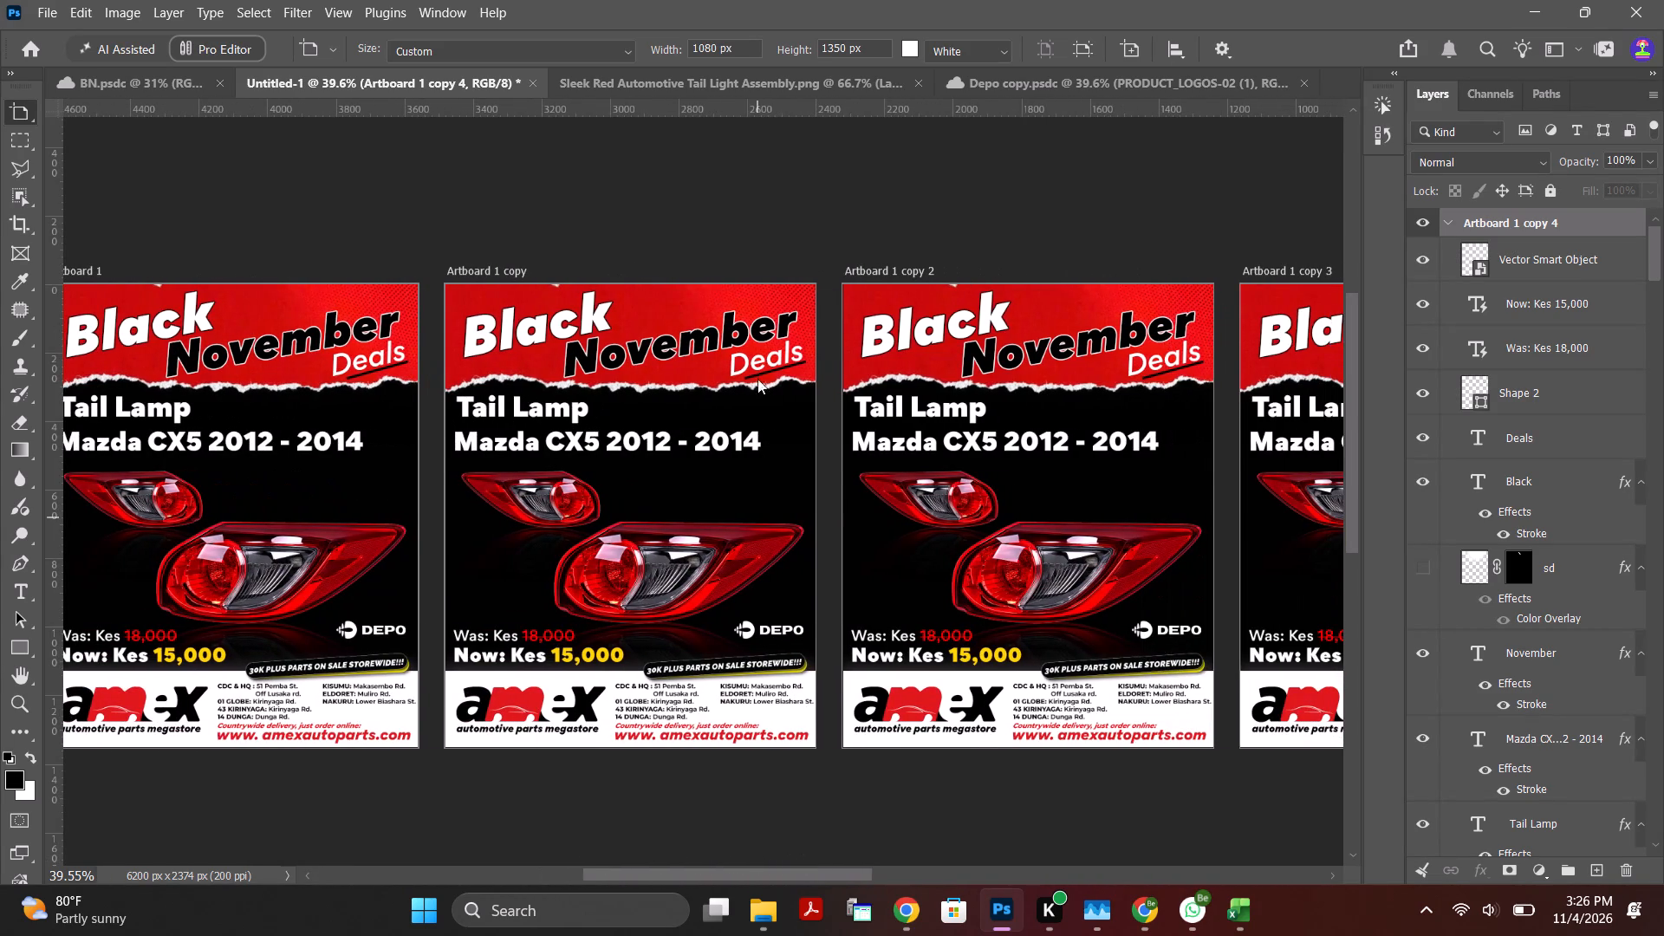
{"action": "right_click", "coordinate": [27, 114]}
{"action": "left_click", "coordinate": [91, 123]}
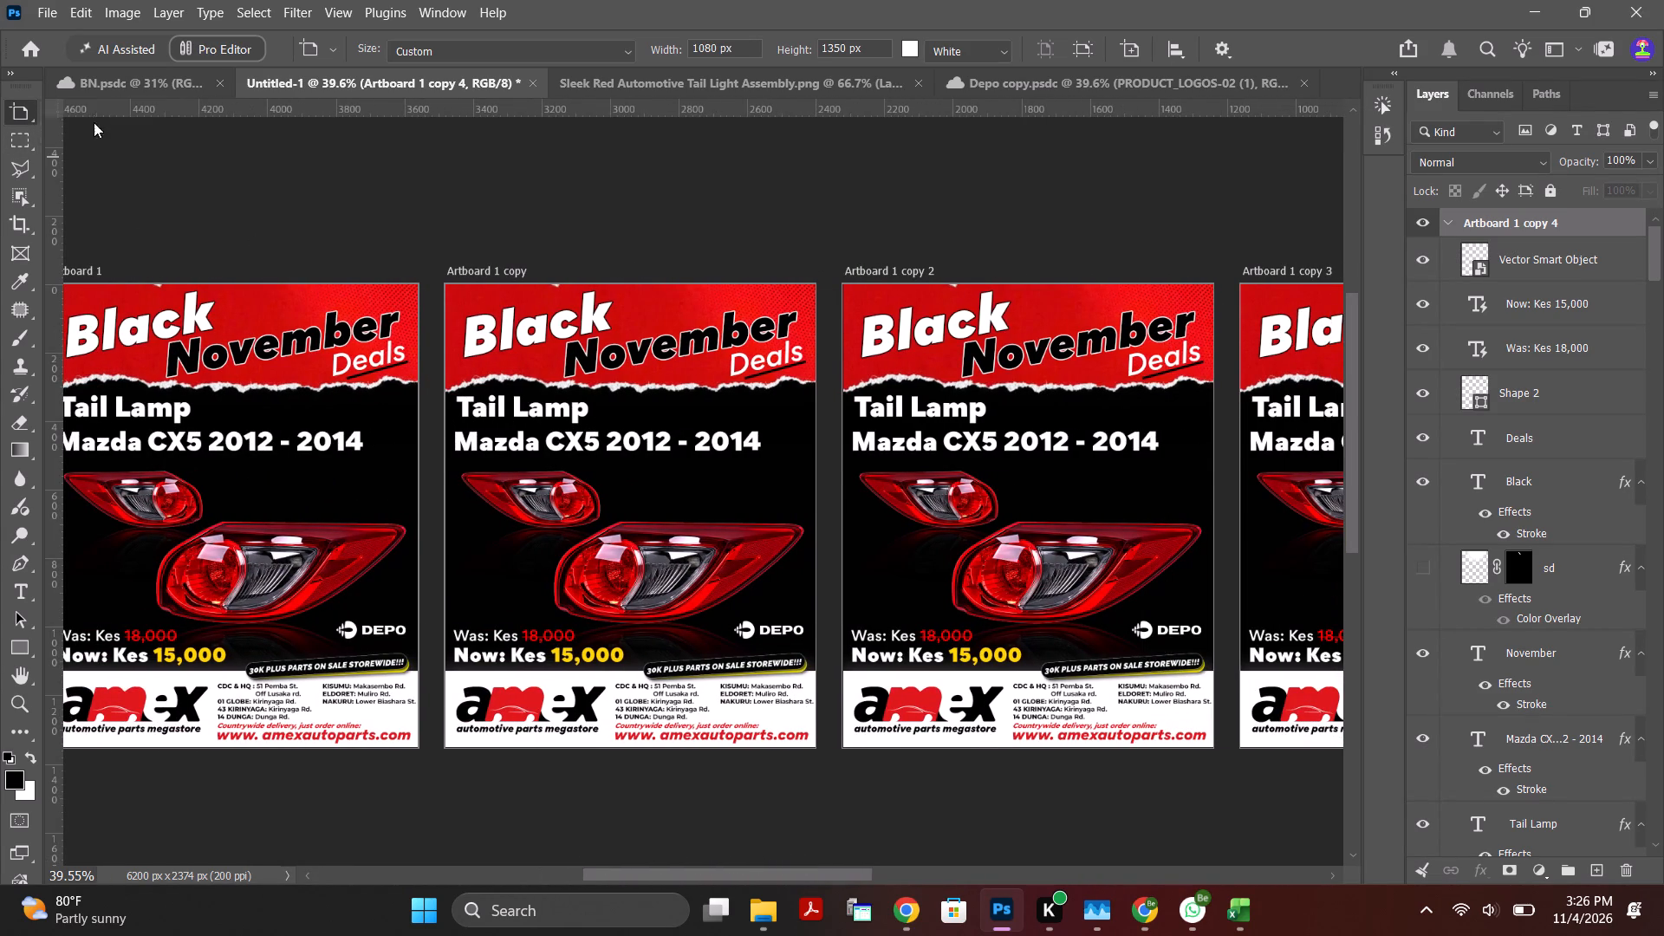
{"action": "right_click", "coordinate": [35, 114]}
{"action": "left_click", "coordinate": [105, 120]}
{"action": "left_click", "coordinate": [185, 160]}
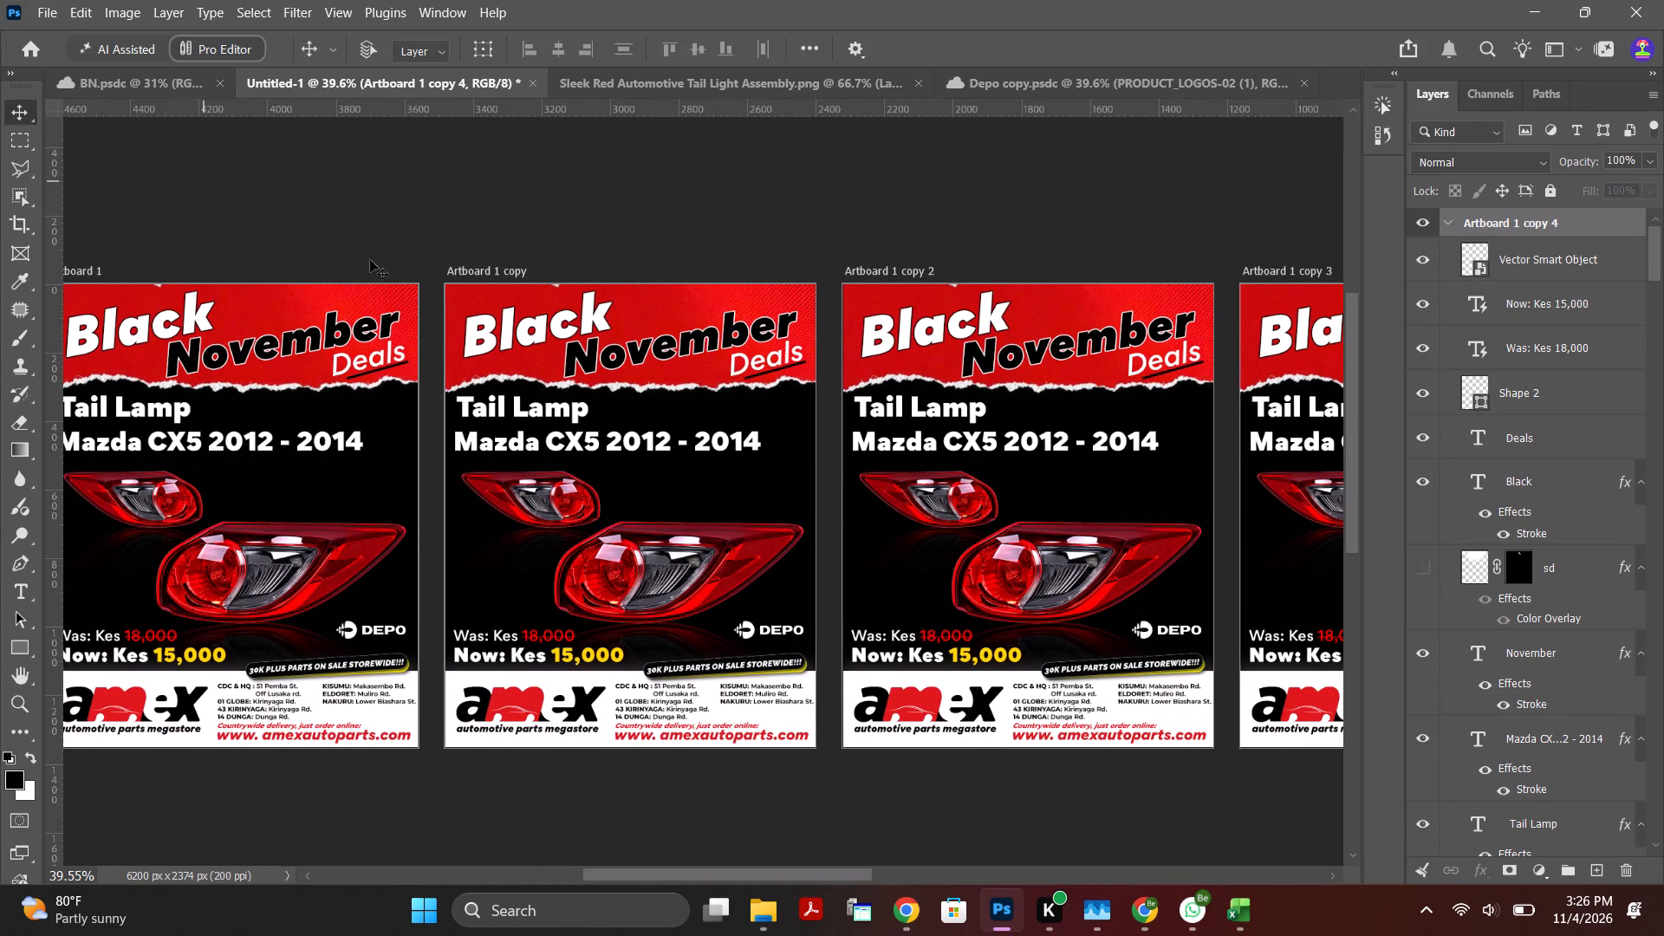
Switch to the Website Black November Items workbook in Excel and copy product code D0005282 of the Mazda Demio tail lamp.
{"action": "left_click", "coordinate": [909, 915]}
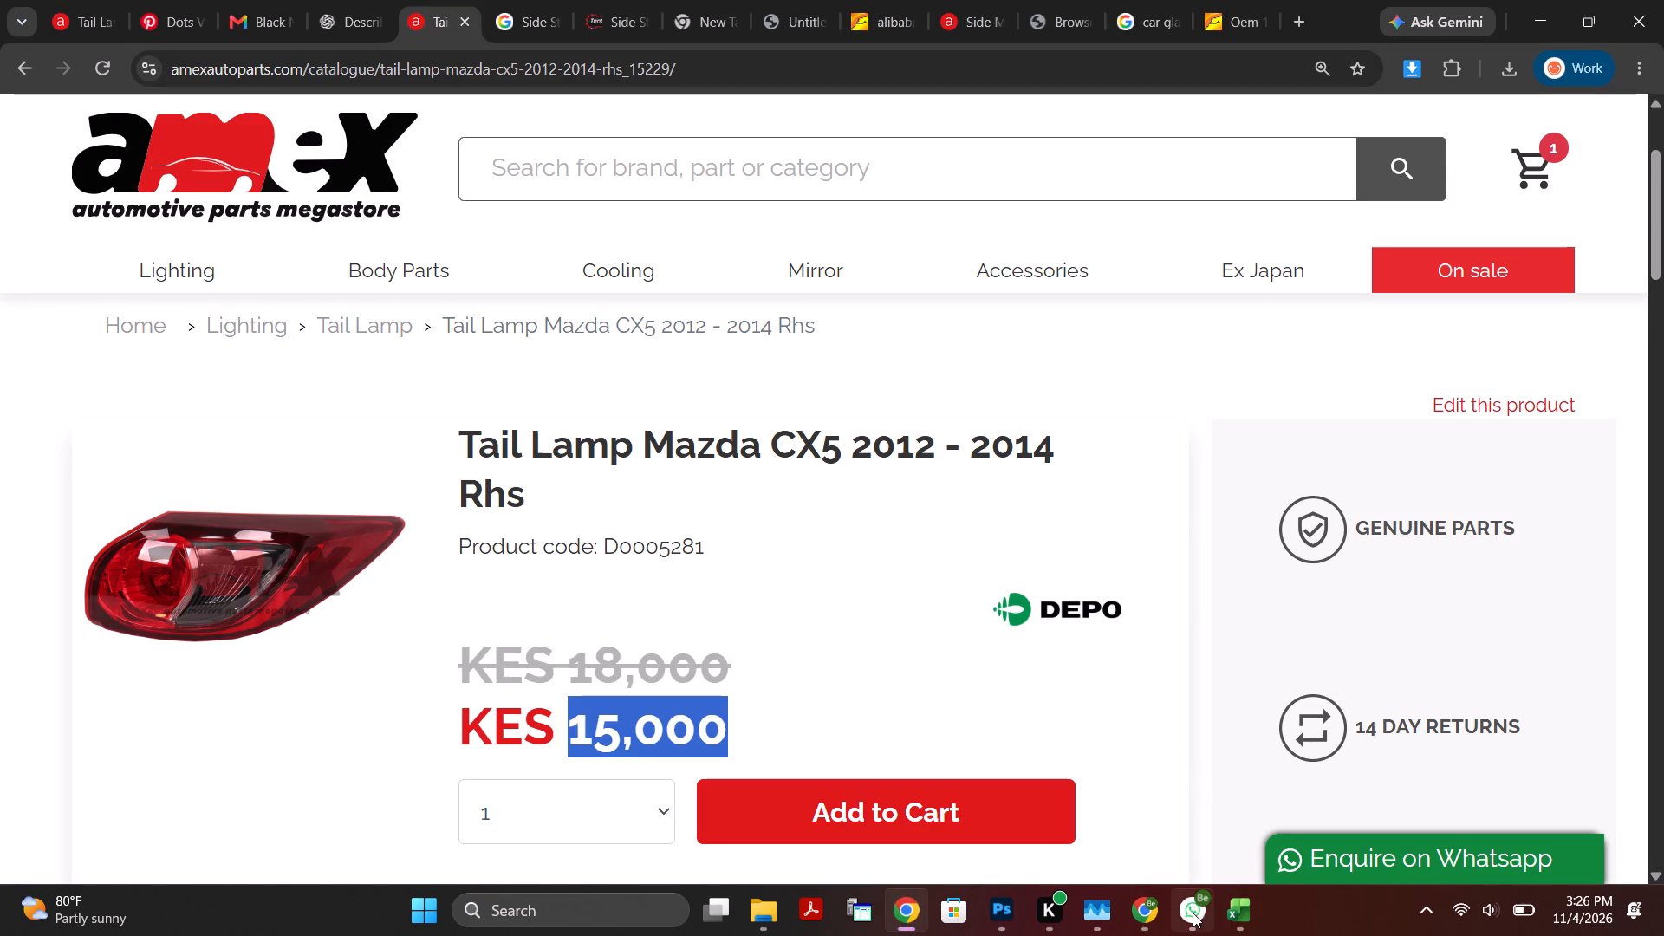
{"action": "left_click", "coordinate": [1235, 907]}
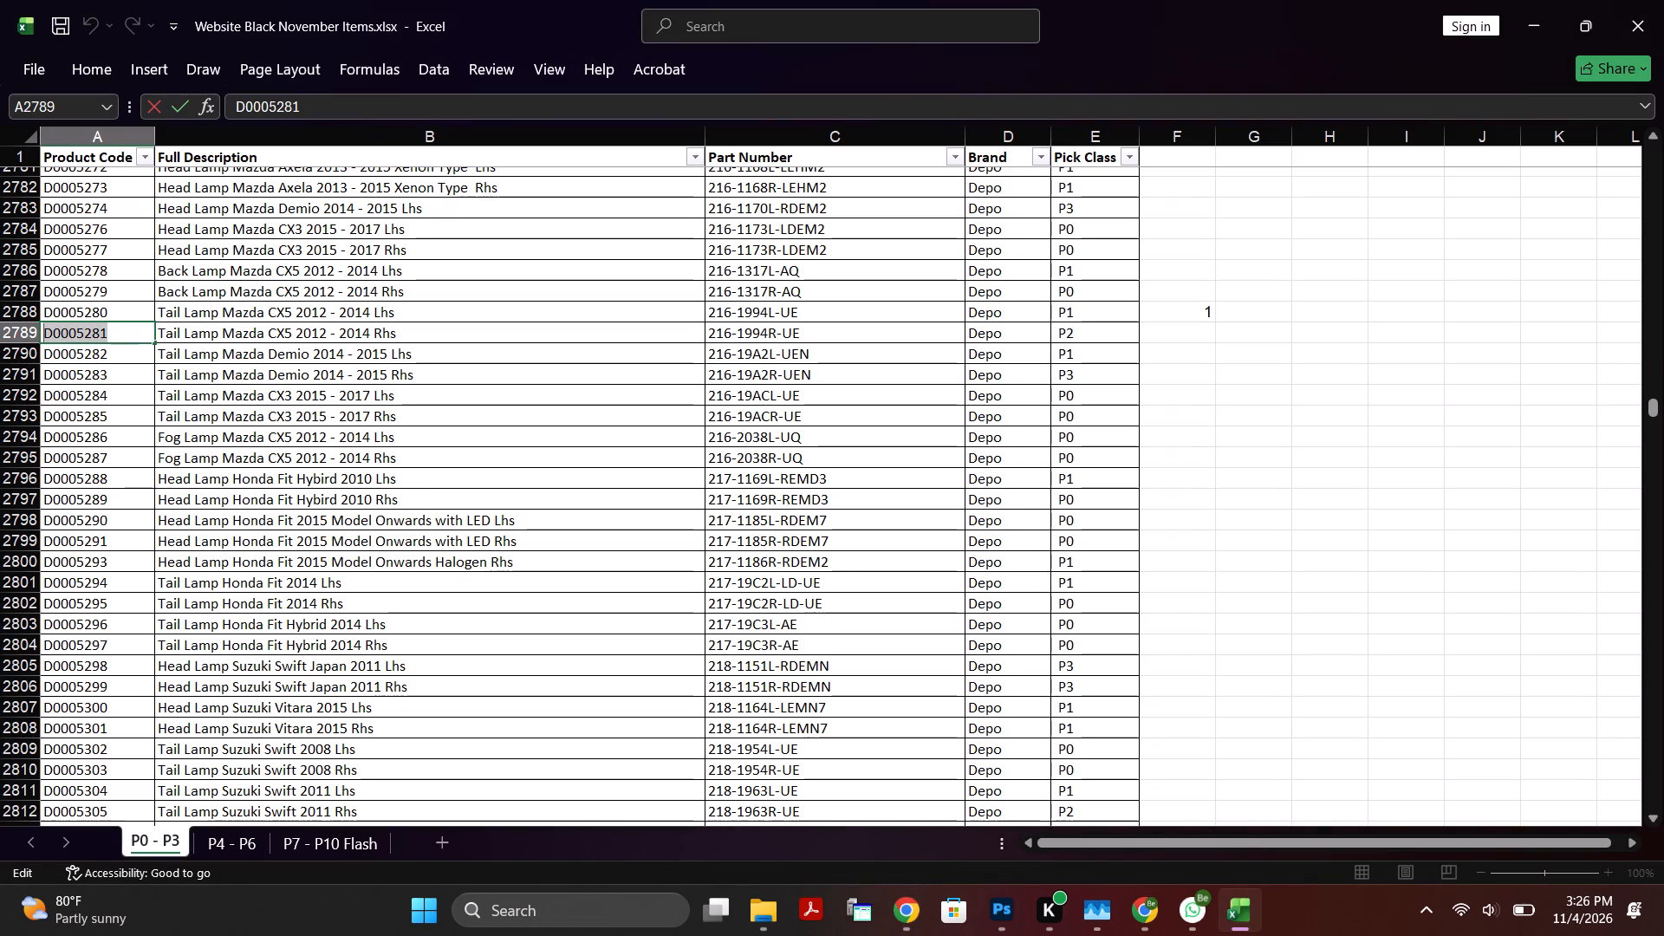
{"action": "left_click", "coordinate": [100, 360]}
{"action": "double_click", "coordinate": [105, 359]}
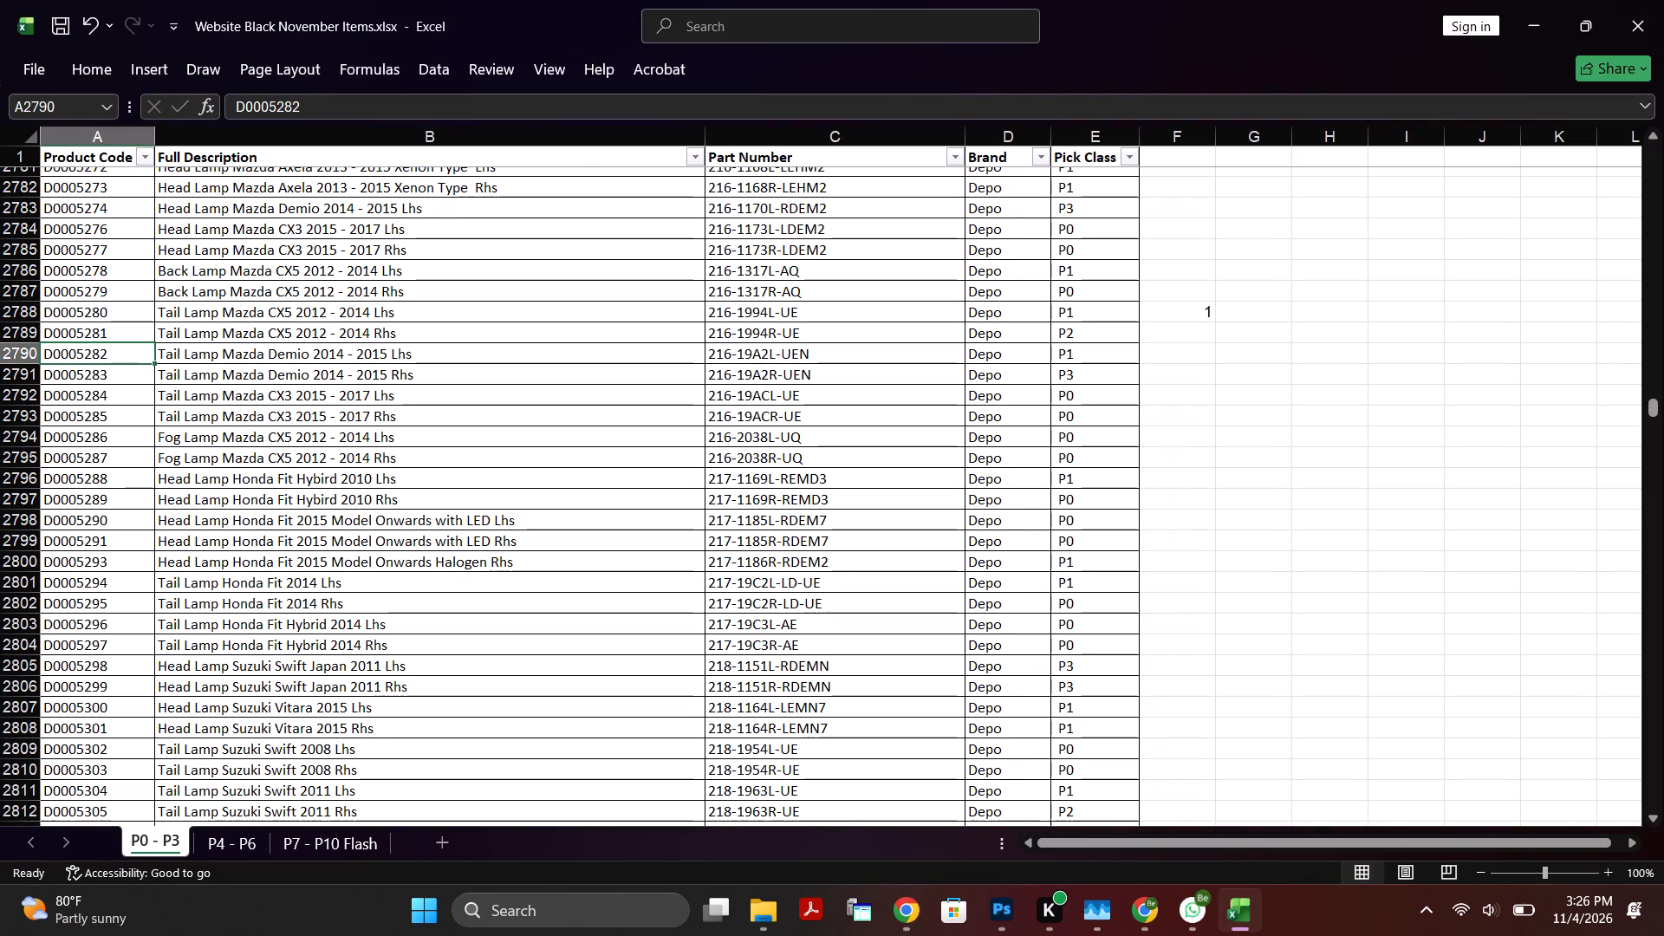
{"action": "left_click_drag", "start_coordinate": [119, 352], "coordinate": [0, 351]}
{"action": "key", "text": "ctrl+c"}
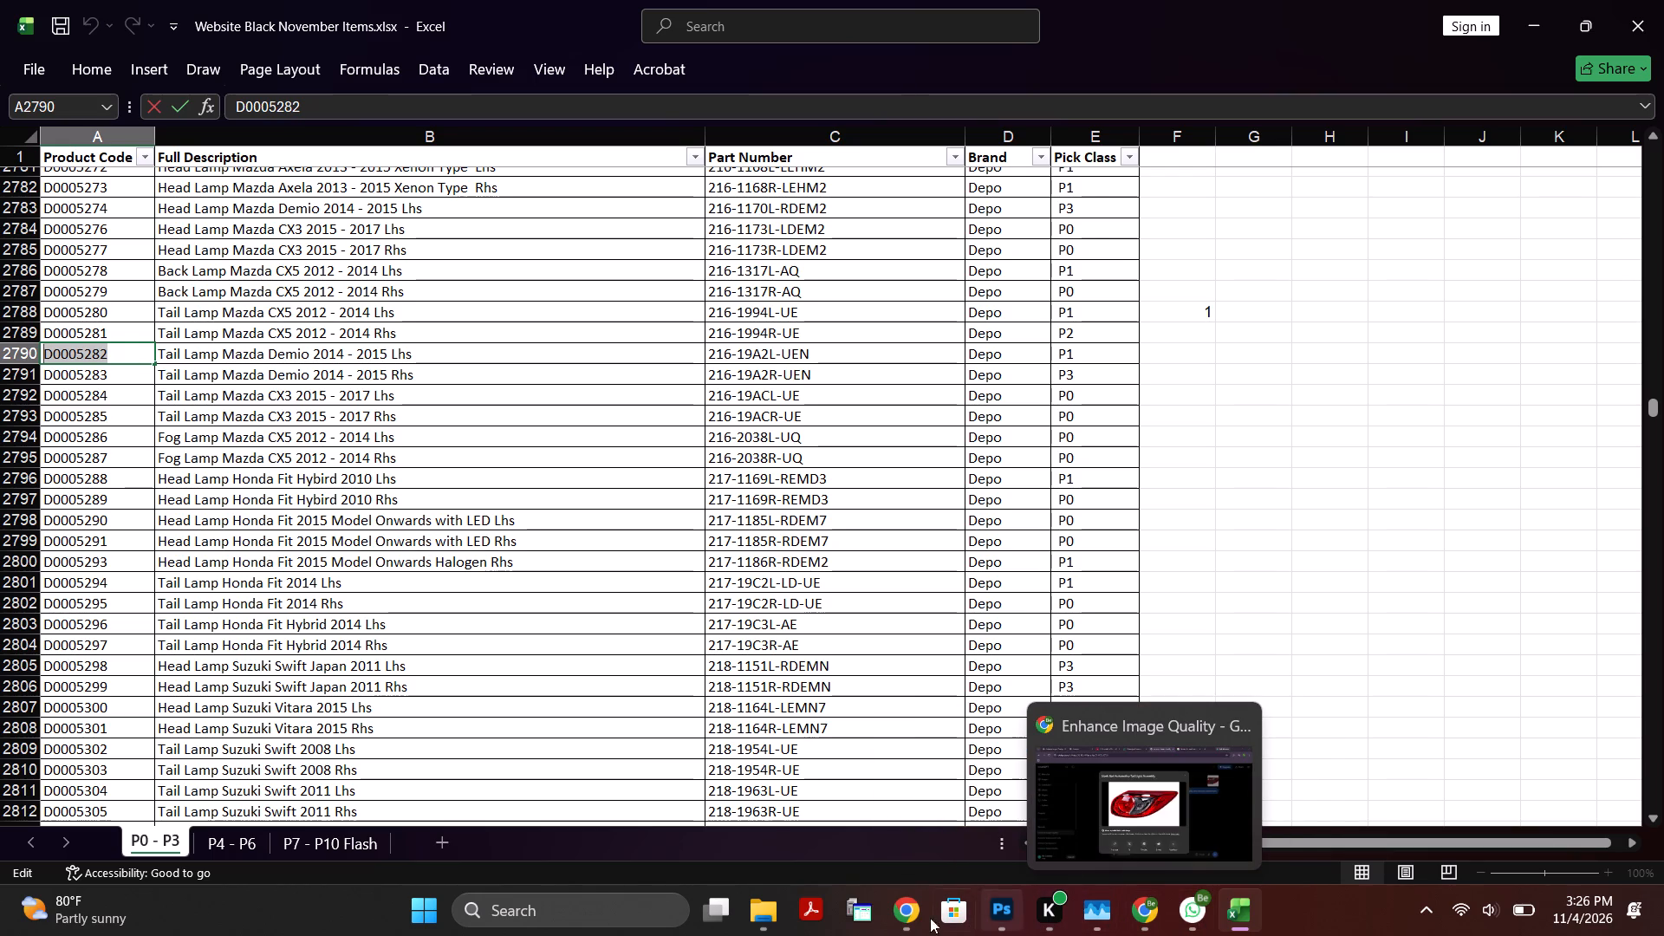
Search the Amex website in Chrome for D0005282 and open the Tail Lamp Mazda Demio 2014 - 2015 Lhs product page.
{"action": "left_click", "coordinate": [907, 918]}
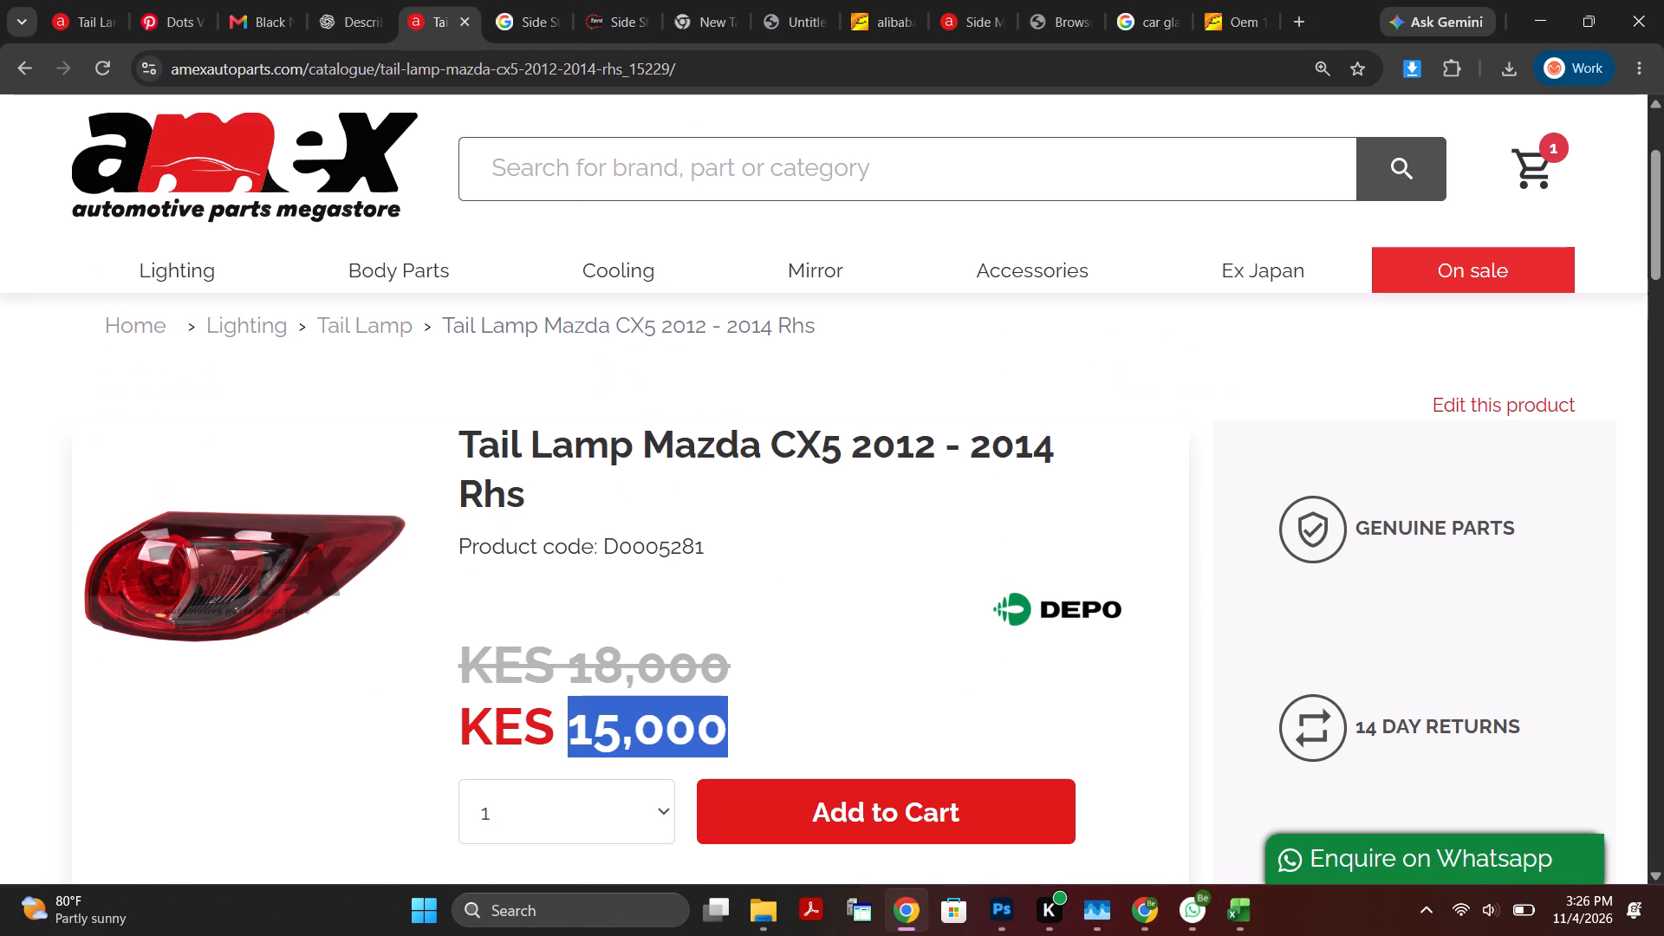
{"action": "left_click", "coordinate": [696, 166]}
{"action": "key", "text": "ctrl+v"}
{"action": "left_click", "coordinate": [1404, 170]}
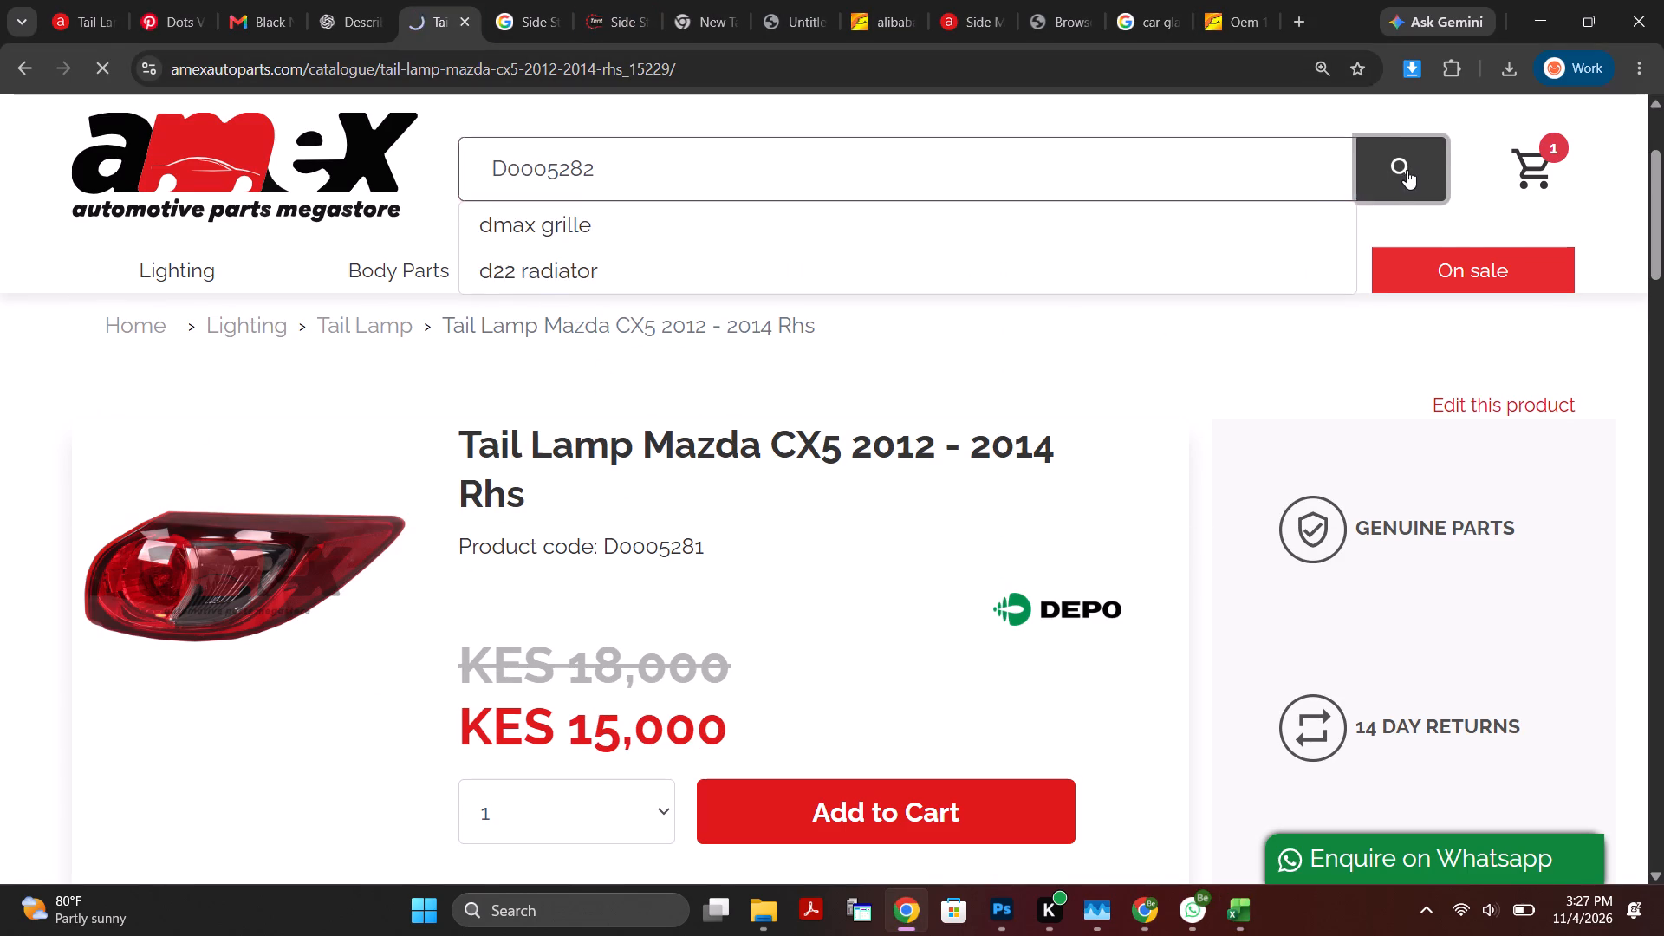
{"action": "scroll", "coordinate": [878, 554], "scroll_direction": "down", "scroll_amount": 7}
{"action": "scroll", "coordinate": [870, 569], "scroll_direction": "up", "scroll_amount": 1}
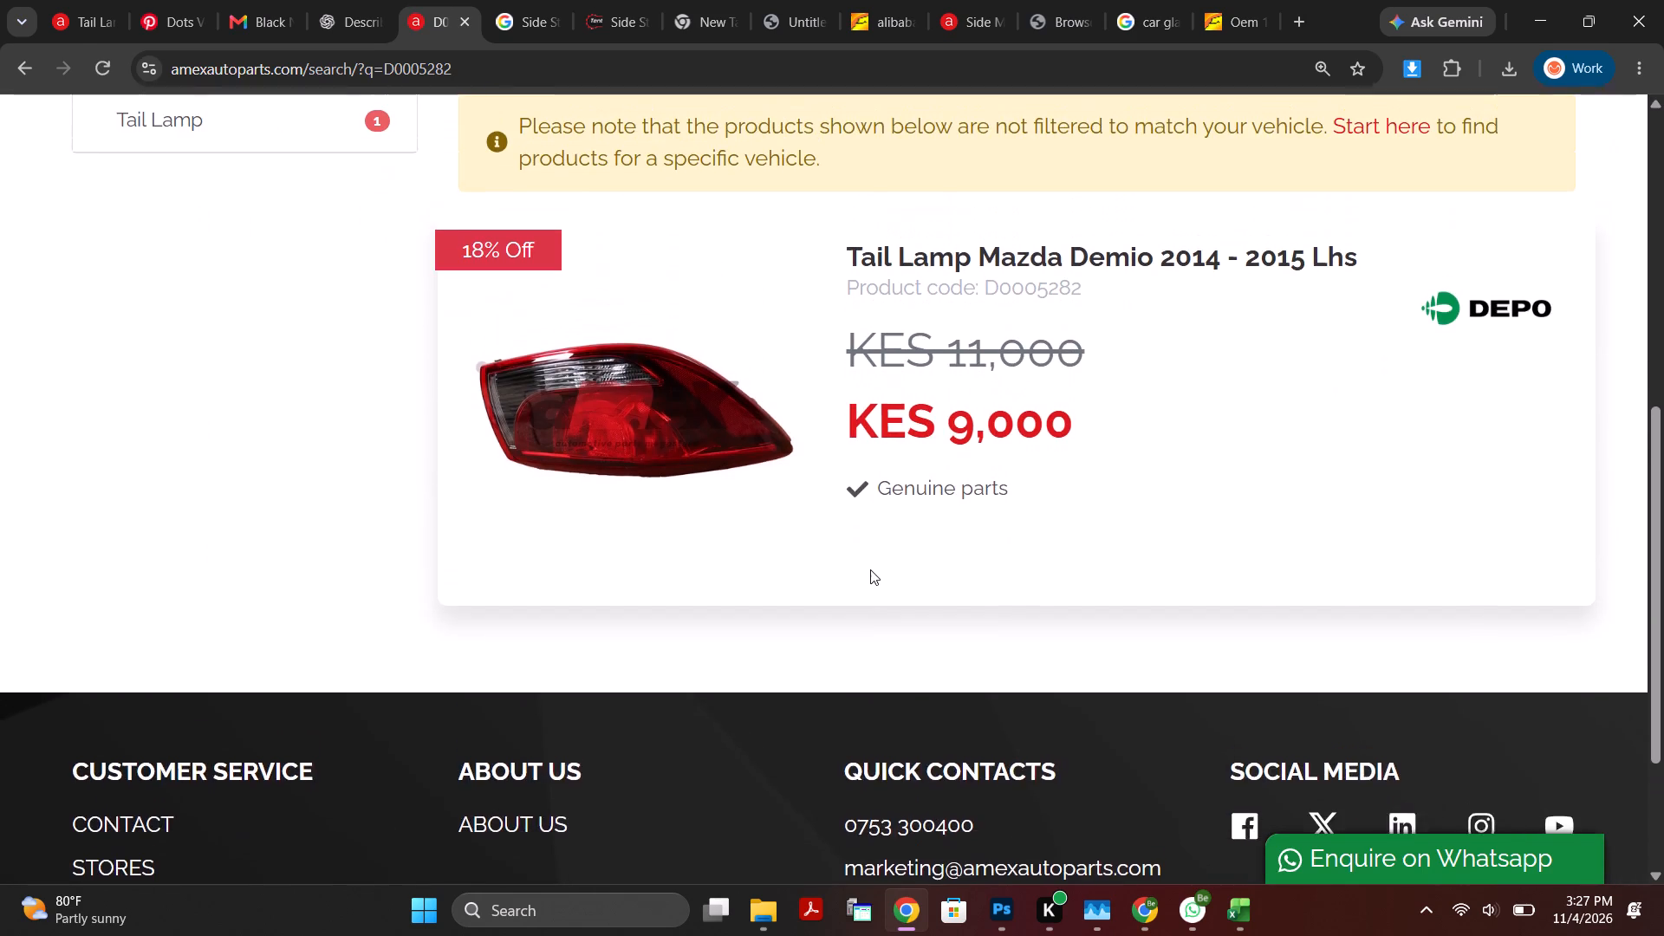
{"action": "scroll", "coordinate": [870, 569], "scroll_direction": "up", "scroll_amount": 1}
{"action": "left_click", "coordinate": [739, 506]}
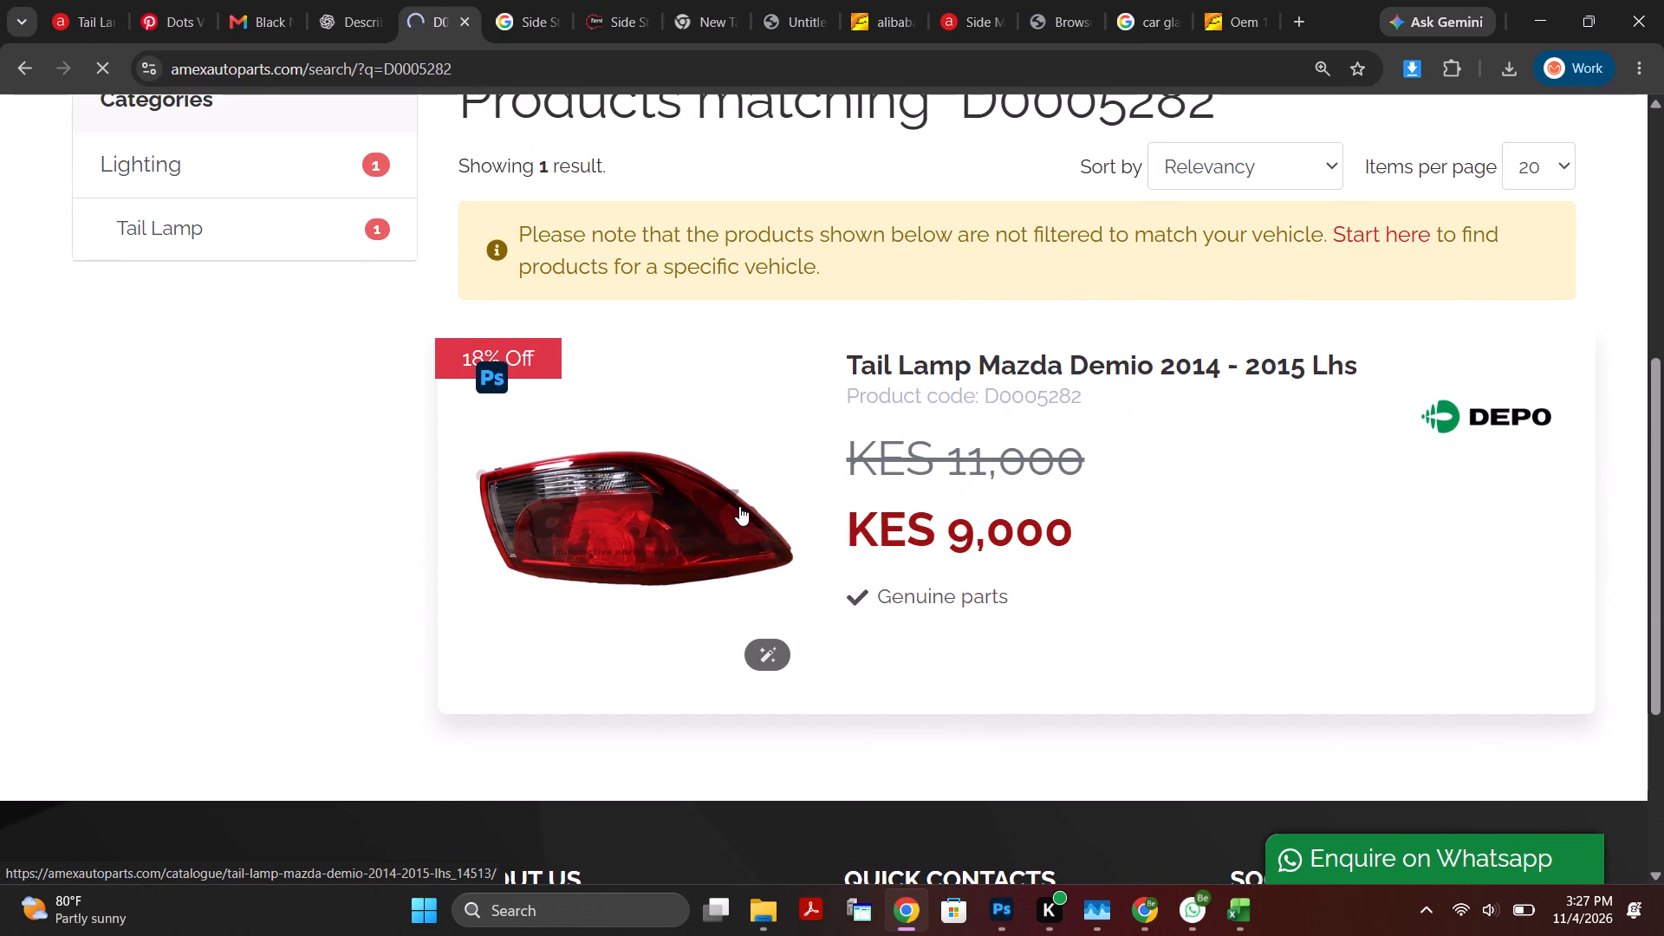
{"action": "scroll", "coordinate": [553, 705], "scroll_direction": "down", "scroll_amount": 3}
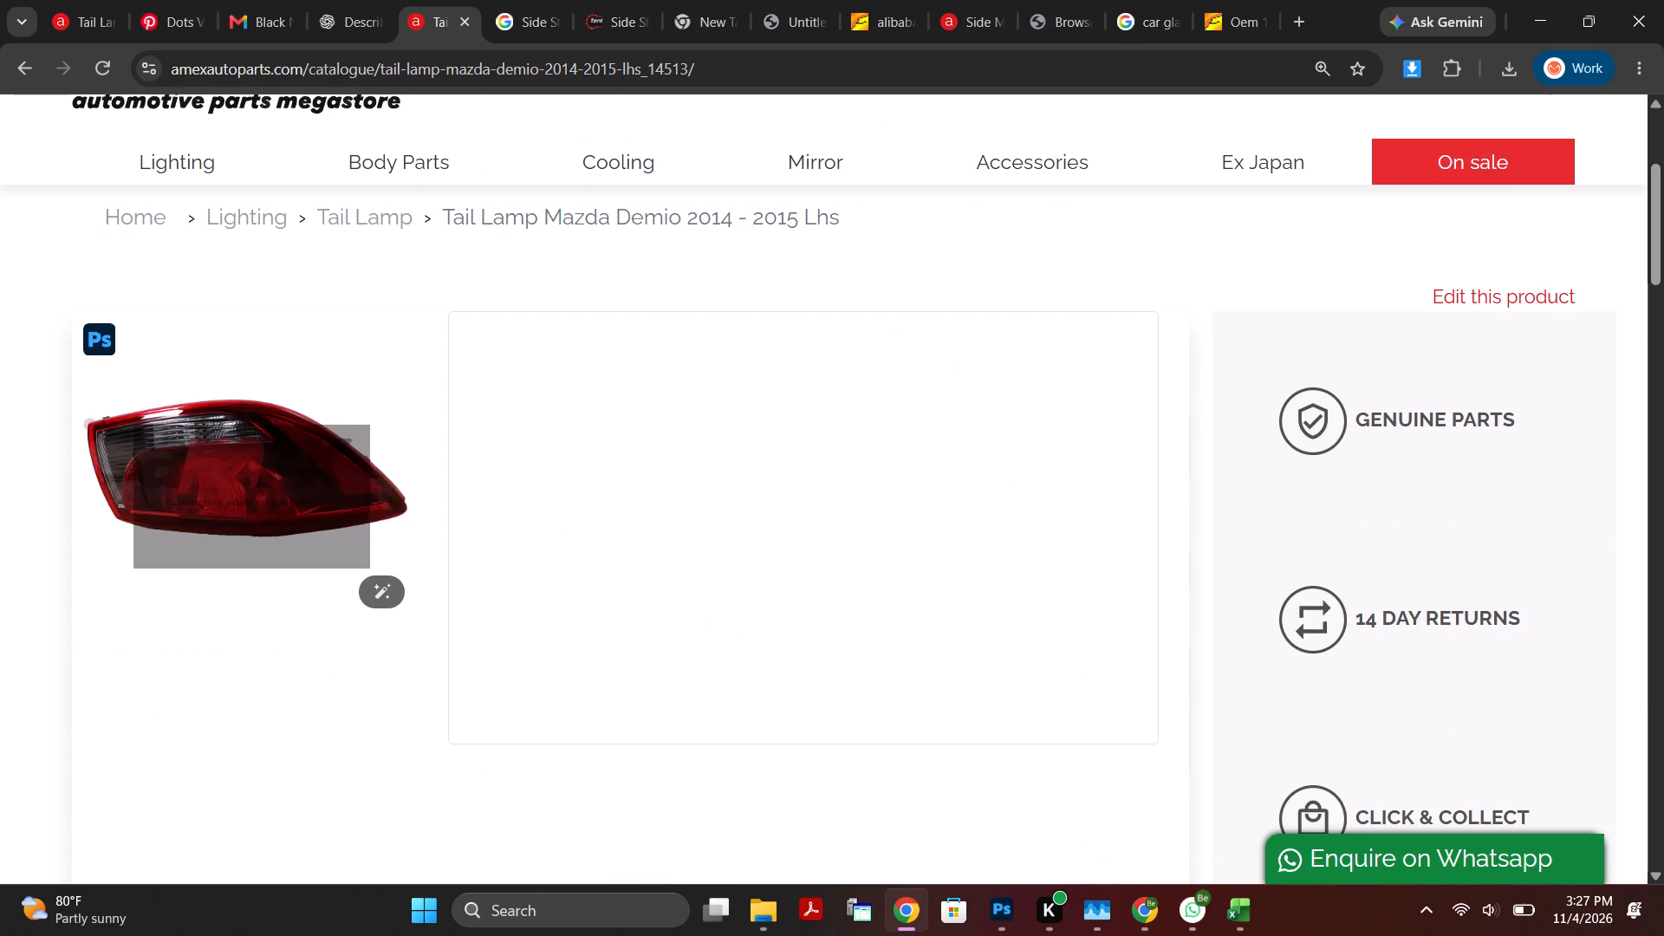
{"action": "left_click", "coordinate": [252, 497]}
{"action": "right_click", "coordinate": [576, 474]}
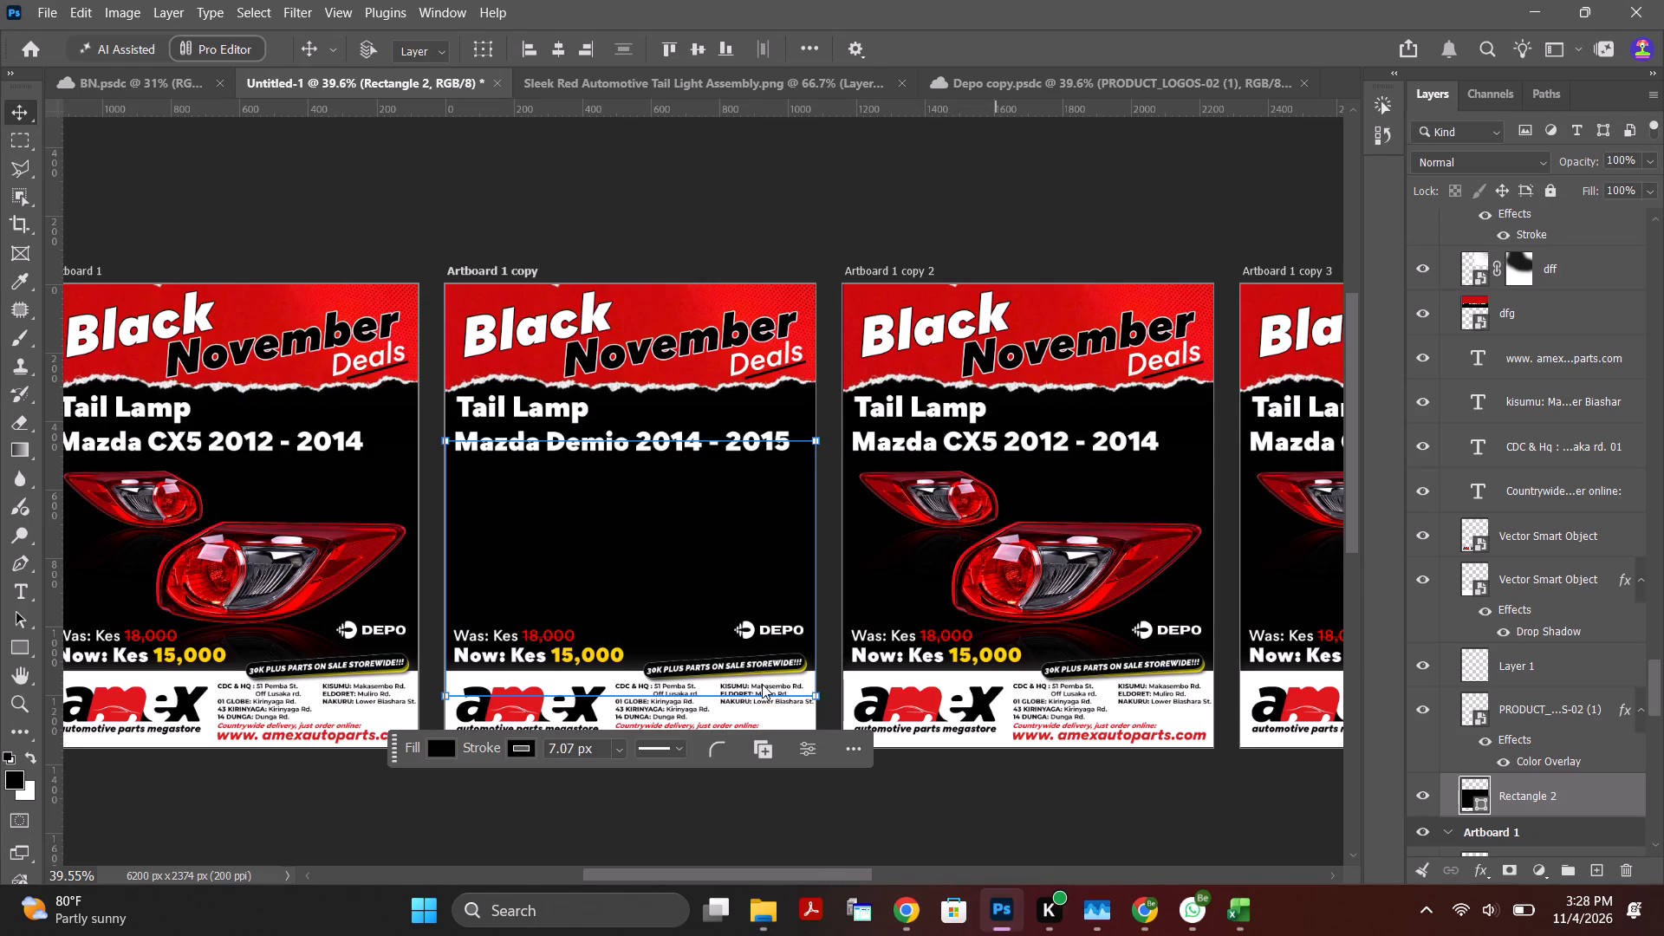
{"action": "left_click_drag", "start_coordinate": [762, 684], "coordinate": [630, 545]}
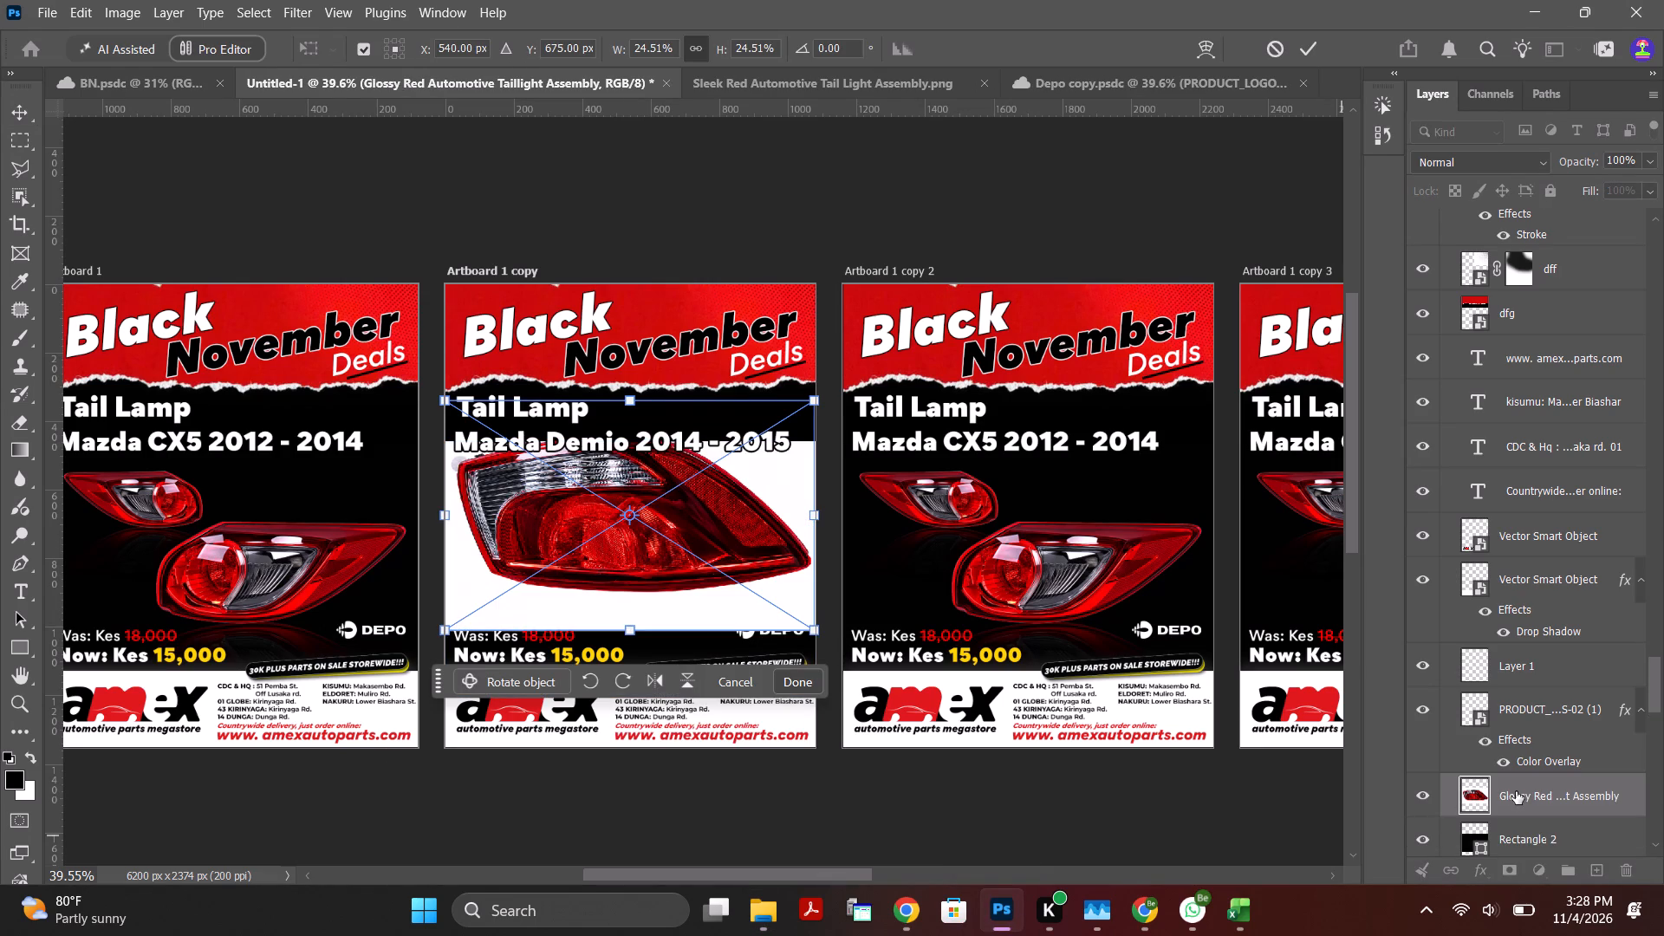
Convert the placed Glossy Red taillight layer to a smart object.
{"action": "right_click", "coordinate": [1492, 791]}
{"action": "right_click", "coordinate": [1548, 797]}
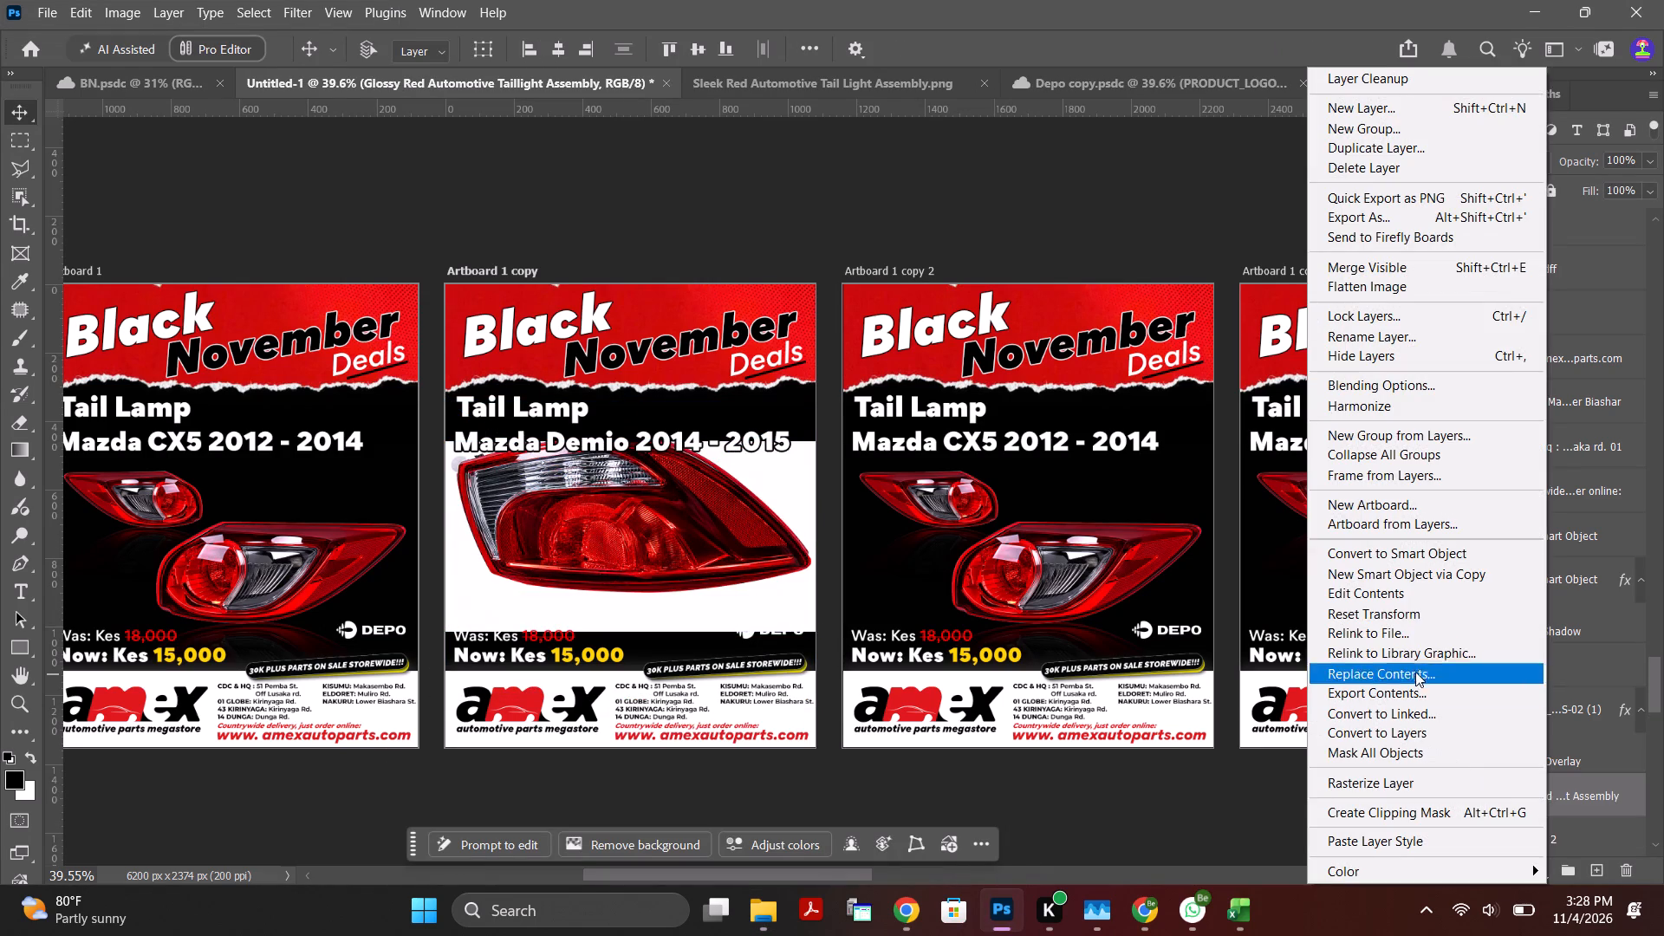
{"action": "left_click", "coordinate": [1441, 552]}
Open the taillight smart object's contents, mask out the white background using Select subject, and save and close it.
{"action": "double_click", "coordinate": [1483, 809]}
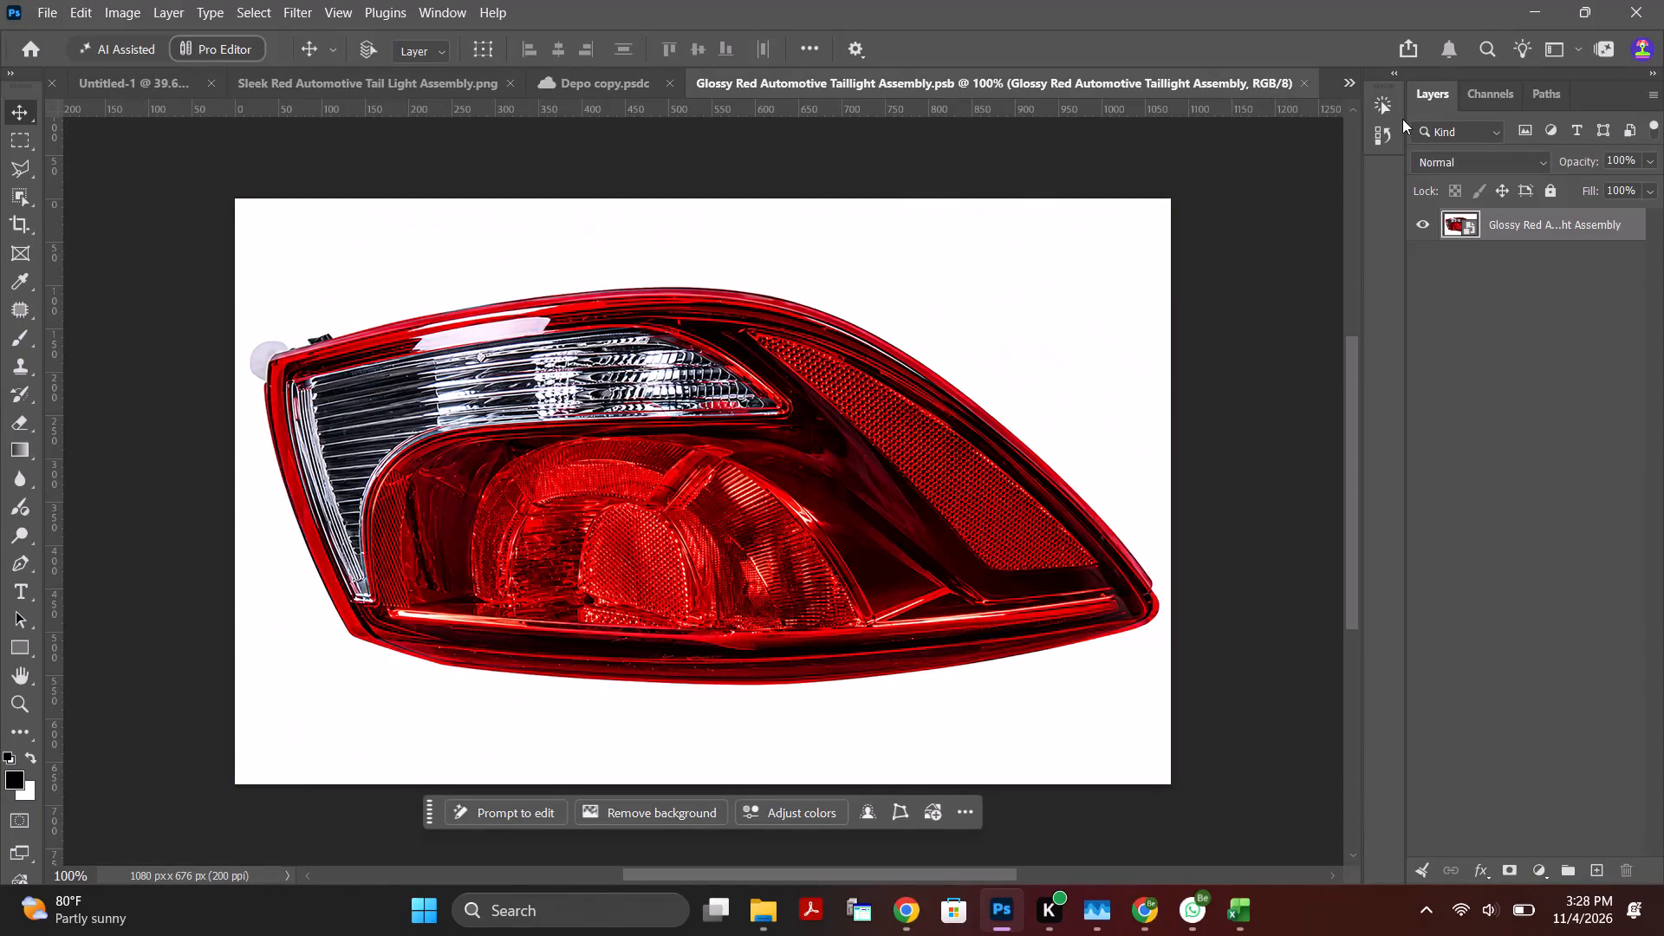
{"action": "left_click", "coordinate": [1394, 107]}
{"action": "left_click", "coordinate": [1232, 473]}
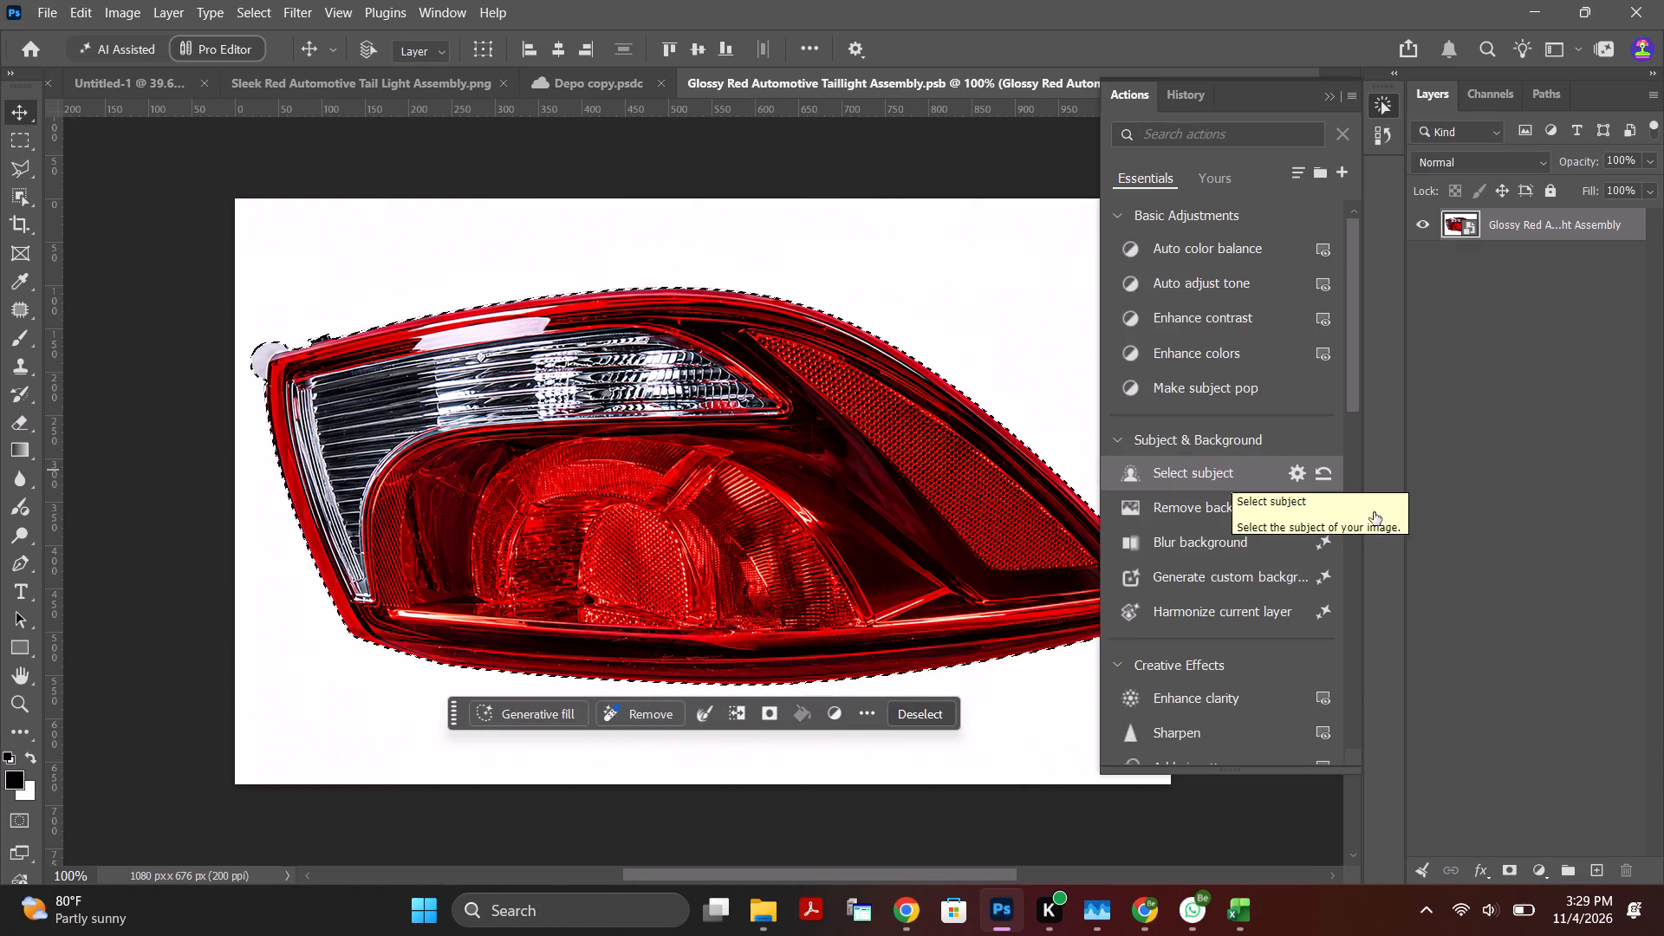
{"action": "left_click", "coordinate": [1513, 880]}
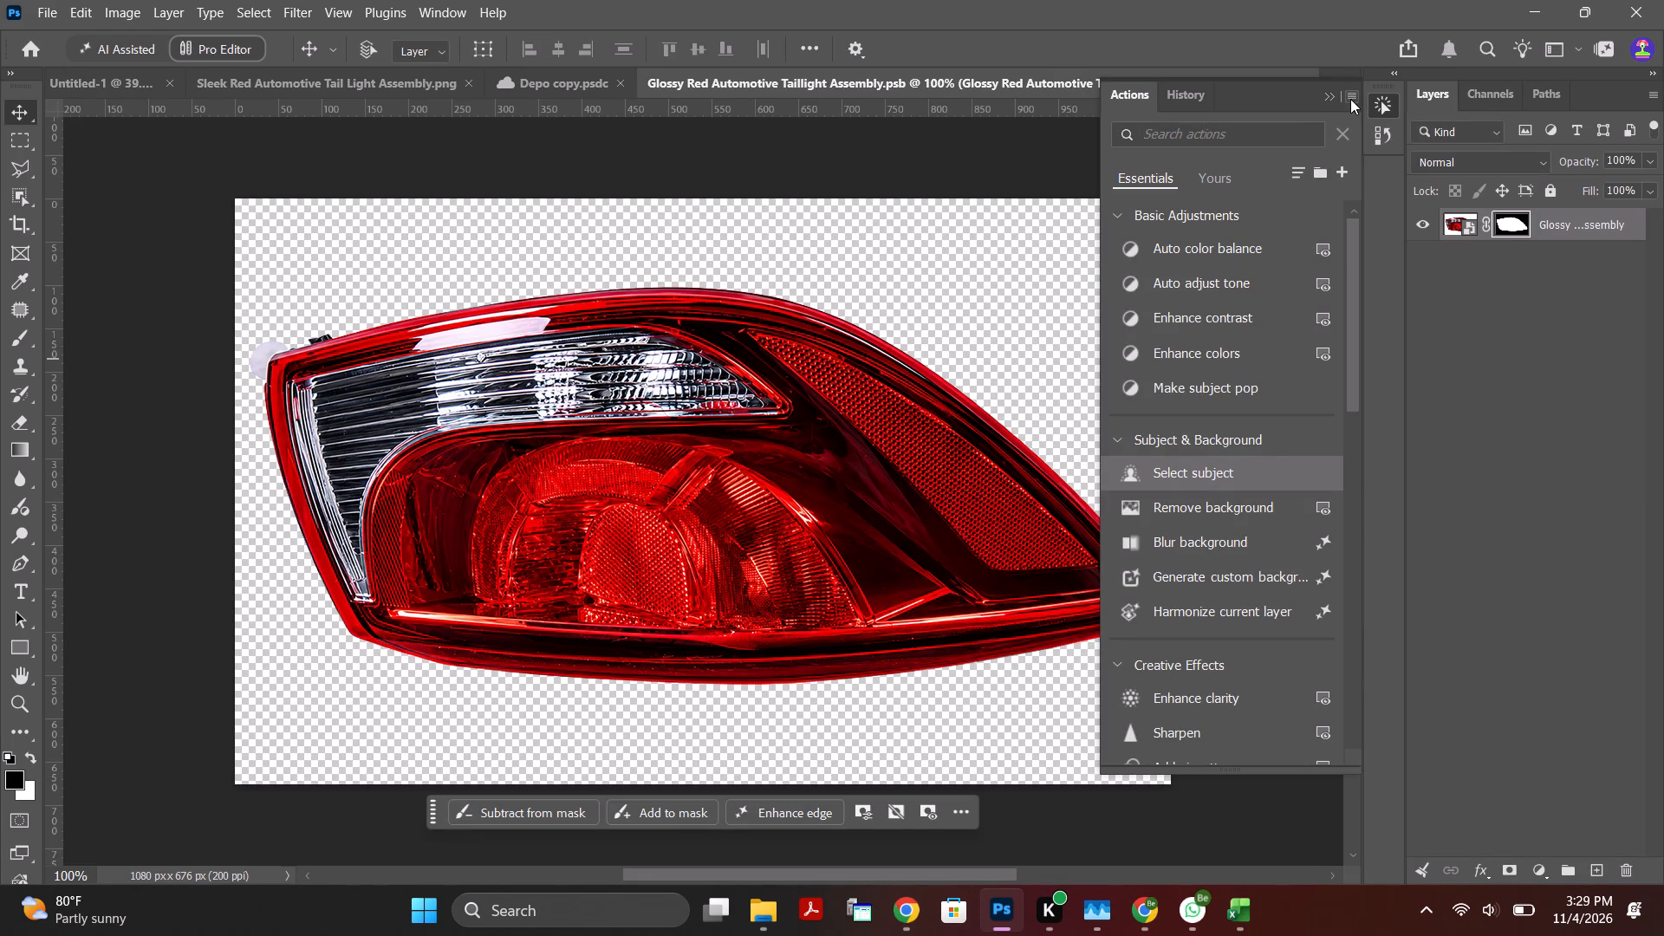
{"action": "left_click", "coordinate": [1325, 87]}
{"action": "left_click", "coordinate": [1330, 96]}
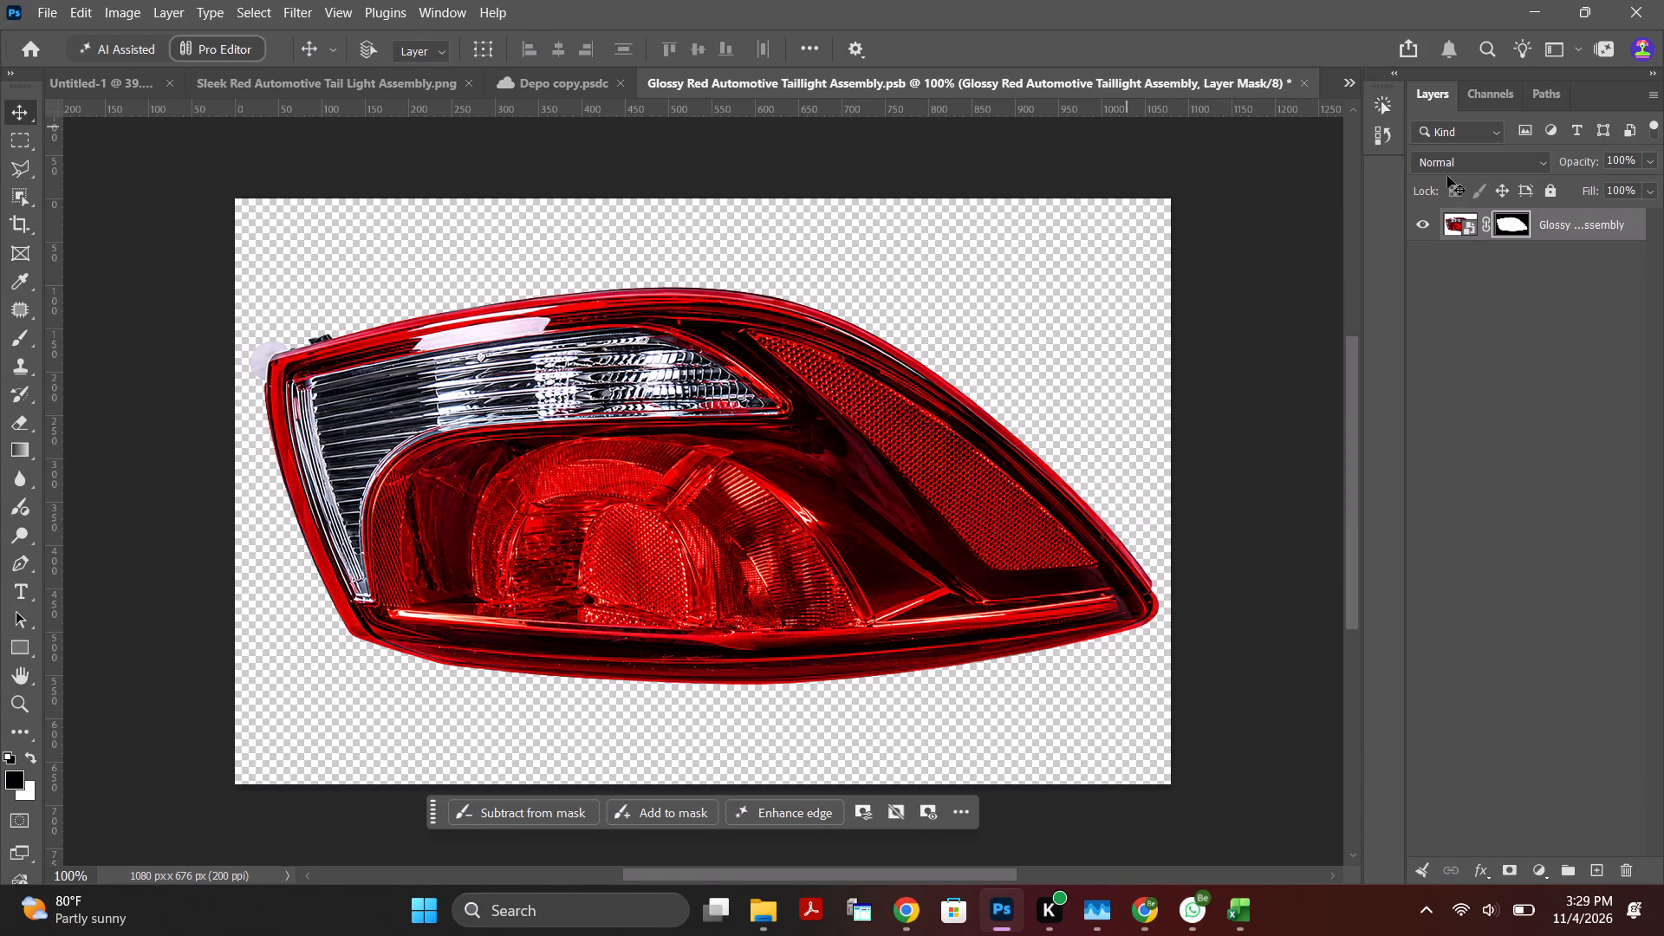
{"action": "left_click", "coordinate": [1305, 78]}
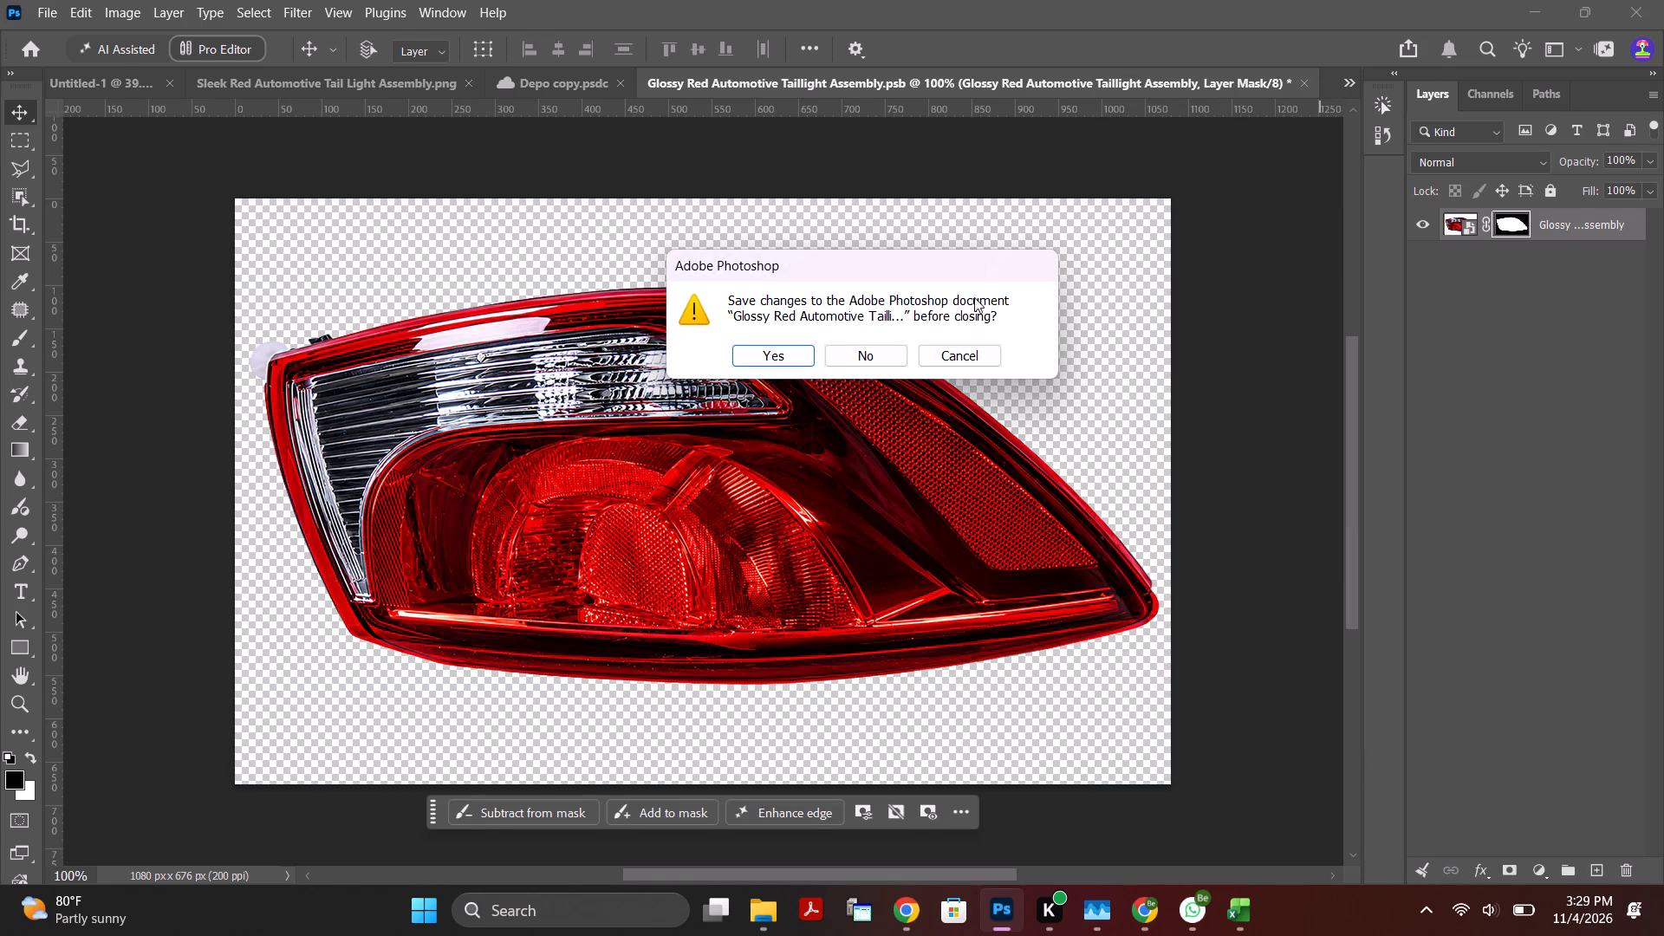
{"action": "left_click", "coordinate": [777, 355]}
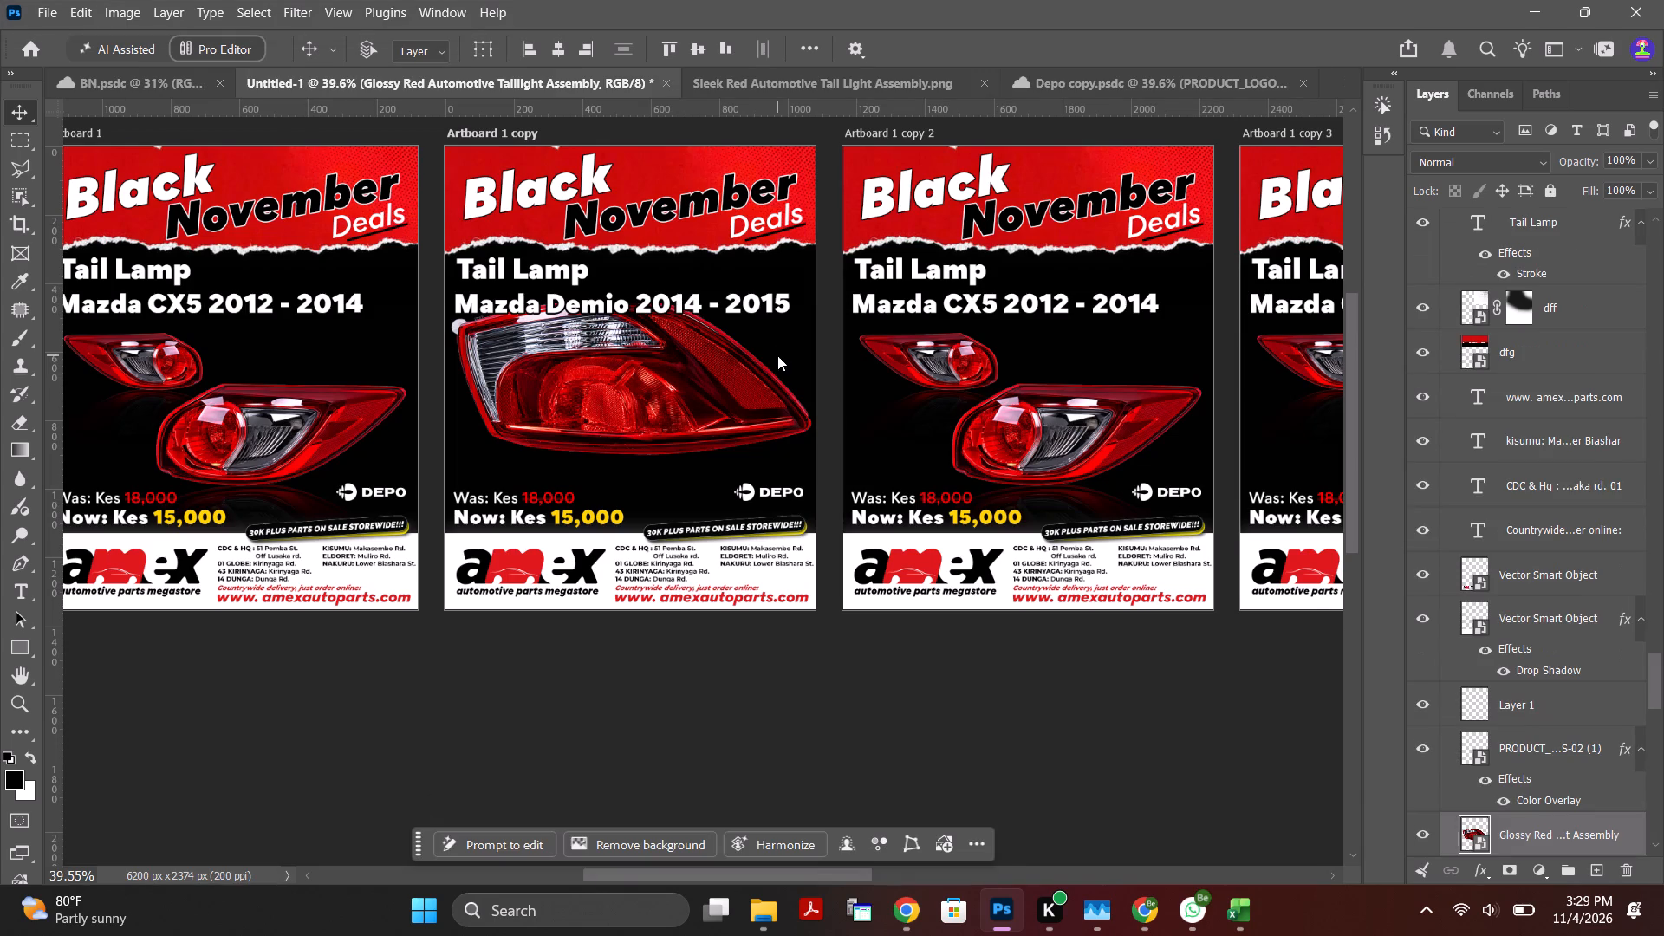
Scale the tail lamp to about 71% and position it above the DEPO logo on Artboard 1 copy, at about X 667, Y 806 px.
{"action": "key", "text": "ctrl+t"}
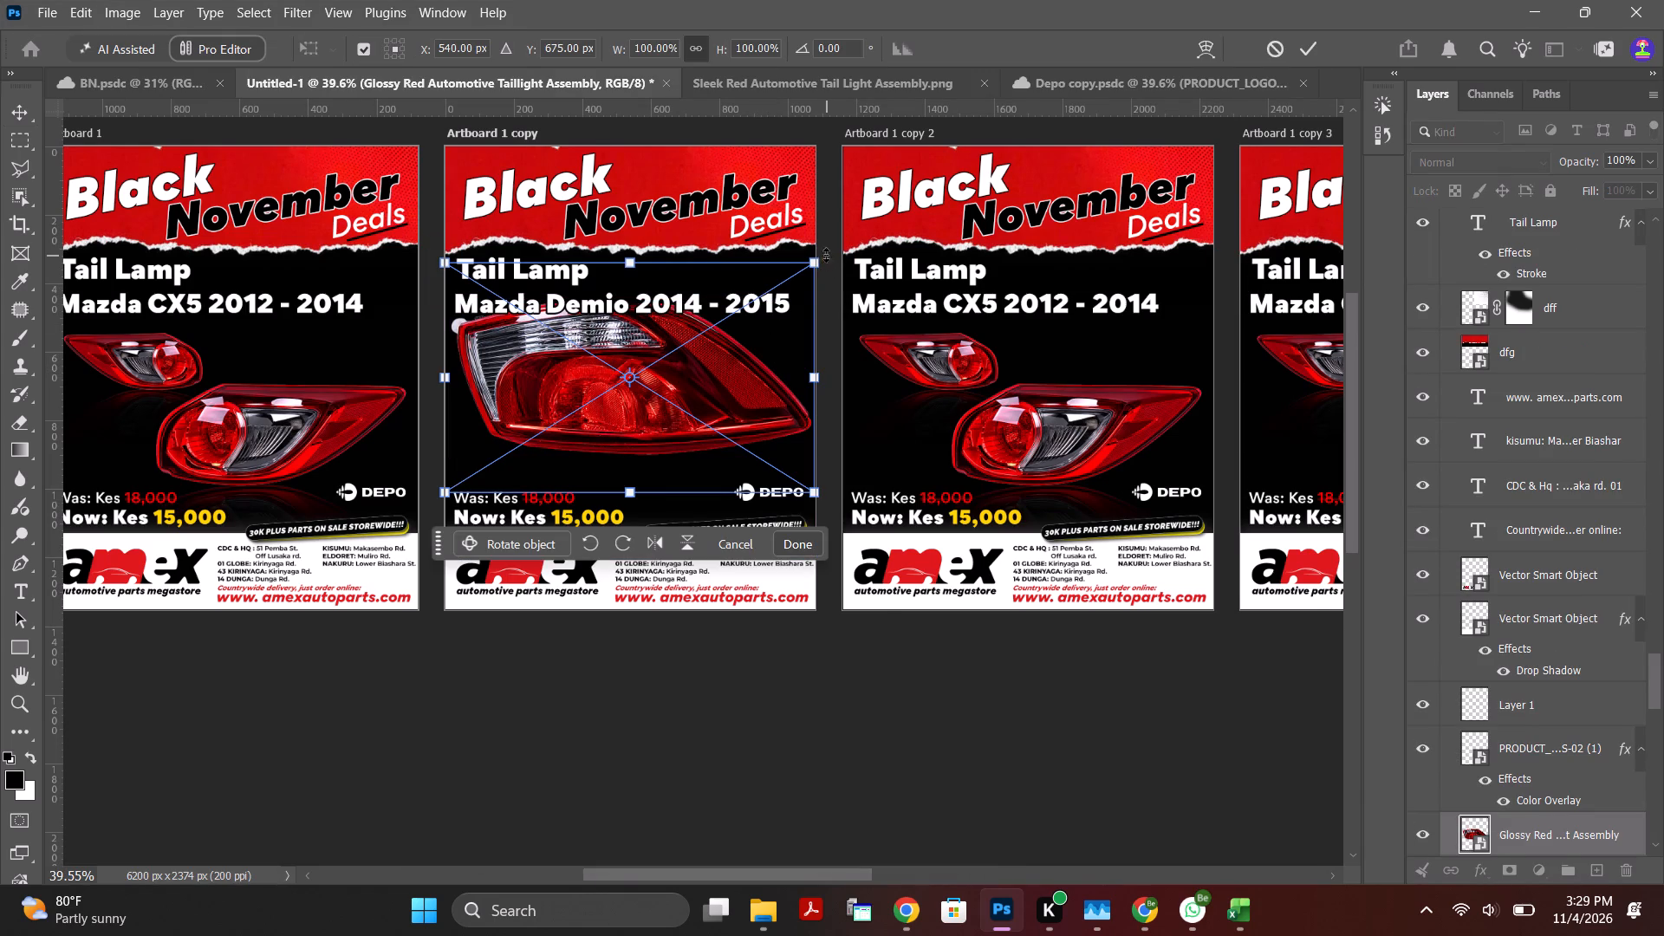
{"action": "left_click_drag", "start_coordinate": [818, 260], "coordinate": [739, 313]}
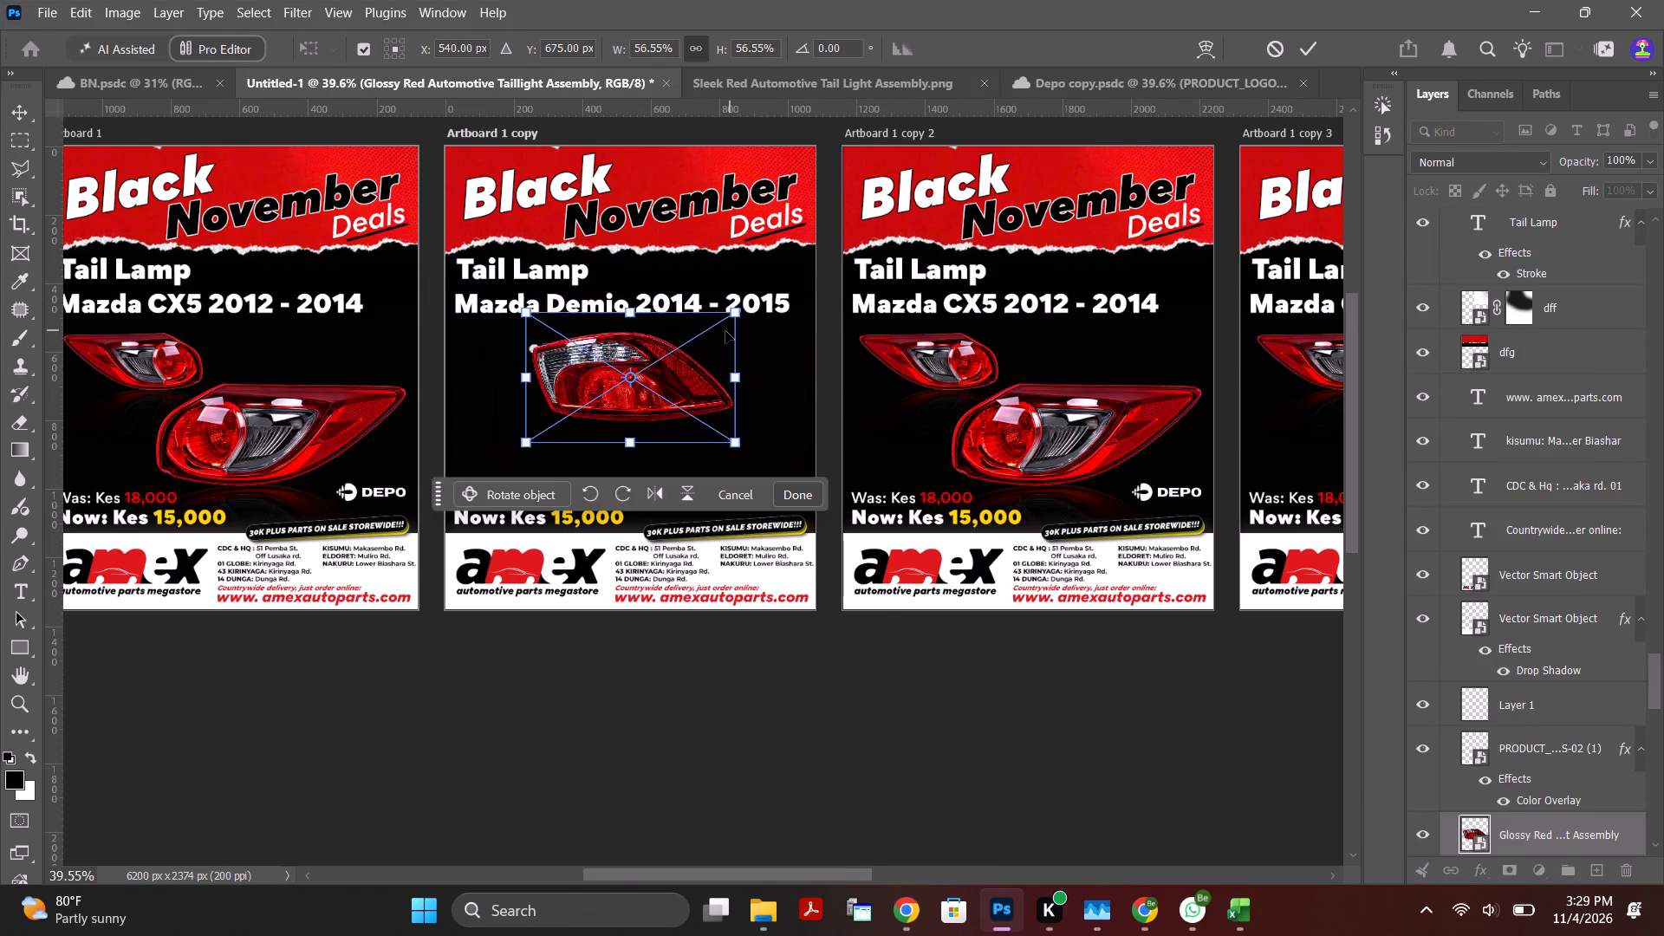
{"action": "scroll", "coordinate": [694, 282], "scroll_direction": "up", "scroll_amount": 4, "text": "alt"}
{"action": "left_click_drag", "start_coordinate": [685, 413], "coordinate": [770, 509]}
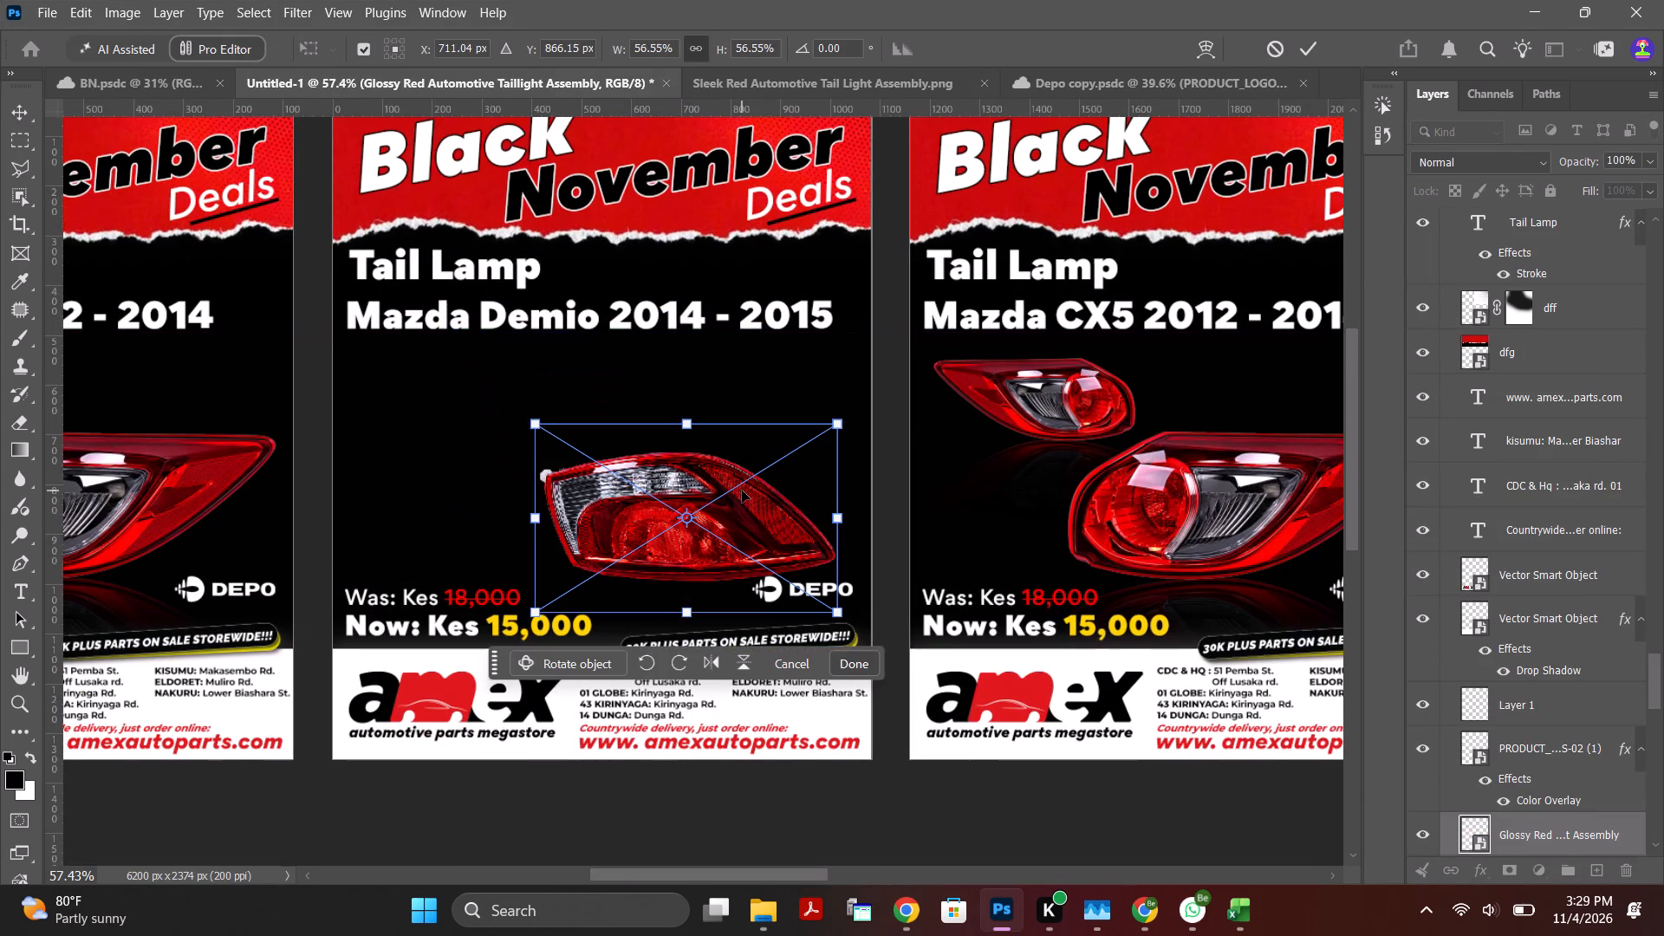
{"action": "left_click_drag", "start_coordinate": [748, 511], "coordinate": [739, 485]}
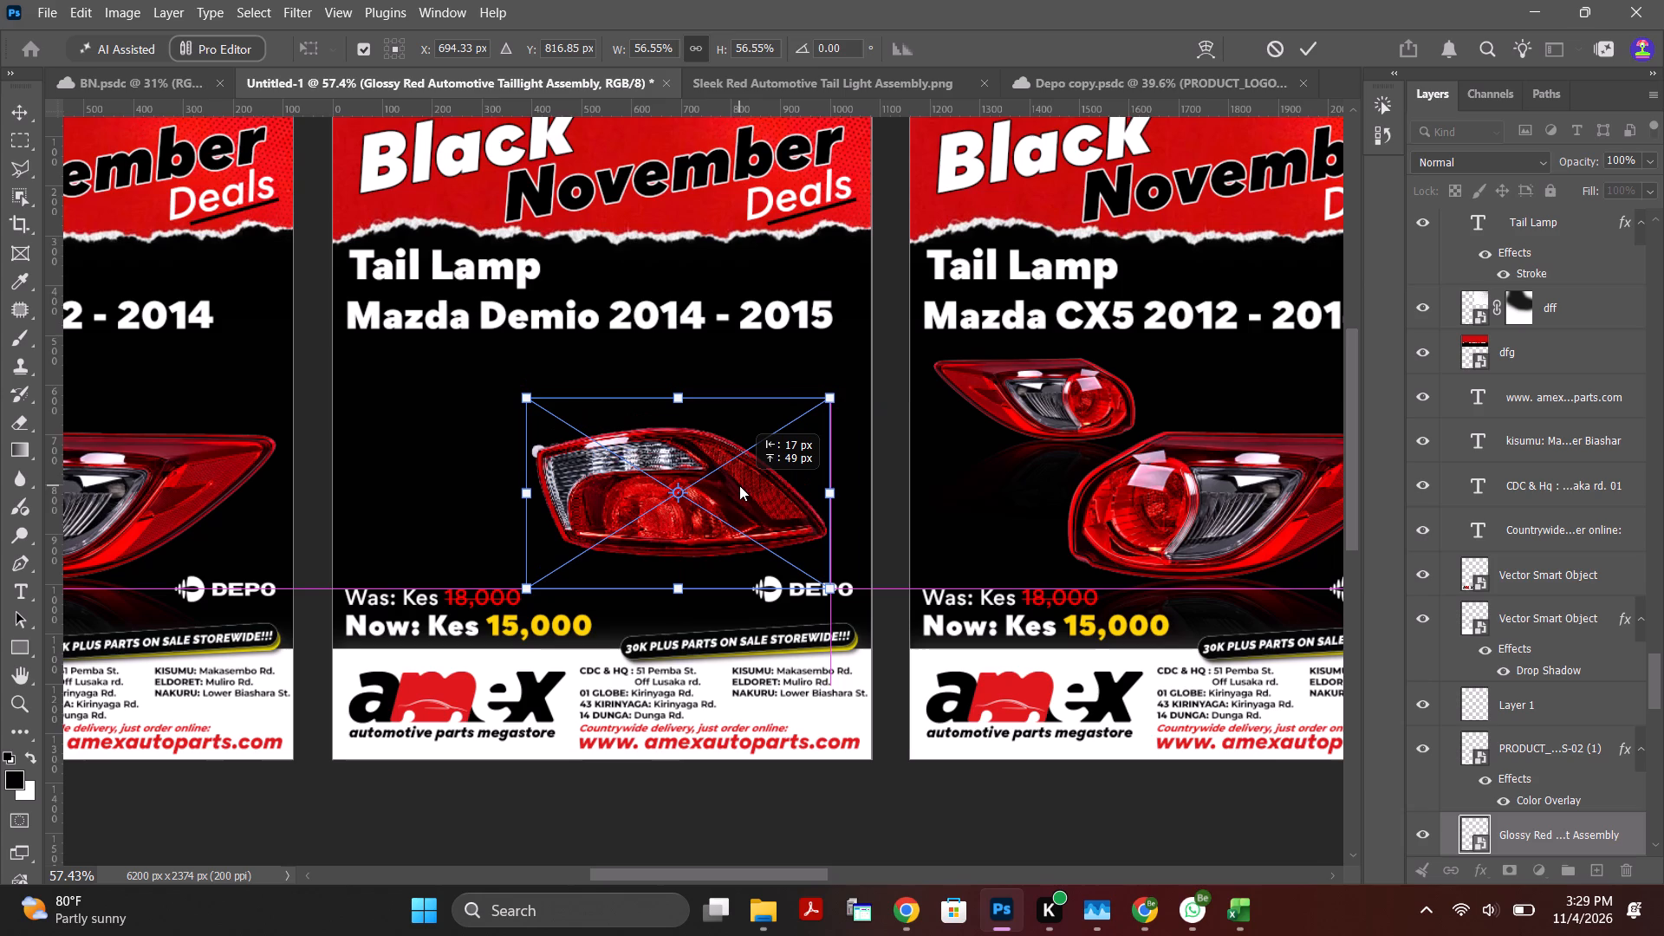
{"action": "left_click_drag", "start_coordinate": [739, 485], "coordinate": [747, 489]}
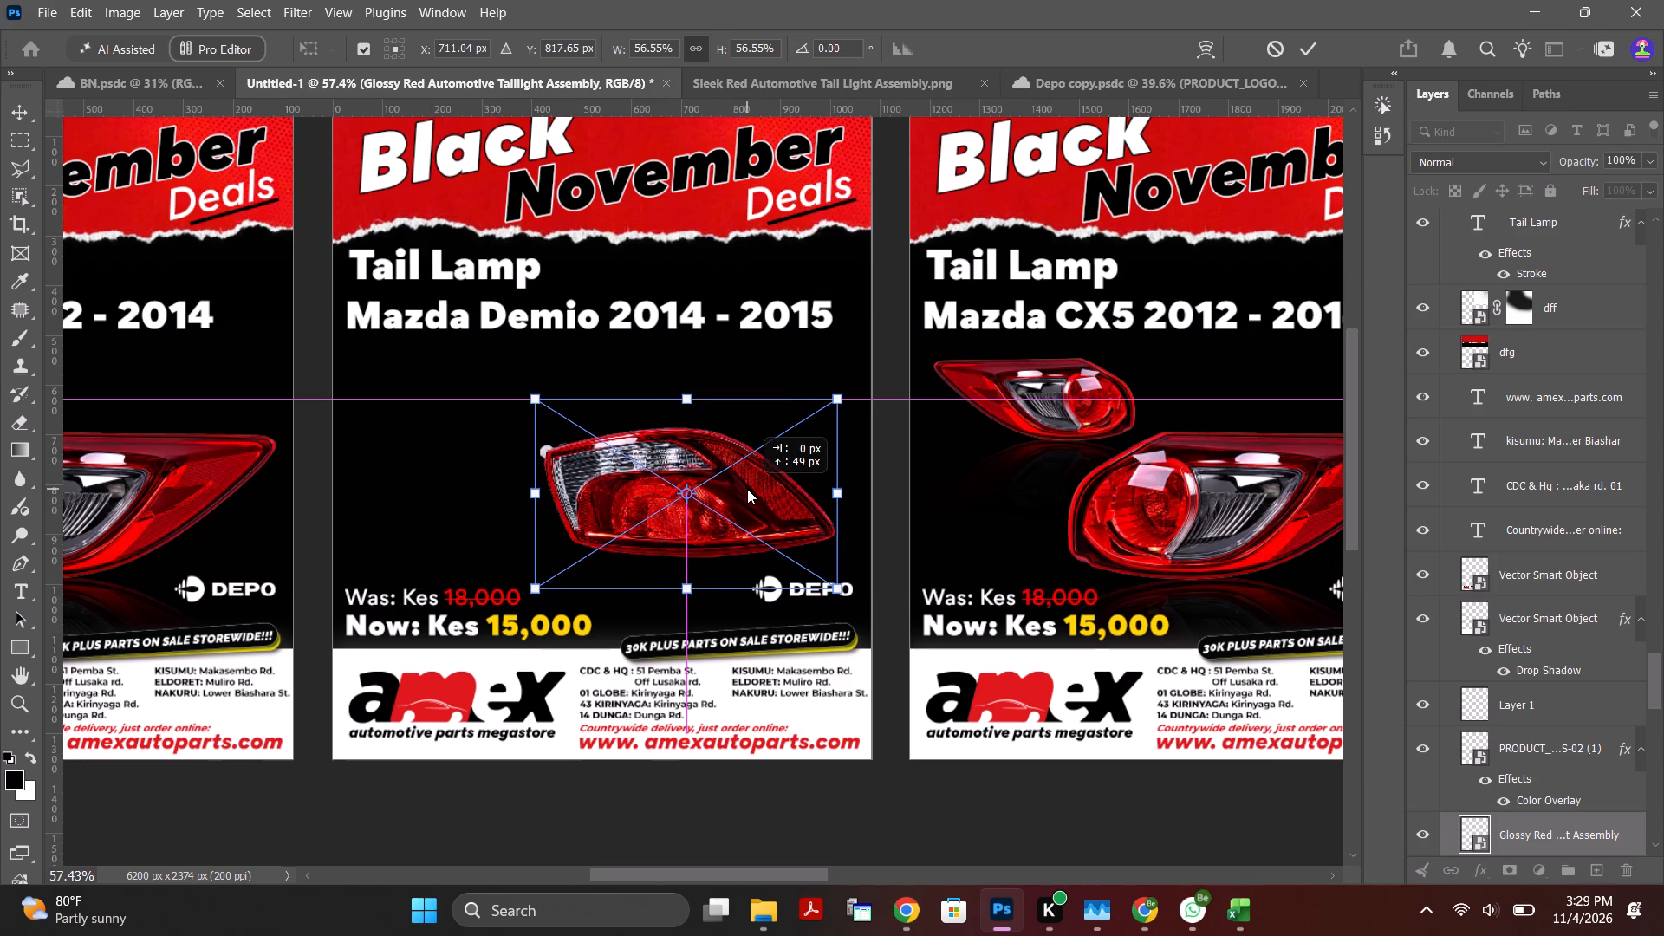
{"action": "left_click_drag", "start_coordinate": [747, 489], "coordinate": [752, 490]}
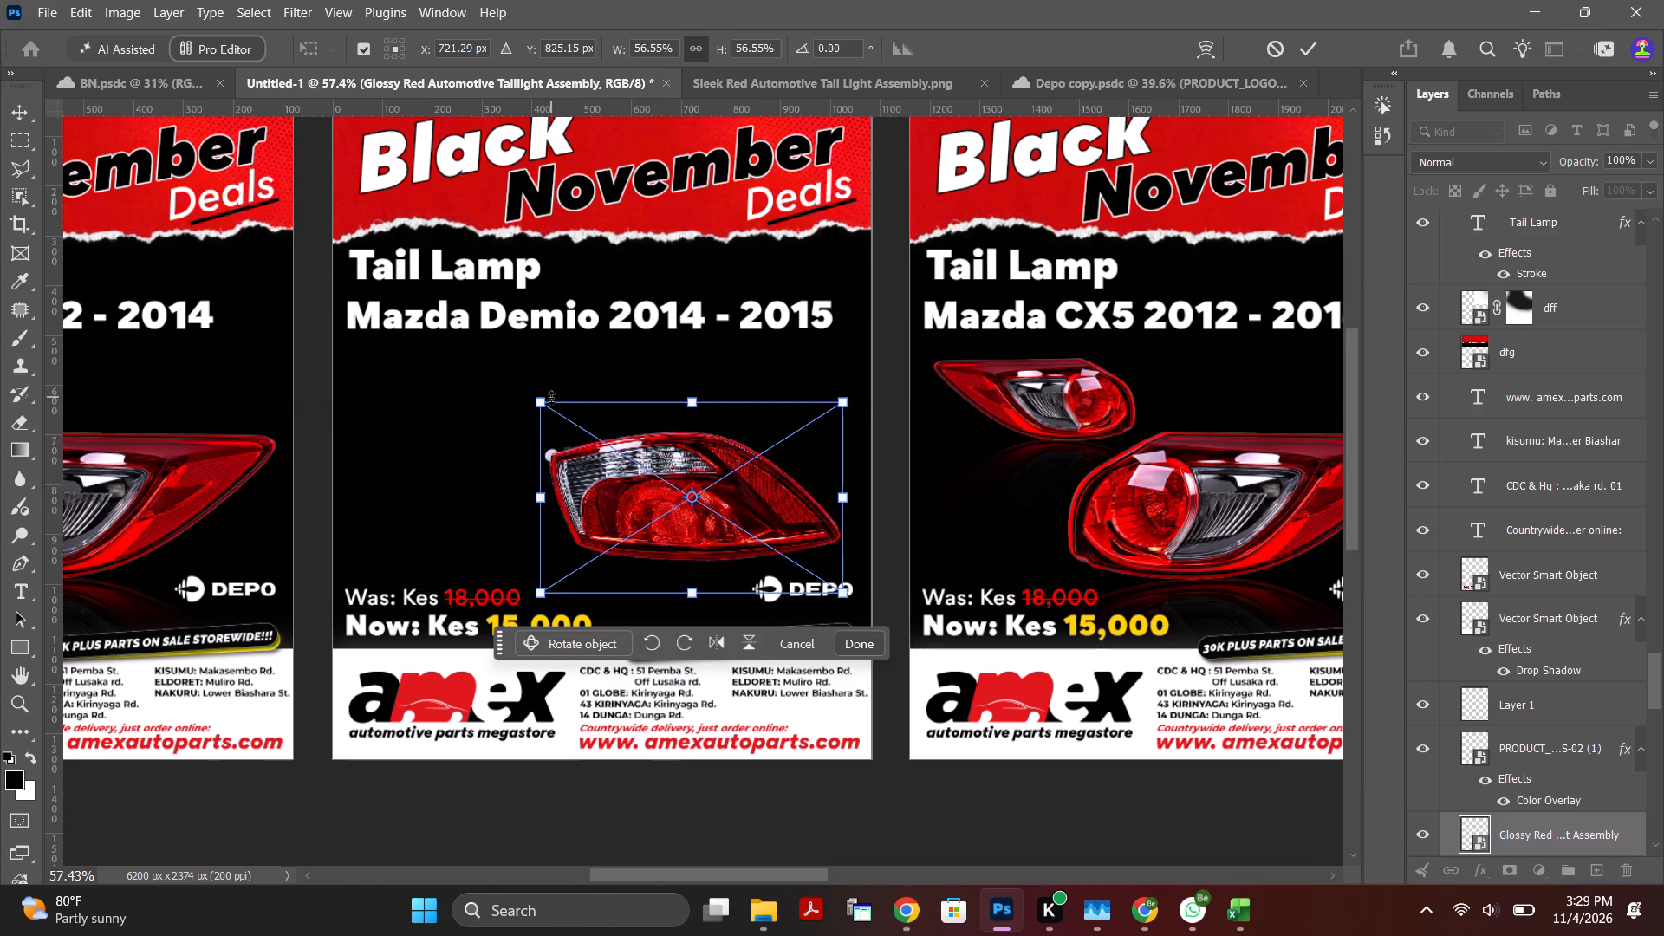
{"action": "left_click_drag", "start_coordinate": [540, 400], "coordinate": [503, 372]}
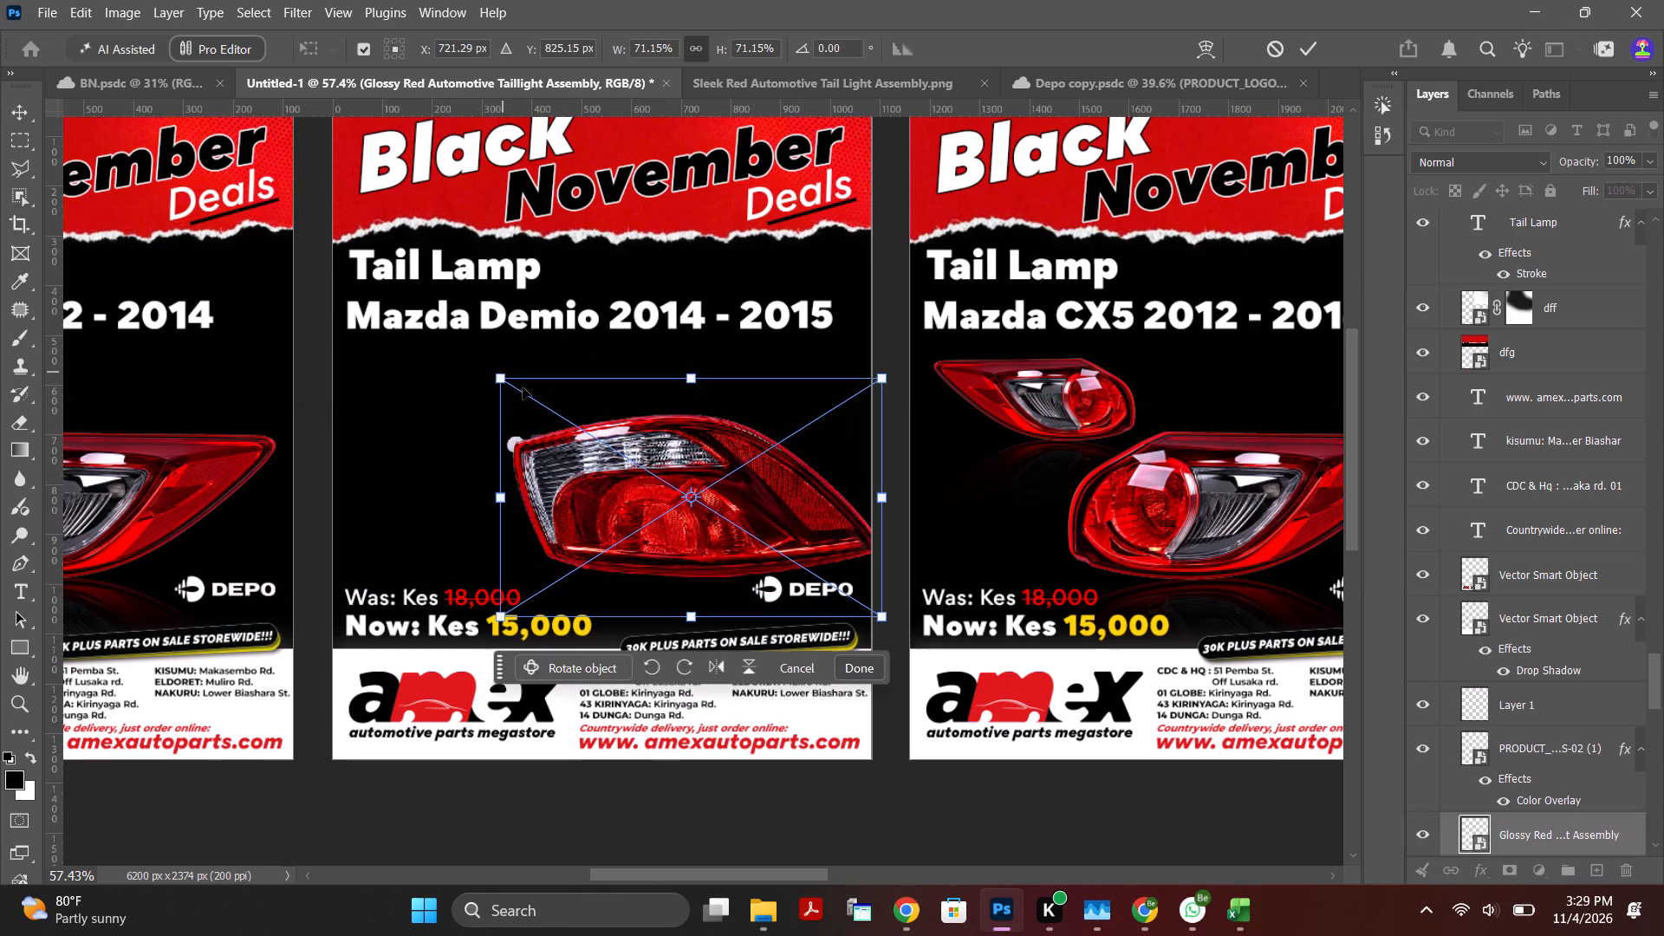
{"action": "left_click_drag", "start_coordinate": [722, 467], "coordinate": [682, 453]}
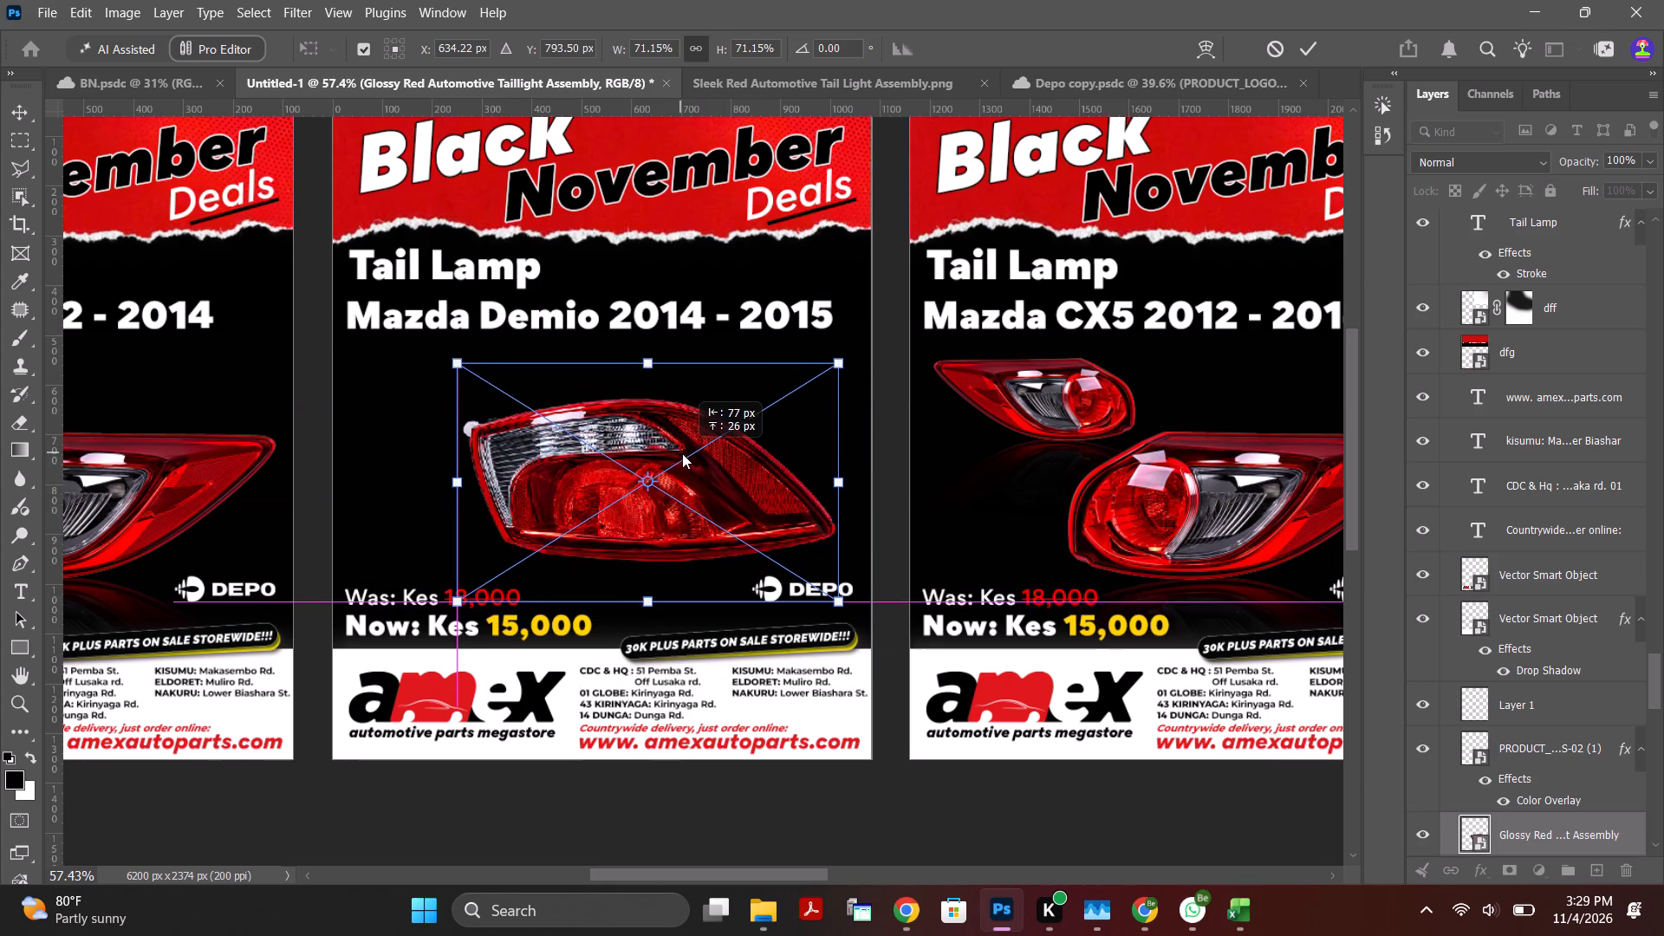
{"action": "left_click_drag", "start_coordinate": [682, 453], "coordinate": [695, 457]}
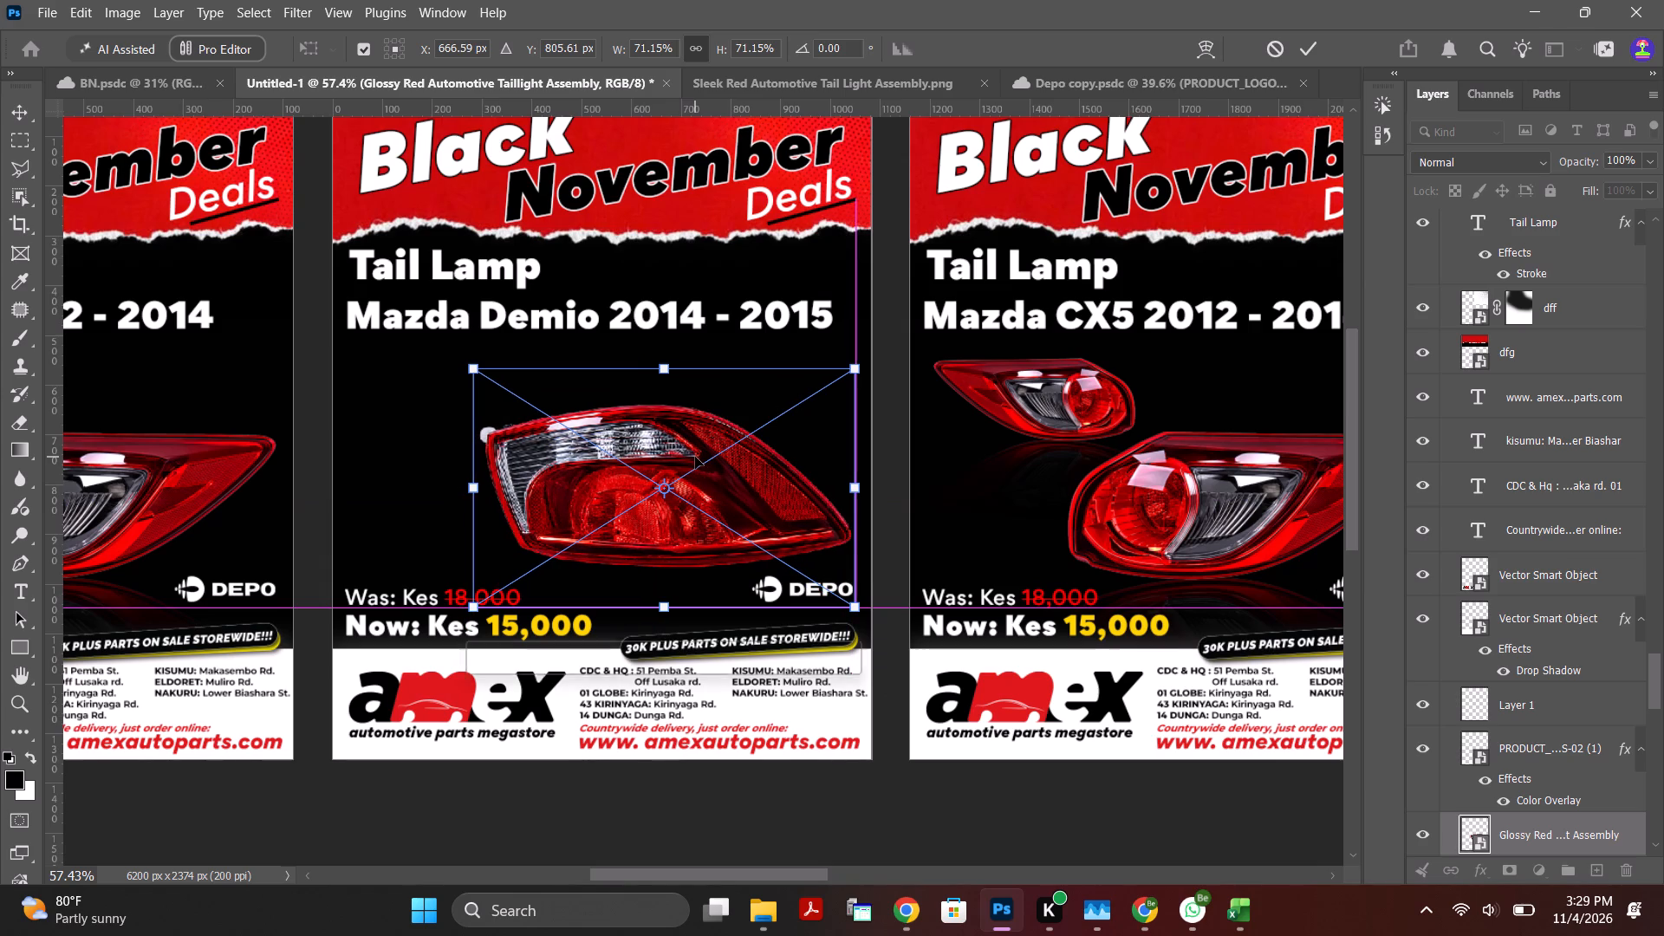
{"action": "left_click", "coordinate": [1318, 34]}
{"action": "left_click", "coordinate": [1314, 41]}
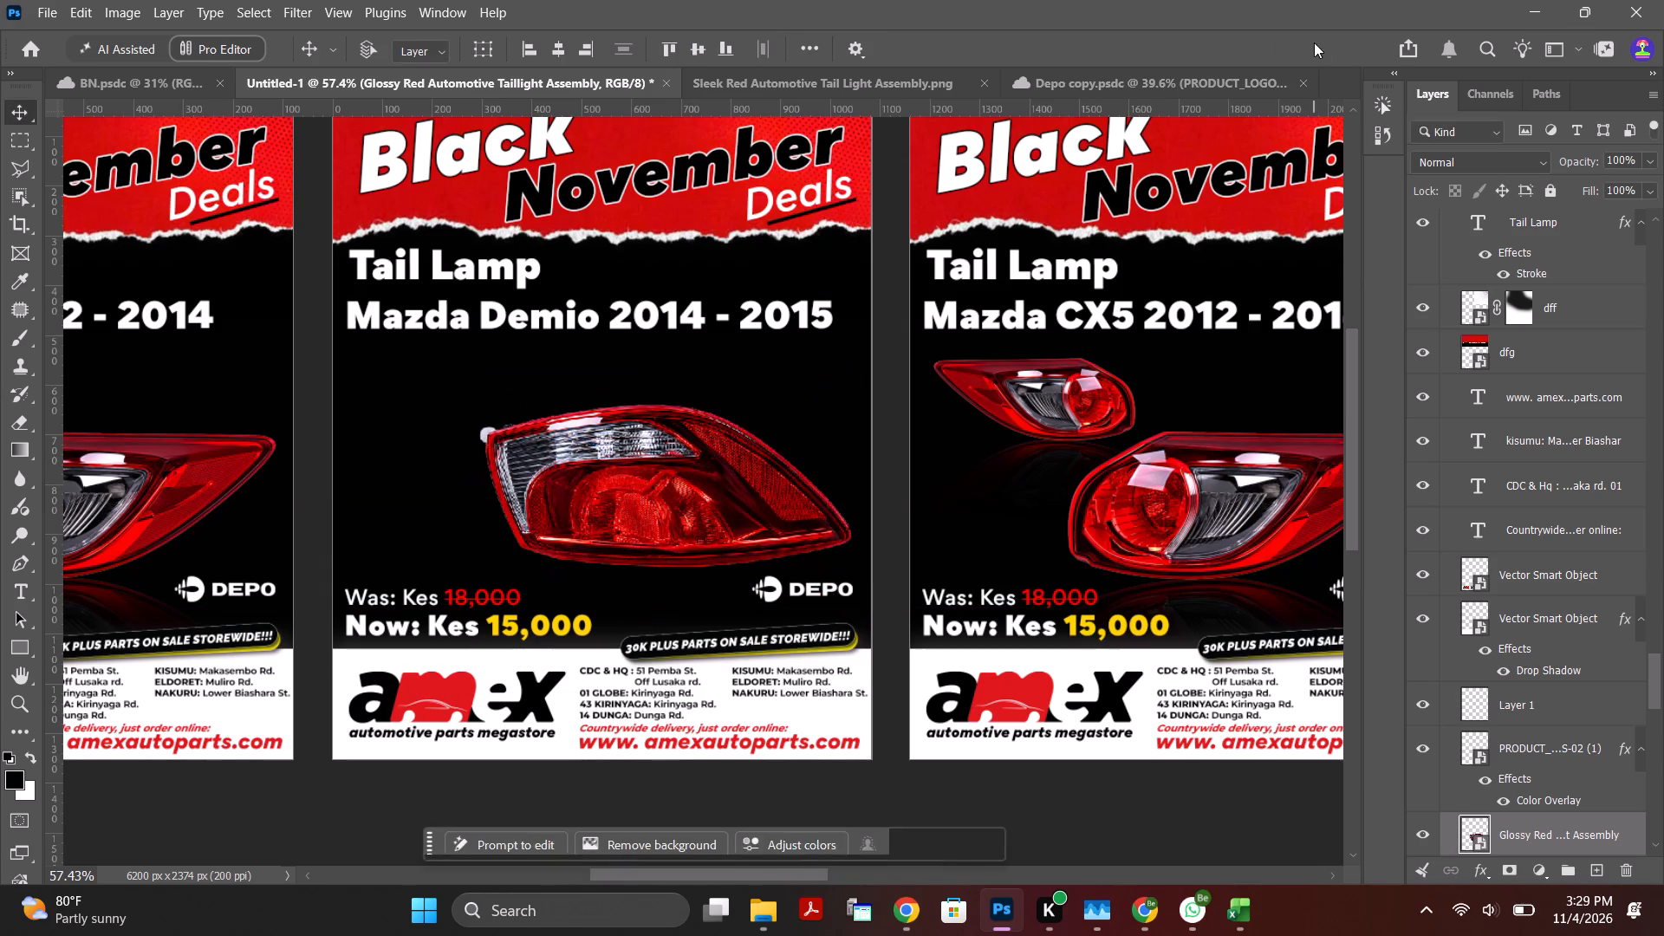
Duplicate the Glossy Red taillight layer and place the copy directly beneath the original in the layer order.
{"action": "scroll", "coordinate": [1530, 723], "scroll_direction": "down", "scroll_amount": 7}
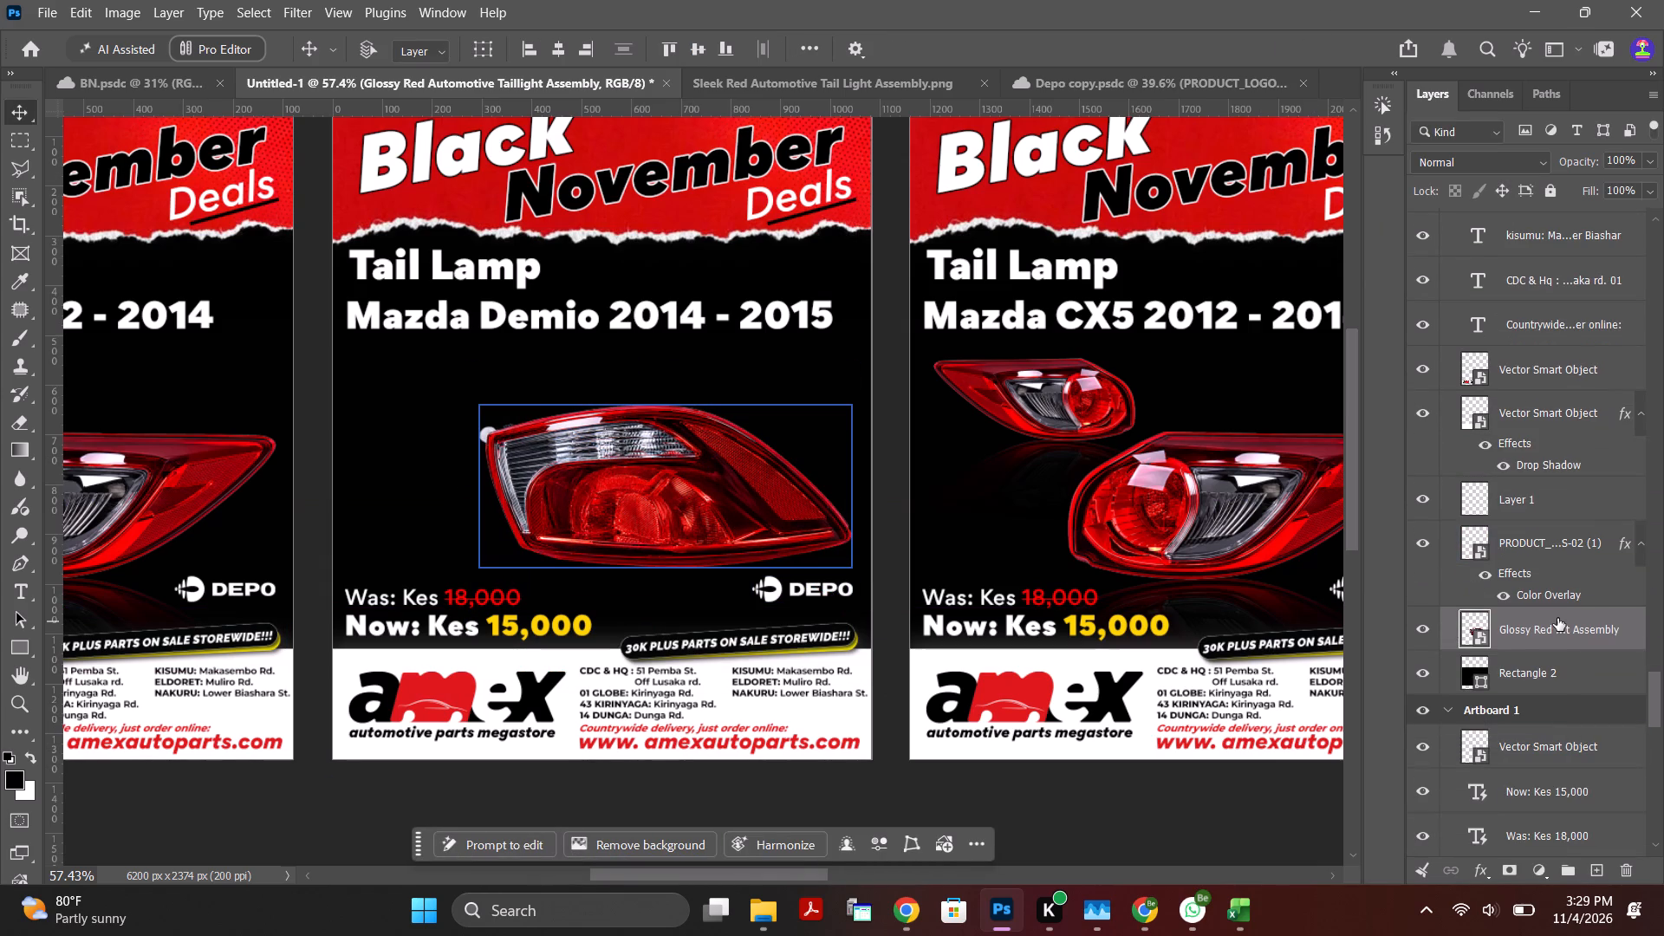
{"action": "left_click", "coordinate": [1567, 637]}
{"action": "key", "text": "j"}
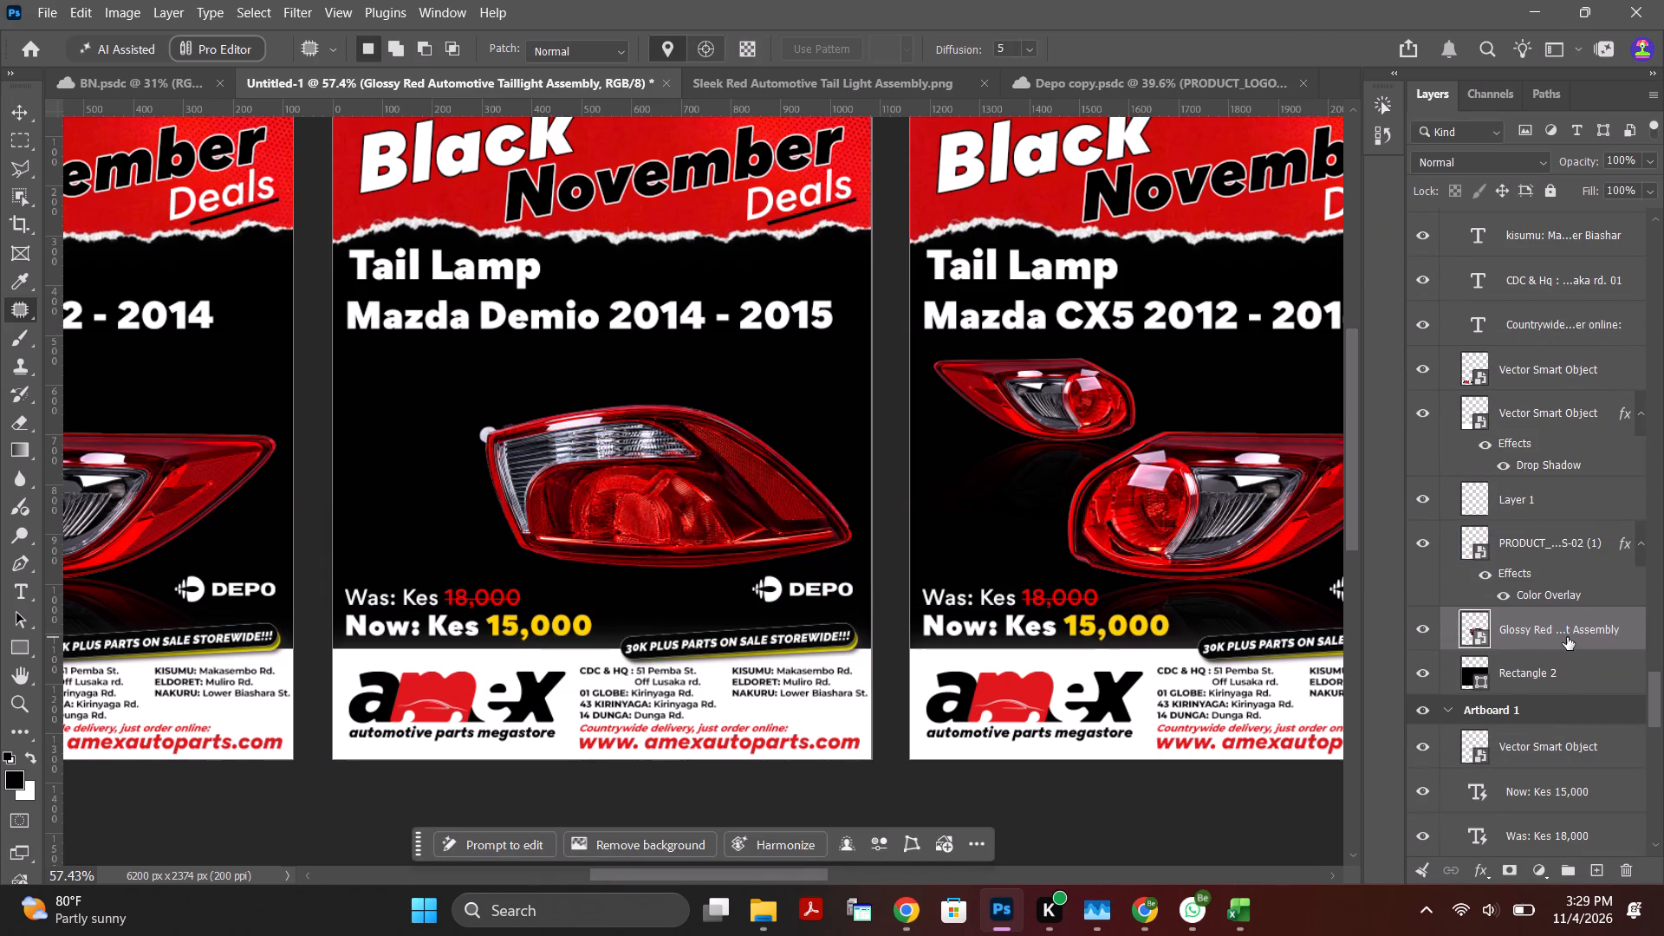
{"action": "left_click", "coordinate": [1546, 629]}
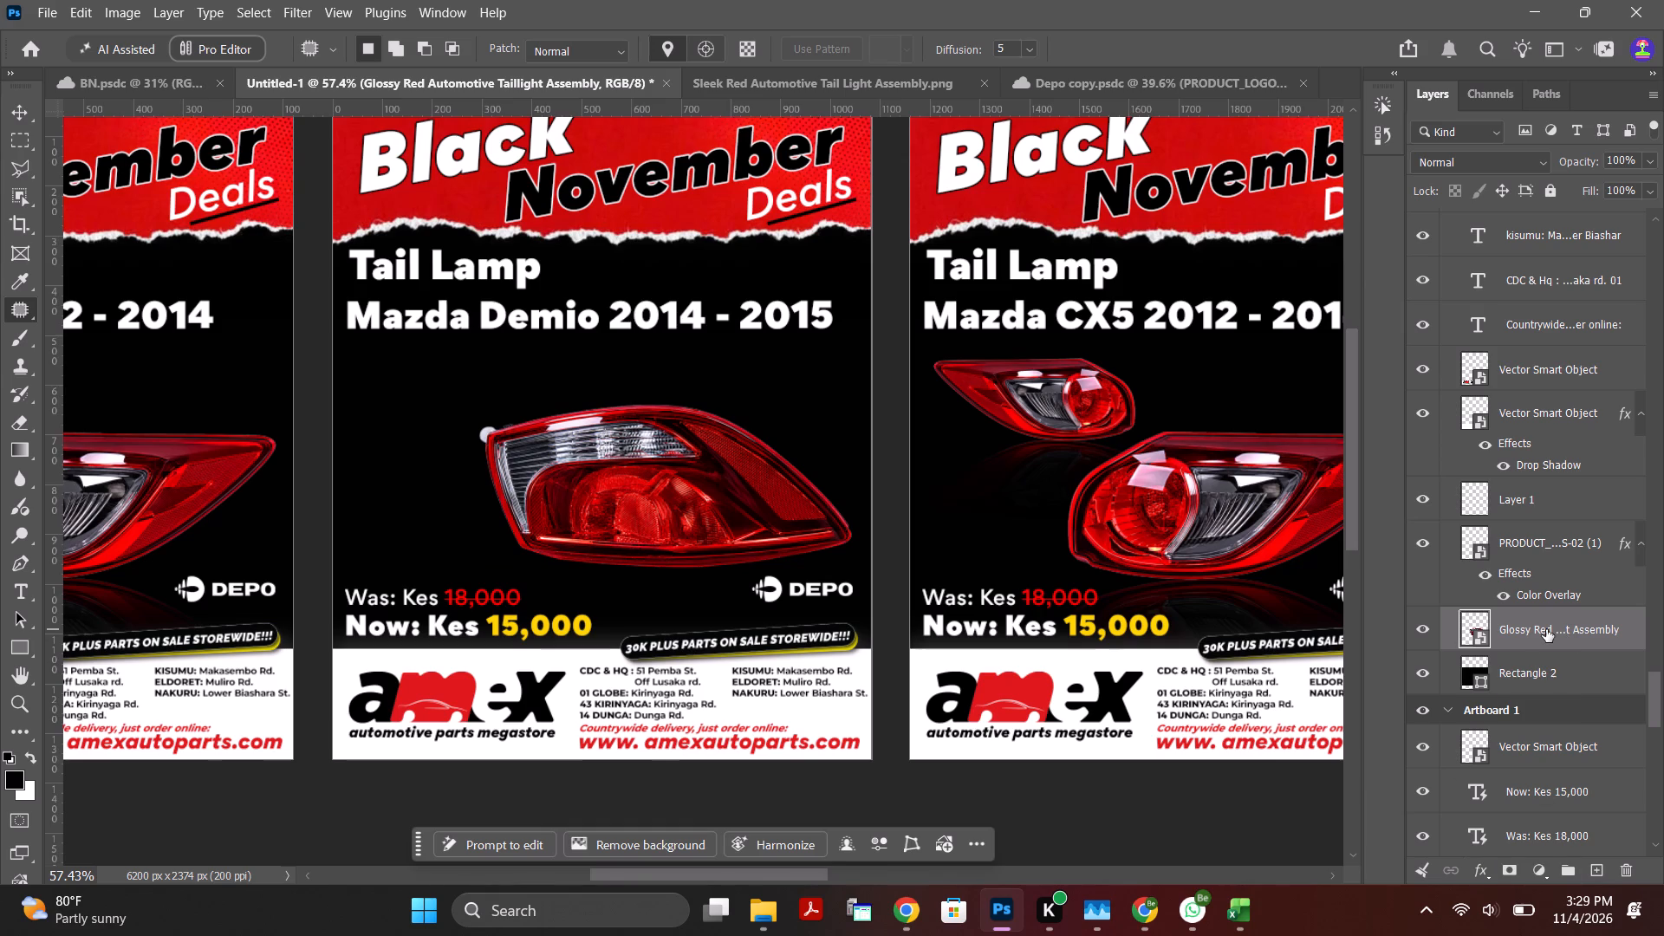
{"action": "key", "text": "ctrl+j"}
{"action": "left_click", "coordinate": [1544, 630]}
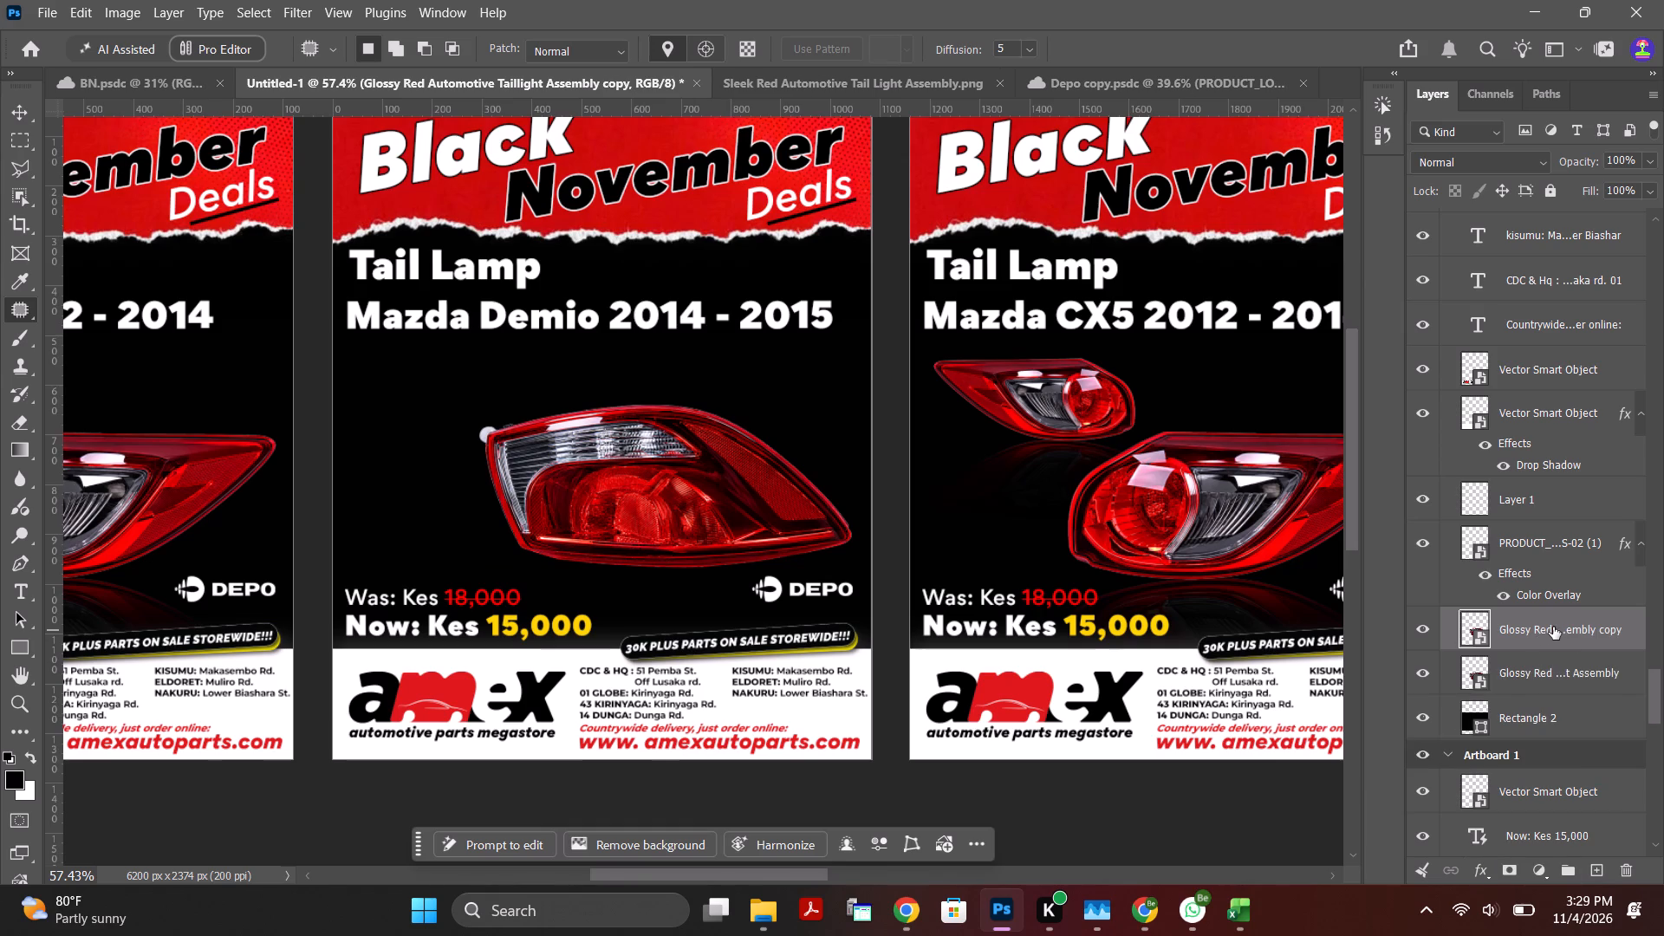
{"action": "left_click_drag", "start_coordinate": [1555, 627], "coordinate": [1555, 682]}
{"action": "left_click", "coordinate": [1505, 678]}
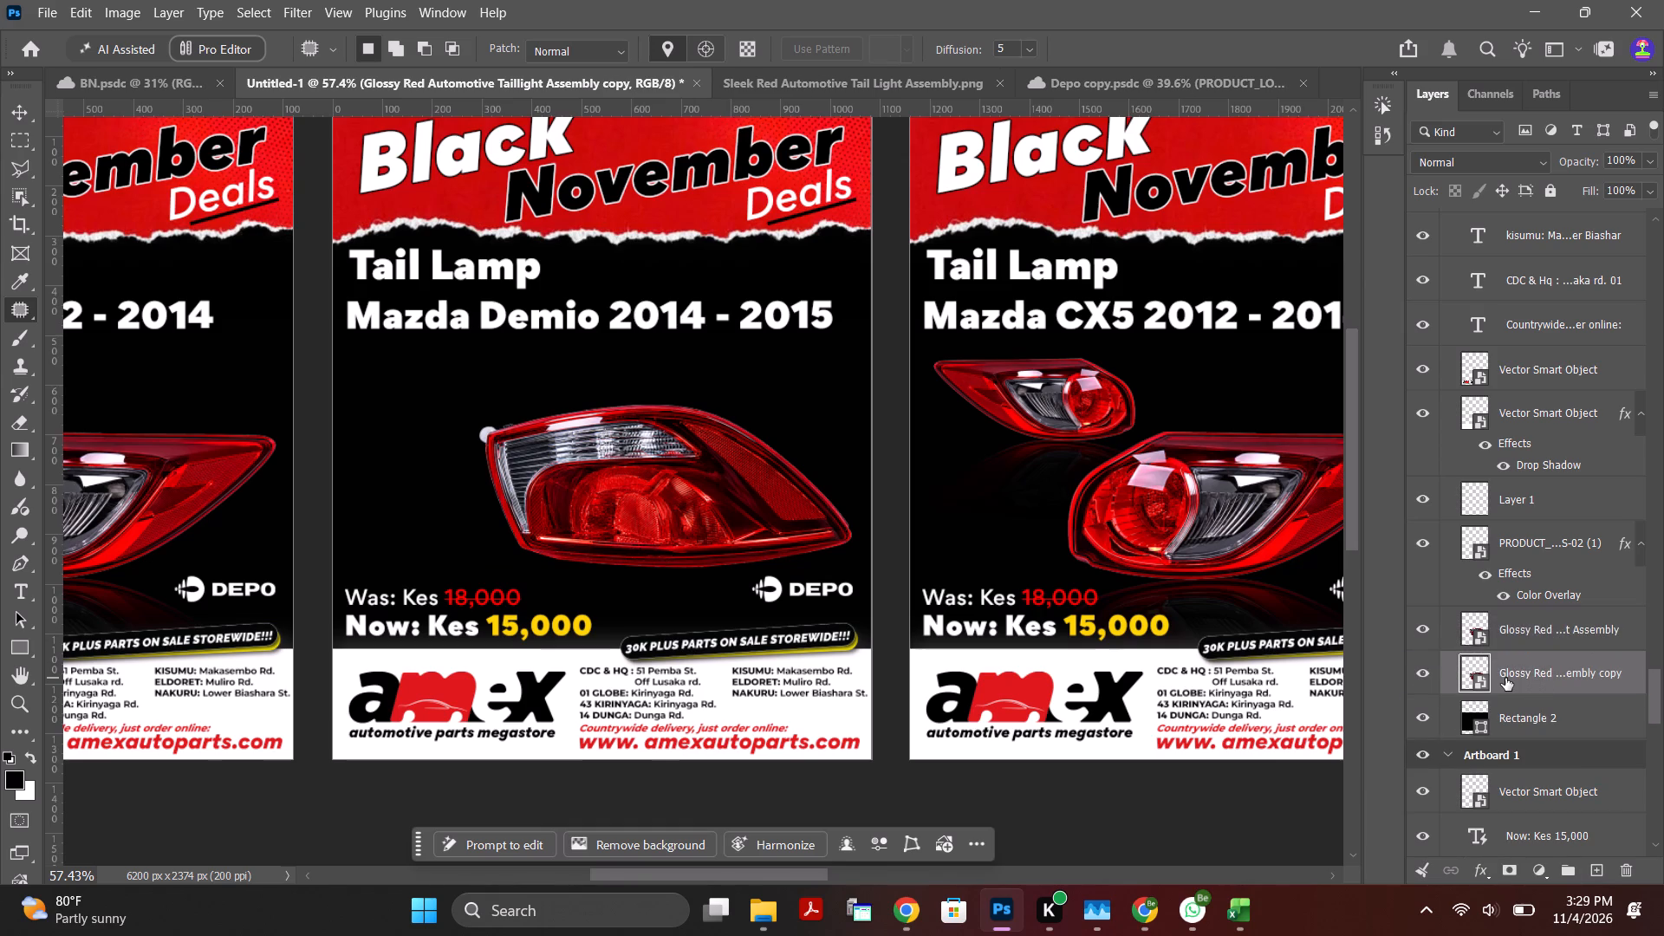
Flip the taillight copy vertically and move it below the lamp as a reflection, at about X 634, Y 1120 px.
{"action": "key", "text": "ctrl+t"}
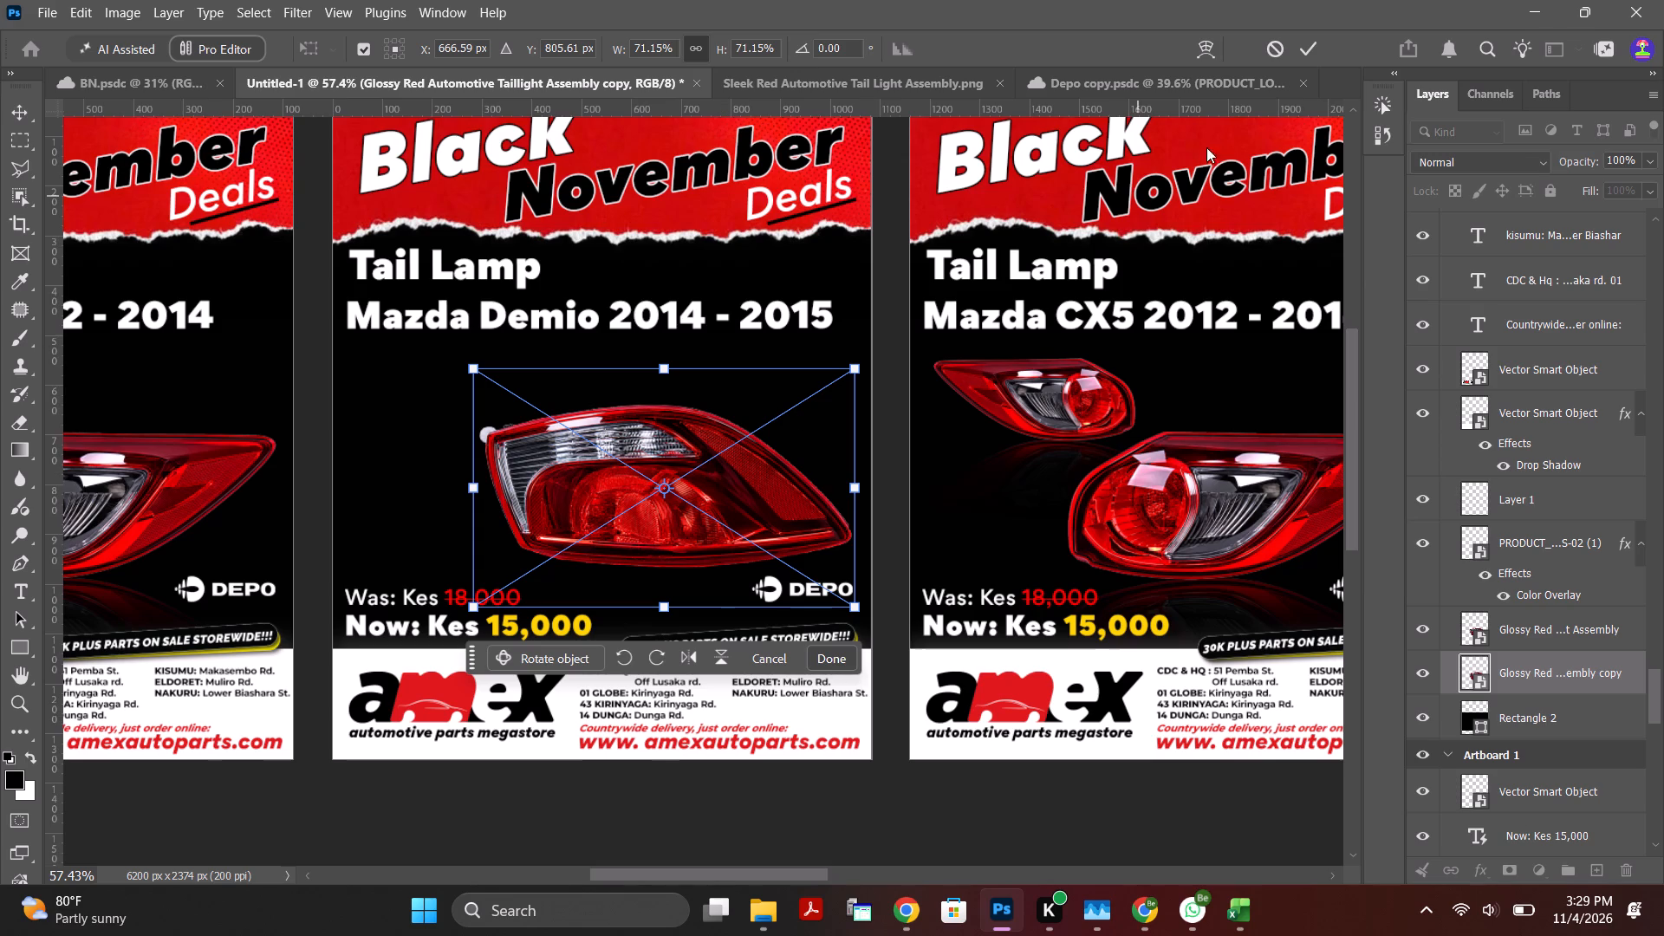
{"action": "left_click", "coordinate": [723, 661]}
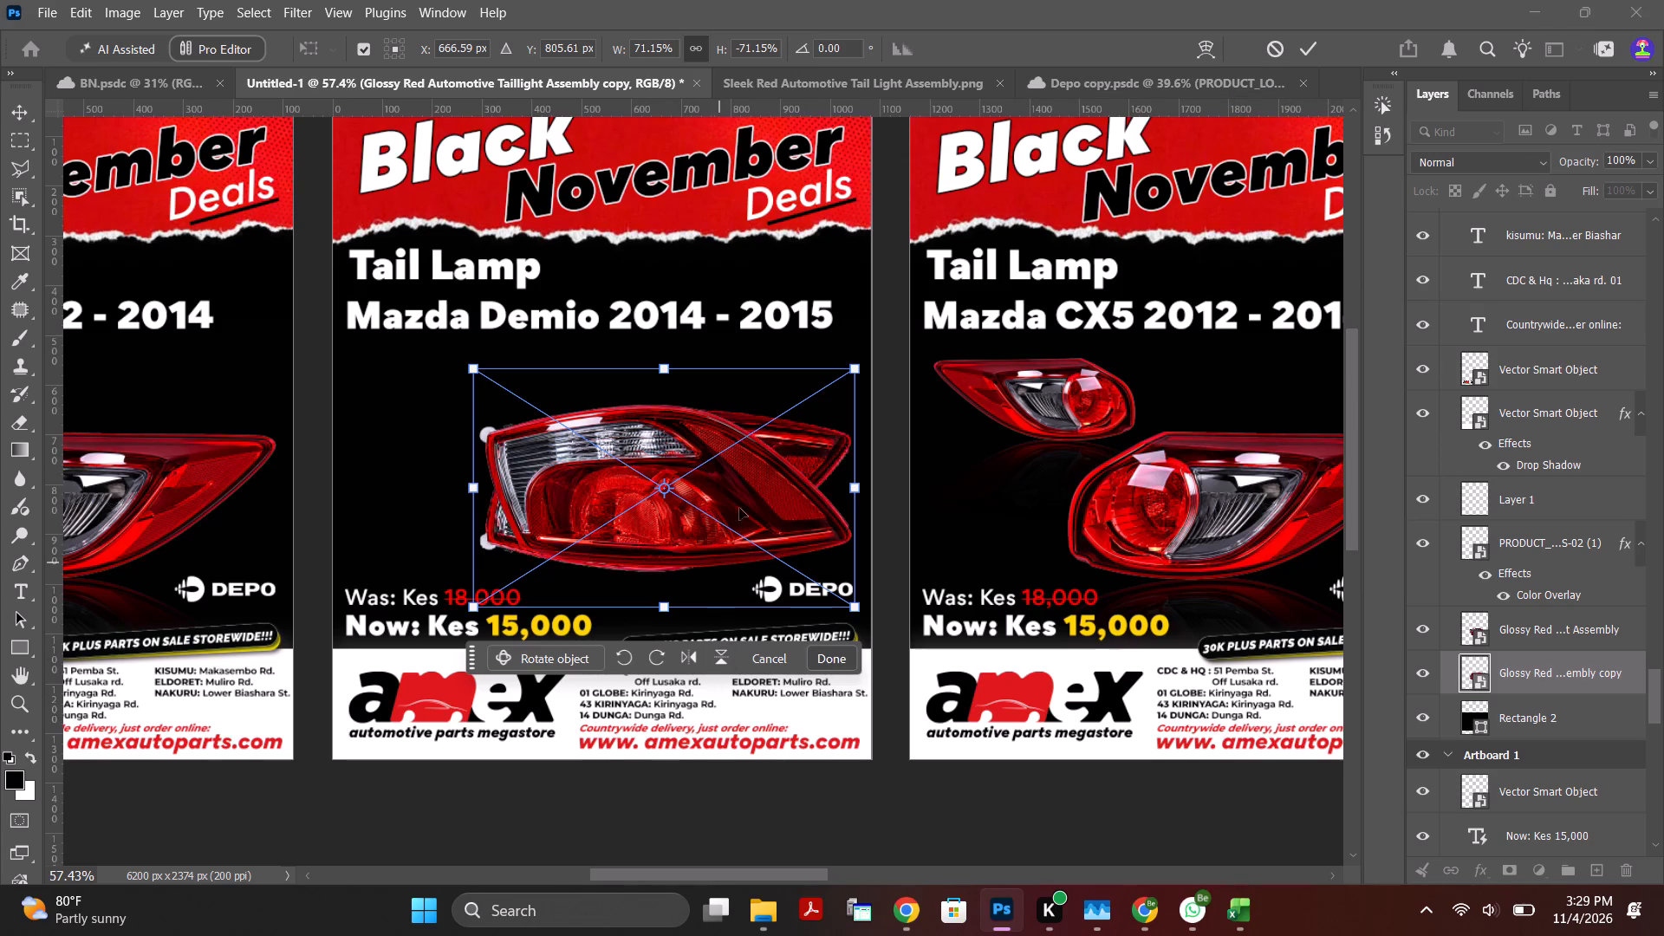
{"action": "left_click_drag", "start_coordinate": [815, 445], "coordinate": [802, 601]}
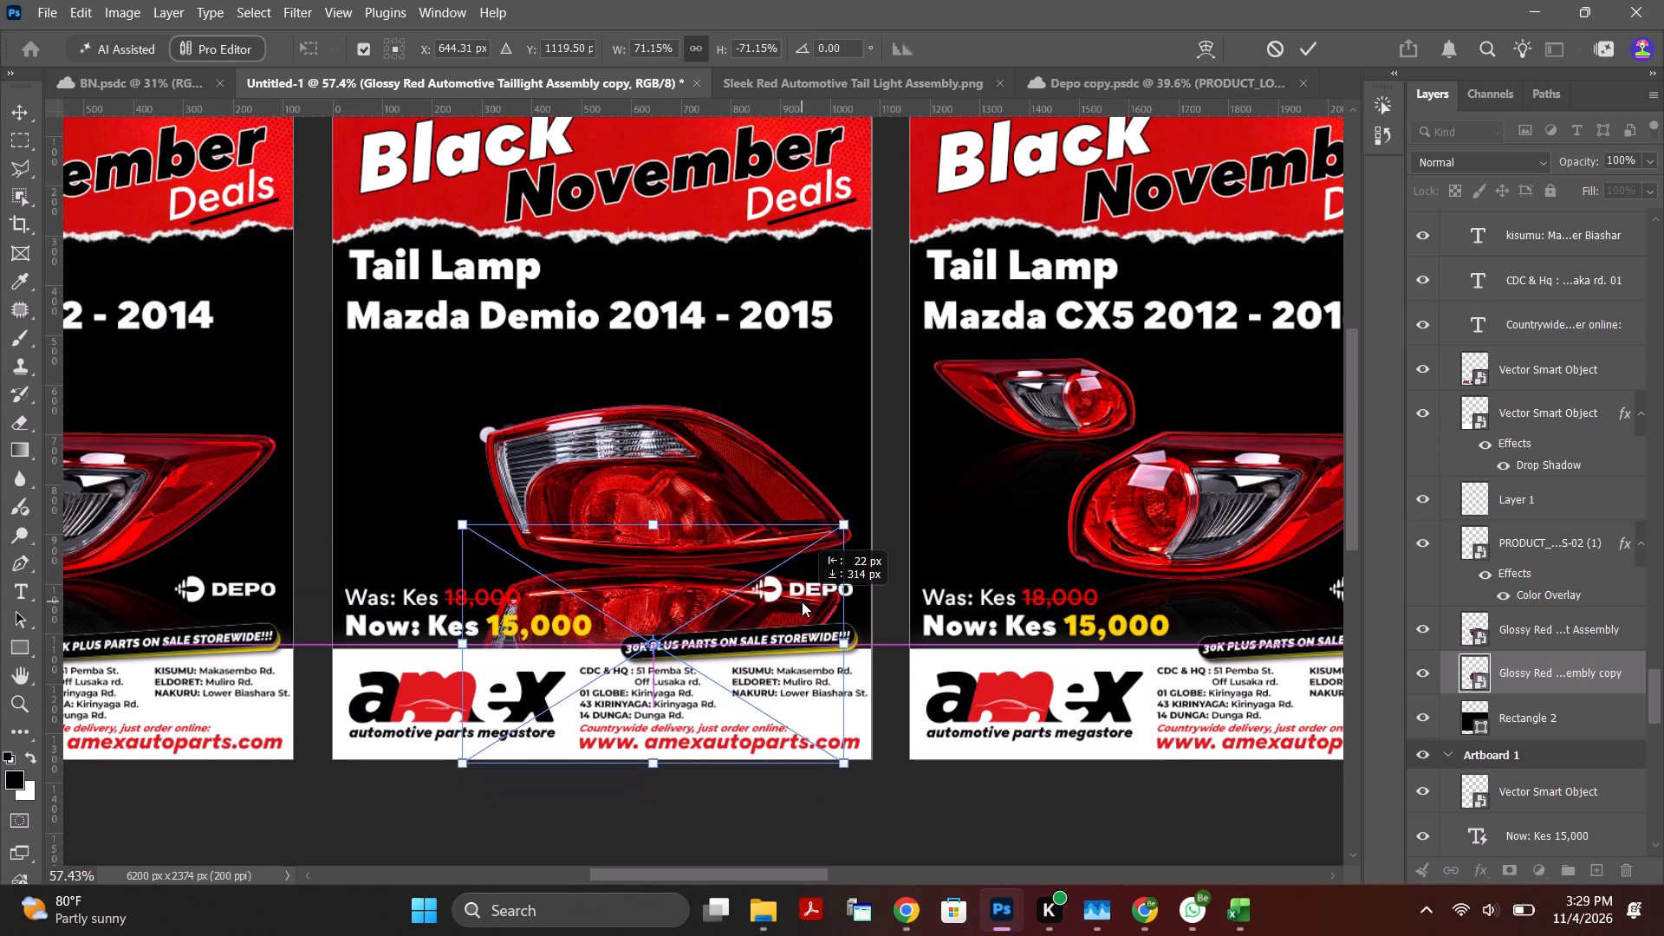
{"action": "left_click_drag", "start_coordinate": [802, 601], "coordinate": [798, 600]}
{"action": "left_click", "coordinate": [1302, 50]}
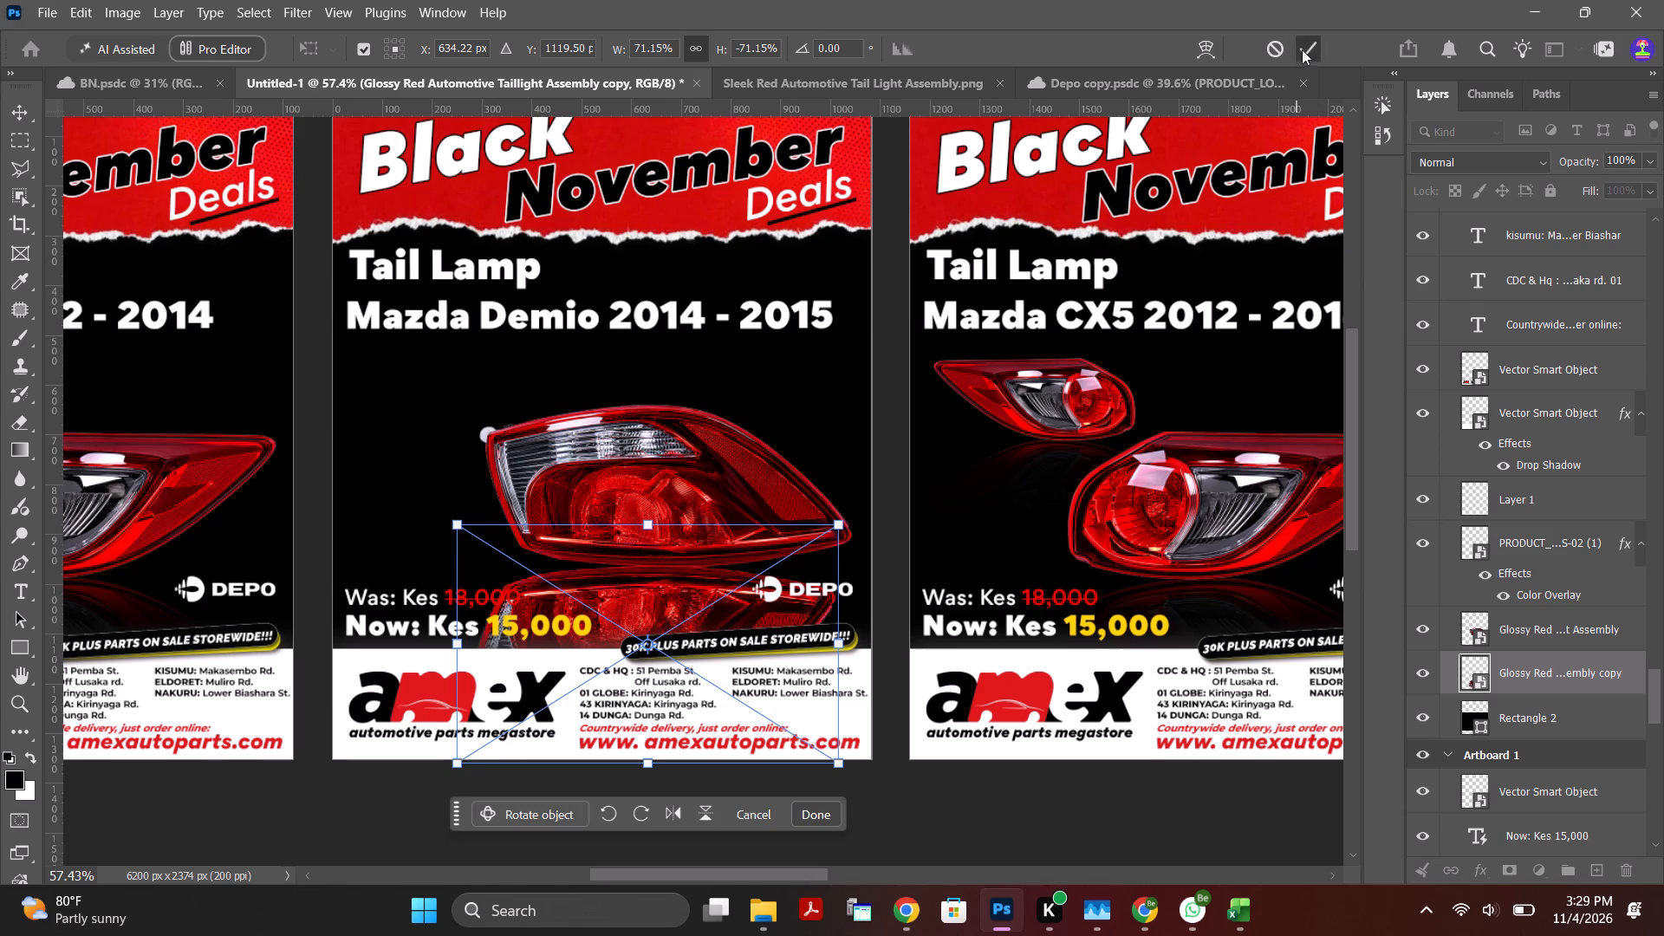
Add a layer mask to the Glossy Red taillight copy and brush black over its lower part to fade the reflection.
{"action": "left_click", "coordinate": [1511, 675]}
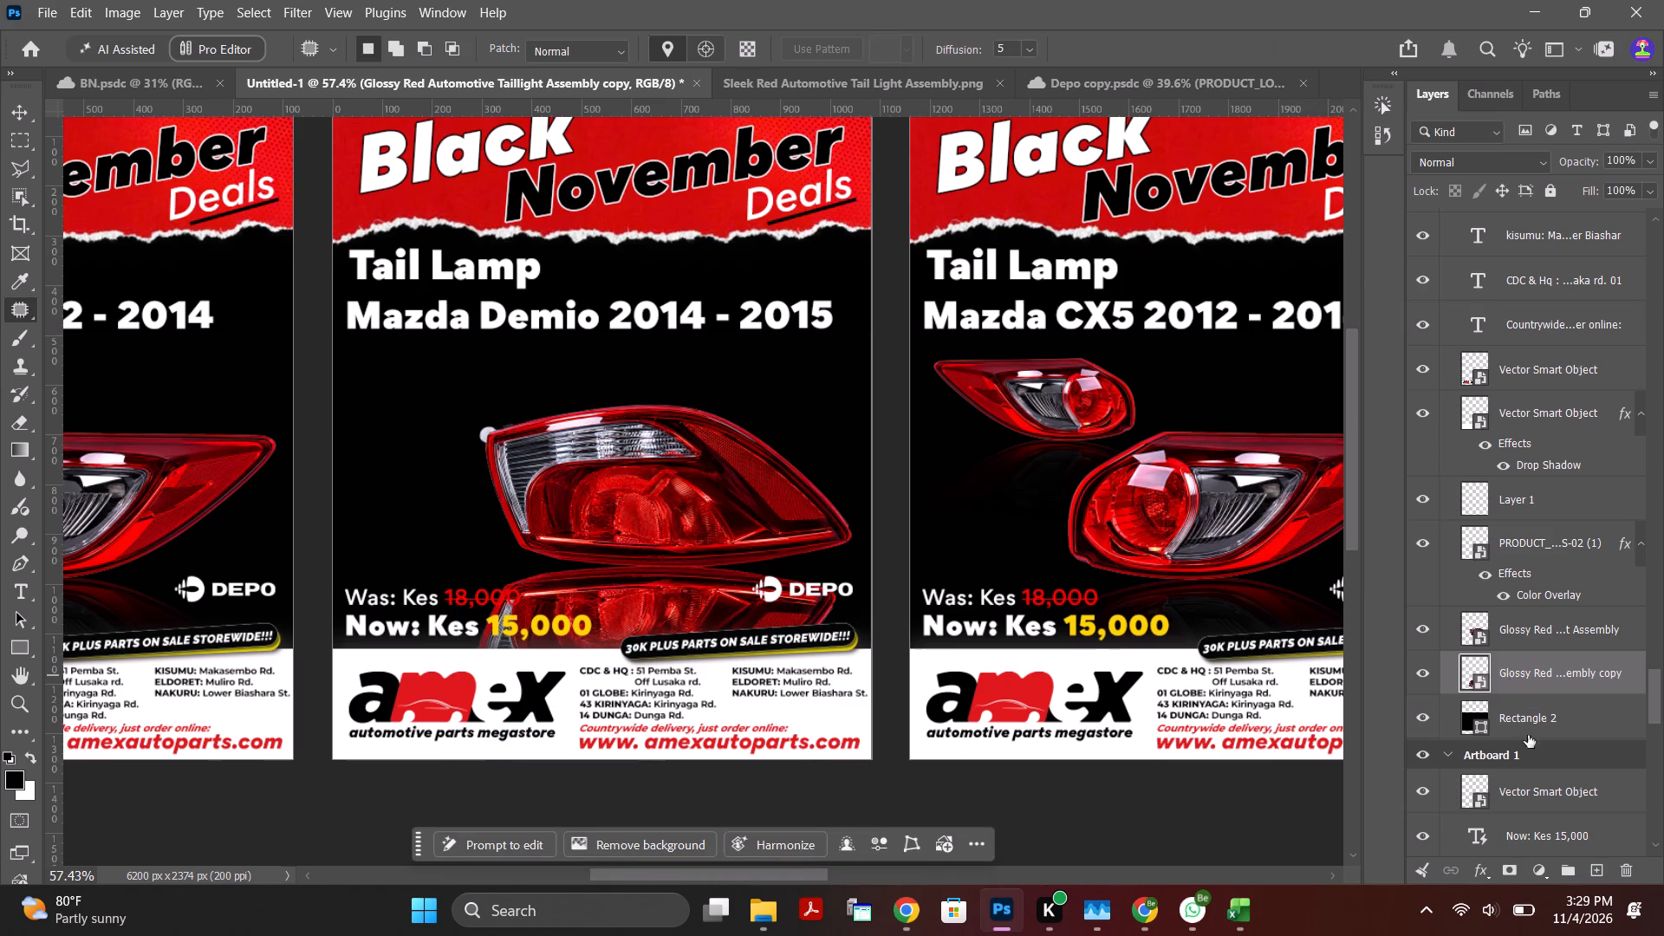
{"action": "left_click", "coordinate": [1511, 871]}
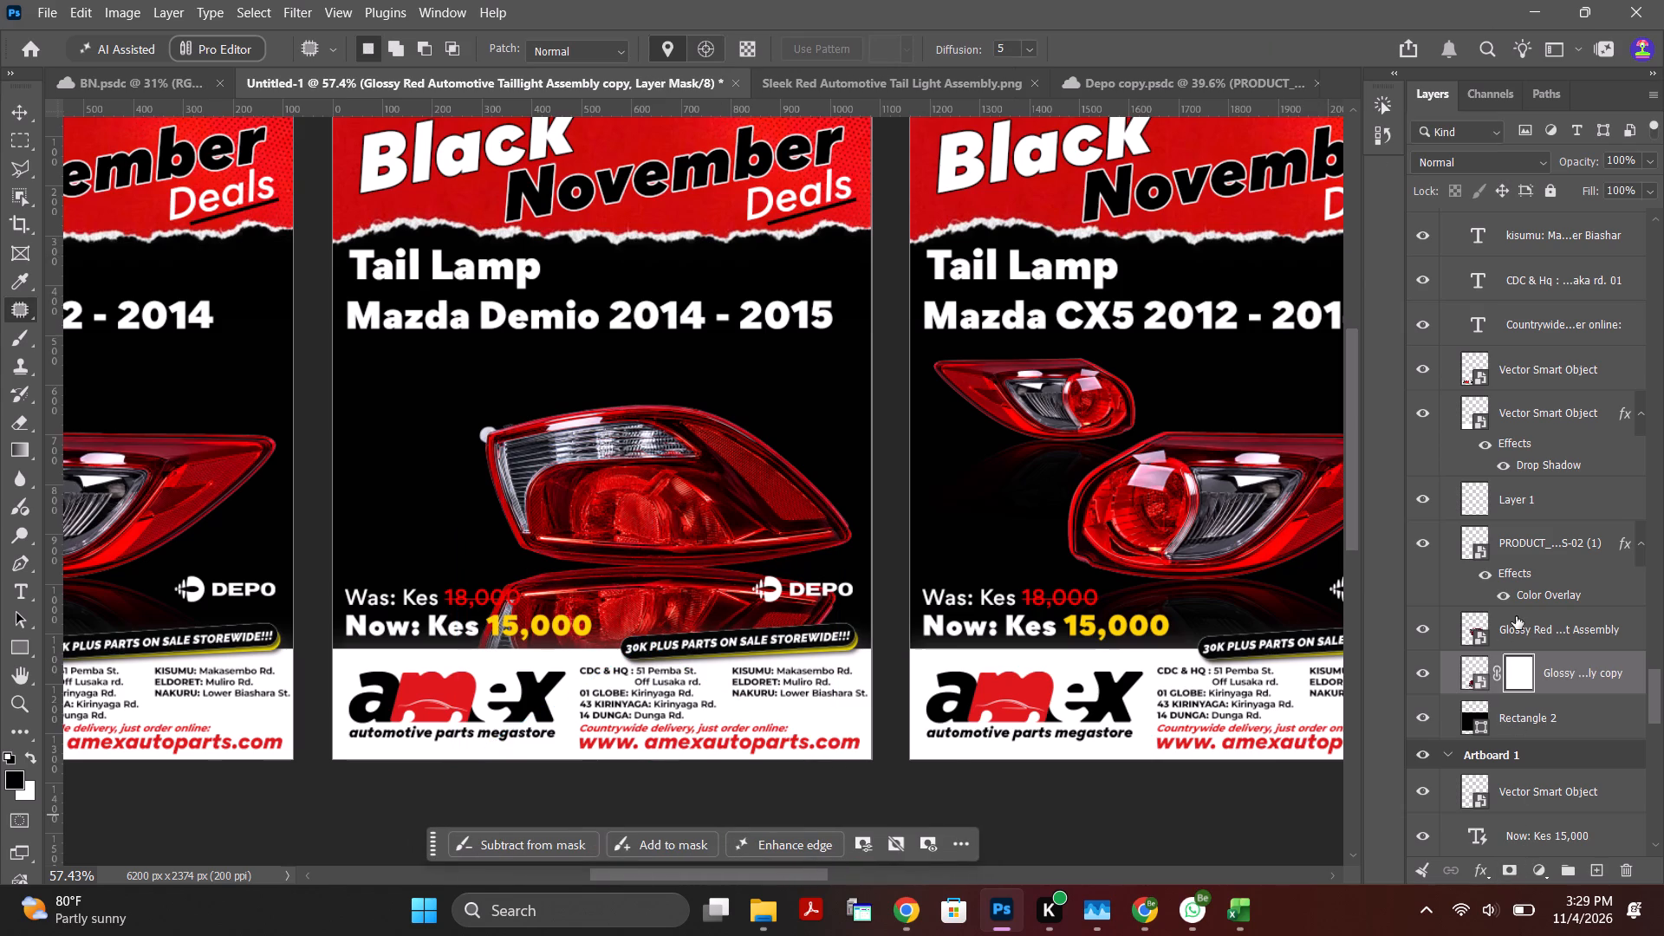
{"action": "left_click", "coordinate": [1425, 671]}
{"action": "left_click", "coordinate": [1425, 671]}
{"action": "left_click", "coordinate": [29, 338]}
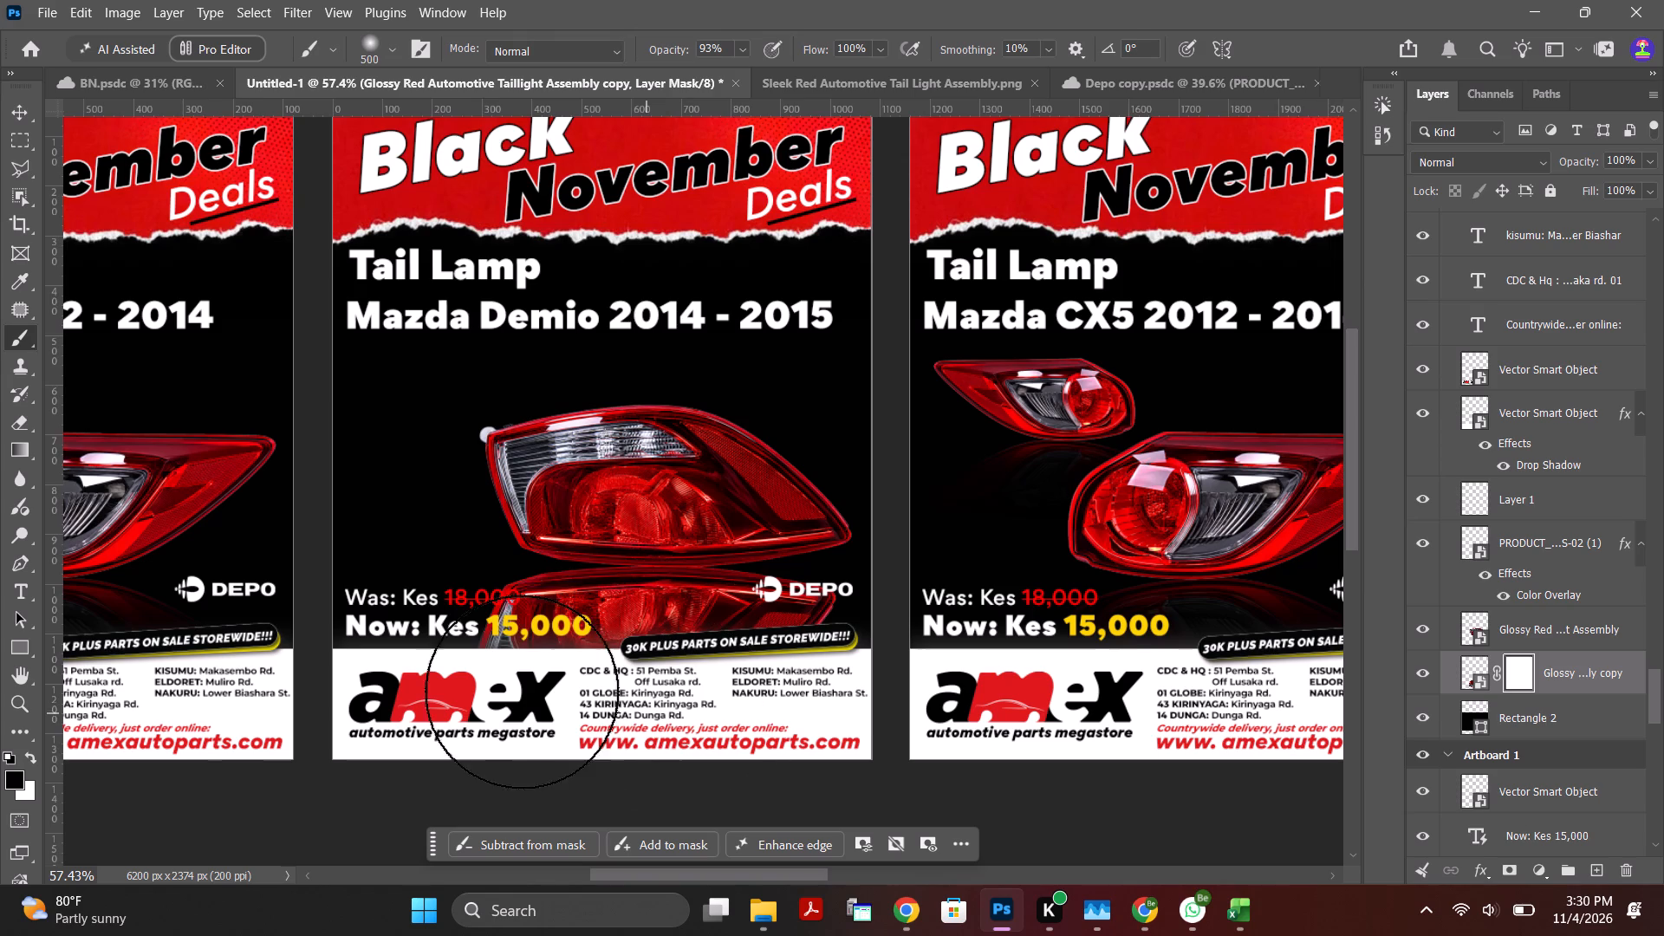
{"action": "left_click_drag", "start_coordinate": [437, 690], "coordinate": [893, 705]}
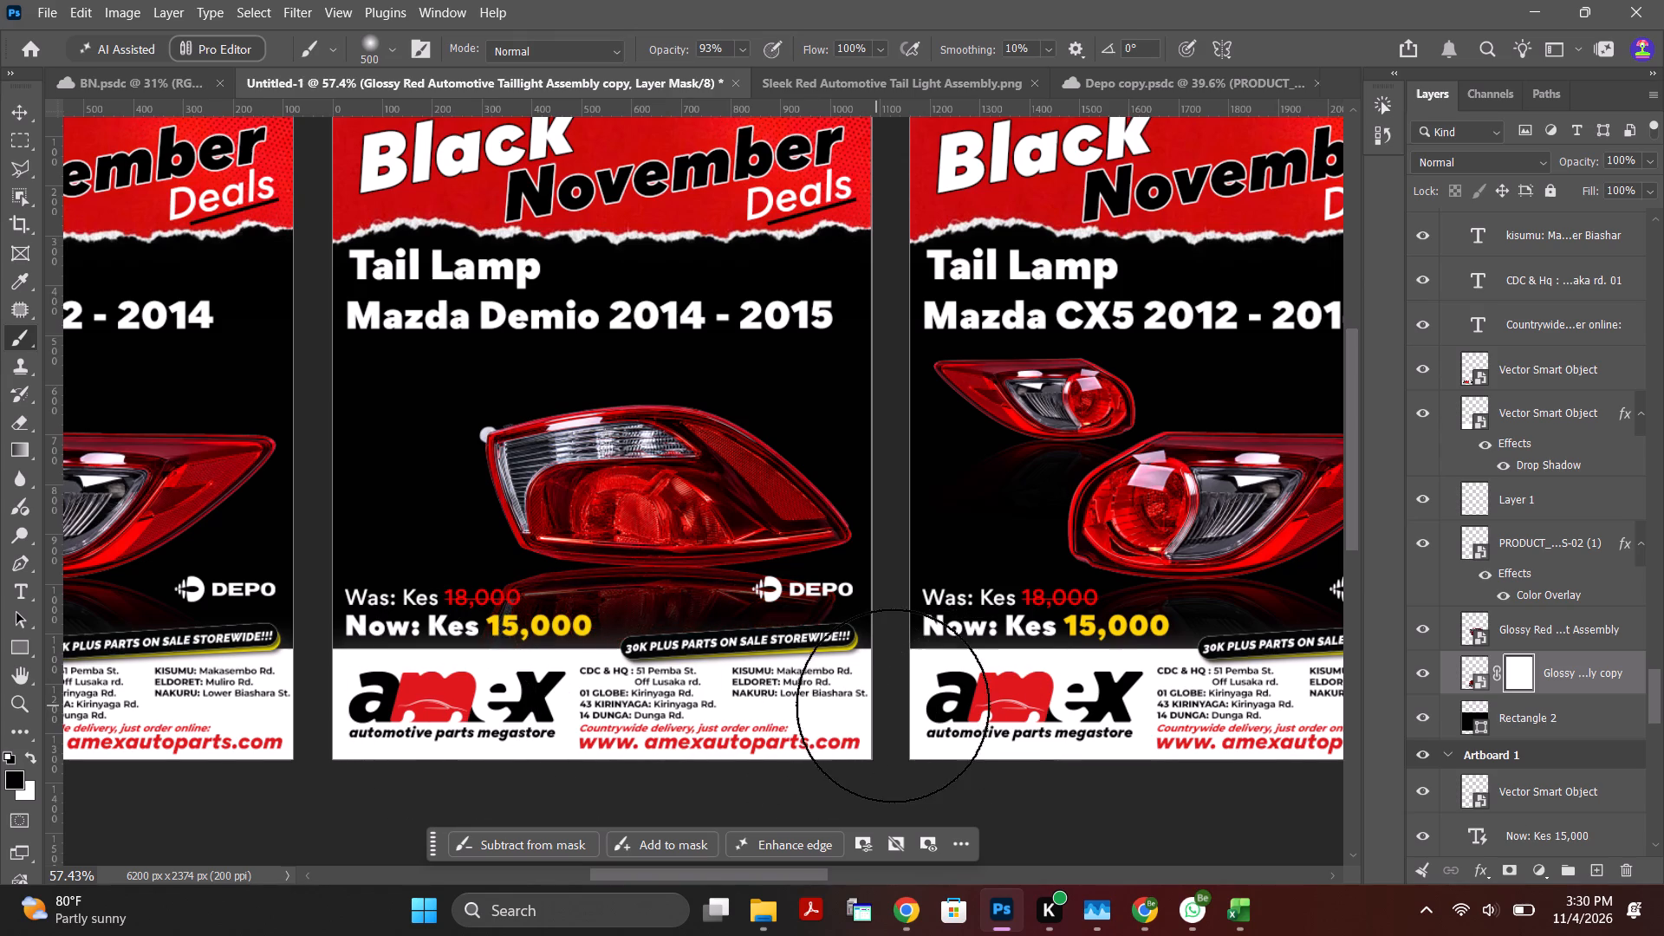
{"action": "left_click_drag", "start_coordinate": [893, 705], "coordinate": [545, 728]}
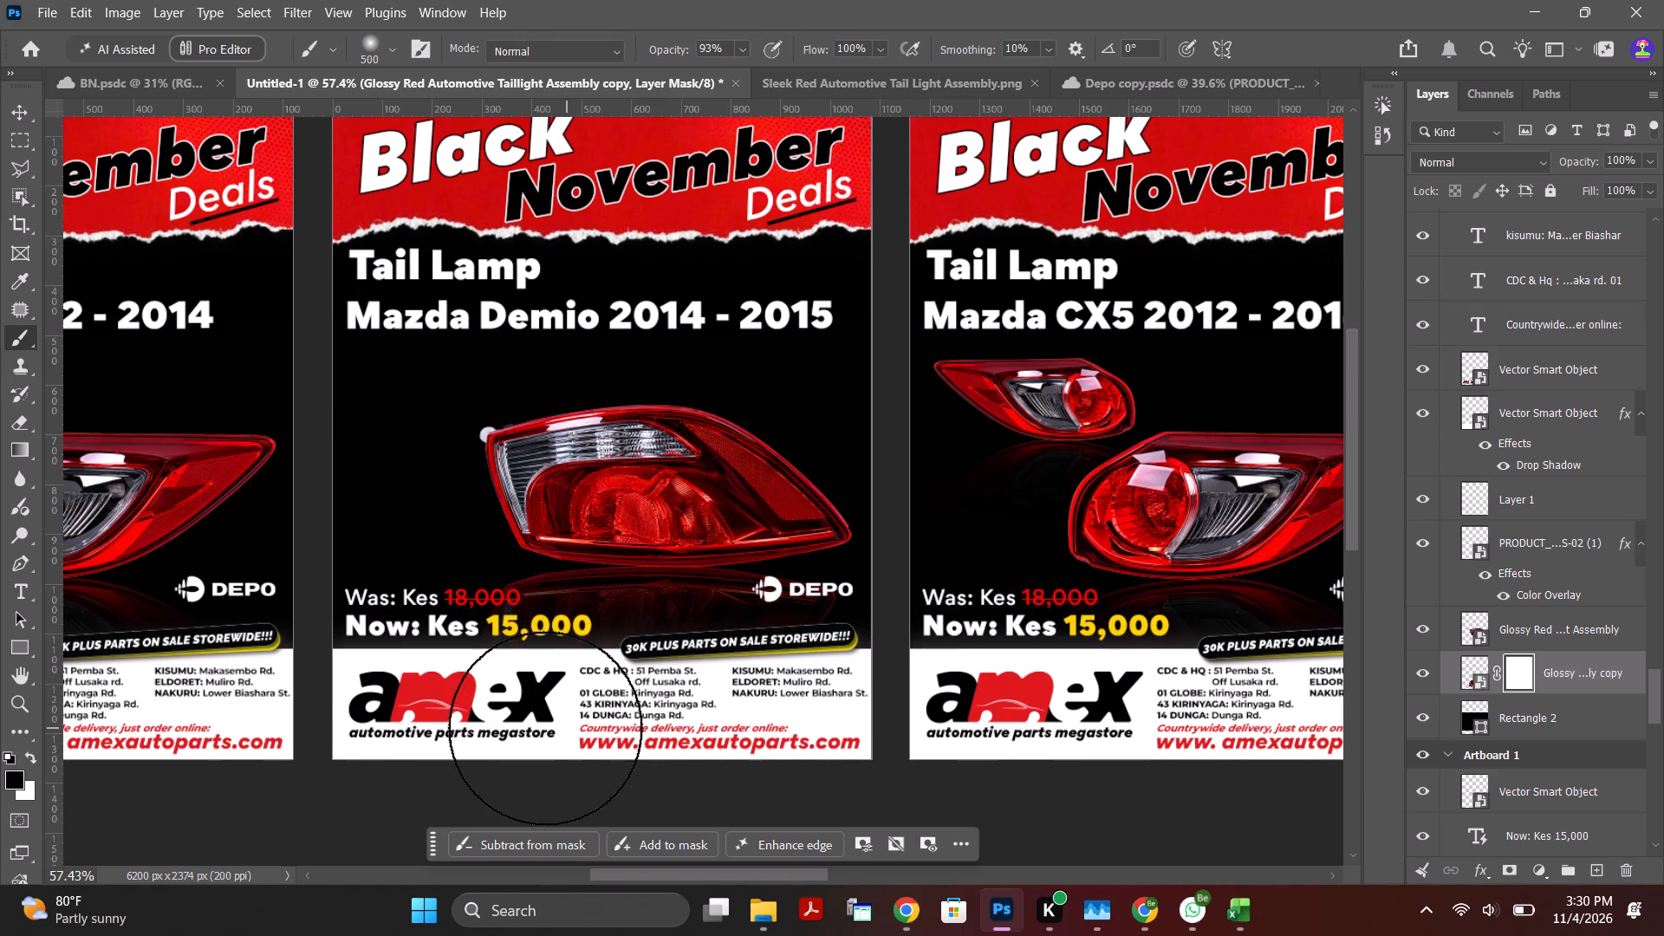
{"action": "left_click_drag", "start_coordinate": [545, 728], "coordinate": [758, 734]}
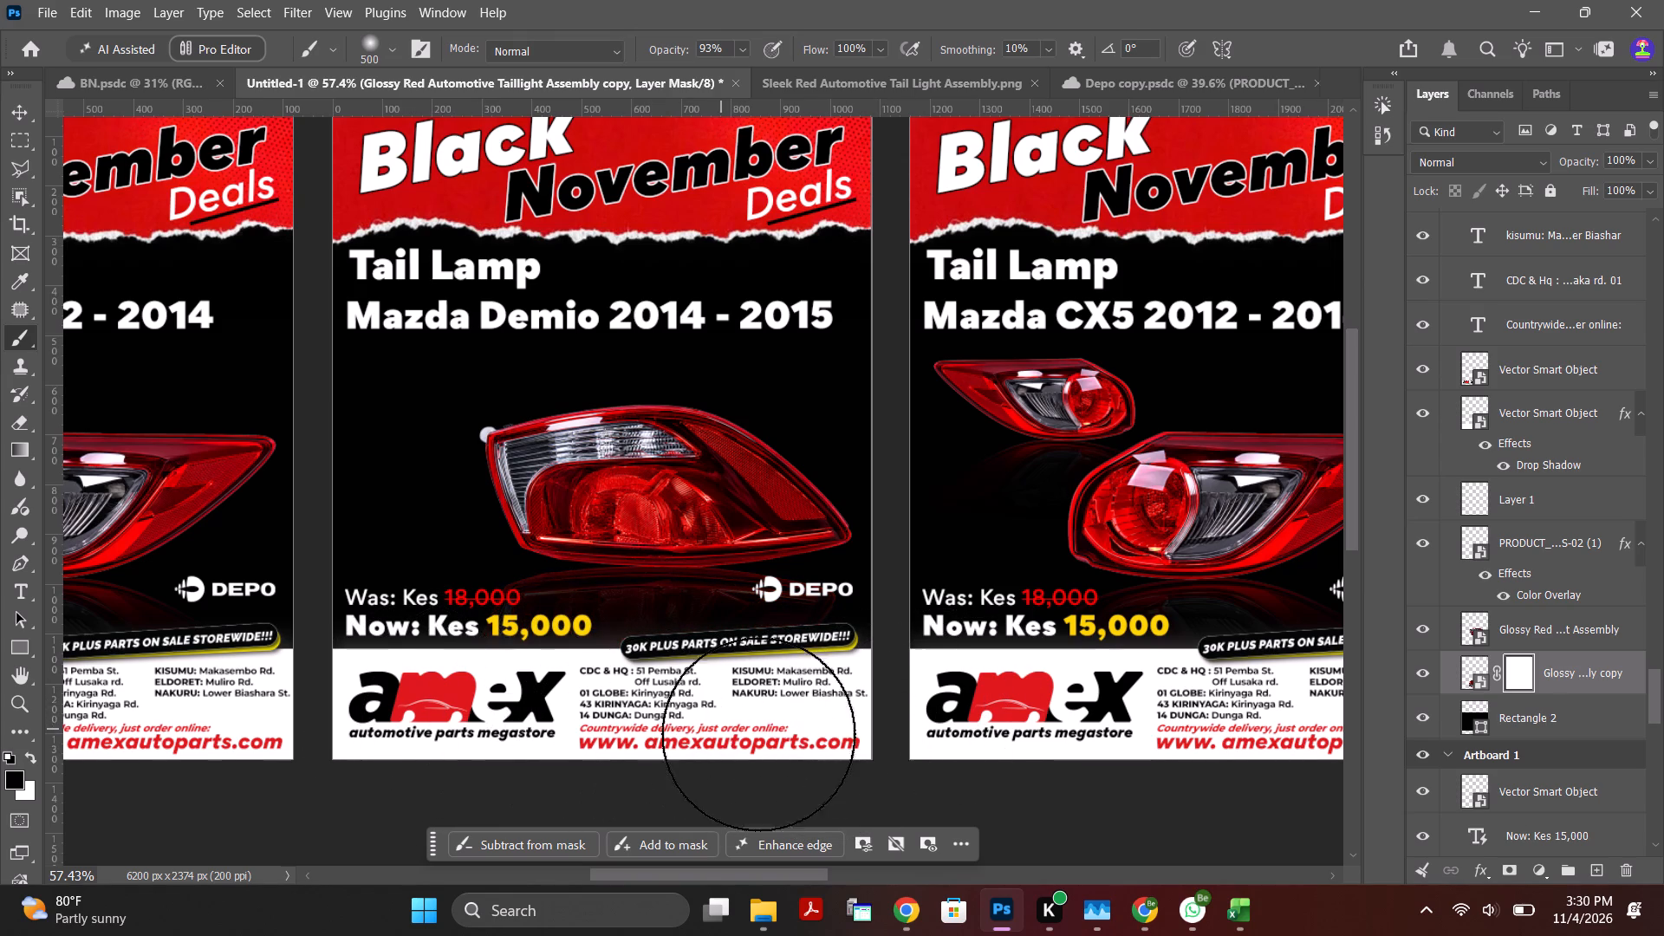
{"action": "left_click_drag", "start_coordinate": [758, 734], "coordinate": [884, 725]}
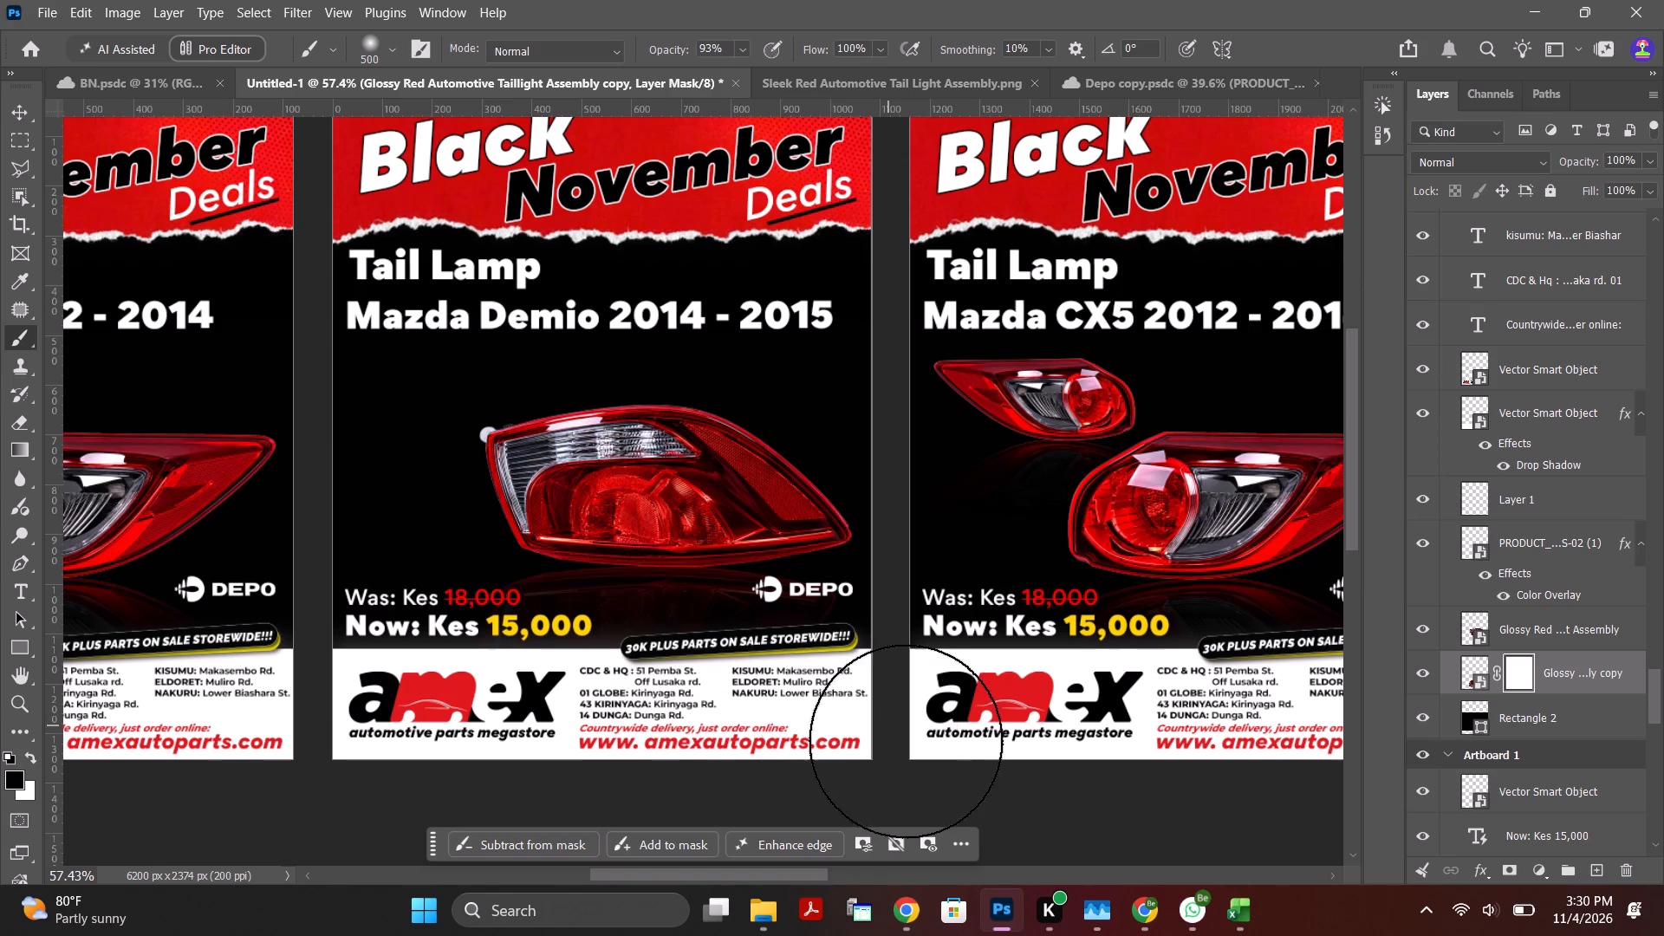
{"action": "left_click", "coordinate": [23, 105]}
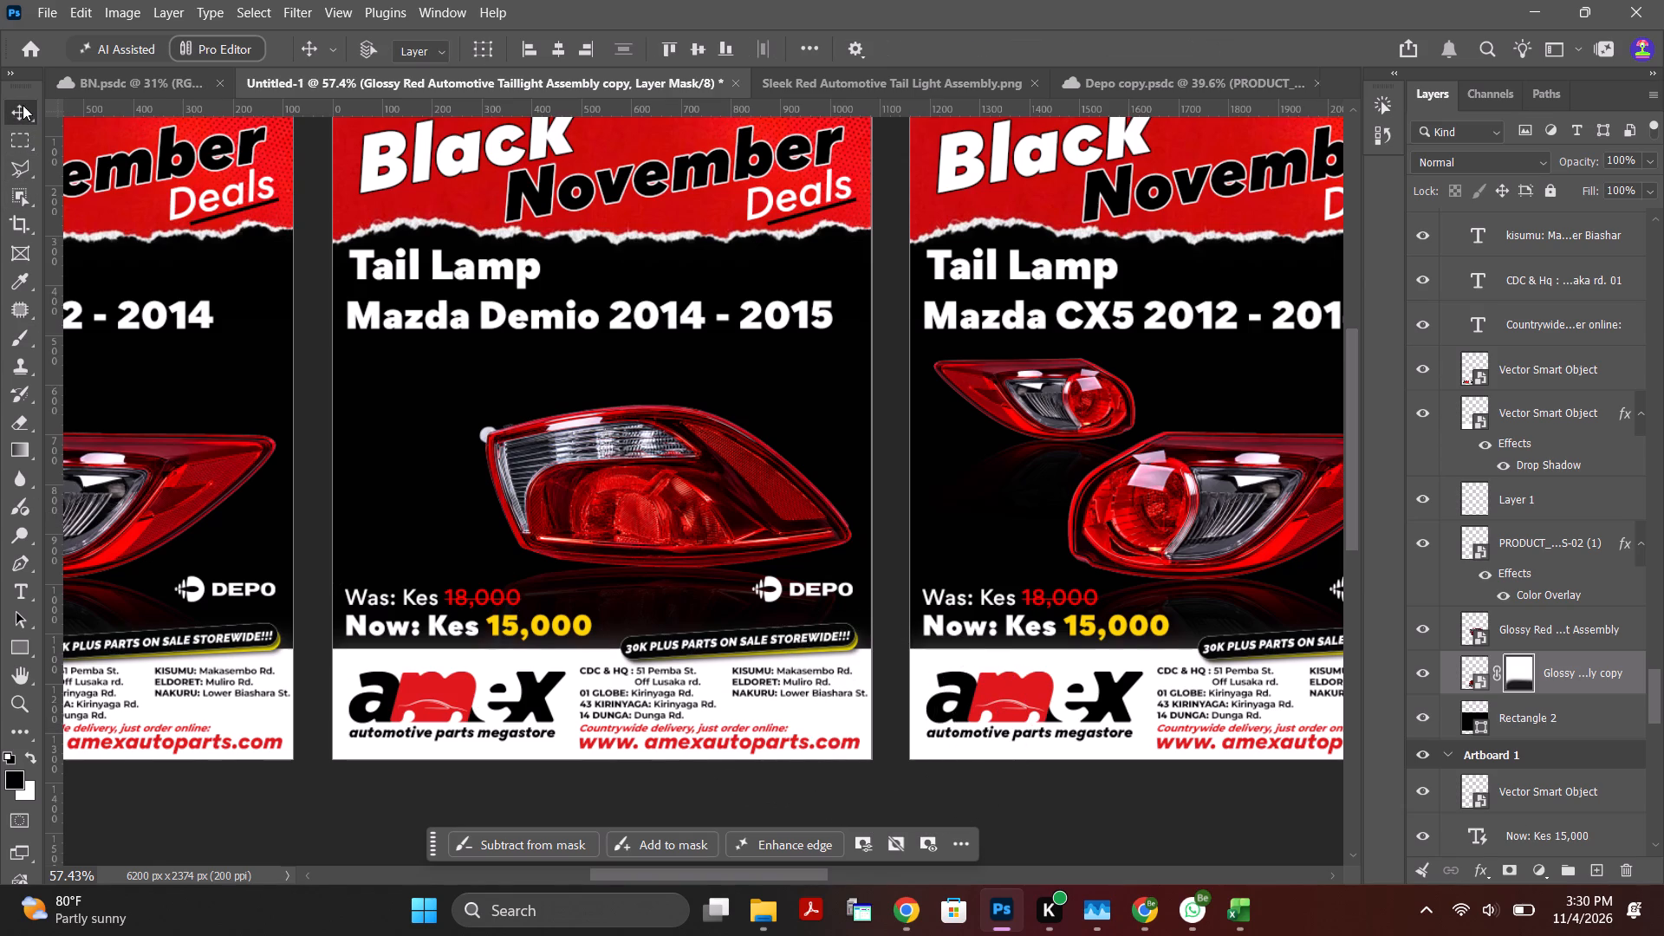
{"action": "left_click", "coordinate": [1061, 842]}
{"action": "left_click", "coordinate": [687, 504]}
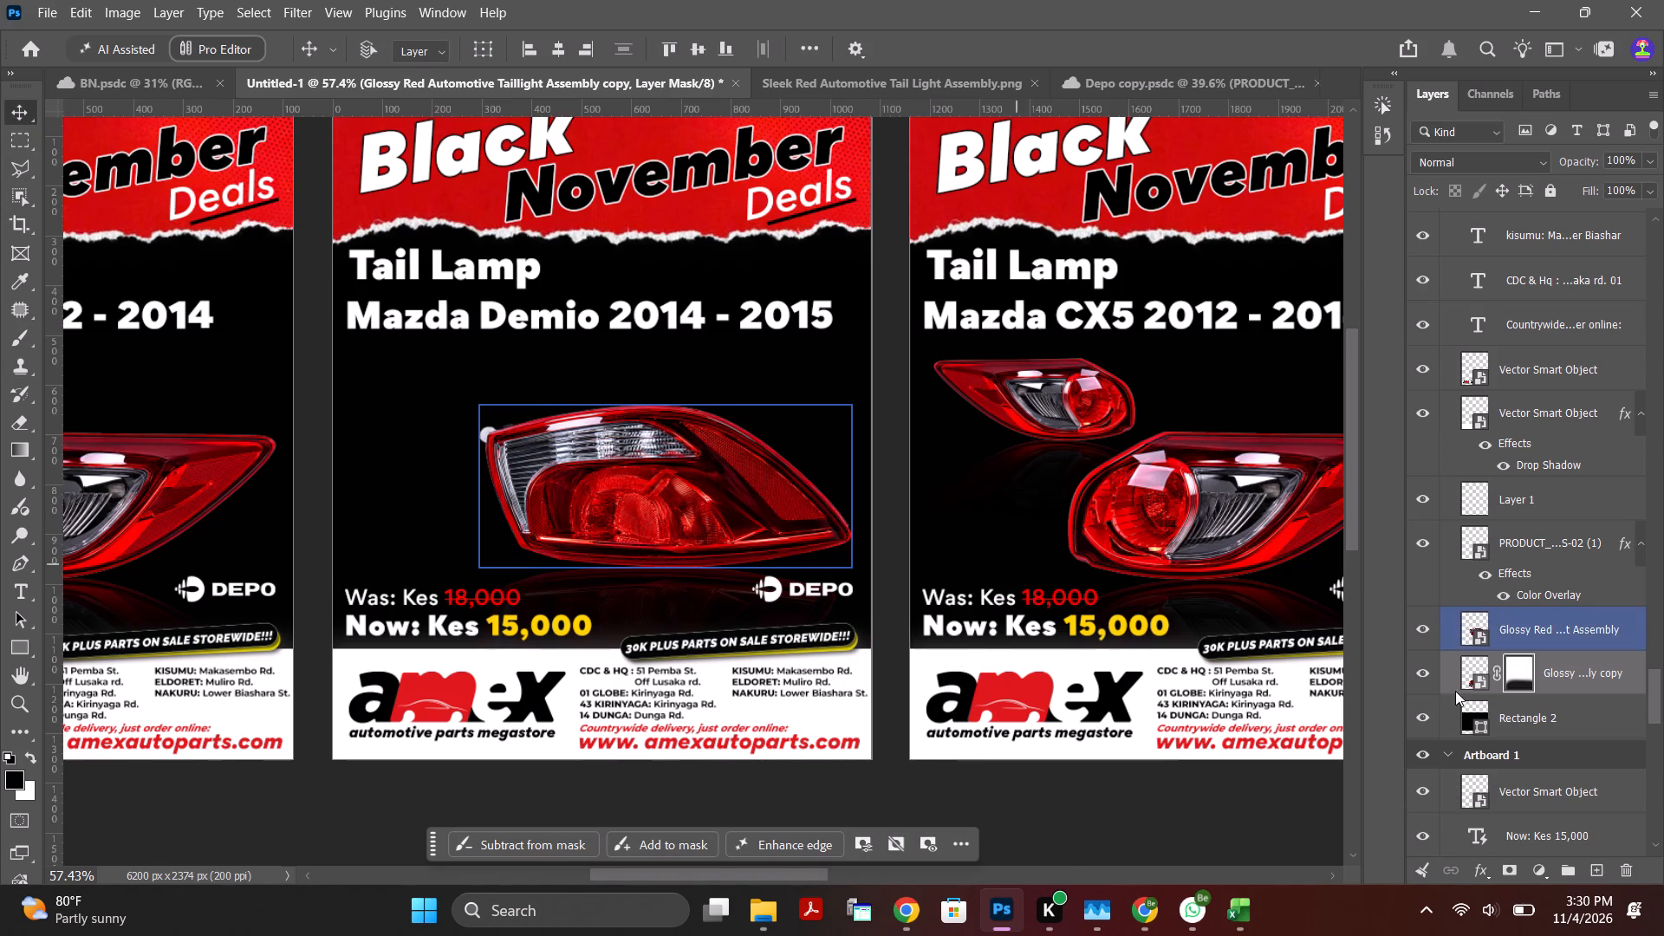
Link the Glossy Red taillight layer with its masked reflection copy.
{"action": "left_click", "coordinate": [1548, 718]}
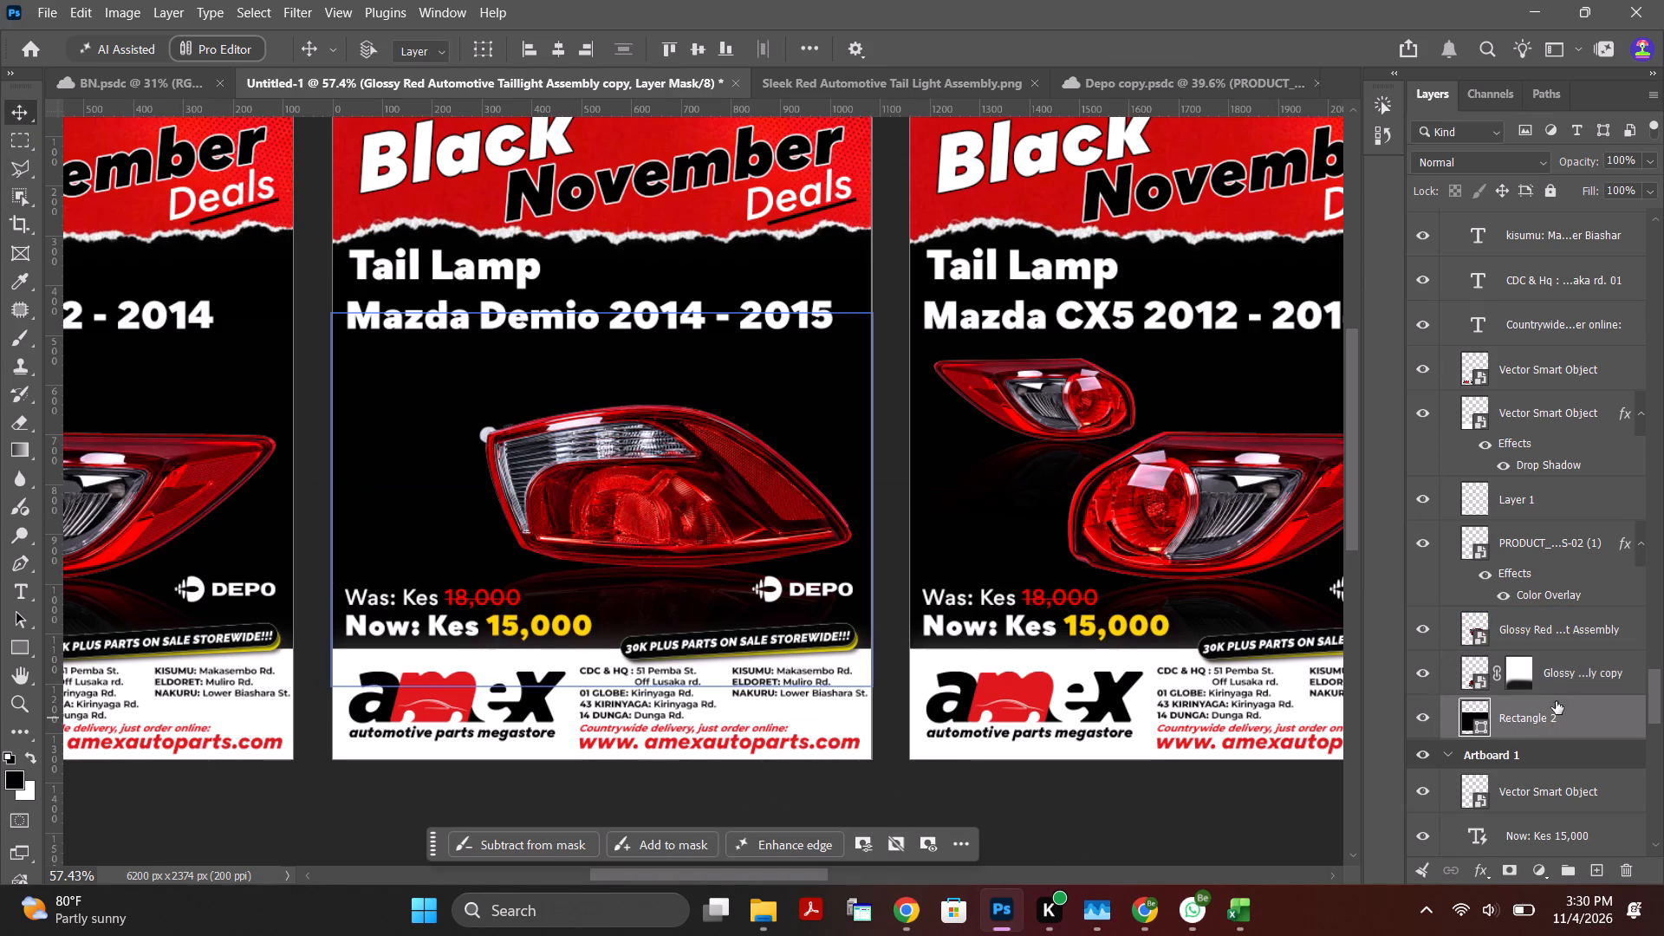
{"action": "left_click", "coordinate": [1575, 679], "text": "shift"}
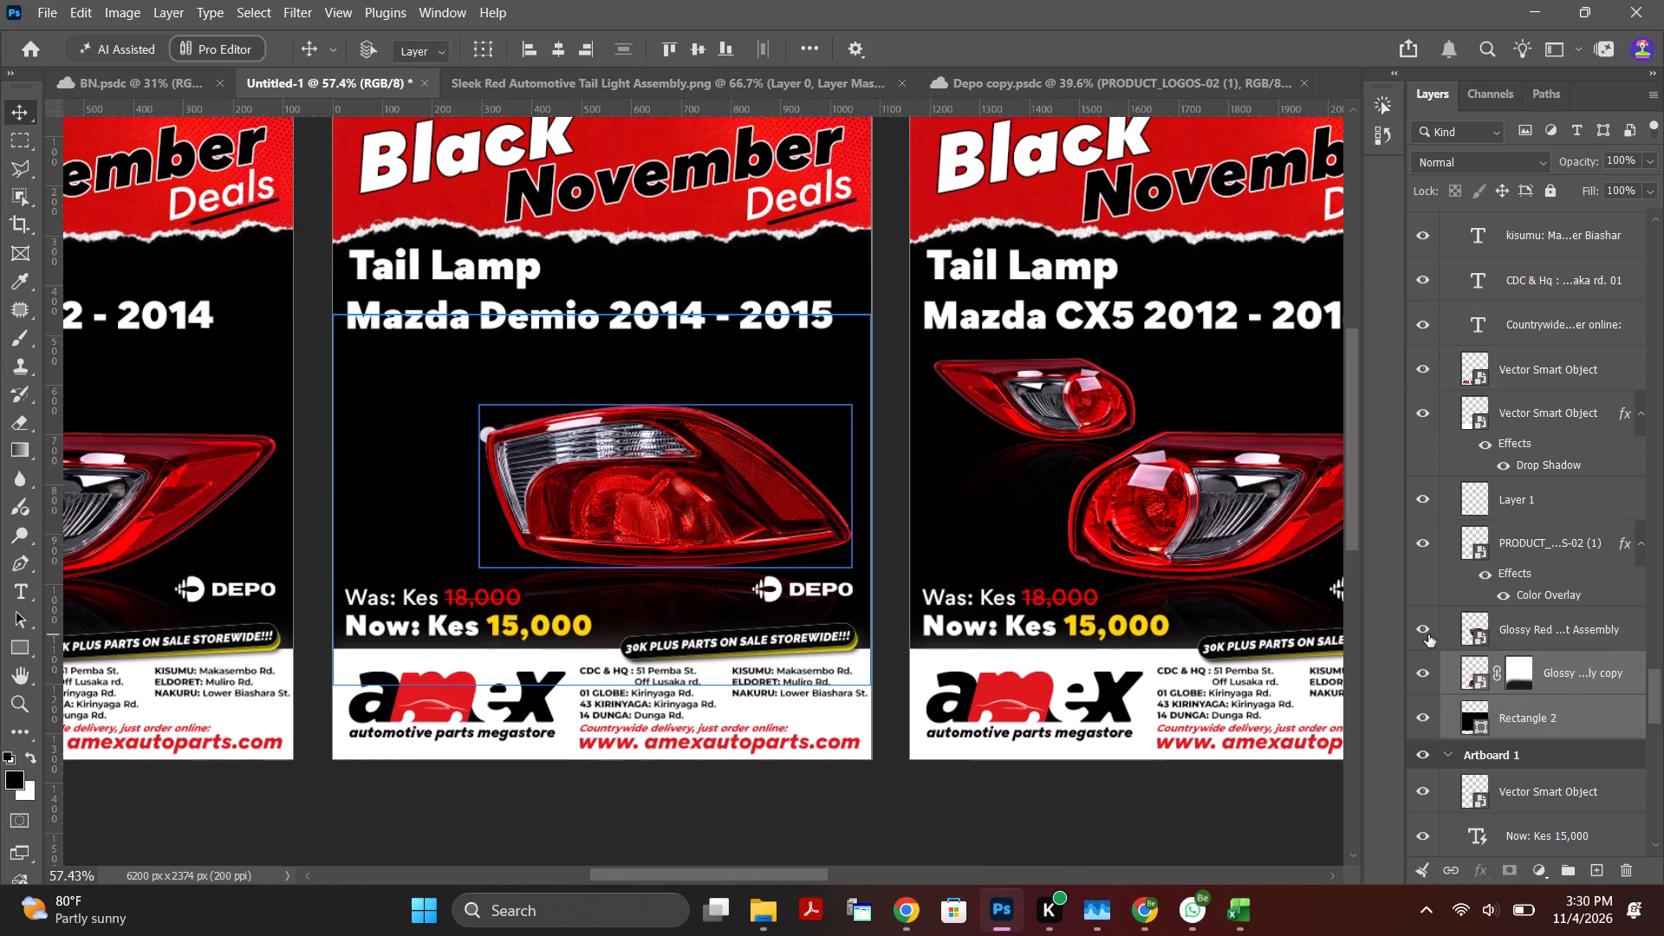
{"action": "left_click", "coordinate": [1427, 632]}
{"action": "left_click", "coordinate": [1427, 632]}
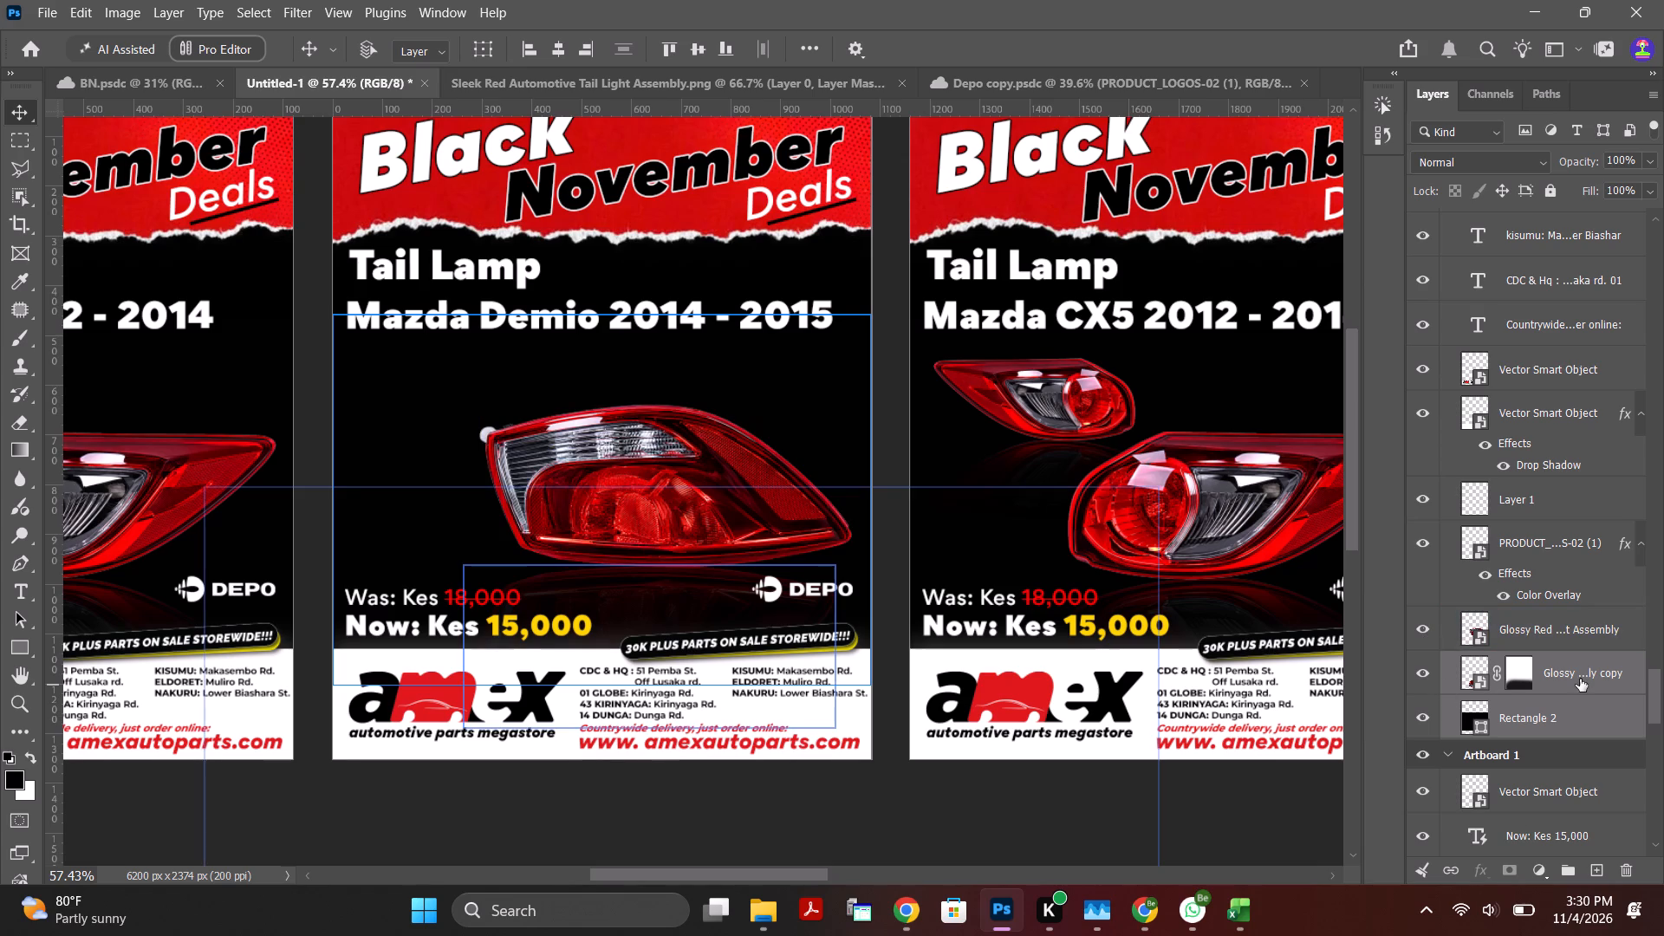
{"action": "left_click", "coordinate": [1580, 679]}
{"action": "left_click", "coordinate": [1580, 635], "text": "shift"}
{"action": "right_click", "coordinate": [1580, 635]}
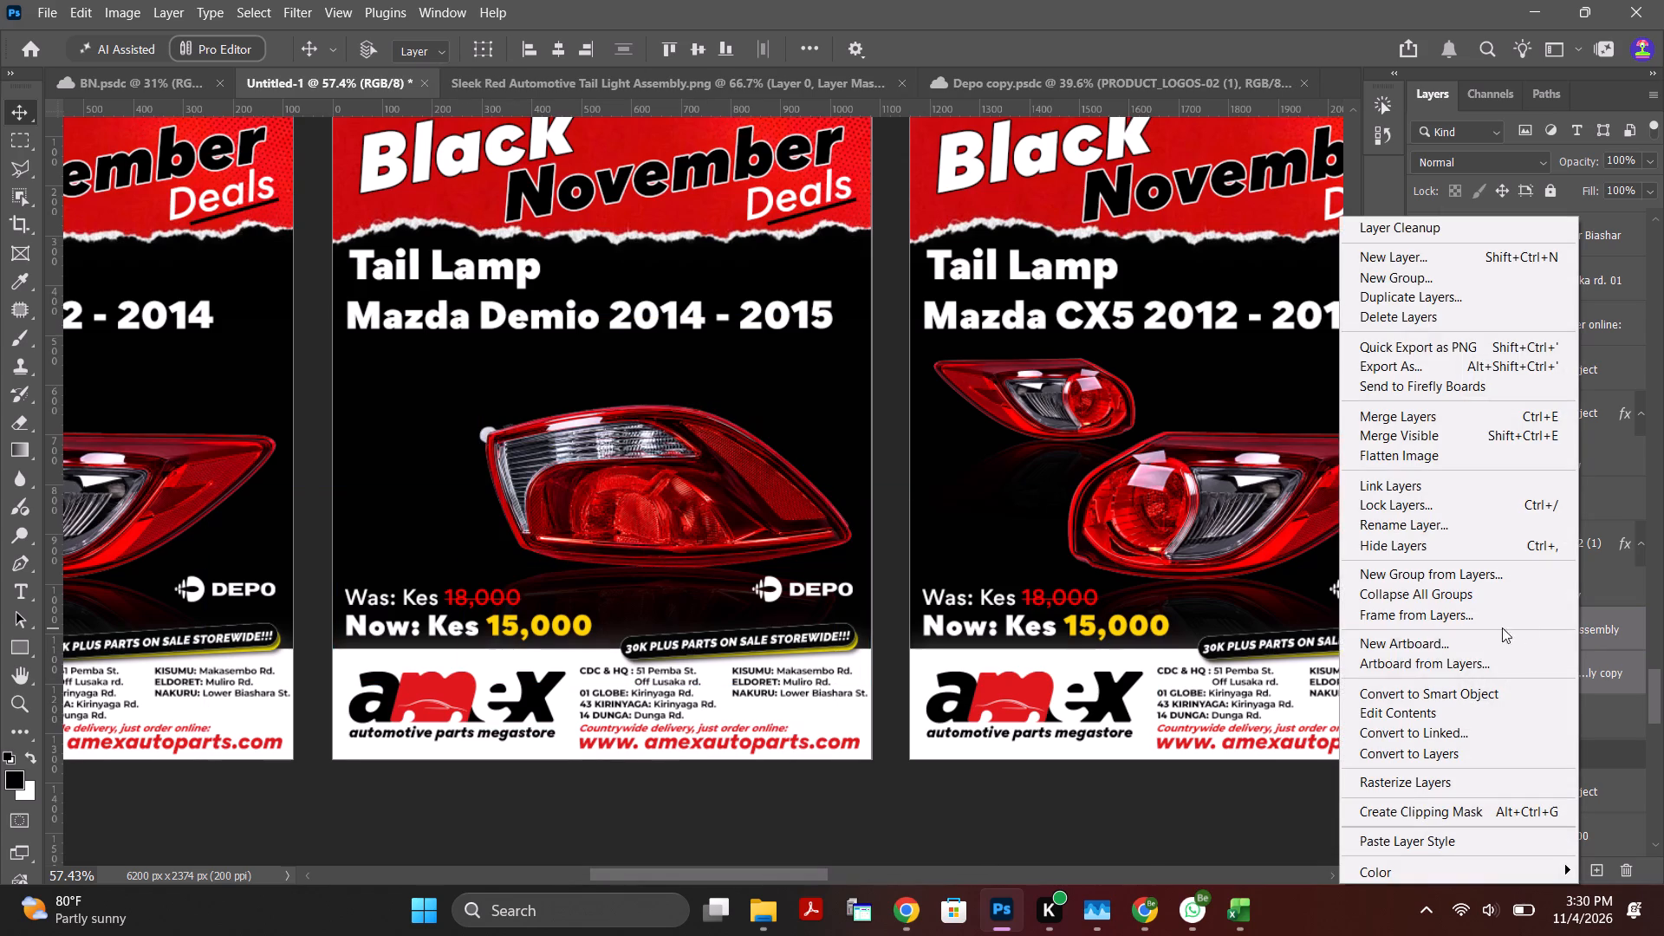
{"action": "left_click", "coordinate": [1419, 492]}
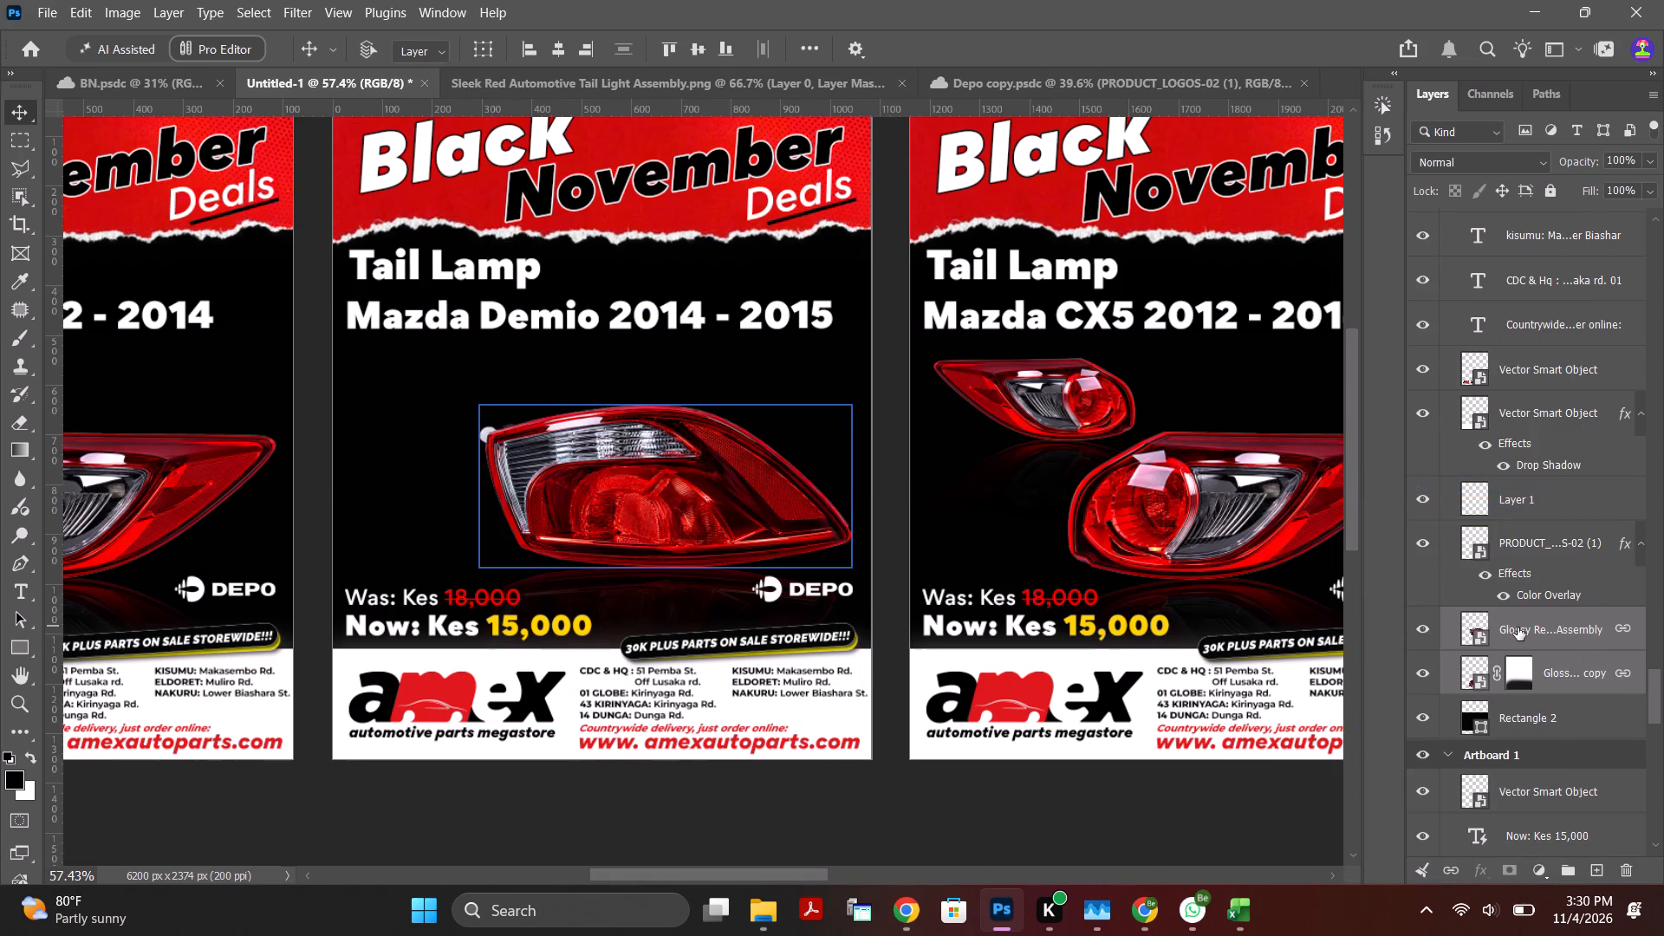
Duplicate the linked lamp and reflection, flip the duplicates horizontally, scale them to about 50% and position them at about X 250, Y 700 px.
{"action": "key", "text": "ctrl+j"}
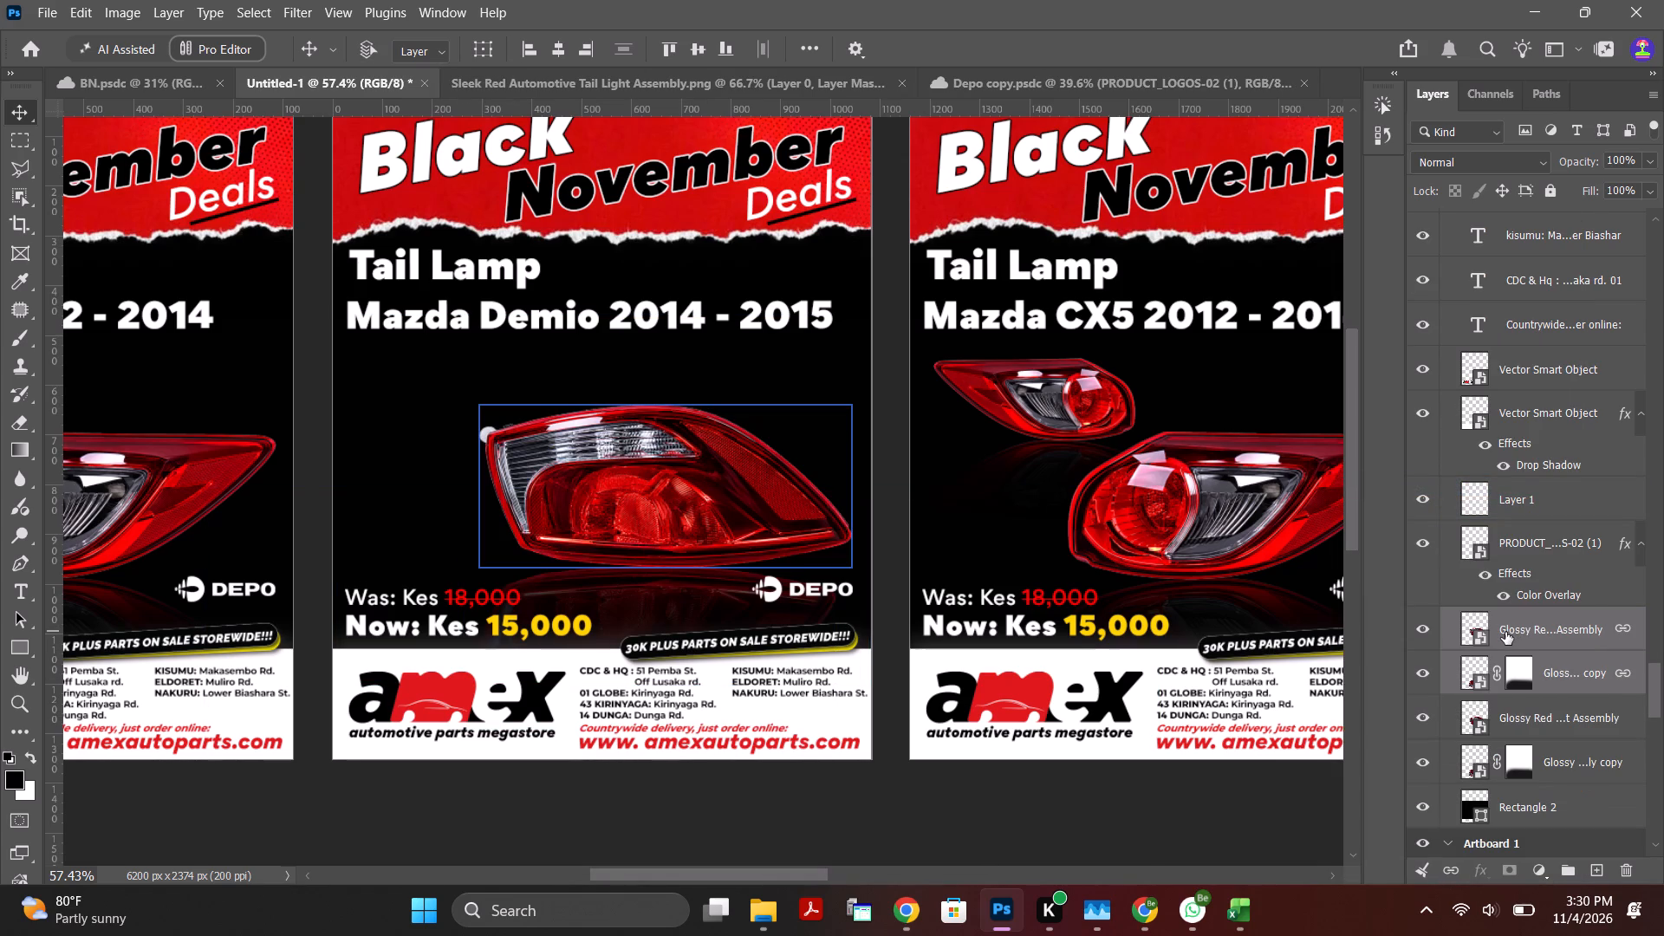
{"action": "key", "text": "ctrl+t"}
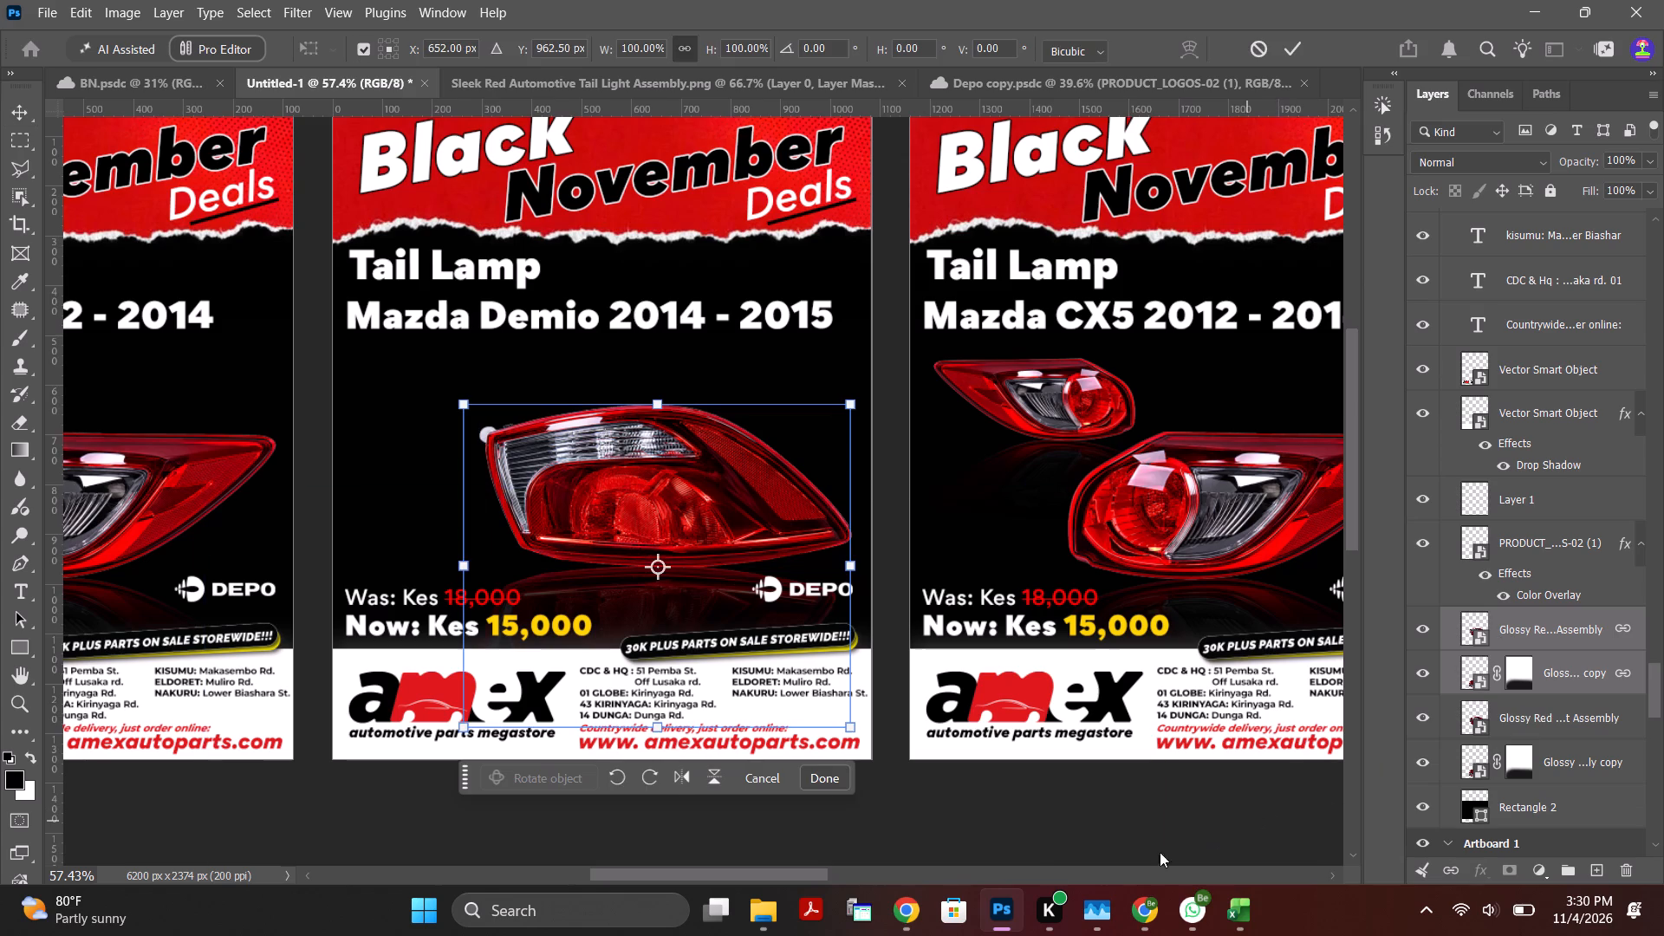
{"action": "left_click", "coordinate": [677, 777]}
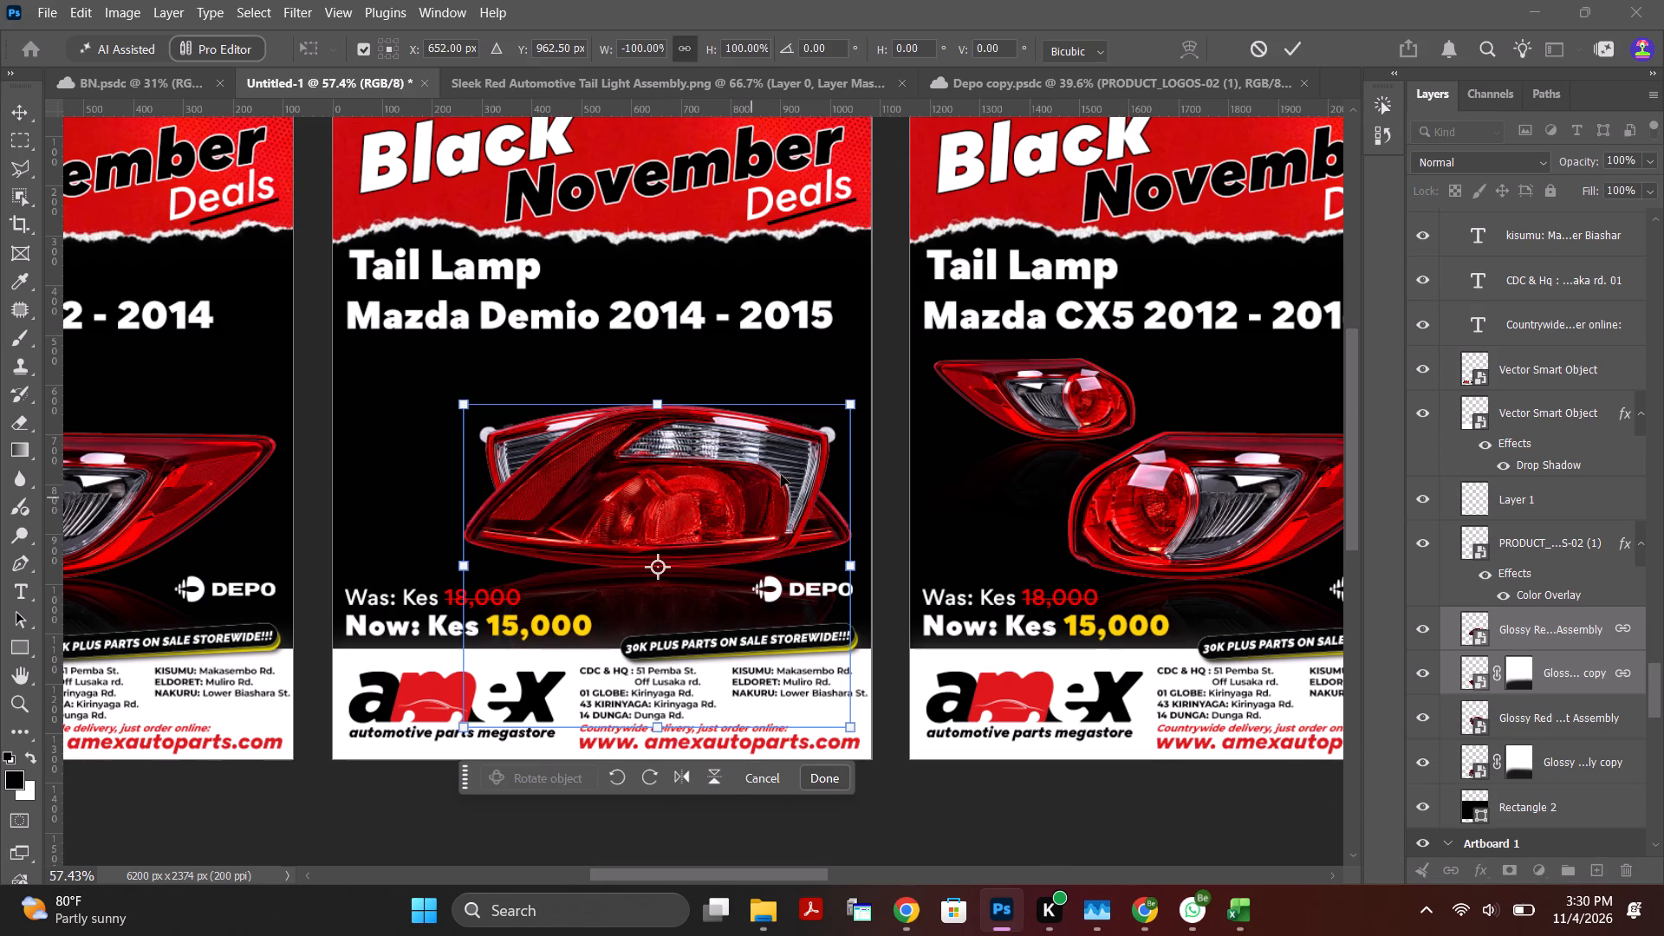
{"action": "left_click_drag", "start_coordinate": [851, 400], "coordinate": [748, 471]}
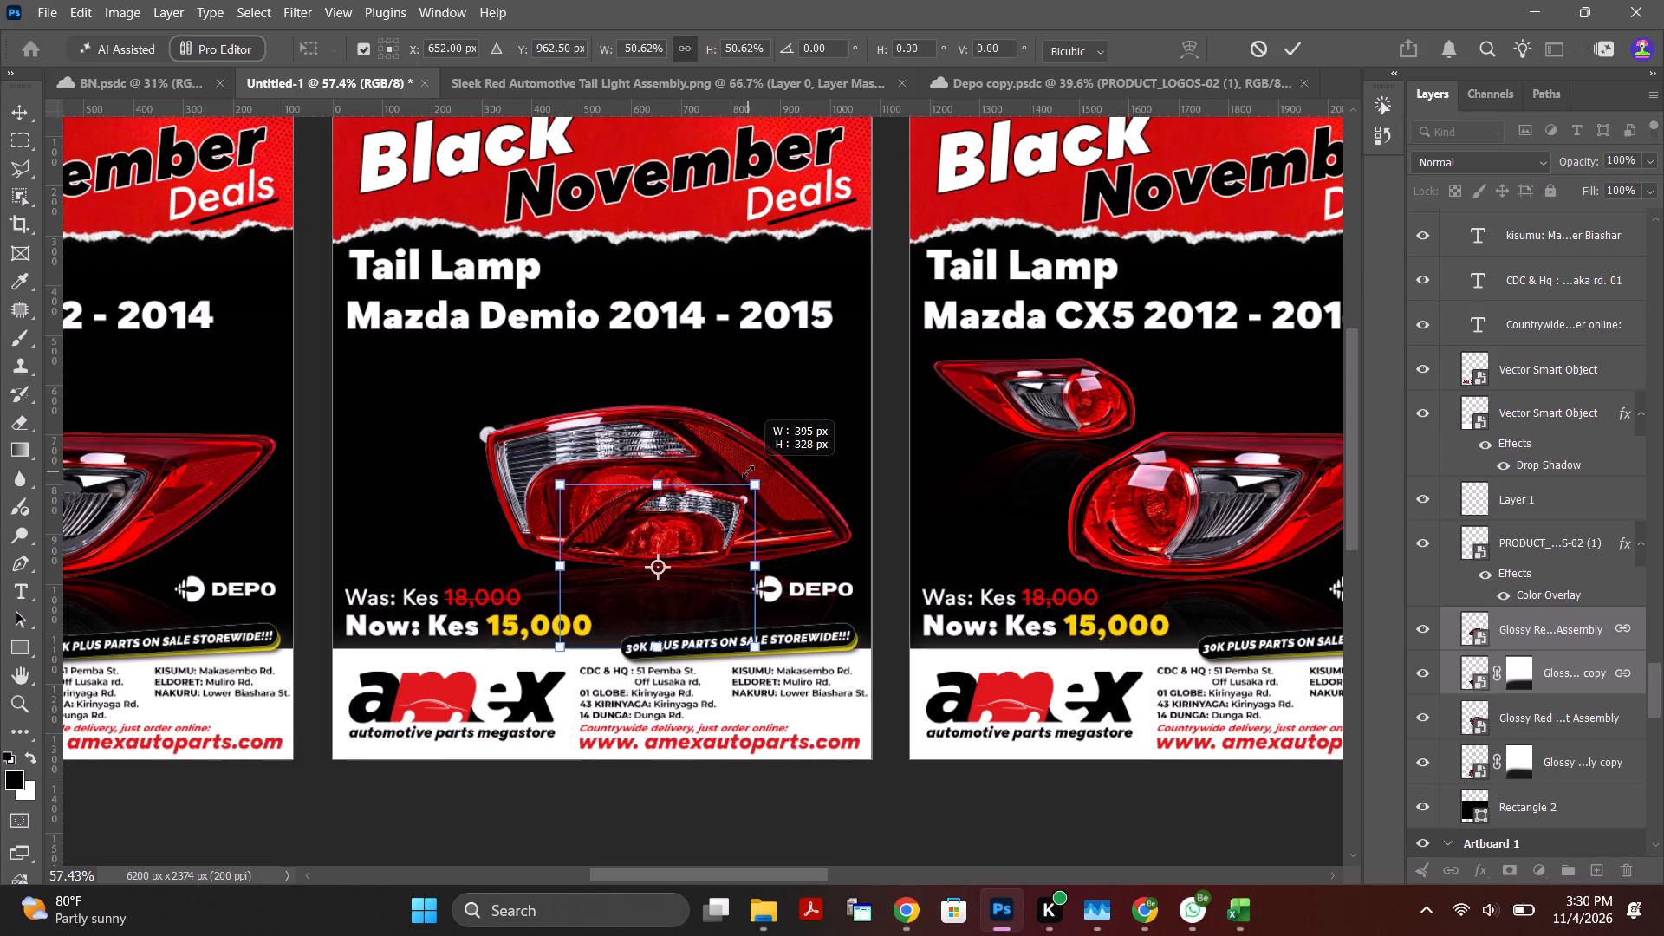
{"action": "left_click_drag", "start_coordinate": [748, 471], "coordinate": [747, 471]}
{"action": "left_click_drag", "start_coordinate": [695, 529], "coordinate": [487, 380]}
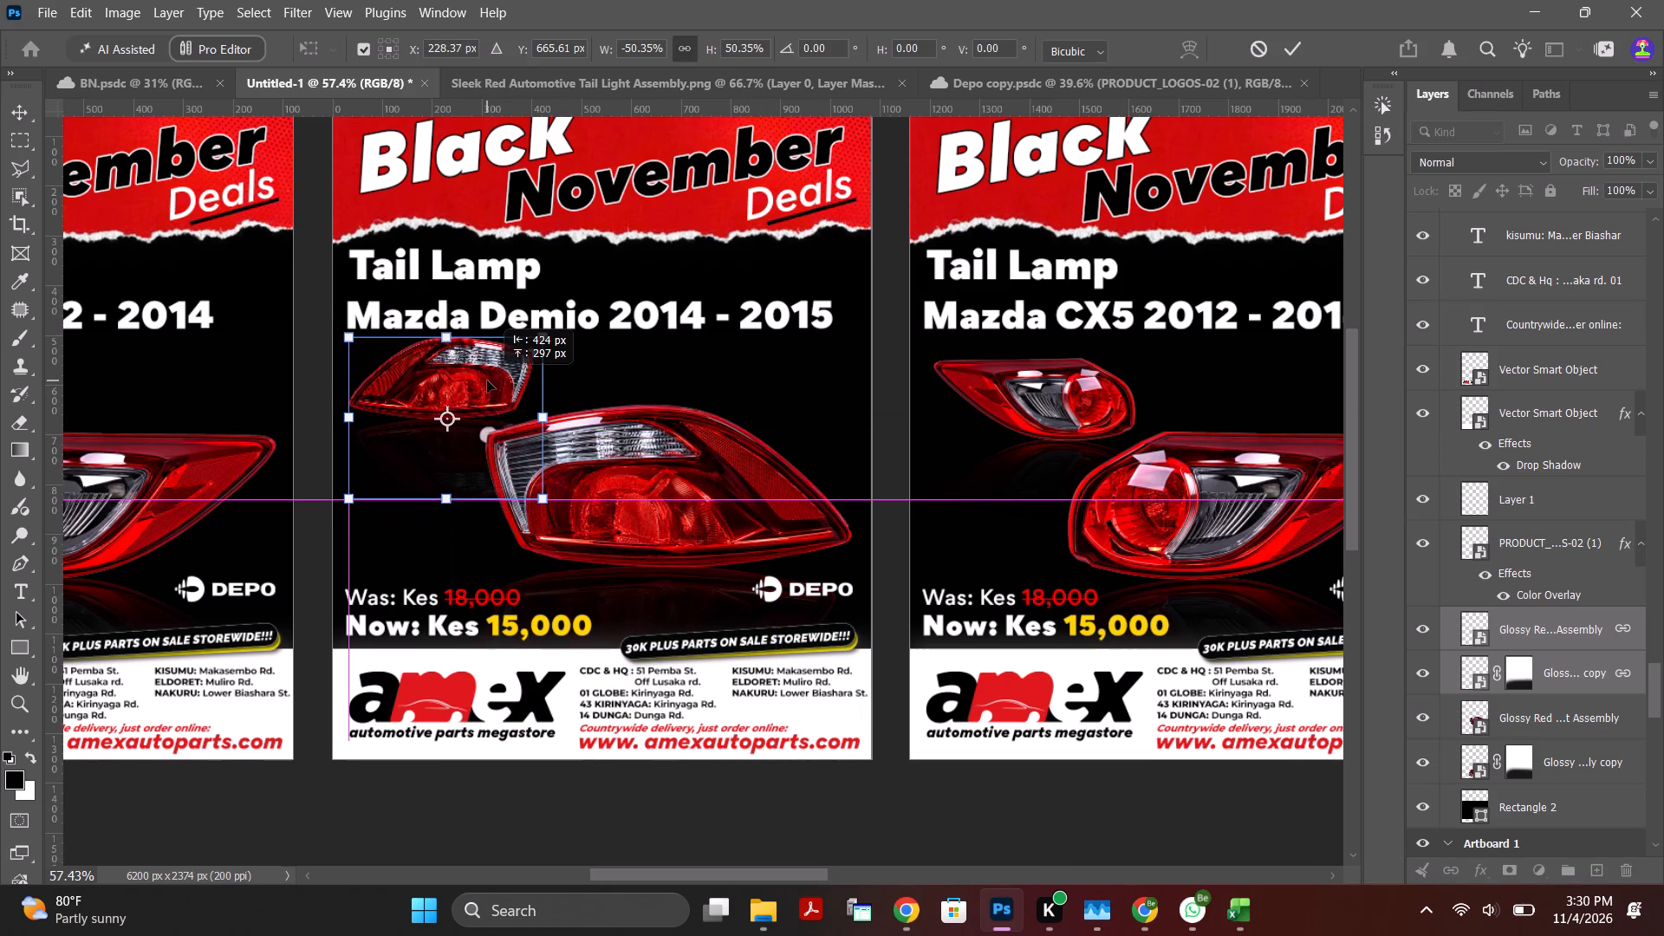
{"action": "left_click_drag", "start_coordinate": [487, 380], "coordinate": [490, 397]}
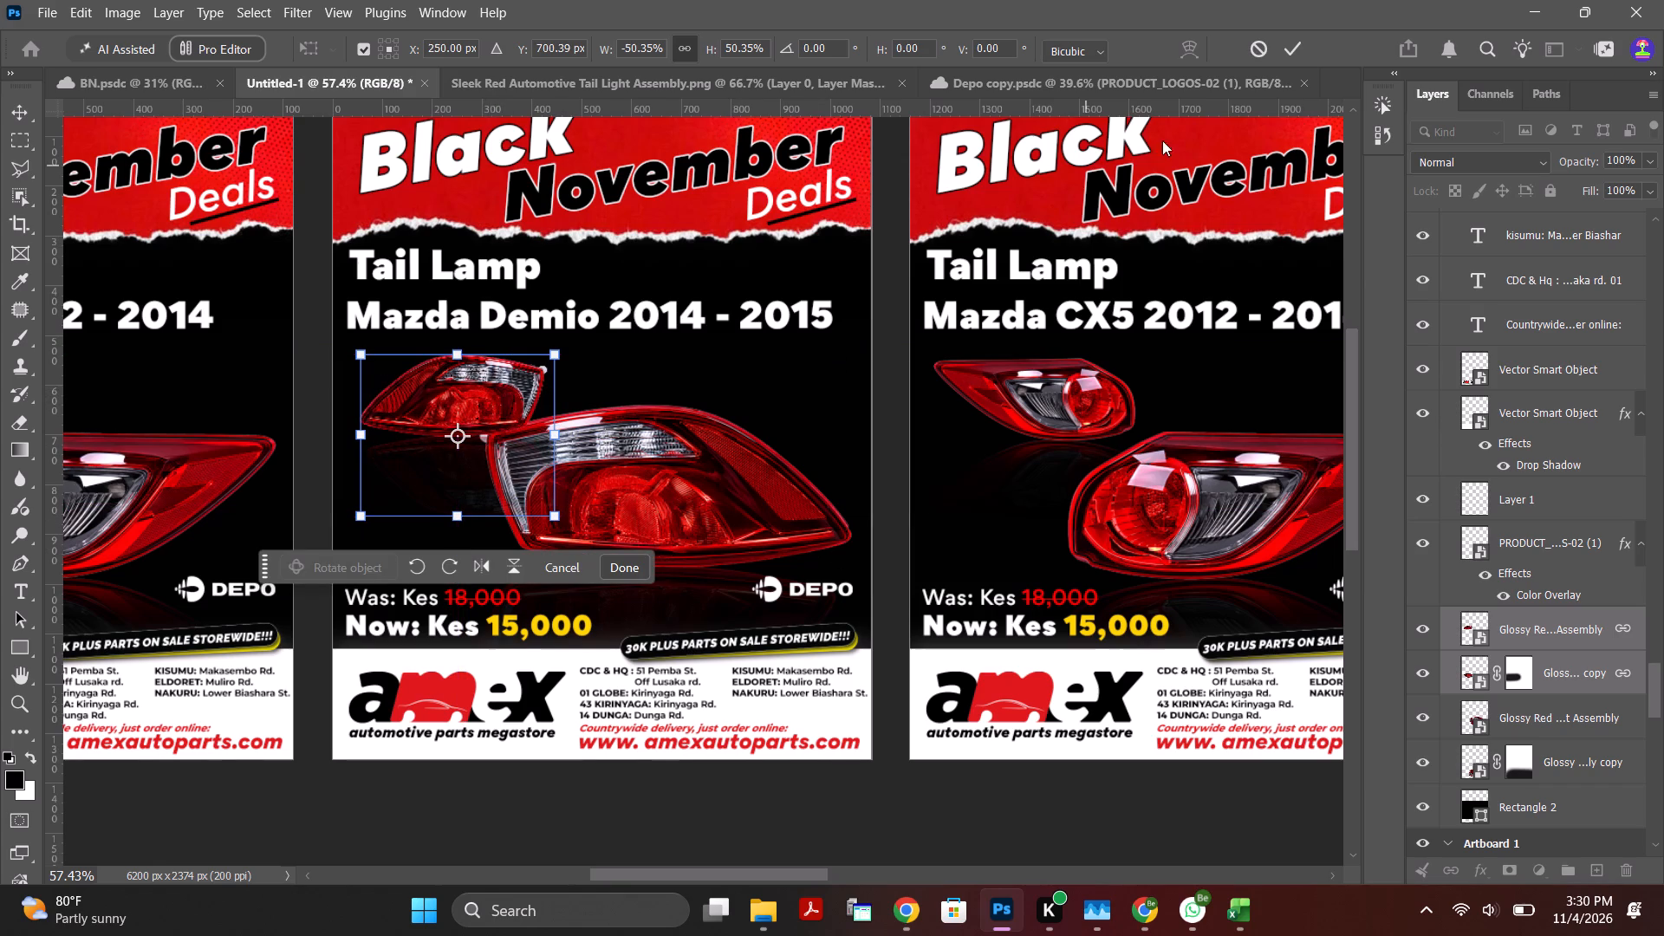
{"action": "left_click", "coordinate": [1290, 49]}
Move the small lamp and reflection layers beneath the large lamp pair in the layer order, above Rectangle 2.
{"action": "left_click", "coordinate": [700, 465]}
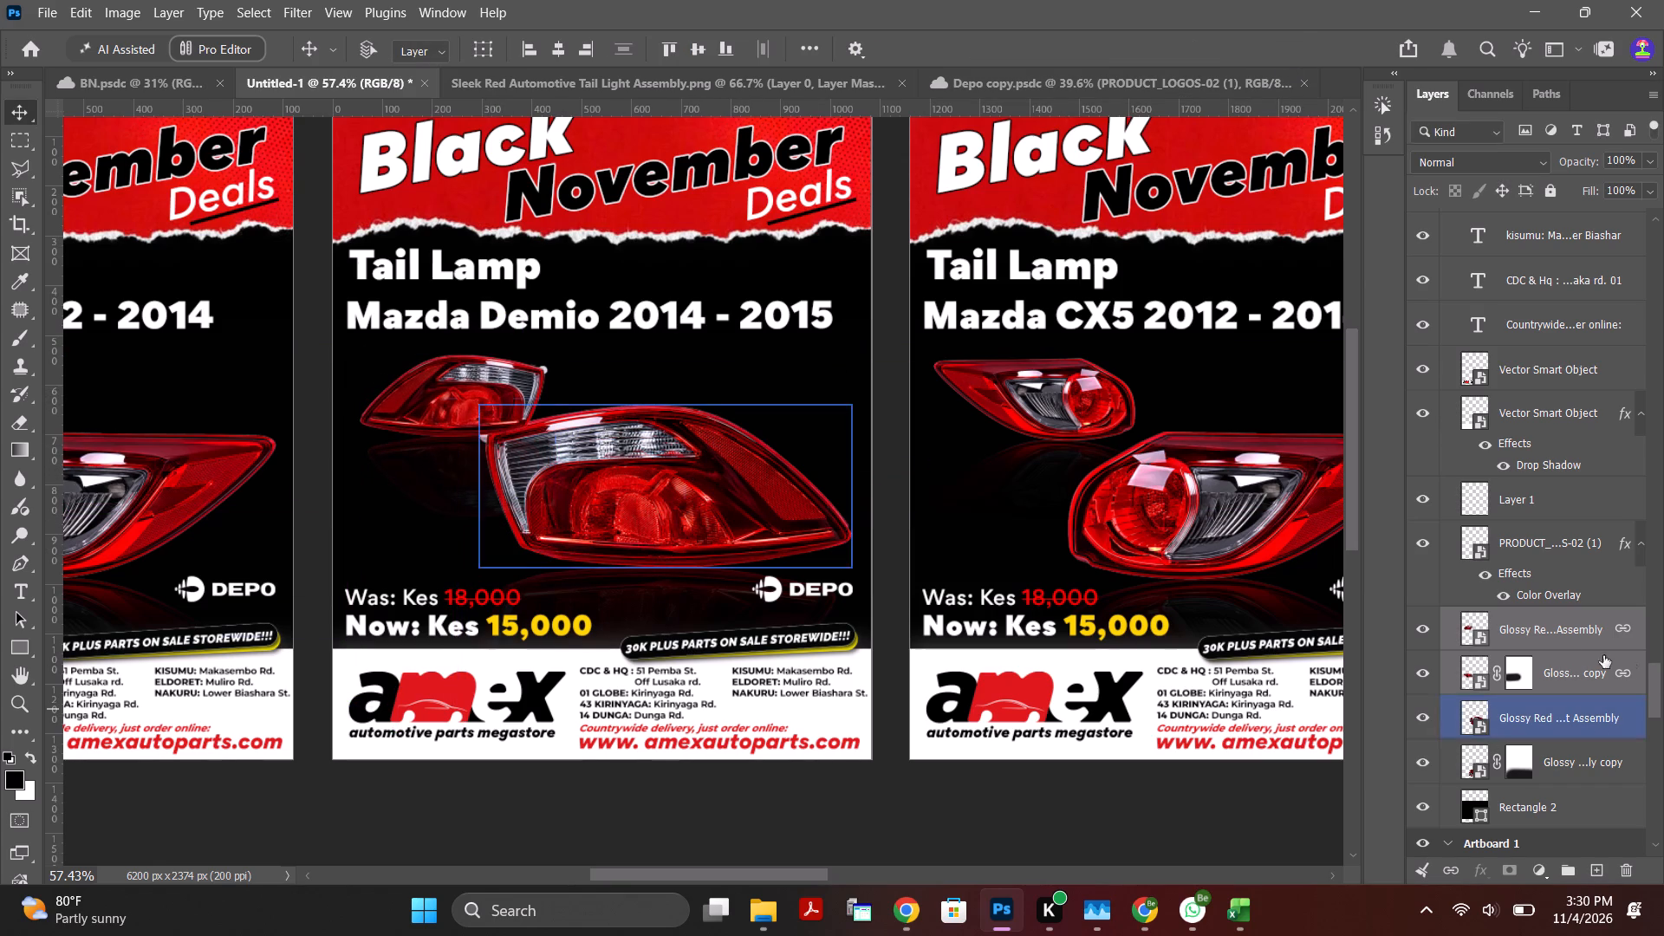
{"action": "left_click_drag", "start_coordinate": [1574, 638], "coordinate": [1559, 780]}
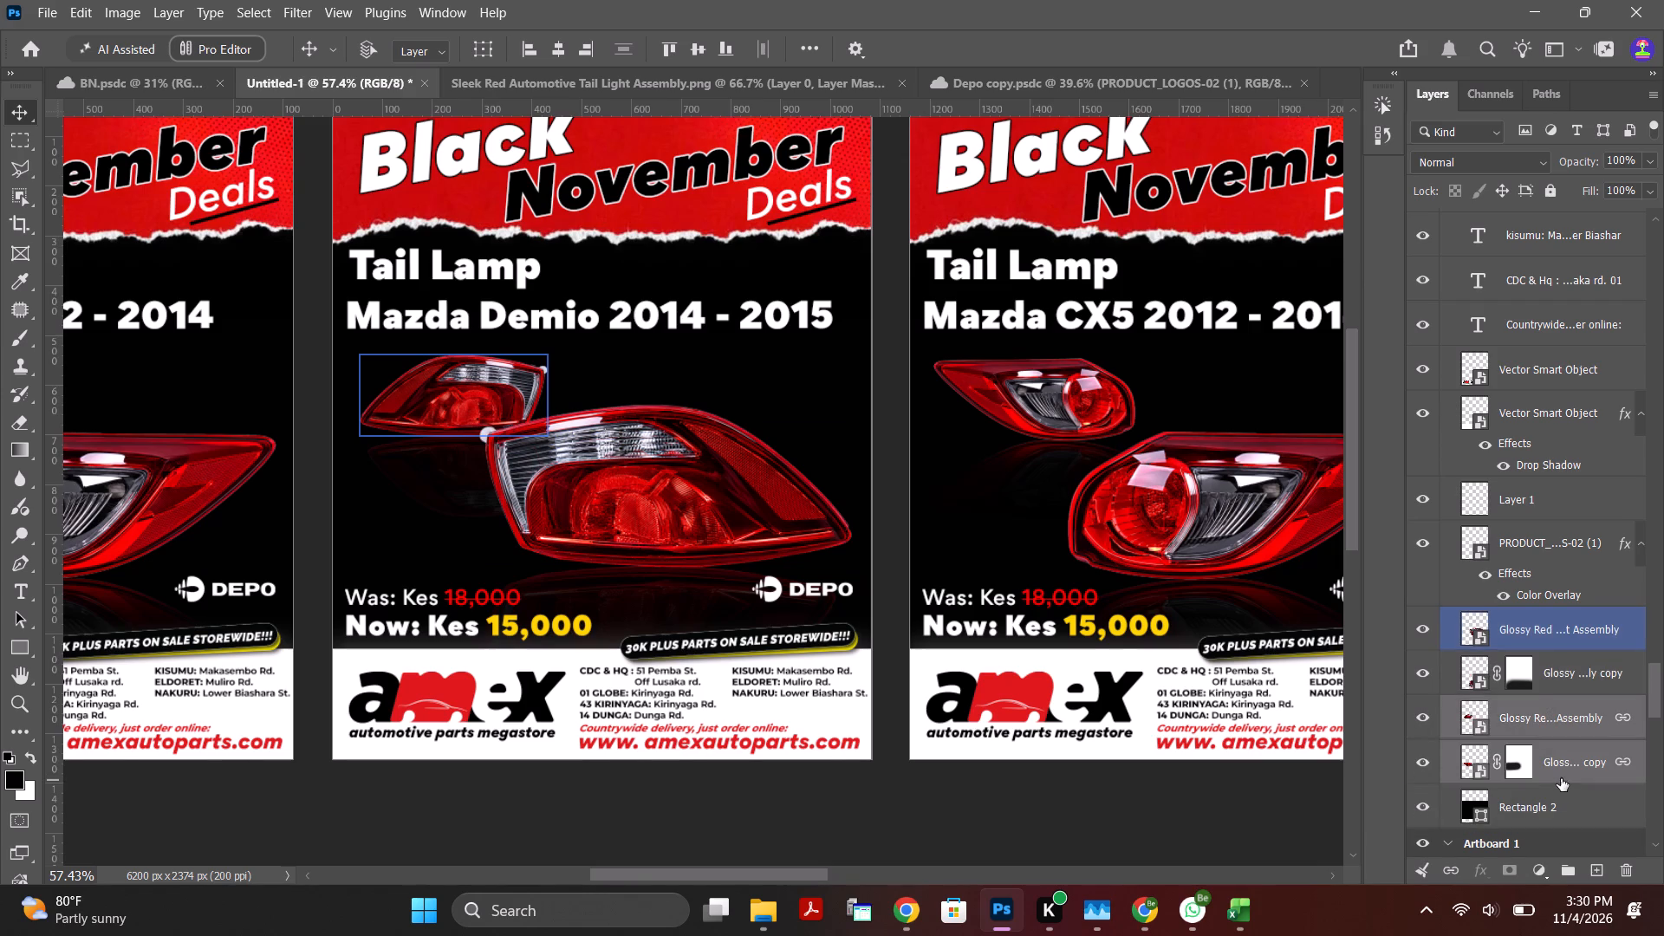
Scale the large lamp and its reflection to about 91% and position them at about X 649, Y 973 px.
{"action": "left_click", "coordinate": [1535, 673]}
{"action": "left_click", "coordinate": [1569, 638], "text": "shift"}
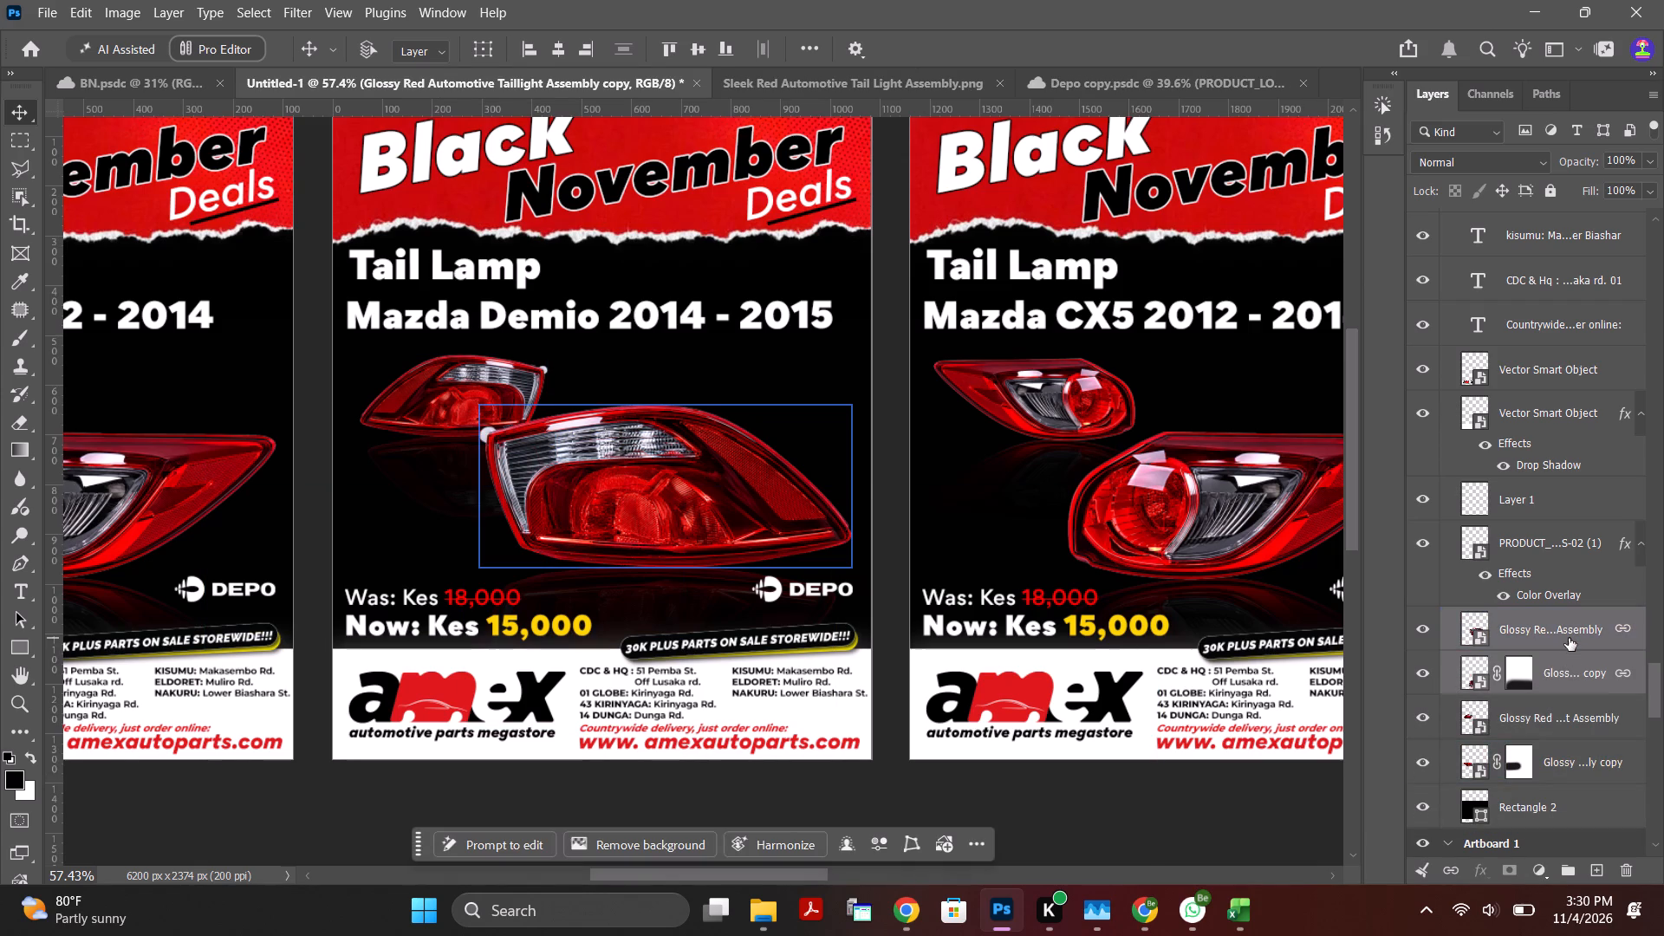
{"action": "key", "text": "ctrl+t"}
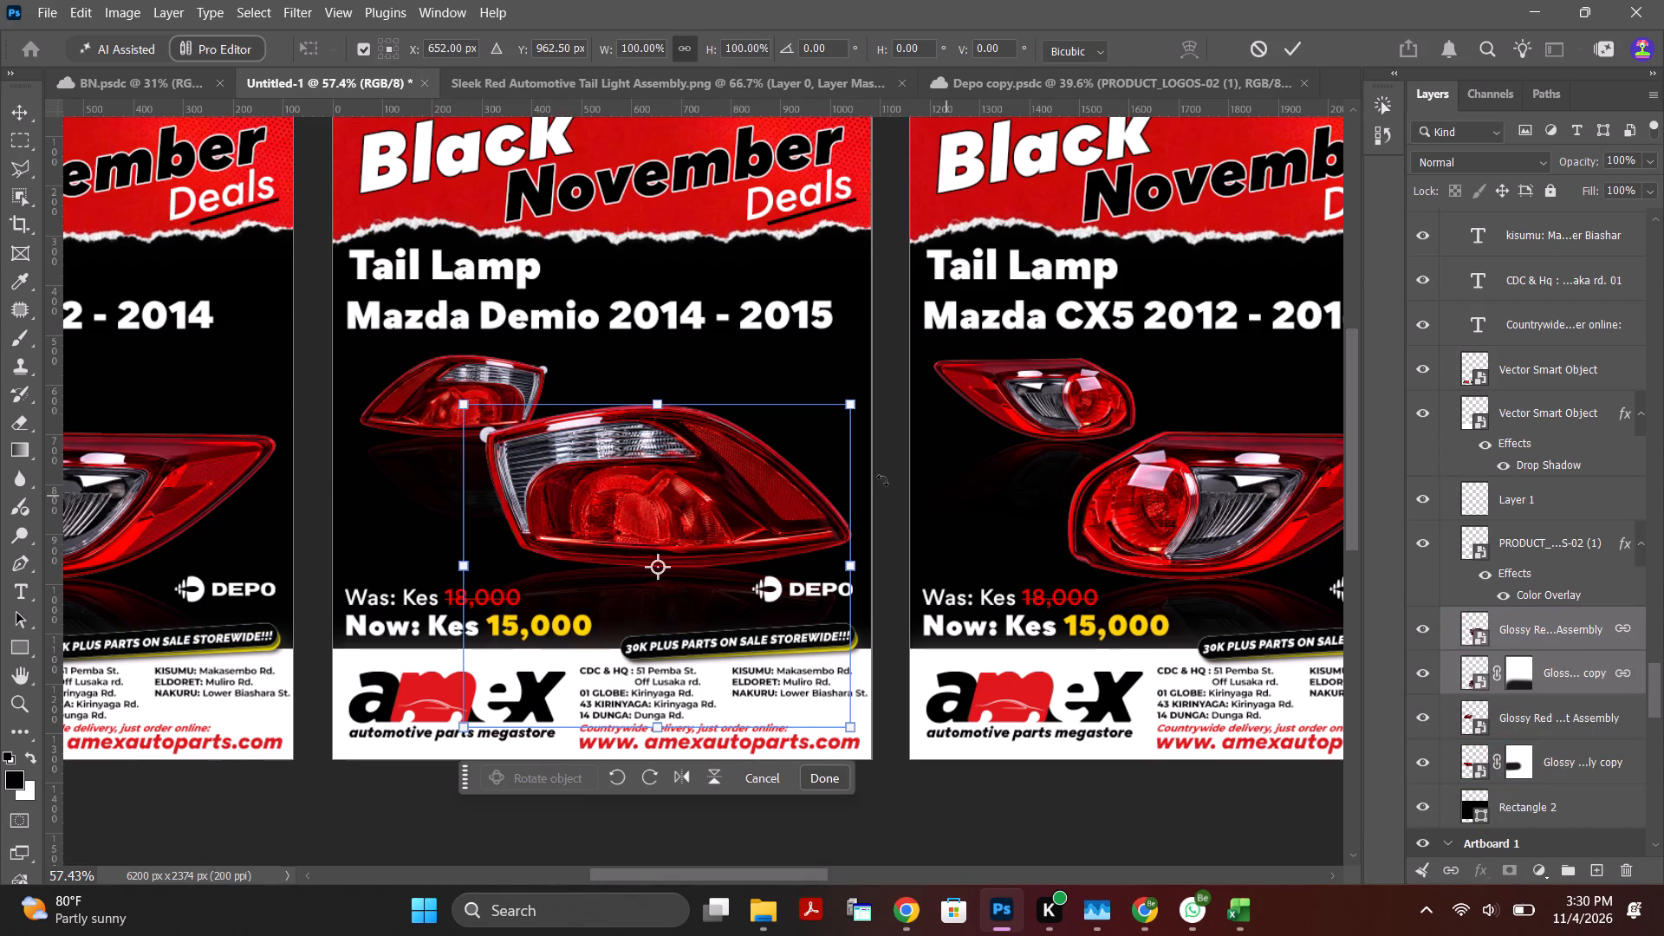
{"action": "left_click_drag", "start_coordinate": [856, 402], "coordinate": [842, 411]}
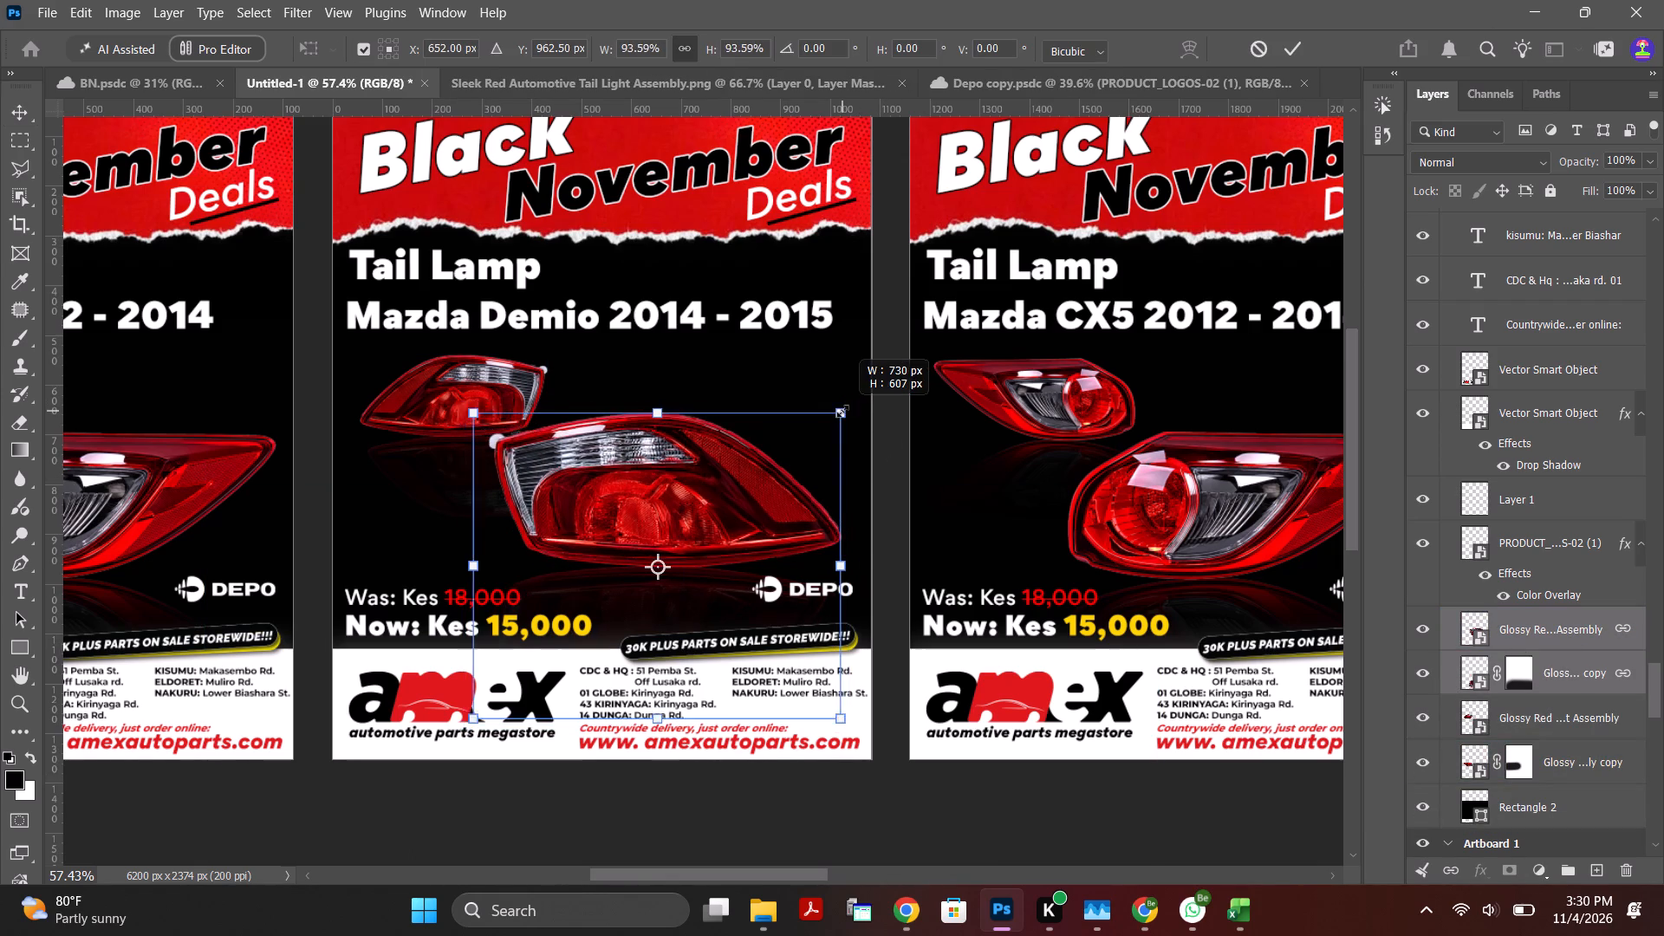
{"action": "left_click_drag", "start_coordinate": [842, 411], "coordinate": [838, 416]}
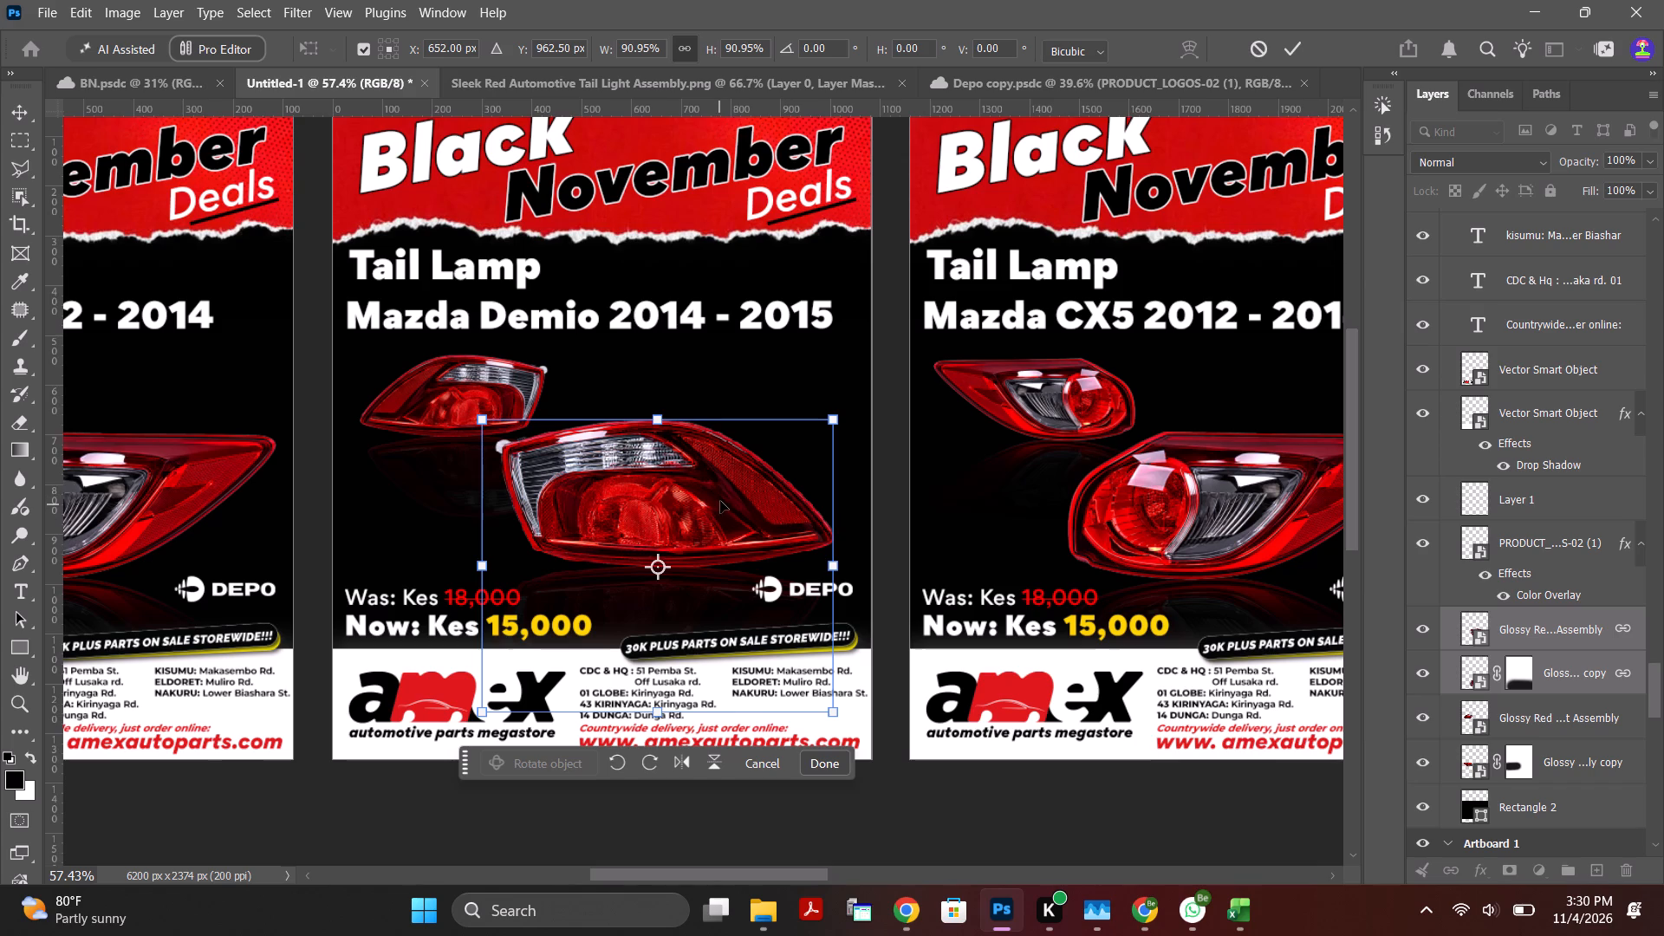
{"action": "left_click", "coordinate": [721, 498]}
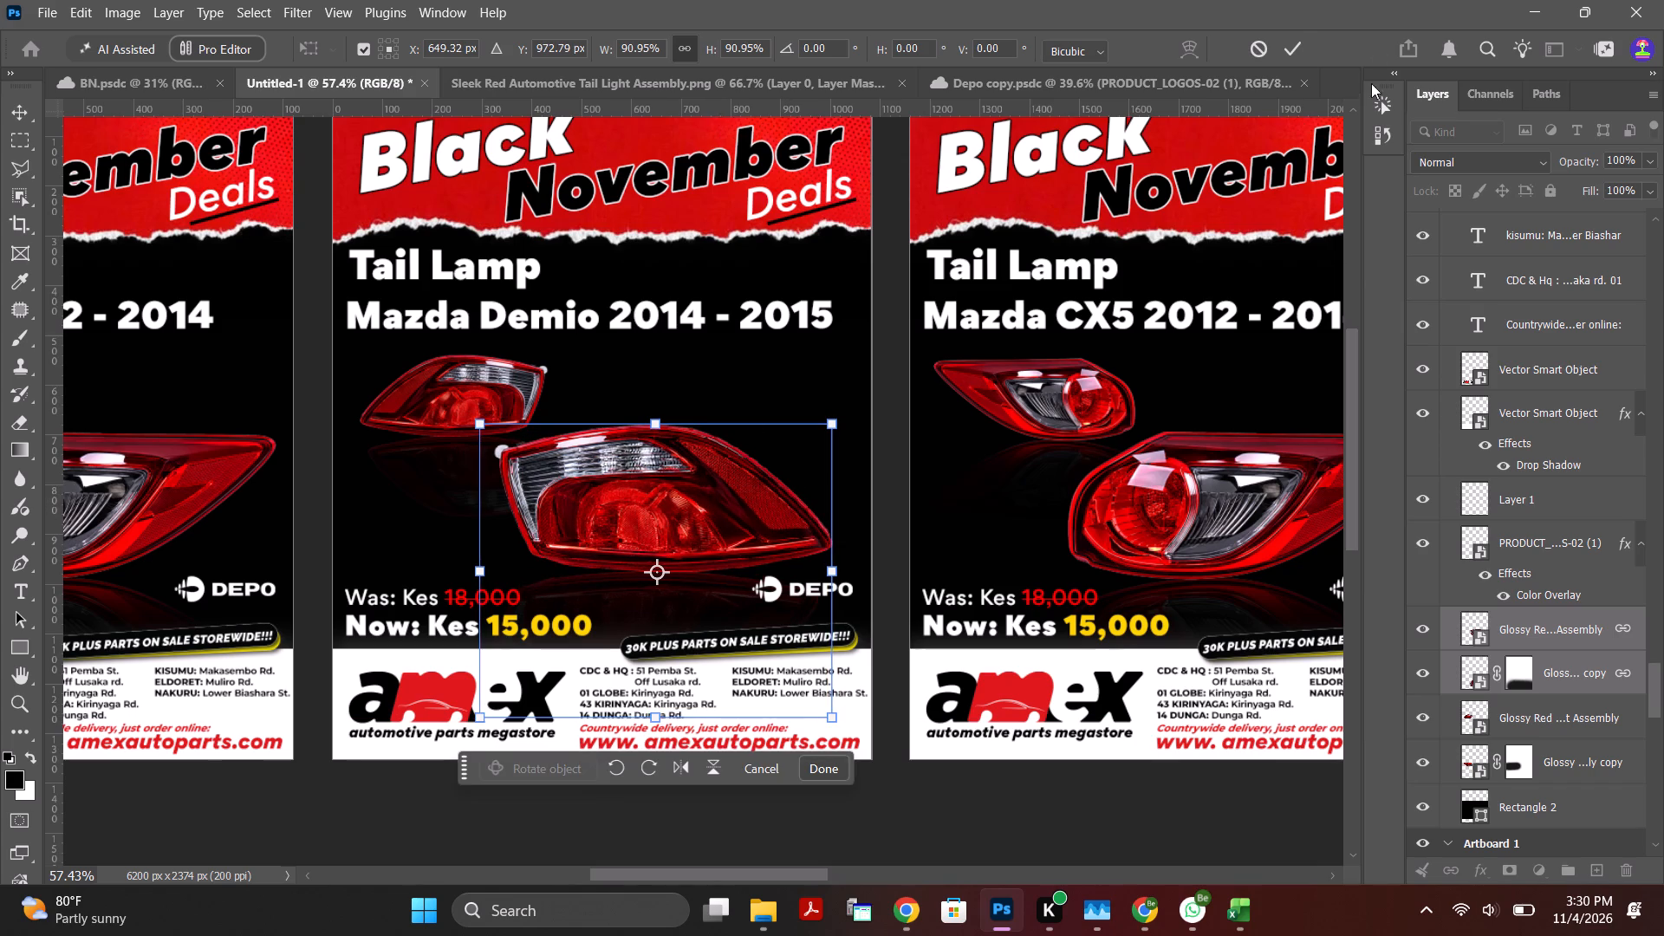
{"action": "left_click", "coordinate": [1286, 50]}
Nudge the large lamp and its reflection slightly upward and toward the DEPO logo's side of the poster.
{"action": "left_click", "coordinate": [470, 416]}
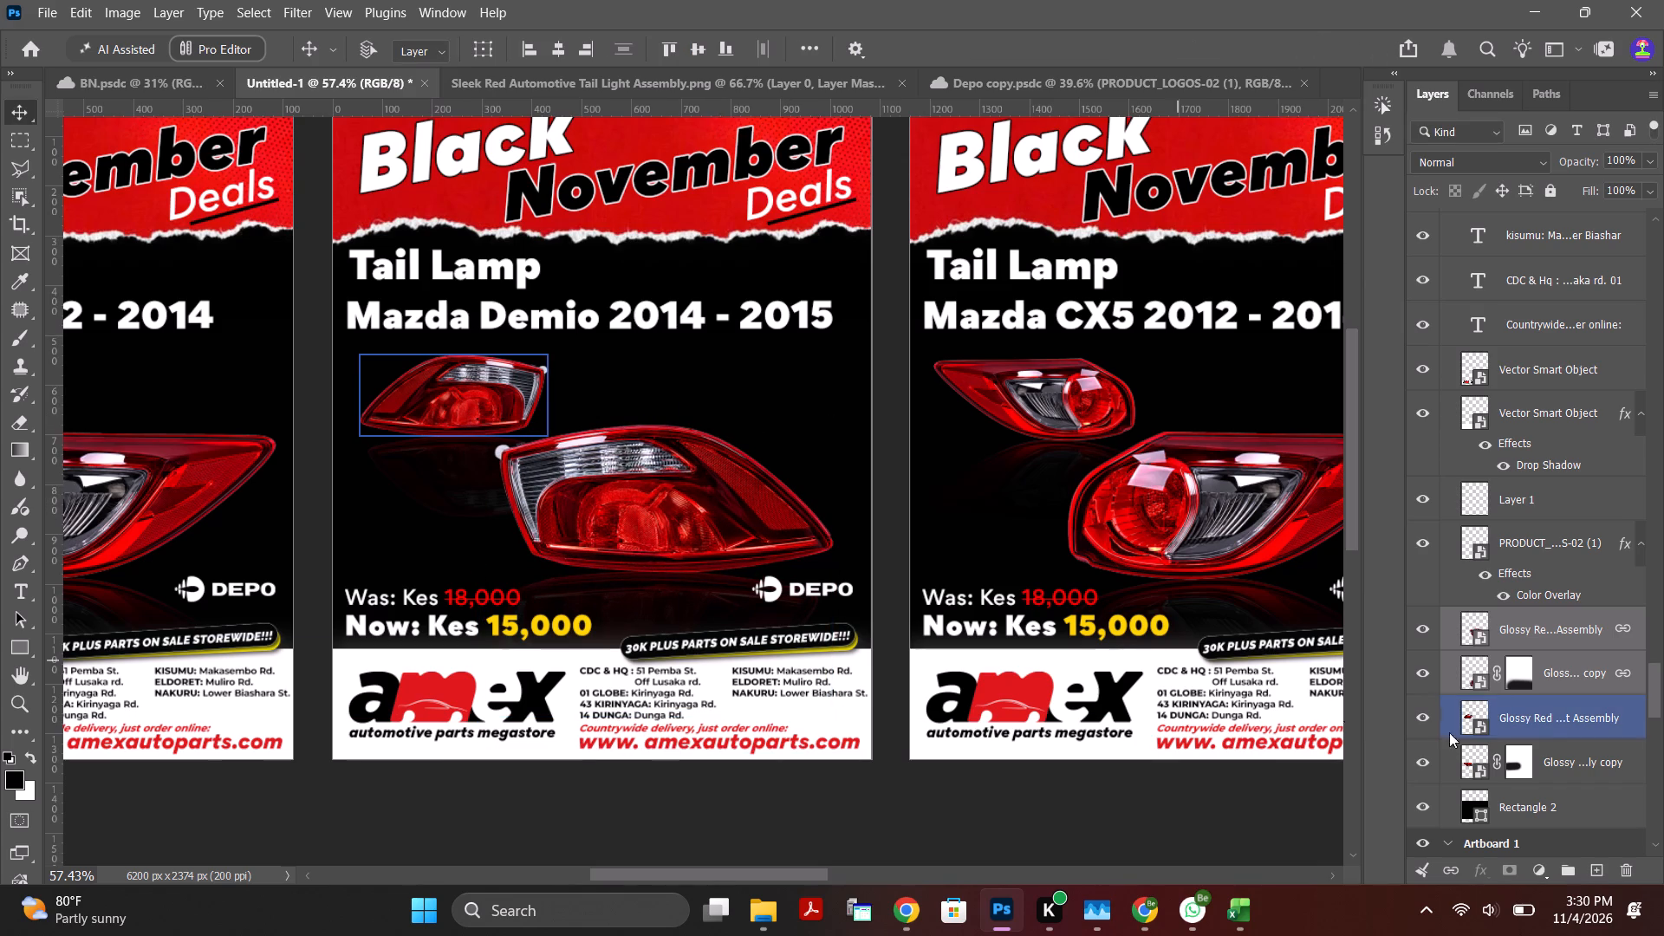
{"action": "left_click", "coordinate": [466, 391]}
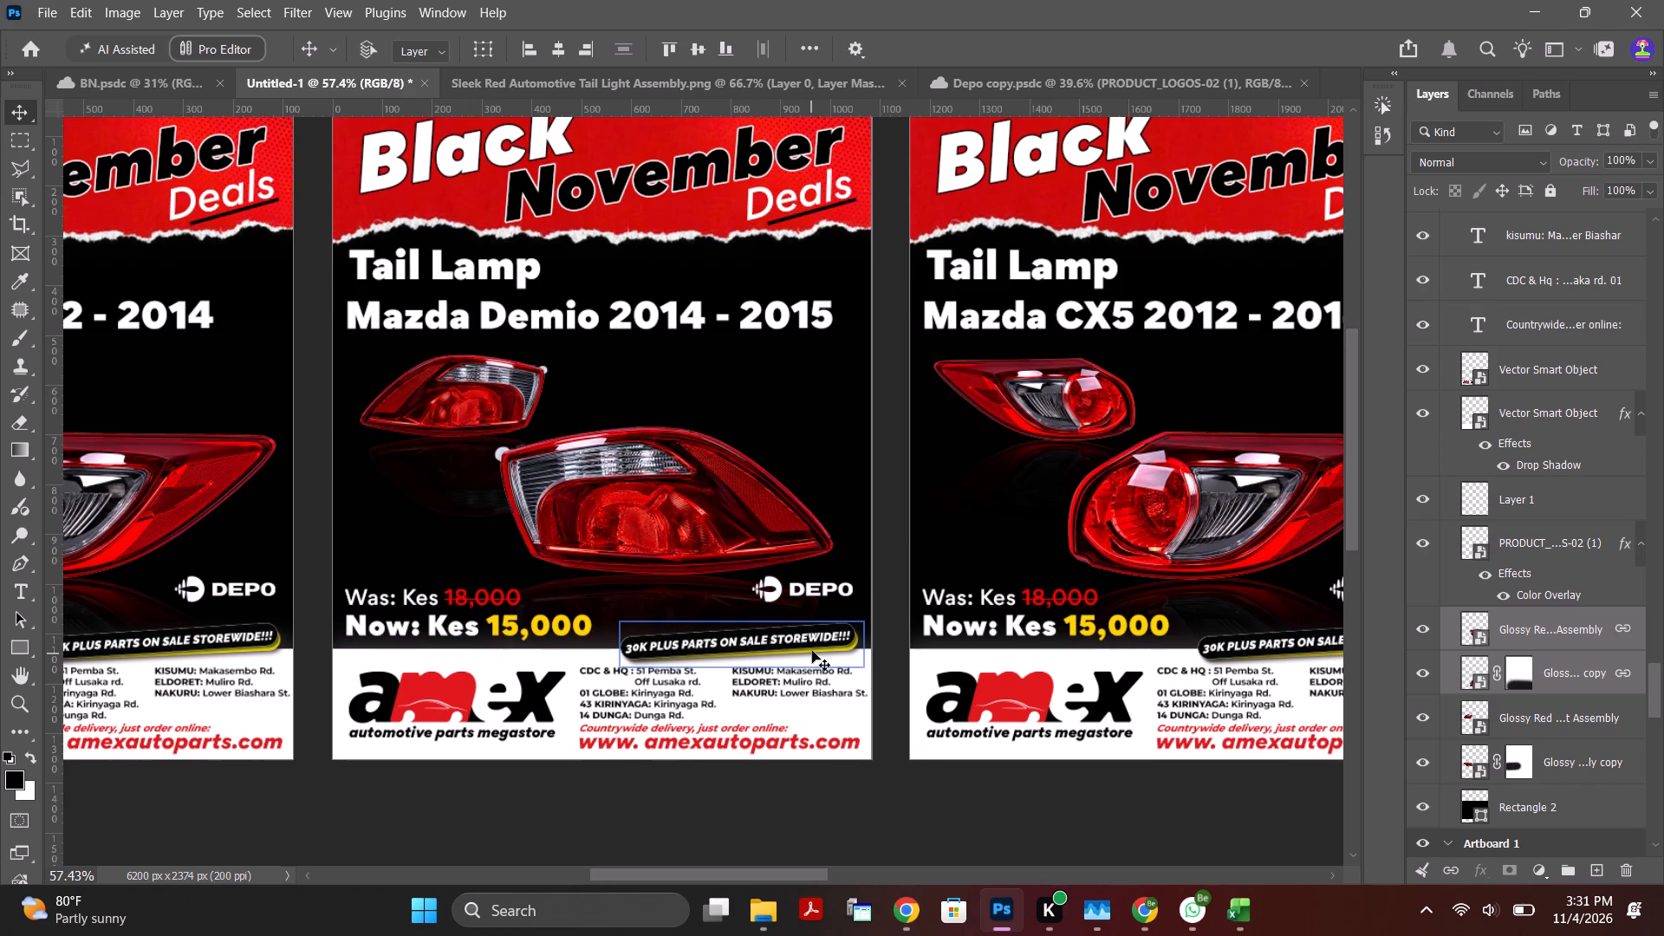
{"action": "left_click", "coordinate": [1075, 802]}
{"action": "left_click", "coordinate": [816, 588]}
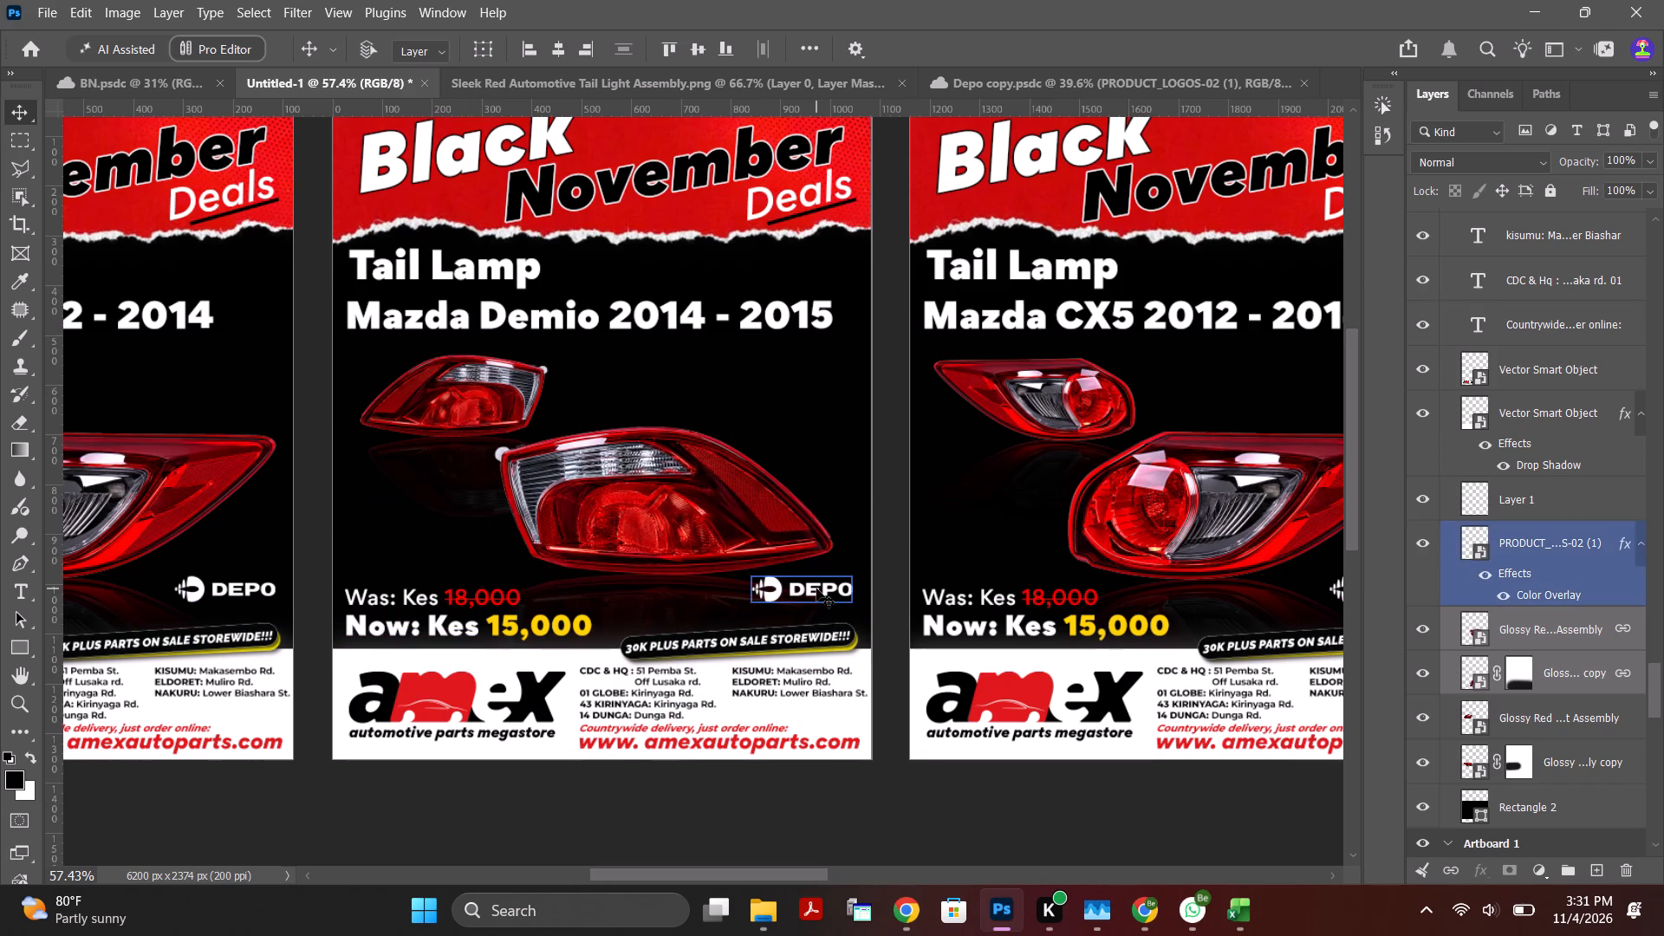
{"action": "left_click", "coordinate": [814, 588]}
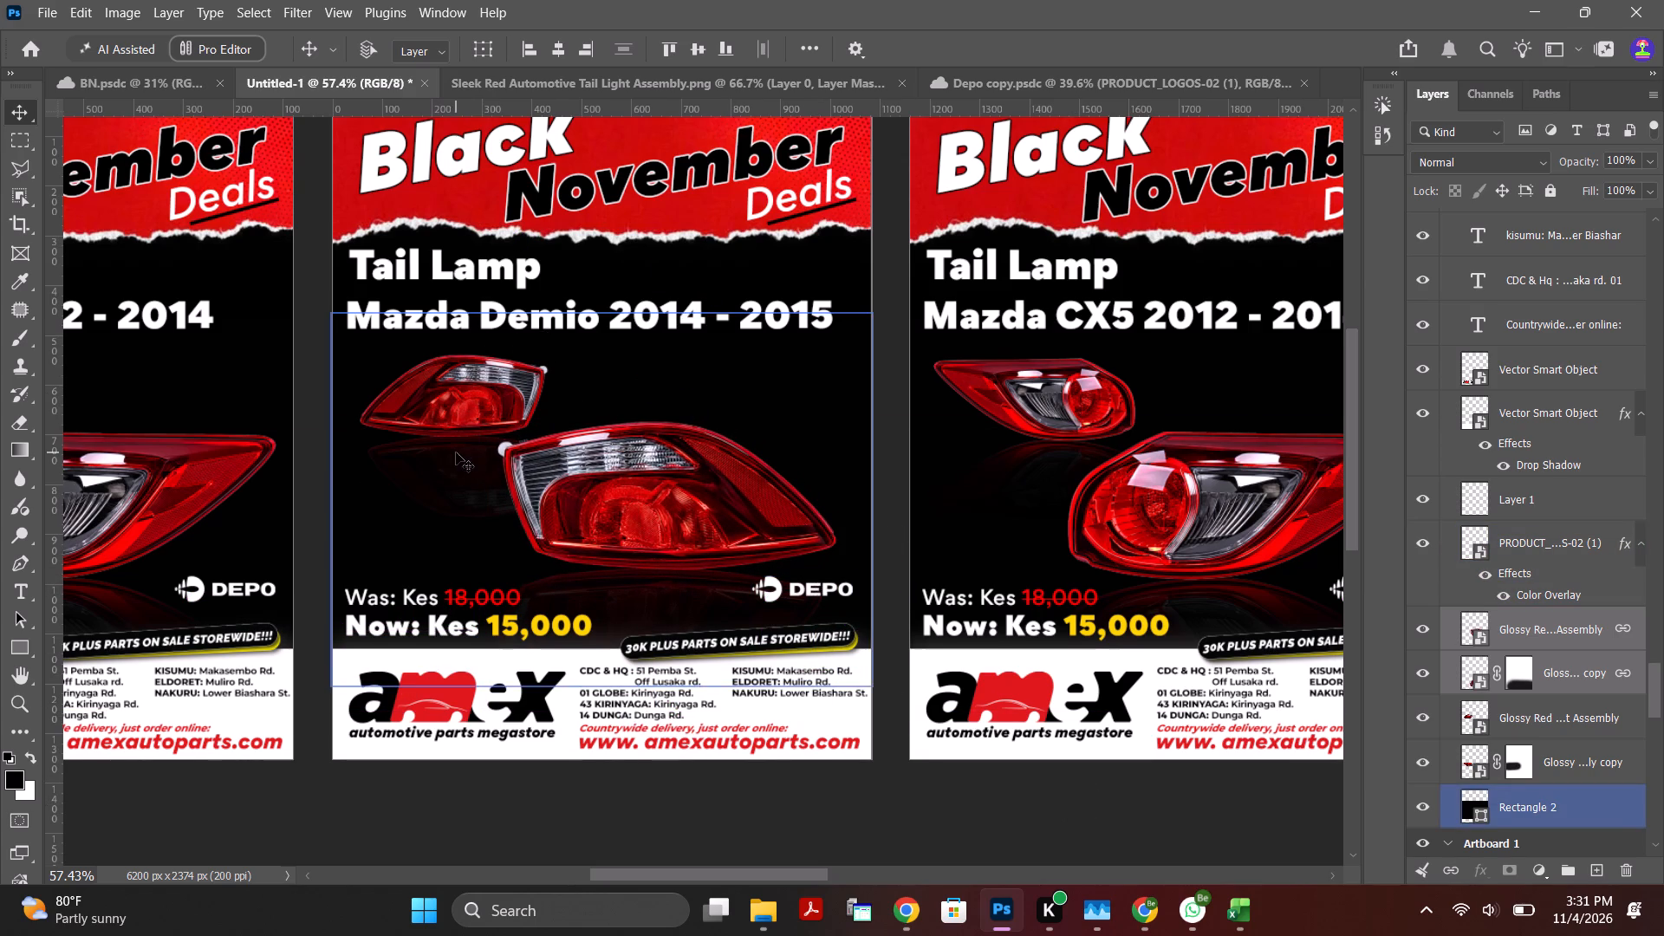
Examine the cut-out edges of the Mazda Demio tail lamps up close, especially the large lamp's upper corner.
{"action": "scroll", "coordinate": [462, 452], "scroll_direction": "up", "scroll_amount": 6}
{"action": "scroll", "coordinate": [497, 662], "scroll_direction": "up", "scroll_amount": 4, "text": "alt"}
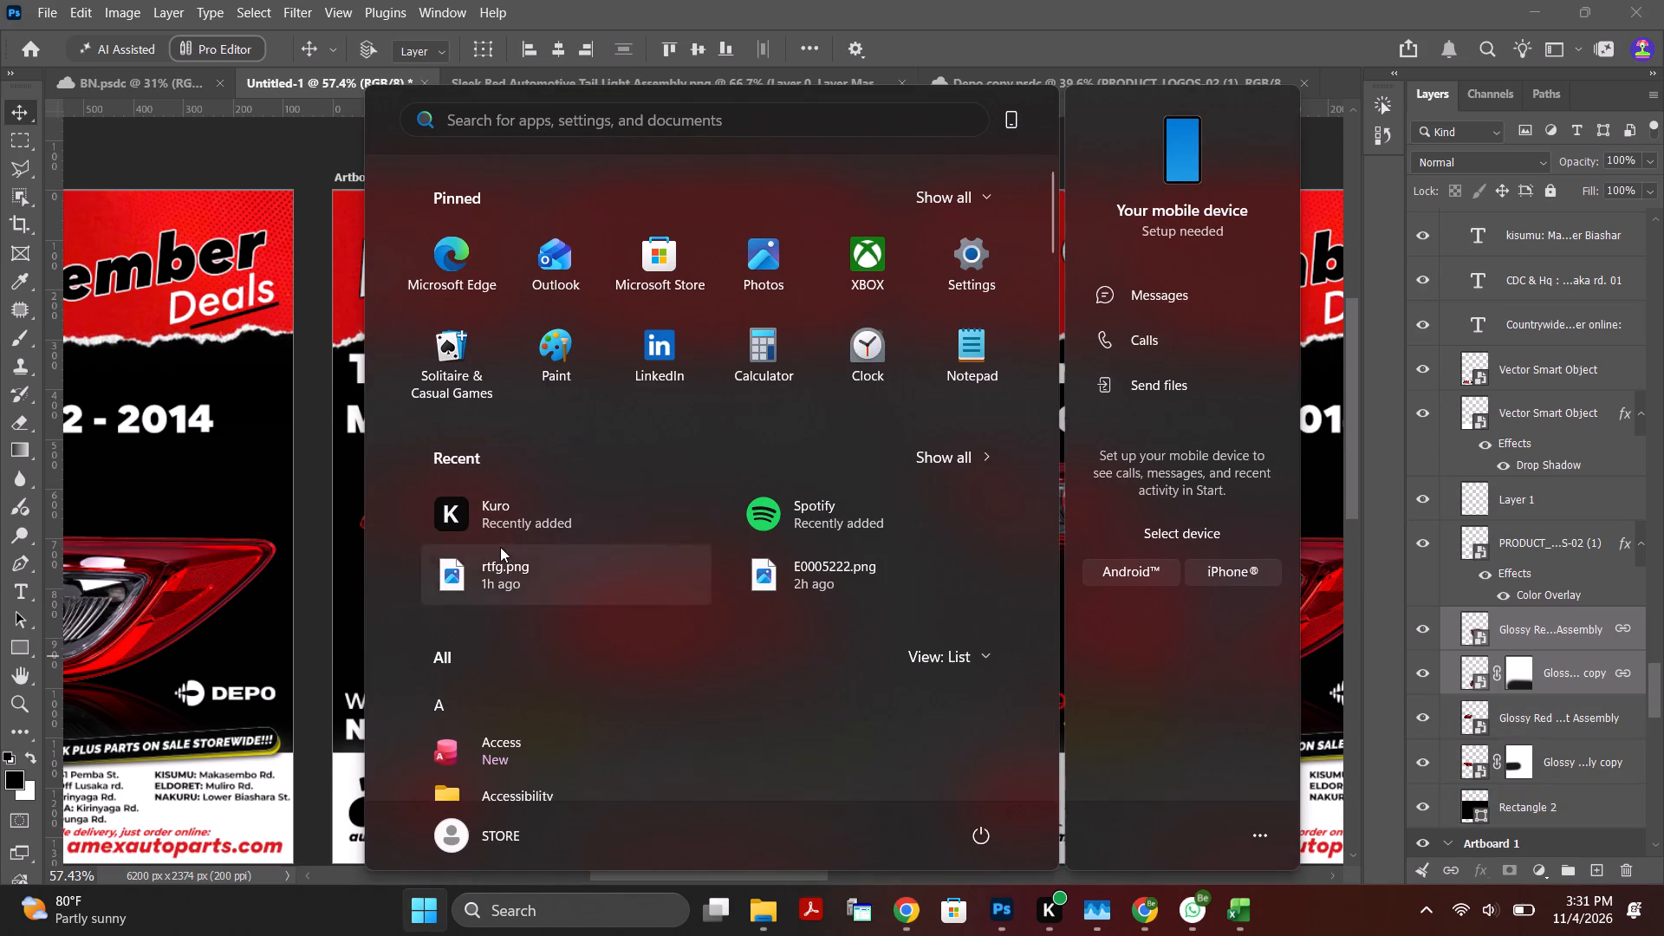
{"action": "scroll", "coordinate": [510, 510], "scroll_direction": "up", "scroll_amount": 20, "text": "alt"}
{"action": "scroll", "coordinate": [510, 510], "scroll_direction": "up", "scroll_amount": 2, "text": "alt"}
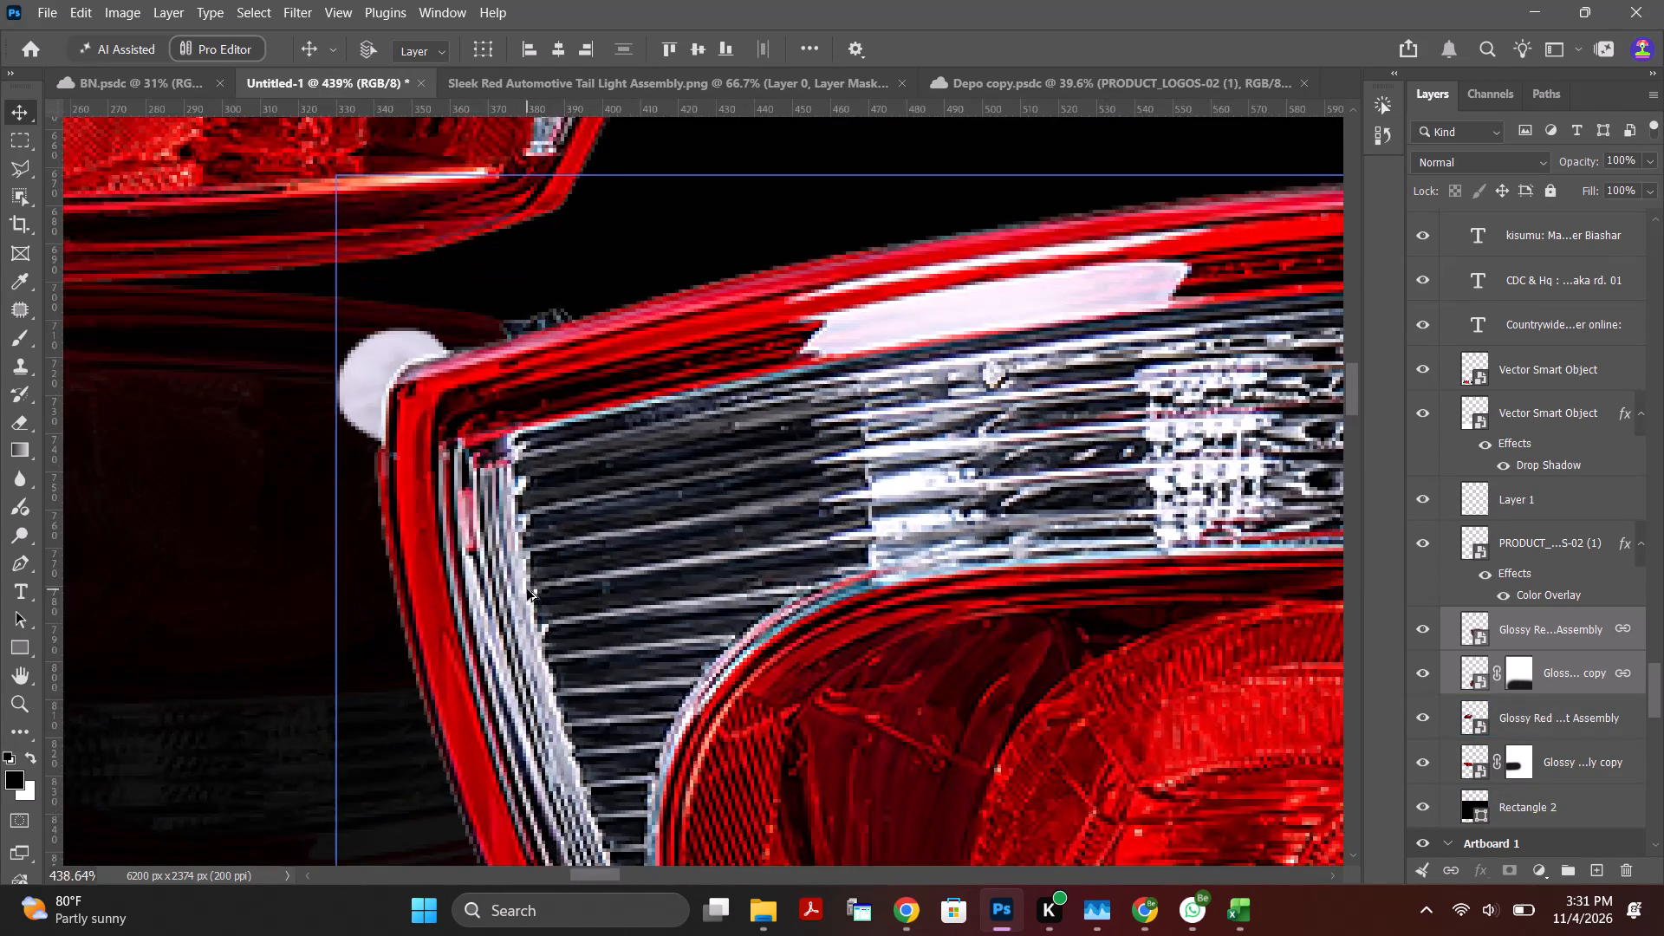
{"action": "scroll", "coordinate": [527, 589], "scroll_direction": "down", "scroll_amount": 20, "text": "alt"}
{"action": "scroll", "coordinate": [588, 647], "scroll_direction": "down", "scroll_amount": 4, "text": "alt"}
{"action": "scroll", "coordinate": [443, 595], "scroll_direction": "up", "scroll_amount": 2, "text": "alt"}
{"action": "scroll", "coordinate": [349, 532], "scroll_direction": "up", "scroll_amount": 3, "text": "alt"}
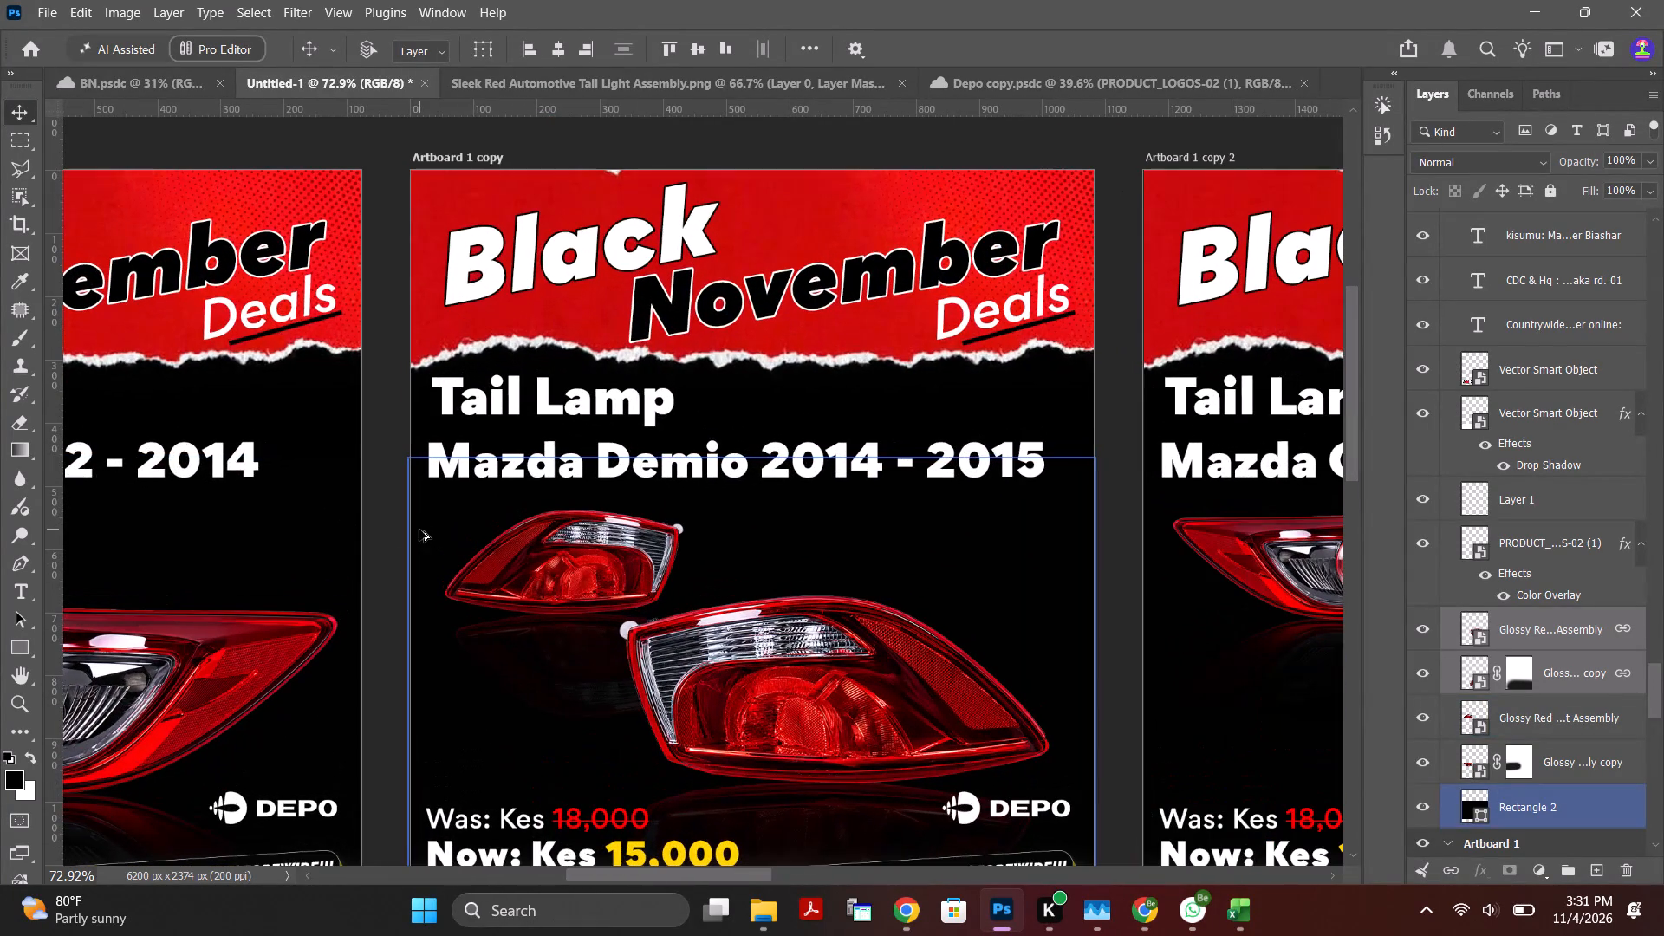
Nudge the small Mazda Demio tail lamp and its linked reflection slightly upward and toward the poster's left edge.
{"action": "left_click", "coordinate": [1550, 746]}
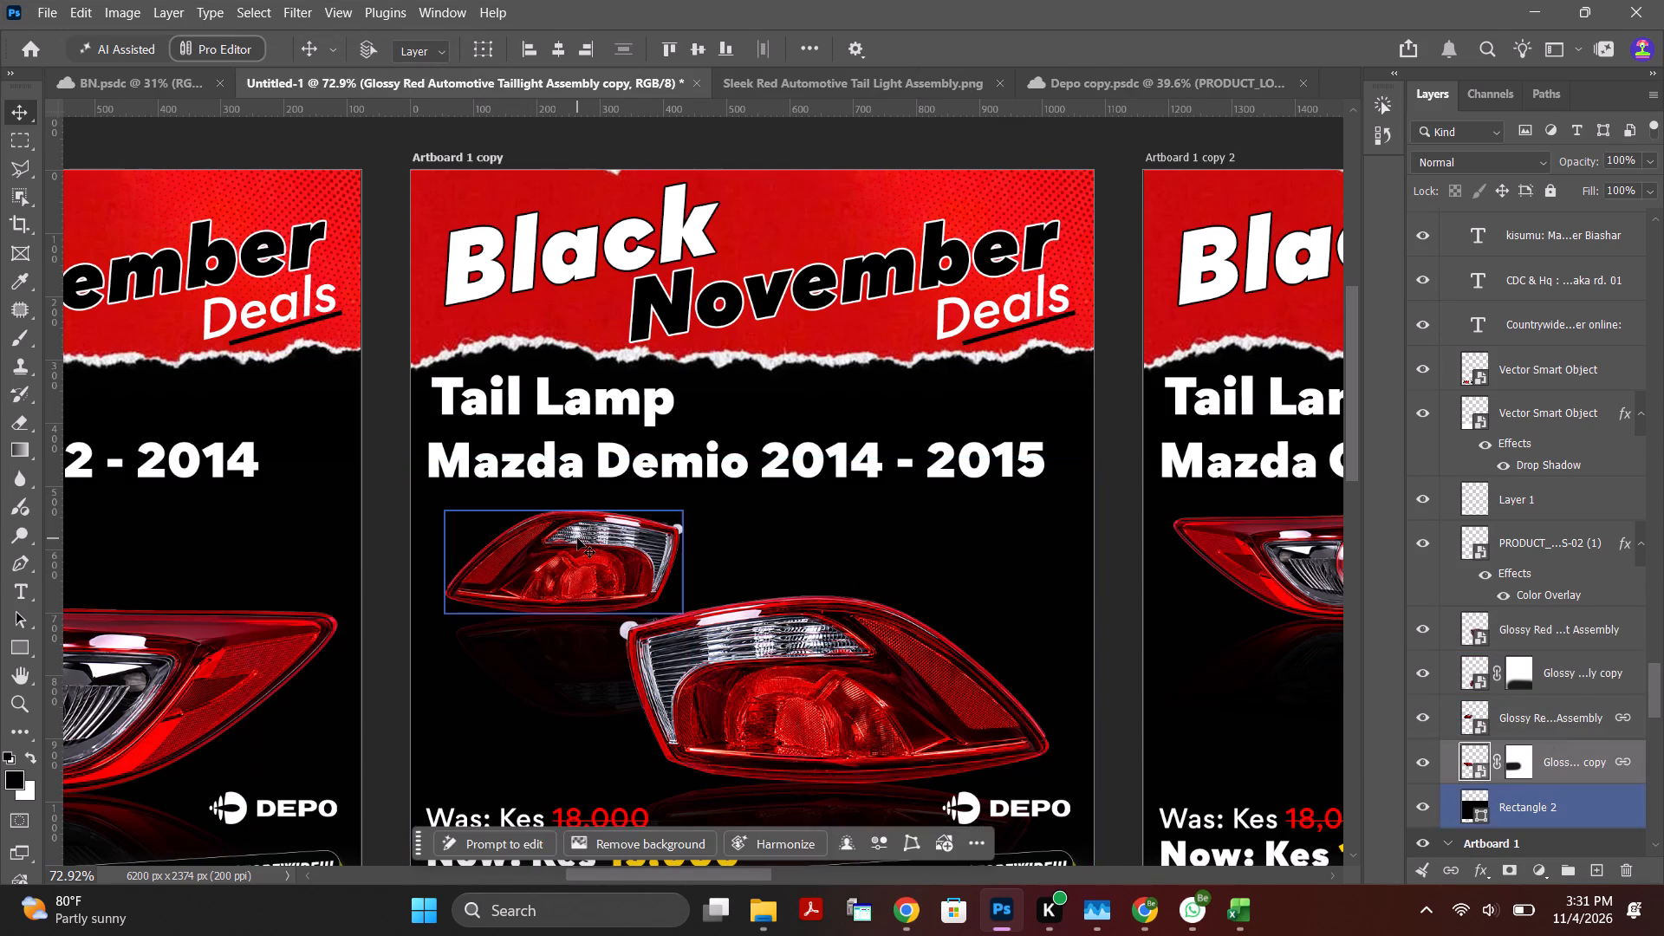
{"action": "left_click", "coordinate": [577, 538]}
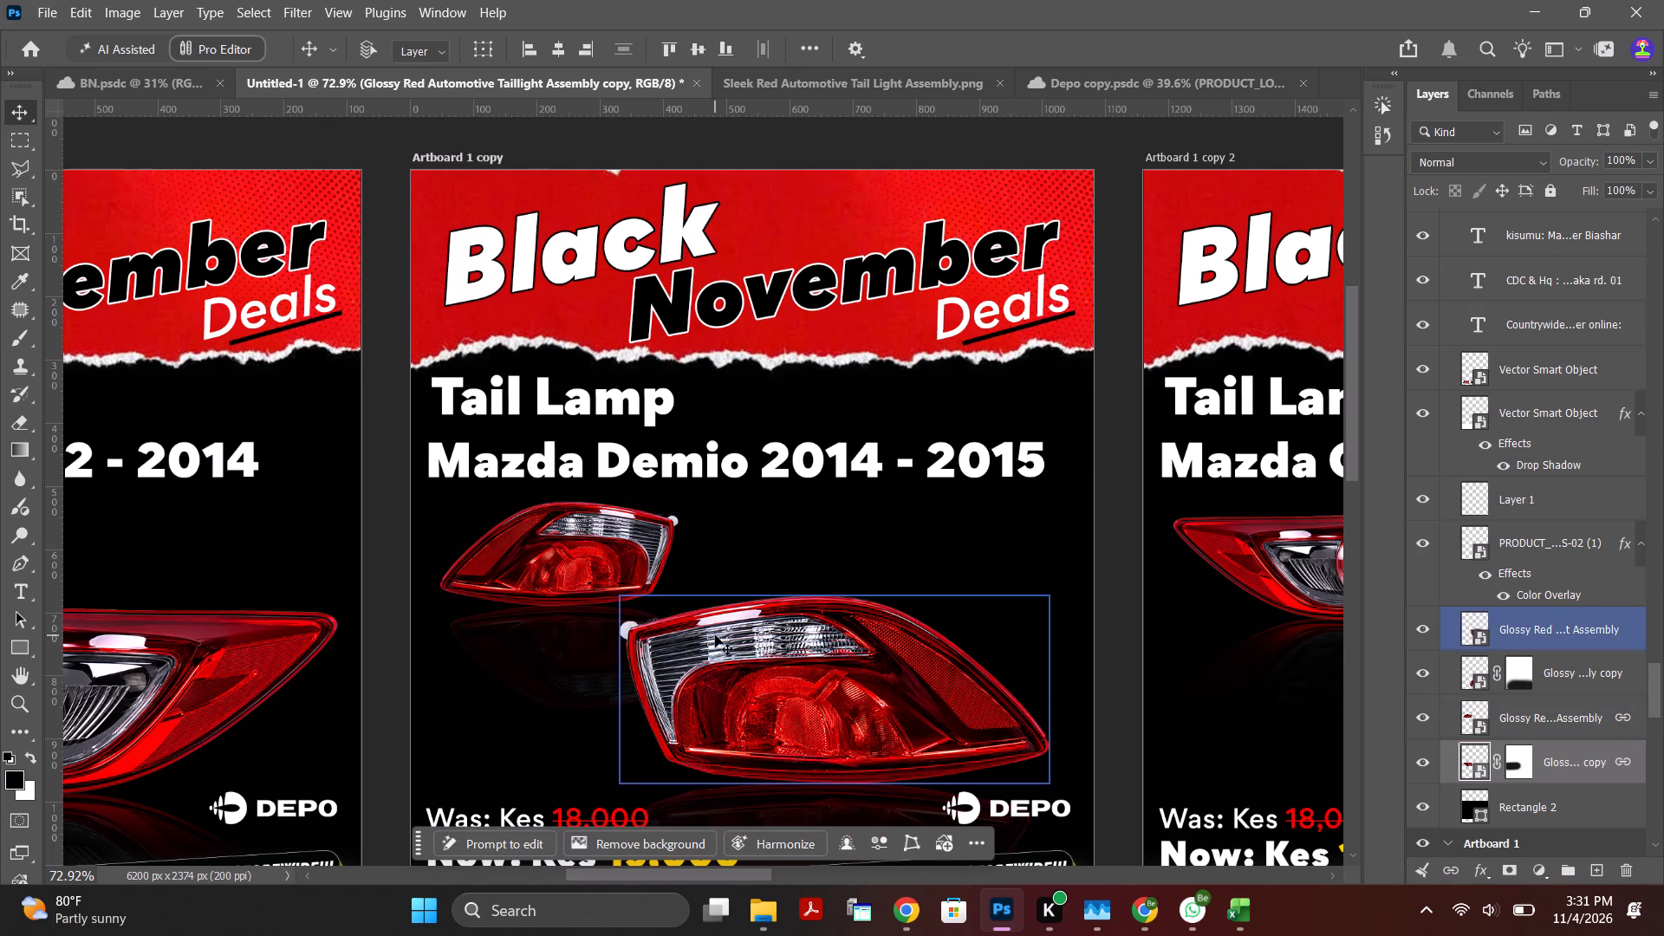
Review the Mazda Demio poster against the neighbouring CX5 posters, checking lamp placement and overall layout.
{"action": "scroll", "coordinate": [884, 619], "scroll_direction": "down", "scroll_amount": 8}
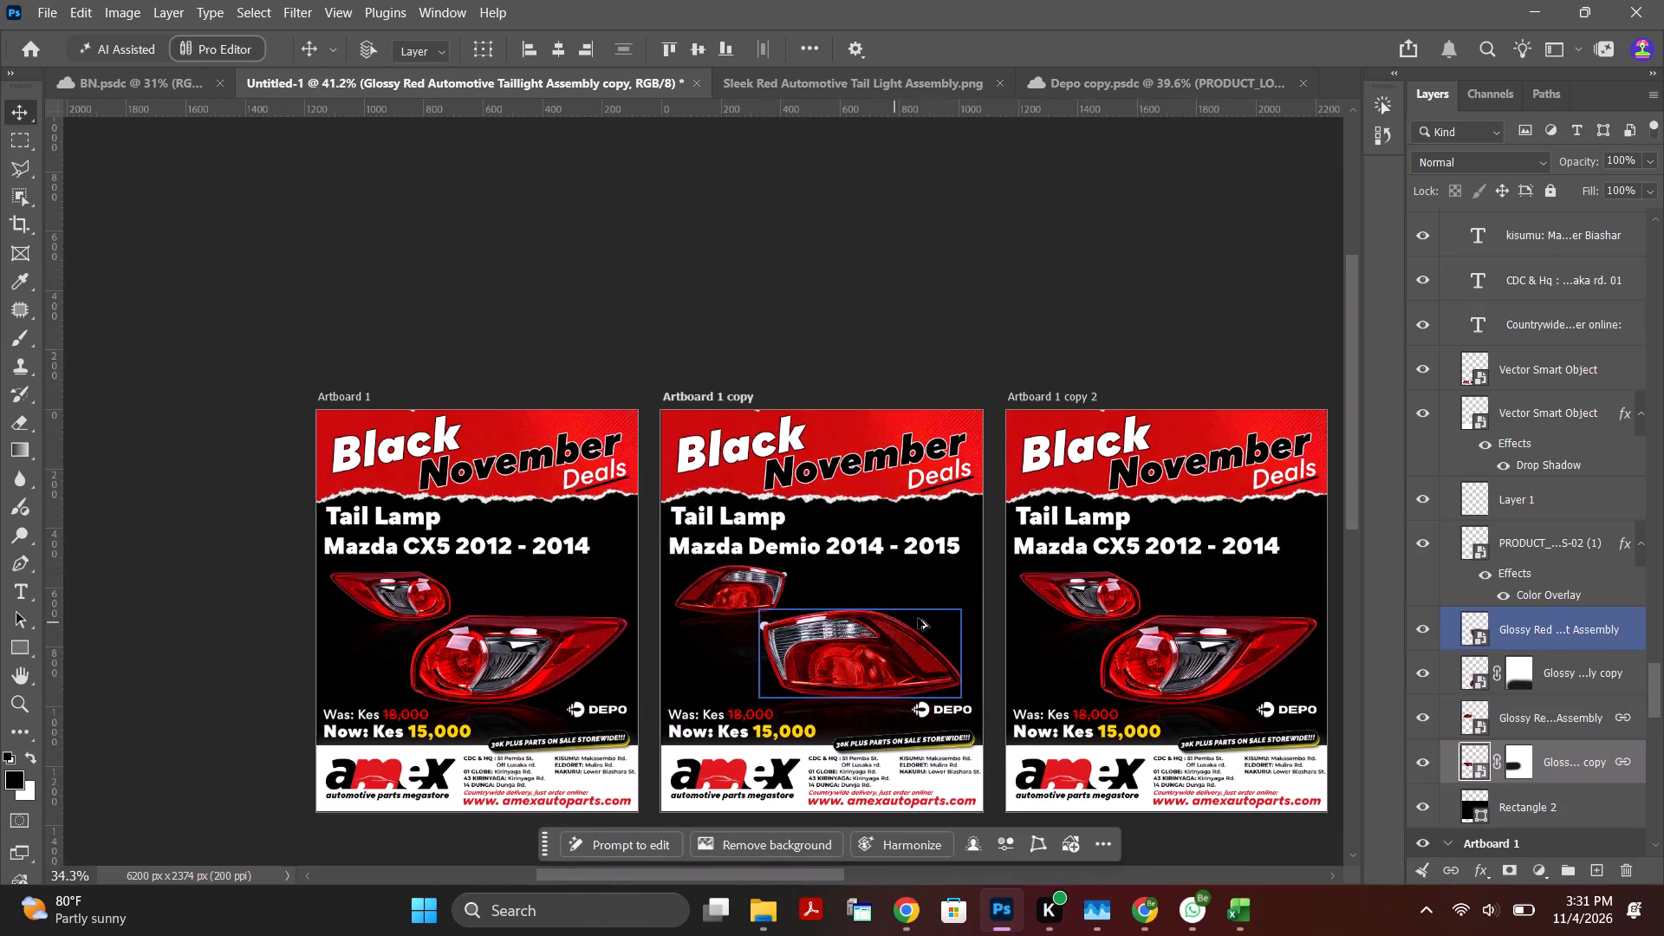
{"action": "scroll", "coordinate": [923, 615], "scroll_direction": "up", "scroll_amount": 3, "text": "alt"}
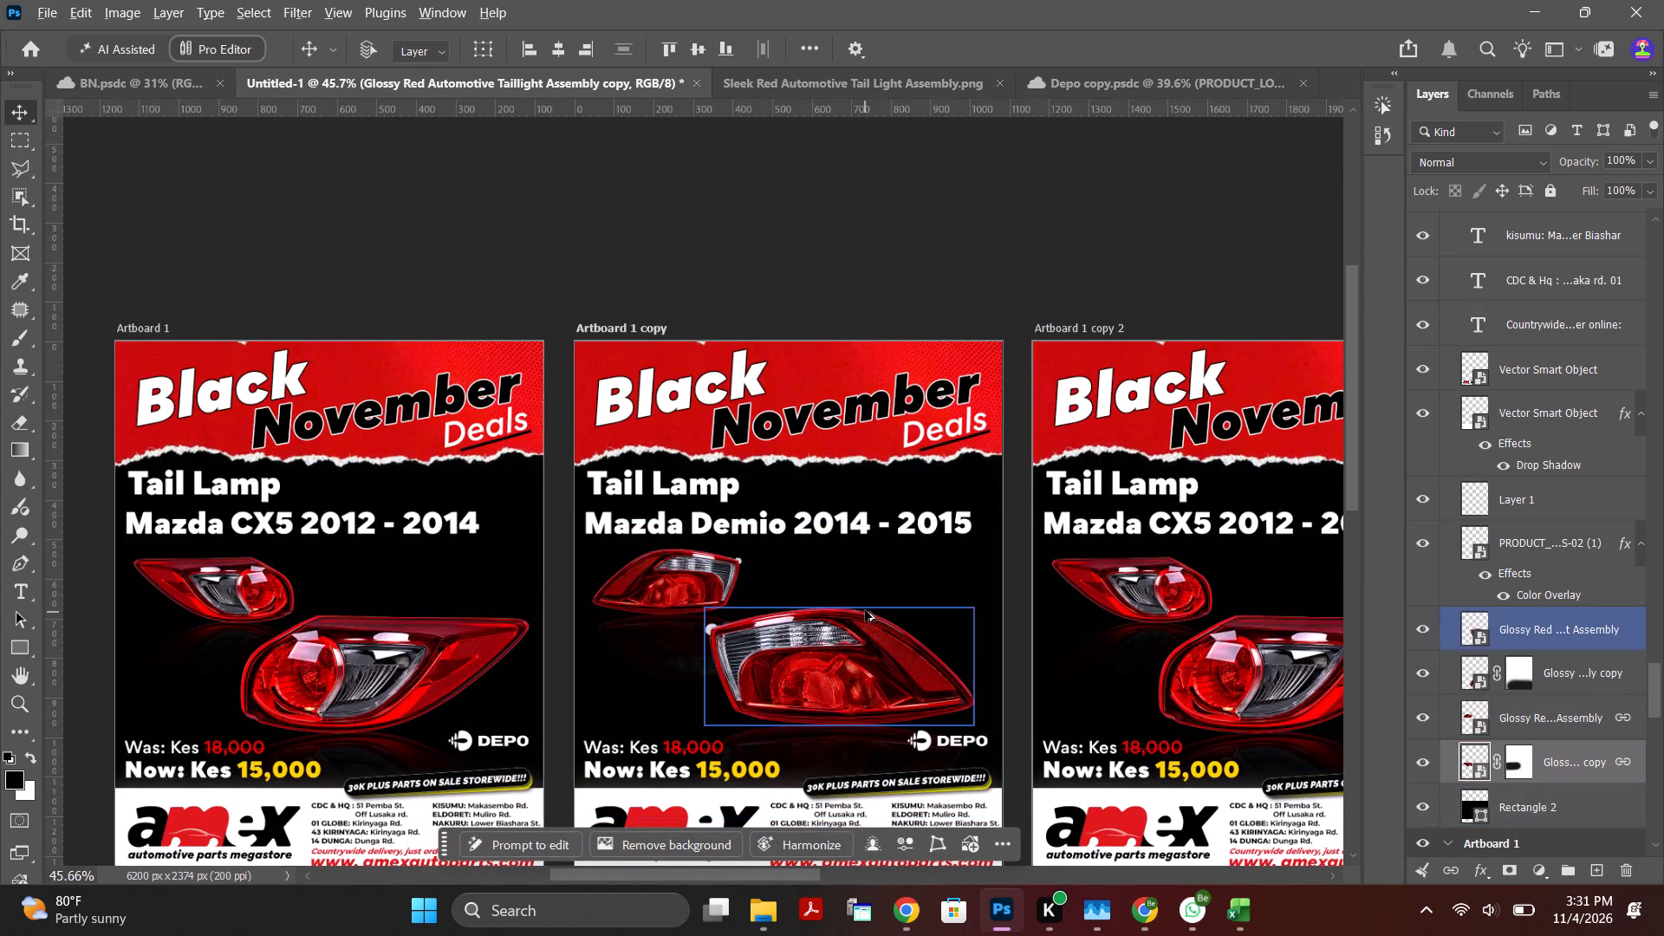
{"action": "scroll", "coordinate": [865, 609], "scroll_direction": "up", "scroll_amount": 3, "text": "alt"}
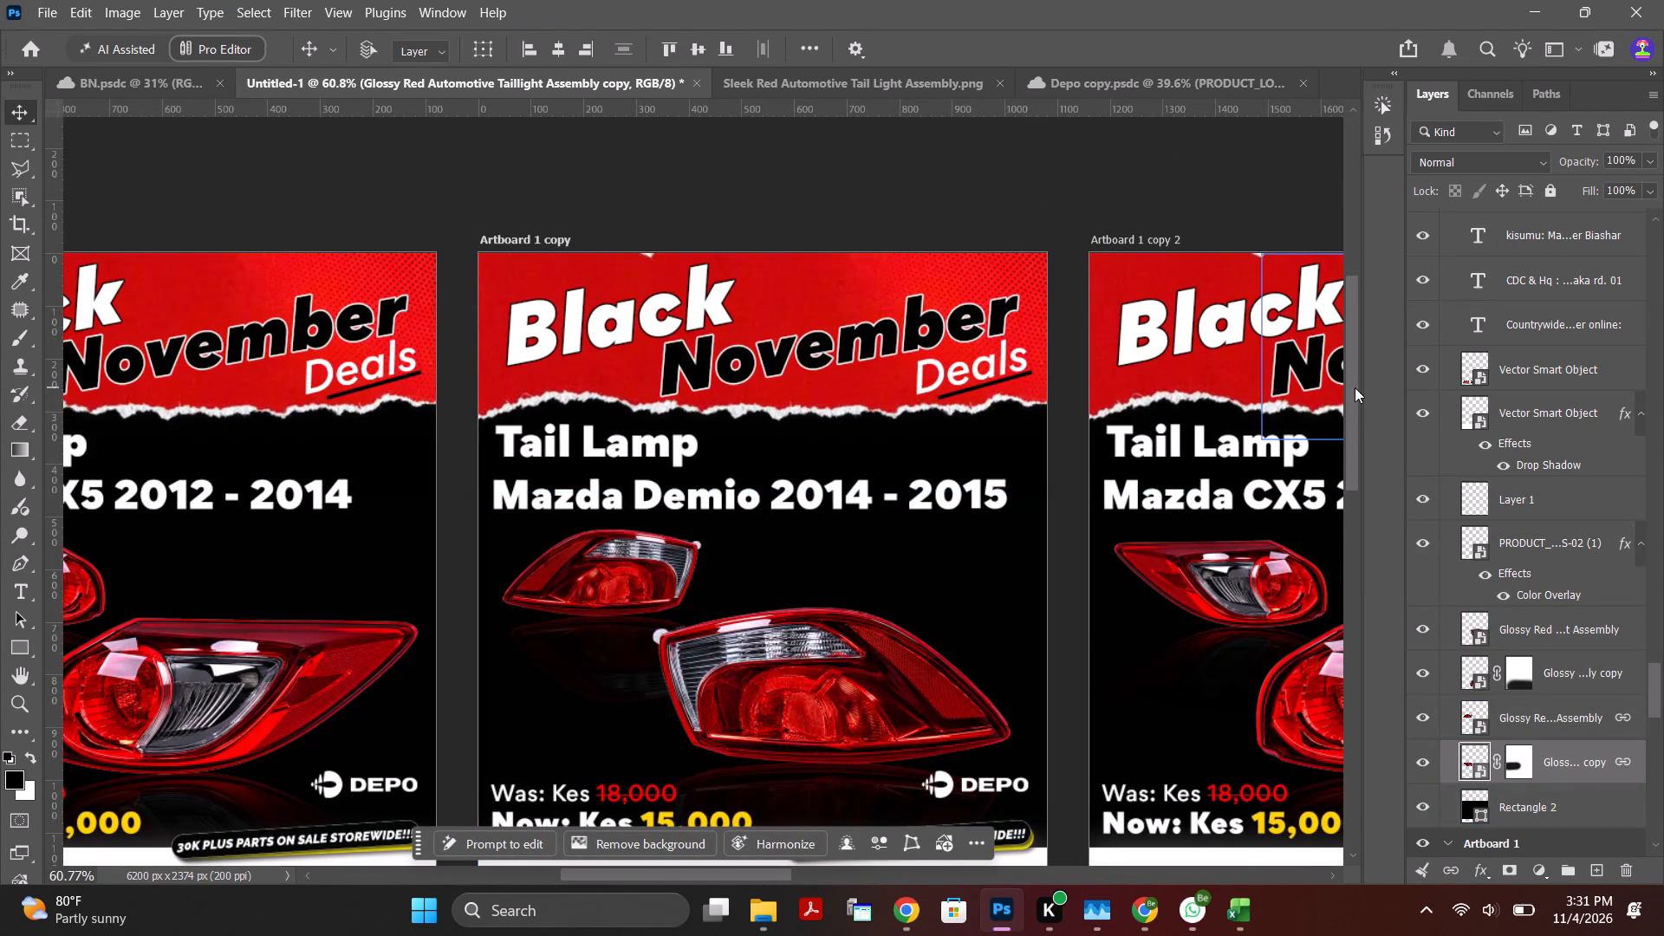
{"action": "left_click_drag", "start_coordinate": [1354, 388], "coordinate": [1352, 424]}
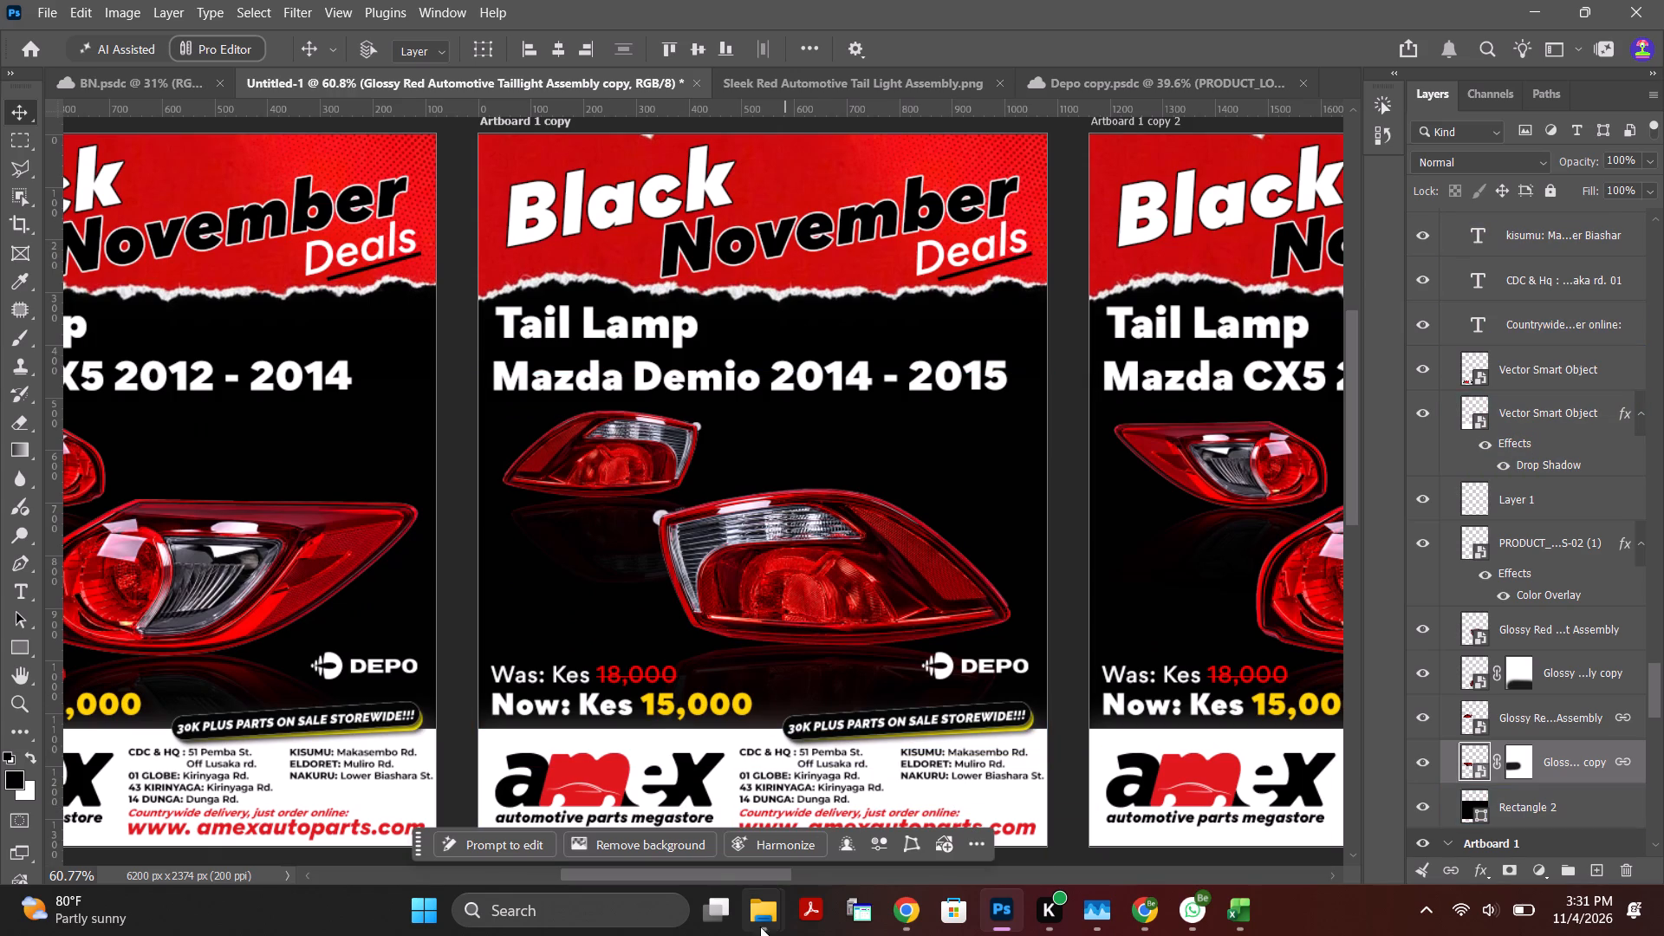
{"action": "left_click_drag", "start_coordinate": [716, 874], "coordinate": [822, 867]}
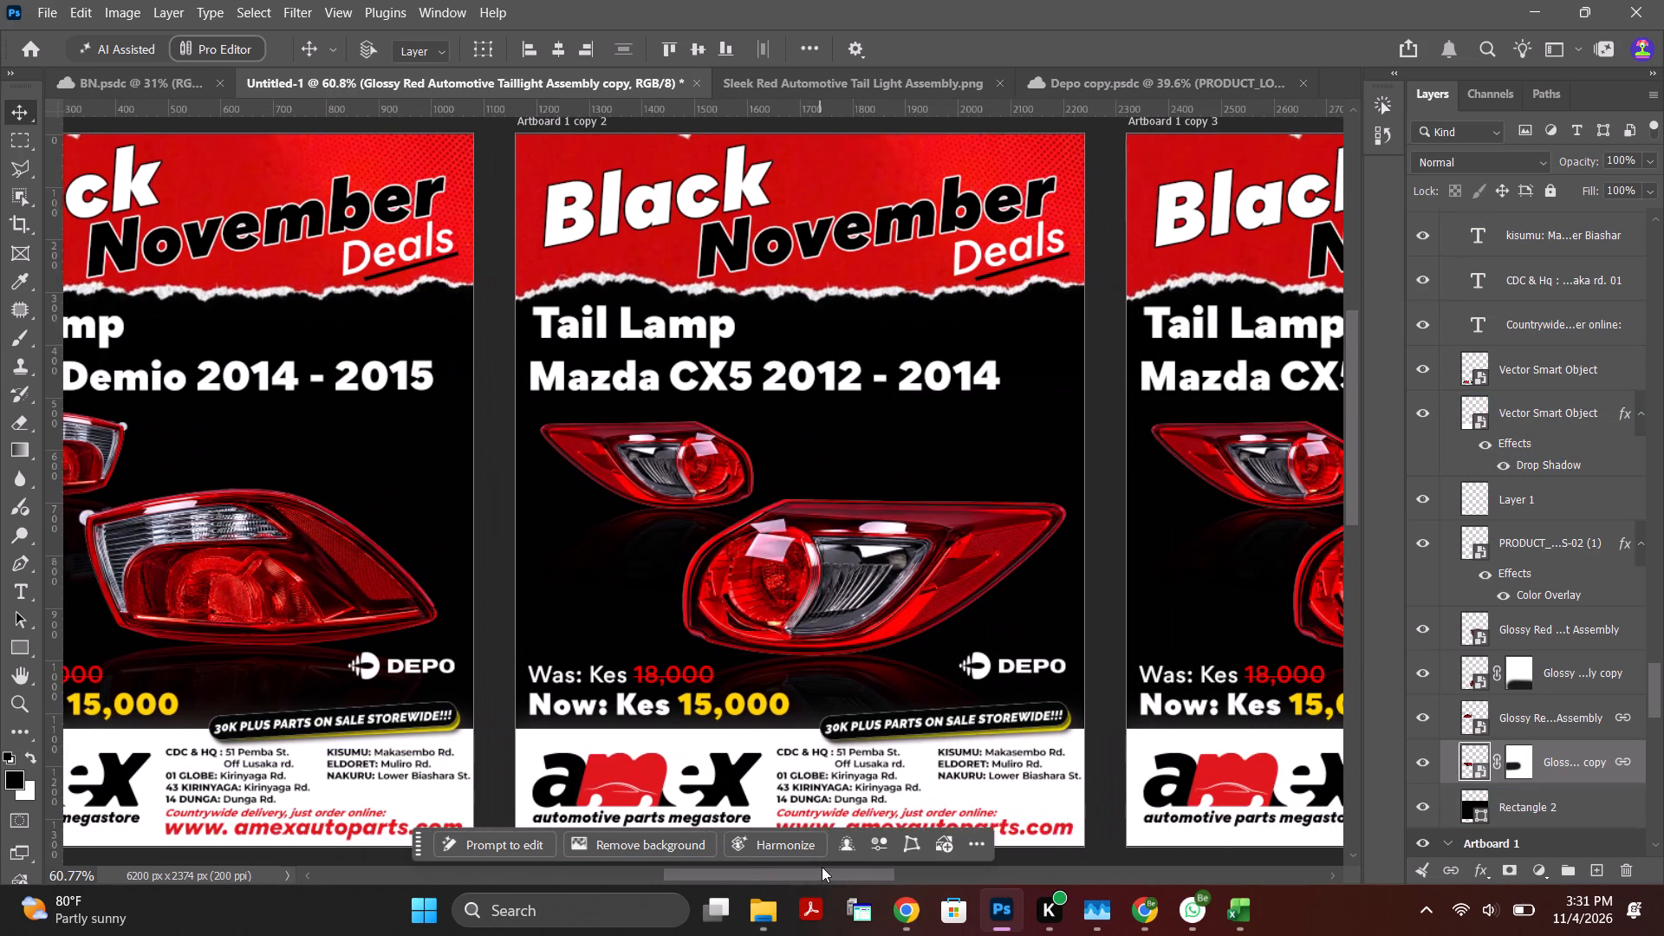
{"action": "left_click_drag", "start_coordinate": [822, 867], "coordinate": [825, 866]}
{"action": "left_click_drag", "start_coordinate": [1354, 424], "coordinate": [1352, 452]}
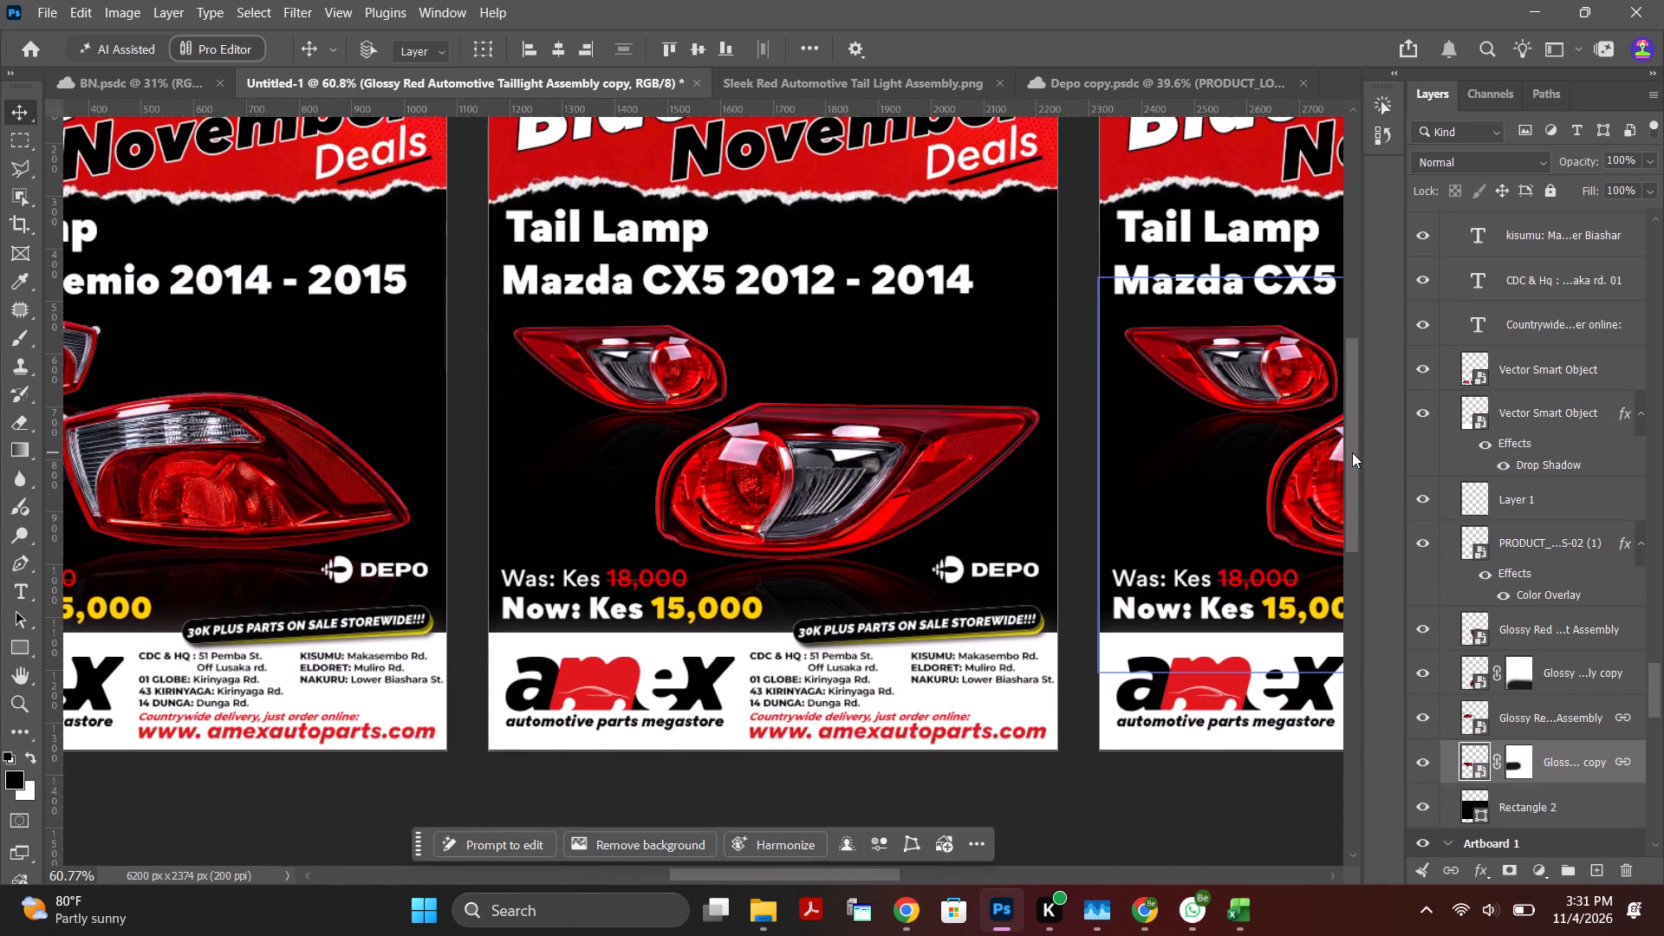
{"action": "left_click_drag", "start_coordinate": [1352, 452], "coordinate": [1352, 439]}
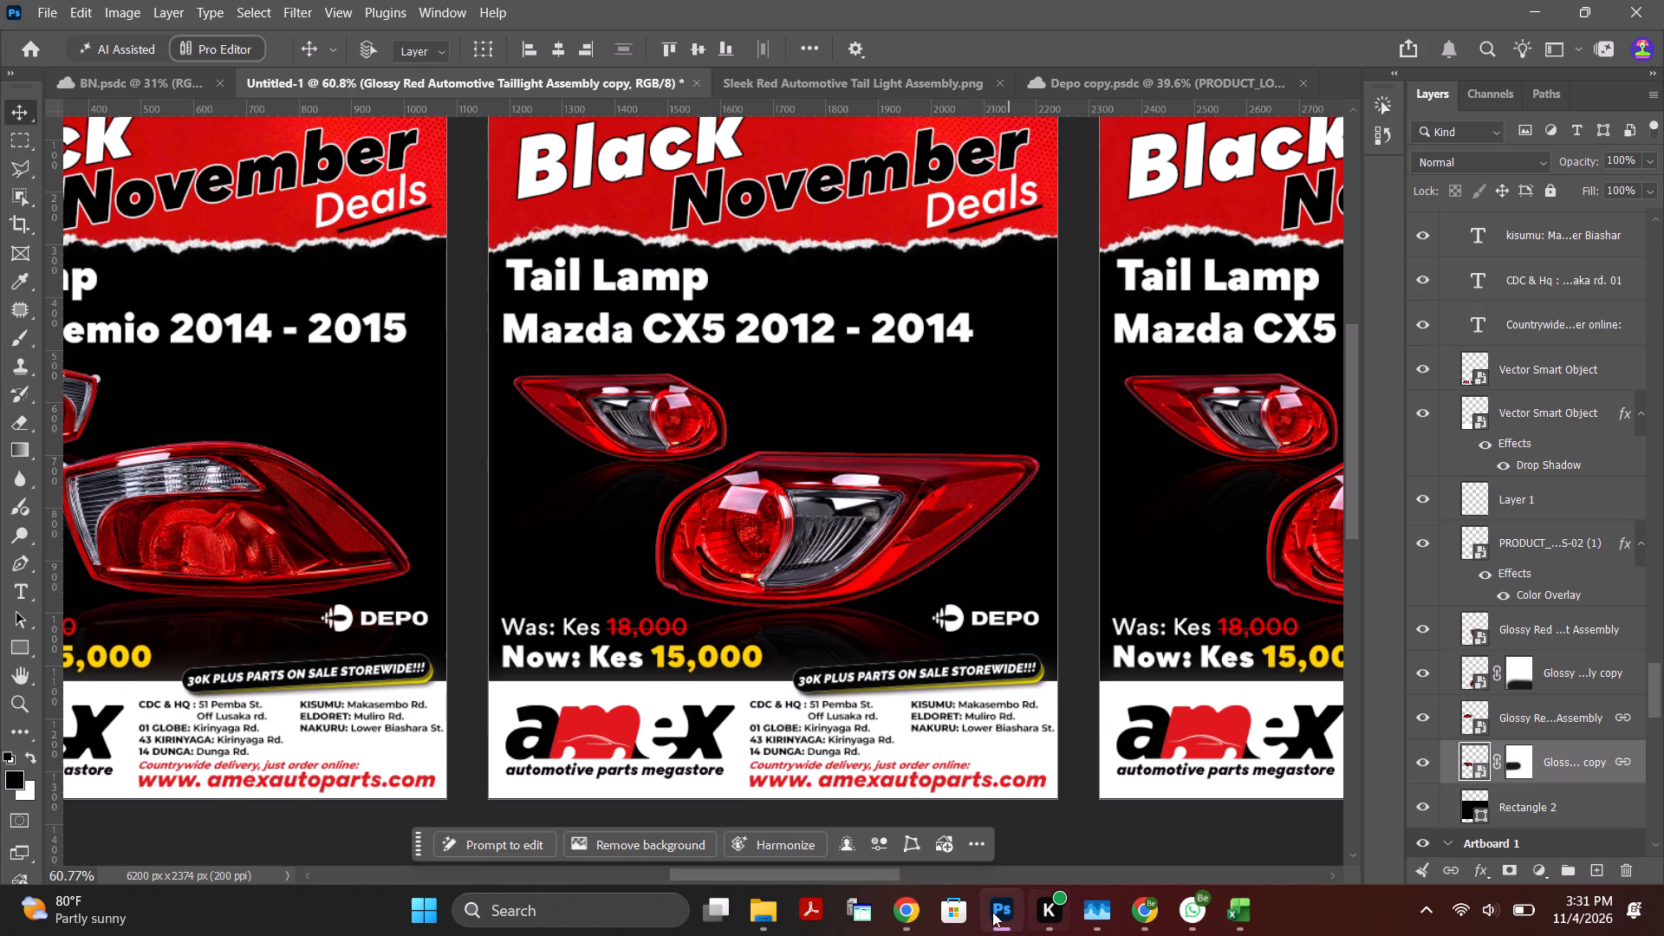
Switch to the Excel item list and enter 2 in column F for Tail Lamp Mazda Demio 2014 - 2015 Lhs.
{"action": "left_click", "coordinate": [1232, 913]}
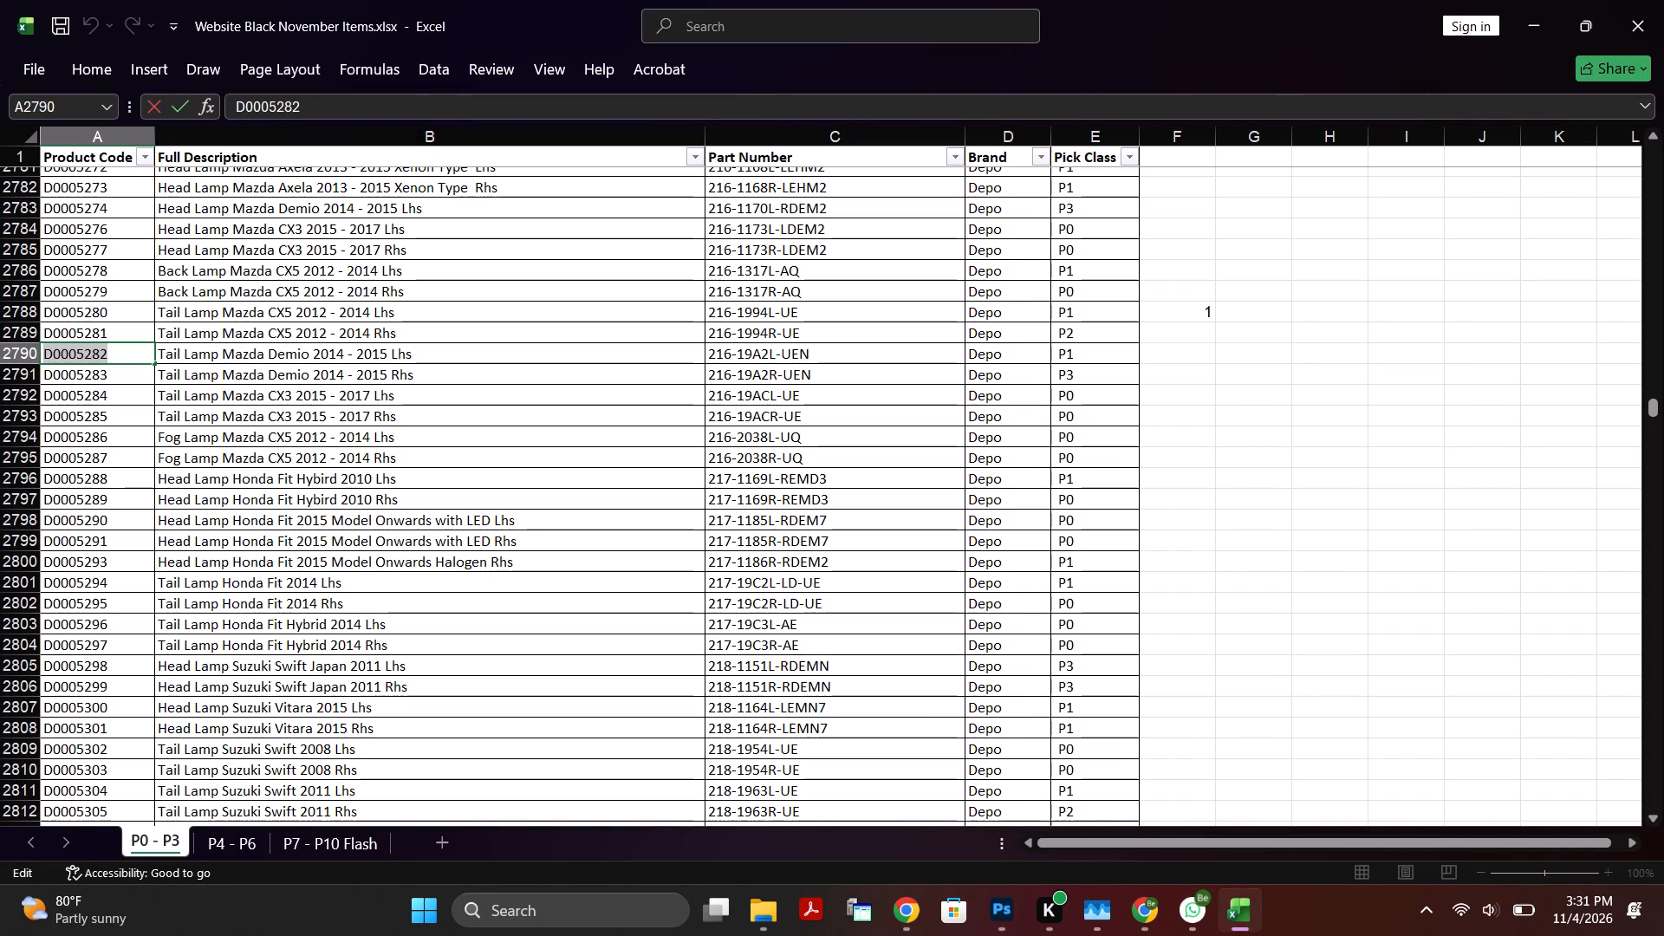
{"action": "left_click", "coordinate": [1183, 354]}
{"action": "double_click", "coordinate": [1183, 354]}
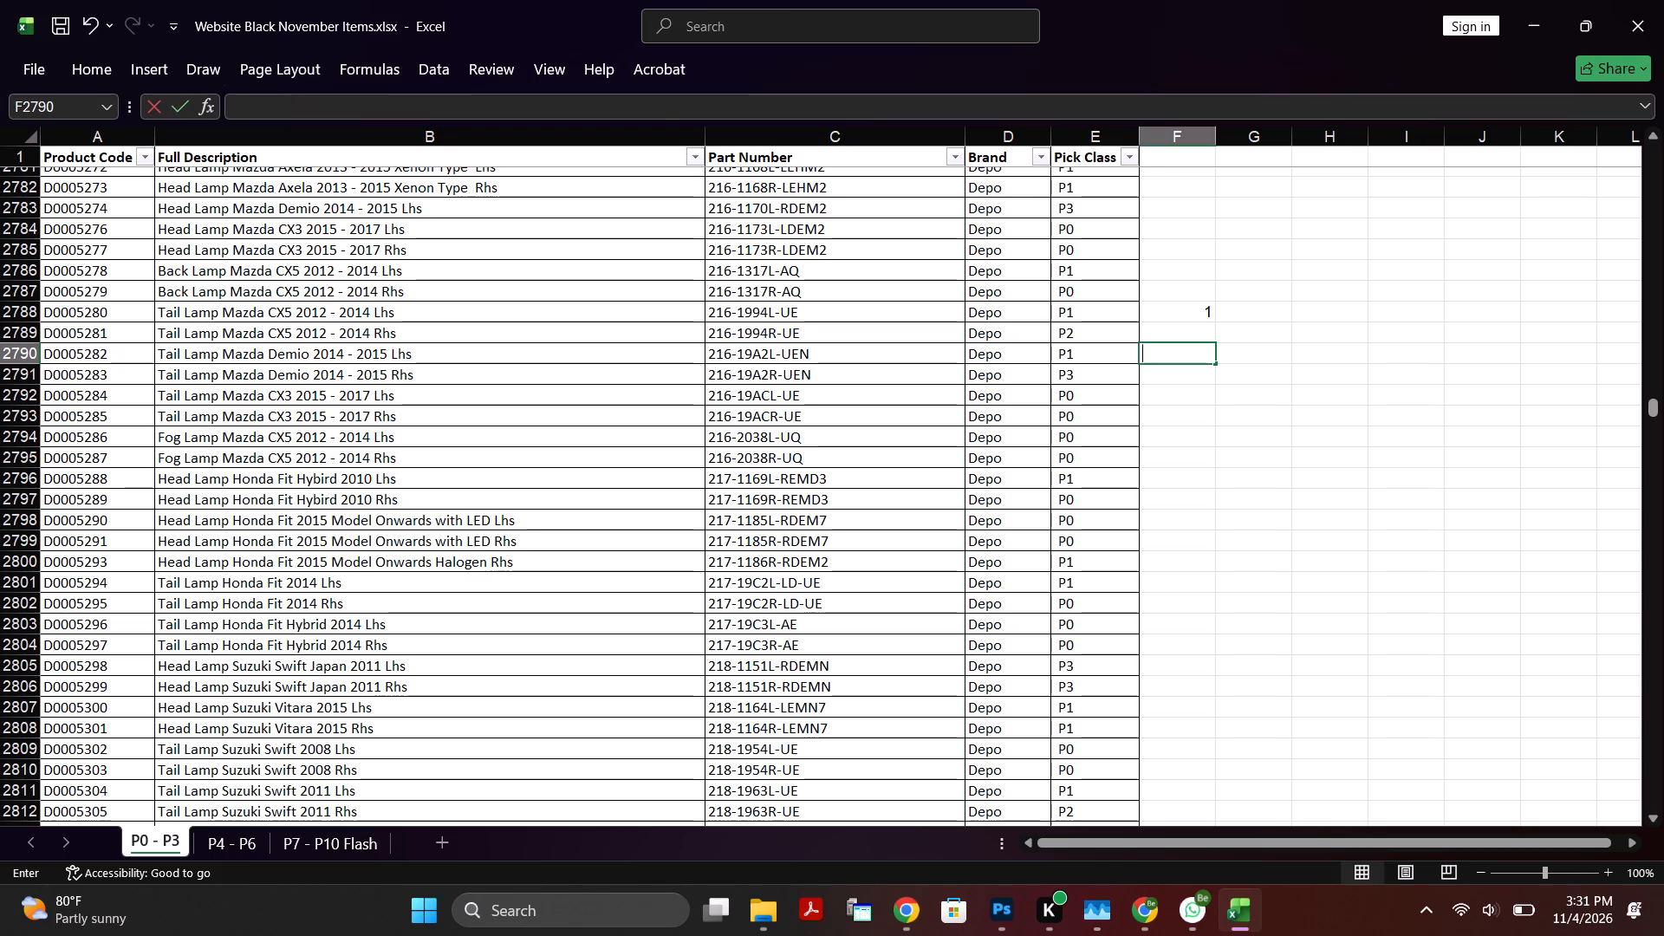
{"action": "key", "text": "2"}
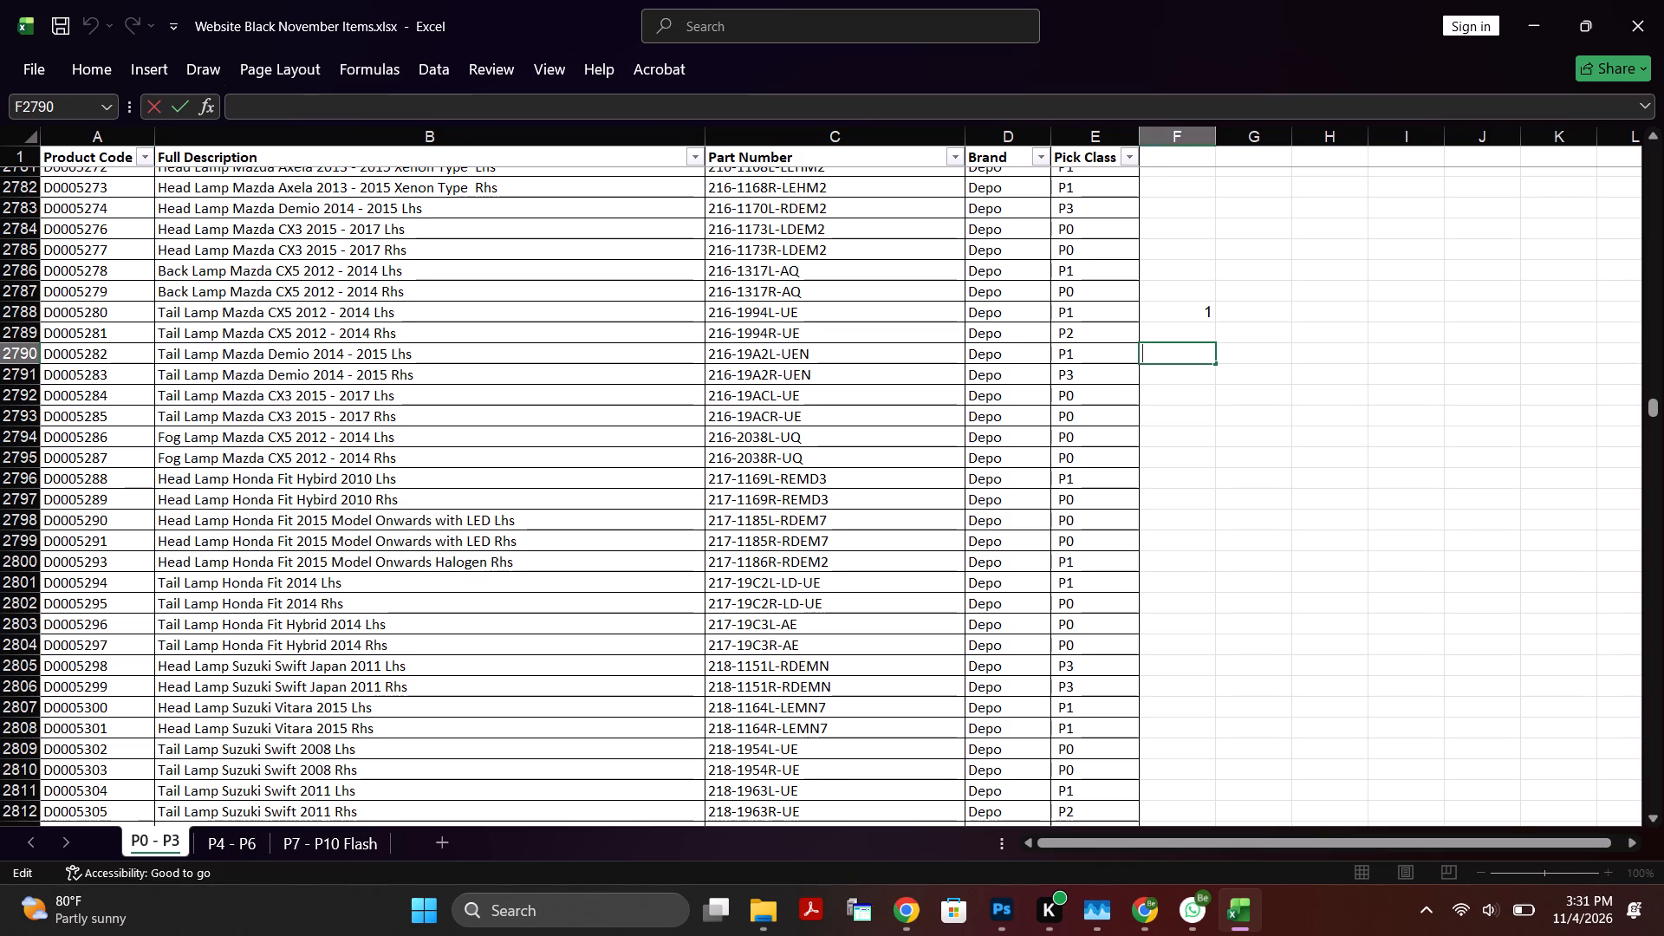
{"action": "left_click", "coordinate": [342, 417]}
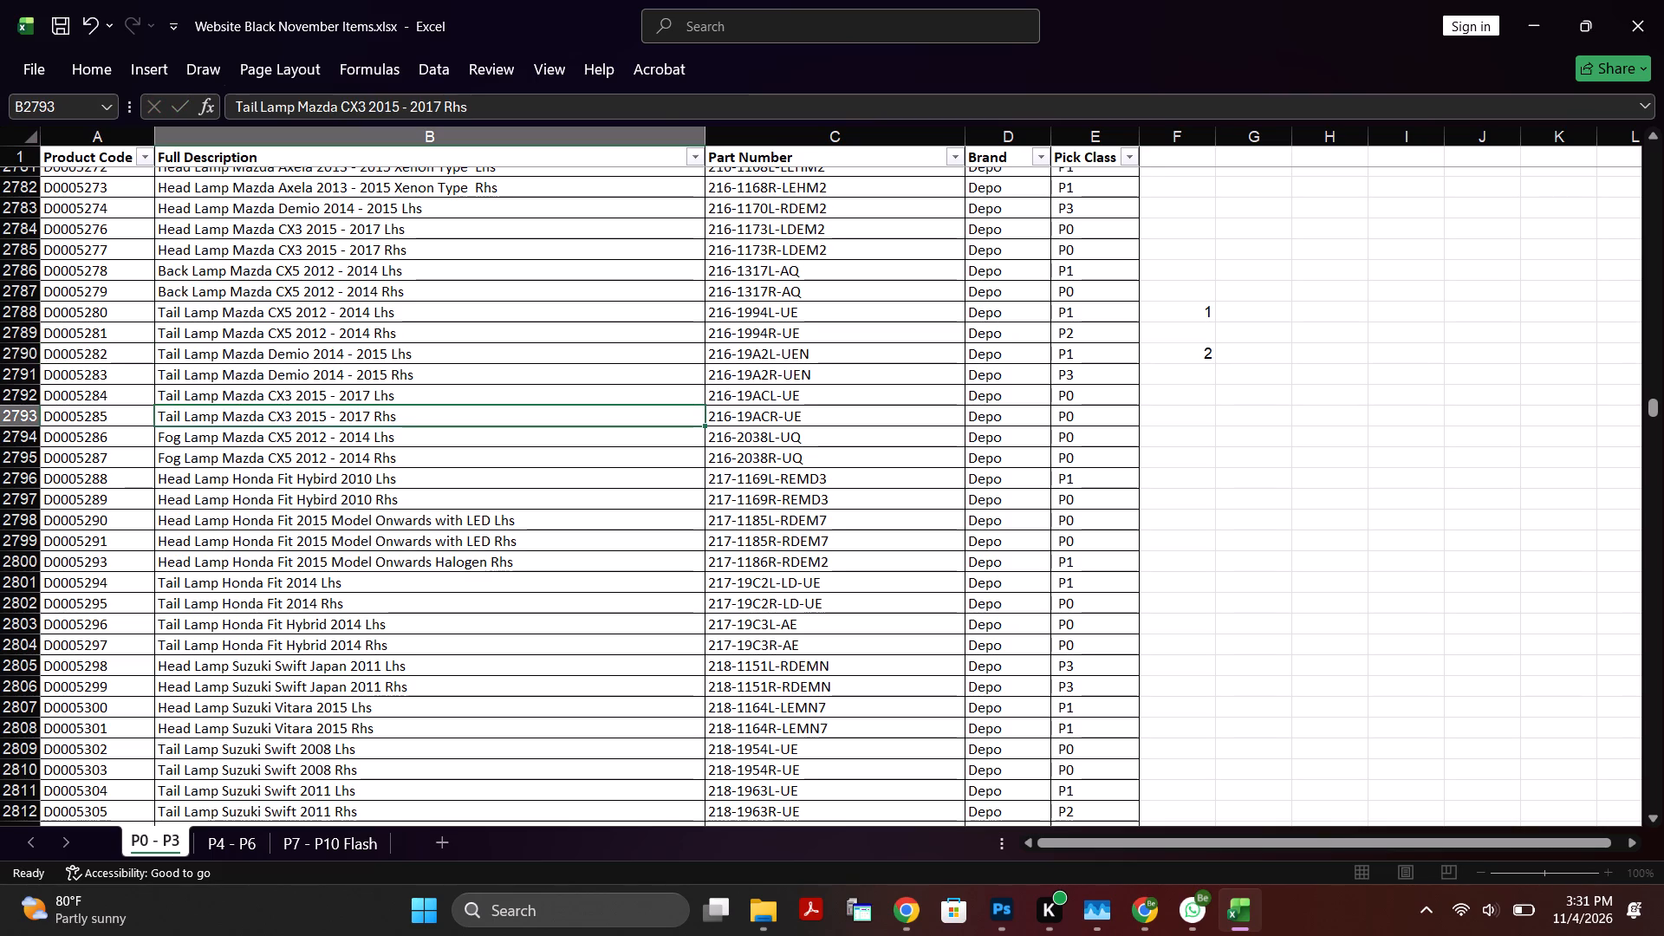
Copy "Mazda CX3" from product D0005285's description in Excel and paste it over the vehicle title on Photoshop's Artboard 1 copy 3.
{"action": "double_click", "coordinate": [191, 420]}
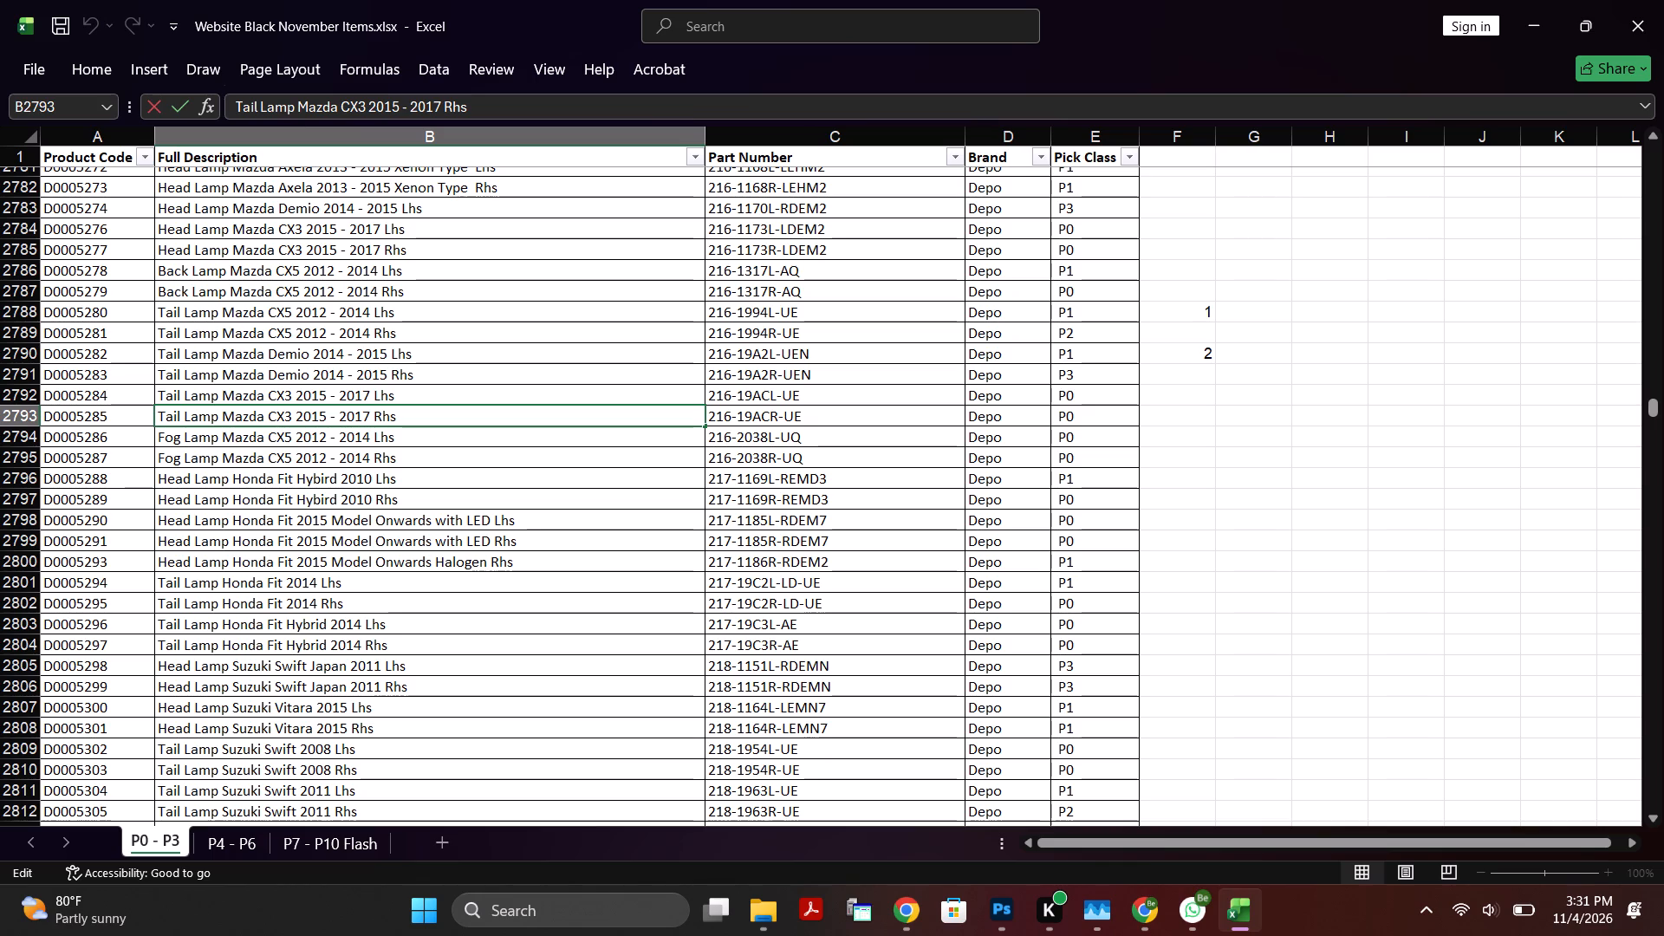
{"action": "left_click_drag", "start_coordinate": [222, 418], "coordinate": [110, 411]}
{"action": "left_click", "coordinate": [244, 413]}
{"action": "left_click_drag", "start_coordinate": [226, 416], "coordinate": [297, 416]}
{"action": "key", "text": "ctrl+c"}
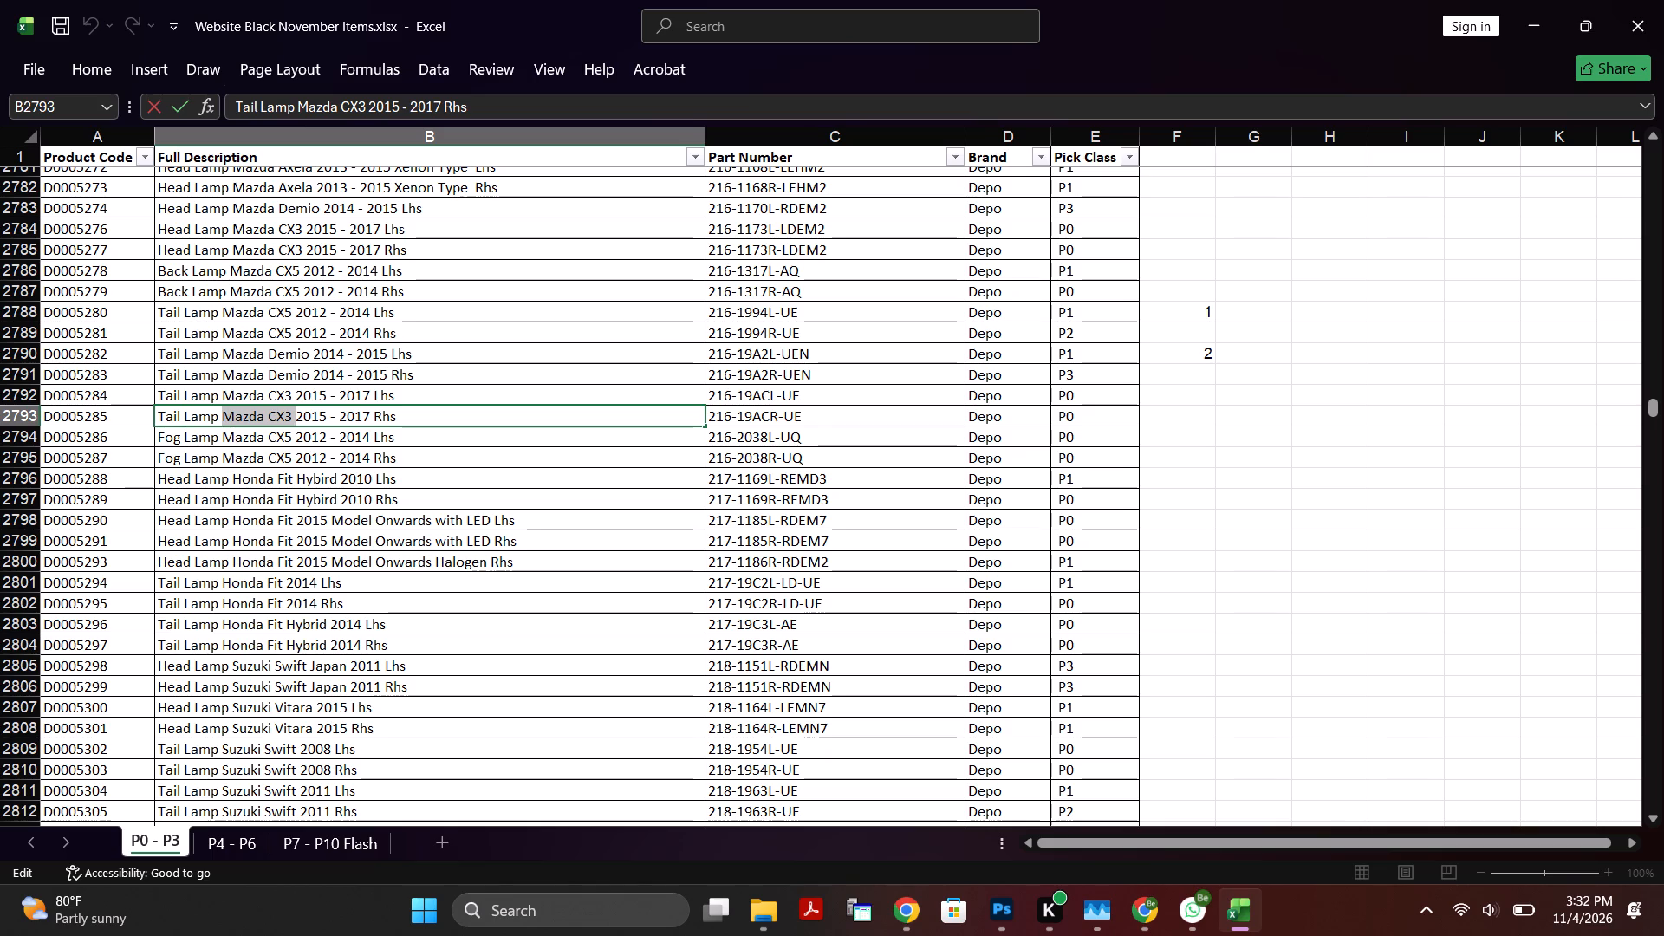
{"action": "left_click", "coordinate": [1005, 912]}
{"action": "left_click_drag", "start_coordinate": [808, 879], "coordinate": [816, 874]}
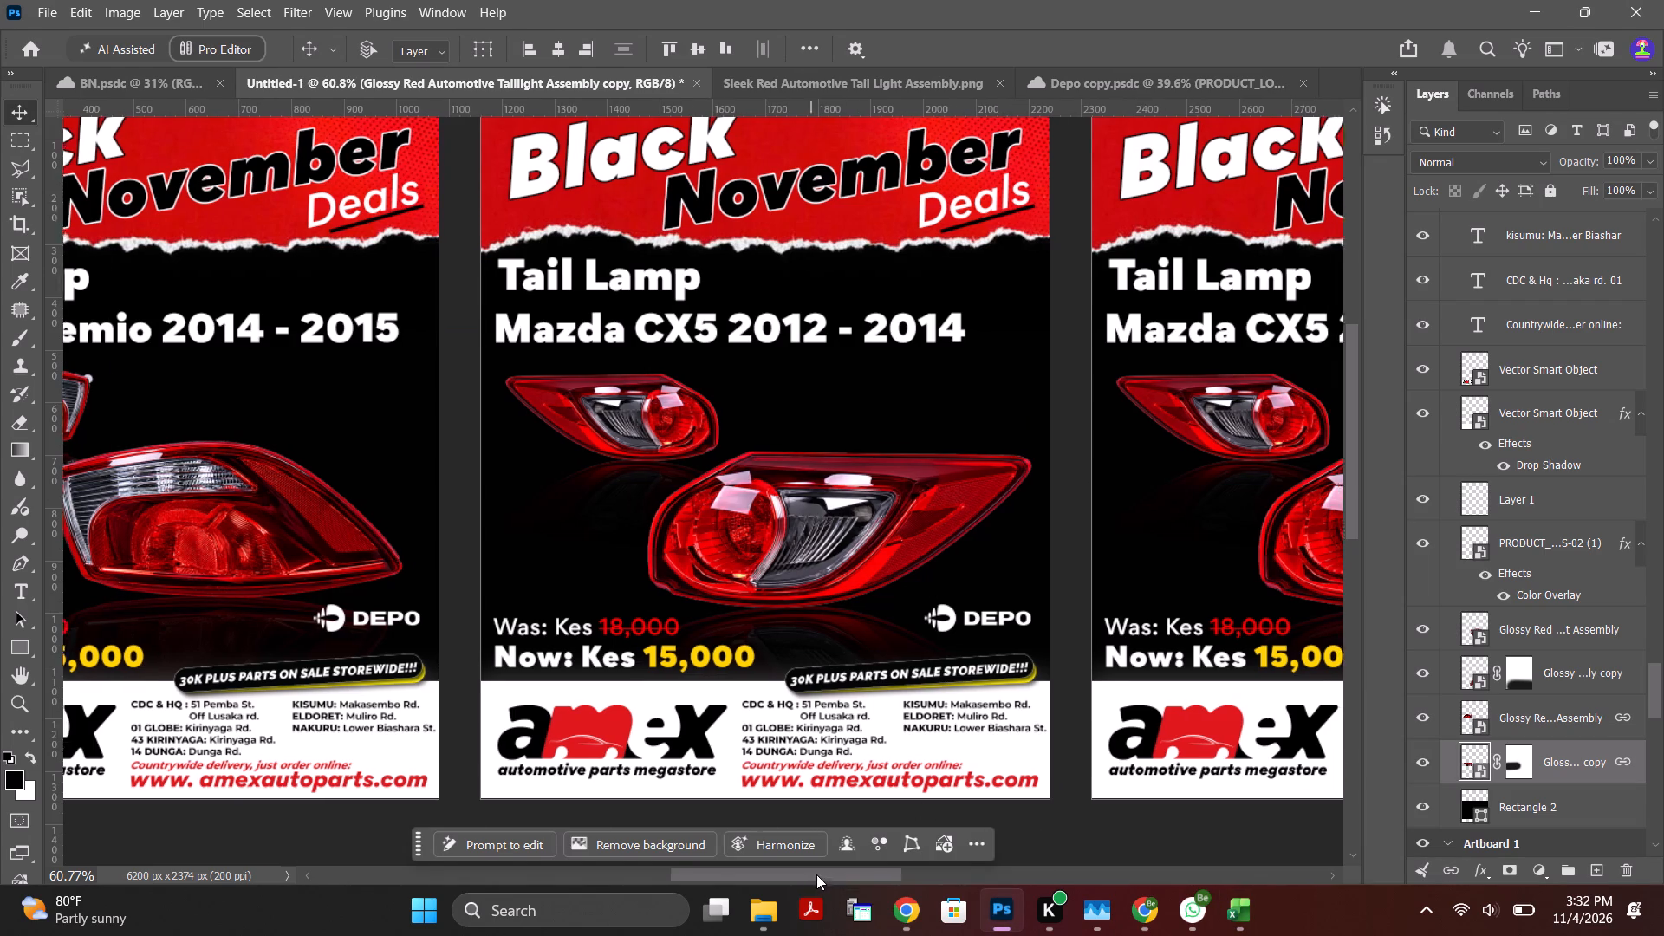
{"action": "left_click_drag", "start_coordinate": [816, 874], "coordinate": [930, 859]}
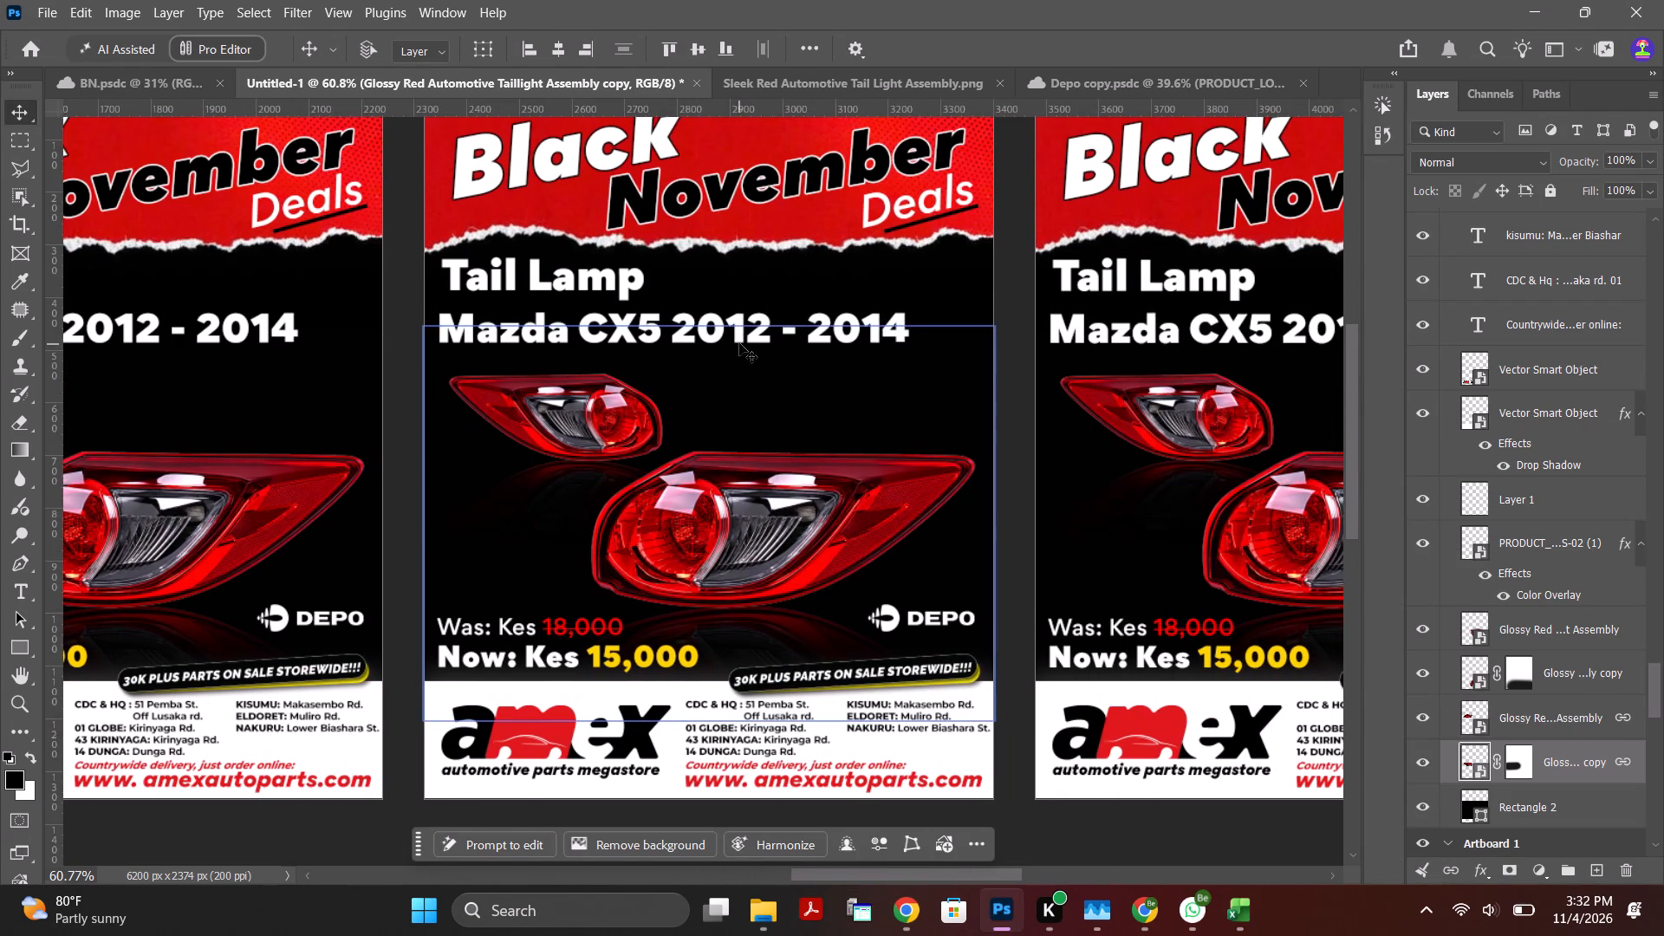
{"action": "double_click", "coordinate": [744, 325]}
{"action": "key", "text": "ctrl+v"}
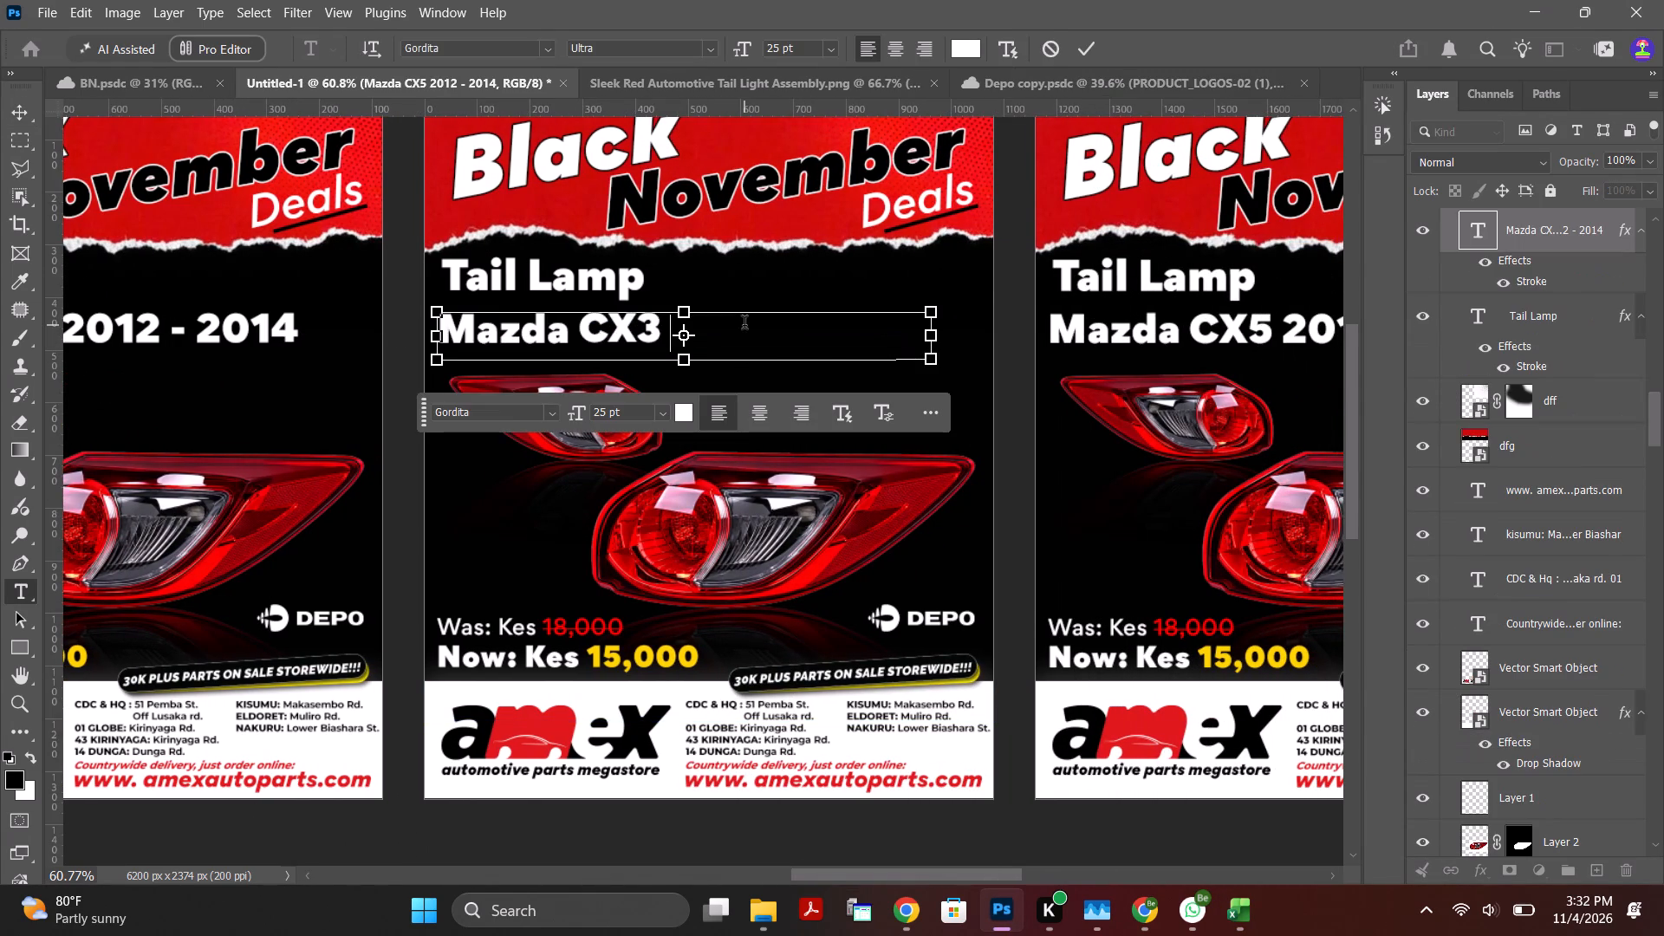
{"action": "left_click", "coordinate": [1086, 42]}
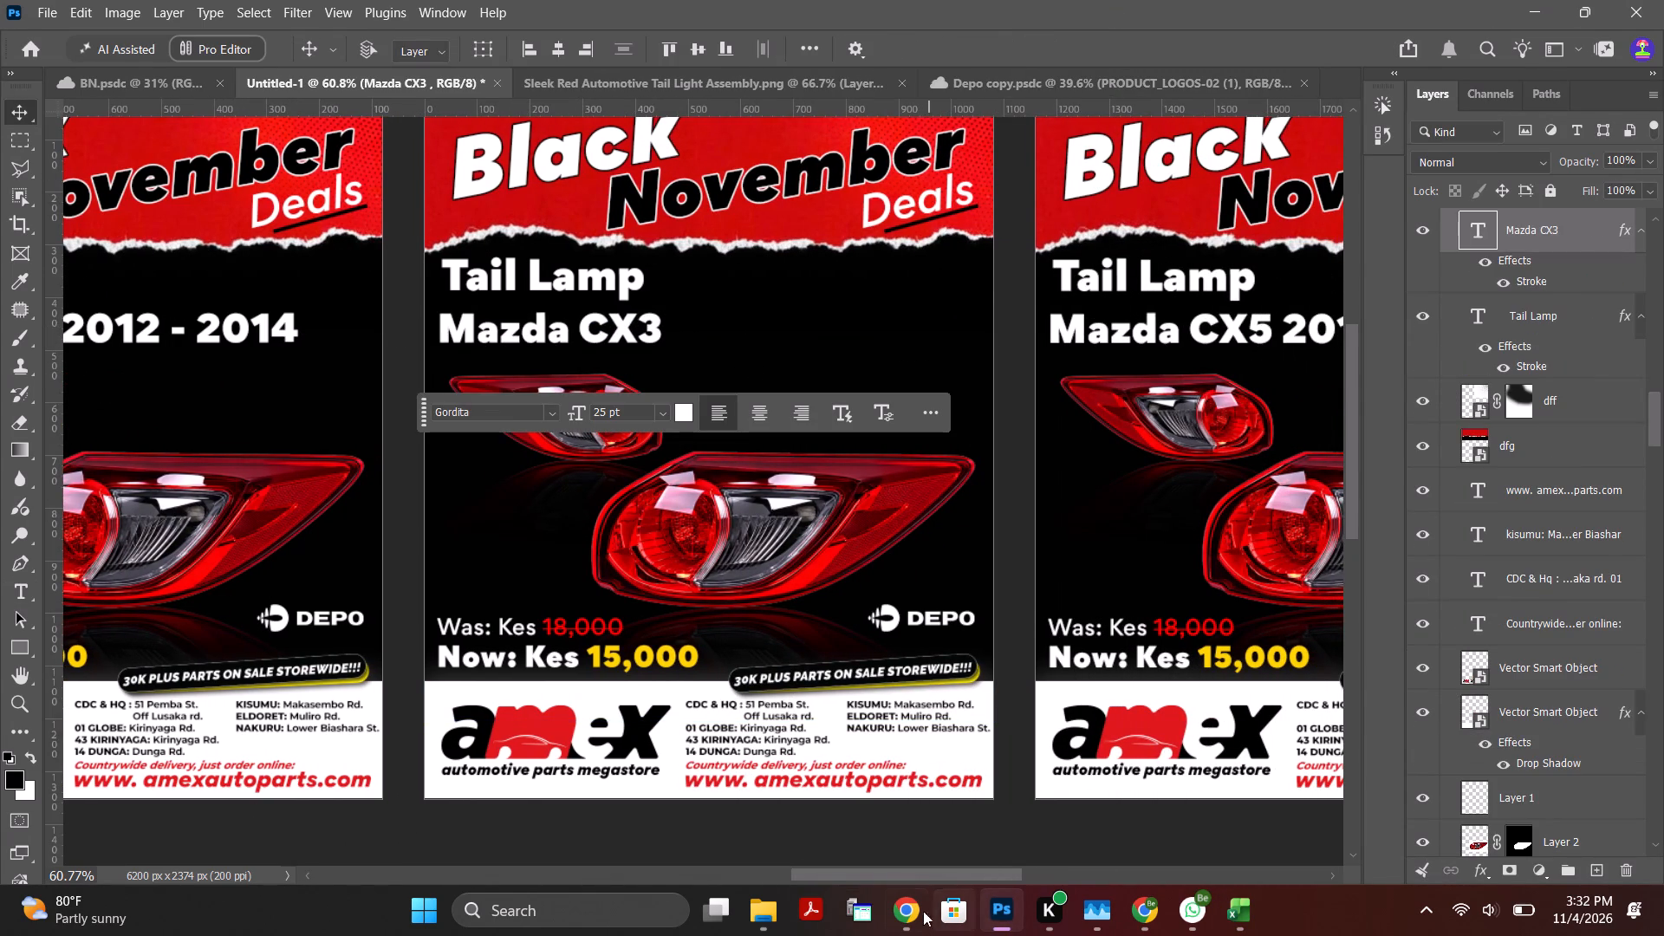
Copy "Mazda CX3 2015 - 2017" from the same Excel description and replace the vehicle title on Photoshop's Artboard 1 copy 3 with it.
{"action": "left_click", "coordinate": [905, 907]}
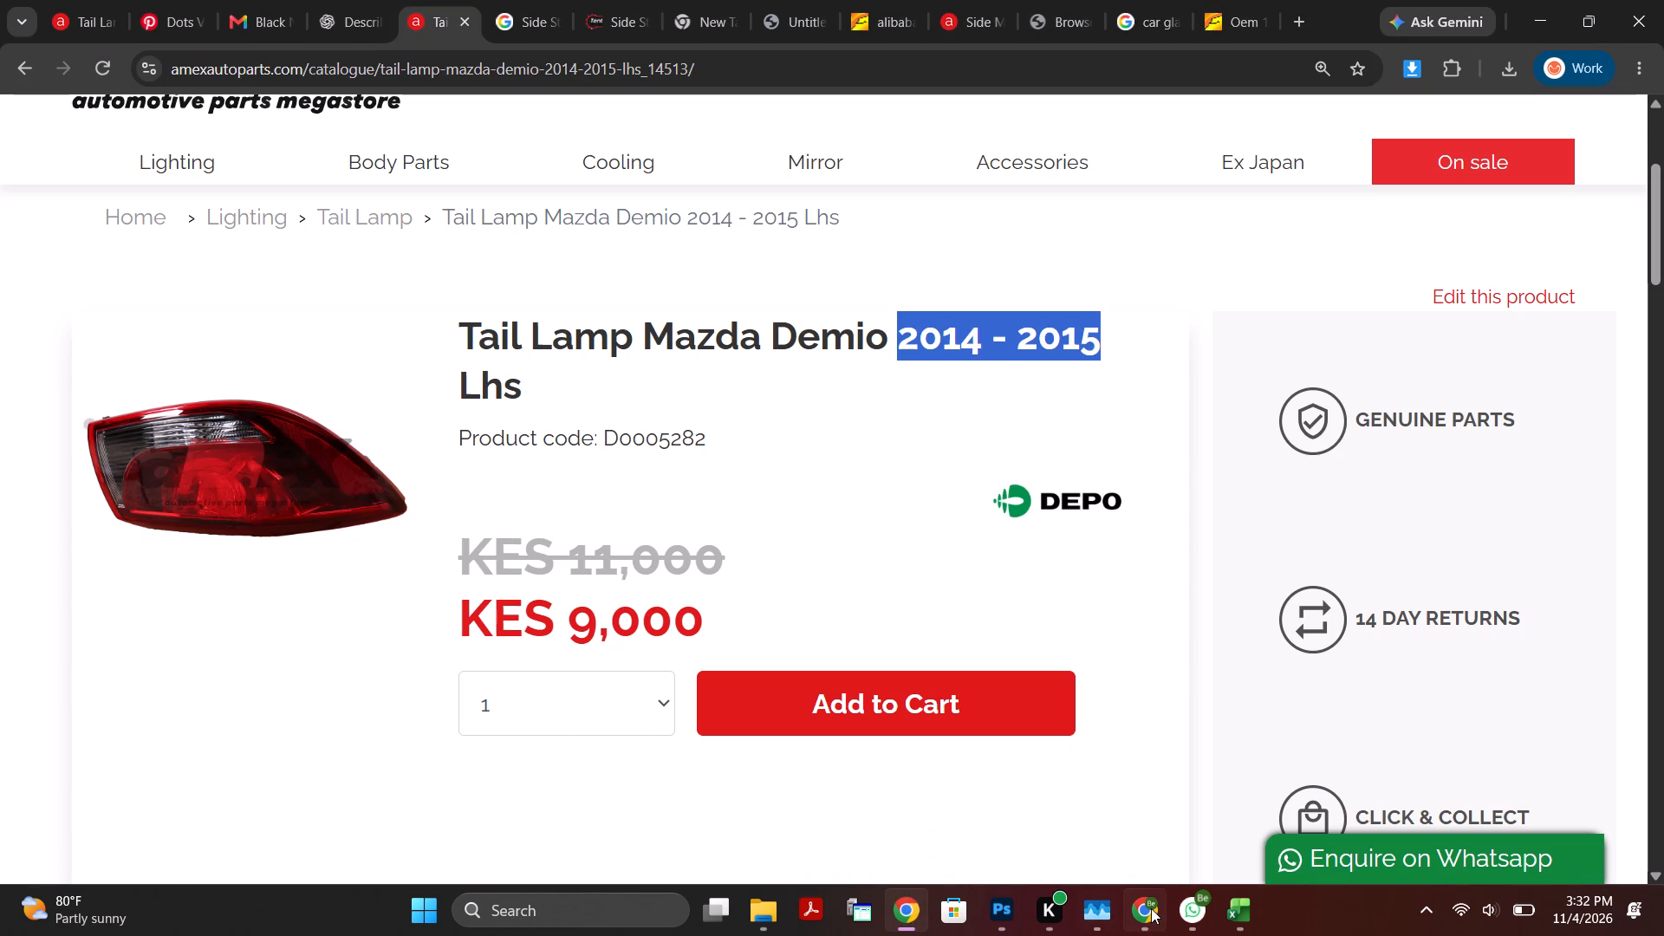
{"action": "left_click", "coordinate": [1241, 913]}
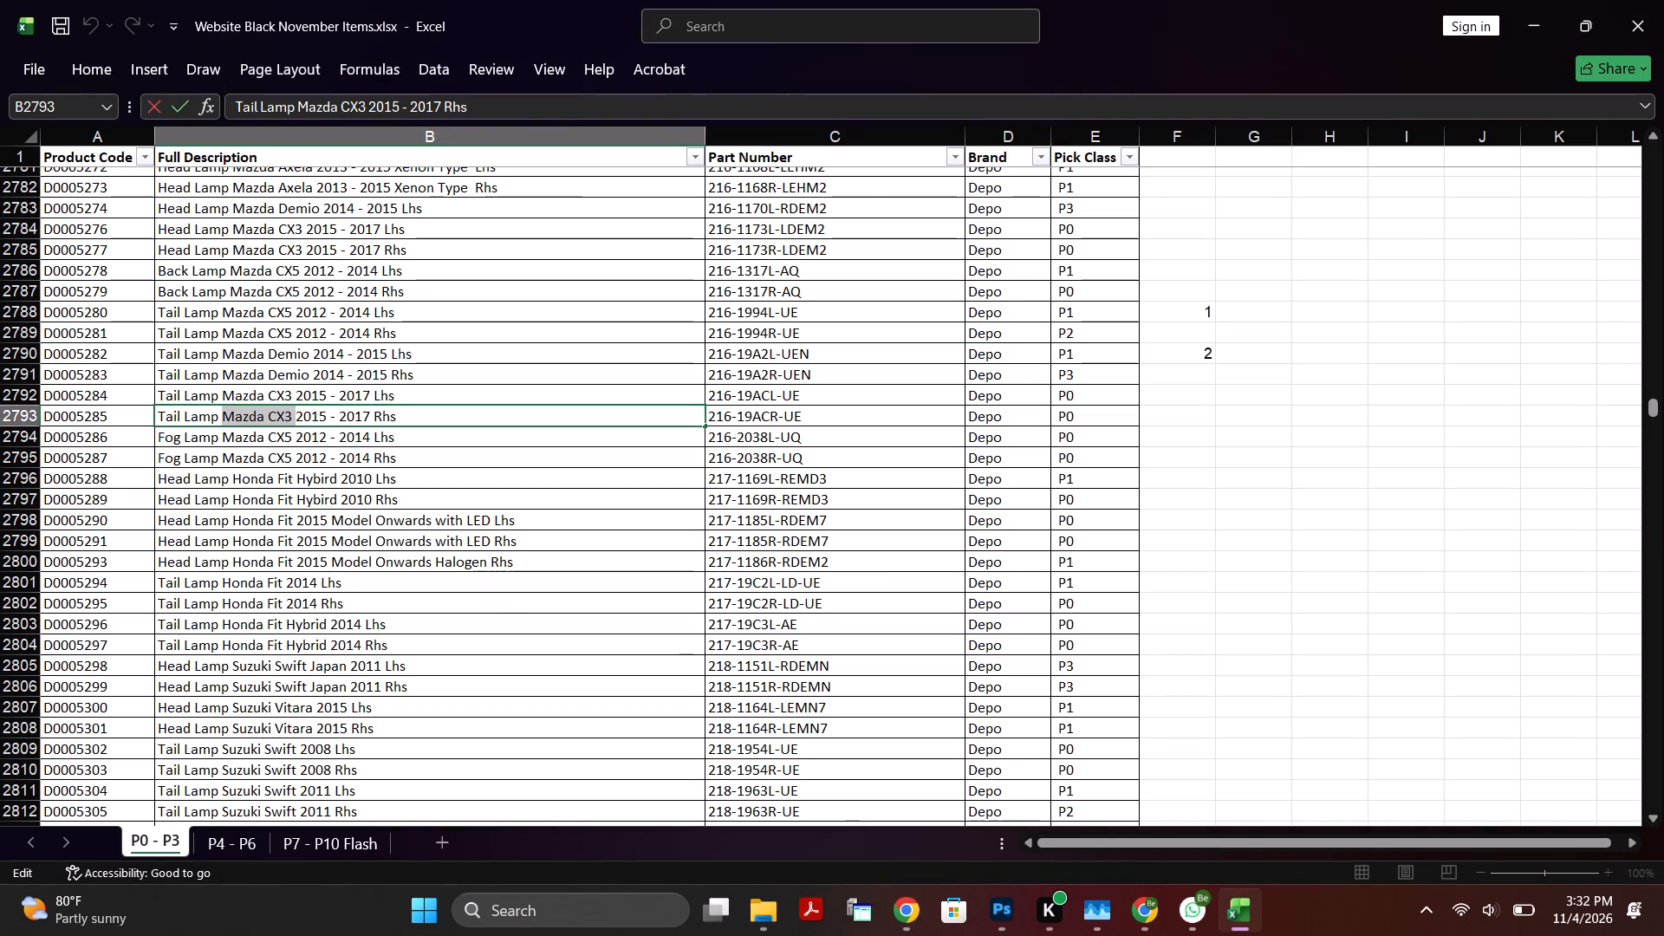
{"action": "left_click", "coordinate": [377, 416]}
{"action": "left_click_drag", "start_coordinate": [372, 413], "coordinate": [341, 421]}
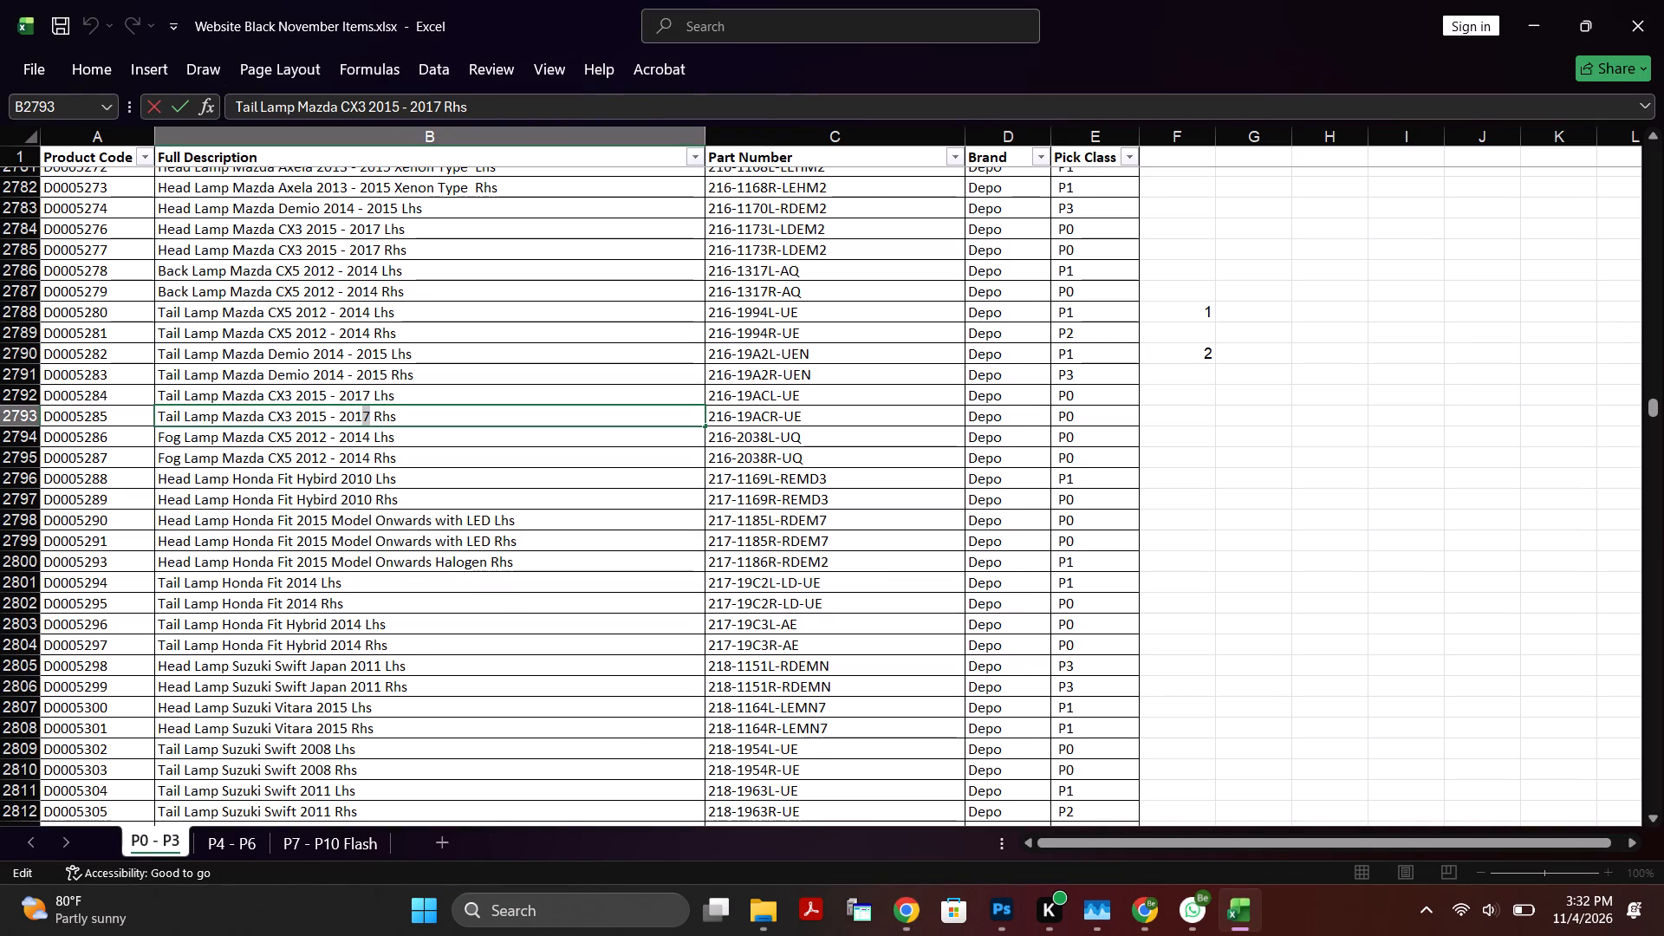
{"action": "left_click_drag", "start_coordinate": [341, 421], "coordinate": [226, 427]}
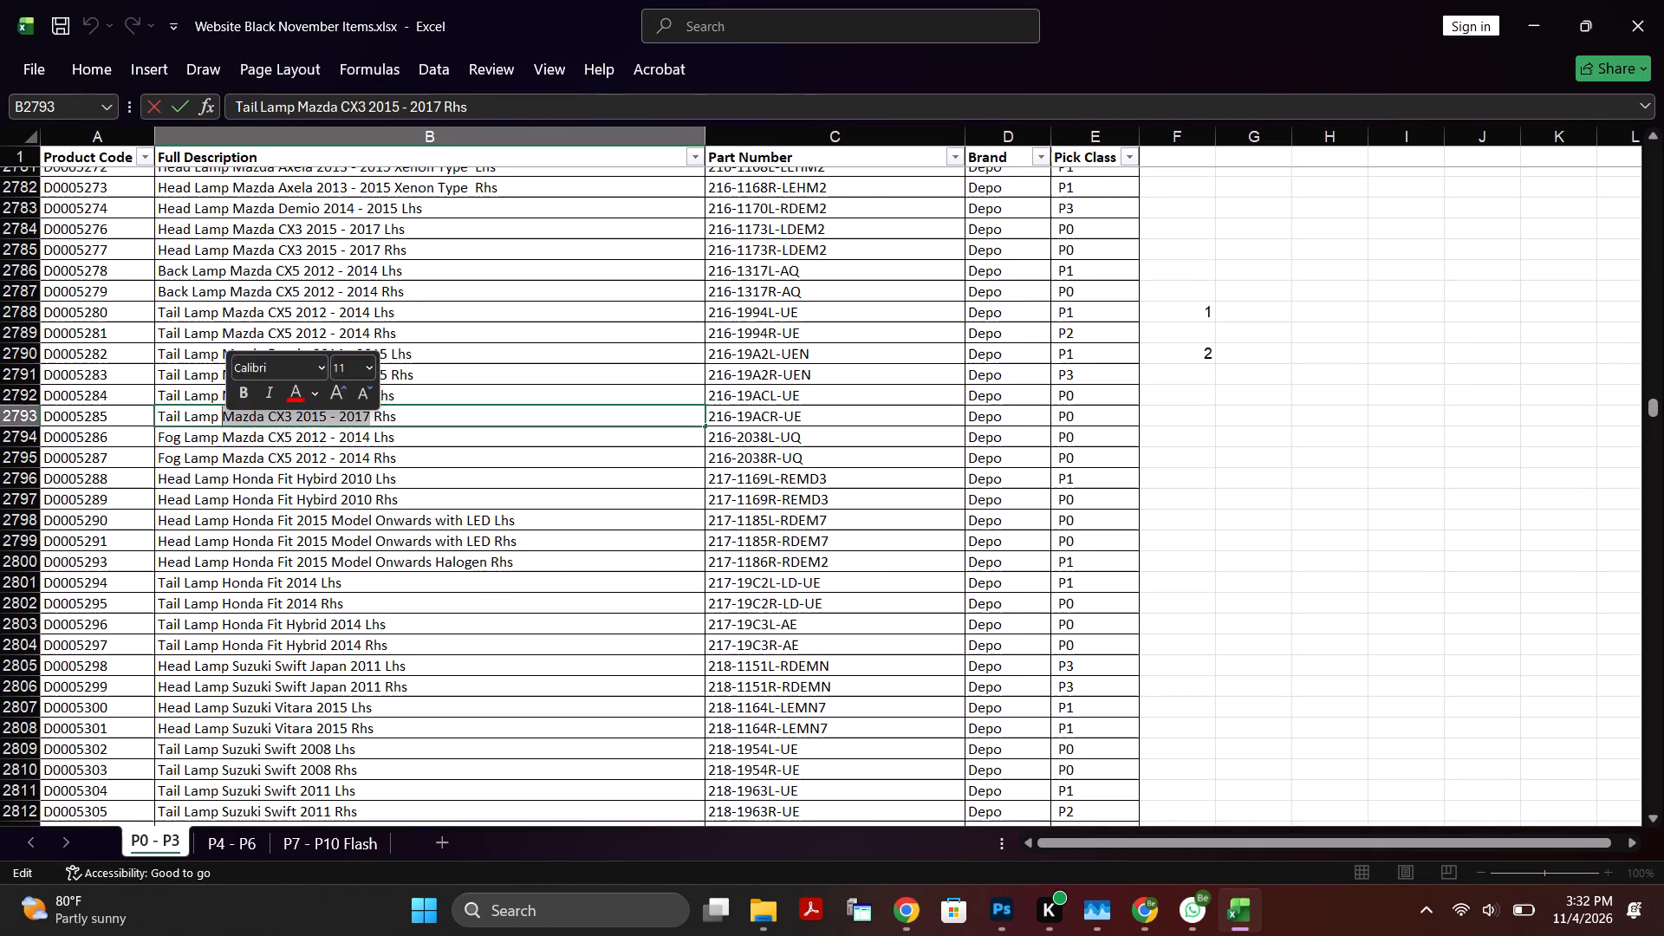
{"action": "key", "text": "ctrl+c"}
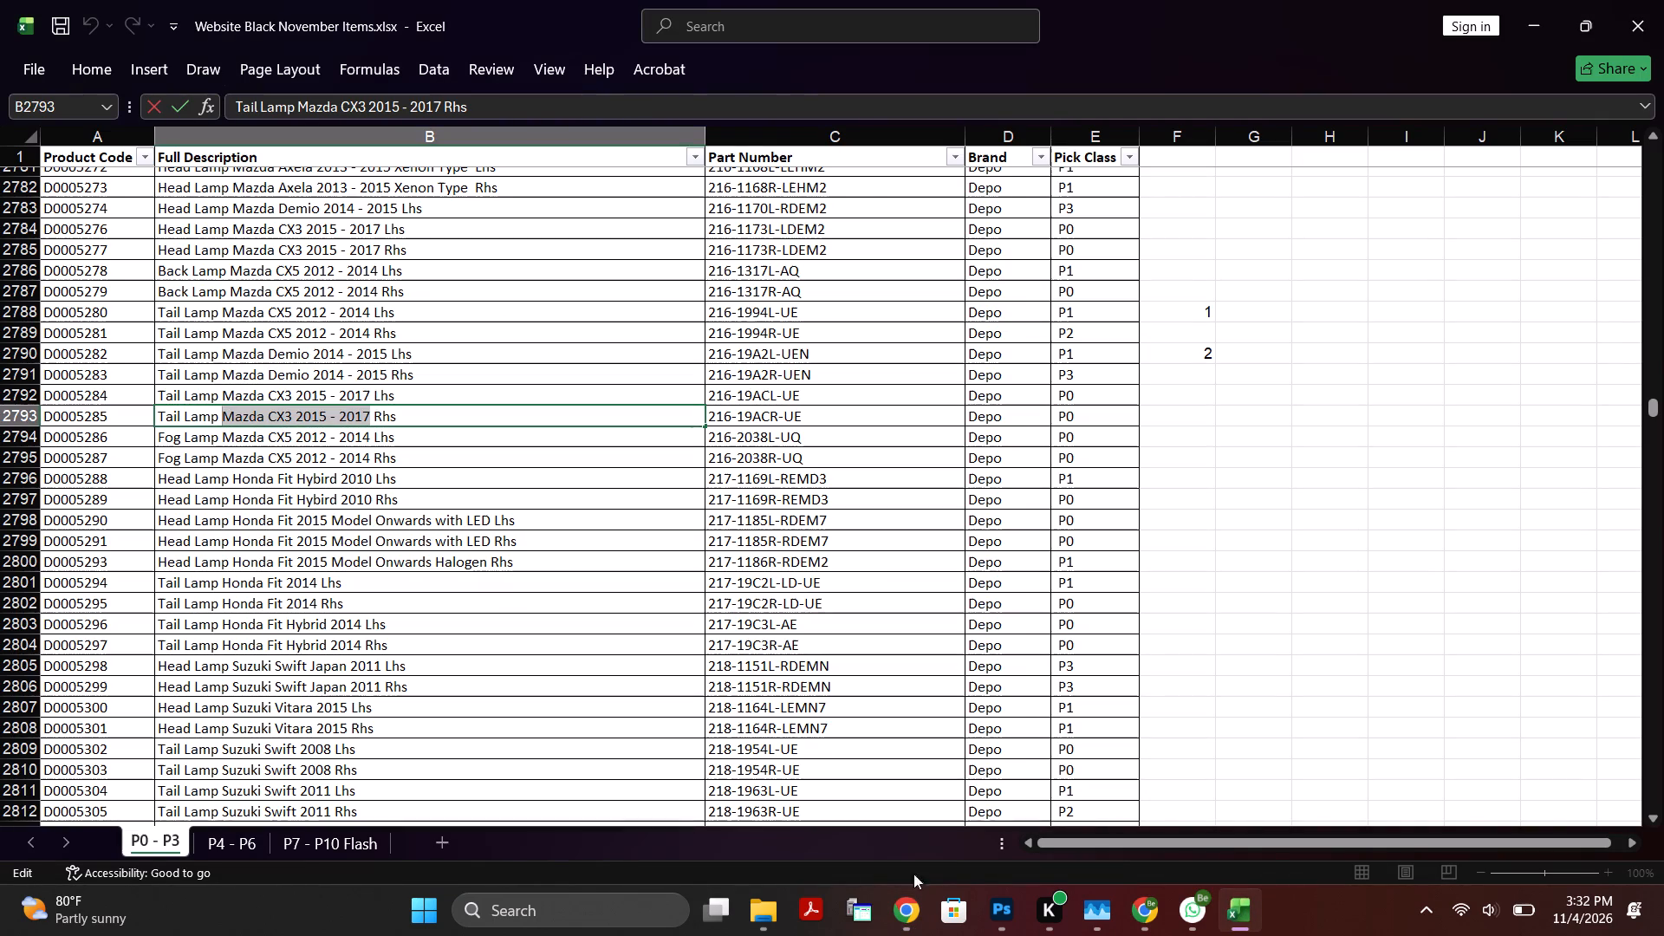
{"action": "left_click", "coordinate": [1001, 919]}
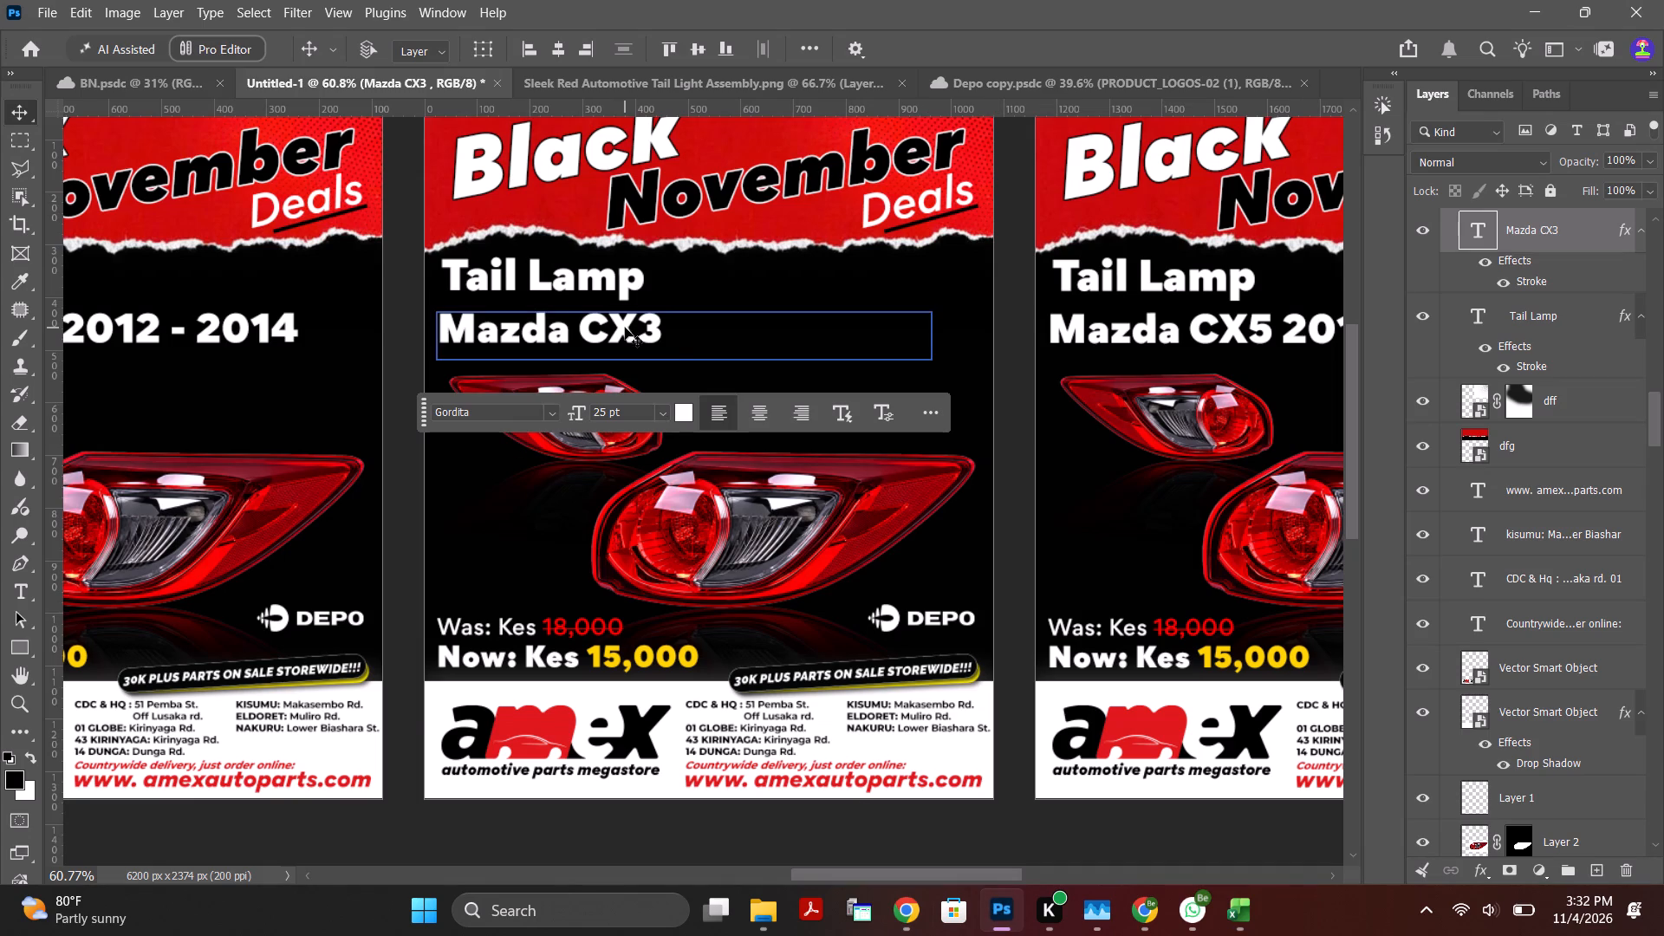
{"action": "double_click", "coordinate": [625, 328]}
{"action": "key", "text": "ctrl+v"}
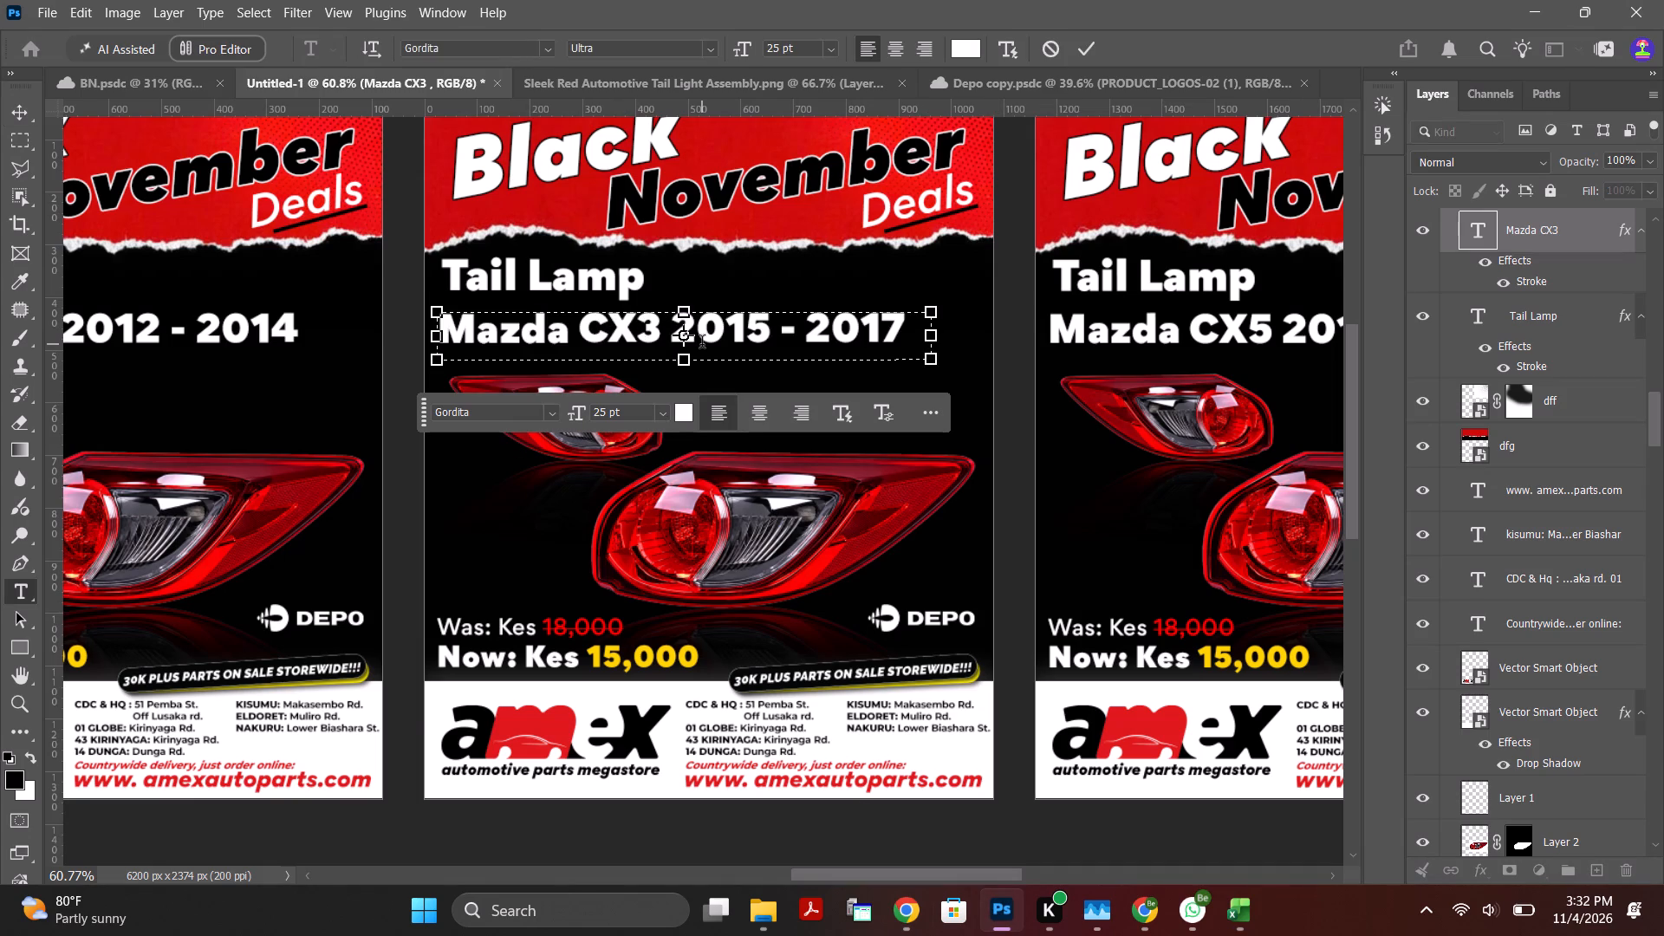
{"action": "left_click", "coordinate": [1091, 46]}
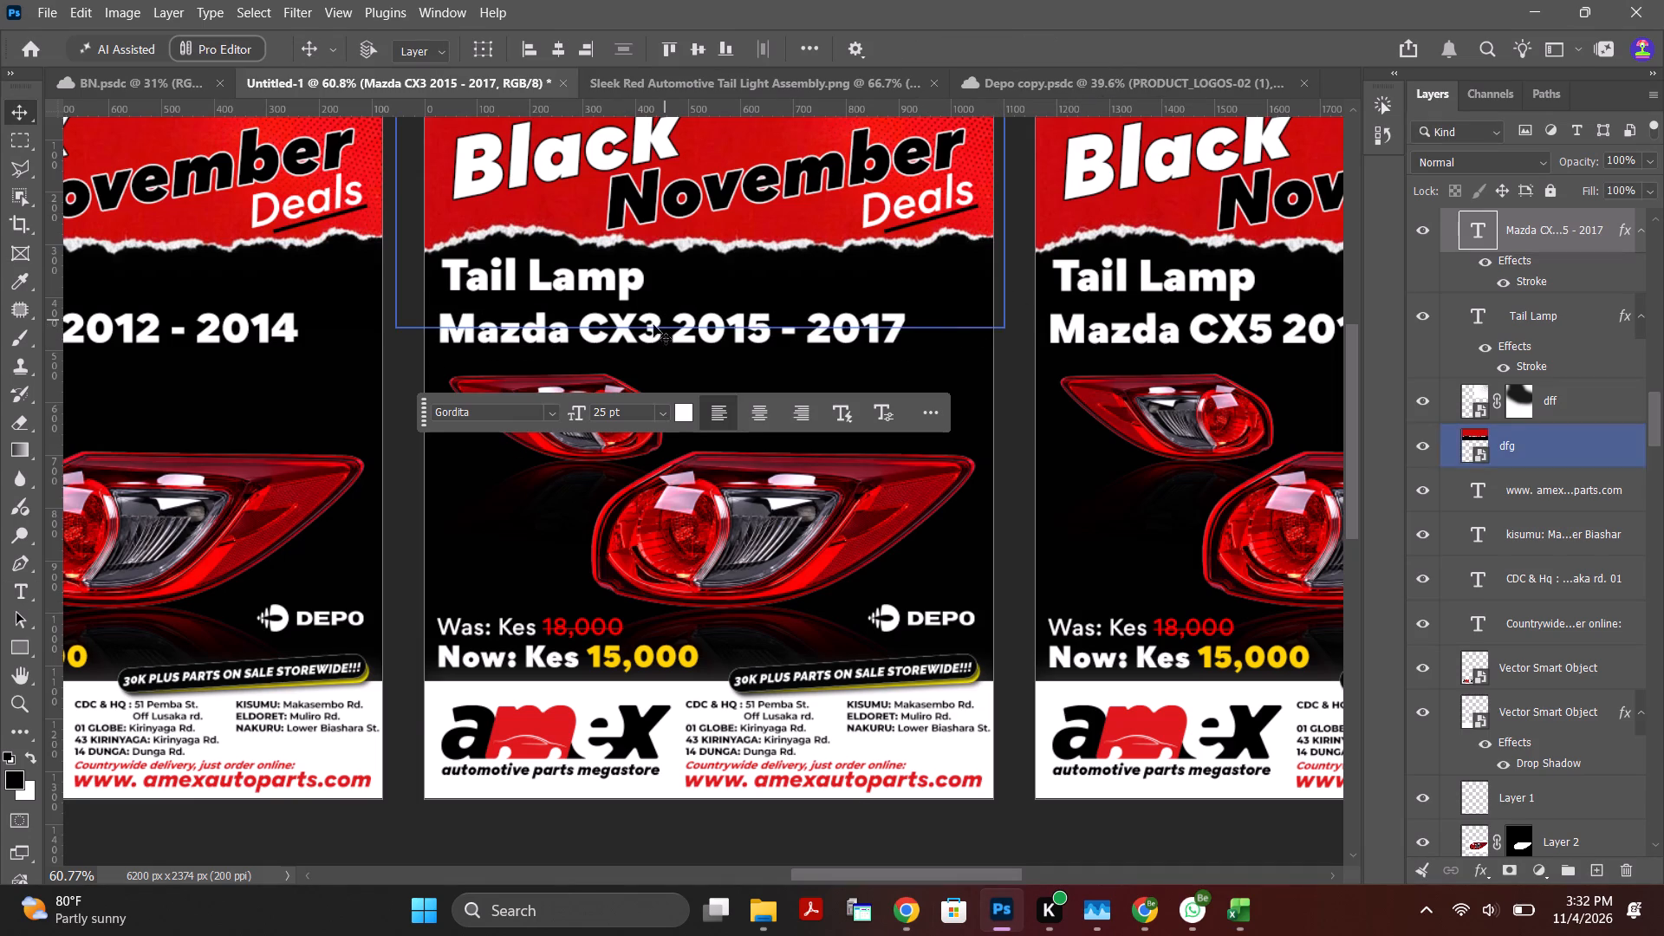
Copy product code D0005285 from the Excel list and search for it on the Amex website in Chrome.
{"action": "left_click", "coordinate": [1243, 919]}
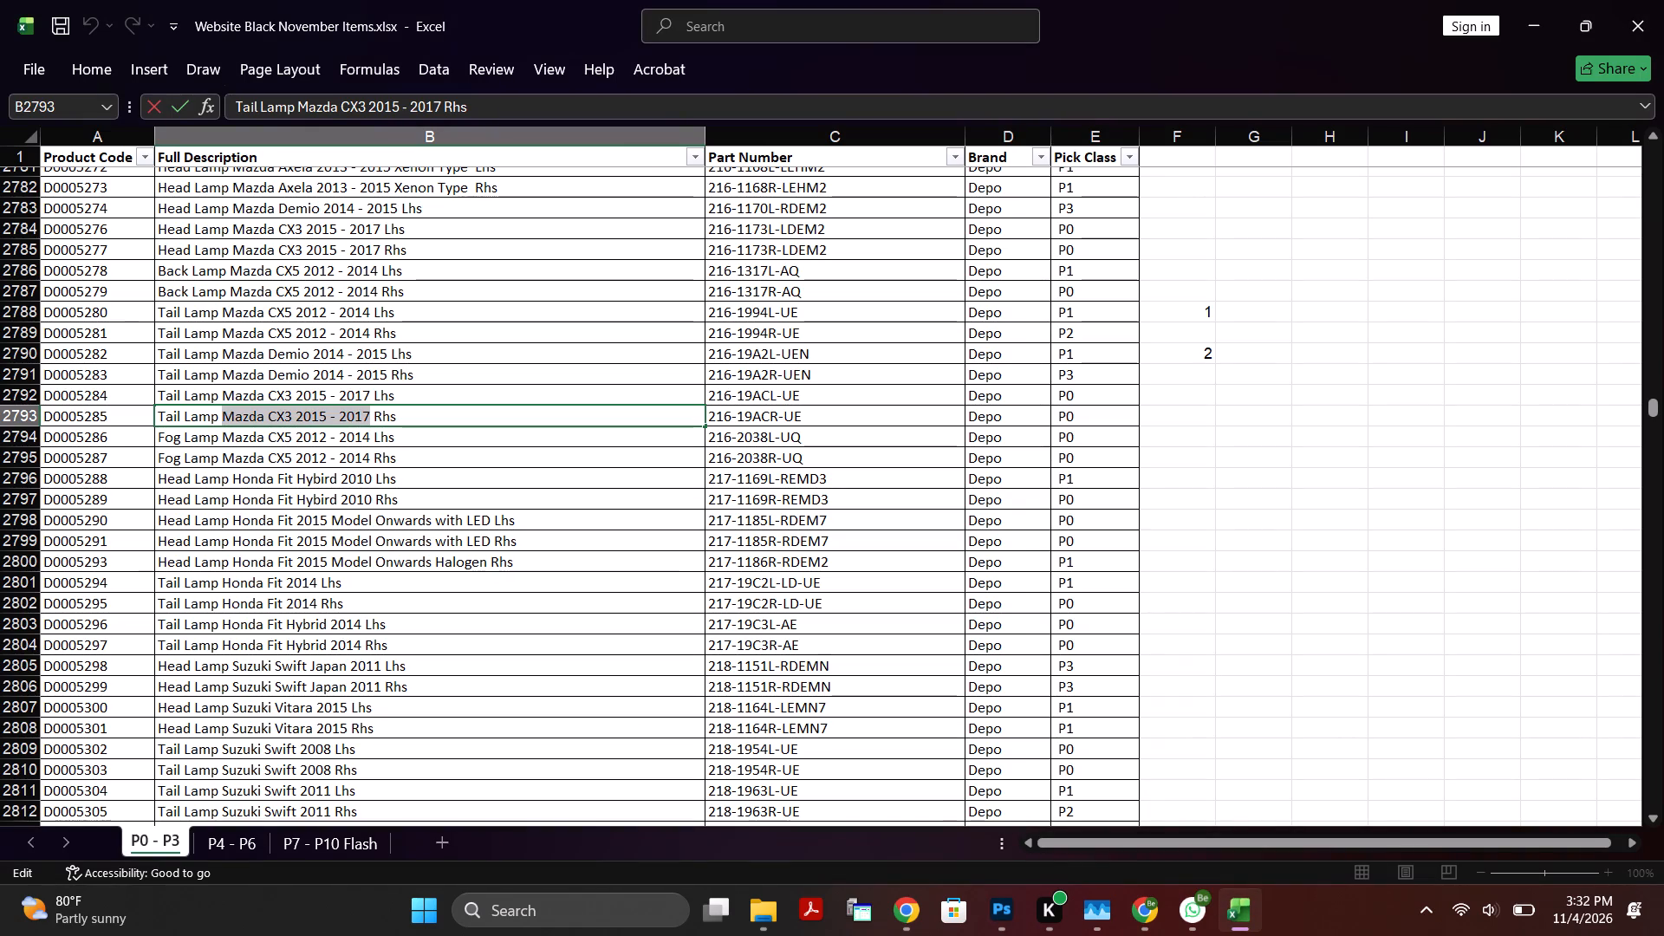
{"action": "double_click", "coordinate": [102, 419]}
{"action": "left_click_drag", "start_coordinate": [112, 415], "coordinate": [1, 419]}
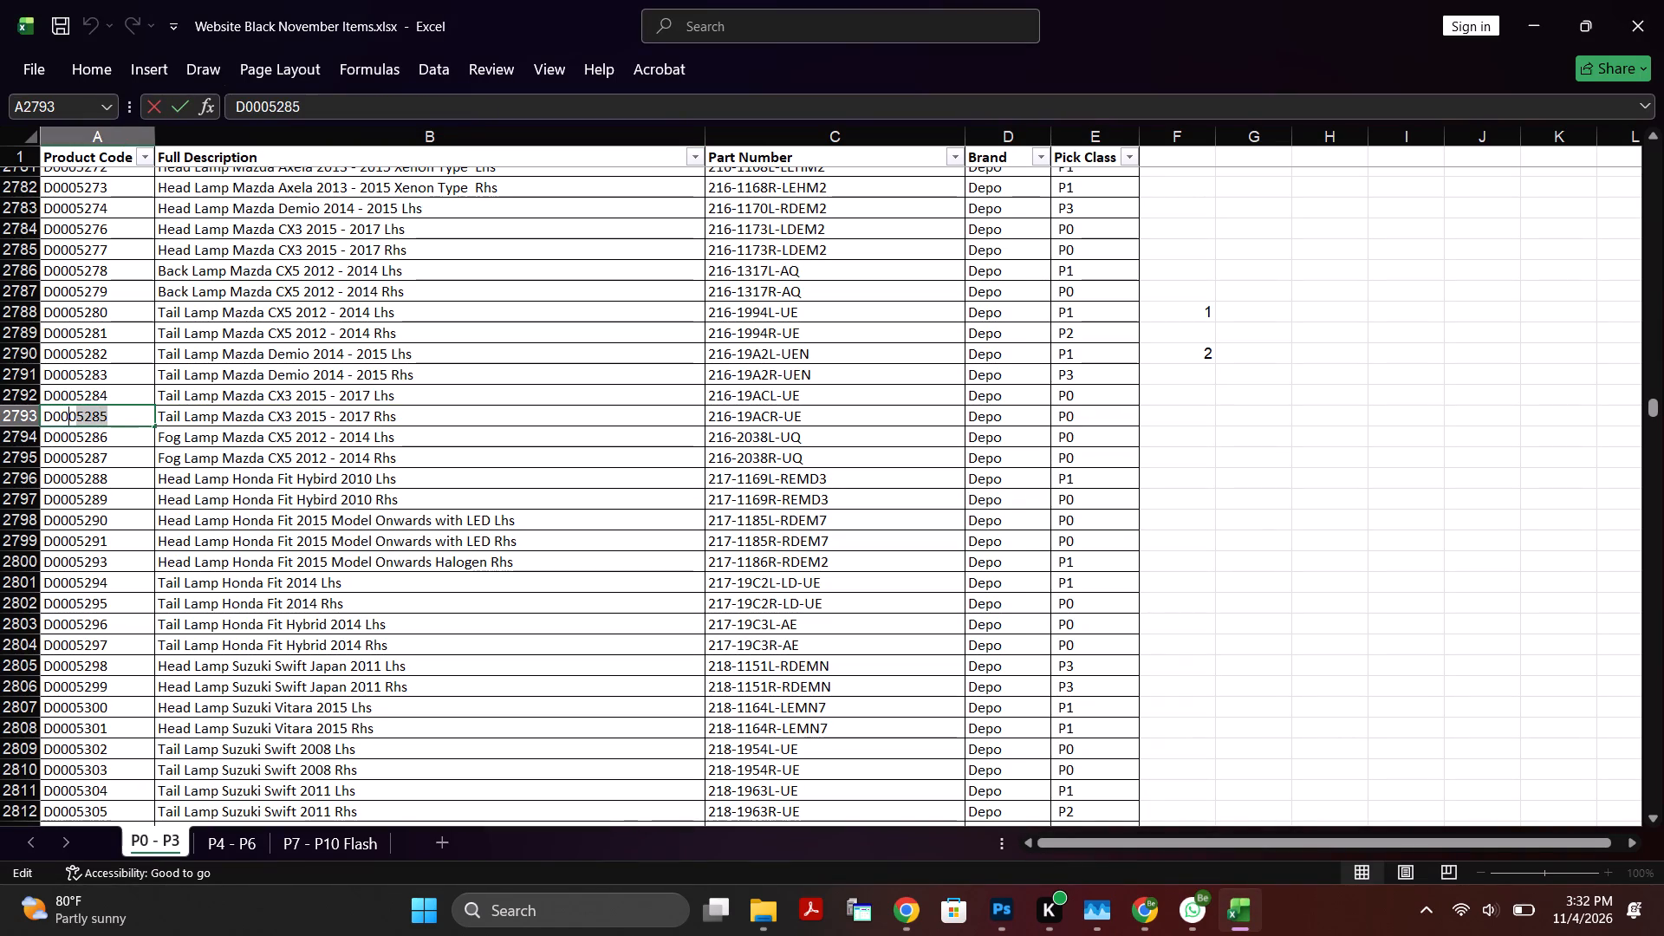
{"action": "left_click_drag", "start_coordinate": [1, 419], "coordinate": [3, 419]}
{"action": "key", "text": "ctrl+c"}
{"action": "left_click", "coordinate": [900, 903]}
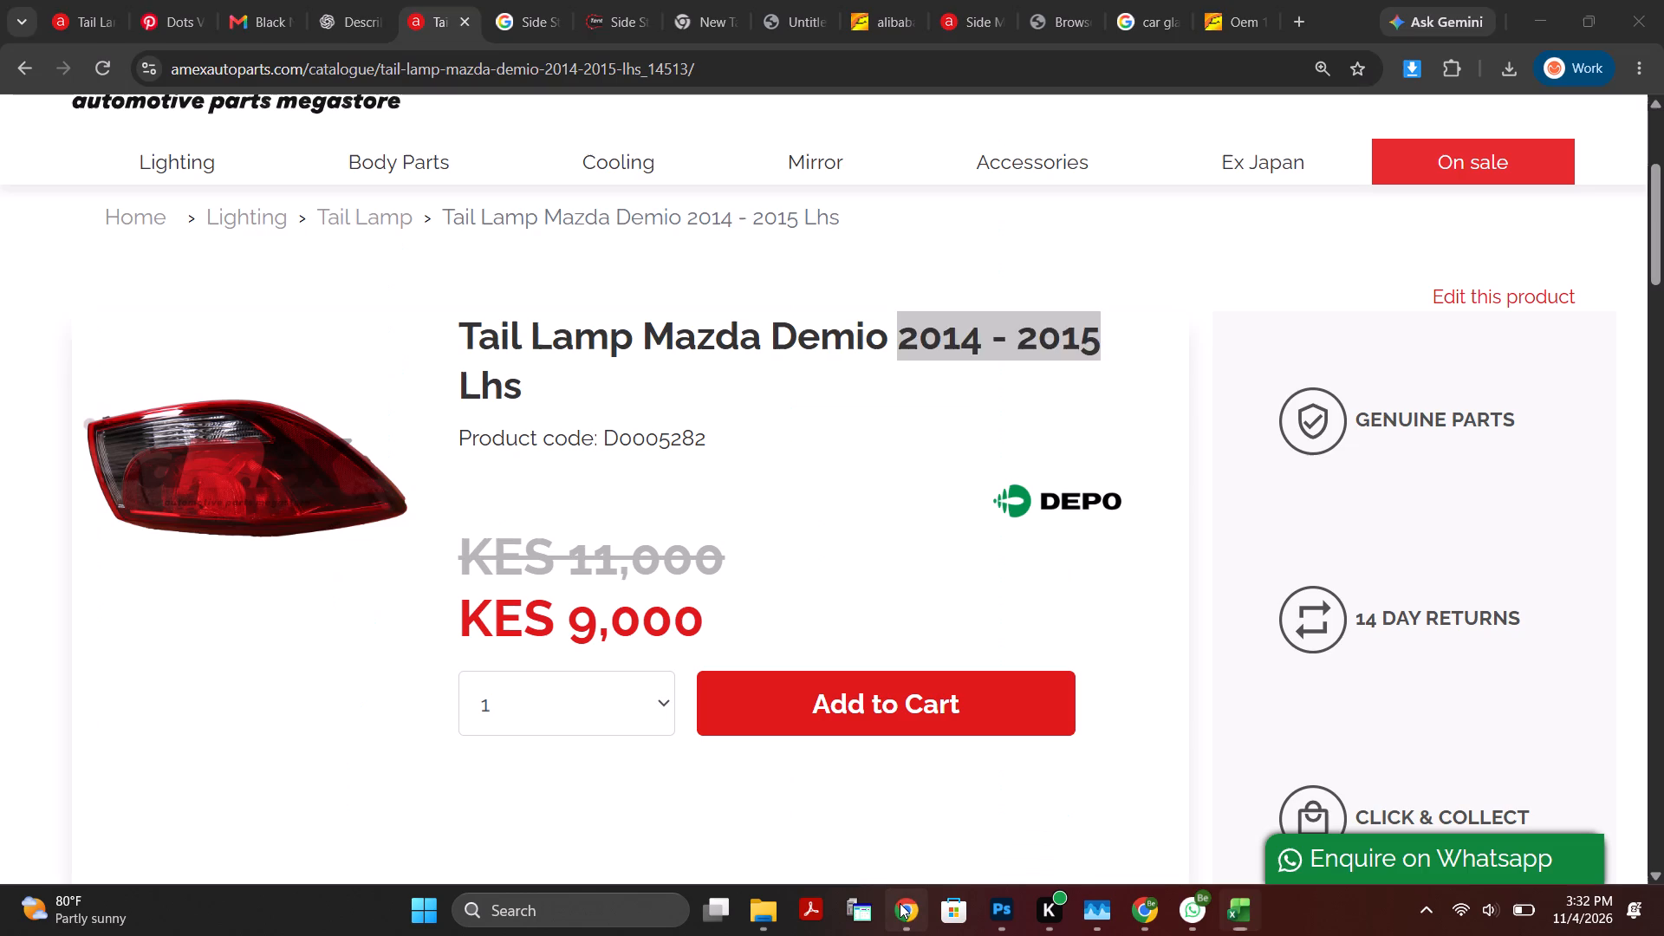
{"action": "scroll", "coordinate": [731, 406], "scroll_direction": "up", "scroll_amount": 4}
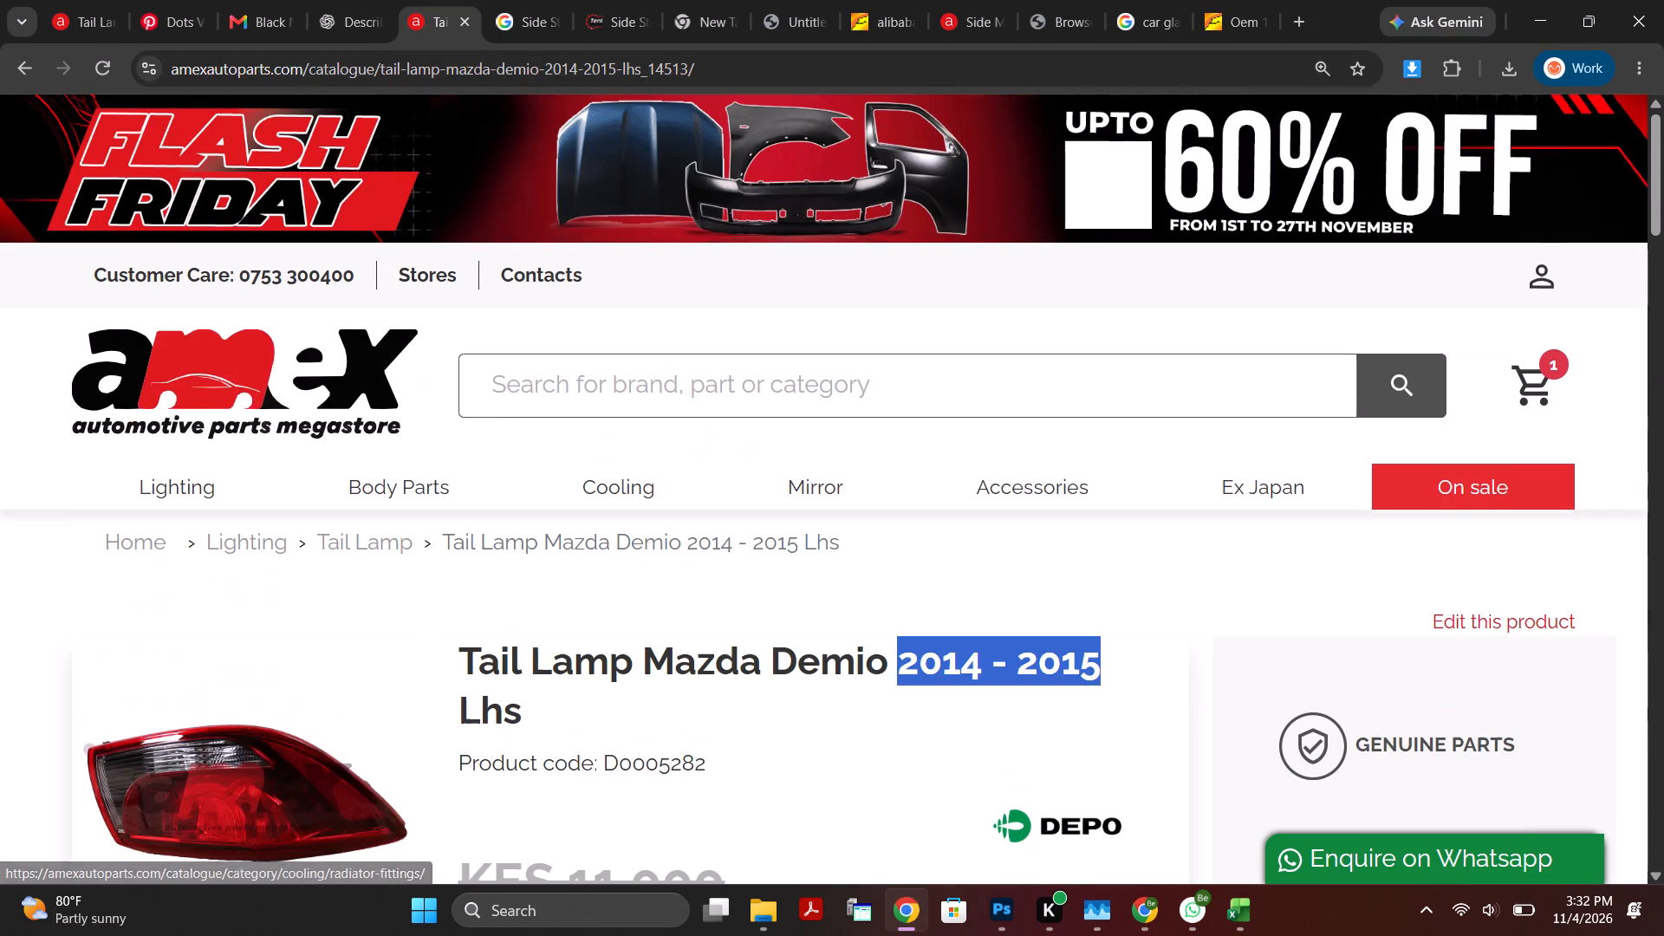
{"action": "left_click", "coordinate": [714, 386]}
{"action": "key", "text": "ctrl+v"}
{"action": "key", "text": "Return"}
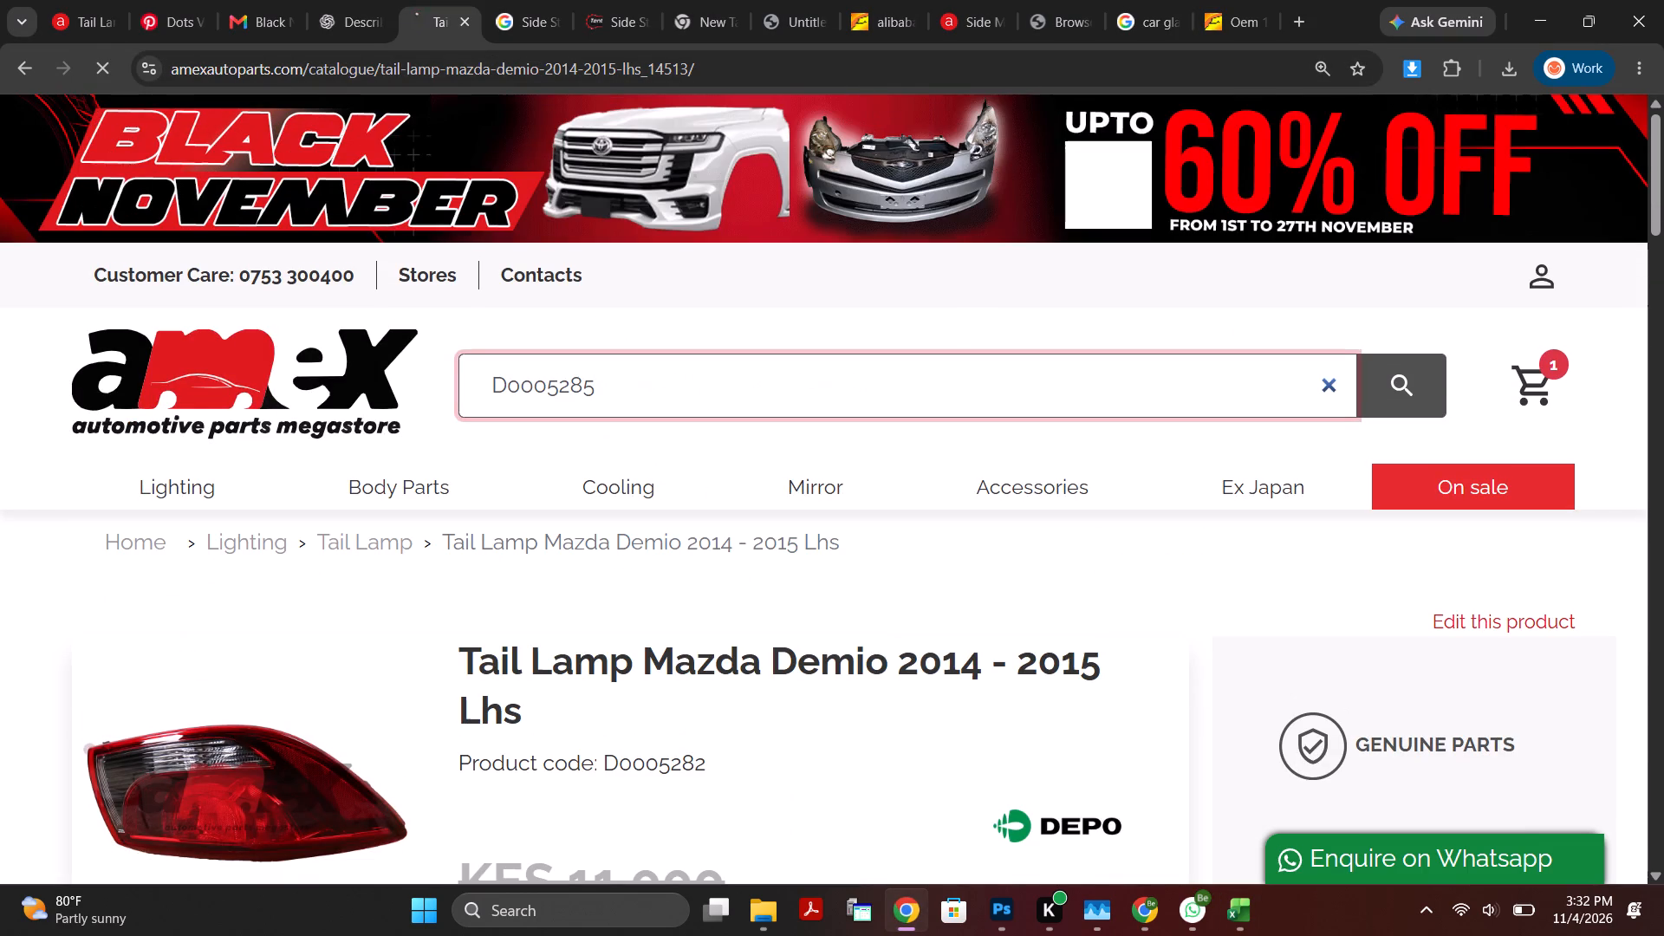
{"action": "scroll", "coordinate": [717, 503], "scroll_direction": "down", "scroll_amount": 3}
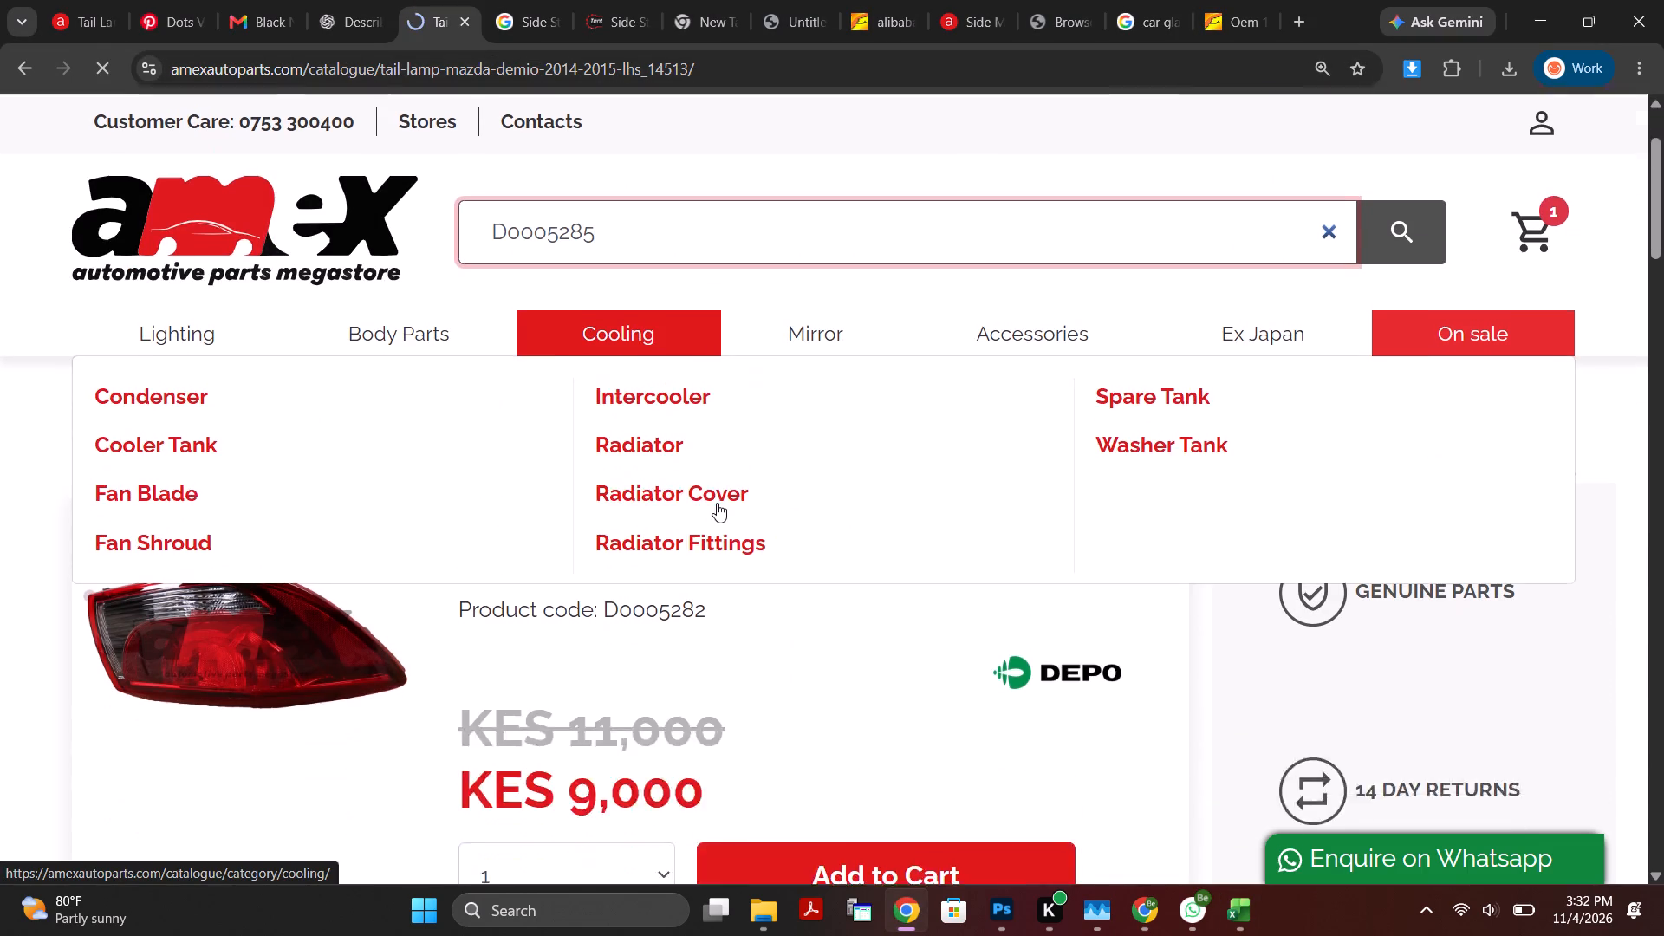
{"action": "scroll", "coordinate": [717, 503], "scroll_direction": "down", "scroll_amount": 2}
{"action": "scroll", "coordinate": [715, 505], "scroll_direction": "up", "scroll_amount": 4}
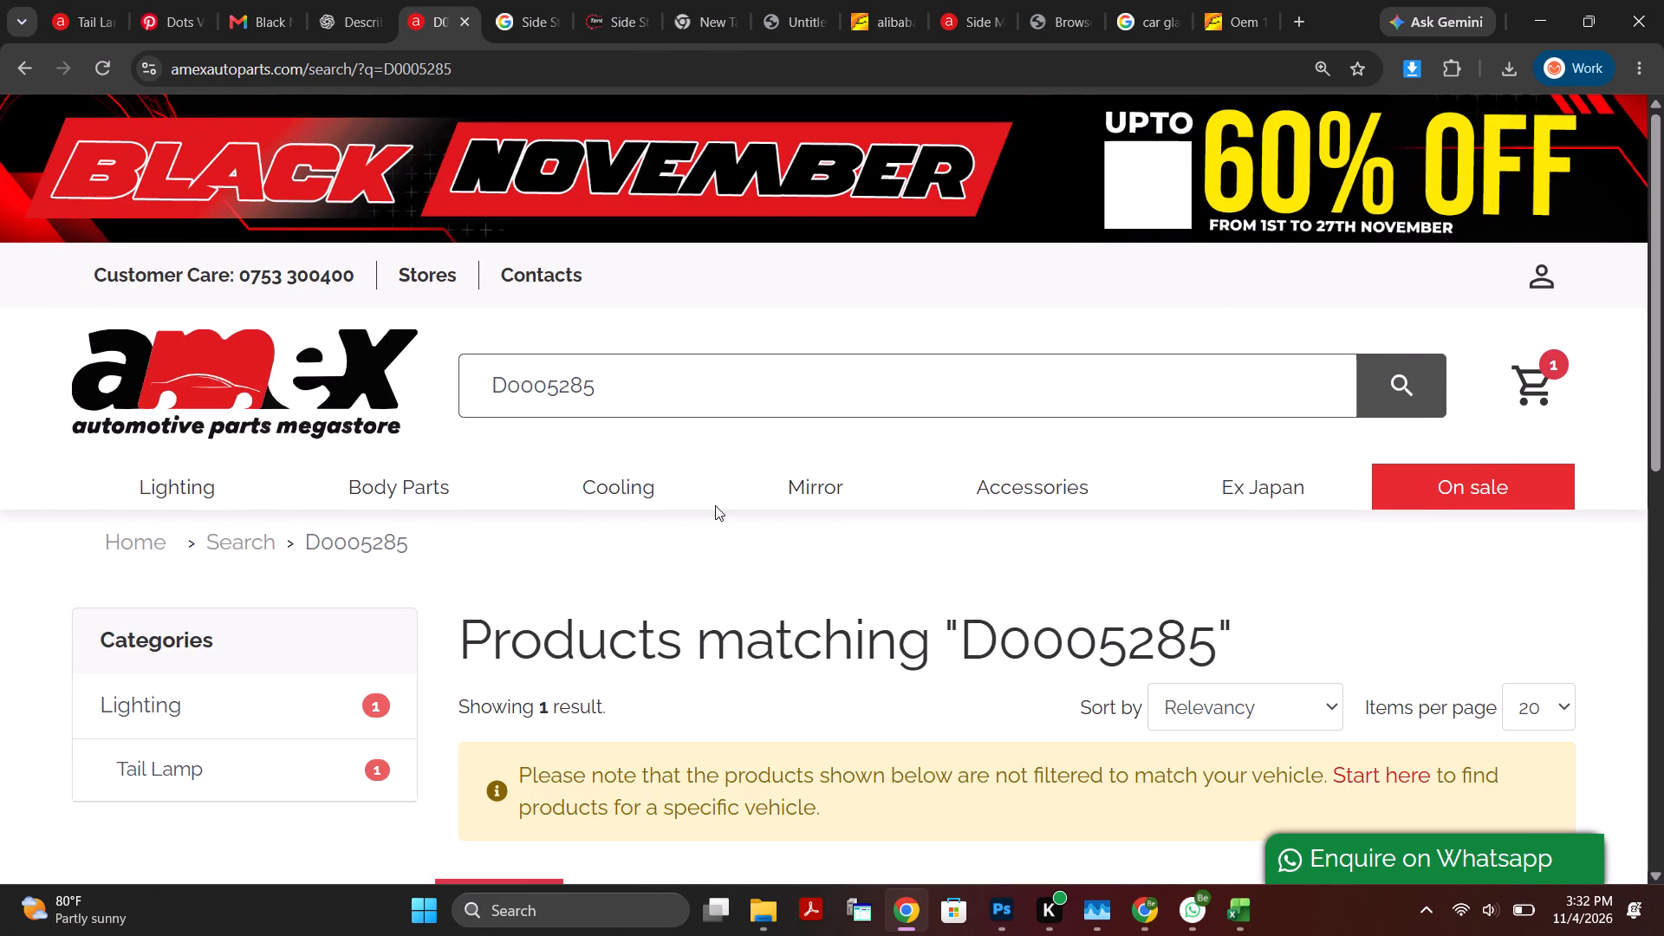
Open the Tail Lamp Mazda CX3 2015 - 2017 Rhs product page, enlarge its photo and copy the image.
{"action": "scroll", "coordinate": [887, 517], "scroll_direction": "down", "scroll_amount": 4}
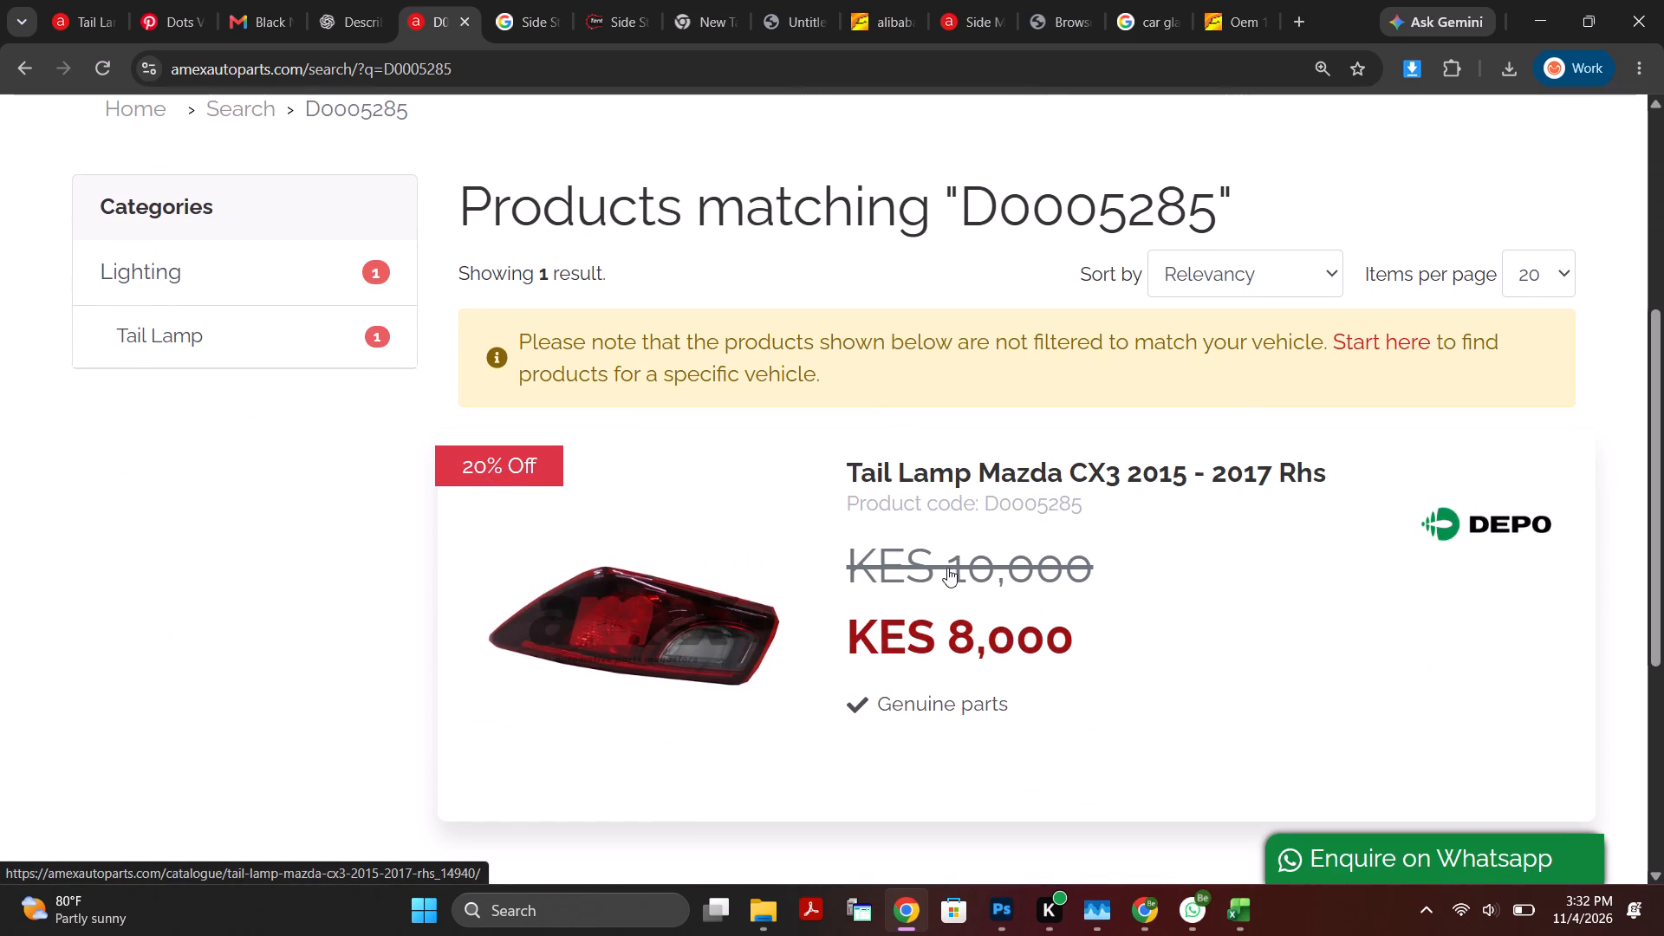
{"action": "left_click", "coordinate": [924, 569]}
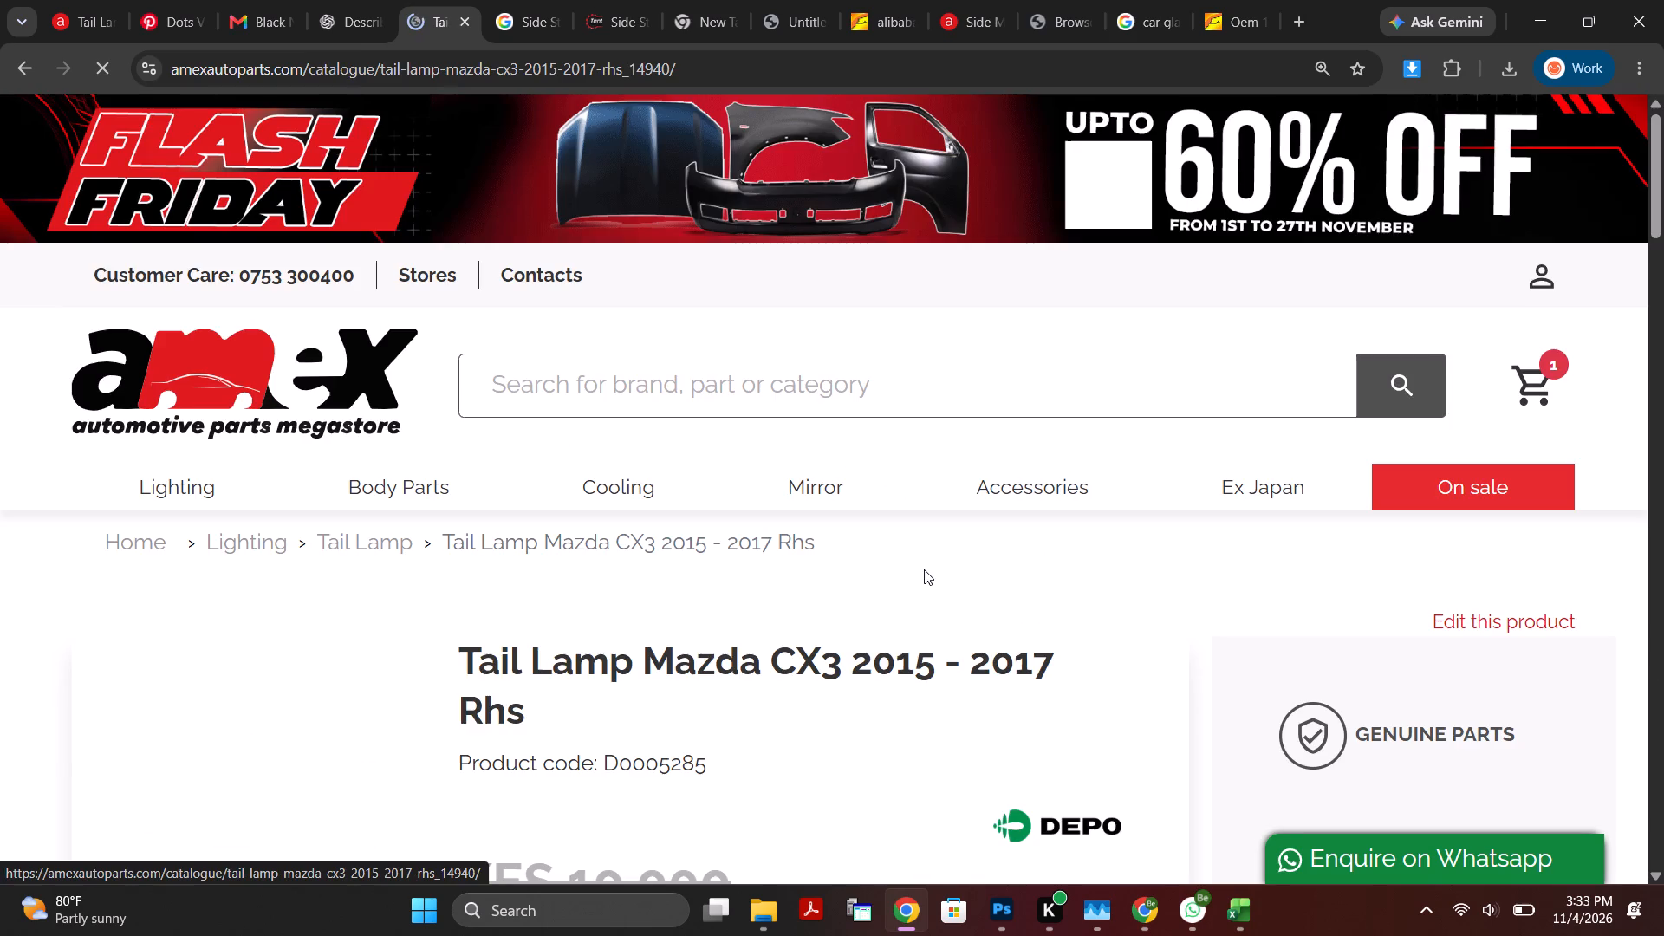
{"action": "scroll", "coordinate": [857, 660], "scroll_direction": "down", "scroll_amount": 2}
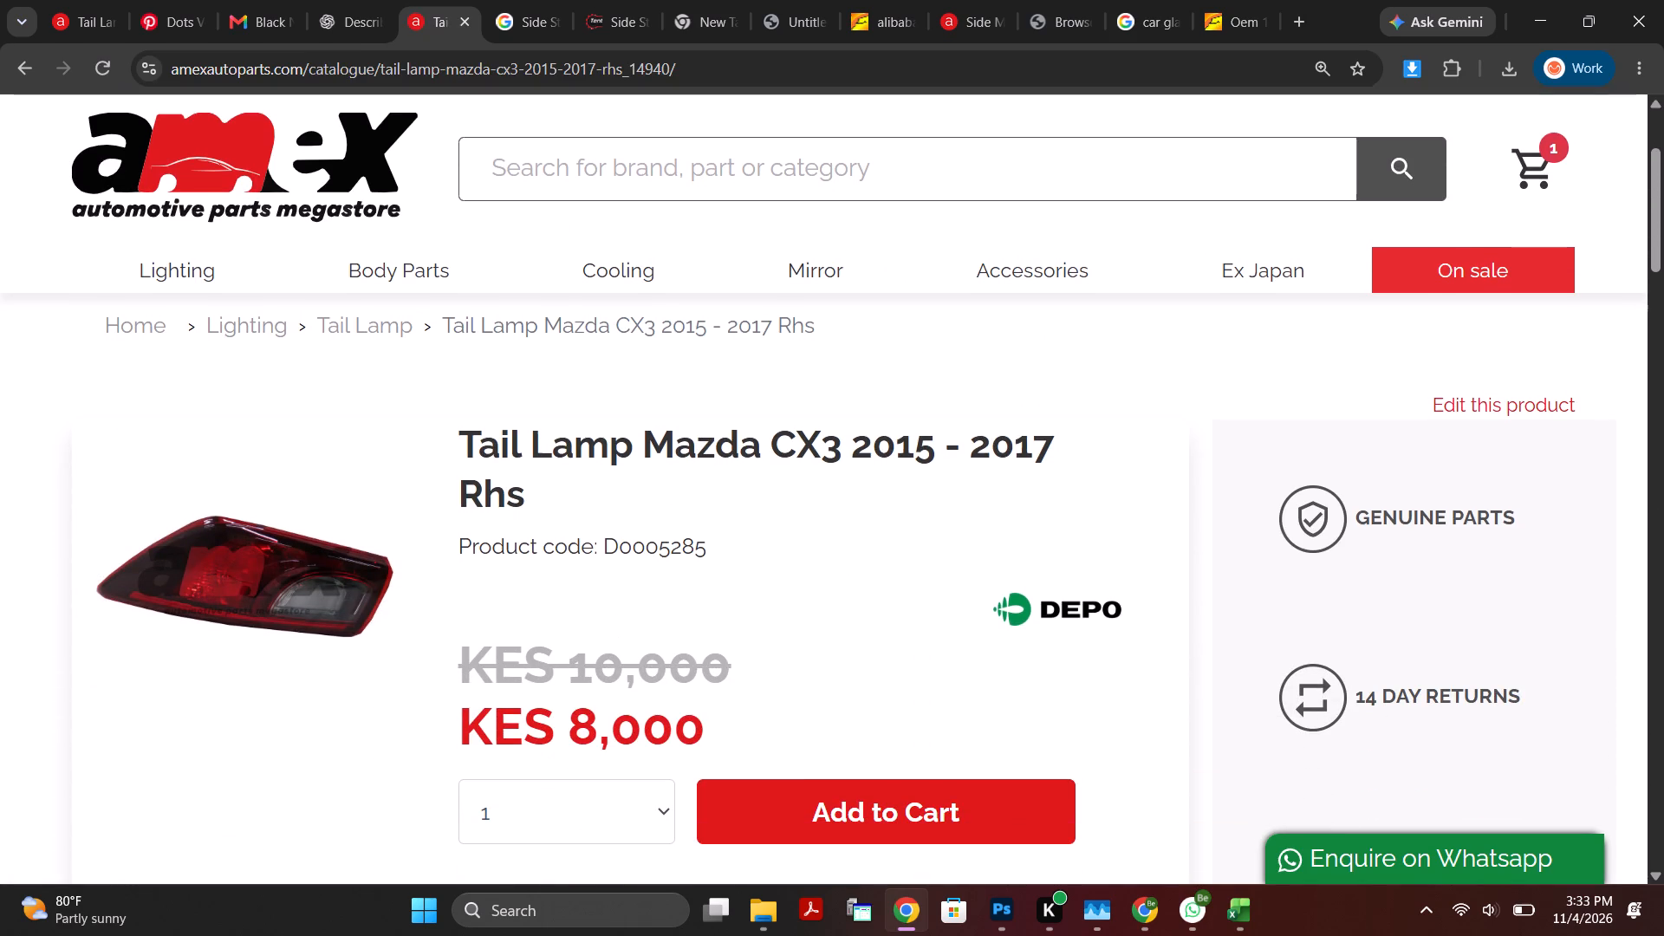
{"action": "left_click", "coordinate": [352, 593]}
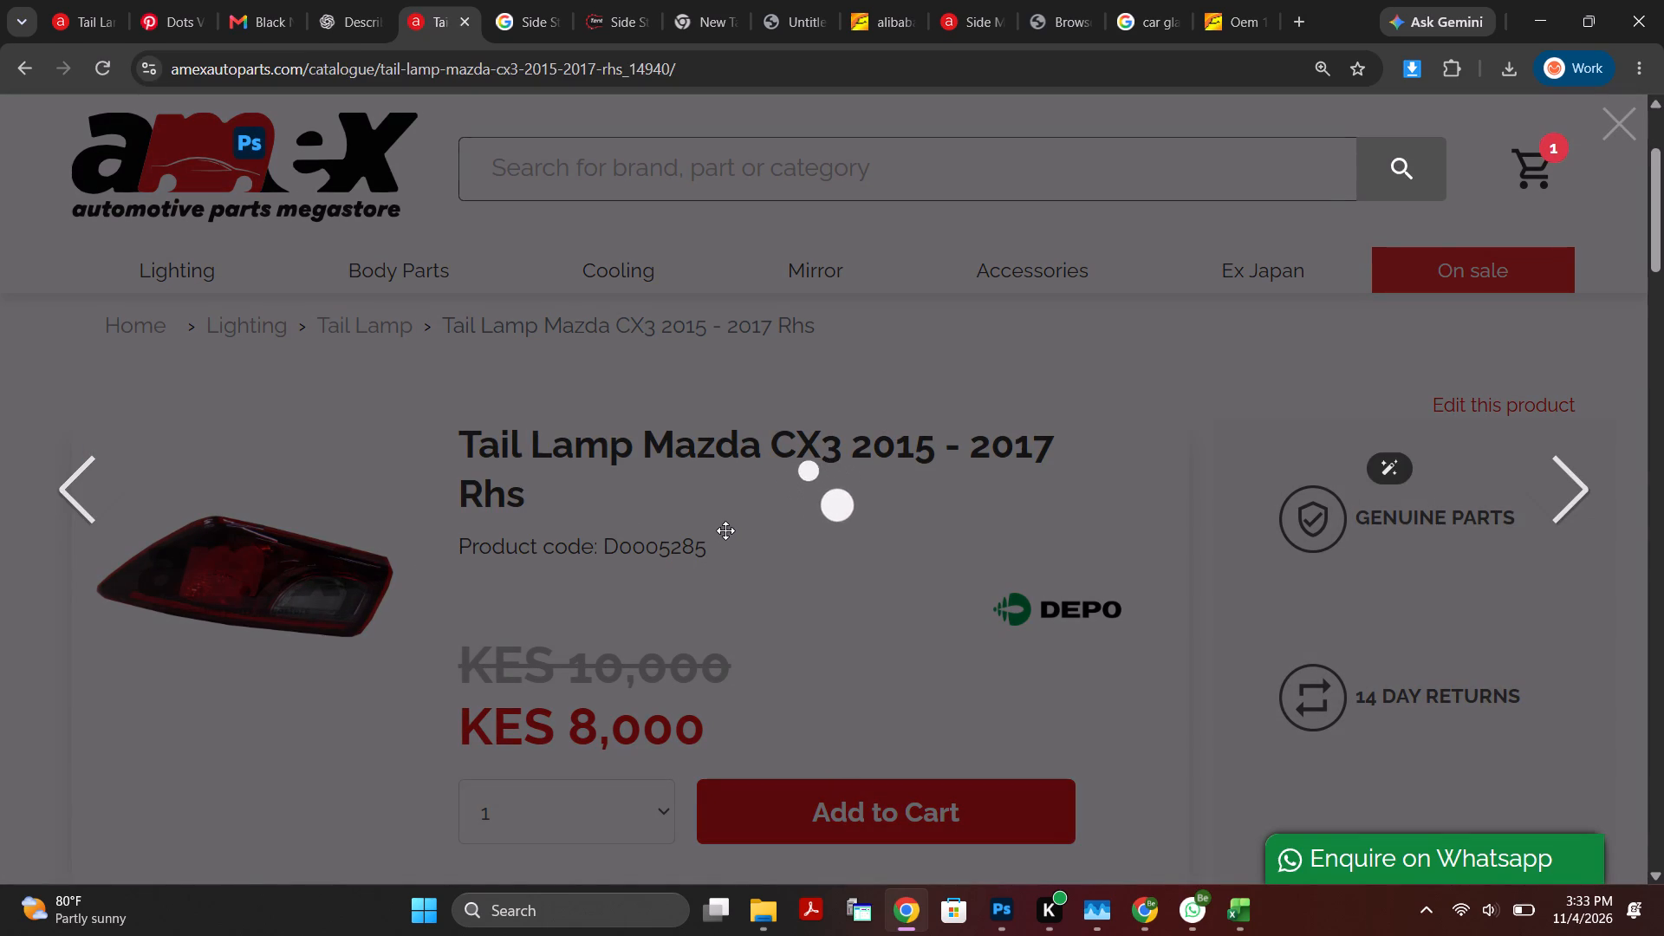
{"action": "right_click", "coordinate": [837, 452]}
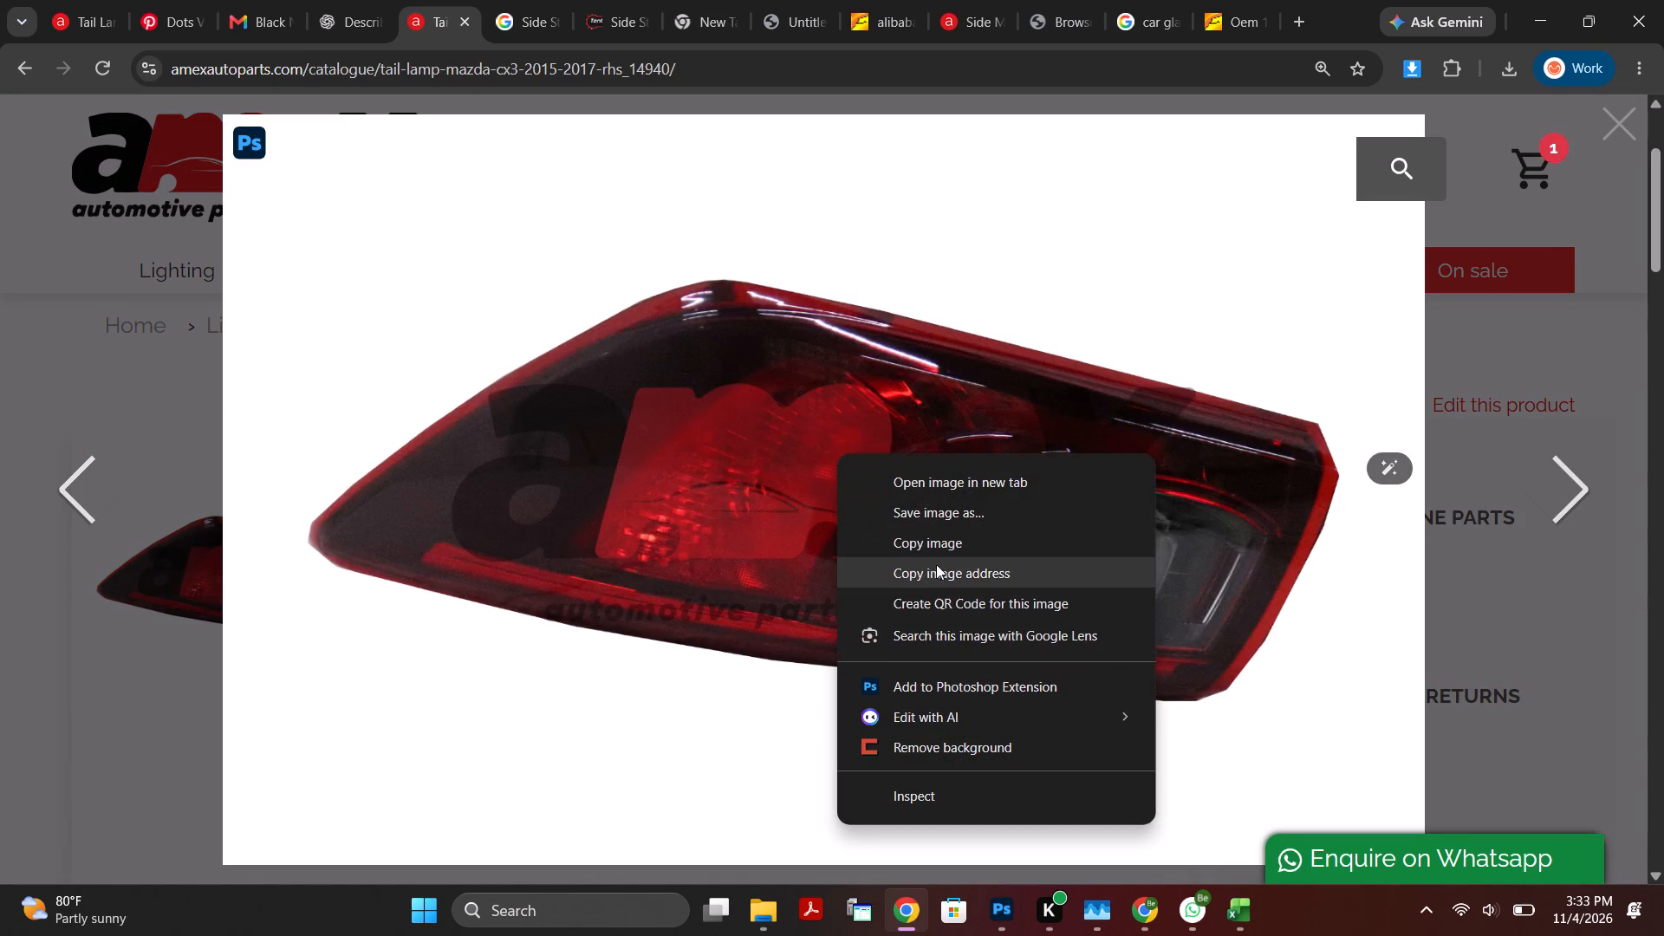
{"action": "left_click", "coordinate": [950, 550]}
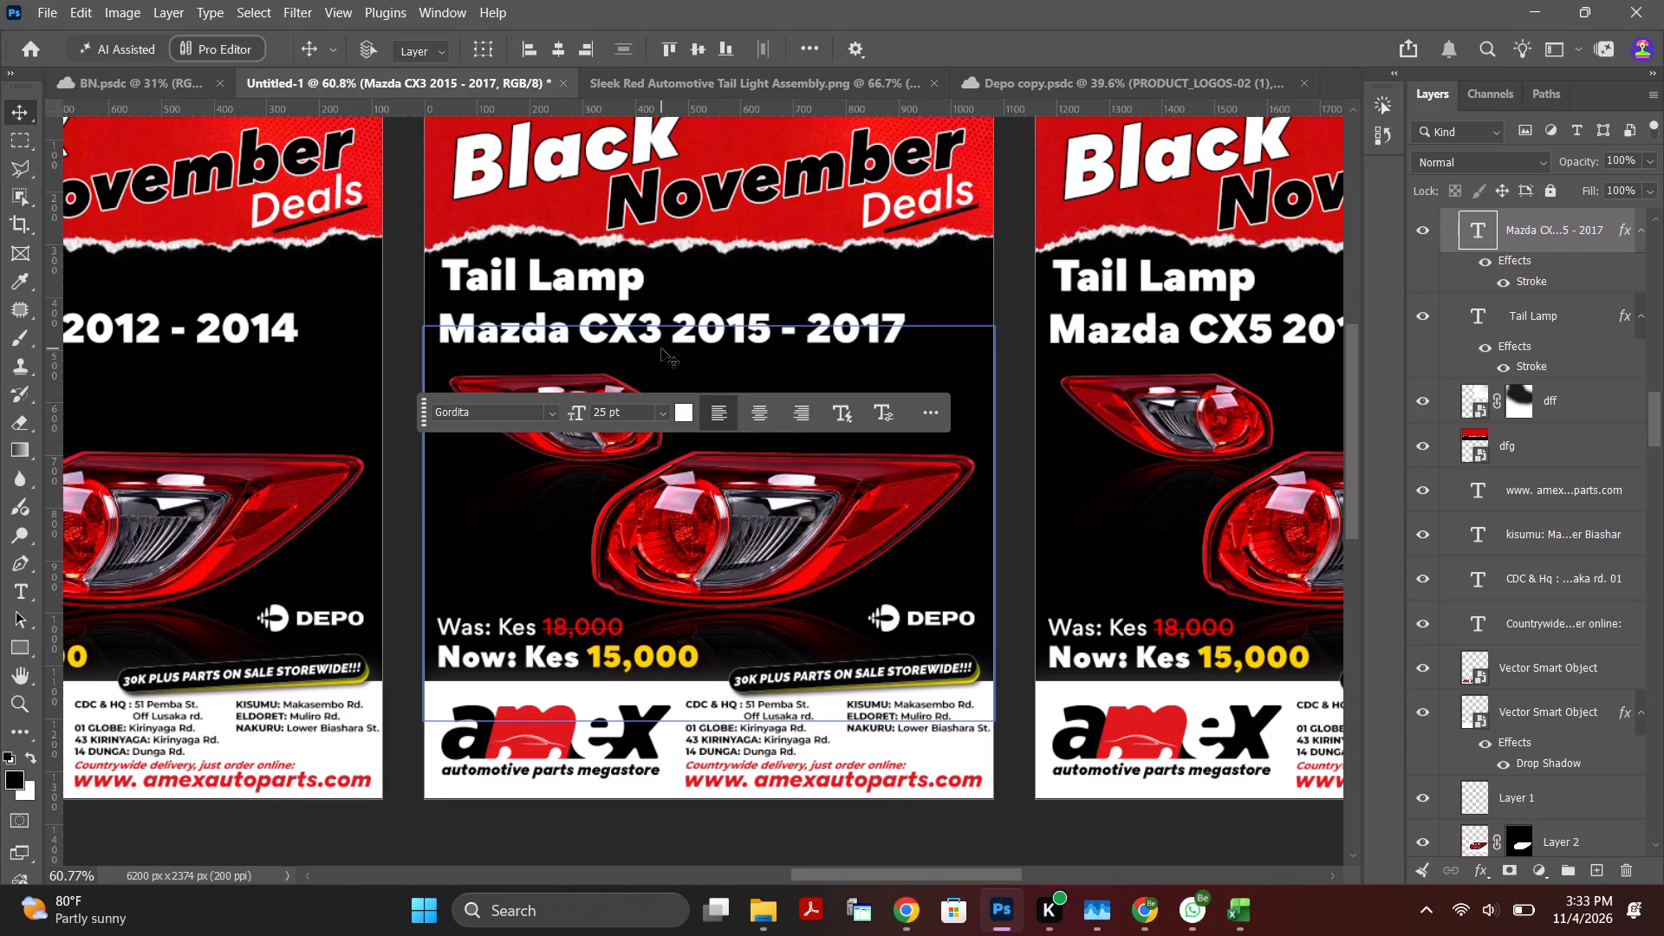
{"action": "left_click", "coordinate": [910, 908]}
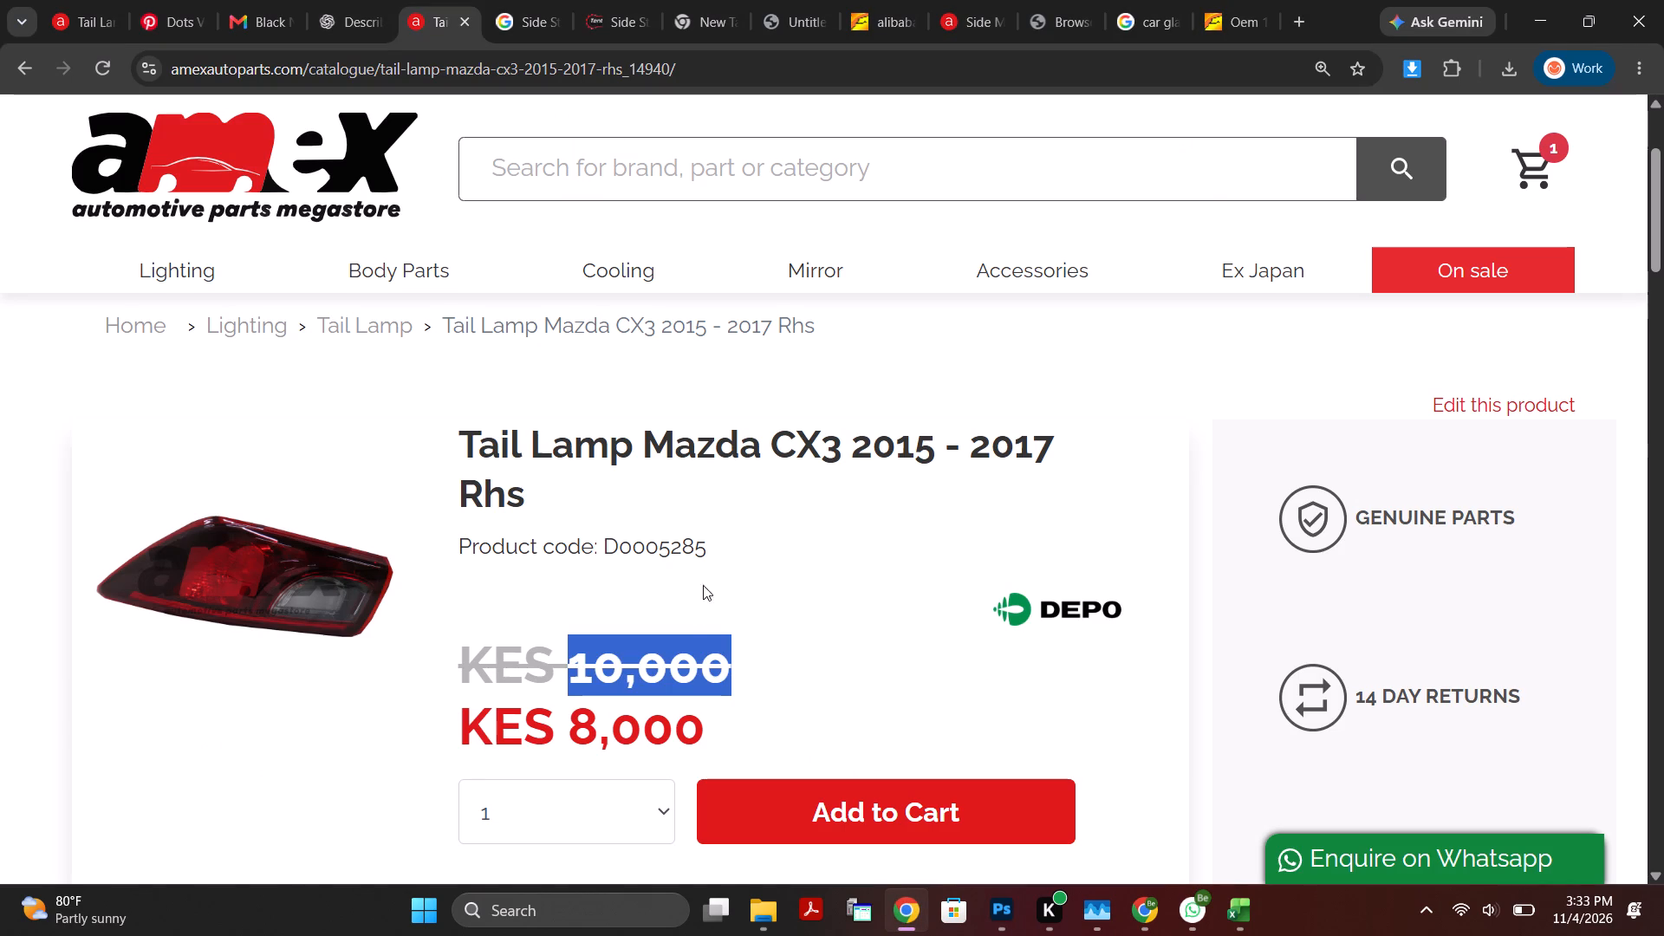
{"action": "key", "text": "ctrl+c"}
{"action": "left_click", "coordinate": [1001, 904]}
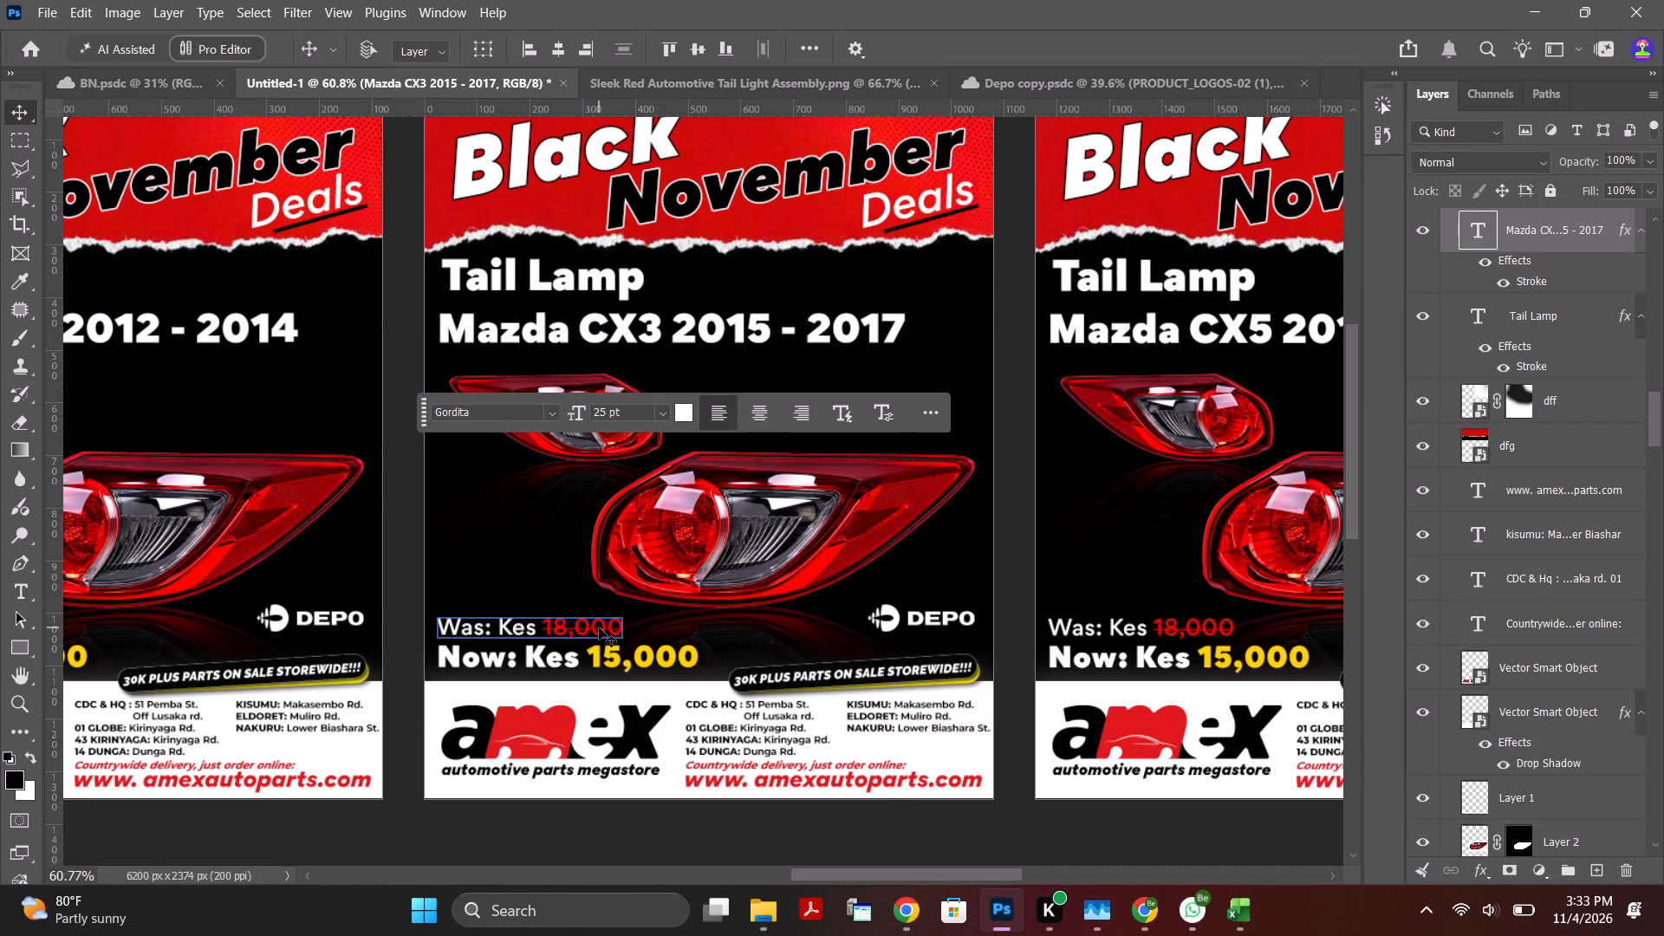
{"action": "double_click", "coordinate": [599, 627]}
{"action": "left_click", "coordinate": [572, 630]}
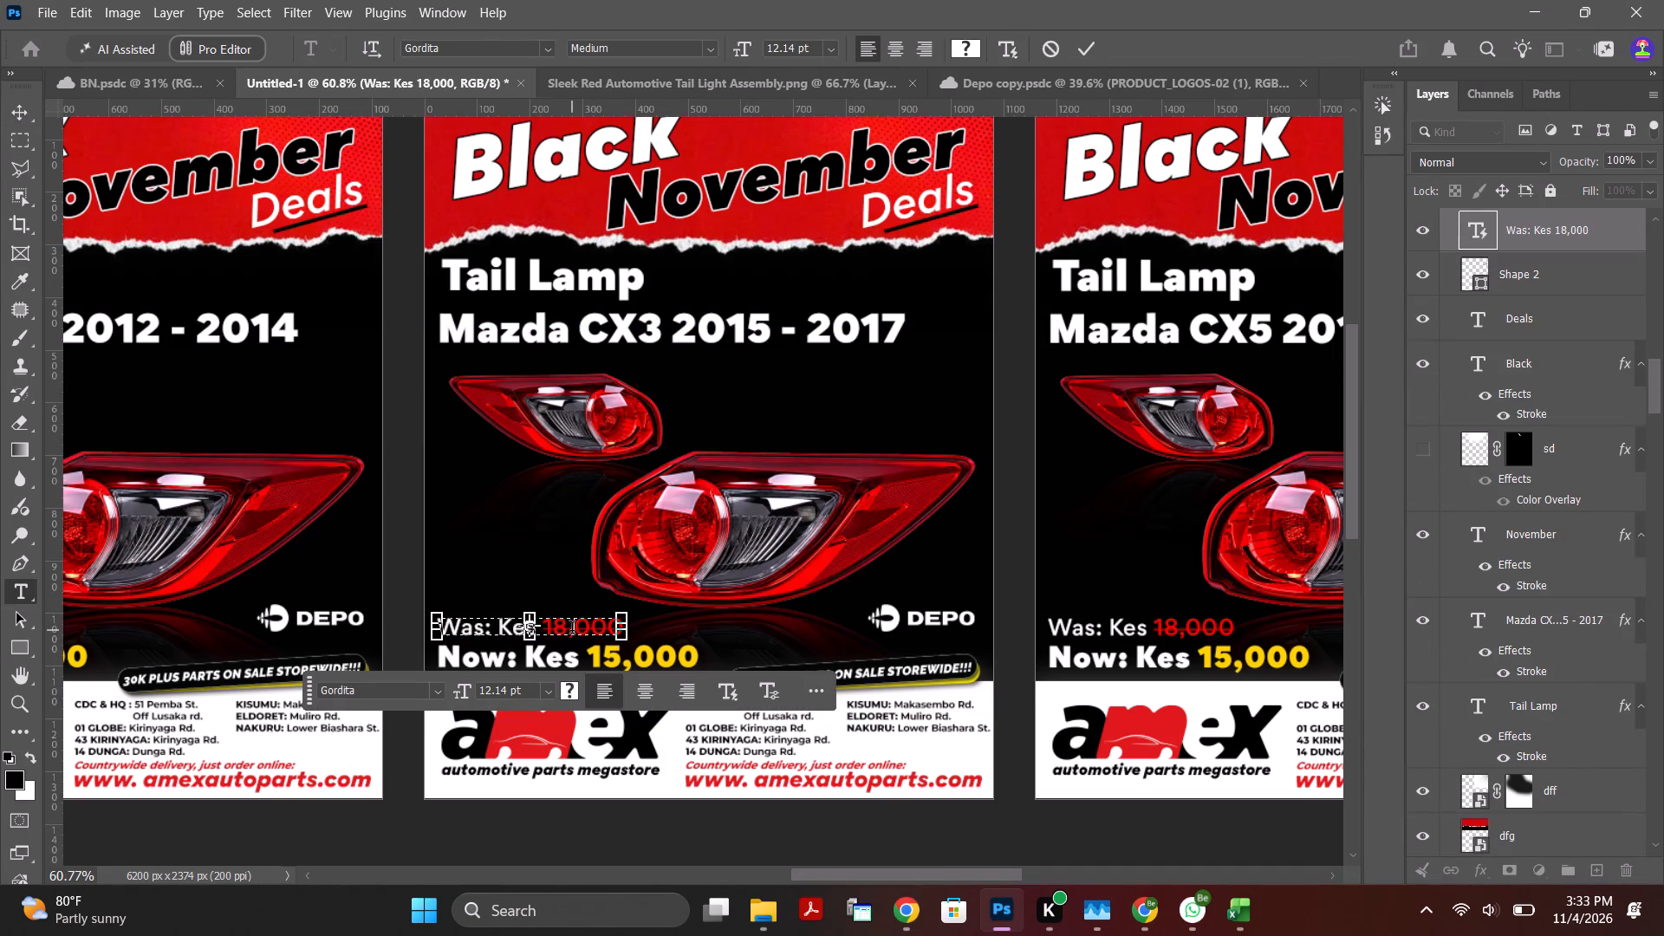
{"action": "left_click_drag", "start_coordinate": [543, 628], "coordinate": [644, 628]}
{"action": "key", "text": "ctrl+v"}
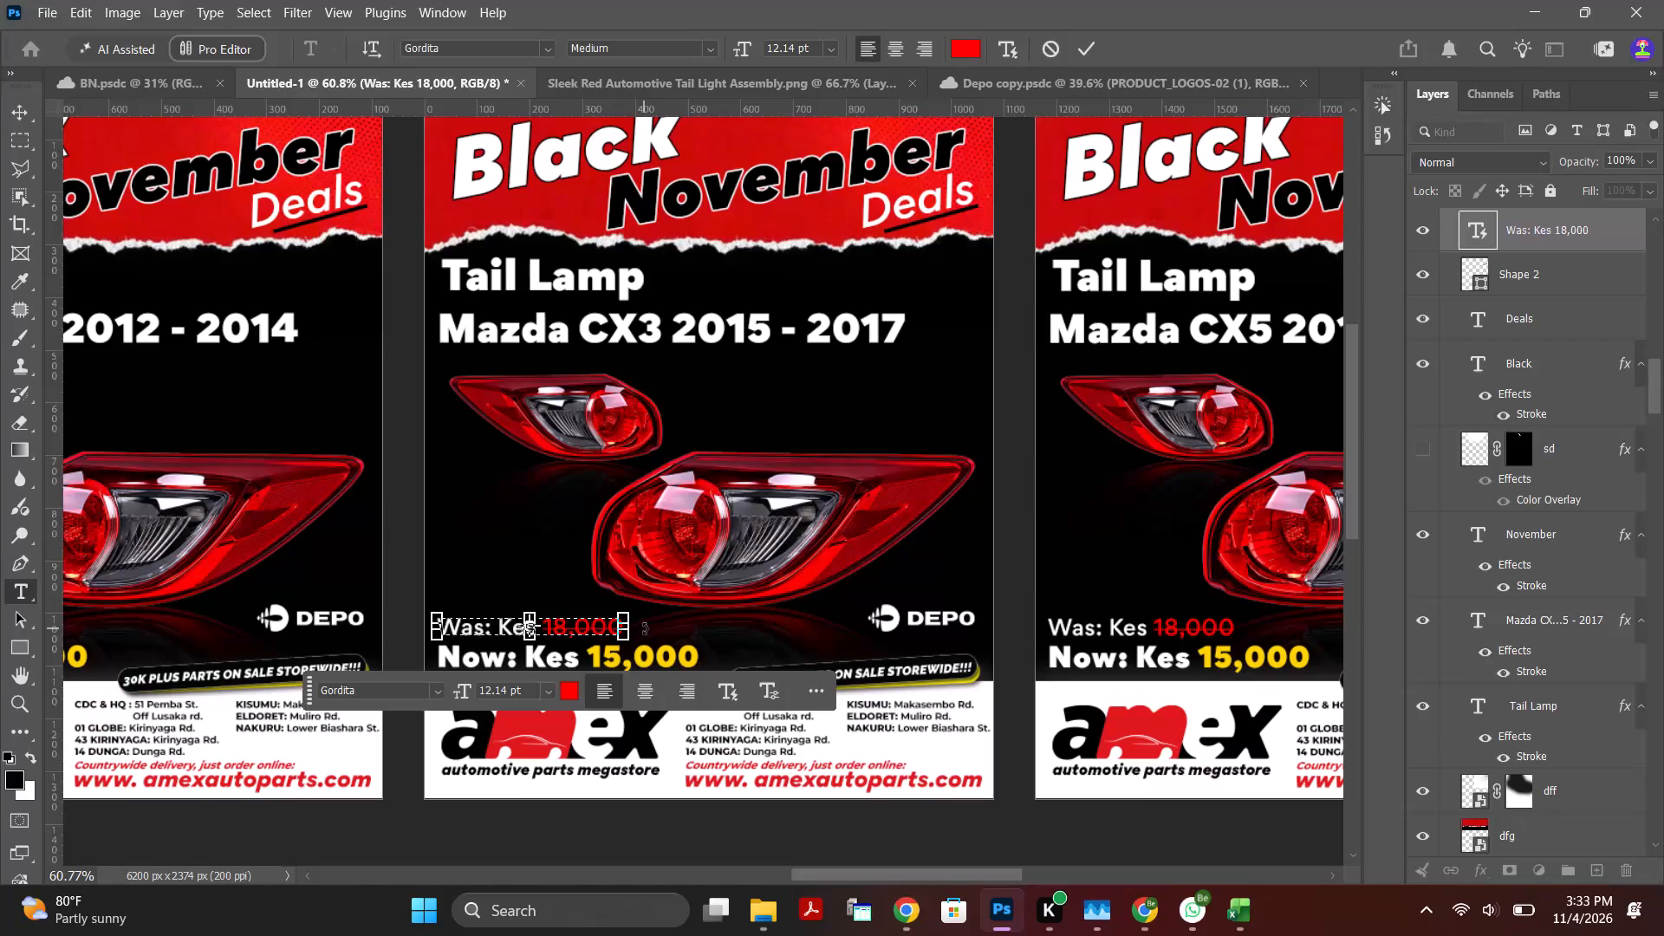
{"action": "left_click", "coordinate": [1087, 46]}
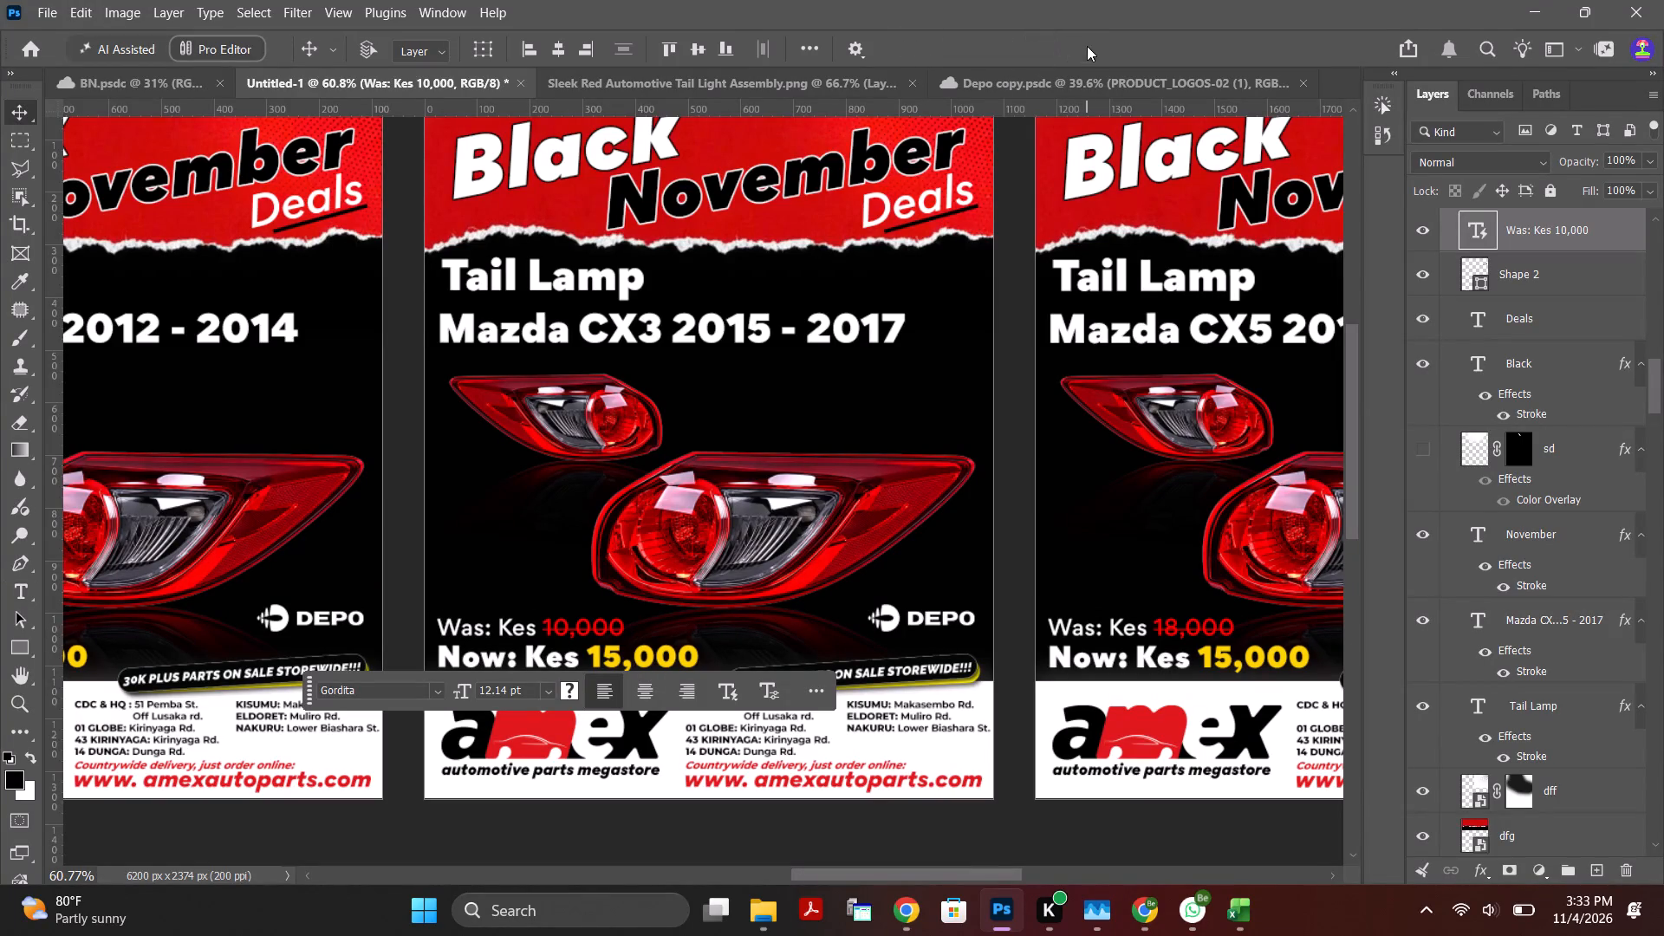
Copy the sale price 8,000 from the Amex product page and replace the "Now: Kes" amount on Photoshop's Artboard 1 copy 3 with it.
{"action": "left_click", "coordinate": [911, 917]}
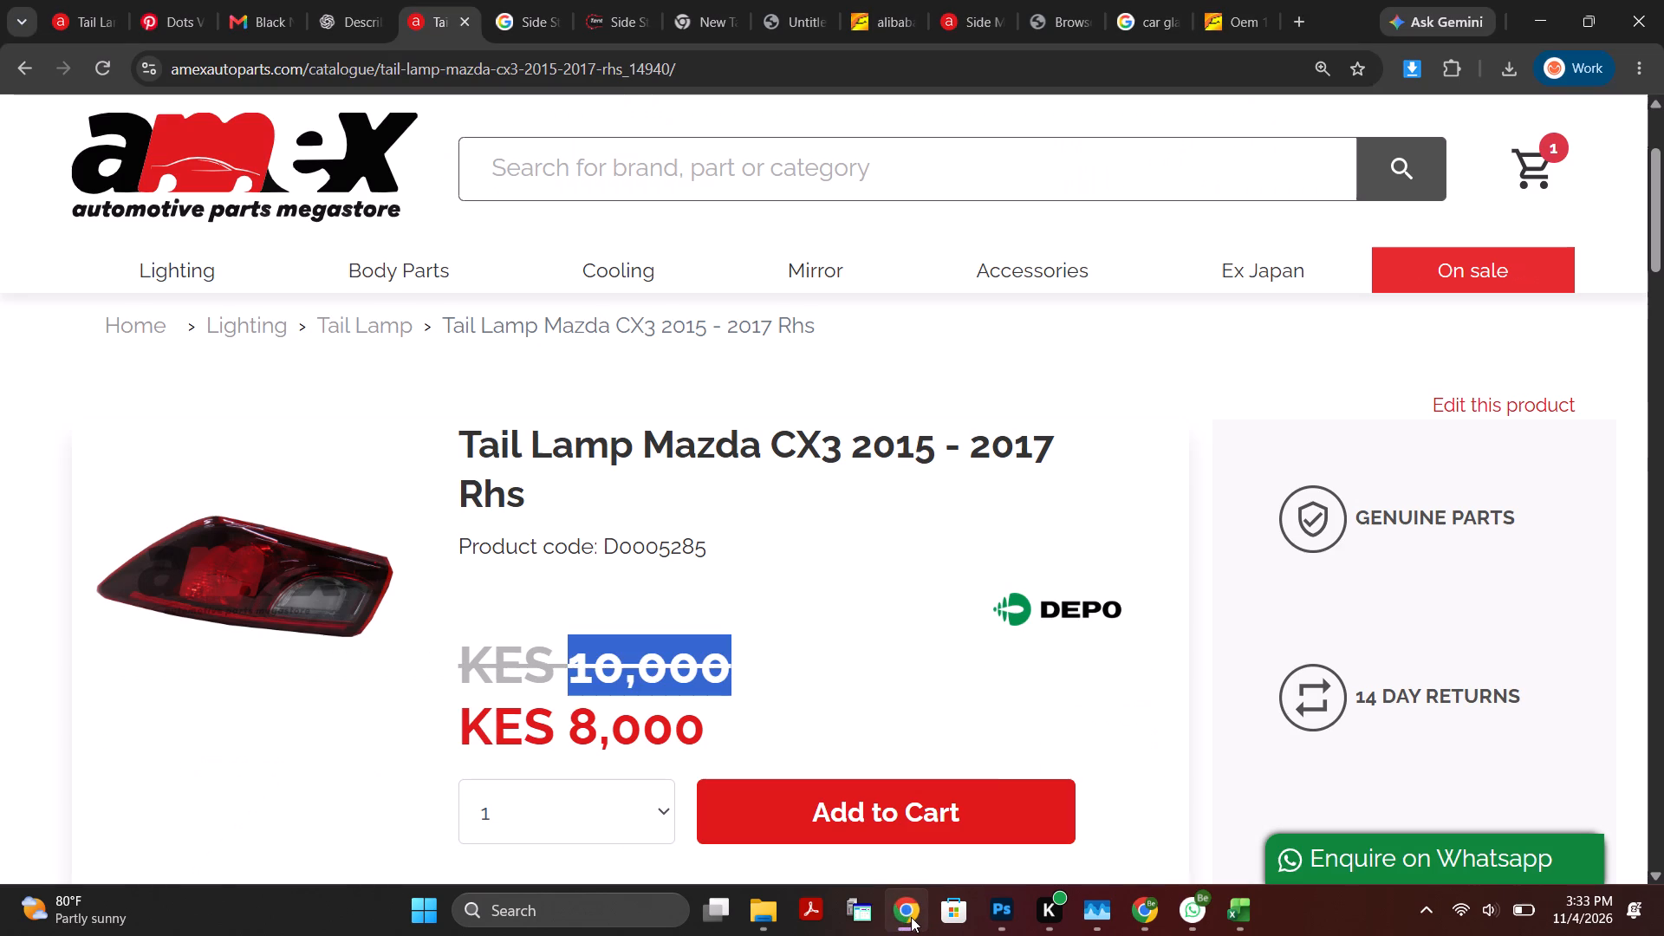
{"action": "left_click_drag", "start_coordinate": [566, 719], "coordinate": [743, 719]}
{"action": "left_click", "coordinate": [705, 719]}
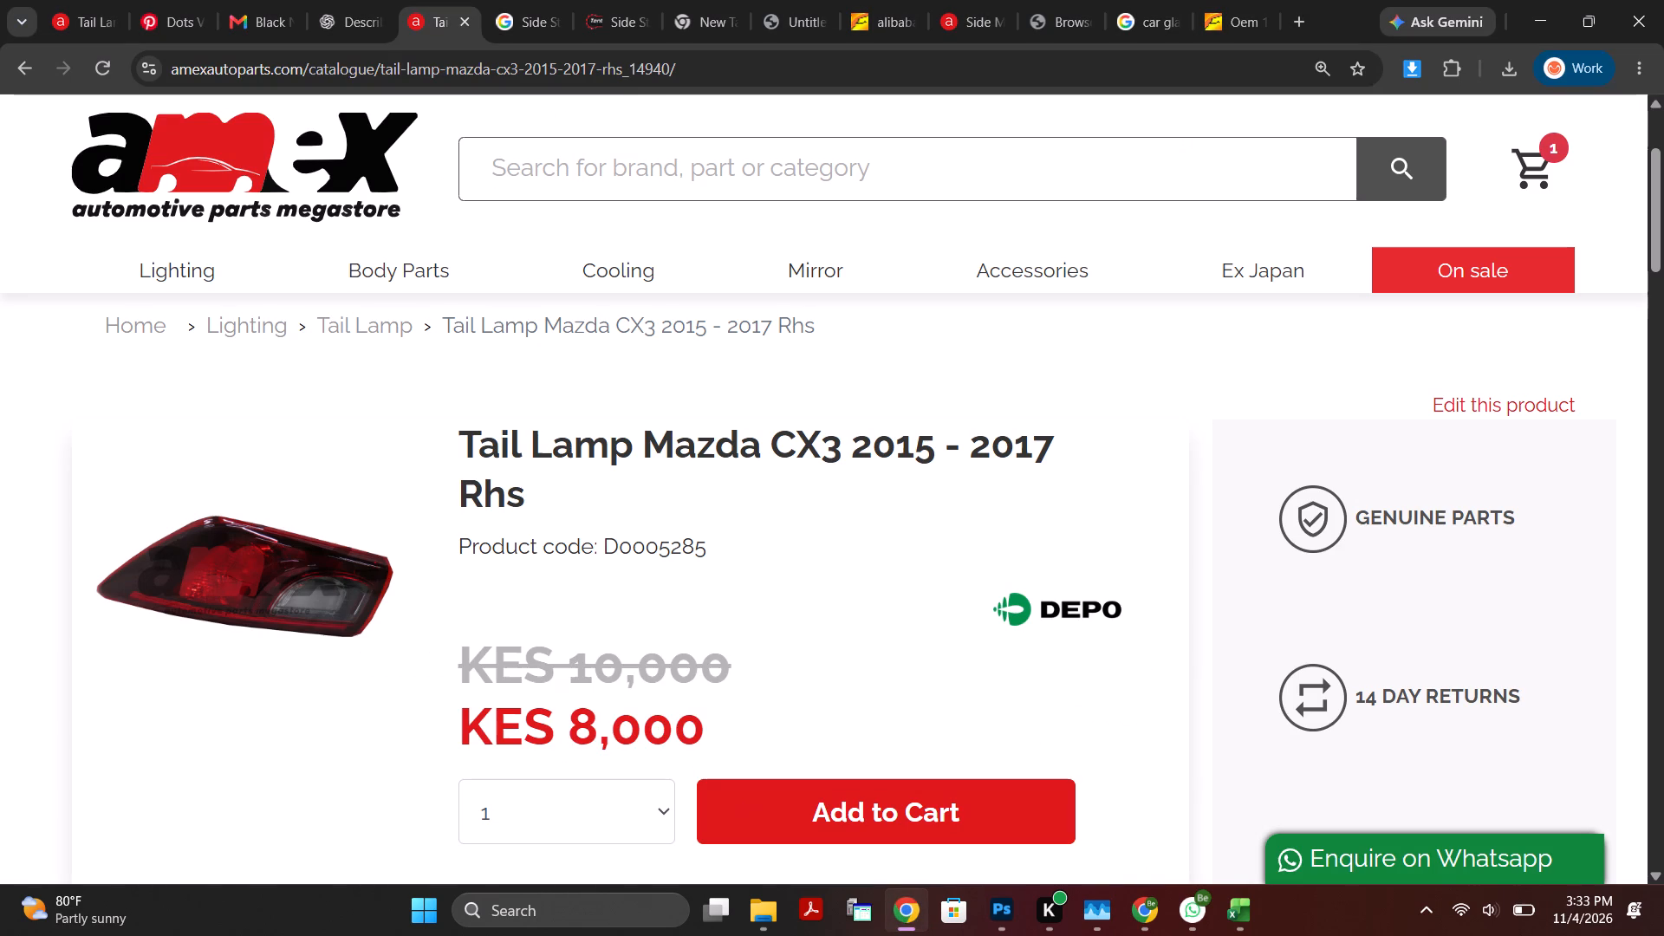
{"action": "left_click_drag", "start_coordinate": [565, 726], "coordinate": [704, 744]}
{"action": "key", "text": "ctrl+c"}
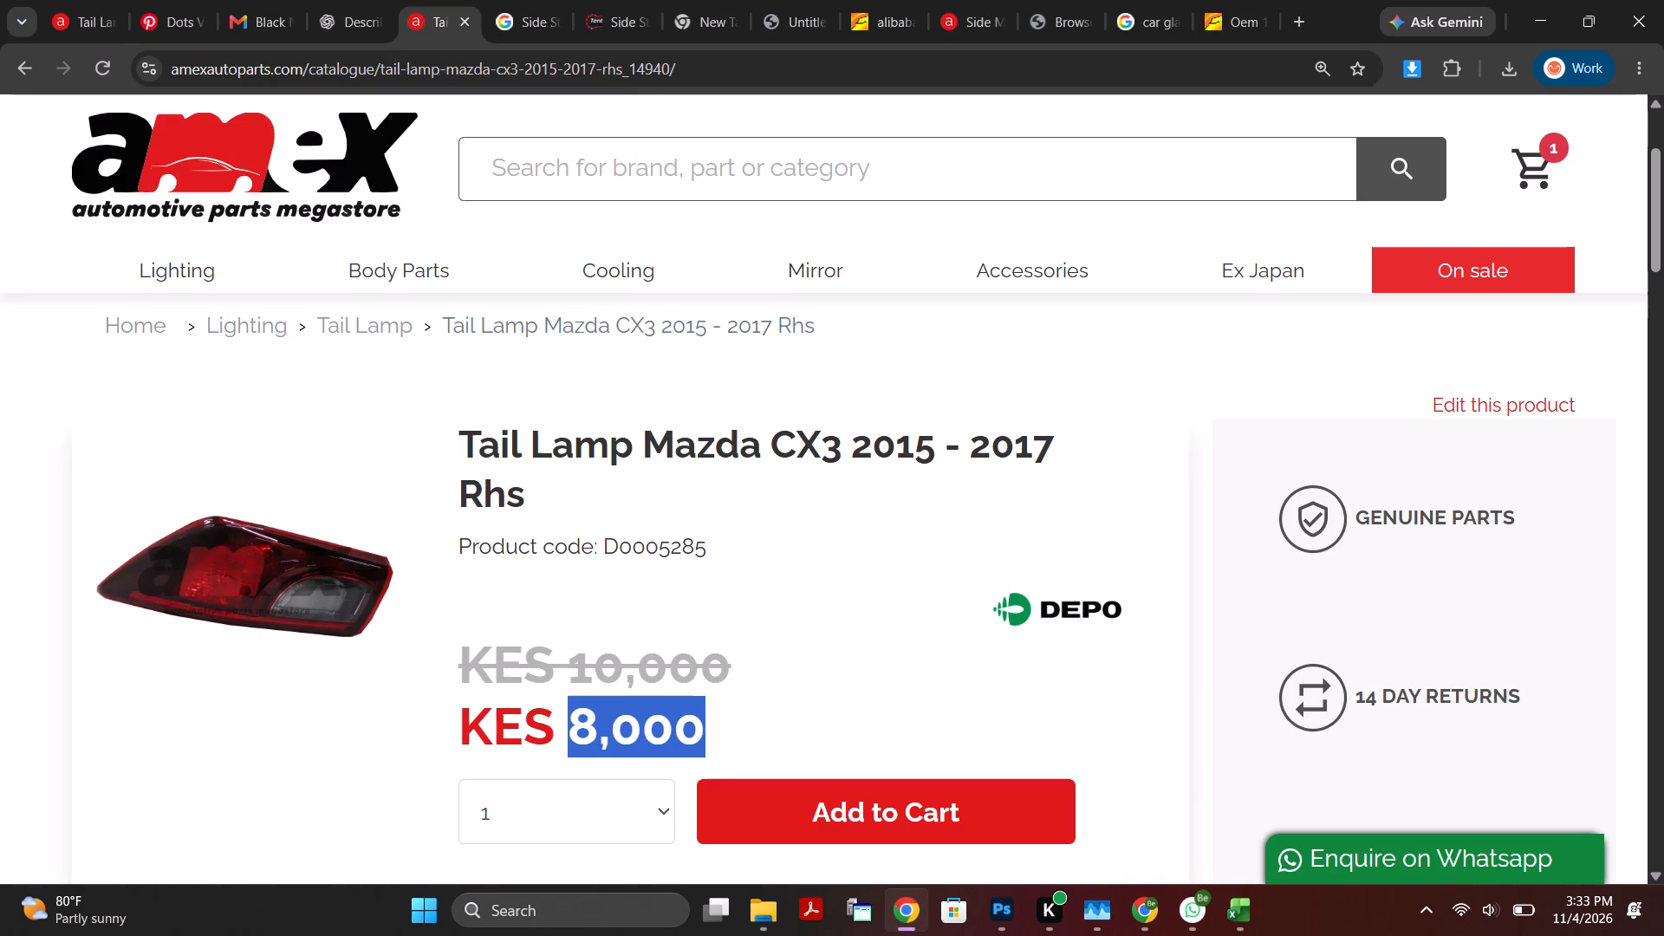
{"action": "left_click", "coordinate": [999, 912]}
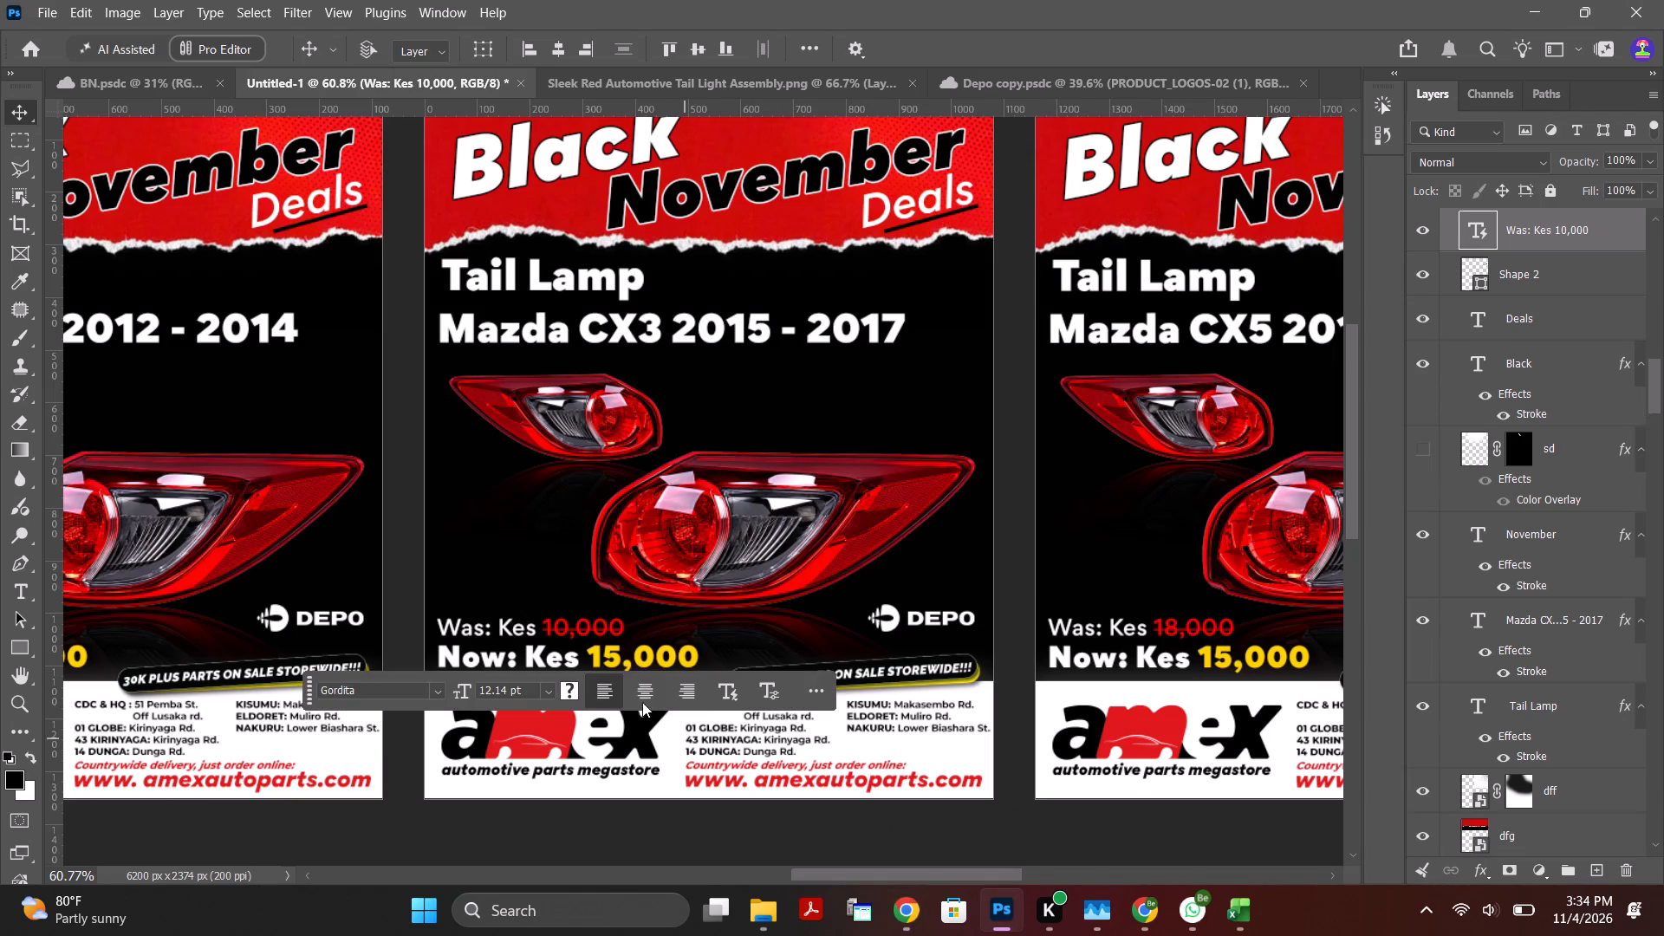
{"action": "double_click", "coordinate": [615, 649]}
{"action": "left_click", "coordinate": [602, 653]}
{"action": "left_click_drag", "start_coordinate": [585, 654], "coordinate": [678, 662]}
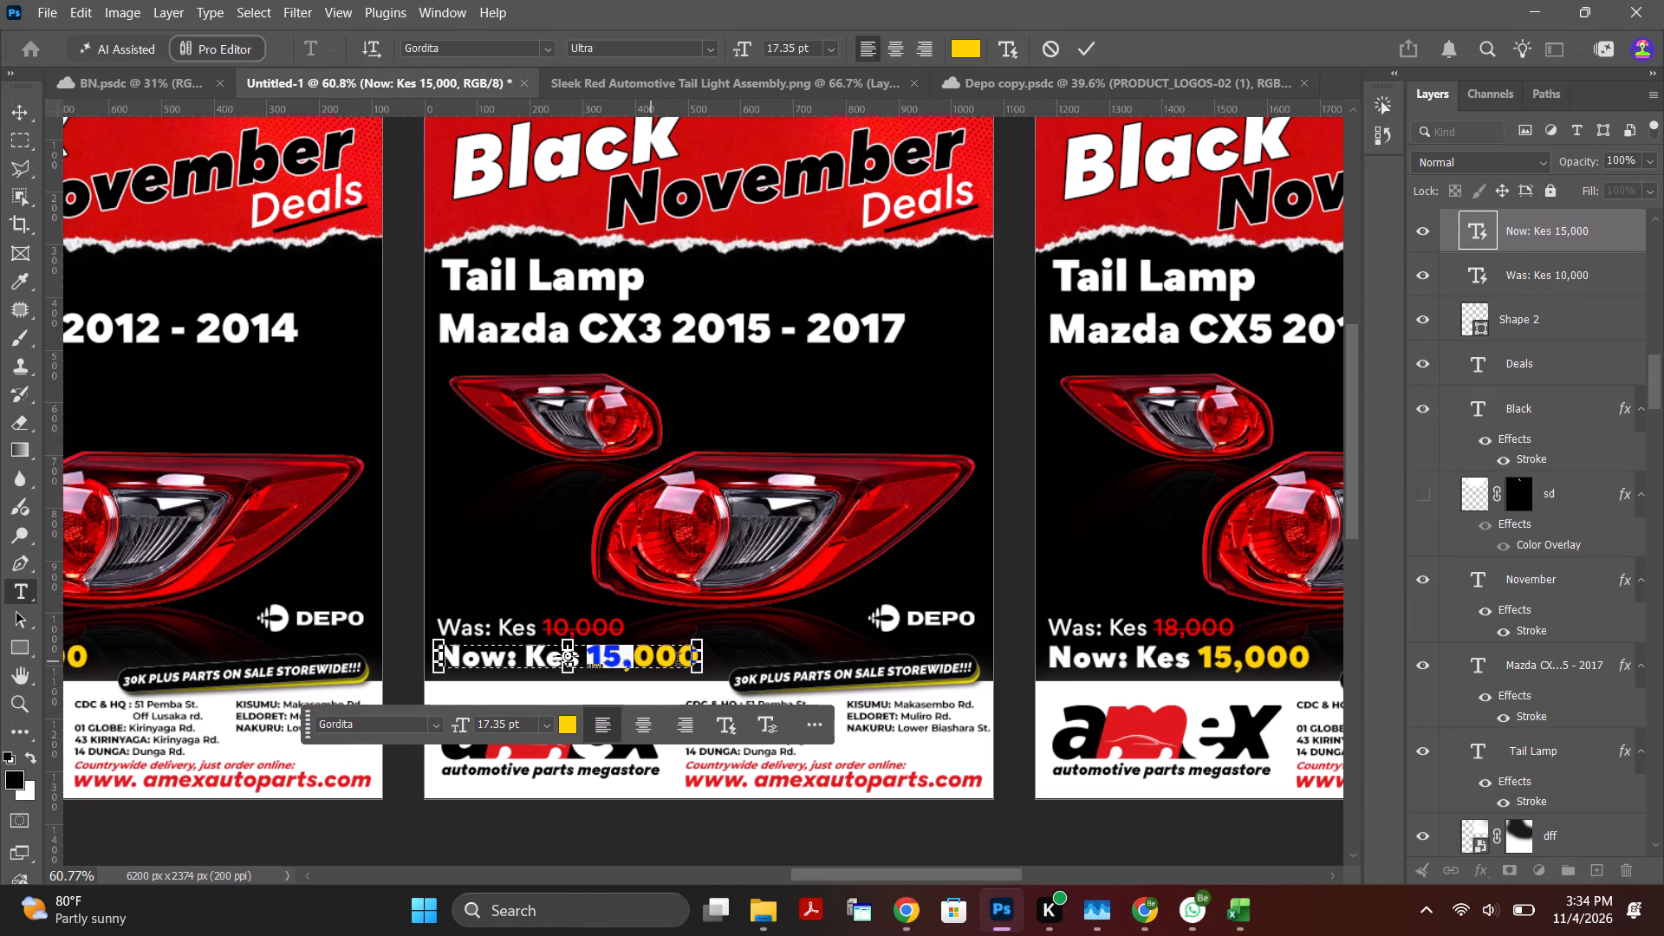
{"action": "left_click_drag", "start_coordinate": [678, 662], "coordinate": [718, 666]}
{"action": "key", "text": "ctrl+v"}
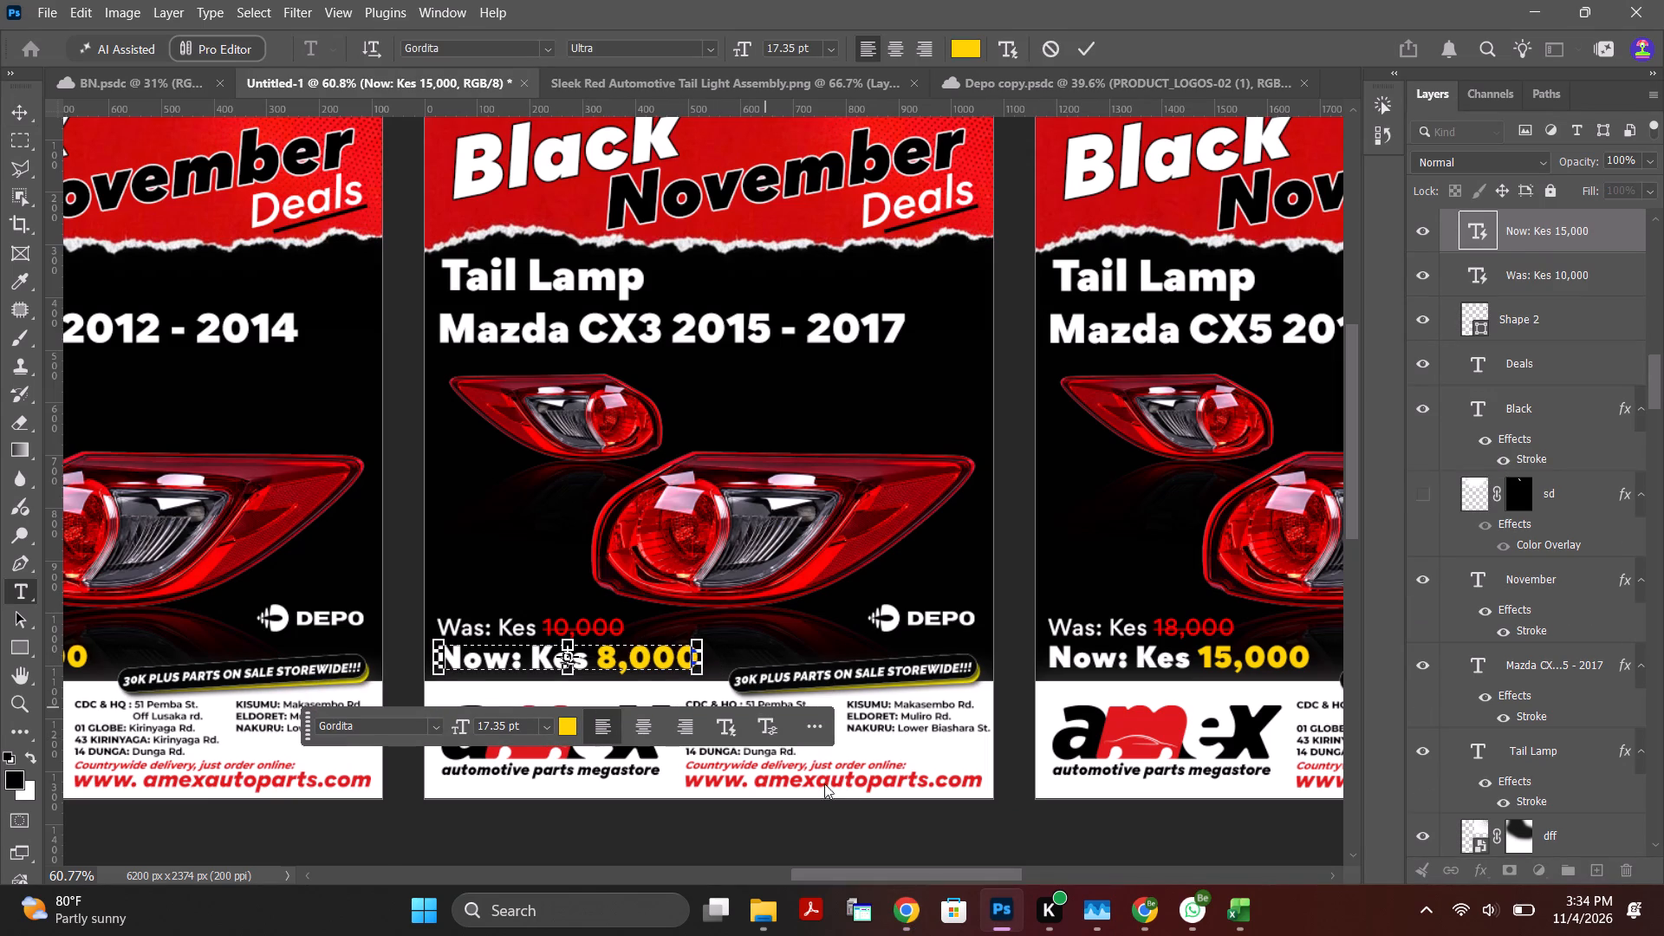
{"action": "left_click", "coordinate": [1081, 46]}
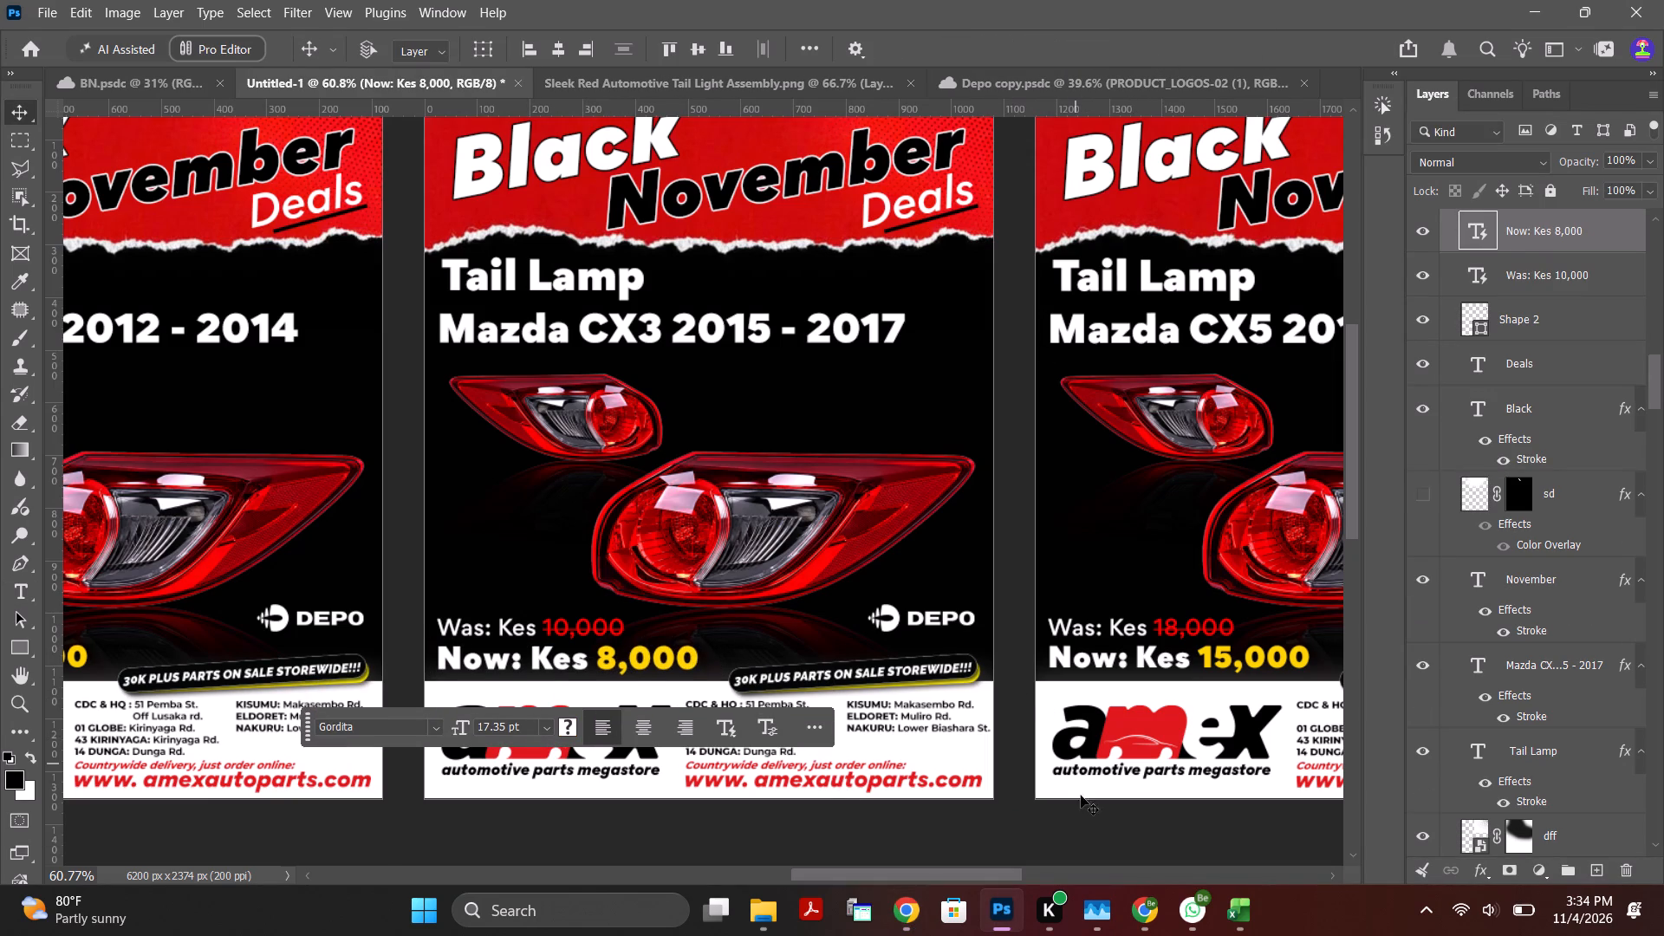
{"action": "left_click", "coordinate": [1081, 822]}
Move the floating text options bar below the posters, clear of the footer artwork.
{"action": "left_click_drag", "start_coordinate": [303, 725], "coordinate": [400, 836]}
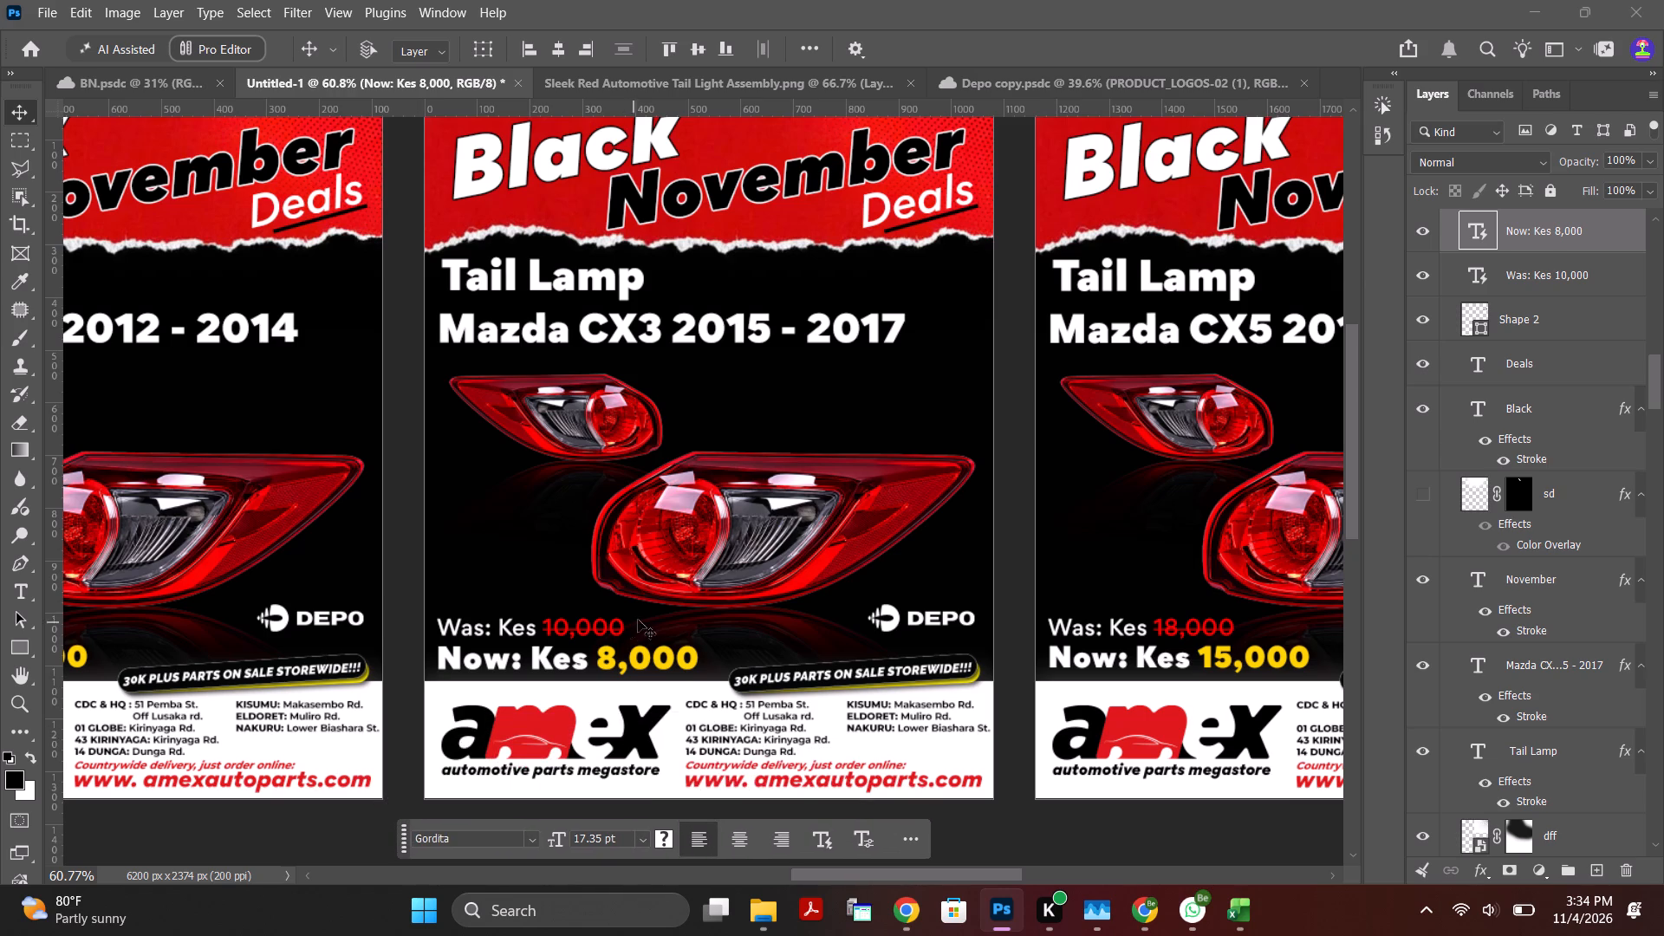
Delete the large lamp's Layer 2 from Artboard 1 copy 3.
{"action": "scroll", "coordinate": [682, 578], "scroll_direction": "down", "scroll_amount": 8, "text": "alt"}
{"action": "scroll", "coordinate": [977, 426], "scroll_direction": "up", "scroll_amount": 2, "text": "alt"}
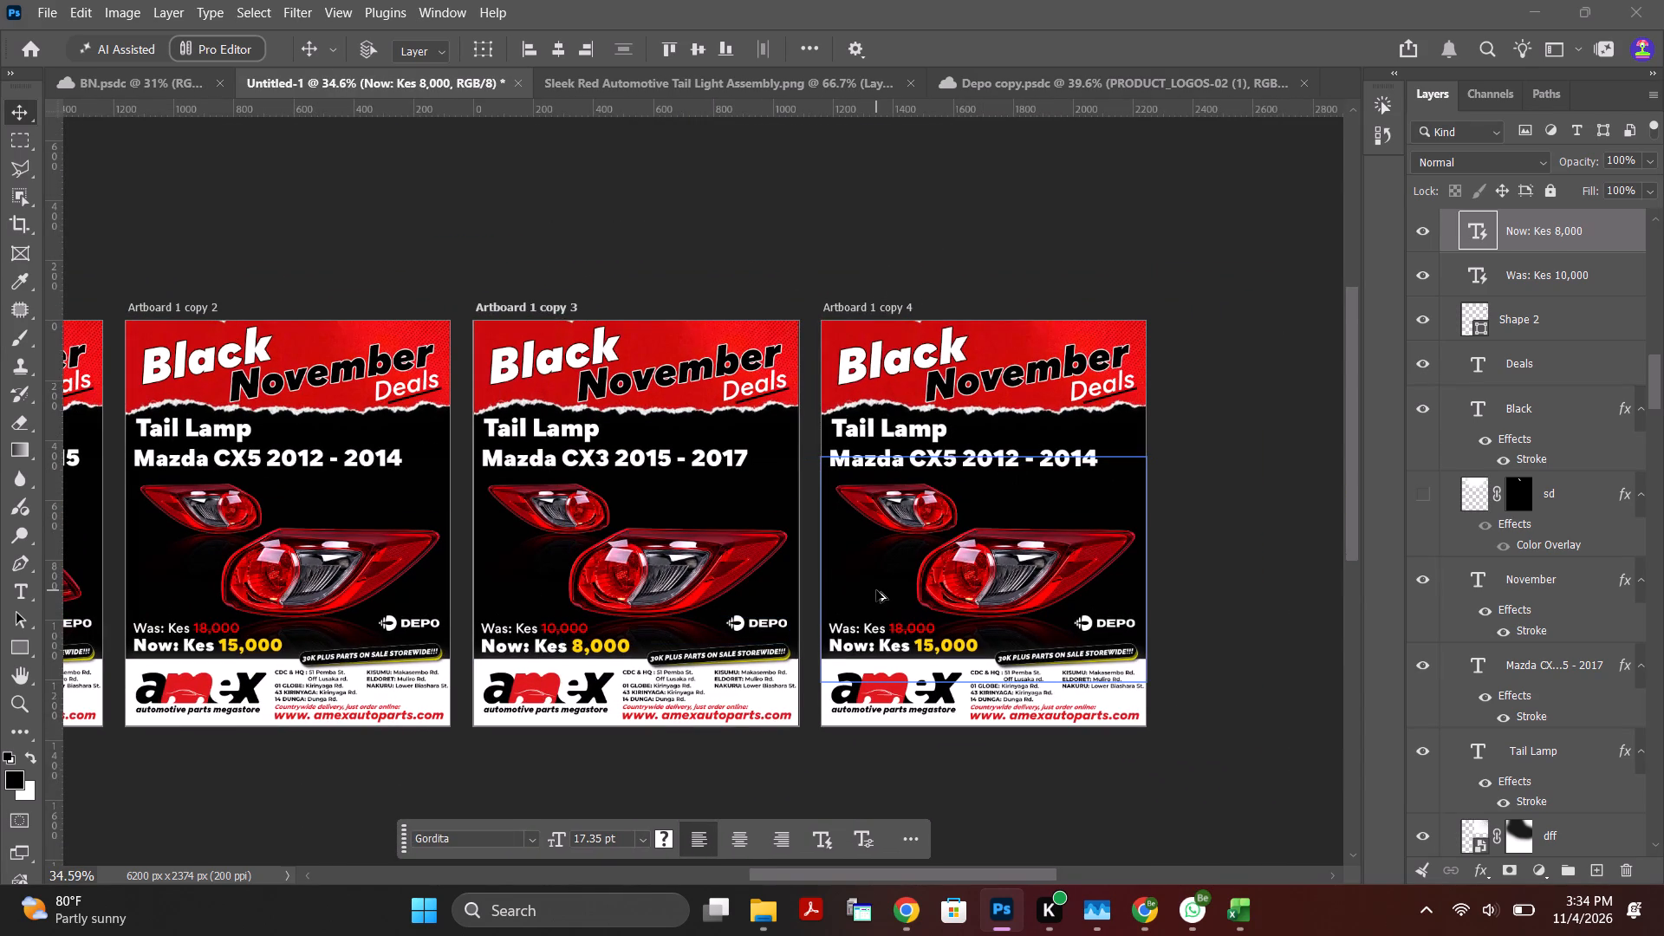
{"action": "scroll", "coordinate": [691, 588], "scroll_direction": "up", "scroll_amount": 1, "text": "alt"}
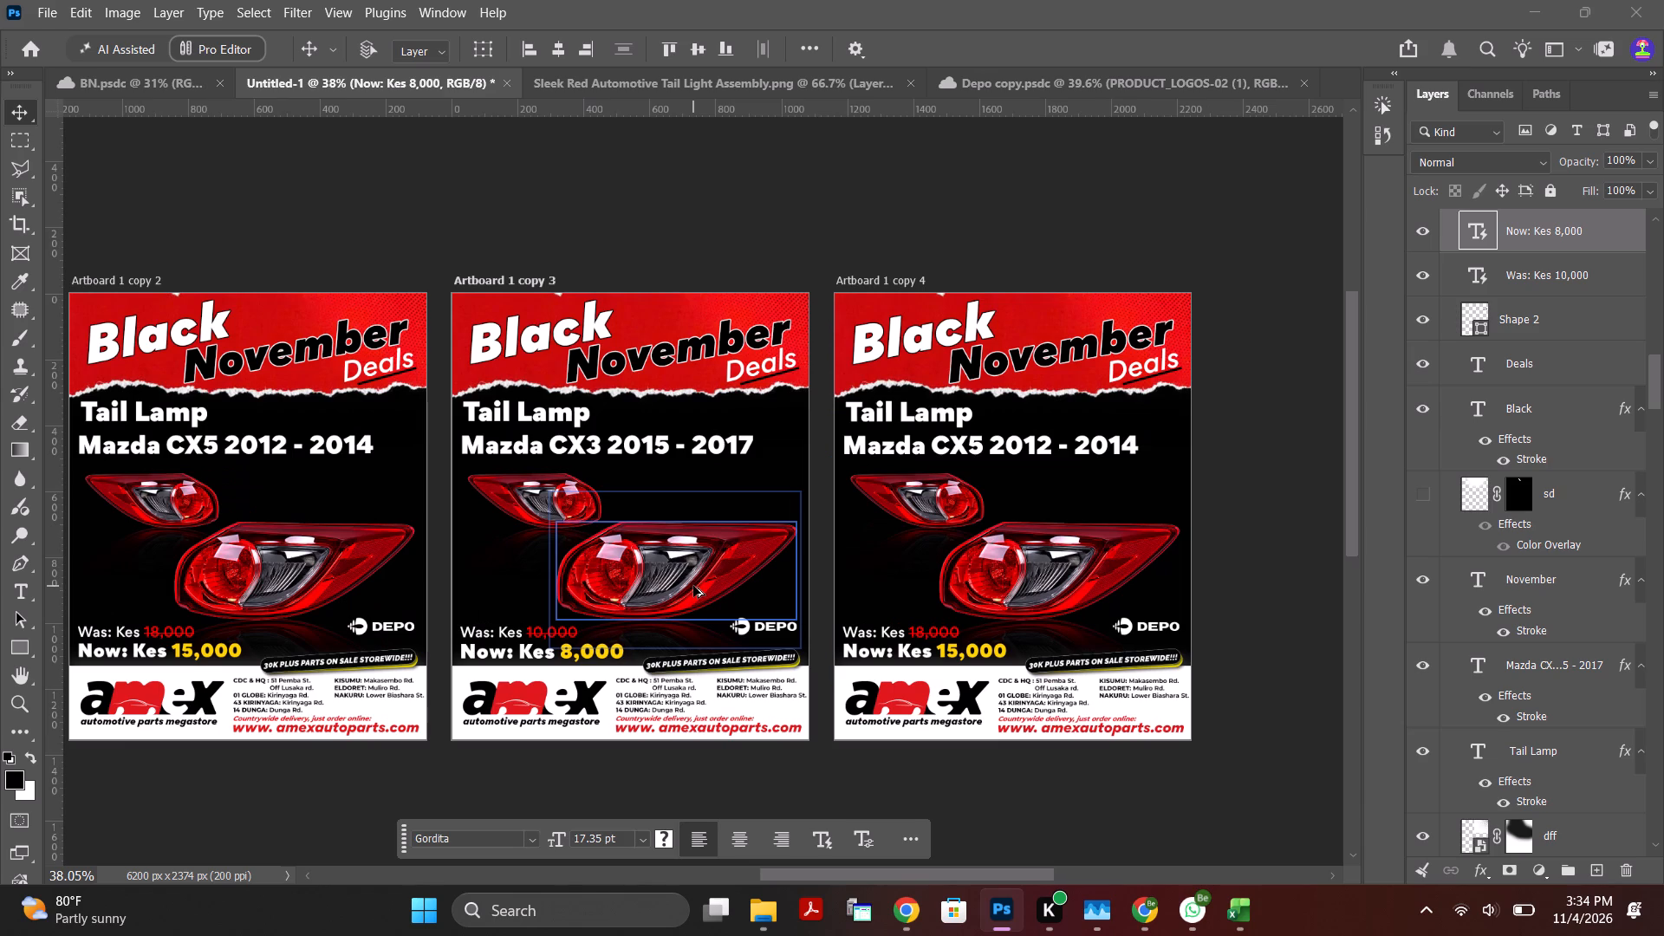
{"action": "scroll", "coordinate": [696, 588], "scroll_direction": "up", "scroll_amount": 2, "text": "alt"}
{"action": "scroll", "coordinate": [548, 545], "scroll_direction": "up", "scroll_amount": 2, "text": "alt"}
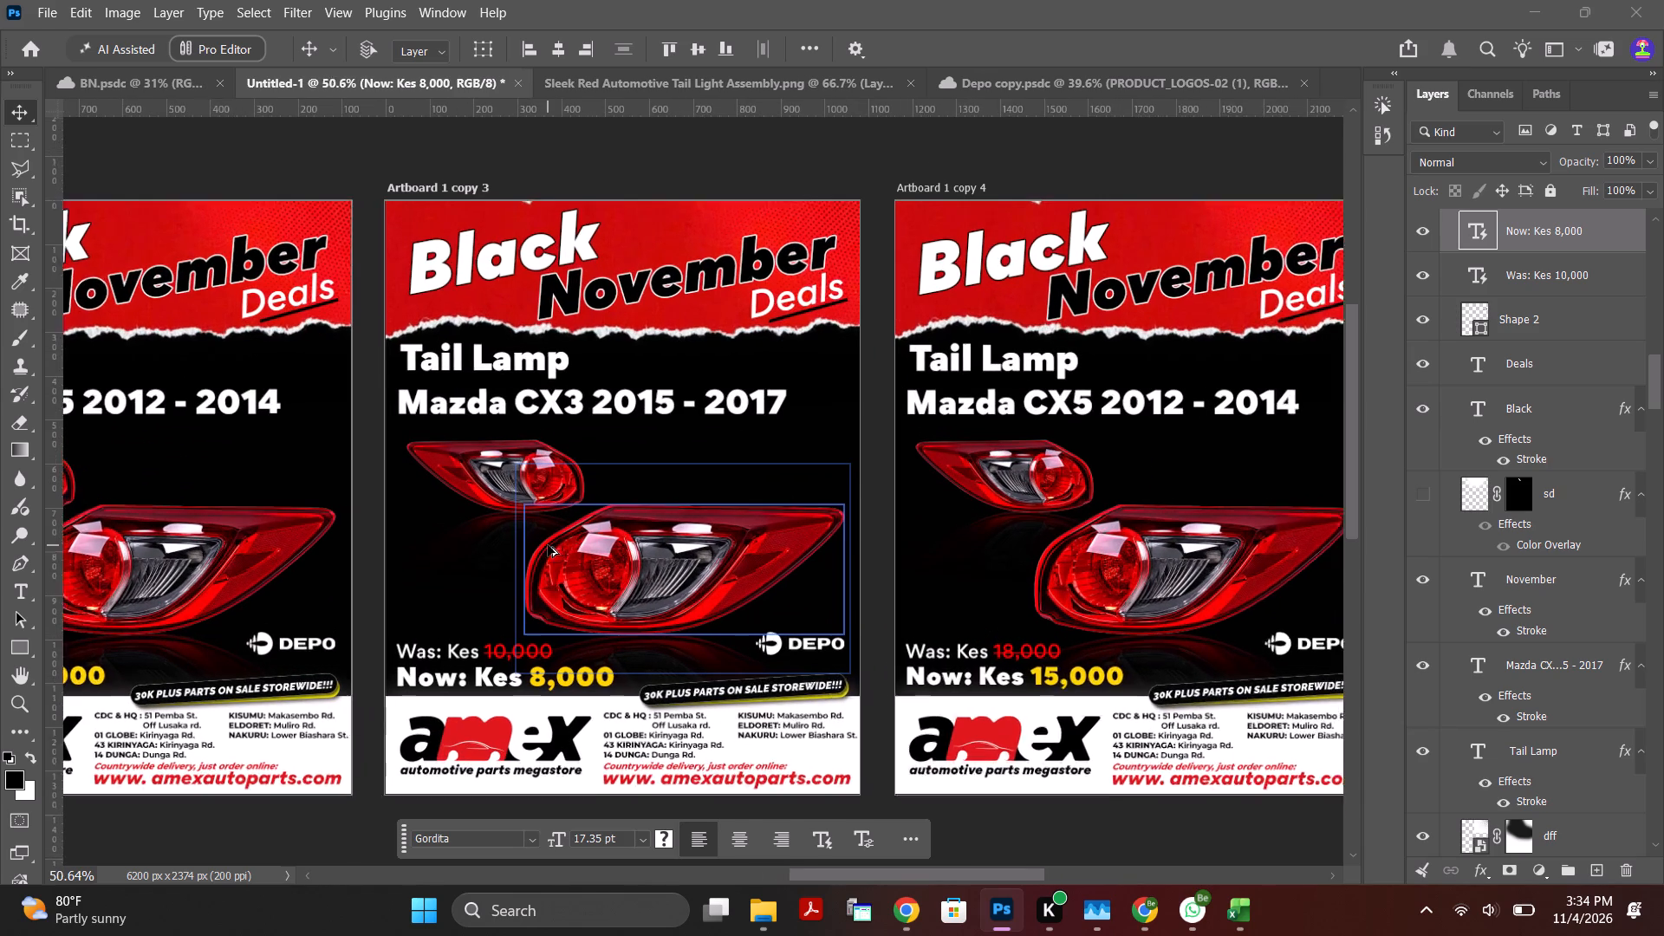
{"action": "left_click", "coordinate": [663, 577]}
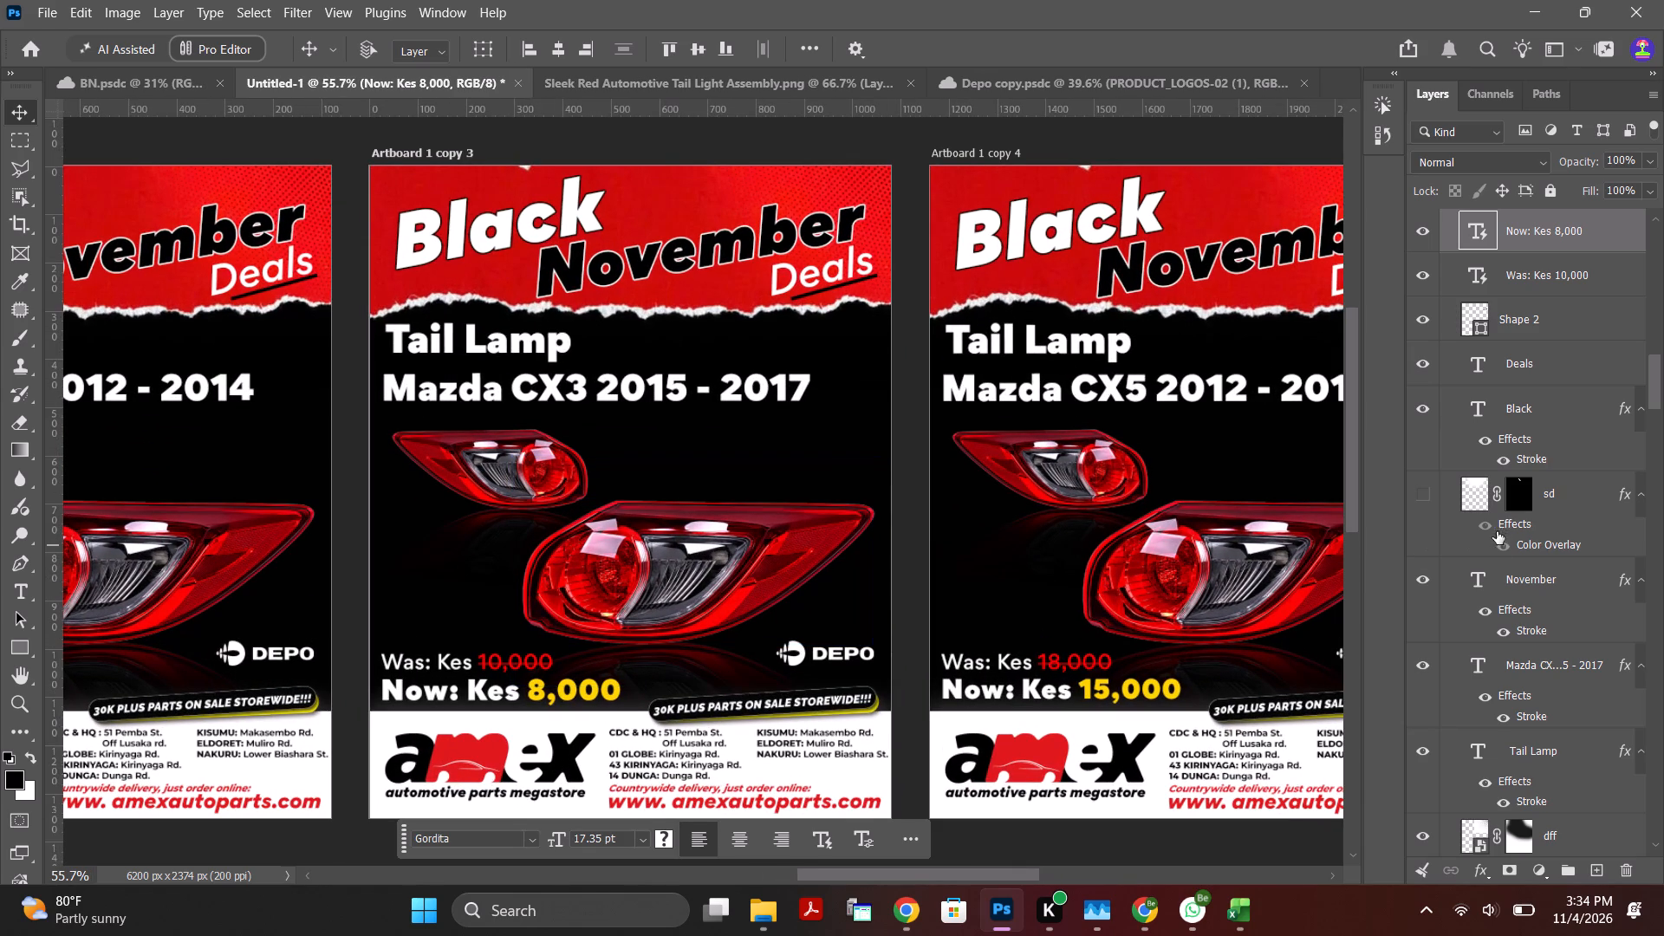
{"action": "left_click", "coordinate": [442, 153]}
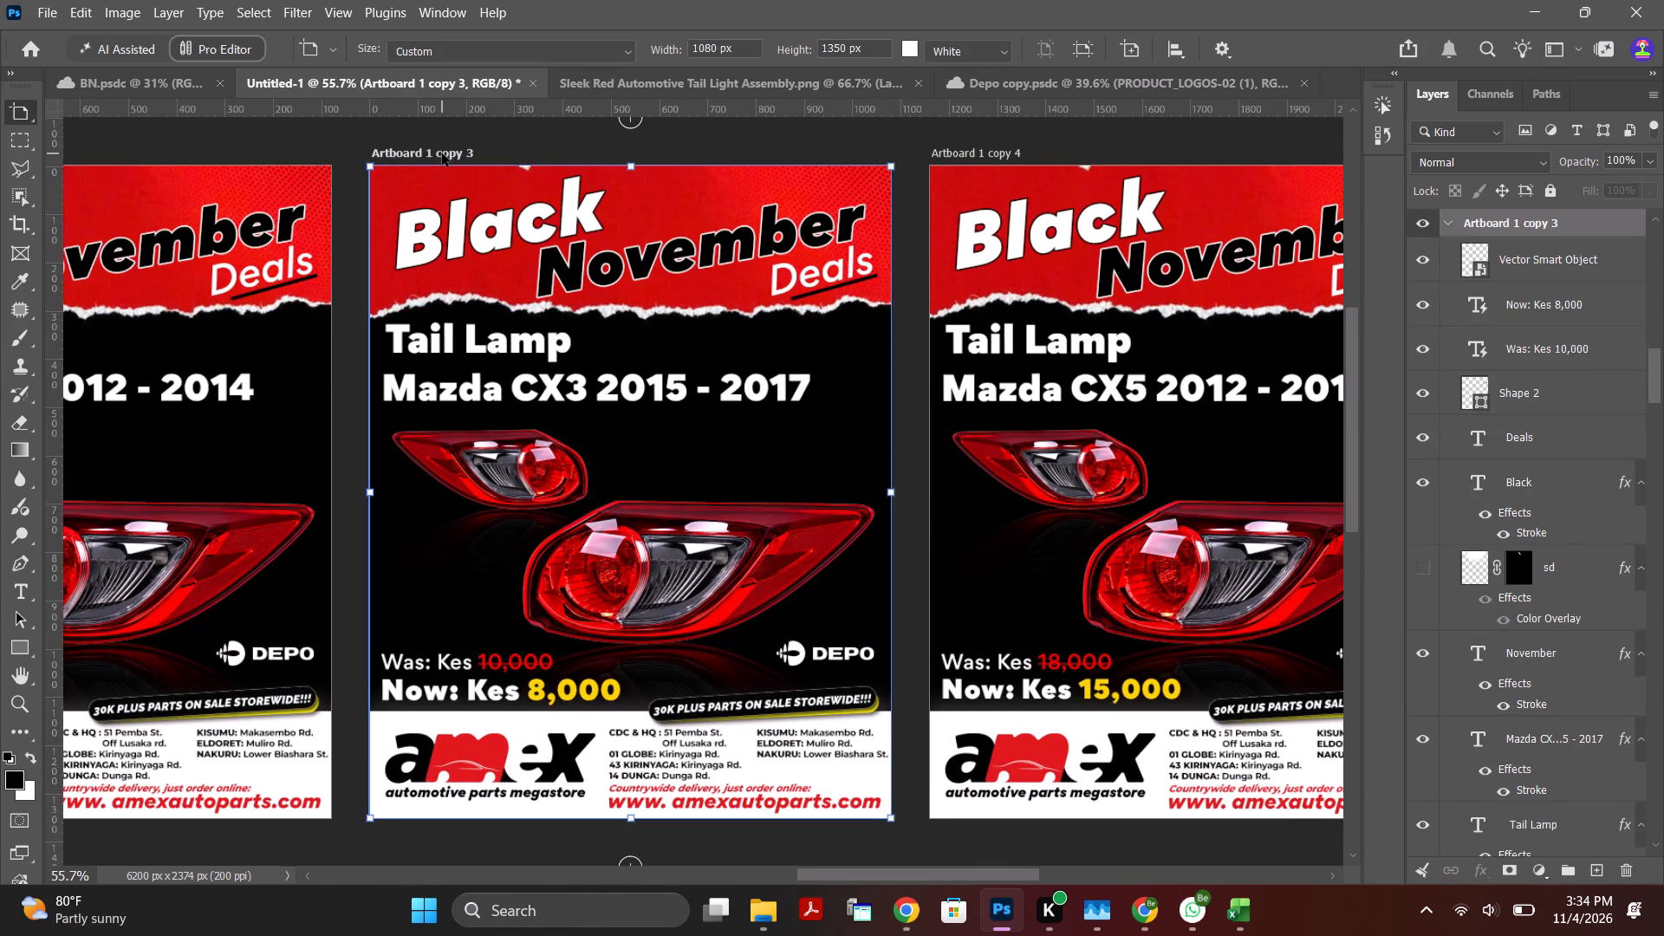
{"action": "scroll", "coordinate": [1531, 460], "scroll_direction": "down", "scroll_amount": 8}
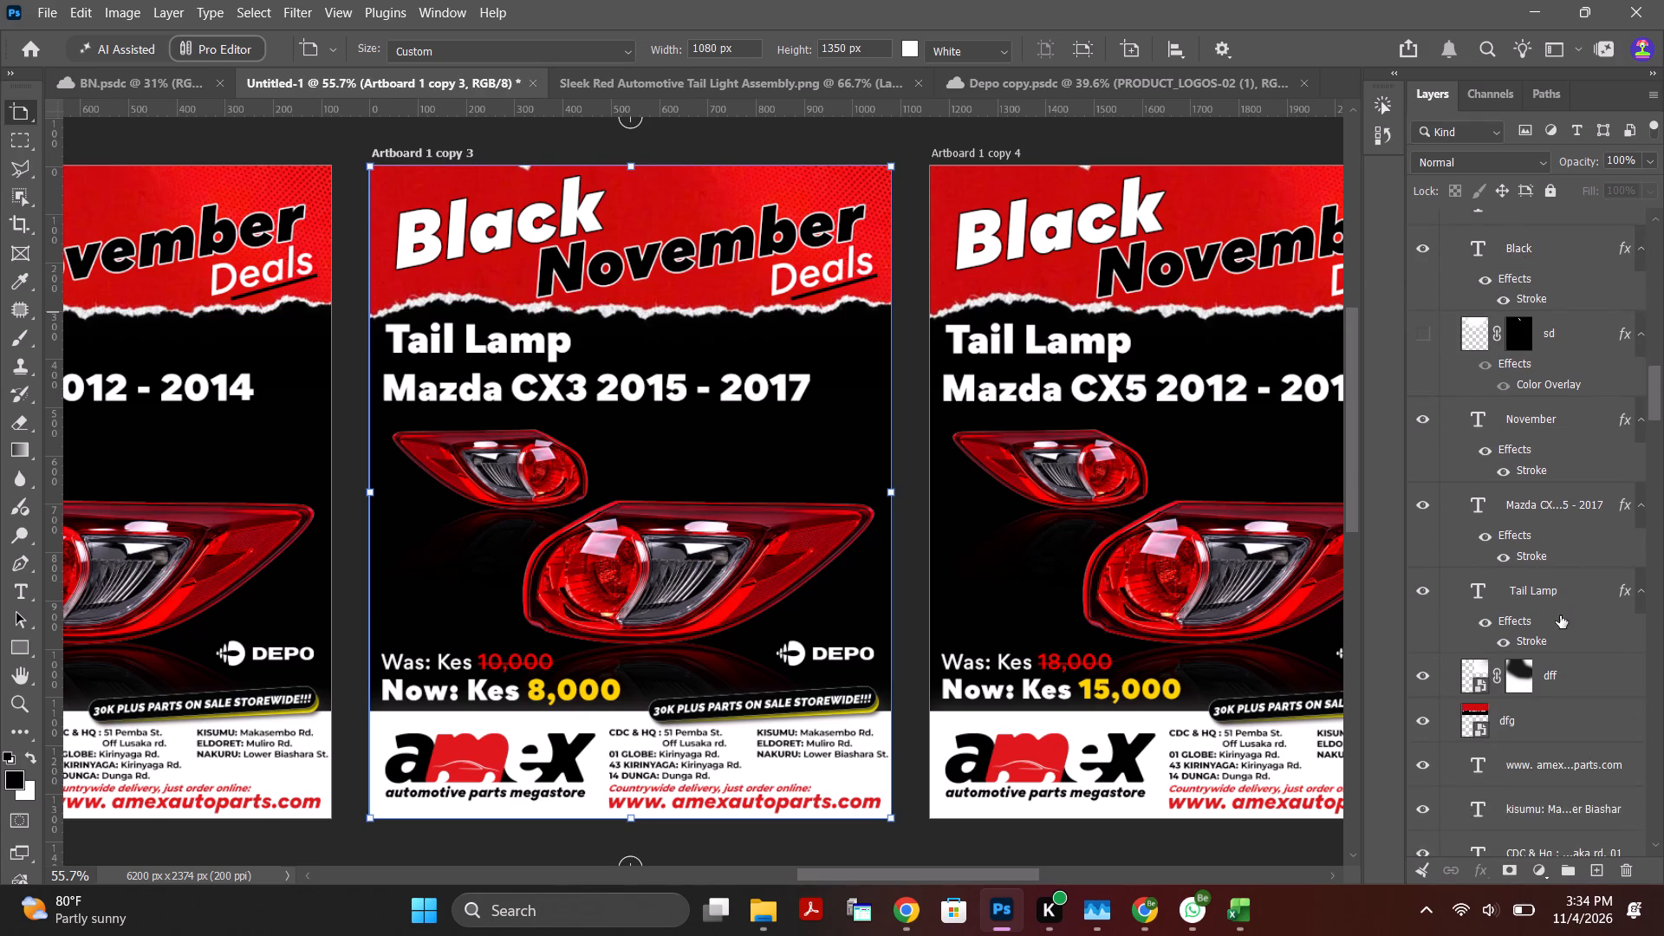
{"action": "scroll", "coordinate": [1558, 621], "scroll_direction": "down", "scroll_amount": 9}
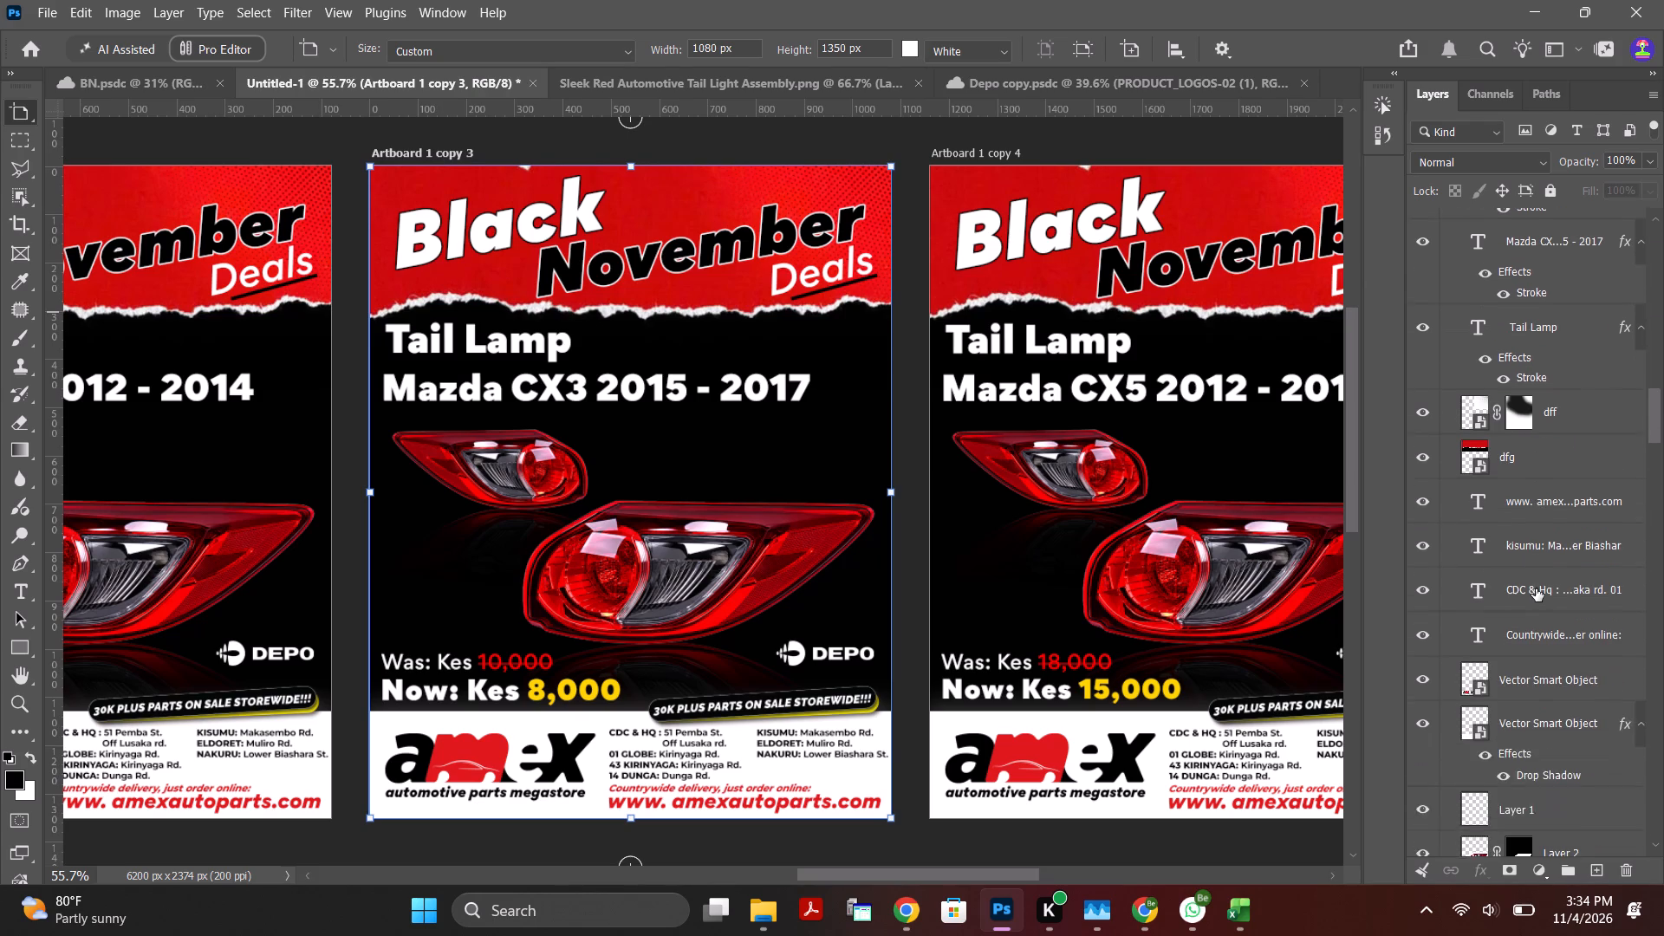
{"action": "scroll", "coordinate": [1536, 594], "scroll_direction": "down", "scroll_amount": 10}
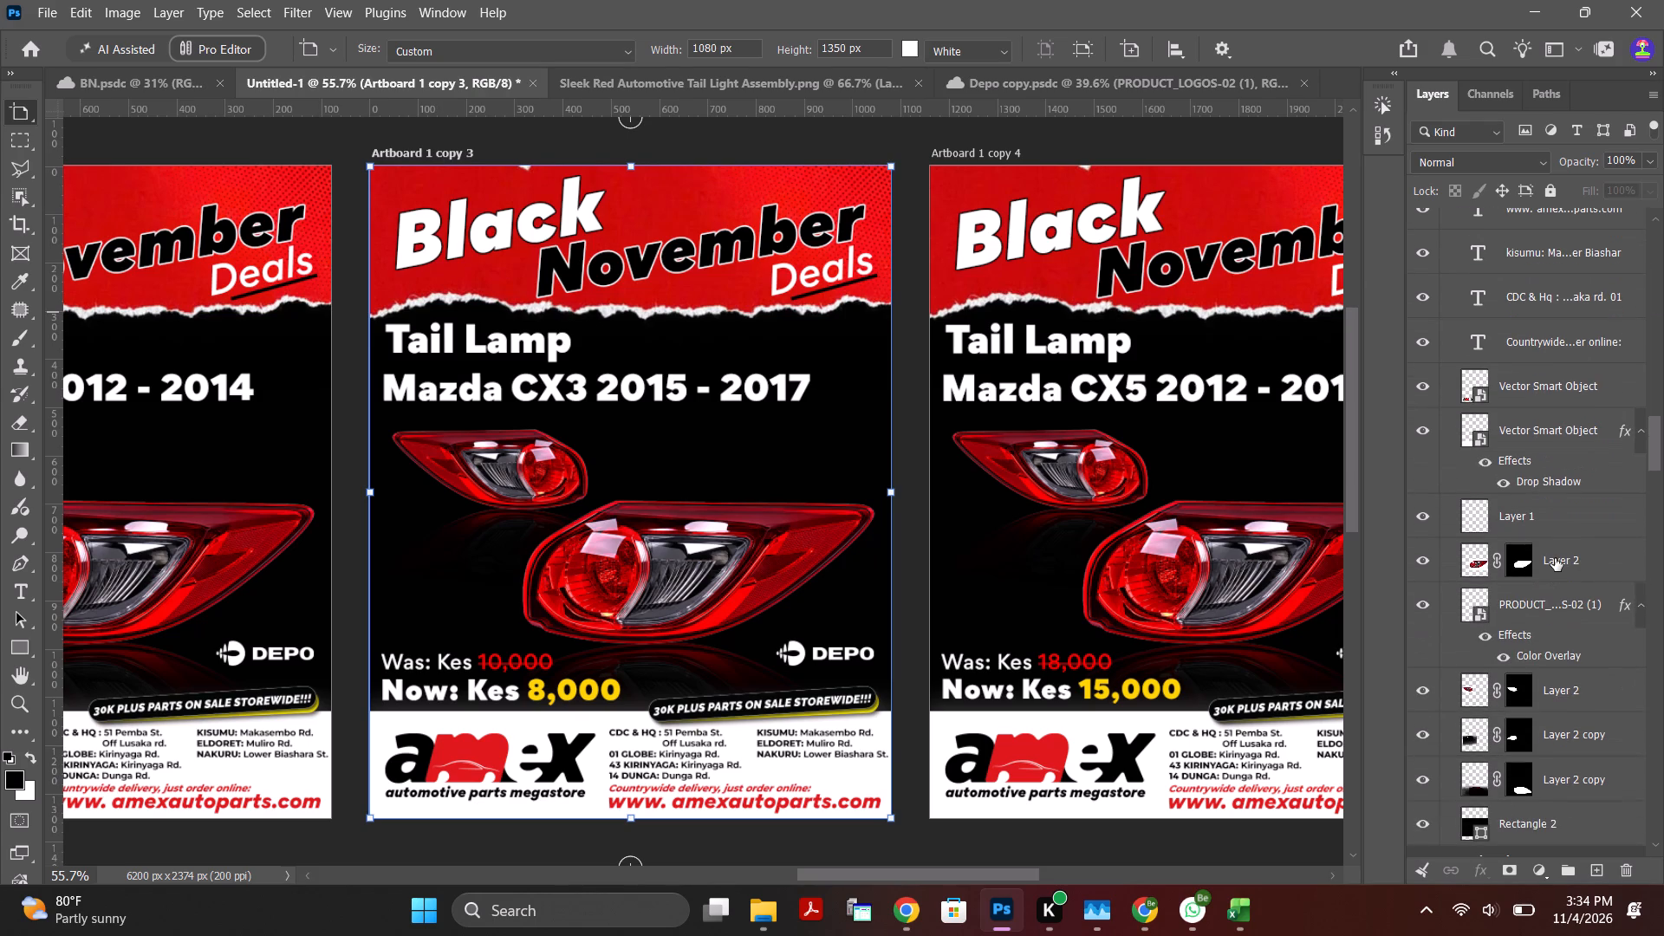
{"action": "left_click", "coordinate": [1555, 558]}
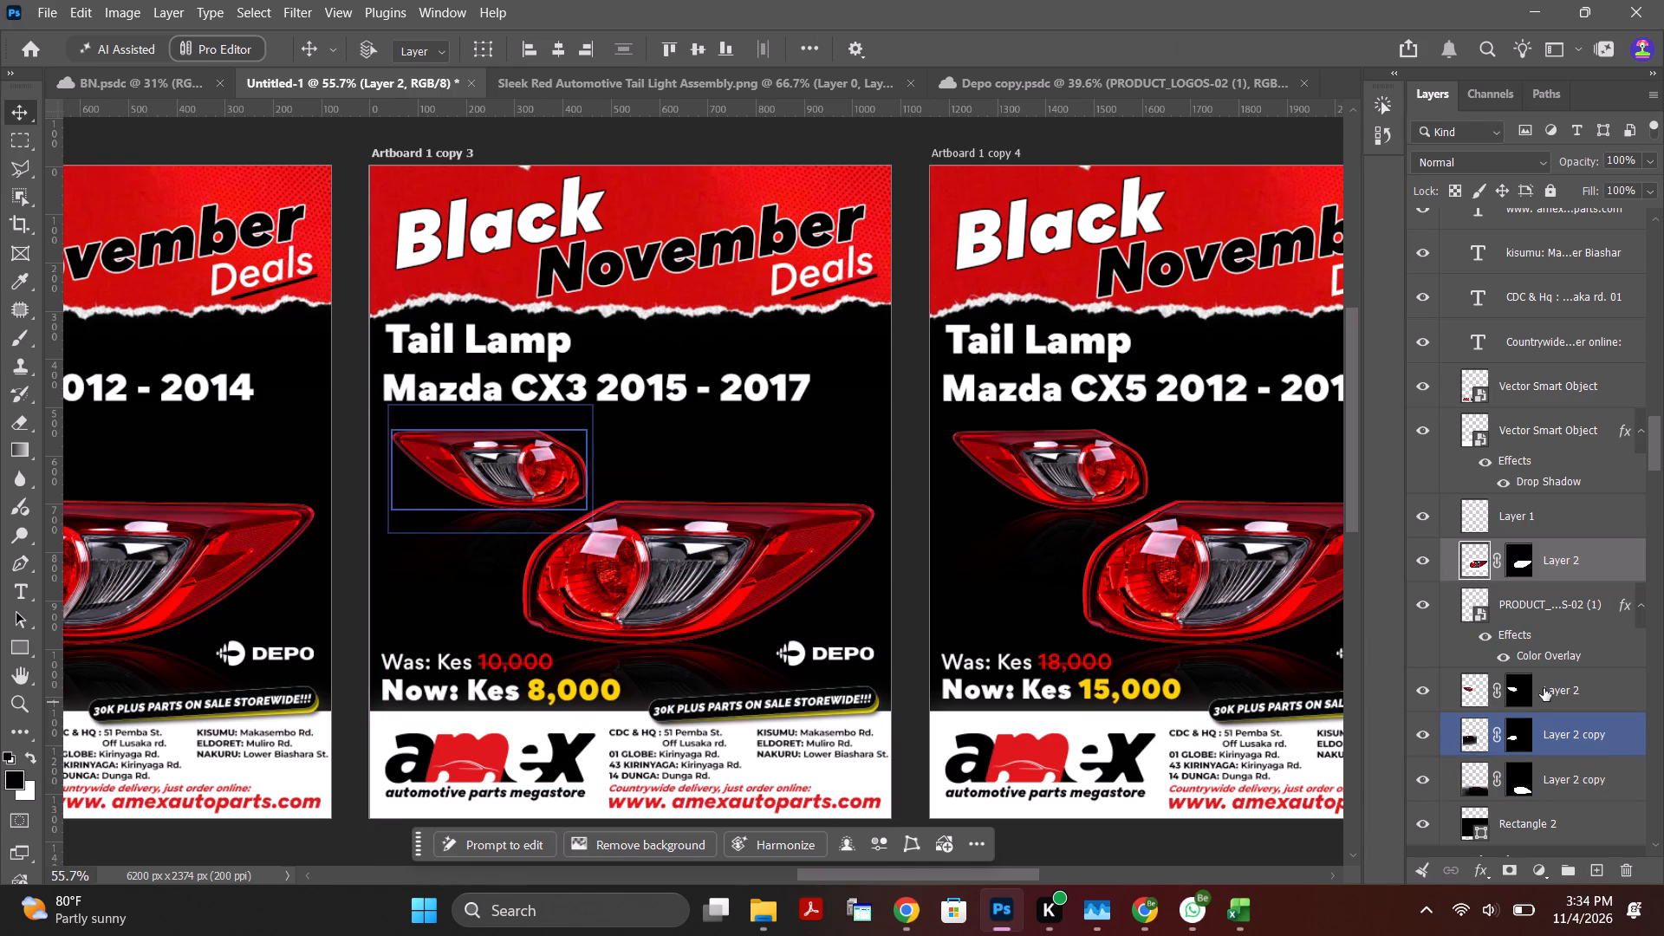
{"action": "left_click", "coordinate": [1544, 561]}
{"action": "key", "text": "Delete"}
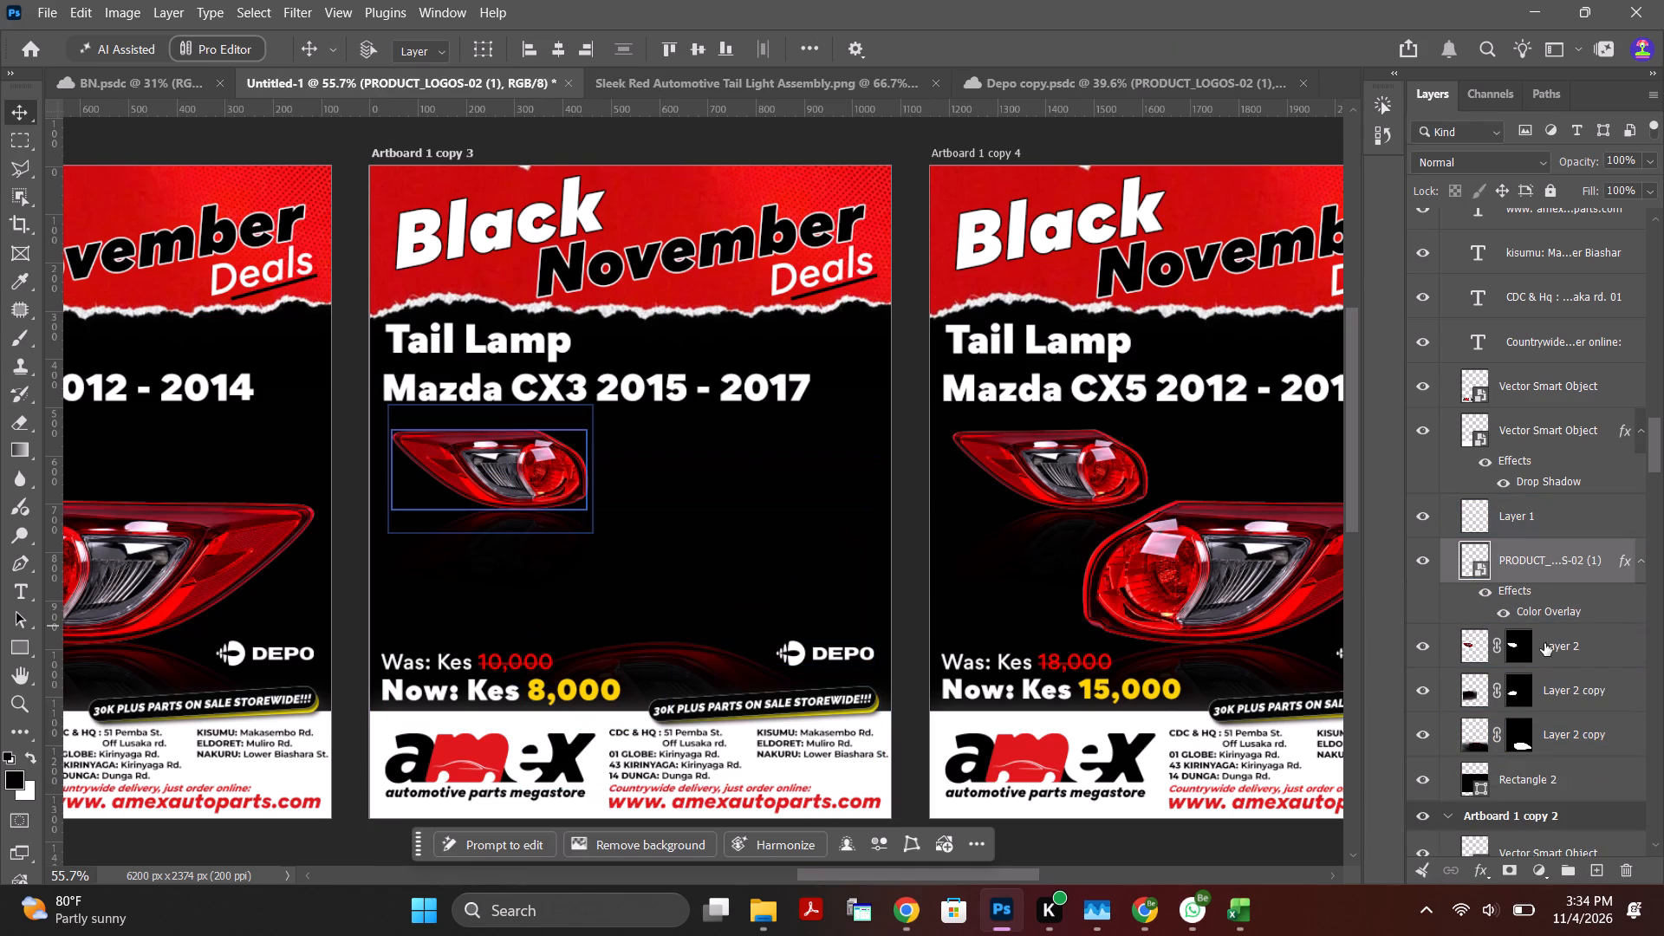
Delete the small lamp's Layer 2 and both Layer 2 copy reflection layers from Artboard 1 copy 3.
{"action": "left_click", "coordinate": [1546, 649]}
{"action": "key", "text": "Delete"}
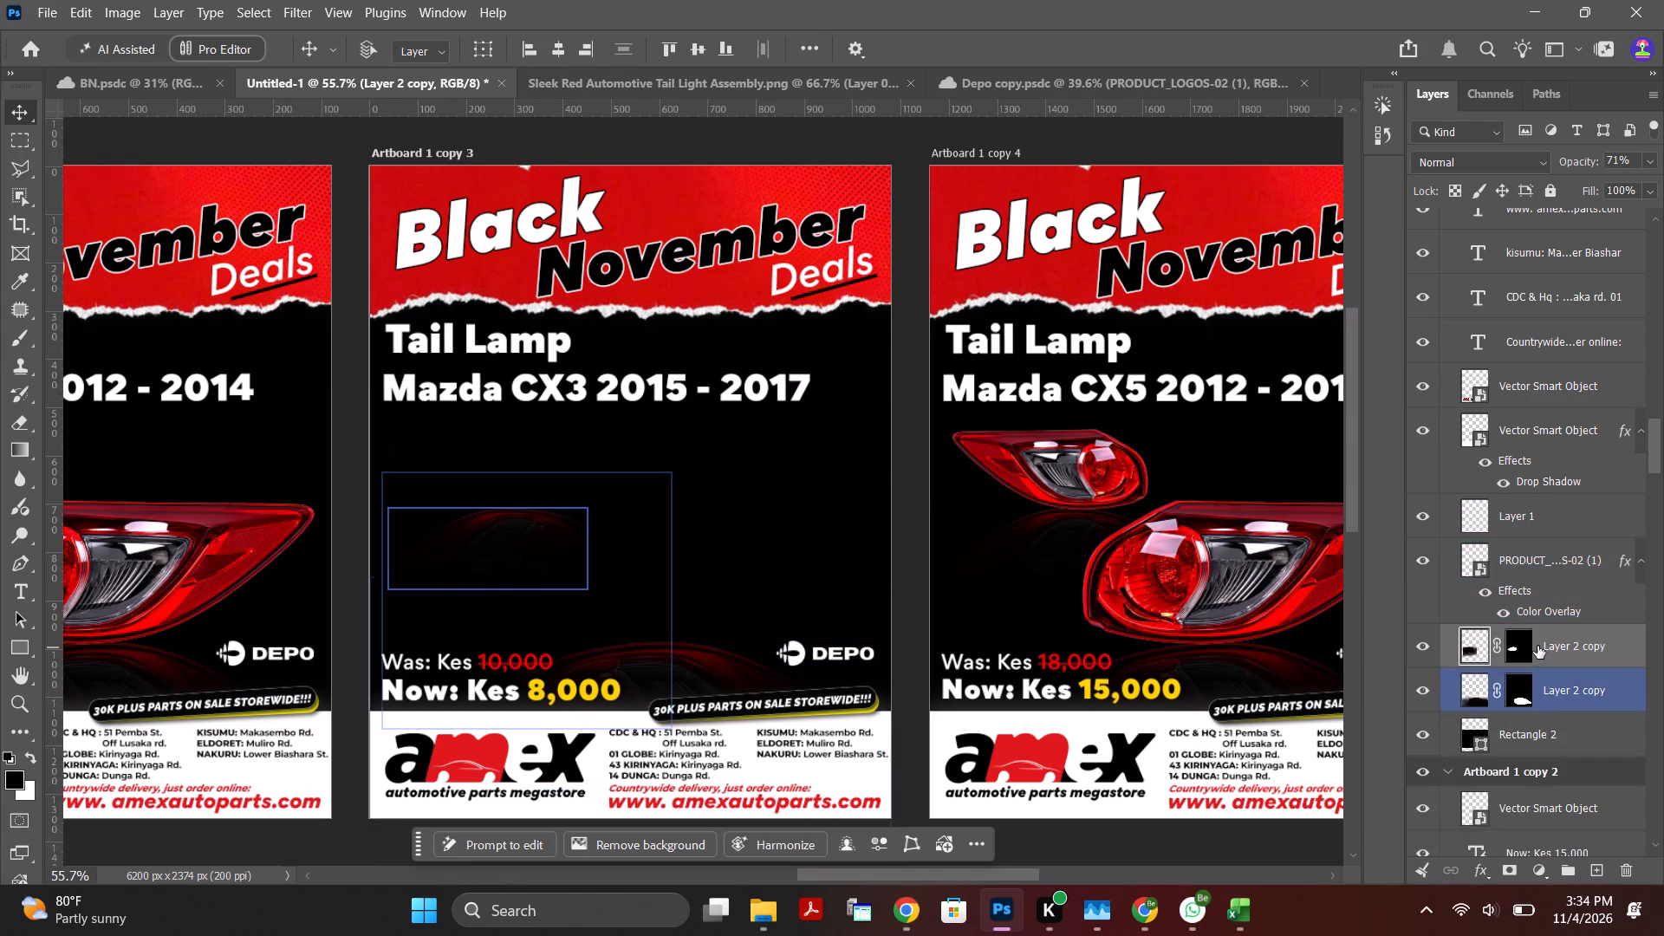
{"action": "left_click", "coordinate": [1537, 646]}
{"action": "key", "text": "Delete"}
{"action": "left_click", "coordinate": [1541, 649]}
{"action": "key", "text": "Delete"}
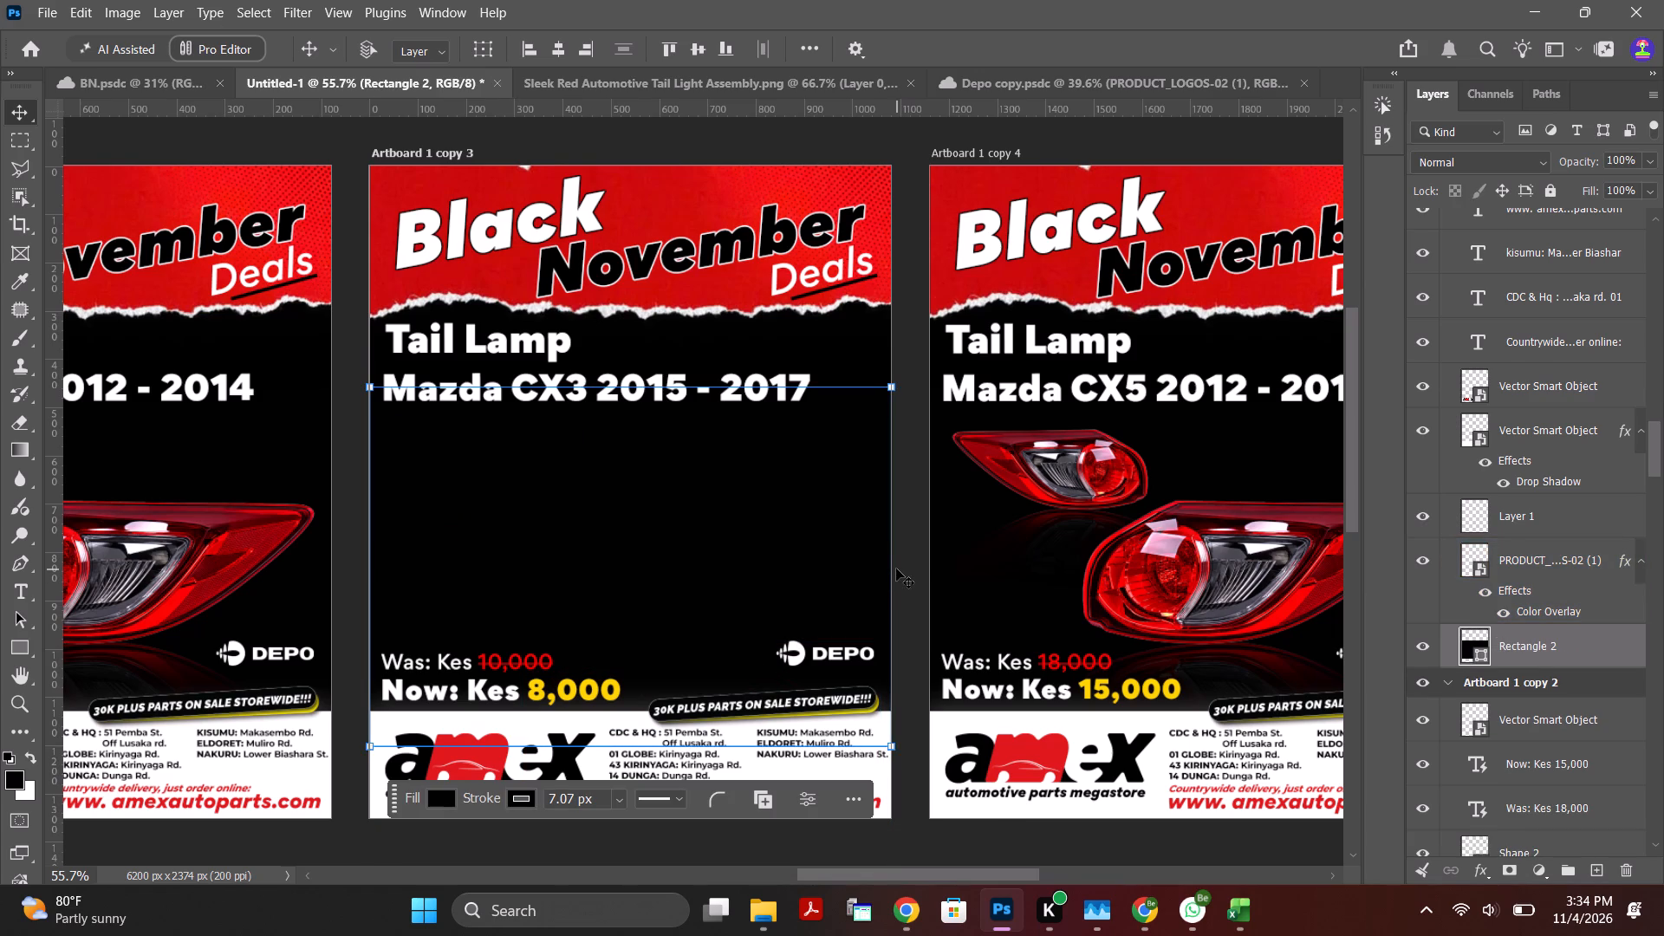
Collapse the layer groups of all five artboards, from Artboard 1 through Artboard 1 copy 4.
{"action": "left_click", "coordinate": [607, 393]}
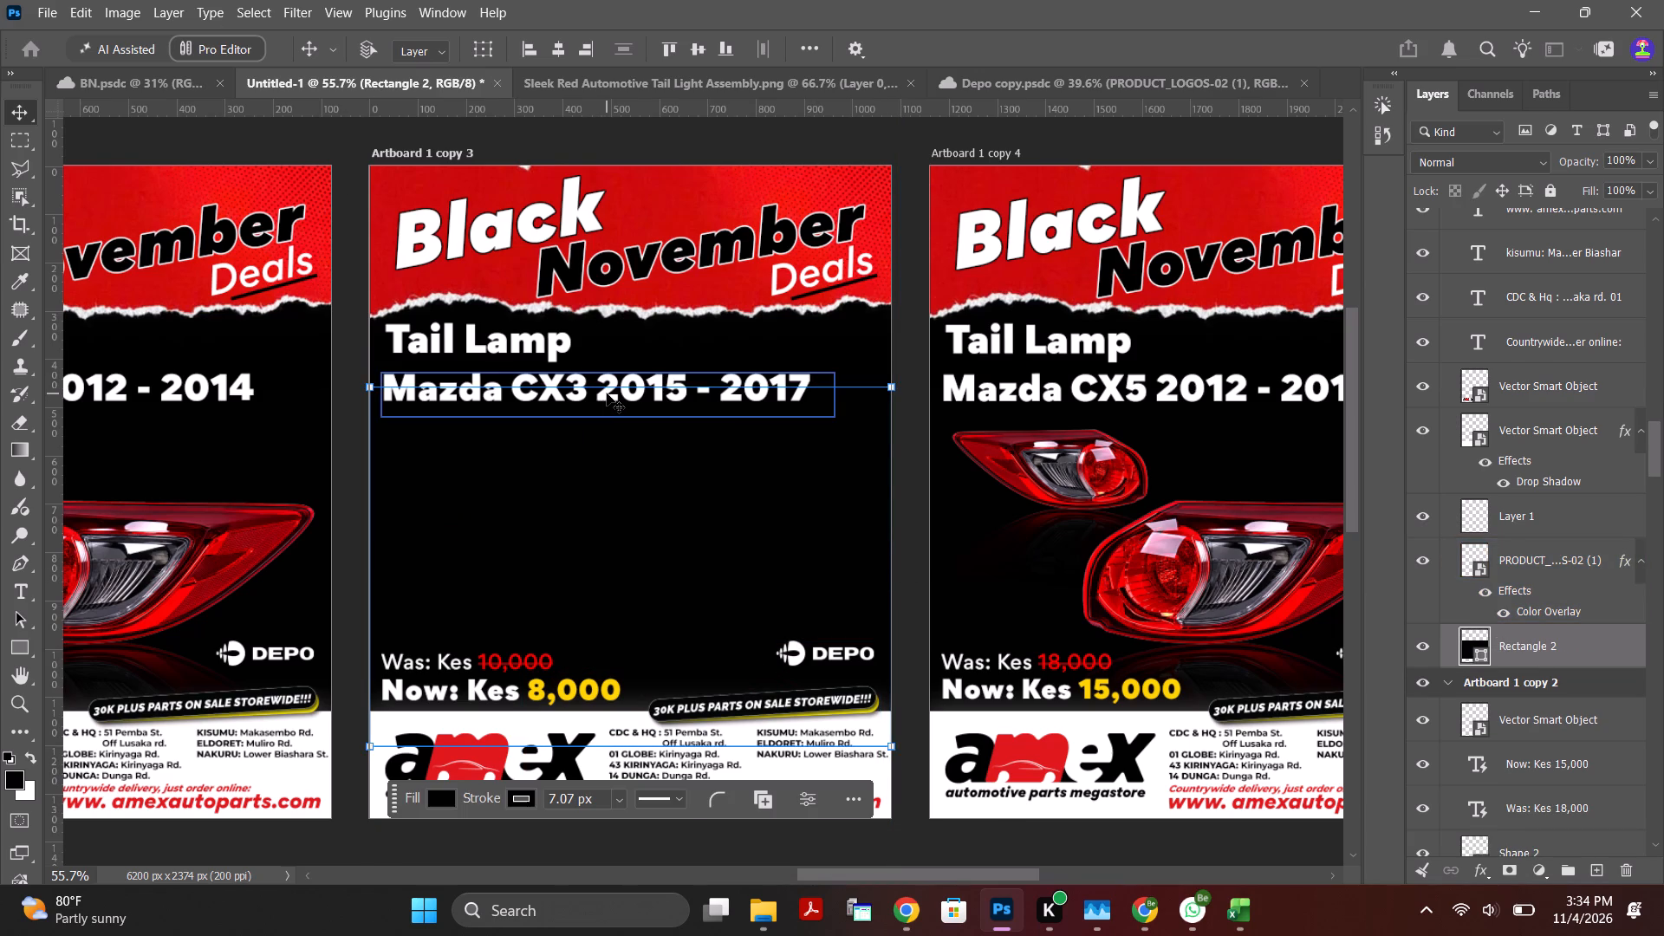
{"action": "left_click", "coordinate": [1448, 681]}
{"action": "left_click", "coordinate": [1452, 712]}
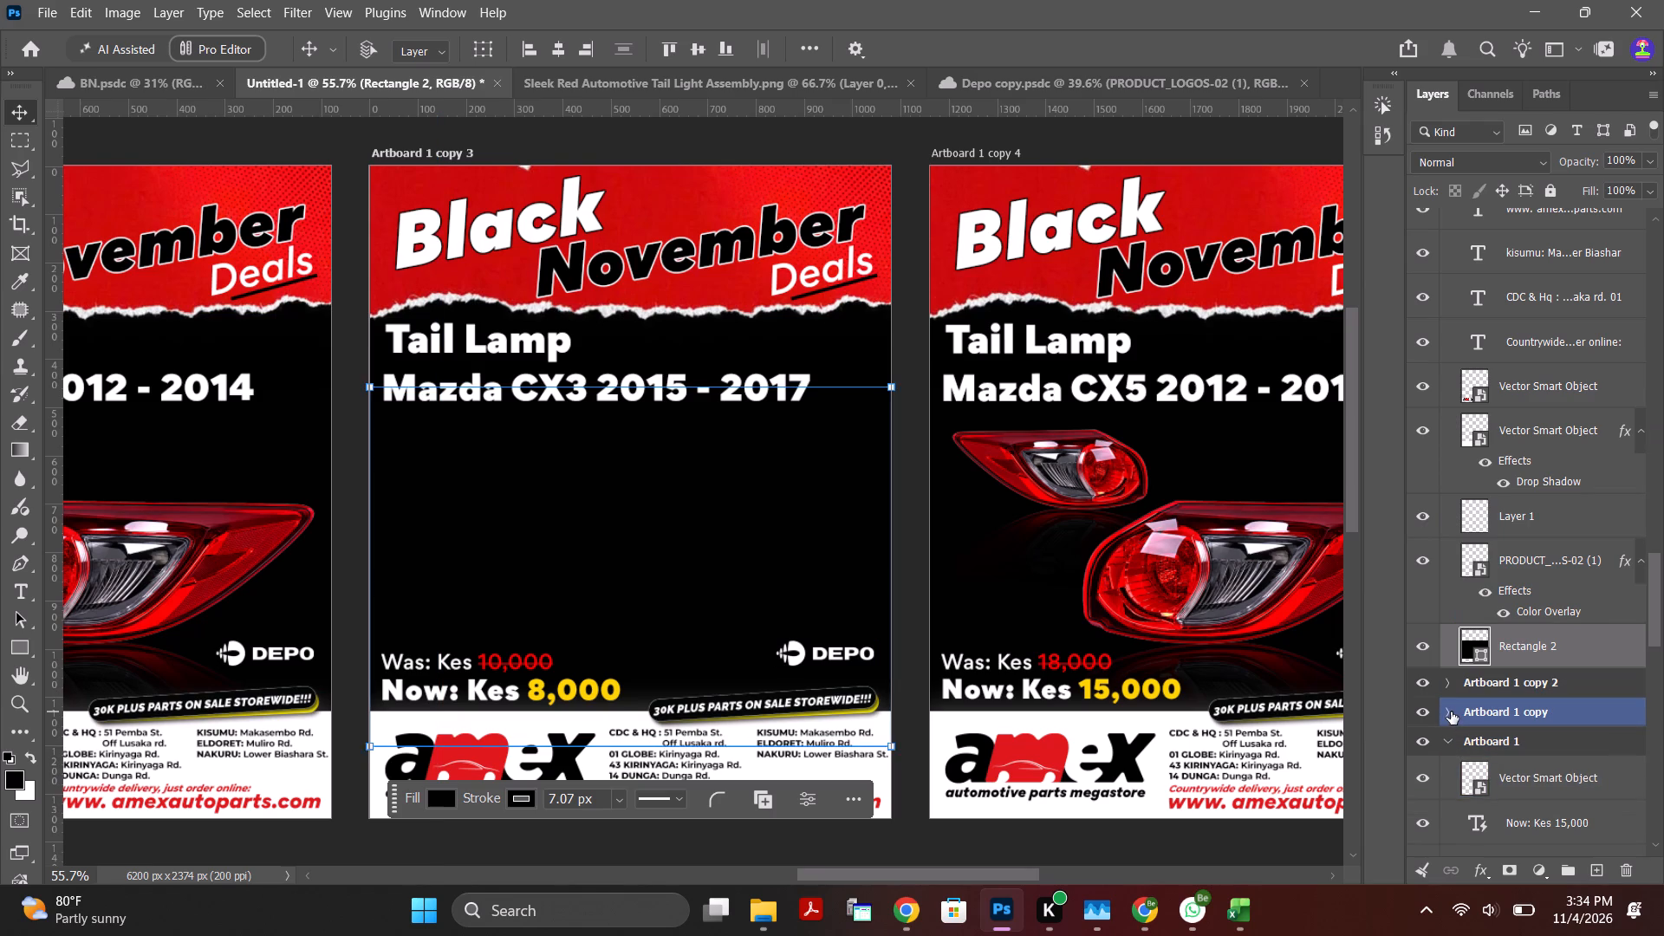
{"action": "left_click", "coordinate": [1447, 739]}
{"action": "scroll", "coordinate": [1436, 324], "scroll_direction": "up", "scroll_amount": 6}
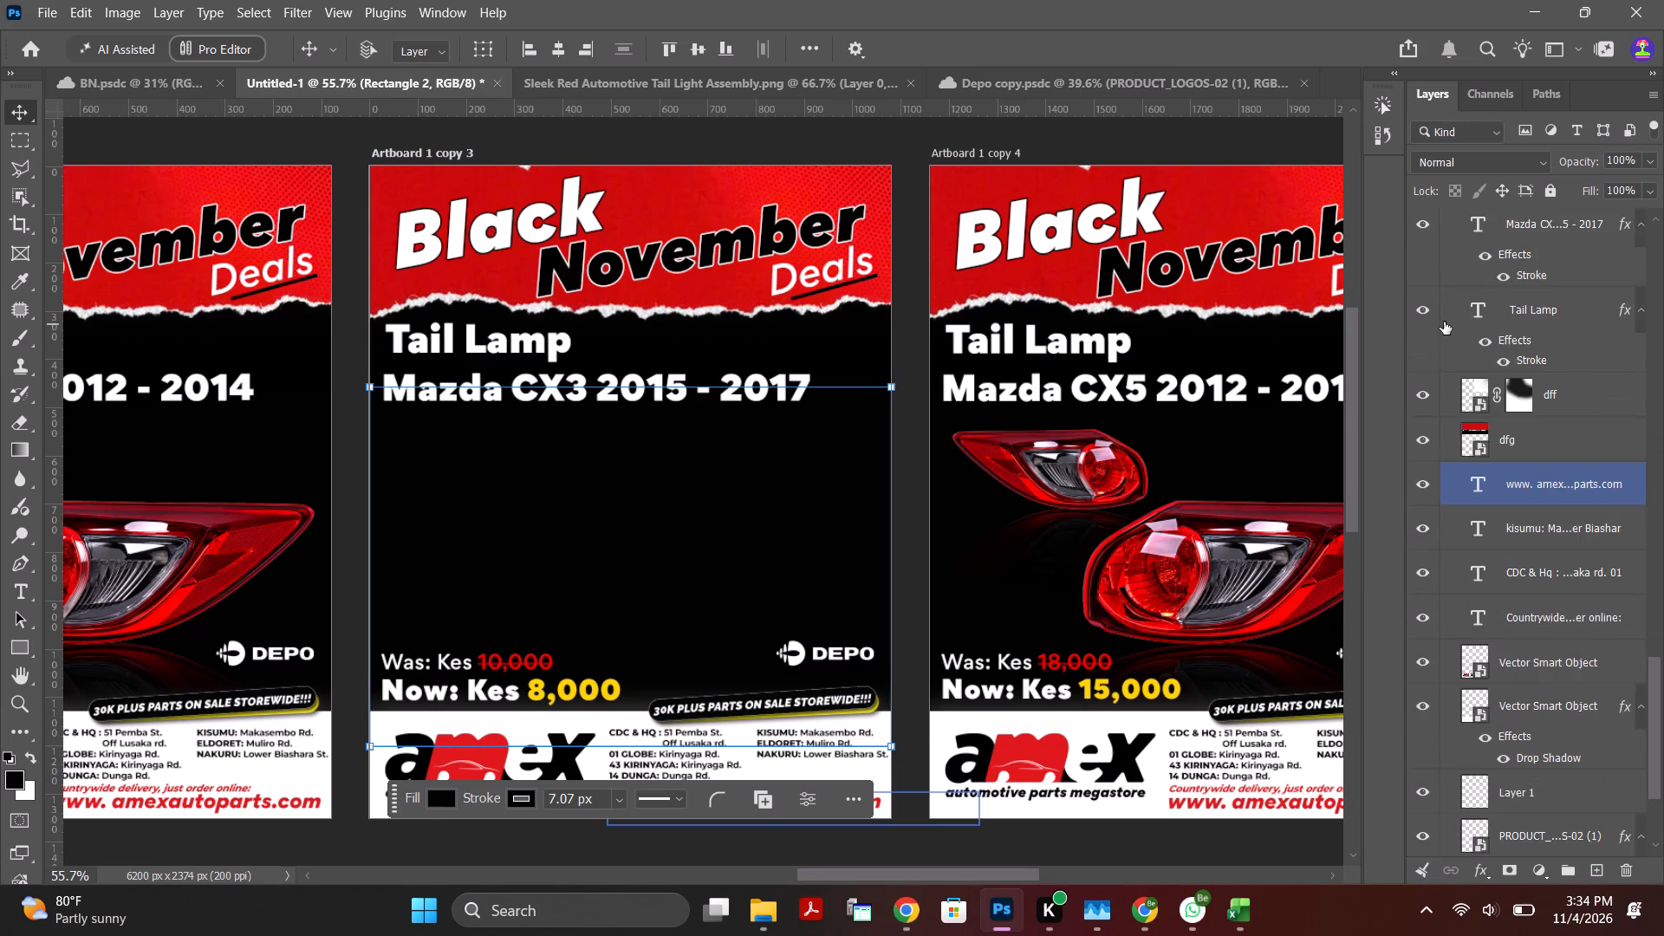
{"action": "scroll", "coordinate": [1459, 312], "scroll_direction": "up", "scroll_amount": 20}
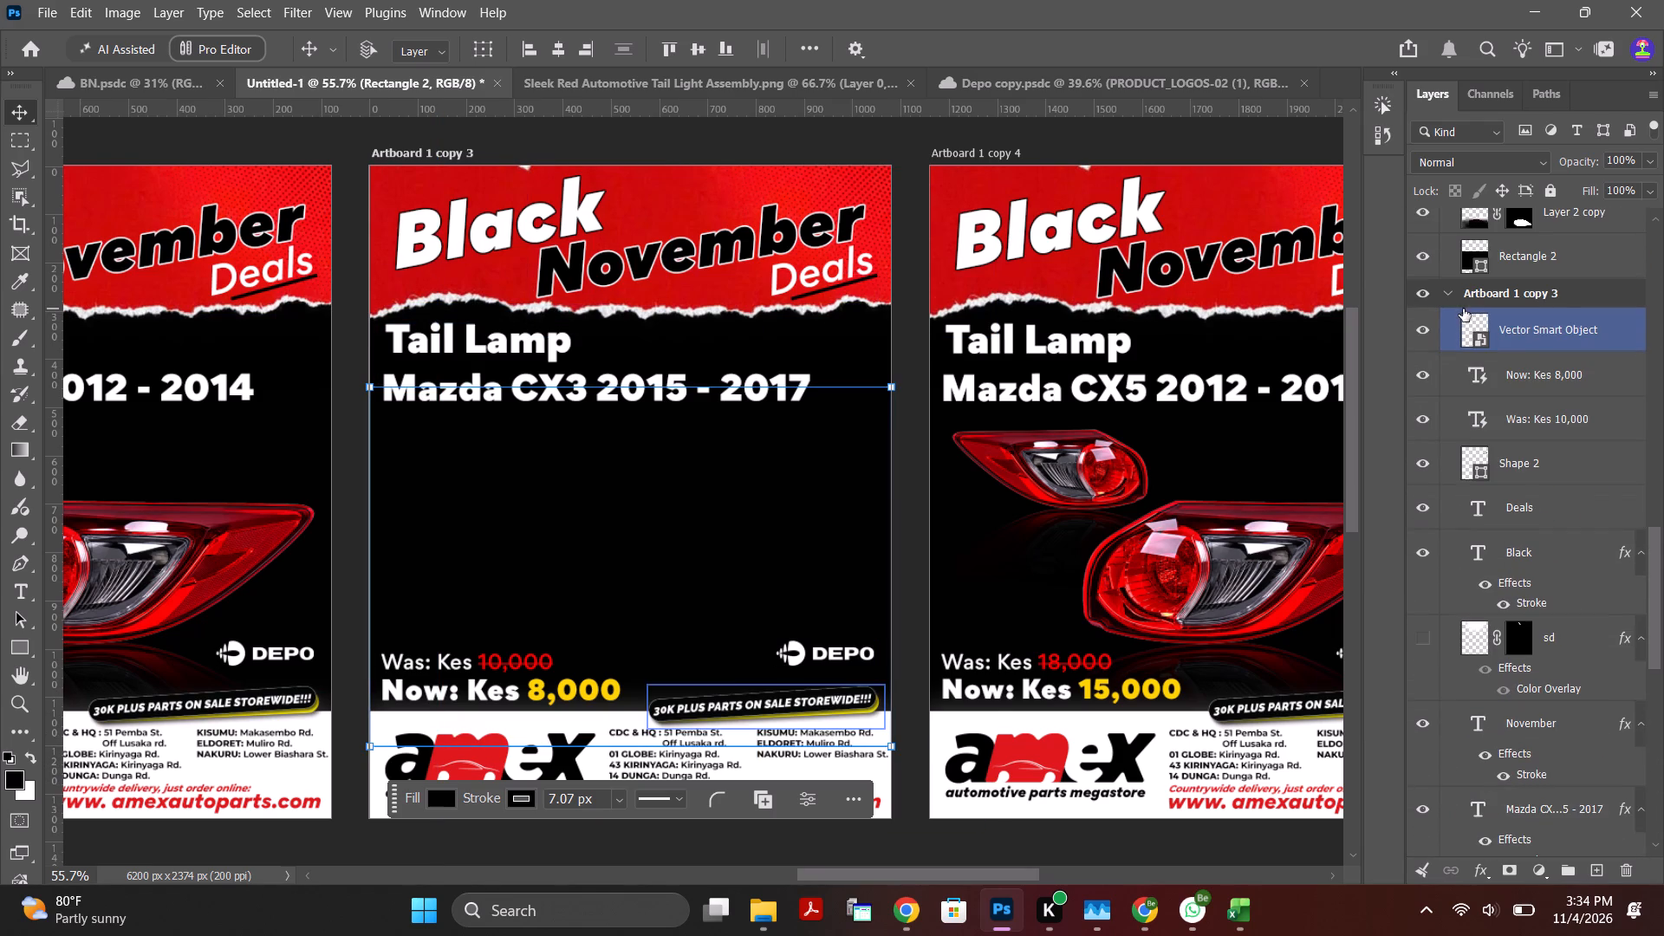
{"action": "left_click", "coordinate": [1449, 294]}
{"action": "scroll", "coordinate": [1483, 334], "scroll_direction": "up", "scroll_amount": 11}
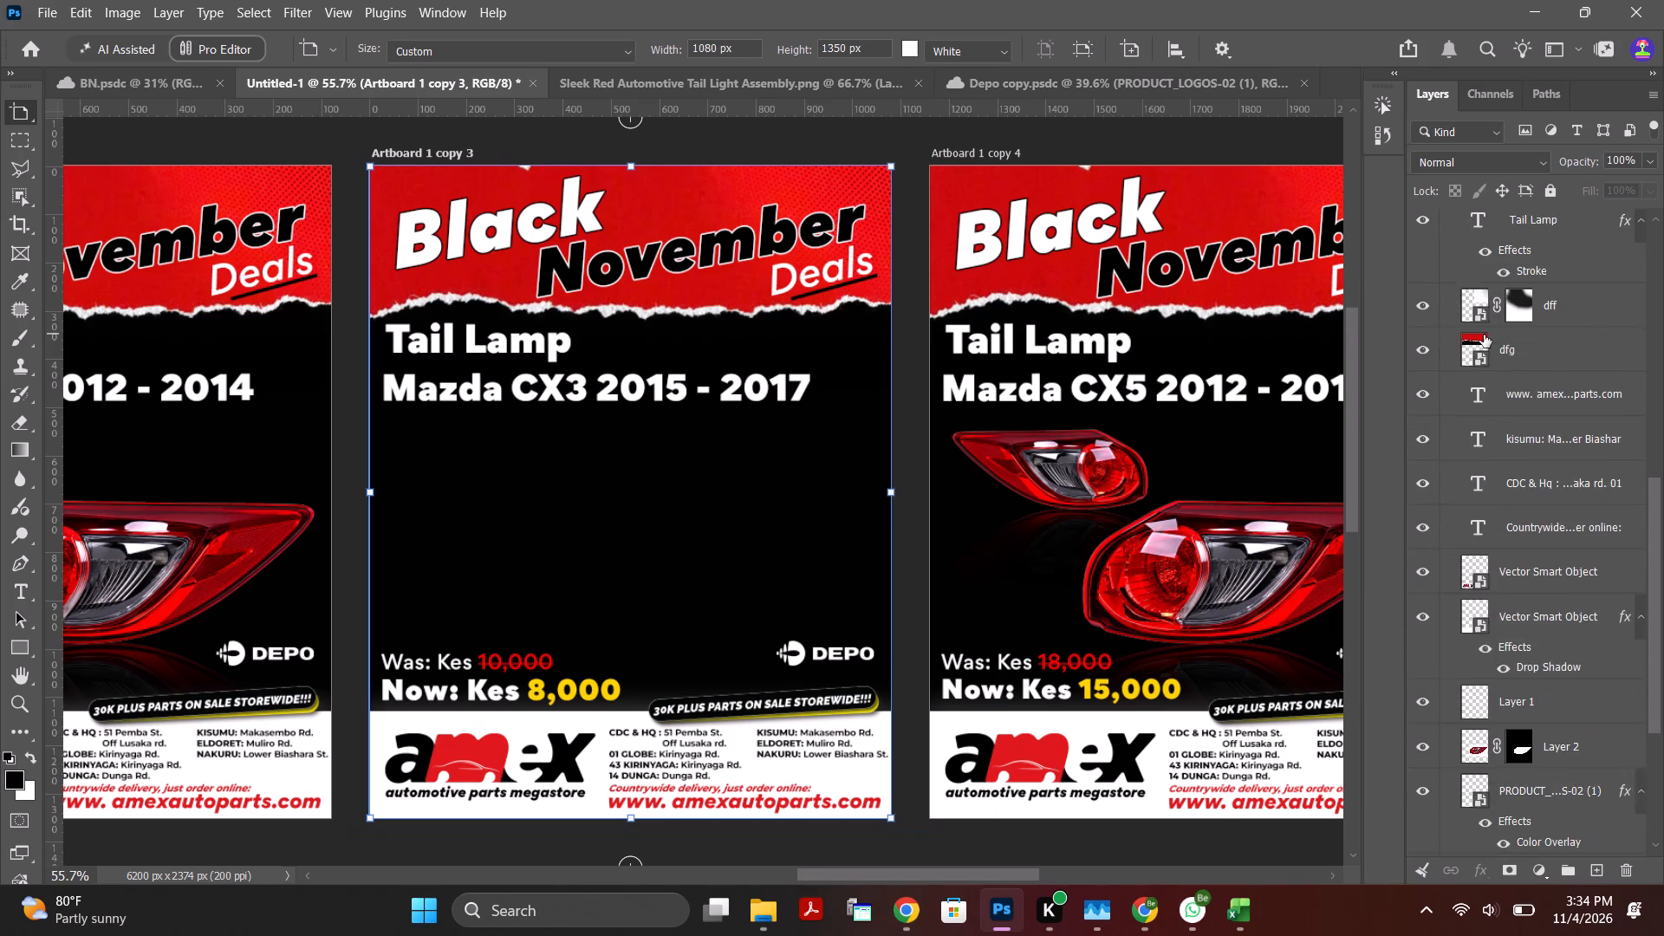
{"action": "scroll", "coordinate": [1484, 335], "scroll_direction": "up", "scroll_amount": 19}
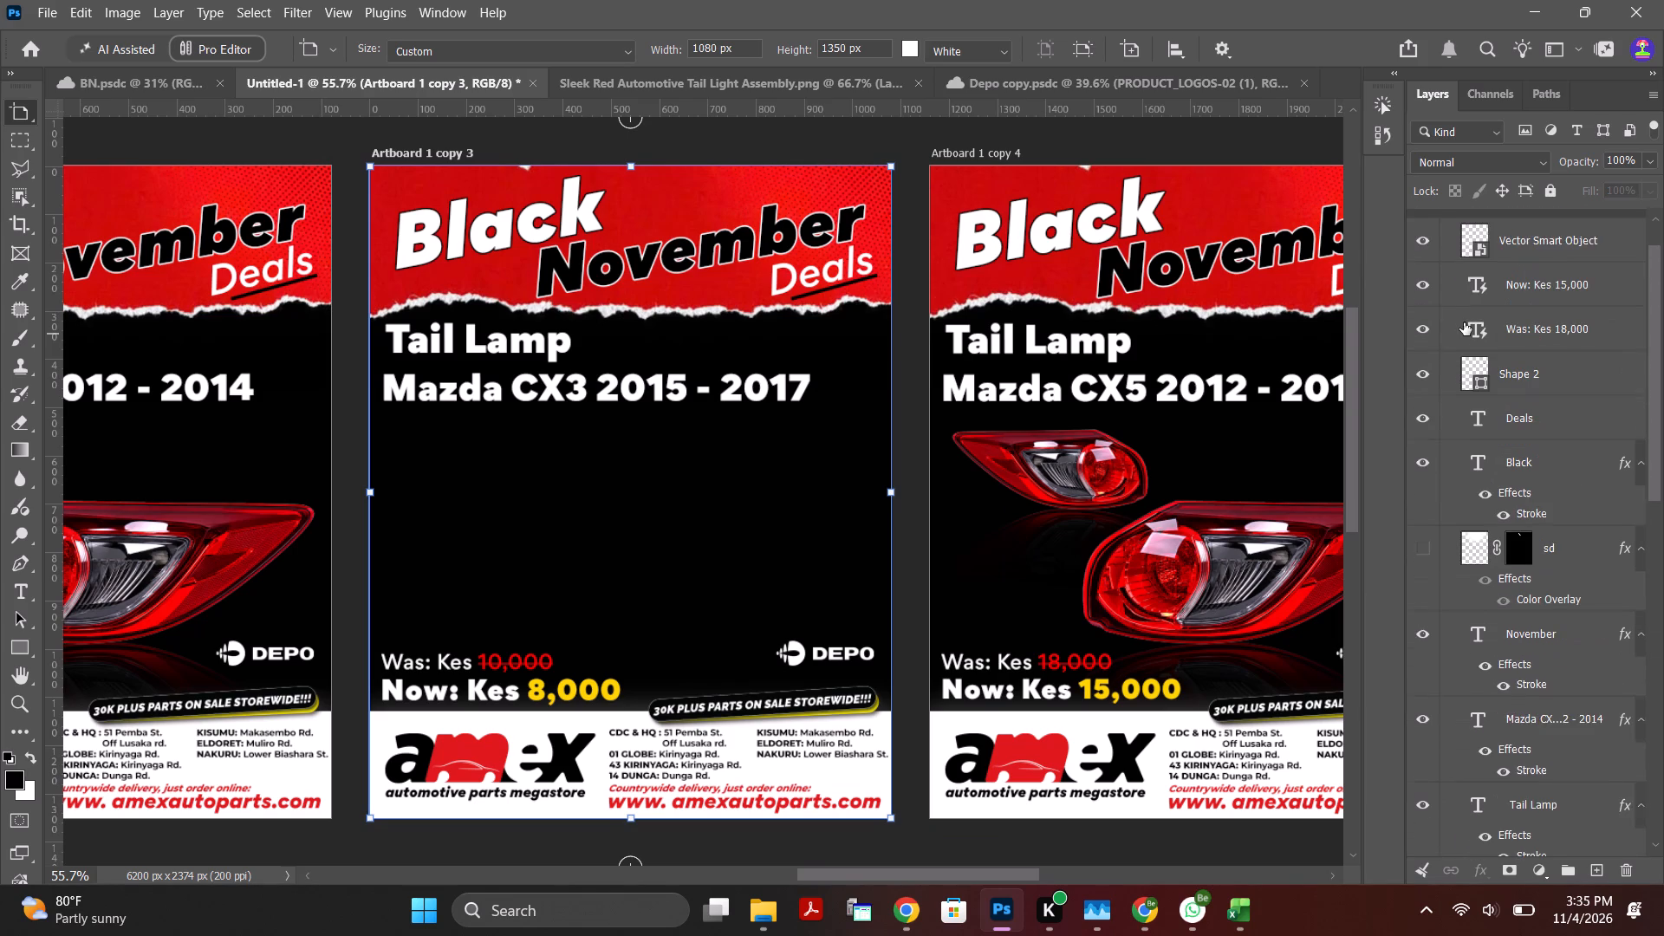
{"action": "scroll", "coordinate": [1464, 322], "scroll_direction": "up", "scroll_amount": 6}
{"action": "left_click", "coordinate": [1444, 218]}
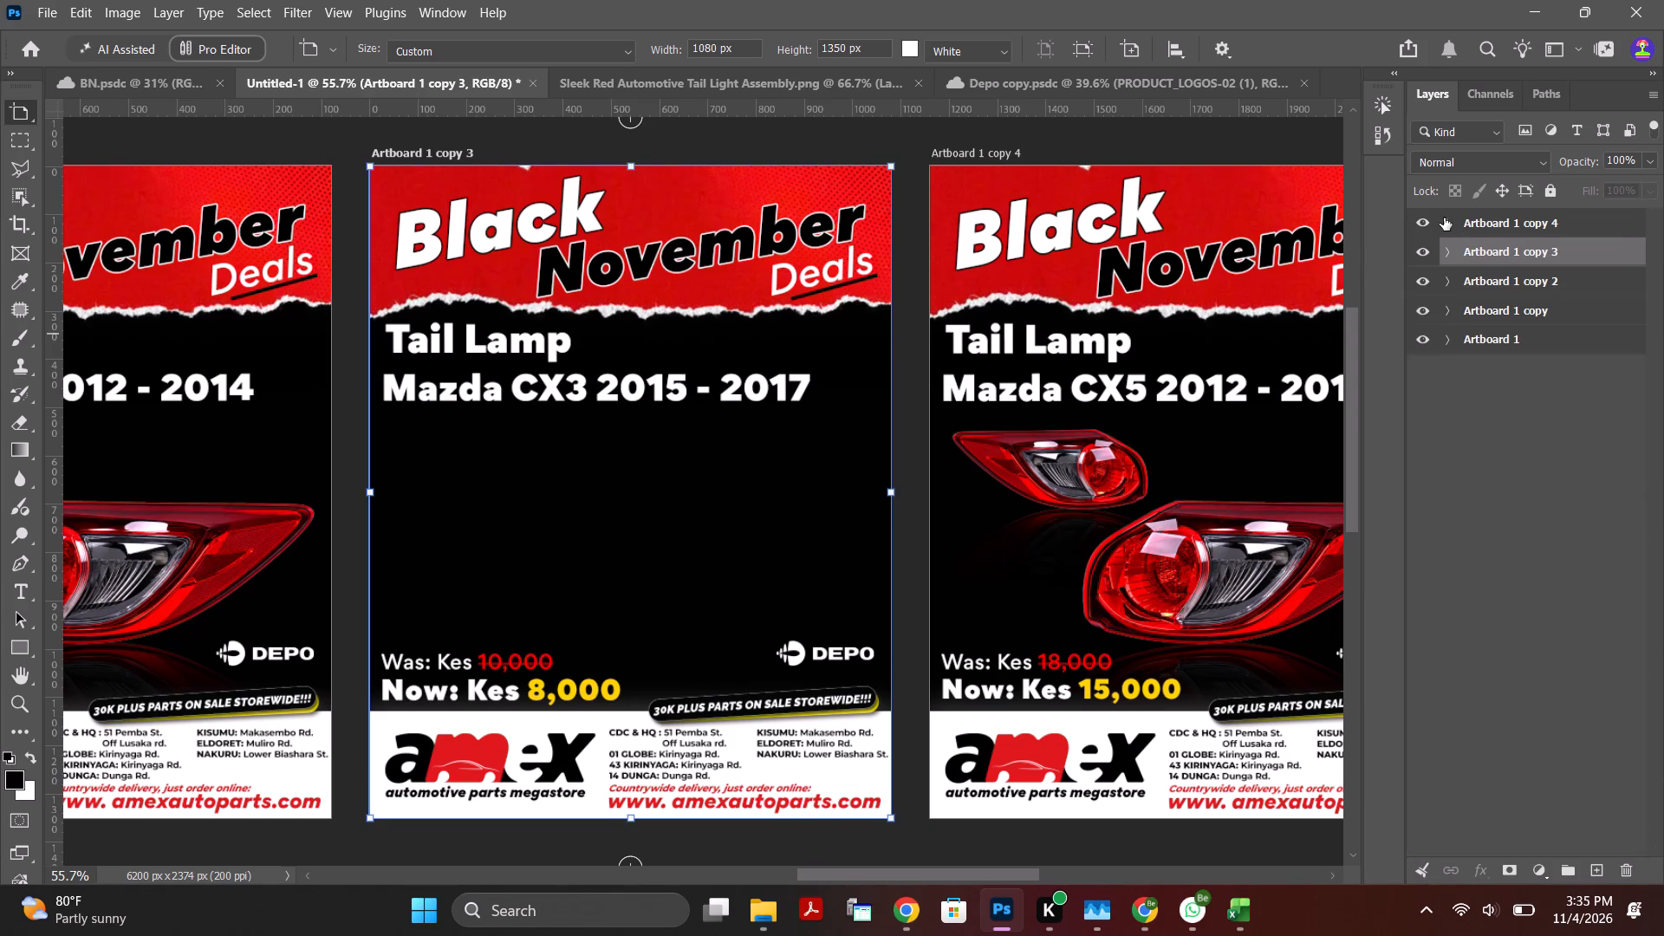
Expand Artboard 1 copy 3's layers and set its "Tail Lamp" heading to 31 pt.
{"action": "left_click", "coordinate": [430, 152]}
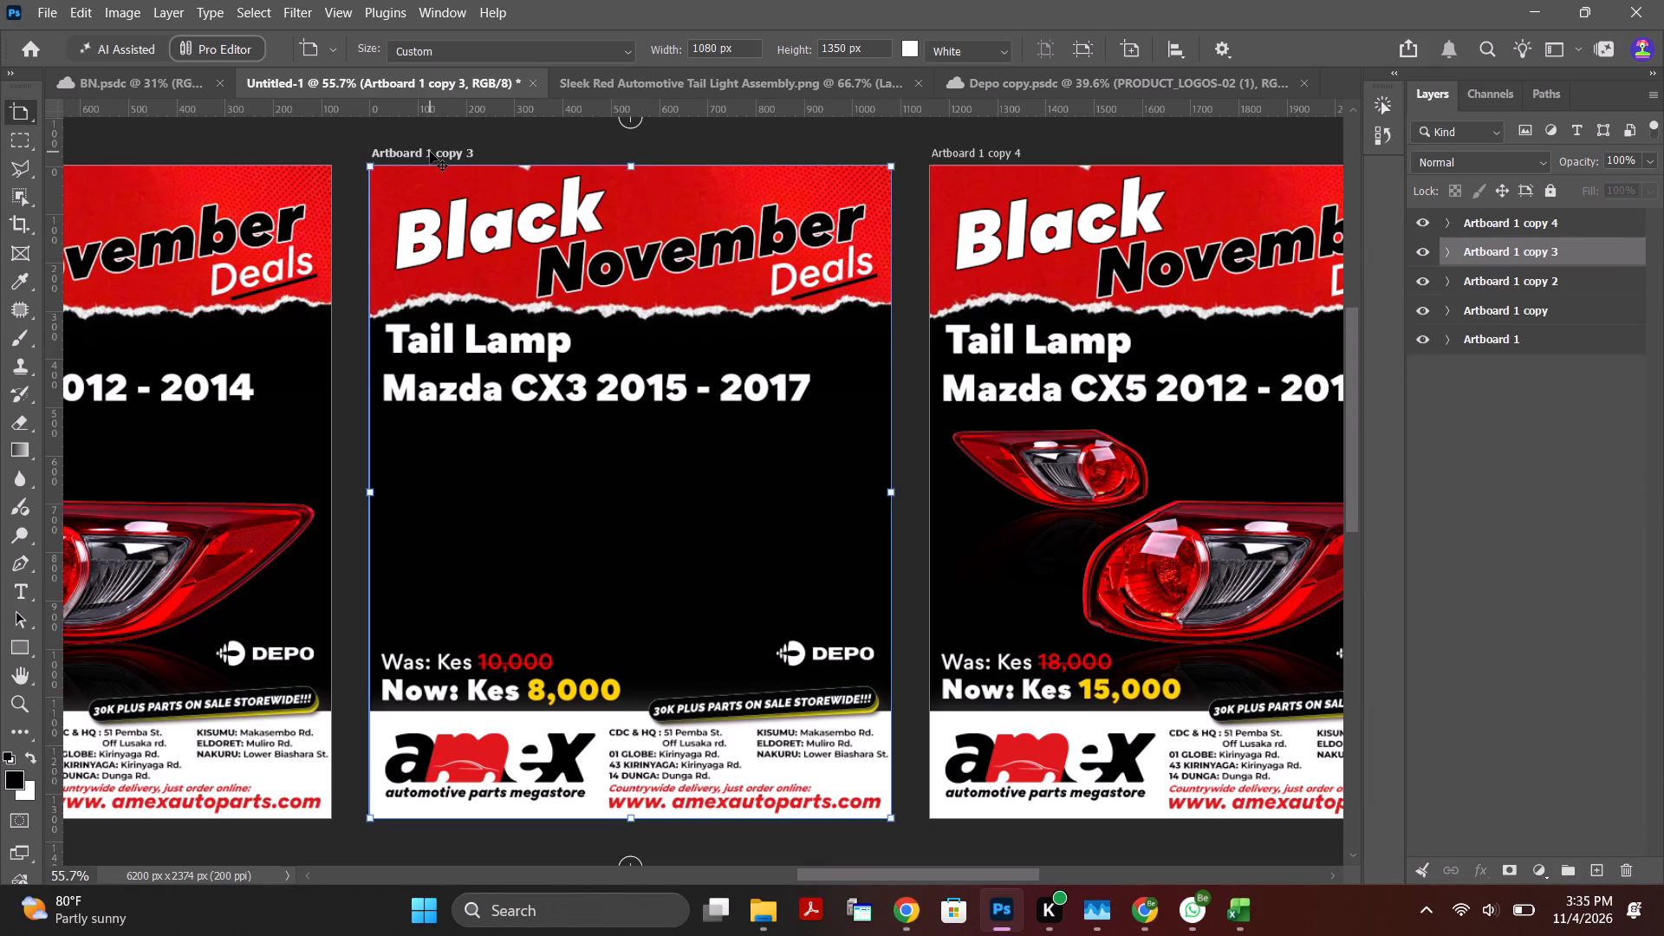
{"action": "left_click", "coordinate": [430, 152]}
{"action": "left_click", "coordinate": [1445, 254]}
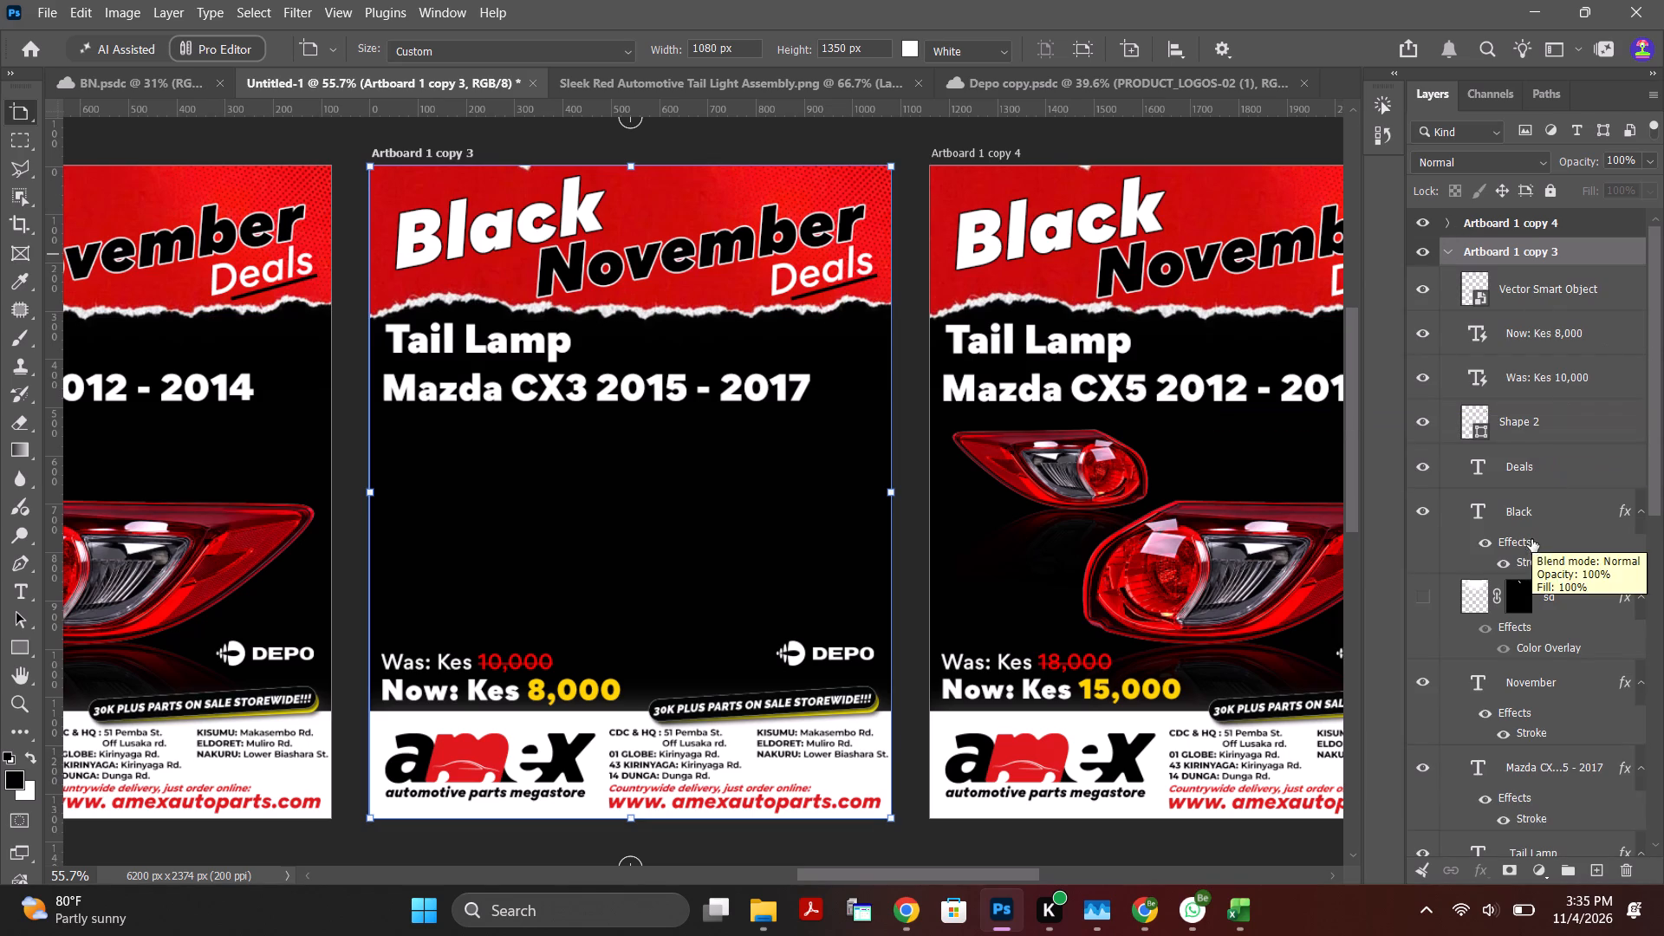
{"action": "scroll", "coordinate": [1570, 442], "scroll_direction": "down", "scroll_amount": 4}
{"action": "scroll", "coordinate": [1538, 660], "scroll_direction": "down", "scroll_amount": 2}
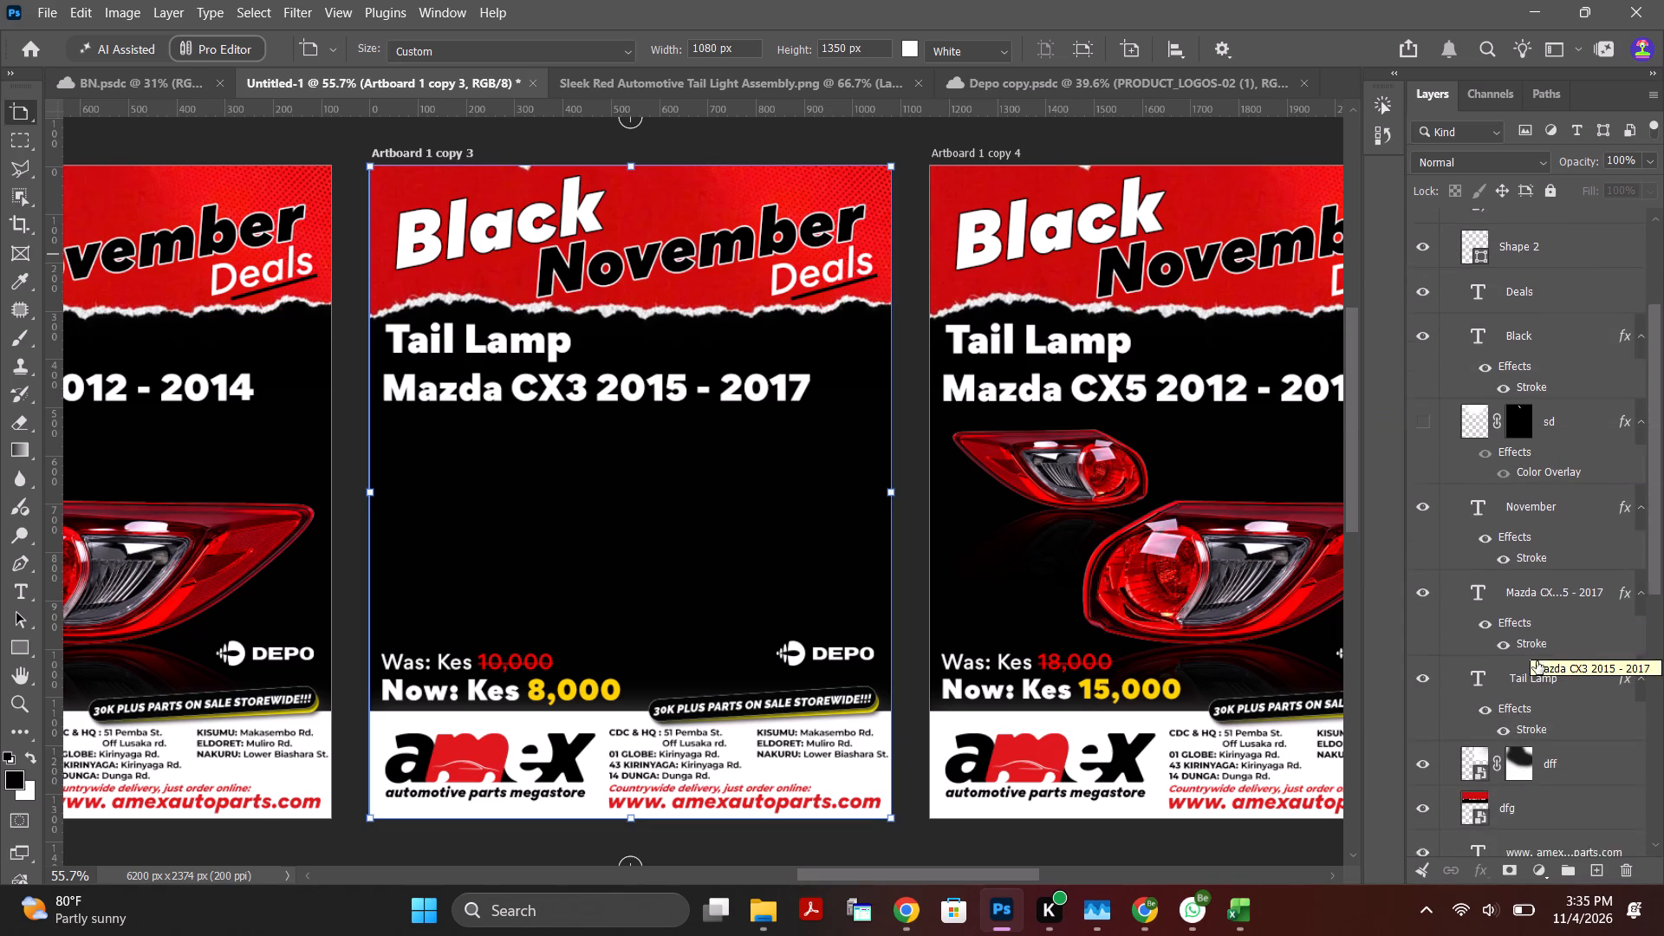
{"action": "scroll", "coordinate": [1537, 661], "scroll_direction": "down", "scroll_amount": 2}
{"action": "scroll", "coordinate": [1573, 536], "scroll_direction": "down", "scroll_amount": 3}
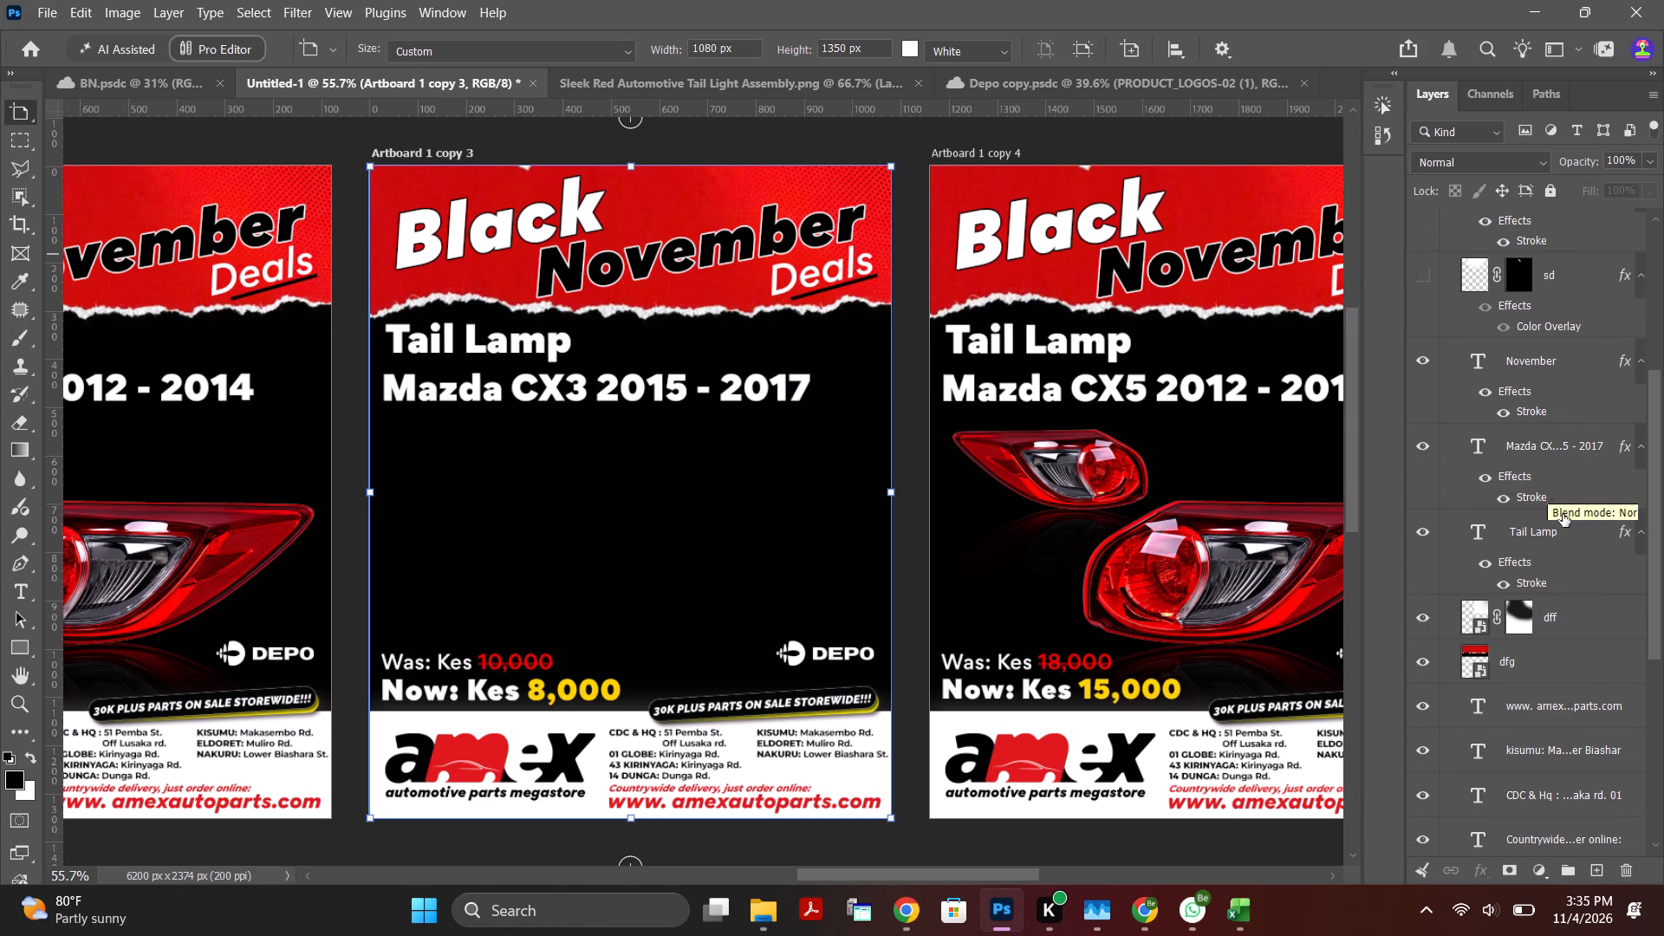
{"action": "left_click", "coordinate": [1563, 546]}
{"action": "left_click", "coordinate": [511, 344]}
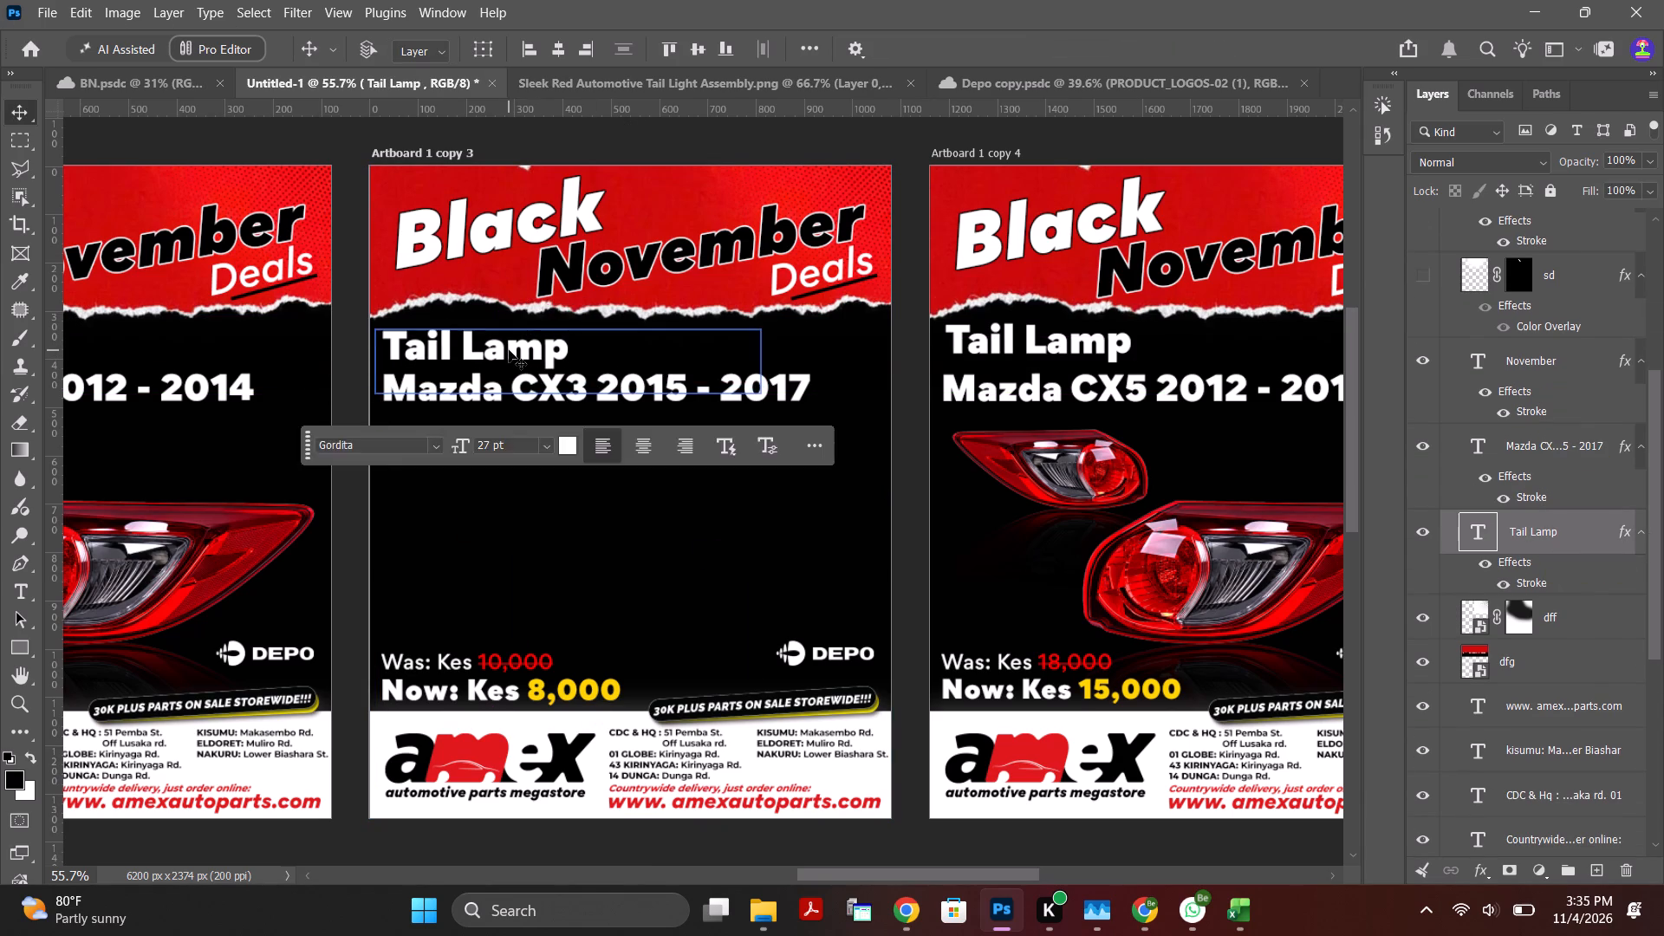
{"action": "double_click", "coordinate": [509, 350]}
{"action": "left_click", "coordinate": [741, 49]}
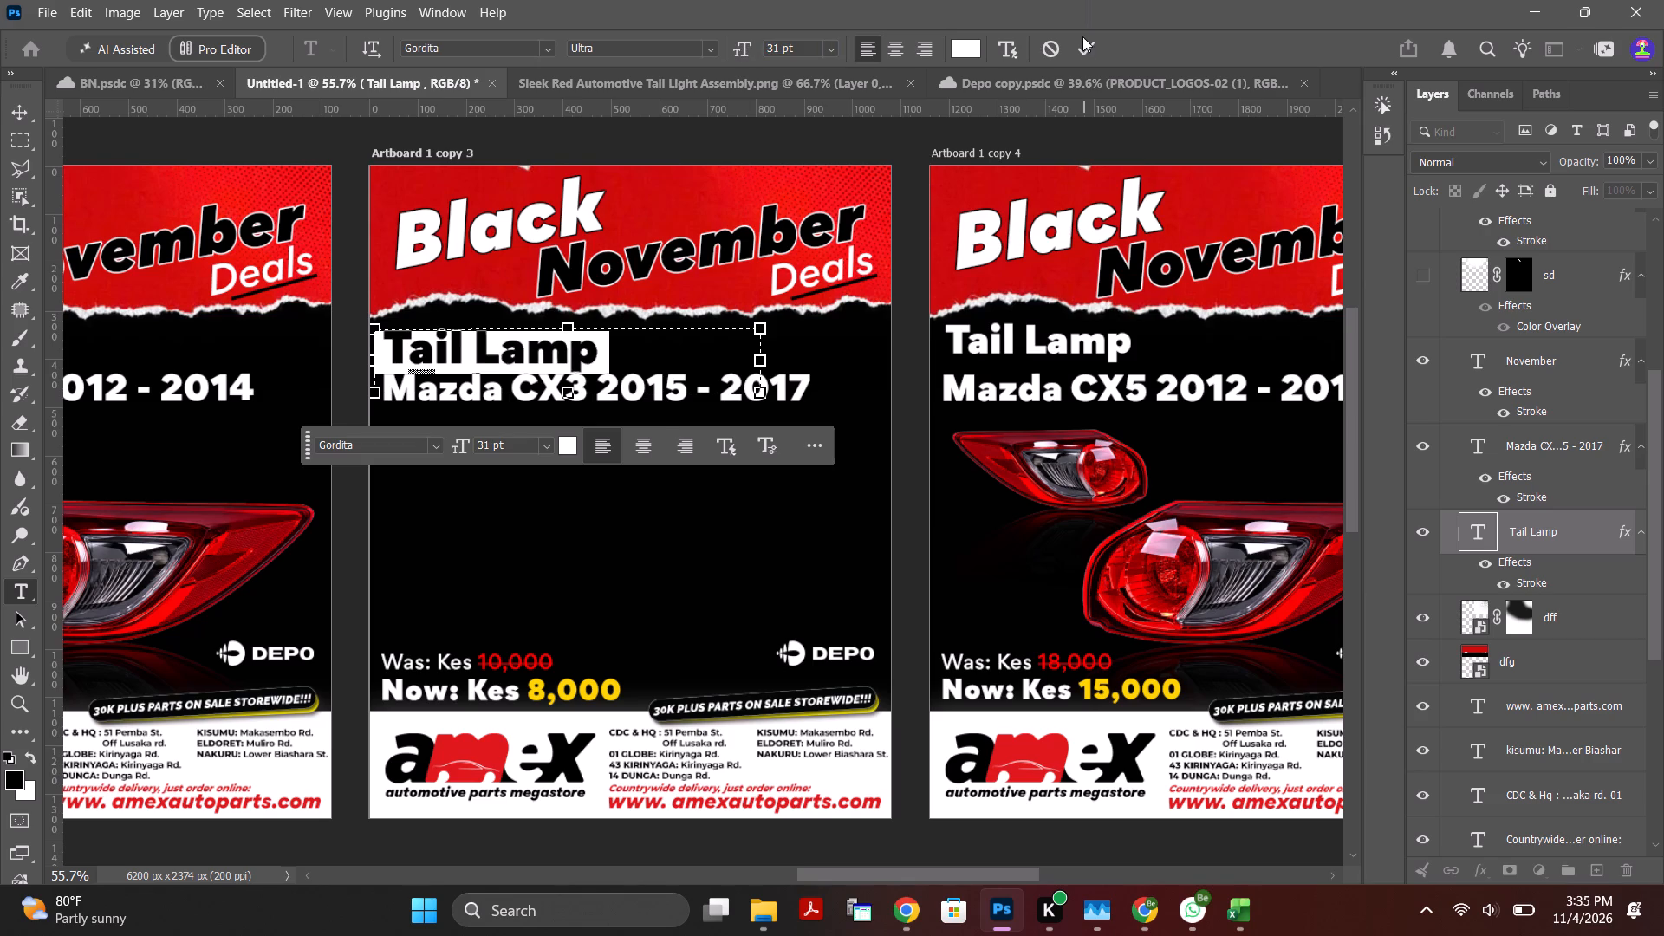
{"action": "left_click", "coordinate": [1091, 56]}
Nudge the "Tail Lamp" heading up slightly, away from the Mazda CX3 2015 - 2017 line.
{"action": "left_click", "coordinate": [547, 352]}
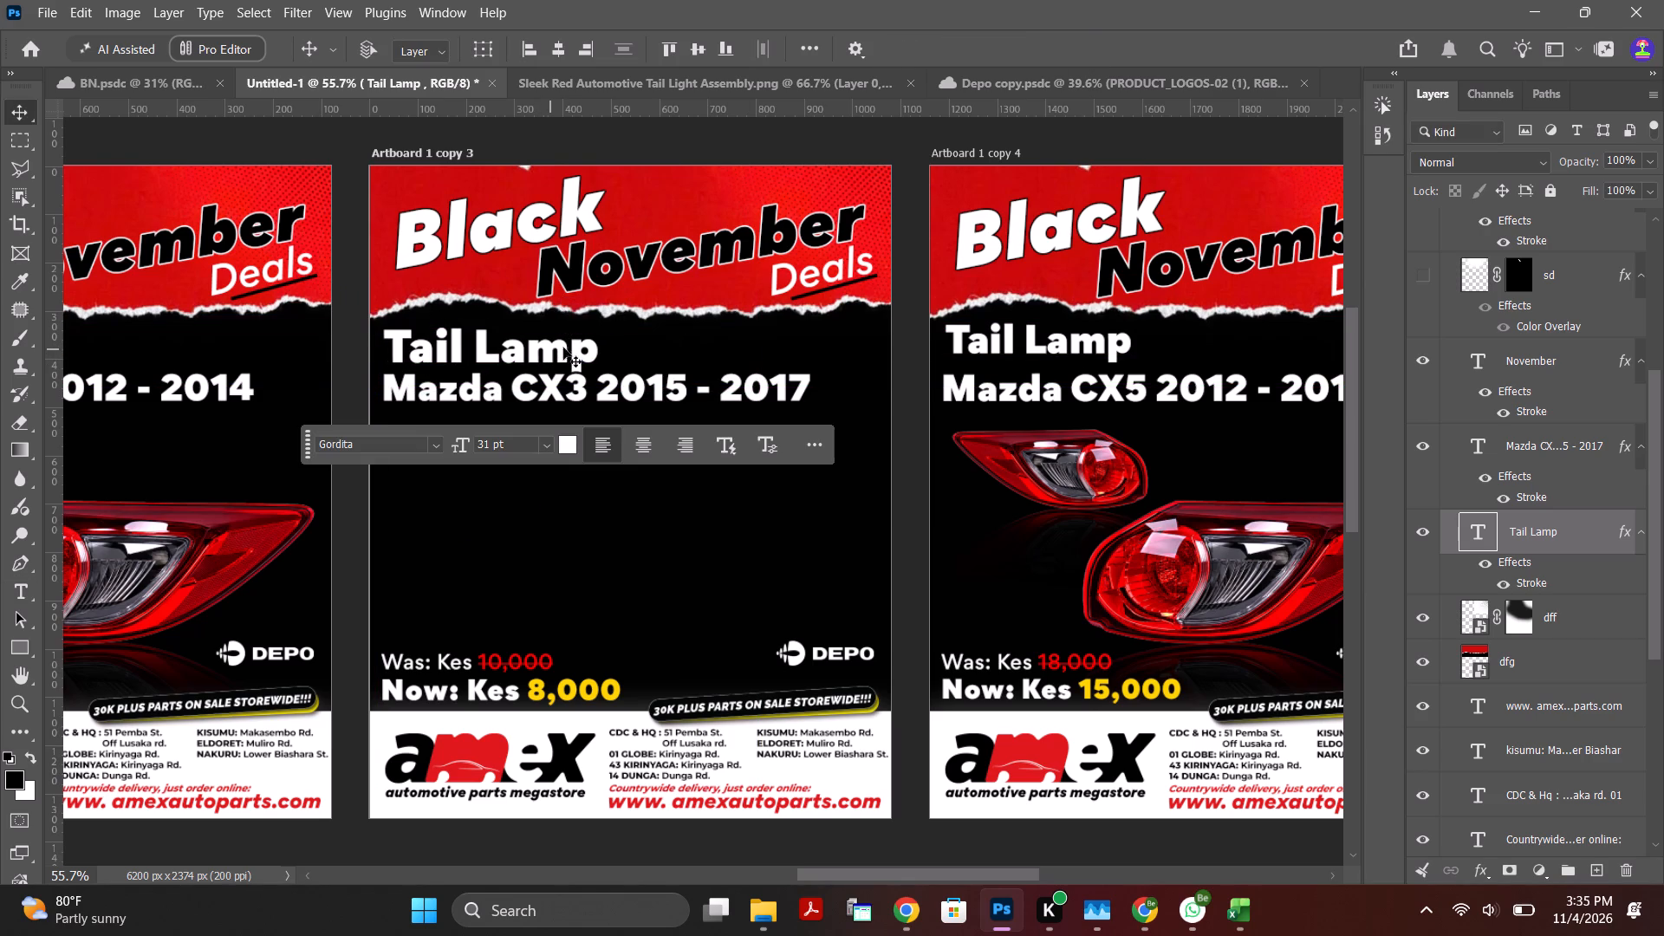
{"action": "key", "text": "Up"}
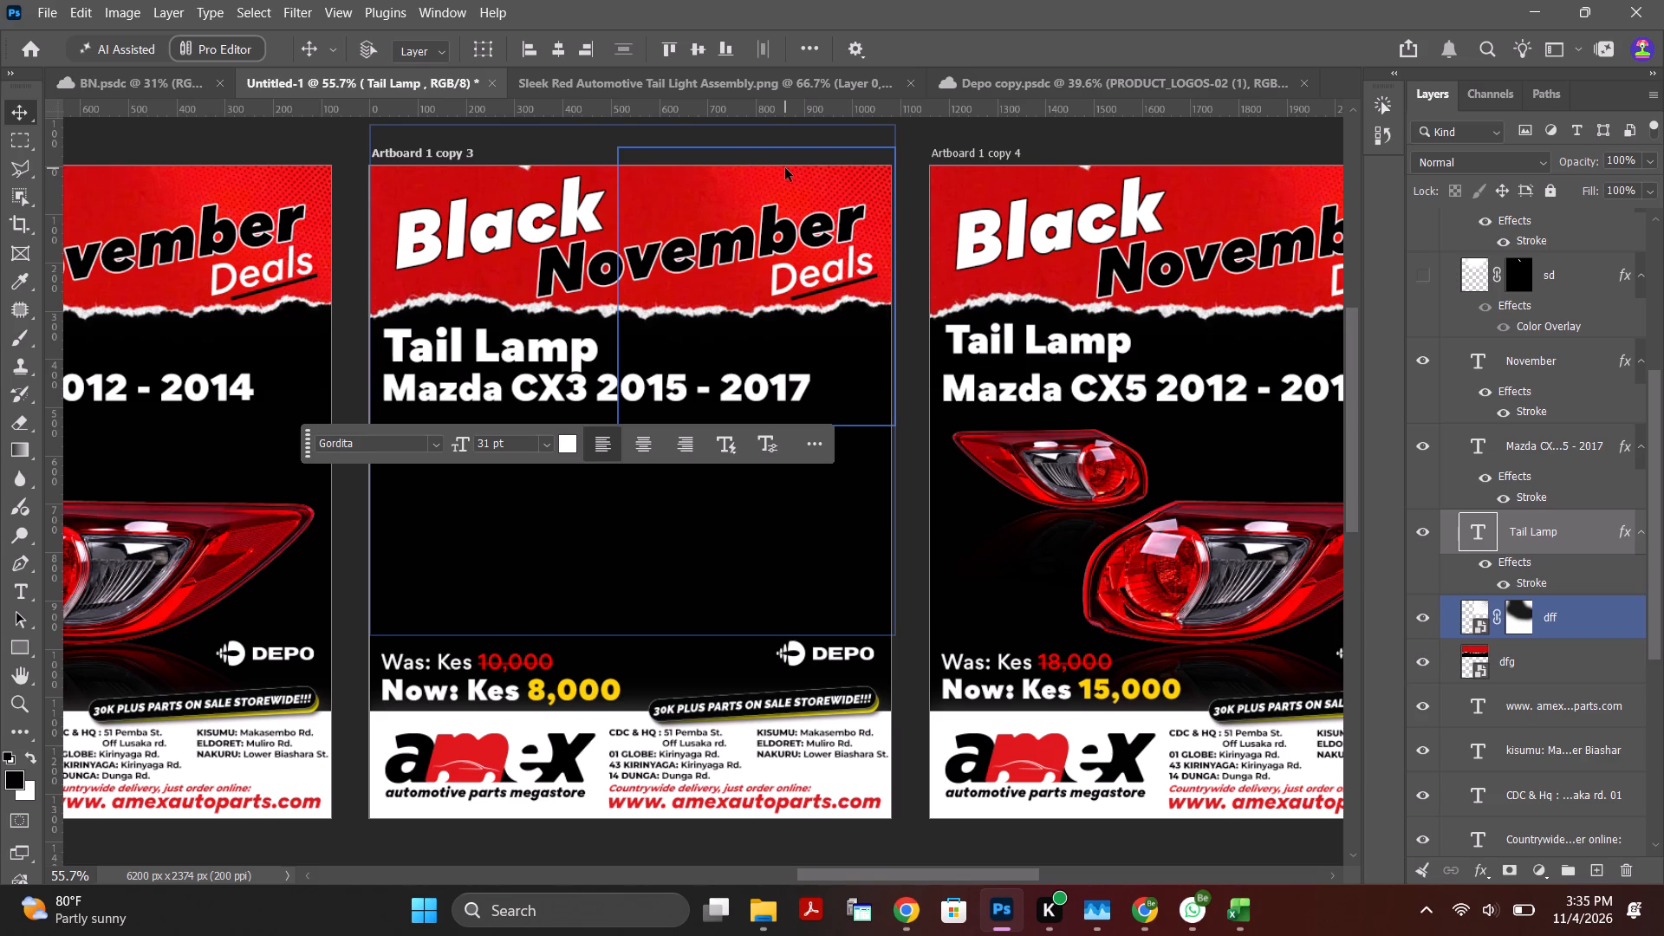
{"action": "key", "text": "Up"}
{"action": "key", "text": "Up"}
{"action": "key", "text": "Up"}
{"action": "key", "text": "Up"}
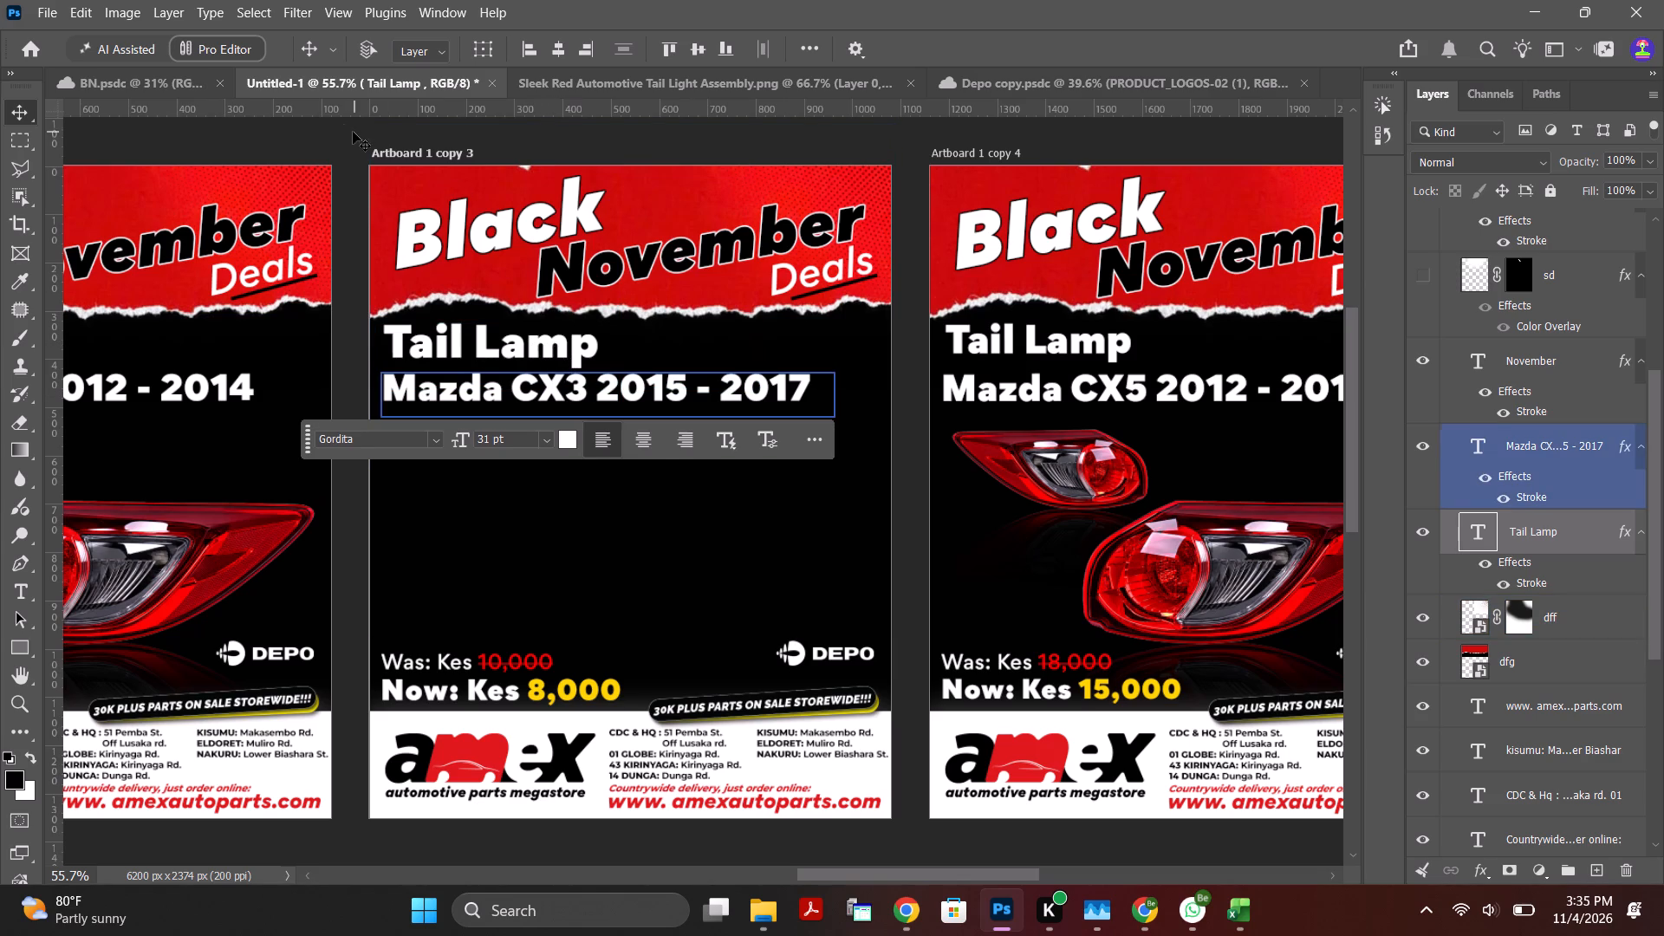
{"action": "left_click", "coordinate": [309, 133]}
Move the floating text options bar below the posters, clear of the artwork.
{"action": "left_click_drag", "start_coordinate": [308, 435], "coordinate": [480, 846]}
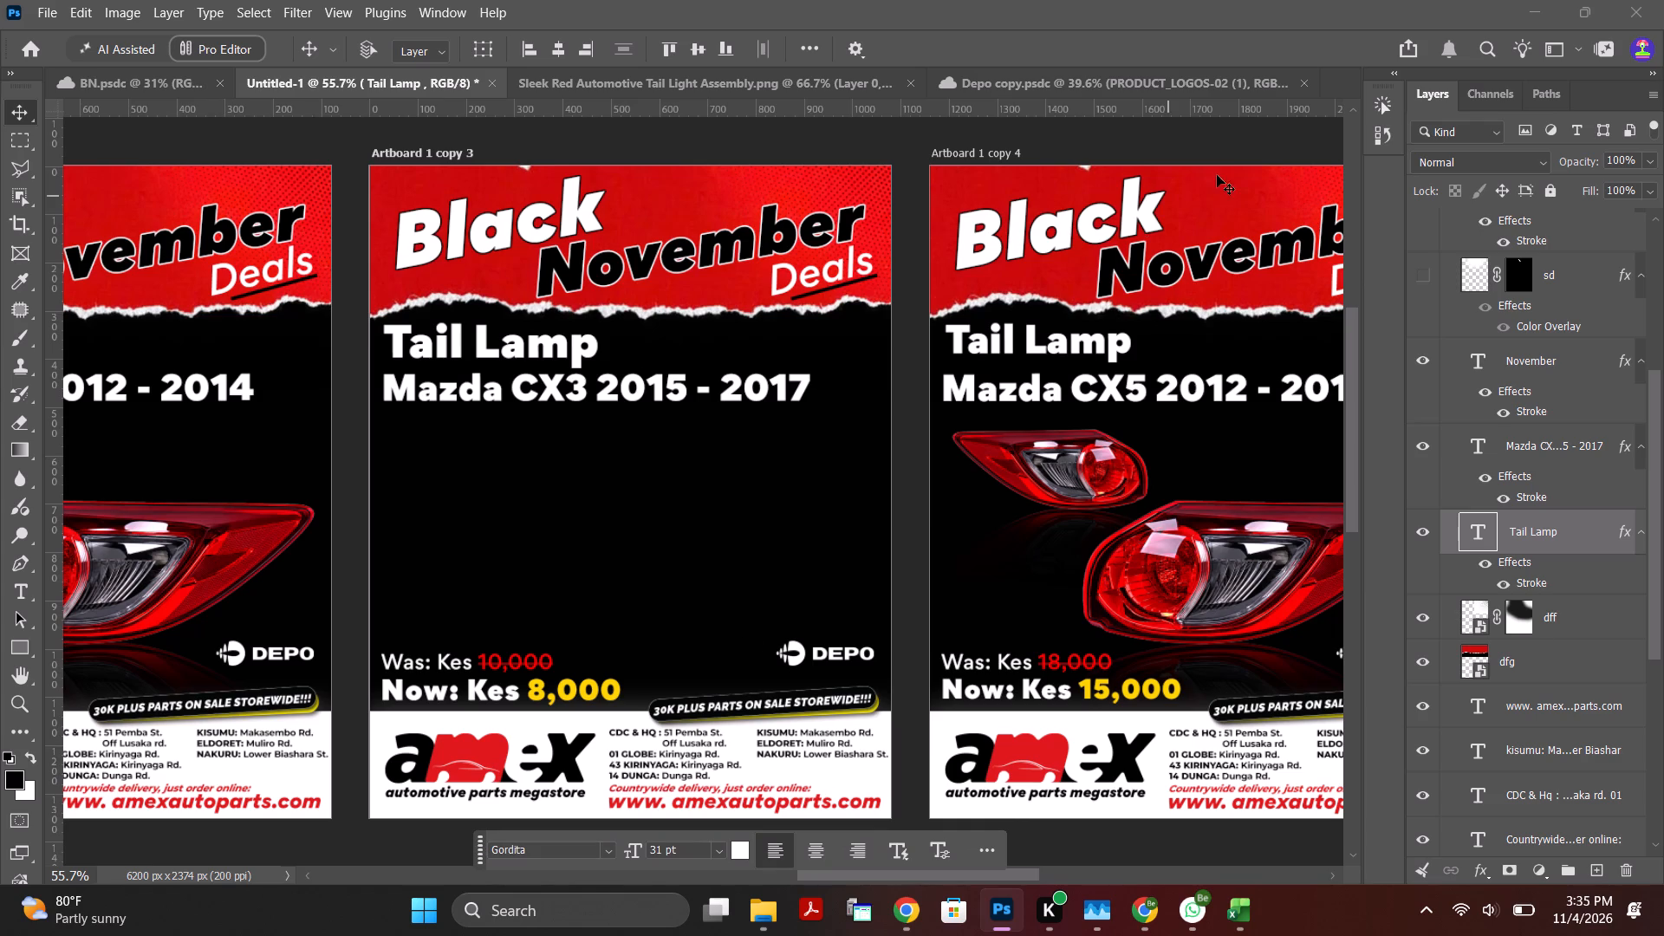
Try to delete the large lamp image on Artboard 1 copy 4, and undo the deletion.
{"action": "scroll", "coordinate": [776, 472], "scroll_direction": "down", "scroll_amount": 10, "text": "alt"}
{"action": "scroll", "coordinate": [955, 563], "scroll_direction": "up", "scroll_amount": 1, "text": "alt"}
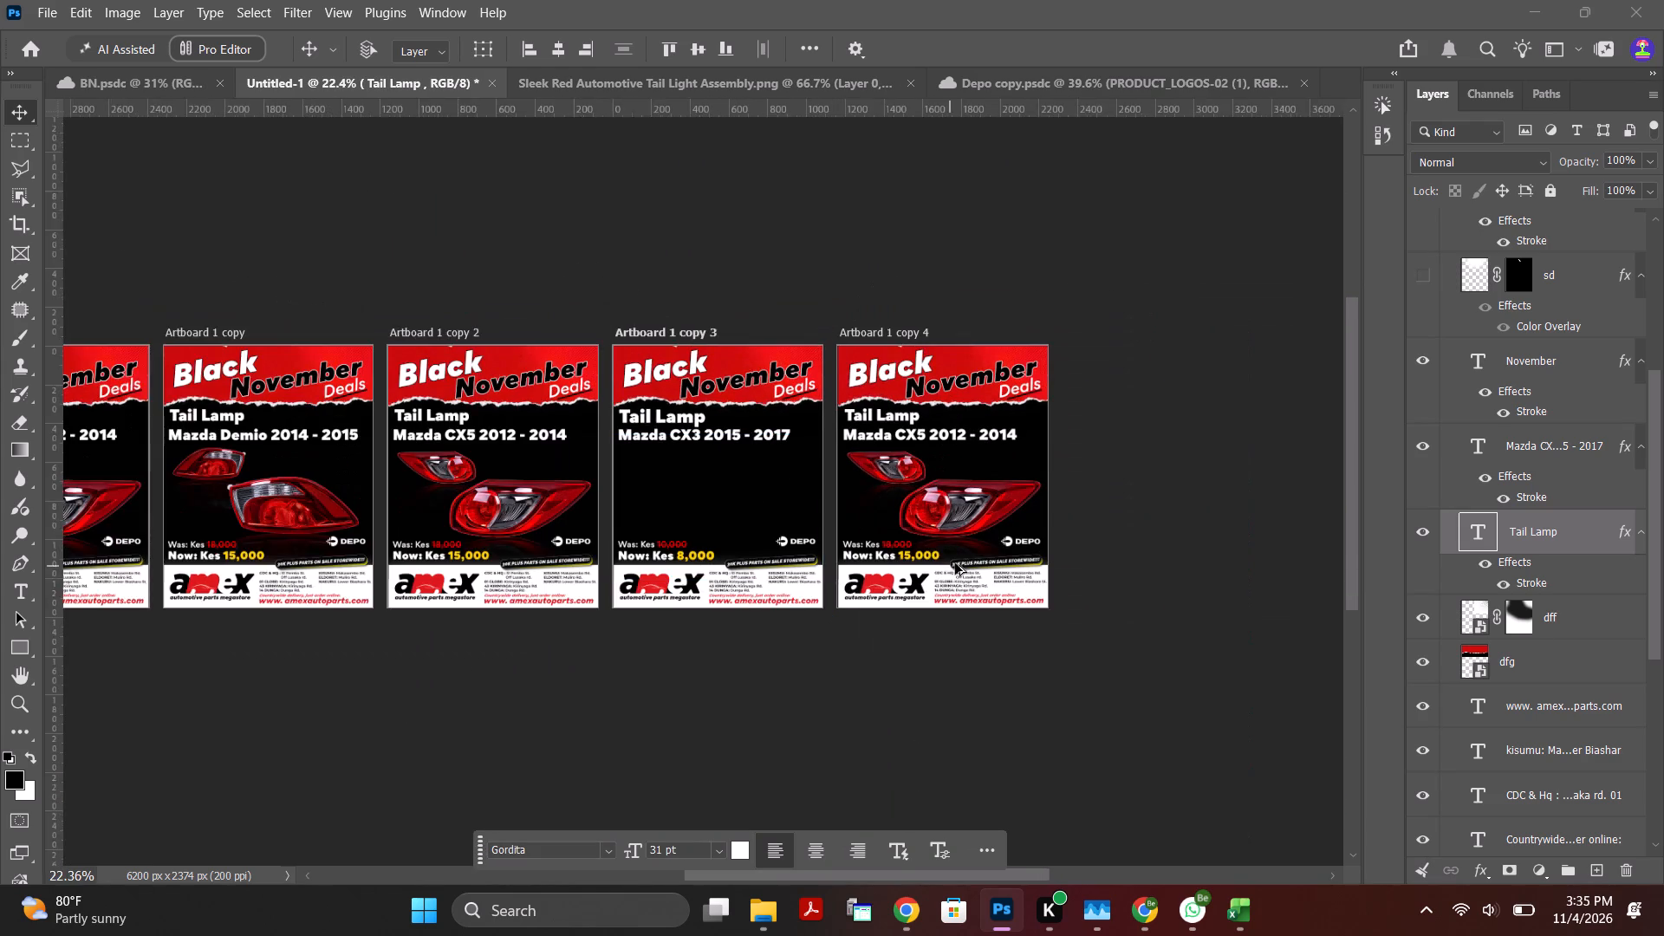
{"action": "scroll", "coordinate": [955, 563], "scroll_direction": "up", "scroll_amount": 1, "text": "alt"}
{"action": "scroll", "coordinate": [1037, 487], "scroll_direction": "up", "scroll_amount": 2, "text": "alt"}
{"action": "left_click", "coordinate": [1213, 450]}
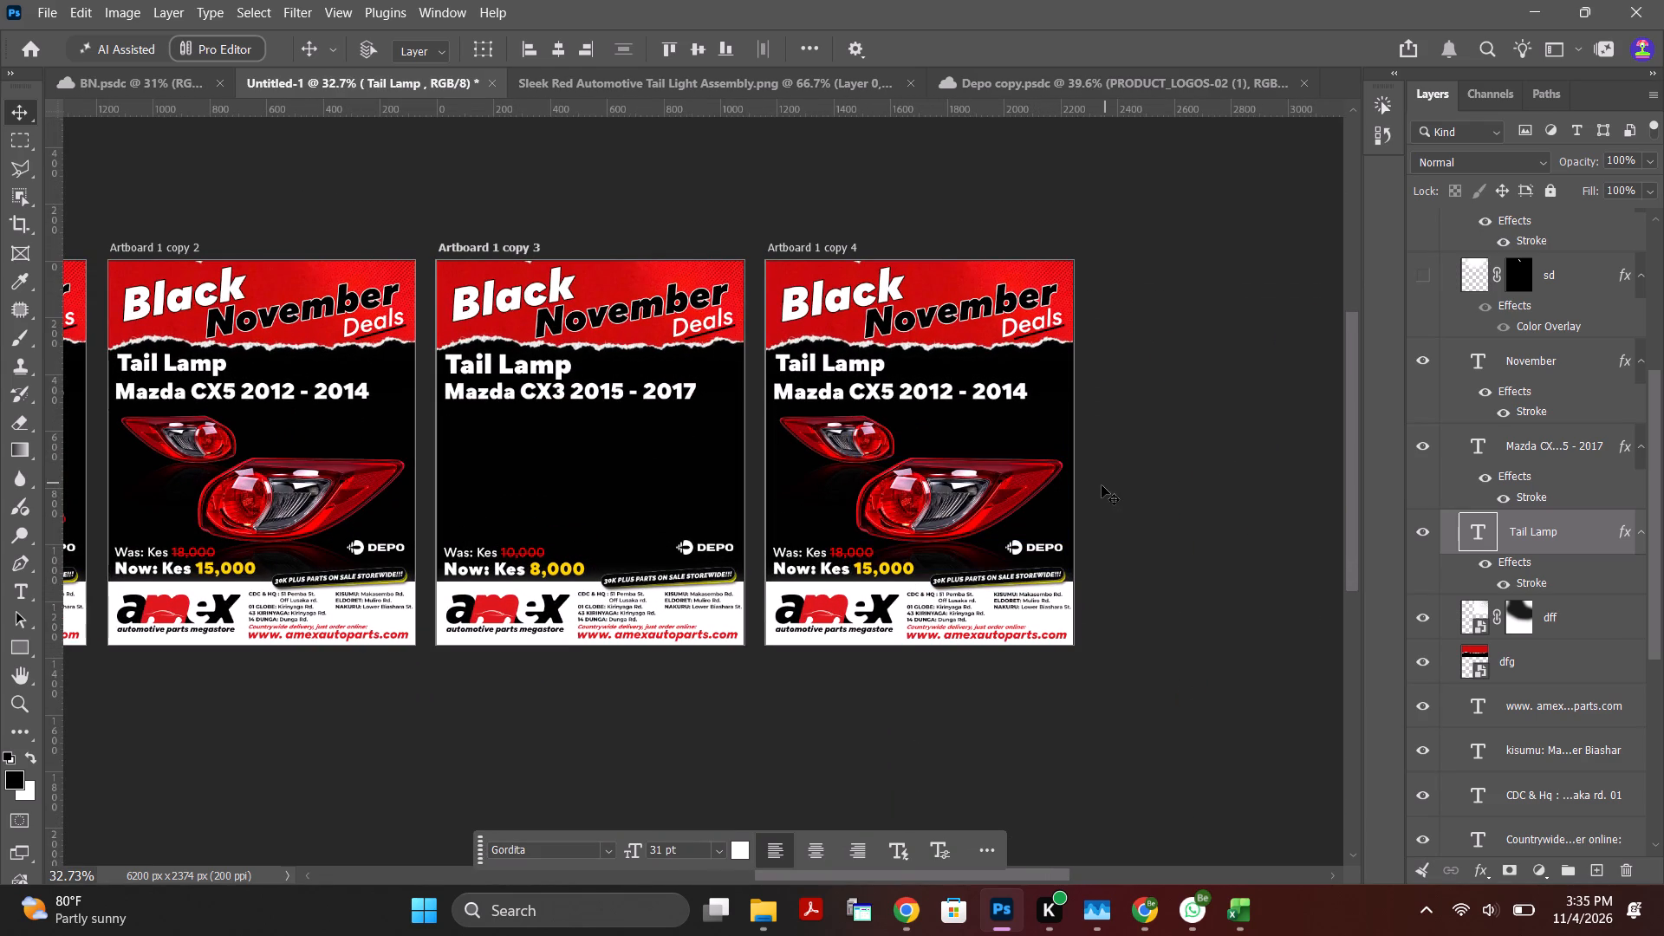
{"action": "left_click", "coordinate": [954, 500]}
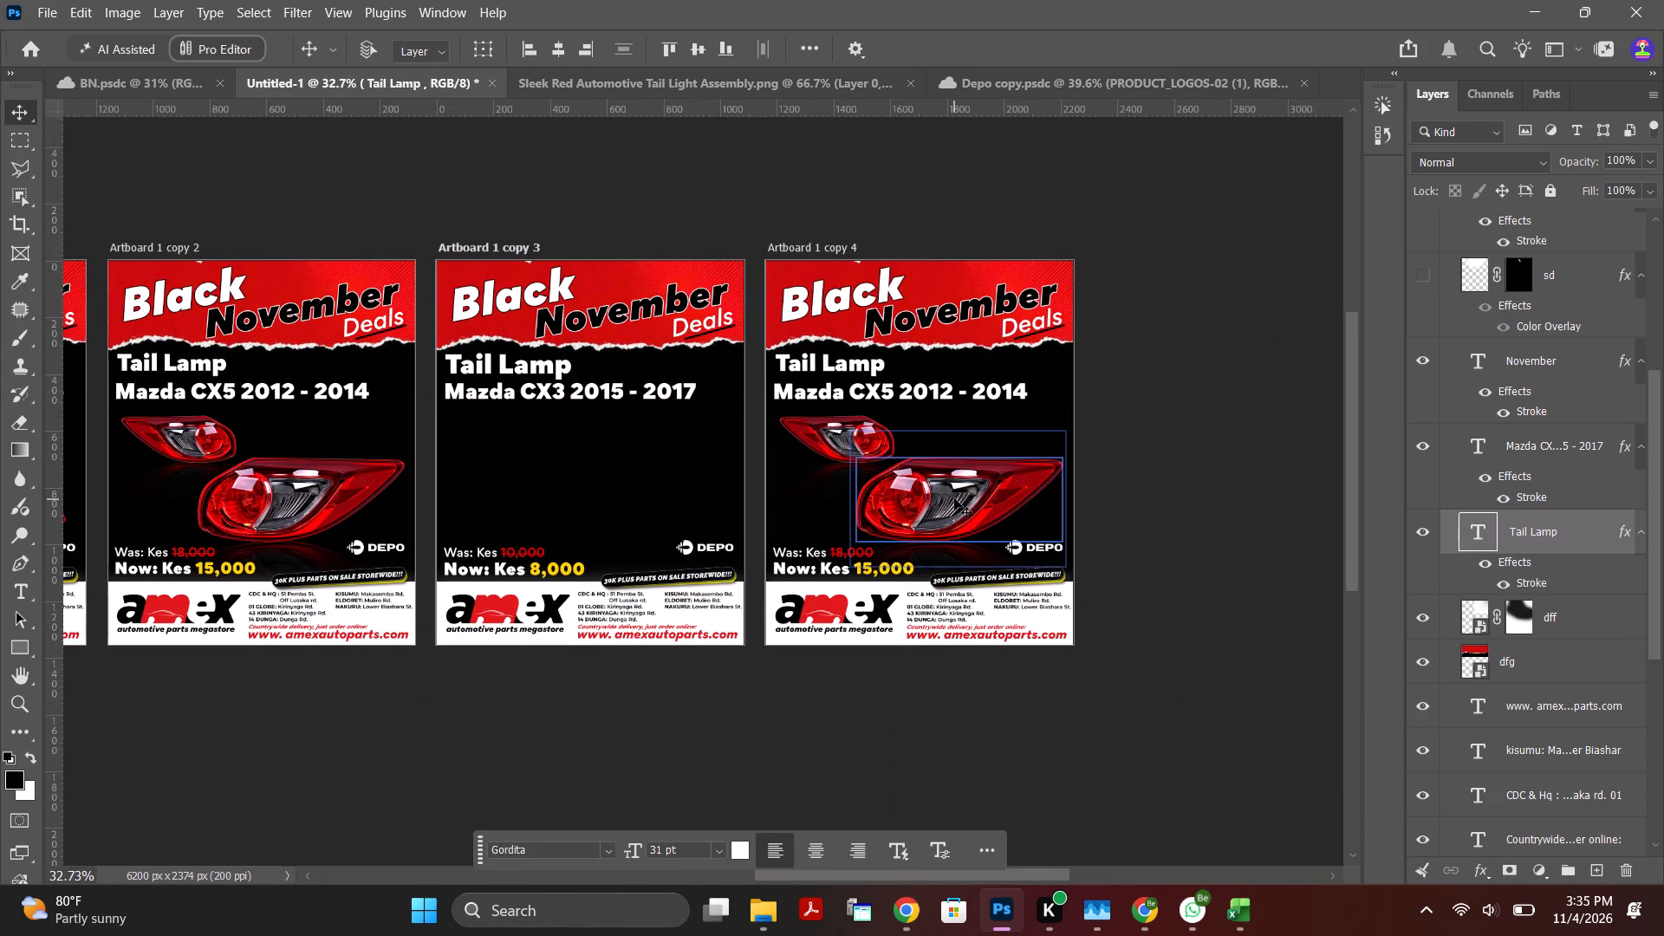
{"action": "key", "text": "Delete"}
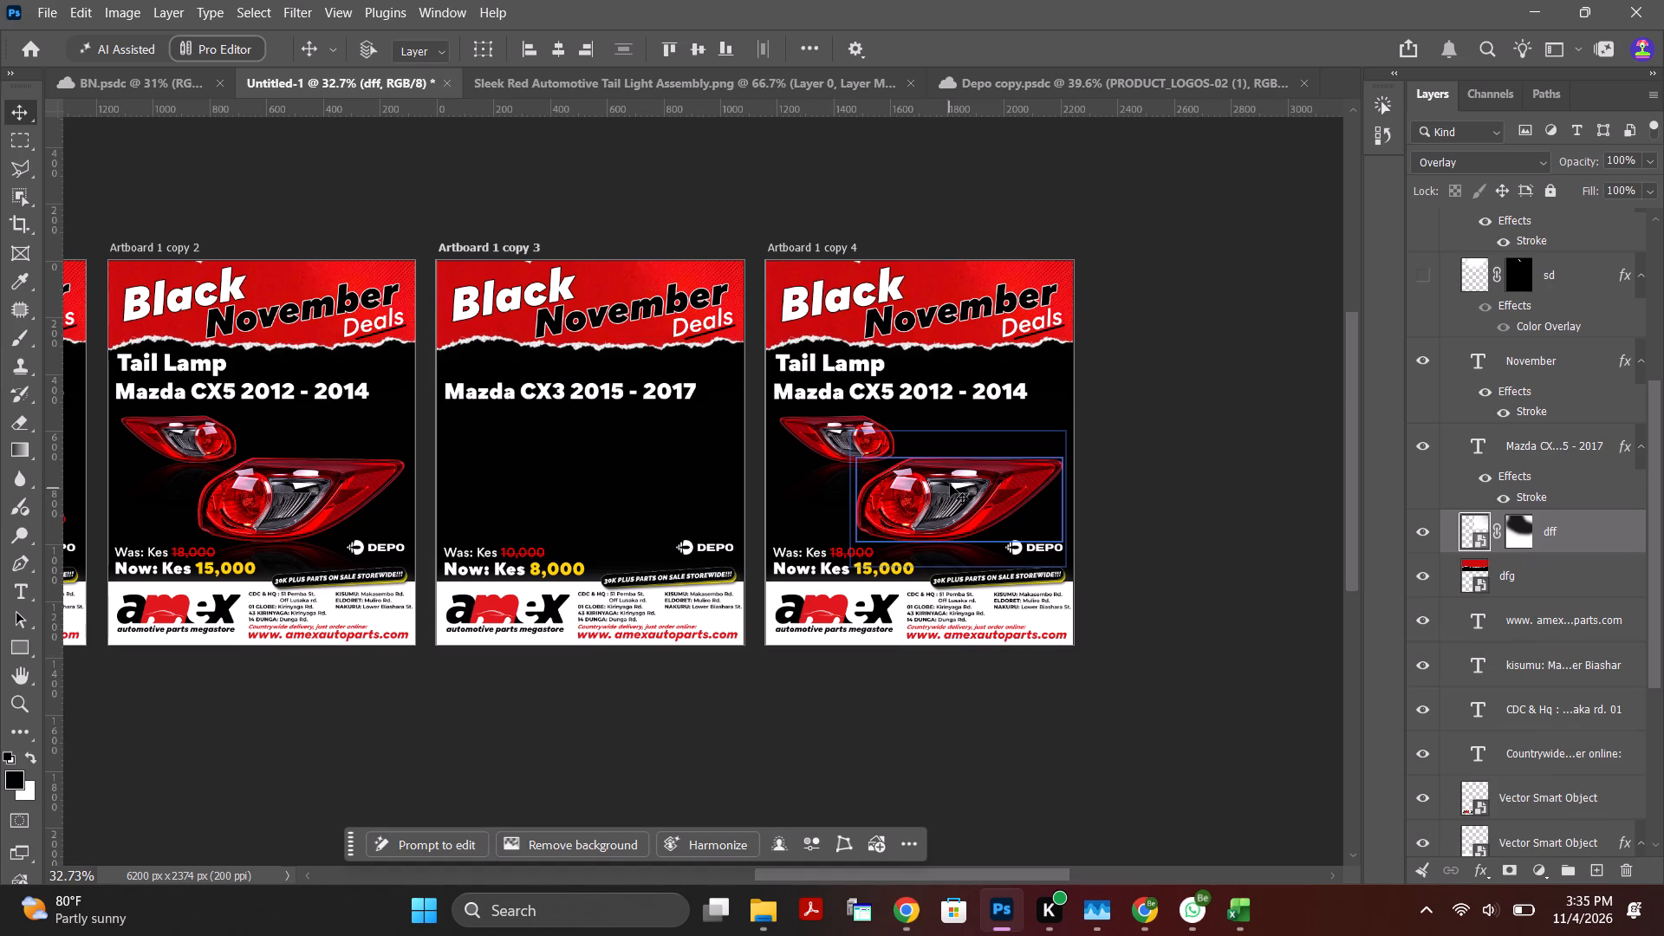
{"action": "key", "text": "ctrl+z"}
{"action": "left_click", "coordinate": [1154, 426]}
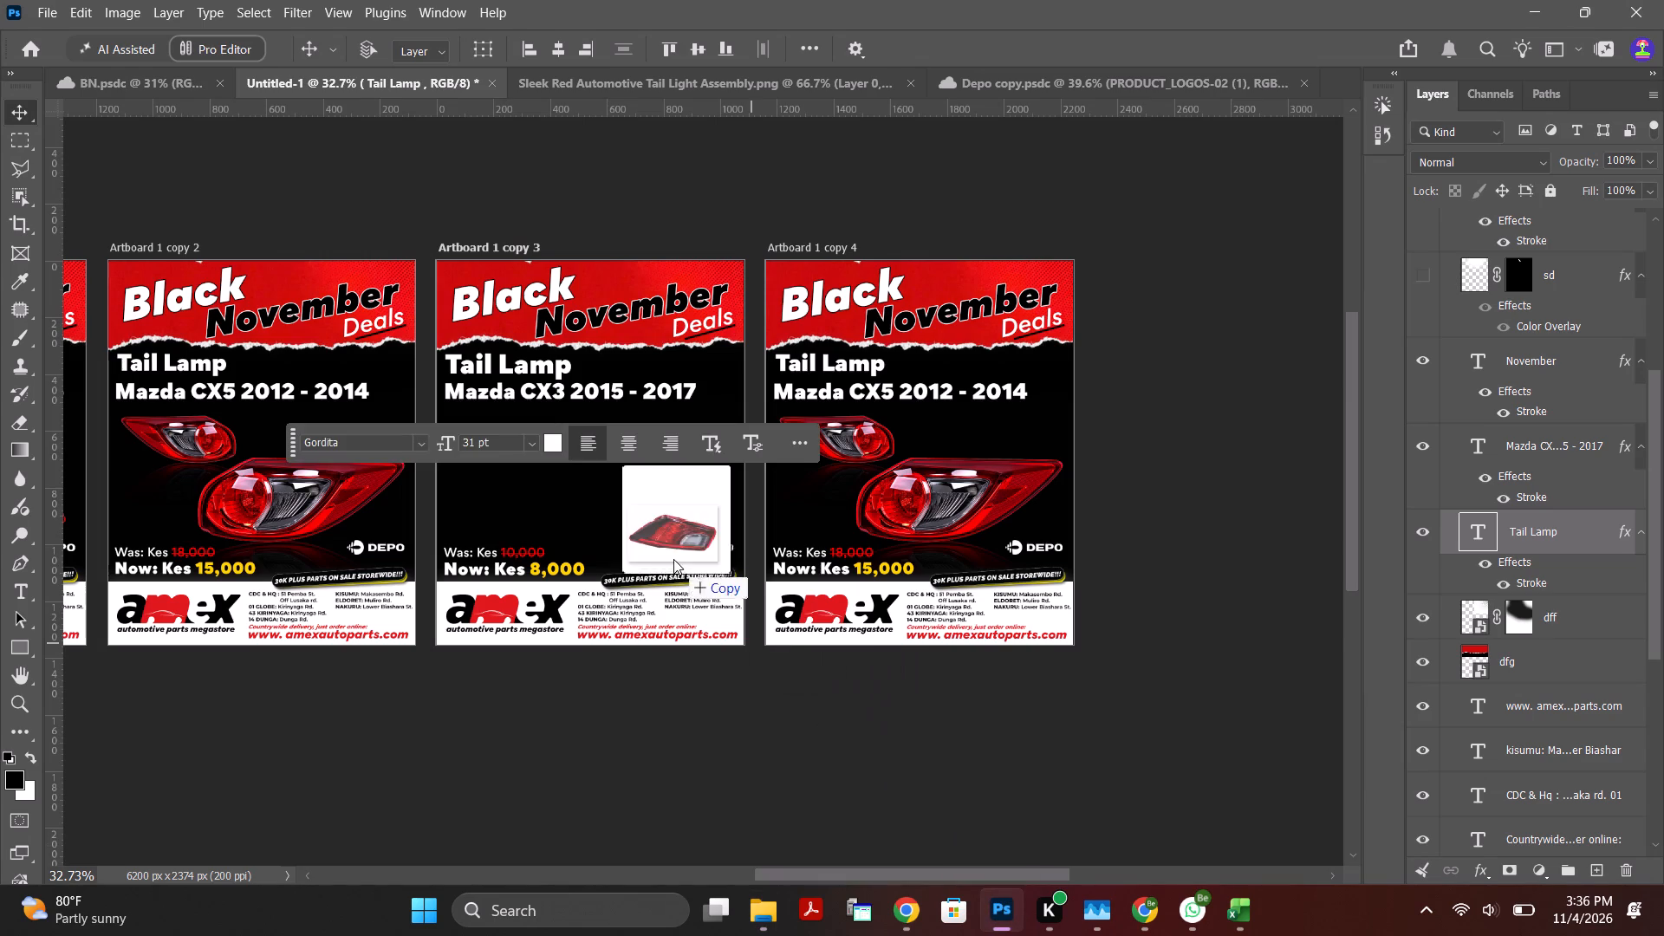
{"action": "left_click_drag", "start_coordinate": [673, 559], "coordinate": [642, 504]}
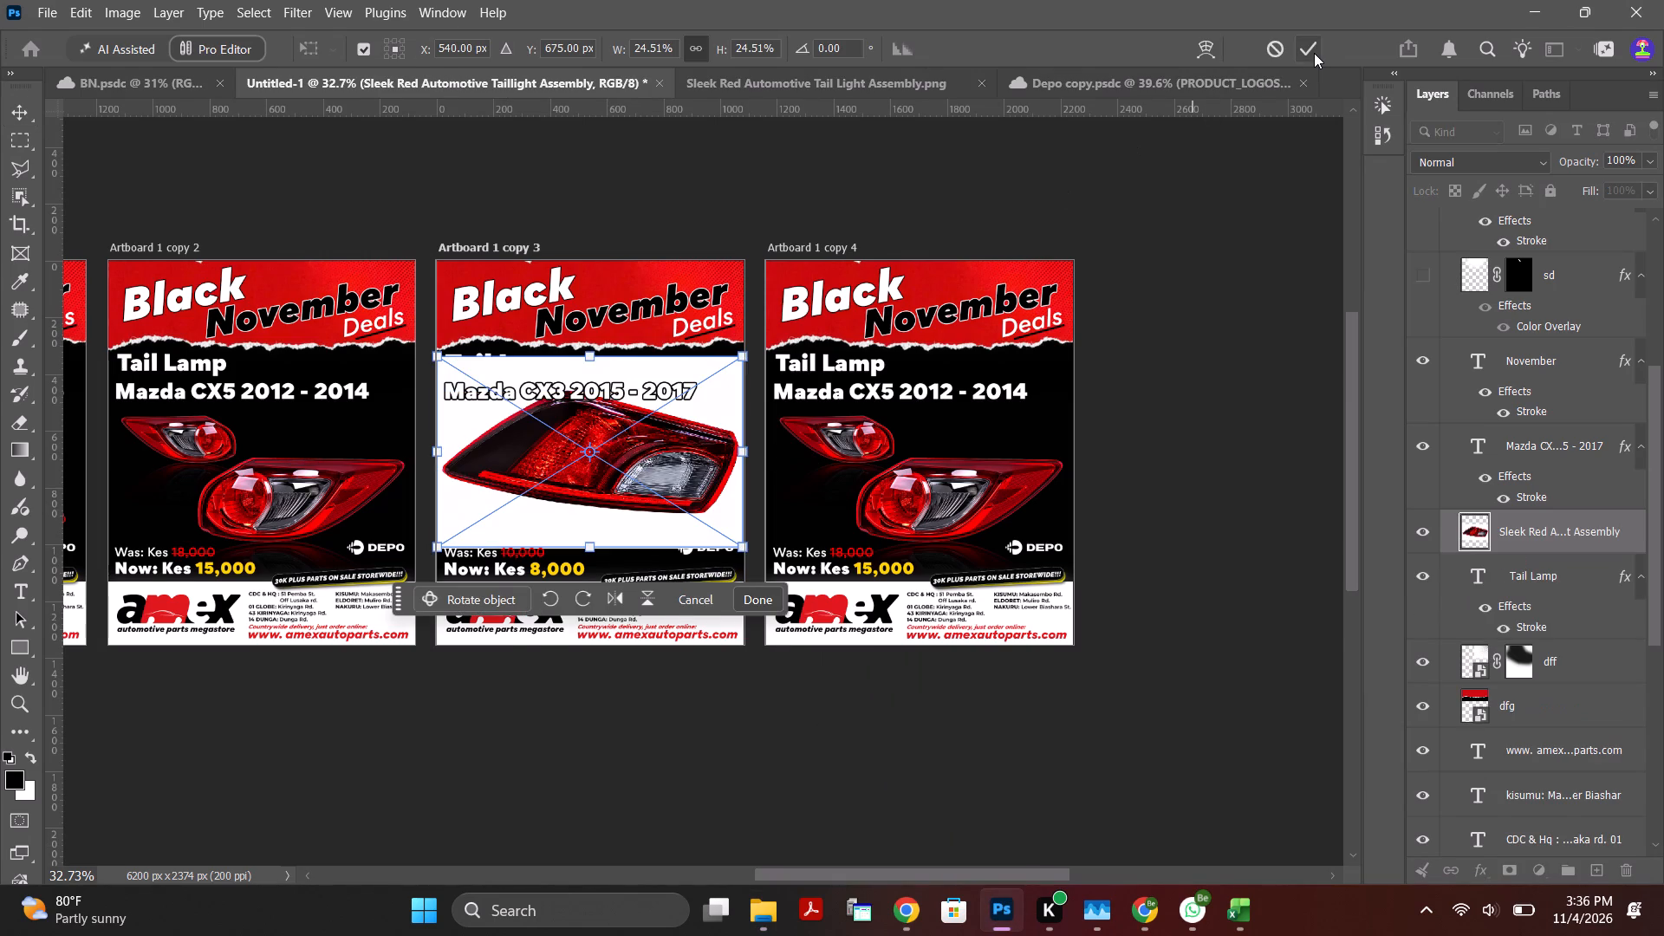
{"action": "left_click", "coordinate": [1314, 53]}
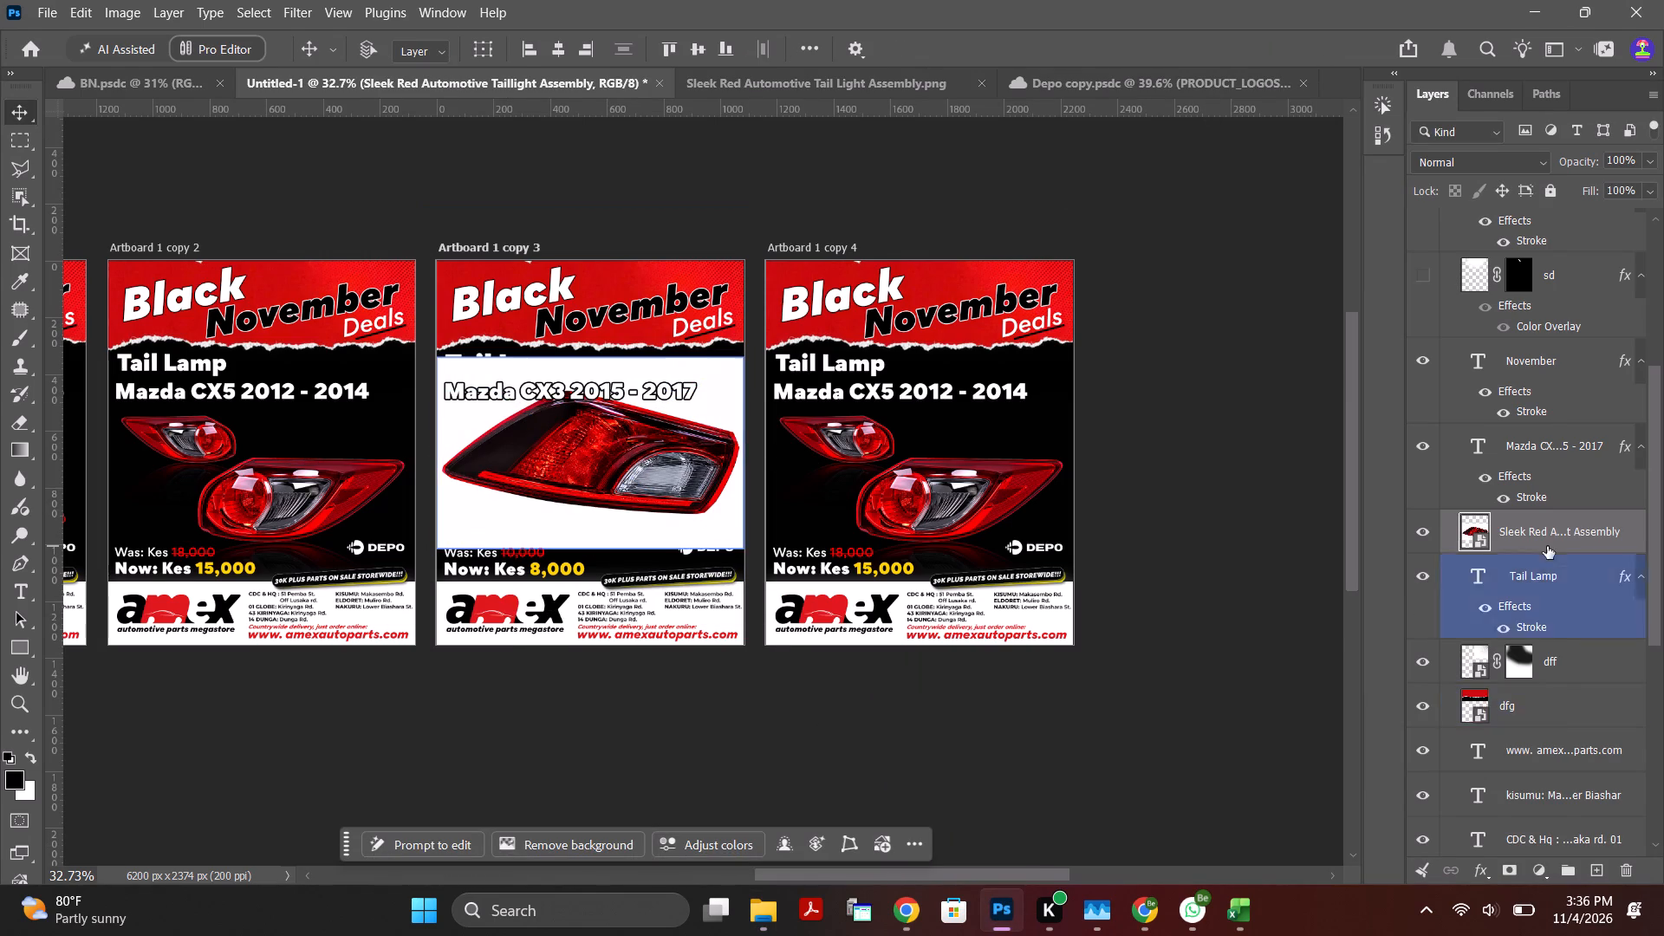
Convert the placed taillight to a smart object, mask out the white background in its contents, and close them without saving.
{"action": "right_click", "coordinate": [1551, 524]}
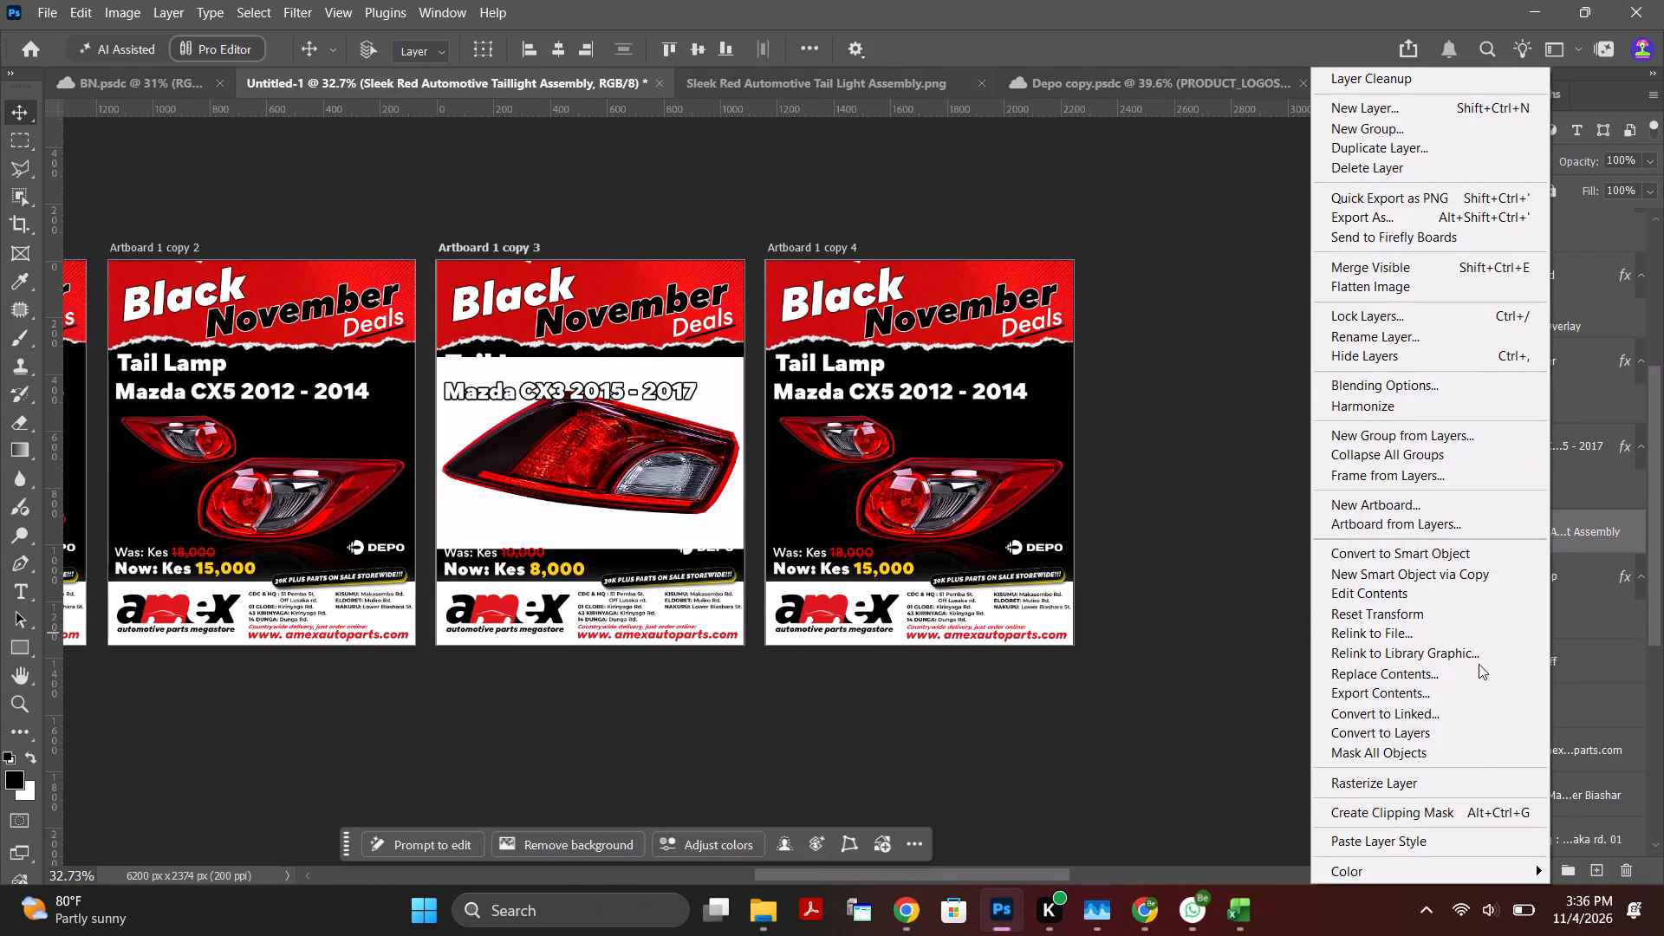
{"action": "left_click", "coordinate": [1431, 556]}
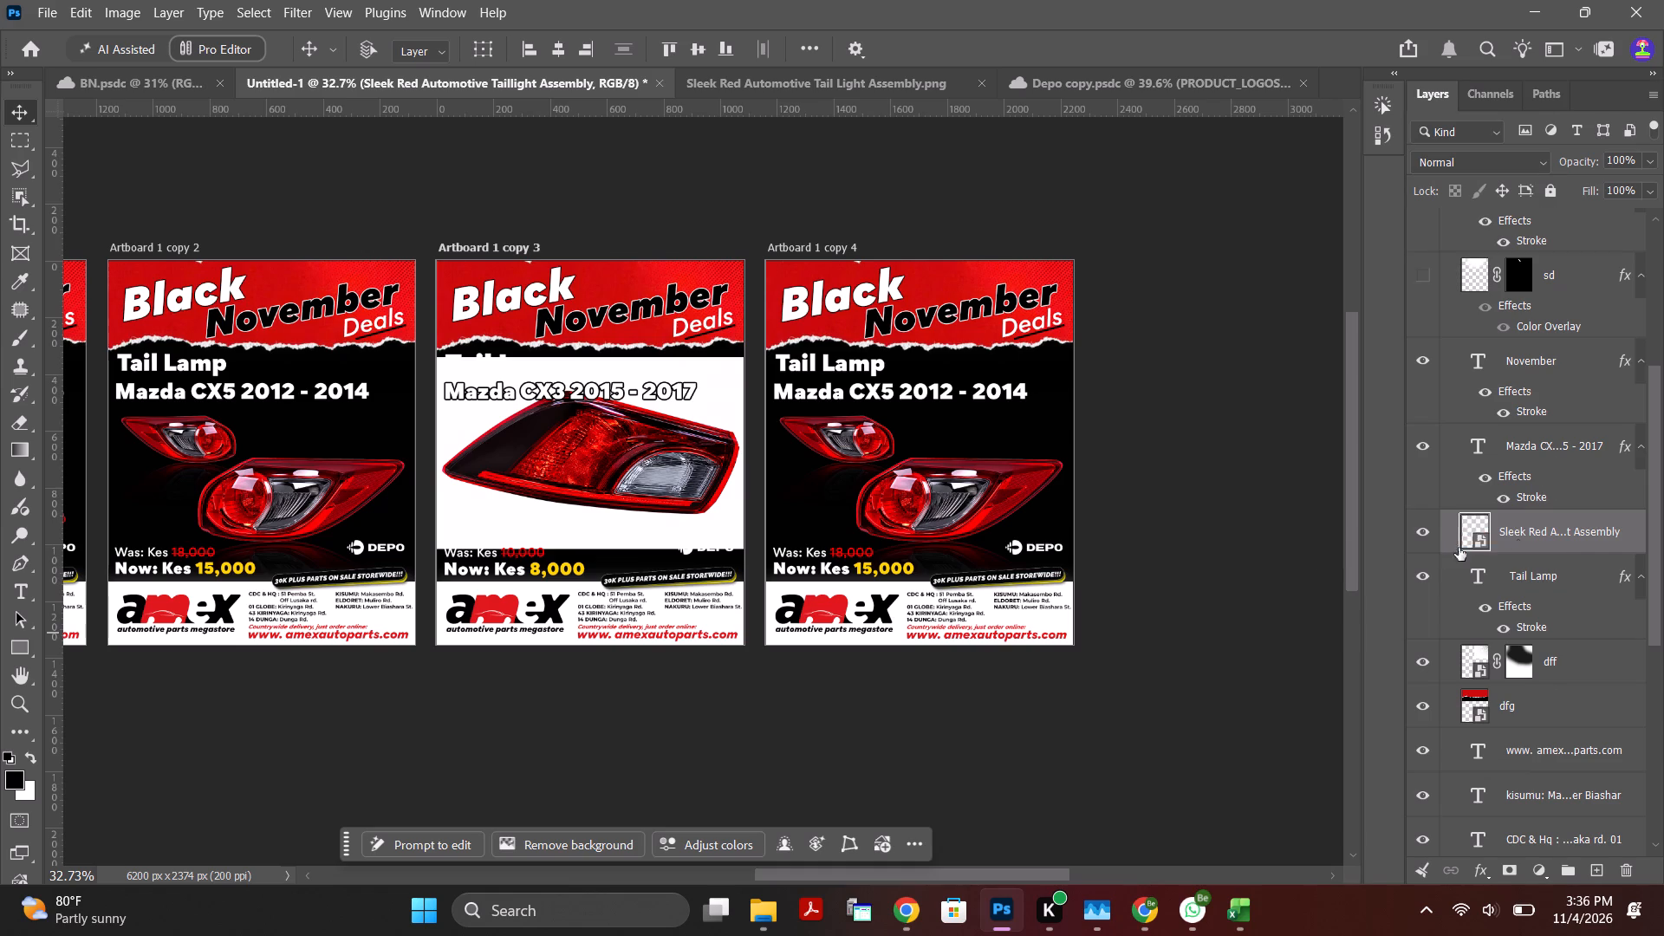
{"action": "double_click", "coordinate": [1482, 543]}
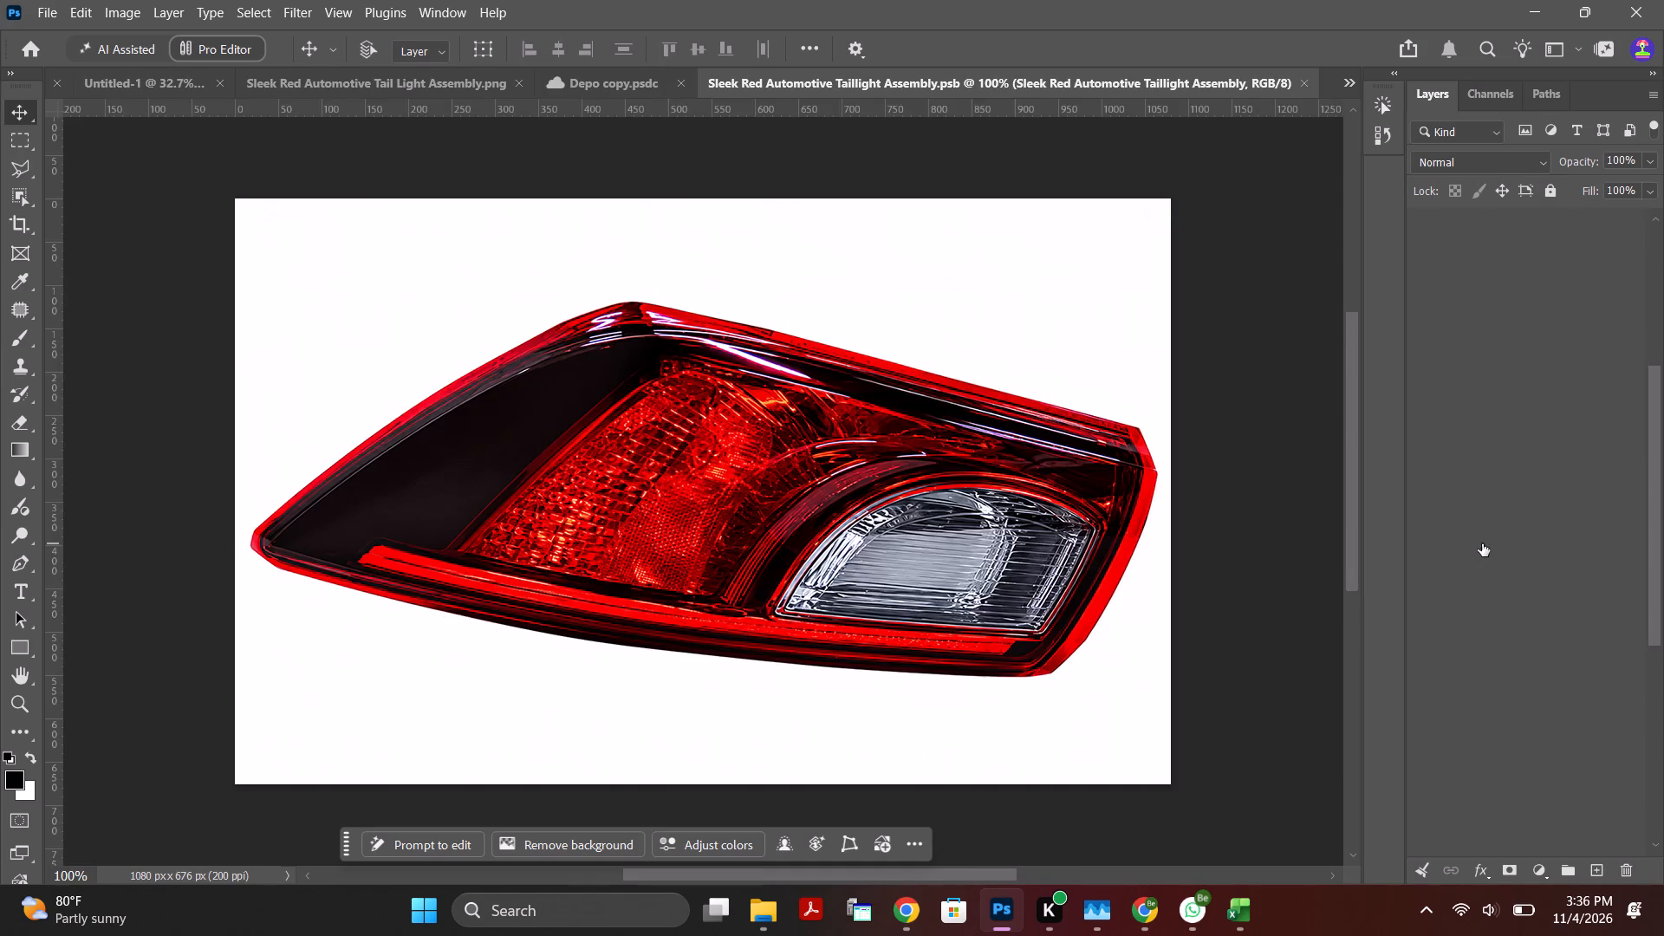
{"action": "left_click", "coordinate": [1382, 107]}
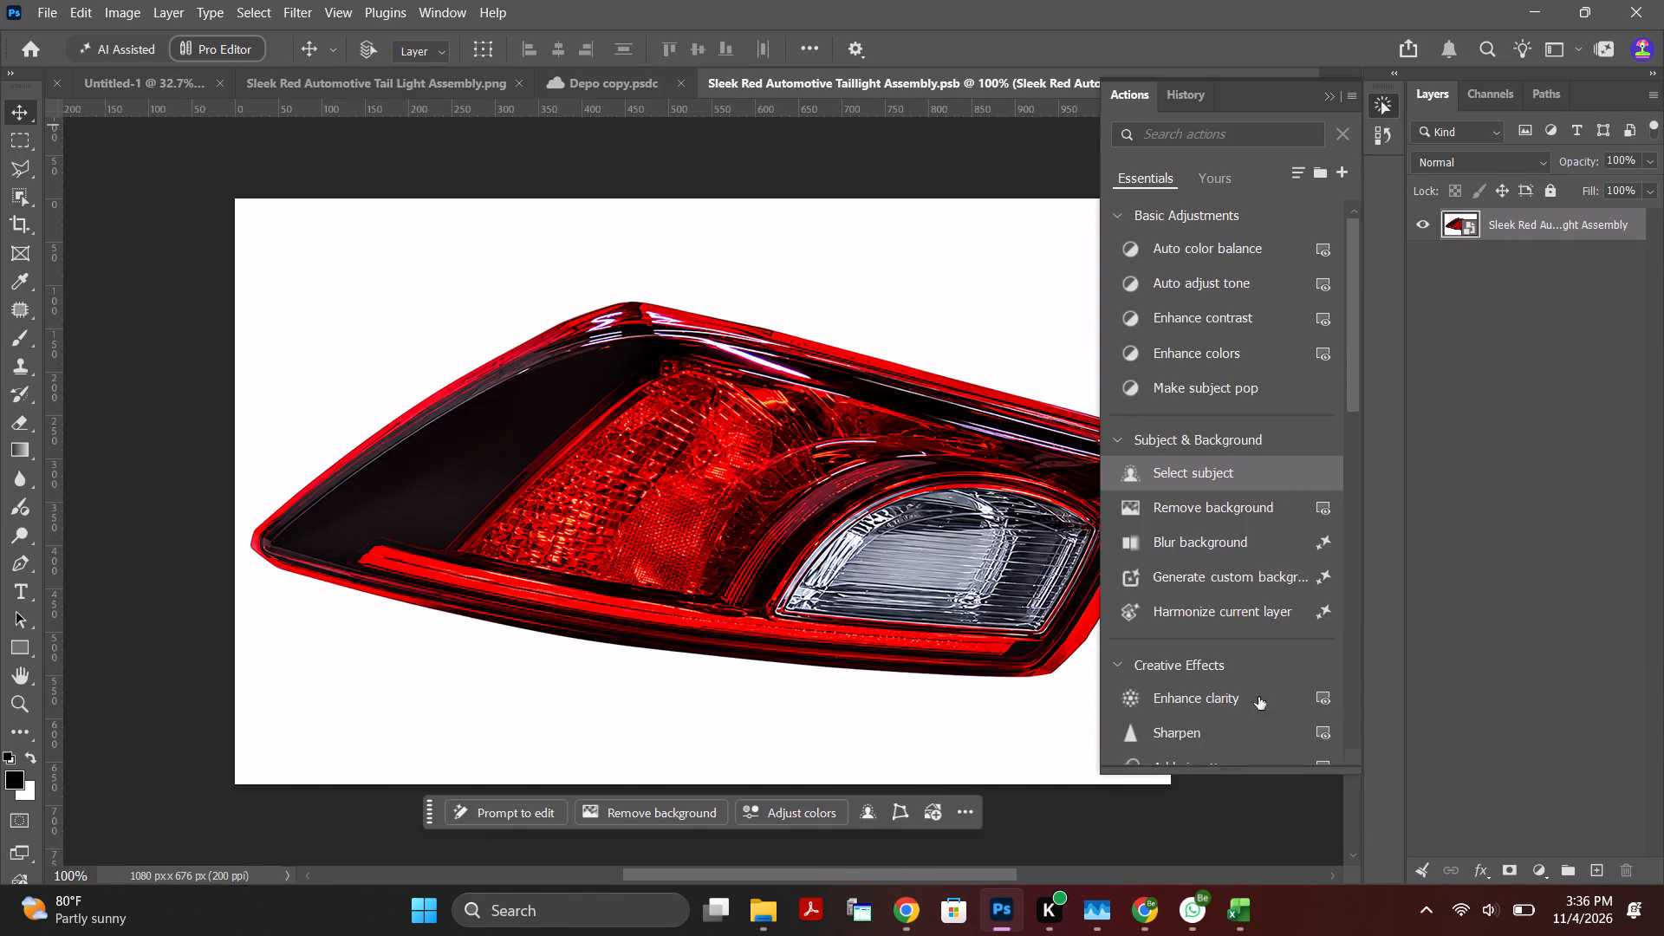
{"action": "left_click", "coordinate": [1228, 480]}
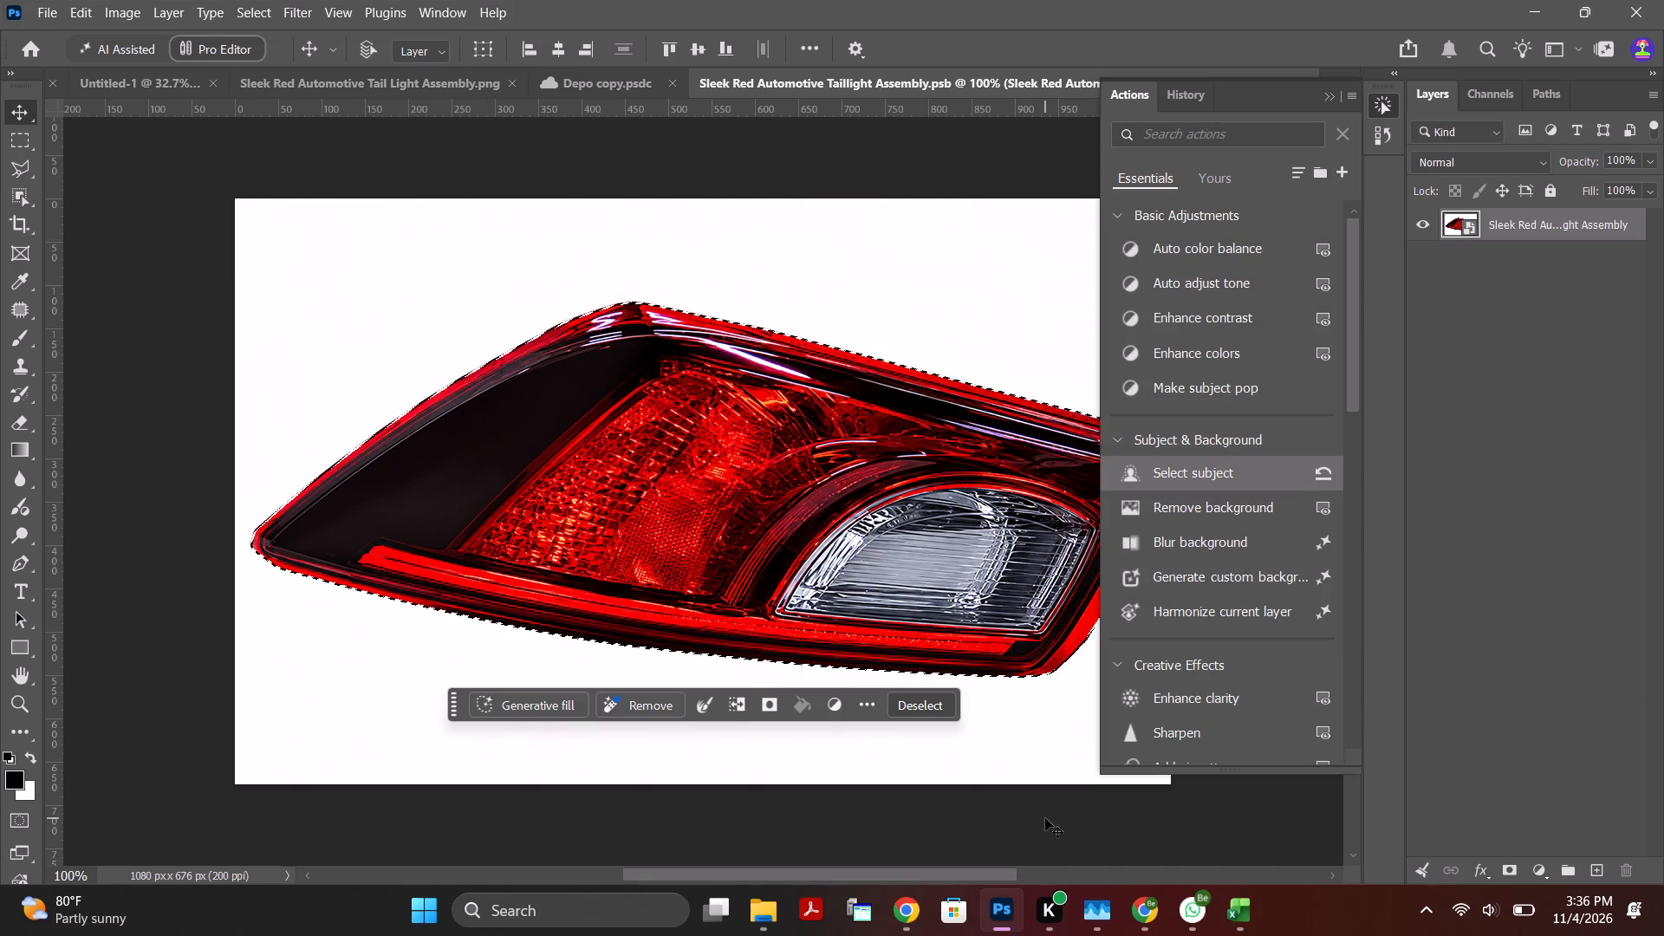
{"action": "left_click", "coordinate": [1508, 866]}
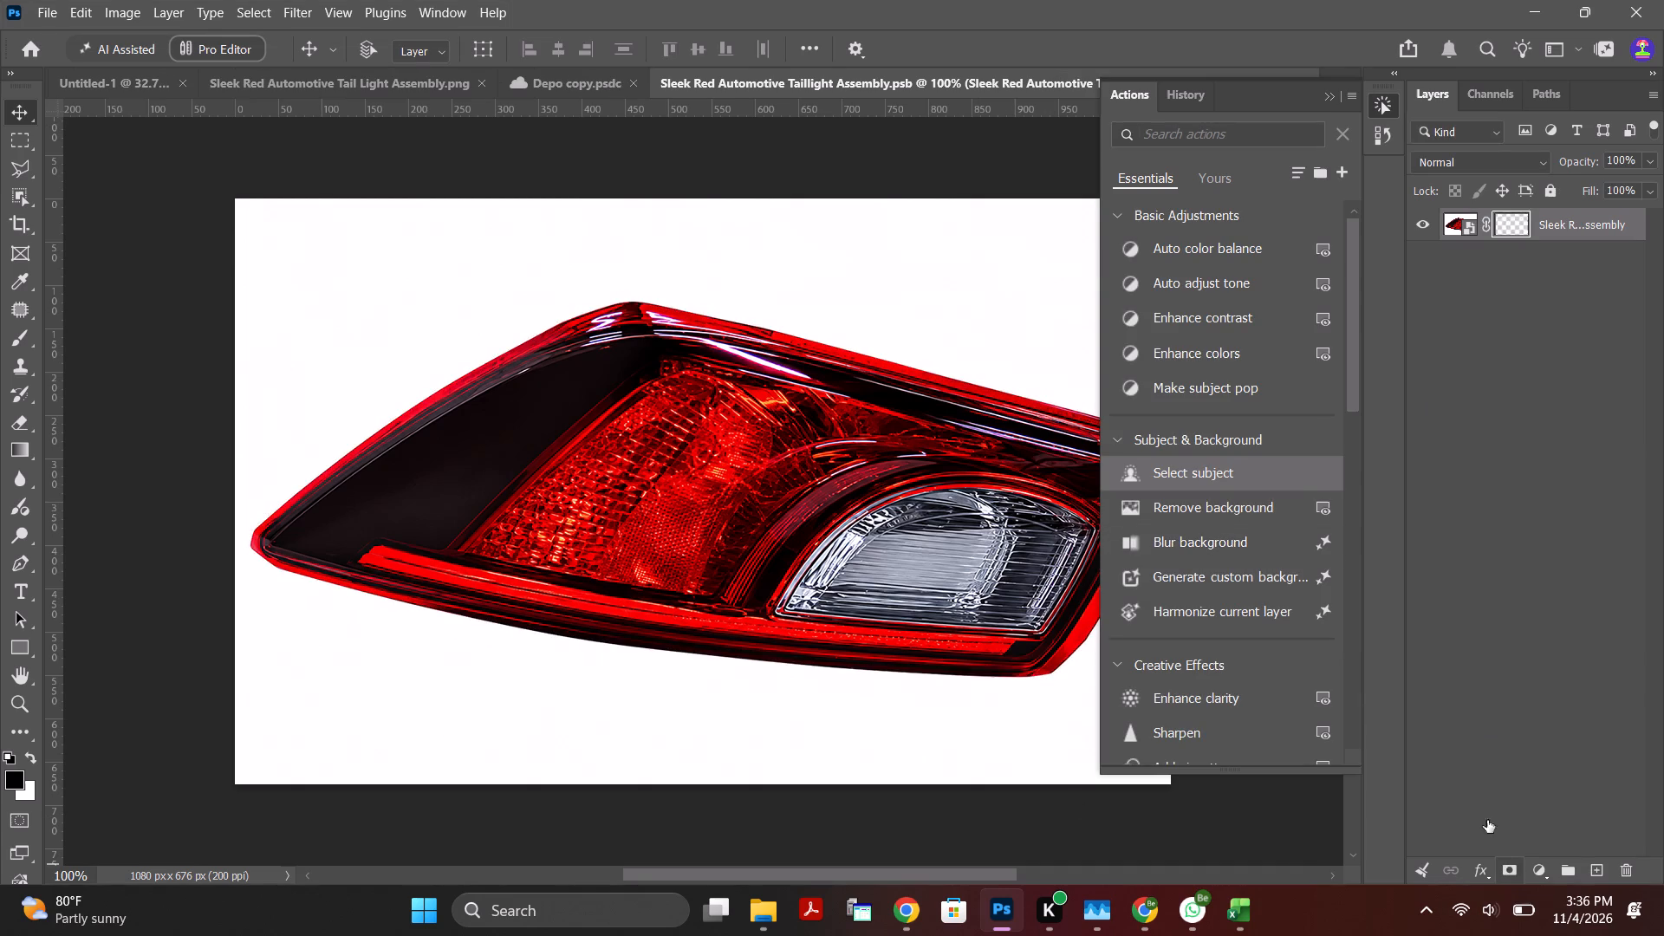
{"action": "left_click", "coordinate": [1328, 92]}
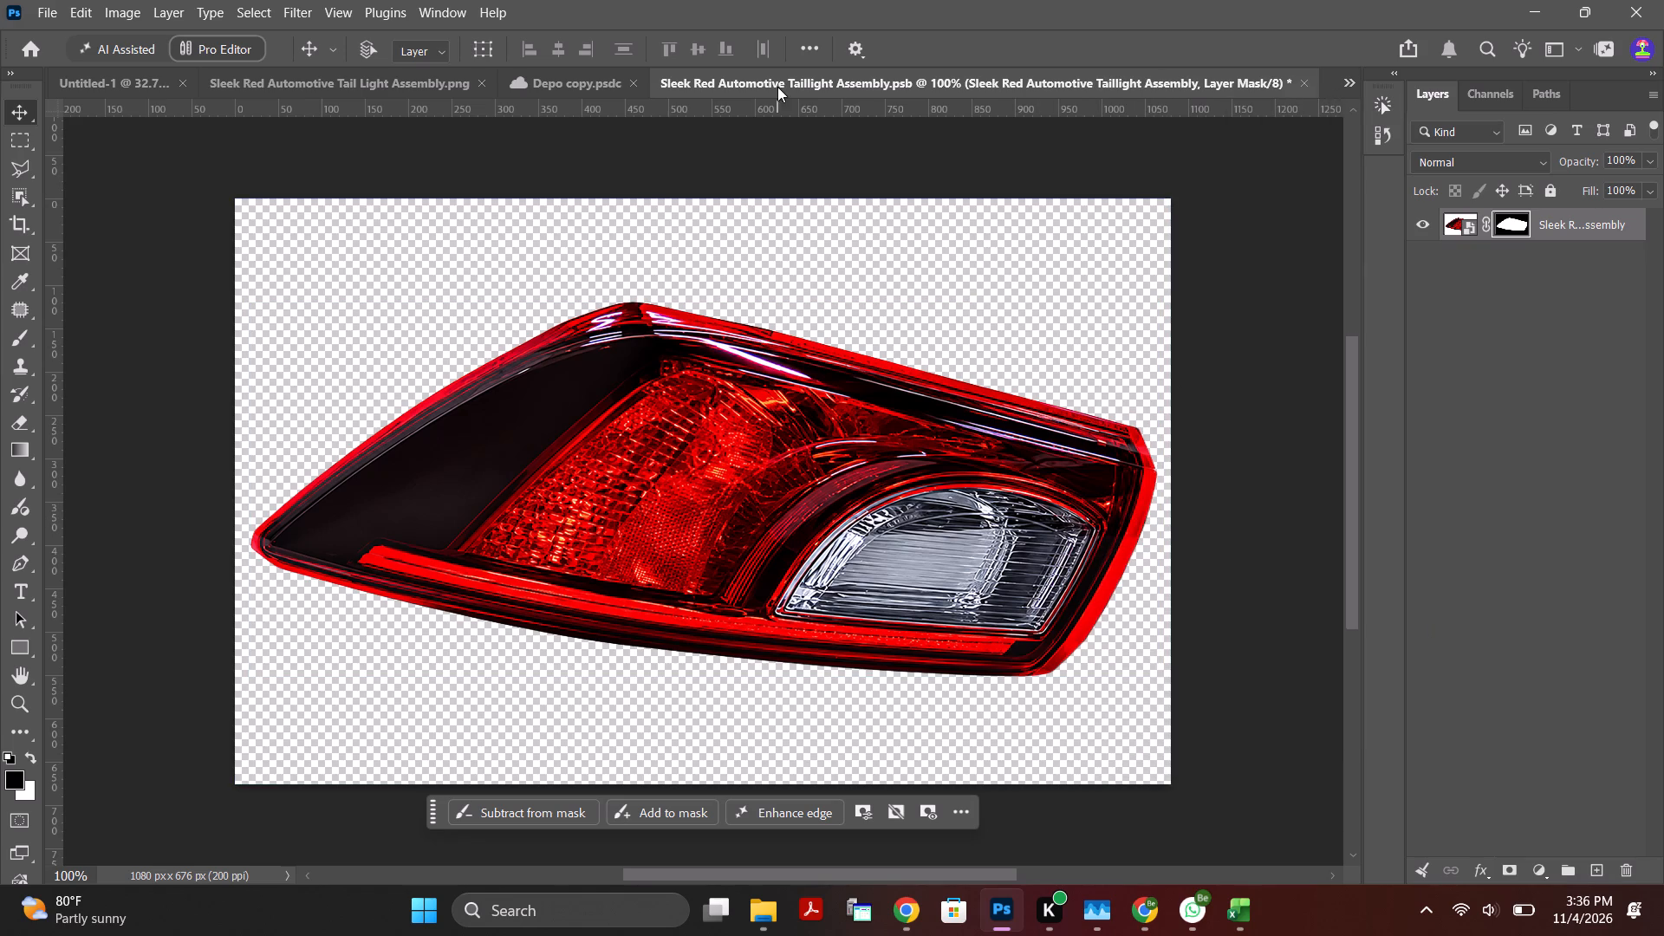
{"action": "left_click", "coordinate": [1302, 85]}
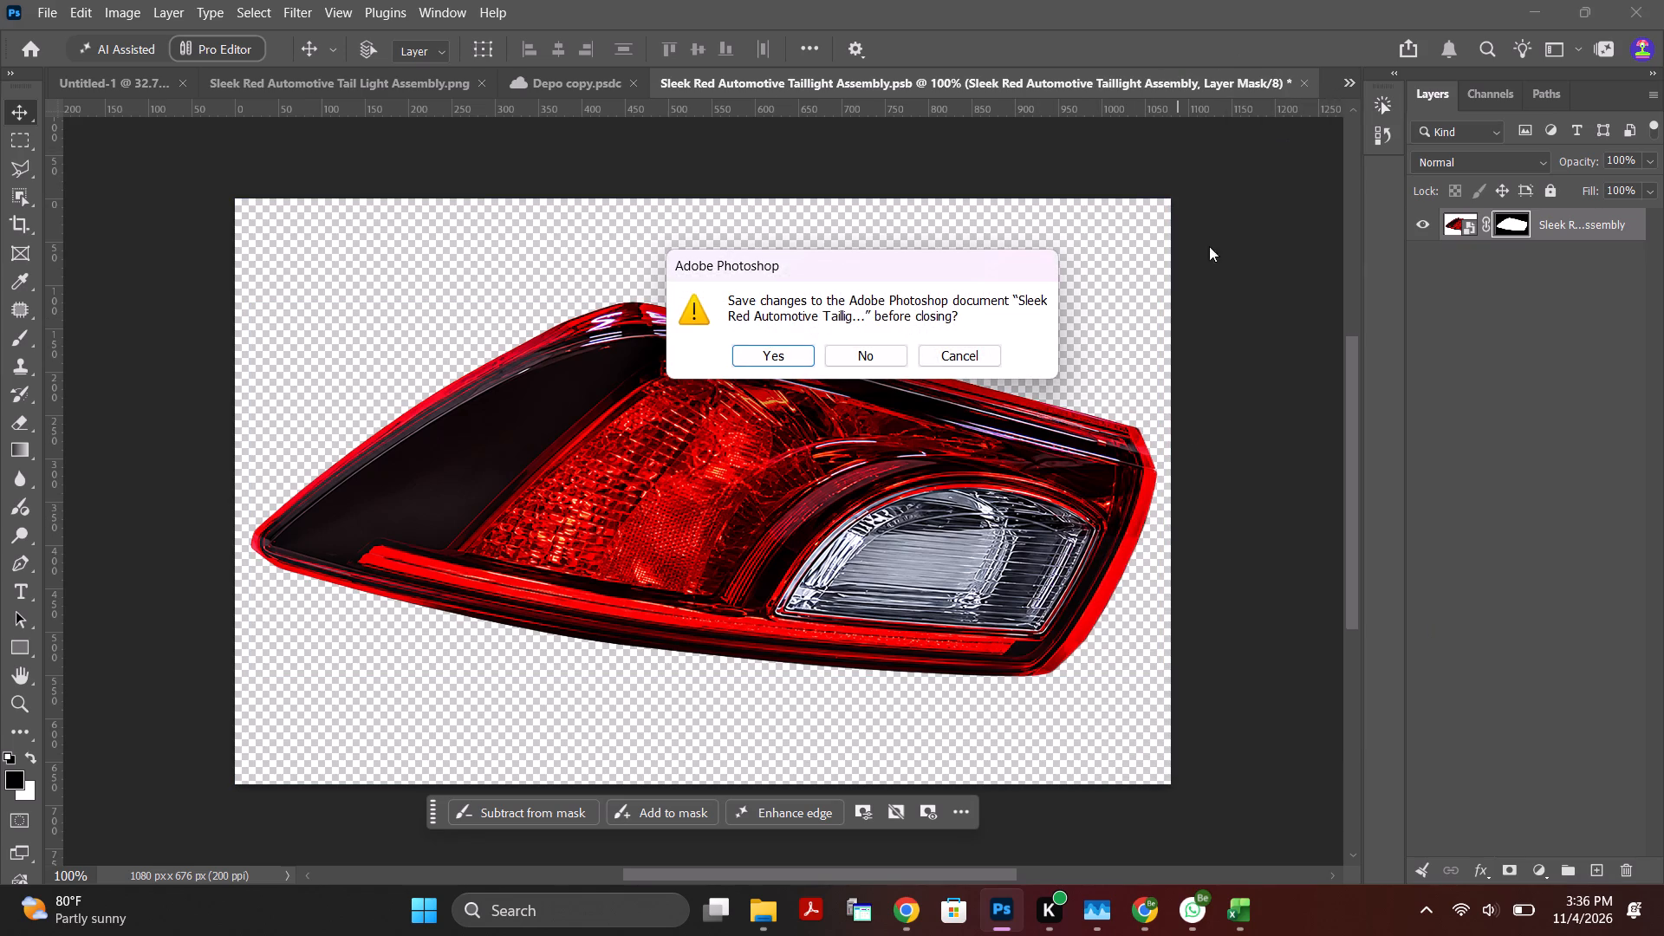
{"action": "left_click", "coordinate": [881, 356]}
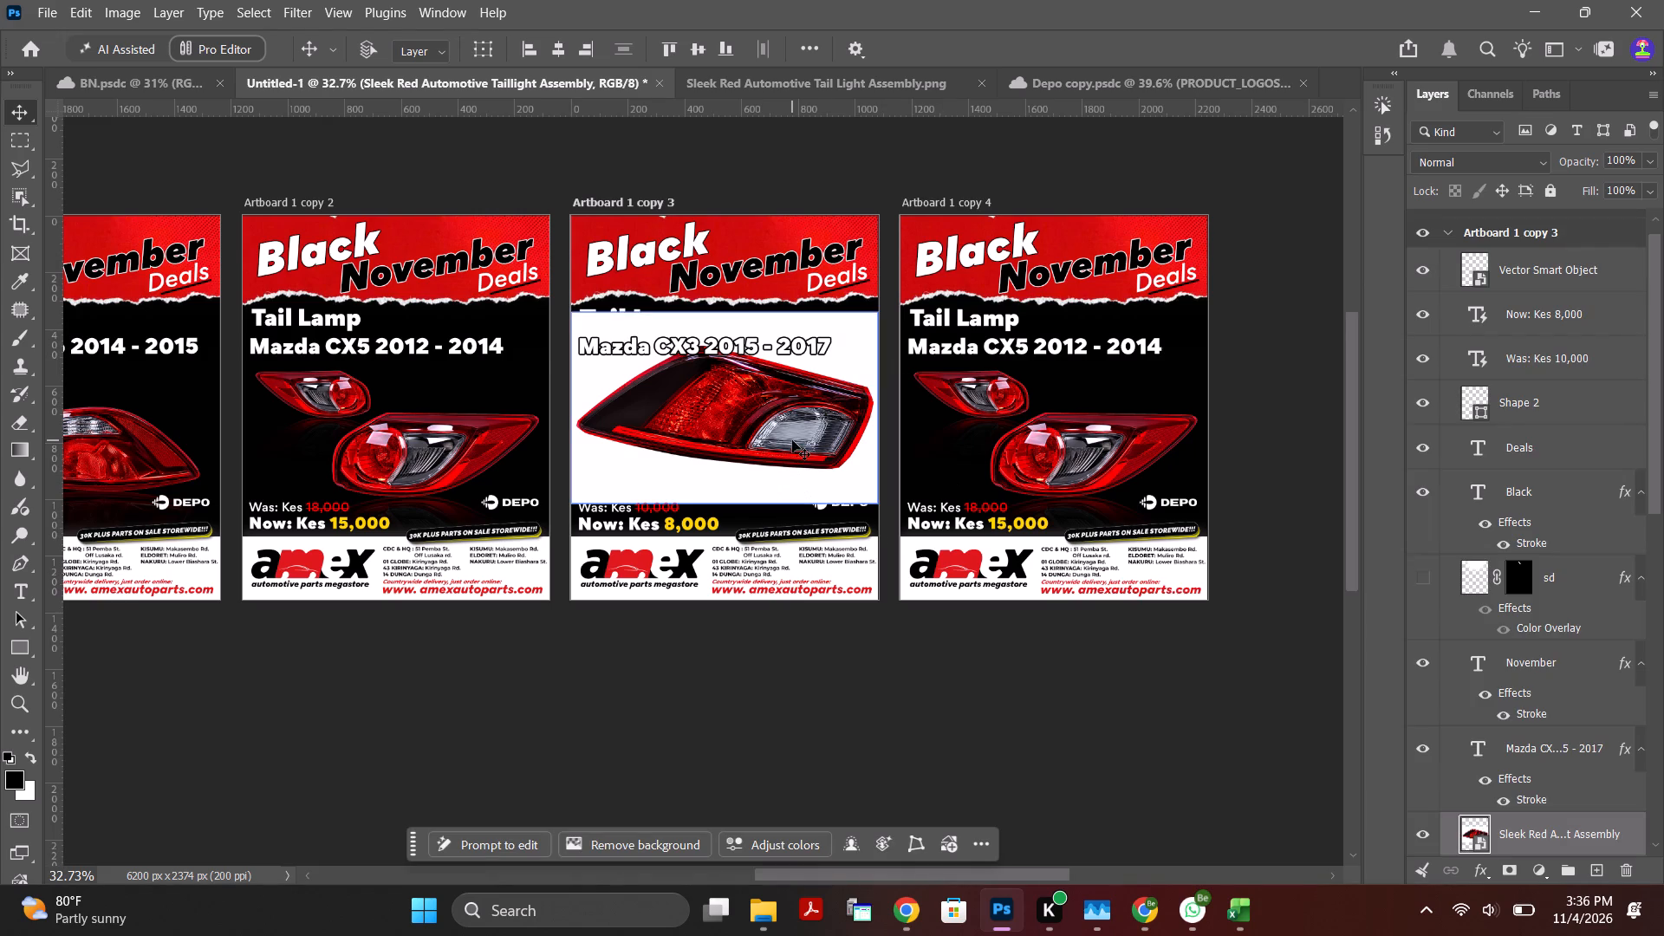
Close the Sleek Red Automotive Tail Light Assembly.png document without saving and return to the Untitled-1 posters.
{"action": "key", "text": "ctrl+t"}
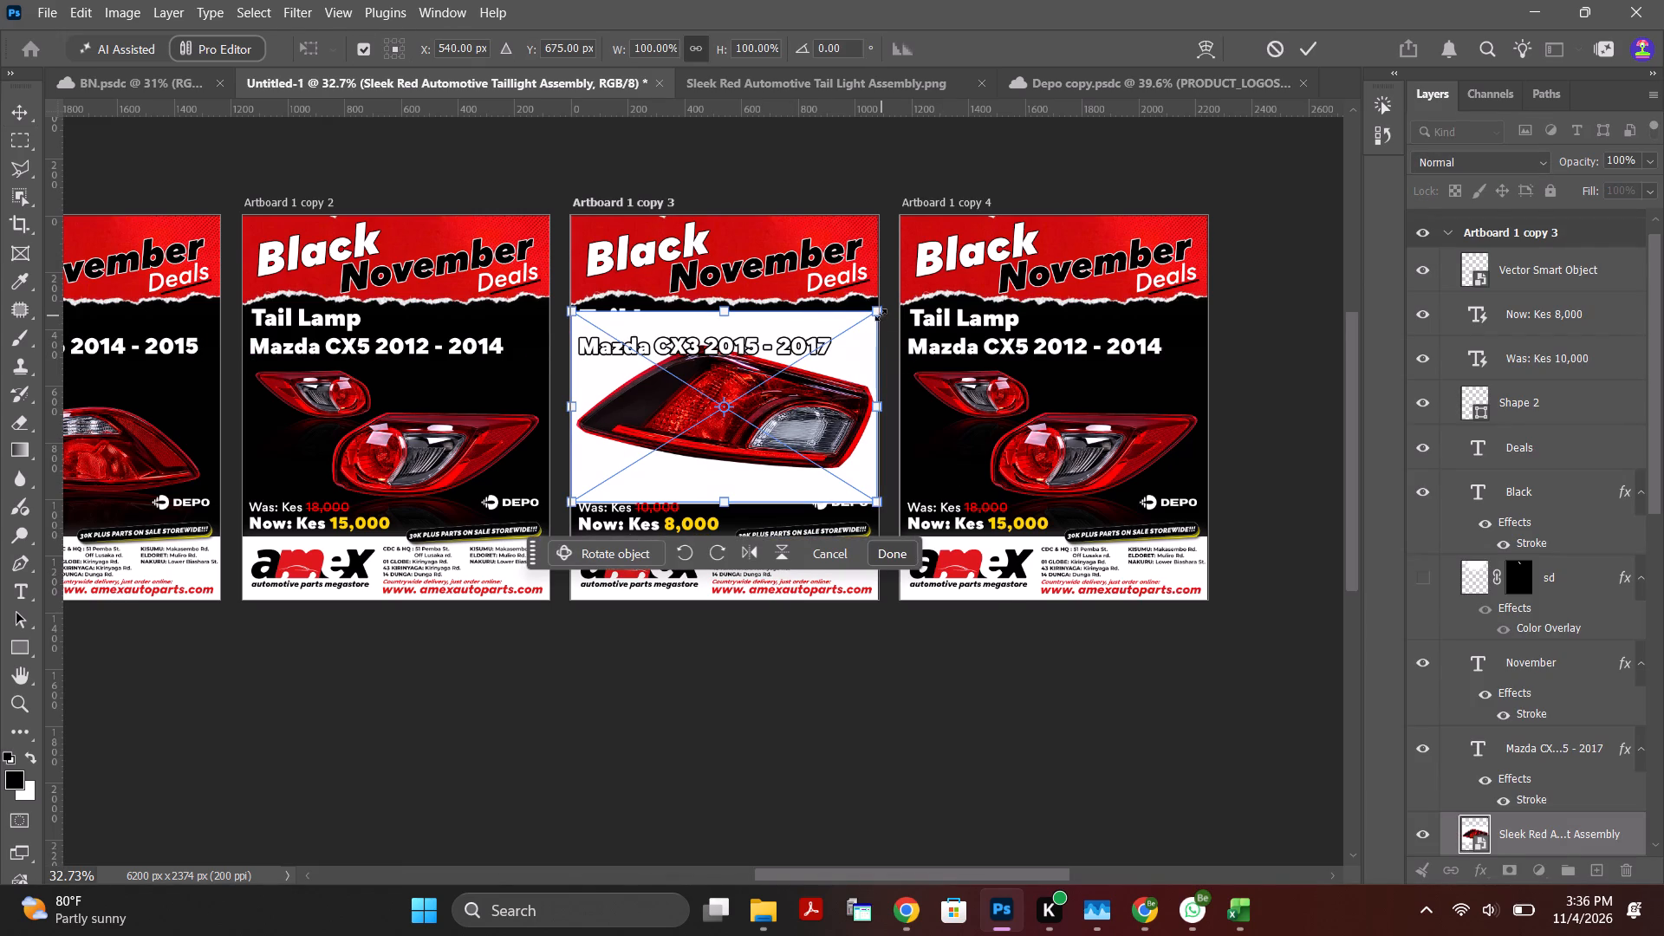
{"action": "scroll", "coordinate": [1523, 818], "scroll_direction": "down", "scroll_amount": 3}
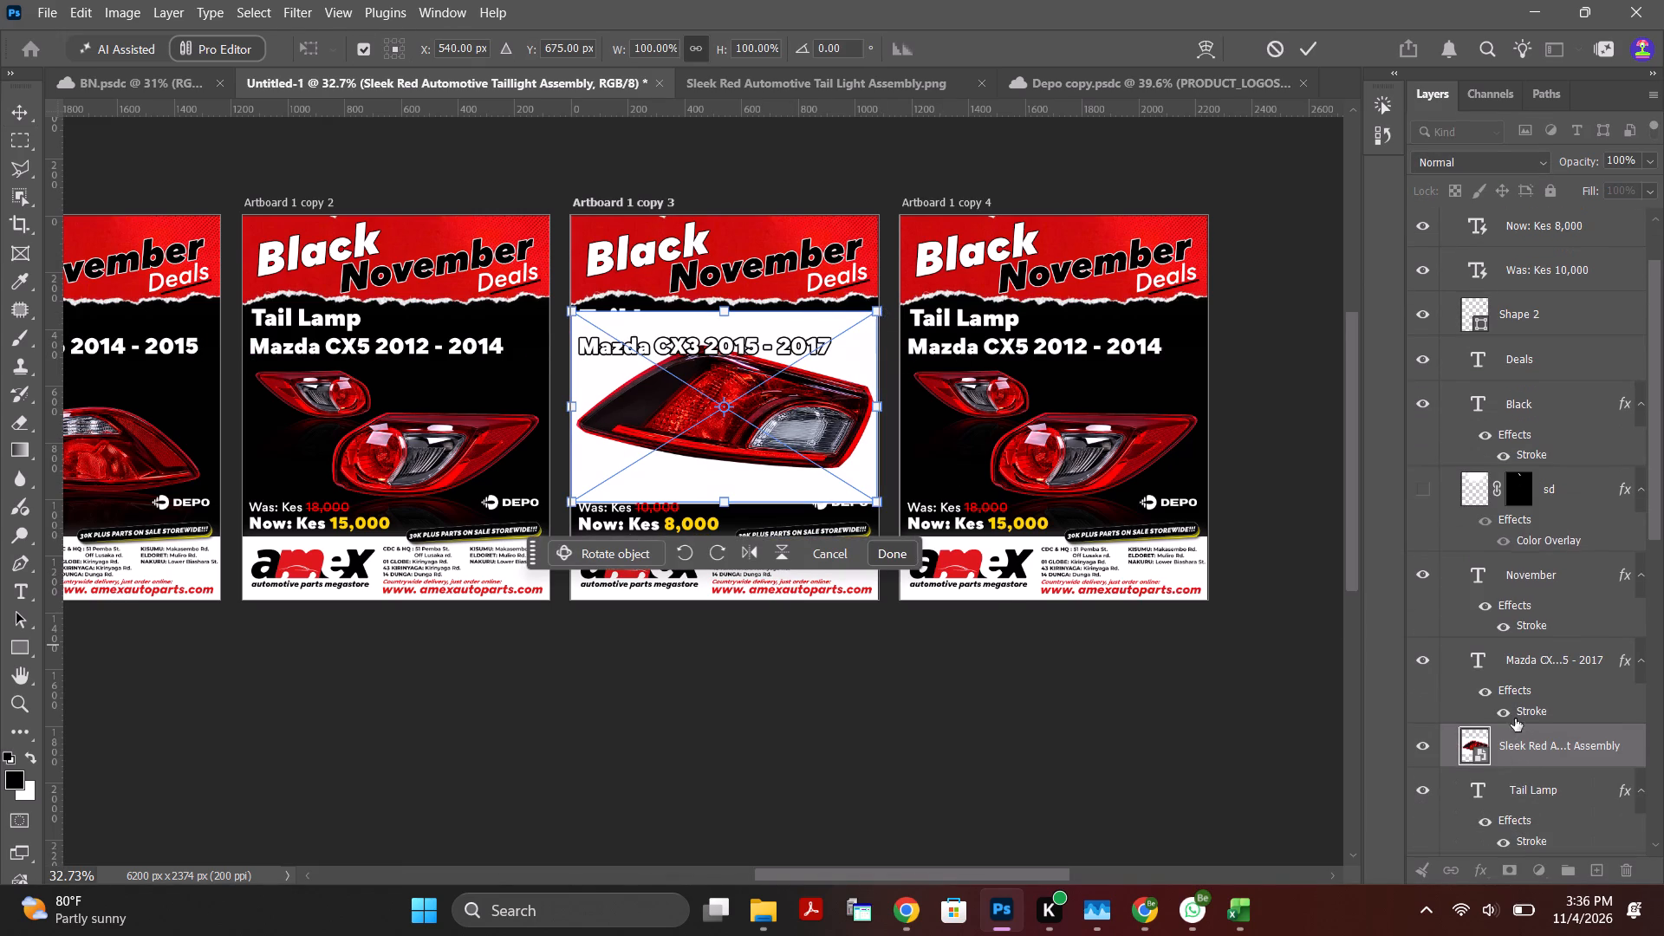
{"action": "left_click", "coordinate": [1140, 79]}
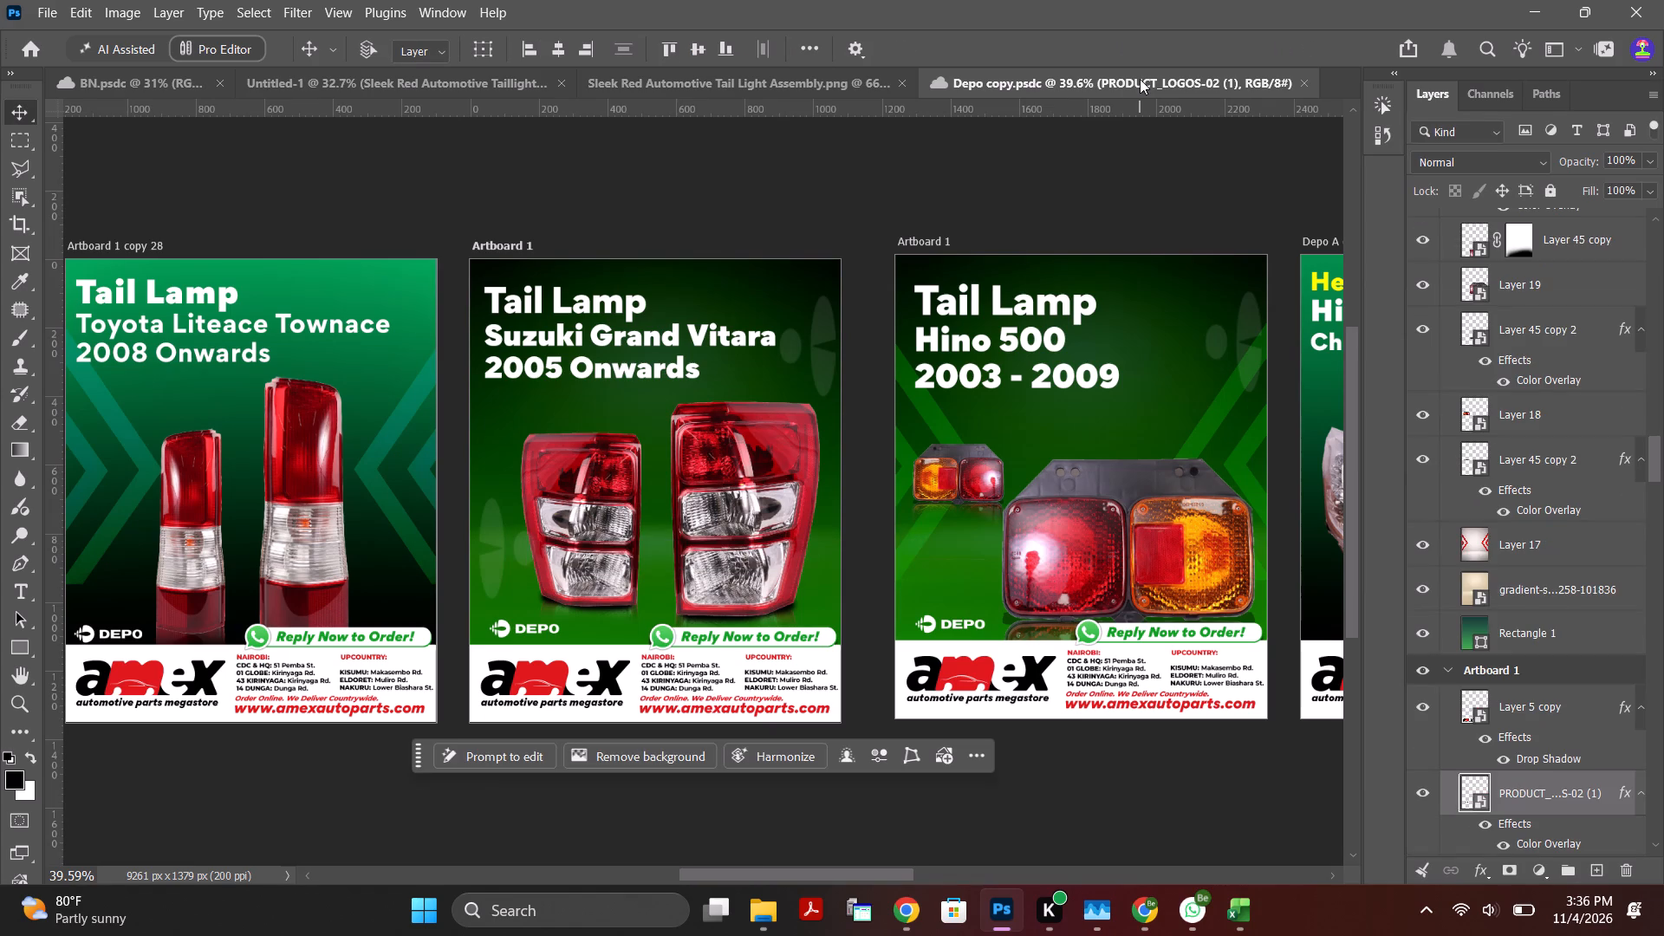
{"action": "left_click", "coordinate": [836, 82]}
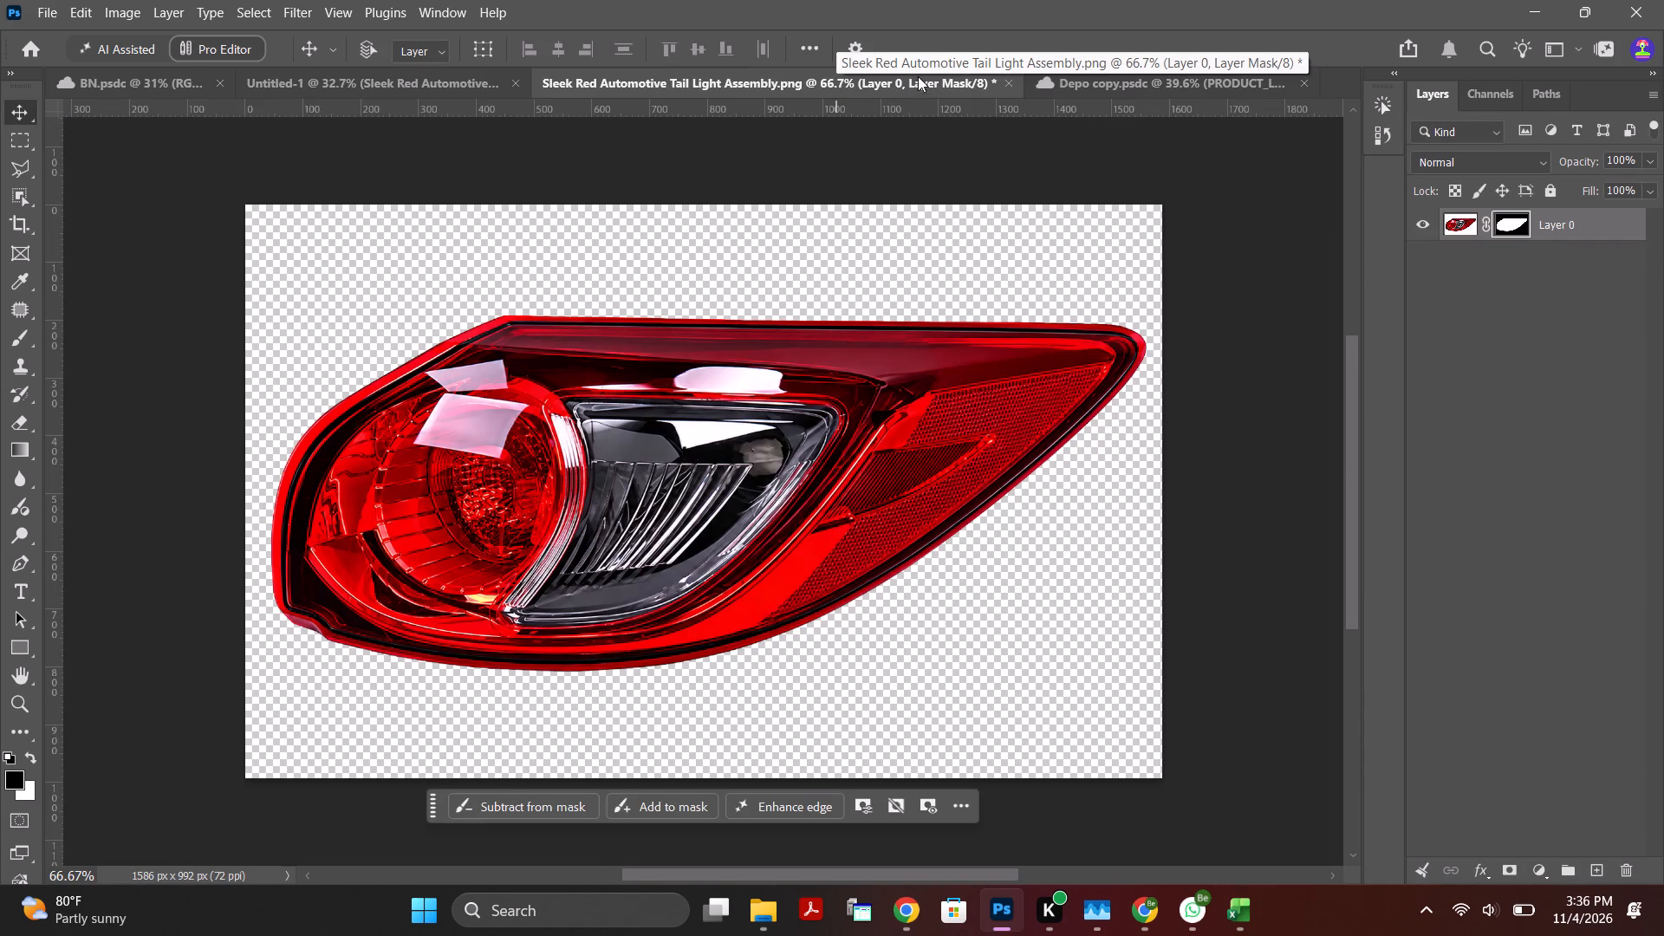
{"action": "left_click", "coordinate": [1006, 81]}
{"action": "left_click", "coordinate": [884, 356]}
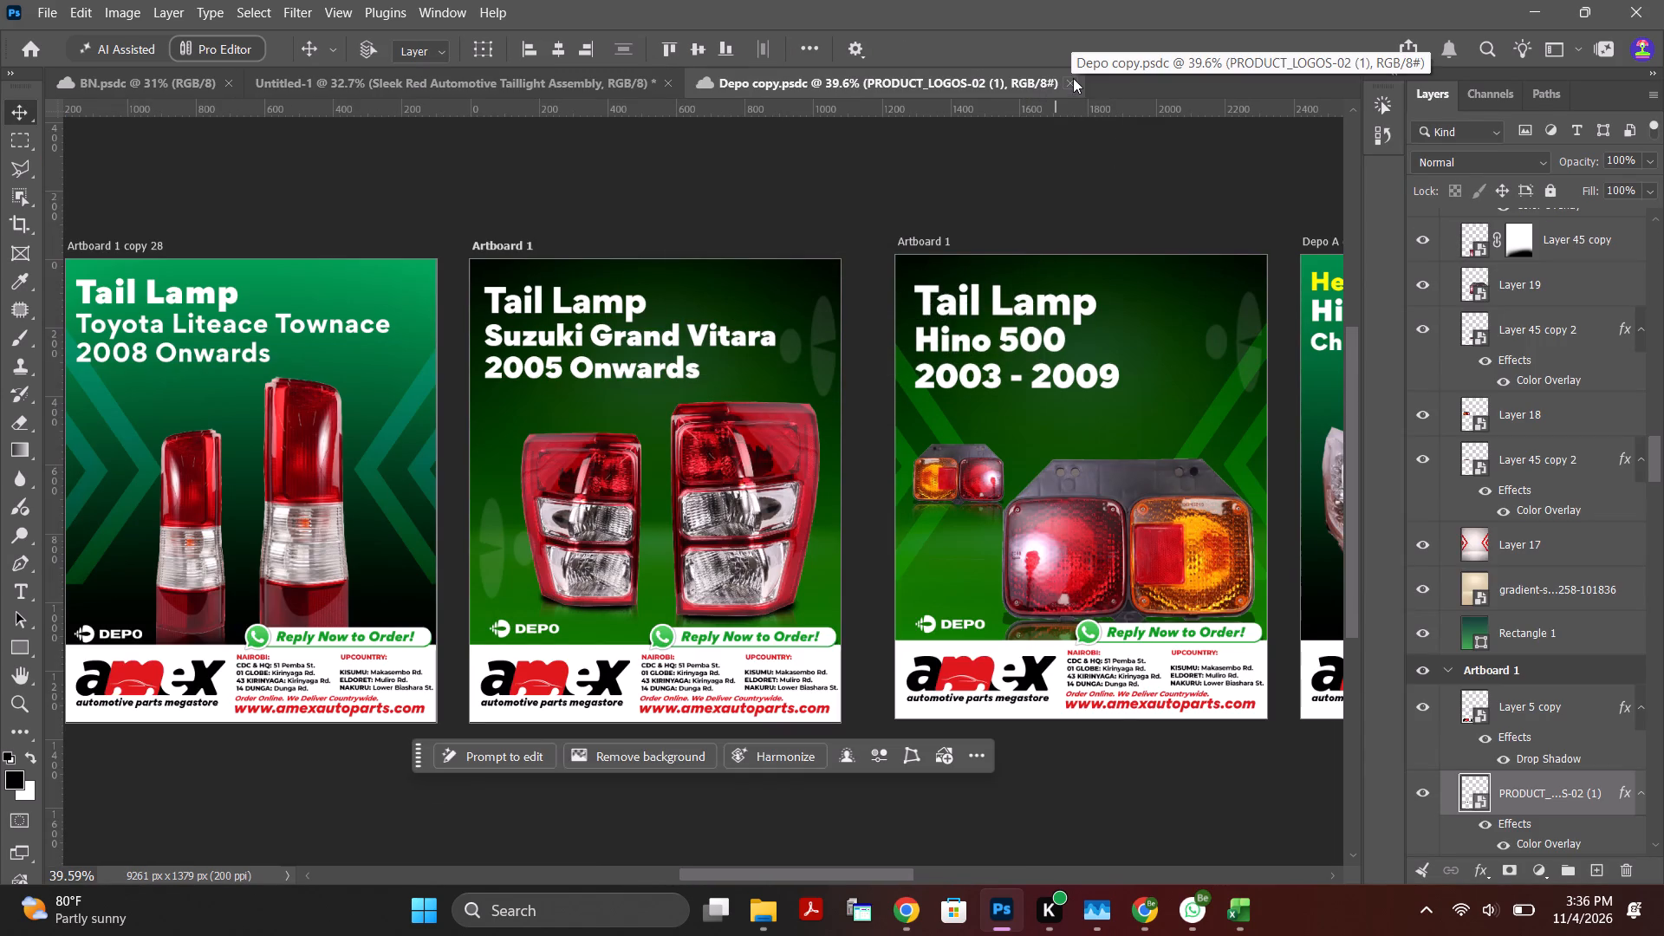
{"action": "left_click", "coordinate": [577, 72]}
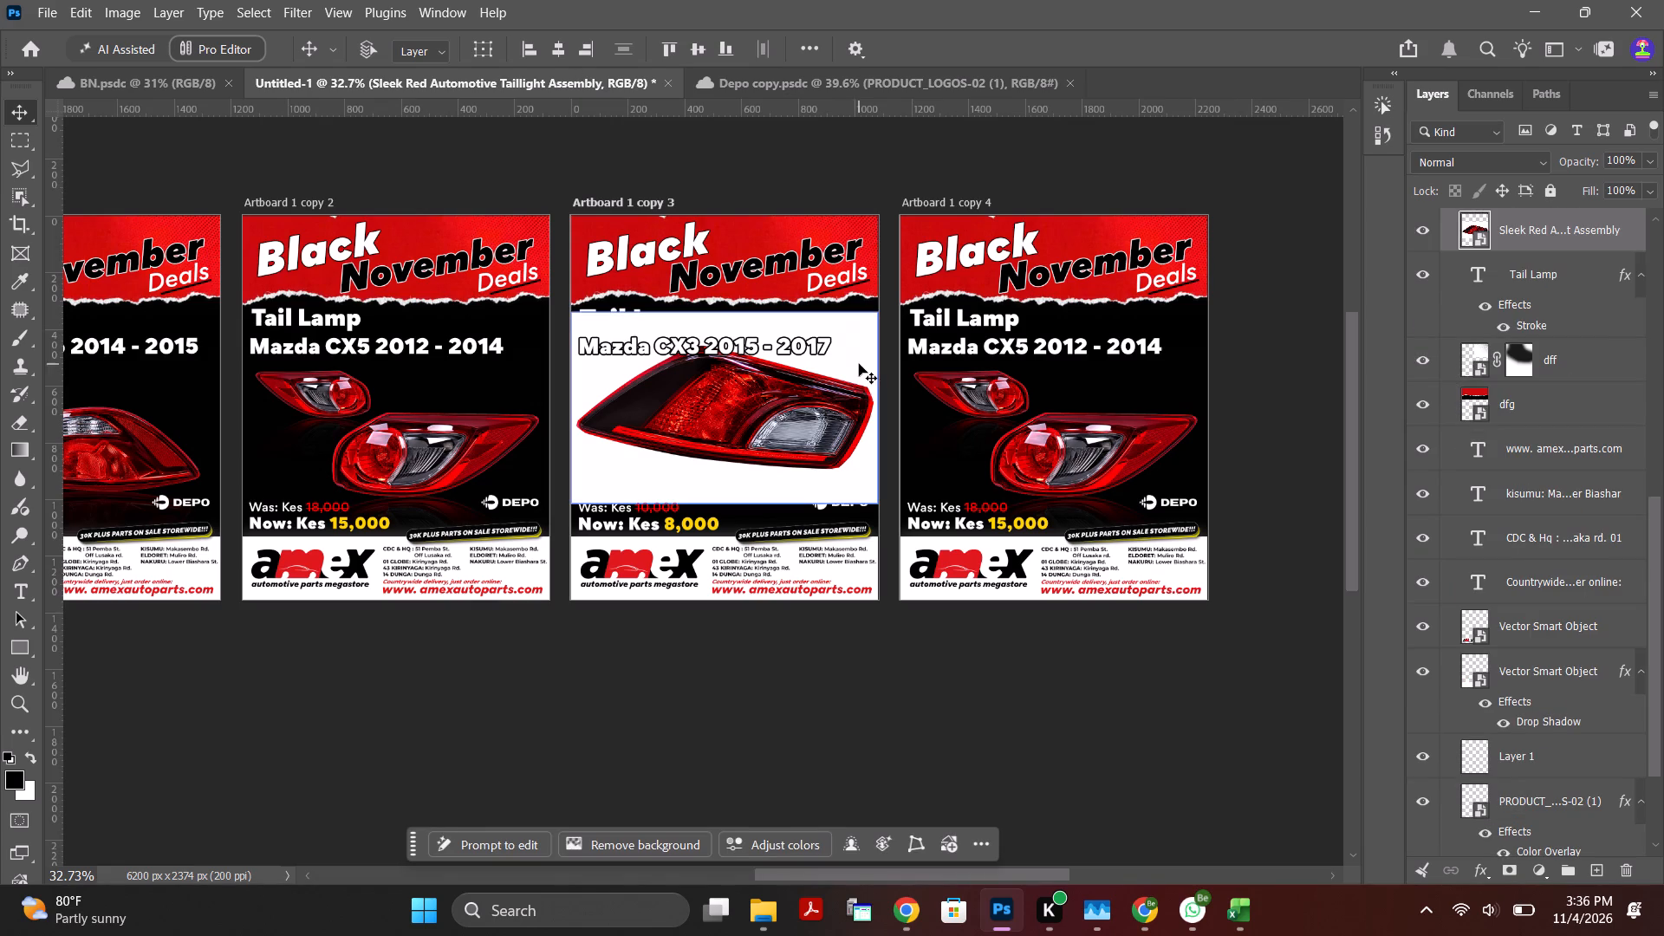
Check the placed taillight layer on Artboard 1 copy 3 and convert it to a smart object again.
{"action": "scroll", "coordinate": [714, 391], "scroll_direction": "up", "scroll_amount": 4, "text": "alt"}
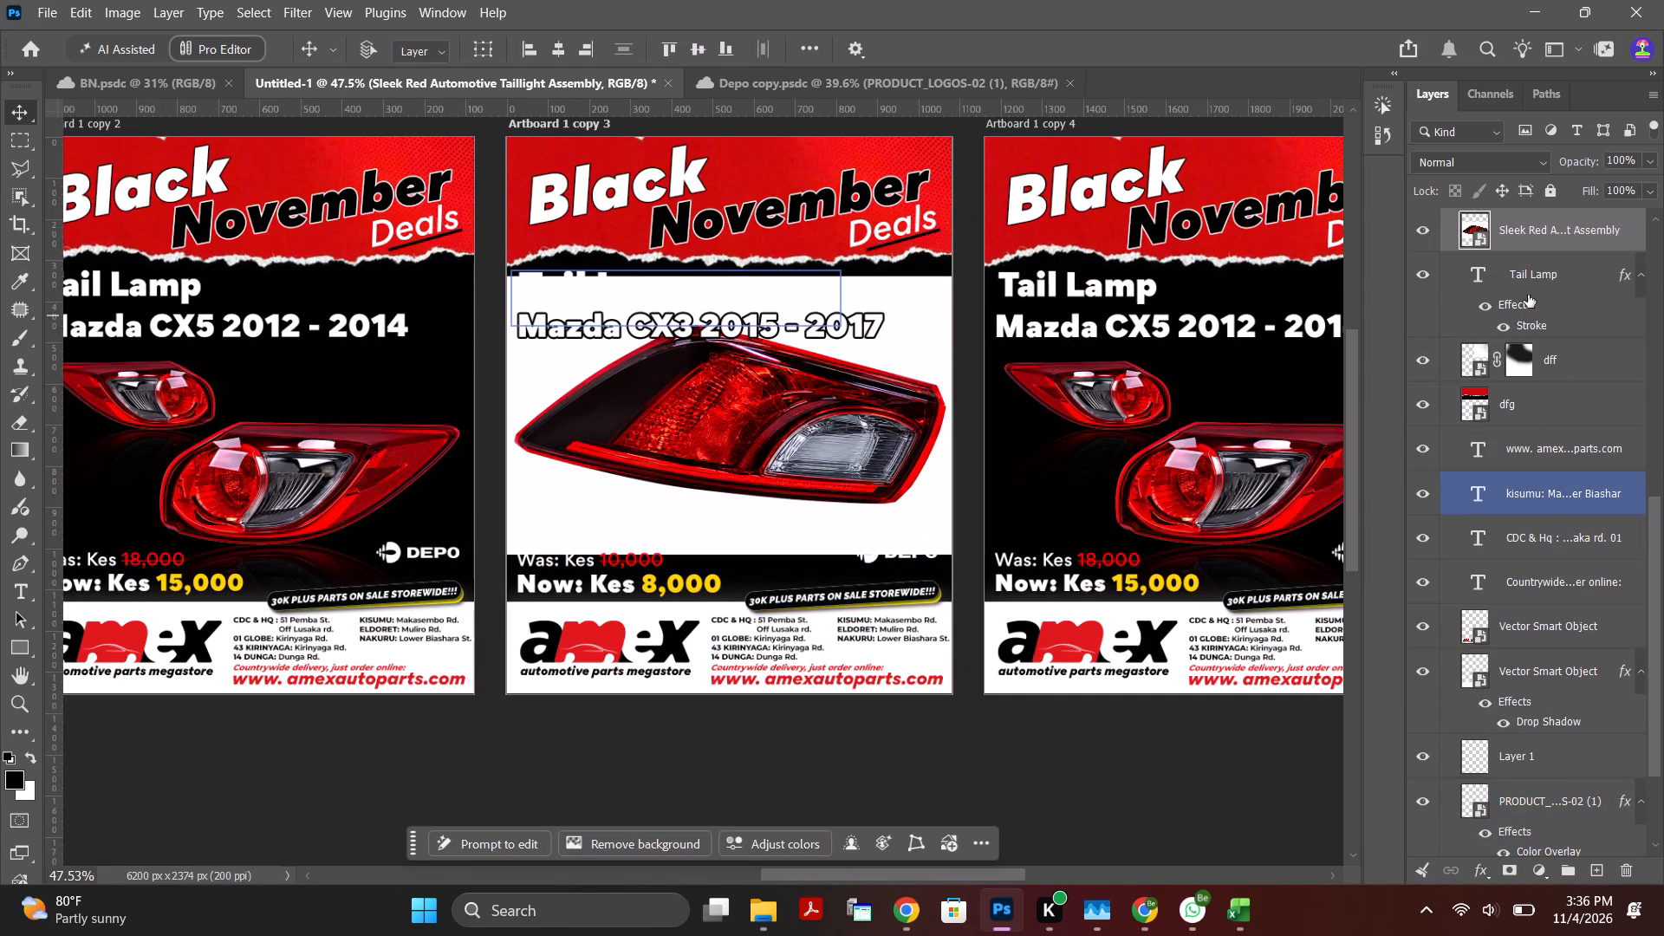
{"action": "left_click", "coordinate": [1426, 231]}
{"action": "left_click", "coordinate": [1426, 231]}
{"action": "left_click", "coordinate": [1526, 235]}
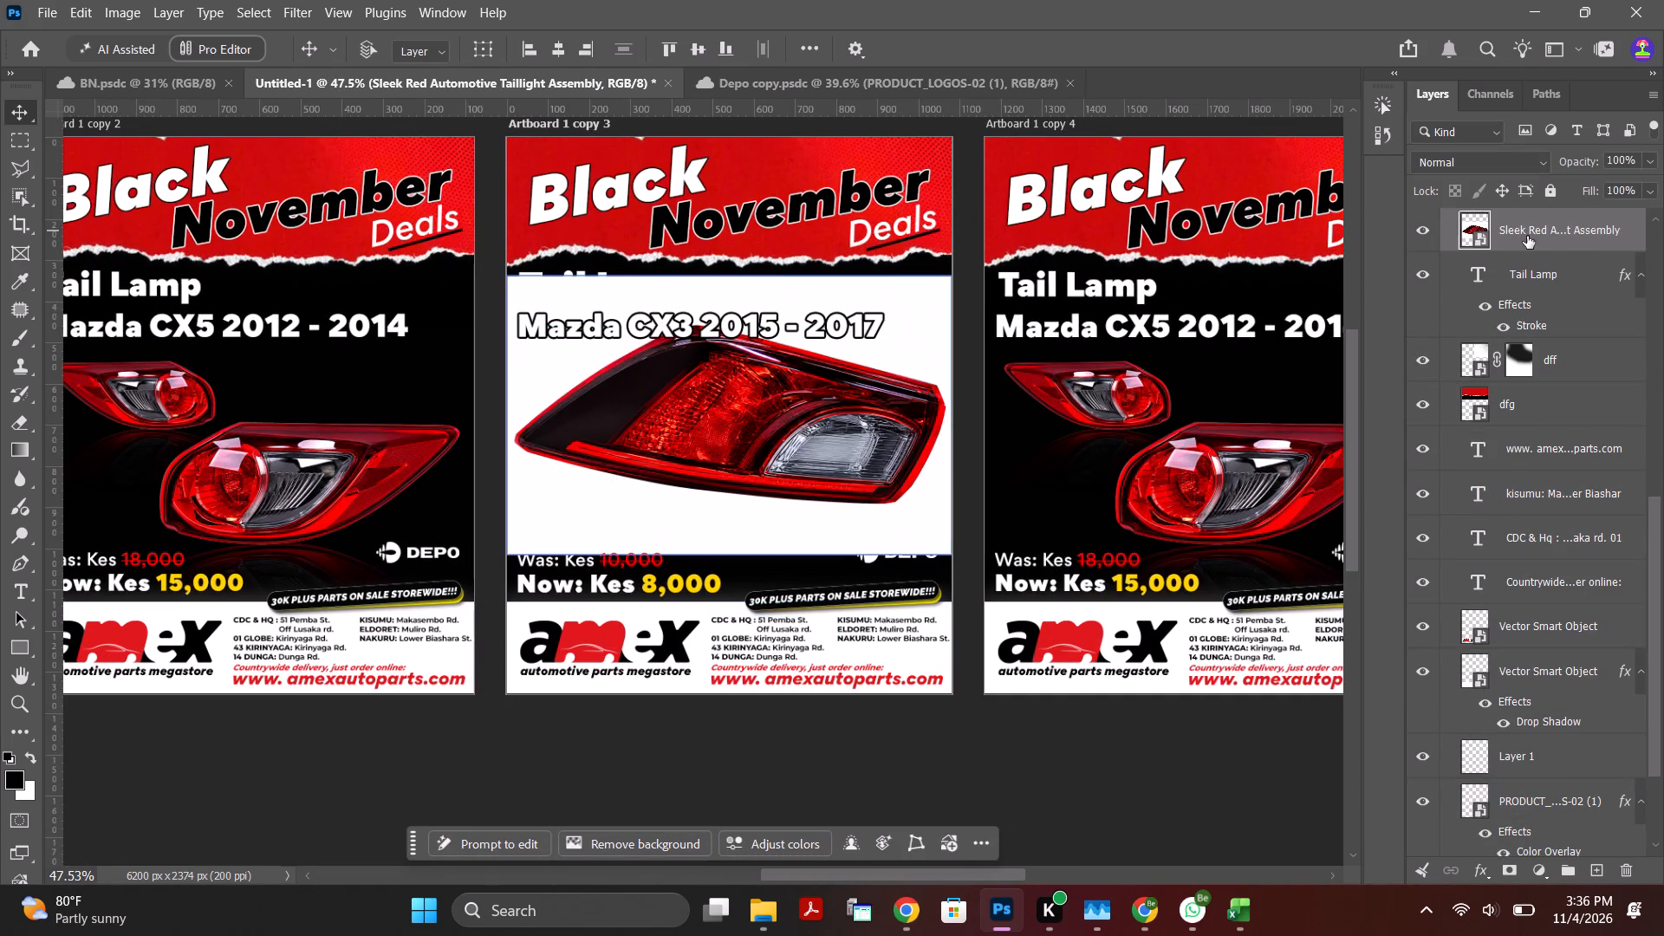
{"action": "right_click", "coordinate": [1572, 225]}
{"action": "left_click", "coordinate": [1443, 561]}
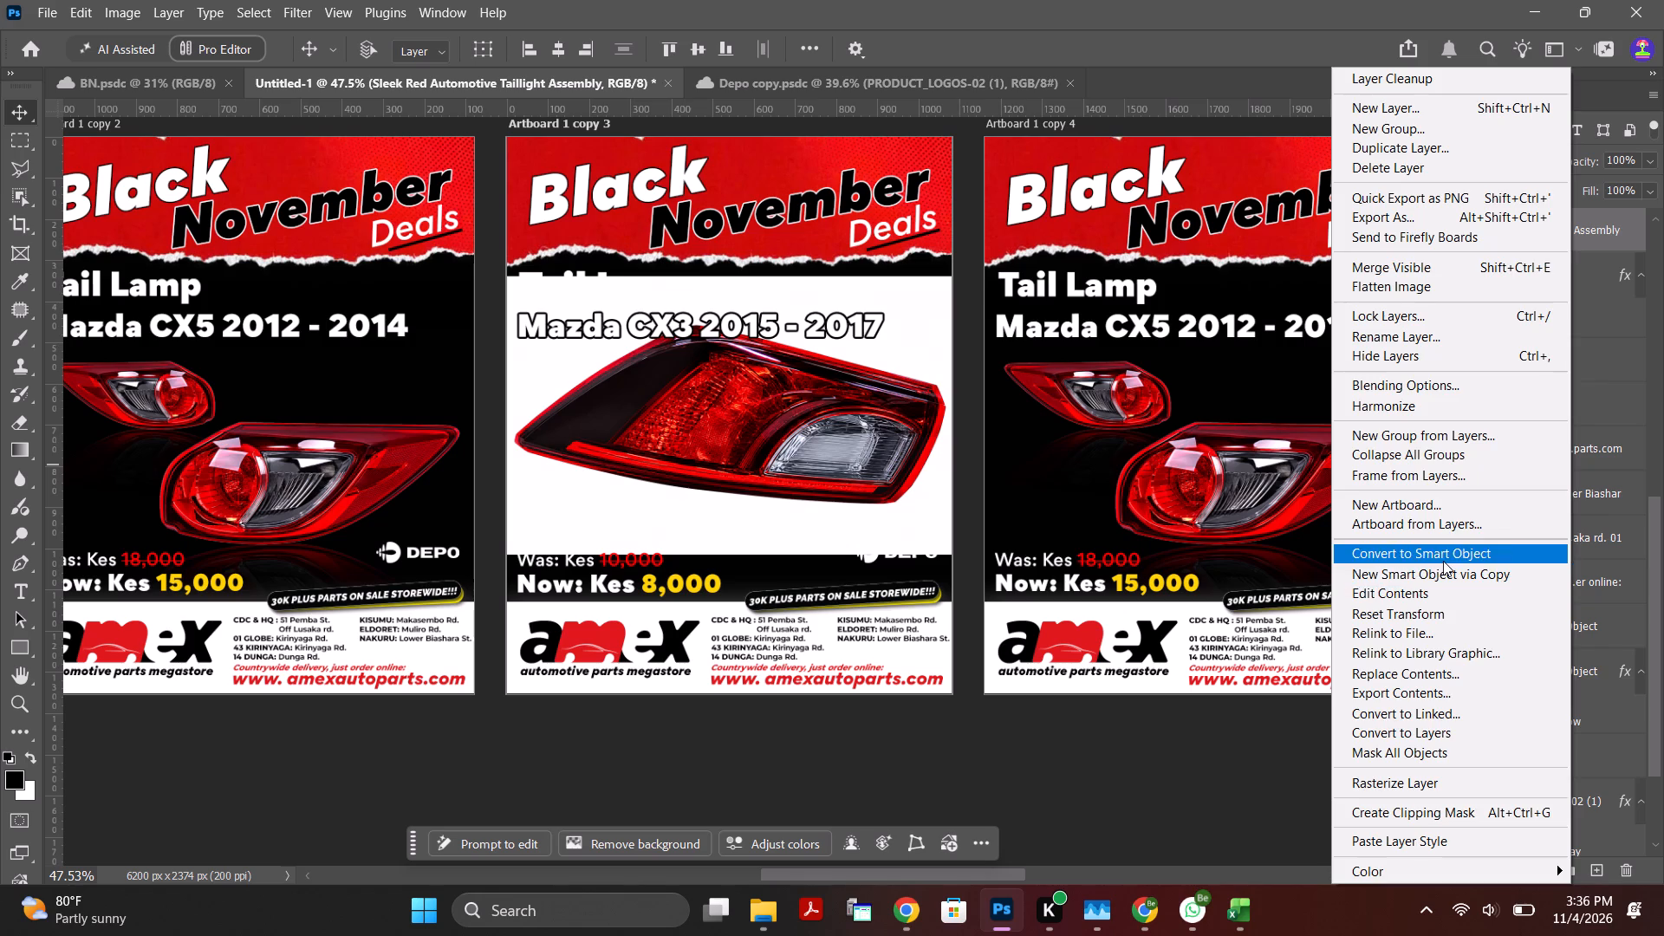
Open the taillight smart object's contents, mask out the white background using Select subject, and close them with the changes saved.
{"action": "double_click", "coordinate": [1485, 241]}
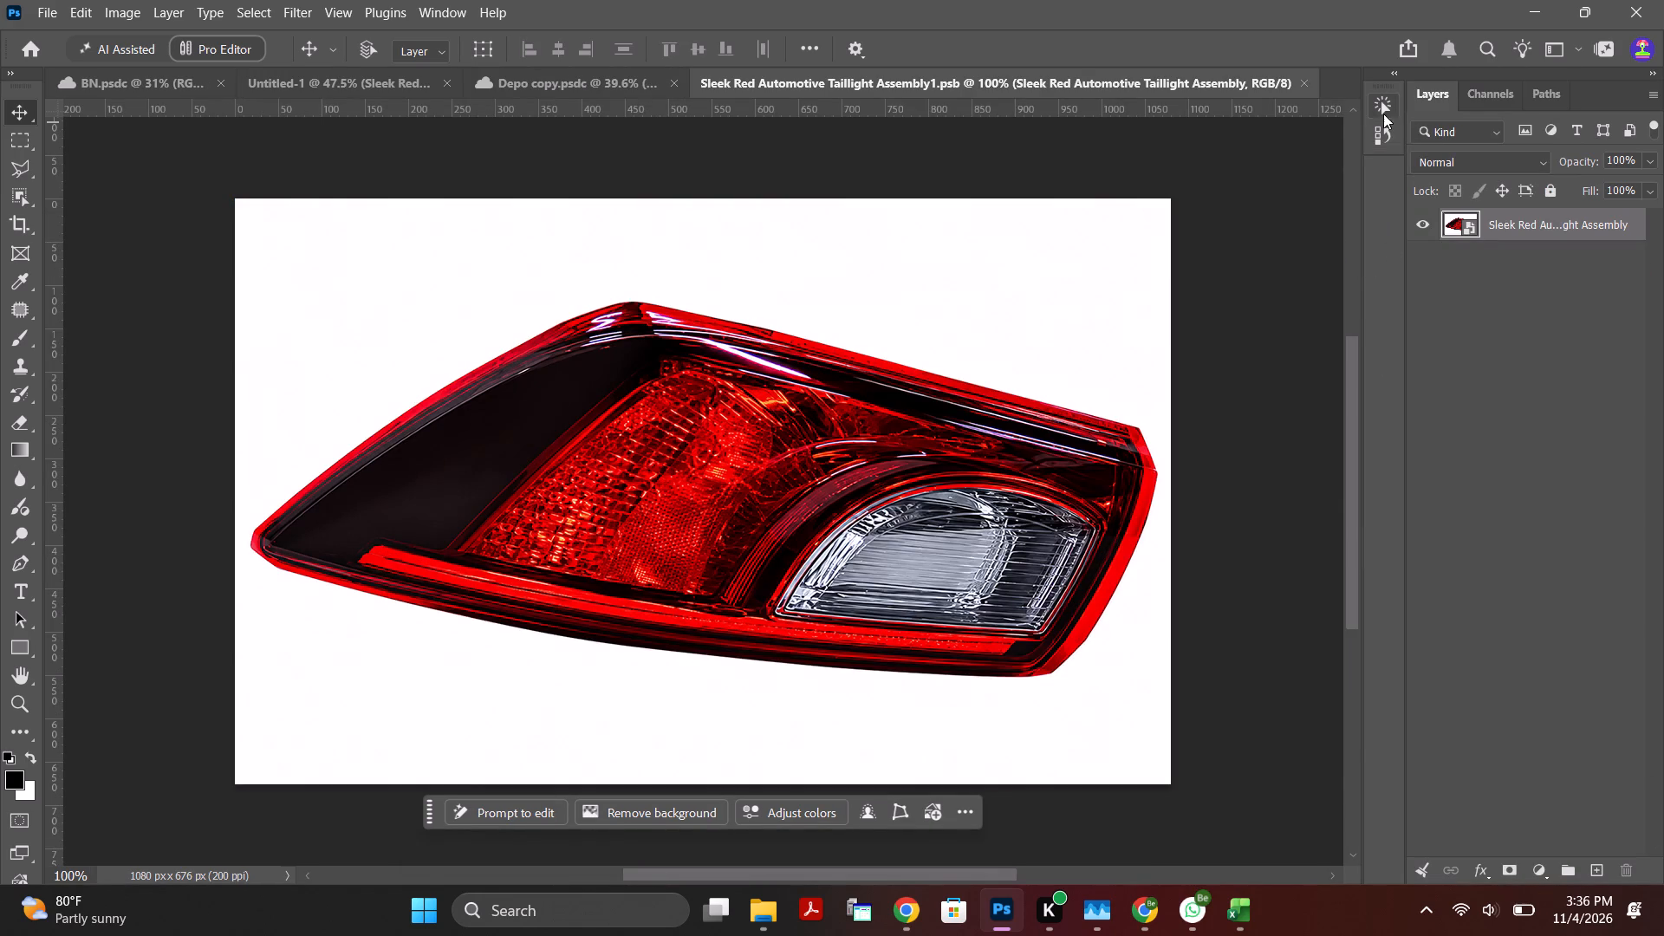
{"action": "left_click", "coordinate": [1383, 105]}
{"action": "left_click", "coordinate": [1212, 478]}
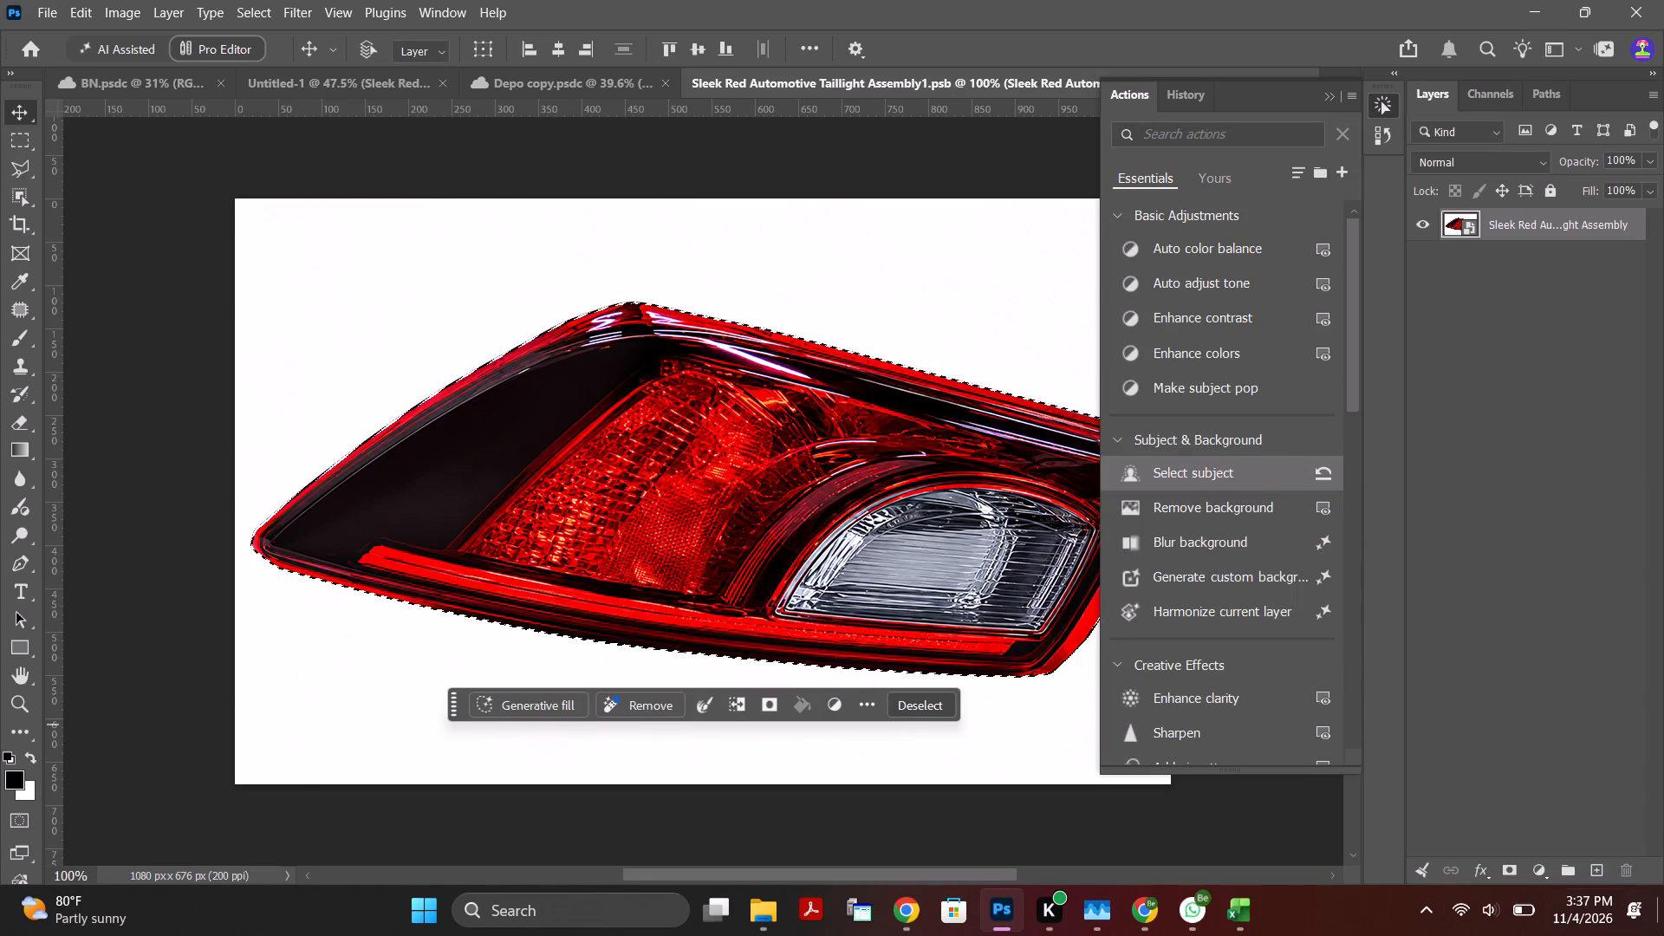
{"action": "left_click", "coordinate": [1511, 876]}
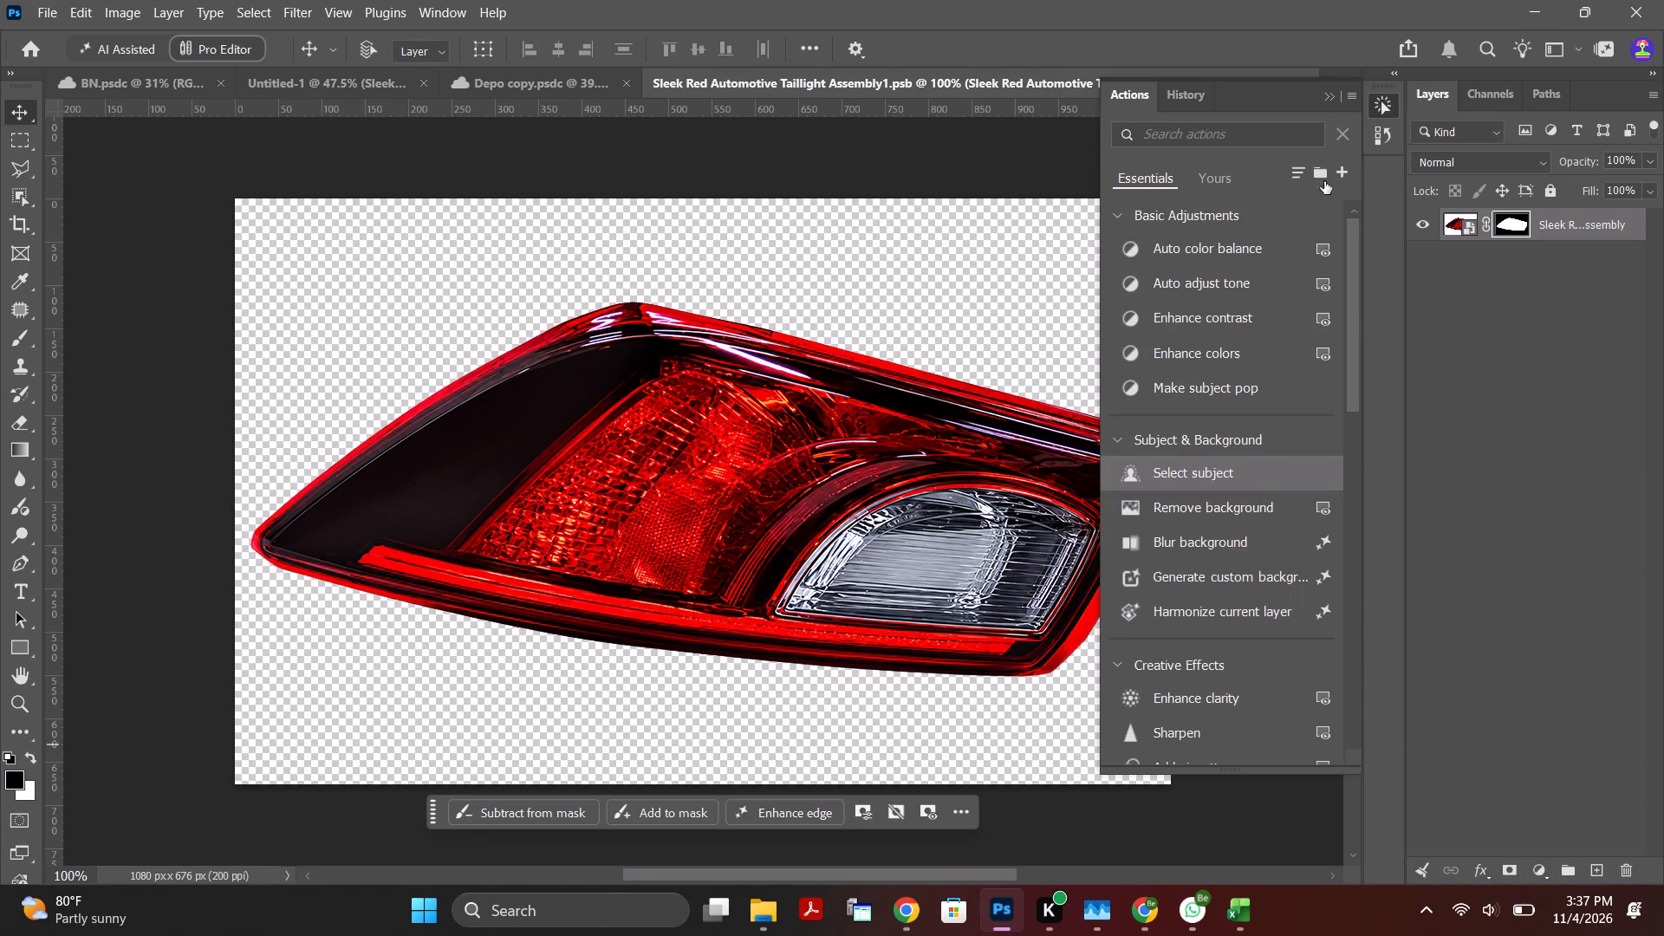
{"action": "left_click", "coordinate": [1323, 95]}
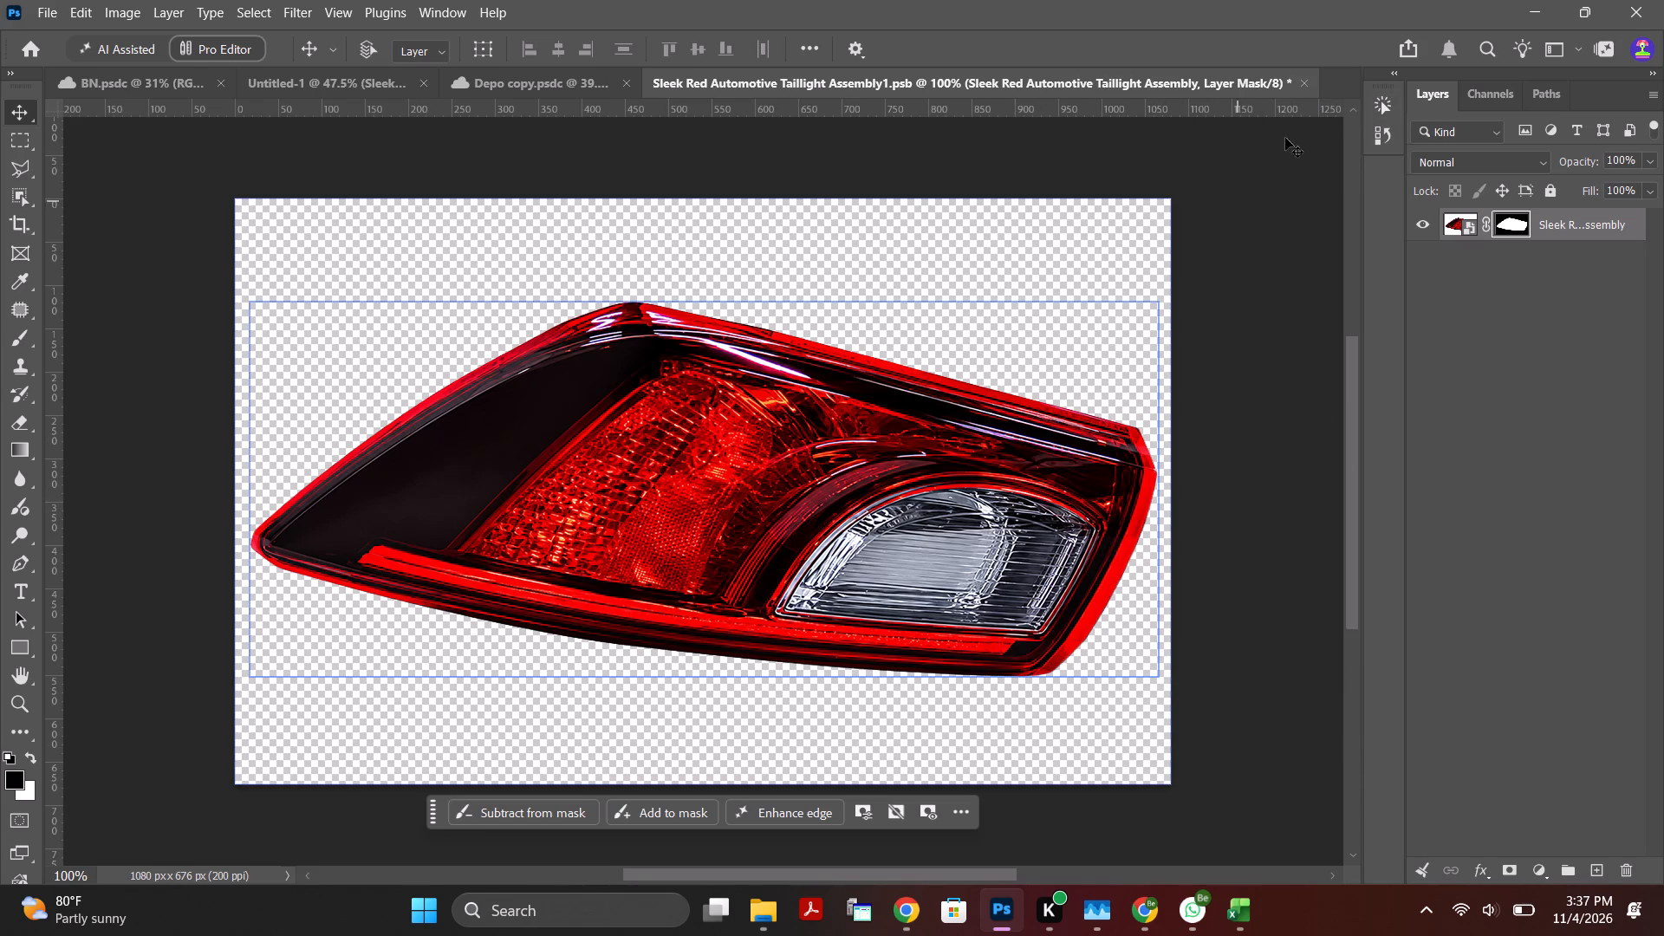
{"action": "left_click", "coordinate": [1315, 83]}
{"action": "left_click", "coordinate": [1306, 86]}
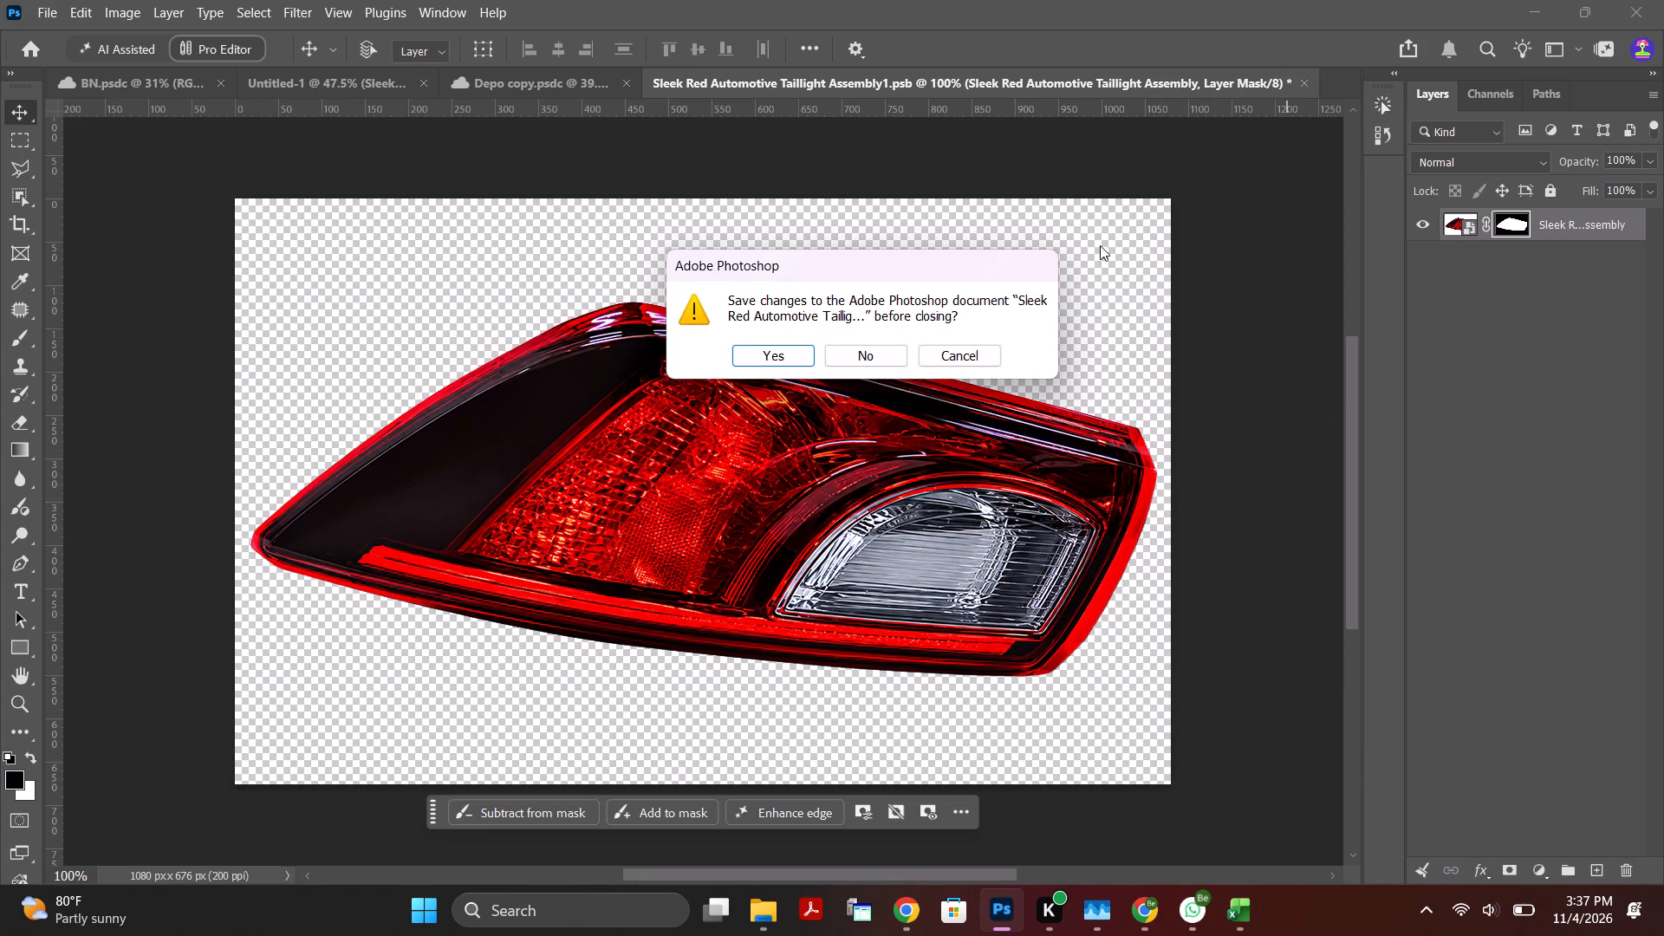
{"action": "left_click", "coordinate": [781, 359]}
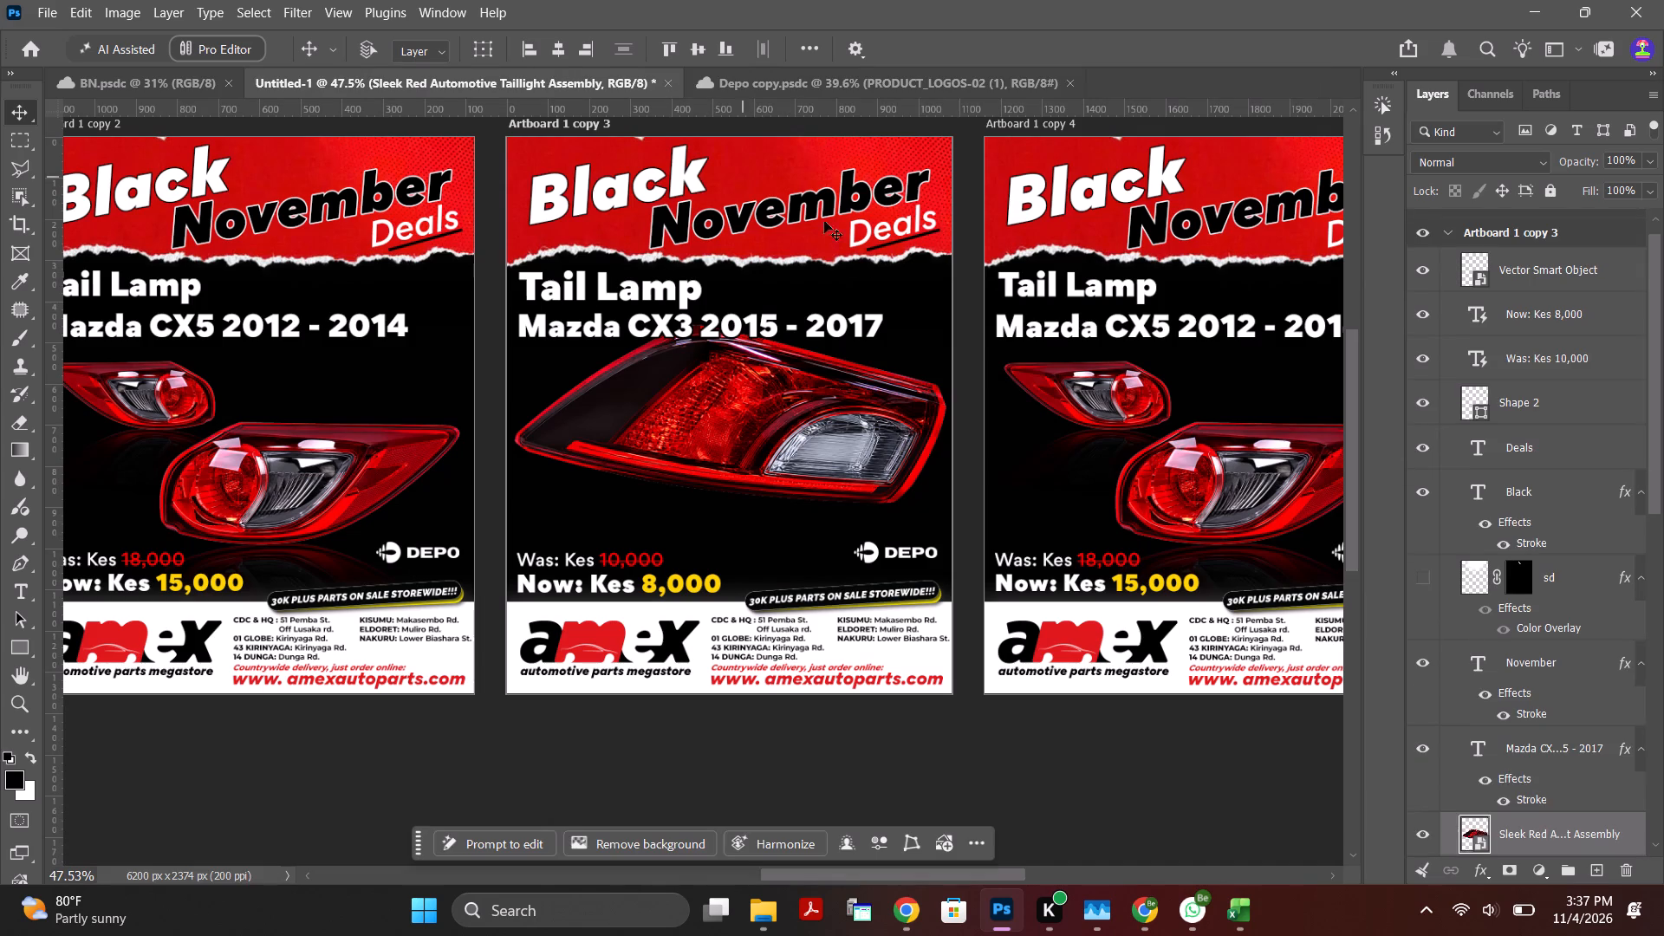
Scale the taillight on Artboard 1 copy 3 to about 58% and place it below the Mazda CX3 heading, toward the artboard's left edge.
{"action": "scroll", "coordinate": [899, 437], "scroll_direction": "down", "scroll_amount": 3, "text": "alt"}
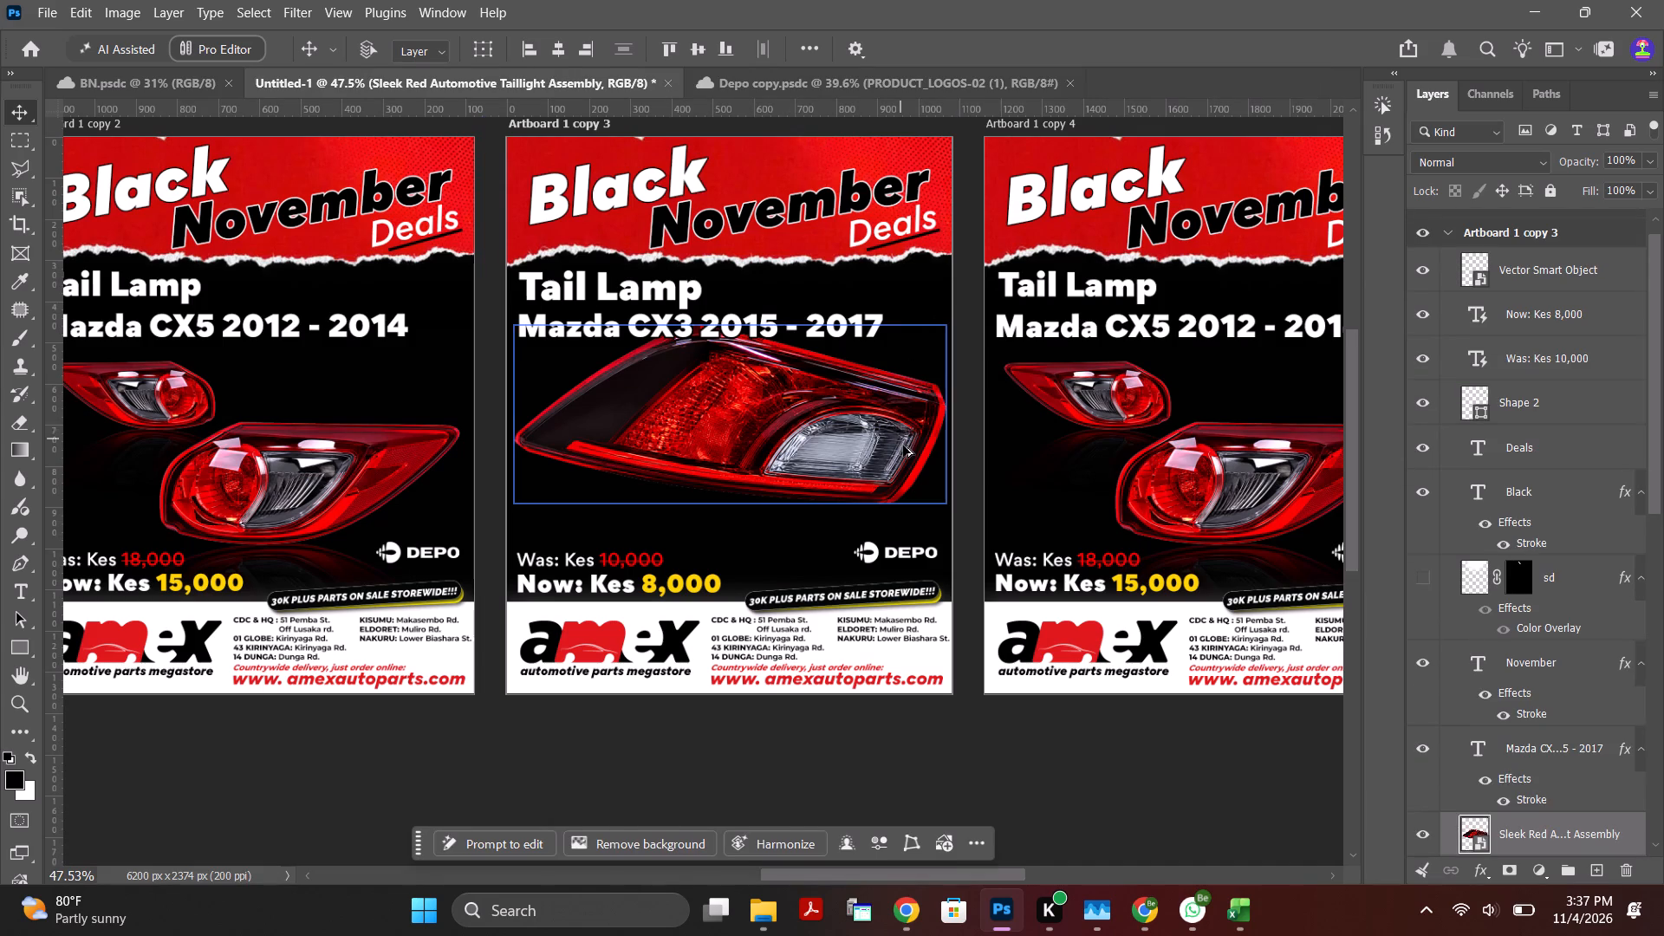
{"action": "scroll", "coordinate": [903, 445], "scroll_direction": "down", "scroll_amount": 5, "text": "alt"}
{"action": "scroll", "coordinate": [1007, 405], "scroll_direction": "up", "scroll_amount": 1, "text": "alt"}
{"action": "scroll", "coordinate": [774, 460], "scroll_direction": "up", "scroll_amount": 8, "text": "alt"}
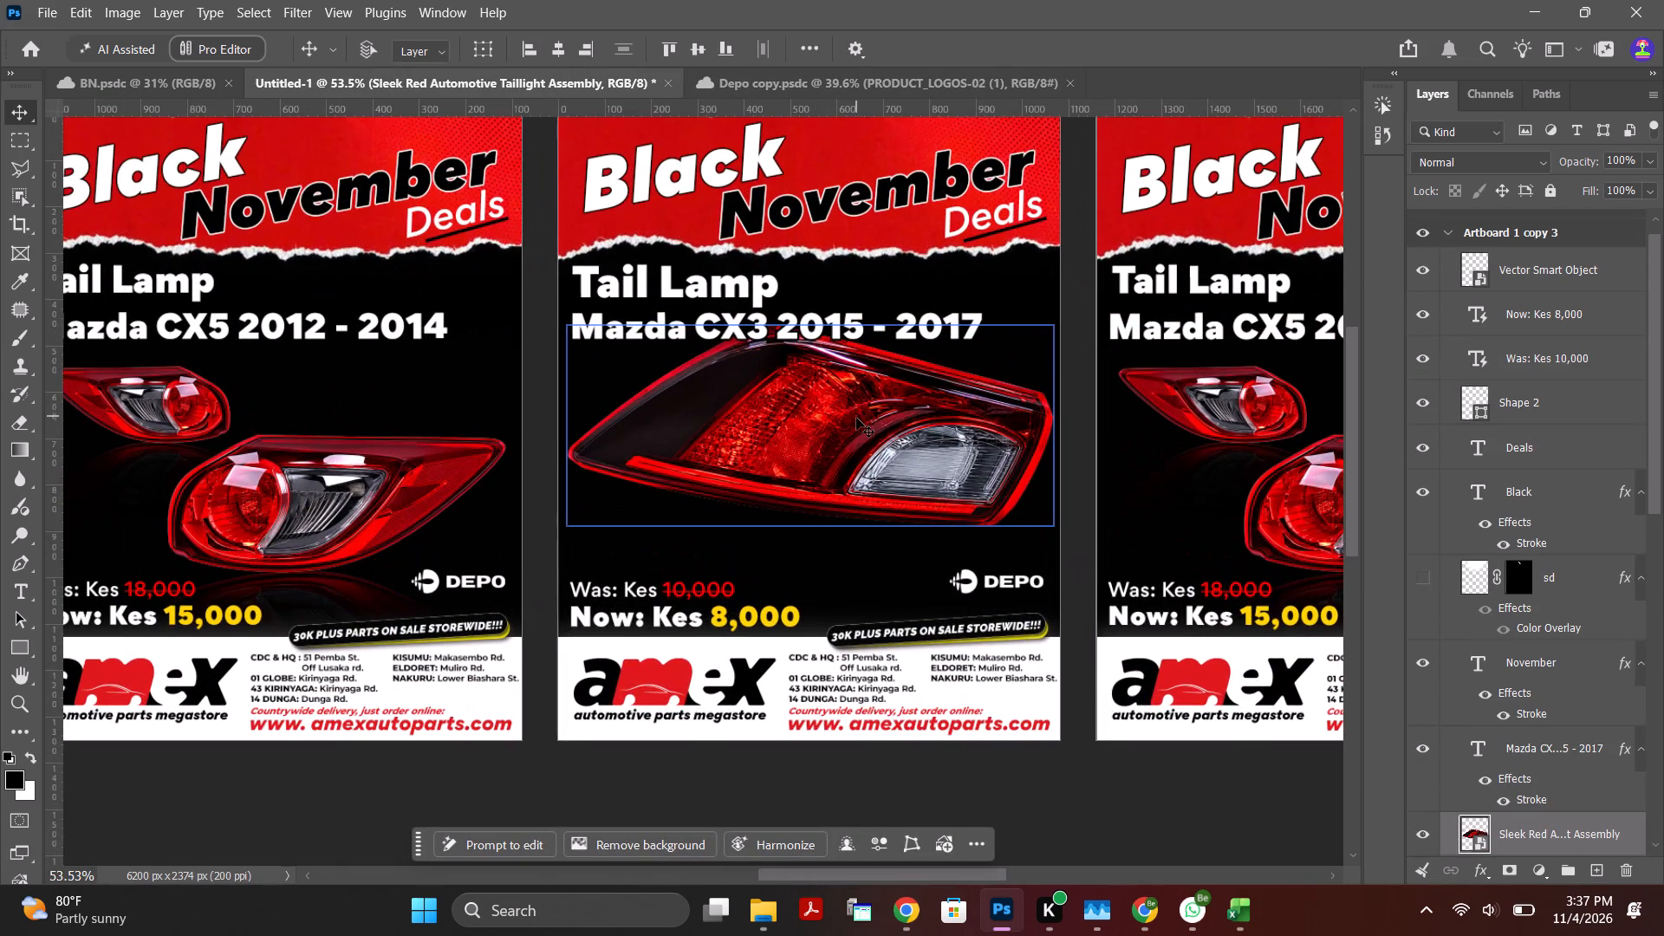
{"action": "key", "text": "ctrl+t"}
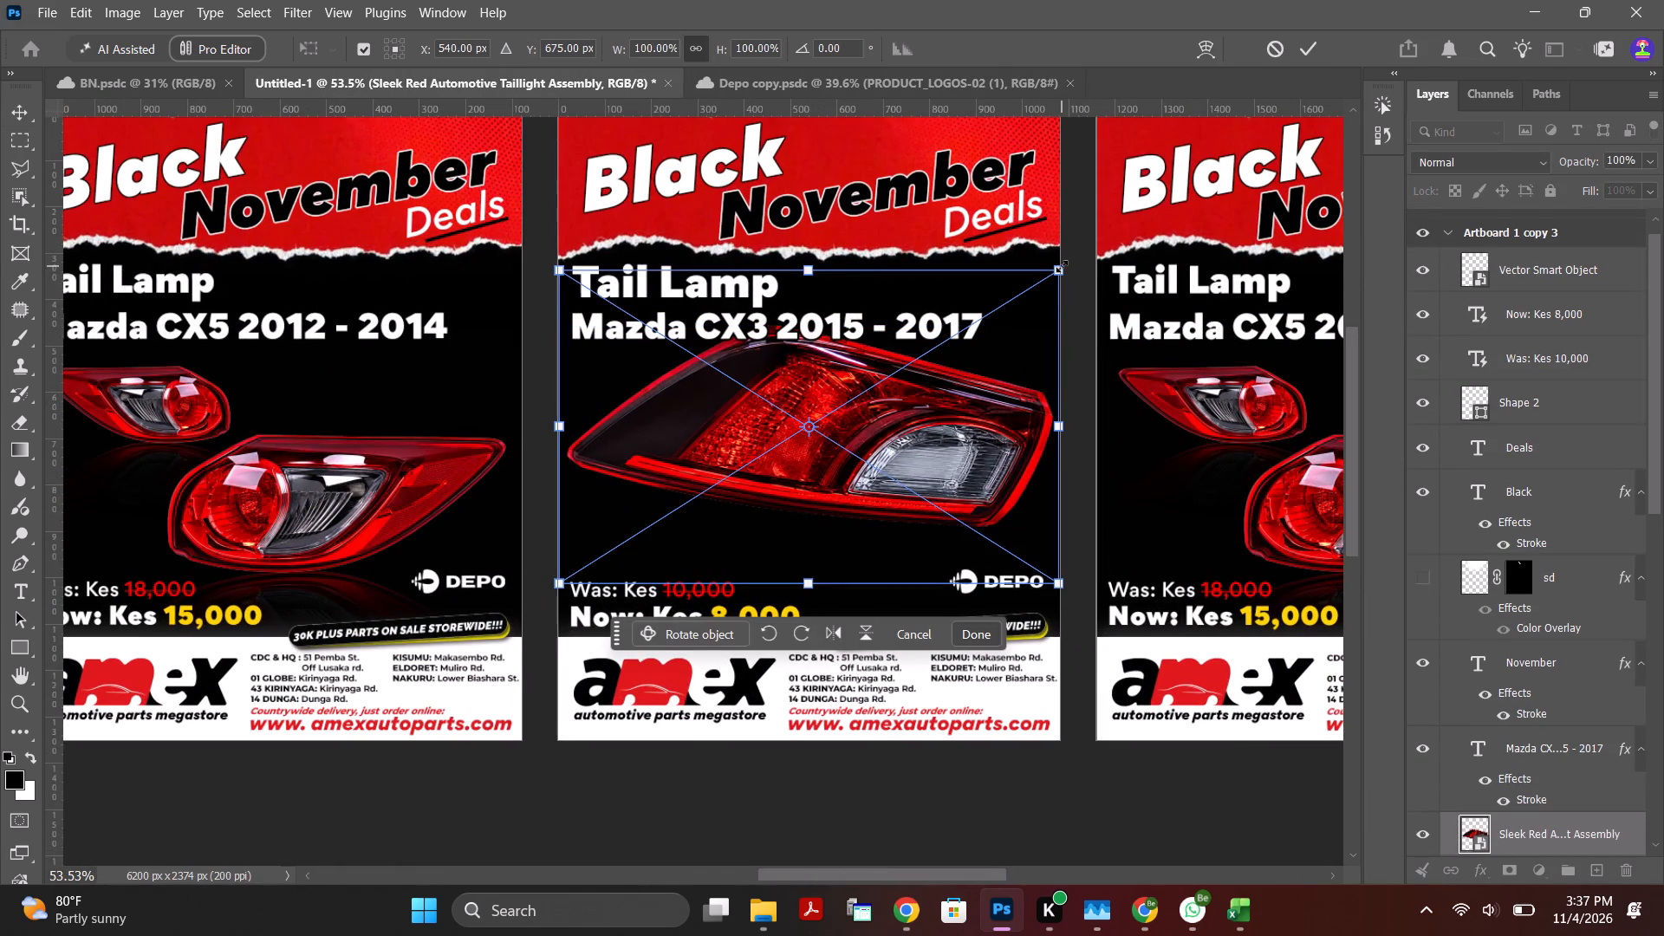
{"action": "left_click_drag", "start_coordinate": [1062, 266], "coordinate": [962, 340], "text": "alt"}
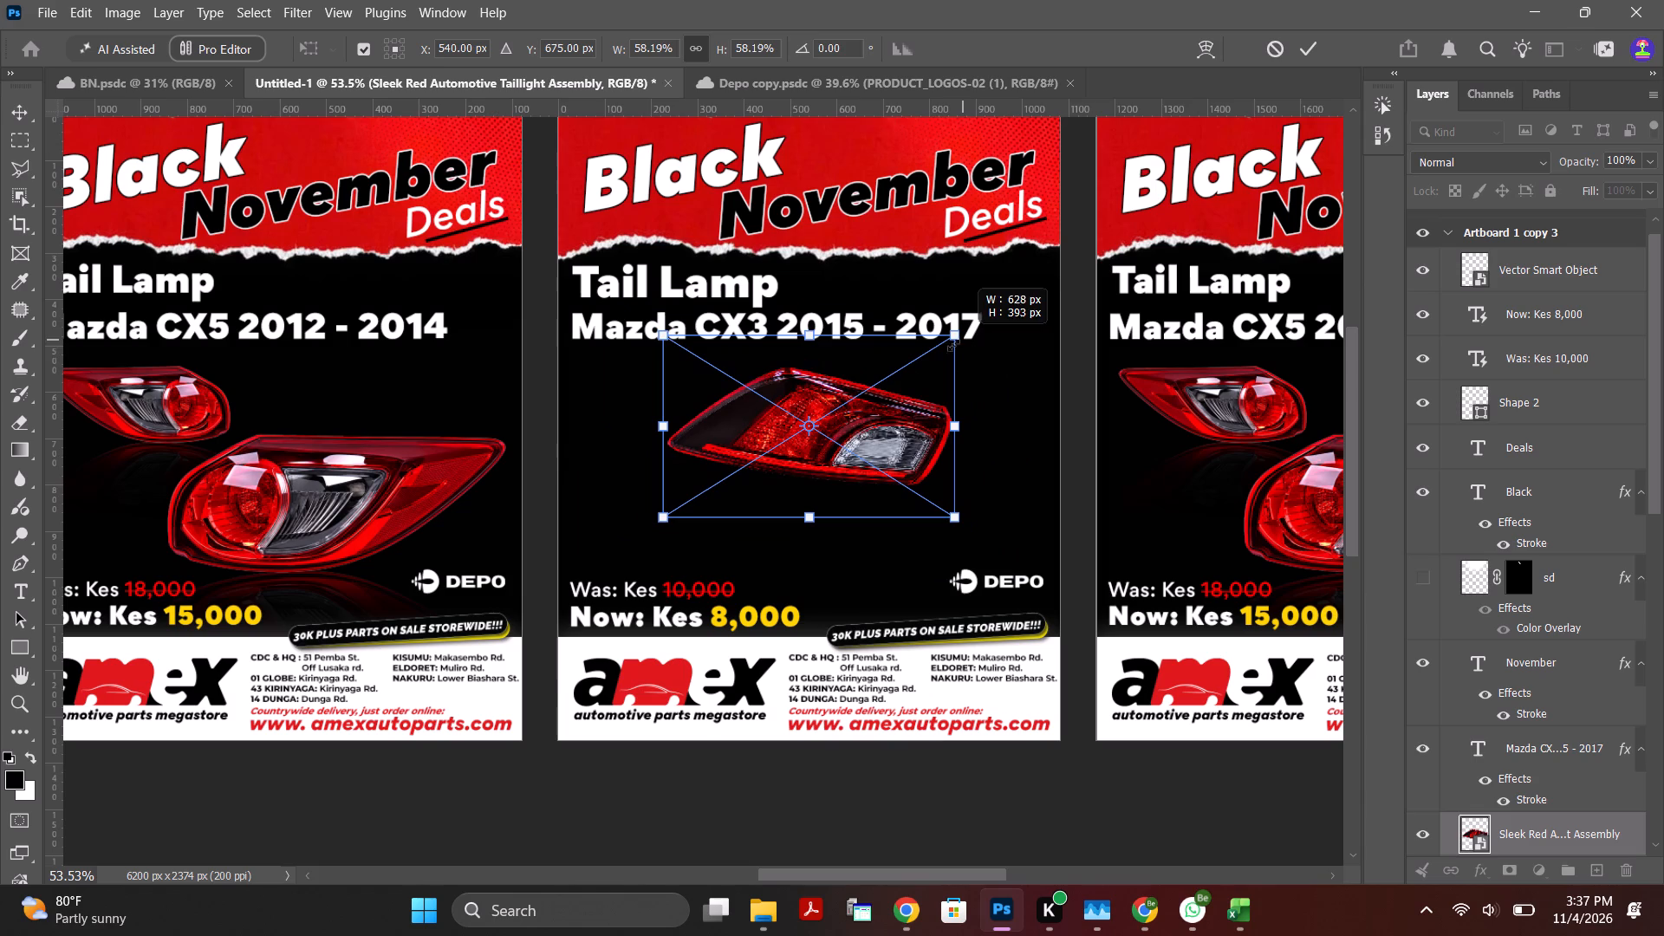
{"action": "left_click_drag", "start_coordinate": [920, 426], "coordinate": [830, 421]}
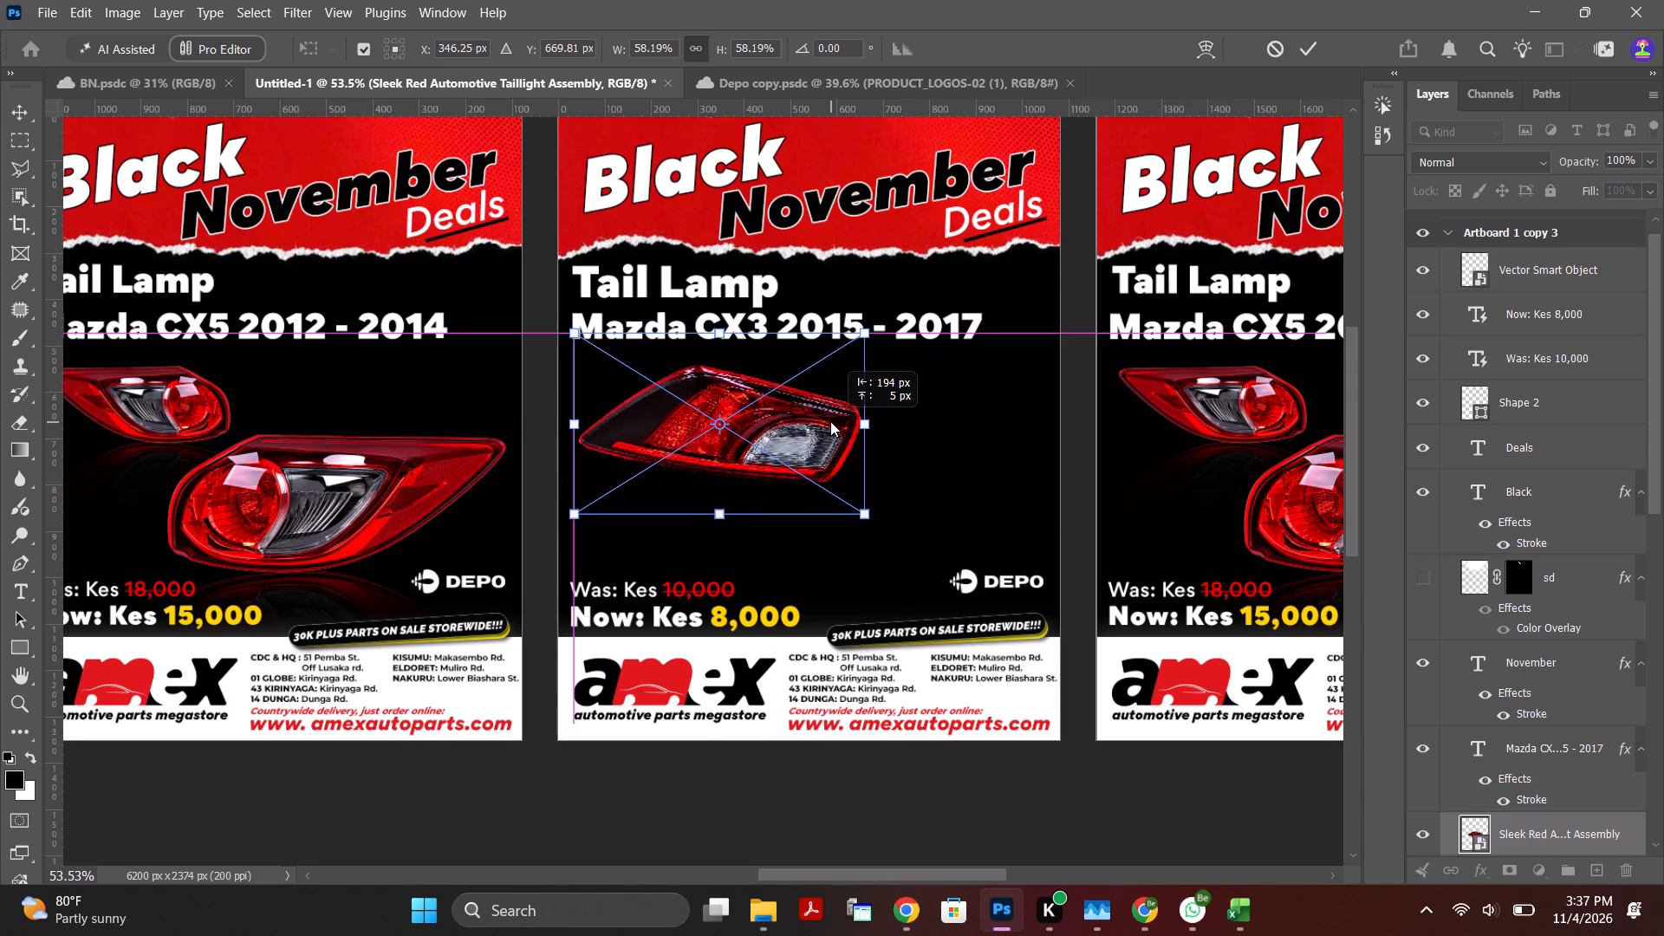
{"action": "left_click_drag", "start_coordinate": [830, 421], "coordinate": [827, 419]}
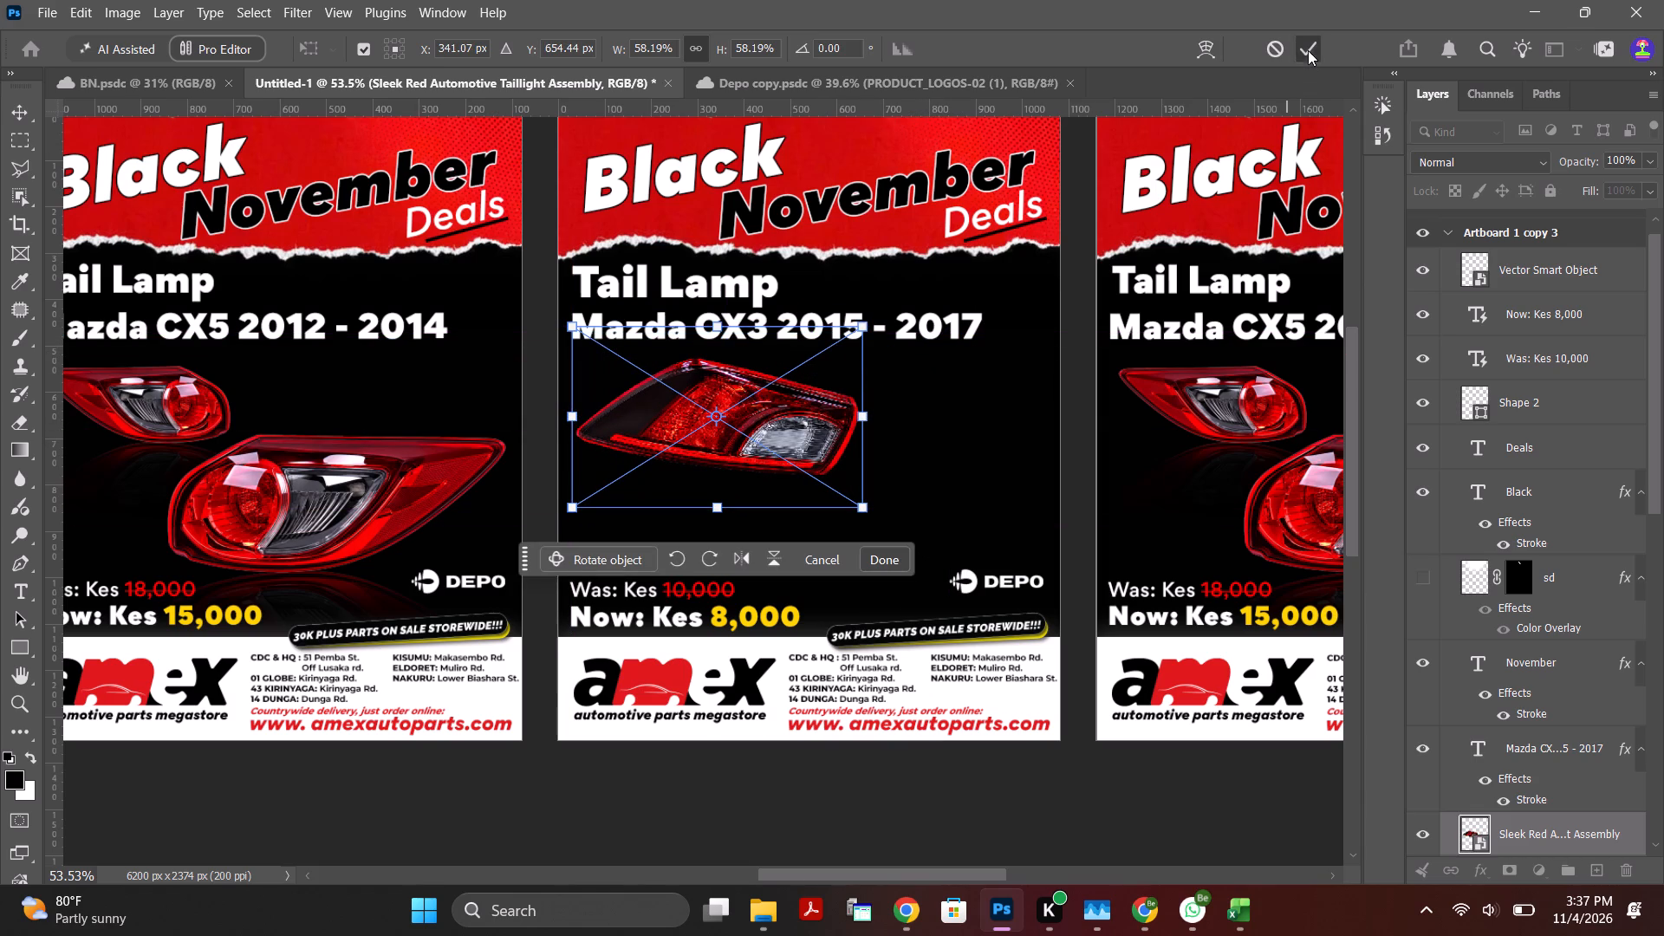
{"action": "left_click", "coordinate": [1308, 50]}
Fine-tune the taillight to 58.35% scale and shift it slightly to the right, near X 347 px, Y 655 px.
{"action": "left_click", "coordinate": [800, 417]}
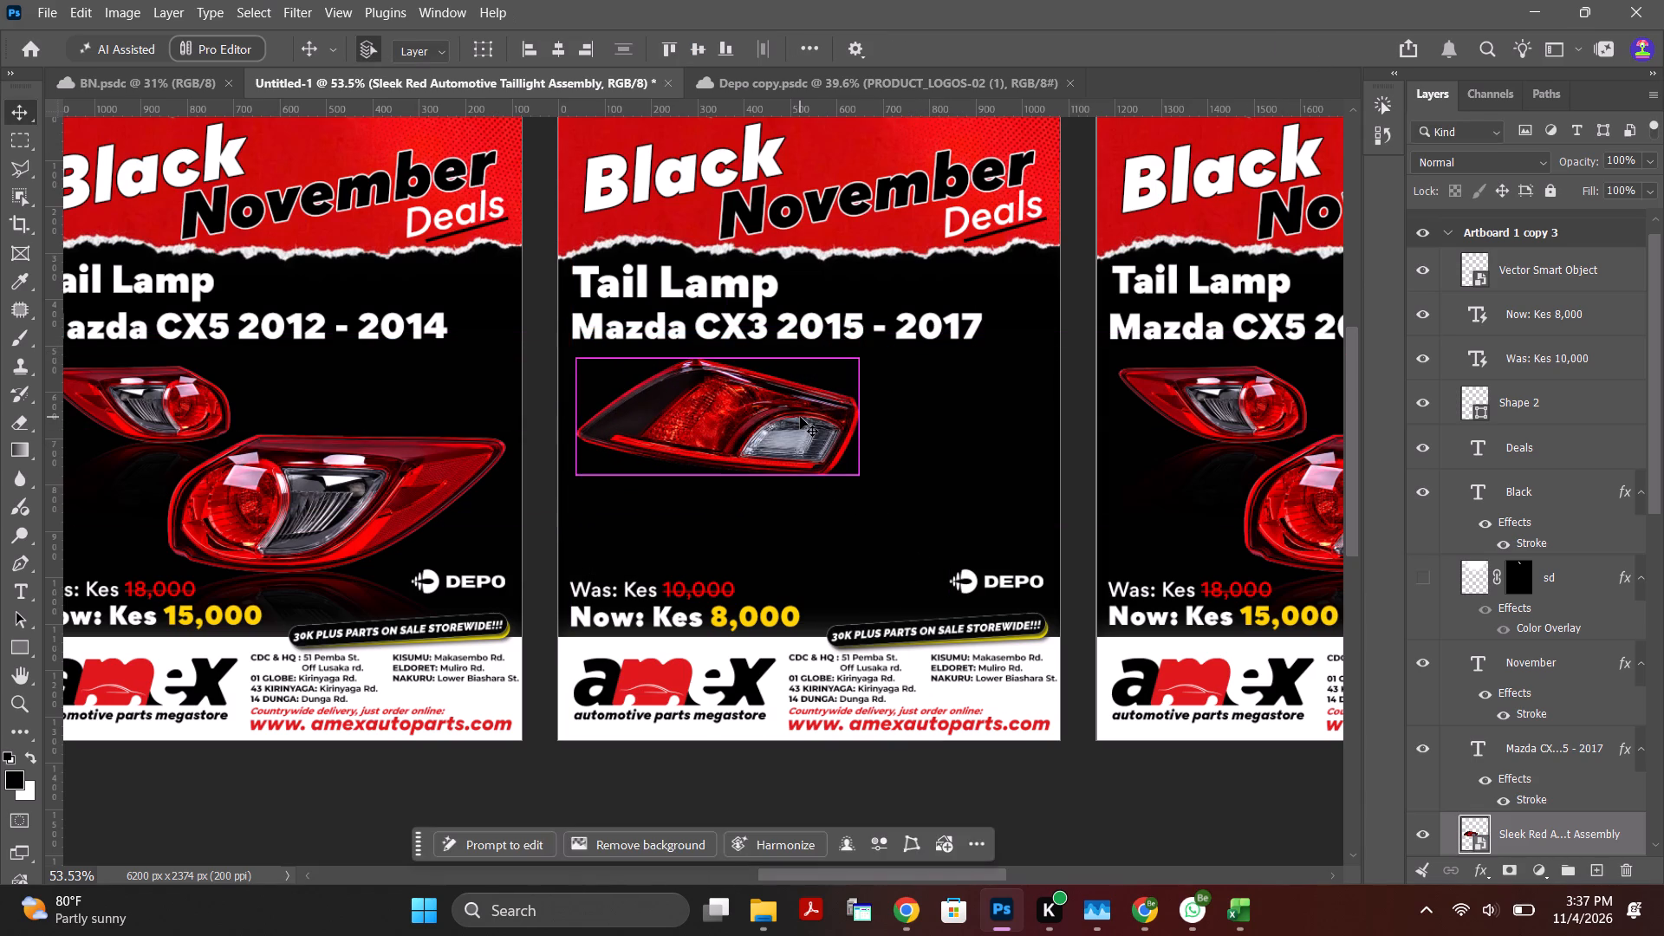
{"action": "key", "text": "ctrl+t"}
{"action": "left_click", "coordinate": [866, 511]}
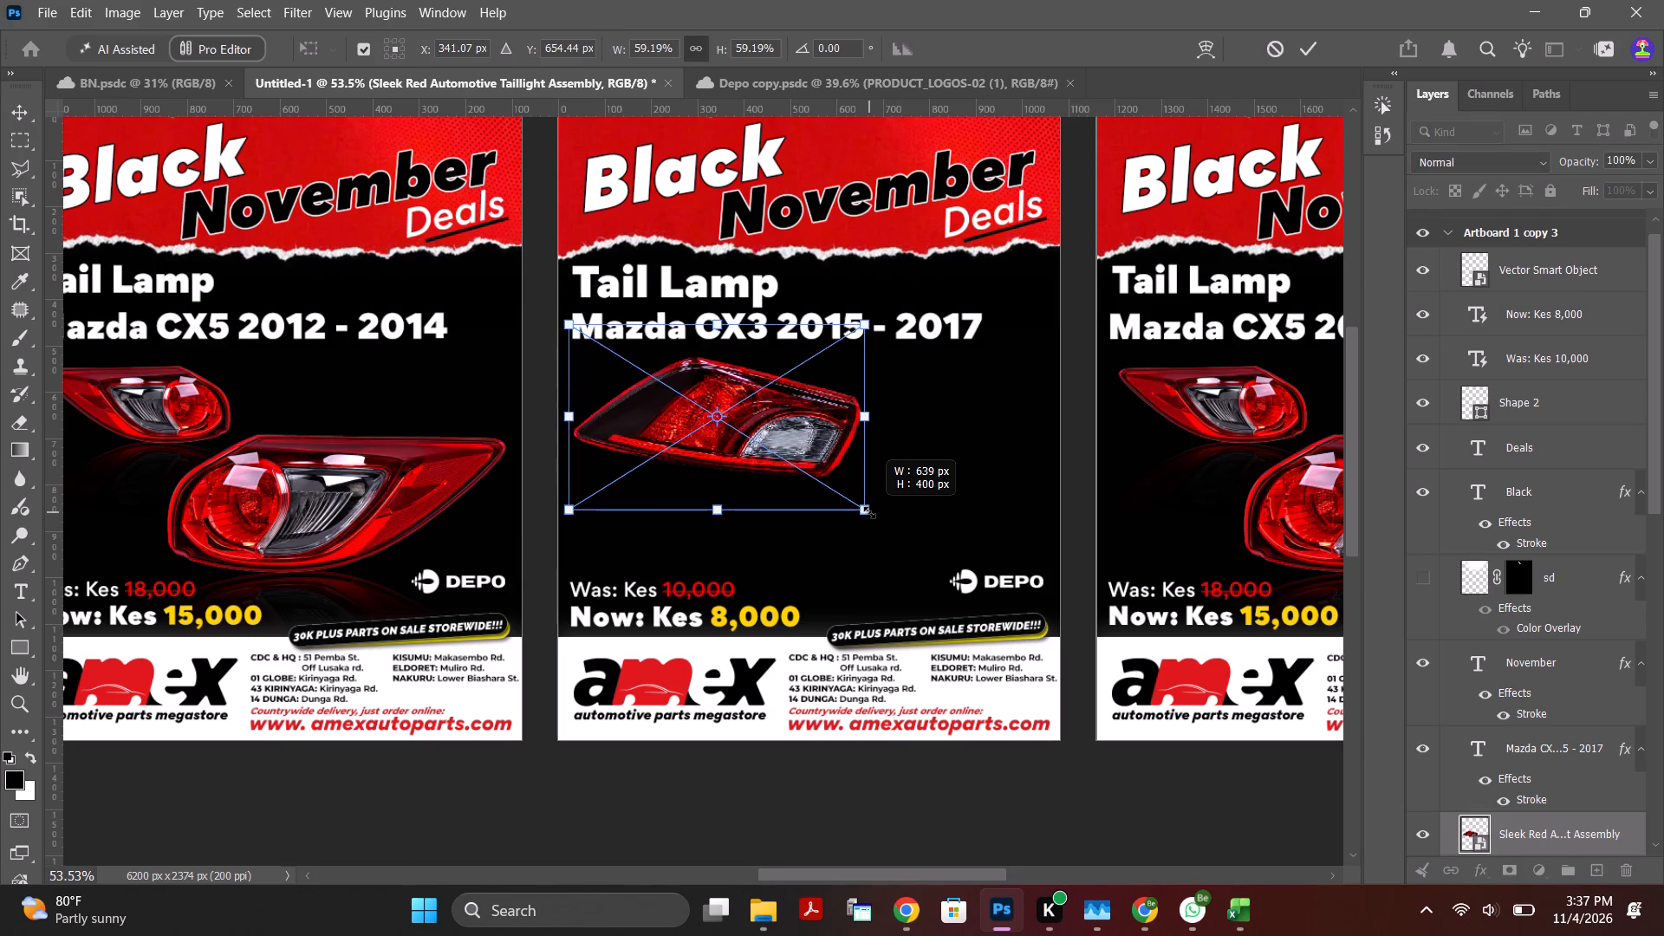
{"action": "left_click", "coordinate": [770, 398]}
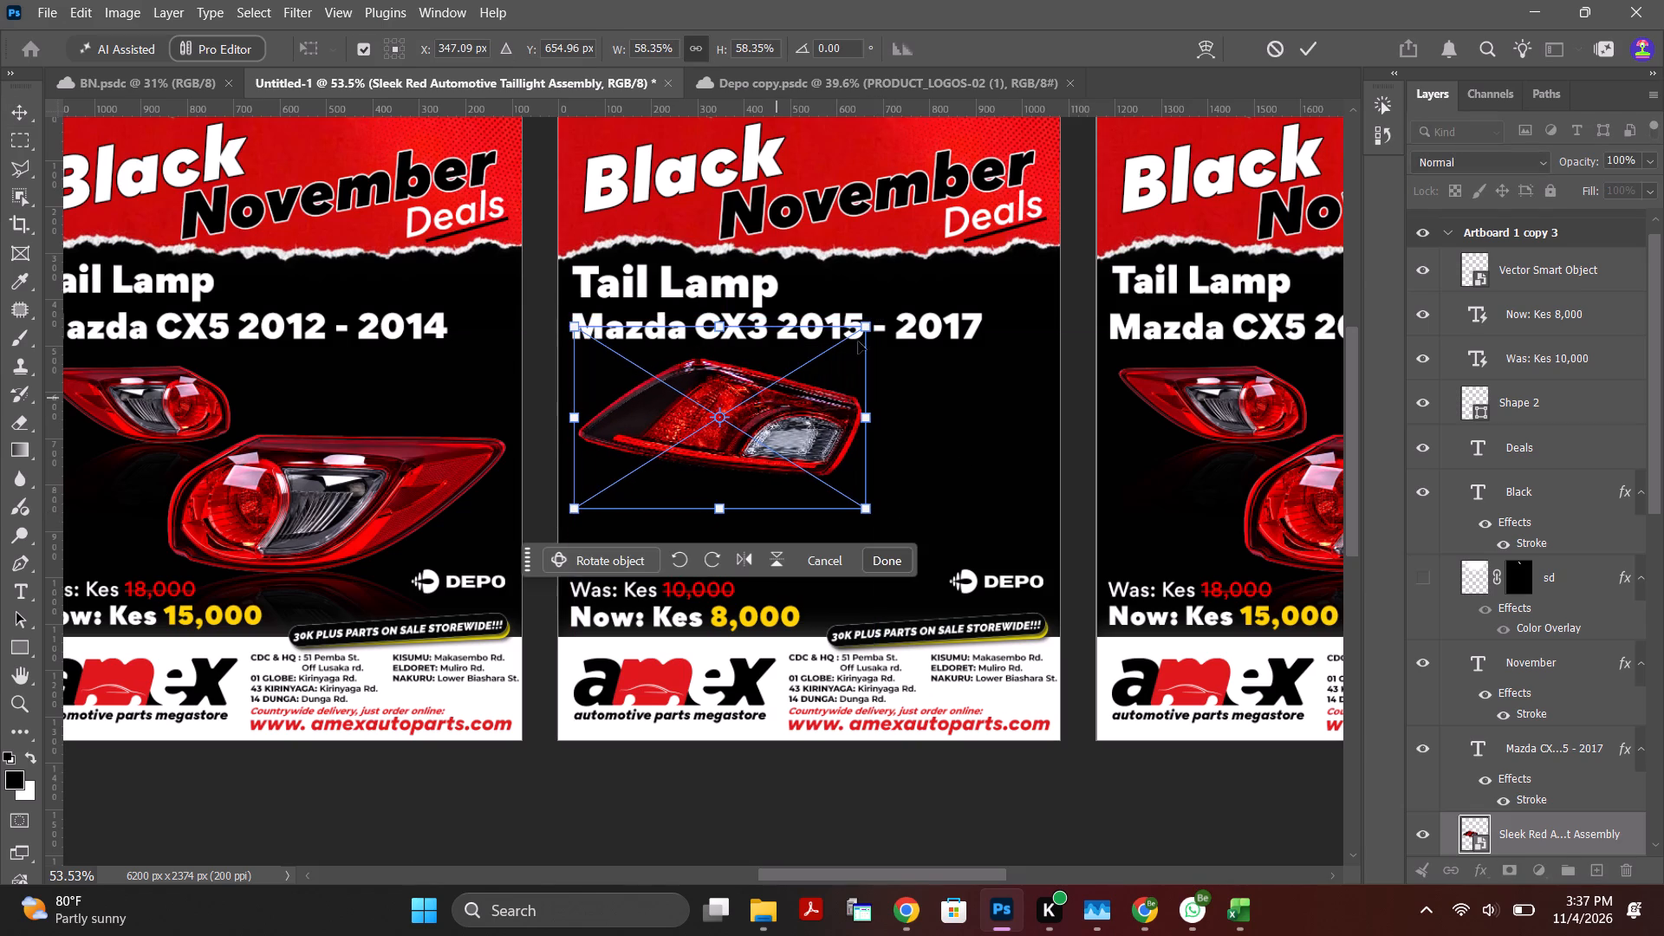
{"action": "left_click", "coordinate": [1306, 44]}
{"action": "left_click", "coordinate": [1044, 781]}
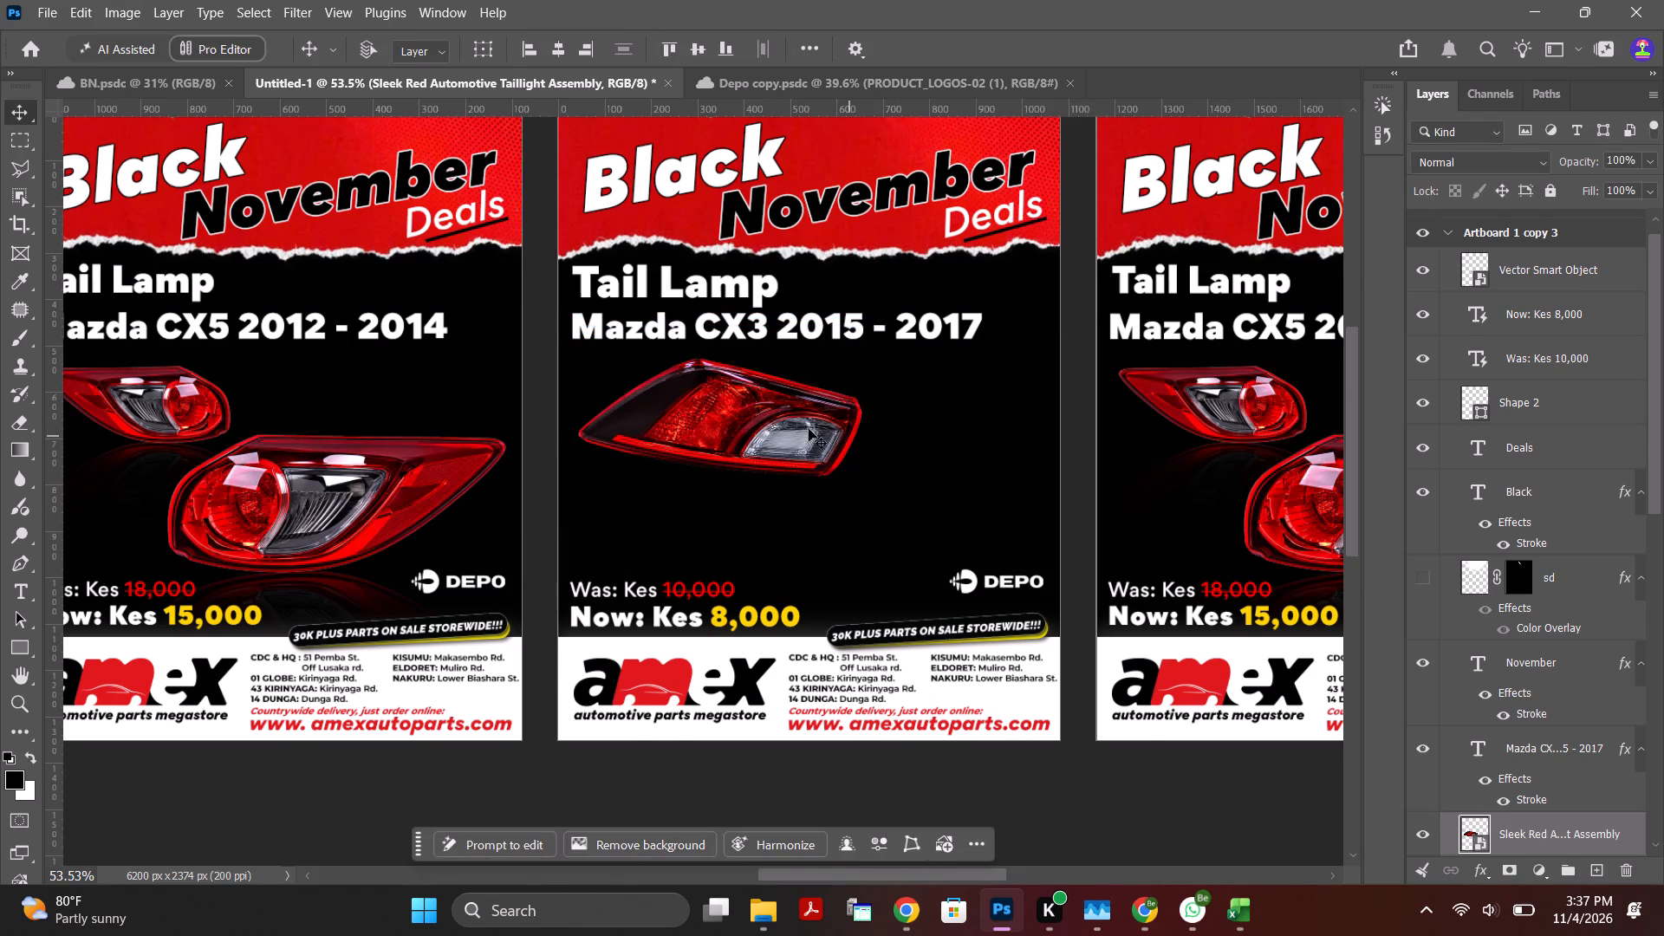
Duplicate the taillight layer, flip the copy vertically and place it directly below the original, above the price text.
{"action": "scroll", "coordinate": [822, 436], "scroll_direction": "up", "scroll_amount": 4, "text": "alt"}
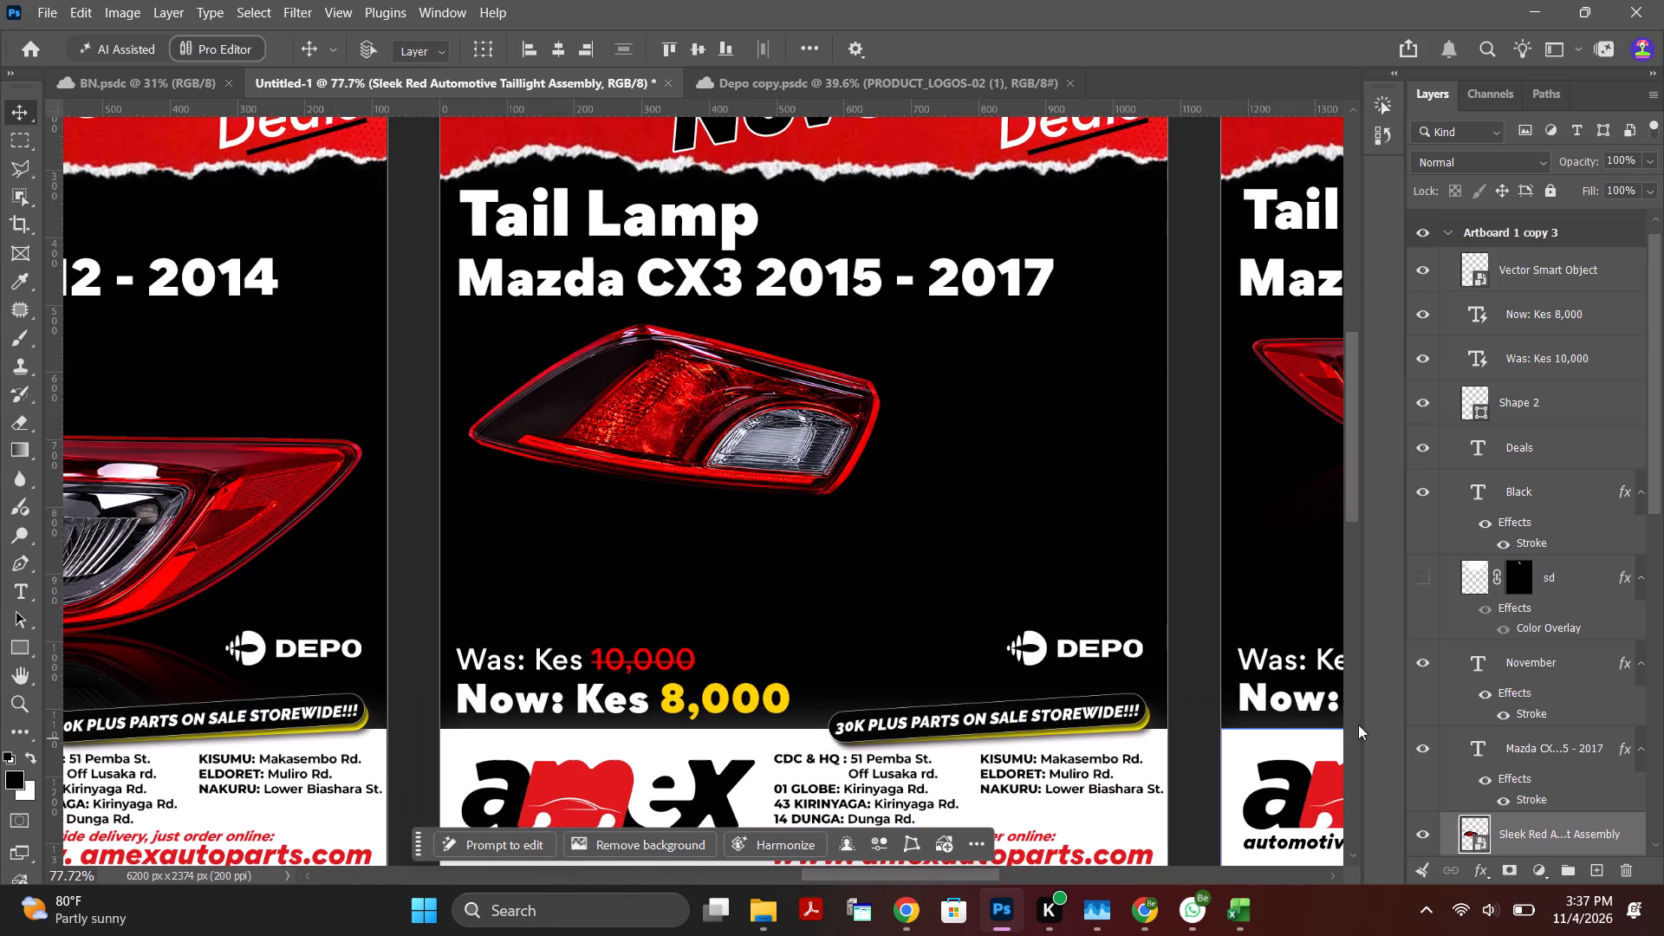
{"action": "left_click", "coordinate": [1531, 840]}
{"action": "key", "text": "ctrl+t"}
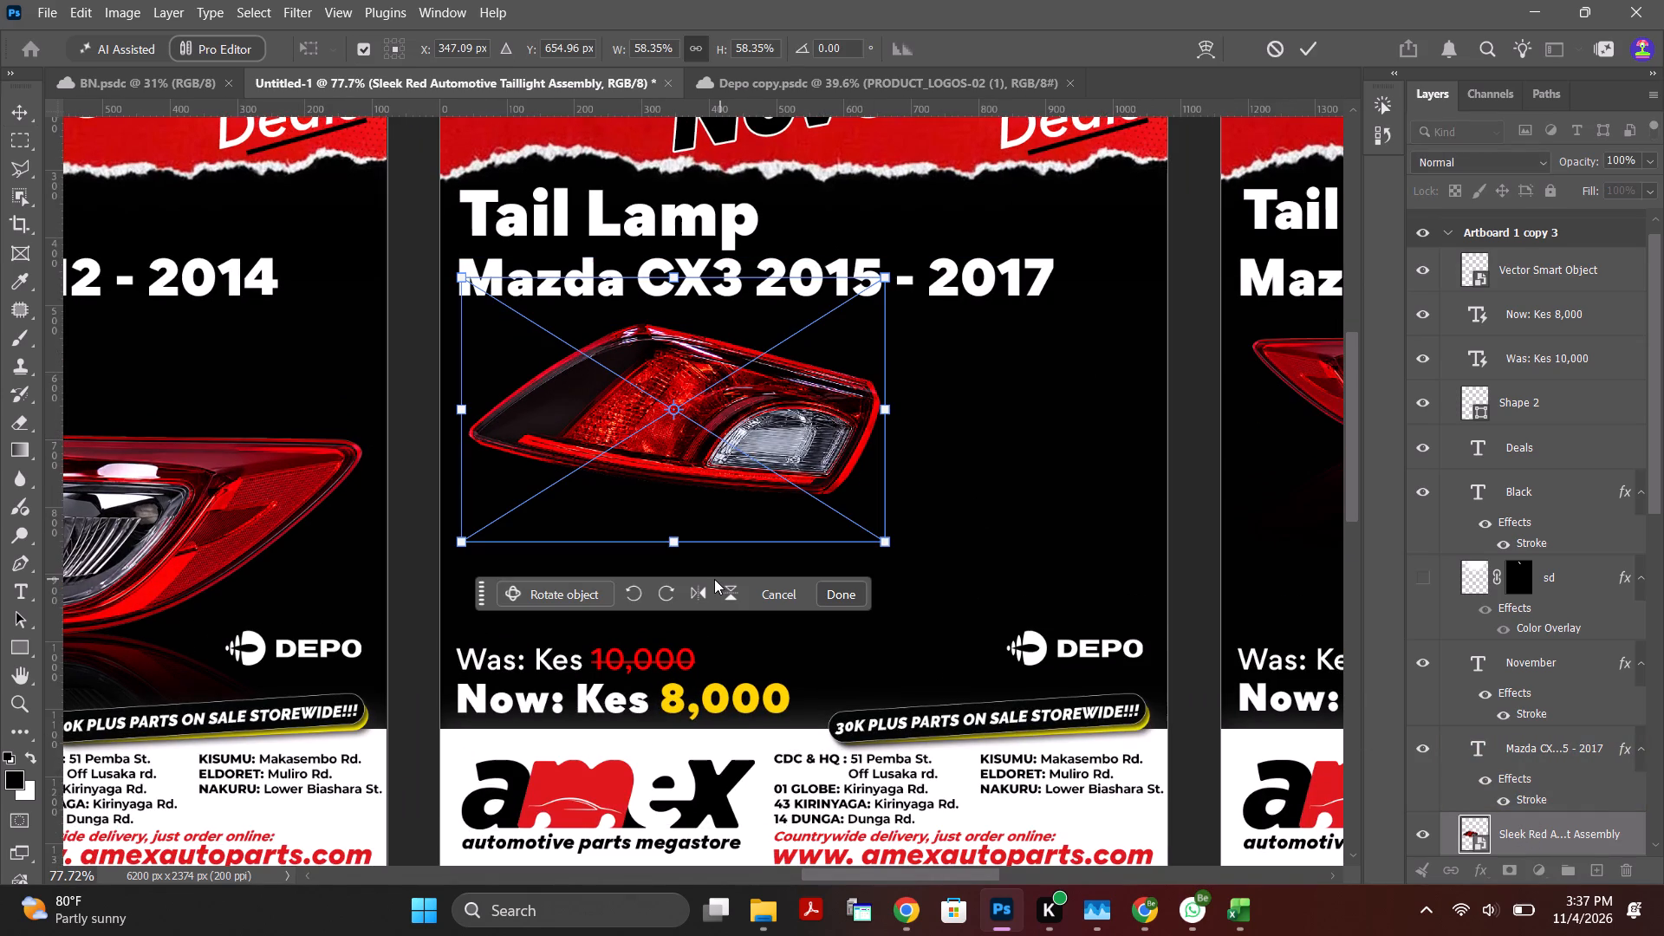
{"action": "left_click", "coordinate": [1297, 63]}
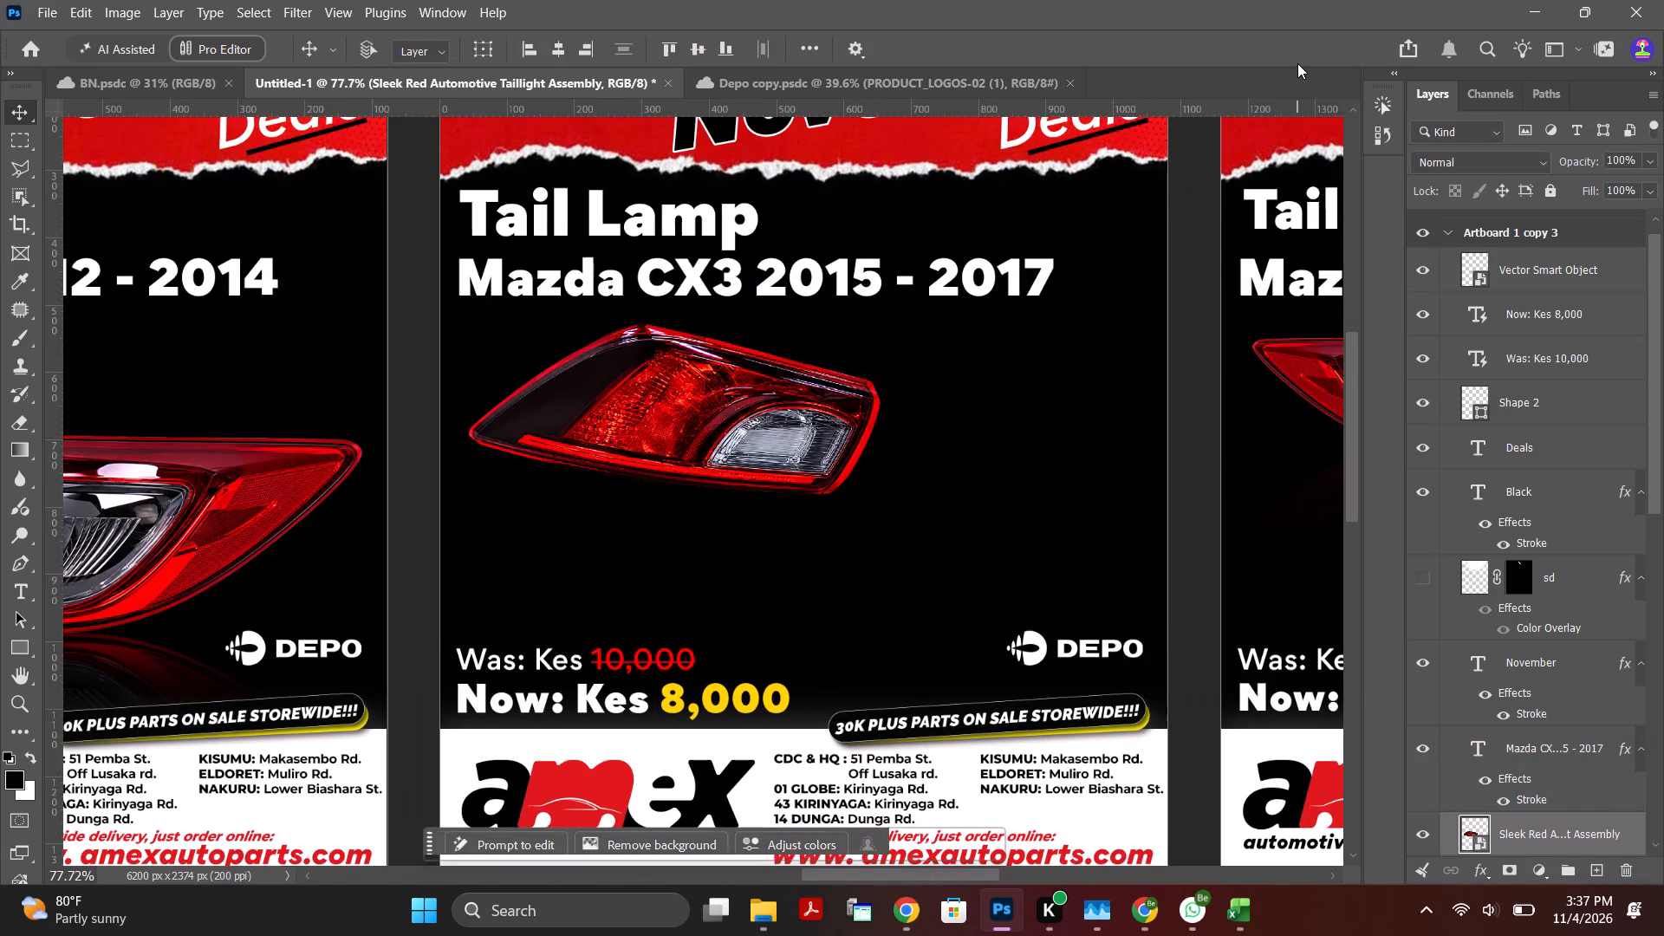
{"action": "key", "text": "ctrl+j"}
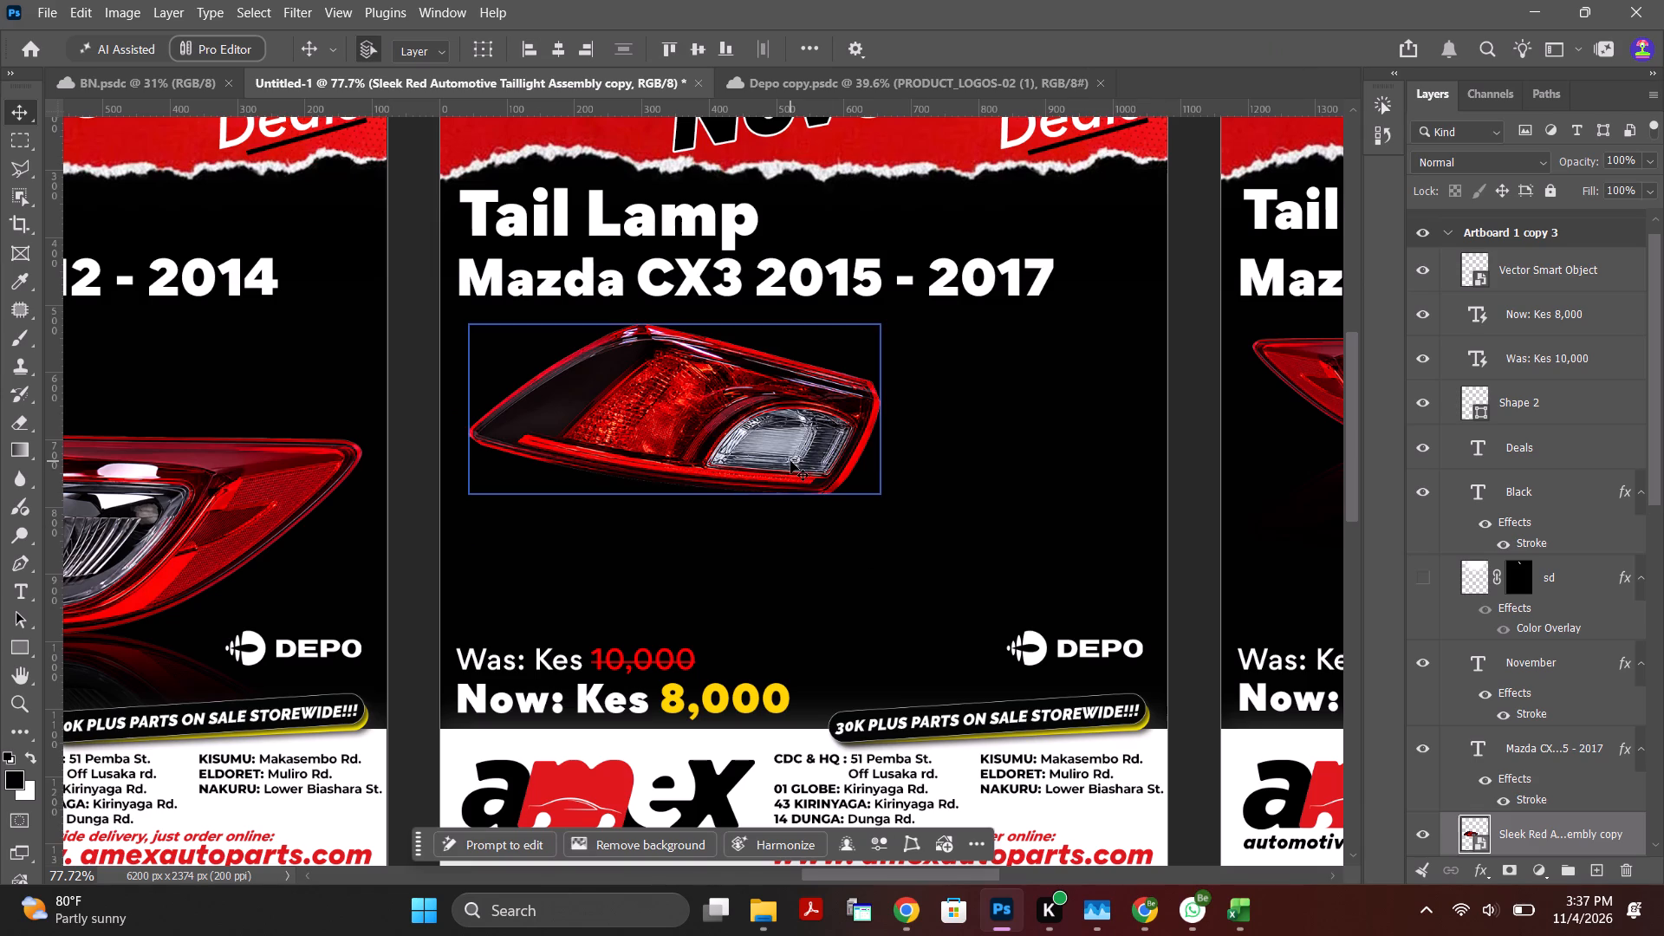
{"action": "key", "text": "ctrl+t"}
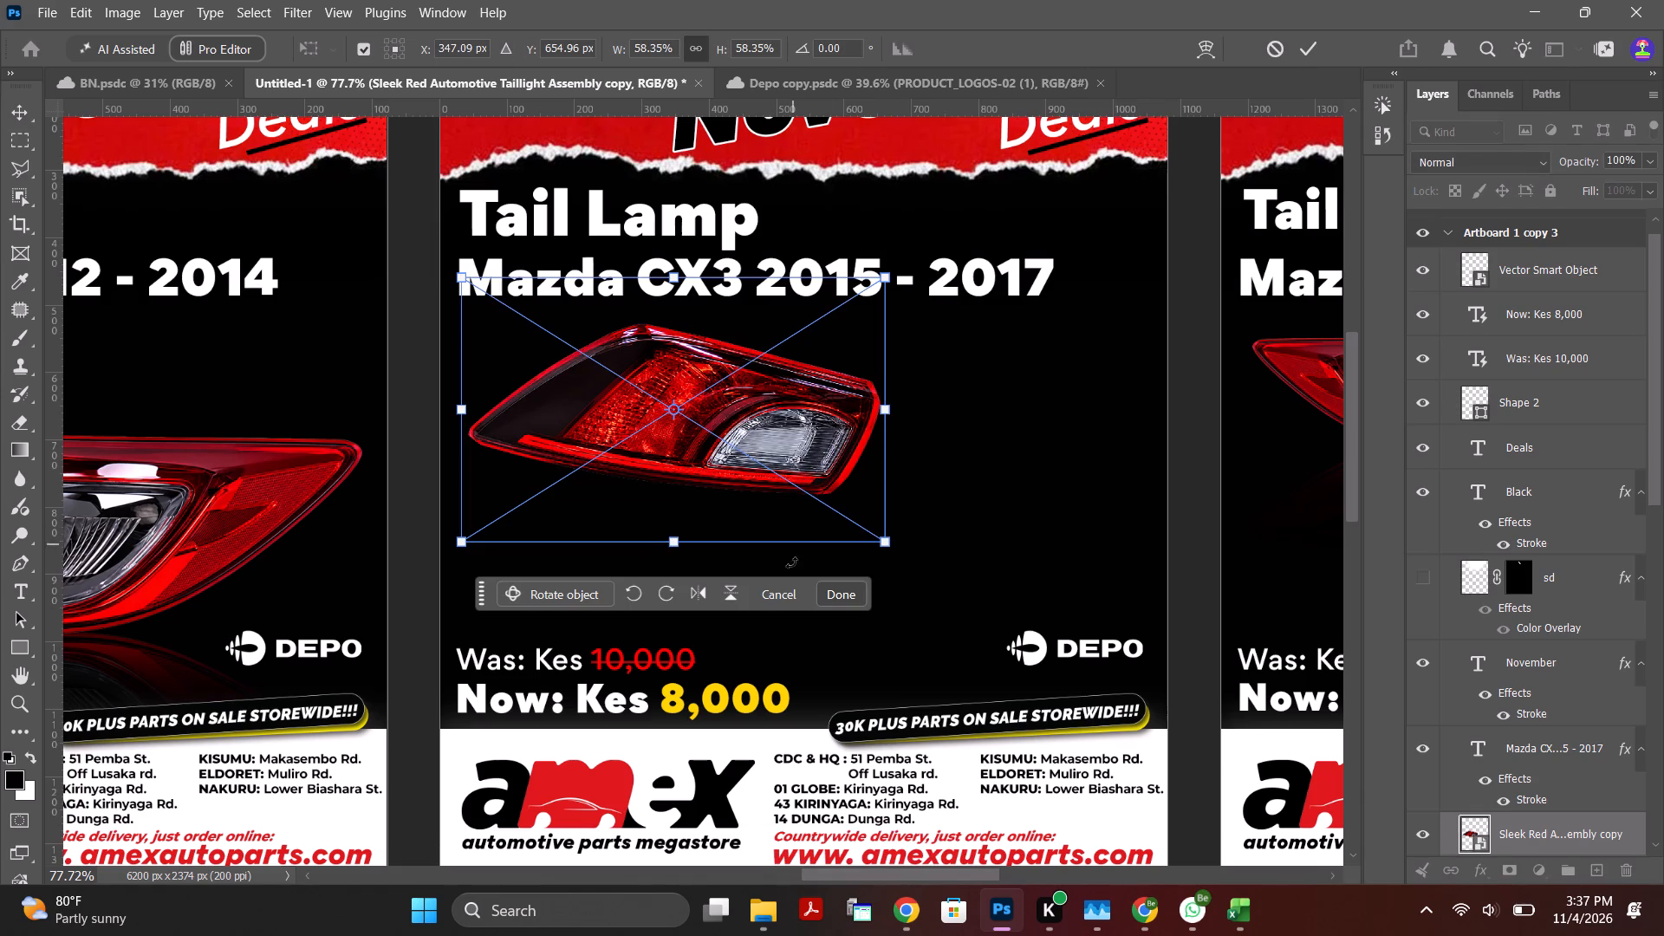
{"action": "left_click", "coordinate": [731, 590]}
{"action": "left_click_drag", "start_coordinate": [788, 369], "coordinate": [776, 541]}
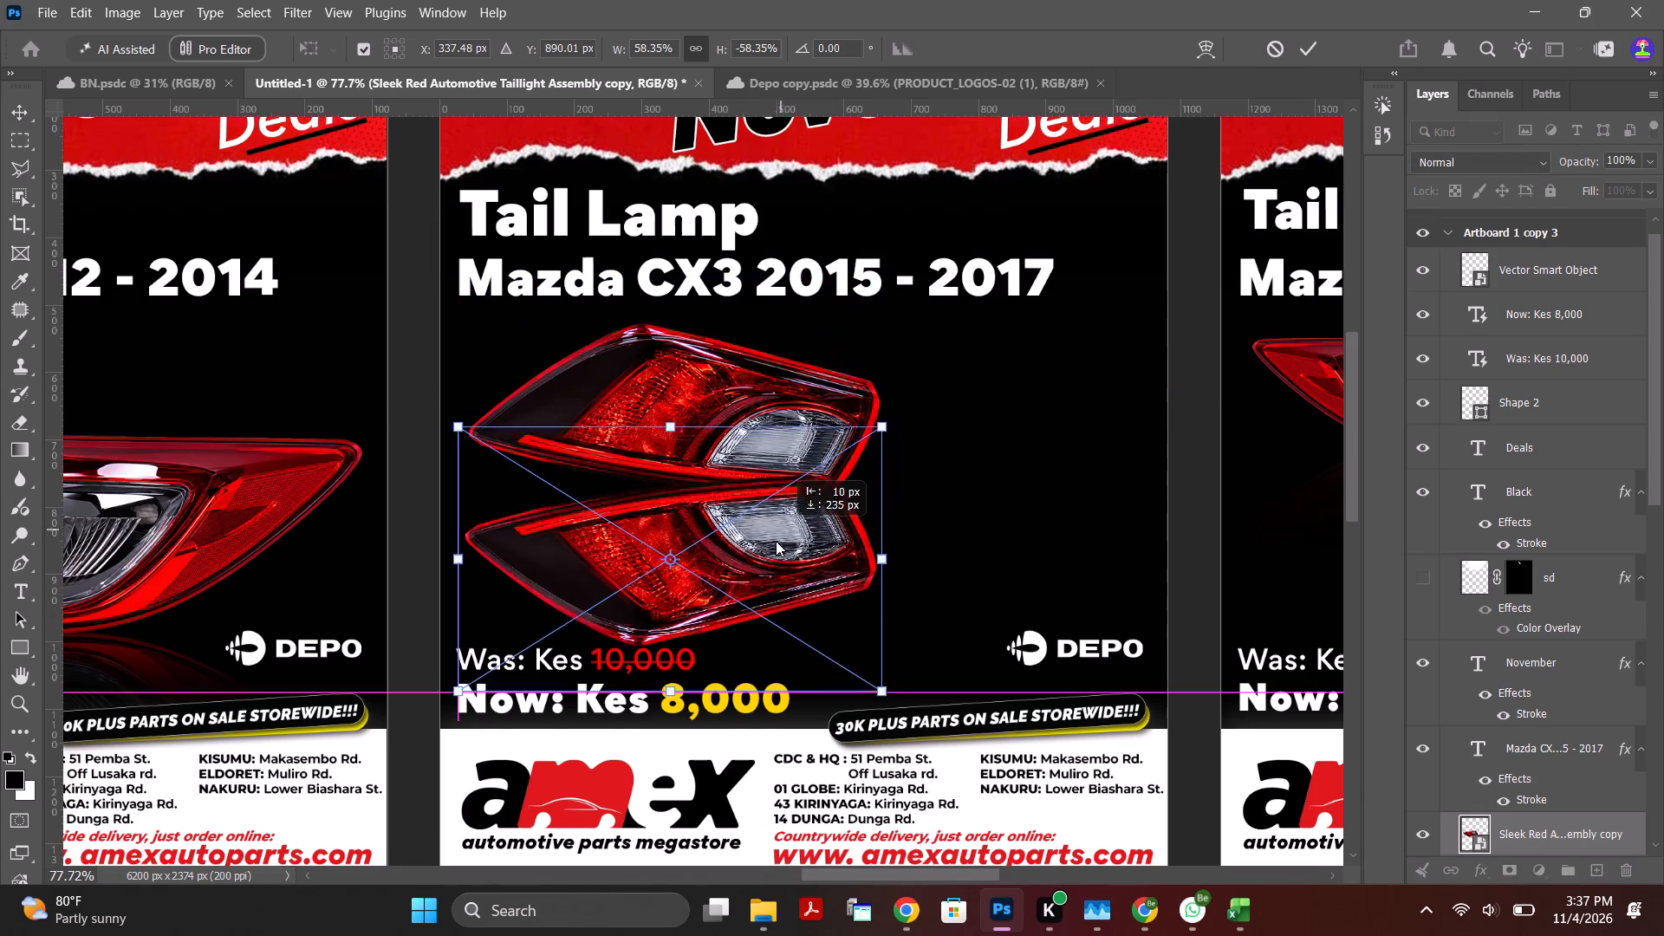
{"action": "left_click_drag", "start_coordinate": [776, 541], "coordinate": [778, 531]}
Rotate the flipped taillight copy about 13.9° and move it up against the underside of the original as its reflection.
{"action": "left_click_drag", "start_coordinate": [891, 430], "coordinate": [902, 450]}
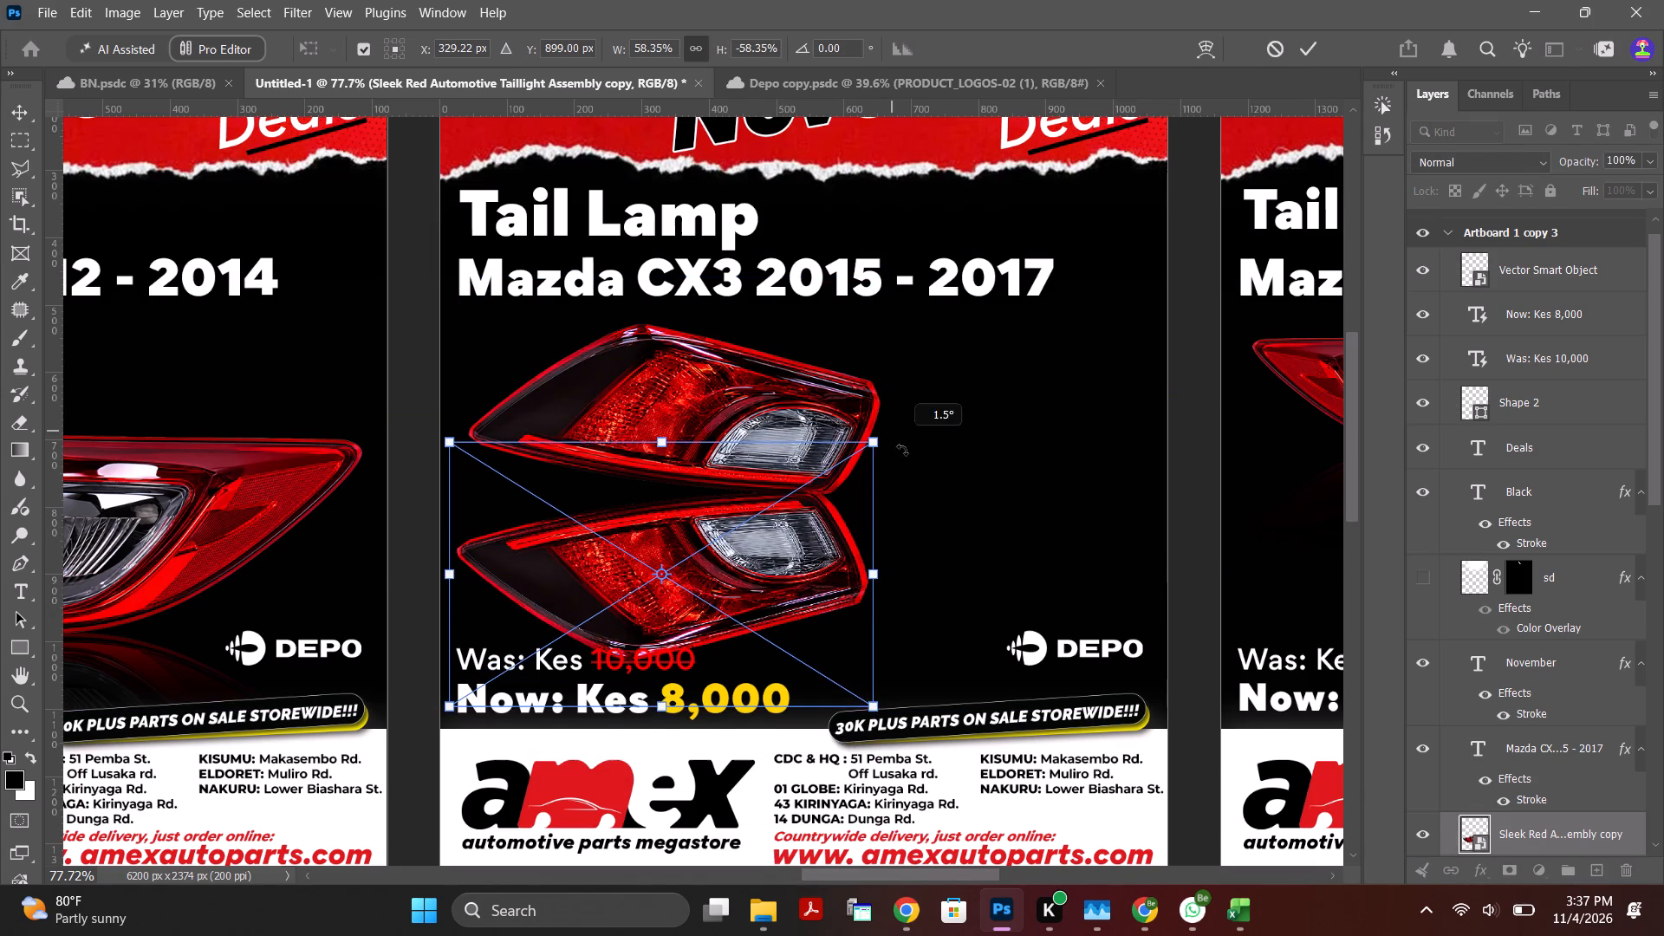
{"action": "left_click_drag", "start_coordinate": [902, 450], "coordinate": [907, 493]}
{"action": "left_click_drag", "start_coordinate": [710, 587], "coordinate": [709, 565]}
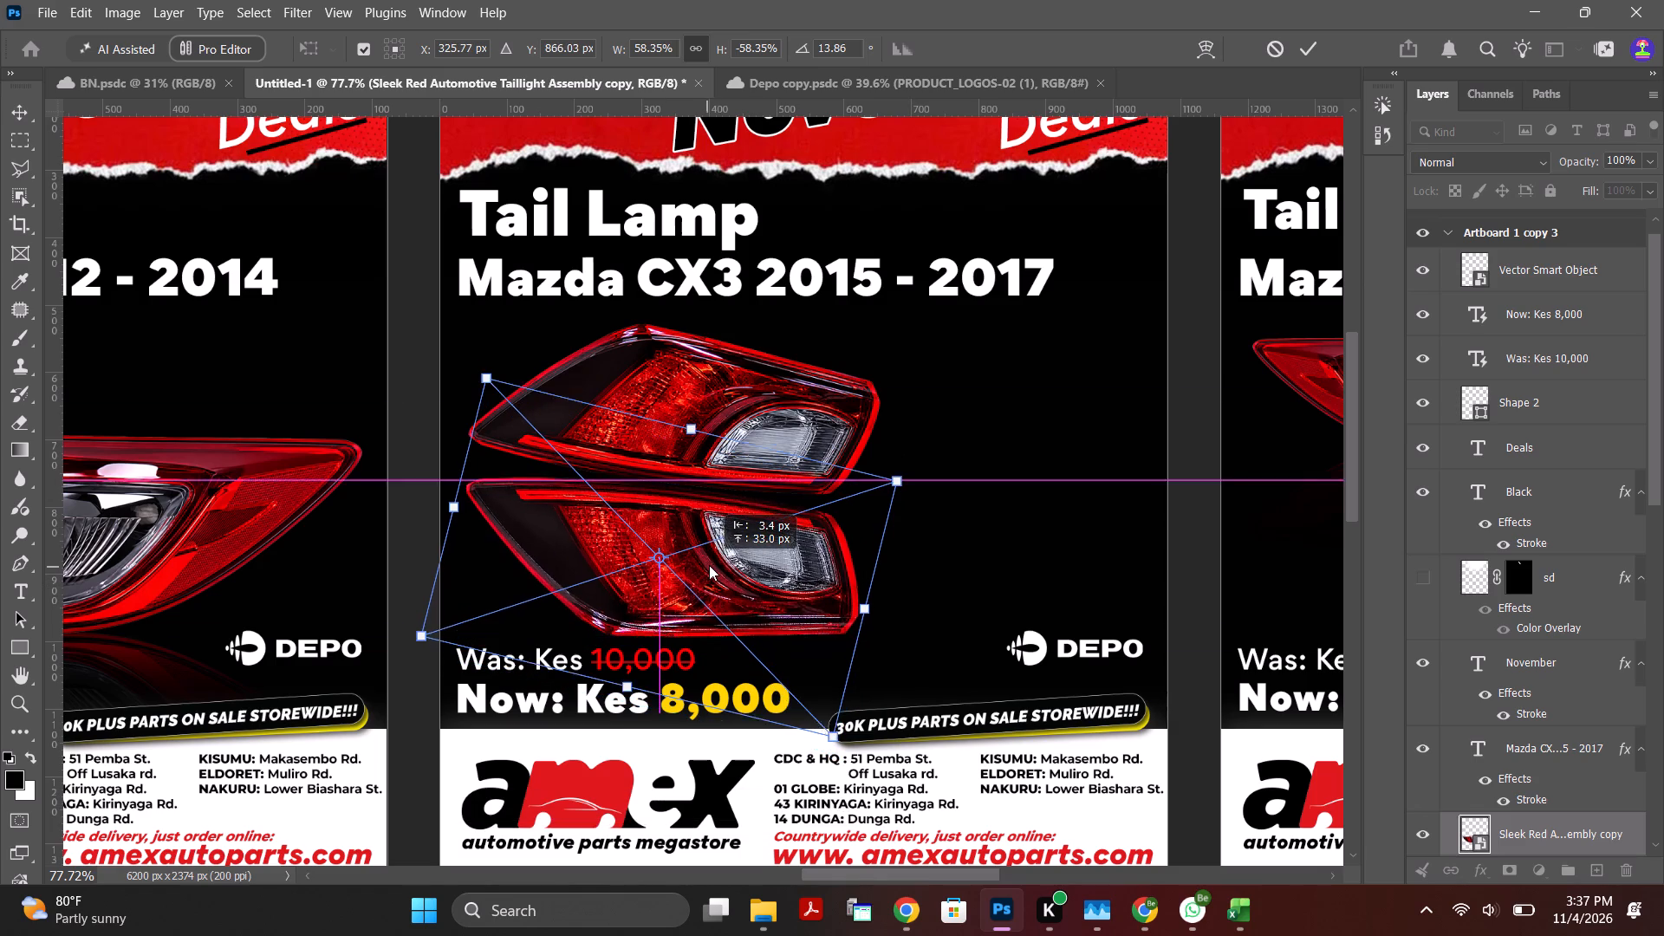
{"action": "left_click_drag", "start_coordinate": [709, 565], "coordinate": [703, 561]}
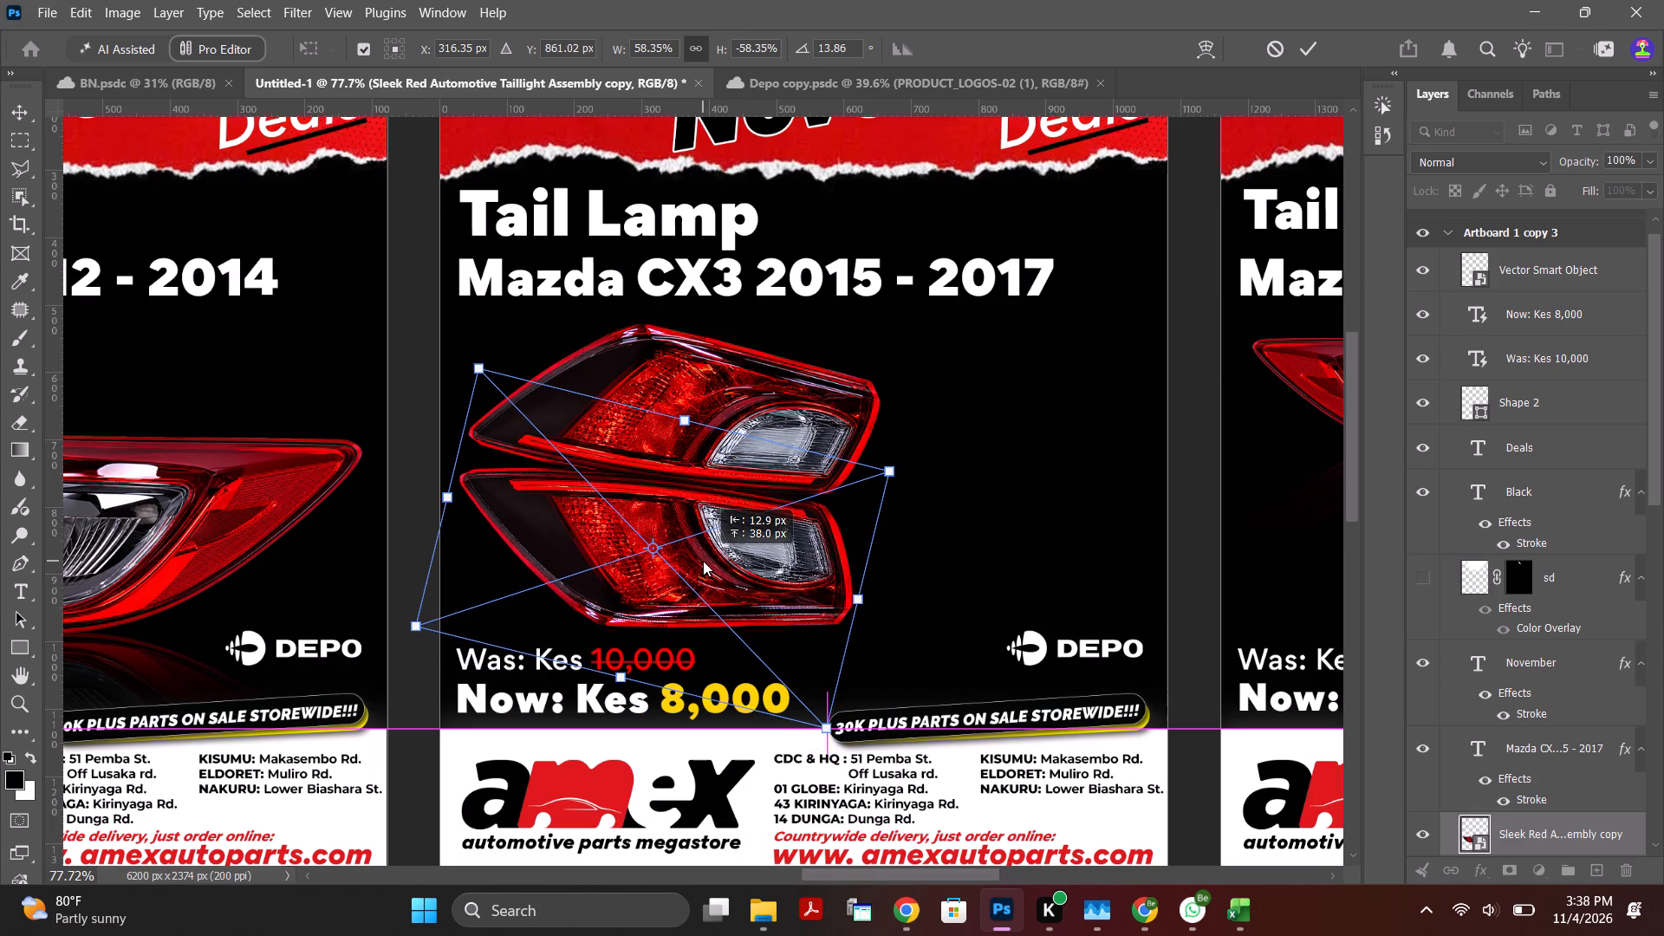
{"action": "left_click_drag", "start_coordinate": [703, 561], "coordinate": [697, 567]}
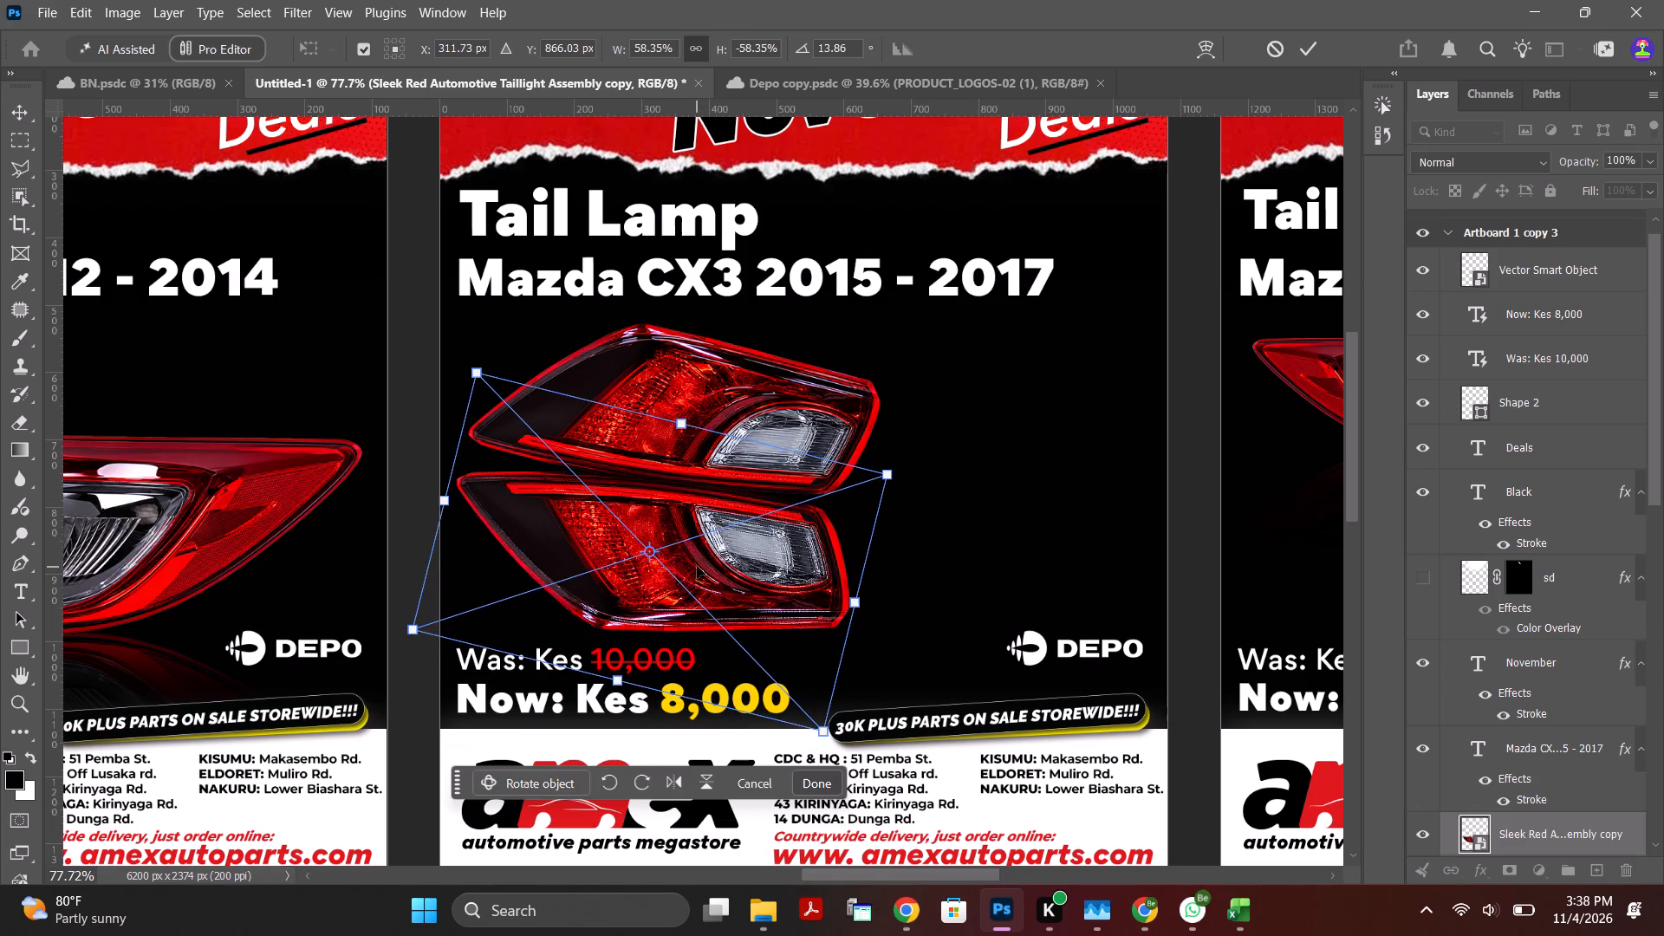
{"action": "left_click", "coordinate": [1303, 46]}
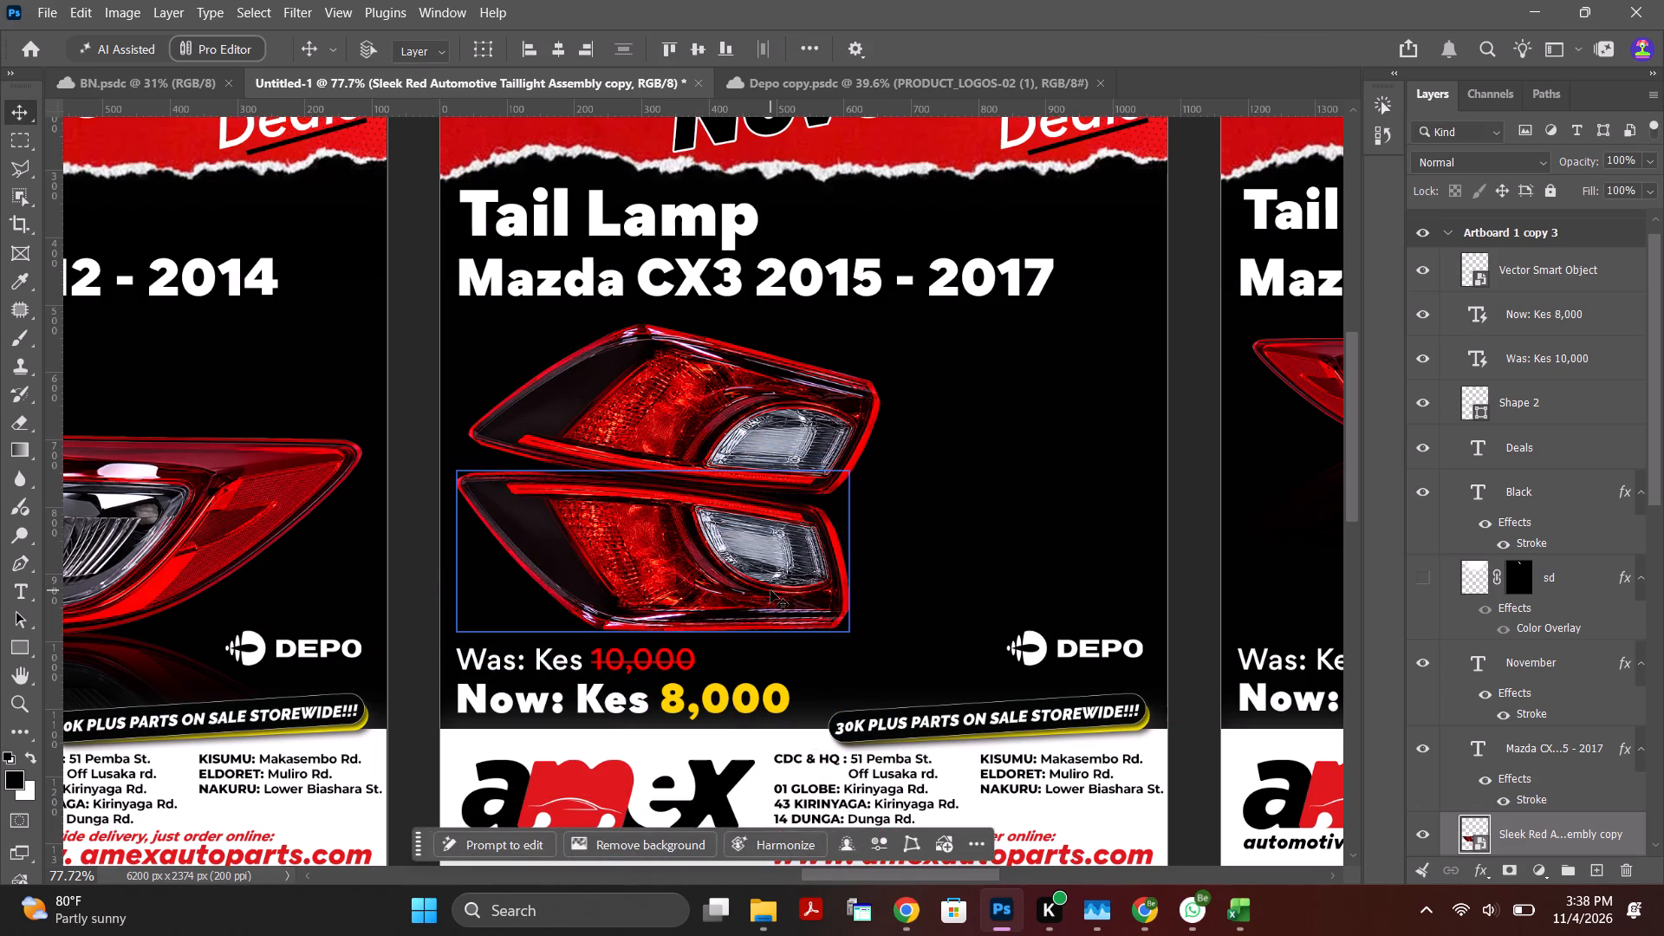
Reorder the flipped taillight copy beneath the original taillight in the layer stack.
{"action": "left_click", "coordinate": [770, 590]}
{"action": "scroll", "coordinate": [1532, 822], "scroll_direction": "down", "scroll_amount": 9}
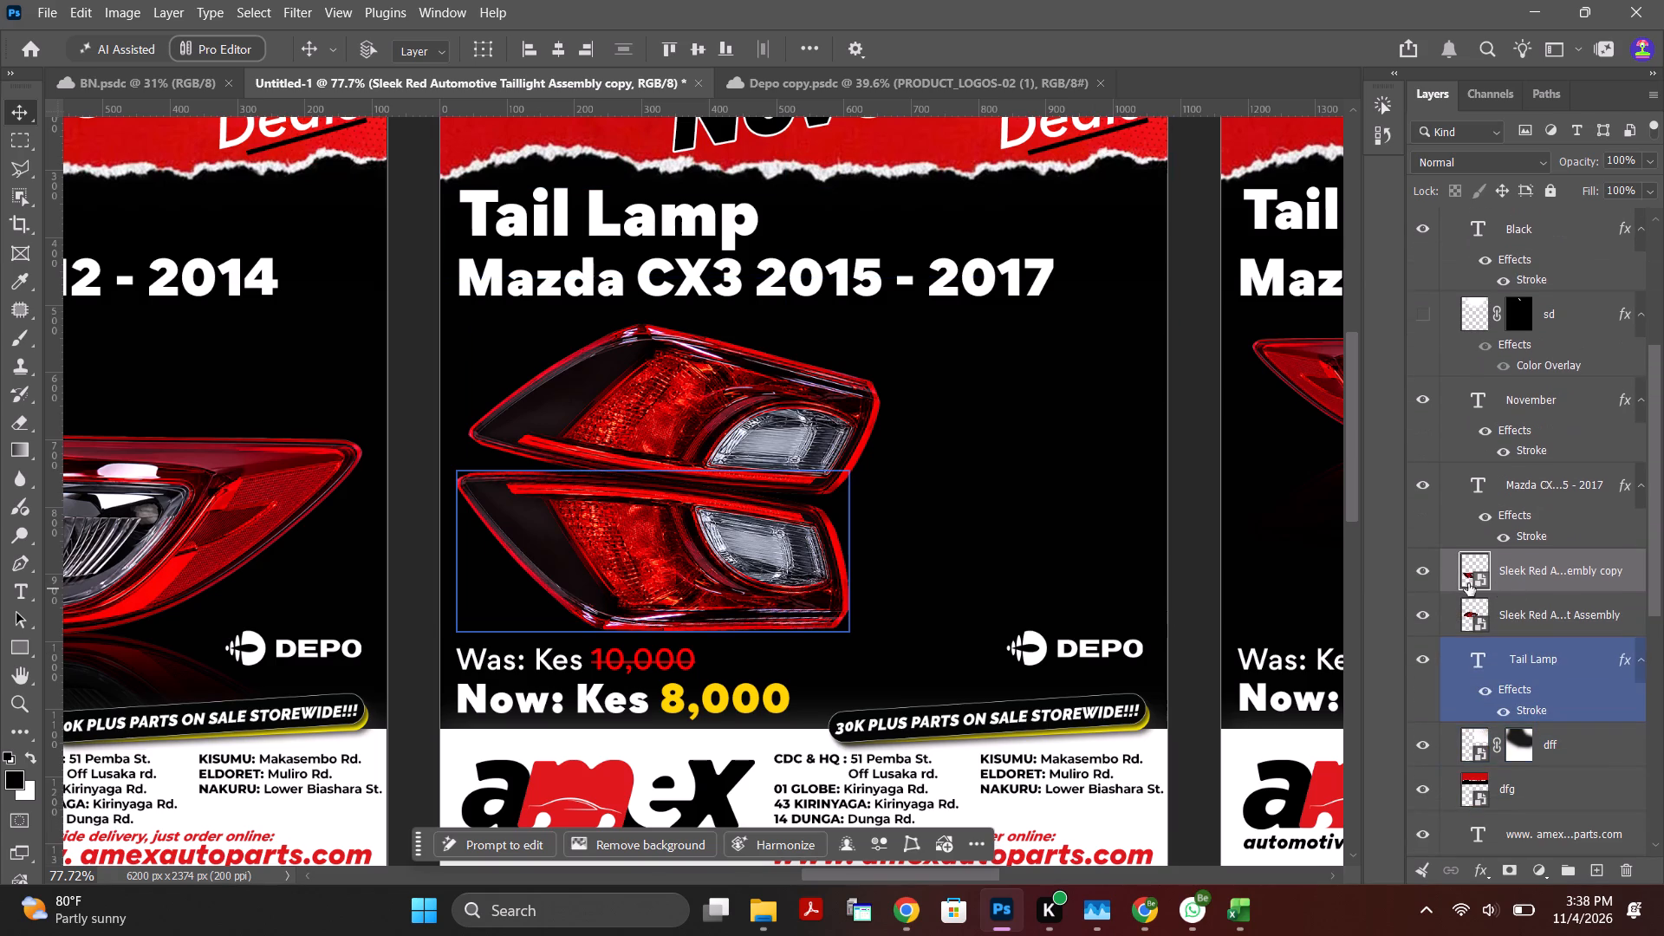
{"action": "left_click", "coordinate": [1422, 576]}
{"action": "left_click", "coordinate": [1422, 576]}
{"action": "left_click_drag", "start_coordinate": [1542, 563], "coordinate": [1550, 627]}
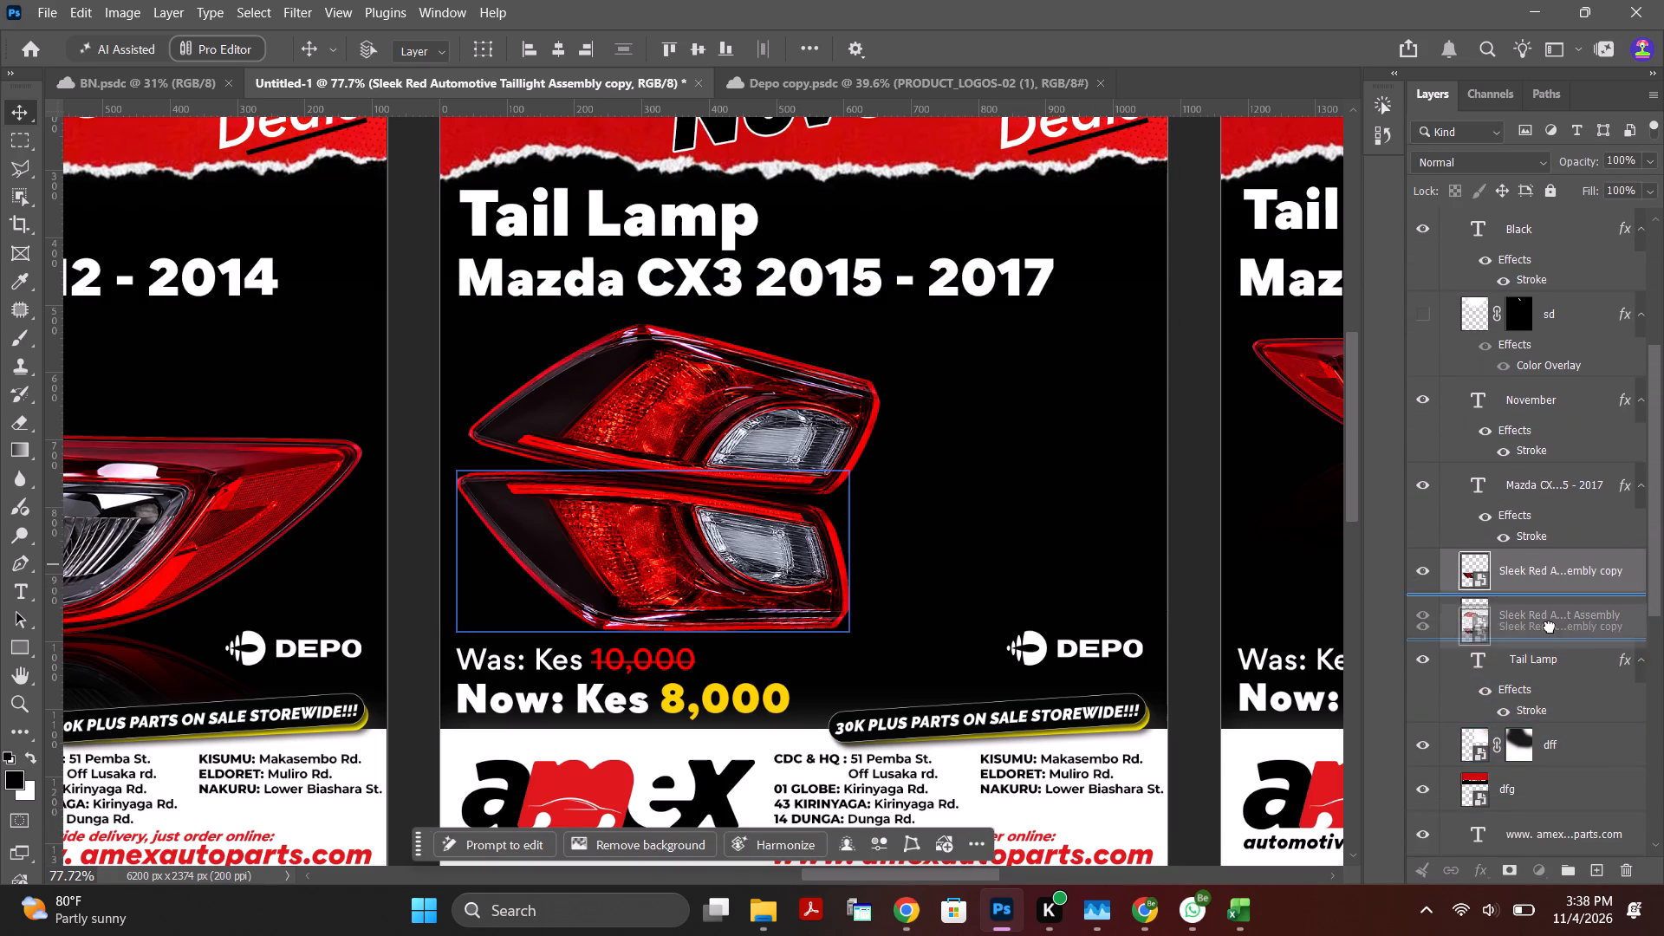
{"action": "left_click_drag", "start_coordinate": [1550, 627], "coordinate": [1550, 630]}
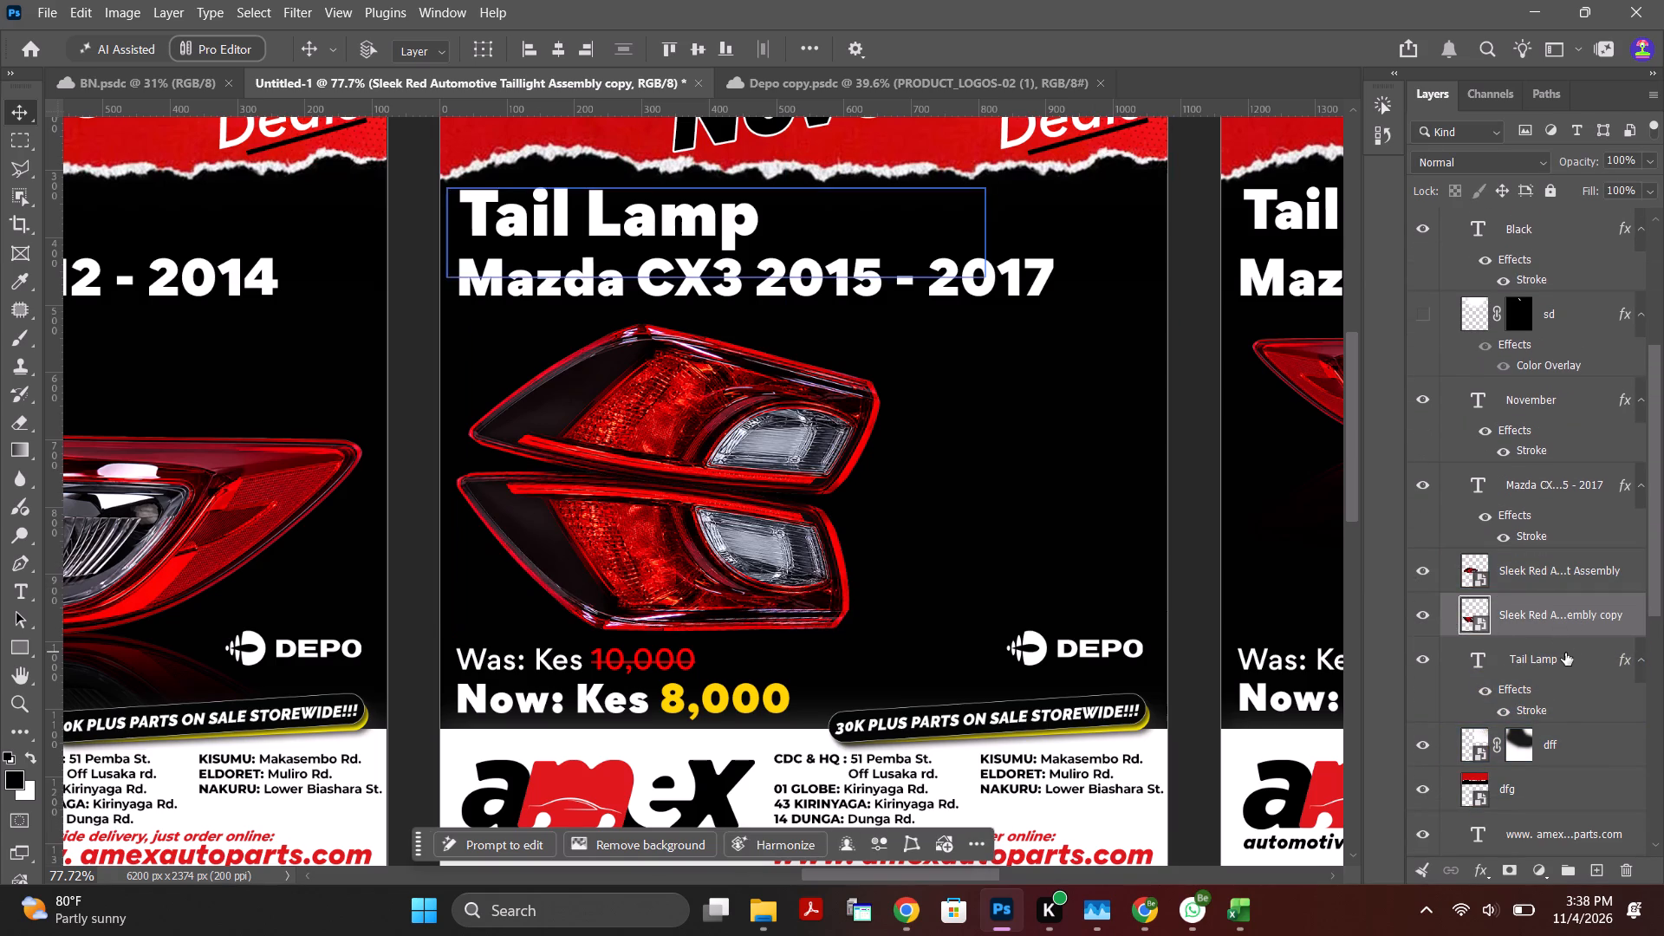
Add a layer mask to the flipped copy and fade its lower part with a soft black 500 px brush at 93% opacity.
{"action": "left_click", "coordinate": [1512, 868]}
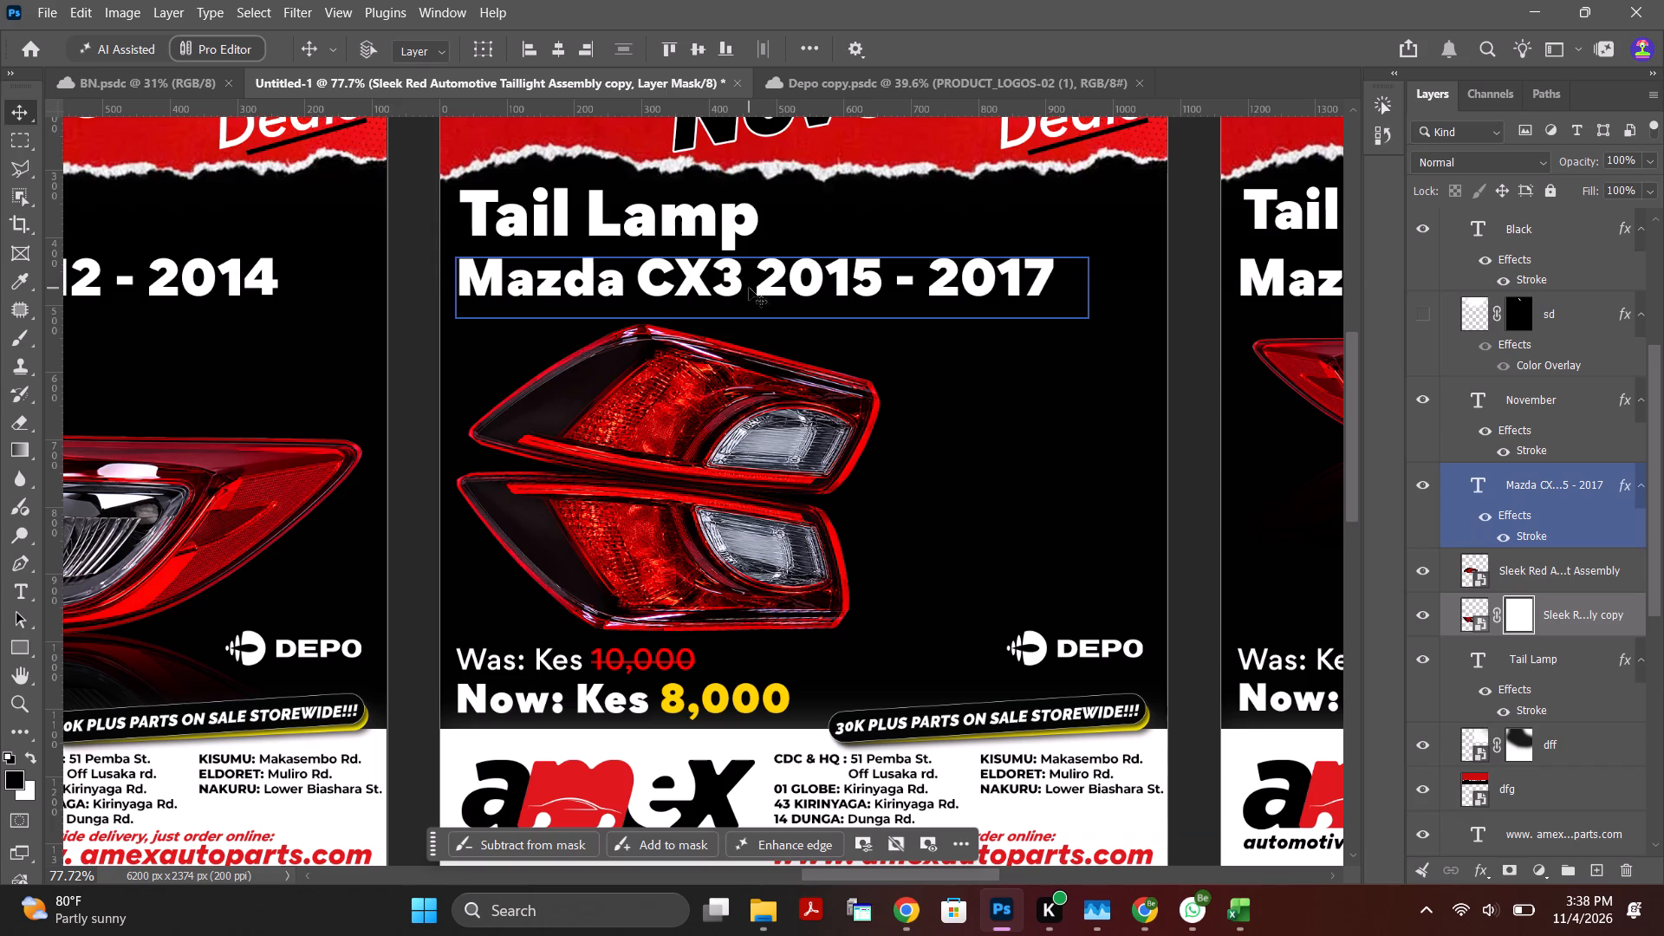
{"action": "left_click", "coordinate": [22, 334]}
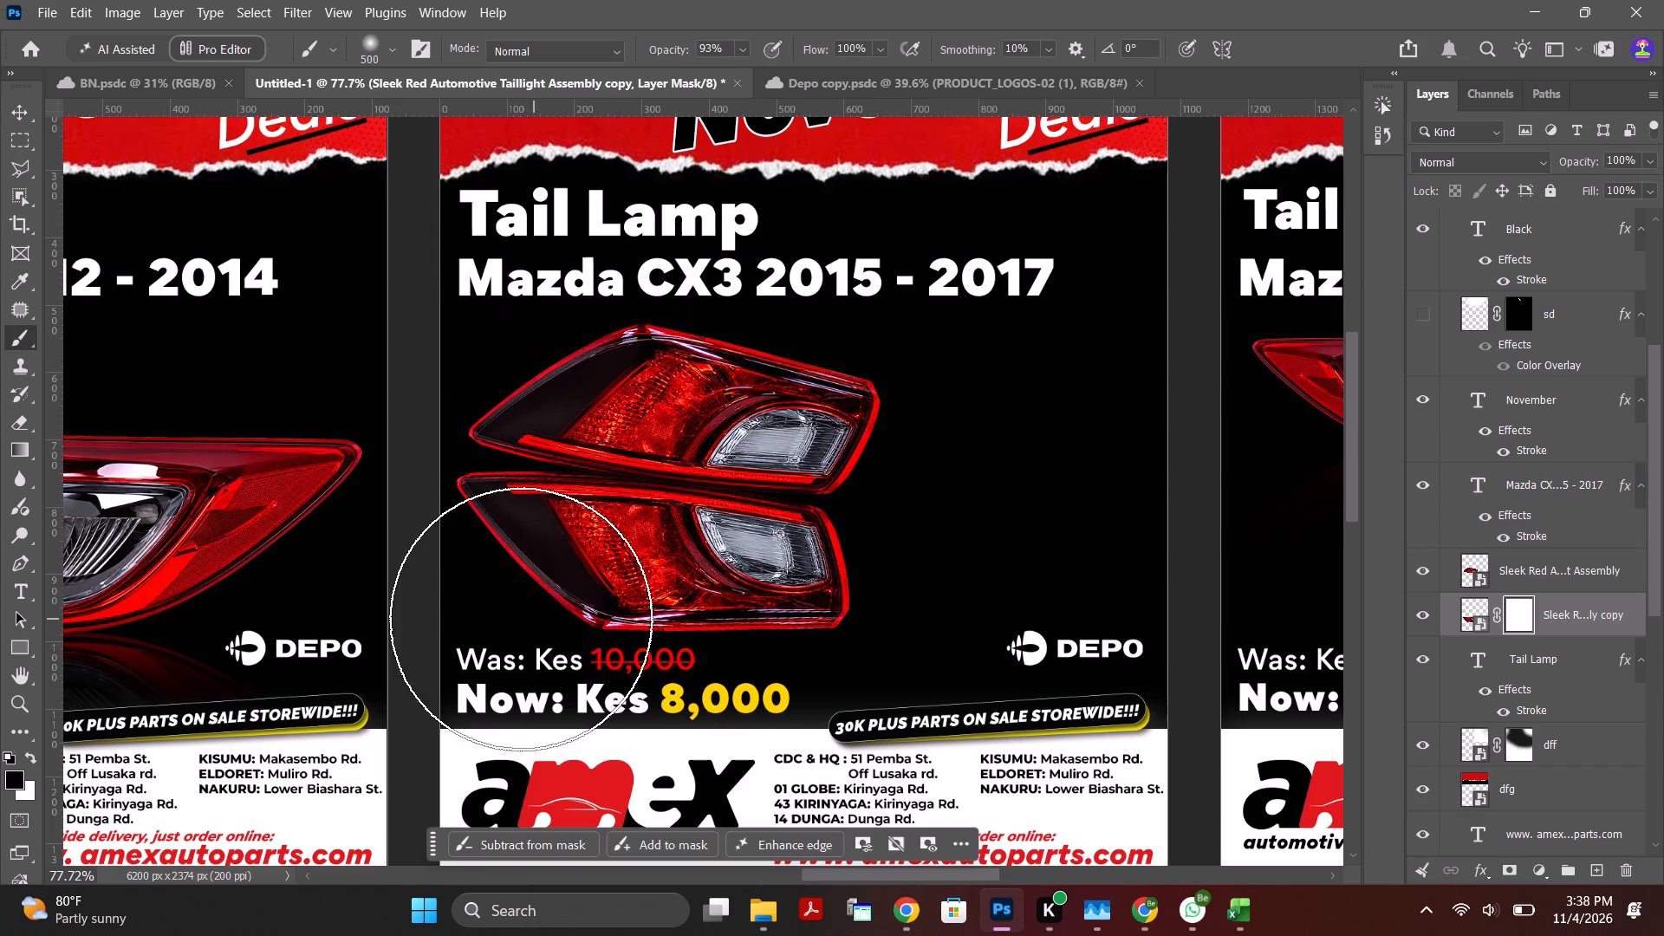
{"action": "left_click_drag", "start_coordinate": [521, 619], "coordinate": [440, 659]}
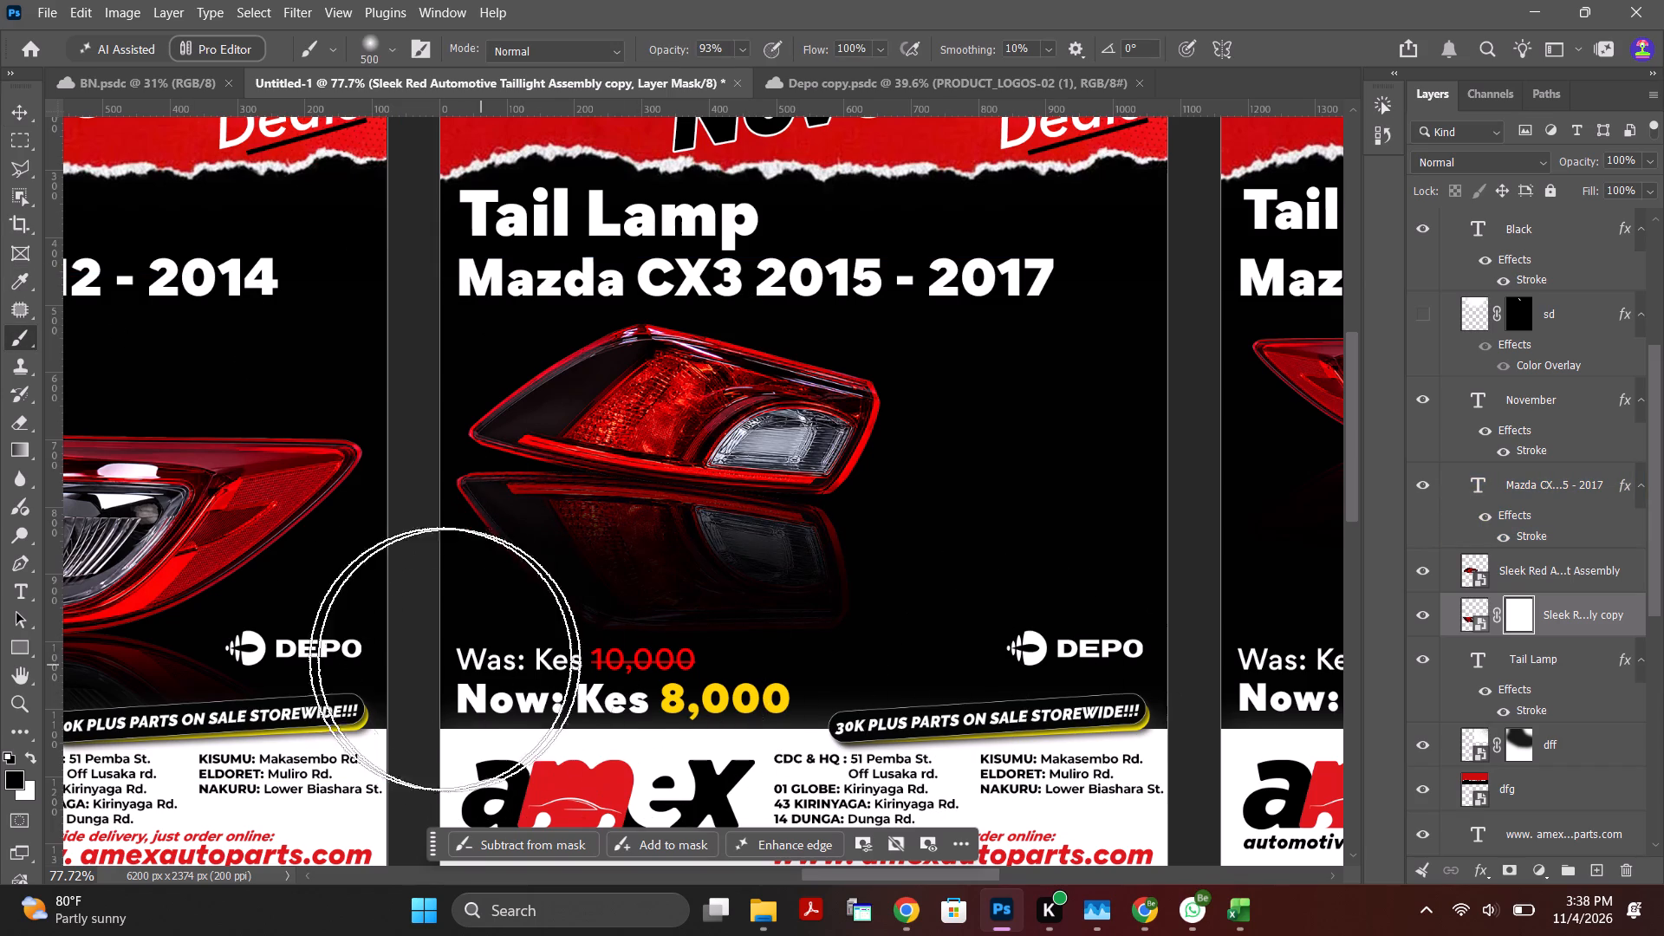
{"action": "left_click_drag", "start_coordinate": [440, 659], "coordinate": [652, 649]}
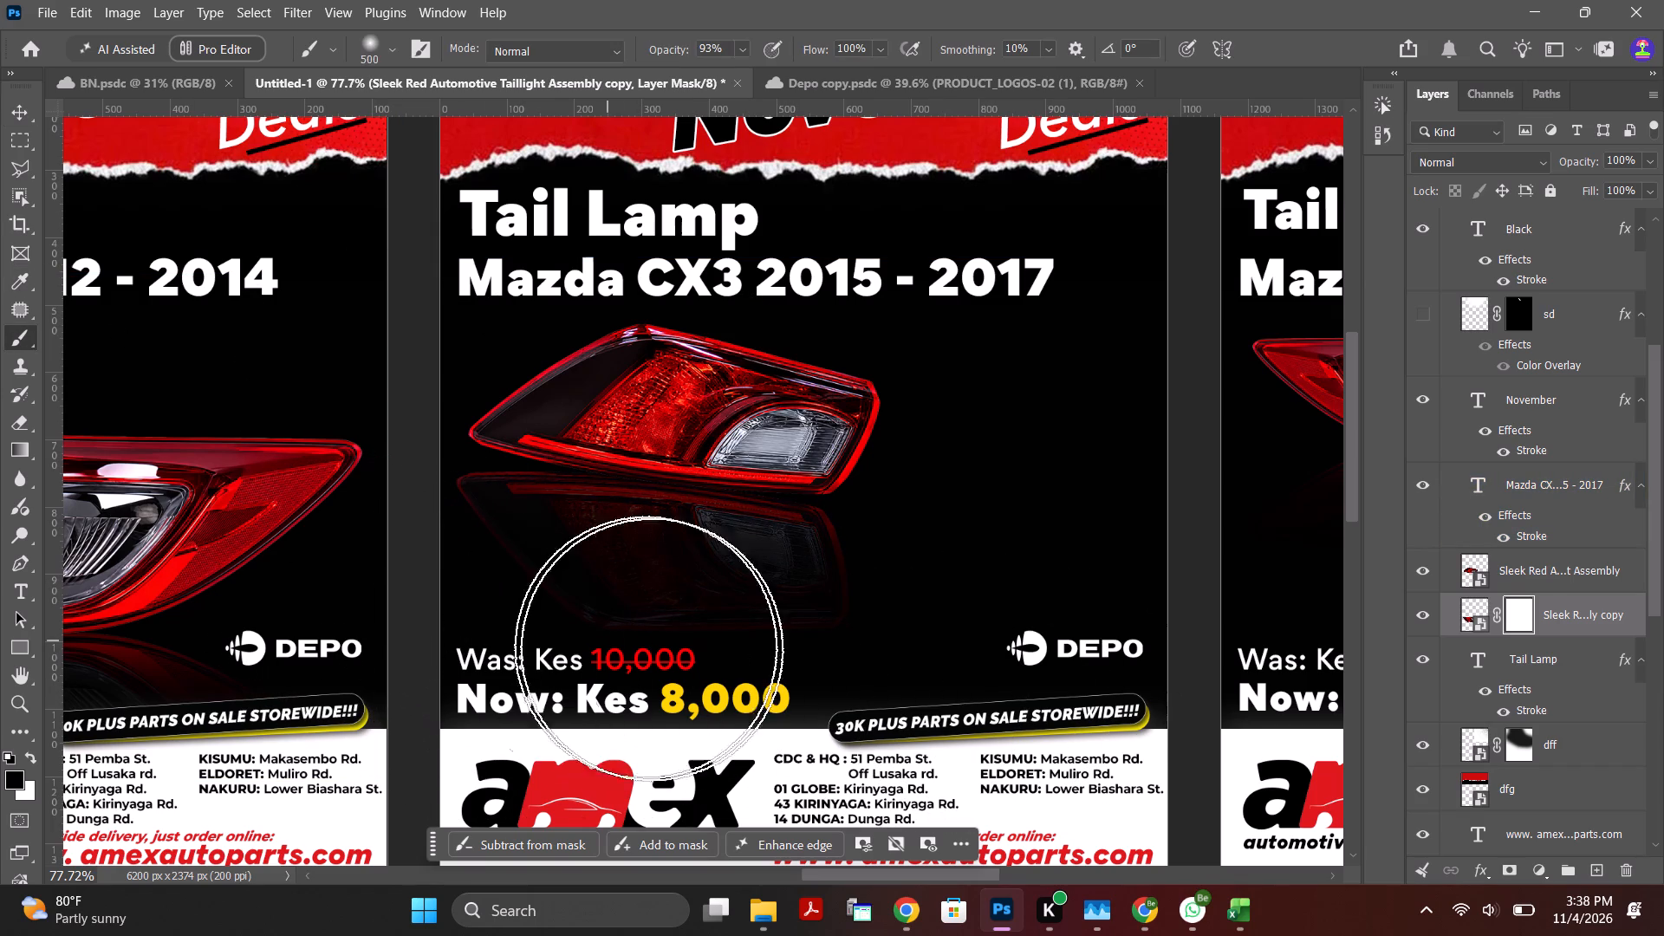
{"action": "left_click_drag", "start_coordinate": [652, 649], "coordinate": [776, 725]}
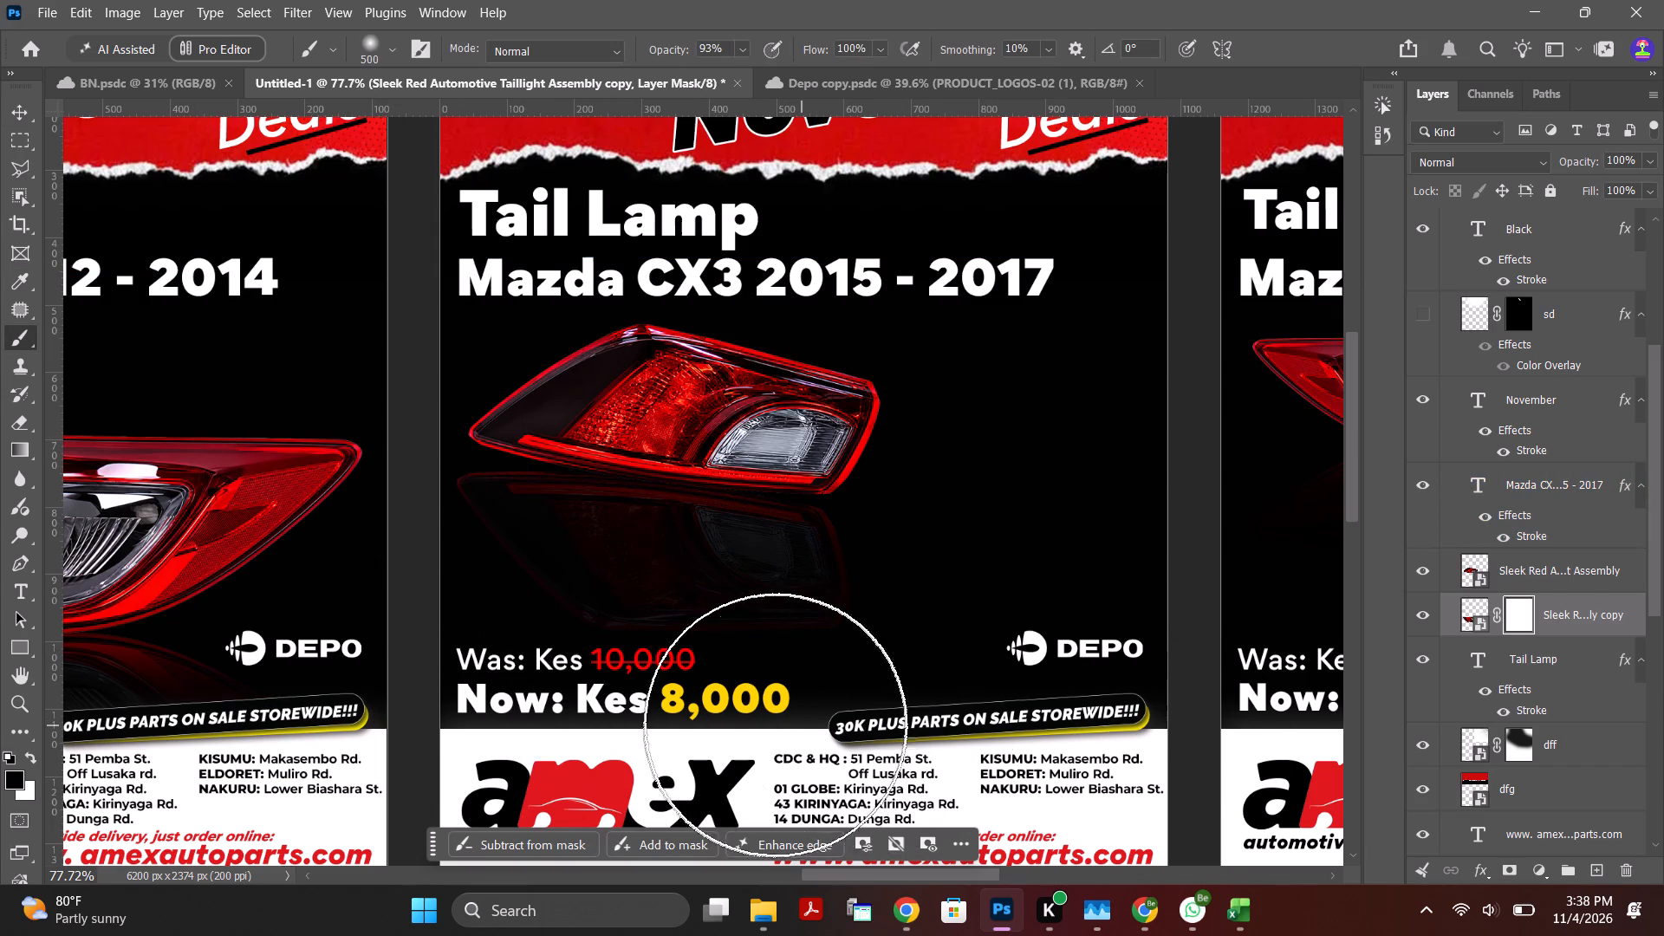
{"action": "left_click_drag", "start_coordinate": [776, 725], "coordinate": [1036, 722]}
Mask out the rest of the reflection's lower area with a 200 px brush at 100% opacity, keeping only a faint upper edge.
{"action": "left_click_drag", "start_coordinate": [657, 49], "coordinate": [1038, 111]}
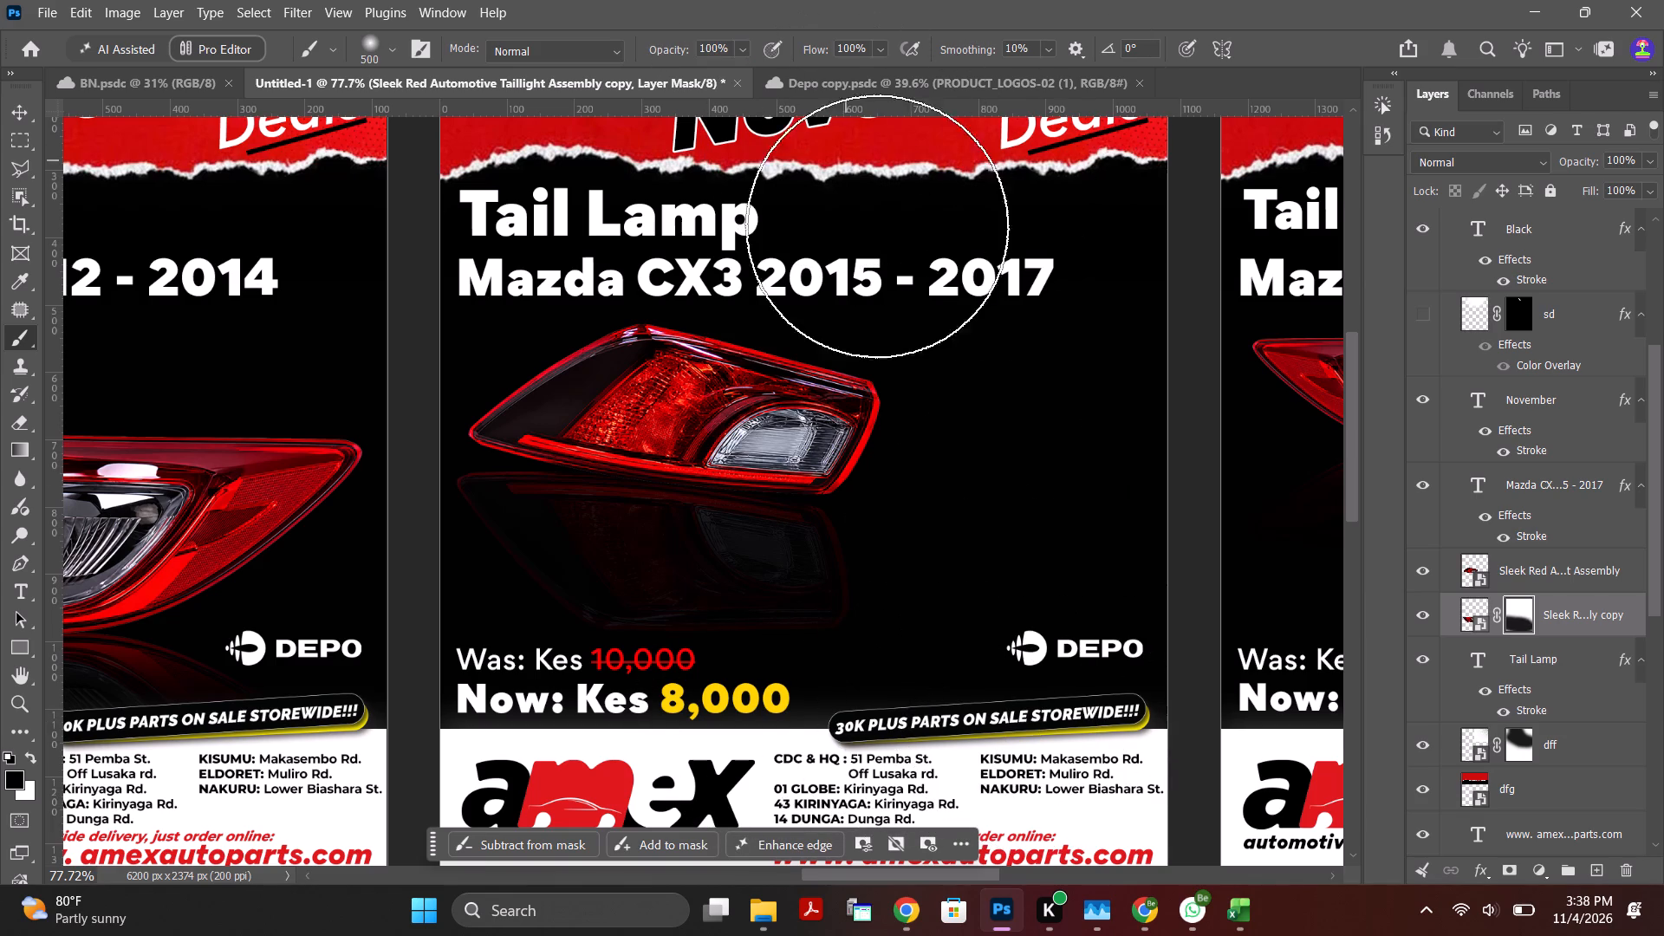
{"action": "key", "text": "bracketleft"}
{"action": "key", "text": "bracketleft"}
{"action": "key", "text": "bracketleft"}
{"action": "key", "text": "bracketleft"}
{"action": "left_click_drag", "start_coordinate": [604, 644], "coordinate": [643, 628]}
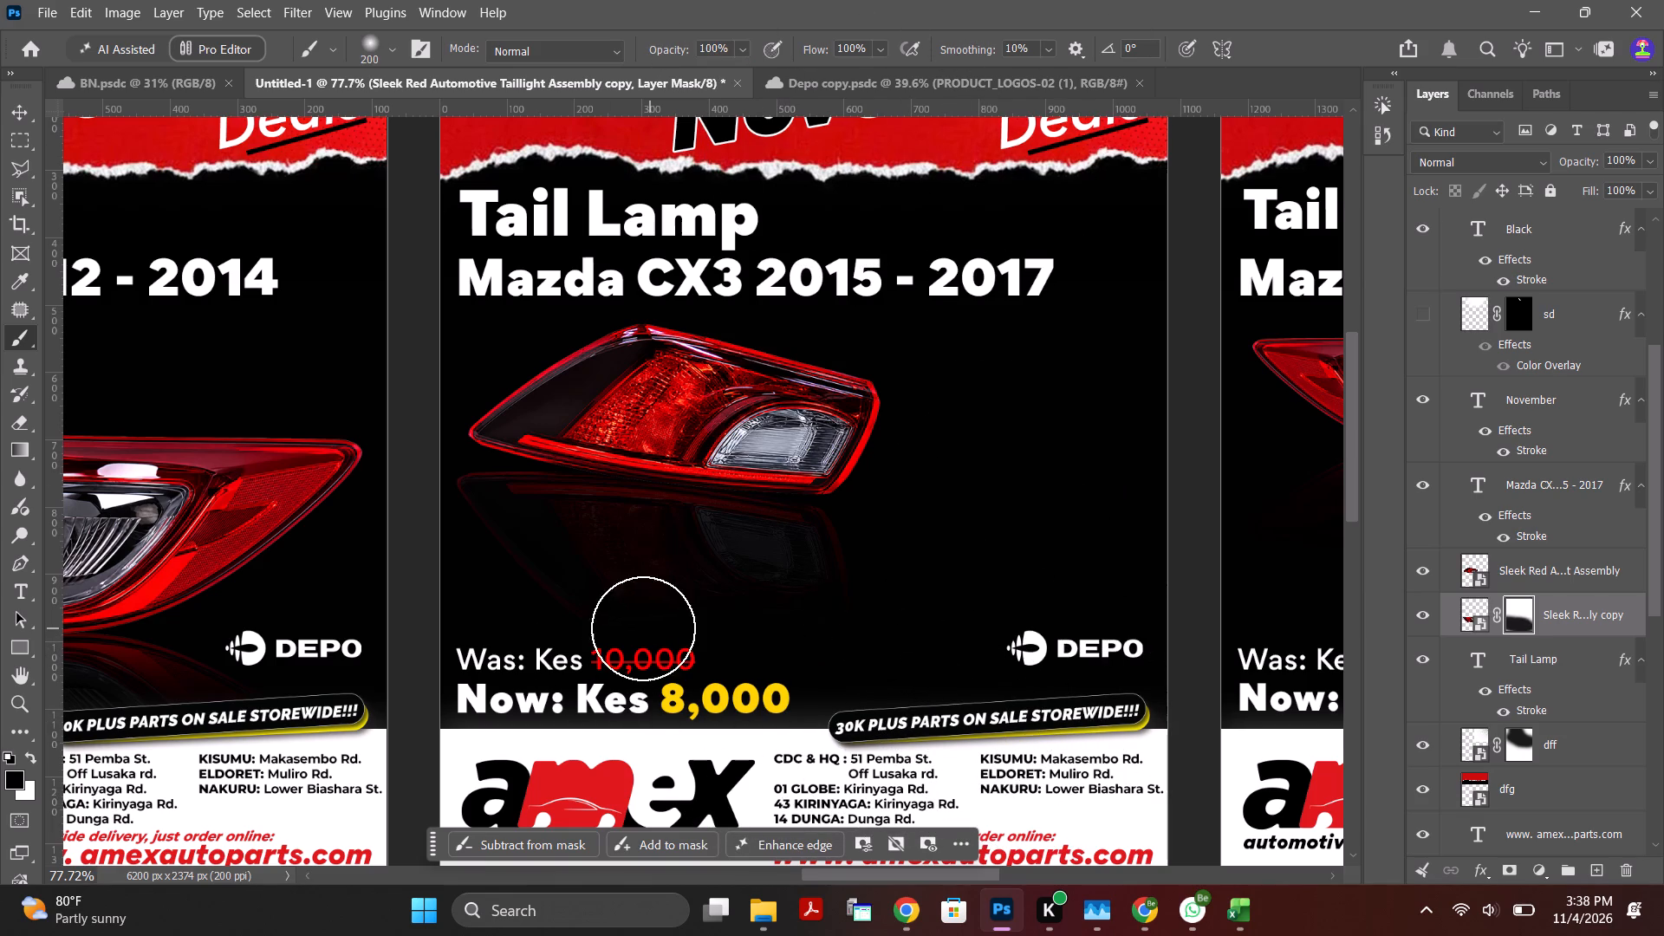
{"action": "left_click_drag", "start_coordinate": [643, 628], "coordinate": [528, 592]}
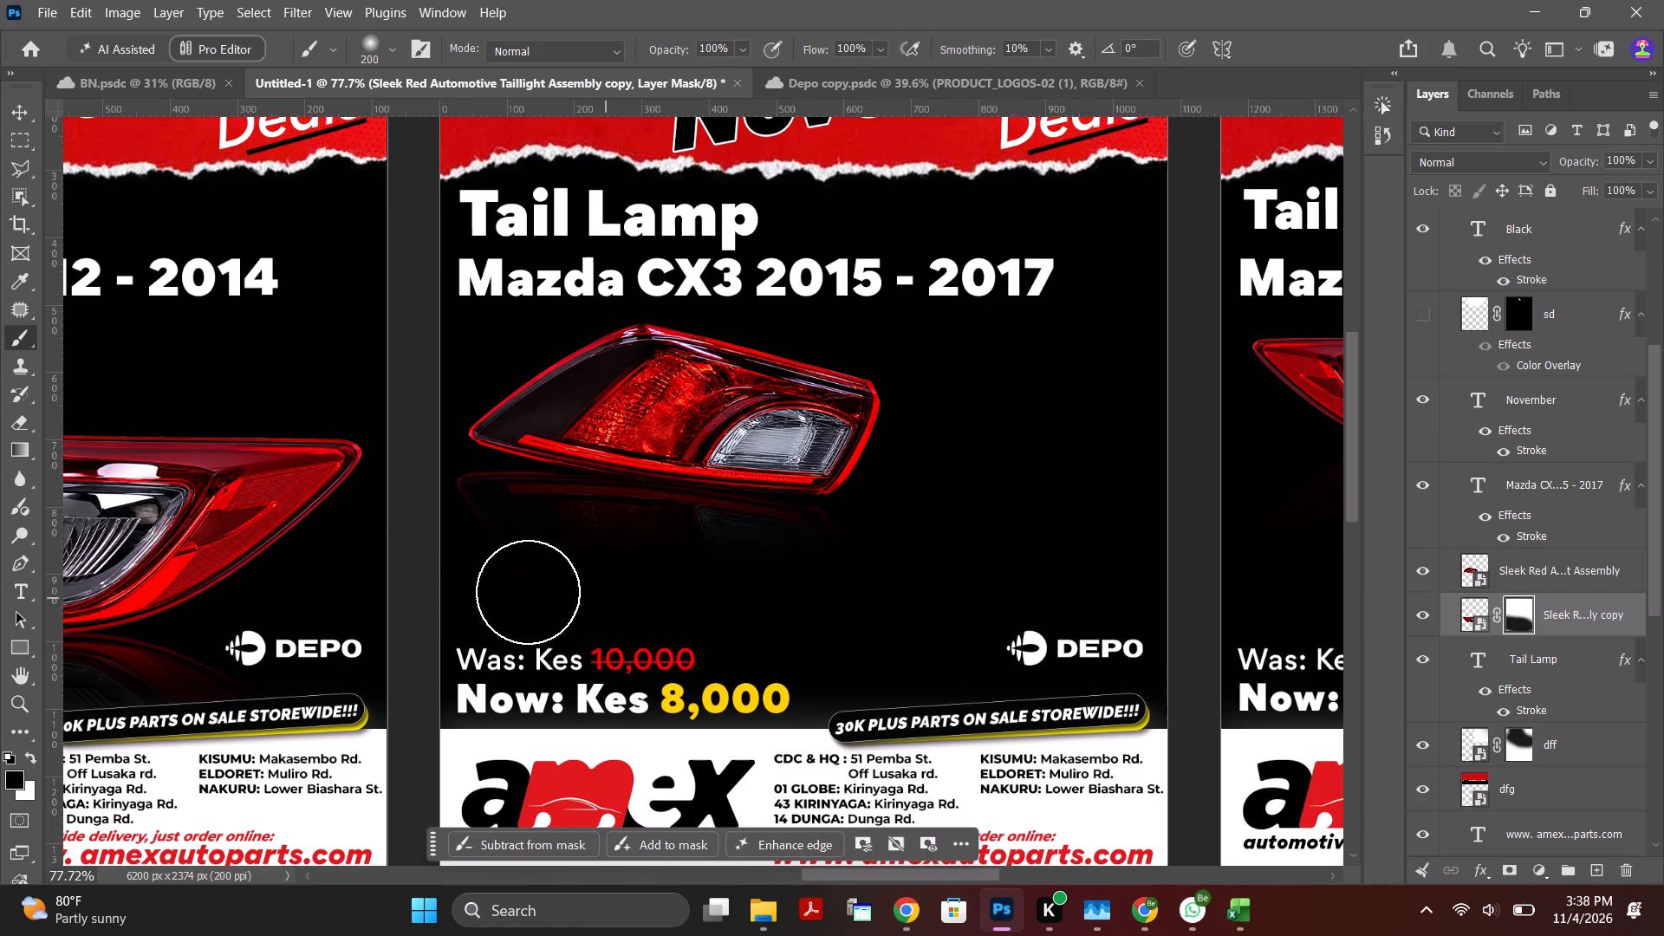
{"action": "left_click_drag", "start_coordinate": [528, 592], "coordinate": [450, 603]}
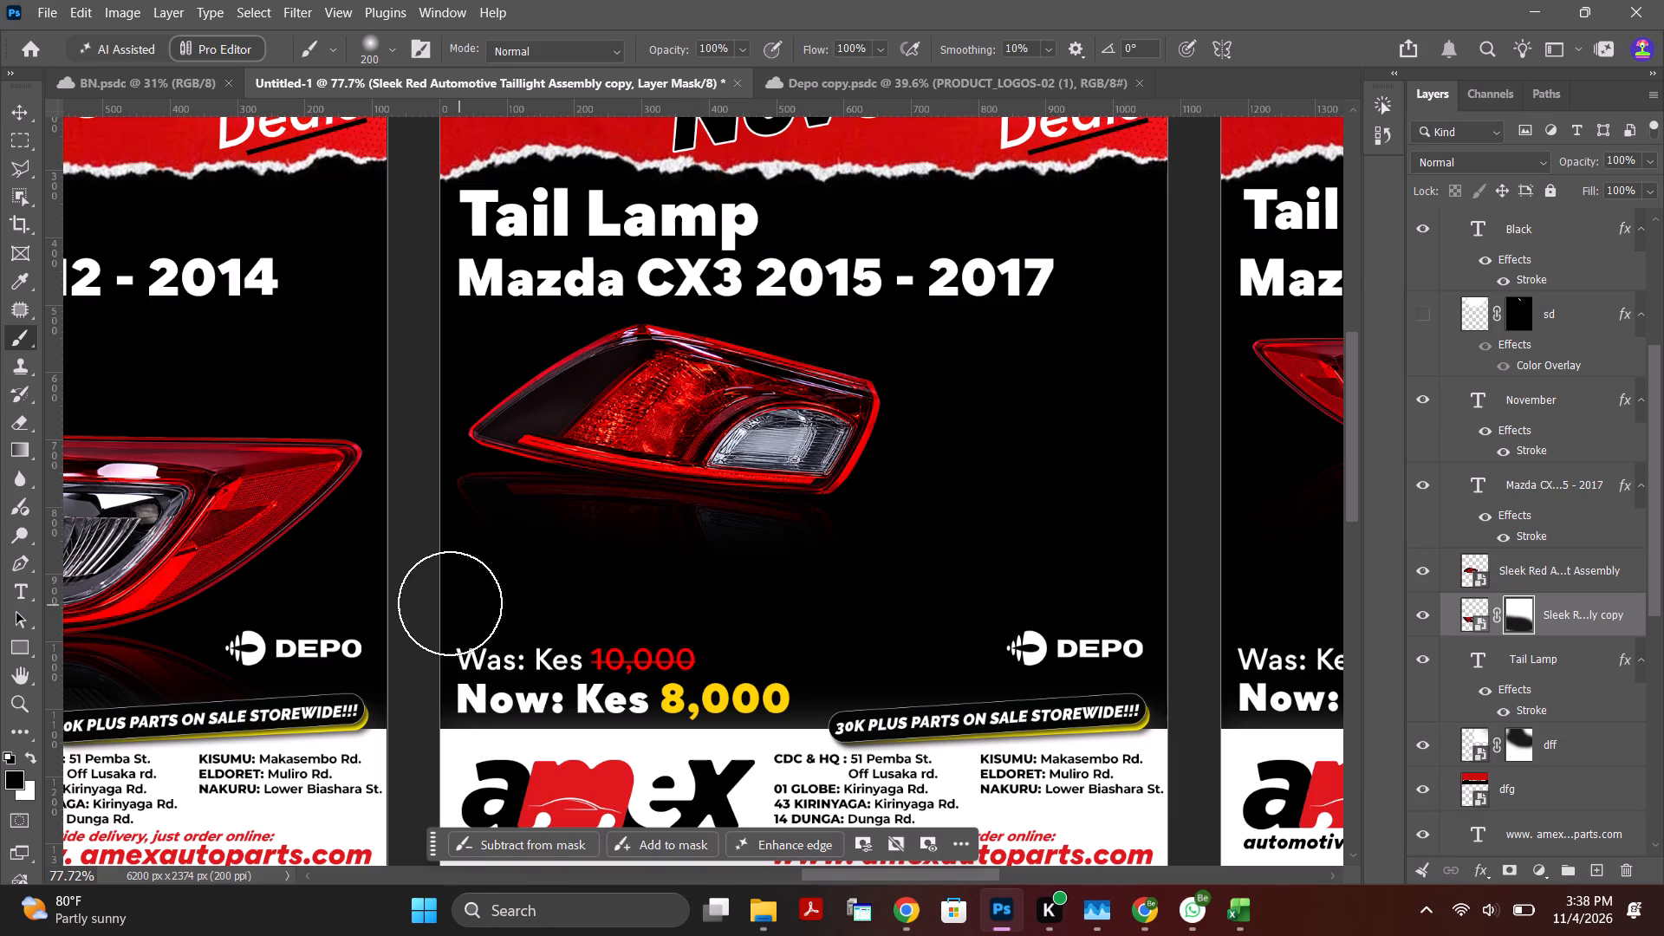
{"action": "left_click_drag", "start_coordinate": [450, 603], "coordinate": [981, 647]}
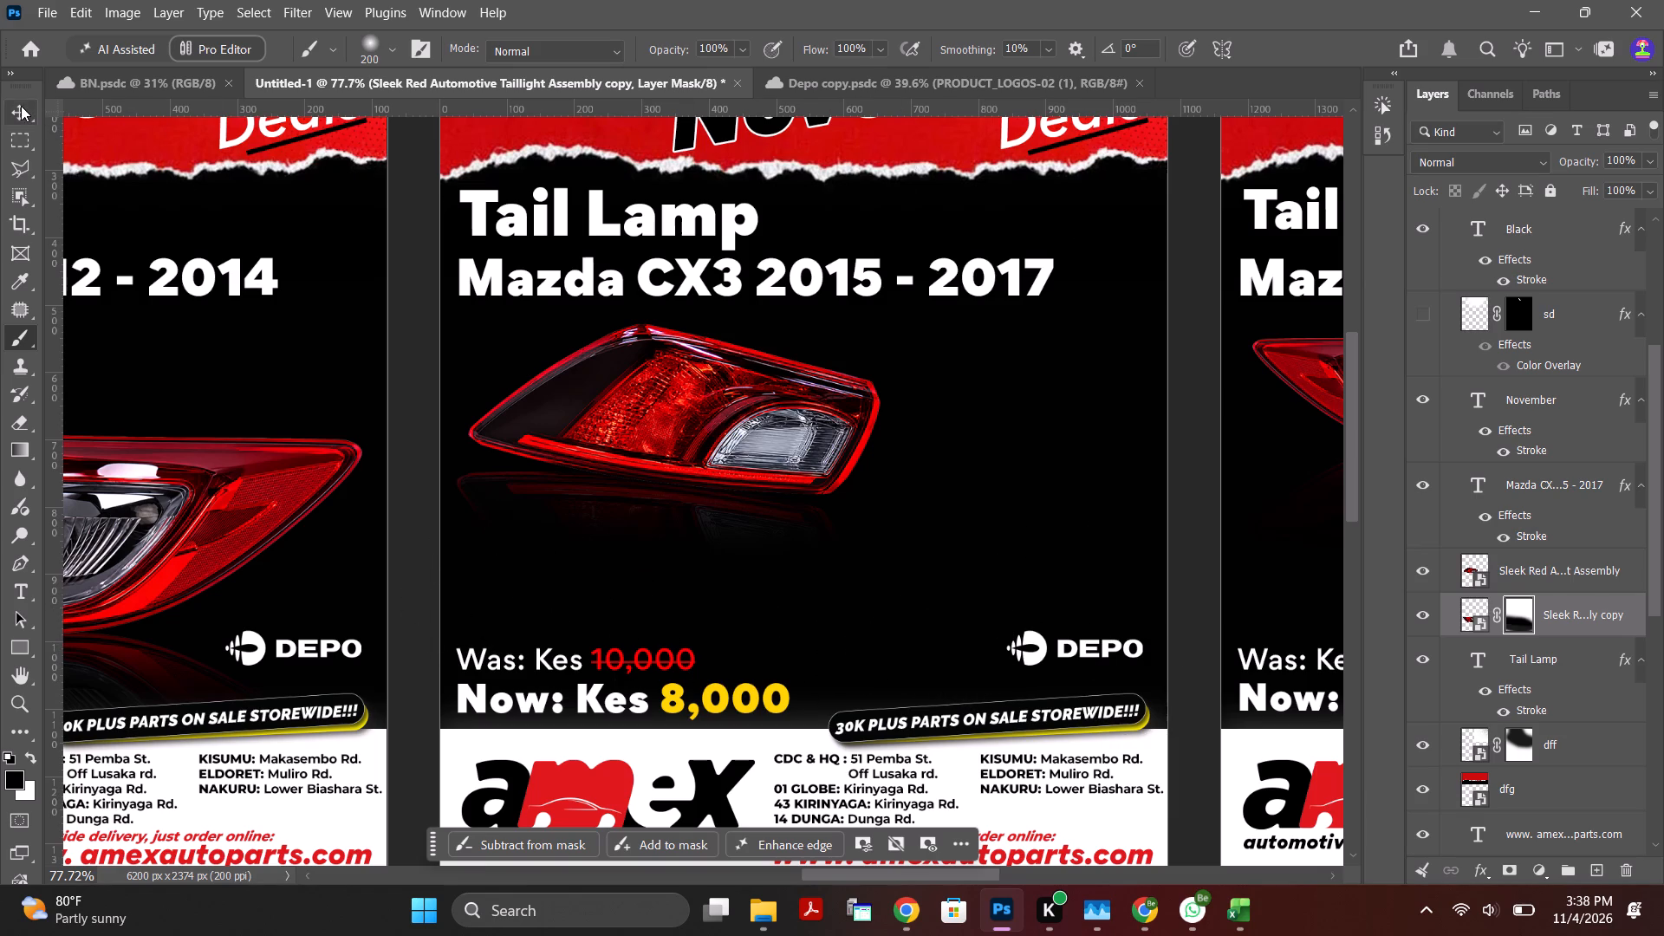
Link the Mazda CX3 2015 - 2017 taillight layer with its masked reflection copy.
{"action": "left_click", "coordinate": [21, 107]}
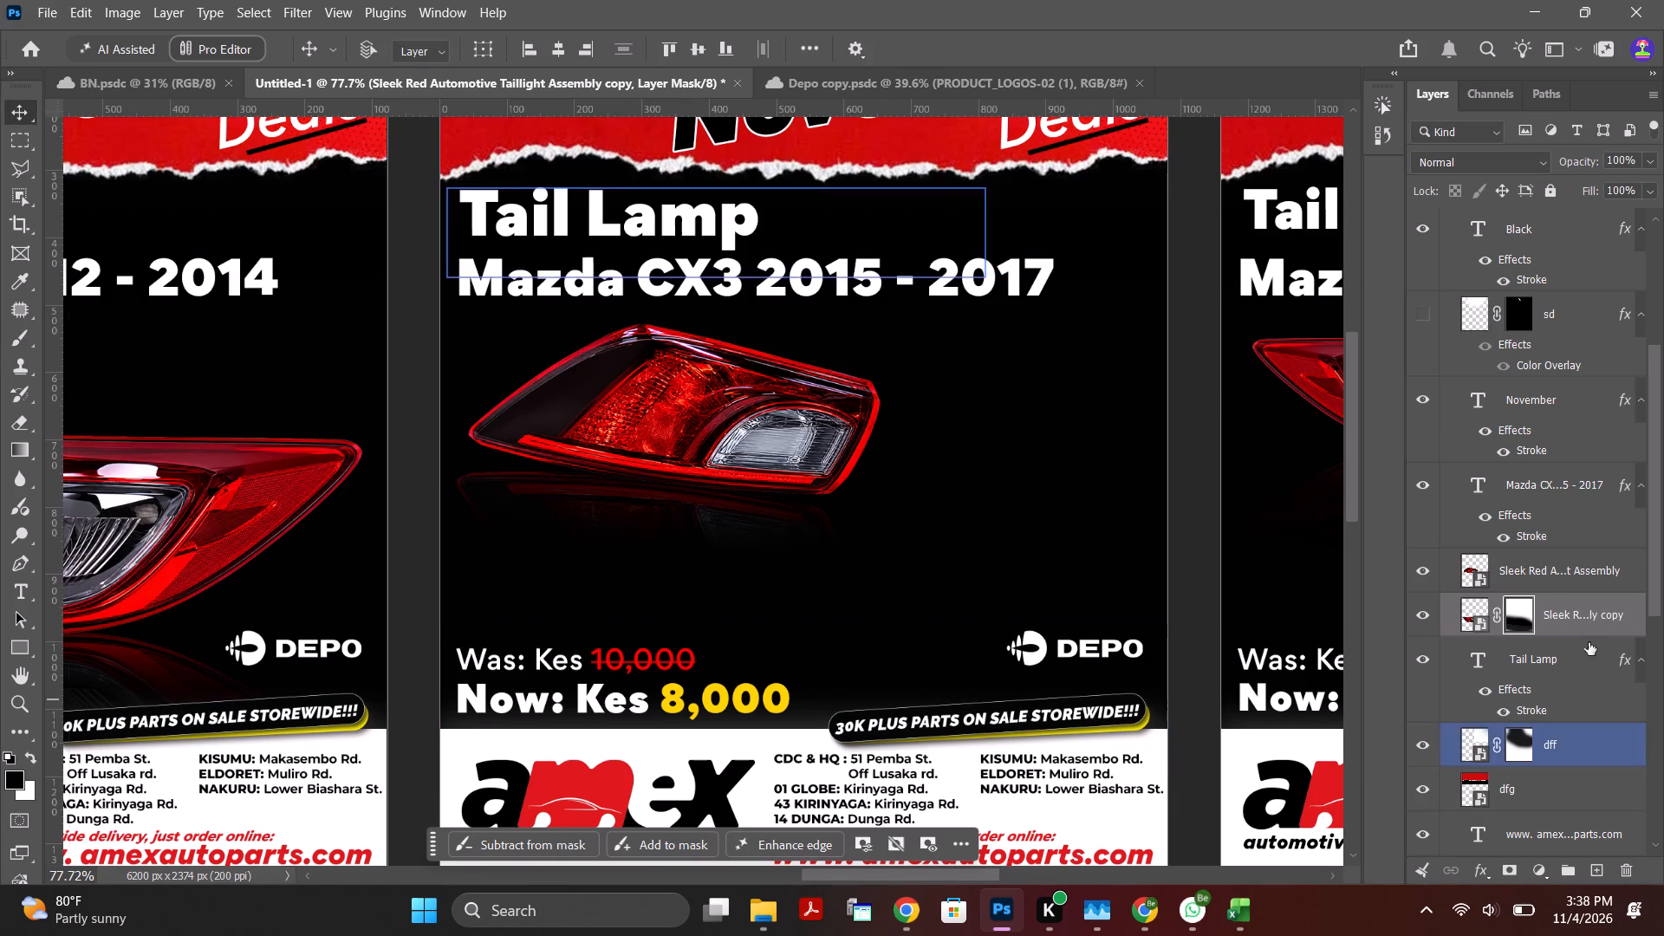
{"action": "left_click", "coordinate": [1578, 580], "text": "shift"}
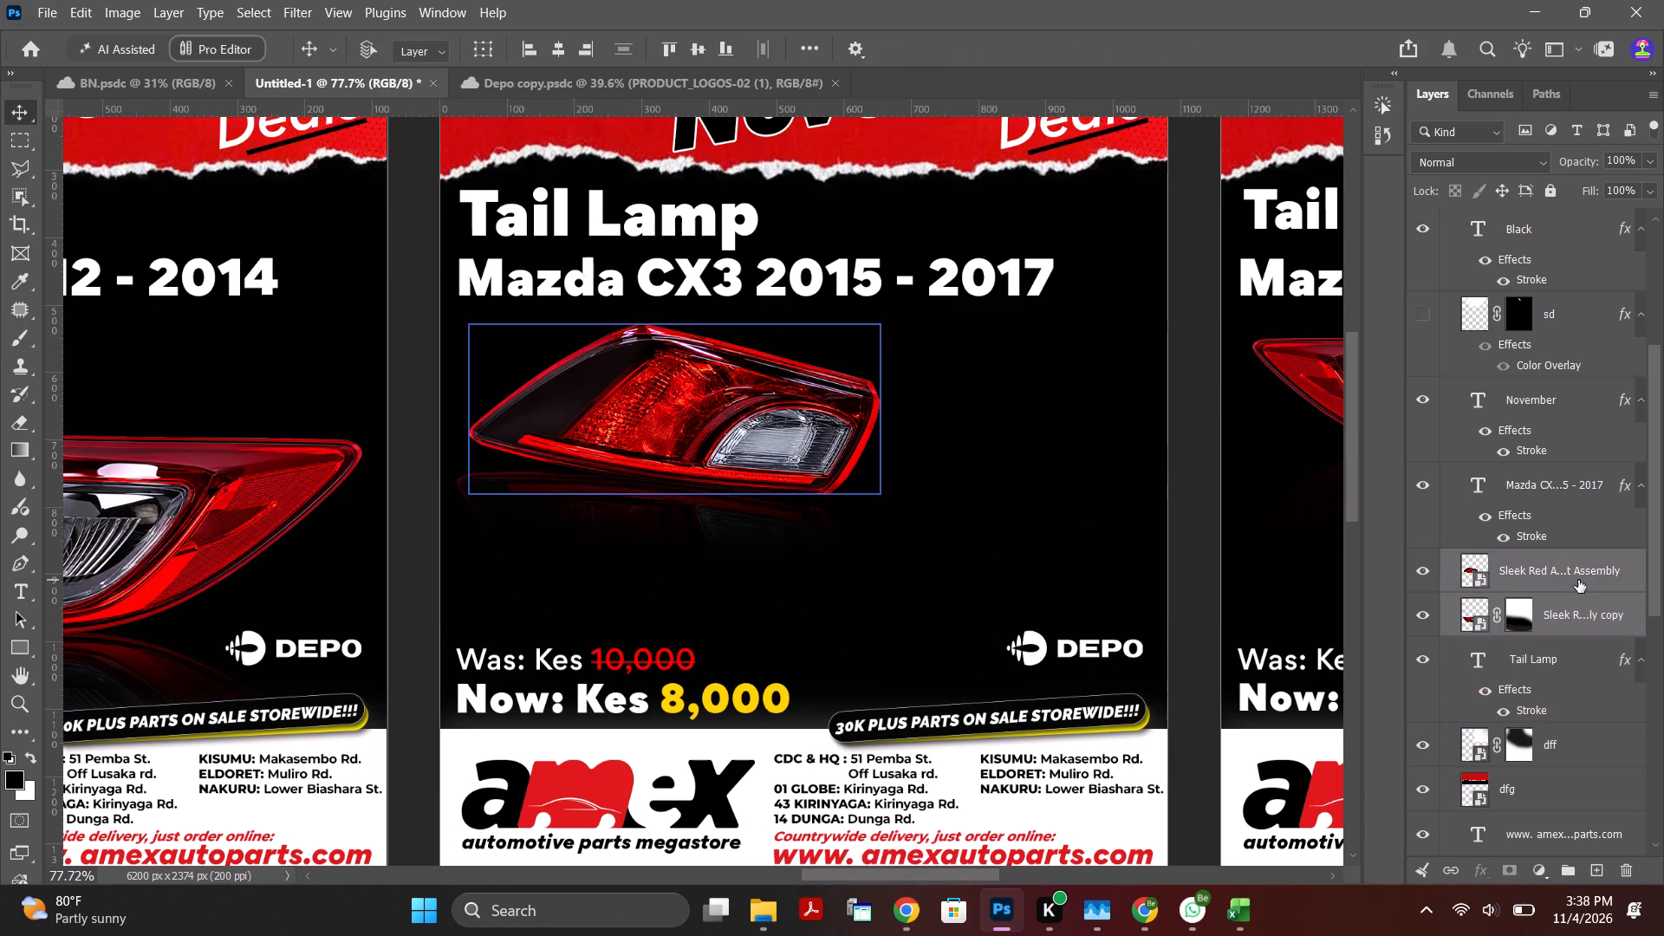
{"action": "right_click", "coordinate": [1579, 579]}
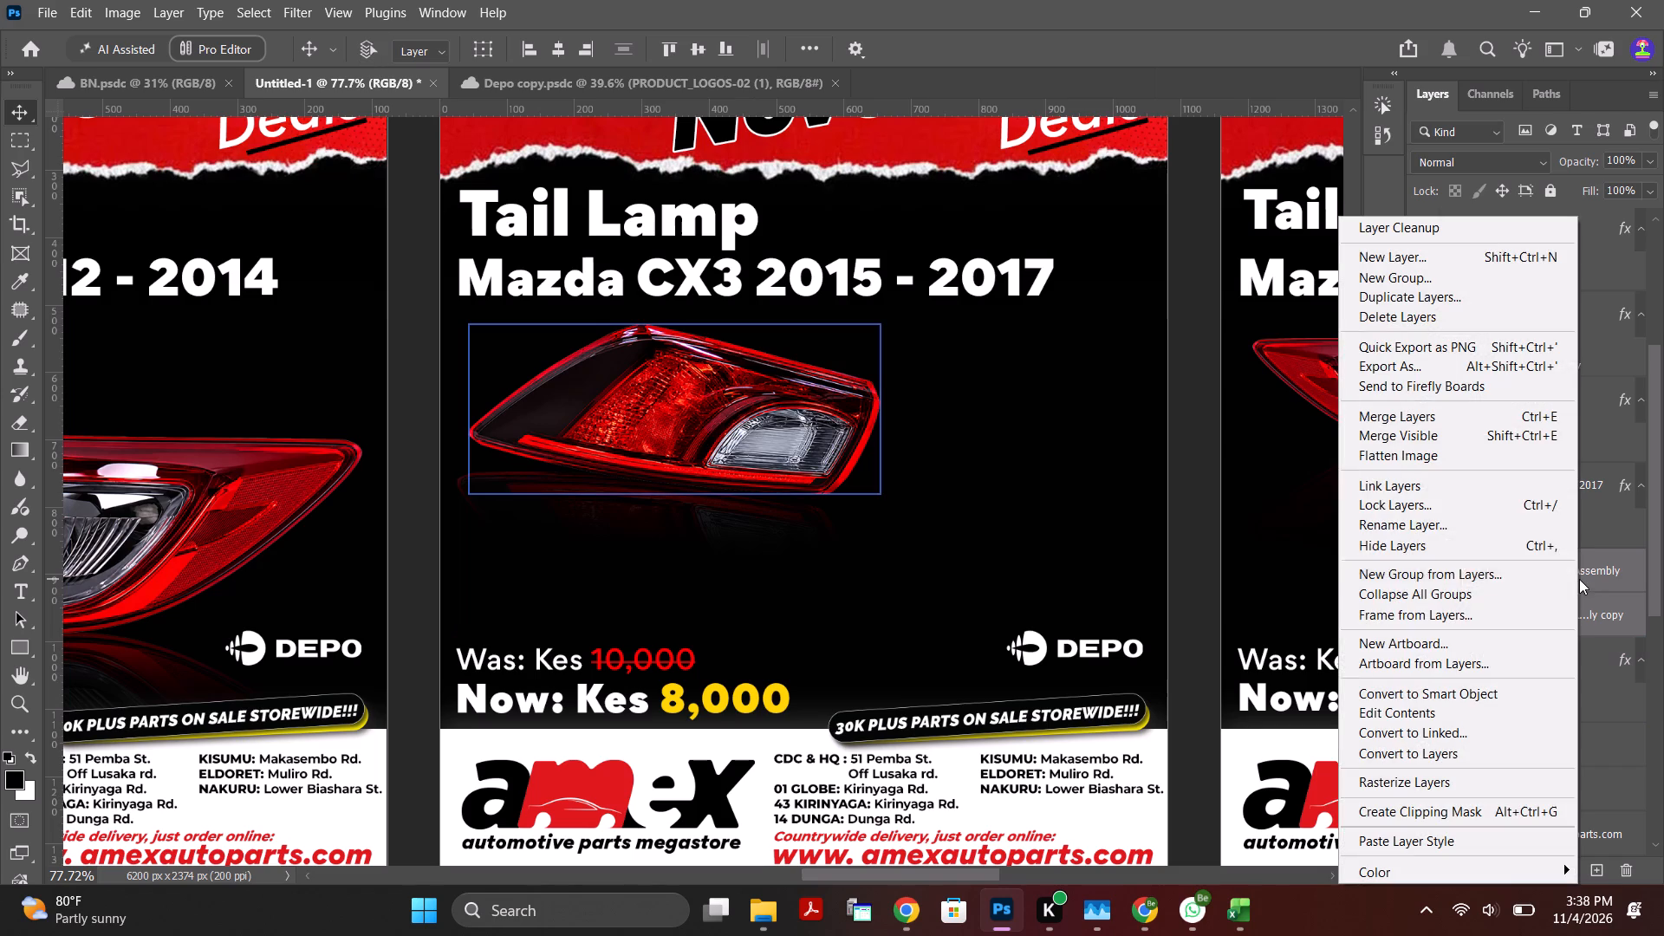
{"action": "left_click", "coordinate": [1440, 491]}
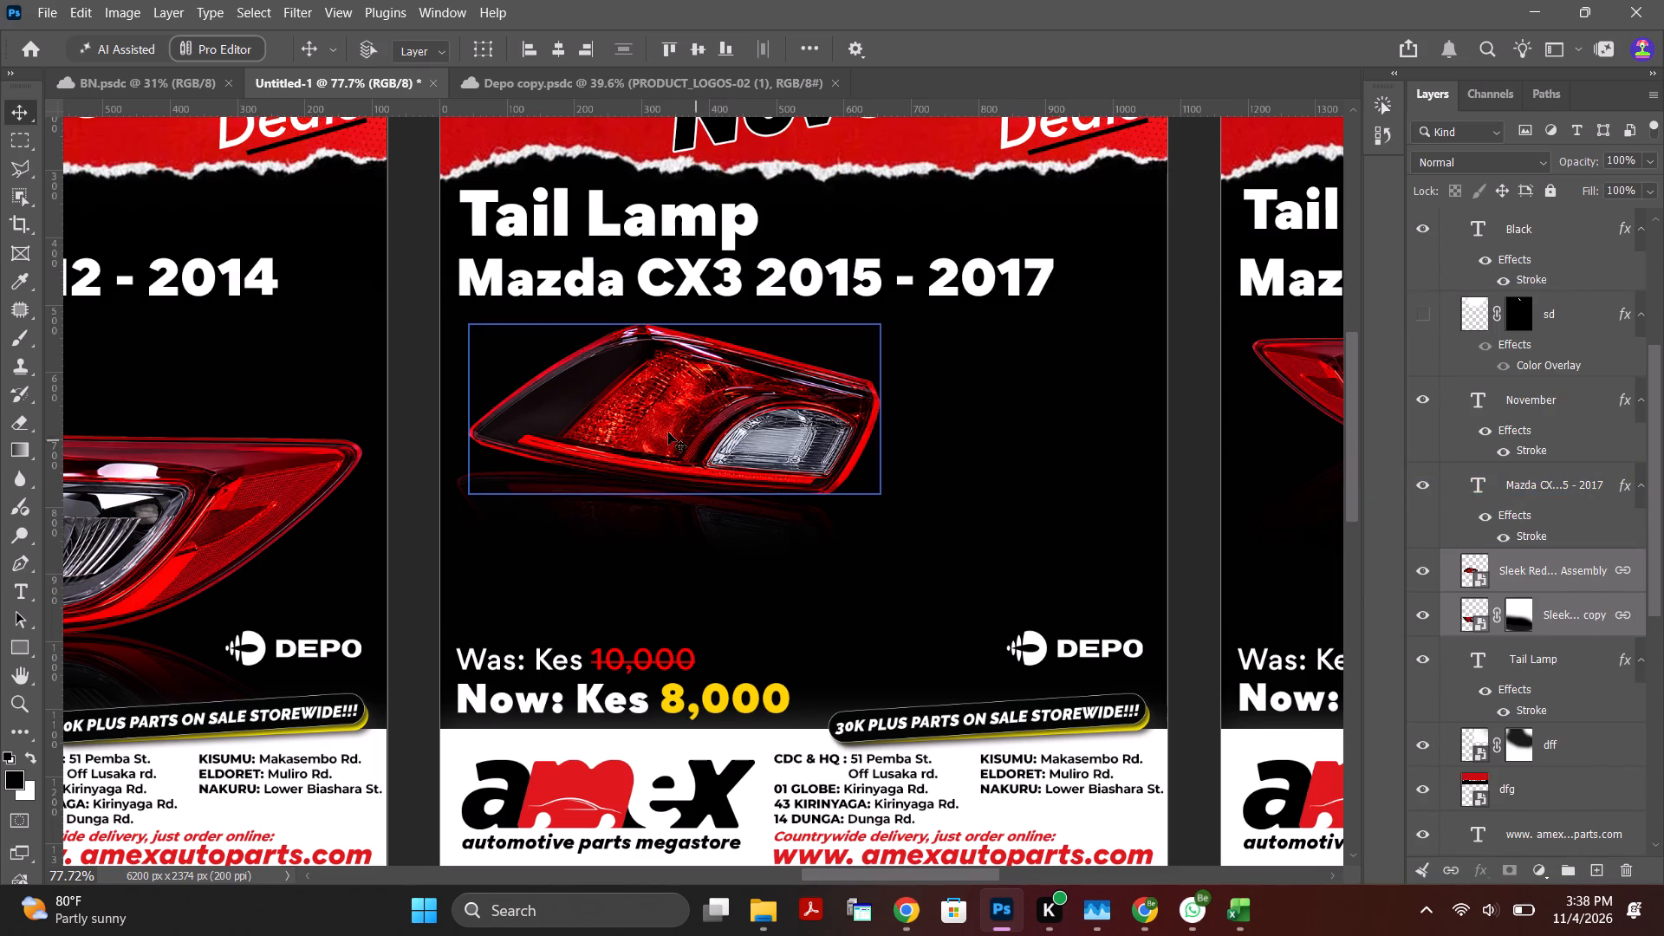
Duplicate the linked taillight and reflection layers on the Mazda CX3 2015 - 2017 poster.
{"action": "left_click", "coordinate": [709, 432]}
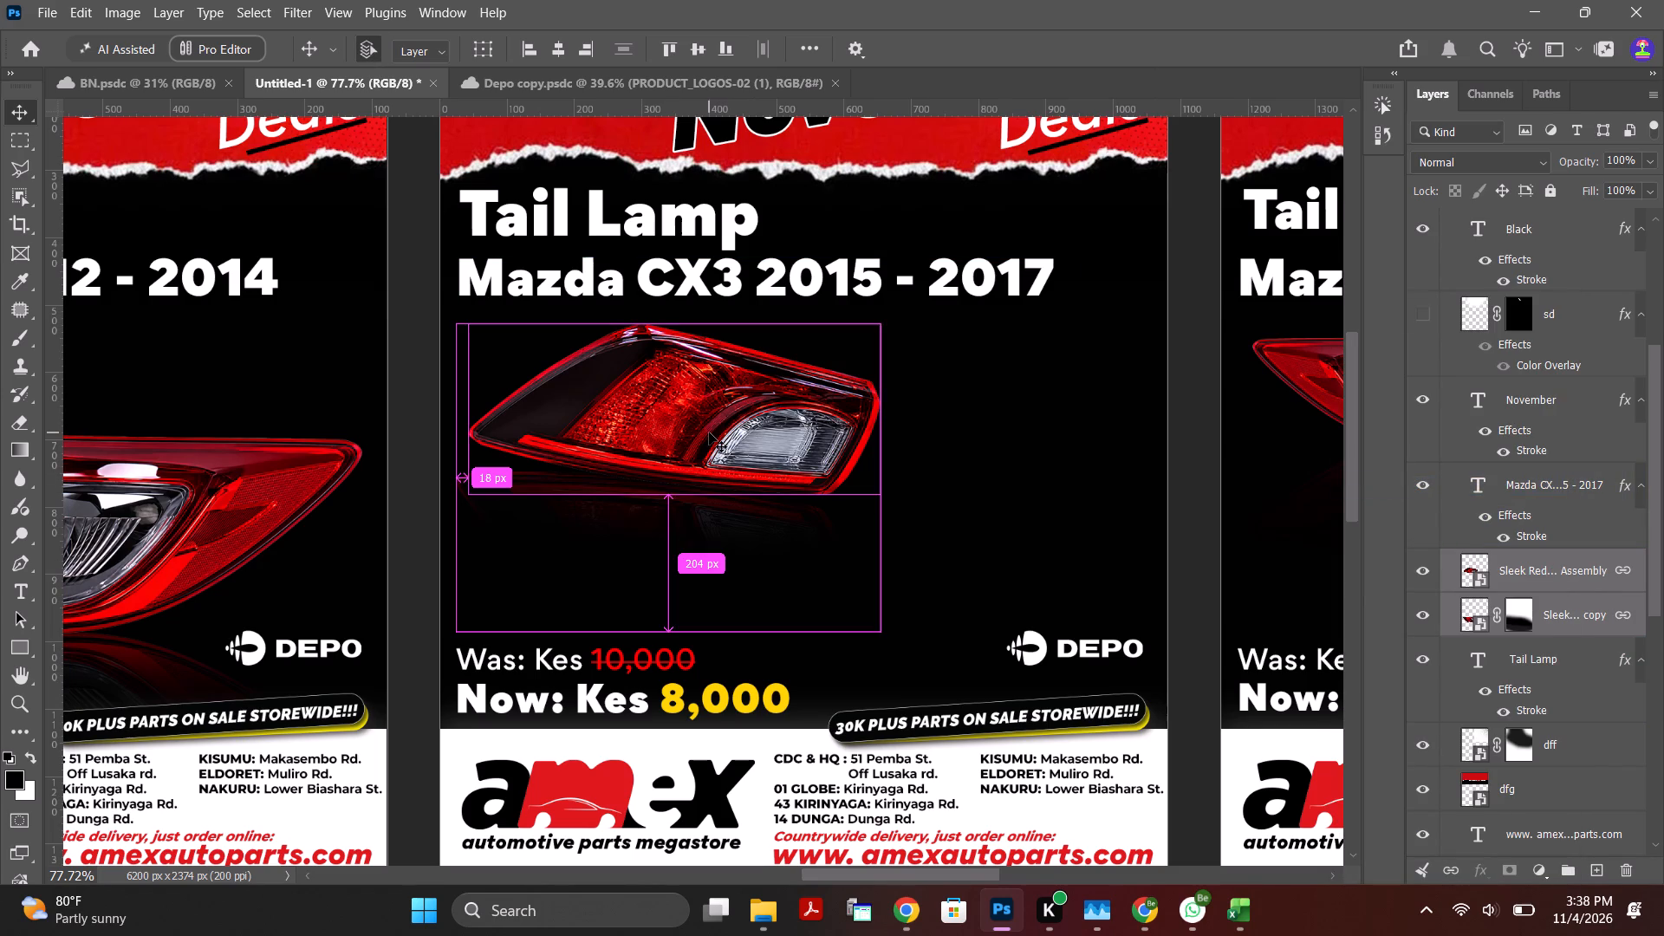
{"action": "key", "text": "ctrl+j"}
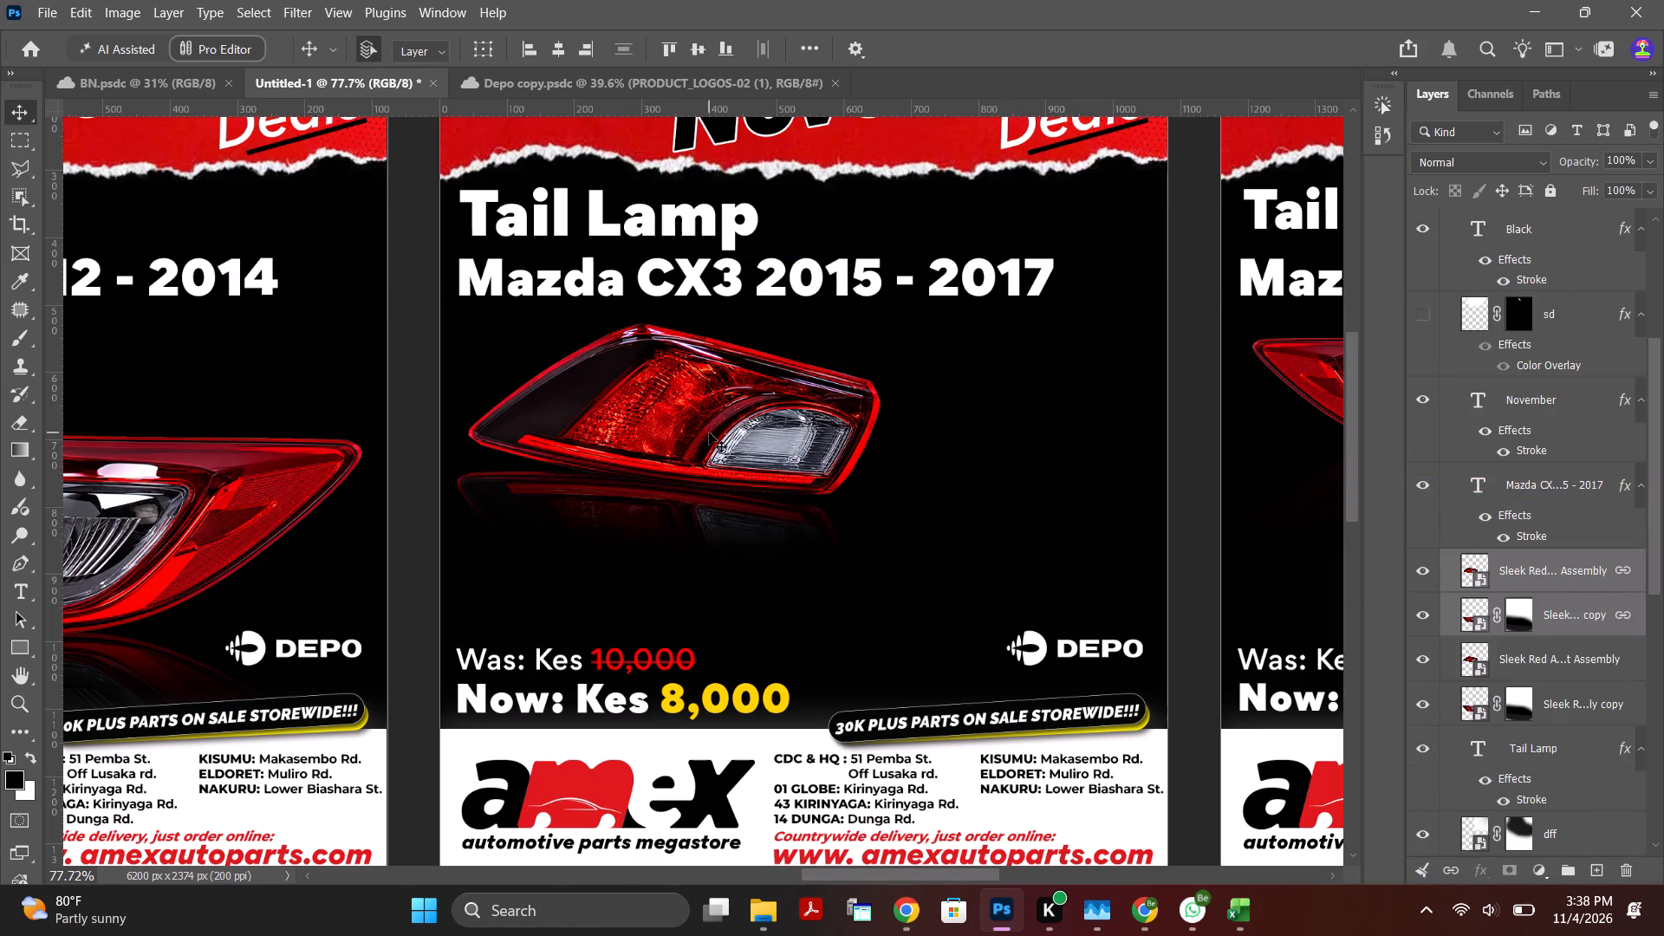
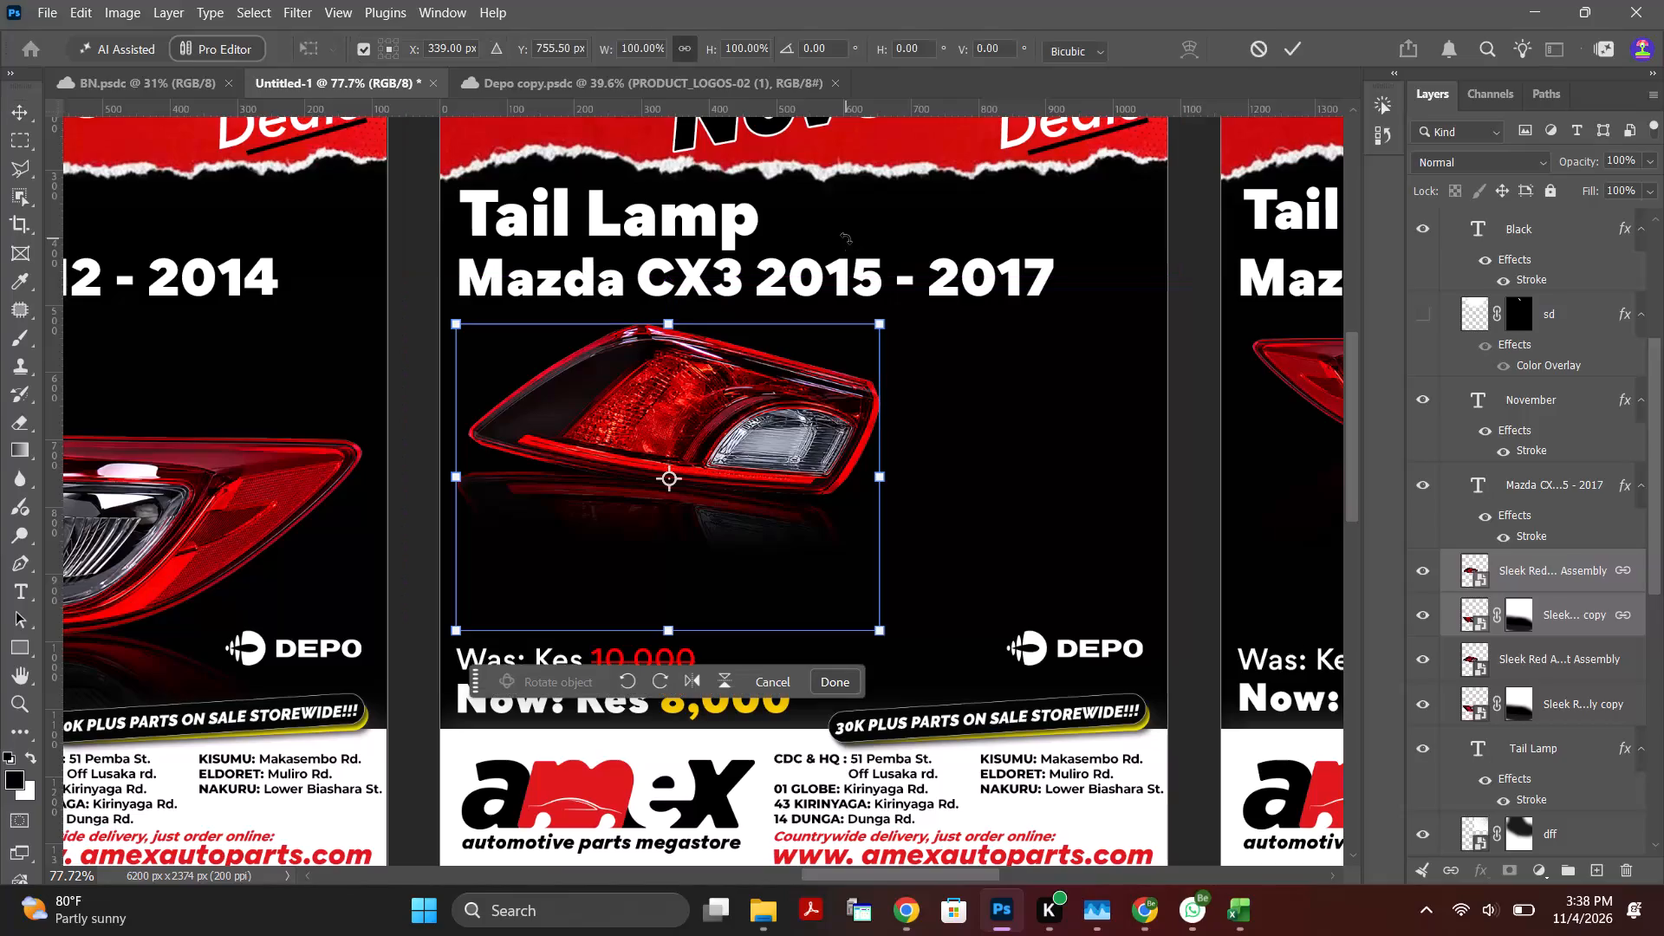
Flip the duplicated taillight and reflection horizontally and place the pair below and right of the original, at about X 752, Y 966 px.
{"action": "left_click", "coordinate": [698, 679]}
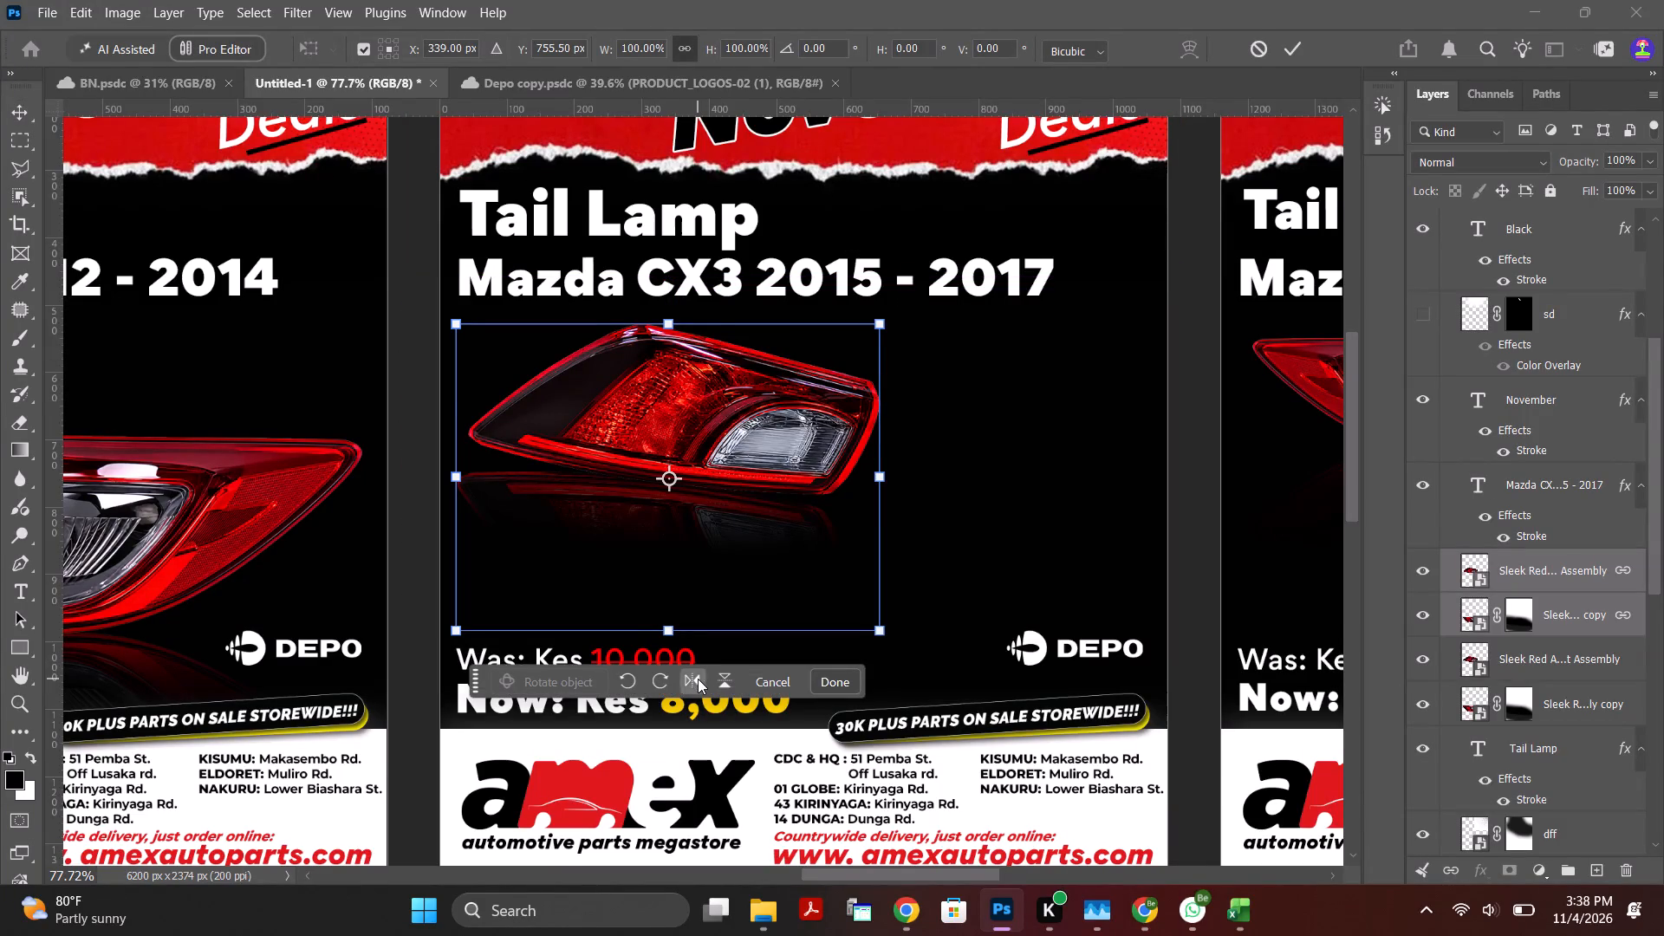
{"action": "left_click_drag", "start_coordinate": [699, 416], "coordinate": [985, 551]}
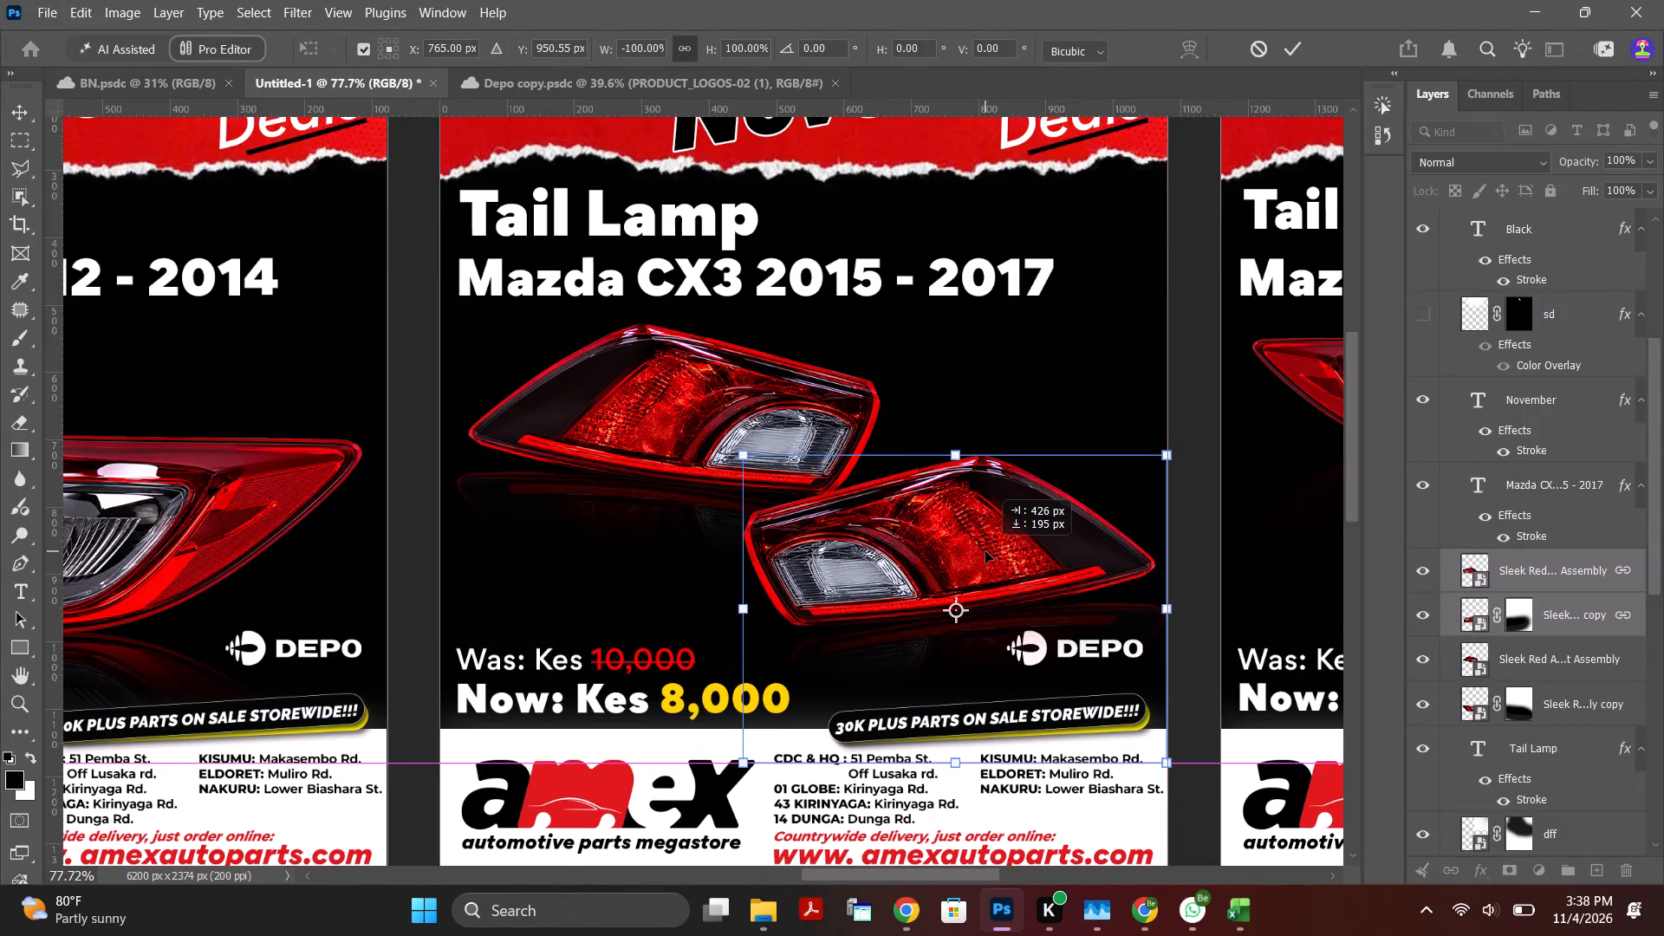
{"action": "left_click_drag", "start_coordinate": [985, 551], "coordinate": [979, 556]}
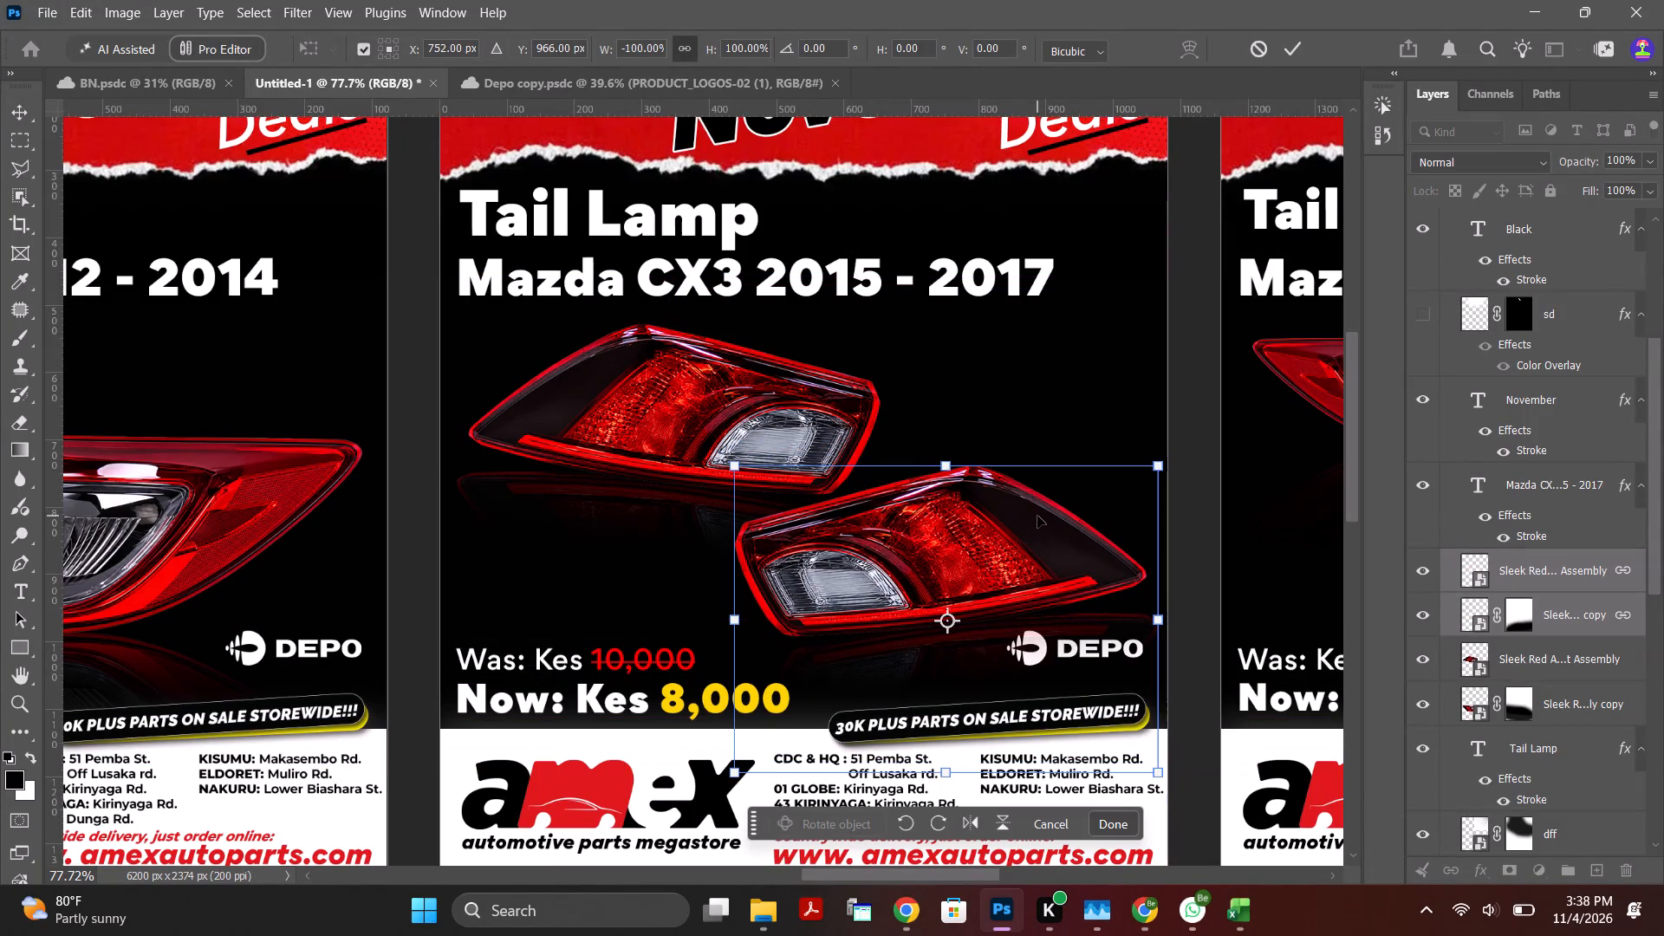
{"action": "left_click", "coordinate": [1293, 46]}
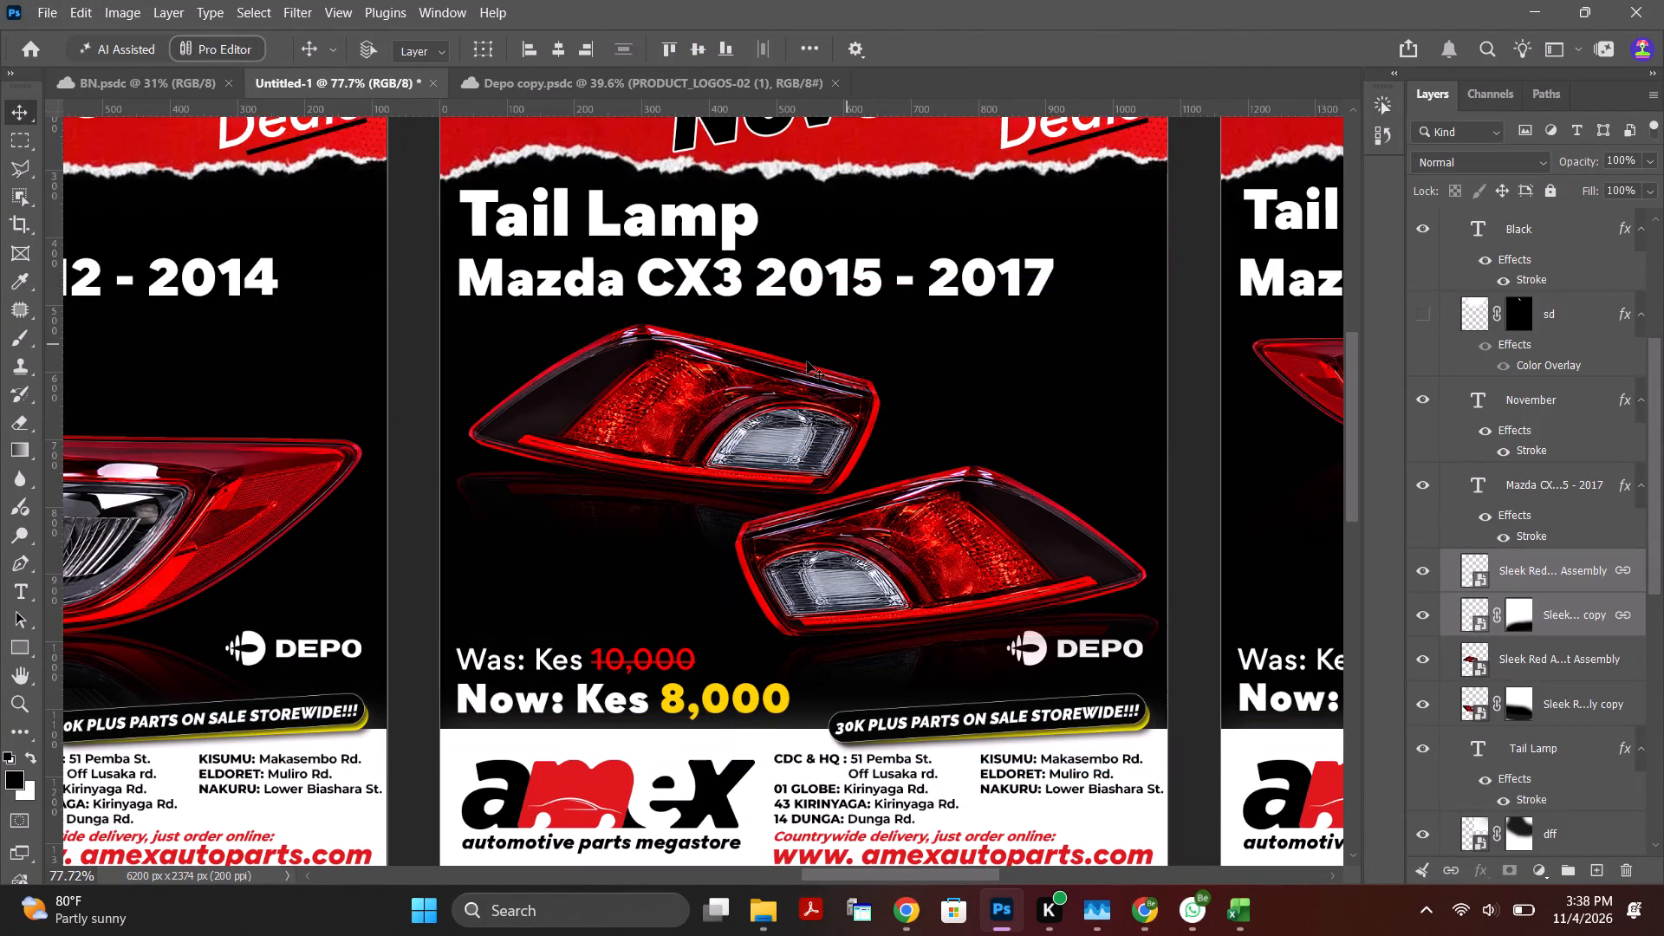
Rotate the flipped taillight pair about -1.9° and shift it slightly up and left, to about X 743, Y 955 px.
{"action": "left_click", "coordinate": [1037, 588]}
{"action": "key", "text": "ctrl+t"}
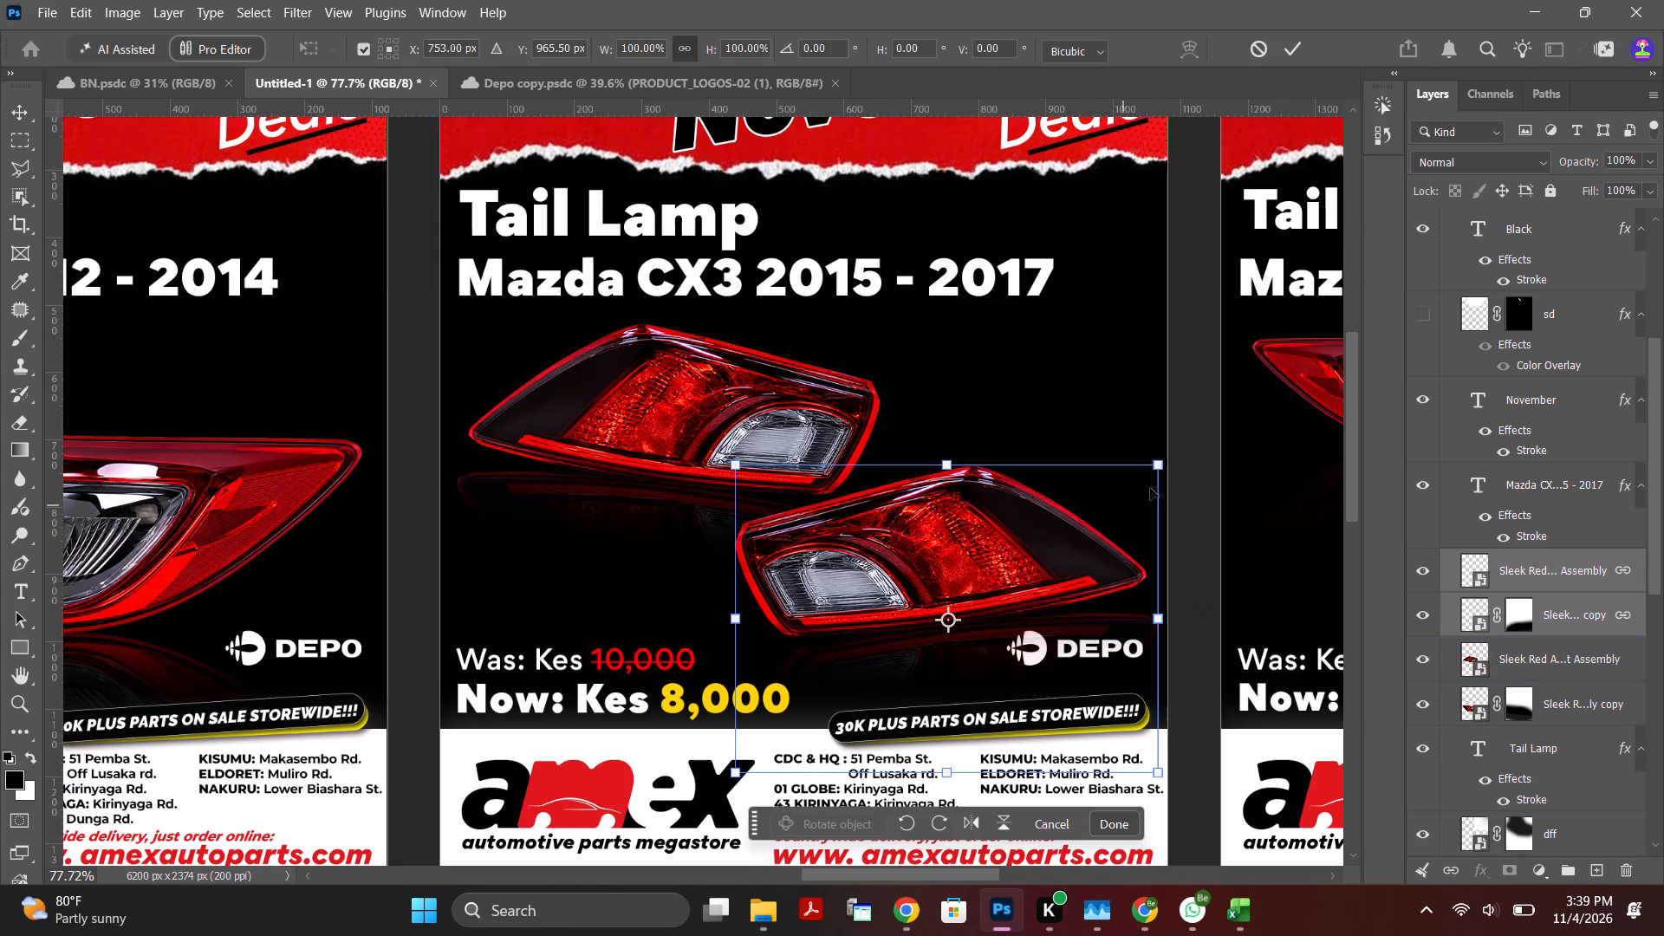
{"action": "left_click_drag", "start_coordinate": [1177, 454], "coordinate": [1167, 450]}
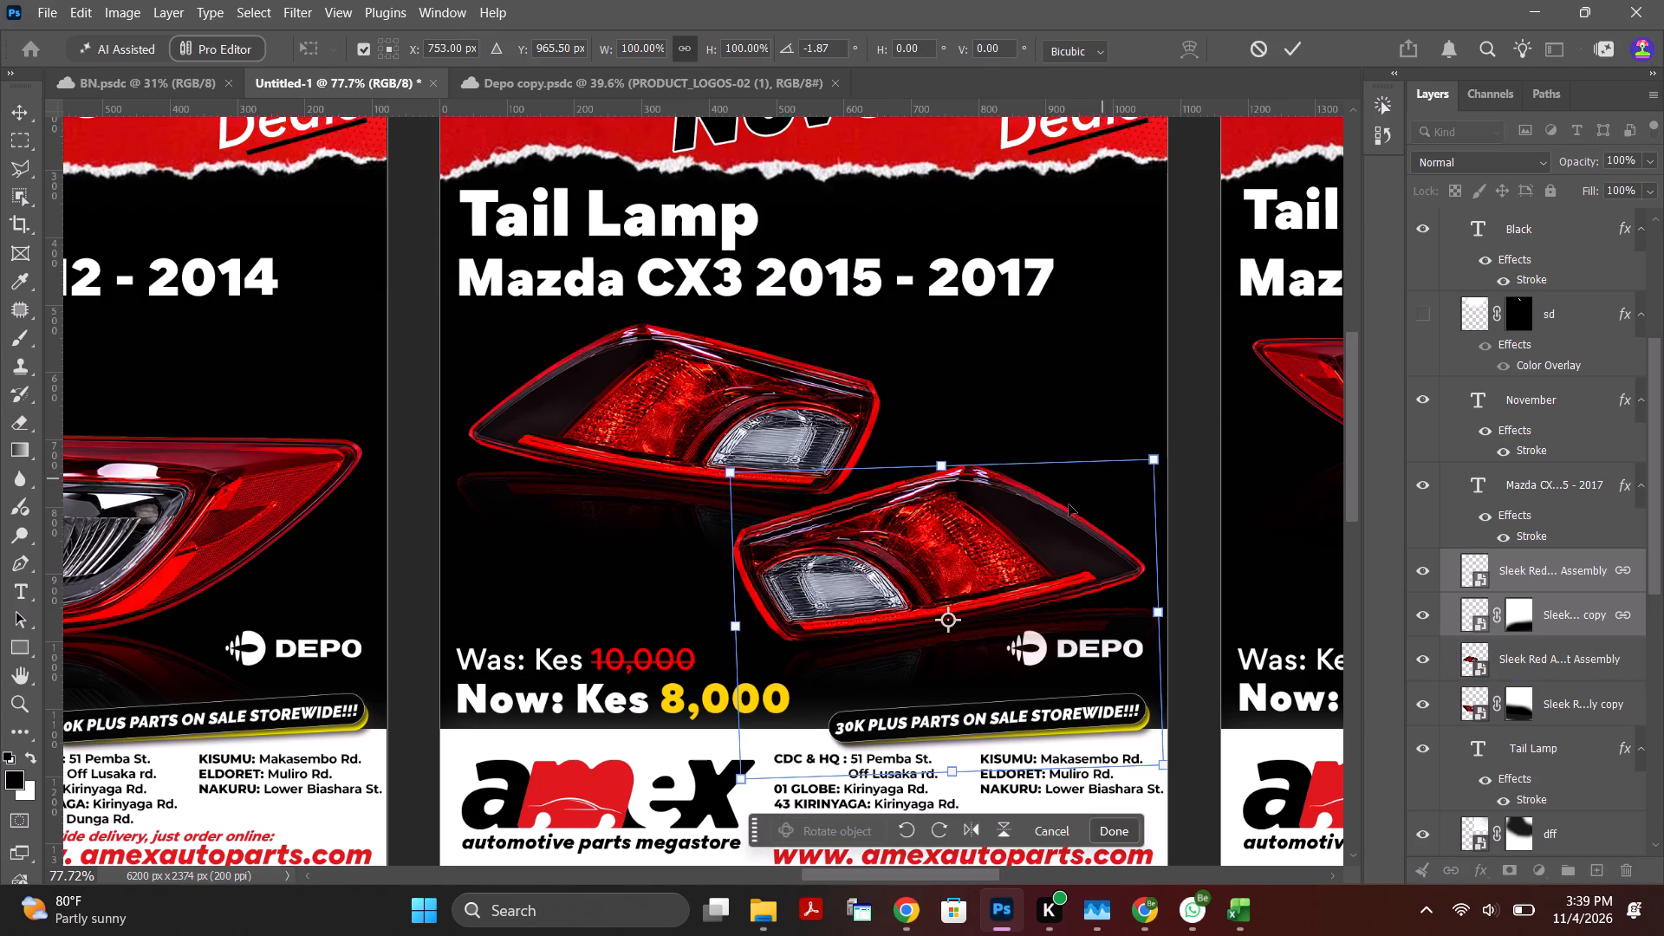
{"action": "left_click_drag", "start_coordinate": [1047, 523], "coordinate": [1031, 517]}
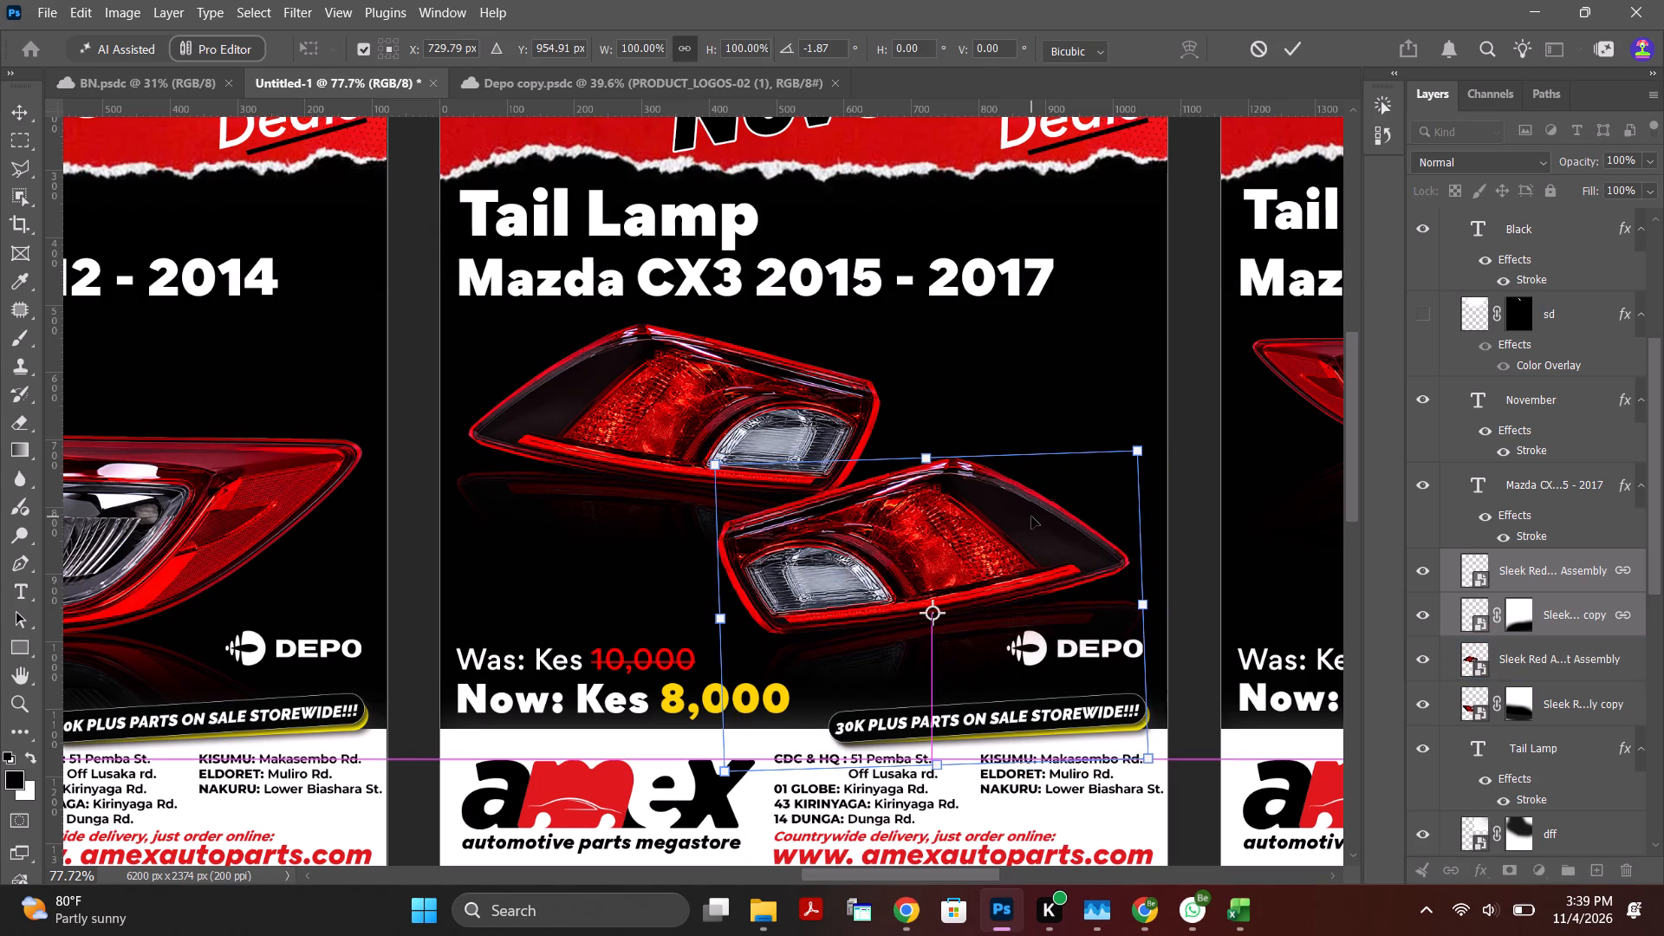
{"action": "left_click_drag", "start_coordinate": [1004, 535], "coordinate": [1012, 530]}
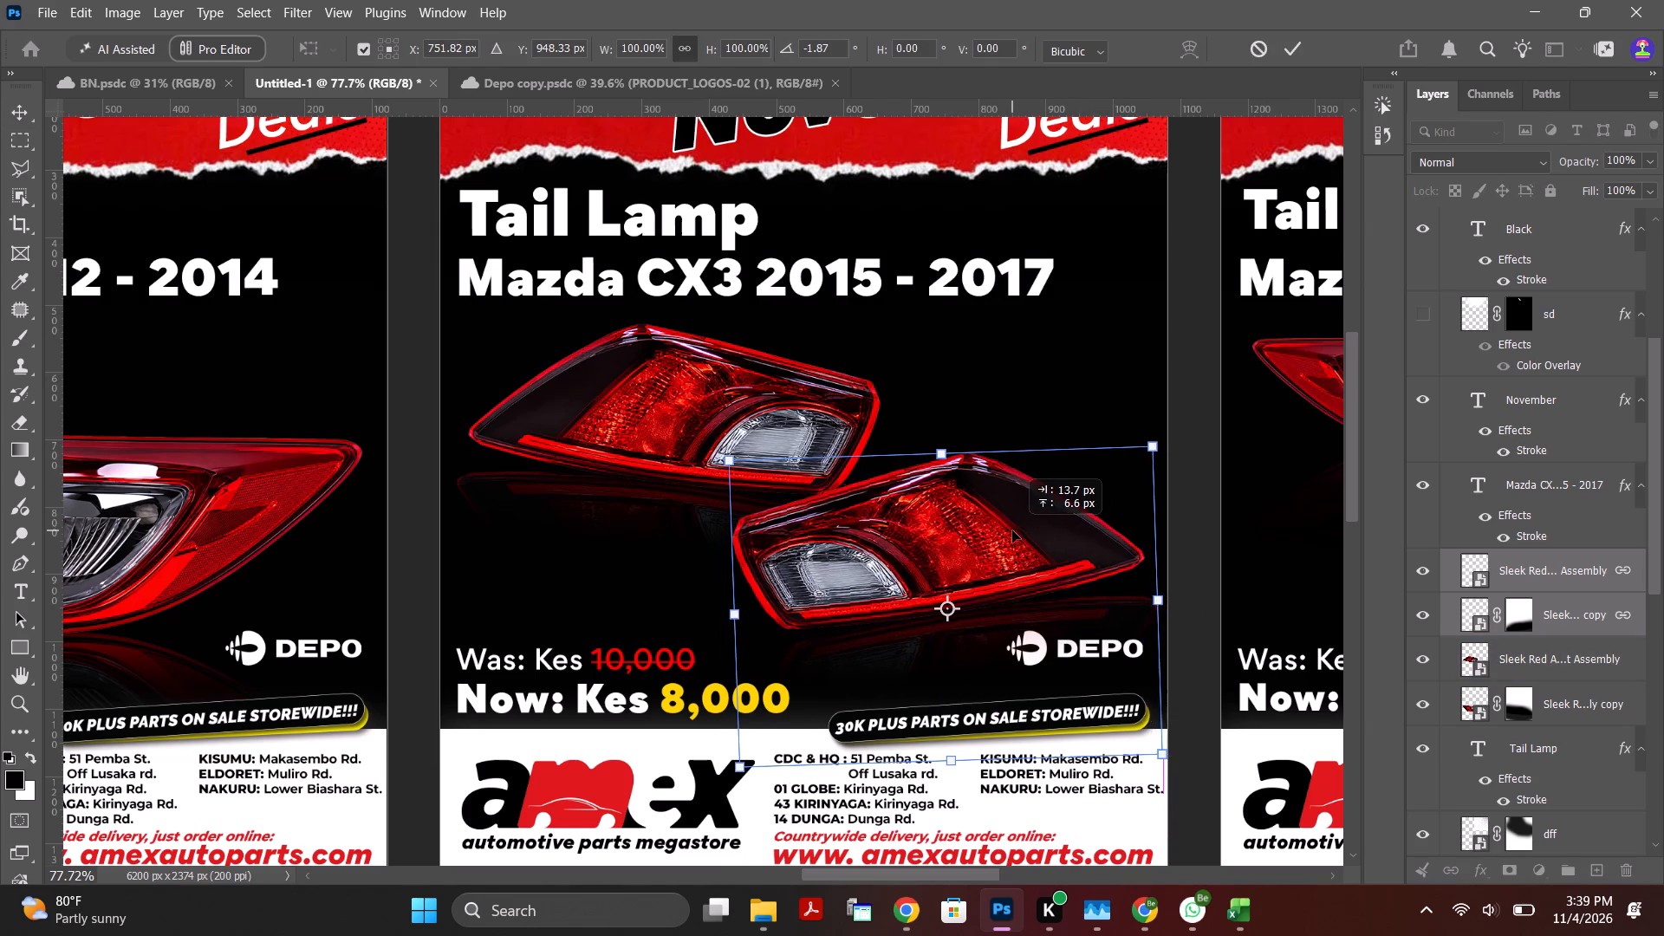
{"action": "left_click_drag", "start_coordinate": [1012, 530], "coordinate": [1012, 534]}
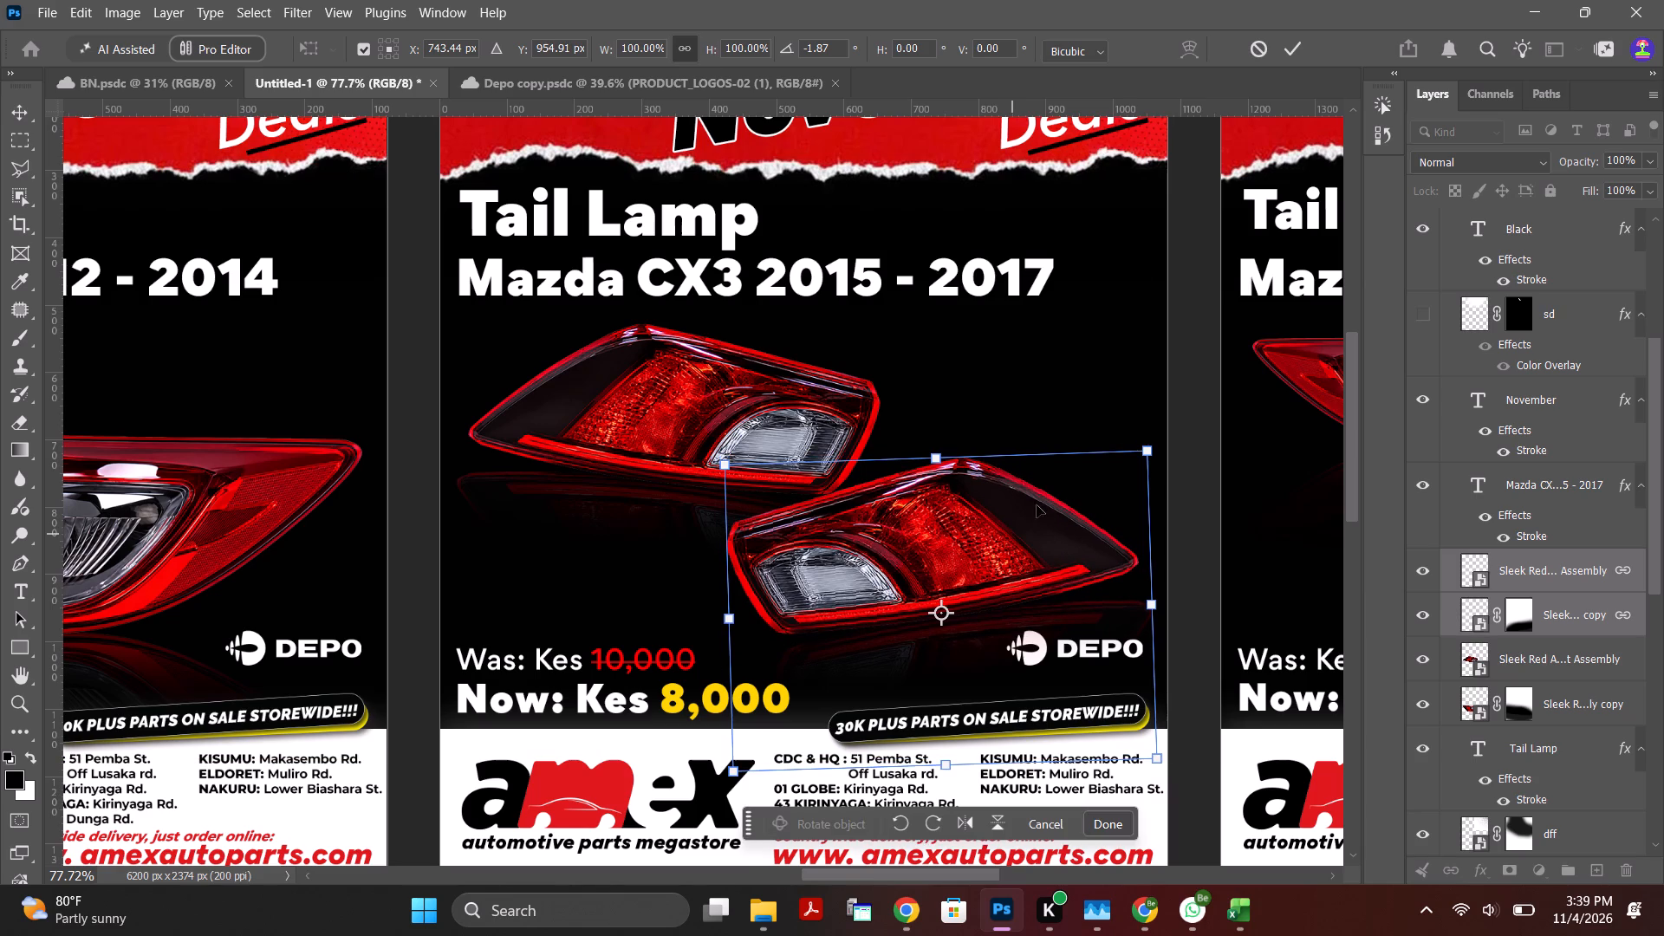
{"action": "left_click", "coordinate": [1295, 43]}
{"action": "left_click", "coordinate": [1189, 204]}
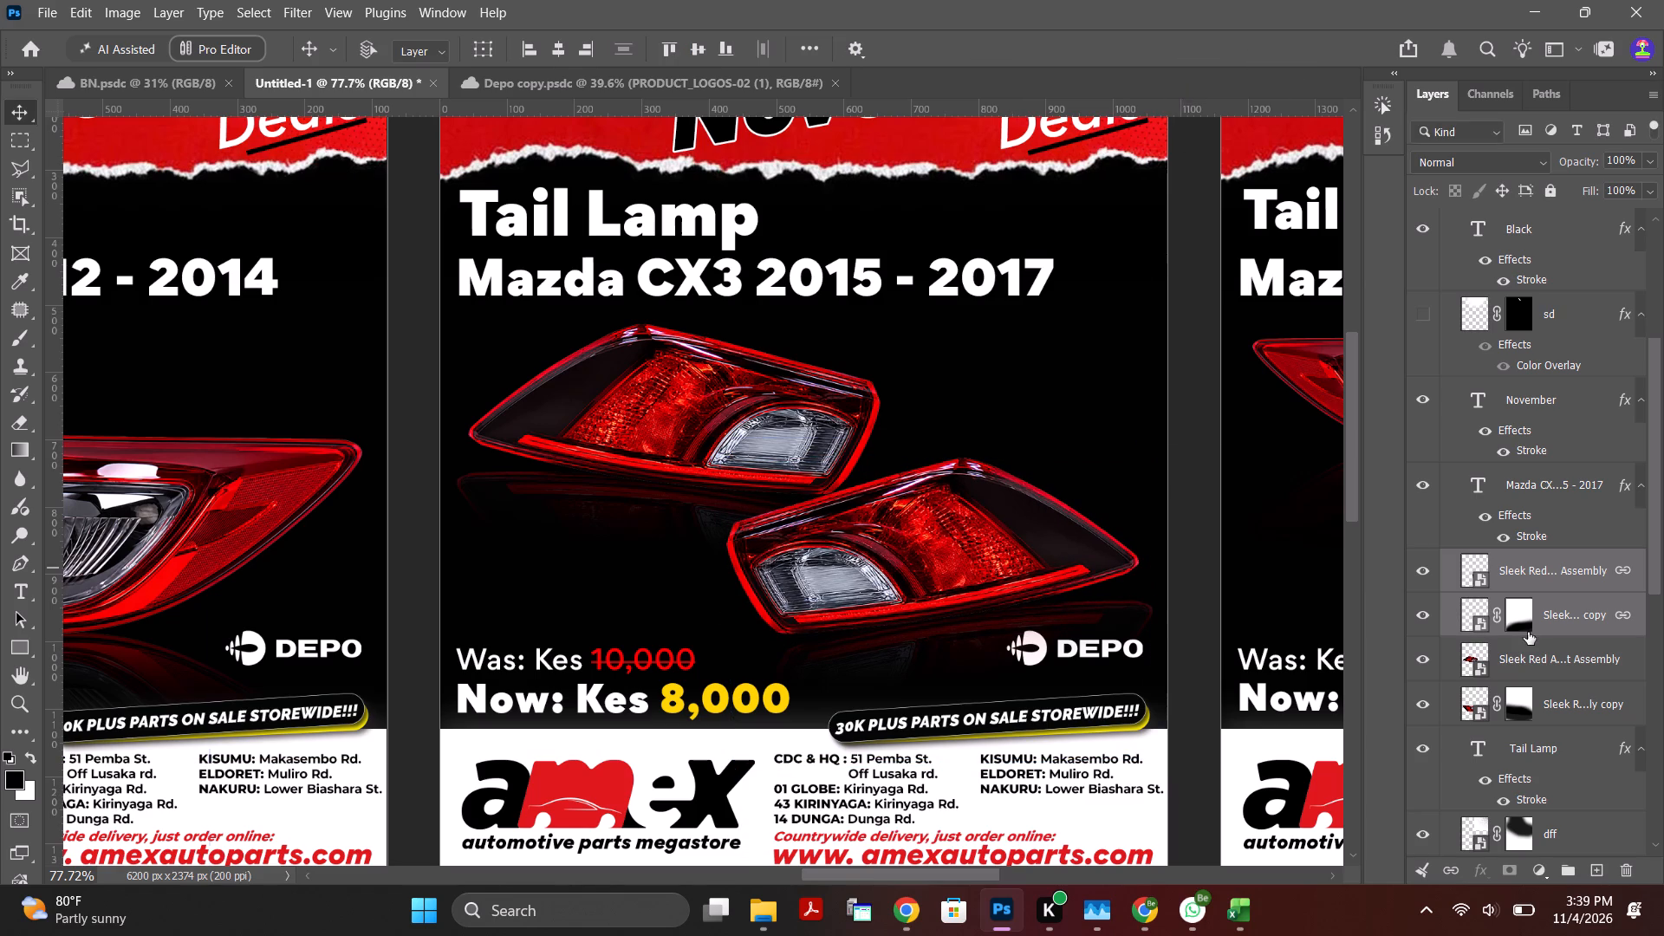
Rotate the original upper taillight with its linked reflection about -7.9° and move it slightly up, to about Y 738 px.
{"action": "left_click", "coordinate": [1567, 669]}
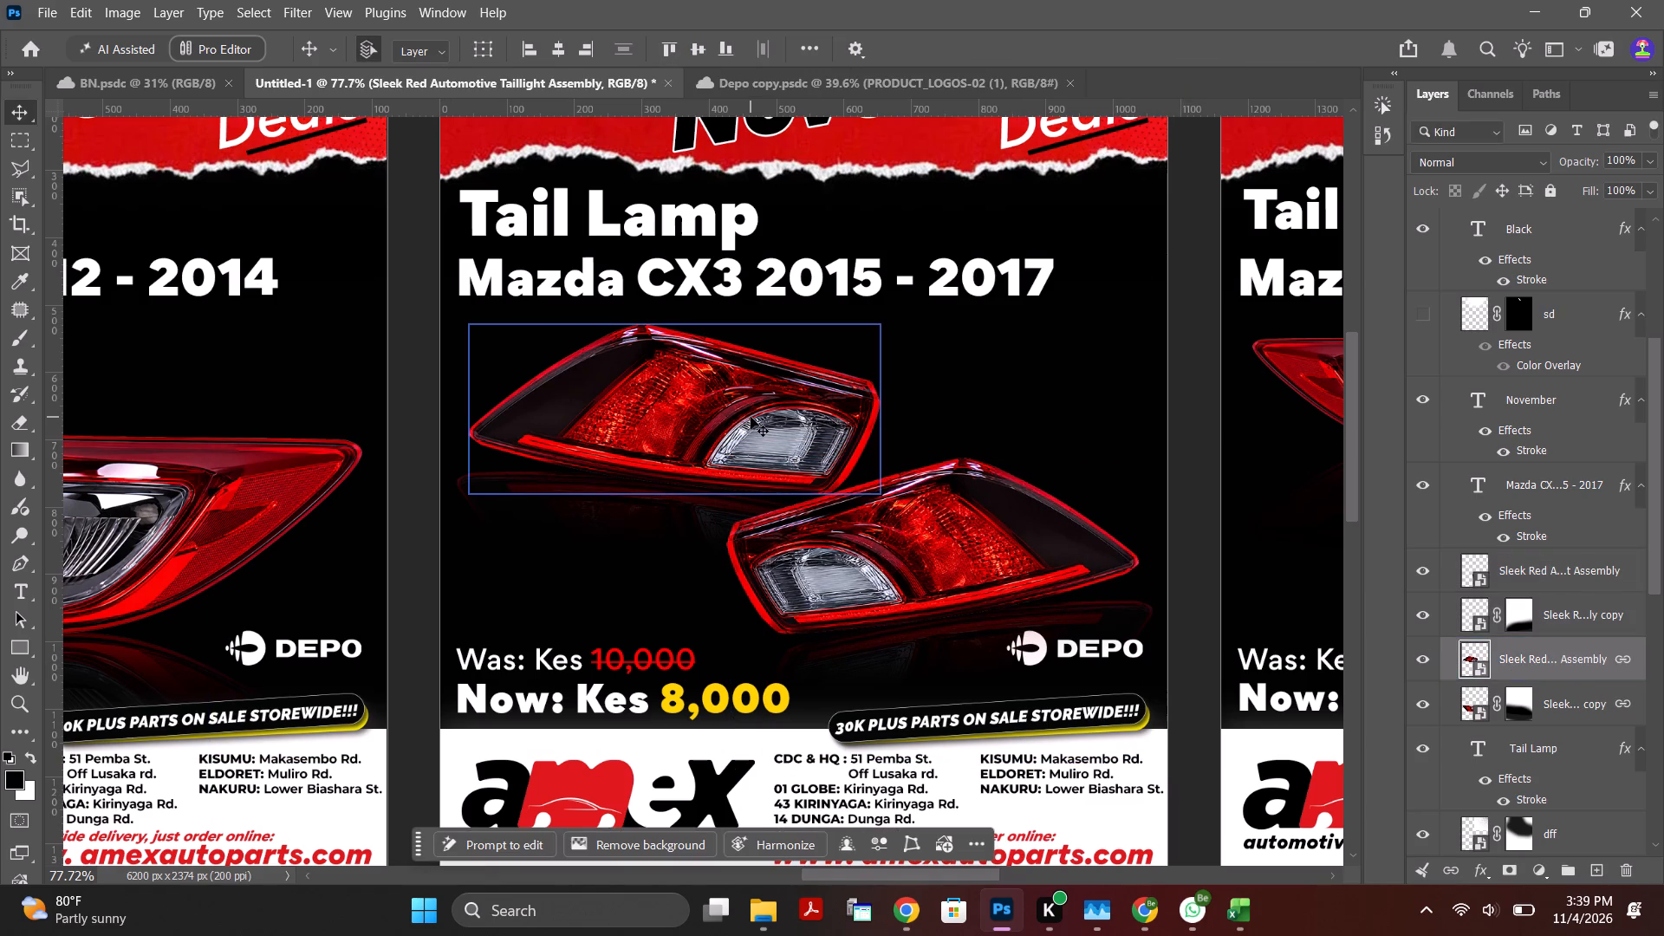
{"action": "key", "text": "ctrl+t"}
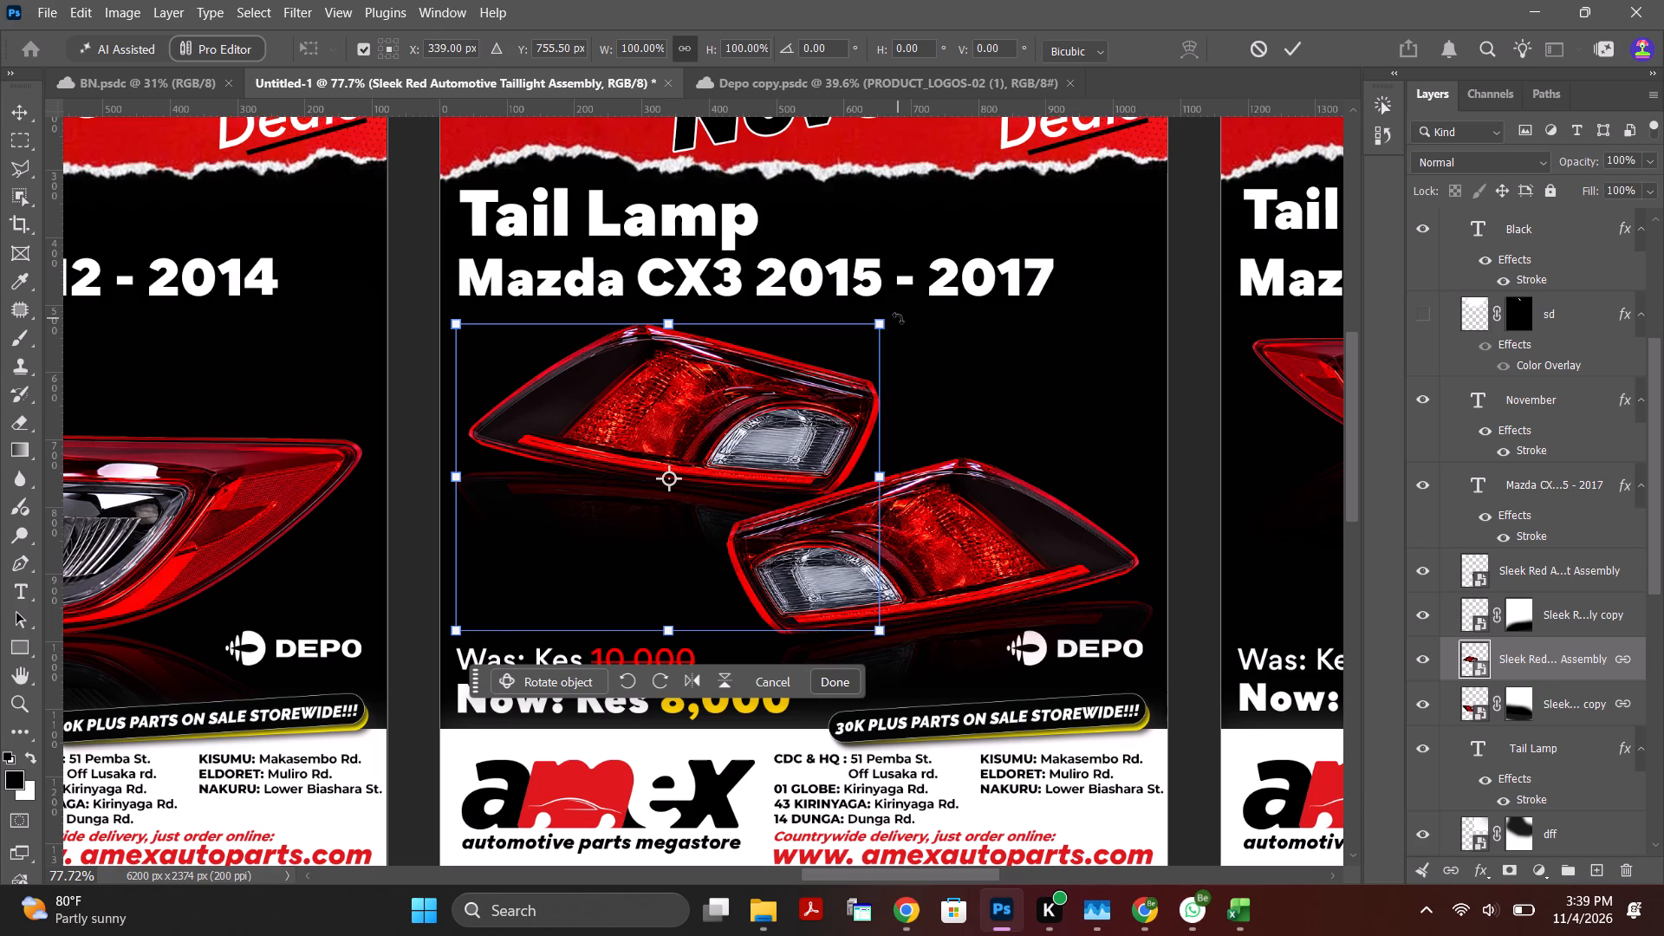
{"action": "left_click_drag", "start_coordinate": [898, 318], "coordinate": [893, 340]}
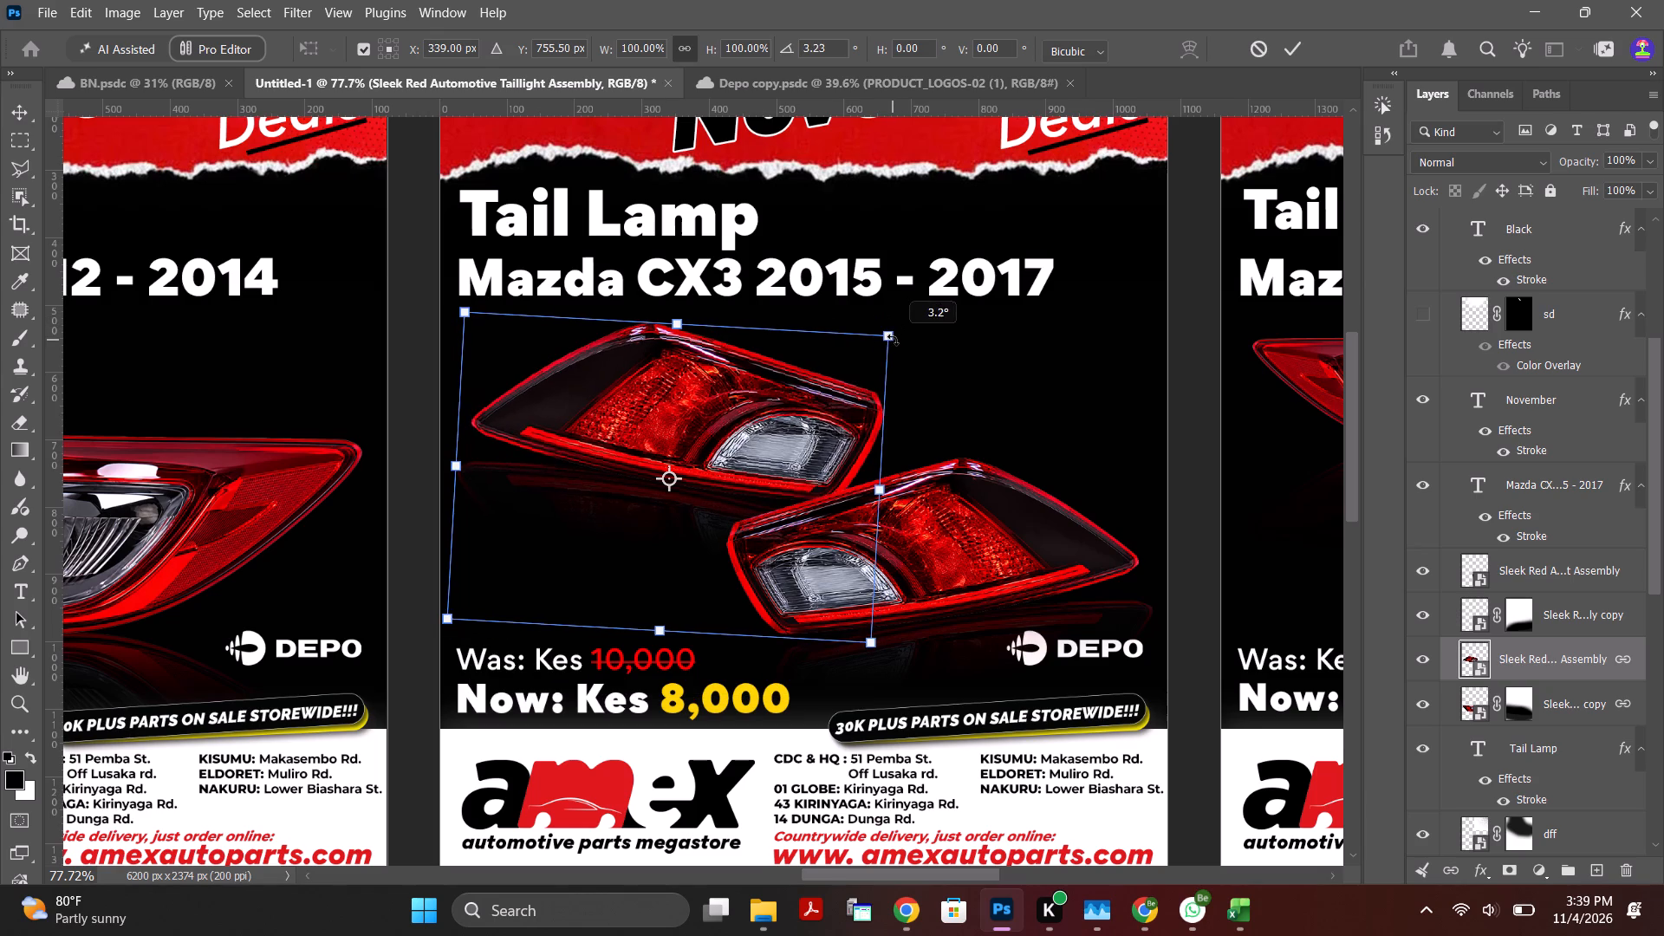
{"action": "left_click_drag", "start_coordinate": [893, 340], "coordinate": [850, 315]}
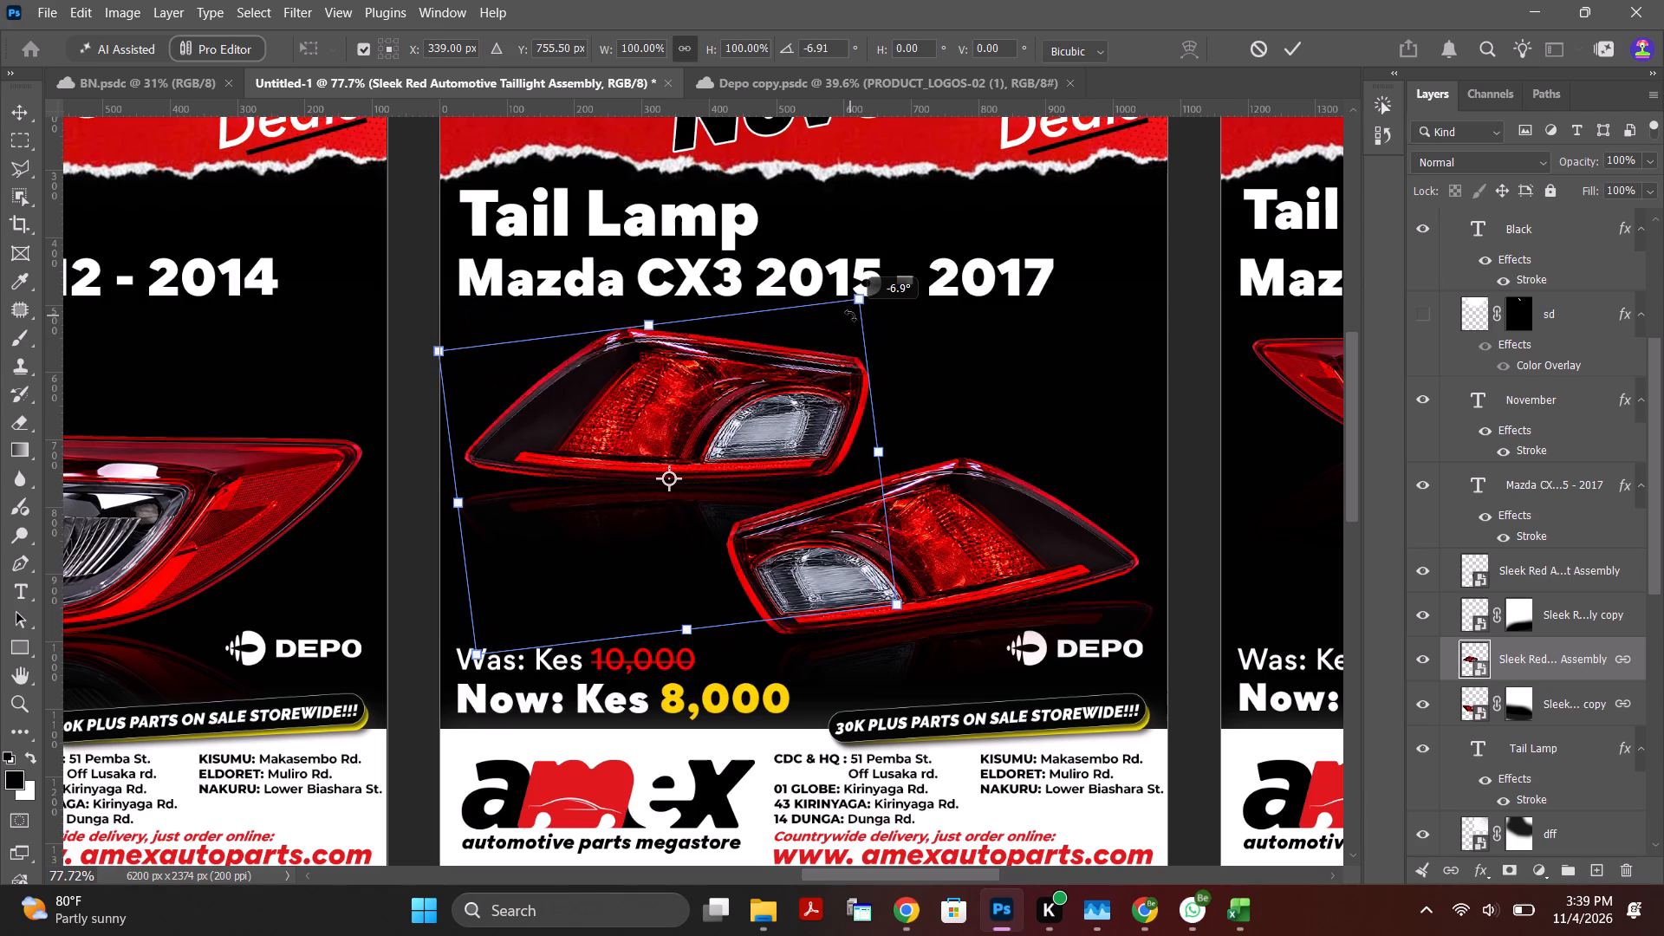
{"action": "left_click_drag", "start_coordinate": [850, 315], "coordinate": [848, 313]}
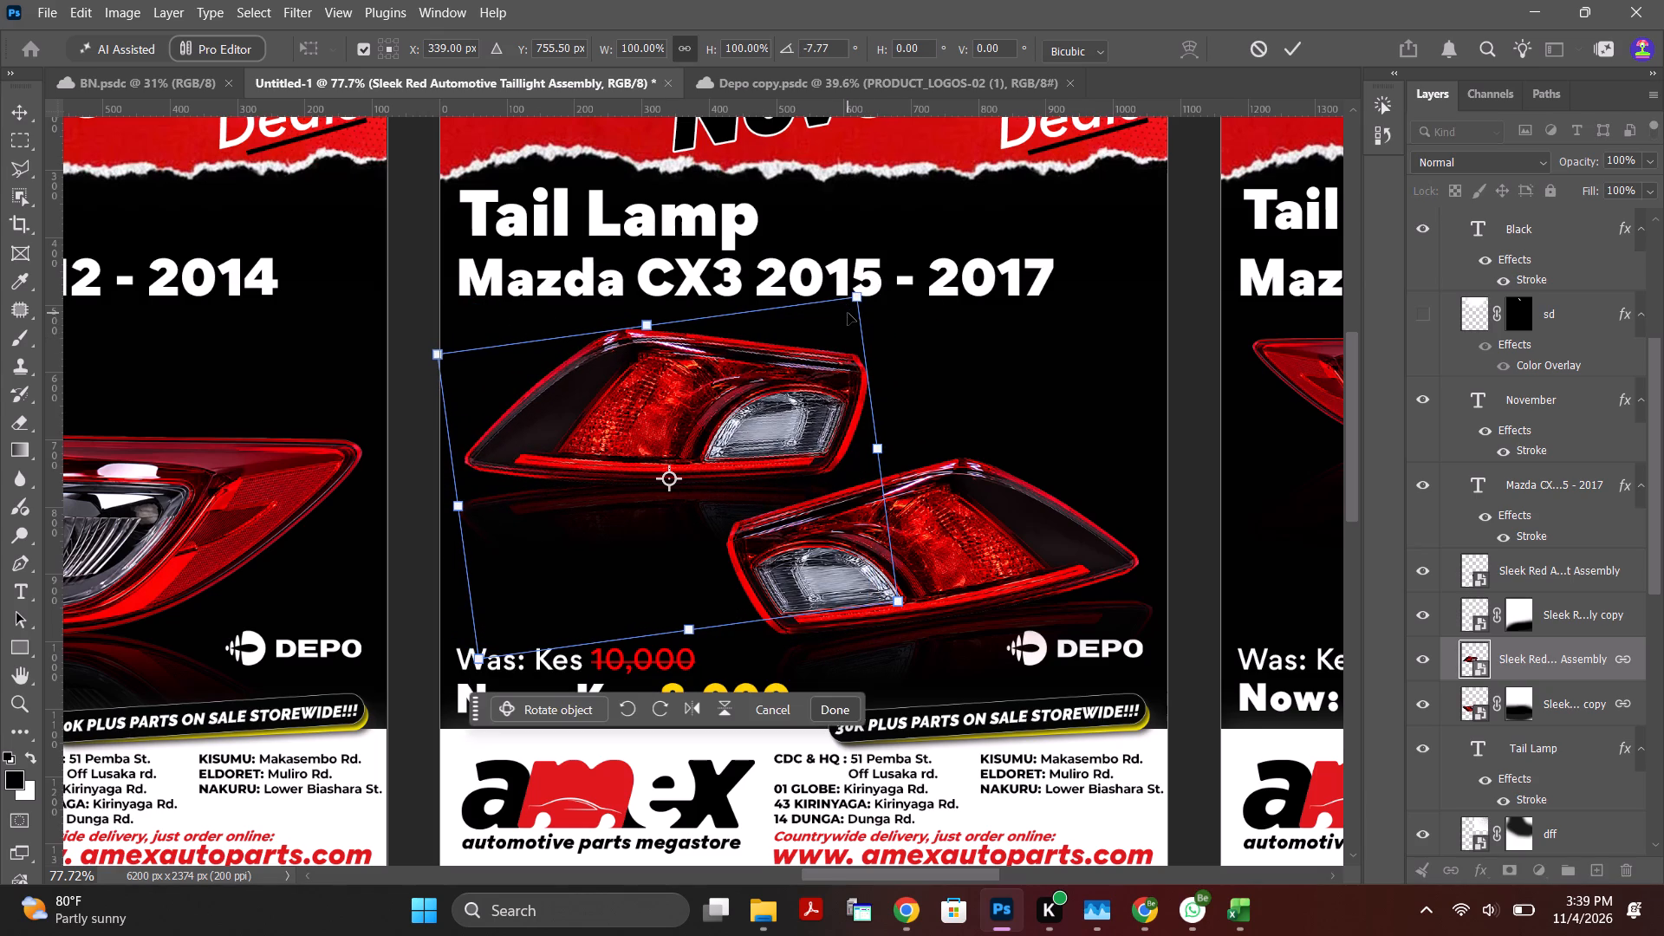
{"action": "left_click", "coordinate": [873, 288]}
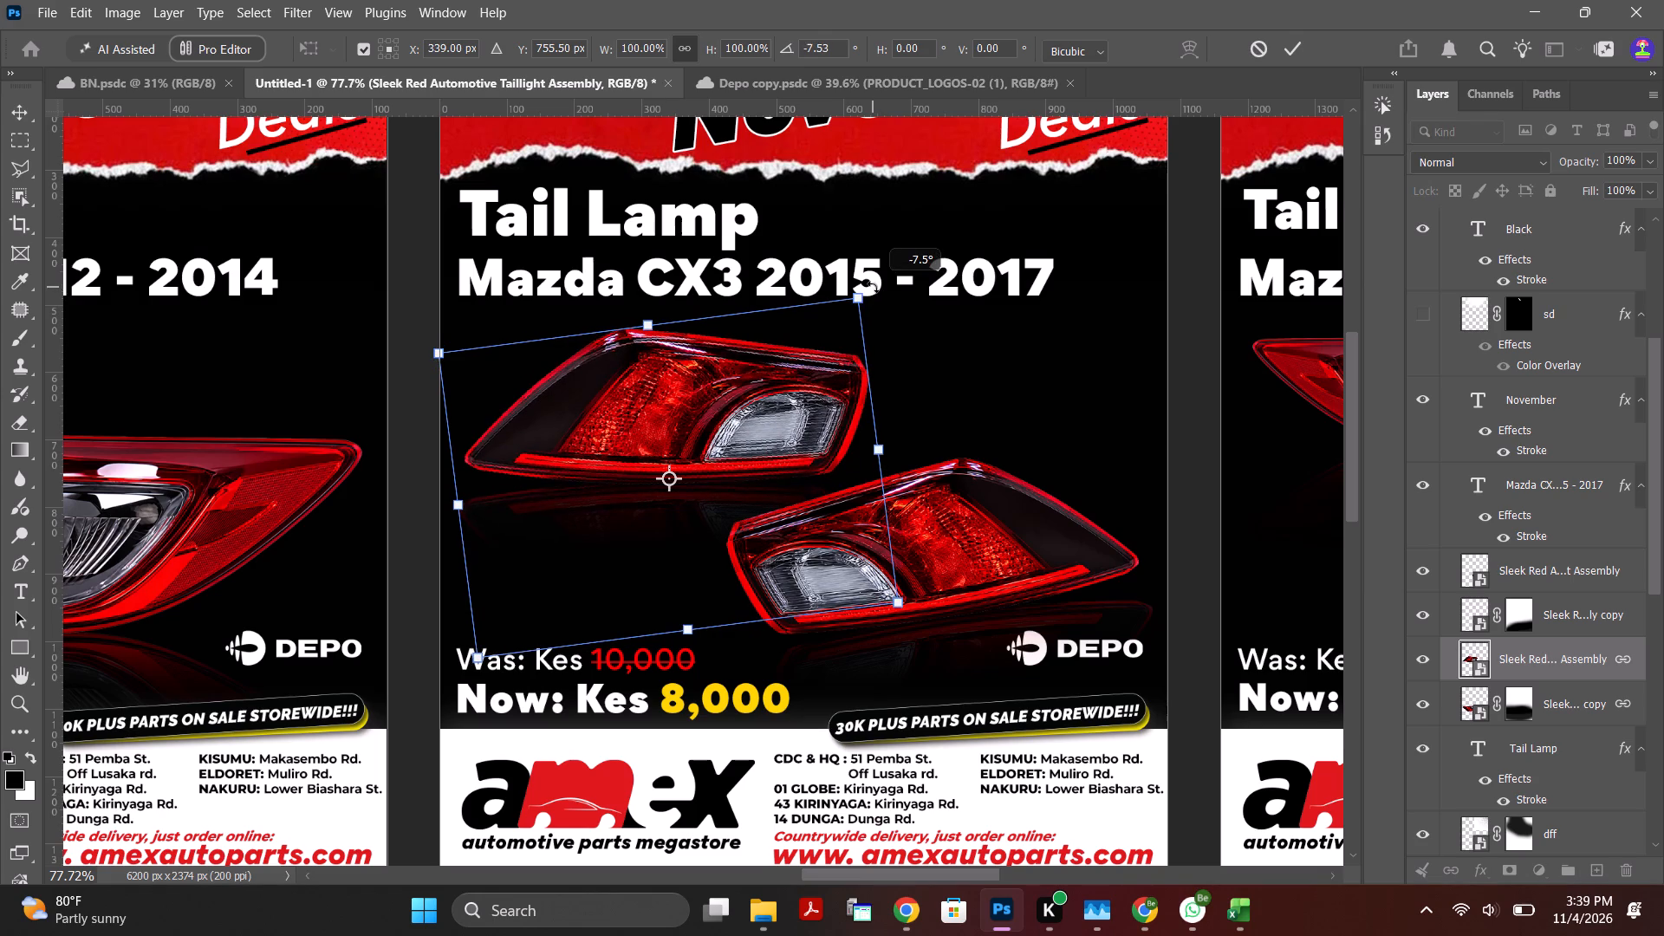
{"action": "left_click_drag", "start_coordinate": [764, 387], "coordinate": [760, 374]}
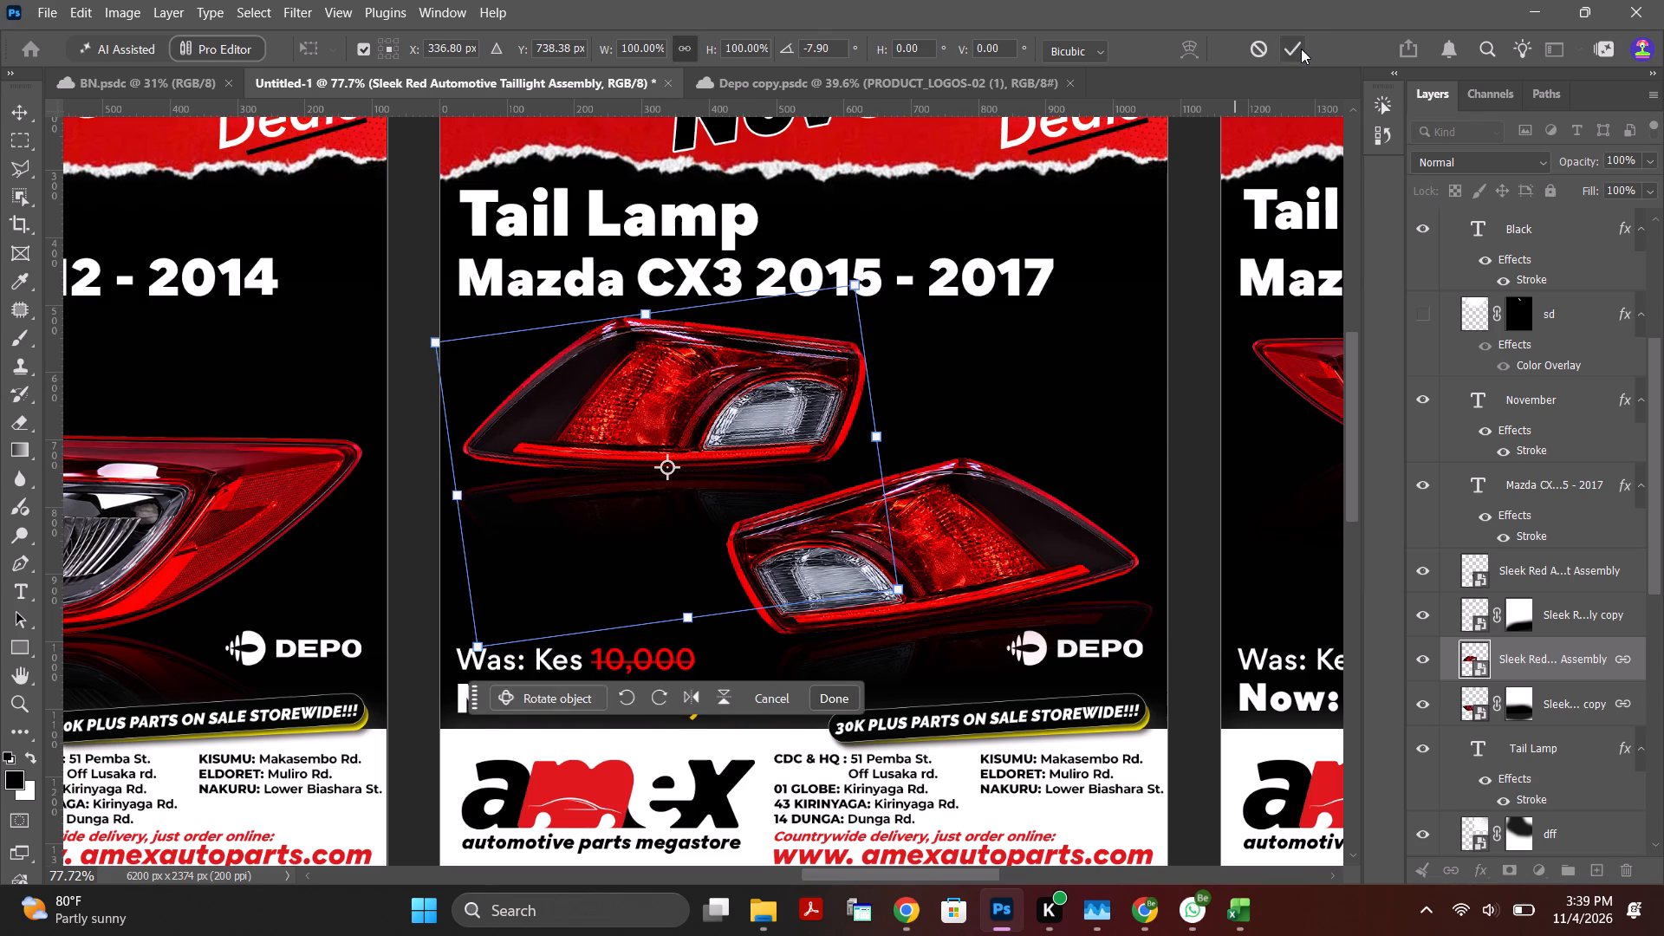
{"action": "left_click", "coordinate": [1301, 49]}
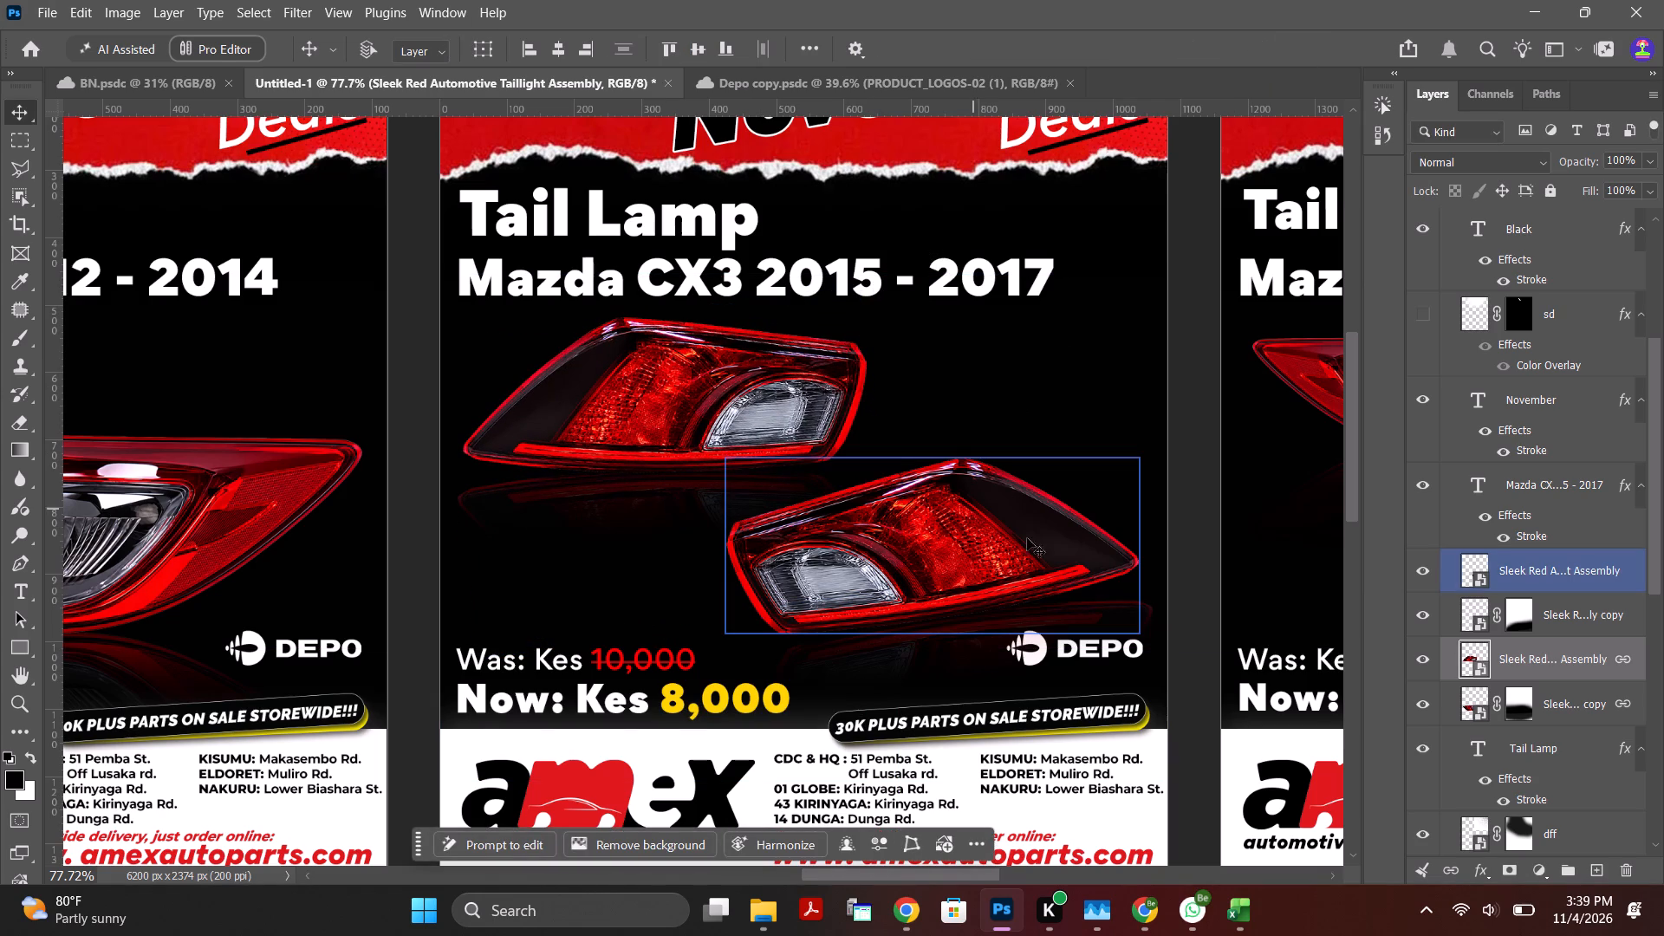
Inspect the area around both reflections by toggling the dff layer and the upper taillight and reflection layers off and on.
{"action": "scroll", "coordinate": [1056, 532], "scroll_direction": "down", "scroll_amount": 10}
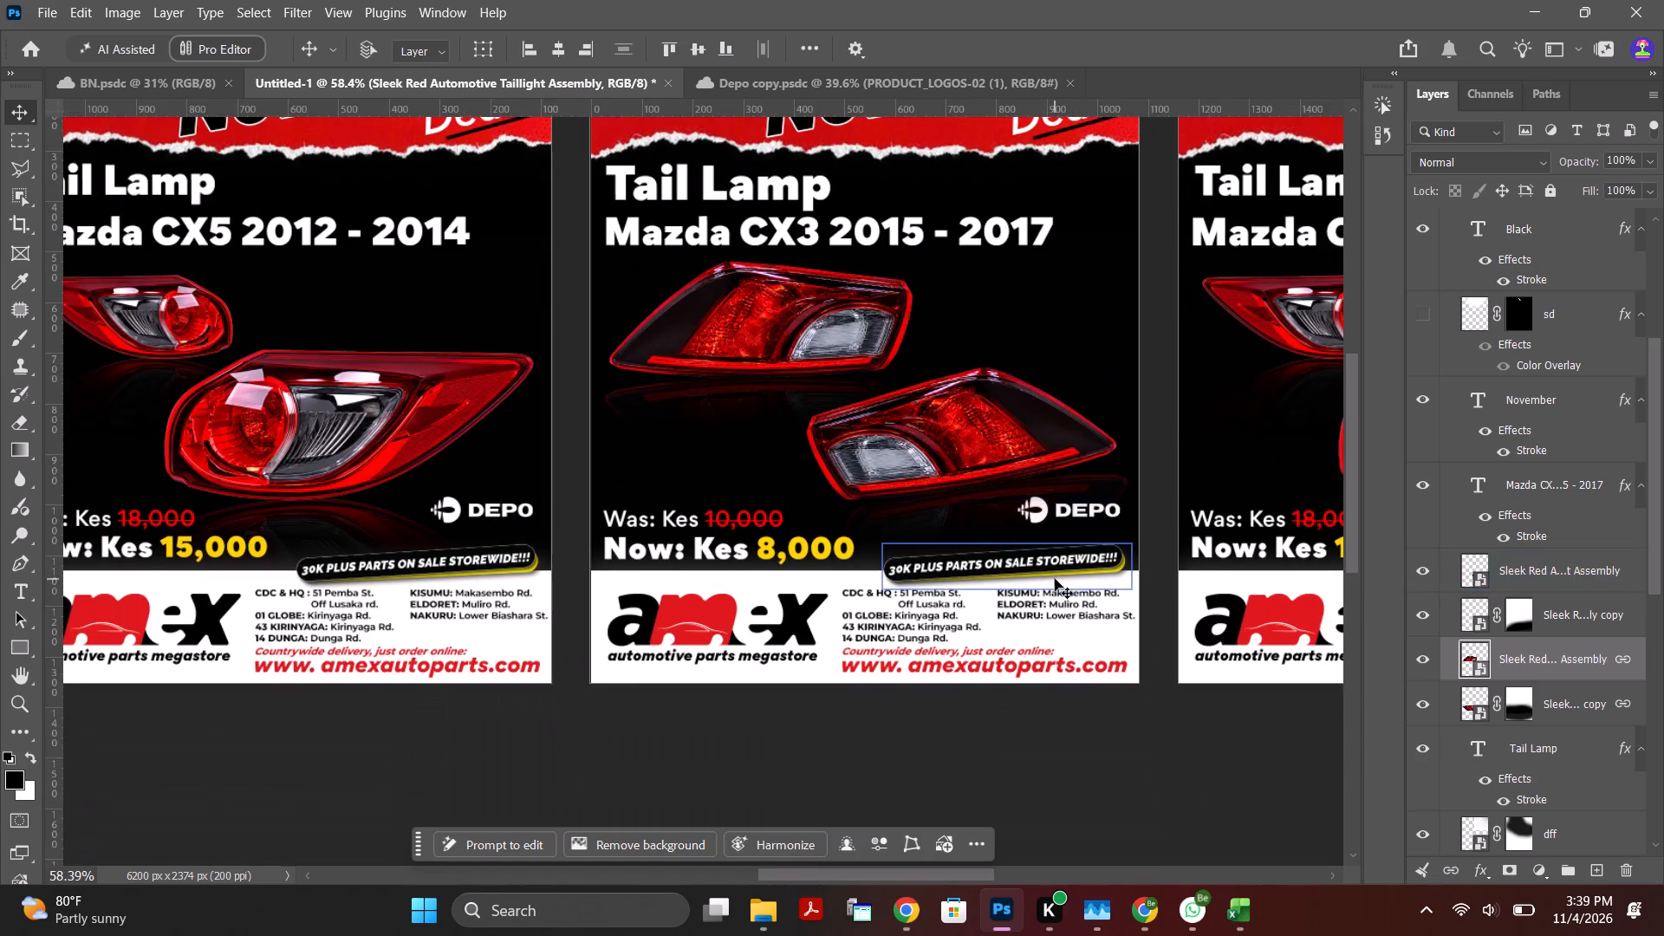
{"action": "scroll", "coordinate": [1107, 579], "scroll_direction": "up", "scroll_amount": 5}
{"action": "scroll", "coordinate": [1131, 542], "scroll_direction": "up", "scroll_amount": 3, "text": "alt"}
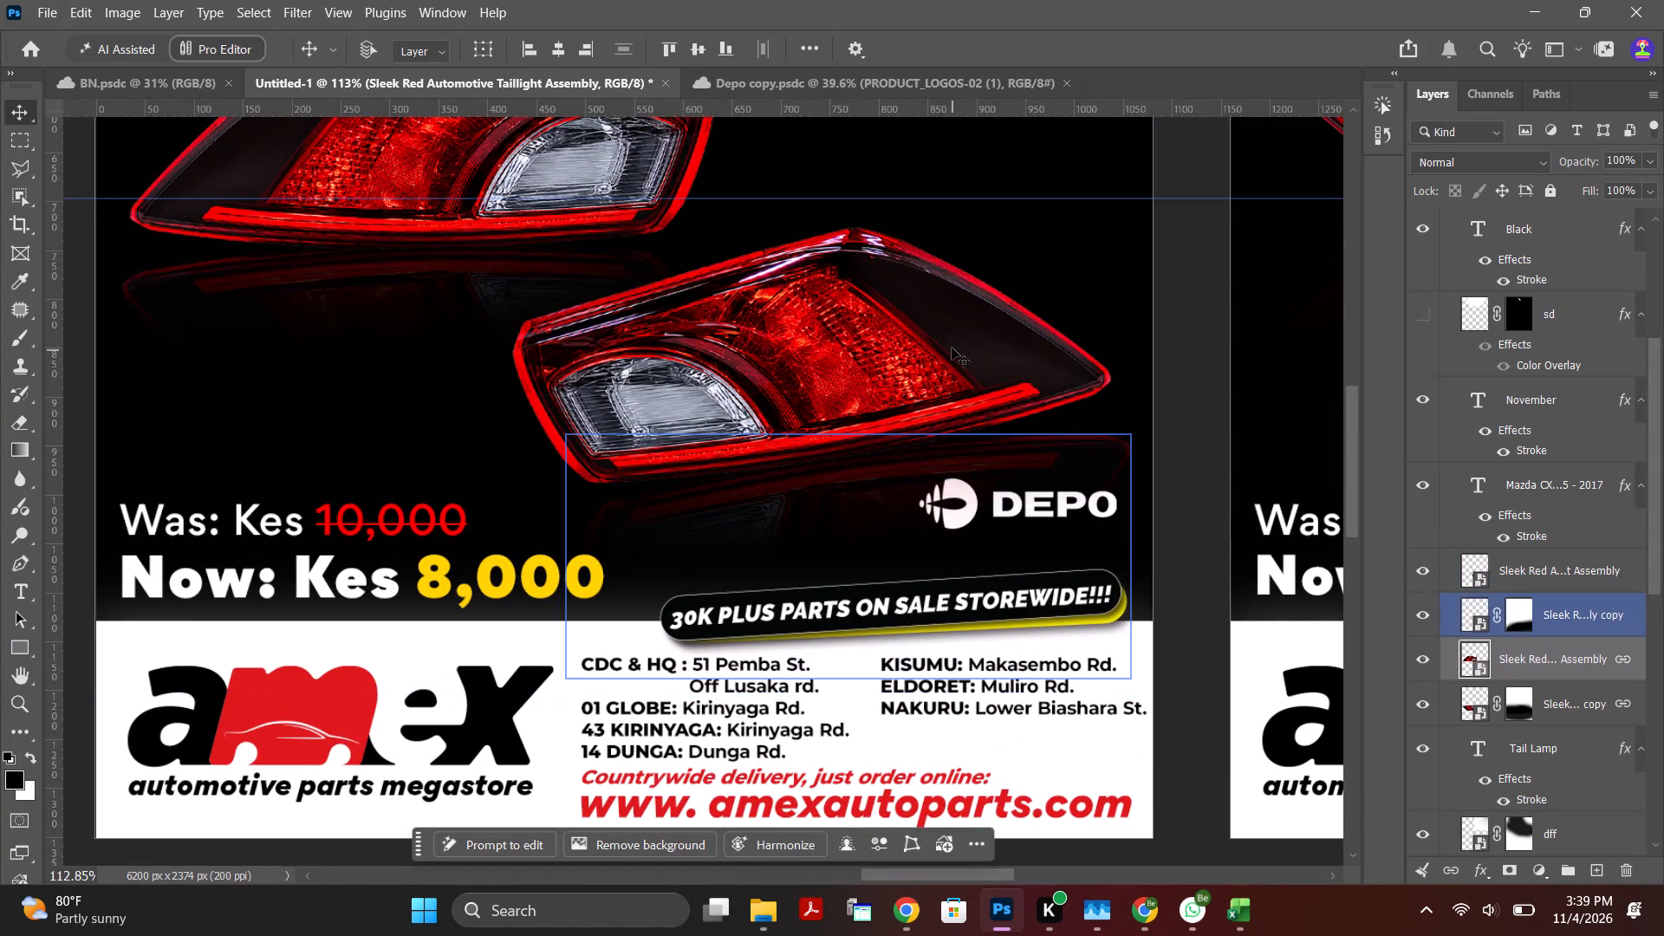
{"action": "left_click", "coordinate": [952, 348]}
{"action": "left_click", "coordinate": [1543, 712]}
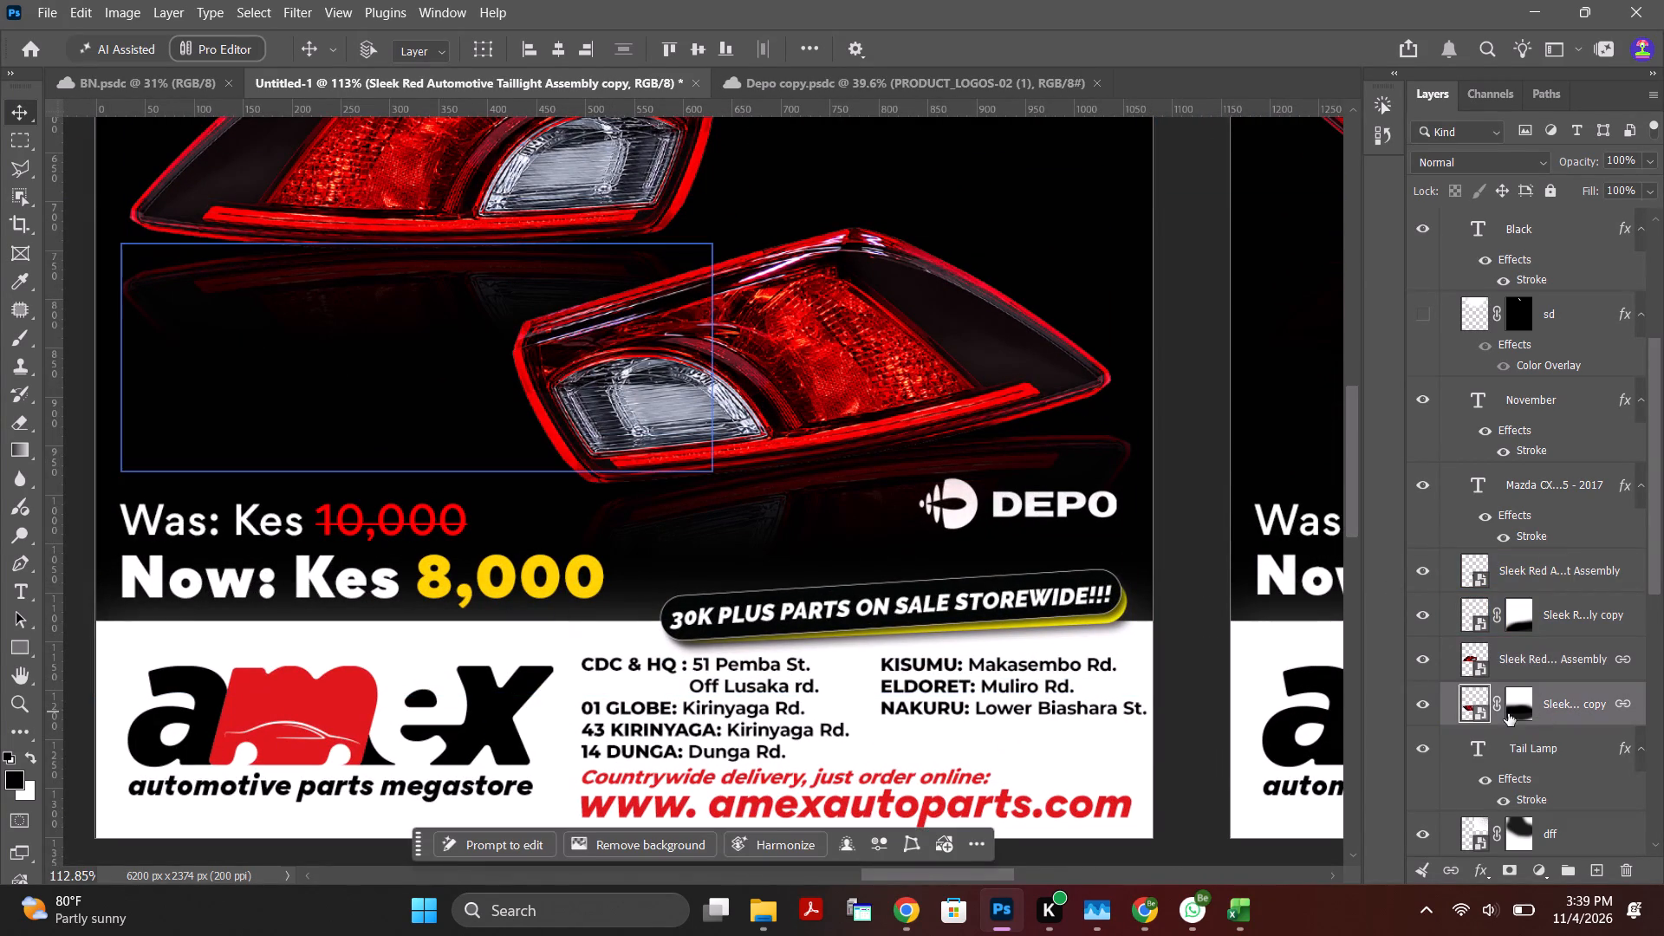
{"action": "scroll", "coordinate": [1517, 738], "scroll_direction": "down", "scroll_amount": 6}
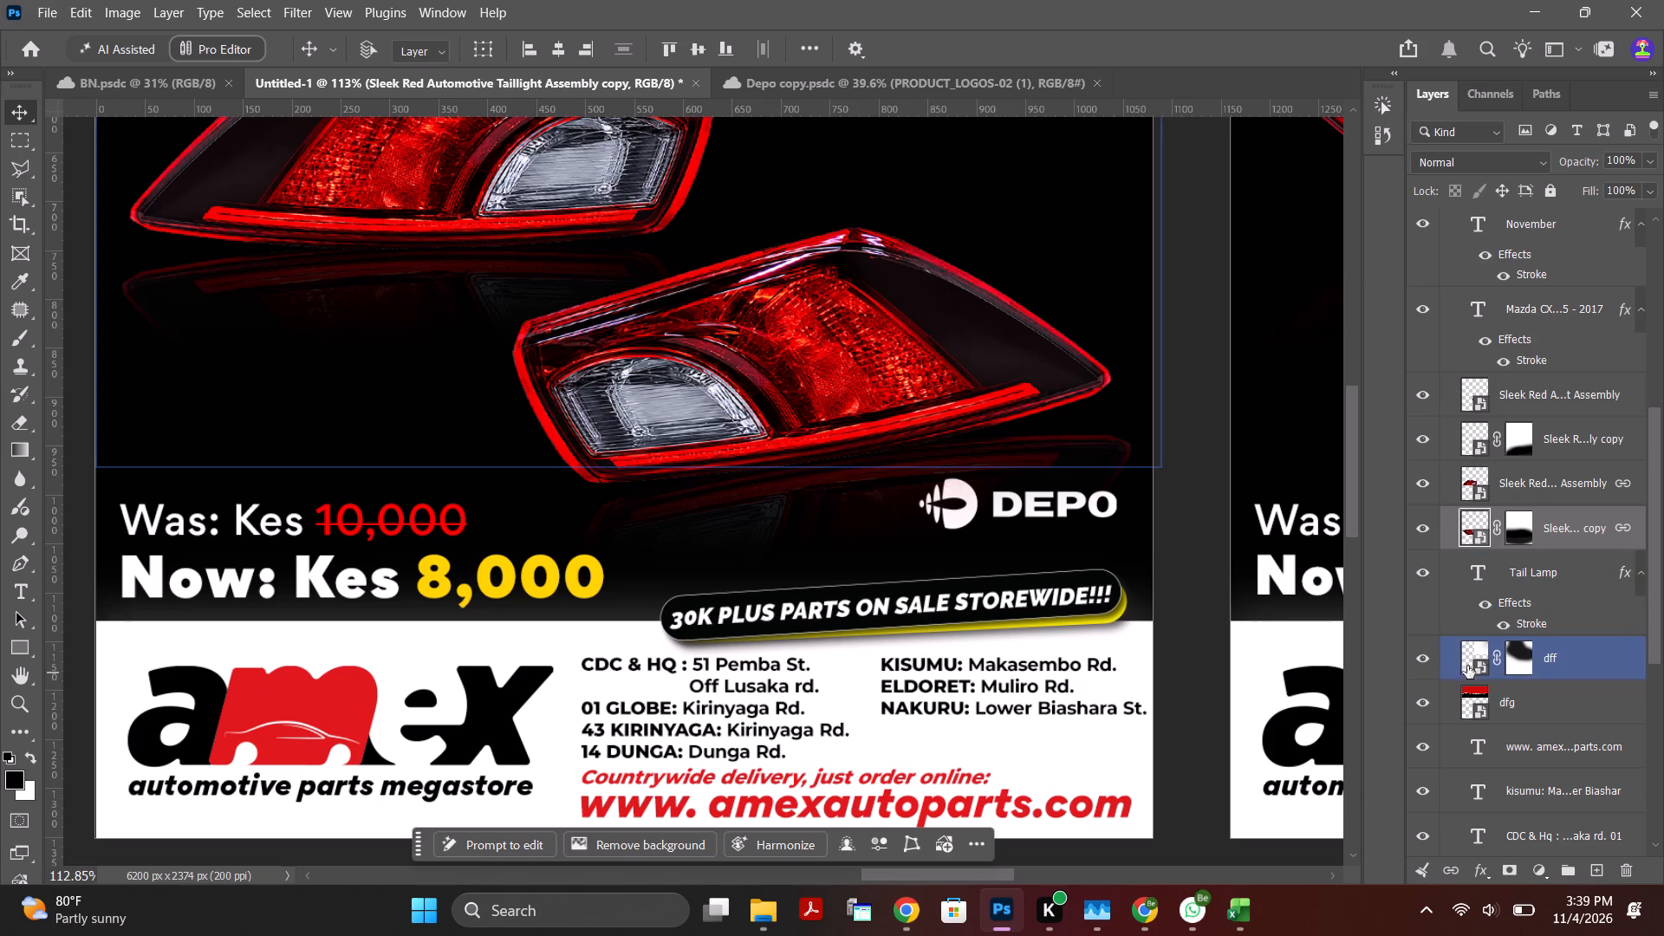
{"action": "left_click", "coordinate": [1418, 662]}
{"action": "left_click", "coordinate": [1418, 662]}
{"action": "left_click", "coordinate": [1423, 526]}
{"action": "left_click", "coordinate": [1423, 526]}
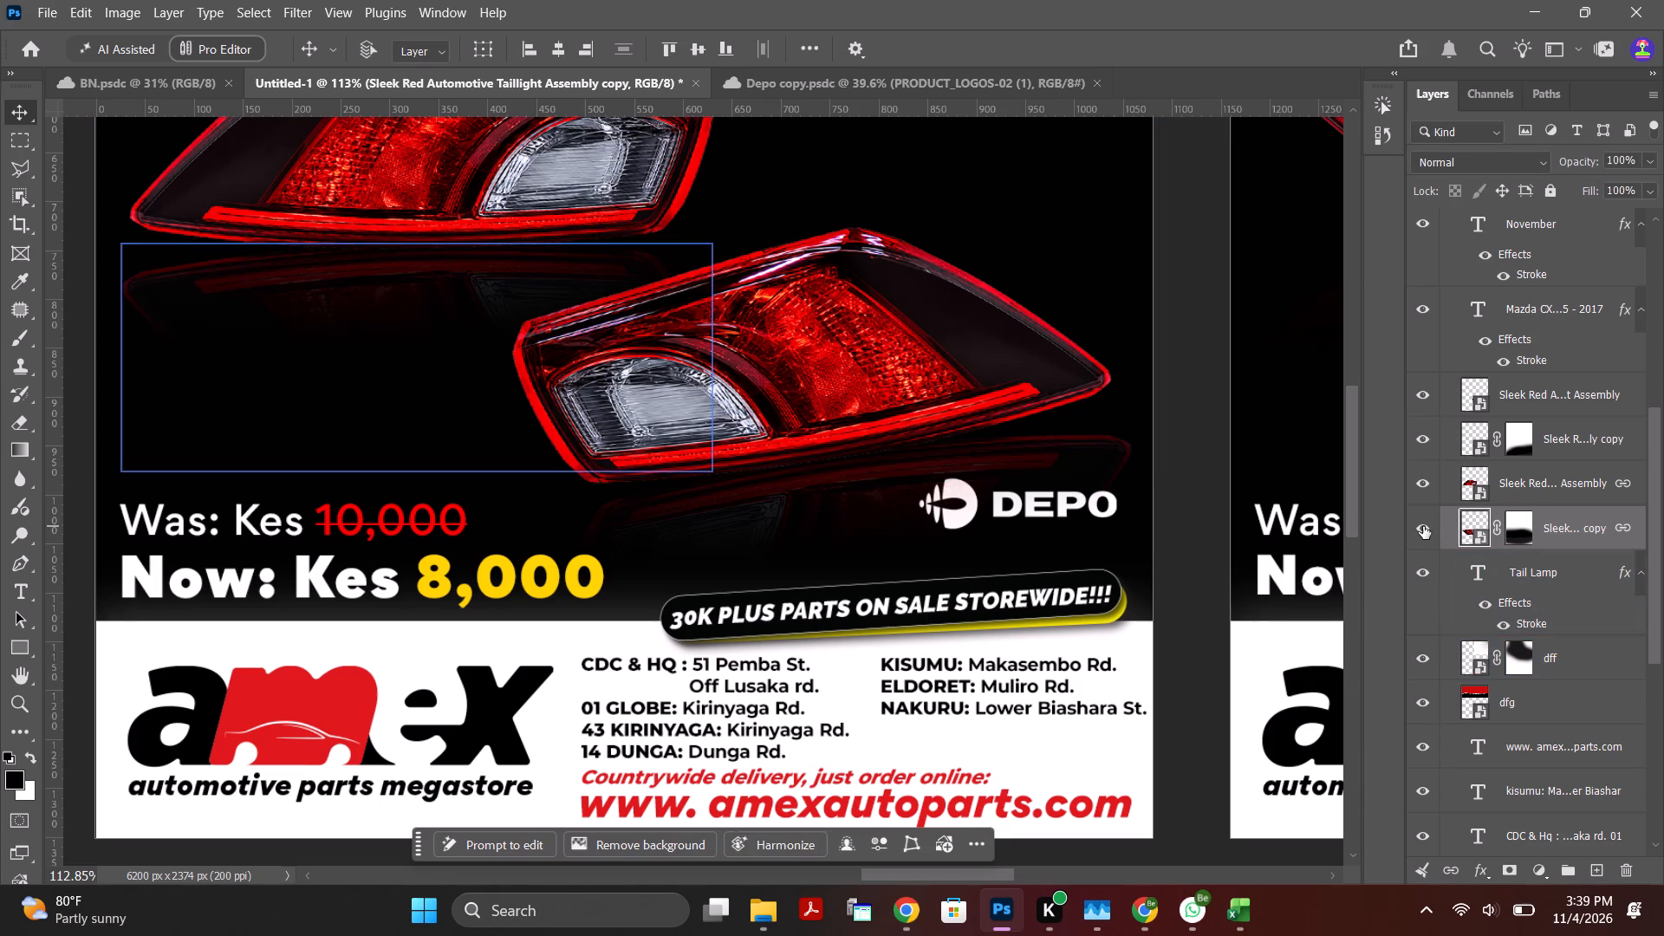
{"action": "left_click", "coordinate": [1422, 488]}
{"action": "left_click", "coordinate": [1422, 488]}
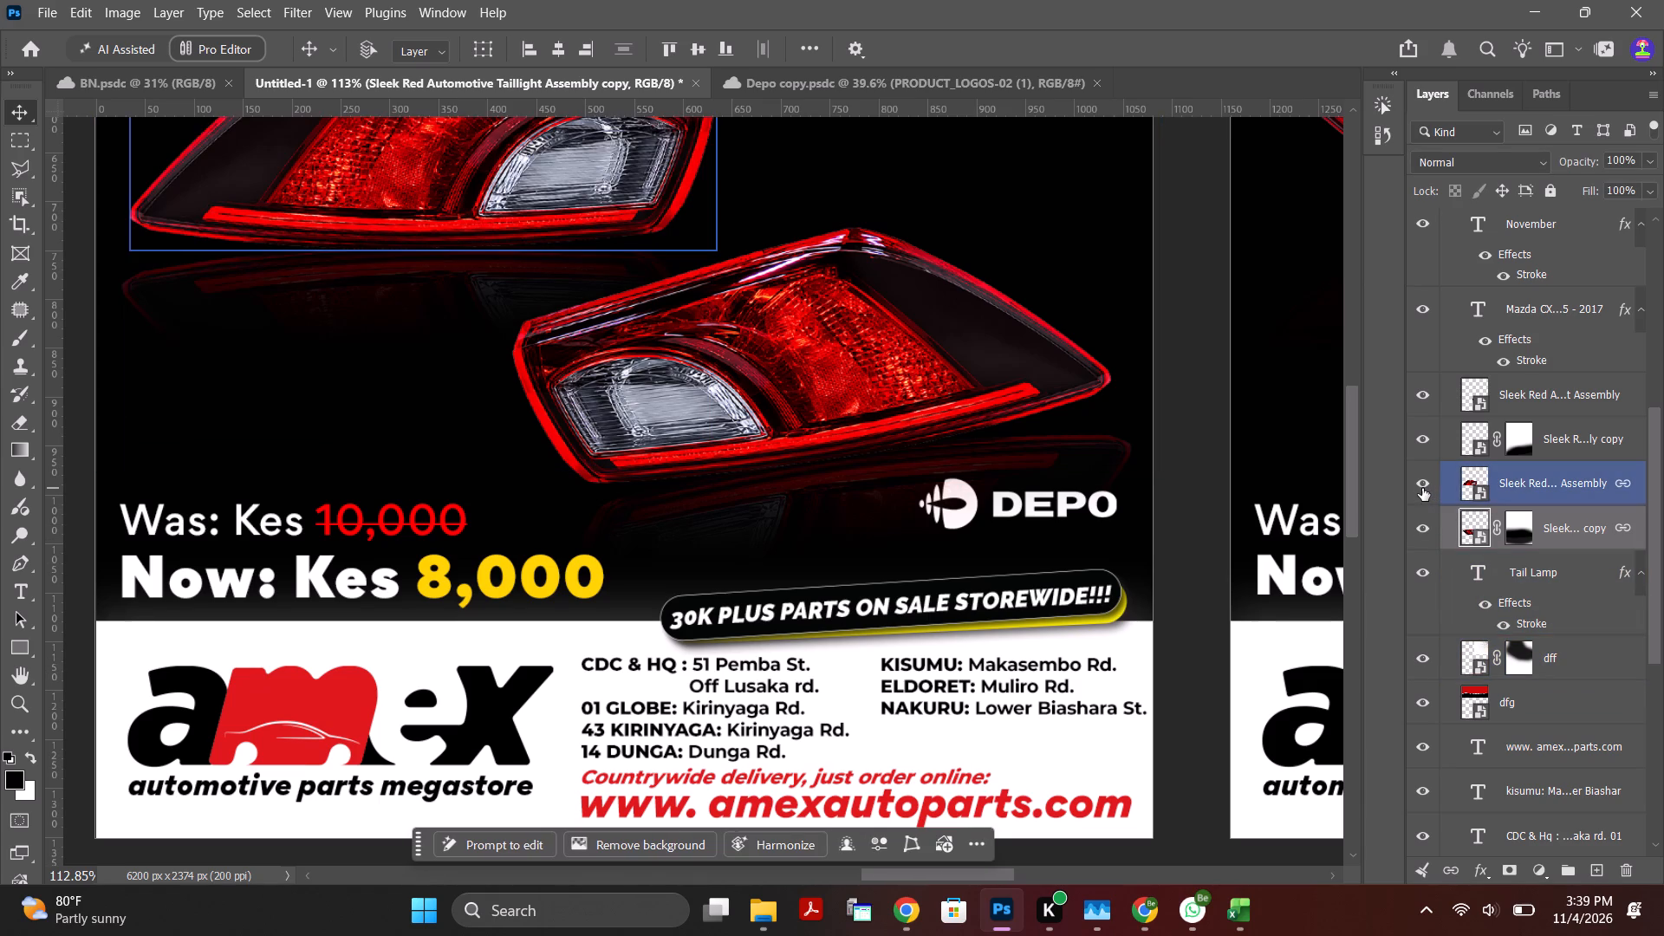
{"action": "scroll", "coordinate": [1453, 489], "scroll_direction": "up", "scroll_amount": 4}
{"action": "scroll", "coordinate": [1454, 490], "scroll_direction": "down", "scroll_amount": 6}
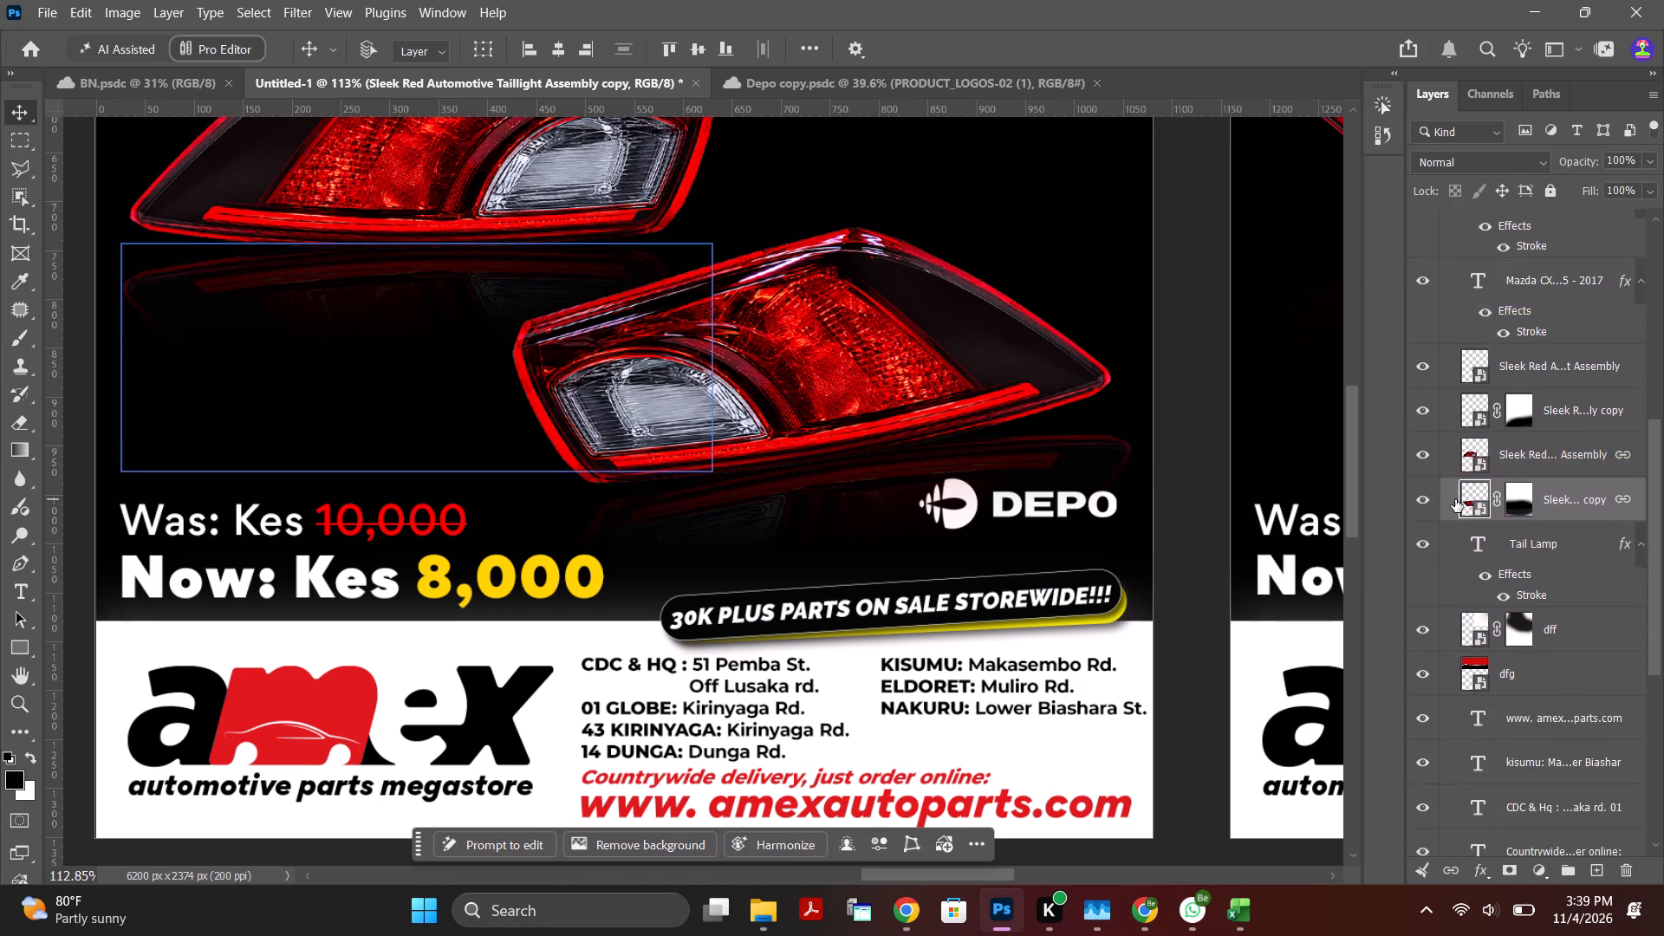
{"action": "scroll", "coordinate": [1455, 499], "scroll_direction": "down", "scroll_amount": 7}
{"action": "scroll", "coordinate": [1457, 514], "scroll_direction": "up", "scroll_amount": 4}
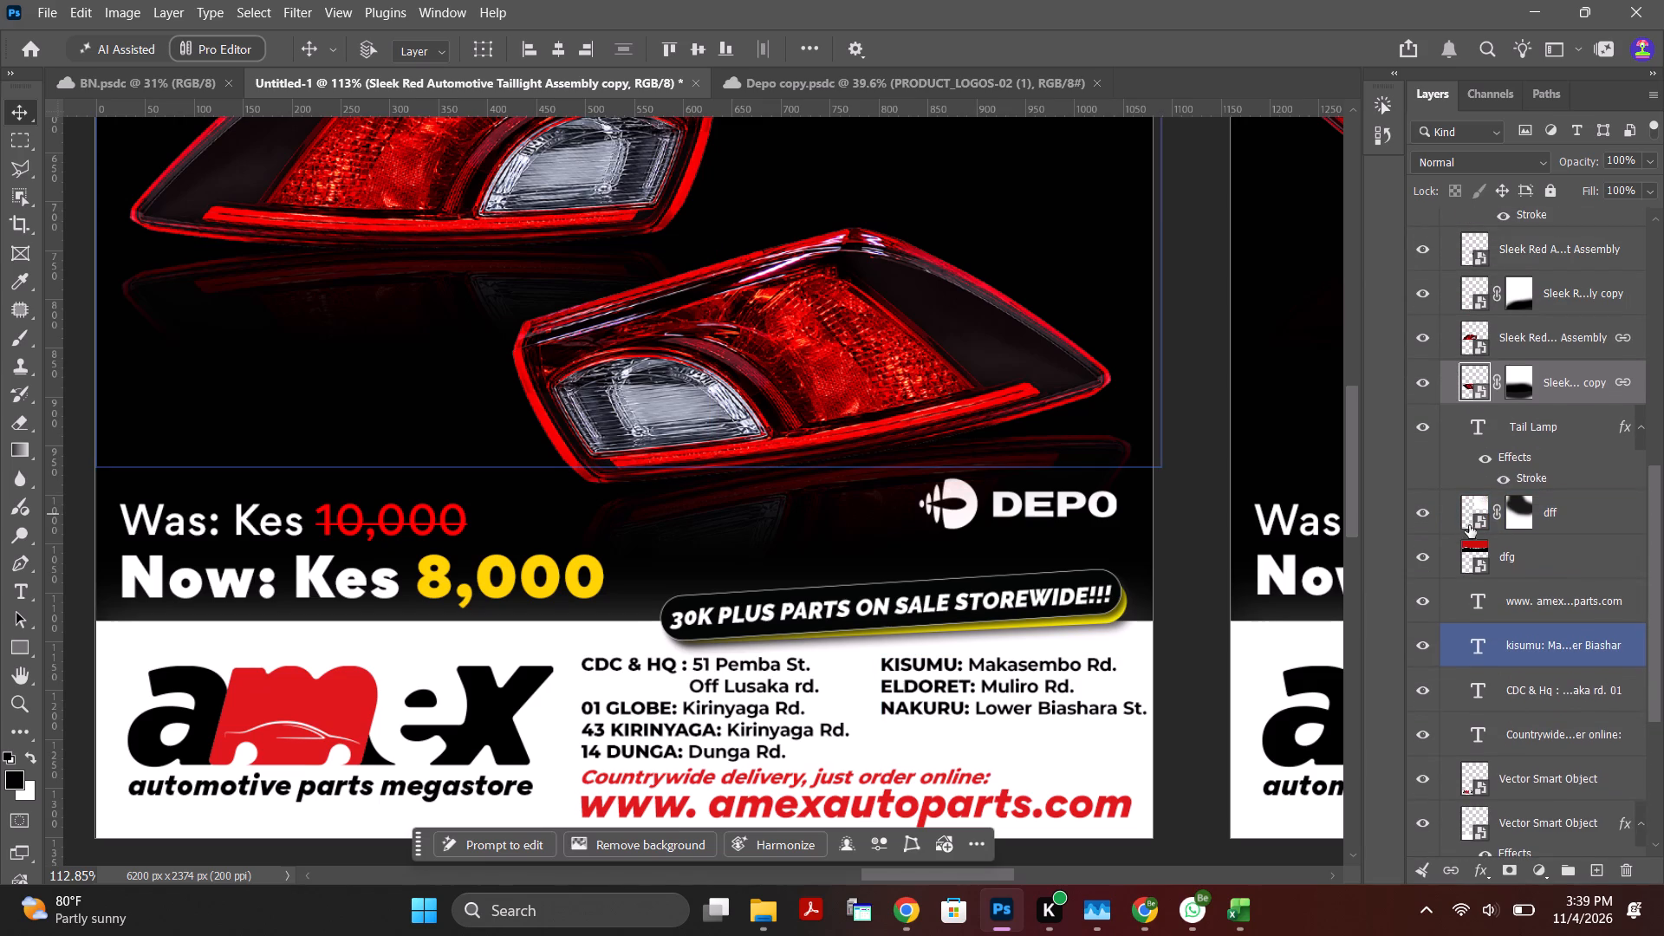
{"action": "left_click", "coordinate": [1420, 385]}
{"action": "left_click", "coordinate": [1420, 385]}
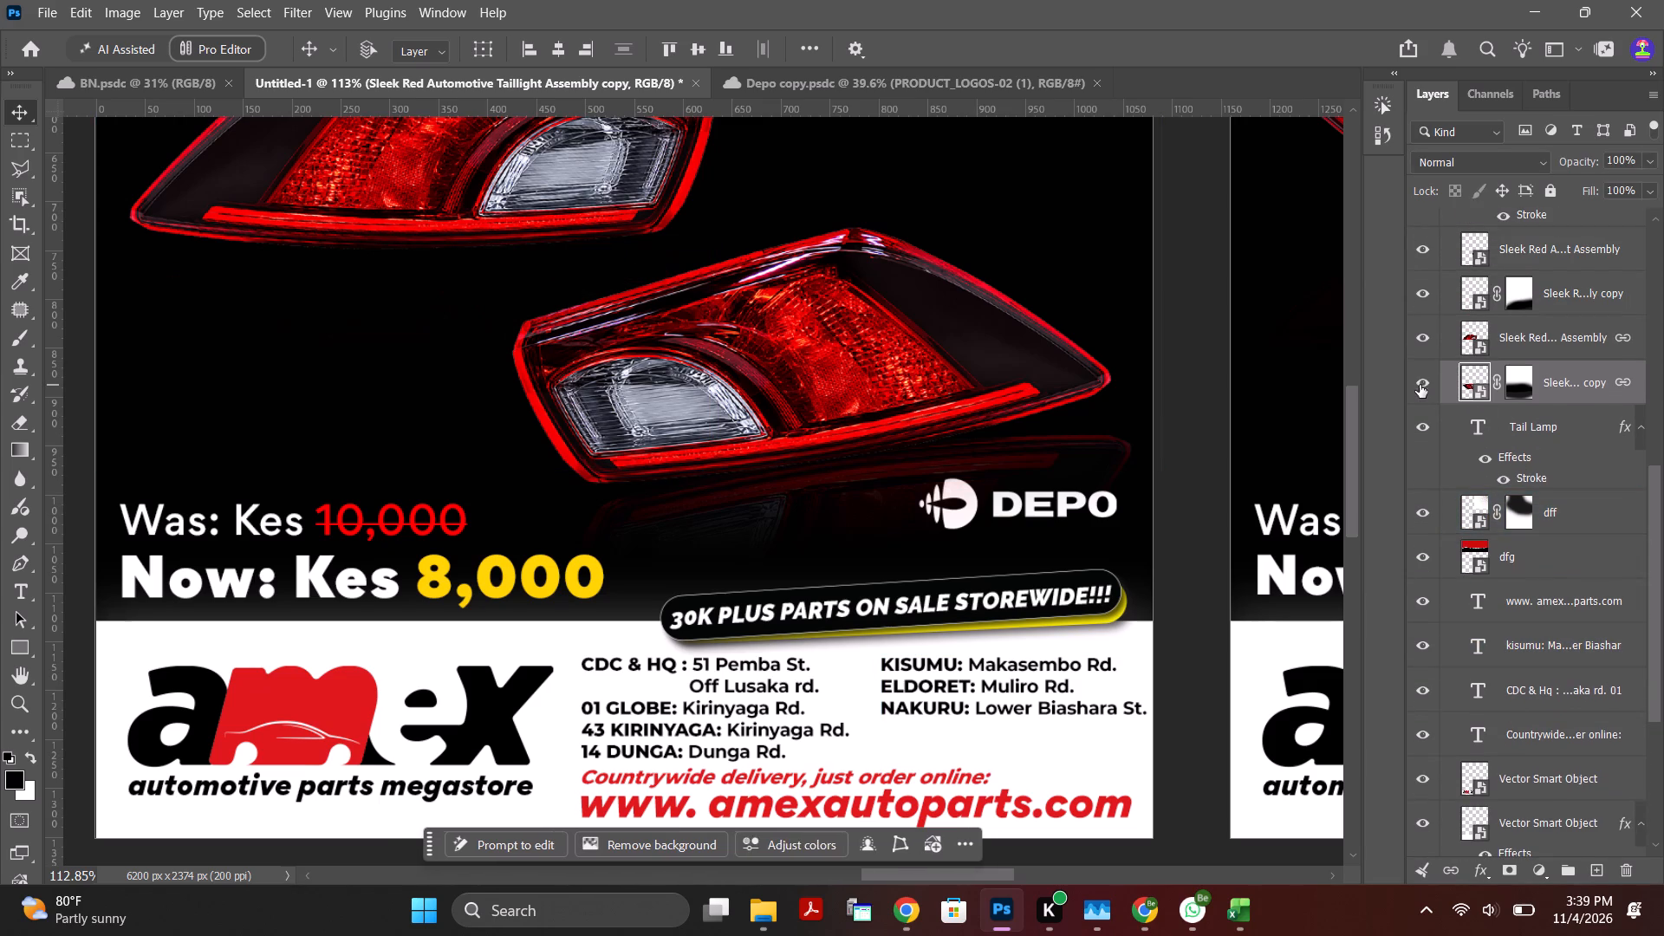
{"action": "left_click", "coordinate": [1420, 343]}
{"action": "left_click", "coordinate": [1420, 343]}
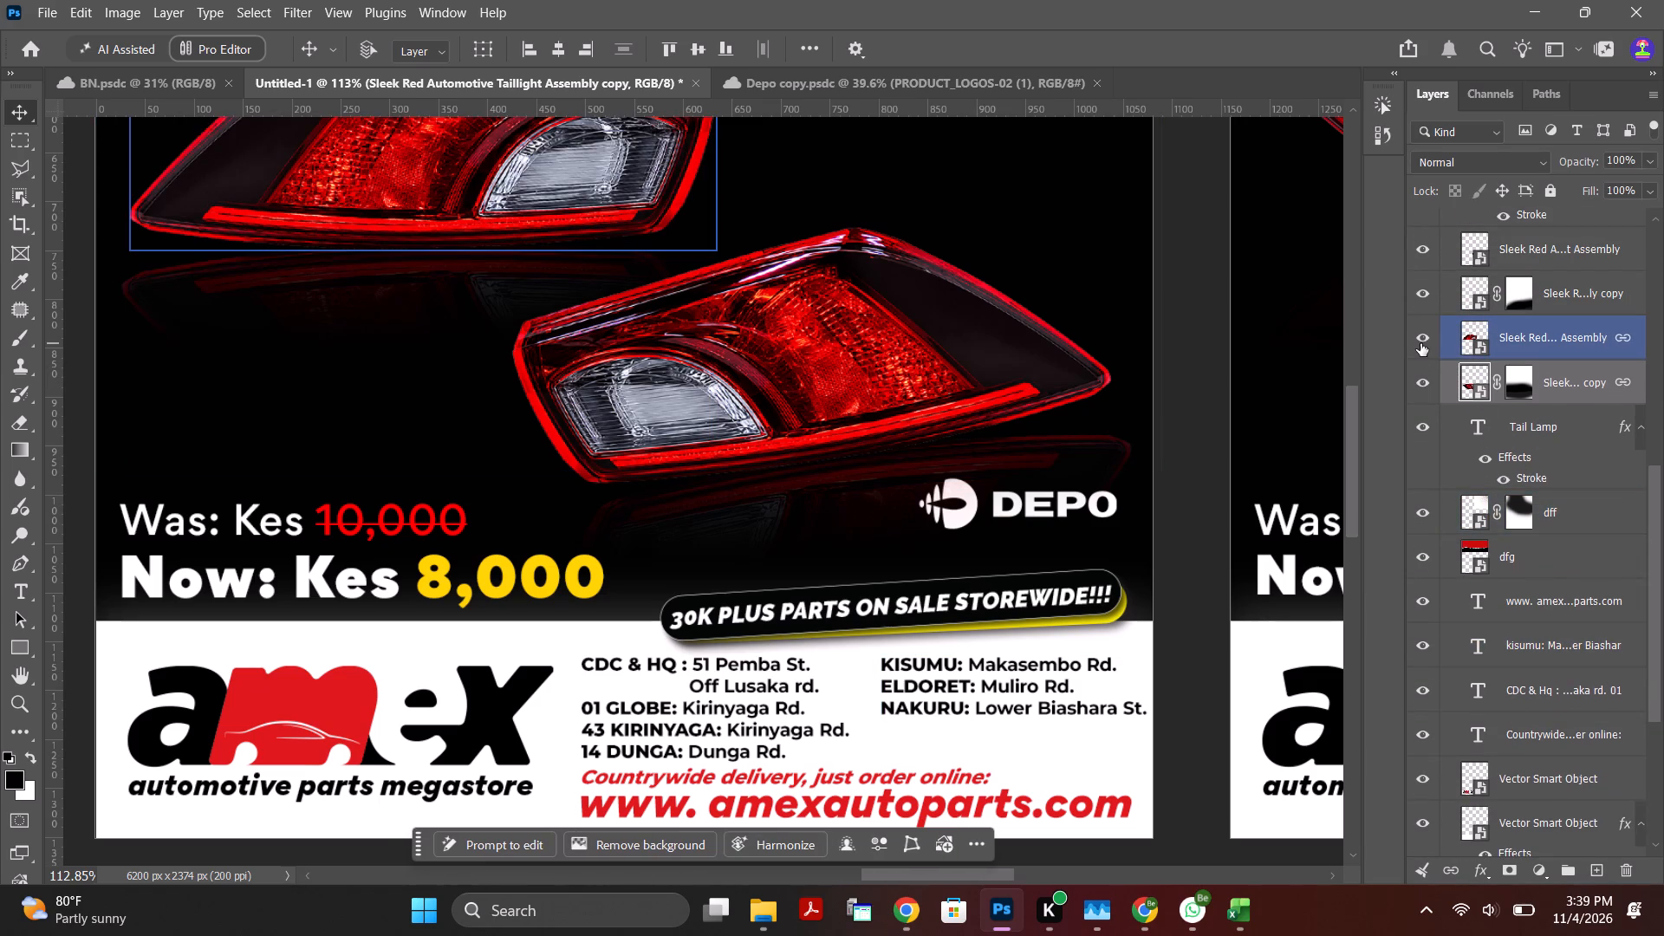
Look through the Artboard 1 copy 3 layer stack and check what the dff layer contributes to the poster's background.
{"action": "scroll", "coordinate": [1511, 556], "scroll_direction": "up", "scroll_amount": 14}
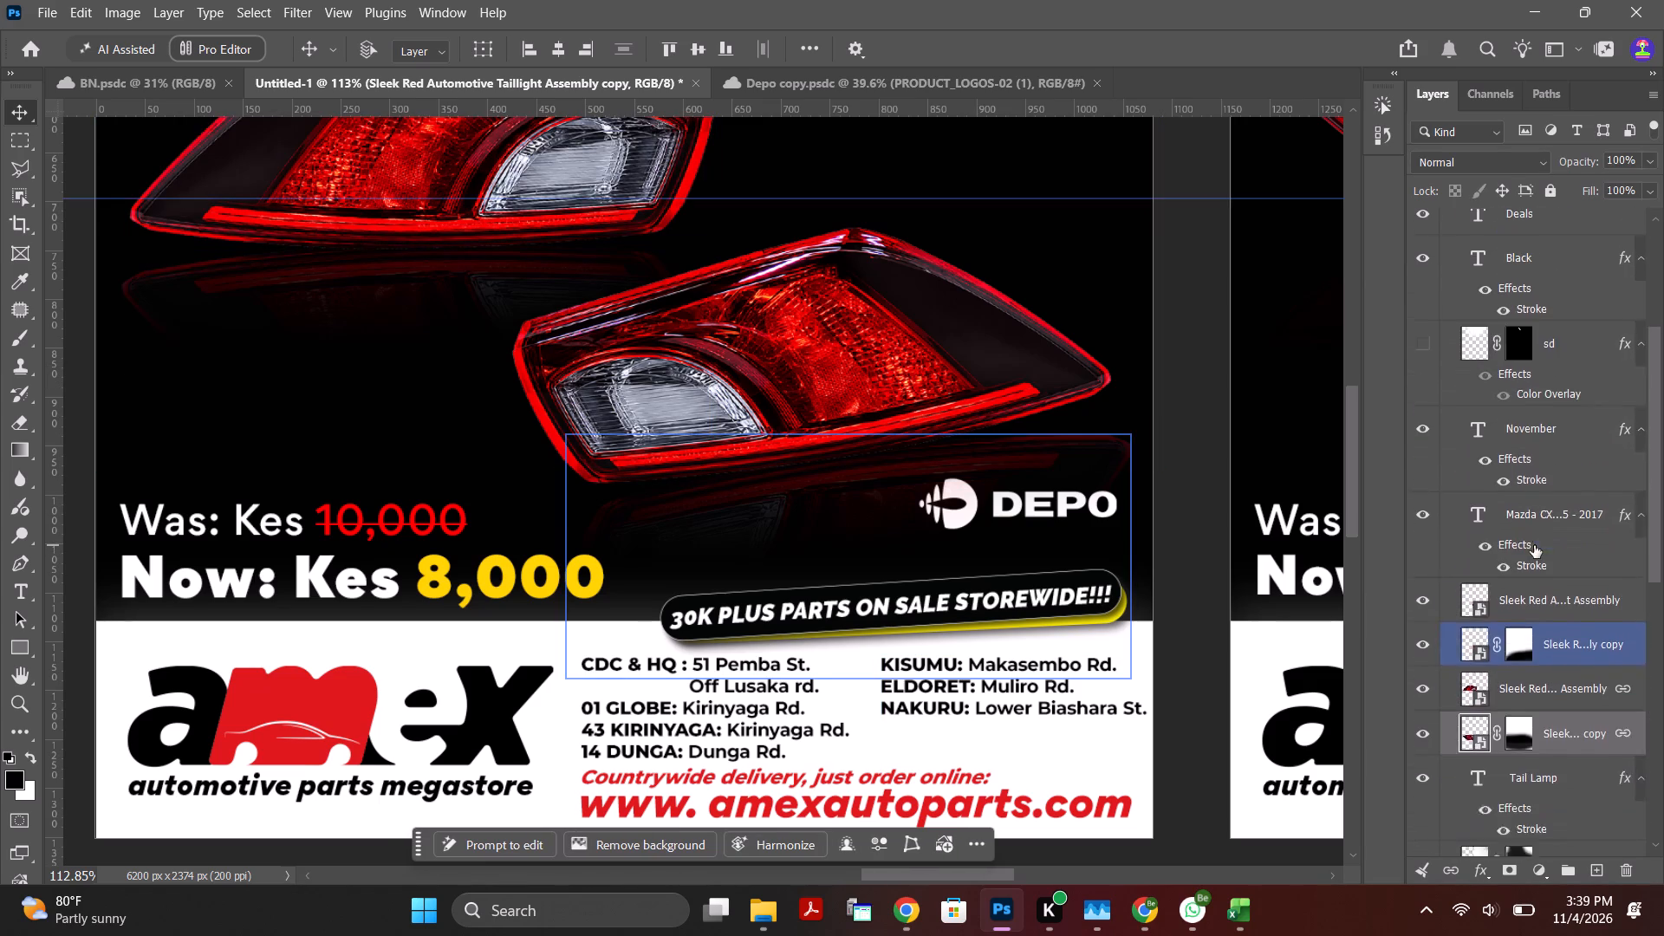
{"action": "scroll", "coordinate": [1534, 545], "scroll_direction": "up", "scroll_amount": 16}
{"action": "scroll", "coordinate": [1537, 544], "scroll_direction": "up", "scroll_amount": 5}
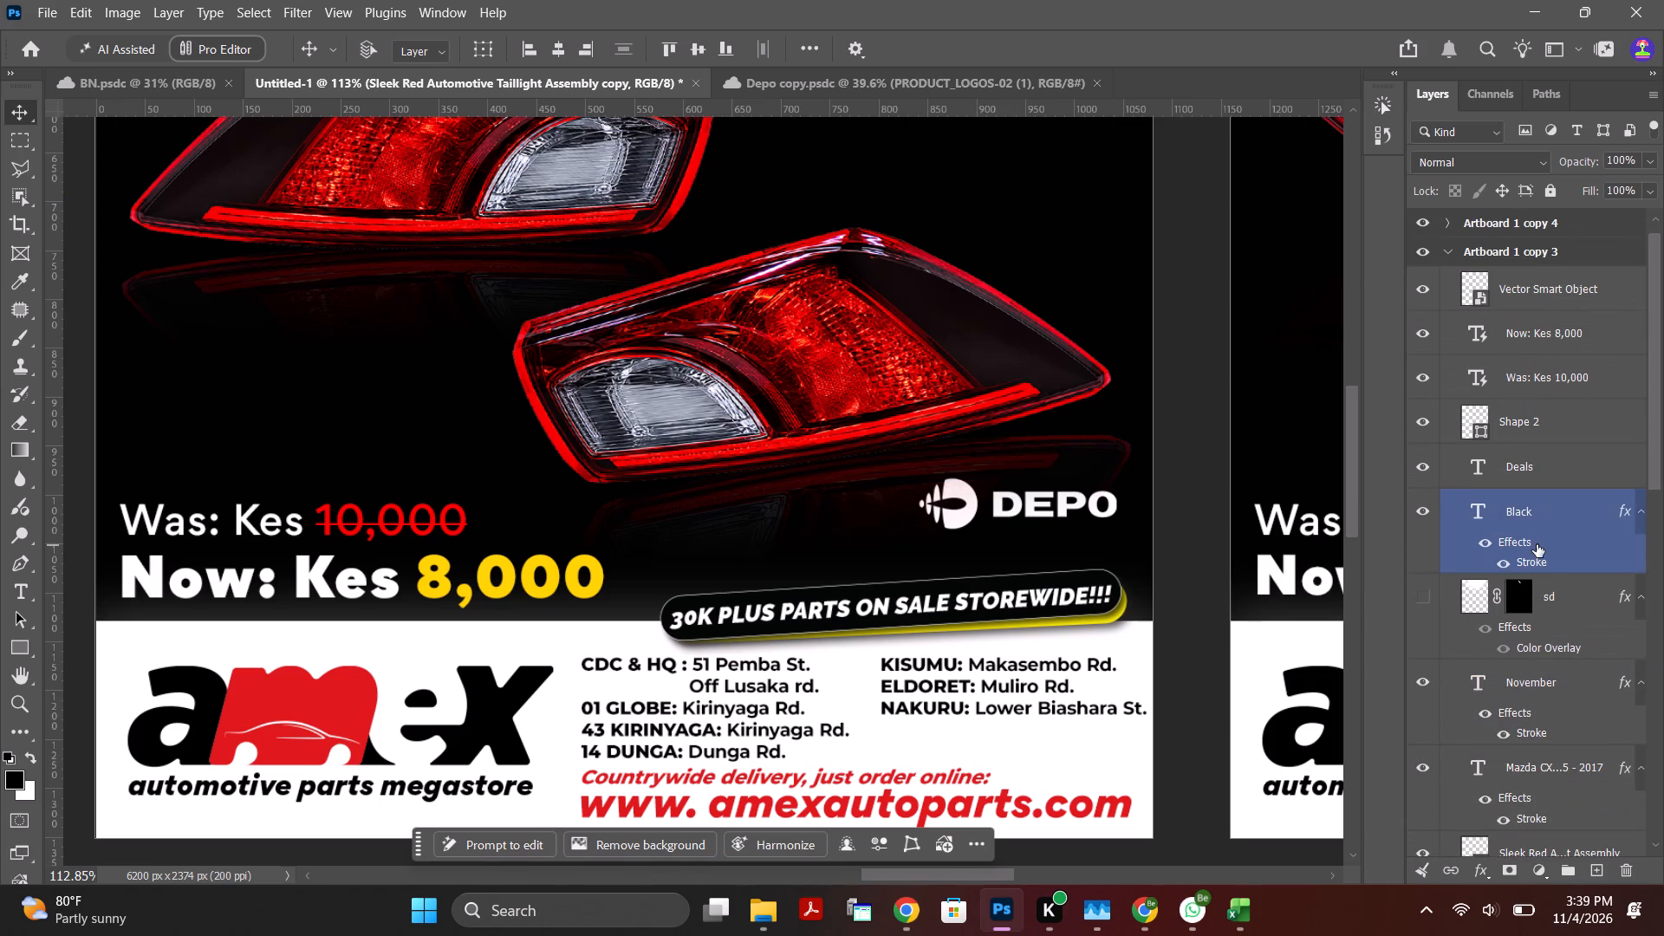
{"action": "scroll", "coordinate": [1541, 550], "scroll_direction": "down", "scroll_amount": 17}
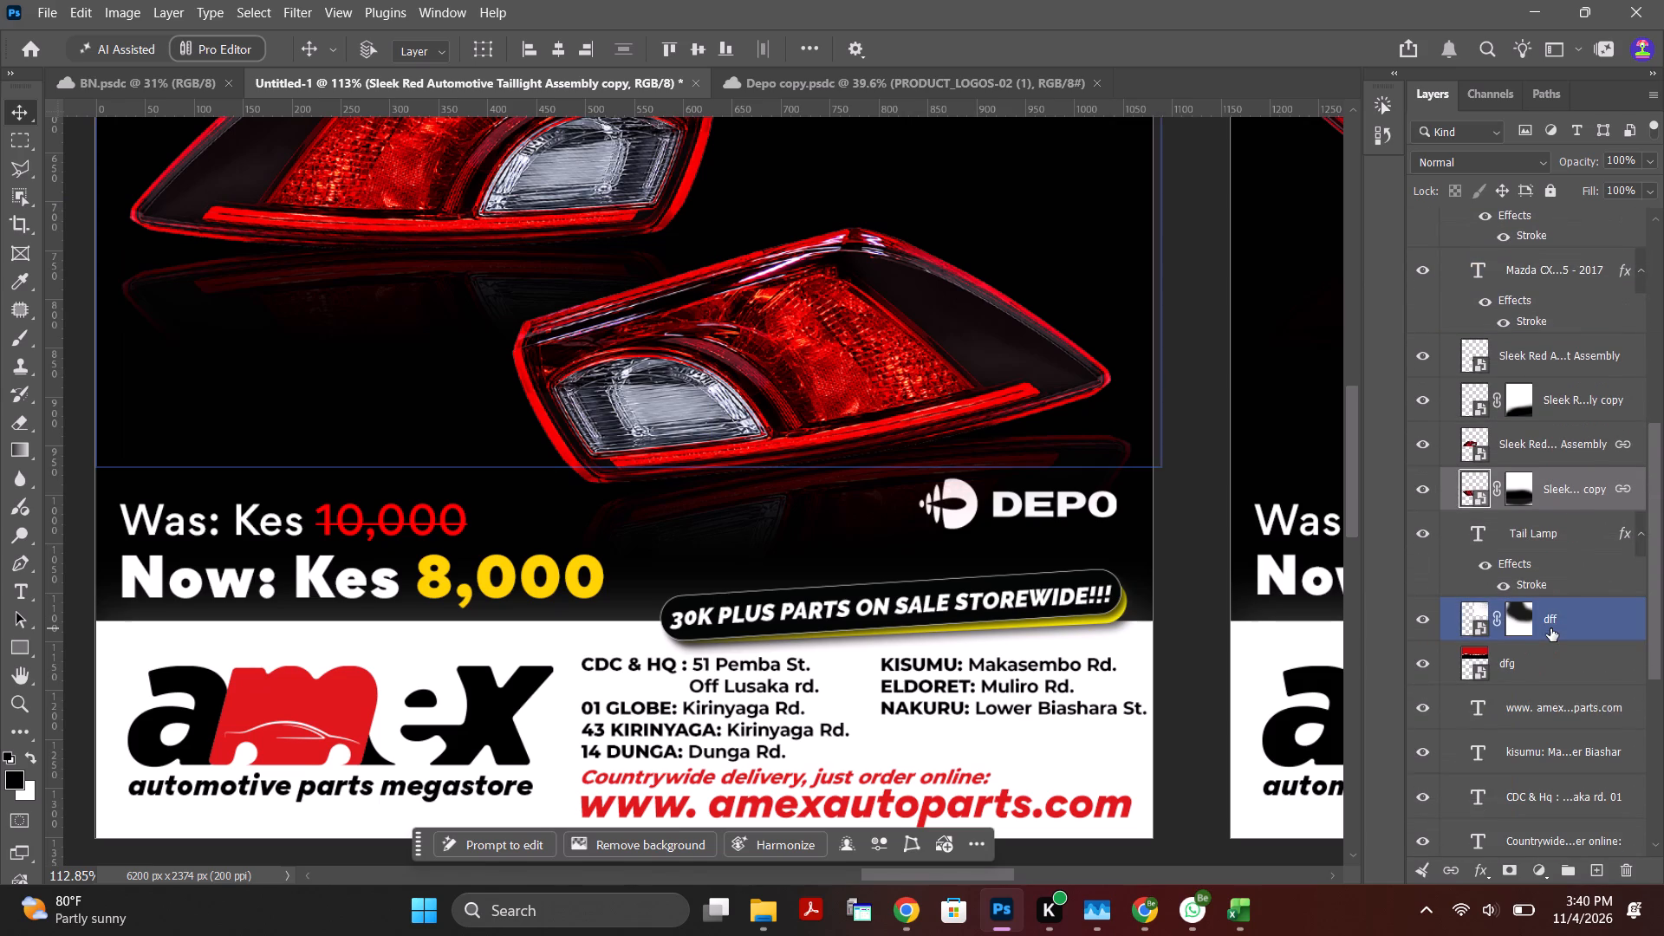
{"action": "scroll", "coordinate": [1550, 628], "scroll_direction": "down", "scroll_amount": 14}
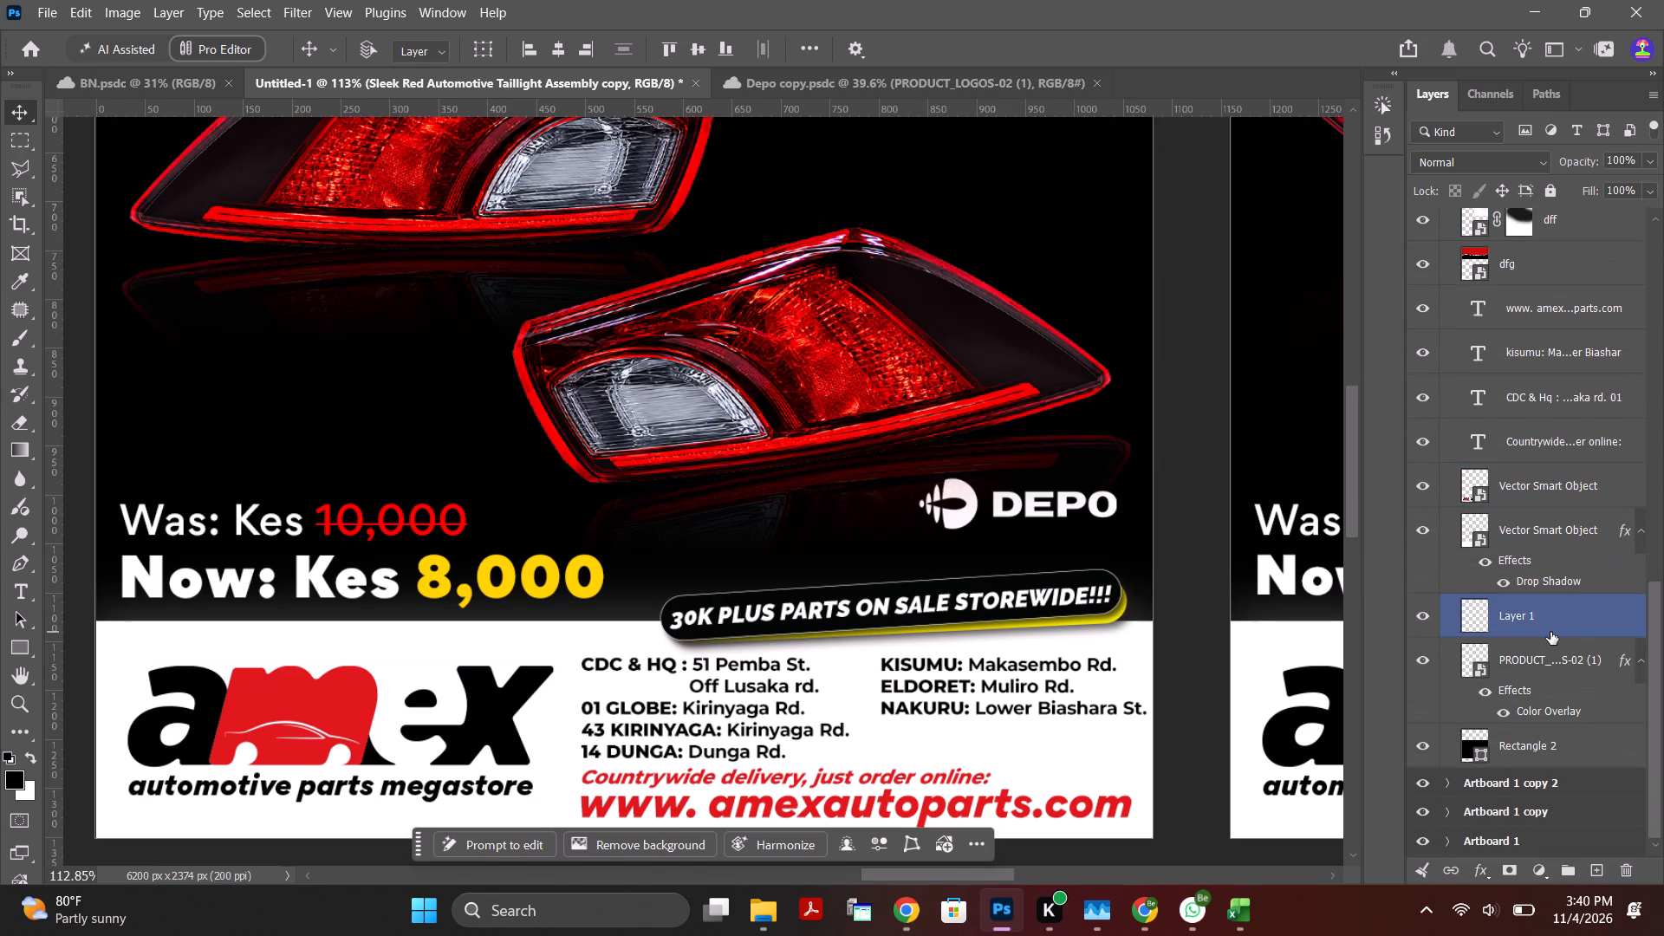
{"action": "scroll", "coordinate": [1550, 632], "scroll_direction": "down", "scroll_amount": 5}
{"action": "scroll", "coordinate": [1550, 636], "scroll_direction": "up", "scroll_amount": 10}
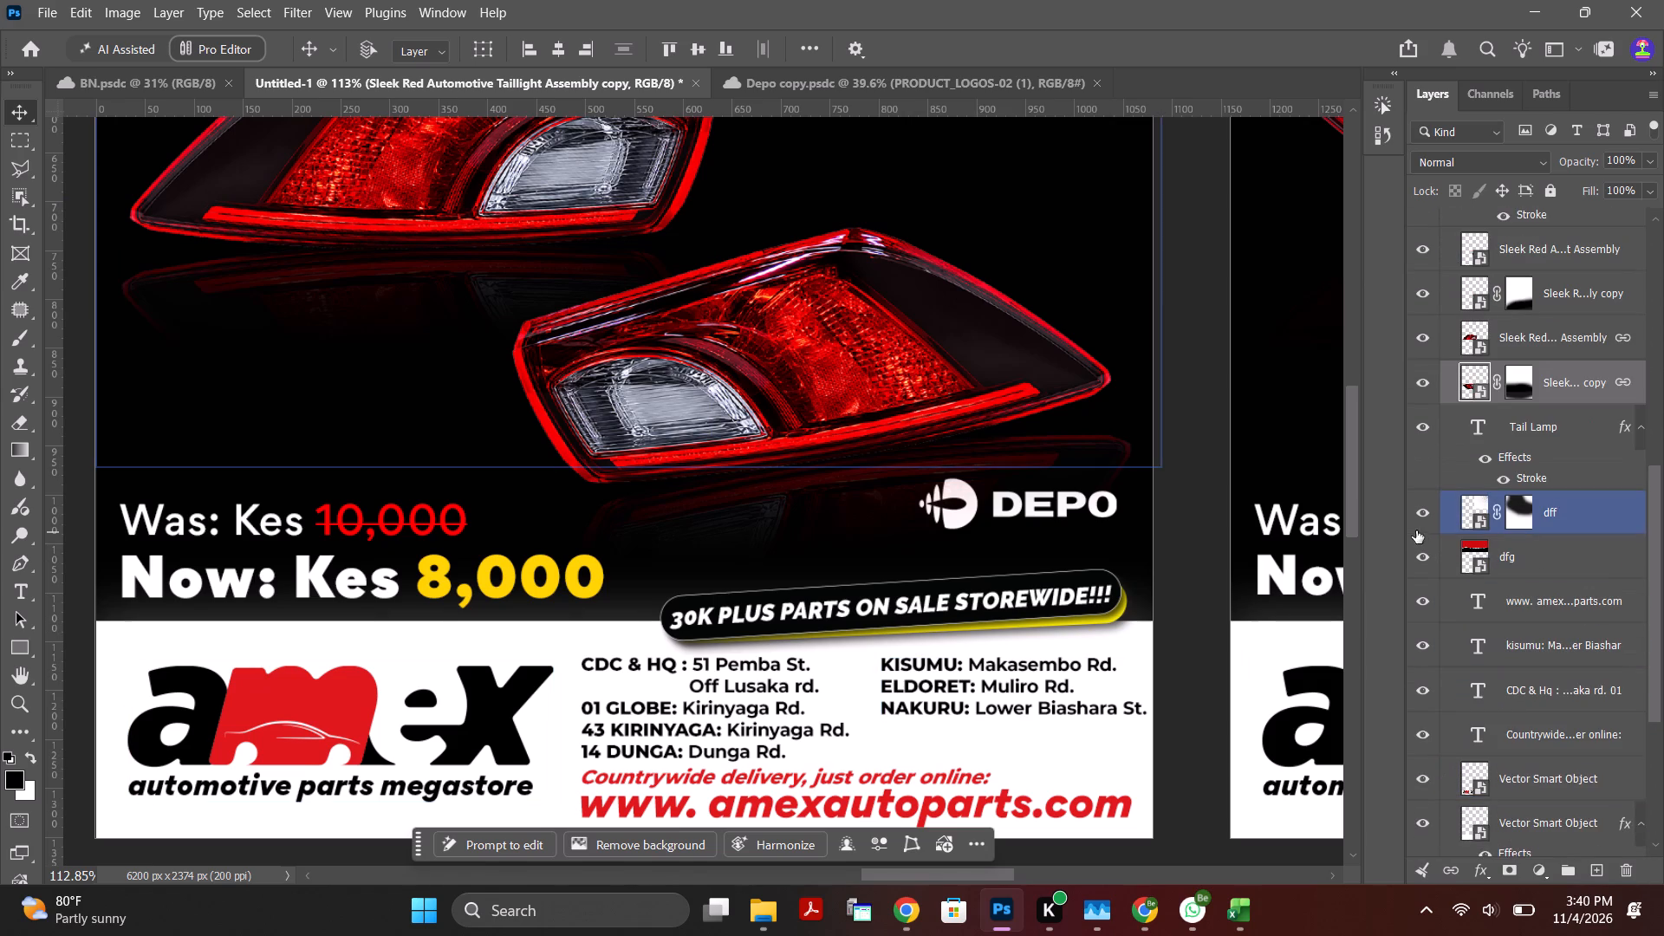
{"action": "left_click", "coordinate": [1416, 513]}
{"action": "left_click", "coordinate": [1416, 513]}
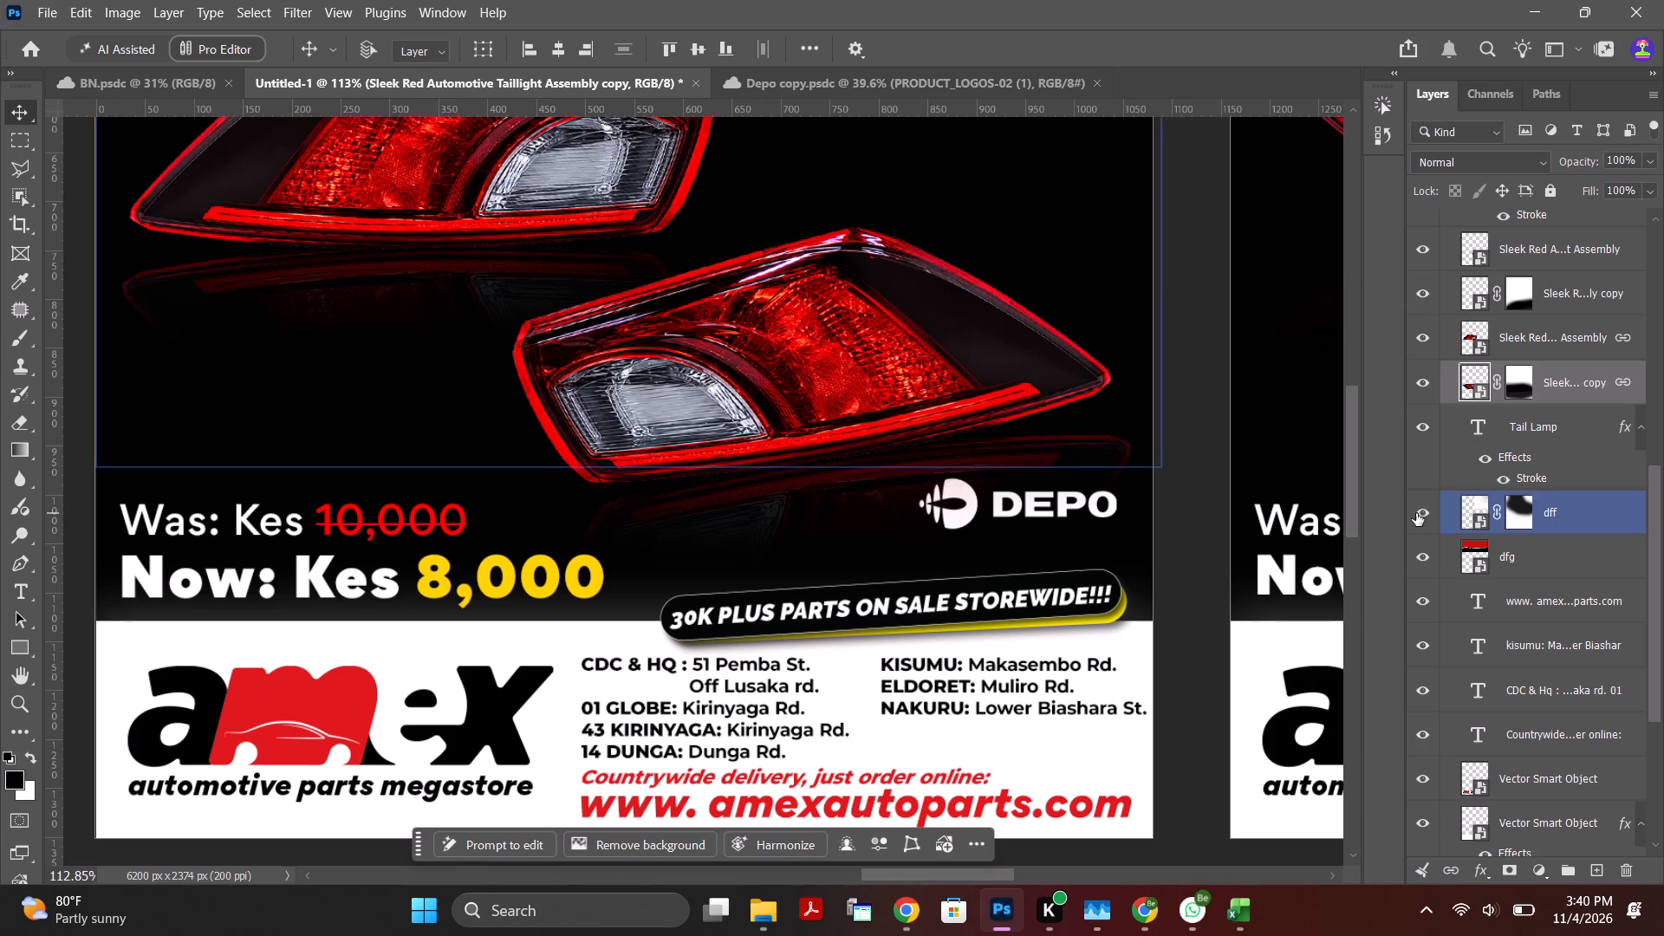
Check what the dff, upper taillight and both reflection layers contribute by toggling their visibility off and on.
{"action": "left_click", "coordinate": [1416, 513]}
{"action": "left_click", "coordinate": [1417, 513]}
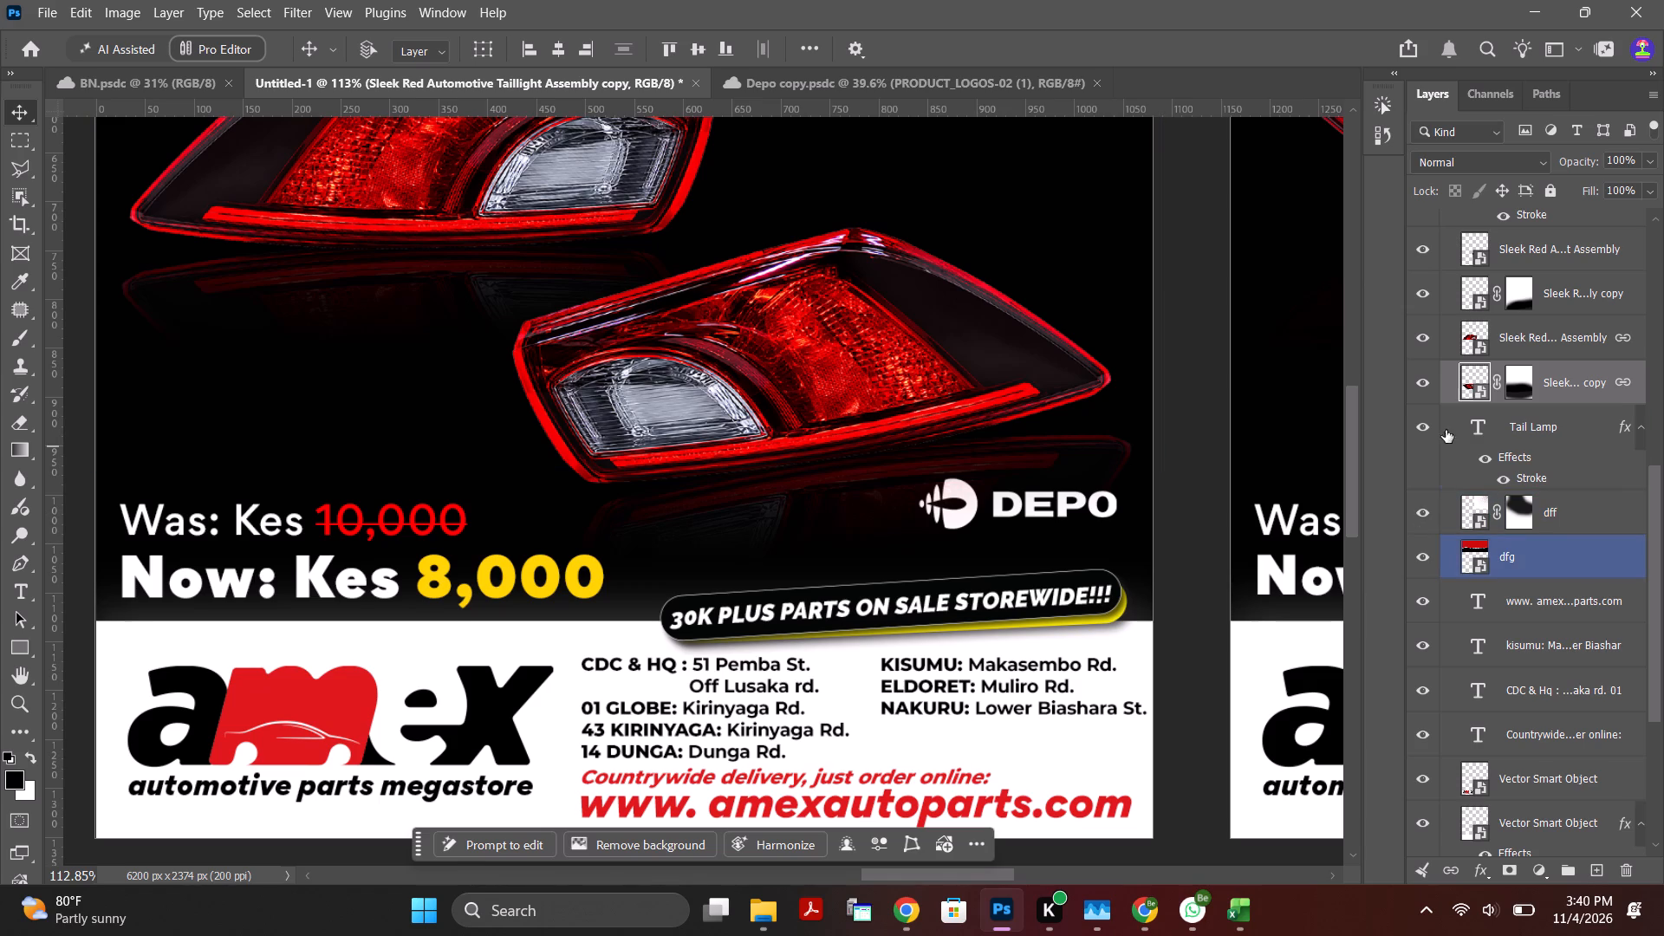
{"action": "left_click", "coordinate": [1424, 383]}
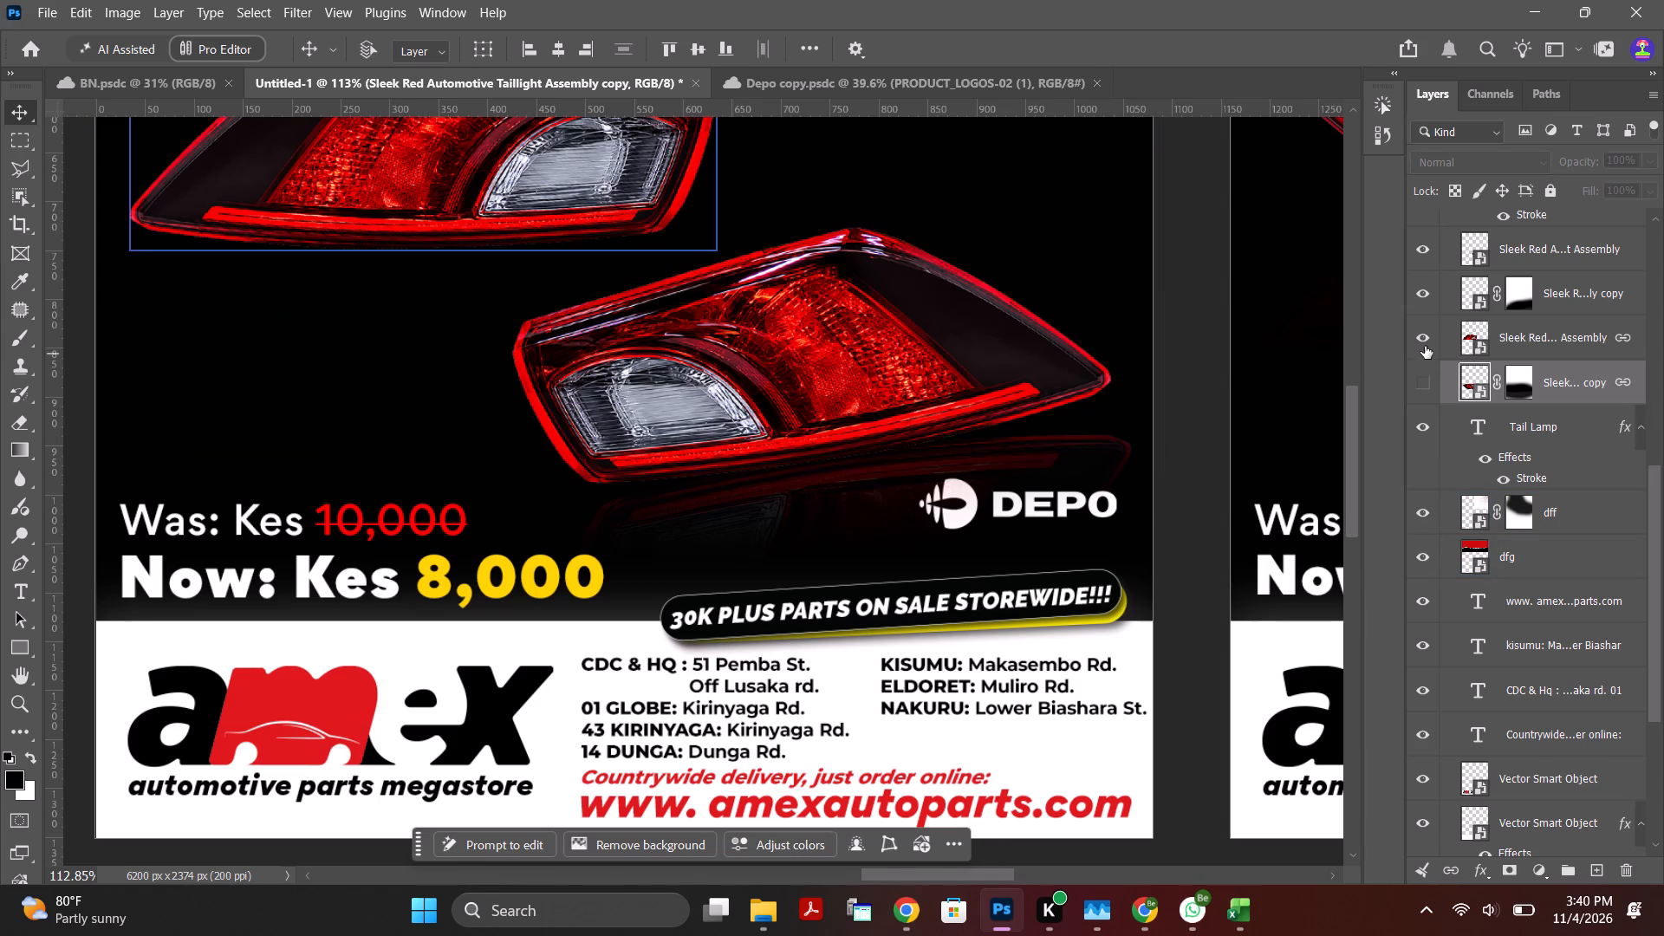
{"action": "left_click", "coordinate": [1427, 339]}
{"action": "left_click", "coordinate": [1427, 339]}
{"action": "left_click", "coordinate": [1423, 374]}
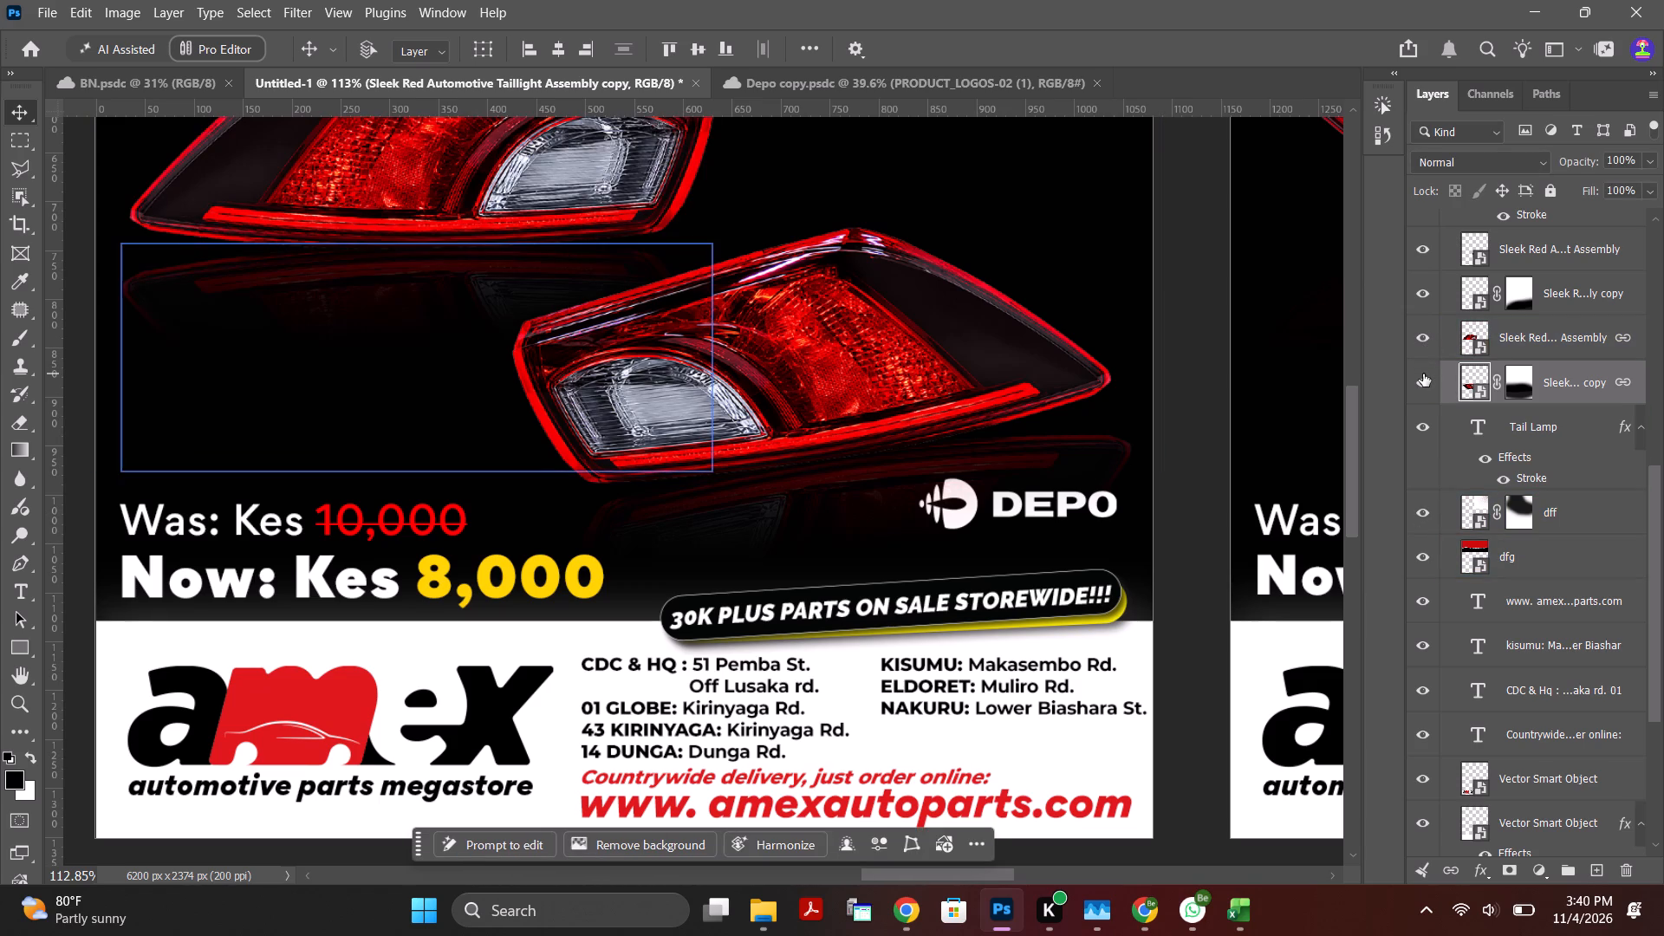
{"action": "left_click", "coordinate": [1419, 292]}
{"action": "left_click", "coordinate": [1419, 289]}
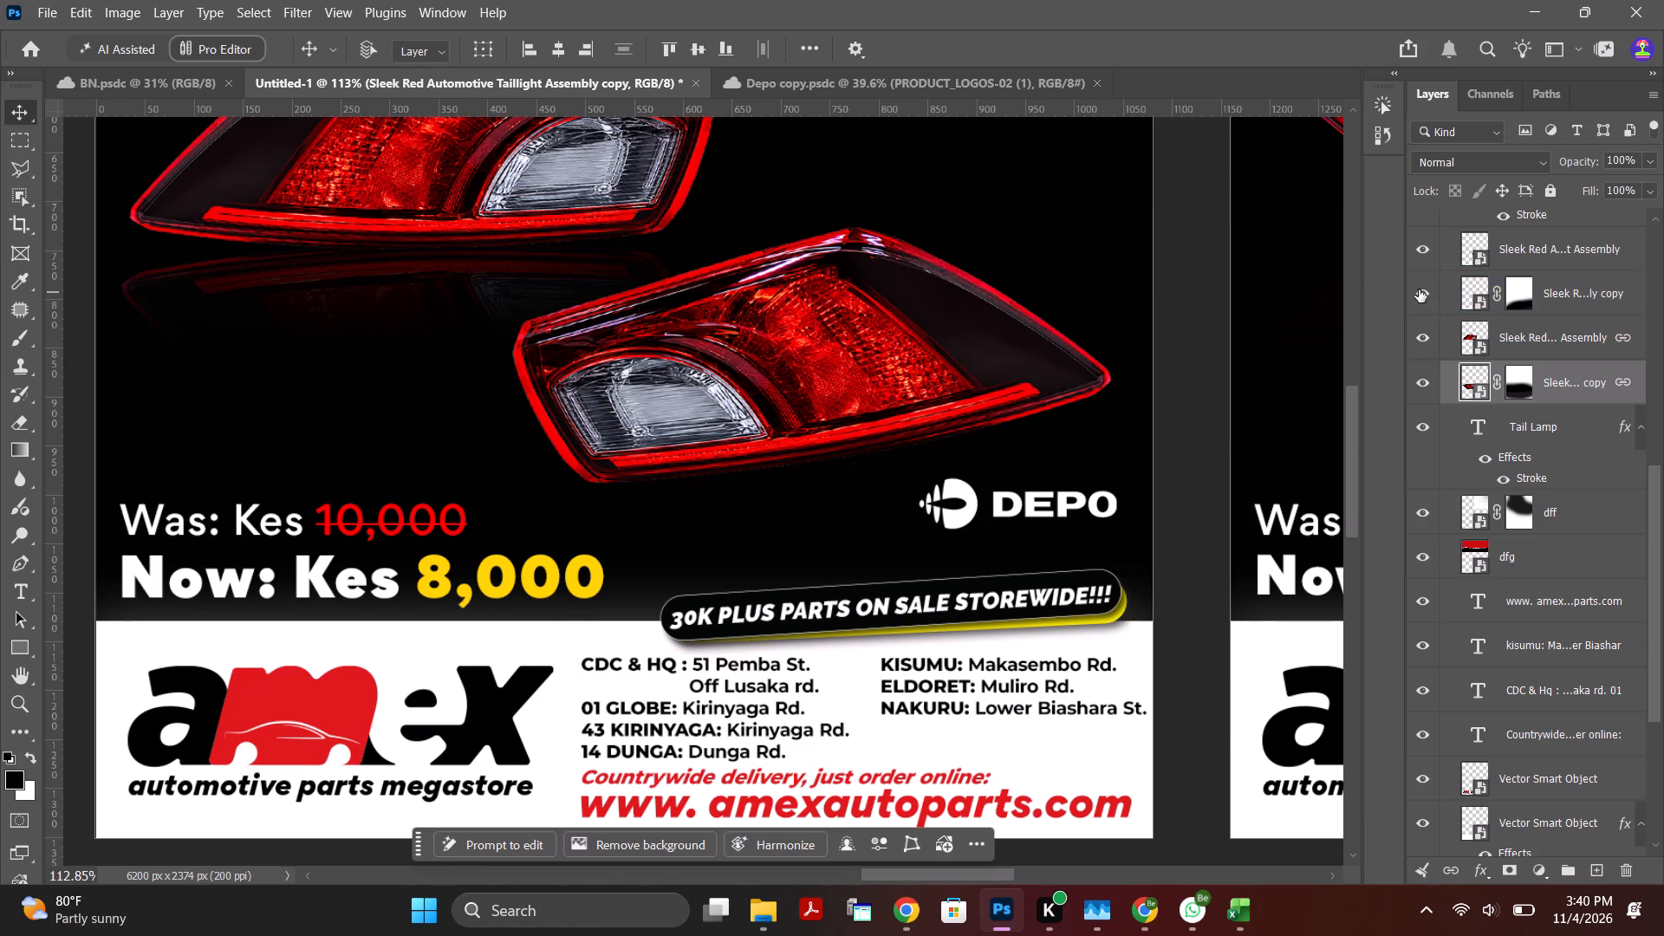
Paint black with the 200 px Brush along the lower part of the lower taillight reflection's layer mask to fade it further.
{"action": "left_click", "coordinate": [1513, 292]}
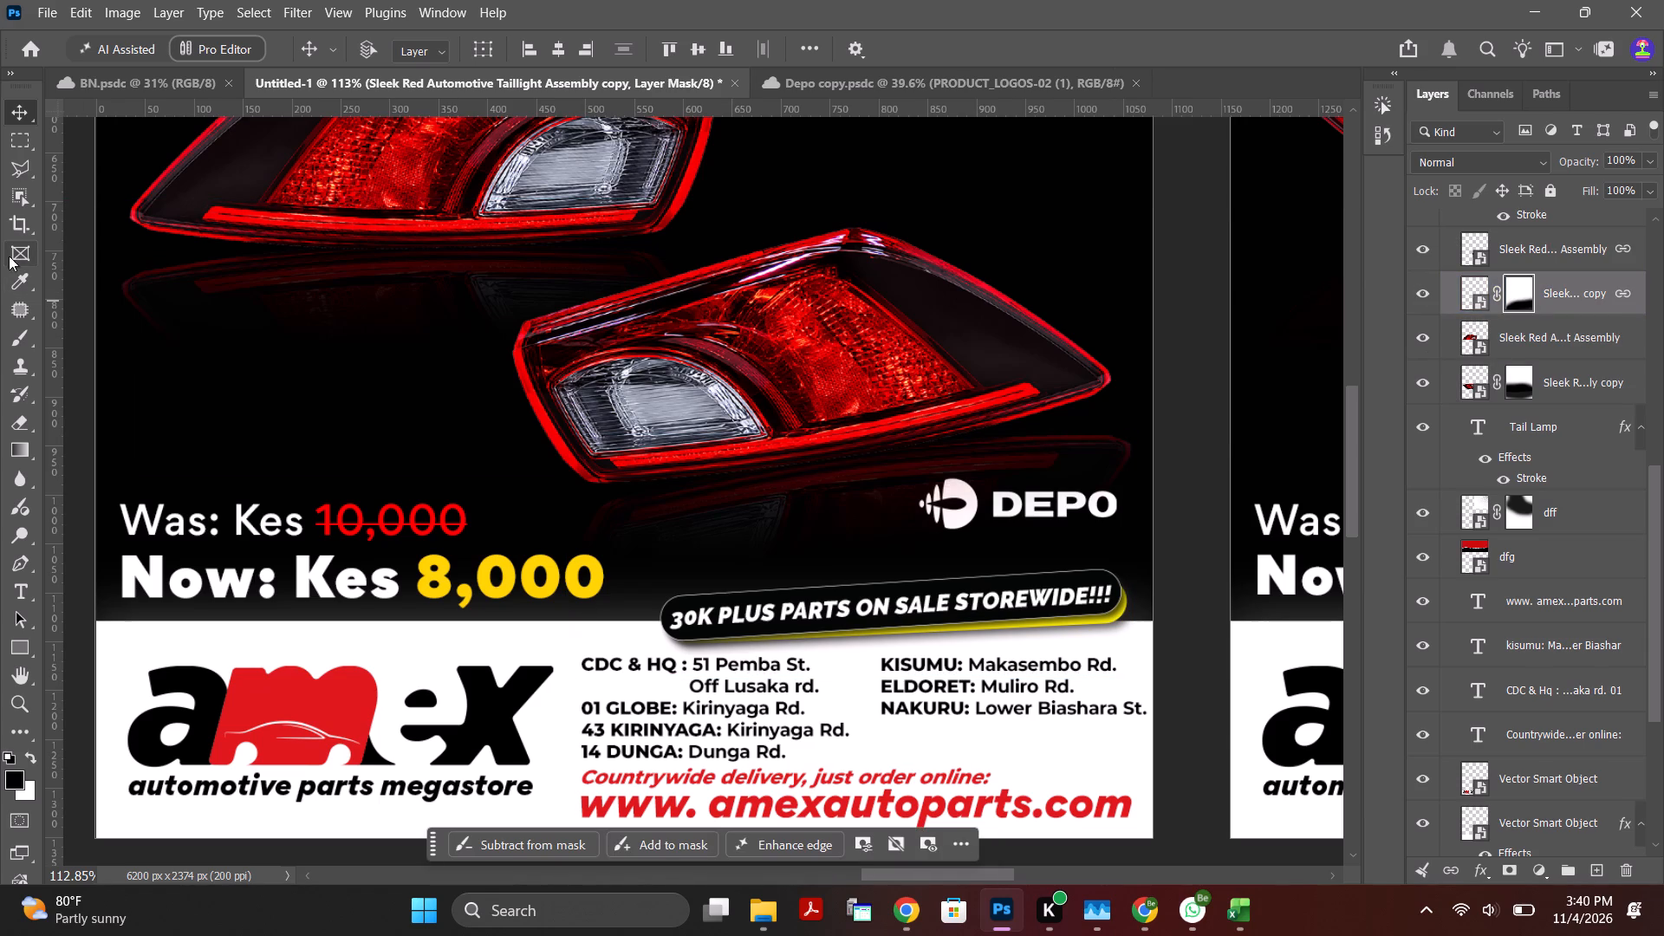
{"action": "left_click", "coordinate": [10, 334]}
{"action": "left_click_drag", "start_coordinate": [809, 590], "coordinate": [1185, 516]}
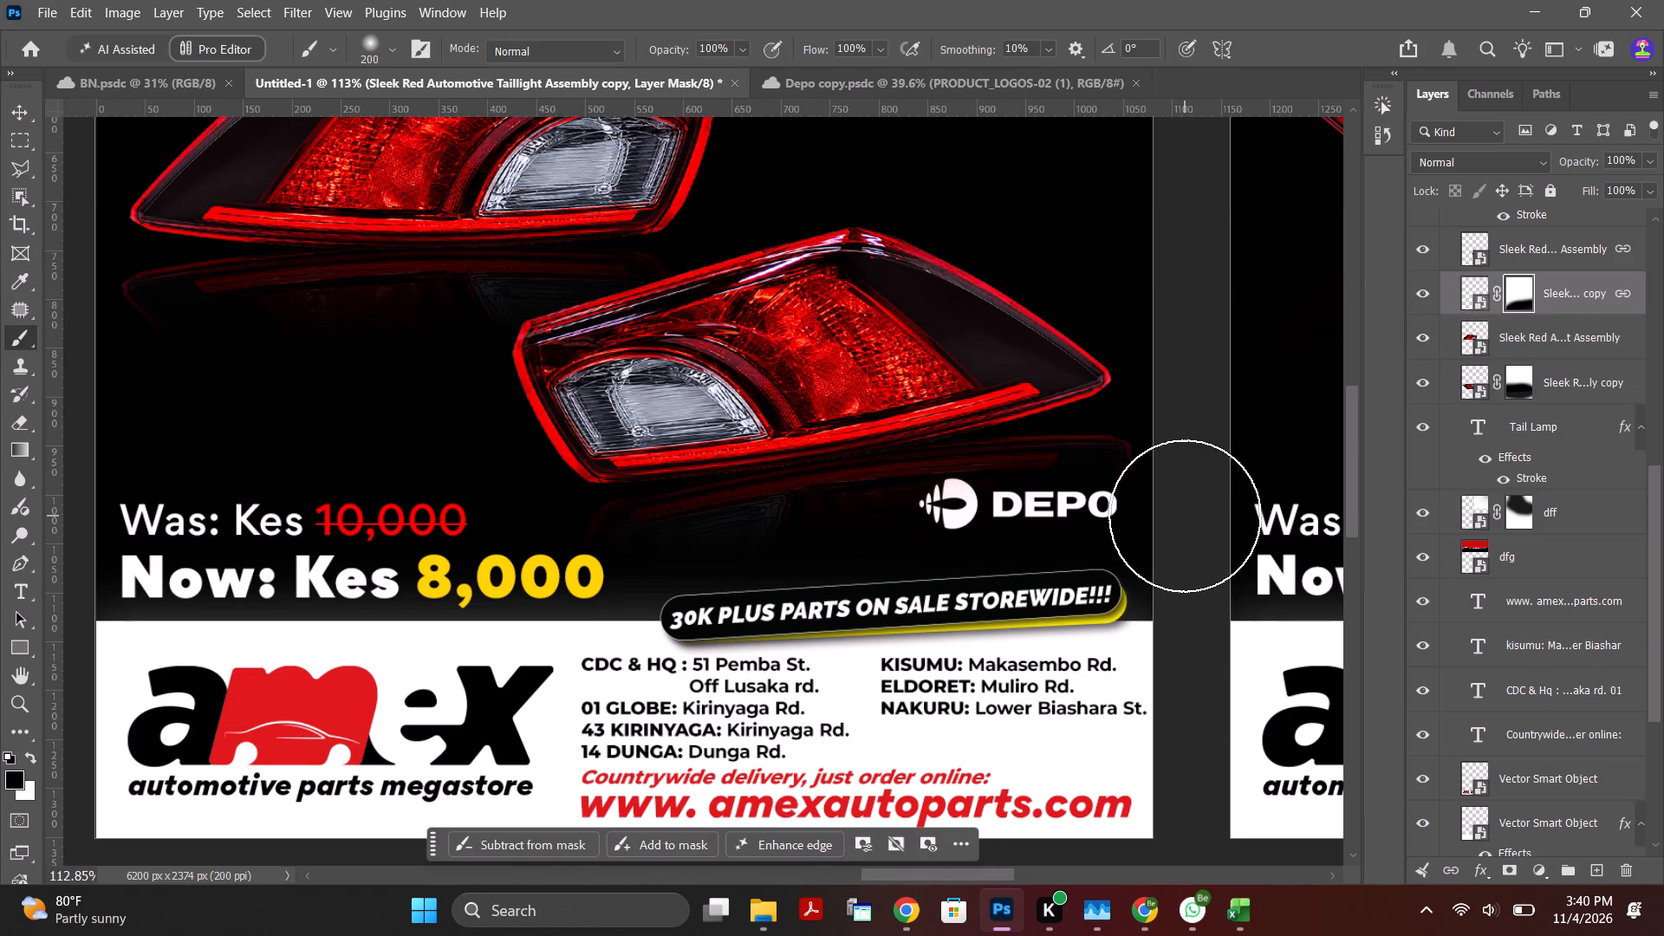
{"action": "left_click_drag", "start_coordinate": [1185, 516], "coordinate": [842, 612]}
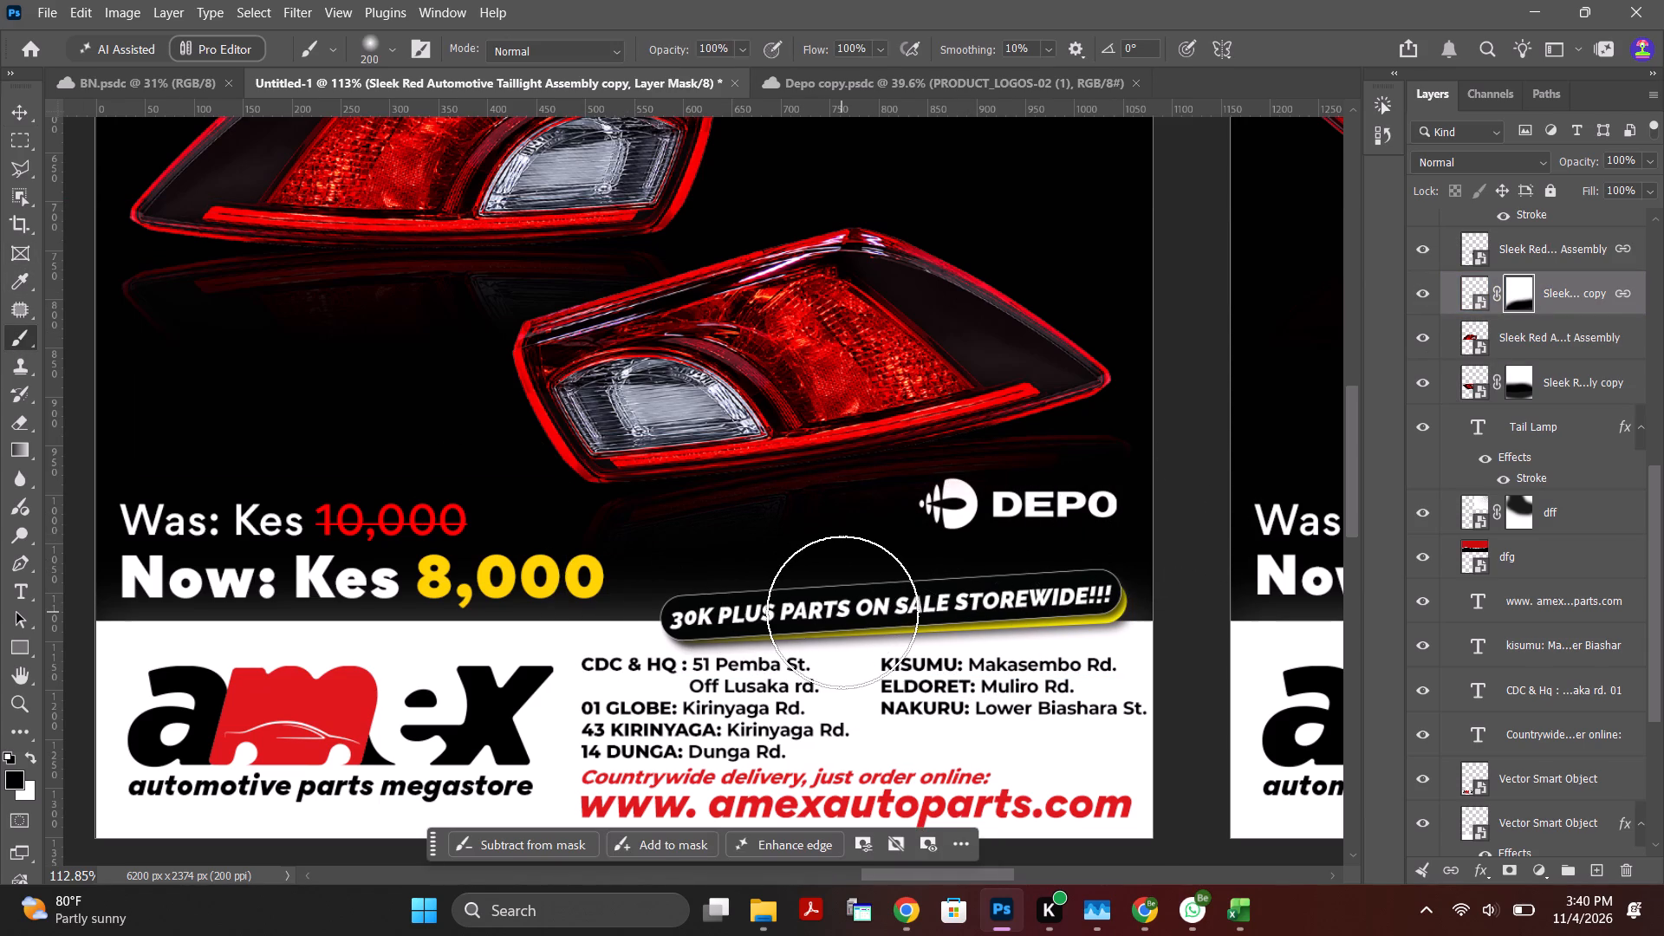
{"action": "left_click_drag", "start_coordinate": [842, 612], "coordinate": [1220, 553]}
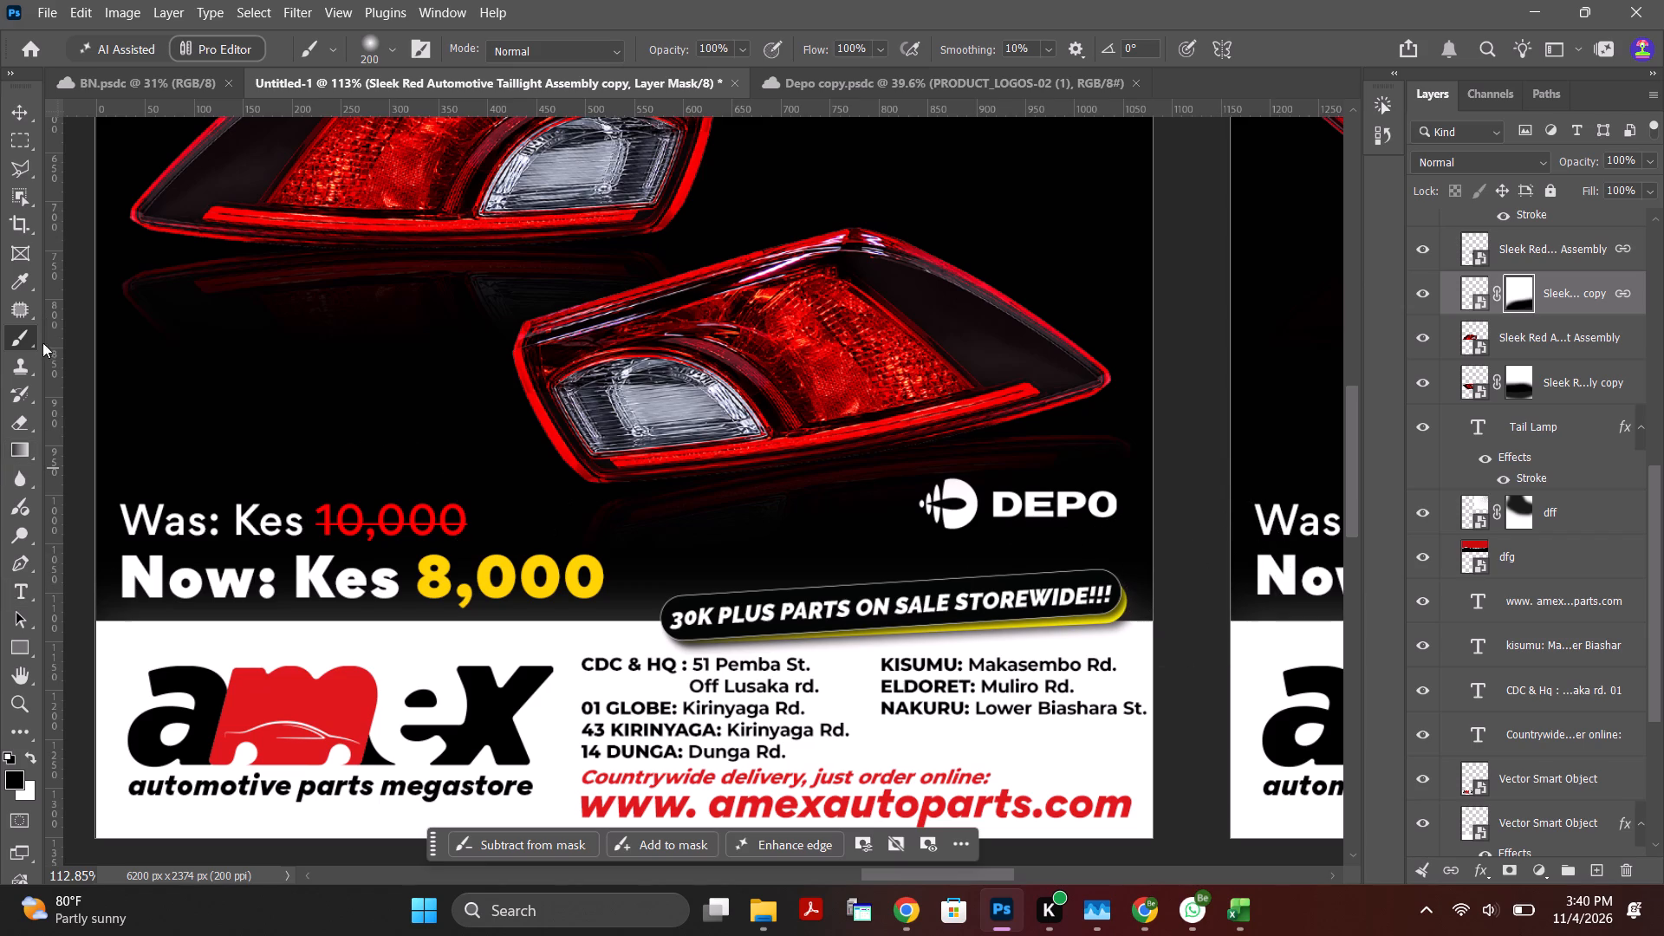
Paint the lower taillight reflection's mask with white to bring the hidden reflection back at full strength.
{"action": "left_click", "coordinate": [34, 756]}
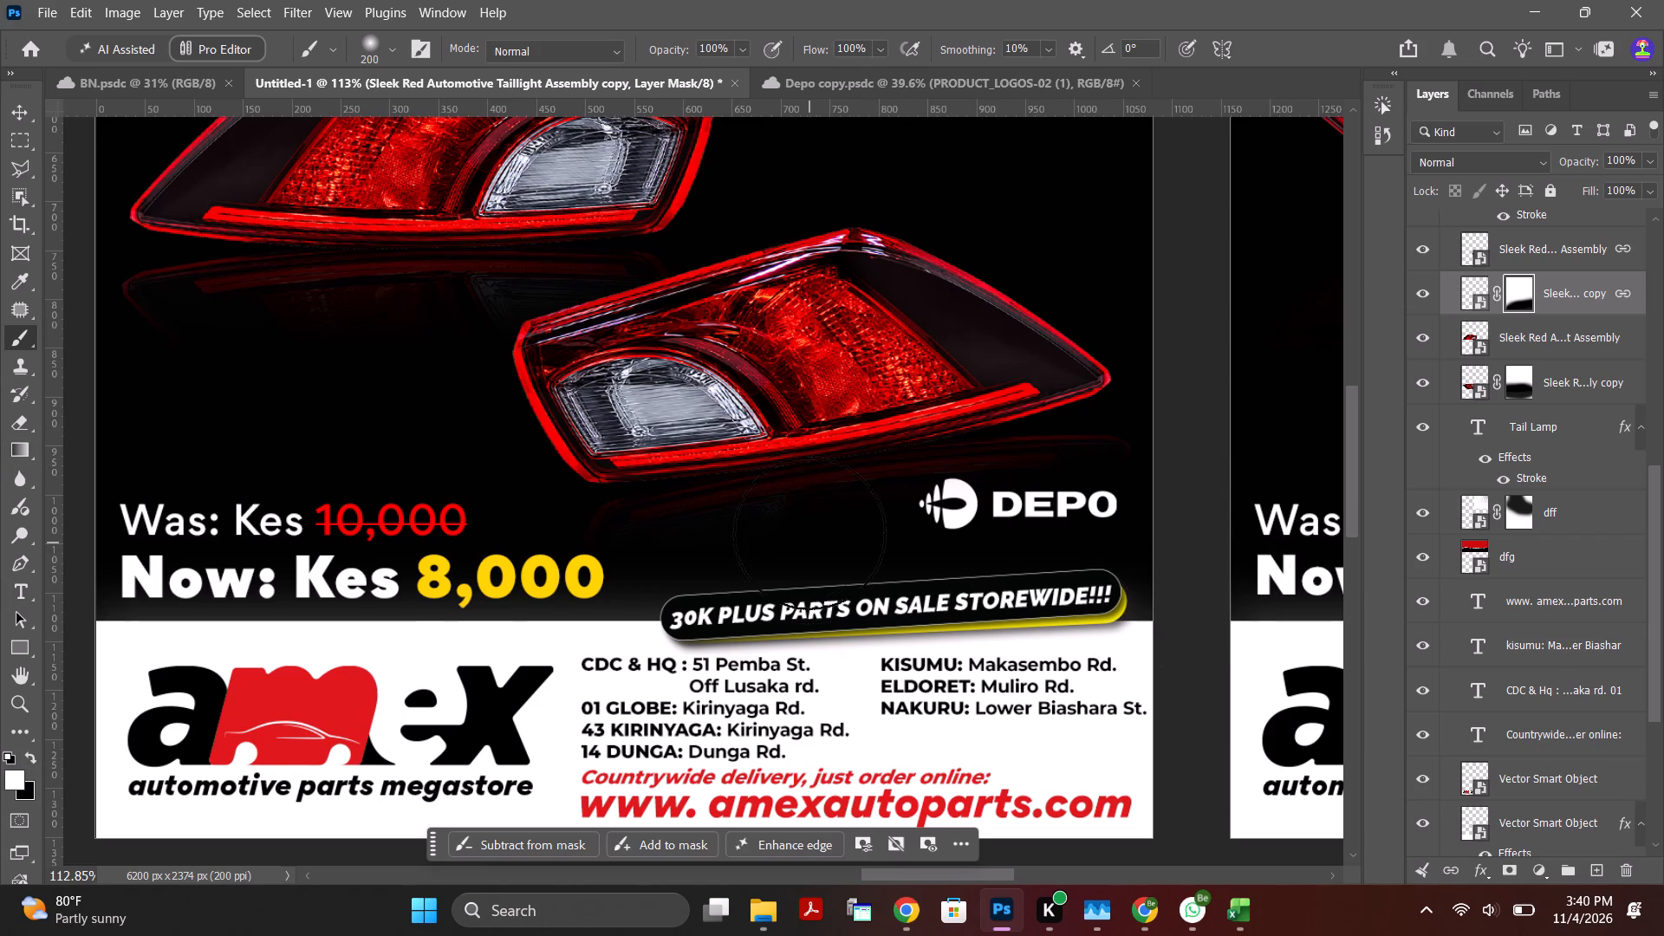
{"action": "left_click_drag", "start_coordinate": [644, 512], "coordinate": [639, 509]}
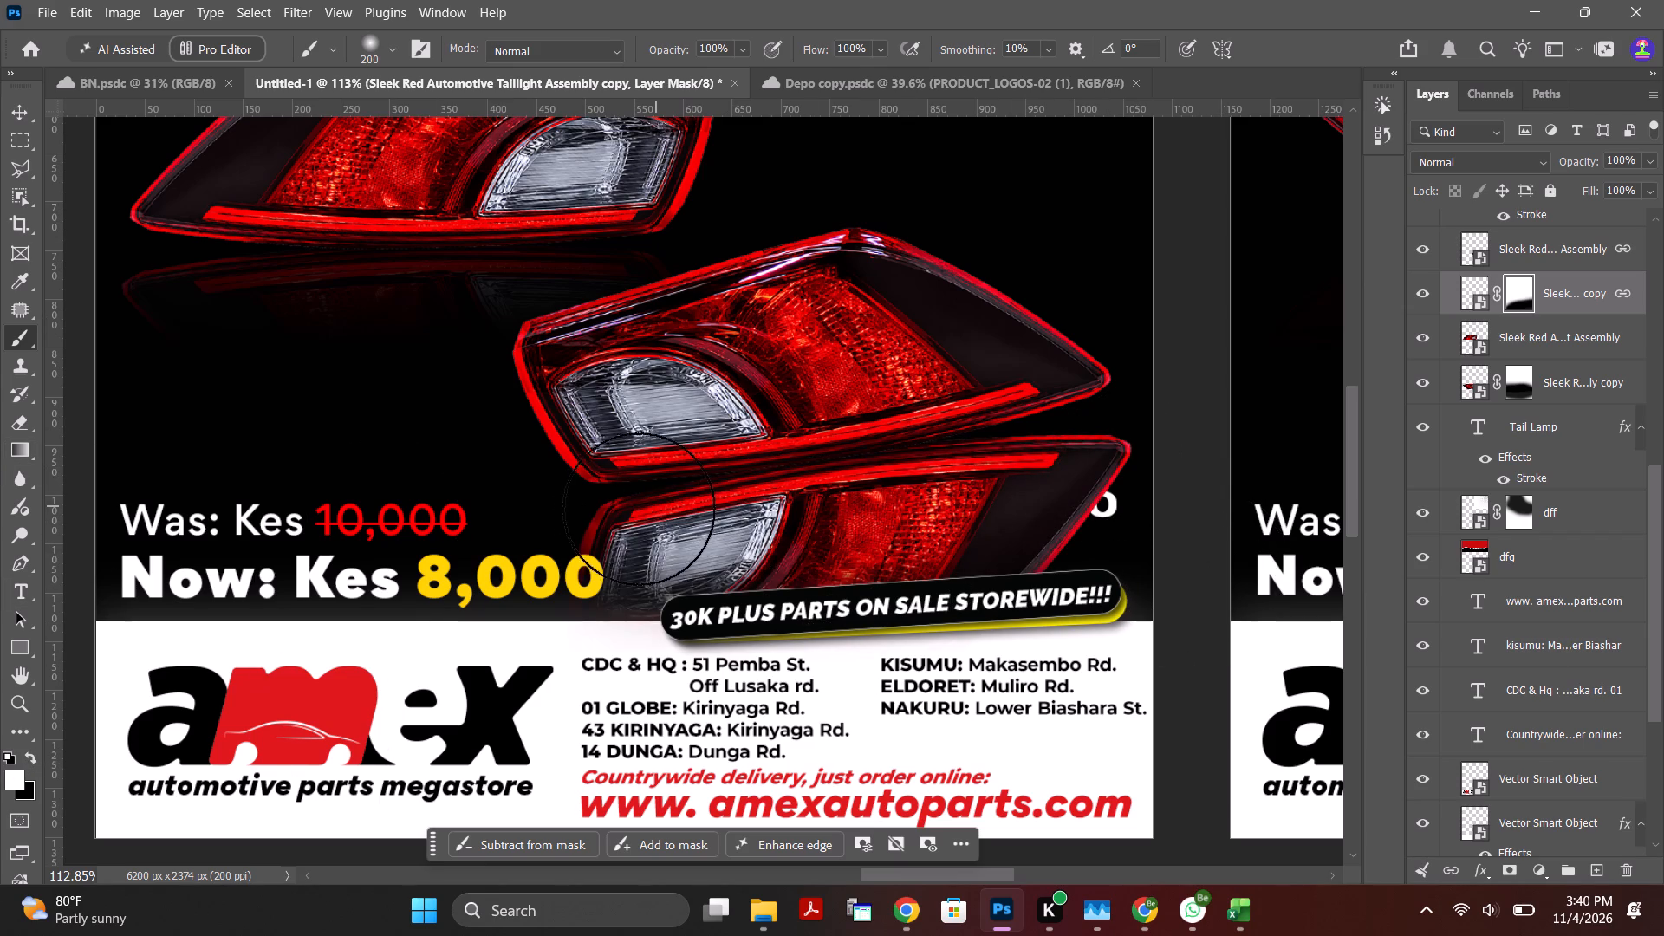
{"action": "left_click_drag", "start_coordinate": [639, 509], "coordinate": [620, 511]}
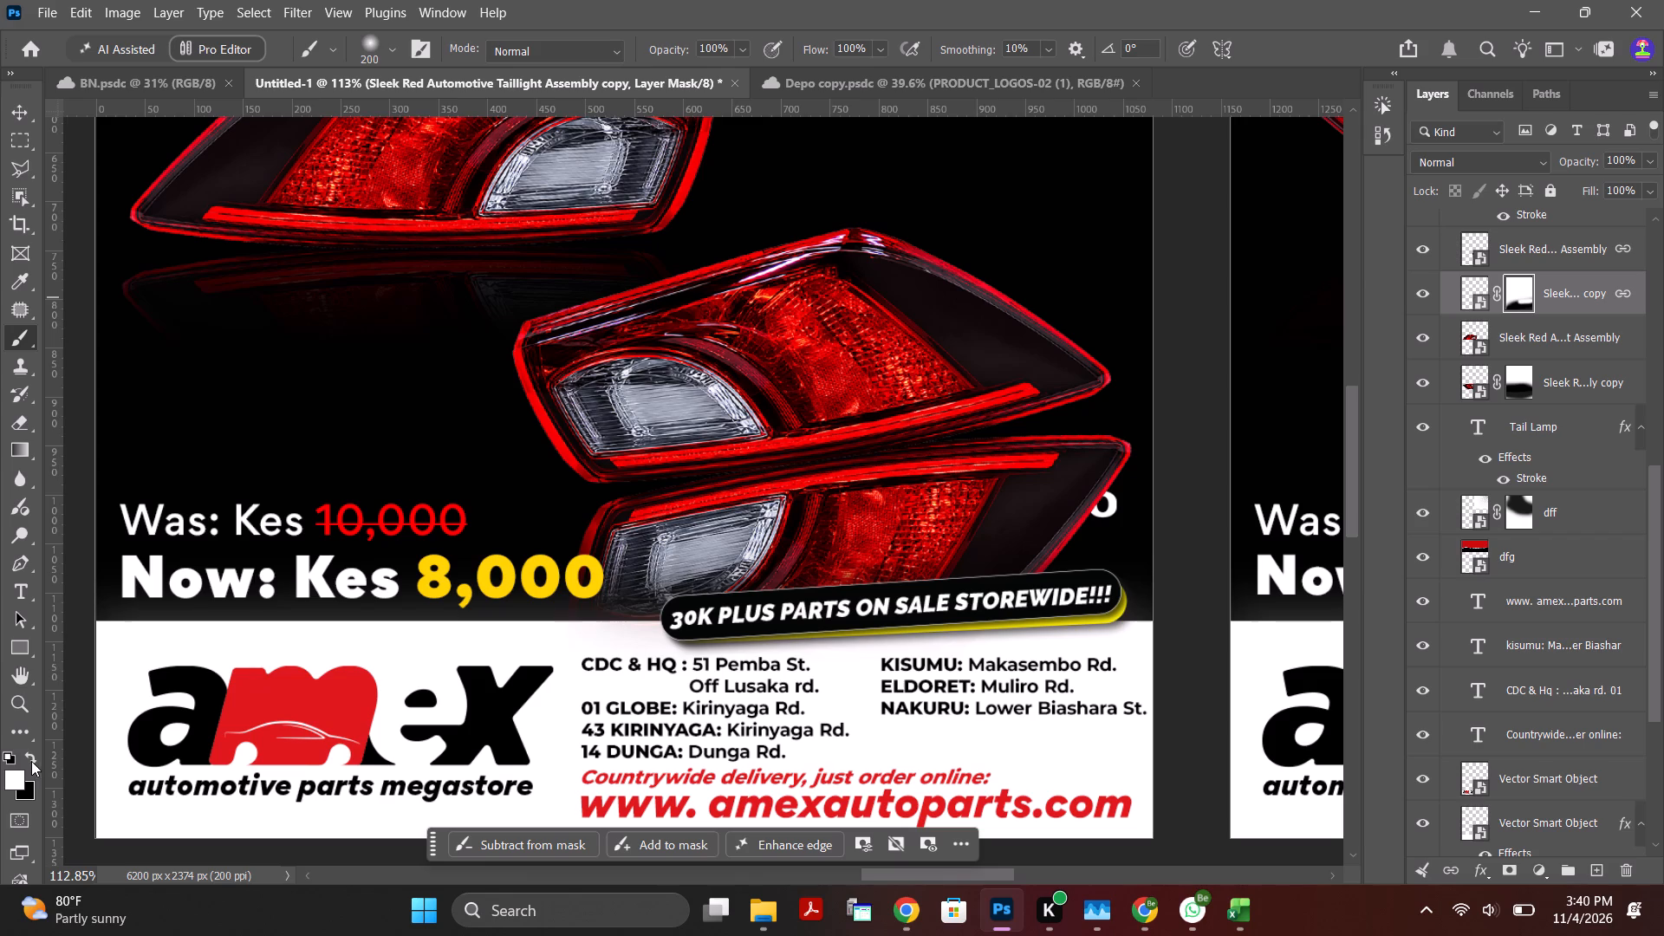
Paint black across the lower taillight reflection's mask from the bottom upward, leaving only a soft reflection just beneath the lamp.
{"action": "left_click", "coordinate": [31, 761]}
{"action": "left_click_drag", "start_coordinate": [598, 626], "coordinate": [1231, 617]}
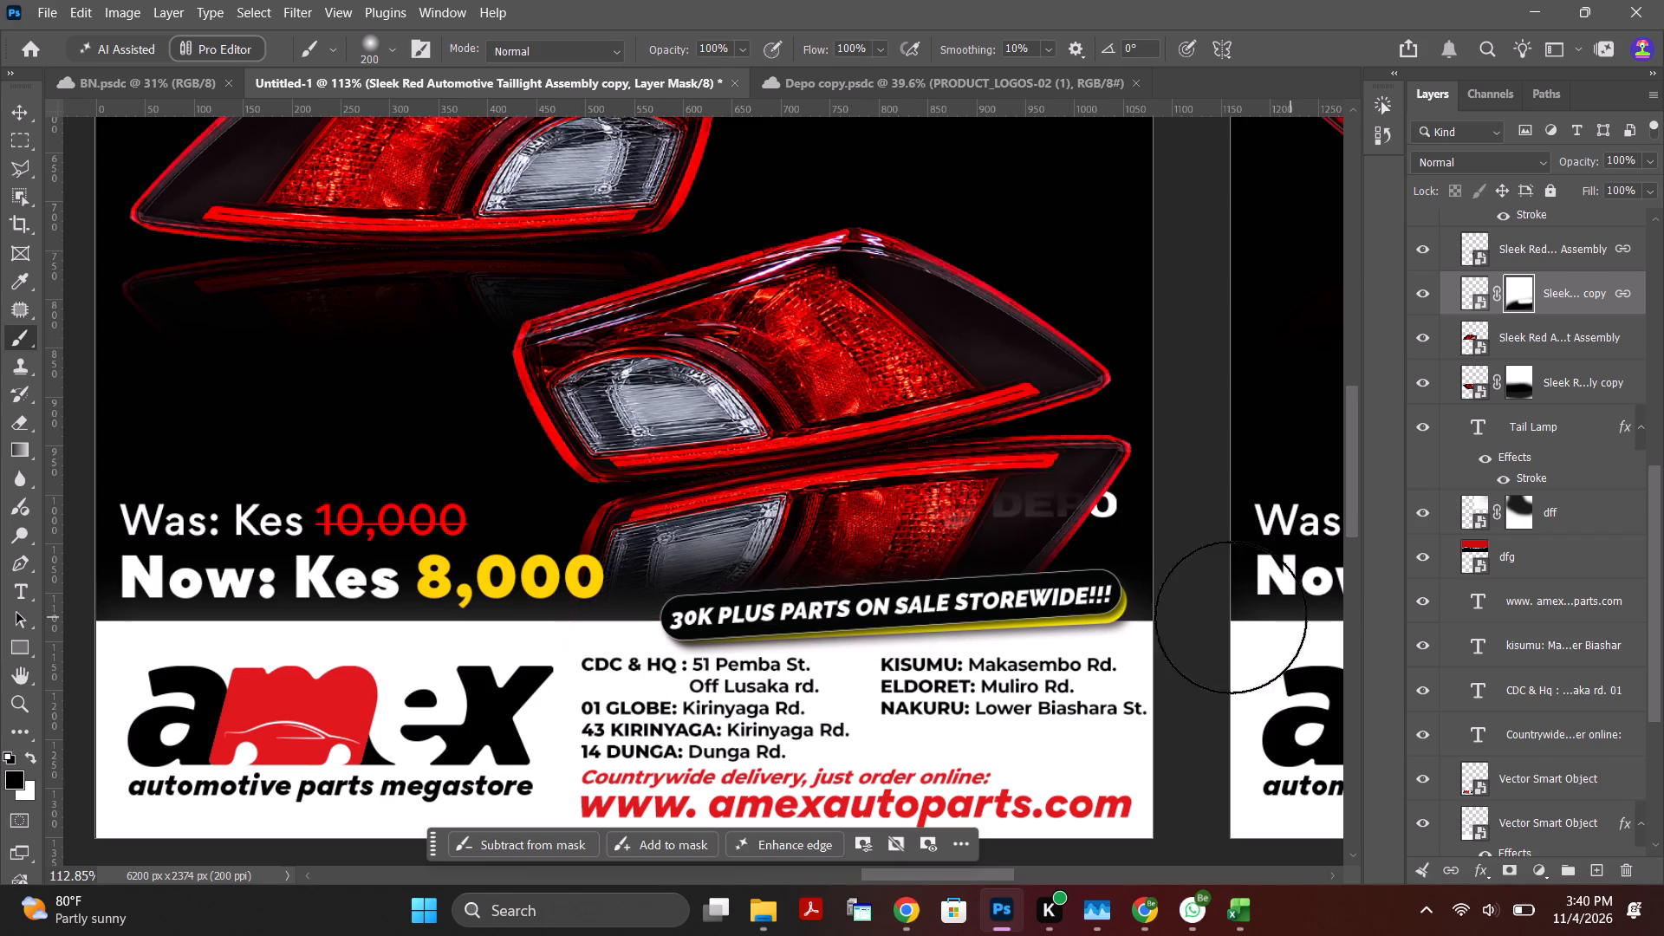
{"action": "left_click_drag", "start_coordinate": [1231, 617], "coordinate": [608, 612]}
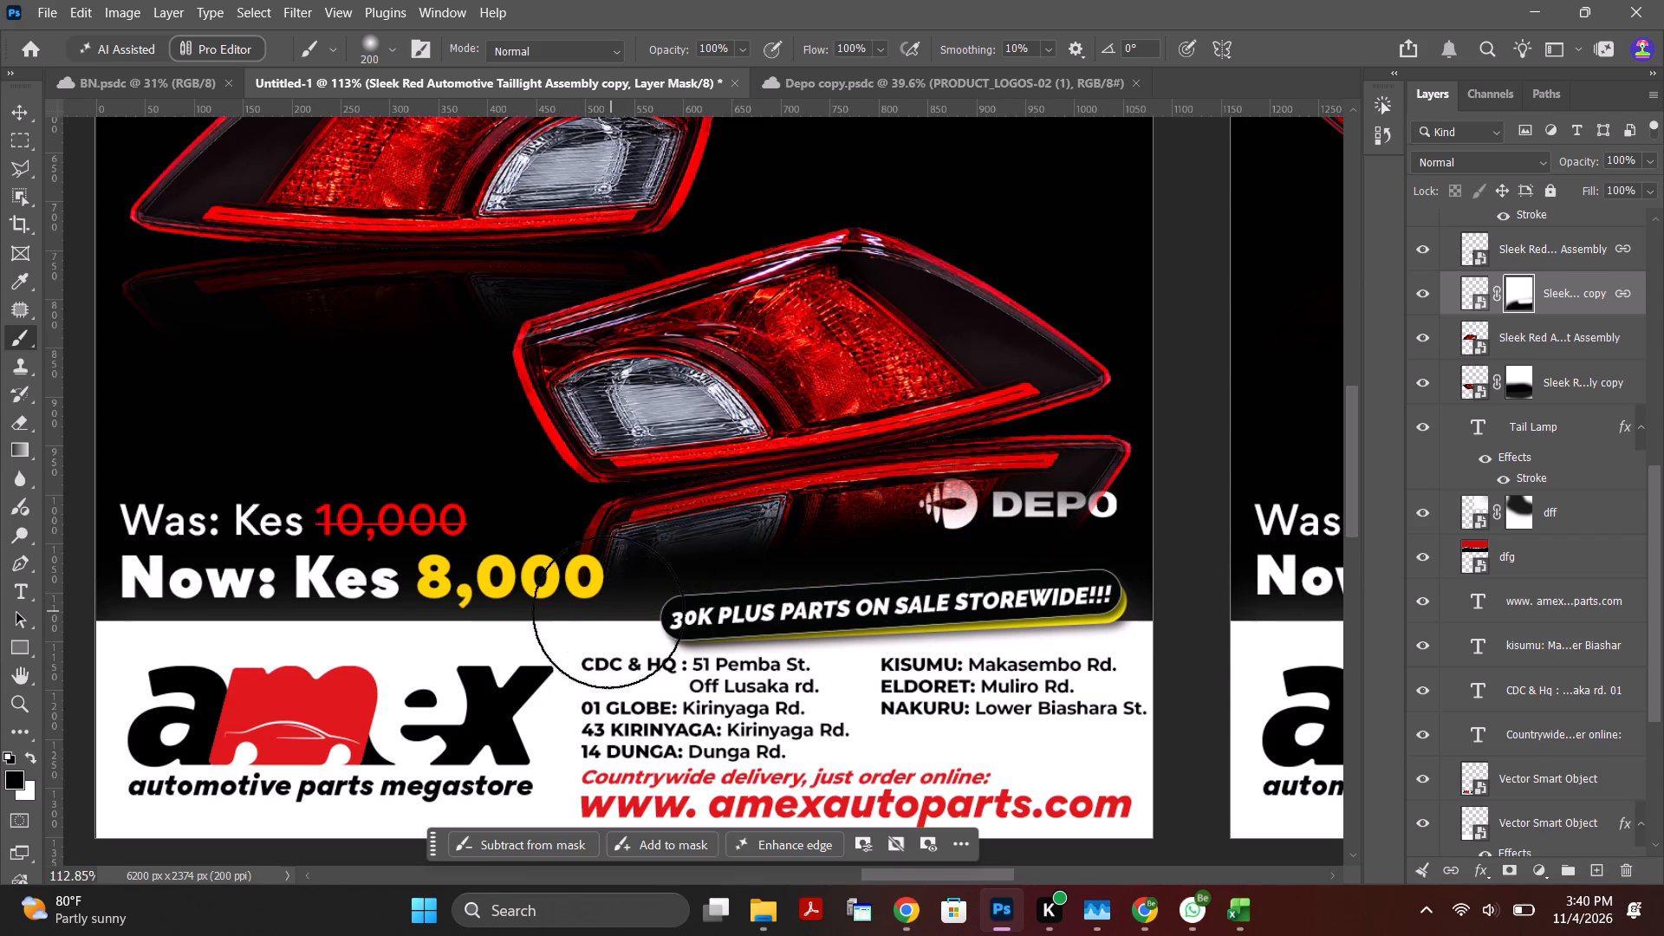
{"action": "left_click_drag", "start_coordinate": [608, 612], "coordinate": [611, 611]}
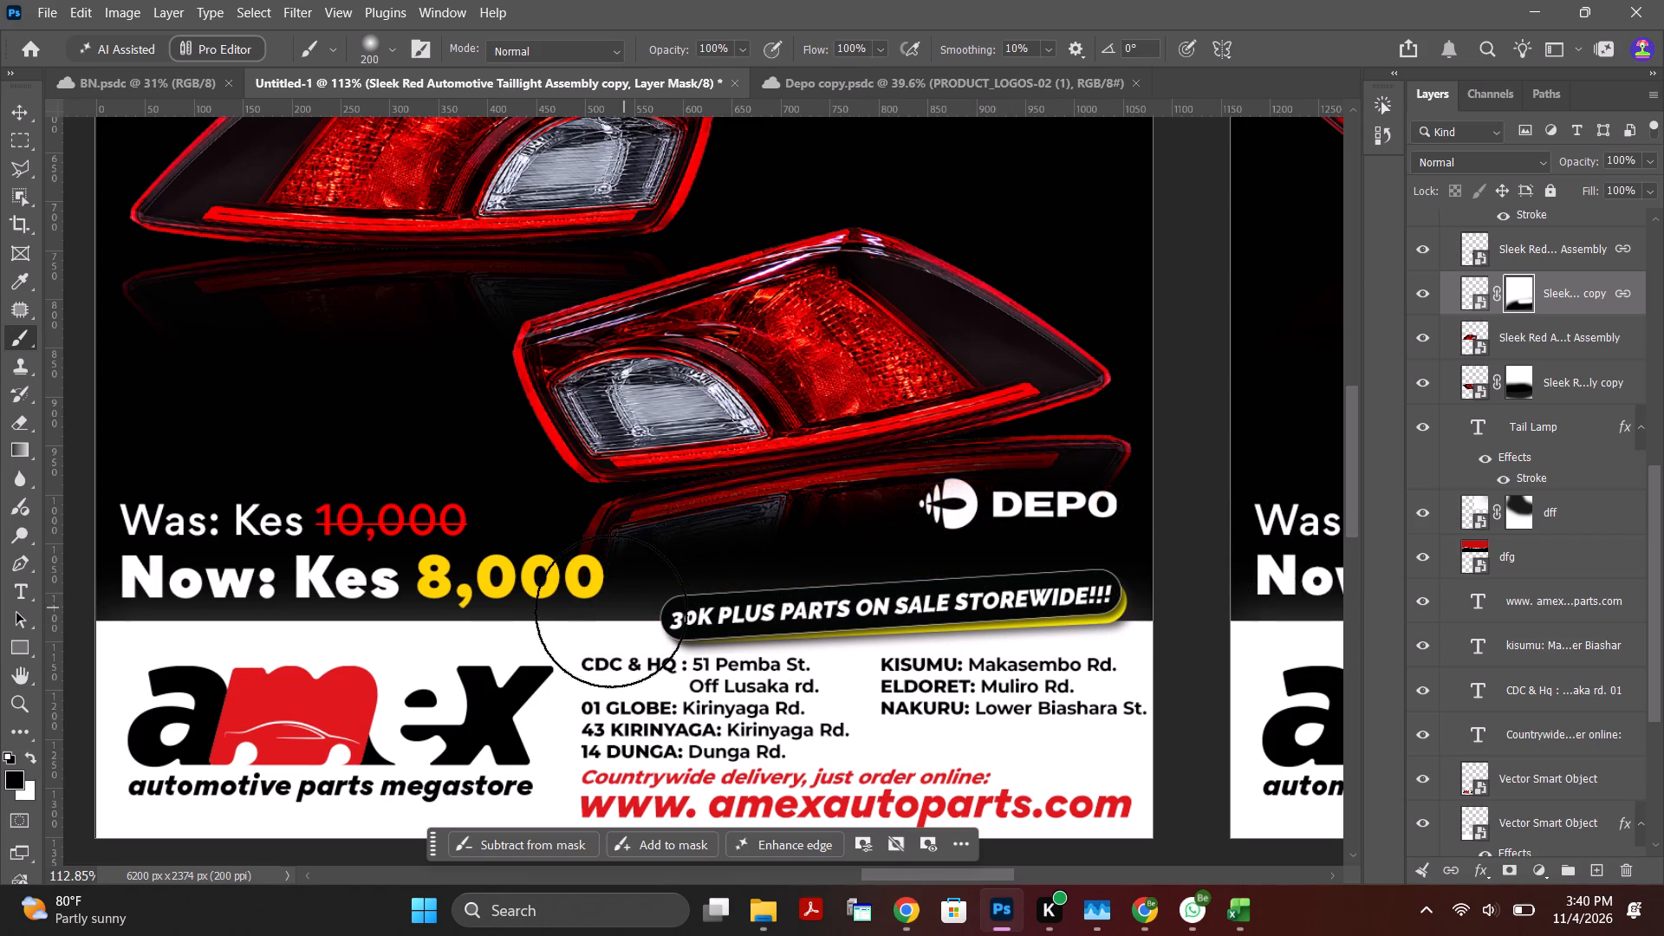
{"action": "left_click_drag", "start_coordinate": [611, 611], "coordinate": [713, 639]}
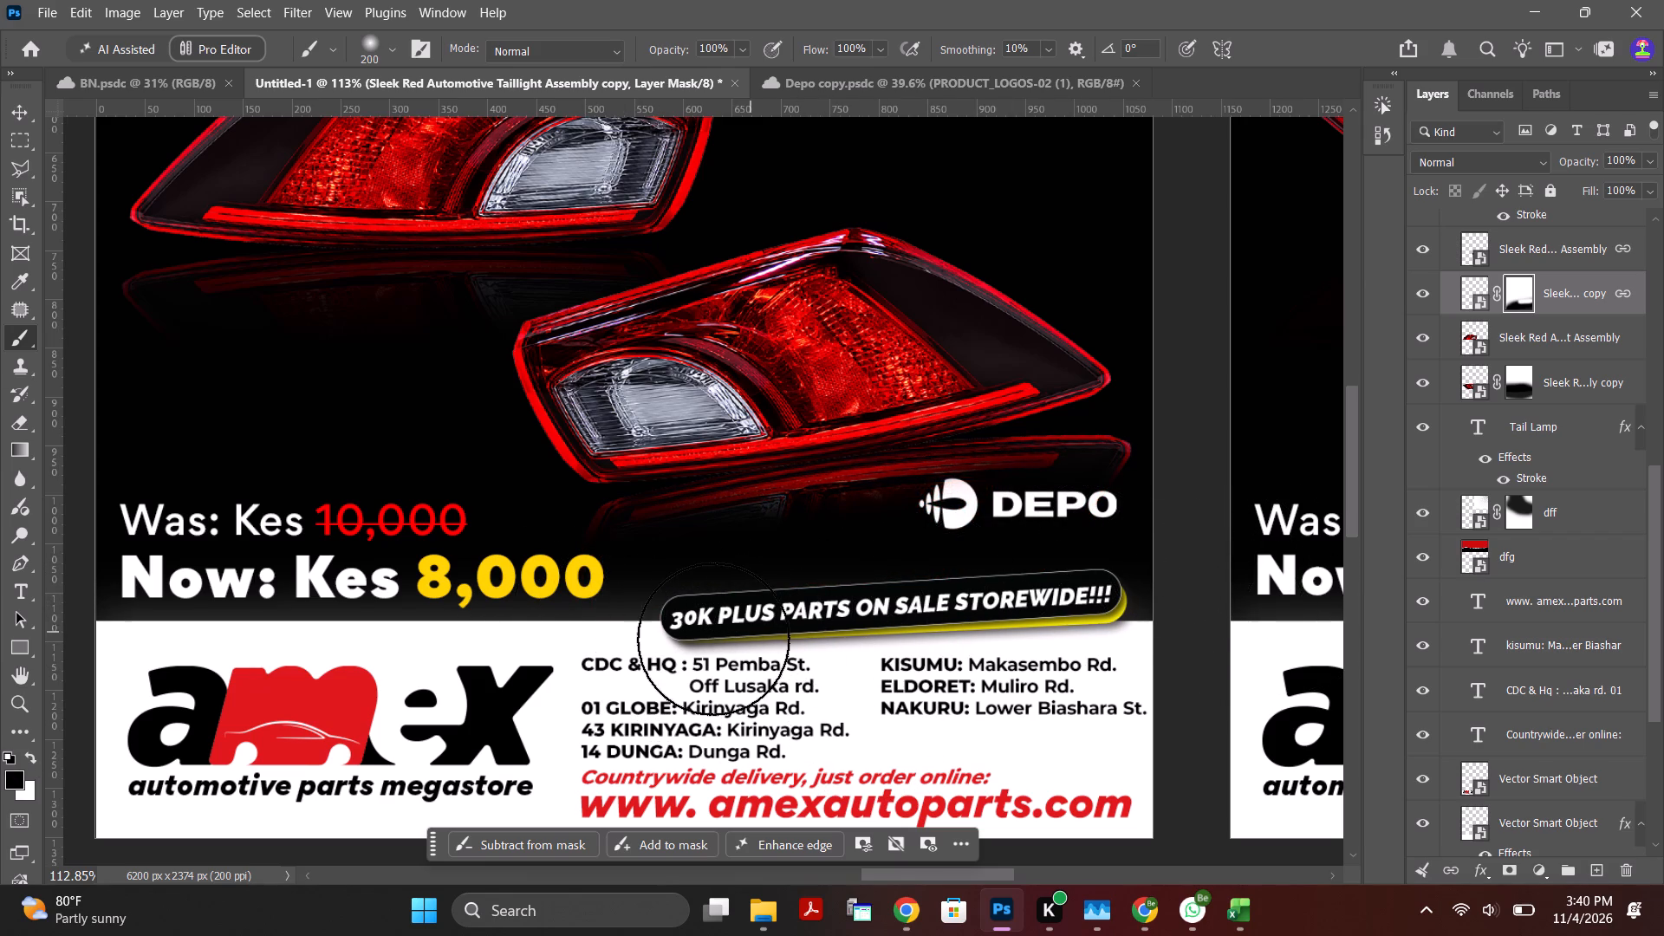
{"action": "left_click_drag", "start_coordinate": [713, 639], "coordinate": [489, 589]}
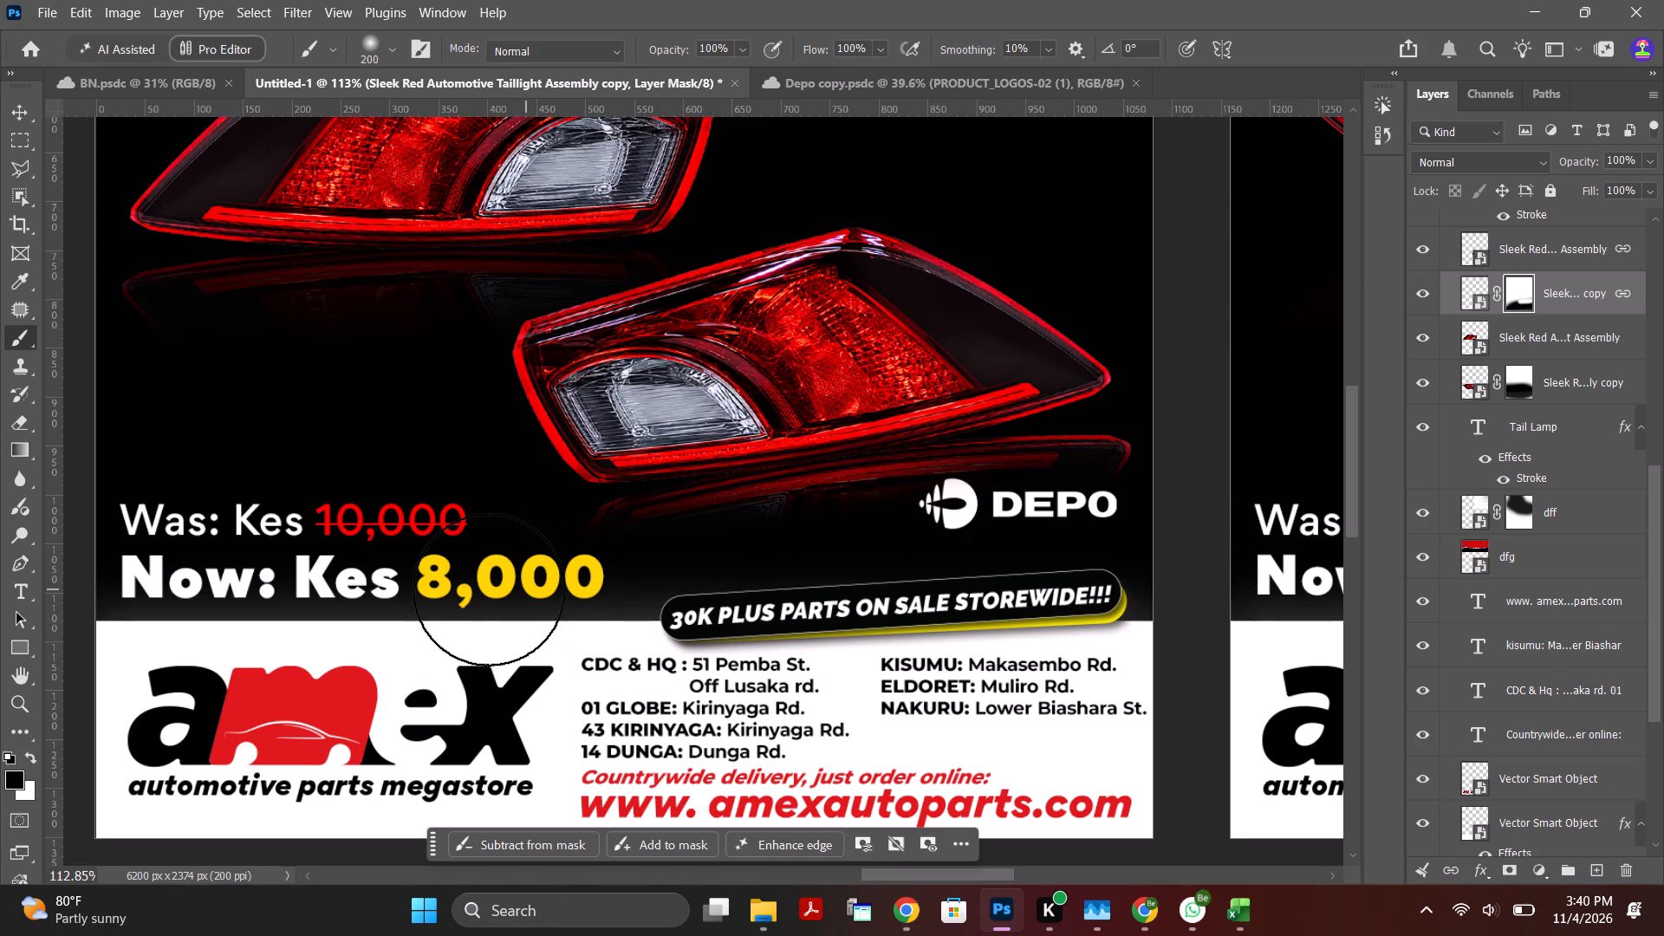
{"action": "left_click_drag", "start_coordinate": [489, 589], "coordinate": [1207, 607]}
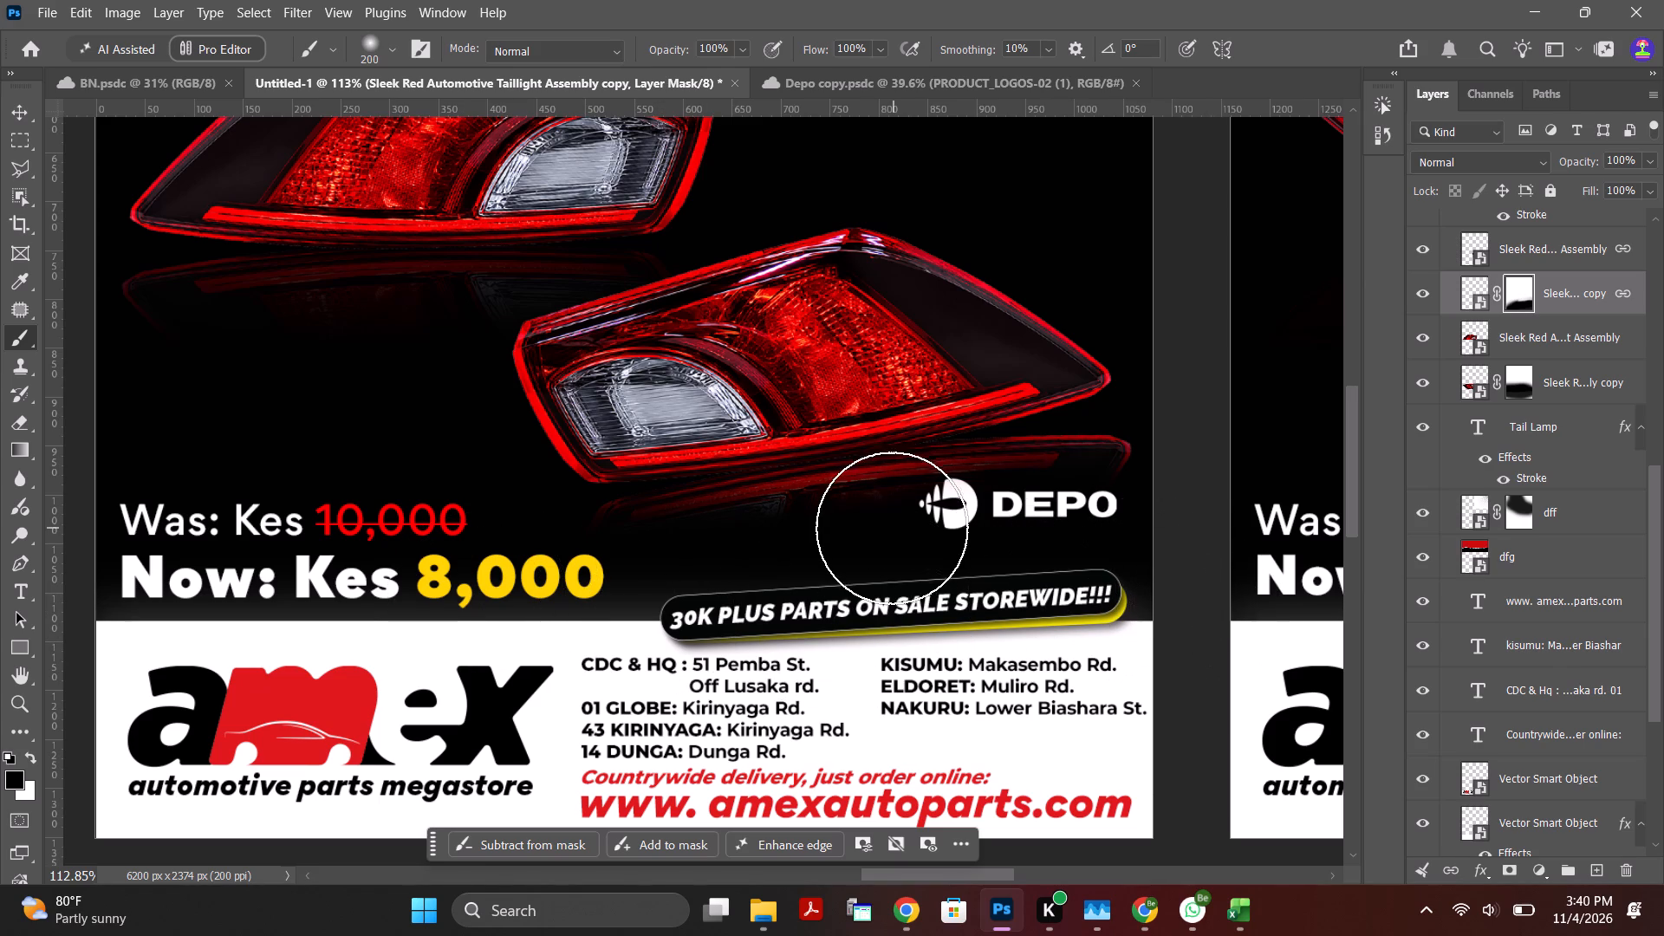
Reduce the opacity of the lower taillight's reflection layer to 81%.
{"action": "left_click", "coordinate": [32, 106]}
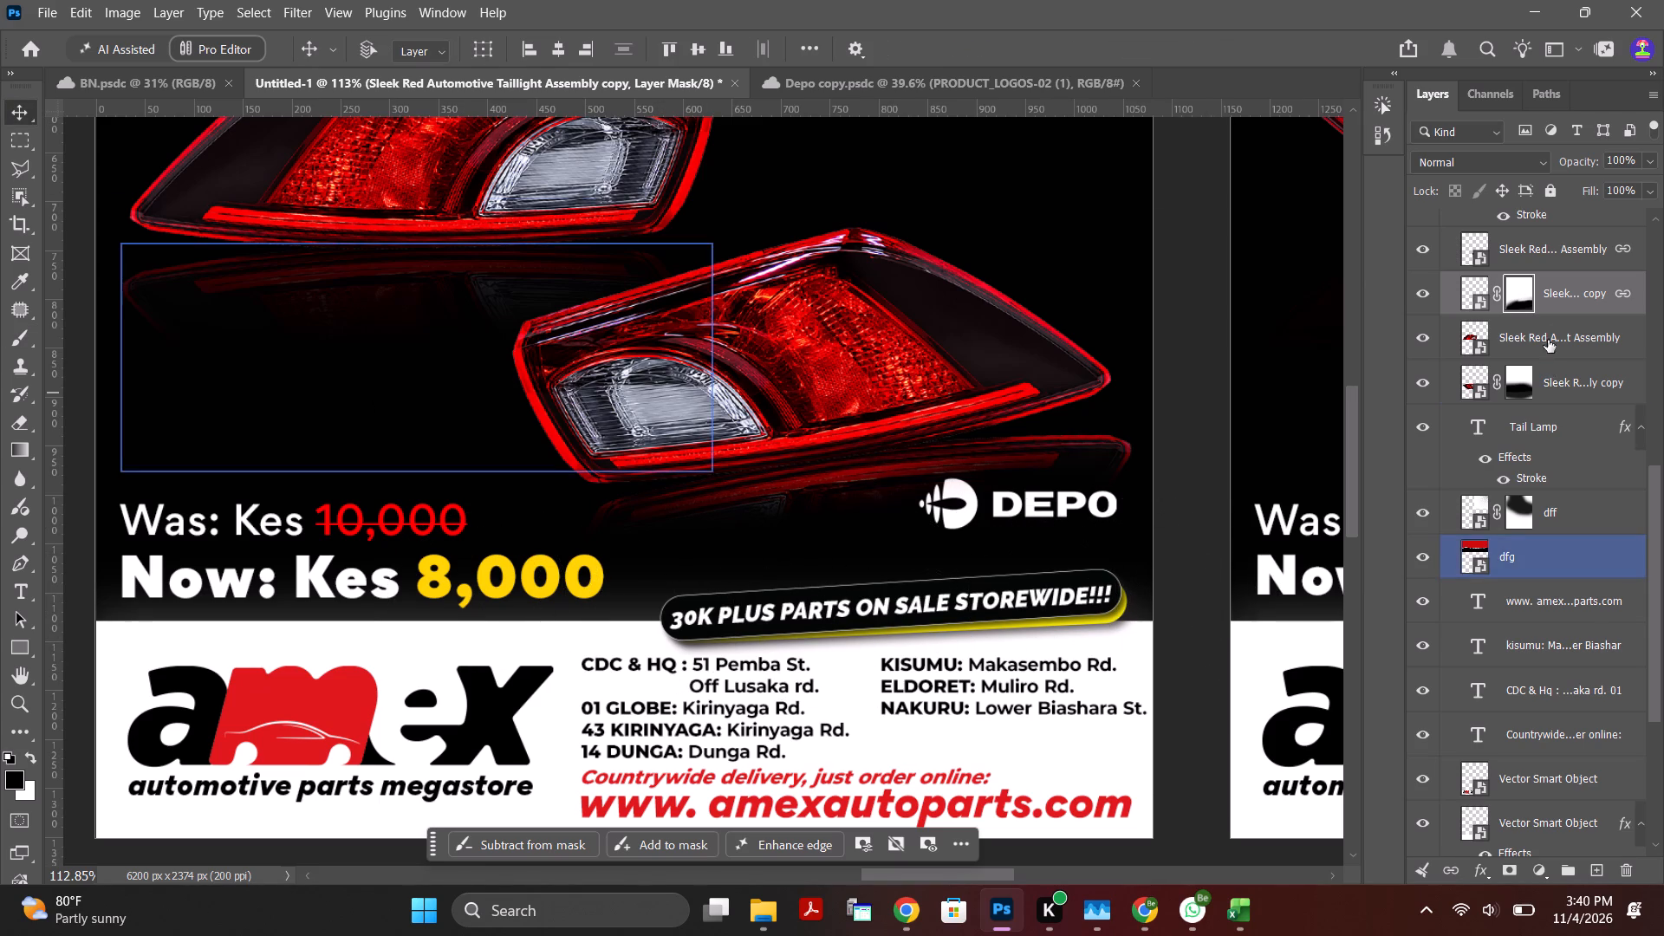
{"action": "left_click_drag", "start_coordinate": [1589, 159], "coordinate": [1572, 165]}
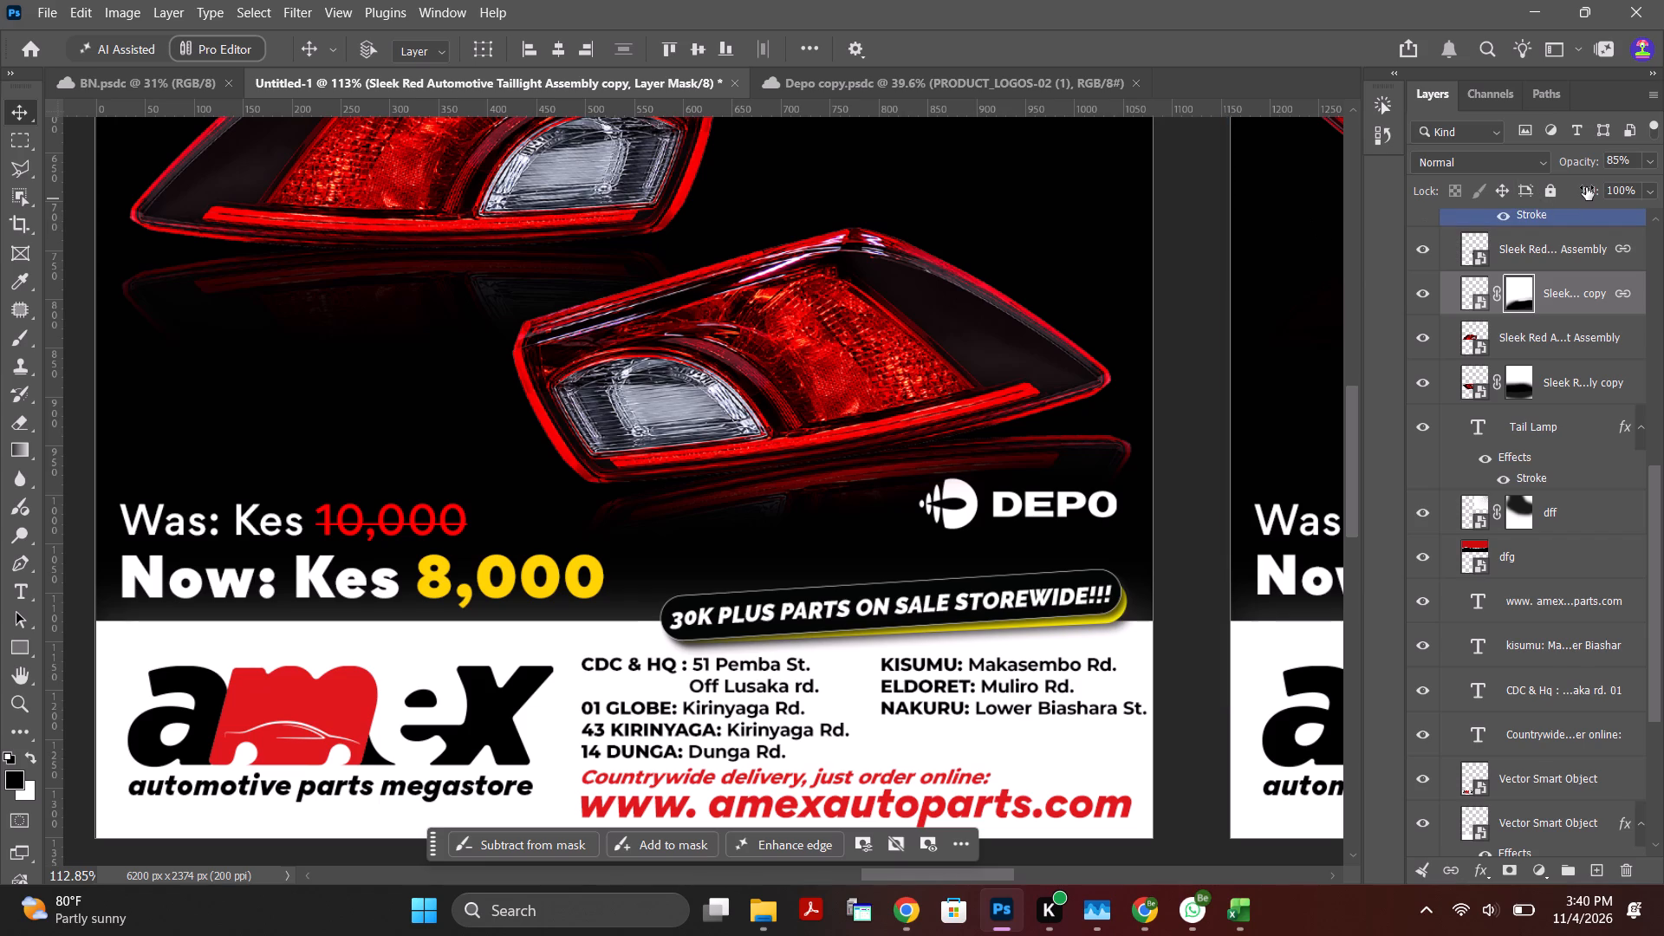
{"action": "left_click", "coordinate": [1586, 160]}
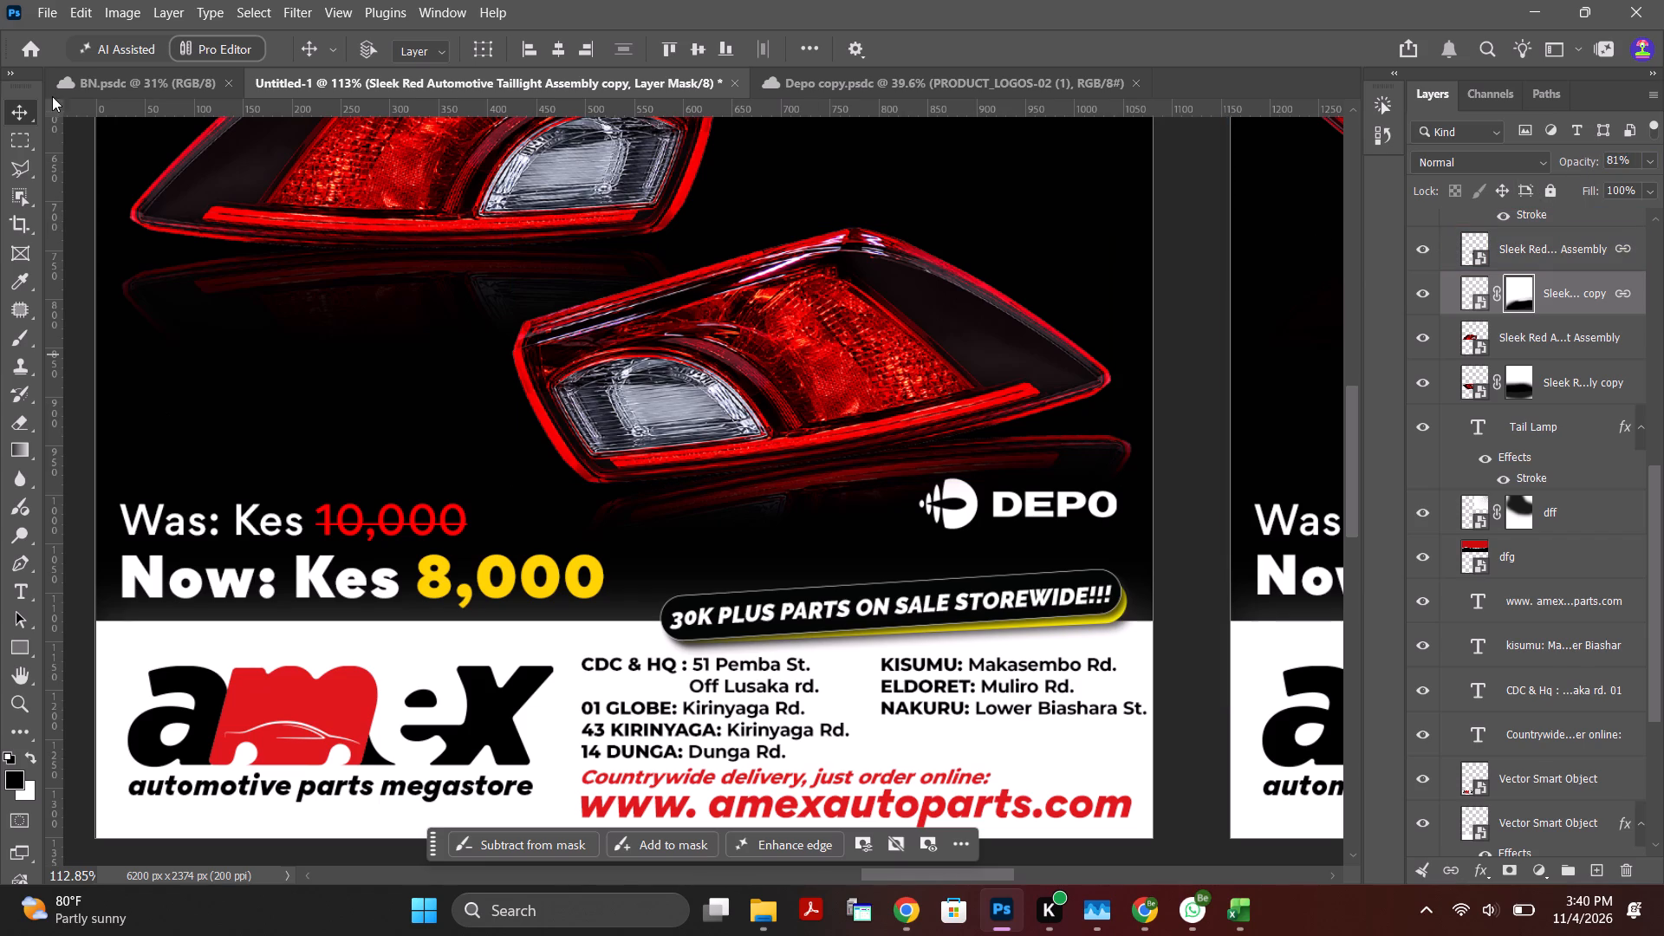
Move the lower taillight with its linked reflection slightly up, by about 8 px.
{"action": "left_click", "coordinate": [7, 105]}
{"action": "left_click", "coordinate": [1028, 500]}
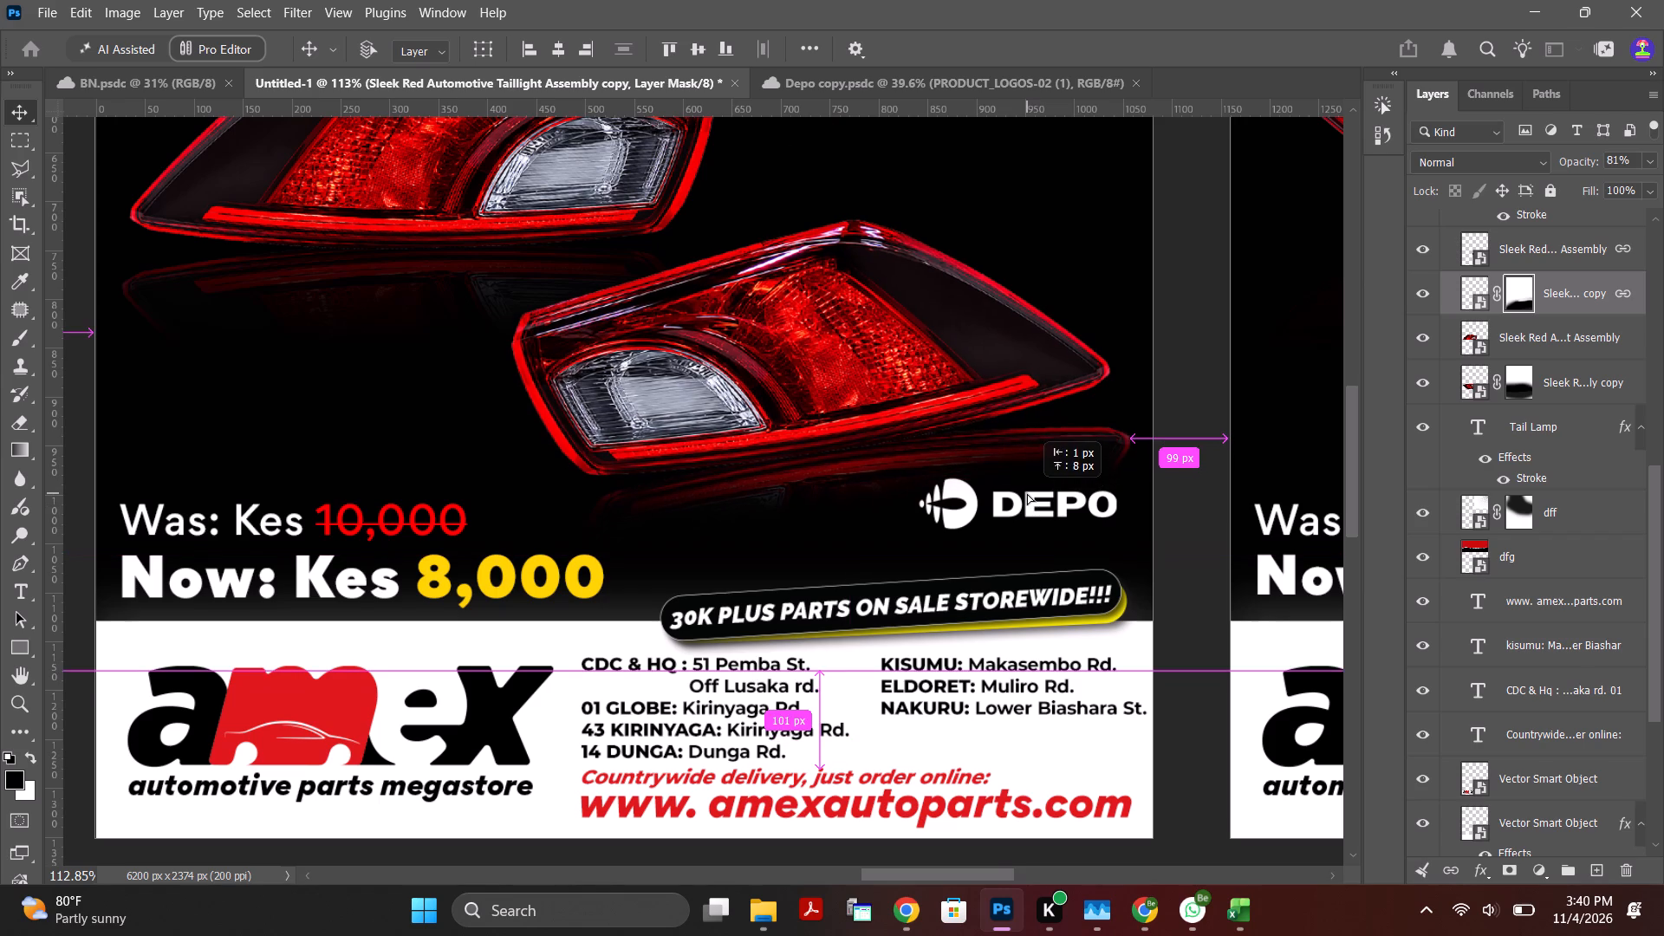
Review the Mazda CX3 2015 - 2017 poster alongside the other artboards.
{"action": "scroll", "coordinate": [1024, 463], "scroll_direction": "down", "scroll_amount": 15, "text": "alt"}
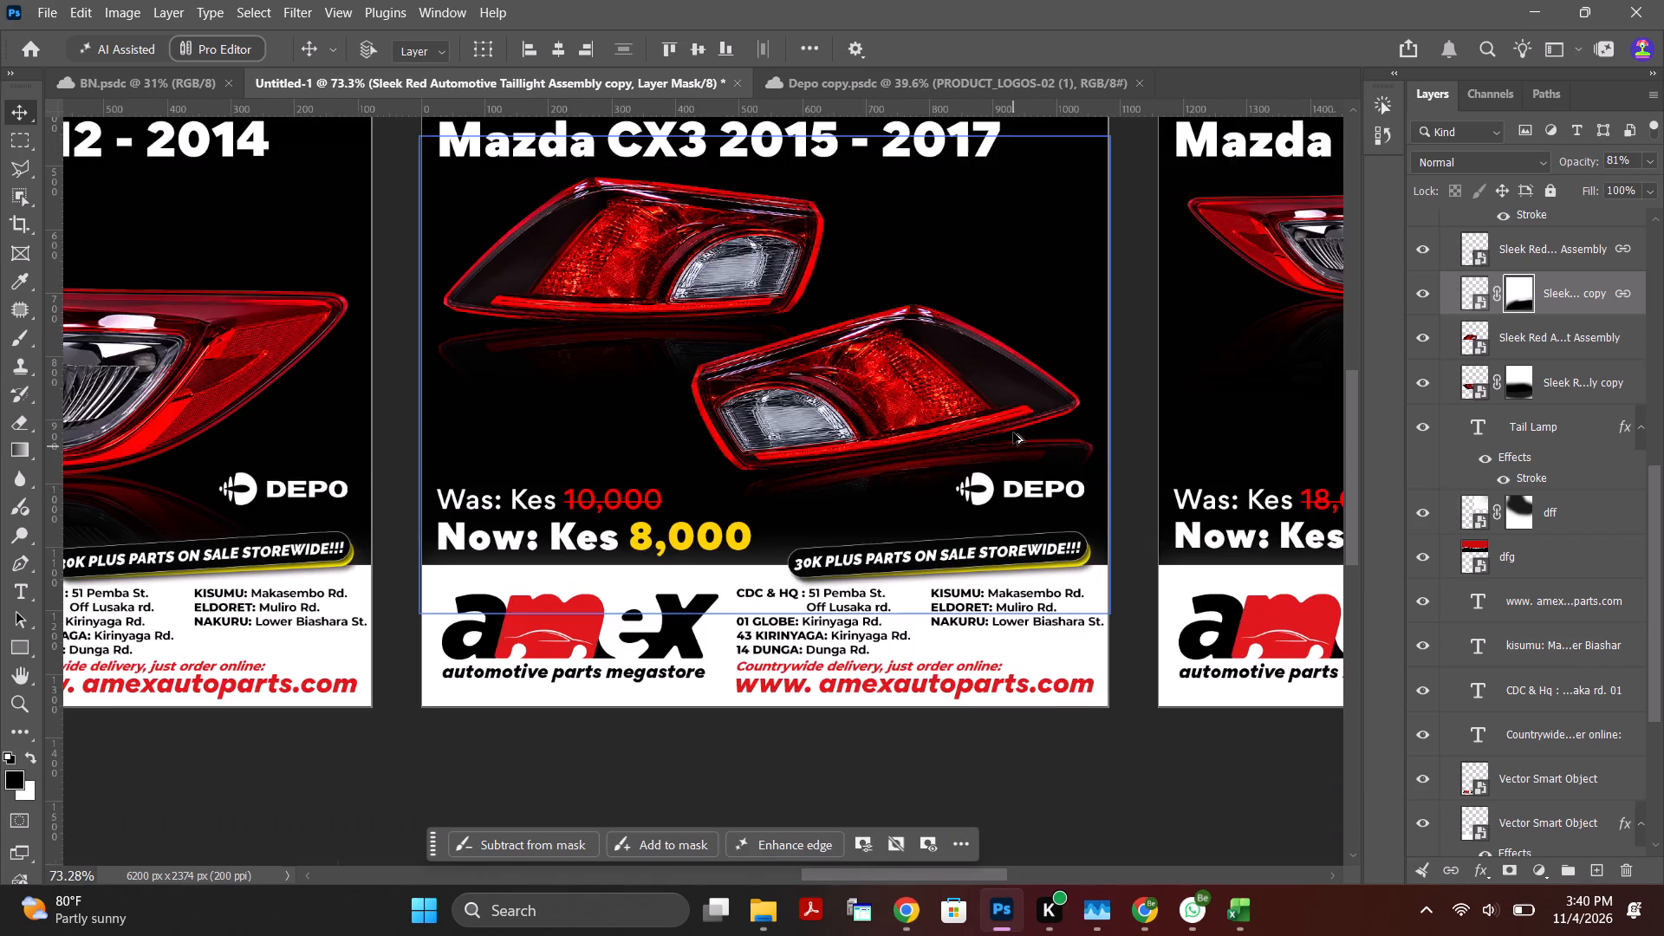
{"action": "scroll", "coordinate": [1013, 432], "scroll_direction": "down", "scroll_amount": 14, "text": "alt"}
{"action": "scroll", "coordinate": [936, 434], "scroll_direction": "down", "scroll_amount": 4, "text": "alt"}
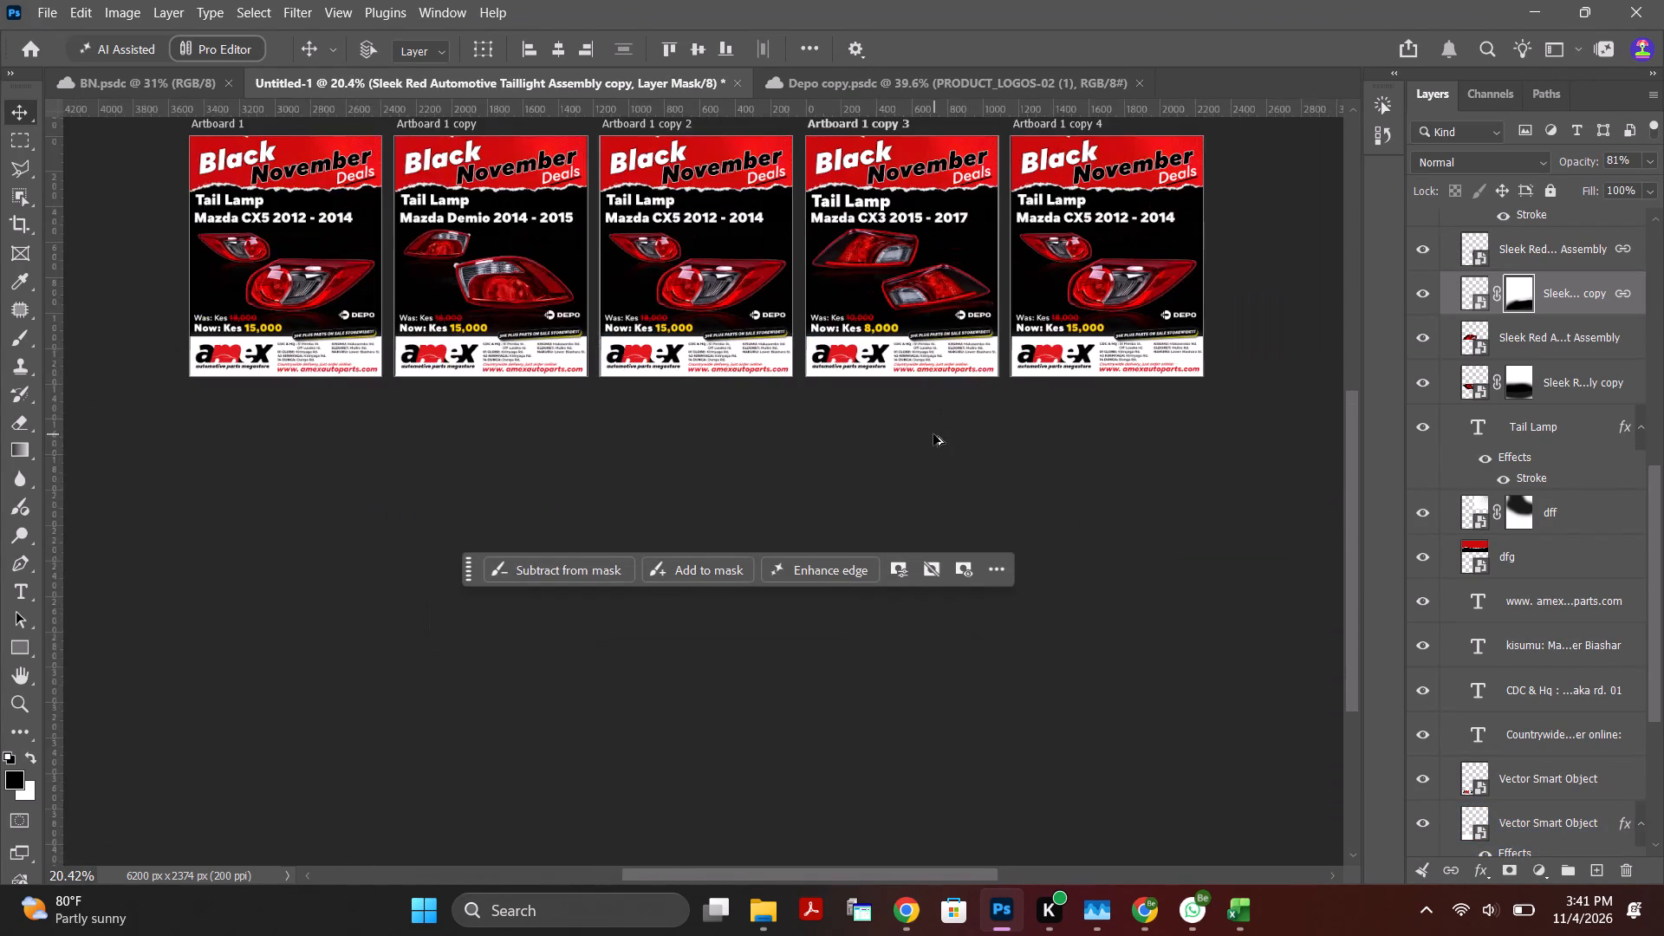
{"action": "scroll", "coordinate": [933, 434], "scroll_direction": "down", "scroll_amount": 2, "text": "alt"}
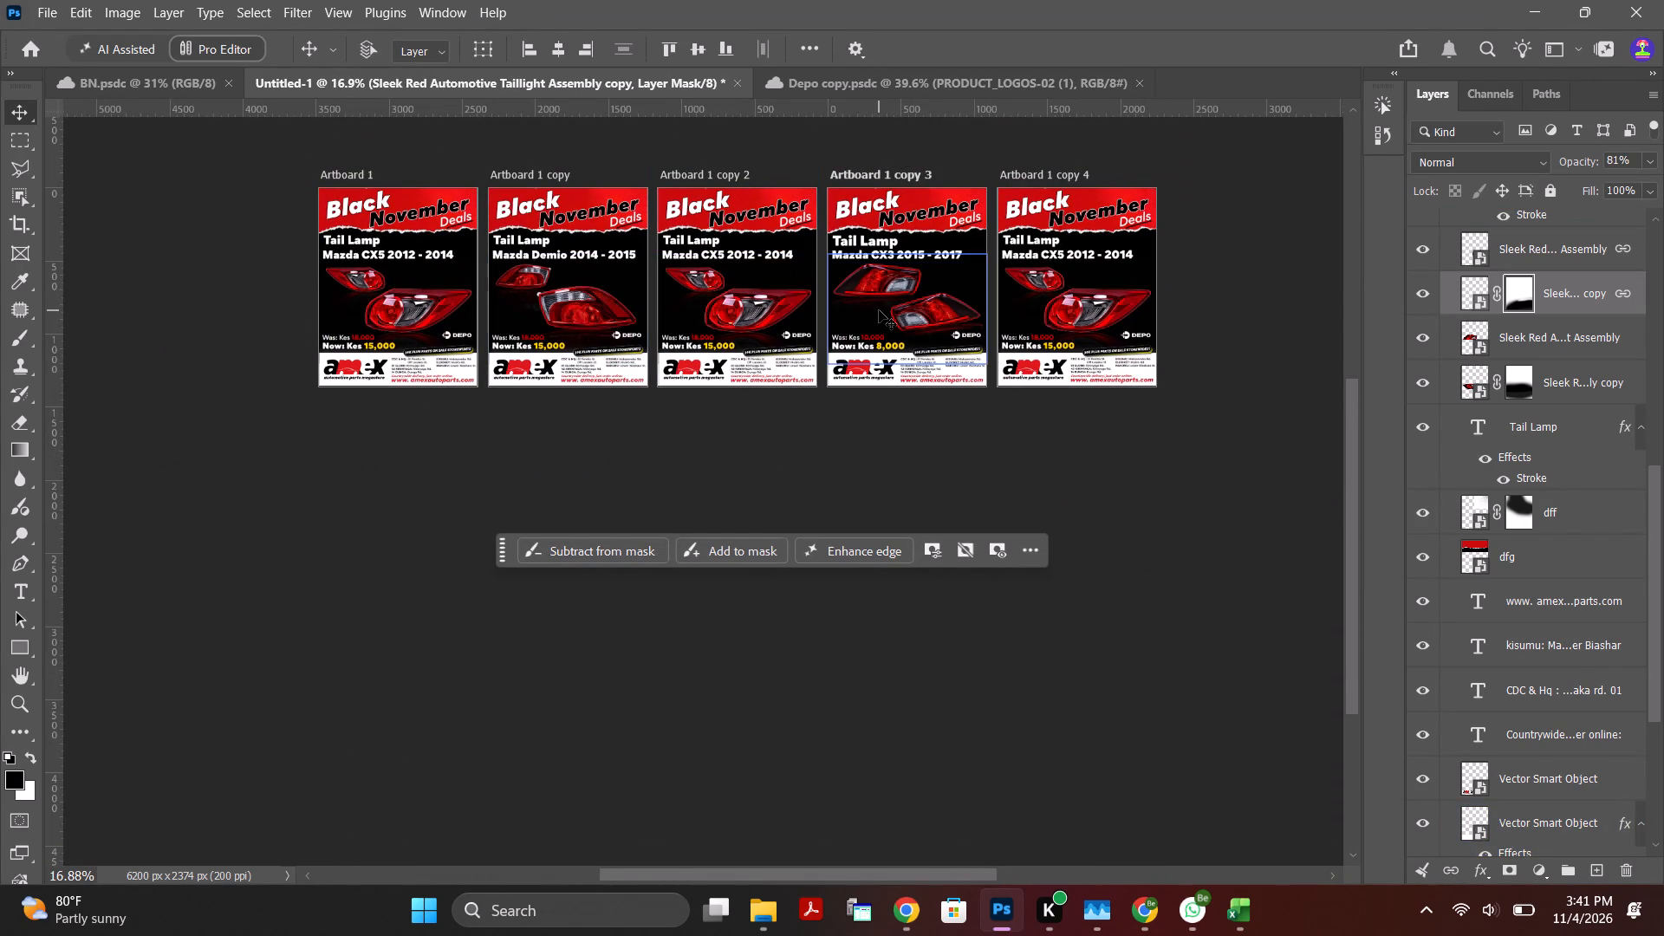
{"action": "scroll", "coordinate": [1201, 207], "scroll_direction": "up", "scroll_amount": 5}
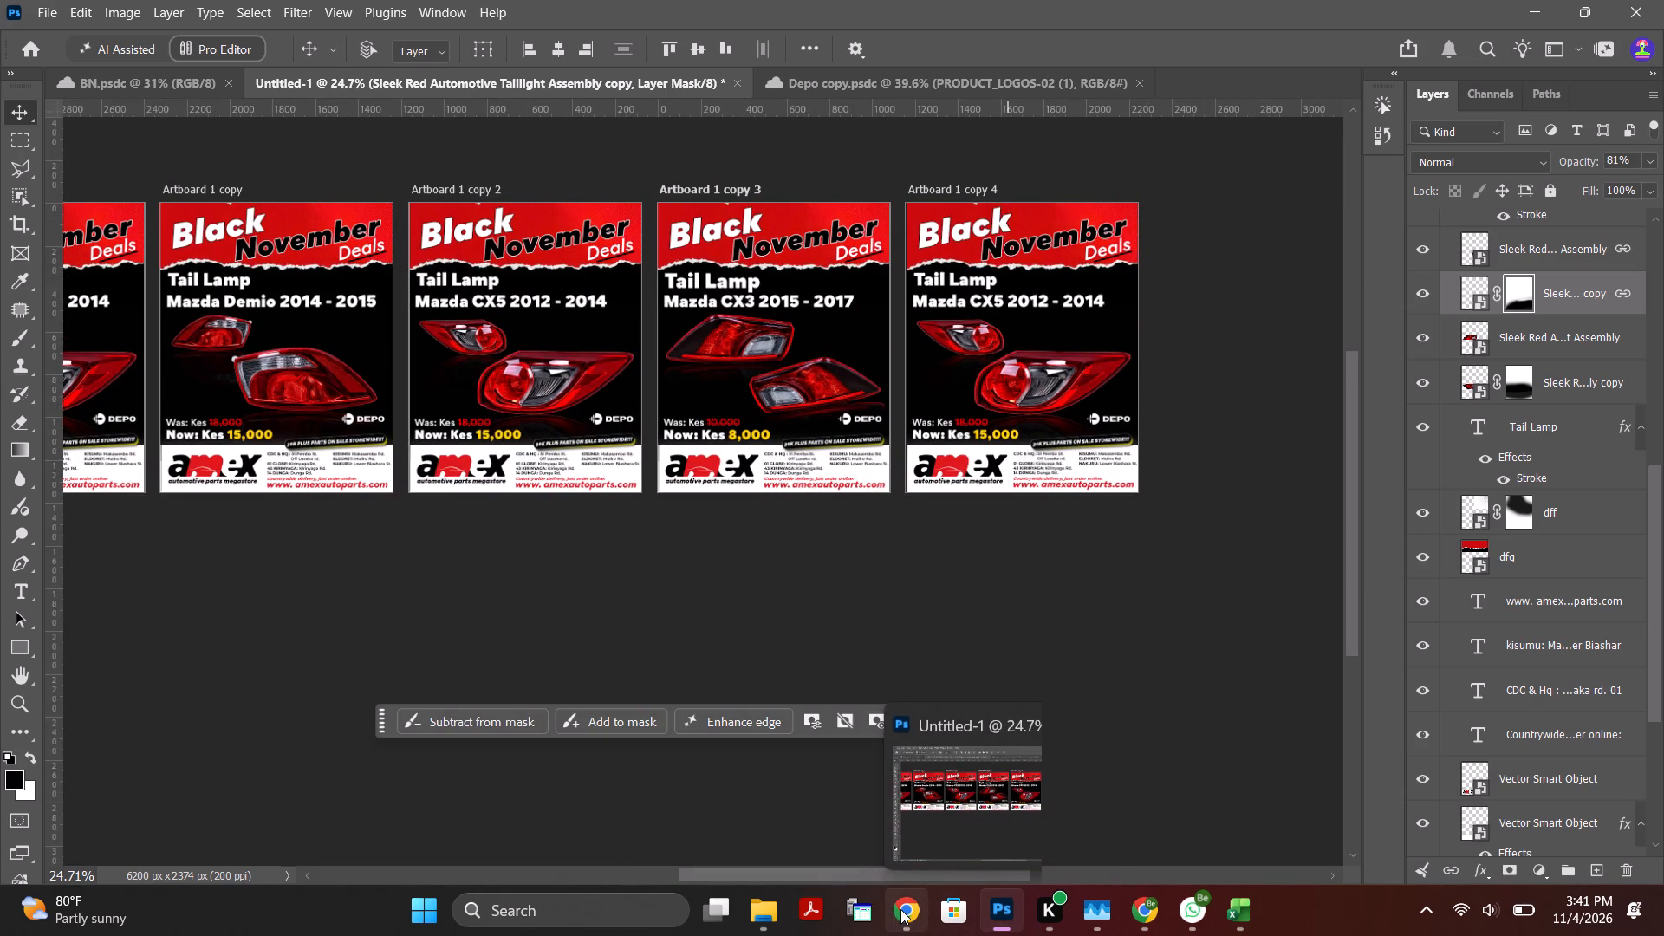
Switch to the Website Black November Items workbook in Excel and check its tail lamp entries and the Mazda CX3 product page in Chrome.
{"action": "left_click", "coordinate": [1241, 914]}
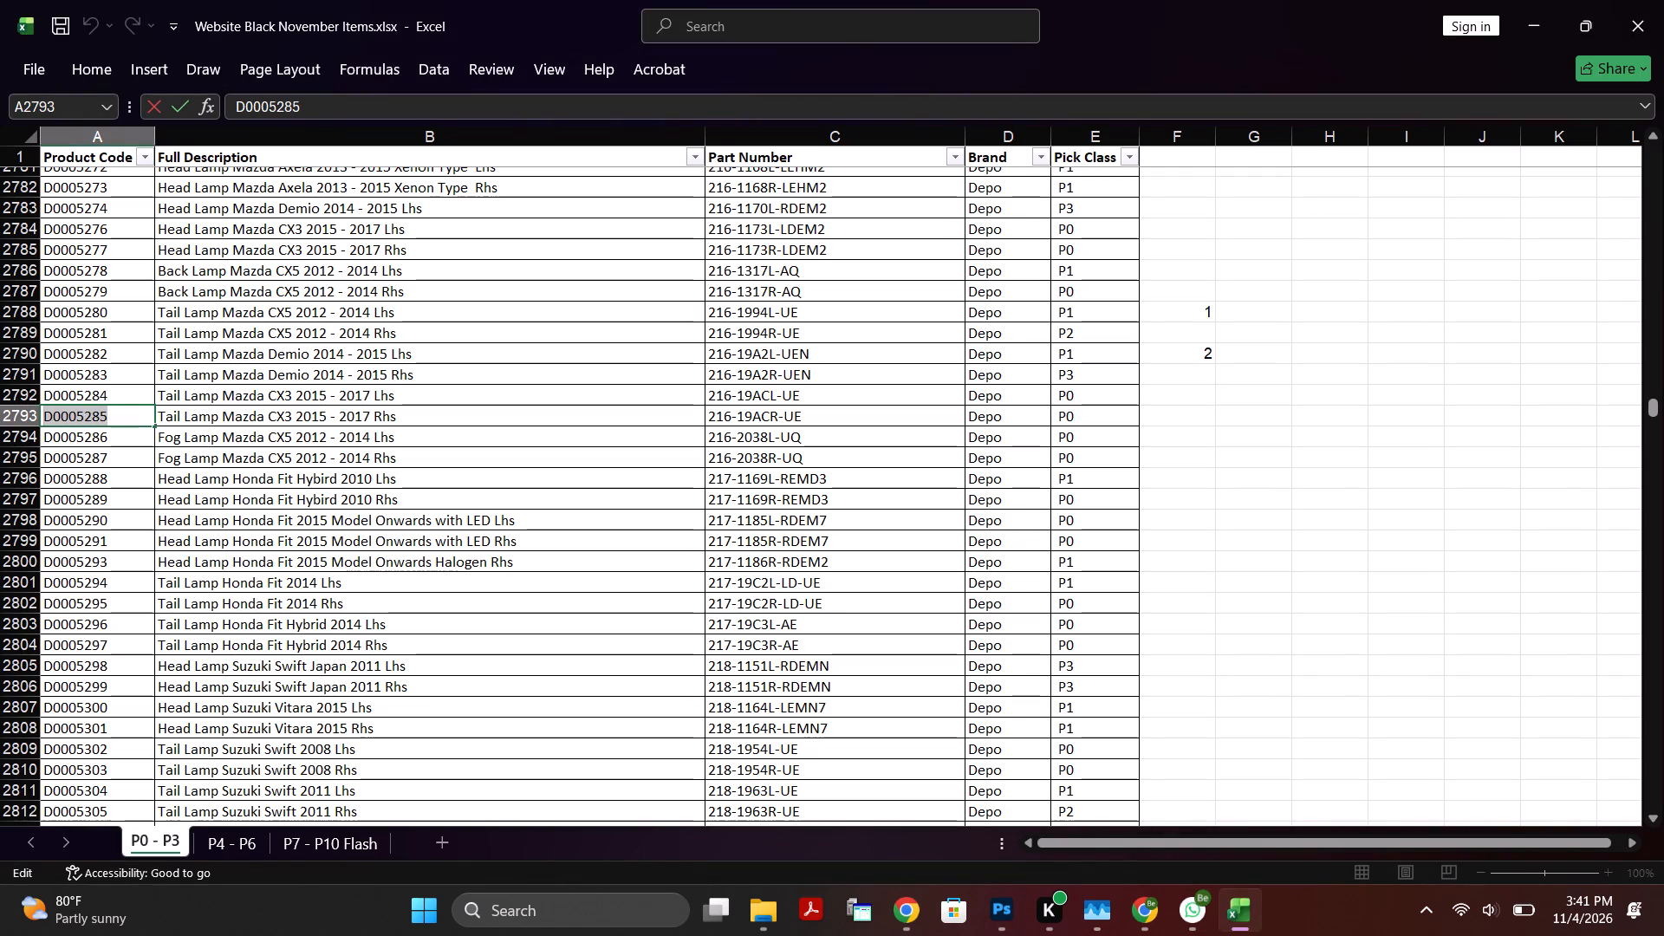
{"action": "left_click", "coordinate": [255, 615]}
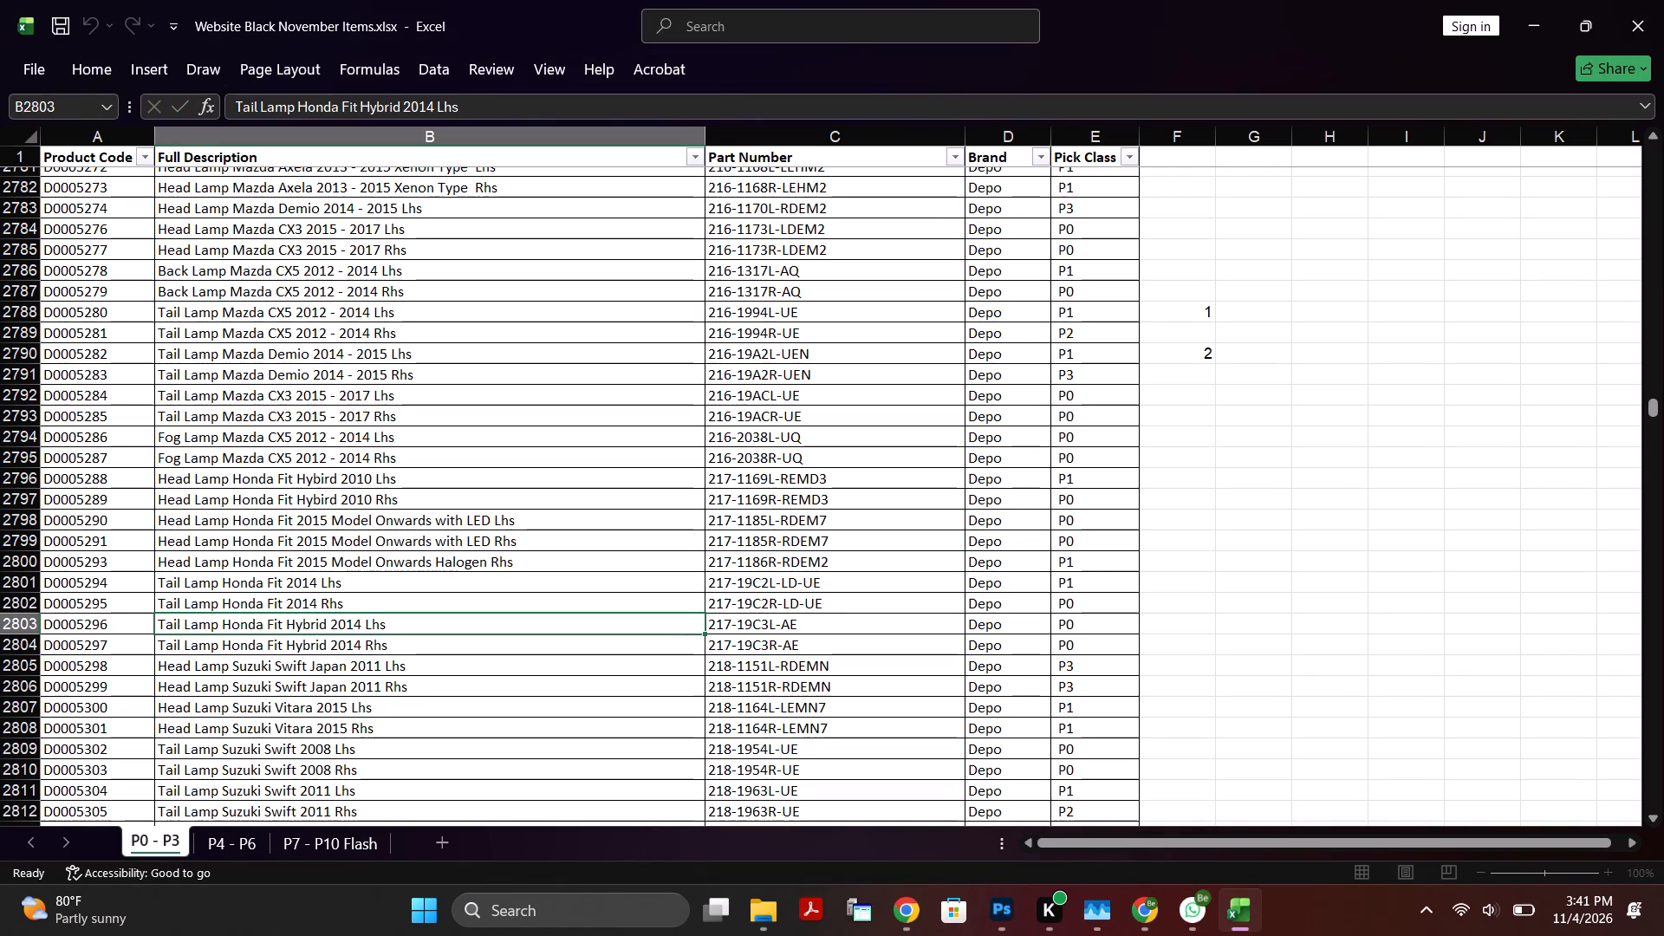
{"action": "left_click", "coordinate": [257, 607]}
{"action": "left_click", "coordinate": [260, 631]}
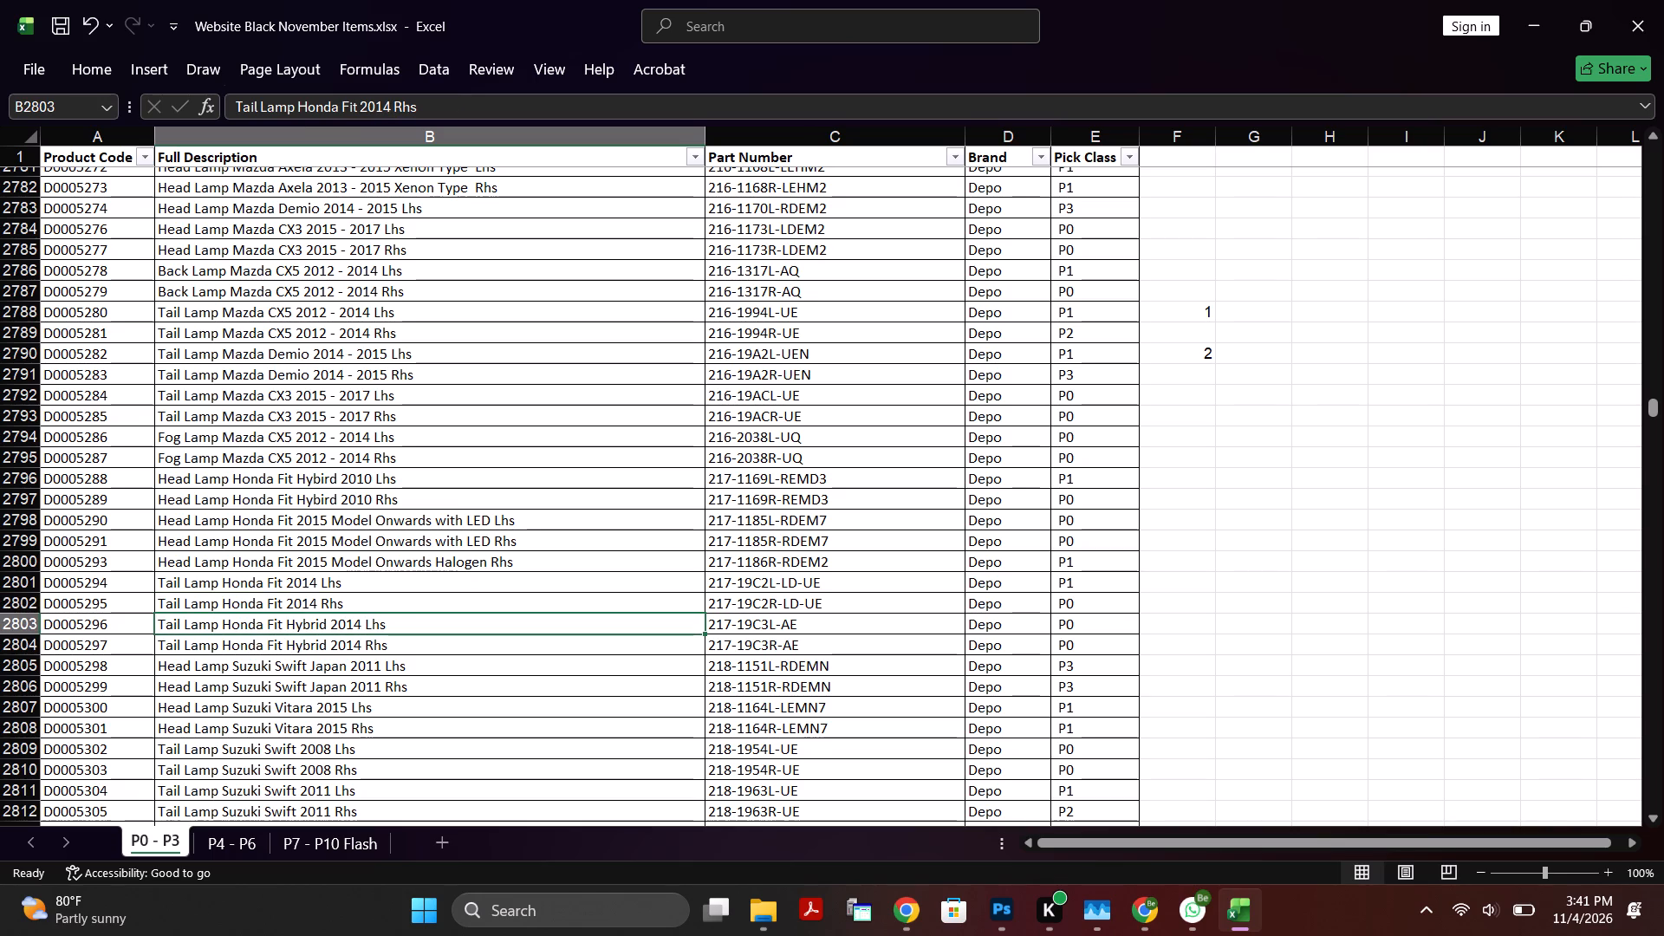
{"action": "left_click", "coordinate": [910, 916]}
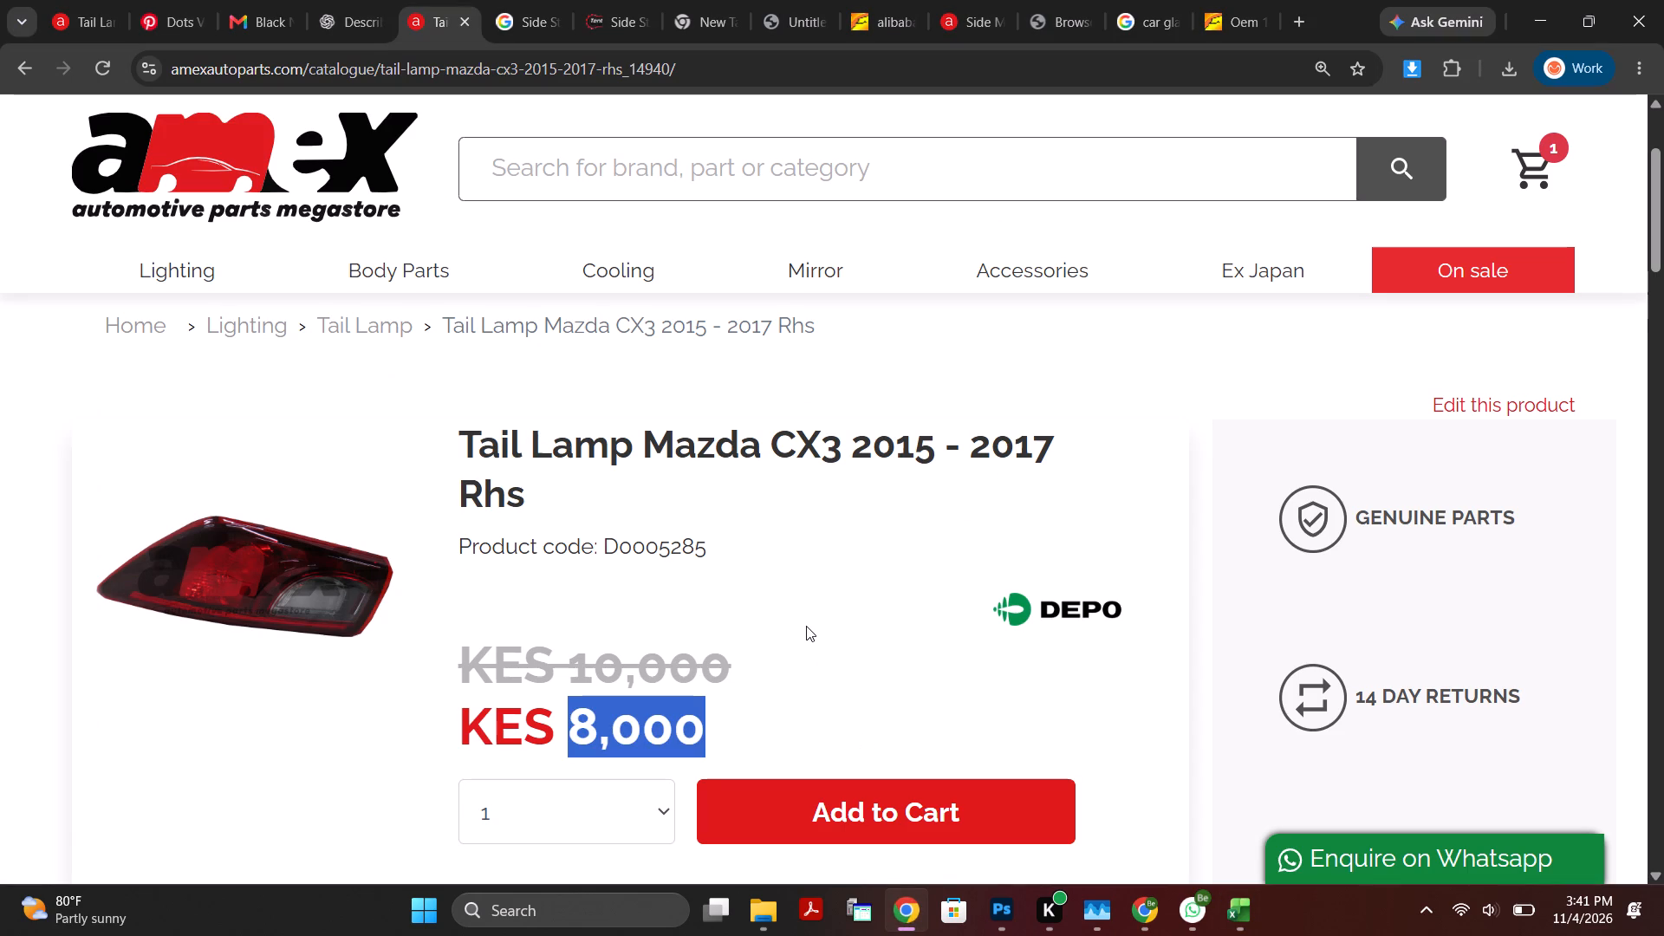
{"action": "left_click", "coordinate": [1245, 914]}
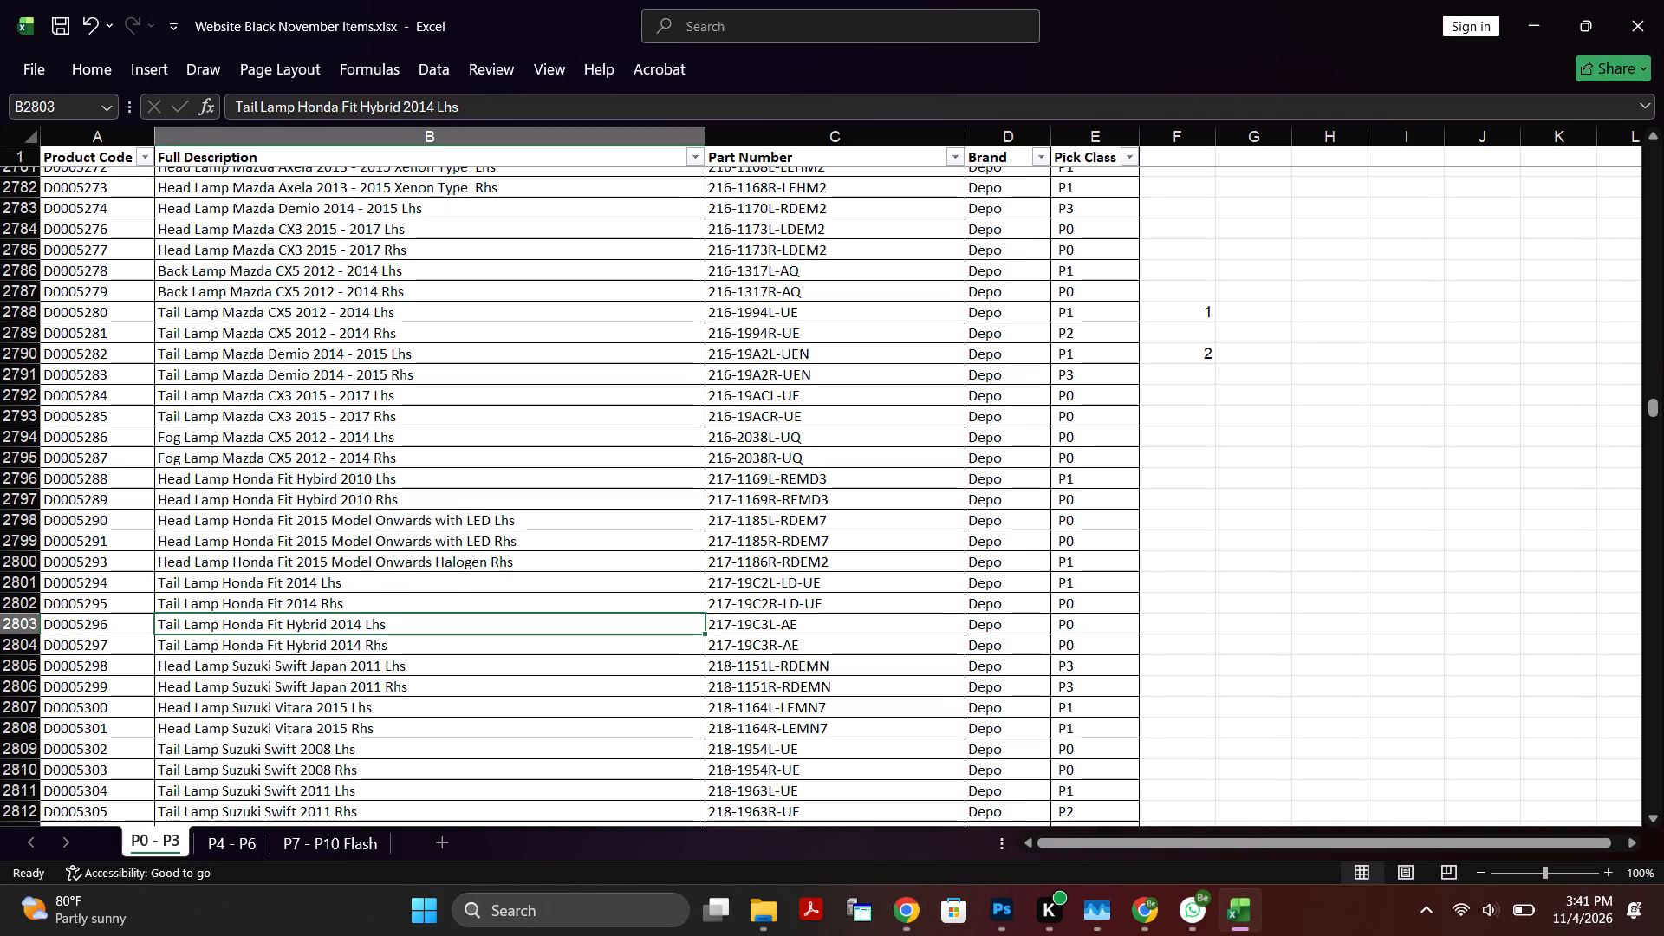
Enter 3 in column F beside Tail Lamp Mazda CX3 2015 - 2017 Rhs, in cell F2793.
{"action": "left_click", "coordinate": [1212, 413]}
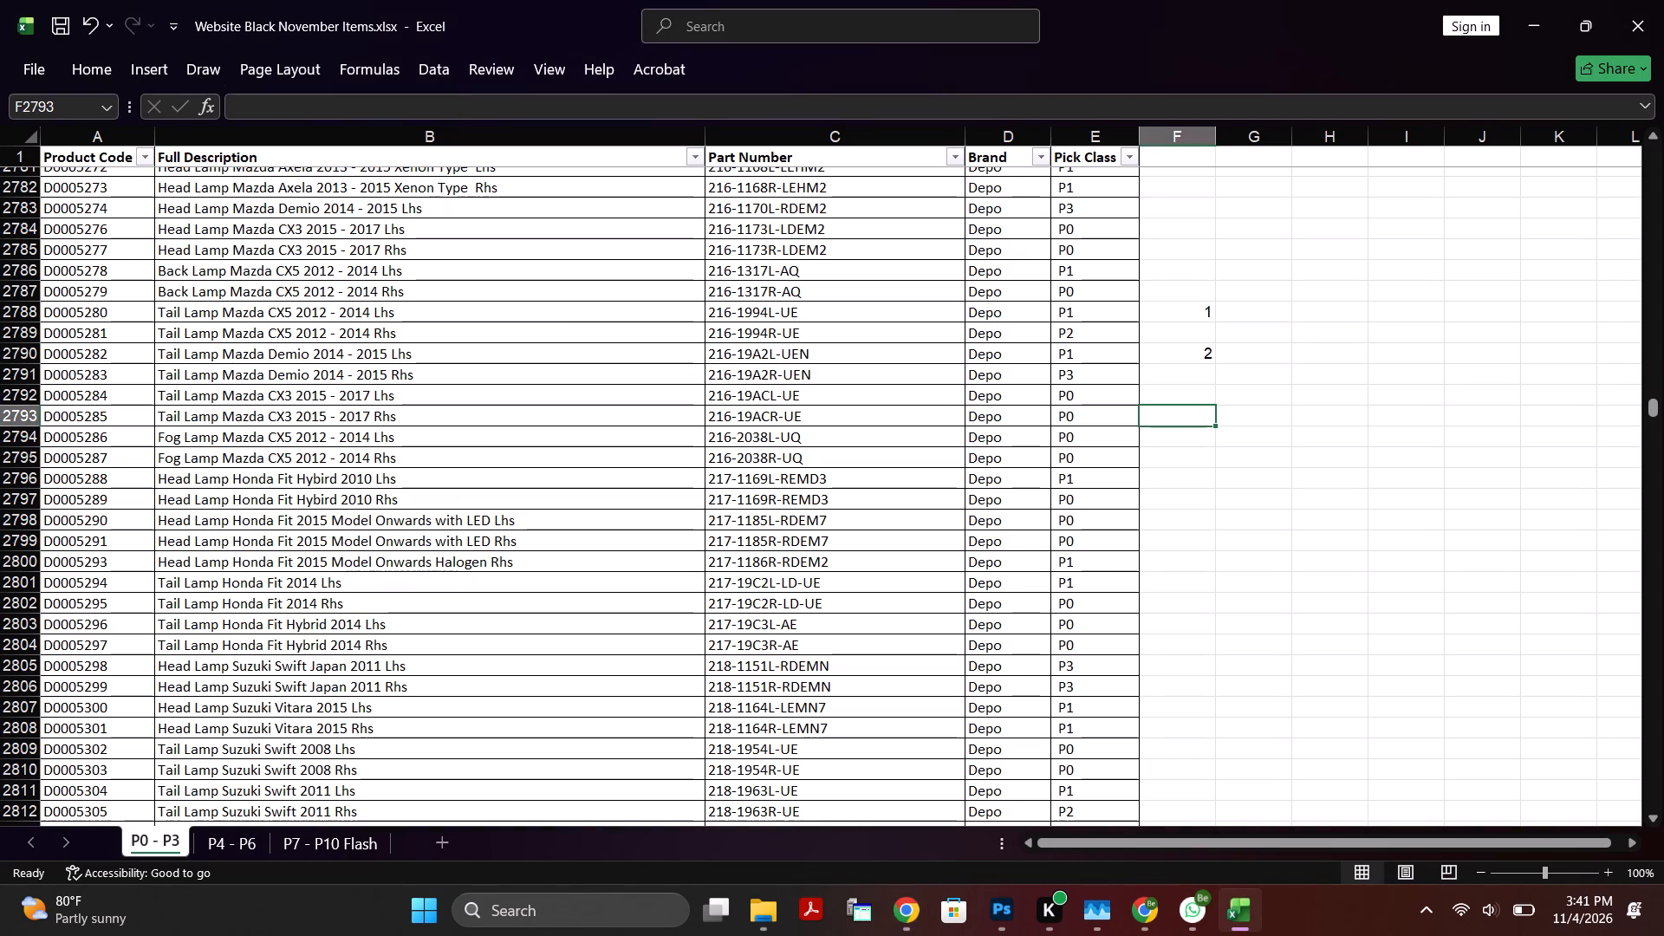
{"action": "key", "text": "3"}
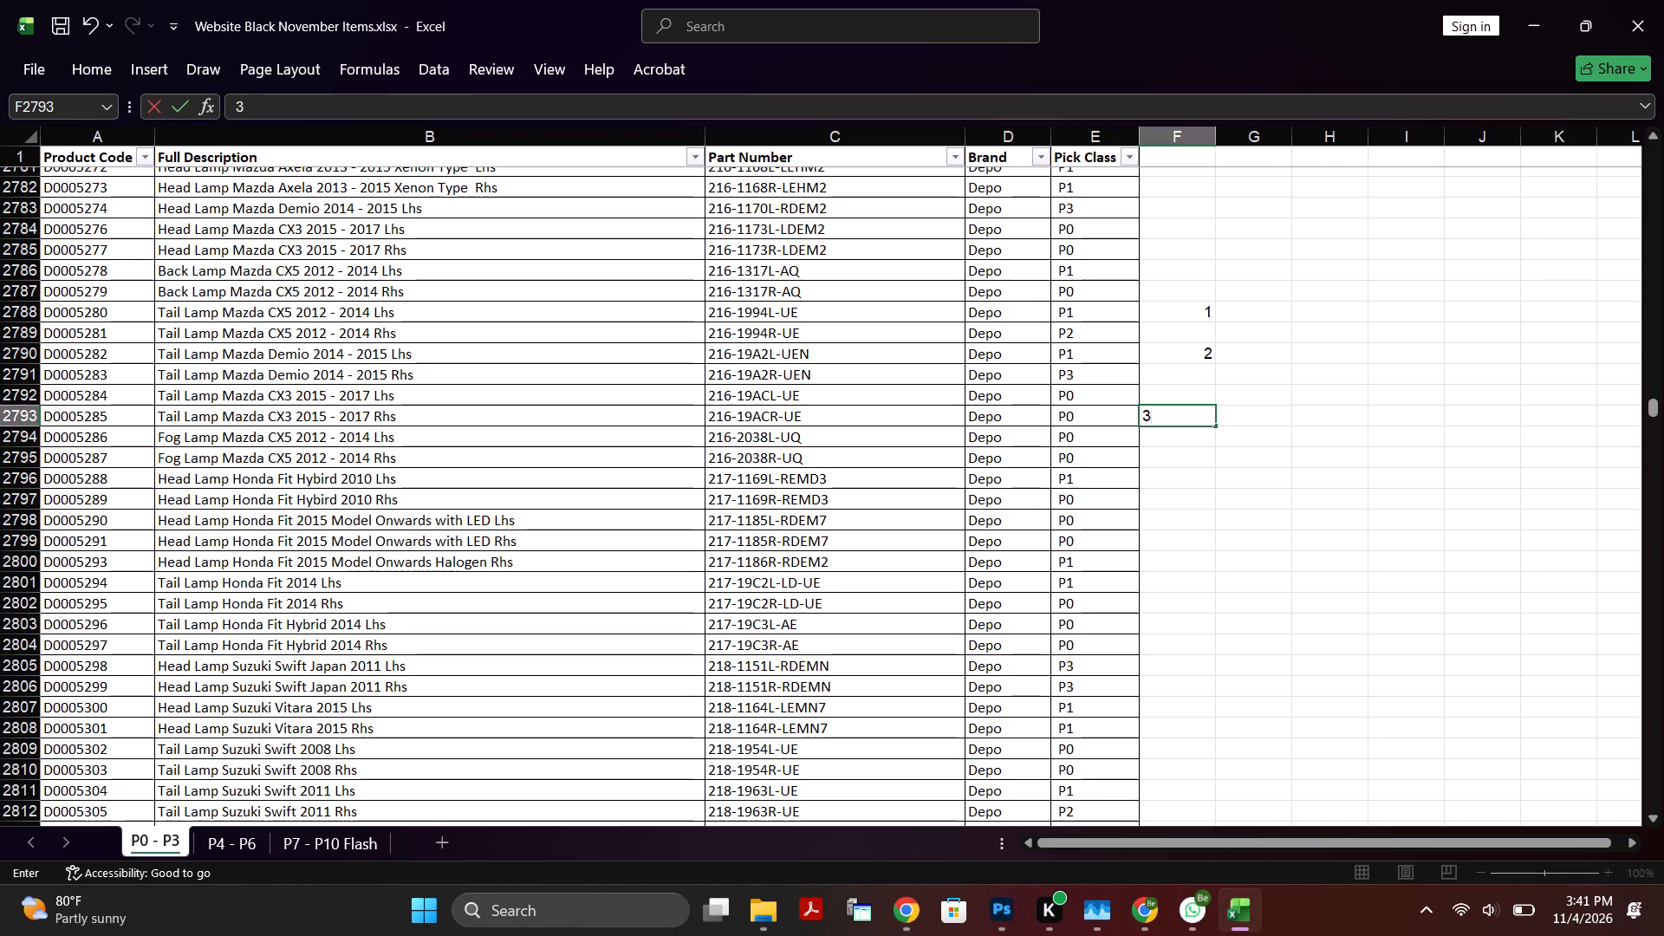
{"action": "left_click", "coordinate": [290, 547]}
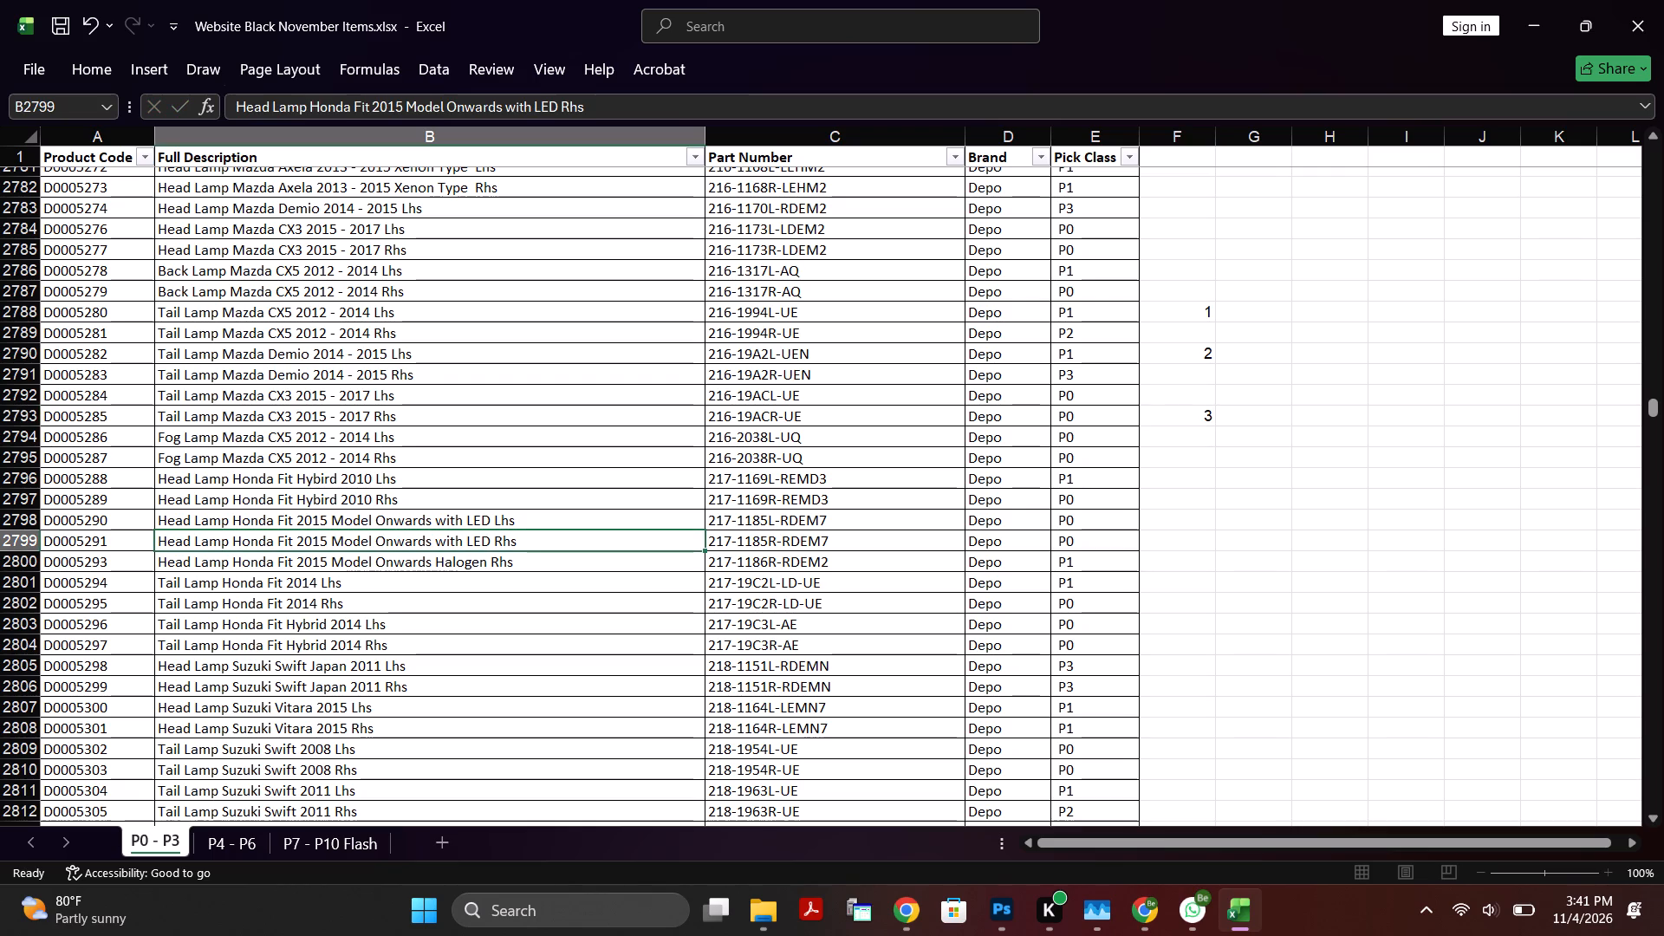
Copy the product code D0005297 of Tail Lamp Honda Fit Hybrid 2014 Rhs from cell A2804.
{"action": "left_click", "coordinate": [237, 650]}
{"action": "double_click", "coordinate": [88, 647]}
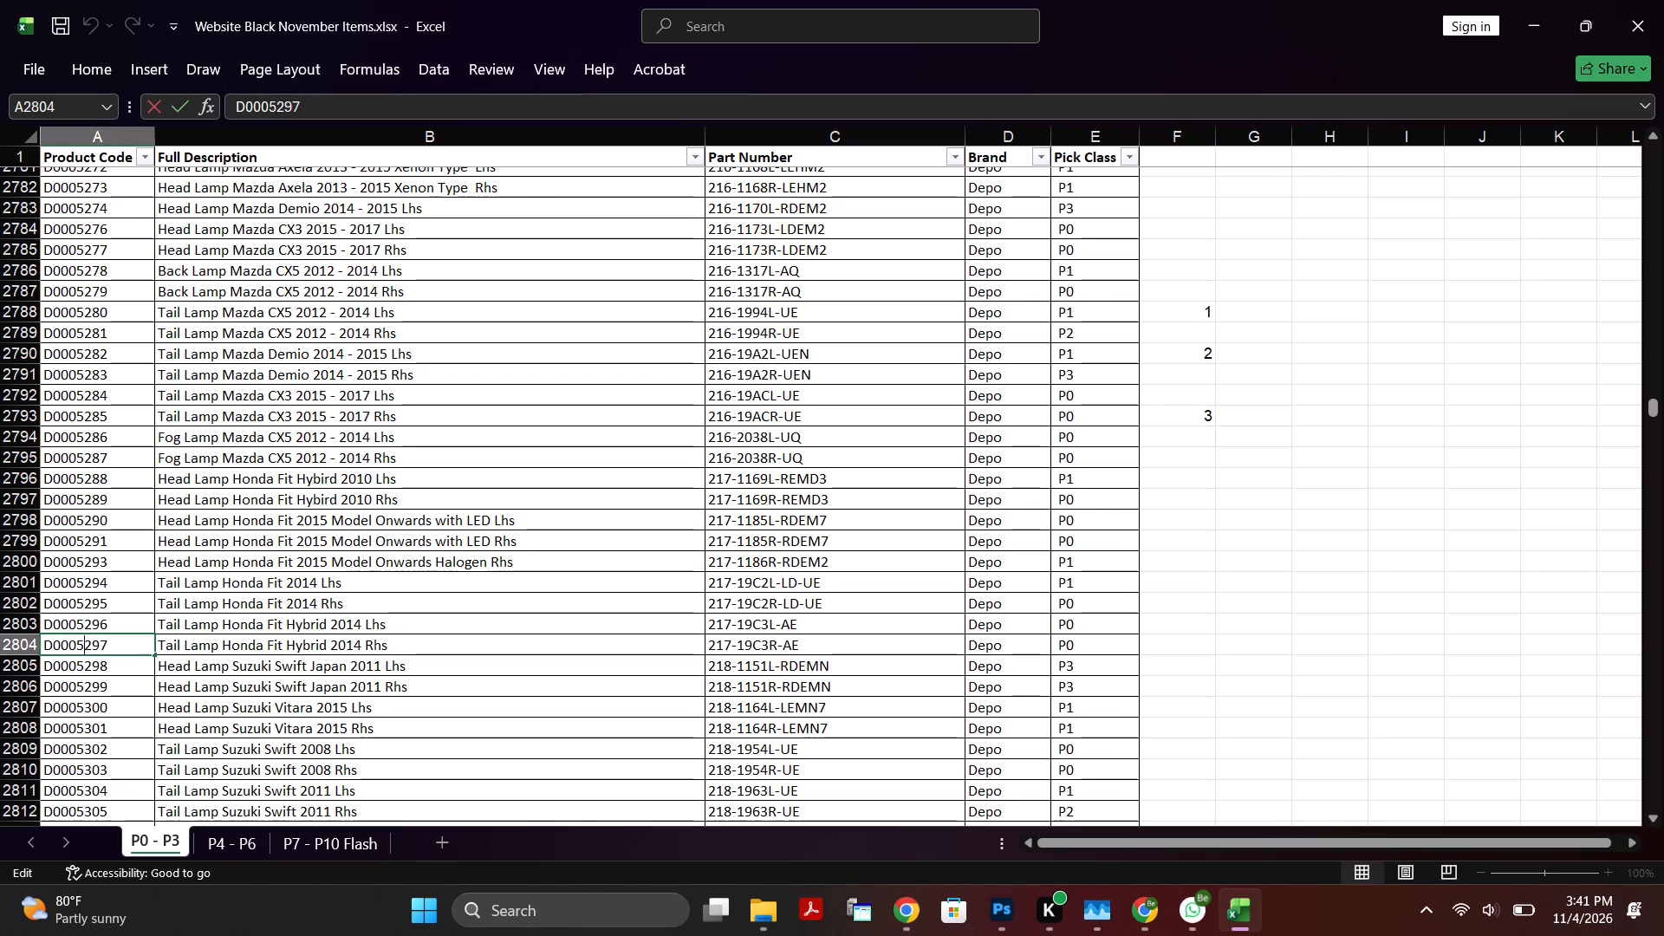
{"action": "left_click_drag", "start_coordinate": [127, 643], "coordinate": [0, 641]}
{"action": "key", "text": "ctrl+c"}
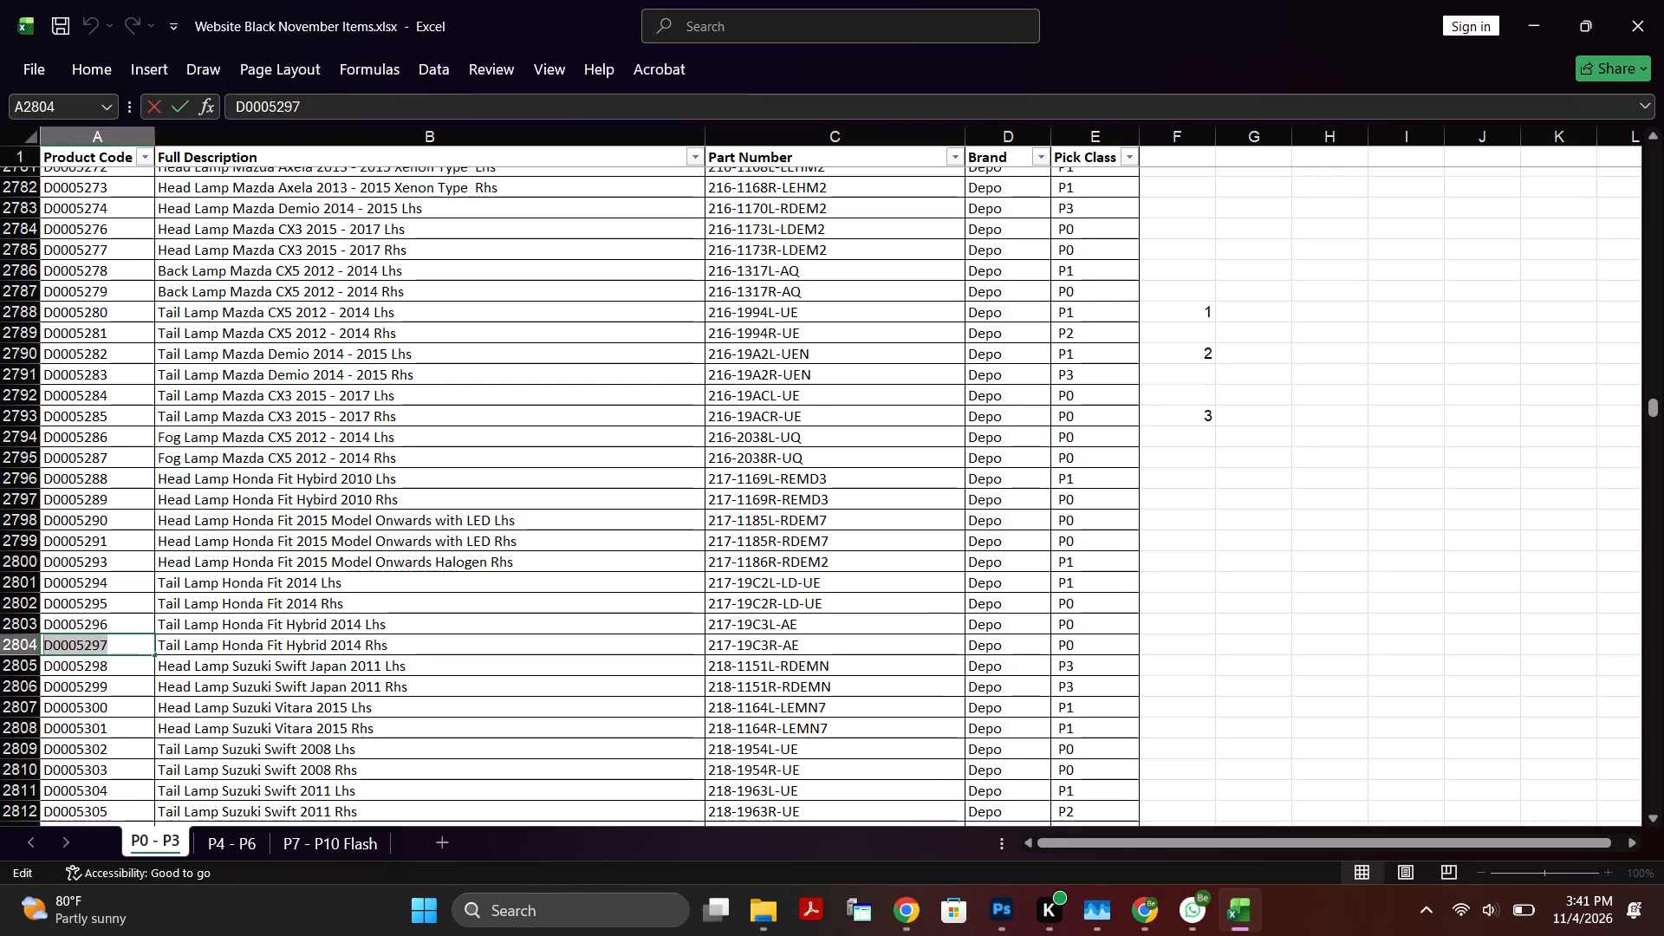
Switch to the Amex Auto Parts site in Chrome and search for product code D0005297.
{"action": "left_click", "coordinate": [907, 918]}
{"action": "left_click", "coordinate": [885, 175]}
{"action": "key", "text": "ctrl+v"}
{"action": "key", "text": "Return"}
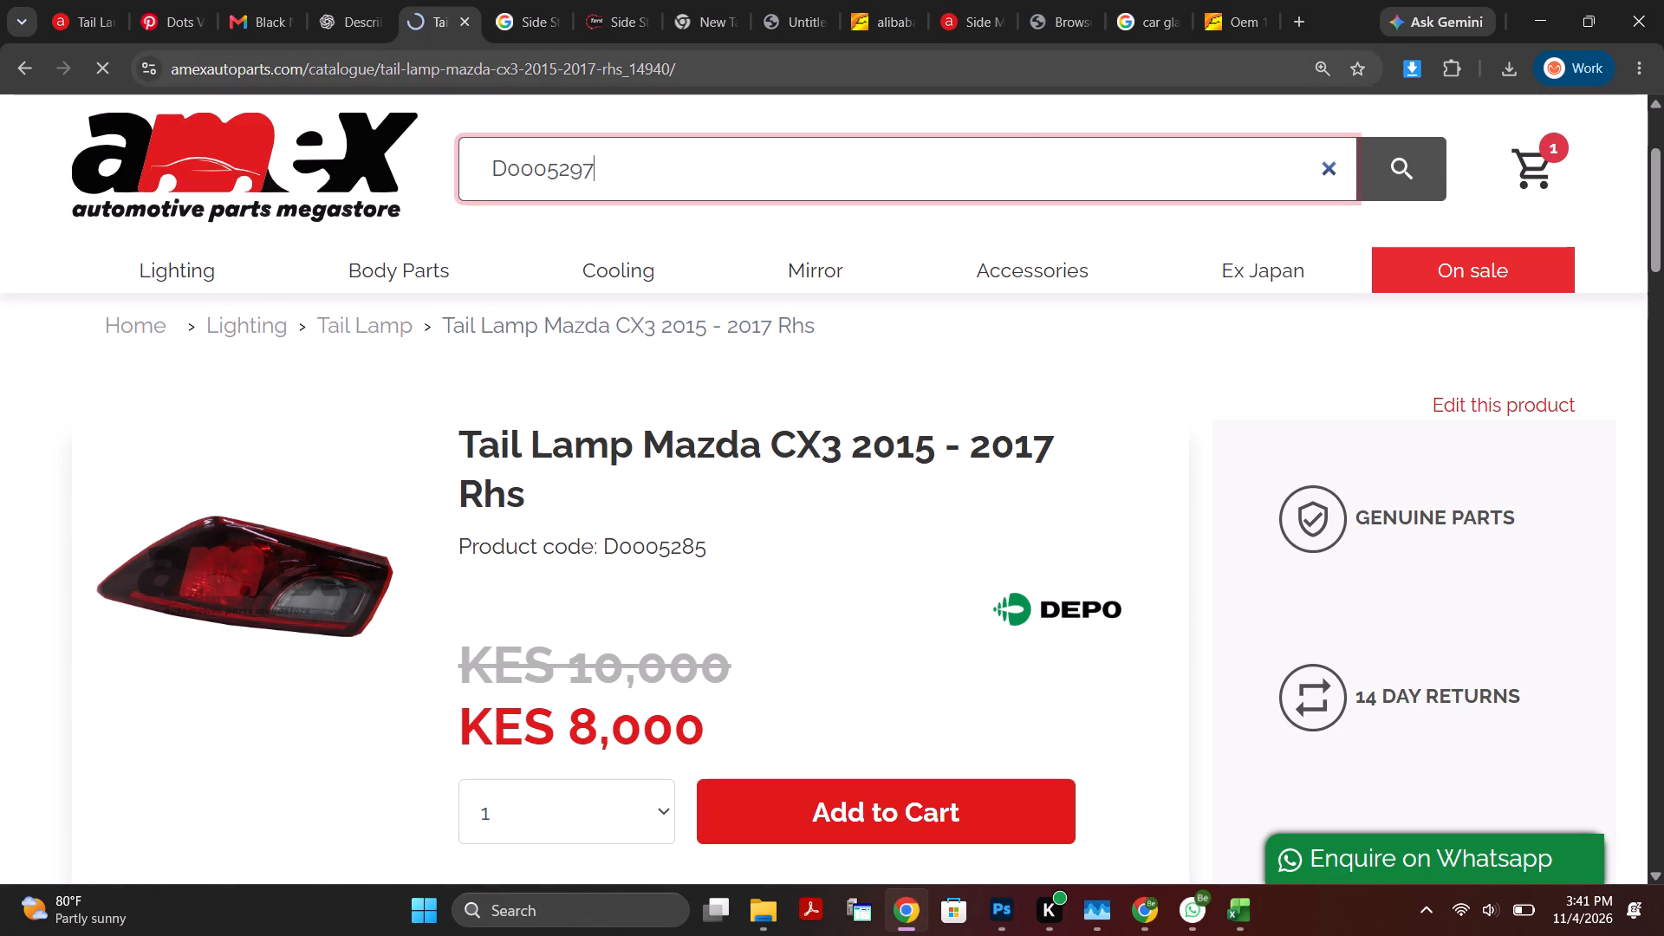
{"action": "left_click", "coordinate": [1150, 917]}
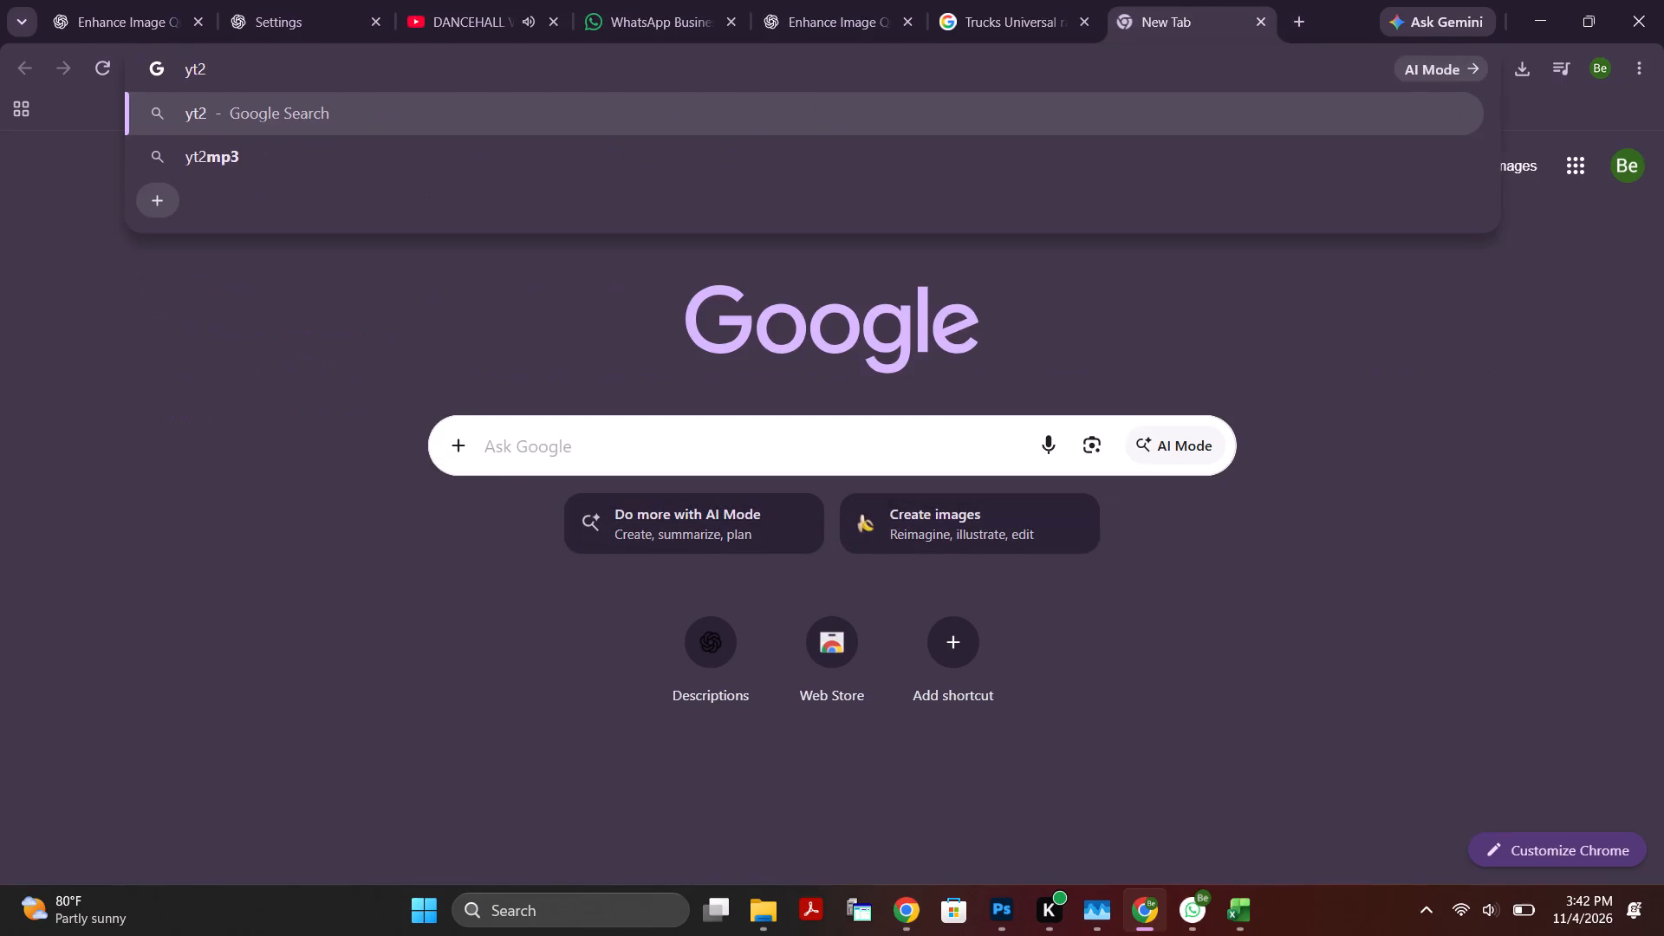
{"action": "left_click", "coordinate": [446, 158]}
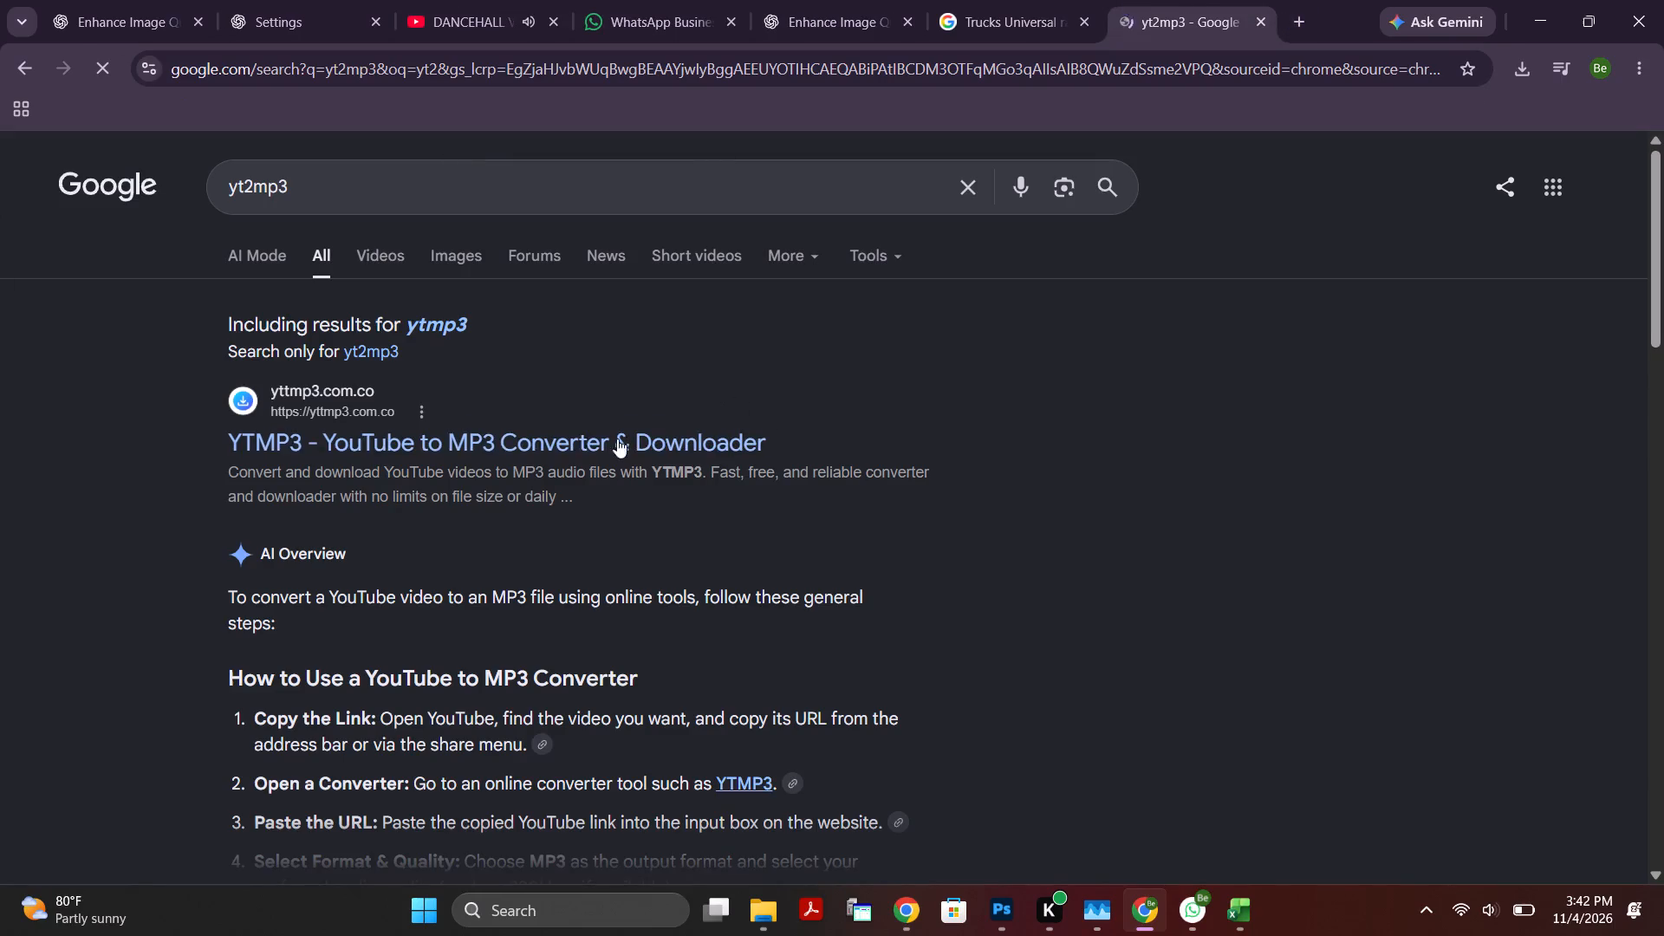
{"action": "scroll", "coordinate": [490, 505], "scroll_direction": "down", "scroll_amount": 5}
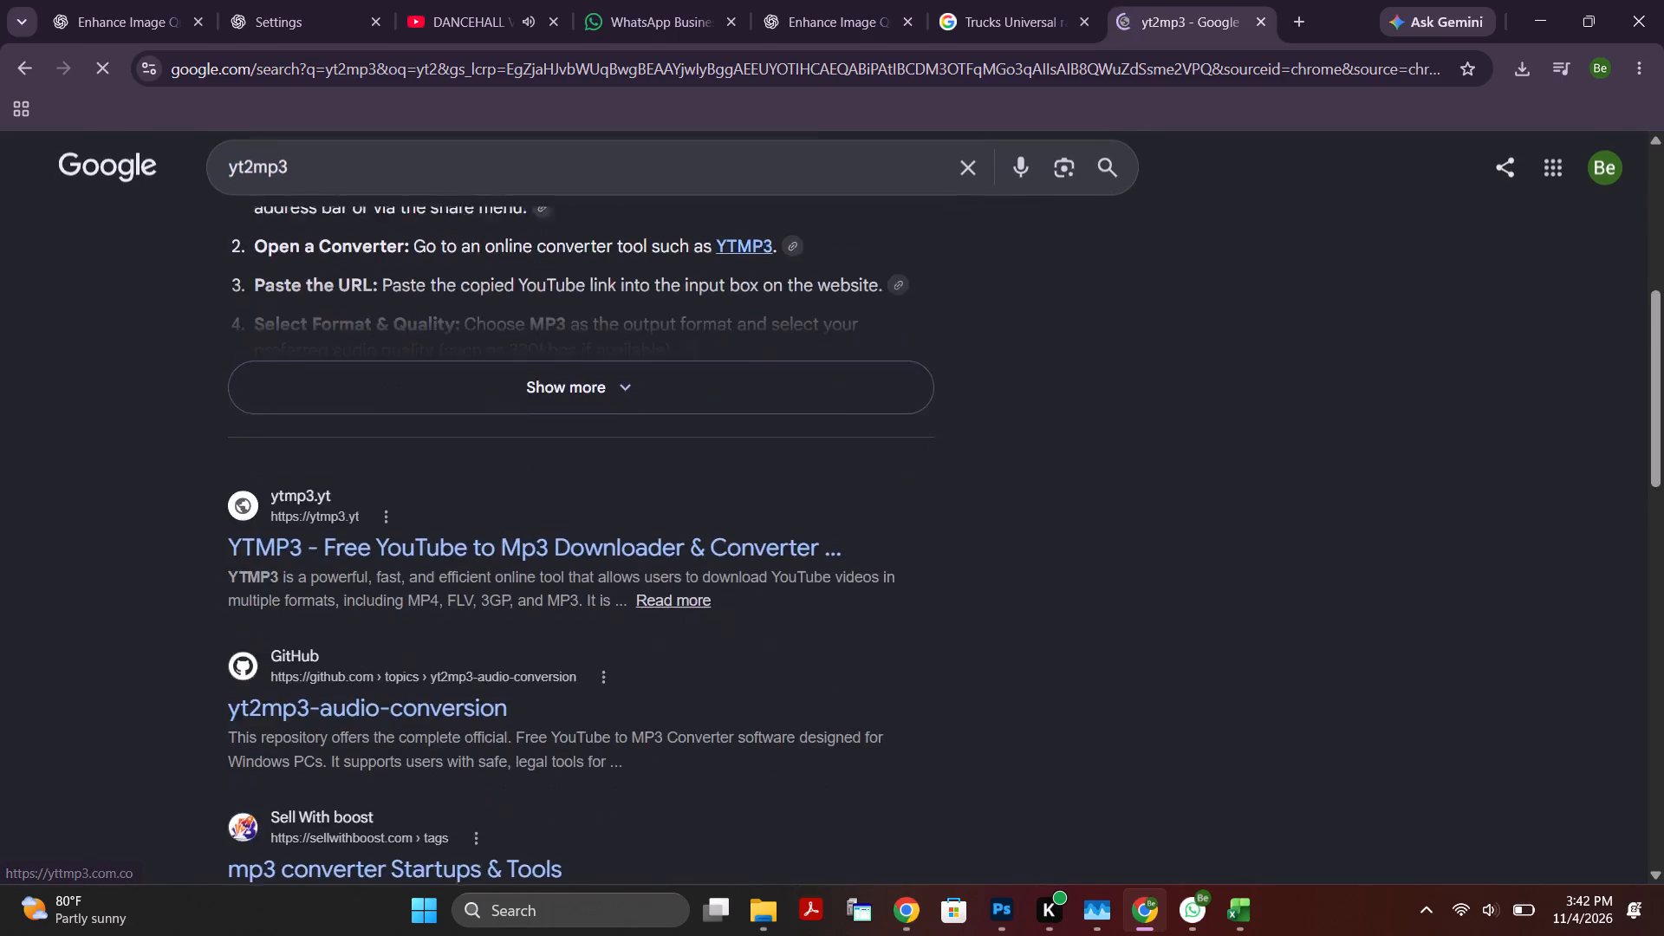
{"action": "scroll", "coordinate": [494, 510], "scroll_direction": "down", "scroll_amount": 9}
{"action": "scroll", "coordinate": [482, 480], "scroll_direction": "up", "scroll_amount": 2}
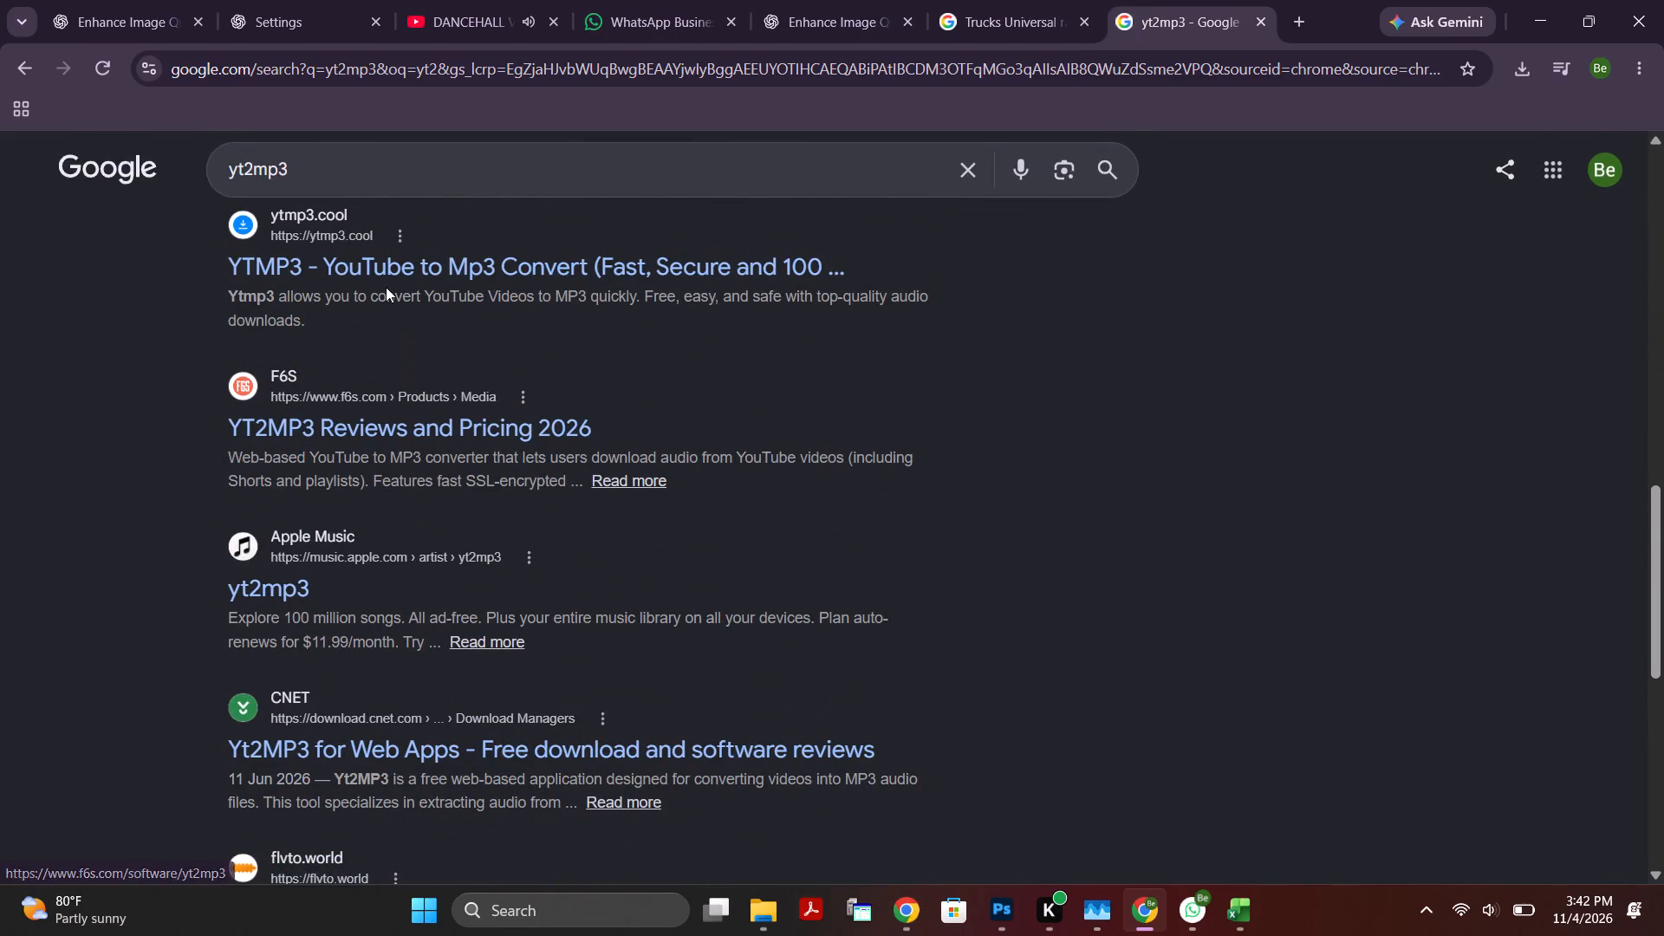
{"action": "scroll", "coordinate": [406, 277], "scroll_direction": "down", "scroll_amount": 6}
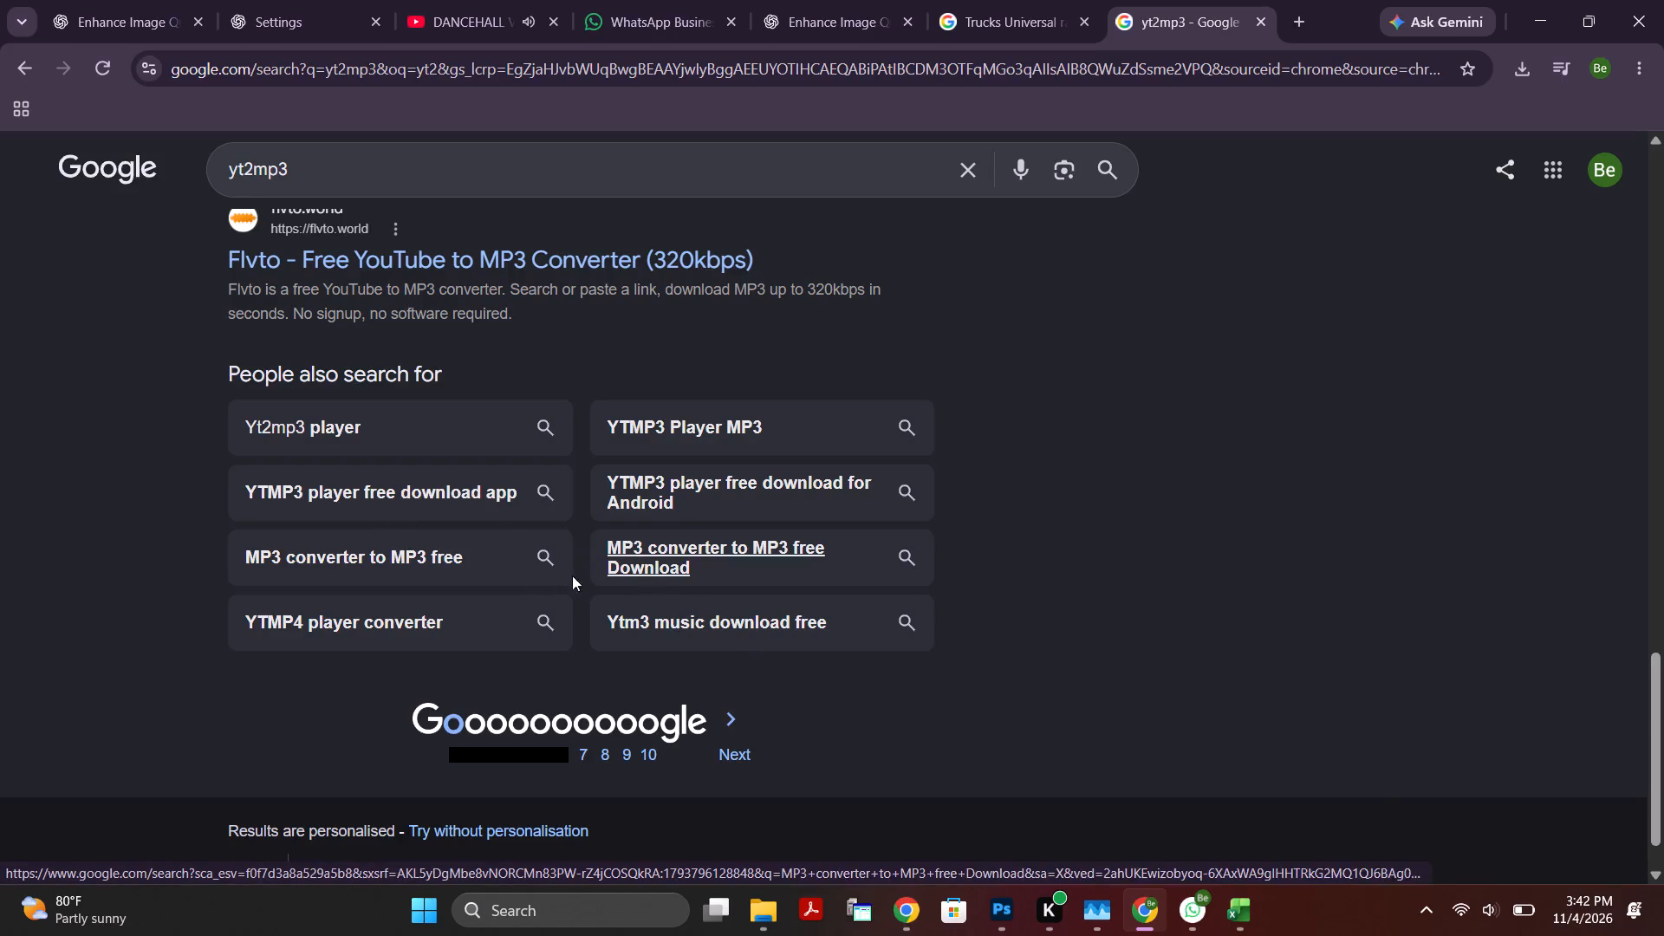
Change the Google search to yt2 mate and open the Y2mate - Youtube Downloader result.
{"action": "left_click", "coordinate": [252, 170]}
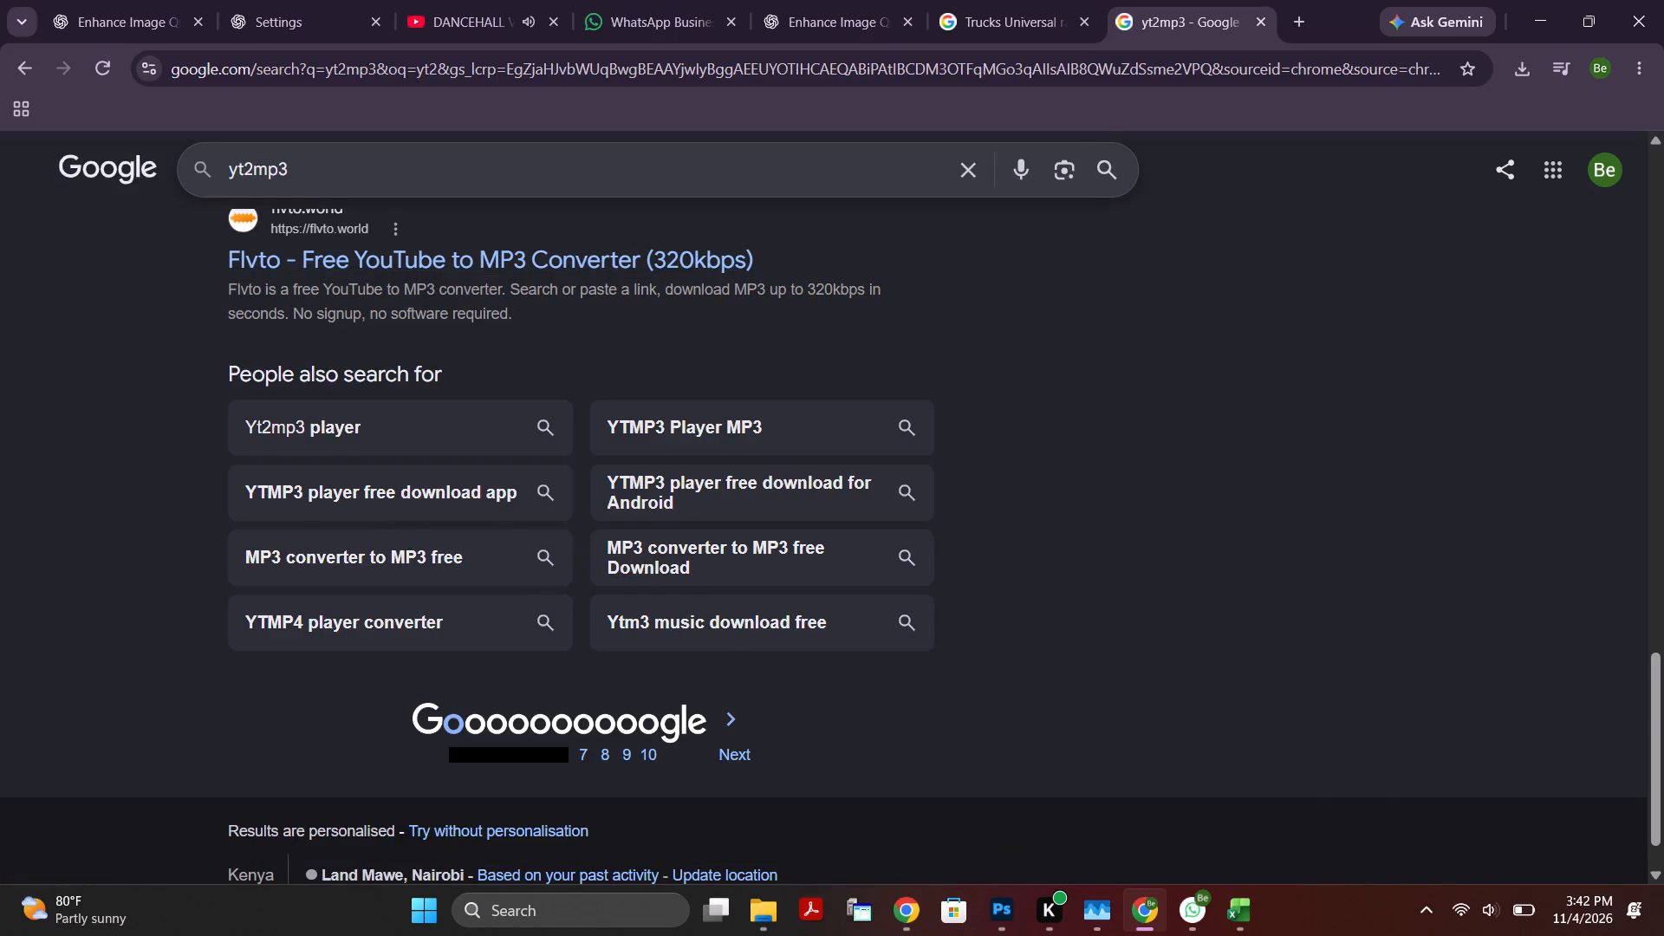
{"action": "key", "text": "space"}
{"action": "type", "text": "mate"}
{"action": "left_click_drag", "start_coordinate": [358, 170], "coordinate": [333, 170]}
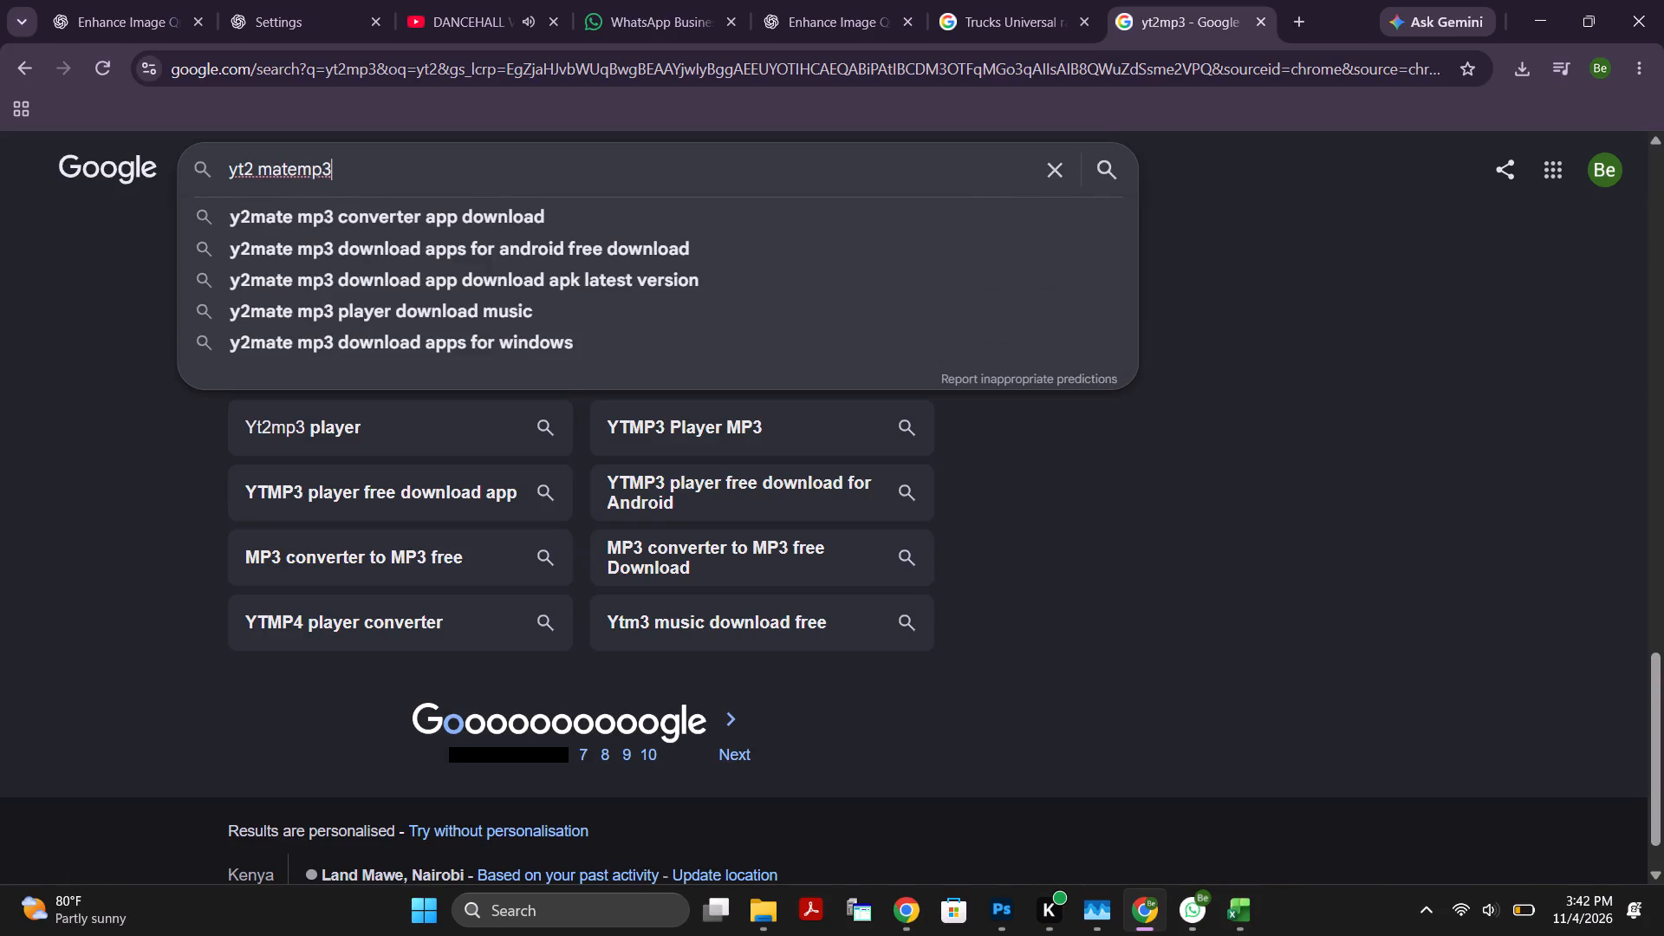
{"action": "left_click_drag", "start_coordinate": [333, 170], "coordinate": [289, 170]}
{"action": "key", "text": "BackSpace"}
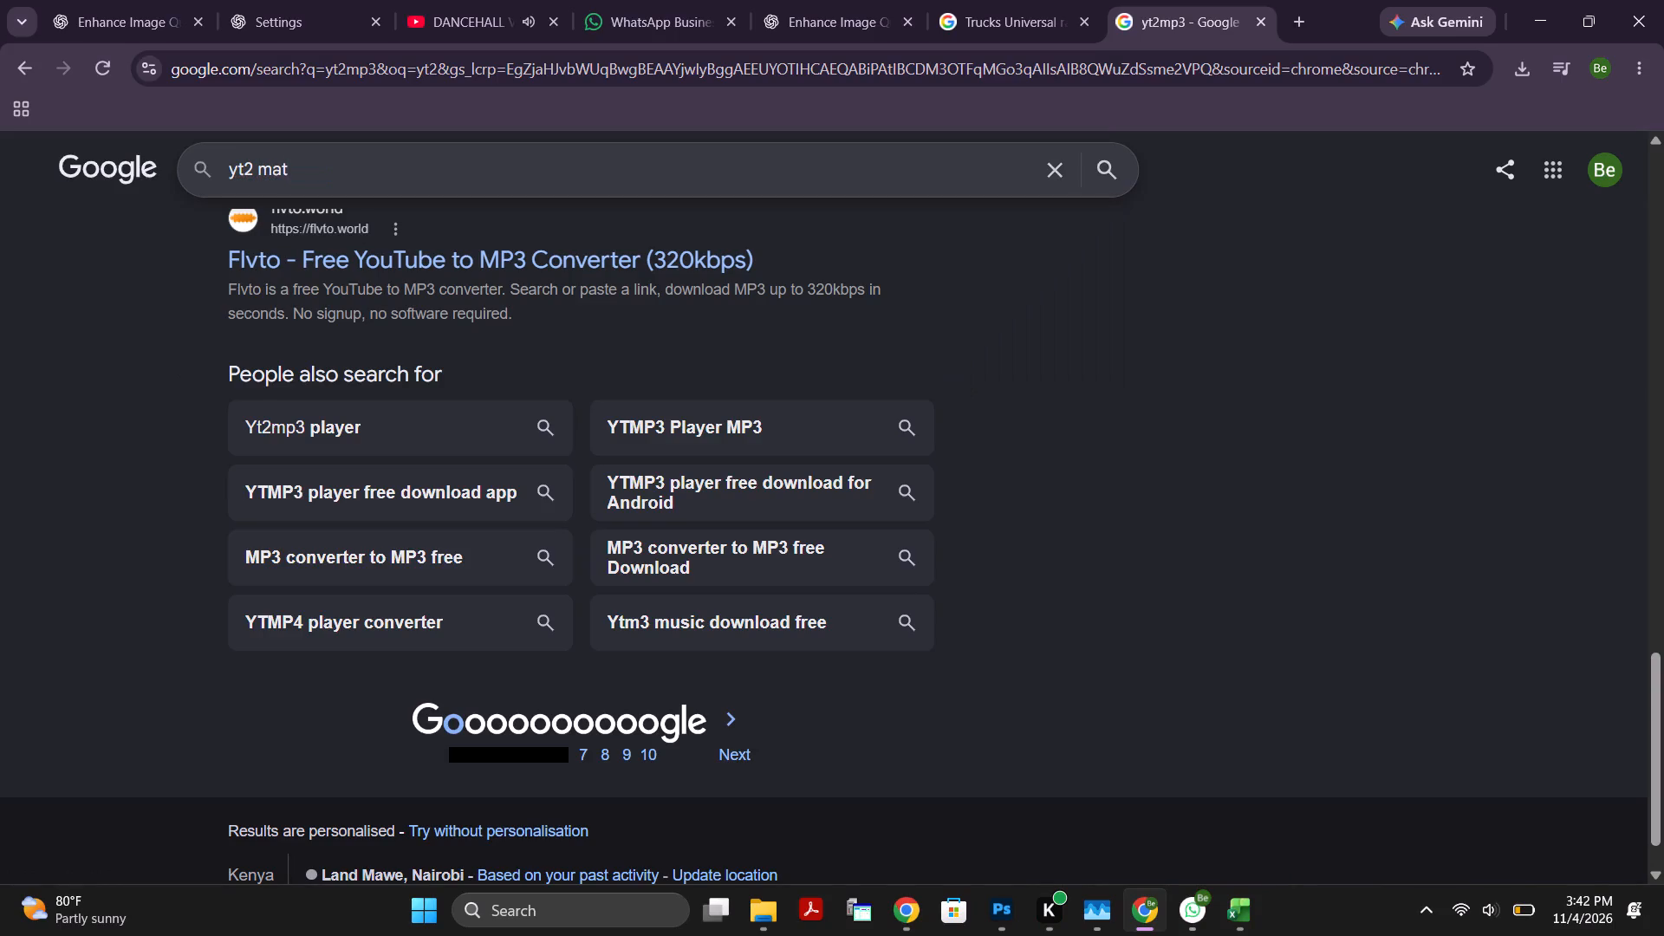
{"action": "key", "text": "e"}
{"action": "key", "text": "Return"}
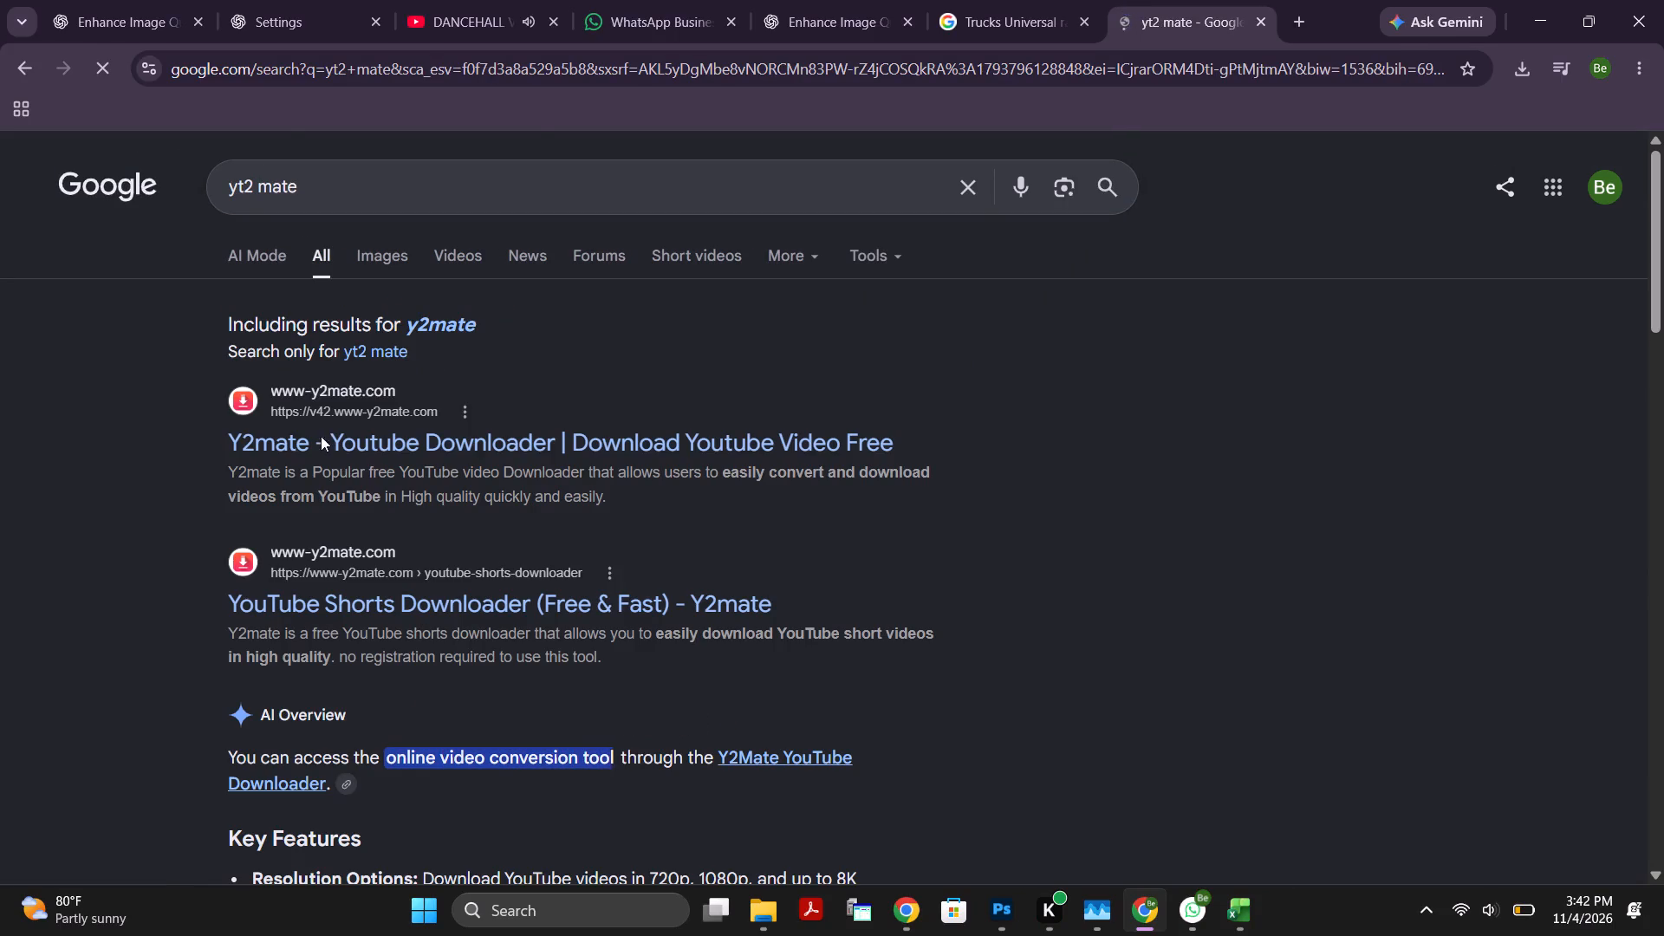
{"action": "left_click", "coordinate": [330, 443]}
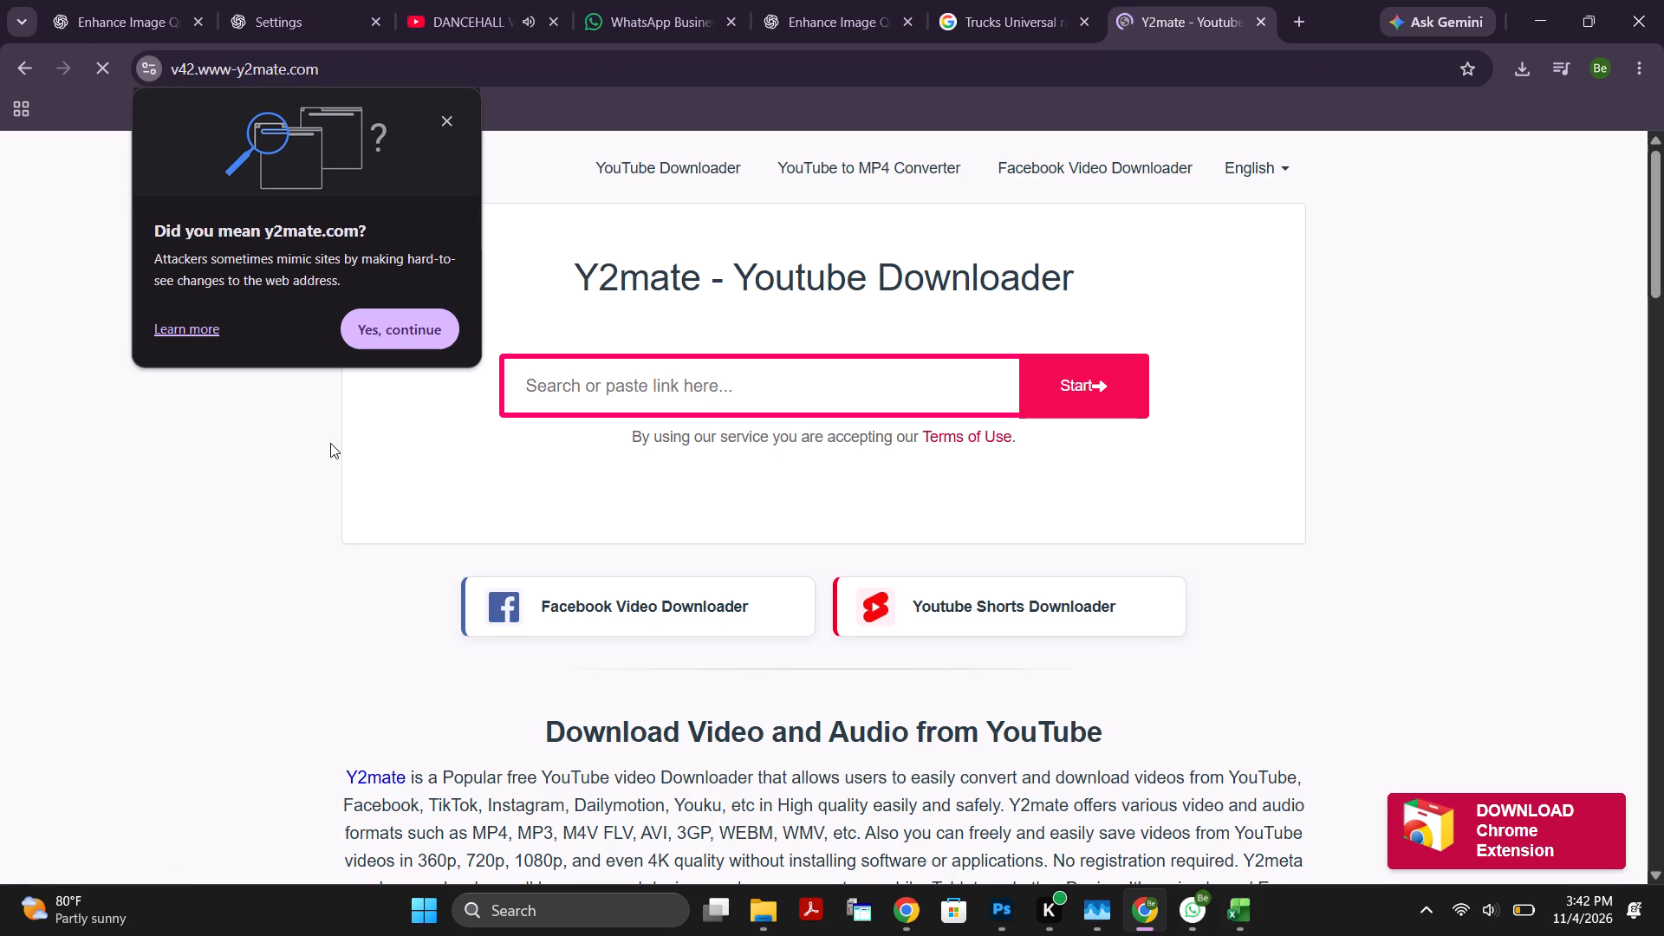
Submit the copied video link to the Y2mate downloader and request the MP3 - 128kbps audio download.
{"action": "left_click", "coordinate": [706, 390]}
{"action": "key", "text": "ctrl+v"}
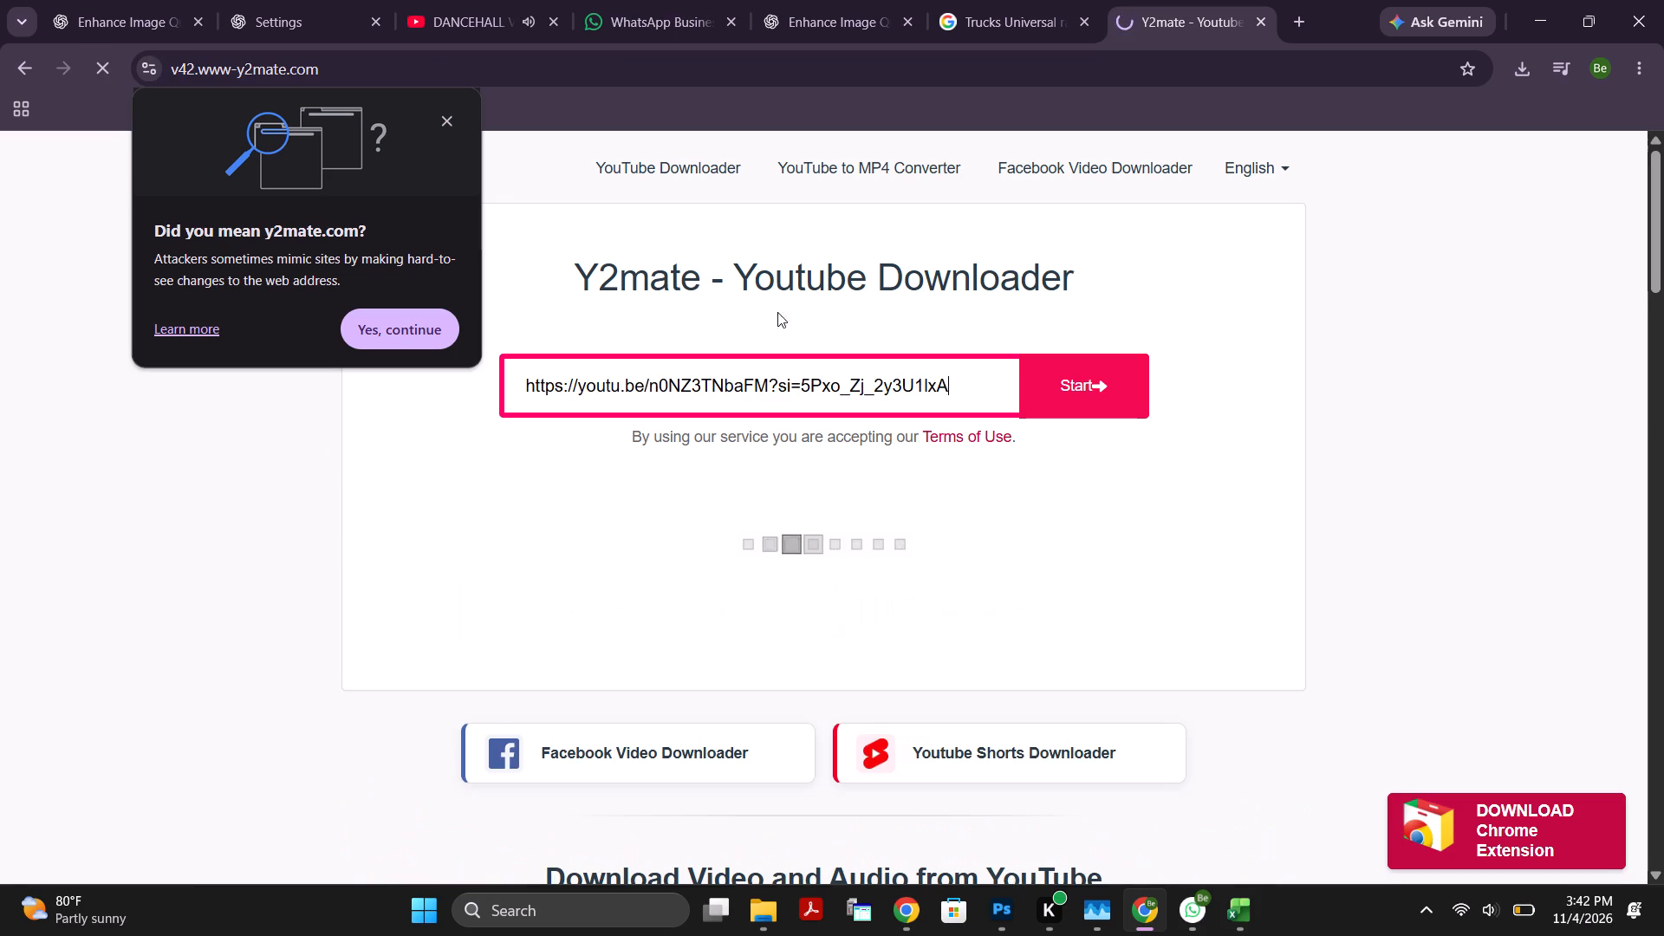
{"action": "left_click", "coordinate": [1076, 380]}
{"action": "left_click", "coordinate": [446, 119]}
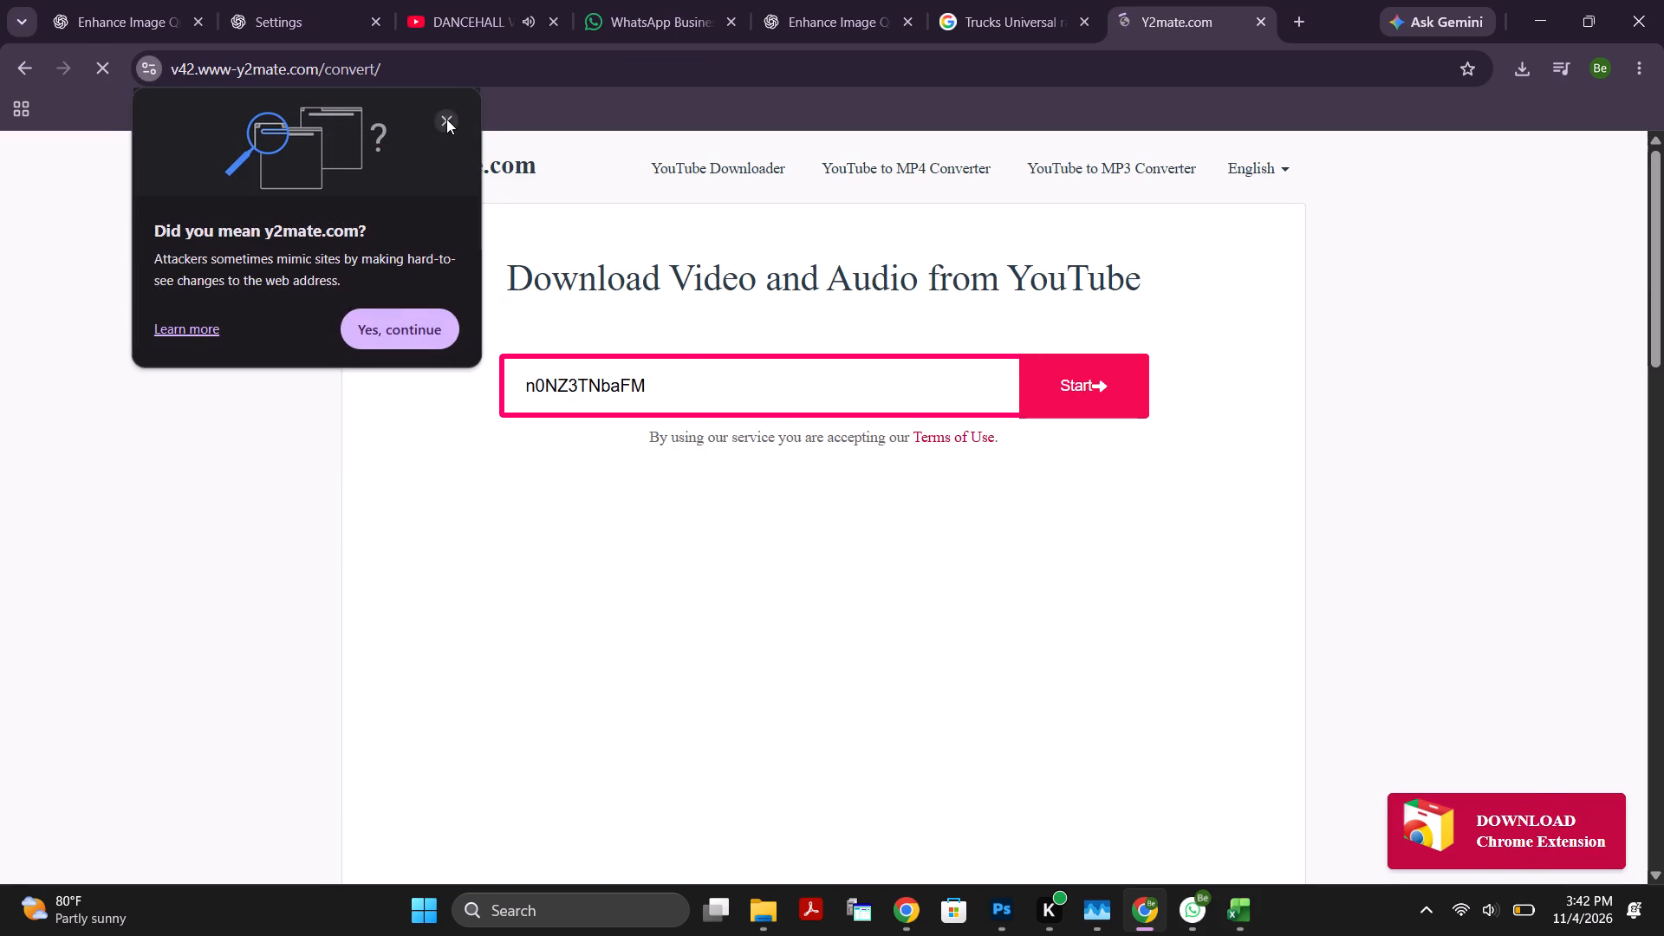
{"action": "scroll", "coordinate": [1064, 528], "scroll_direction": "down", "scroll_amount": 6}
{"action": "scroll", "coordinate": [1071, 525], "scroll_direction": "up", "scroll_amount": 2}
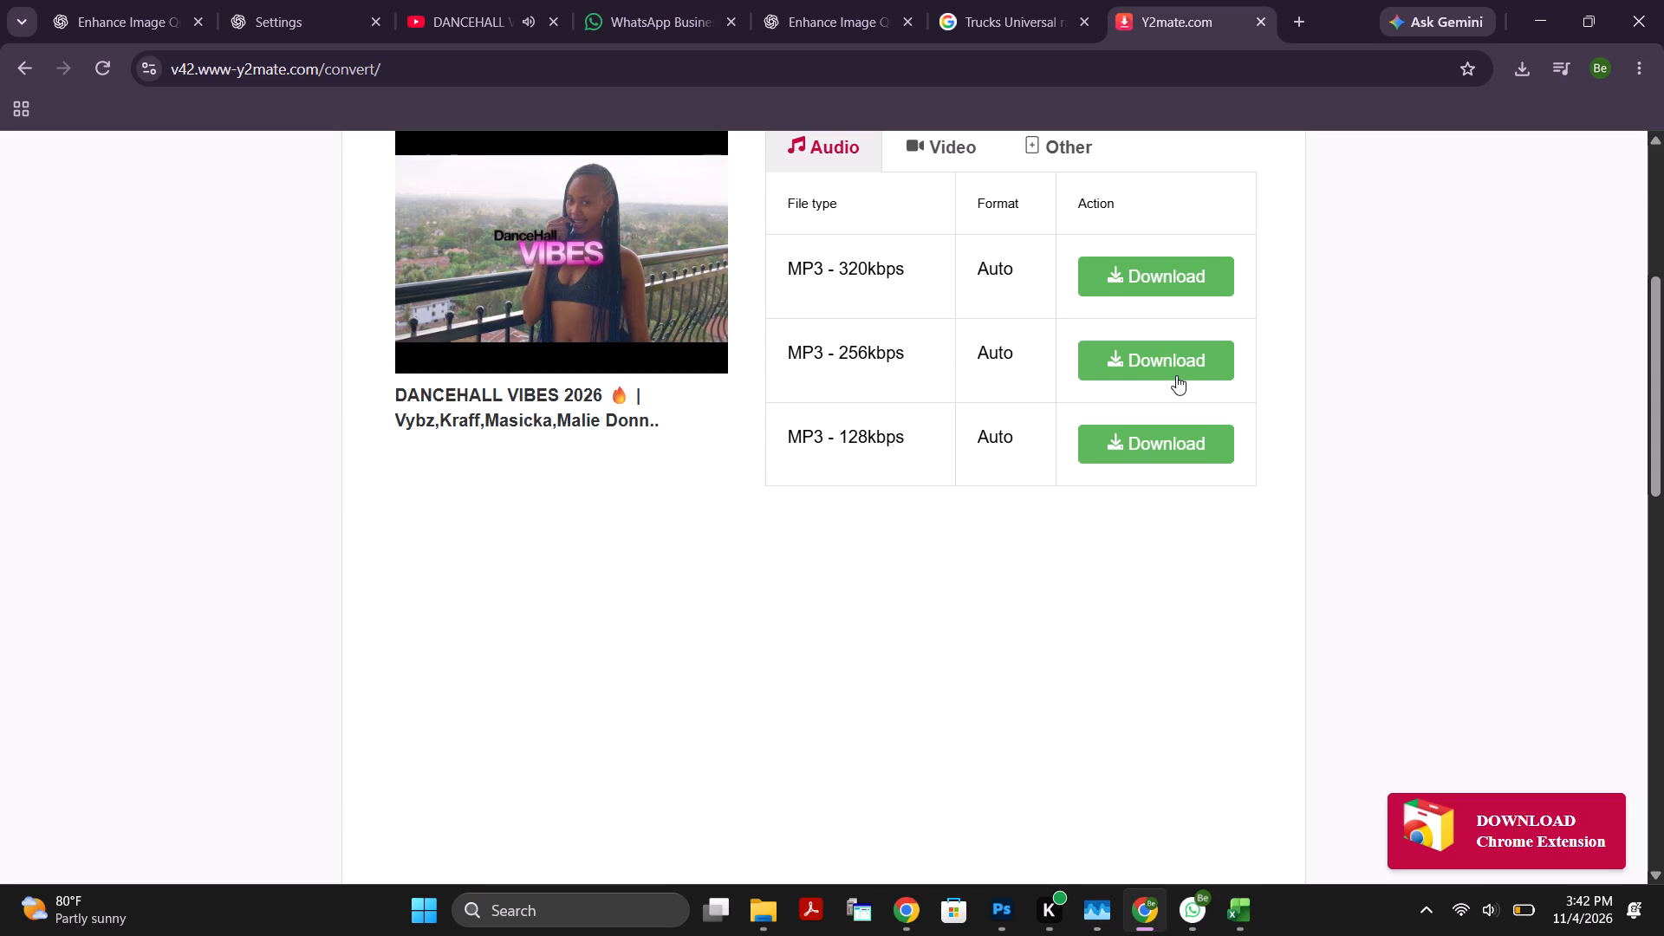
{"action": "left_click", "coordinate": [1160, 442]}
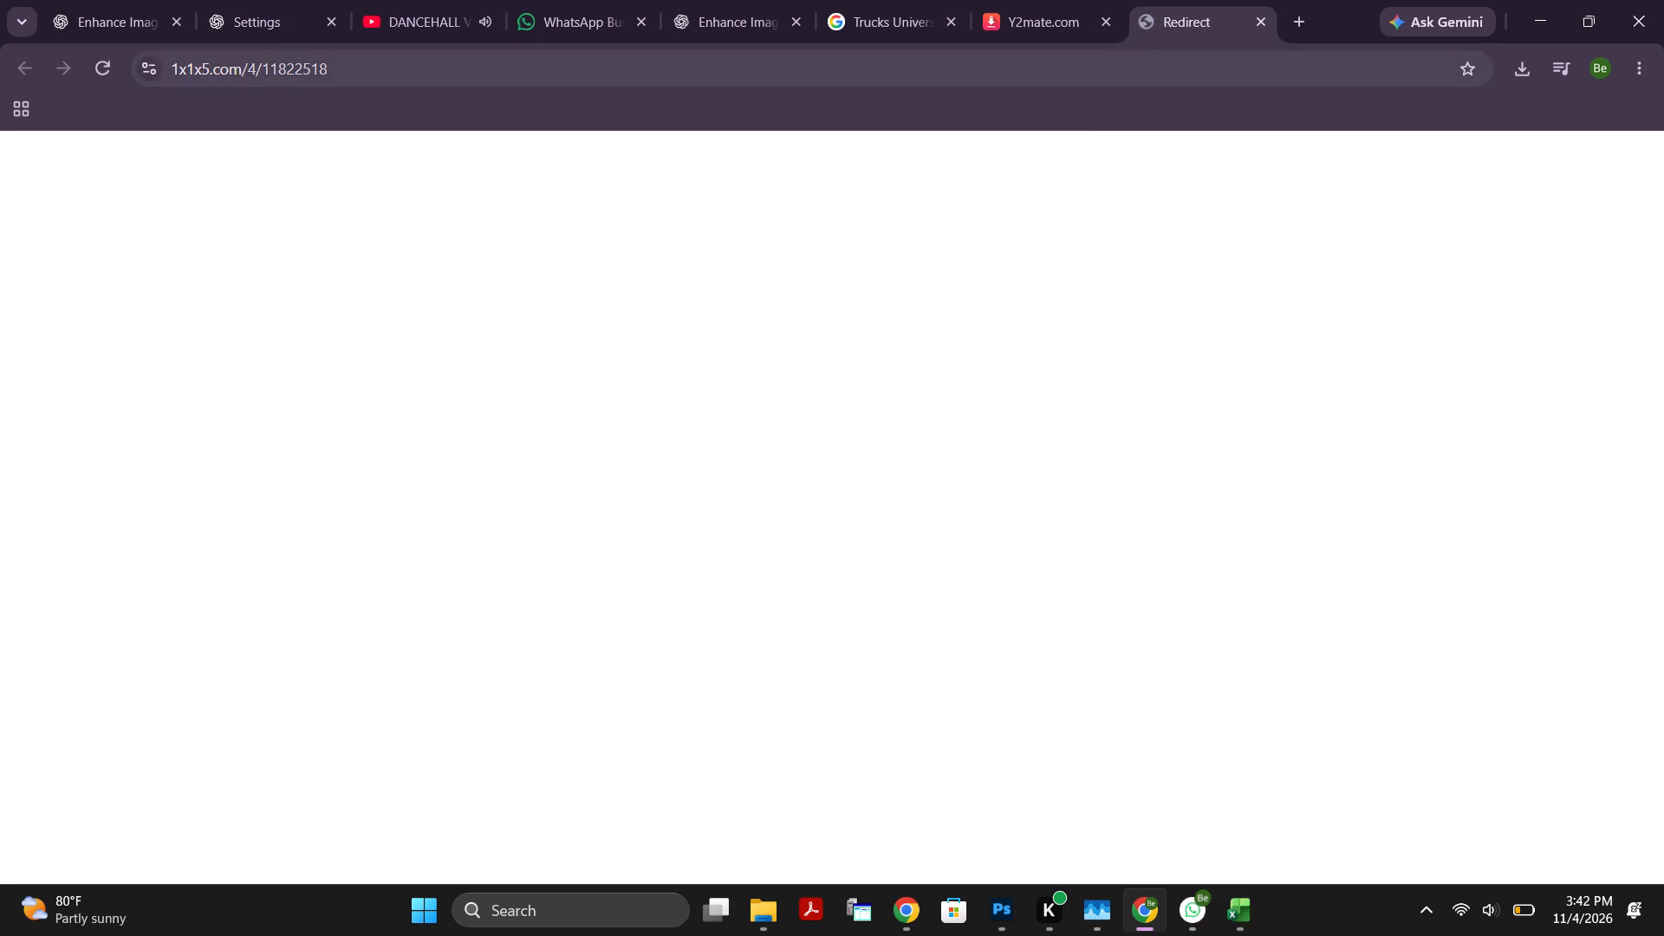
Return to the Amex Auto Parts search results and open the Tail Lamp Honda Fit Hybrid 2014 Rhs product.
{"action": "left_click", "coordinate": [898, 910]}
{"action": "scroll", "coordinate": [826, 503], "scroll_direction": "down", "scroll_amount": 5}
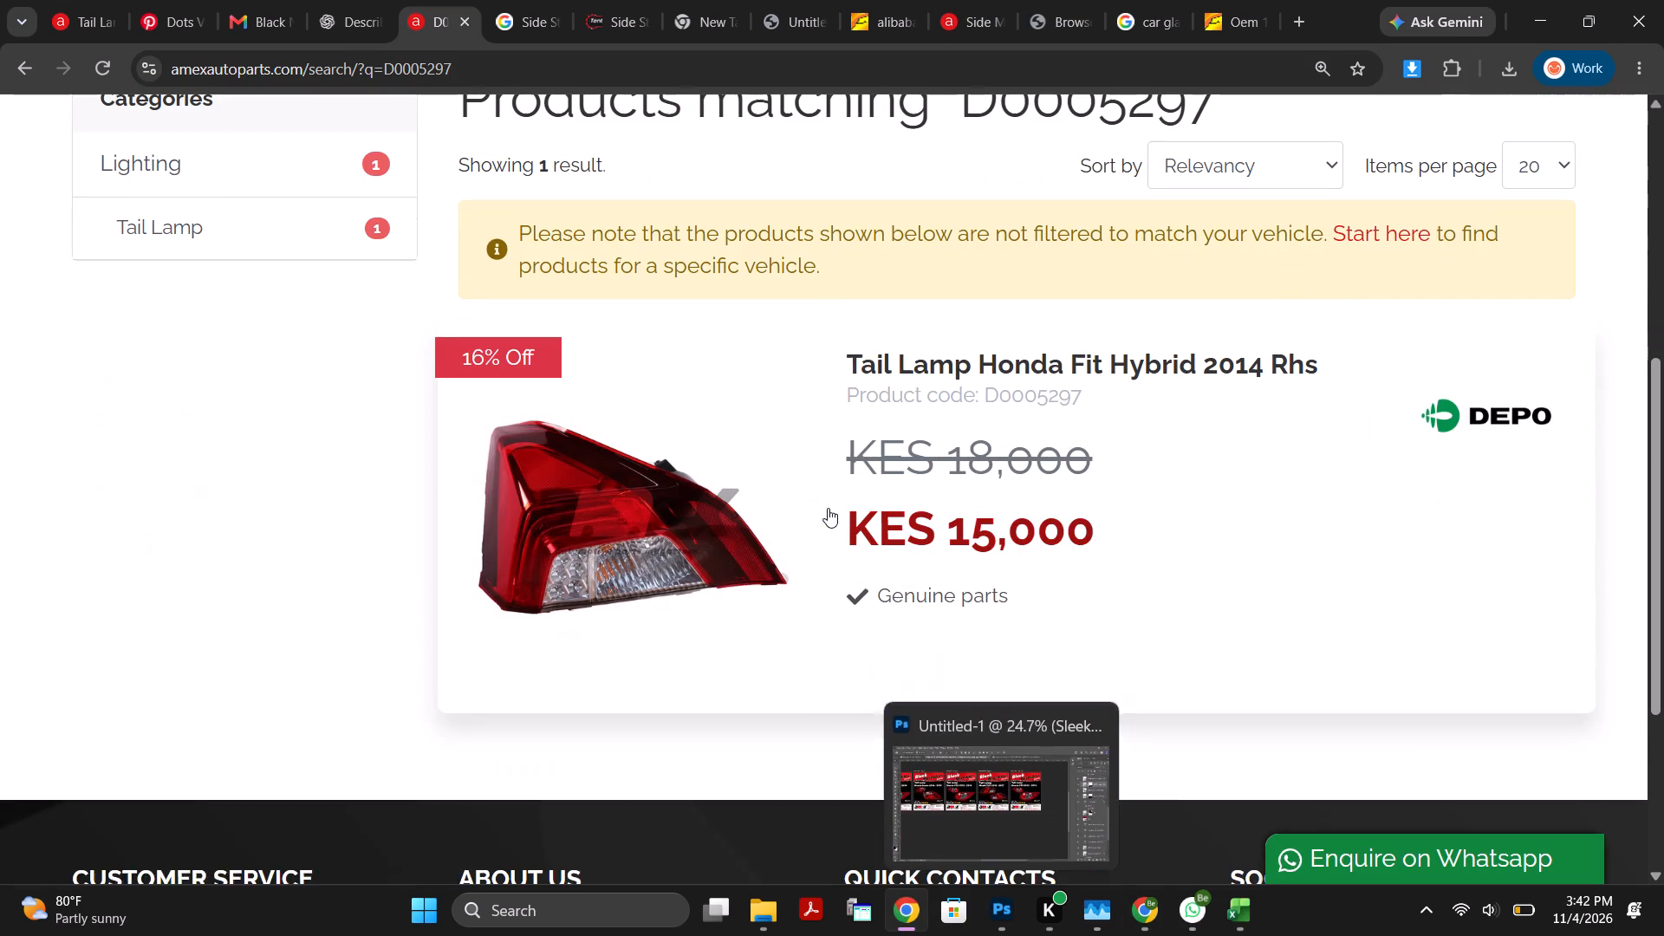
{"action": "left_click", "coordinate": [612, 524]}
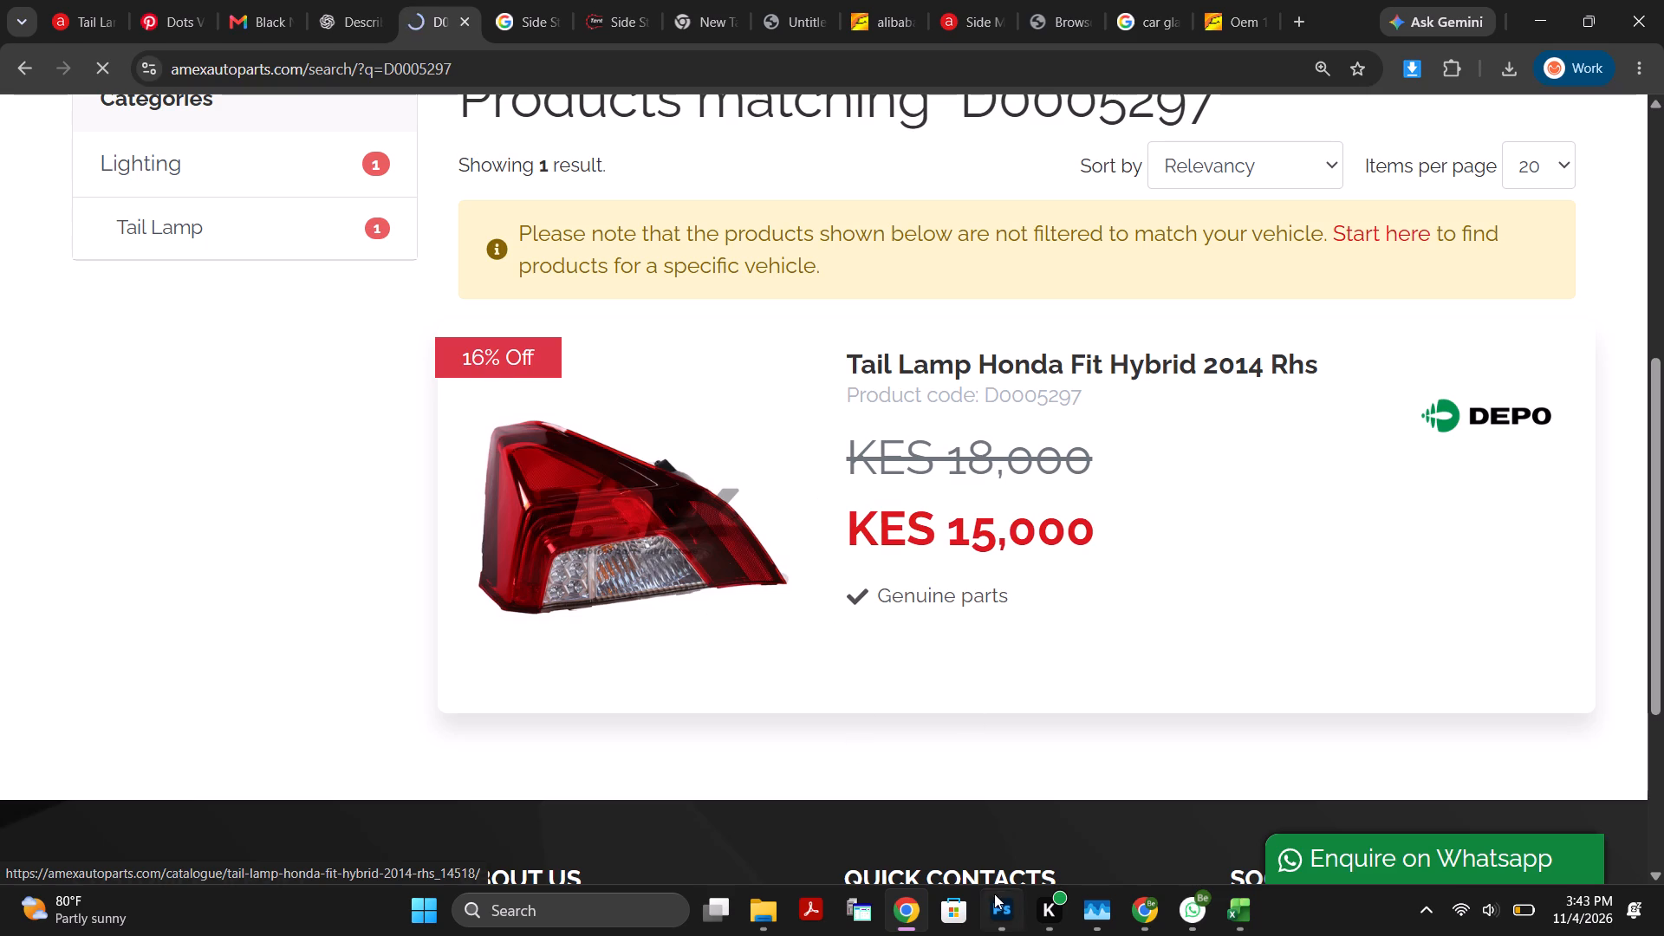
{"action": "double_click", "coordinate": [1006, 364]}
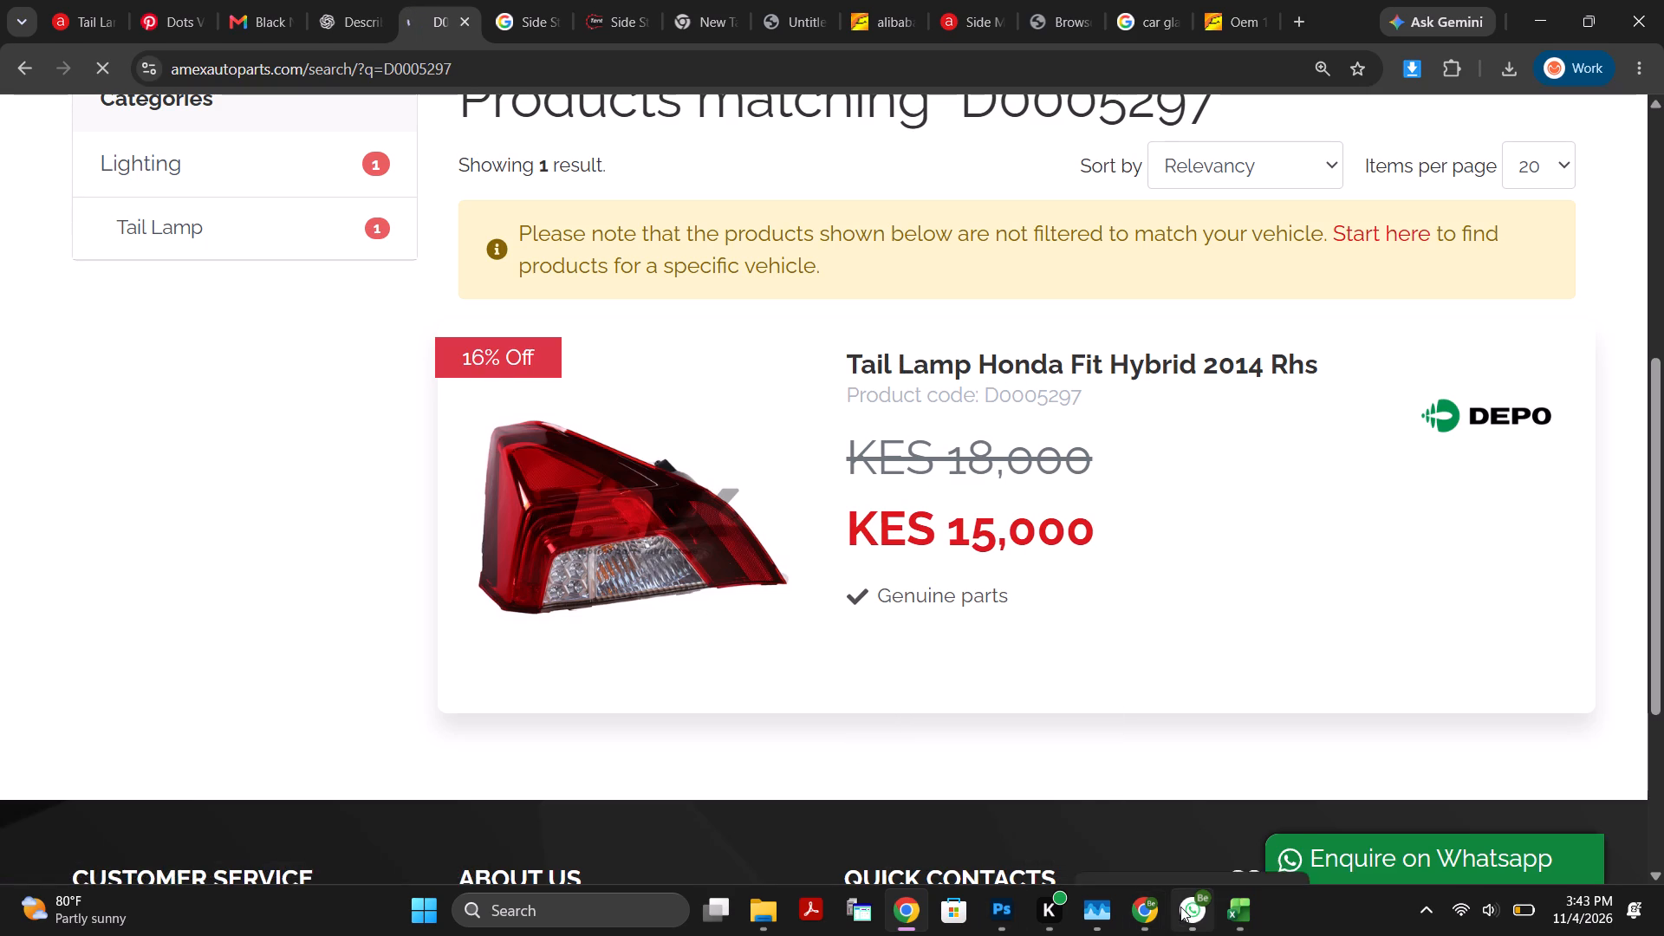
Switch to the Excel workbook and copy the text Honda Fit Hybrid 2014 from the description in cell B2804.
{"action": "left_click", "coordinate": [1232, 908]}
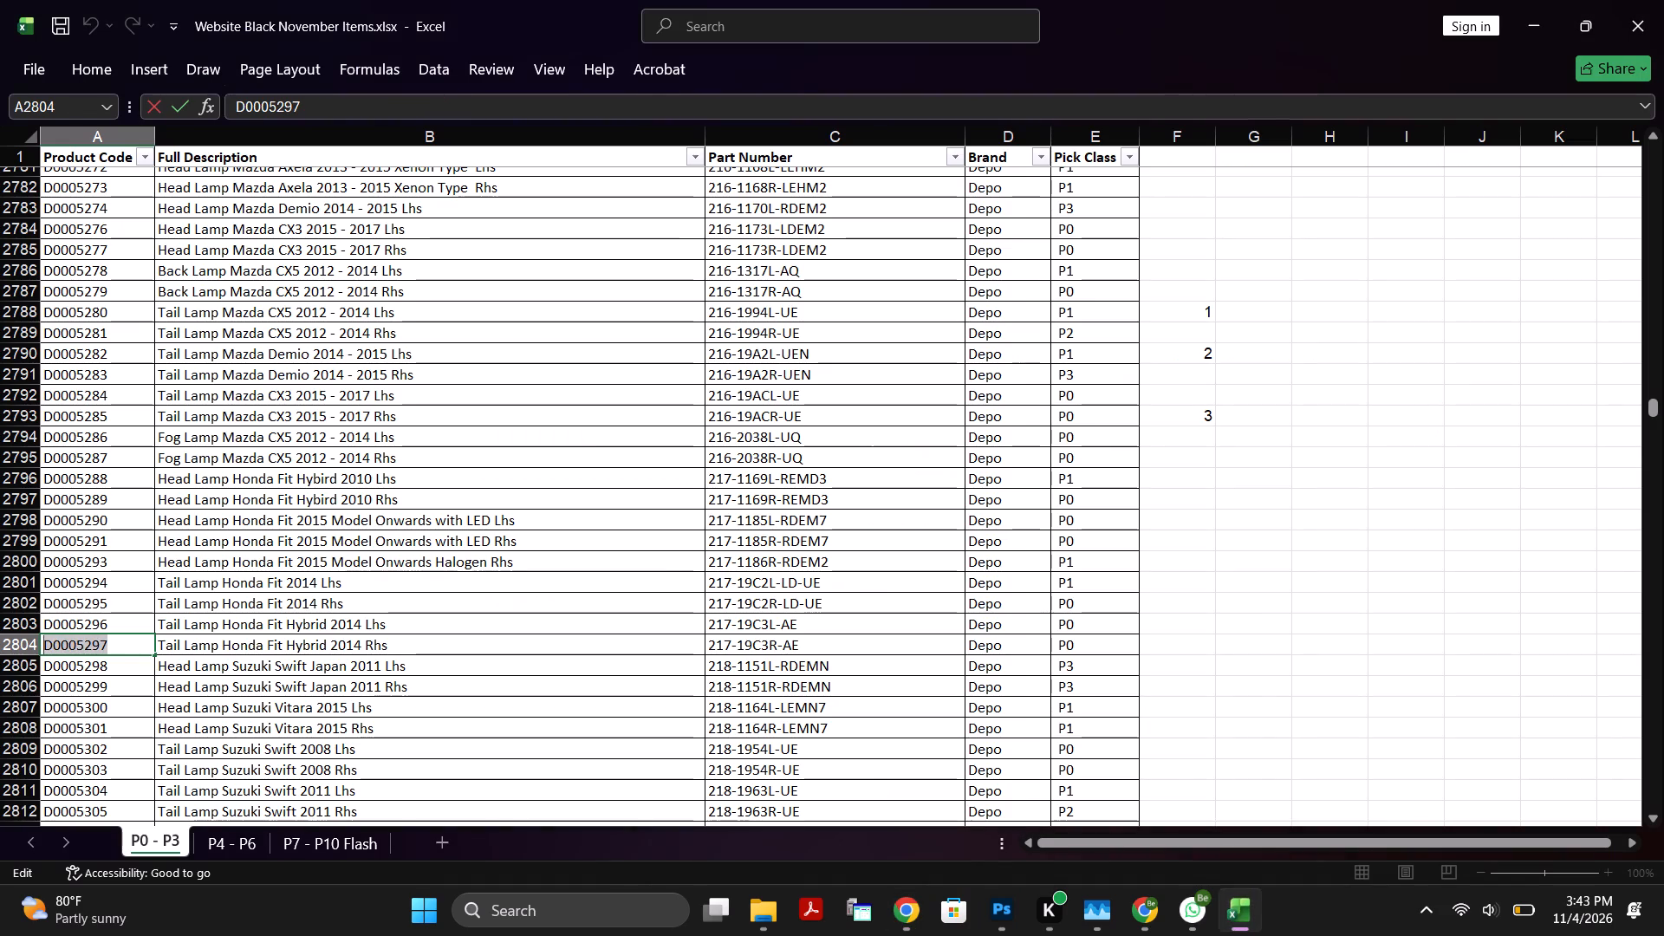
{"action": "double_click", "coordinate": [257, 649]}
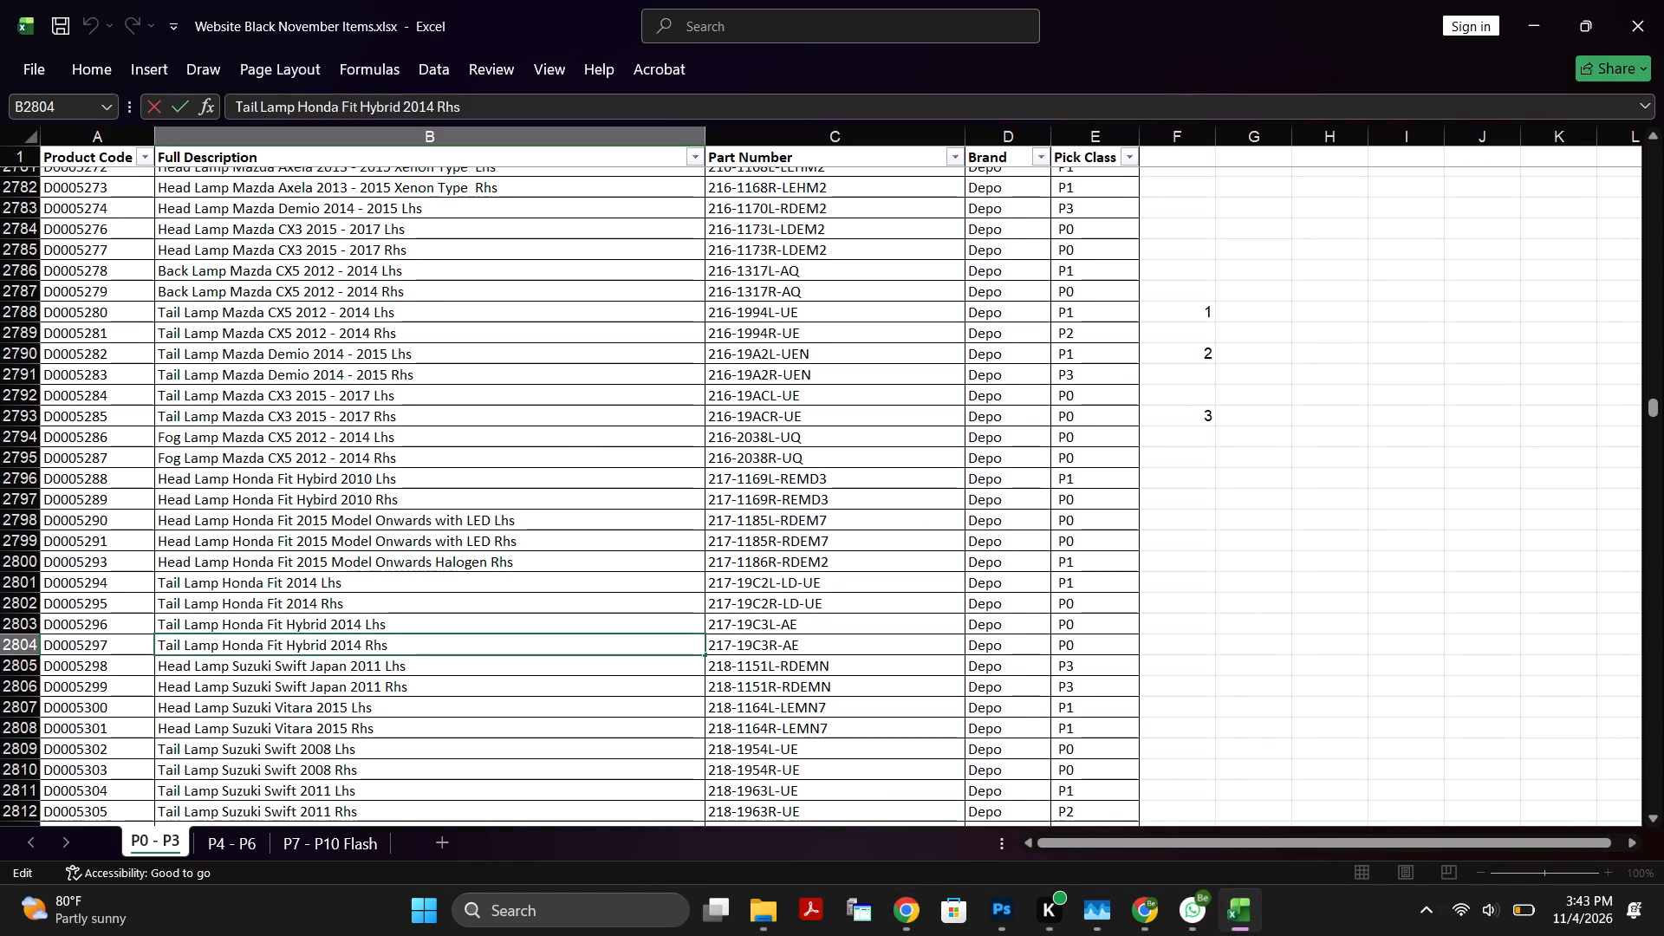
{"action": "left_click_drag", "start_coordinate": [221, 645], "coordinate": [360, 660]}
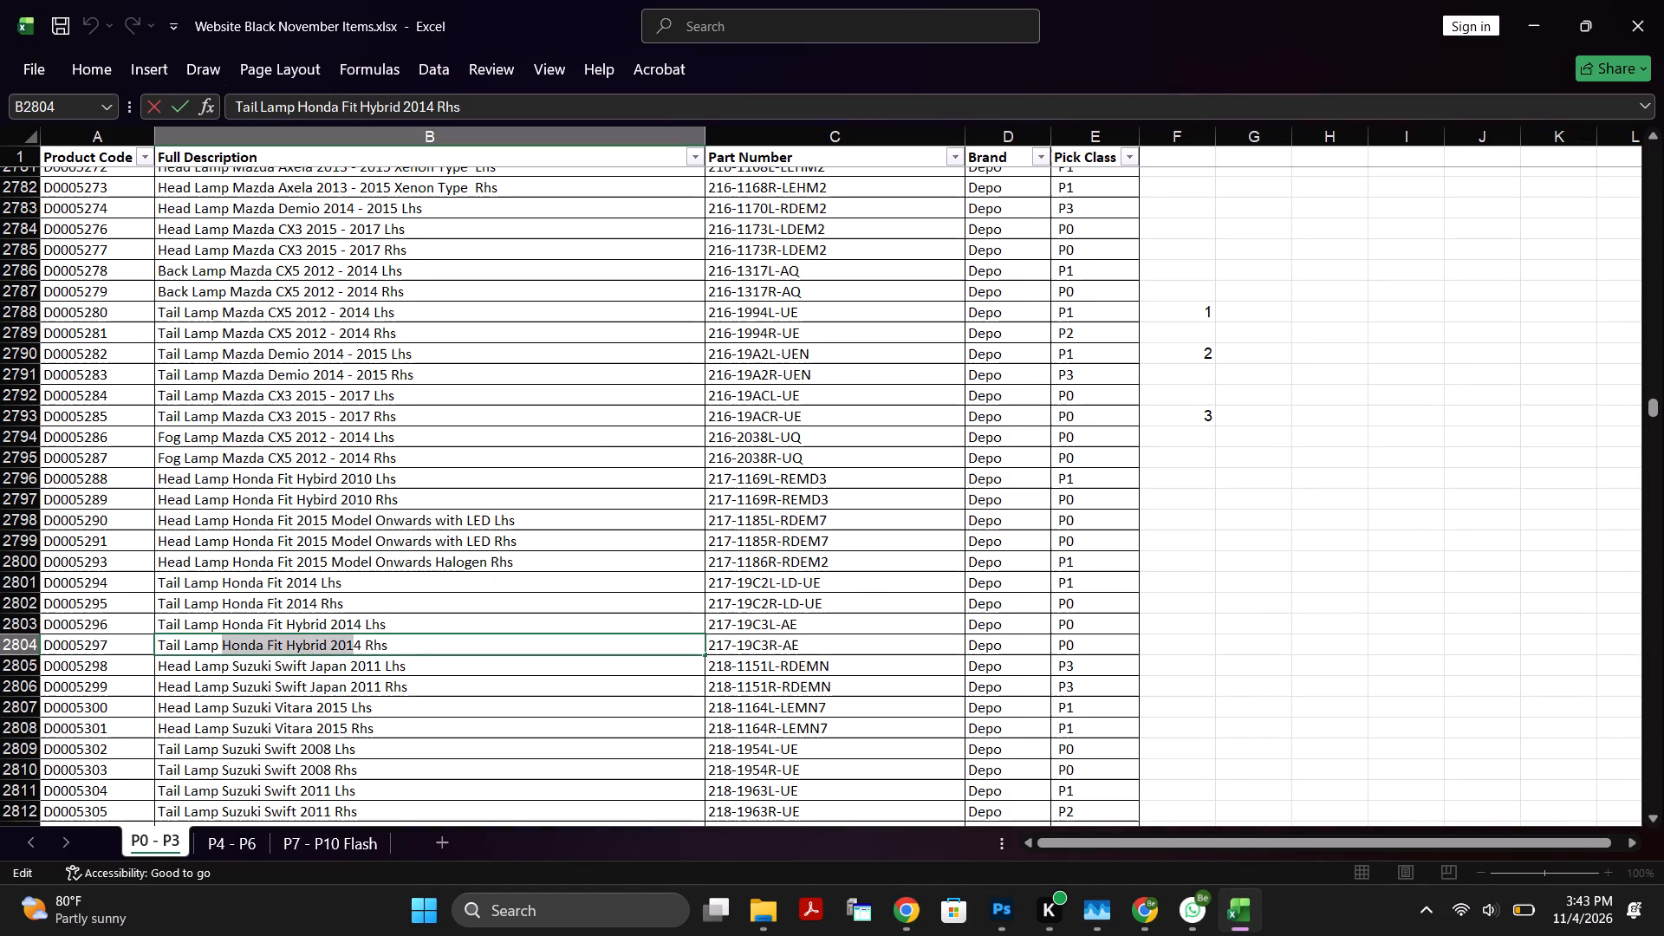
{"action": "left_click_drag", "start_coordinate": [360, 660], "coordinate": [362, 660]}
{"action": "key", "text": "ctrl+c"}
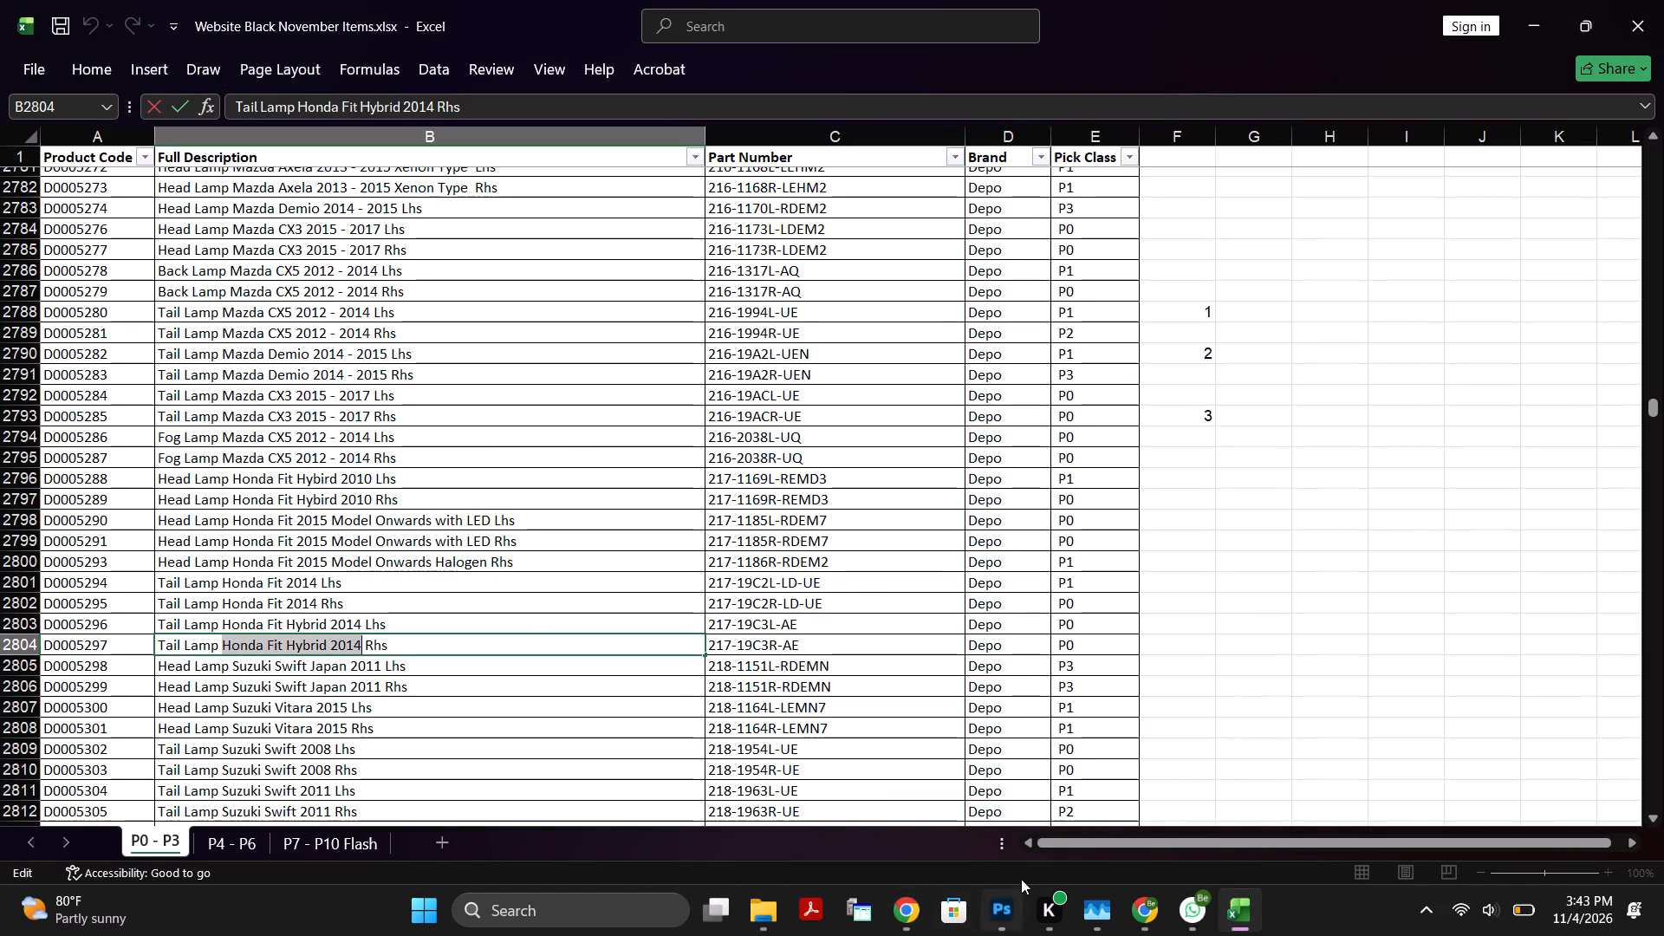
In Photoshop, replace the Mazda CX5 2012 - 2014 heading on Artboard 1 copy 4 with Honda Fit Hybrid 2014.
{"action": "left_click", "coordinate": [1004, 913]}
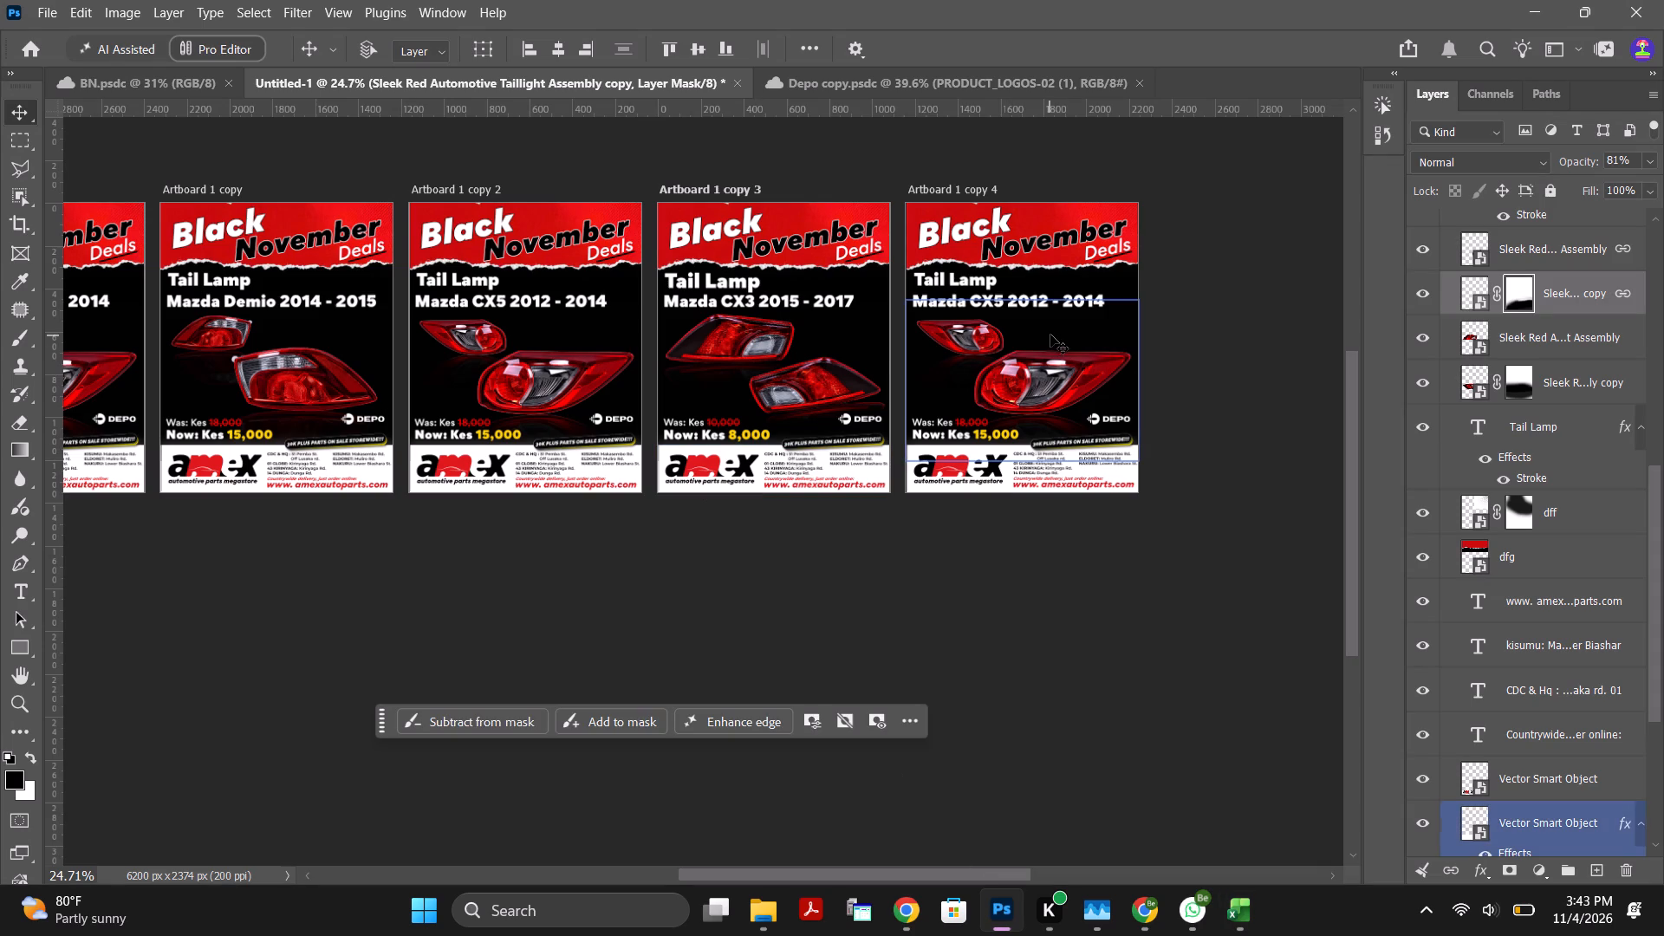
{"action": "scroll", "coordinate": [1034, 319], "scroll_direction": "up", "scroll_amount": 10, "text": "alt"}
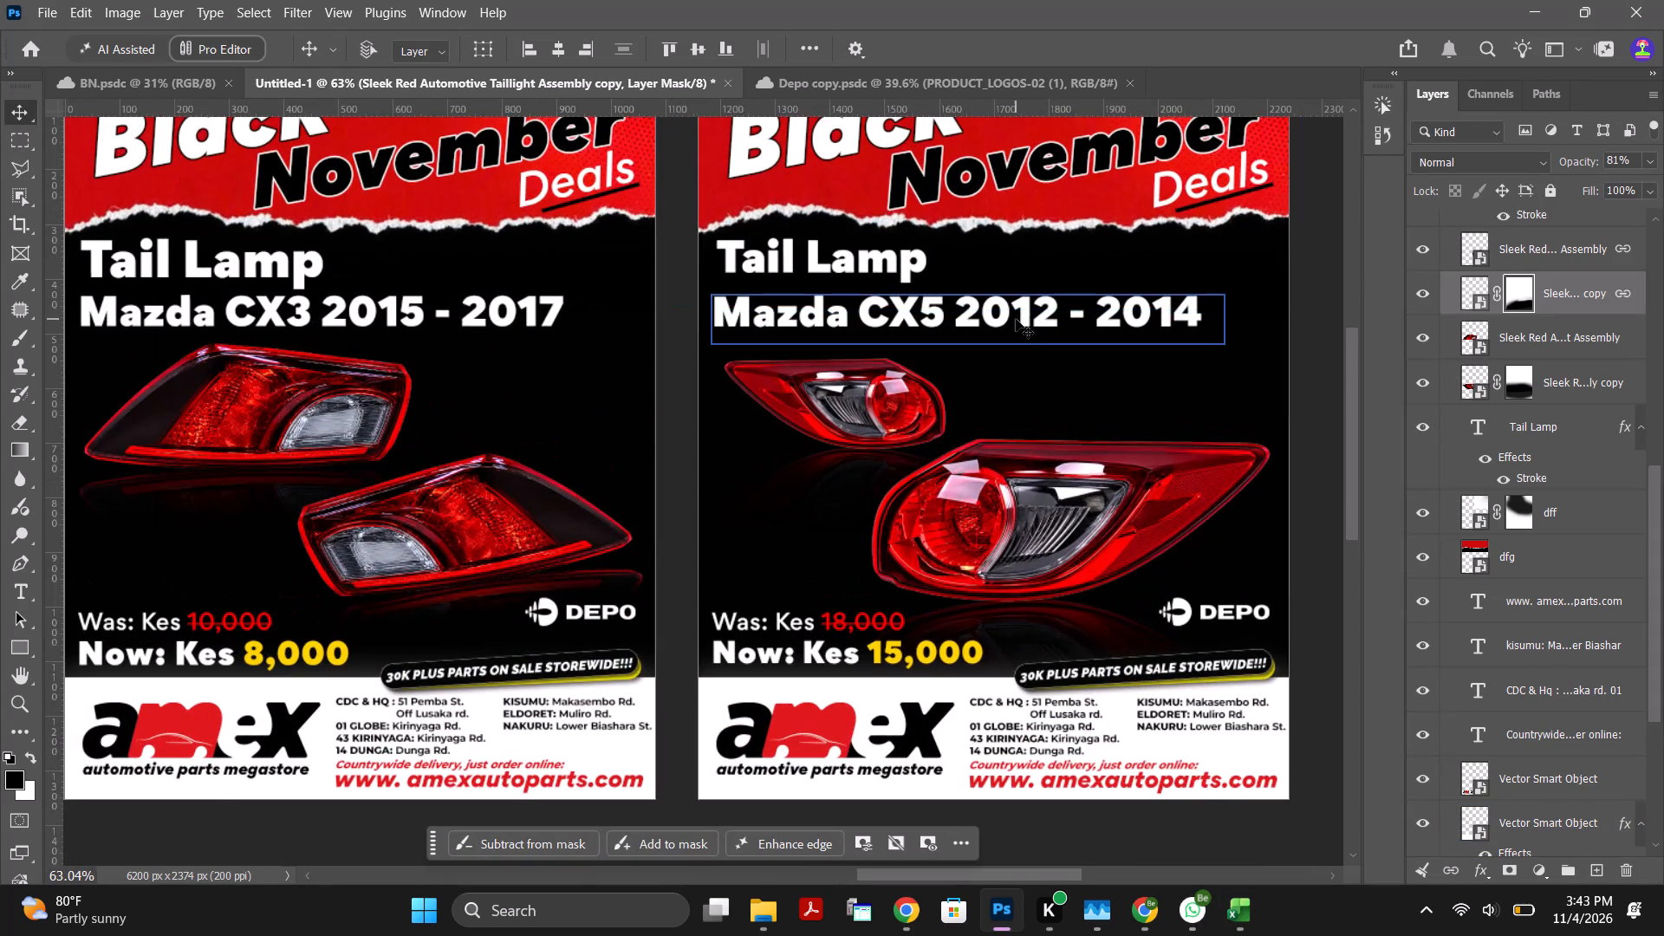
{"action": "double_click", "coordinate": [1016, 319]}
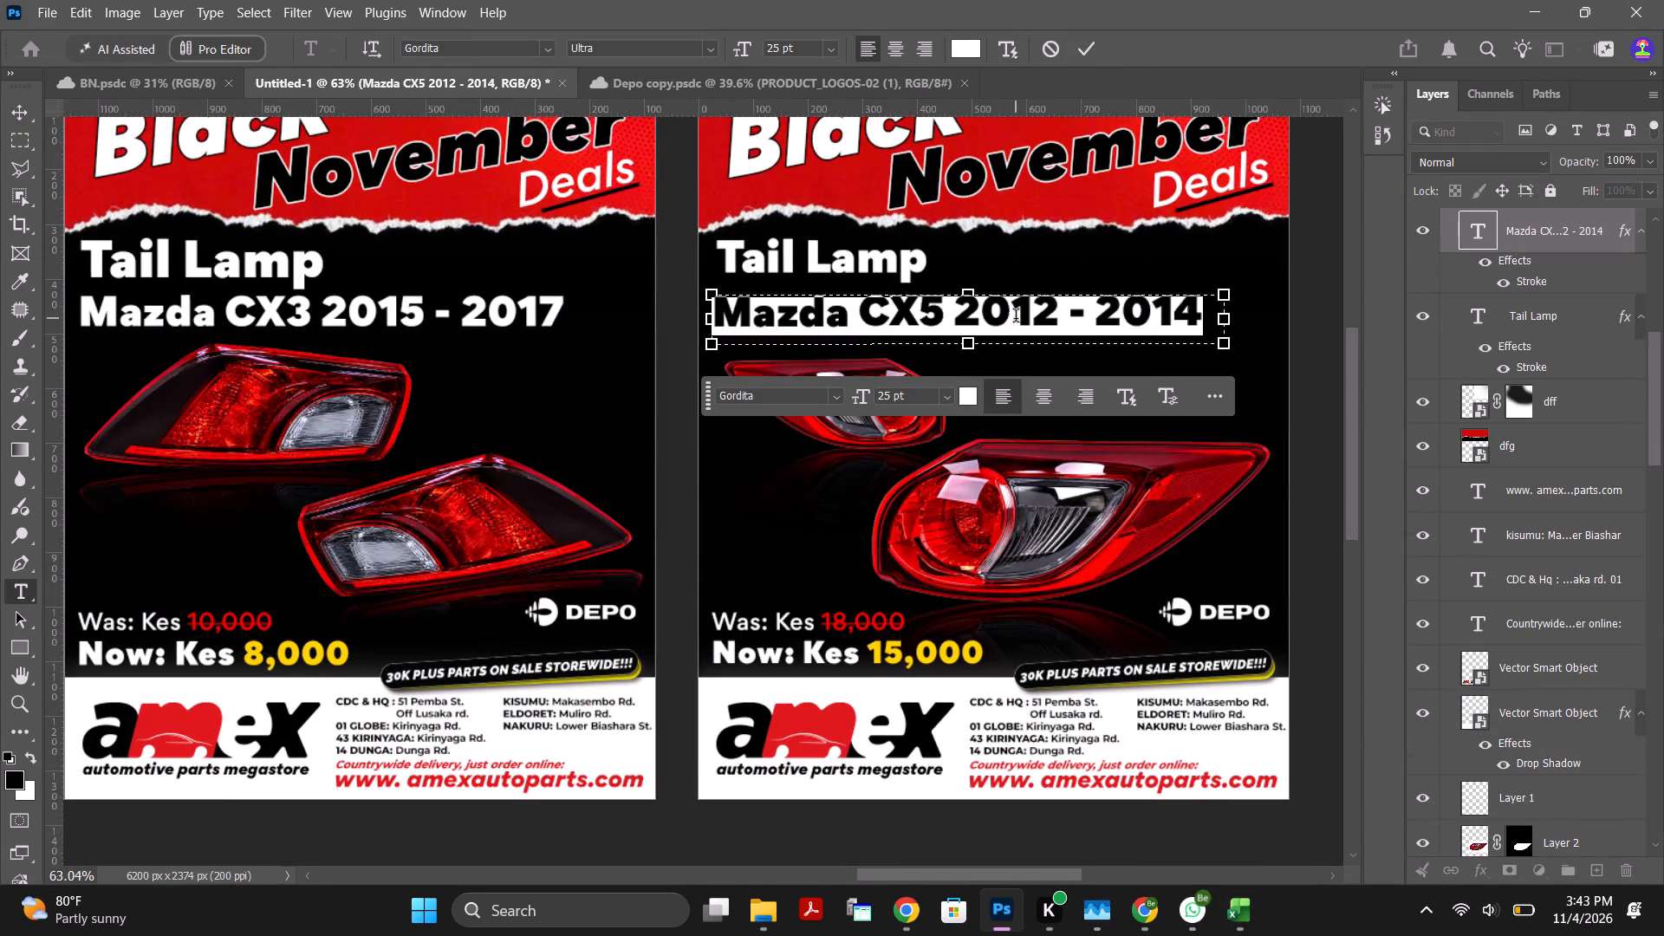
{"action": "key", "text": "ctrl+v"}
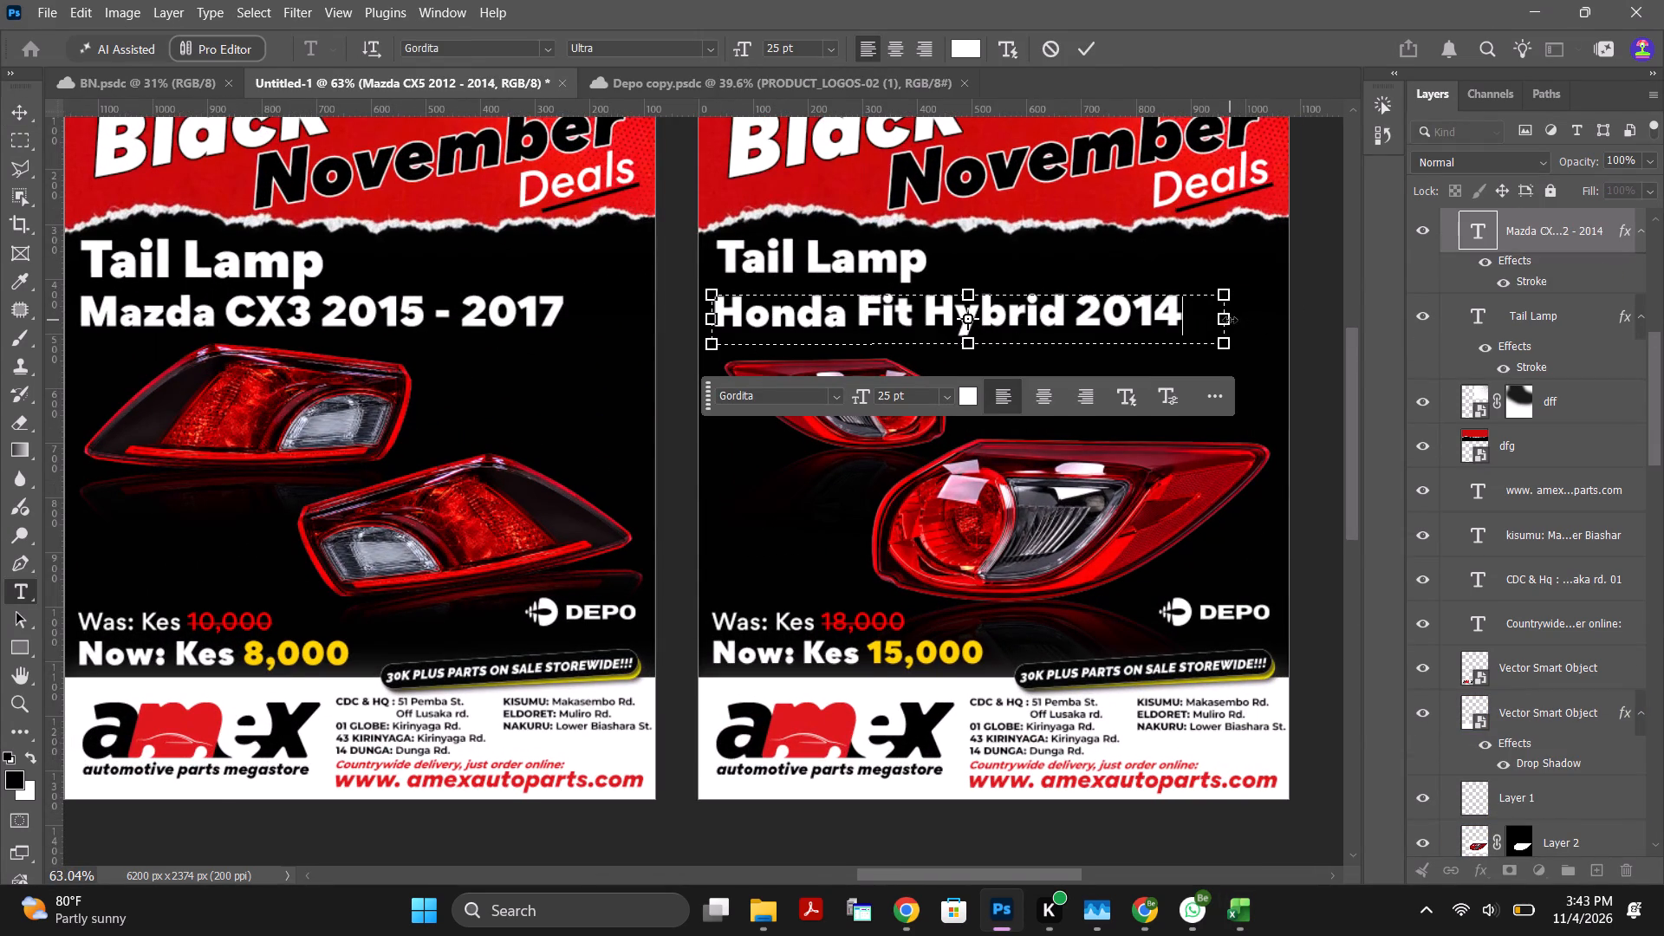
{"action": "left_click_drag", "start_coordinate": [1225, 320], "coordinate": [1241, 318]}
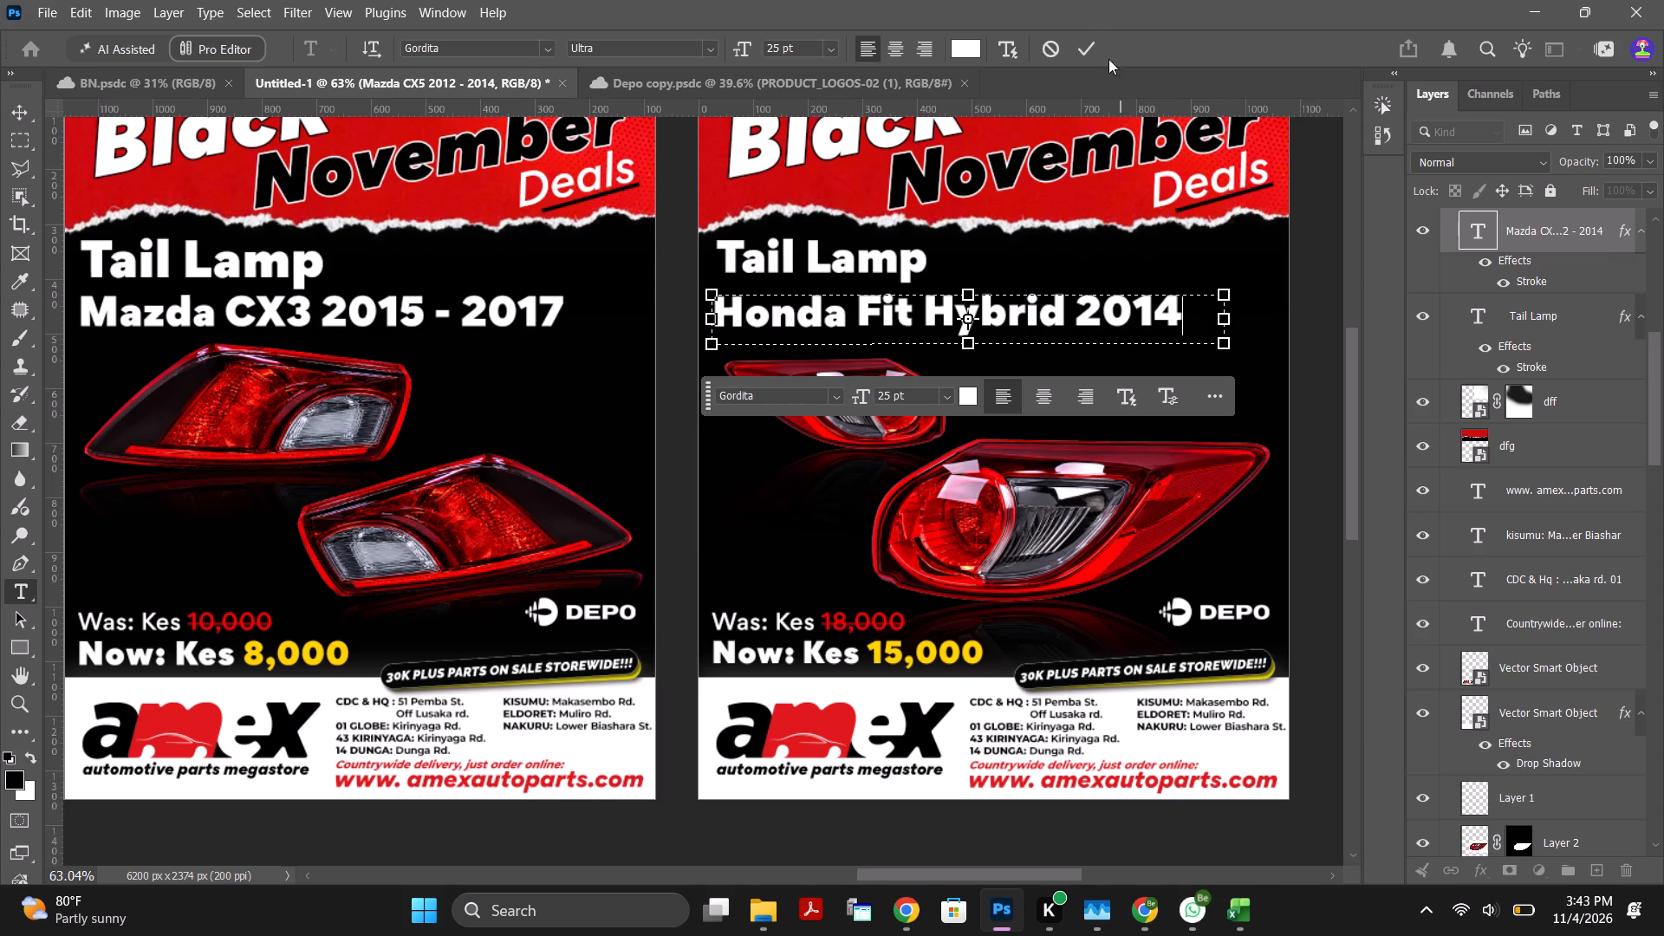
{"action": "left_click", "coordinate": [1085, 44]}
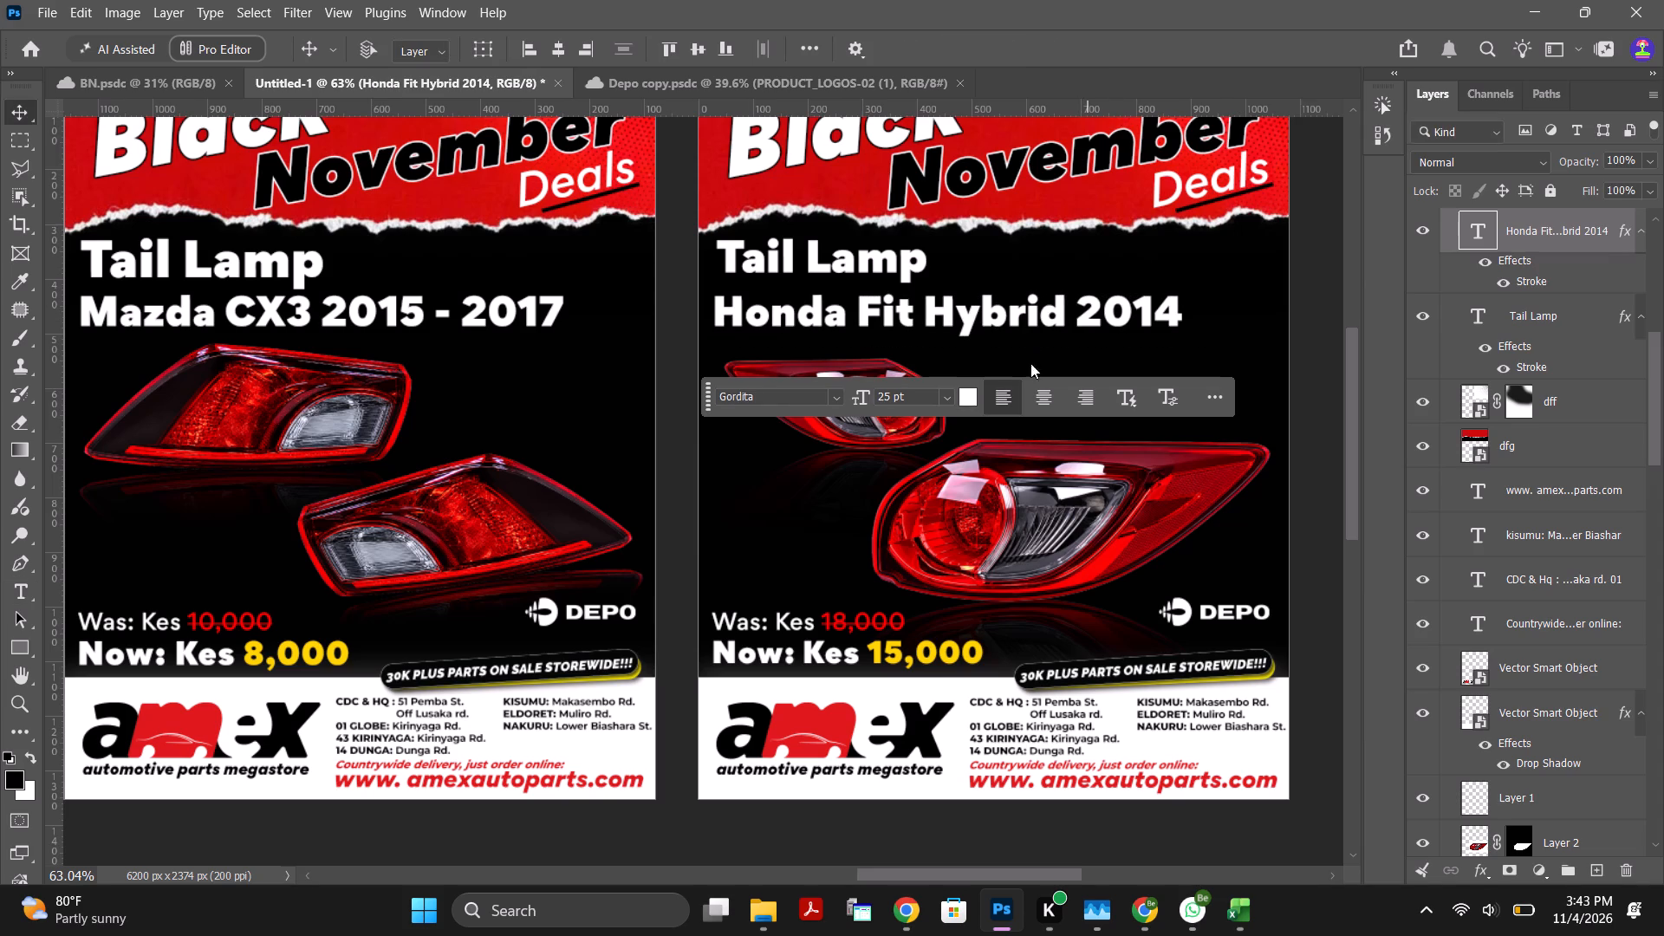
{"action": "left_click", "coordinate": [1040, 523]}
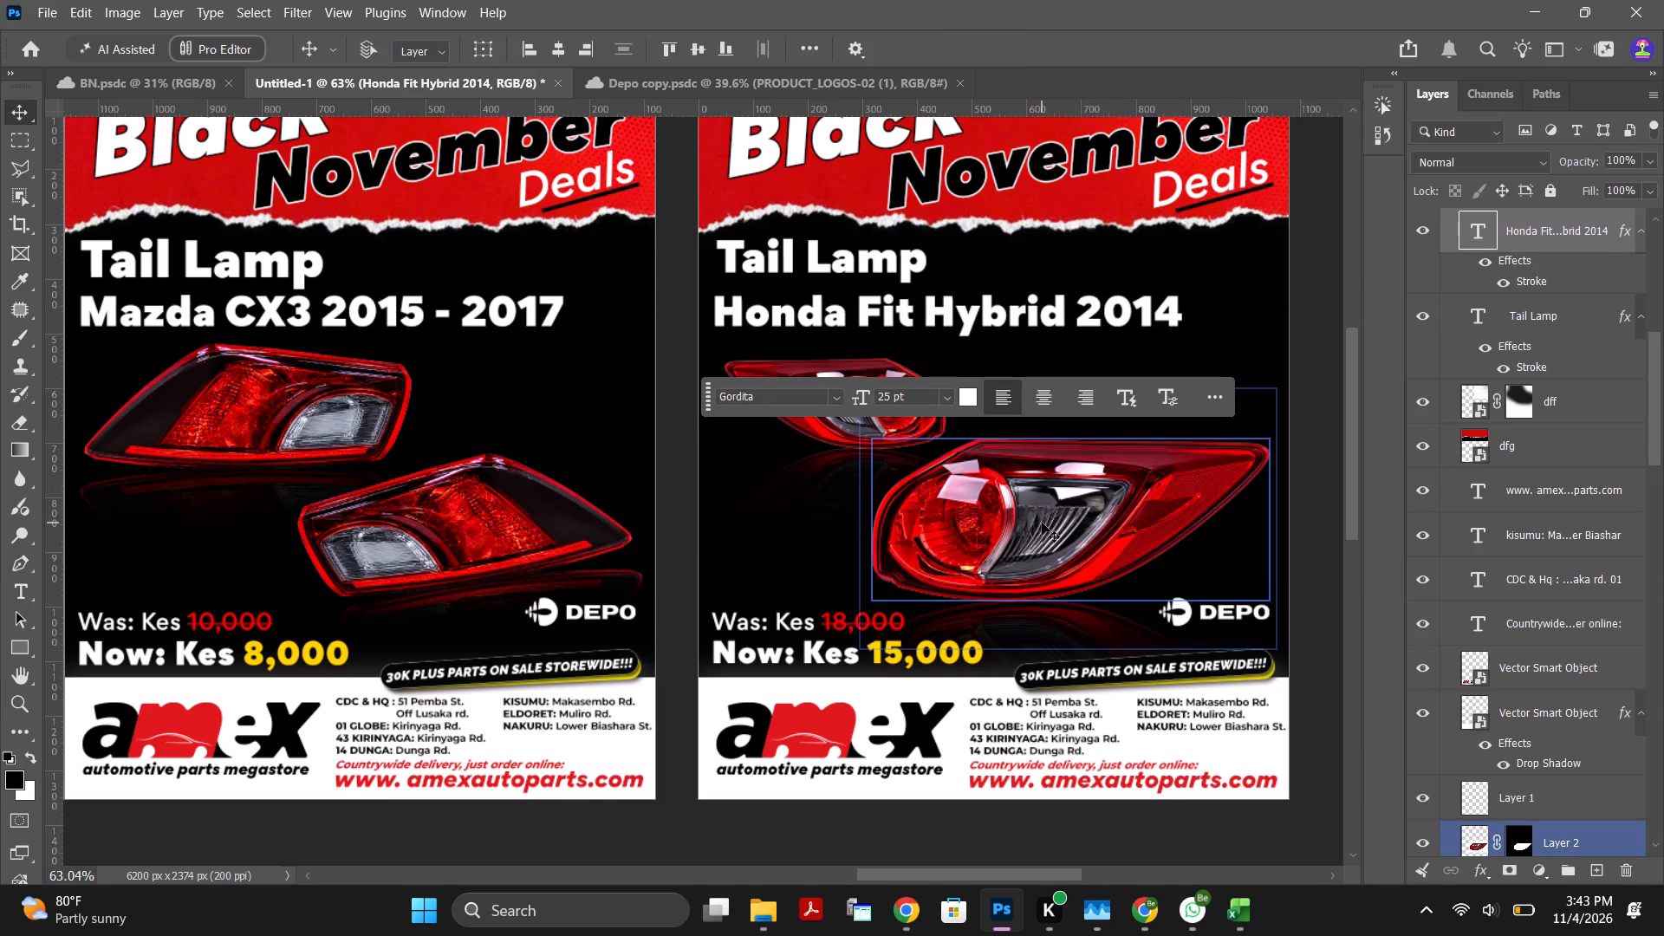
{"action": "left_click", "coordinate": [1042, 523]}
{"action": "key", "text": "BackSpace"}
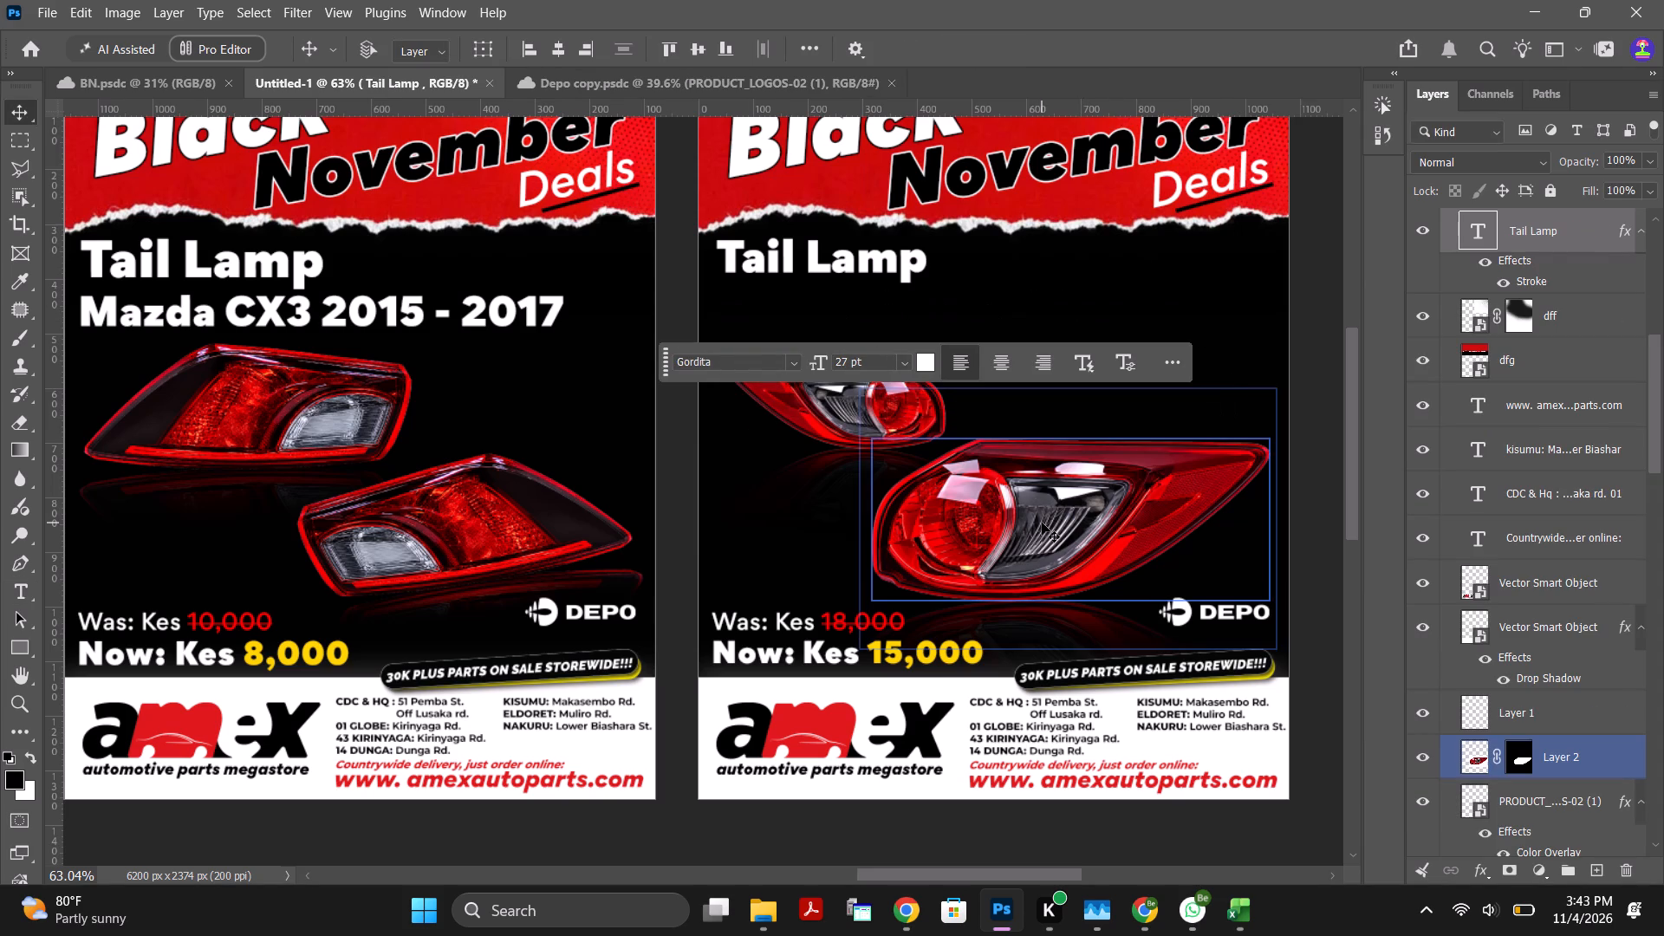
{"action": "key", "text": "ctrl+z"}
Delete the two Mazda tail lamp images and their two reflection layers from Artboard 1 copy 4.
{"action": "scroll", "coordinate": [1510, 715], "scroll_direction": "down", "scroll_amount": 4}
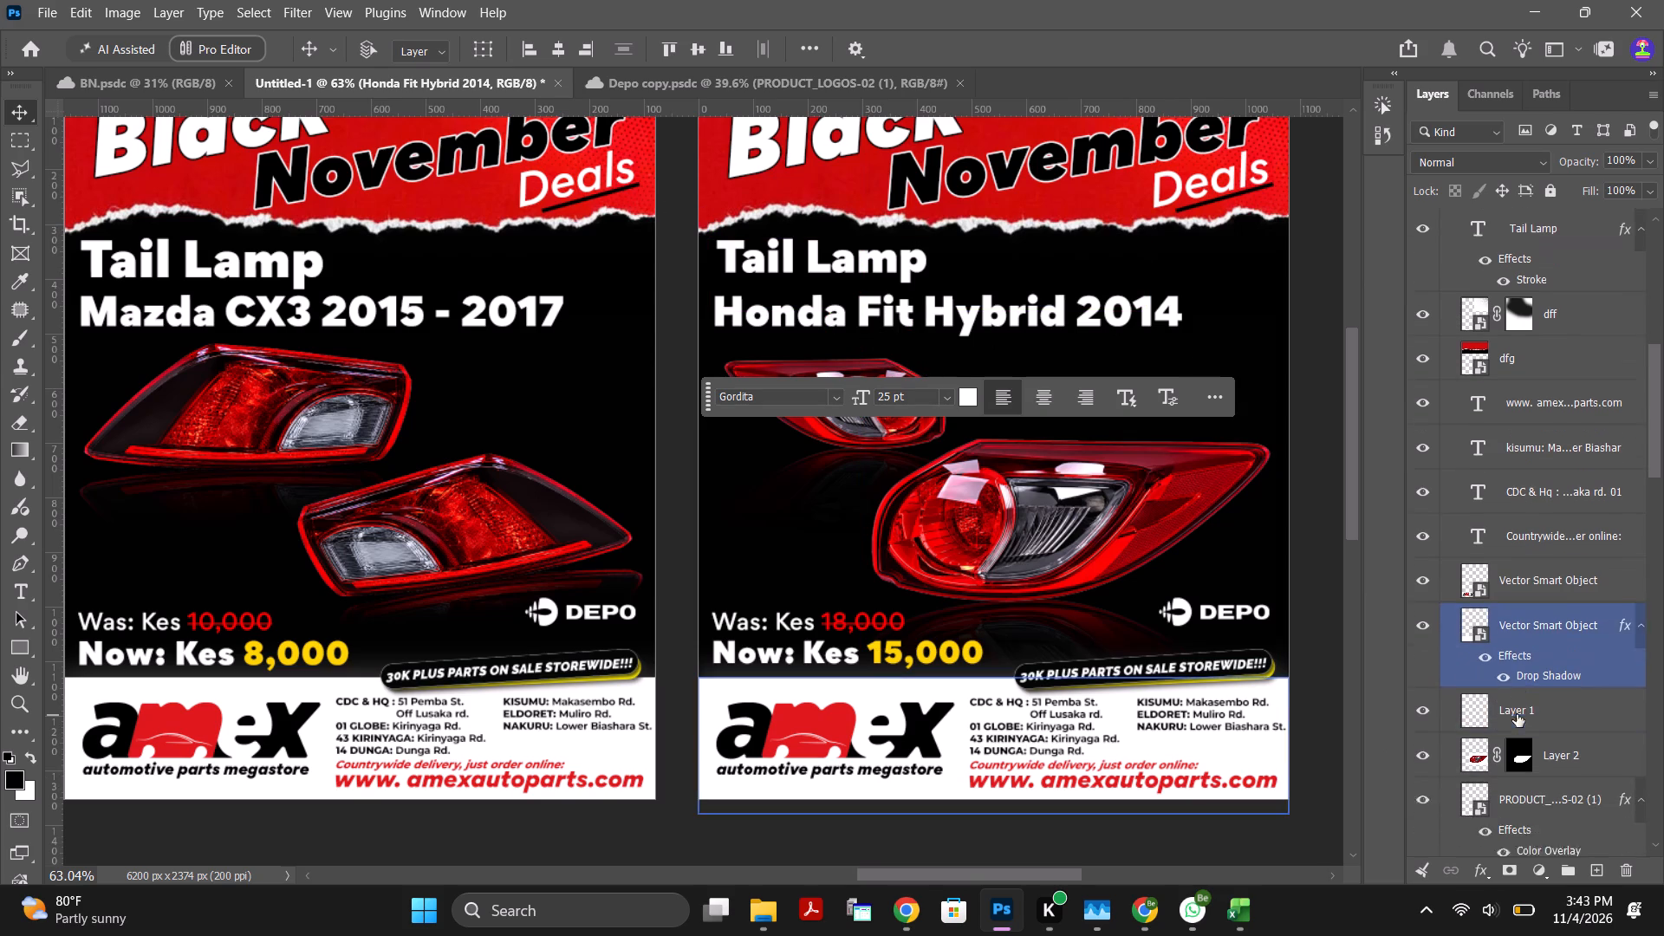
{"action": "left_click", "coordinate": [1561, 725]}
{"action": "key", "text": "Delete"}
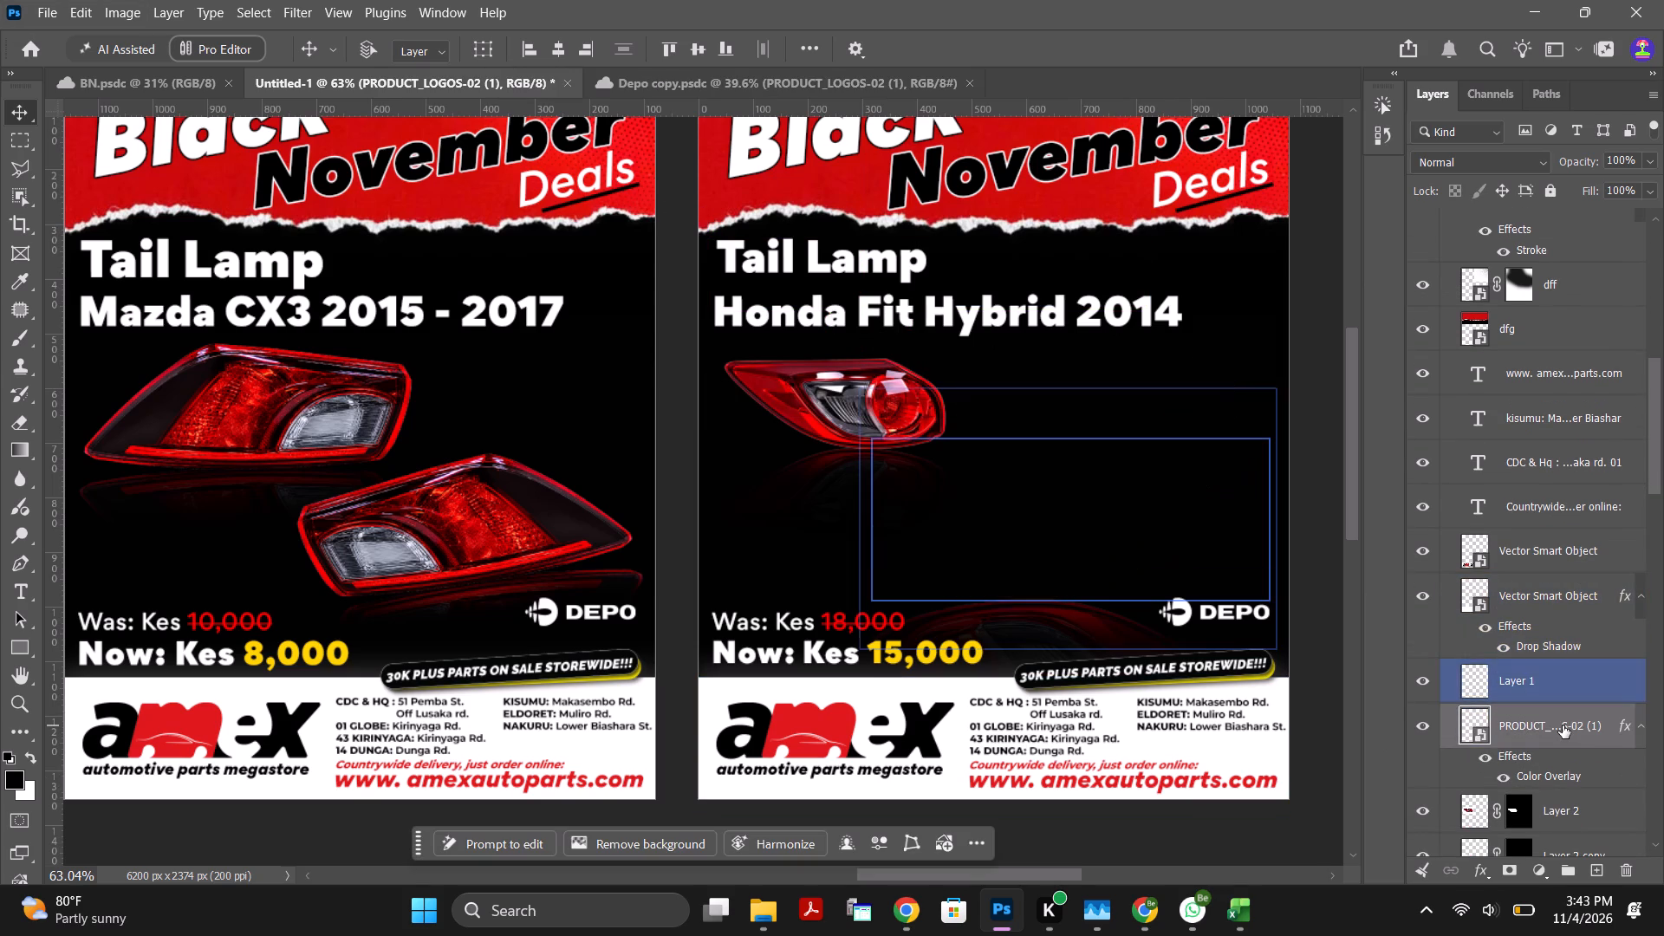
{"action": "scroll", "coordinate": [1559, 733], "scroll_direction": "down", "scroll_amount": 3}
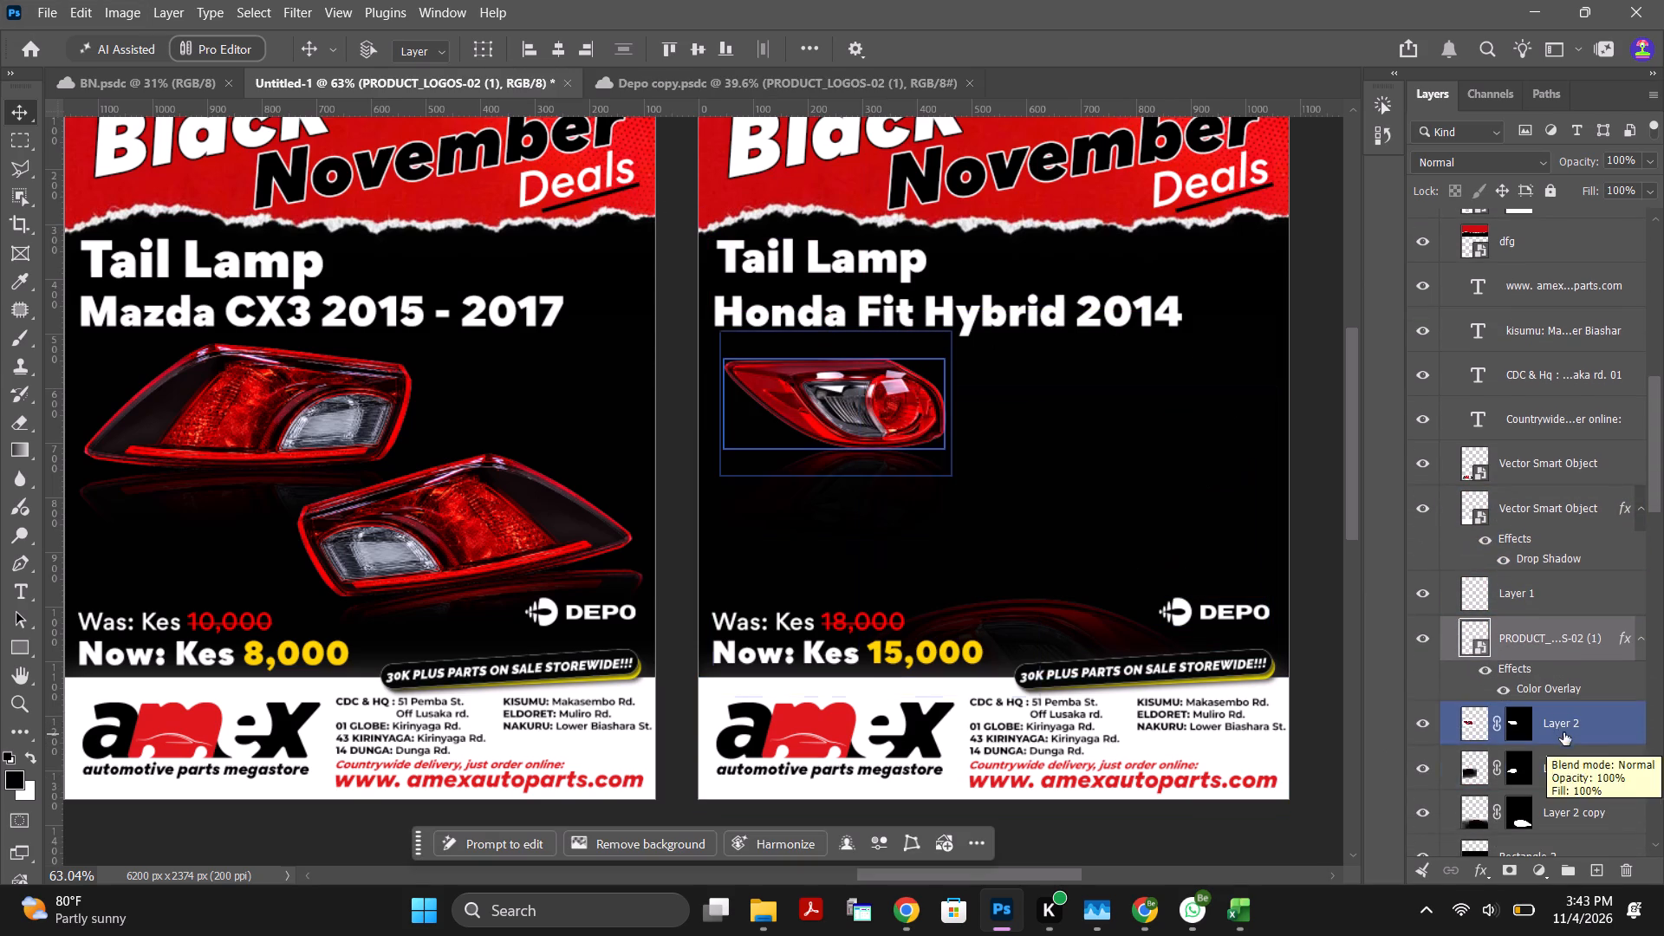
{"action": "left_click", "coordinate": [1566, 725]}
{"action": "key", "text": "Delete"}
{"action": "left_click", "coordinate": [1537, 728]}
{"action": "key", "text": "Delete"}
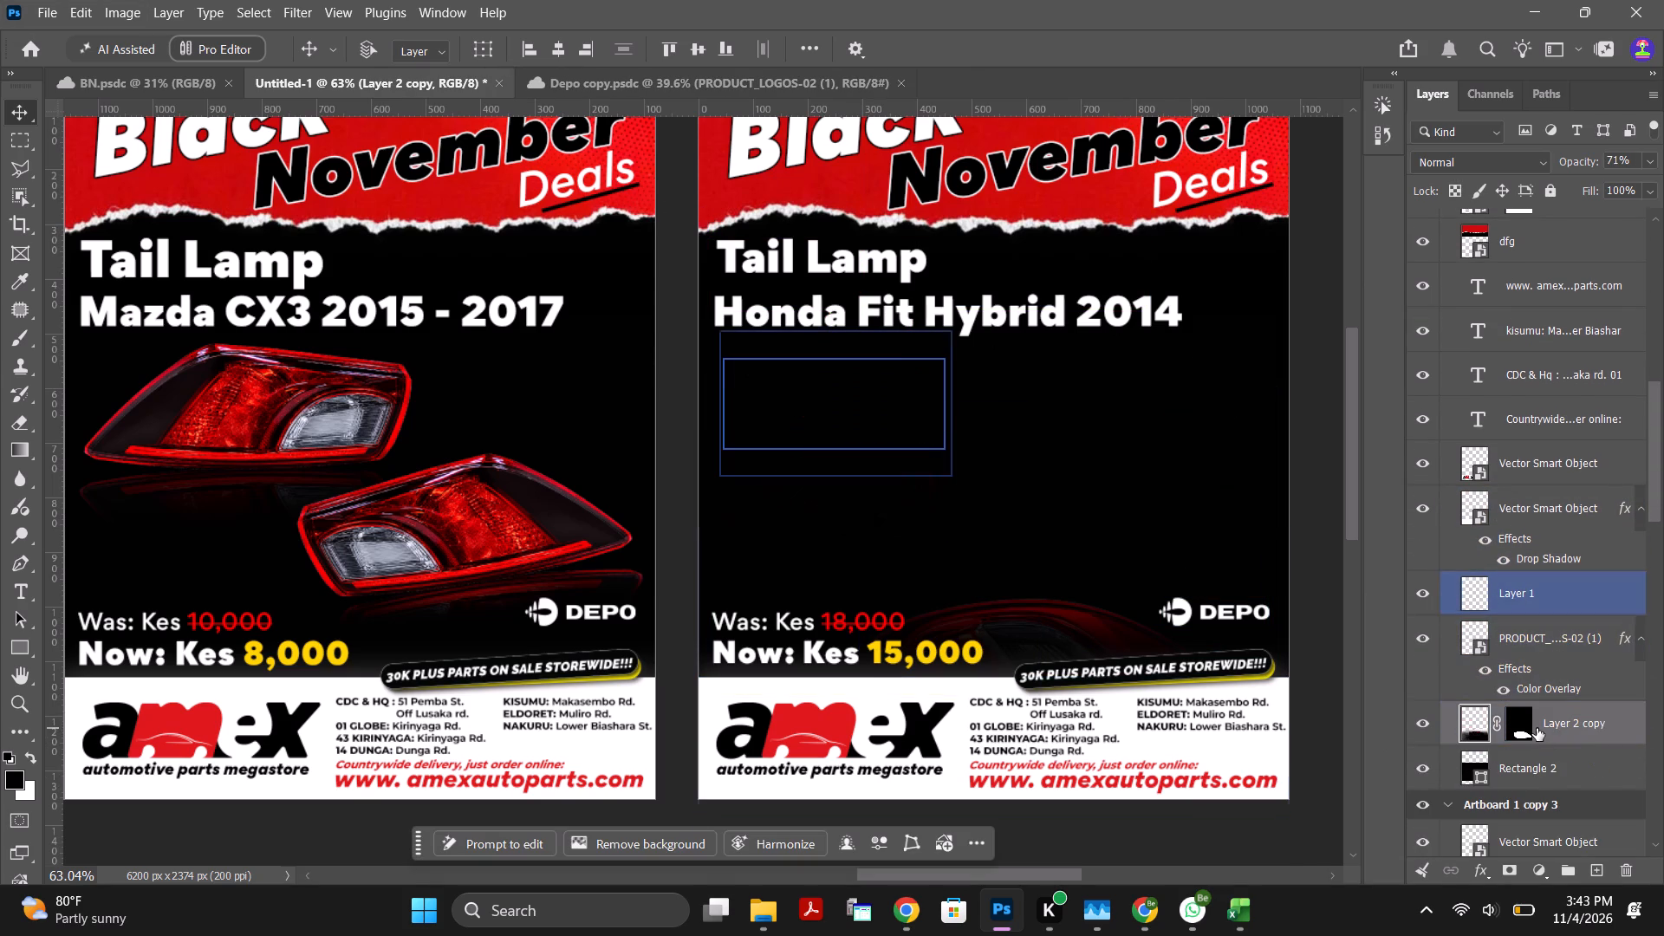
{"action": "left_click", "coordinate": [1542, 725]}
{"action": "key", "text": "Delete"}
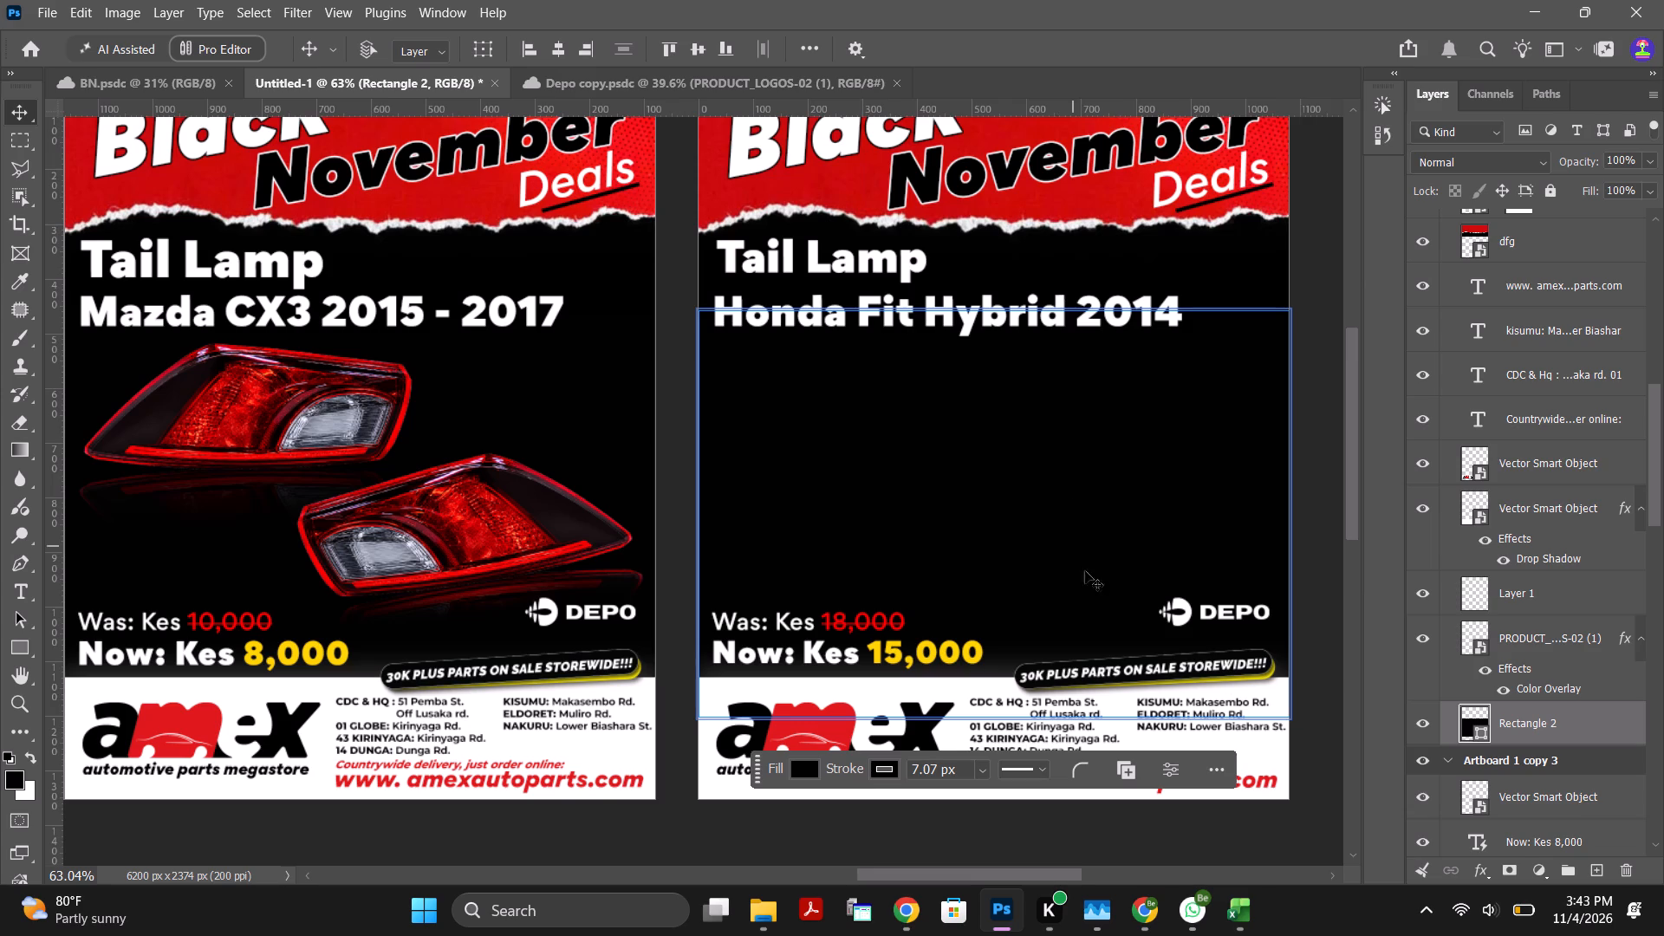
Review the cleared Artboard 1 copy 4 alongside the other tail lamp poster artboards.
{"action": "scroll", "coordinate": [750, 536], "scroll_direction": "down", "scroll_amount": 10, "text": "alt"}
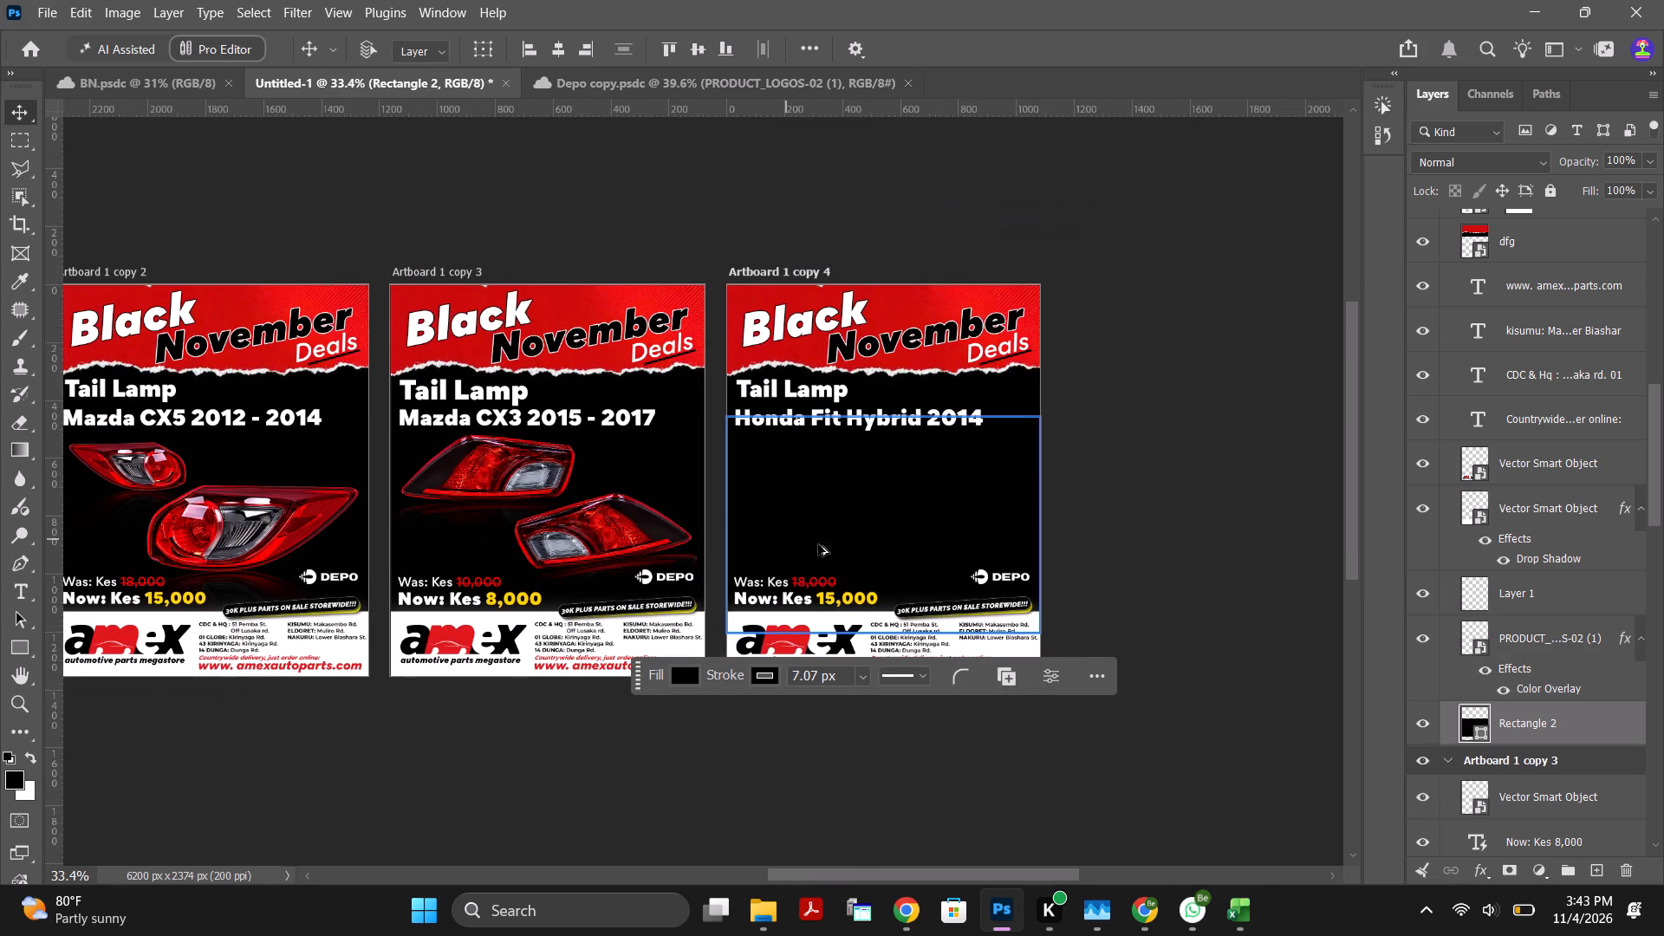
{"action": "scroll", "coordinate": [819, 544], "scroll_direction": "down", "scroll_amount": 3, "text": "alt"}
{"action": "scroll", "coordinate": [741, 523], "scroll_direction": "down", "scroll_amount": 7, "text": "alt"}
{"action": "scroll", "coordinate": [766, 529], "scroll_direction": "up", "scroll_amount": 3, "text": "alt"}
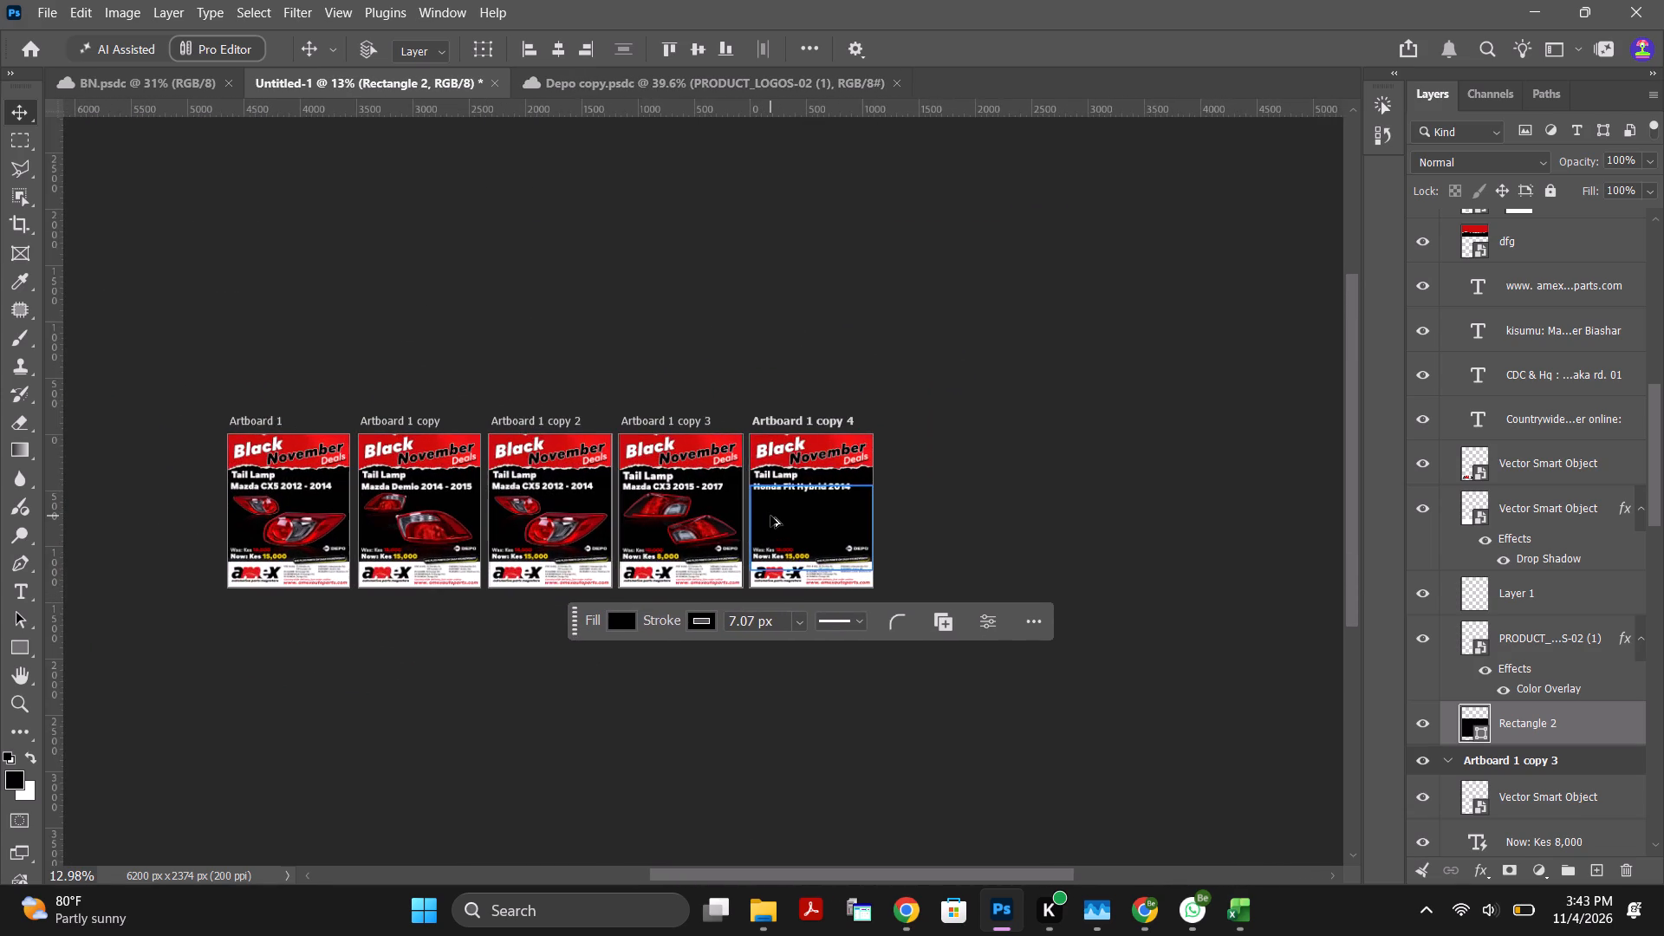
{"action": "scroll", "coordinate": [775, 518], "scroll_direction": "up", "scroll_amount": 8, "text": "alt"}
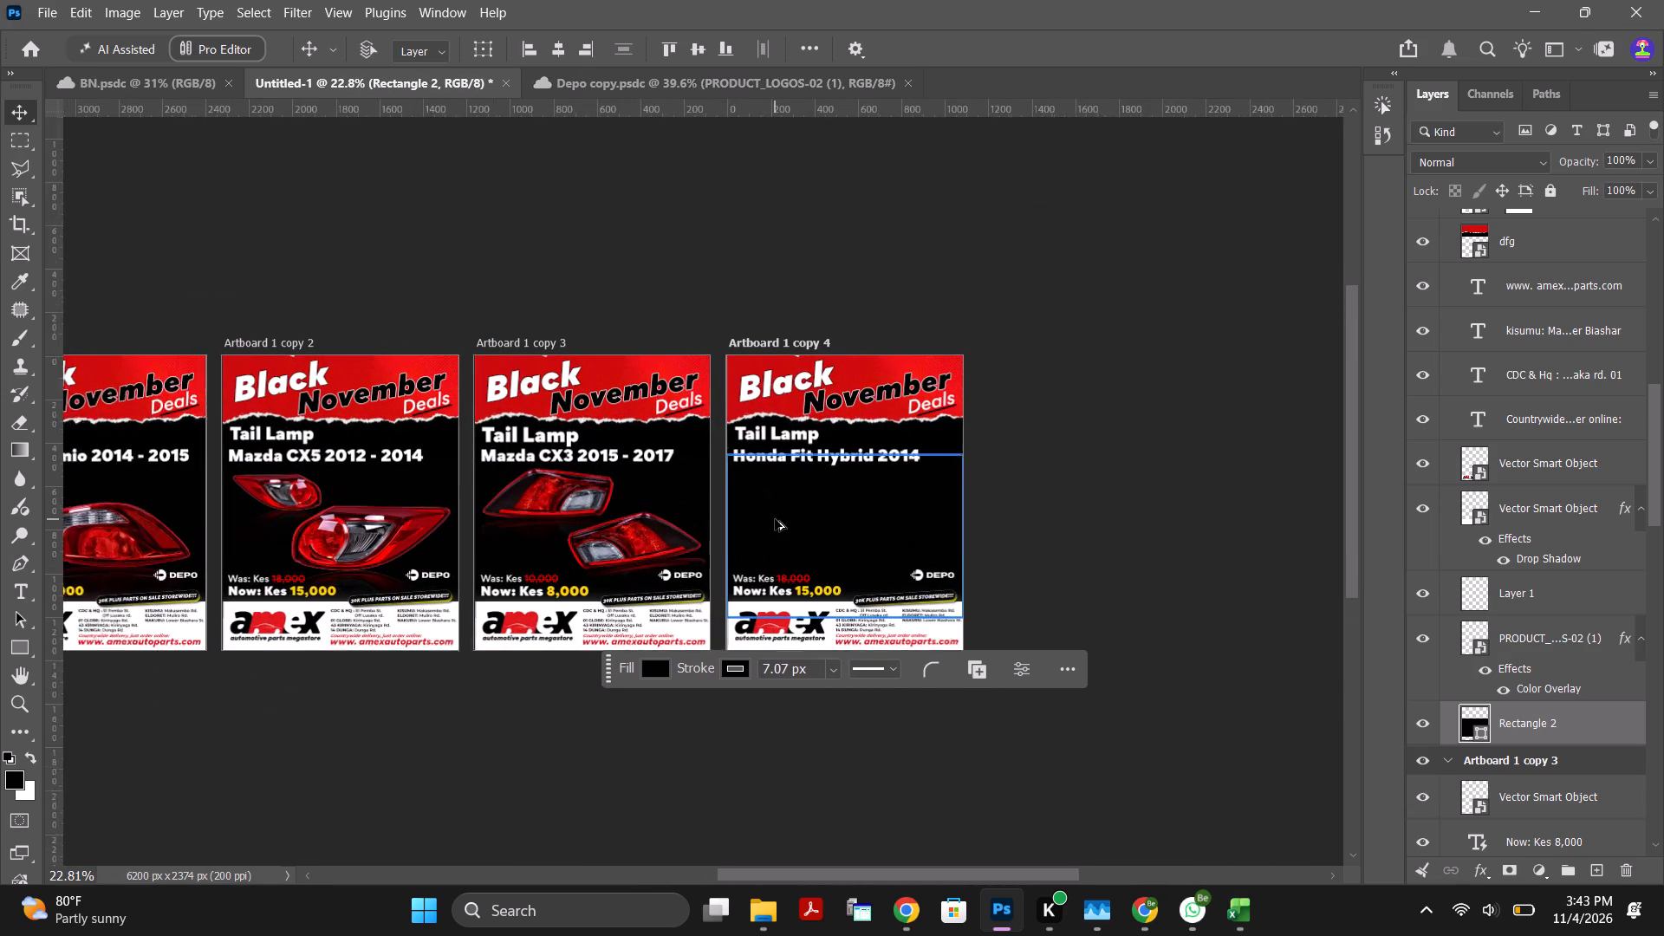
{"action": "scroll", "coordinate": [838, 530], "scroll_direction": "up", "scroll_amount": 3, "text": "alt"}
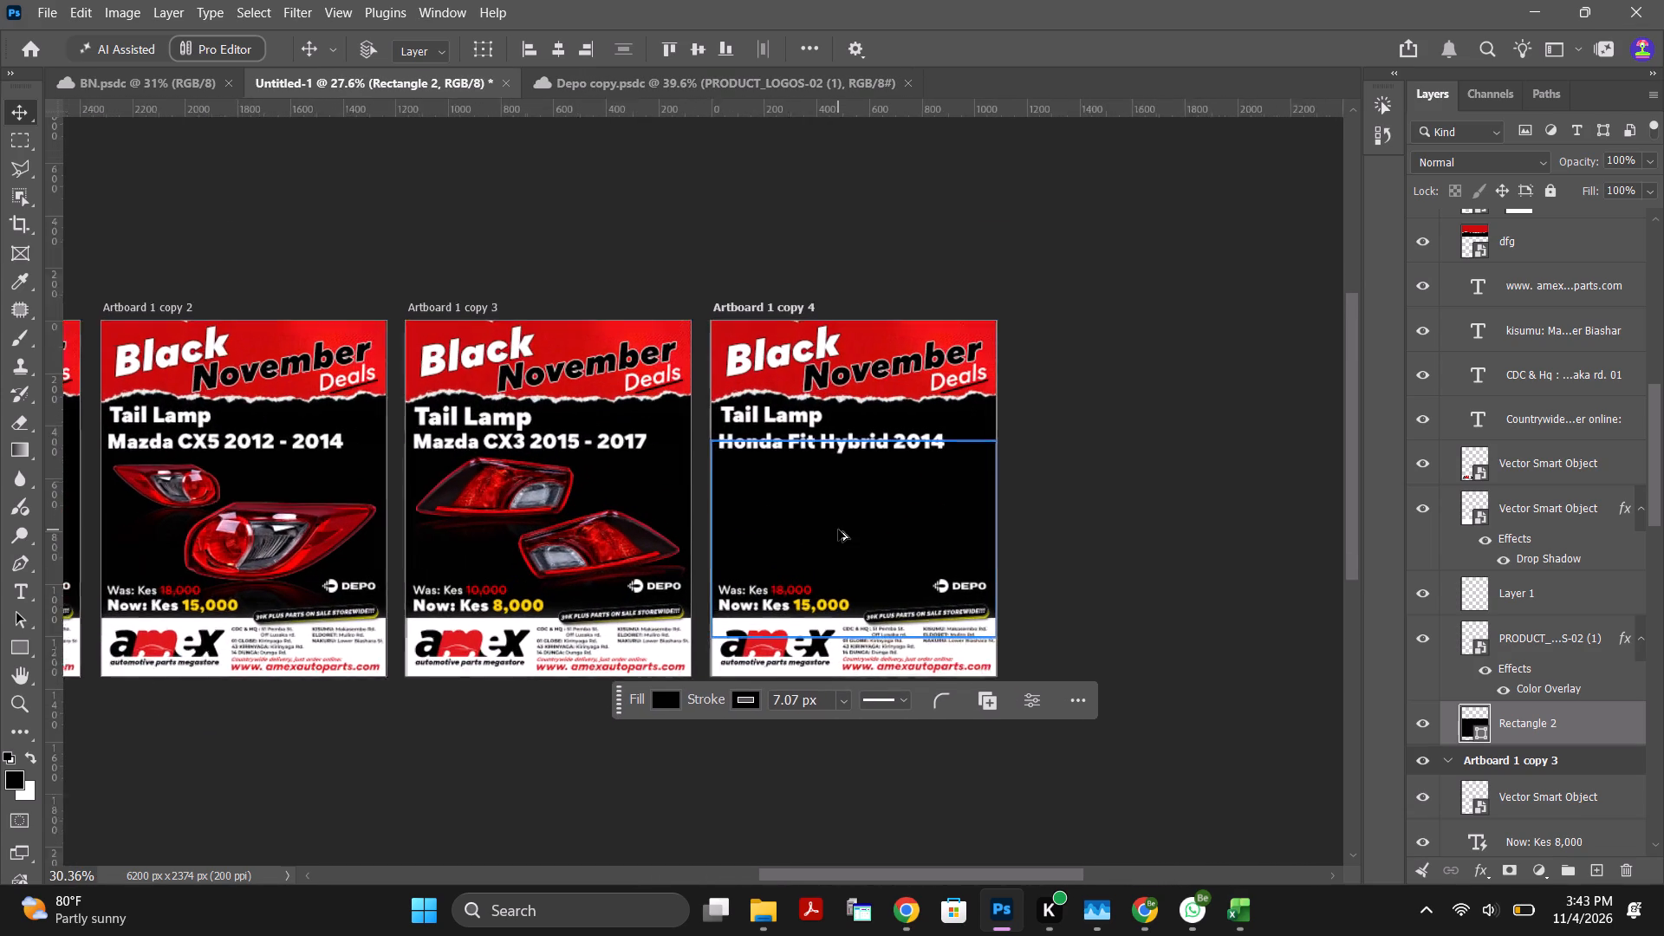
{"action": "scroll", "coordinate": [838, 530], "scroll_direction": "up", "scroll_amount": 1, "text": "alt"}
{"action": "scroll", "coordinate": [426, 504], "scroll_direction": "up", "scroll_amount": 9, "text": "alt"}
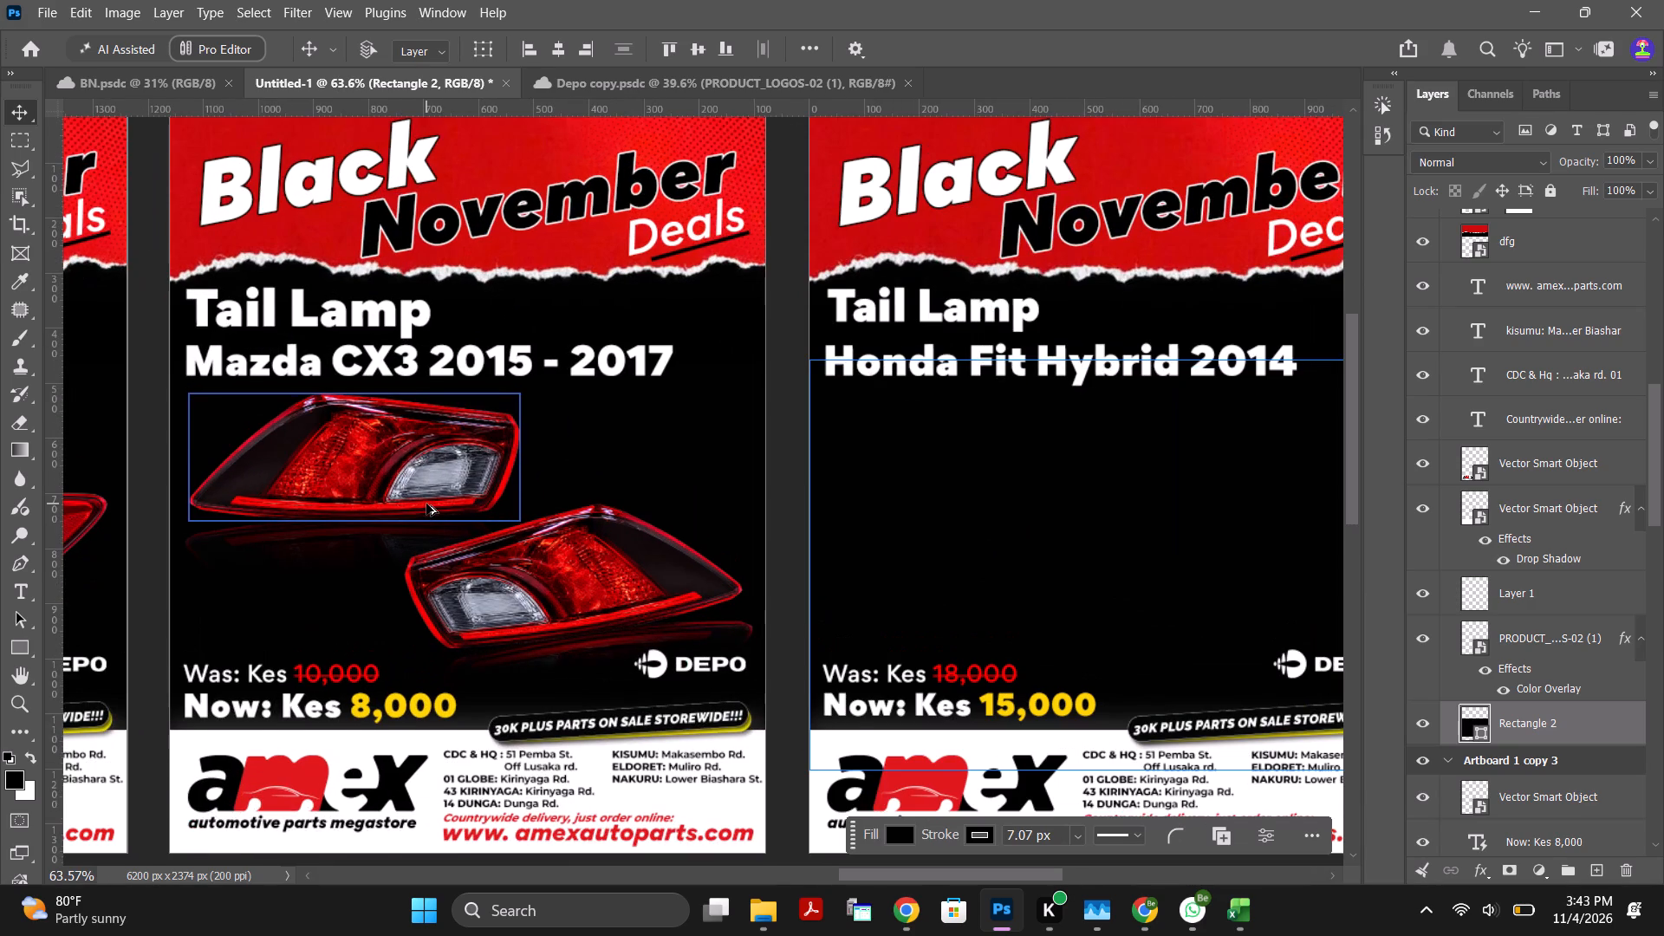
{"action": "scroll", "coordinate": [523, 522], "scroll_direction": "up", "scroll_amount": 1, "text": "alt"}
{"action": "scroll", "coordinate": [523, 524], "scroll_direction": "down", "scroll_amount": 13}
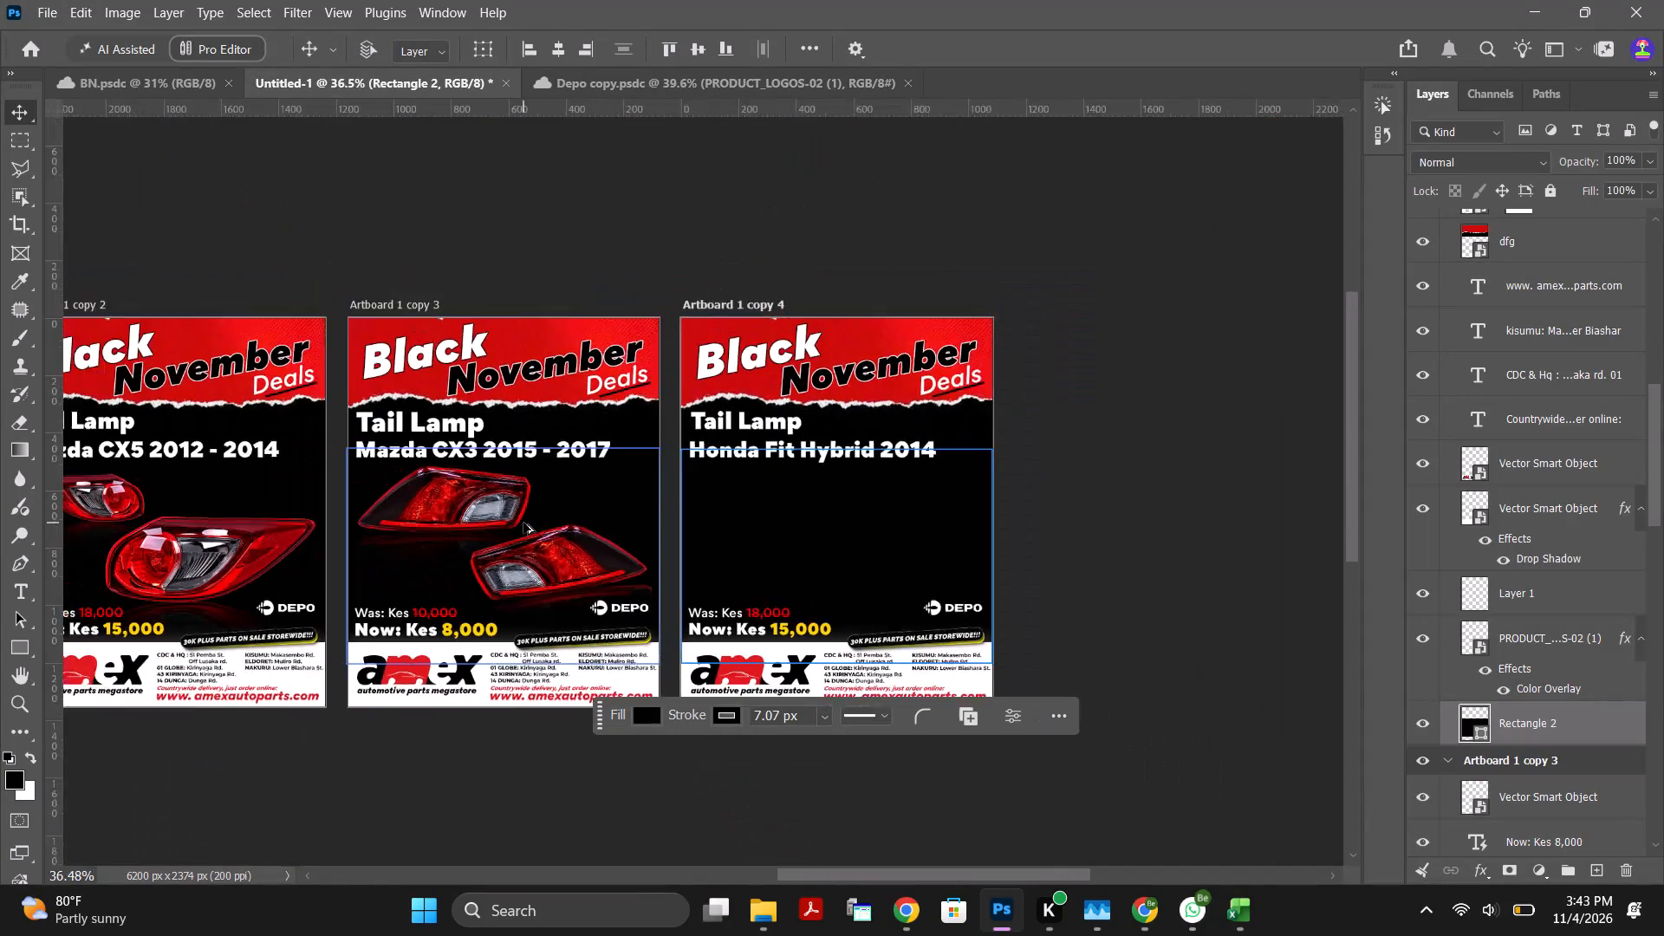
{"action": "scroll", "coordinate": [523, 523], "scroll_direction": "down", "scroll_amount": 1}
{"action": "scroll", "coordinate": [708, 540], "scroll_direction": "up", "scroll_amount": 2, "text": "alt"}
{"action": "scroll", "coordinate": [822, 522], "scroll_direction": "up", "scroll_amount": 3, "text": "alt"}
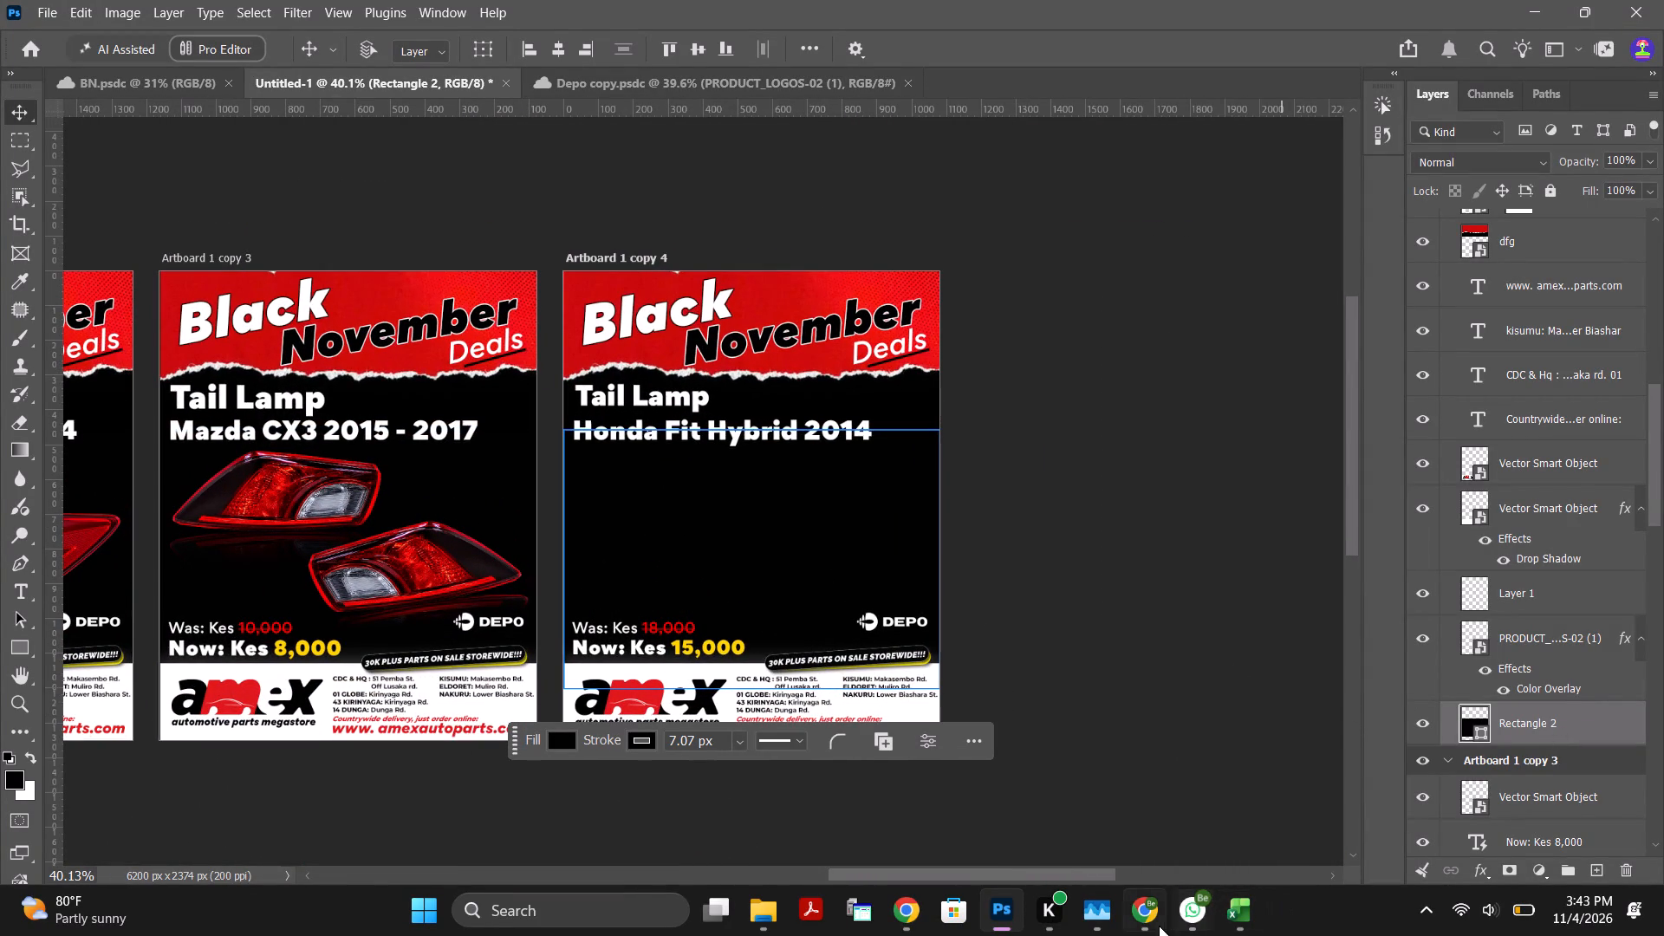
Switch to Chrome and copy the enlarged Tail Lamp Honda Fit Hybrid 2014 Rhs product image.
{"action": "left_click", "coordinate": [910, 911]}
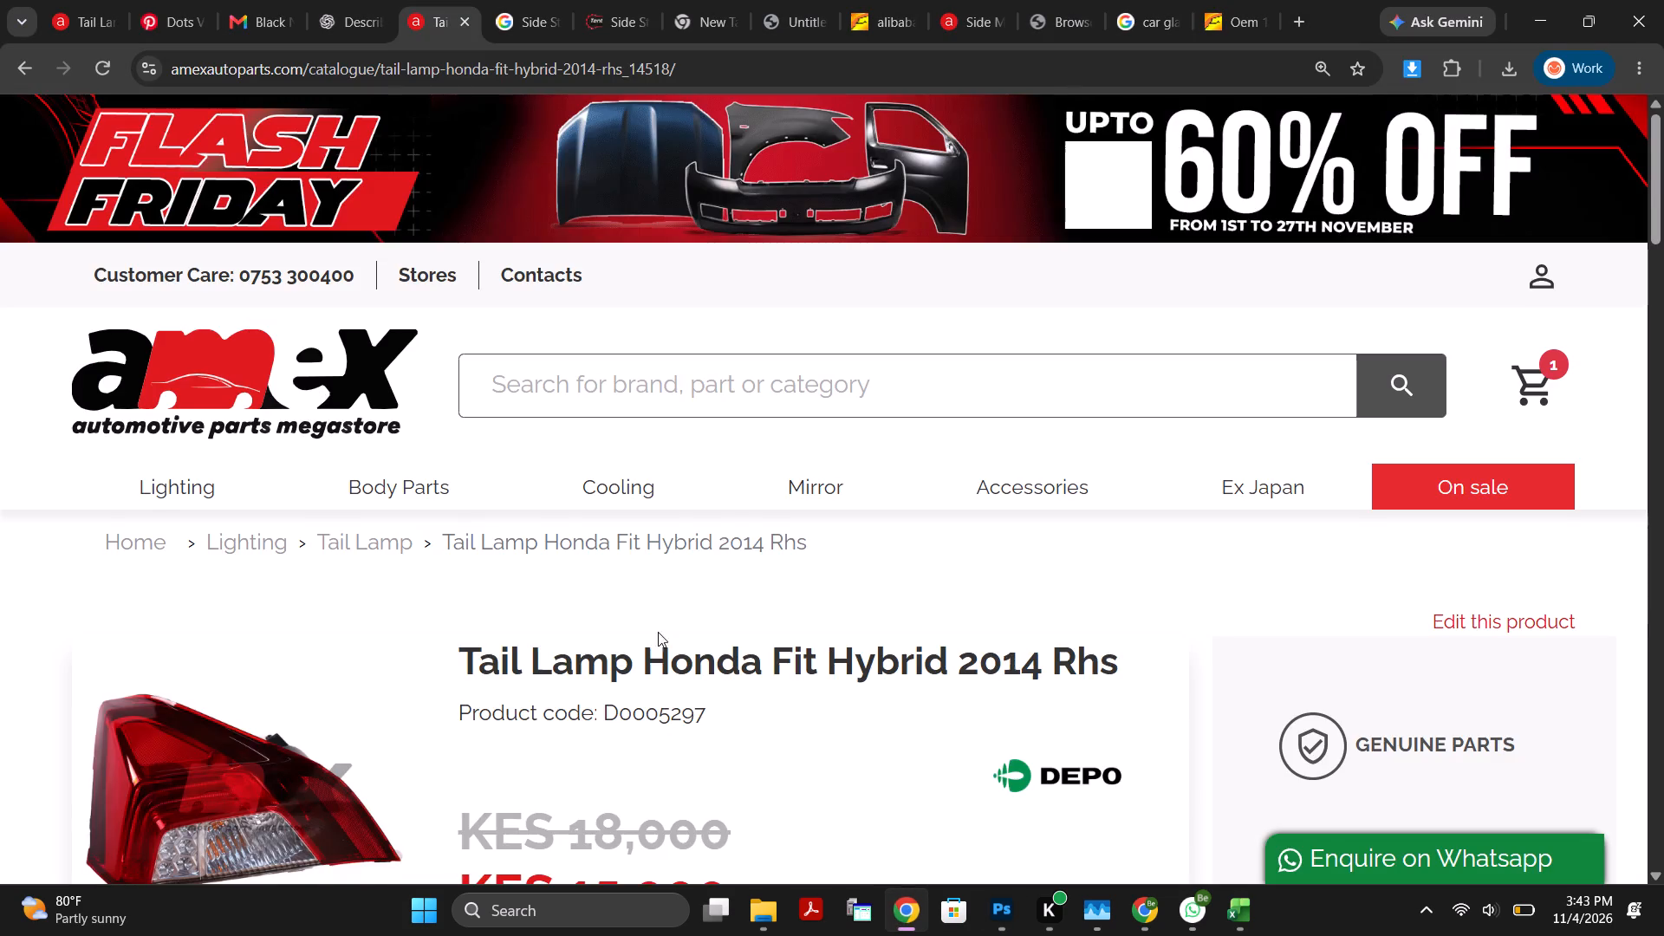
{"action": "scroll", "coordinate": [673, 645], "scroll_direction": "down", "scroll_amount": 5}
{"action": "left_click", "coordinate": [205, 274]}
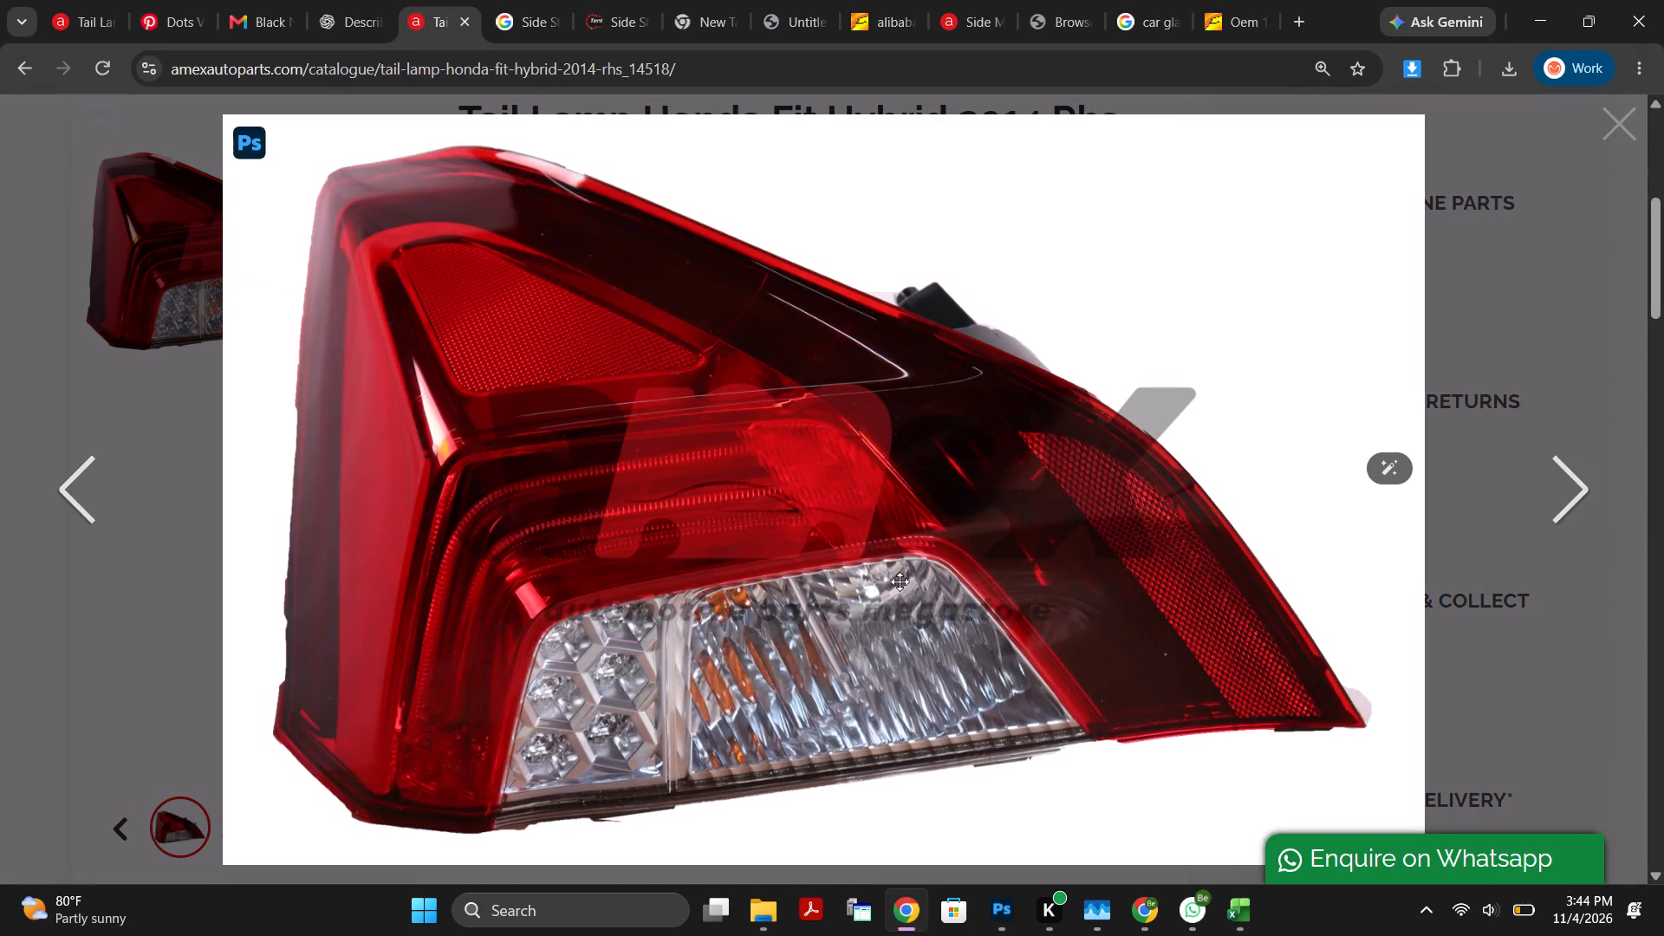
{"action": "right_click", "coordinate": [804, 463]}
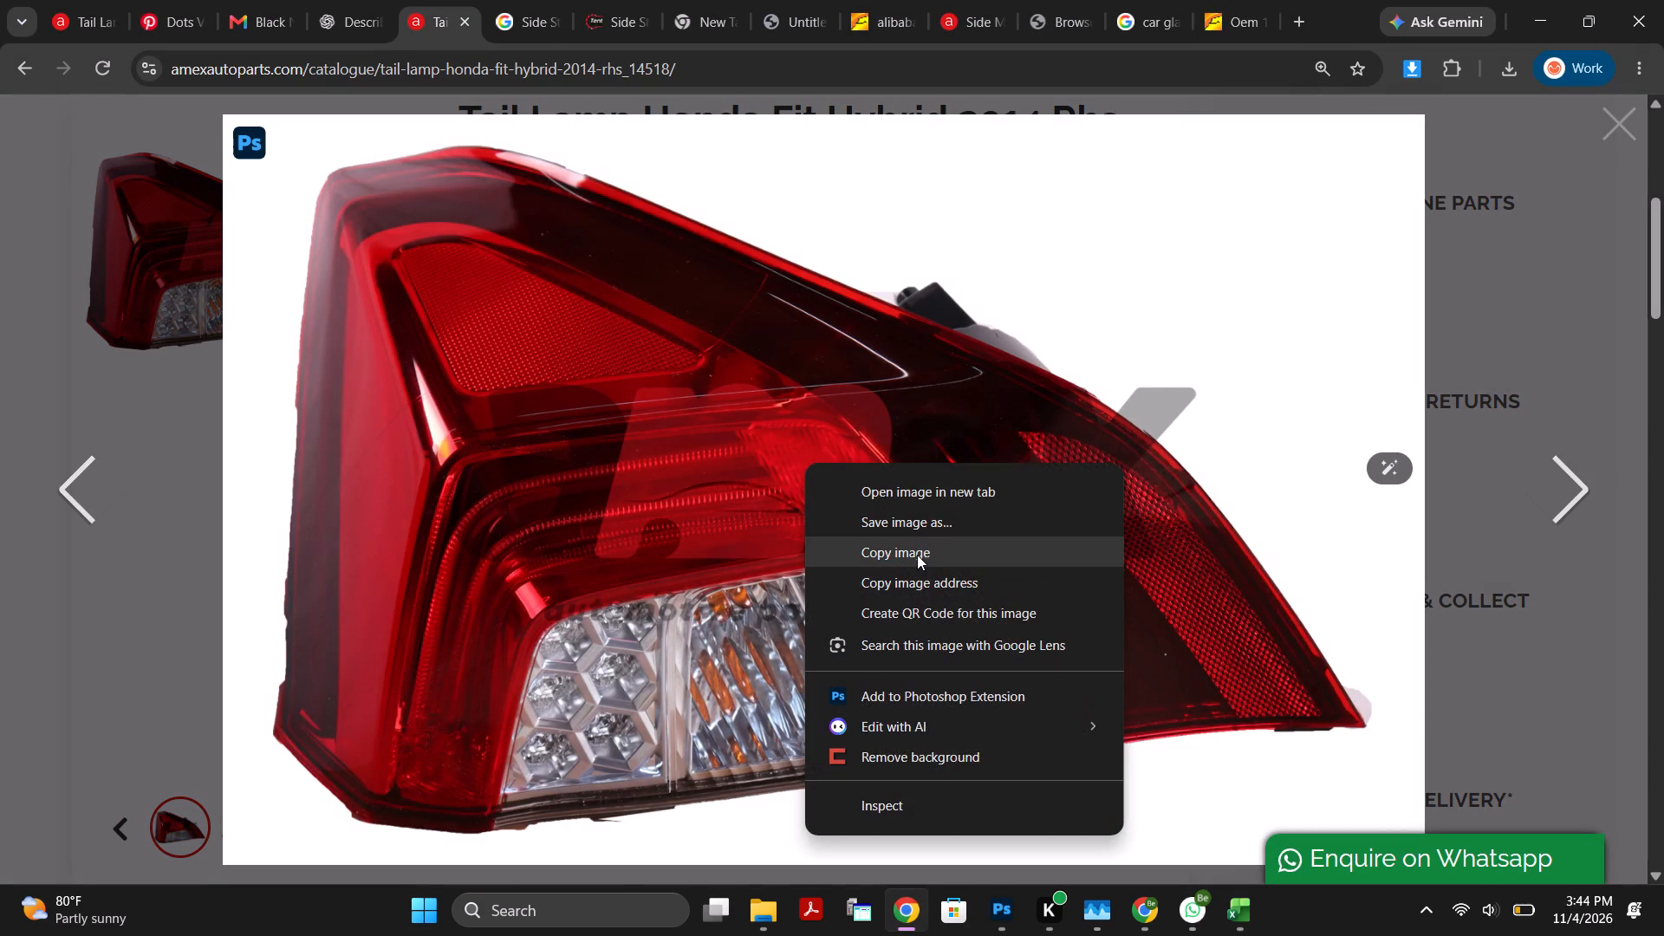
{"action": "left_click", "coordinate": [917, 555]}
{"action": "left_click_drag", "start_coordinate": [797, 518], "coordinate": [908, 550]}
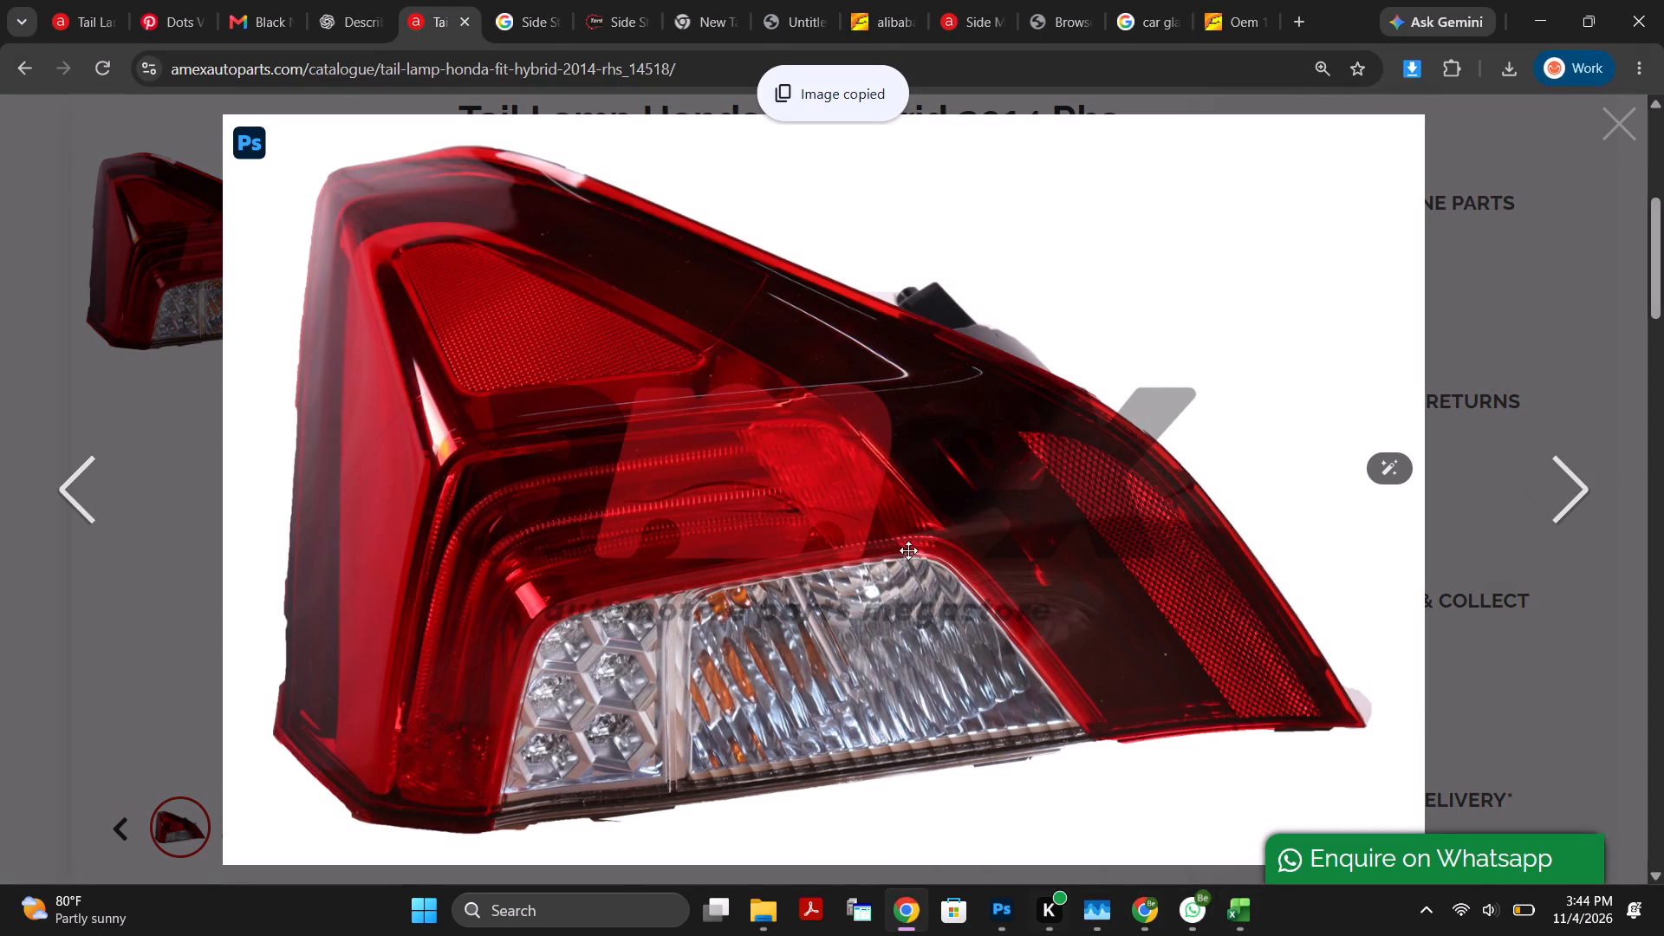
{"action": "left_click_drag", "start_coordinate": [908, 550], "coordinate": [1186, 680]}
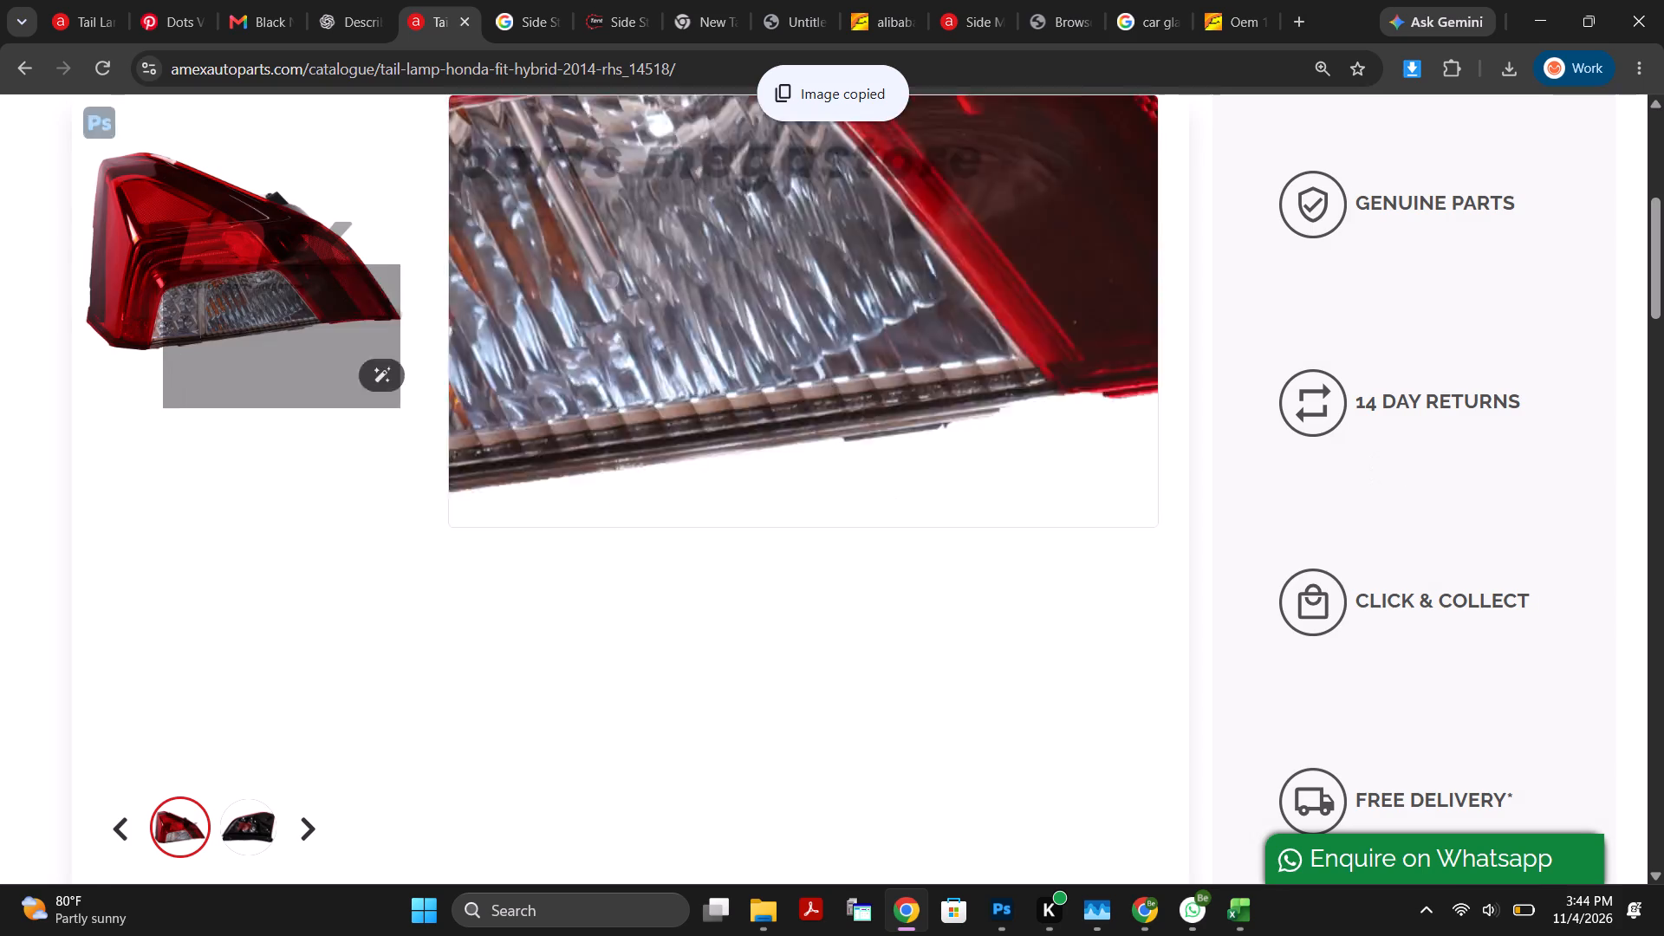
{"action": "left_click", "coordinate": [216, 283]}
{"action": "right_click", "coordinate": [770, 458]}
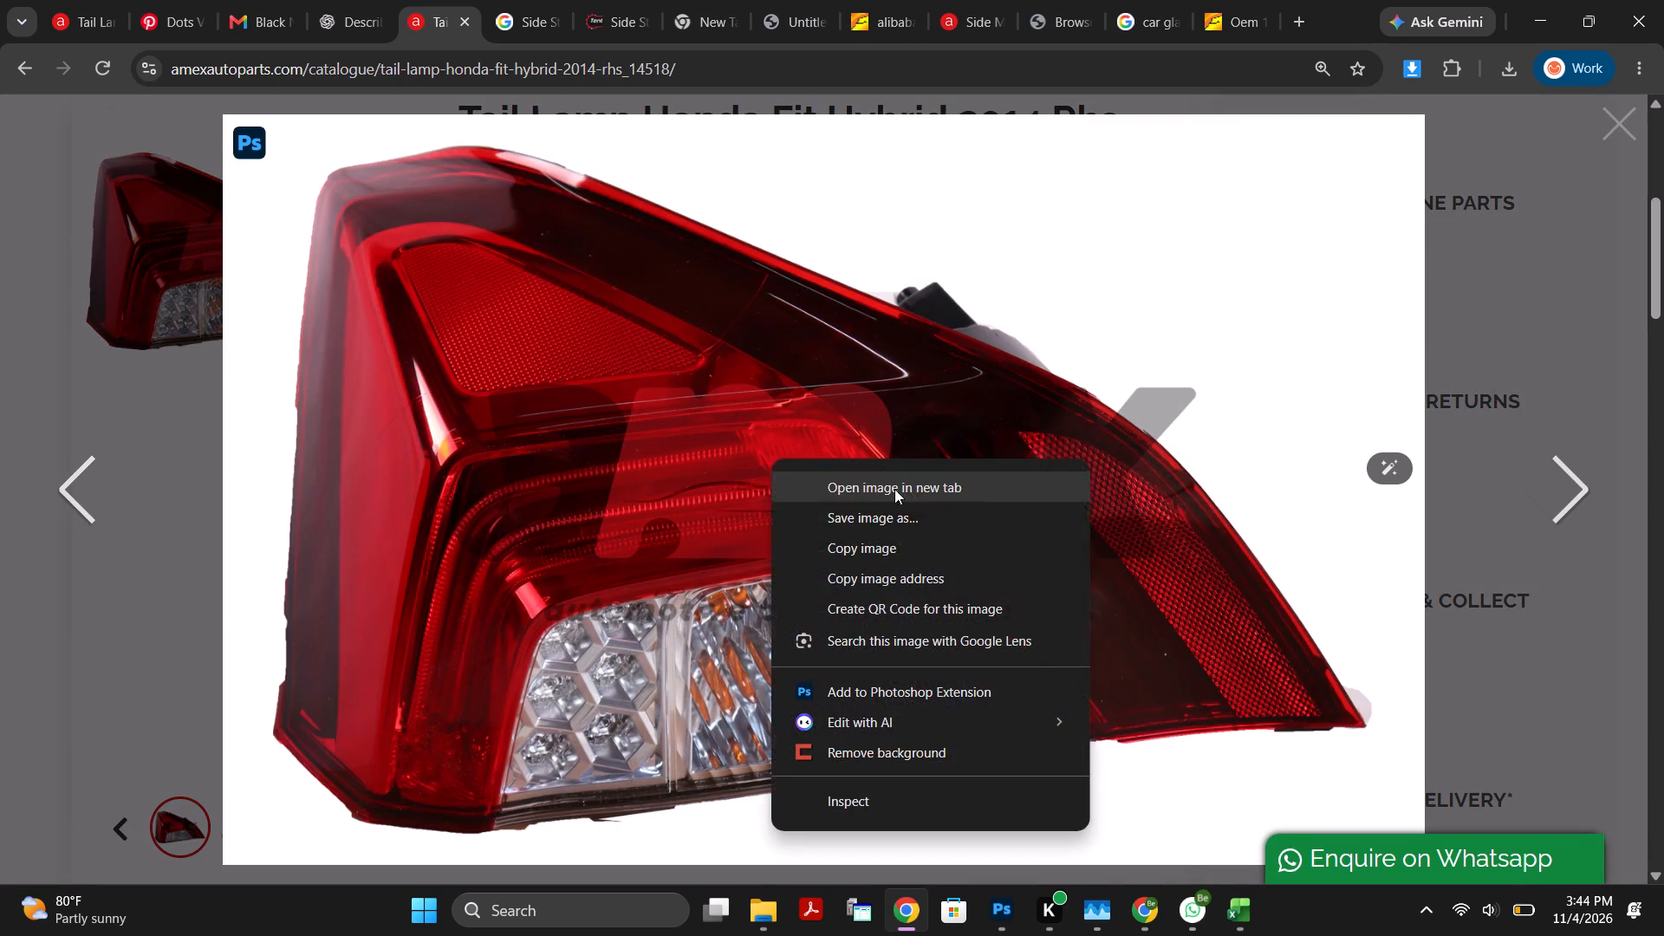
{"action": "left_click", "coordinate": [900, 544]}
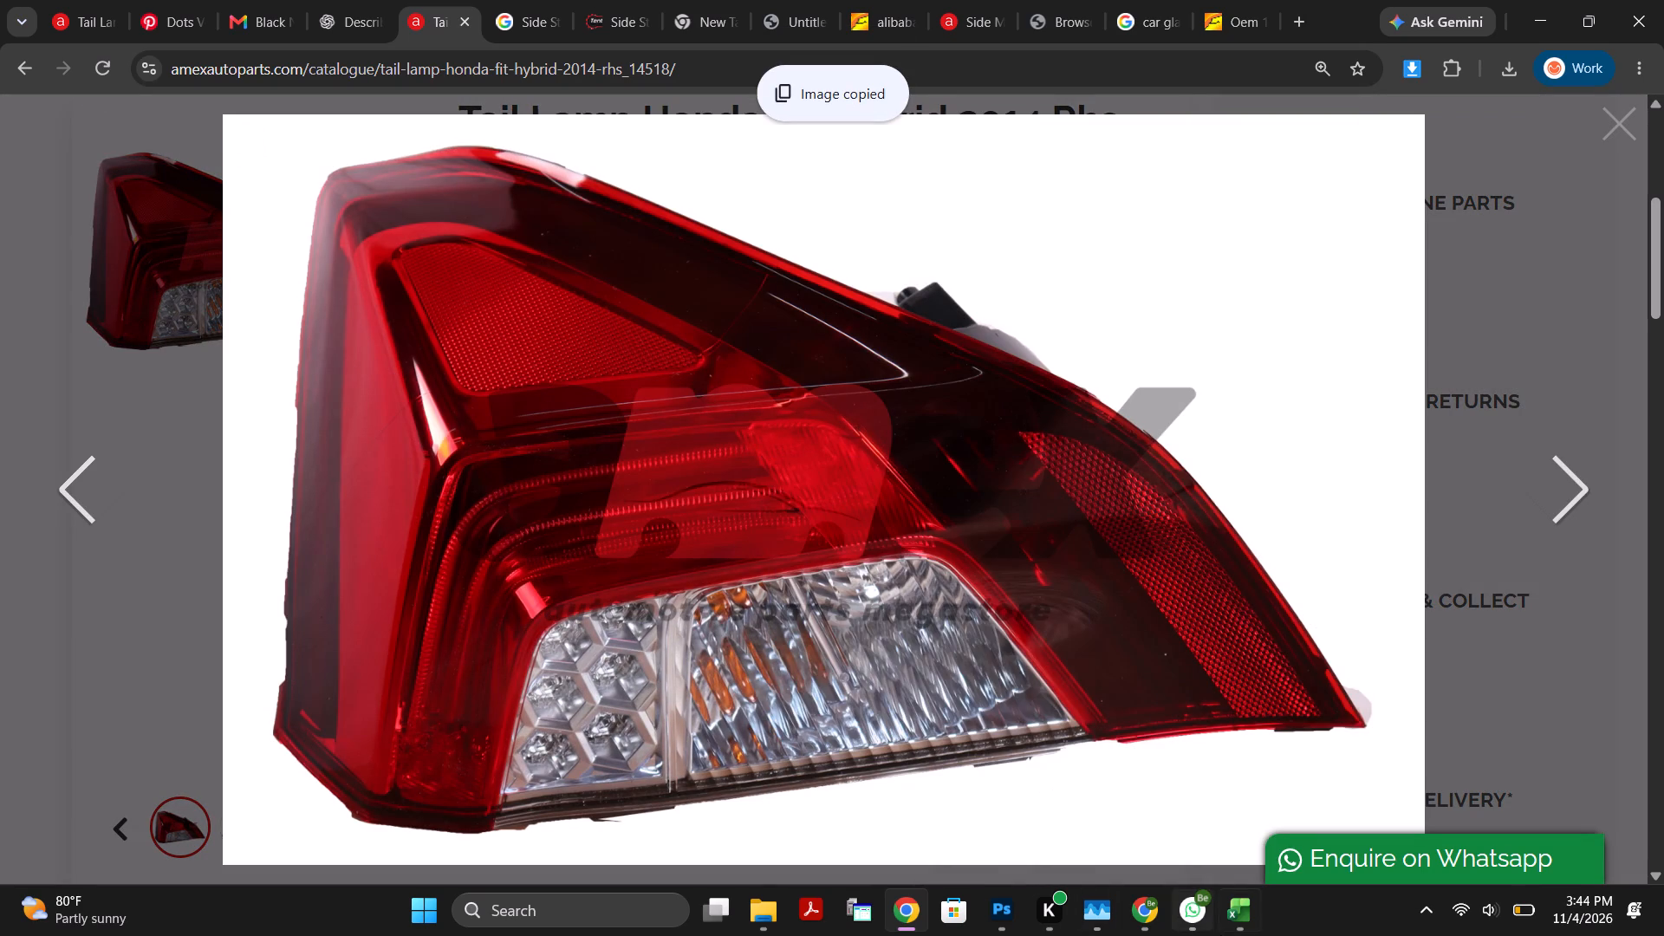
{"action": "left_click", "coordinate": [1162, 918]}
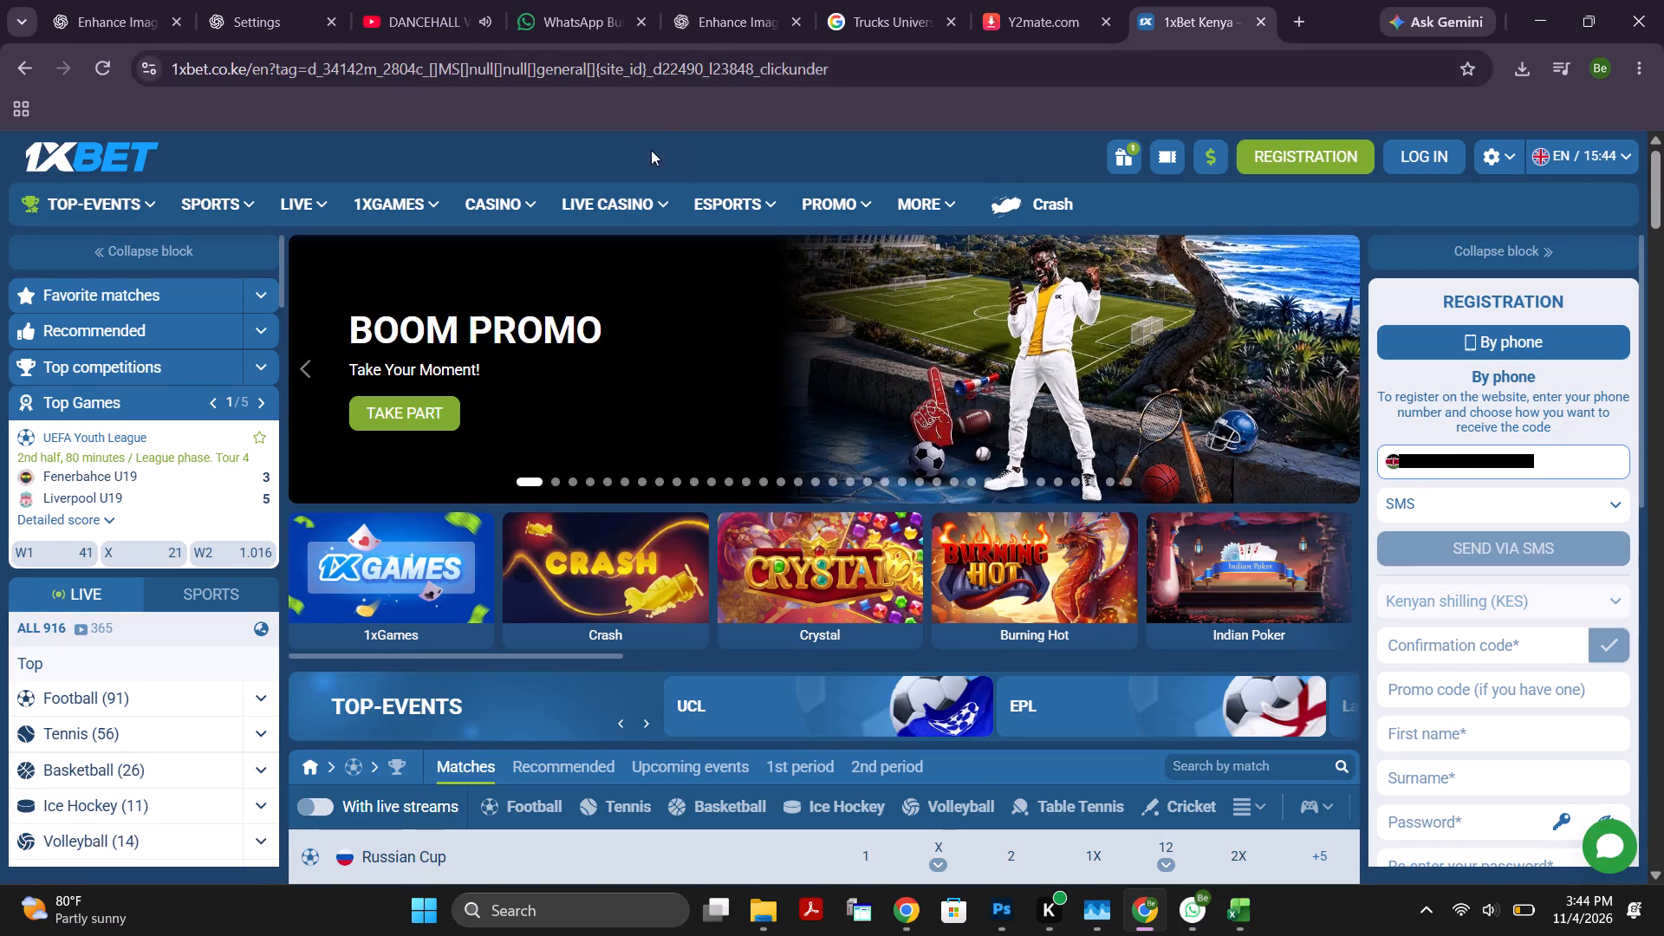
{"action": "left_click", "coordinate": [1257, 20]}
{"action": "left_click", "coordinate": [1531, 78]}
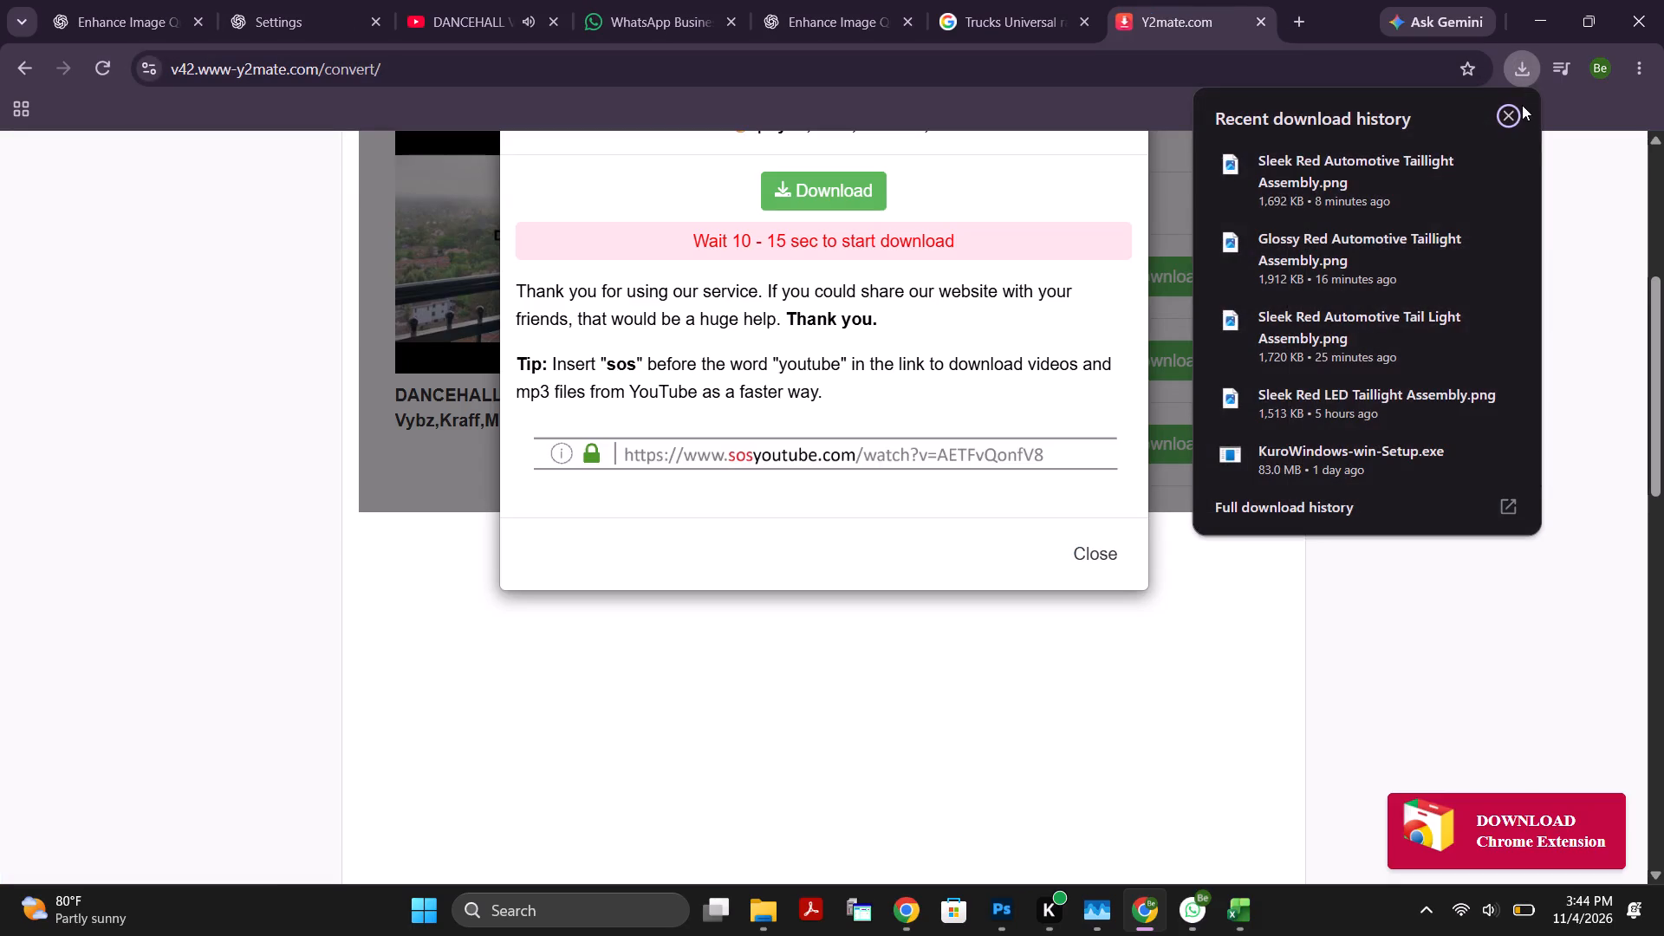
{"action": "left_click", "coordinate": [801, 192]}
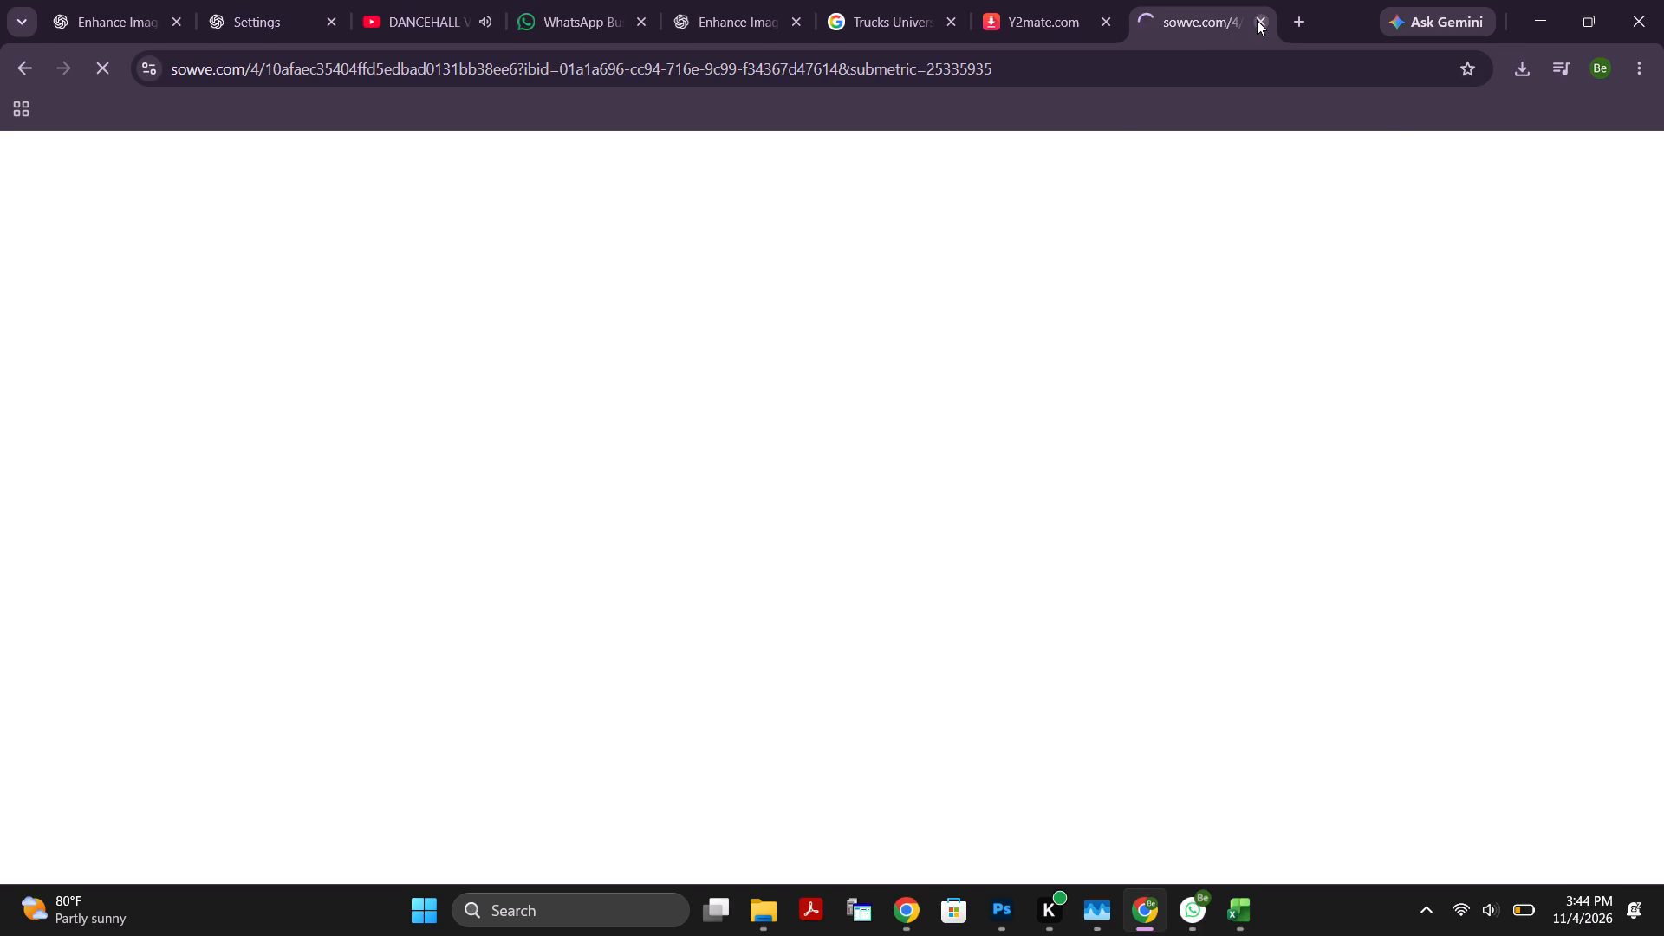
{"action": "left_click", "coordinate": [1257, 20]}
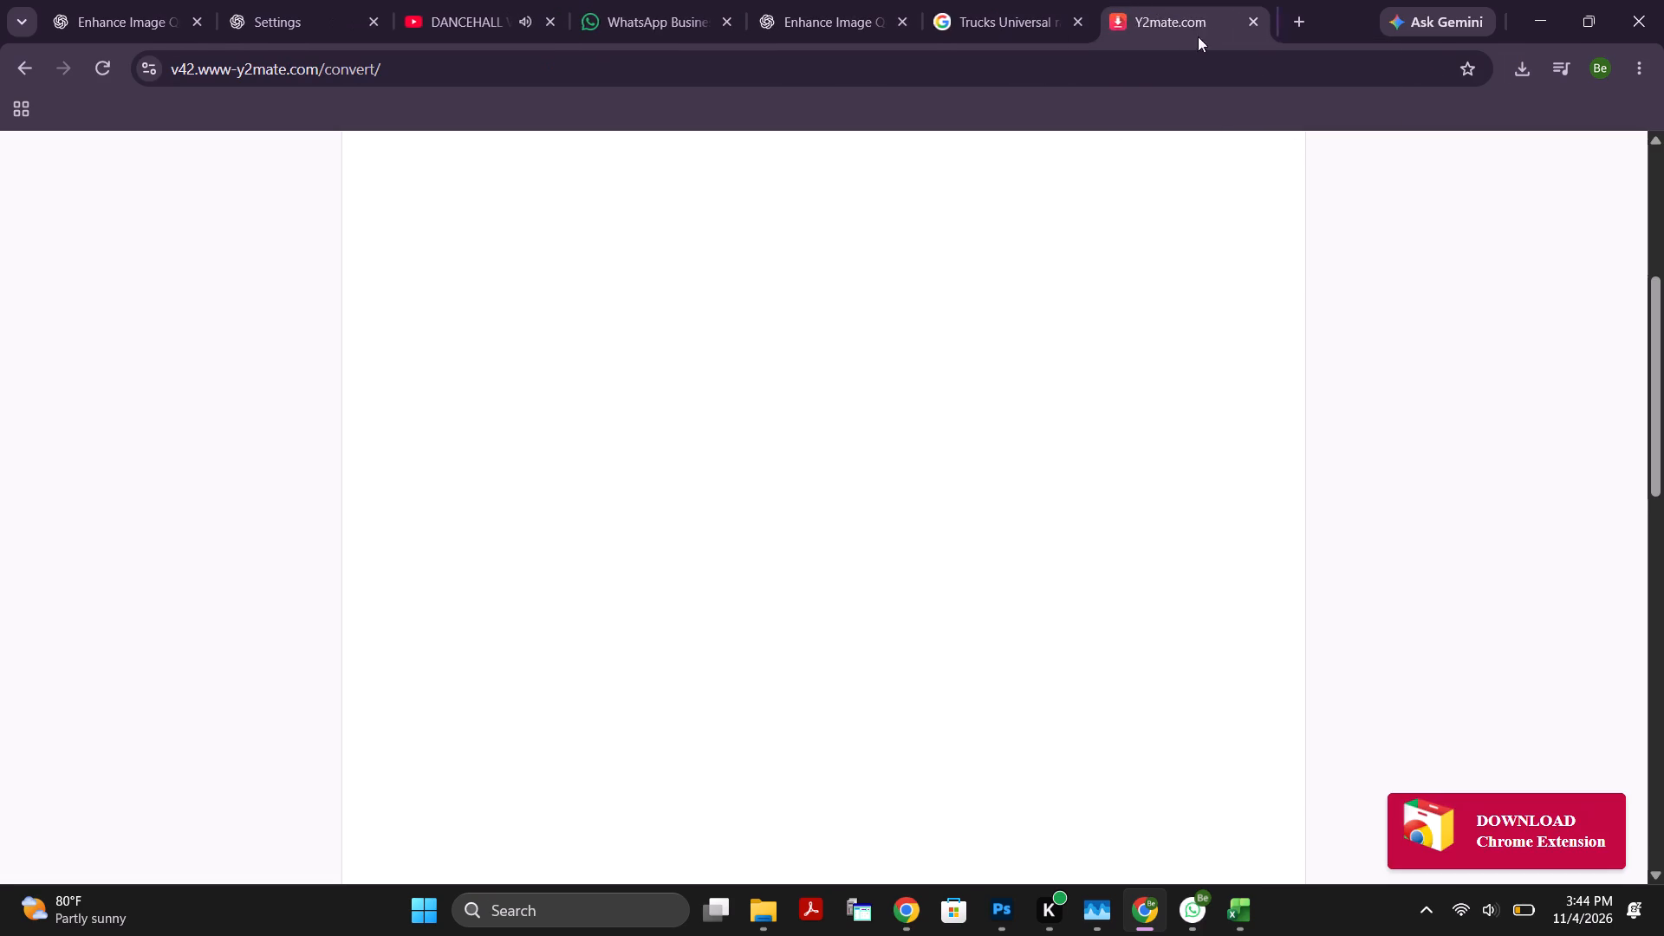
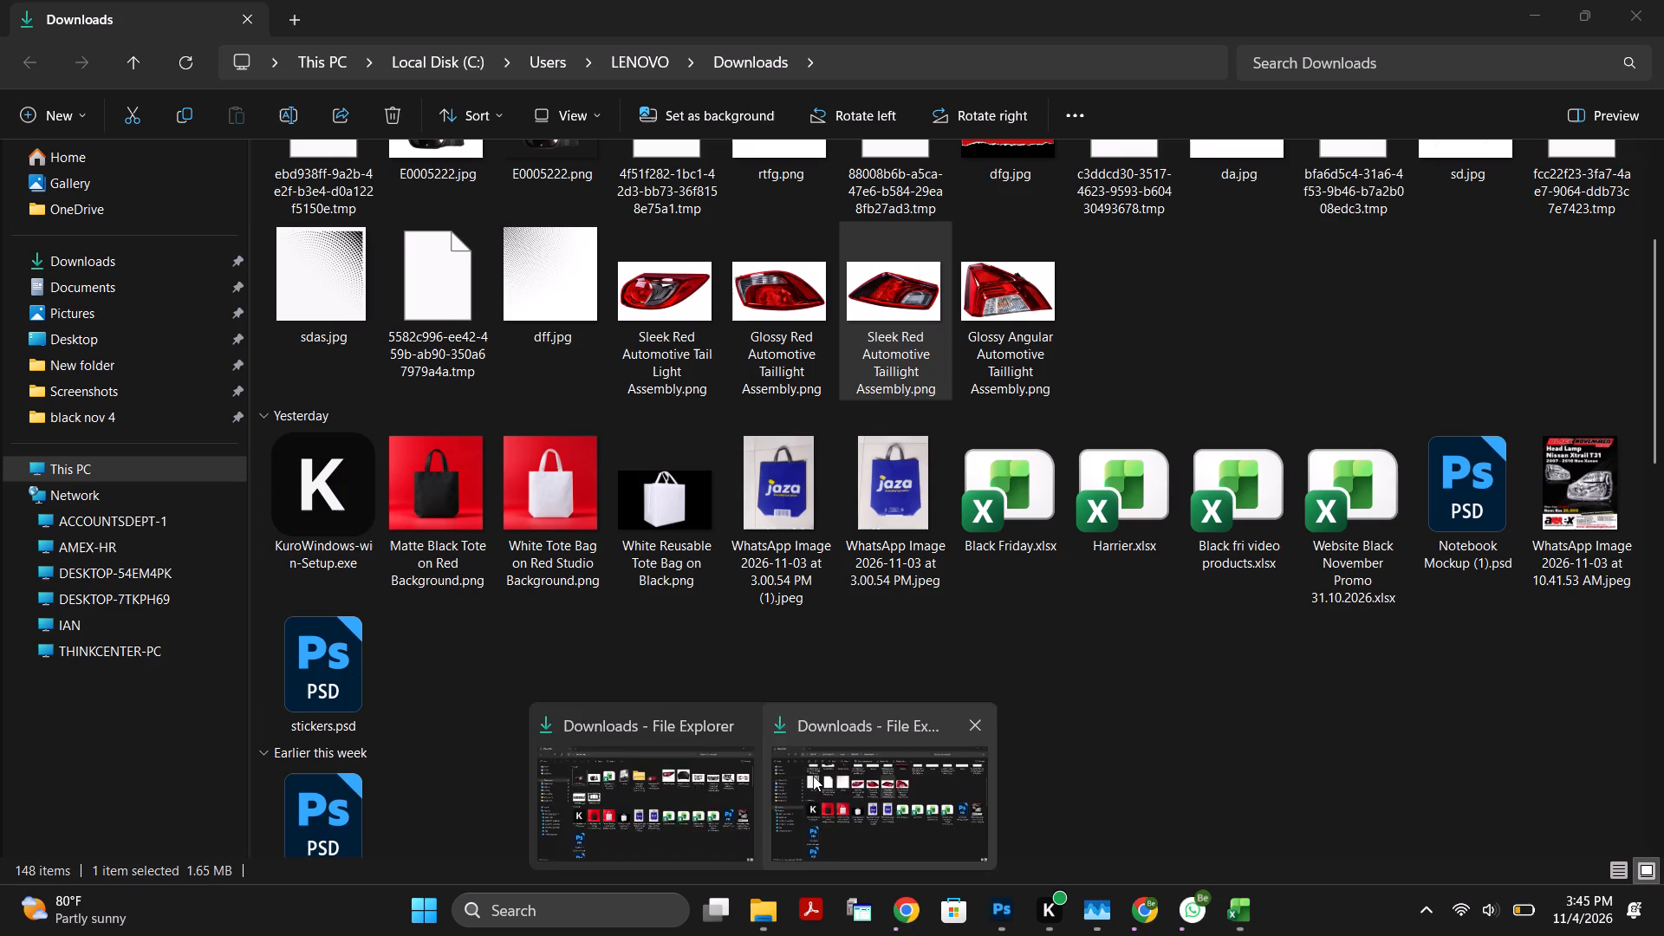
{"action": "left_click", "coordinate": [813, 776]}
{"action": "left_click", "coordinate": [1255, 347]}
{"action": "left_click", "coordinate": [1014, 302]}
{"action": "left_click_drag", "start_coordinate": [1004, 283], "coordinate": [1050, 356]}
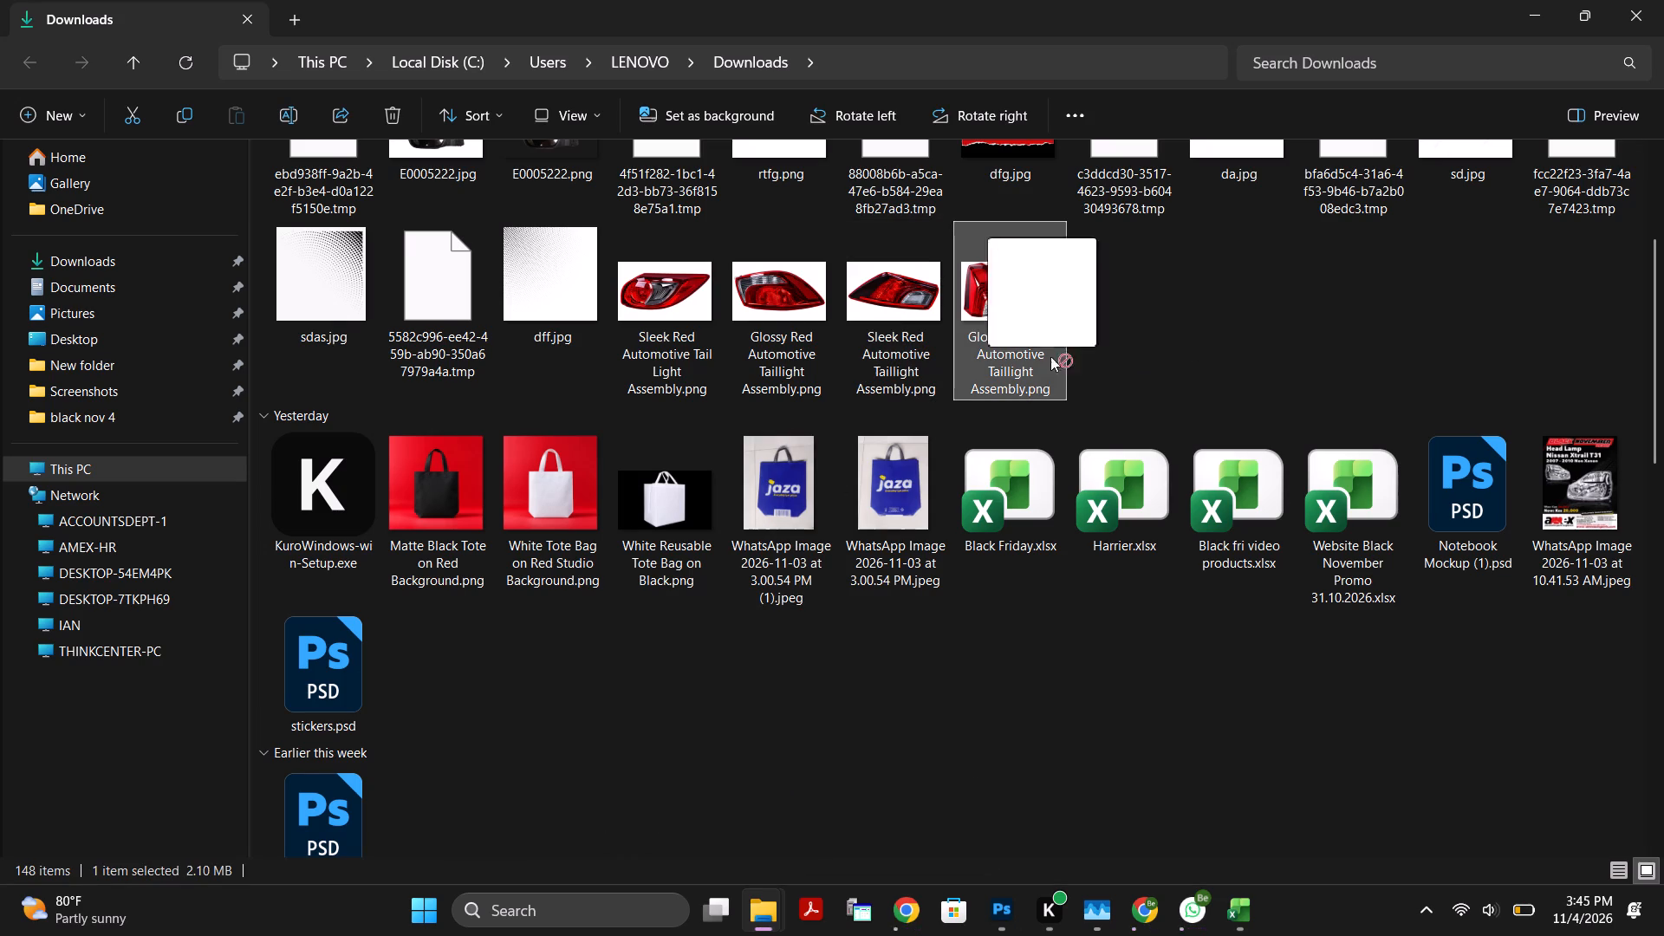
{"action": "left_click_drag", "start_coordinate": [1050, 356], "coordinate": [768, 527]}
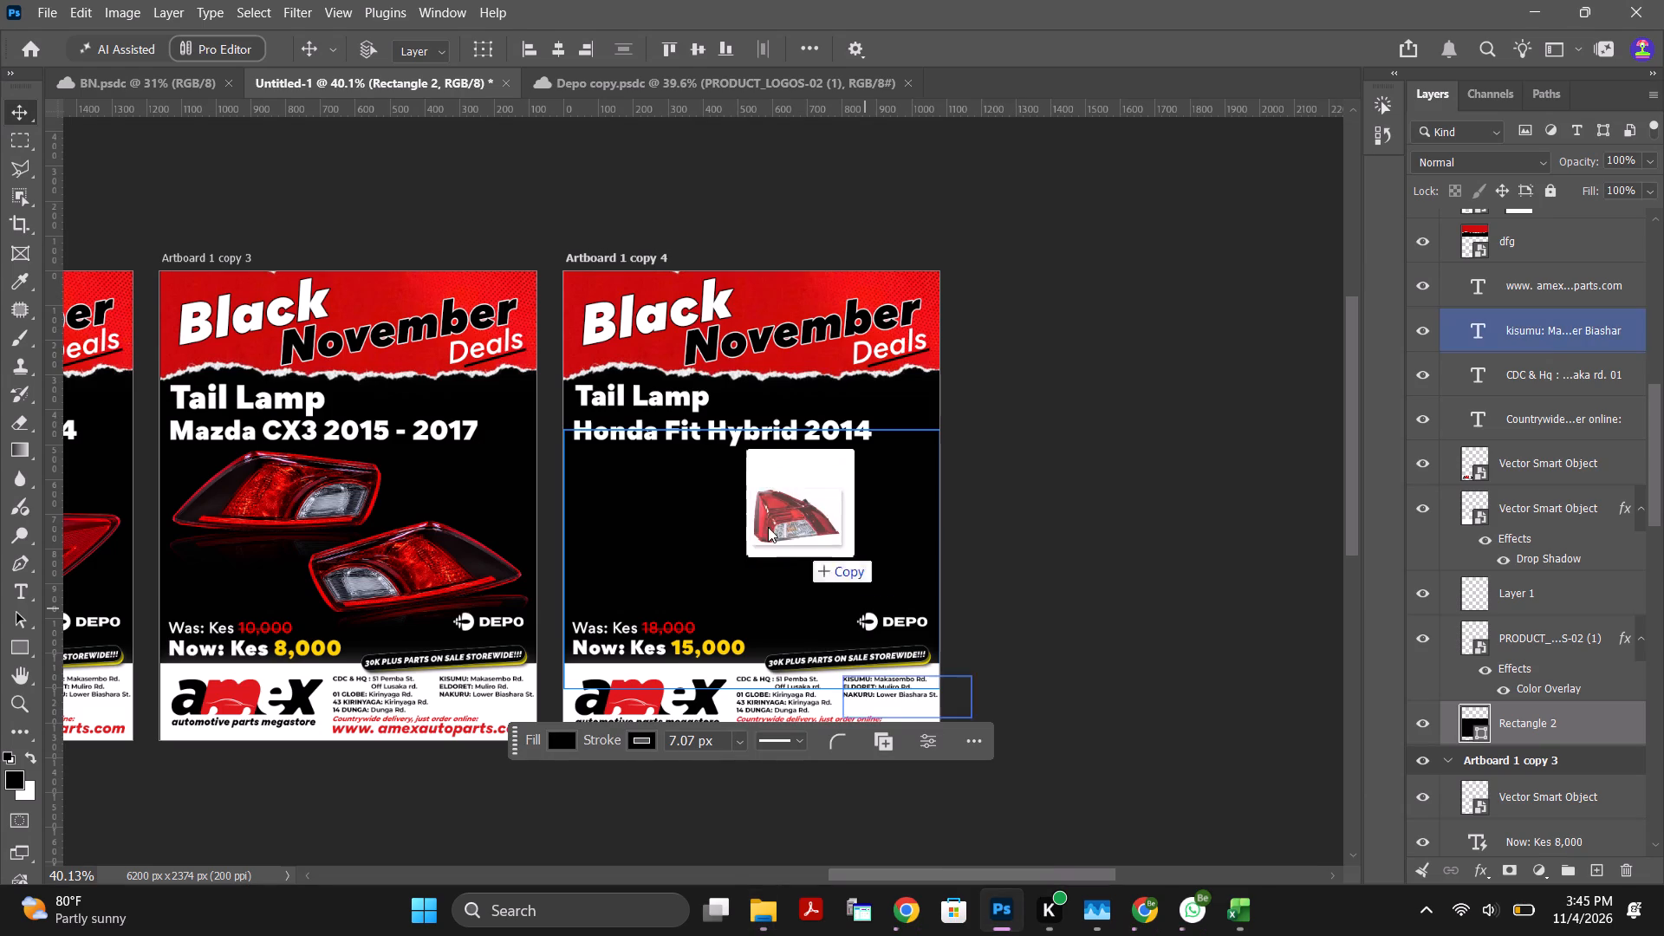
{"action": "left_click_drag", "start_coordinate": [768, 527], "coordinate": [729, 503]}
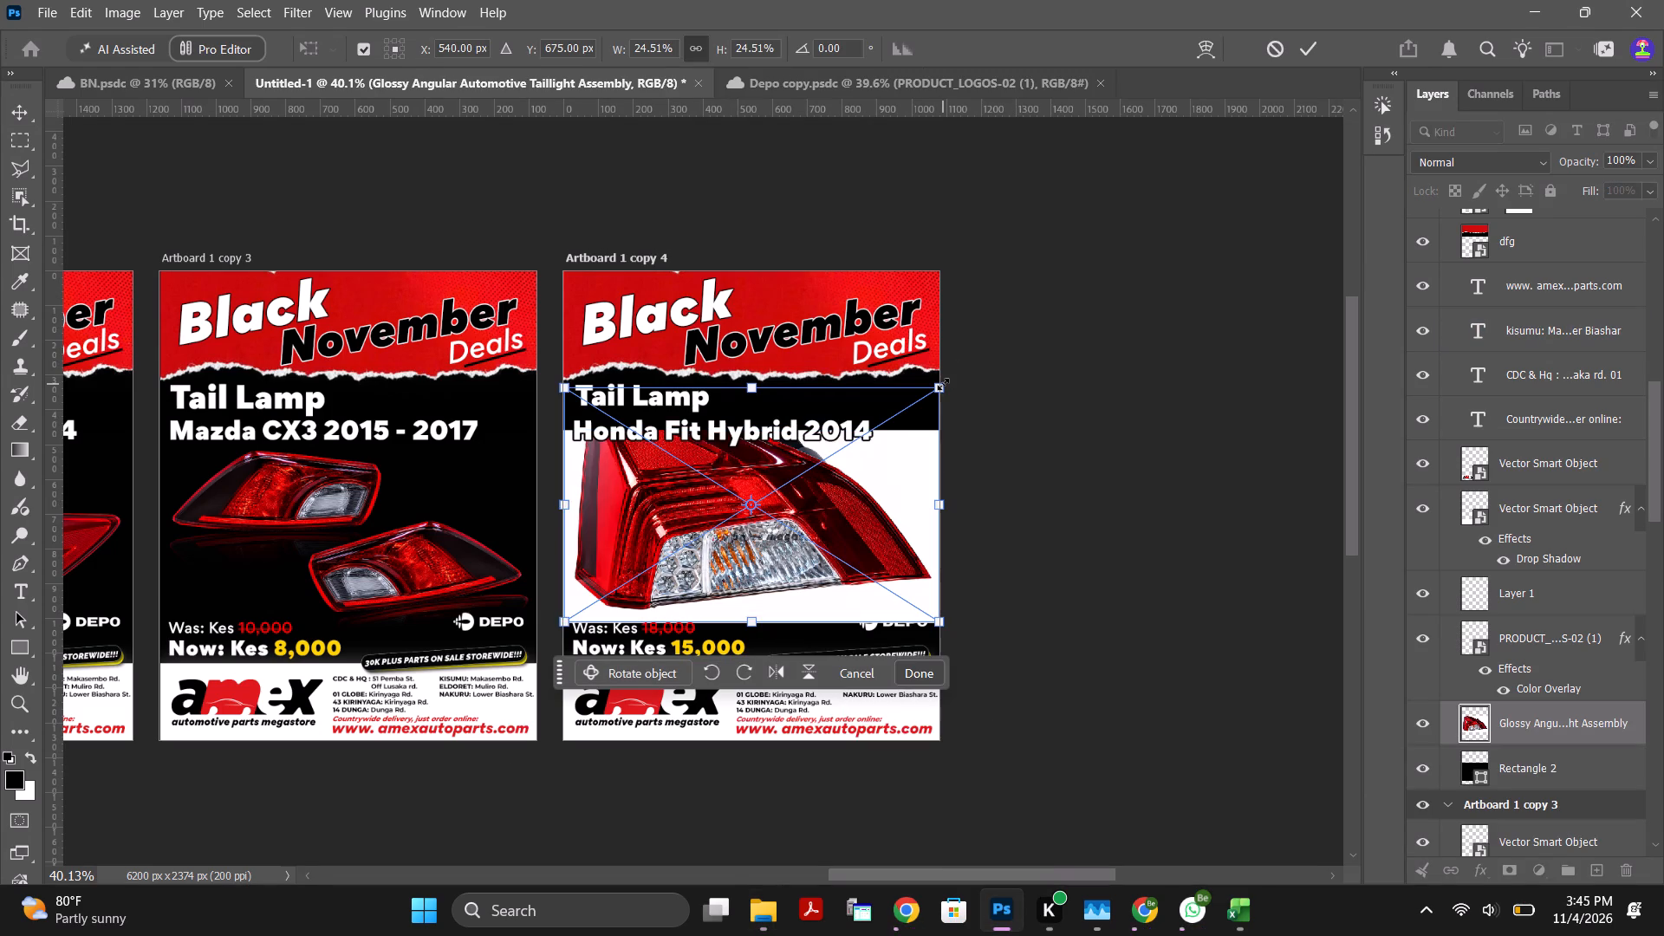
Scale the placed taillight image to 16.66% and position it below the Honda Fit Hybrid 2014 heading.
{"action": "left_click_drag", "start_coordinate": [943, 384], "coordinate": [886, 426]}
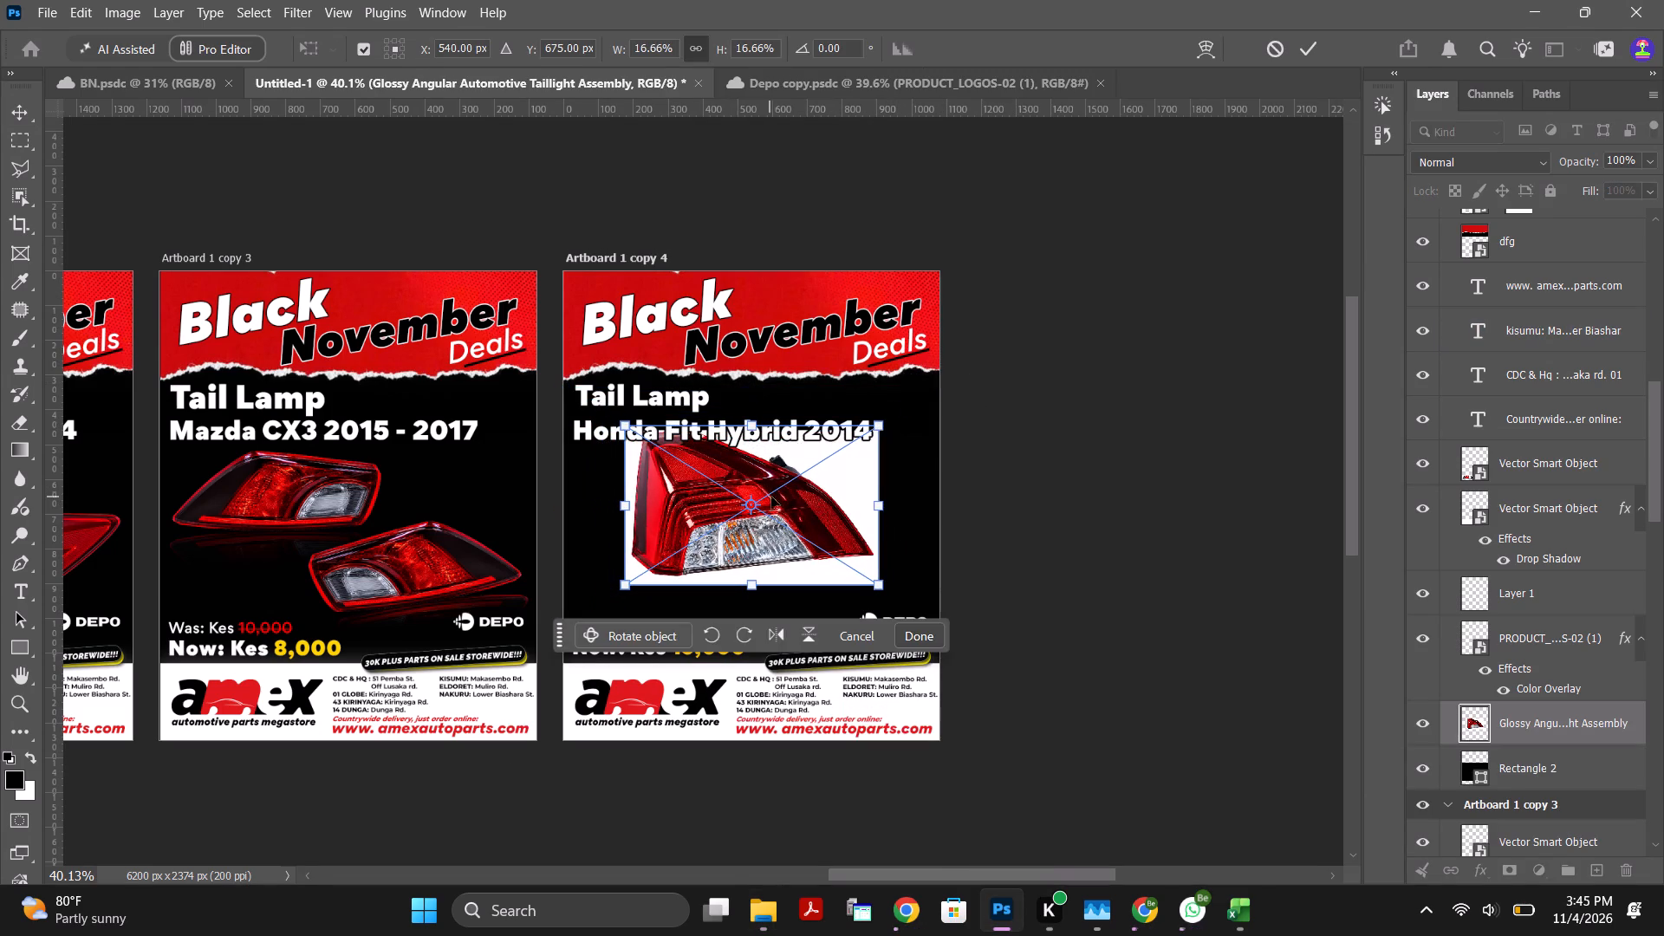
{"action": "left_click_drag", "start_coordinate": [777, 495], "coordinate": [819, 526]}
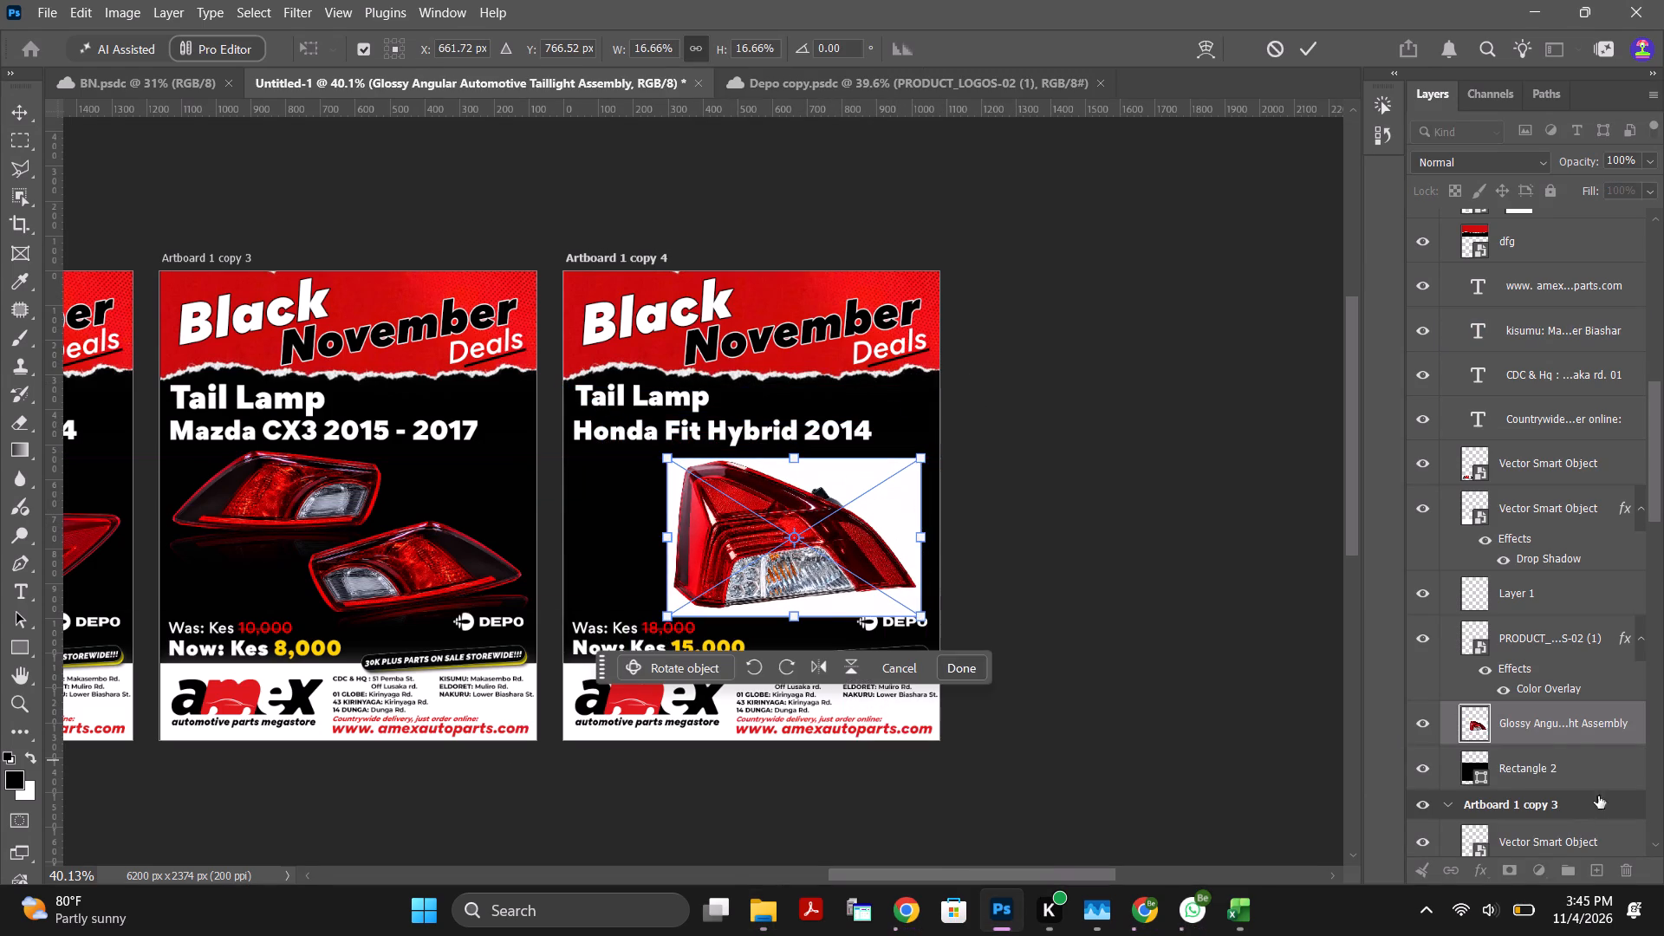
{"action": "right_click", "coordinate": [1527, 712]}
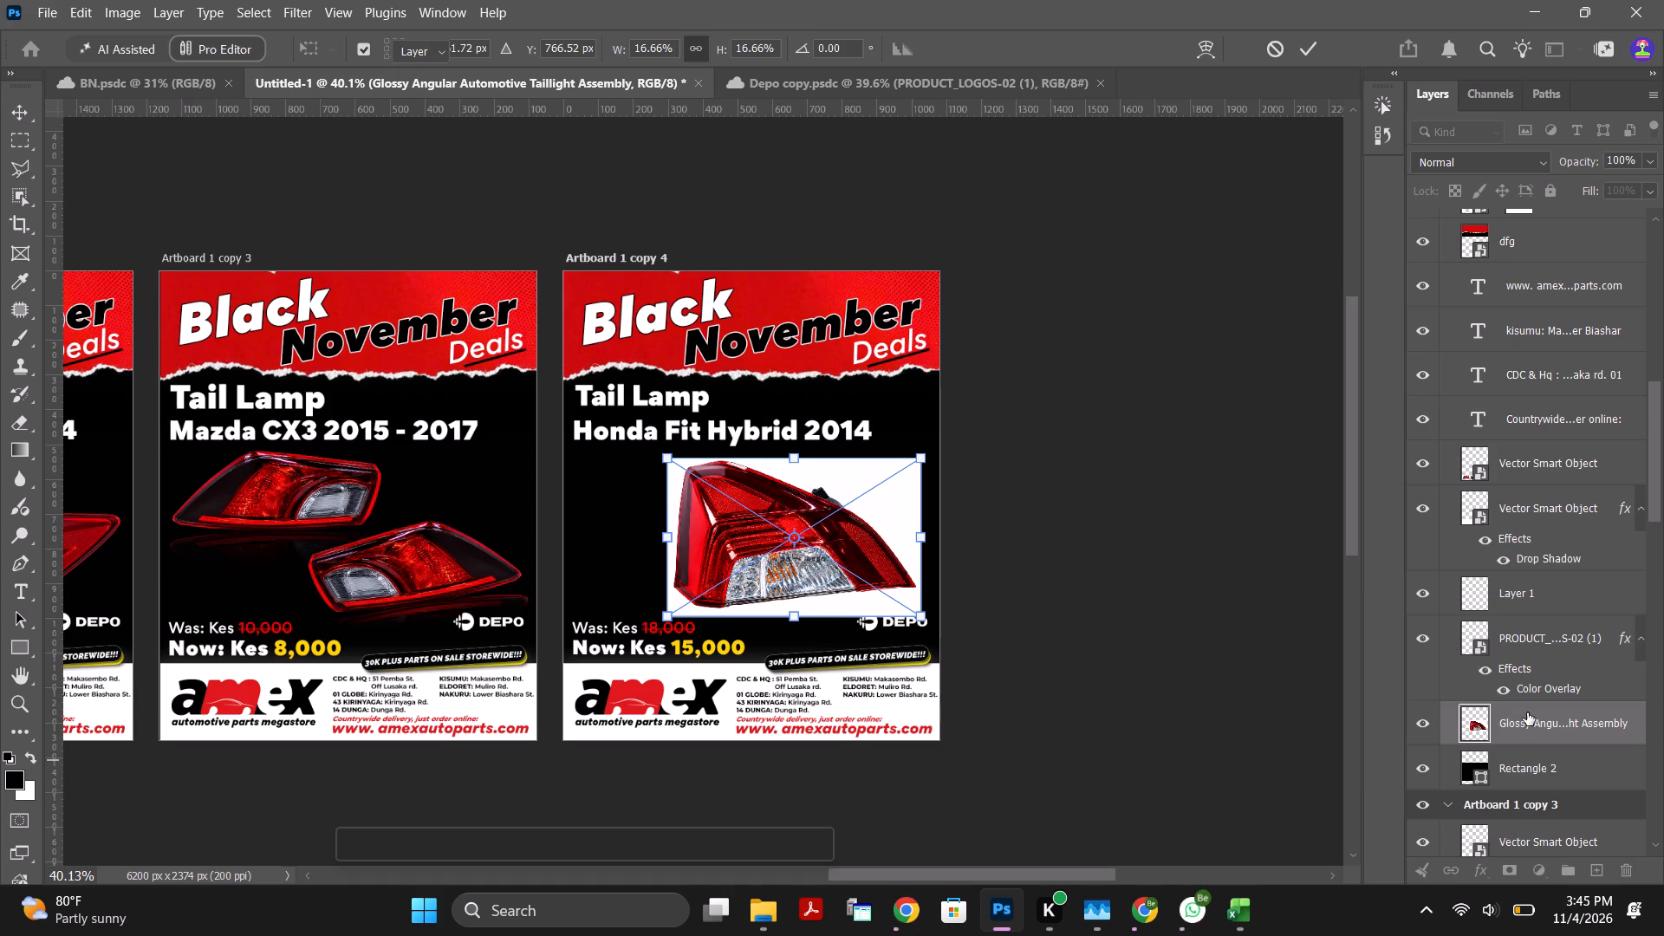
{"action": "right_click", "coordinate": [1541, 719]}
{"action": "left_click", "coordinate": [1313, 53]}
Convert the placed taillight layer to a smart object and open its contents for editing.
{"action": "right_click", "coordinate": [1556, 725]}
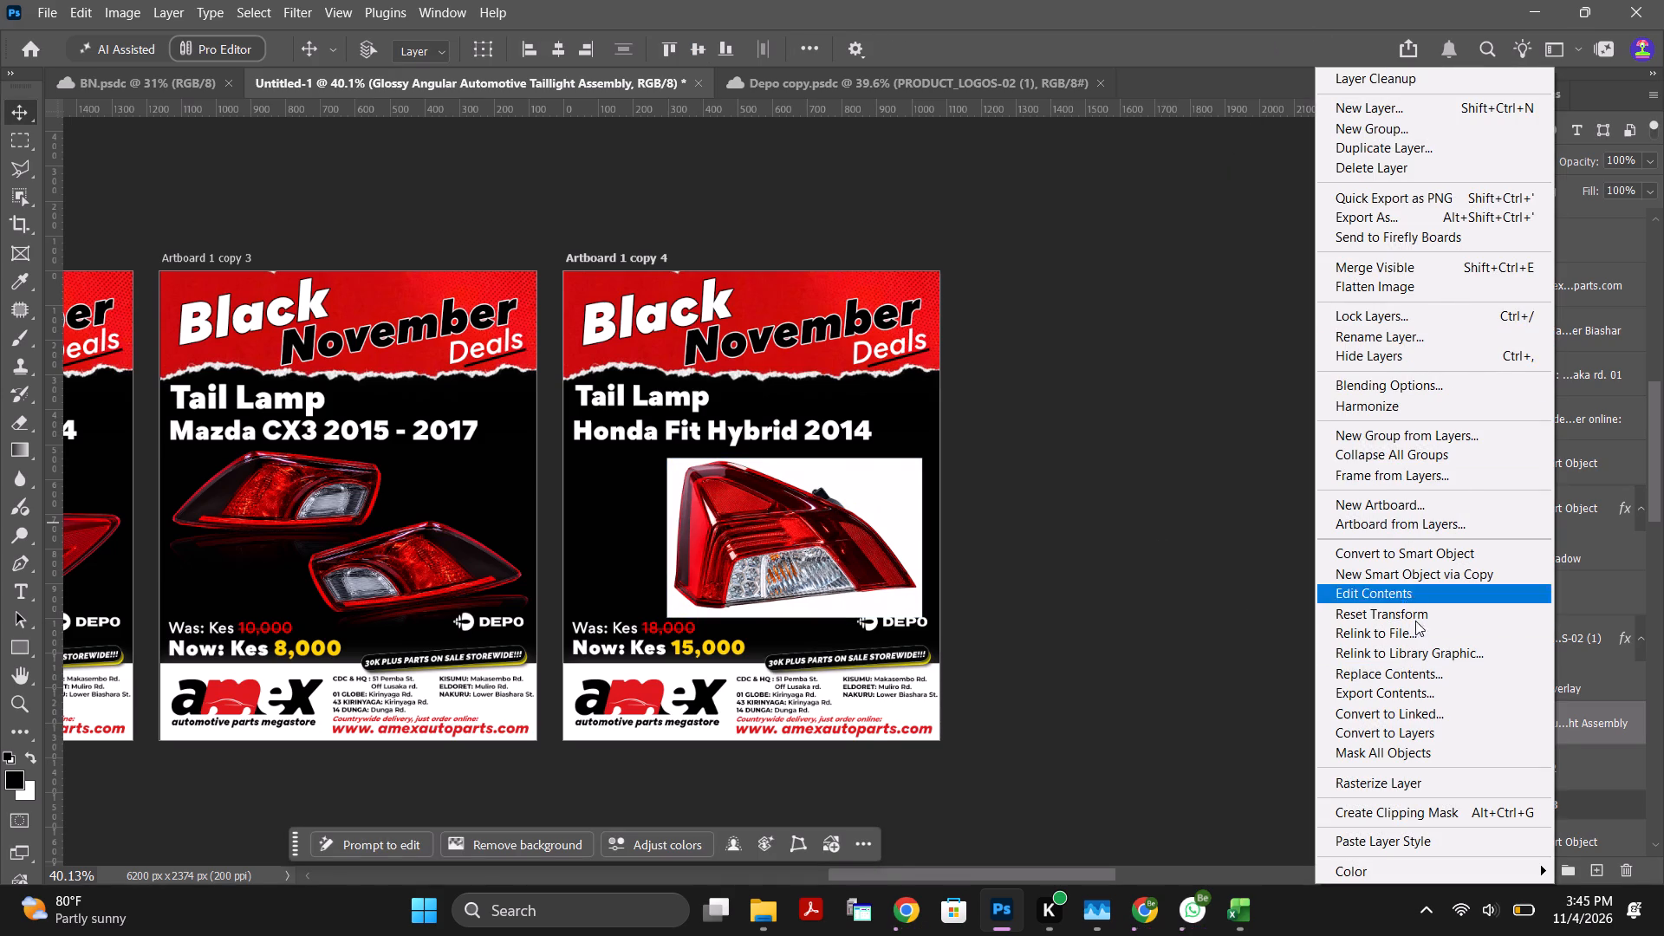
{"action": "left_click", "coordinate": [1425, 551]}
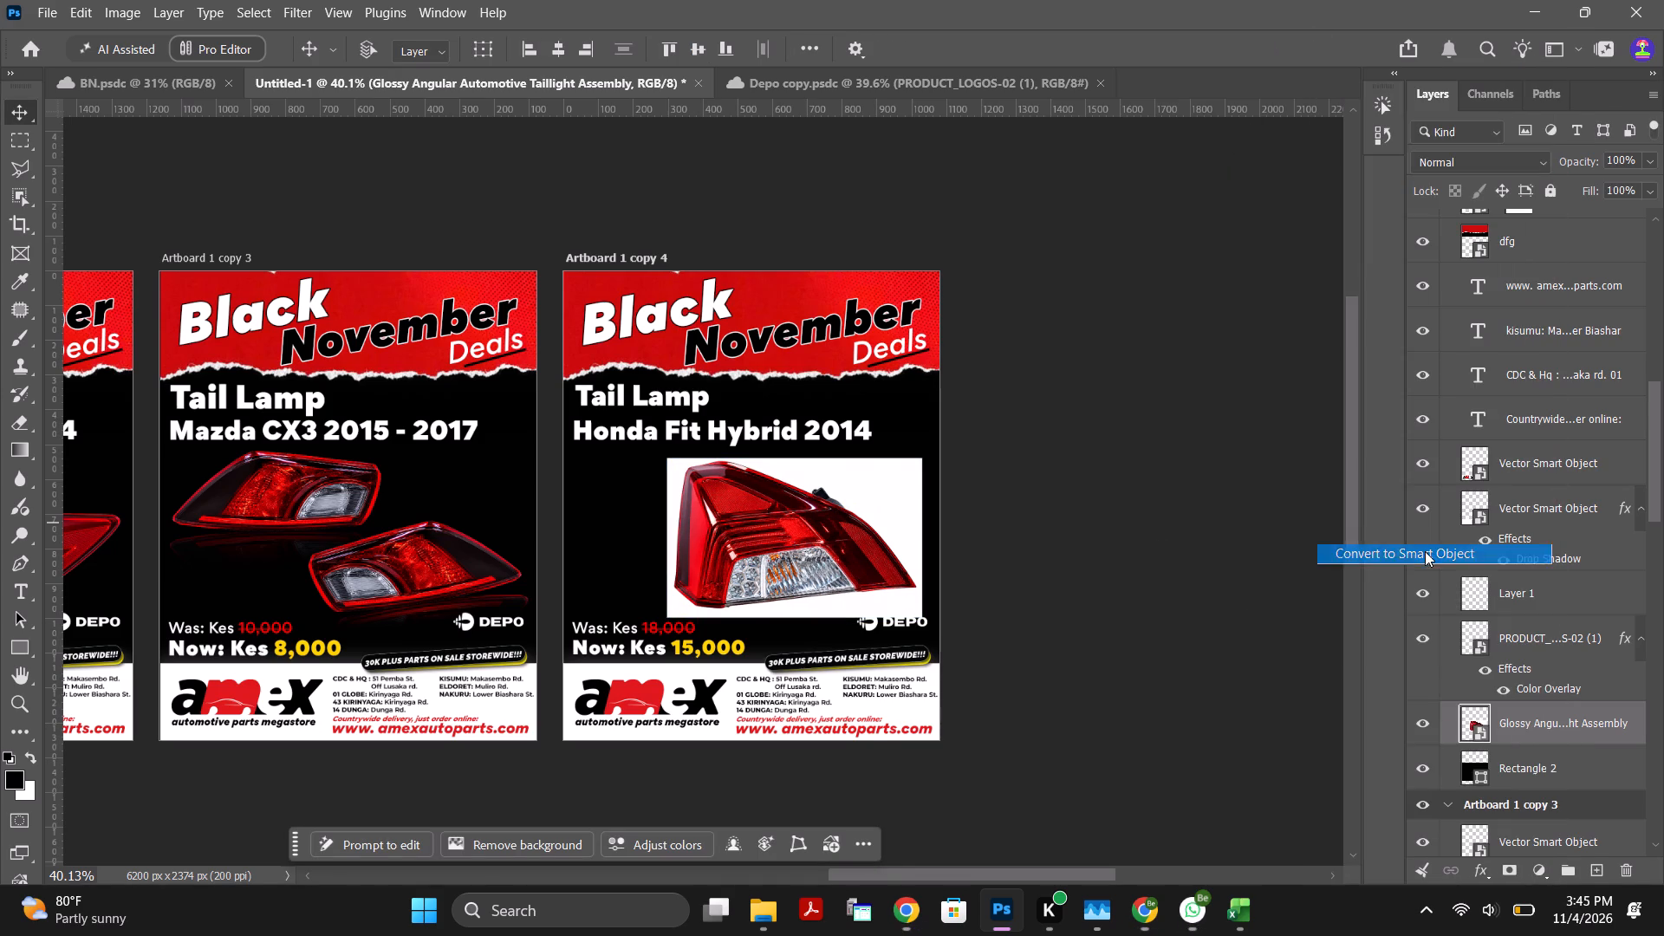
{"action": "double_click", "coordinate": [1479, 732]}
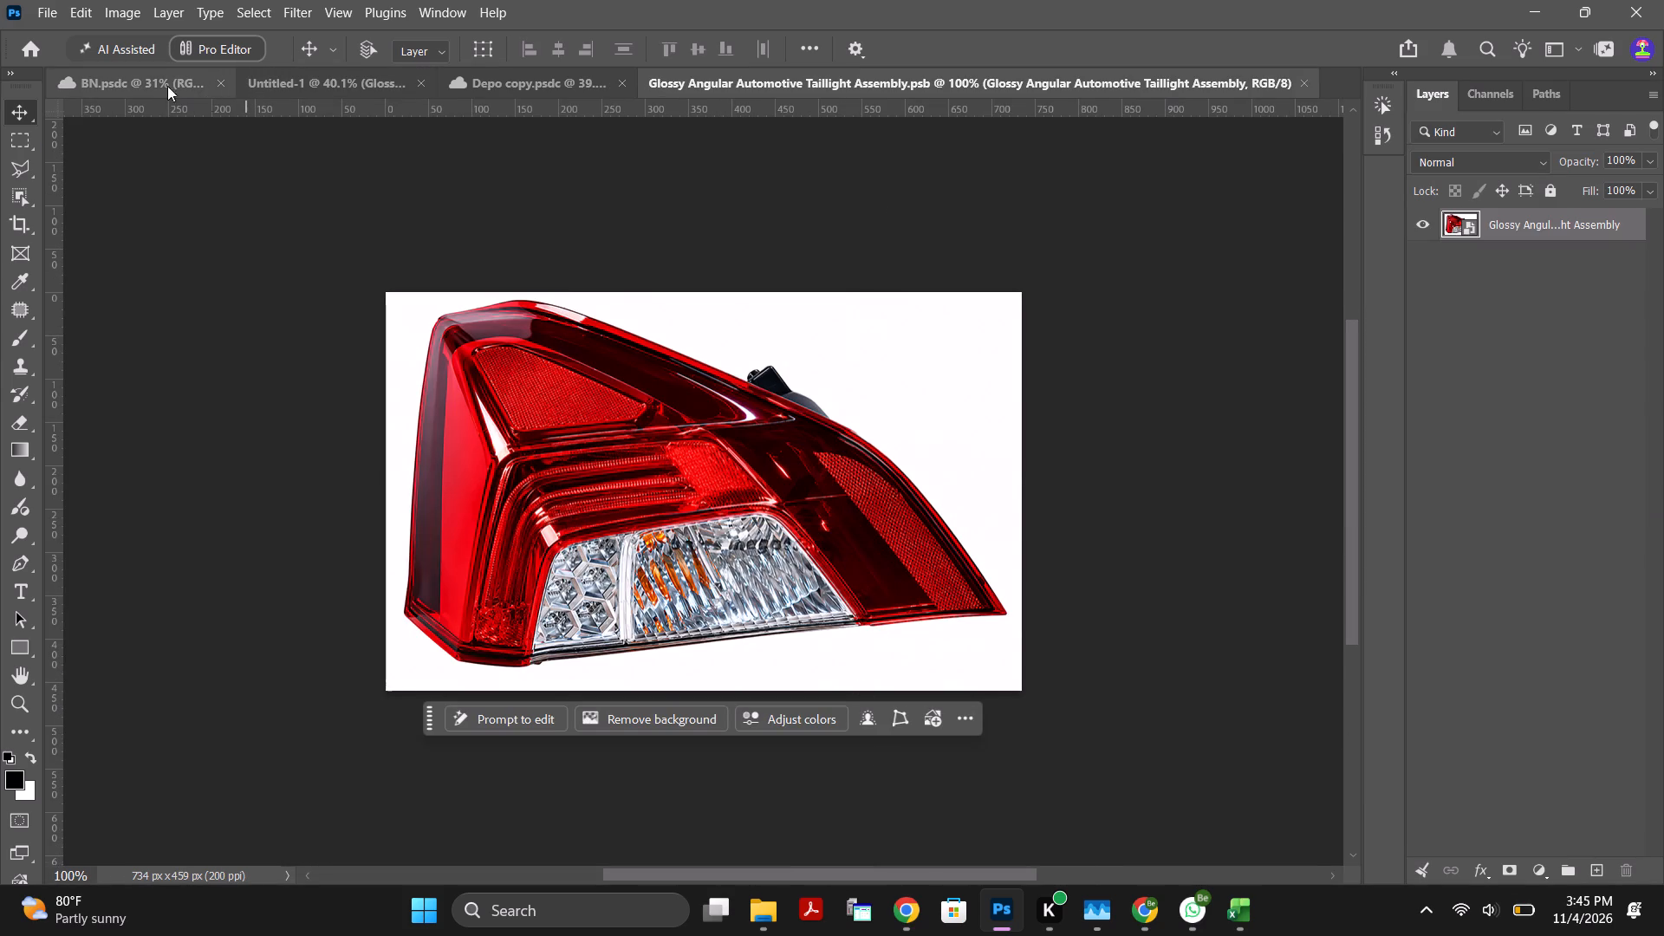
Select the taillight with the Select subject action and add a layer mask that hides the white background.
{"action": "left_click", "coordinate": [1371, 103]}
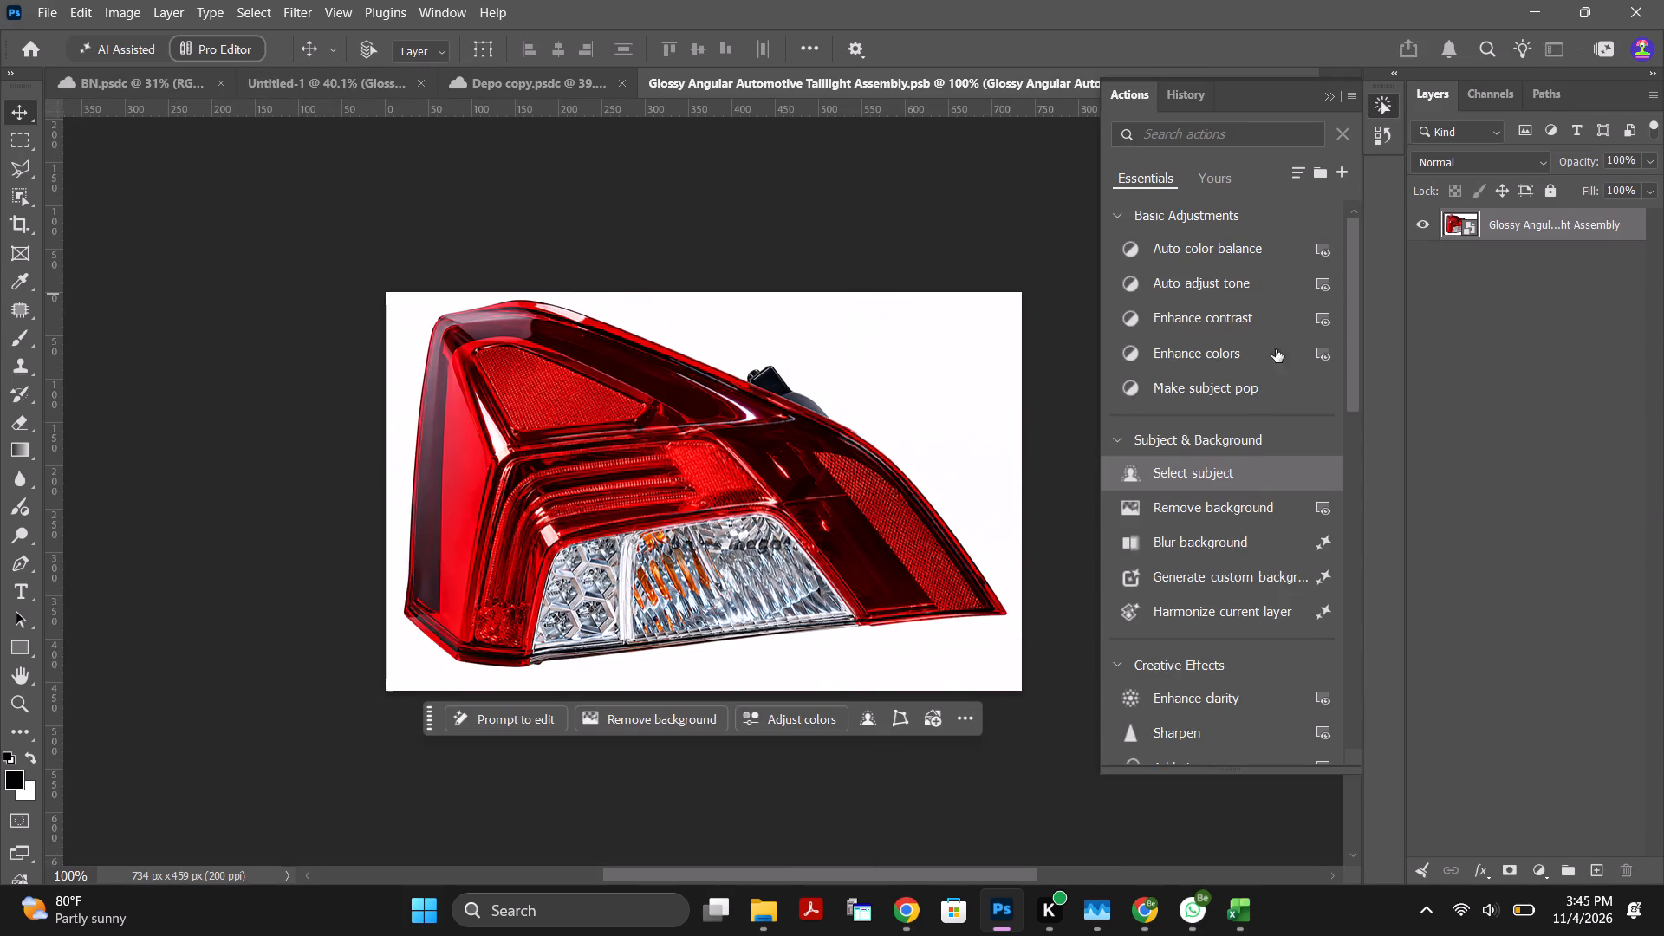
{"action": "left_click", "coordinate": [1234, 470]}
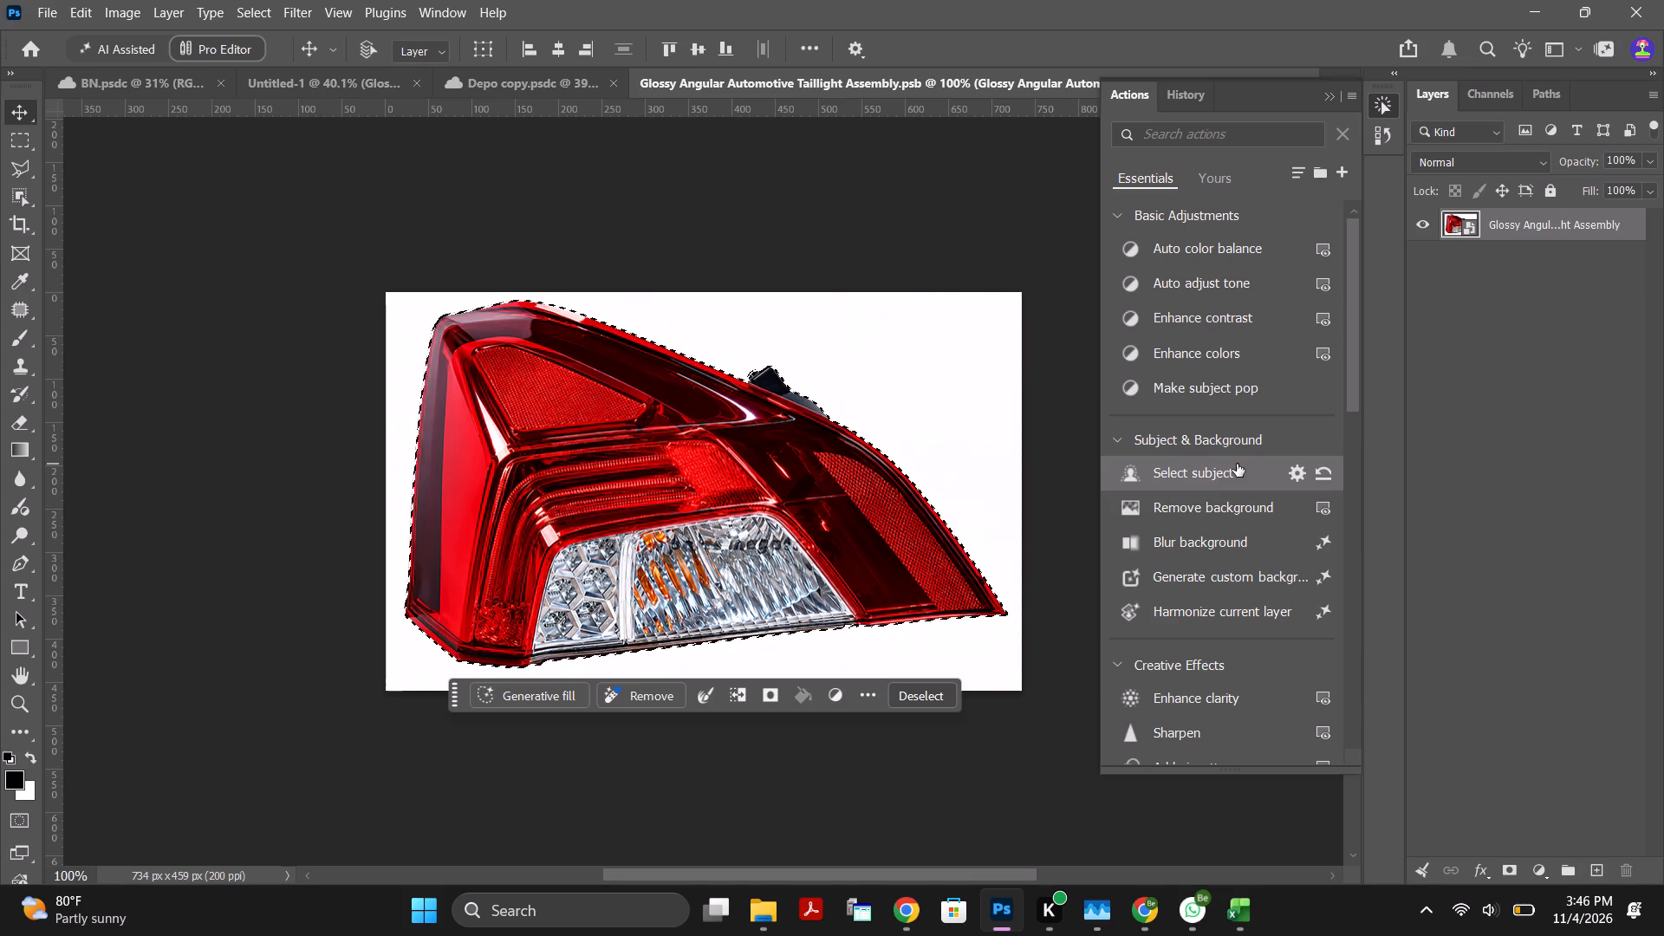
{"action": "left_click", "coordinate": [1516, 871]}
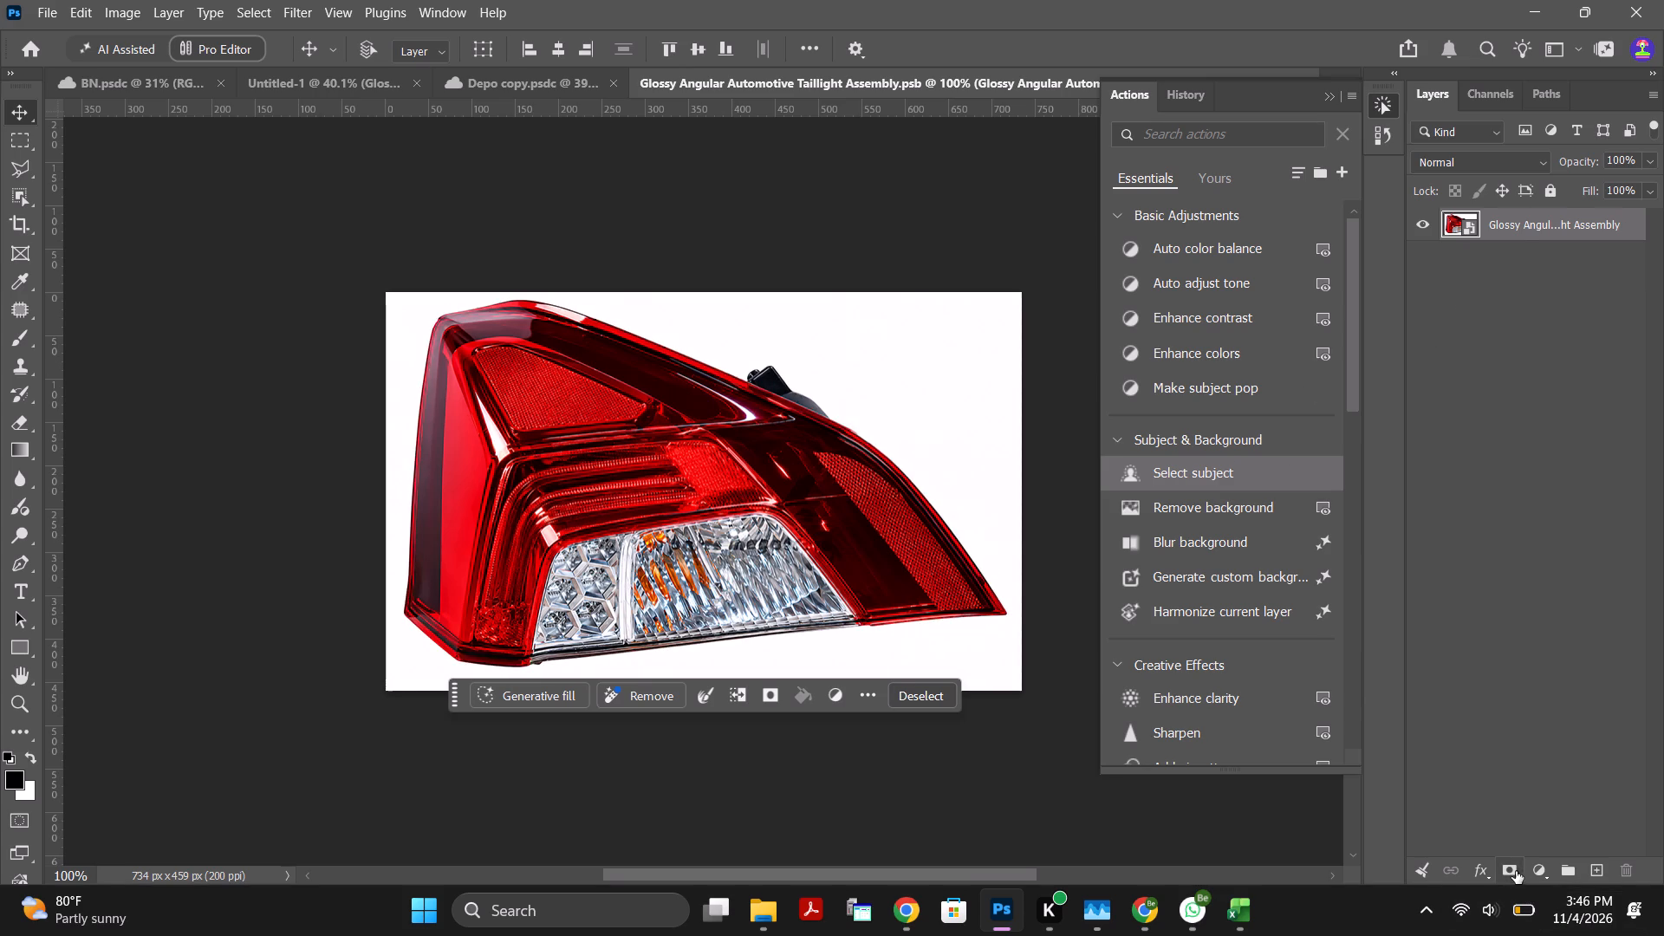
{"action": "left_click", "coordinate": [1329, 96]}
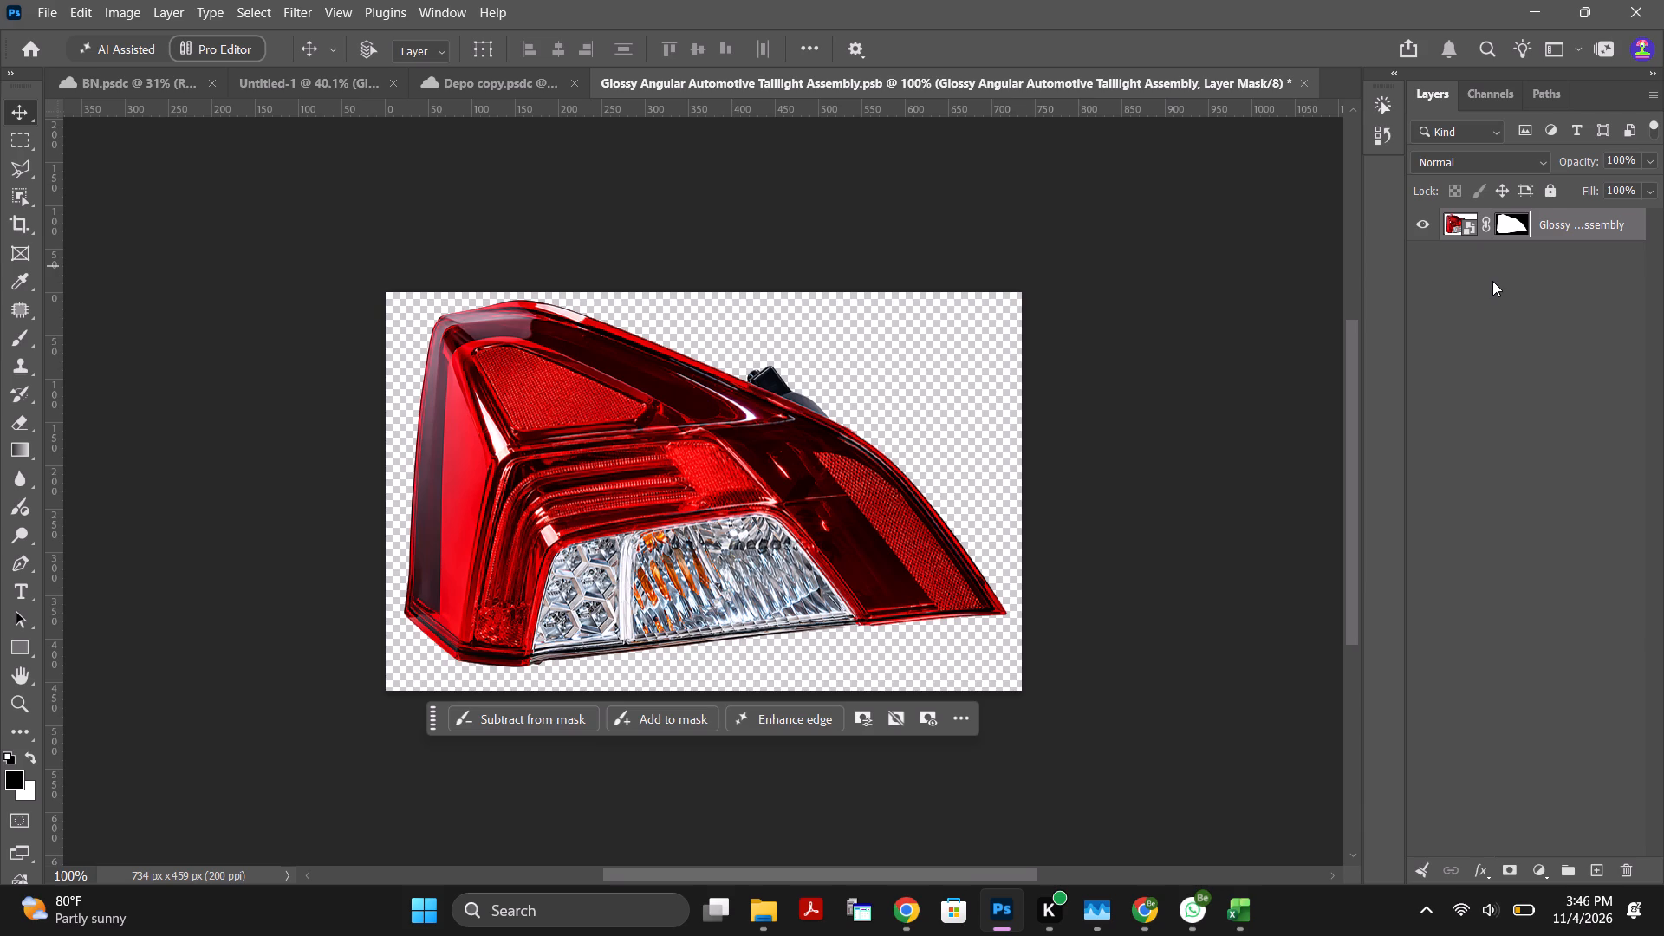
Close the taillight smart object document and save its changes back to the poster.
{"action": "key", "text": "ctrl+t"}
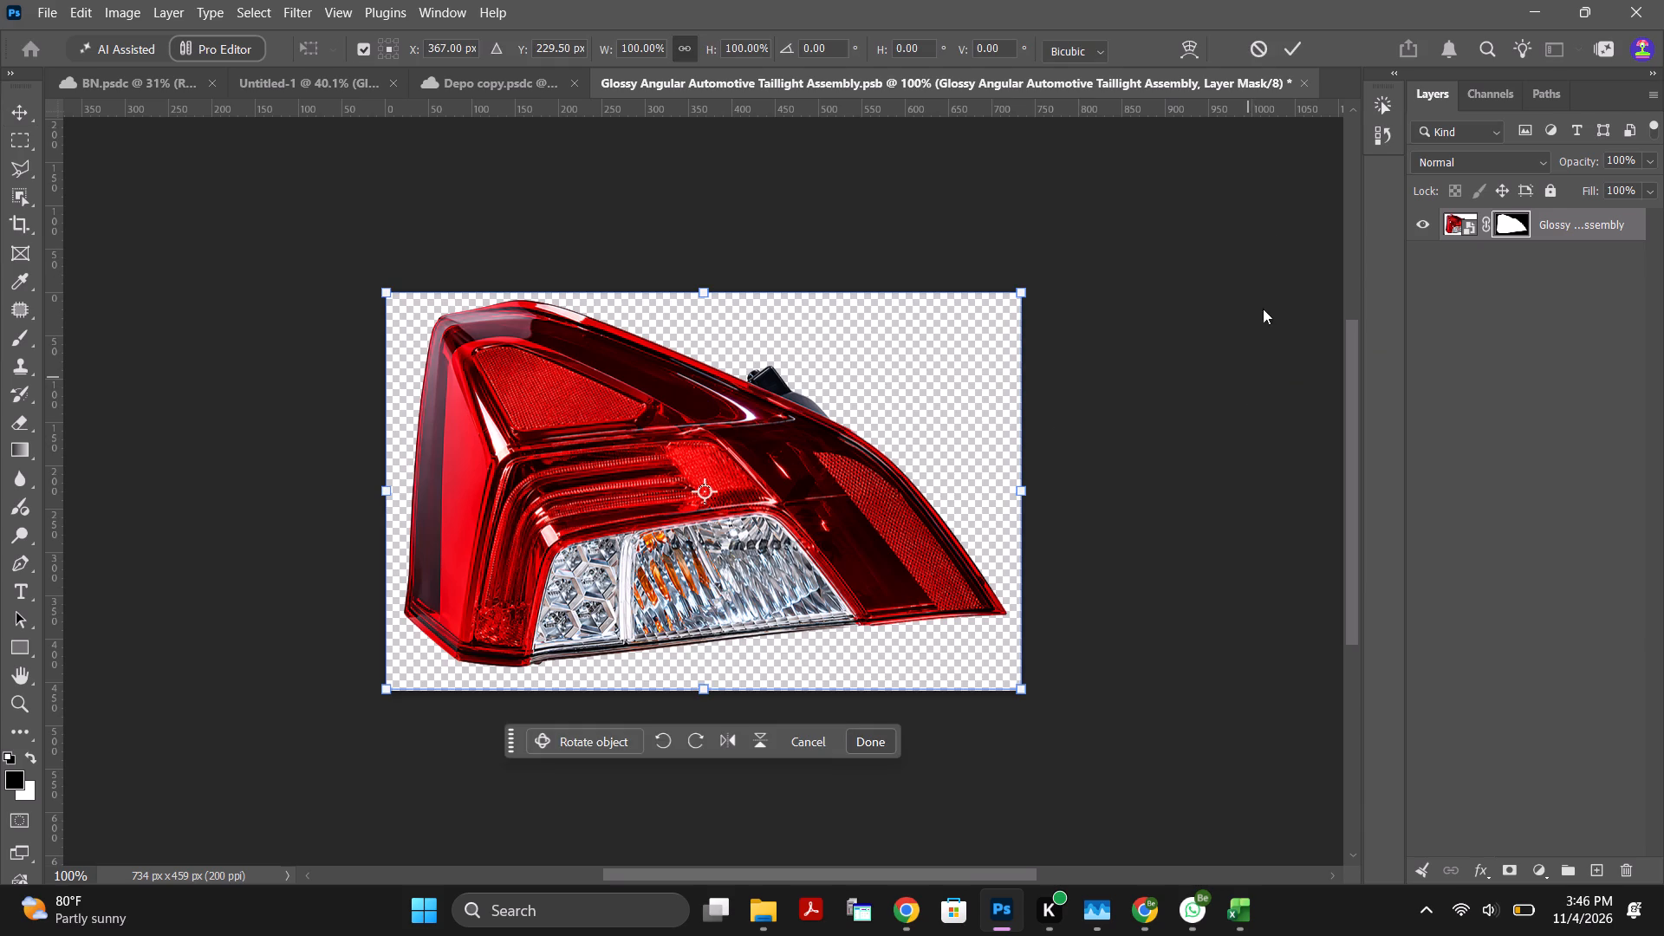
{"action": "left_click", "coordinate": [1300, 44]}
{"action": "left_click", "coordinate": [1300, 81]}
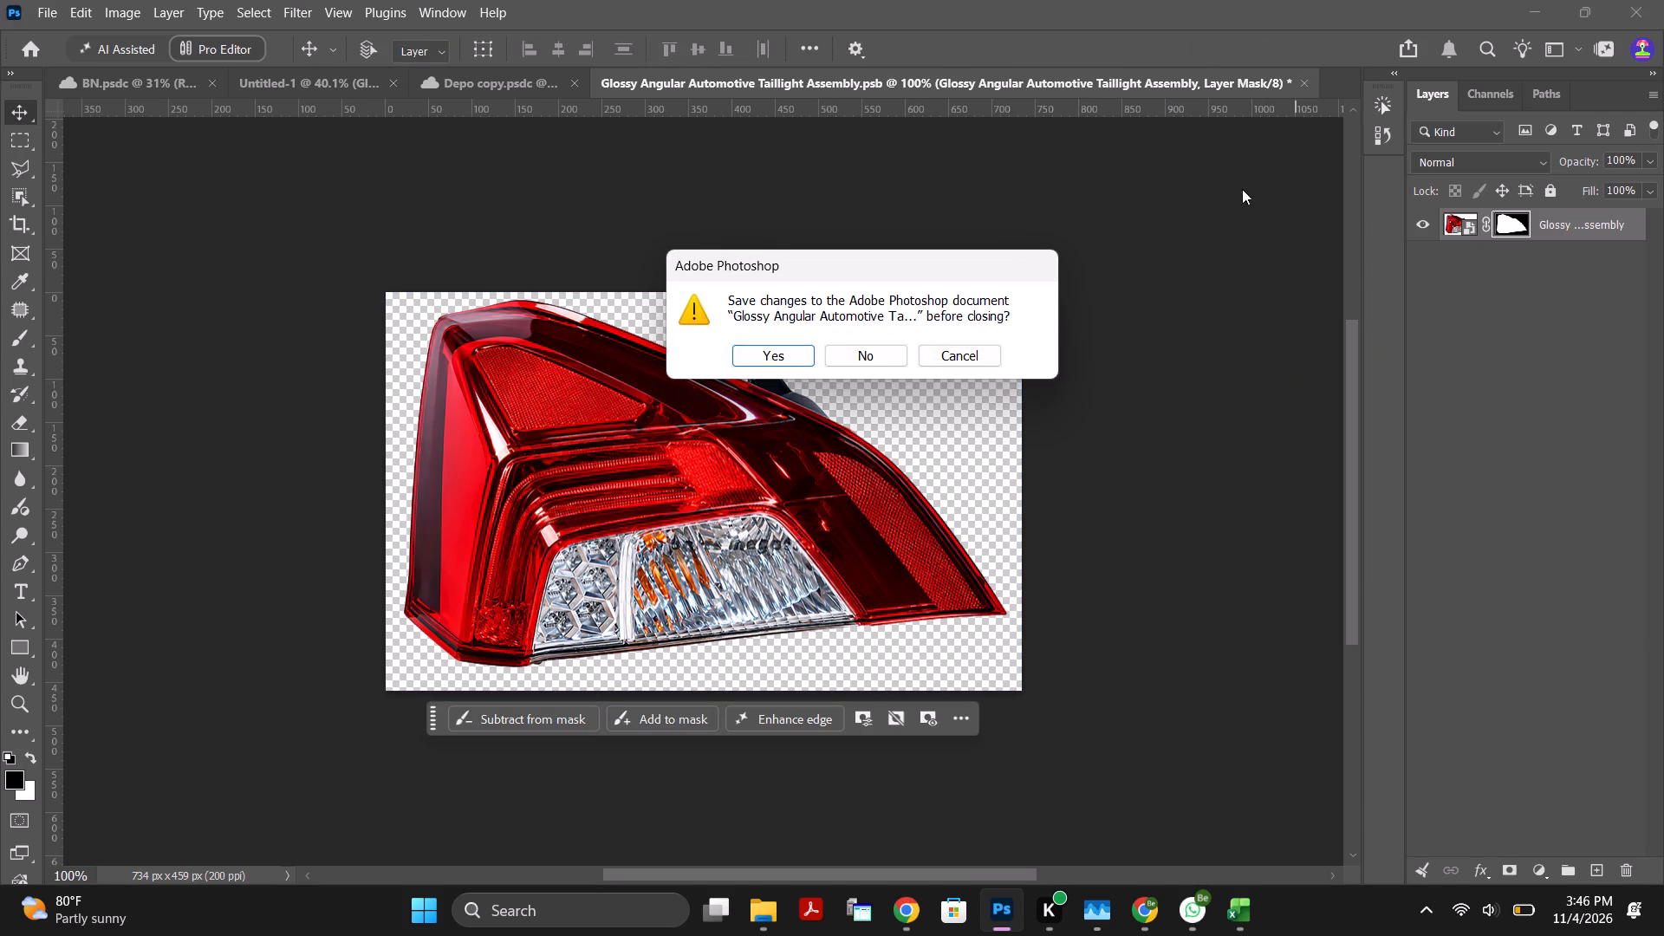
{"action": "left_click", "coordinate": [785, 356]}
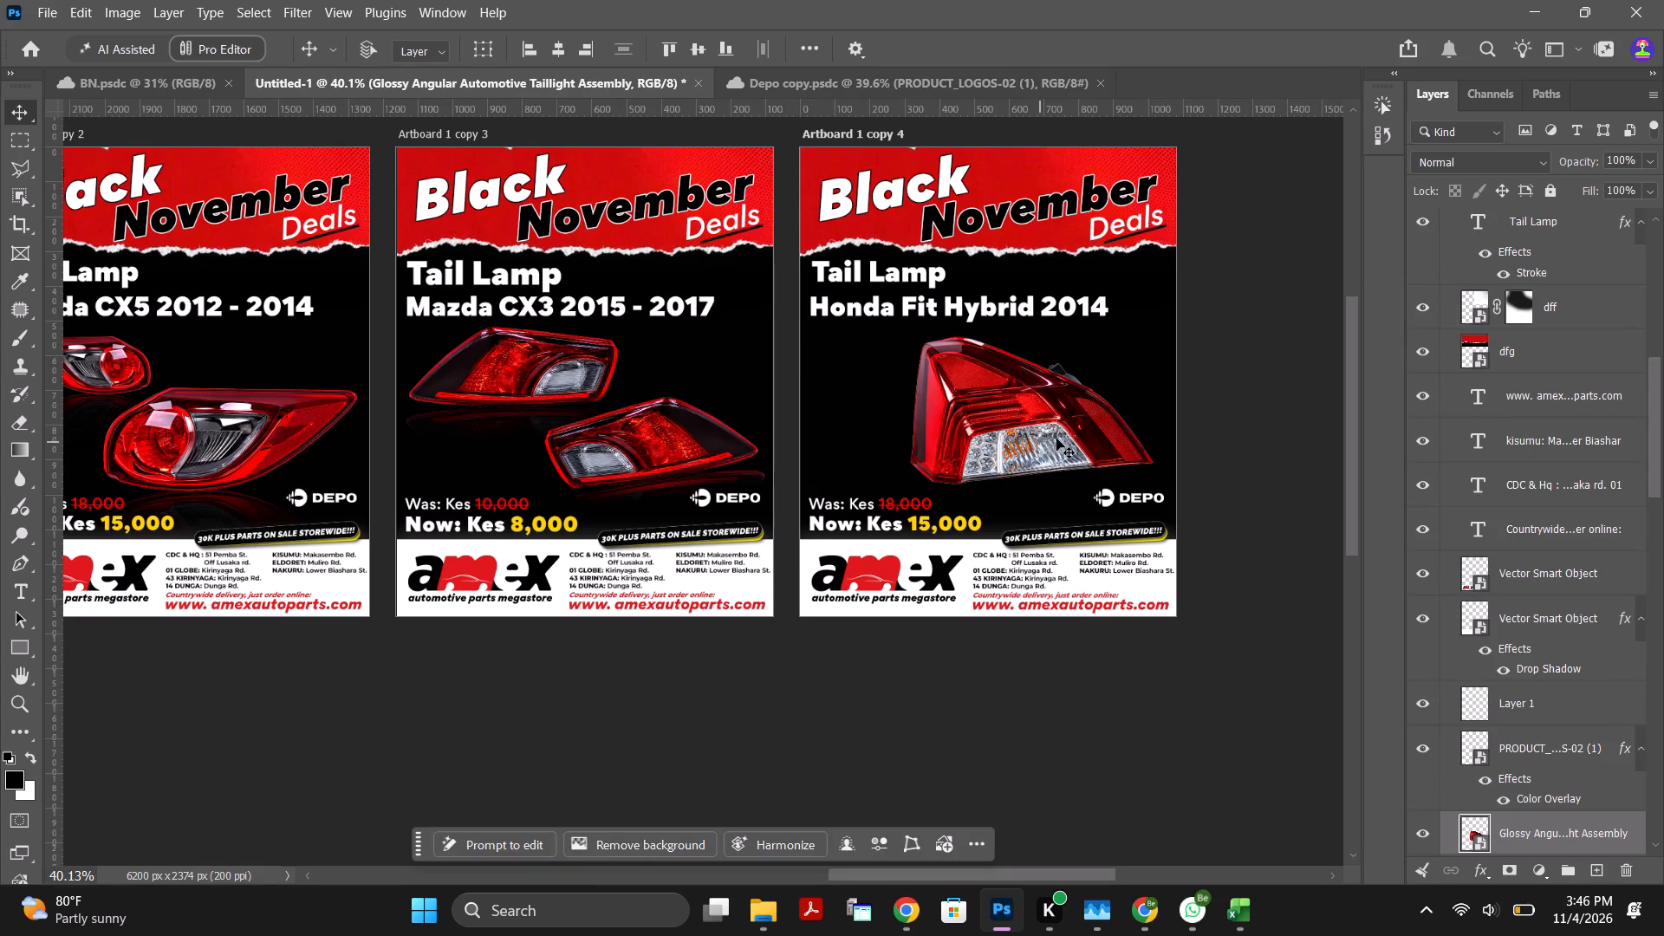
Scale the cut-out Honda Fit taillight to 89.14% and move it to the left half of the poster, above the prices.
{"action": "key", "text": "ctrl+t"}
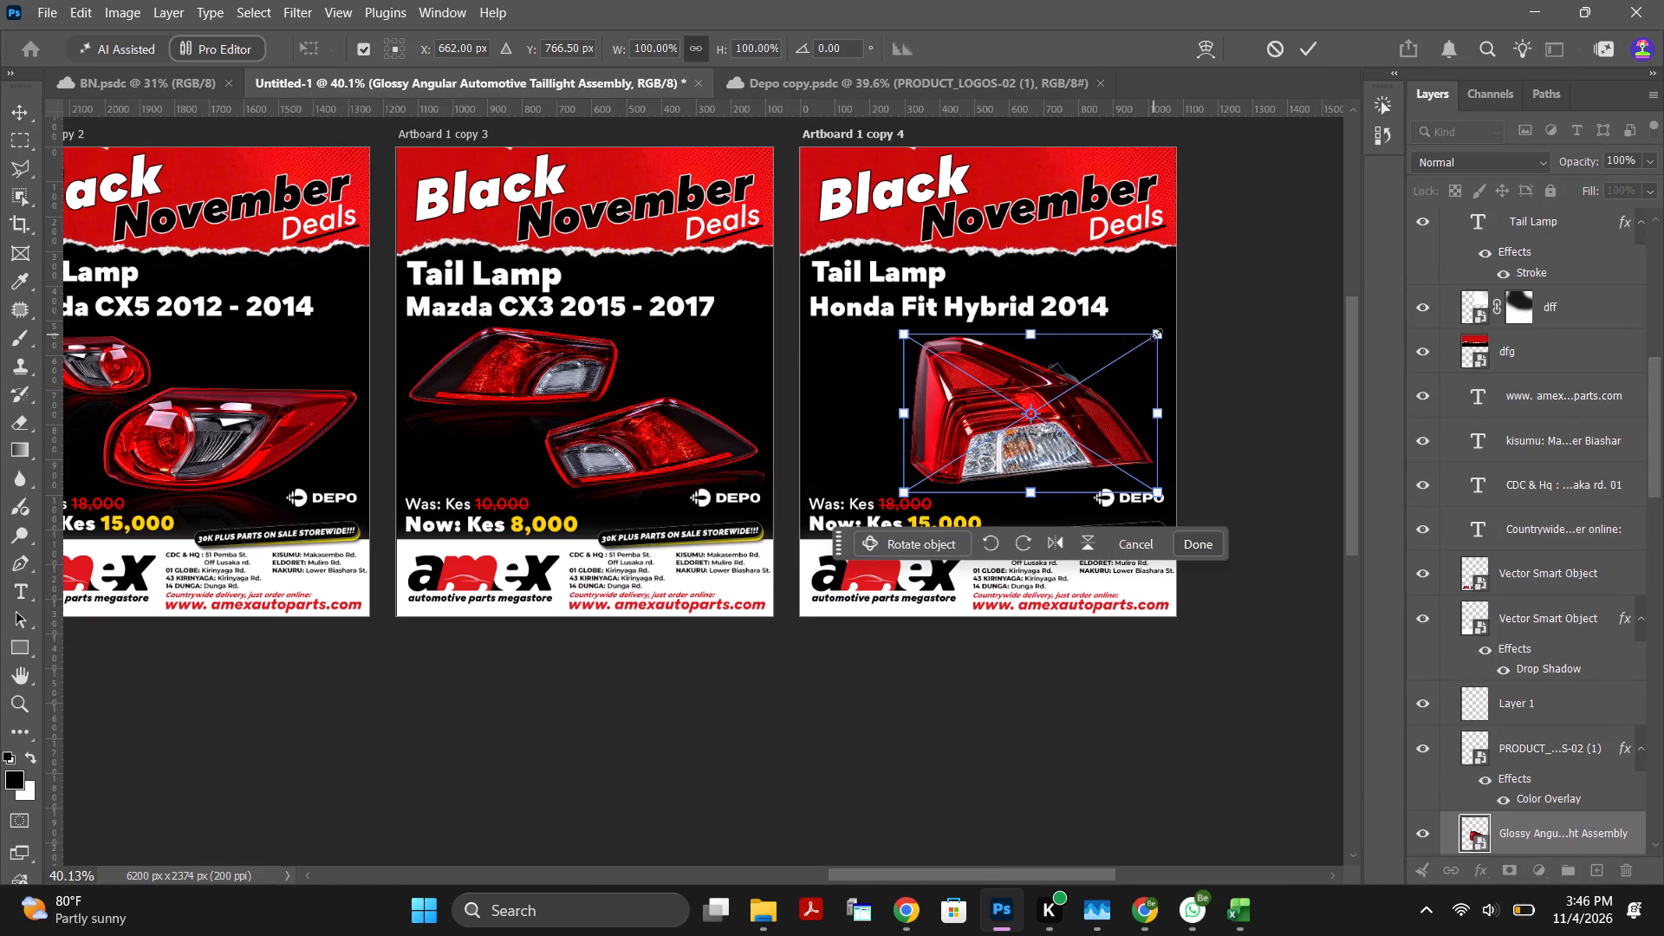
{"action": "left_click_drag", "start_coordinate": [1160, 334], "coordinate": [1142, 348], "text": "alt"}
{"action": "left_click_drag", "start_coordinate": [1068, 396], "coordinate": [974, 389]}
{"action": "left_click", "coordinate": [1047, 341]}
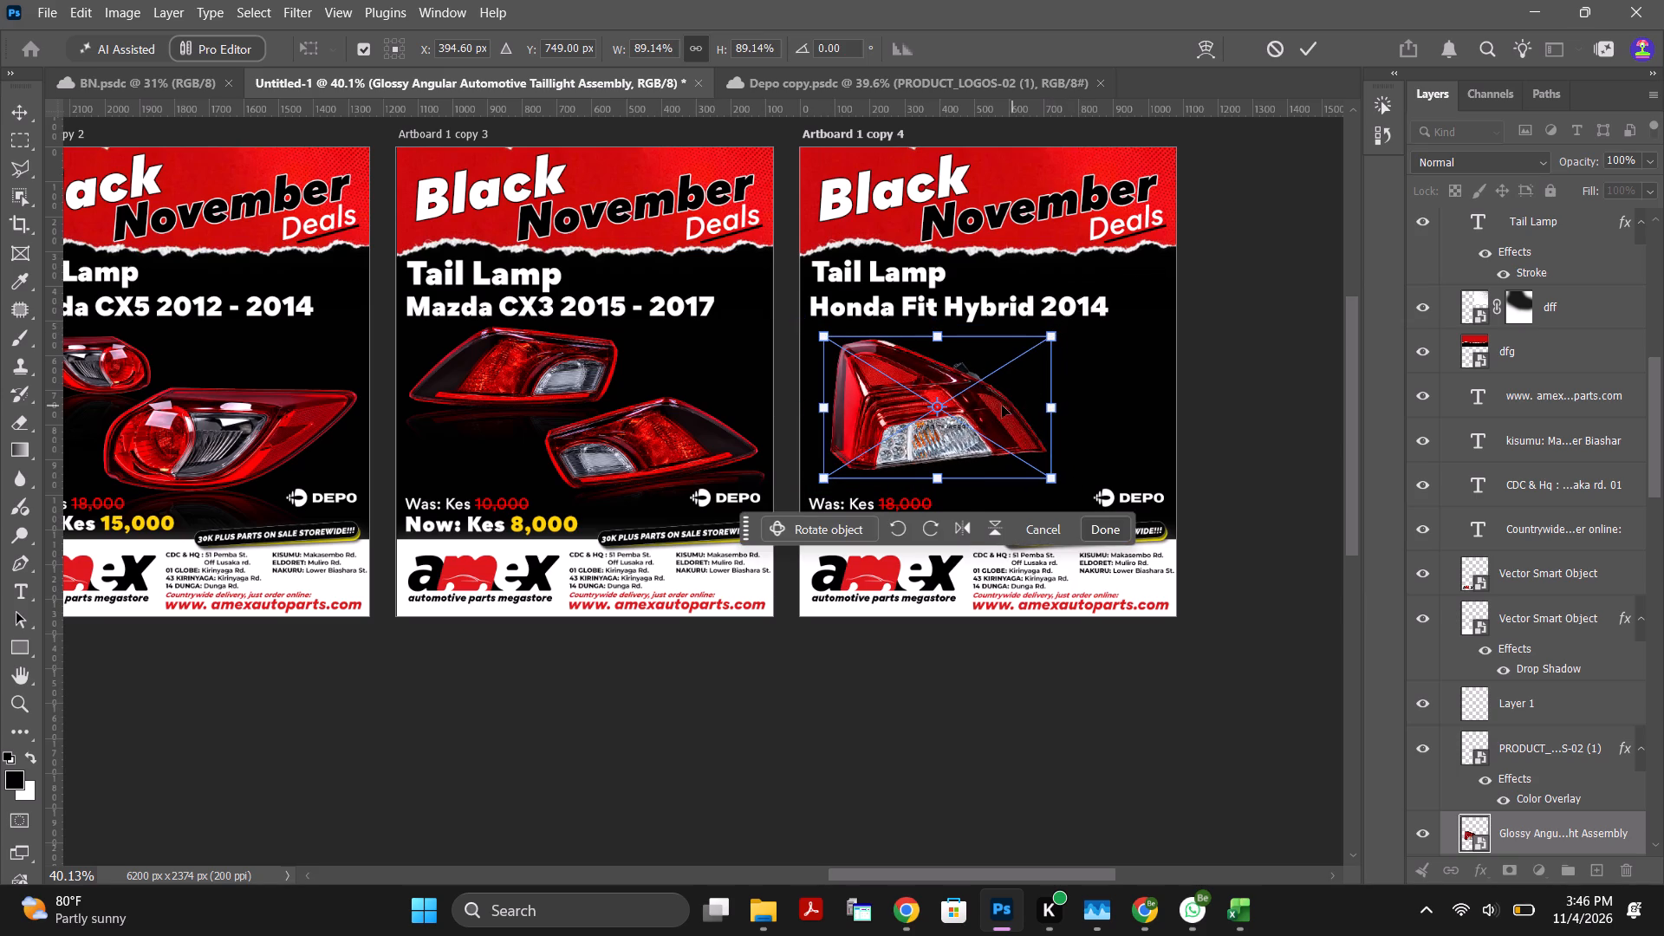
{"action": "left_click_drag", "start_coordinate": [977, 411], "coordinate": [985, 413]}
{"action": "left_click", "coordinate": [1314, 45]}
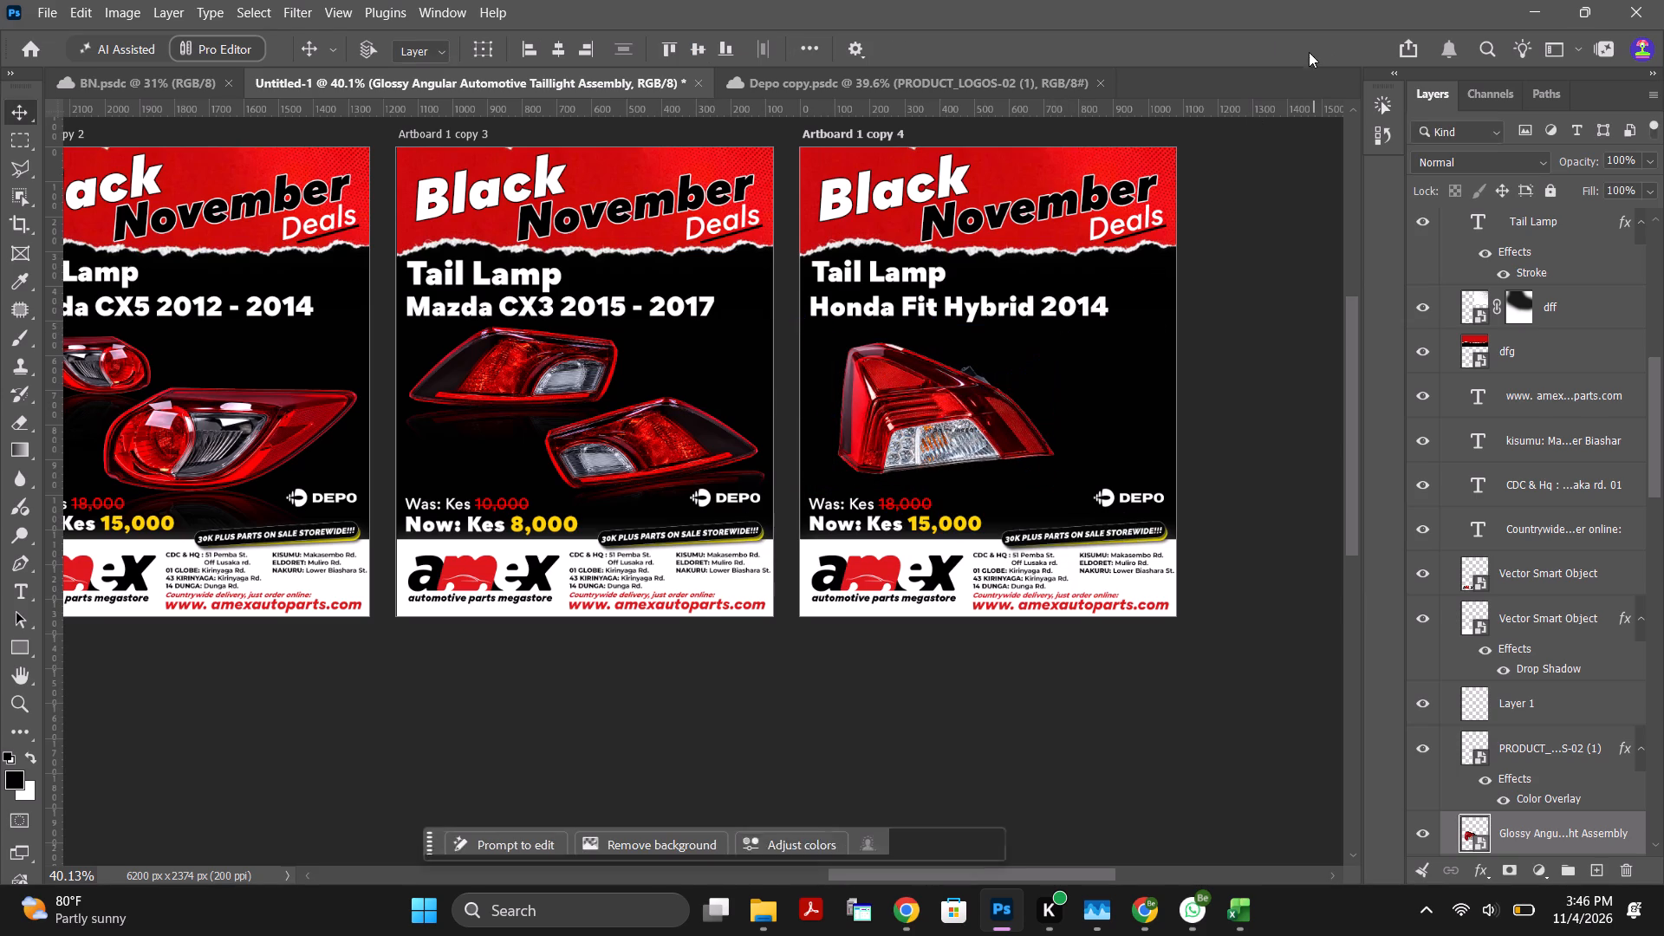
Duplicate the Honda Fit taillight layer and move the copy to the right of the original.
{"action": "scroll", "coordinate": [987, 401], "scroll_direction": "up", "scroll_amount": 6, "text": "alt"}
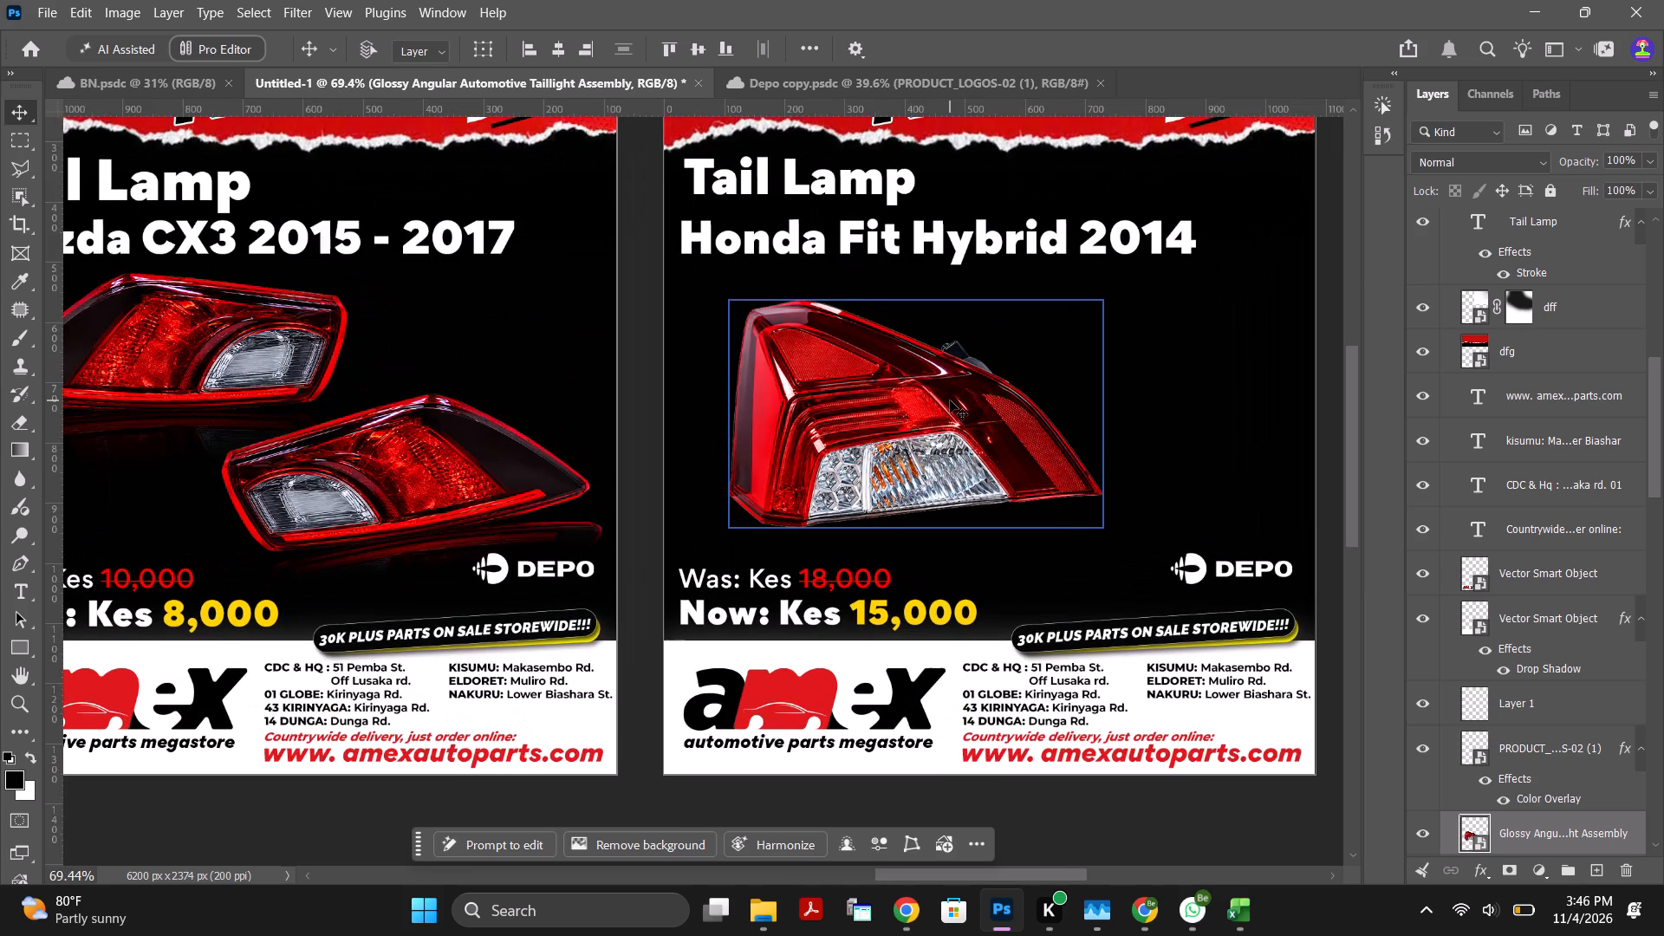
{"action": "left_click", "coordinate": [950, 396]}
{"action": "key", "text": "ctrl+t"}
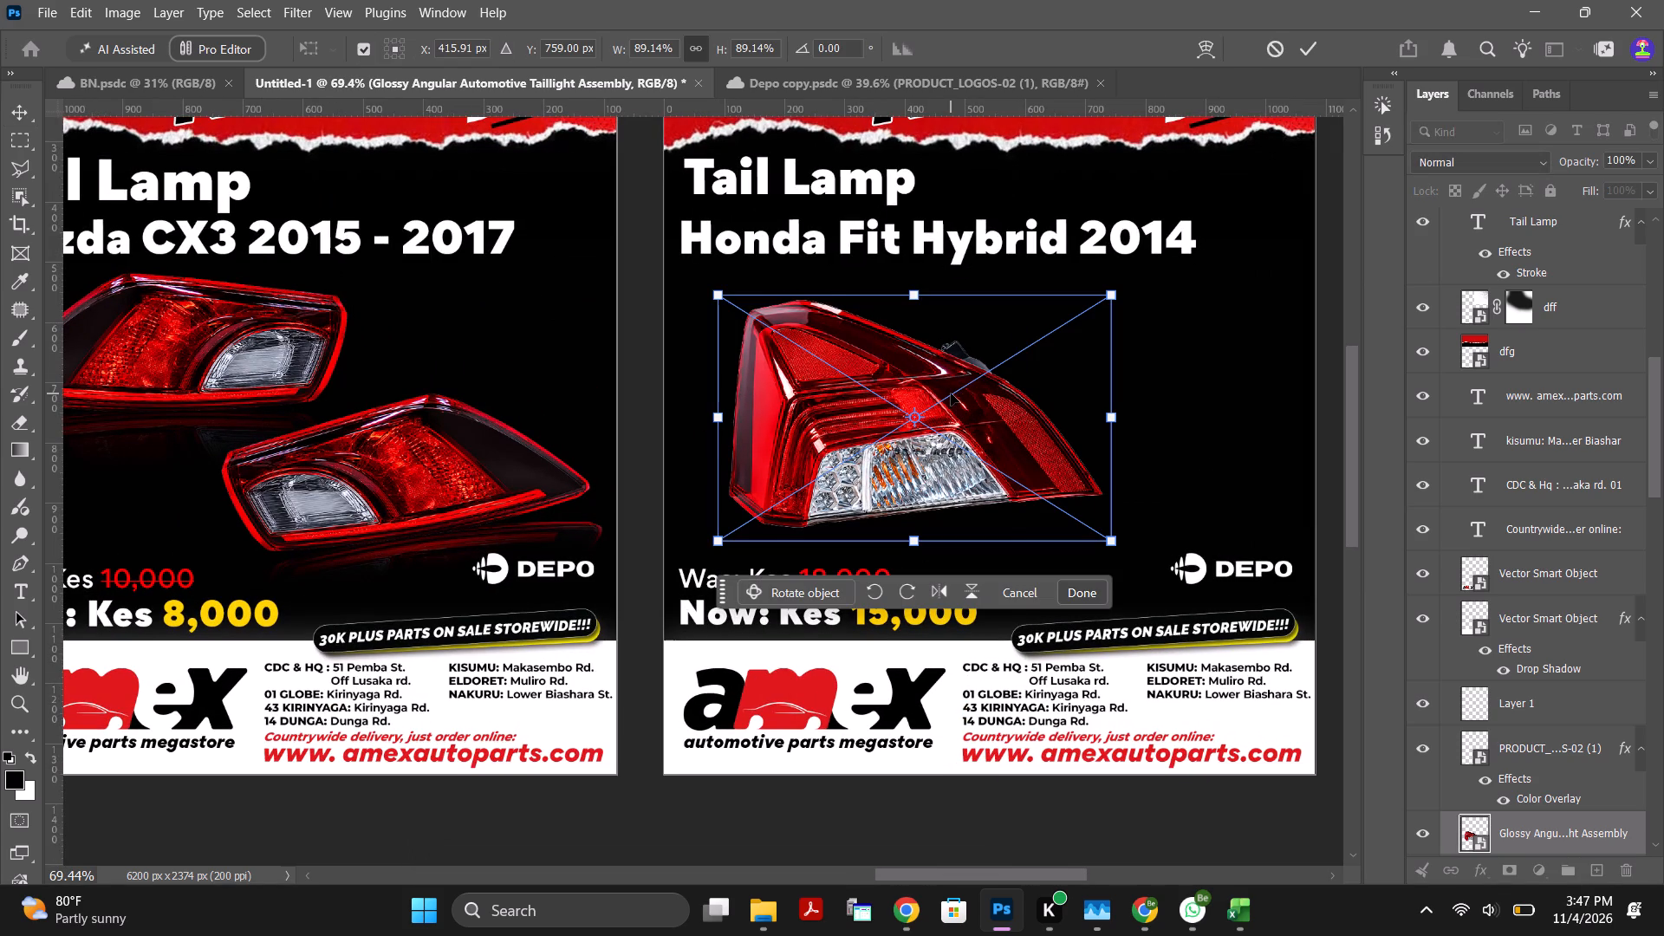
{"action": "key", "text": "Return"}
{"action": "key", "text": "ctrl+j"}
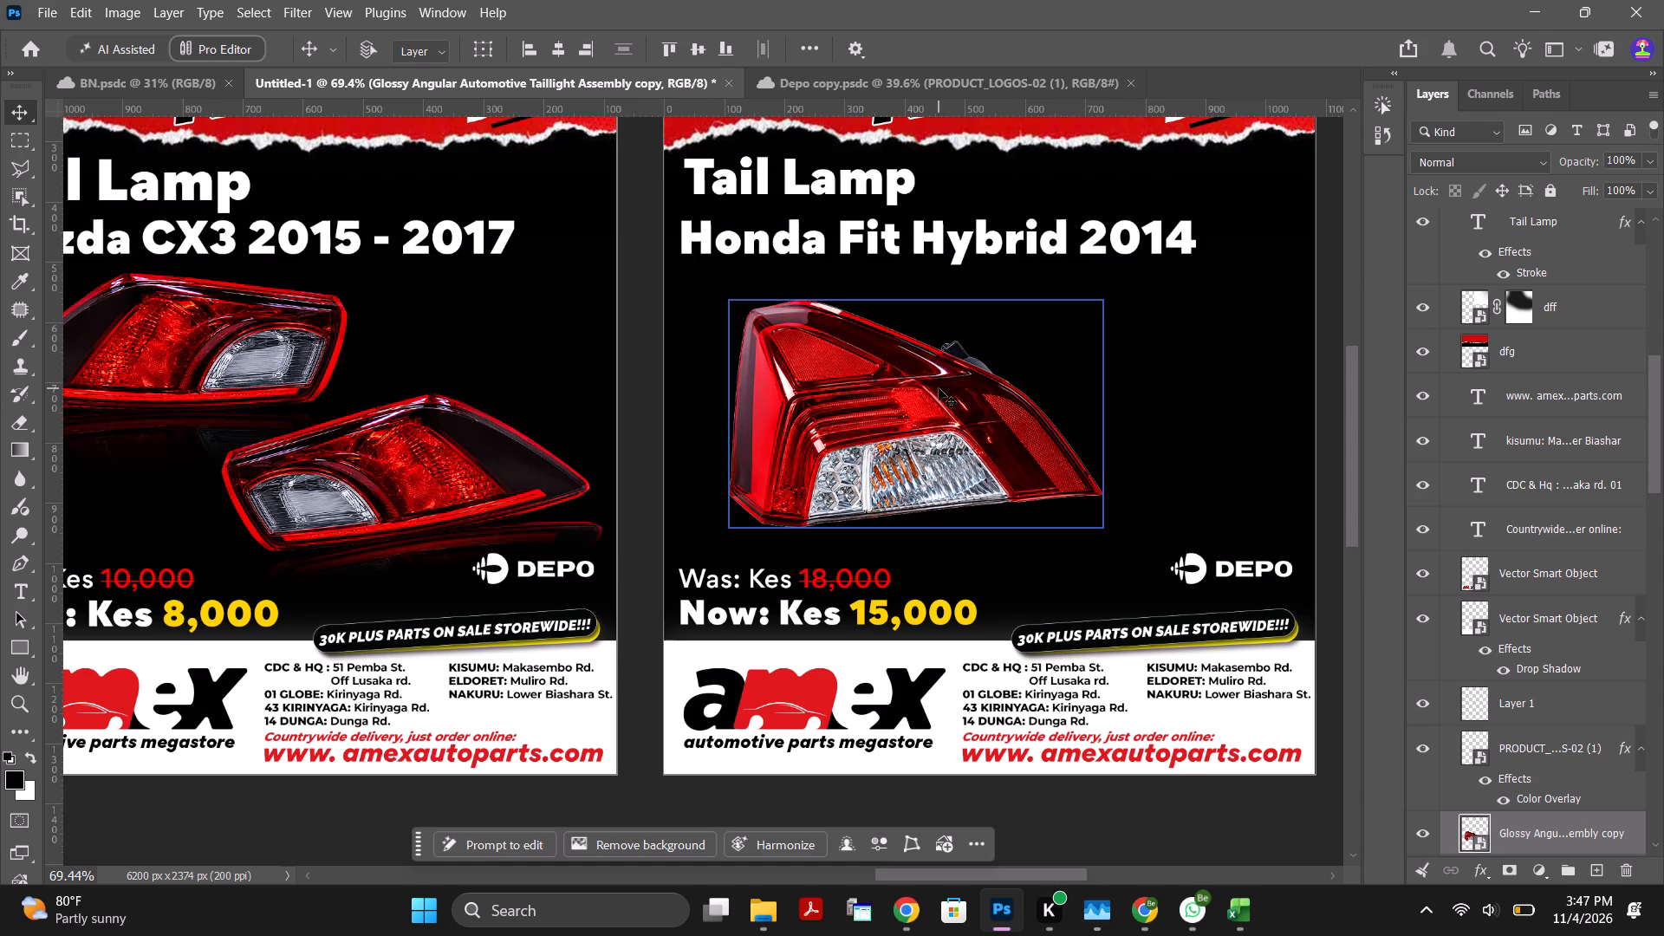
{"action": "left_click_drag", "start_coordinate": [921, 420], "coordinate": [1108, 387]}
Rotate the taillight copy -90°, flip it horizontally, scale it to 71.37% and place it near the poster's right edge.
{"action": "scroll", "coordinate": [1099, 387], "scroll_direction": "up", "scroll_amount": 1, "text": "ctrl"}
{"action": "key", "text": "ctrl+t"}
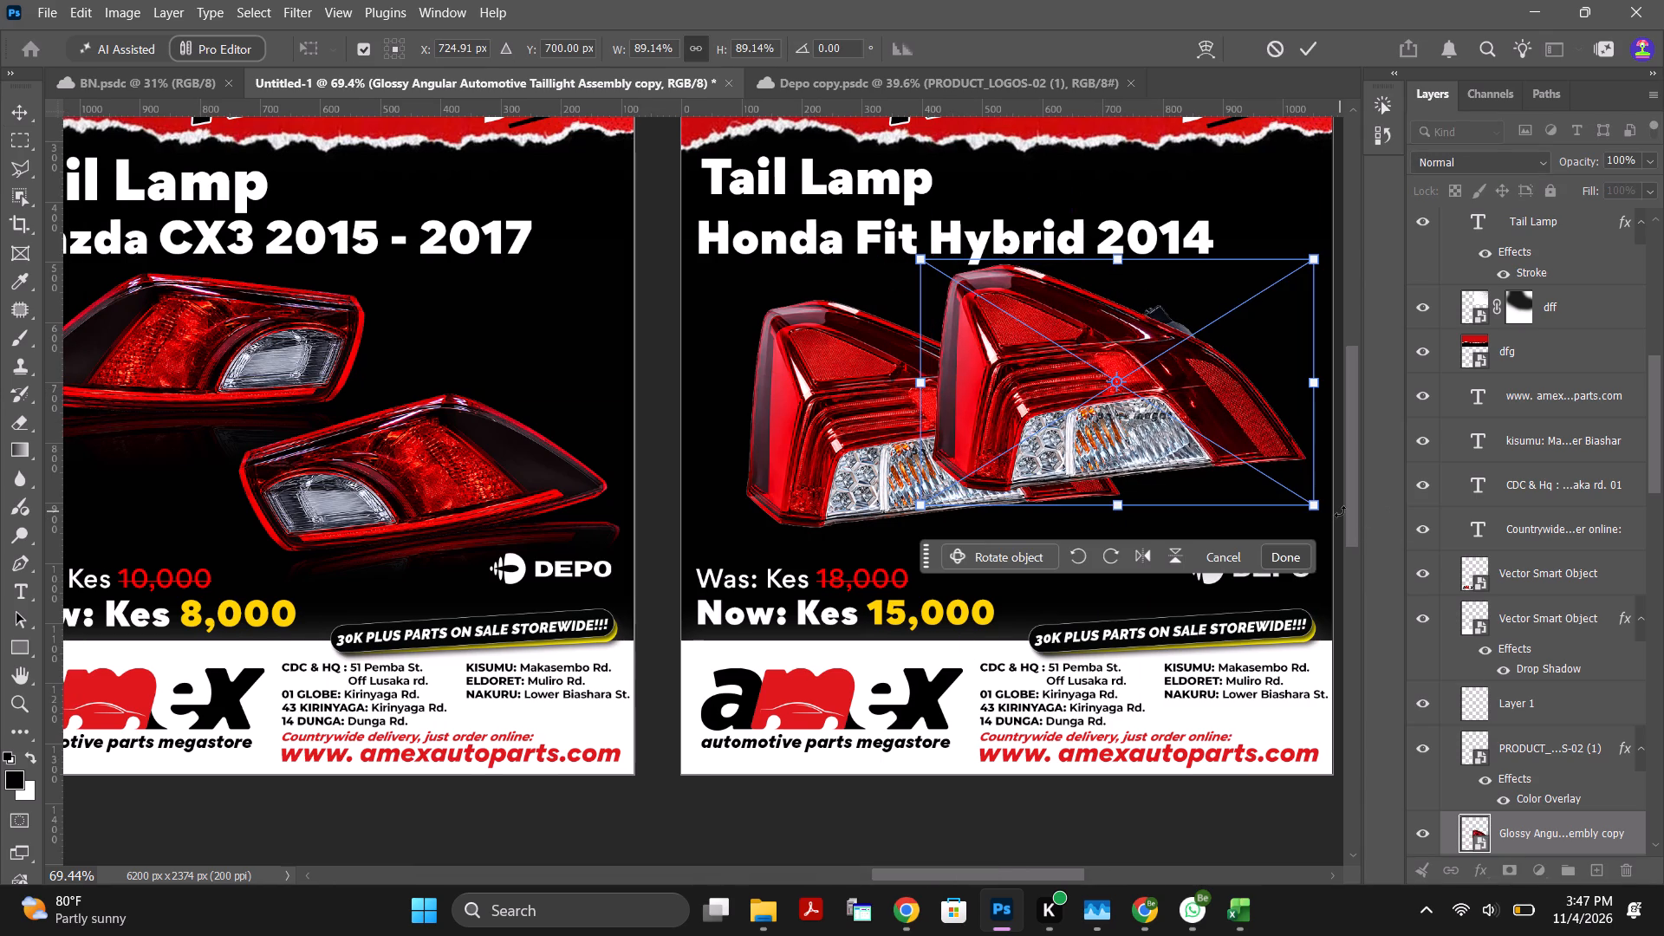
{"action": "left_click", "coordinate": [1084, 556]}
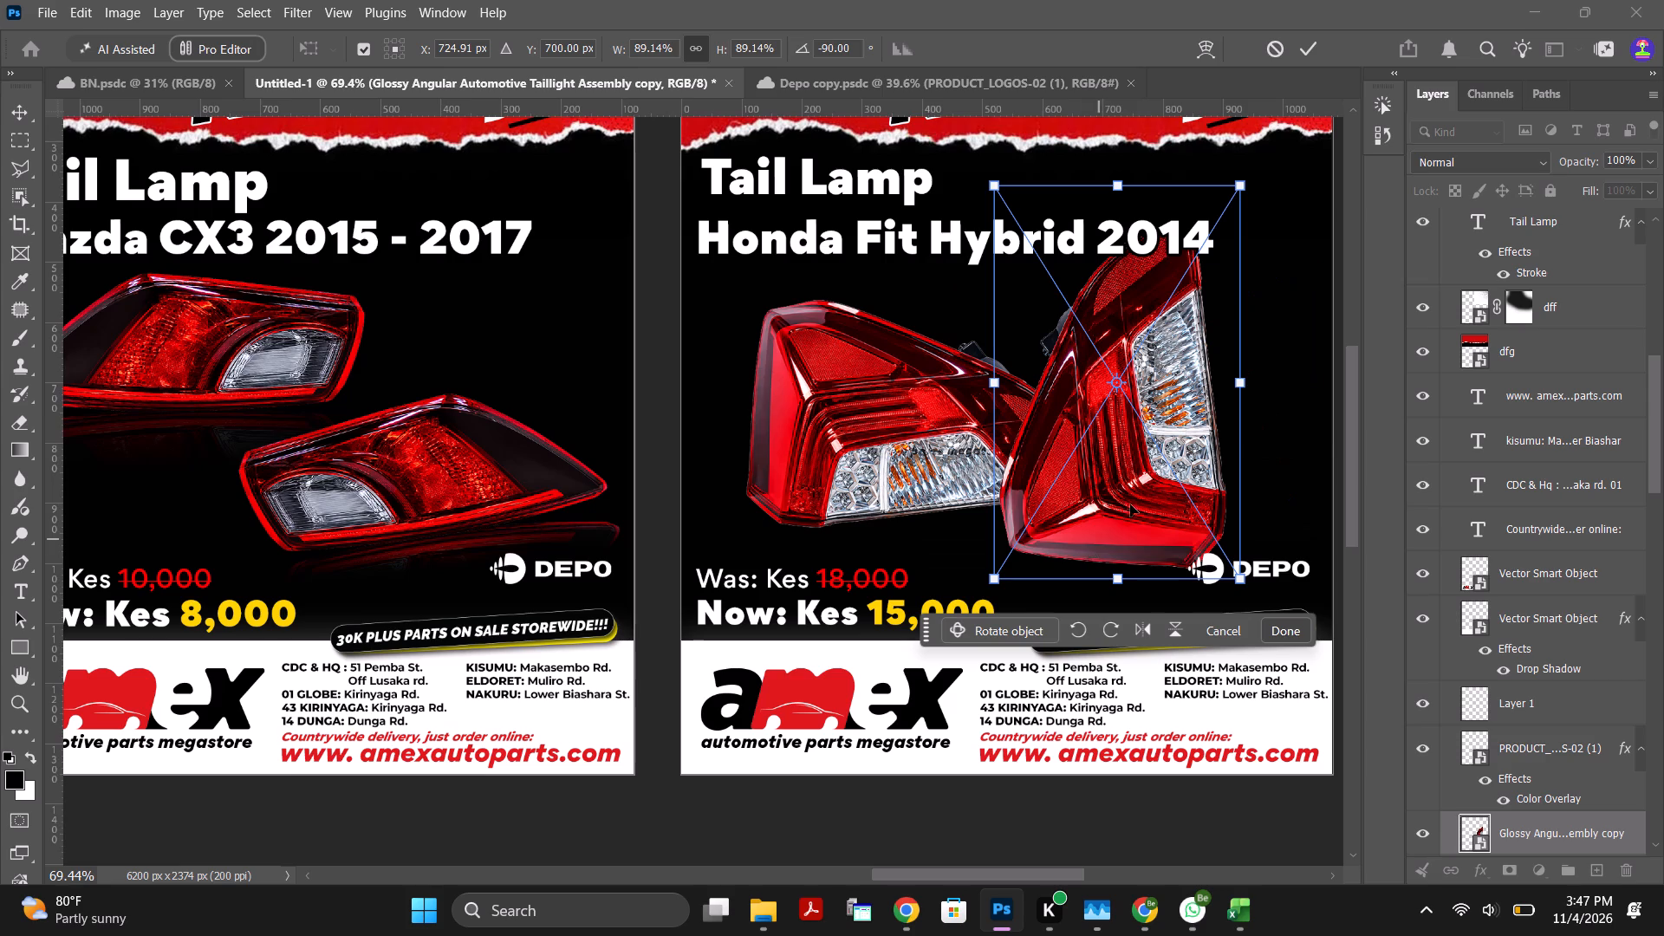
{"action": "left_click", "coordinate": [1141, 627]}
{"action": "left_click_drag", "start_coordinate": [1142, 471], "coordinate": [1242, 423]}
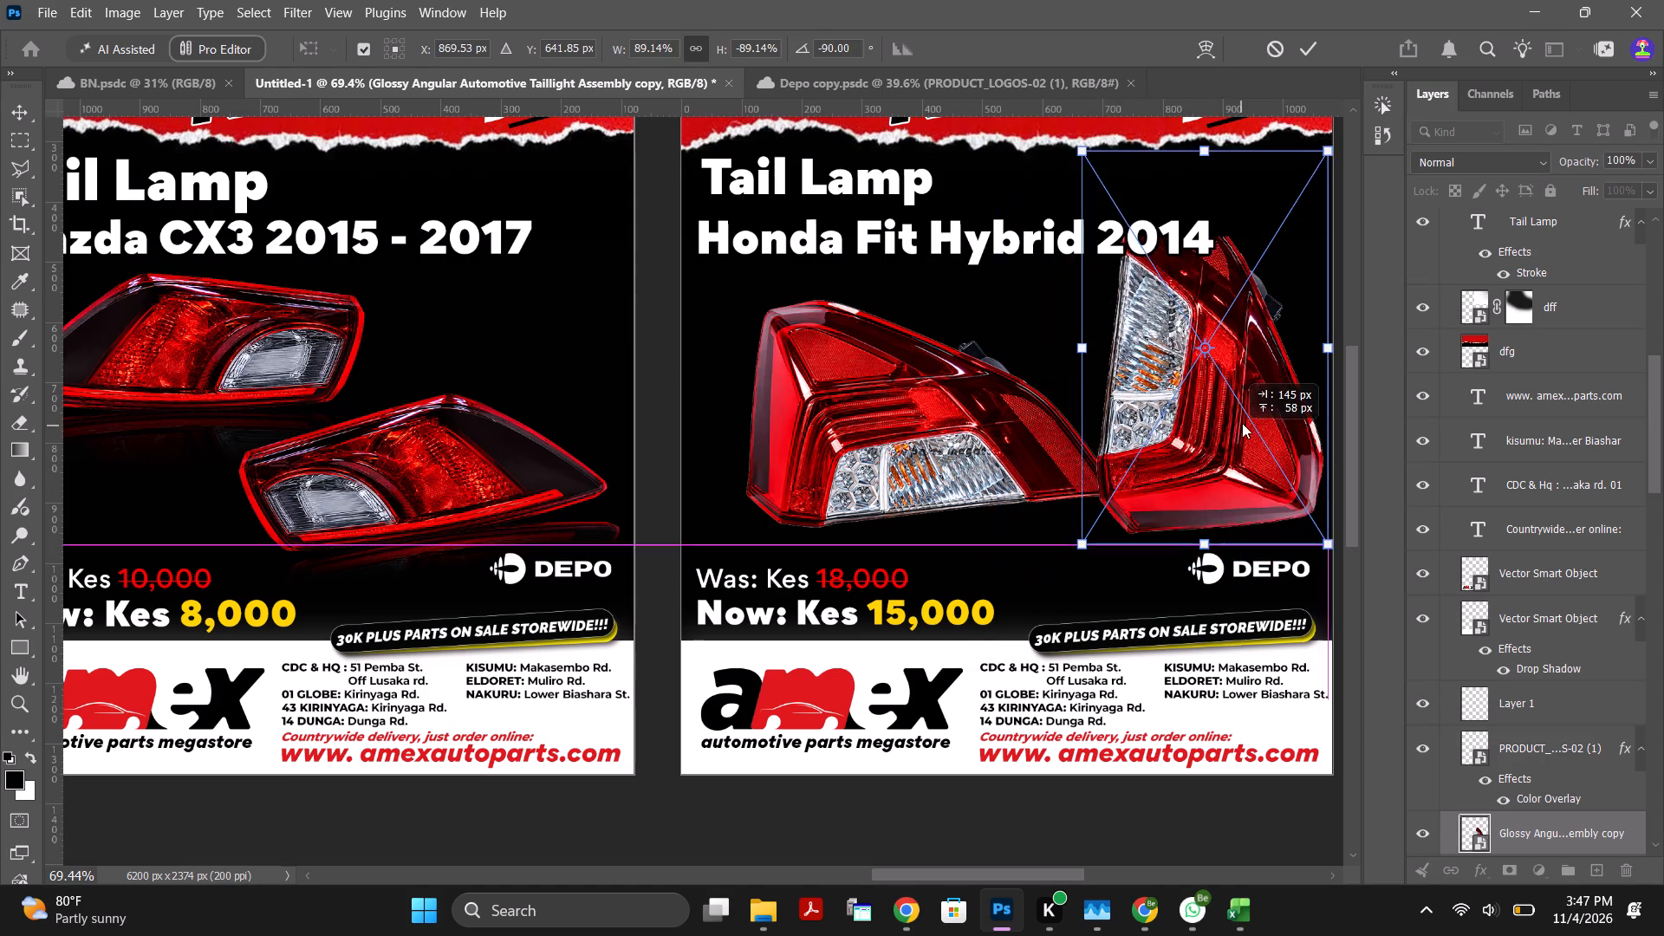
{"action": "left_click_drag", "start_coordinate": [1242, 423], "coordinate": [1193, 469]}
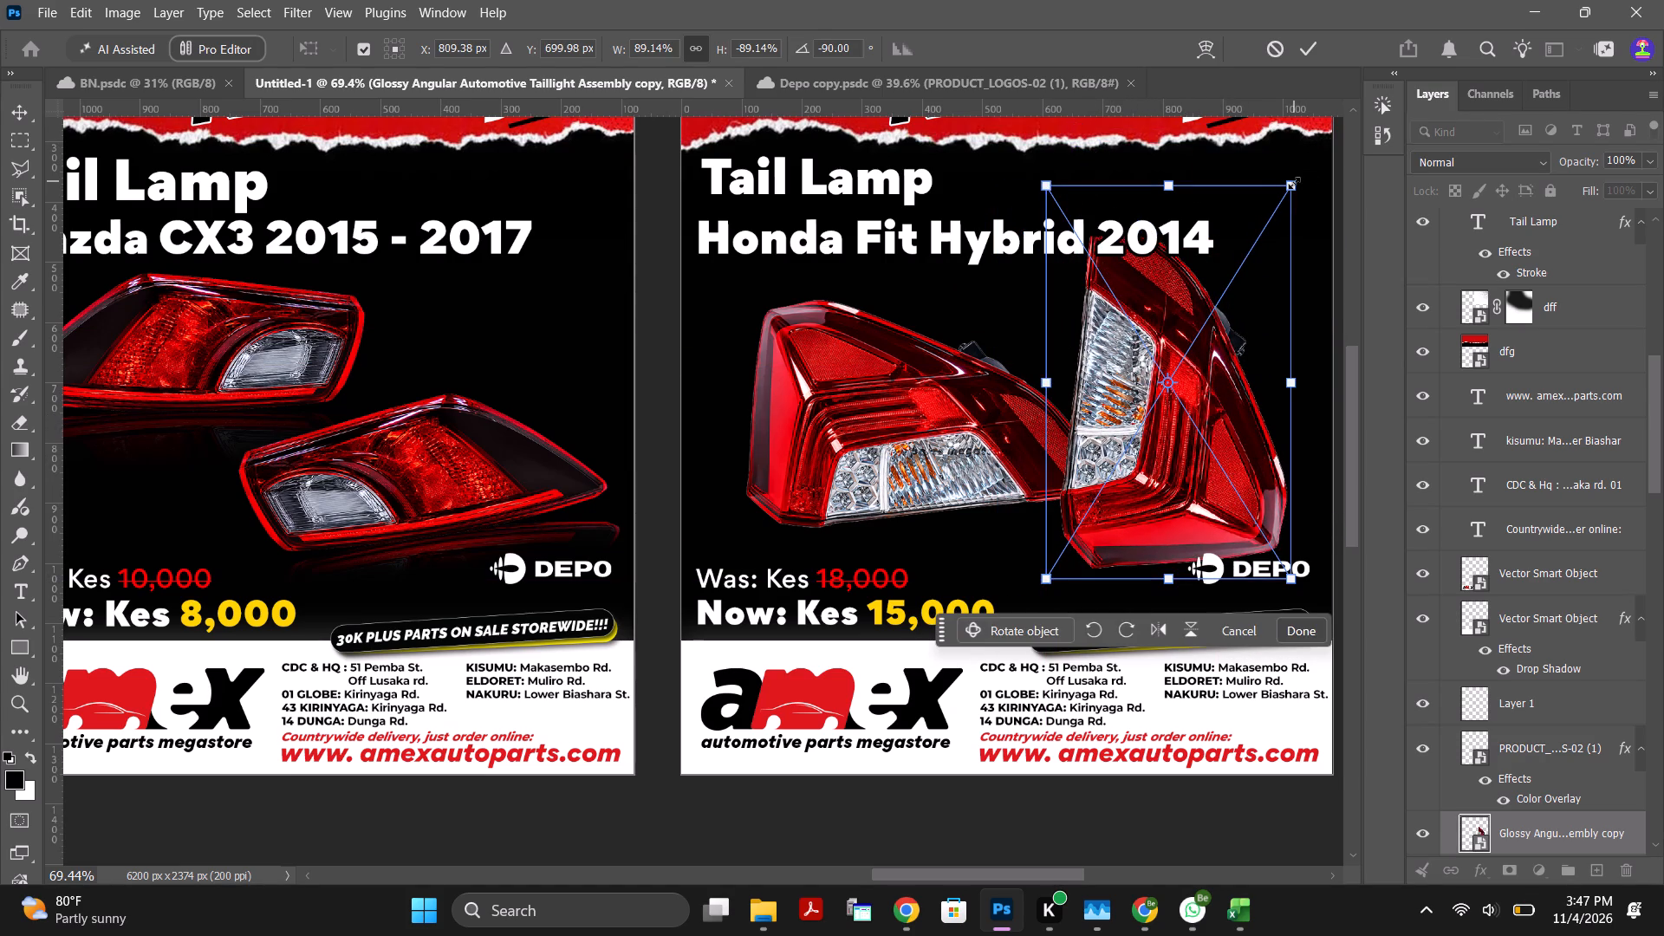
{"action": "left_click_drag", "start_coordinate": [1294, 183], "coordinate": [1245, 262]}
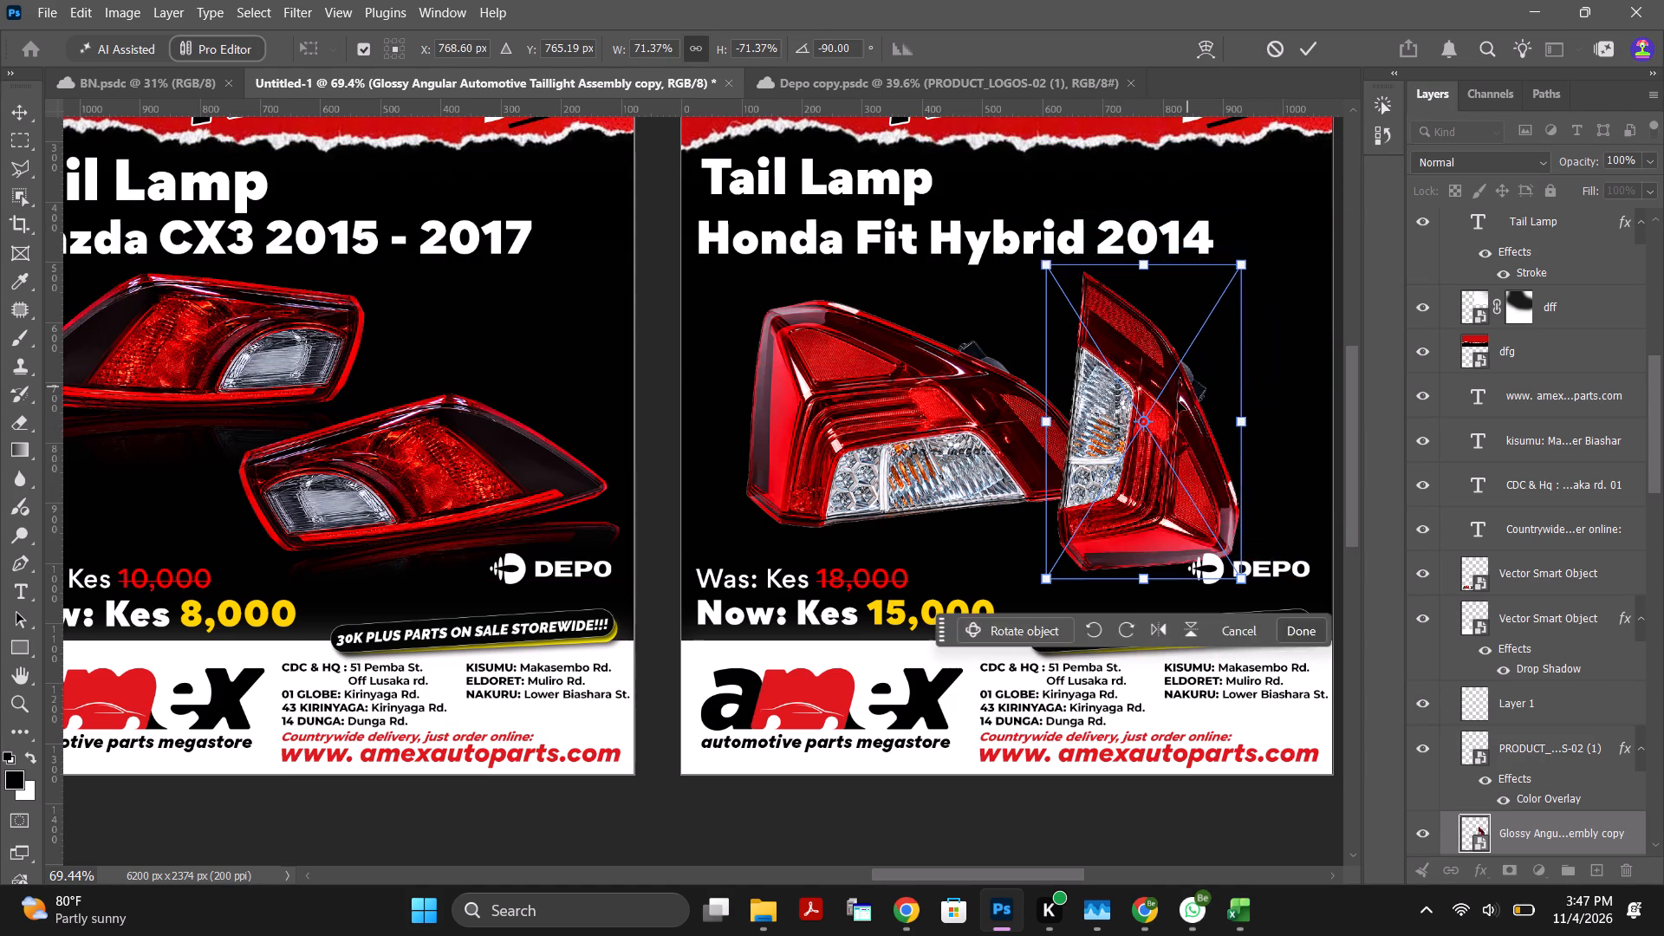
{"action": "left_click_drag", "start_coordinate": [1178, 401], "coordinate": [1248, 365]}
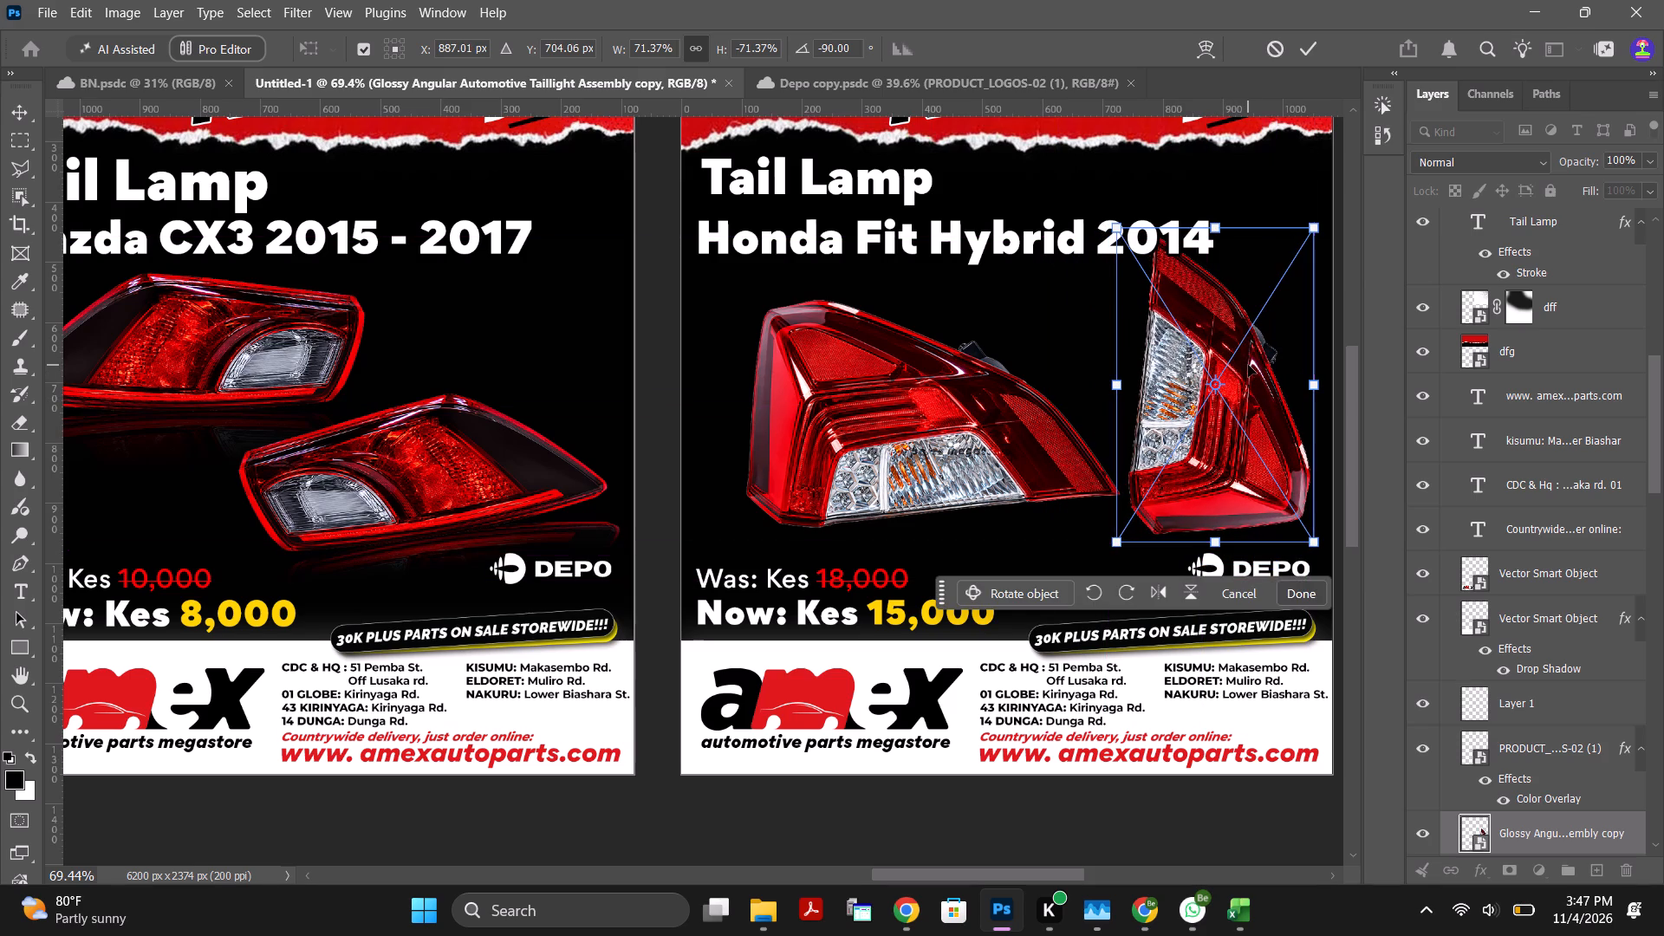
{"action": "left_click", "coordinate": [1304, 52]}
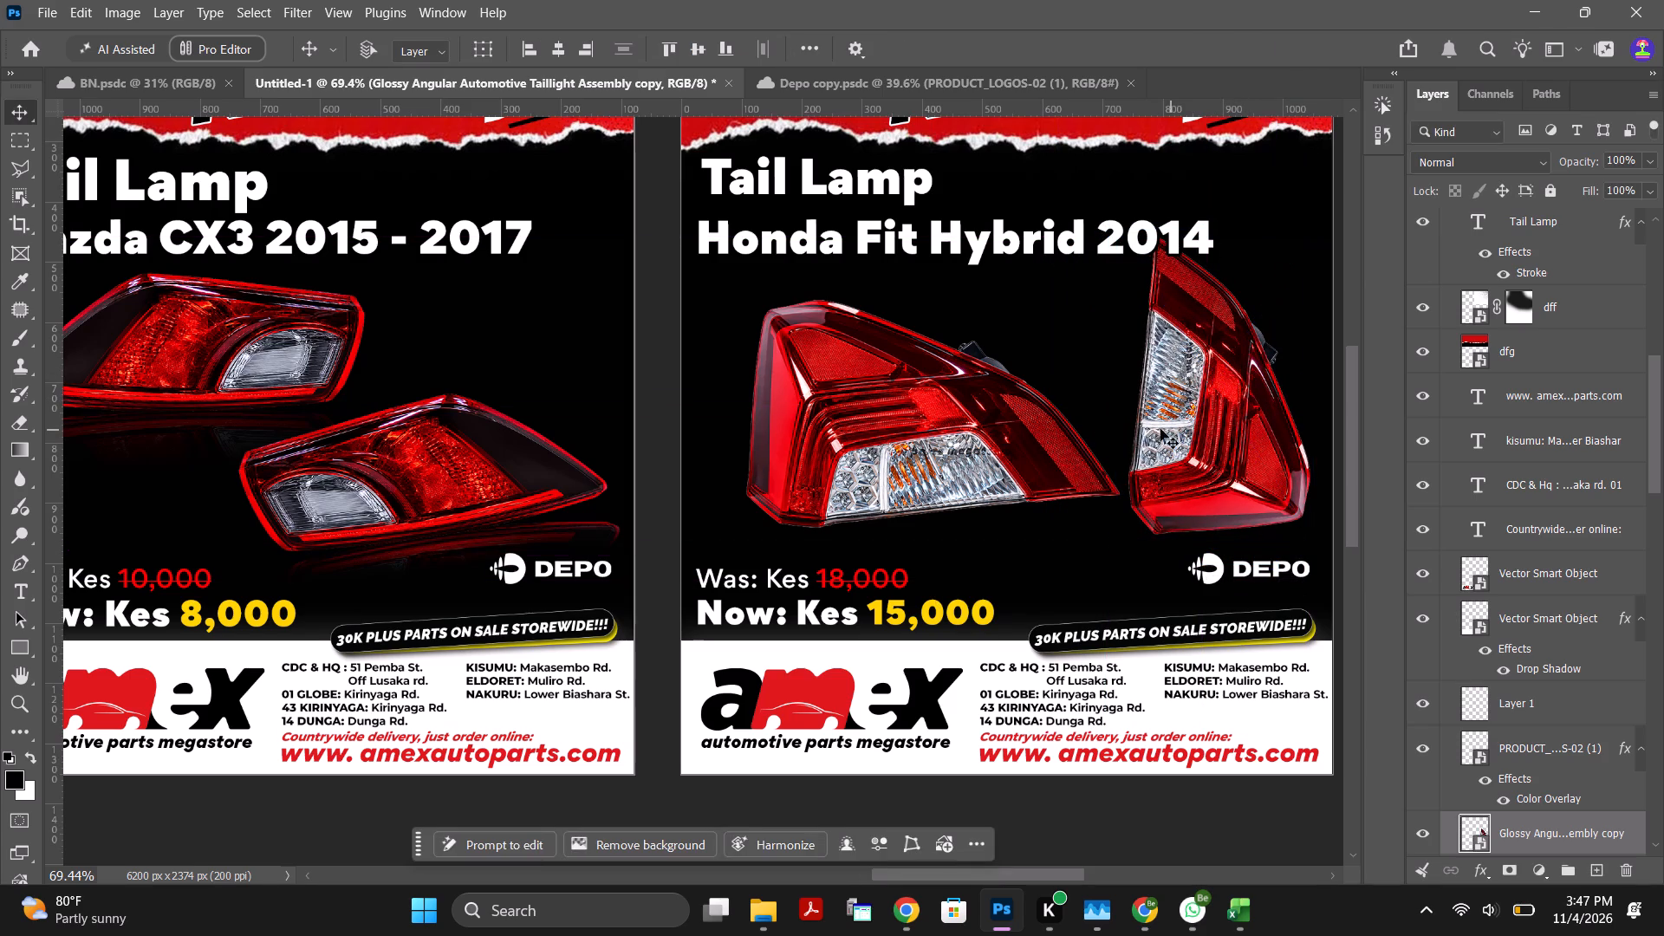
Space the two lamps apart by moving the rotated copy about 11 px right and the original about 37 px left.
{"action": "left_click", "coordinate": [1002, 437]}
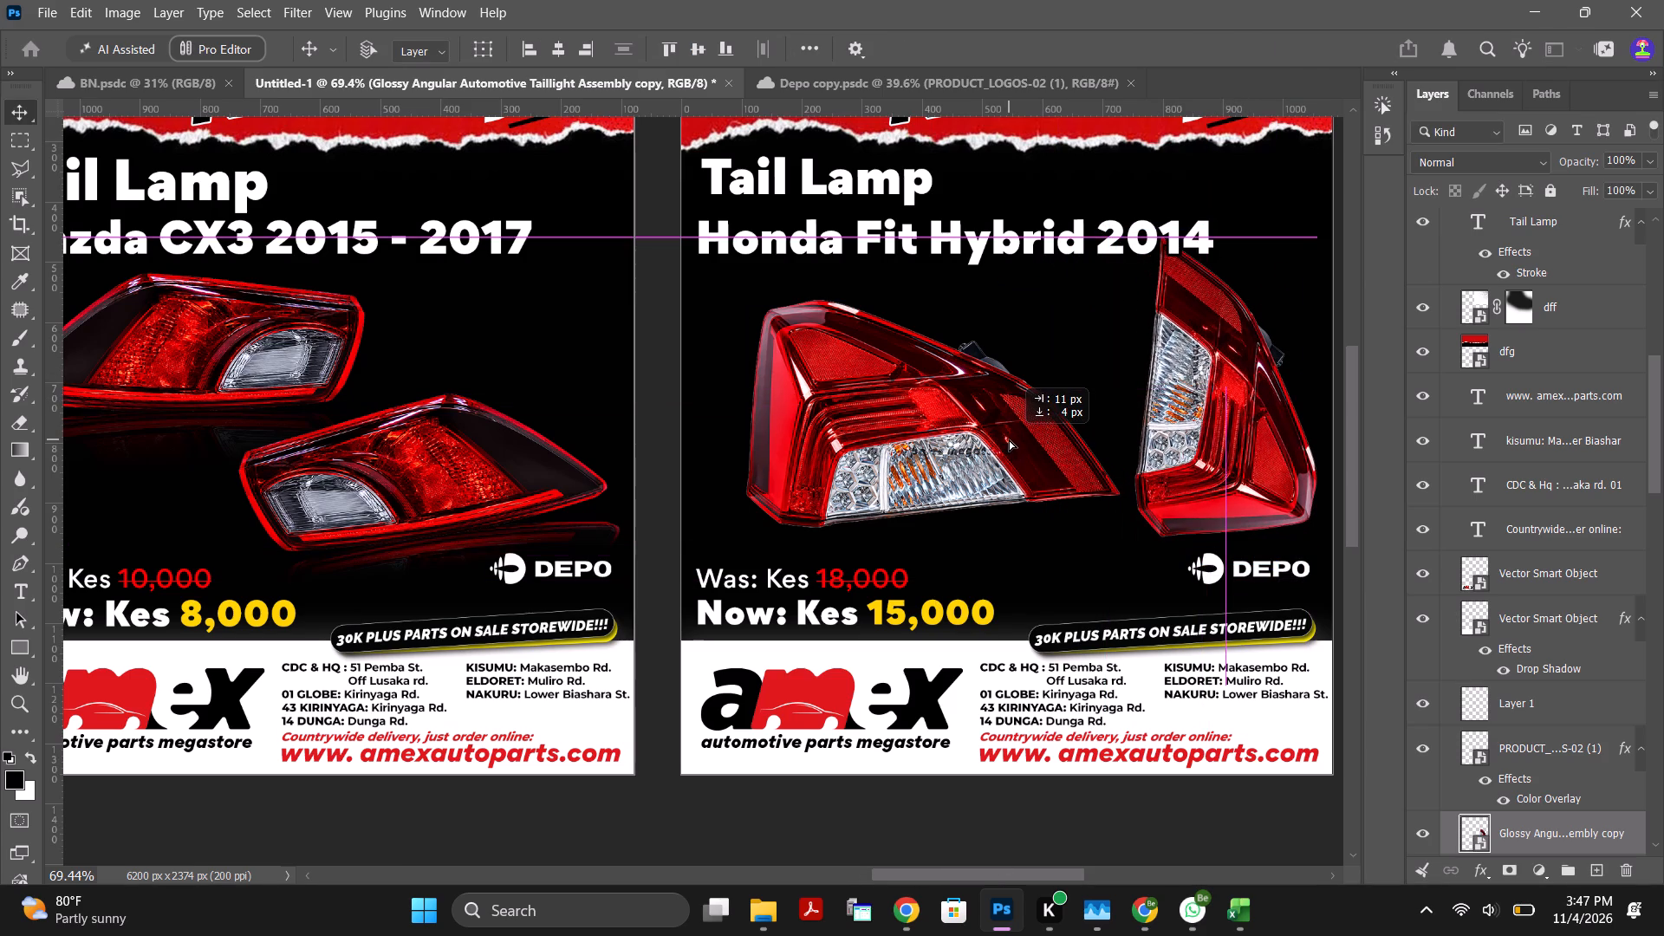
{"action": "scroll", "coordinate": [1561, 796], "scroll_direction": "down", "scroll_amount": 7}
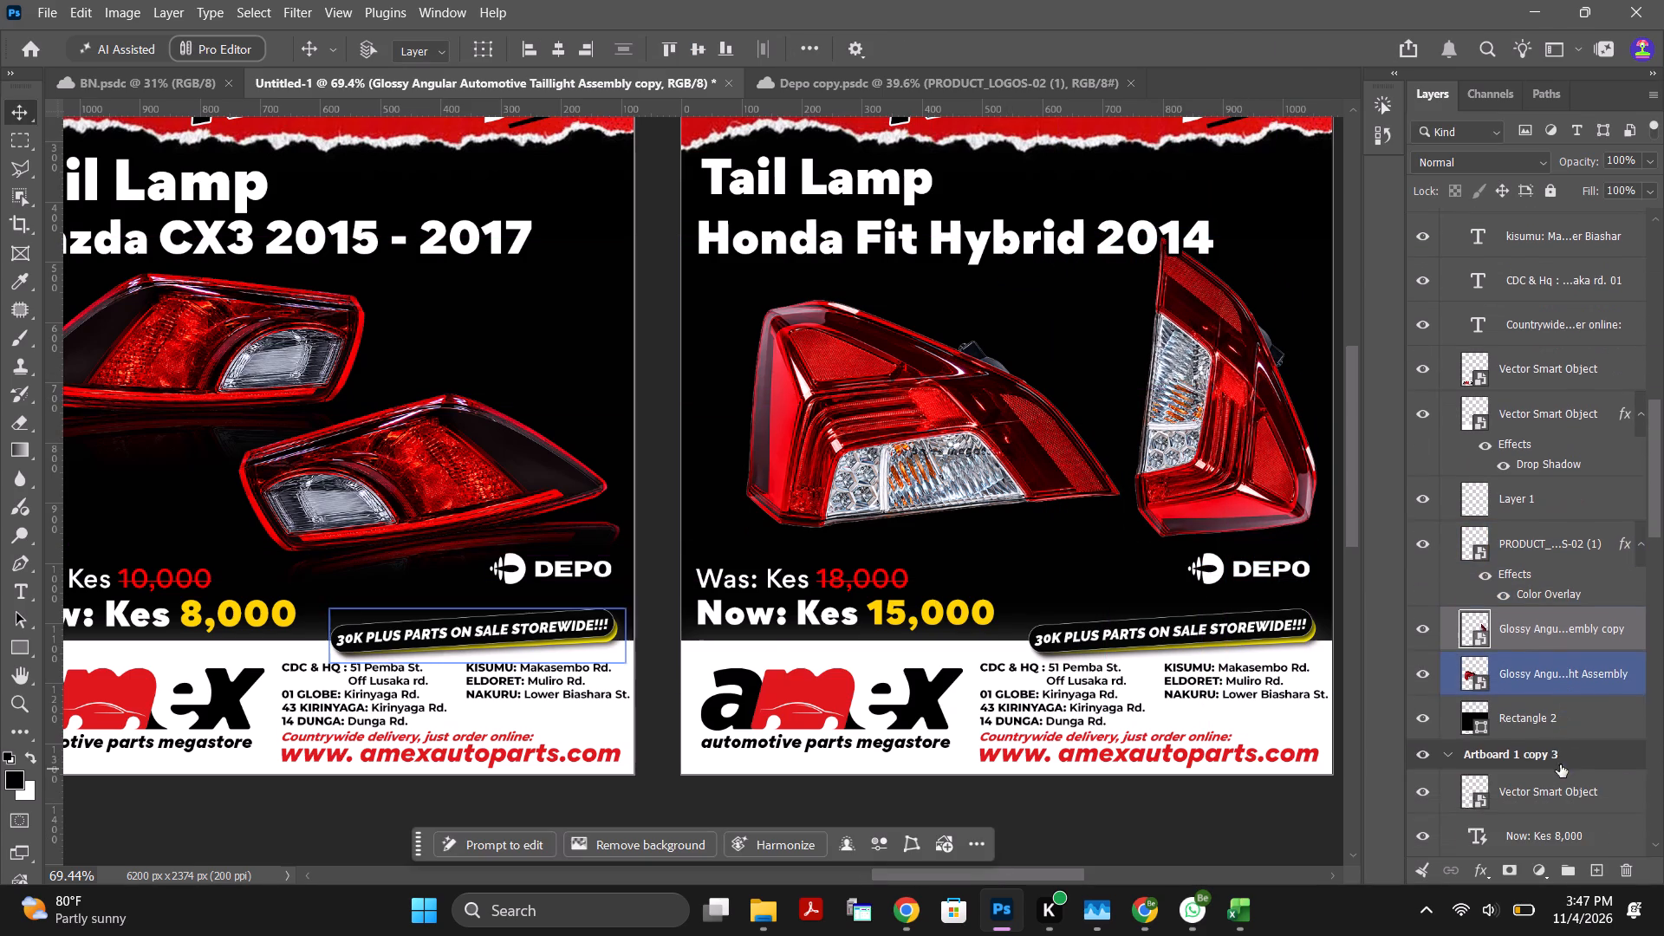
{"action": "left_click", "coordinate": [1556, 683]}
{"action": "left_click_drag", "start_coordinate": [1019, 459], "coordinate": [997, 465]}
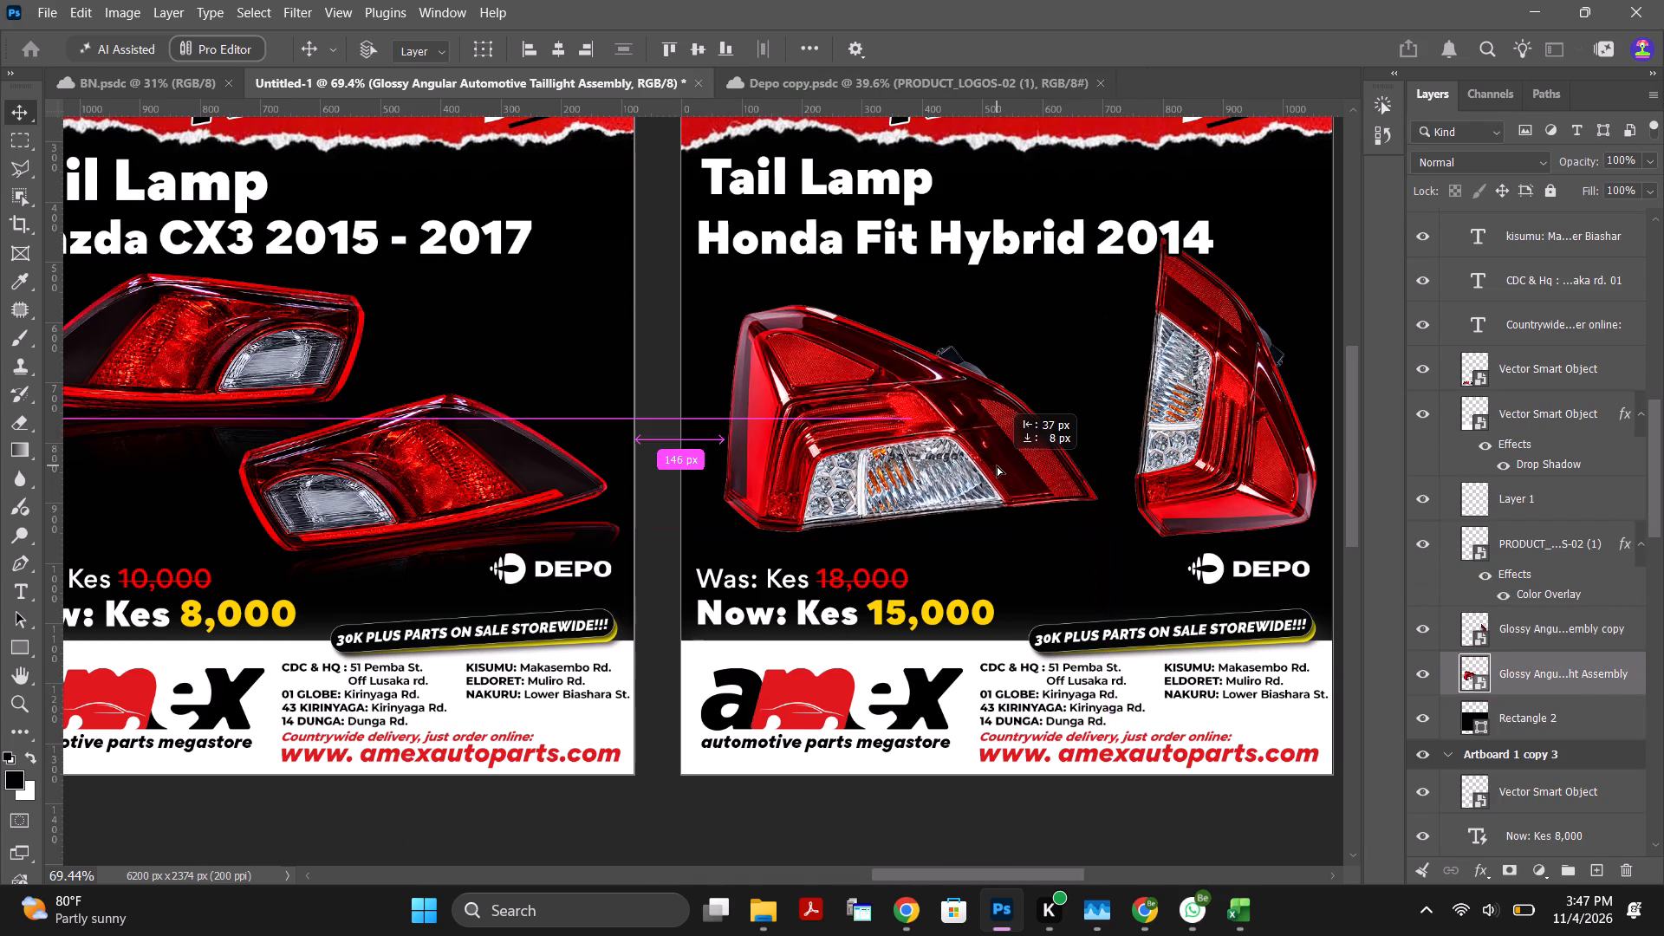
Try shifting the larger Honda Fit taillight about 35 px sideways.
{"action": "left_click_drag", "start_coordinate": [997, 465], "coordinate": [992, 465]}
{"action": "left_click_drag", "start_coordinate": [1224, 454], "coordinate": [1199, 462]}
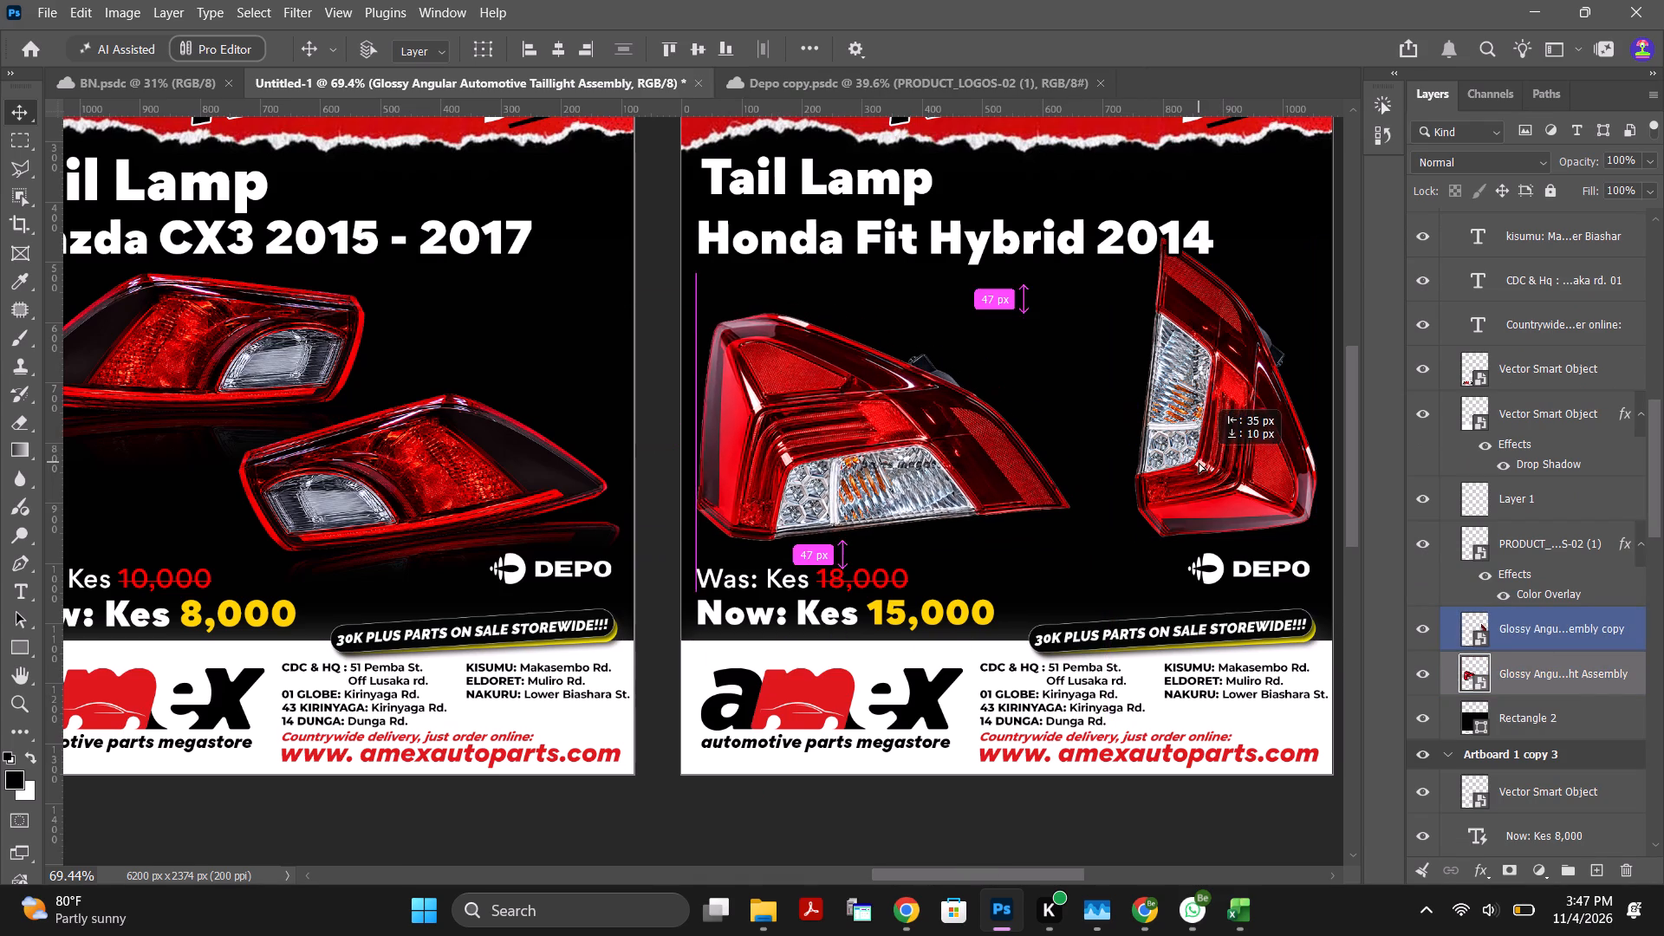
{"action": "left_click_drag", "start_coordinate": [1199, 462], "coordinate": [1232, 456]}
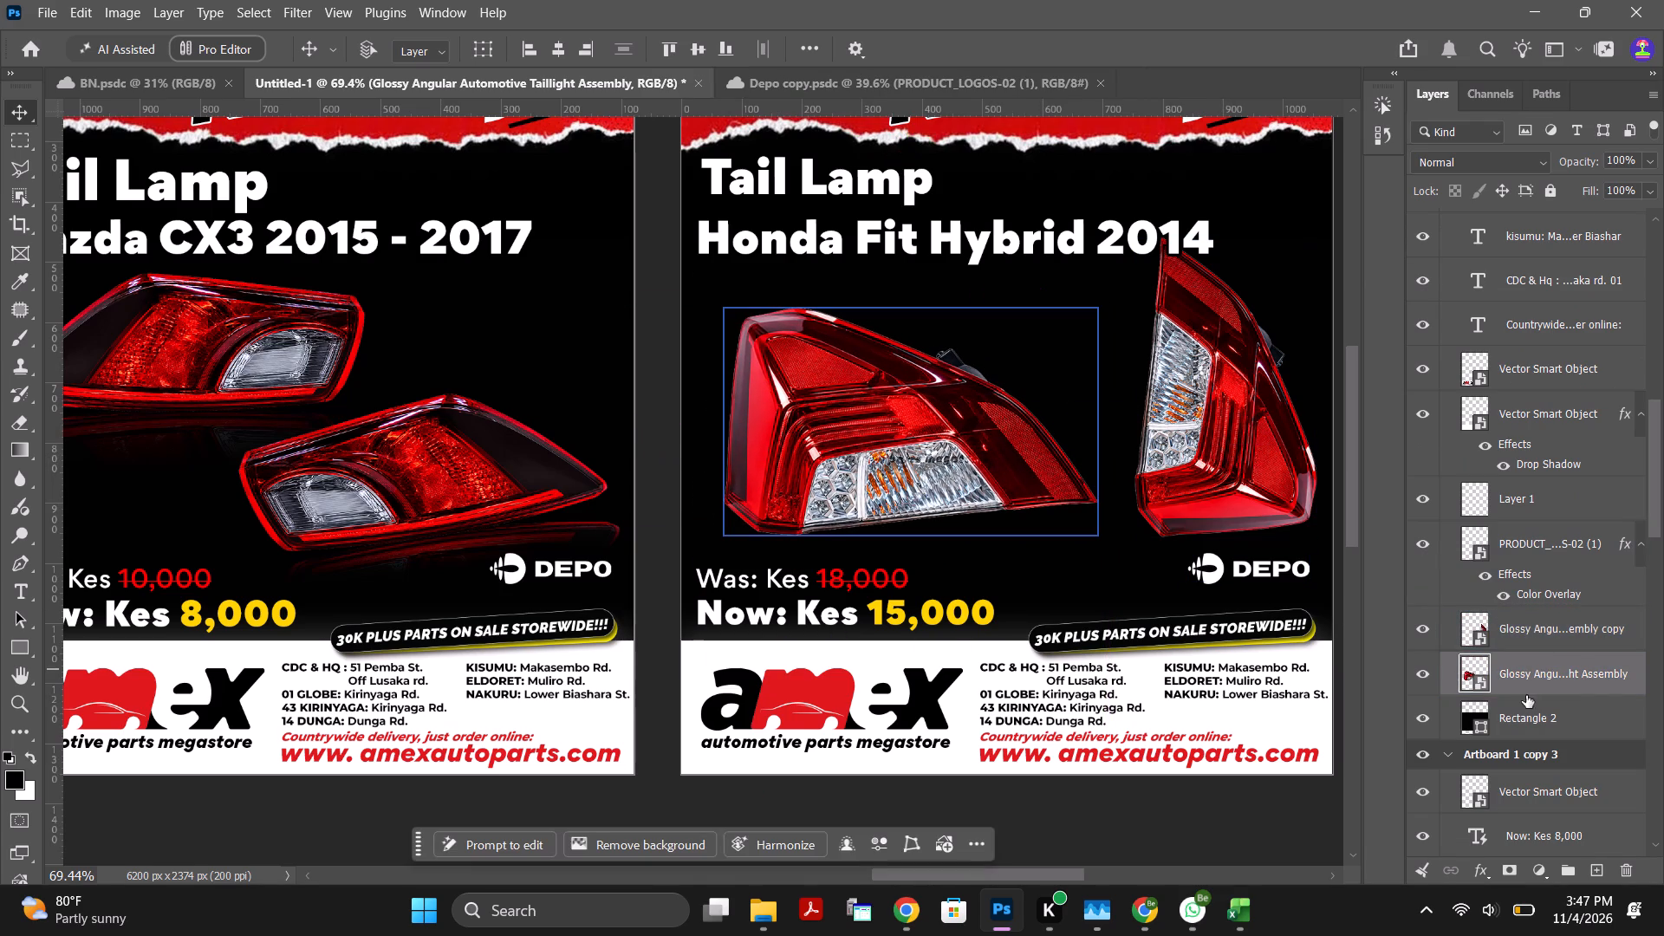
Scale the rotated taillight copy to 61.01% and reposition it just below the Honda Fit Hybrid 2014 title.
{"action": "left_click", "coordinate": [1536, 680]}
{"action": "left_click", "coordinate": [1553, 638]}
{"action": "left_click_drag", "start_coordinate": [1234, 428], "coordinate": [1222, 435]}
{"action": "key", "text": "ctrl+t"}
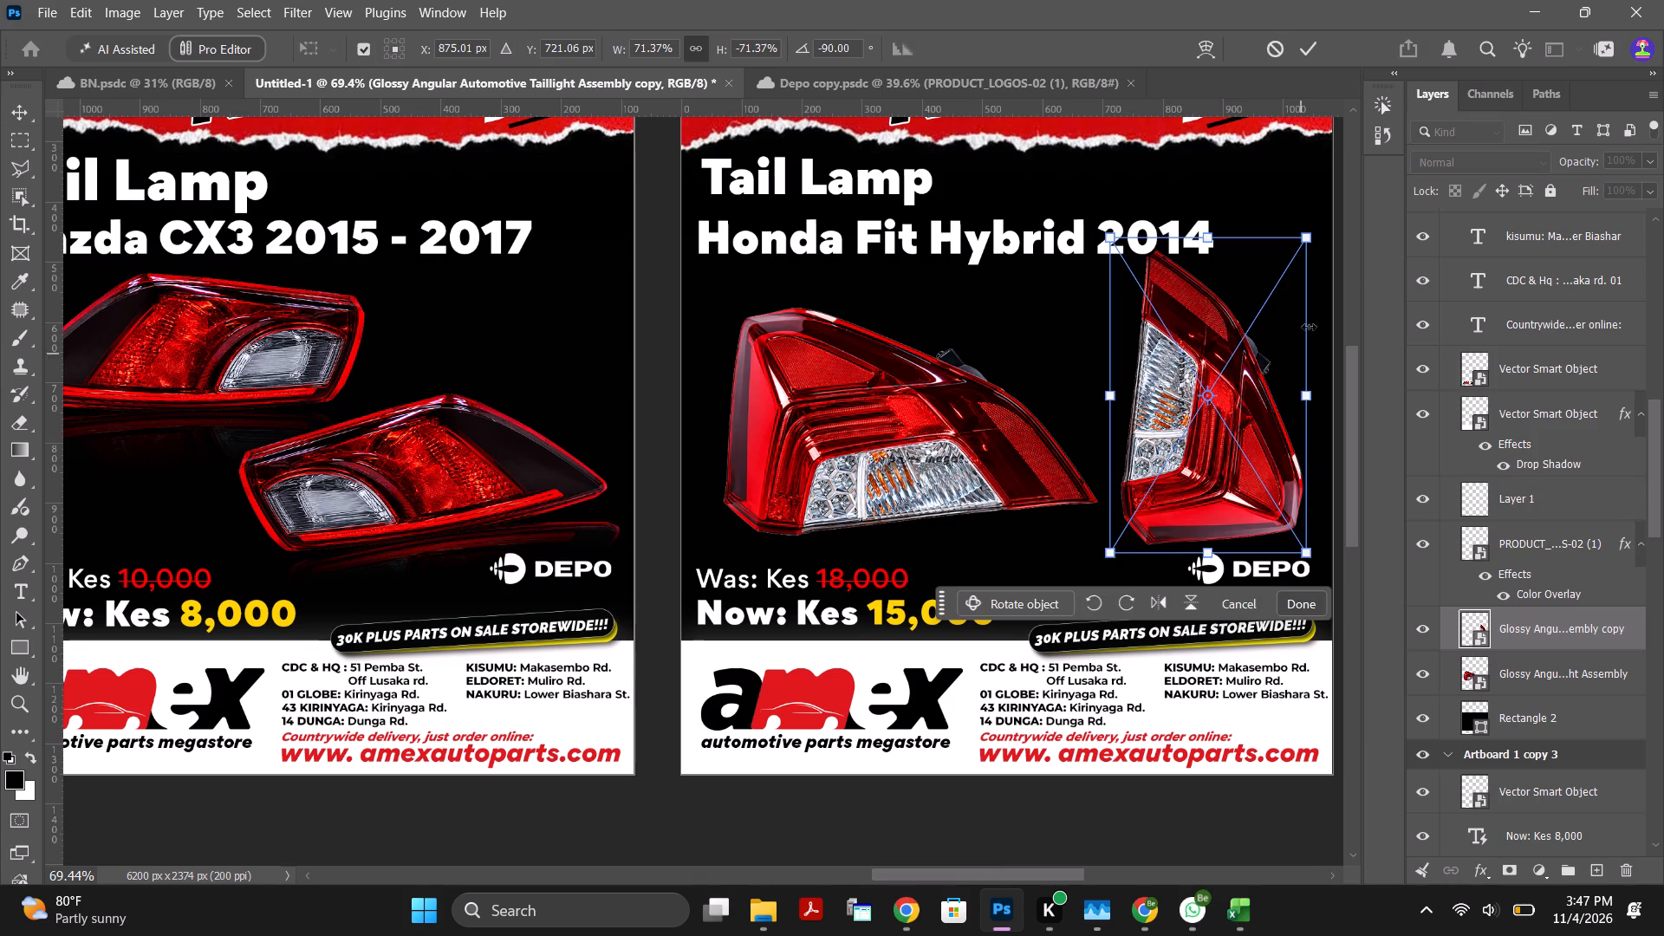
{"action": "left_click_drag", "start_coordinate": [1310, 234], "coordinate": [1290, 254]}
{"action": "left_click_drag", "start_coordinate": [1216, 372], "coordinate": [1205, 376]}
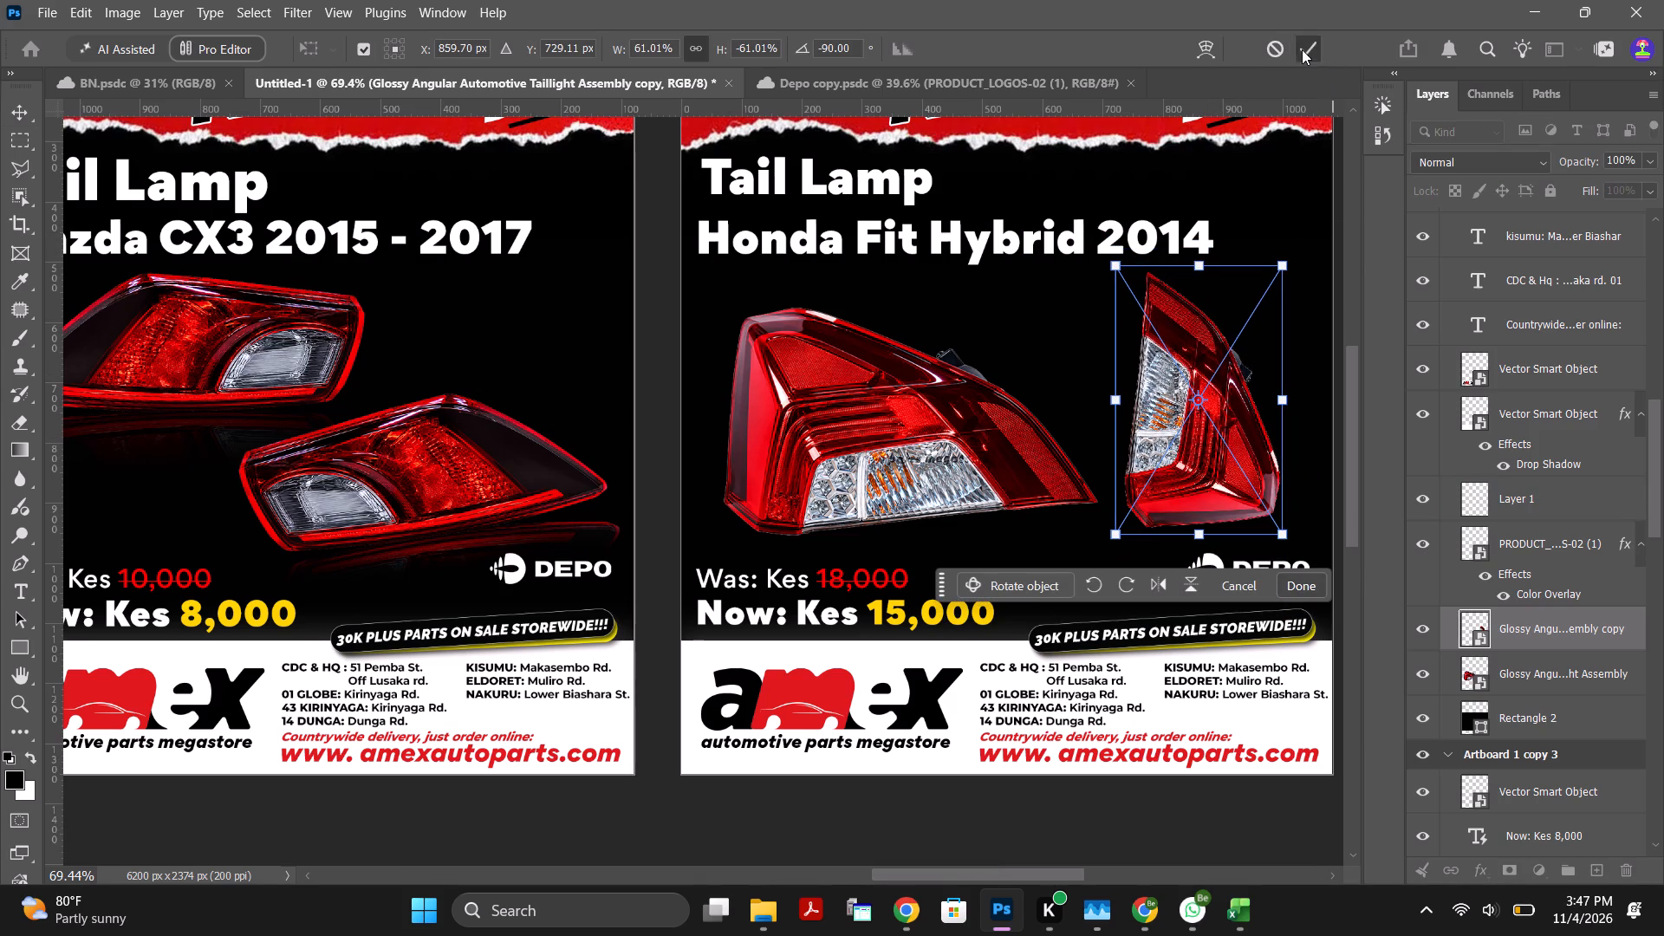
{"action": "left_click", "coordinate": [1302, 49]}
{"action": "left_click", "coordinate": [1201, 441]}
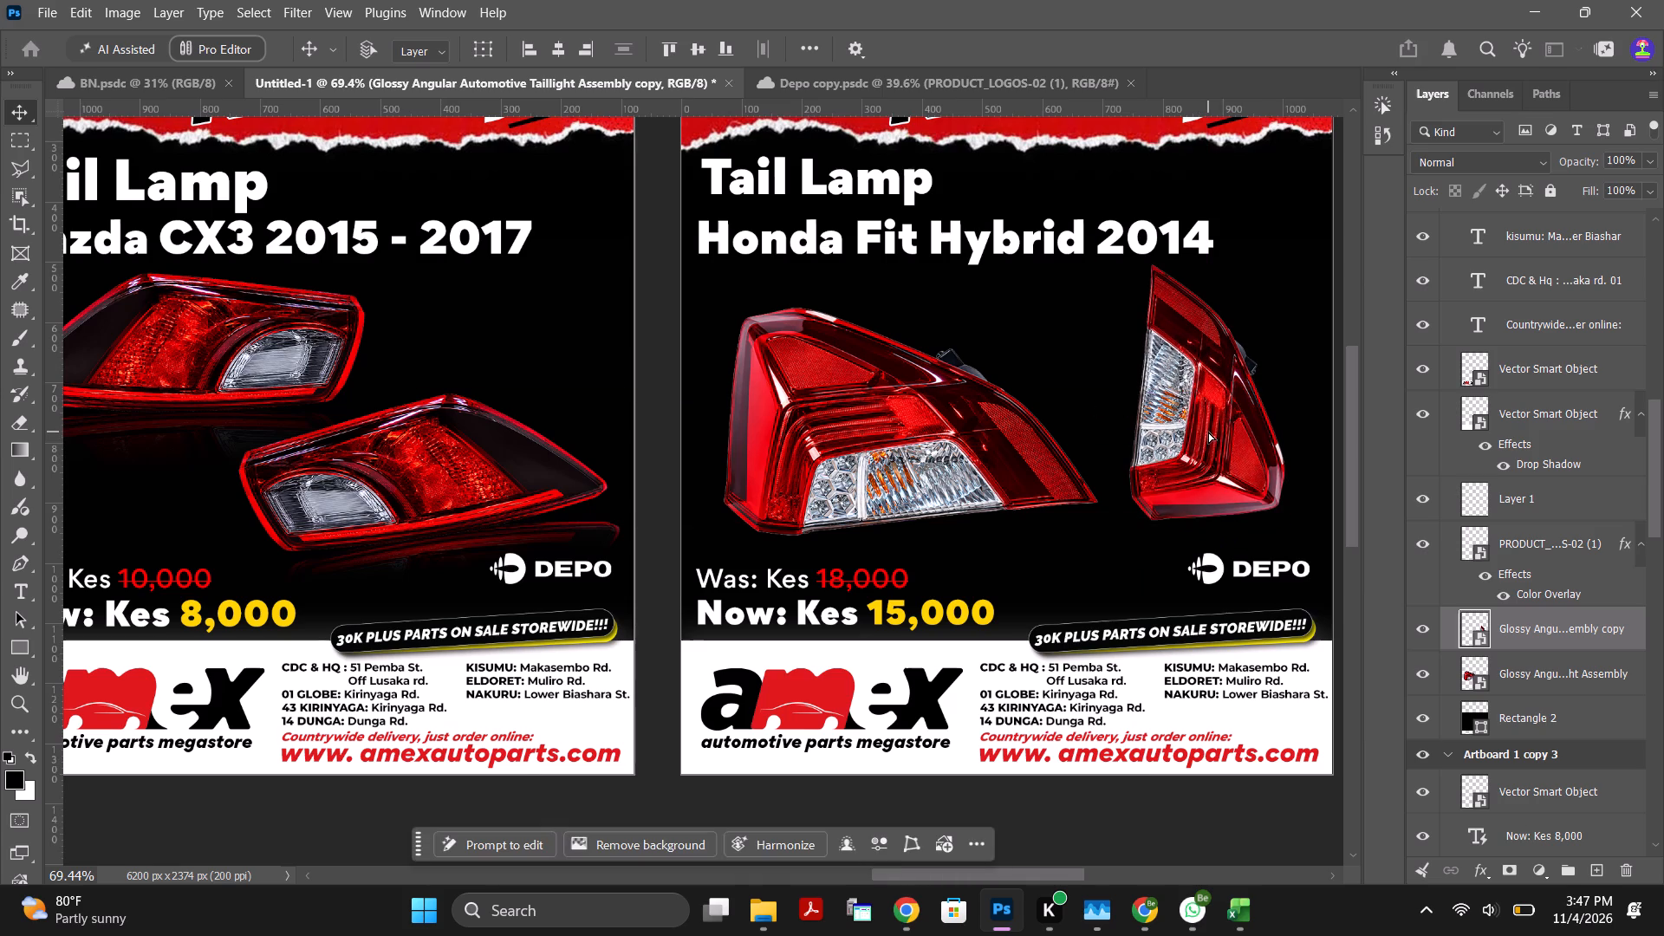
{"action": "left_click", "coordinate": [1208, 432]}
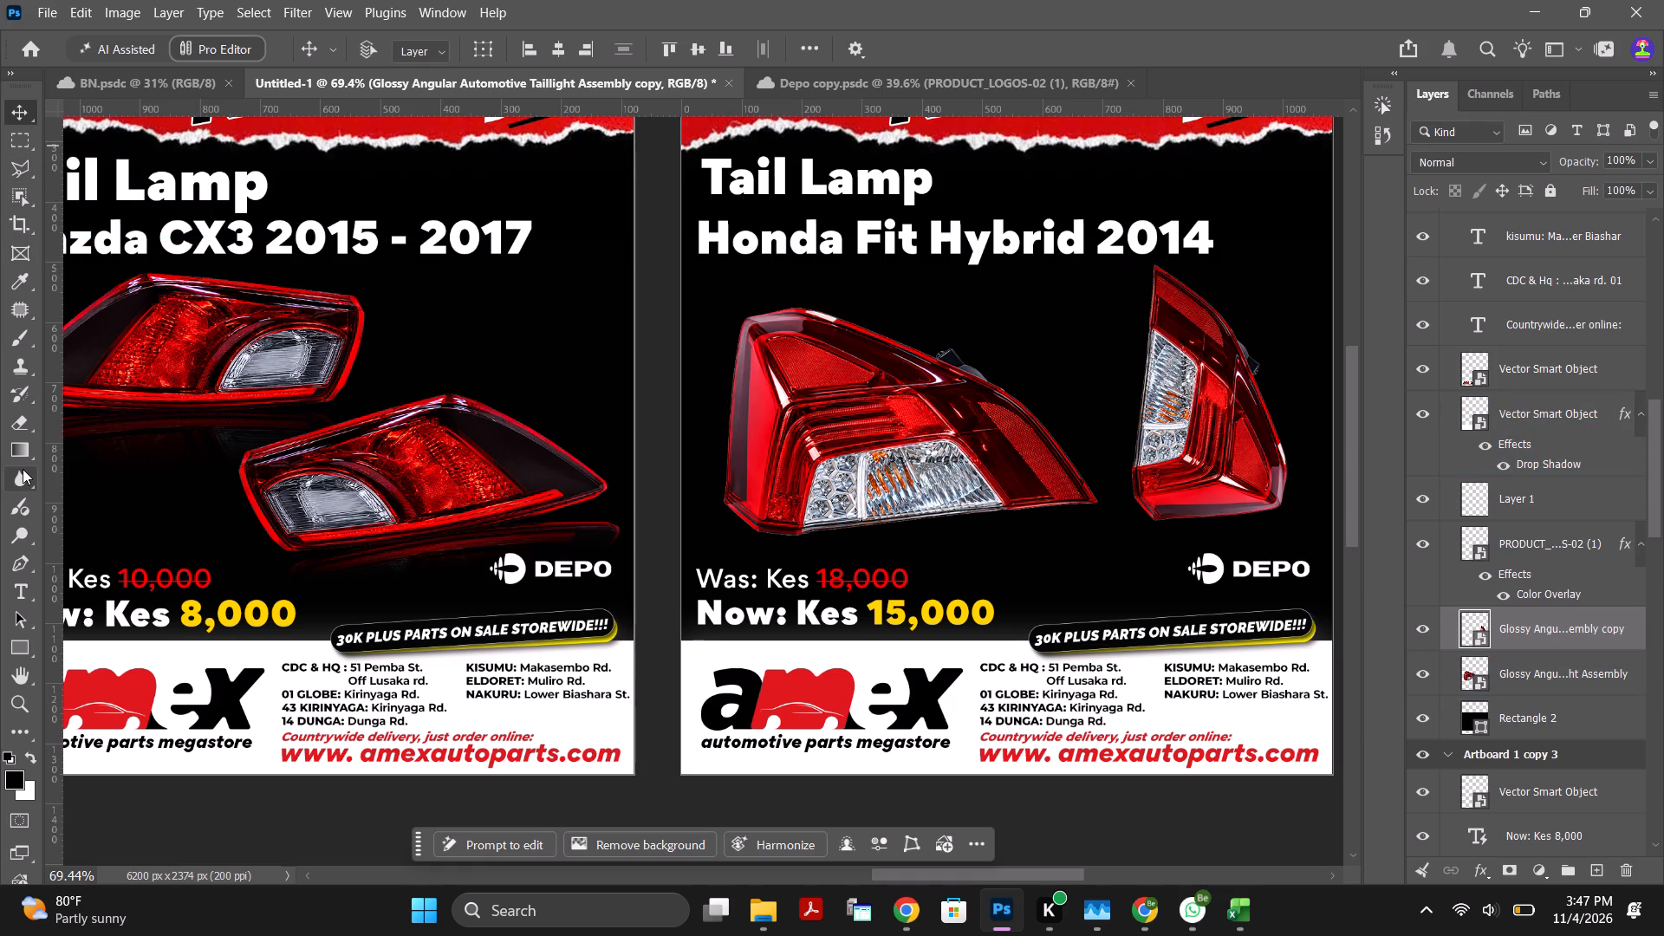
Duplicate the small rotated taillight, flip the duplicate vertically and move it about 411 px down, beneath the lamp.
{"action": "left_click", "coordinate": [1227, 458]}
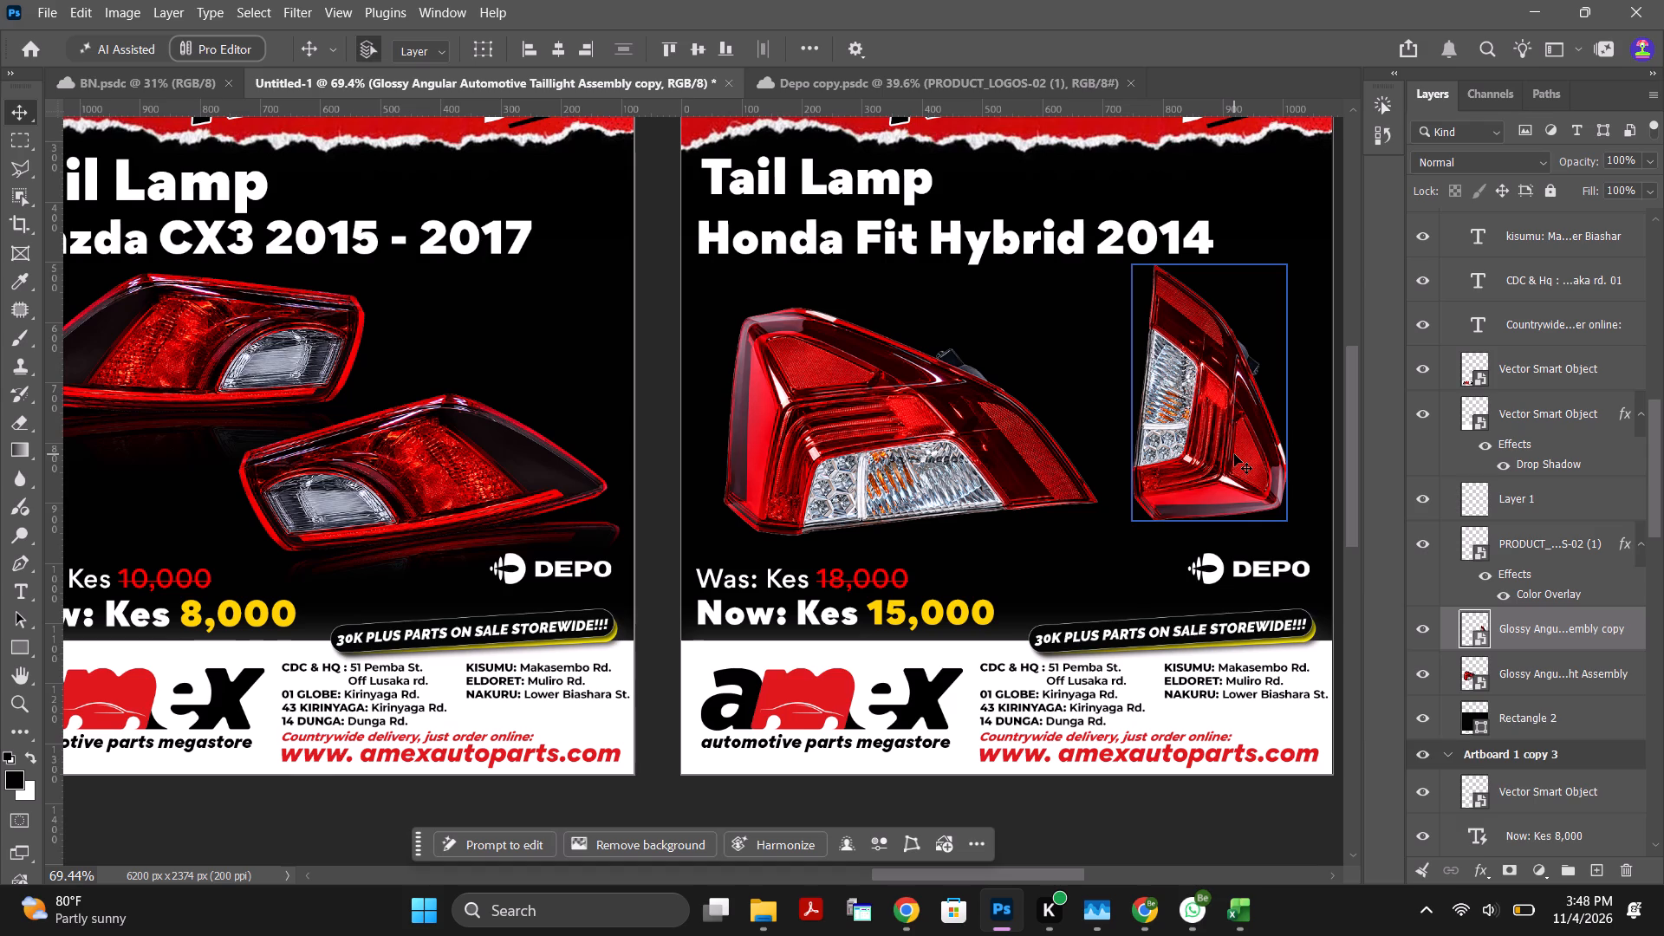
{"action": "key", "text": "ctrl+j"}
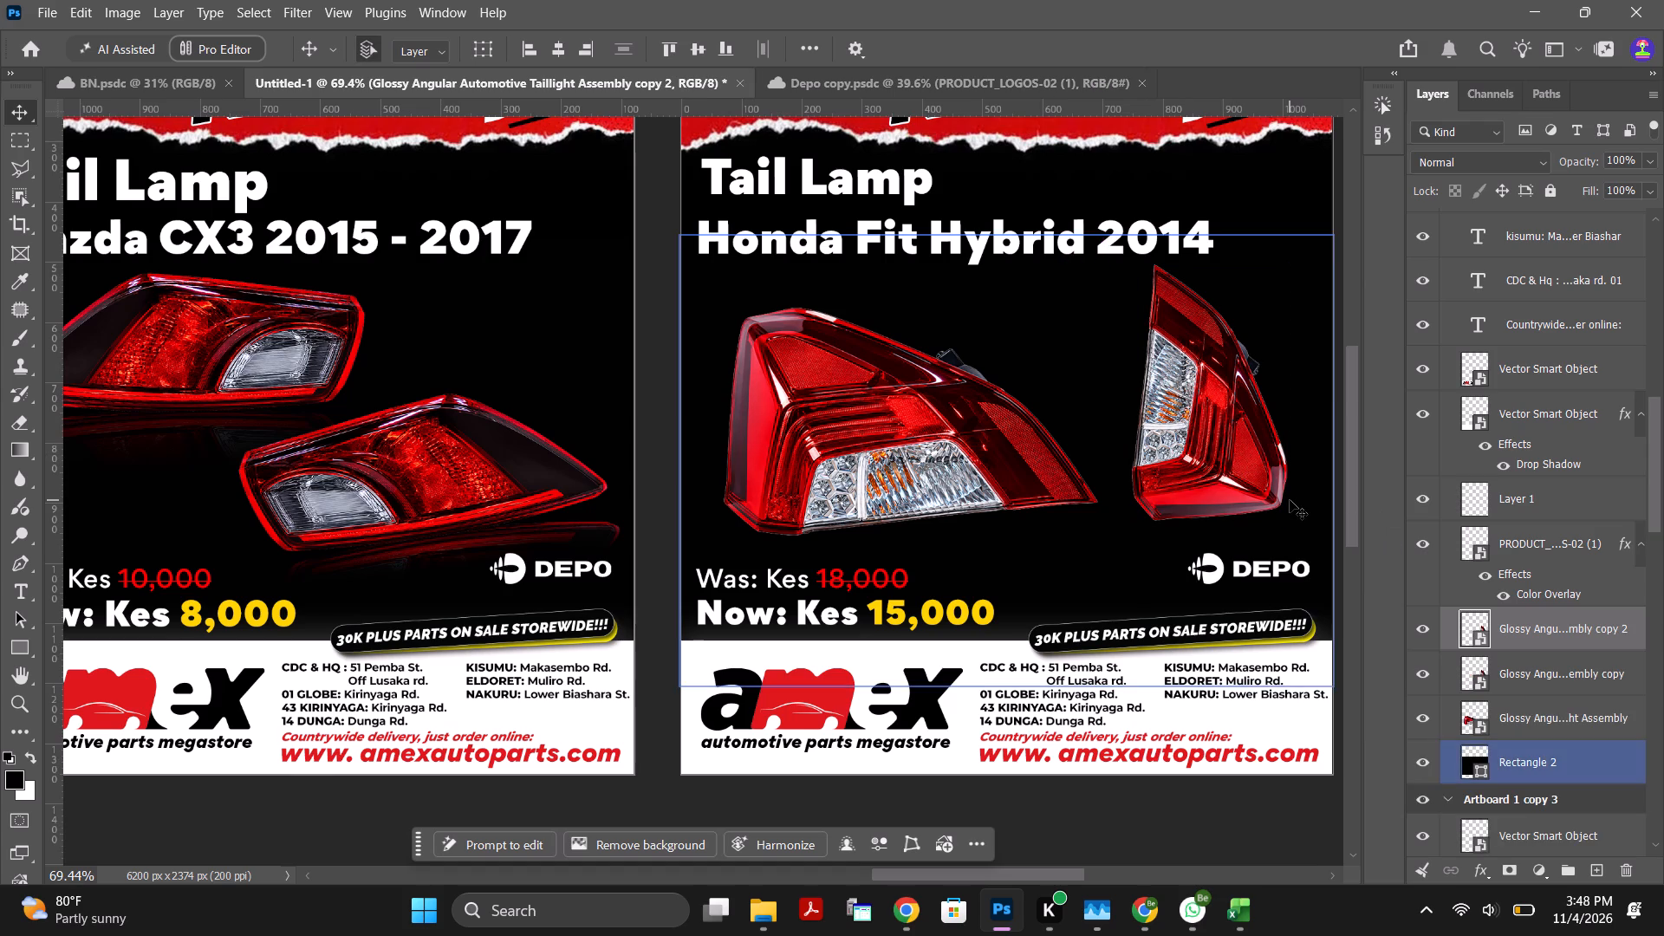
{"action": "key", "text": "ctrl+t"}
{"action": "left_click", "coordinate": [1195, 575]}
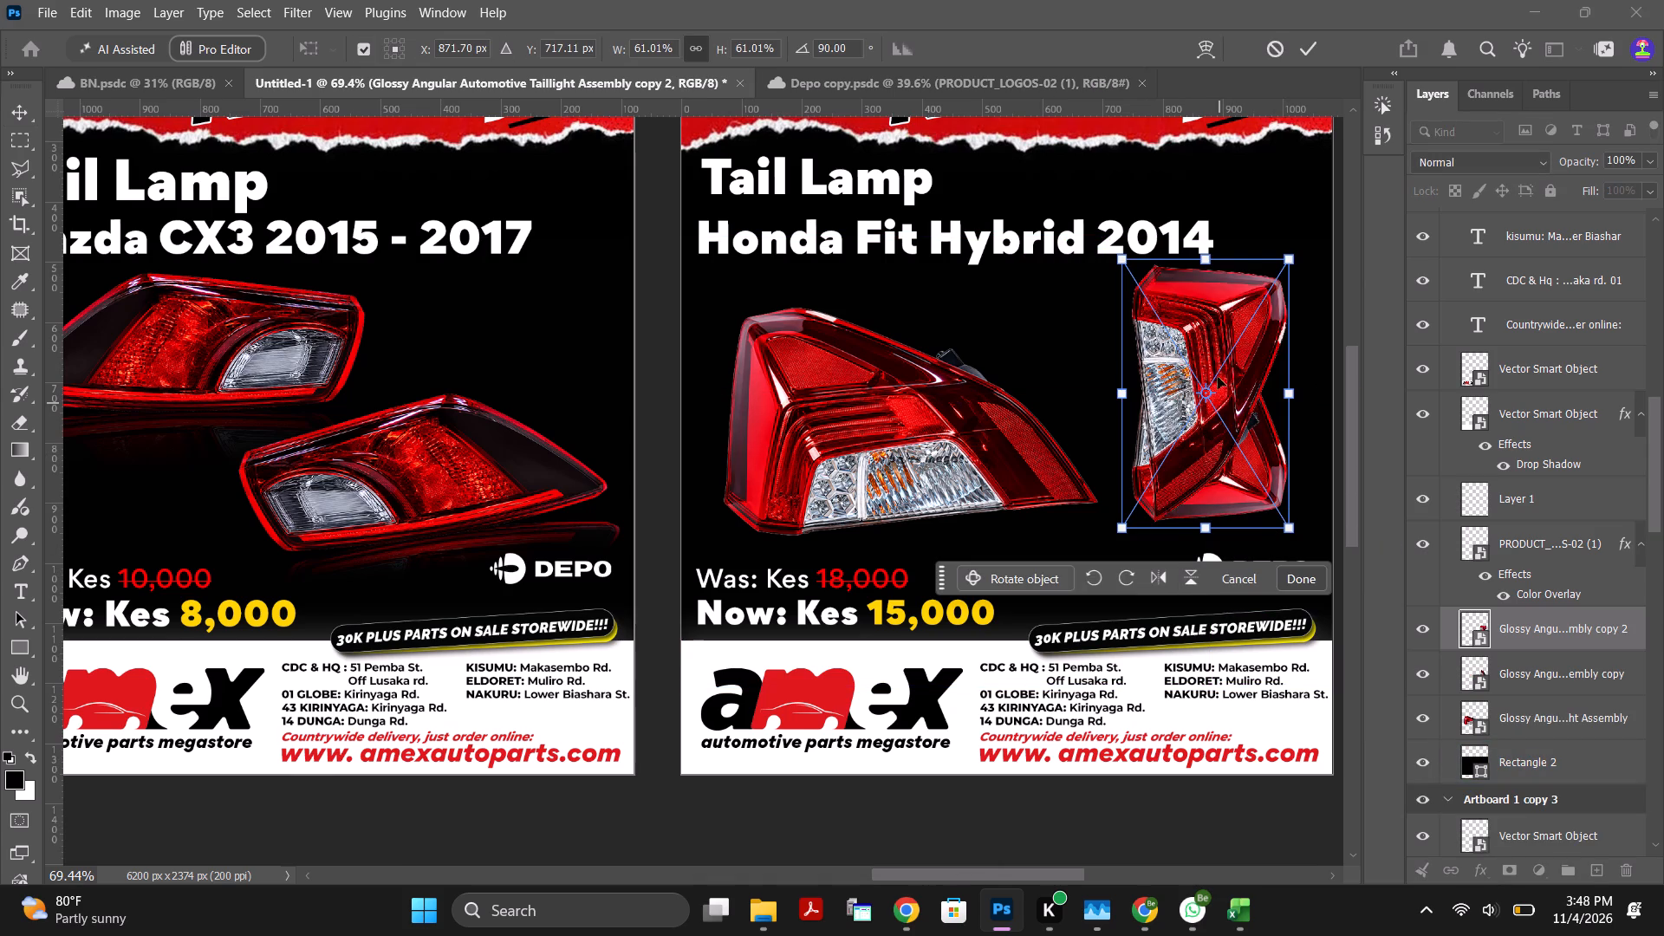
{"action": "left_click_drag", "start_coordinate": [1228, 344], "coordinate": [1232, 595]}
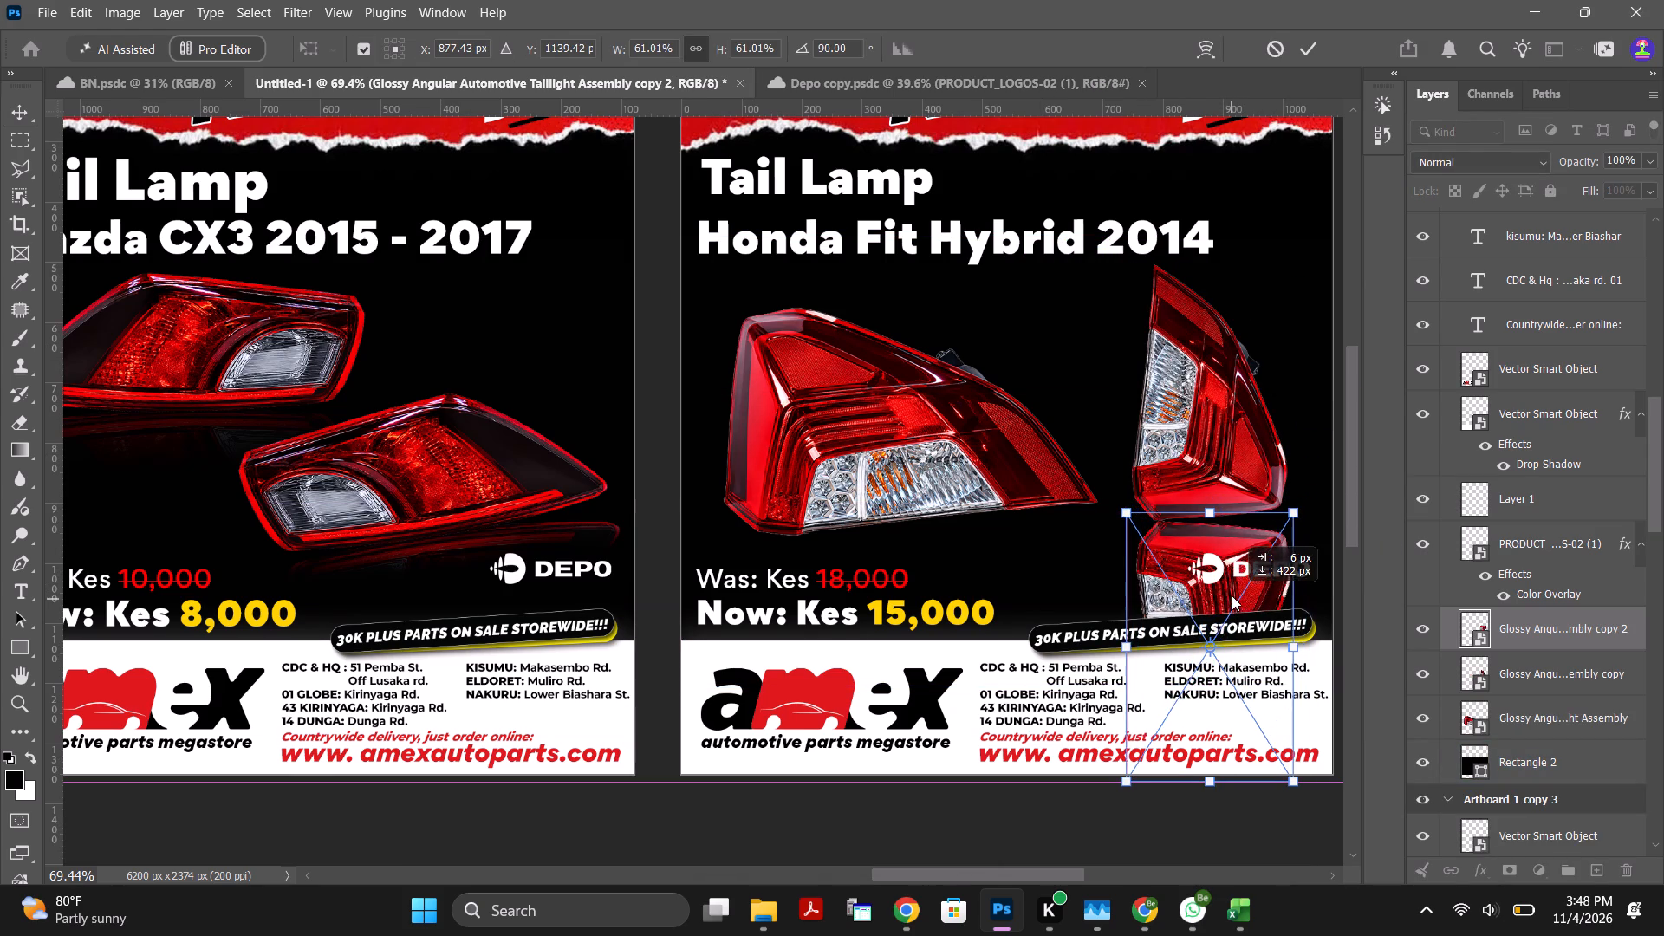
{"action": "left_click_drag", "start_coordinate": [1232, 595], "coordinate": [1232, 593]}
Rotate the flipped duplicate to 81.19° and shift it about 39 px right so it meets the small lamp's lower edge.
{"action": "left_click_drag", "start_coordinate": [1305, 794], "coordinate": [1315, 778]}
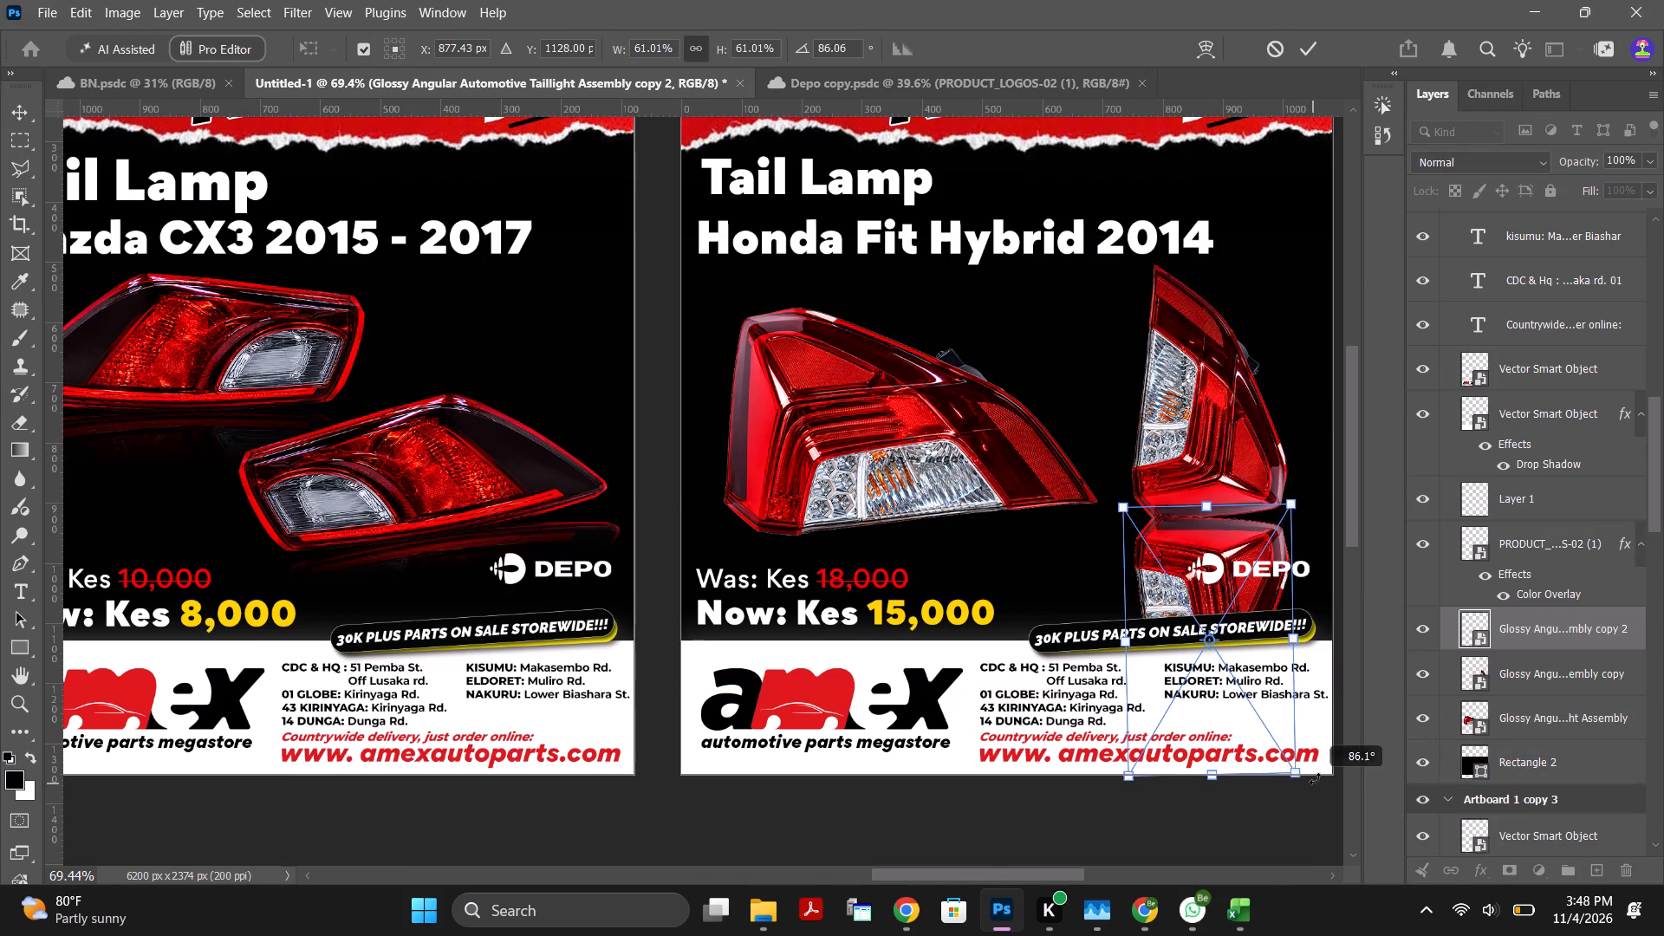
{"action": "left_click_drag", "start_coordinate": [1315, 778], "coordinate": [1321, 770]}
{"action": "left_click_drag", "start_coordinate": [1205, 594], "coordinate": [1225, 592]}
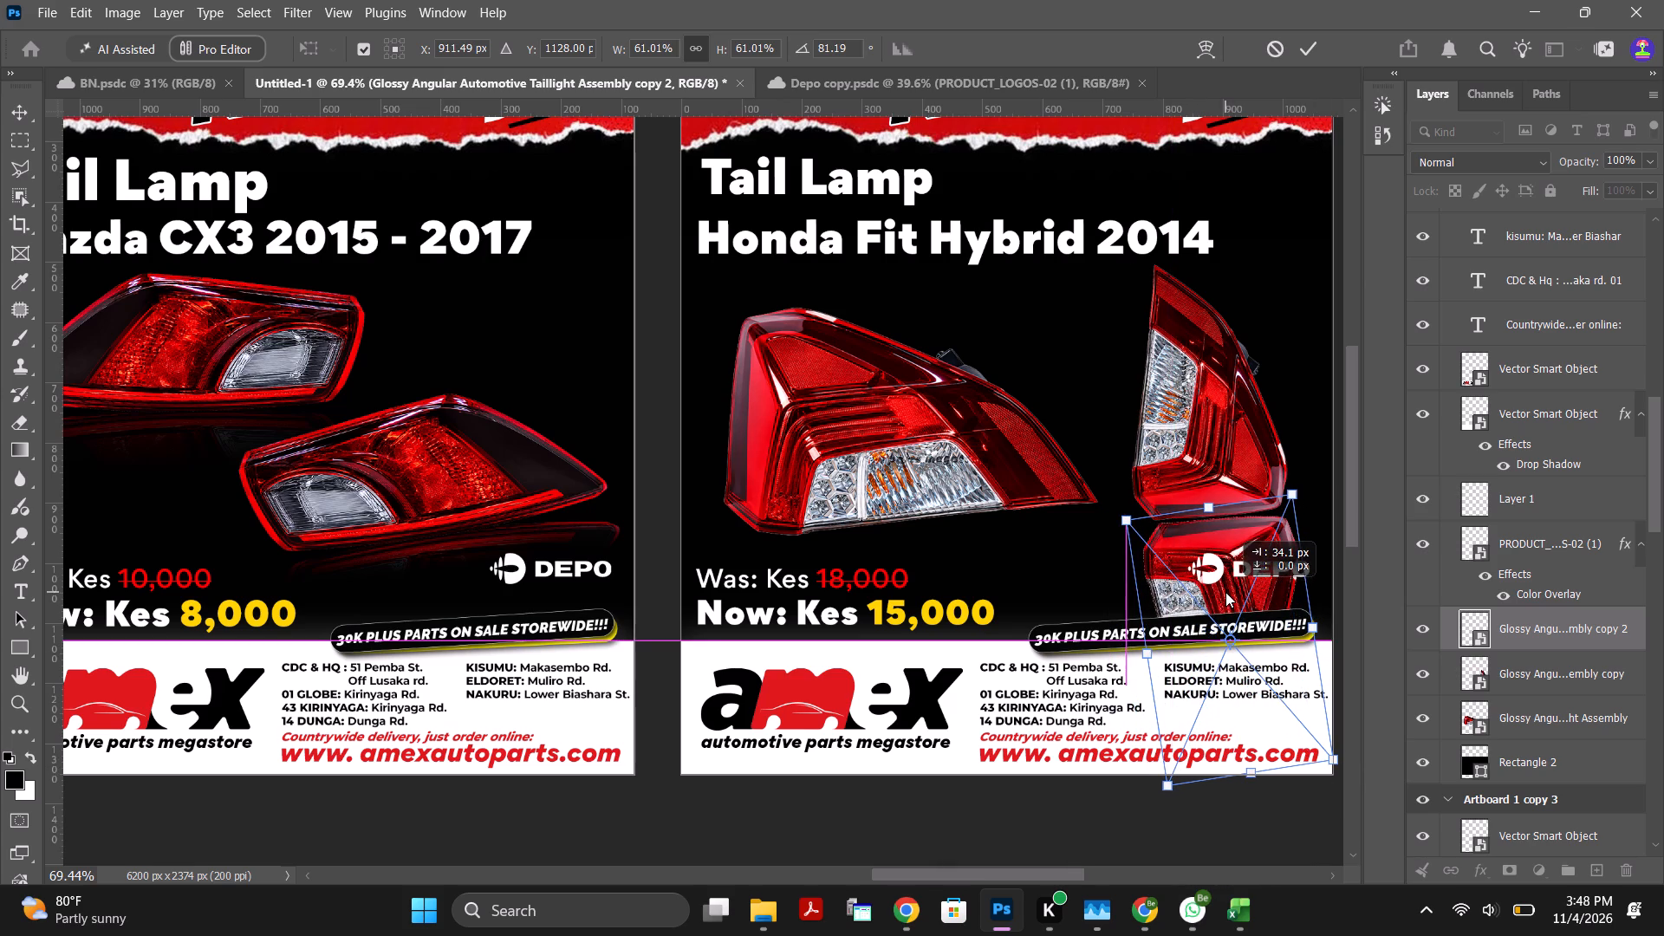
{"action": "left_click_drag", "start_coordinate": [1225, 592], "coordinate": [1227, 593]}
{"action": "key", "text": "Up"}
{"action": "key", "text": "Up"}
{"action": "key", "text": "Up"}
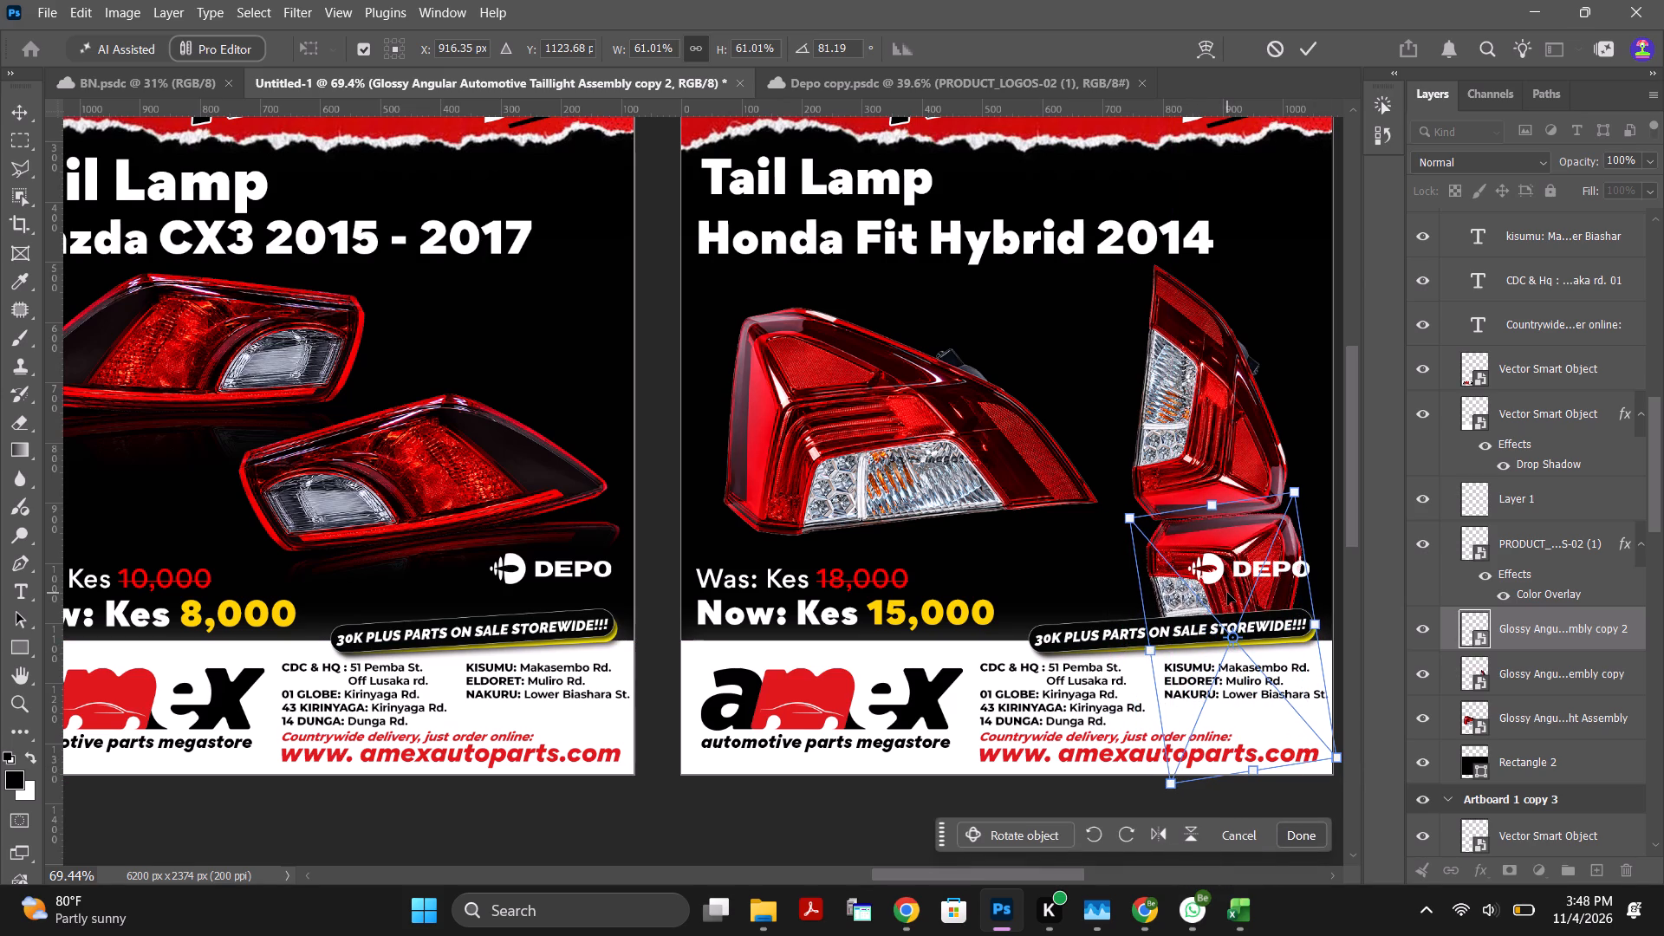
{"action": "left_click", "coordinate": [1309, 48]}
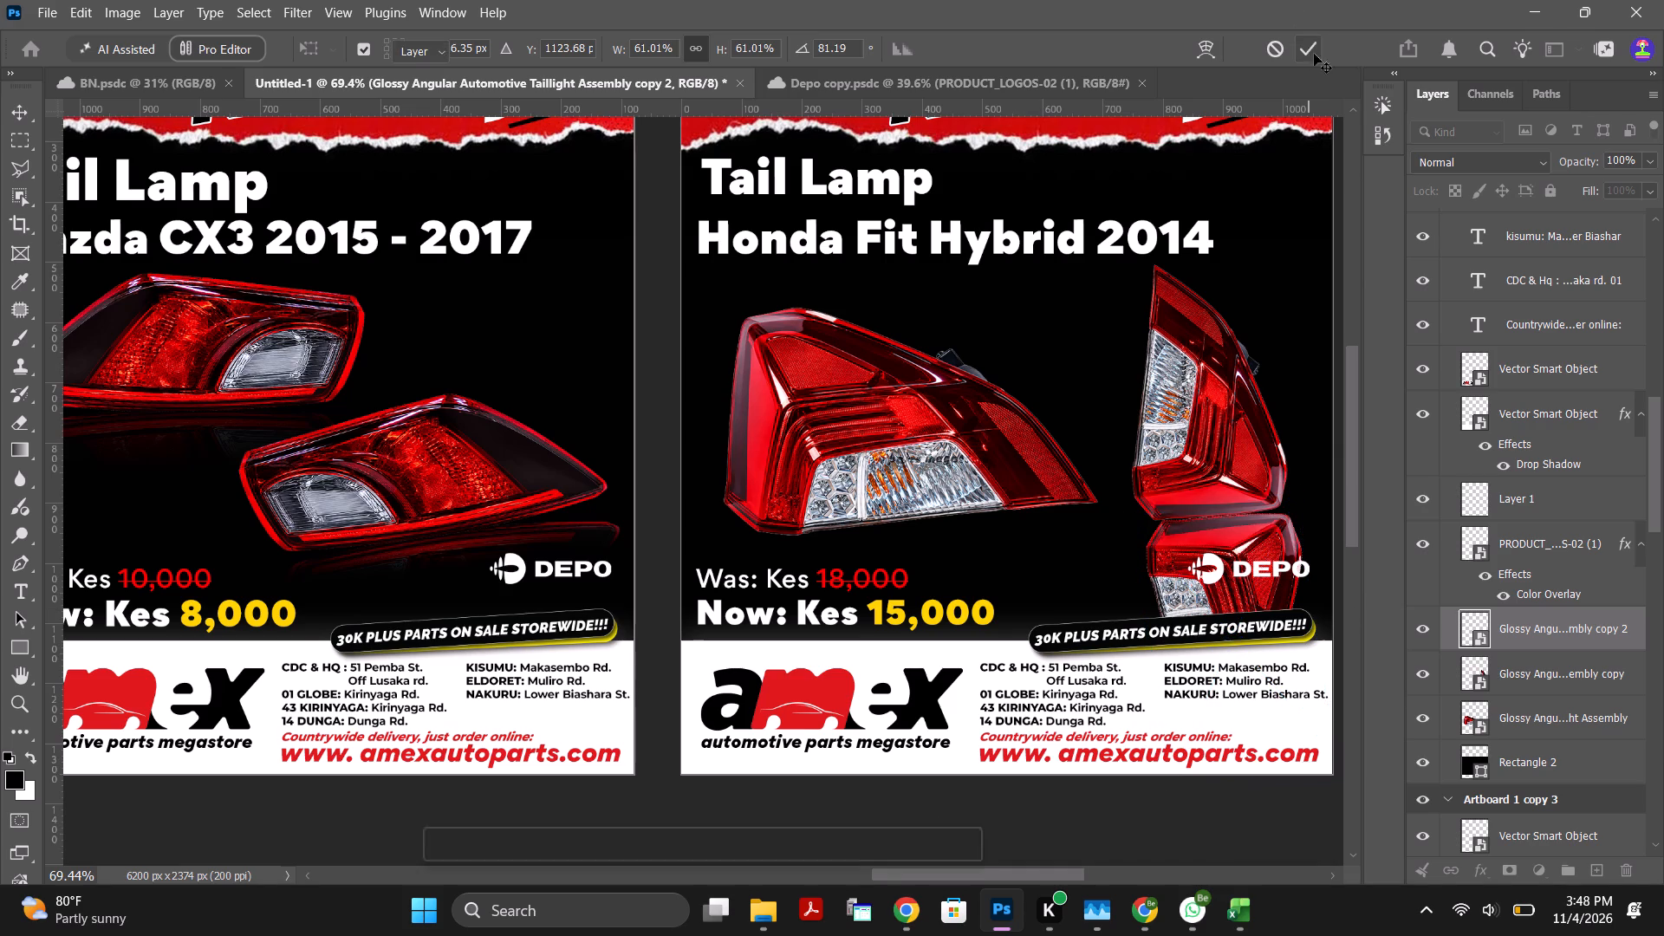
Move the flipped duplicate's layer below the small taillight's layer in the stacking order.
{"action": "left_click", "coordinate": [1423, 637]}
{"action": "left_click", "coordinate": [1423, 637]}
{"action": "left_click", "coordinate": [1547, 634]}
{"action": "left_click_drag", "start_coordinate": [1559, 627], "coordinate": [1560, 682]}
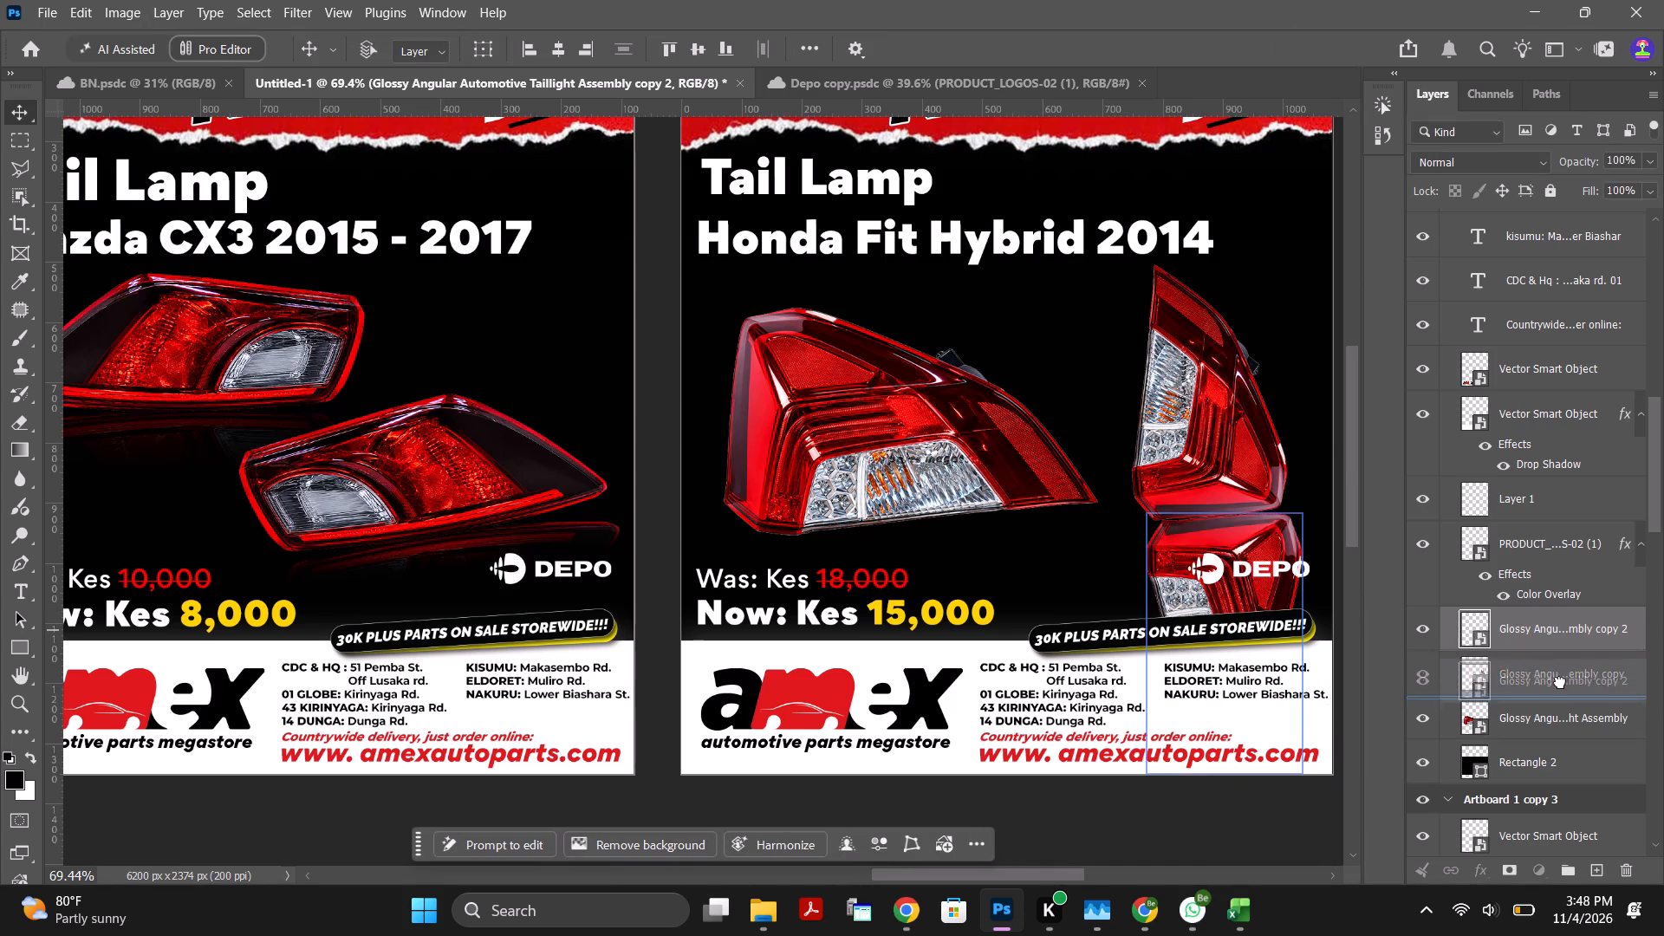
{"action": "left_click_drag", "start_coordinate": [1560, 682], "coordinate": [1563, 688]}
{"action": "left_click", "coordinate": [1524, 675]}
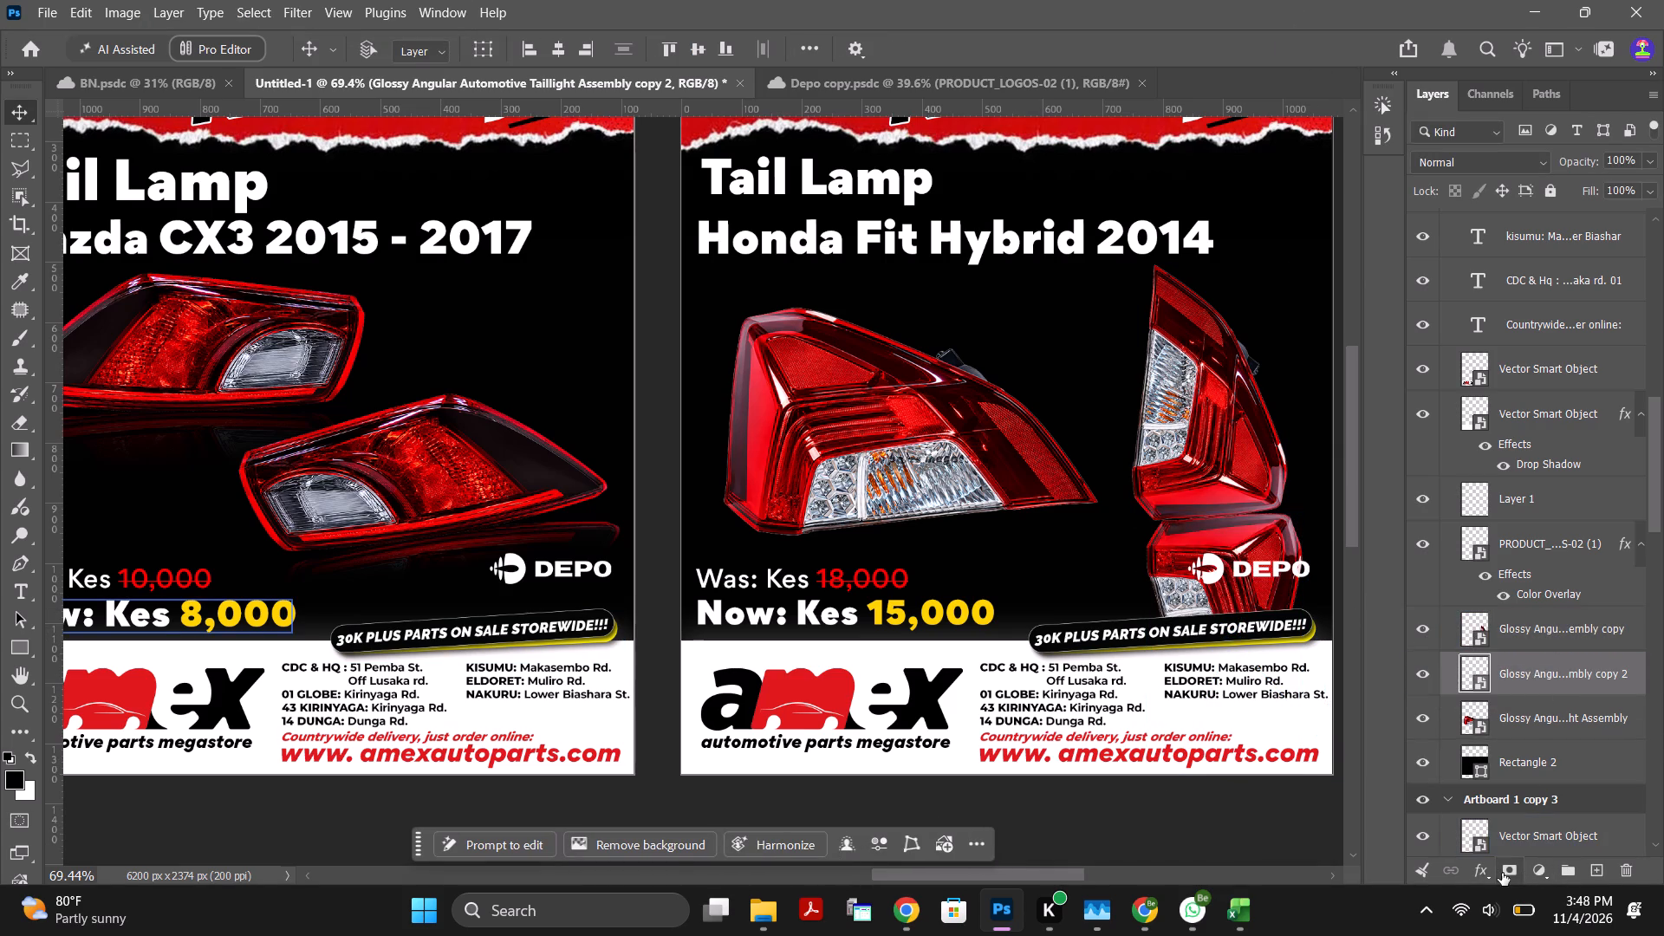
Add a layer mask to the small lamp's reflection and fade its lower part with a 400 px black brush.
{"action": "left_click", "coordinate": [1505, 873]}
{"action": "left_click", "coordinate": [27, 331]}
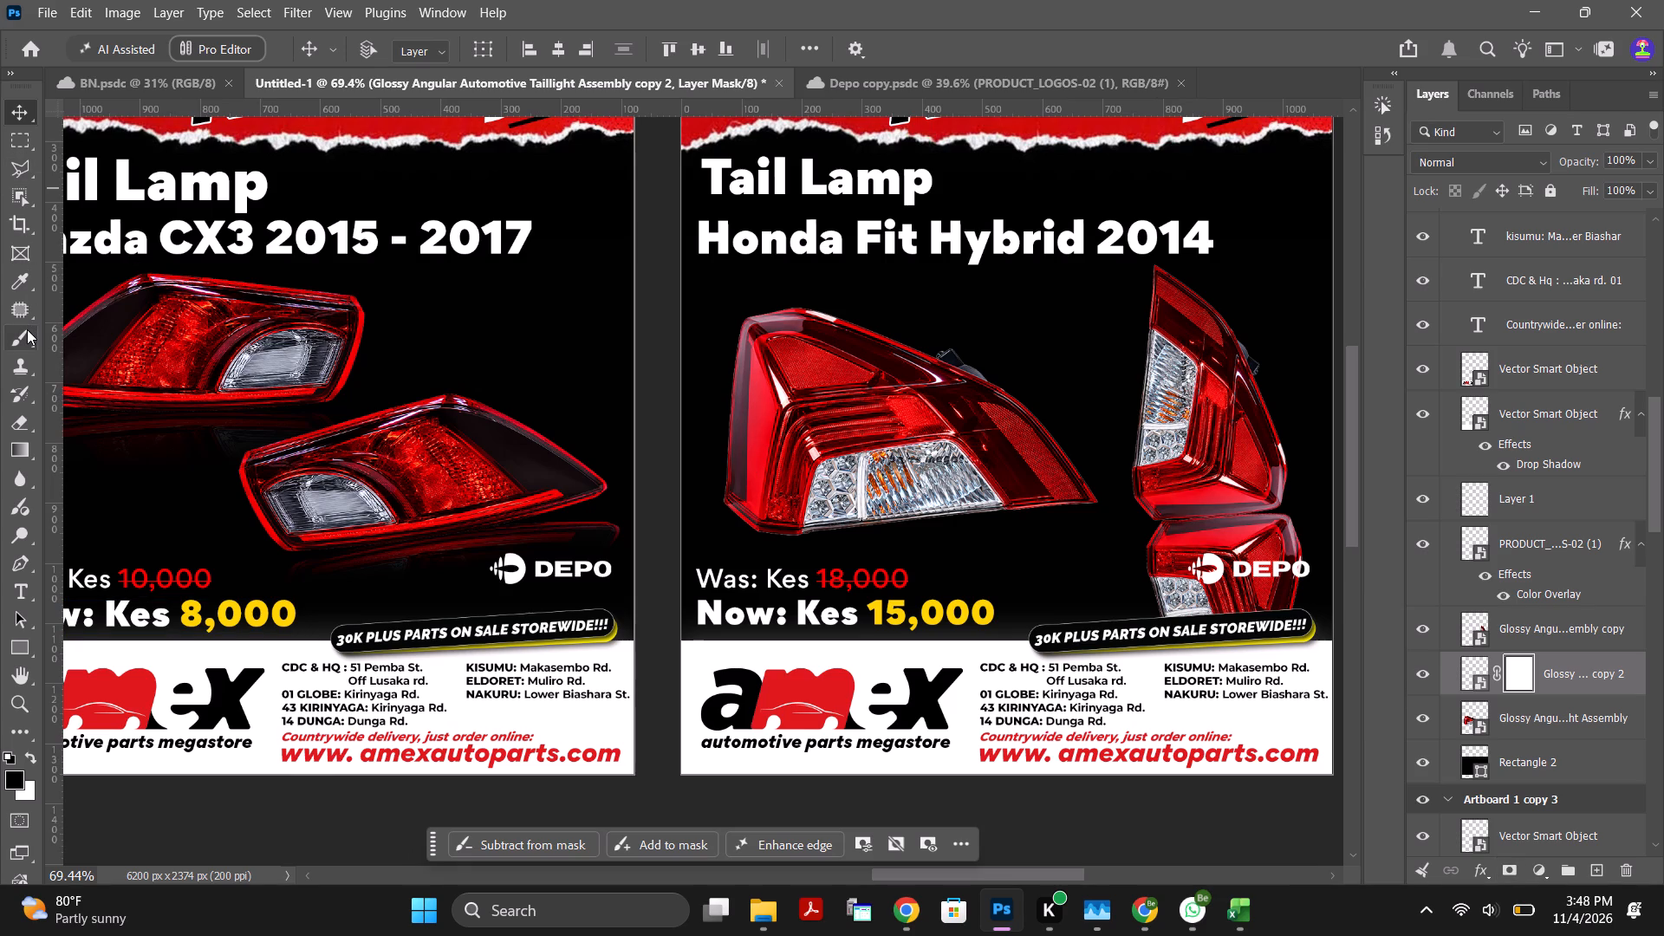
{"action": "key", "text": "bracketright"}
{"action": "key", "text": "bracketright"}
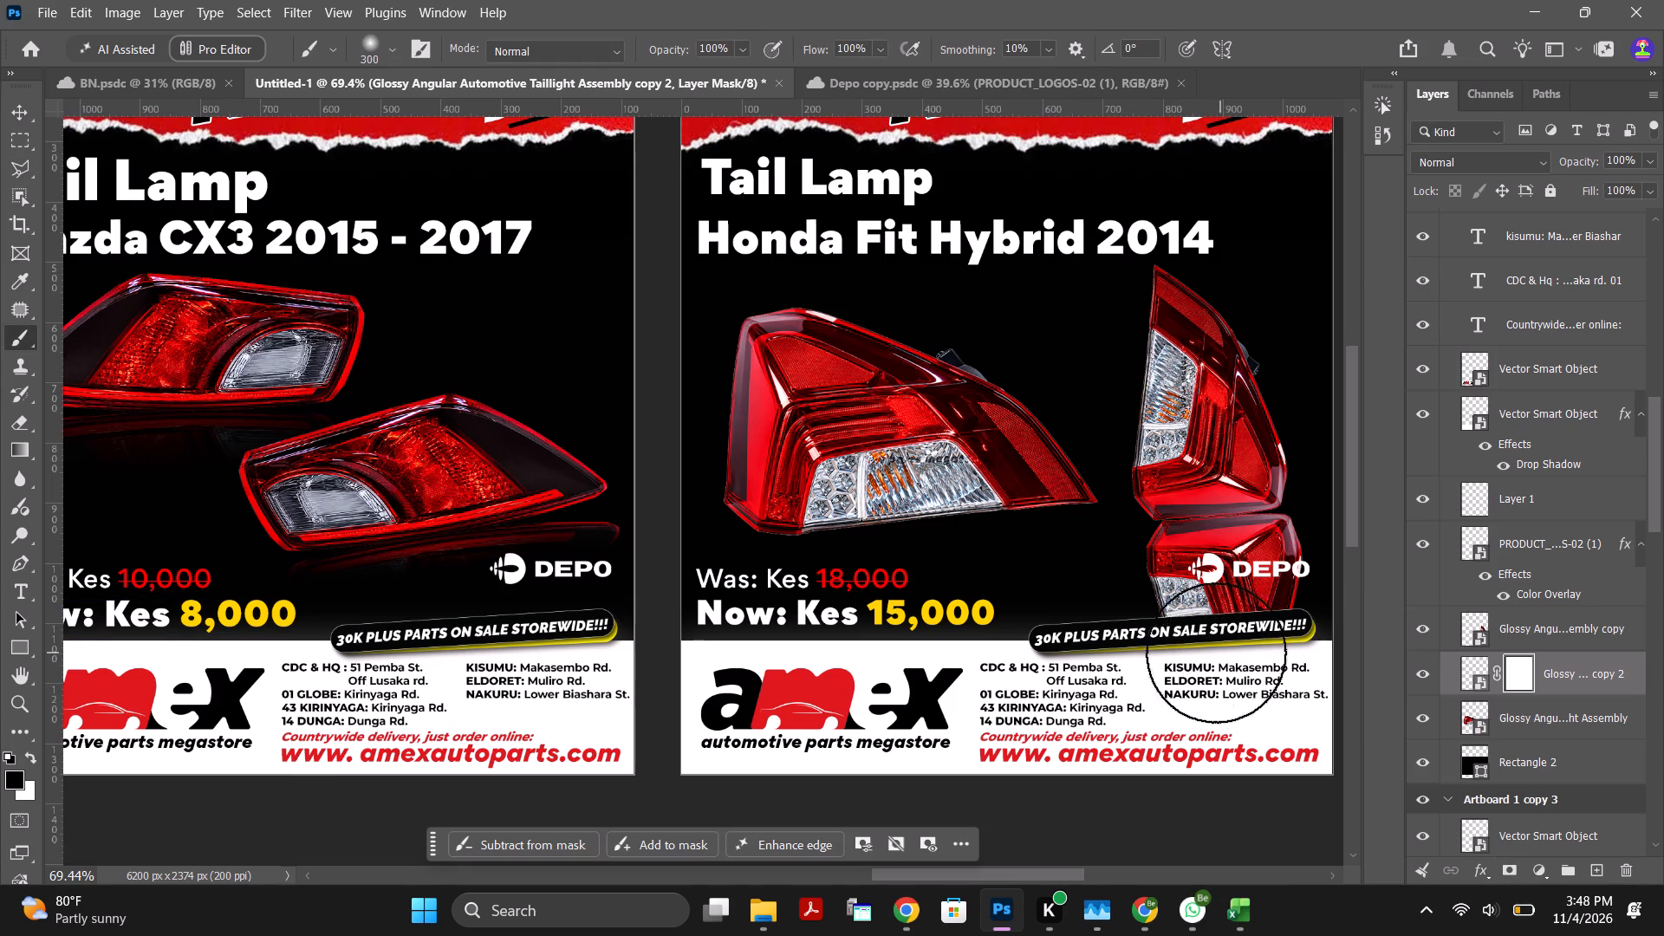
{"action": "key", "text": "bracketright"}
{"action": "left_click_drag", "start_coordinate": [1150, 683], "coordinate": [1135, 627]}
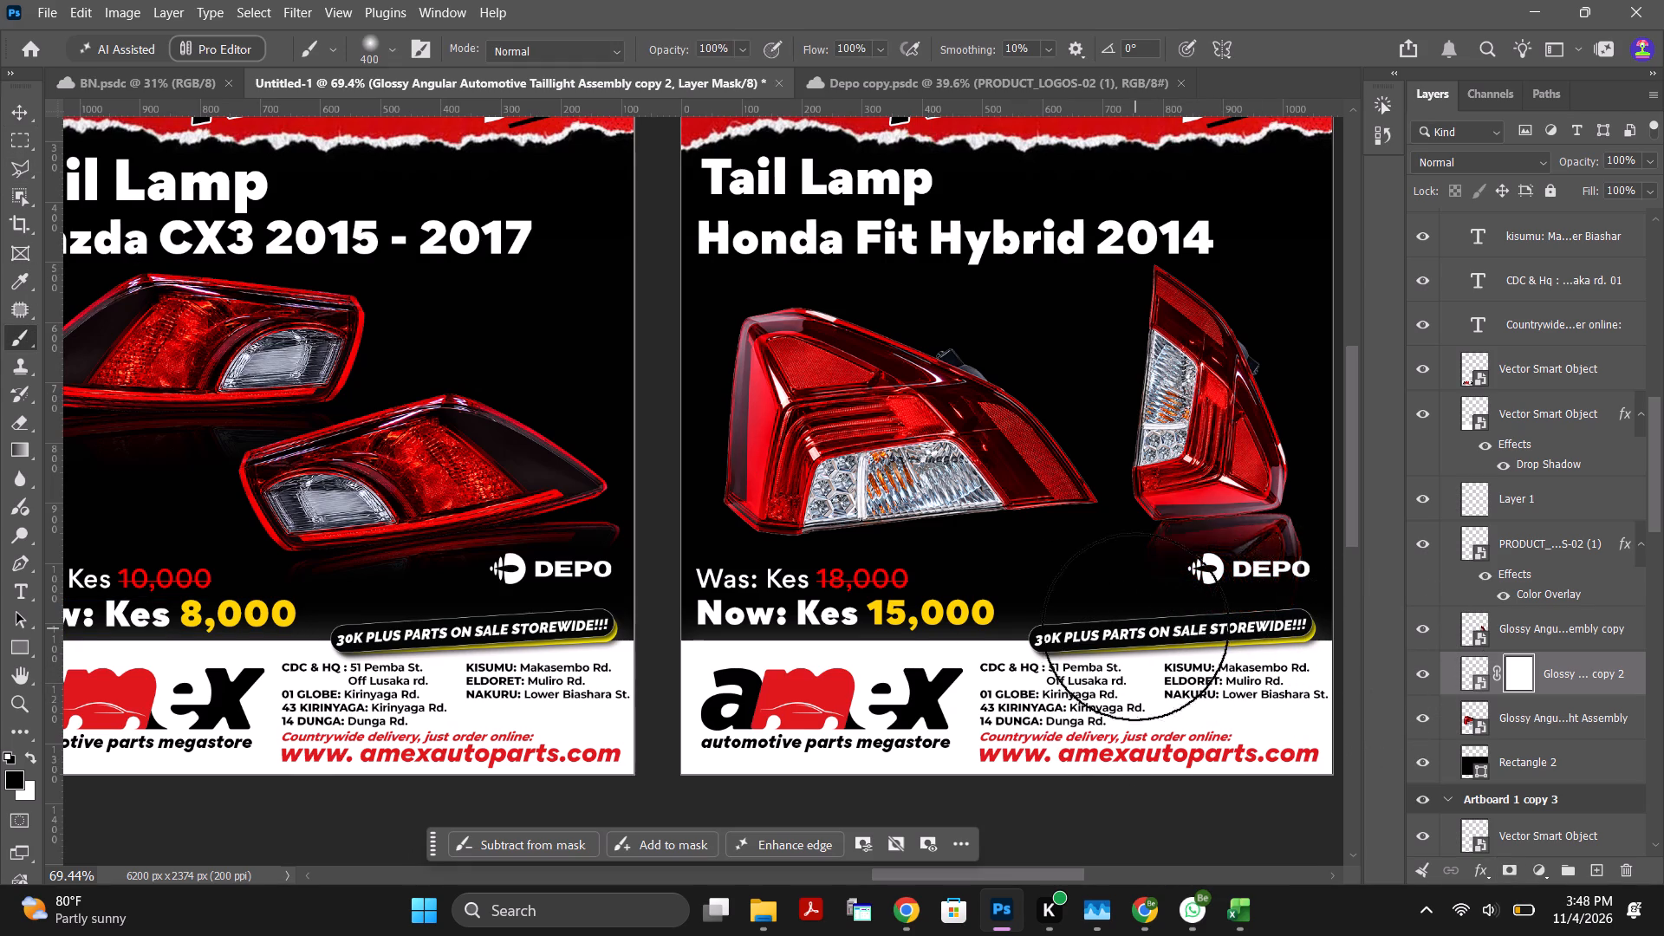
{"action": "left_click_drag", "start_coordinate": [1135, 627], "coordinate": [1433, 624]}
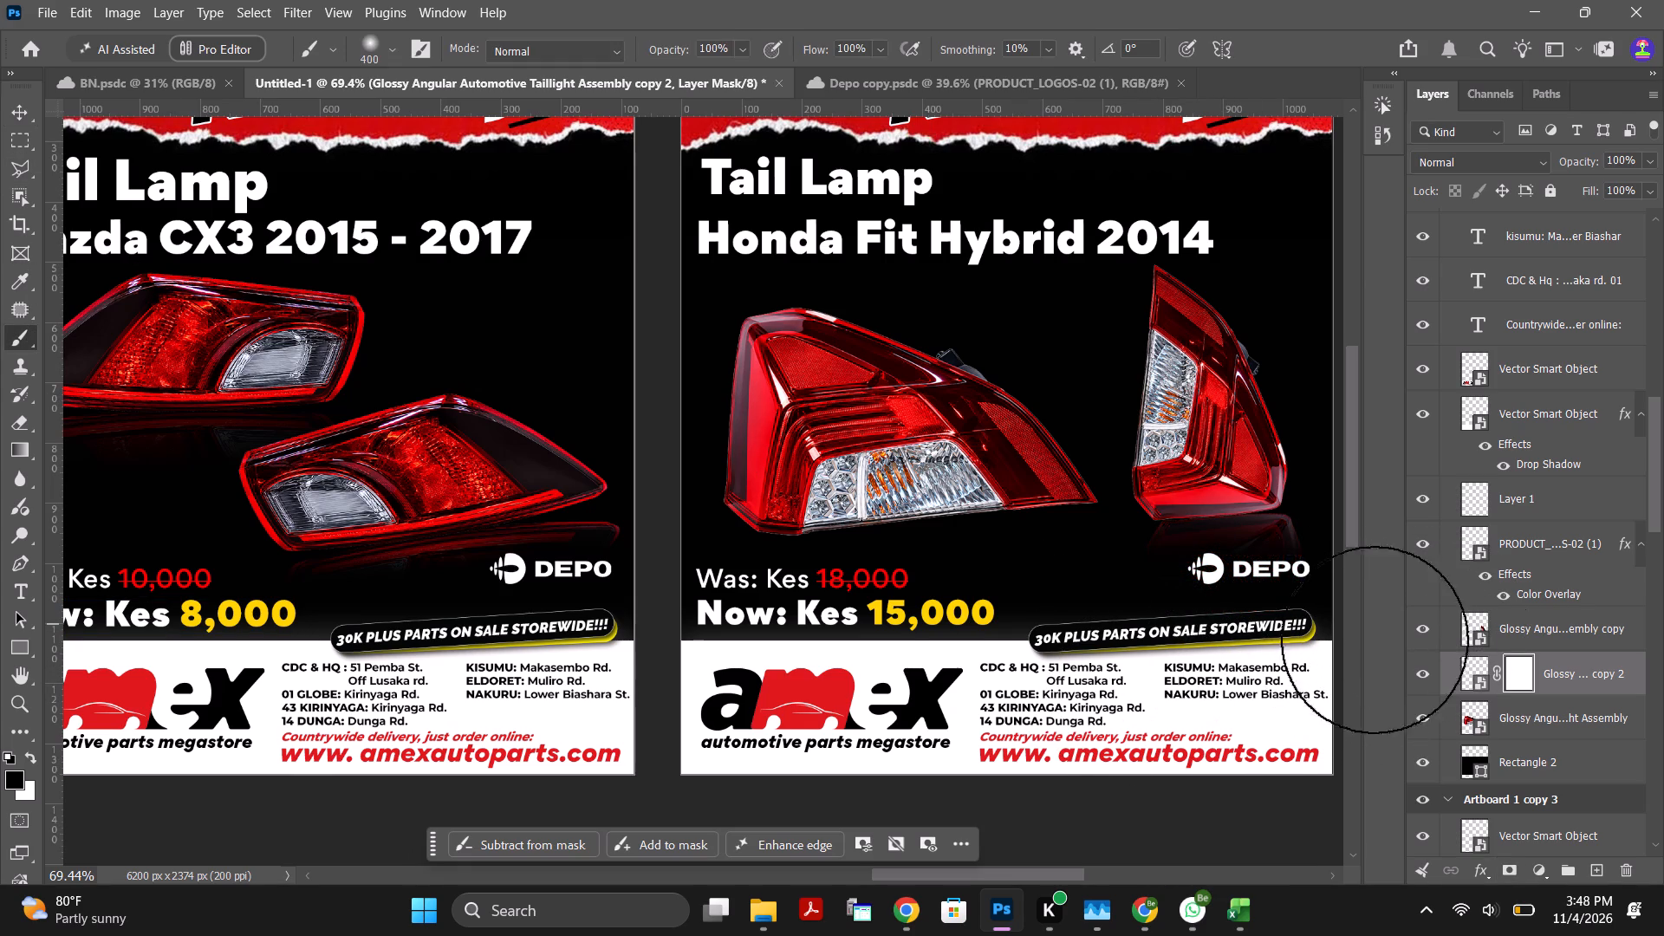
Refine the reflection's mask by painting white along the lamp's base and black again over the lower part.
{"action": "left_click", "coordinate": [31, 749]}
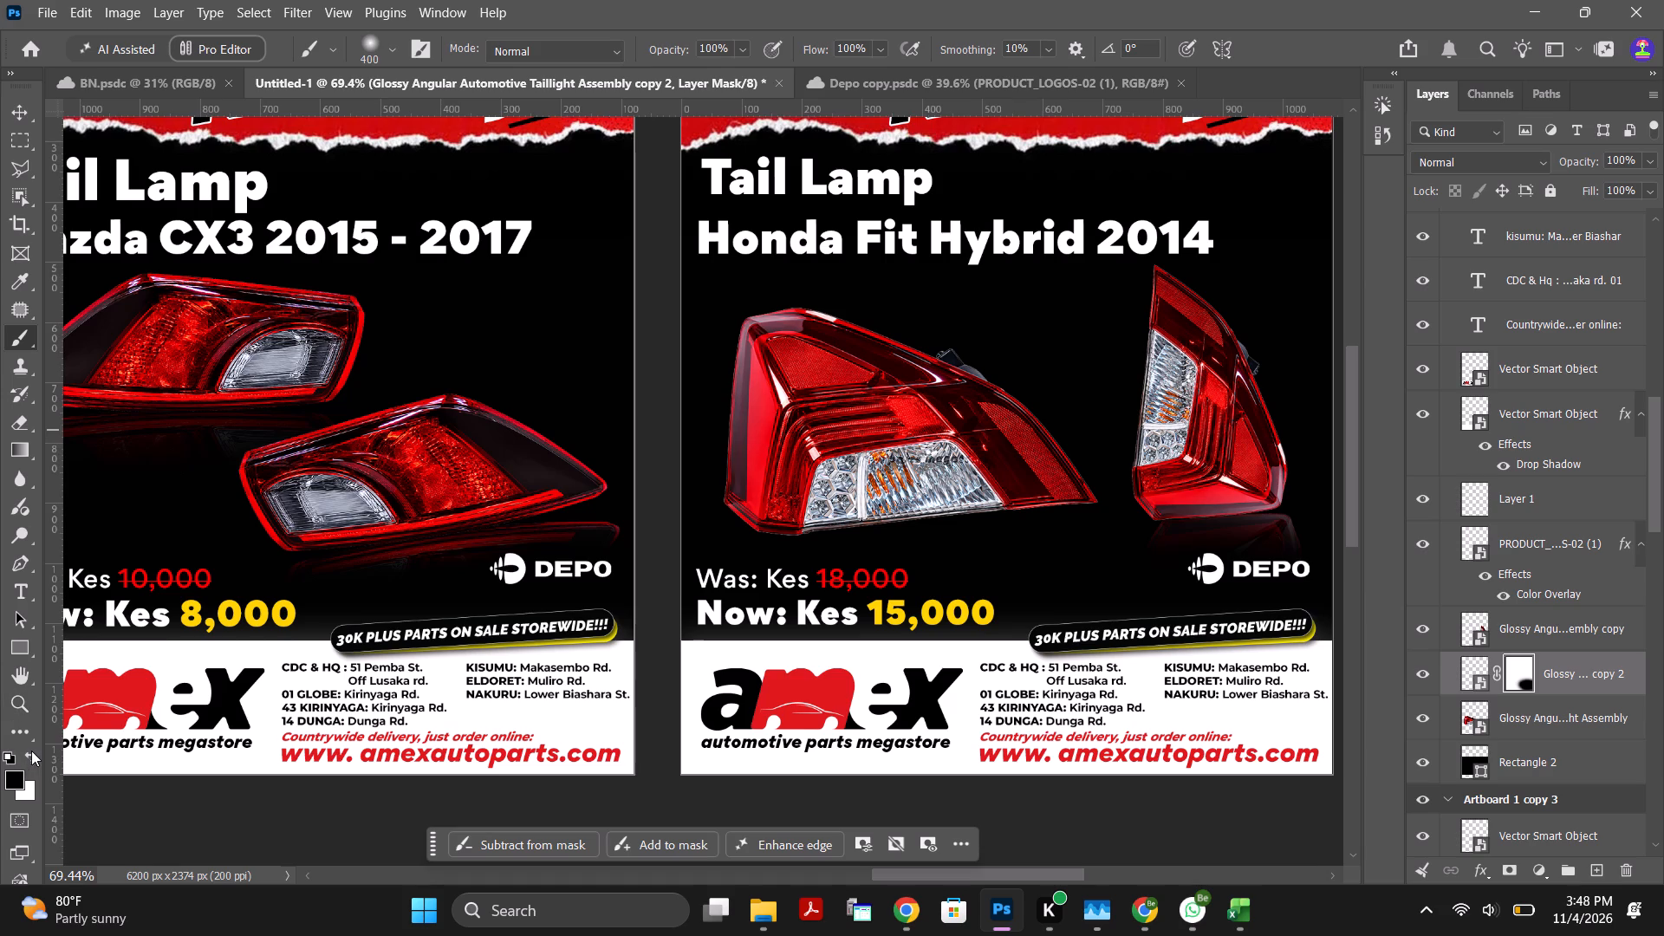
{"action": "left_click", "coordinate": [31, 752]}
{"action": "left_click_drag", "start_coordinate": [1085, 503], "coordinate": [1330, 514]}
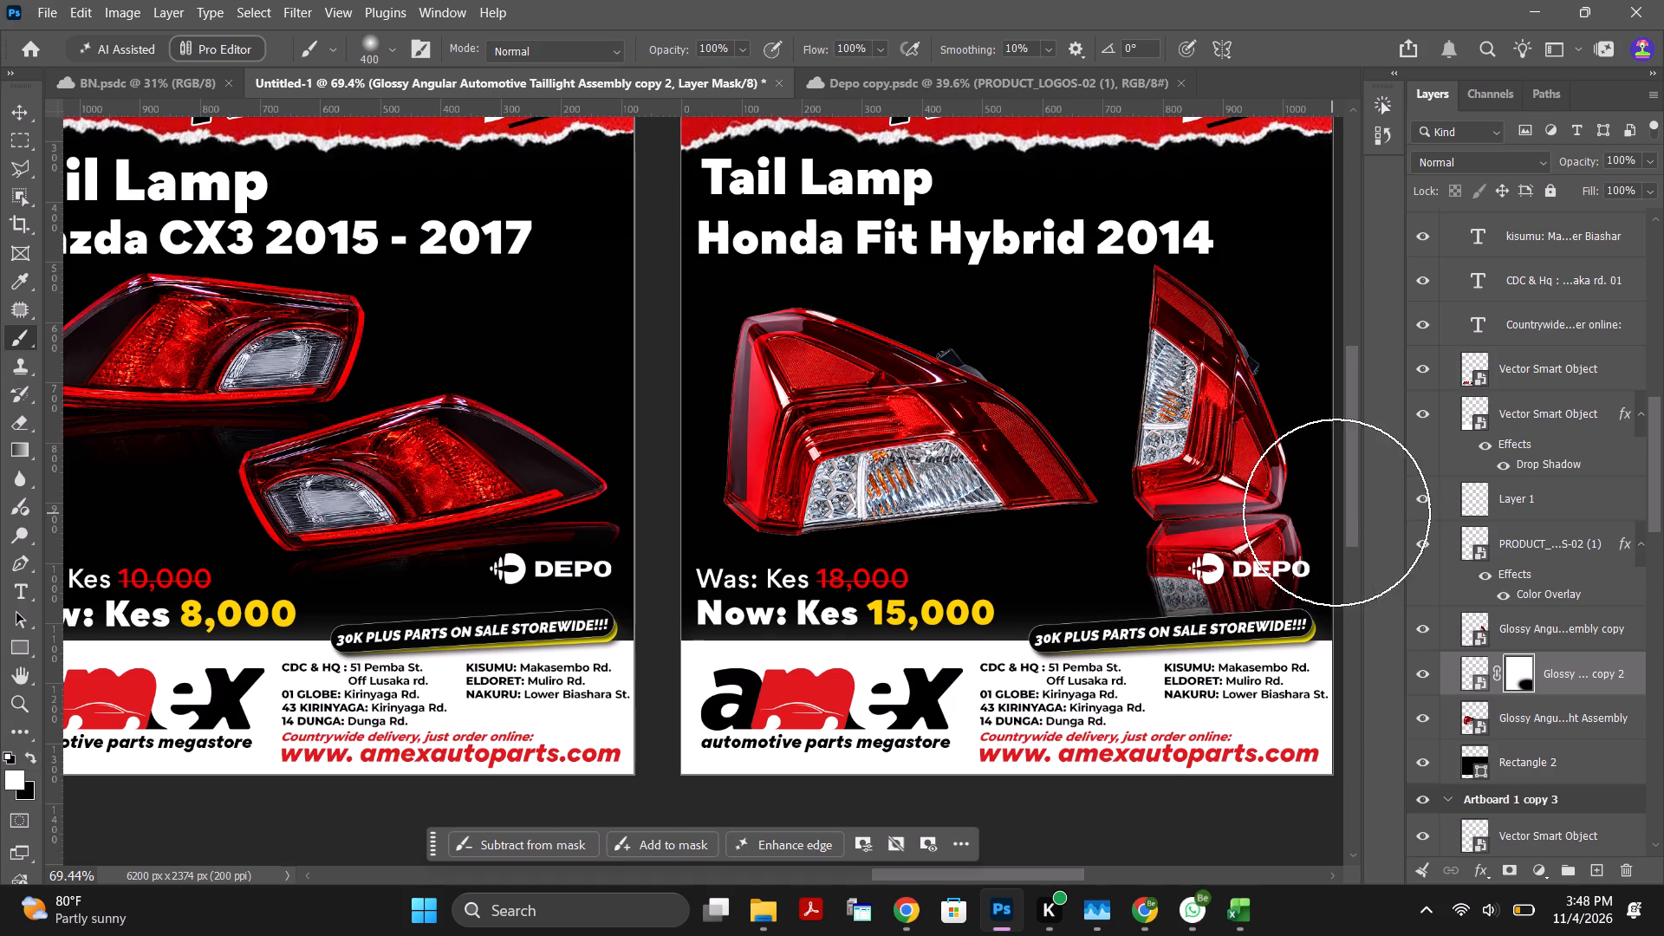
{"action": "left_click", "coordinate": [33, 759]}
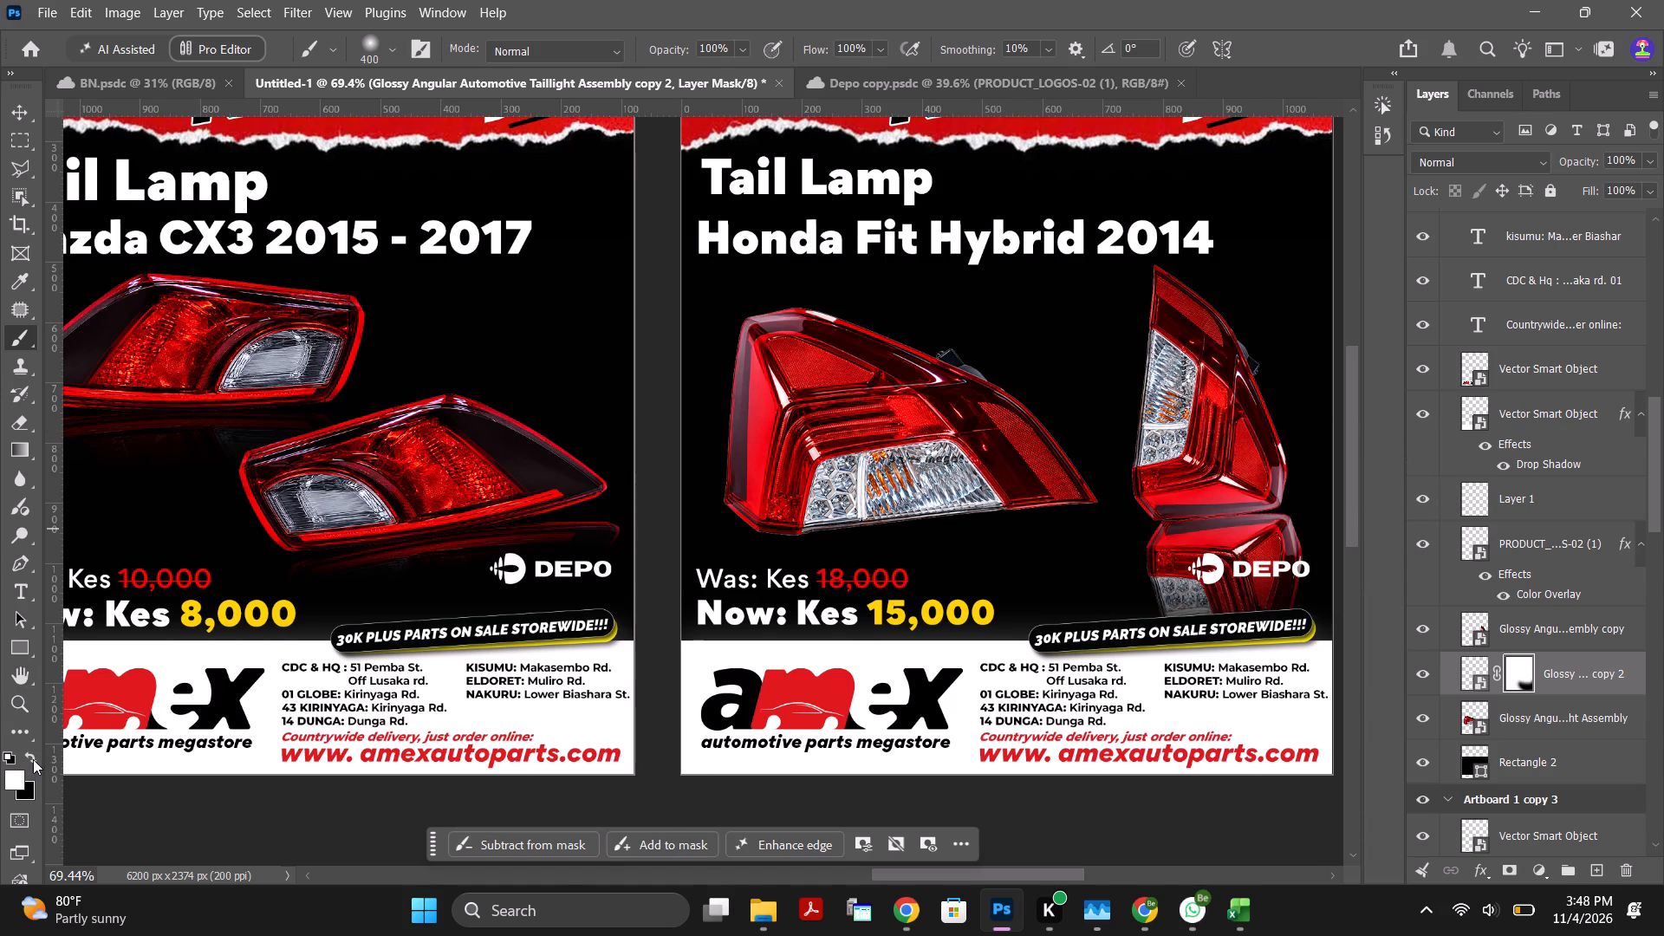
{"action": "left_click_drag", "start_coordinate": [1101, 699], "coordinate": [1262, 665]}
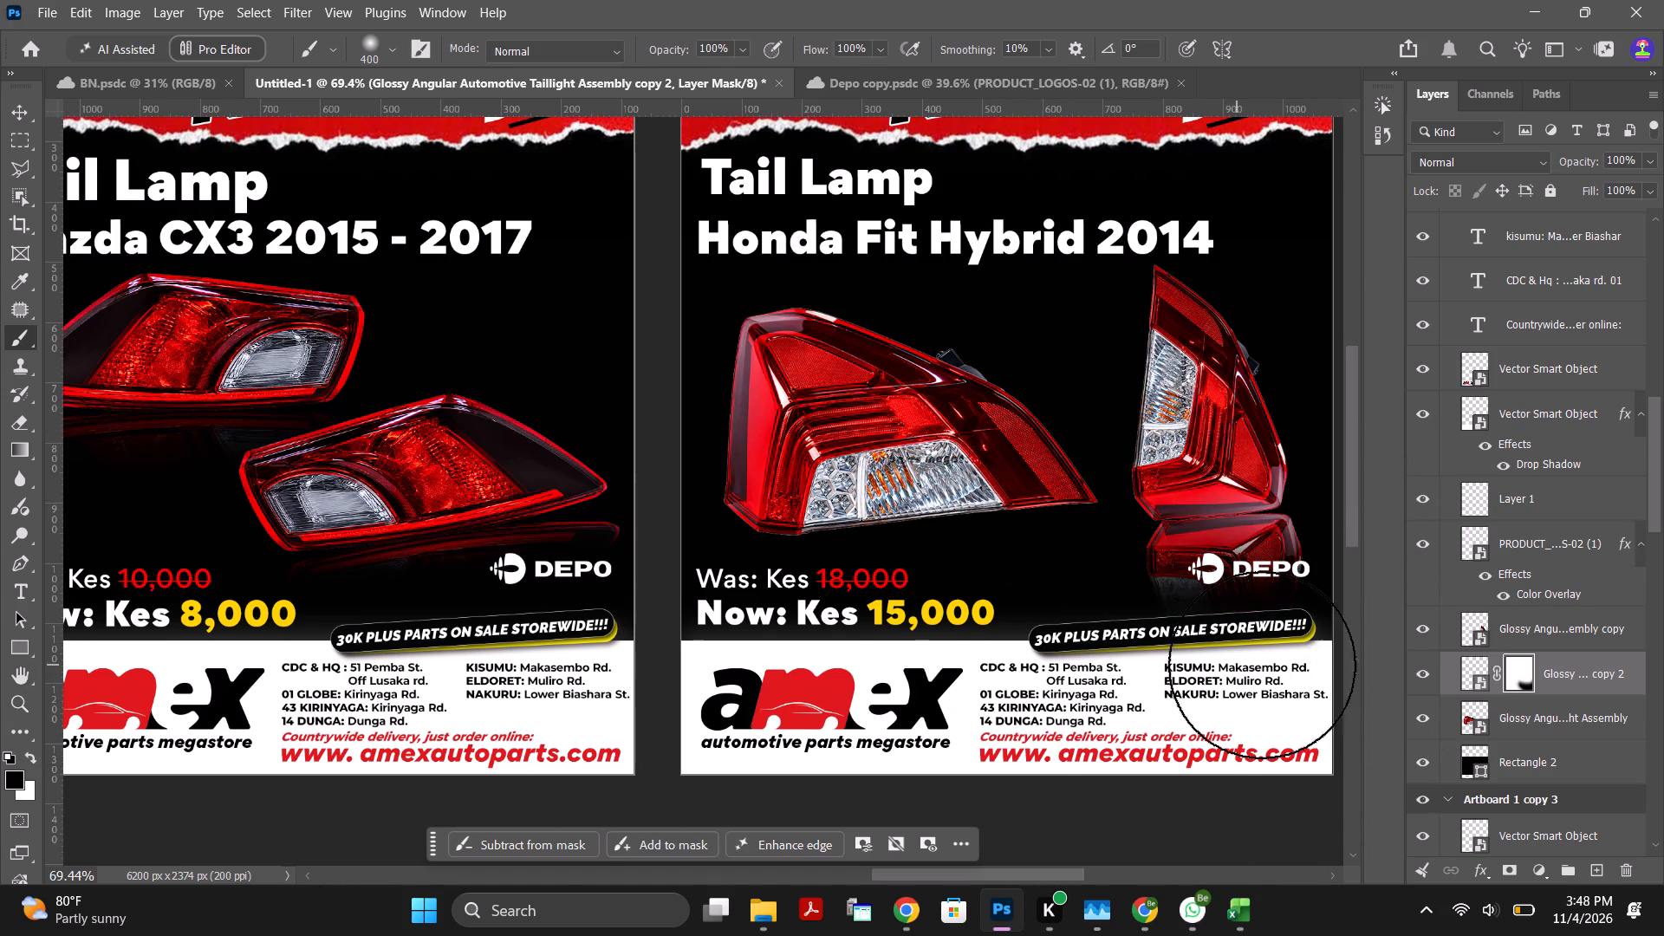
{"action": "left_click_drag", "start_coordinate": [1262, 665], "coordinate": [1282, 638]}
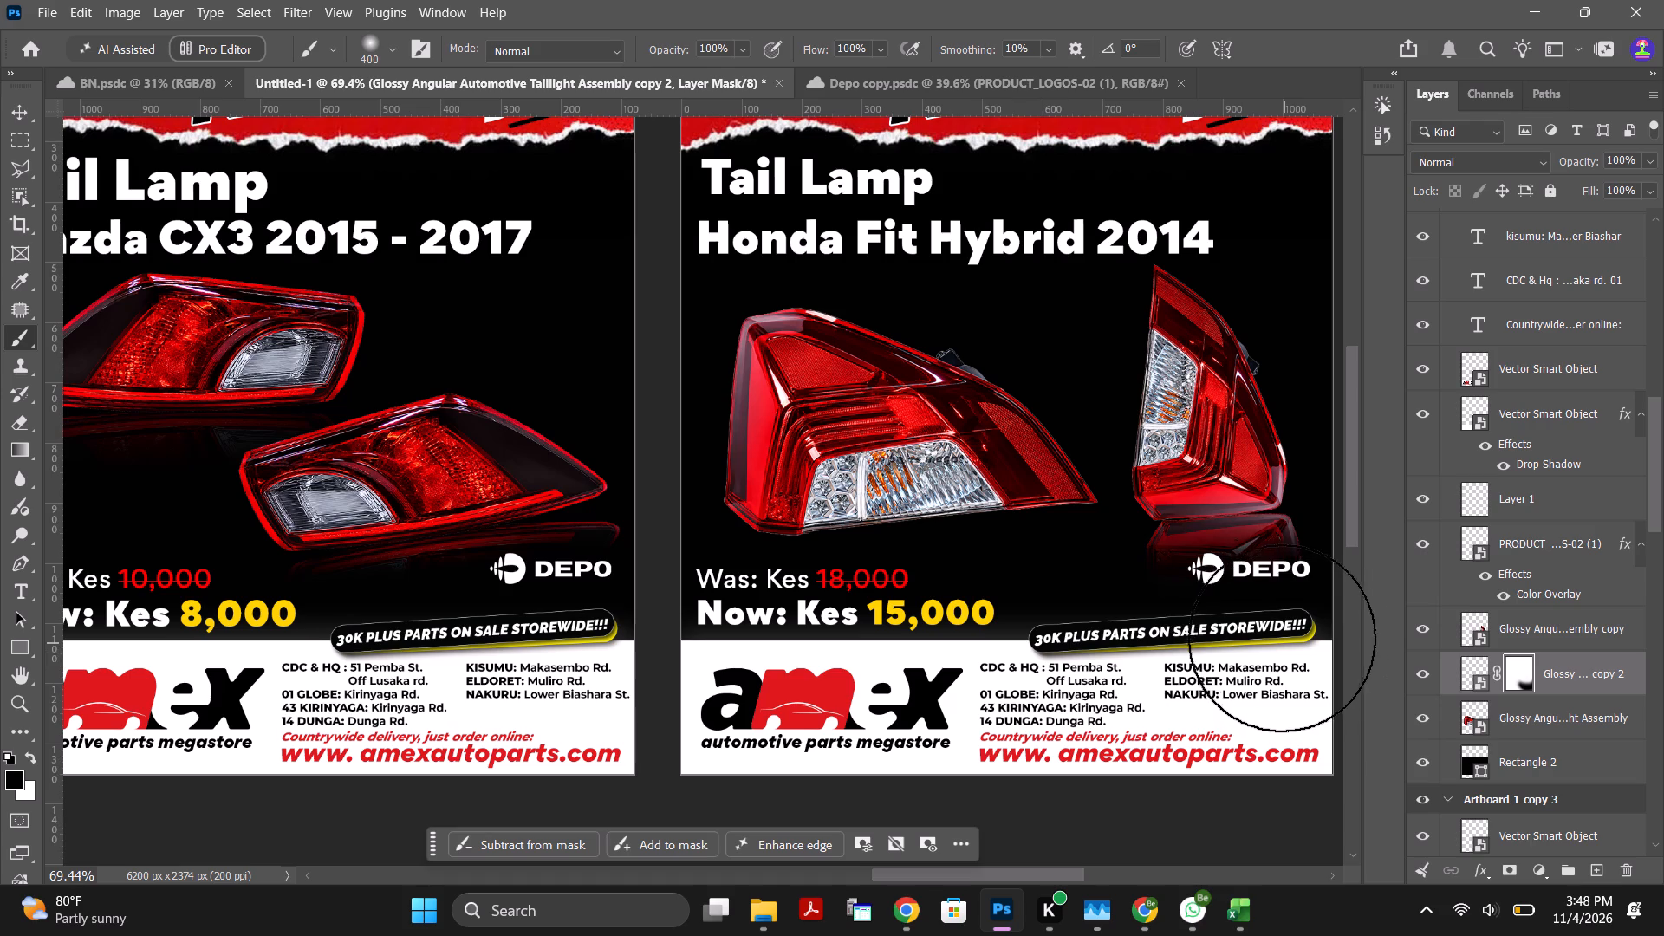
{"action": "left_click_drag", "start_coordinate": [1282, 638], "coordinate": [1401, 625]}
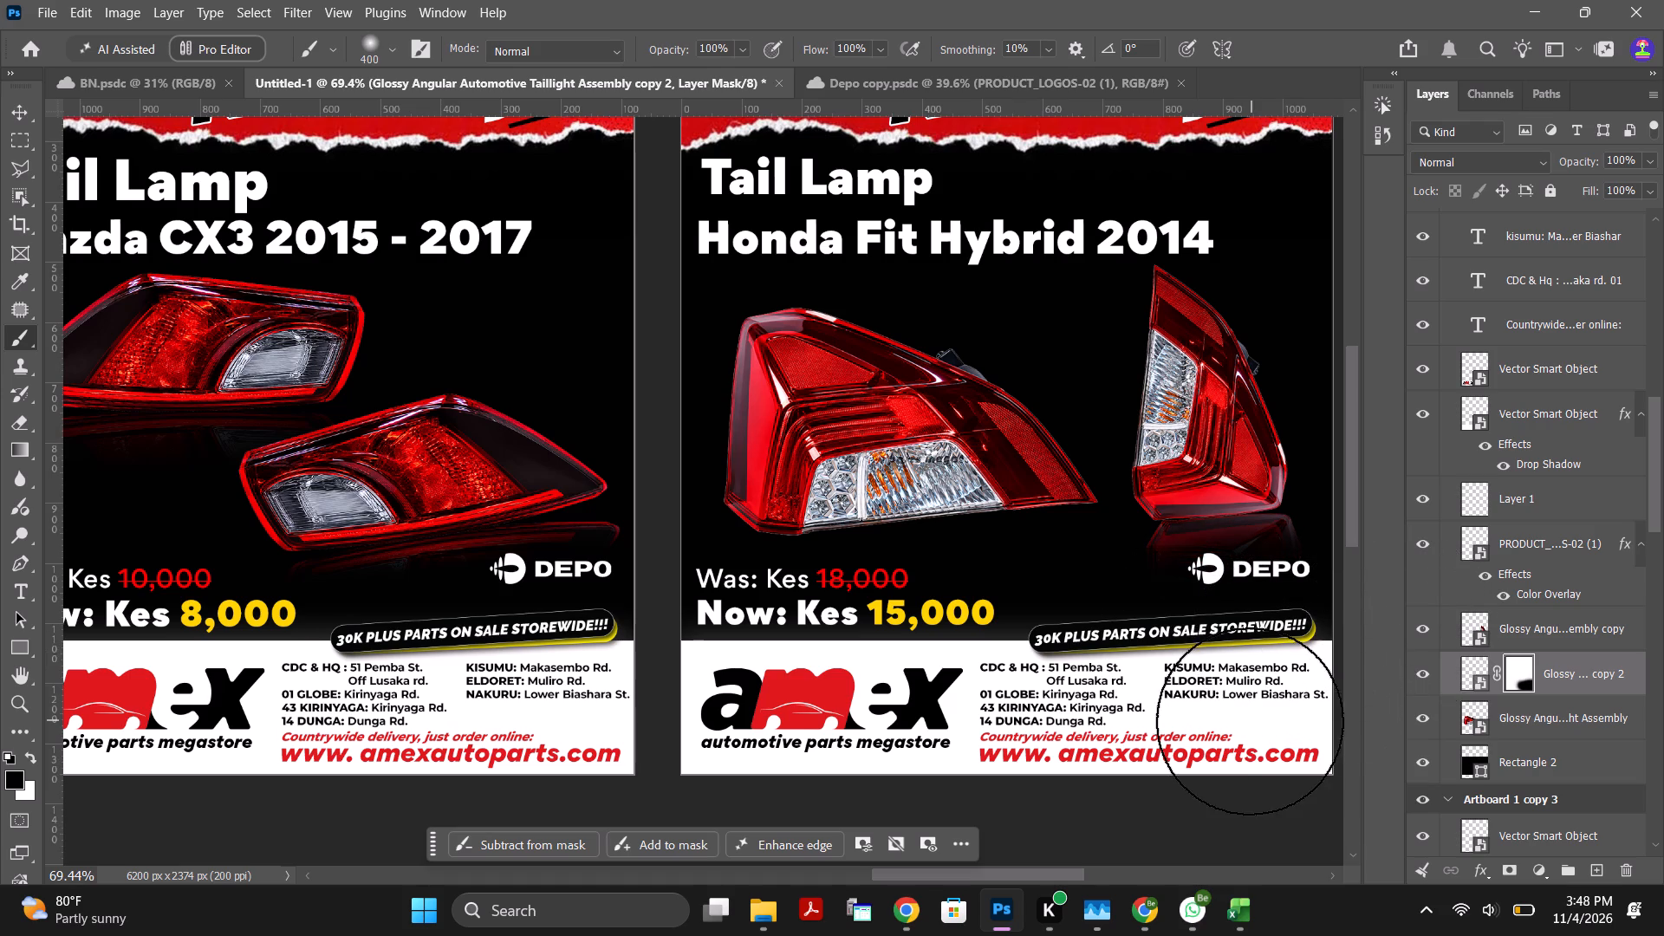
{"action": "left_click_drag", "start_coordinate": [1341, 671], "coordinate": [1346, 705]}
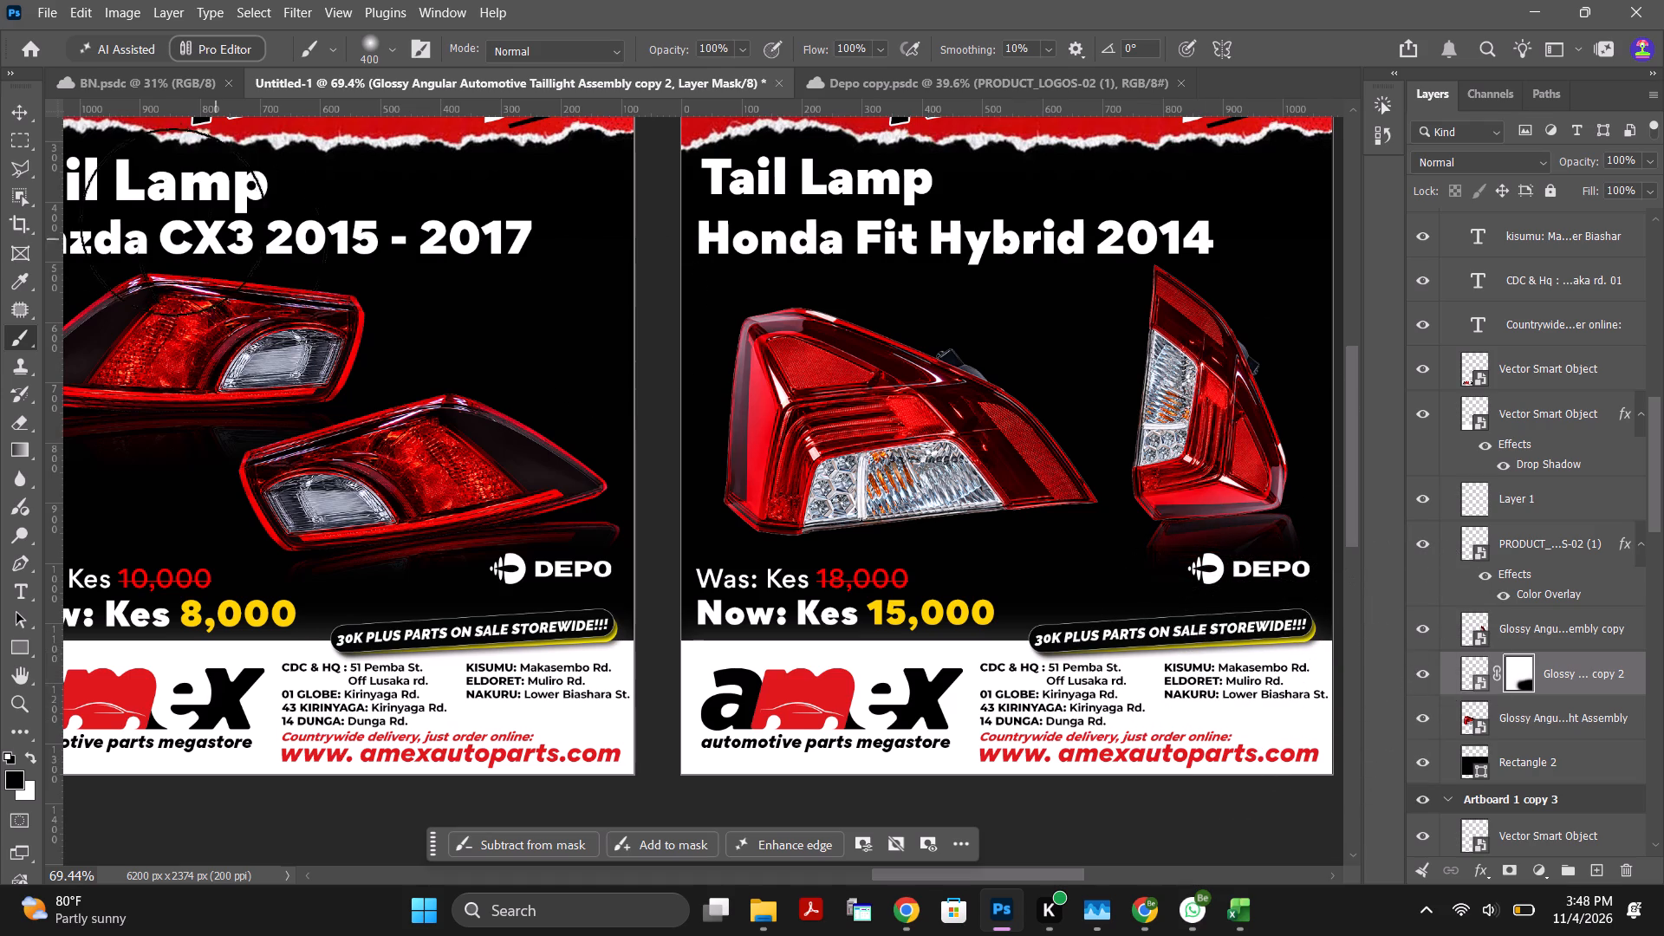
Duplicate the larger Honda Fit taillight, flip the duplicate vertically and move it about 360 px down, beneath the original.
{"action": "left_click", "coordinate": [19, 104]}
{"action": "left_click", "coordinate": [957, 457]}
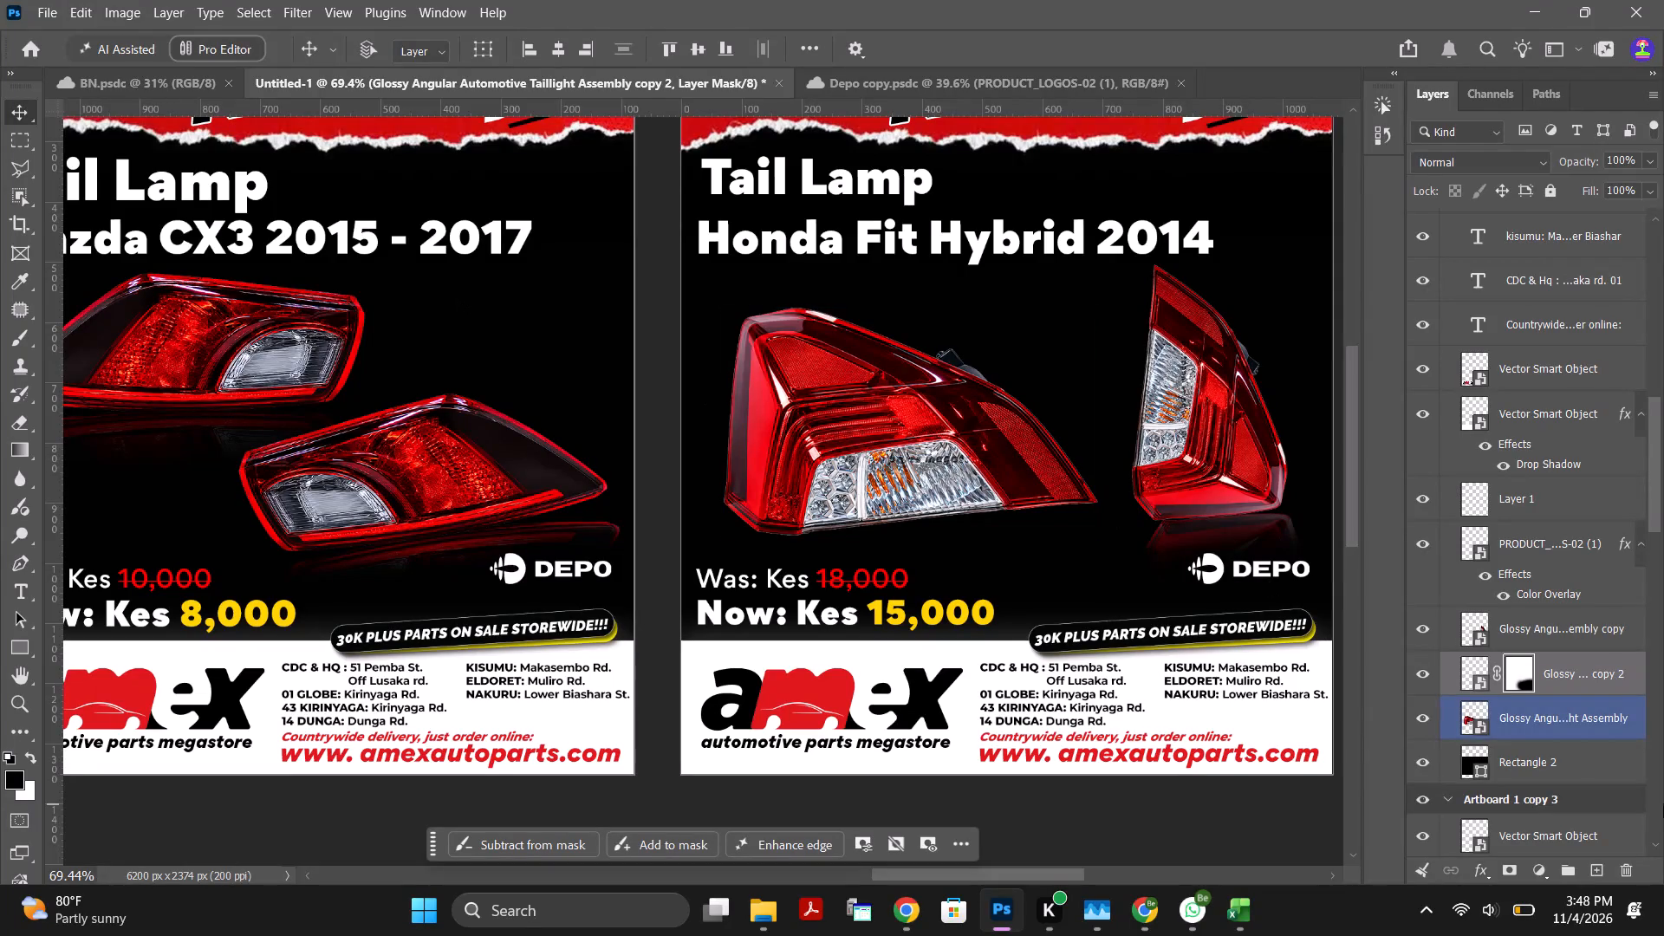
{"action": "left_click", "coordinate": [1549, 732]}
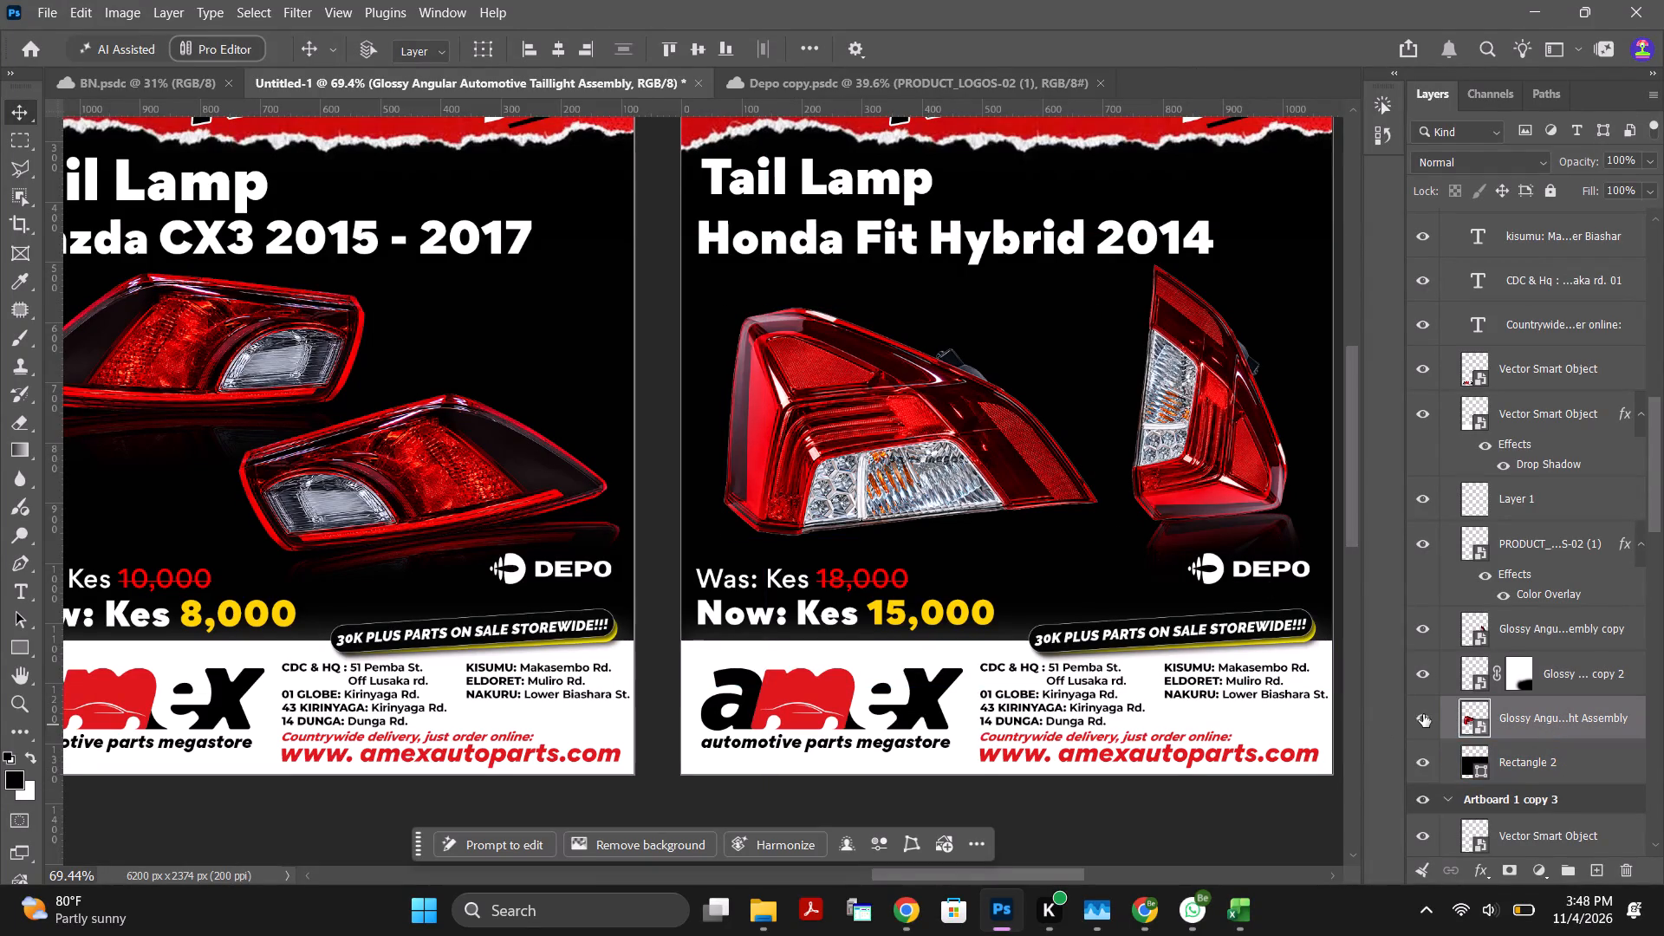
{"action": "left_click", "coordinate": [1423, 714]}
{"action": "left_click", "coordinate": [1424, 714]}
{"action": "left_click", "coordinate": [1538, 713]}
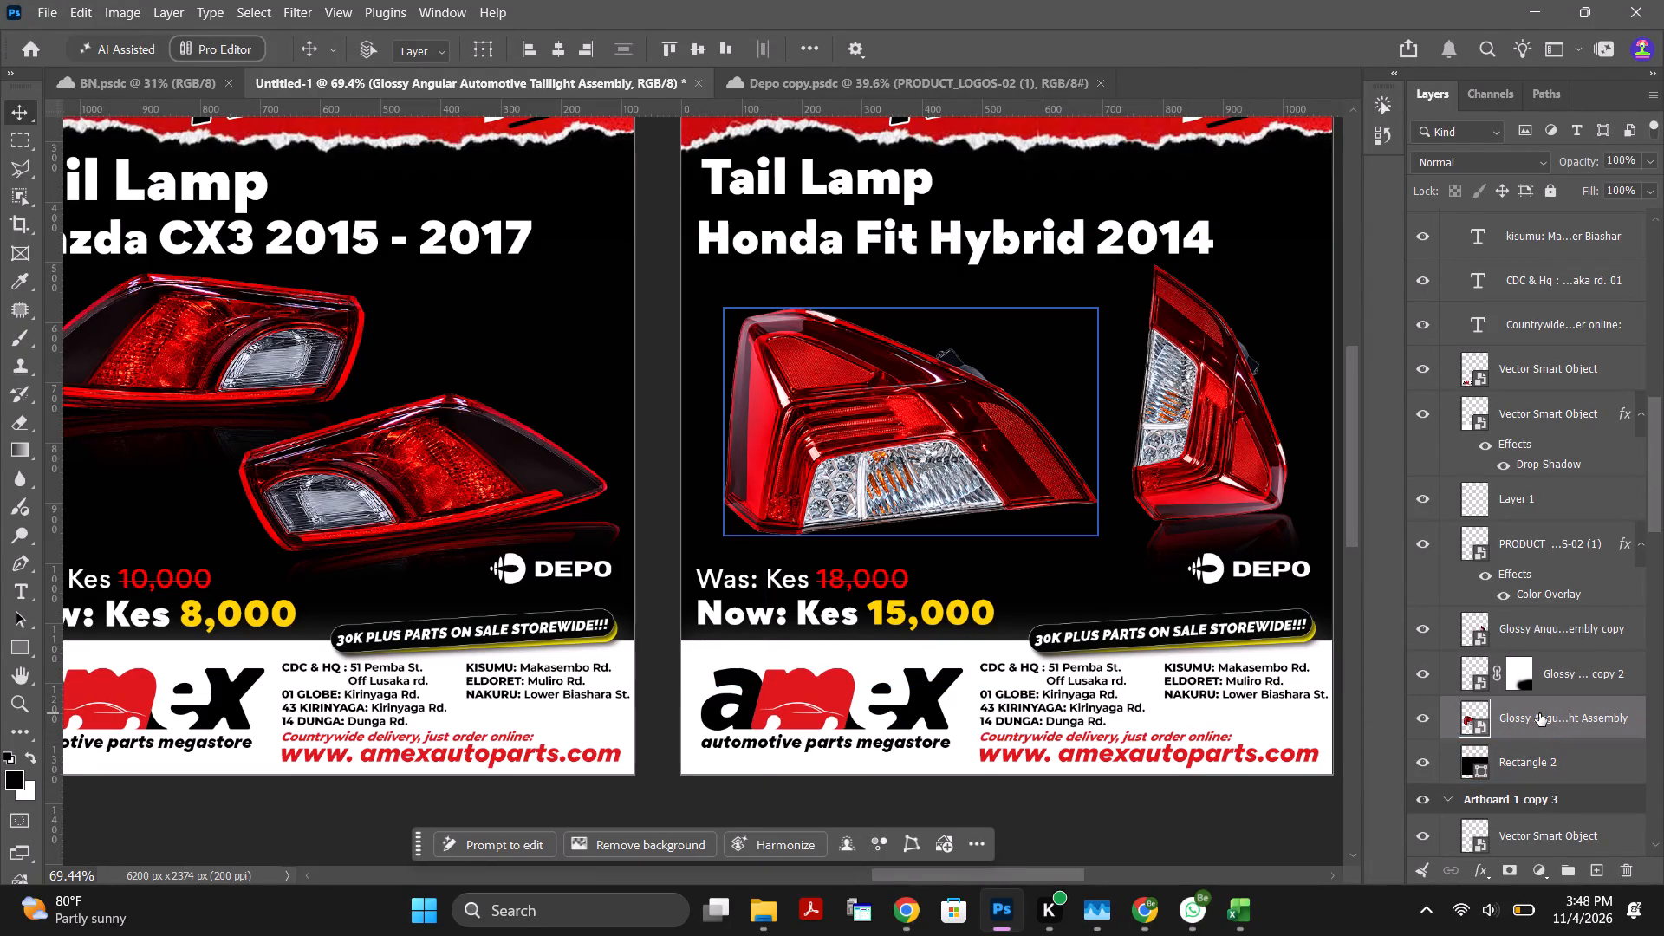
{"action": "key", "text": "ctrl+j"}
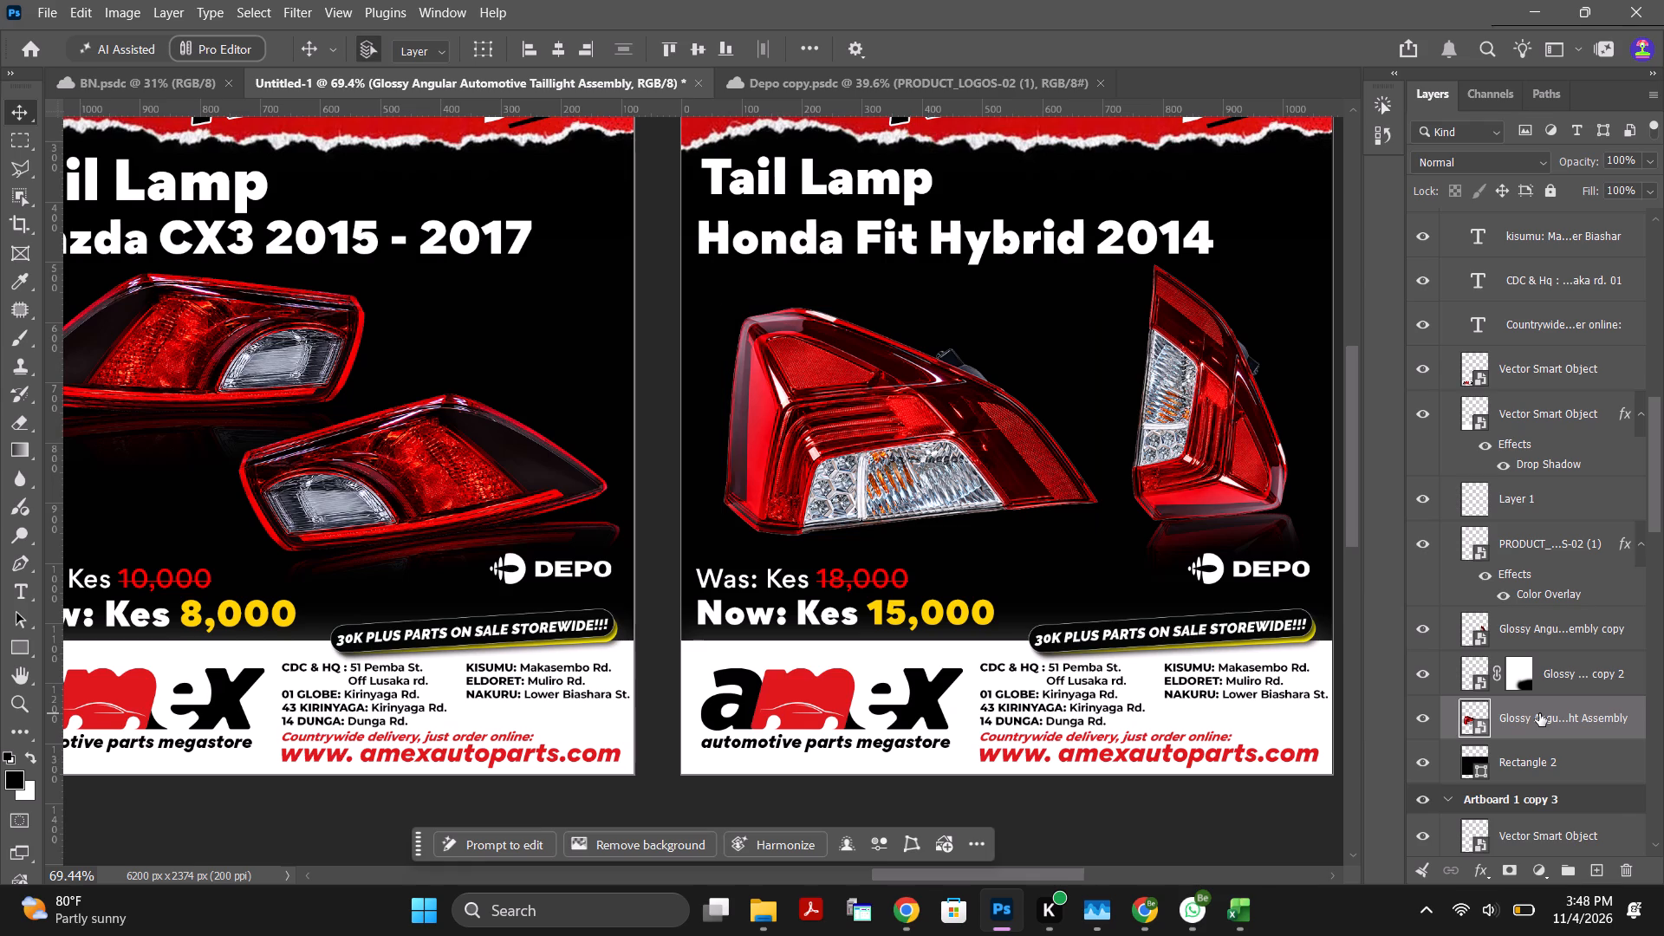
{"action": "key", "text": "ctrl+t"}
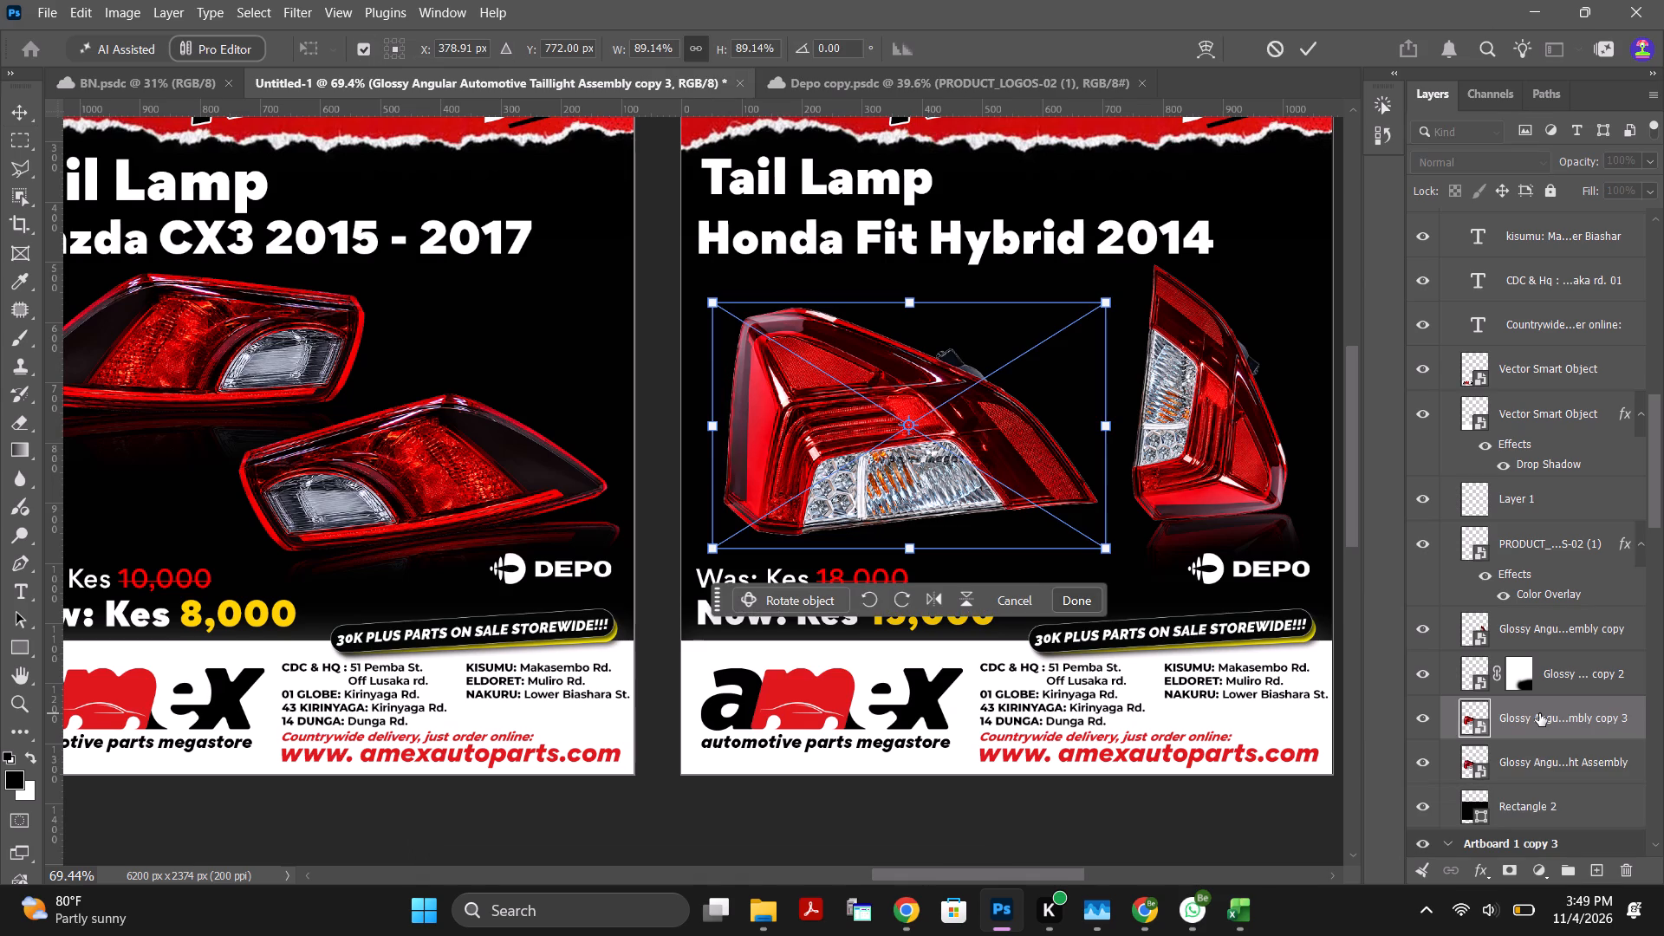
{"action": "left_click", "coordinate": [963, 596]}
{"action": "left_click_drag", "start_coordinate": [943, 361], "coordinate": [946, 570]}
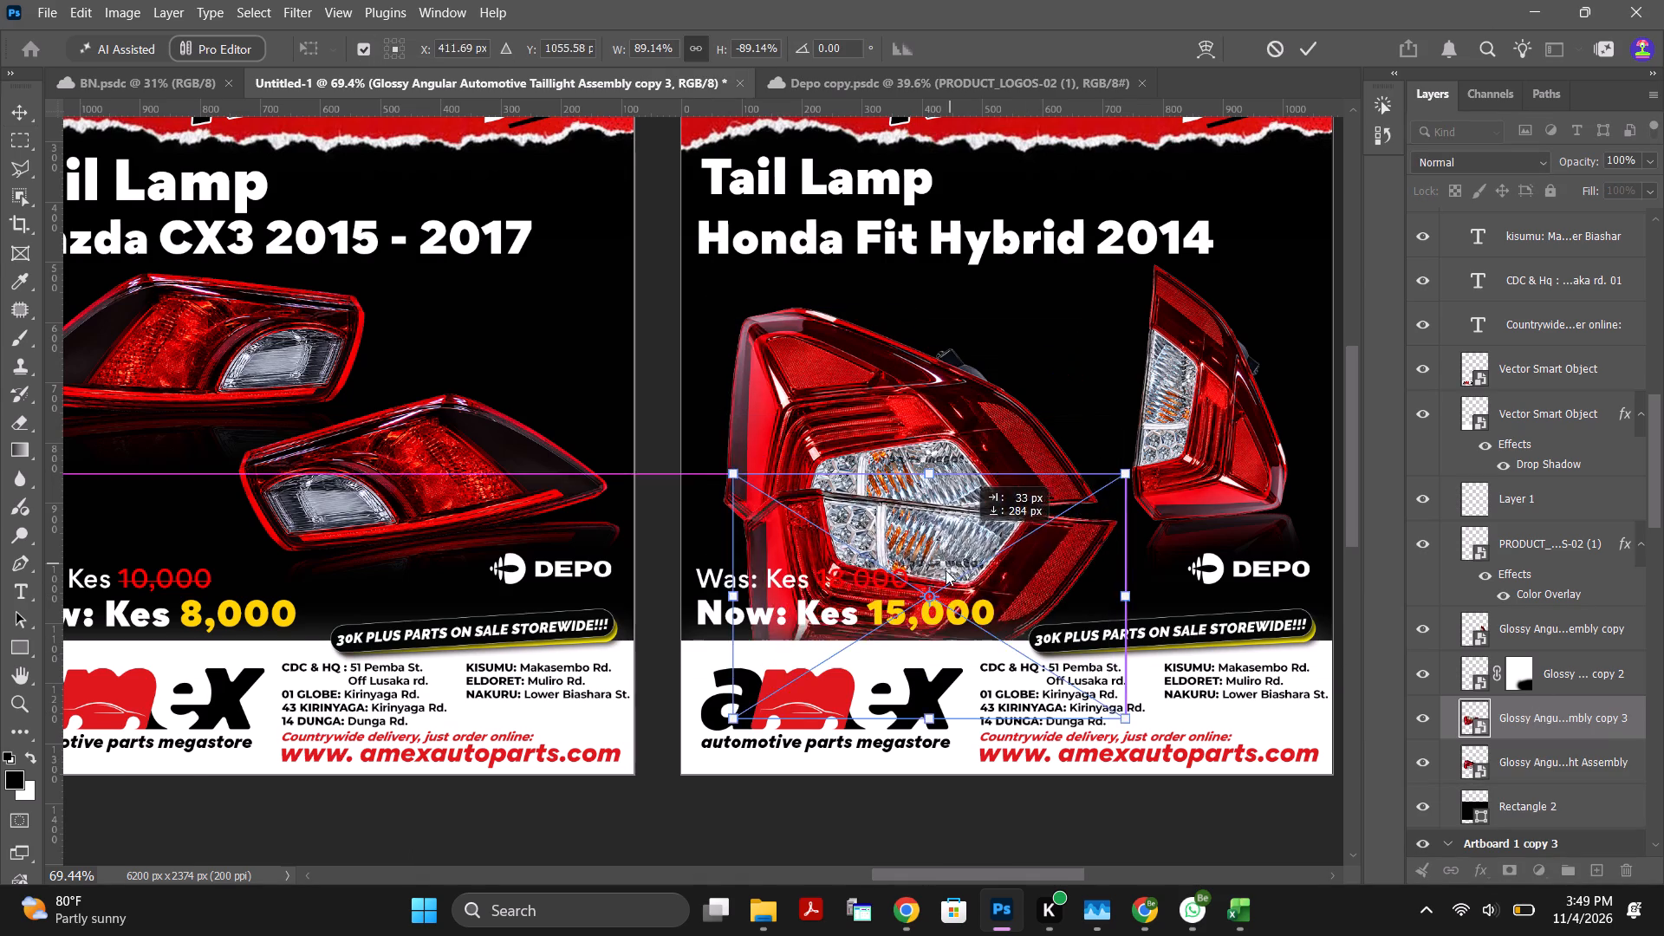
{"action": "left_click_drag", "start_coordinate": [946, 570], "coordinate": [935, 576]}
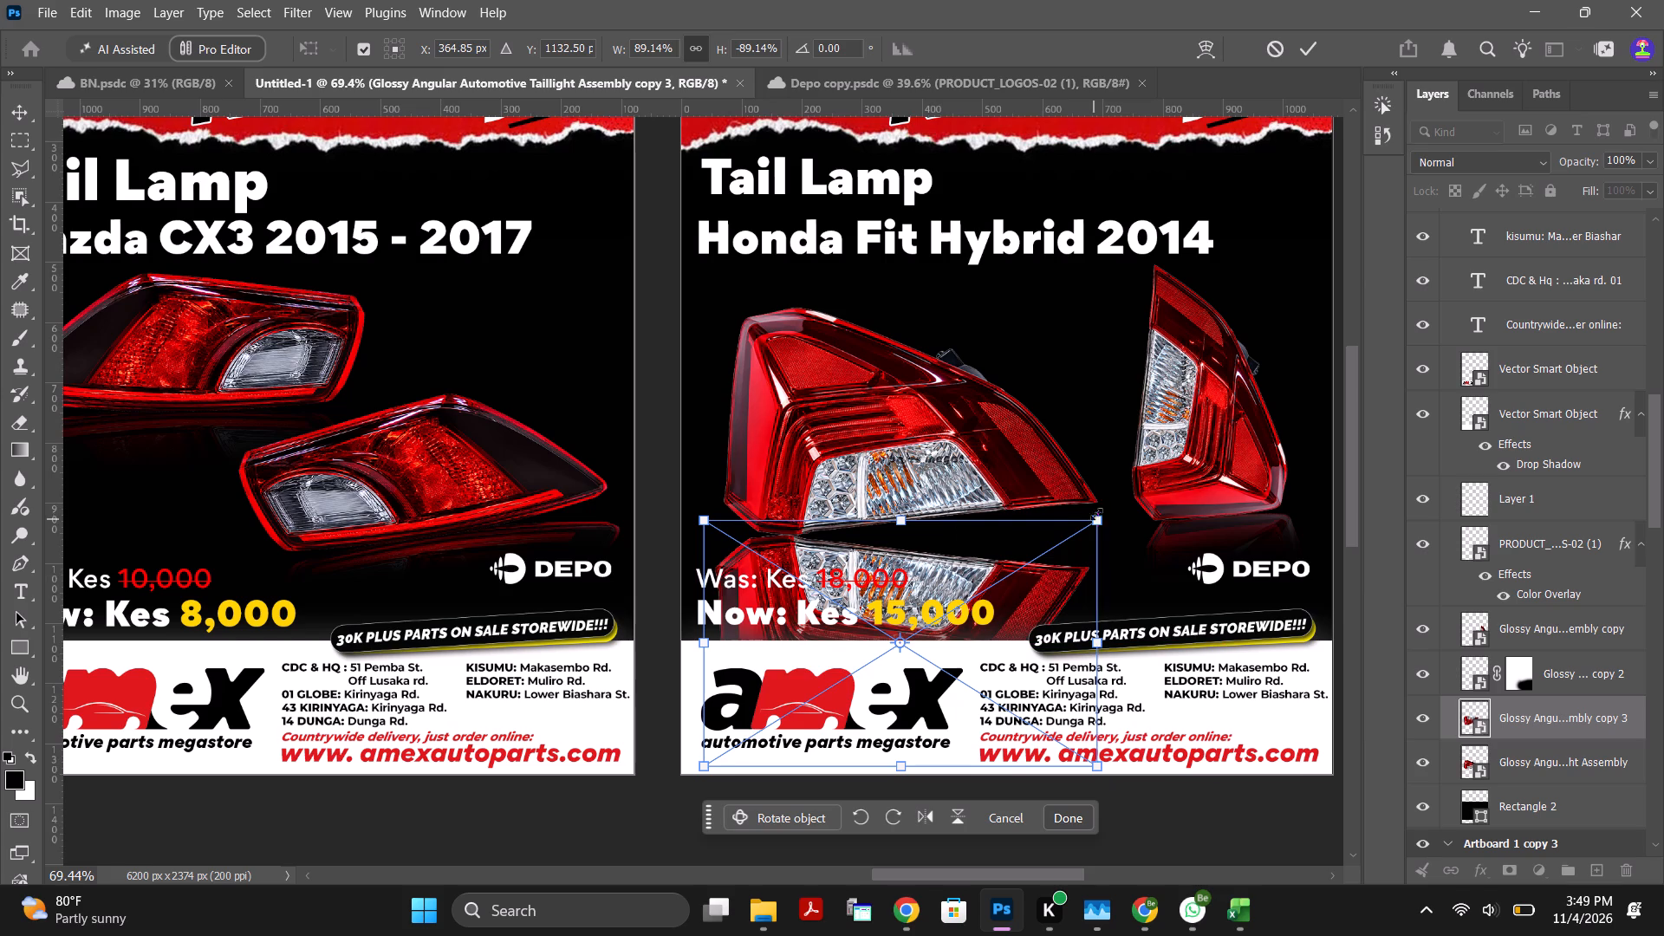
Rotate the larger lamp's flipped duplicate to about -11.7° and align it against the base of the original lamp.
{"action": "left_click_drag", "start_coordinate": [1113, 515], "coordinate": [1105, 465]}
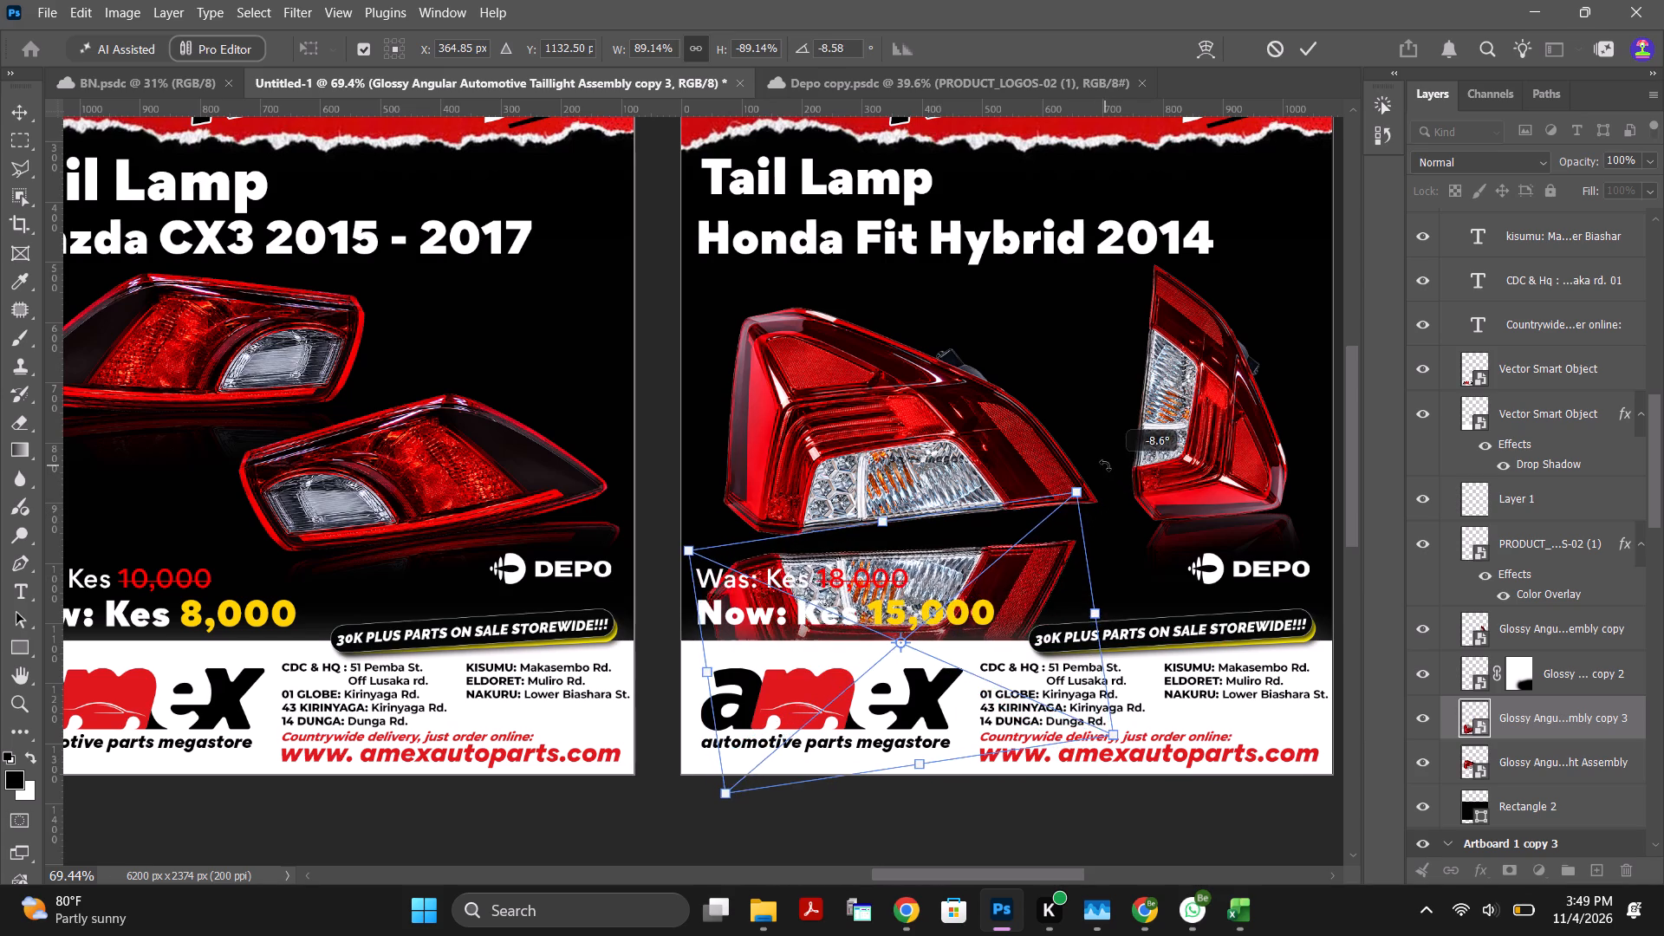
{"action": "left_click_drag", "start_coordinate": [1105, 465], "coordinate": [1093, 455]}
{"action": "left_click_drag", "start_coordinate": [1011, 565], "coordinate": [1062, 541]}
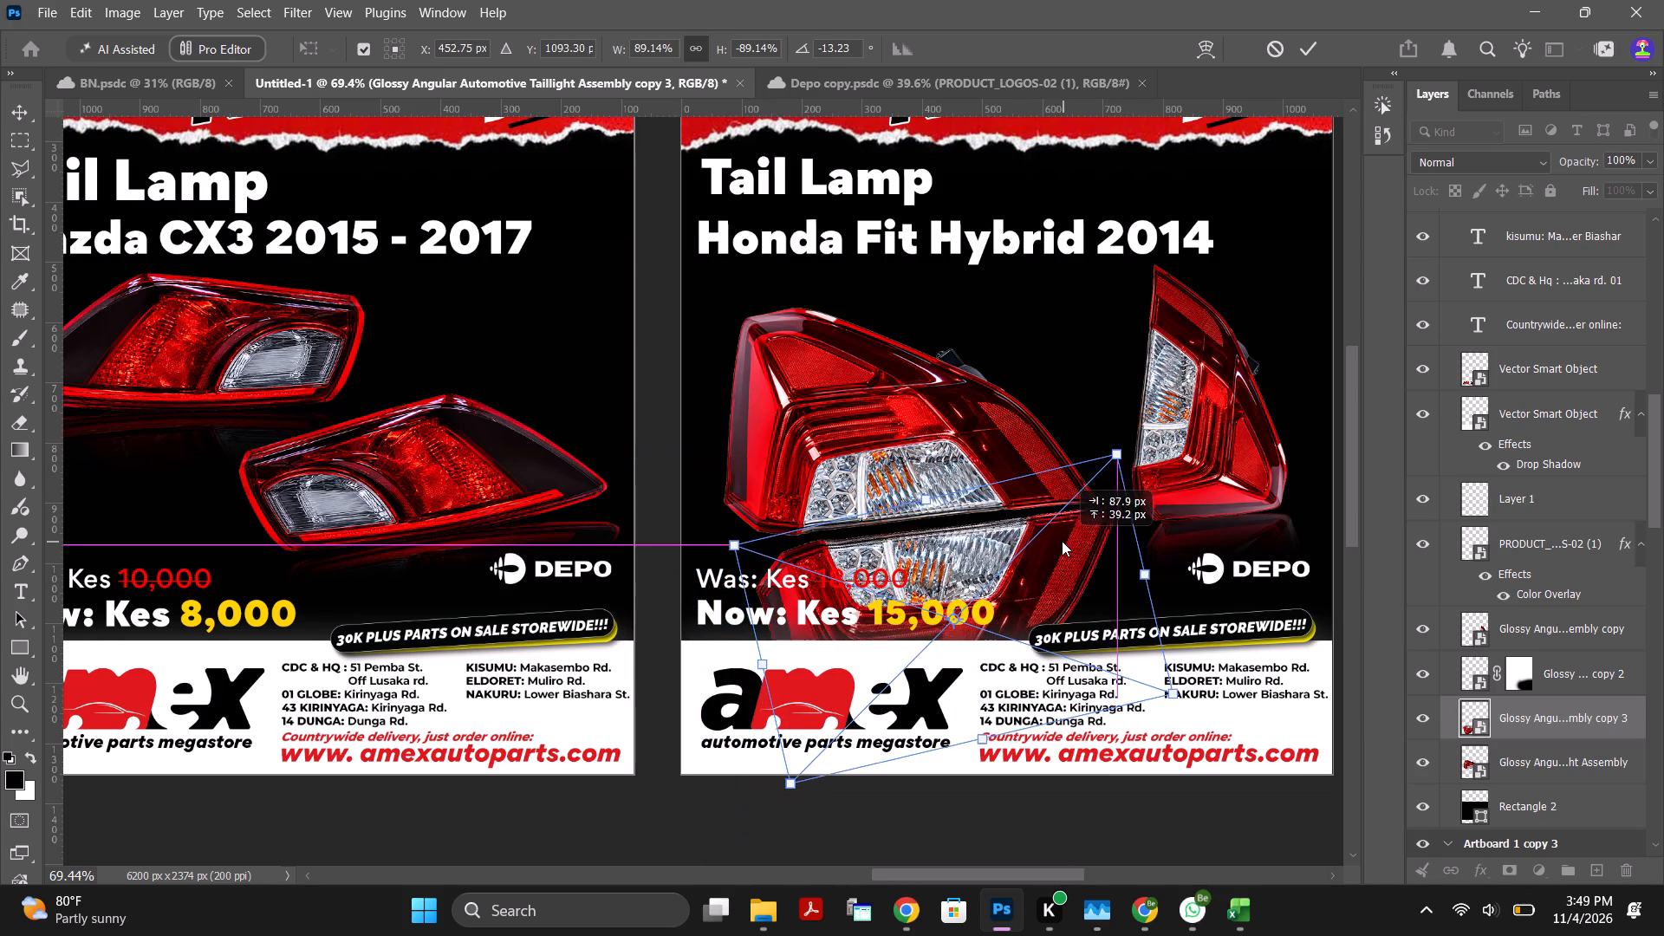
{"action": "left_click_drag", "start_coordinate": [1062, 541], "coordinate": [1044, 537]}
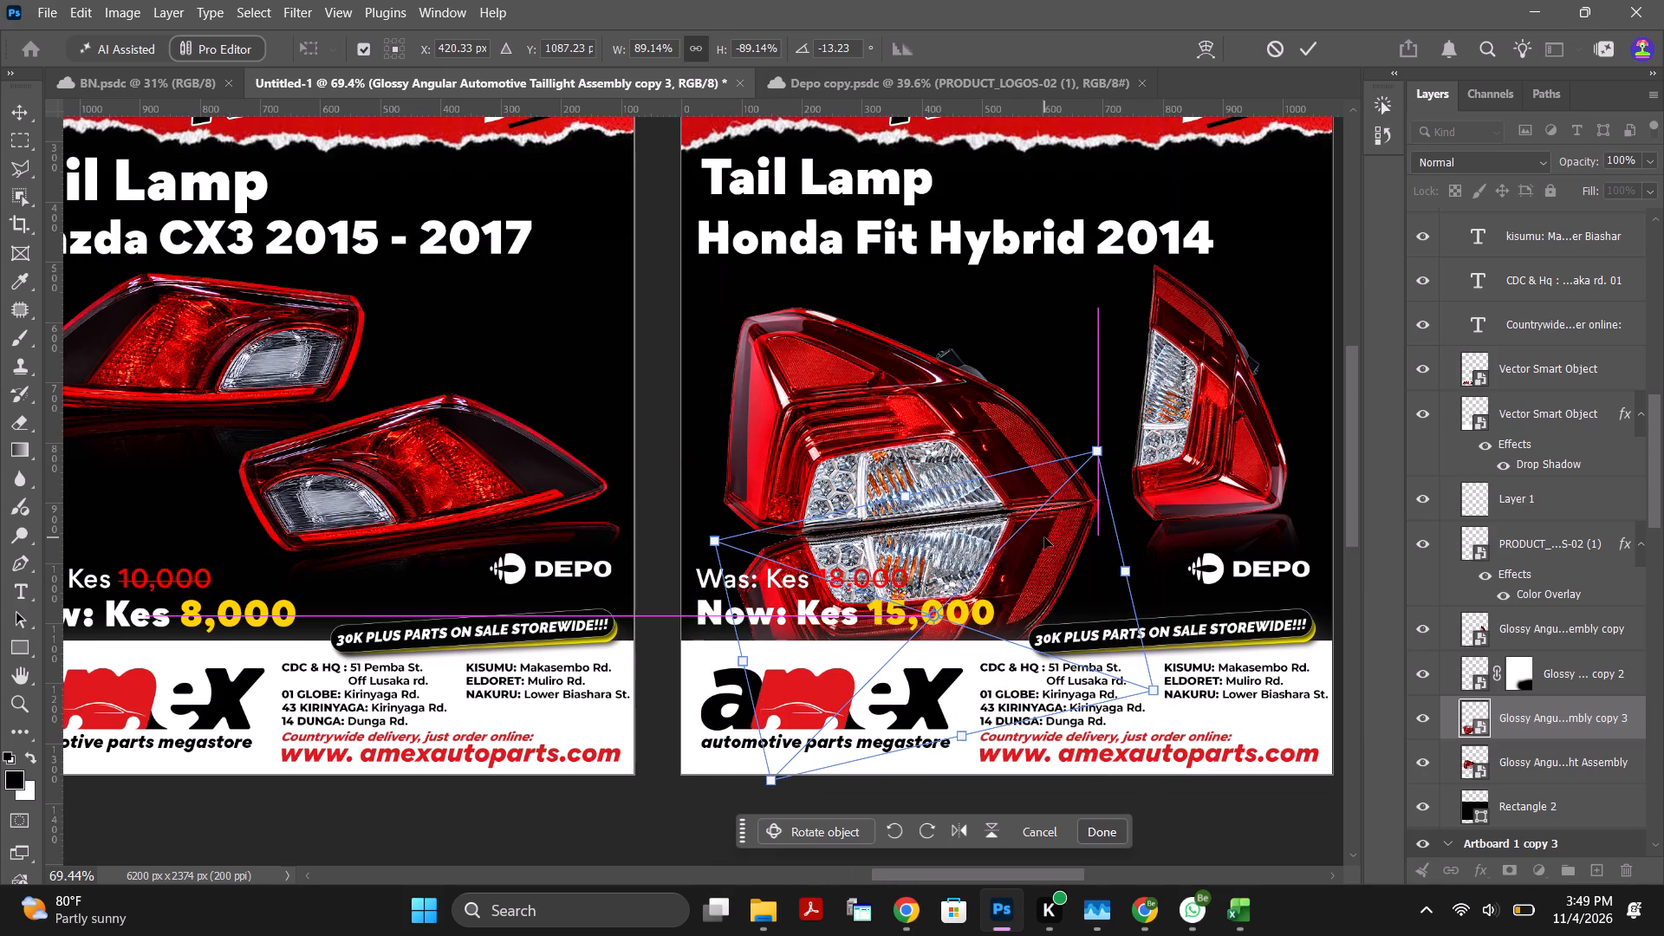
{"action": "left_click_drag", "start_coordinate": [1111, 434], "coordinate": [1117, 444]}
{"action": "left_click", "coordinate": [1051, 546]}
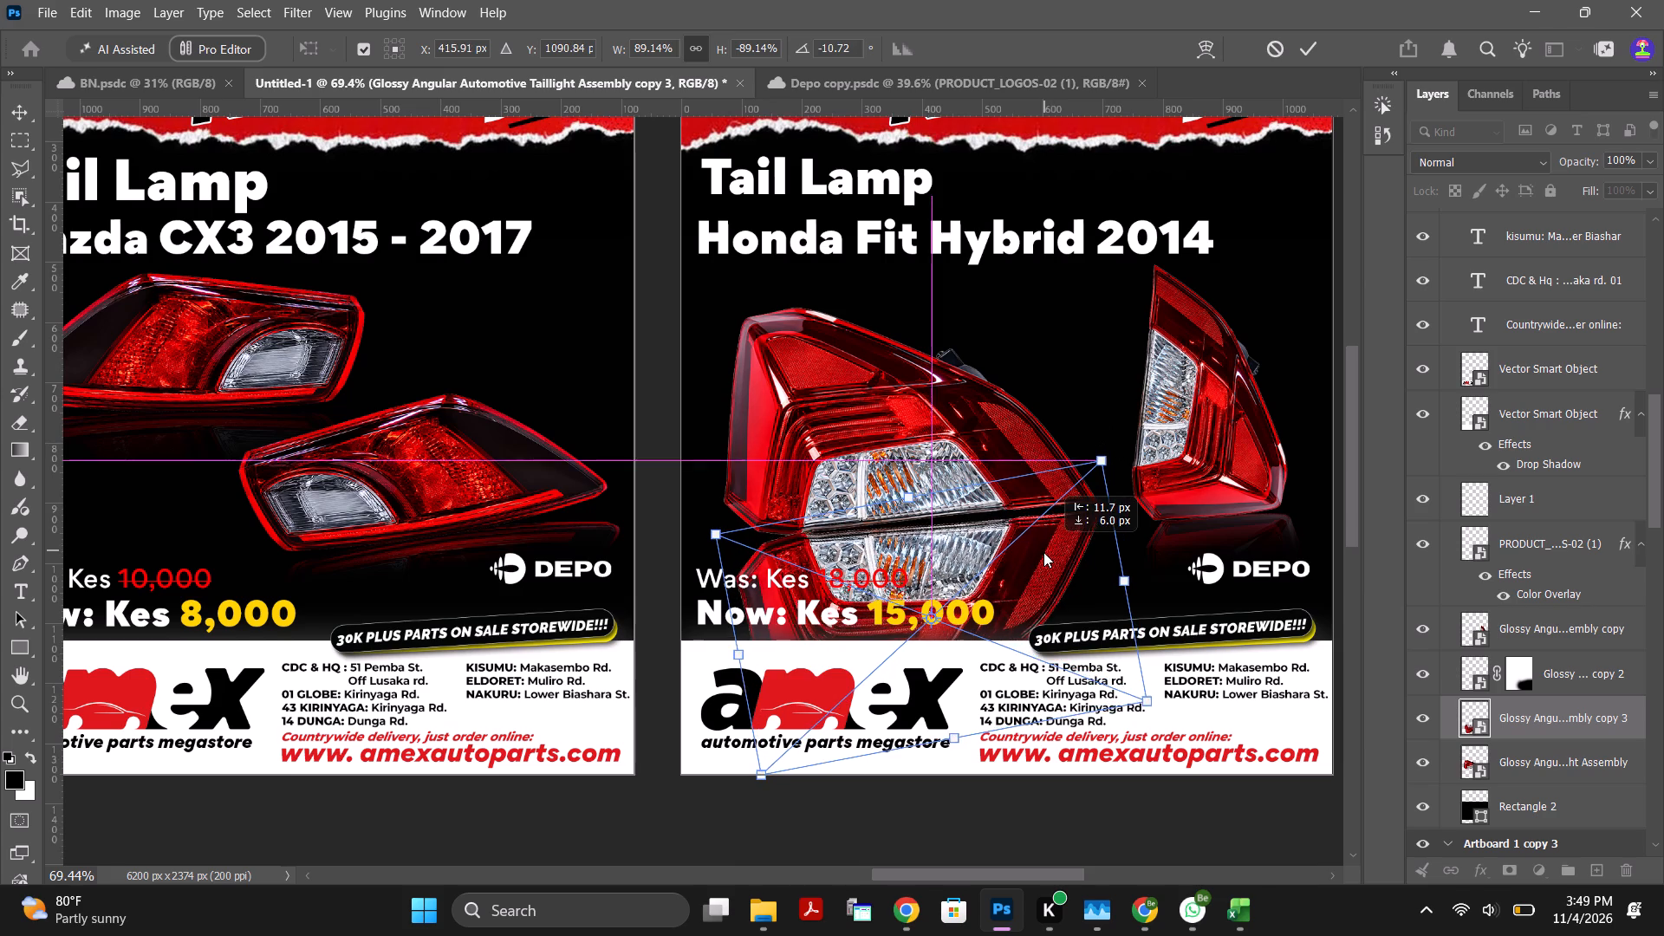
{"action": "left_click", "coordinate": [1114, 442]}
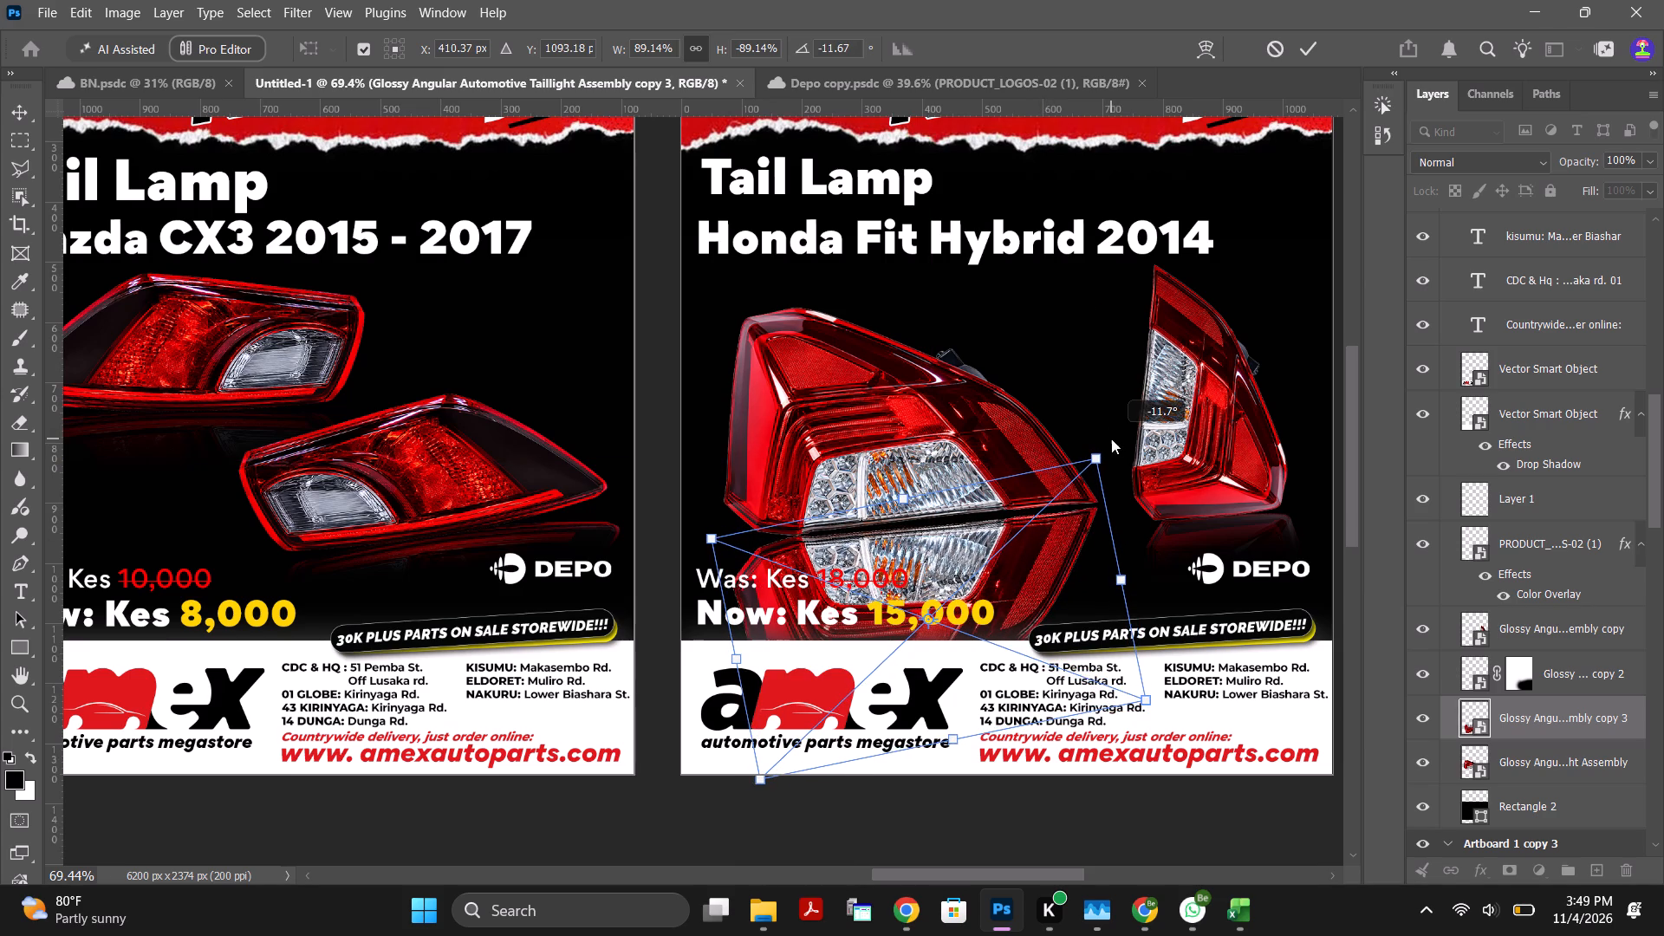
{"action": "key", "text": "Up"}
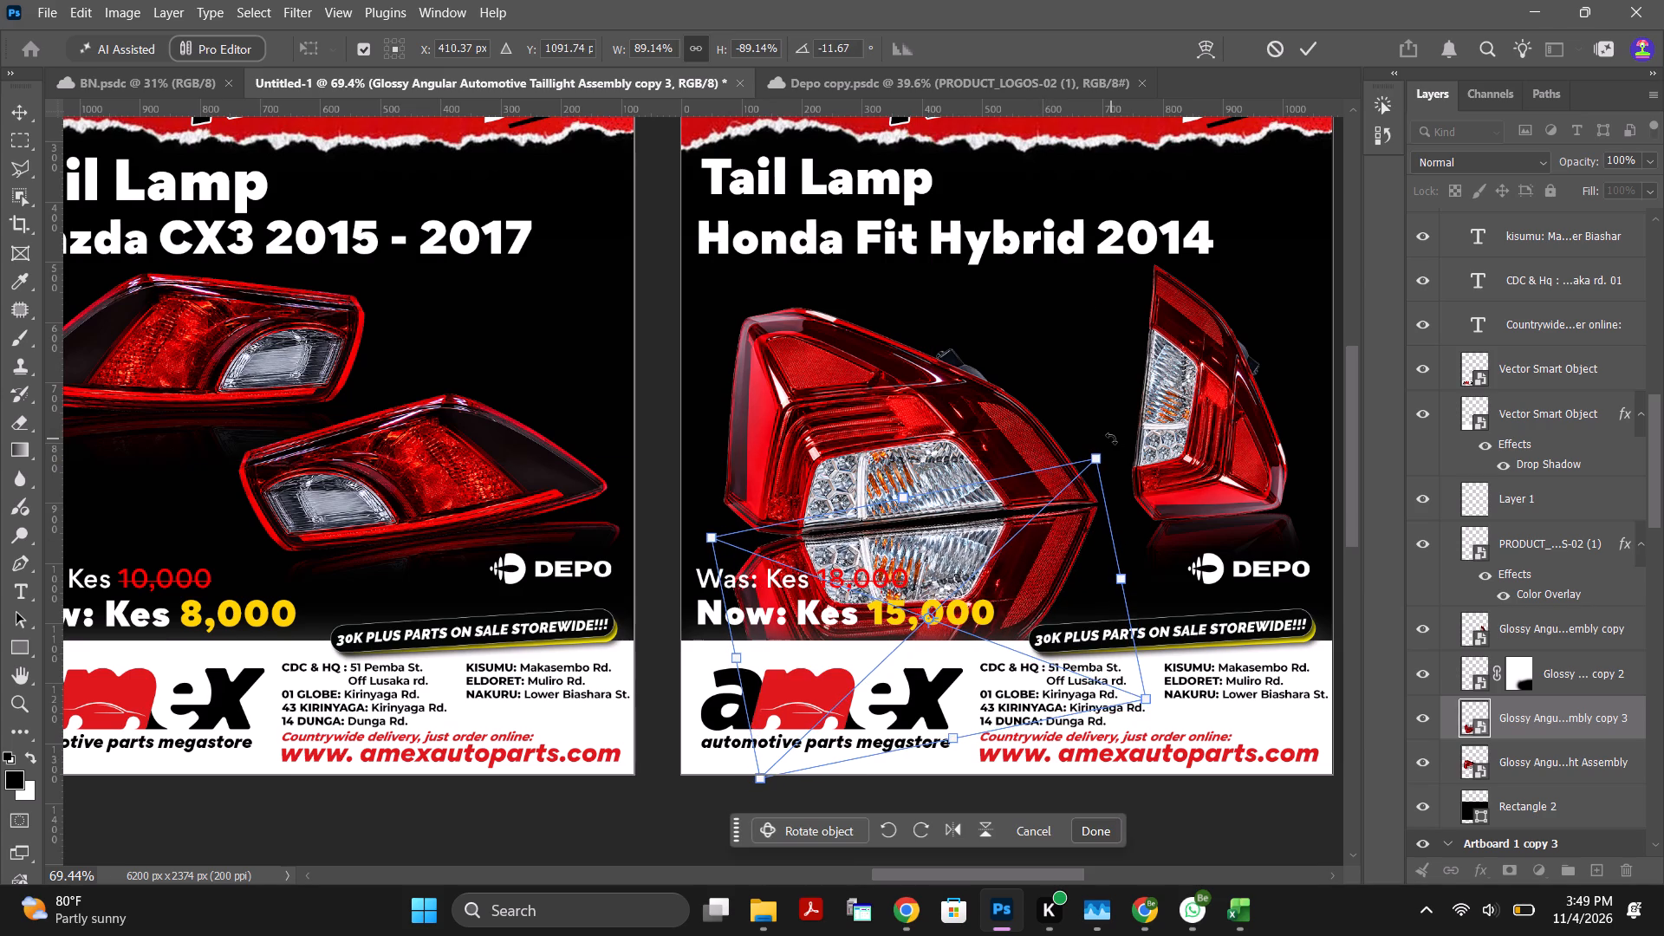
{"action": "key", "text": "Up"}
{"action": "key", "text": "Up"}
{"action": "key", "text": "Up"}
{"action": "key", "text": "Right"}
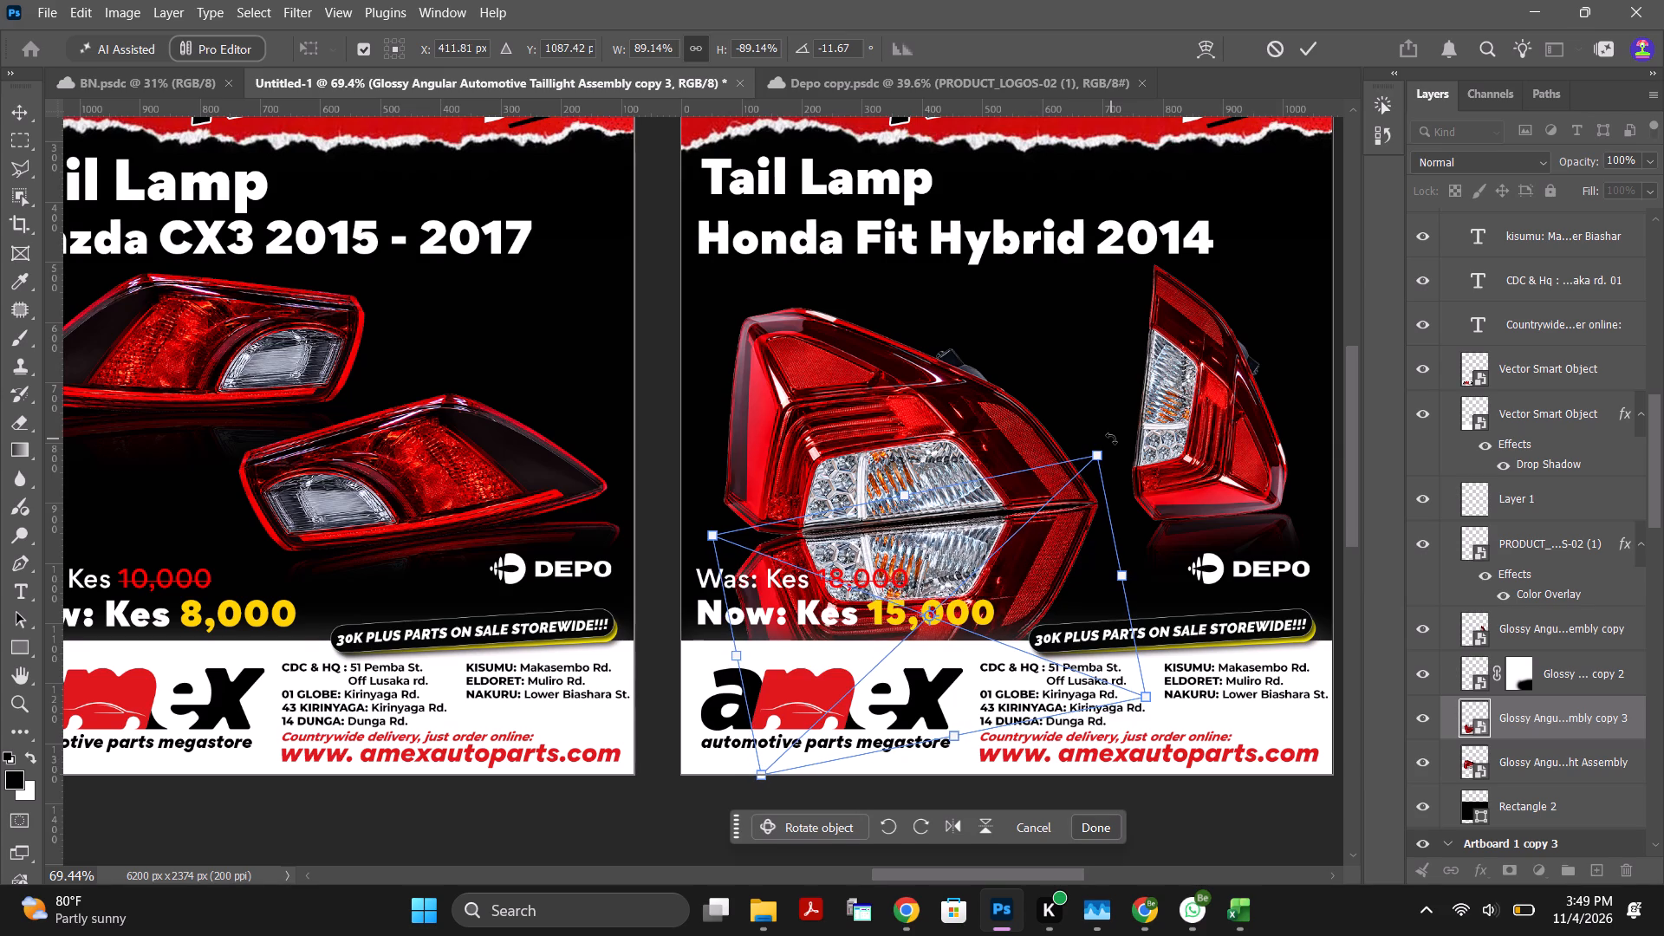
{"action": "left_click", "coordinate": [1308, 46]}
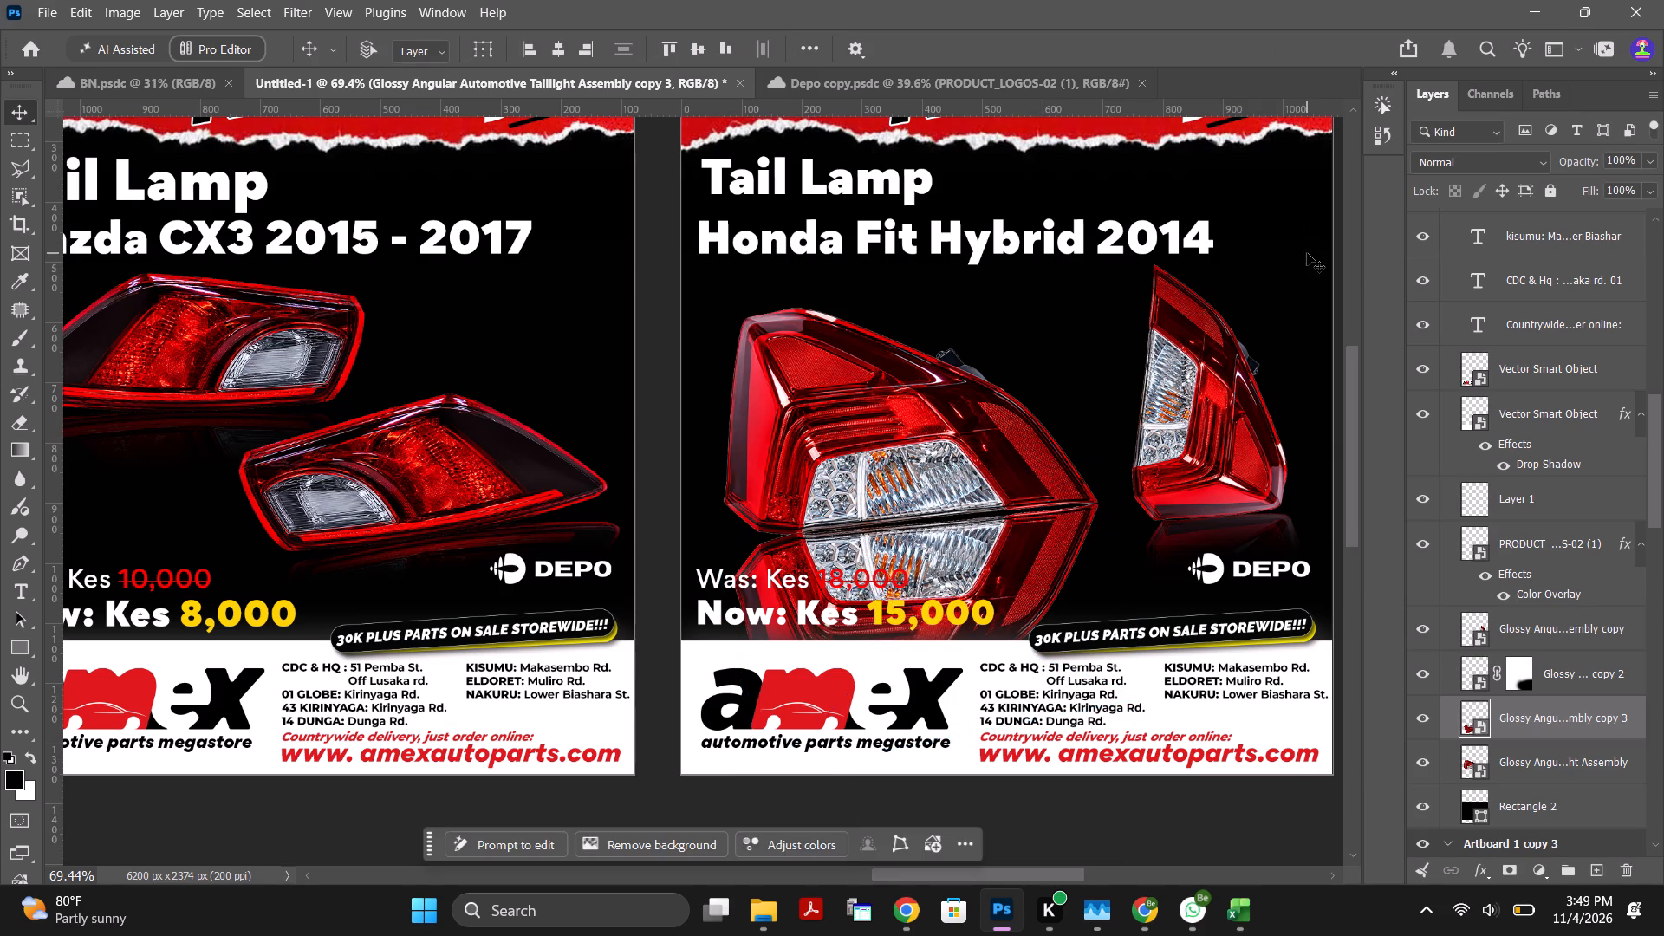
Move the larger lamp's flipped duplicate below the original lamp's layer in the stacking order.
{"action": "left_click", "coordinate": [1415, 721]}
{"action": "left_click", "coordinate": [1422, 719]}
{"action": "left_click_drag", "start_coordinate": [1534, 719], "coordinate": [1543, 773]}
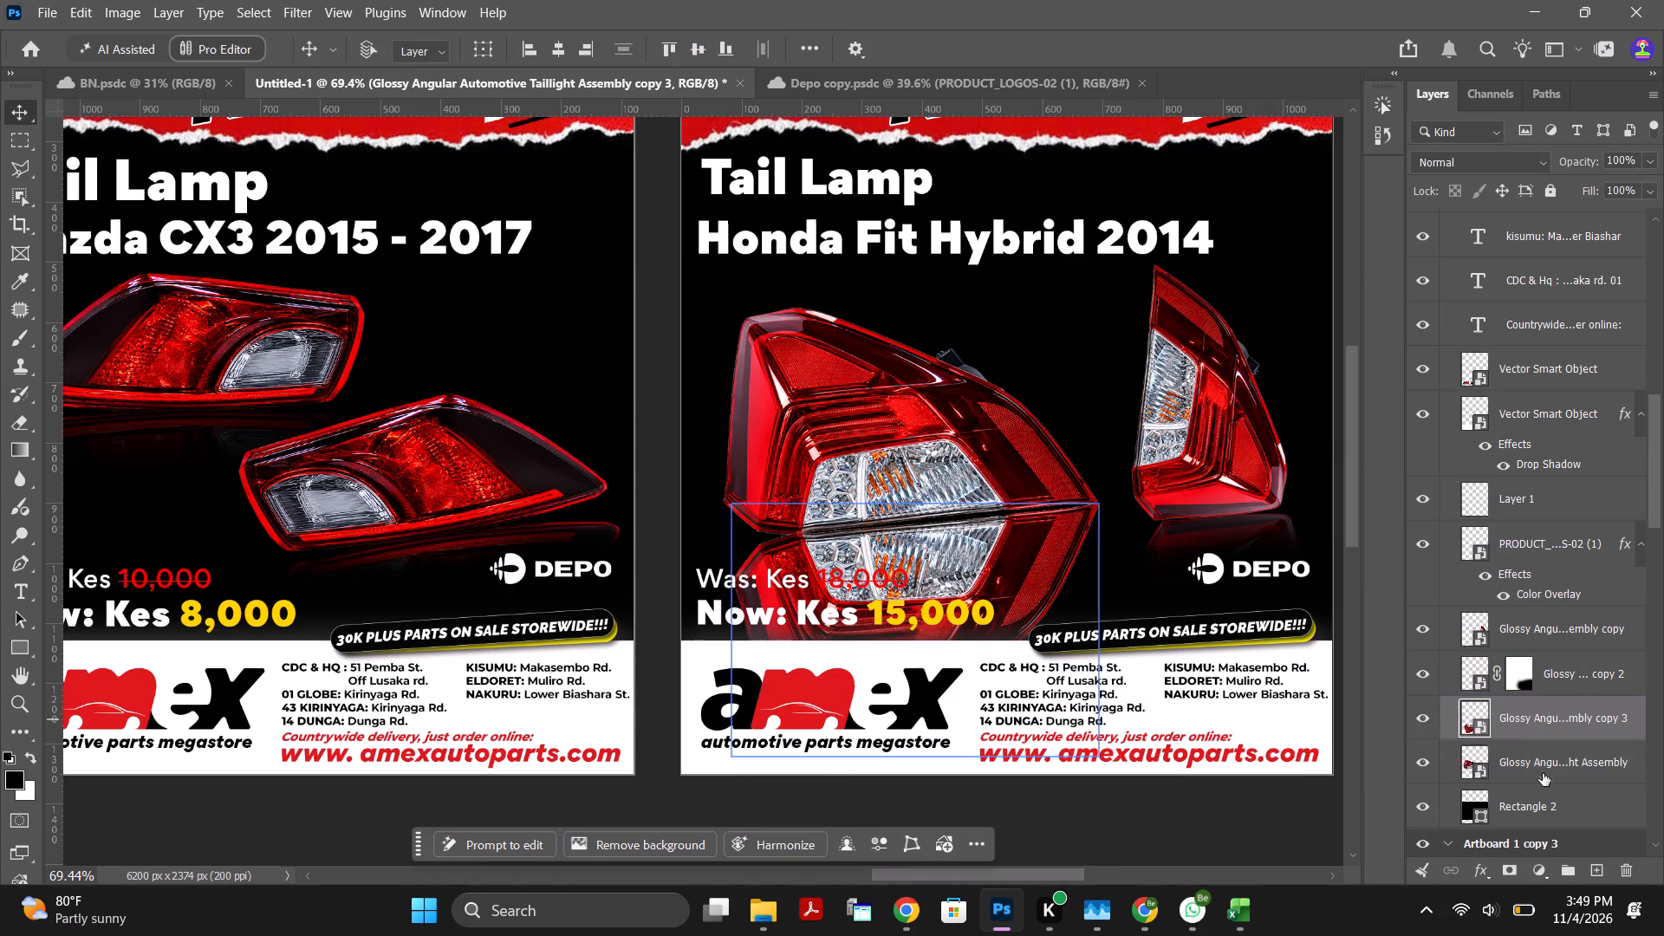
Add a layer mask to the larger lamp's reflection and fade its lower part with a 400 px black brush.
{"action": "left_click", "coordinate": [1513, 870]}
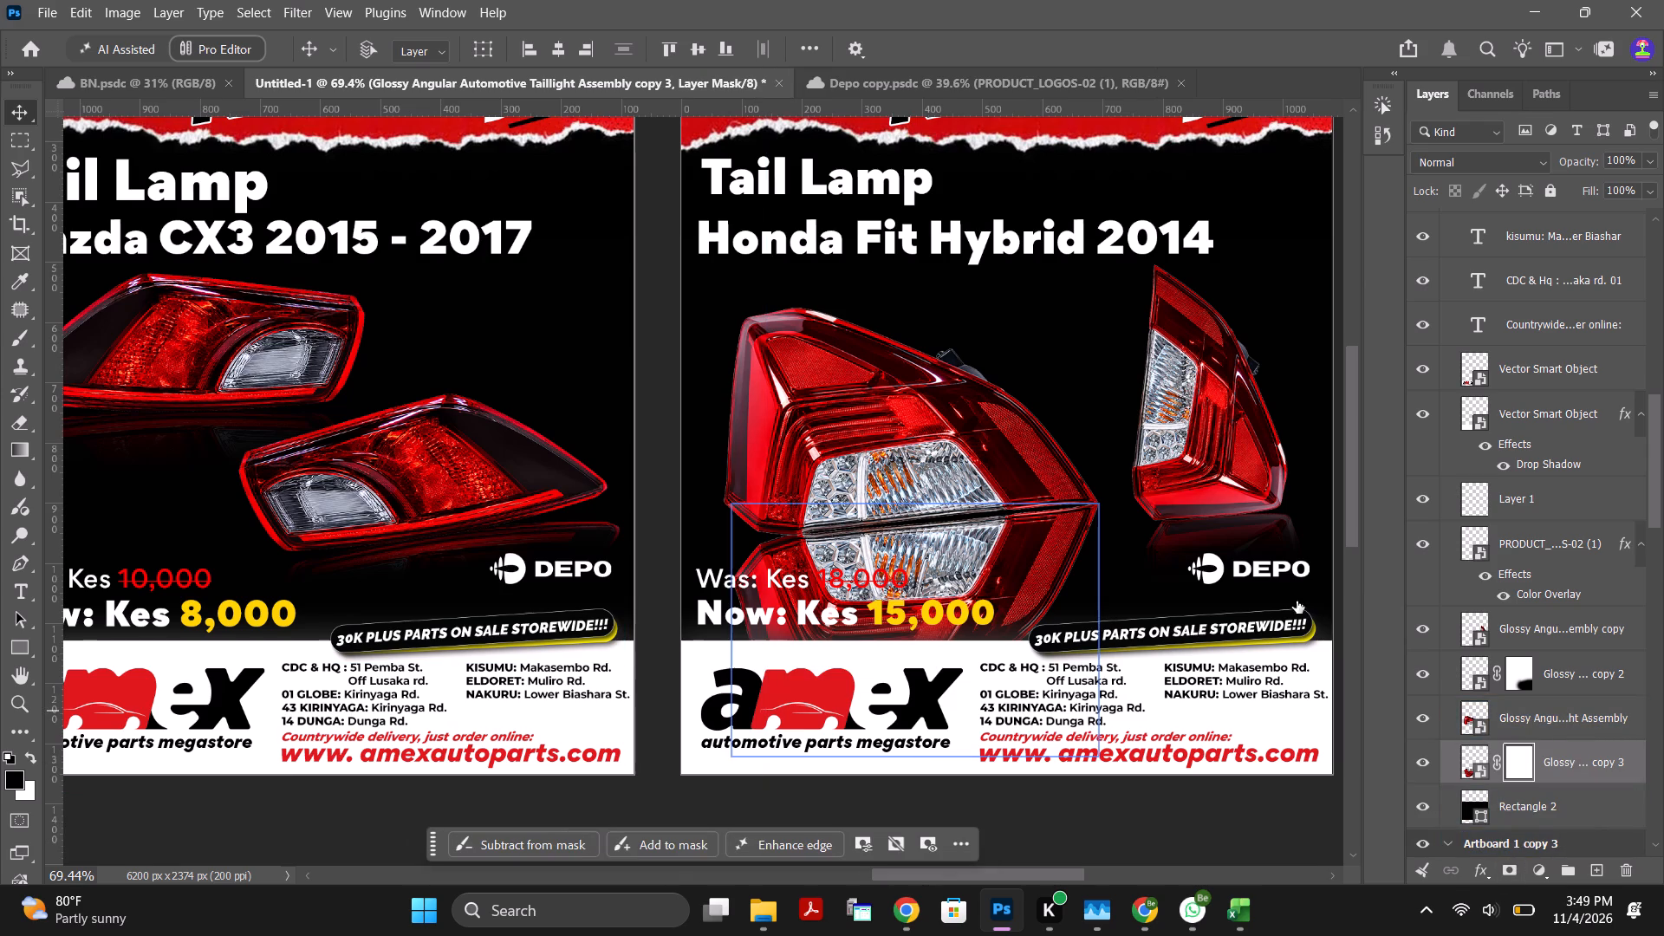
{"action": "left_click", "coordinate": [16, 331]}
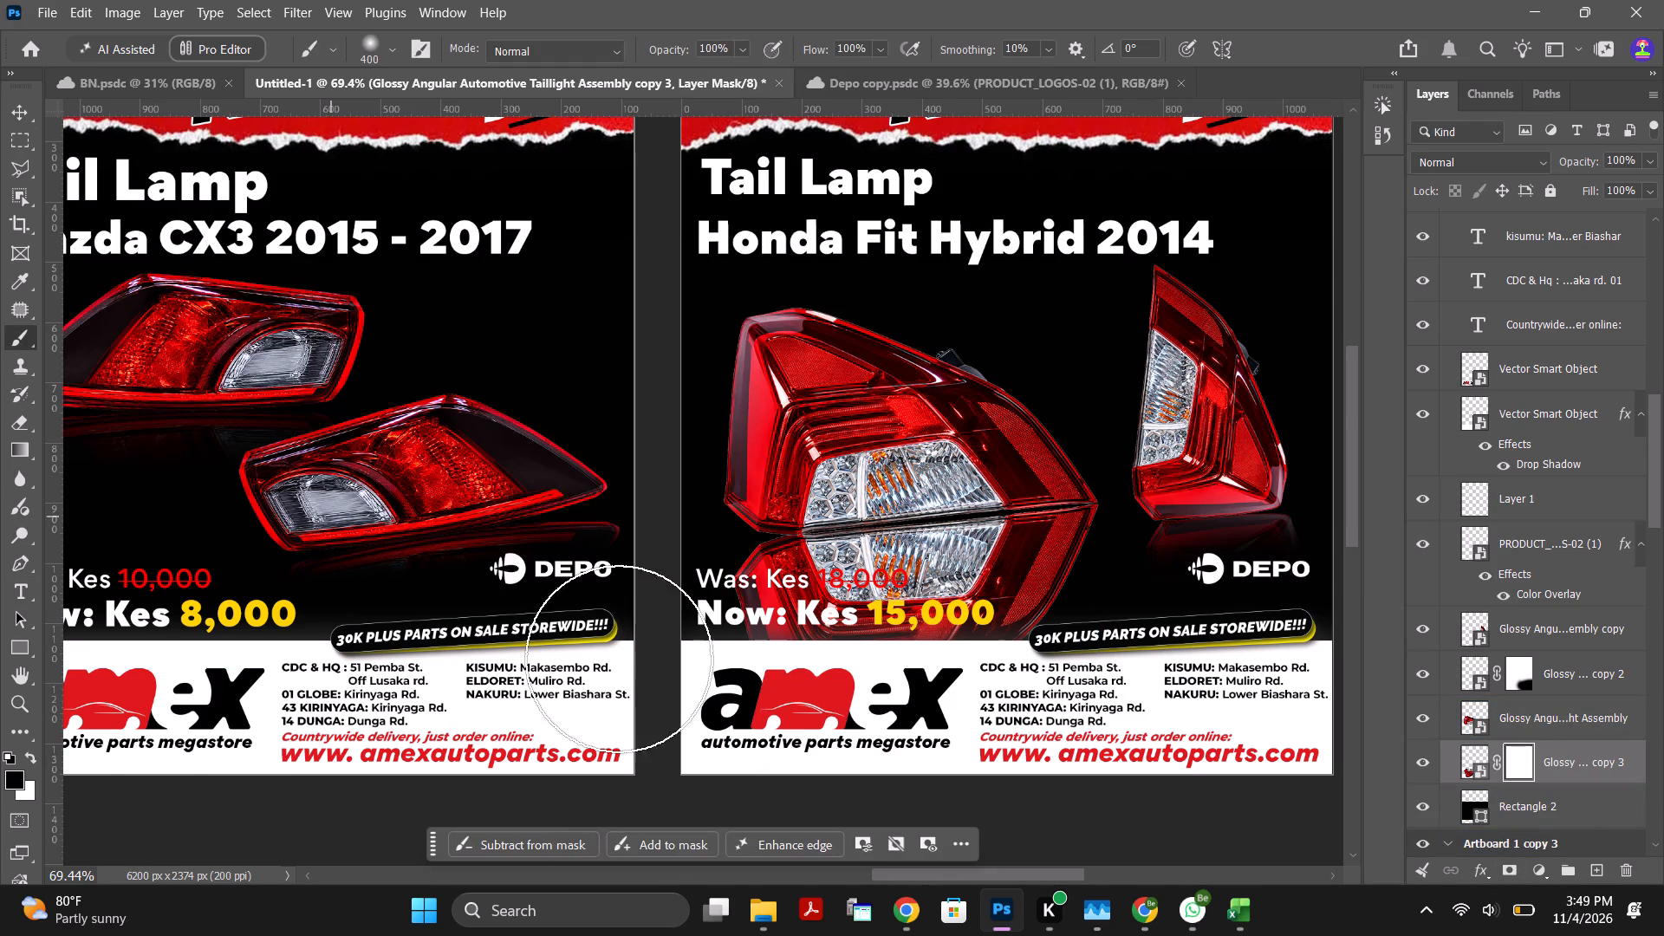
{"action": "left_click_drag", "start_coordinate": [641, 692], "coordinate": [874, 673]}
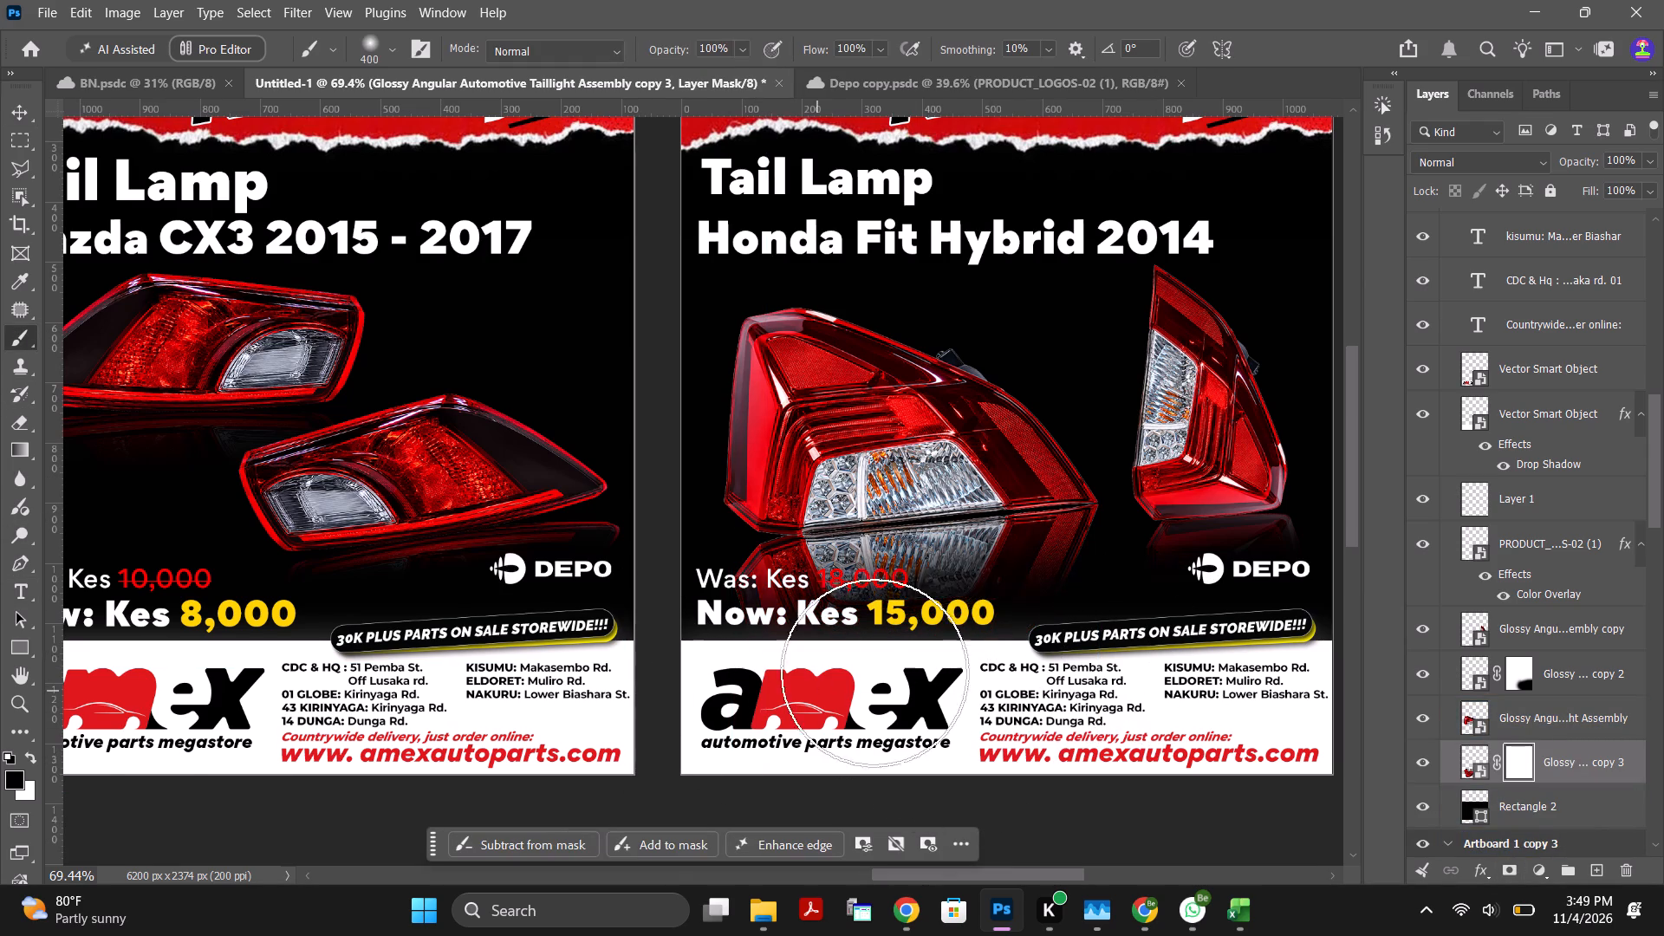
{"action": "left_click_drag", "start_coordinate": [874, 673], "coordinate": [640, 665]}
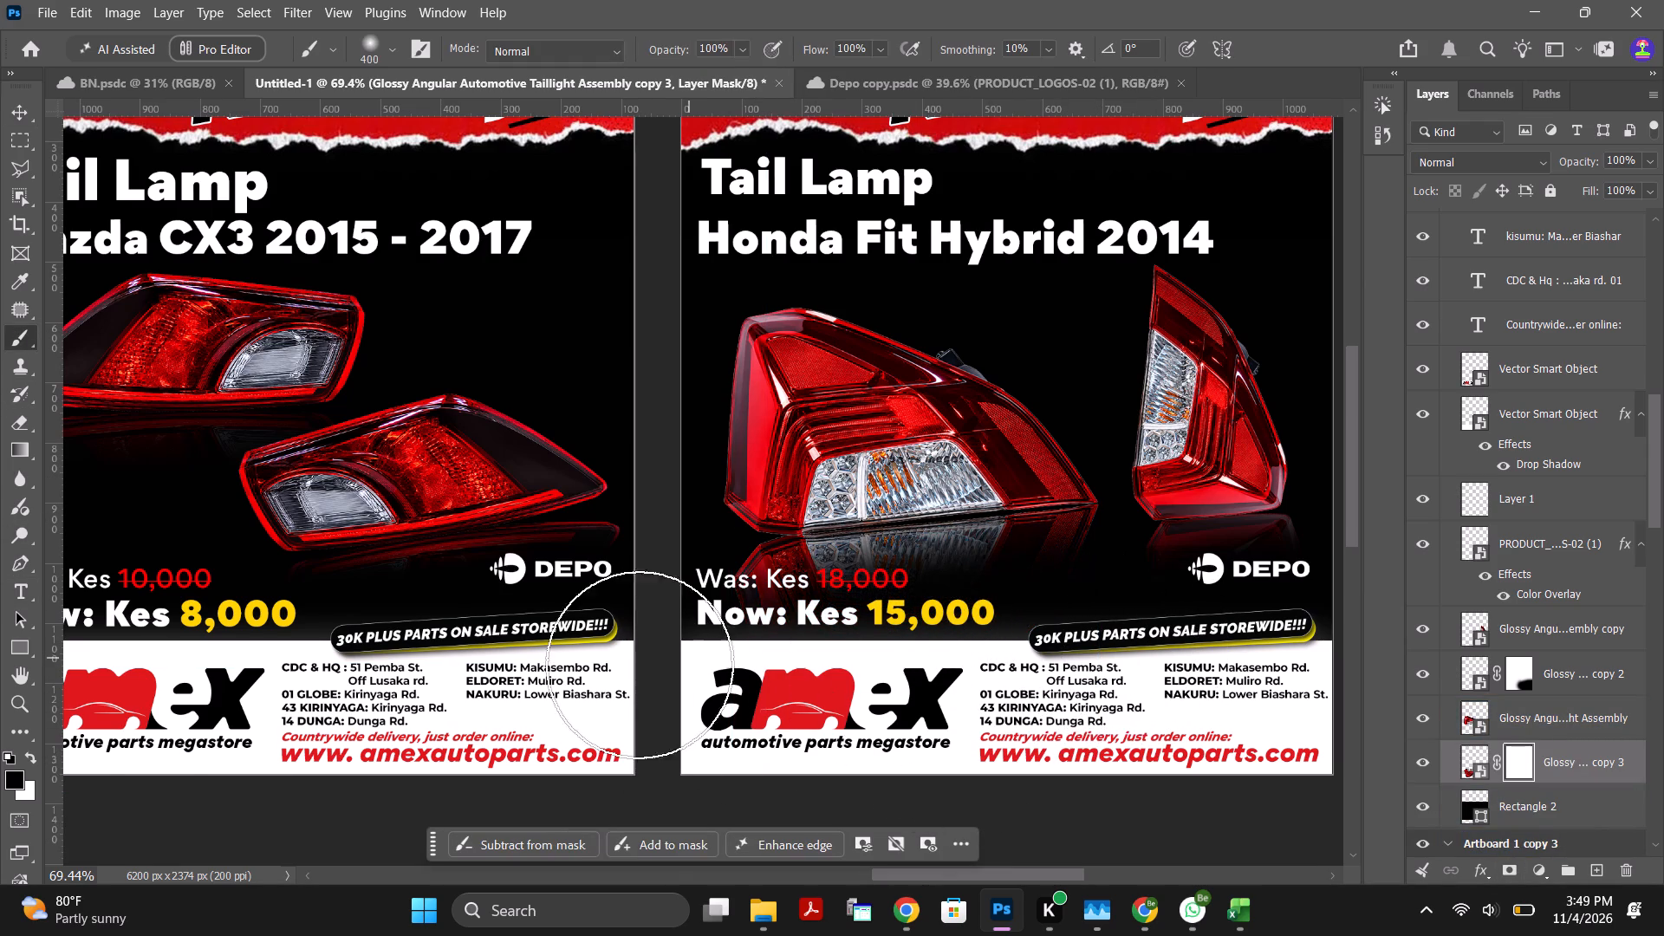
{"action": "left_click_drag", "start_coordinate": [640, 665], "coordinate": [723, 691]}
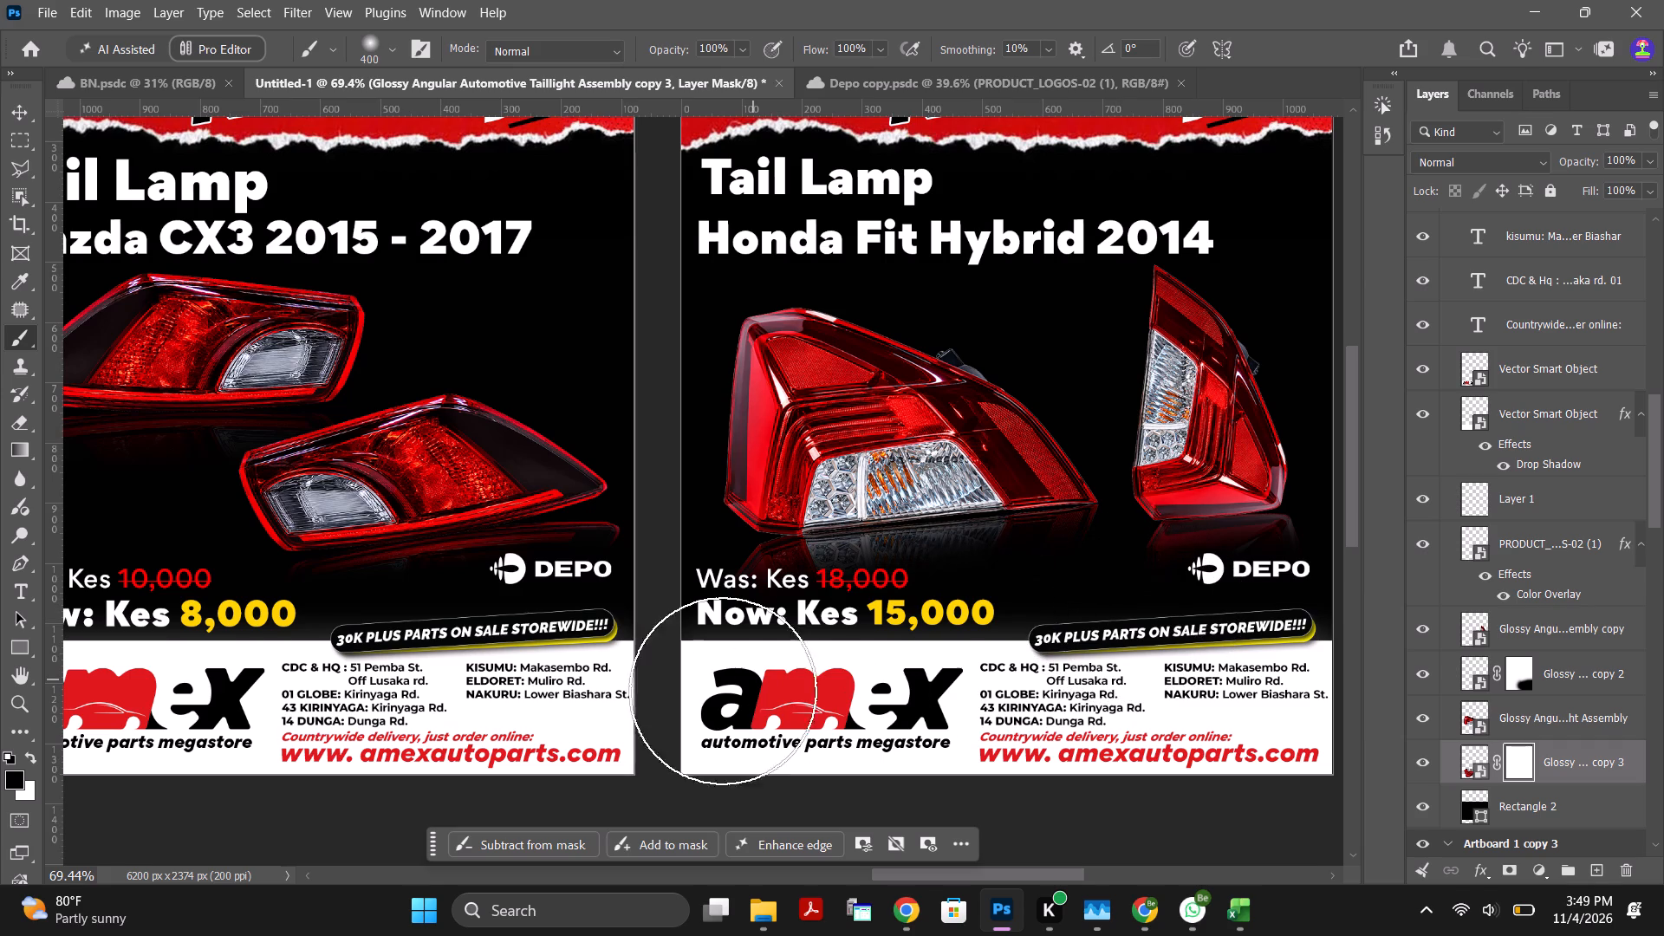
{"action": "left_click_drag", "start_coordinate": [723, 691], "coordinate": [693, 671]}
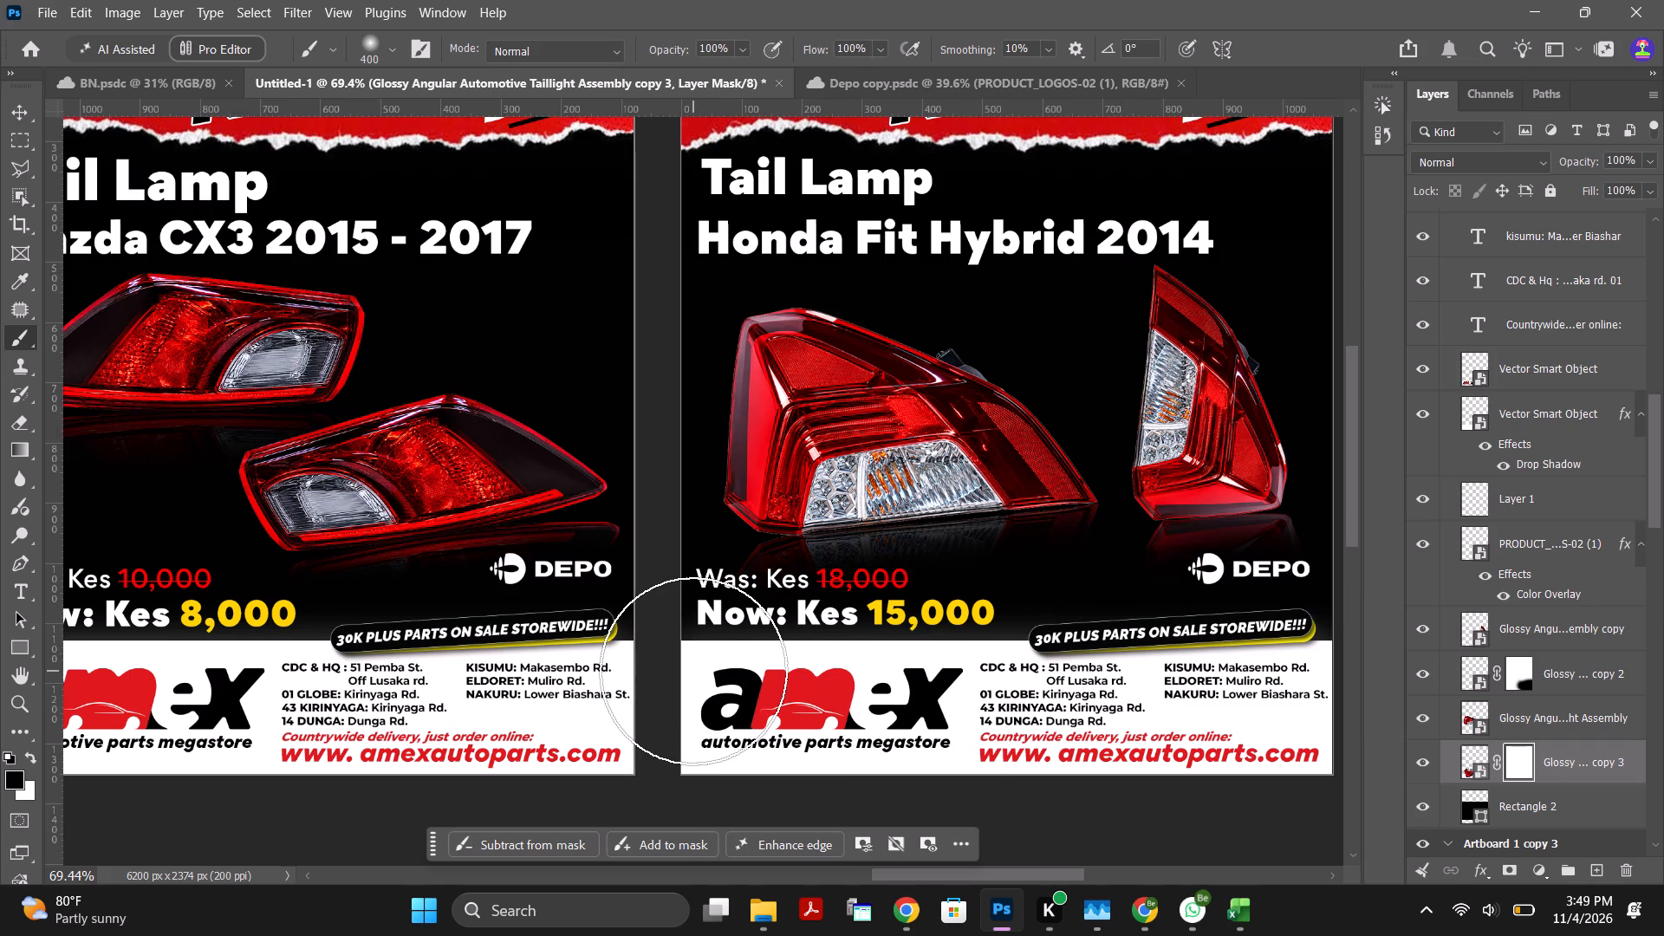
{"action": "left_click_drag", "start_coordinate": [693, 671], "coordinate": [1134, 676]}
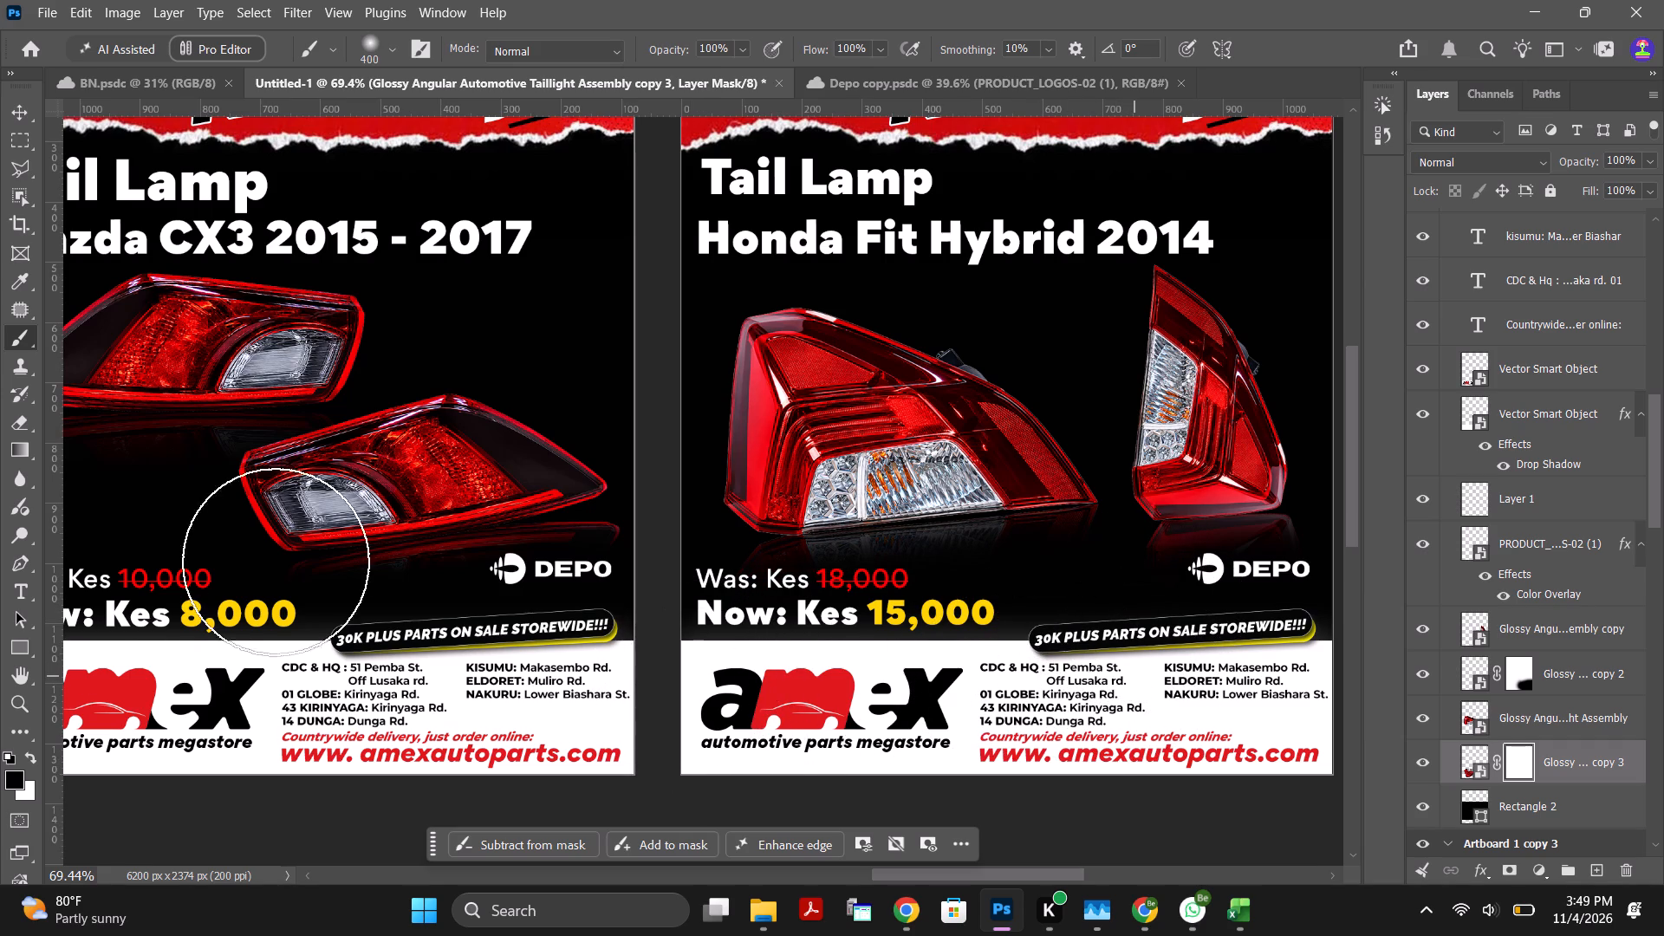
Refine the larger reflection's mask by painting white along the lamp's base and black again over the lower part.
{"action": "left_click", "coordinate": [34, 758]}
{"action": "left_click_drag", "start_coordinate": [725, 447], "coordinate": [815, 446]}
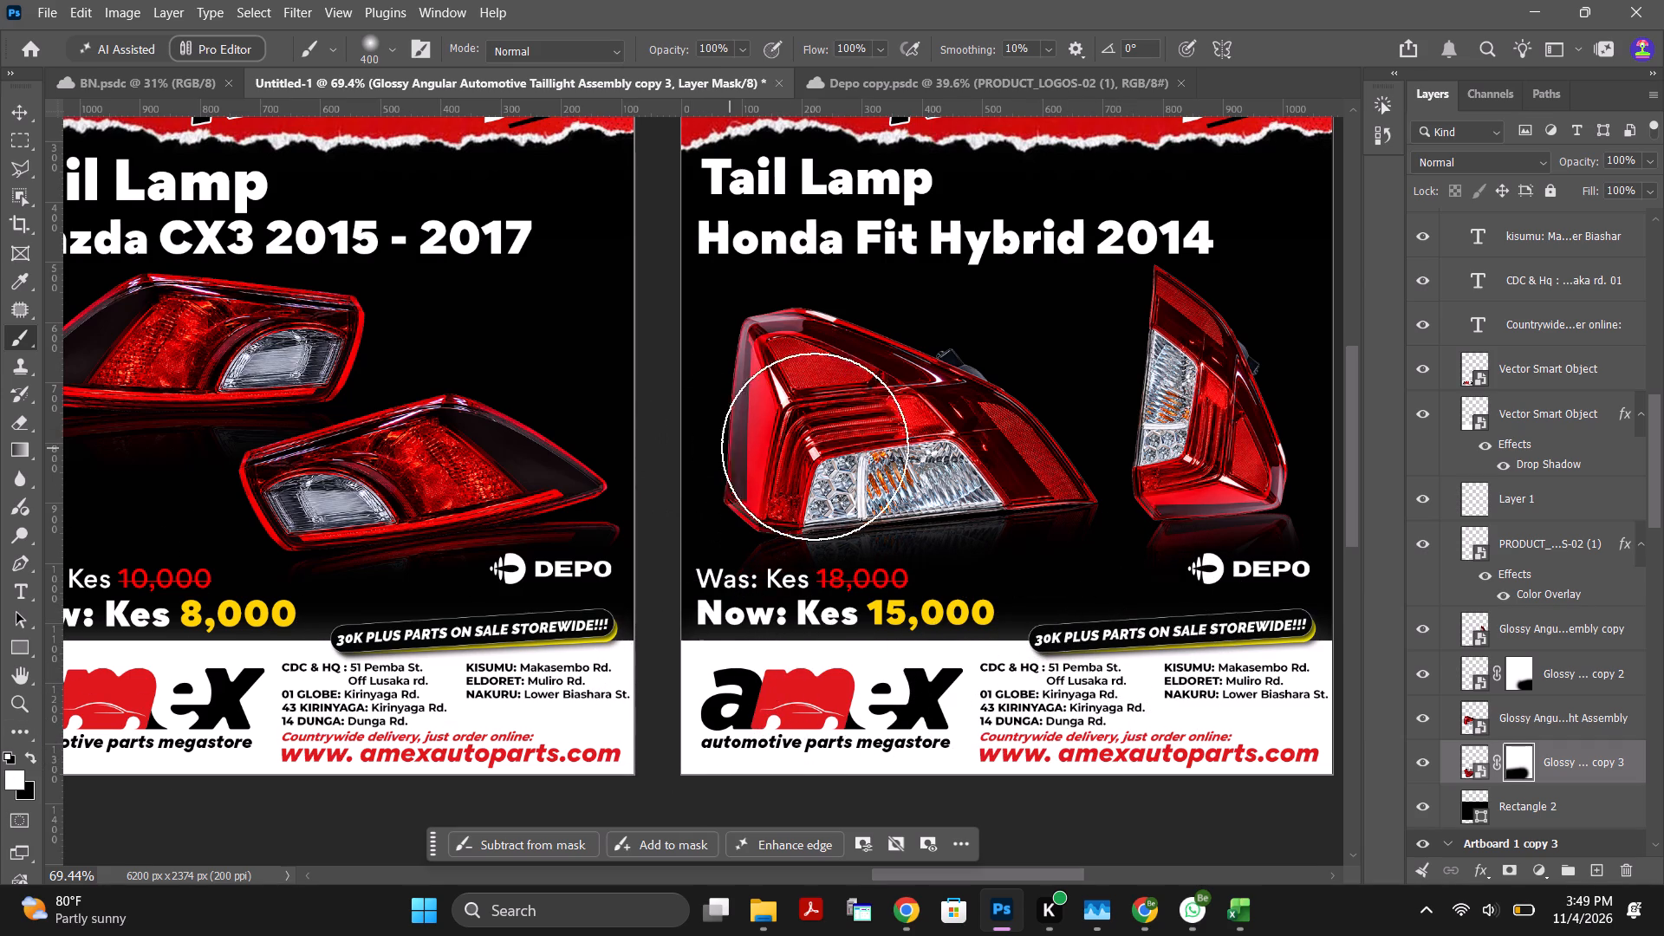
{"action": "left_click_drag", "start_coordinate": [815, 446], "coordinate": [1103, 401]}
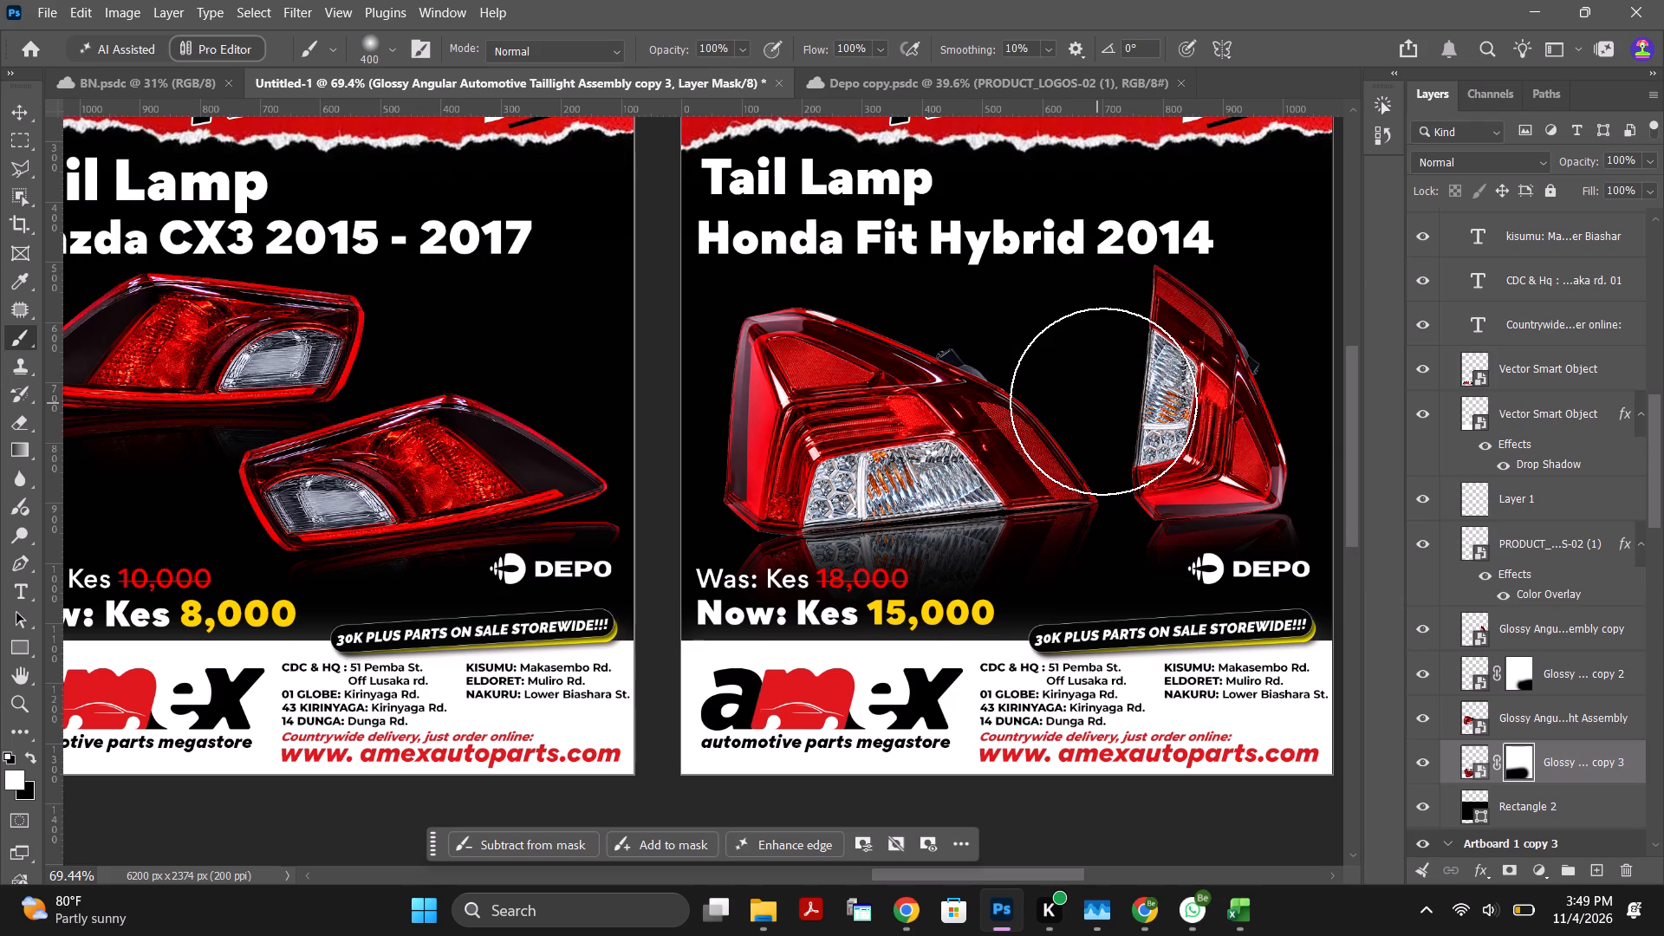
{"action": "left_click_drag", "start_coordinate": [1103, 401], "coordinate": [709, 405]}
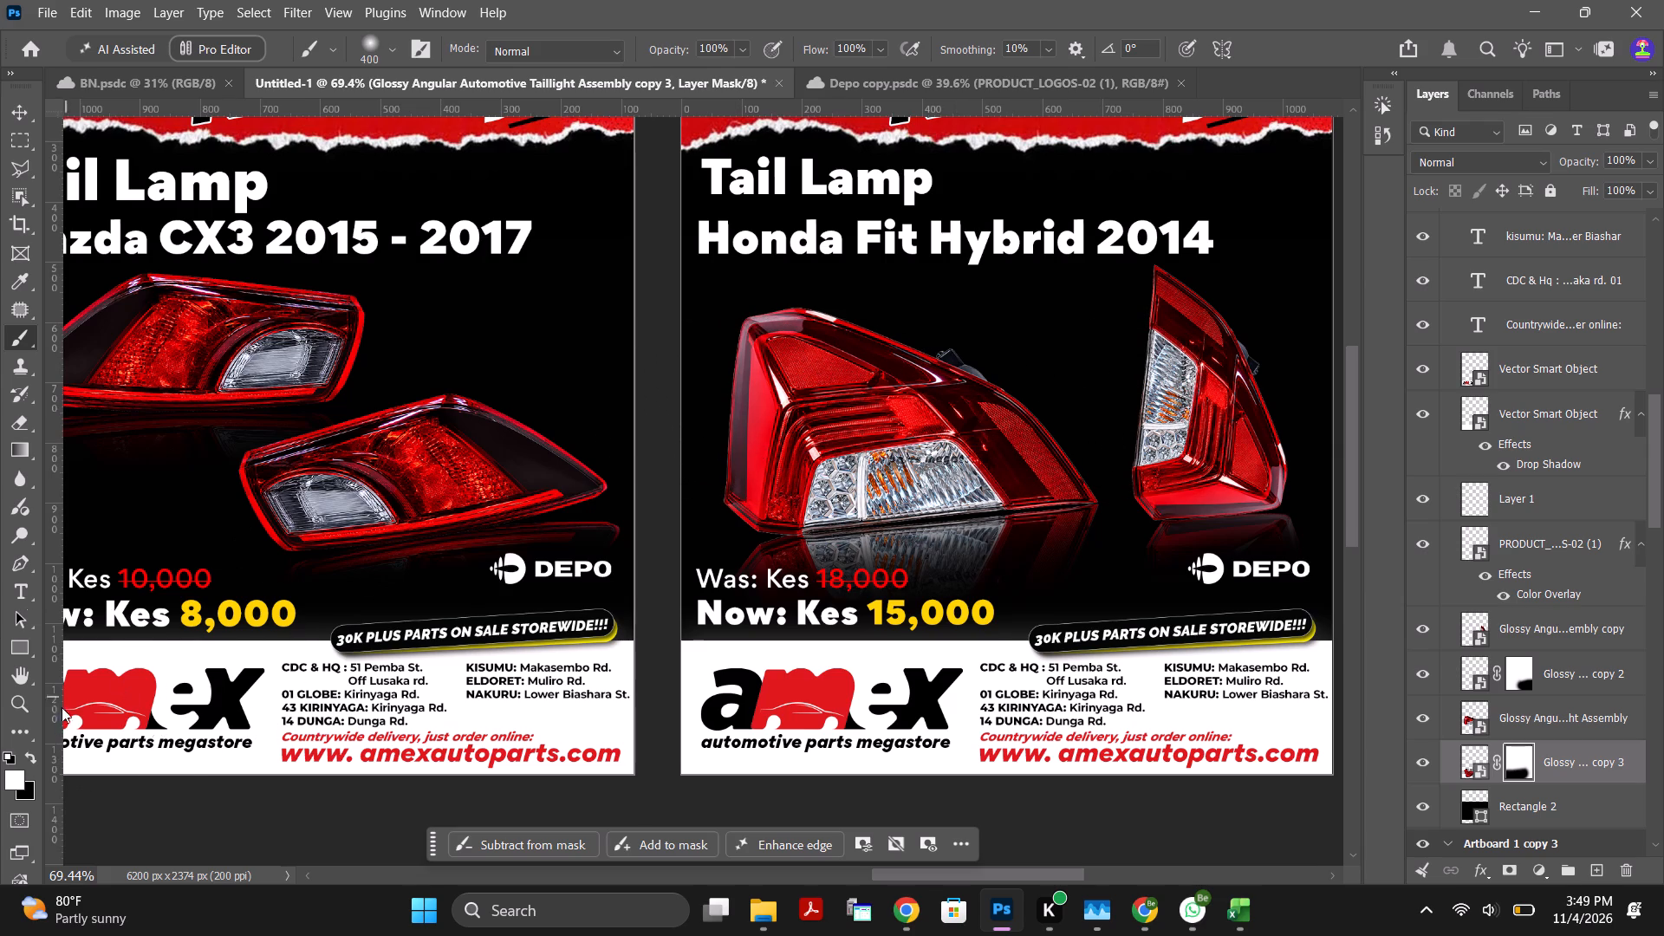
{"action": "left_click", "coordinate": [31, 760]}
{"action": "left_click_drag", "start_coordinate": [780, 706], "coordinate": [1003, 670]}
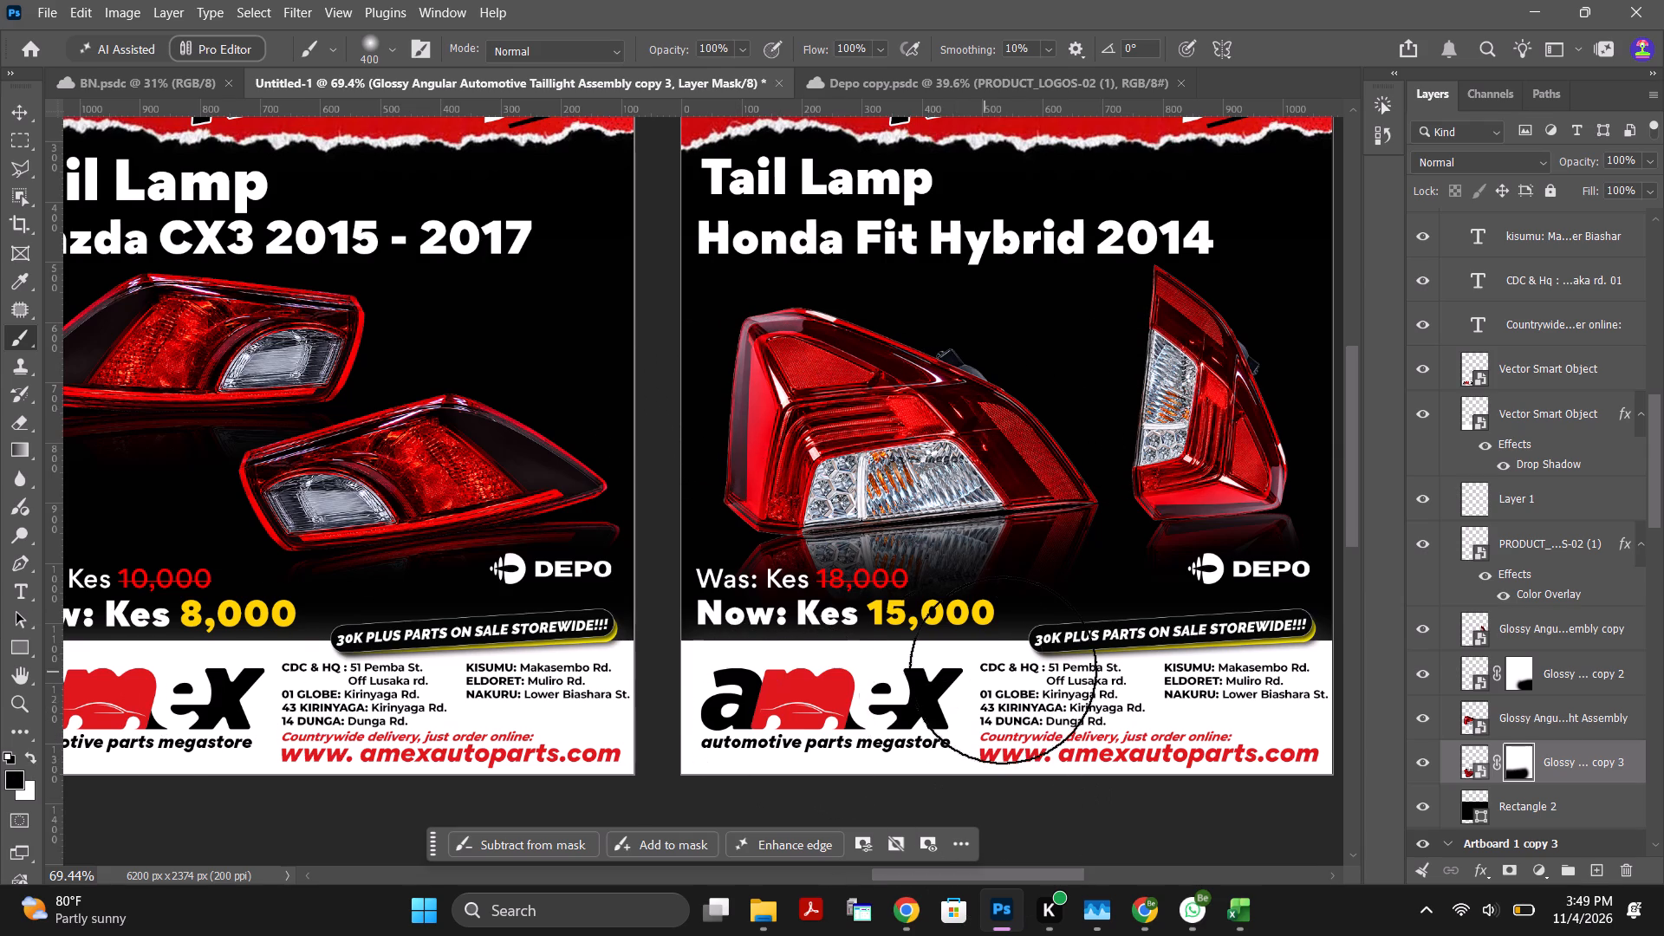
{"action": "left_click_drag", "start_coordinate": [1003, 670], "coordinate": [790, 664]}
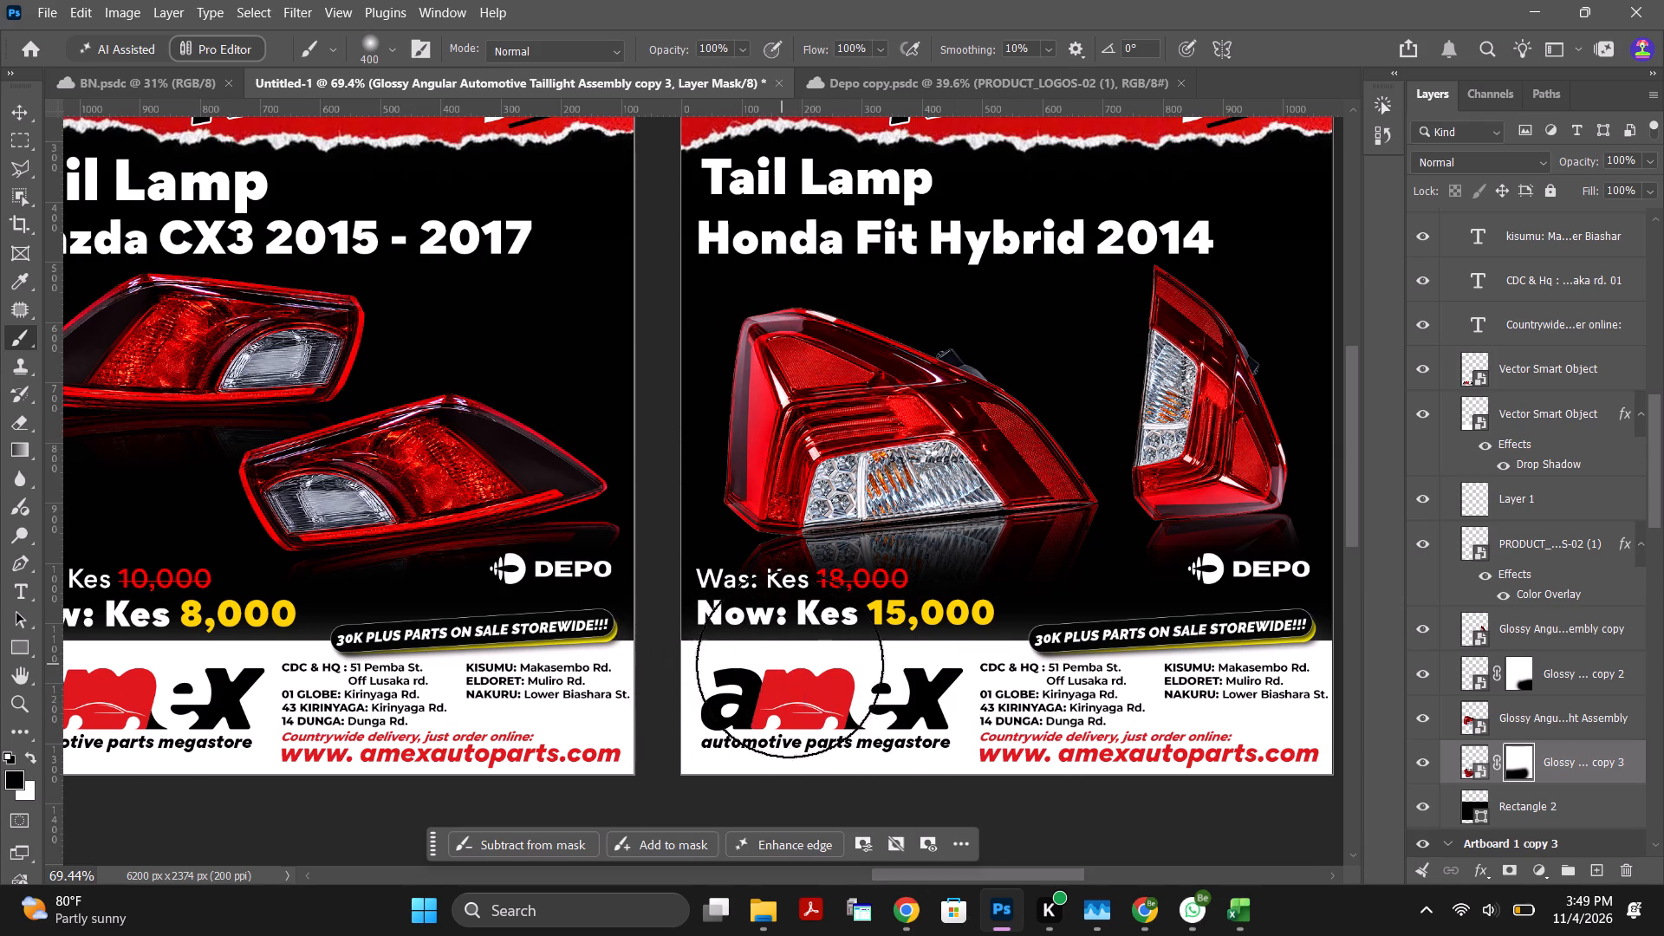
{"action": "left_click_drag", "start_coordinate": [790, 664], "coordinate": [653, 723]}
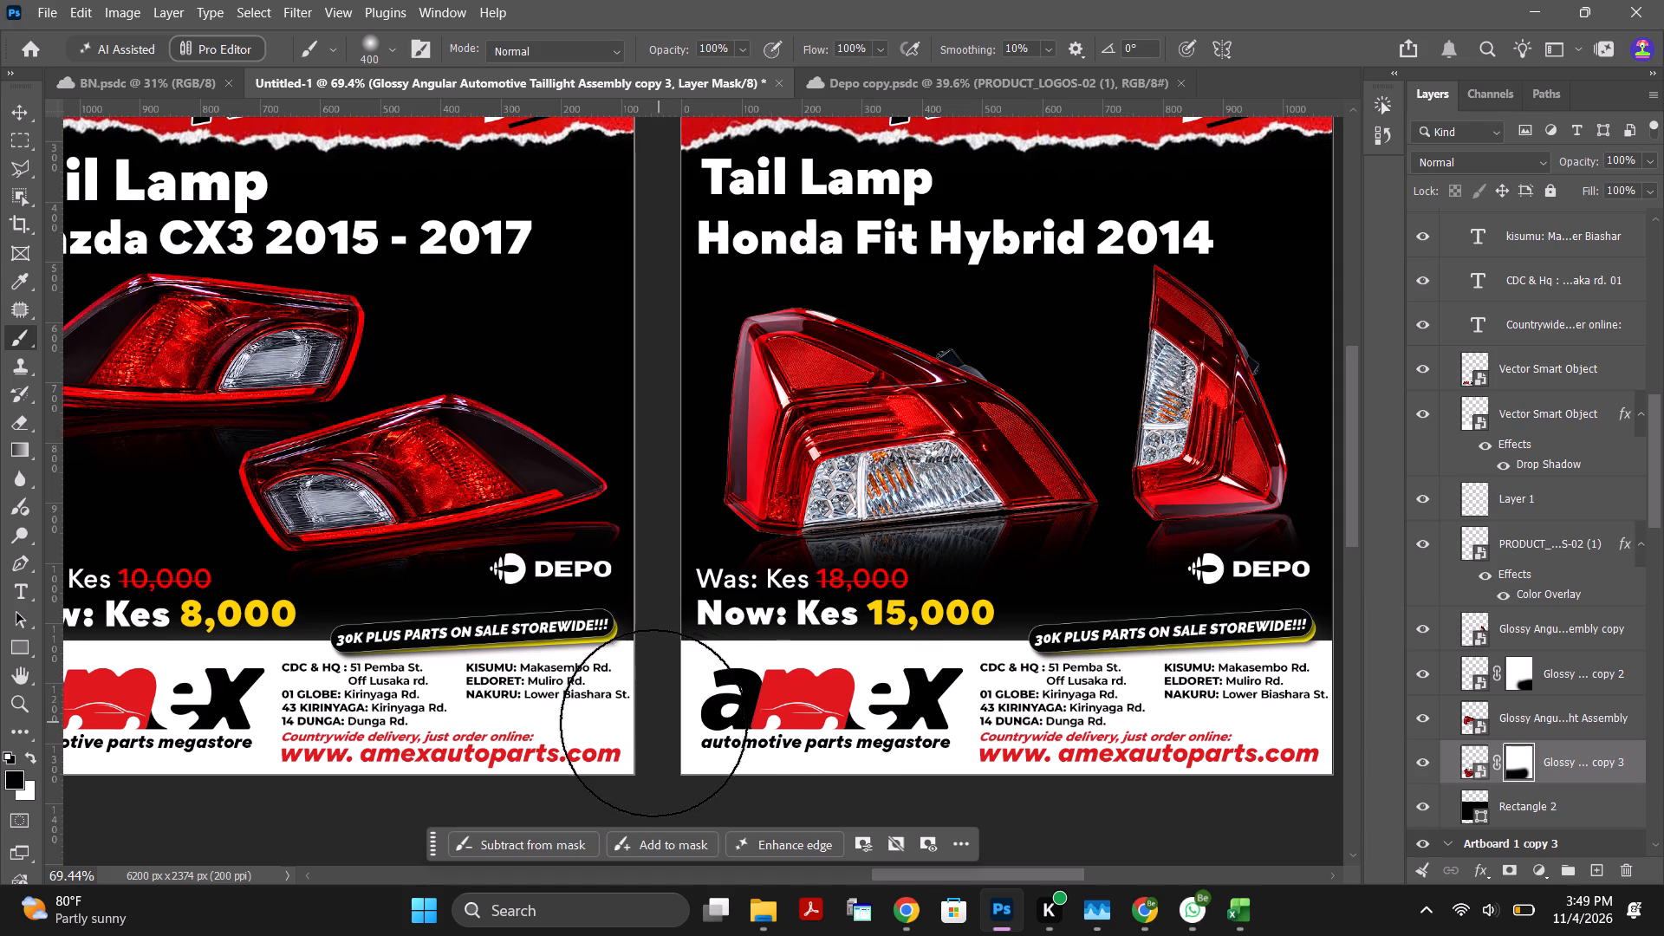
{"action": "left_click_drag", "start_coordinate": [653, 723], "coordinate": [640, 725]}
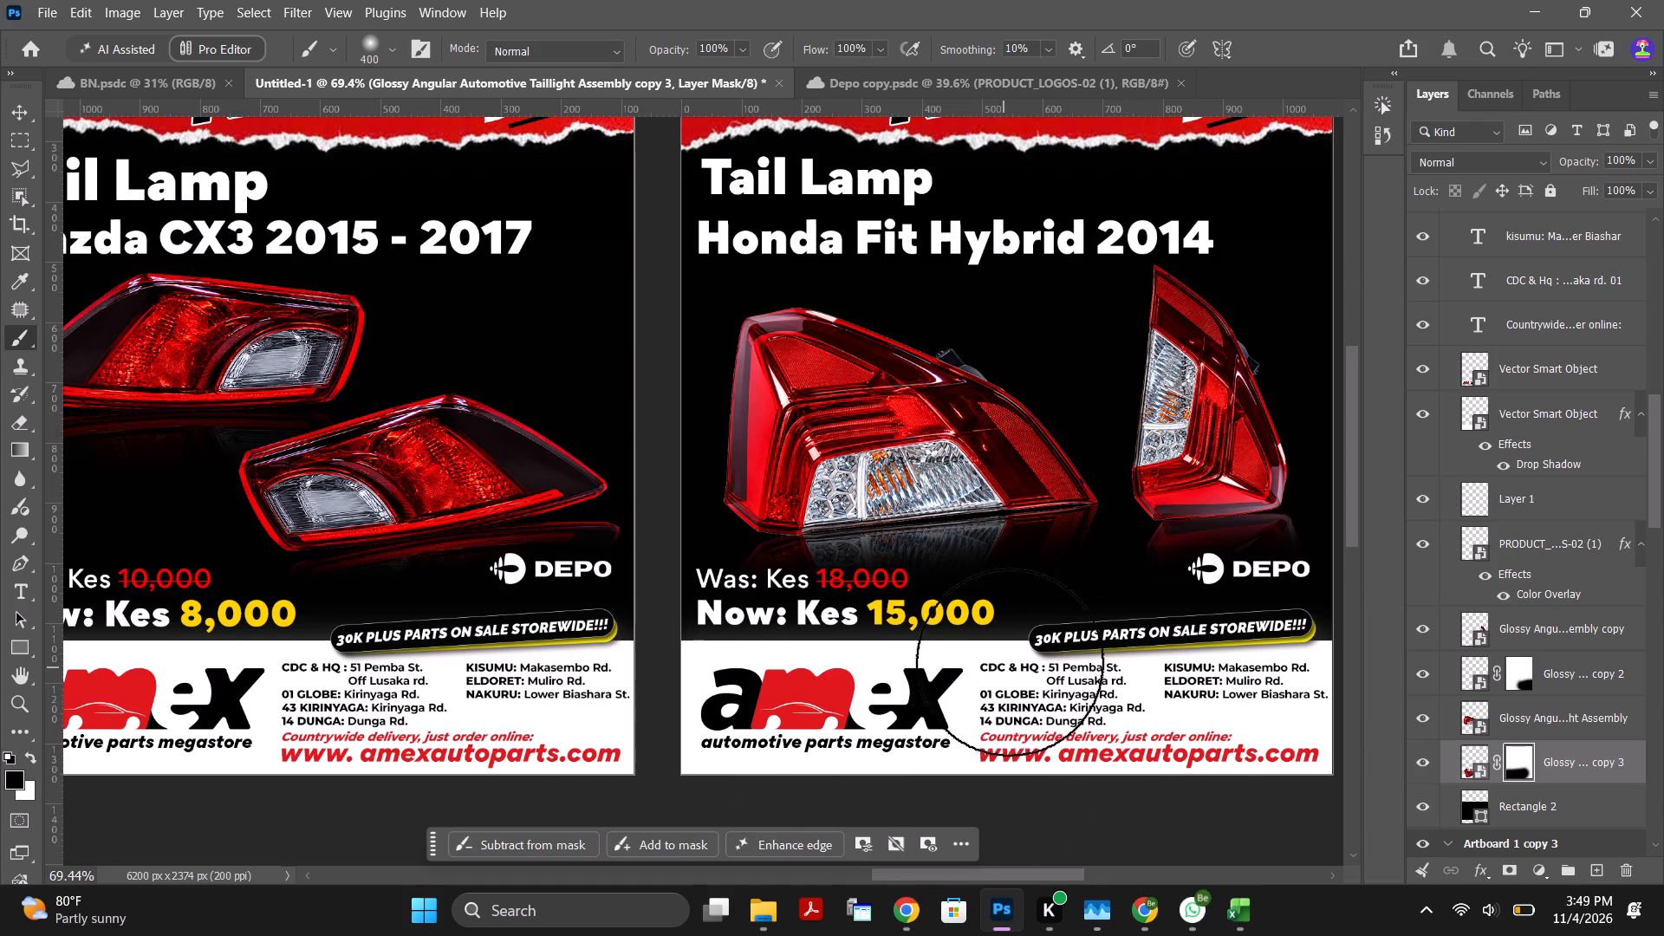
{"action": "left_click_drag", "start_coordinate": [984, 660], "coordinate": [1089, 653]}
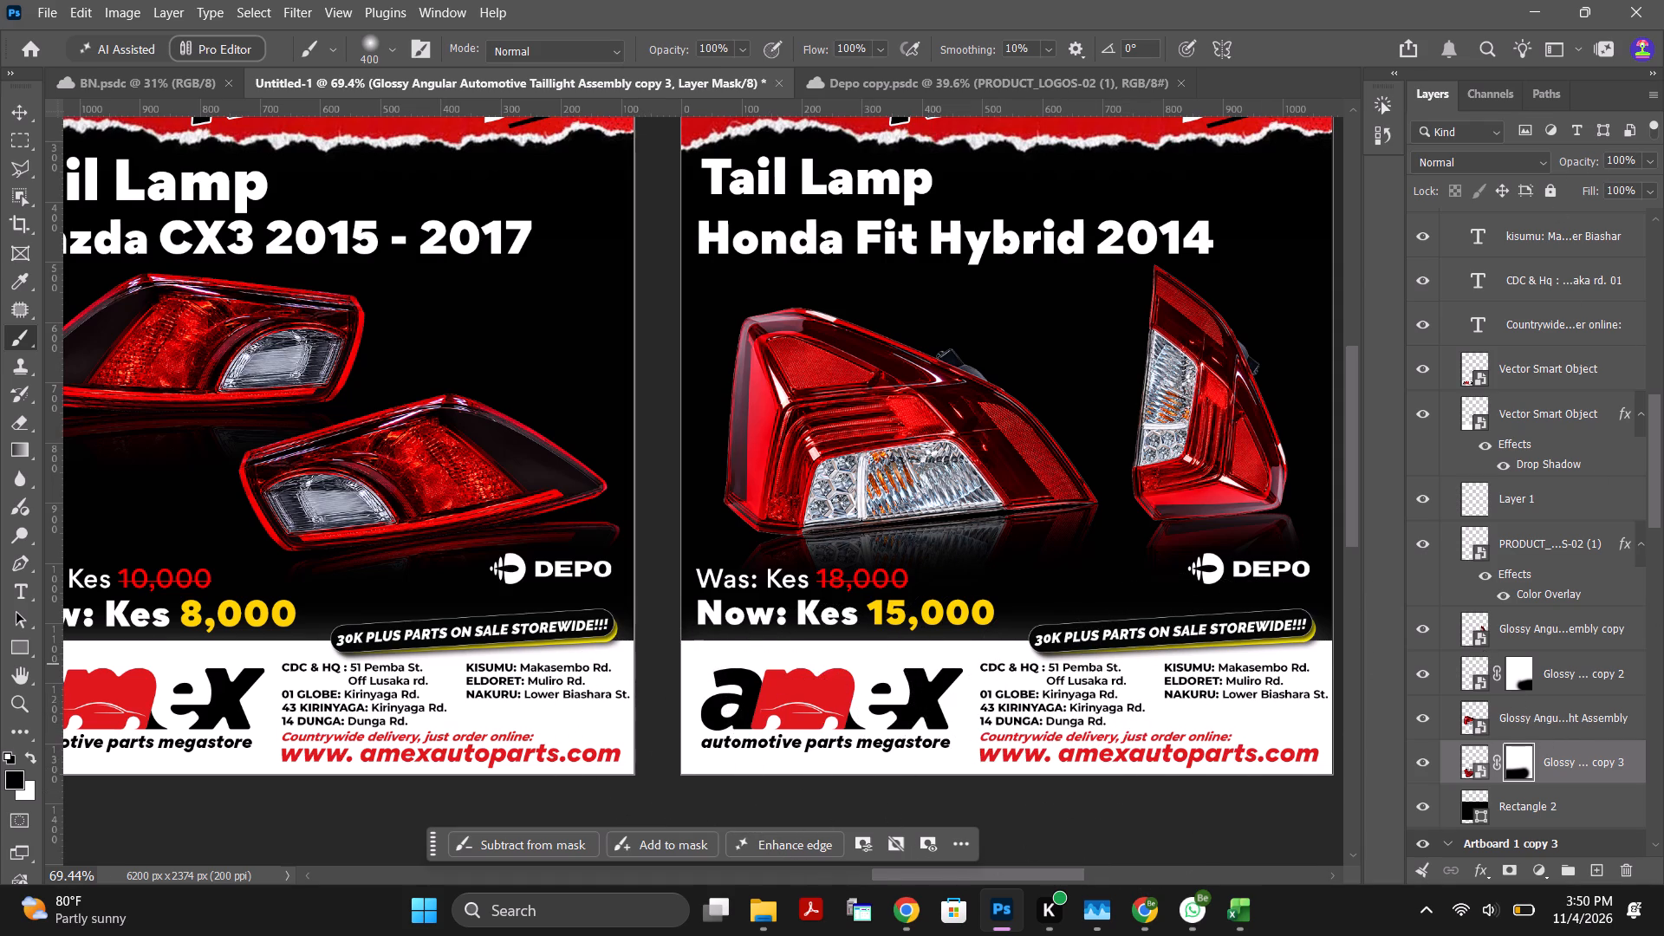
Set the larger lamp reflection's layer opacity to 80%.
{"action": "left_click_drag", "start_coordinate": [1638, 154], "coordinate": [1570, 164]}
{"action": "type", "text": "80"}
{"action": "key", "text": "Return"}
Set the small lamp reflection's layer opacity to 80%.
{"action": "left_click", "coordinate": [1562, 718]}
{"action": "left_click", "coordinate": [1563, 683]}
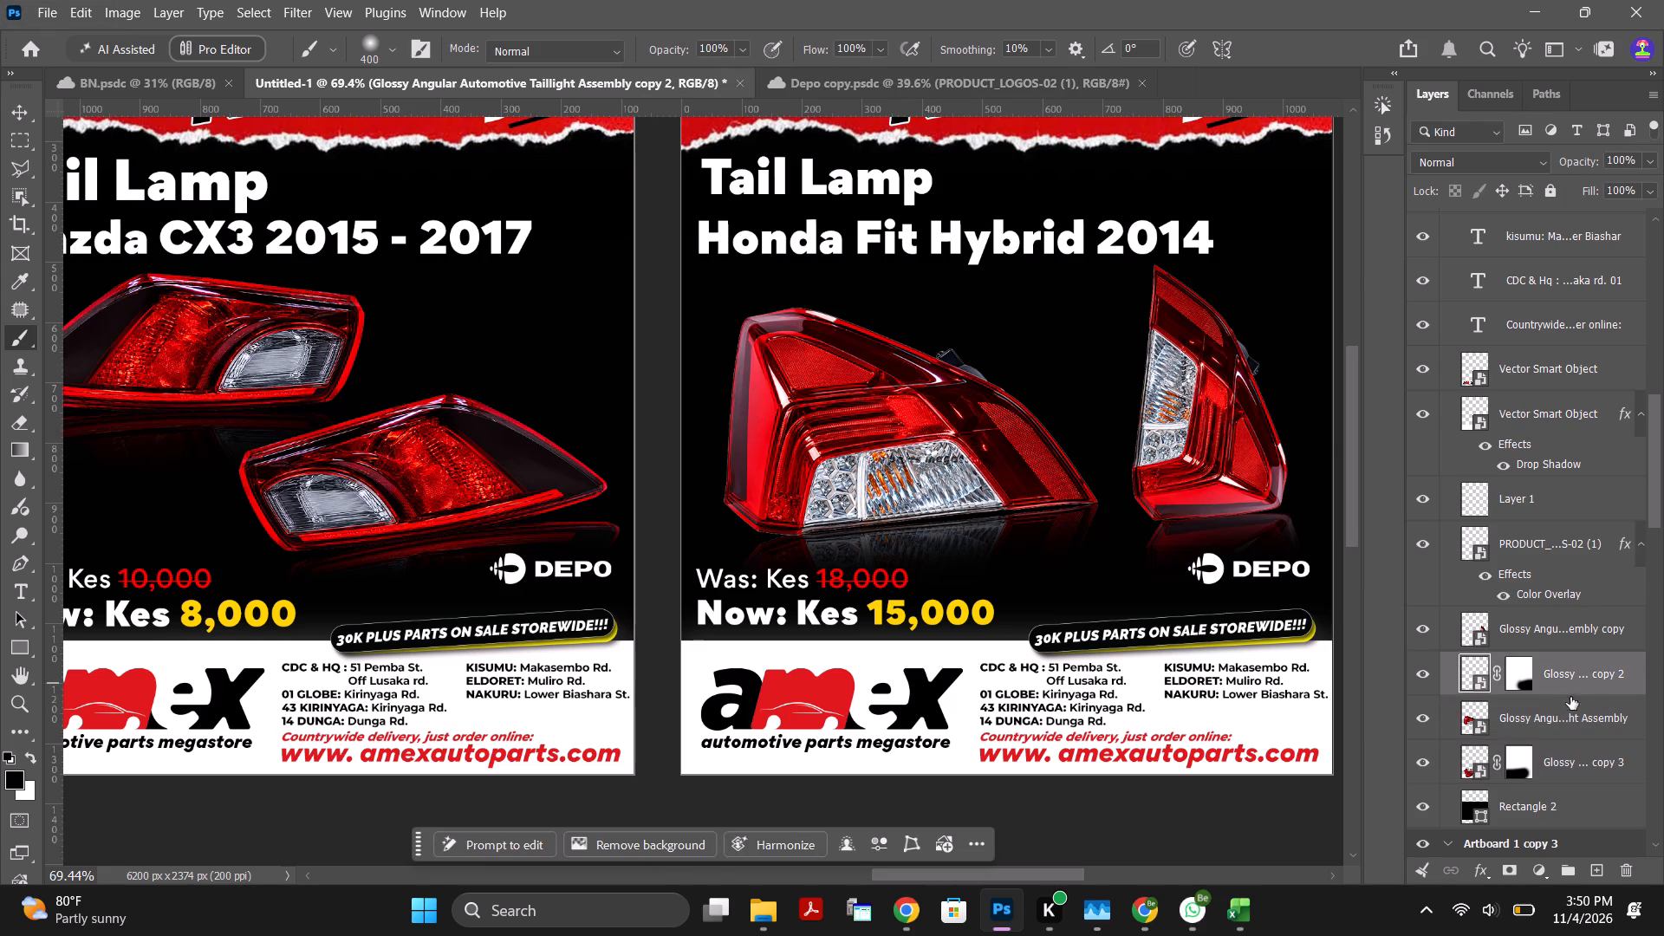
{"action": "left_click_drag", "start_coordinate": [1638, 156], "coordinate": [1572, 156]}
{"action": "type", "text": "80"}
{"action": "key", "text": "Return"}
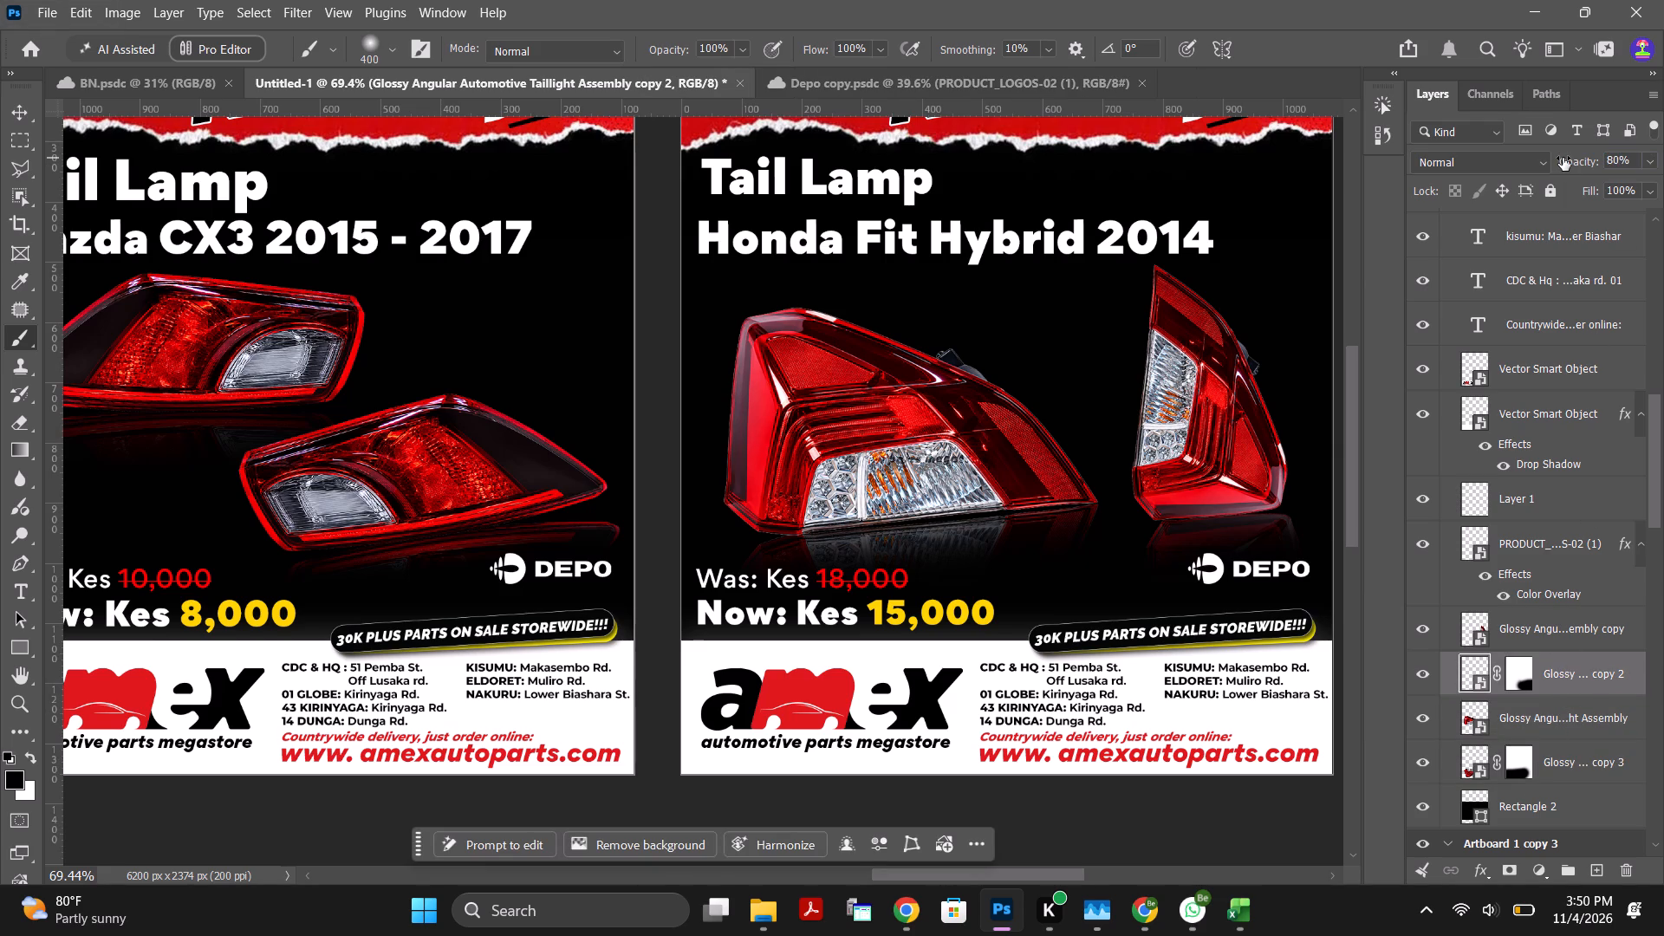
Review the whole row of poster artboards, then examine the Mazda tail lamp posters up close.
{"action": "left_click", "coordinate": [20, 108]}
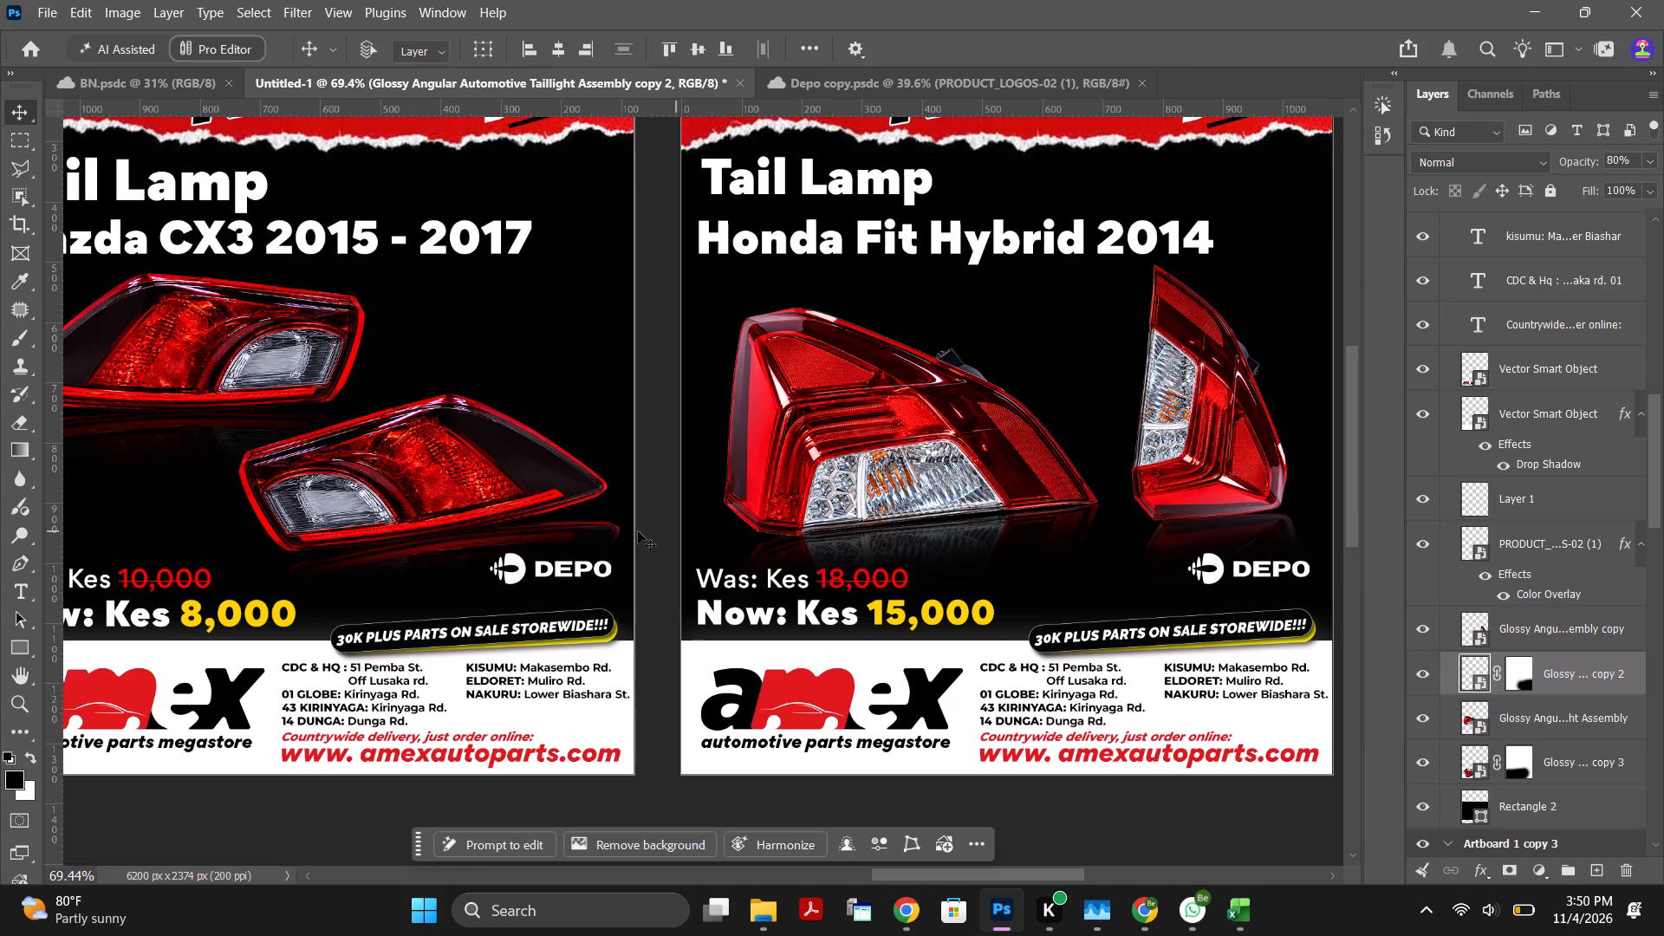
{"action": "scroll", "coordinate": [634, 540], "scroll_direction": "down", "scroll_amount": 18, "text": "alt"}
{"action": "scroll", "coordinate": [535, 556], "scroll_direction": "up", "scroll_amount": 1, "text": "alt"}
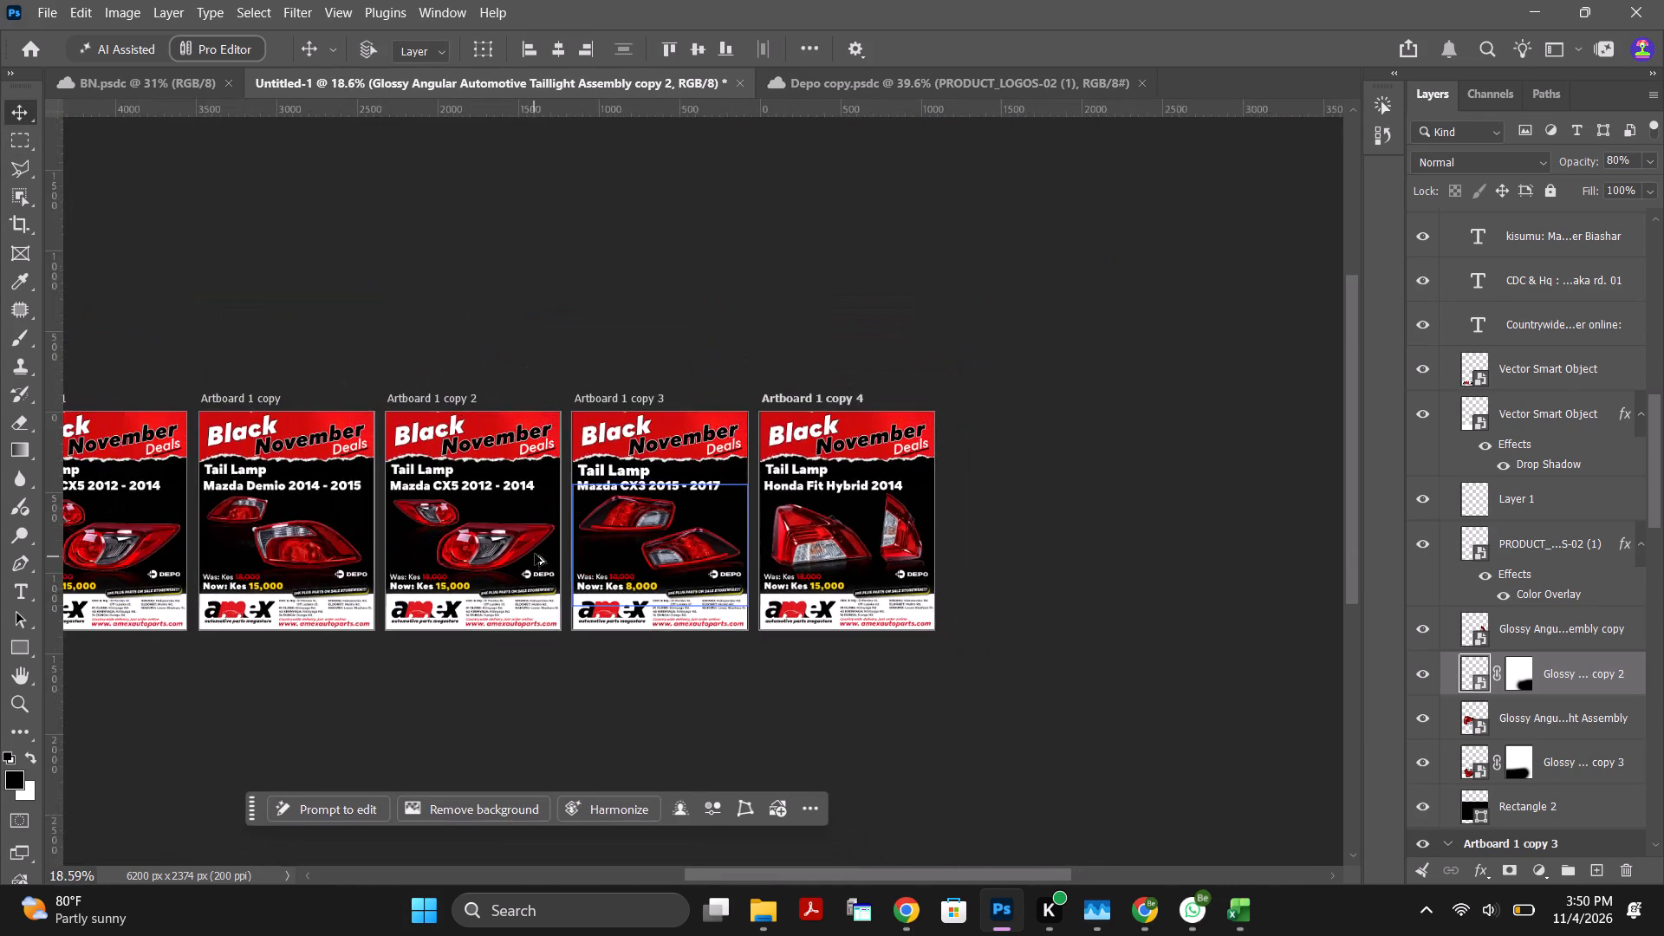
{"action": "scroll", "coordinate": [535, 554], "scroll_direction": "up", "scroll_amount": 1, "text": "alt"}
{"action": "left_click", "coordinate": [826, 678]}
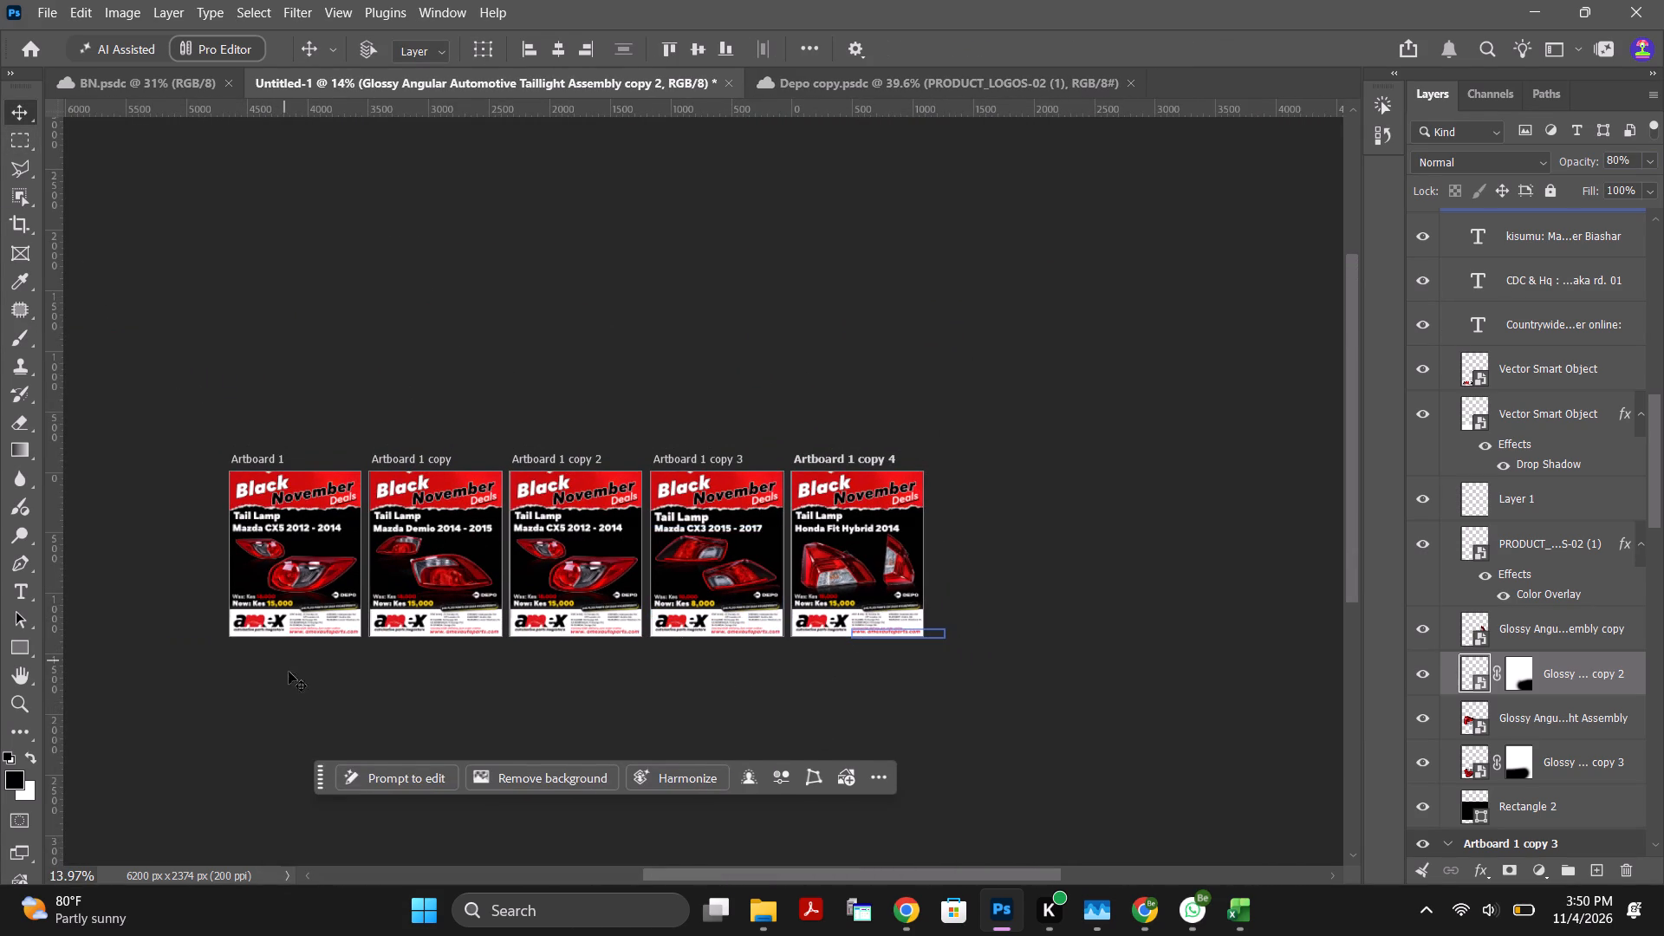
{"action": "scroll", "coordinate": [165, 639], "scroll_direction": "up", "scroll_amount": 4, "text": "ctrl"}
{"action": "scroll", "coordinate": [610, 634], "scroll_direction": "up", "scroll_amount": 3, "text": "ctrl"}
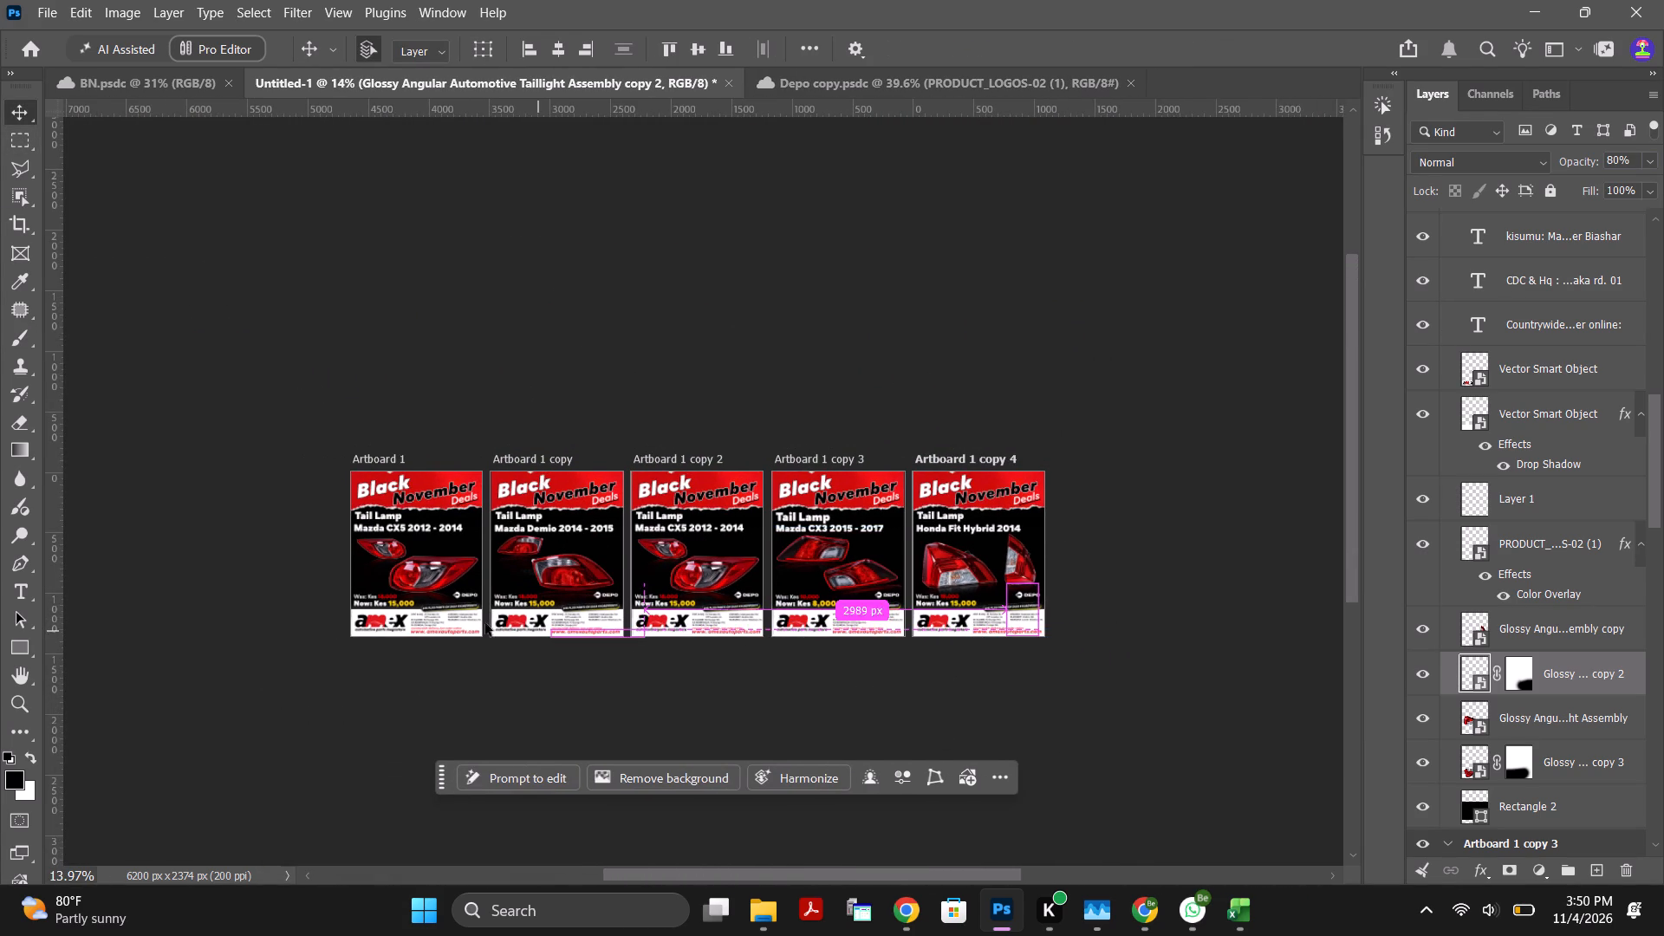
{"action": "scroll", "coordinate": [485, 623], "scroll_direction": "up", "scroll_amount": 2, "text": "ctrl"}
{"action": "scroll", "coordinate": [743, 638], "scroll_direction": "up", "scroll_amount": 6, "text": "alt"}
{"action": "scroll", "coordinate": [744, 627], "scroll_direction": "down", "scroll_amount": 6, "text": "alt"}
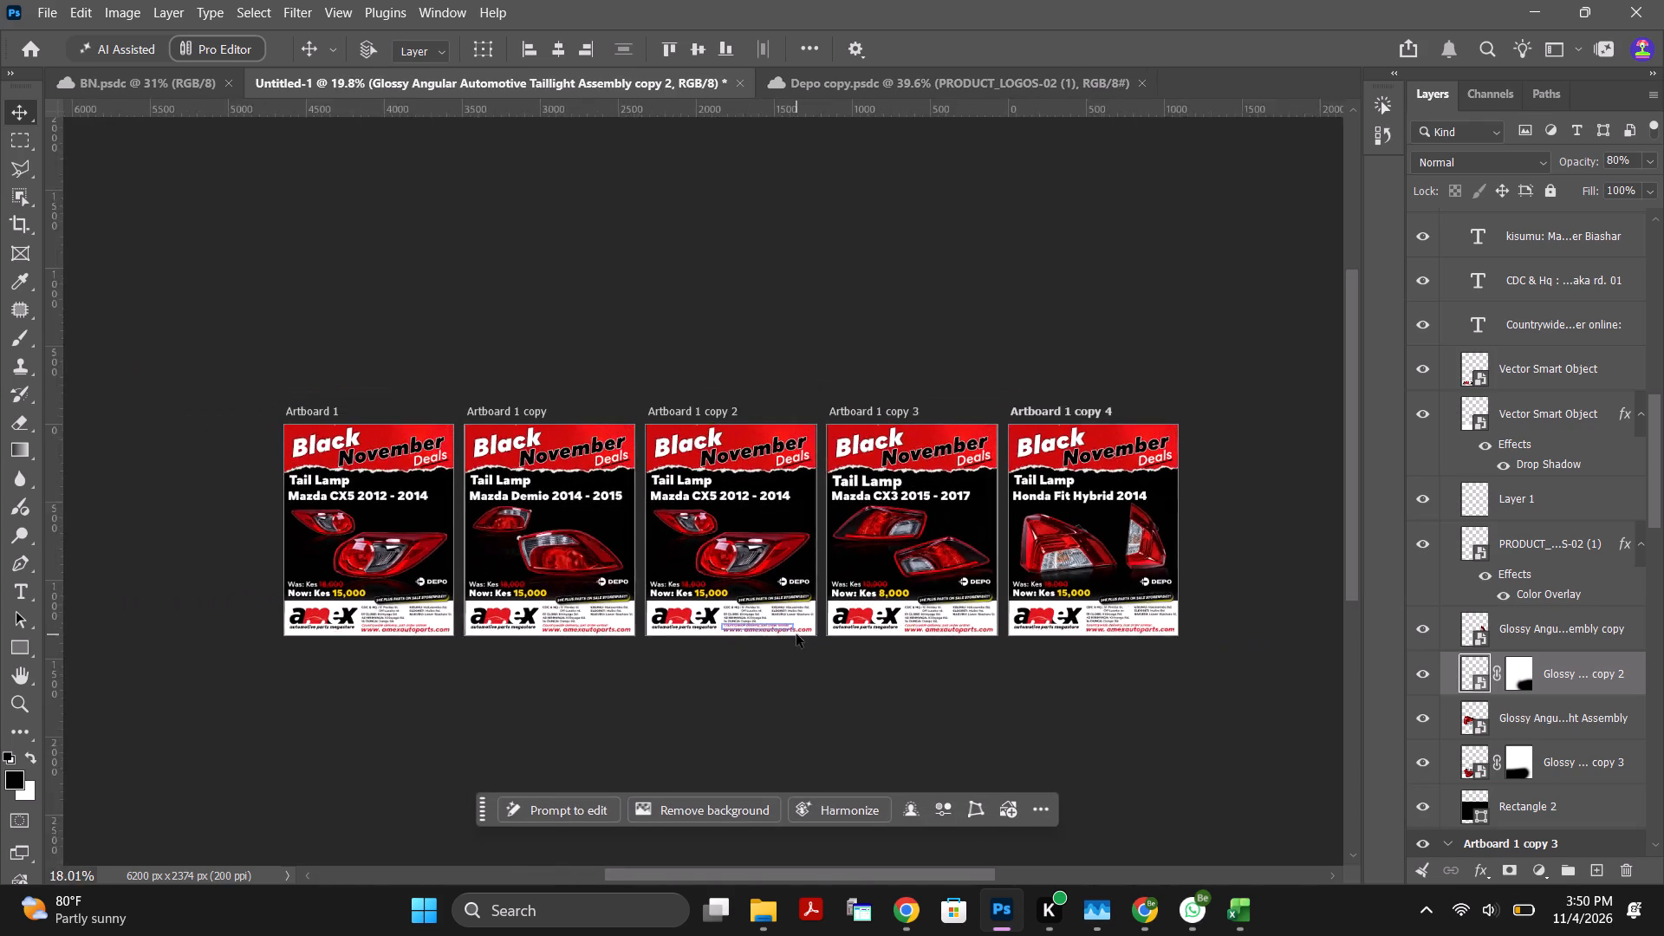
{"action": "scroll", "coordinate": [617, 705], "scroll_direction": "up", "scroll_amount": 3, "text": "alt"}
{"action": "scroll", "coordinate": [413, 617], "scroll_direction": "up", "scroll_amount": 2, "text": "alt"}
{"action": "scroll", "coordinate": [242, 612], "scroll_direction": "up", "scroll_amount": 1, "text": "alt"}
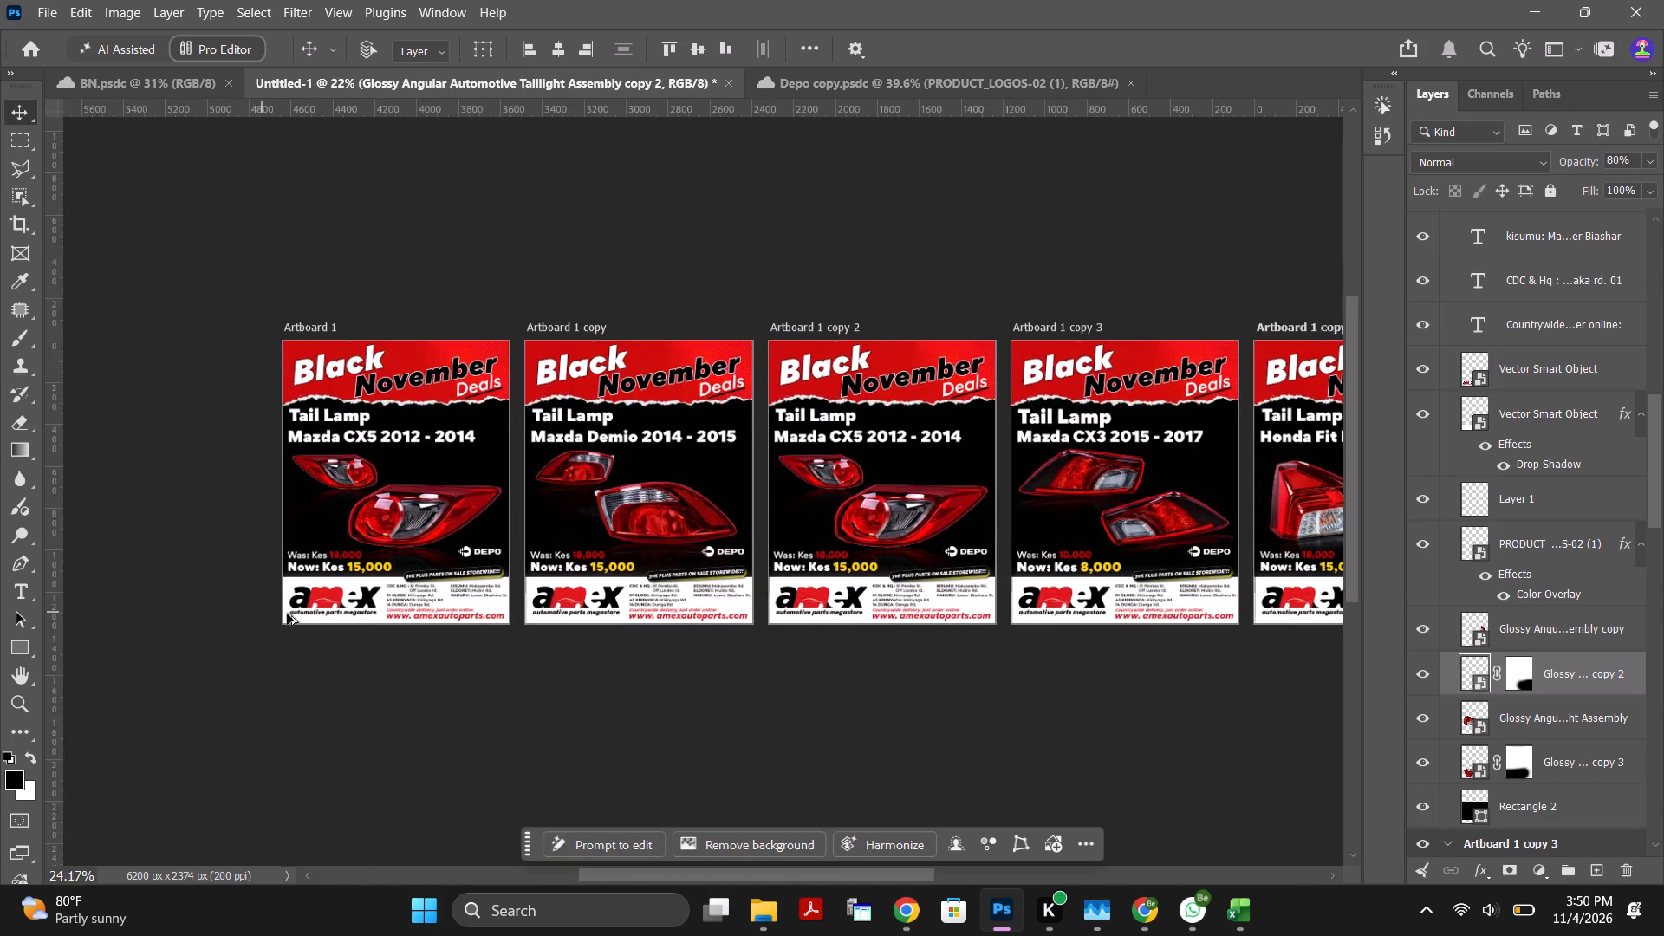
{"action": "scroll", "coordinate": [371, 613], "scroll_direction": "up", "scroll_amount": 4, "text": "alt"}
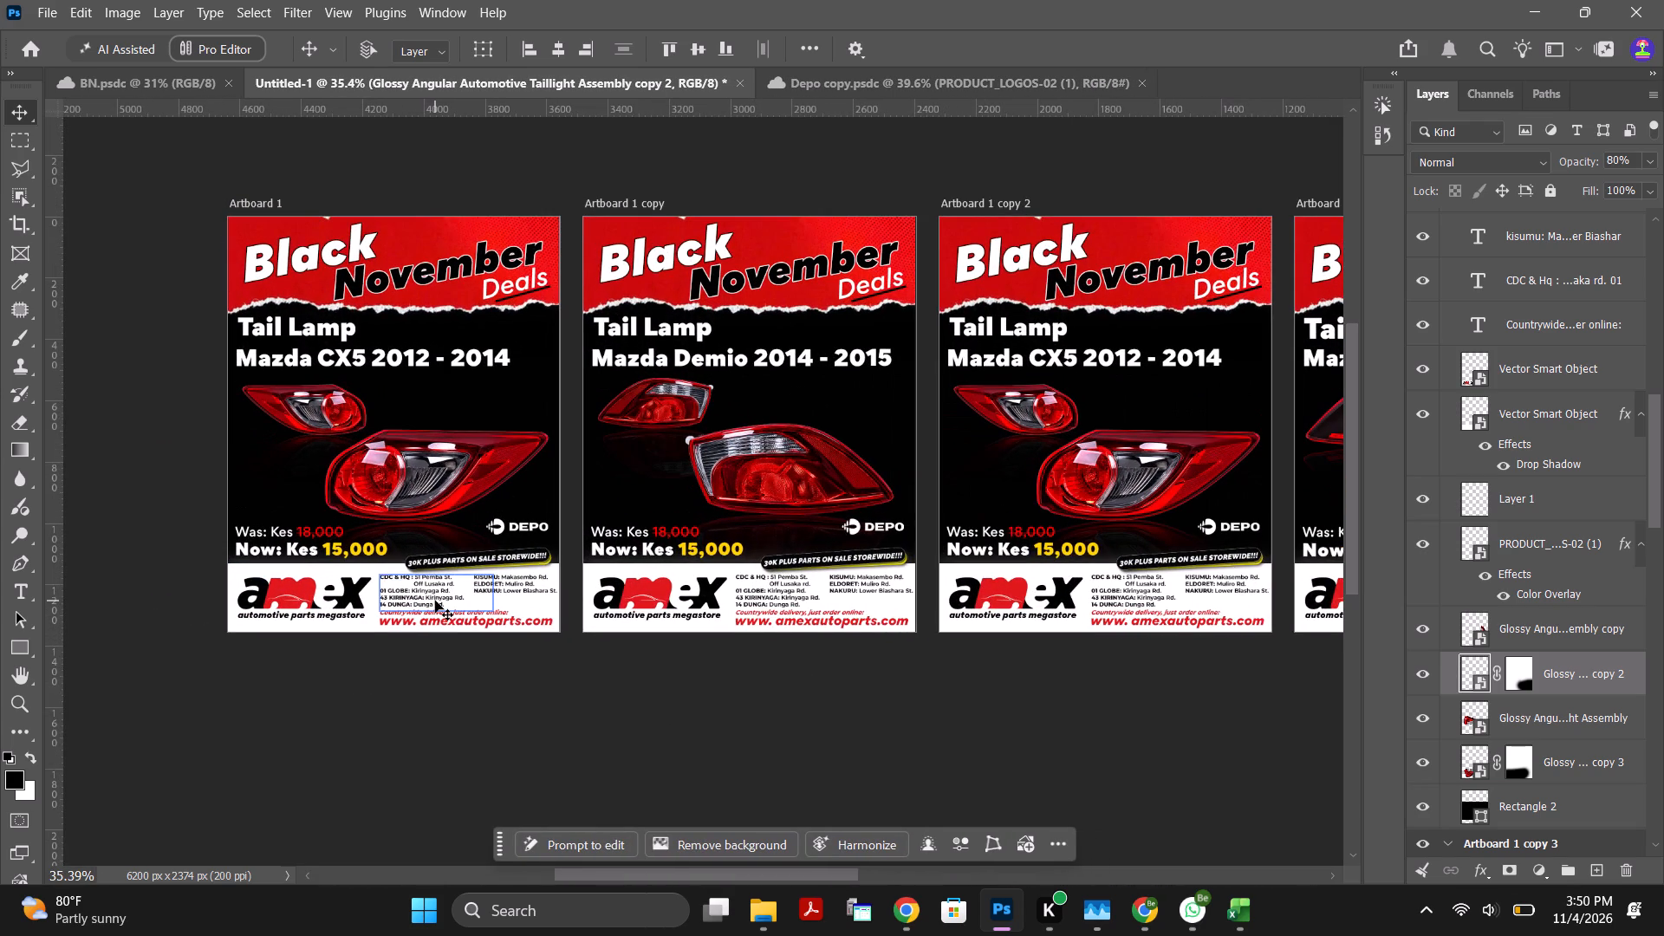
Start saving the poster document under a new name, with the Pictures folder as its location.
{"action": "left_click", "coordinate": [250, 206]}
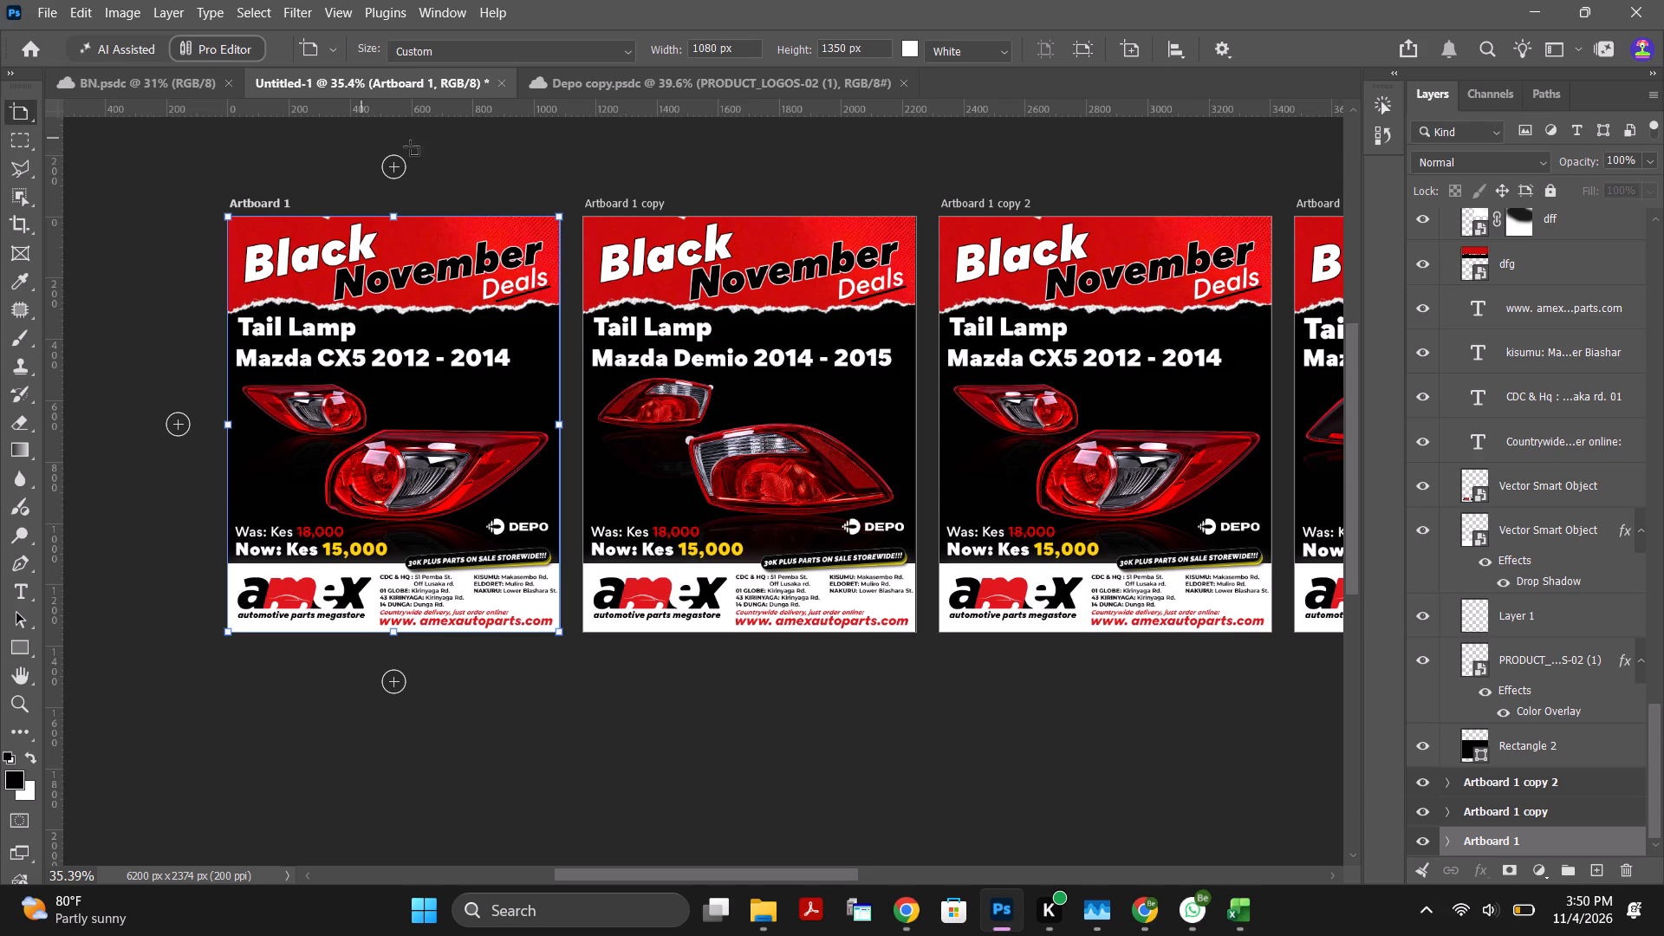
{"action": "left_click", "coordinate": [41, 3]}
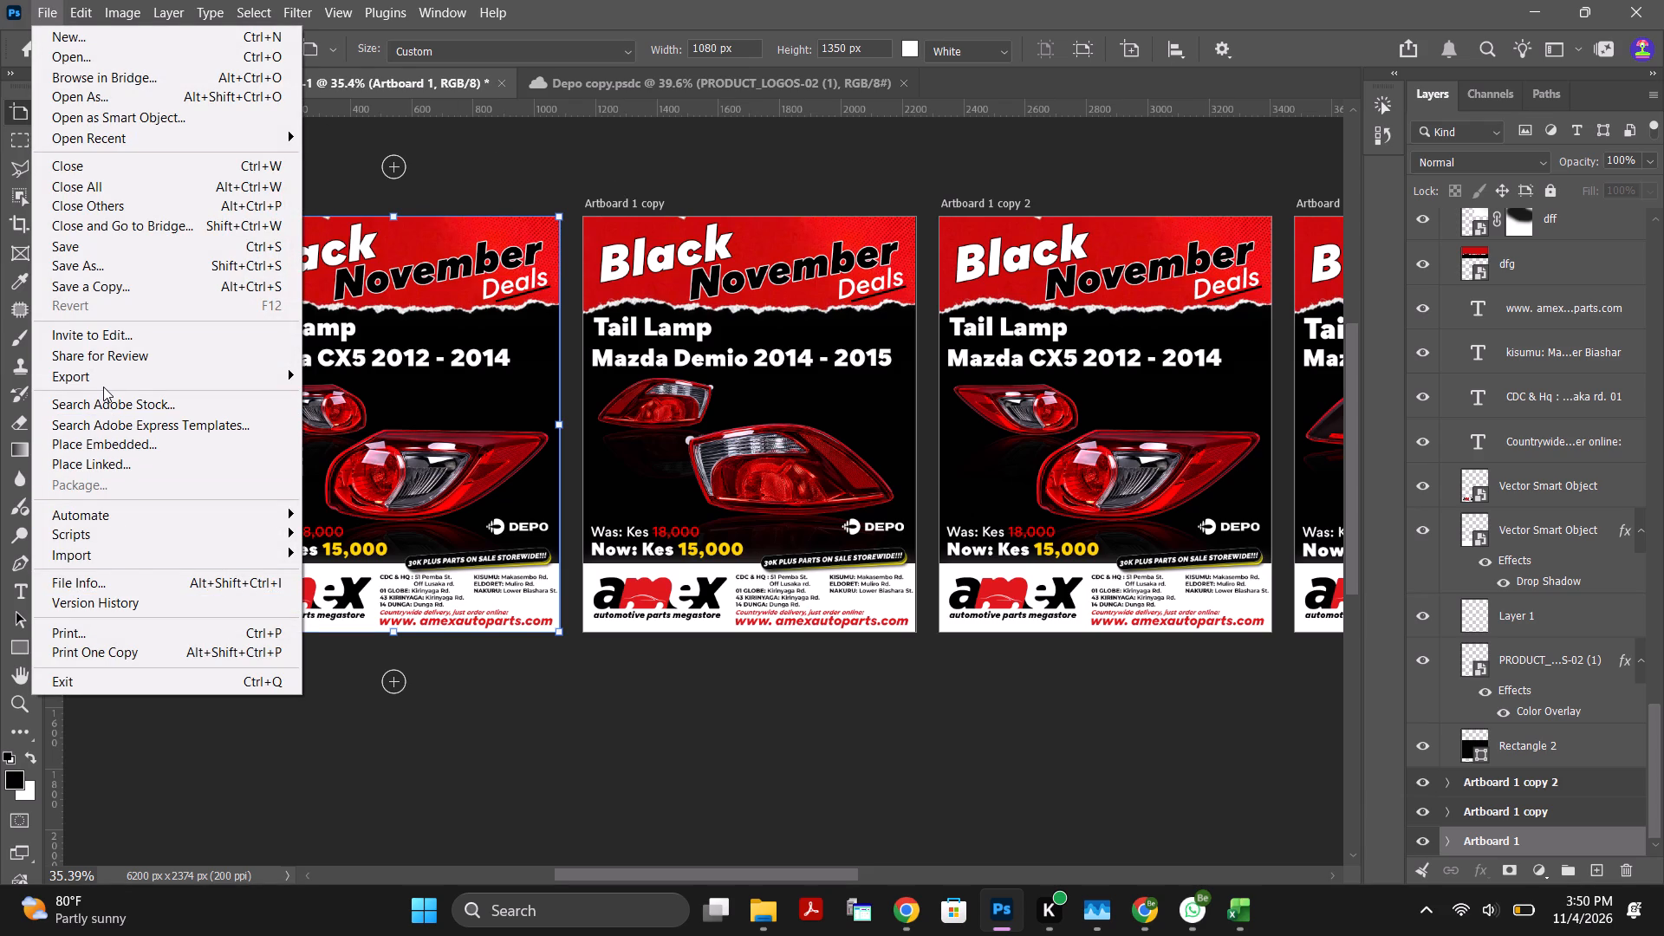
{"action": "left_click", "coordinate": [118, 273]}
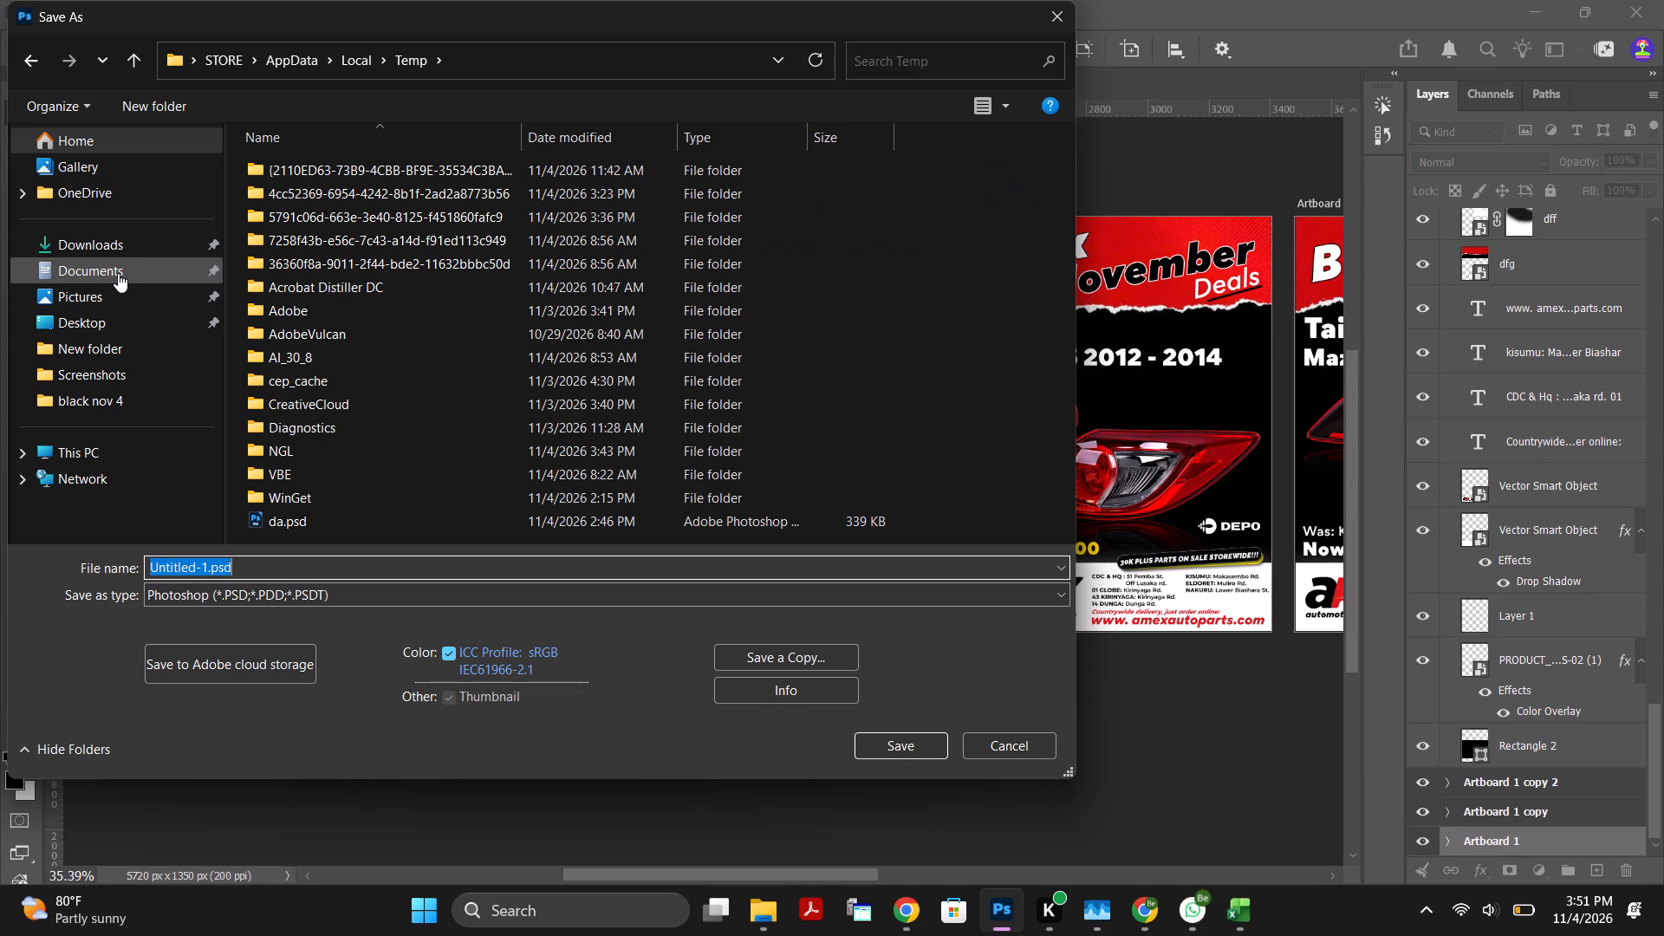
{"action": "scroll", "coordinate": [249, 204], "scroll_direction": "down", "scroll_amount": 1}
{"action": "left_click", "coordinate": [115, 282]}
{"action": "left_click", "coordinate": [105, 303]}
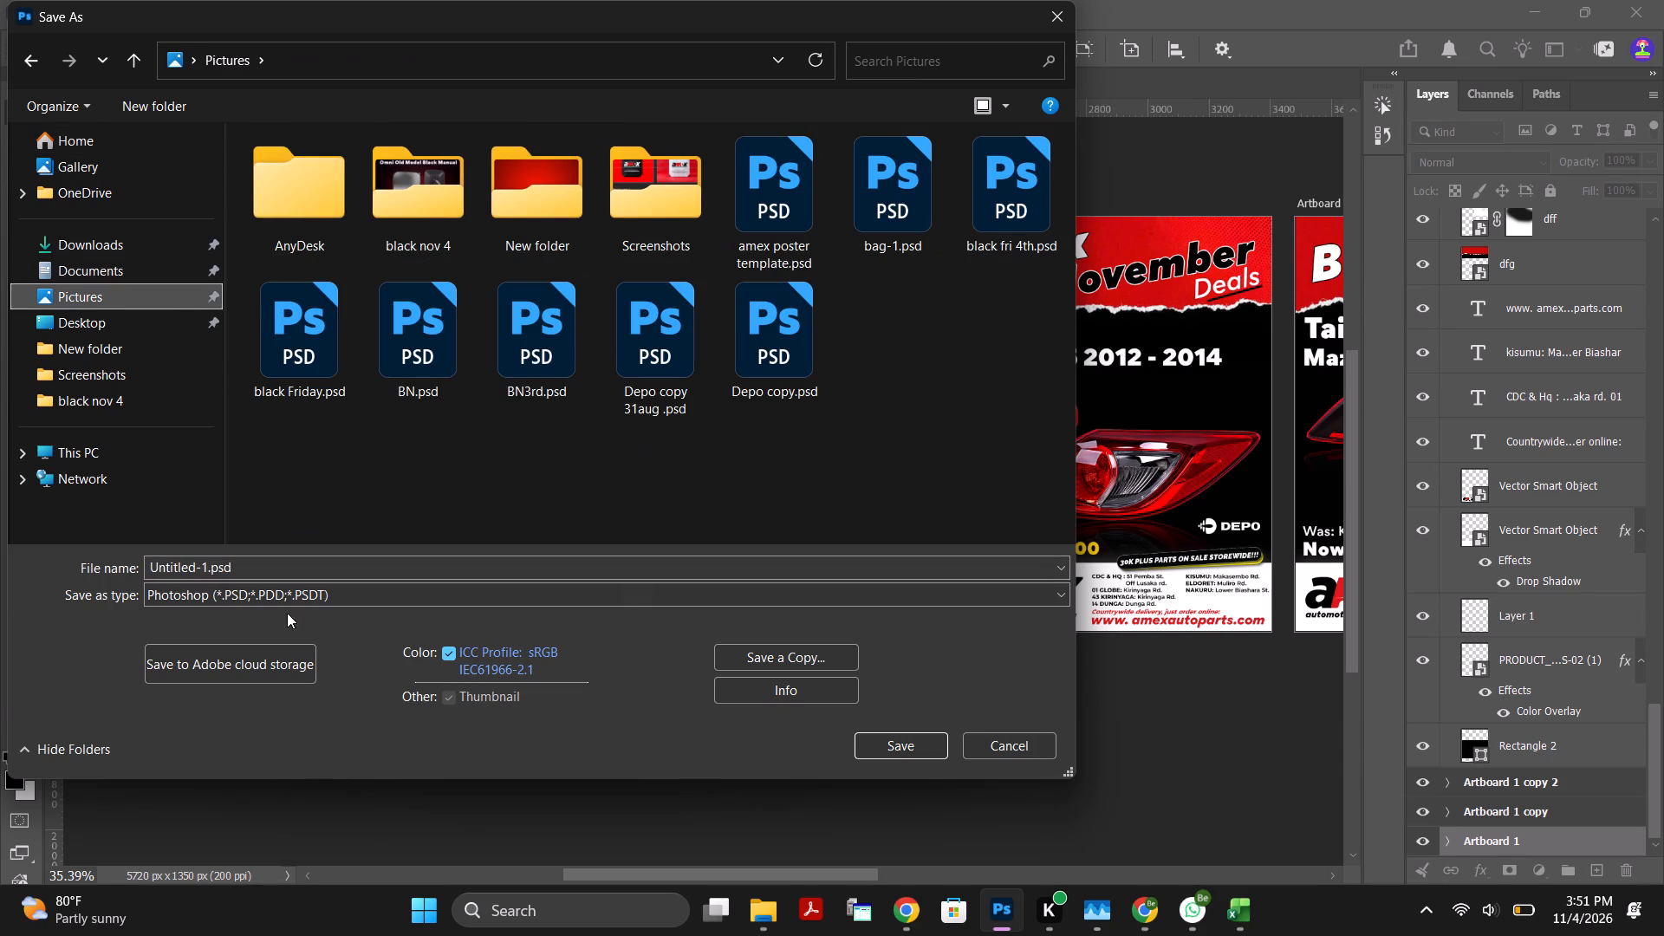
Name the file "balck fri 5th" and save it in Photoshop format with Maximize Compatibility on.
{"action": "left_click_drag", "start_coordinate": [208, 569], "coordinate": [118, 564]}
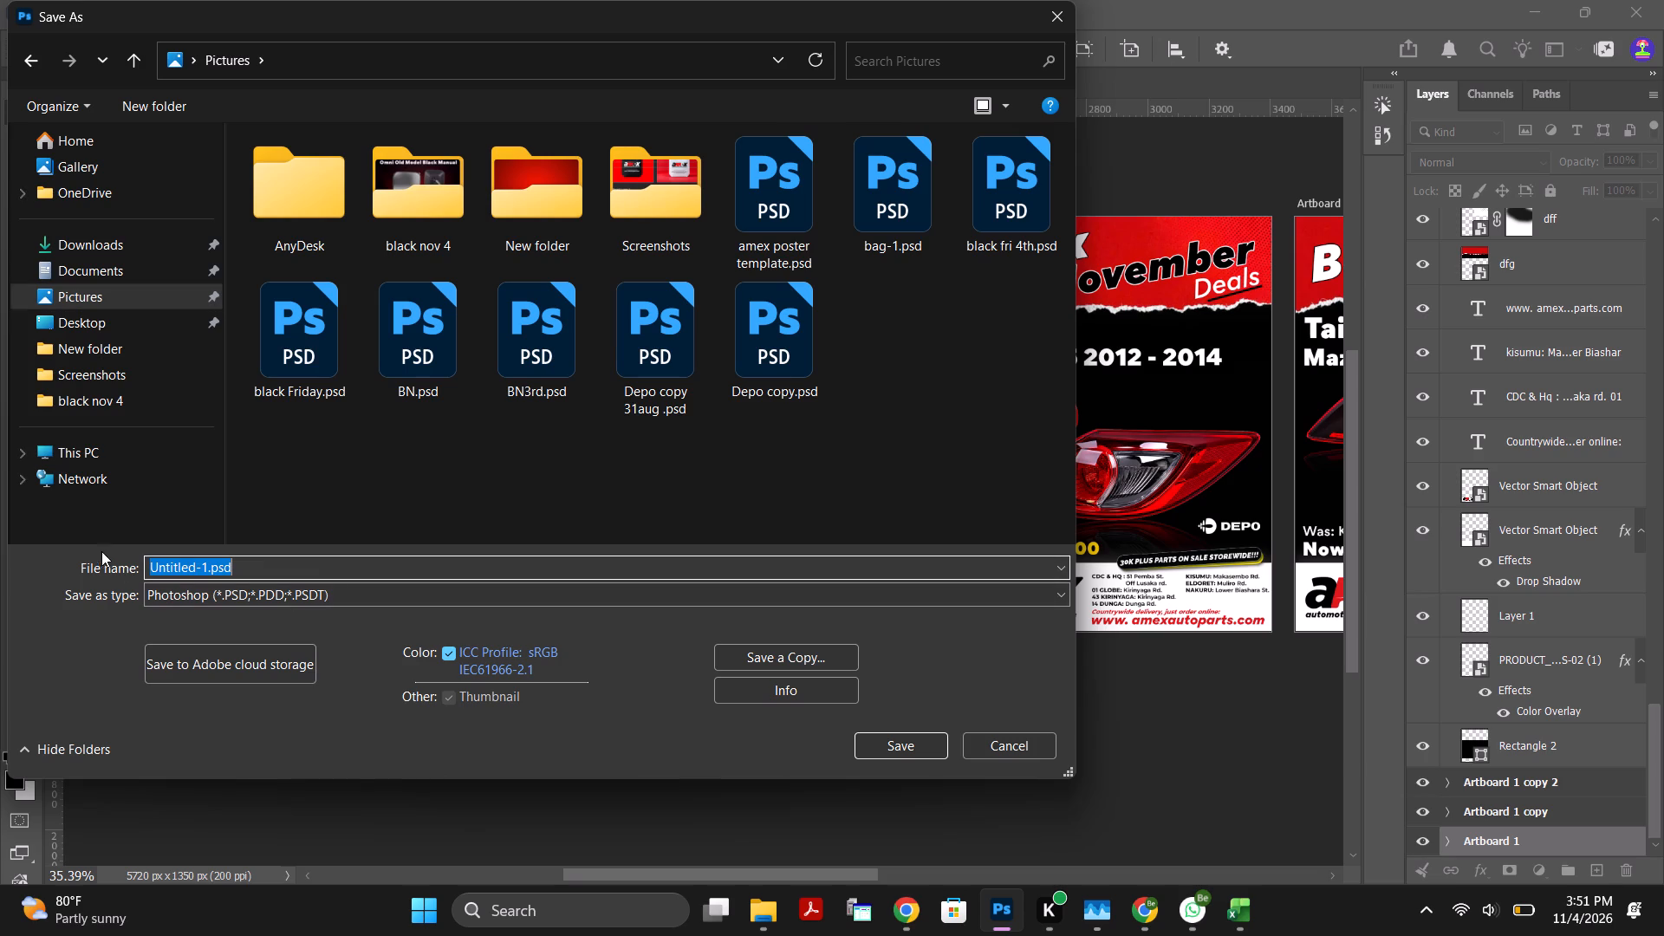
{"action": "left_click", "coordinate": [250, 554]}
{"action": "left_click", "coordinate": [206, 570]}
{"action": "left_click_drag", "start_coordinate": [205, 570], "coordinate": [190, 570]}
{"action": "left_click", "coordinate": [179, 569]}
{"action": "left_click_drag", "start_coordinate": [208, 566], "coordinate": [140, 571]}
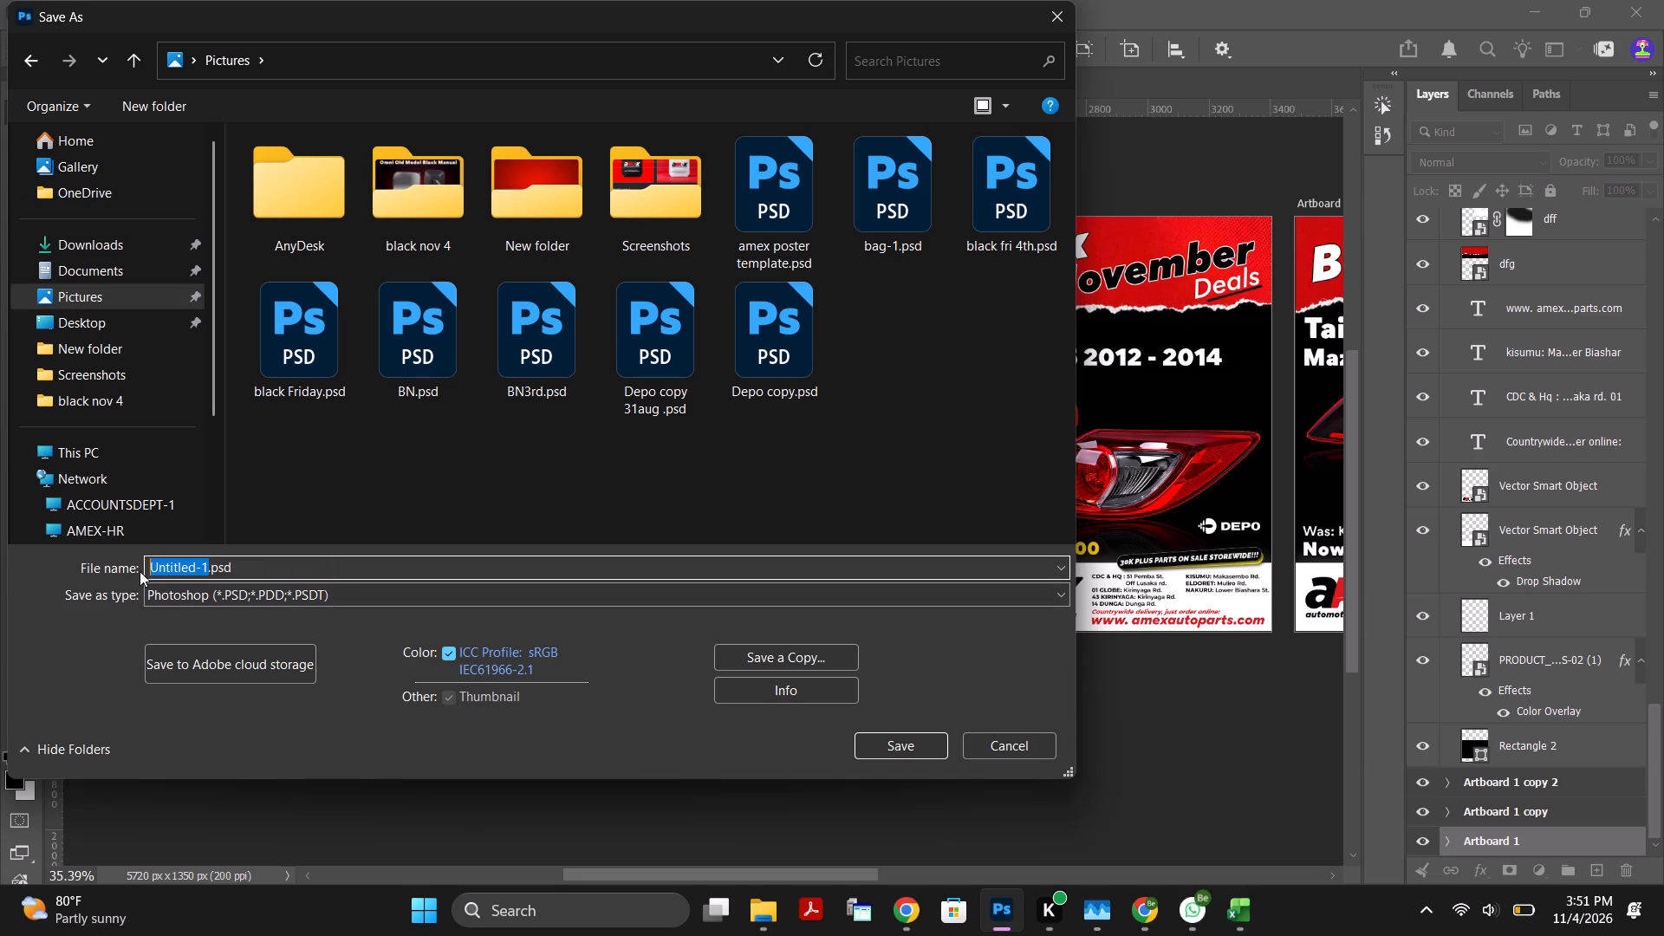
{"action": "type", "text": "balck"}
{"action": "key", "text": "space"}
{"action": "type", "text": "fri"}
{"action": "key", "text": "space"}
{"action": "type", "text": "5th"}
{"action": "key", "text": "space"}
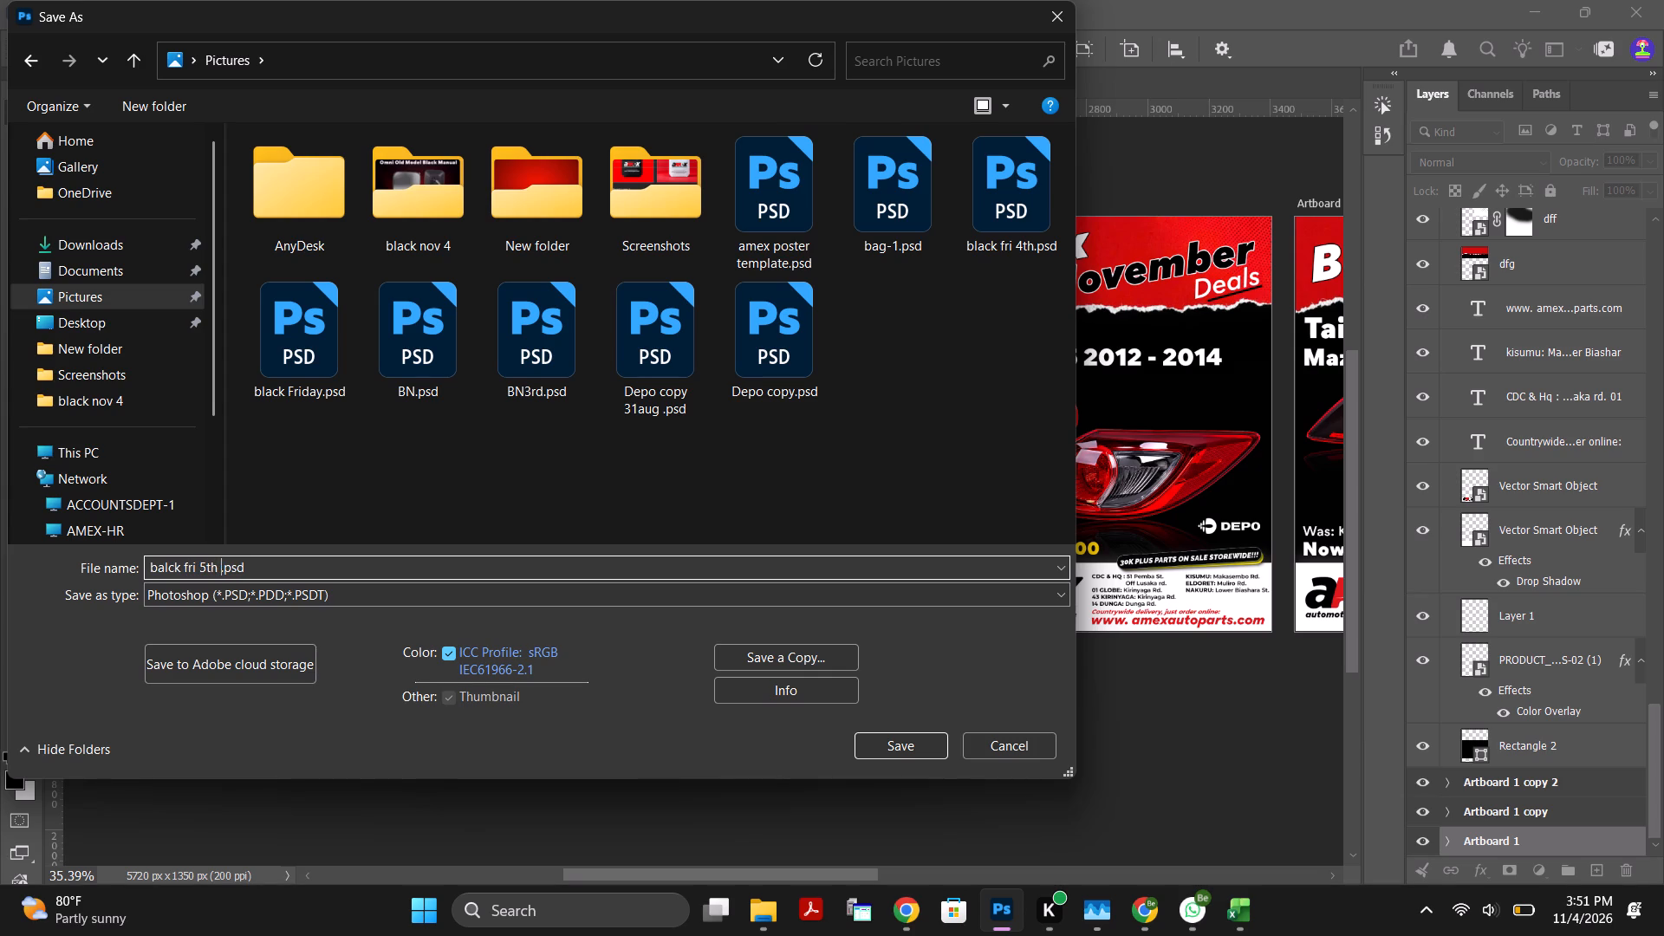
{"action": "left_click", "coordinate": [927, 744]}
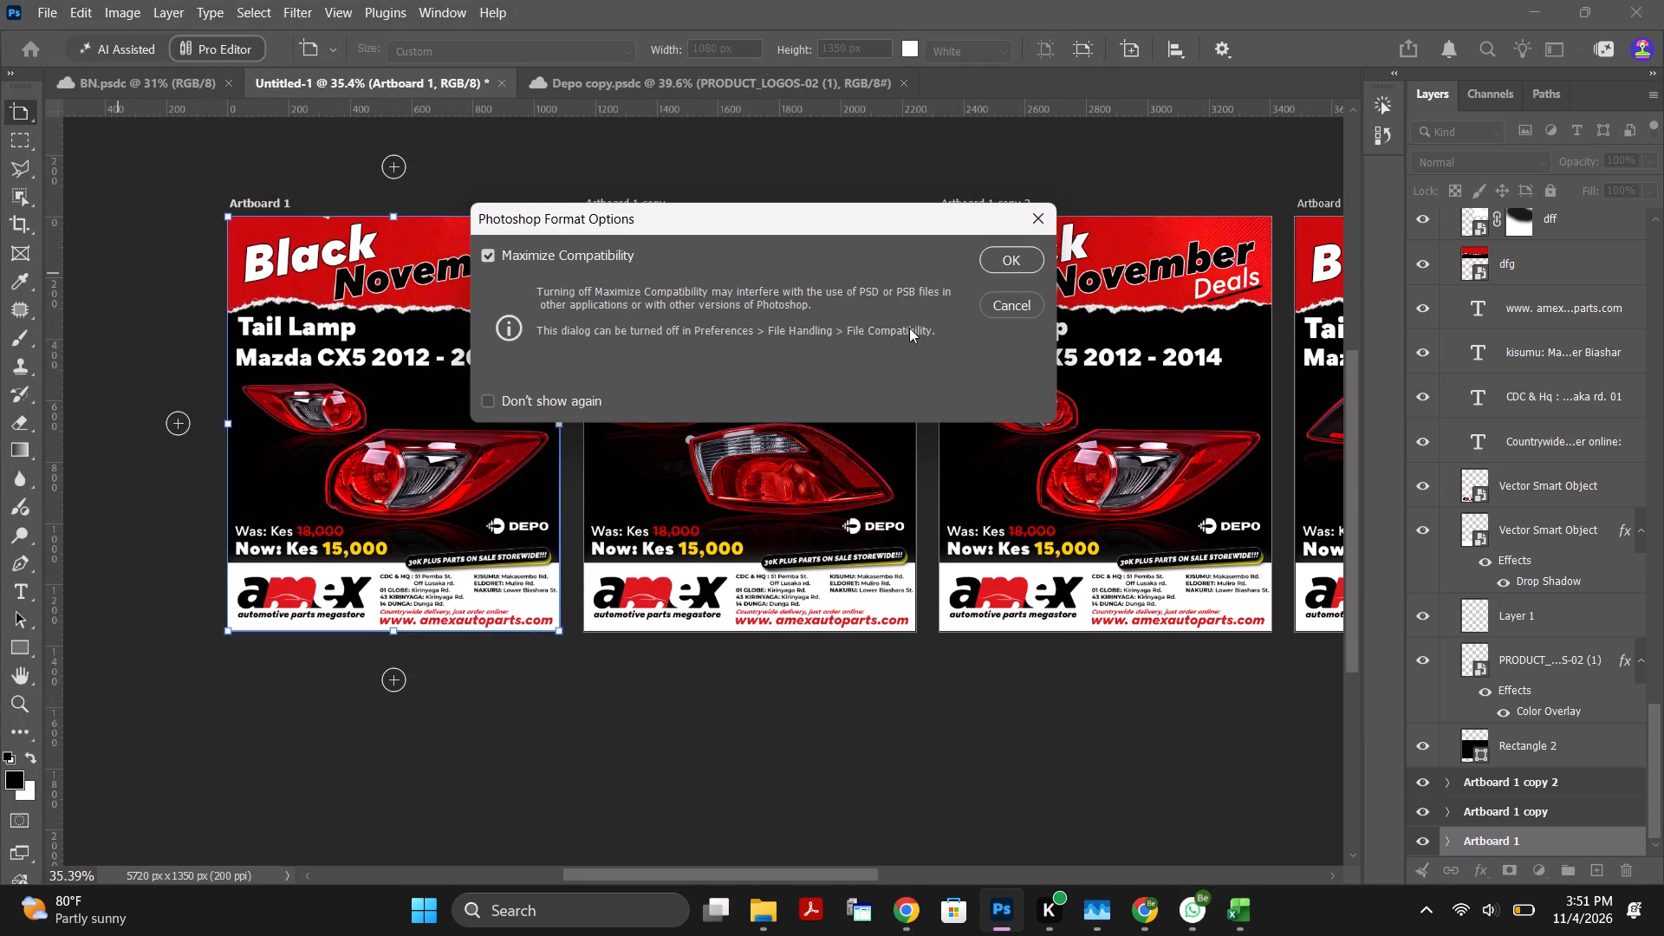
{"action": "left_click", "coordinate": [1018, 260]}
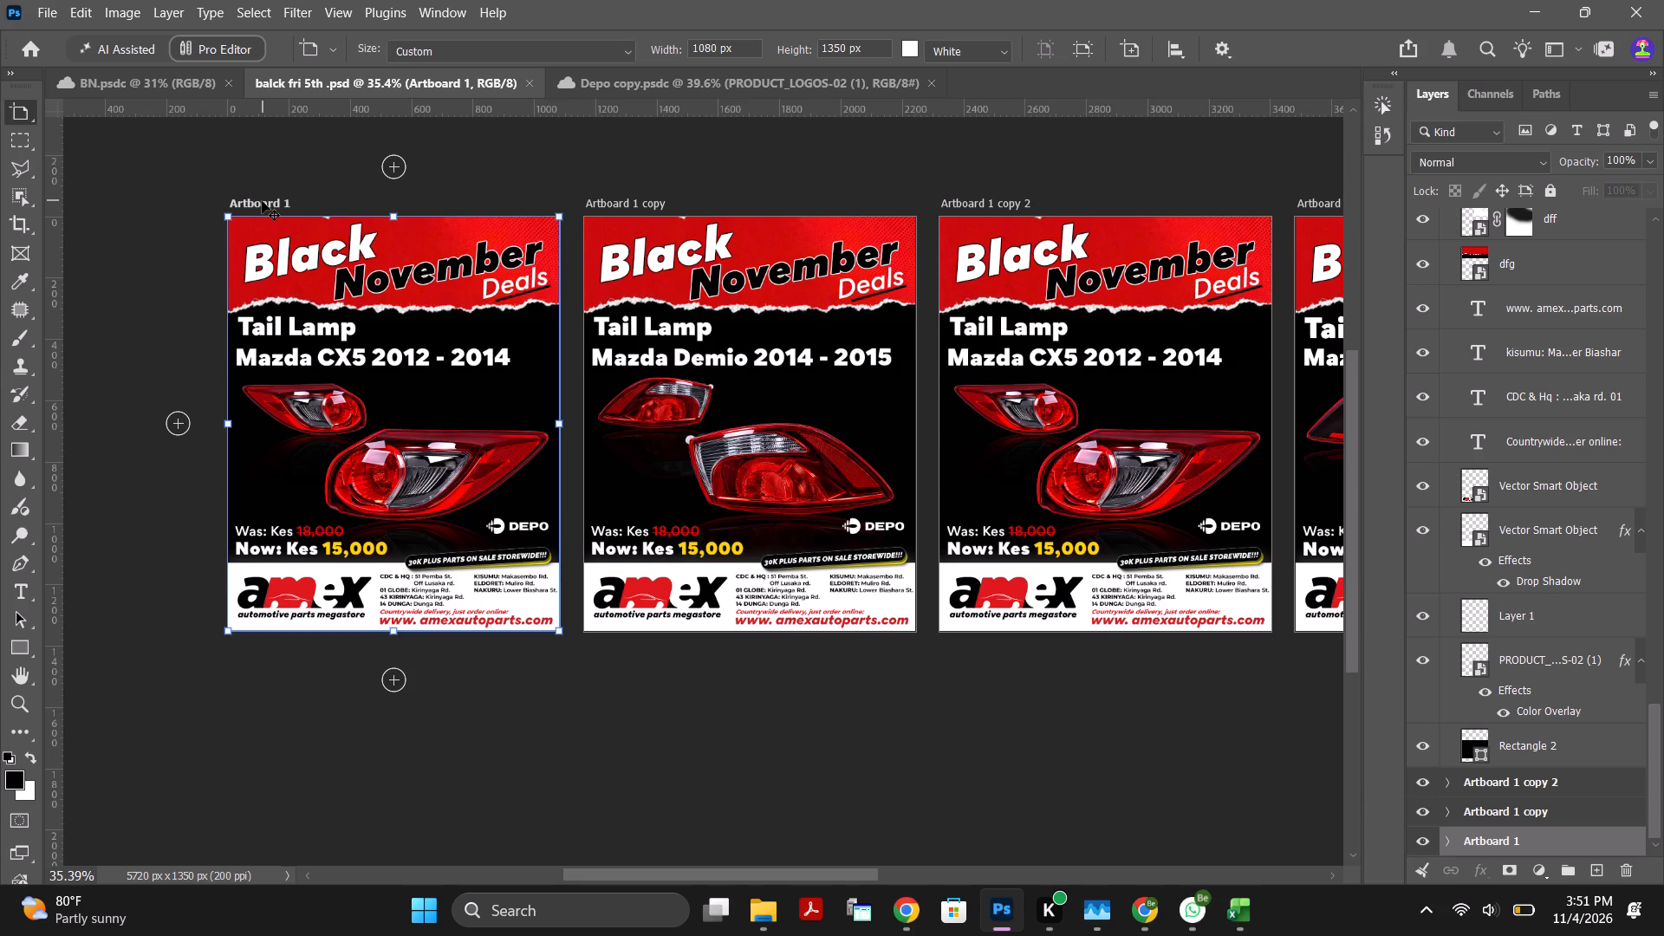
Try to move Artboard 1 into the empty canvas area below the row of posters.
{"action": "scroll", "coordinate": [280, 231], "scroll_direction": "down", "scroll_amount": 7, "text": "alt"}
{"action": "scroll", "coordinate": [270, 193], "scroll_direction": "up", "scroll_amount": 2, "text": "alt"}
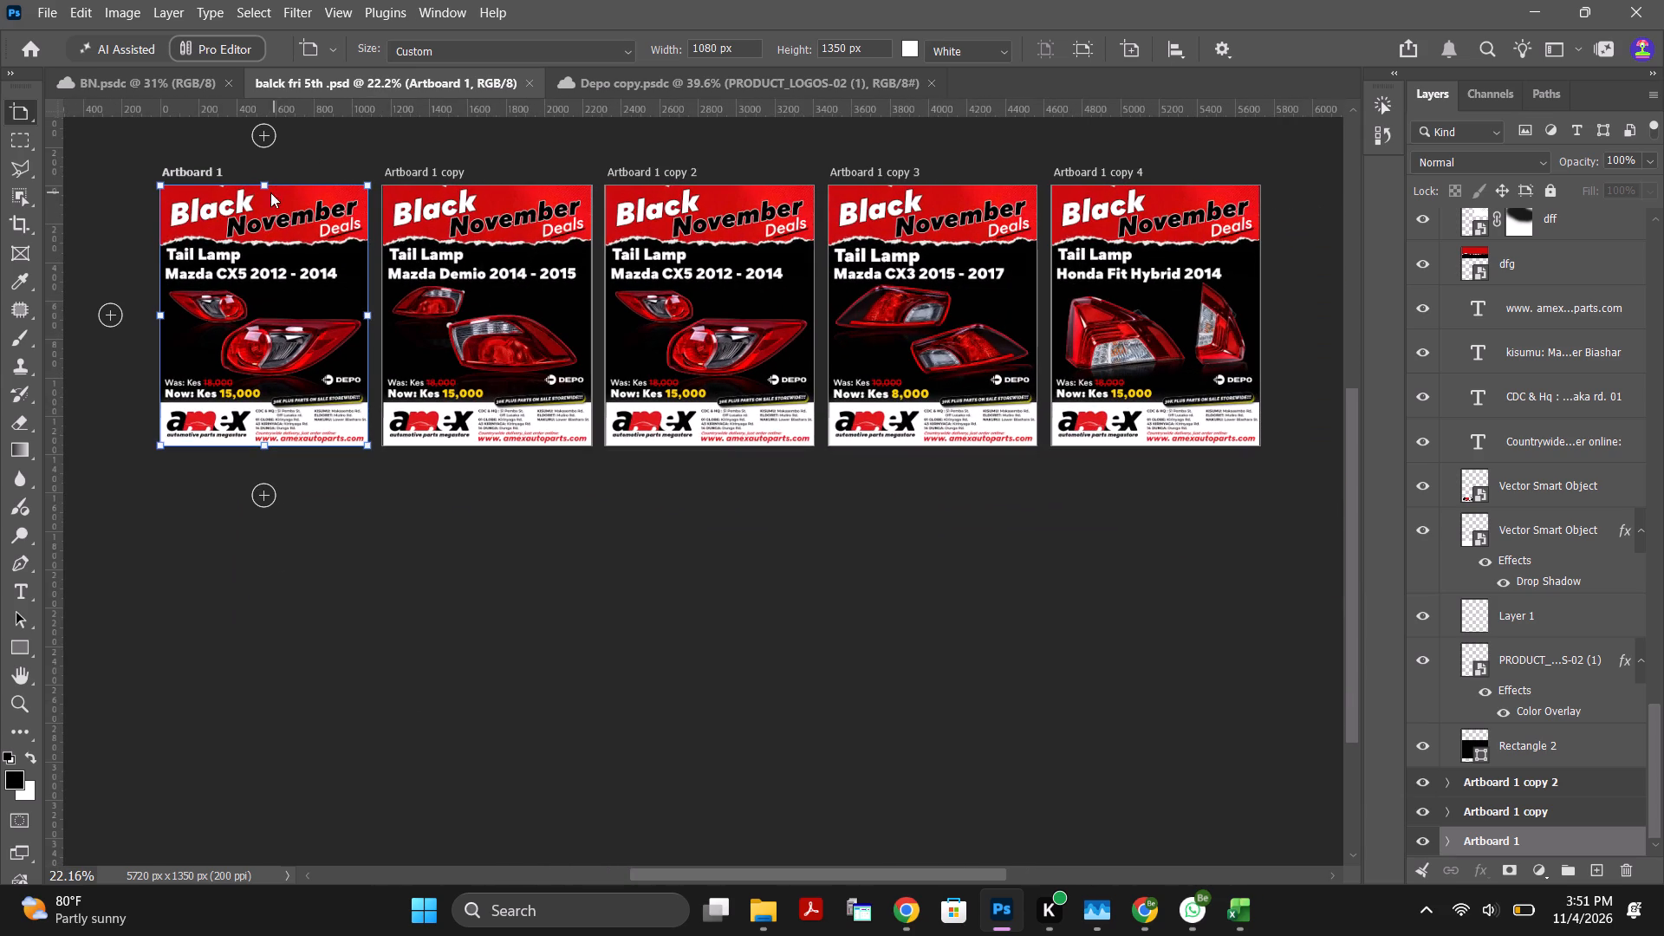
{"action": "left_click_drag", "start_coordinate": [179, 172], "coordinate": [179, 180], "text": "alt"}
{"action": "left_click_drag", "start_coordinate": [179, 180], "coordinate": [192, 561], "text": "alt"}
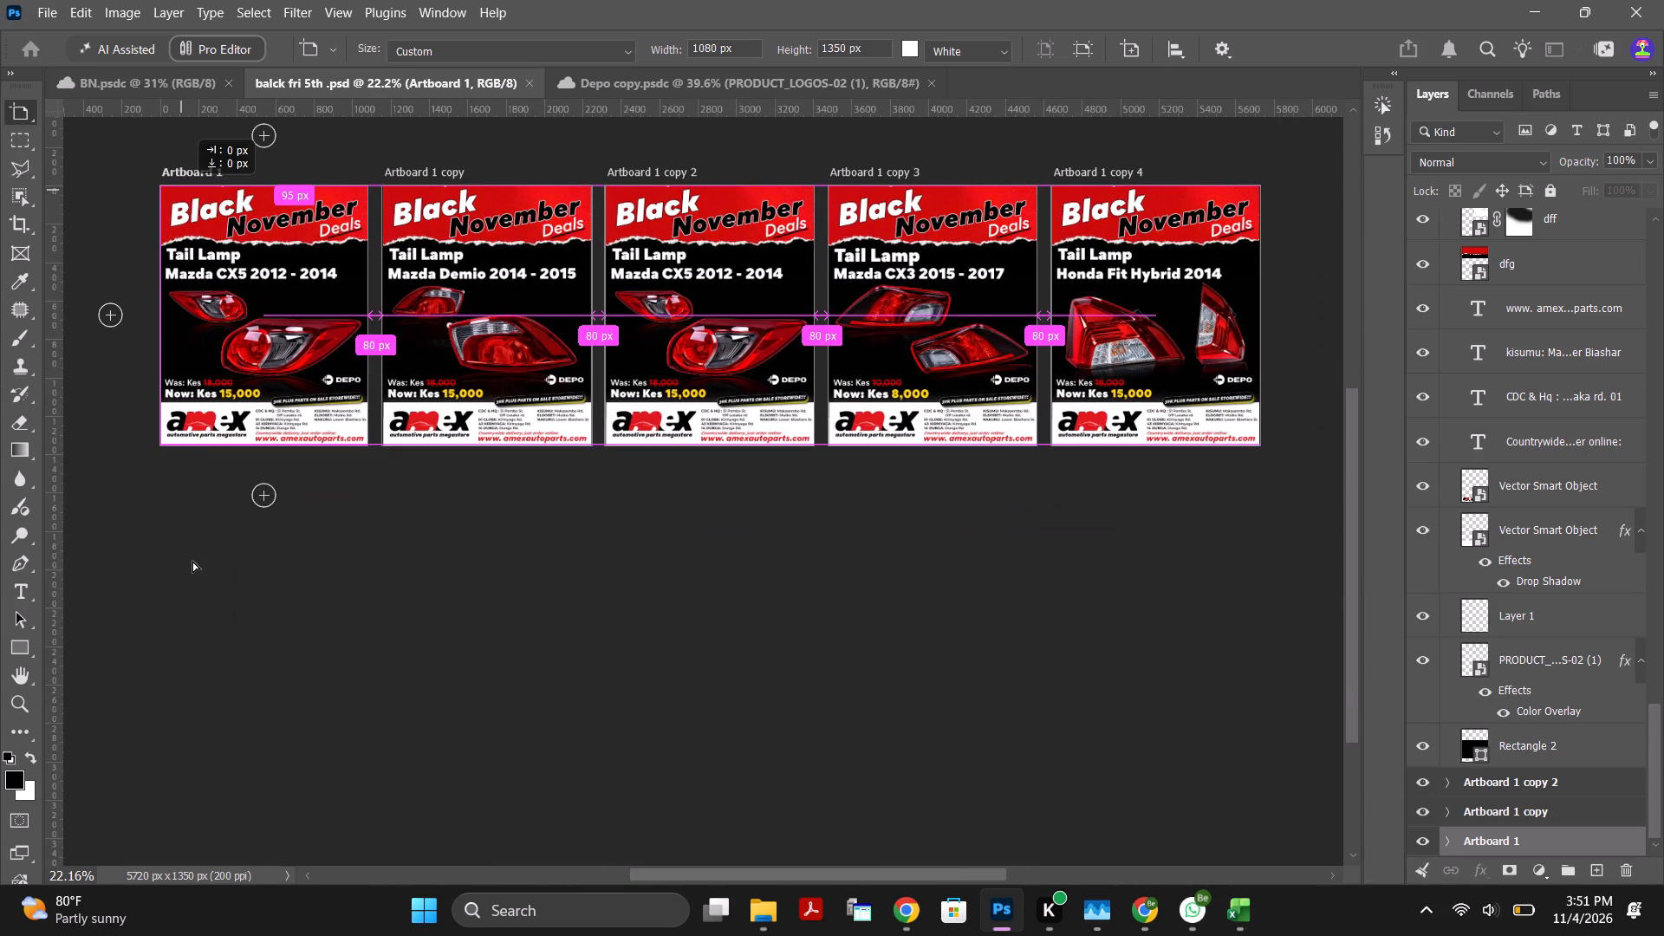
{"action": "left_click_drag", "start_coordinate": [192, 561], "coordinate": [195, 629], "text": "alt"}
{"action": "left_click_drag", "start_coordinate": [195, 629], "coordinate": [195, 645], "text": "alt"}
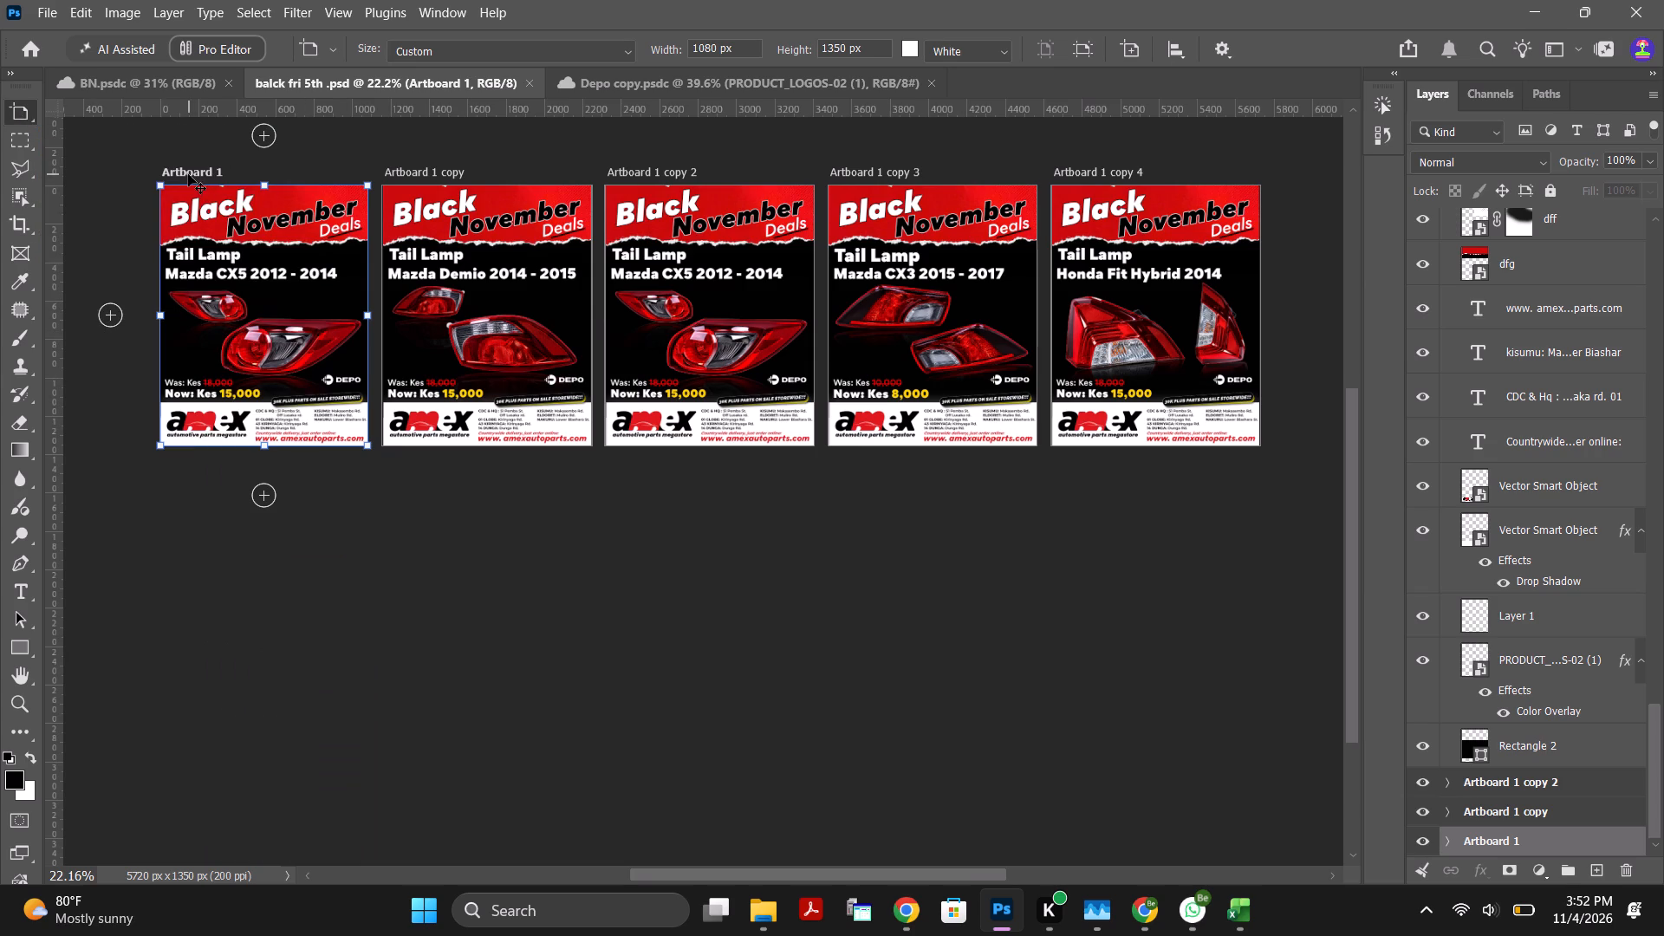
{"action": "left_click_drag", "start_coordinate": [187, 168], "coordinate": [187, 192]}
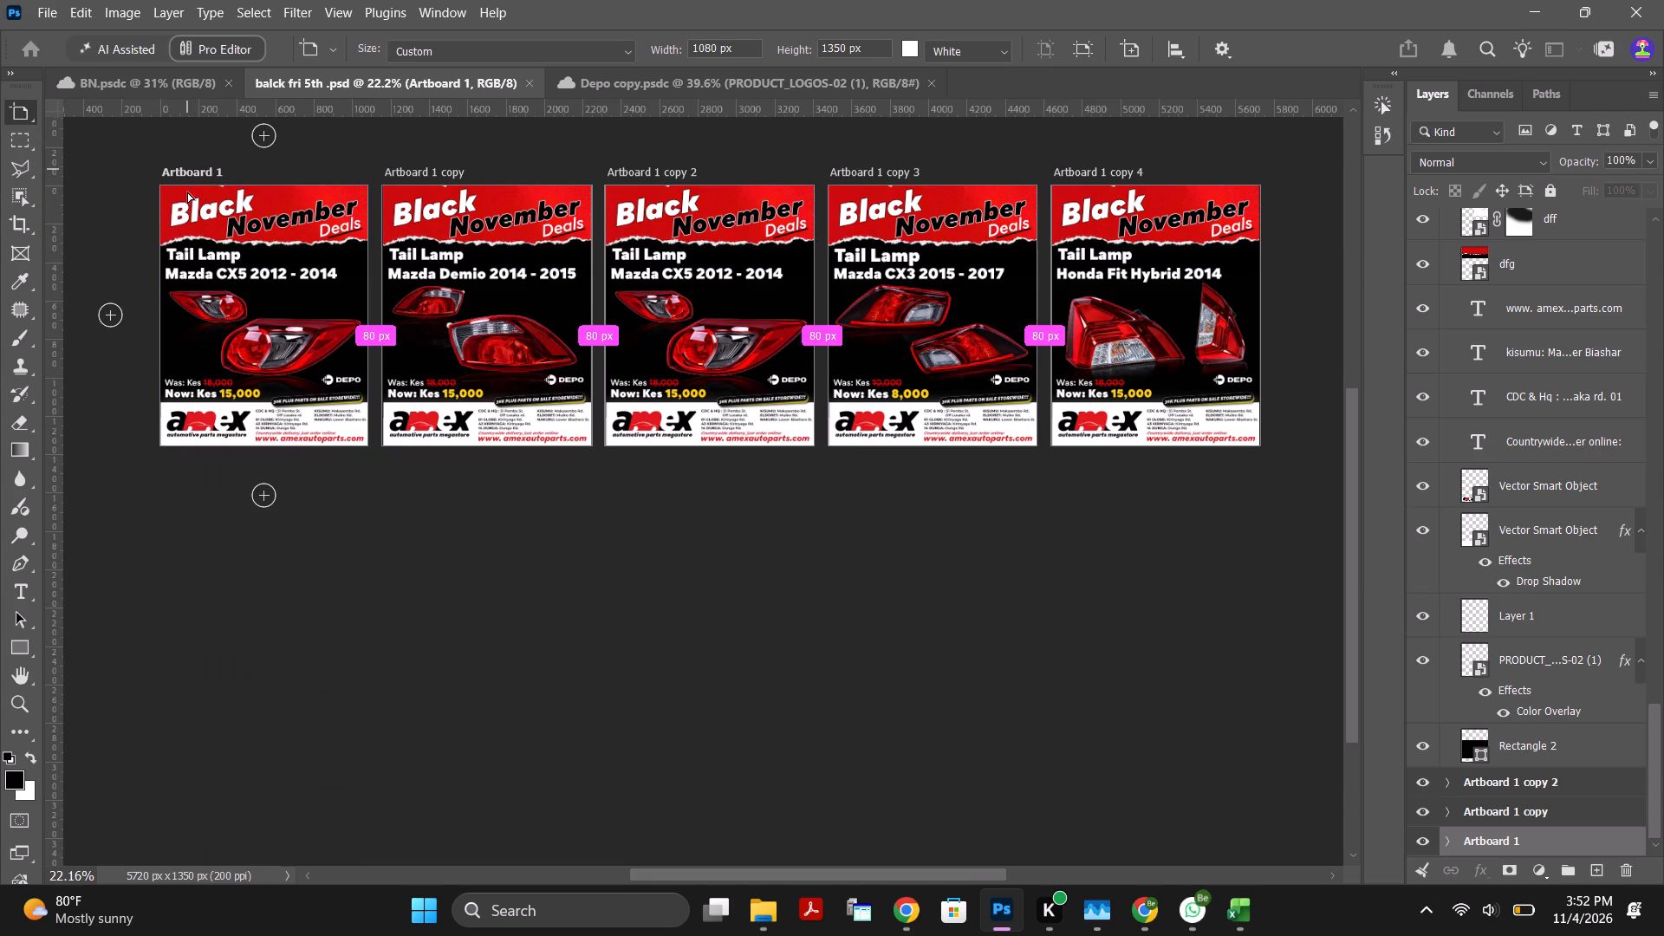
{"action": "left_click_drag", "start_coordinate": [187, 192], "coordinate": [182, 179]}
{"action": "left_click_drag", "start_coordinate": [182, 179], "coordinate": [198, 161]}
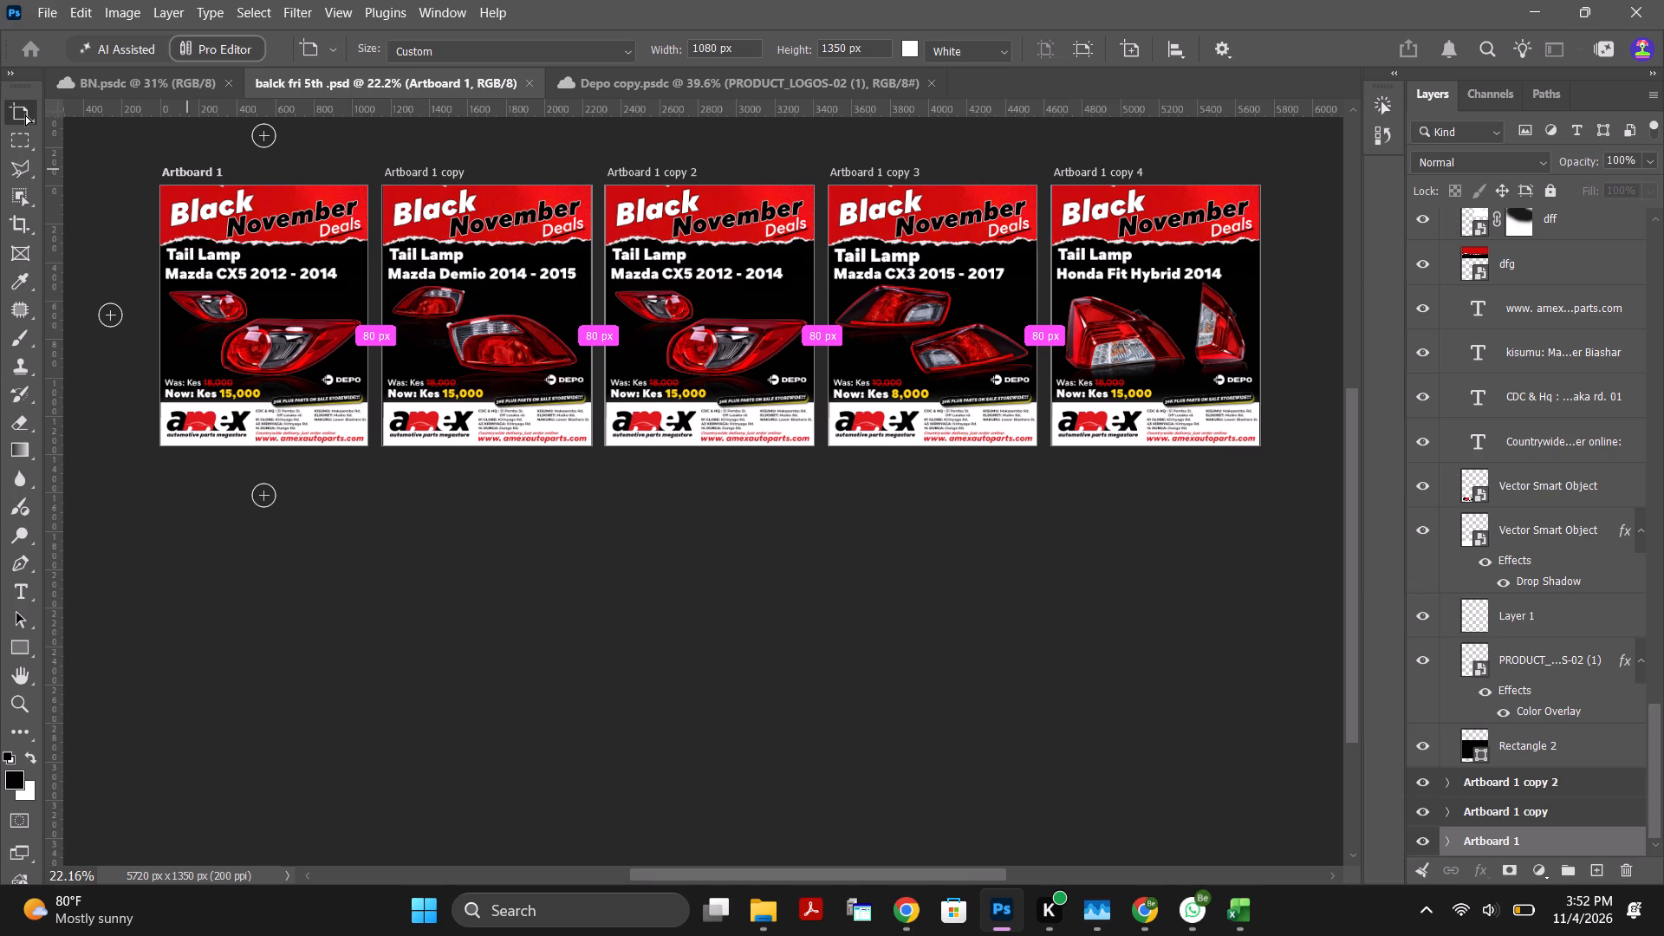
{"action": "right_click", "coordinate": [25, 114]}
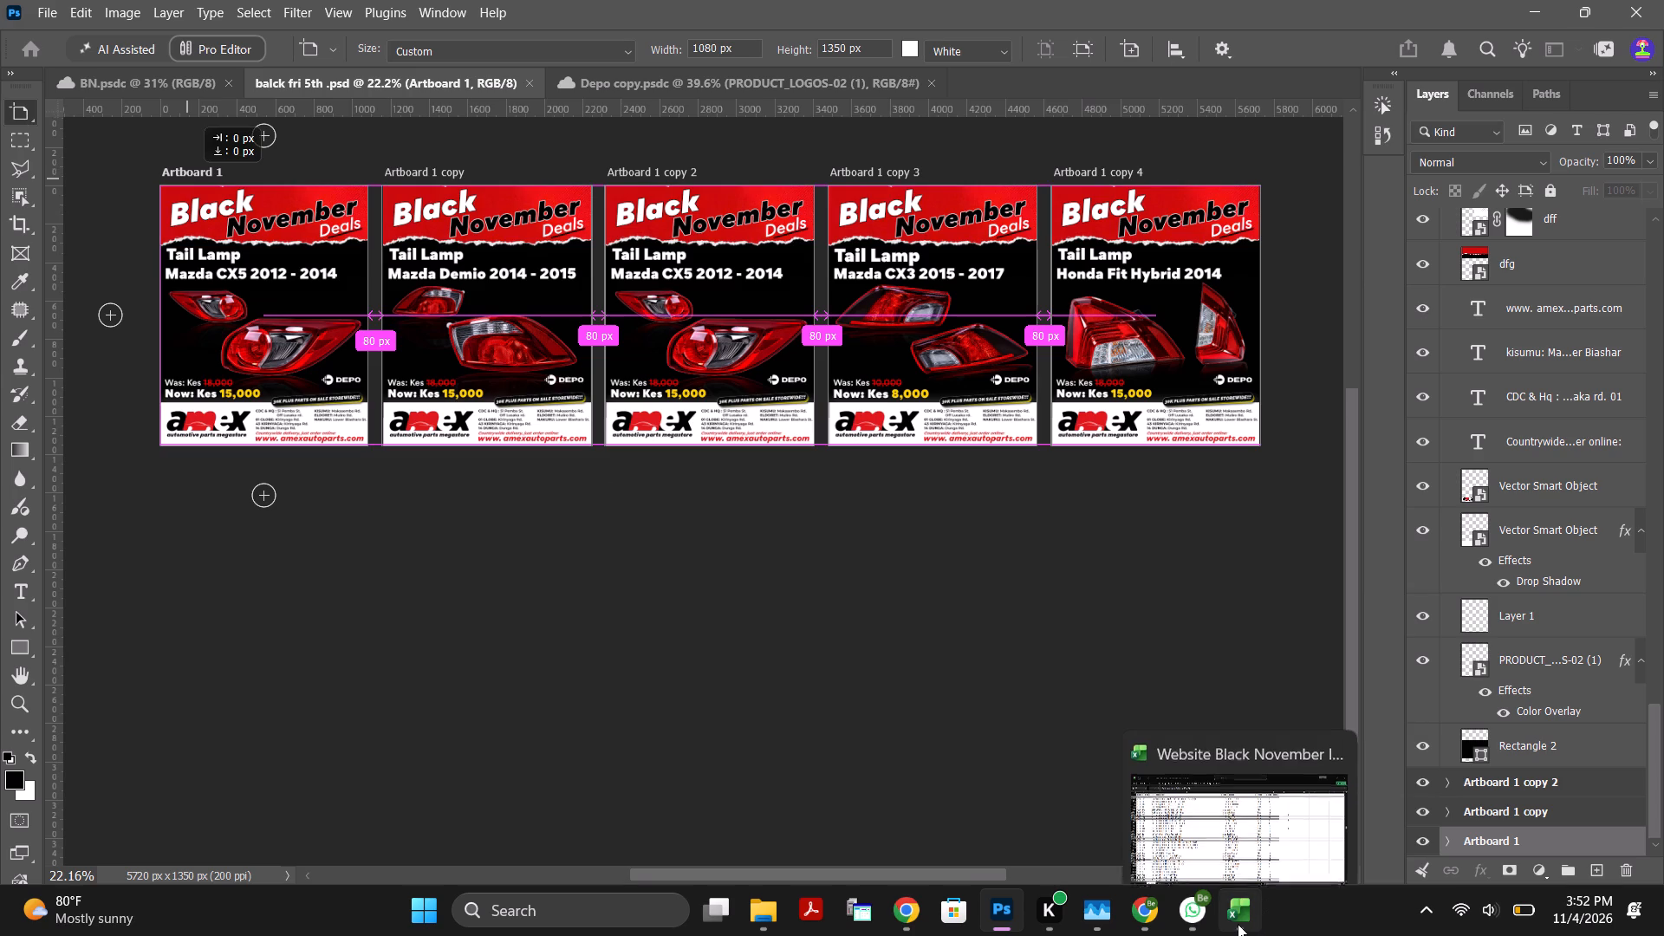
Switch to the Black November items workbook in Excel and look through the products listed below the Honda Fit Hybrid lamps.
{"action": "left_click", "coordinate": [1232, 915]}
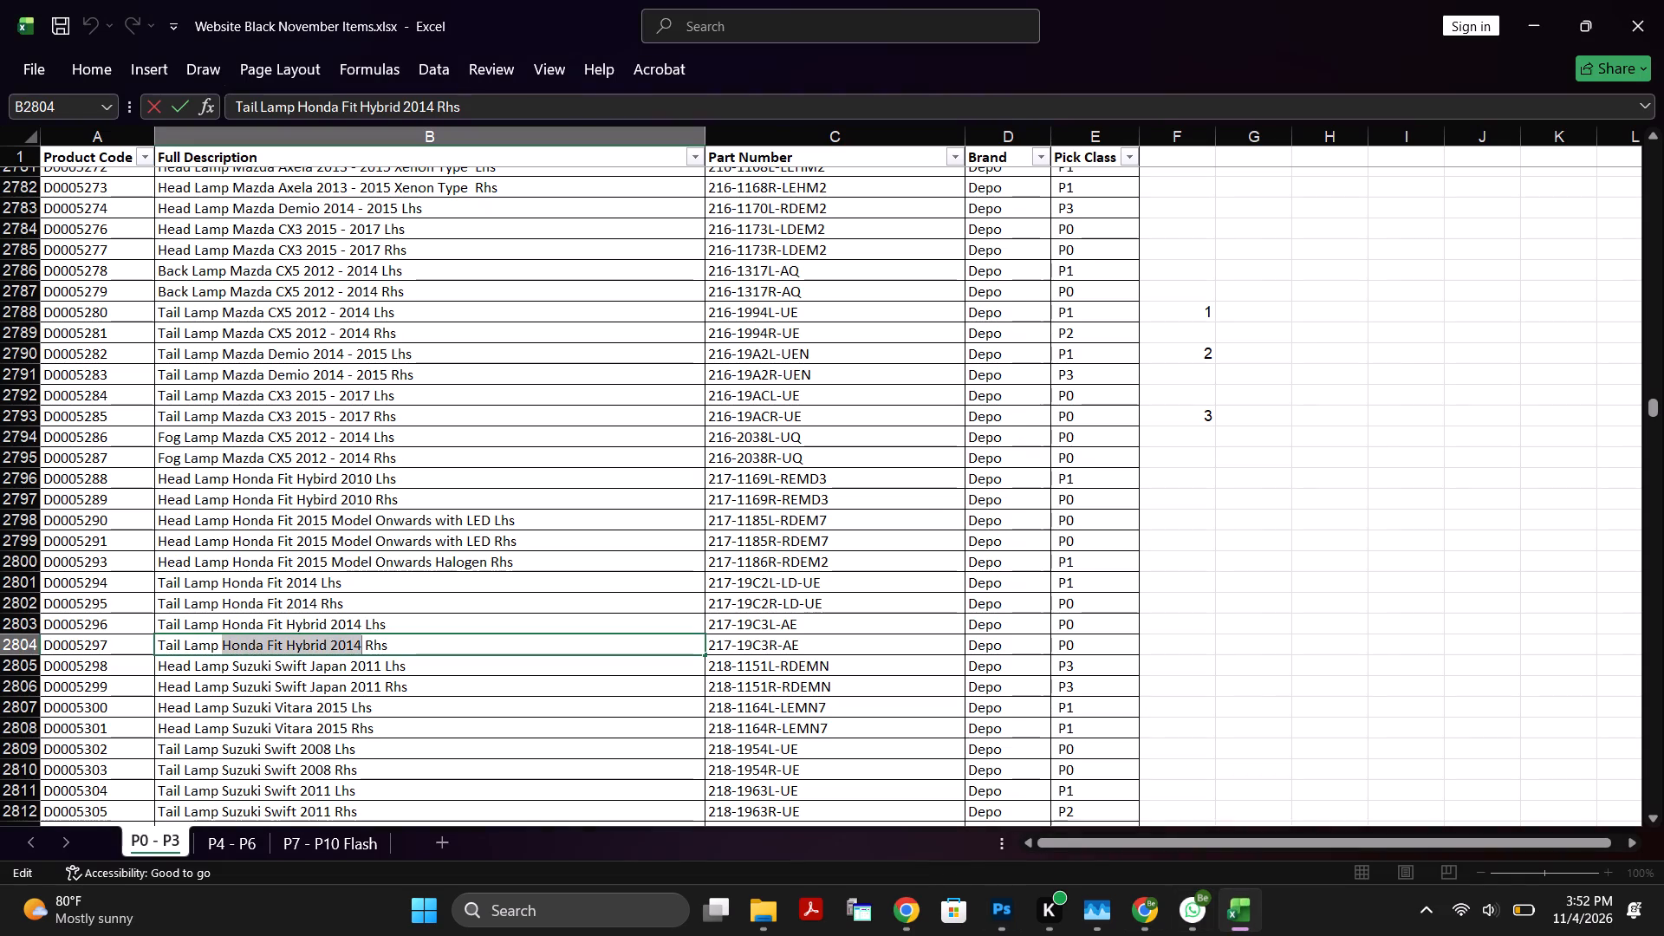
{"action": "scroll", "coordinate": [324, 605], "scroll_direction": "down", "scroll_amount": 9}
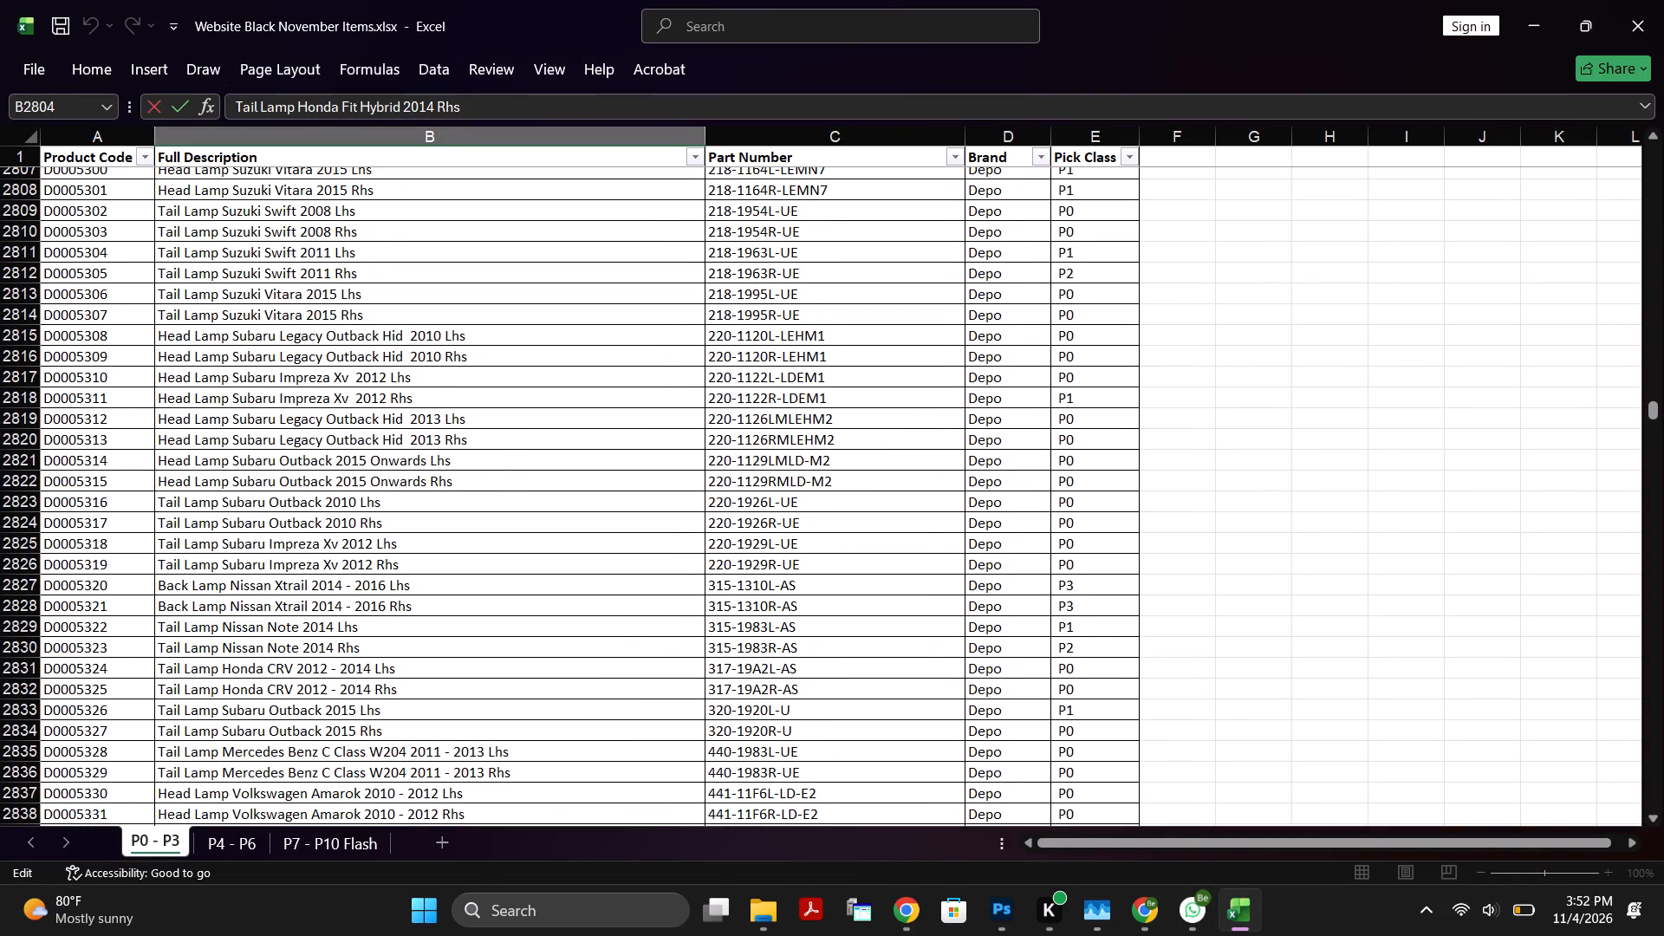
{"action": "scroll", "coordinate": [345, 606], "scroll_direction": "down", "scroll_amount": 3}
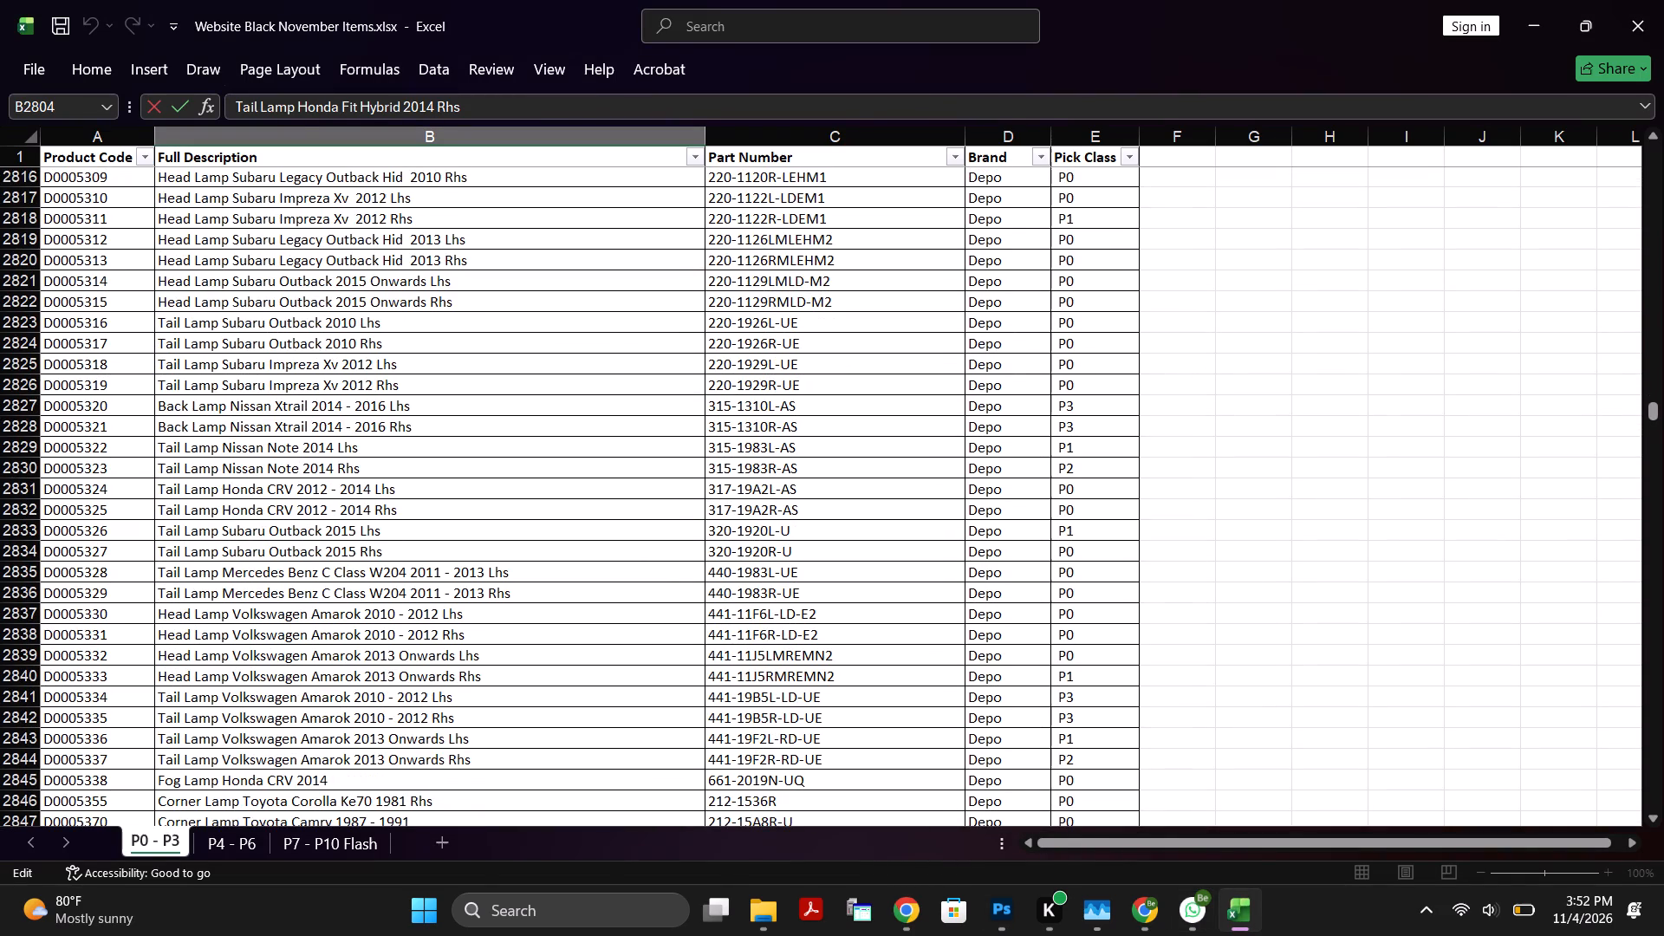
{"action": "scroll", "coordinate": [262, 452], "scroll_direction": "down", "scroll_amount": 1}
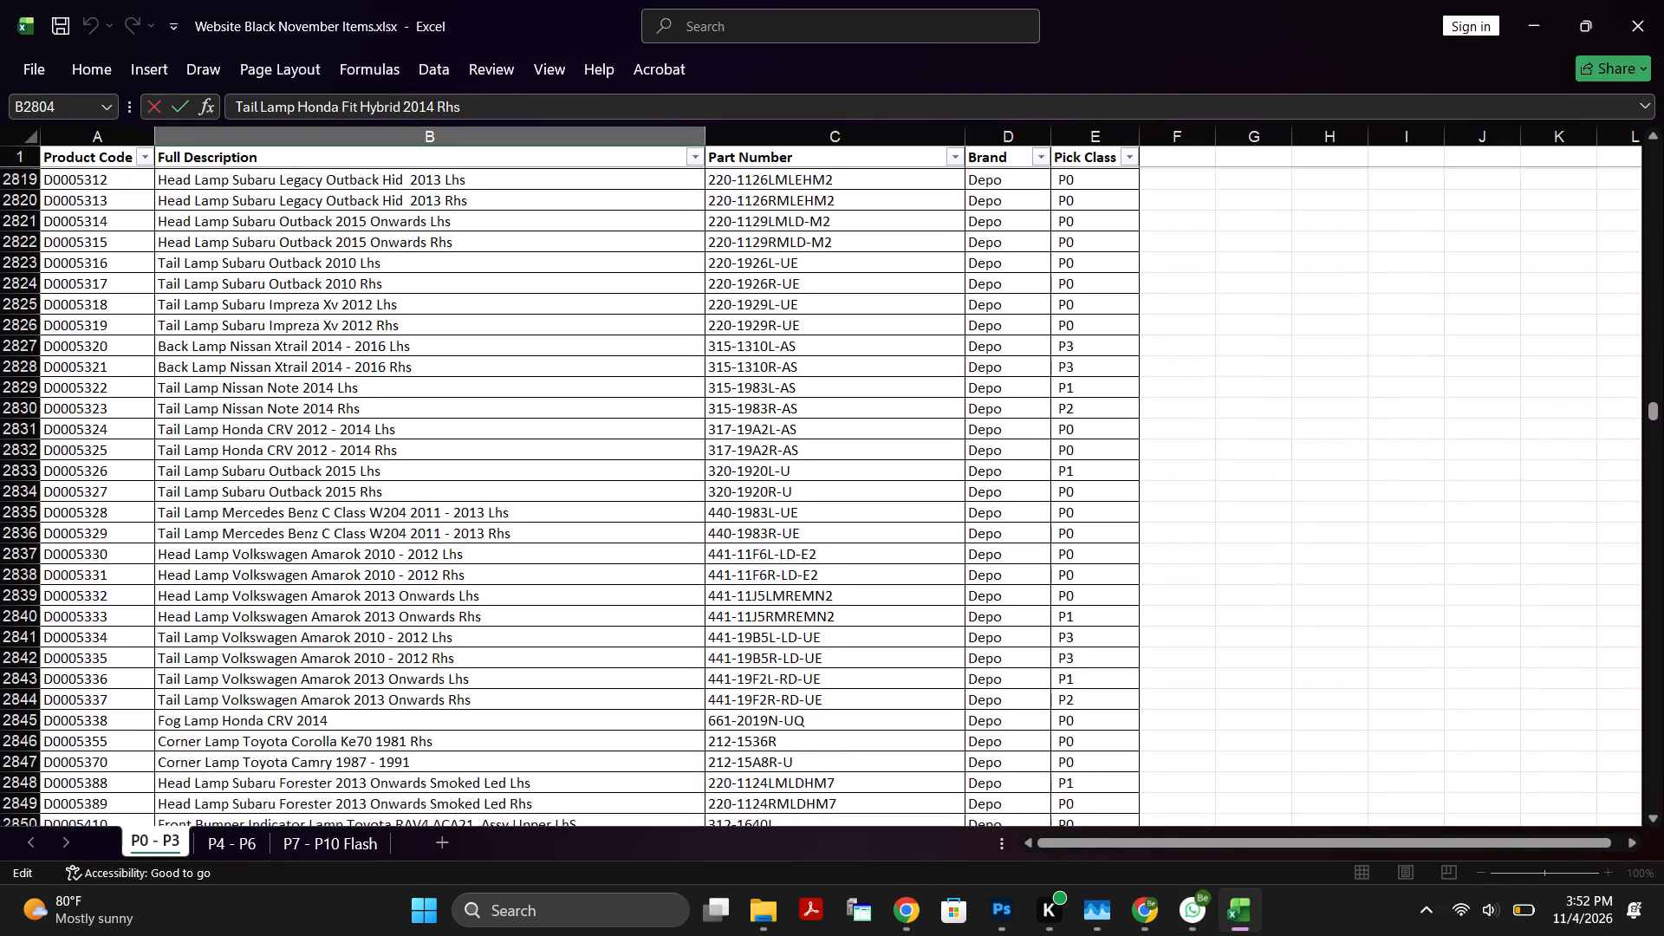
{"action": "scroll", "coordinate": [262, 454], "scroll_direction": "down", "scroll_amount": 1}
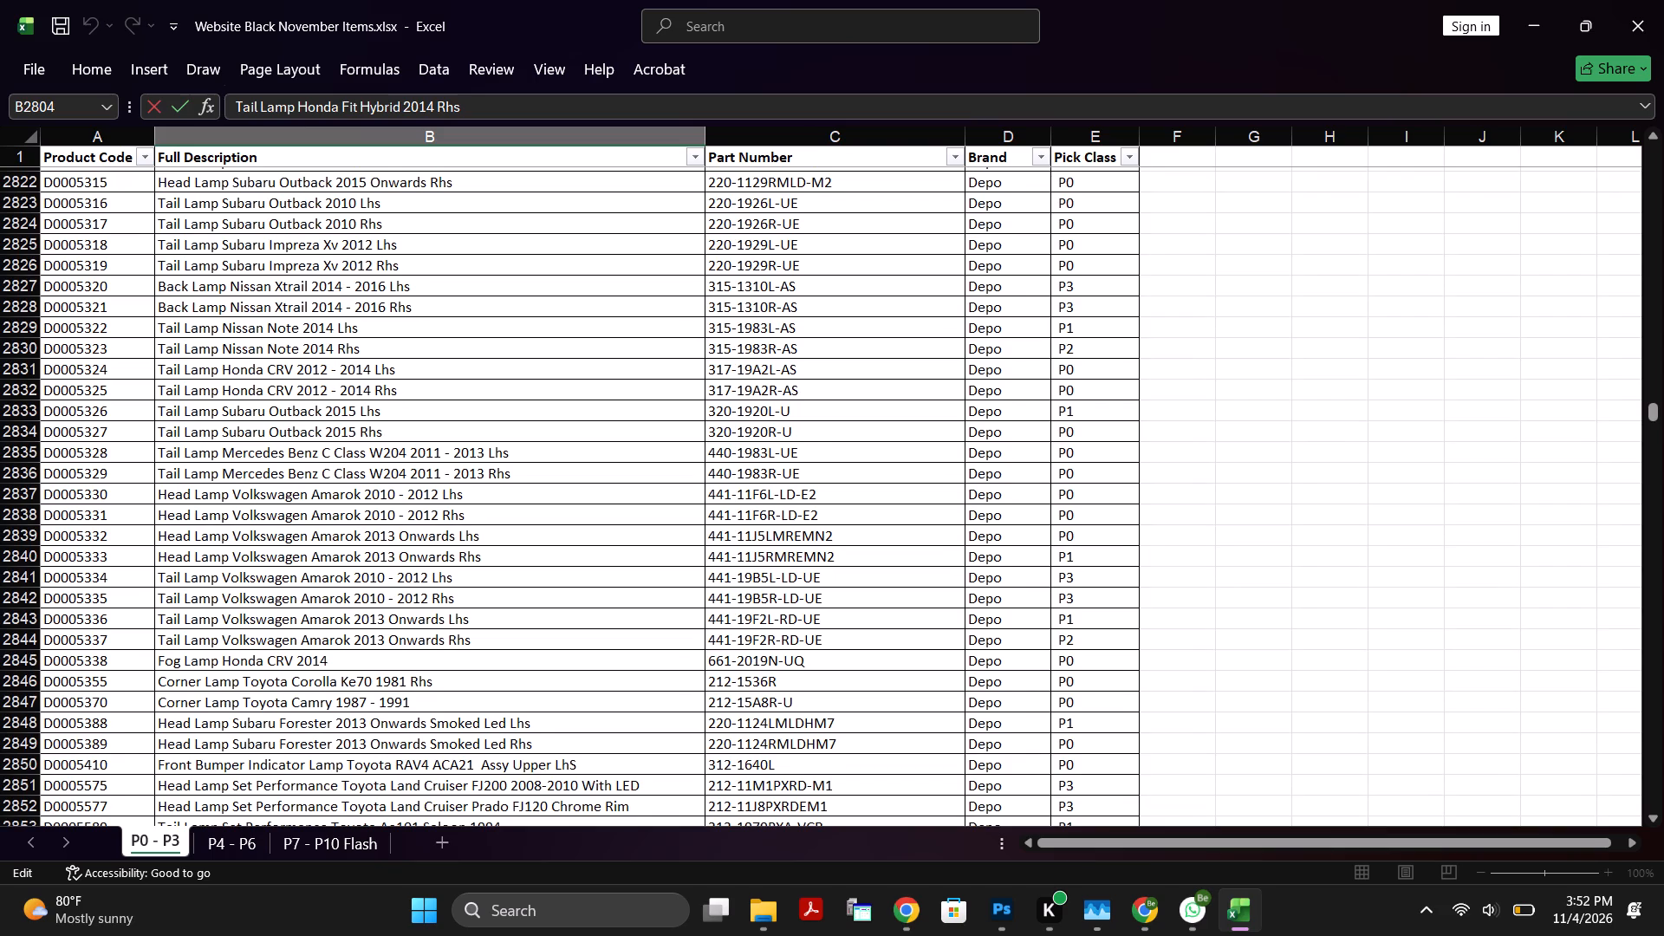
{"action": "scroll", "coordinate": [270, 454], "scroll_direction": "down", "scroll_amount": 3}
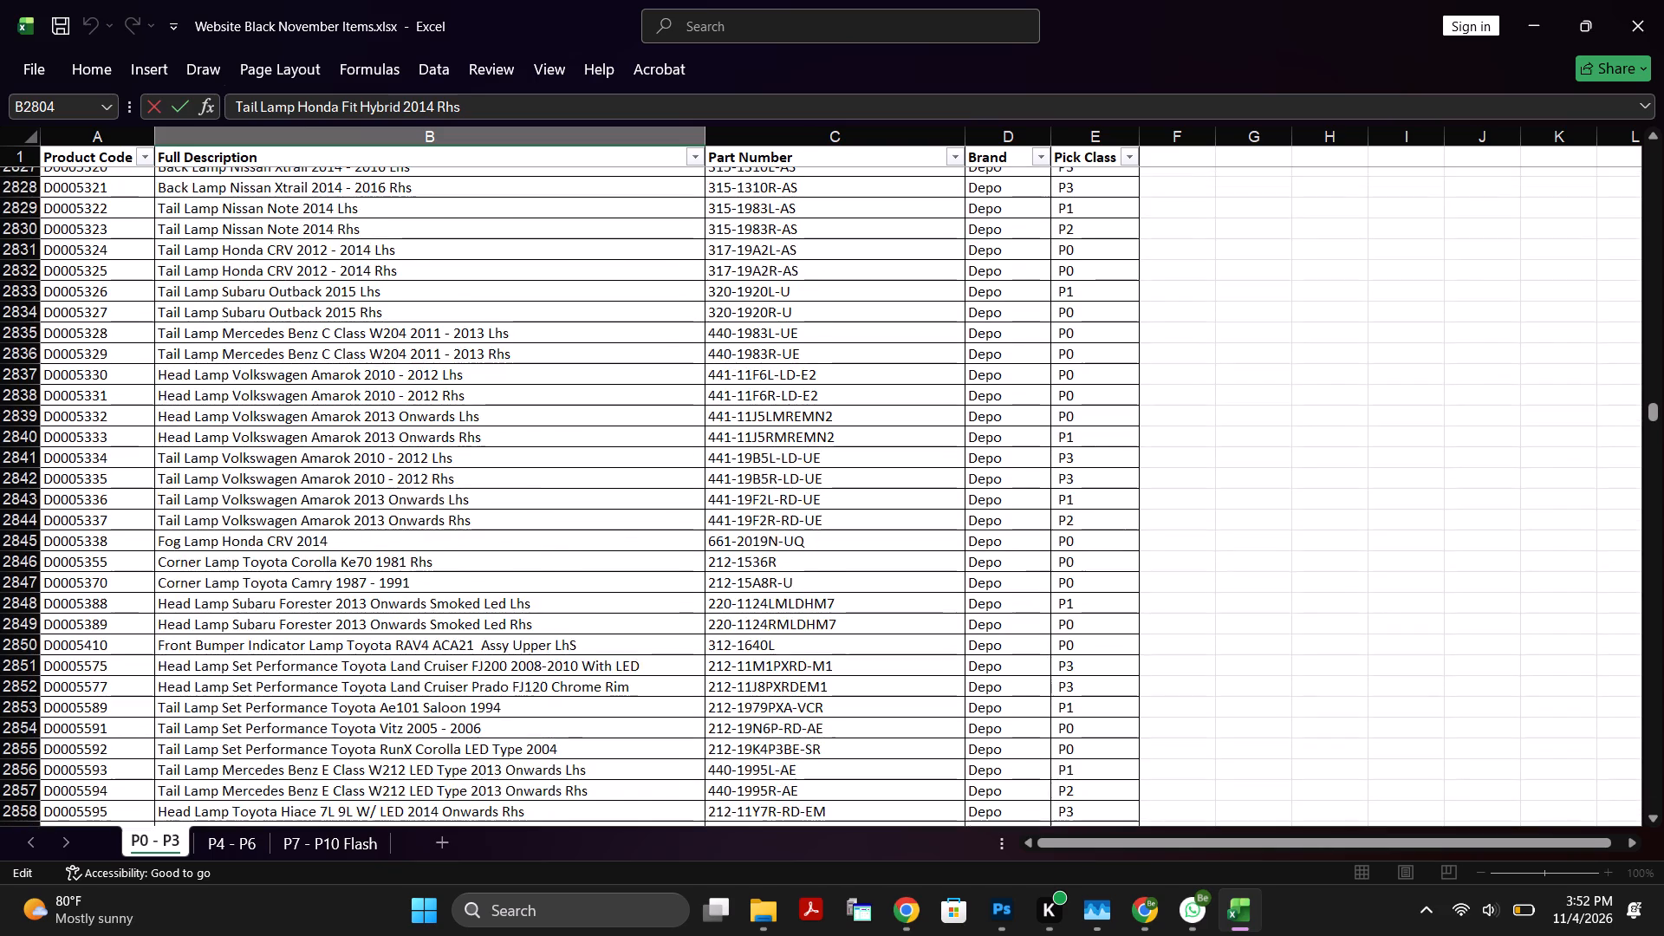
{"action": "scroll", "coordinate": [271, 465], "scroll_direction": "down", "scroll_amount": 5}
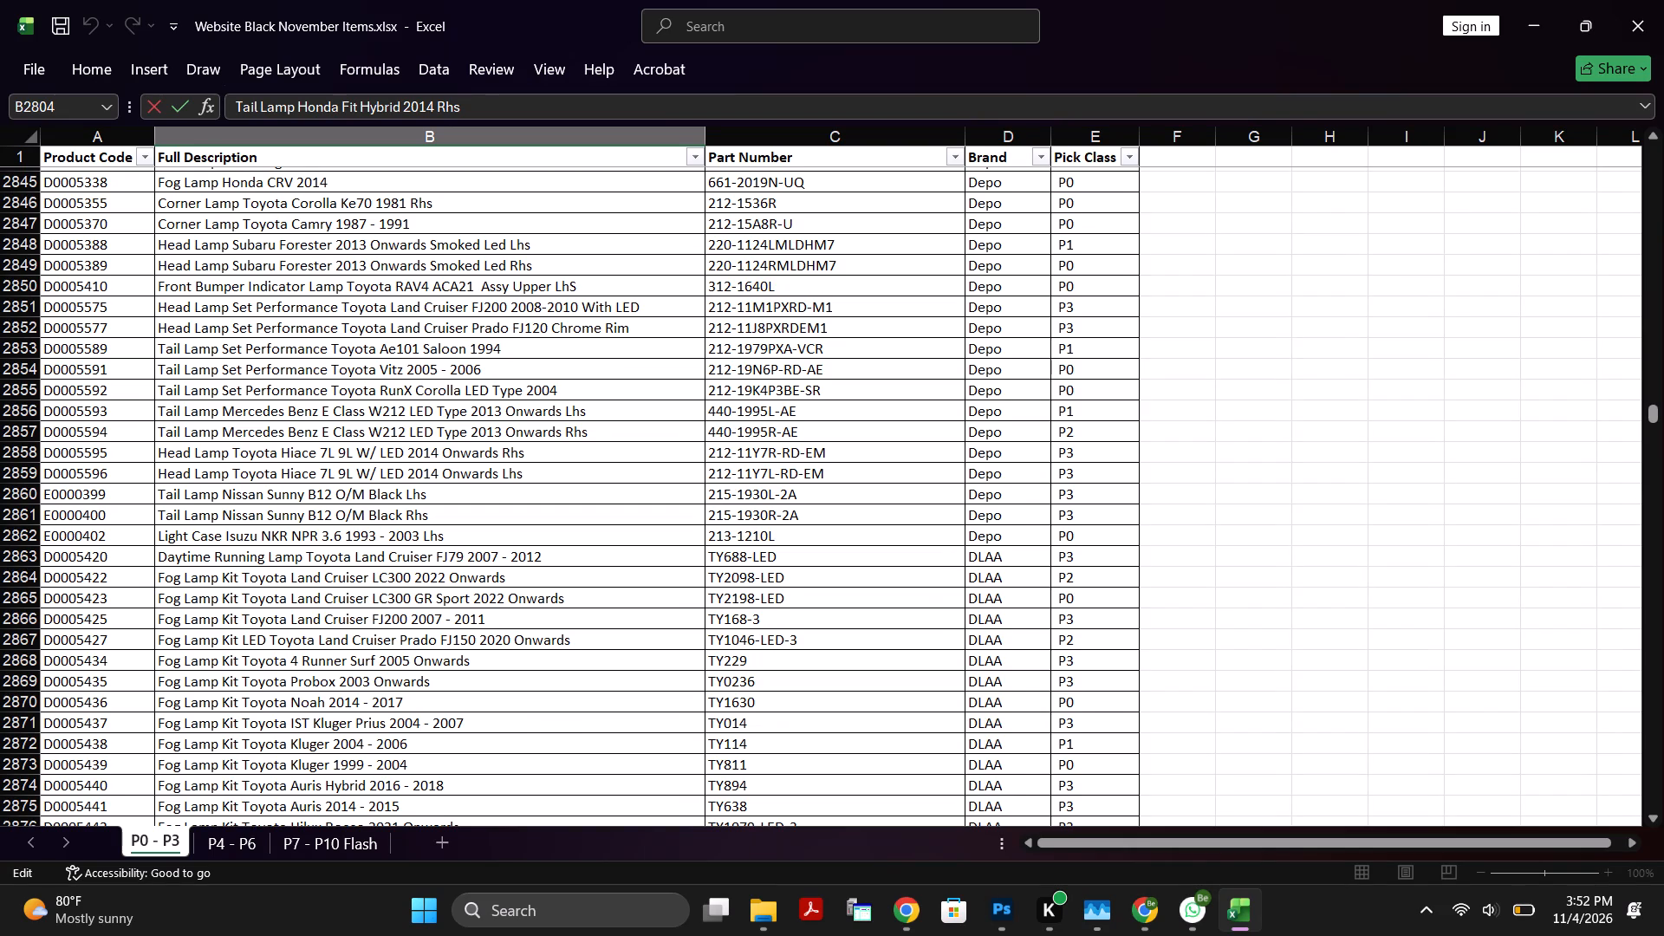
{"action": "scroll", "coordinate": [285, 458], "scroll_direction": "down", "scroll_amount": 3}
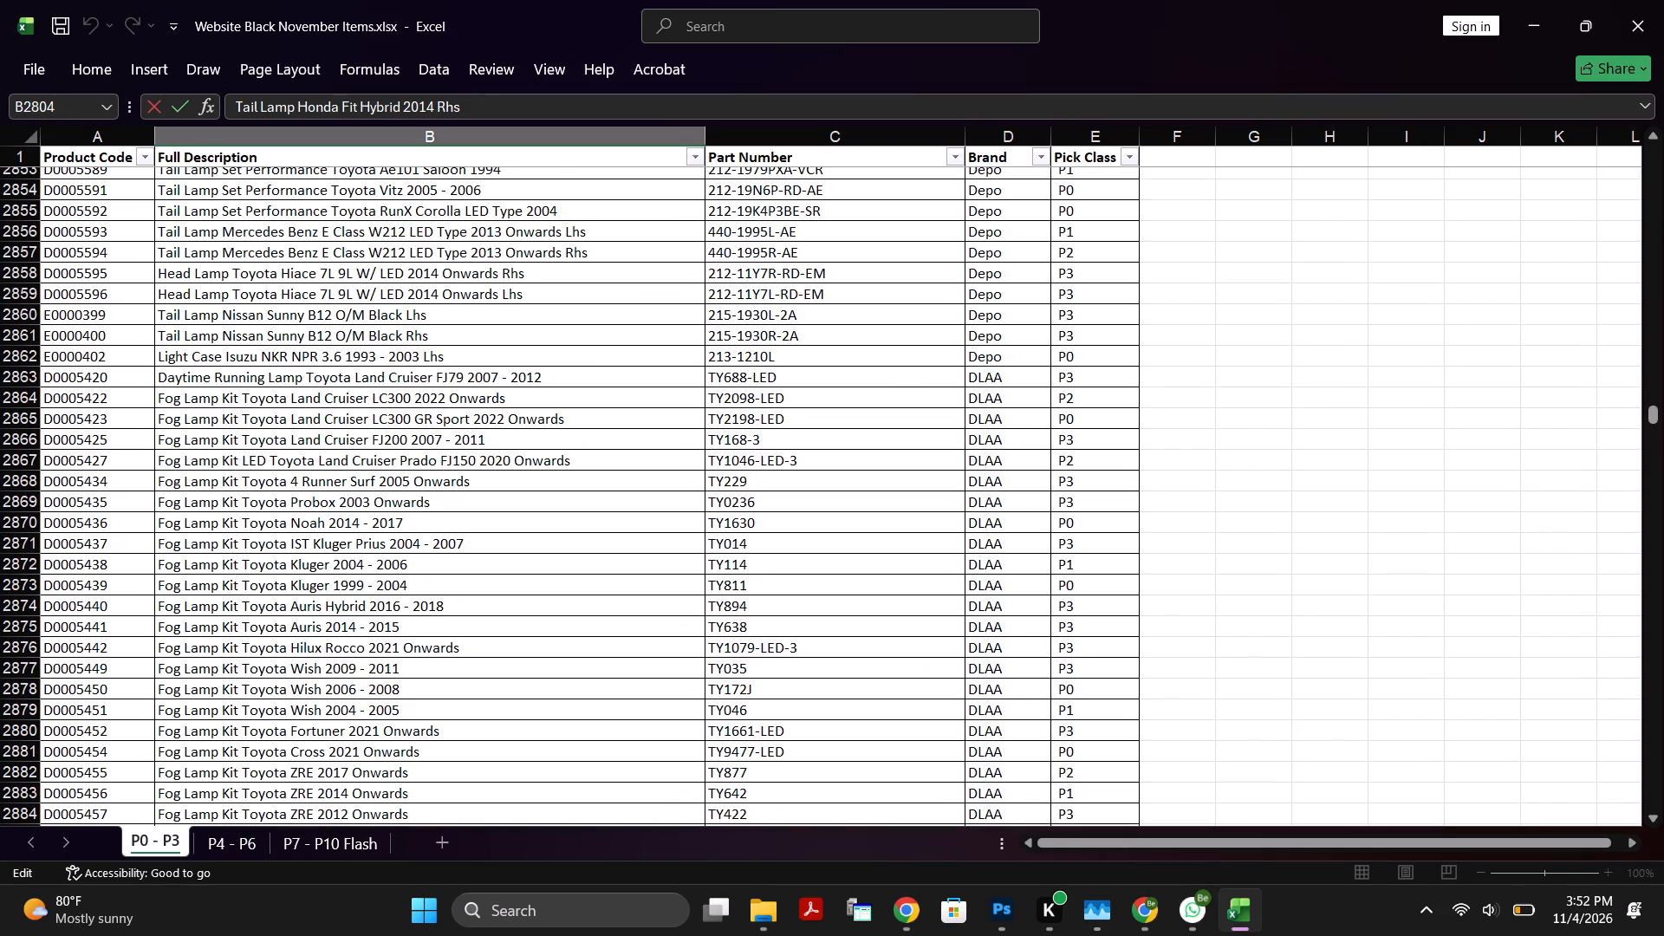
Copy the product code D0005422 of the Toyota Land Cruiser LC300 2022 Onwards fog lamp kit.
{"action": "double_click", "coordinate": [99, 397]}
{"action": "left_click_drag", "start_coordinate": [126, 397], "coordinate": [49, 394]}
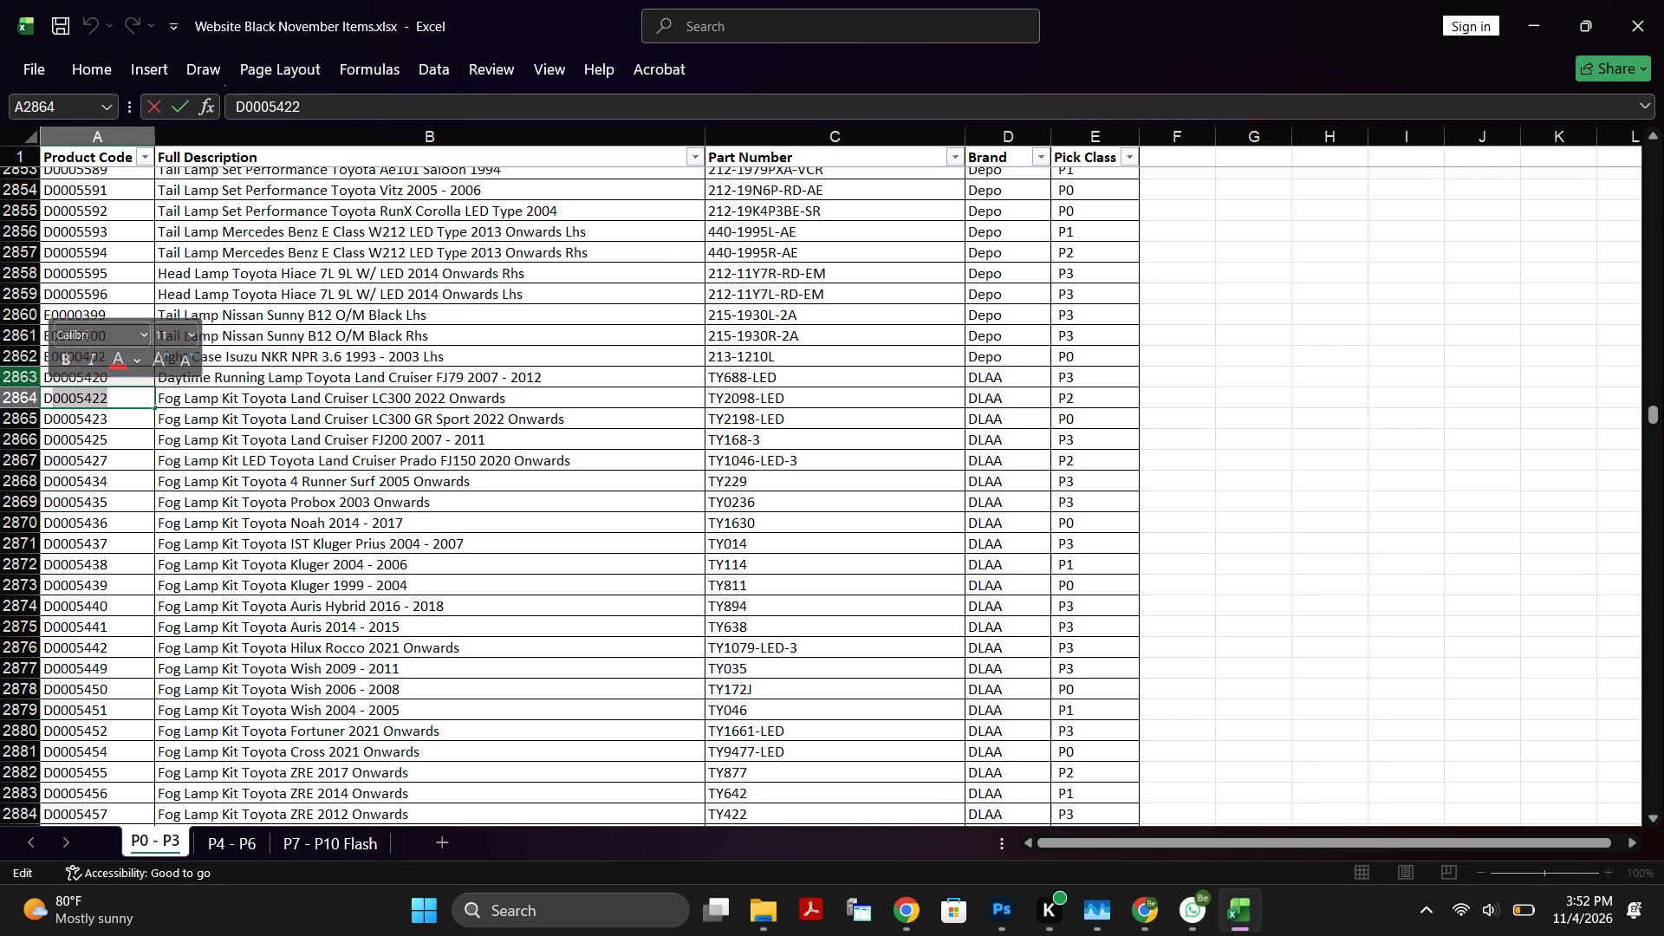
{"action": "left_click", "coordinate": [114, 399]}
{"action": "left_click_drag", "start_coordinate": [127, 400], "coordinate": [0, 402]}
{"action": "key", "text": "ctrl+c"}
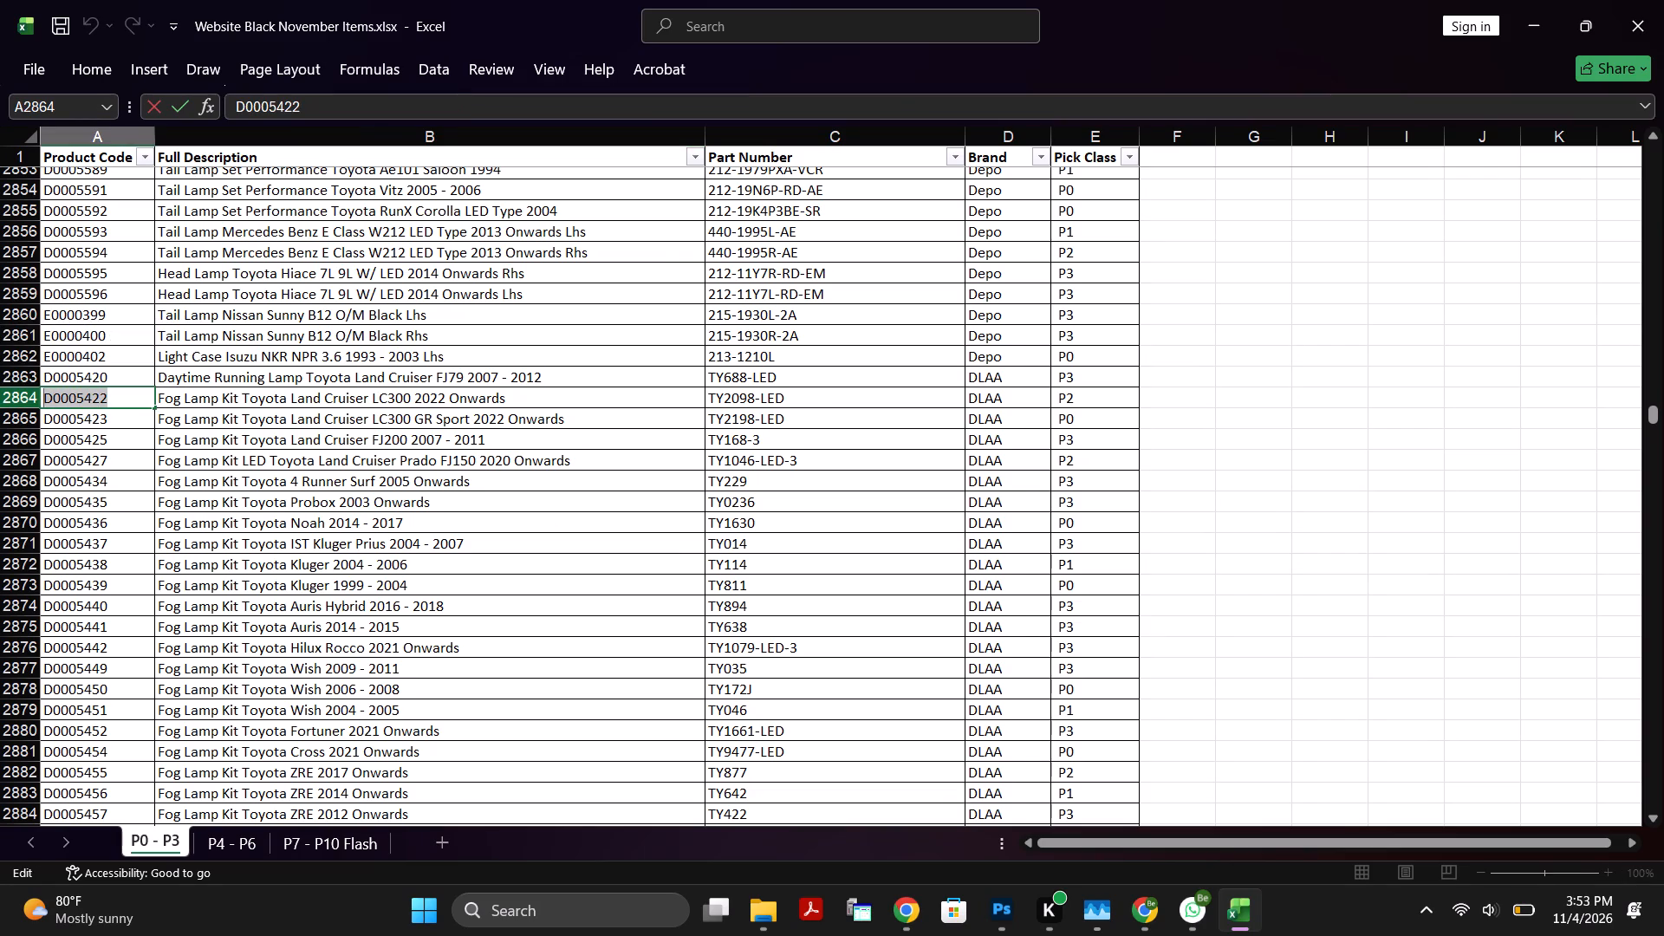
Compare the Honda Fit Hybrid 2014 poster in Photoshop up close with the lamp photo on its product page in Chrome.
{"action": "left_click", "coordinate": [906, 911]}
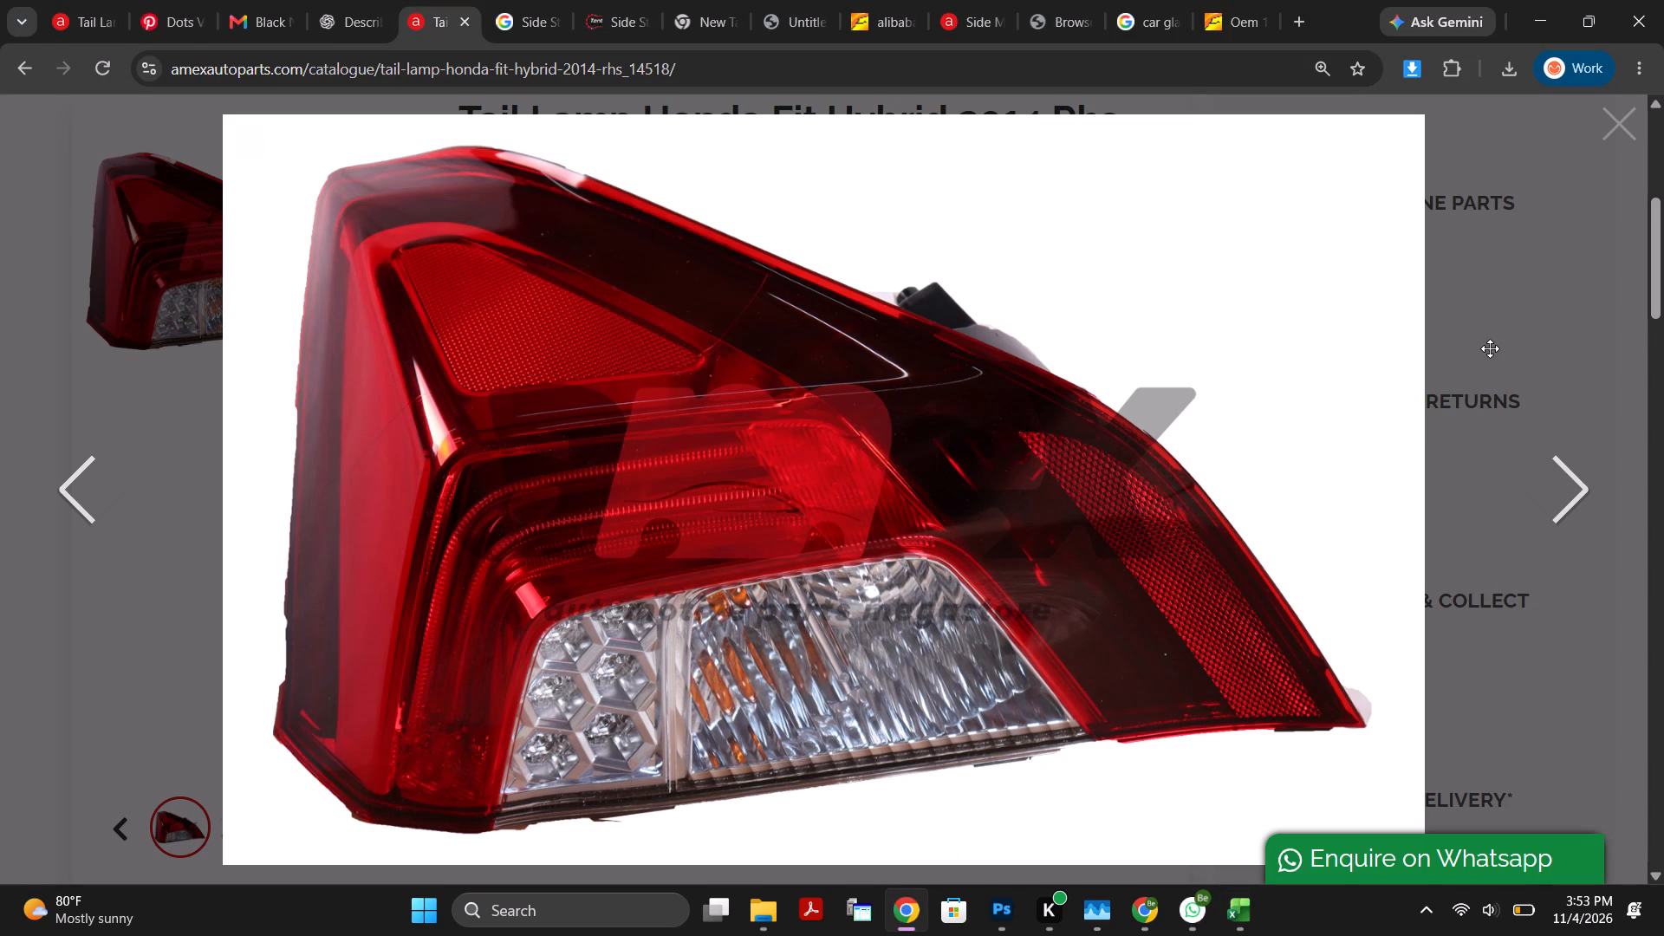
{"action": "left_click", "coordinate": [1003, 911]}
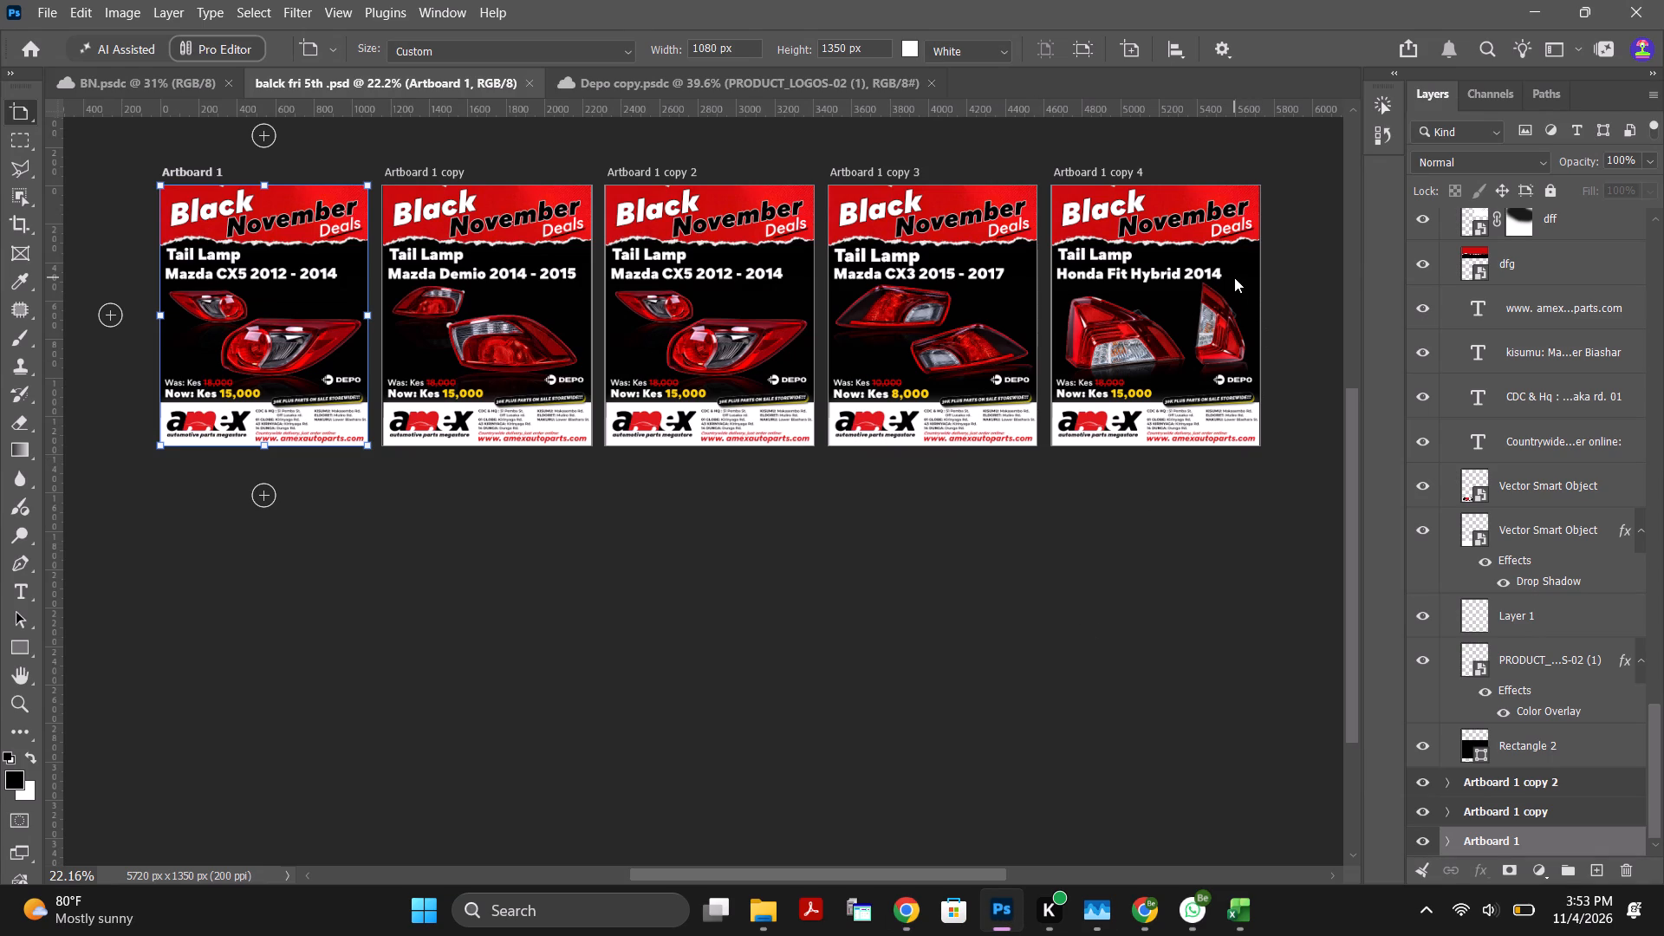
{"action": "scroll", "coordinate": [1234, 277], "scroll_direction": "up", "scroll_amount": 8, "text": "alt"}
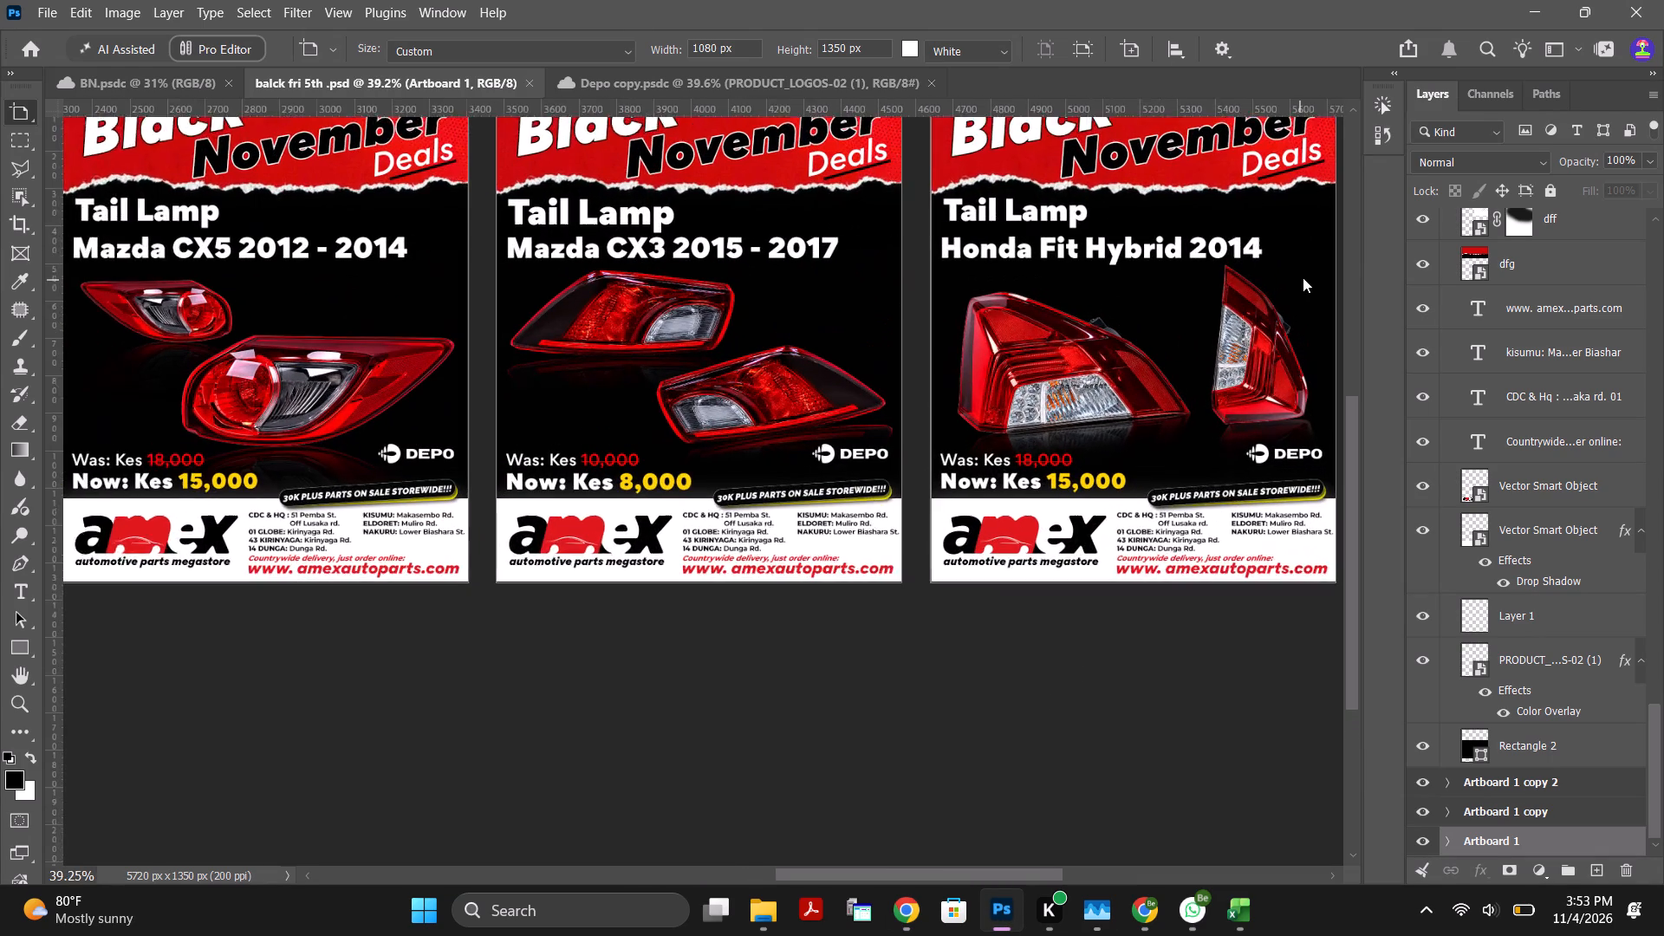
{"action": "left_click_drag", "start_coordinate": [900, 871], "coordinate": [934, 870]}
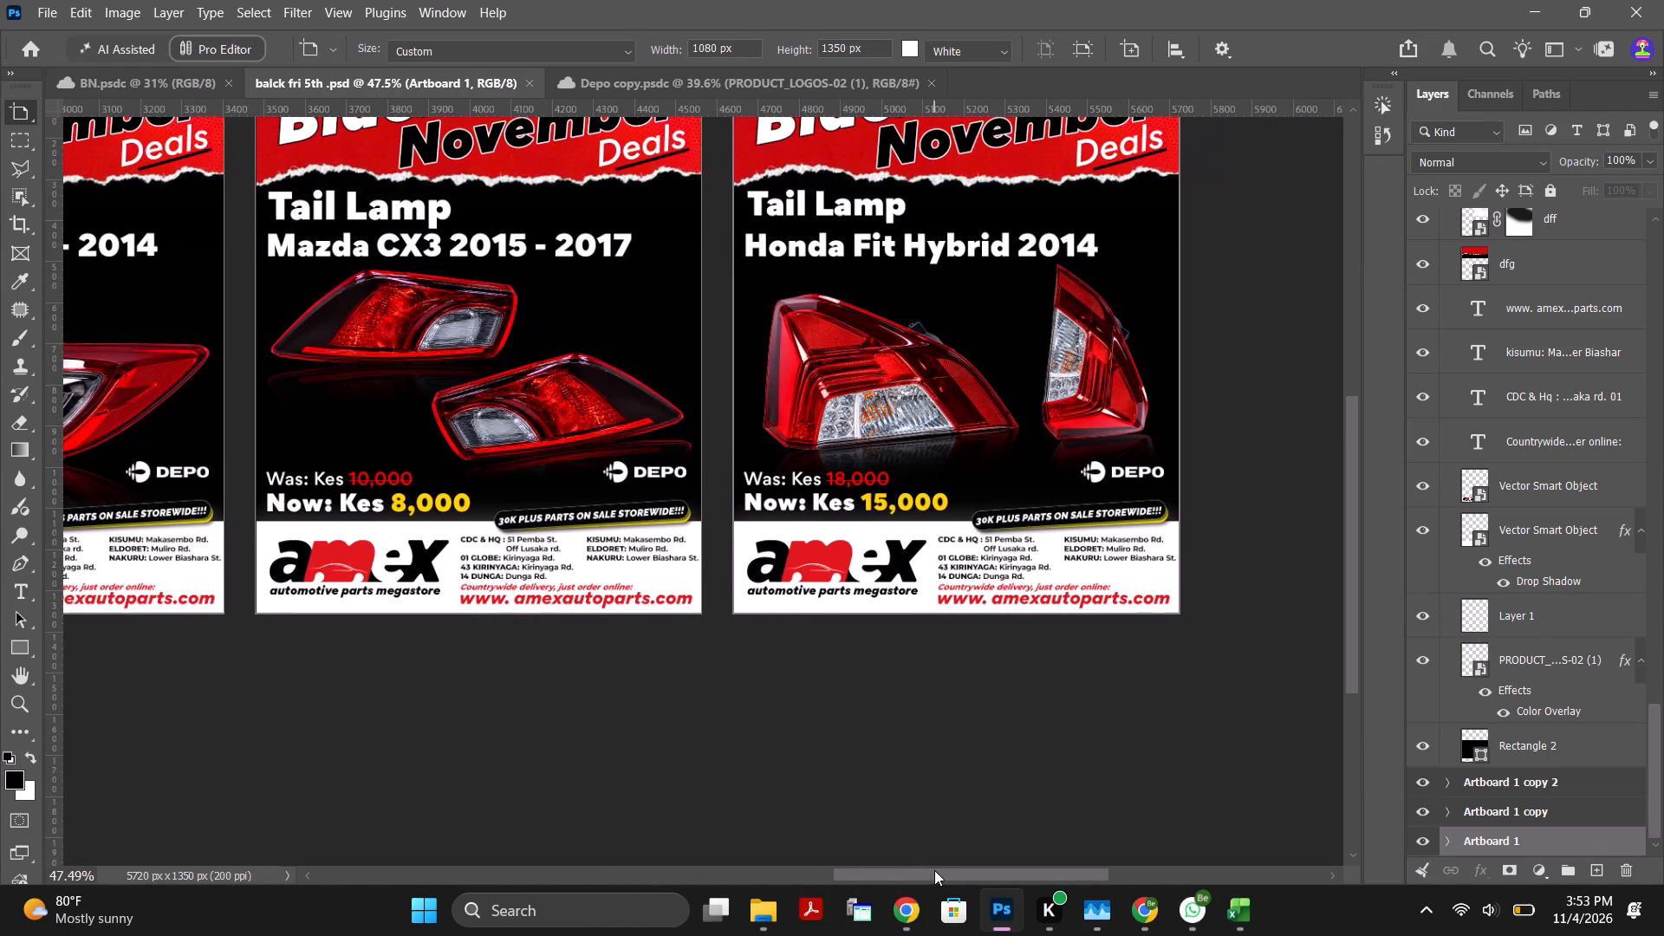
{"action": "left_click_drag", "start_coordinate": [934, 870], "coordinate": [942, 868]}
{"action": "left_click", "coordinate": [914, 915]}
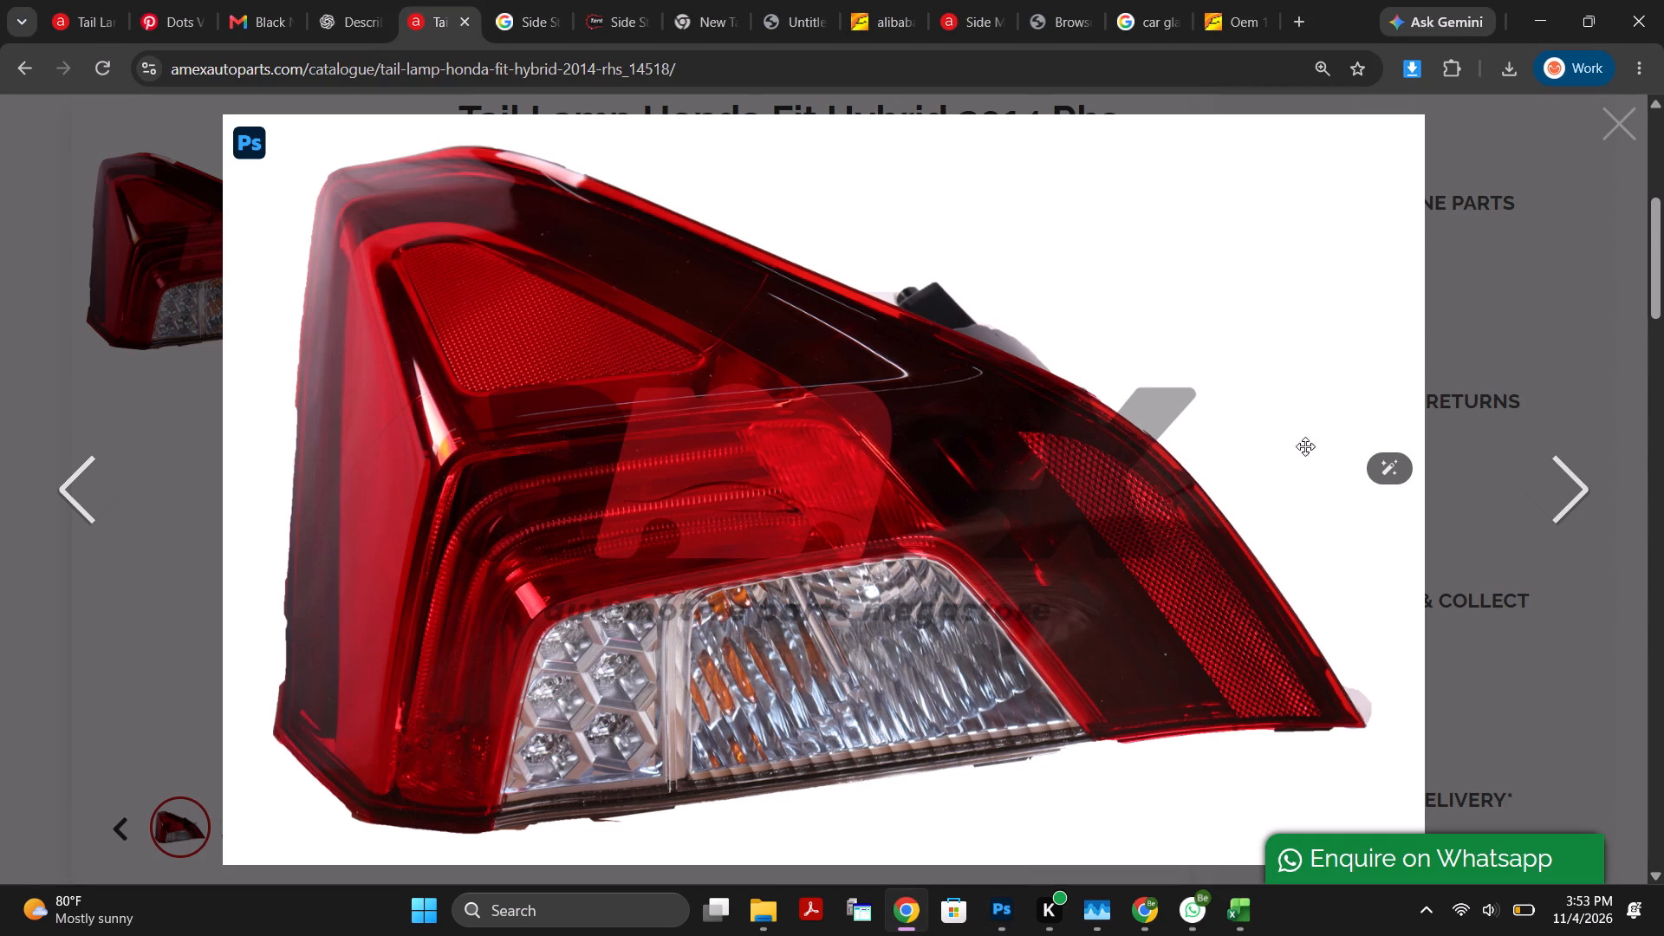
Check the old and current prices on the Honda Fit Hybrid 2014 poster in Photoshop against its product page in Chrome.
{"action": "left_click", "coordinate": [1488, 344]}
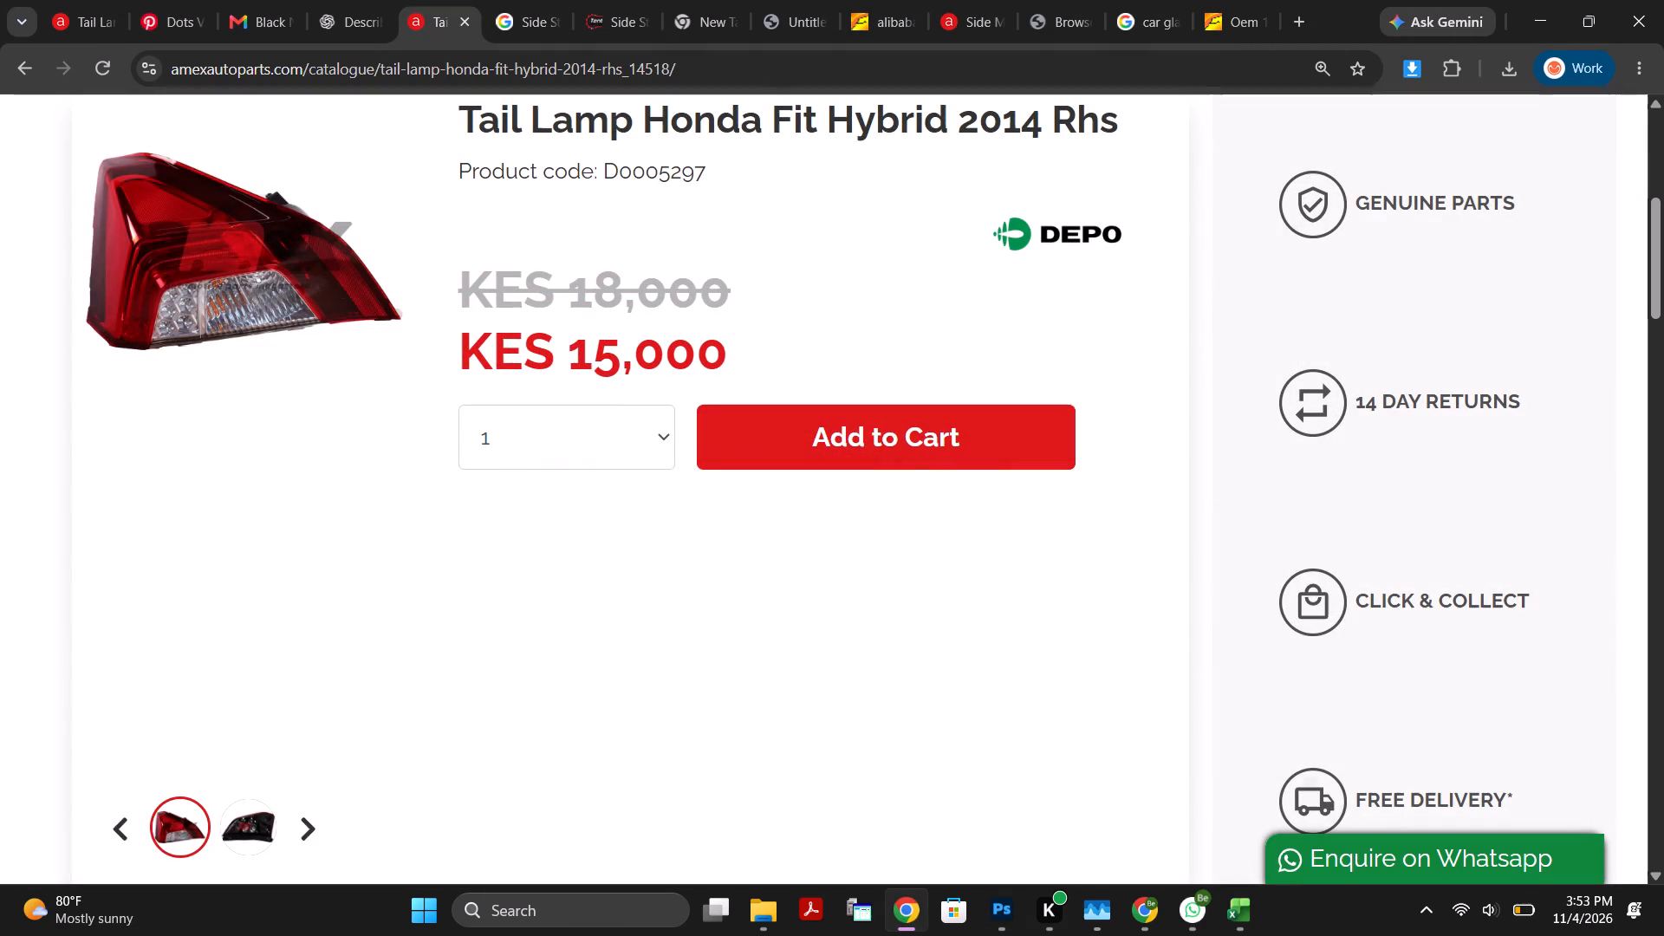
{"action": "left_click_drag", "start_coordinate": [564, 290], "coordinate": [767, 283]}
{"action": "key", "text": "ctrl+c"}
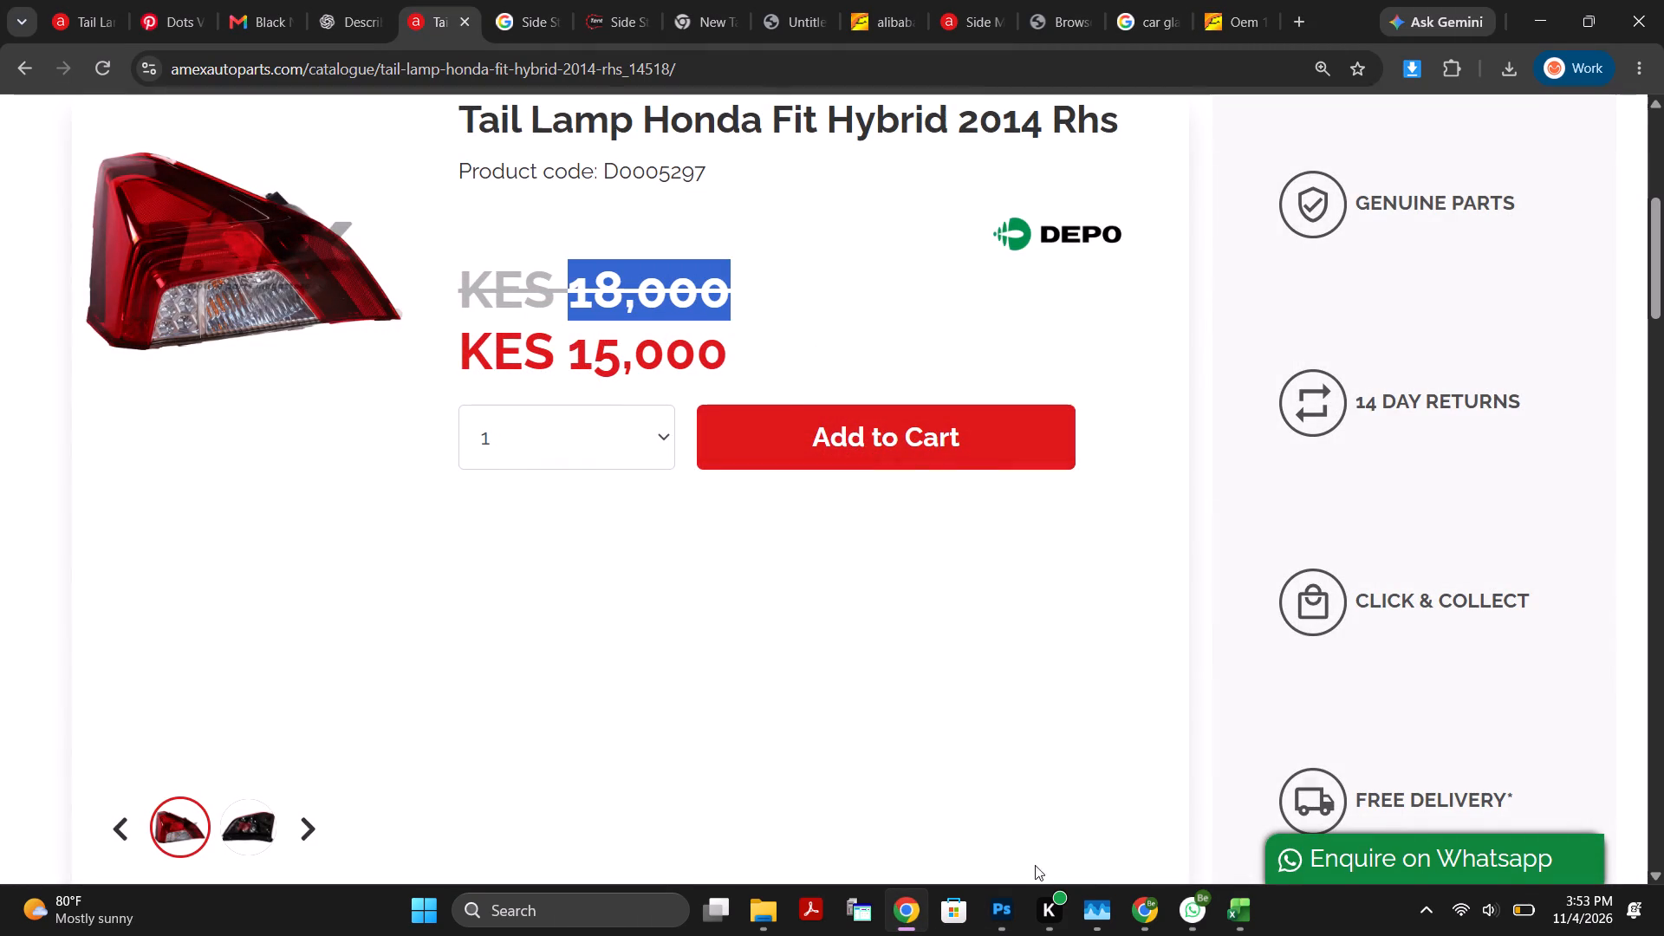
{"action": "left_click", "coordinate": [1008, 902]}
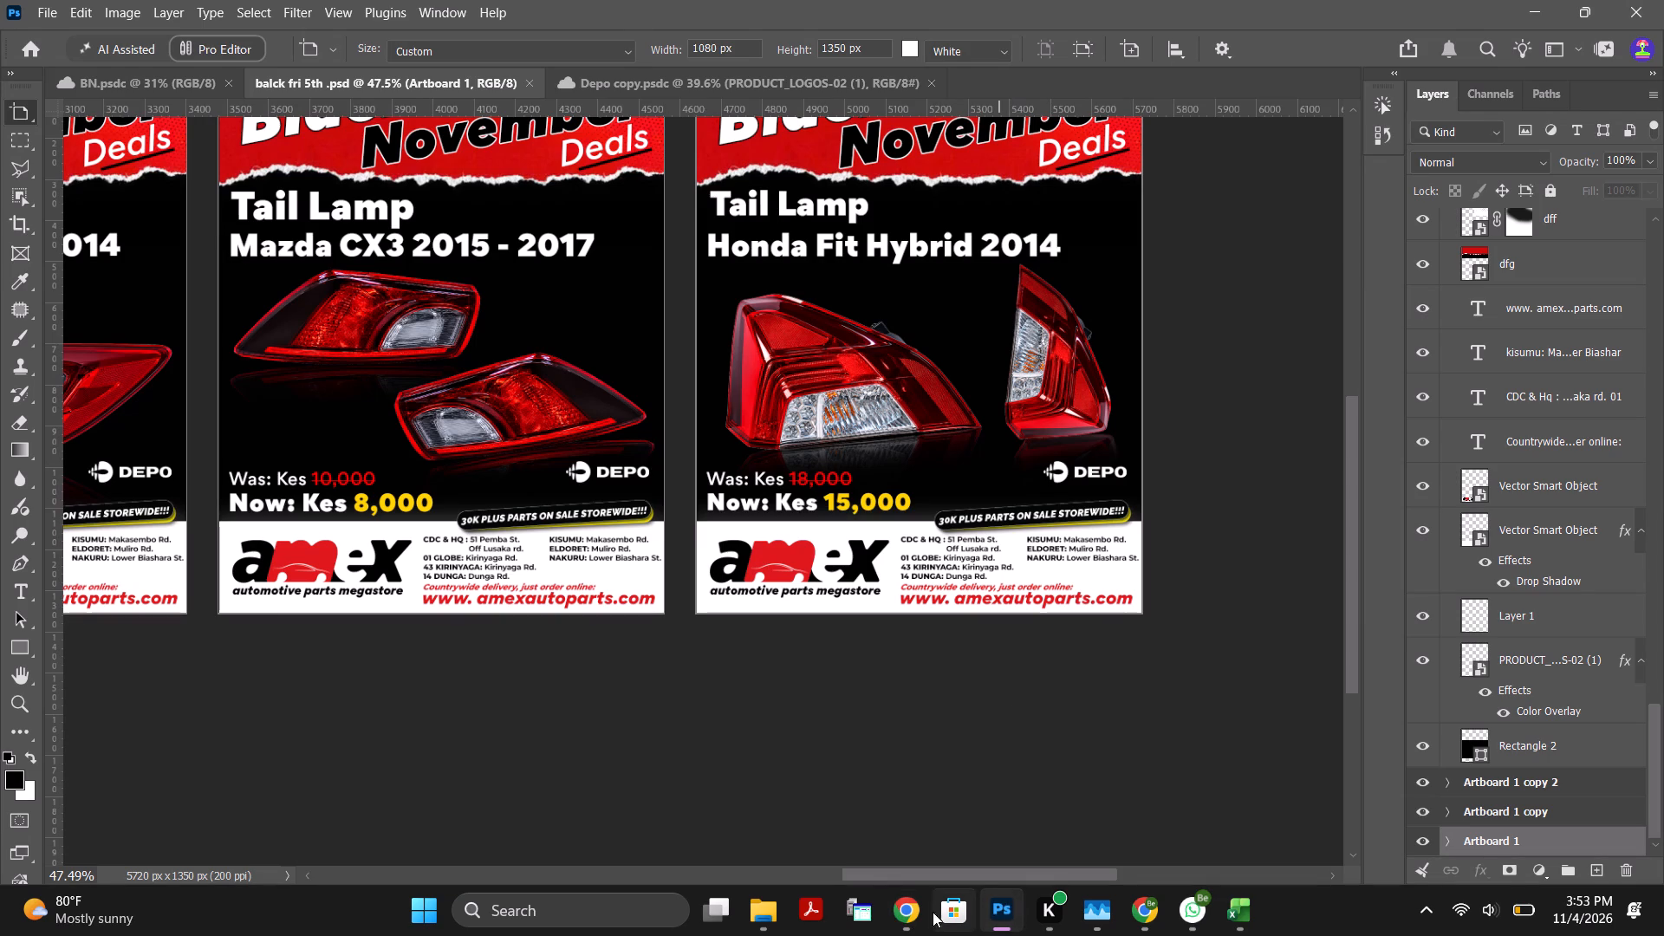
{"action": "left_click", "coordinate": [909, 913]}
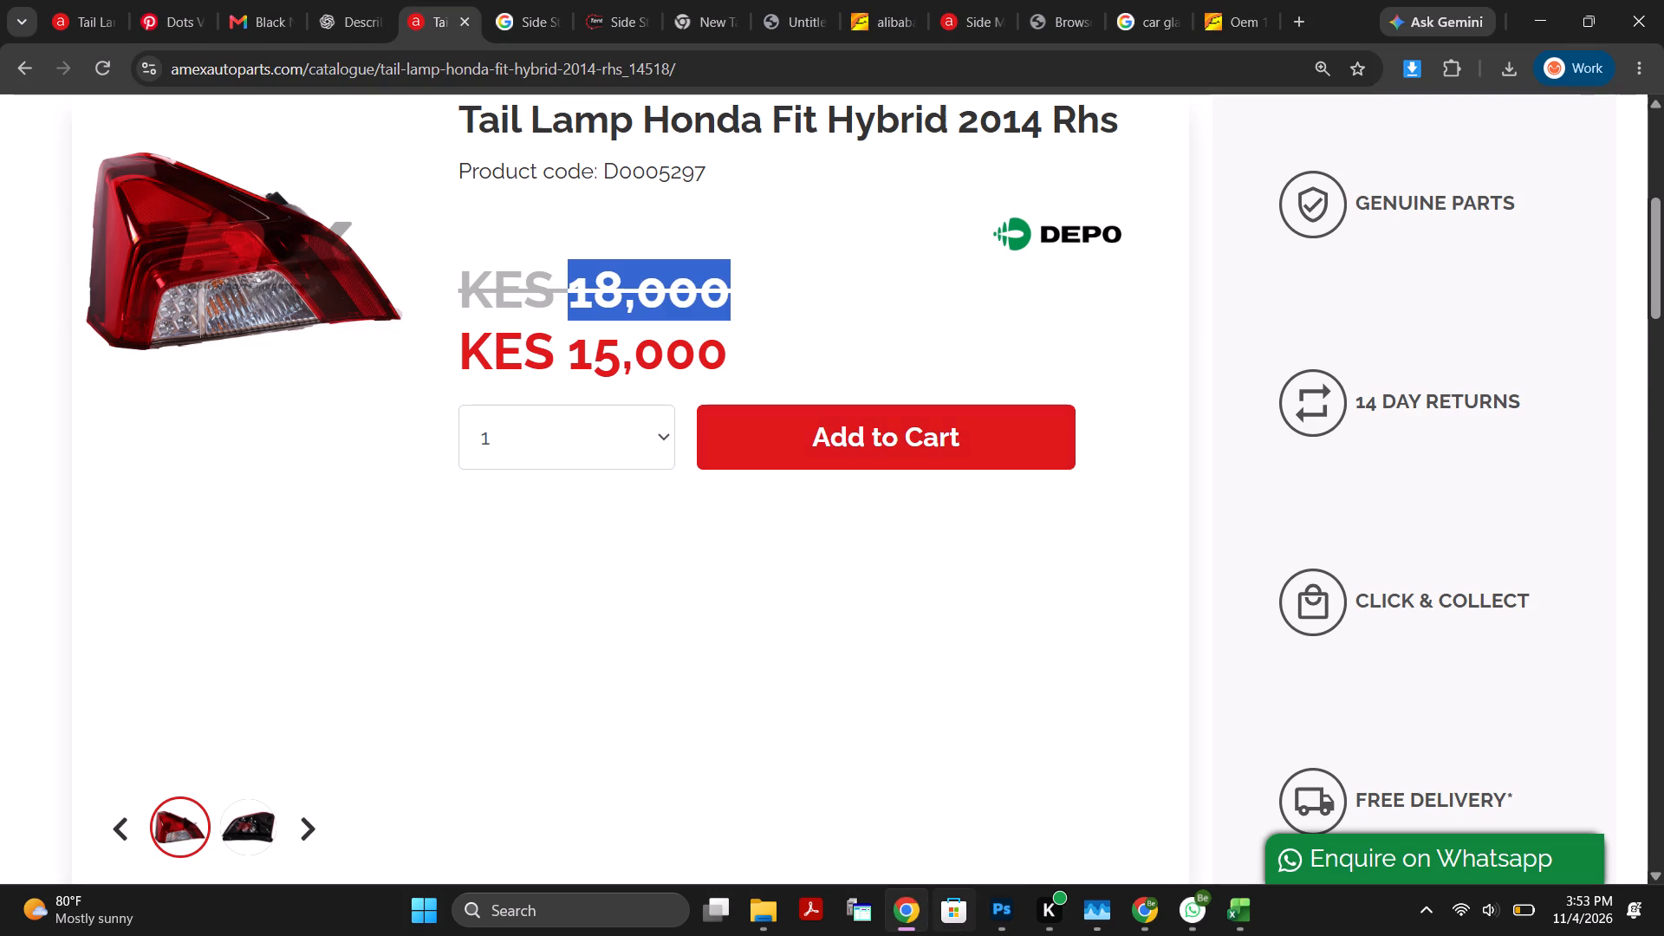
{"action": "left_click", "coordinate": [994, 911]}
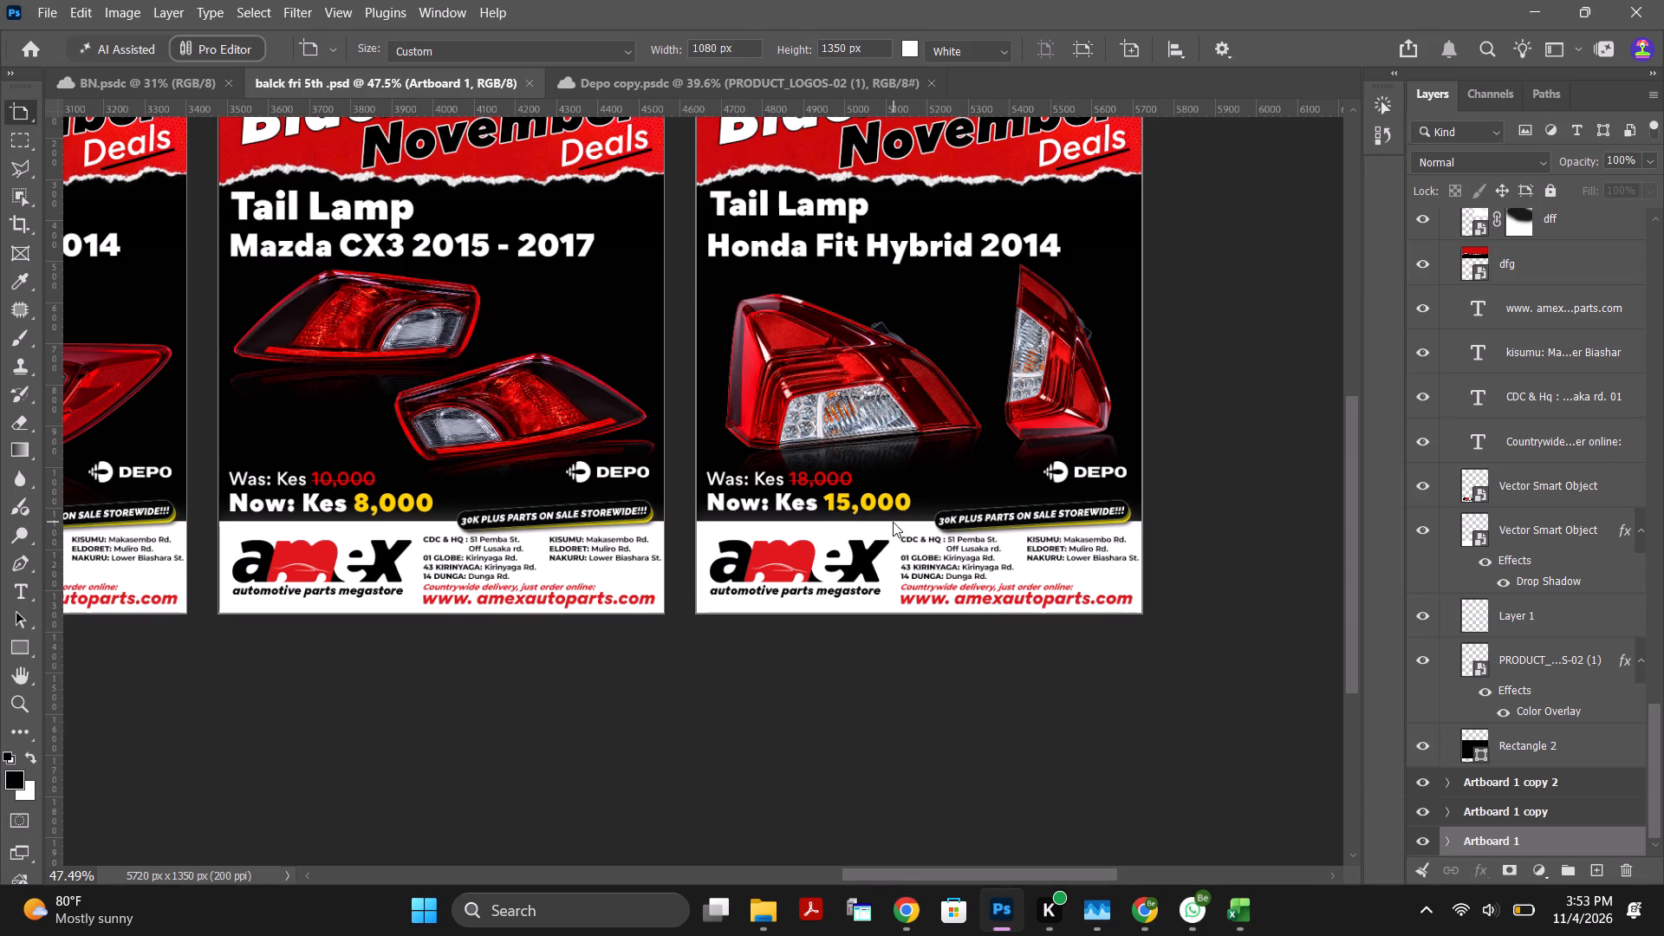
Look through the layers of the Honda Fit Hybrid 2014 and Mazda CX3 2015 - 2017 posters.
{"action": "scroll", "coordinate": [915, 469], "scroll_direction": "up", "scroll_amount": 1}
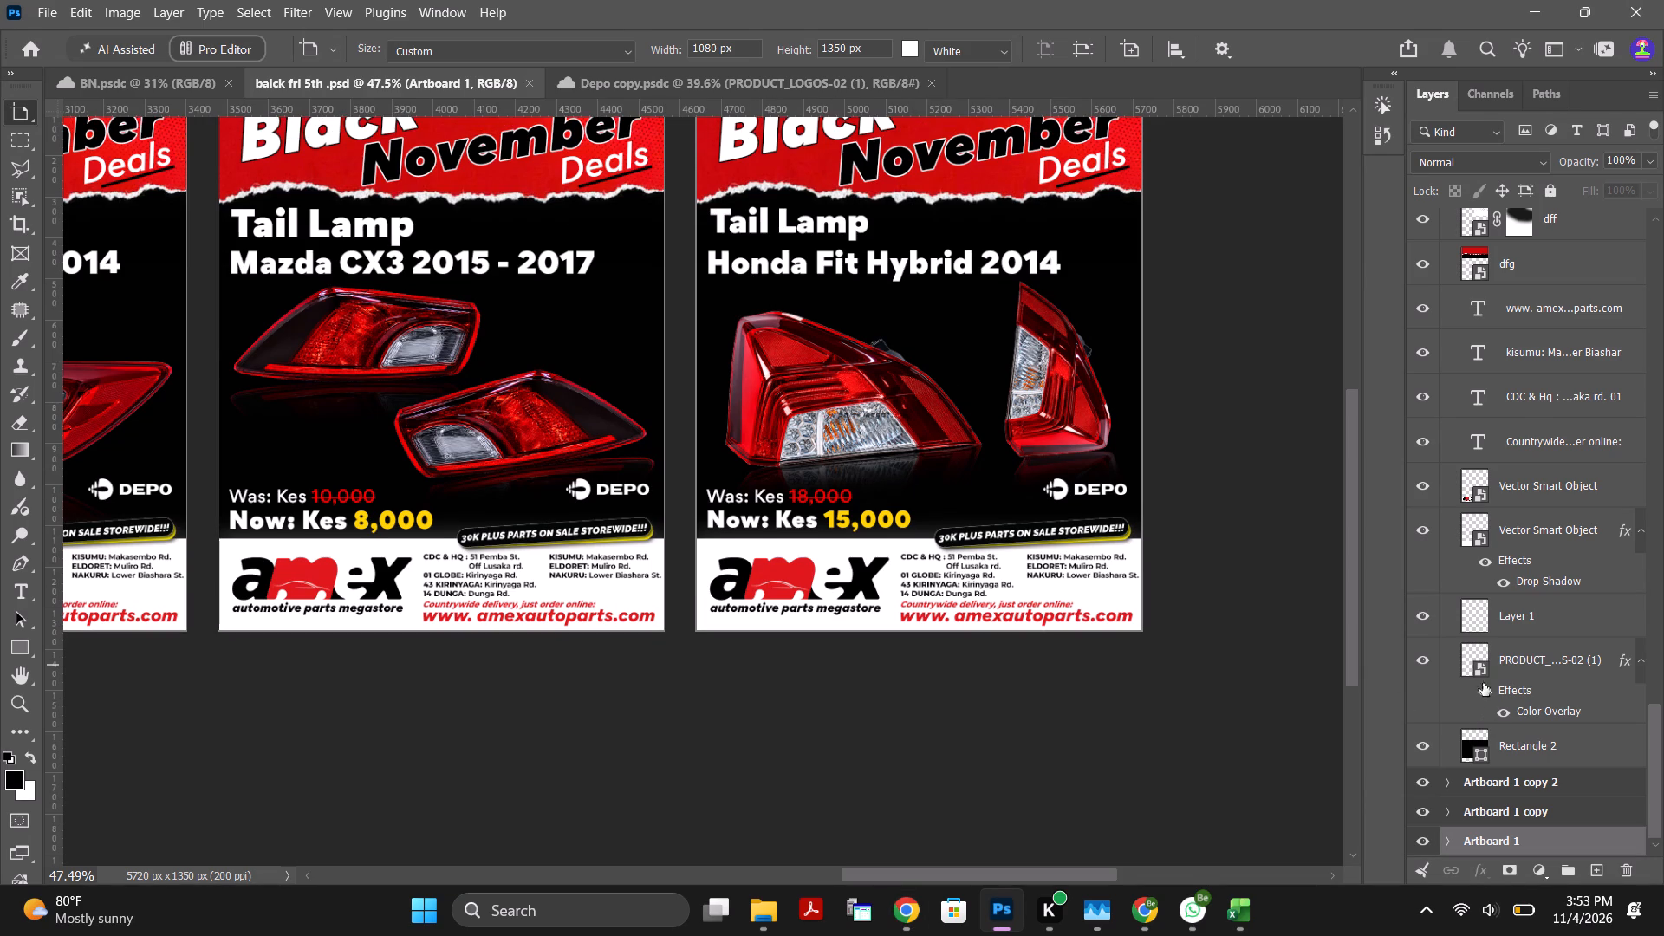
{"action": "scroll", "coordinate": [1545, 577], "scroll_direction": "up", "scroll_amount": 10}
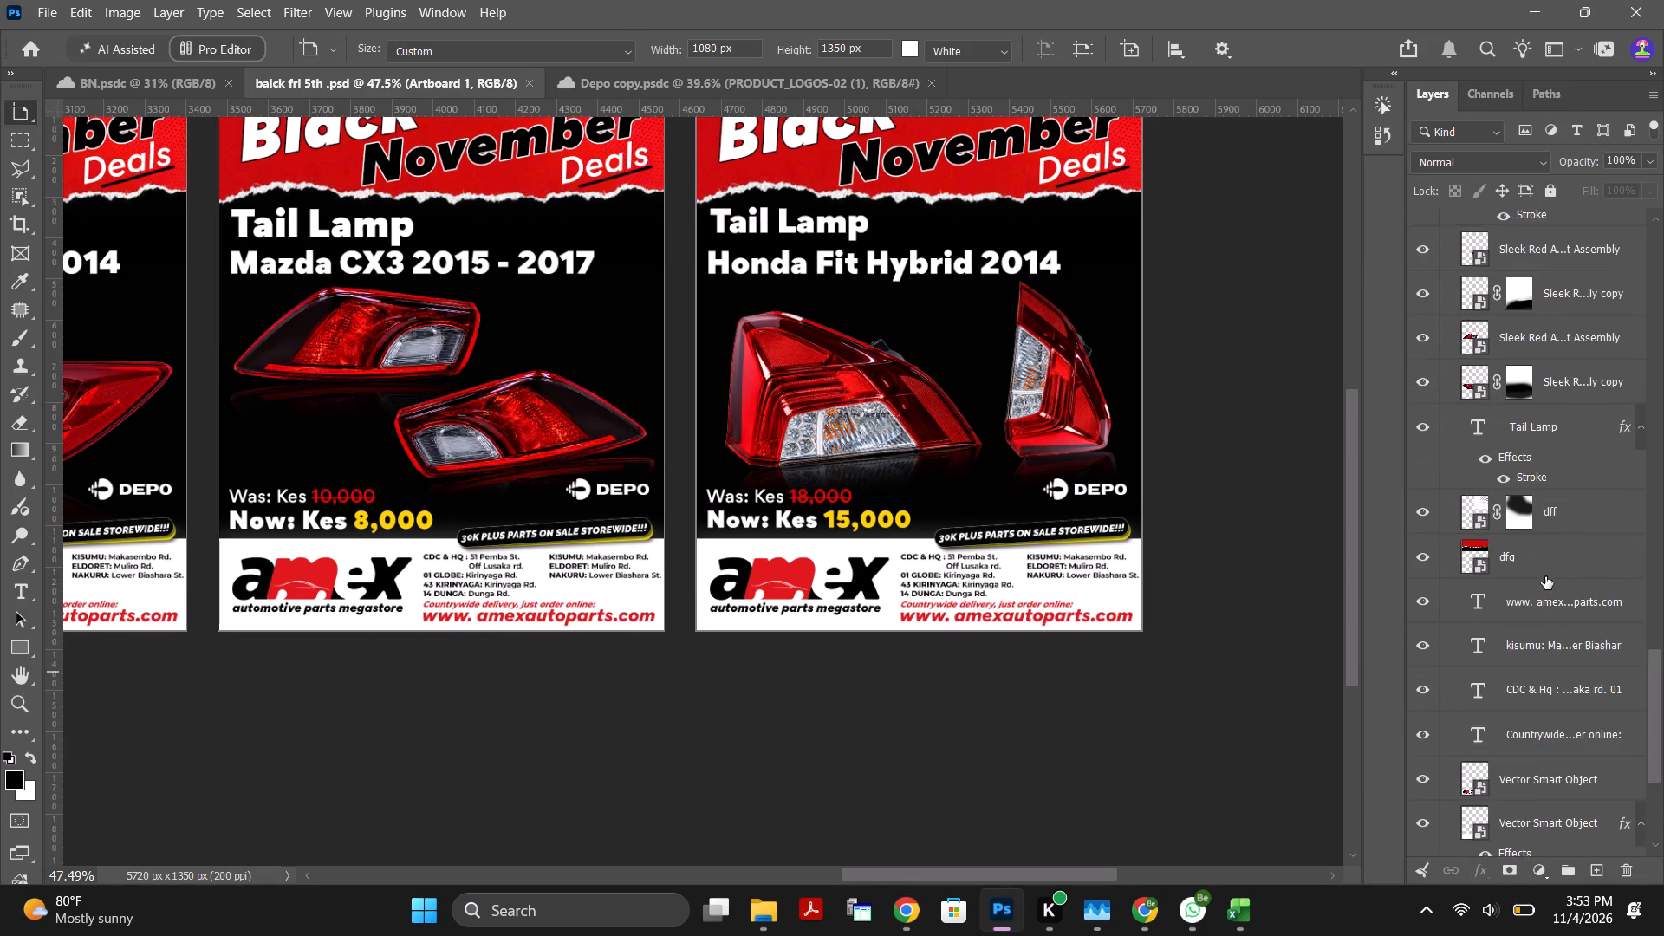
{"action": "scroll", "coordinate": [1545, 576], "scroll_direction": "up", "scroll_amount": 20}
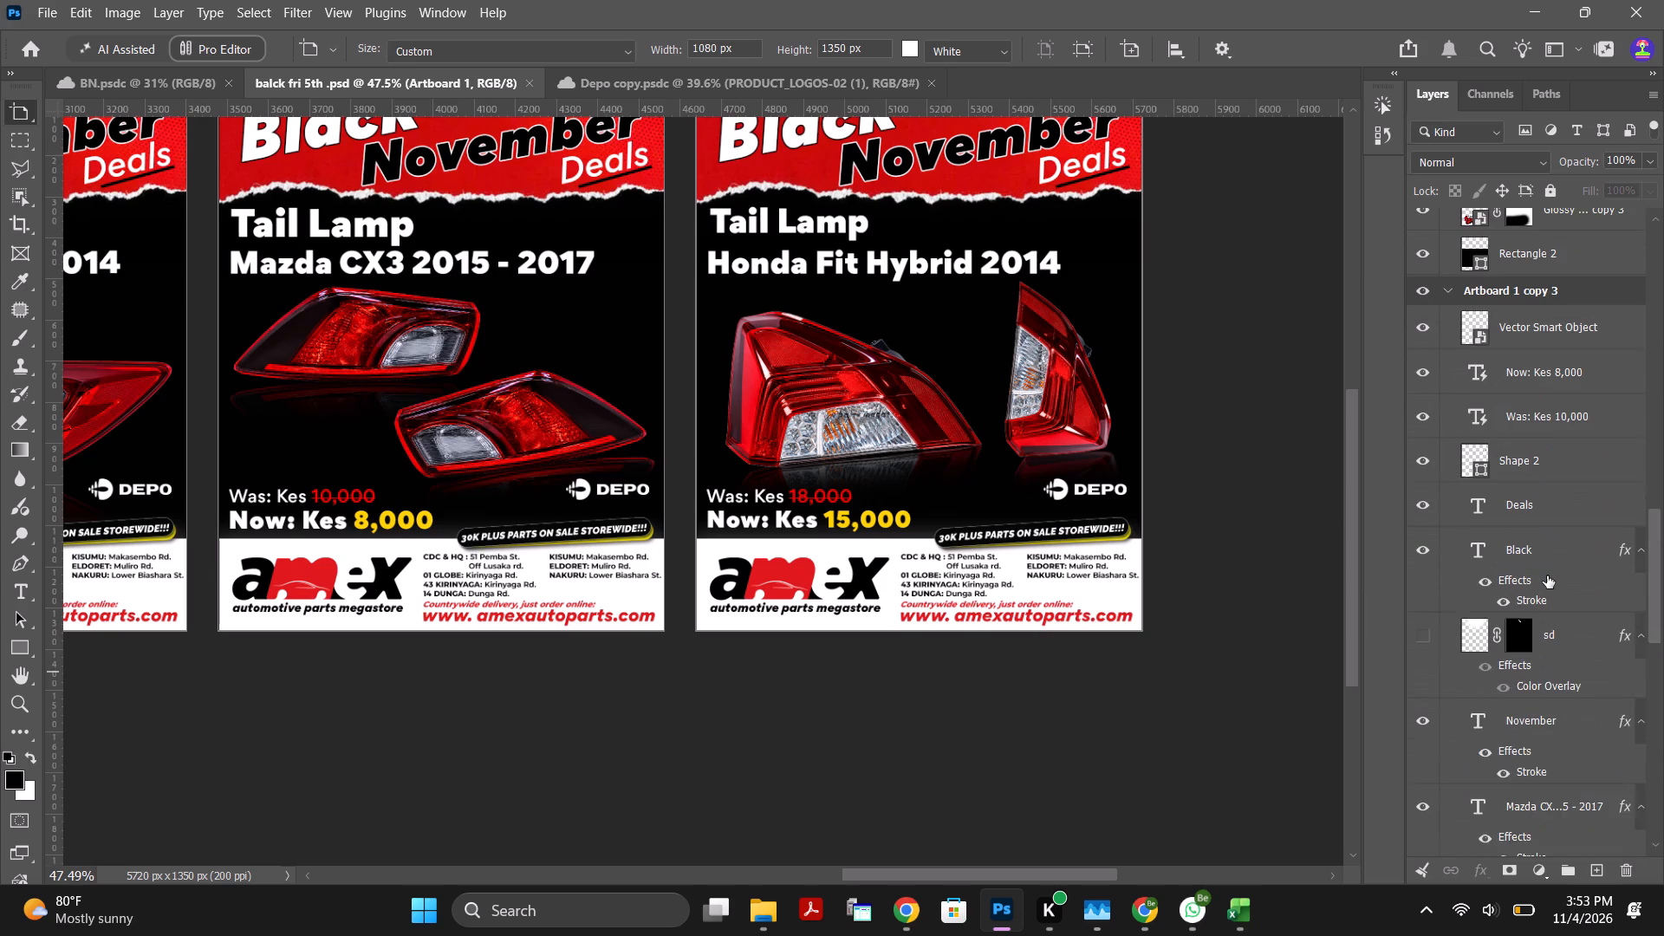
{"action": "scroll", "coordinate": [1547, 575], "scroll_direction": "up", "scroll_amount": 4}
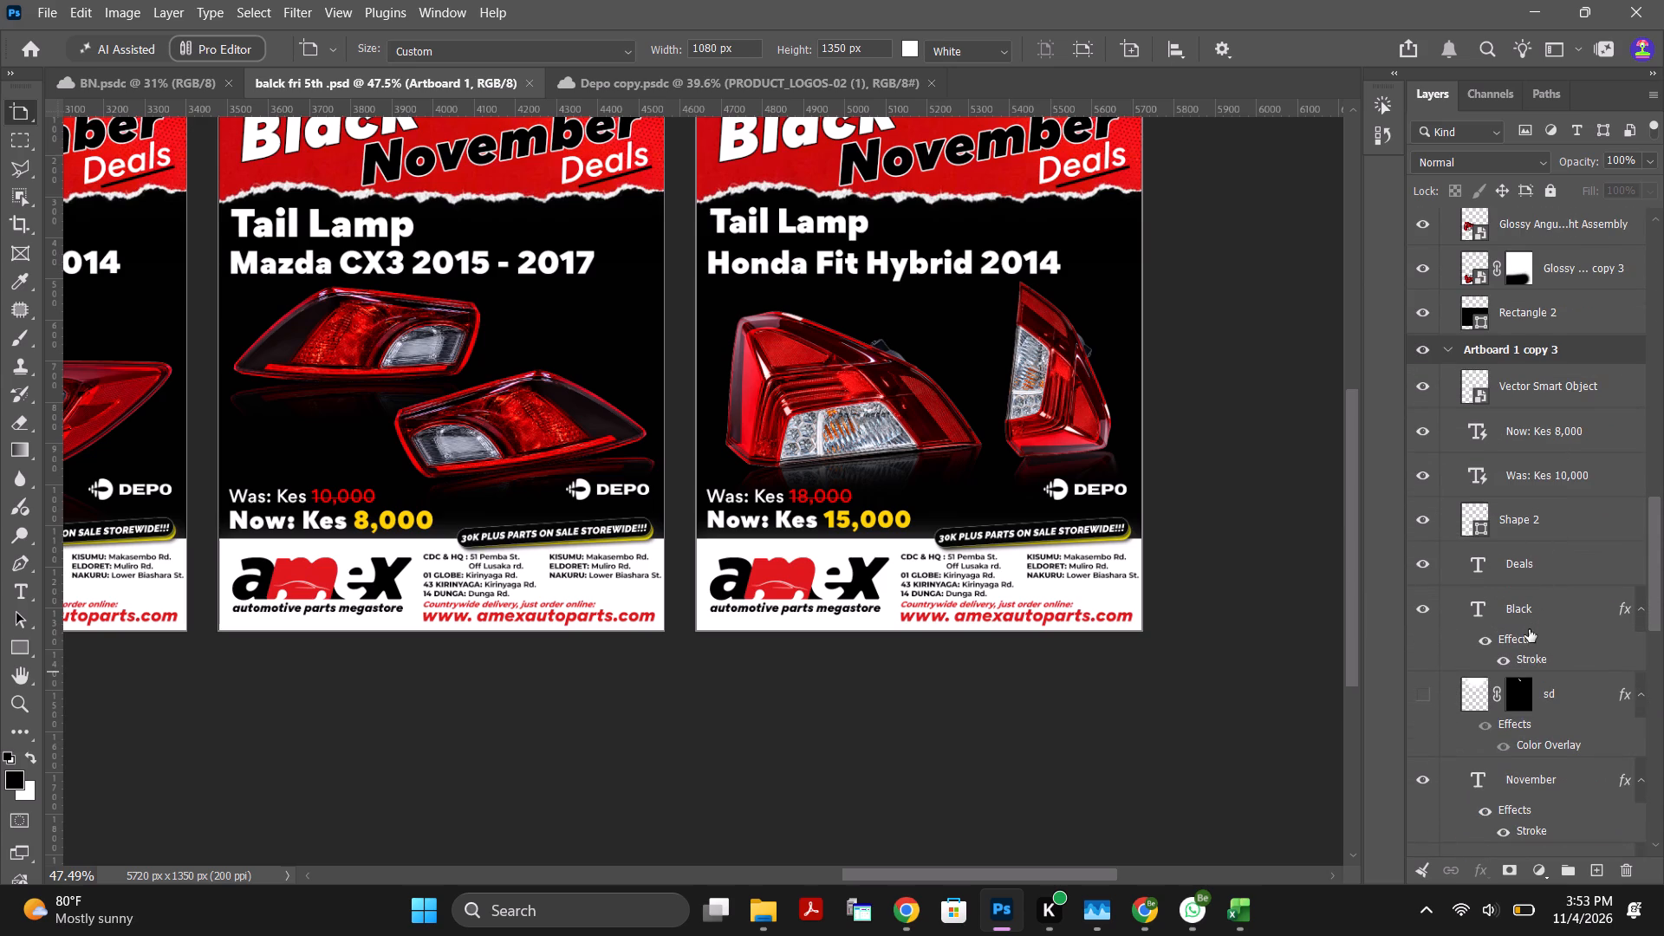
{"action": "scroll", "coordinate": [1521, 663], "scroll_direction": "down", "scroll_amount": 6}
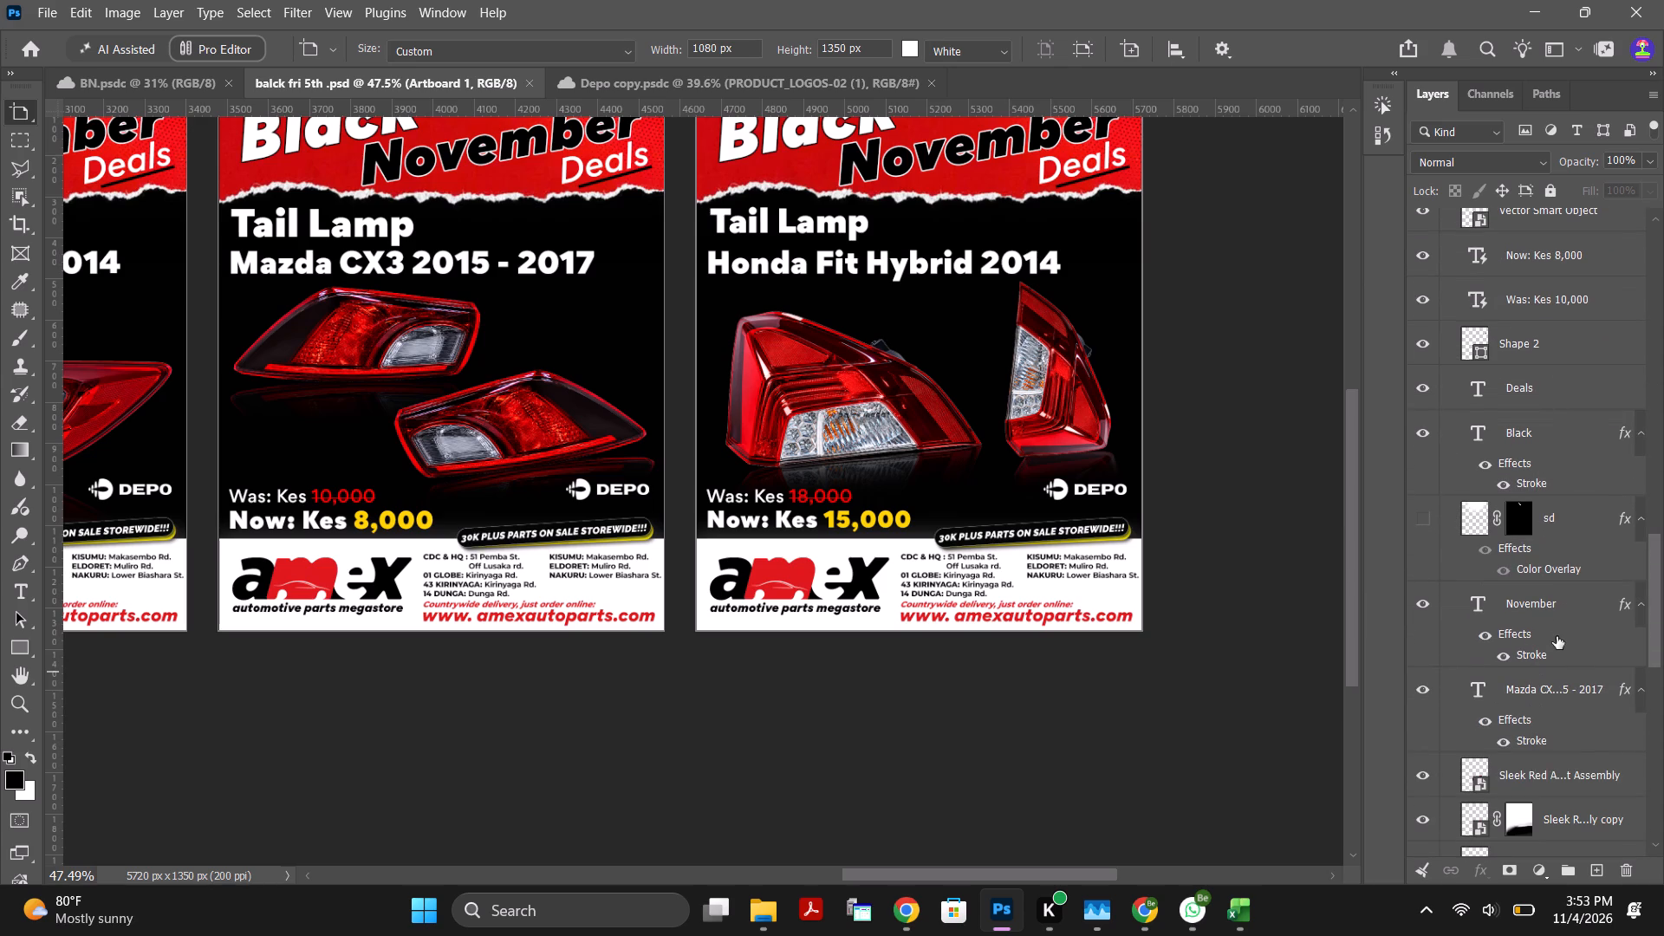
{"action": "left_click", "coordinate": [1554, 695]}
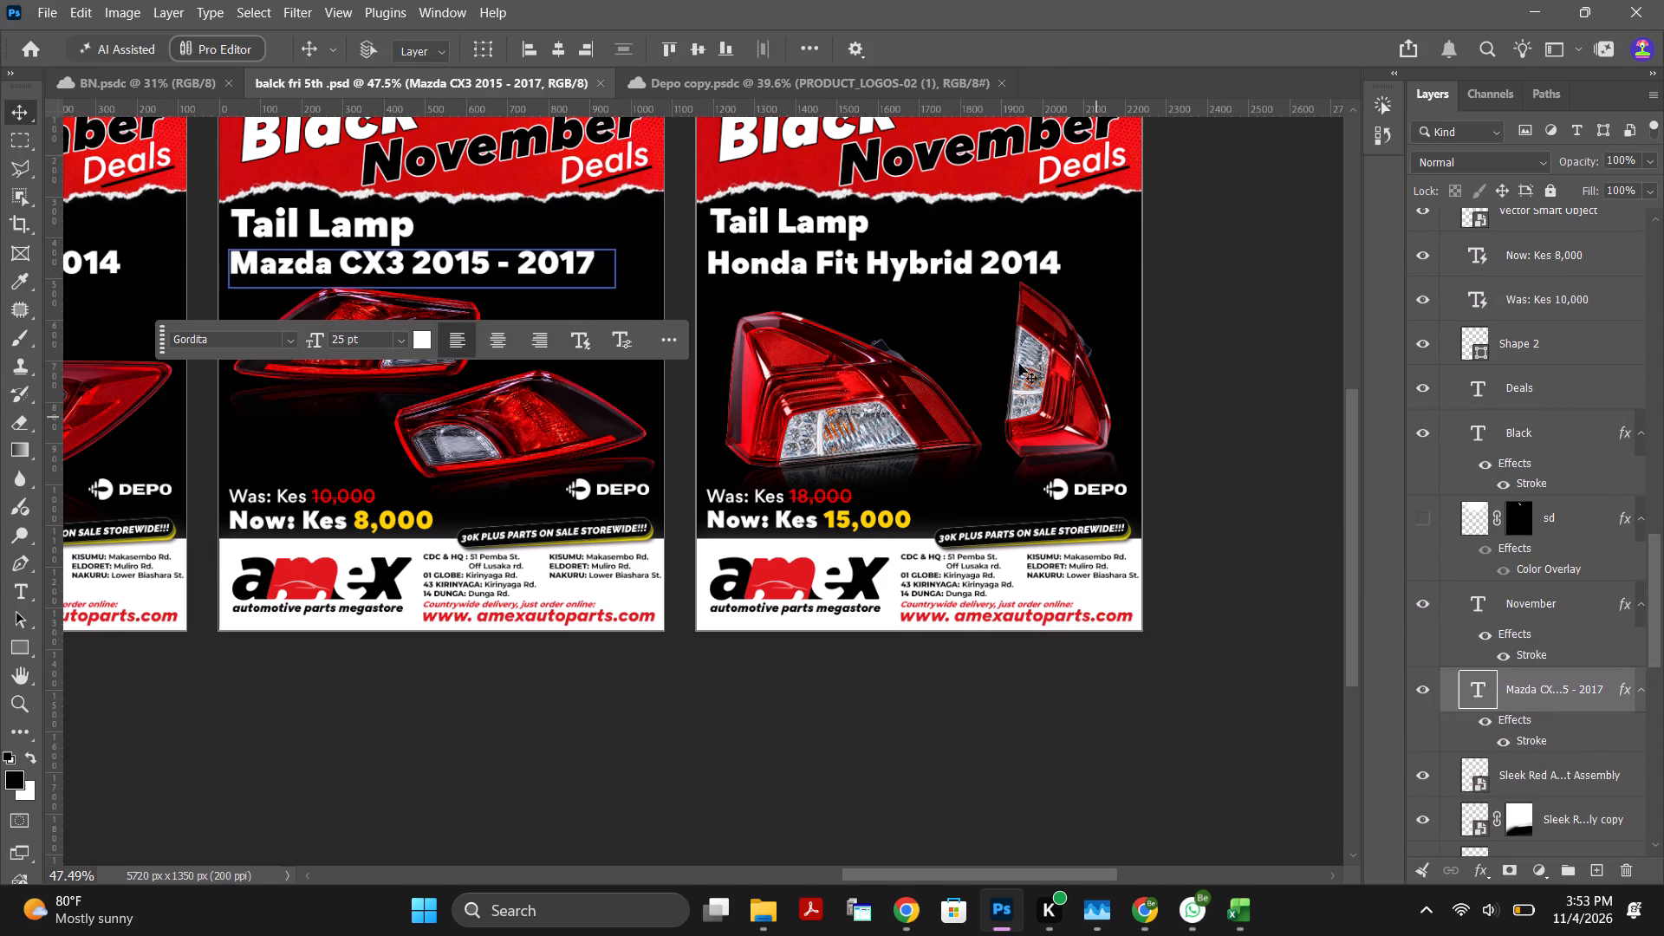
{"action": "left_click", "coordinate": [817, 258]}
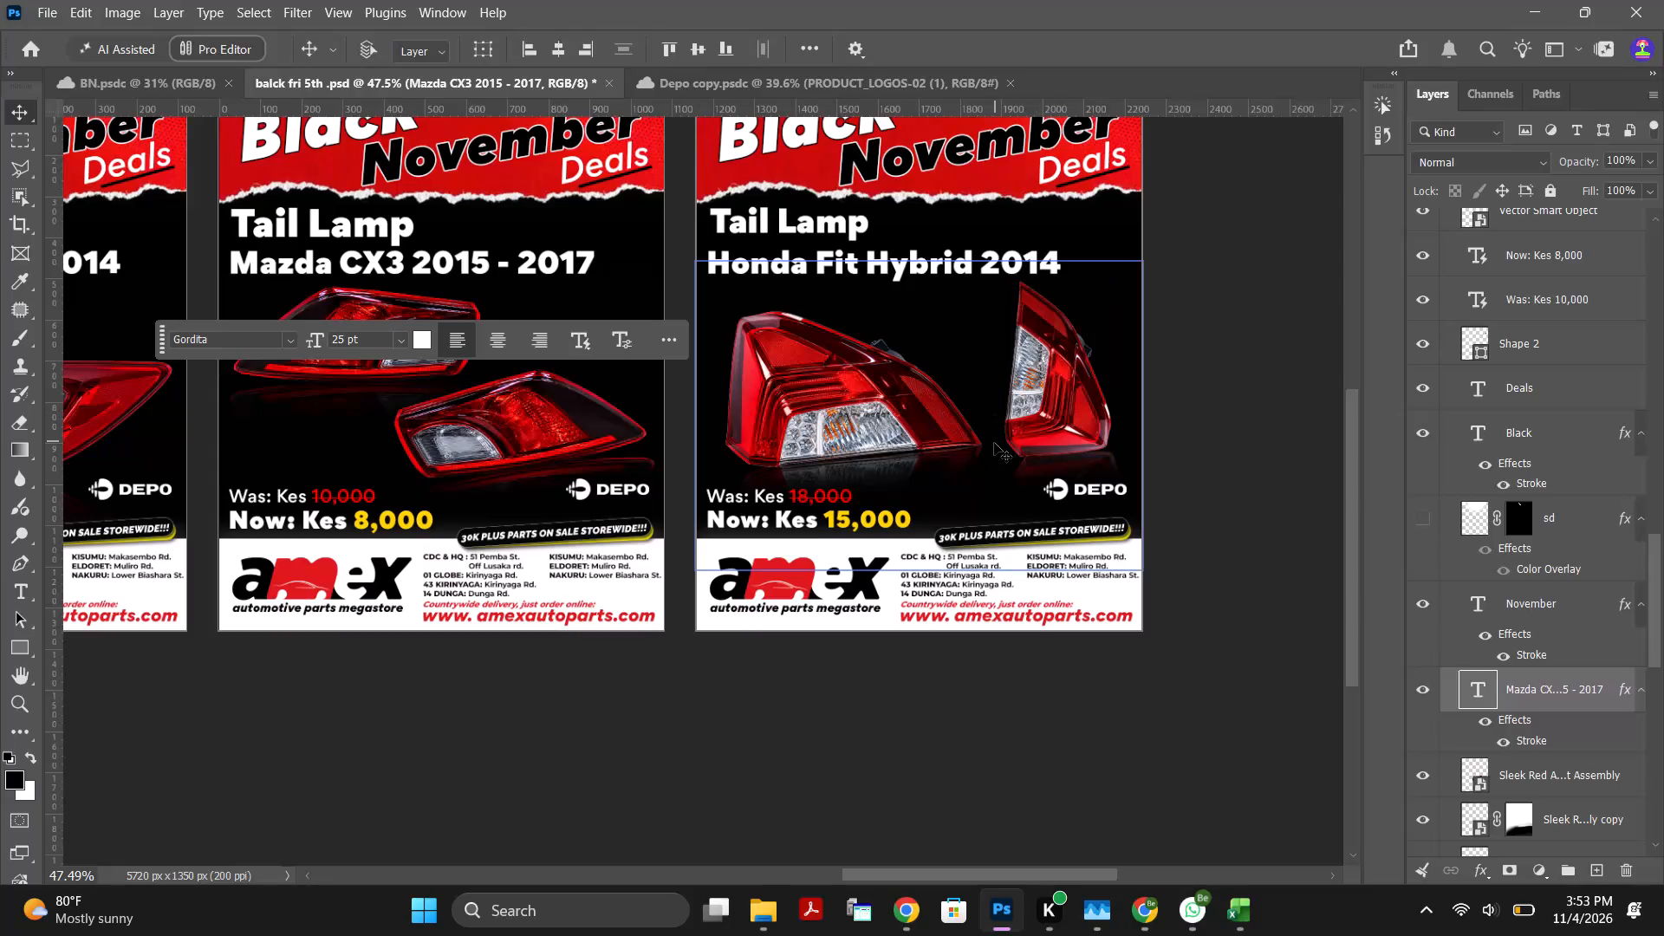
Collapse the Artboard 1 copy 3 and Artboard 1 copy 4 layer groups and leave no layer selected.
{"action": "scroll", "coordinate": [995, 440], "scroll_direction": "down", "scroll_amount": 8}
{"action": "scroll", "coordinate": [1031, 460], "scroll_direction": "down", "scroll_amount": 4, "text": "alt"}
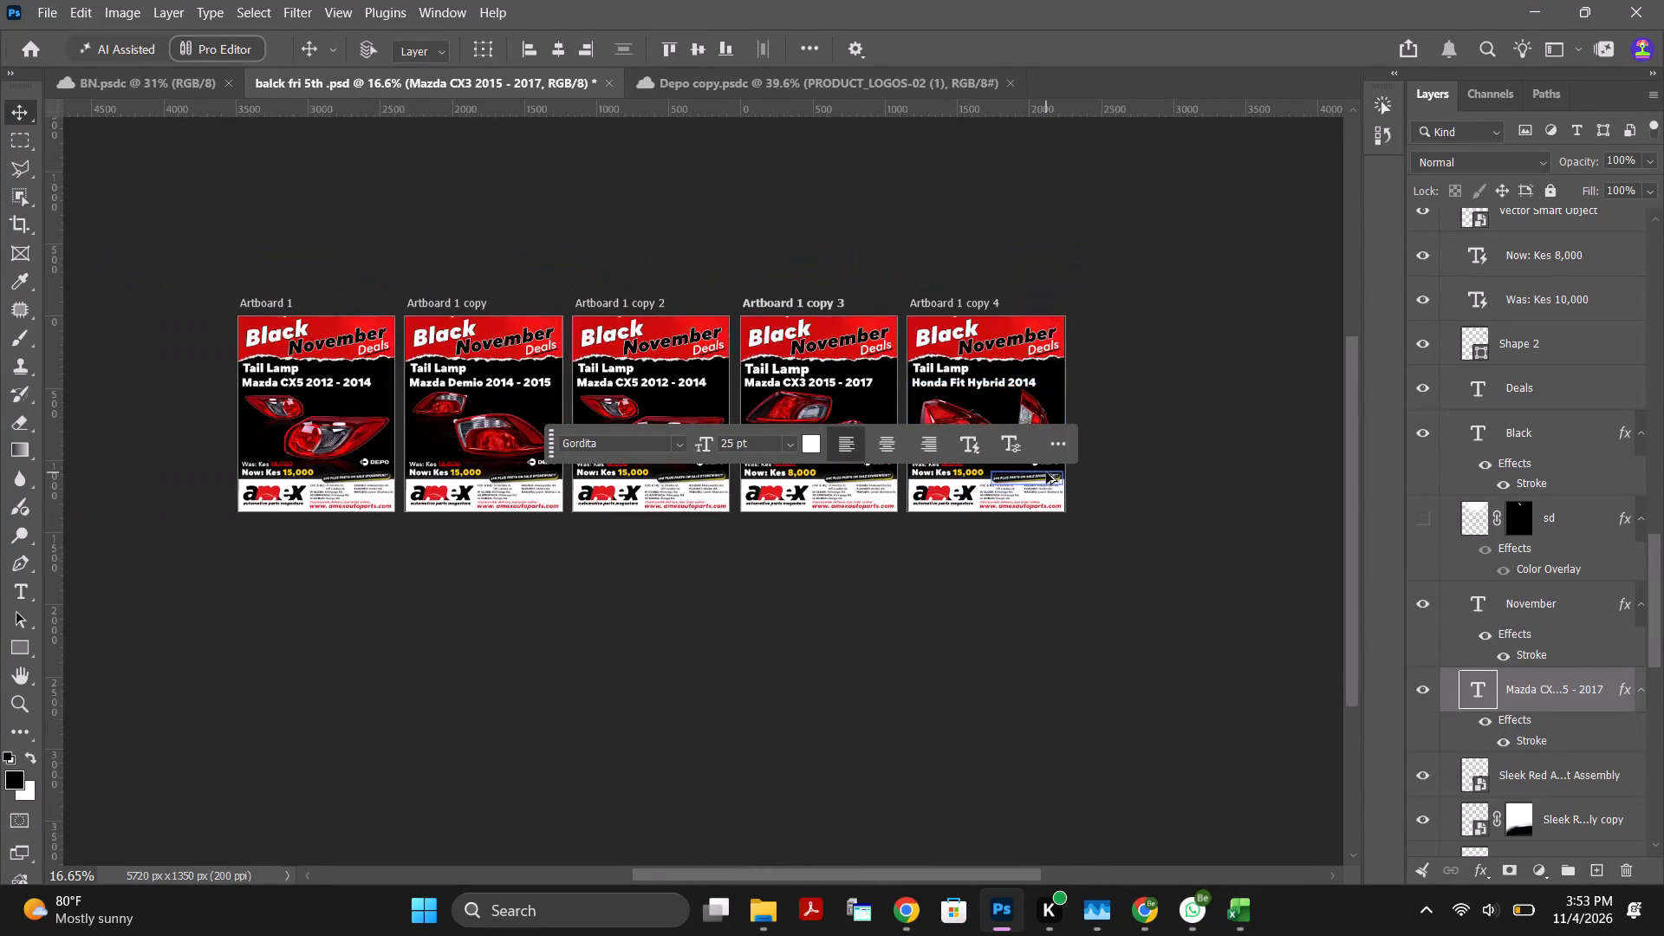
{"action": "scroll", "coordinate": [1097, 477], "scroll_direction": "down", "scroll_amount": 3, "text": "alt"}
{"action": "scroll", "coordinate": [302, 432], "scroll_direction": "up", "scroll_amount": 4, "text": "alt"}
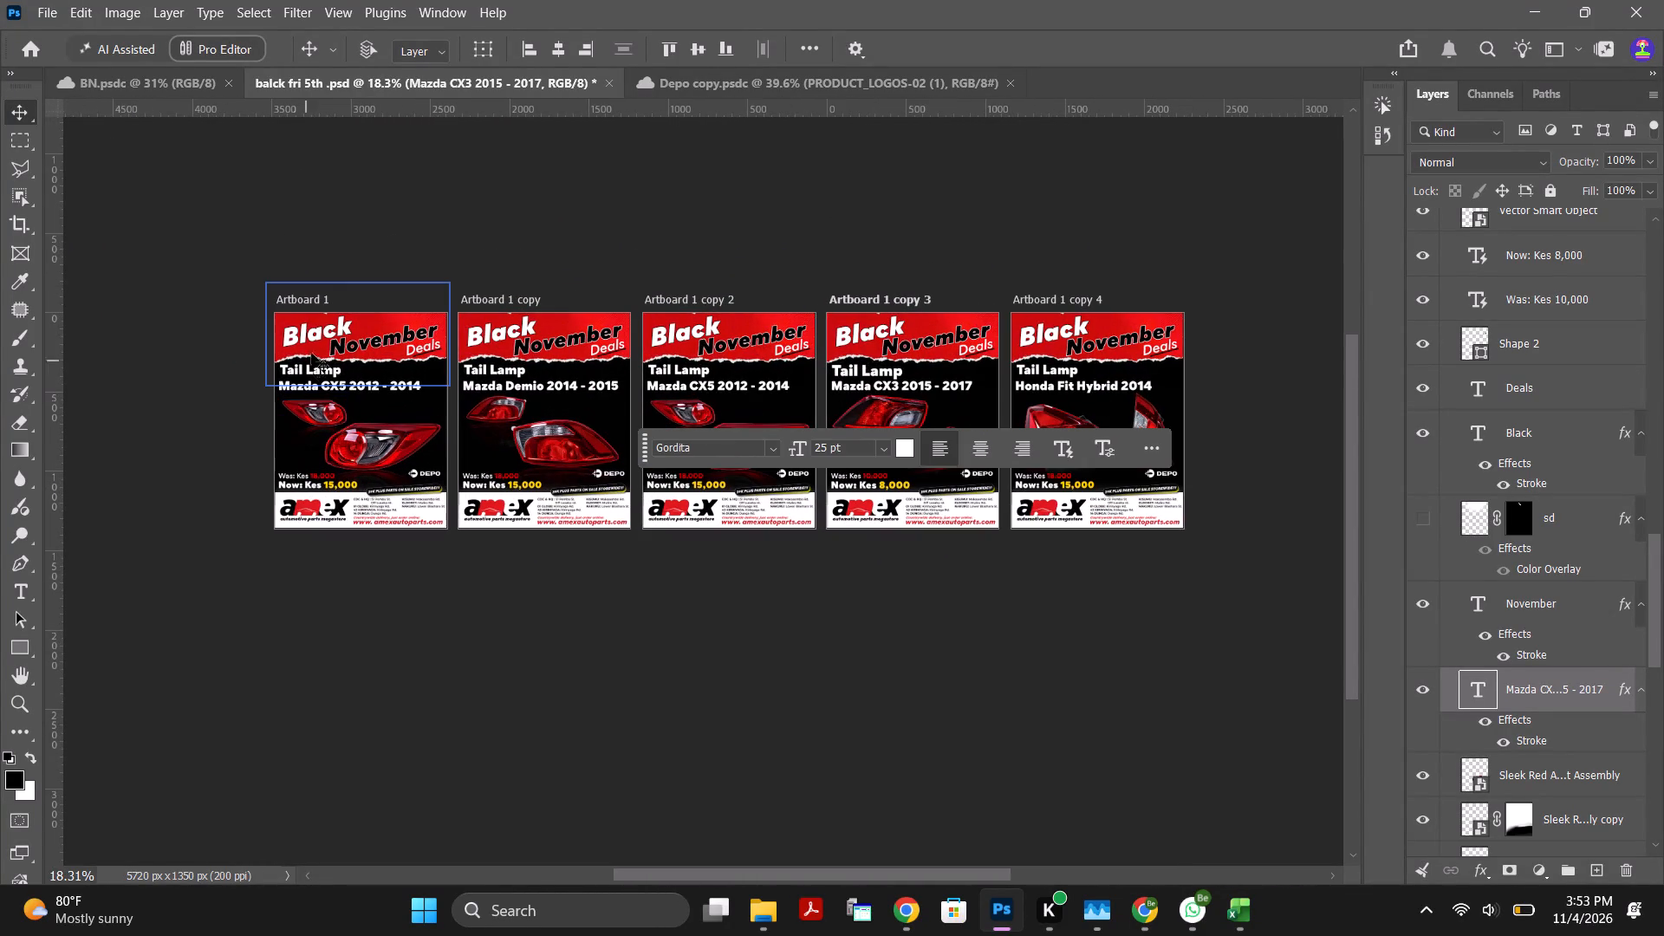
{"action": "left_click", "coordinate": [410, 233]}
{"action": "scroll", "coordinate": [1467, 375], "scroll_direction": "up", "scroll_amount": 8}
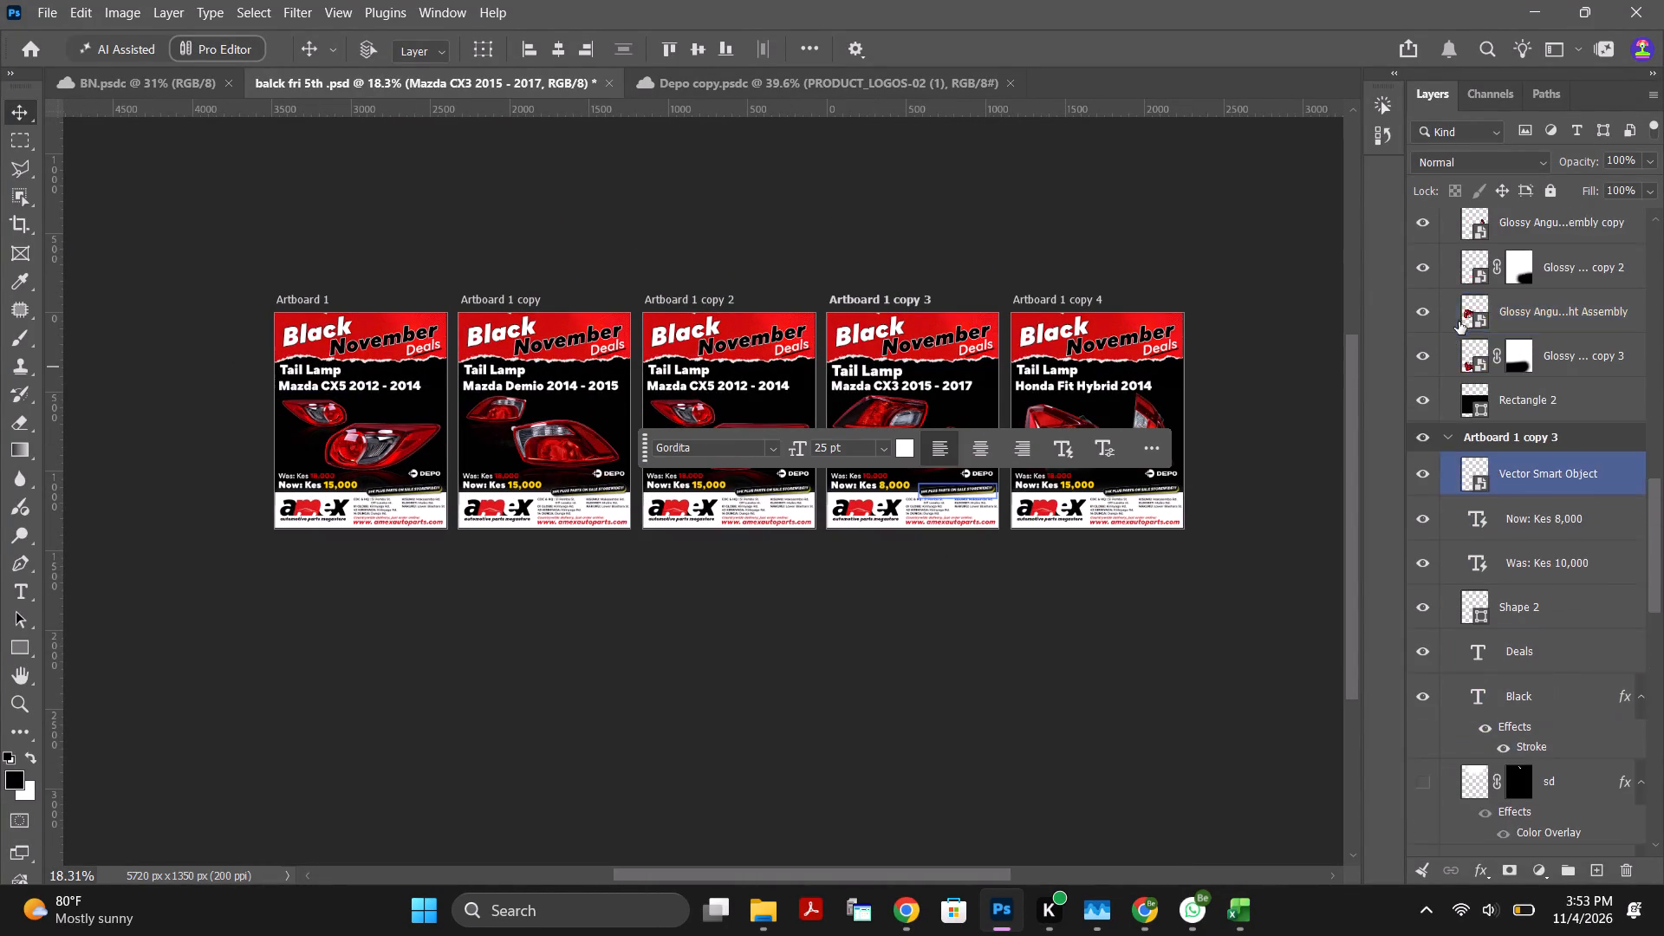
{"action": "scroll", "coordinate": [1459, 322], "scroll_direction": "up", "scroll_amount": 9}
{"action": "left_click", "coordinate": [1446, 677]}
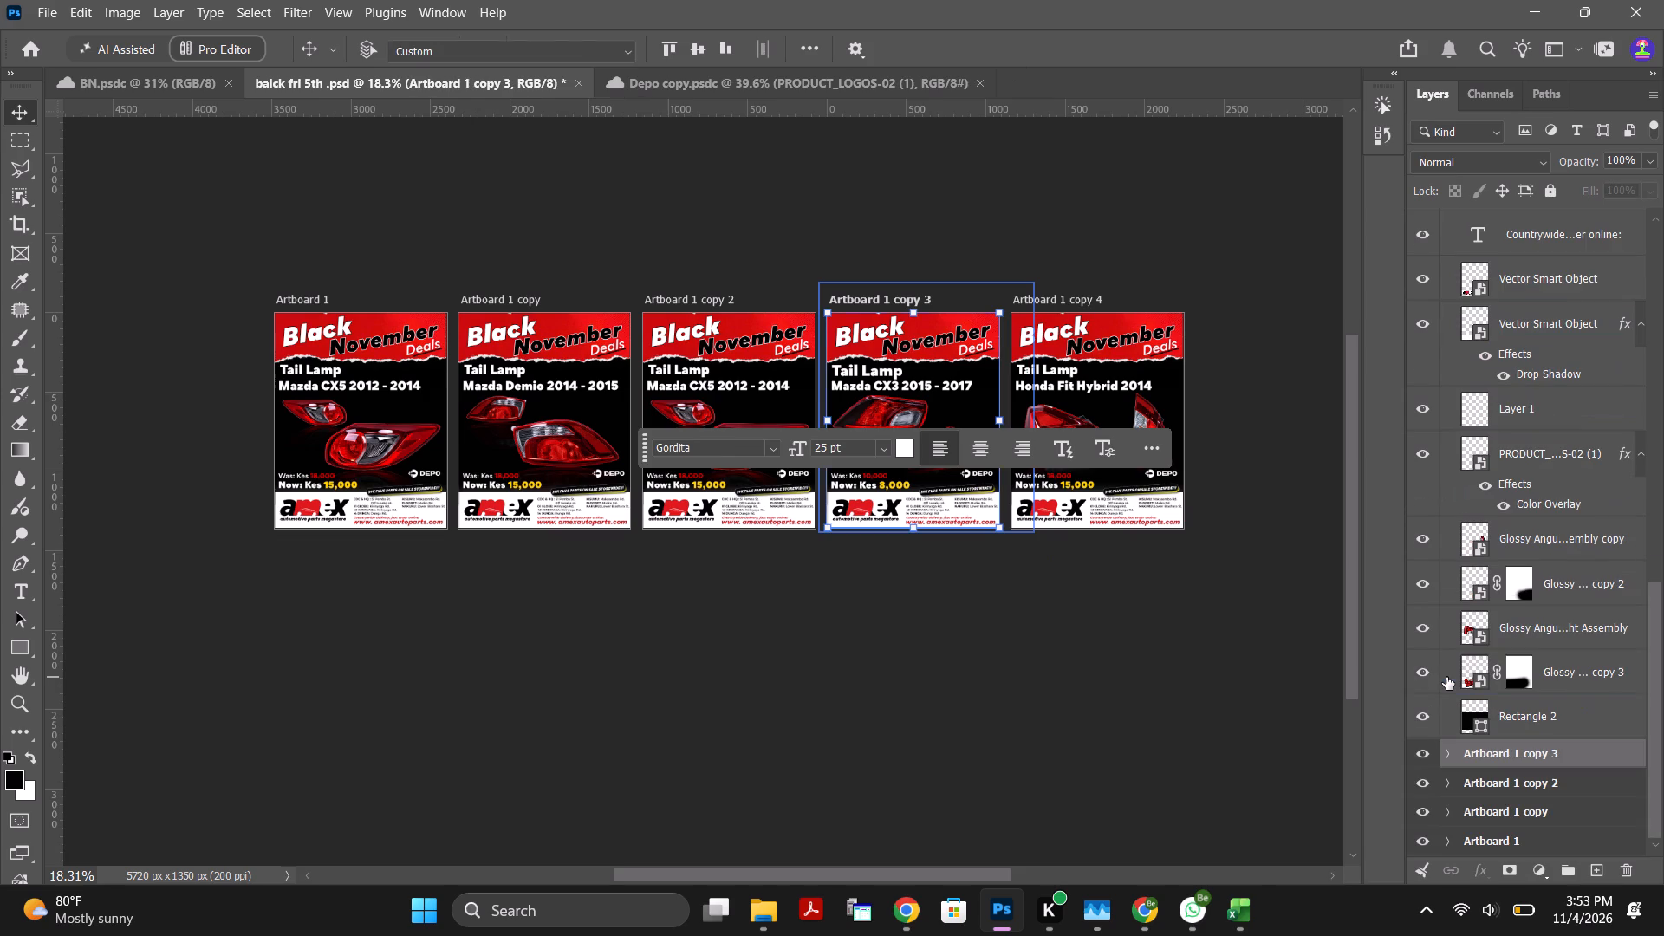
{"action": "scroll", "coordinate": [1544, 406], "scroll_direction": "up", "scroll_amount": 5}
{"action": "scroll", "coordinate": [1615, 387], "scroll_direction": "up", "scroll_amount": 5}
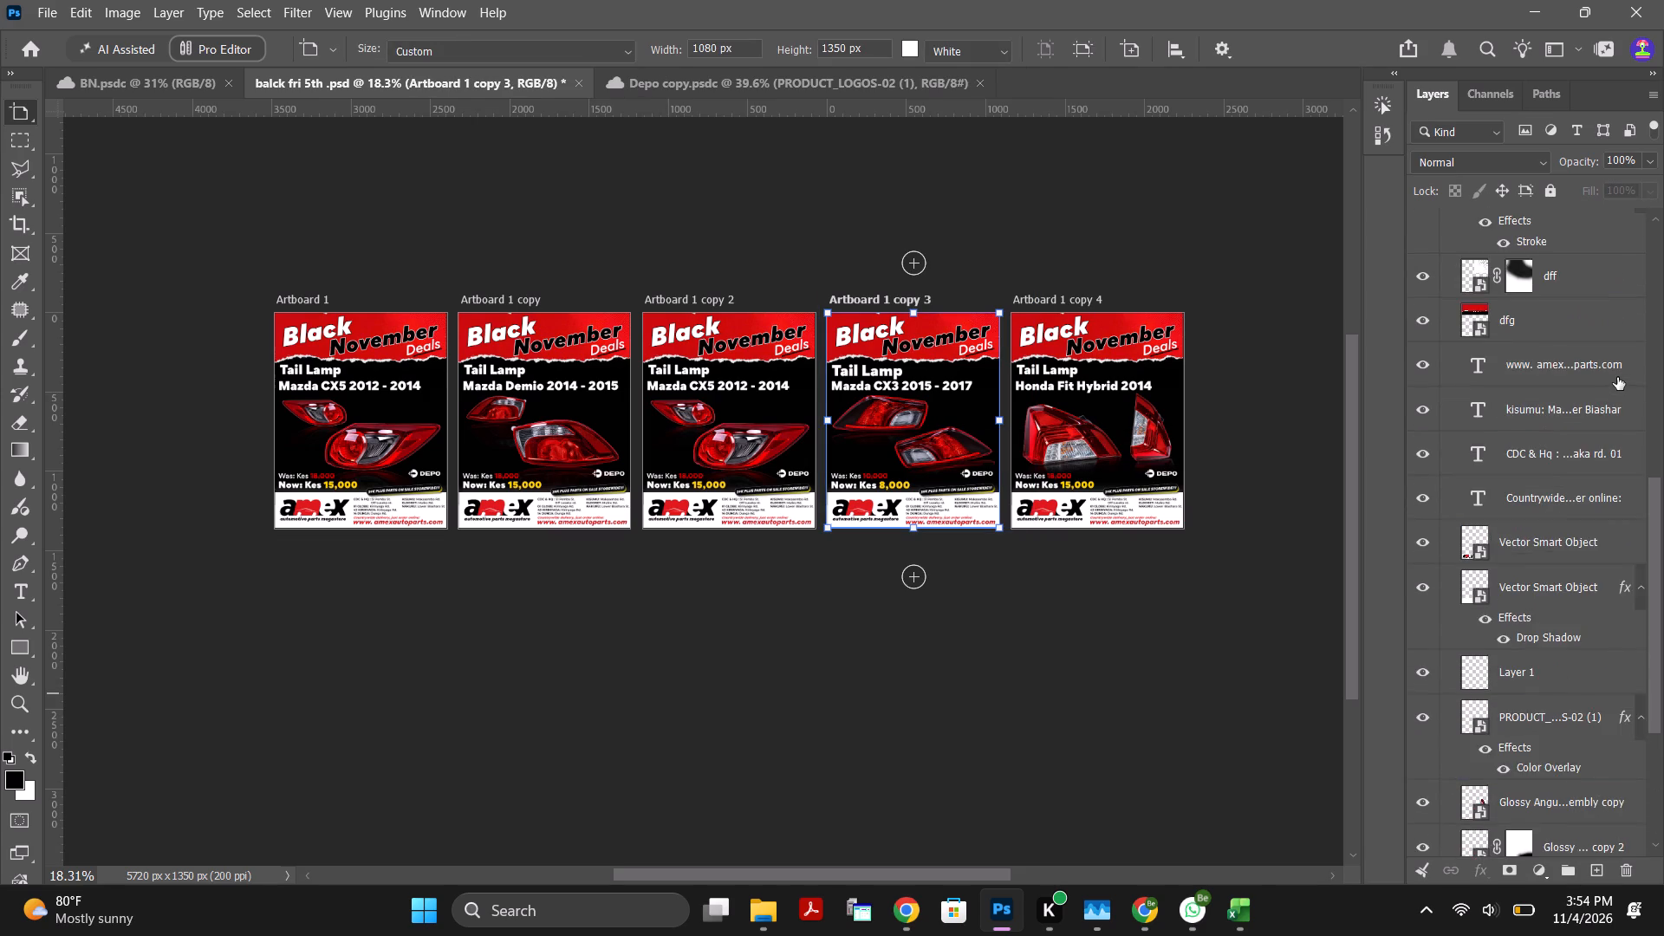
{"action": "scroll", "coordinate": [1618, 376], "scroll_direction": "up", "scroll_amount": 14}
{"action": "scroll", "coordinate": [1620, 376], "scroll_direction": "up", "scroll_amount": 15}
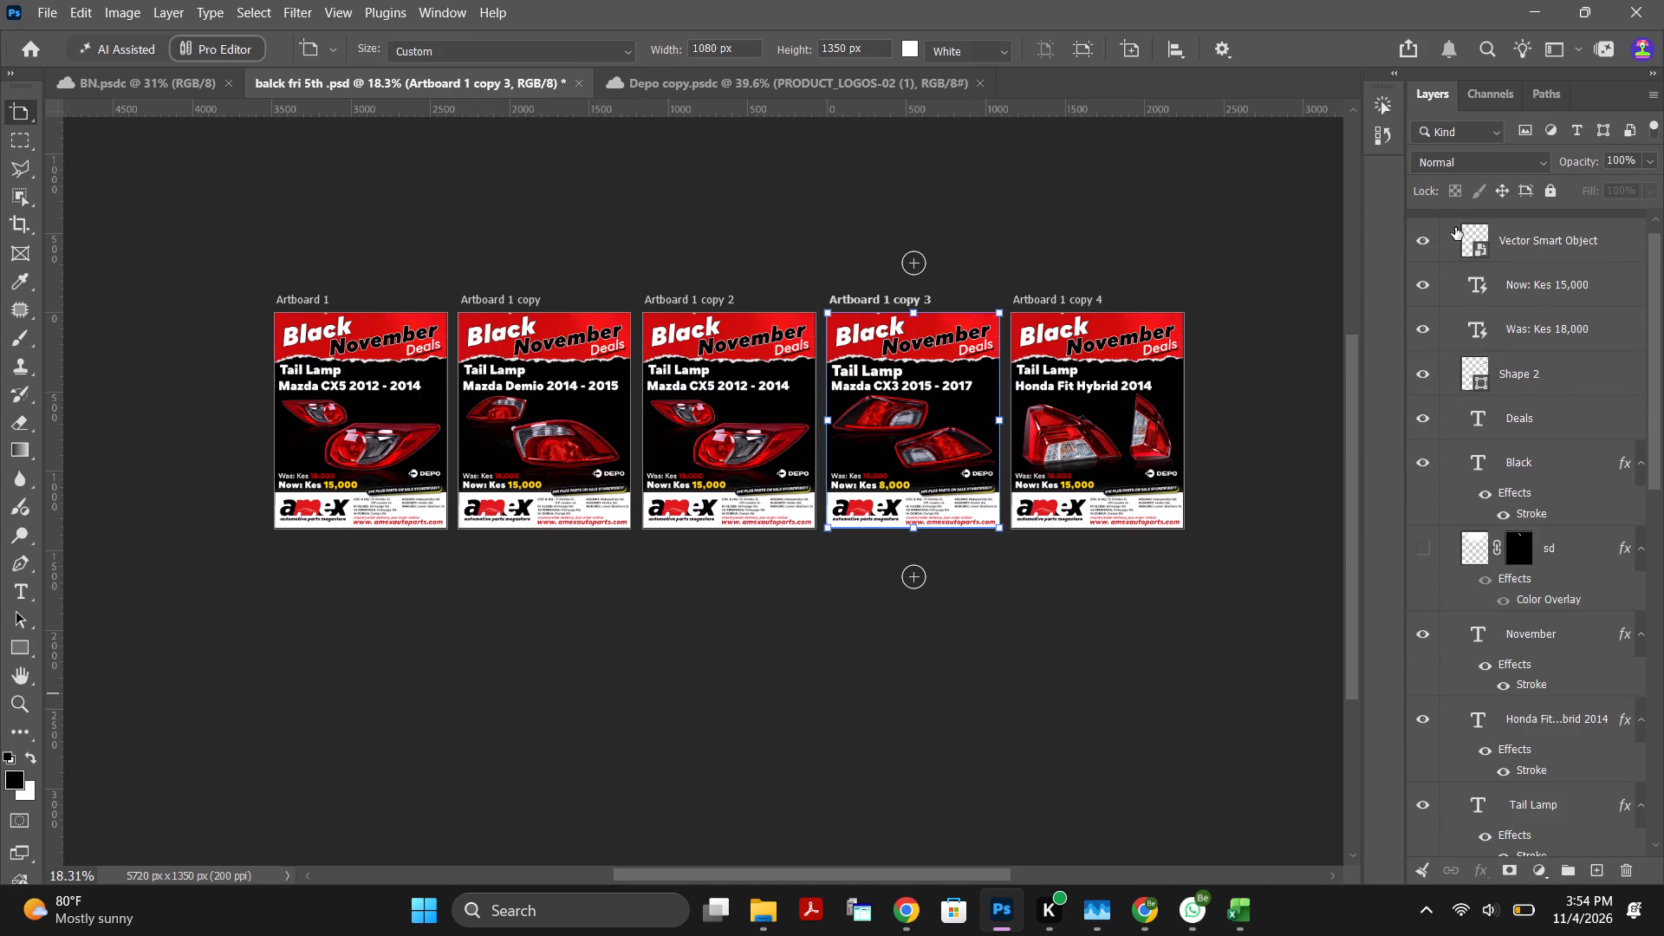
{"action": "left_click", "coordinate": [1447, 218]}
{"action": "left_click", "coordinate": [1474, 505]}
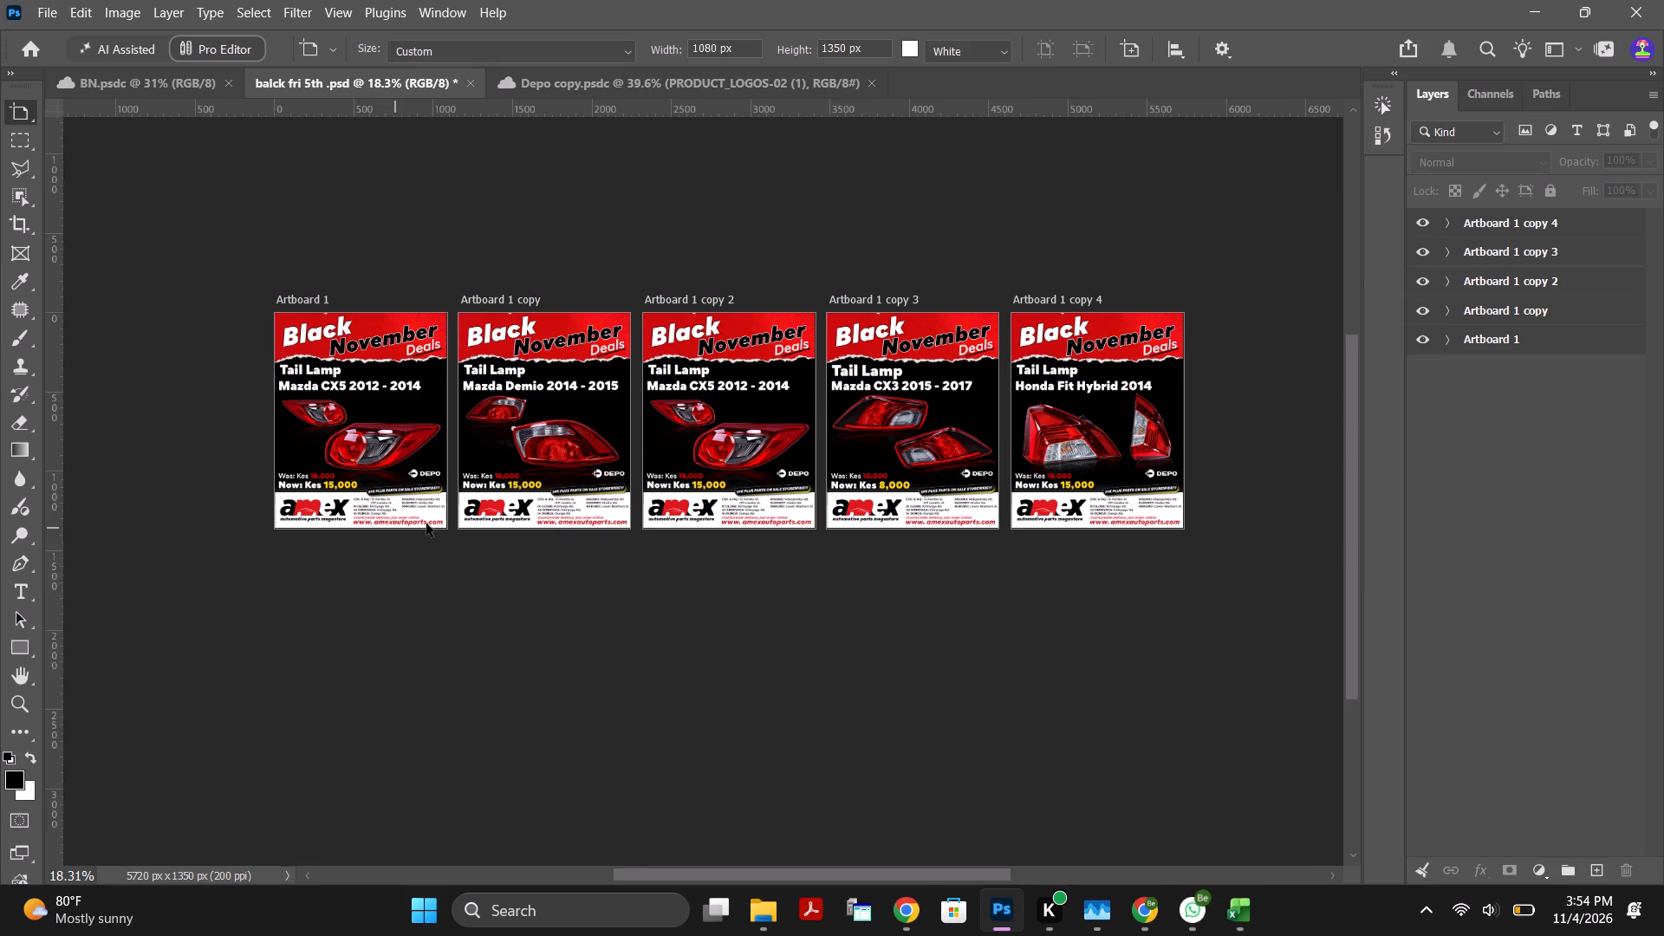
Duplicate Artboard 1 and place the copy directly below it, aligned with its sides, to start a second poster row.
{"action": "scroll", "coordinate": [528, 515], "scroll_direction": "down", "scroll_amount": 4}
{"action": "left_click", "coordinate": [300, 229]}
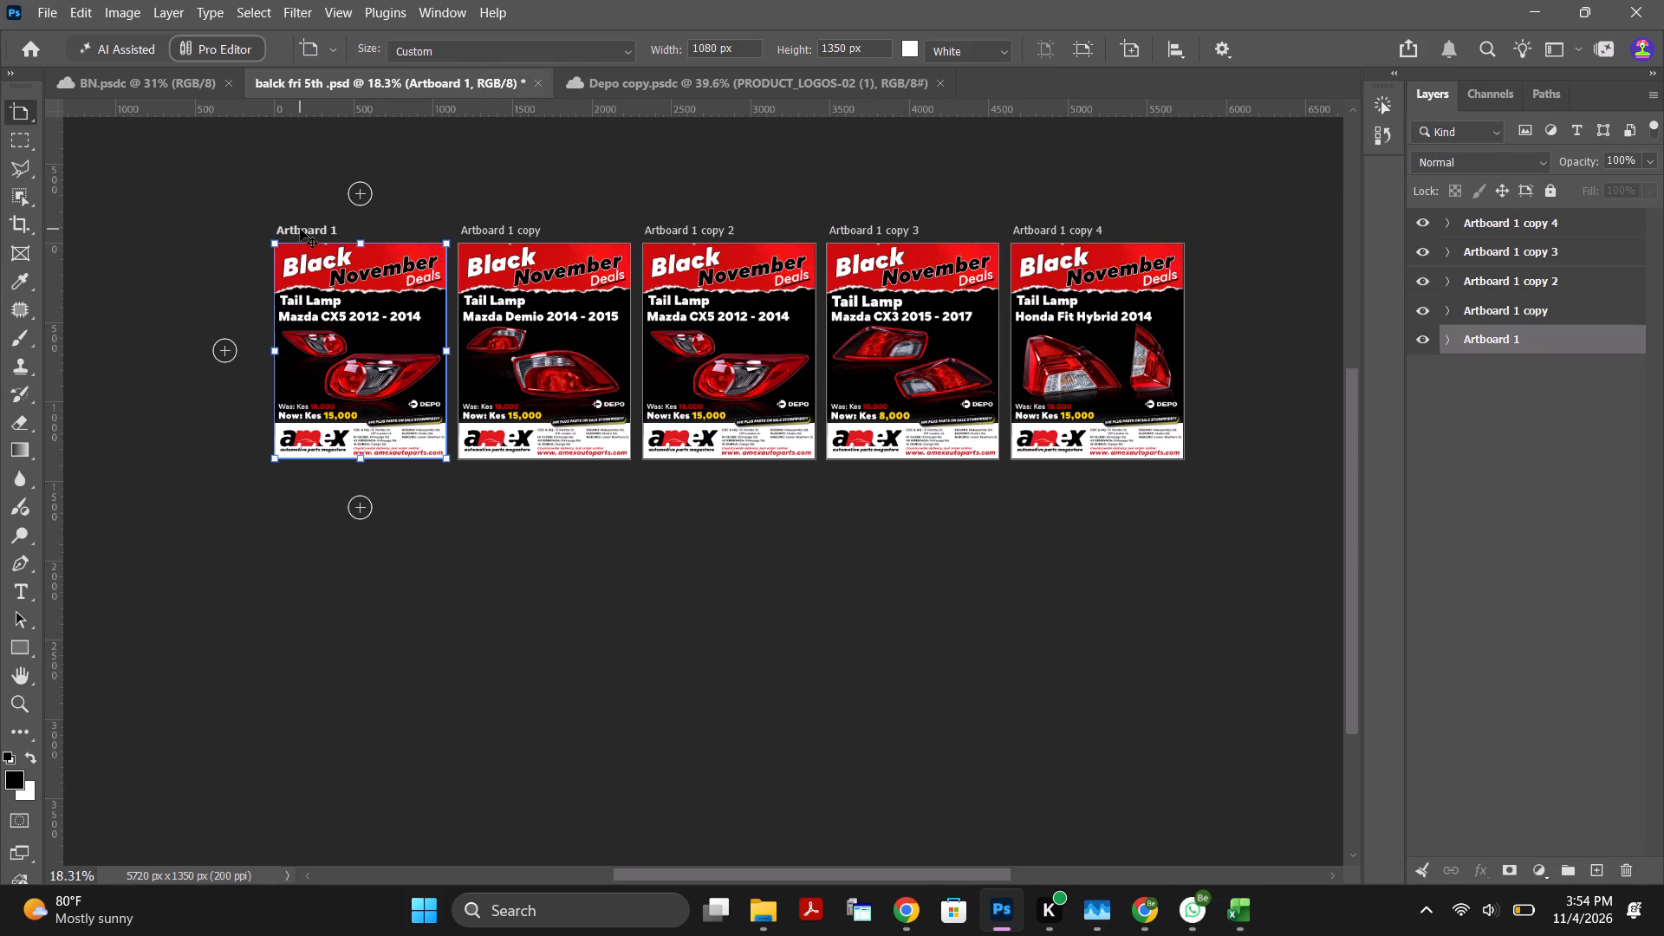
{"action": "left_click_drag", "start_coordinate": [299, 231], "coordinate": [299, 237], "text": "alt"}
{"action": "left_click_drag", "start_coordinate": [299, 237], "coordinate": [305, 608], "text": "alt"}
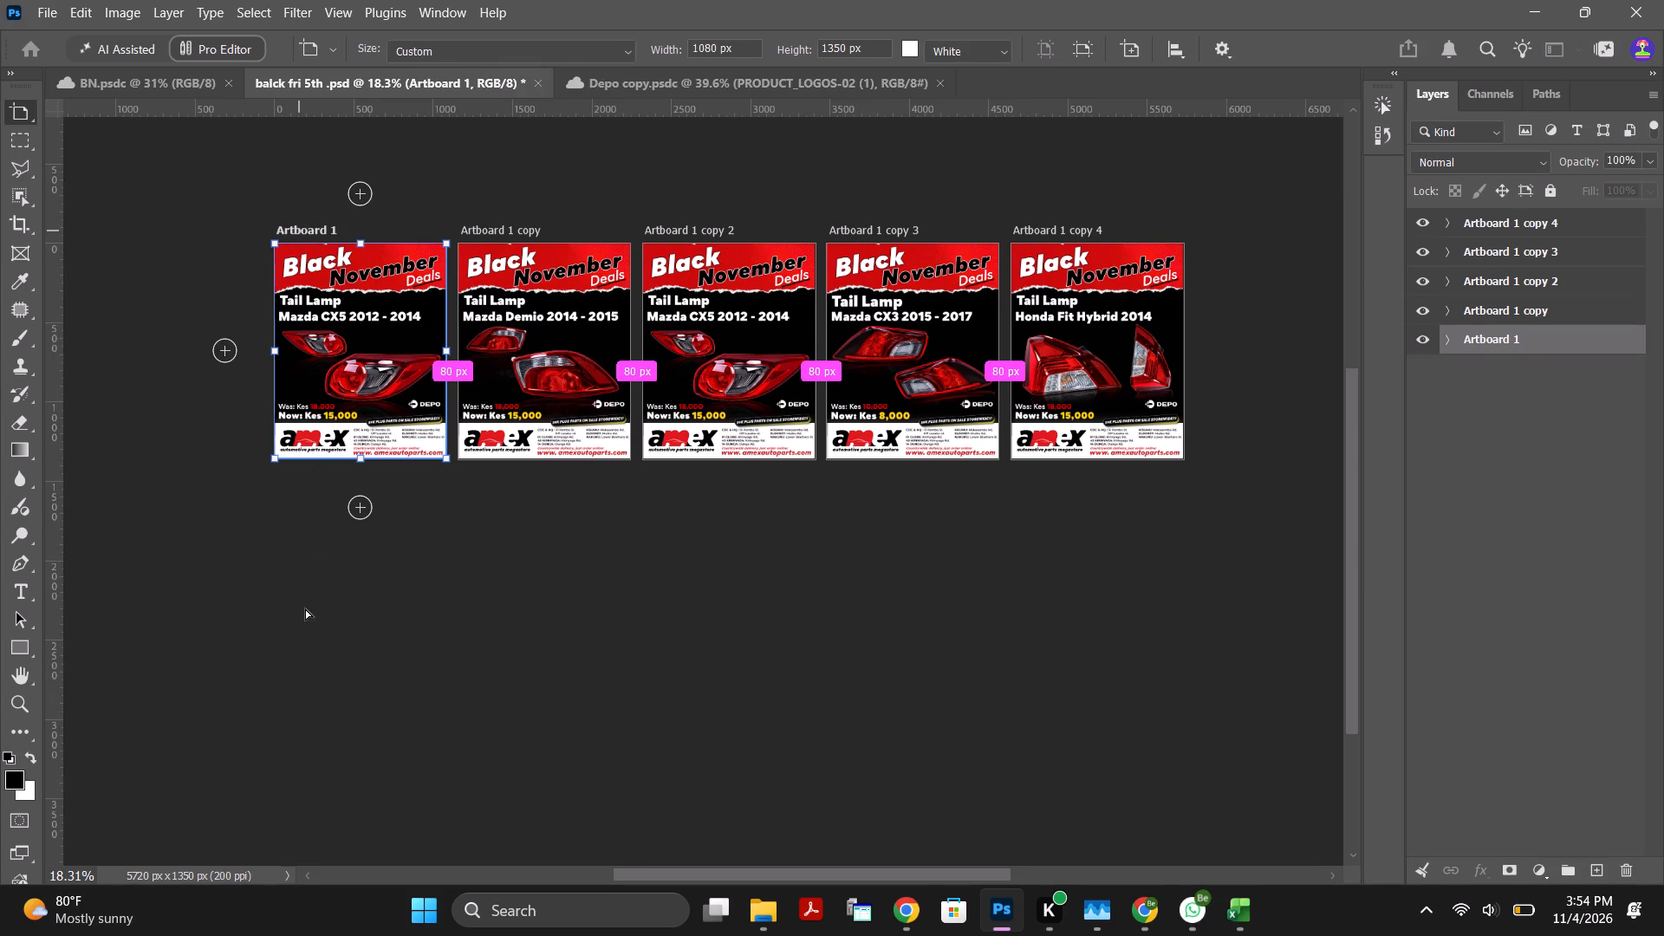
{"action": "left_click_drag", "start_coordinate": [305, 608], "coordinate": [303, 711], "text": "alt"}
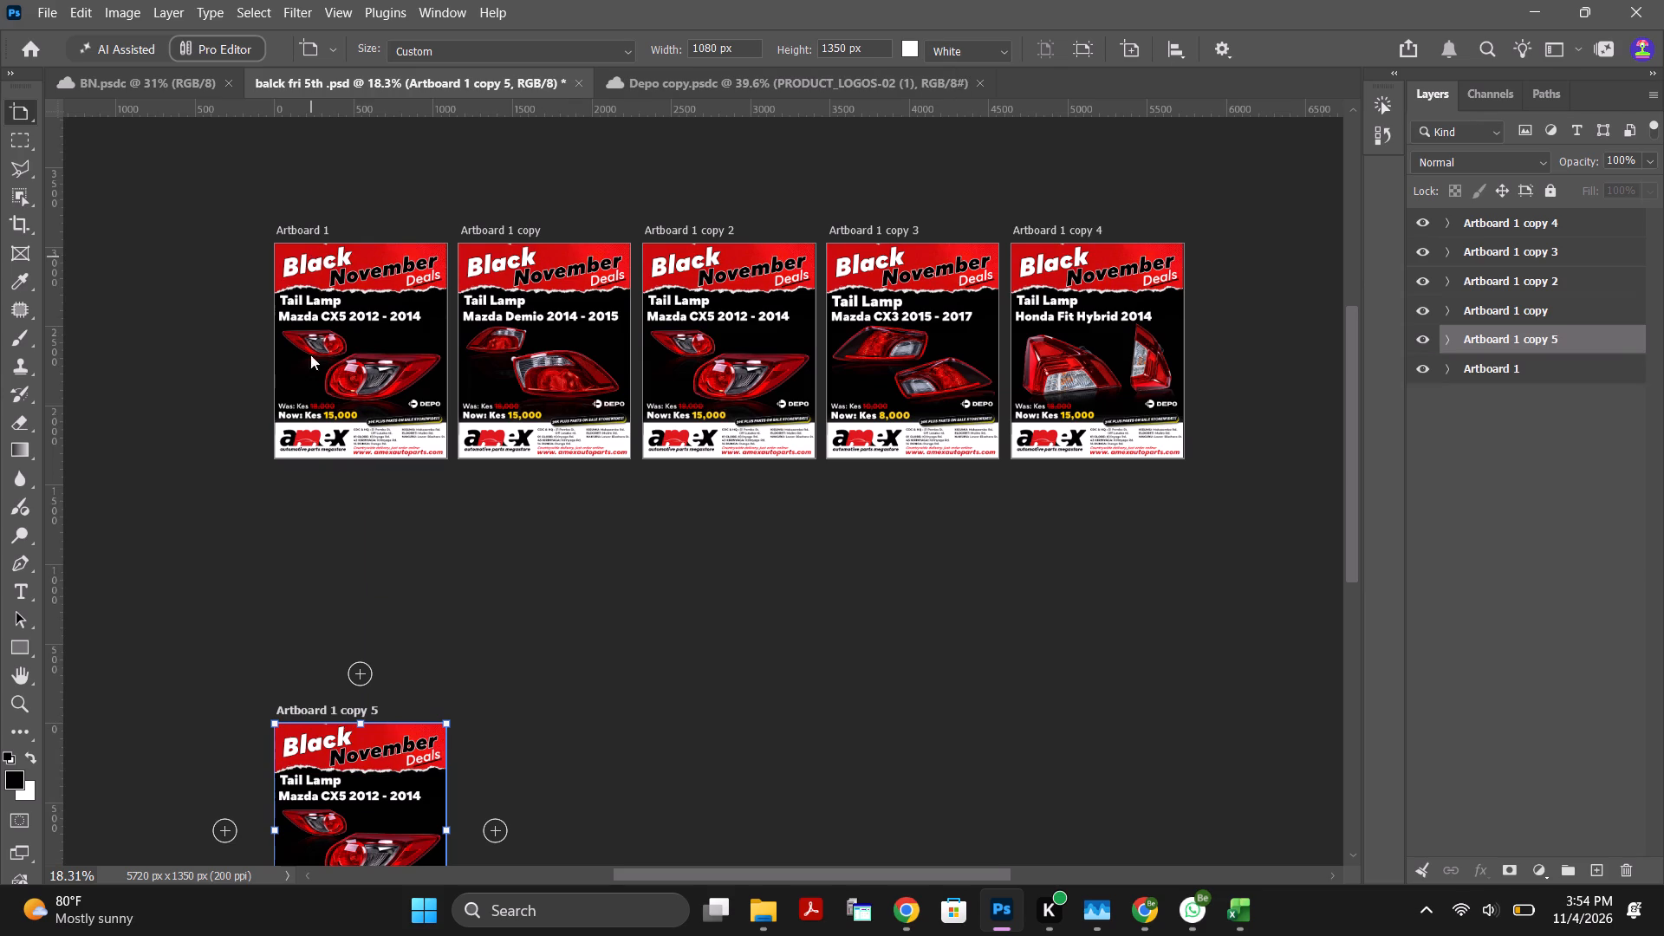
{"action": "left_click_drag", "start_coordinate": [315, 712], "coordinate": [312, 648]}
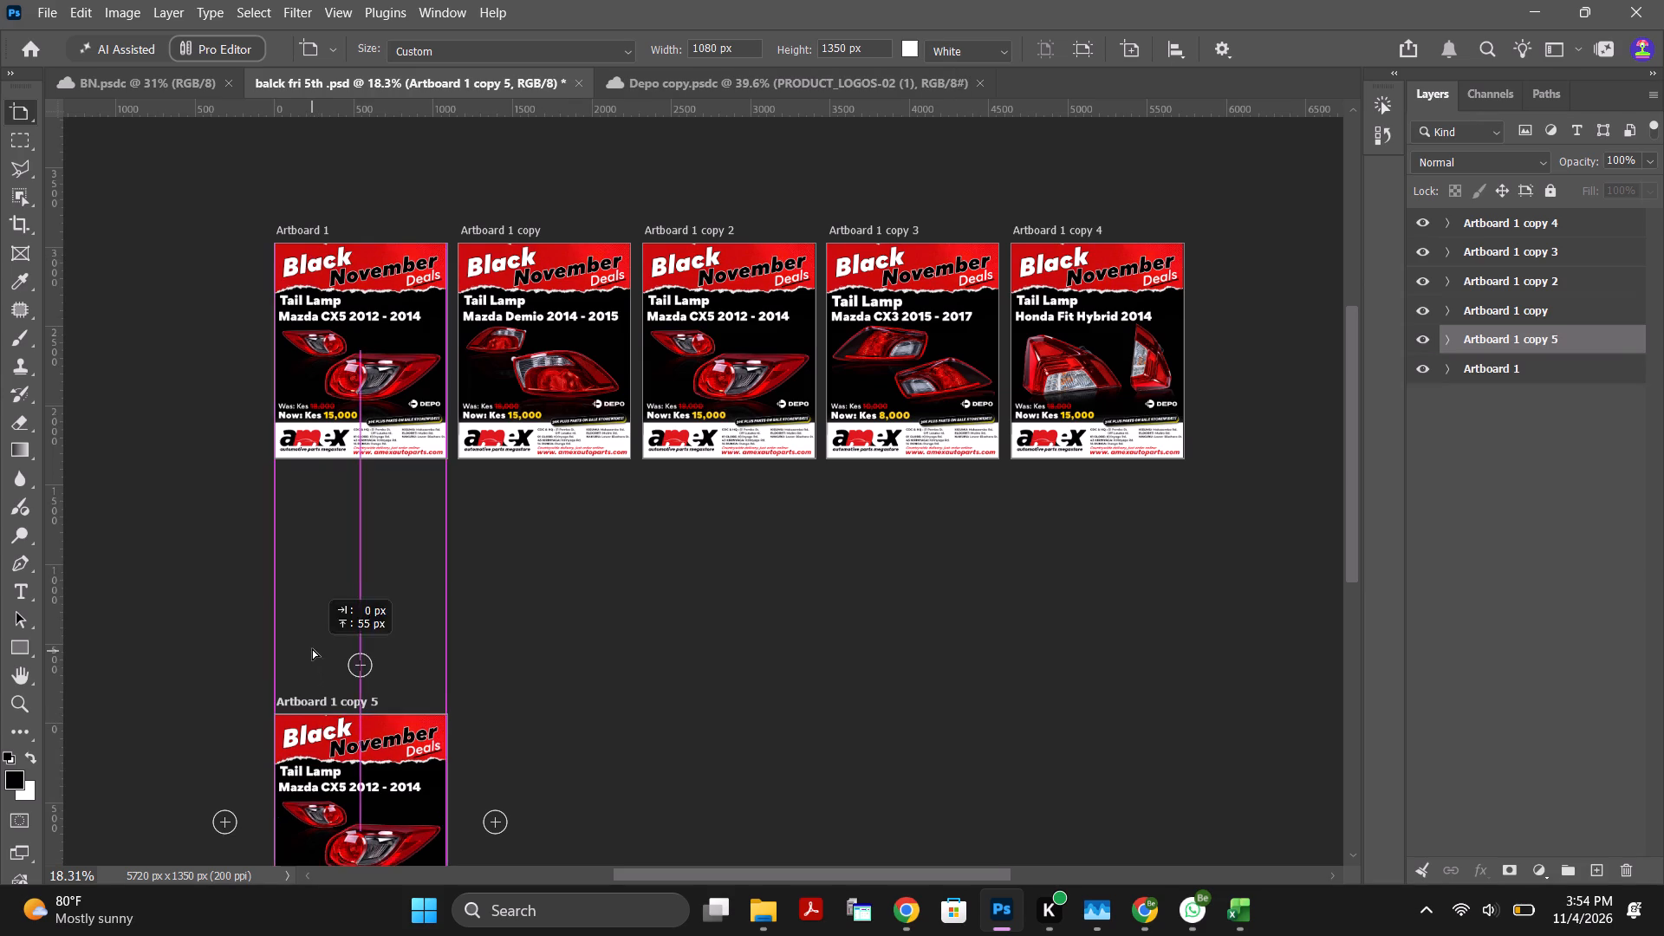
{"action": "left_click_drag", "start_coordinate": [312, 648], "coordinate": [319, 486]}
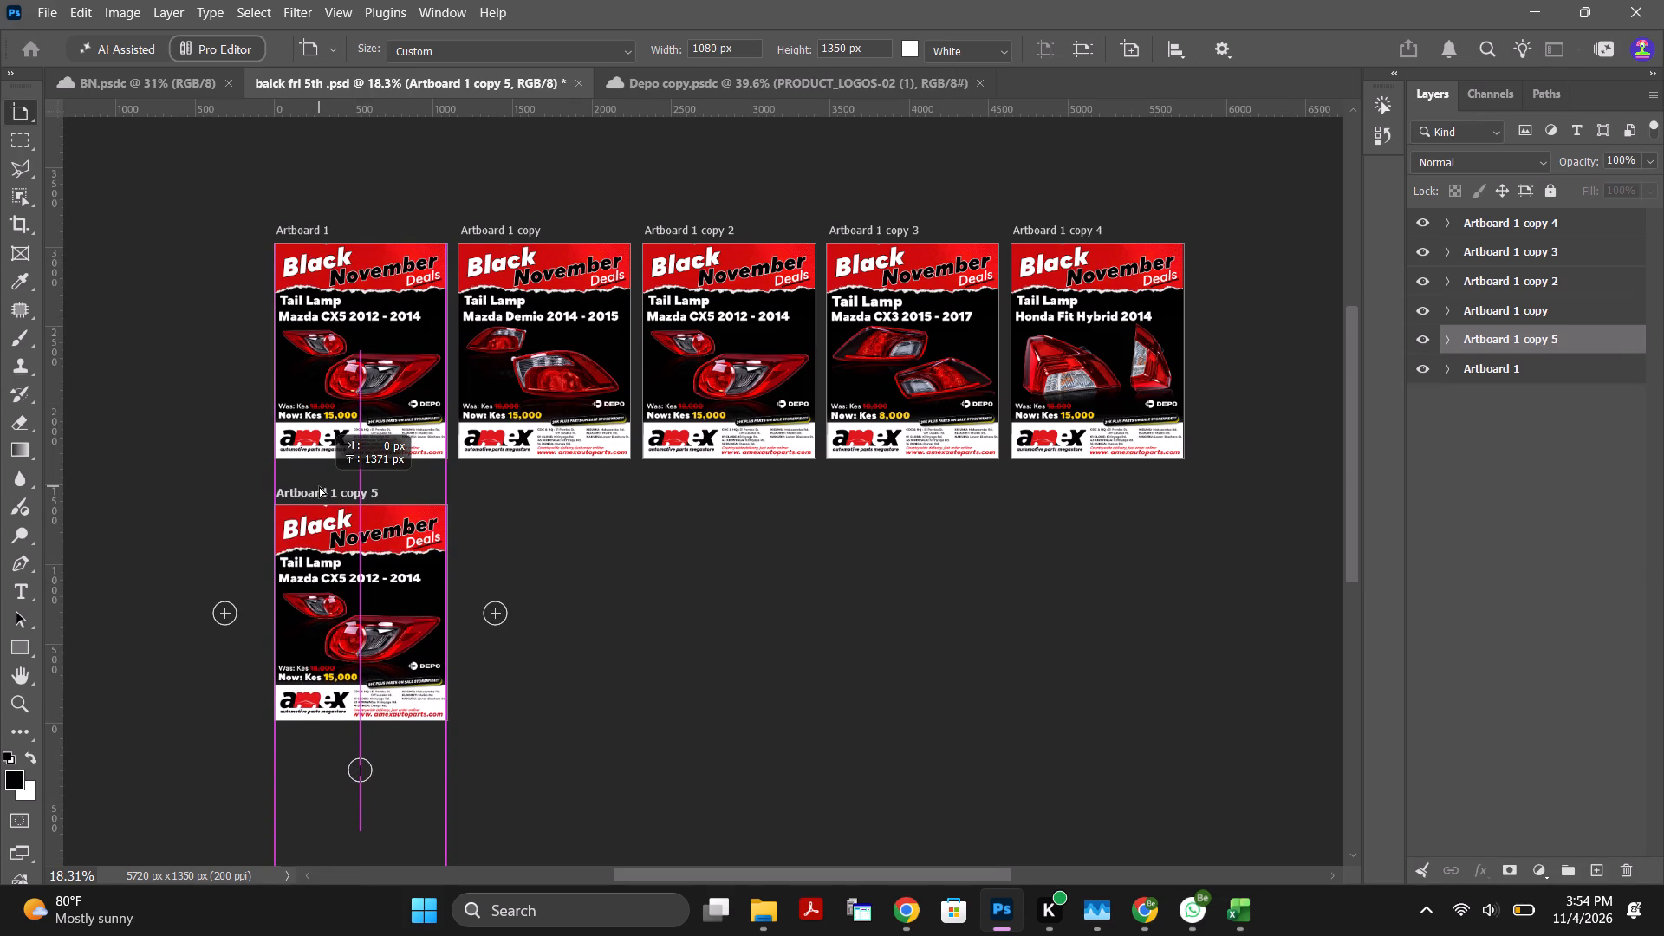
{"action": "left_click_drag", "start_coordinate": [319, 486], "coordinate": [319, 483]}
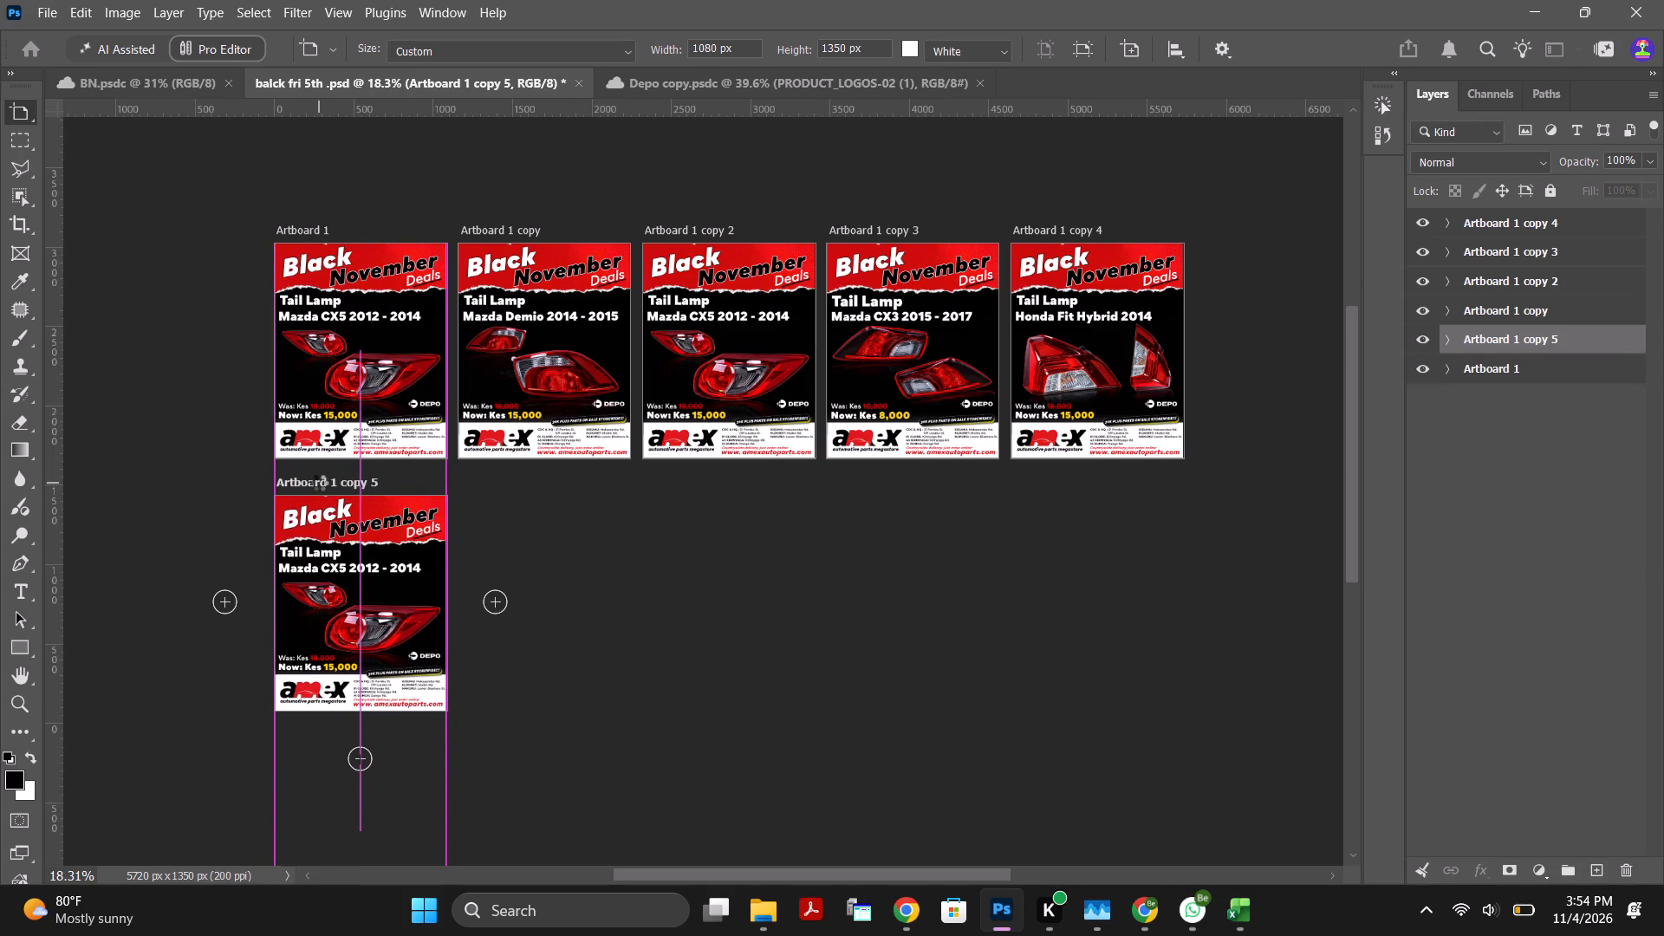
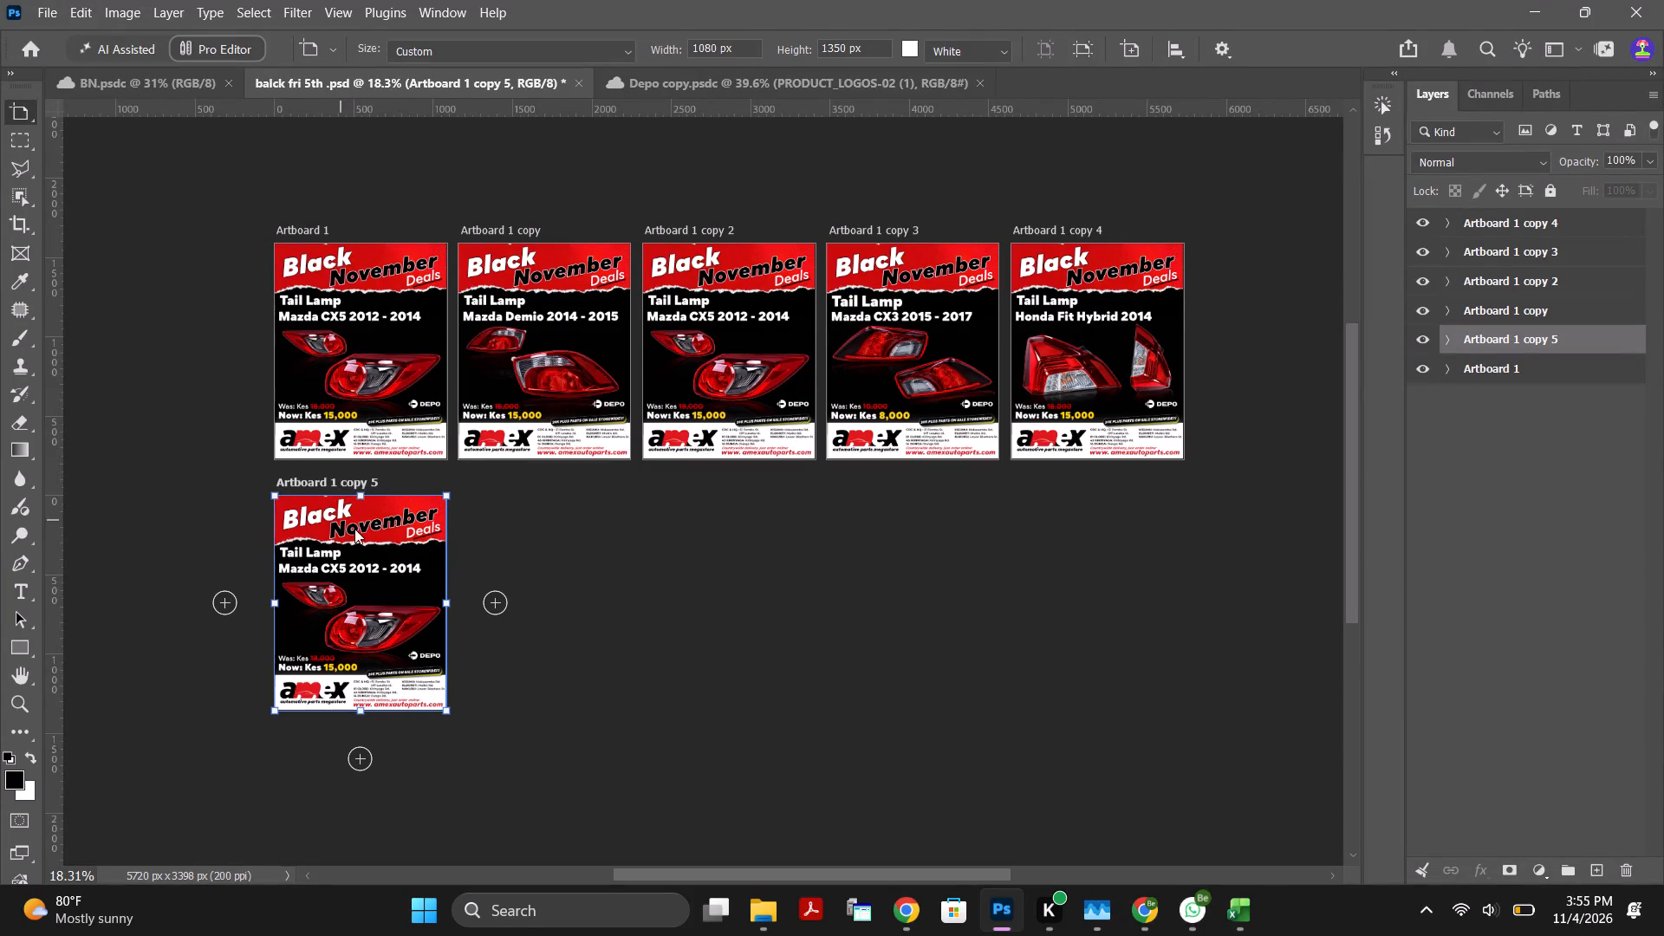
Move Artboard 1 copy 5 below Artboard 1 in the layer stack.
{"action": "scroll", "coordinate": [367, 527], "scroll_direction": "up", "scroll_amount": 6, "text": "alt"}
{"action": "scroll", "coordinate": [609, 650], "scroll_direction": "down", "scroll_amount": 6}
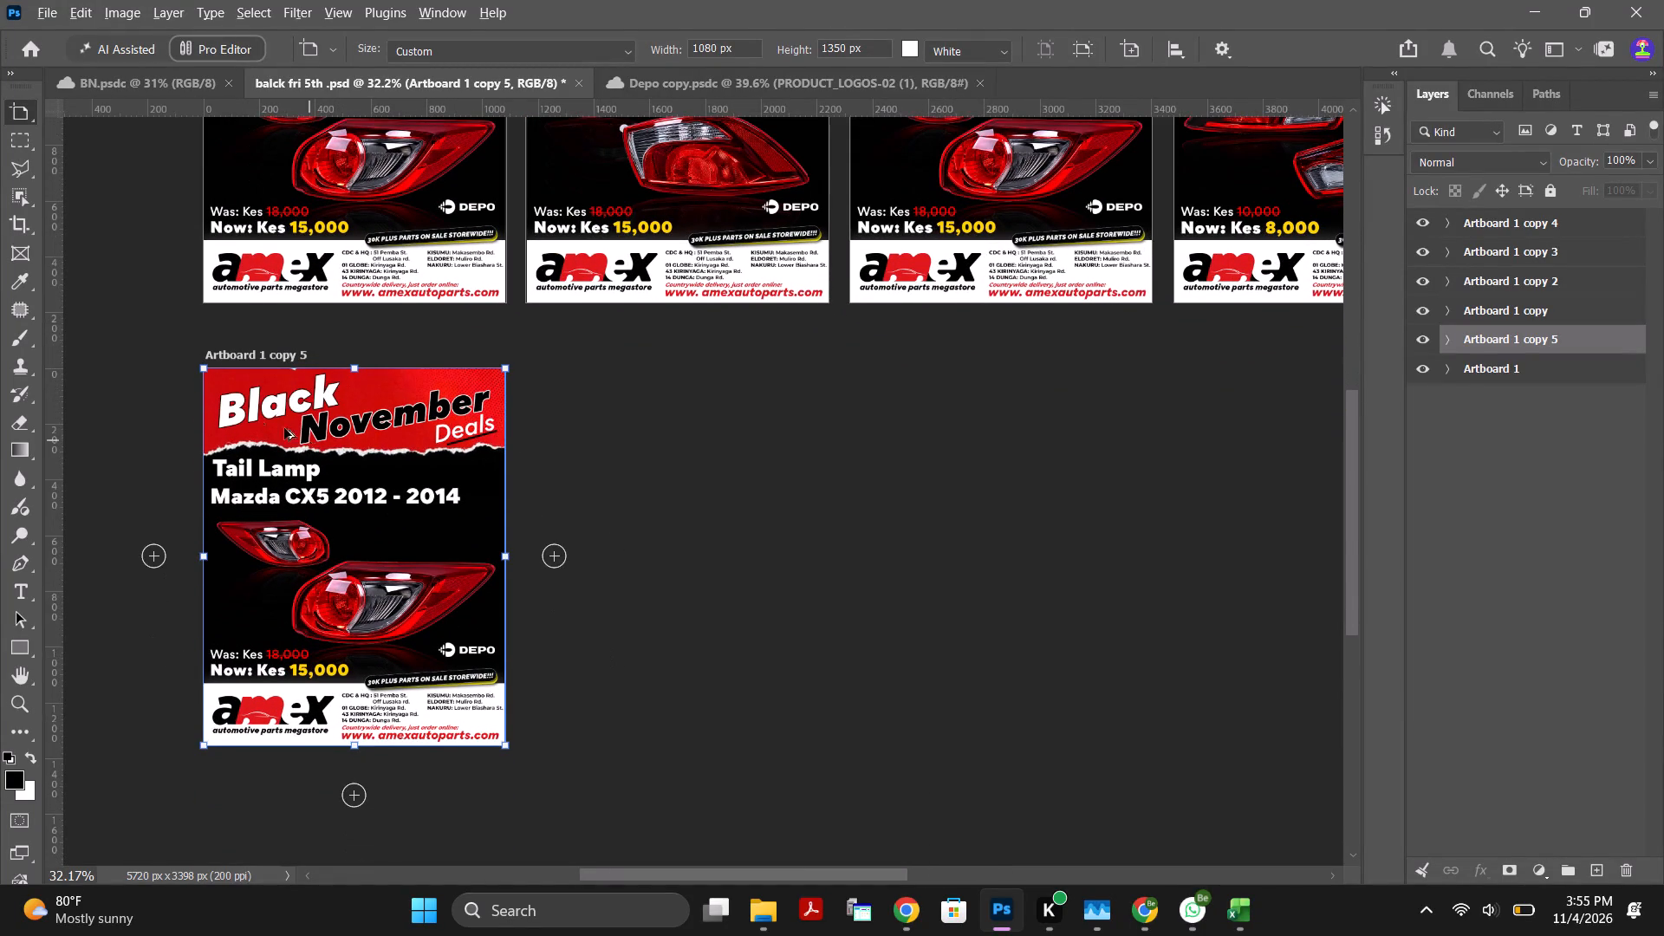
{"action": "scroll", "coordinate": [211, 400], "scroll_direction": "up", "scroll_amount": 3, "text": "alt"}
{"action": "scroll", "coordinate": [276, 429], "scroll_direction": "down", "scroll_amount": 3, "text": "alt"}
{"action": "scroll", "coordinate": [143, 544], "scroll_direction": "up", "scroll_amount": 4, "text": "alt"}
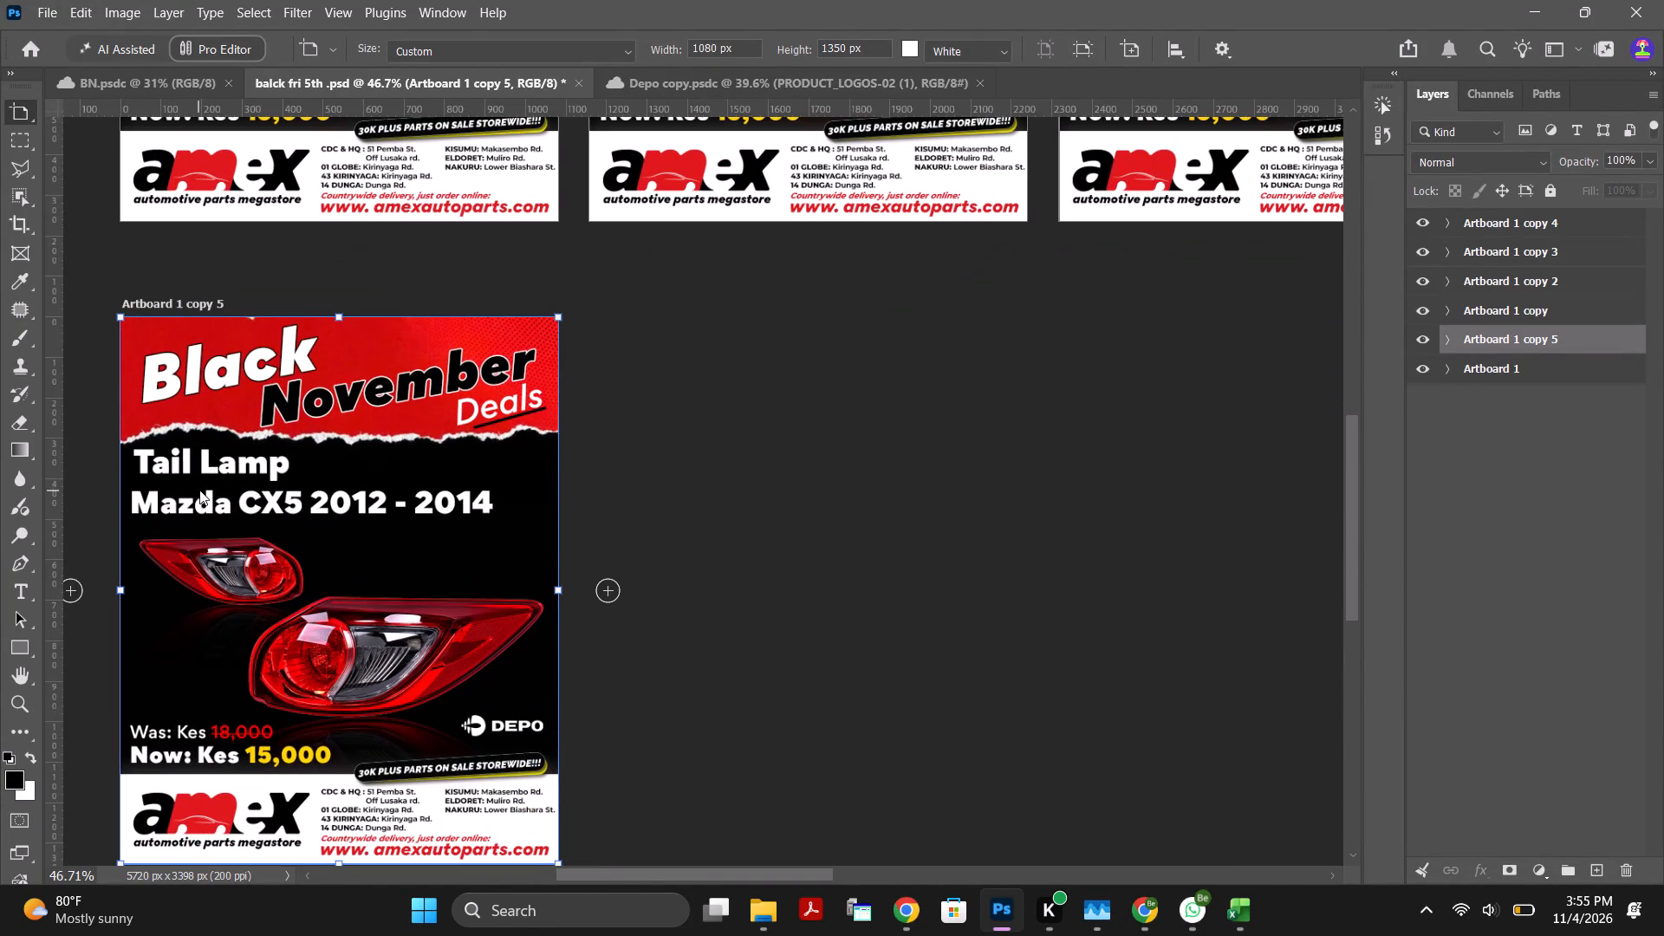
{"action": "left_click_drag", "start_coordinate": [686, 873], "coordinate": [633, 871]}
{"action": "scroll", "coordinate": [609, 594], "scroll_direction": "up", "scroll_amount": 2, "text": "alt"}
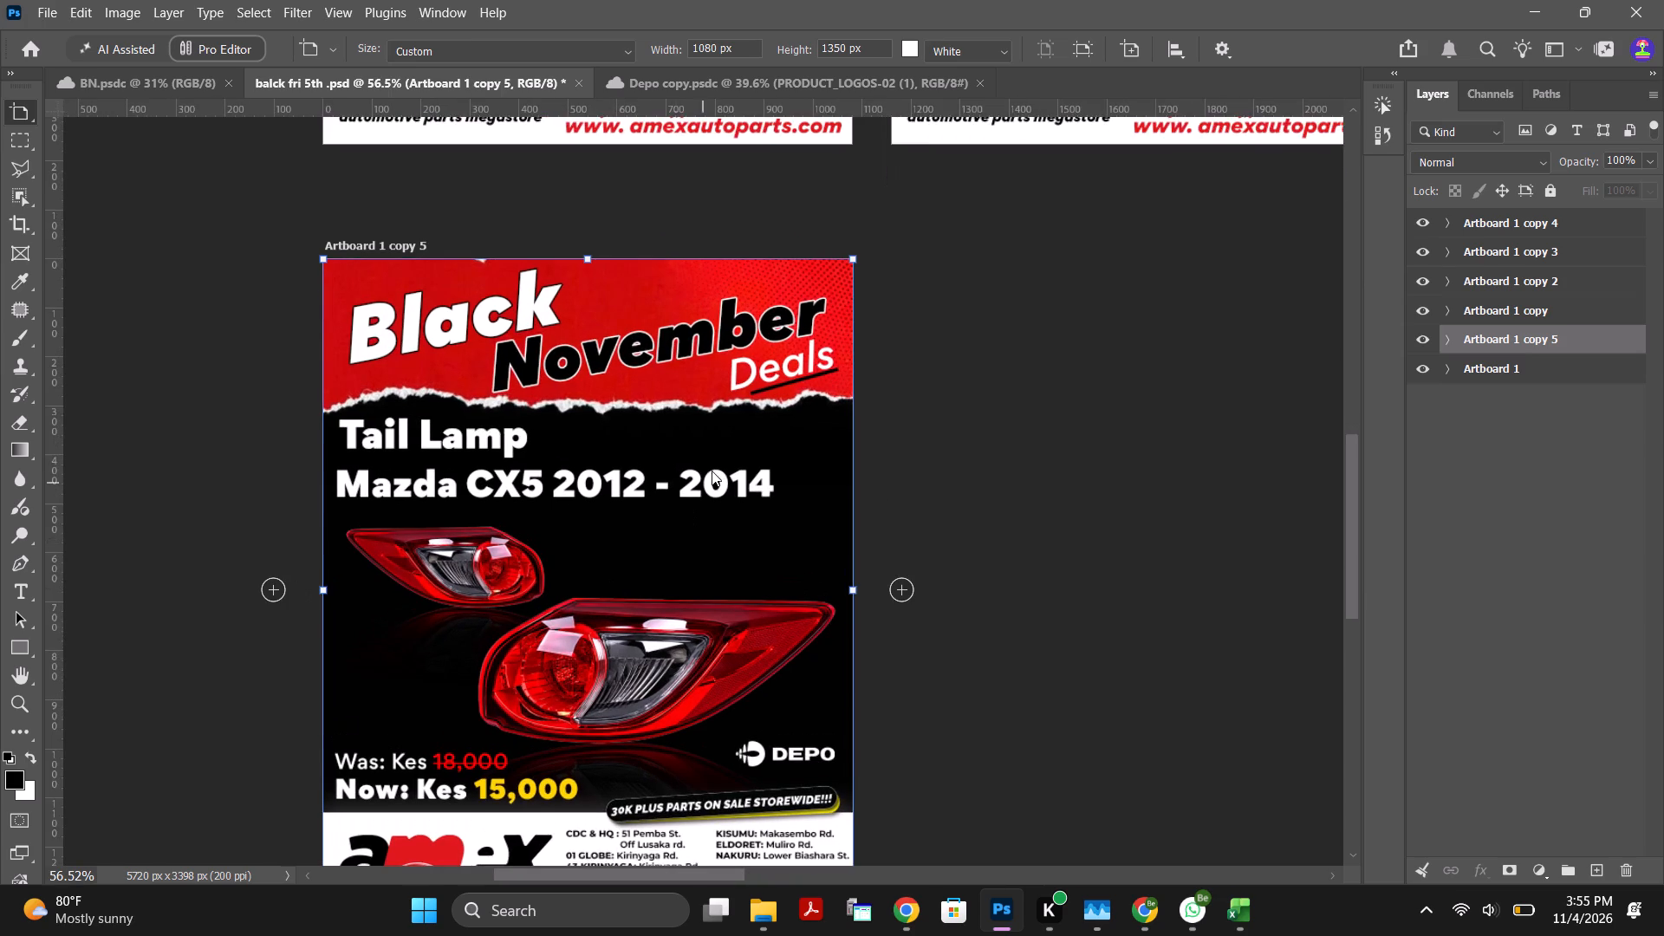
{"action": "scroll", "coordinate": [712, 471], "scroll_direction": "down", "scroll_amount": 6}
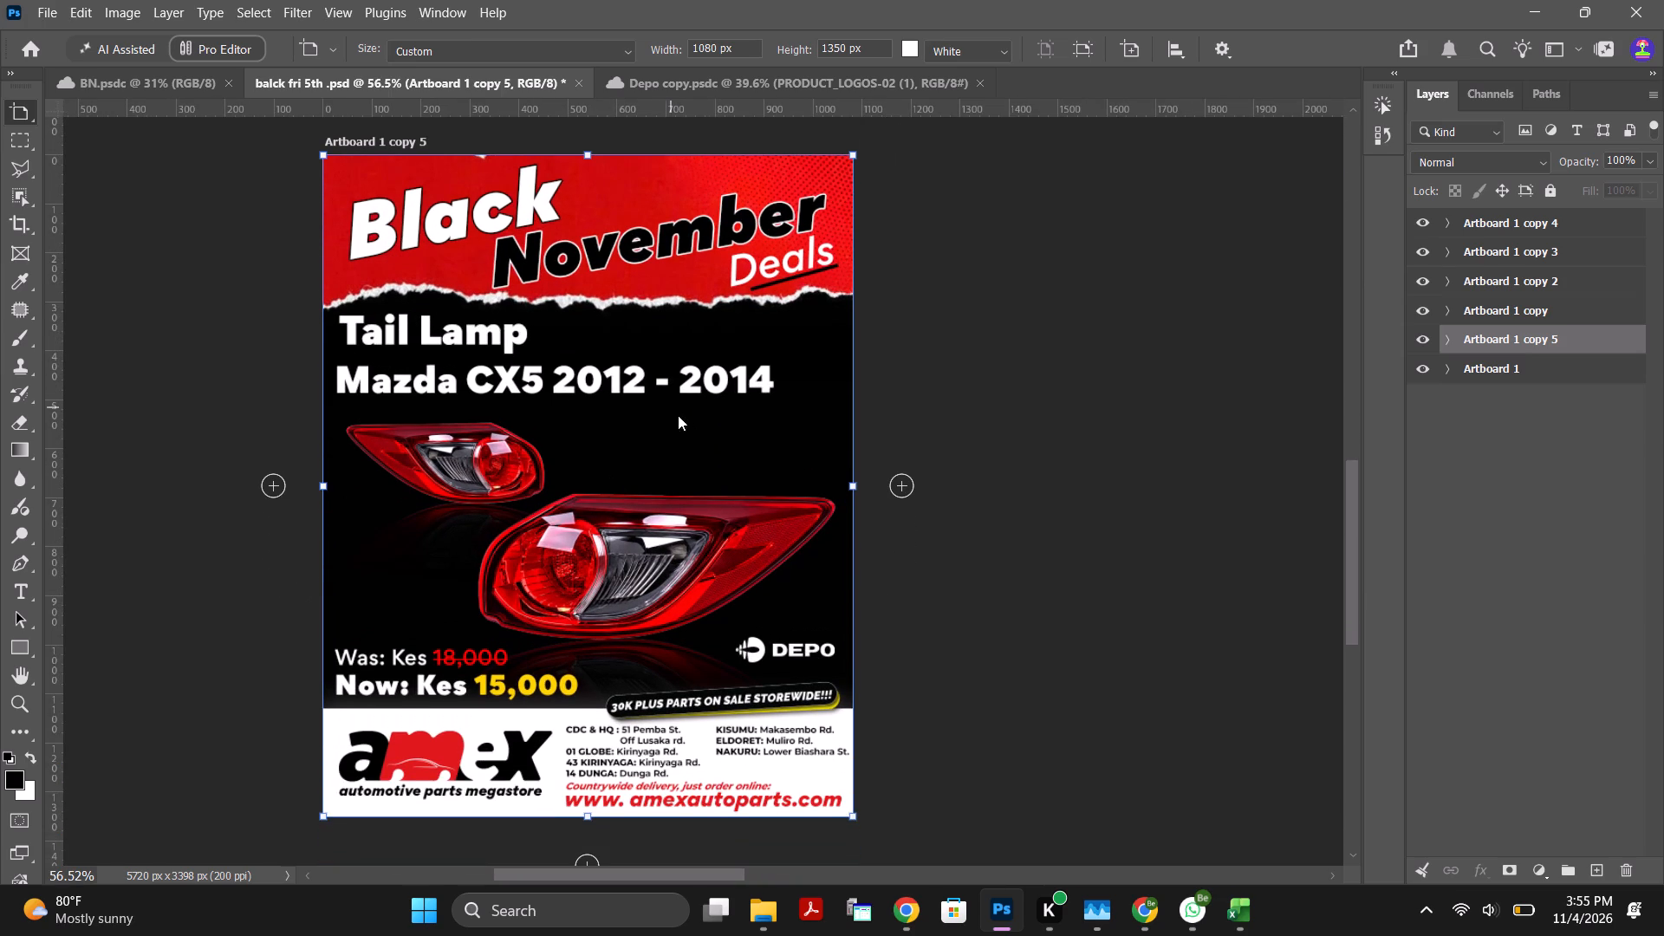
{"action": "left_click", "coordinate": [709, 516]}
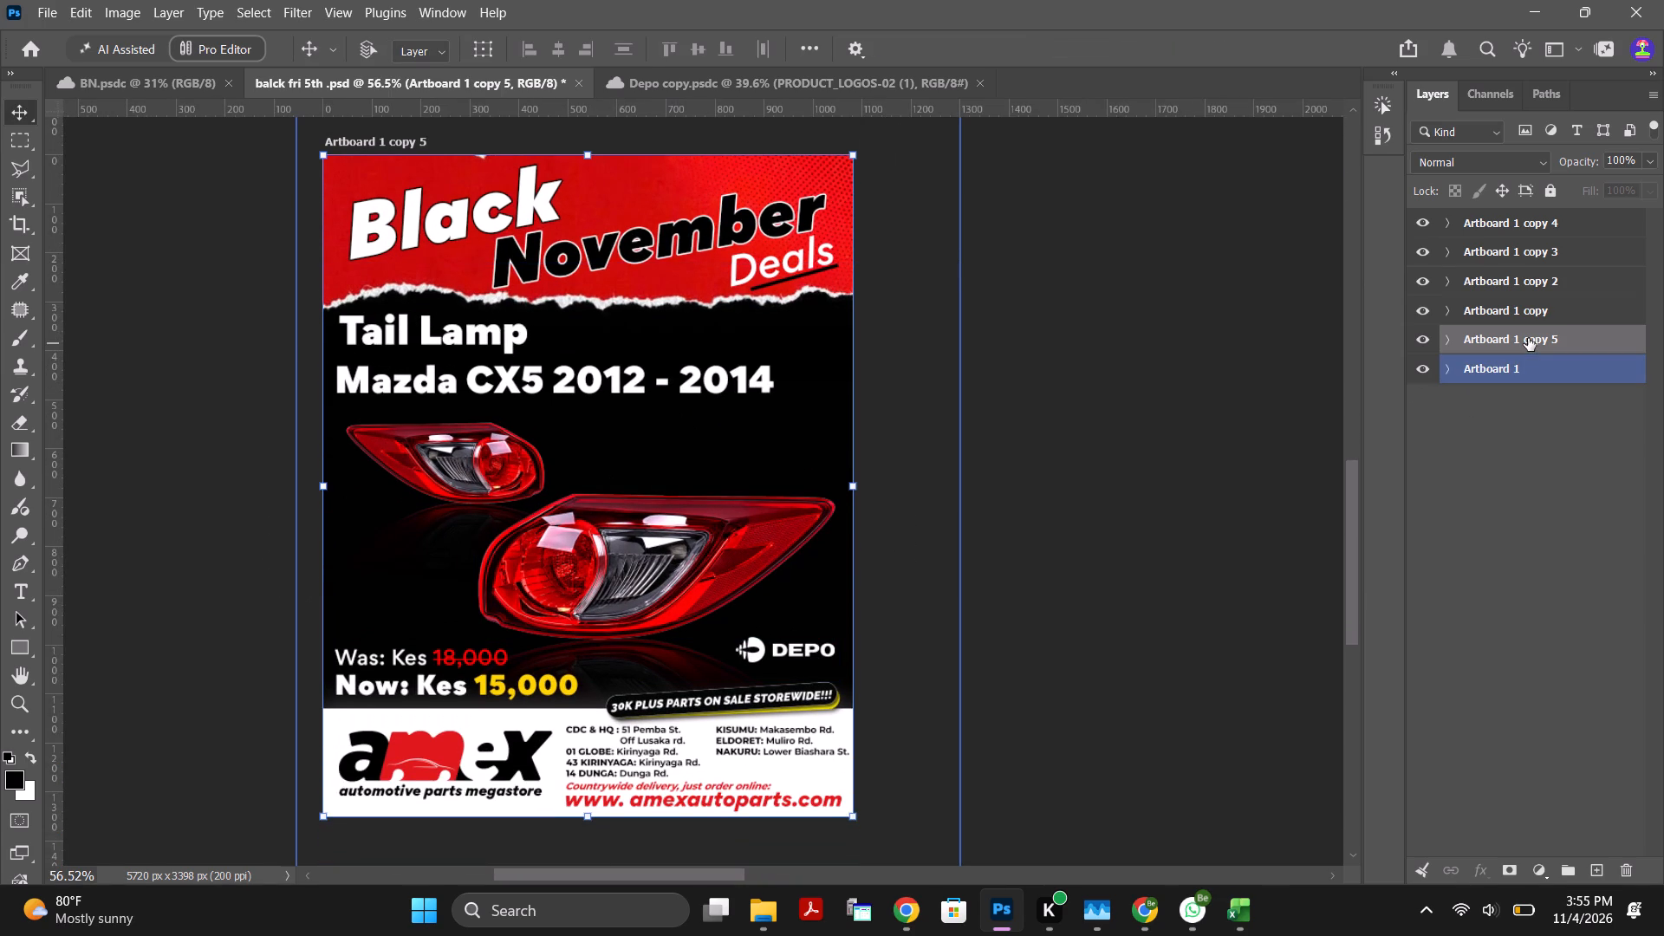
{"action": "left_click_drag", "start_coordinate": [1528, 338], "coordinate": [1537, 387]}
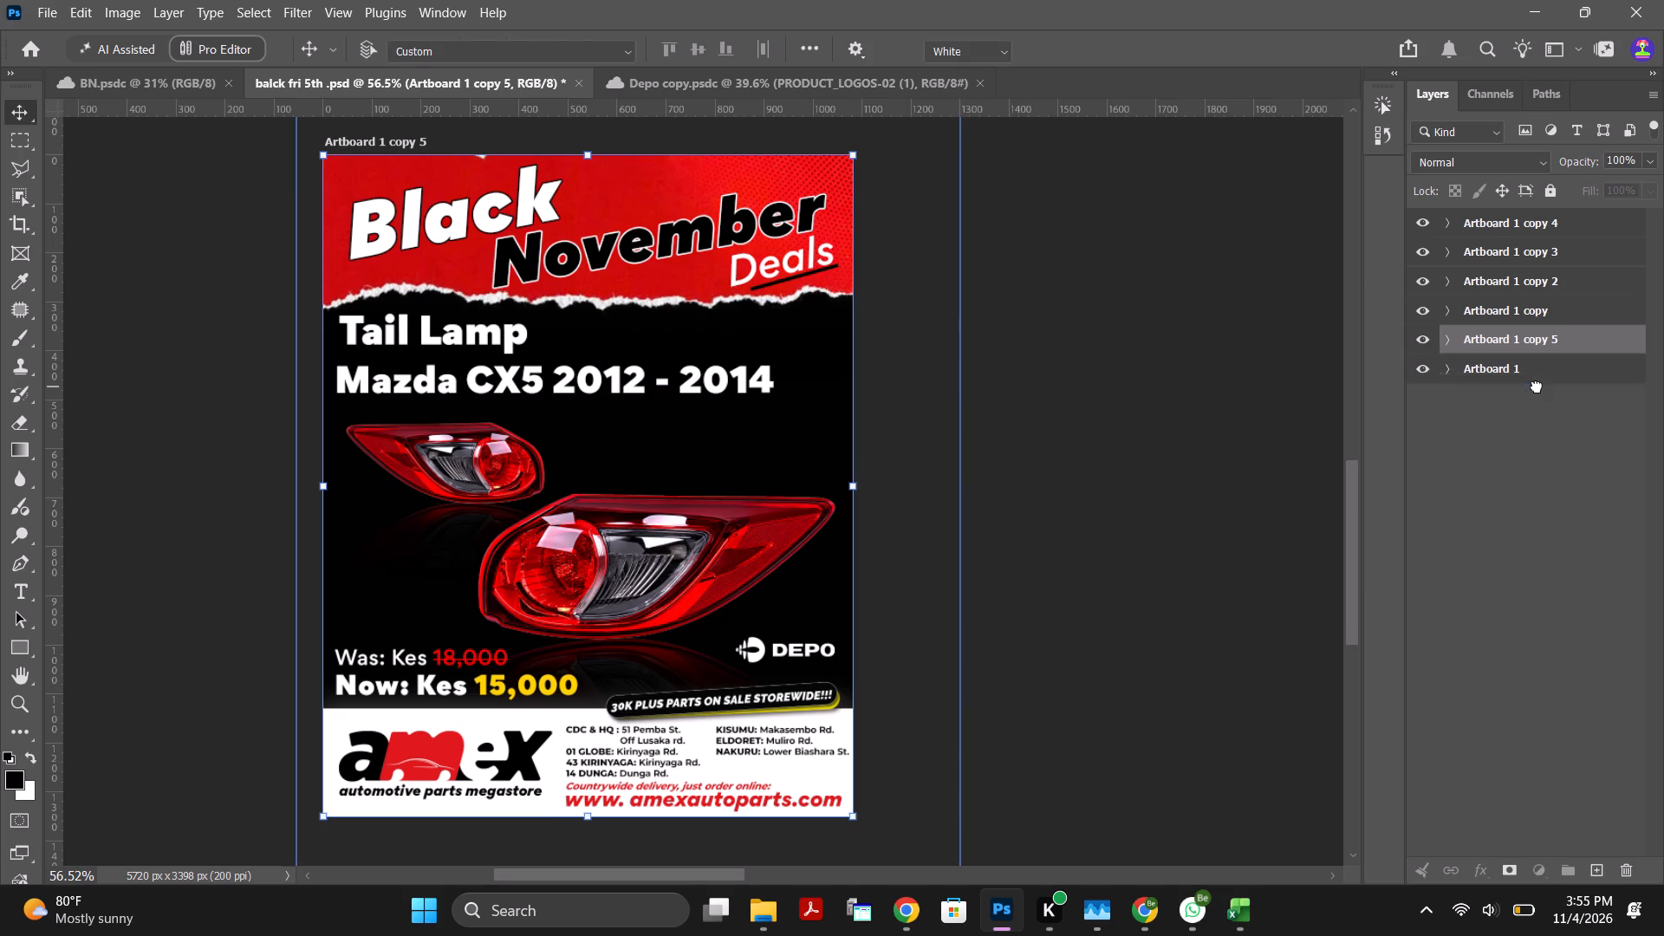
Hide Artboard 1 copy 5 and show it again to check its contents.
{"action": "left_click", "coordinate": [1422, 371]}
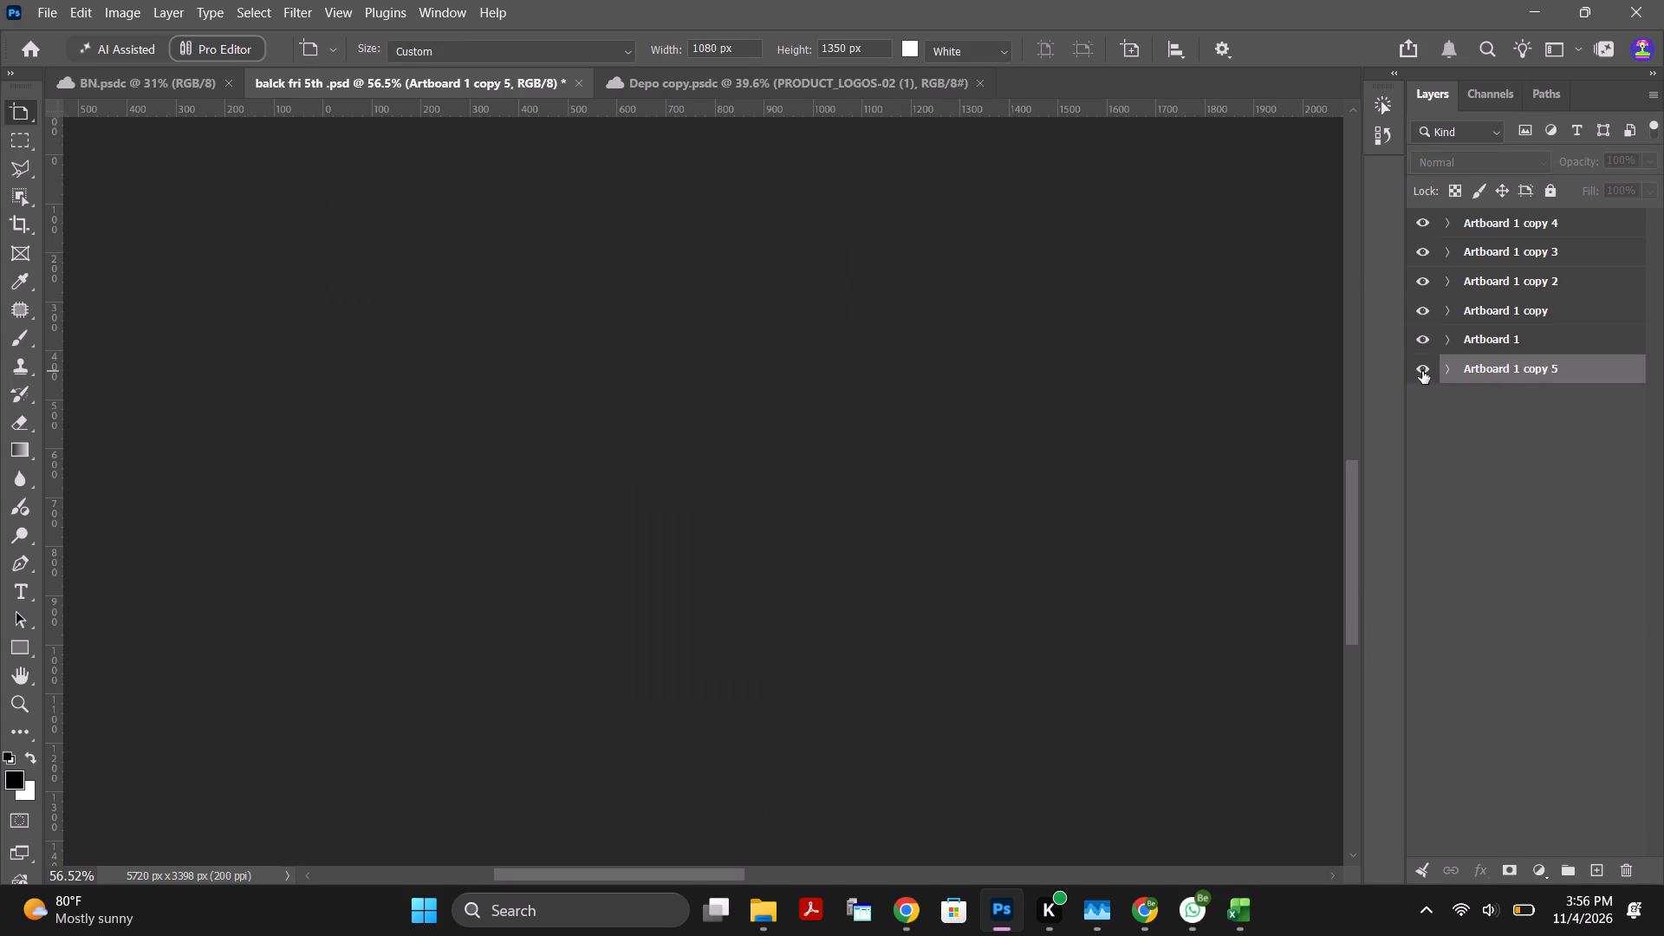
{"action": "left_click", "coordinate": [1422, 371]}
Delete both tail lamp images, their reflection copies and the DEPO logo layer from Artboard 1 copy 5.
{"action": "left_click", "coordinate": [1452, 369]}
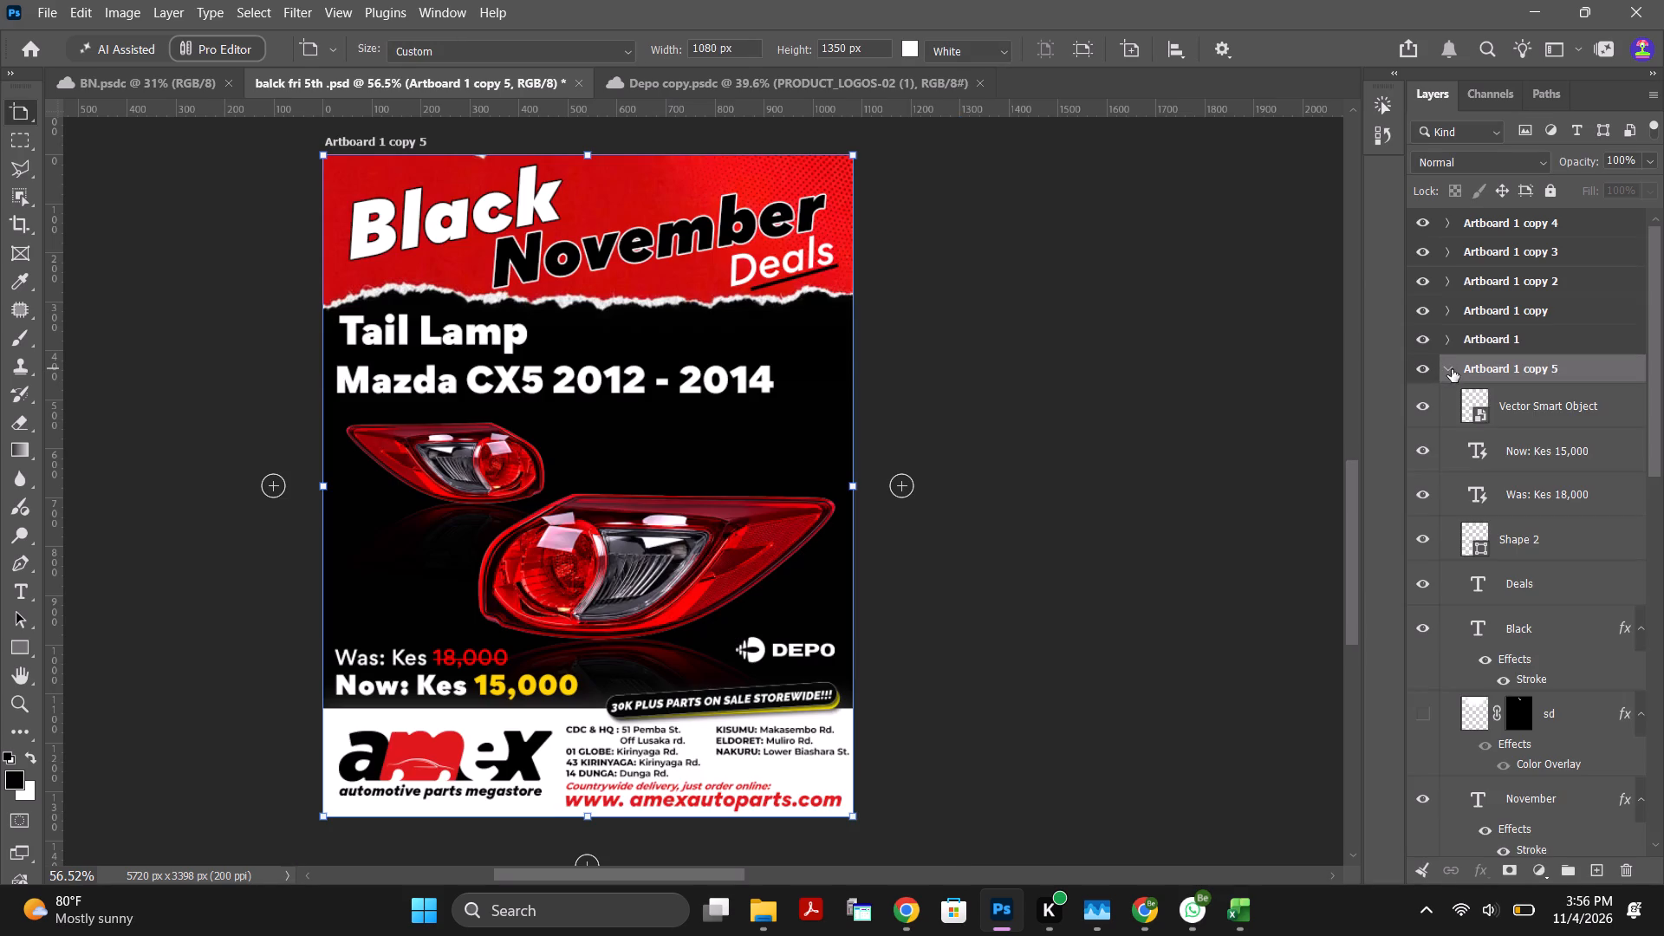
{"action": "left_click_drag", "start_coordinate": [1655, 375], "coordinate": [1663, 581]}
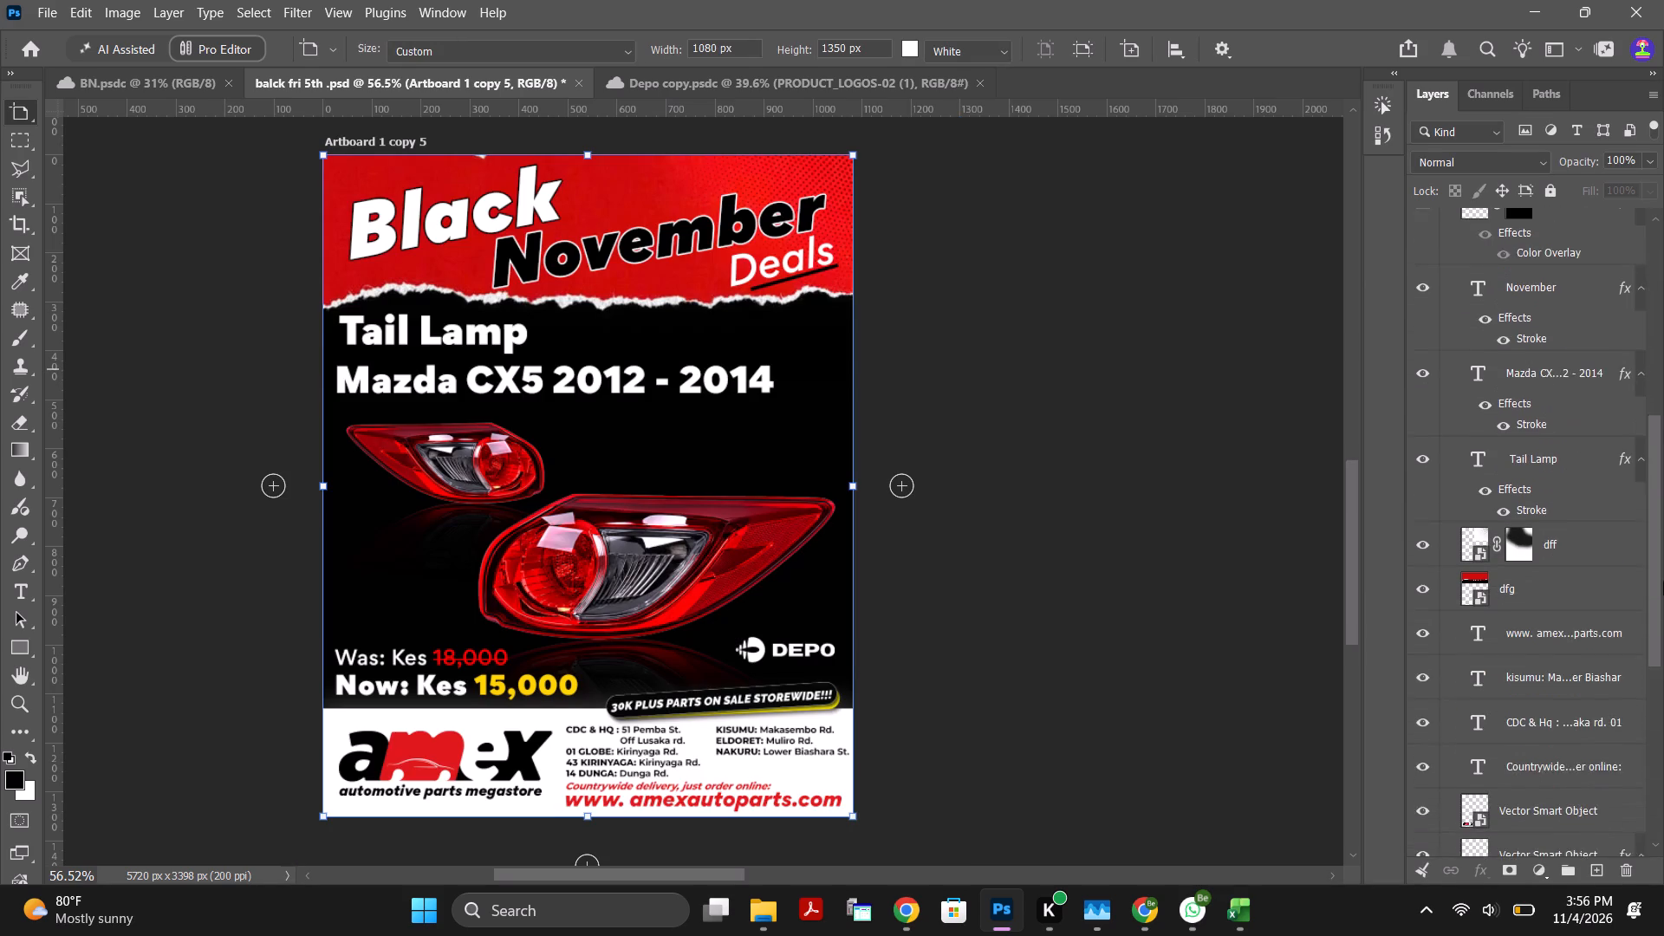
{"action": "left_click_drag", "start_coordinate": [1663, 581], "coordinate": [1663, 602]}
{"action": "scroll", "coordinate": [1560, 492], "scroll_direction": "down", "scroll_amount": 4}
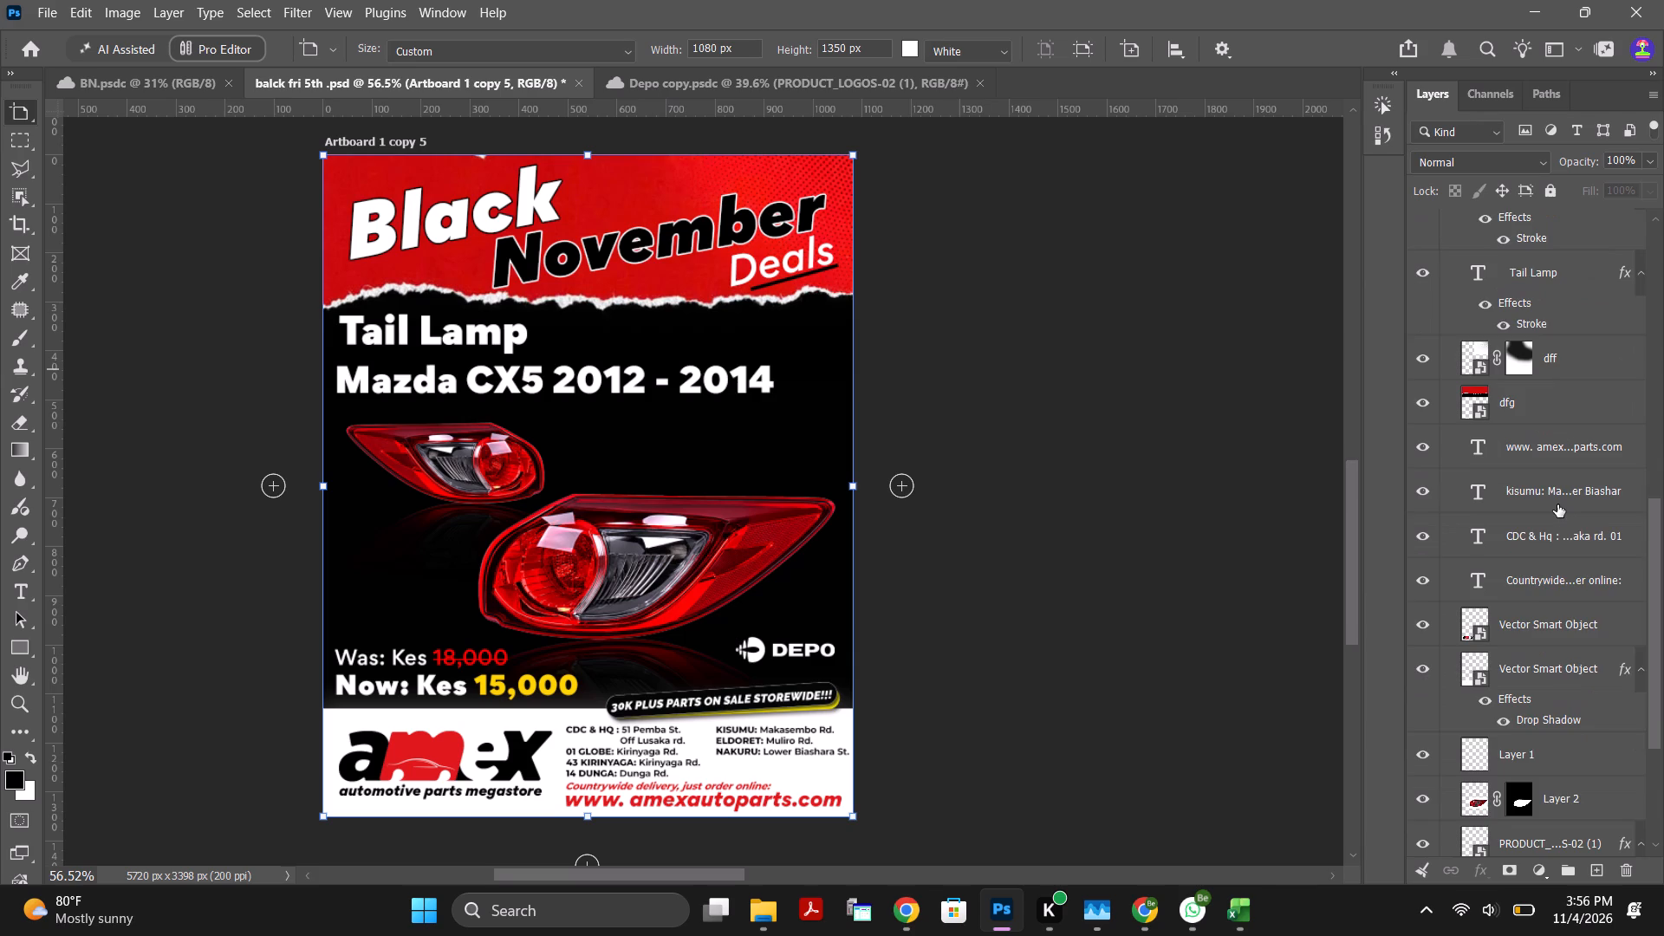
{"action": "scroll", "coordinate": [1544, 551], "scroll_direction": "down", "scroll_amount": 9}
{"action": "left_click", "coordinate": [1579, 572]}
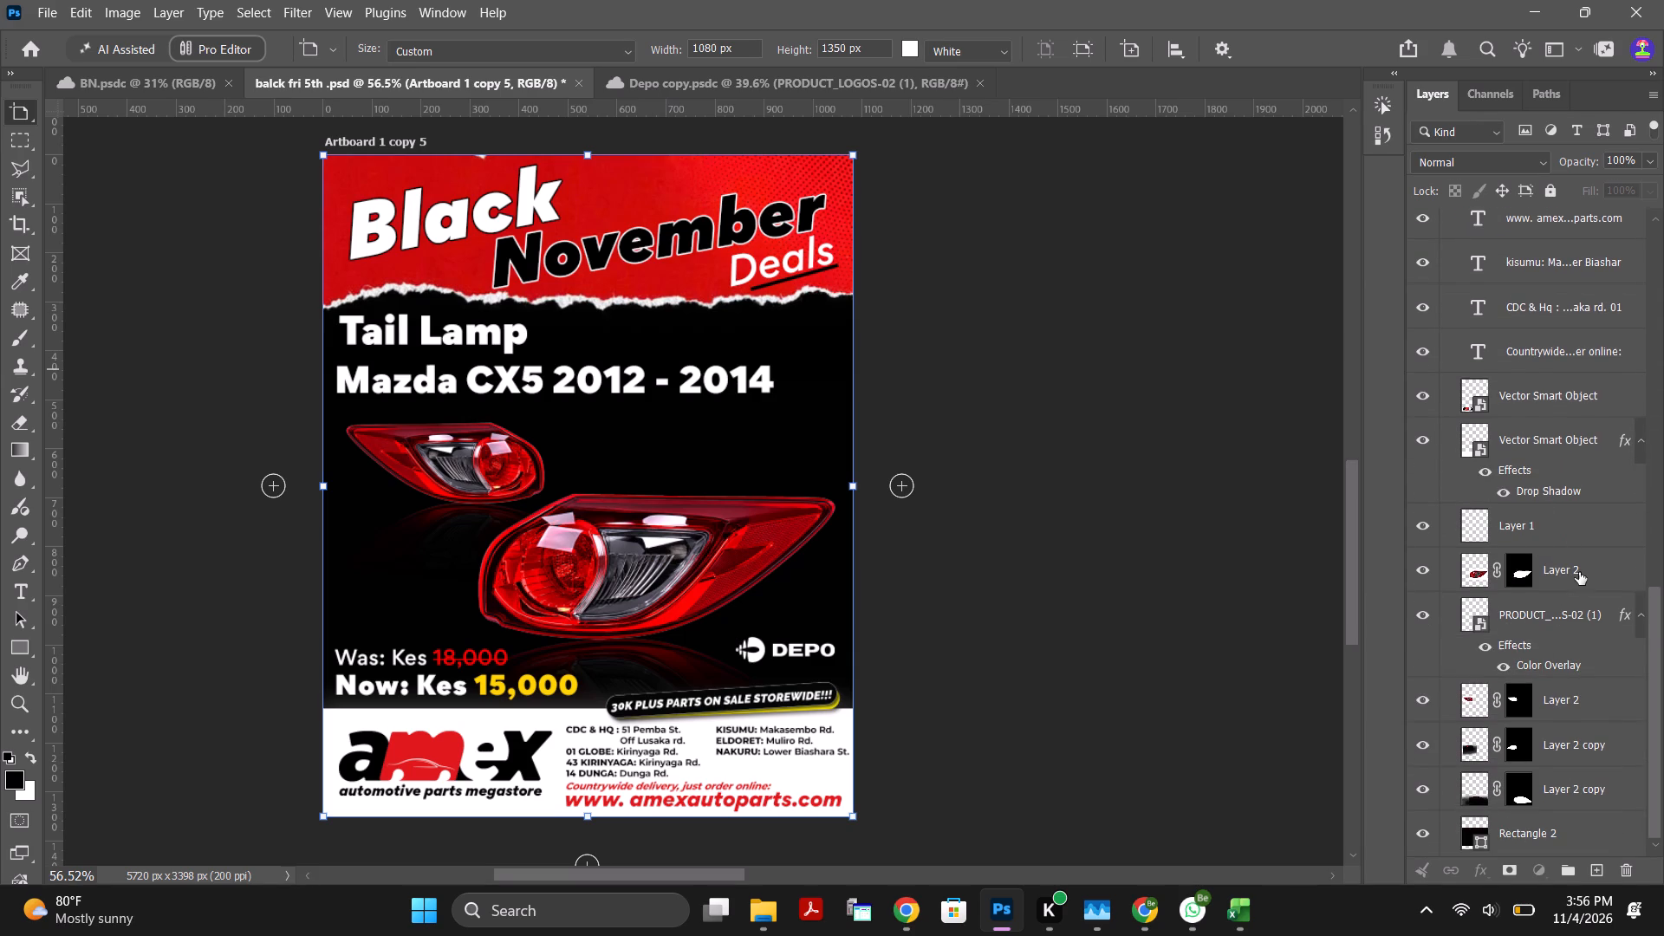
{"action": "left_click", "coordinate": [1558, 793], "text": "shift"}
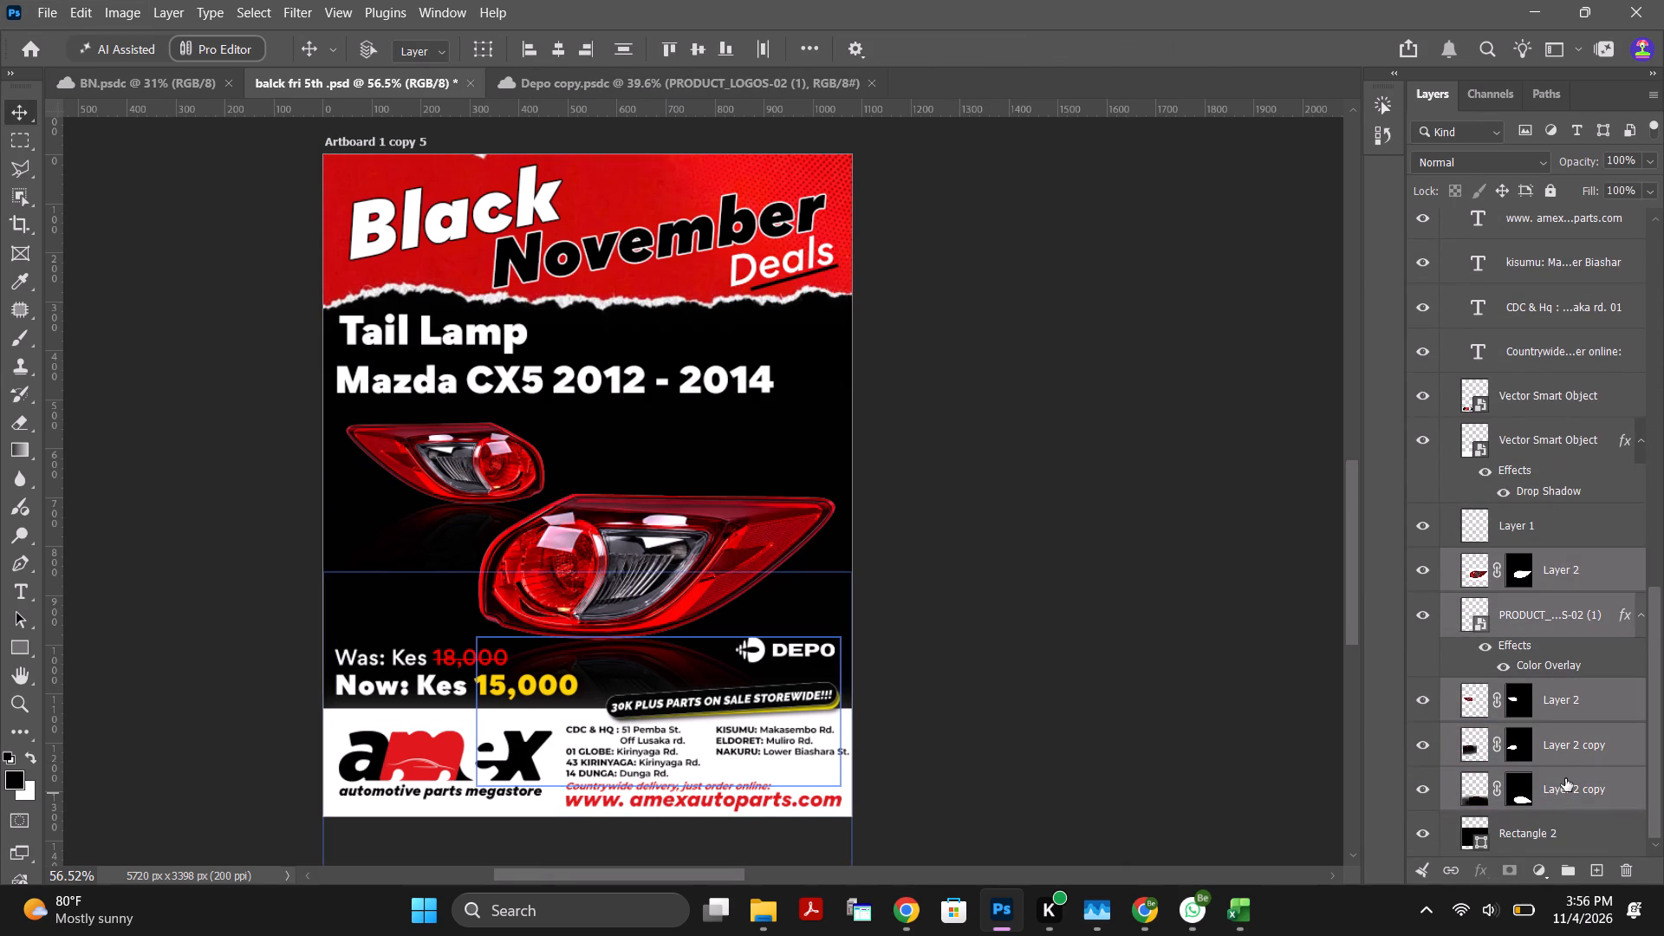
{"action": "key", "text": "Delete"}
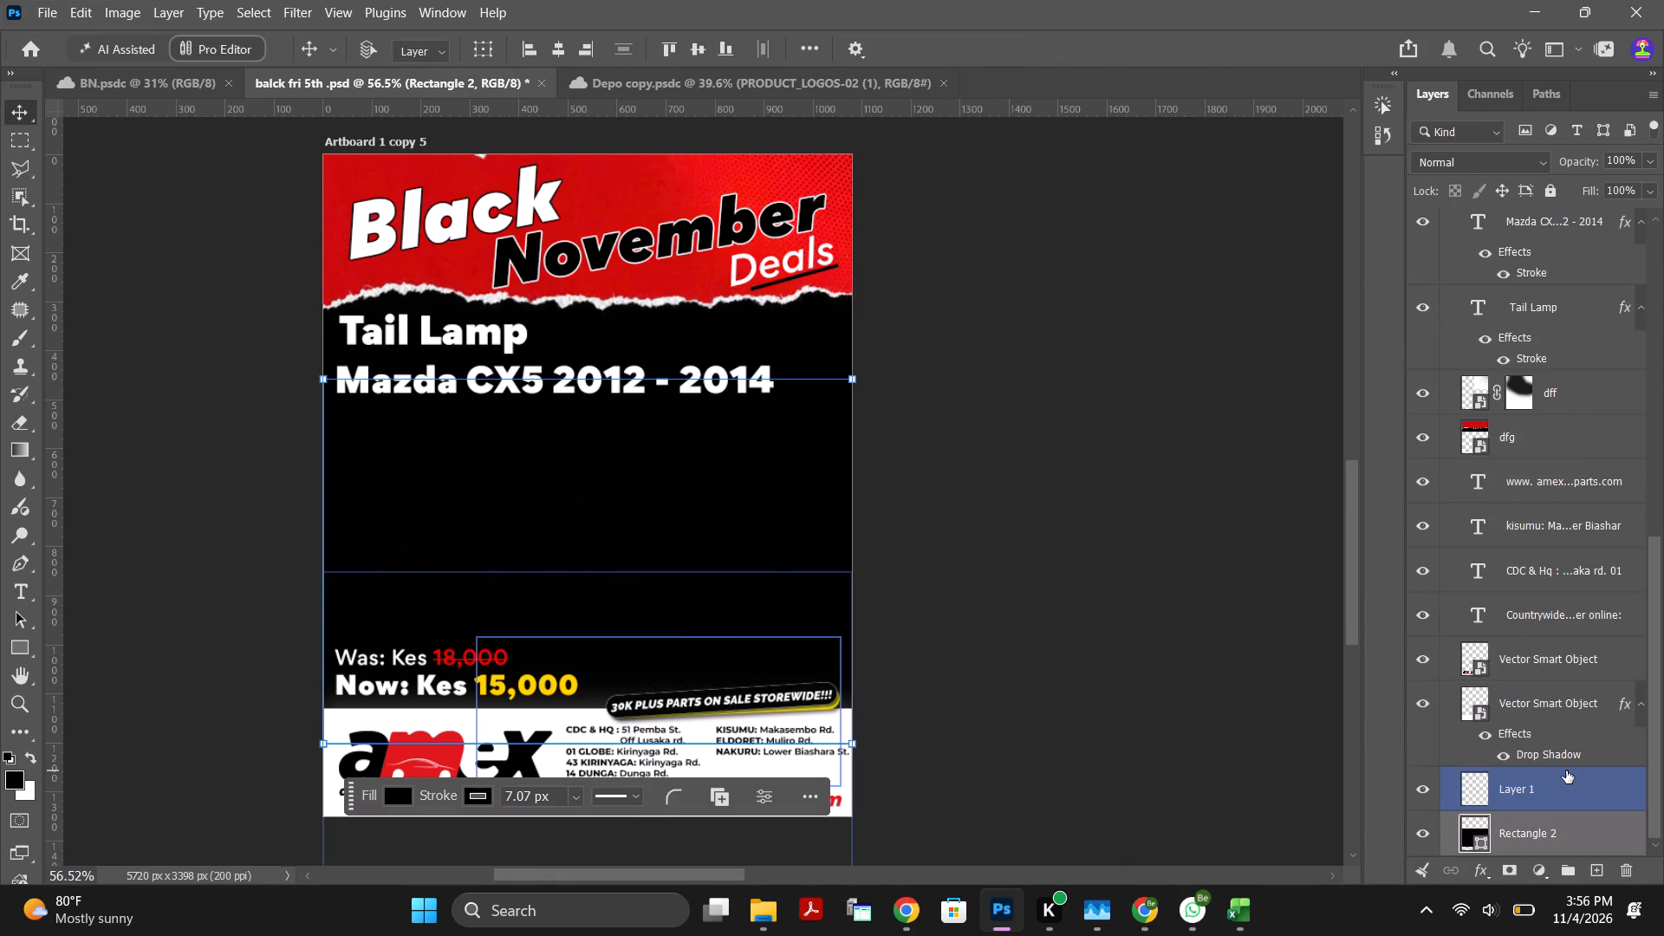
{"action": "left_click", "coordinate": [1046, 491]}
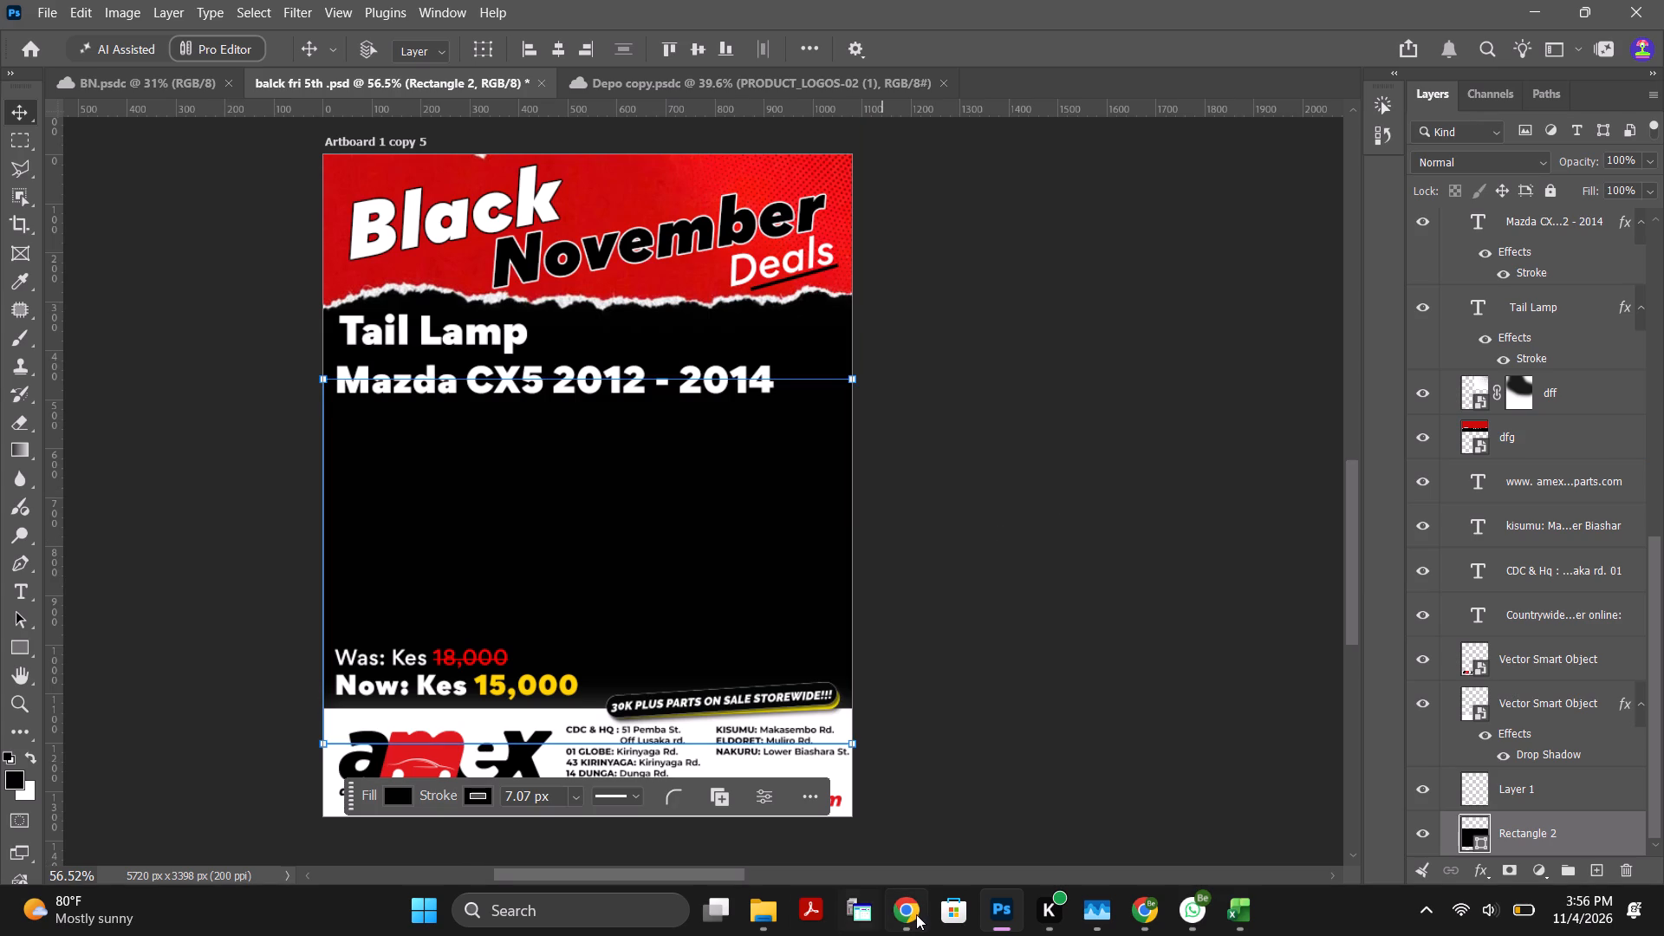
Switch to the Pinterest dots-vector page in Chrome and look through its related pins.
{"action": "left_click", "coordinate": [916, 914]}
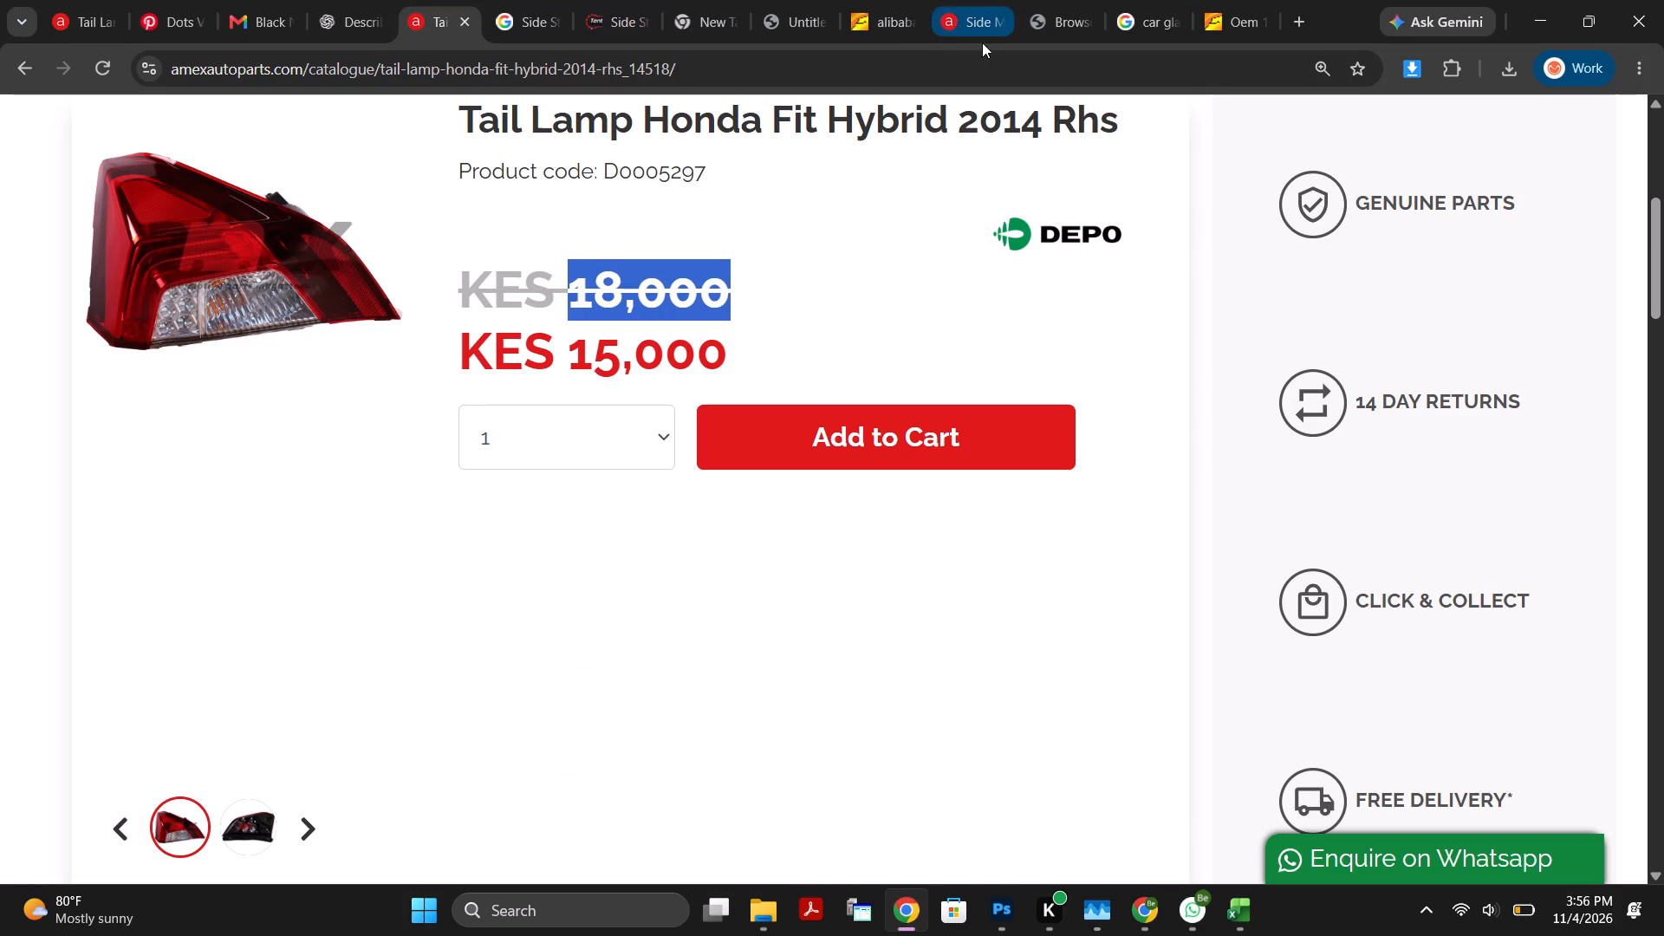
{"action": "left_click", "coordinate": [166, 25]}
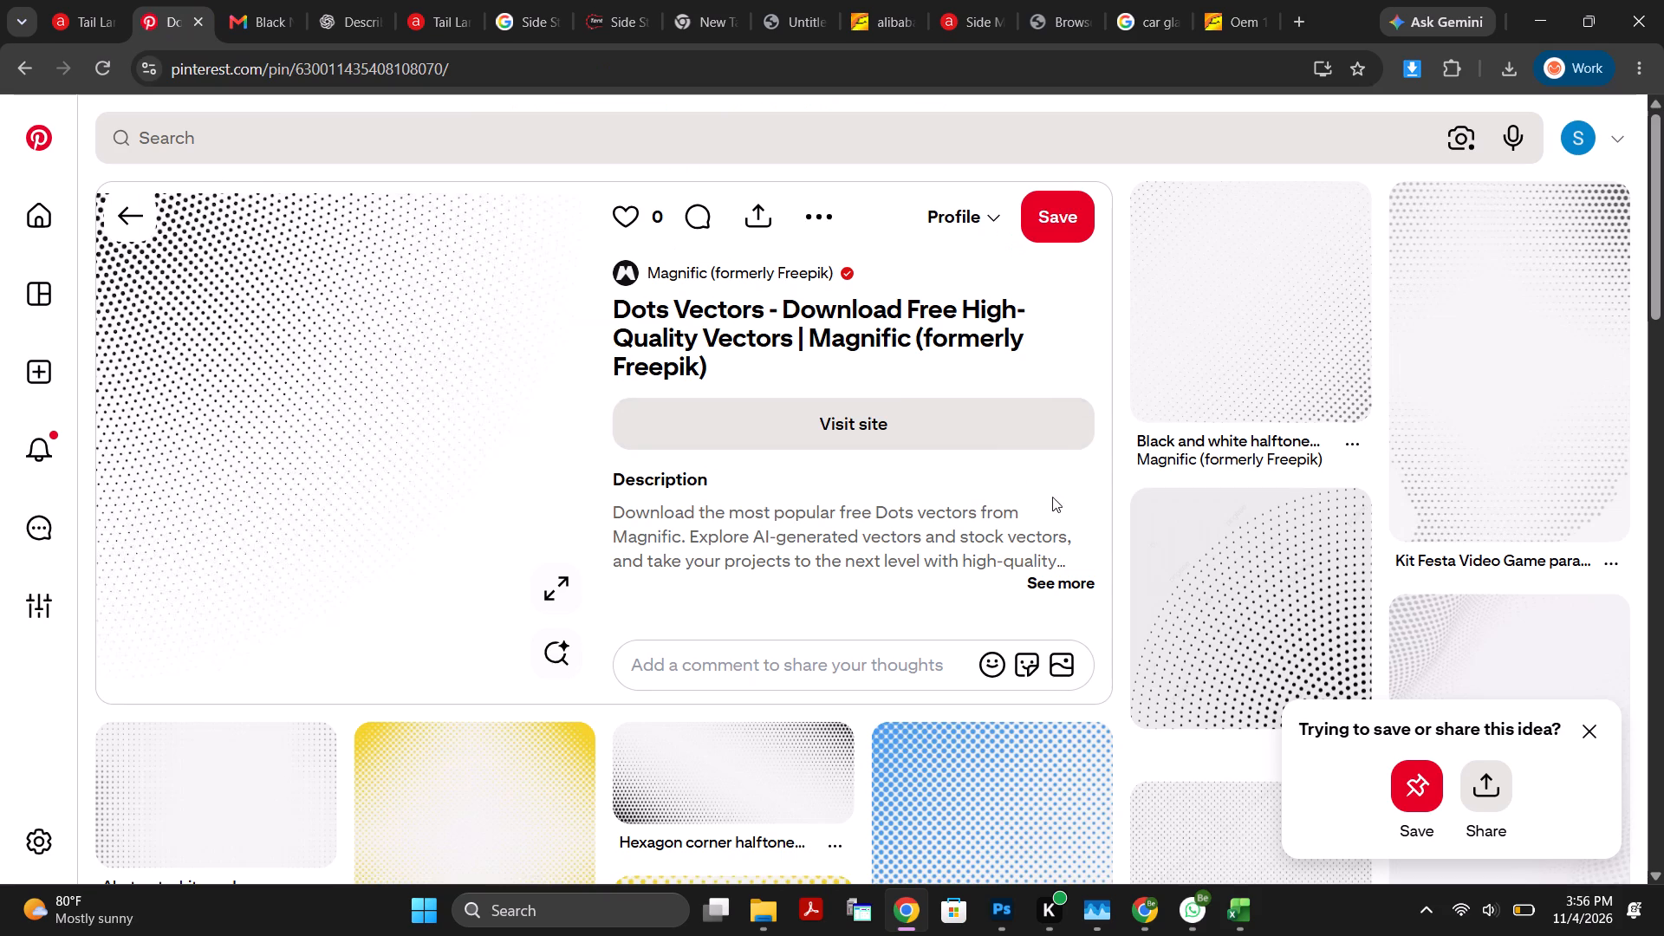
{"action": "scroll", "coordinate": [1330, 632], "scroll_direction": "down", "scroll_amount": 6}
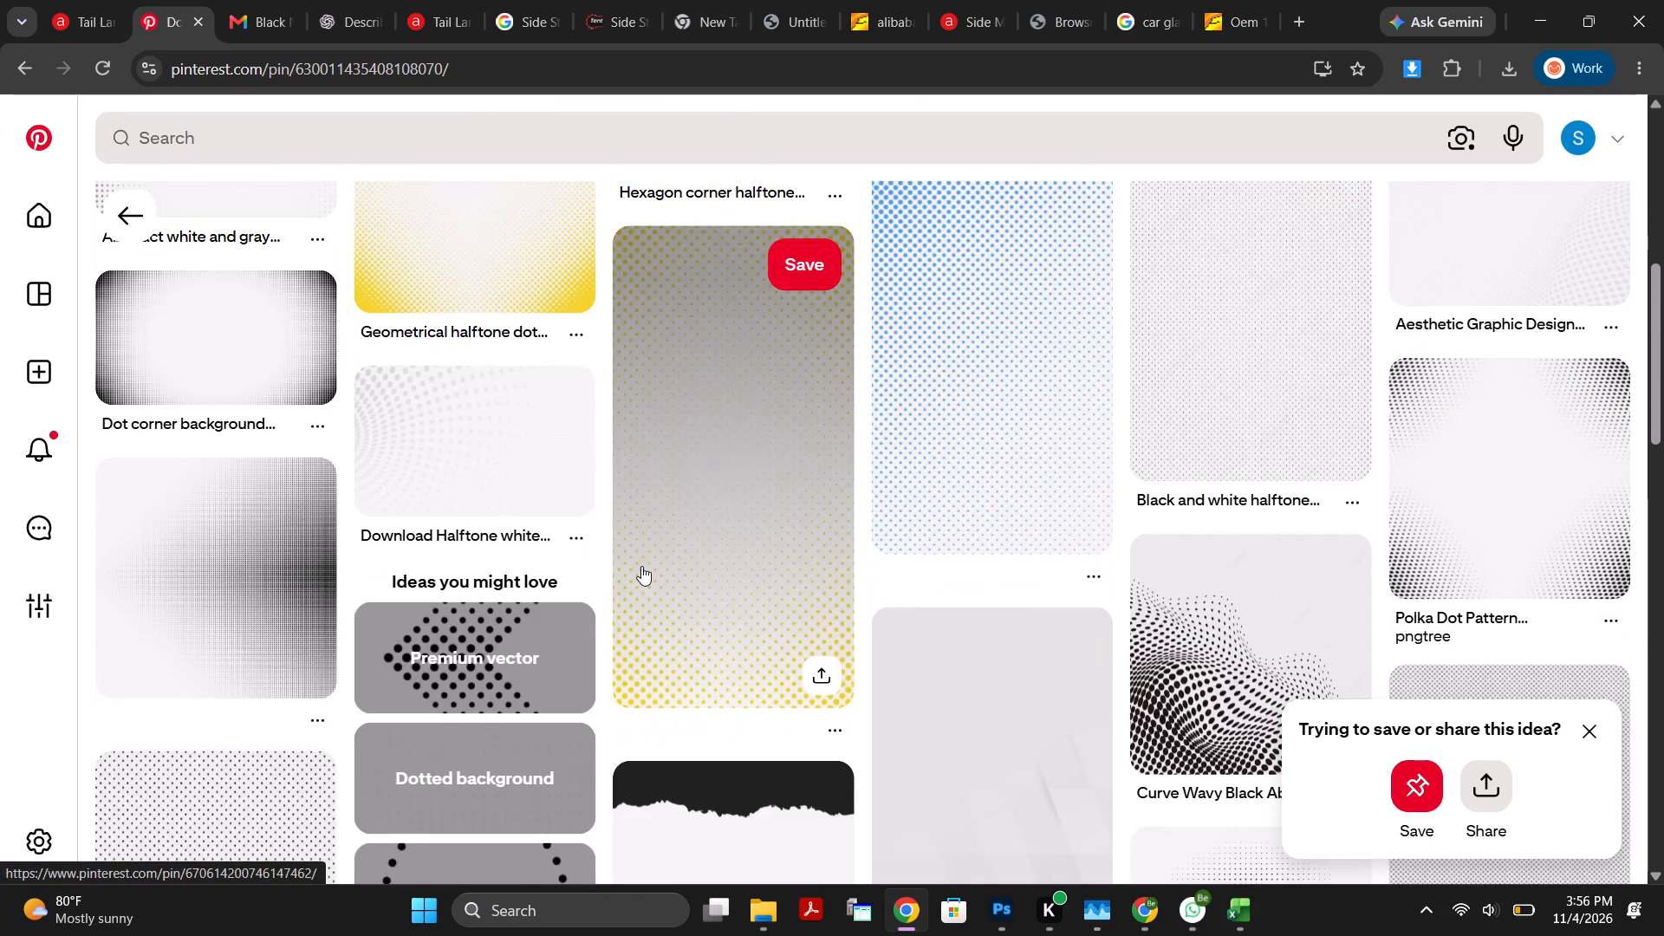
{"action": "scroll", "coordinate": [641, 566], "scroll_direction": "down", "scroll_amount": 8}
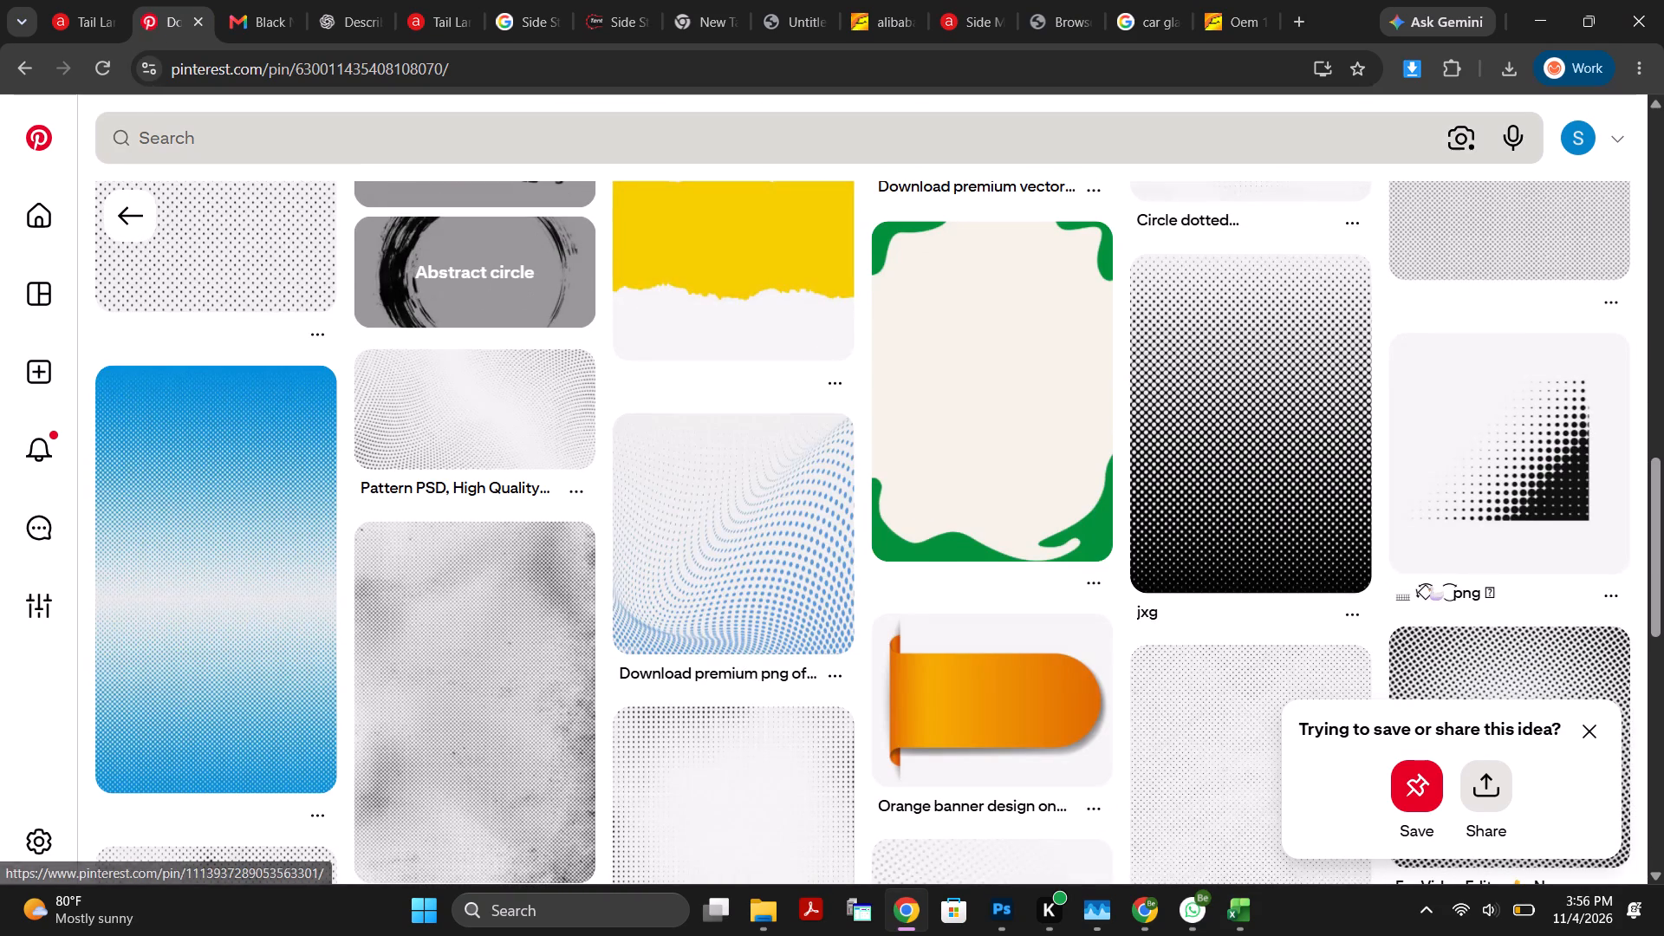
Search Pinterest for "moonlight".
{"action": "left_click", "coordinate": [596, 128]}
{"action": "type", "text": "moon"}
{"action": "key", "text": "space"}
{"action": "type", "text": "lig"}
{"action": "key", "text": "BackSpace"}
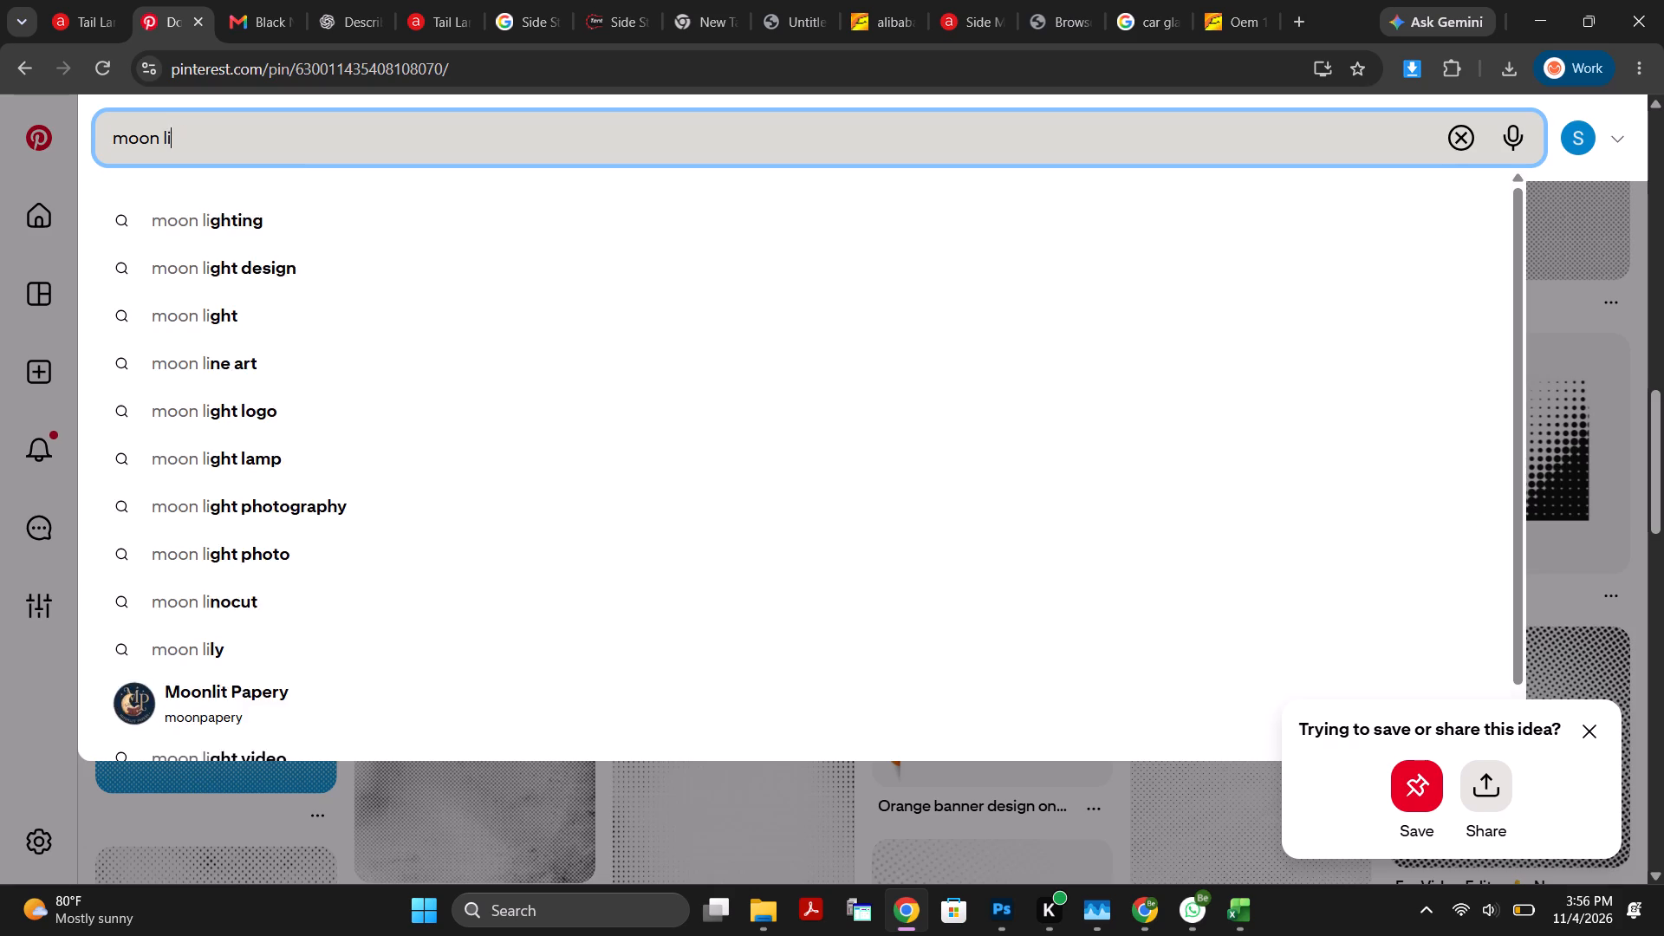
{"action": "key", "text": "BackSpace"}
{"action": "key", "text": "BackSpace"}
{"action": "key", "text": "BackSpace"}
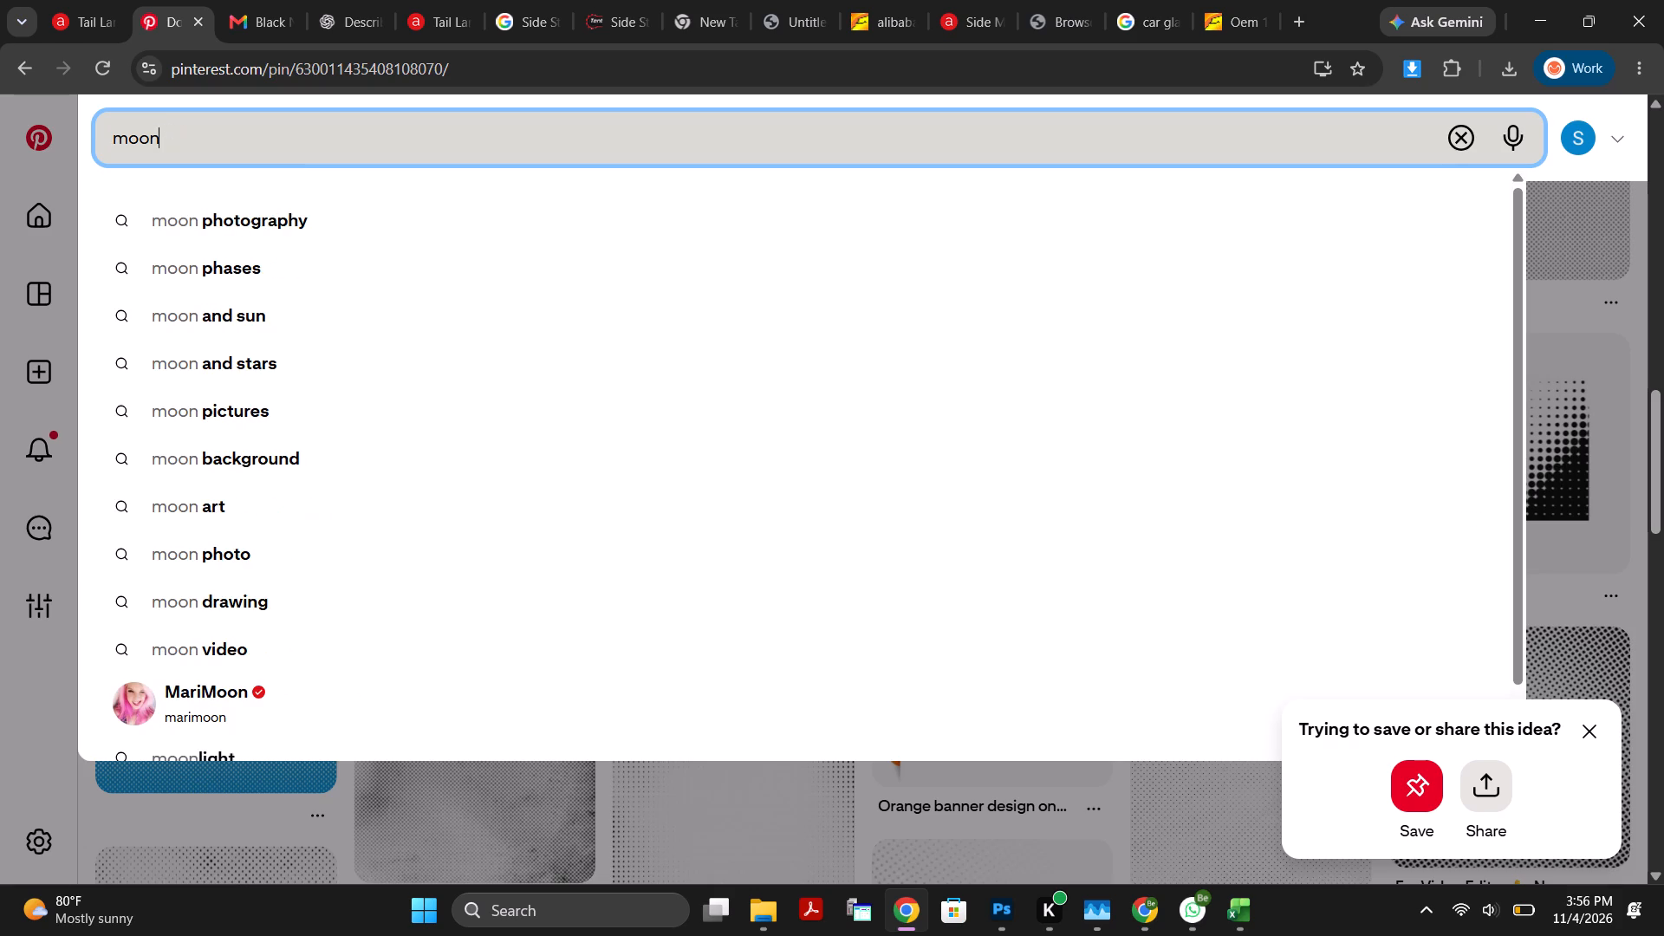
{"action": "type", "text": "lifht"}
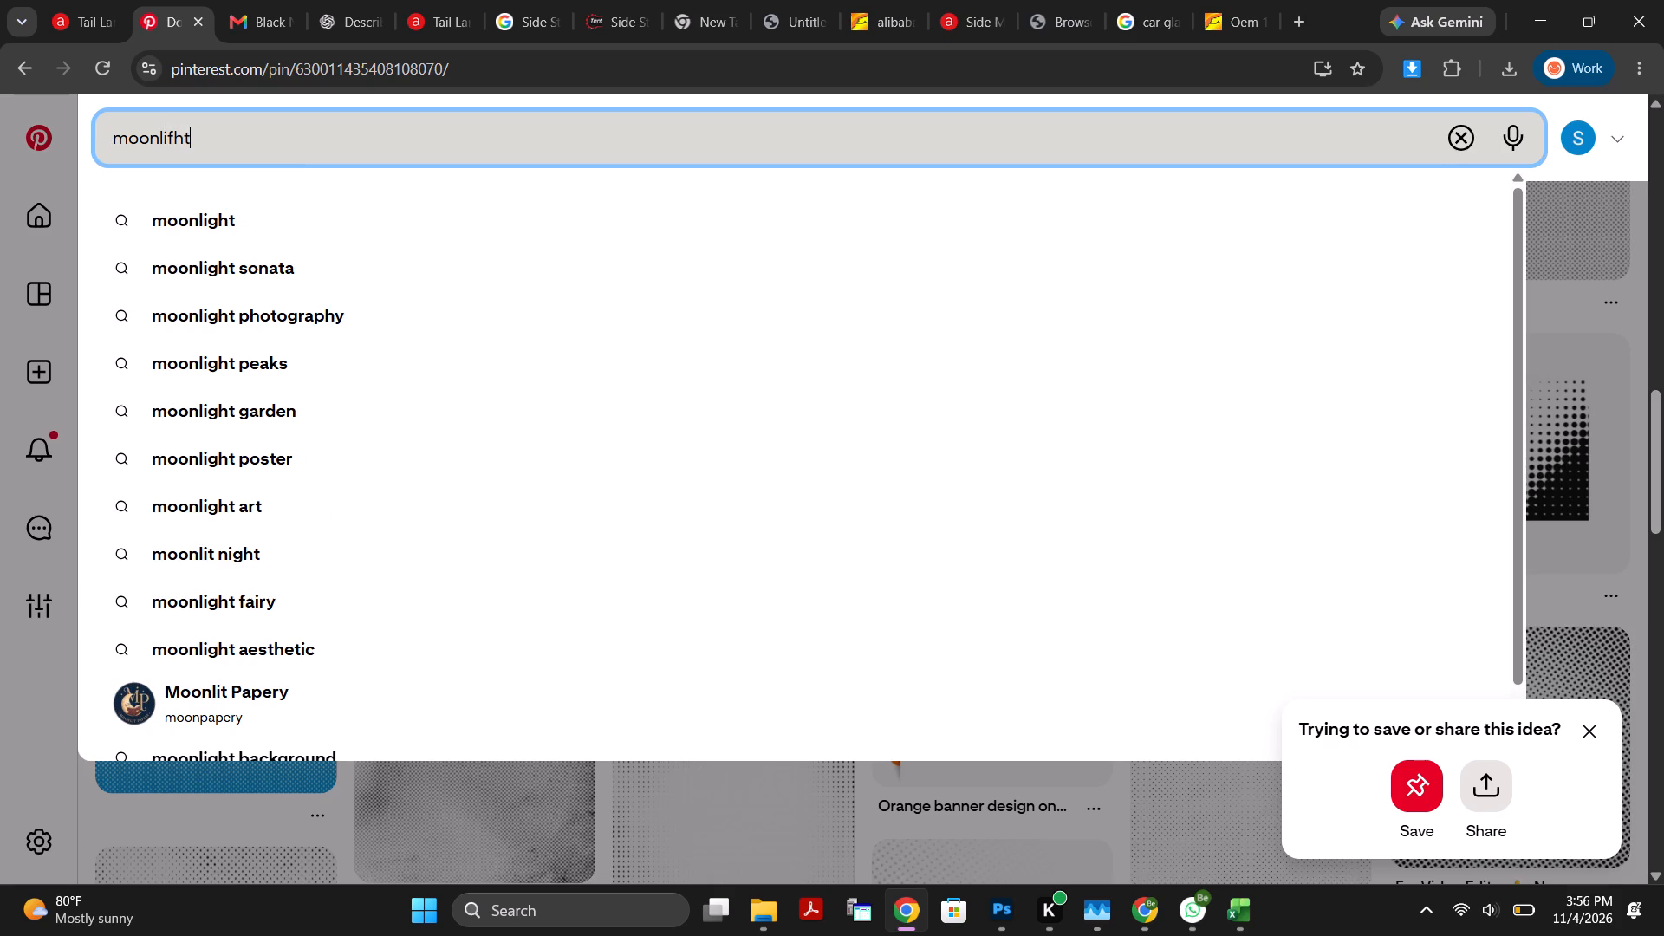
{"action": "key", "text": "Return"}
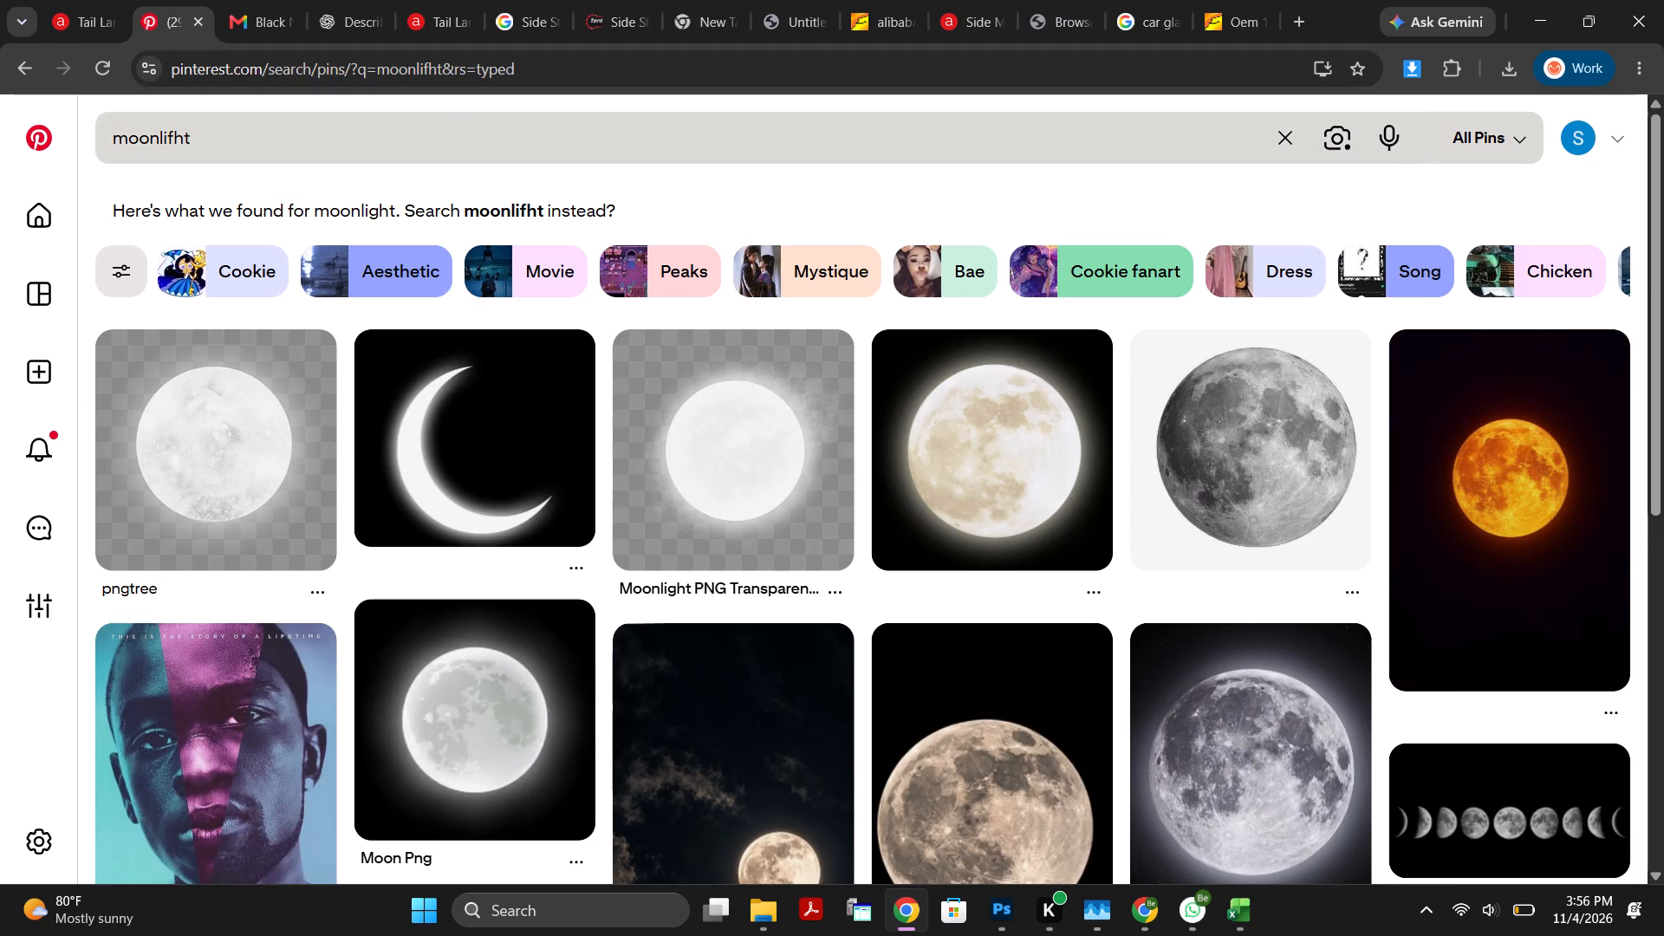
{"action": "left_click_drag", "start_coordinate": [264, 126], "coordinate": [160, 128]}
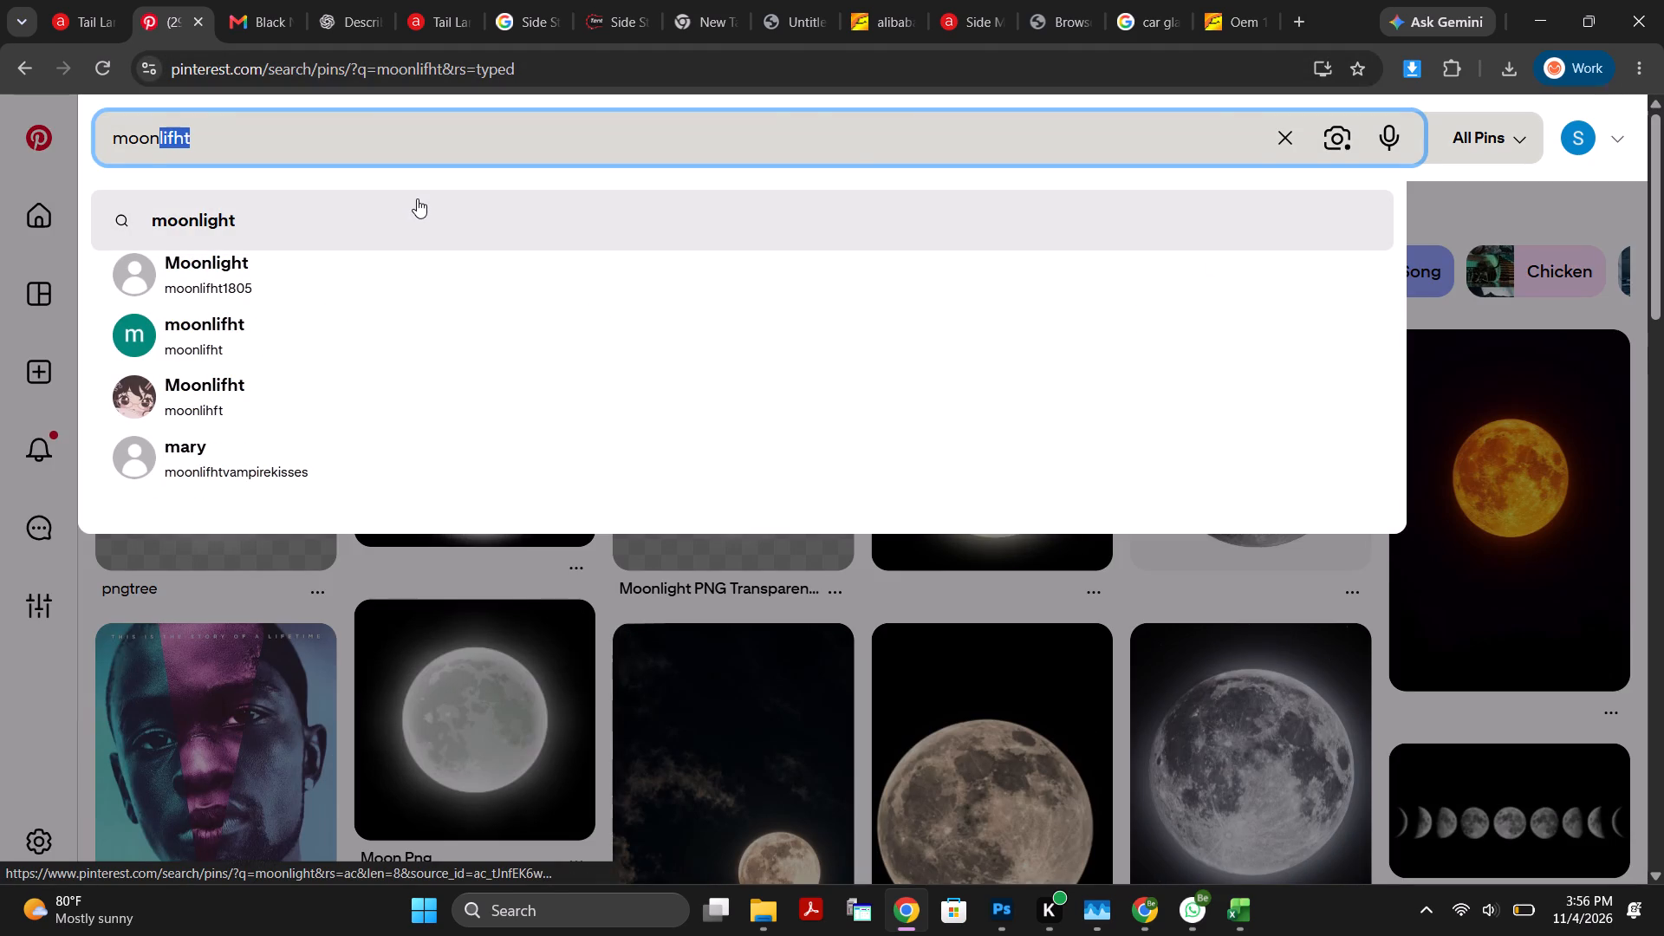
{"action": "type", "text": "light"}
{"action": "key", "text": "Return"}
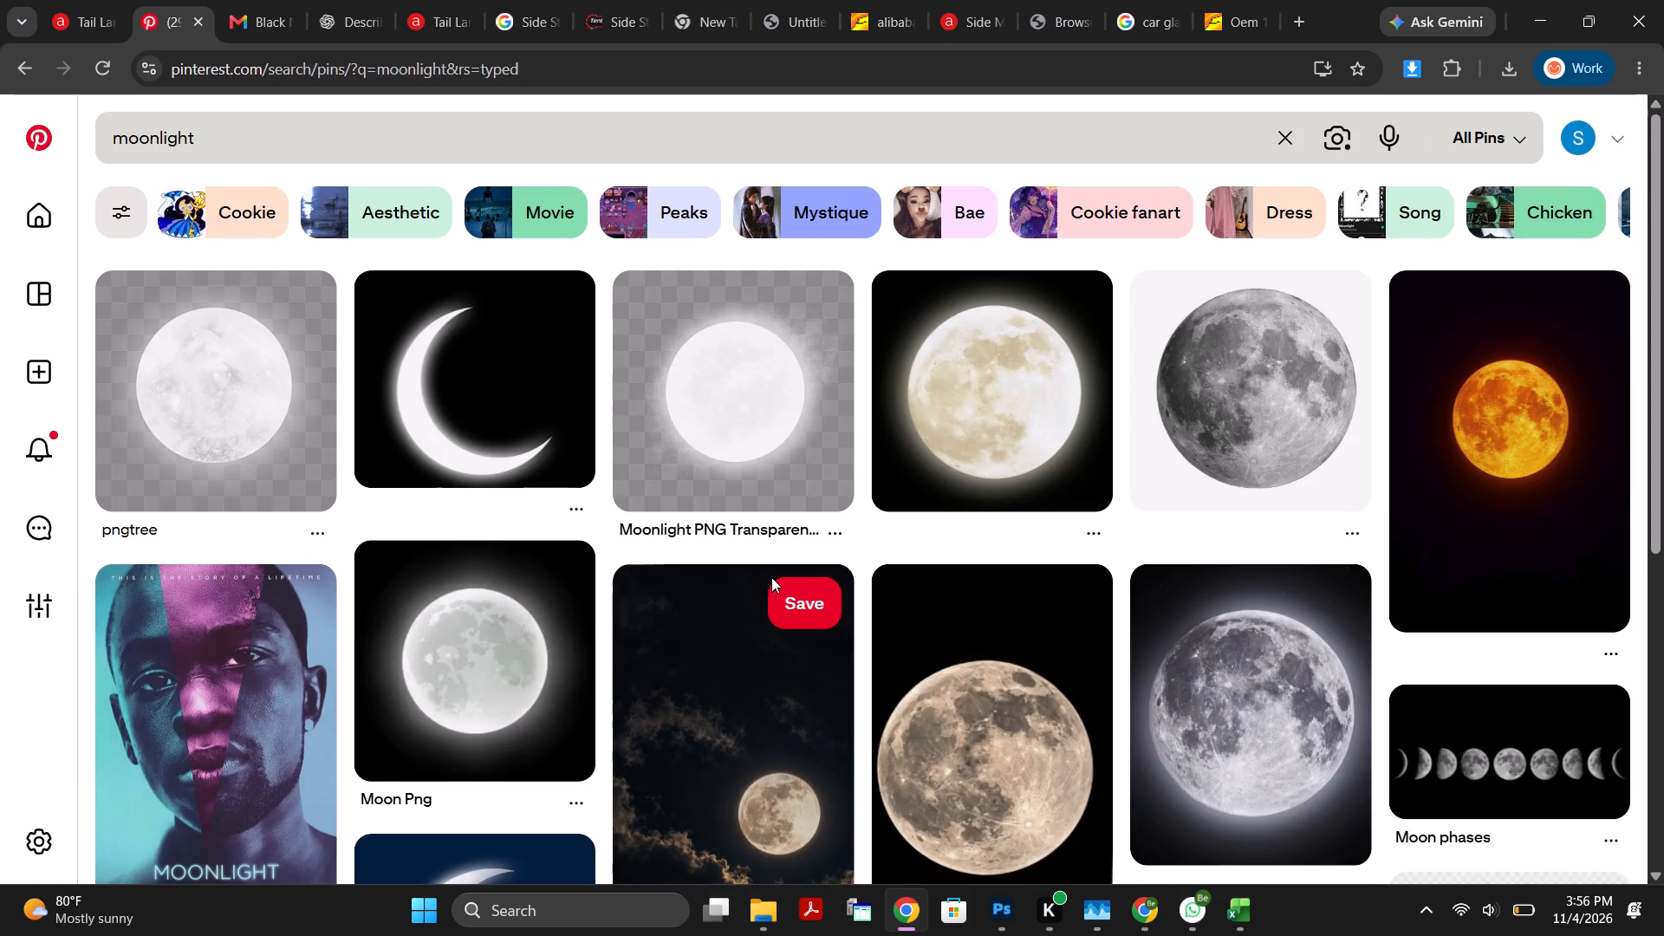
Look through the moonlight pins for an image suited to the poster's dark background.
{"action": "scroll", "coordinate": [799, 607], "scroll_direction": "down", "scroll_amount": 12}
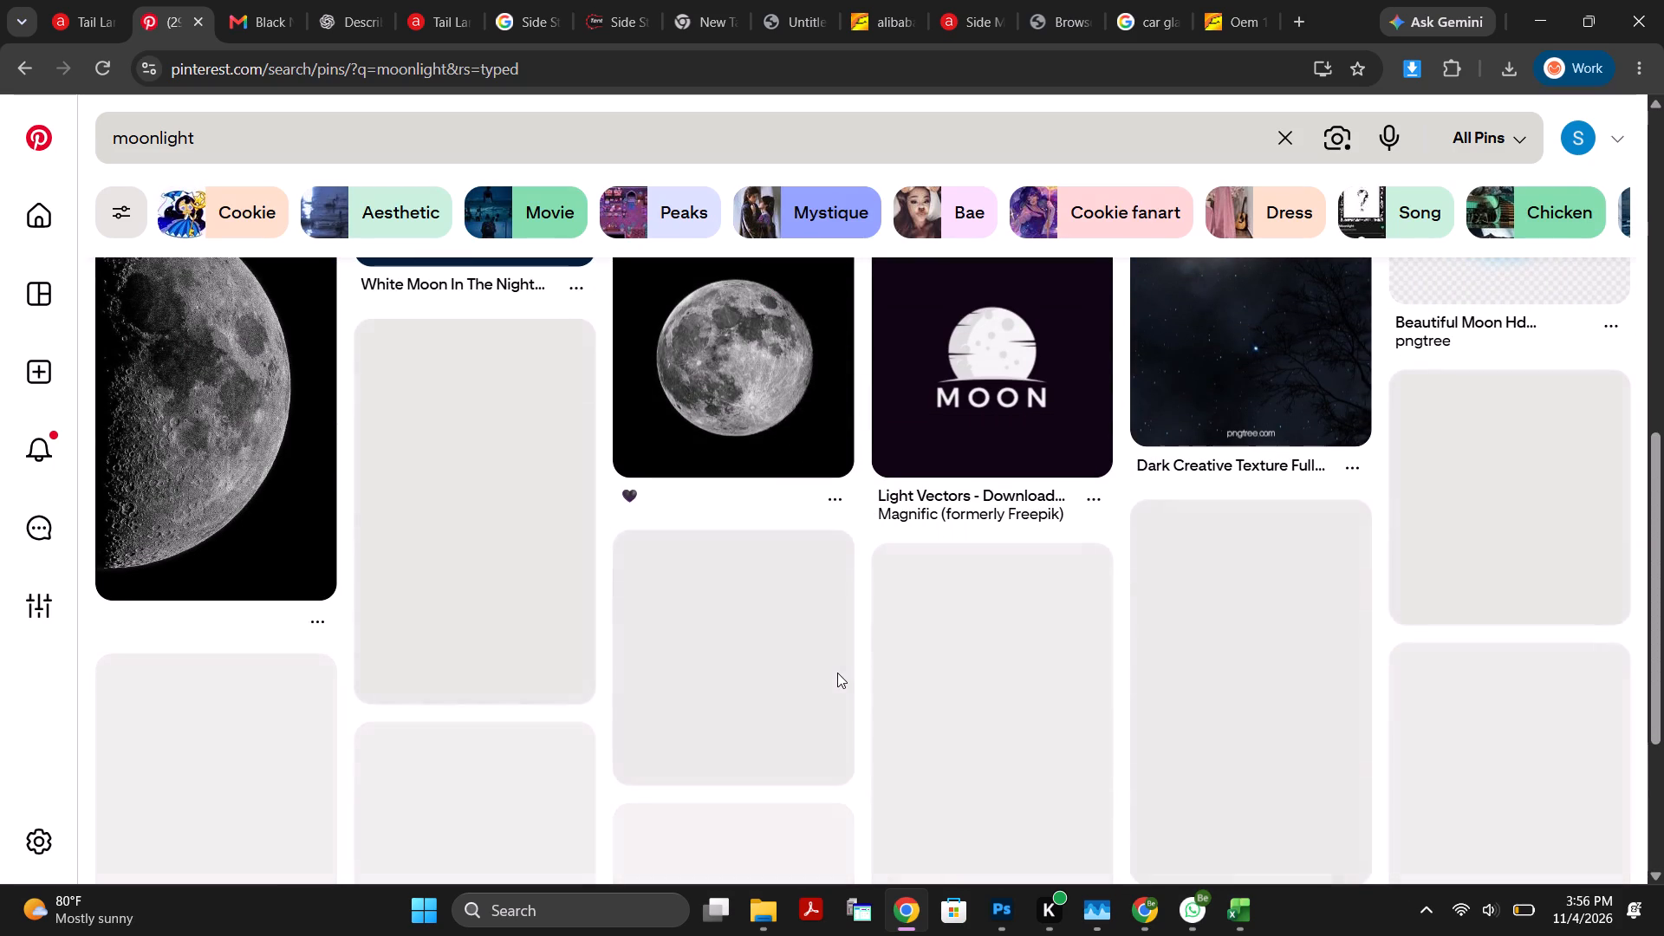
{"action": "scroll", "coordinate": [863, 687], "scroll_direction": "down", "scroll_amount": 4}
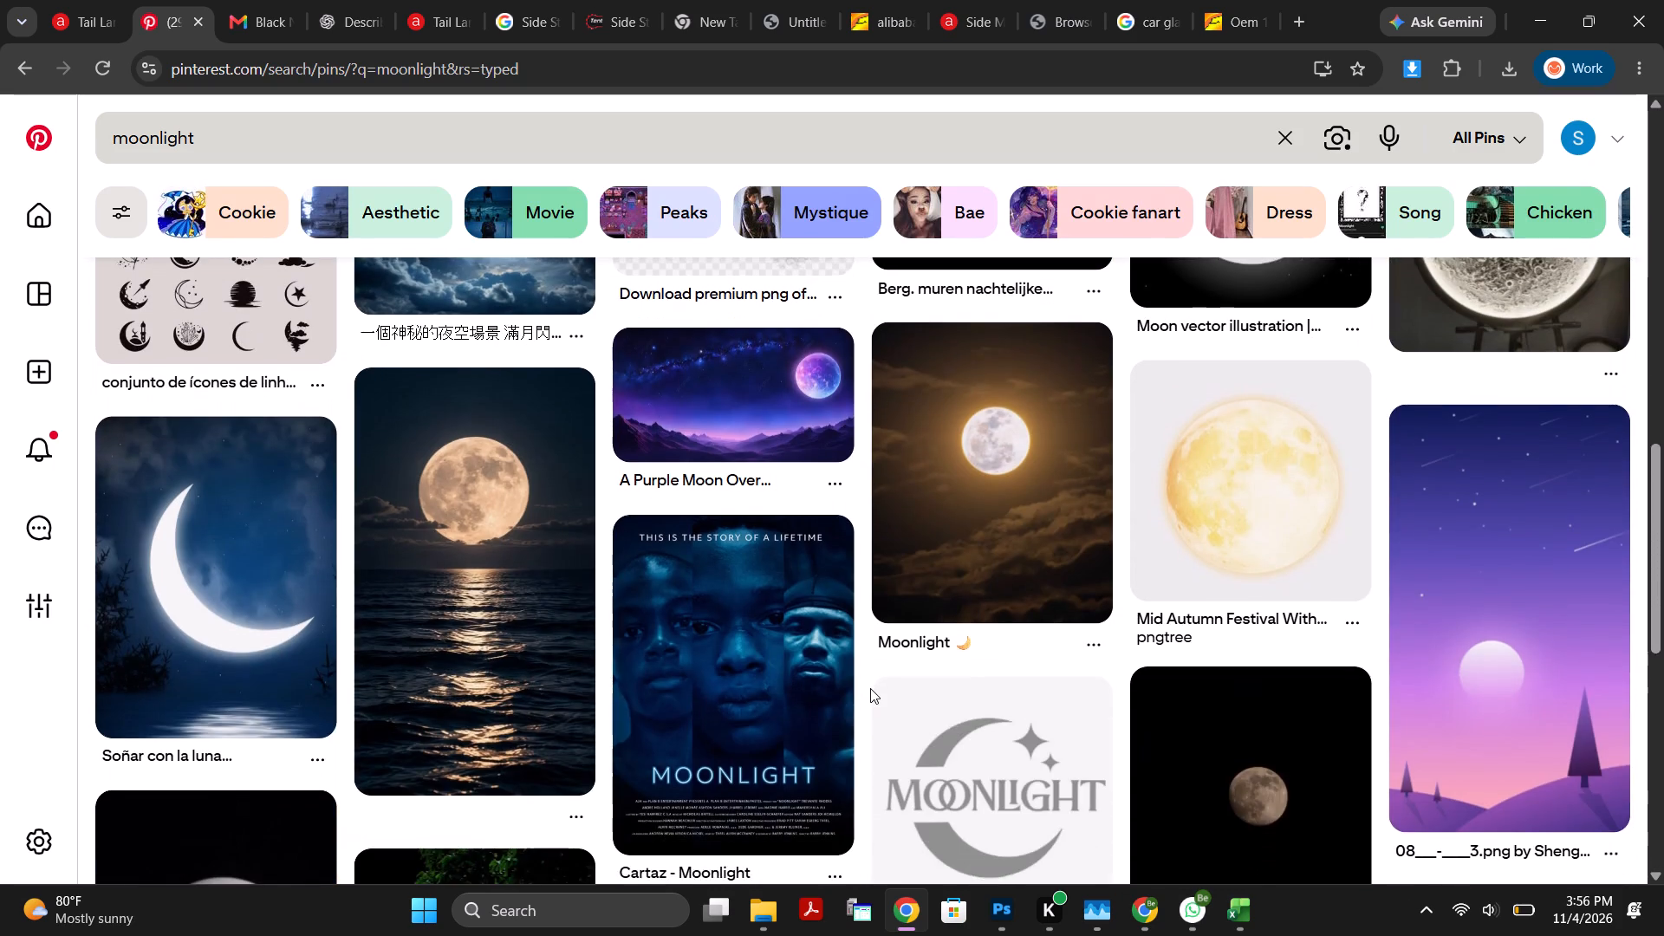
{"action": "scroll", "coordinate": [870, 688], "scroll_direction": "down", "scroll_amount": 7}
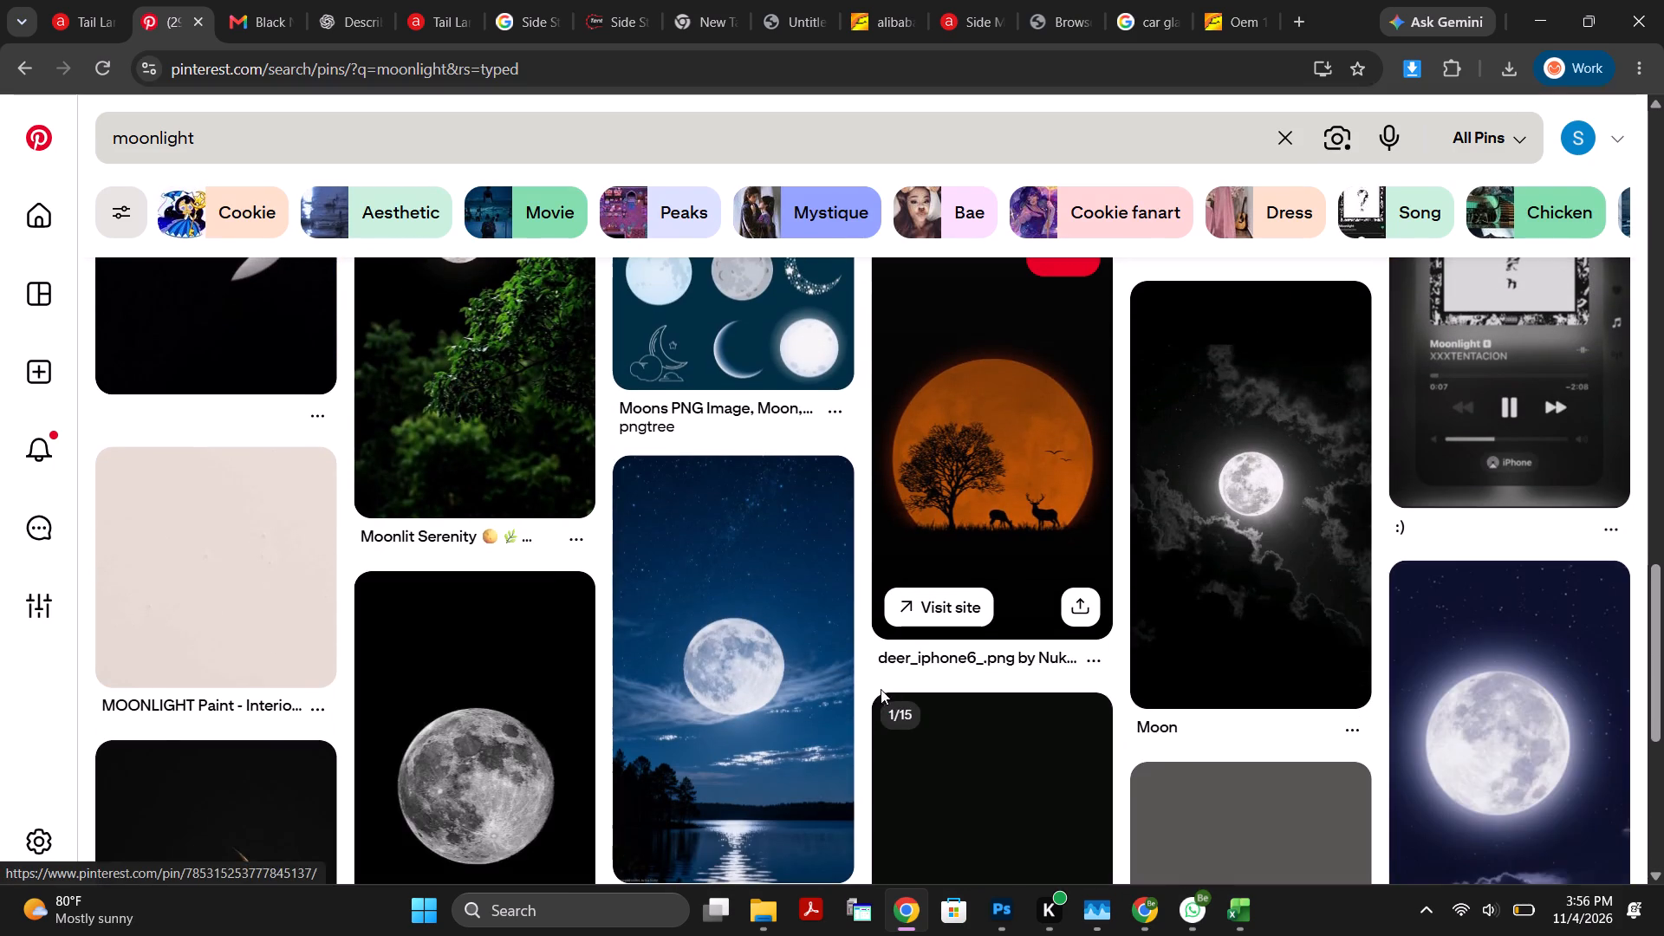
{"action": "scroll", "coordinate": [877, 687], "scroll_direction": "down", "scroll_amount": 6}
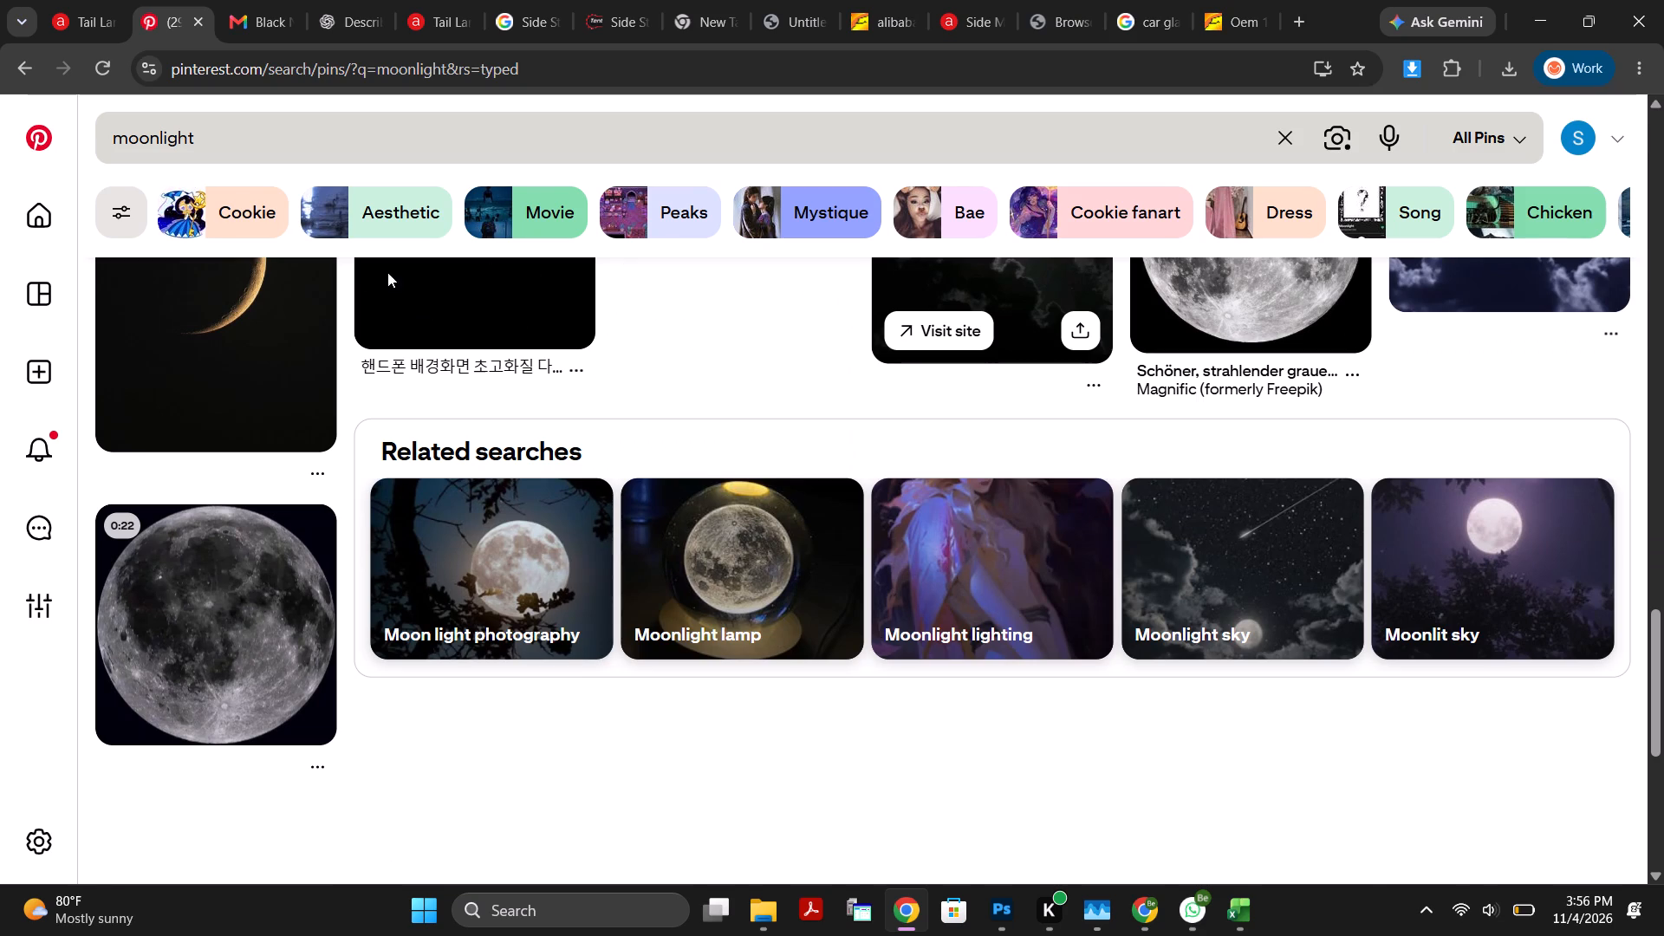
{"action": "scroll", "coordinate": [699, 603], "scroll_direction": "down", "scroll_amount": 6}
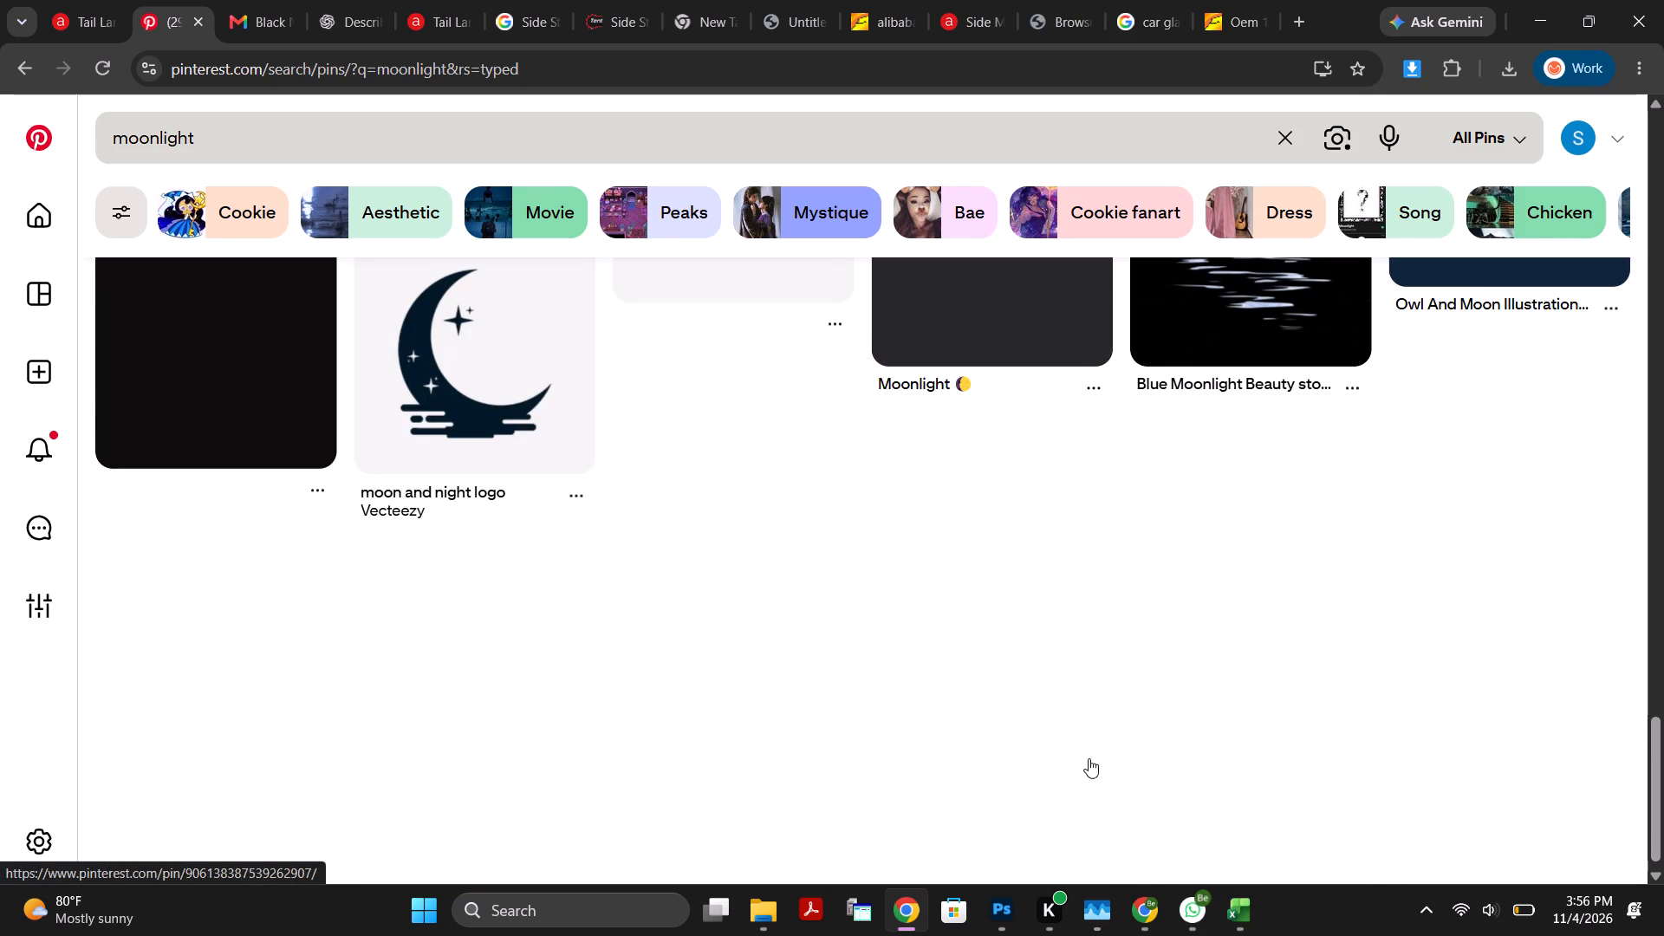
Replace the Pinterest search with "light ray".
{"action": "left_click_drag", "start_coordinate": [300, 145], "coordinate": [114, 130]}
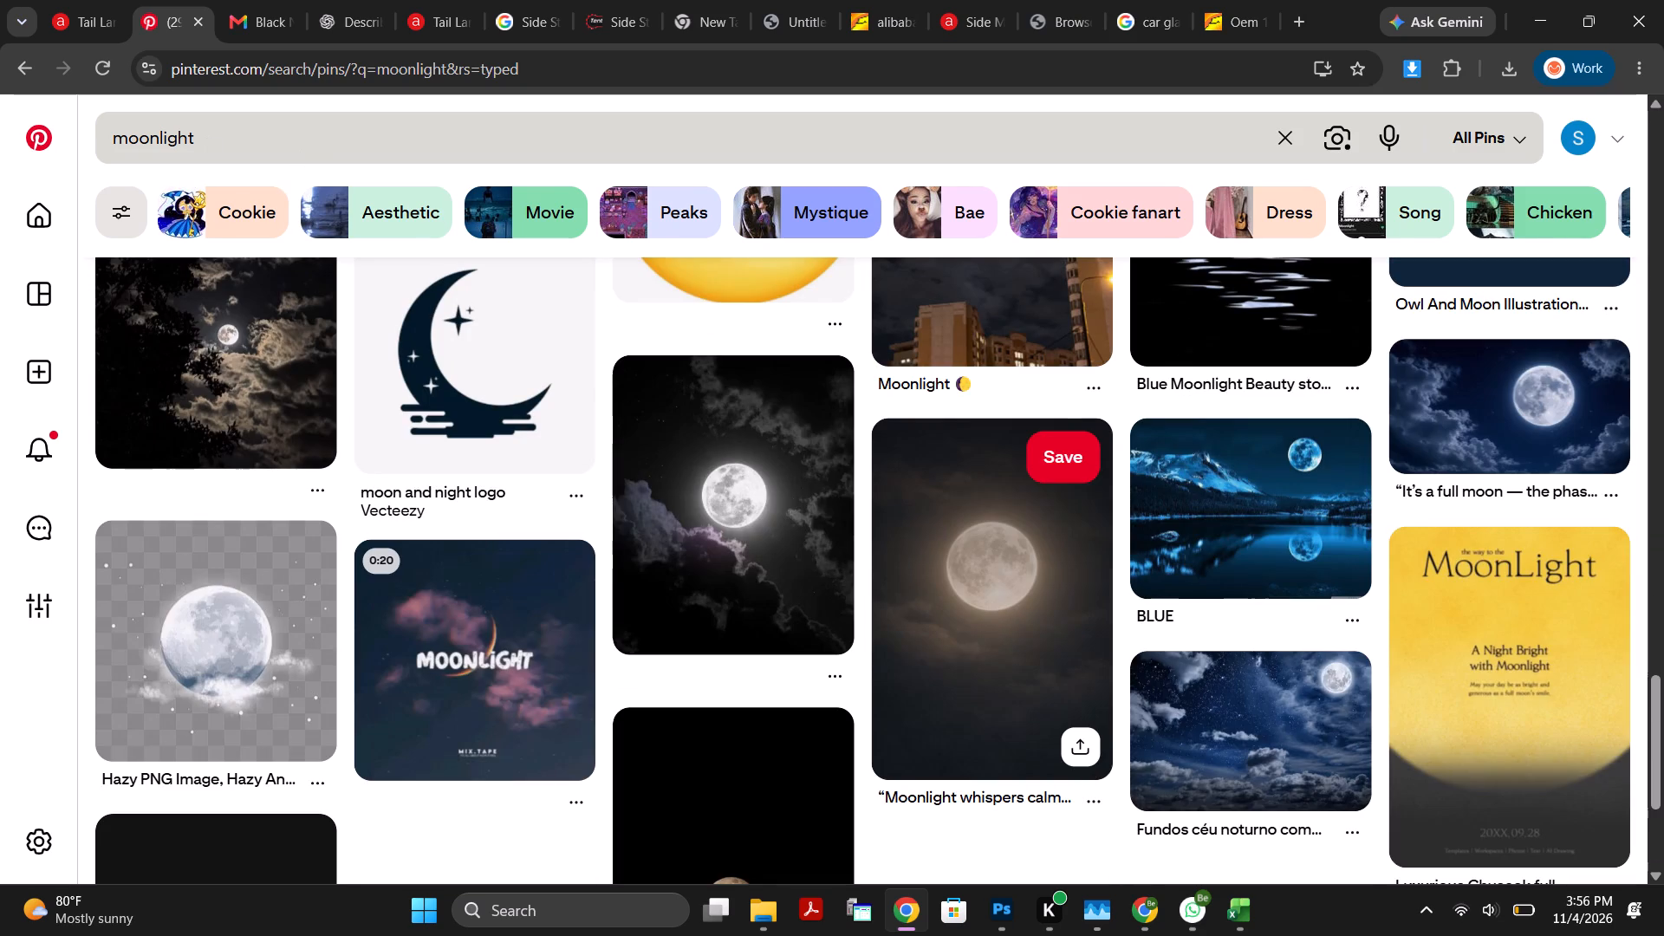
{"action": "left_click", "coordinate": [197, 133]}
{"action": "left_click_drag", "start_coordinate": [197, 134], "coordinate": [132, 140]}
{"action": "left_click", "coordinate": [195, 134]}
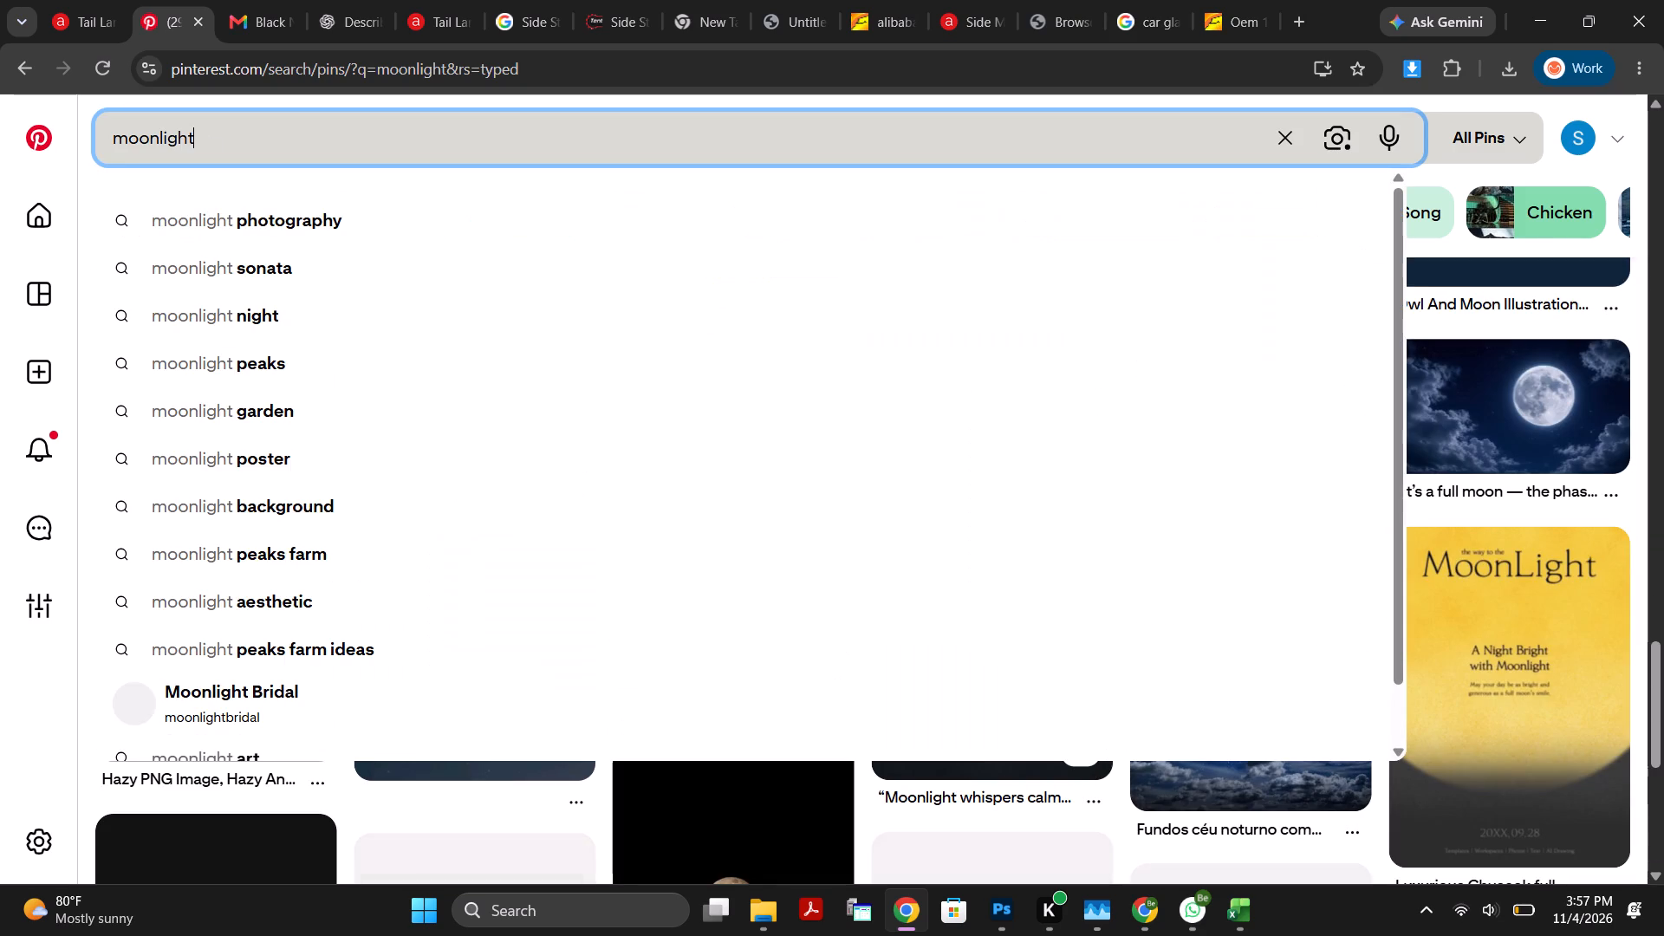
{"action": "left_click", "coordinate": [202, 134]}
{"action": "left_click_drag", "start_coordinate": [215, 135], "coordinate": [98, 133]}
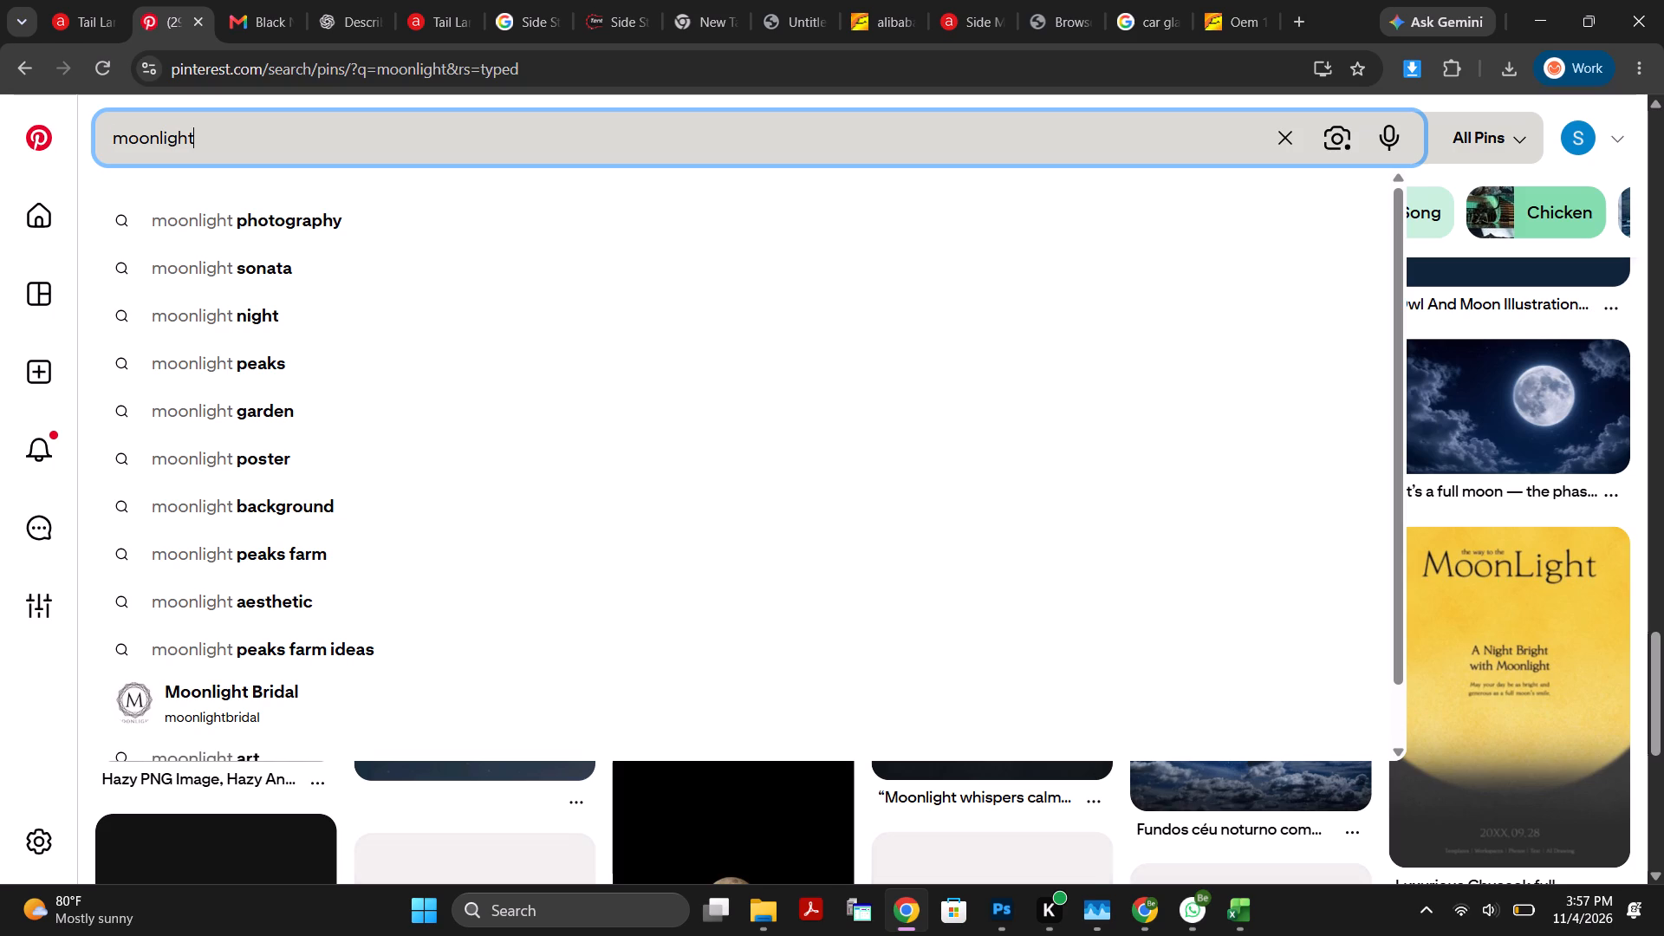
{"action": "type", "text": "li"}
{"action": "key", "text": "g"}
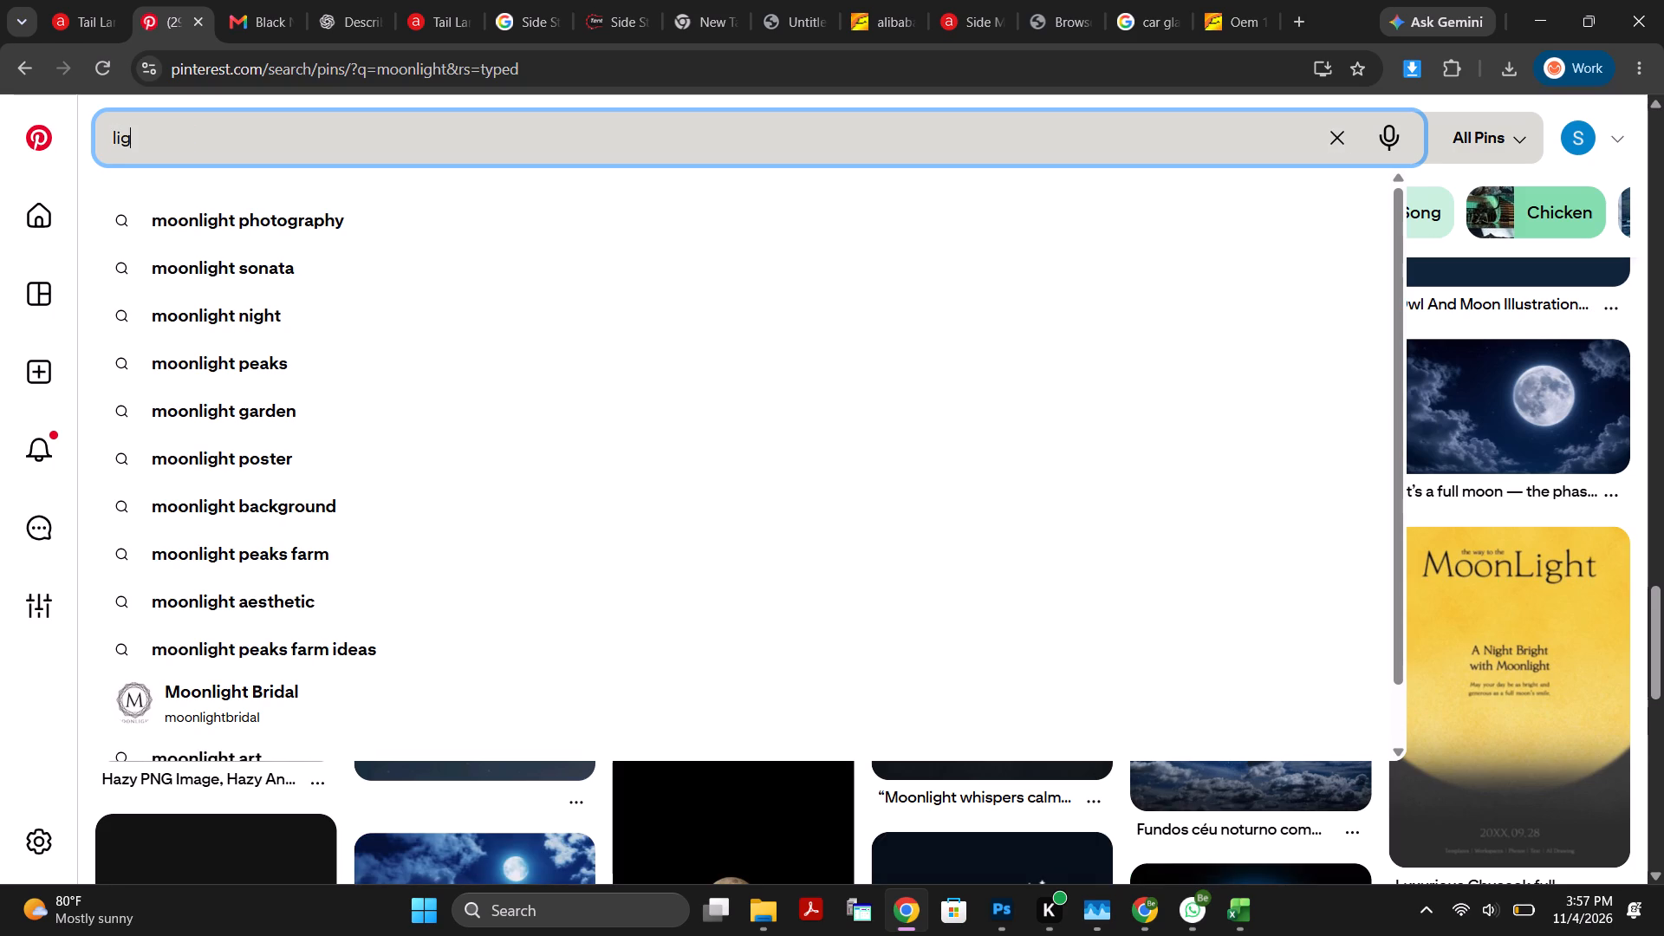
{"action": "type", "text": "ht"}
{"action": "key", "text": "space"}
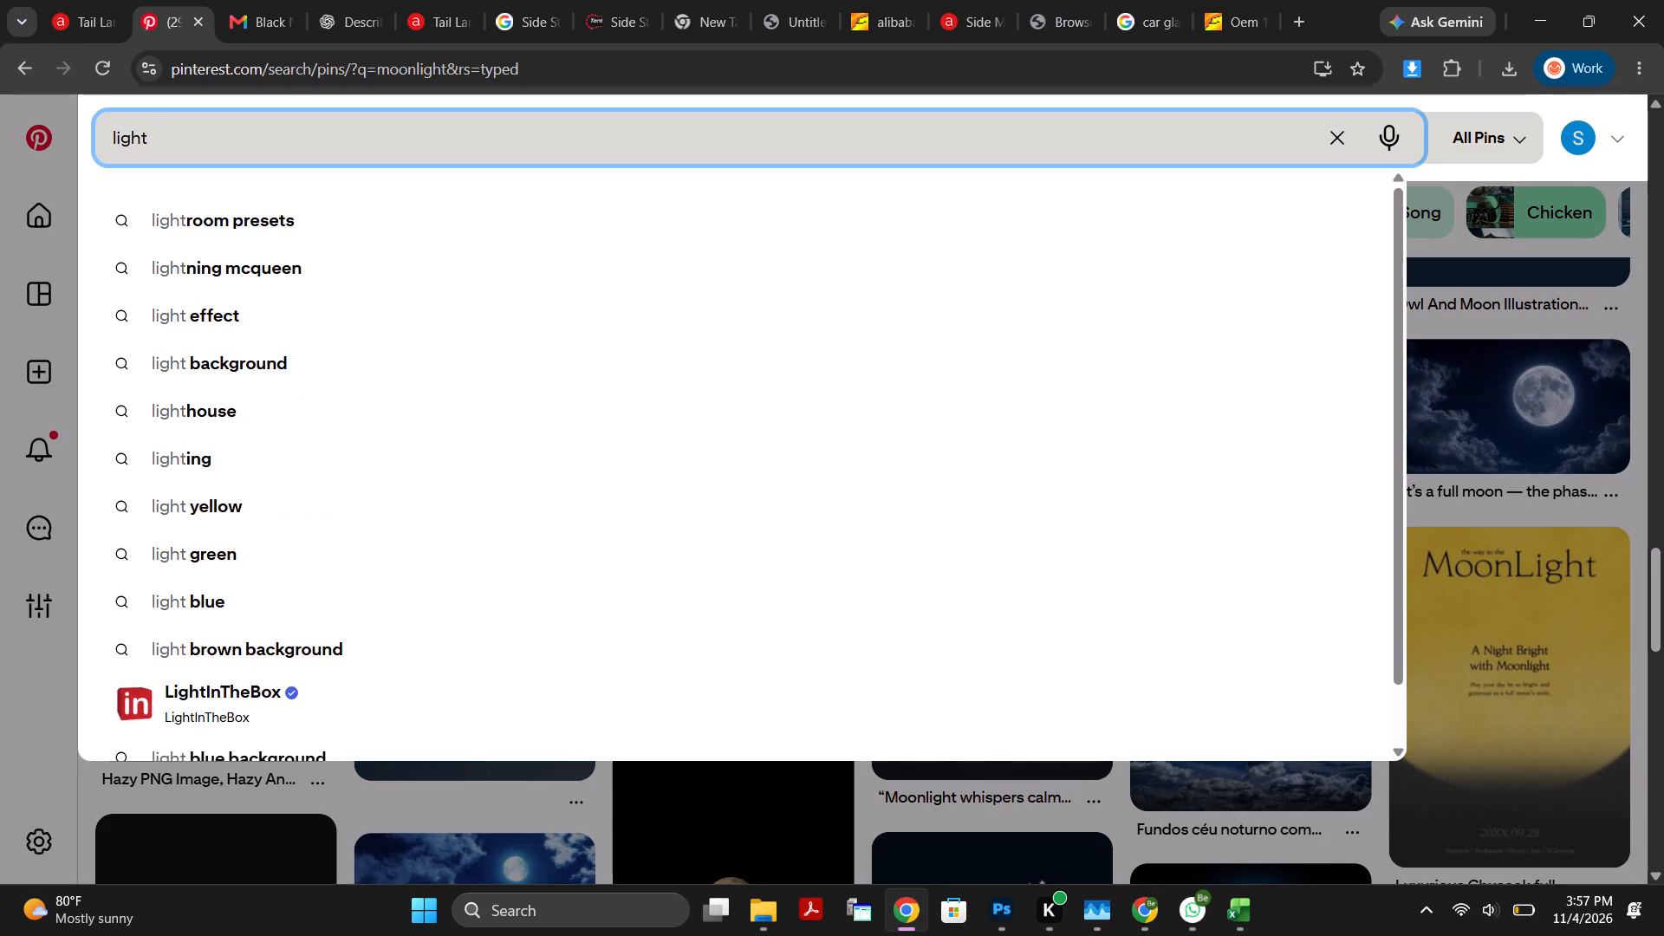
{"action": "type", "text": "ray"}
{"action": "key", "text": "Return"}
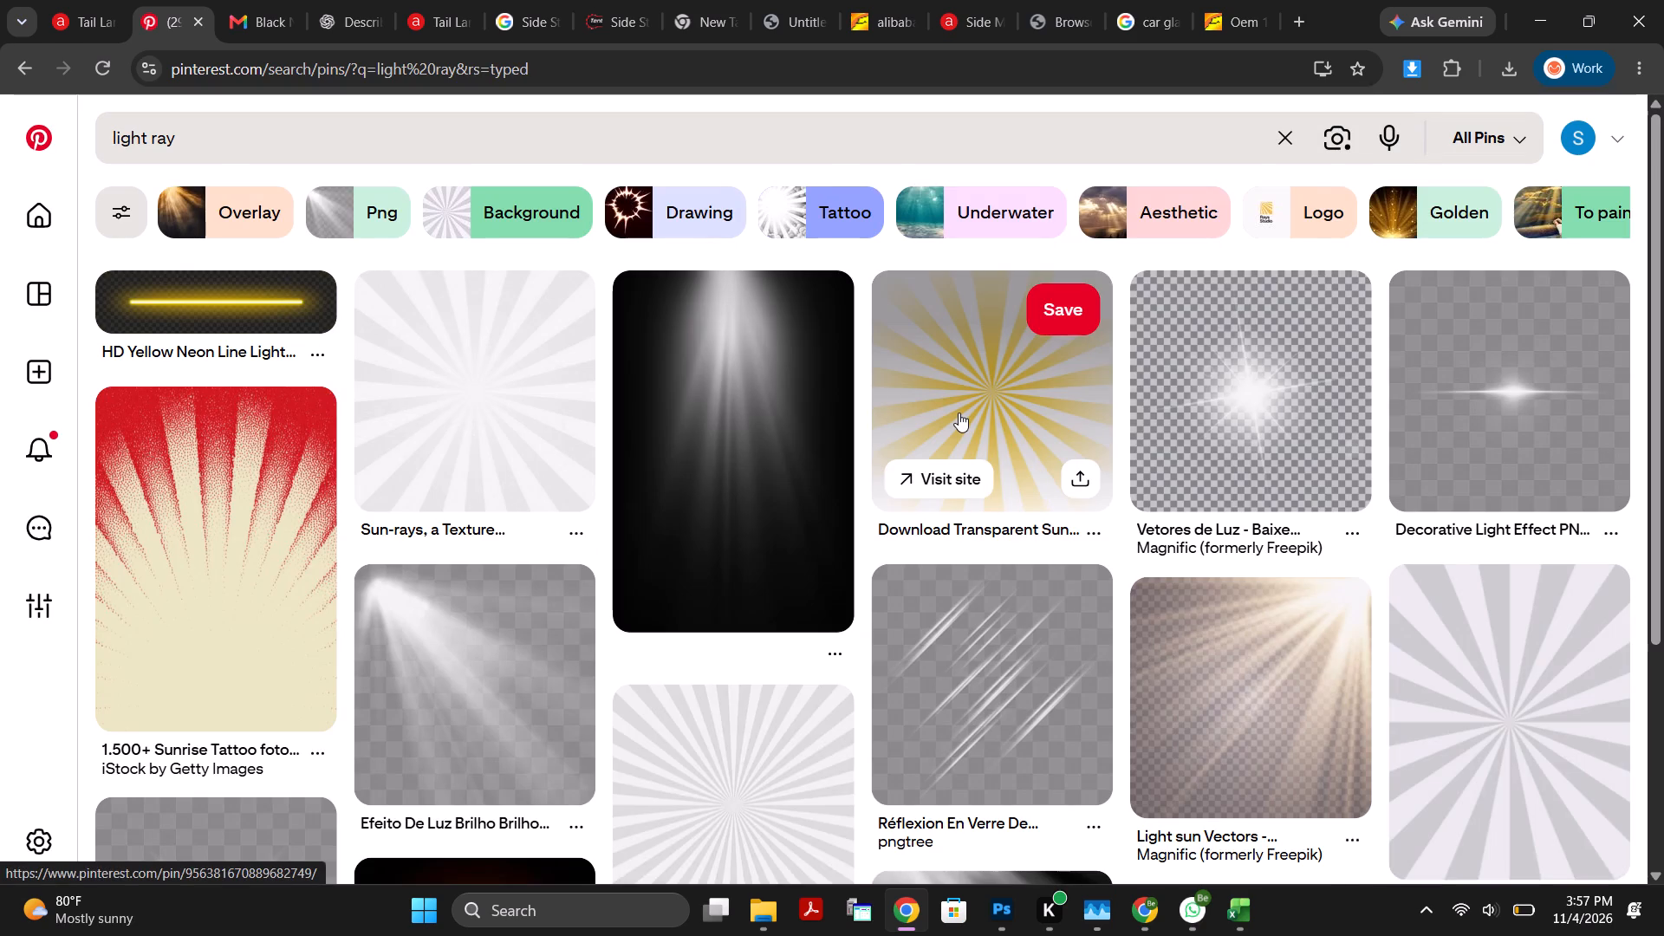
Look through the light ray results and open the white spotlight pin titled "Free Textures, Tutorials, and More".
{"action": "scroll", "coordinate": [950, 581], "scroll_direction": "down", "scroll_amount": 4}
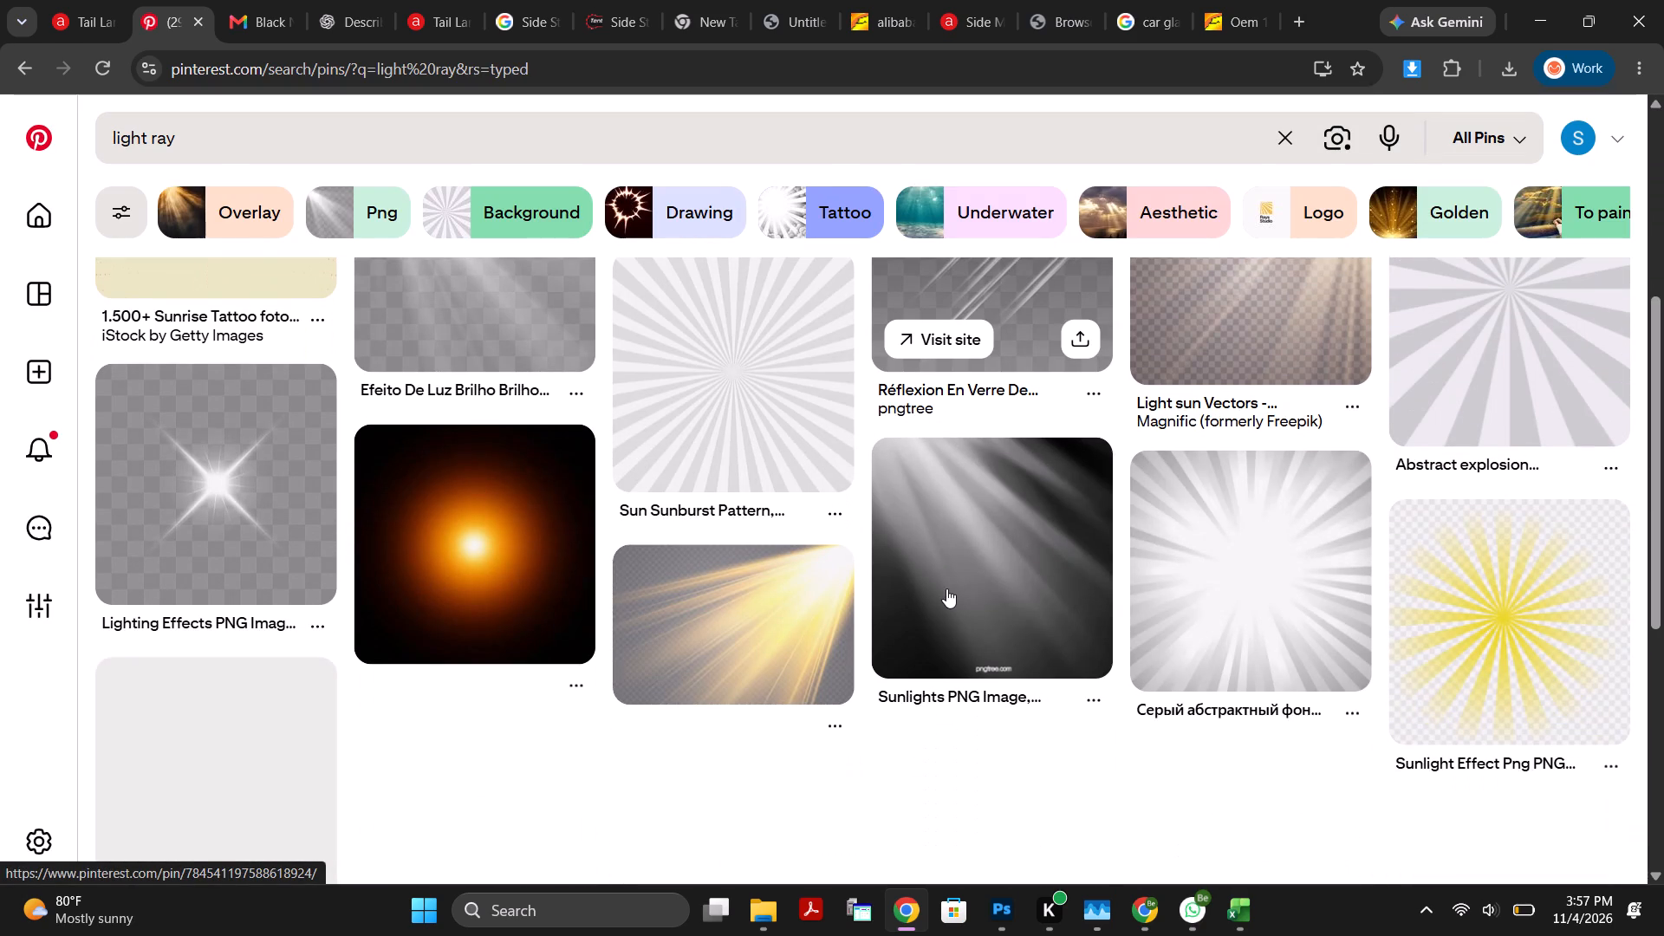
{"action": "scroll", "coordinate": [936, 593], "scroll_direction": "down", "scroll_amount": 4}
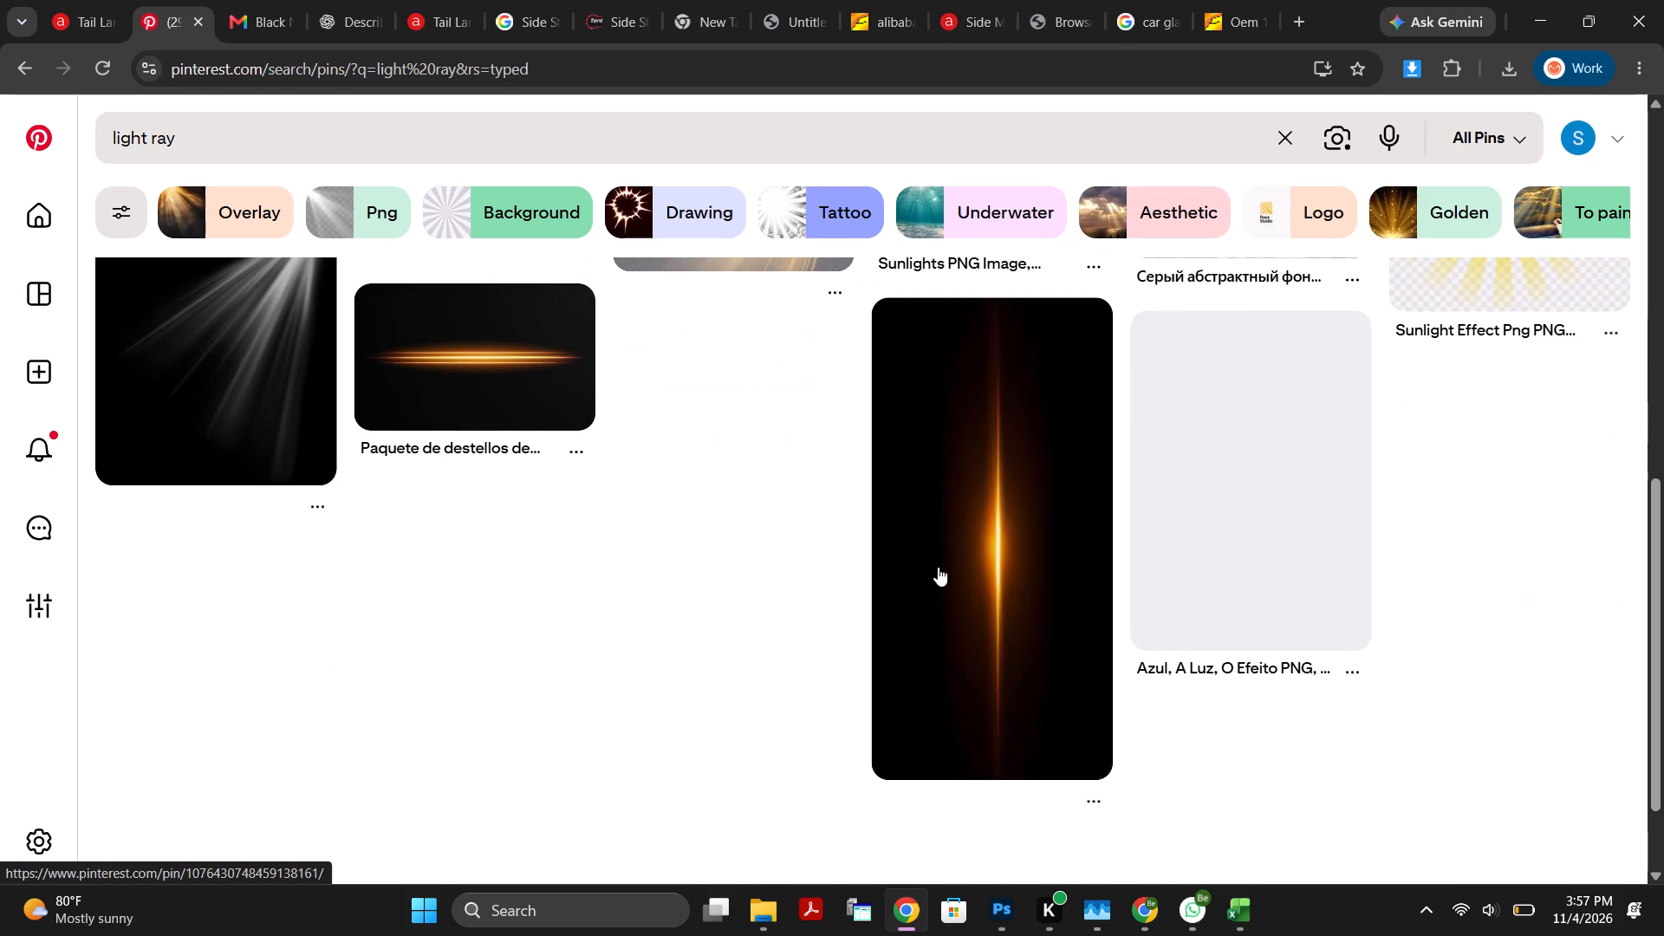
{"action": "scroll", "coordinate": [938, 567], "scroll_direction": "down", "scroll_amount": 3}
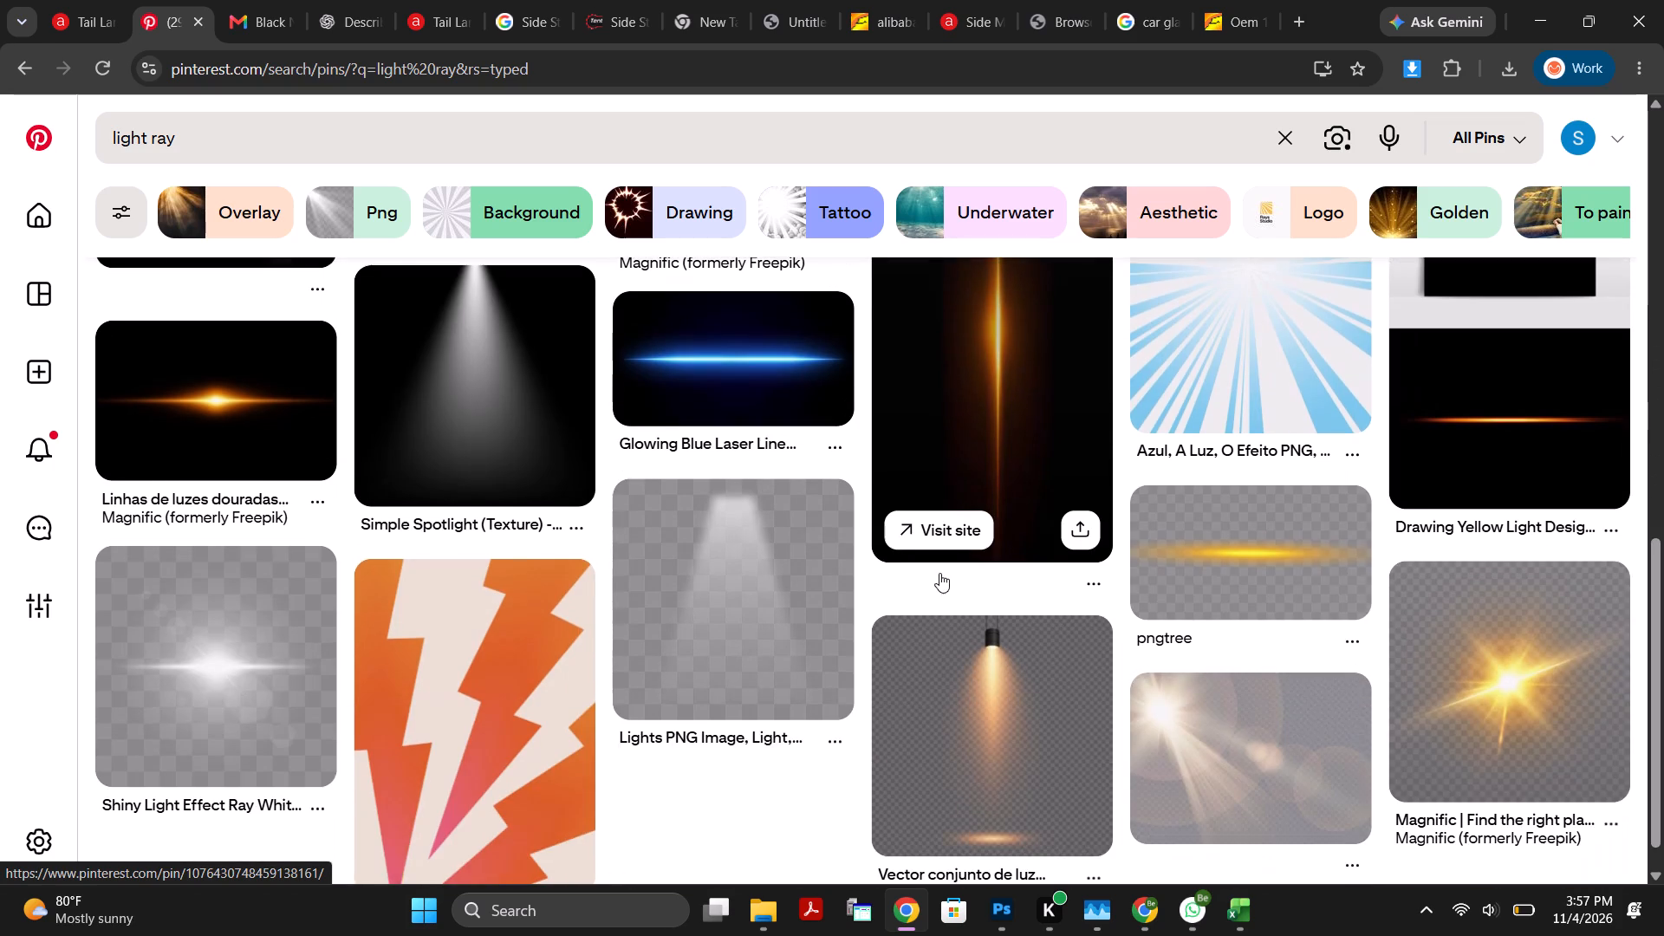
{"action": "scroll", "coordinate": [939, 573], "scroll_direction": "down", "scroll_amount": 8}
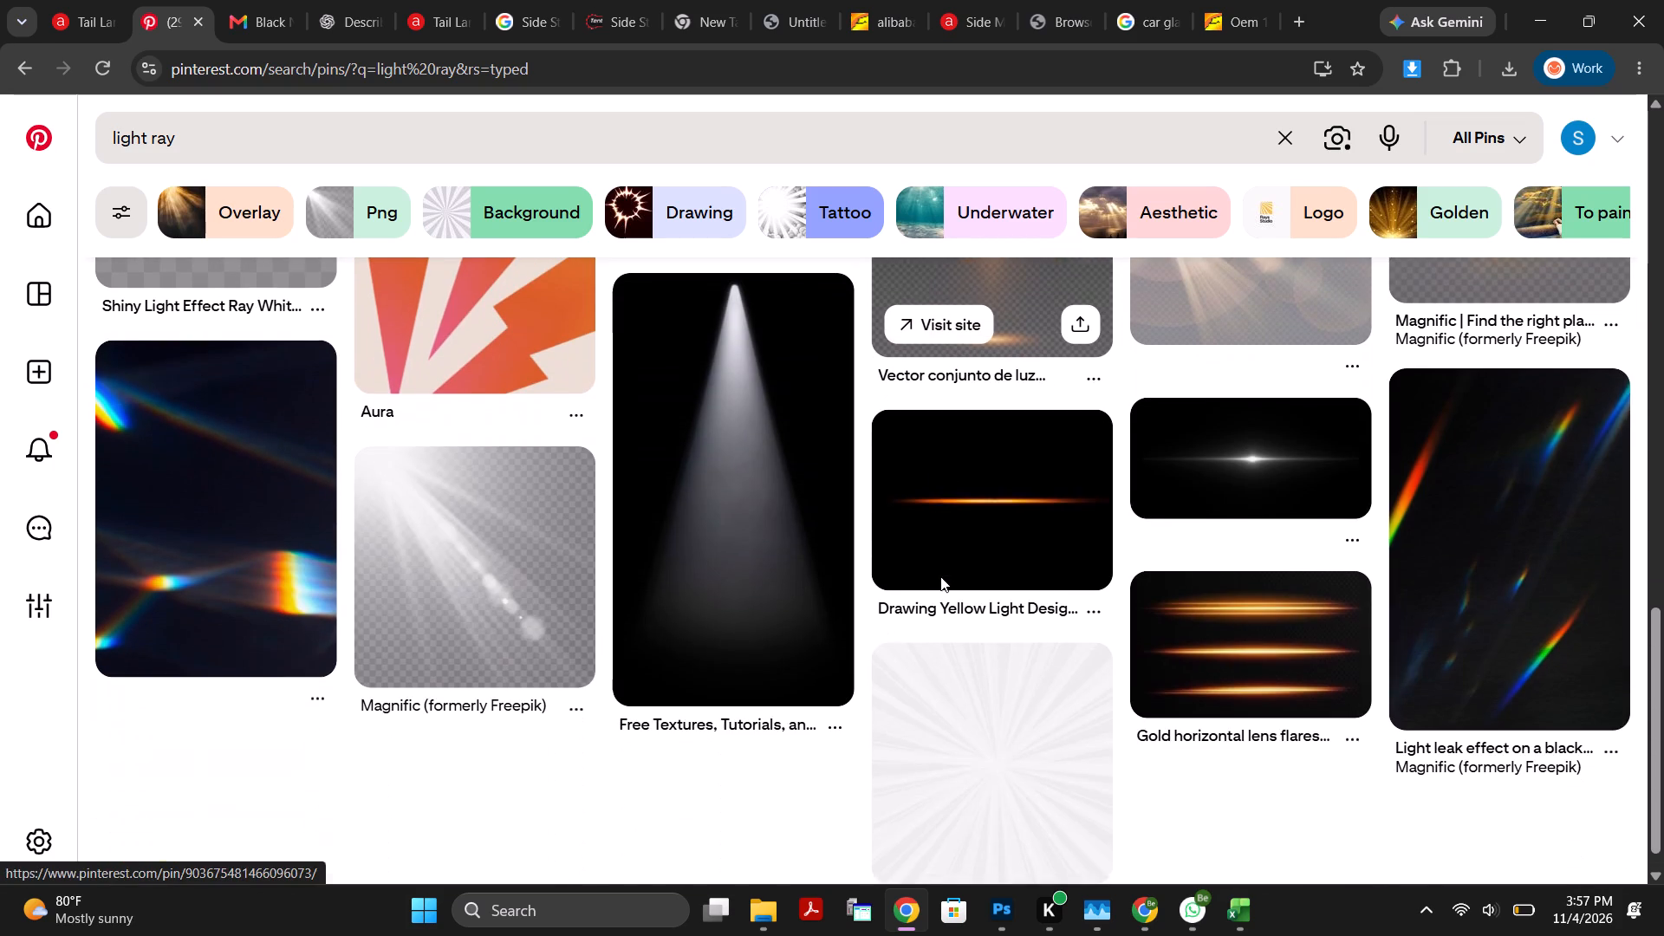
{"action": "left_click", "coordinate": [750, 462]}
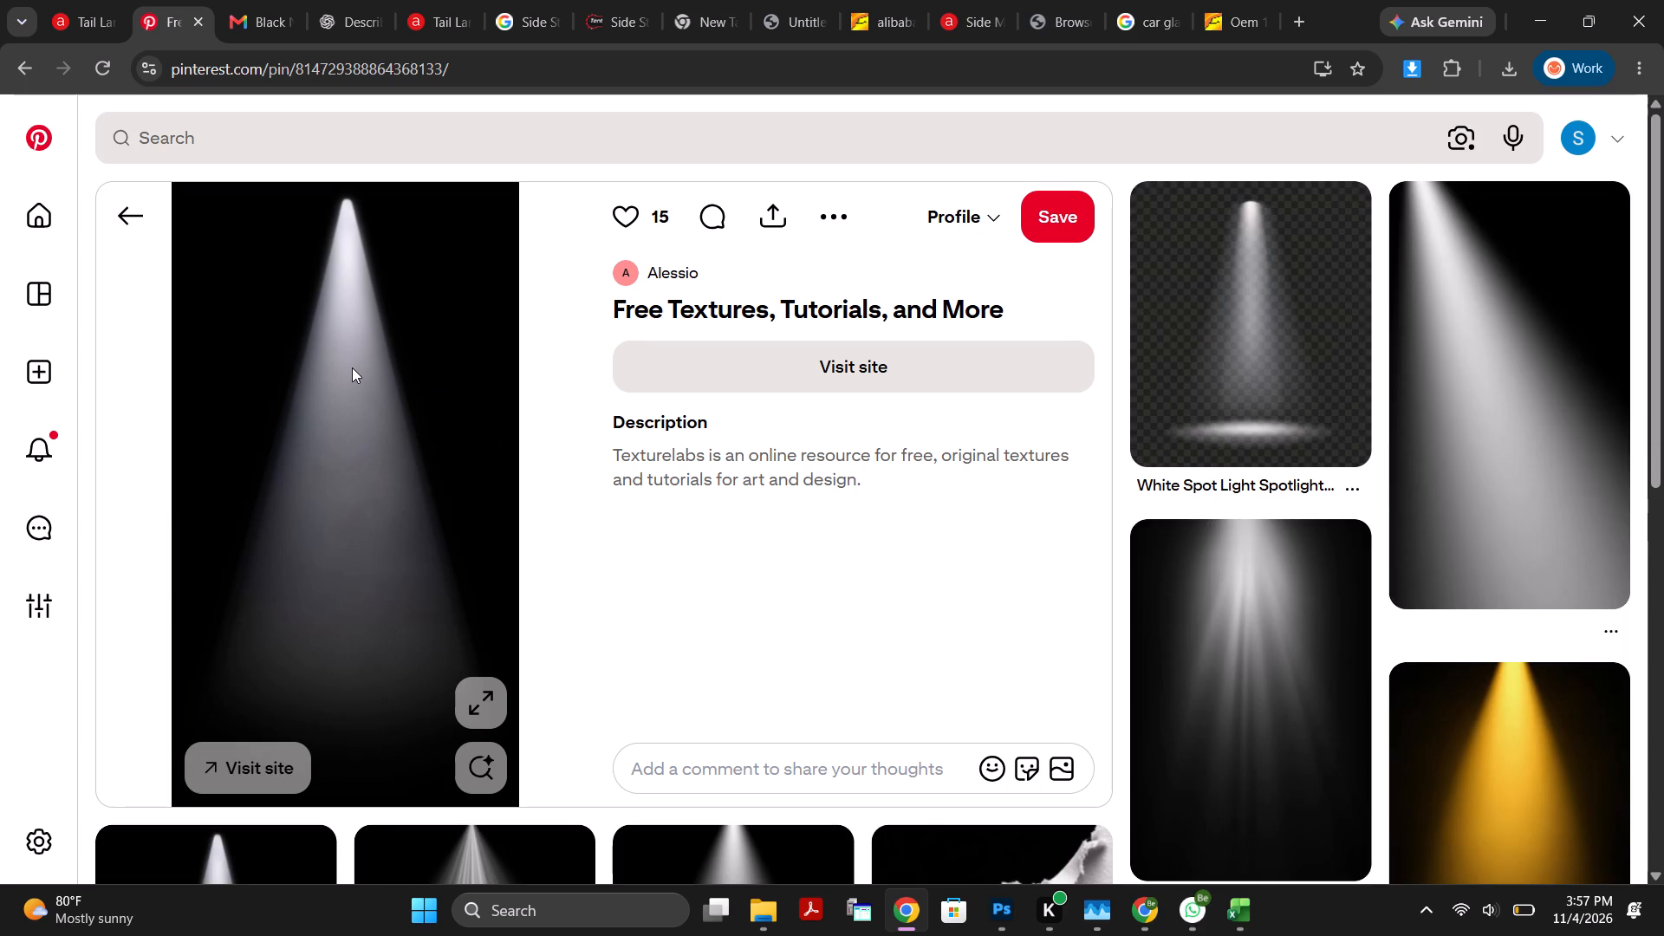
Look through the related spotlight pins, open the yellow spotlight pin with a lit floor, and compare it with its related pins.
{"action": "scroll", "coordinate": [733, 739], "scroll_direction": "down", "scroll_amount": 3}
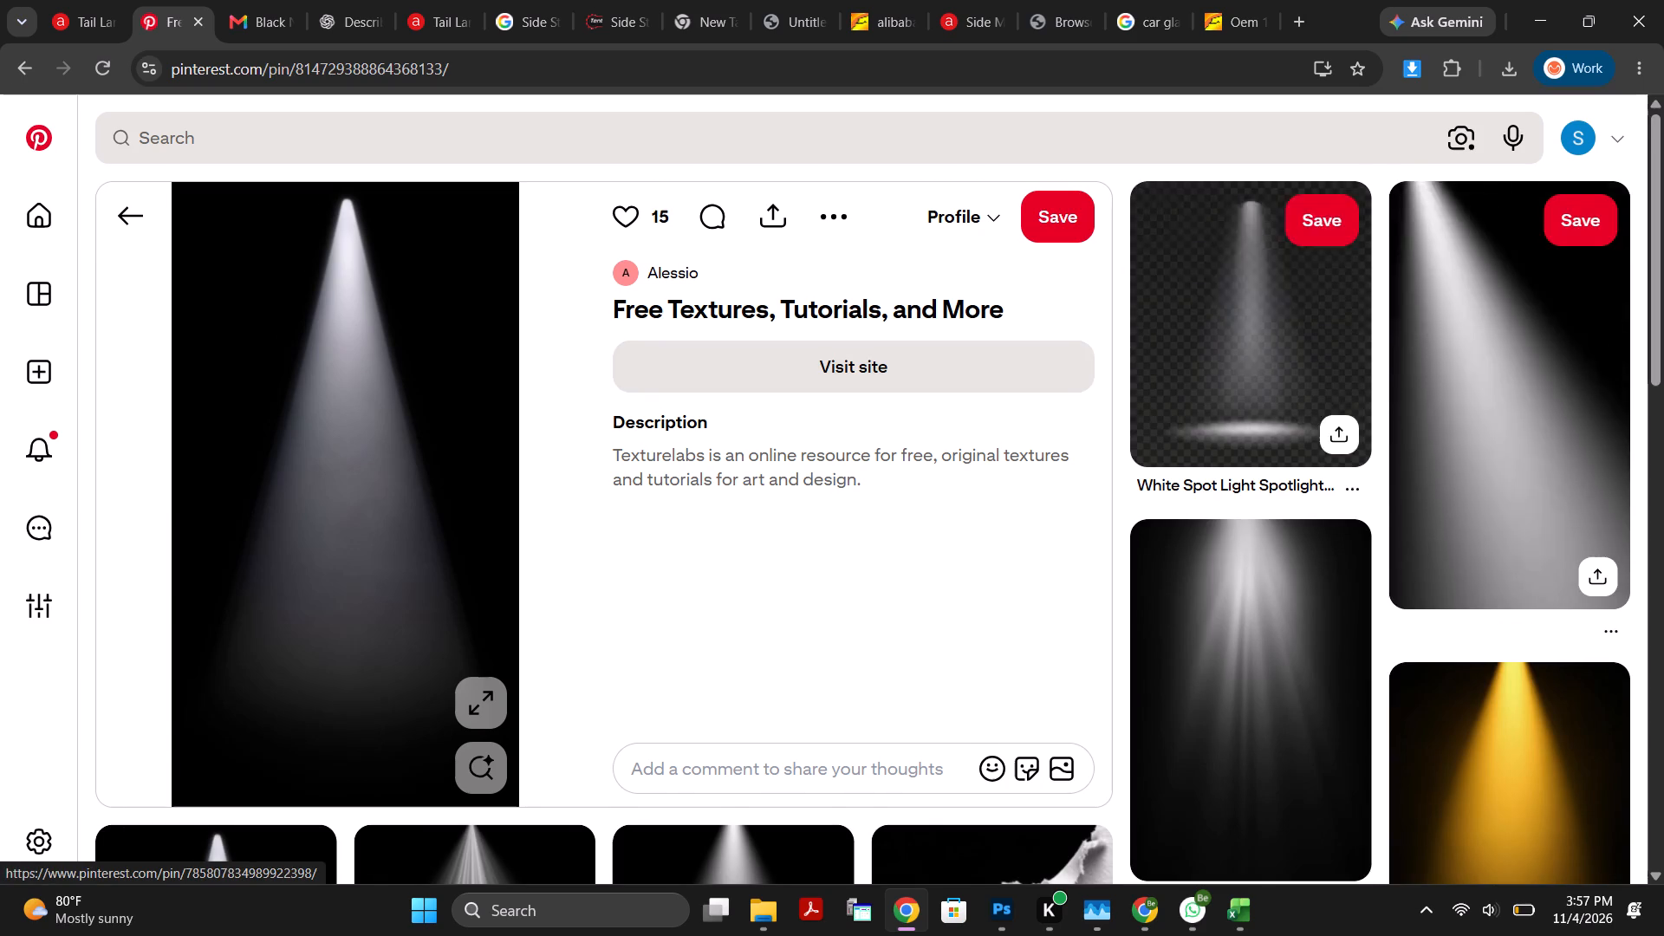
{"action": "scroll", "coordinate": [733, 739], "scroll_direction": "down", "scroll_amount": 2}
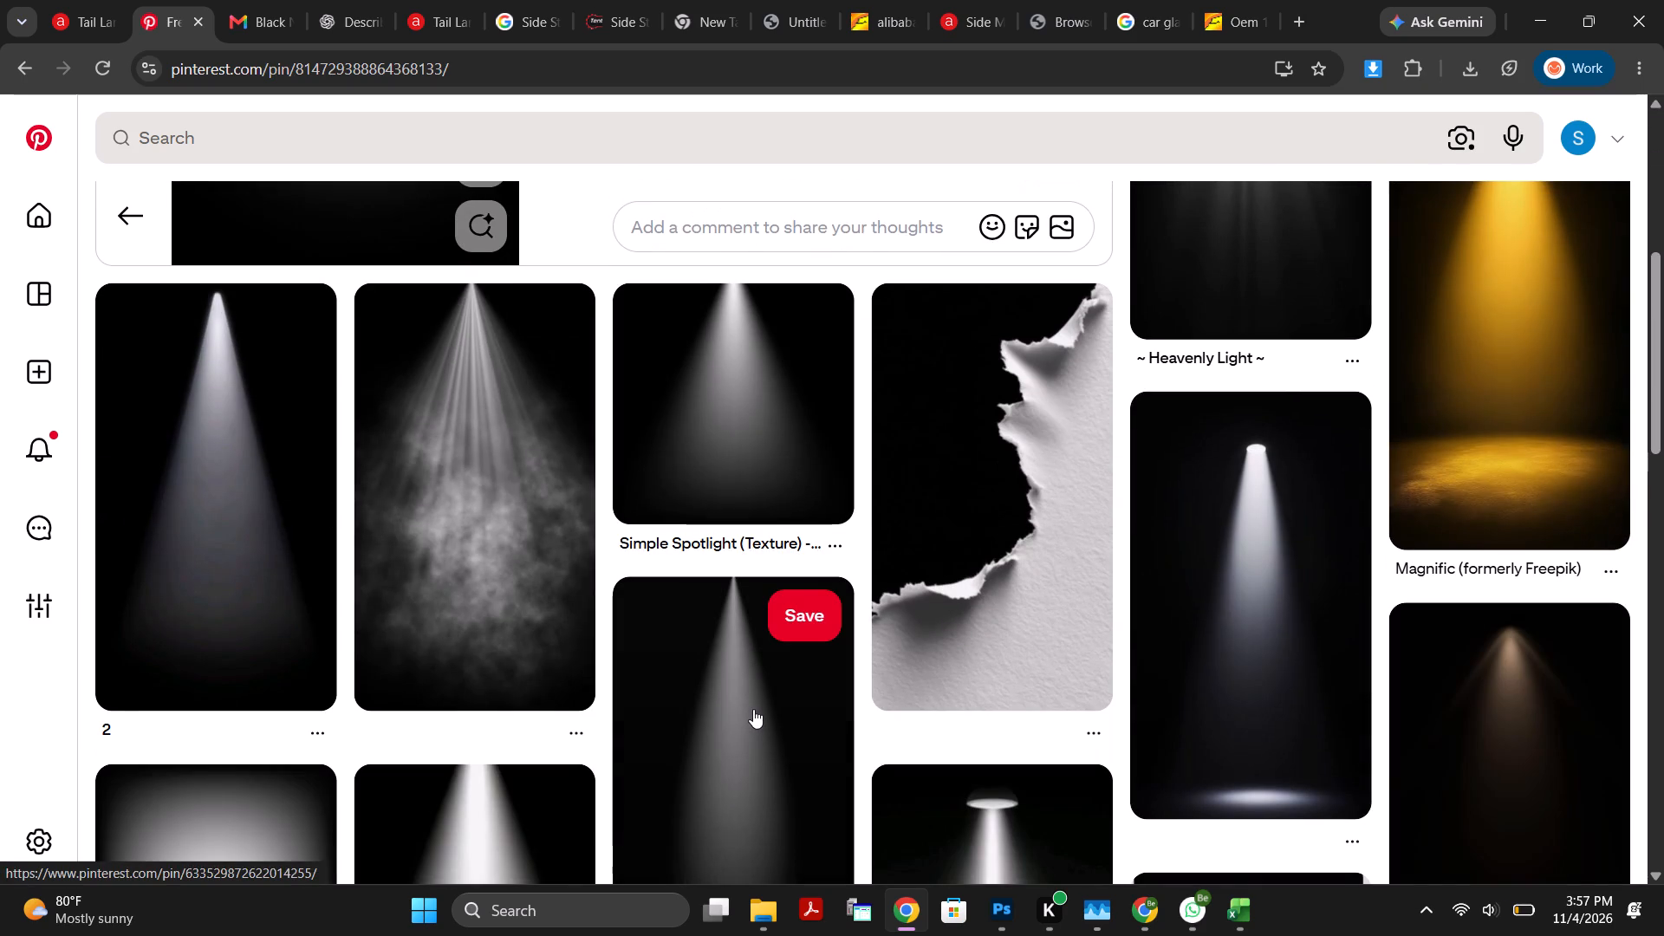
{"action": "scroll", "coordinate": [790, 697], "scroll_direction": "down", "scroll_amount": 4}
{"action": "scroll", "coordinate": [794, 698], "scroll_direction": "up", "scroll_amount": 3}
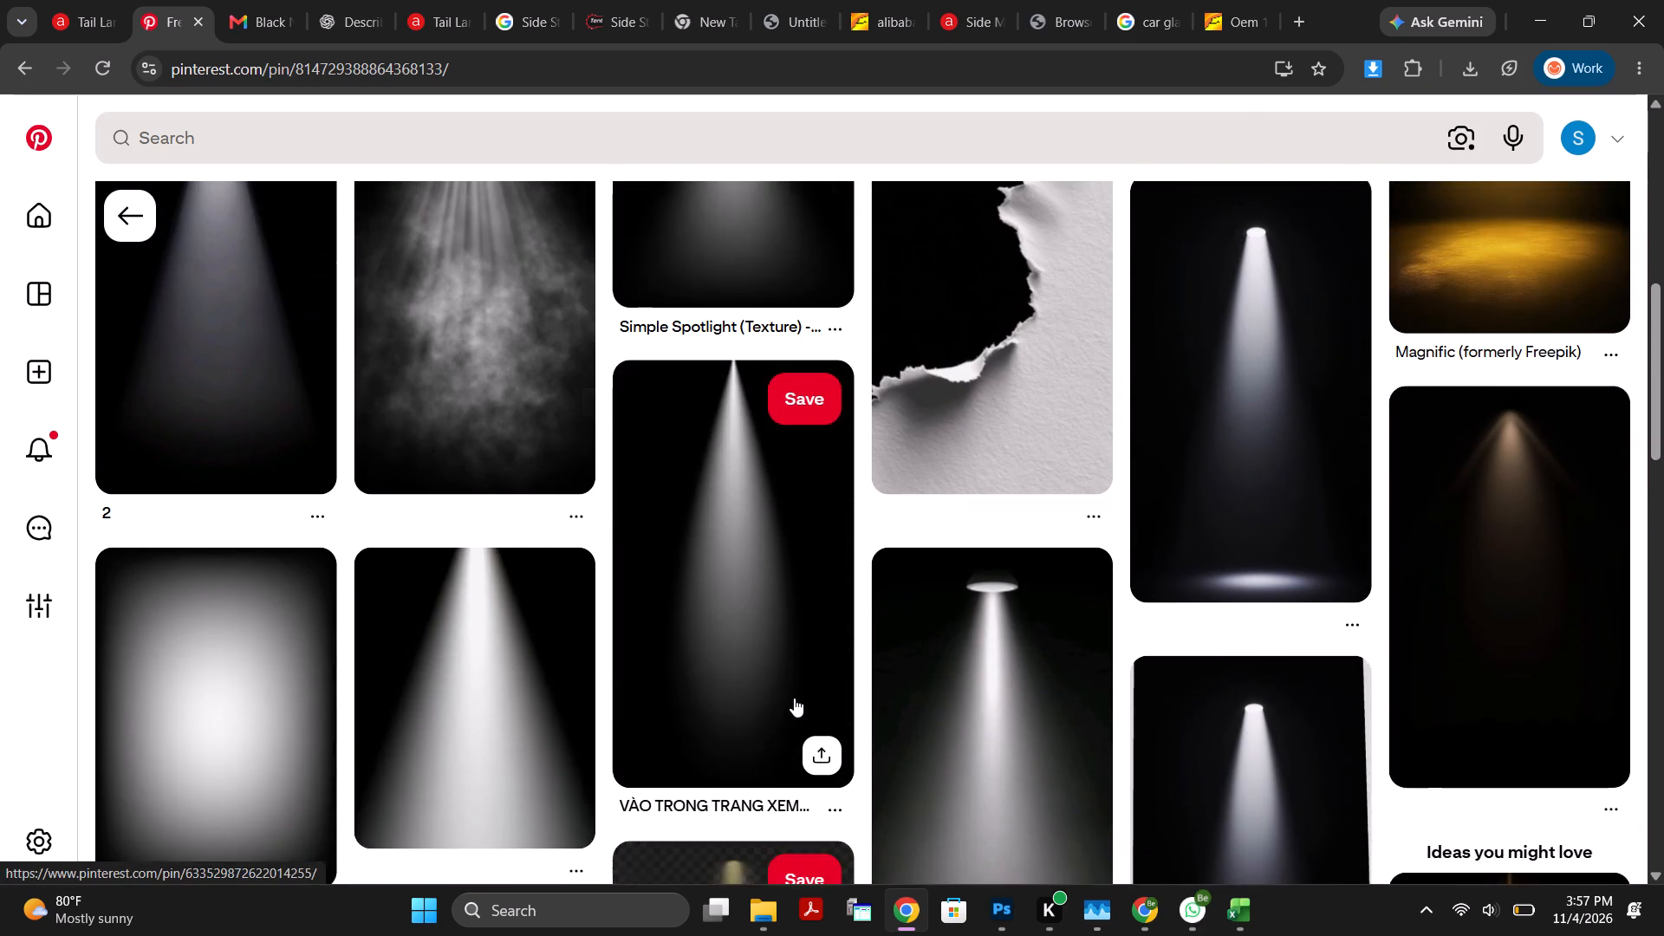
{"action": "scroll", "coordinate": [796, 698], "scroll_direction": "up", "scroll_amount": 4}
{"action": "scroll", "coordinate": [827, 696], "scroll_direction": "down", "scroll_amount": 3}
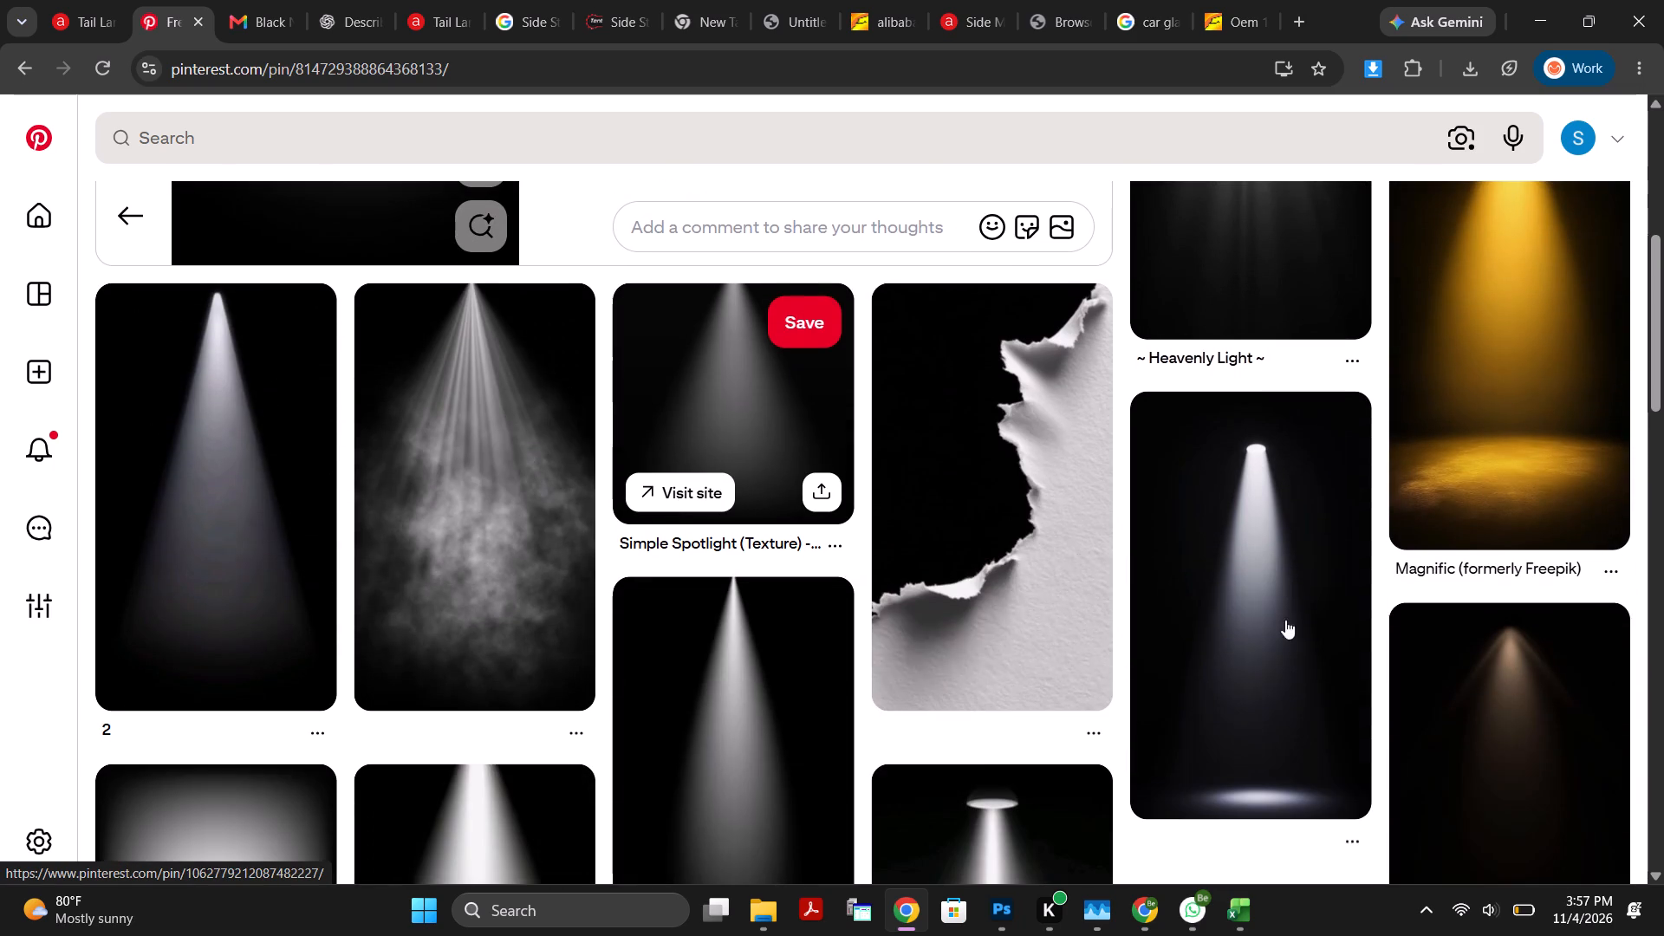
{"action": "left_click", "coordinate": [1530, 368]}
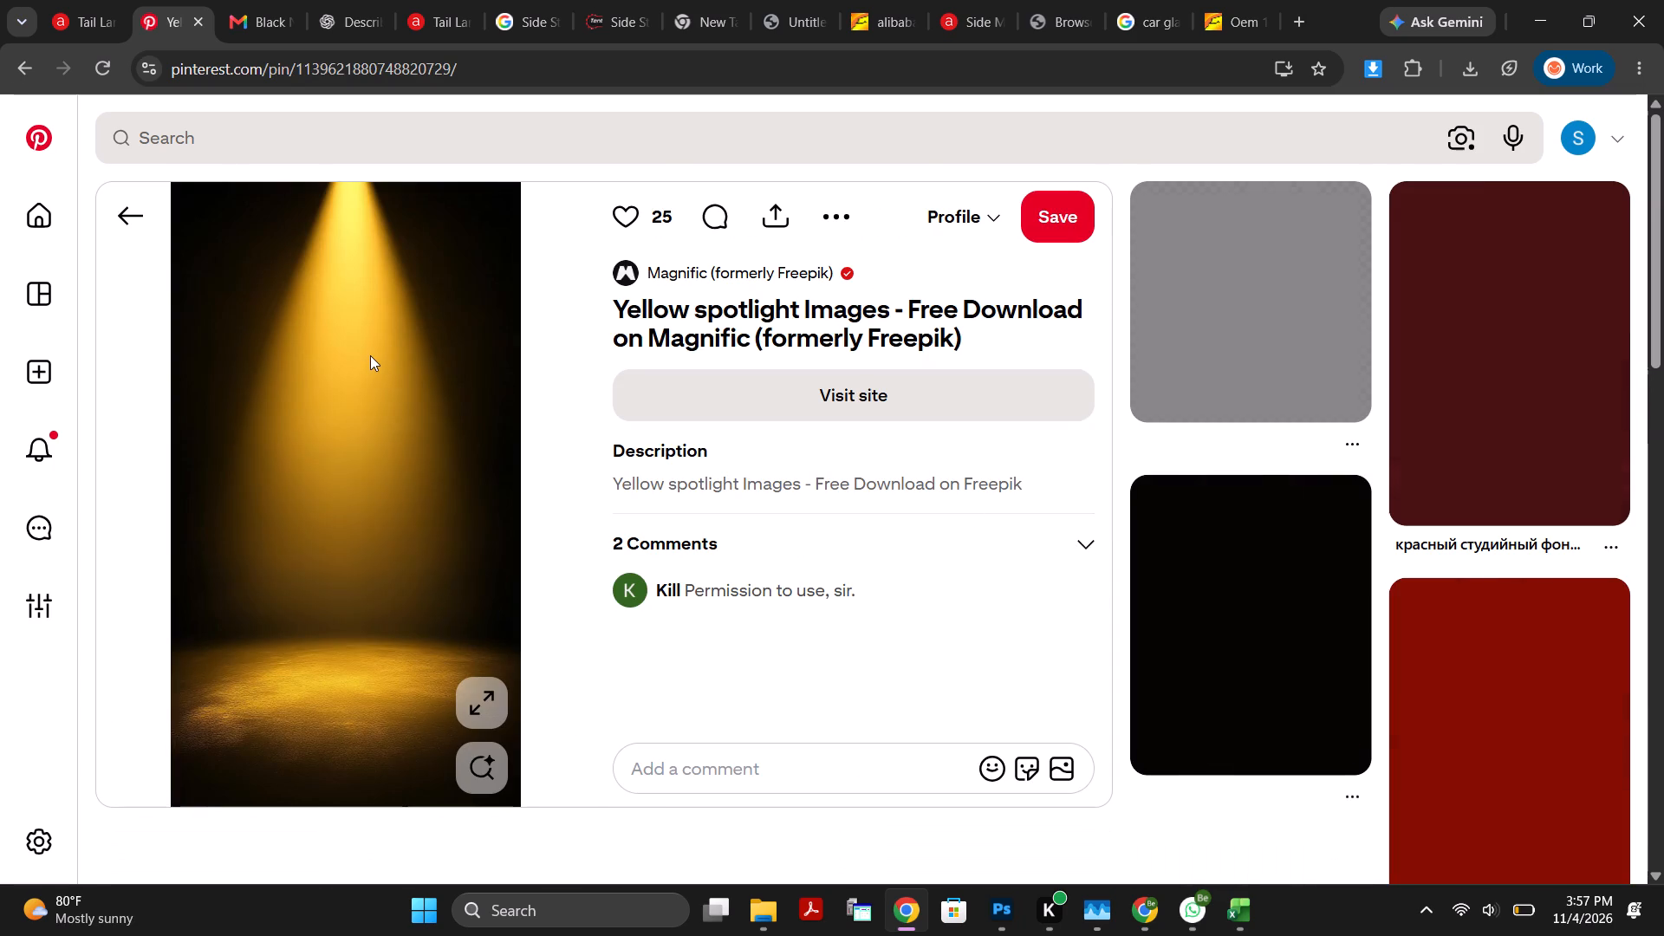
{"action": "scroll", "coordinate": [387, 386], "scroll_direction": "down", "scroll_amount": 3}
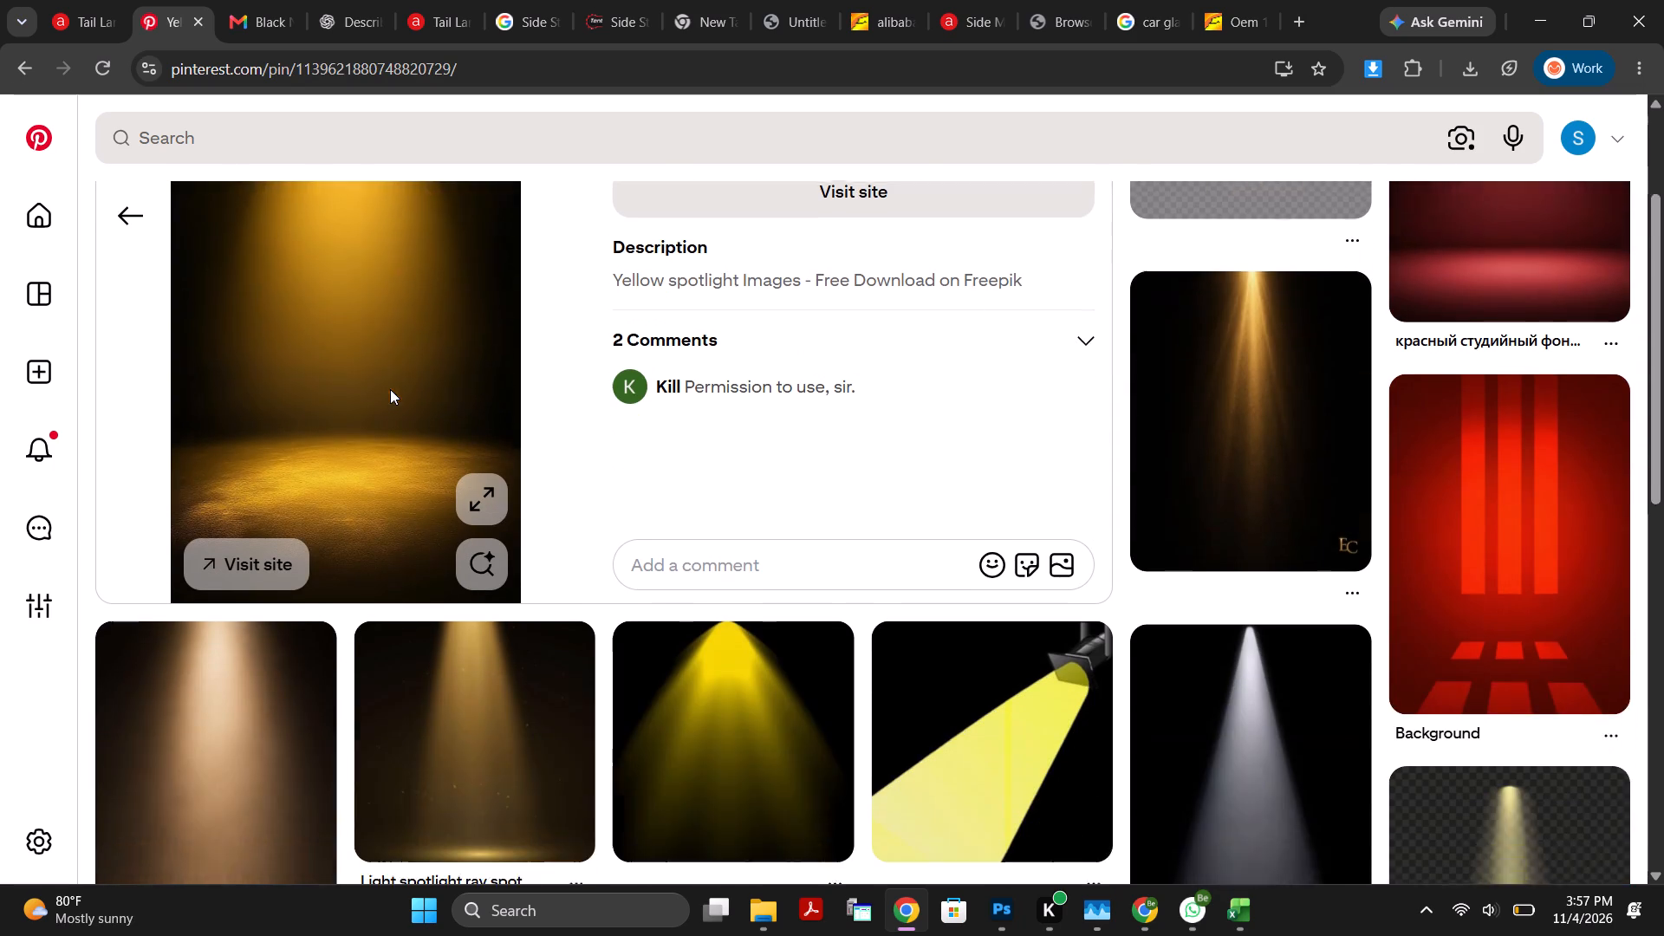
{"action": "scroll", "coordinate": [390, 389], "scroll_direction": "down", "scroll_amount": 2}
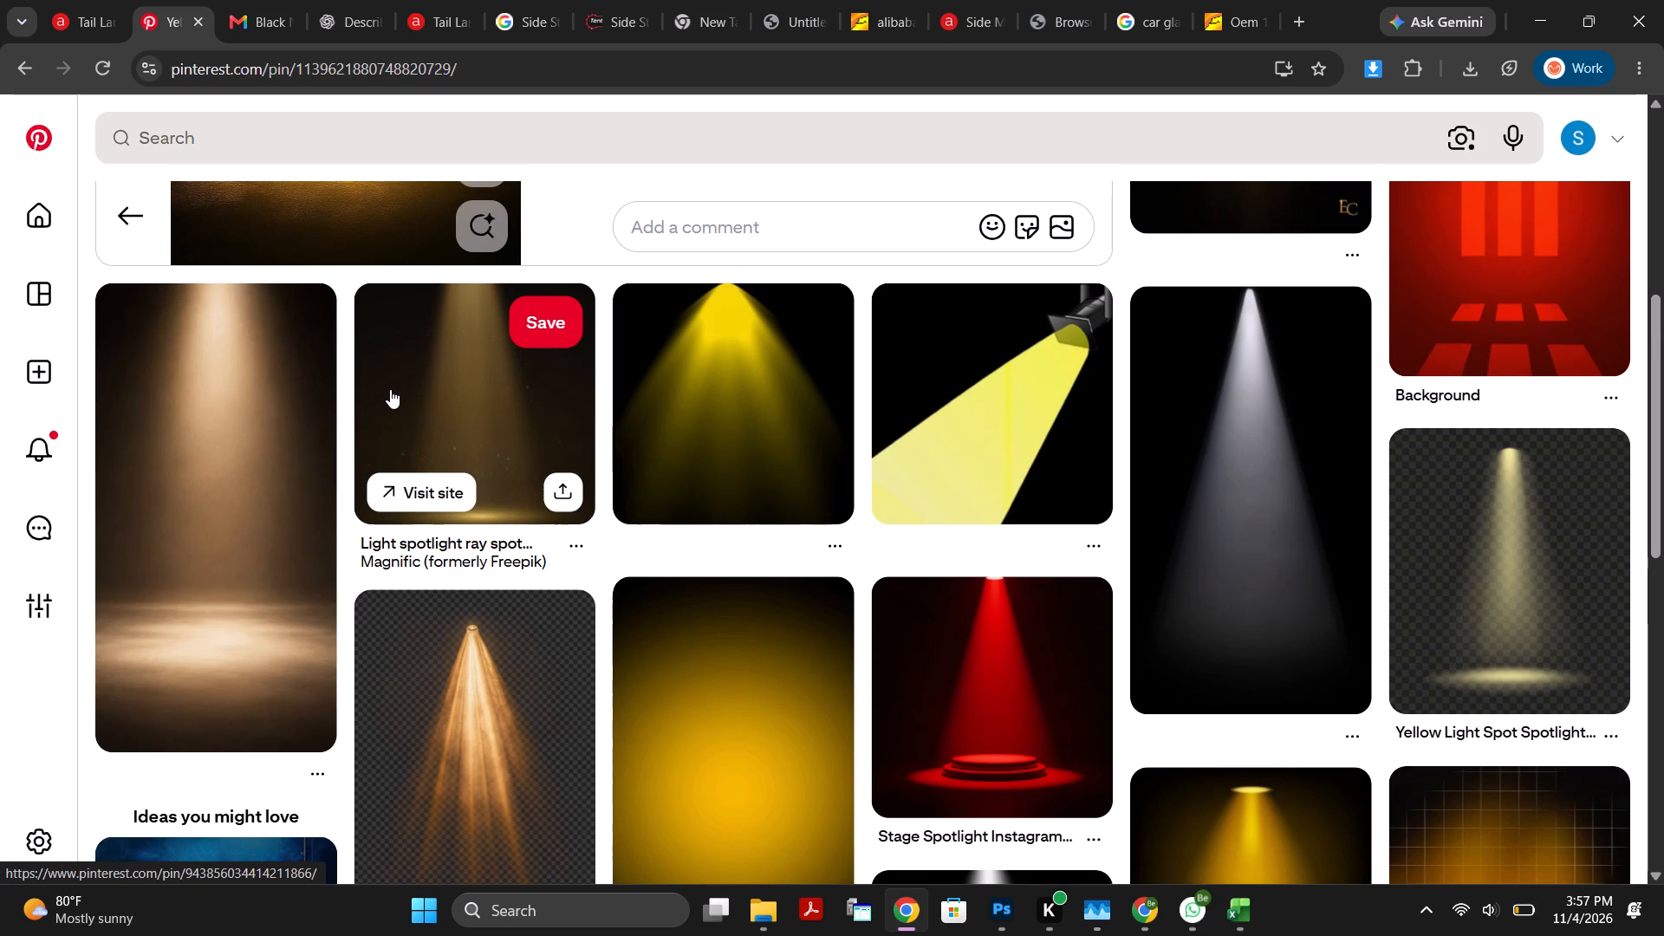
{"action": "scroll", "coordinate": [390, 393], "scroll_direction": "up", "scroll_amount": 4}
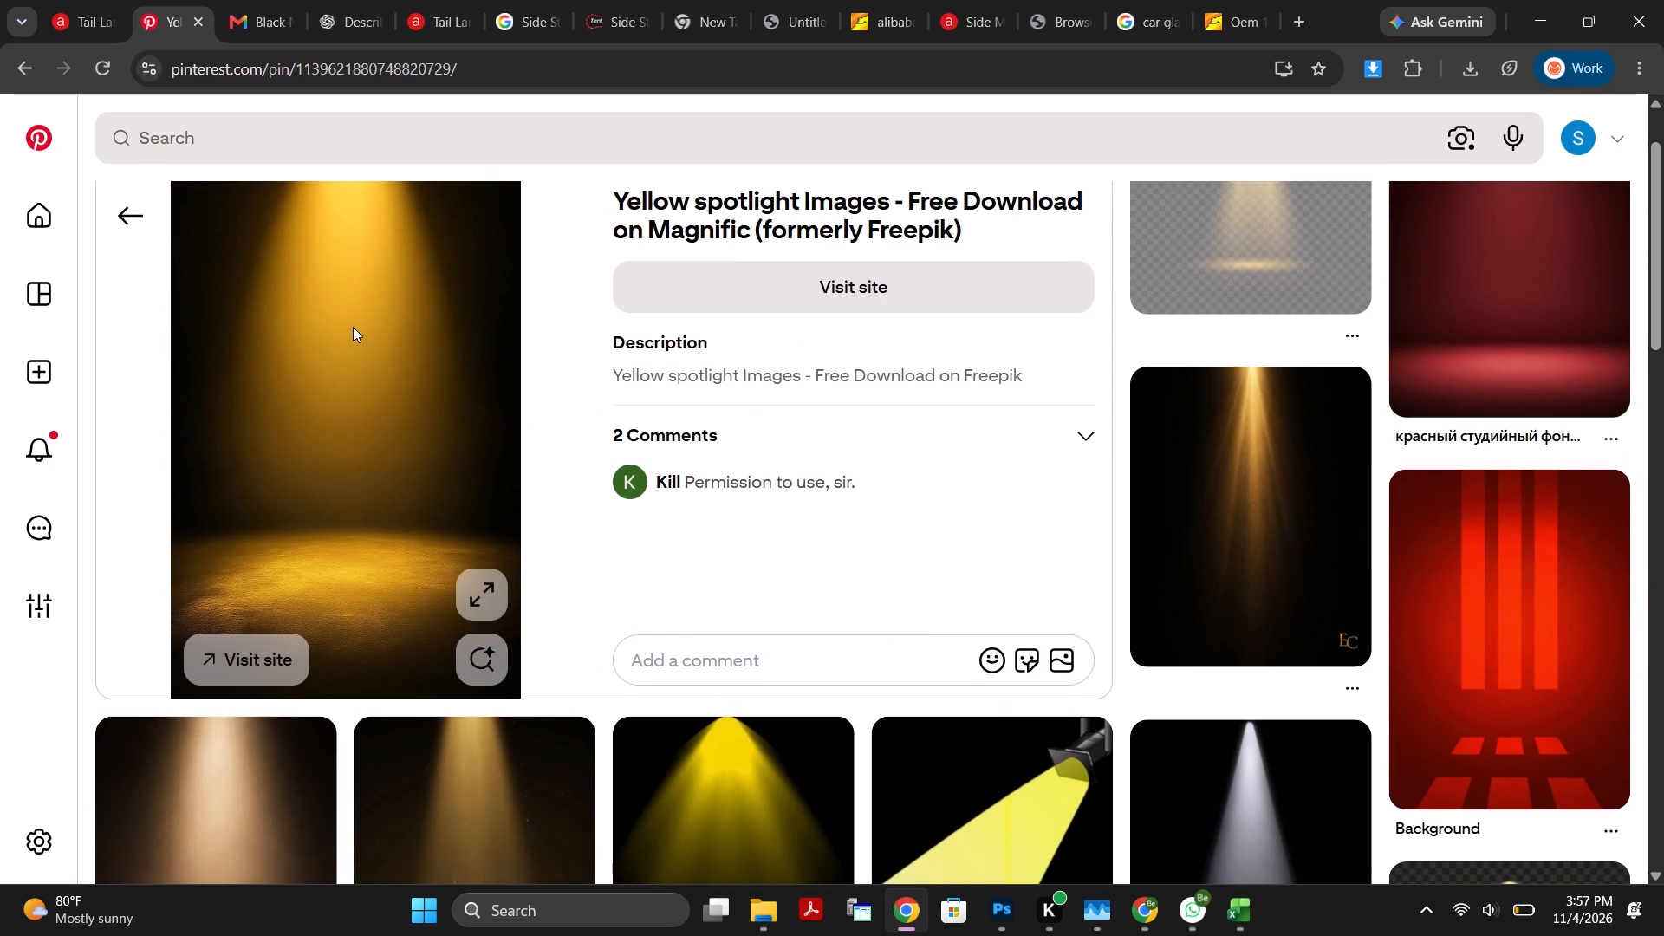
Save the yellow spotlight image as a JPEG named azzz in the Downloads folder.
{"action": "right_click", "coordinate": [353, 327]}
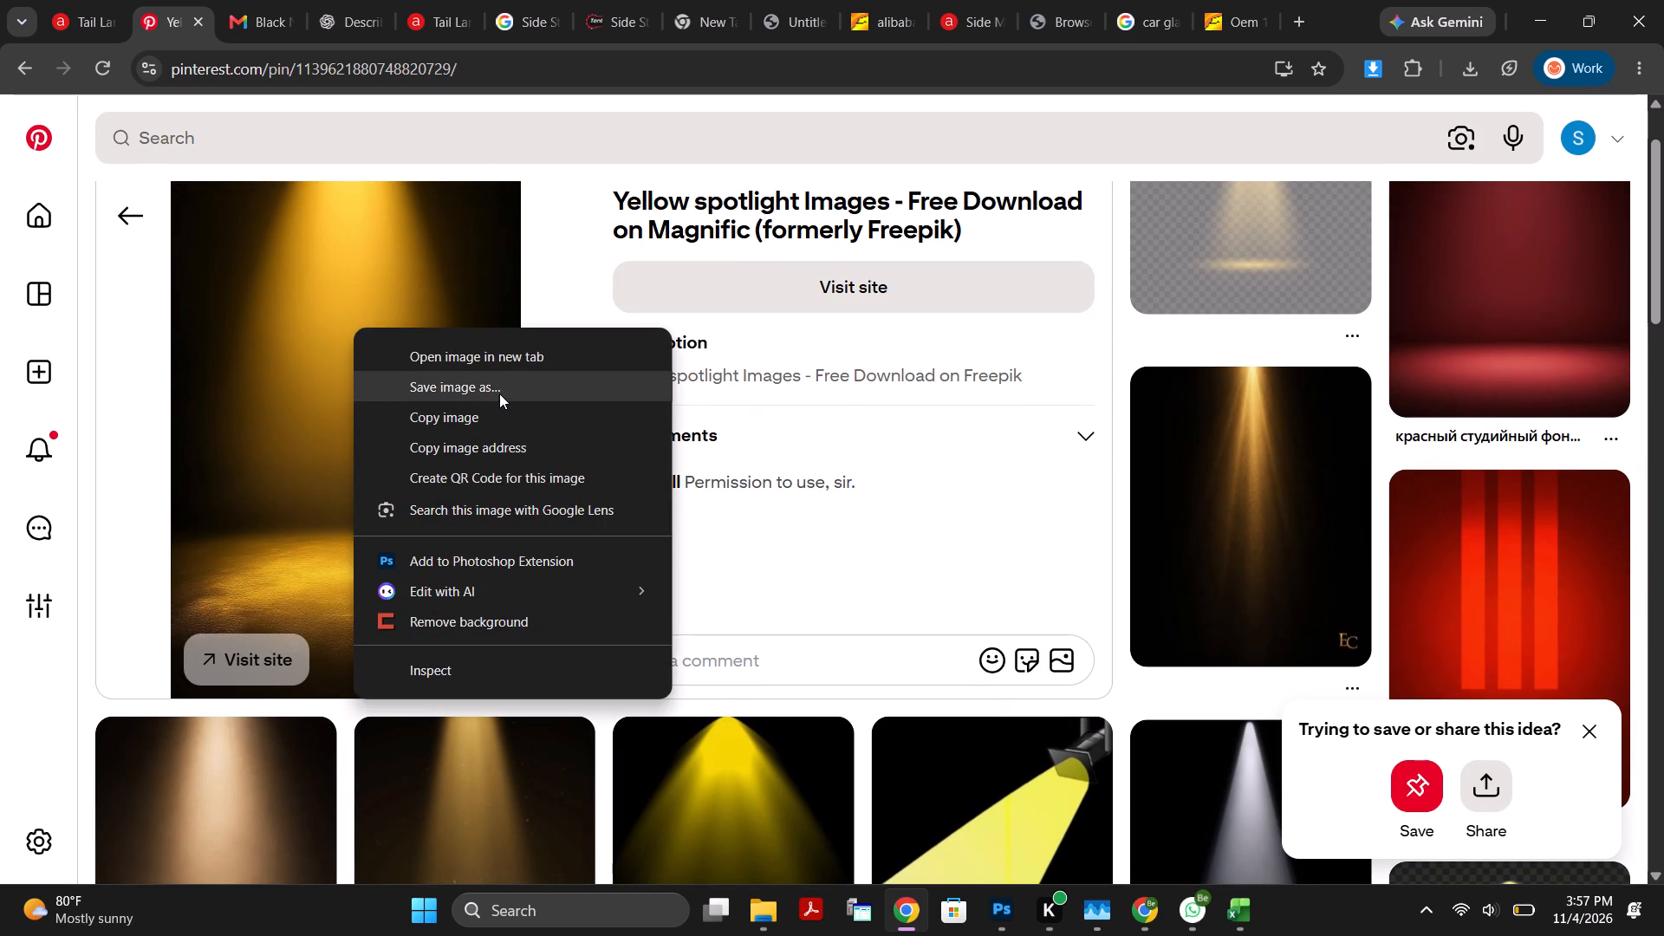
{"action": "left_click", "coordinate": [497, 393]}
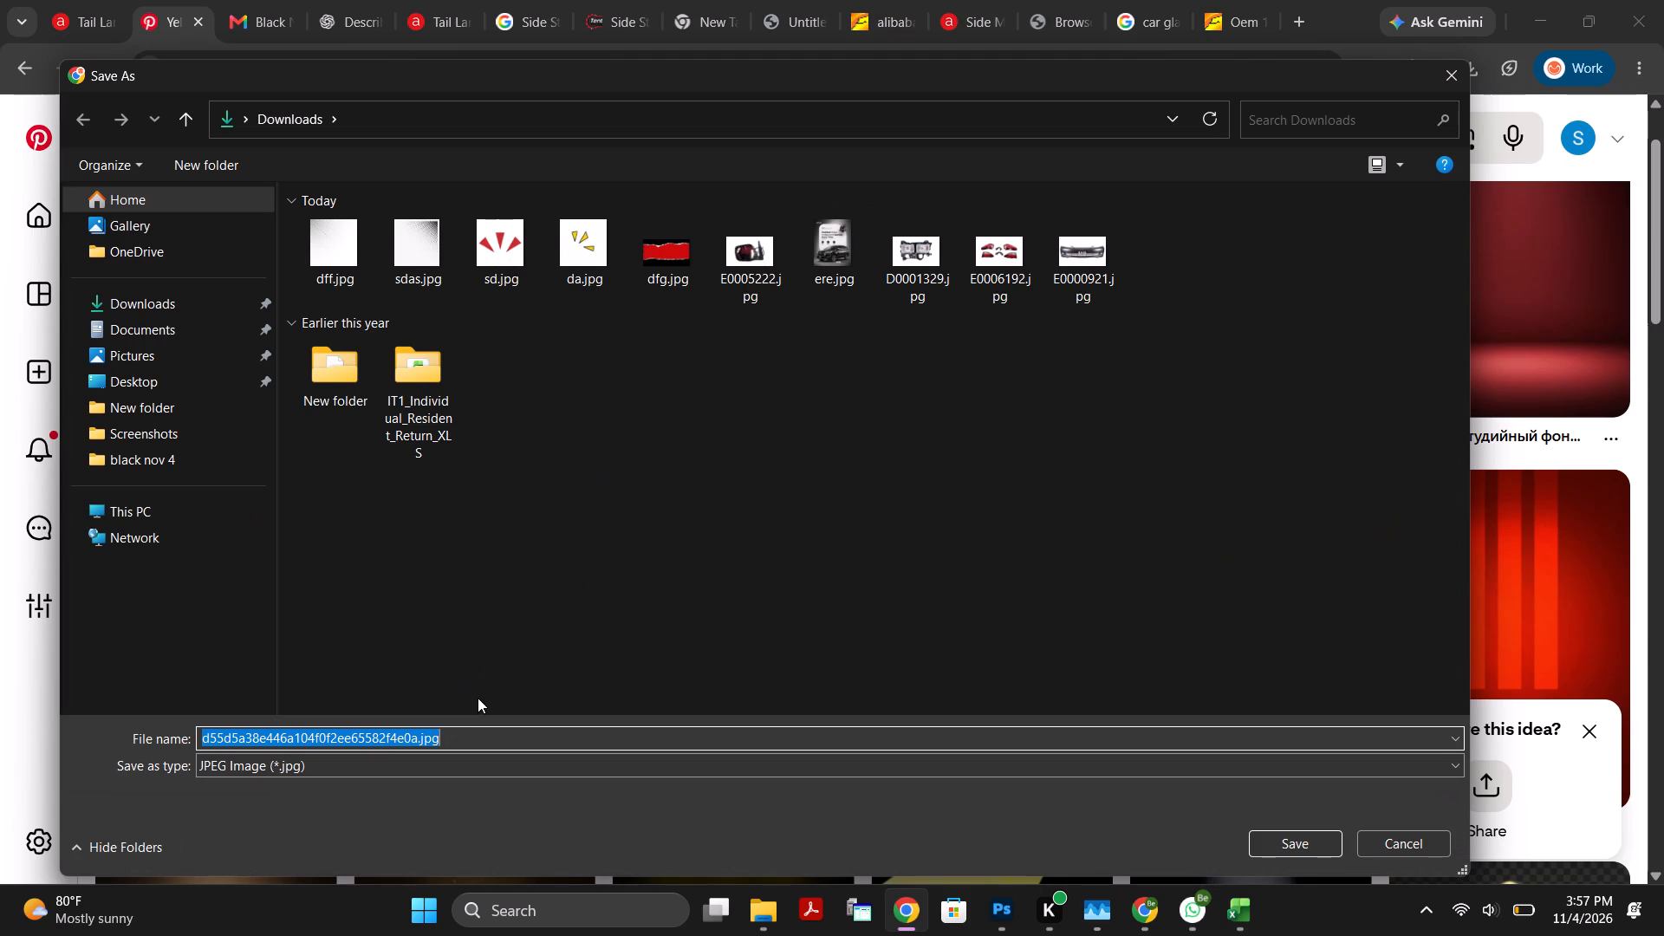
{"action": "key", "text": "a"}
{"action": "key", "text": "z"}
{"action": "key", "text": "z"}
{"action": "key", "text": "z"}
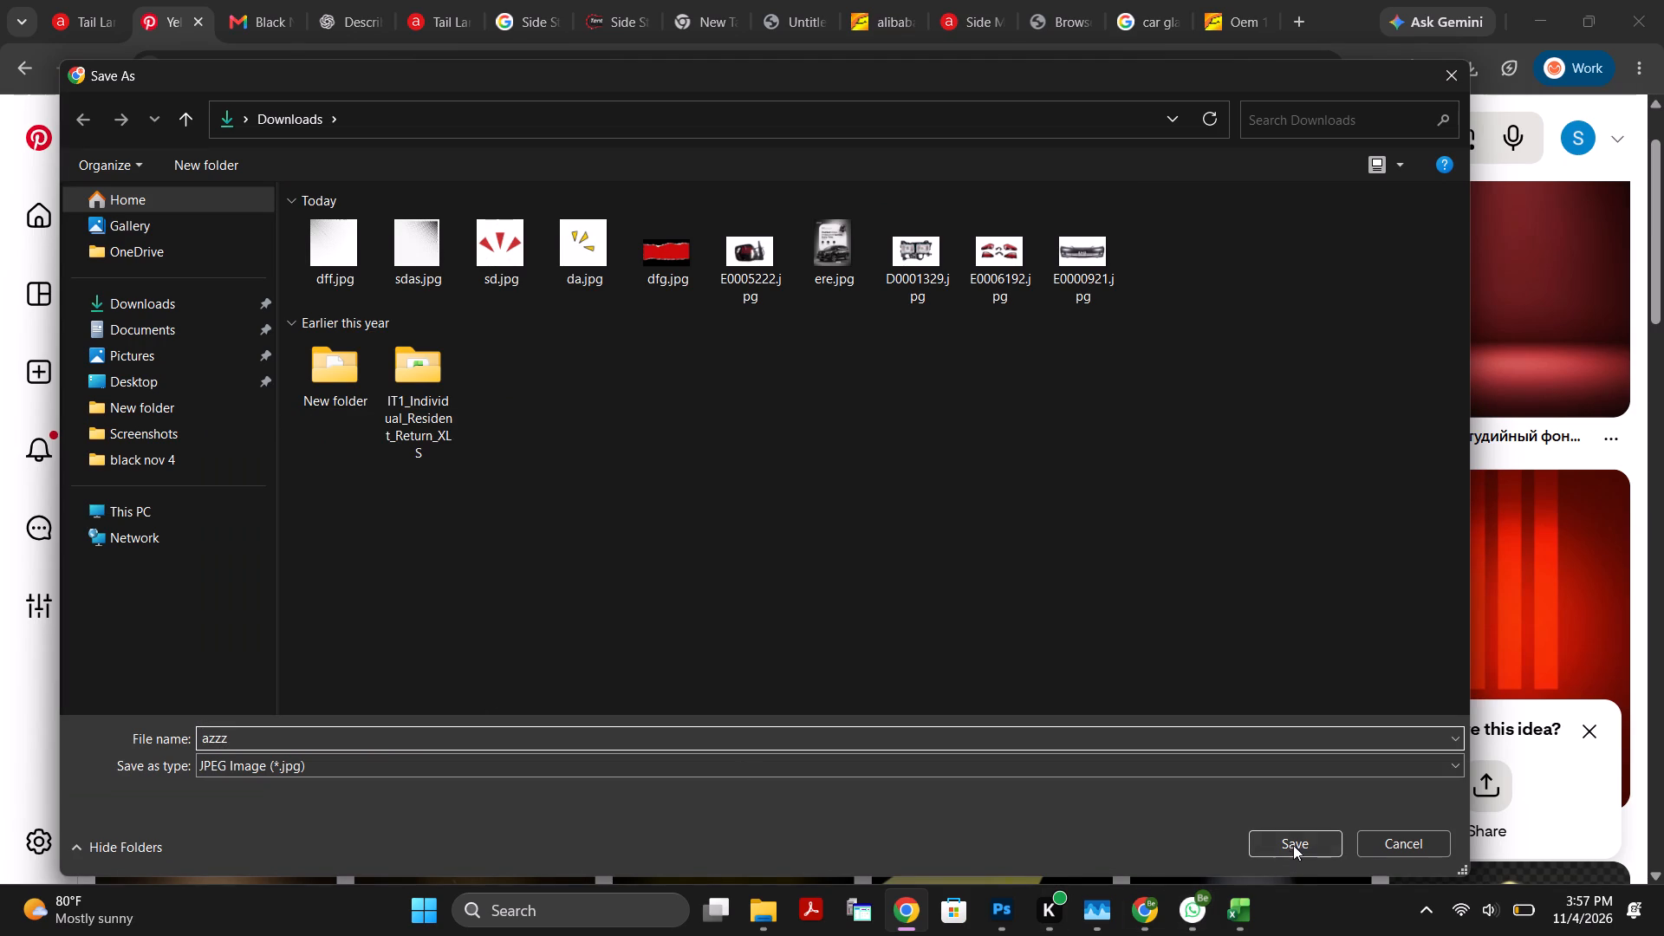
{"action": "left_click", "coordinate": [1297, 842]}
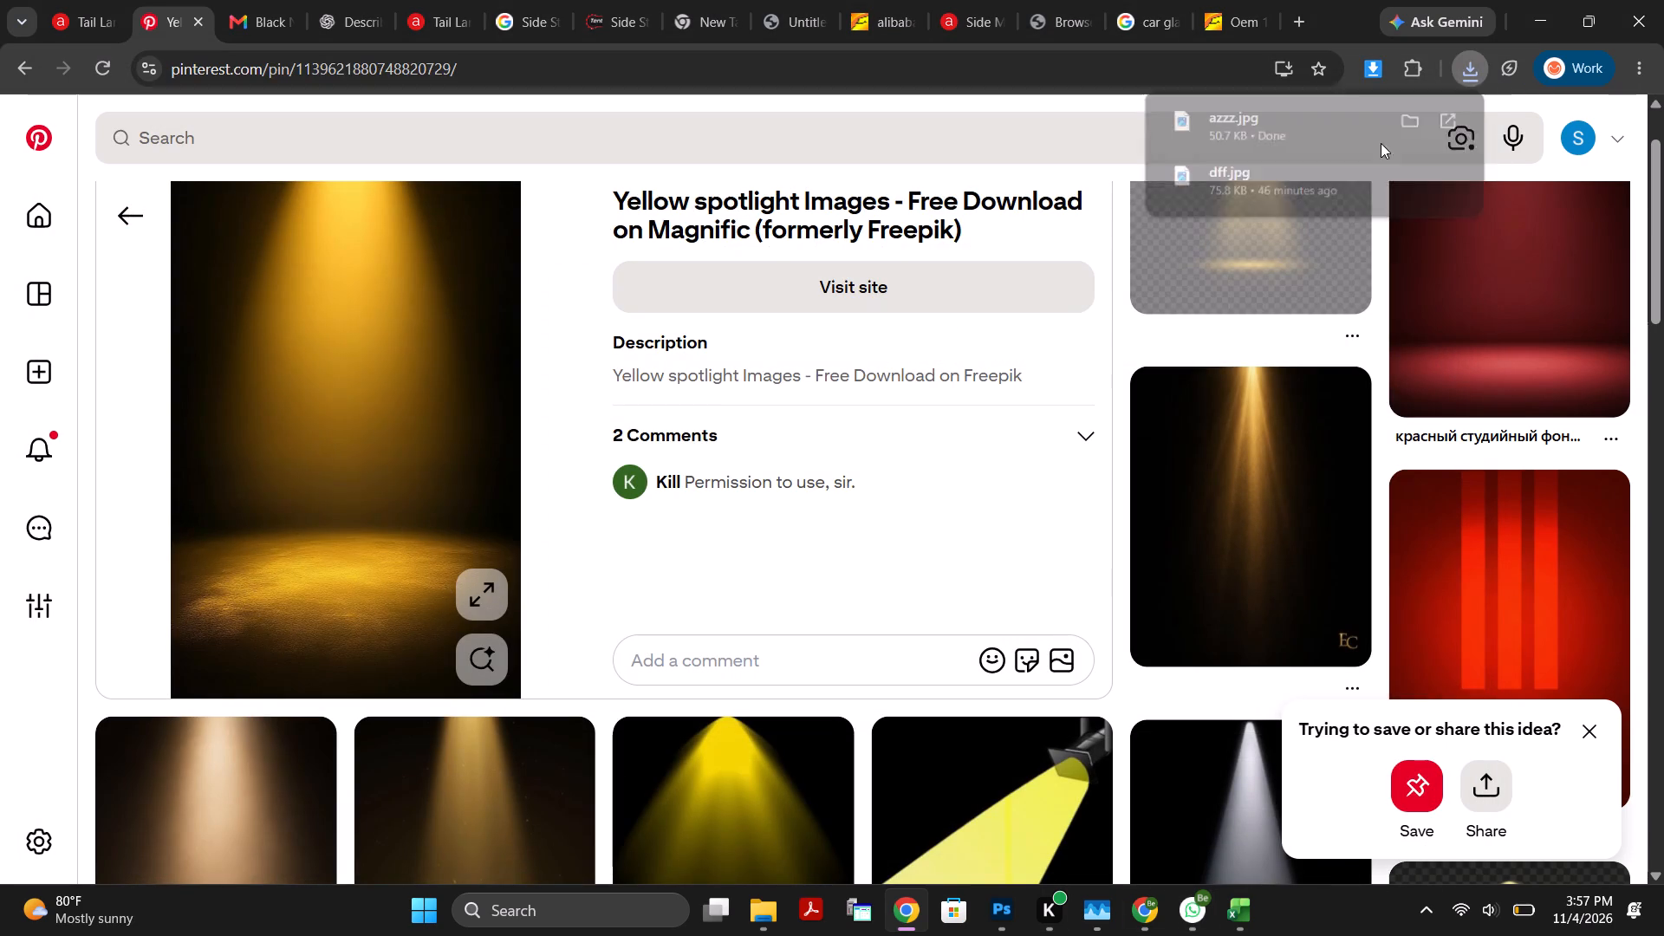
Place azzz.jpg from the Downloads folder onto Artboard 1 copy 5 of the Black November poster in Photoshop.
{"action": "left_click", "coordinate": [1402, 121]}
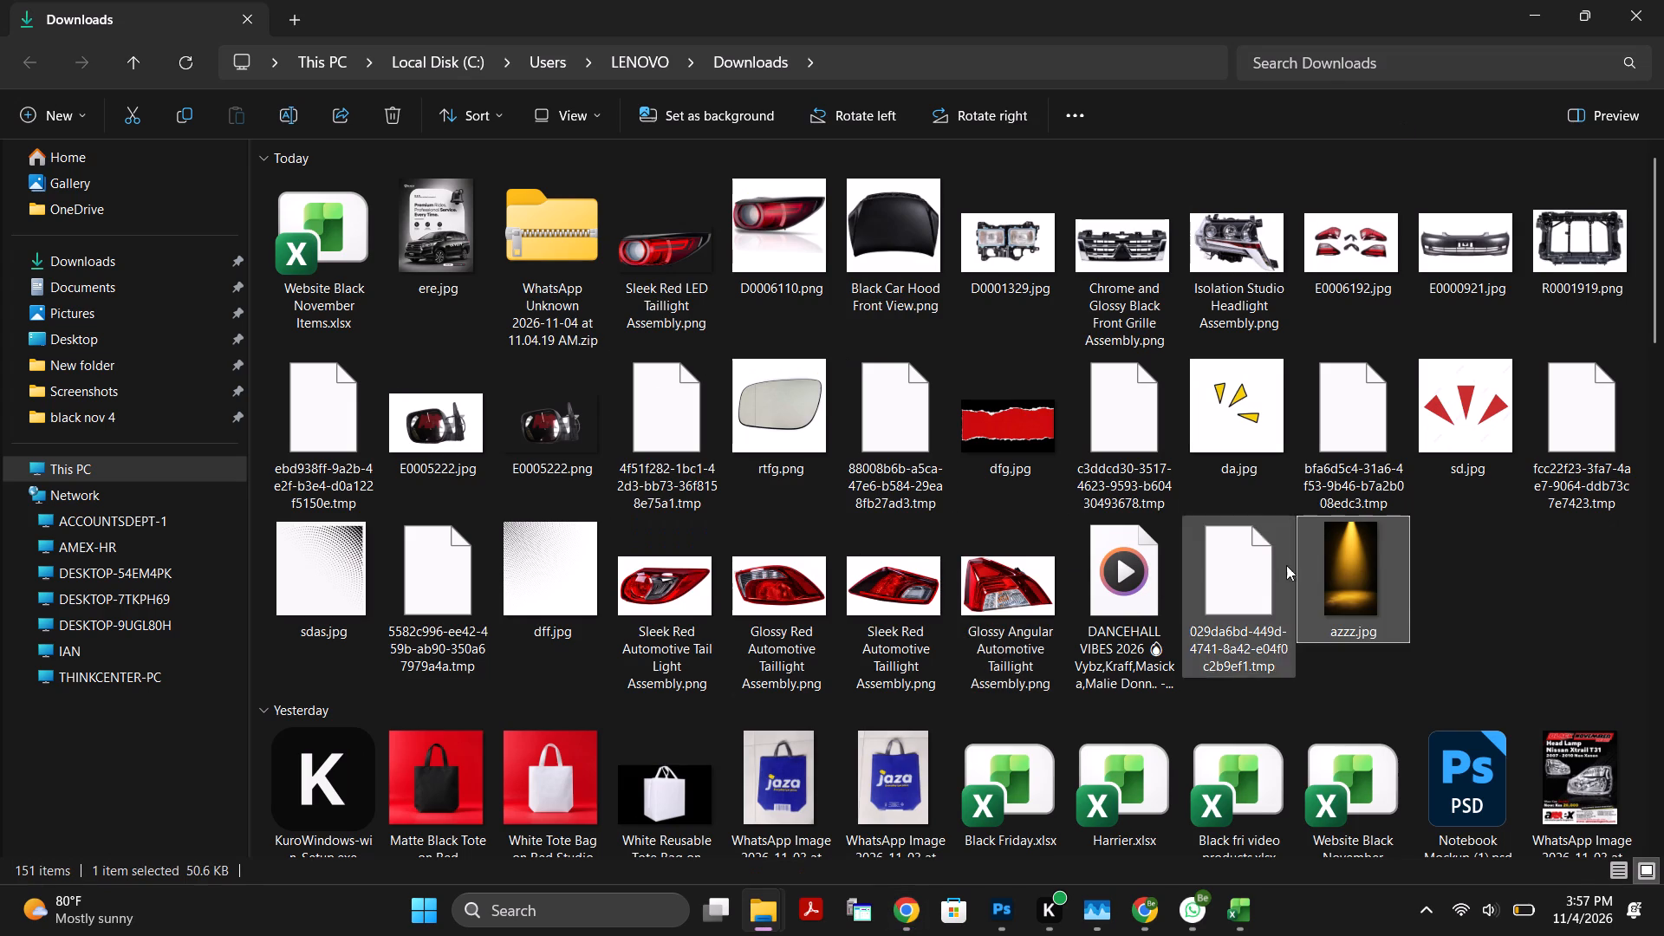
{"action": "left_click_drag", "start_coordinate": [1361, 571], "coordinate": [1122, 842]}
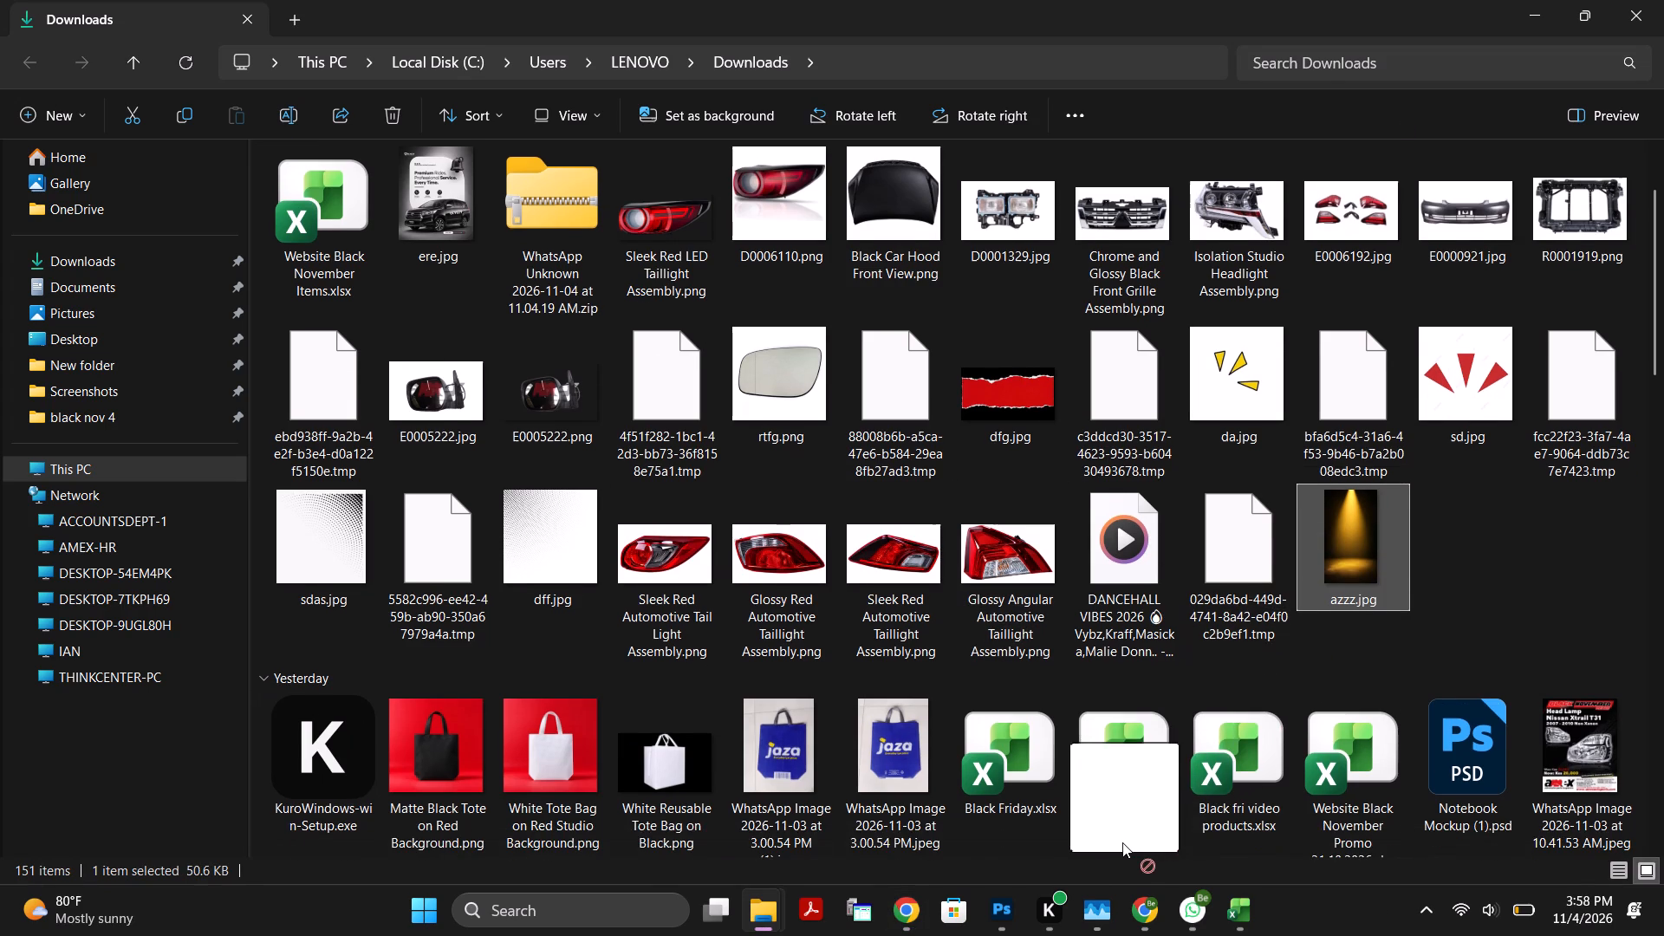
{"action": "left_click_drag", "start_coordinate": [1122, 842], "coordinate": [650, 599]}
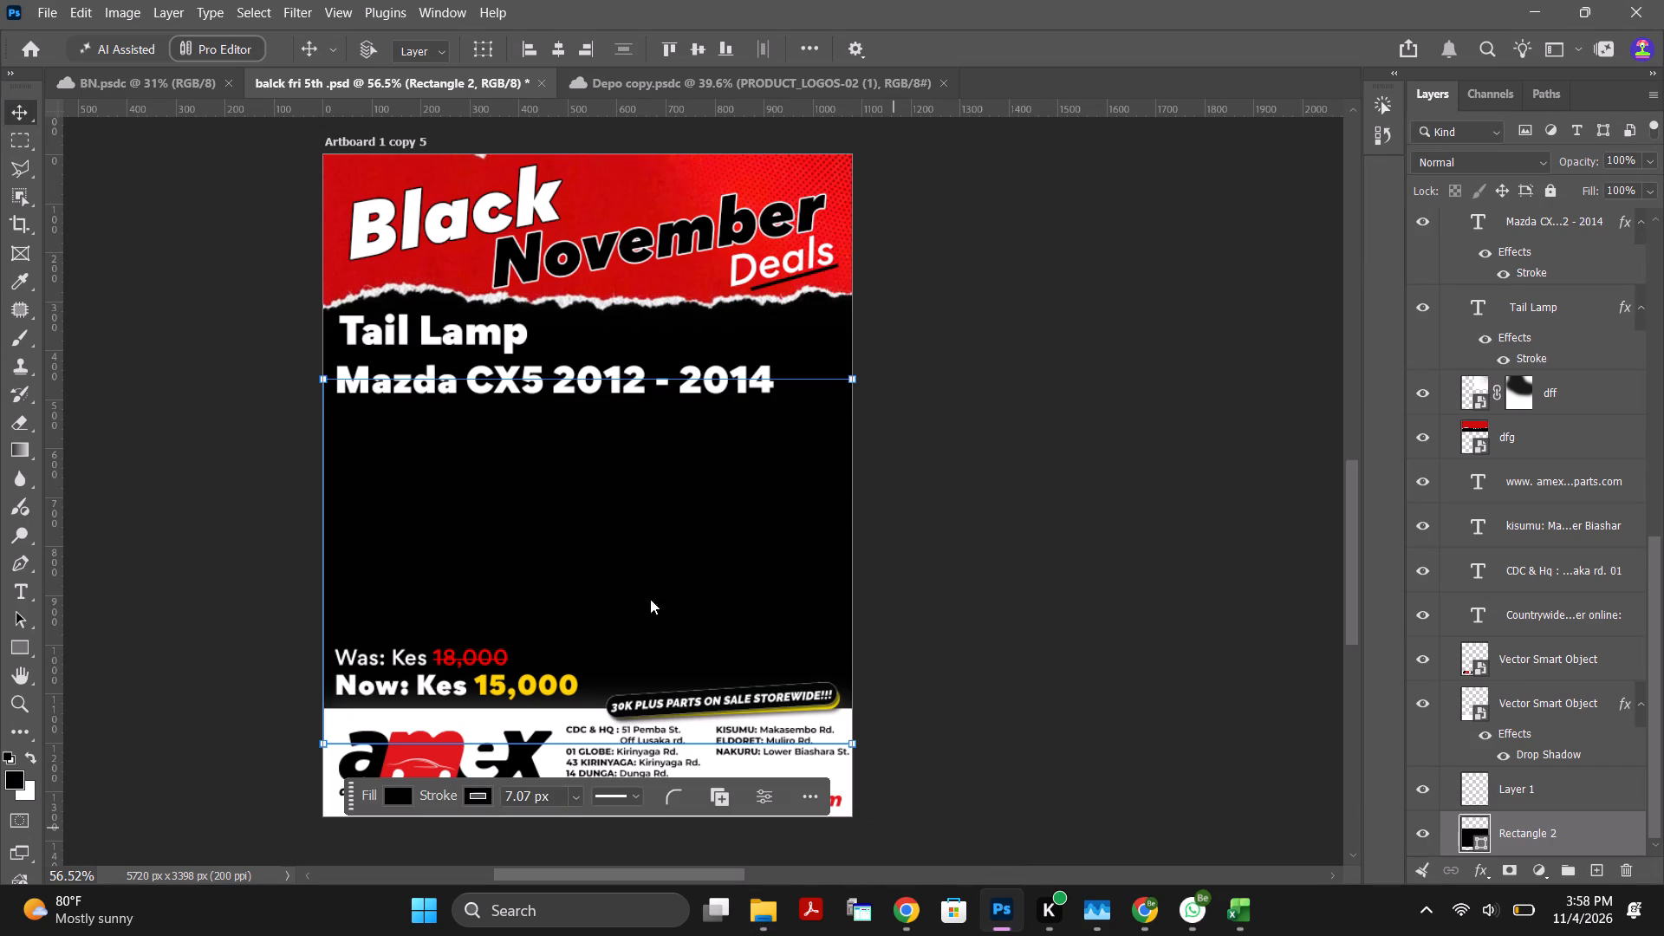
{"action": "left_click_drag", "start_coordinate": [650, 599], "coordinate": [587, 523]}
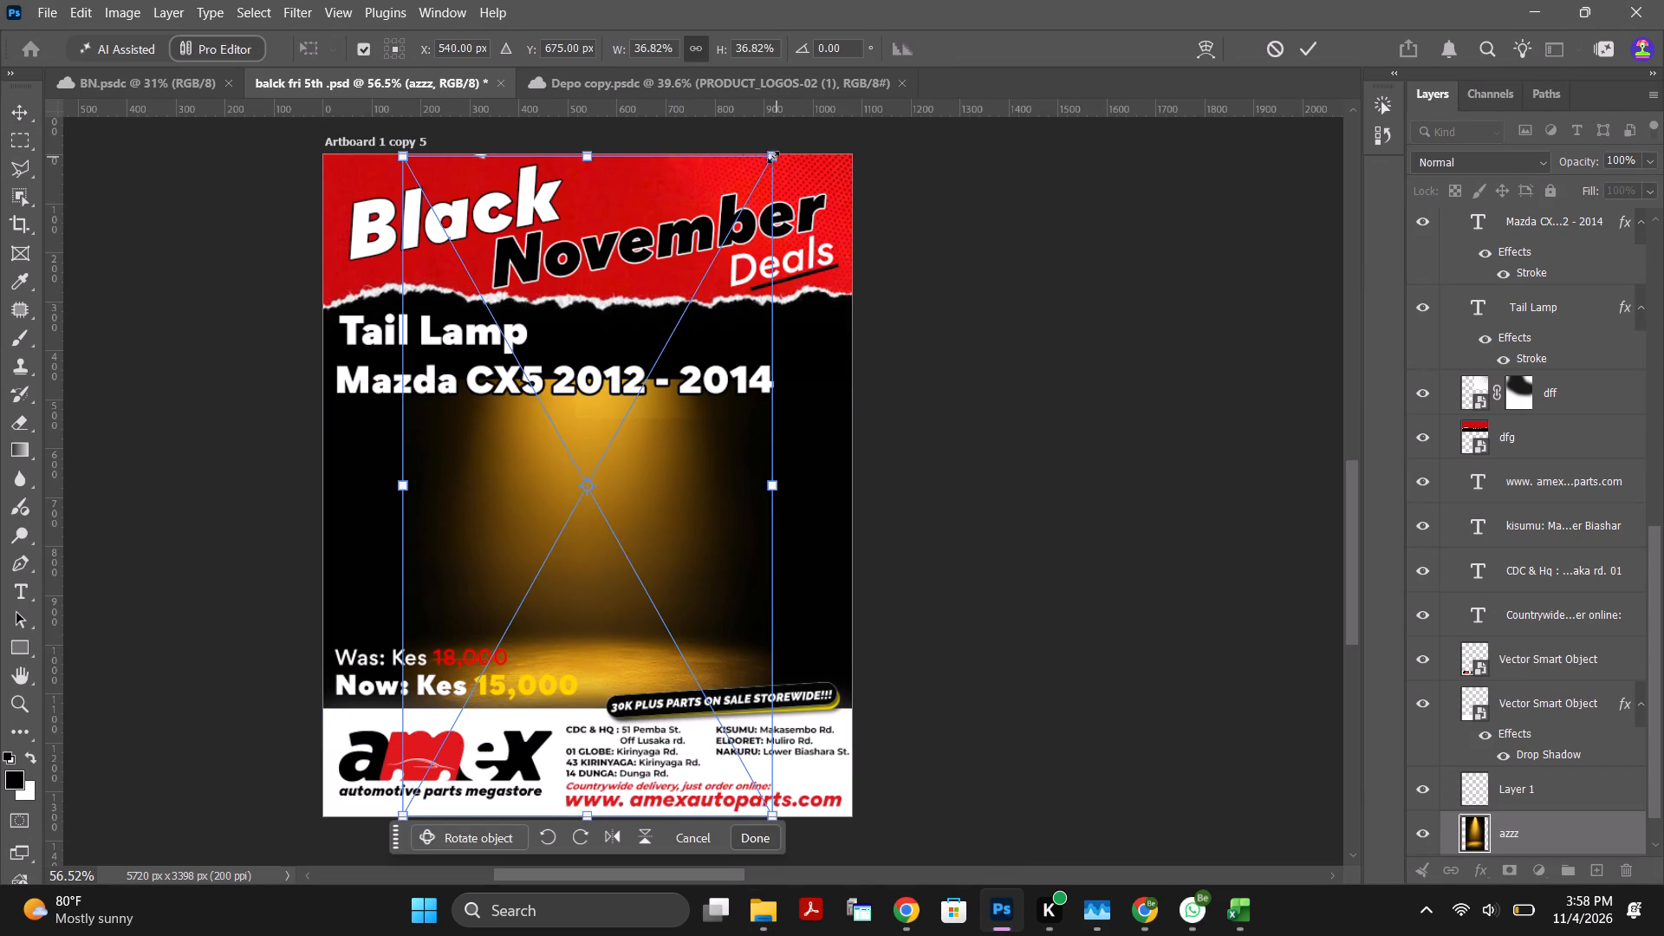
Scale the placed spotlight image to about 39.8% and move it up to about X 533 px, Y 599 px.
{"action": "left_click_drag", "start_coordinate": [768, 157], "coordinate": [770, 157], "text": "alt"}
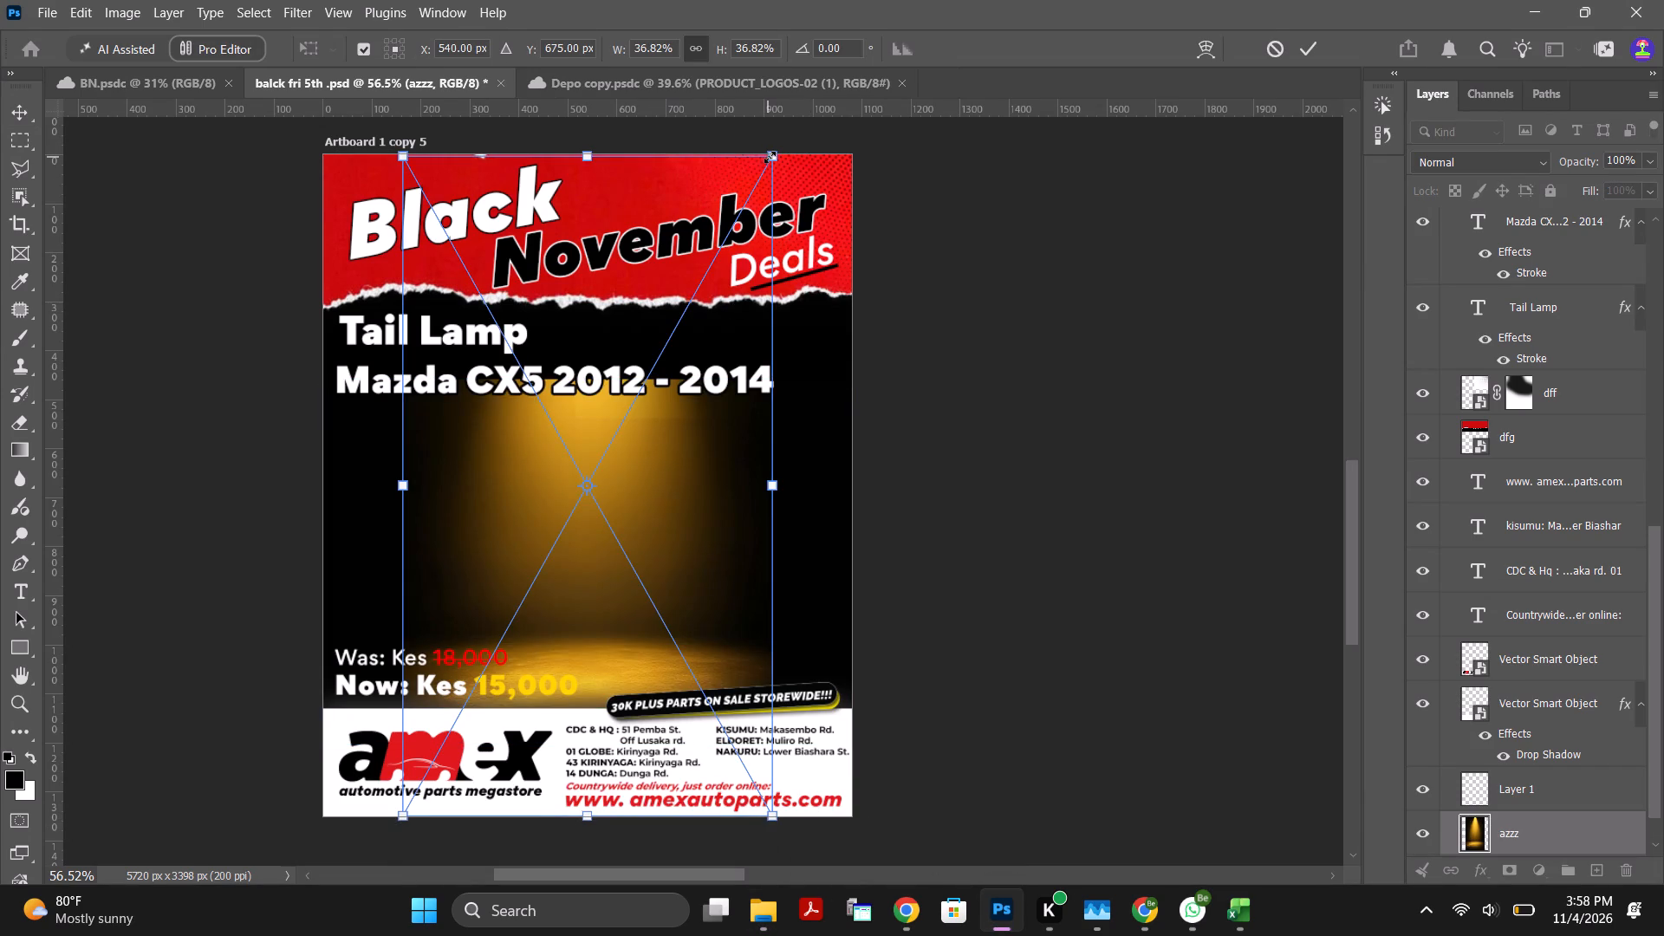
{"action": "left_click_drag", "start_coordinate": [770, 157], "coordinate": [795, 137], "text": "alt"}
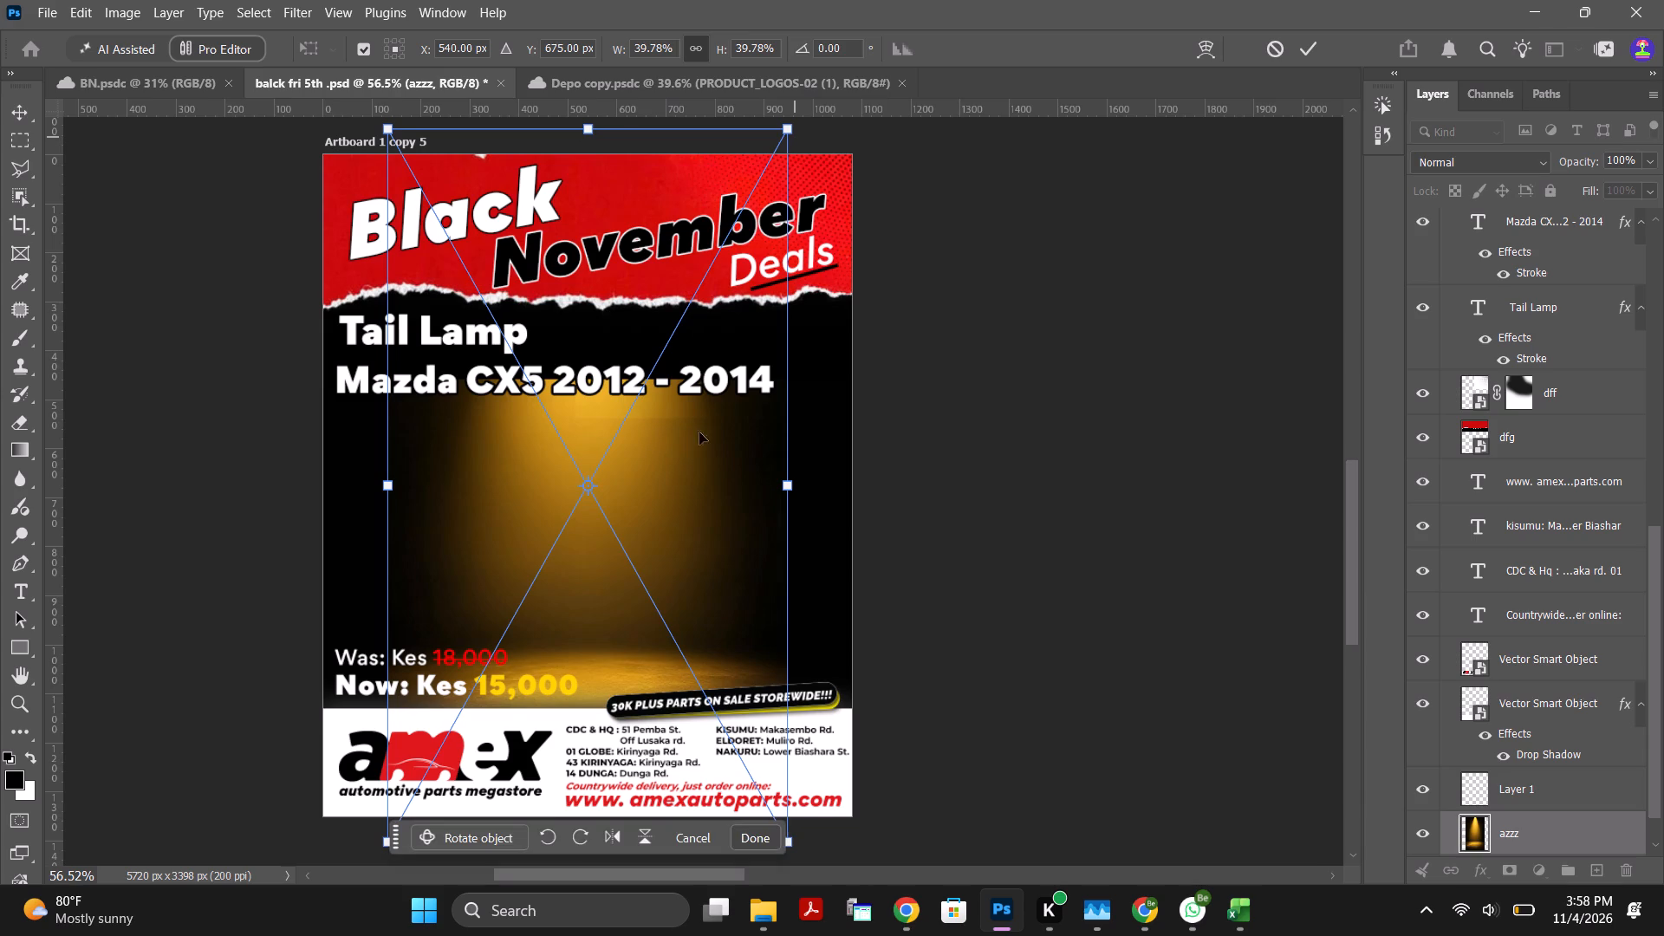
{"action": "left_click_drag", "start_coordinate": [634, 515], "coordinate": [630, 475]}
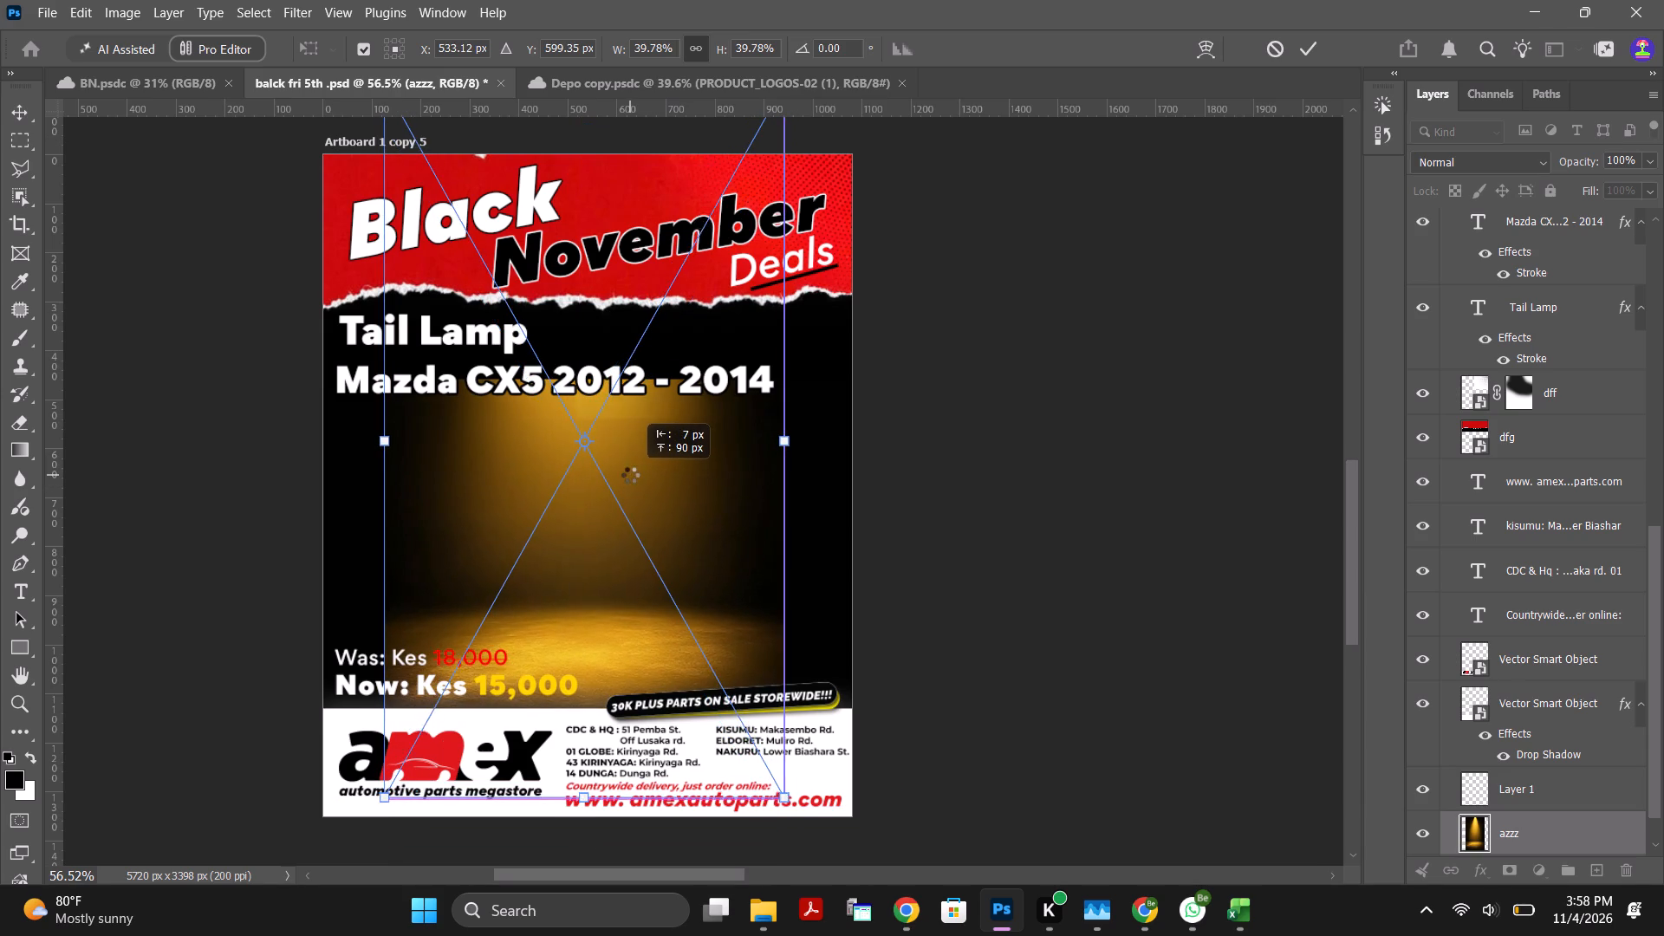
{"action": "left_click_drag", "start_coordinate": [630, 475], "coordinate": [634, 474]}
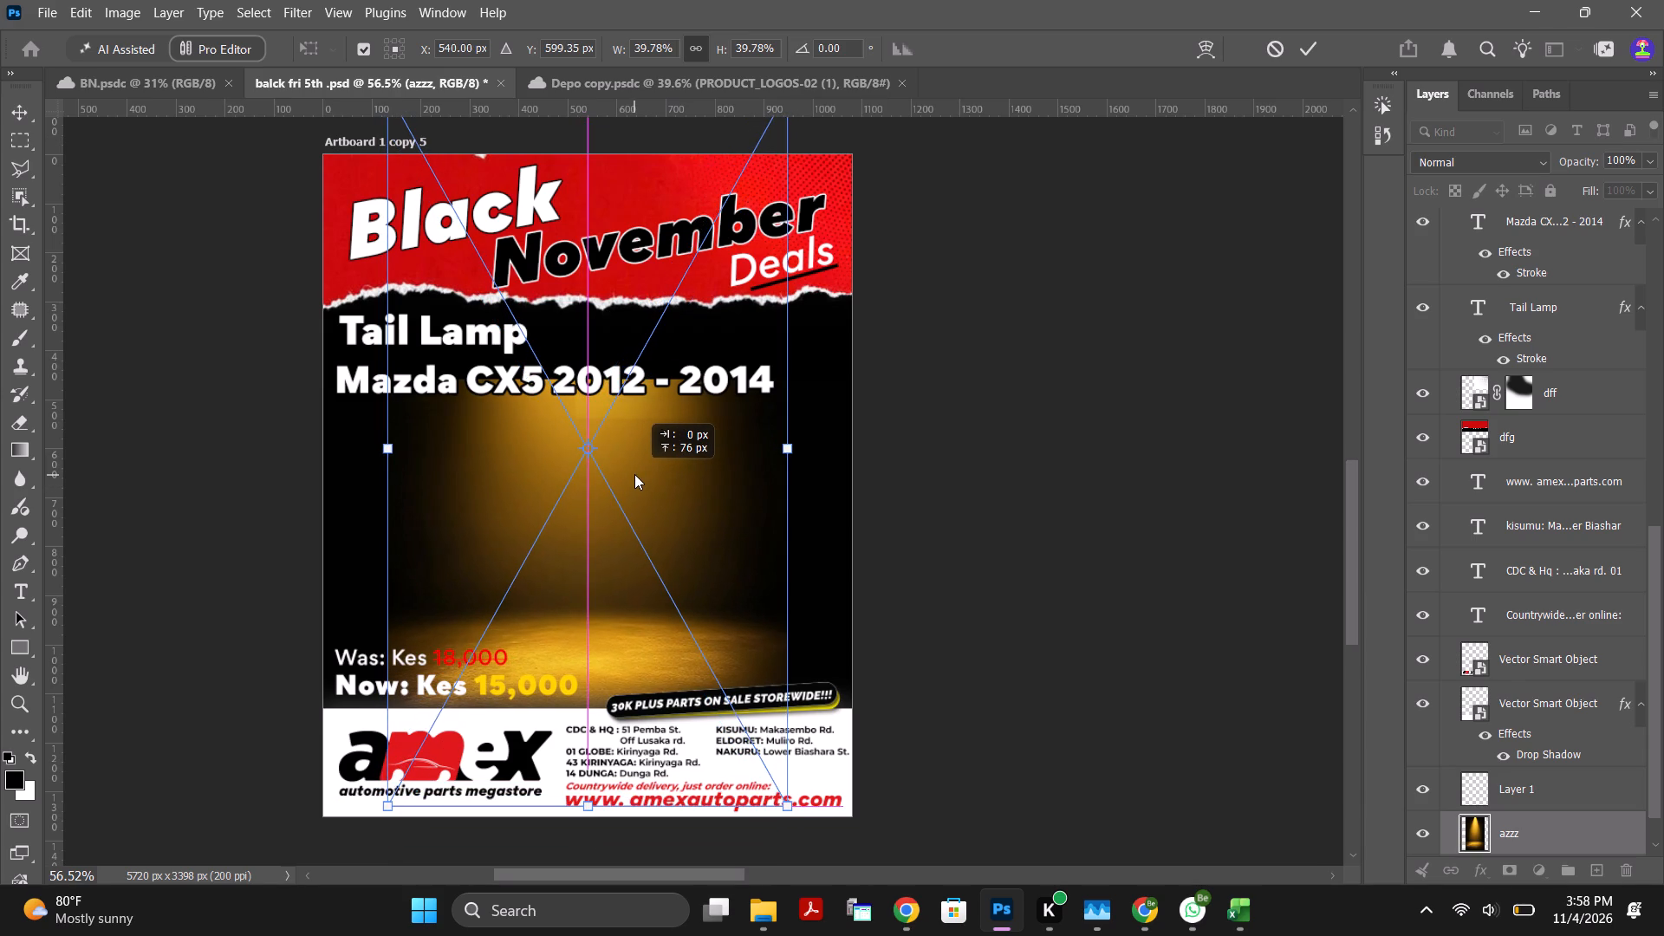
{"action": "left_click_drag", "start_coordinate": [634, 474], "coordinate": [629, 475]}
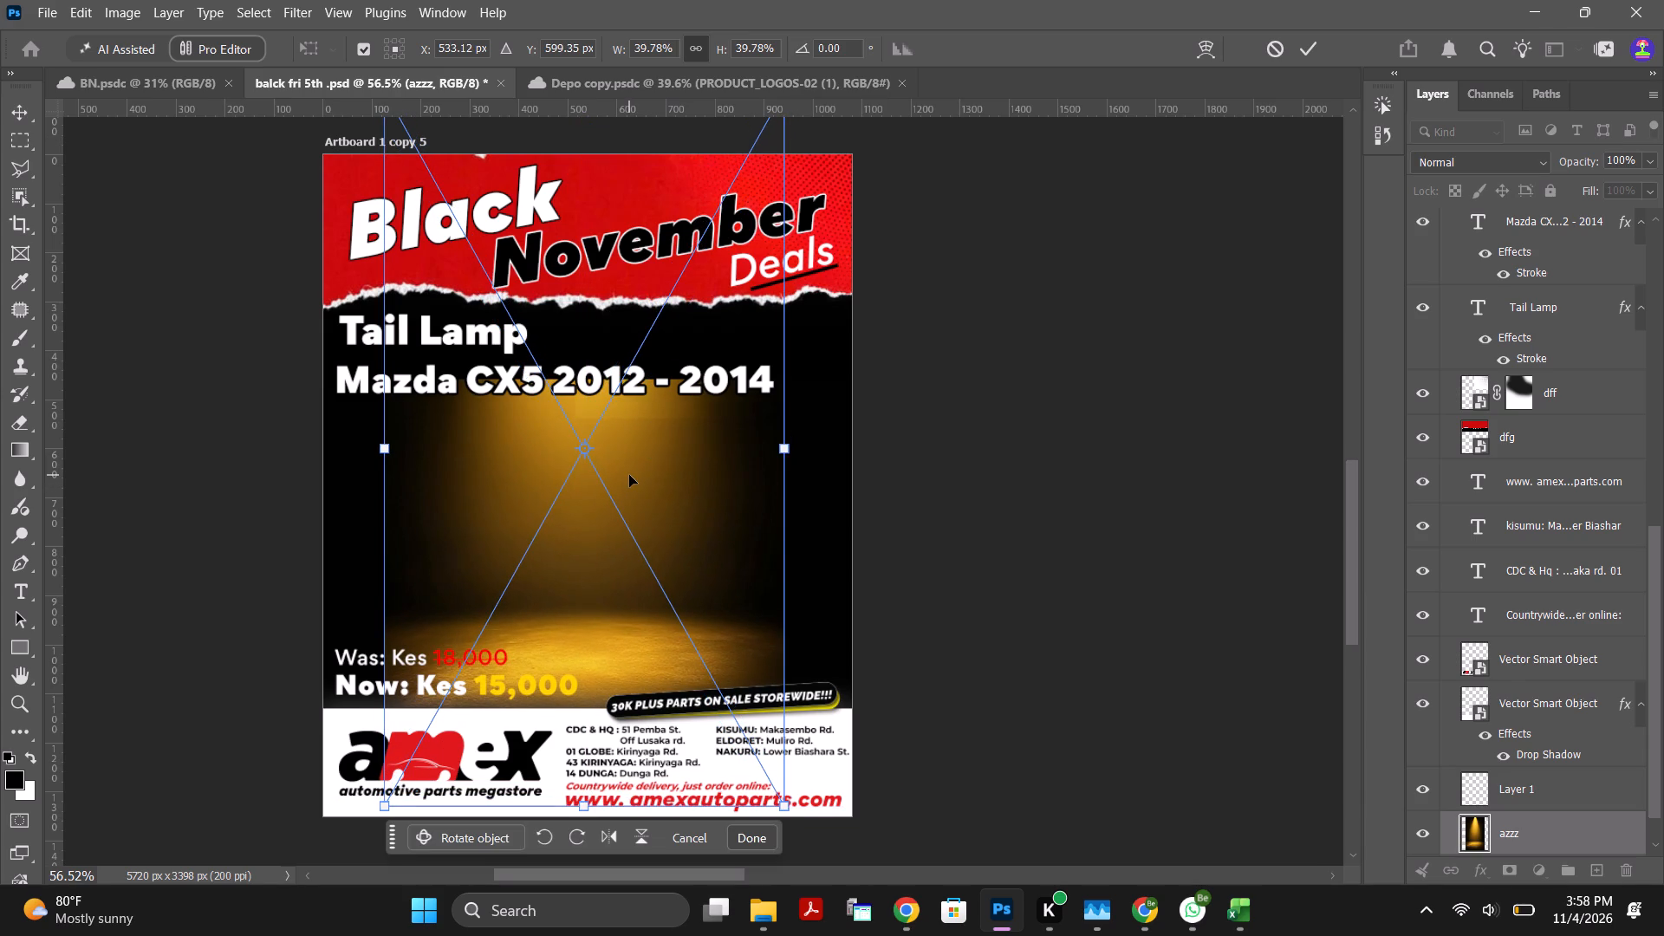
{"action": "right_click", "coordinate": [1550, 825]}
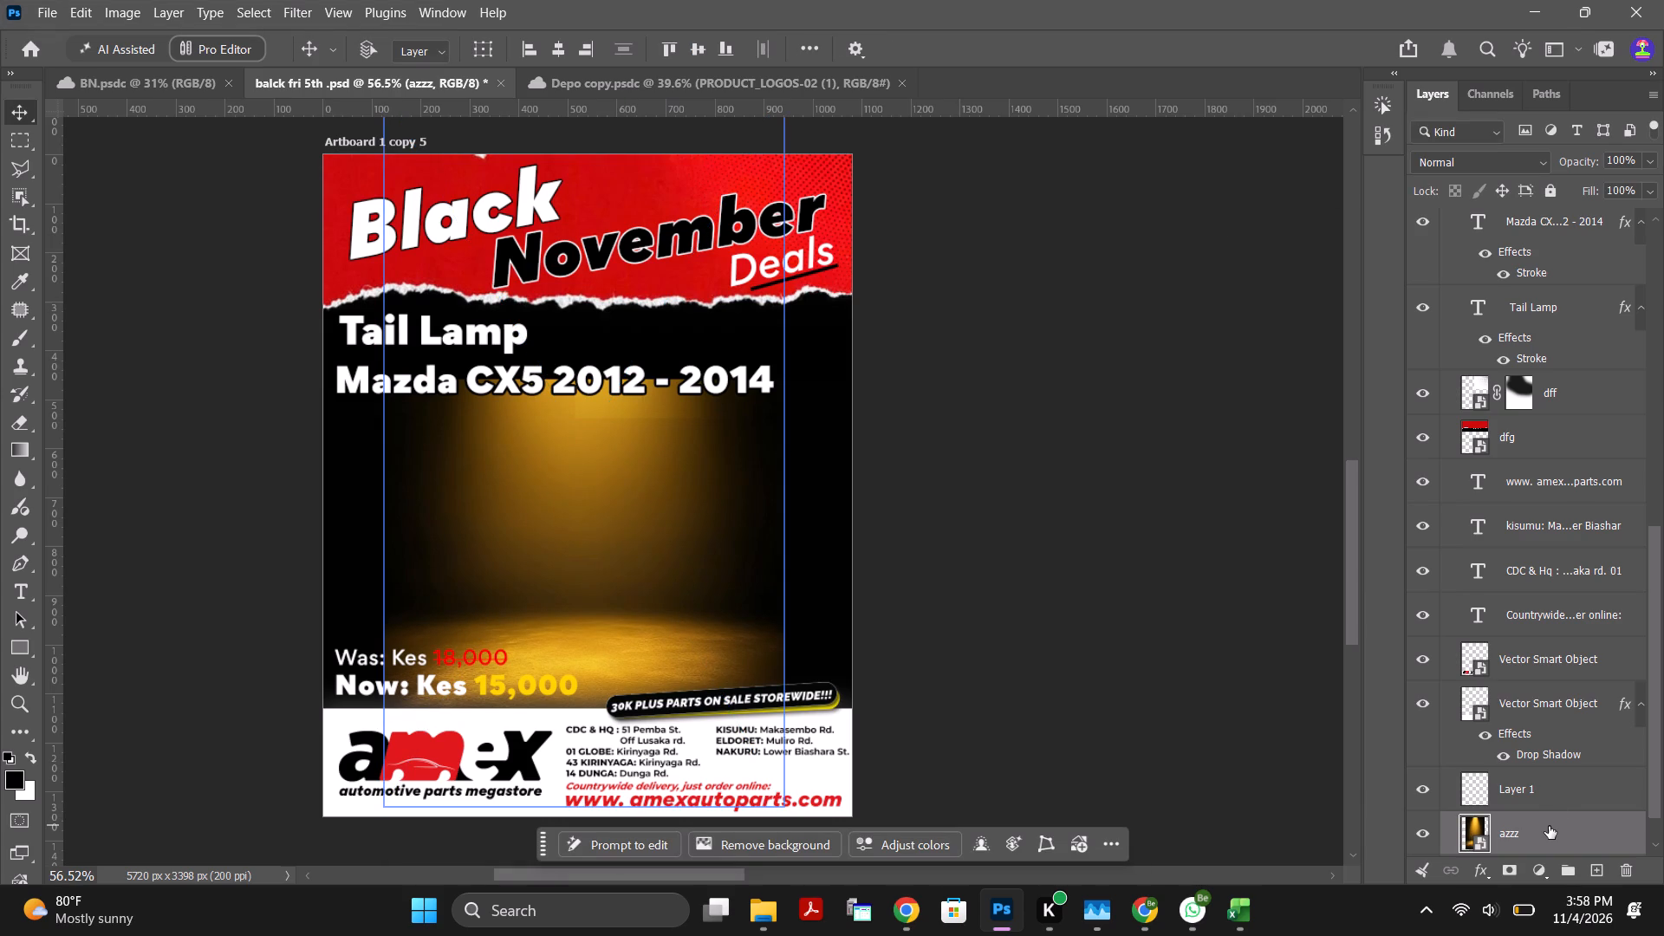
Convert the azzz spotlight layer to a smart object.
{"action": "right_click", "coordinate": [1549, 826]}
{"action": "left_click", "coordinate": [1538, 499]}
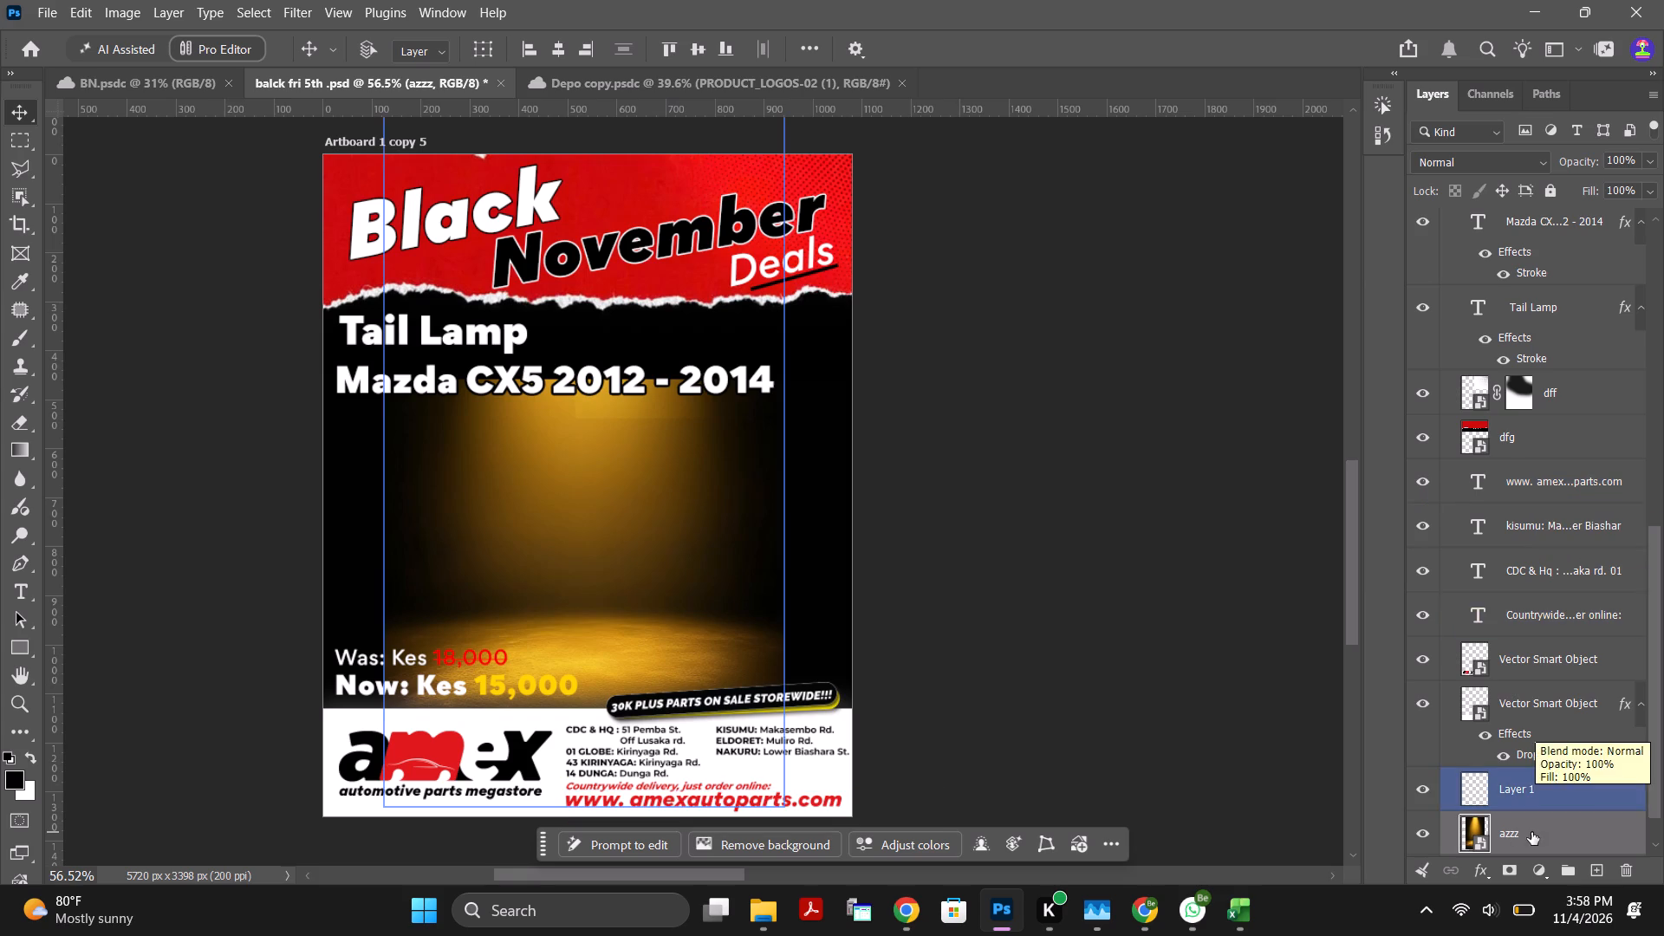
{"action": "right_click", "coordinate": [1531, 832]}
{"action": "left_click", "coordinate": [1527, 495]}
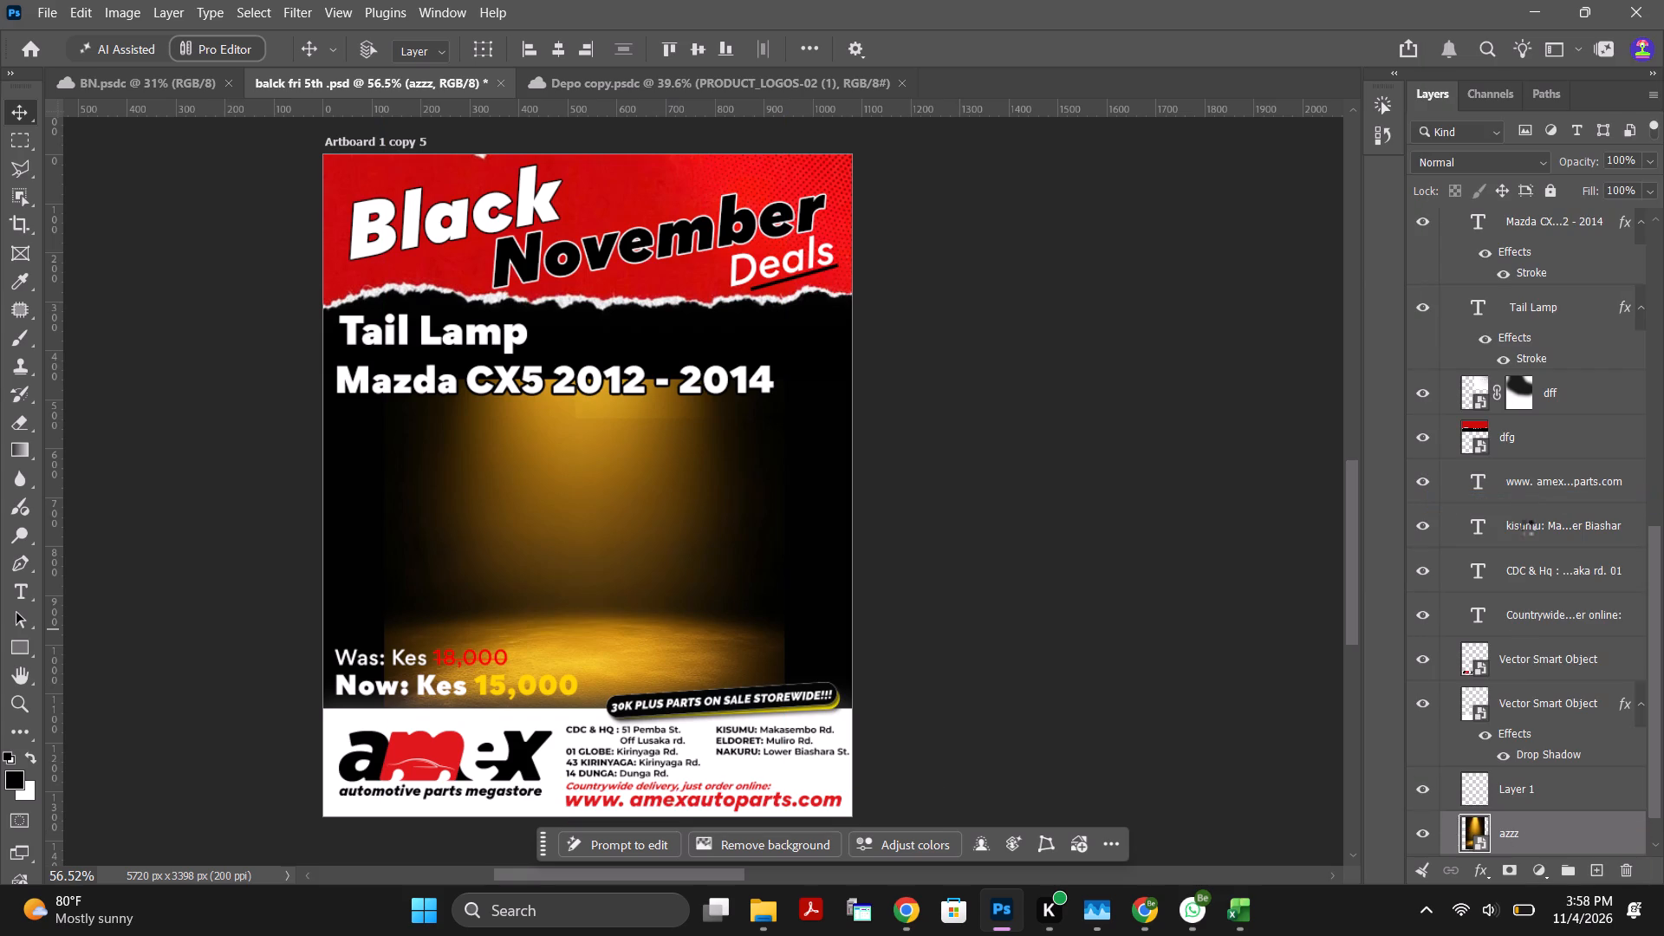
Open the azzz smart object, crop off the top of the light beam to leave 818 x 1051 px, and save and close it.
{"action": "double_click", "coordinate": [1483, 842]}
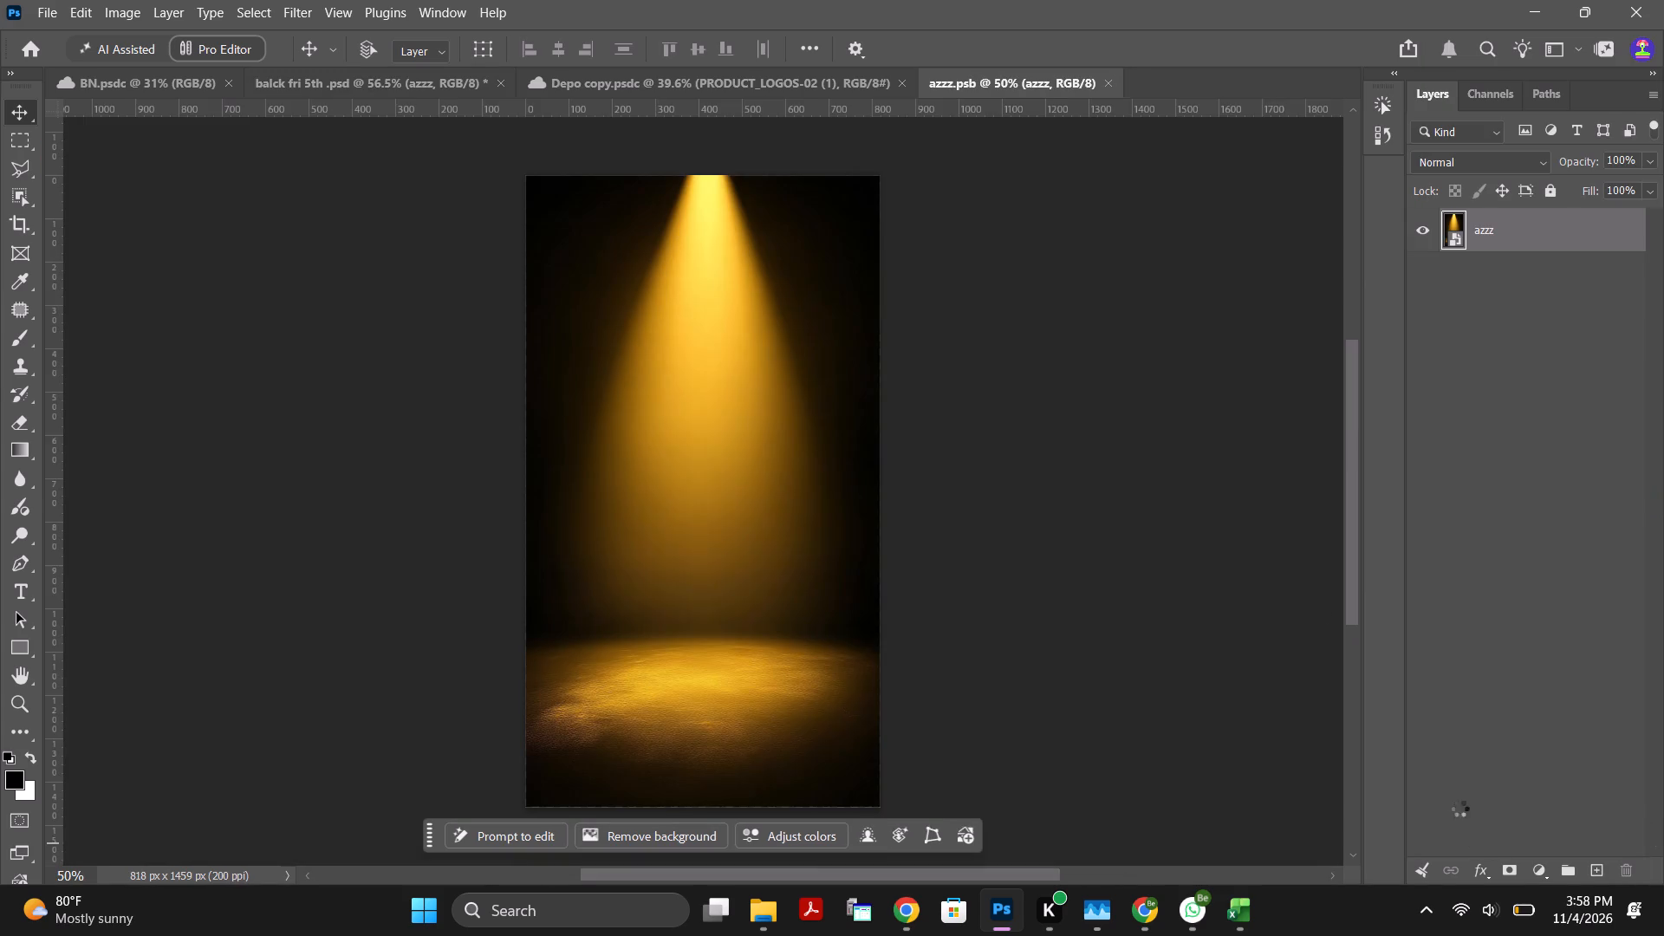
{"action": "left_click", "coordinate": [20, 213]}
{"action": "left_click_drag", "start_coordinate": [699, 168], "coordinate": [703, 257]}
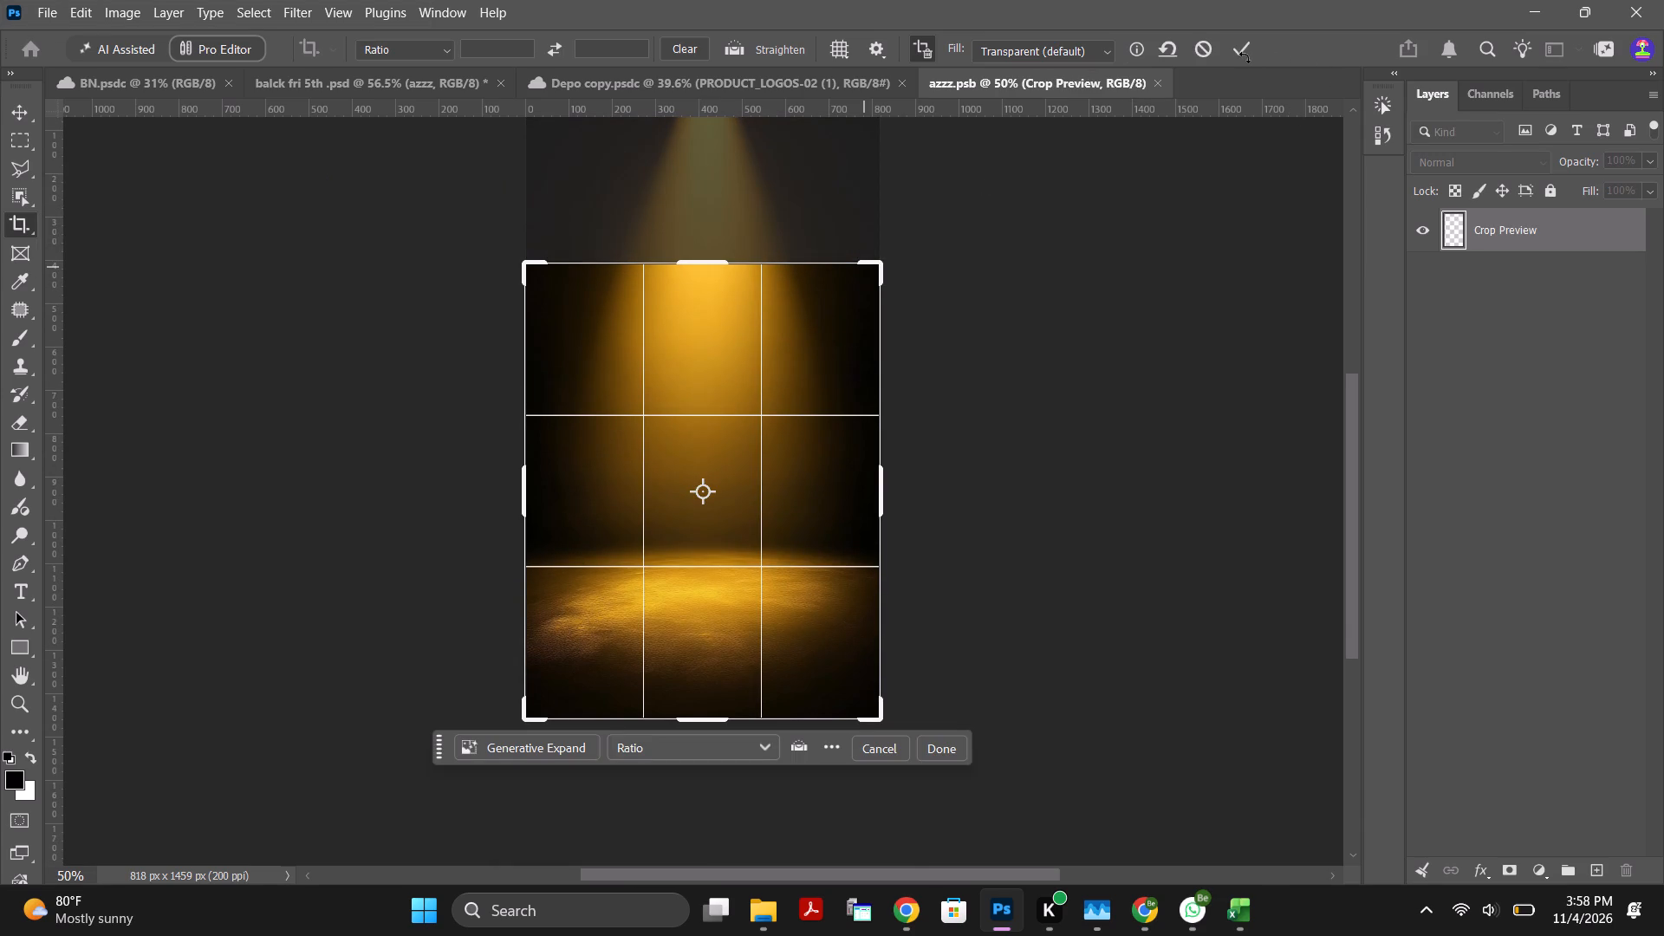
{"action": "left_click", "coordinate": [1244, 51]}
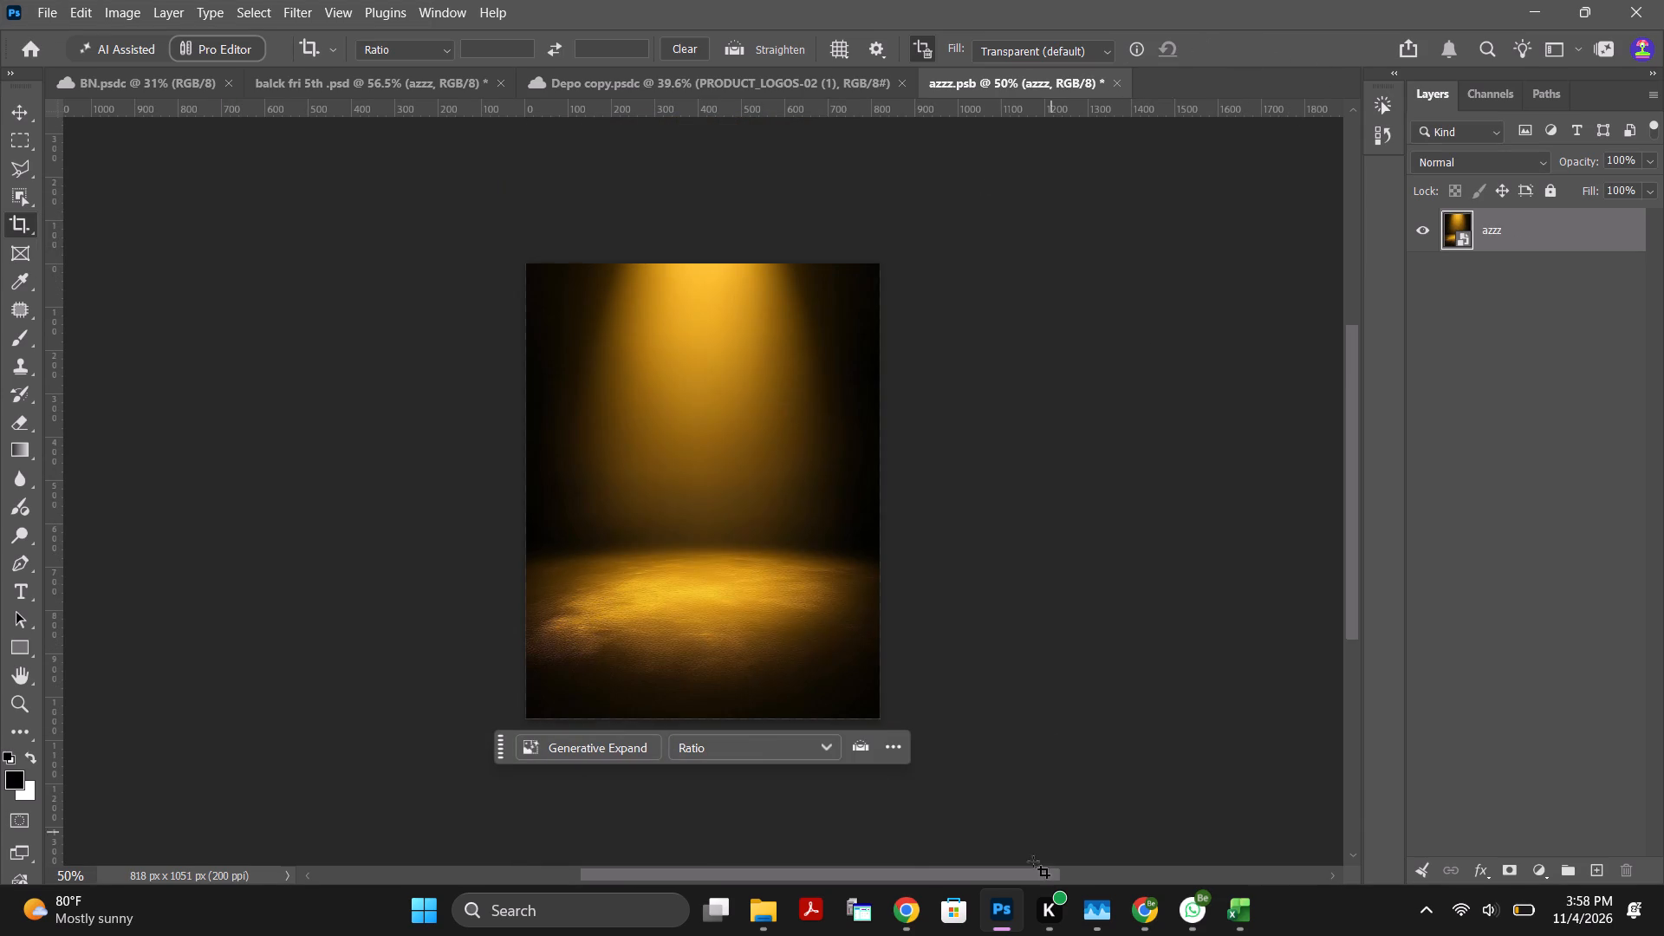
{"action": "left_click", "coordinate": [1115, 82]}
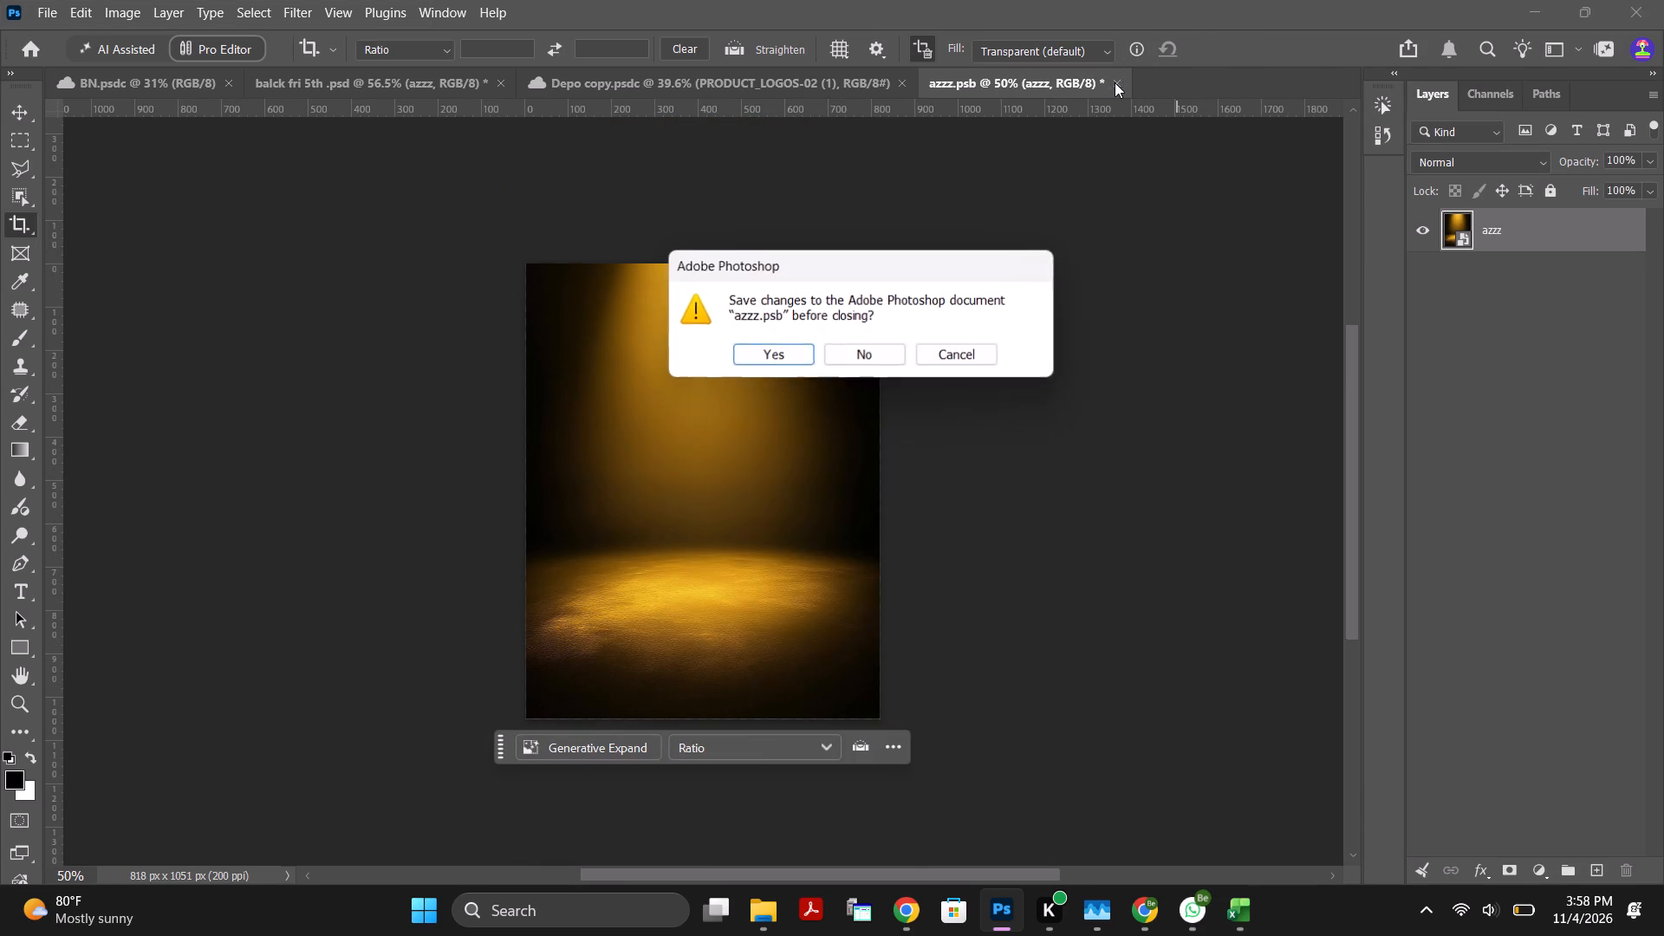
{"action": "left_click", "coordinate": [771, 360]}
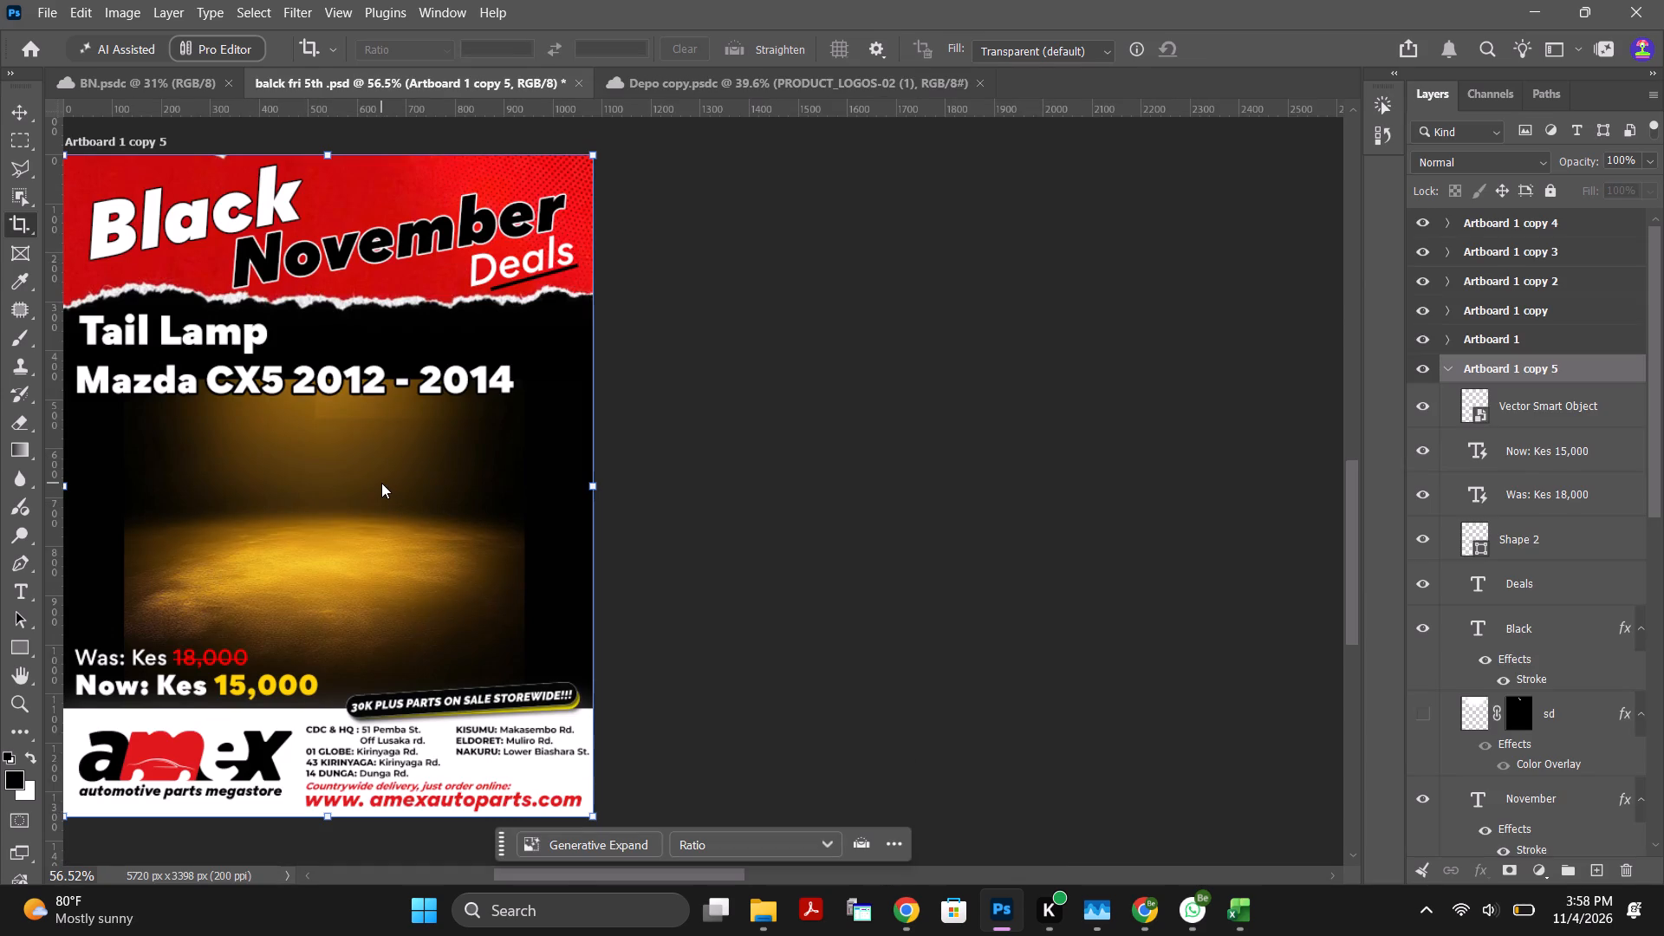
{"action": "left_click", "coordinate": [442, 337]}
Hide the azzz spotlight layer on Artboard 1 copy 5.
{"action": "scroll", "coordinate": [1575, 666], "scroll_direction": "down", "scroll_amount": 13}
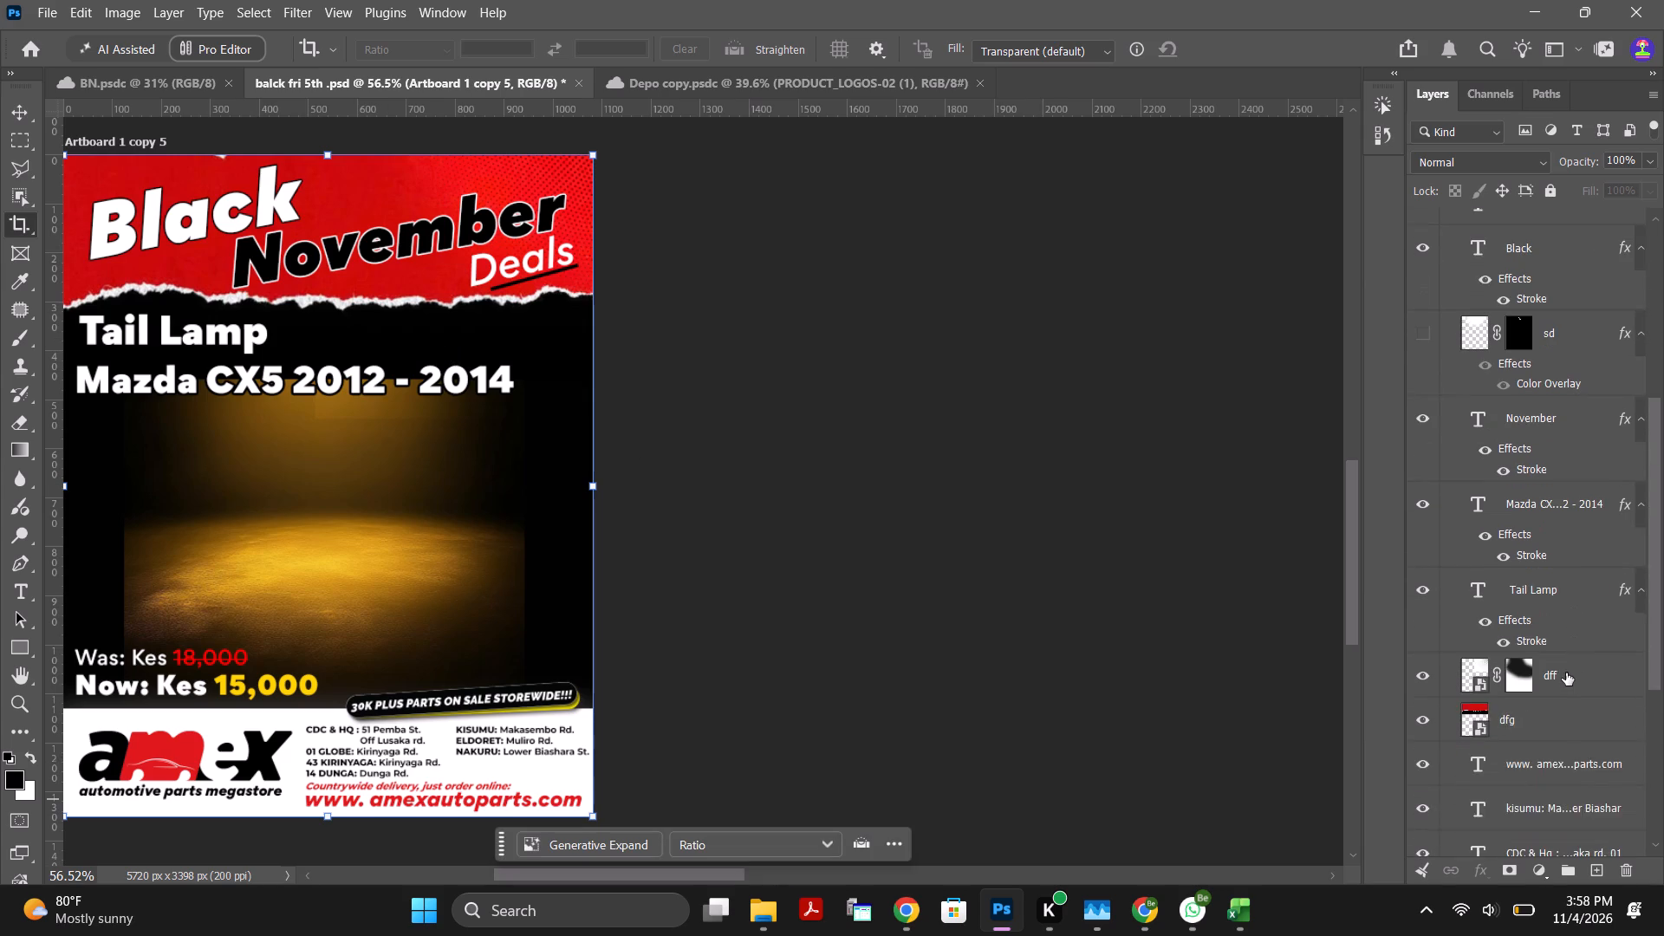
{"action": "scroll", "coordinate": [1566, 673], "scroll_direction": "down", "scroll_amount": 3}
{"action": "left_click", "coordinate": [1562, 637]}
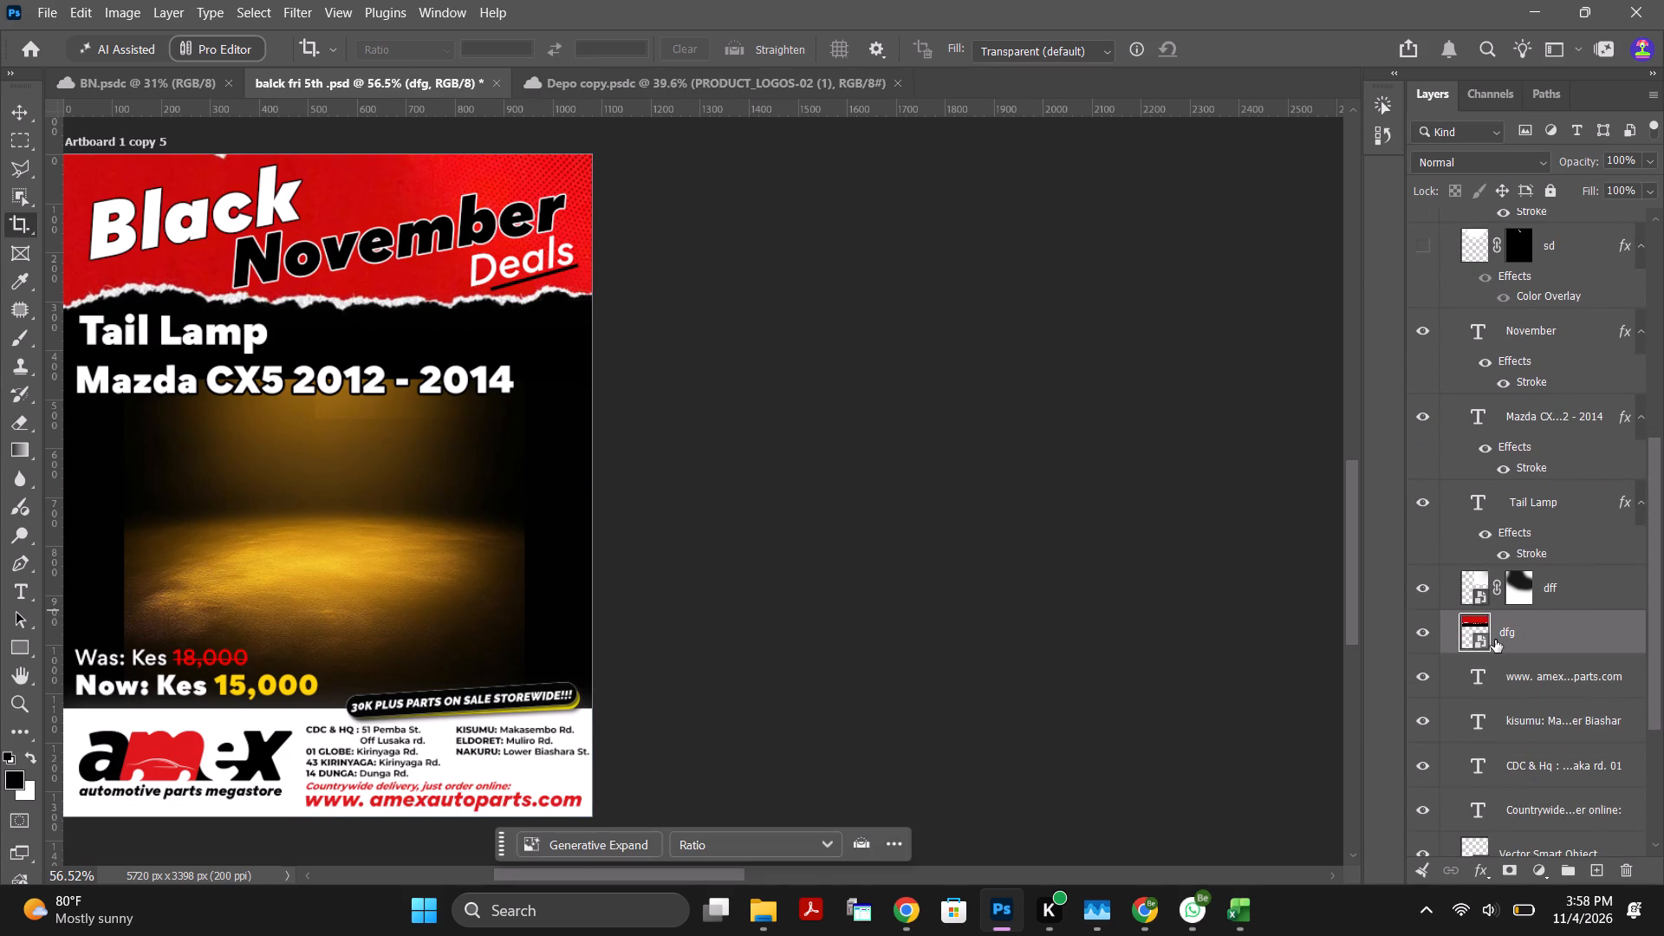
{"action": "left_click", "coordinate": [480, 571]}
{"action": "scroll", "coordinate": [1433, 655], "scroll_direction": "down", "scroll_amount": 12}
{"action": "left_click", "coordinate": [1422, 784]}
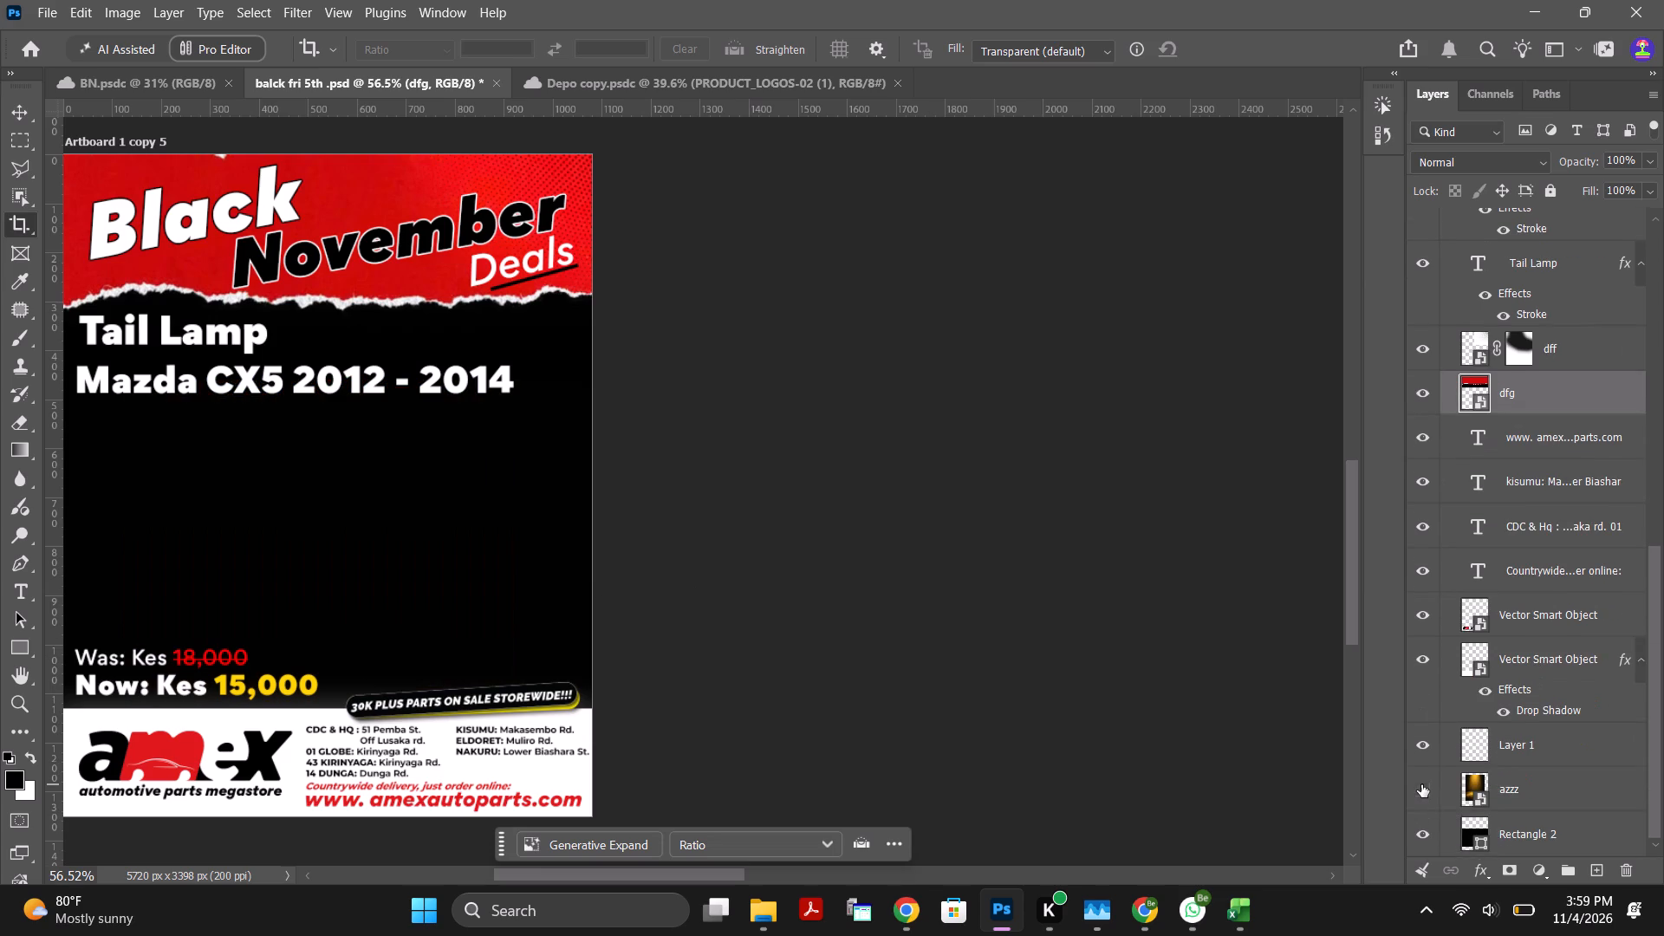
Convert the dfg torn-paper header layer to a smart object.
{"action": "left_click", "coordinate": [1530, 406]}
{"action": "right_click", "coordinate": [1557, 408]}
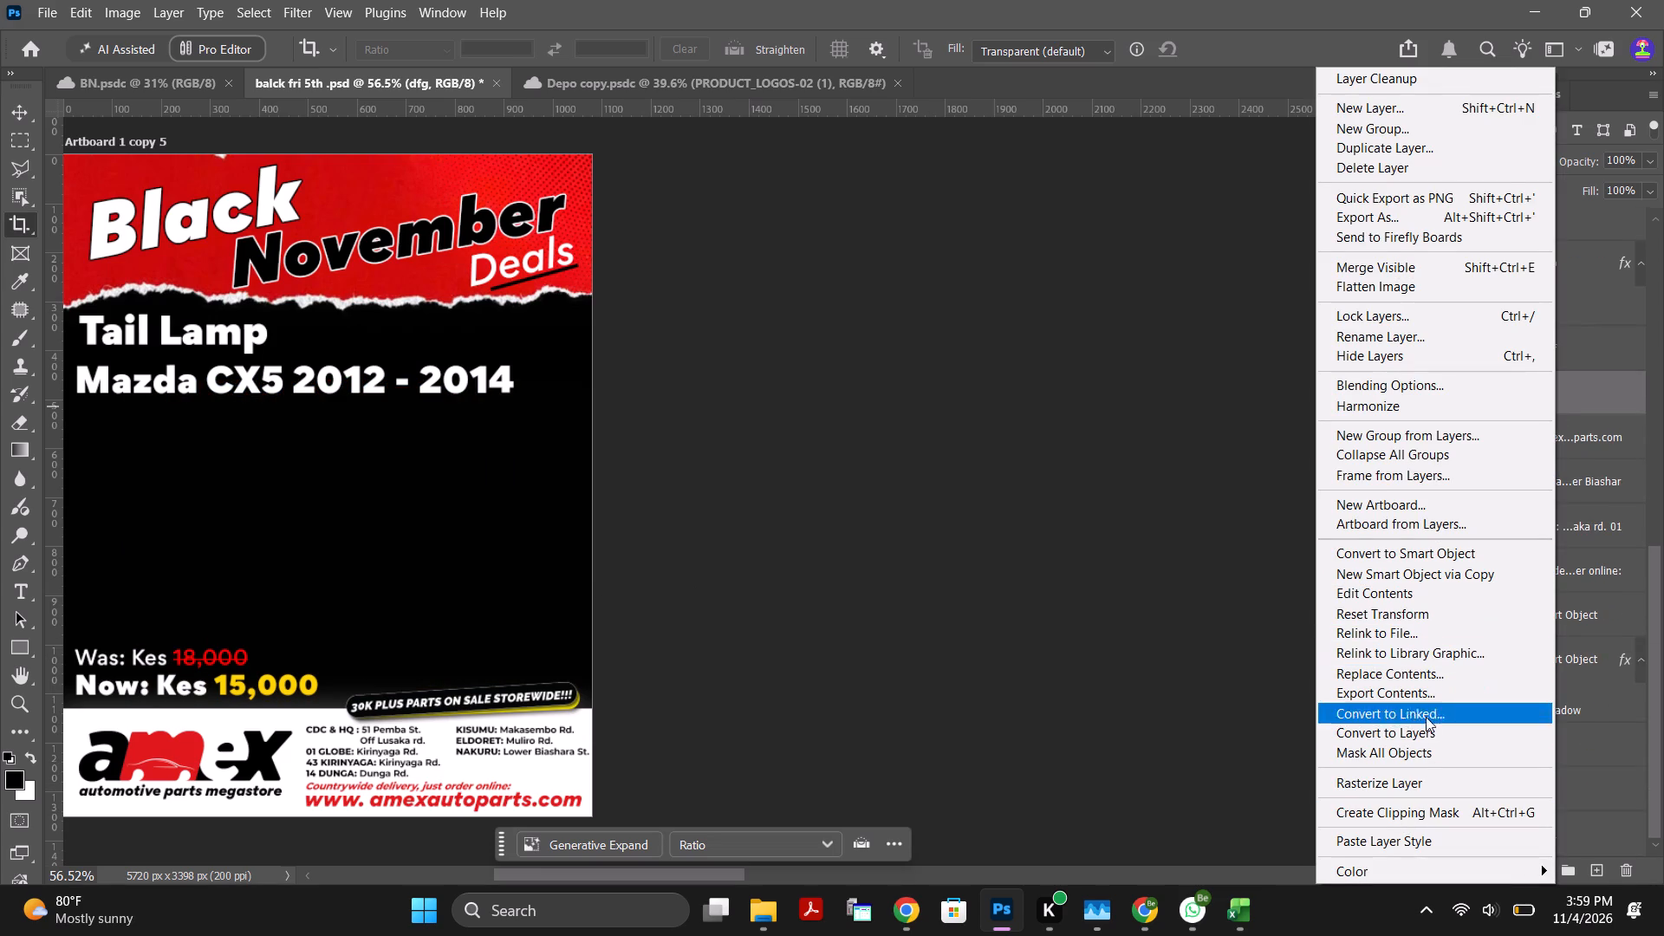
{"action": "left_click", "coordinate": [1469, 554]}
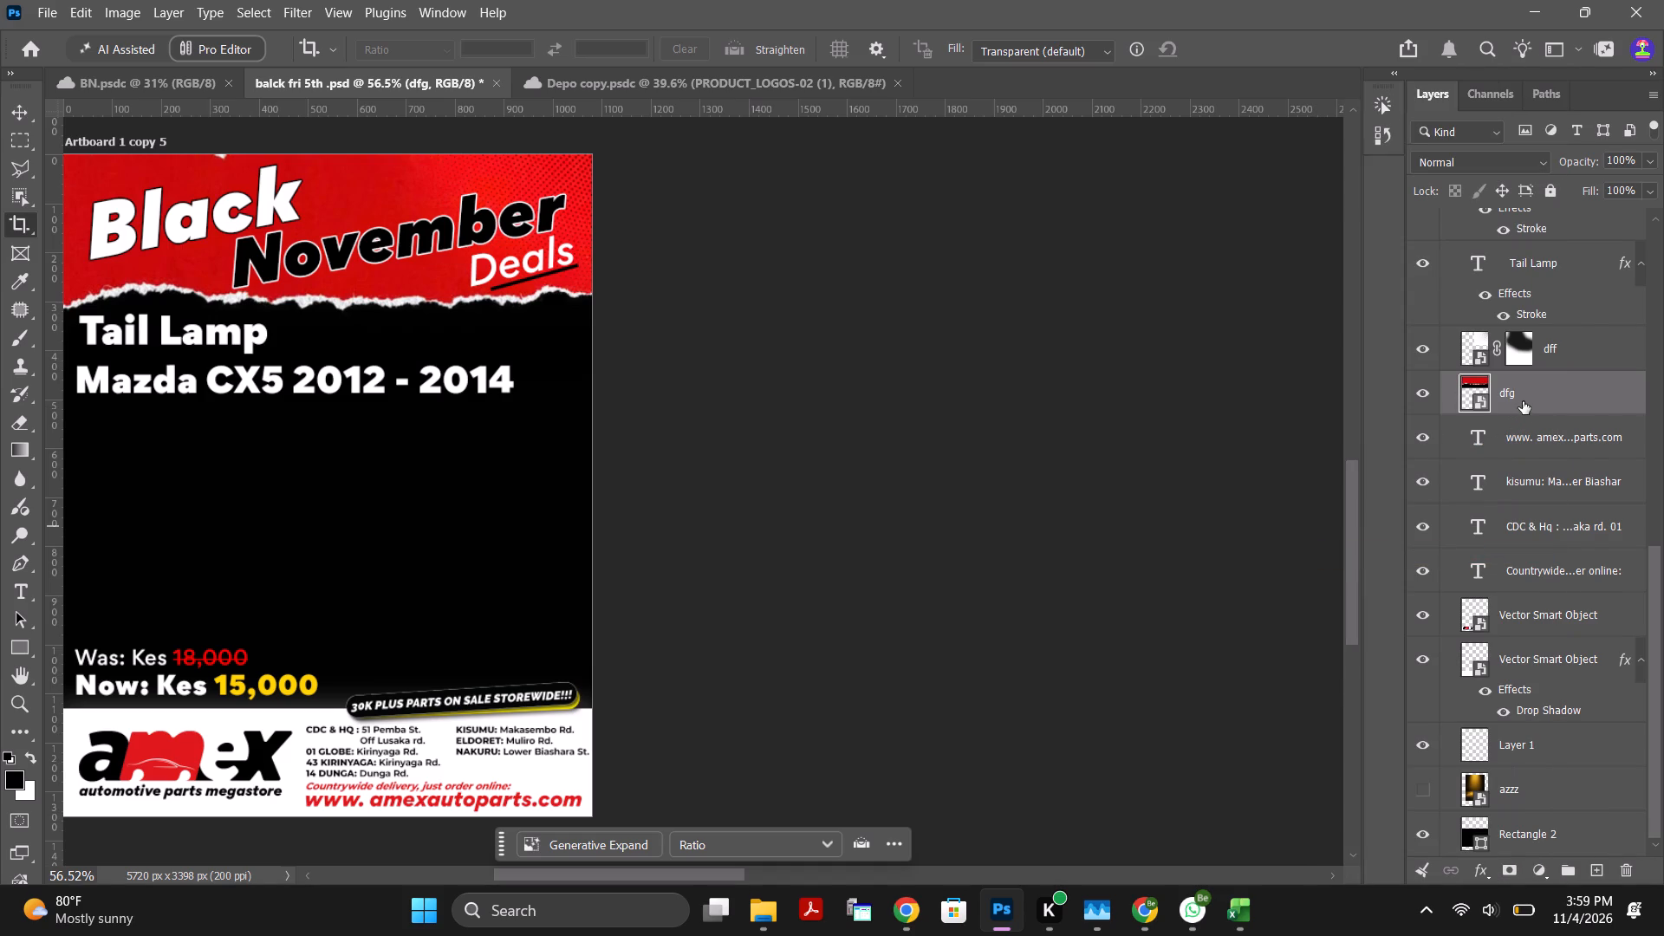
In the dfg smart object, mask out the black background around the red torn paper using Select Subject, and save and close it.
{"action": "double_click", "coordinate": [1474, 403]}
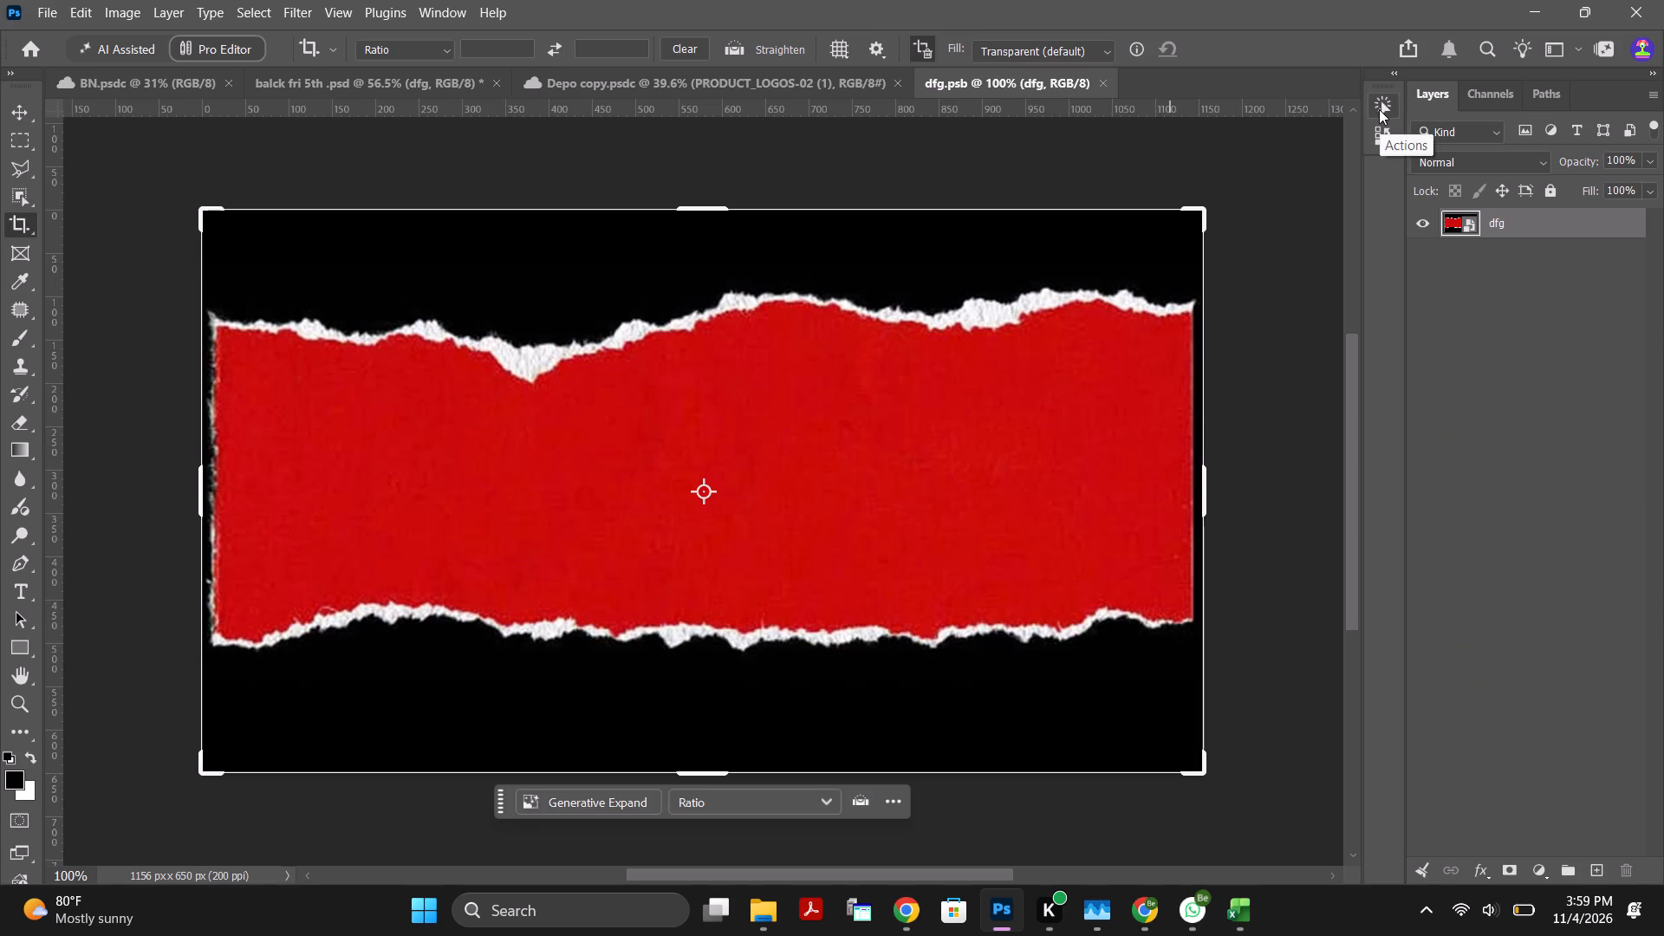
{"action": "left_click", "coordinate": [11, 108]}
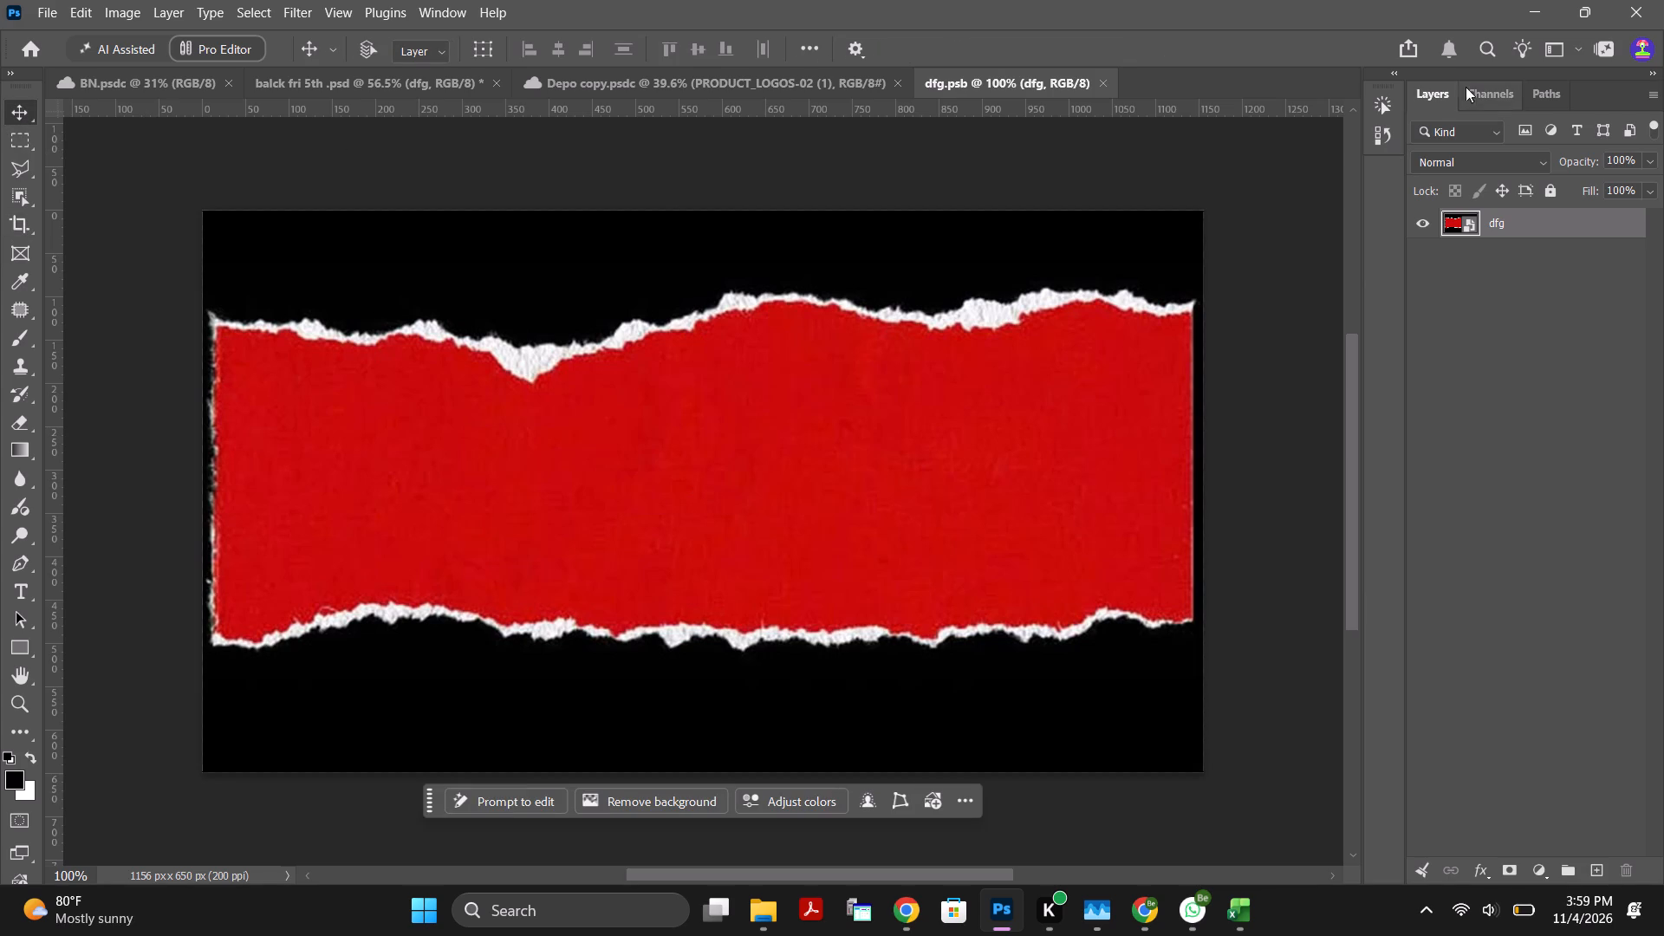
{"action": "left_click", "coordinate": [1393, 106]}
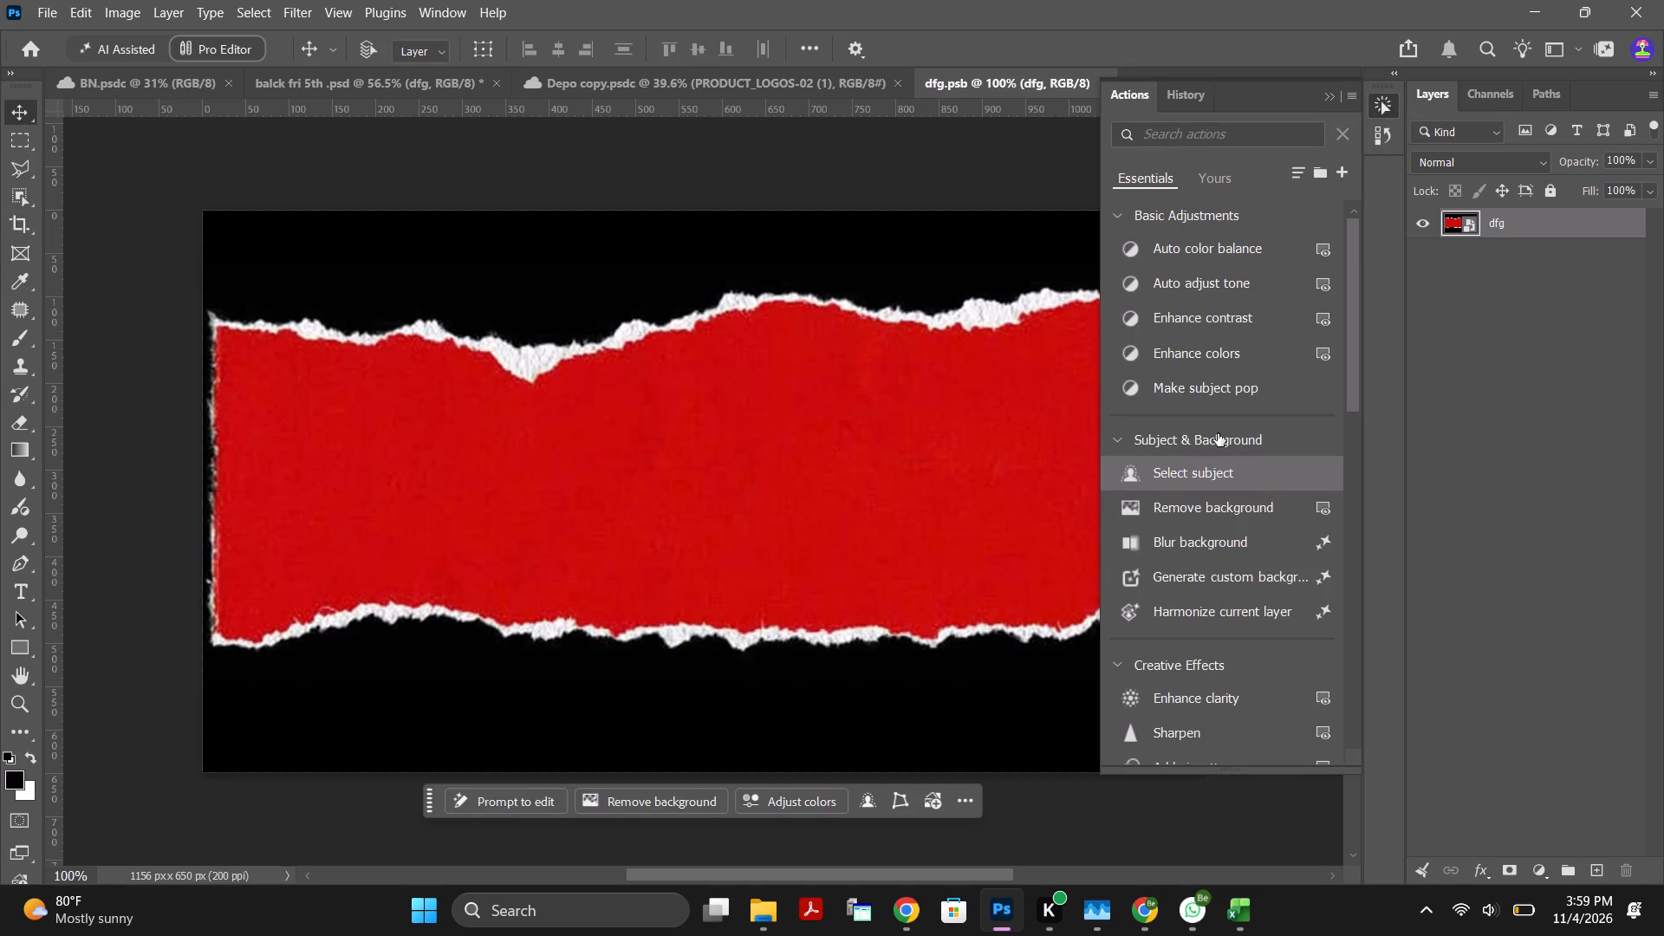
{"action": "left_click", "coordinate": [1236, 483]}
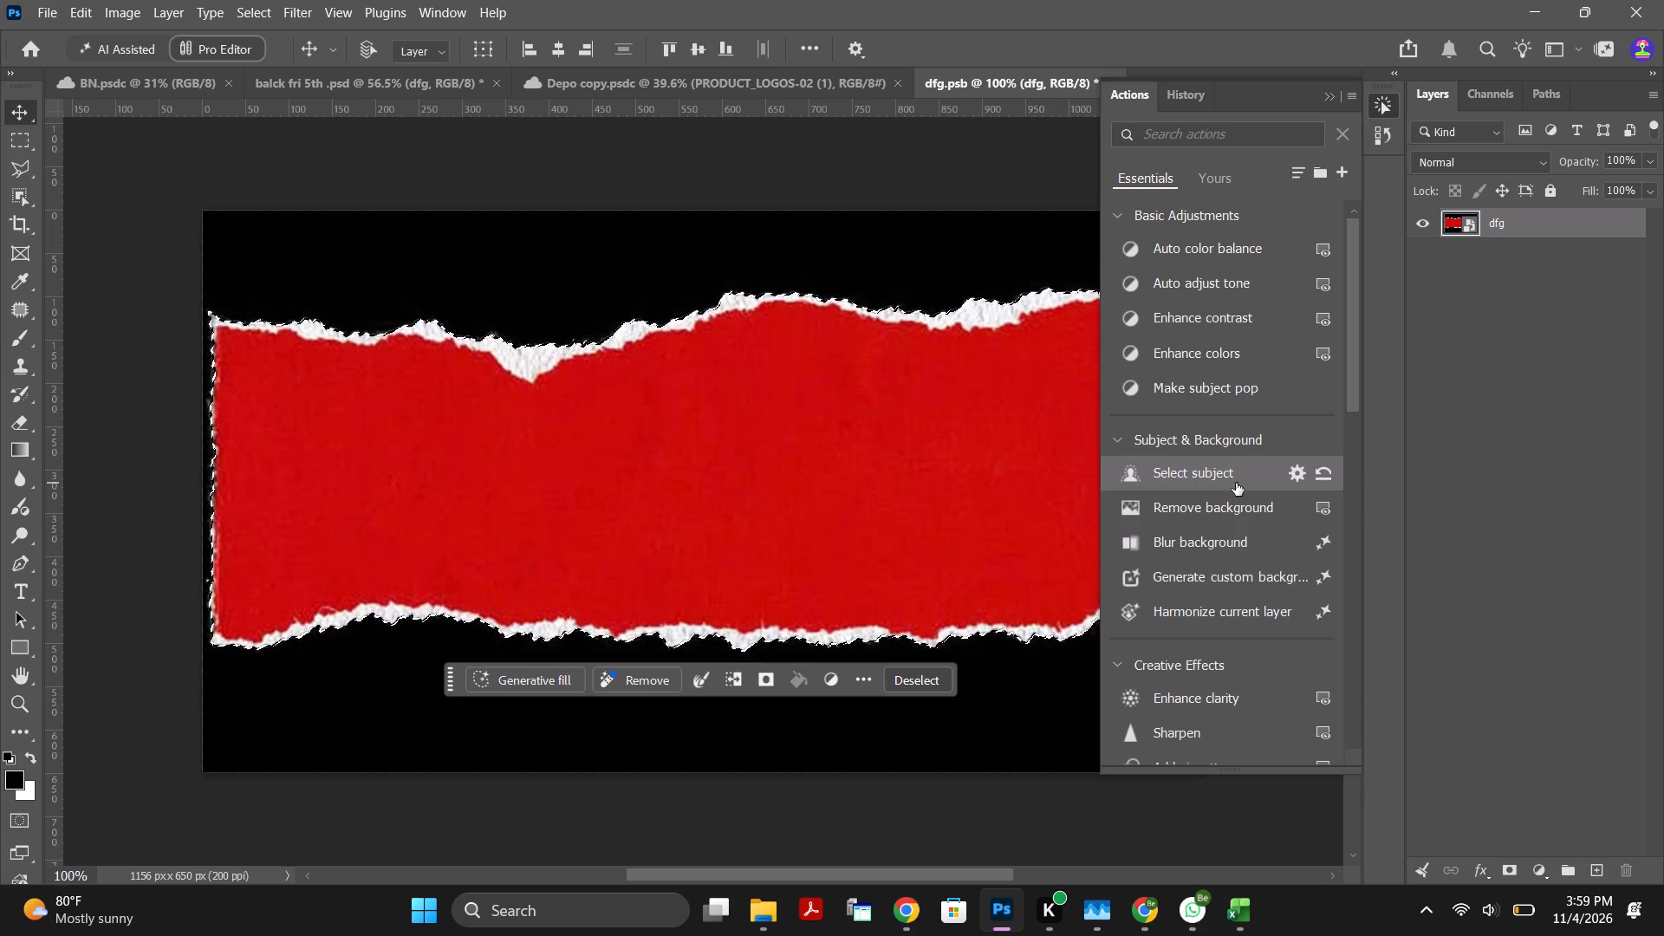
{"action": "left_click", "coordinate": [1511, 877]}
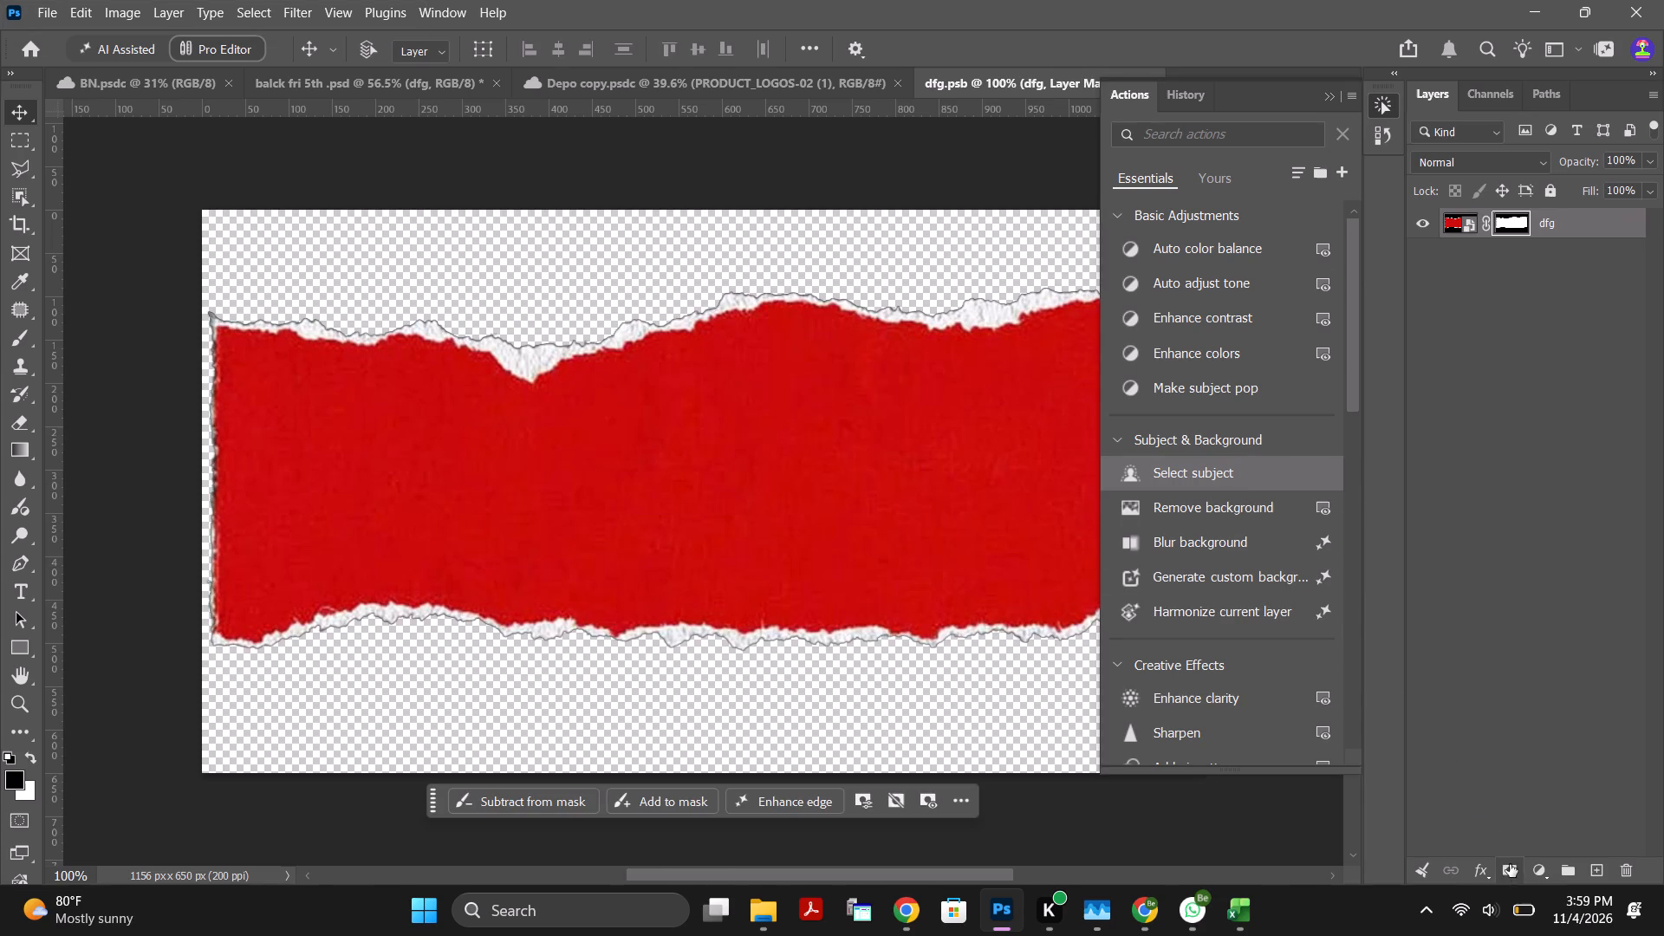
{"action": "left_click", "coordinate": [1330, 95]}
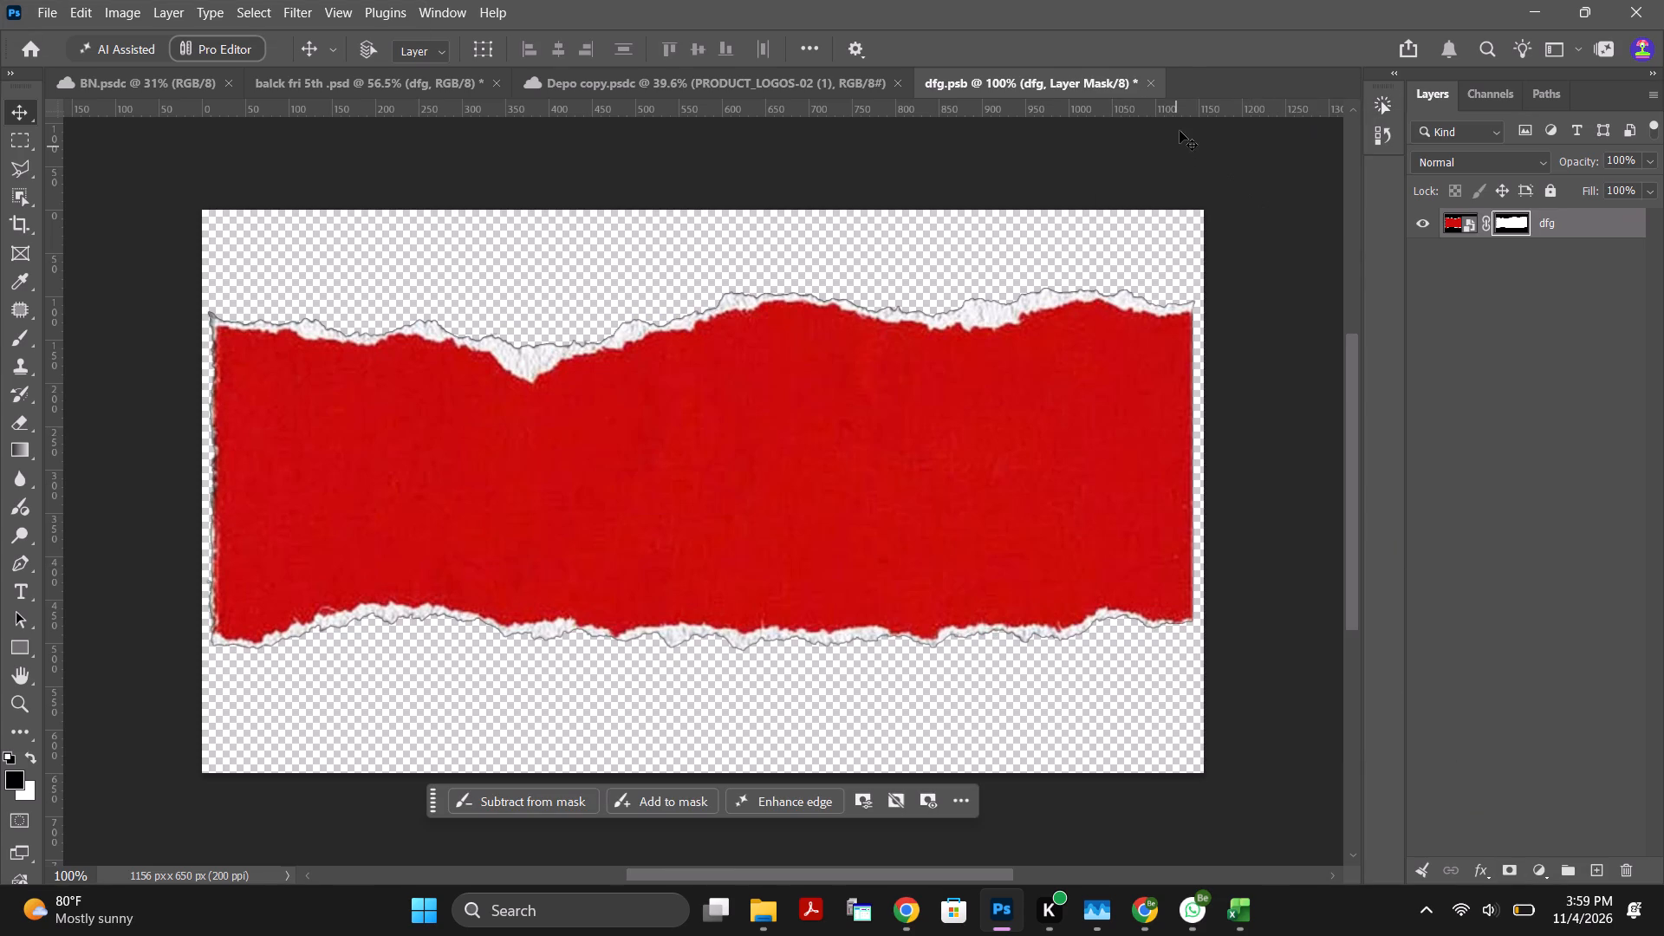
{"action": "left_click", "coordinate": [1149, 85]}
{"action": "left_click", "coordinate": [773, 356]}
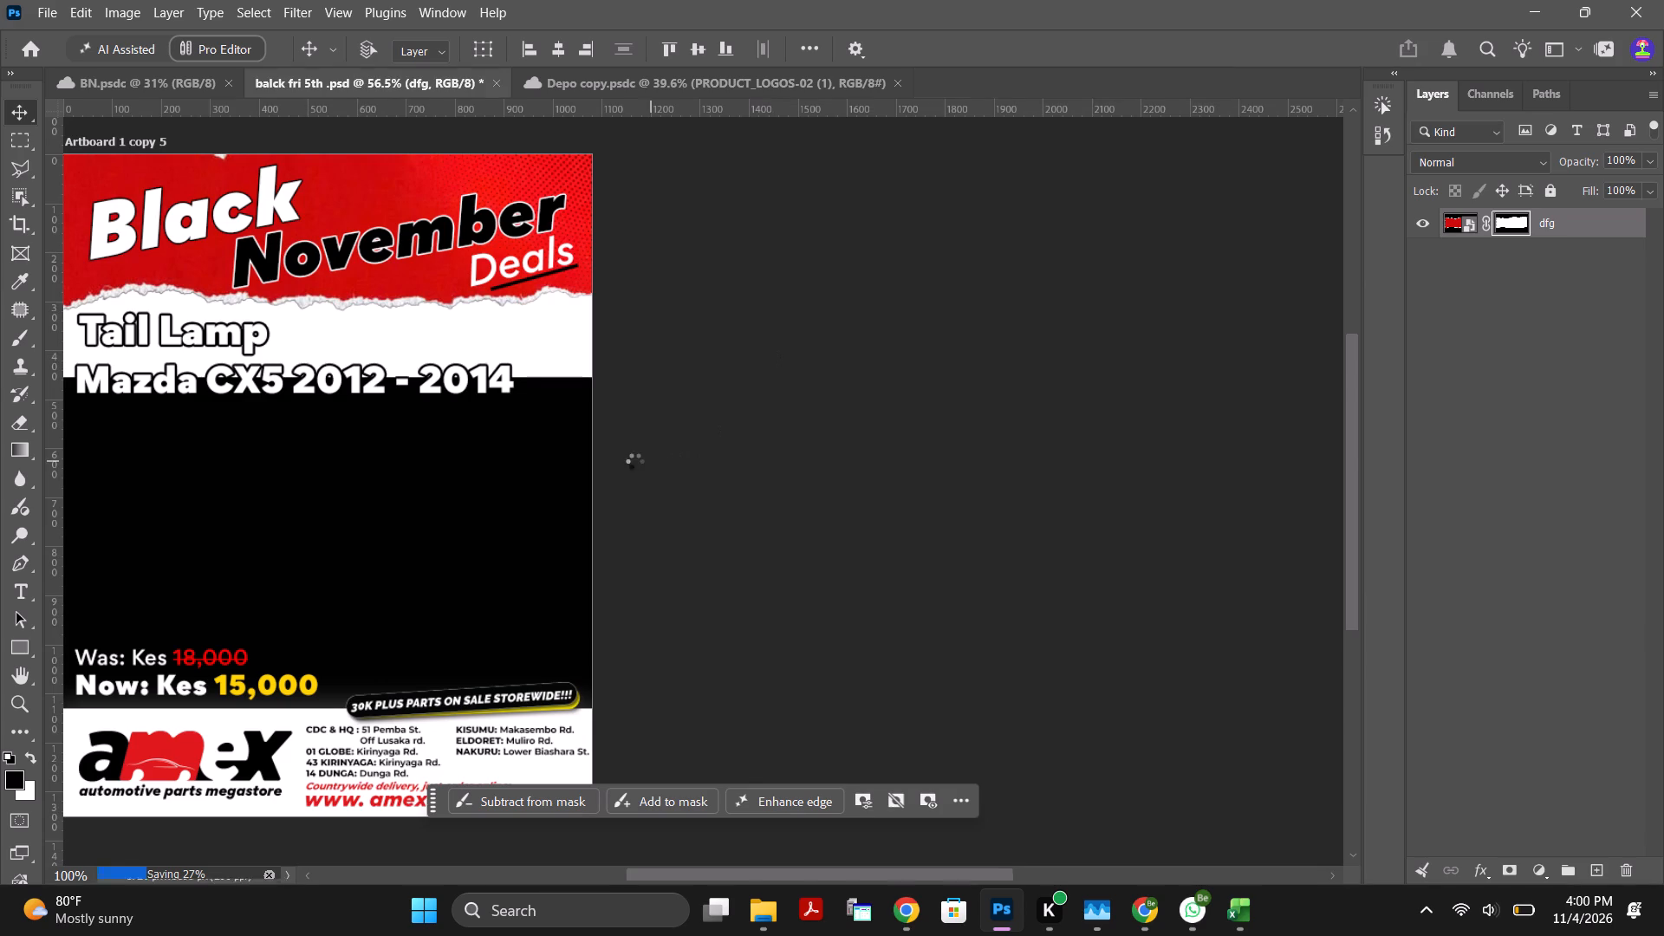
Stretch the black Rectangle 2 upward to about 128% height so it reaches behind the torn edge of the red header.
{"action": "scroll", "coordinate": [667, 469], "scroll_direction": "down", "scroll_amount": 7}
{"action": "scroll", "coordinate": [549, 439], "scroll_direction": "down", "scroll_amount": 1, "text": "alt"}
{"action": "scroll", "coordinate": [298, 370], "scroll_direction": "up", "scroll_amount": 3, "text": "alt"}
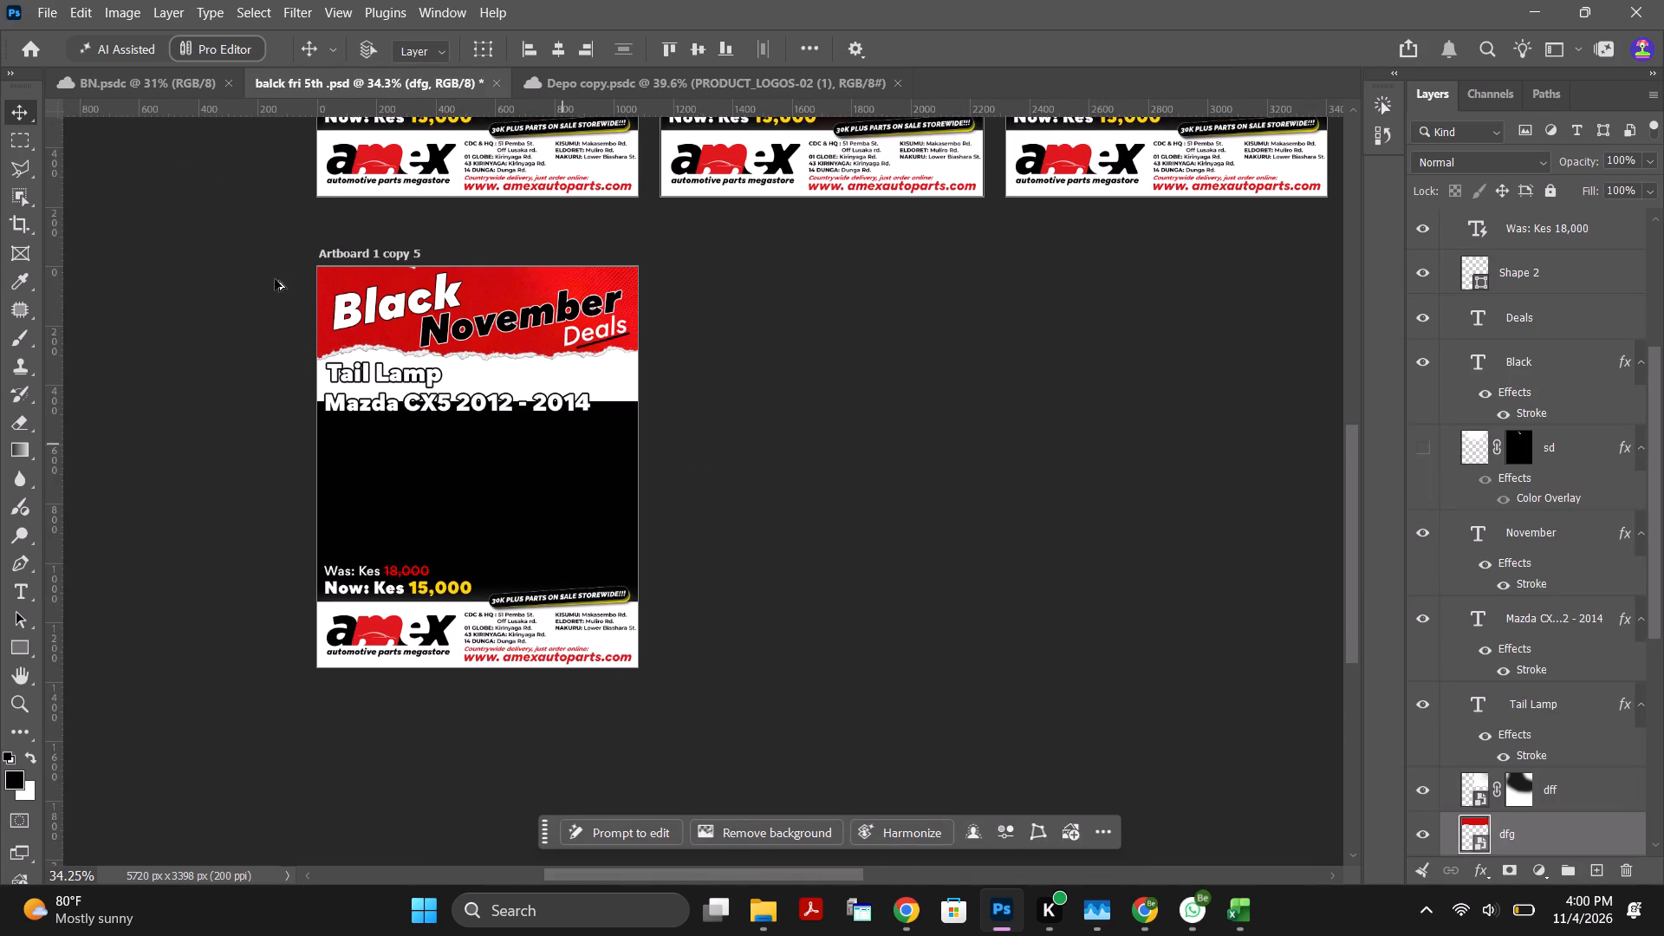
{"action": "scroll", "coordinate": [277, 275], "scroll_direction": "up", "scroll_amount": 5, "text": "alt"}
{"action": "scroll", "coordinate": [211, 213], "scroll_direction": "up", "scroll_amount": 3, "text": "alt"}
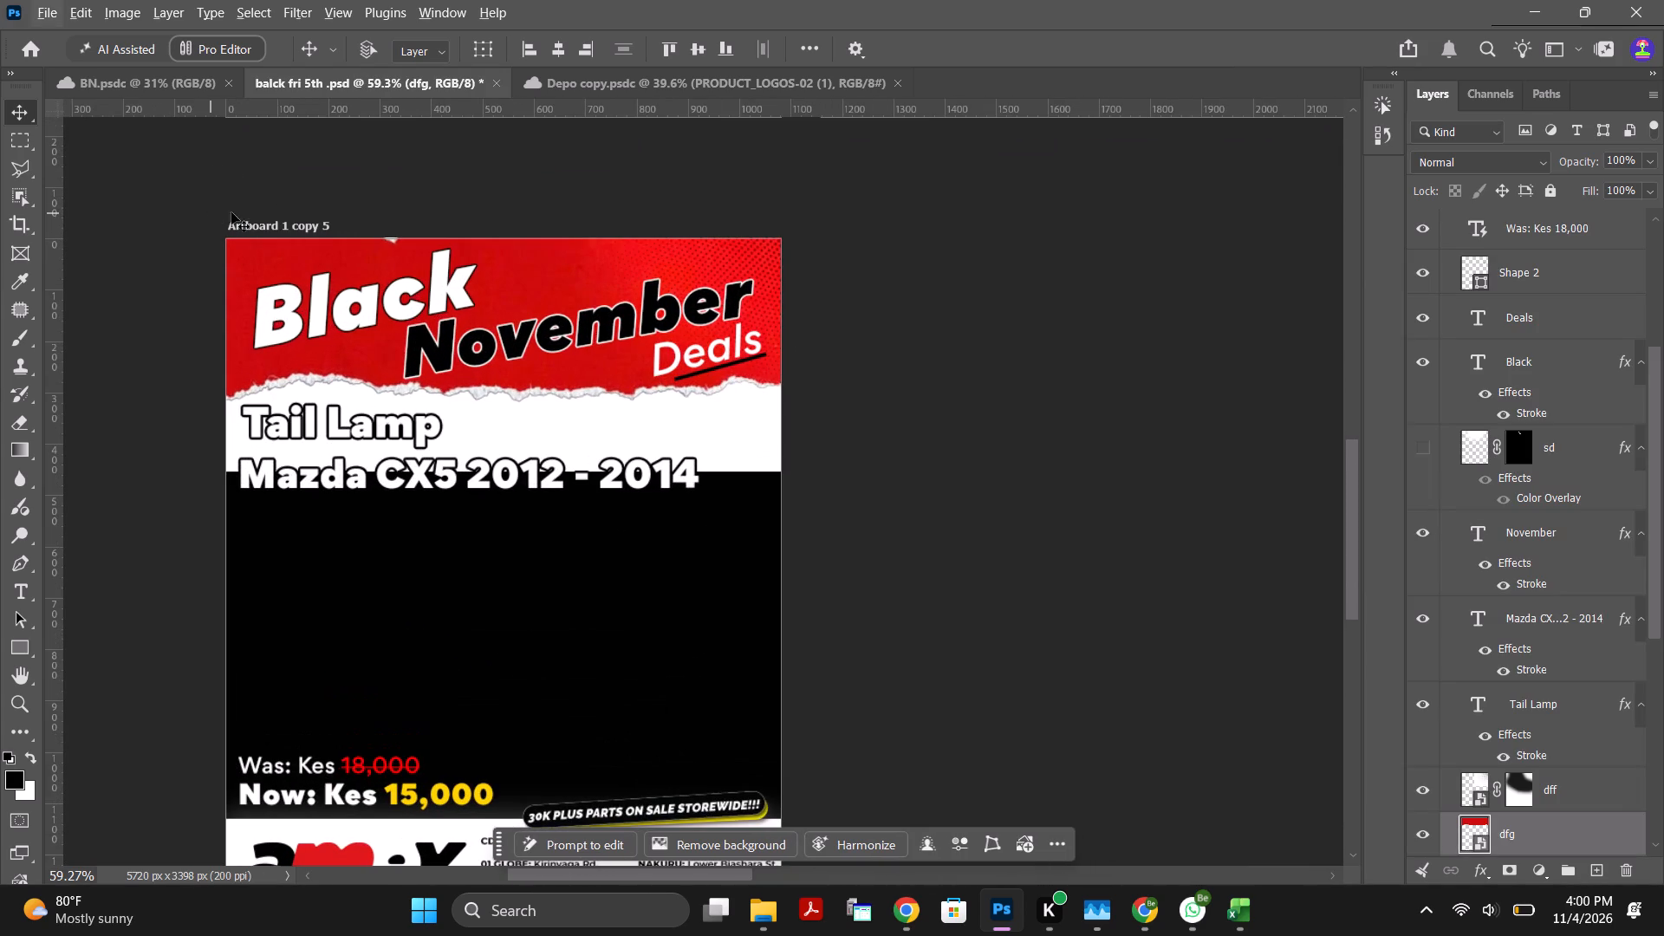
{"action": "left_click_drag", "start_coordinate": [686, 875], "coordinate": [647, 868]}
{"action": "scroll", "coordinate": [1543, 719], "scroll_direction": "down", "scroll_amount": 6}
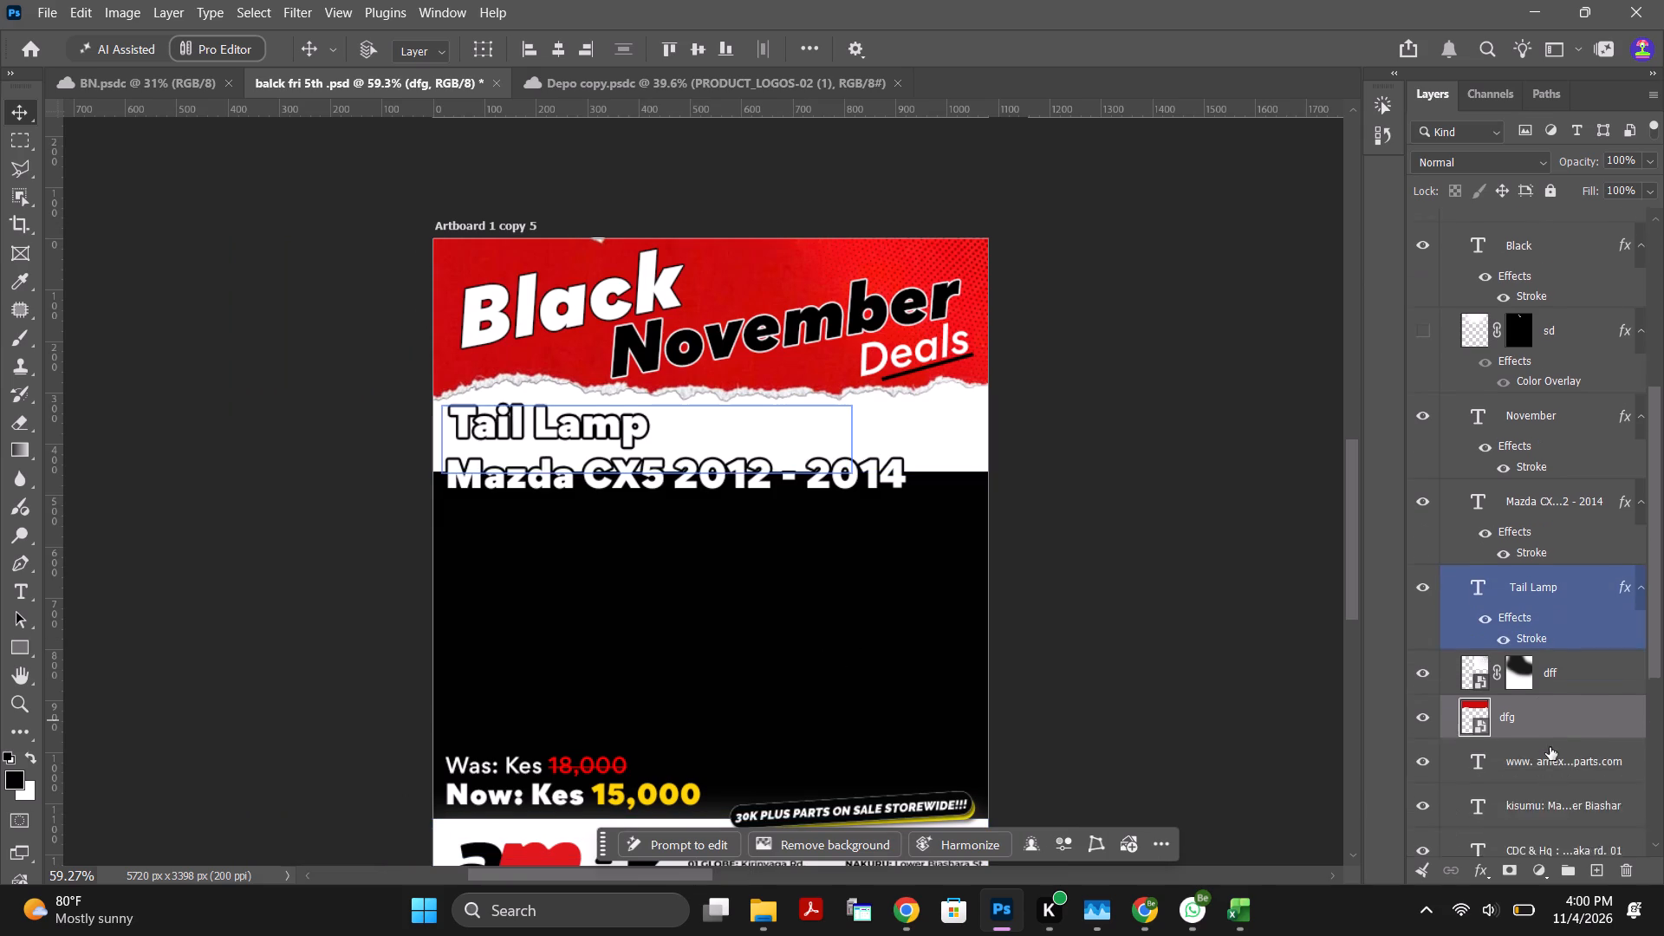
{"action": "scroll", "coordinate": [1550, 747], "scroll_direction": "down", "scroll_amount": 15}
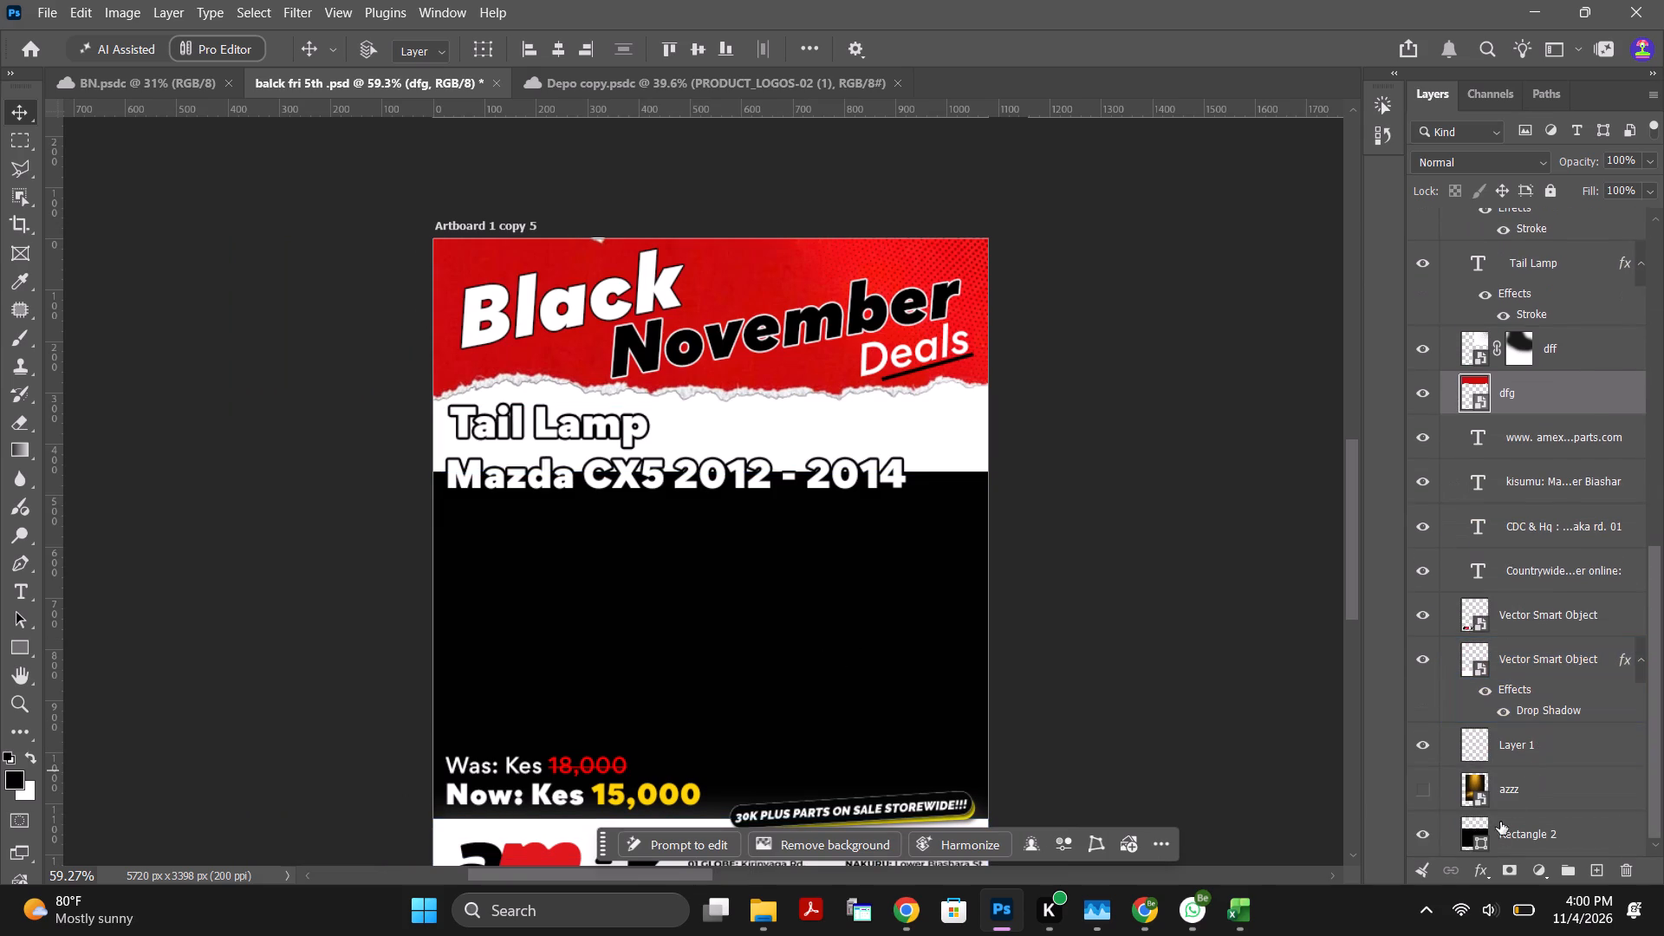
{"action": "left_click", "coordinate": [1515, 832]}
{"action": "key", "text": "ctrl+t"}
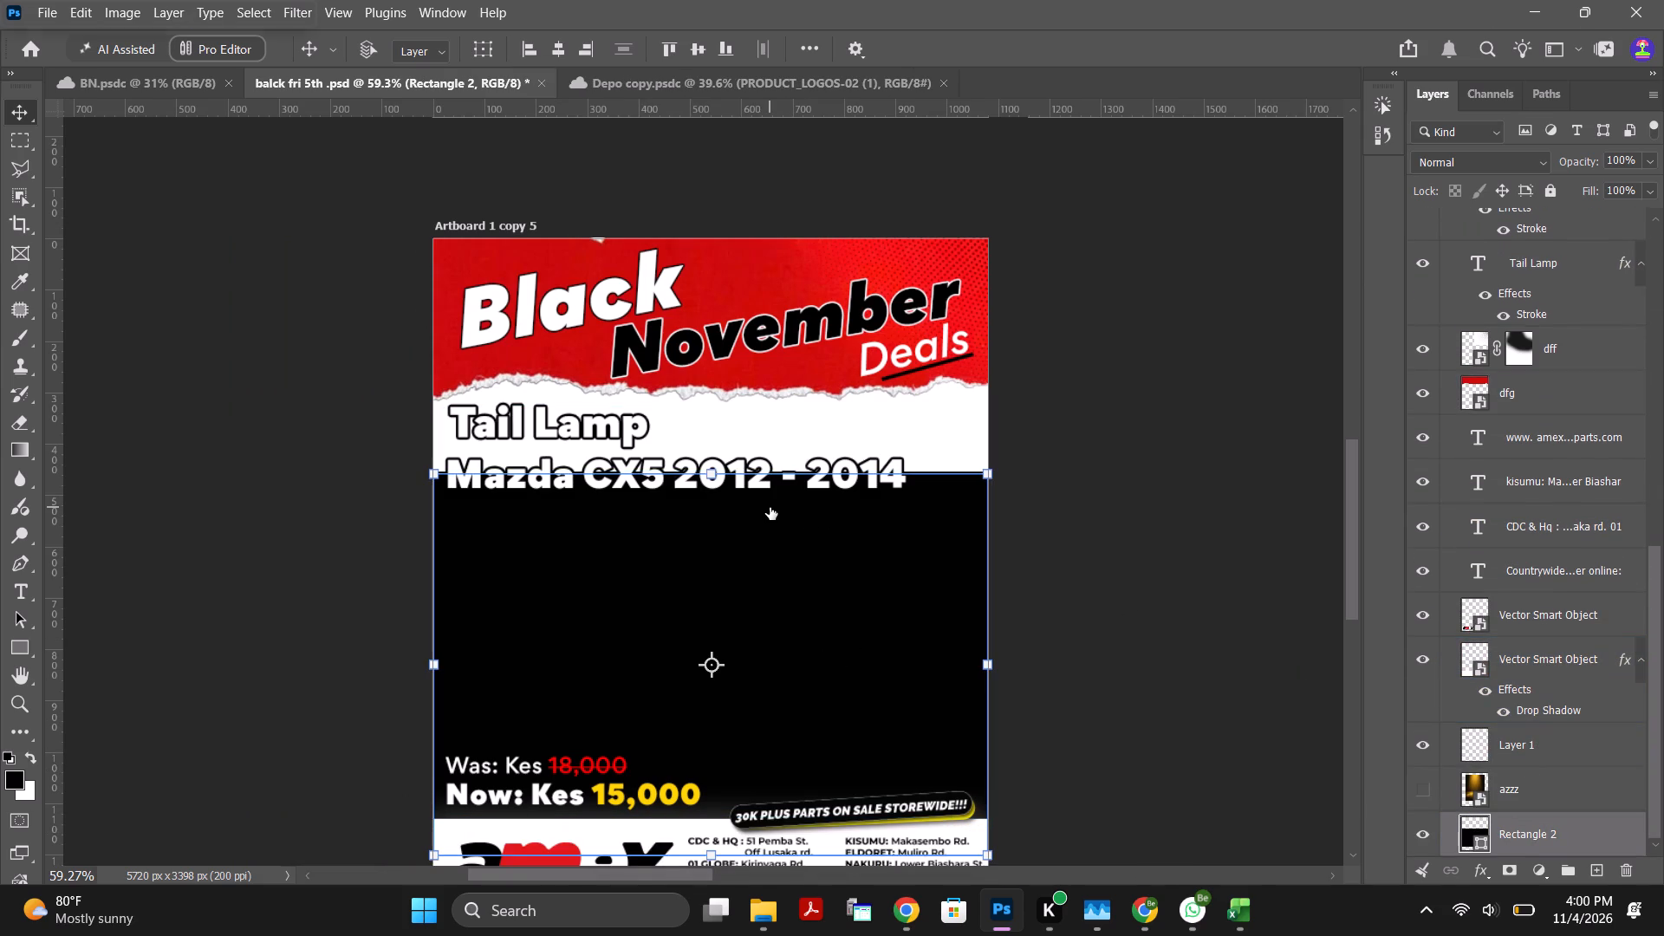
{"action": "left_click_drag", "start_coordinate": [708, 473], "coordinate": [720, 375]}
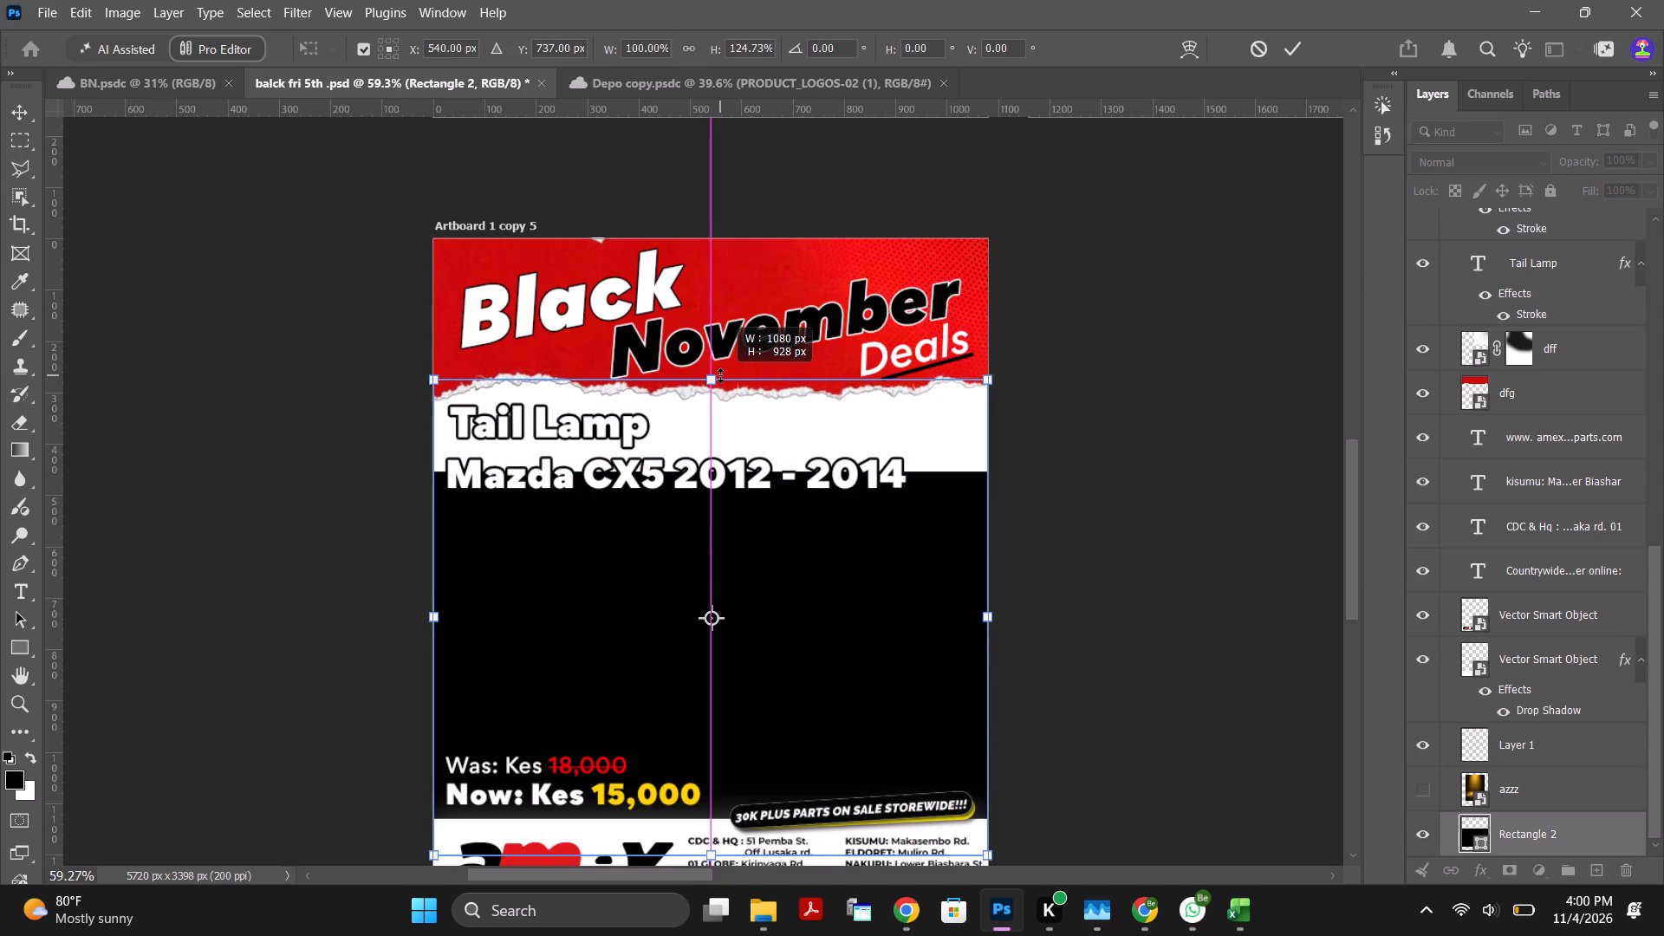
{"action": "left_click_drag", "start_coordinate": [720, 375], "coordinate": [721, 366]}
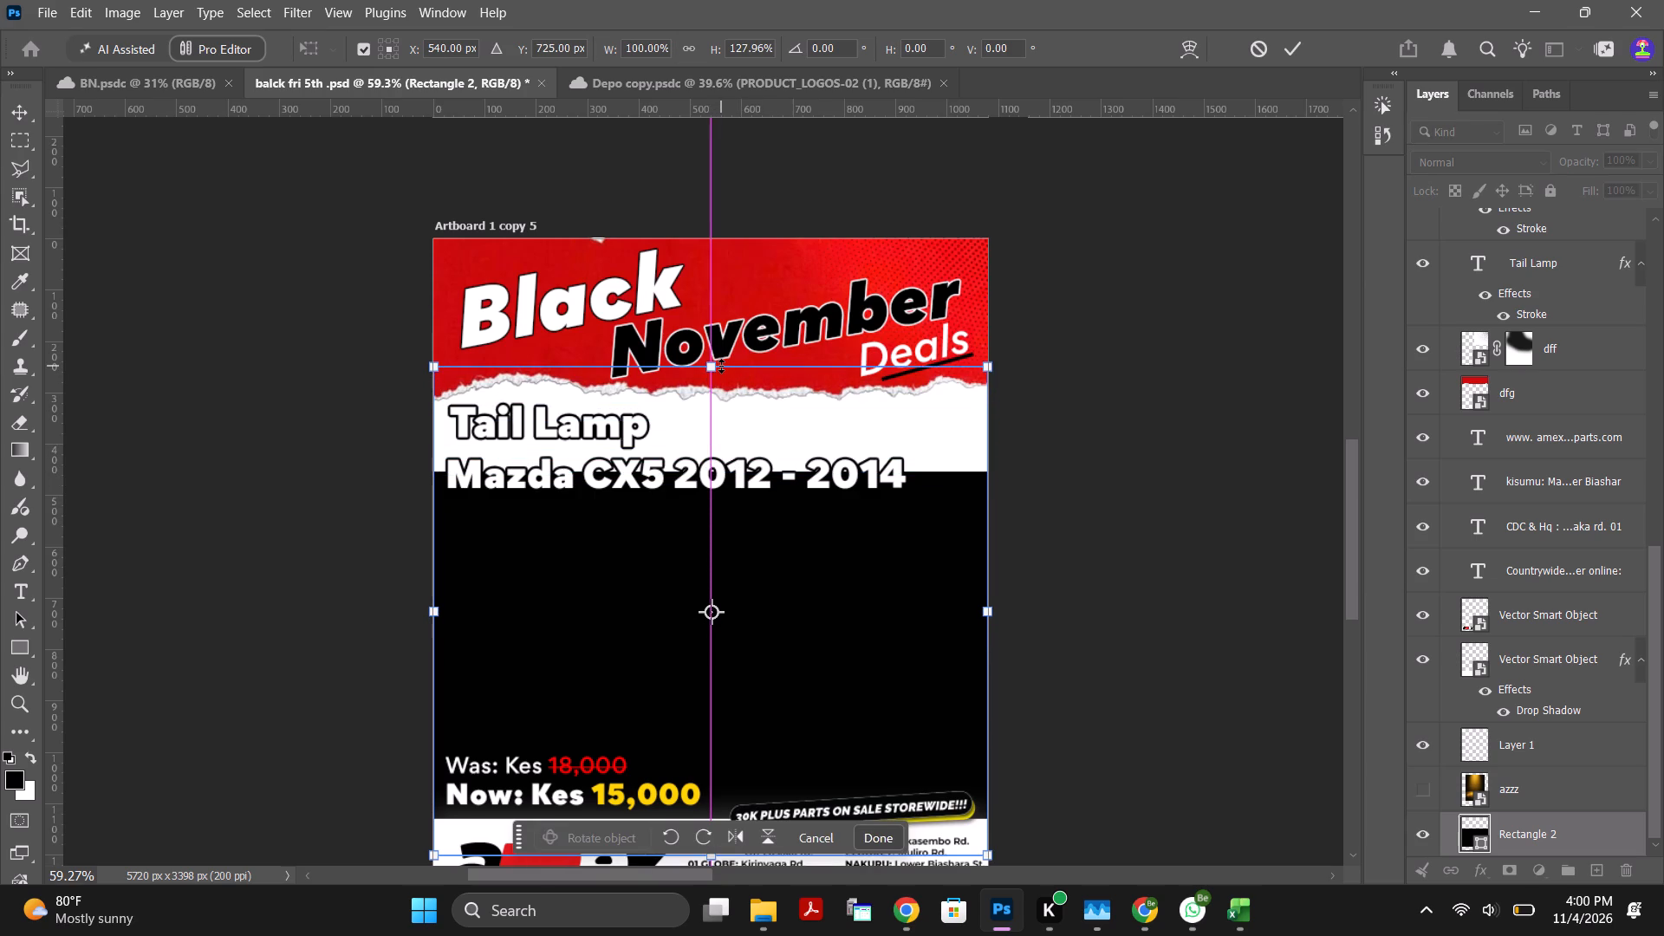
{"action": "left_click", "coordinate": [1292, 49]}
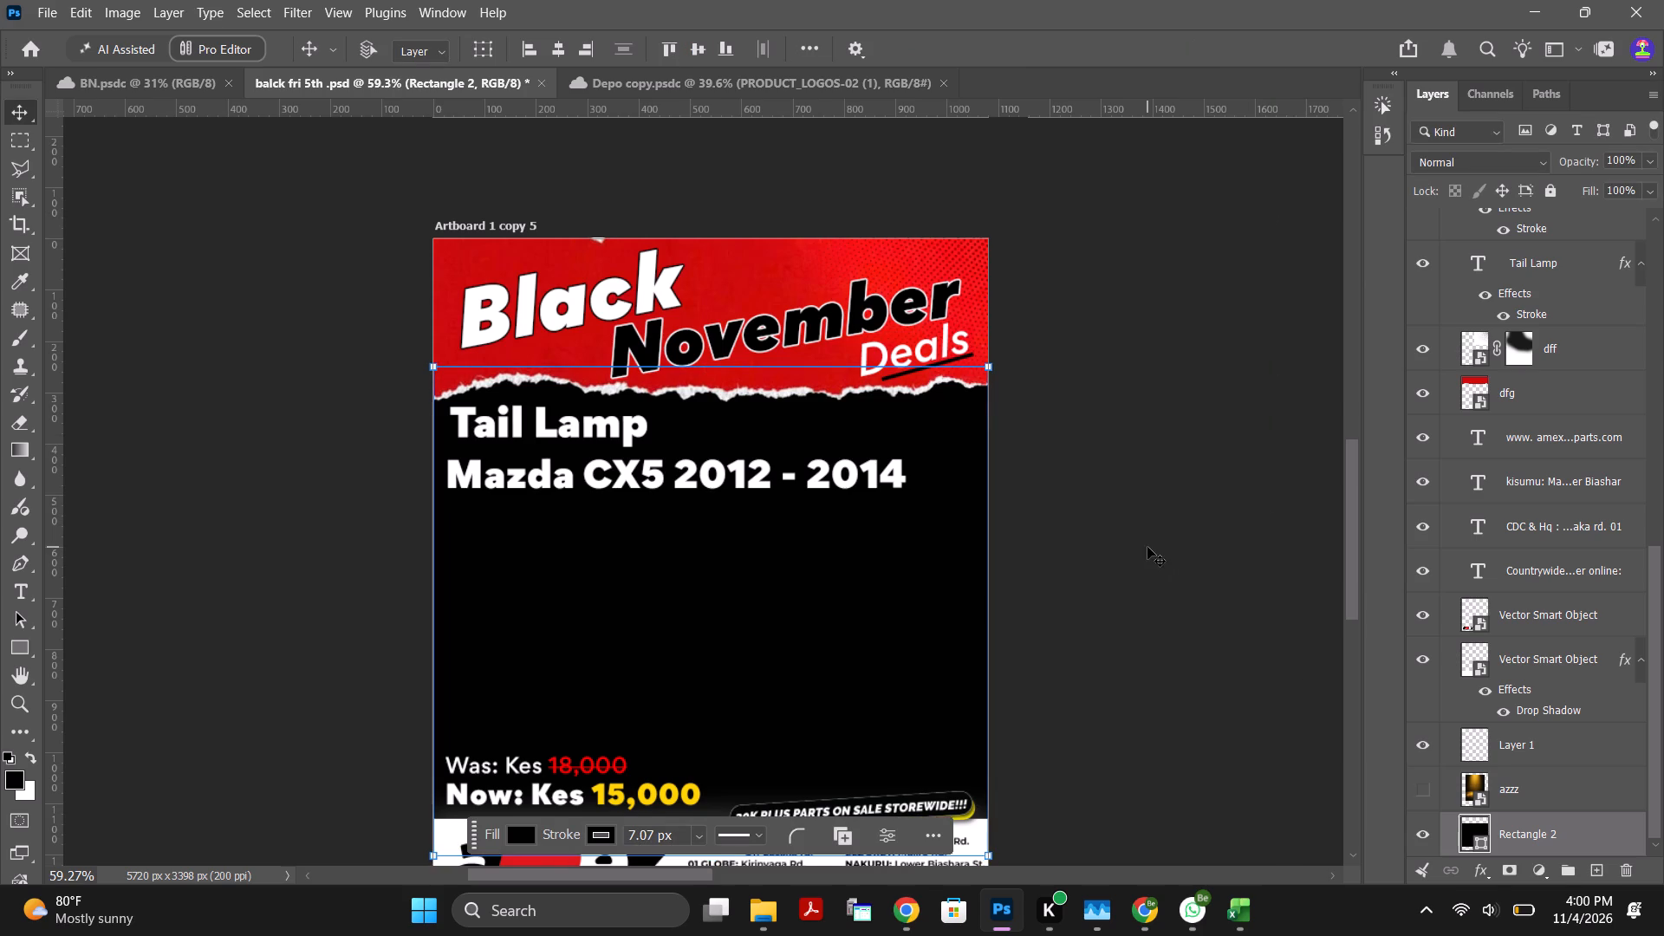
Show the azzz spotlight layer again and shift the black Rectangle 2 slightly down and to the right.
{"action": "scroll", "coordinate": [1156, 594], "scroll_direction": "down", "scroll_amount": 4}
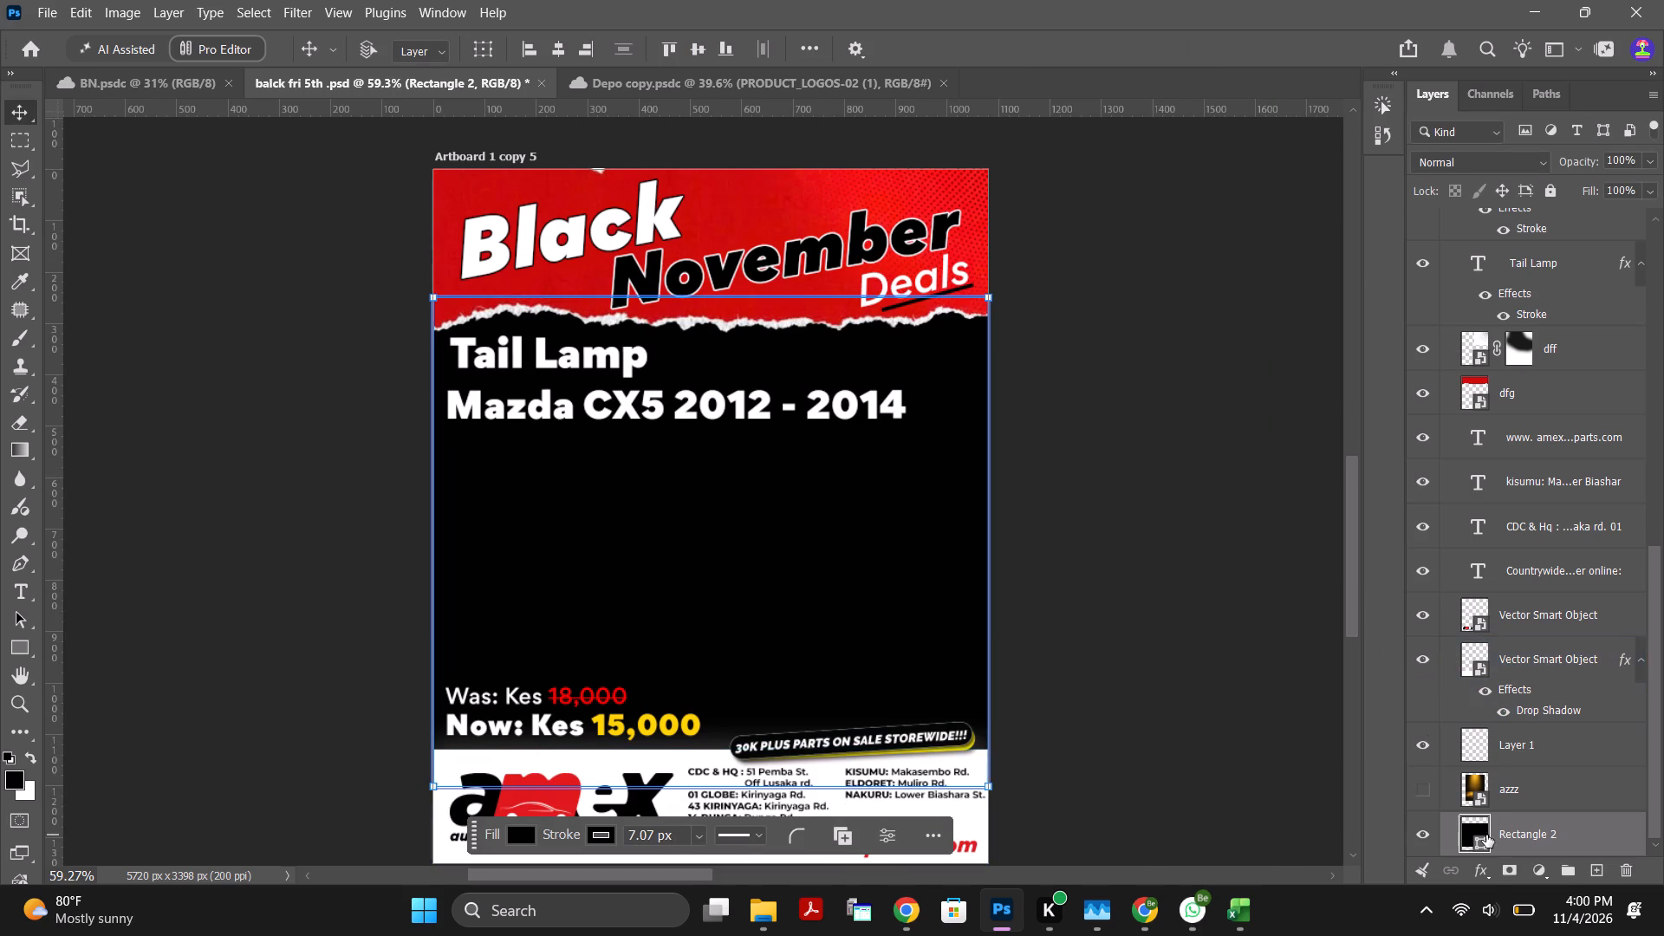
{"action": "left_click", "coordinate": [1425, 791]}
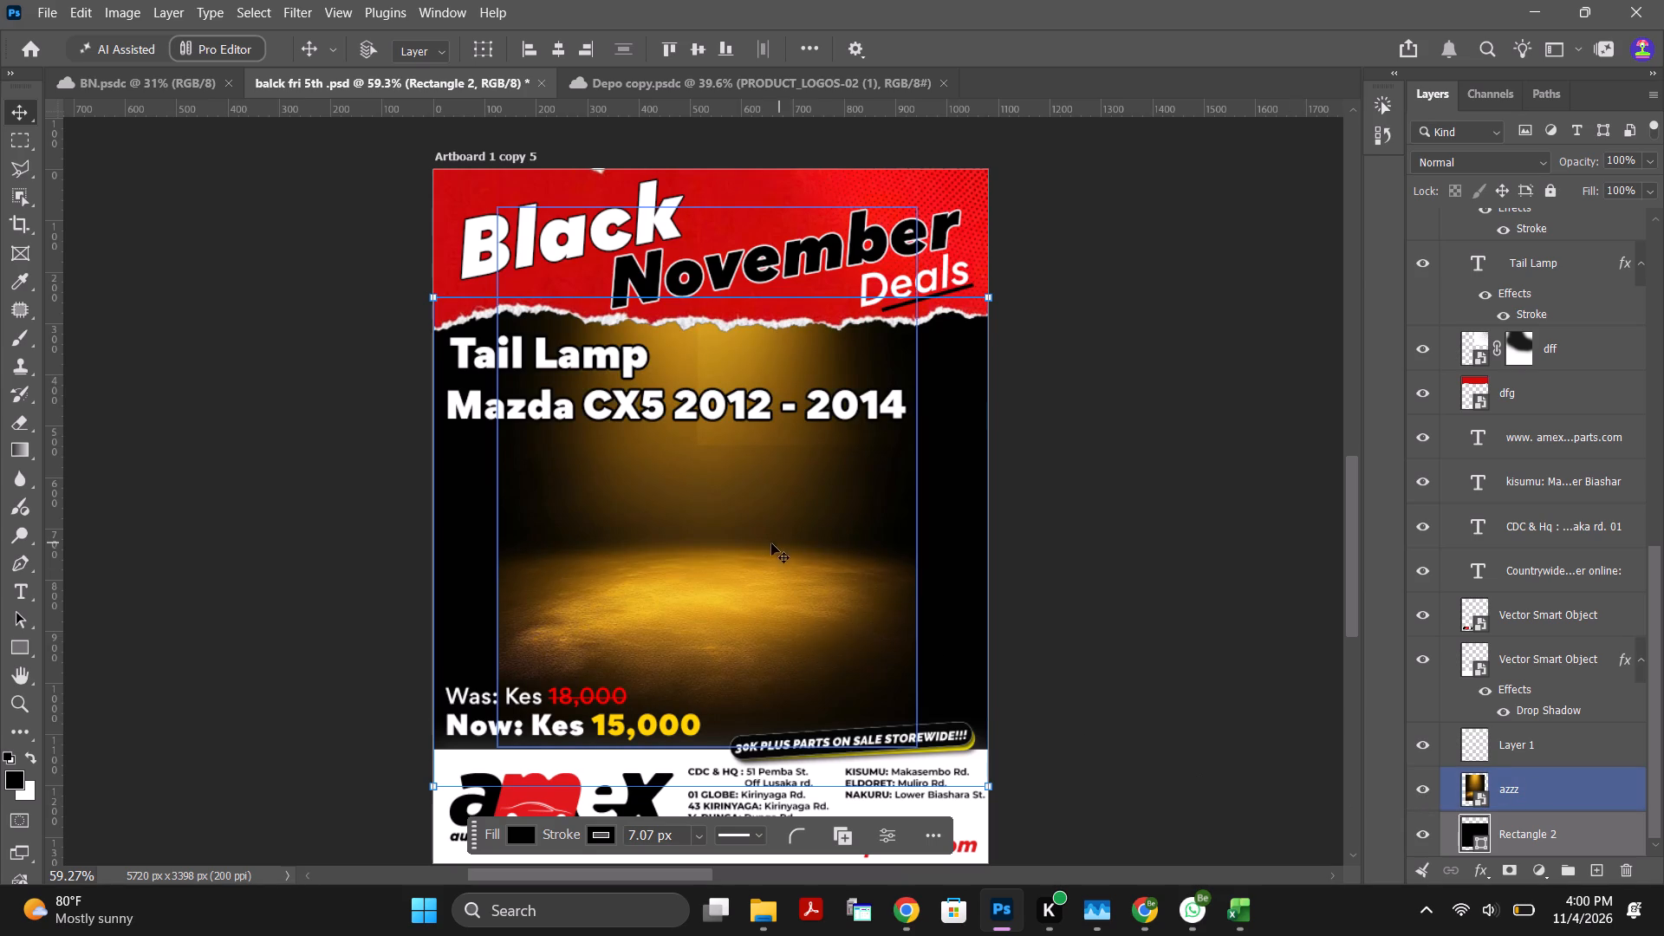
{"action": "left_click_drag", "start_coordinate": [752, 543], "coordinate": [747, 579]}
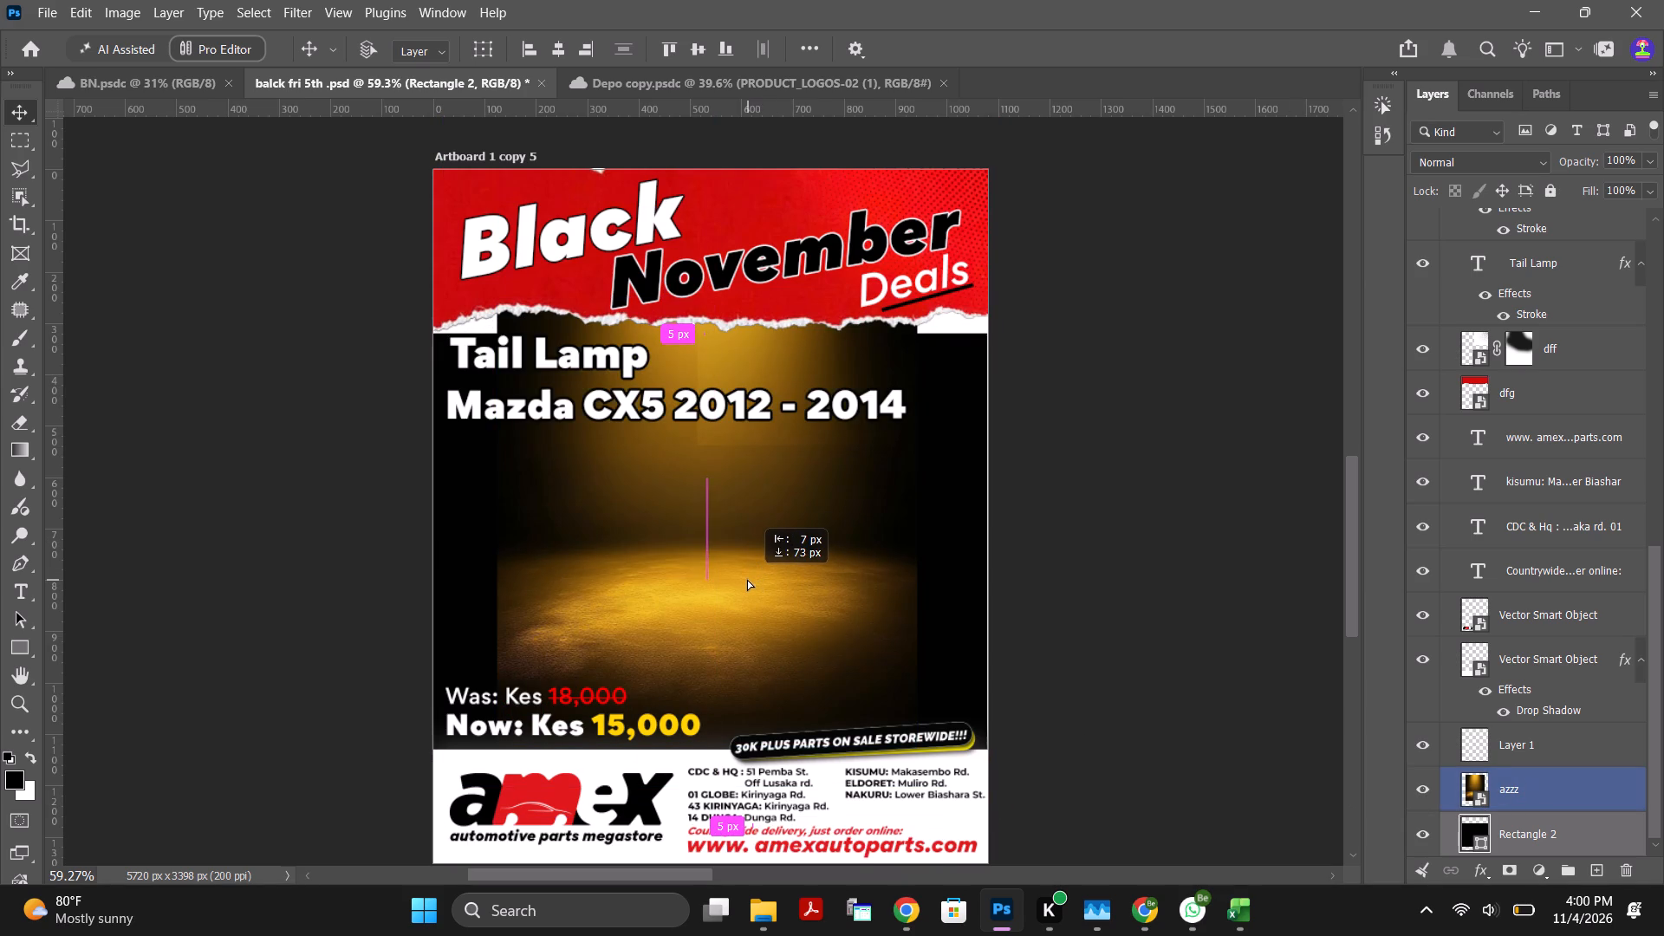
{"action": "left_click_drag", "start_coordinate": [747, 579], "coordinate": [760, 574]}
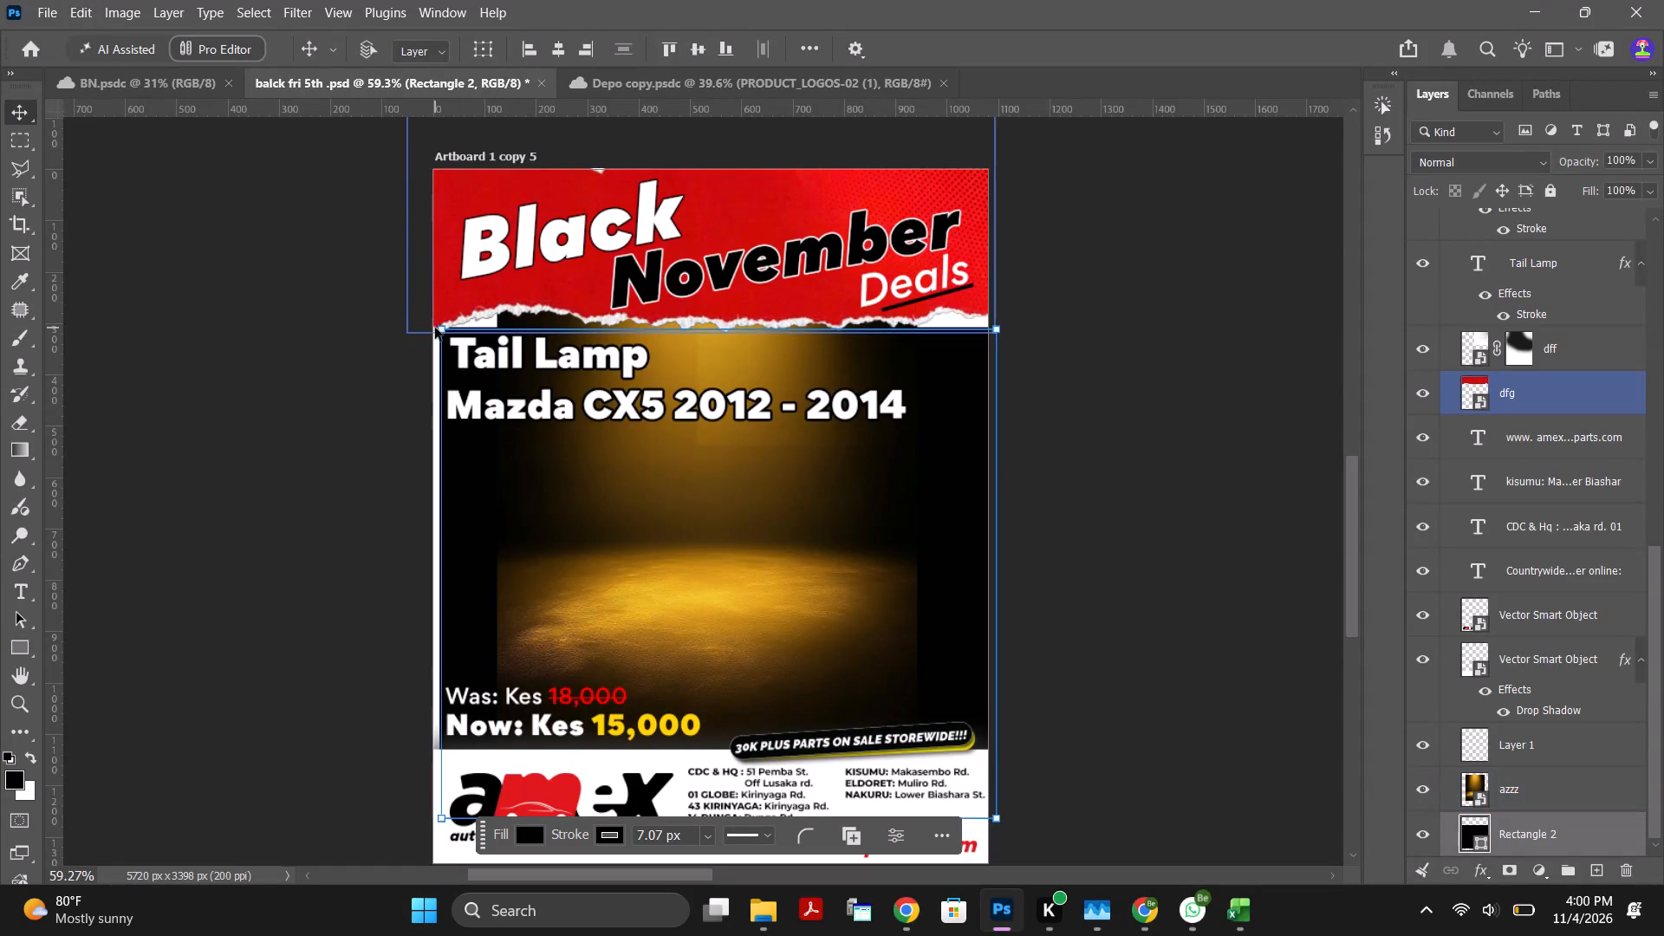
Extend the azzz smart object's canvas upward to about 1275 px tall with the Crop tool, and save and close it.
{"action": "double_click", "coordinate": [1481, 798]}
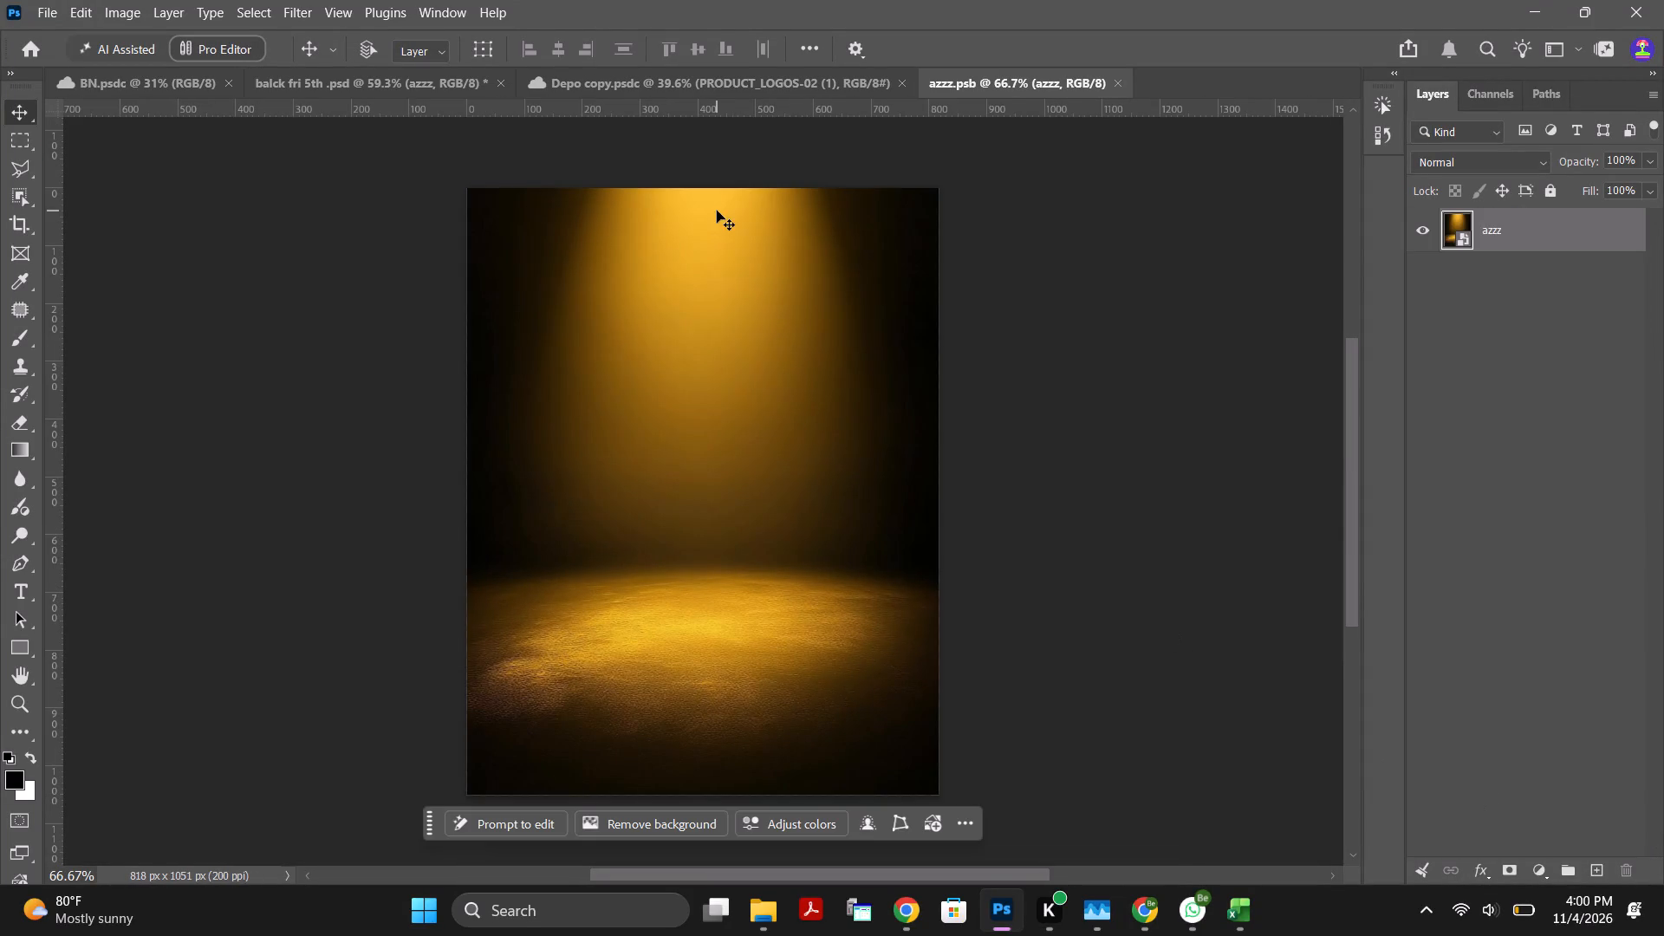
{"action": "key", "text": "ctrl+t"}
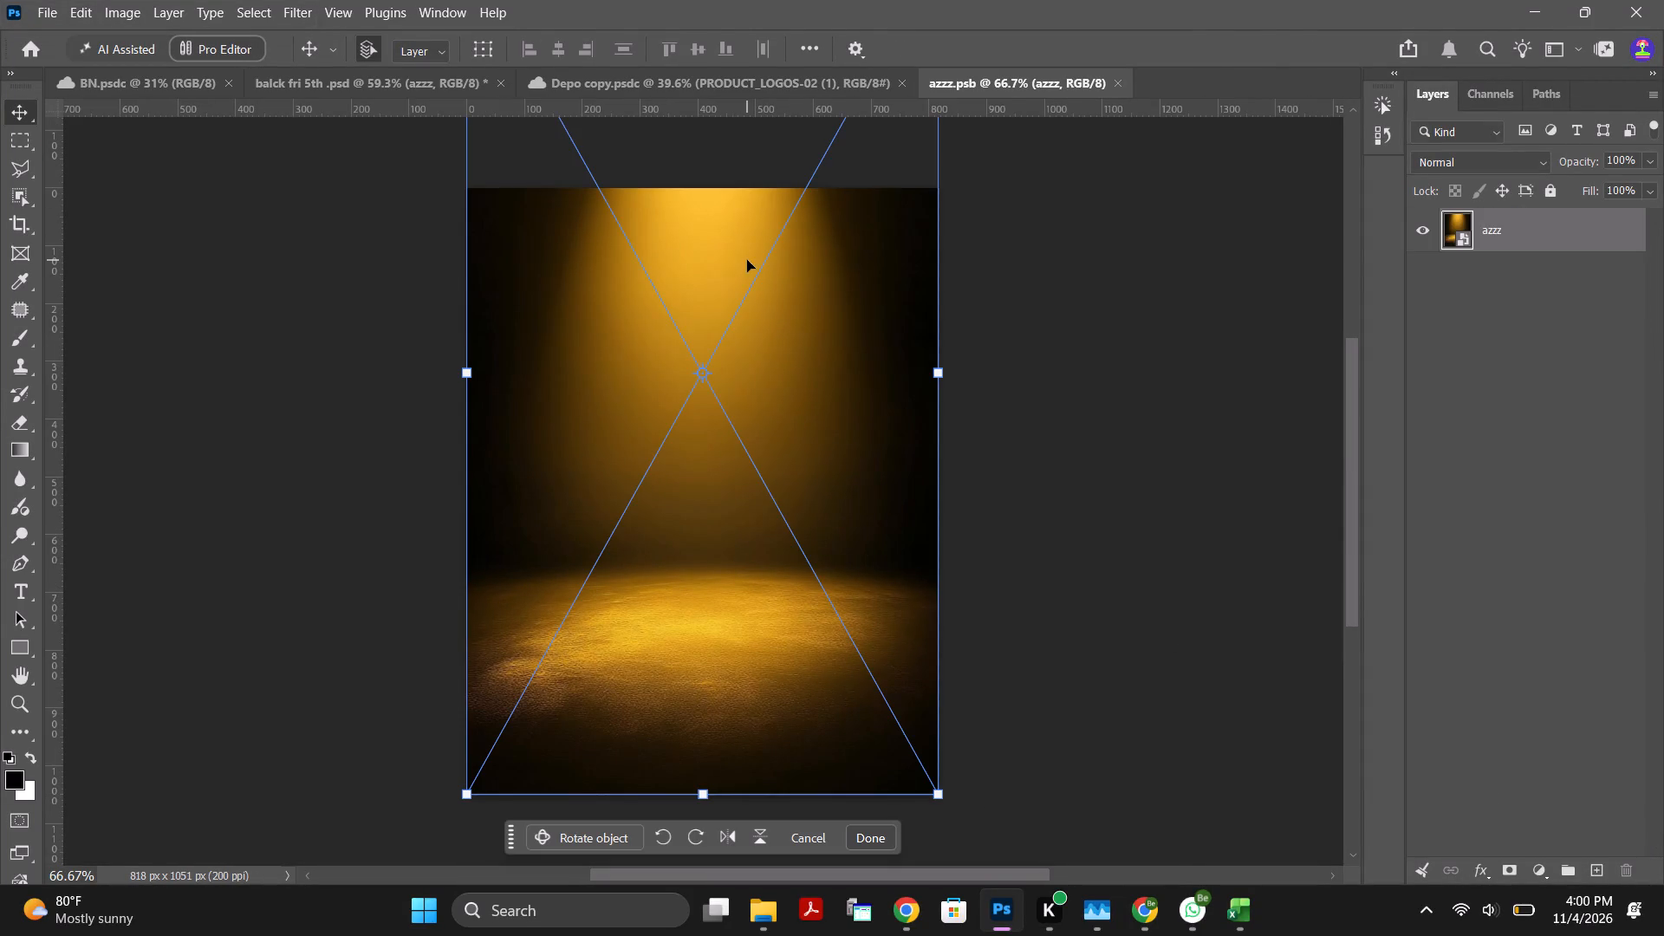
{"action": "left_click", "coordinate": [1302, 49]}
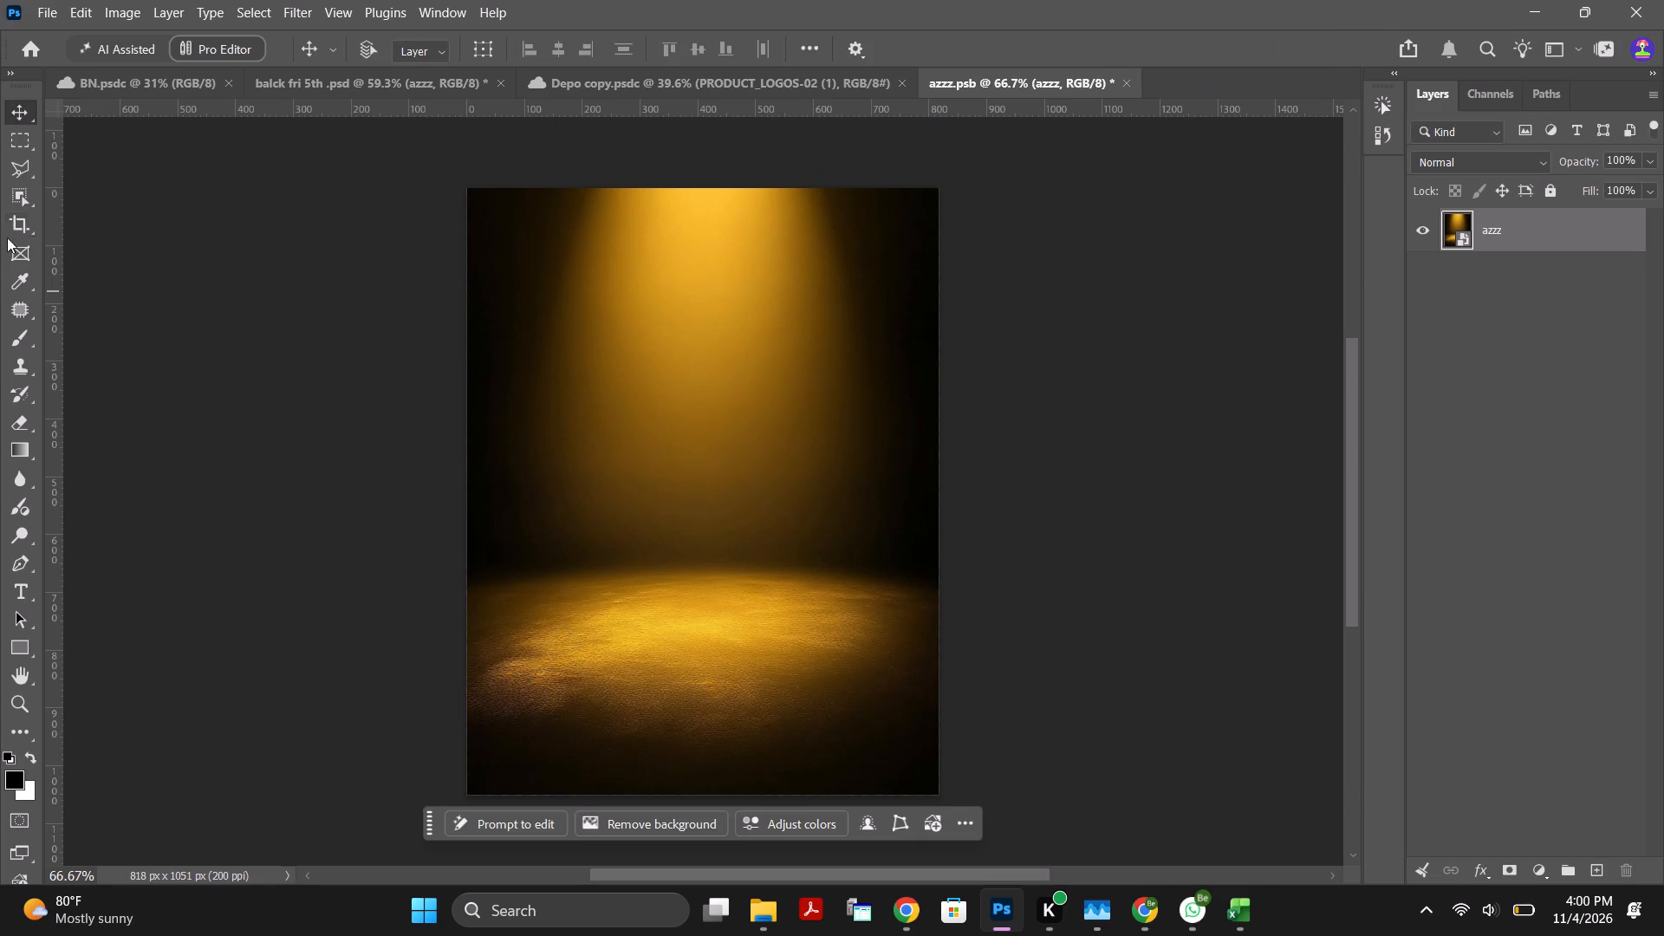
{"action": "left_click", "coordinate": [12, 225]}
{"action": "left_click_drag", "start_coordinate": [705, 185], "coordinate": [713, 153]}
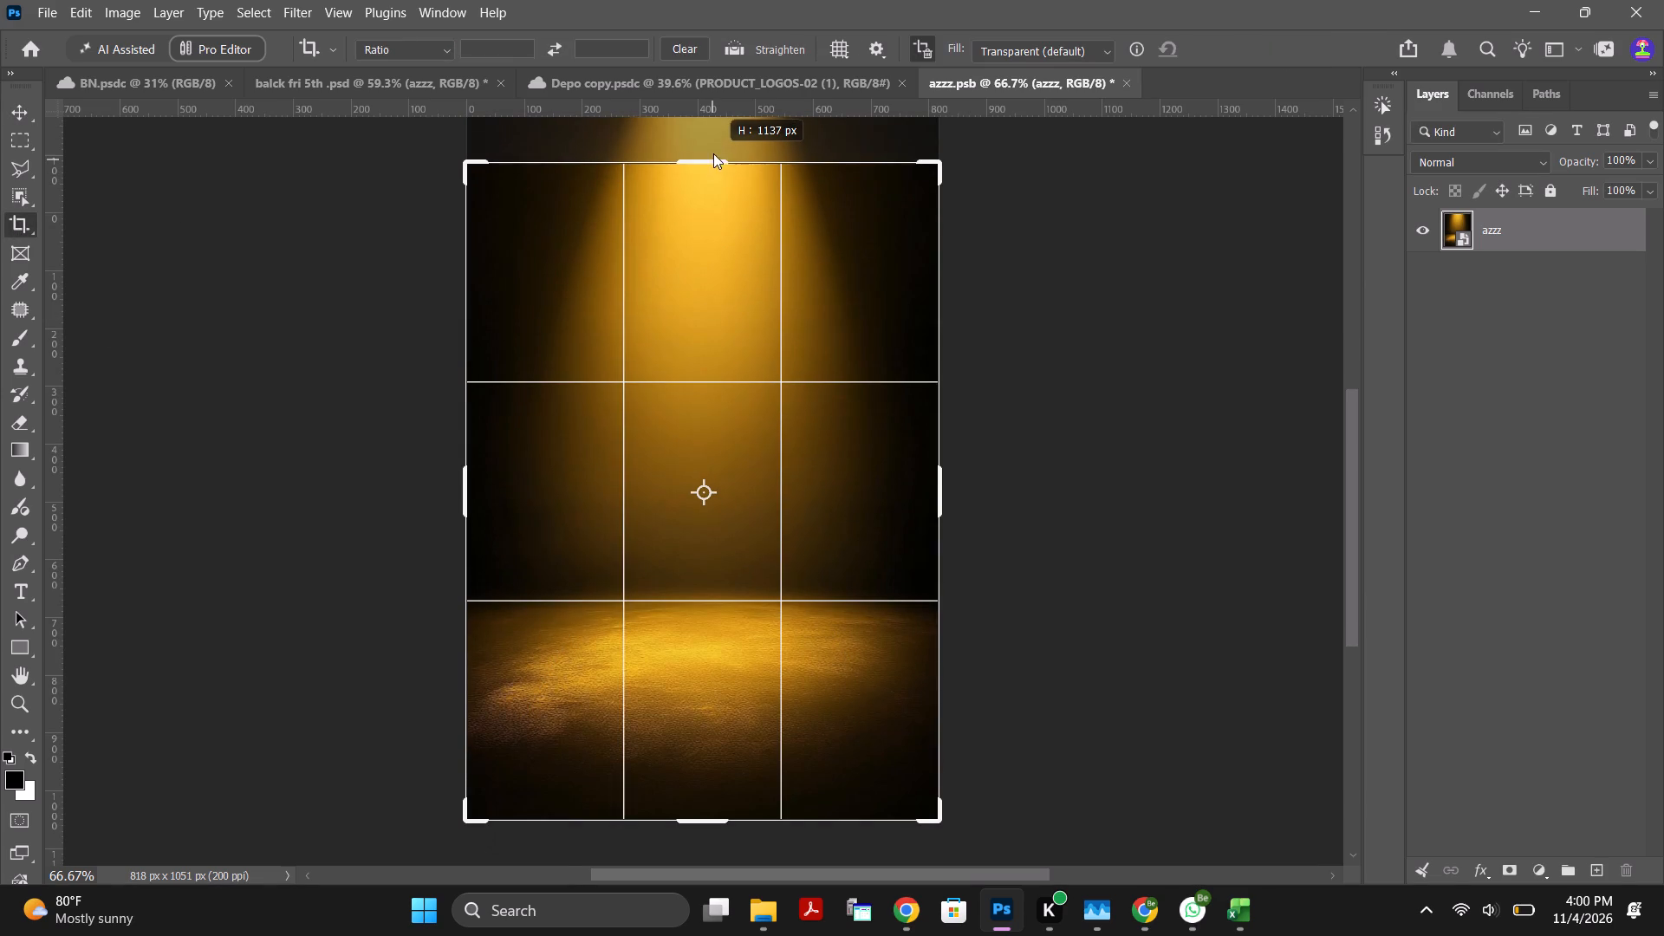
{"action": "left_click_drag", "start_coordinate": [713, 153], "coordinate": [719, 105]}
{"action": "scroll", "coordinate": [783, 286], "scroll_direction": "up", "scroll_amount": 5}
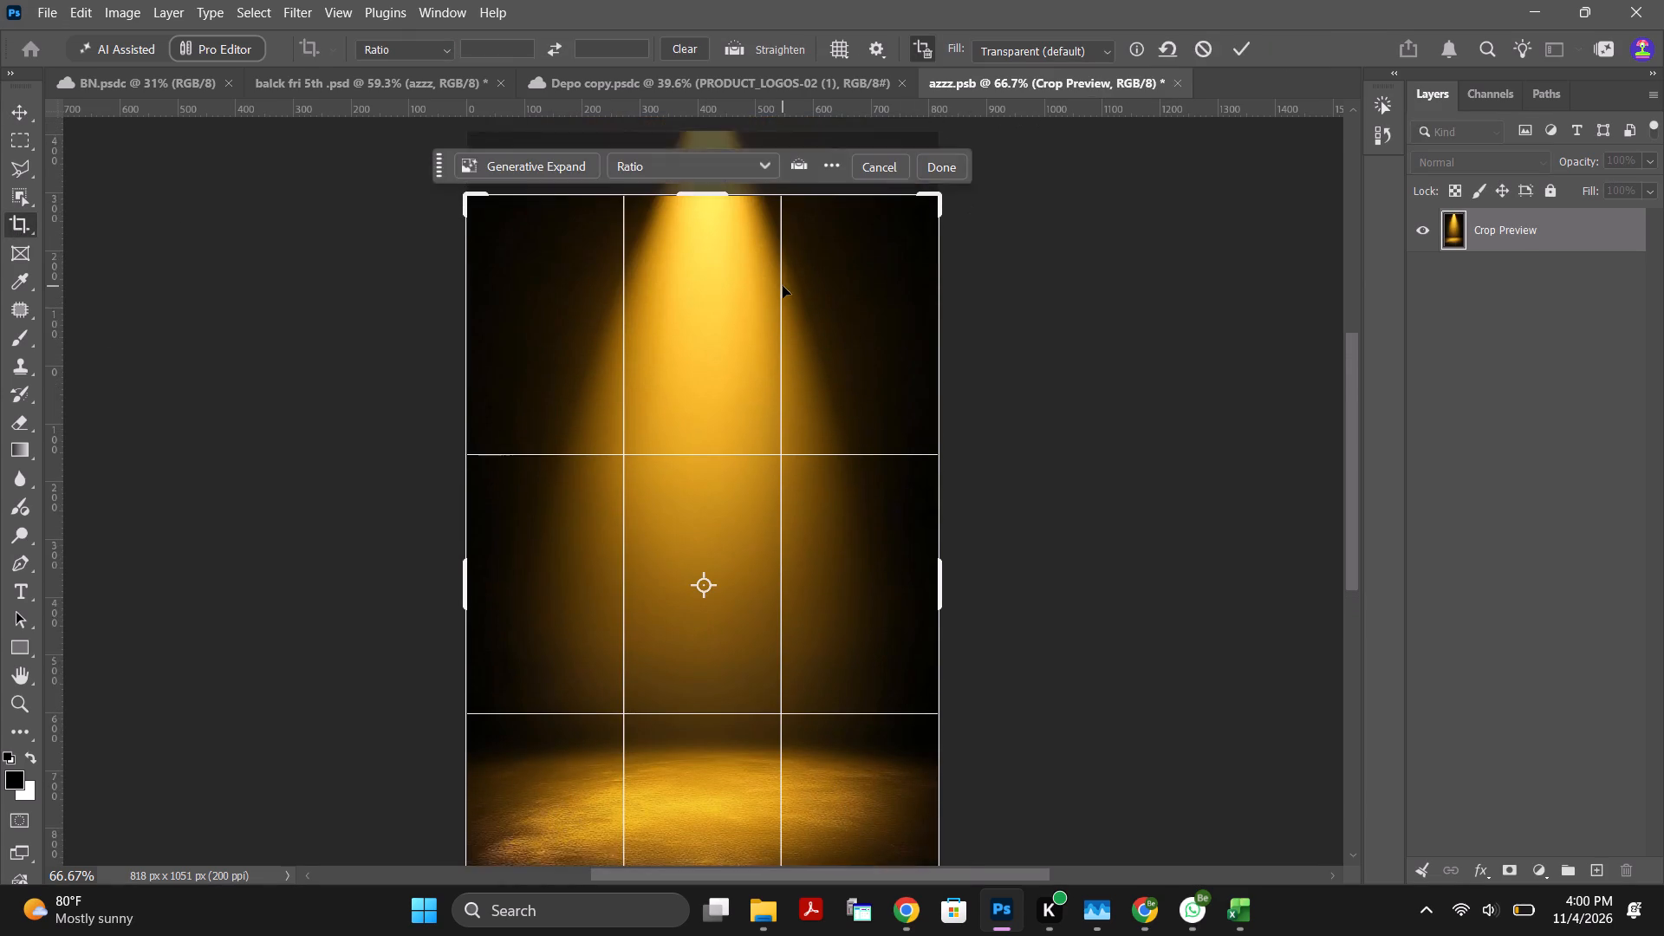
{"action": "scroll", "coordinate": [783, 286], "scroll_direction": "up", "scroll_amount": 1}
{"action": "left_click_drag", "start_coordinate": [712, 209], "coordinate": [716, 230]}
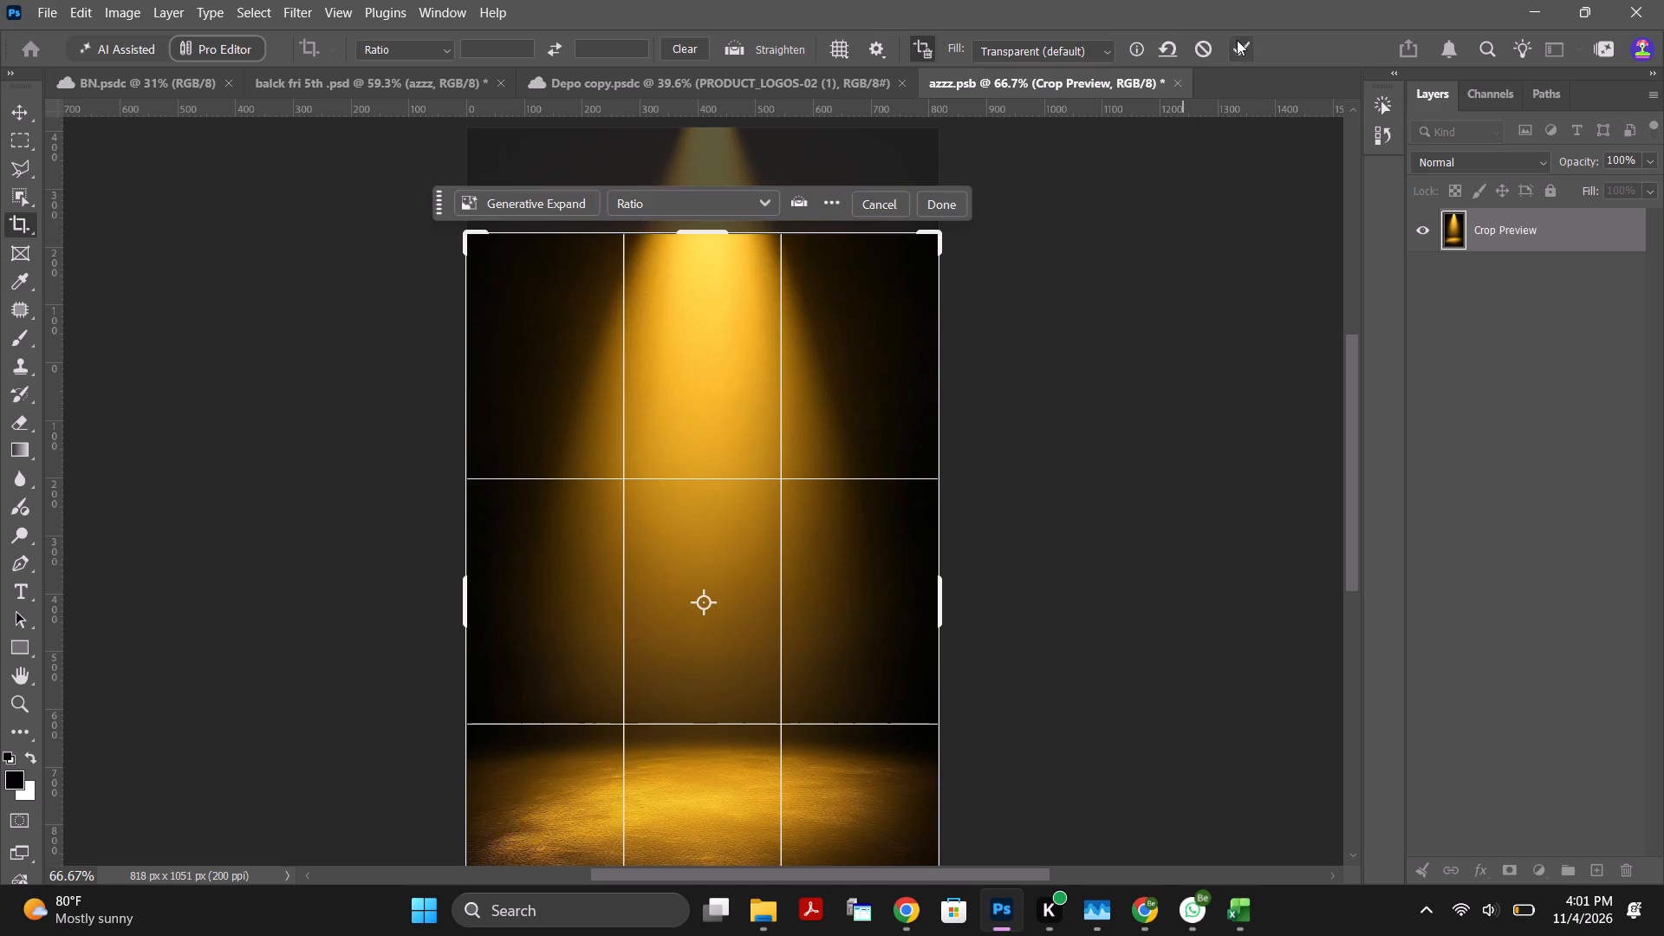
{"action": "left_click", "coordinate": [1244, 44]}
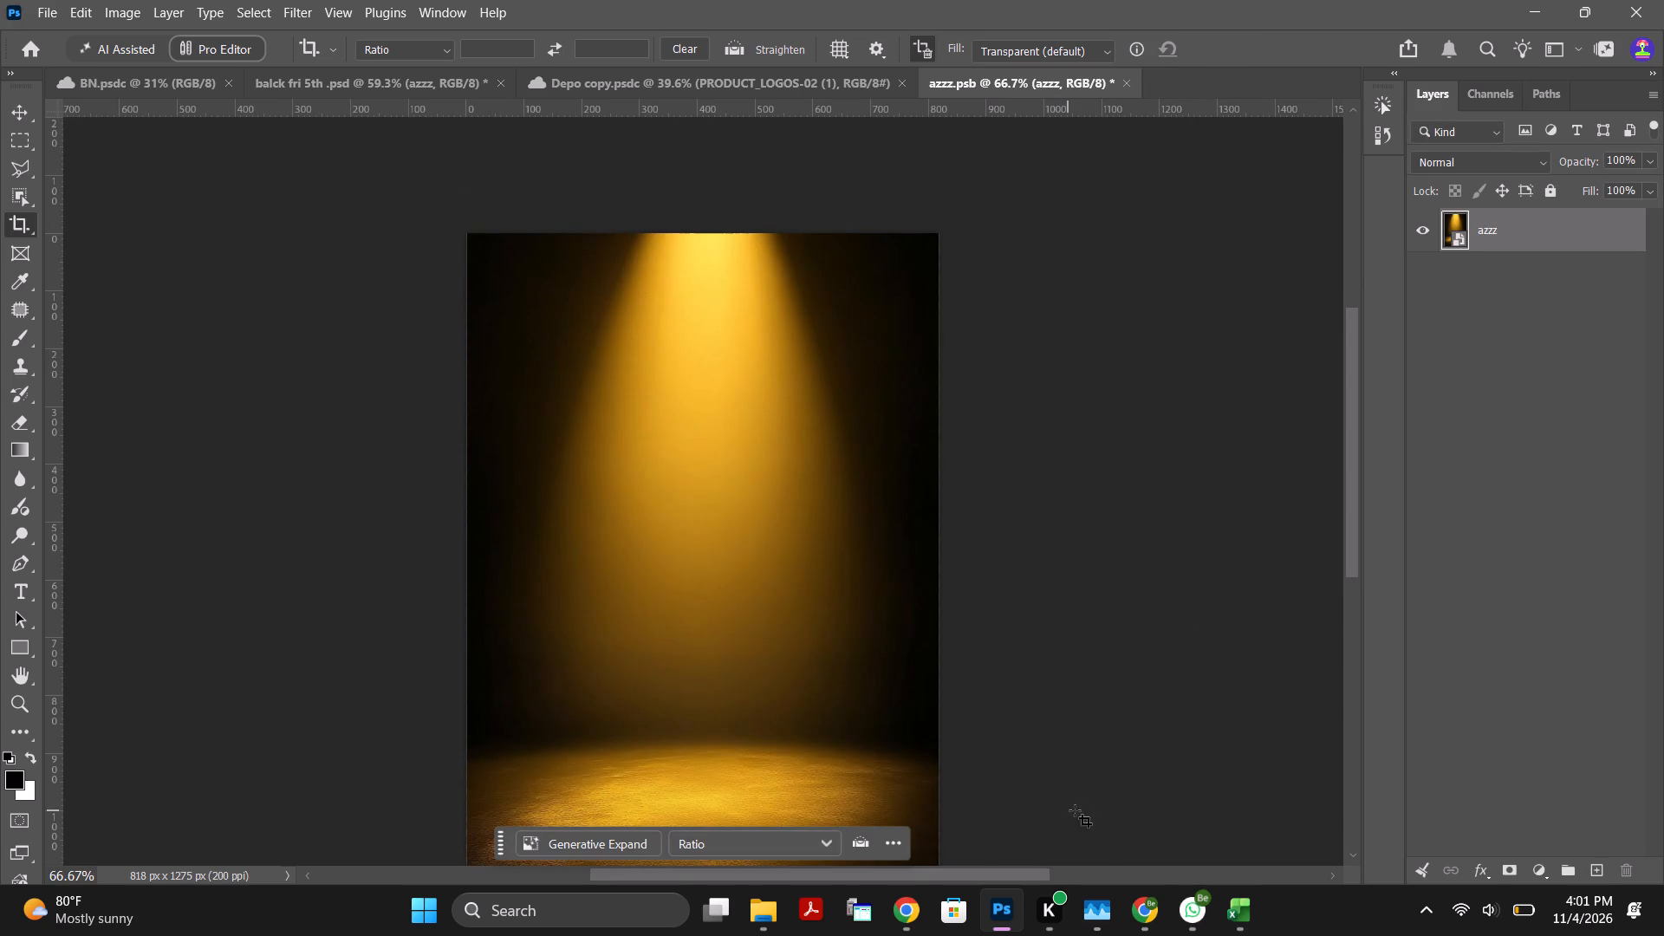
{"action": "left_click", "coordinate": [1125, 80]}
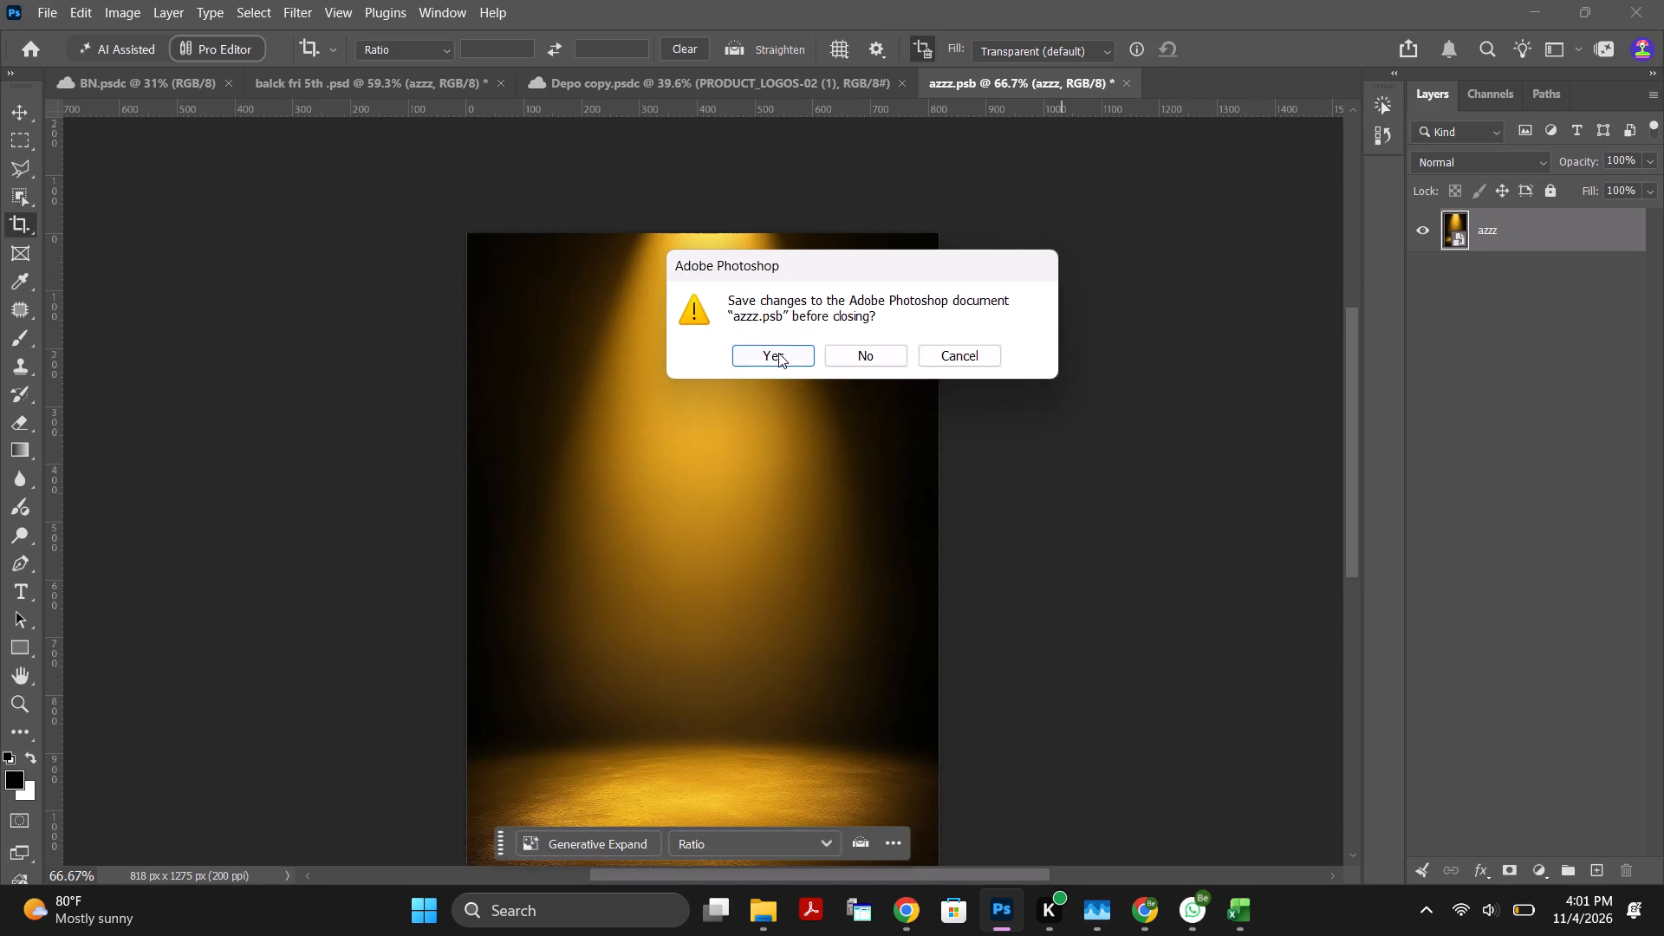
{"action": "left_click", "coordinate": [778, 353]}
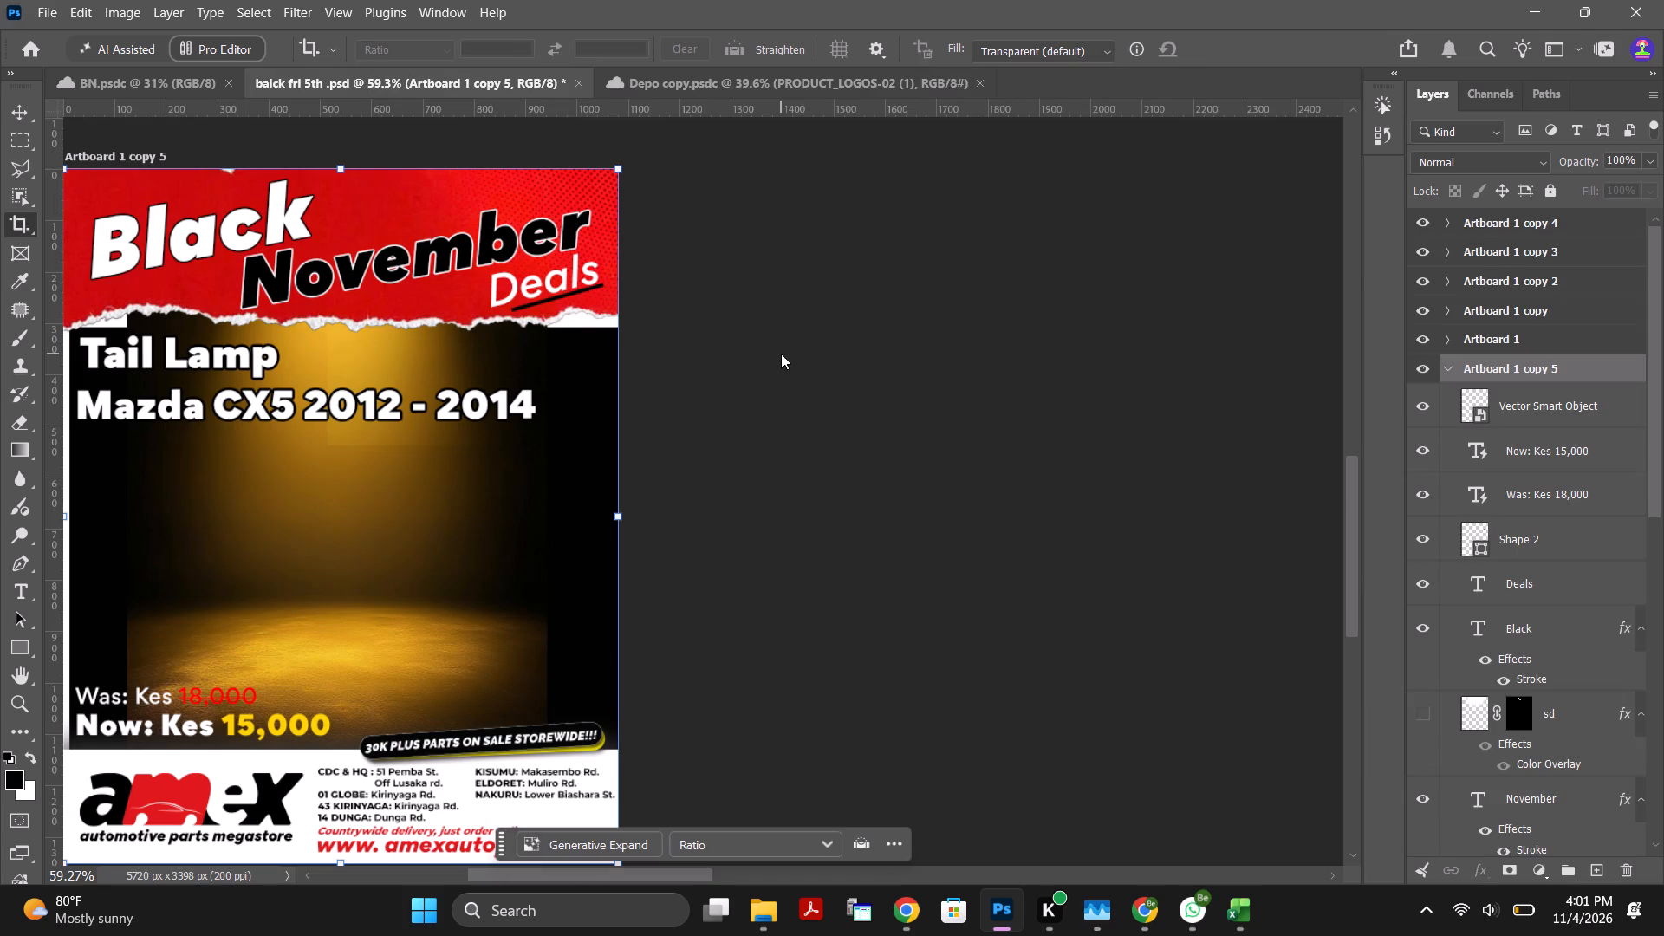
Examine the updated spotlight background on Artboard 1 copy 5 alongside the other tail lamp posters.
{"action": "scroll", "coordinate": [612, 639], "scroll_direction": "down", "scroll_amount": 8}
{"action": "scroll", "coordinate": [655, 640], "scroll_direction": "down", "scroll_amount": 3, "text": "alt"}
{"action": "scroll", "coordinate": [283, 584], "scroll_direction": "up", "scroll_amount": 6, "text": "alt"}
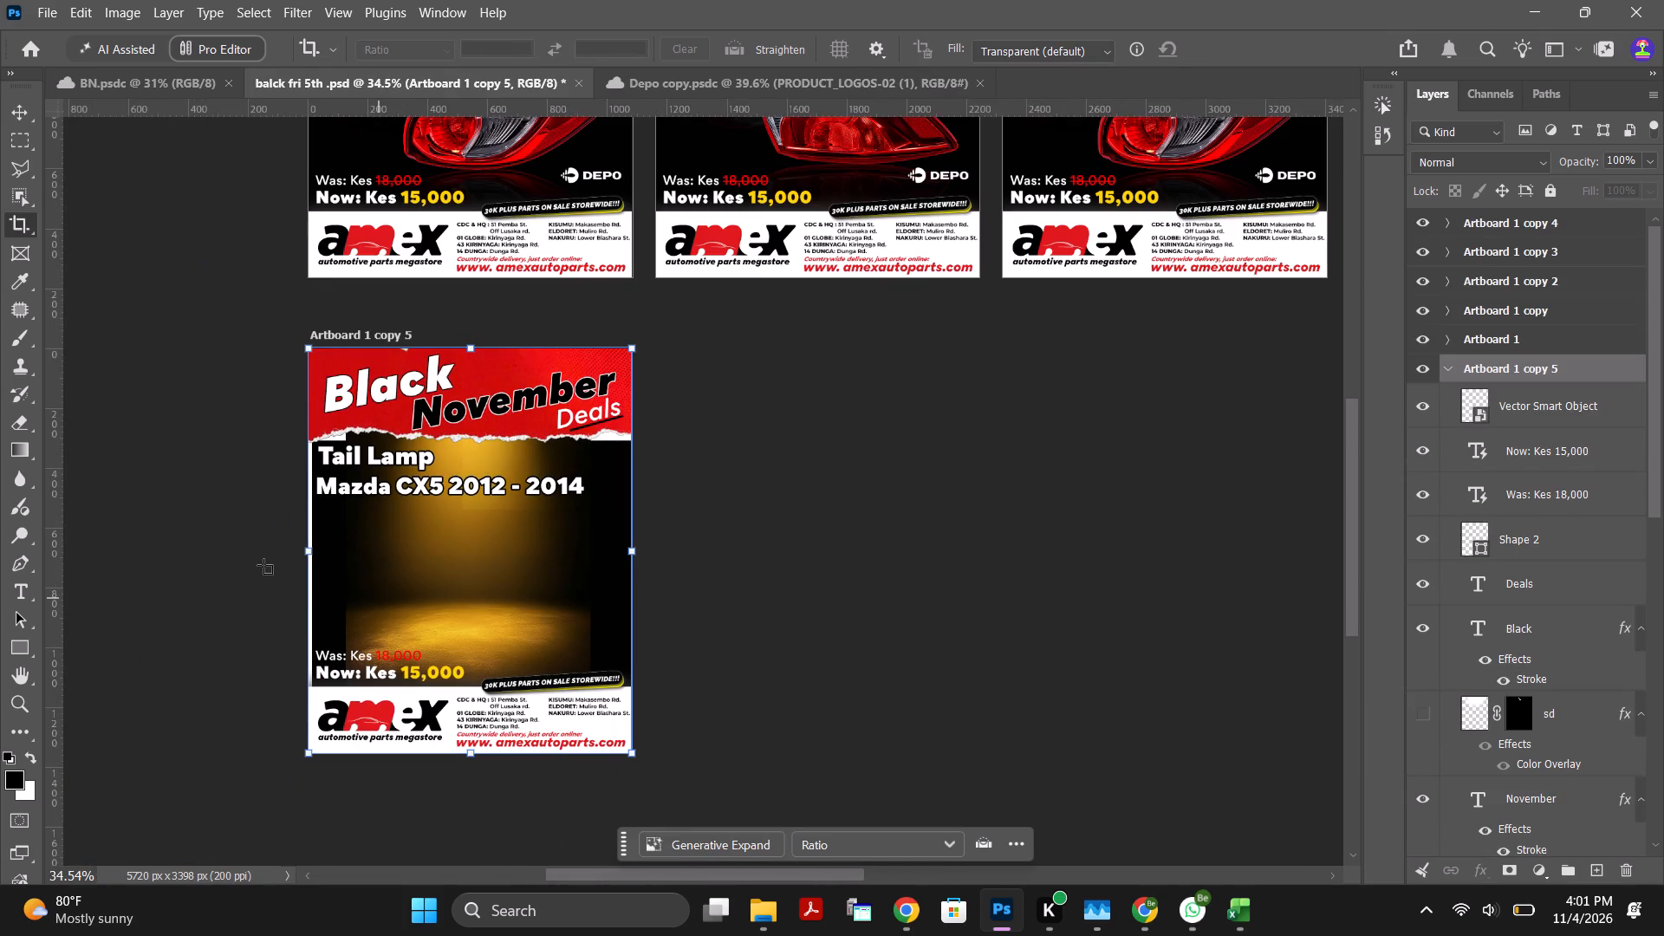
{"action": "scroll", "coordinate": [263, 565], "scroll_direction": "up", "scroll_amount": 5, "text": "alt"}
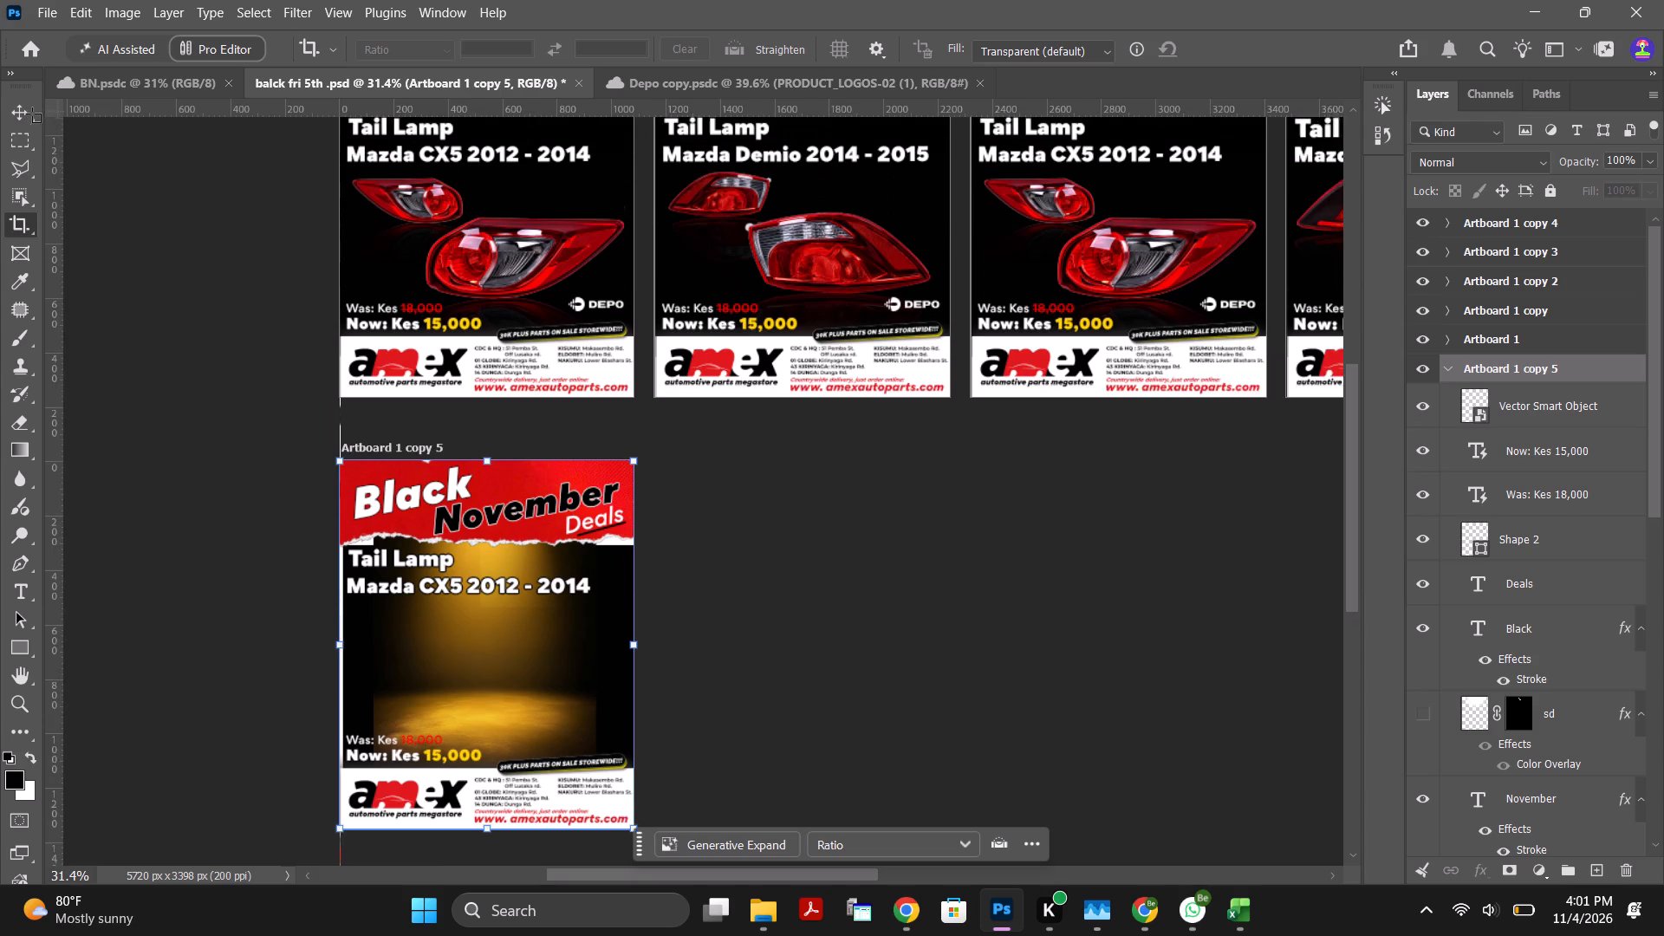
{"action": "key", "text": "Escape"}
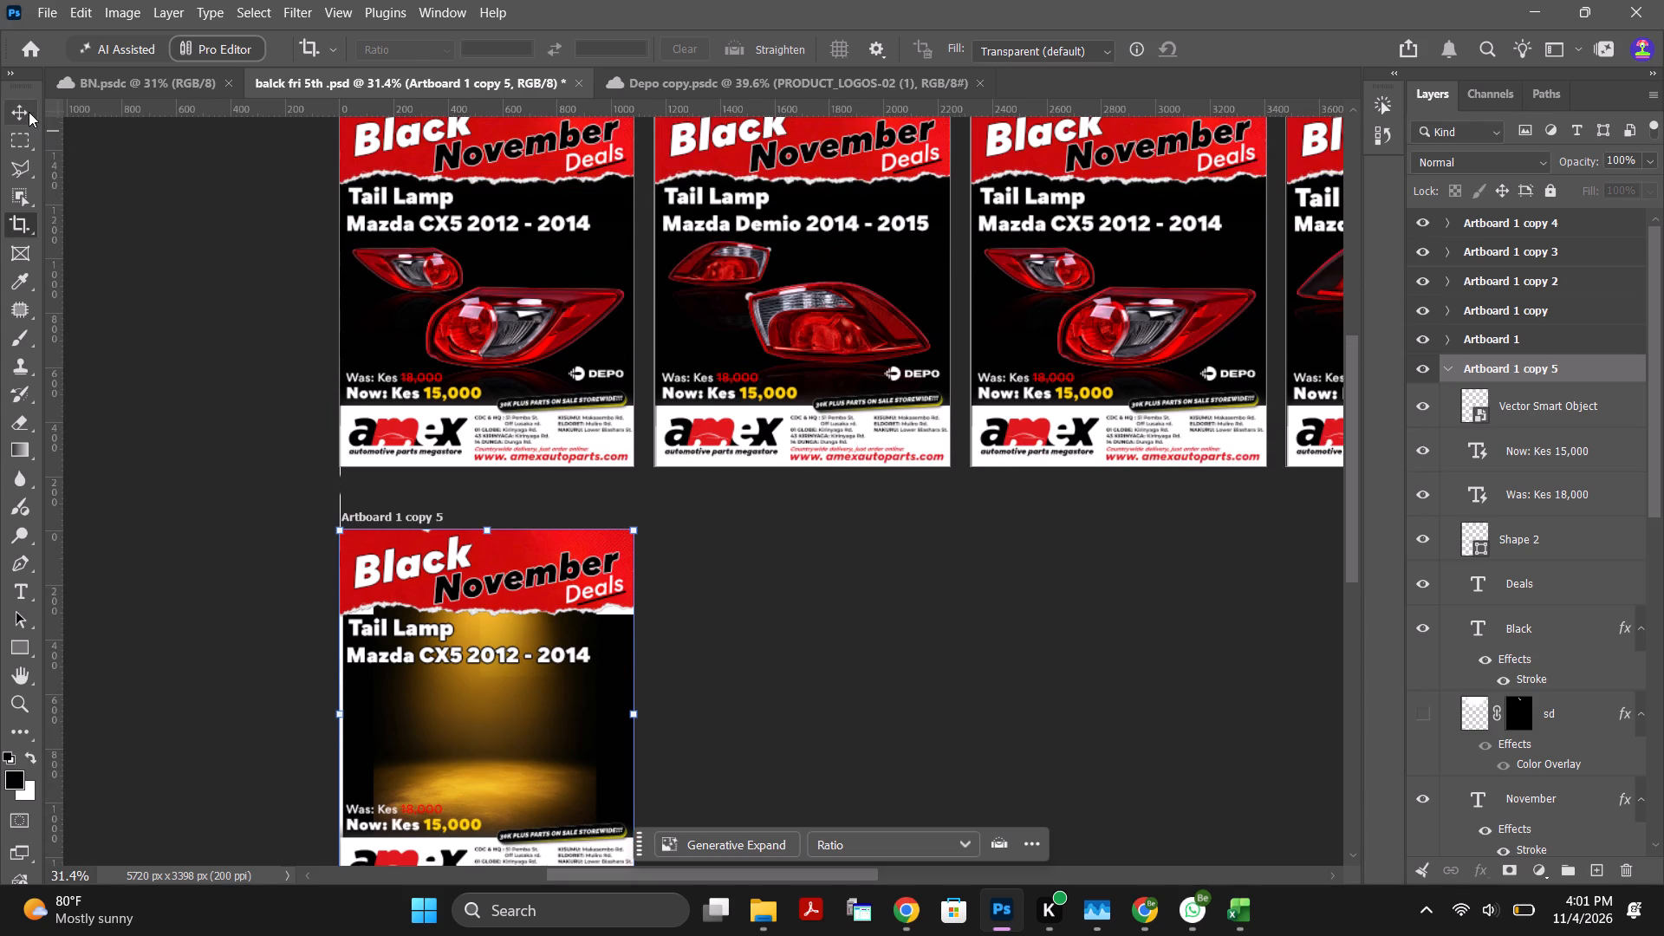
{"action": "left_click", "coordinate": [29, 112]}
{"action": "left_click", "coordinate": [720, 600]}
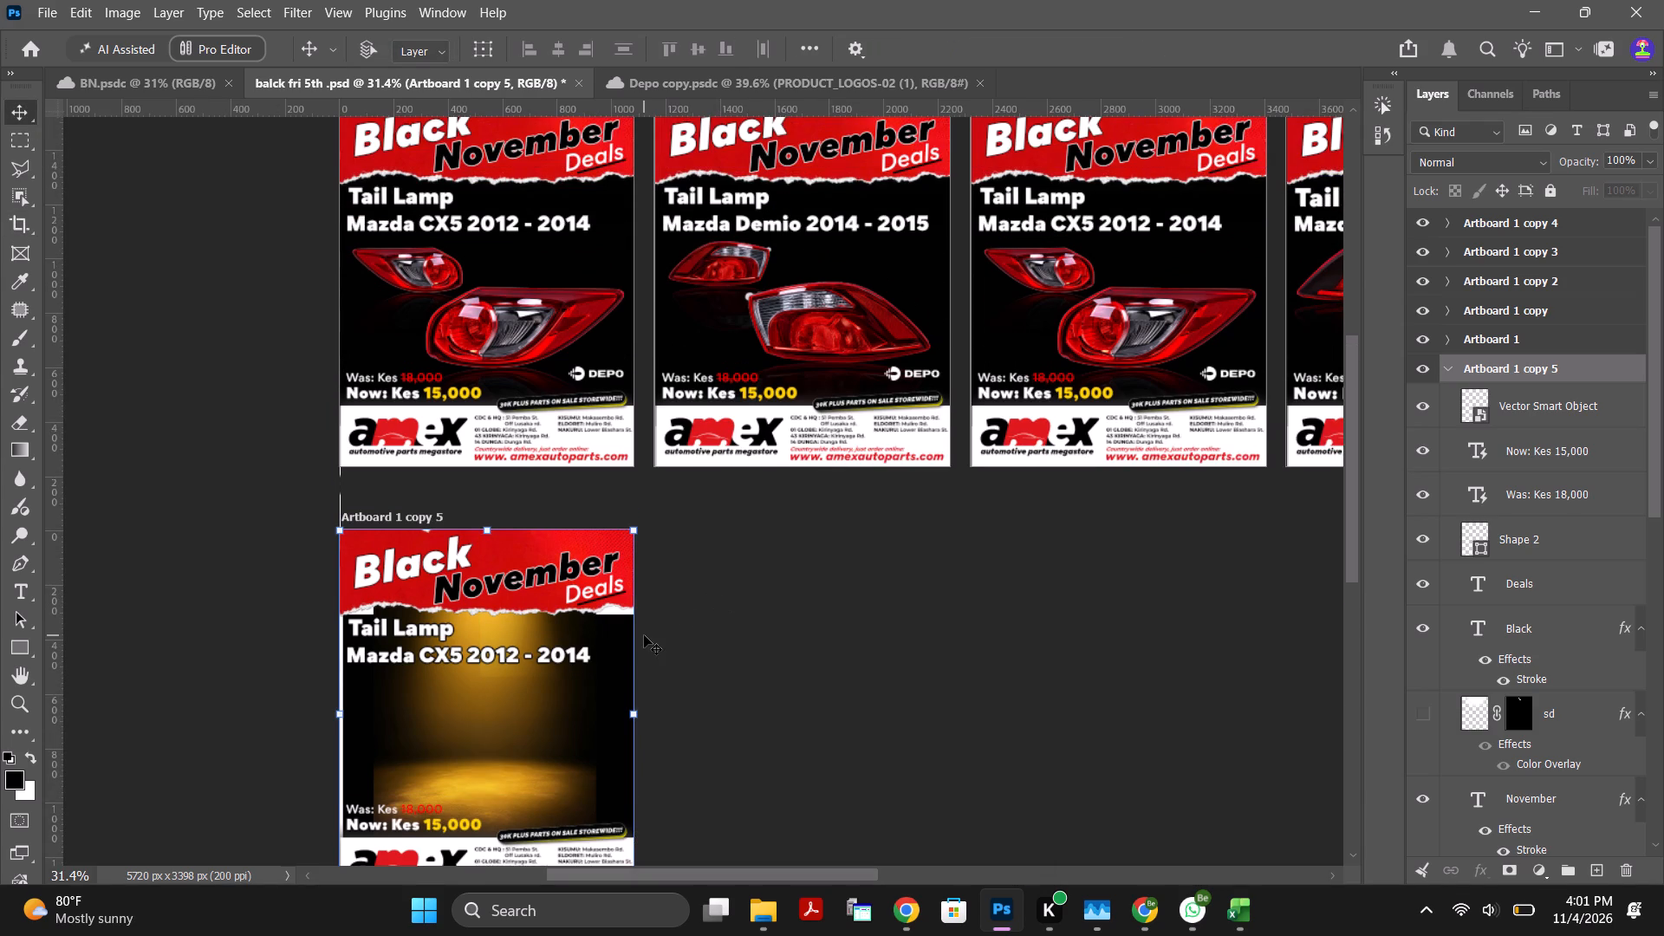
{"action": "scroll", "coordinate": [647, 634], "scroll_direction": "down", "scroll_amount": 7}
{"action": "scroll", "coordinate": [425, 569], "scroll_direction": "up", "scroll_amount": 7, "text": "alt"}
{"action": "scroll", "coordinate": [549, 581], "scroll_direction": "down", "scroll_amount": 5}
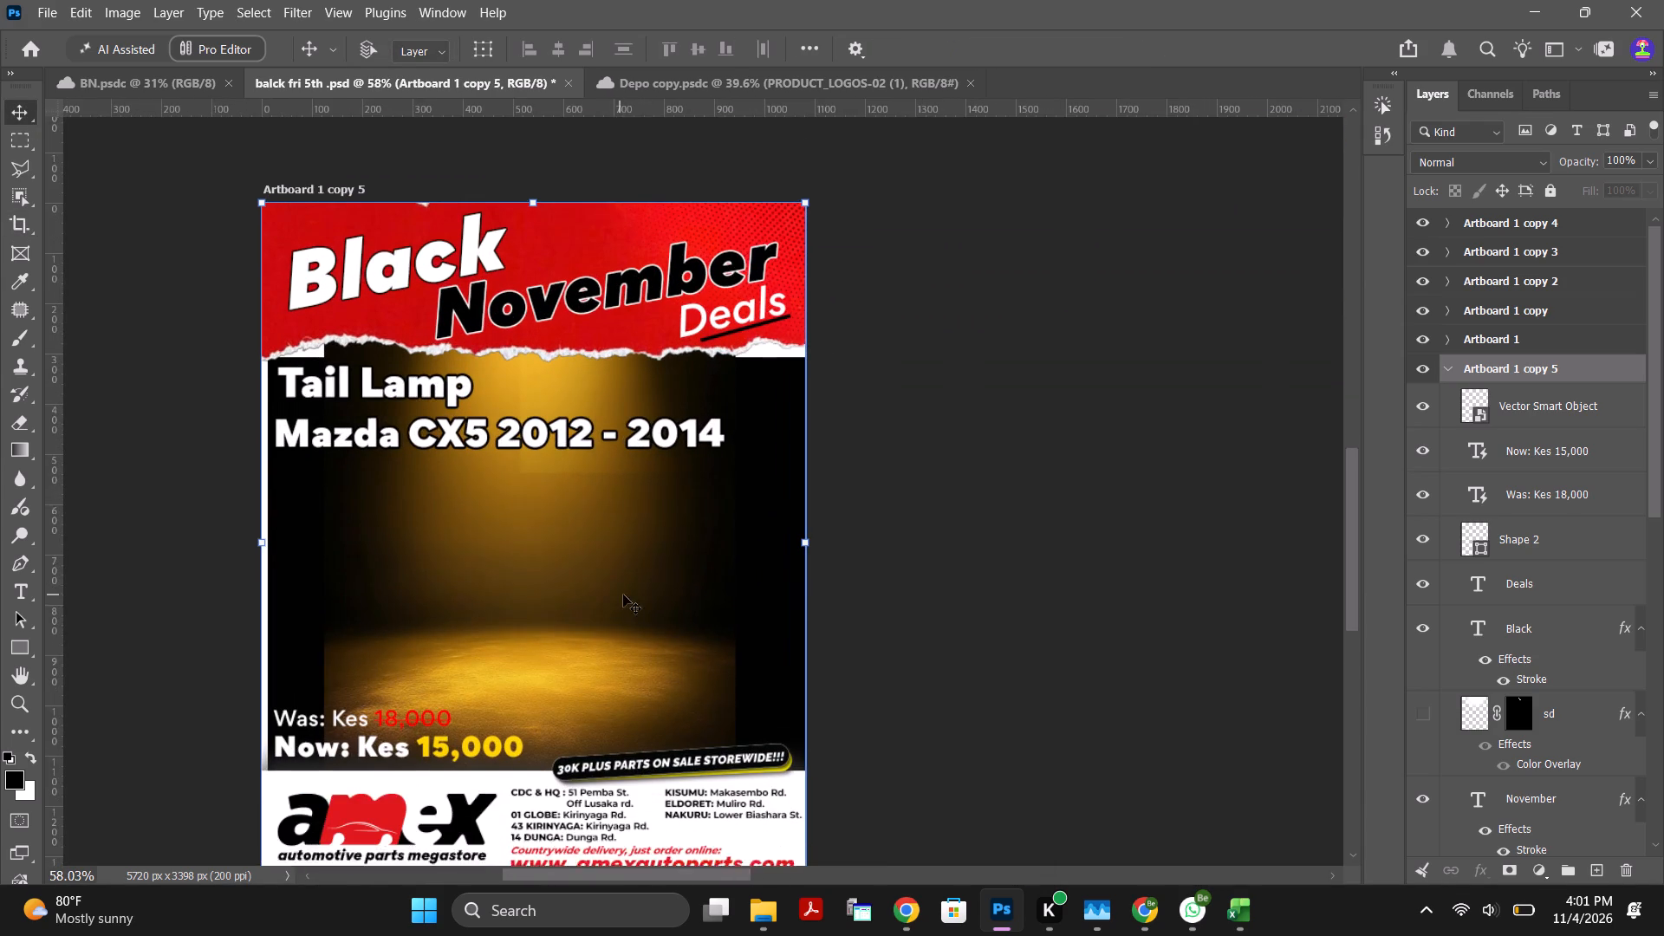
{"action": "scroll", "coordinate": [623, 595], "scroll_direction": "down", "scroll_amount": 2}
{"action": "left_click", "coordinate": [897, 345]}
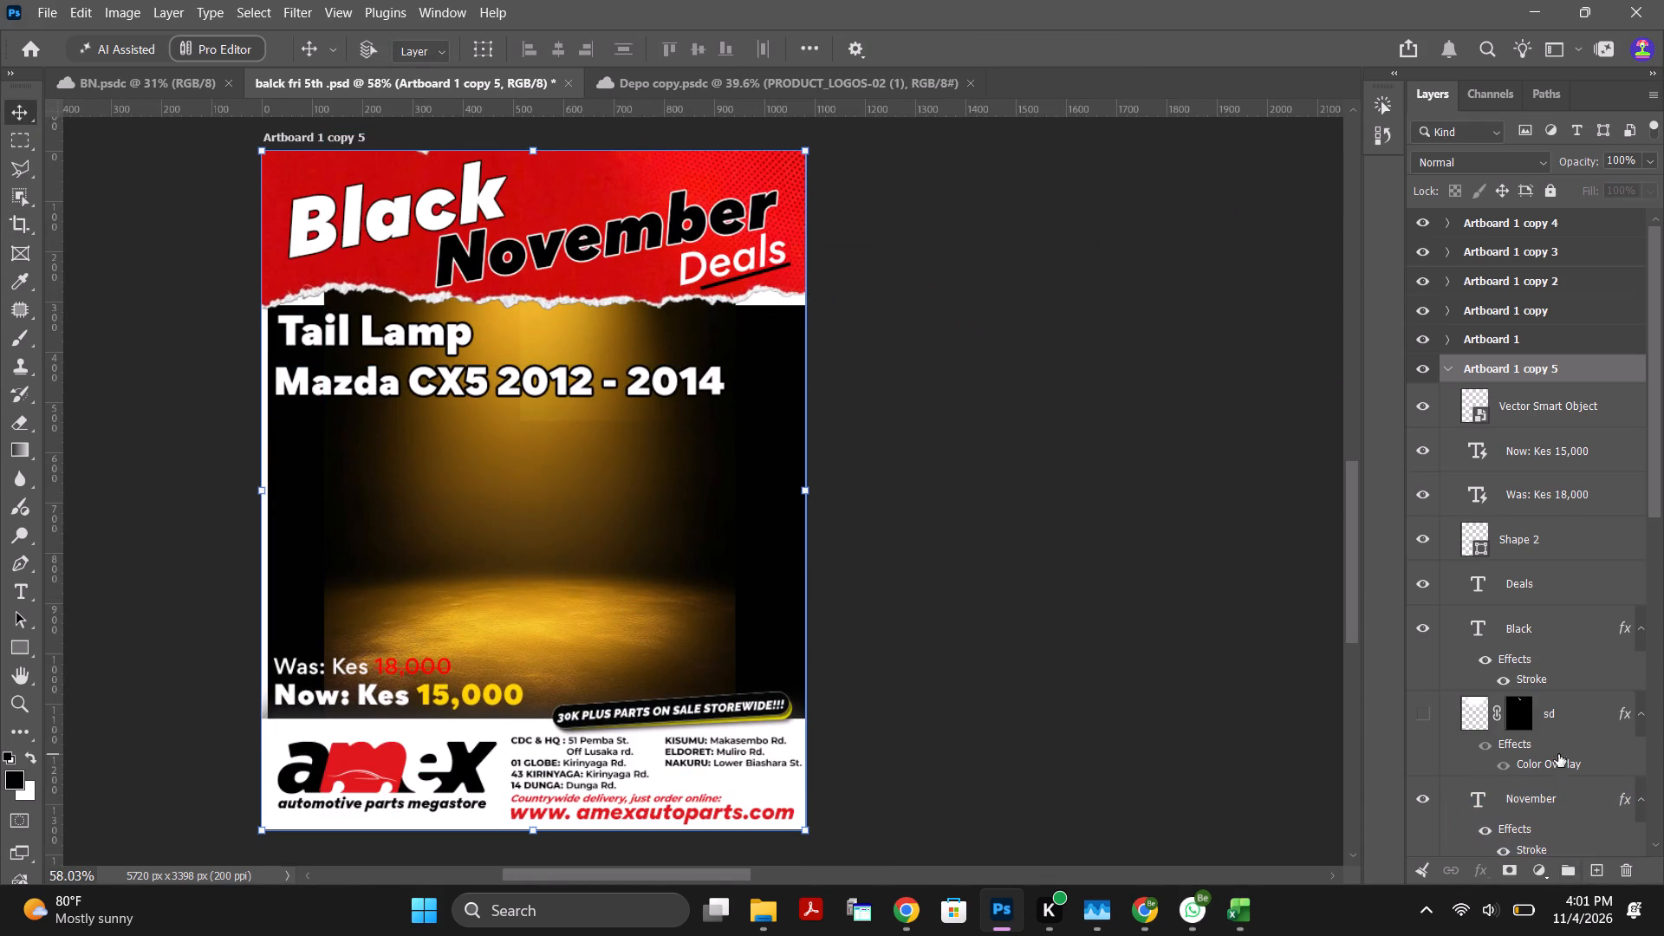
Set the blend mode of the azzz spotlight layer in Artboard 1 copy 5 to Luminosity.
{"action": "left_click_drag", "start_coordinate": [1655, 484], "coordinate": [1663, 590]}
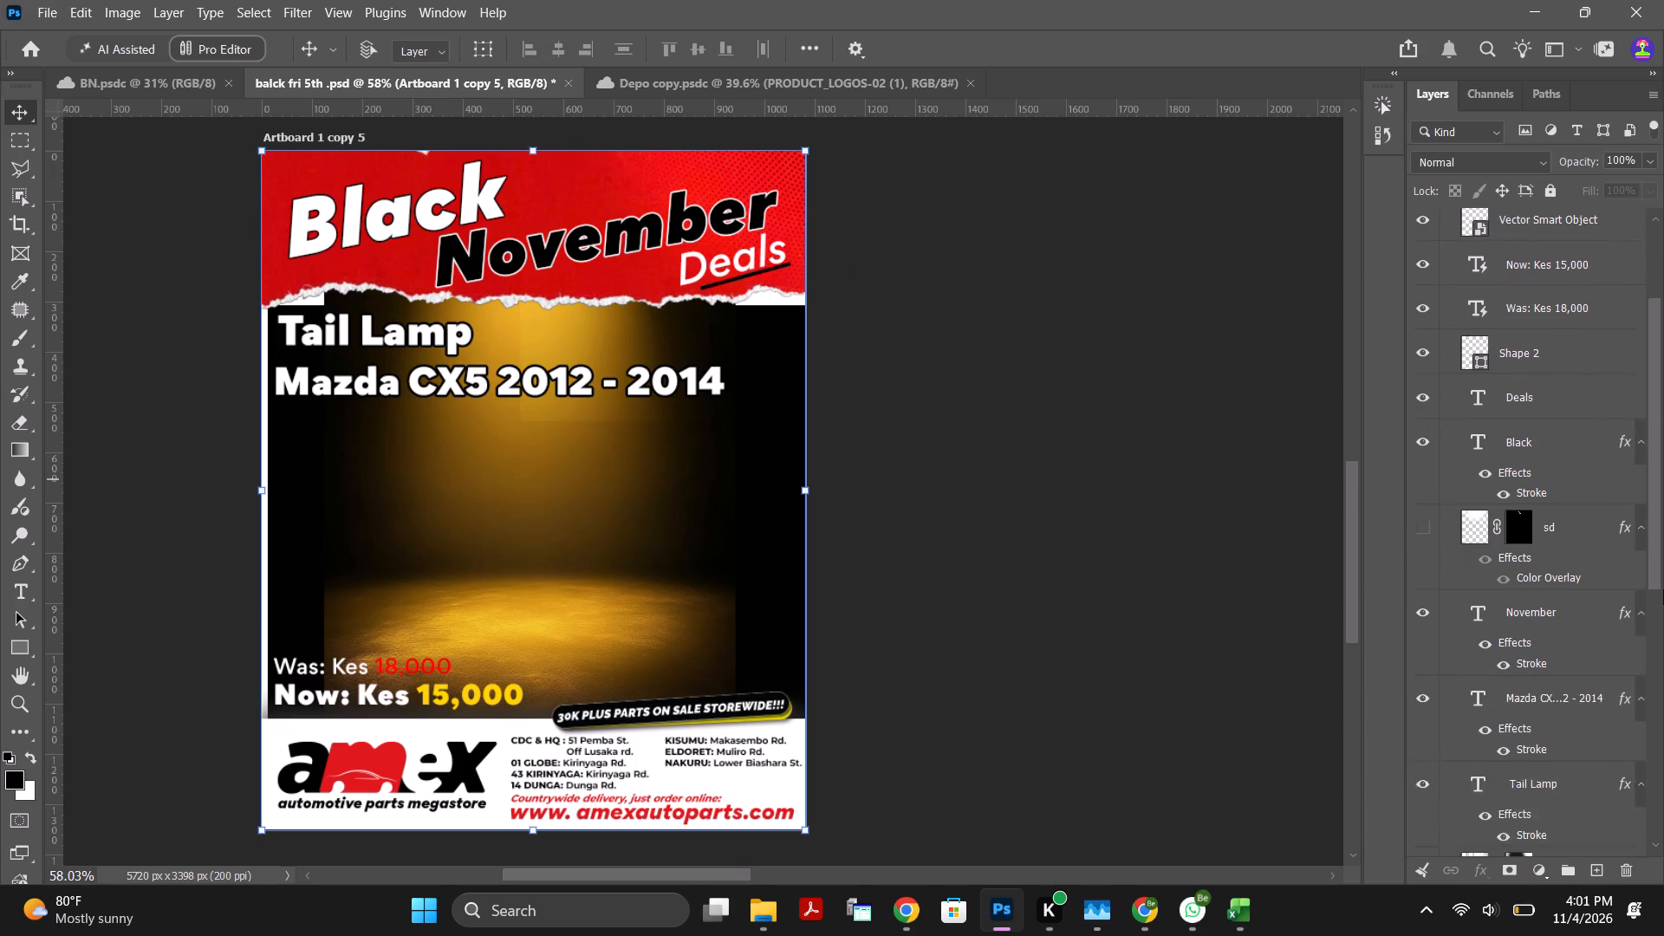
{"action": "left_click_drag", "start_coordinate": [1663, 590], "coordinate": [1663, 760]}
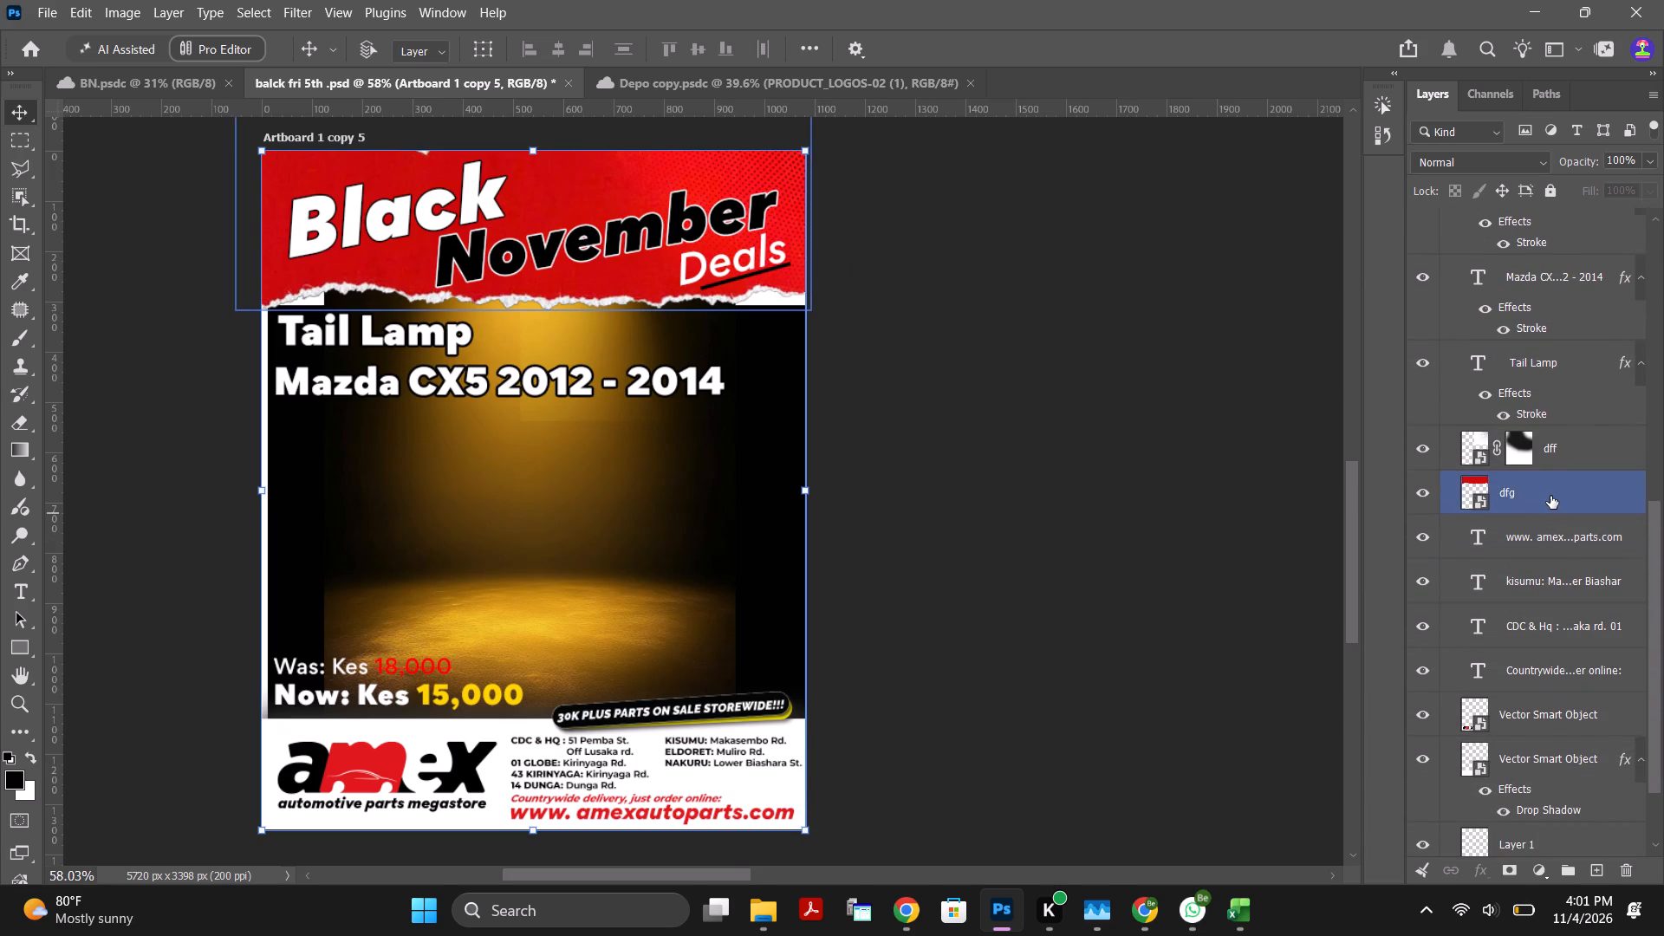
{"action": "scroll", "coordinate": [1550, 721], "scroll_direction": "down", "scroll_amount": 10}
{"action": "left_click", "coordinate": [1524, 783]}
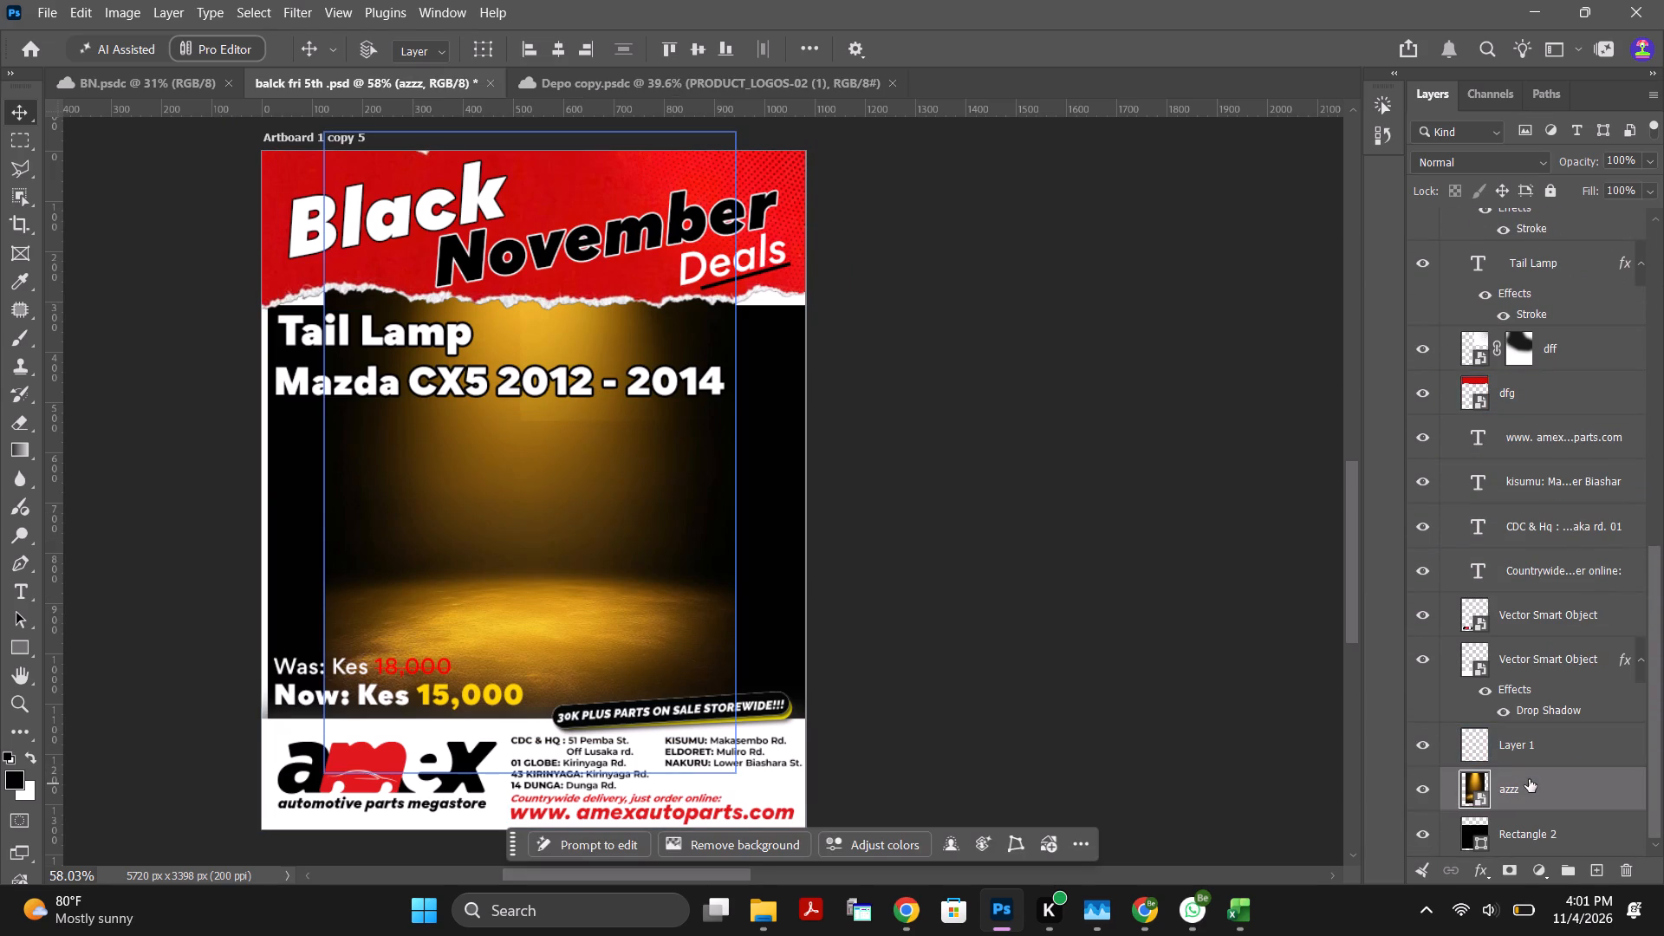
{"action": "left_click", "coordinate": [1475, 153]}
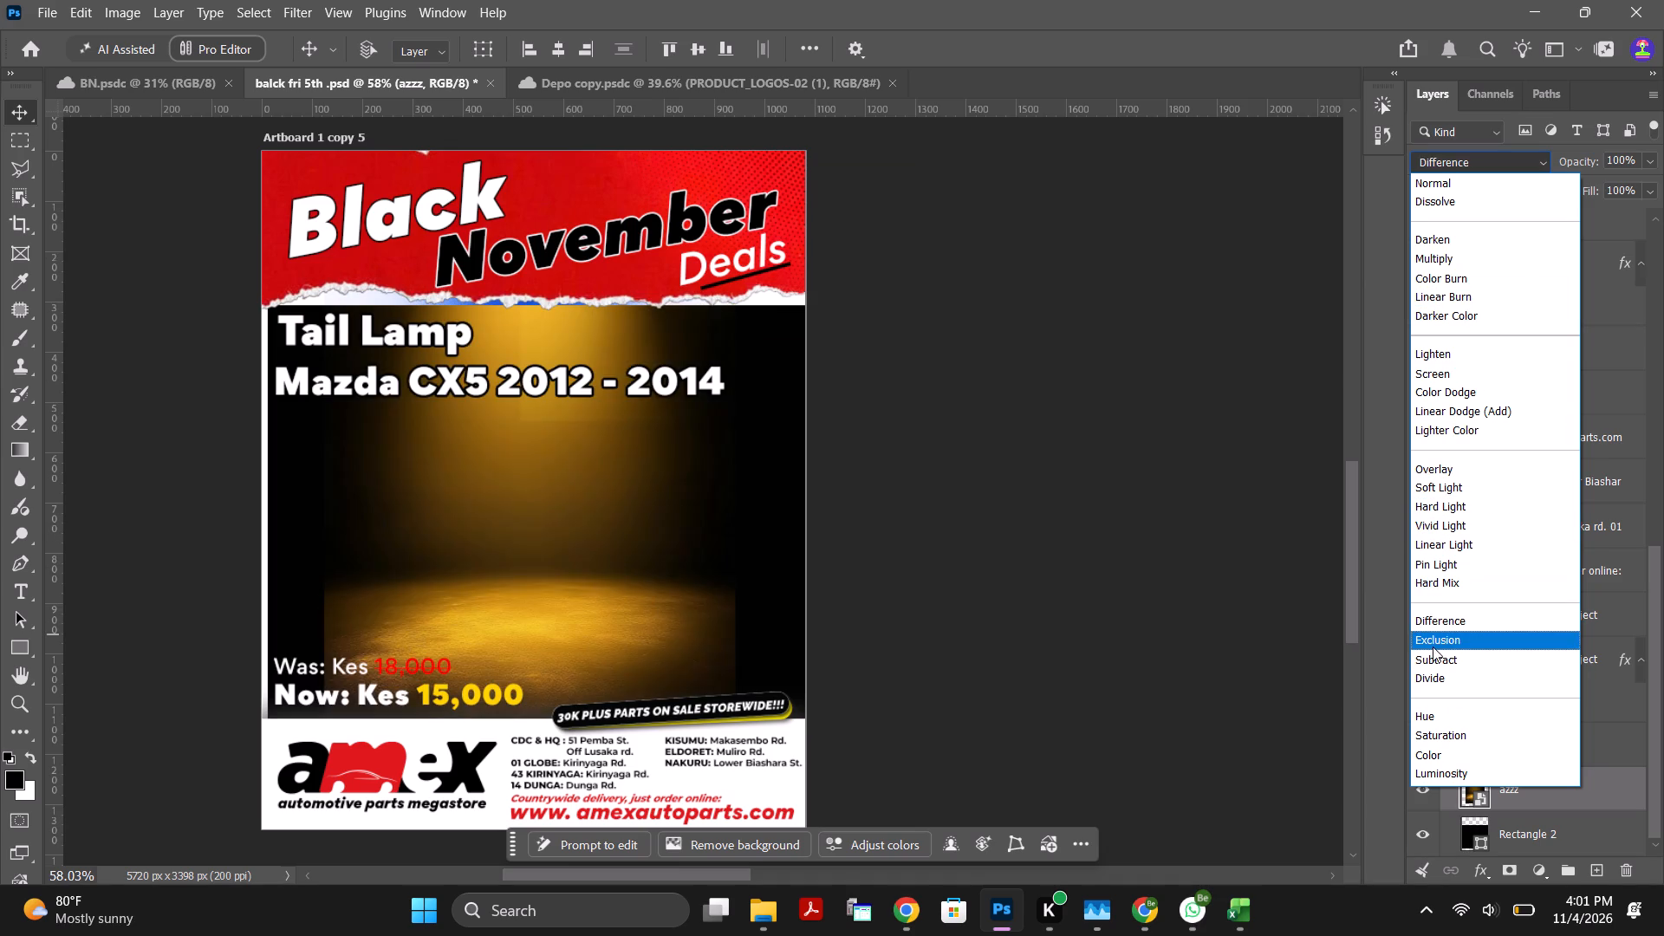
{"action": "left_click", "coordinate": [1458, 776]}
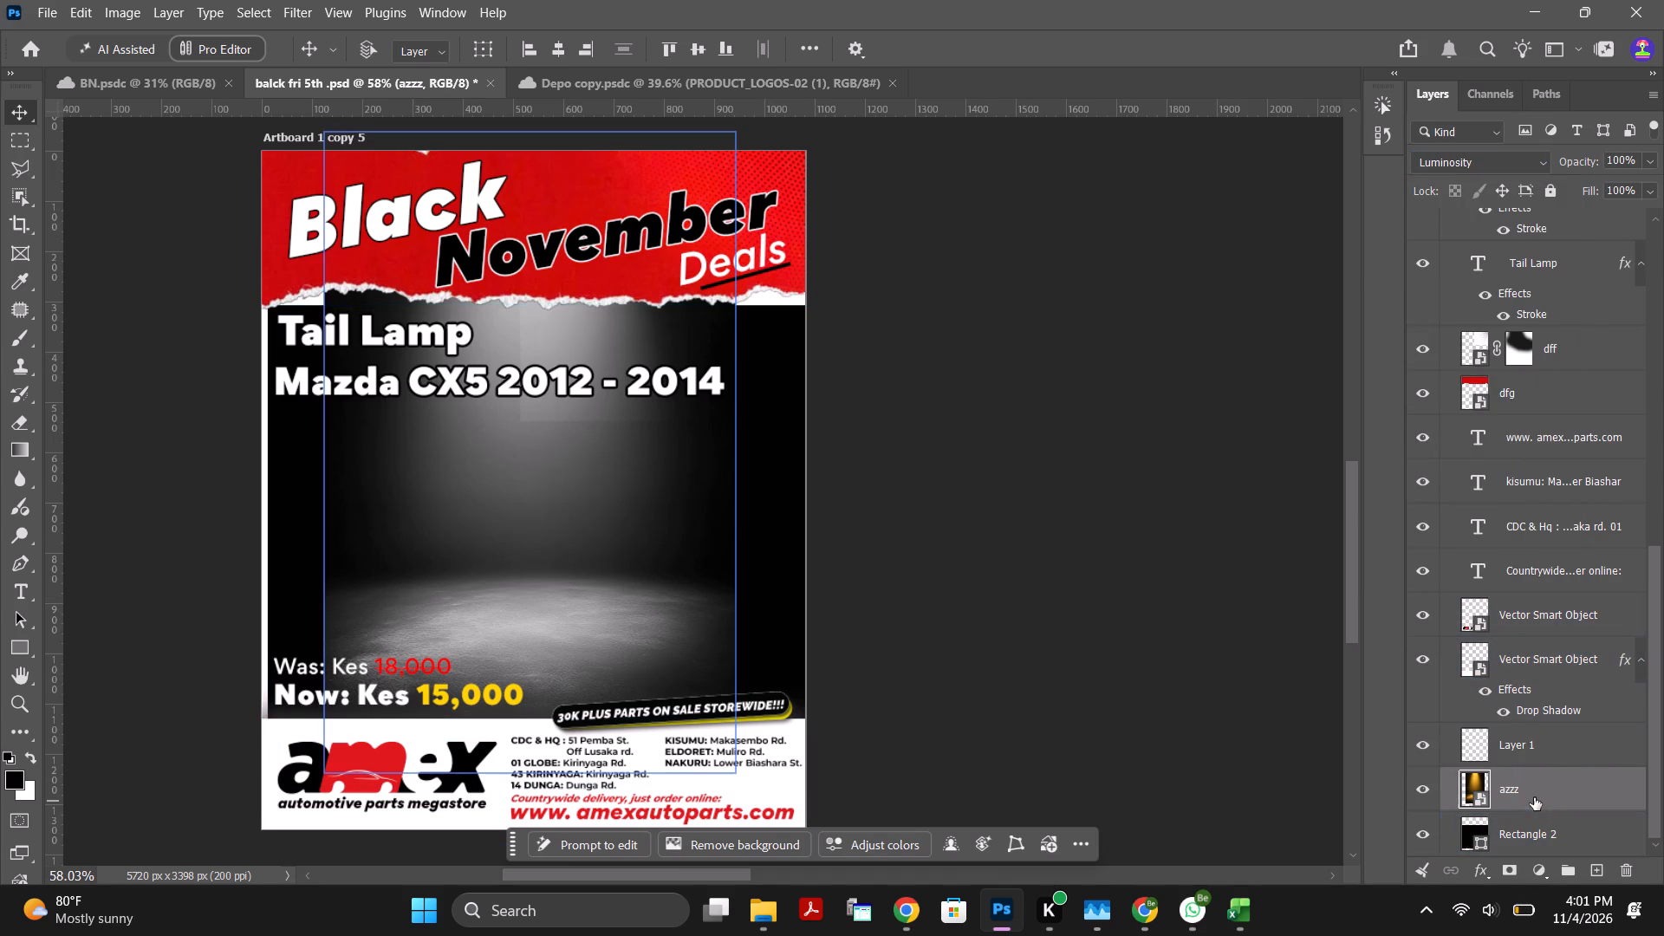
Add a layer mask to azzz and paint it with a soft black brush to fade the lit floor's side edges.
{"action": "left_click", "coordinate": [1504, 876]}
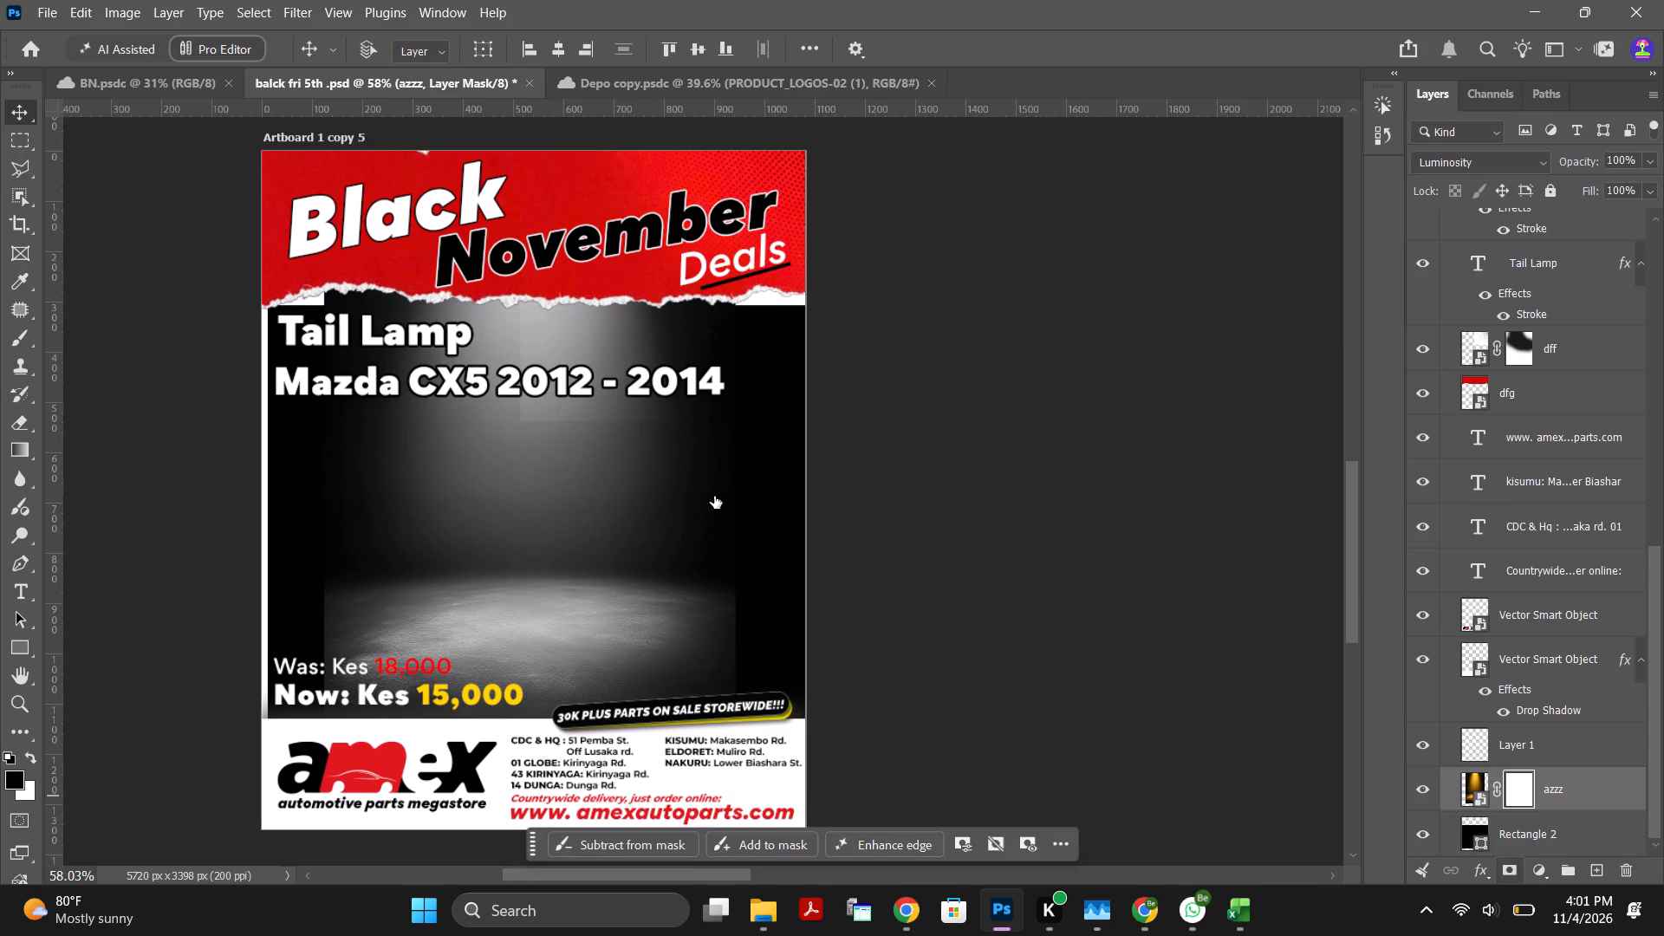
{"action": "left_click", "coordinate": [22, 338]}
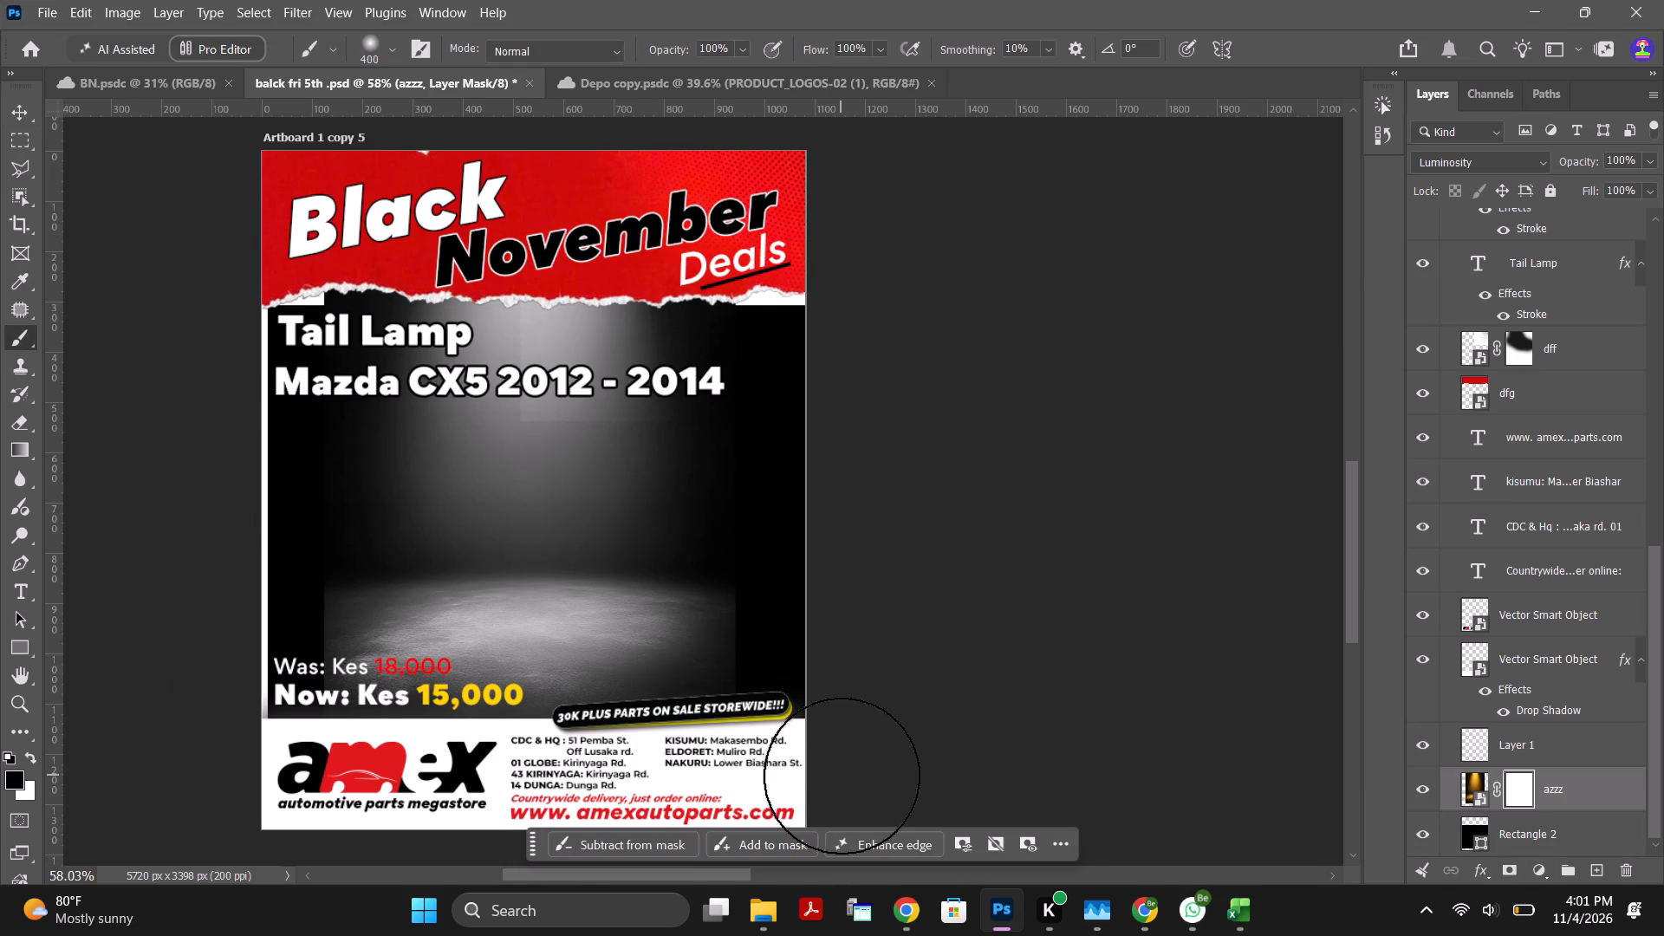
{"action": "left_click_drag", "start_coordinate": [832, 588], "coordinate": [805, 751]}
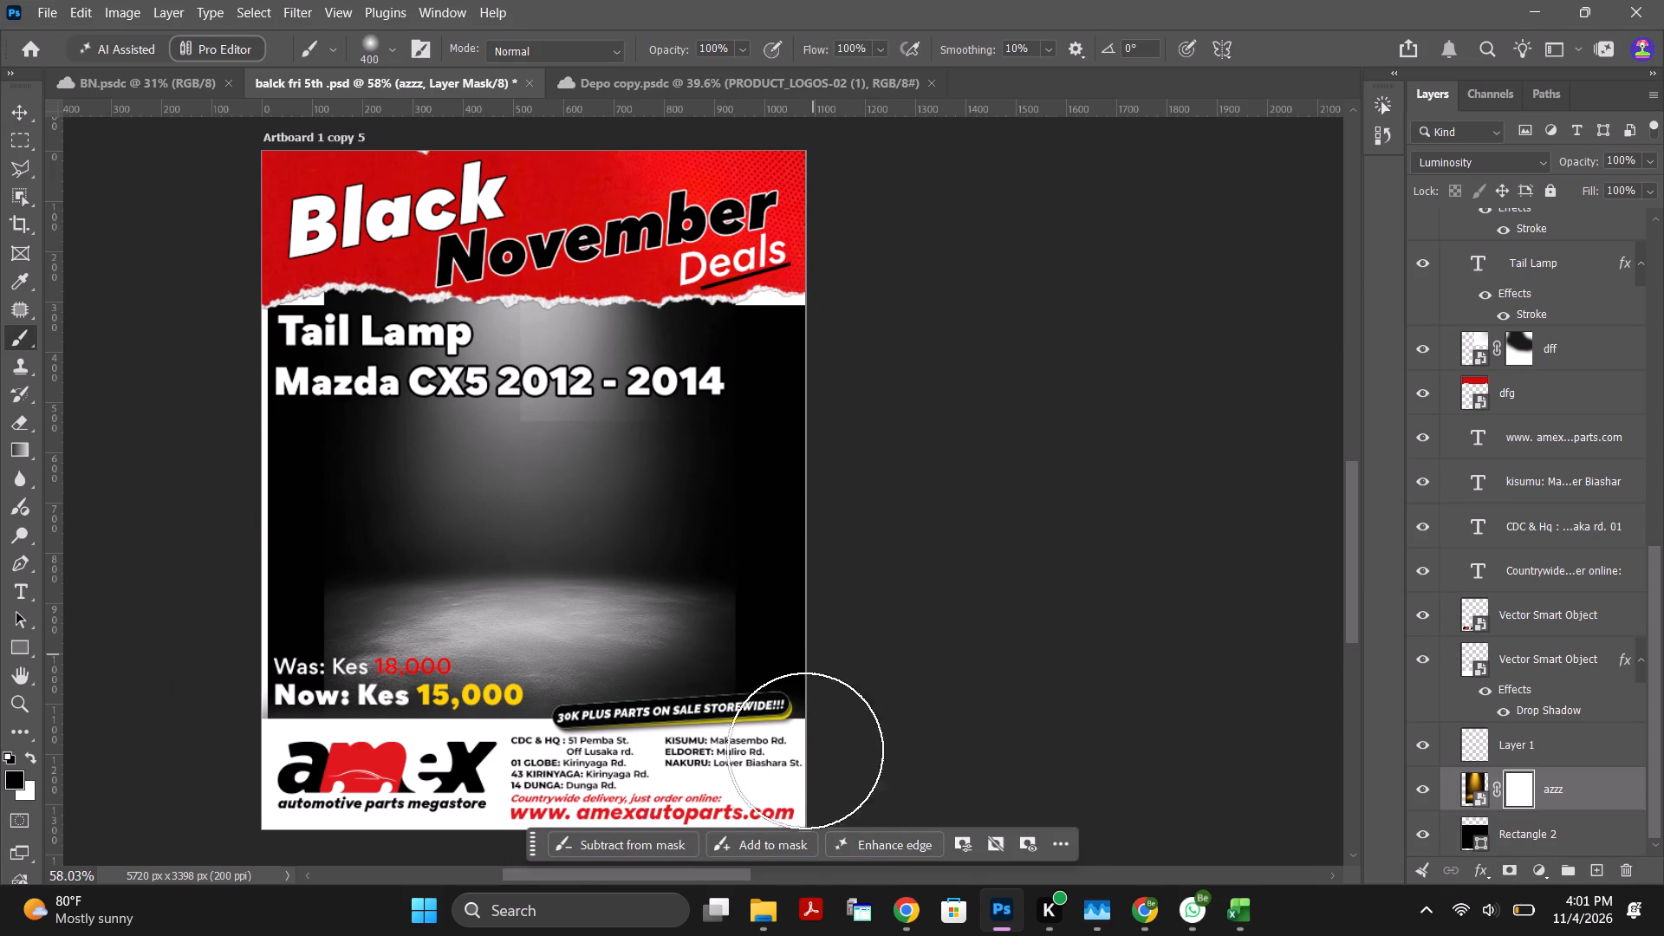
{"action": "left_click_drag", "start_coordinate": [805, 751], "coordinate": [841, 705]}
{"action": "left_click_drag", "start_coordinate": [257, 563], "coordinate": [263, 584]}
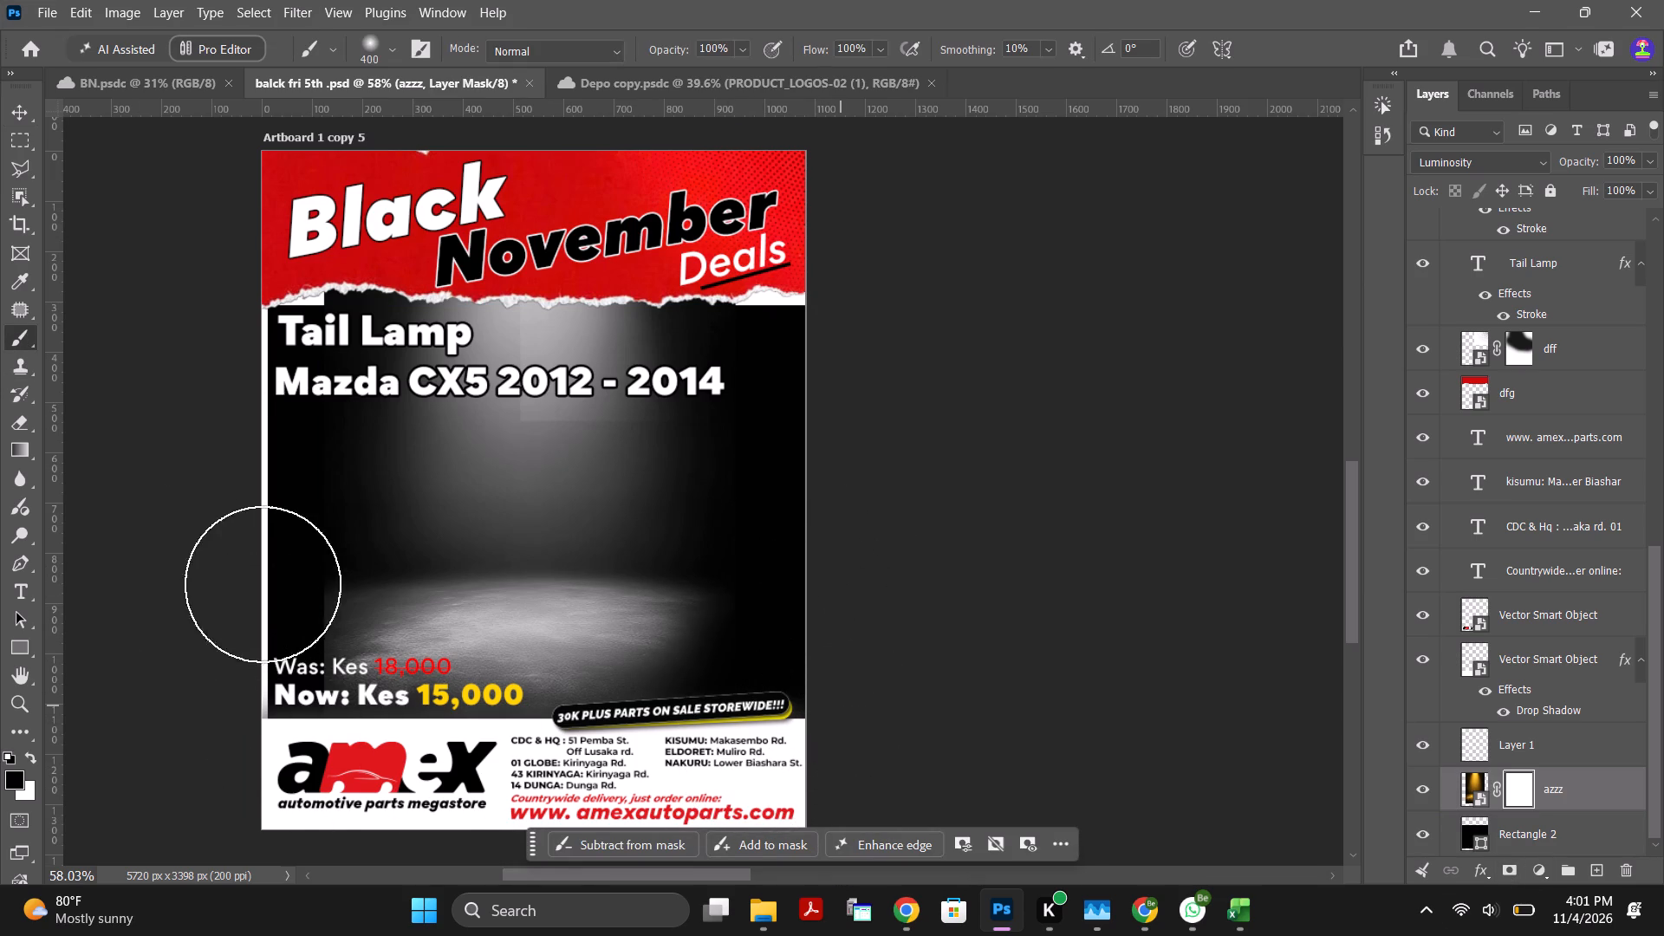
{"action": "left_click_drag", "start_coordinate": [263, 584], "coordinate": [297, 638]}
{"action": "left_click_drag", "start_coordinate": [312, 613], "coordinate": [356, 760]}
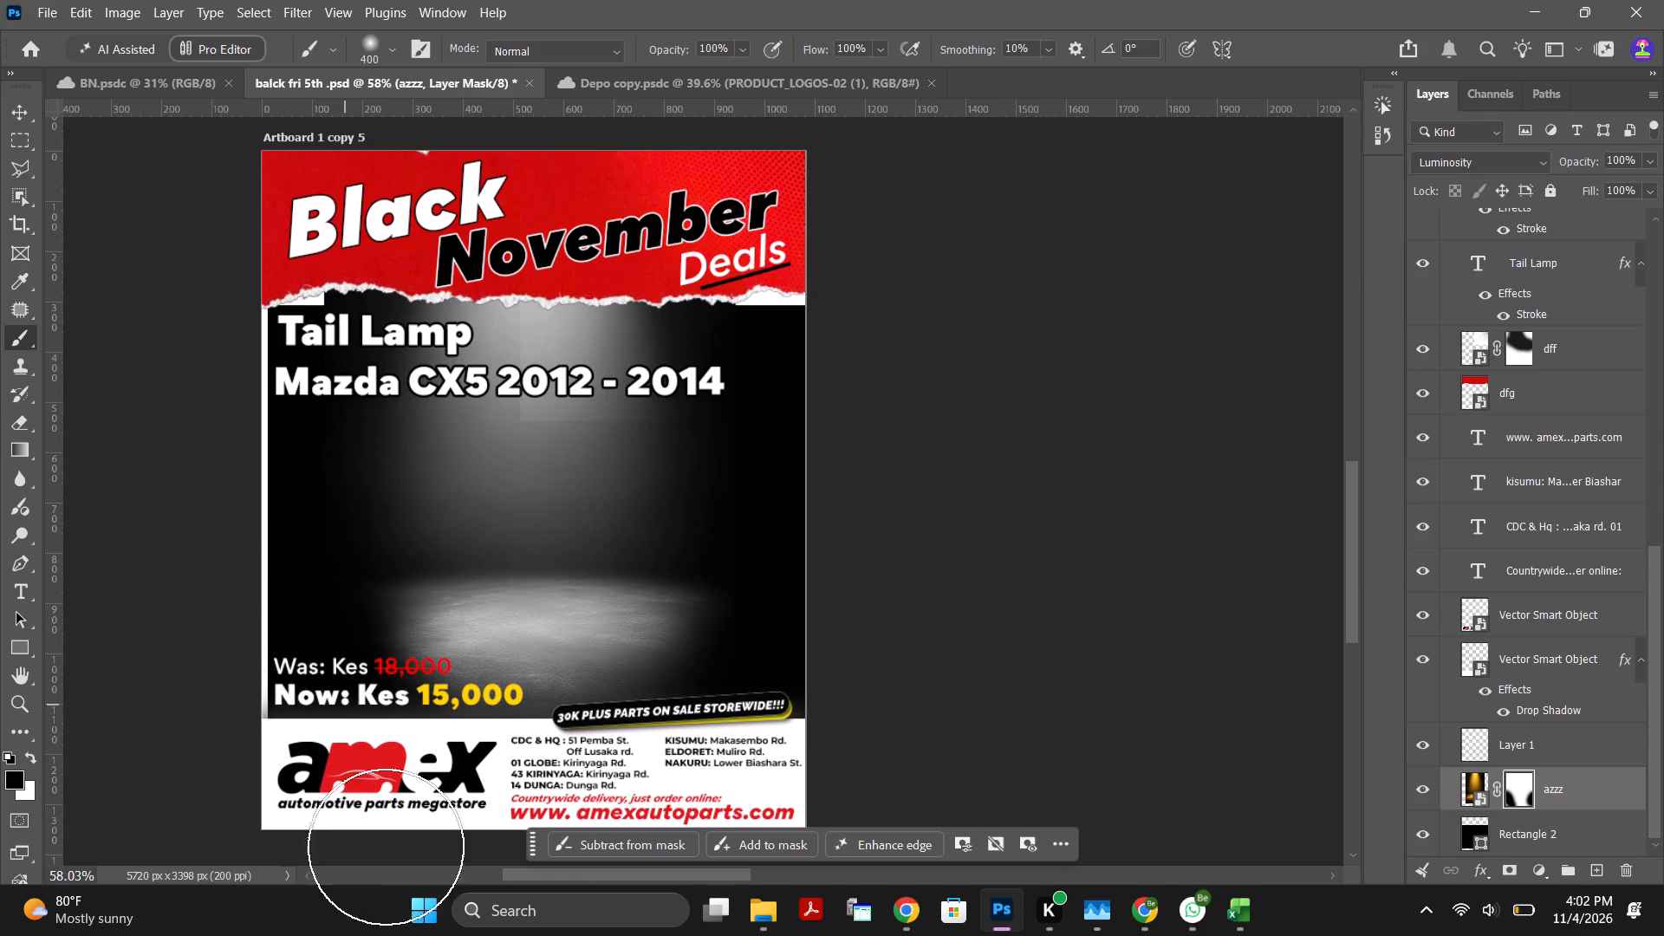
{"action": "key", "text": "ctrl+z"}
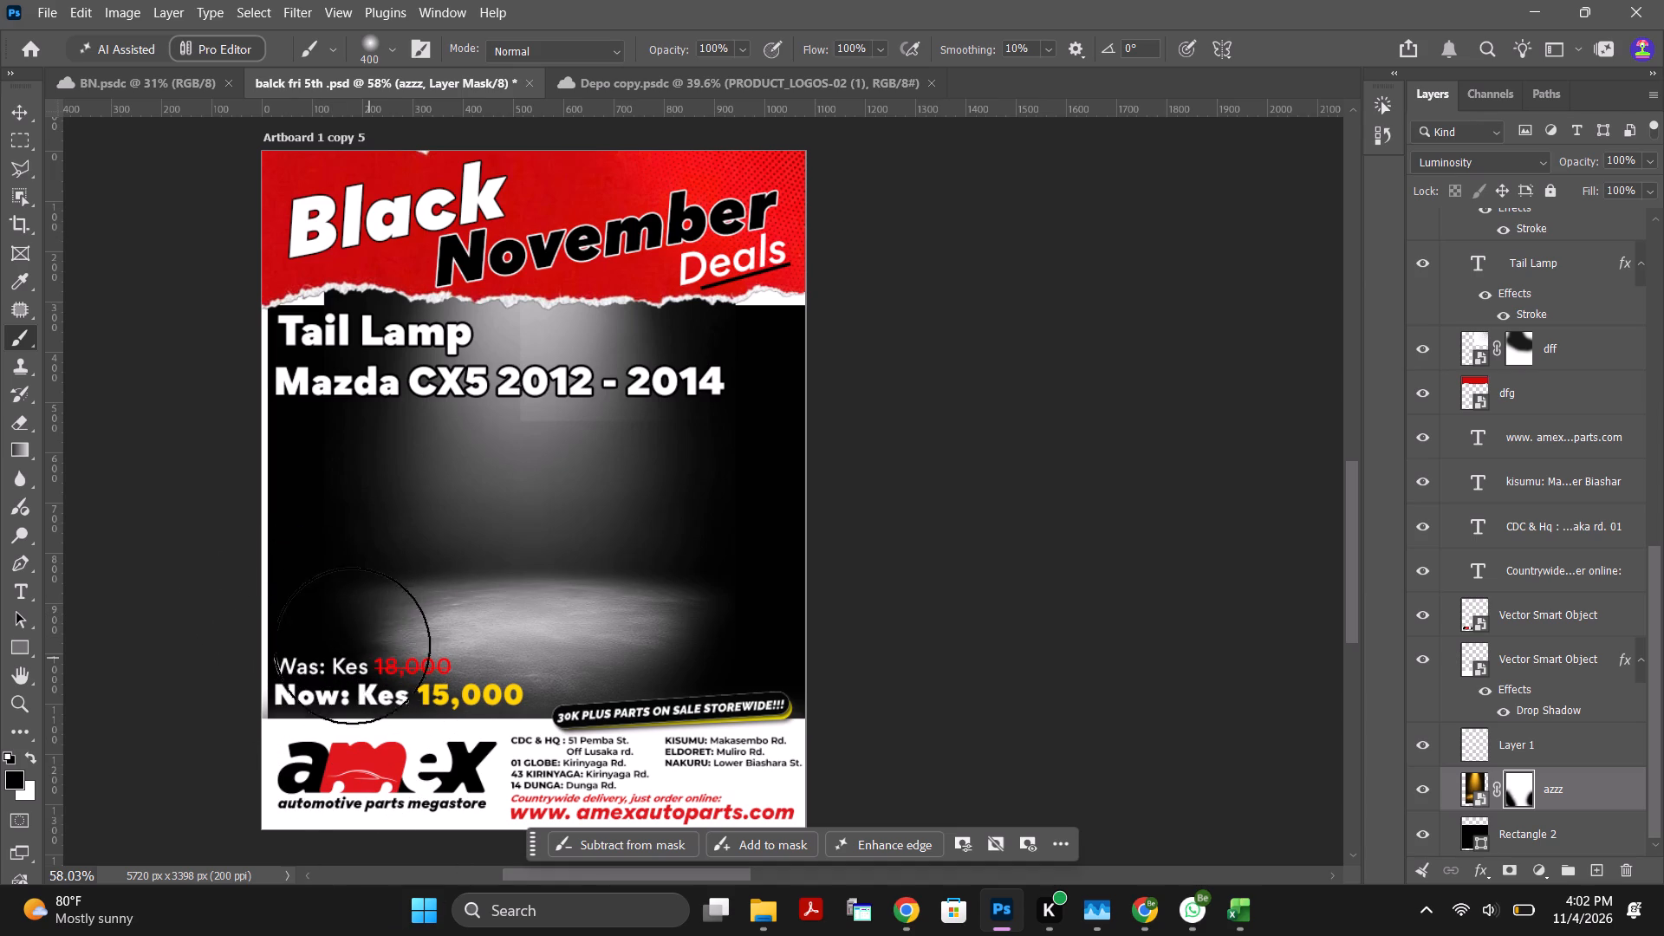
{"action": "left_click_drag", "start_coordinate": [308, 598], "coordinate": [308, 667]}
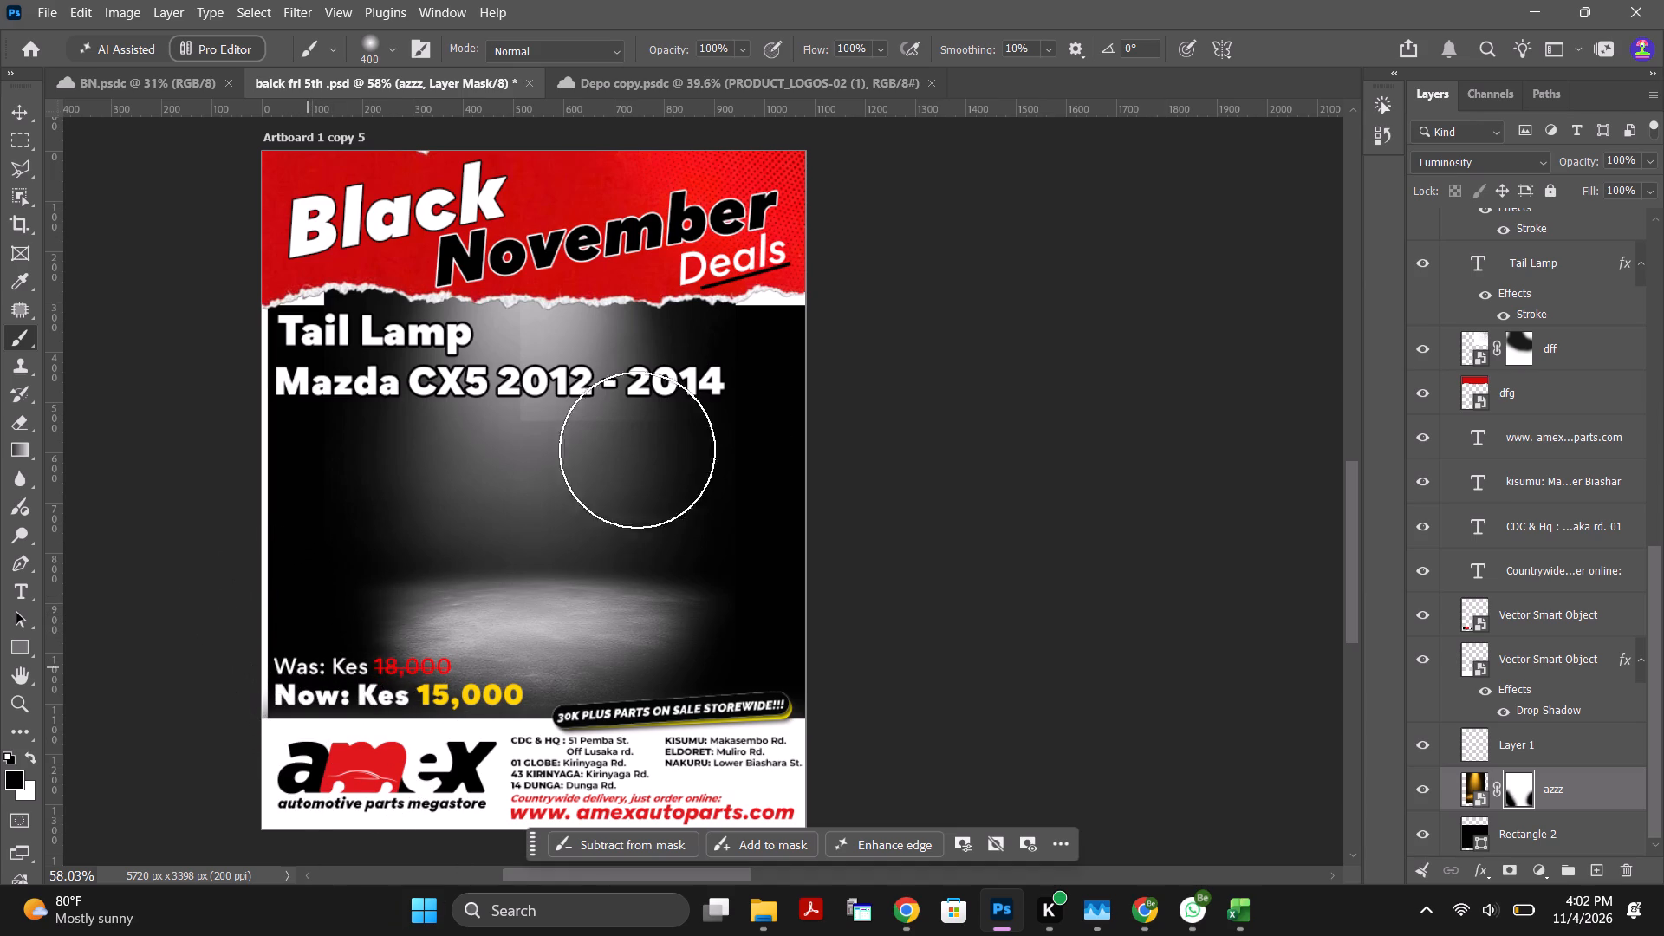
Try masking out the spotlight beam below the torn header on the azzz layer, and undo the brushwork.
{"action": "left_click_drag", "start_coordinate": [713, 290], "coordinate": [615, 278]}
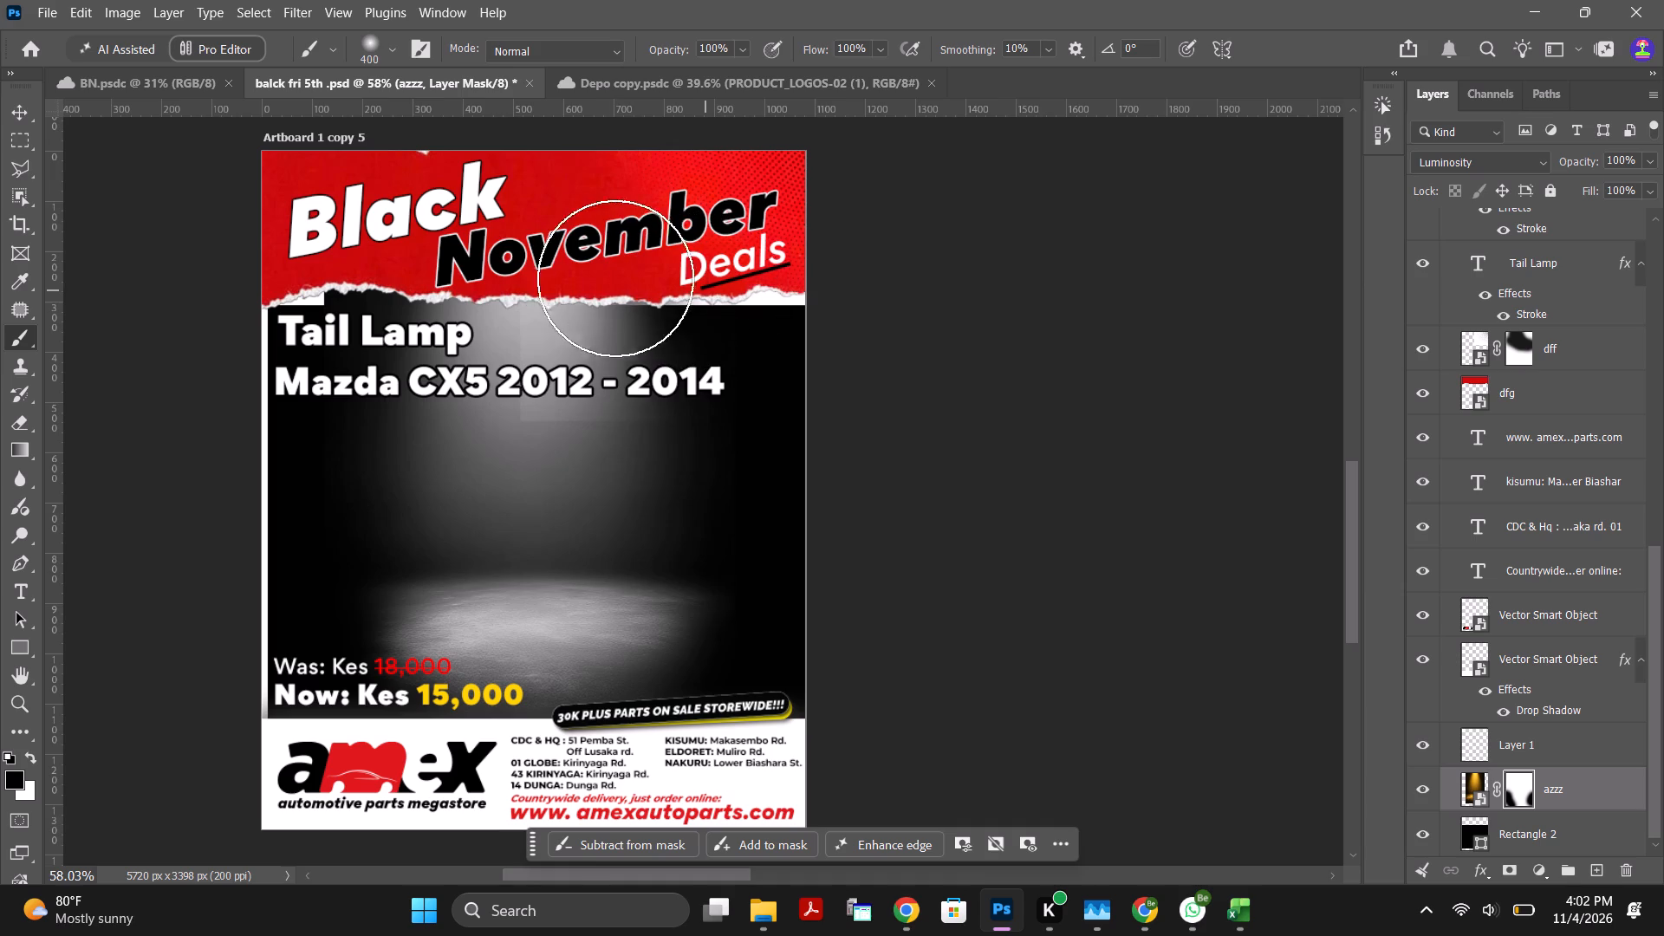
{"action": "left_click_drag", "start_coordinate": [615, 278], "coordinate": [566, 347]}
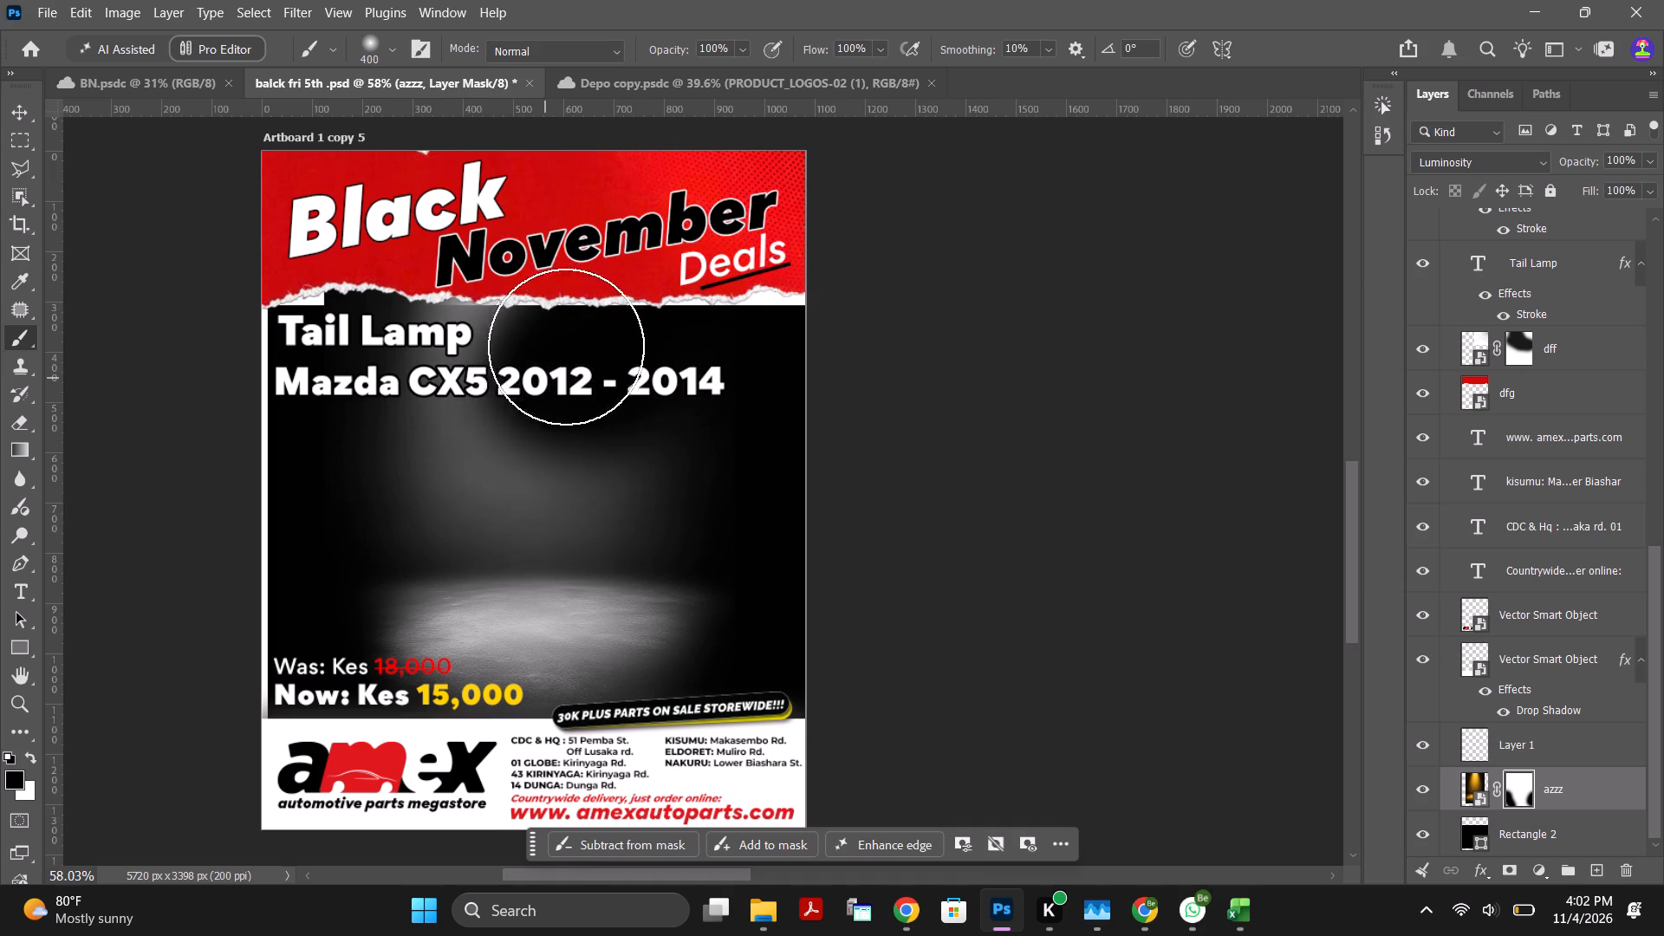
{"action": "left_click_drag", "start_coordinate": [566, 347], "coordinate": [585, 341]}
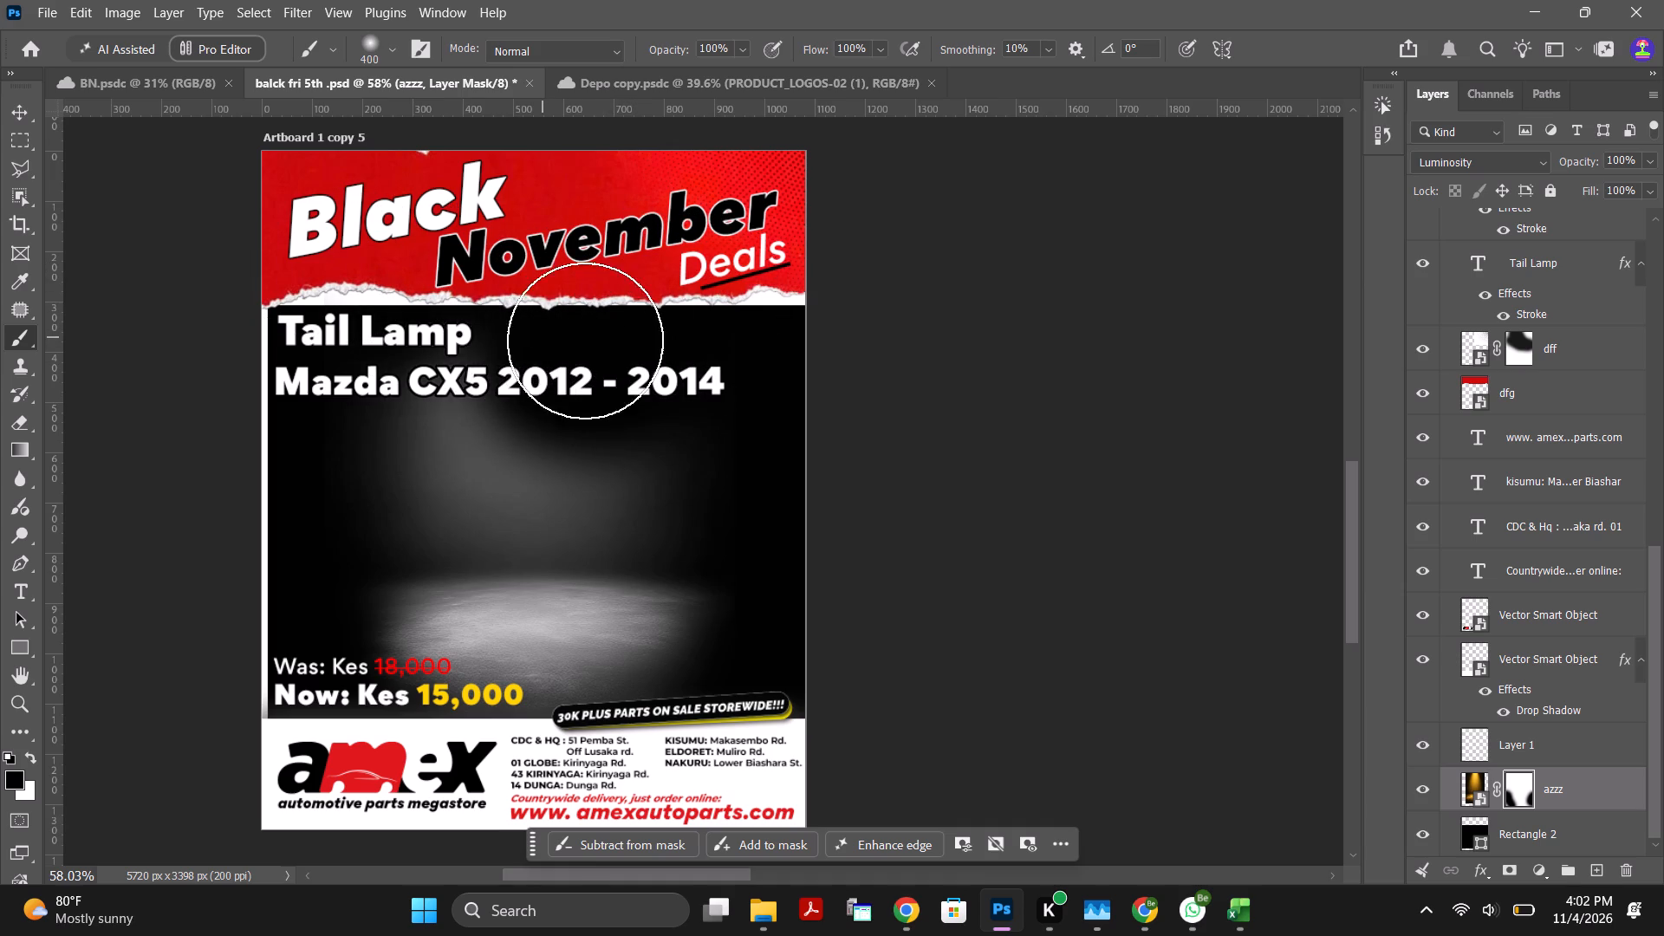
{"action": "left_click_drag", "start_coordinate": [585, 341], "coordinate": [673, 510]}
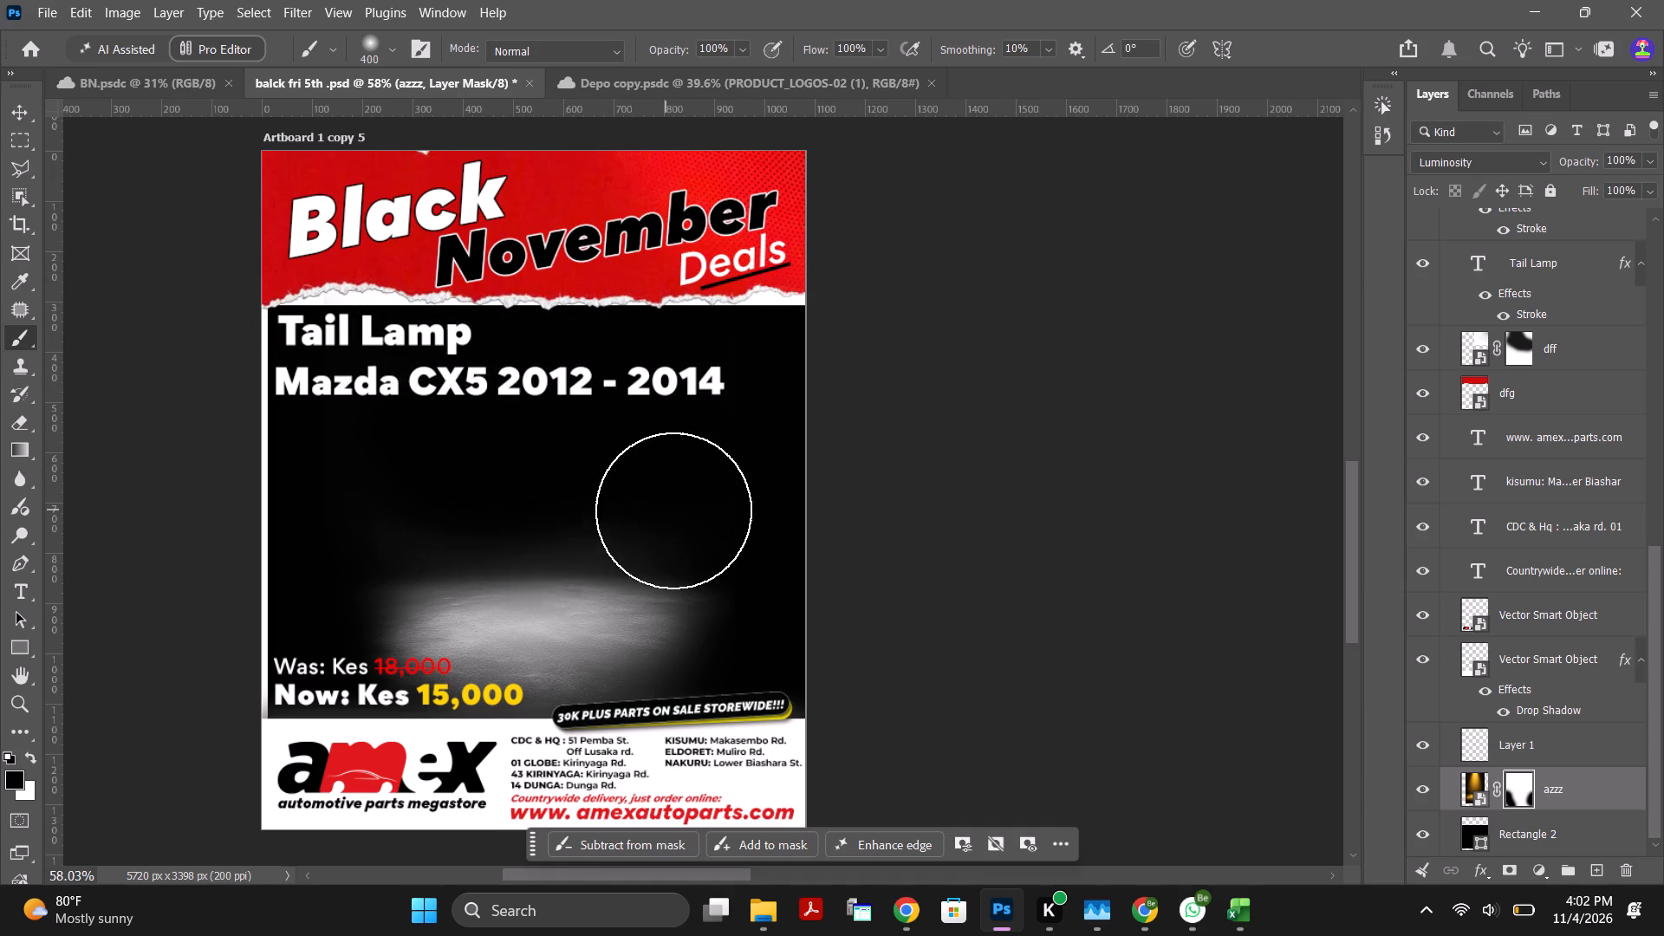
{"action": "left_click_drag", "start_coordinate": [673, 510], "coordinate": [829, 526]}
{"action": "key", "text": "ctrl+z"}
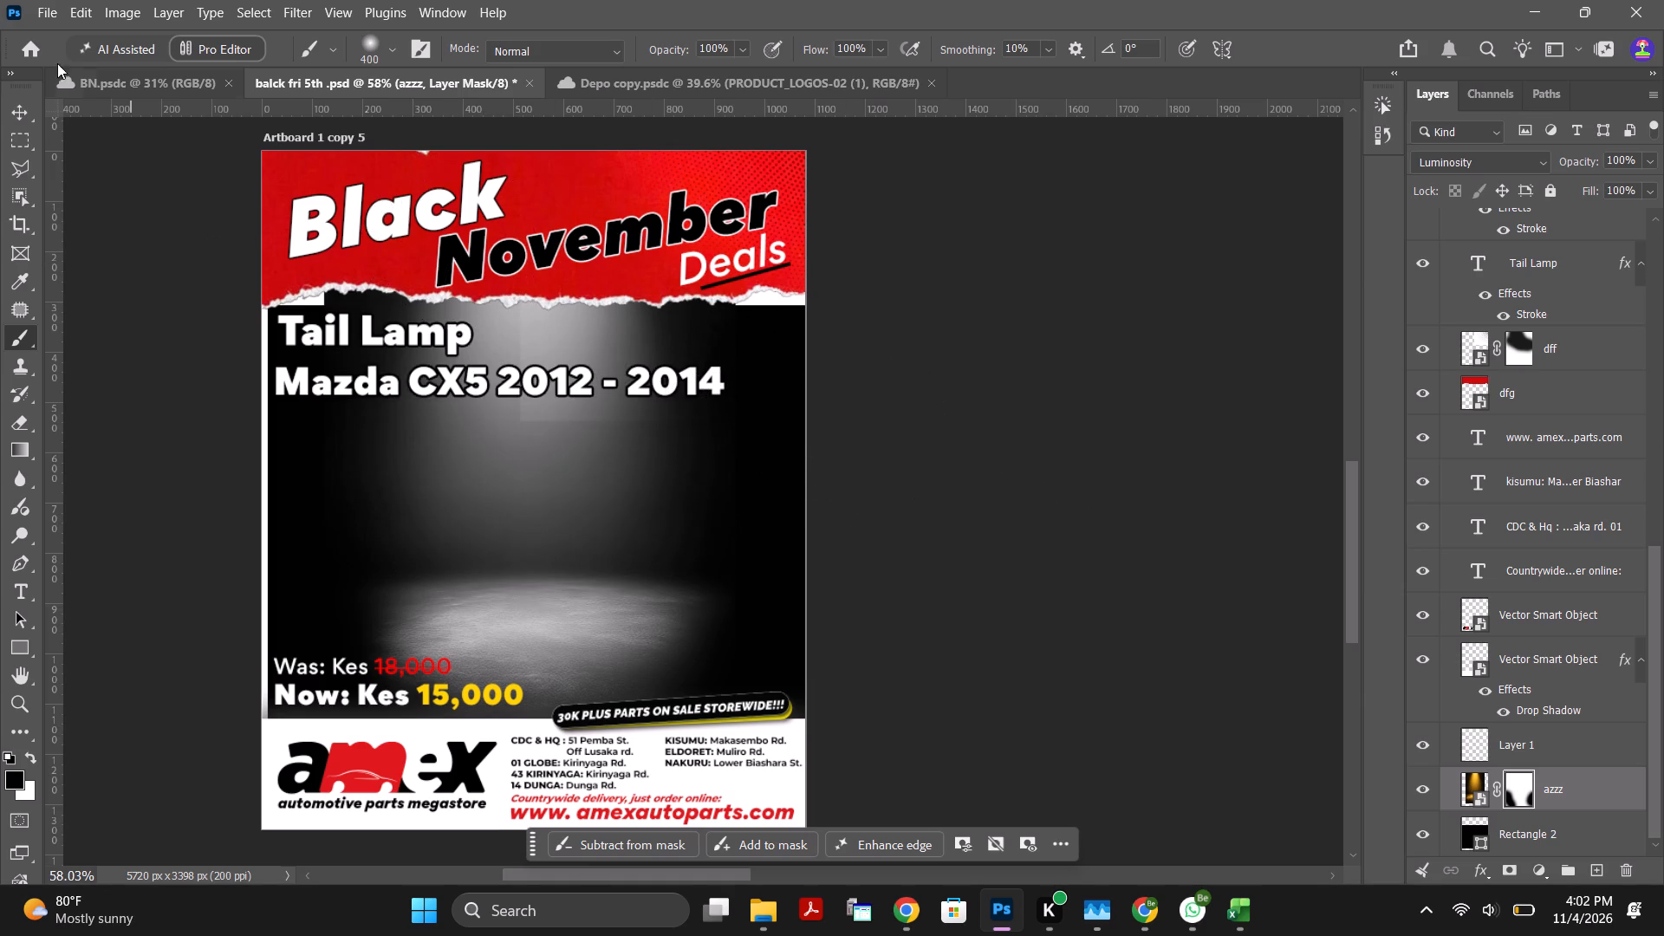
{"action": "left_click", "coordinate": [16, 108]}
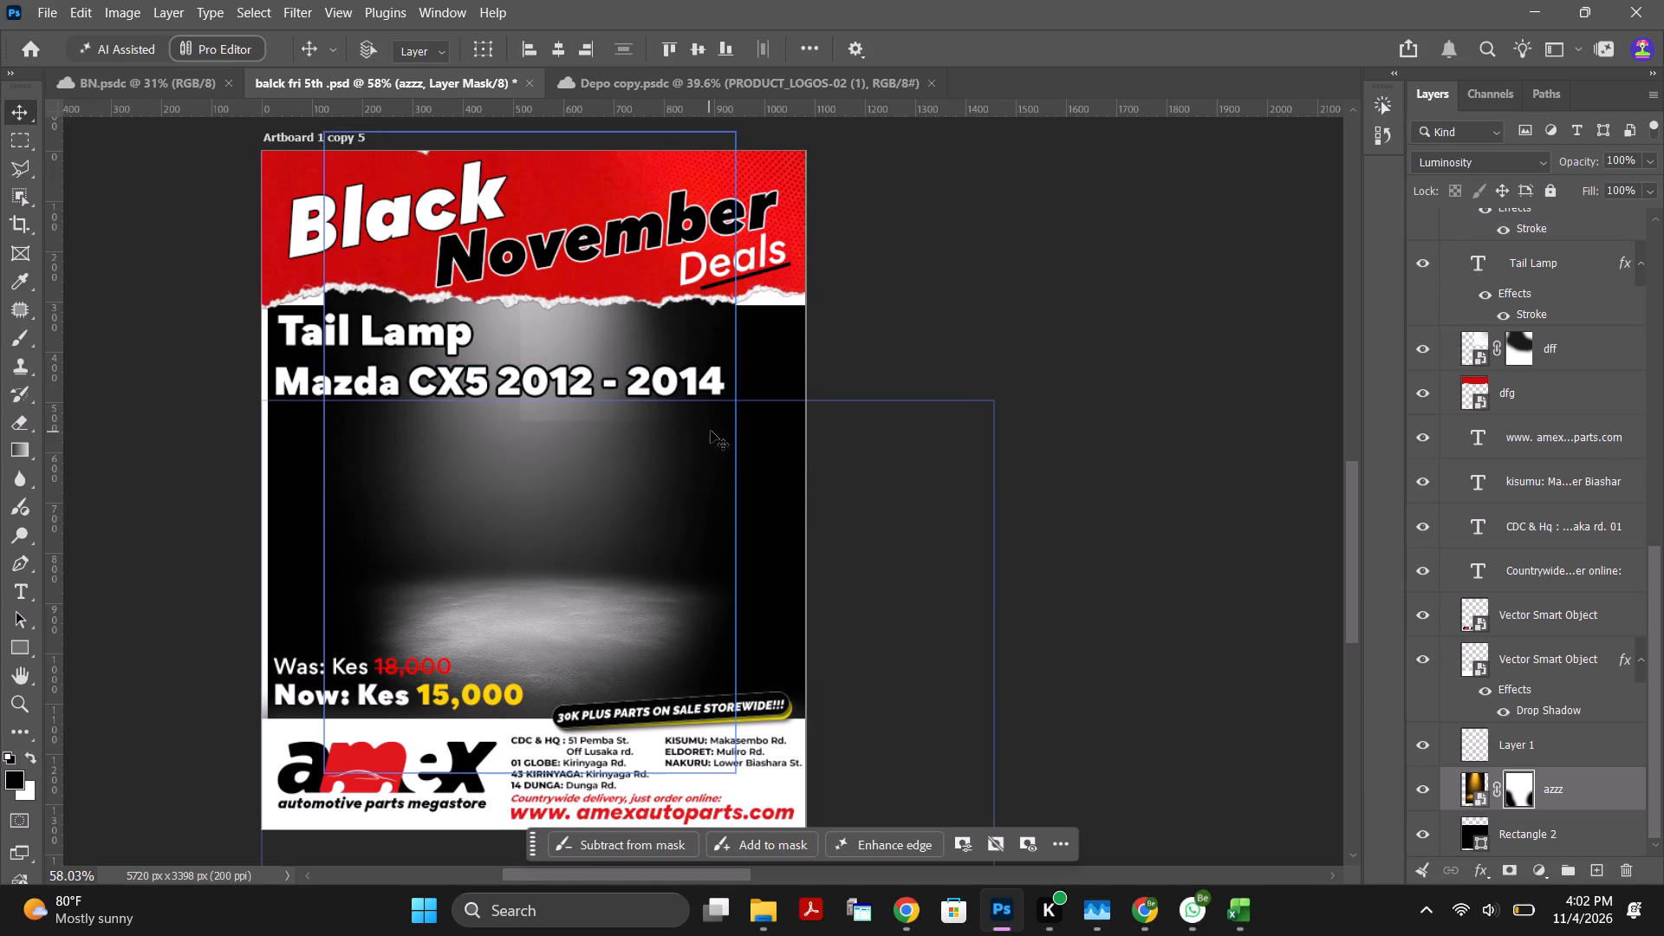
Toggle the logo smart object and Layer 1 off and on, and examine the azzz spotlight's edges beneath the torn header.
{"action": "left_click", "coordinate": [1420, 617]}
{"action": "left_click", "coordinate": [1420, 617]}
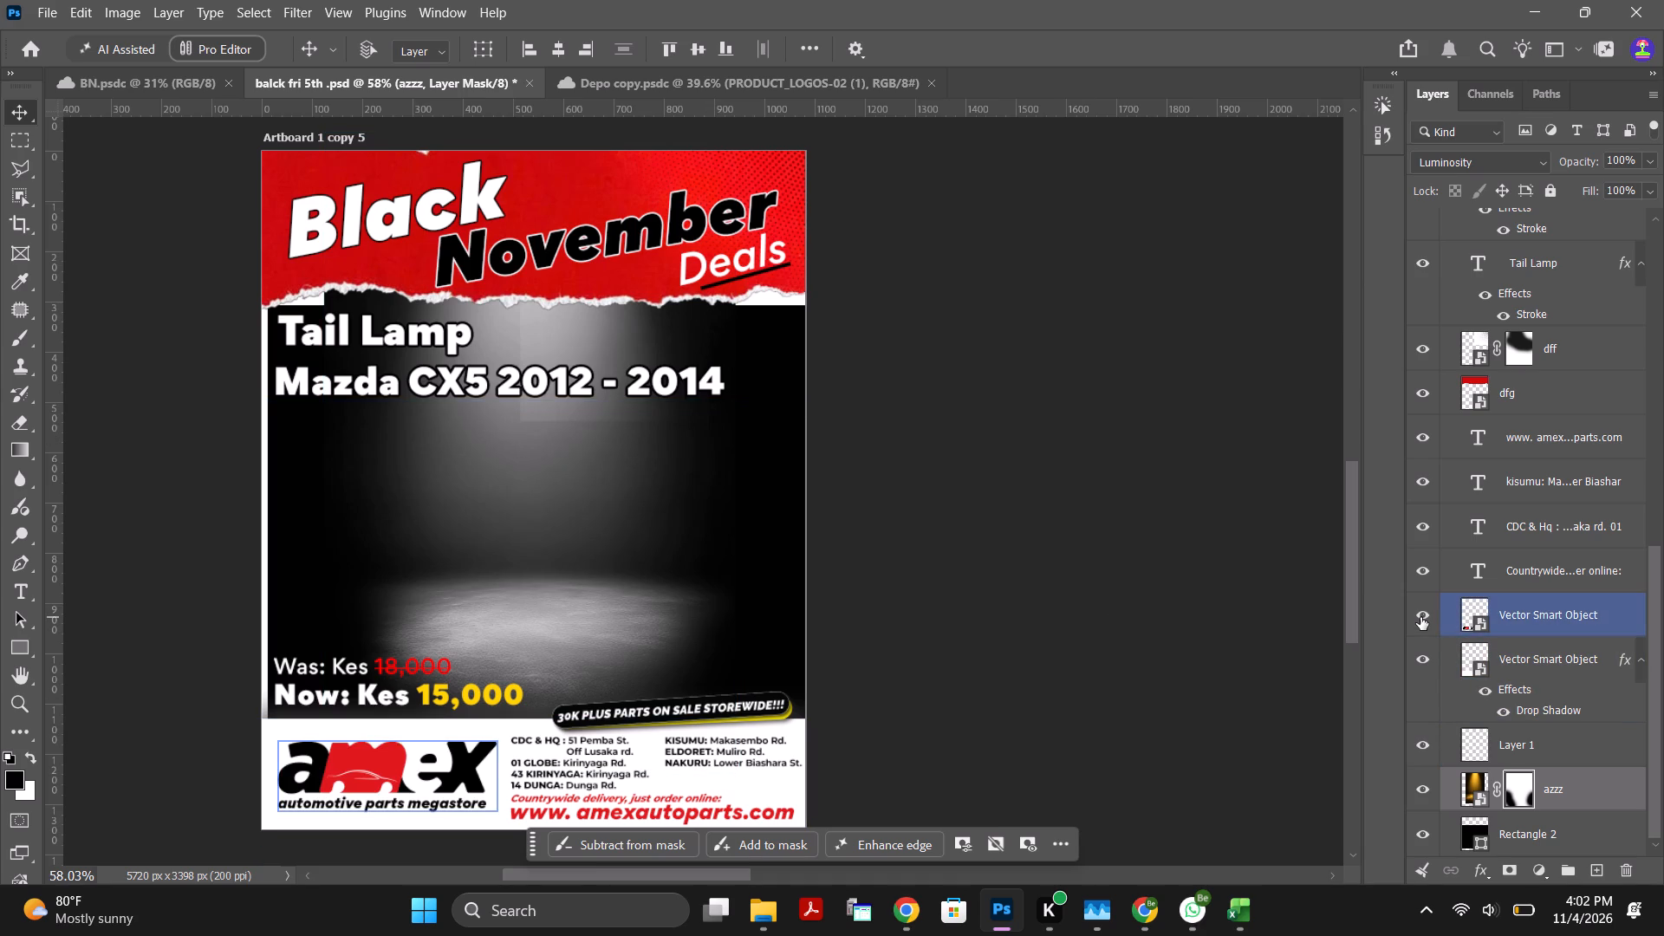
{"action": "left_click", "coordinate": [1426, 752]}
{"action": "left_click", "coordinate": [1426, 752]}
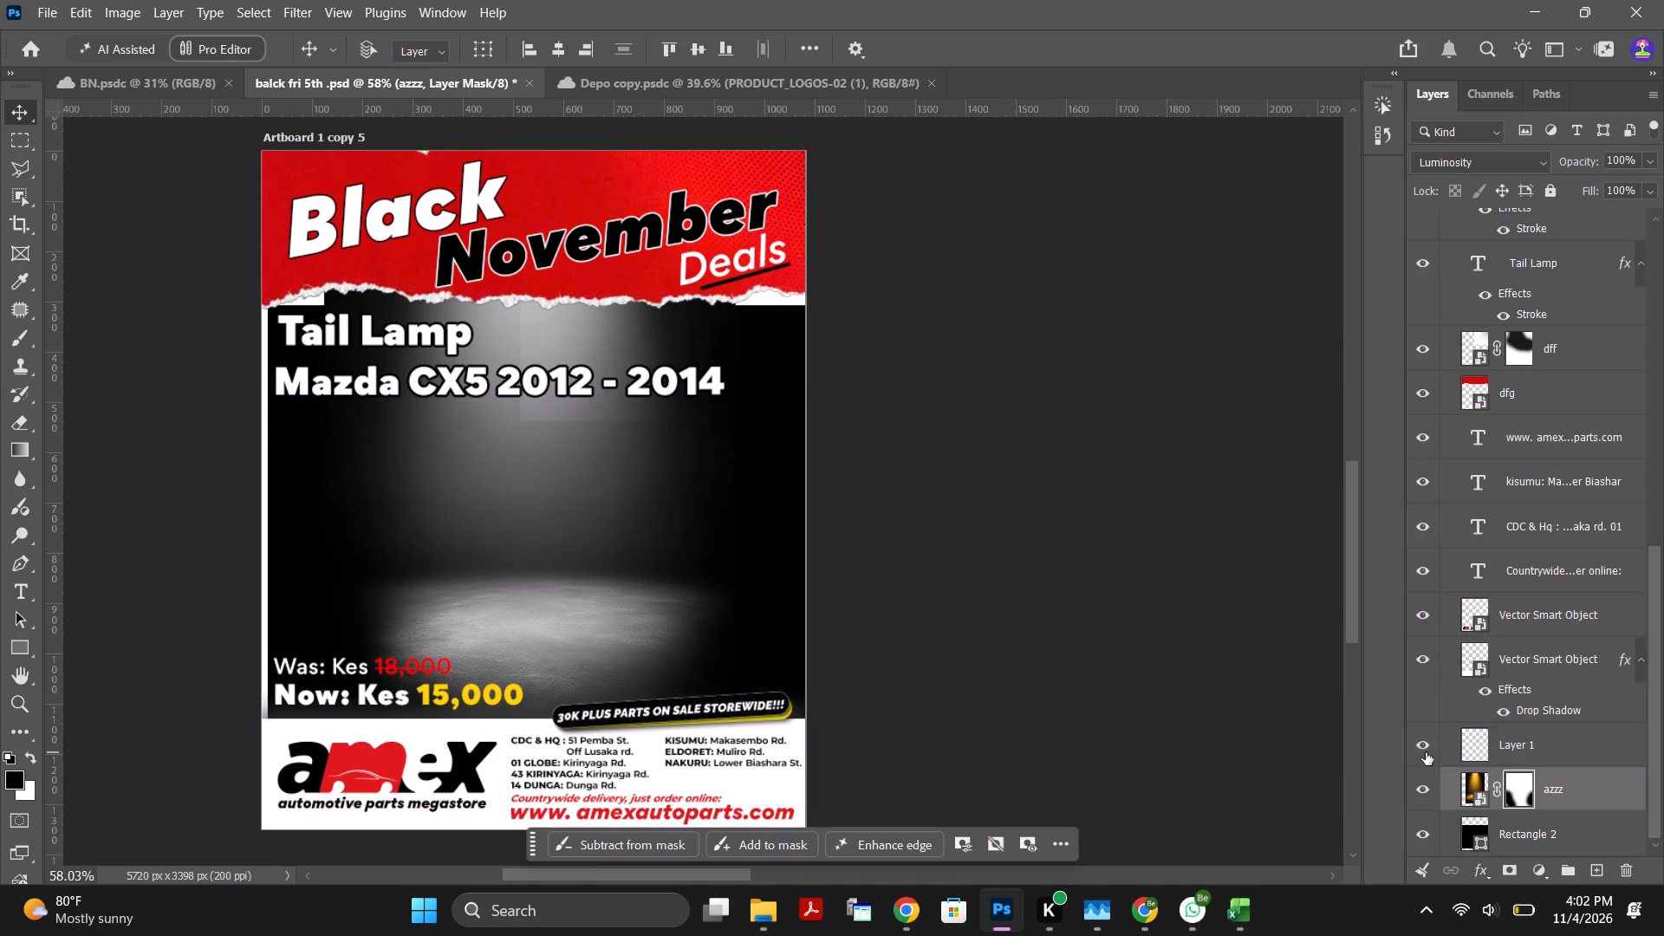
{"action": "scroll", "coordinate": [673, 367], "scroll_direction": "up", "scroll_amount": 5, "text": "alt"}
{"action": "scroll", "coordinate": [630, 363], "scroll_direction": "up", "scroll_amount": 4}
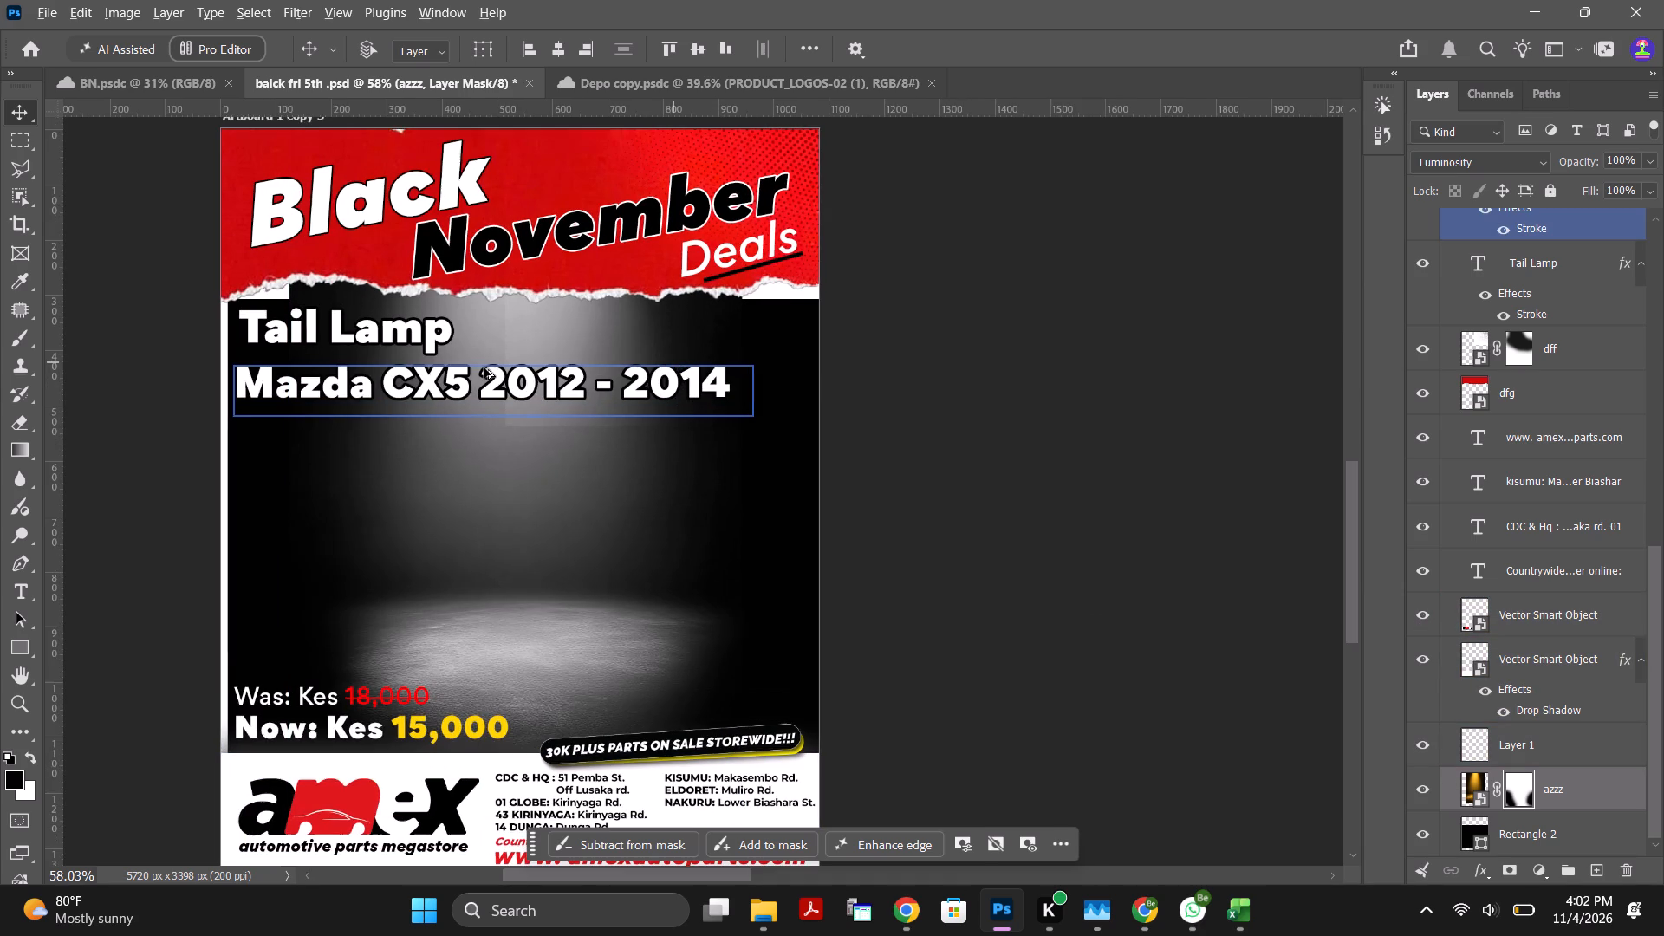
{"action": "scroll", "coordinate": [451, 331], "scroll_direction": "up", "scroll_amount": 5, "text": "alt"}
{"action": "scroll", "coordinate": [571, 336], "scroll_direction": "up", "scroll_amount": 8, "text": "alt"}
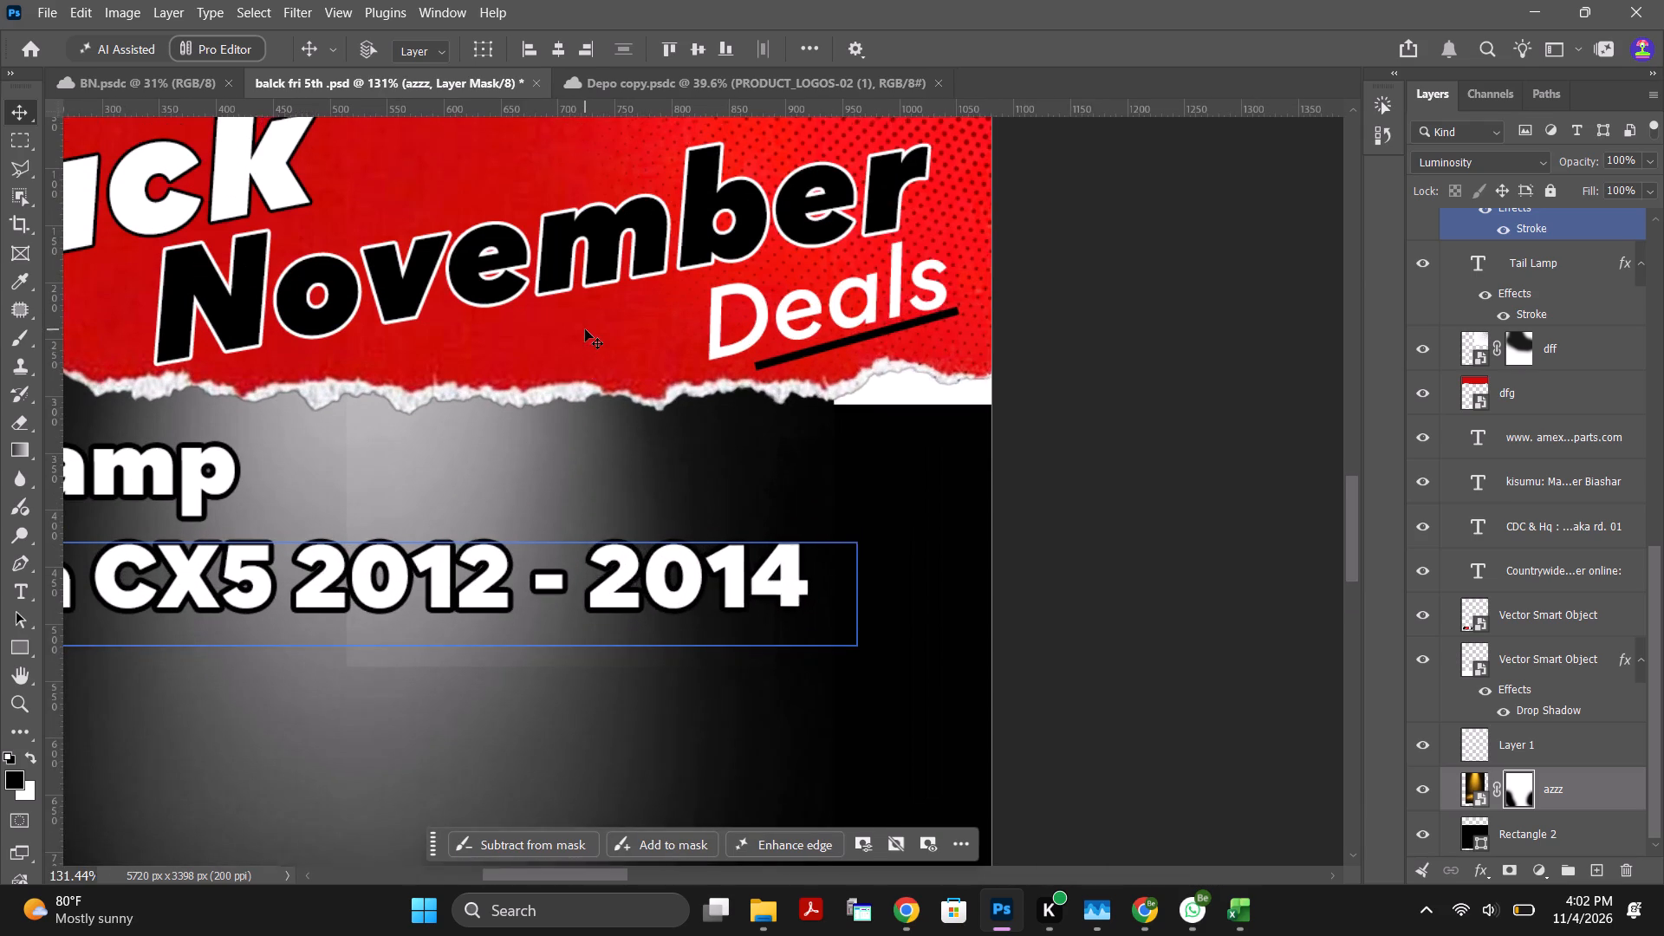
{"action": "scroll", "coordinate": [587, 329], "scroll_direction": "down", "scroll_amount": 10}
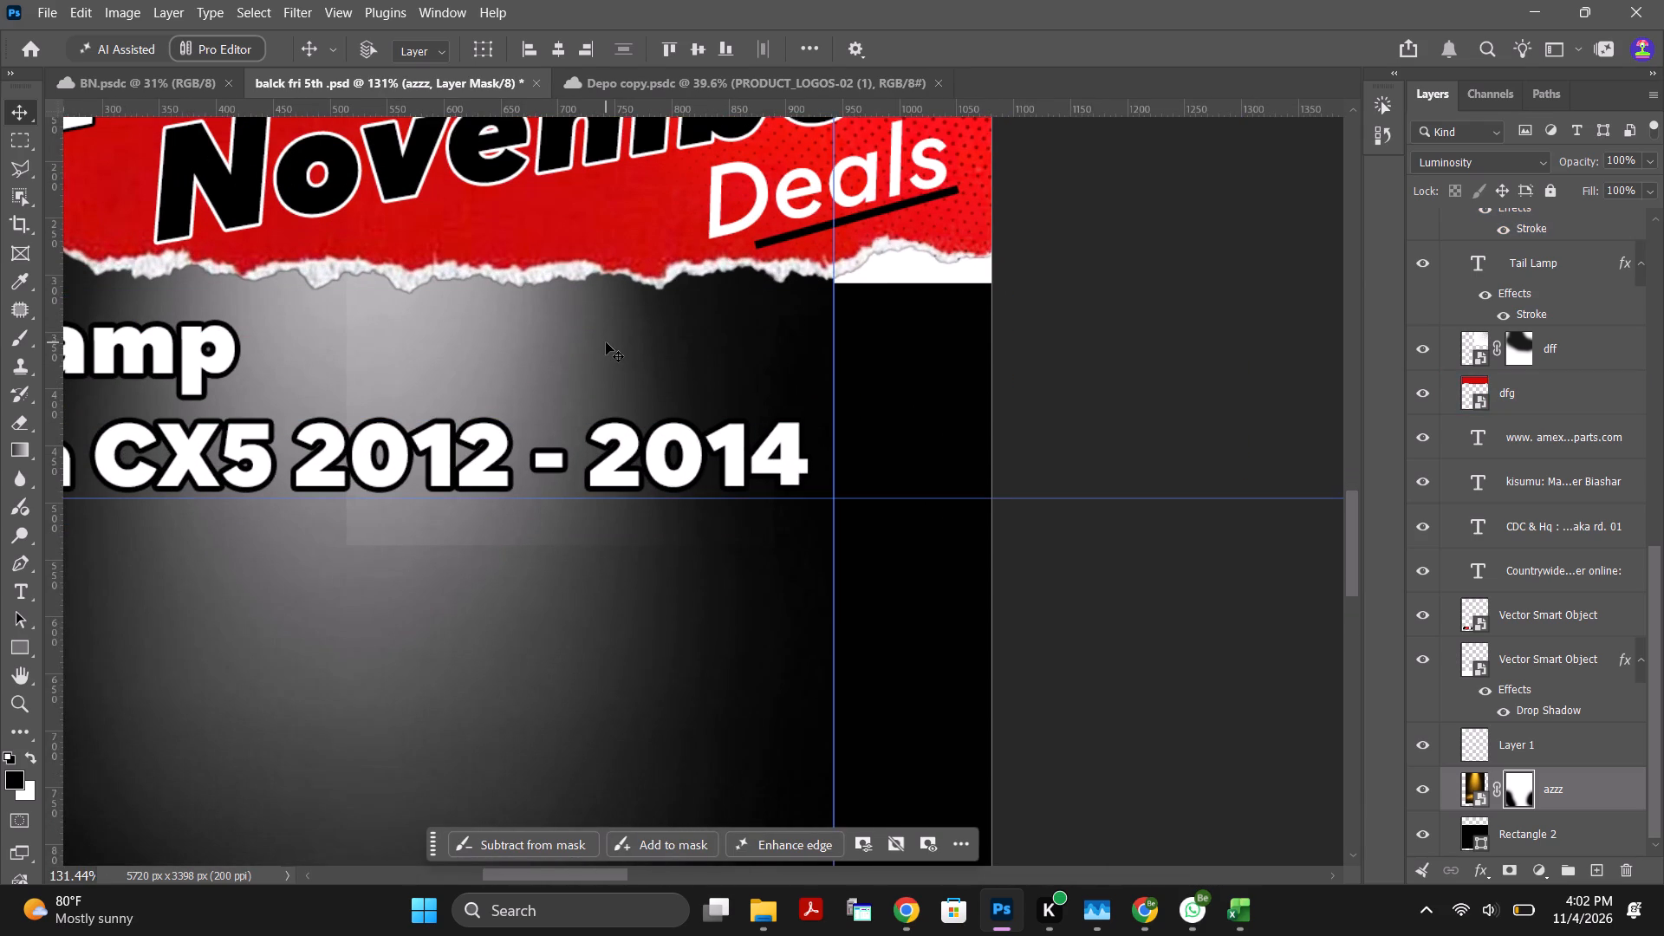
{"action": "scroll", "coordinate": [606, 342], "scroll_direction": "down", "scroll_amount": 14}
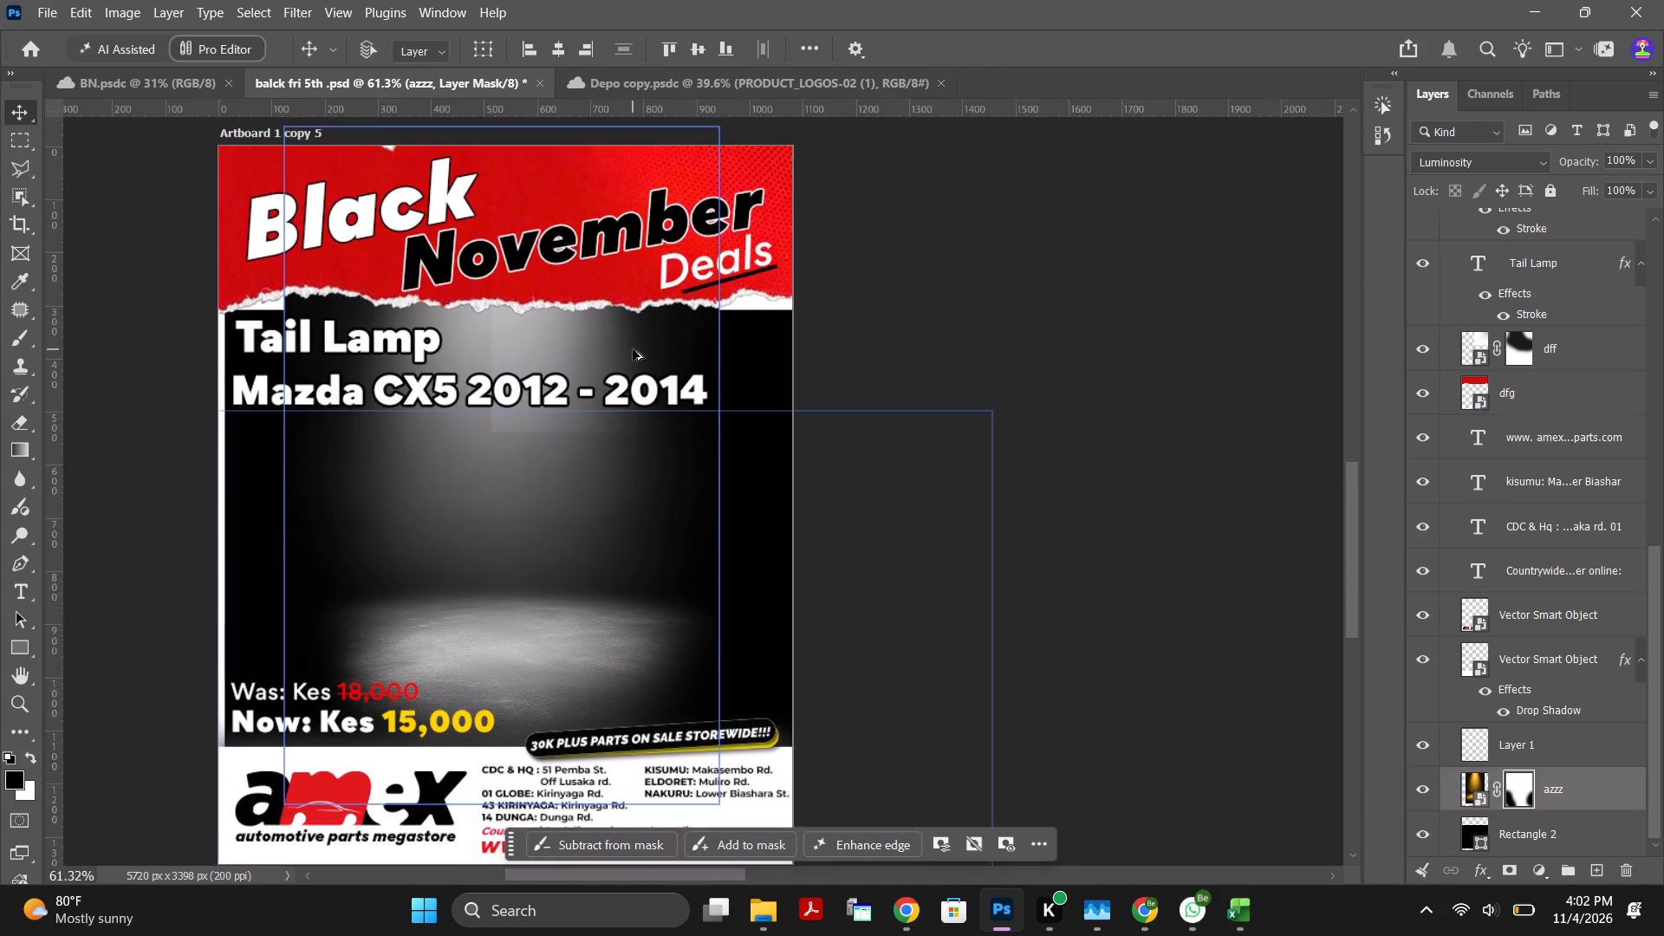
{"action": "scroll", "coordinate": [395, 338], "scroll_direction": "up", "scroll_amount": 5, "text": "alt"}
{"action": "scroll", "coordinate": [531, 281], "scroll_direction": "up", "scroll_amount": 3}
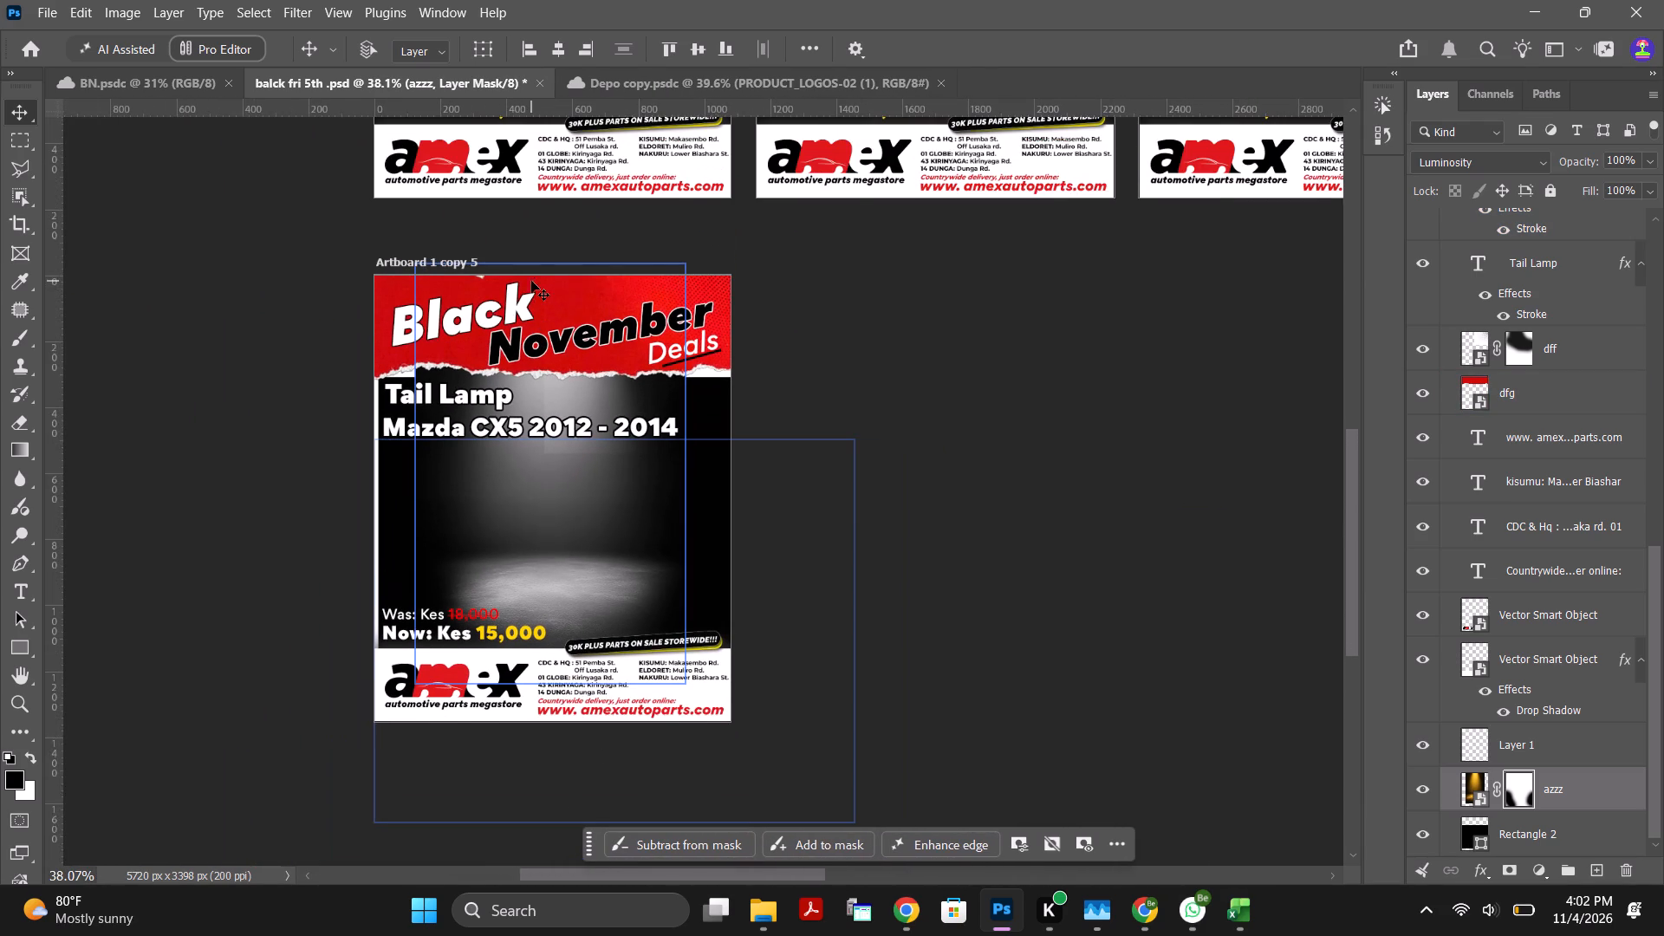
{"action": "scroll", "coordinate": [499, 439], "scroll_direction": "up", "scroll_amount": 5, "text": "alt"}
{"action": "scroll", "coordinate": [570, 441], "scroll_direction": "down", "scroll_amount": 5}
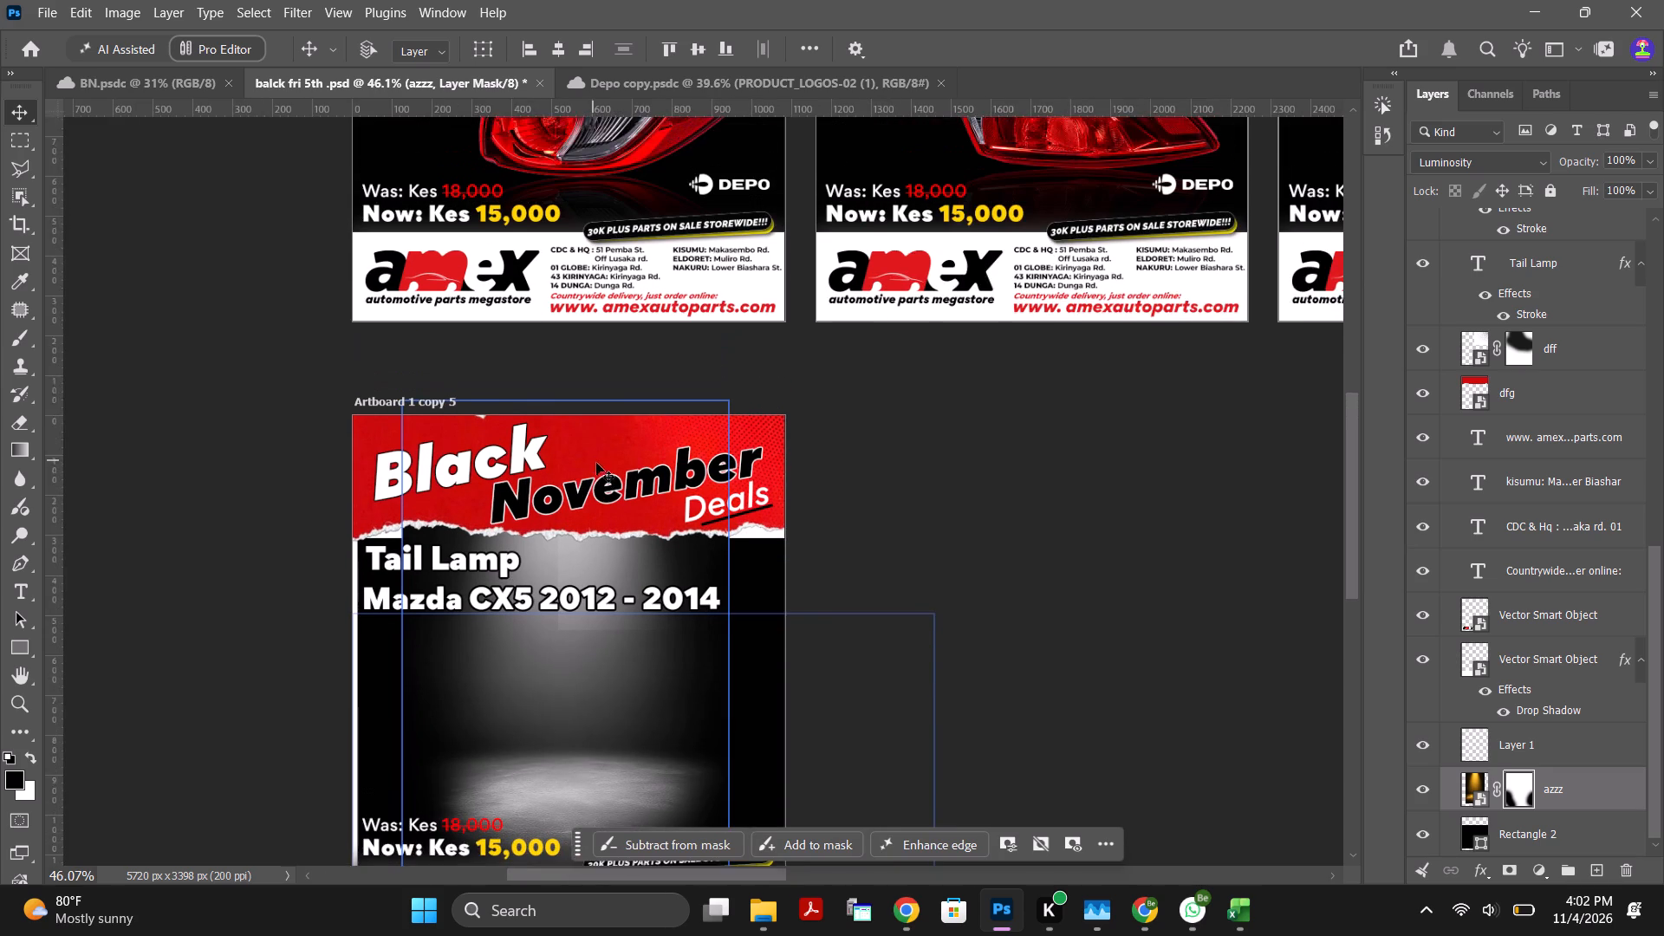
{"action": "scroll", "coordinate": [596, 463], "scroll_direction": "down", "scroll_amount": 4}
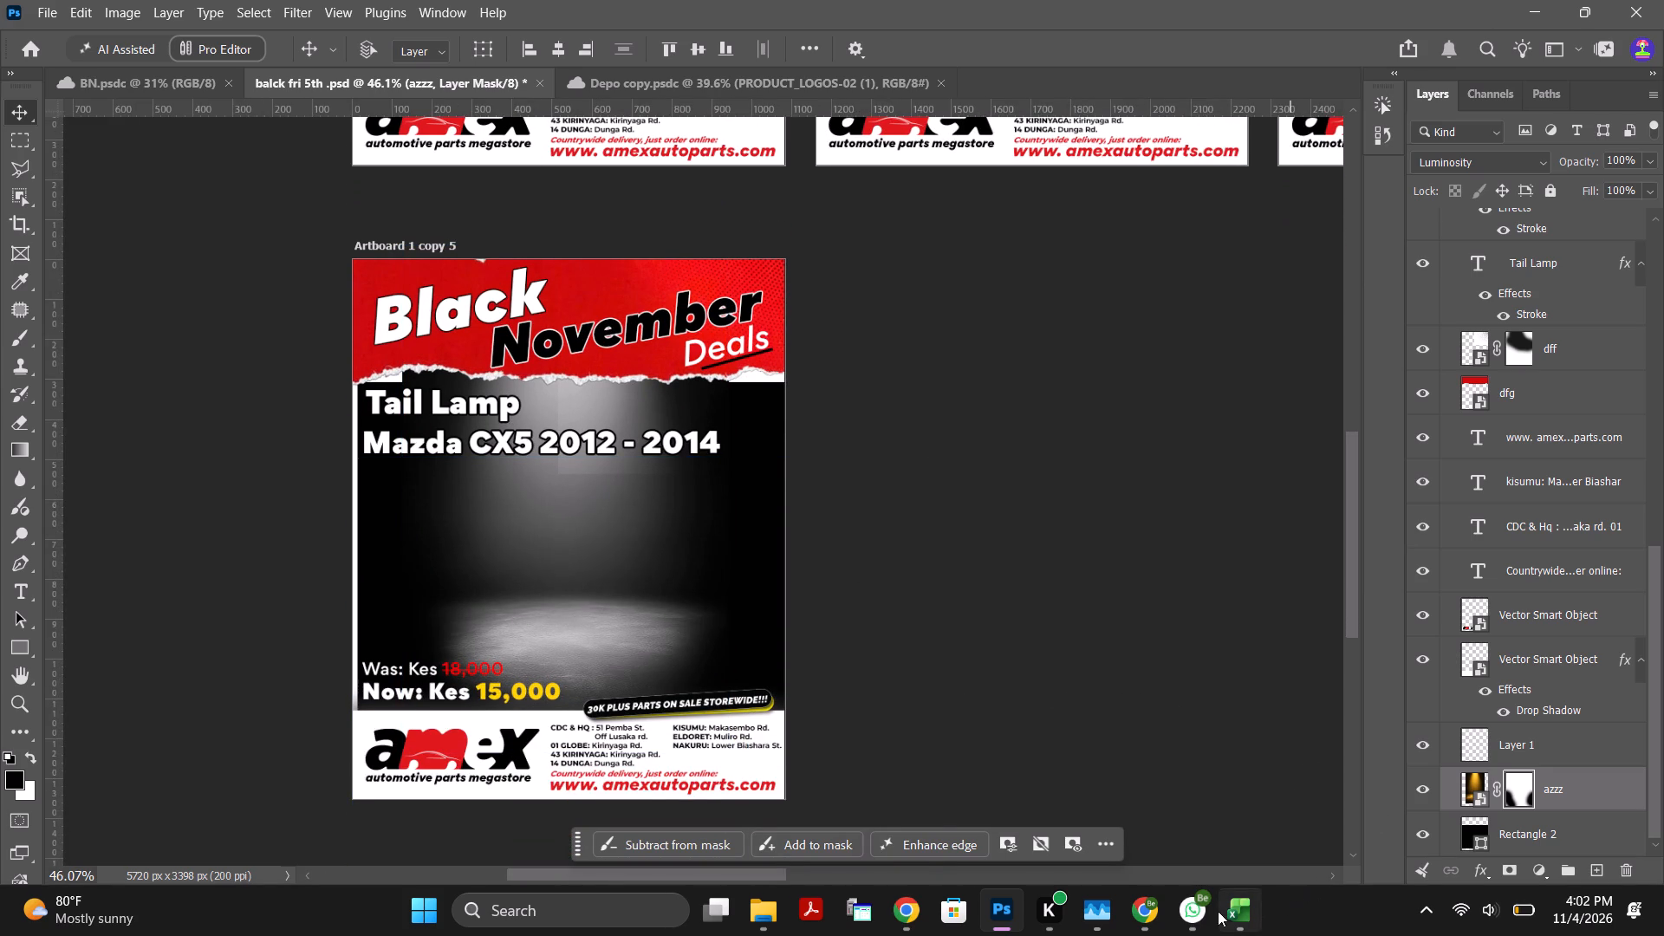
Switch to Chrome, open the red "Stage Spotlight Instagram Ad Template" pin on Pinterest and save its image as a JPEG in Downloads.
{"action": "left_click", "coordinate": [916, 918]}
{"action": "scroll", "coordinate": [1230, 524], "scroll_direction": "down", "scroll_amount": 7}
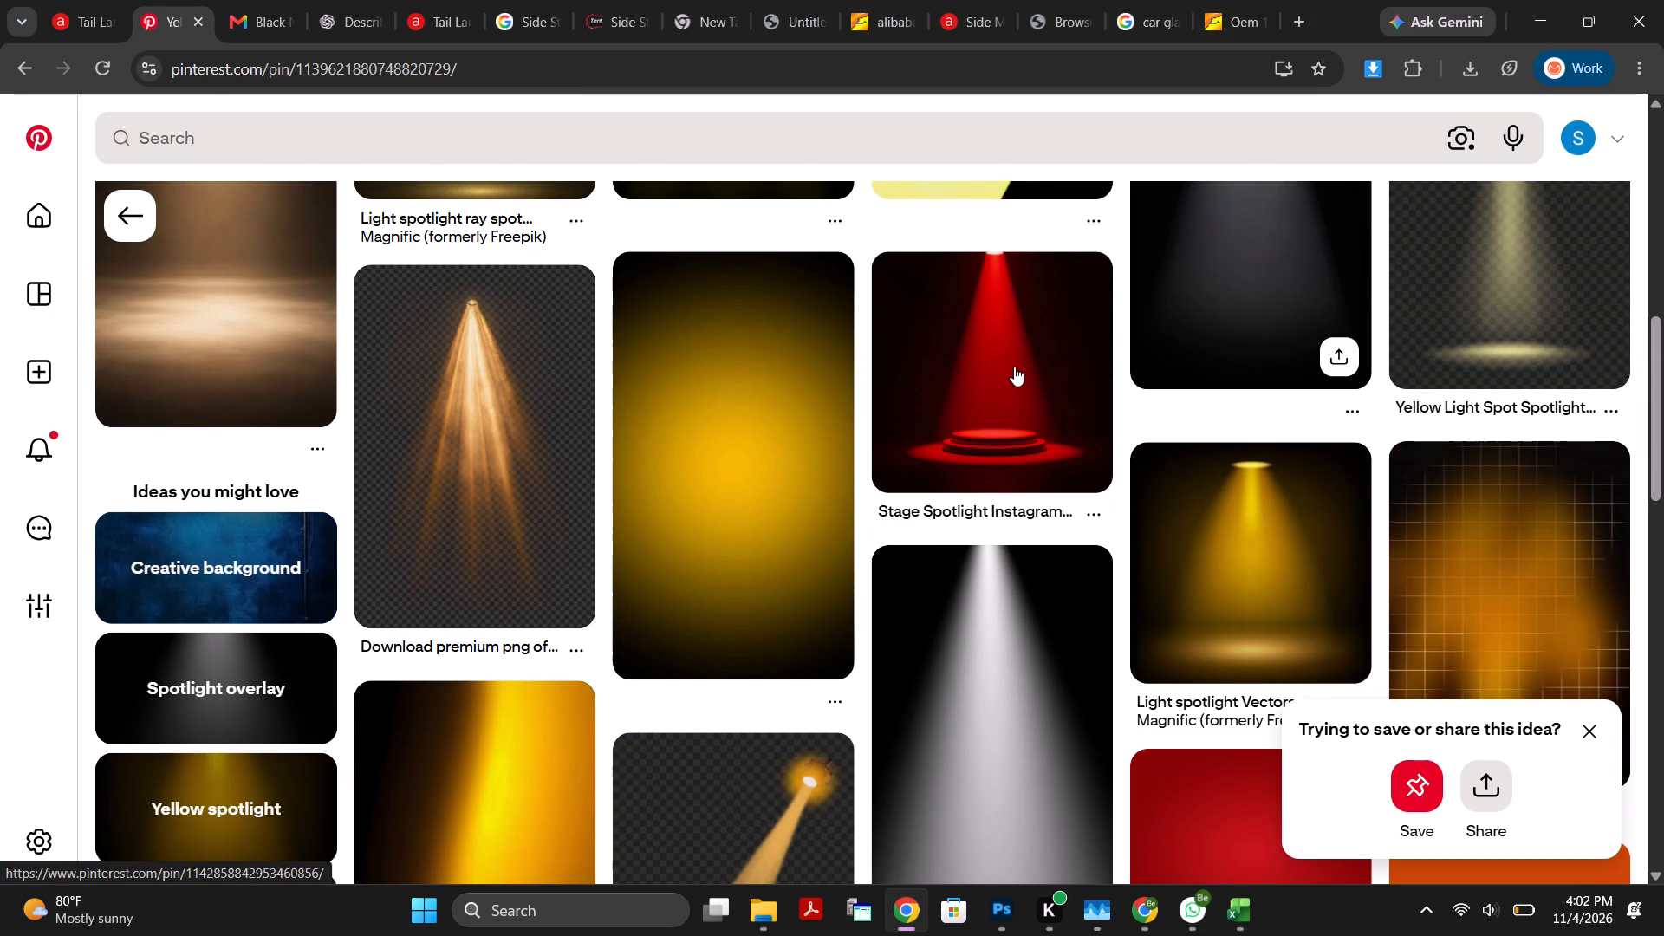
{"action": "left_click", "coordinate": [1013, 371]}
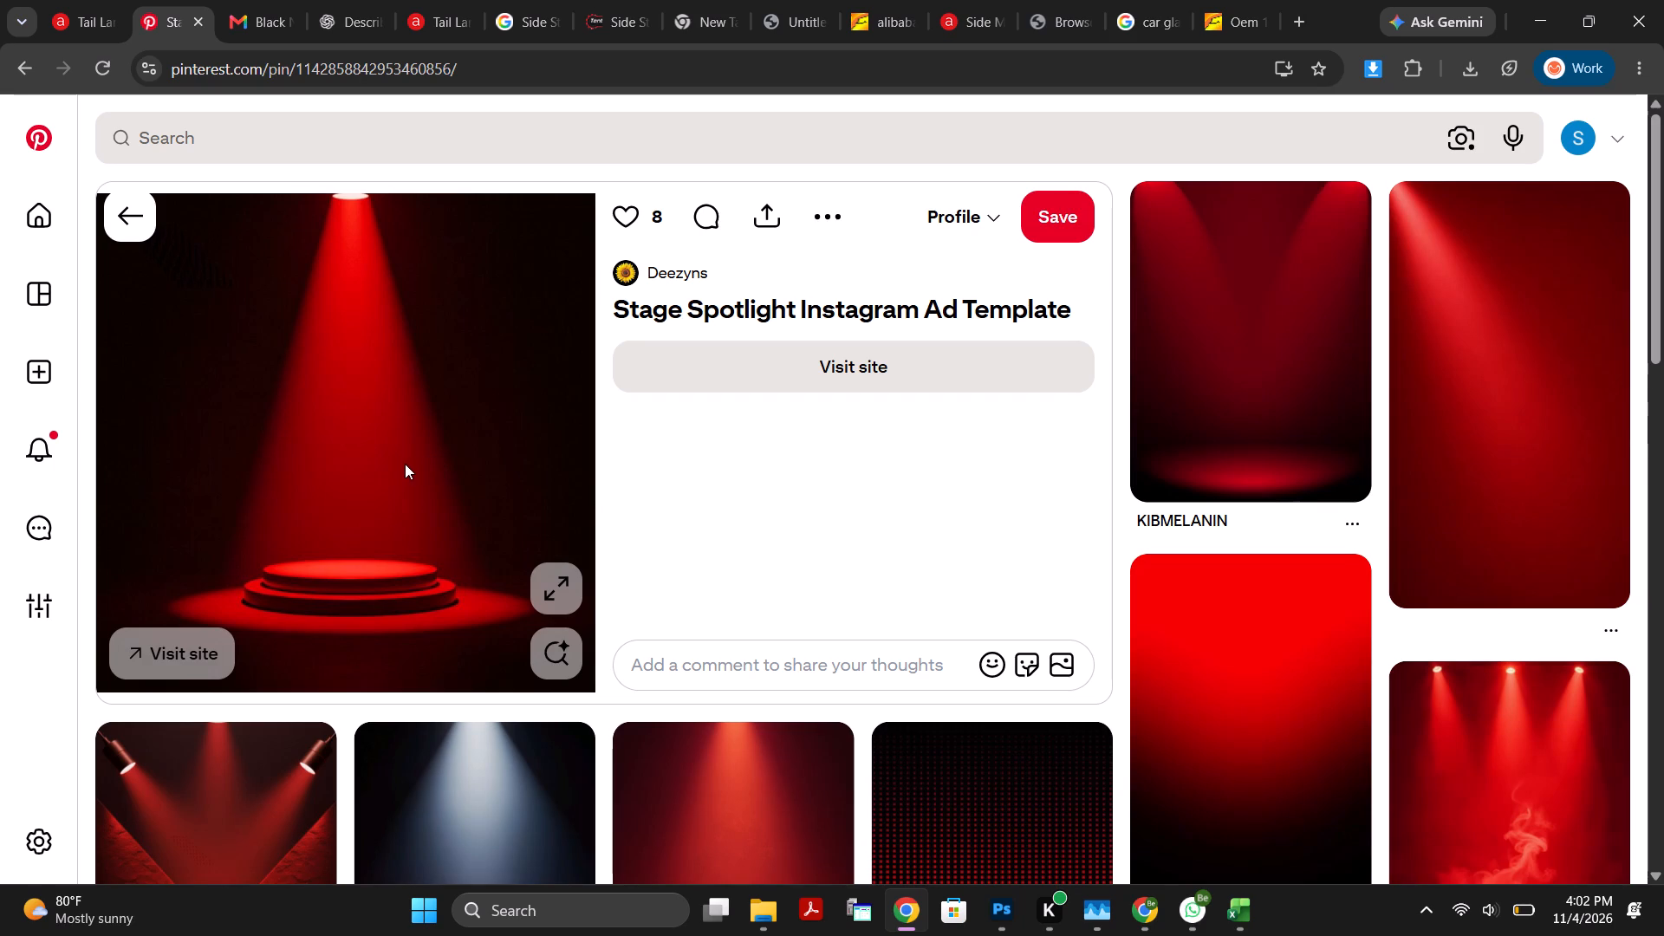
{"action": "left_click", "coordinate": [405, 464]}
{"action": "right_click", "coordinate": [405, 464]}
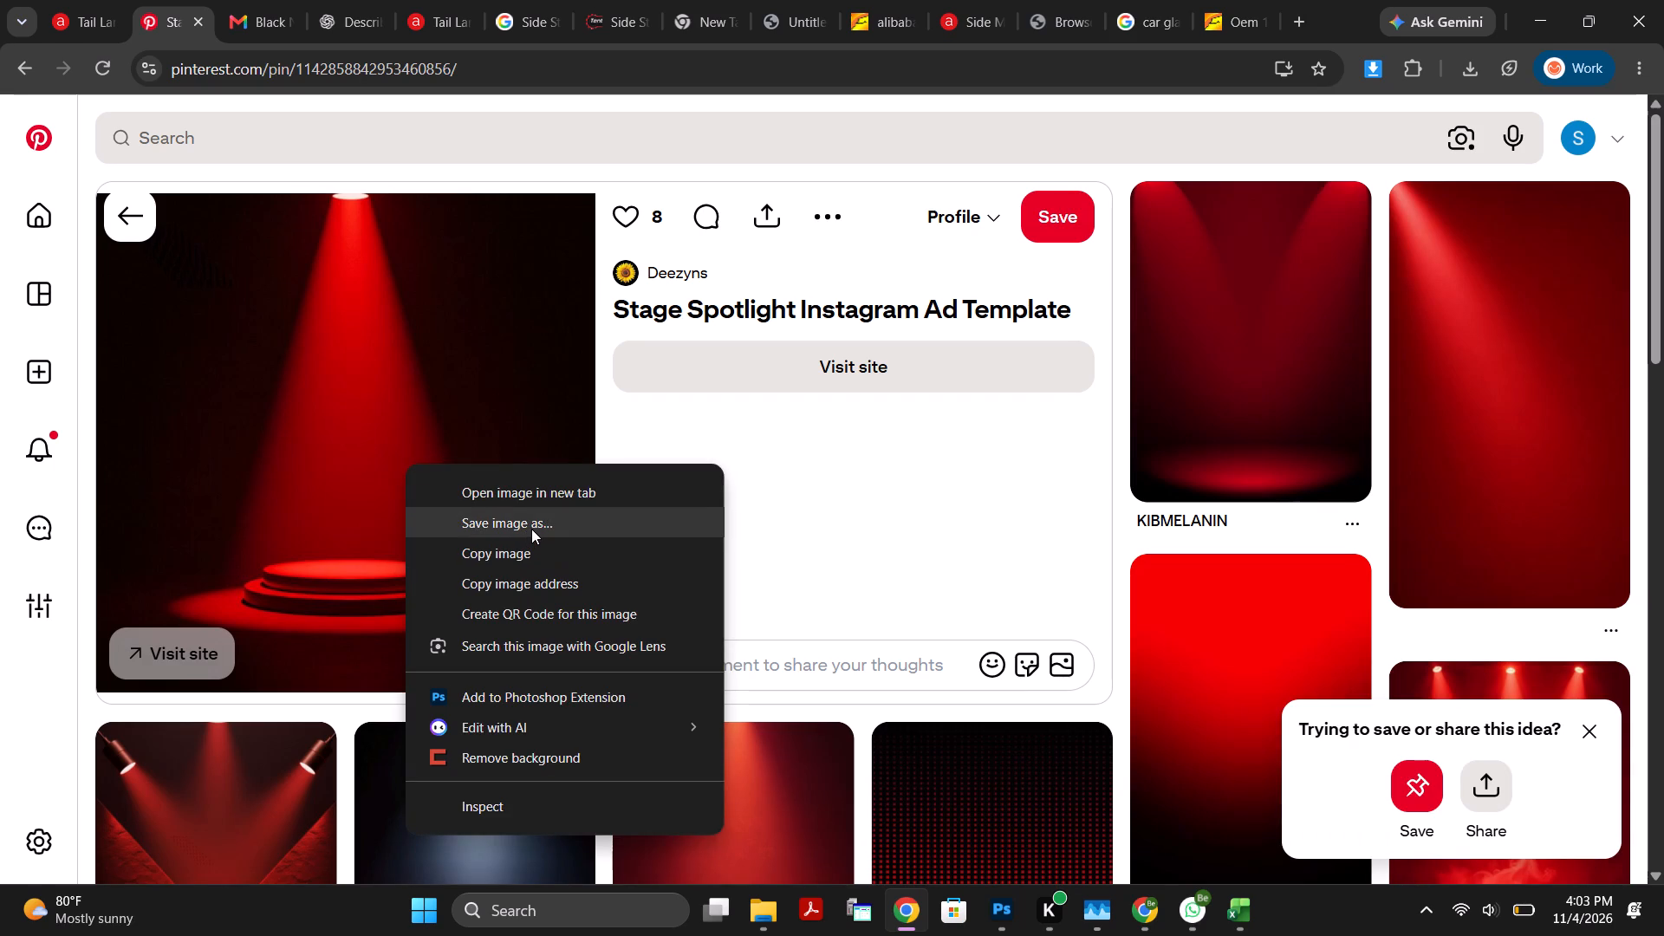
{"action": "left_click", "coordinate": [531, 529]}
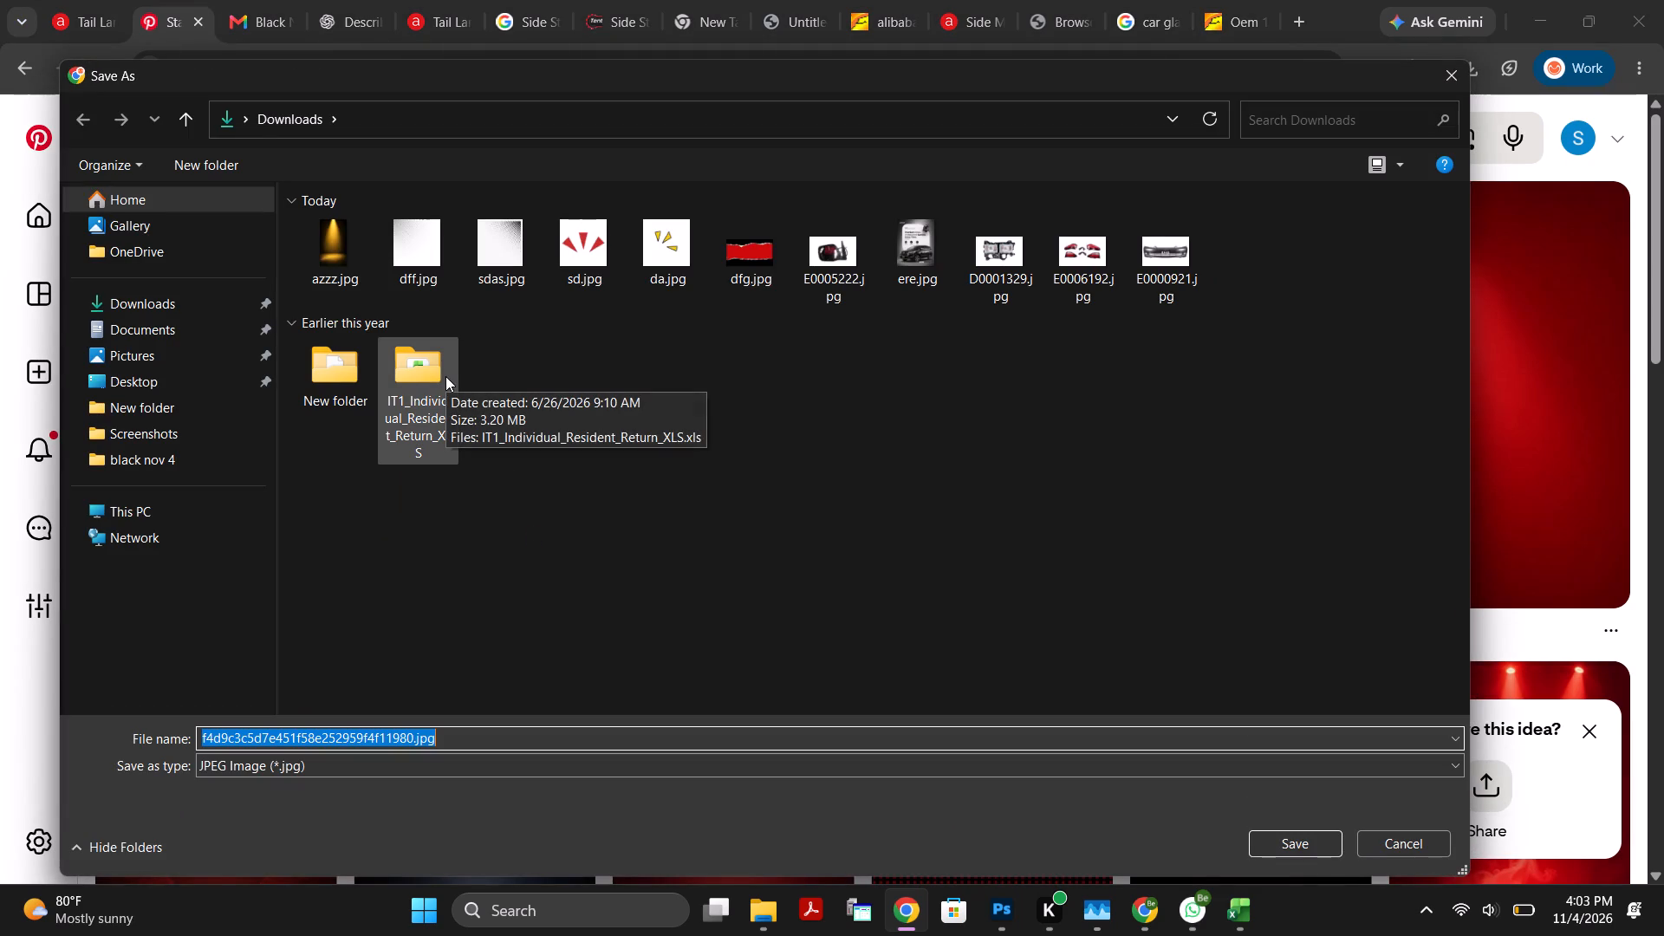
{"action": "left_click", "coordinate": [1320, 849]}
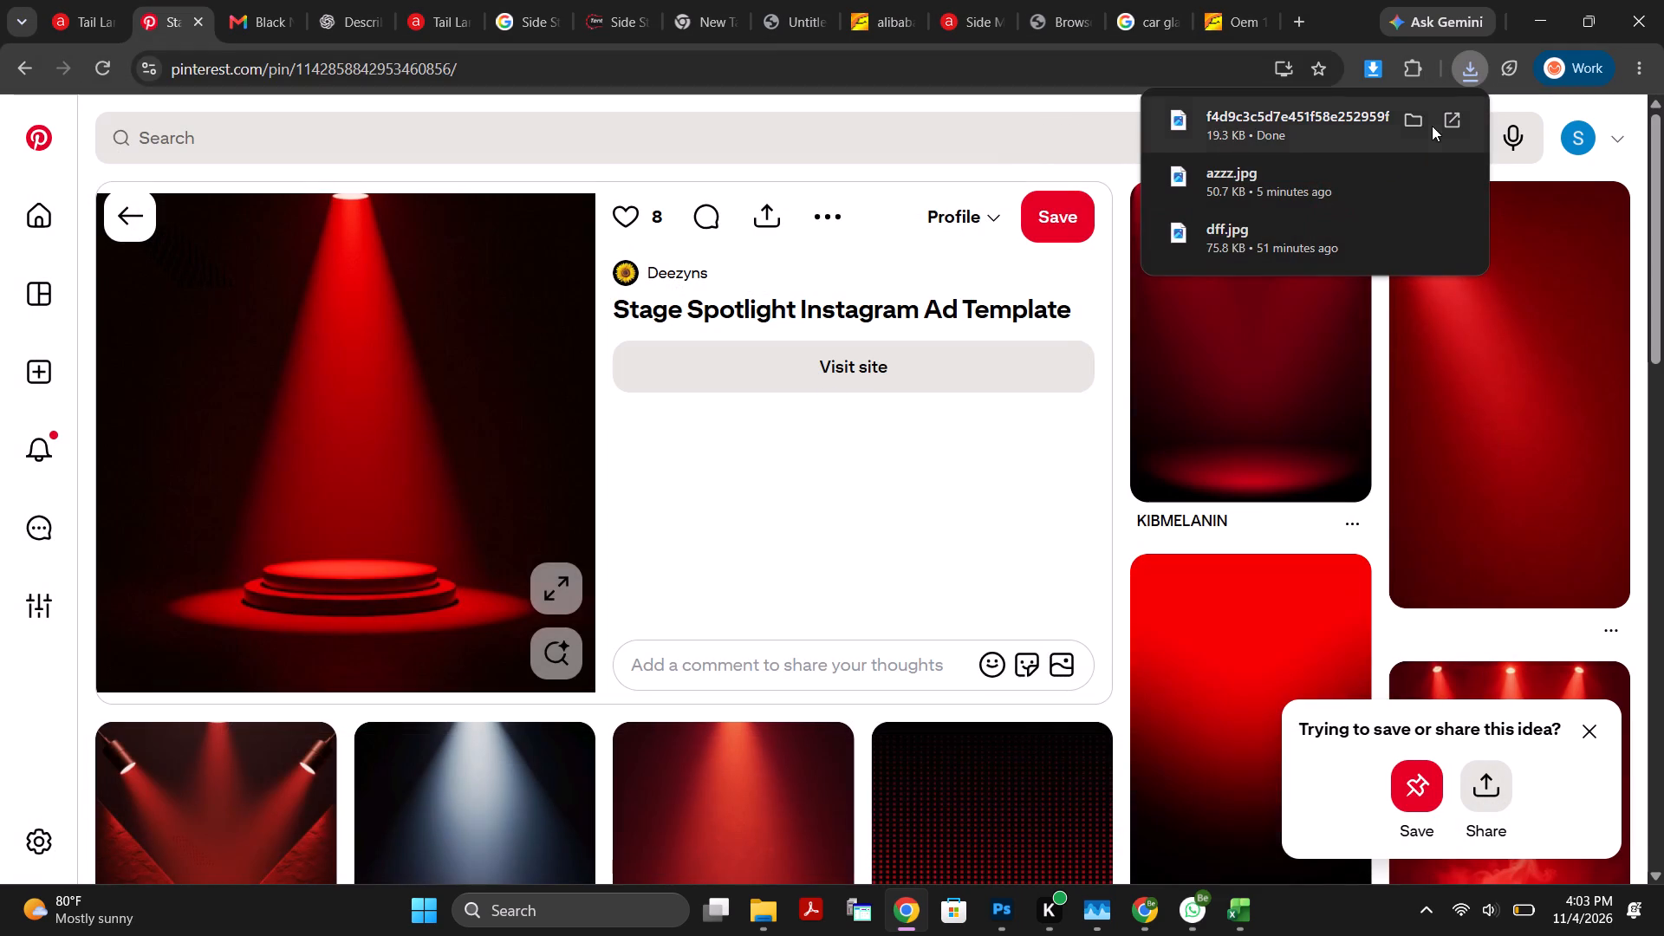
Place the downloaded red stage spotlight image f4d9c3c5d7e451f58e252959f4f11980.jpg from Downloads into Artboard 1 copy 5 above azzz, and hide azzz.
{"action": "left_click", "coordinate": [1416, 121]}
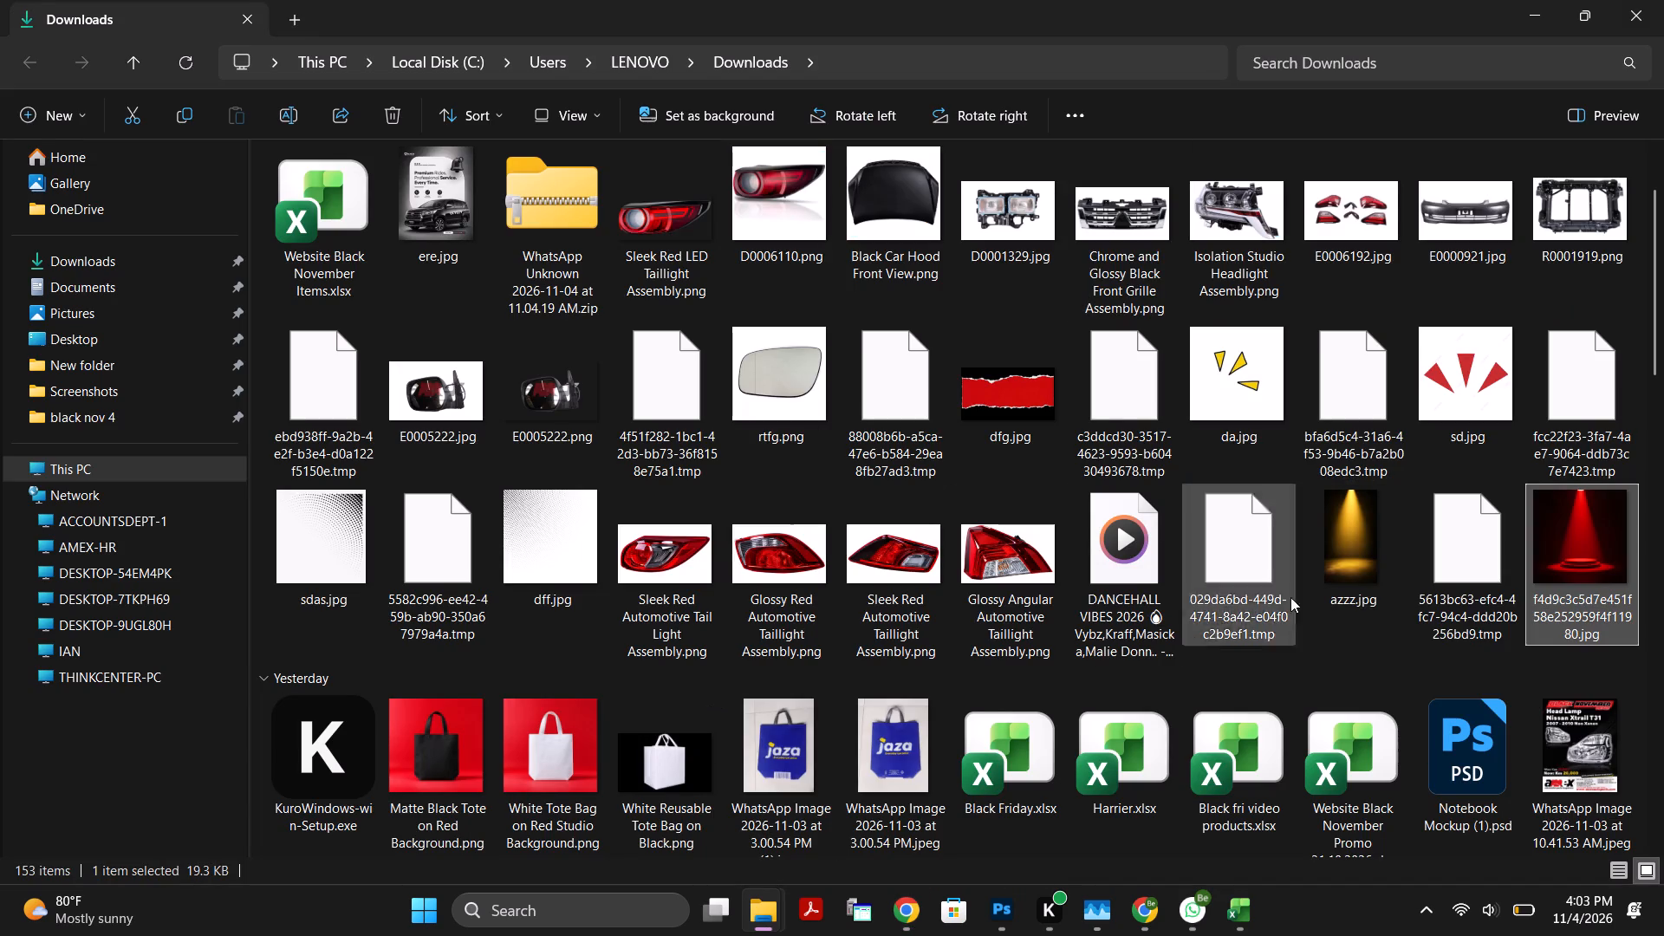
{"action": "left_click_drag", "start_coordinate": [1589, 539], "coordinate": [1003, 907]}
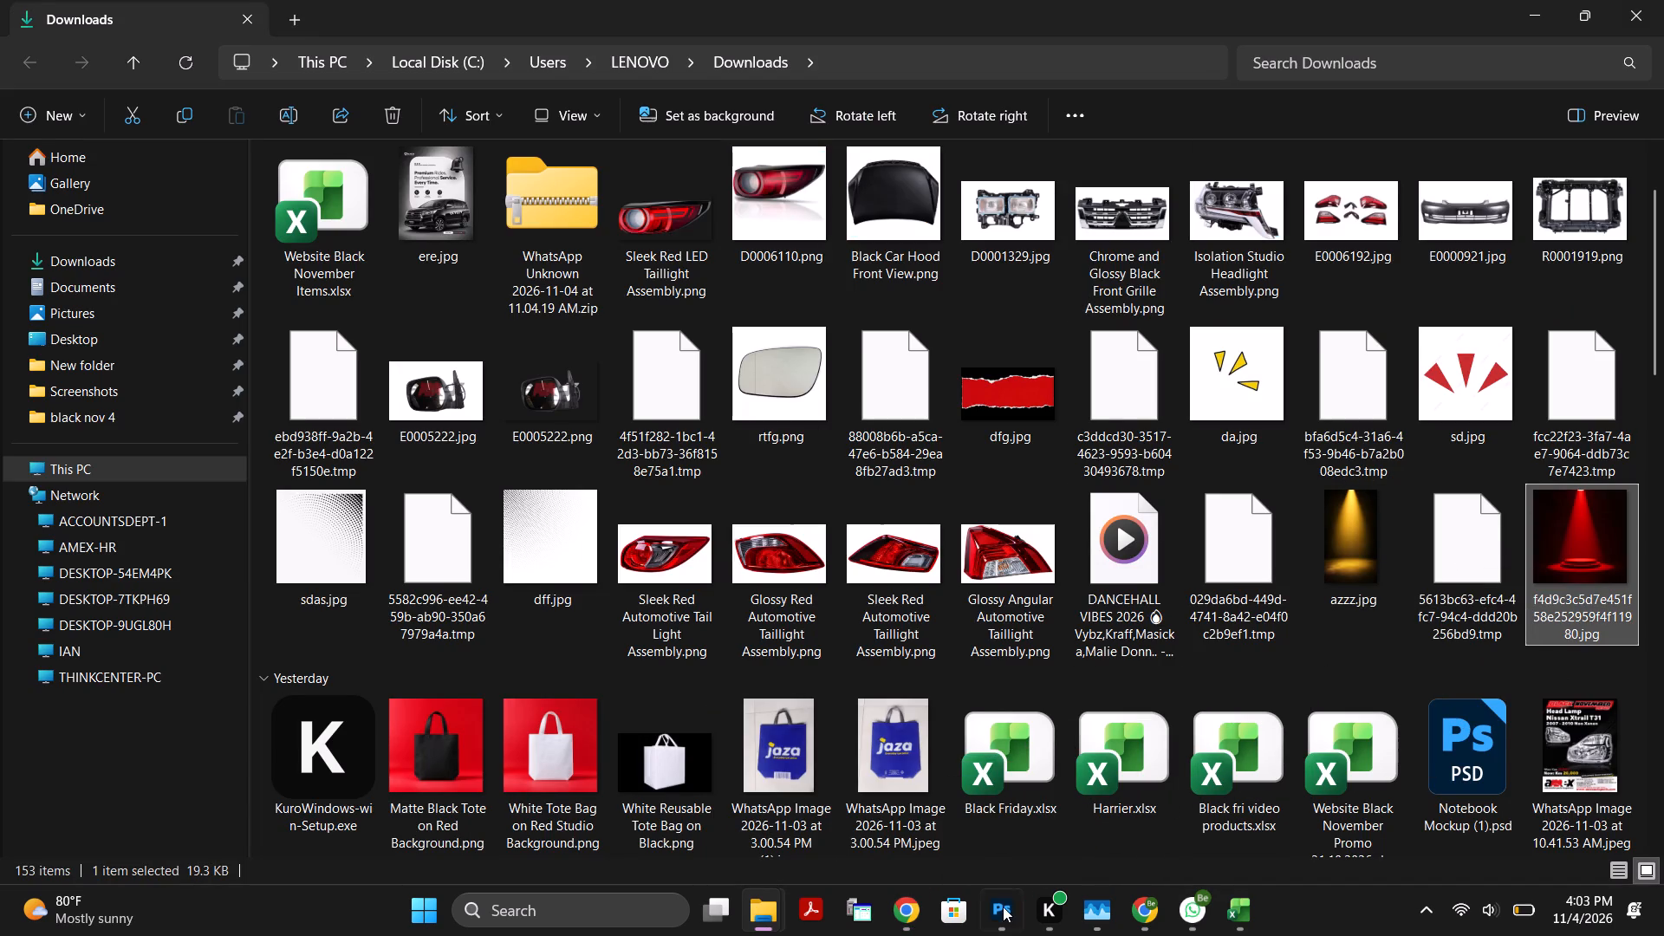
{"action": "left_click_drag", "start_coordinate": [1003, 907], "coordinate": [608, 588]}
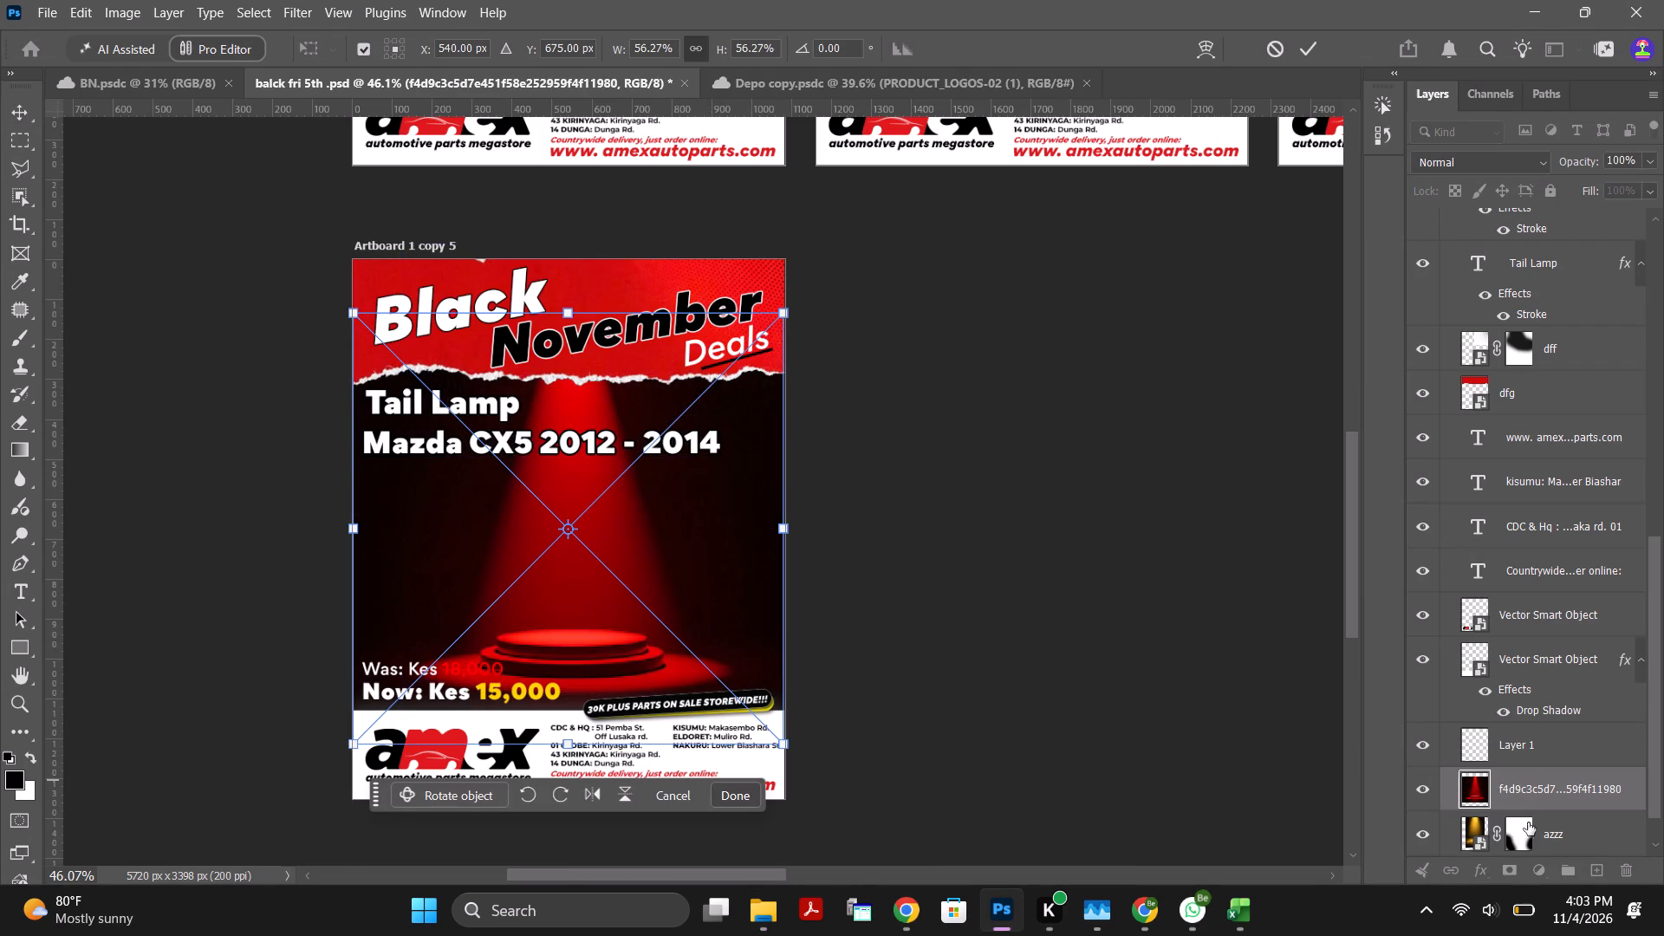
{"action": "left_click", "coordinate": [1421, 836]}
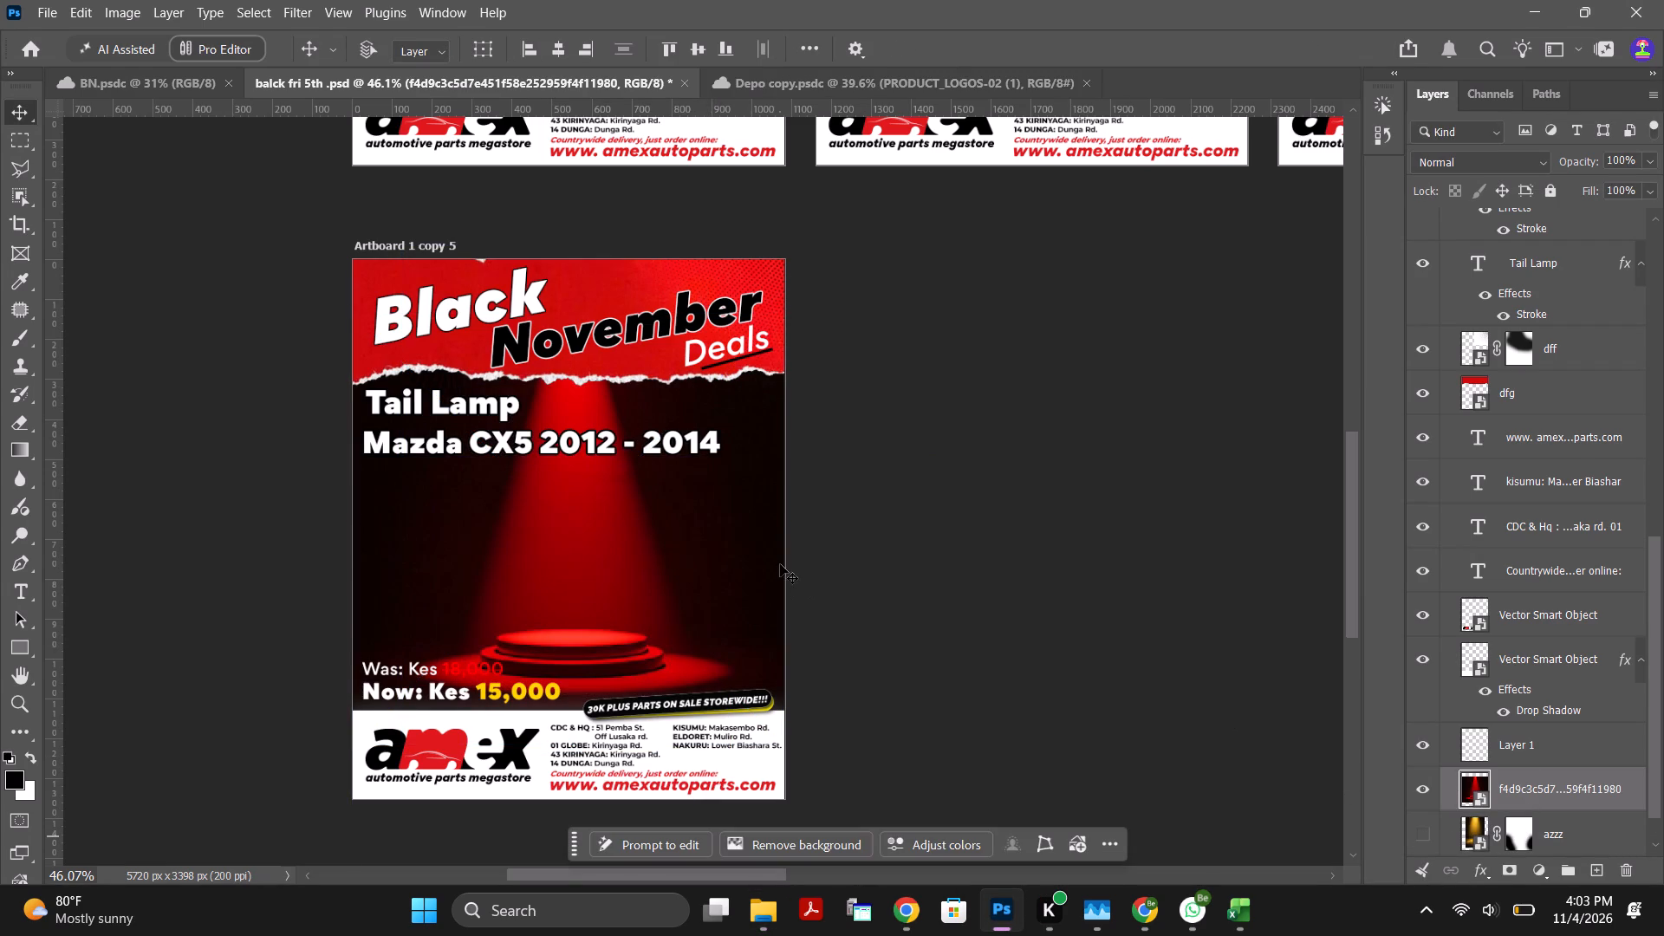
Examine the red spotlight background on Artboard 1 copy 5 around the torn header, title text, podium and footer.
{"action": "scroll", "coordinate": [614, 629], "scroll_direction": "up", "scroll_amount": 4, "text": "alt"}
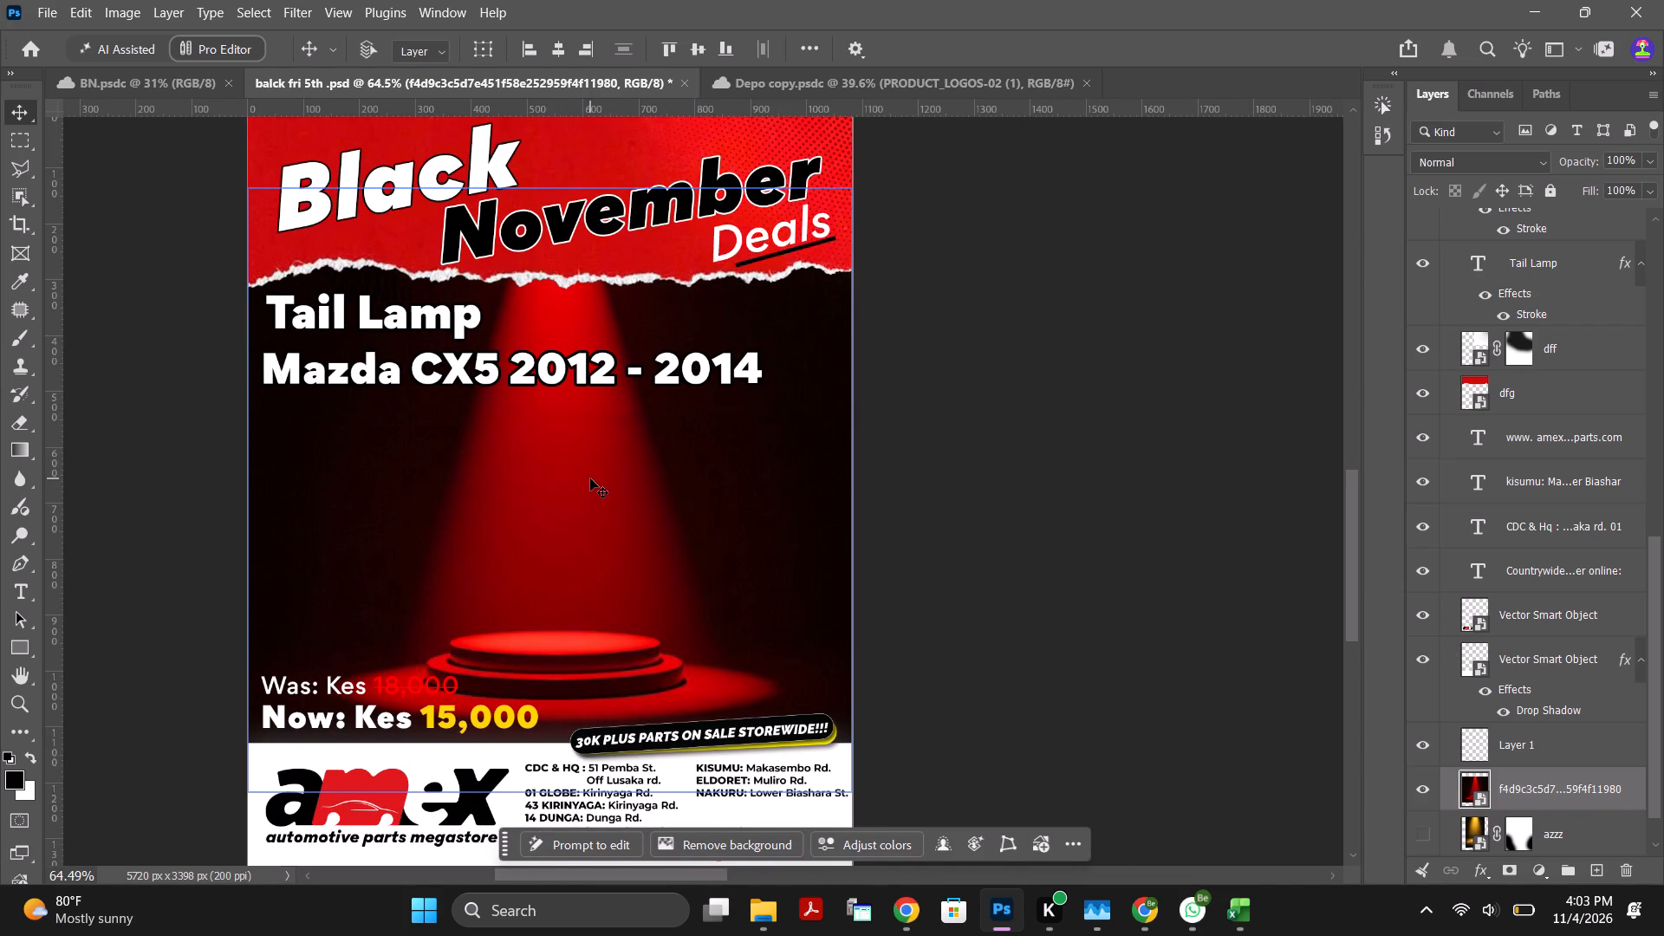
{"action": "scroll", "coordinate": [598, 485], "scroll_direction": "down", "scroll_amount": 7}
{"action": "scroll", "coordinate": [529, 328], "scroll_direction": "up", "scroll_amount": 2, "text": "alt"}
{"action": "scroll", "coordinate": [531, 325], "scroll_direction": "down", "scroll_amount": 2, "text": "alt"}
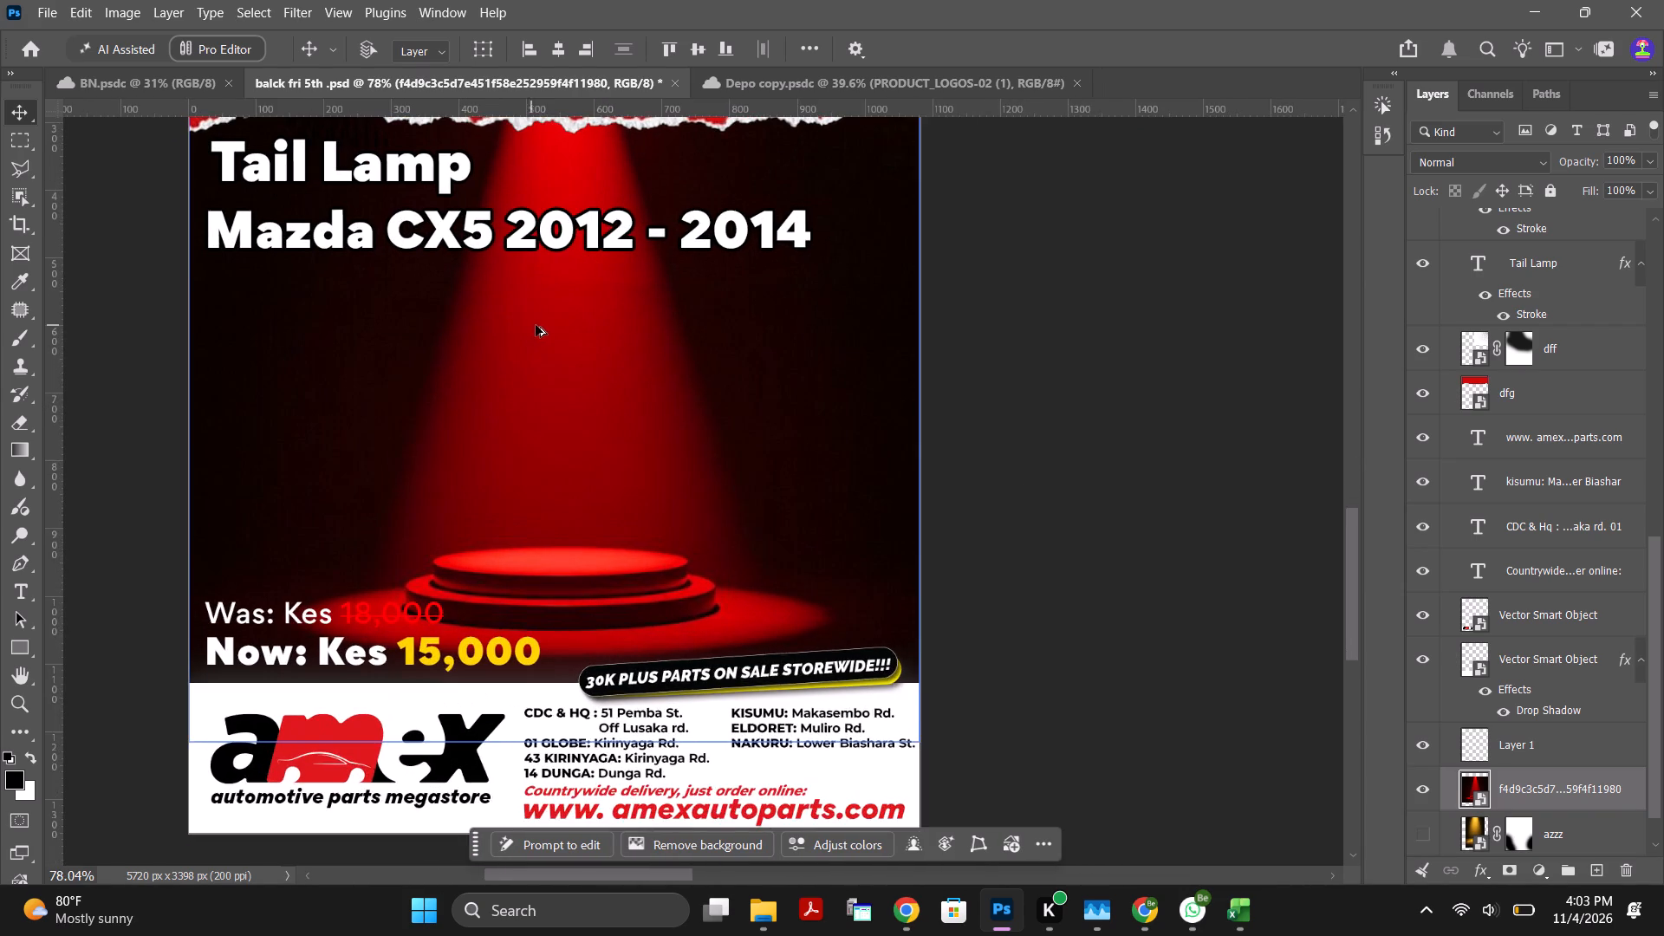
{"action": "scroll", "coordinate": [536, 325], "scroll_direction": "down", "scroll_amount": 4, "text": "alt"}
{"action": "scroll", "coordinate": [545, 140], "scroll_direction": "up", "scroll_amount": 3, "text": "alt"}
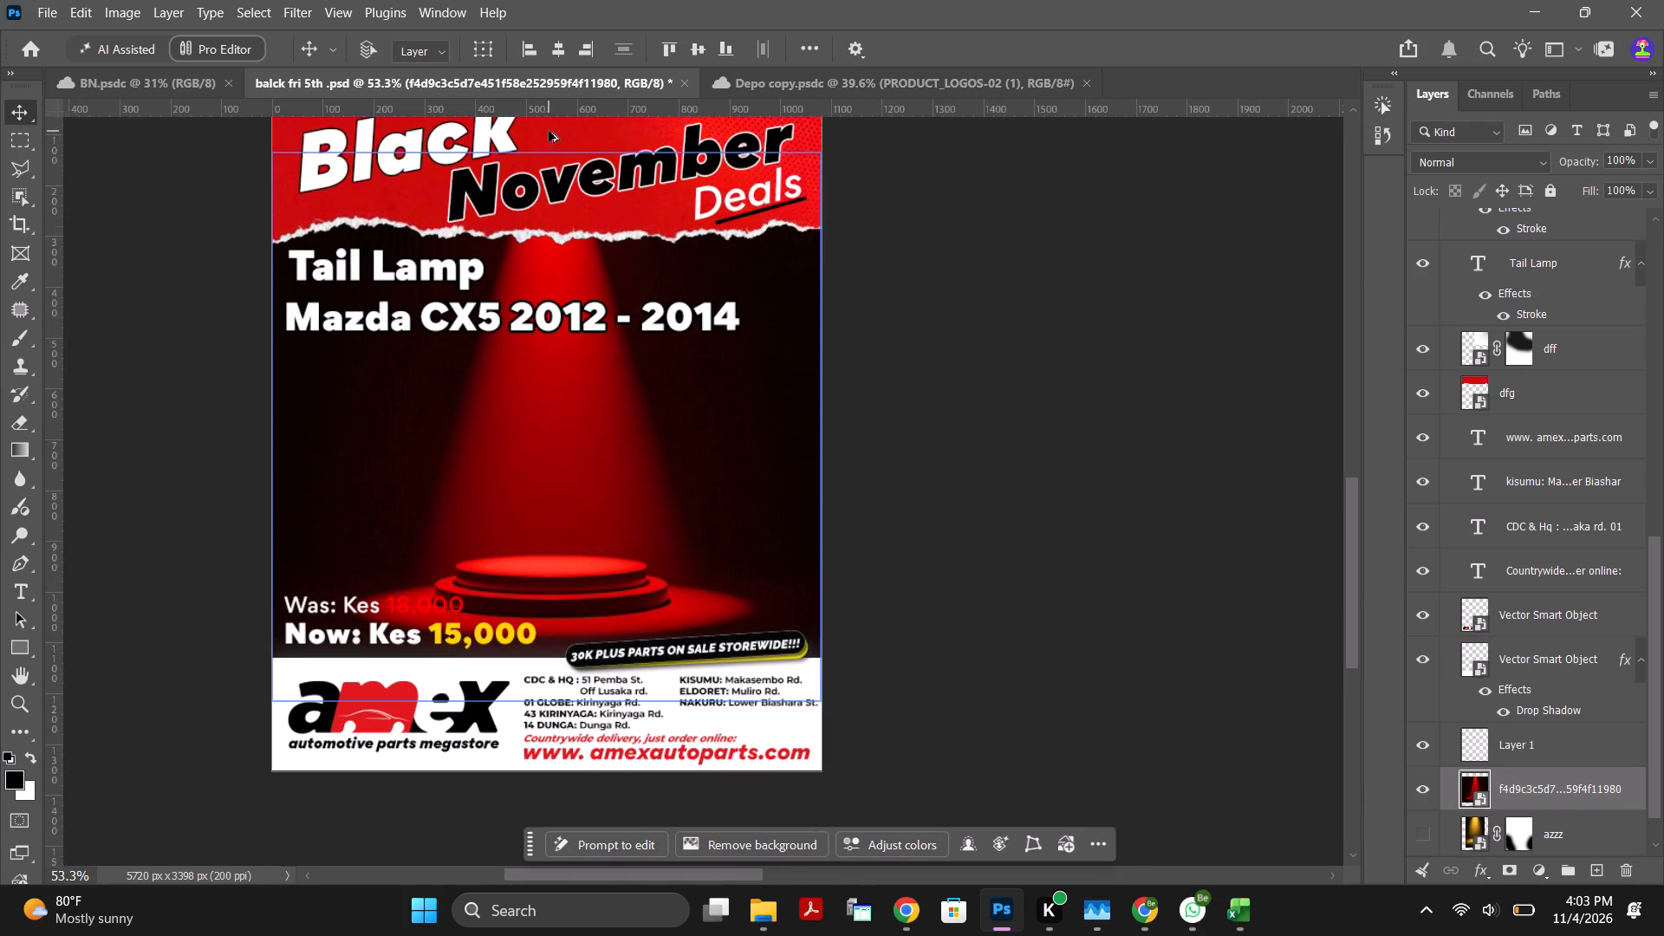
{"action": "scroll", "coordinate": [549, 133], "scroll_direction": "up", "scroll_amount": 1, "text": "alt"}
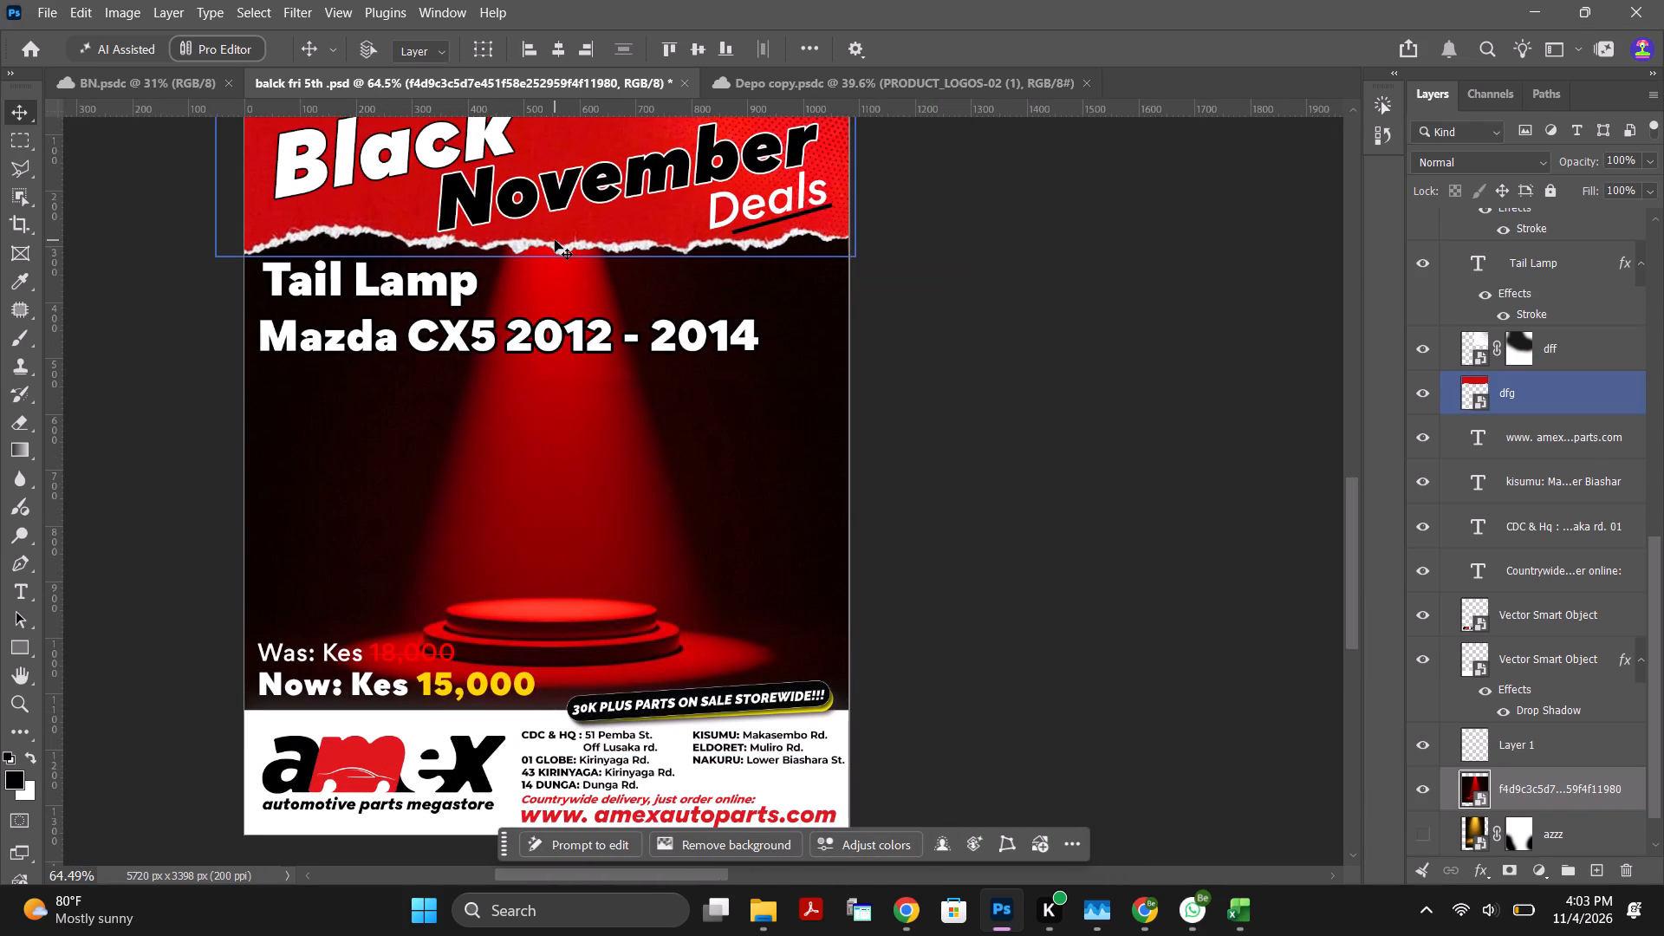
{"action": "scroll", "coordinate": [570, 276], "scroll_direction": "down", "scroll_amount": 6}
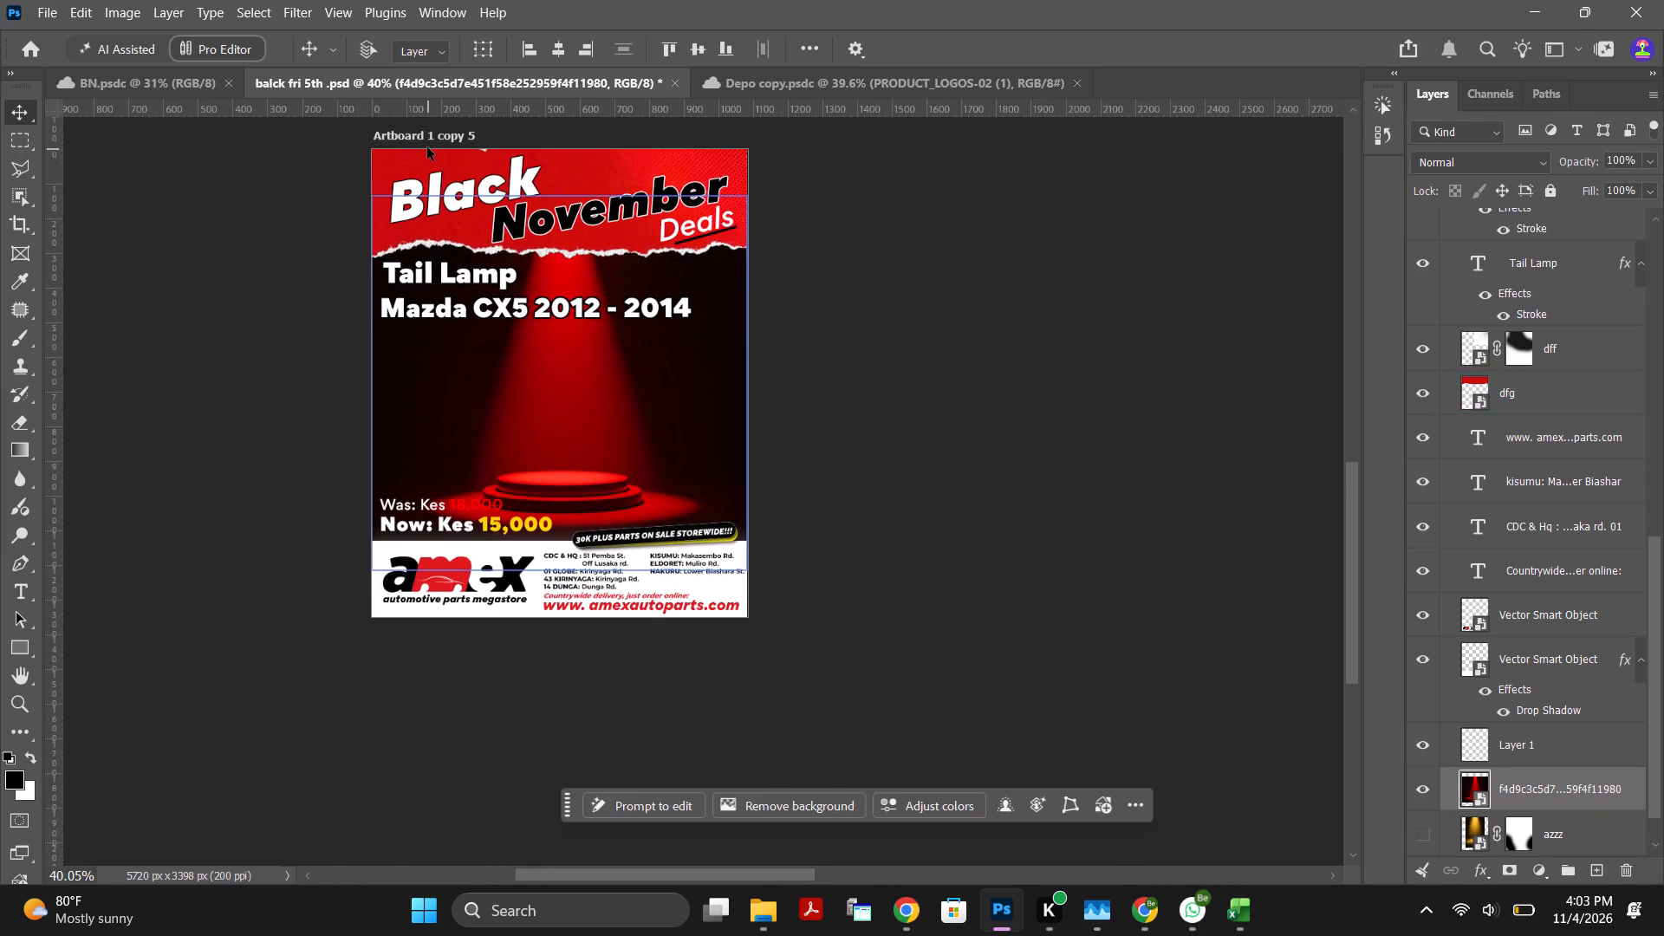
{"action": "scroll", "coordinate": [427, 147], "scroll_direction": "up", "scroll_amount": 2, "text": "alt"}
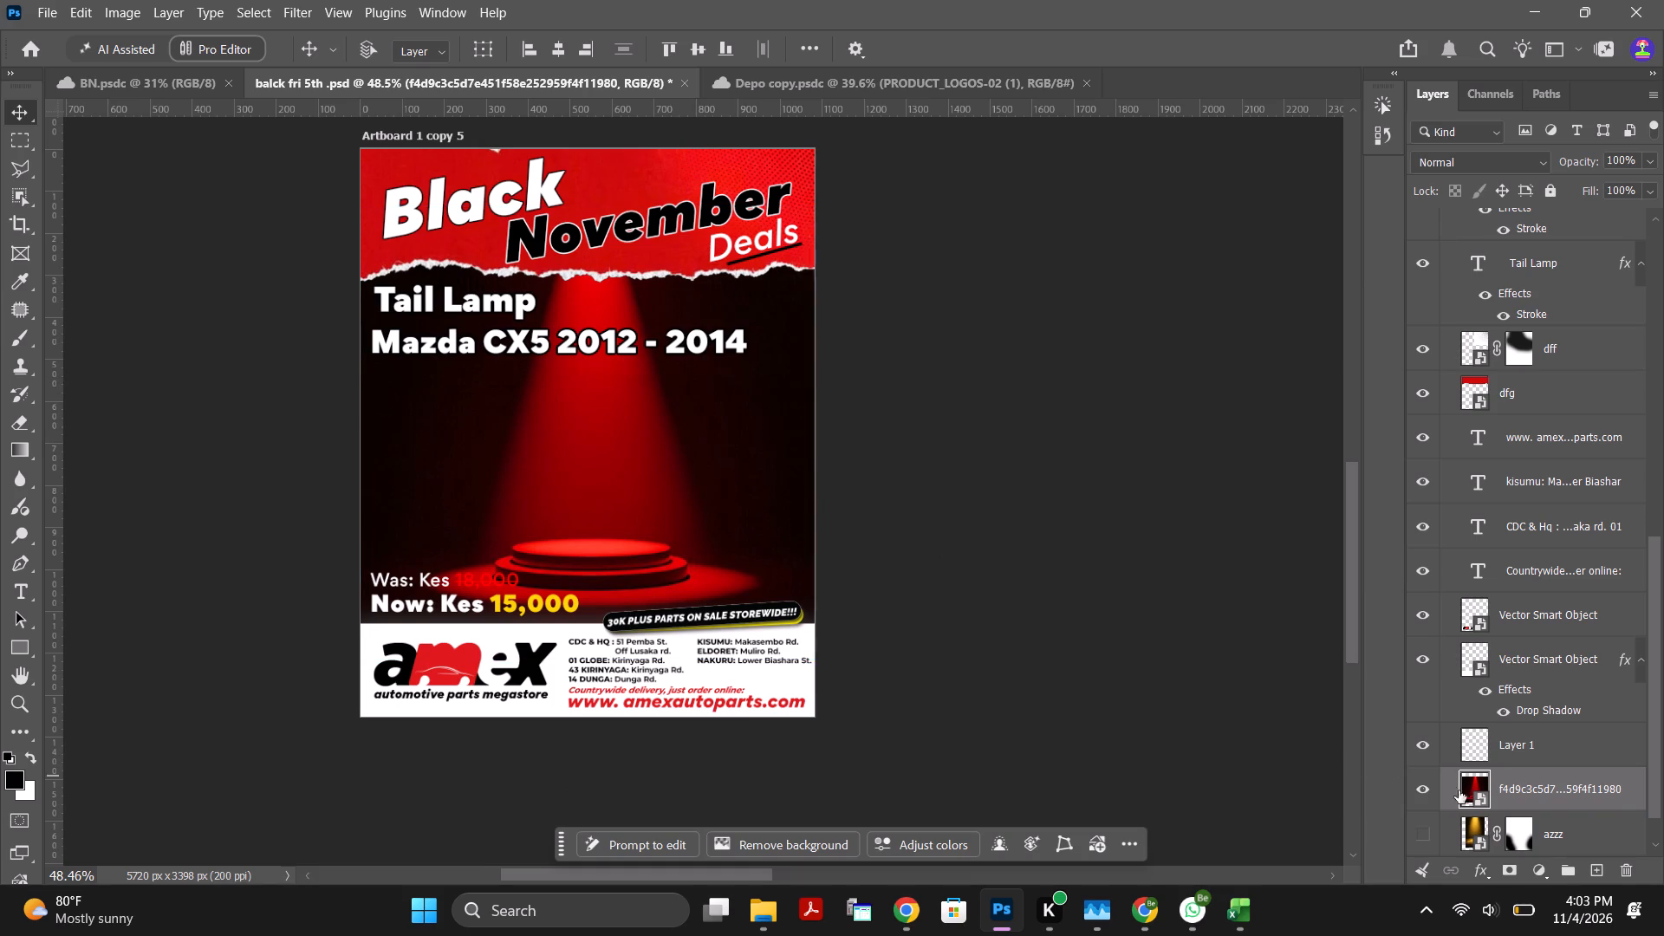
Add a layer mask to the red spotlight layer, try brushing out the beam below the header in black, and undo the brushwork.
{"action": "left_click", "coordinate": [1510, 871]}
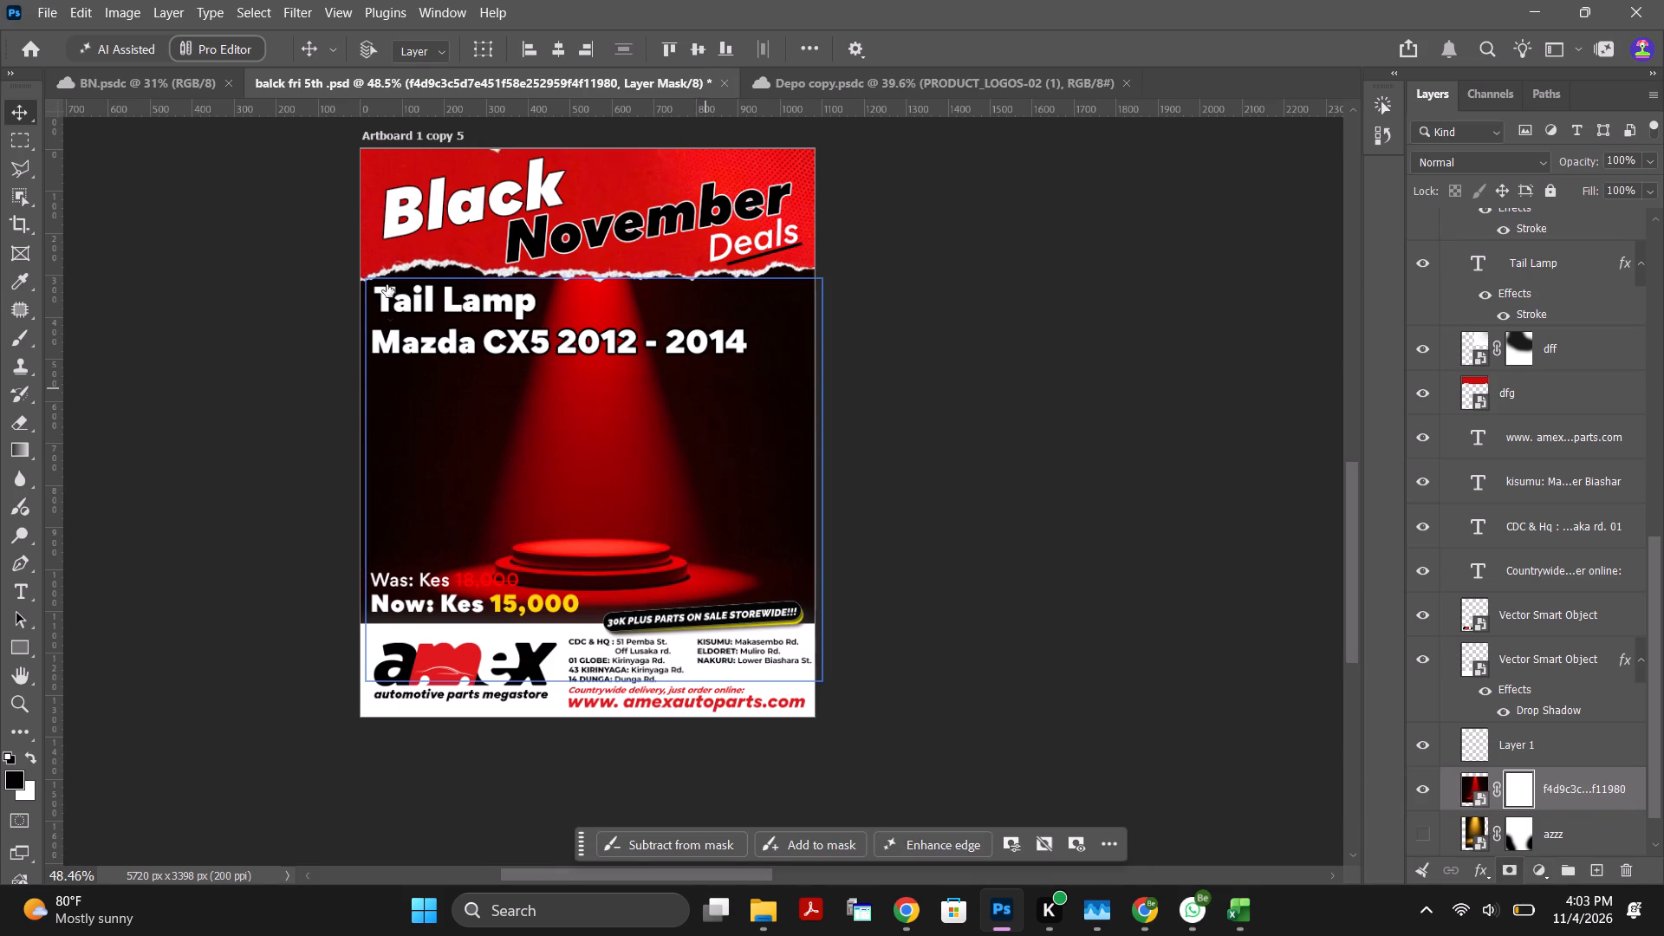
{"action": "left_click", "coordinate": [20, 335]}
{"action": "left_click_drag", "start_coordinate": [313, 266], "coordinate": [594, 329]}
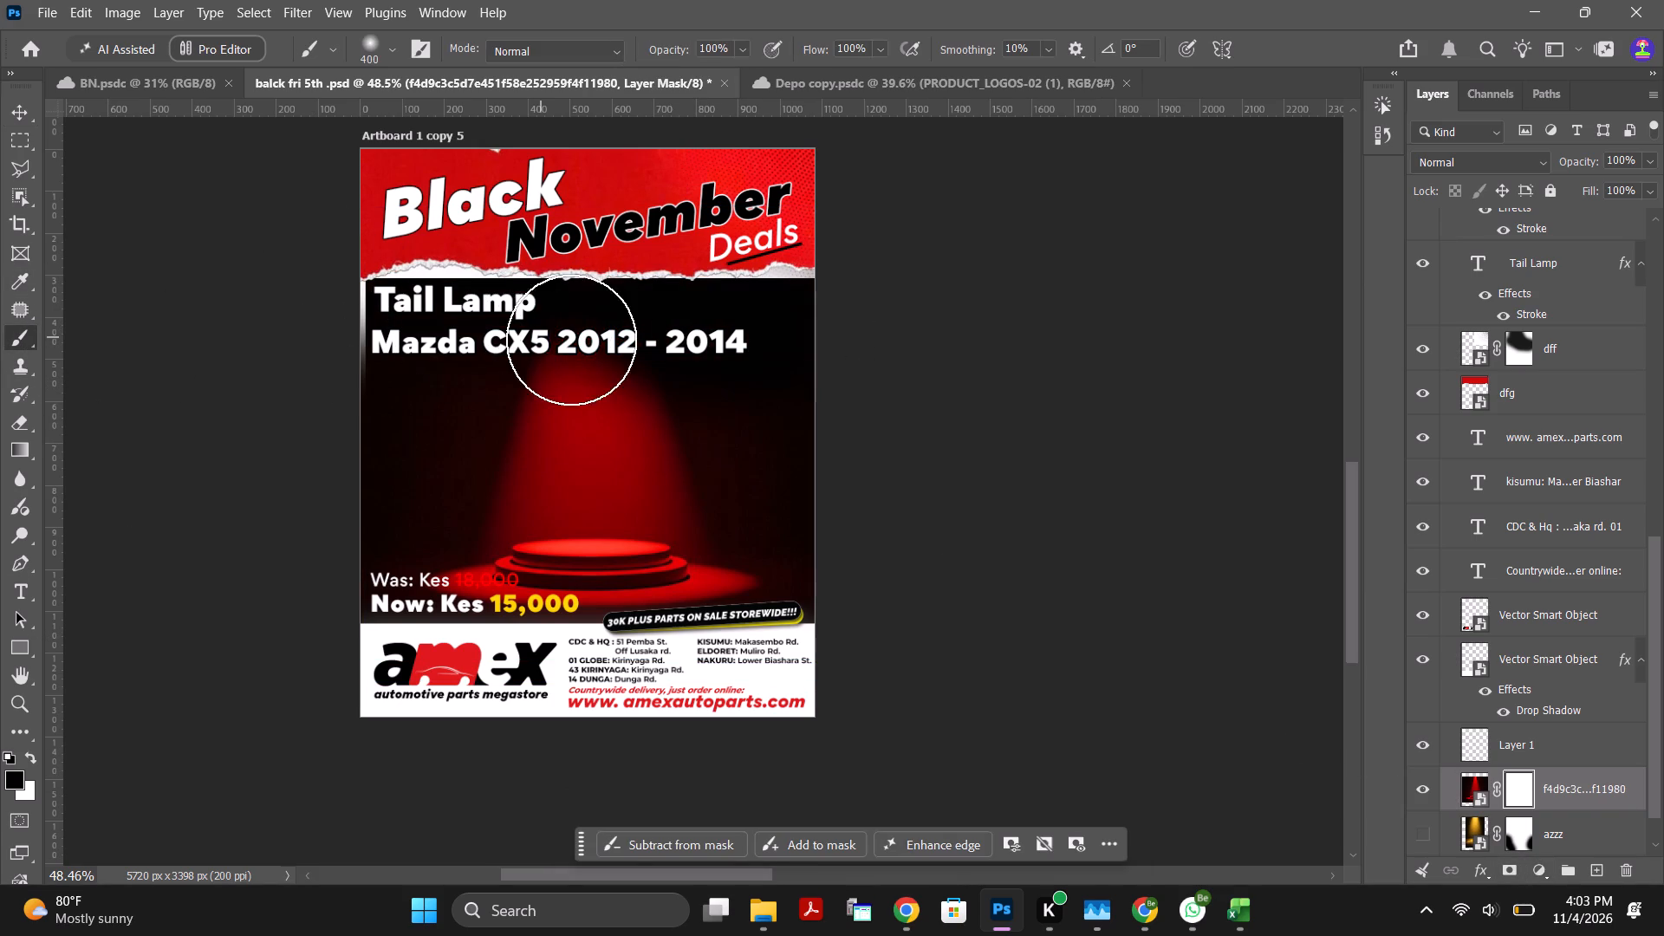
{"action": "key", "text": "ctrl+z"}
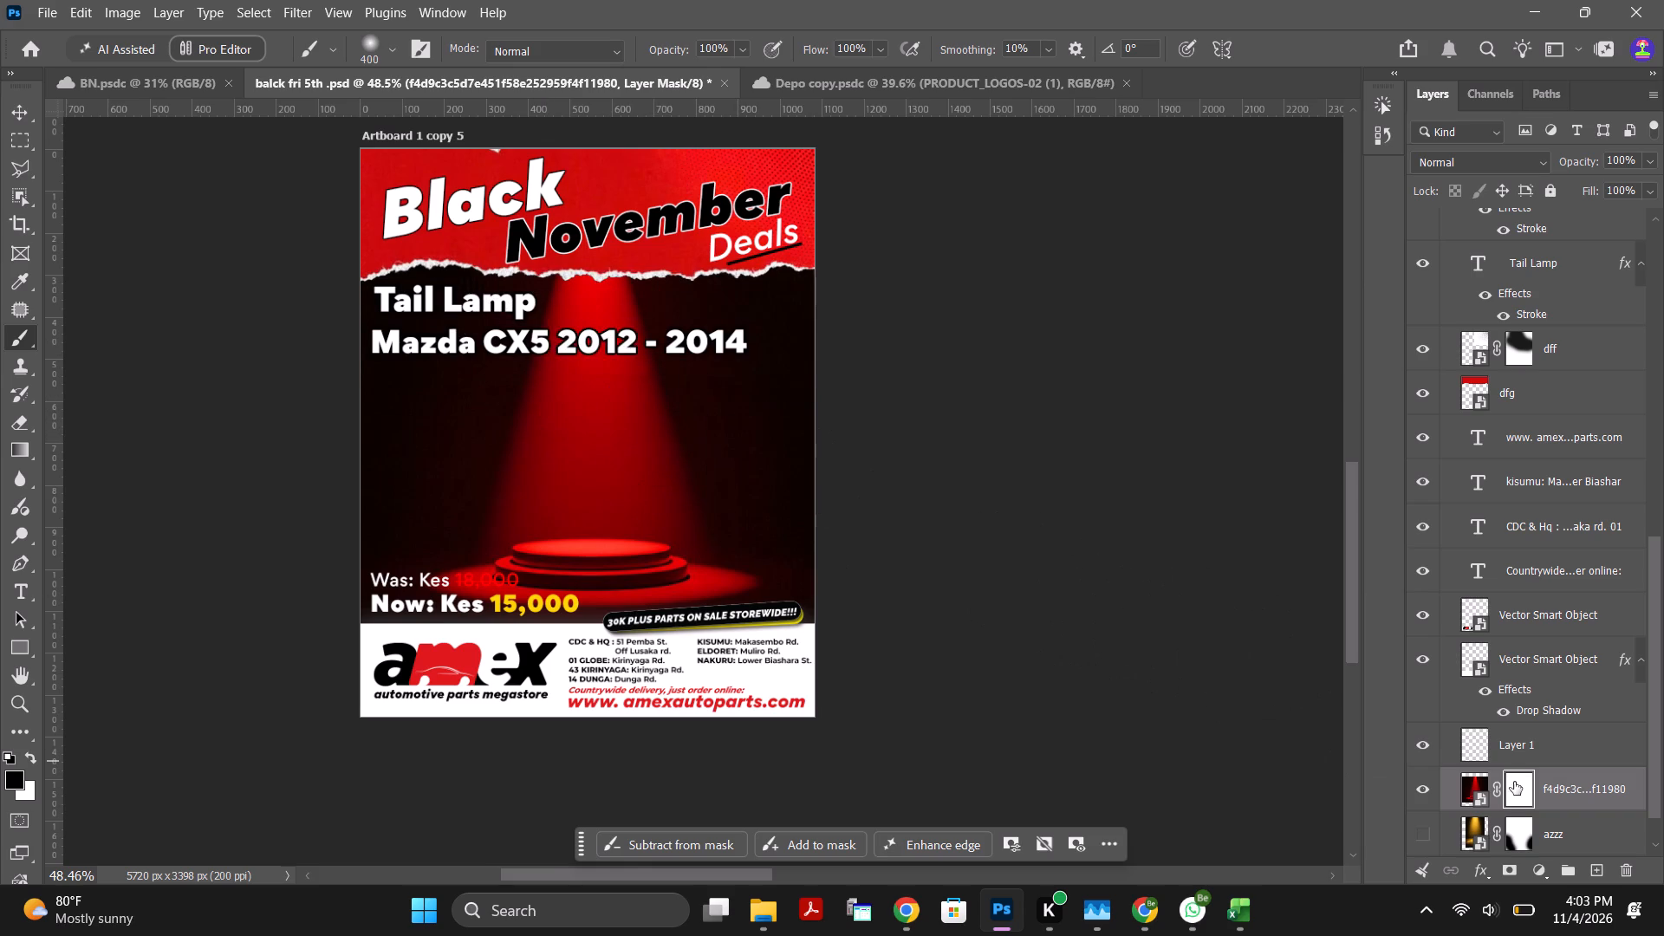
Convert the red spotlight layer to a smart object and add a single new layer mask to it.
{"action": "left_click", "coordinate": [1475, 789]}
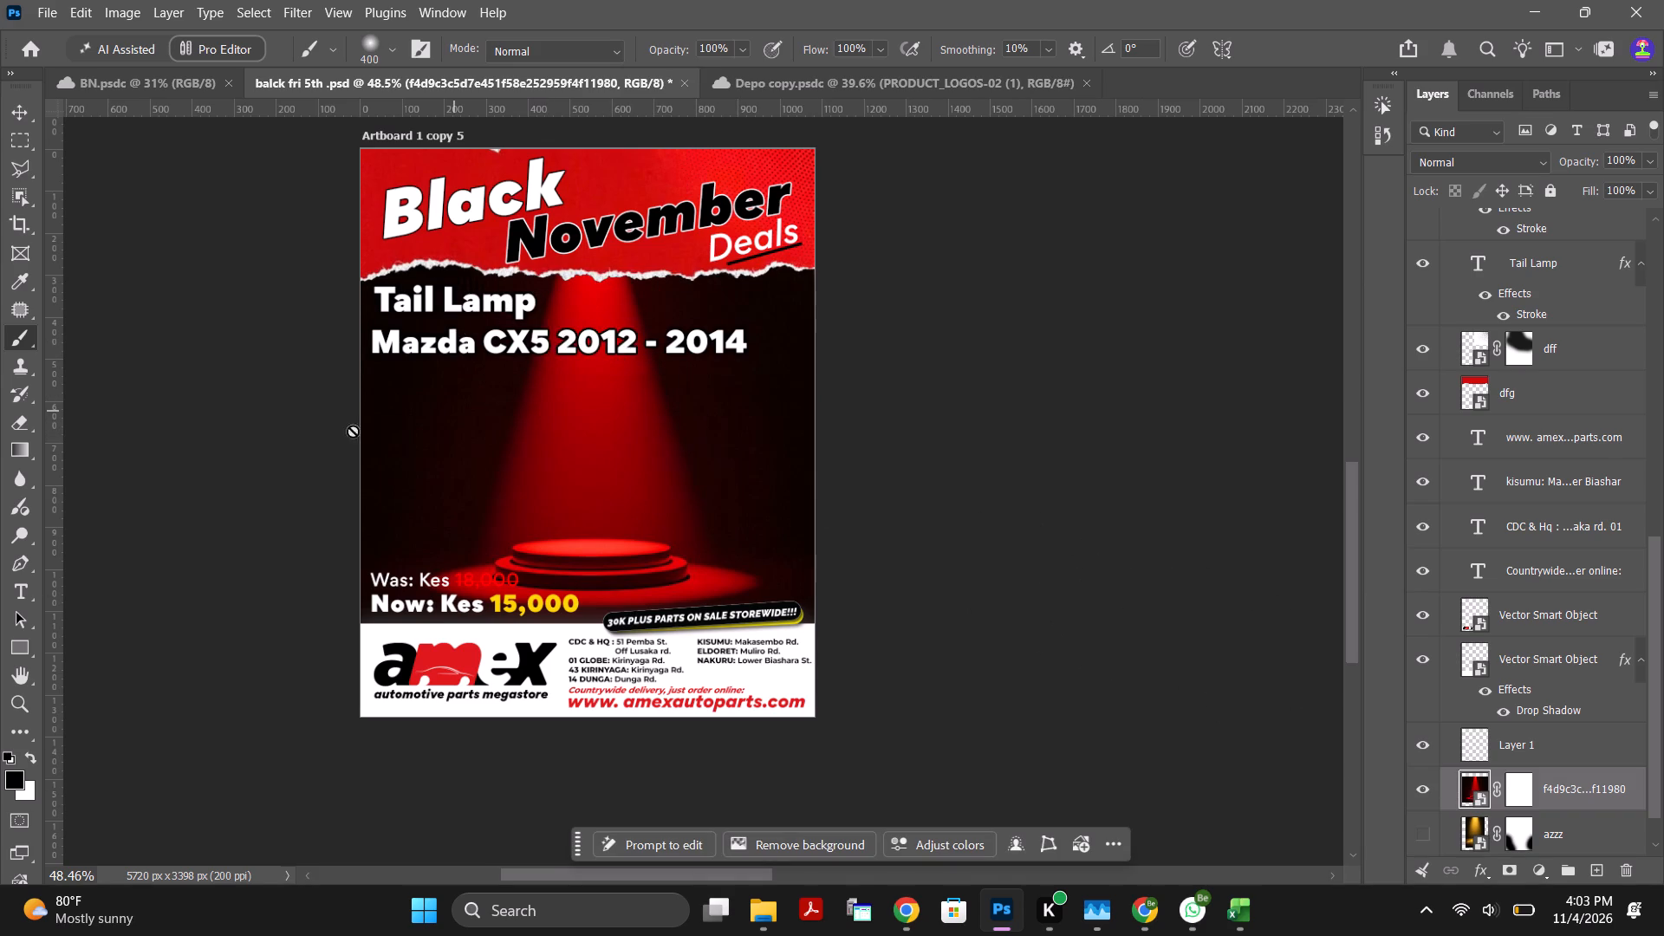
{"action": "right_click", "coordinate": [1563, 795]}
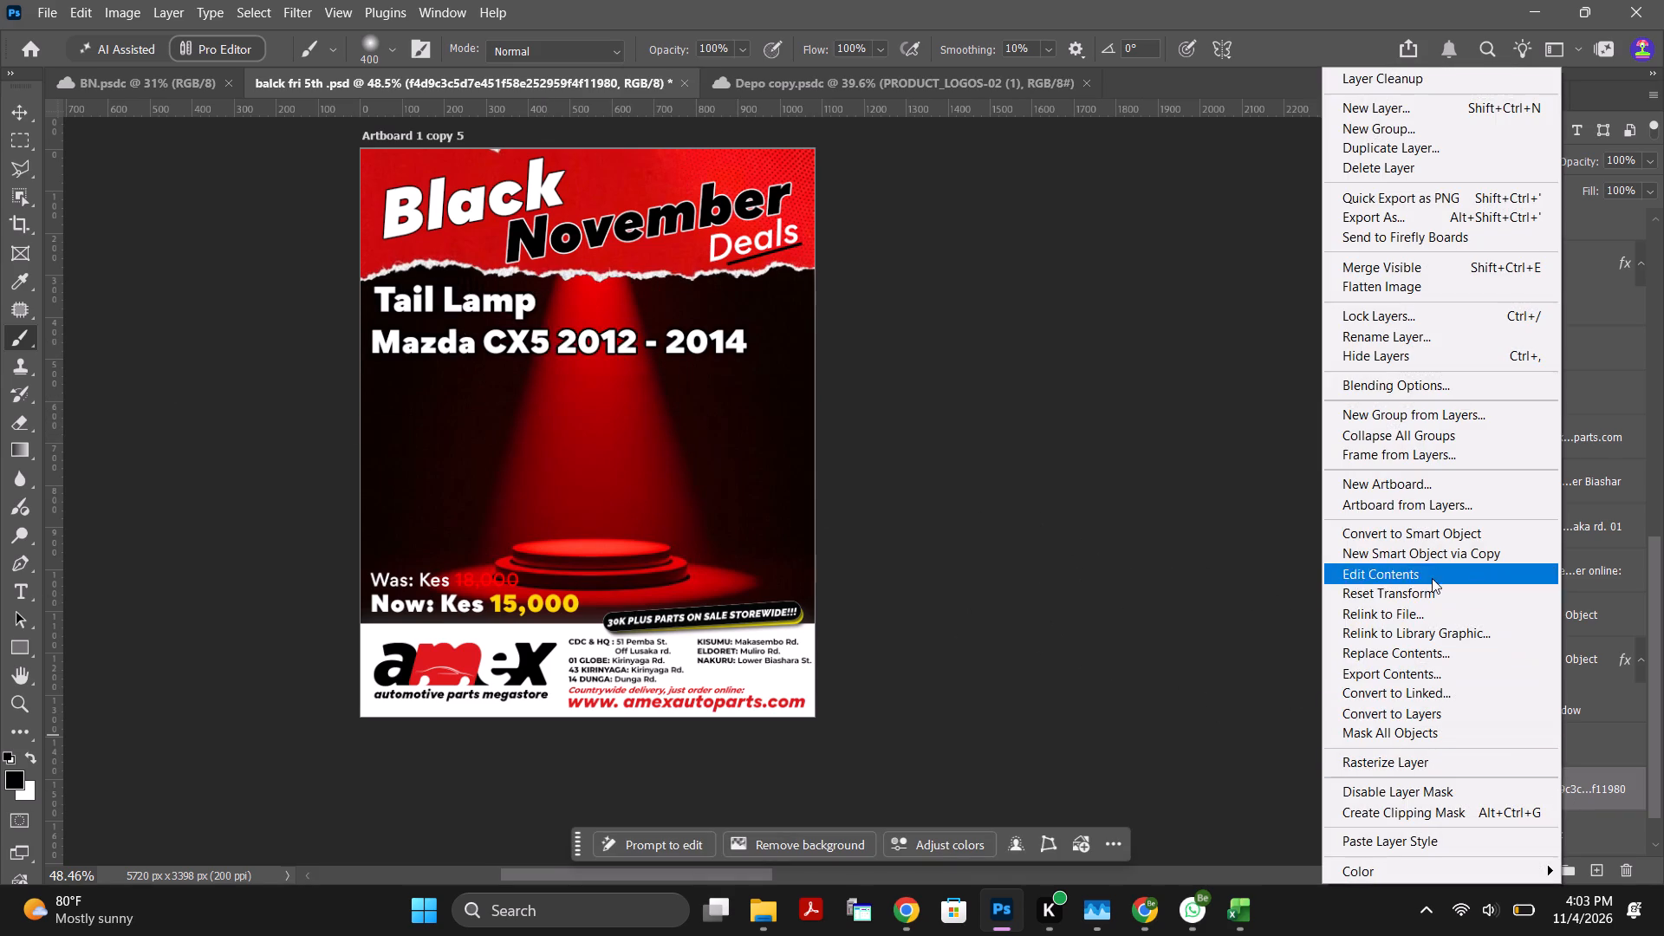
{"action": "left_click", "coordinate": [1427, 540]}
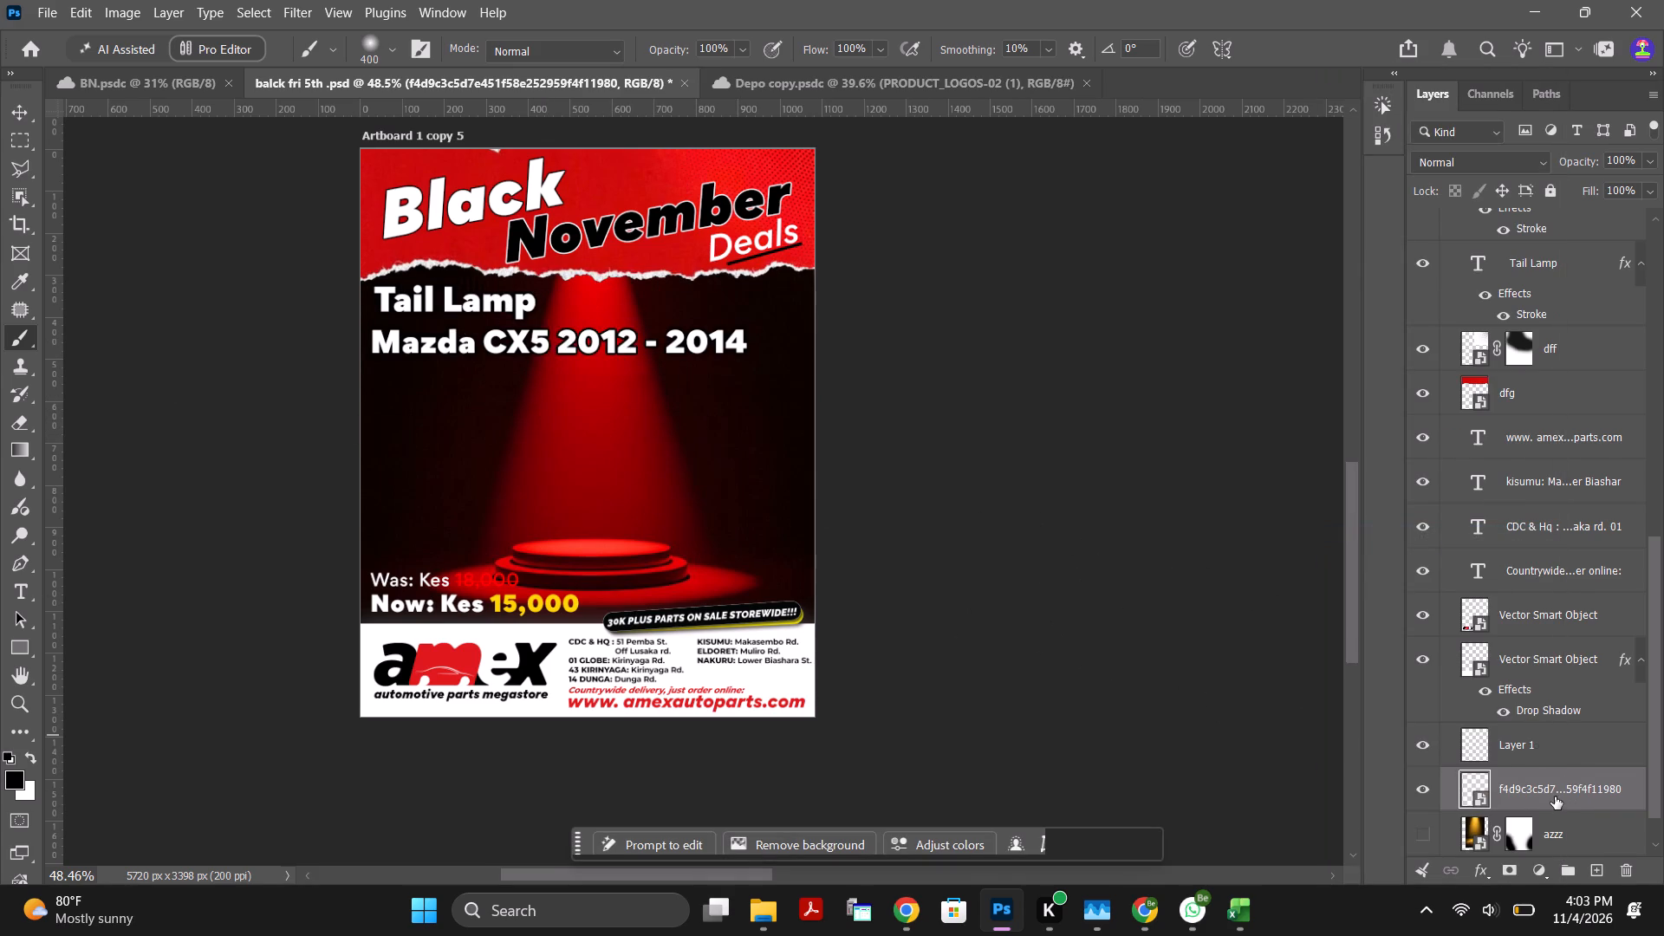
{"action": "left_click", "coordinate": [1512, 870]}
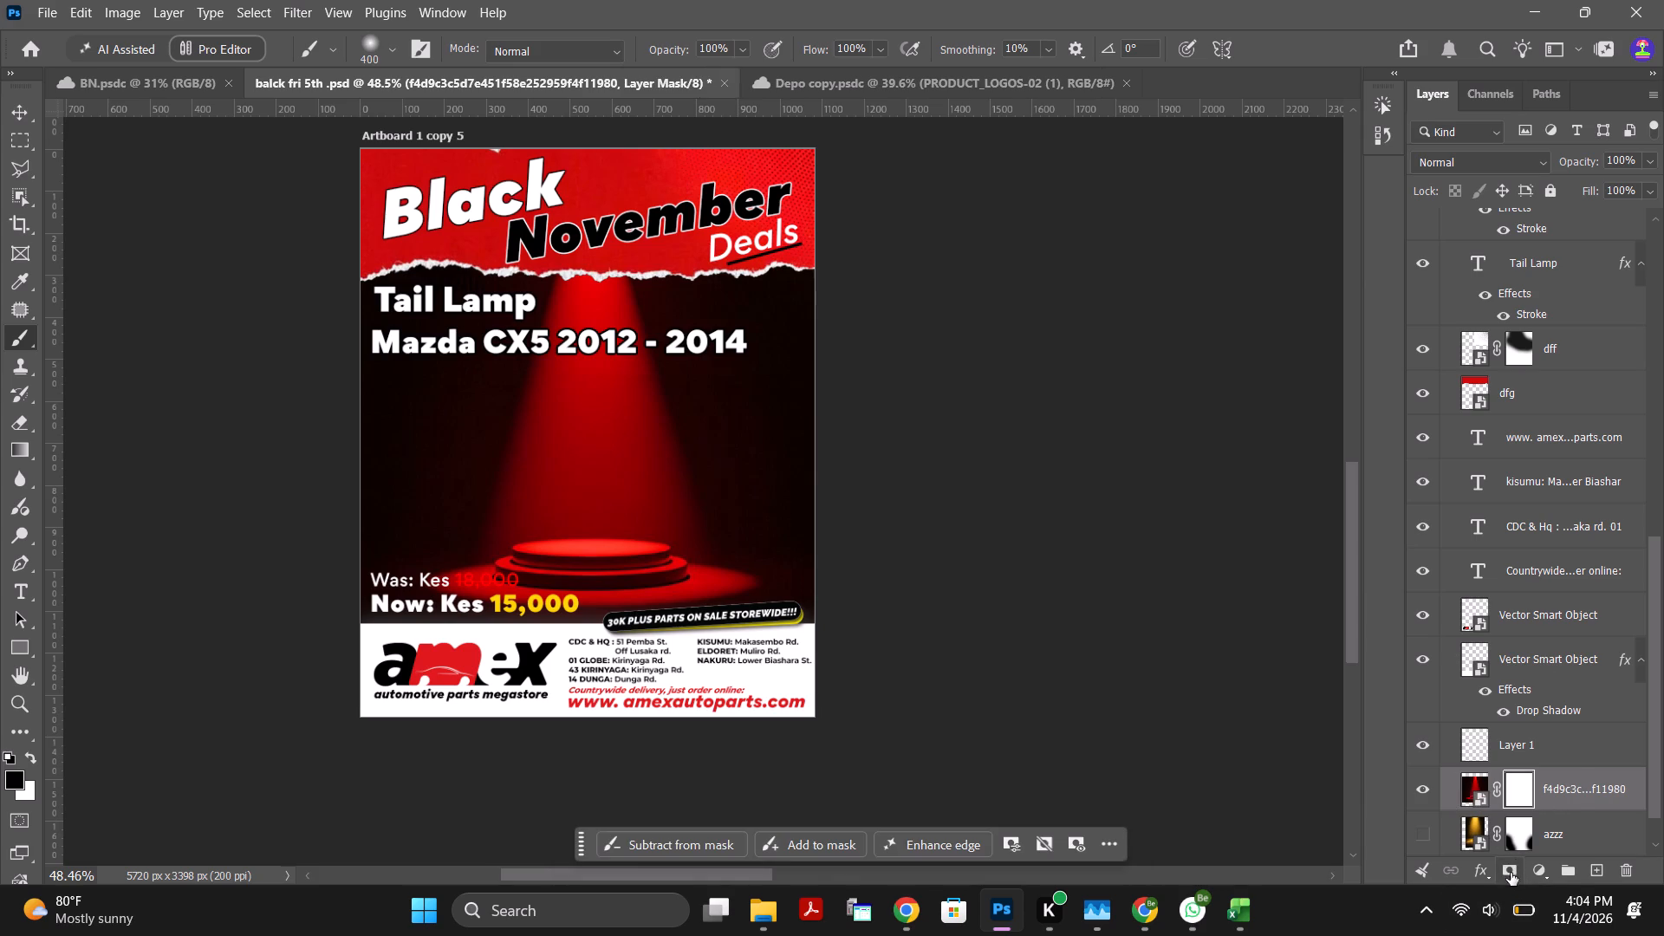
{"action": "left_click", "coordinate": [1511, 873]}
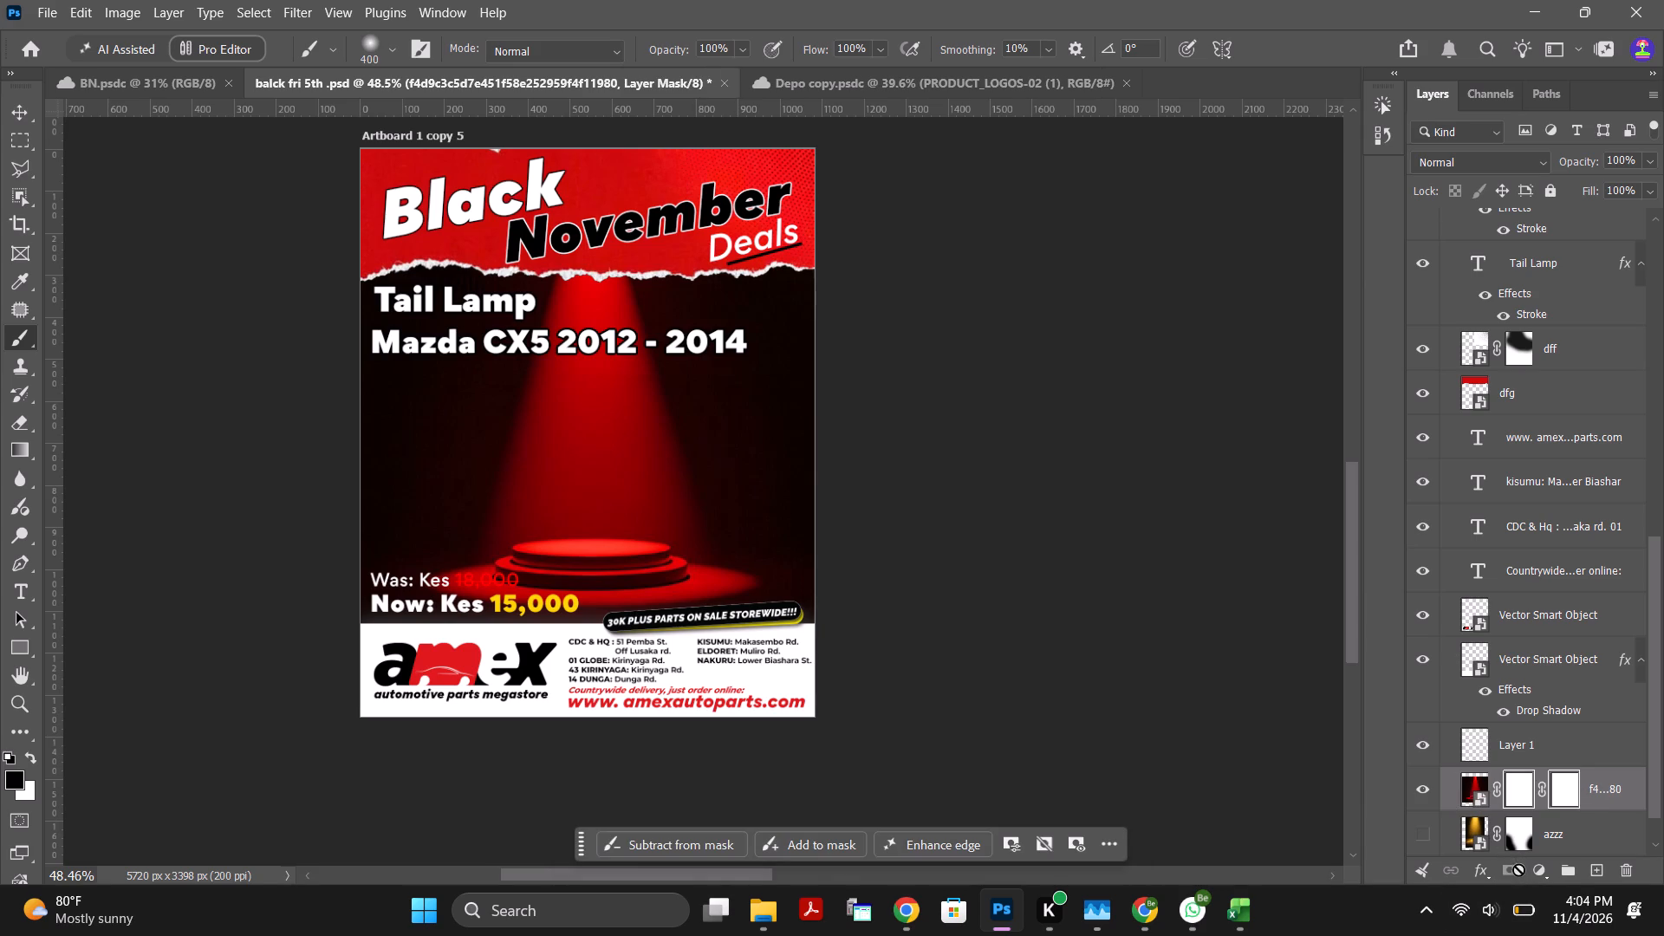
{"action": "key", "text": "ctrl+z"}
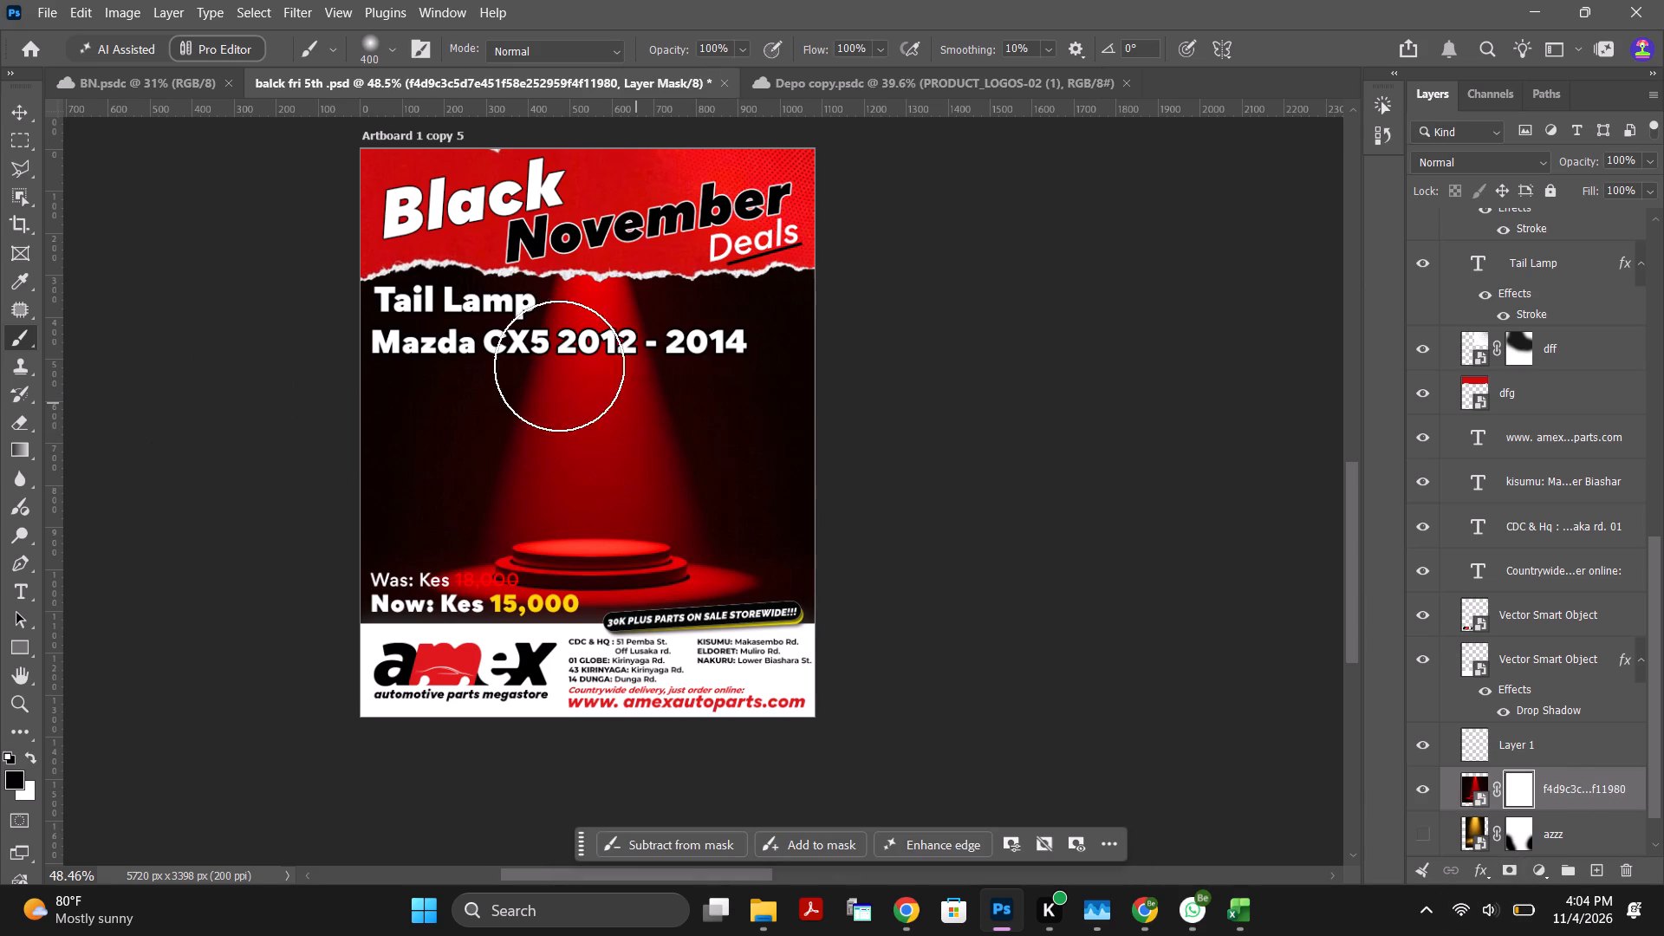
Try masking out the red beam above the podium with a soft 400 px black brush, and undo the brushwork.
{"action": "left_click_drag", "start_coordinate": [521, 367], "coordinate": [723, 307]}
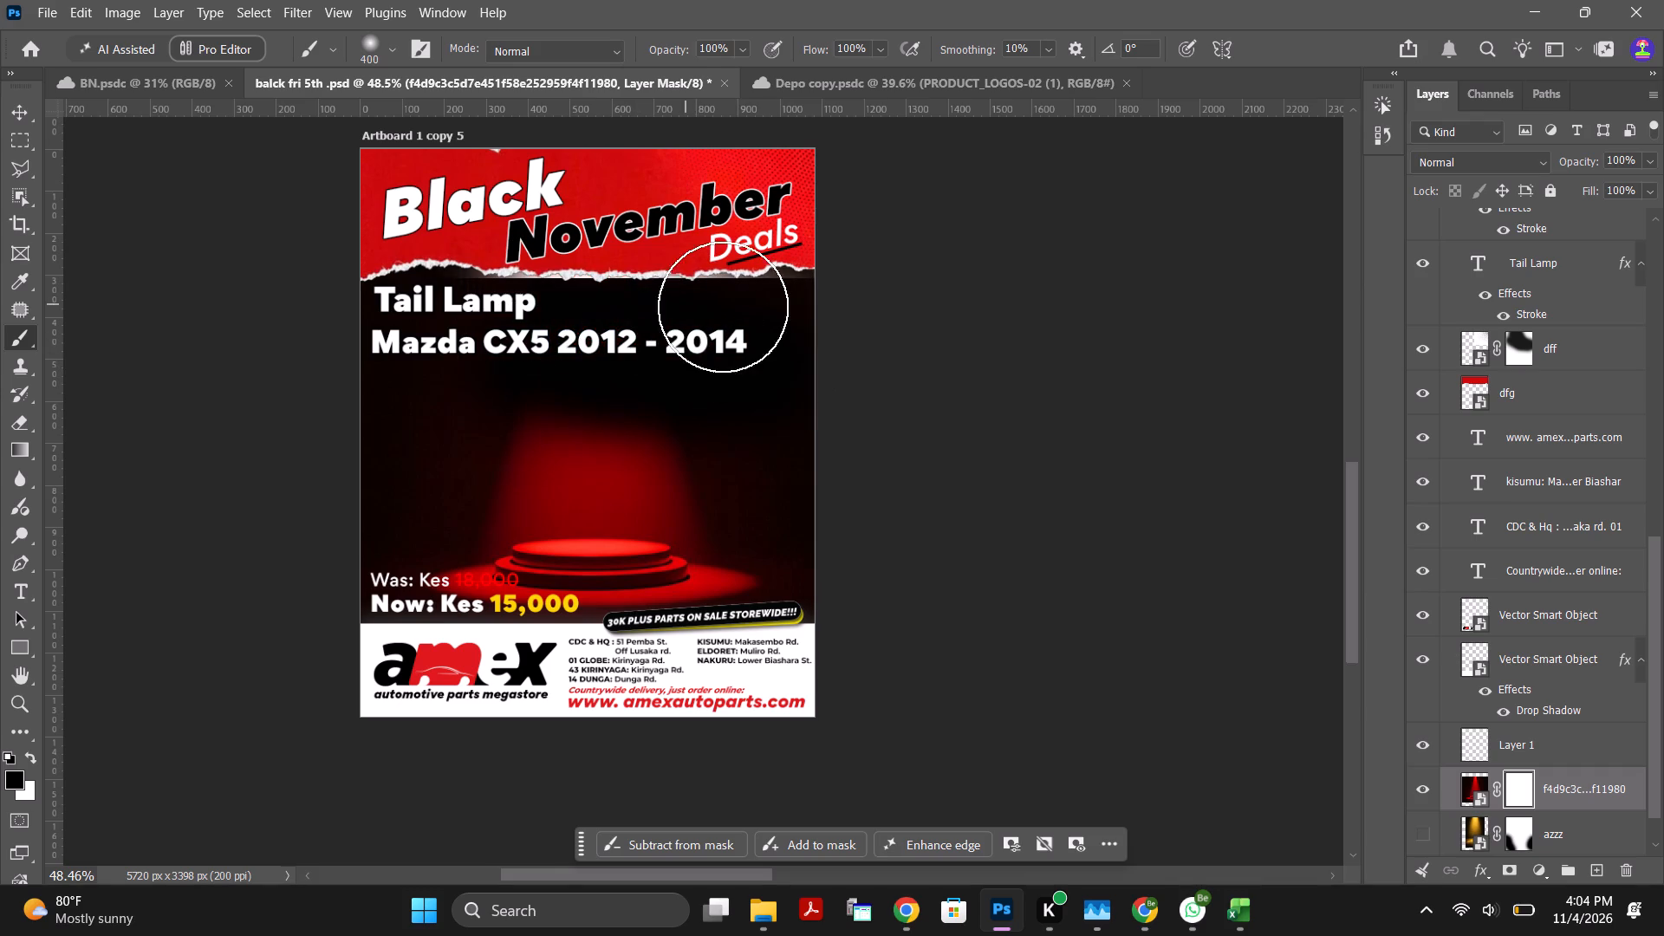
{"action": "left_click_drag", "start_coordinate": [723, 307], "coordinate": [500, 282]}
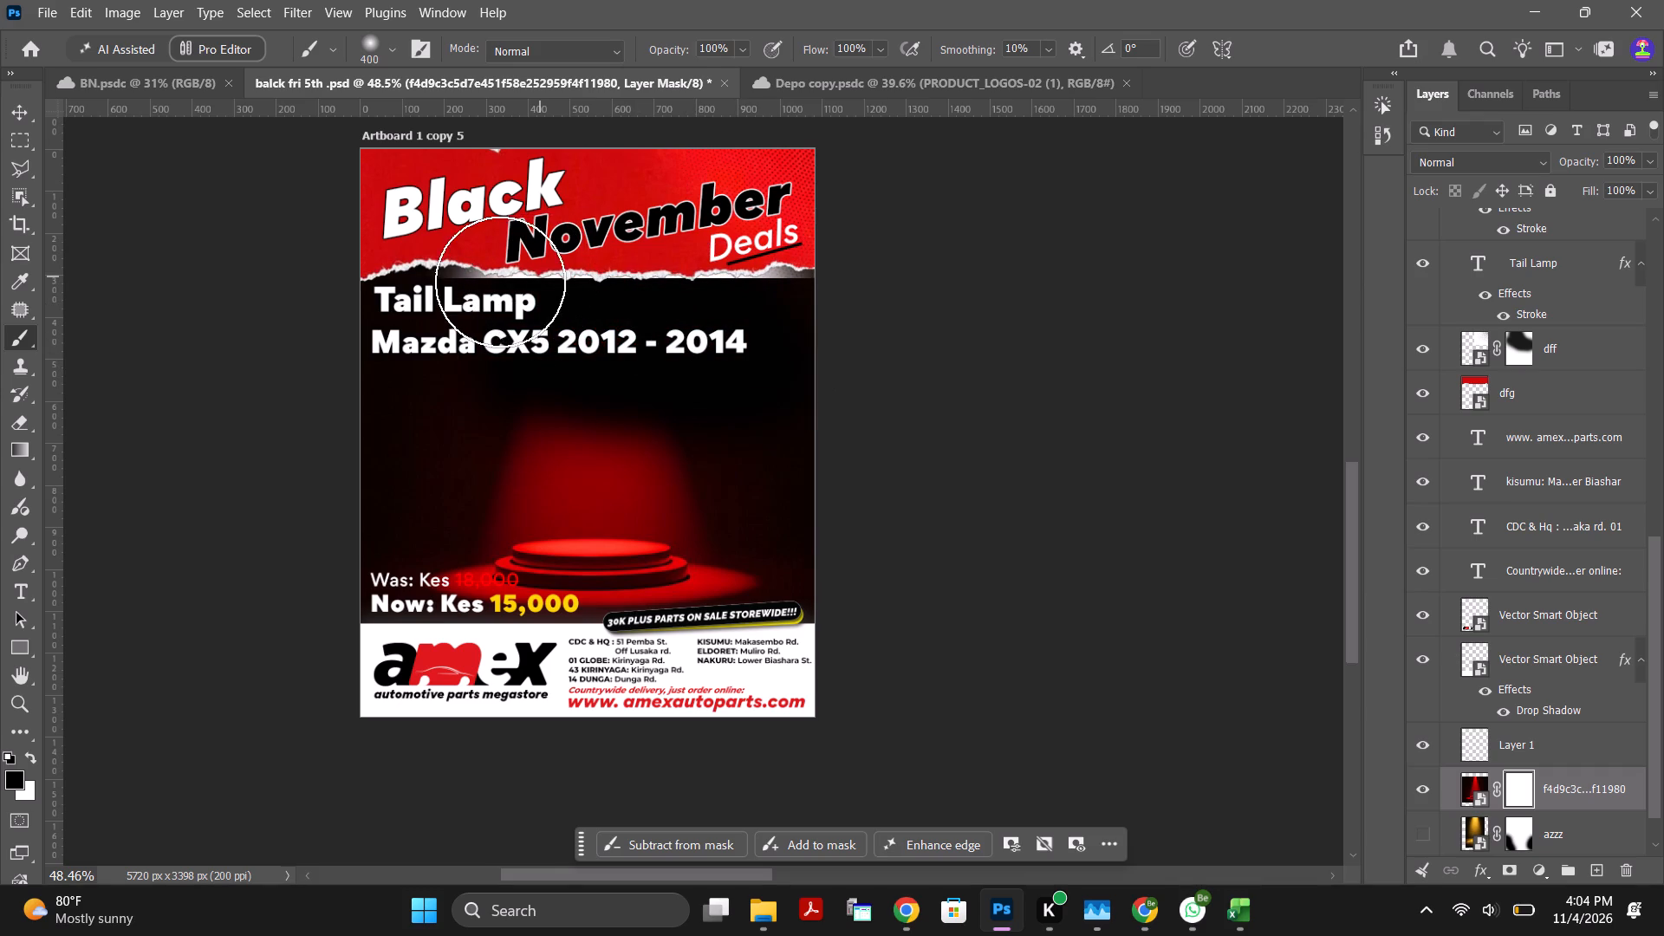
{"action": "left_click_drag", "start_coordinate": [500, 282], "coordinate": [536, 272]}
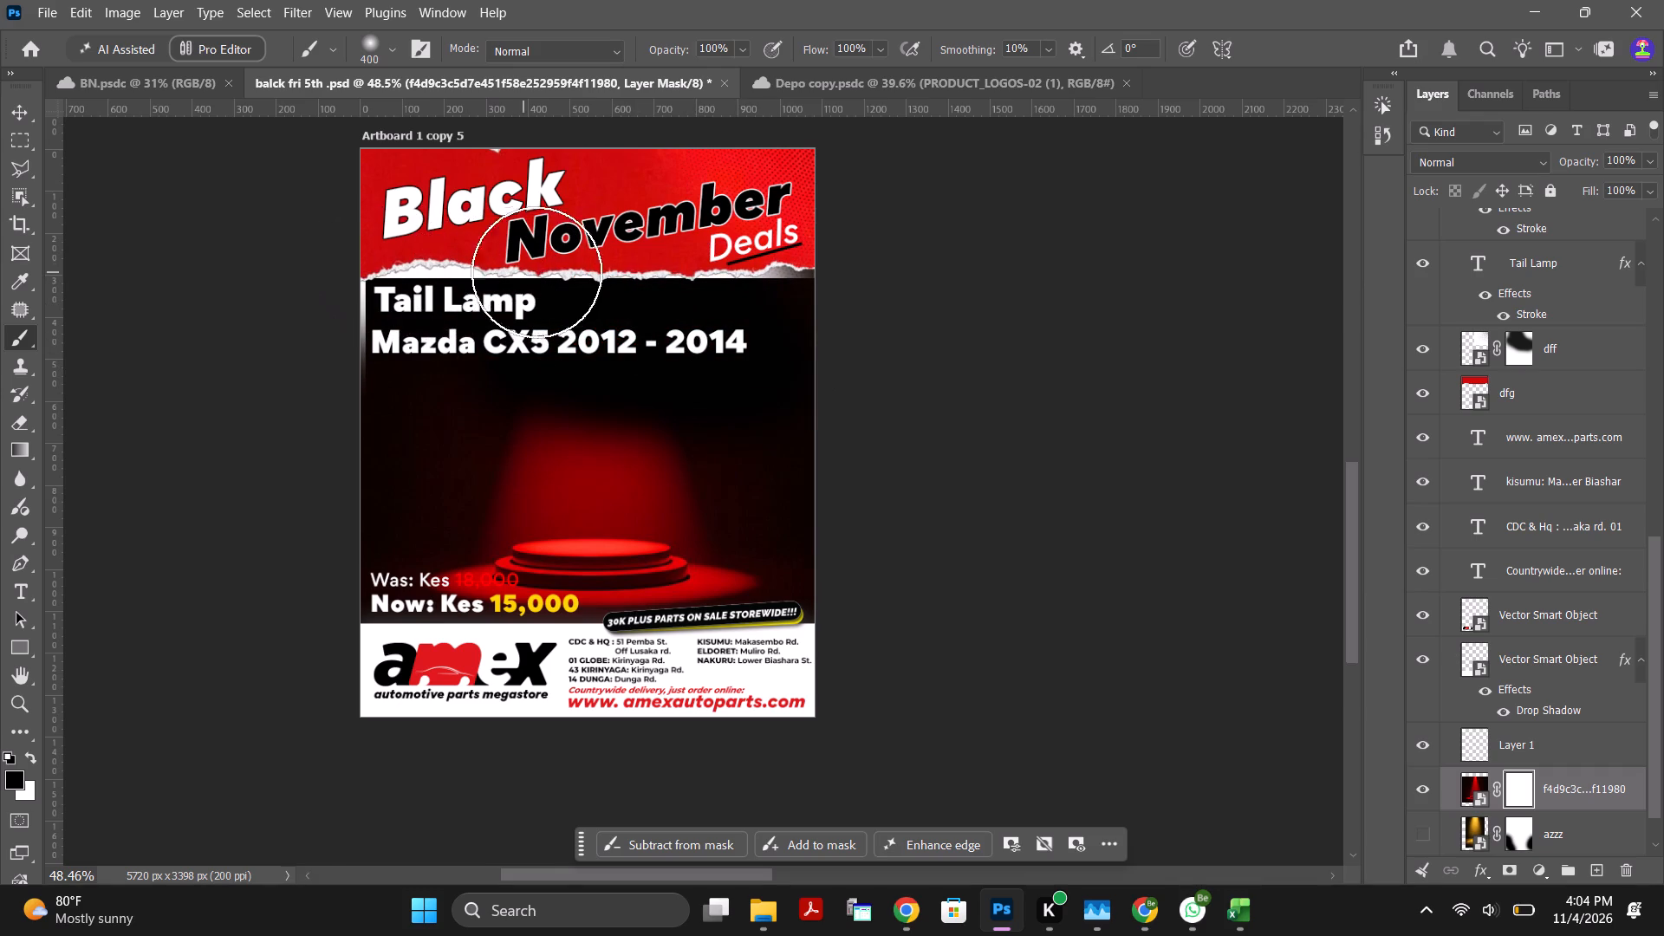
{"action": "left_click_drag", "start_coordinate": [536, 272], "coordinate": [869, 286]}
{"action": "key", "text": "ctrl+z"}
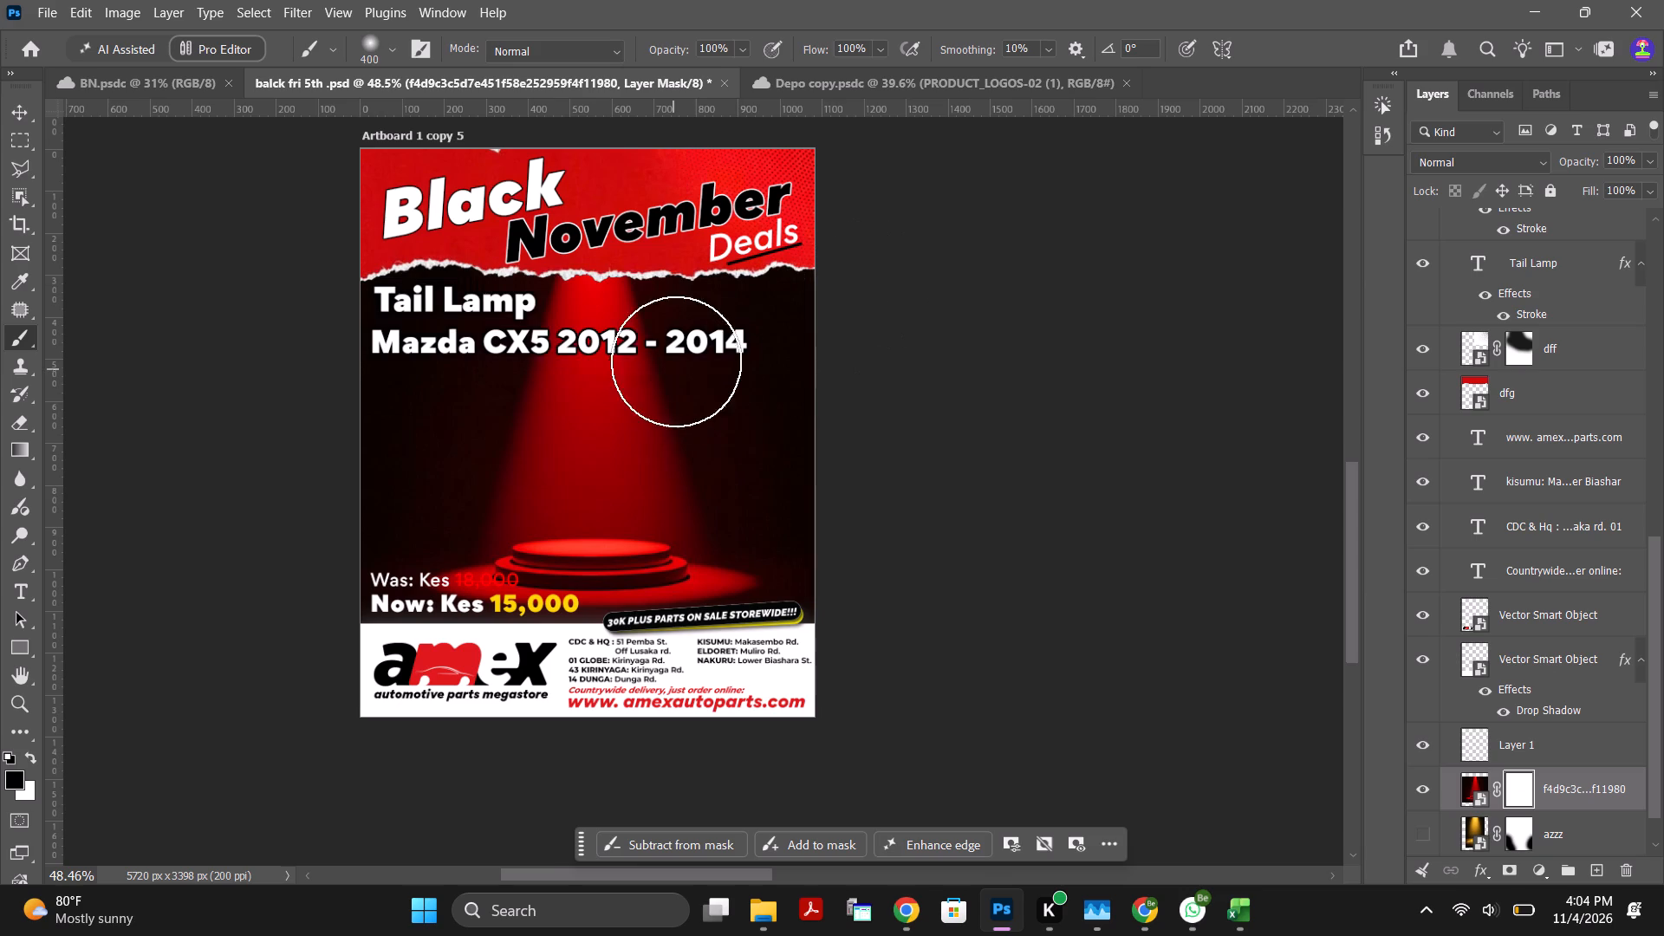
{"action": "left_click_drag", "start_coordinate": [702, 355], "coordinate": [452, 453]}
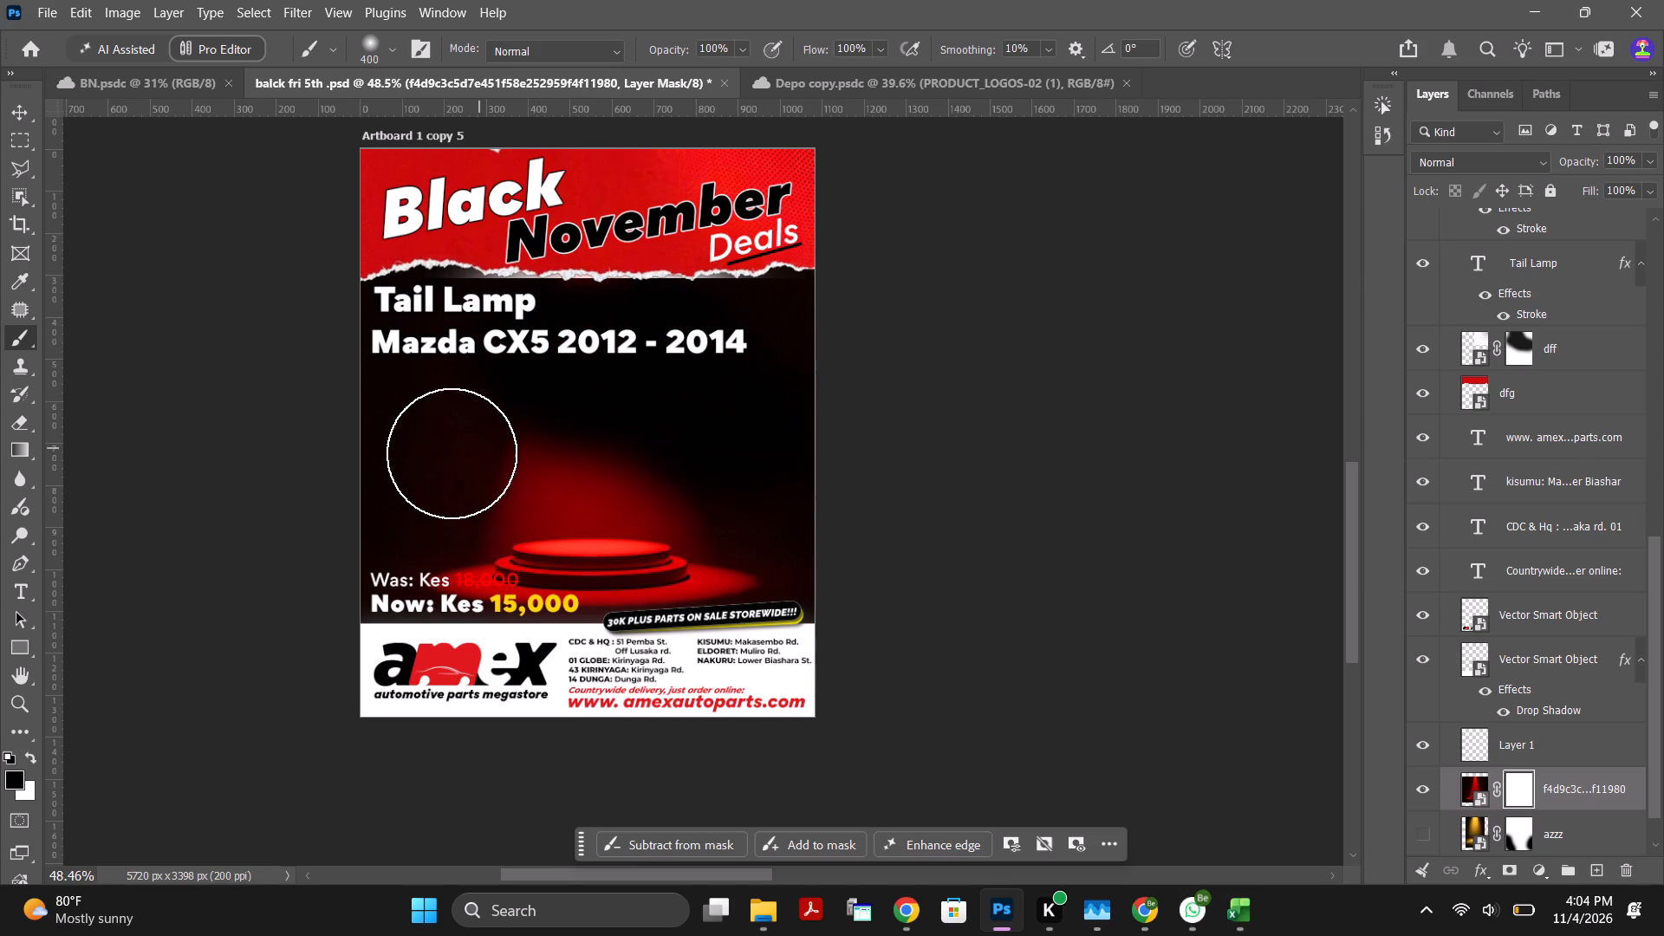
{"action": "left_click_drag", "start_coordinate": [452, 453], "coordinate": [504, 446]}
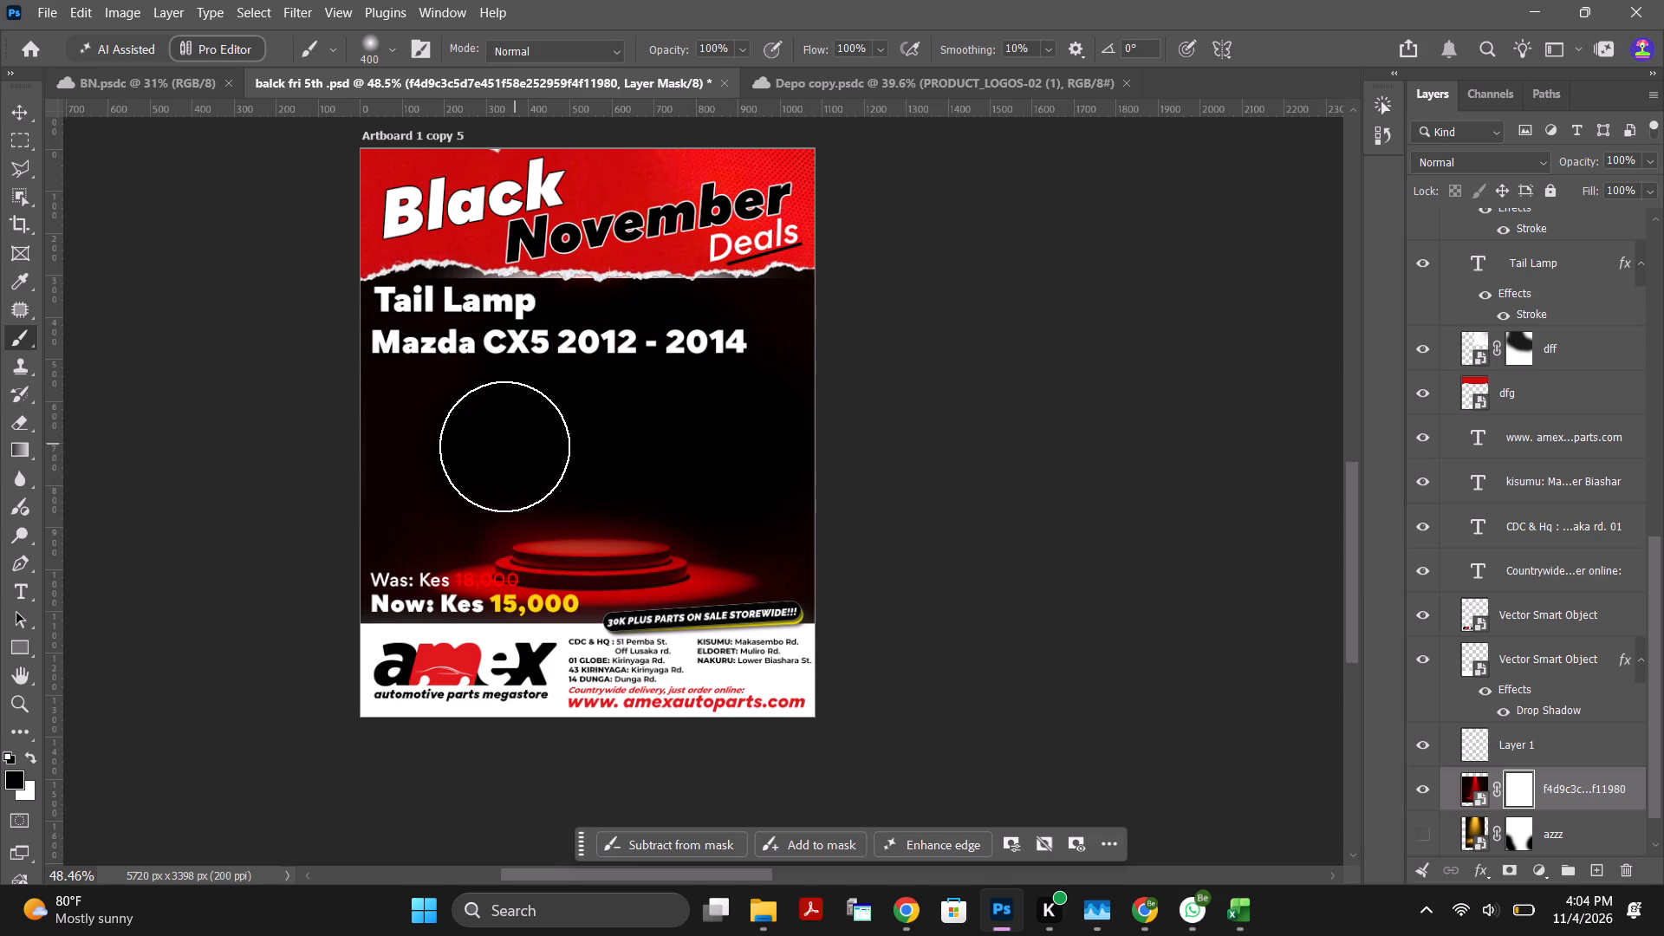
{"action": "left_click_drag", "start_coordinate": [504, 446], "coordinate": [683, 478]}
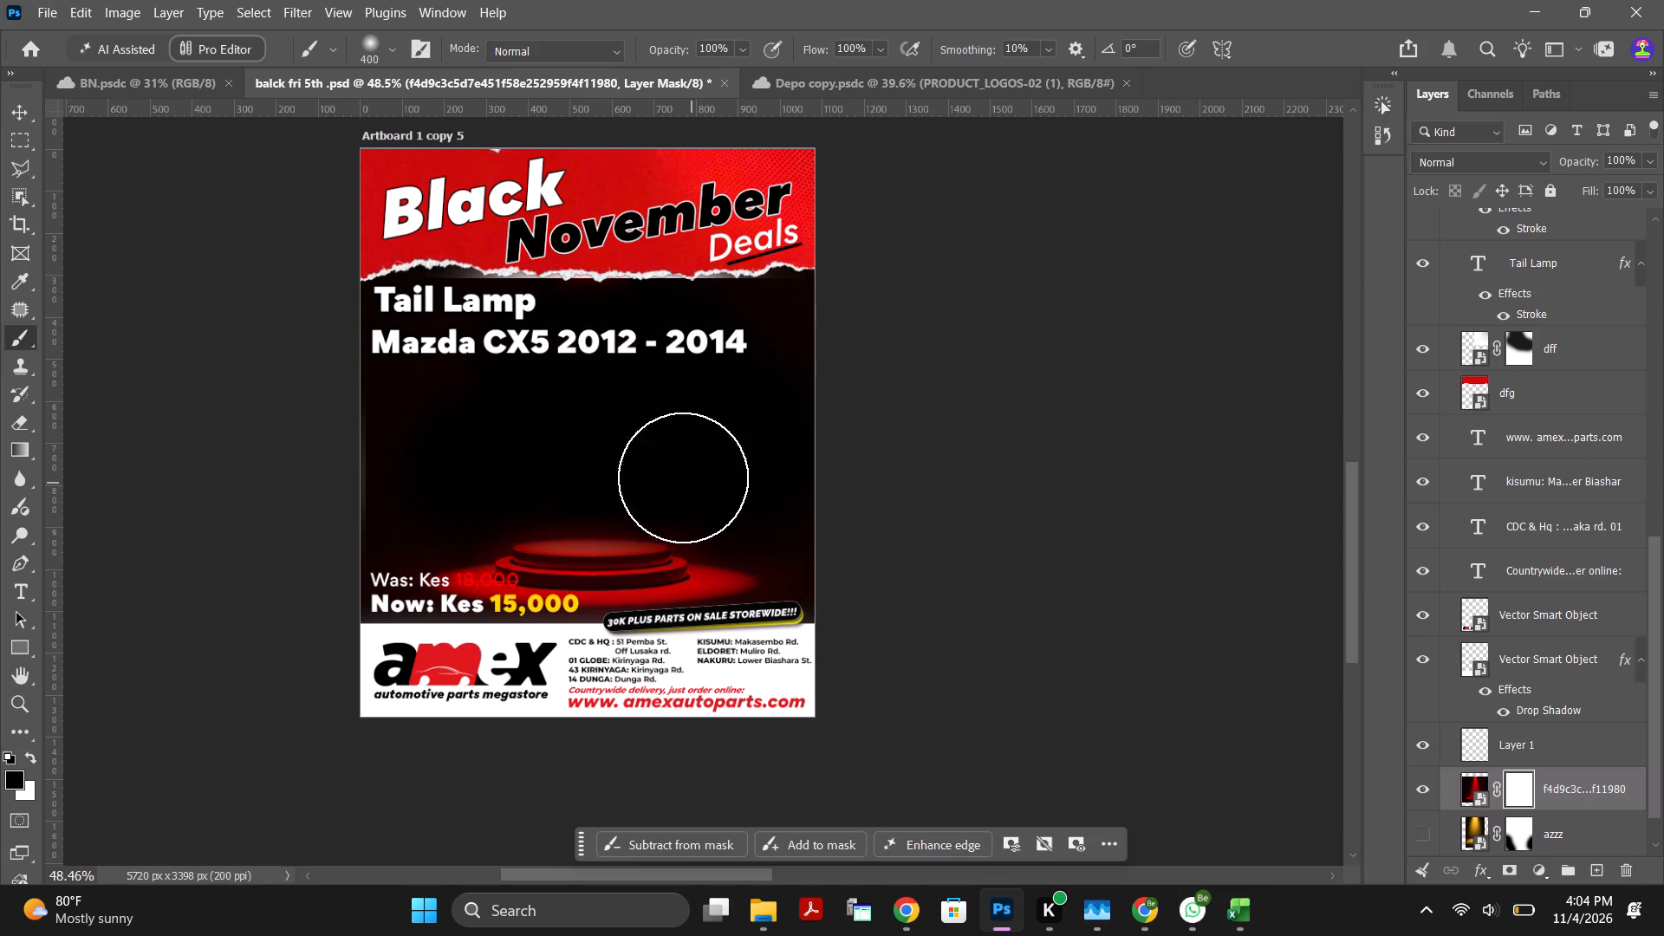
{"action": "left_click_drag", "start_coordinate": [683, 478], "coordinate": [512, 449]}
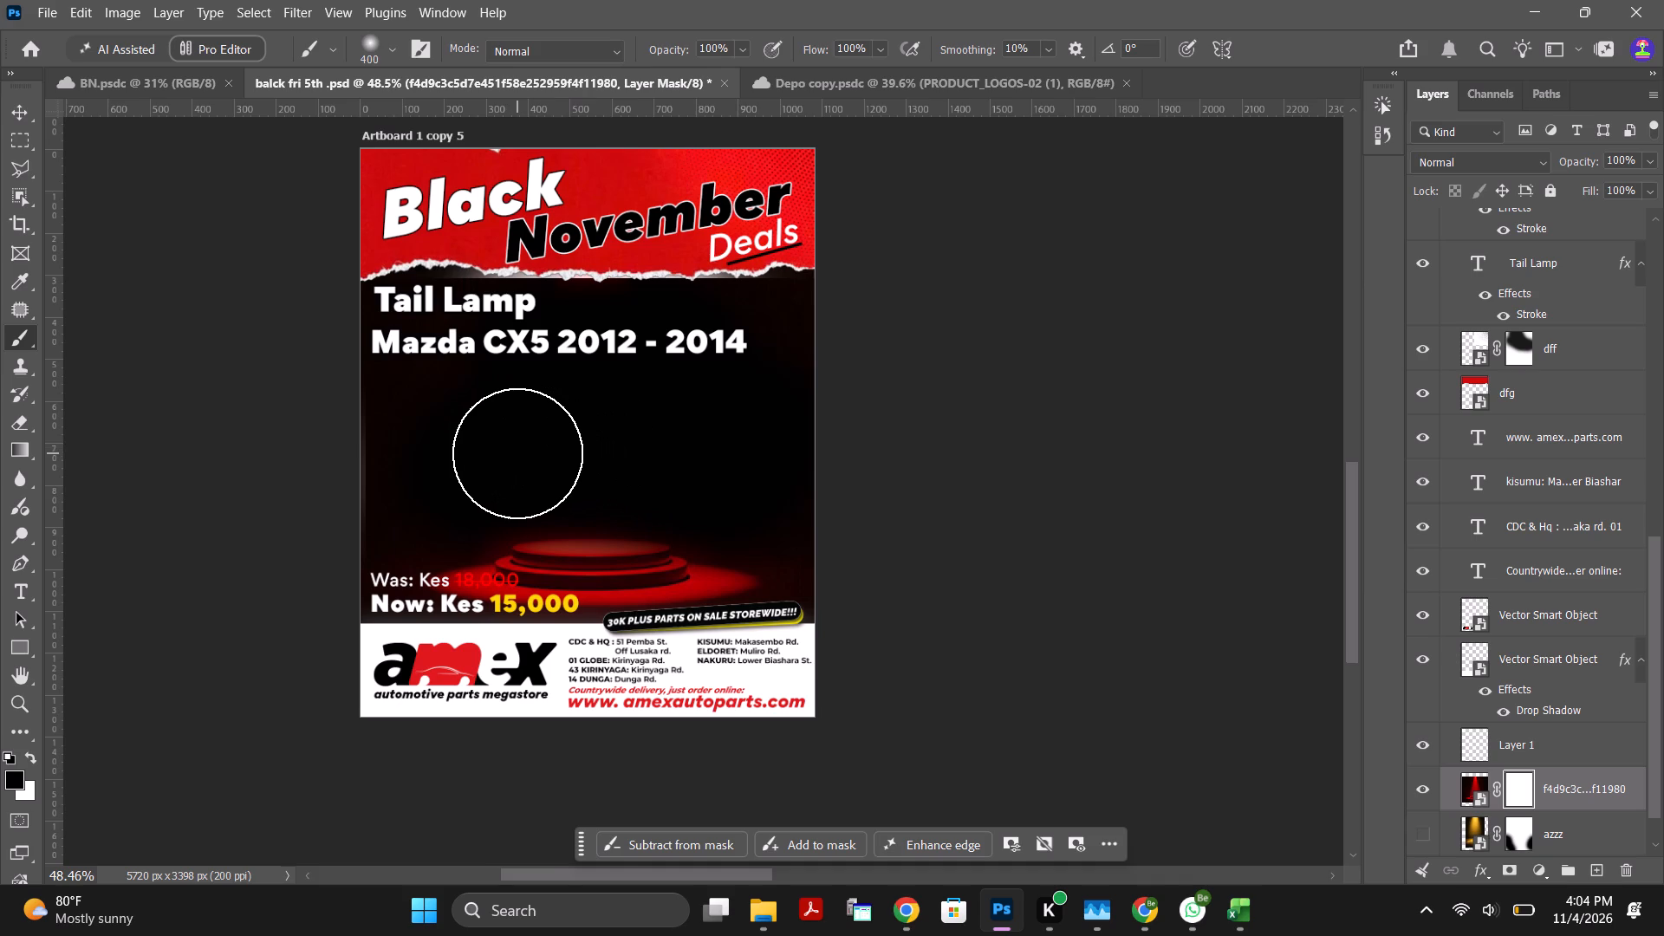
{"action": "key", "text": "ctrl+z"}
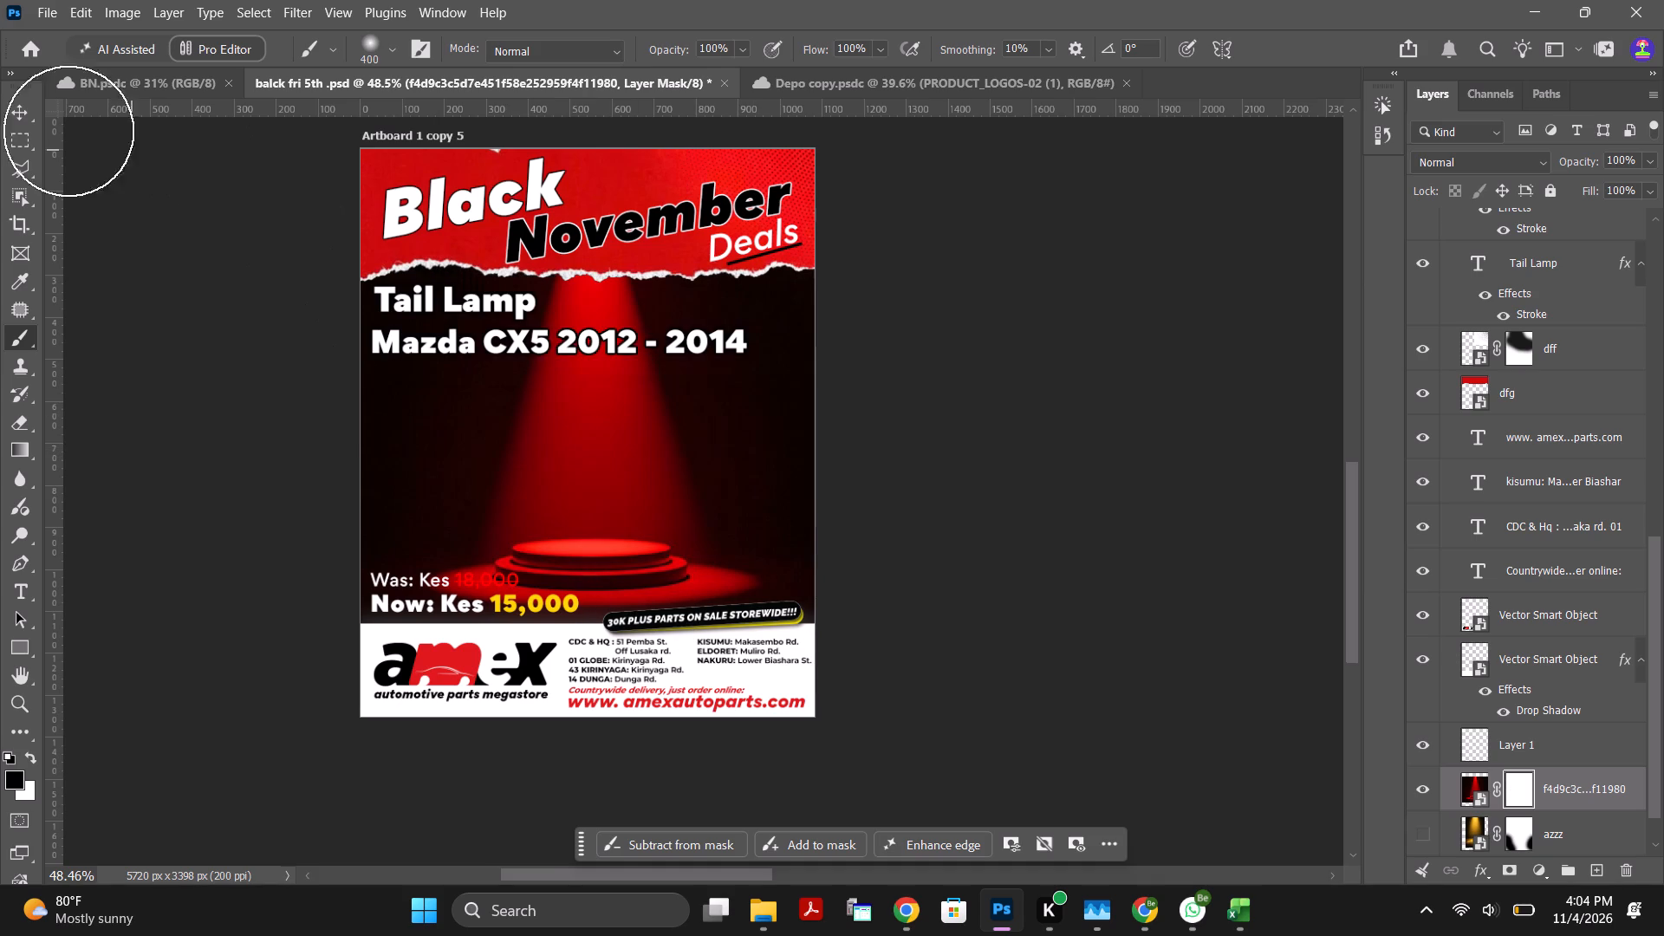
Hide the red spotlight layer in Artboard 1 copy 5.
{"action": "left_click", "coordinate": [15, 111]}
{"action": "left_click", "coordinate": [1421, 790]}
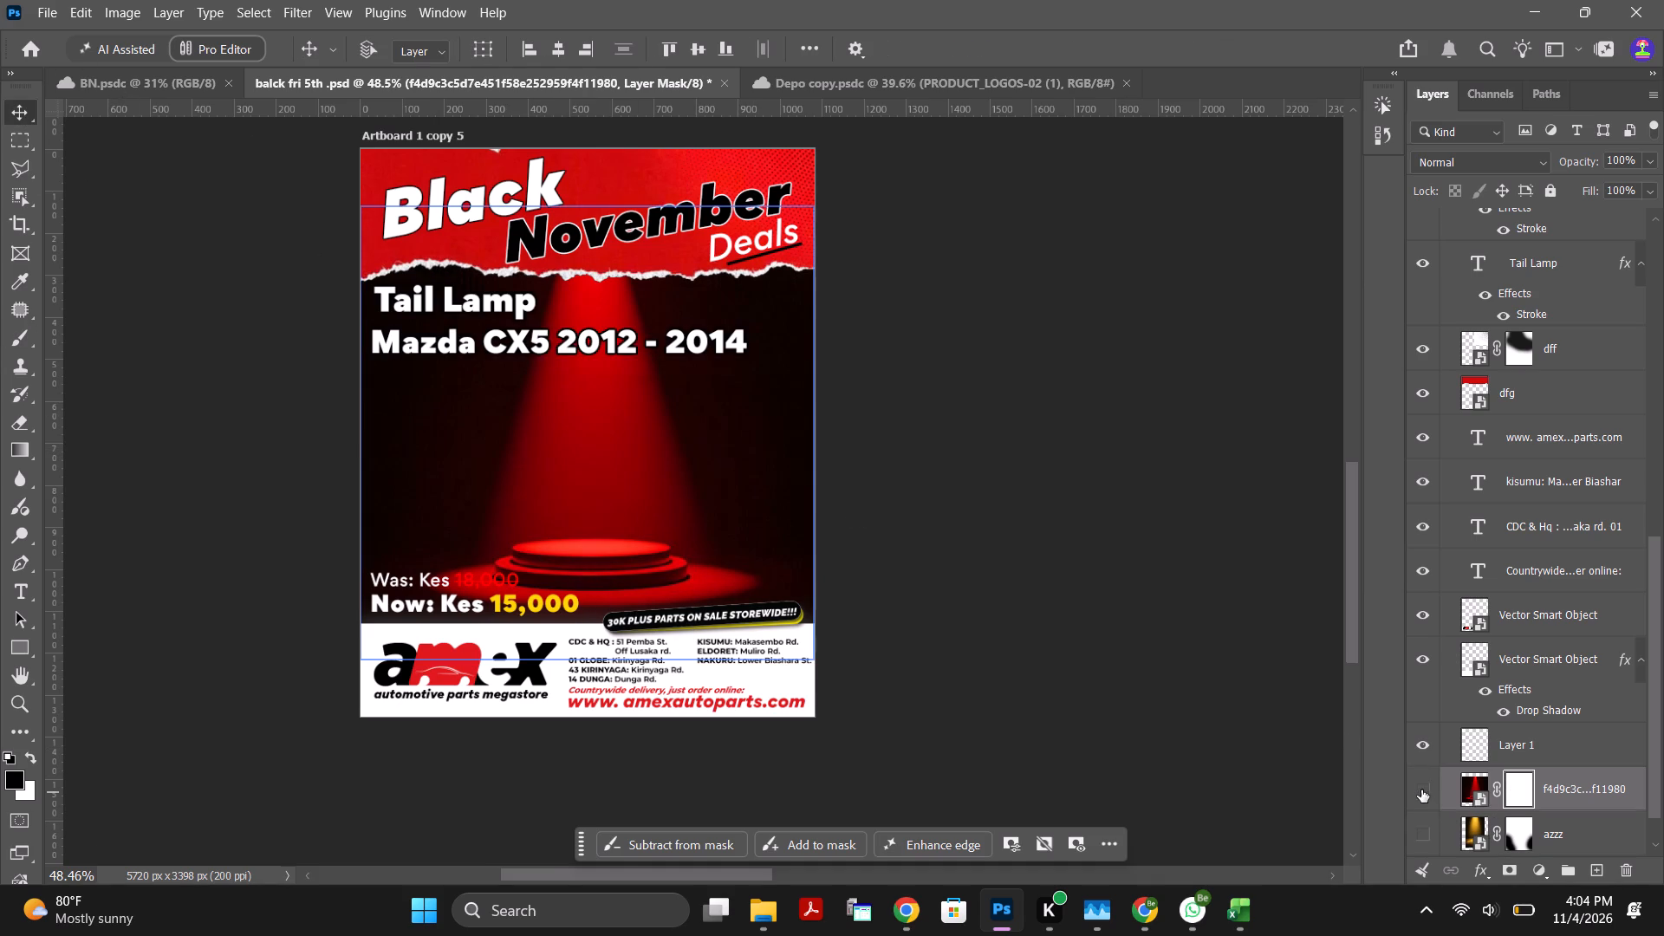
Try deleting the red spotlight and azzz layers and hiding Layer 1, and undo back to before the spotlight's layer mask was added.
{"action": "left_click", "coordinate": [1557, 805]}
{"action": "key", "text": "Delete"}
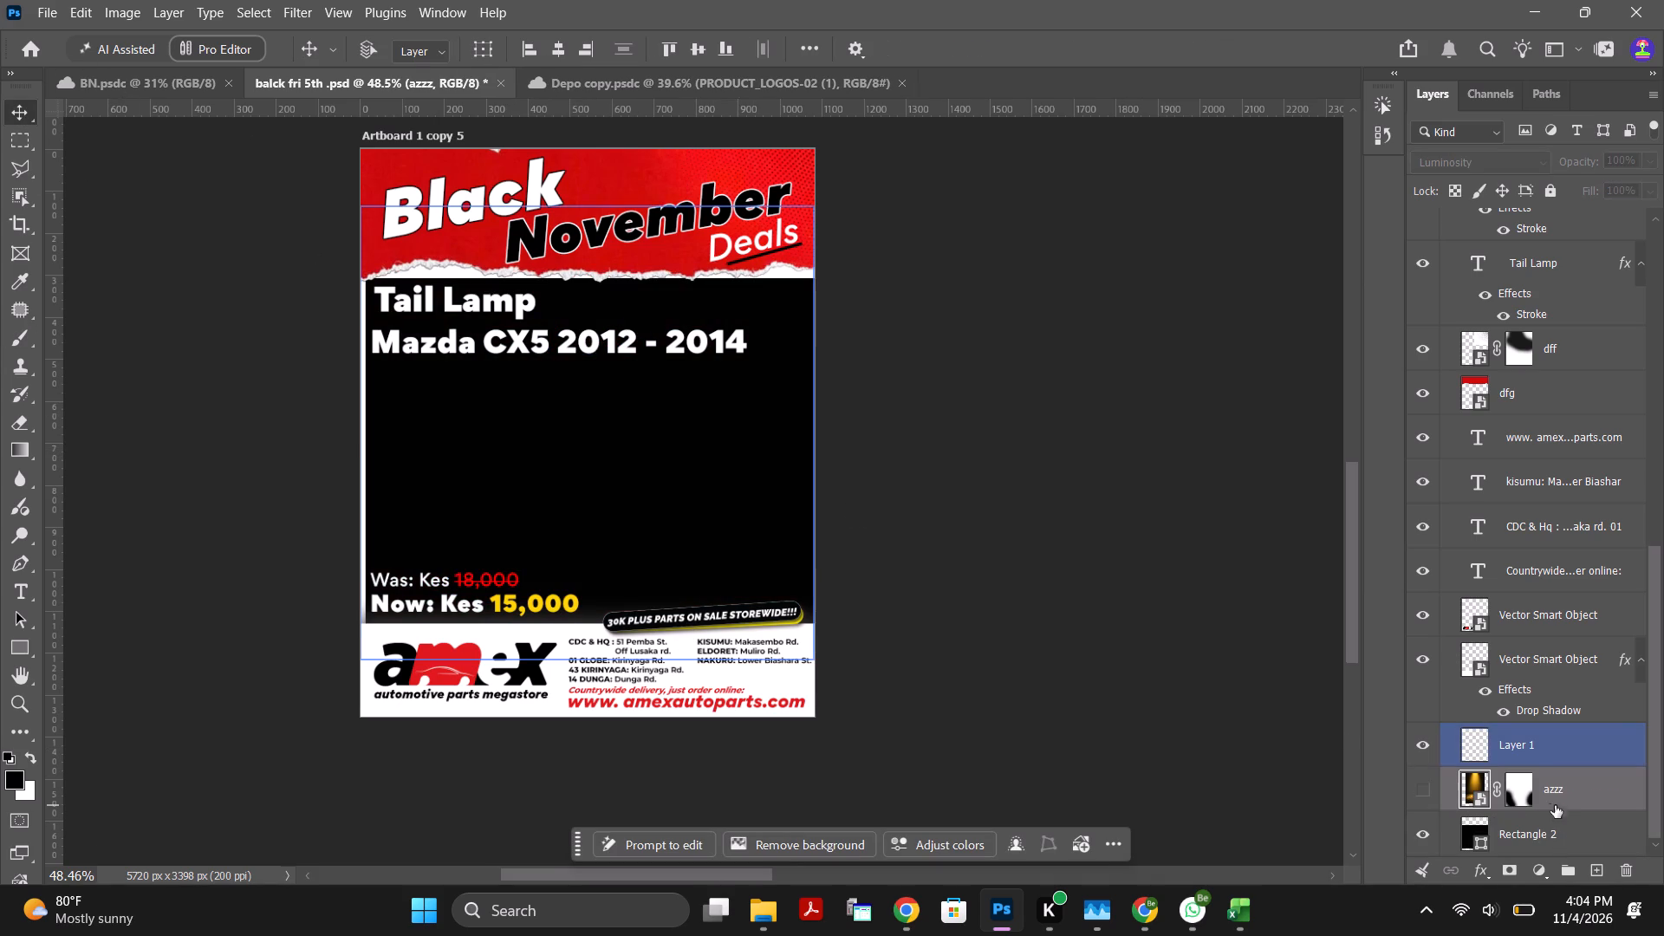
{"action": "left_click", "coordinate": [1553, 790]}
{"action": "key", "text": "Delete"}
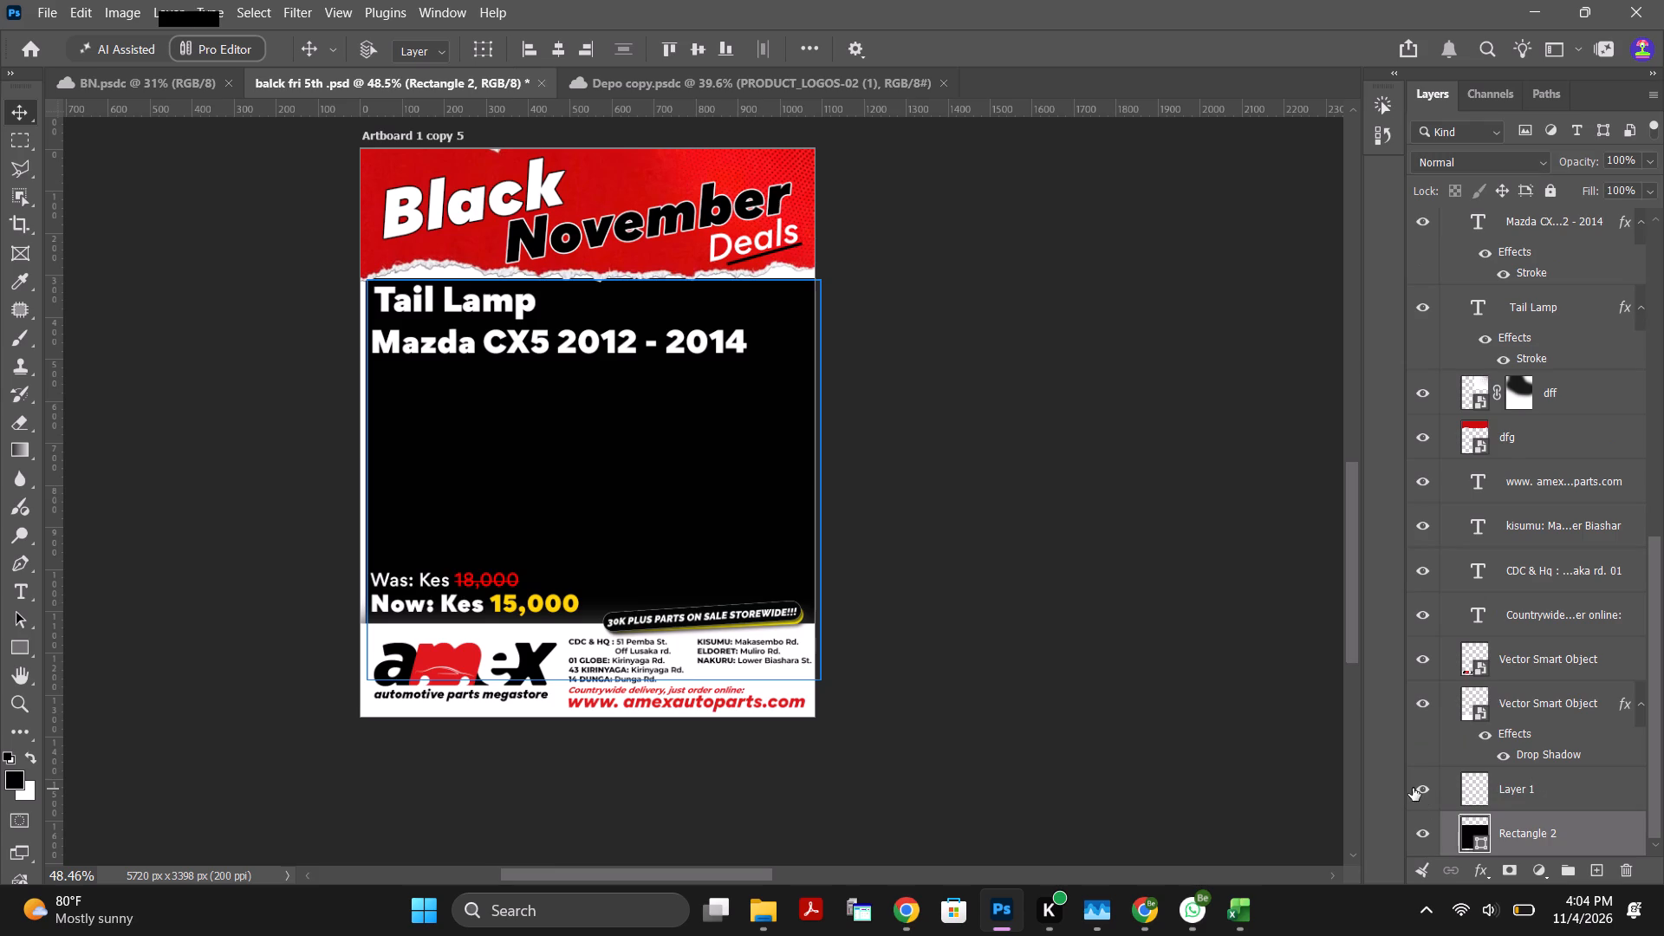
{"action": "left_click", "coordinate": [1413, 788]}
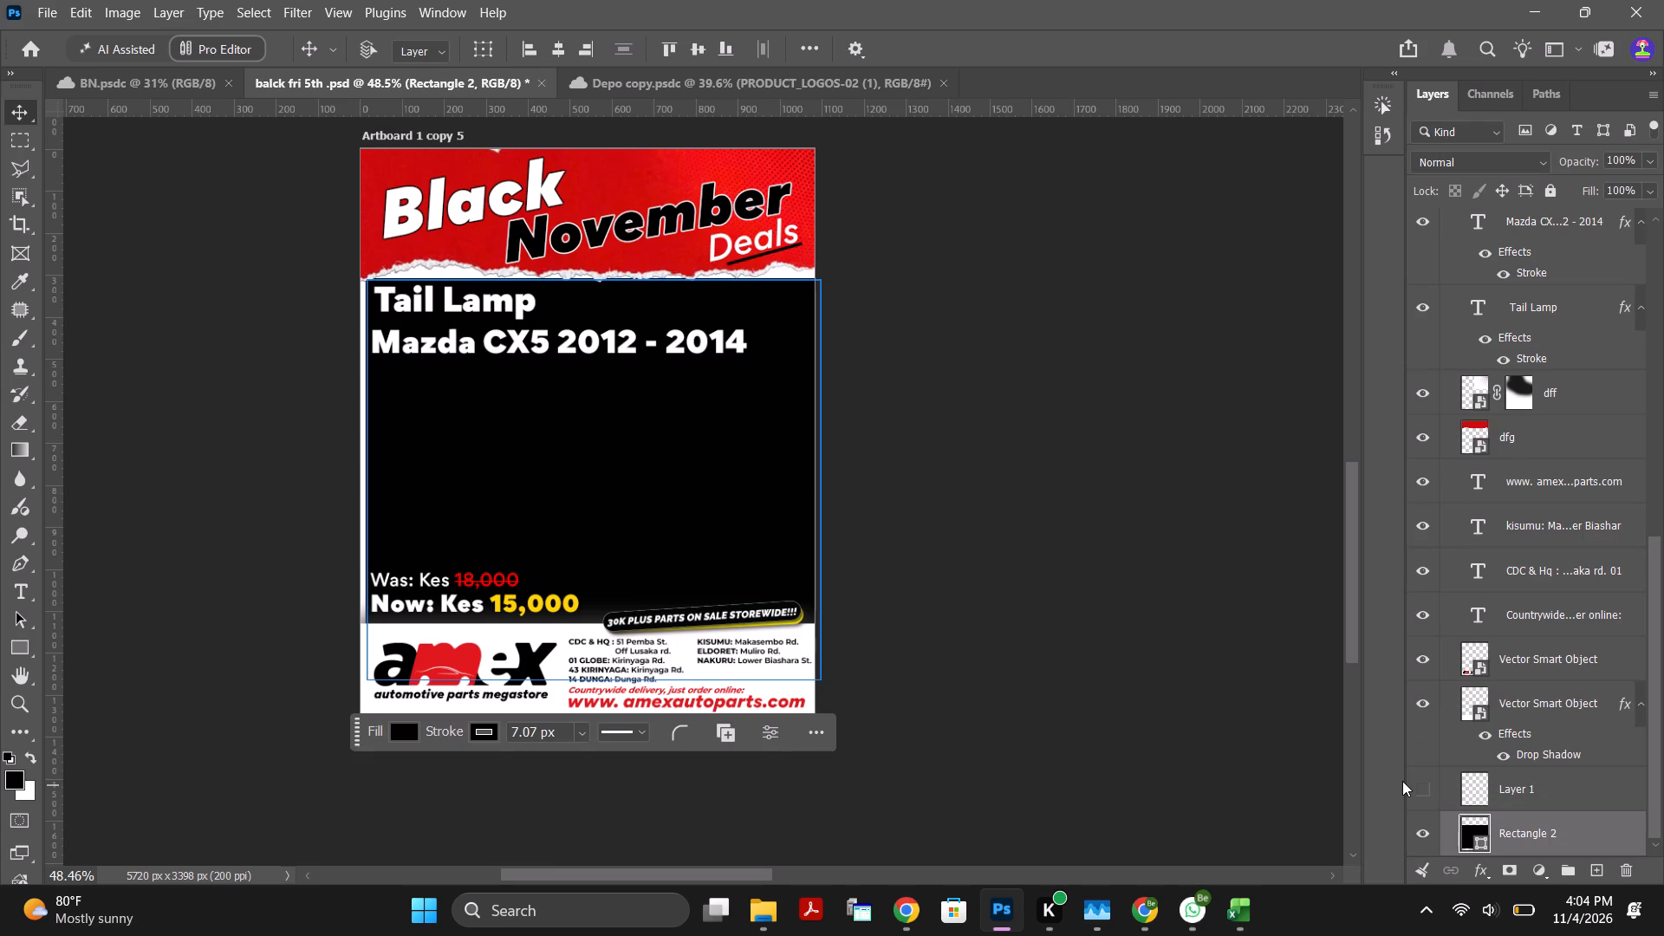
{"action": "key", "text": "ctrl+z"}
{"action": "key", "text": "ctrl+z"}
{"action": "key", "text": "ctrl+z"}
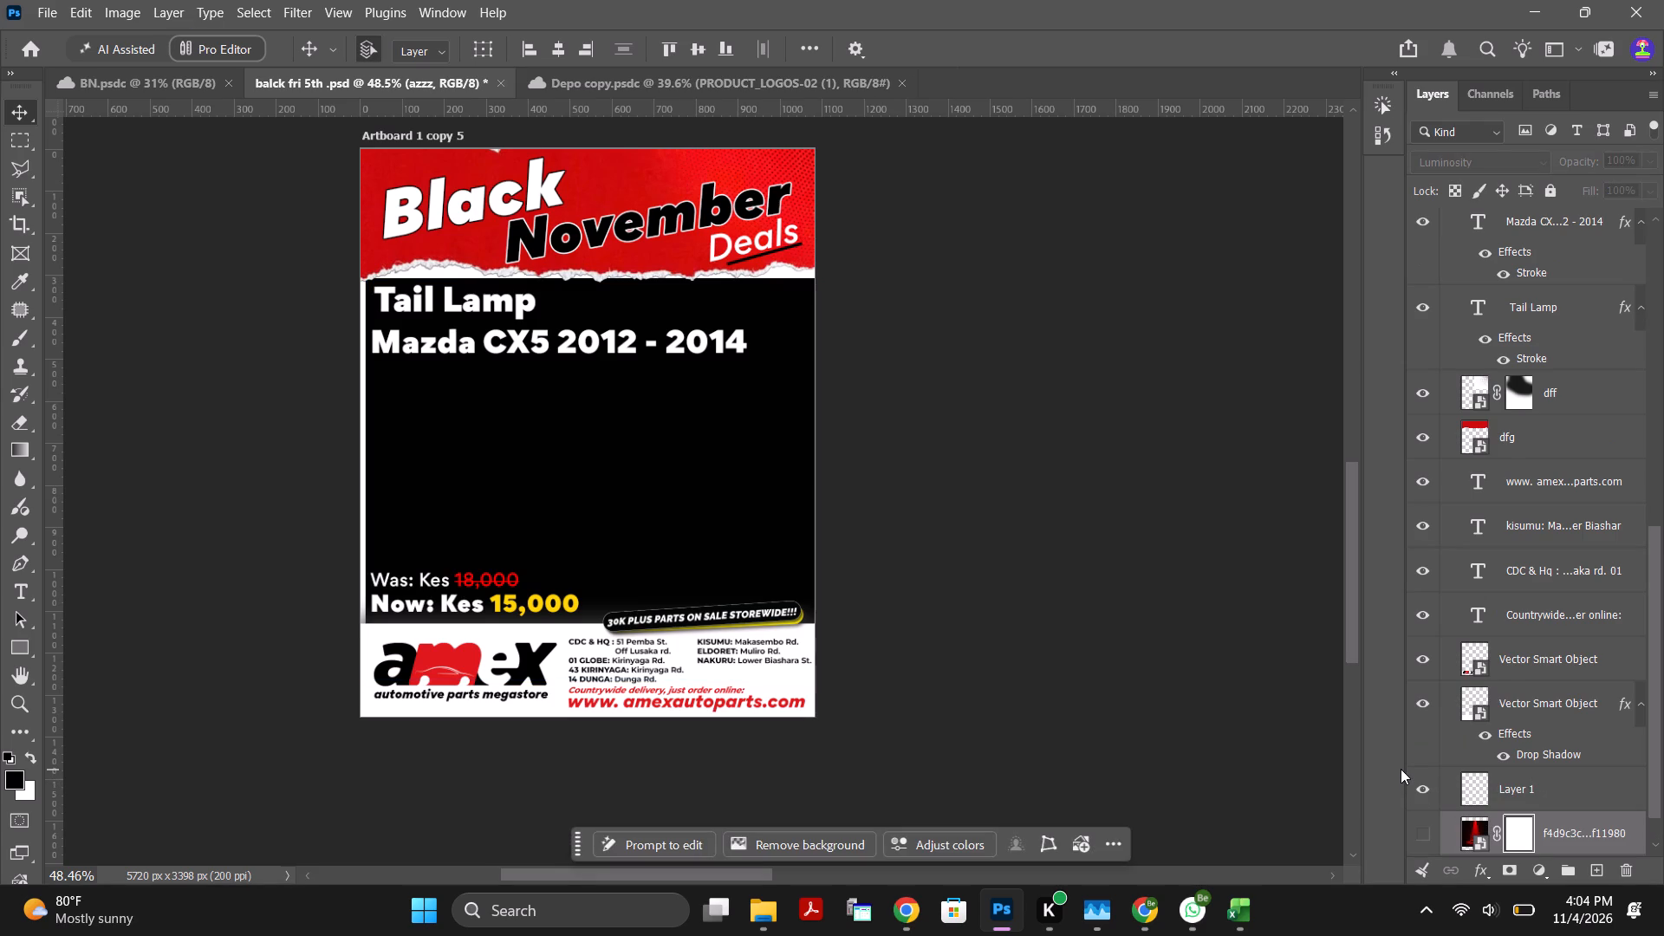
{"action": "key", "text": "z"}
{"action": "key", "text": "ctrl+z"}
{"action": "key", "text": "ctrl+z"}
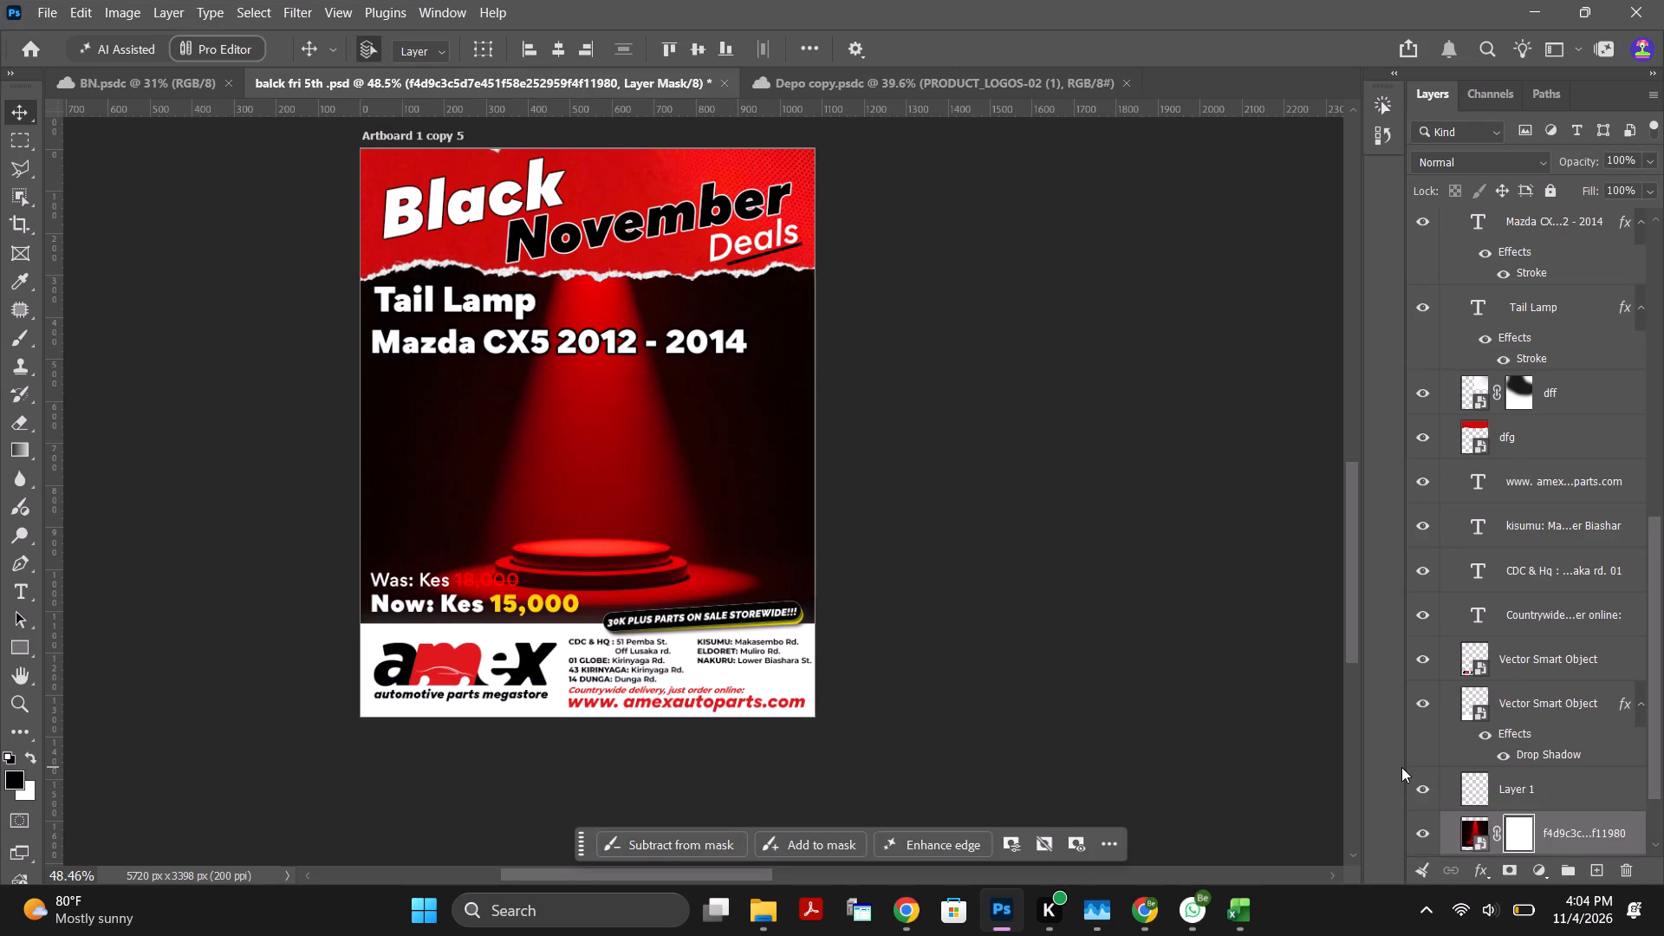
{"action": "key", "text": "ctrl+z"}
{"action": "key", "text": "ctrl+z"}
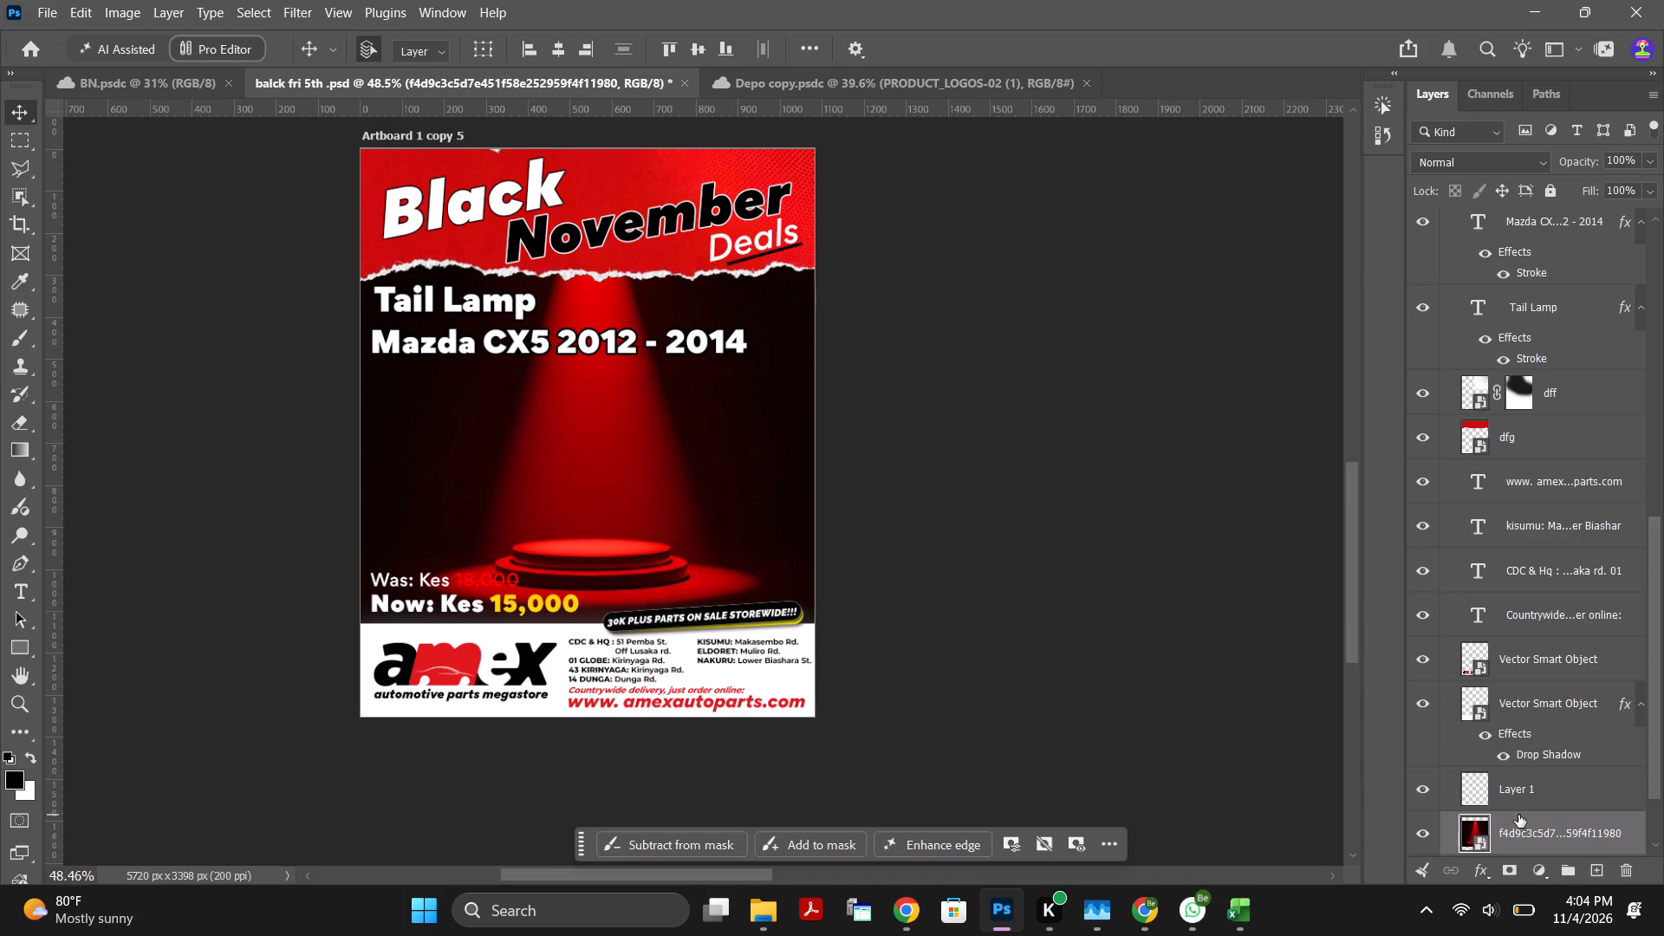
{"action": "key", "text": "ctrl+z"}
Delete the azzz layer and the red spotlight layer from Artboard 1 copy 5.
{"action": "scroll", "coordinate": [1438, 680], "scroll_direction": "down", "scroll_amount": 4}
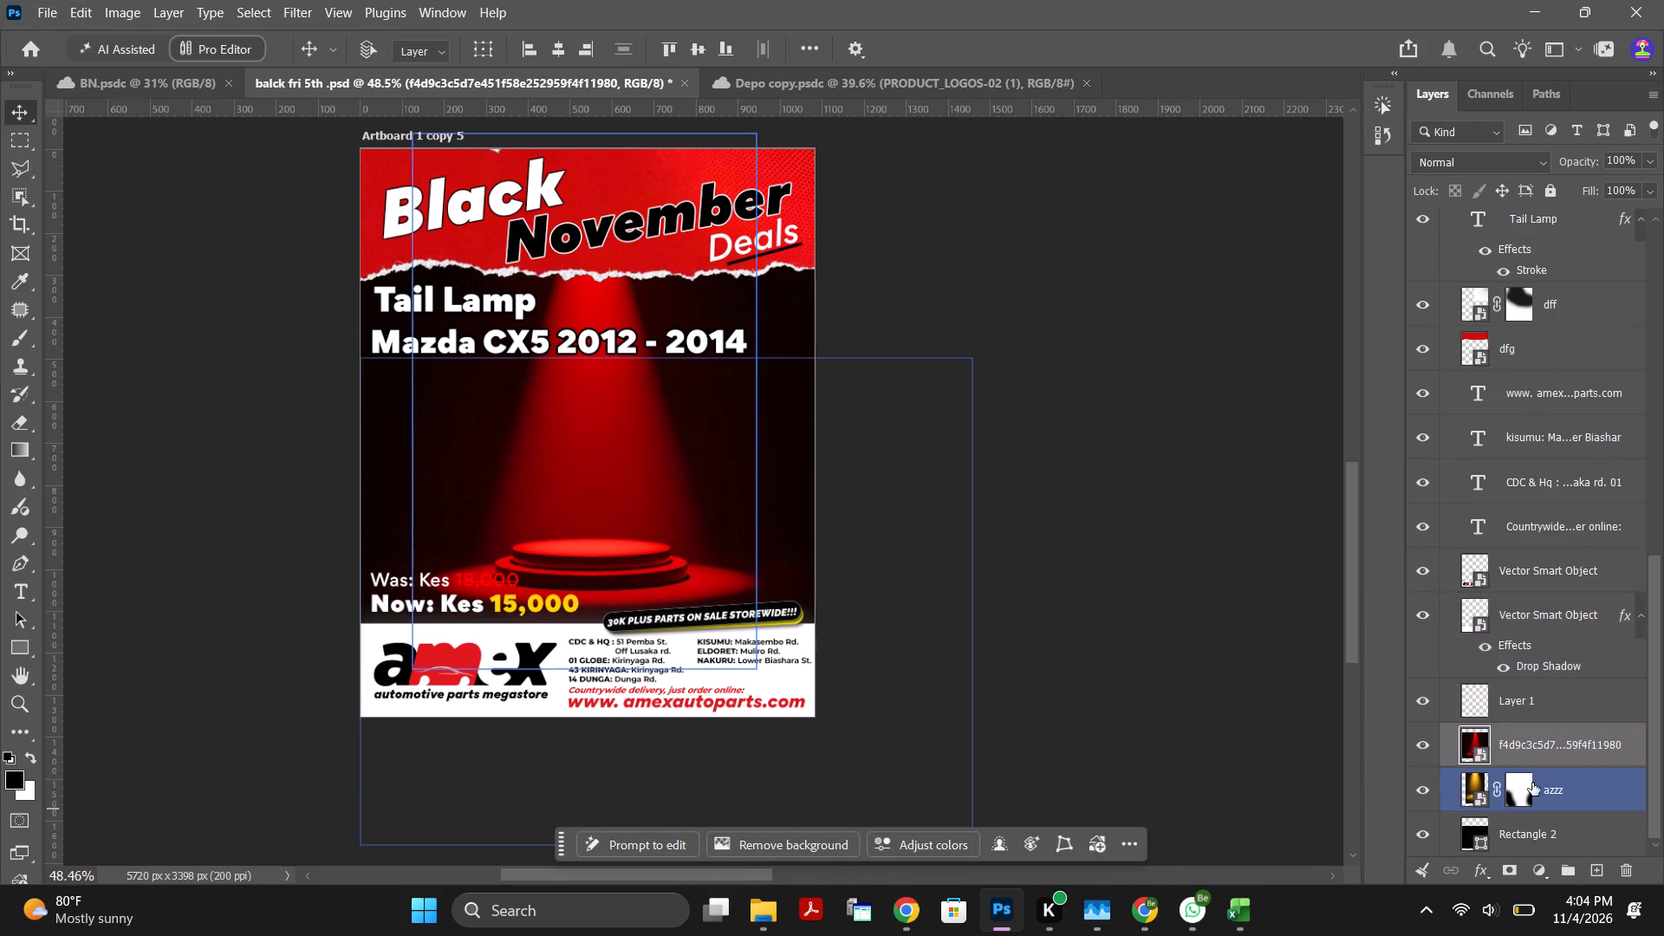
{"action": "left_click", "coordinate": [1609, 800]}
{"action": "key", "text": "Delete"}
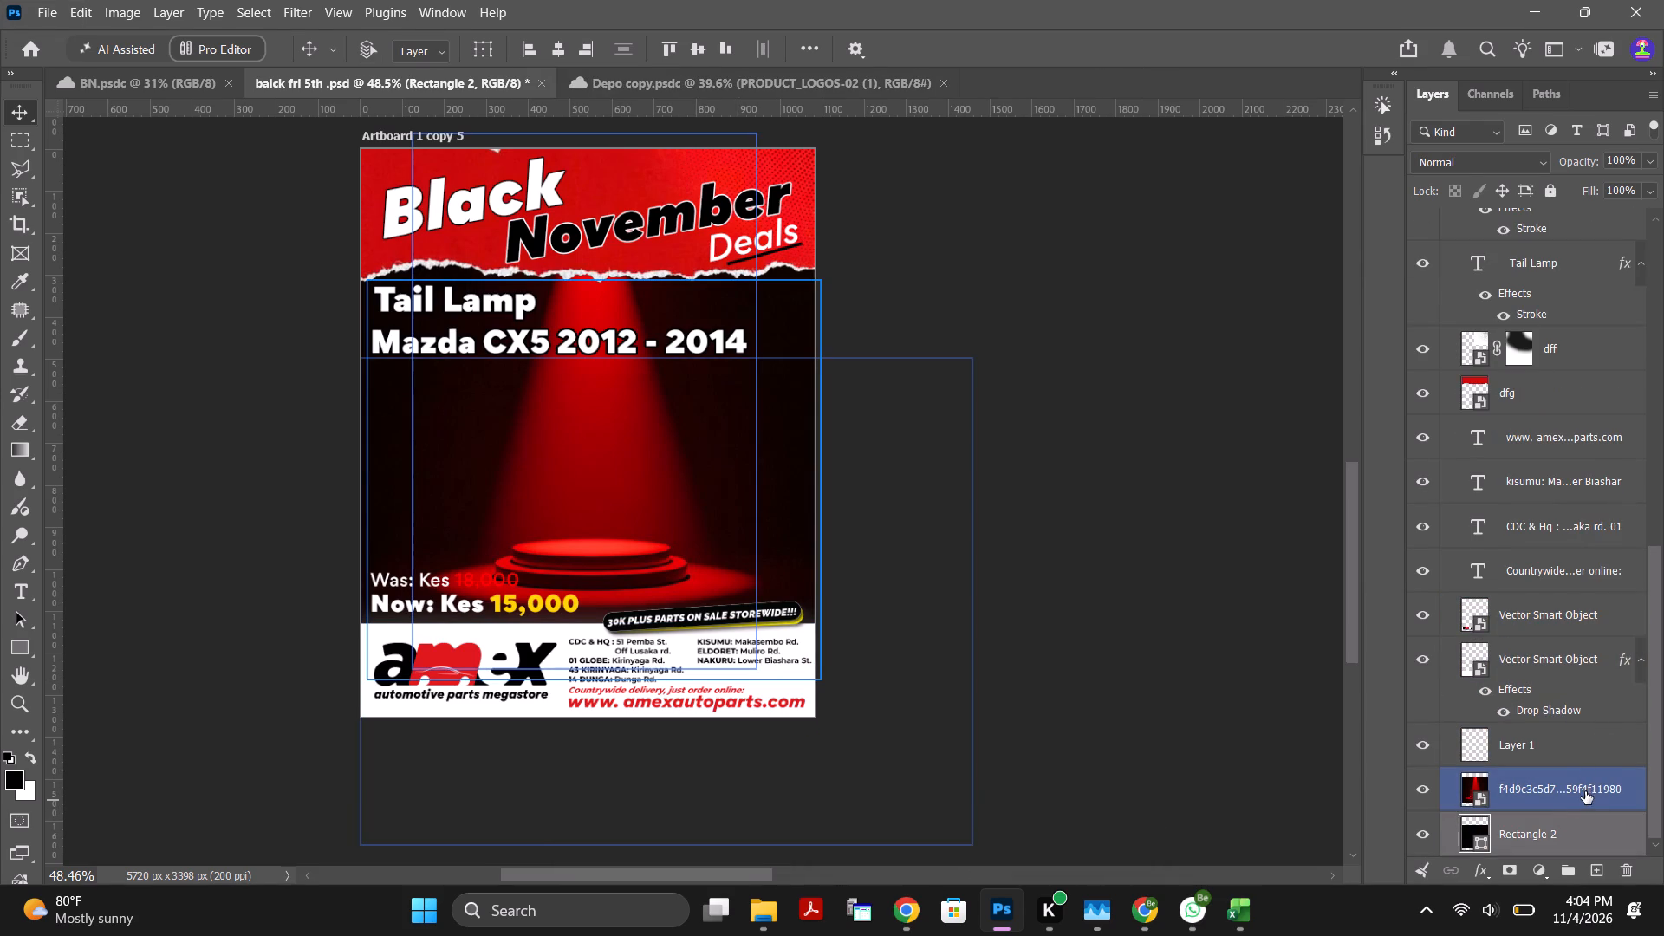
{"action": "left_click", "coordinate": [1585, 792]}
{"action": "key", "text": "Delete"}
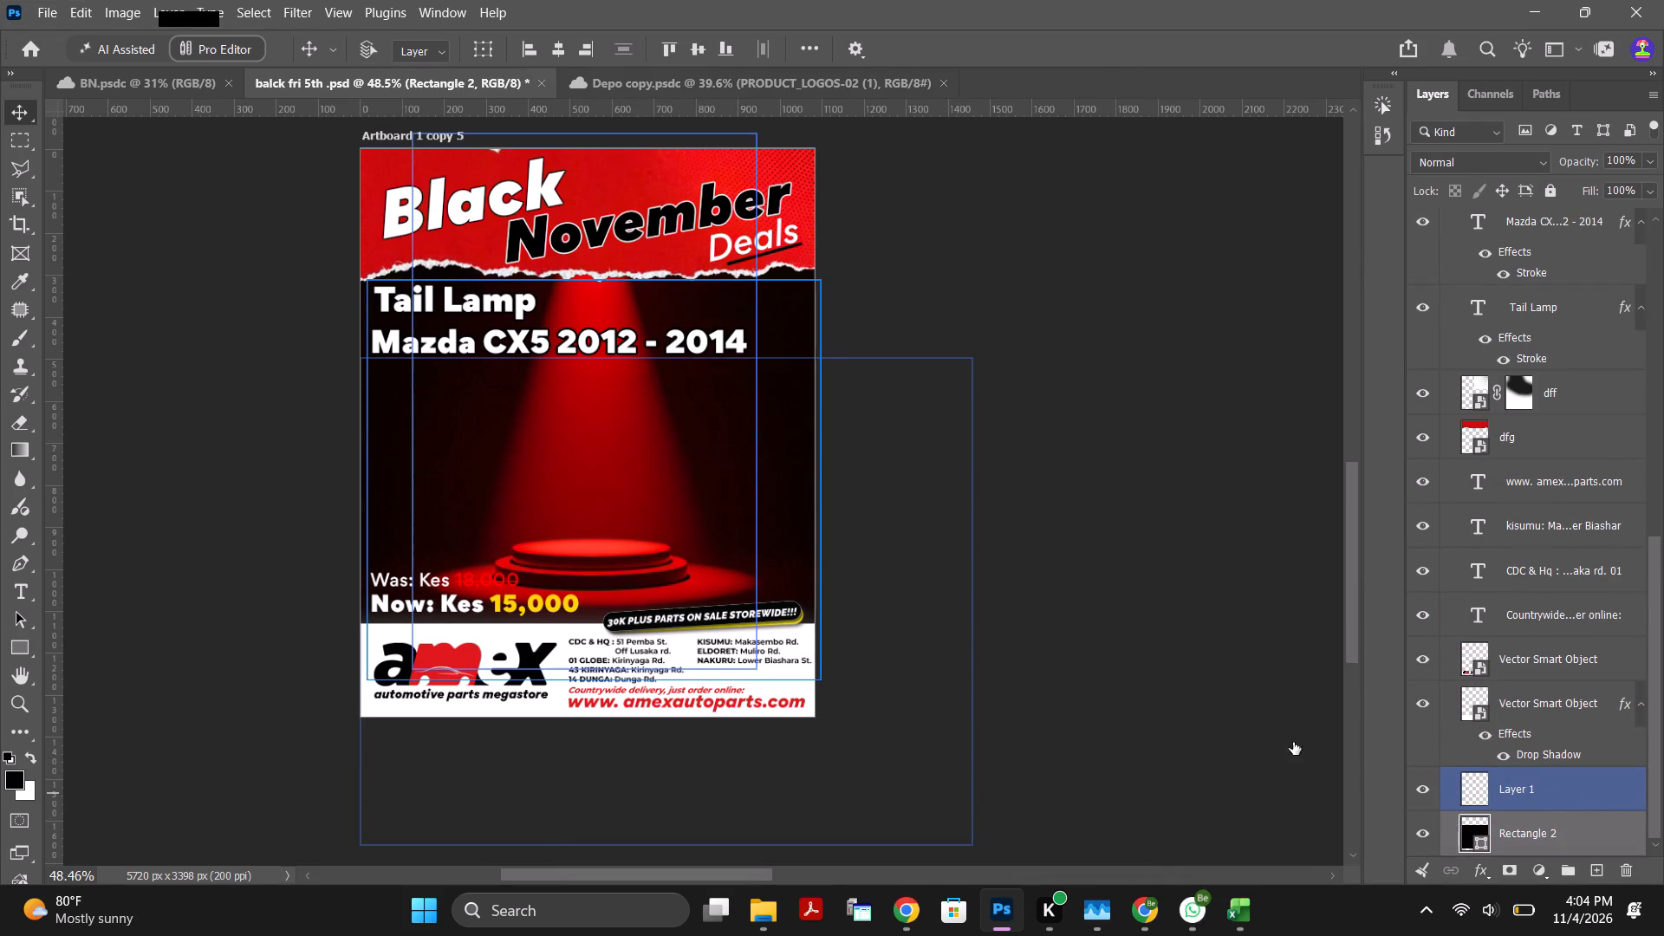
{"action": "scroll", "coordinate": [666, 565], "scroll_direction": "down", "scroll_amount": 3, "text": "ctrl"}
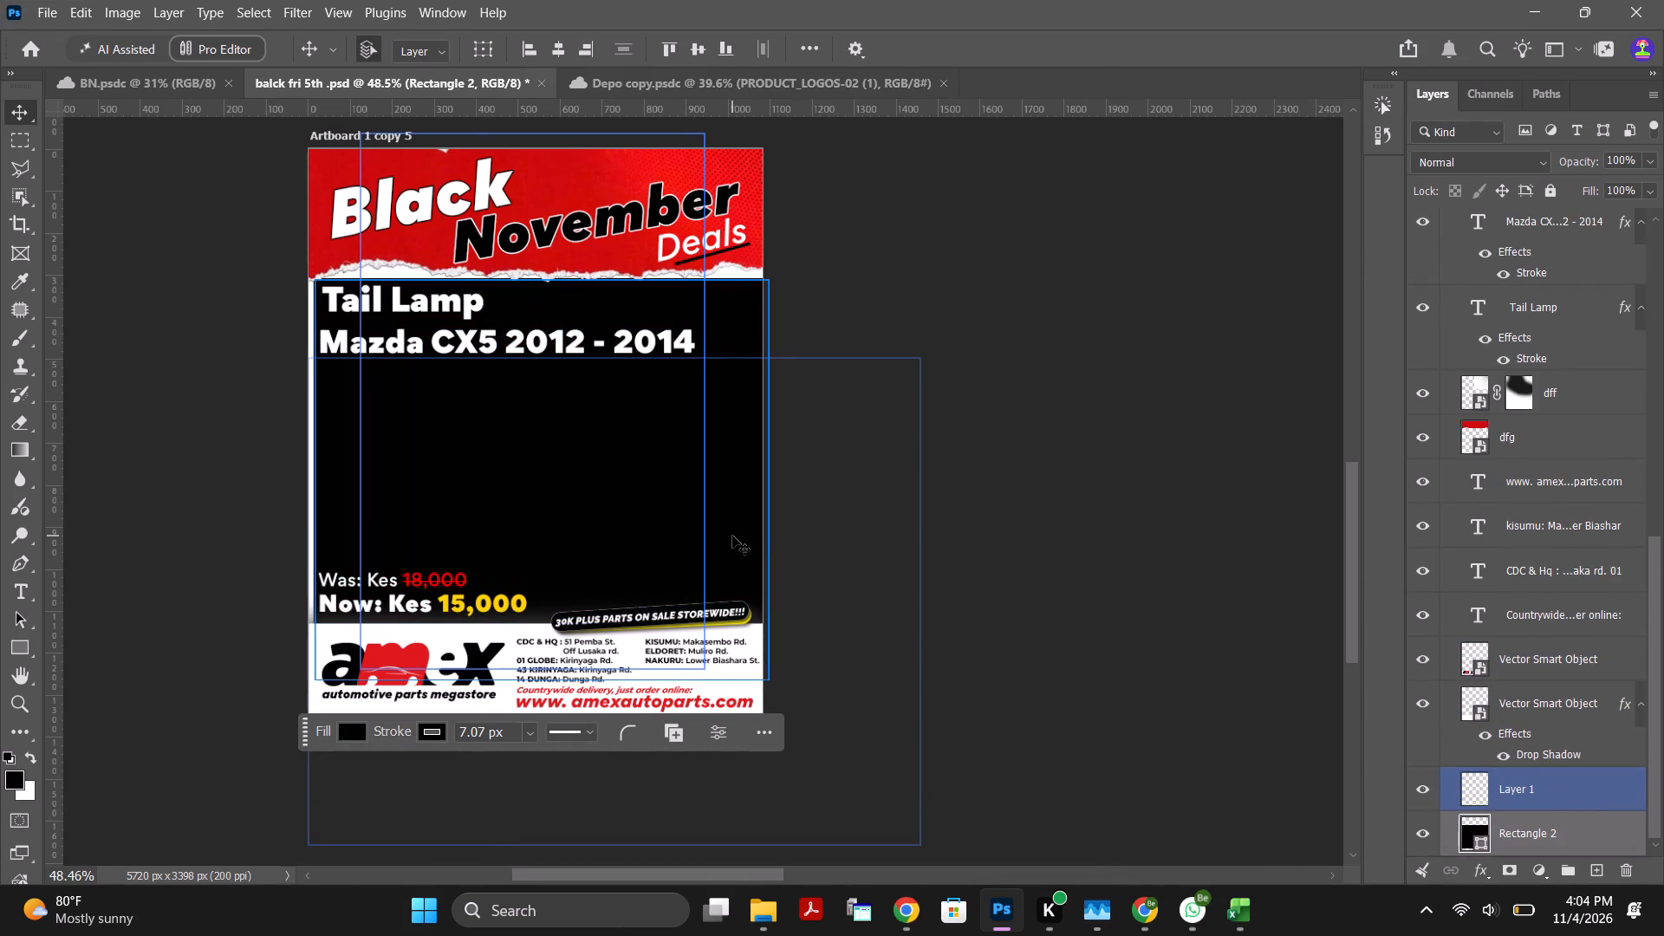
{"action": "left_click", "coordinate": [940, 392]}
{"action": "left_click", "coordinate": [684, 431]}
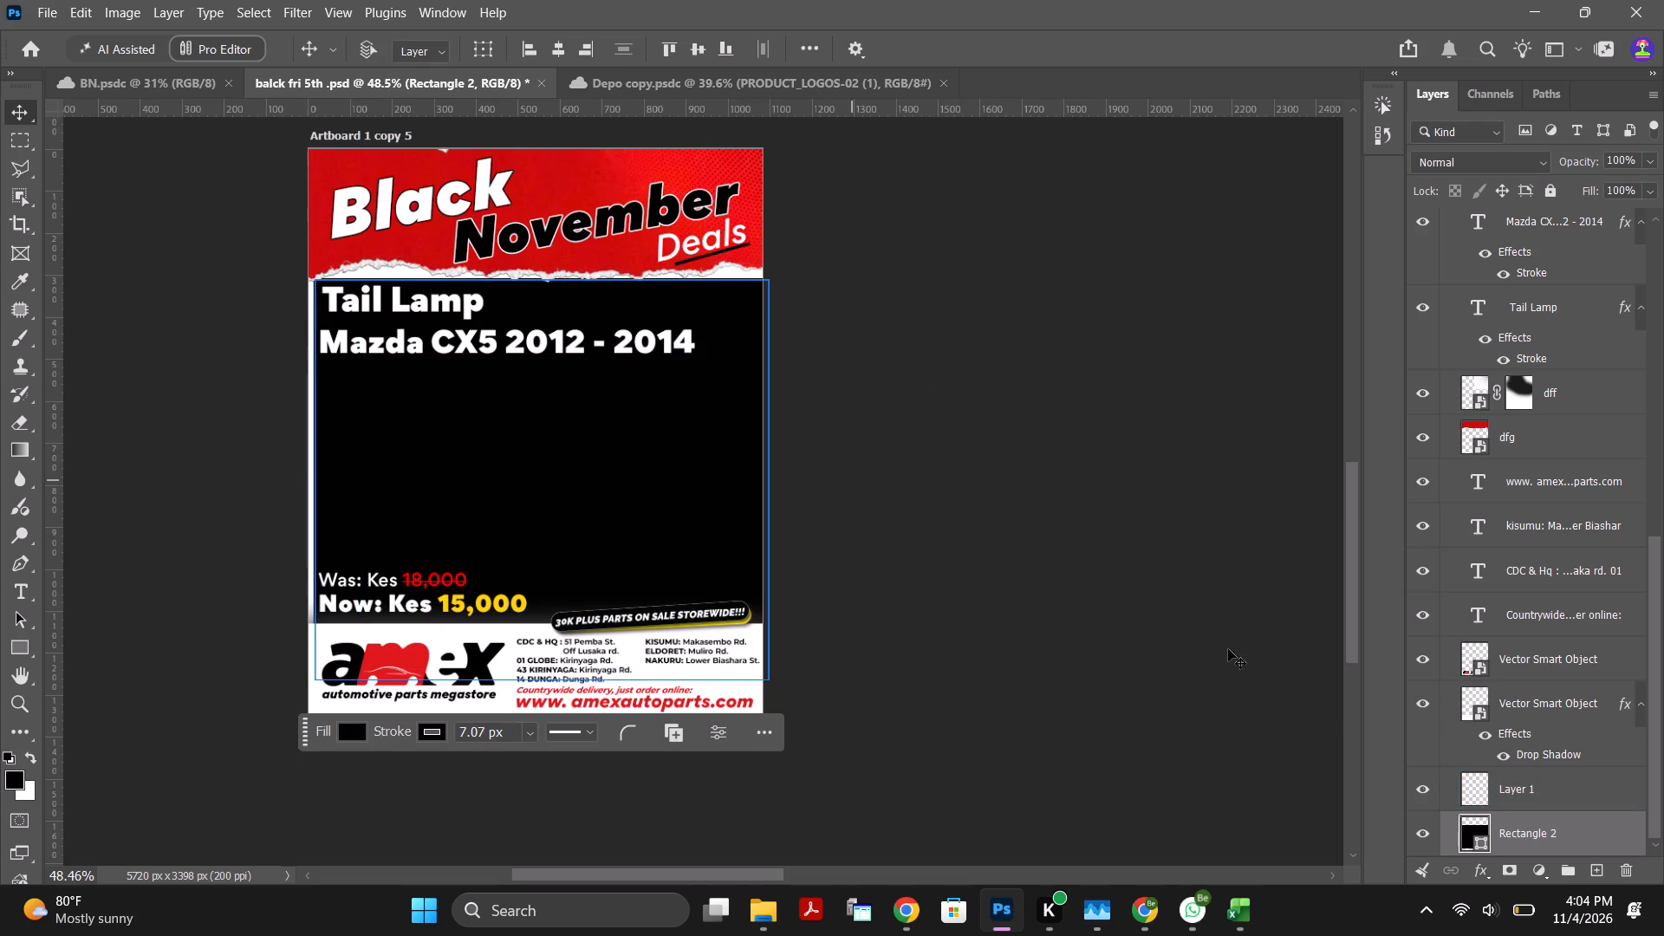
Resize black Rectangle 2 to 1080 × 1038 px, matching the artboard's width and extending its top edge behind the torn red header.
{"action": "left_click", "coordinate": [1531, 836]}
{"action": "key", "text": "ctrl+t"}
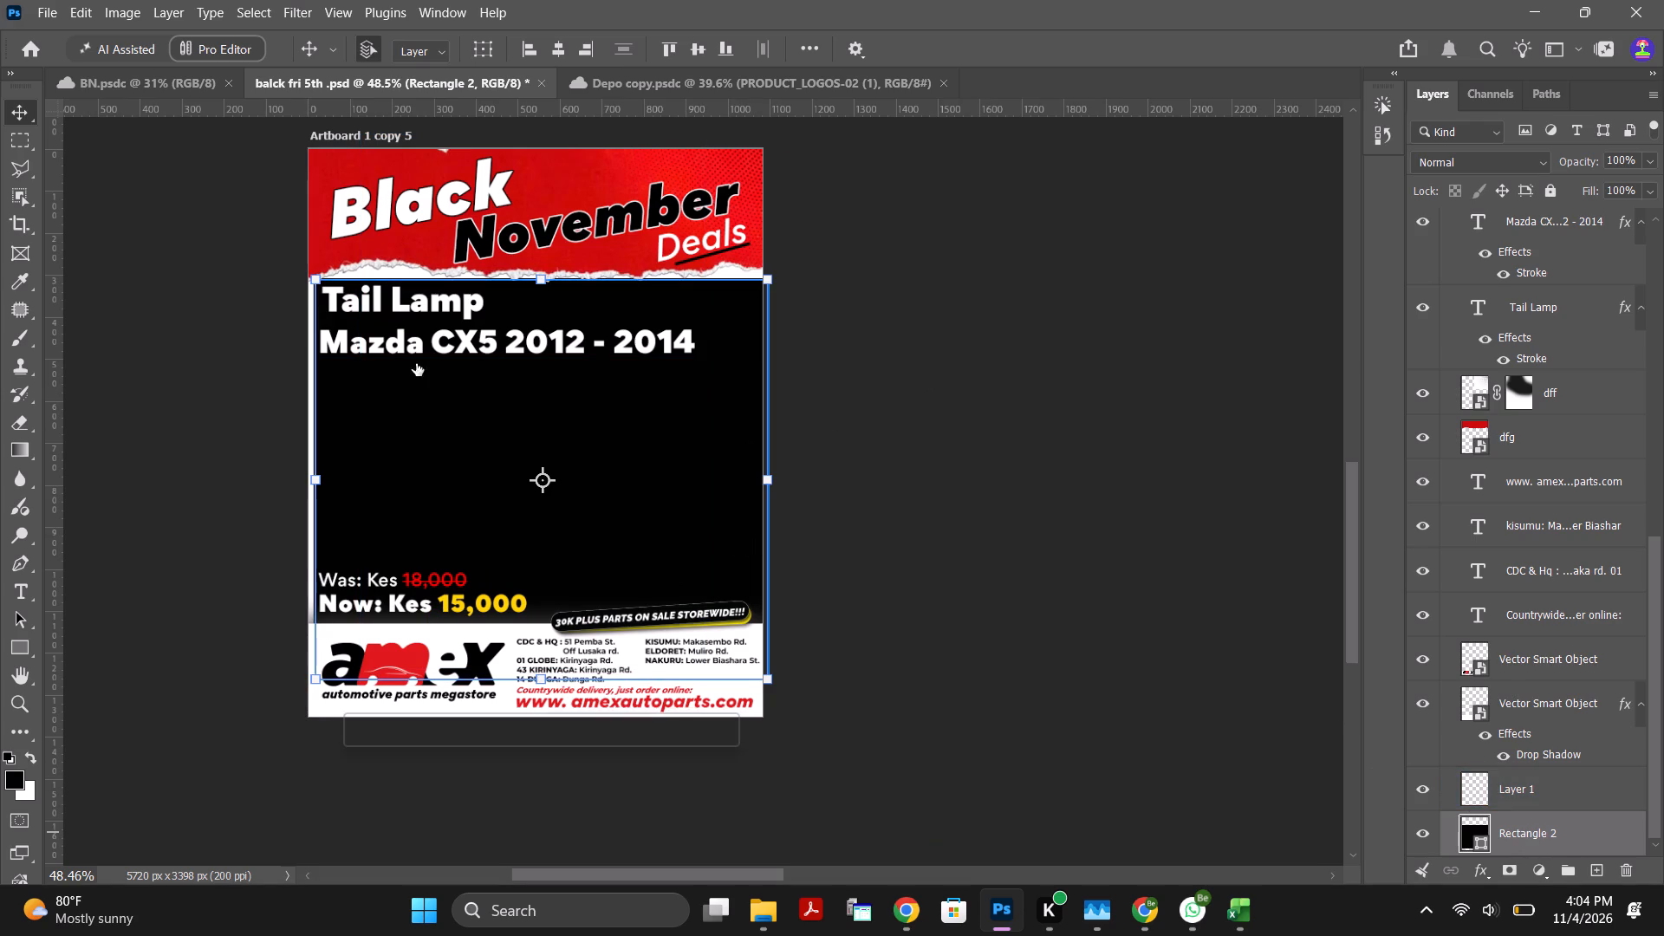
{"action": "left_click_drag", "start_coordinate": [541, 282], "coordinate": [545, 258]}
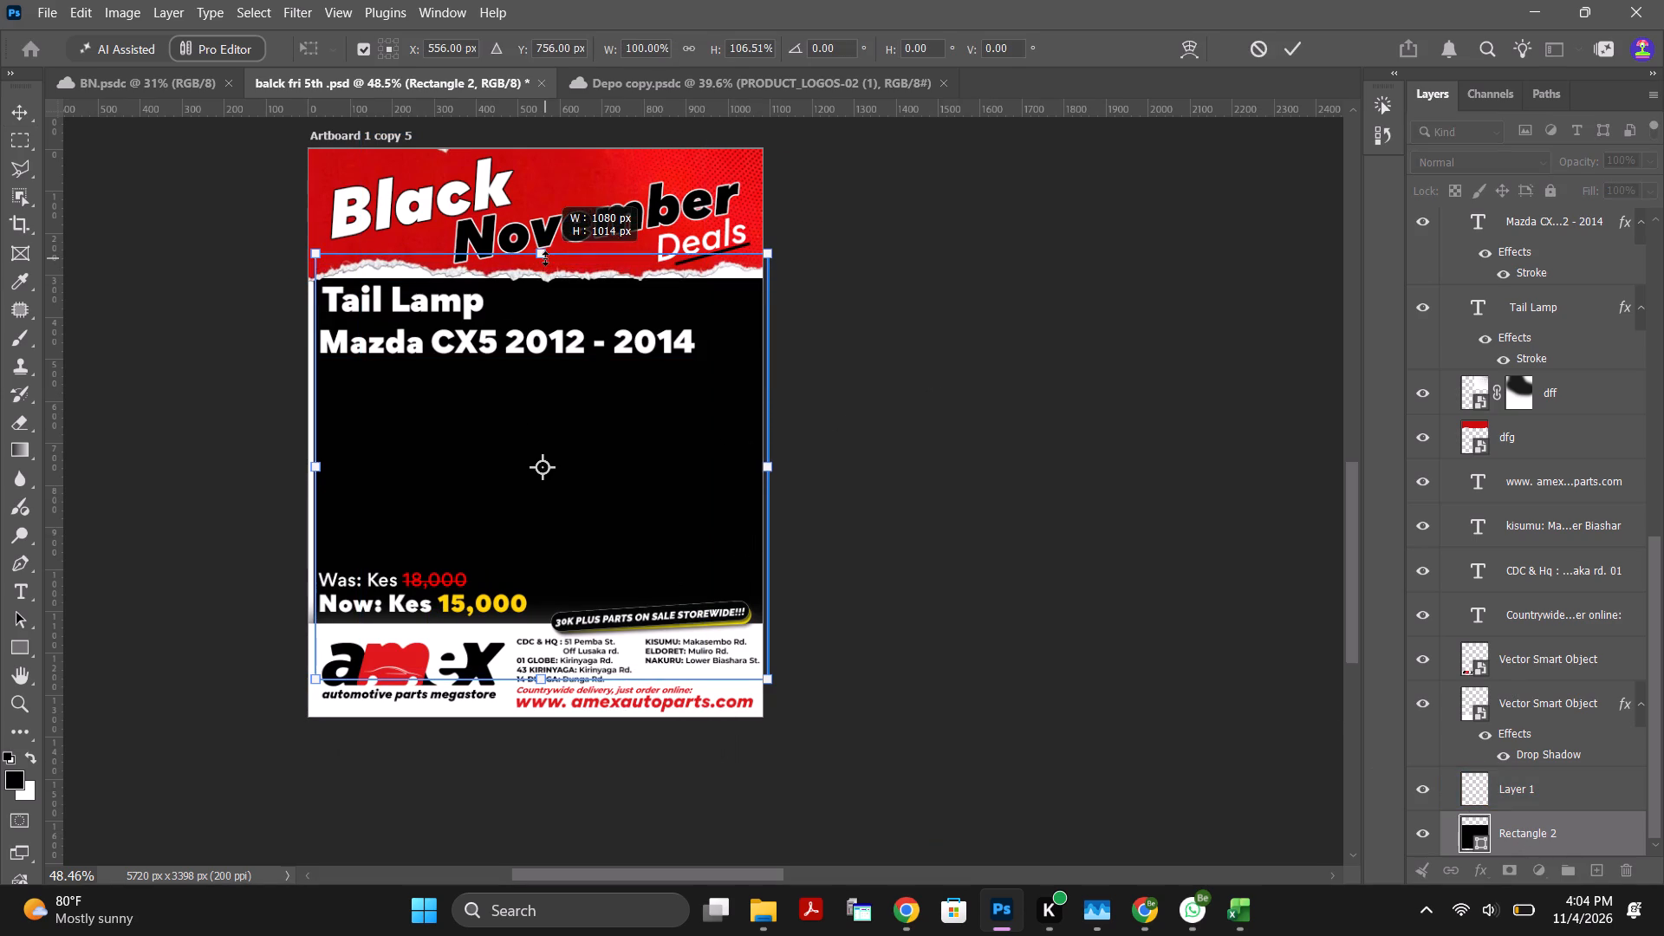
{"action": "left_click_drag", "start_coordinate": [545, 258], "coordinate": [541, 249]}
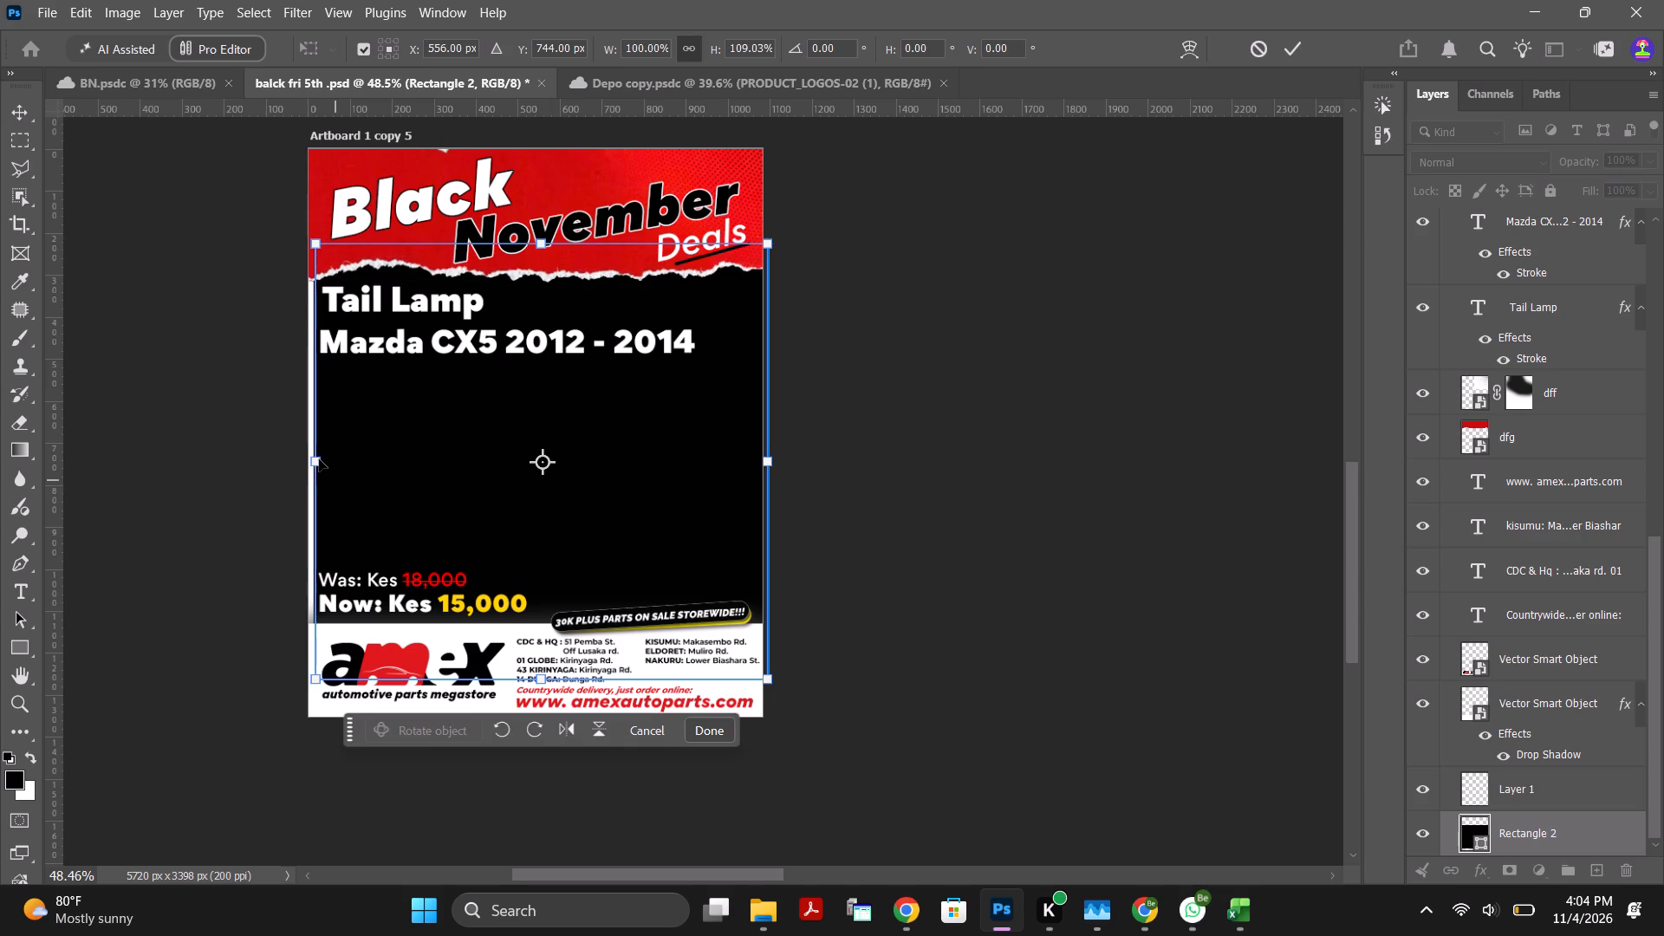
{"action": "left_click_drag", "start_coordinate": [312, 464], "coordinate": [296, 465], "text": "shift"}
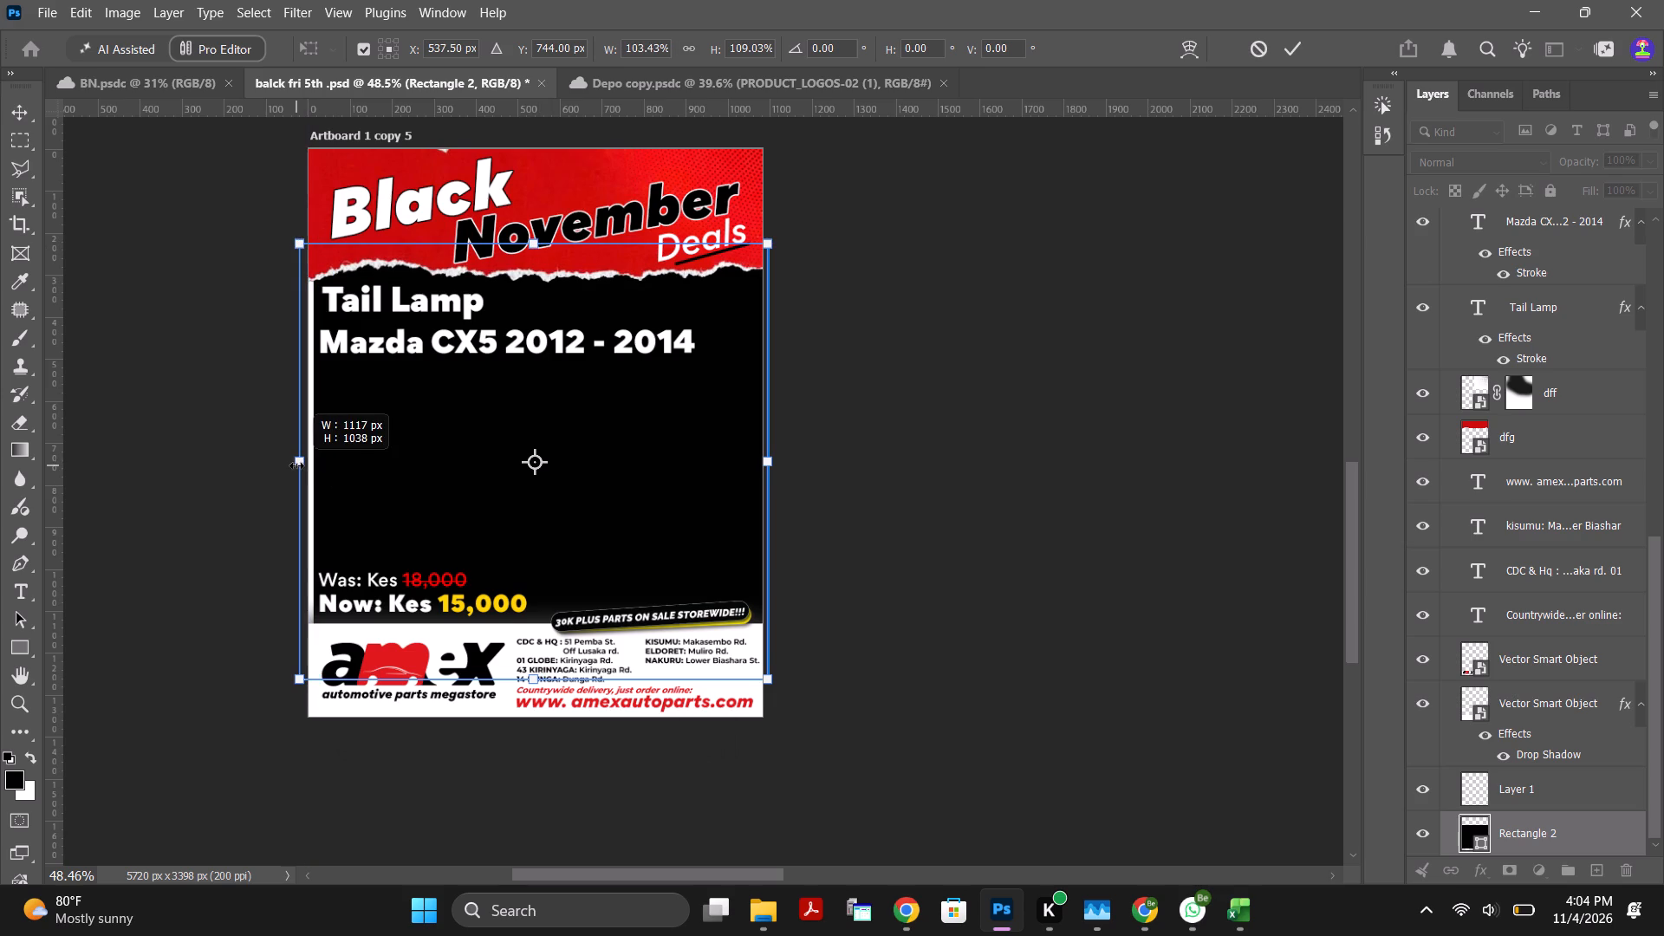
{"action": "left_click_drag", "start_coordinate": [296, 465], "coordinate": [296, 466], "text": "shift"}
{"action": "left_click", "coordinate": [774, 463], "text": "shift"}
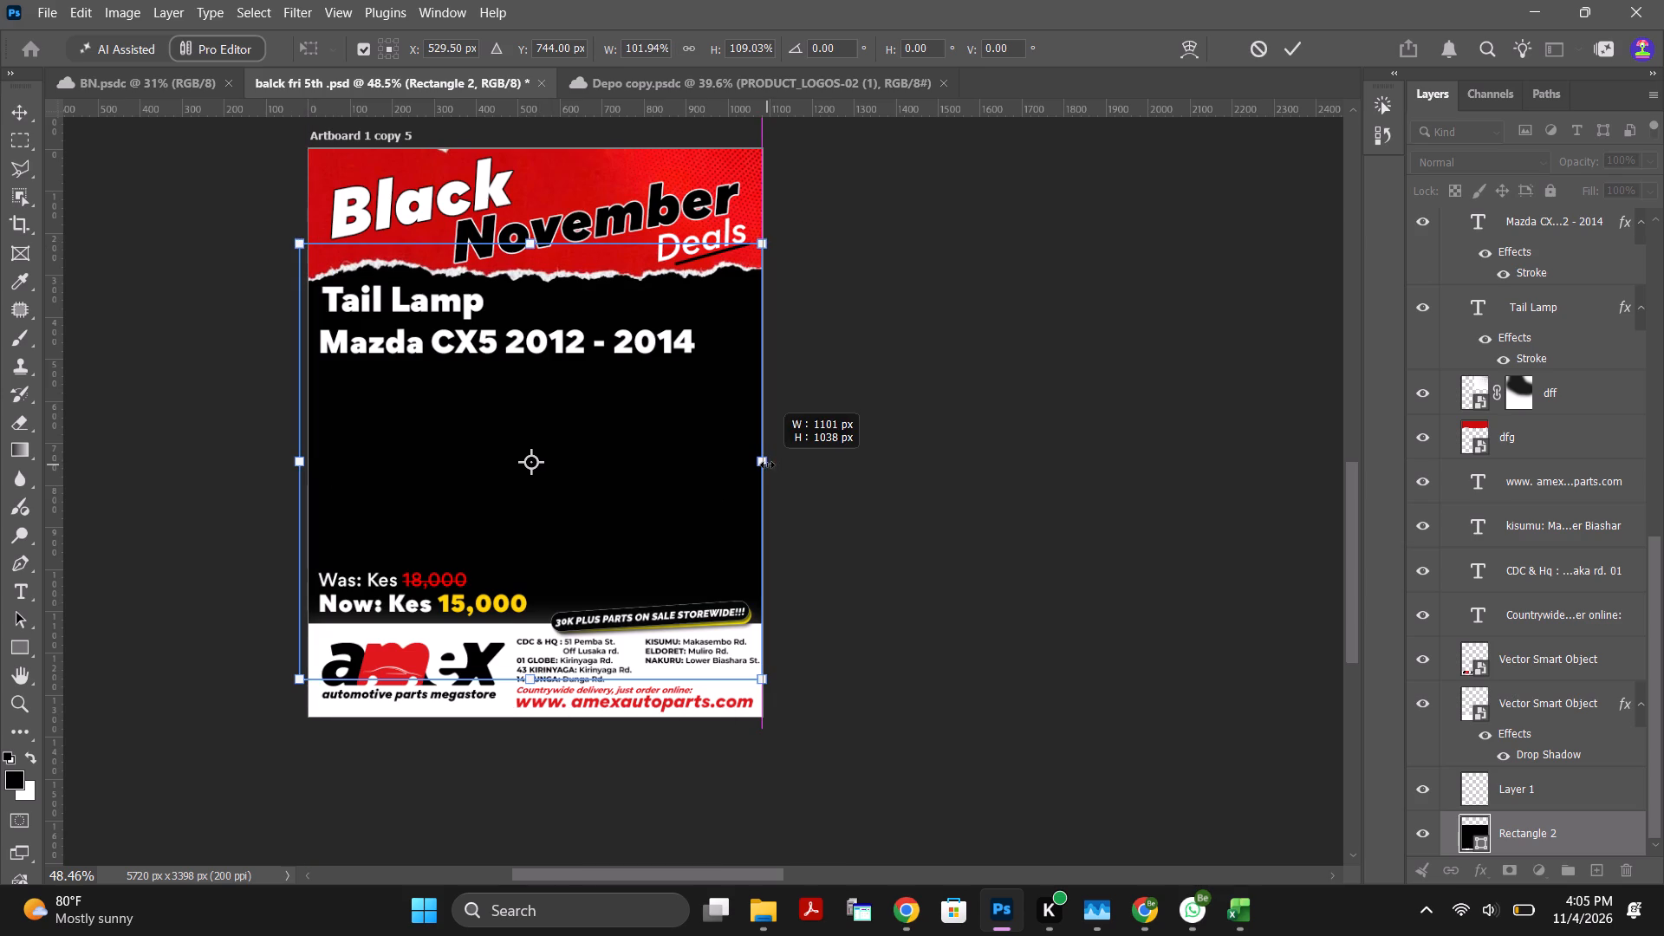
{"action": "left_click_drag", "start_coordinate": [296, 464], "coordinate": [307, 463], "text": "shift"}
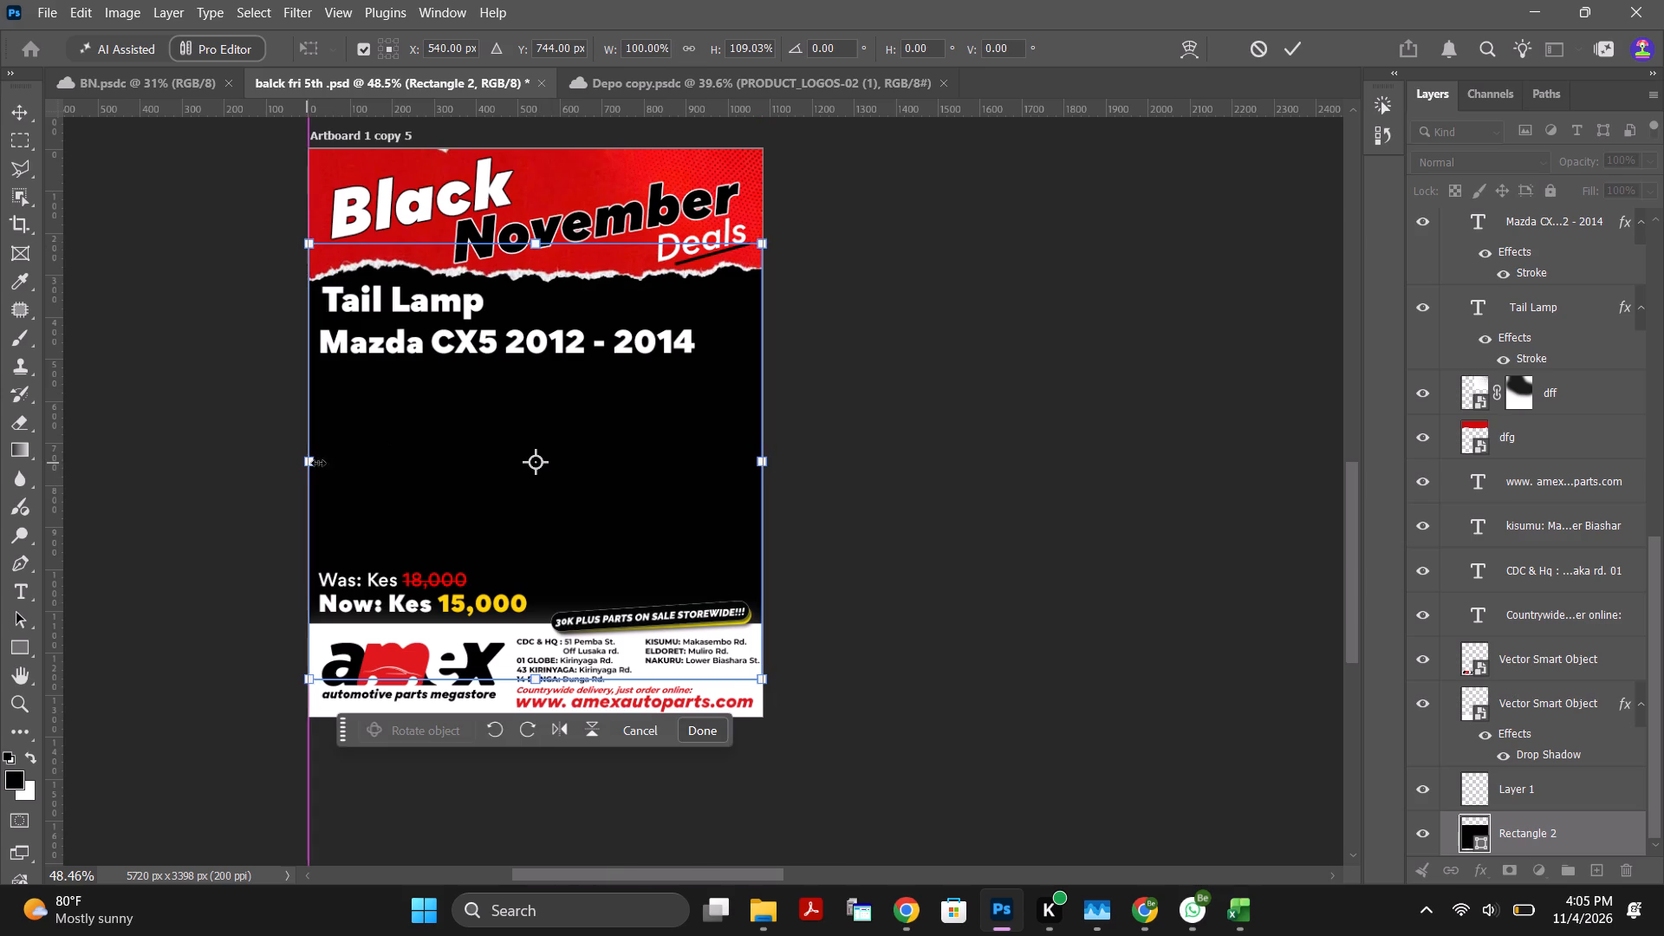
{"action": "left_click", "coordinate": [1290, 53]}
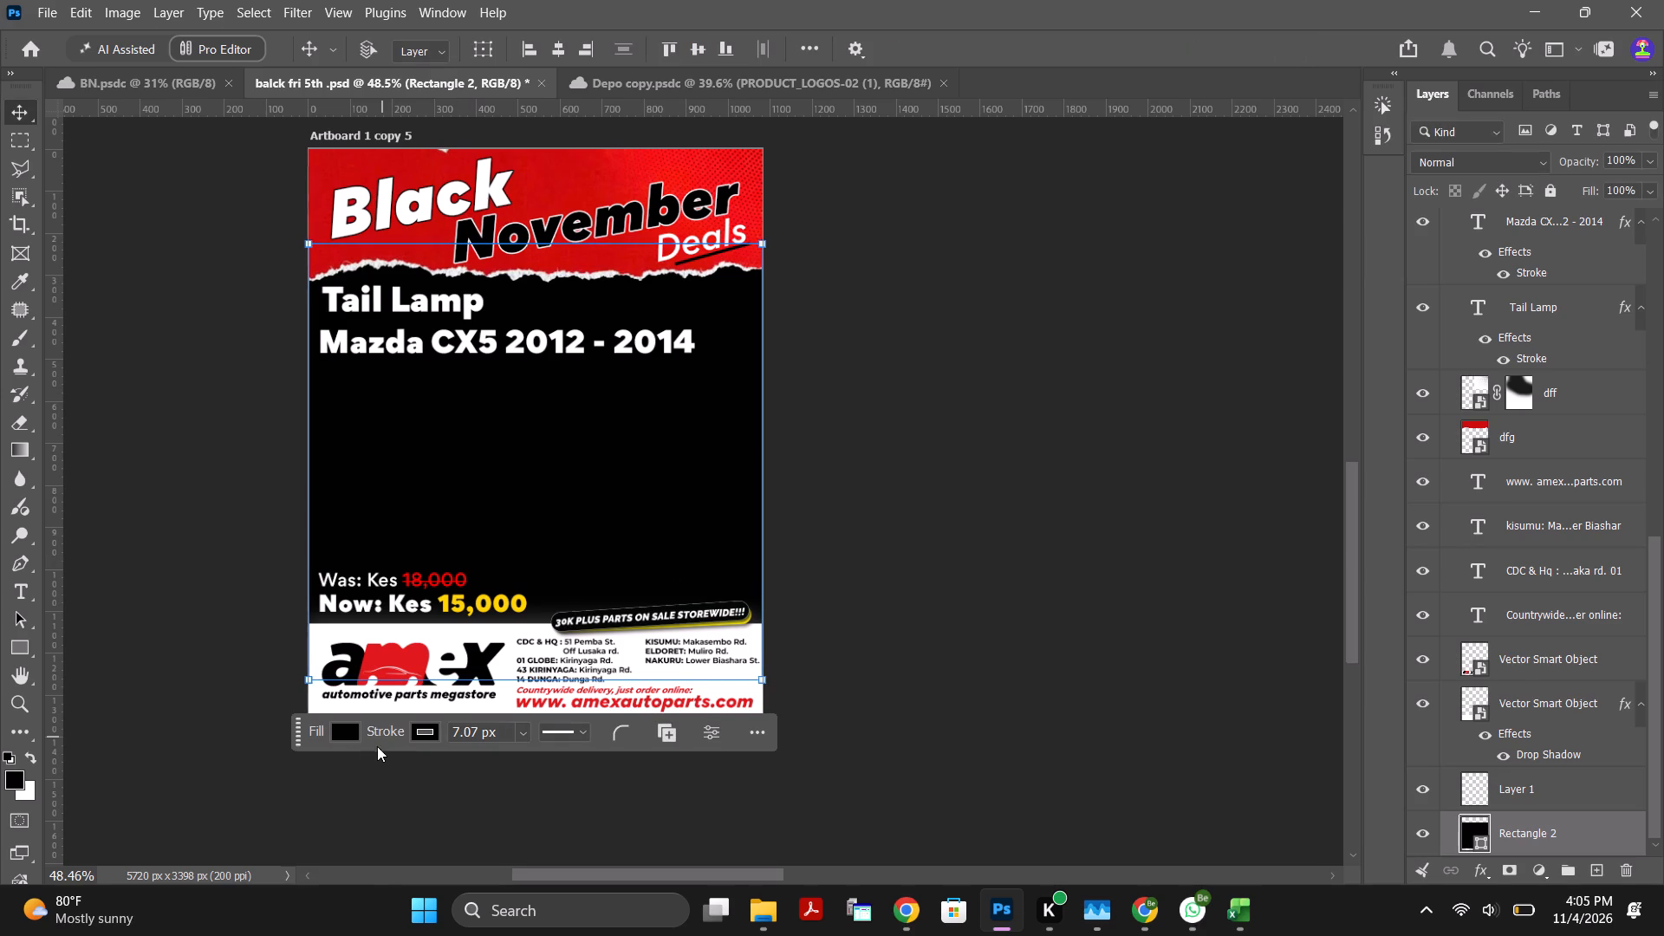
Draw a rectangle about 223 × 58 px over the yellow 15,000 price in the "Now: Kes" line.
{"action": "scroll", "coordinate": [378, 734], "scroll_direction": "up", "scroll_amount": 7, "text": "alt"}
{"action": "scroll", "coordinate": [380, 585], "scroll_direction": "up", "scroll_amount": 6, "text": "alt"}
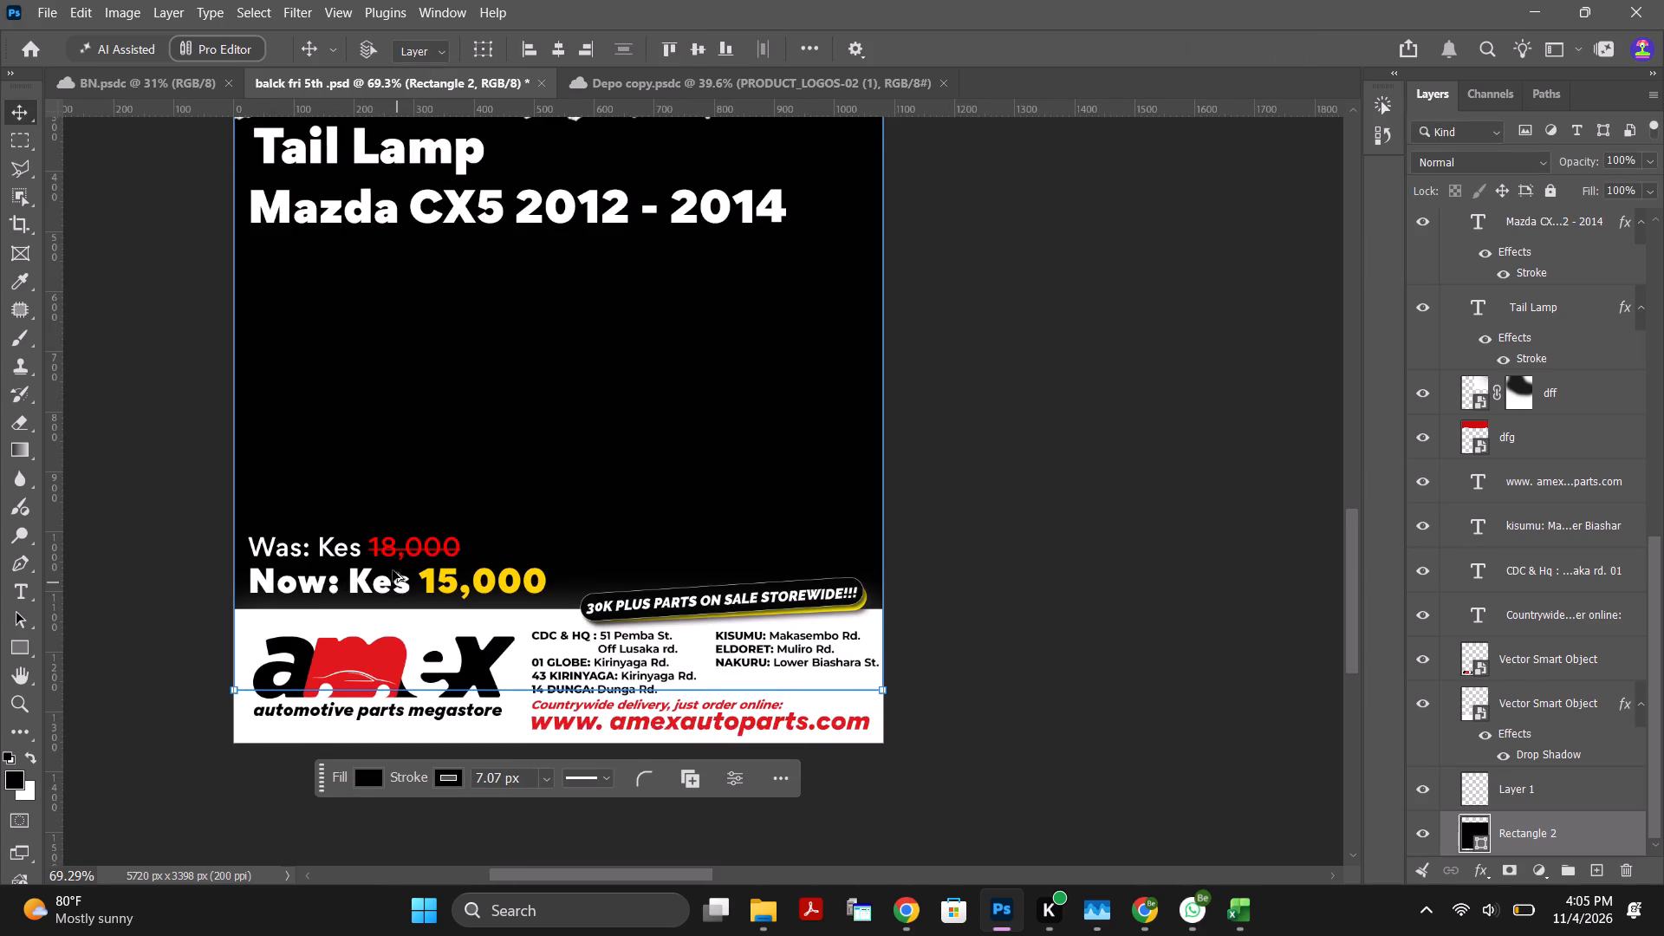
{"action": "scroll", "coordinate": [386, 565], "scroll_direction": "up", "scroll_amount": 5, "text": "alt"}
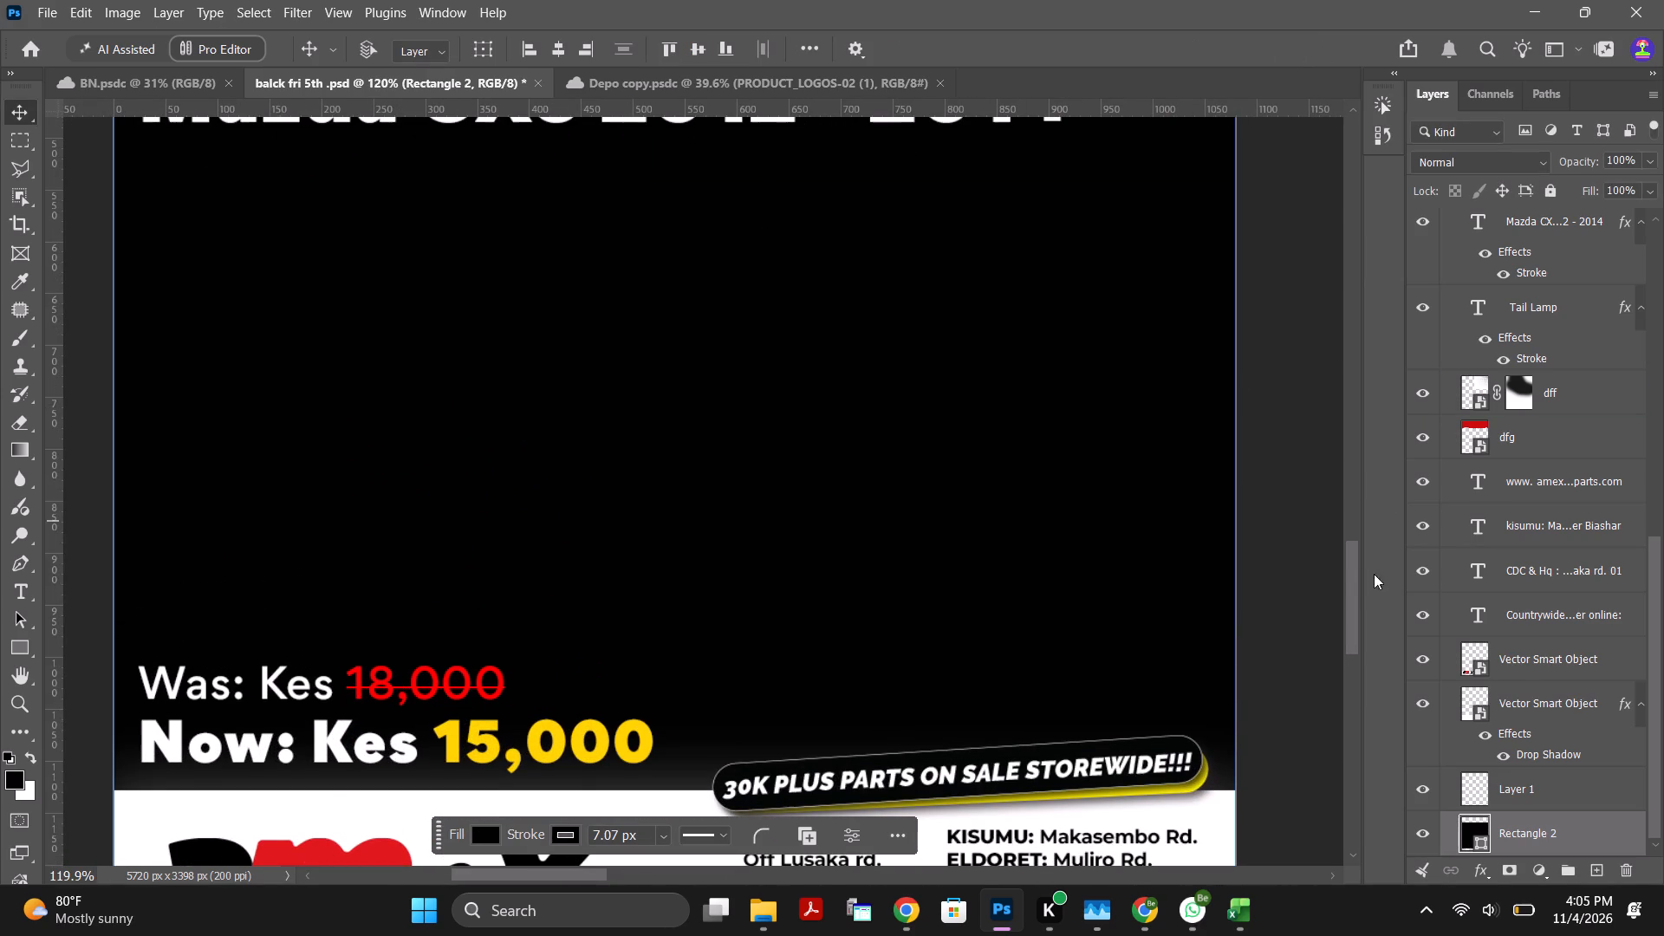
{"action": "left_click_drag", "start_coordinate": [1355, 574], "coordinate": [1358, 610]}
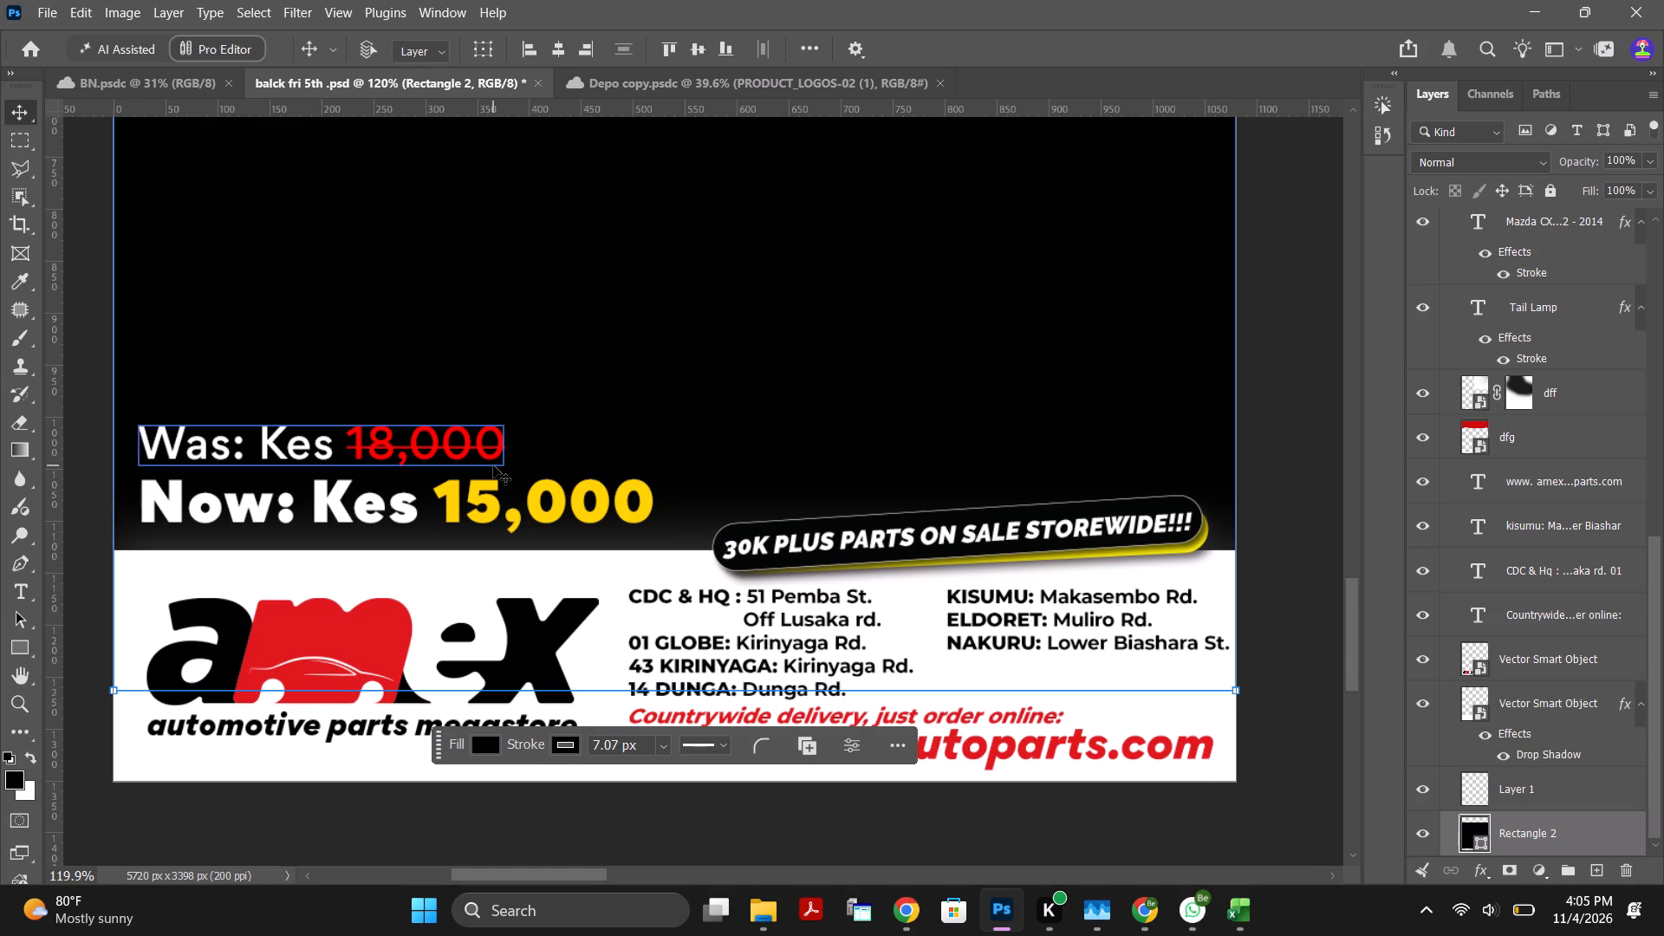
{"action": "double_click", "coordinate": [489, 500]}
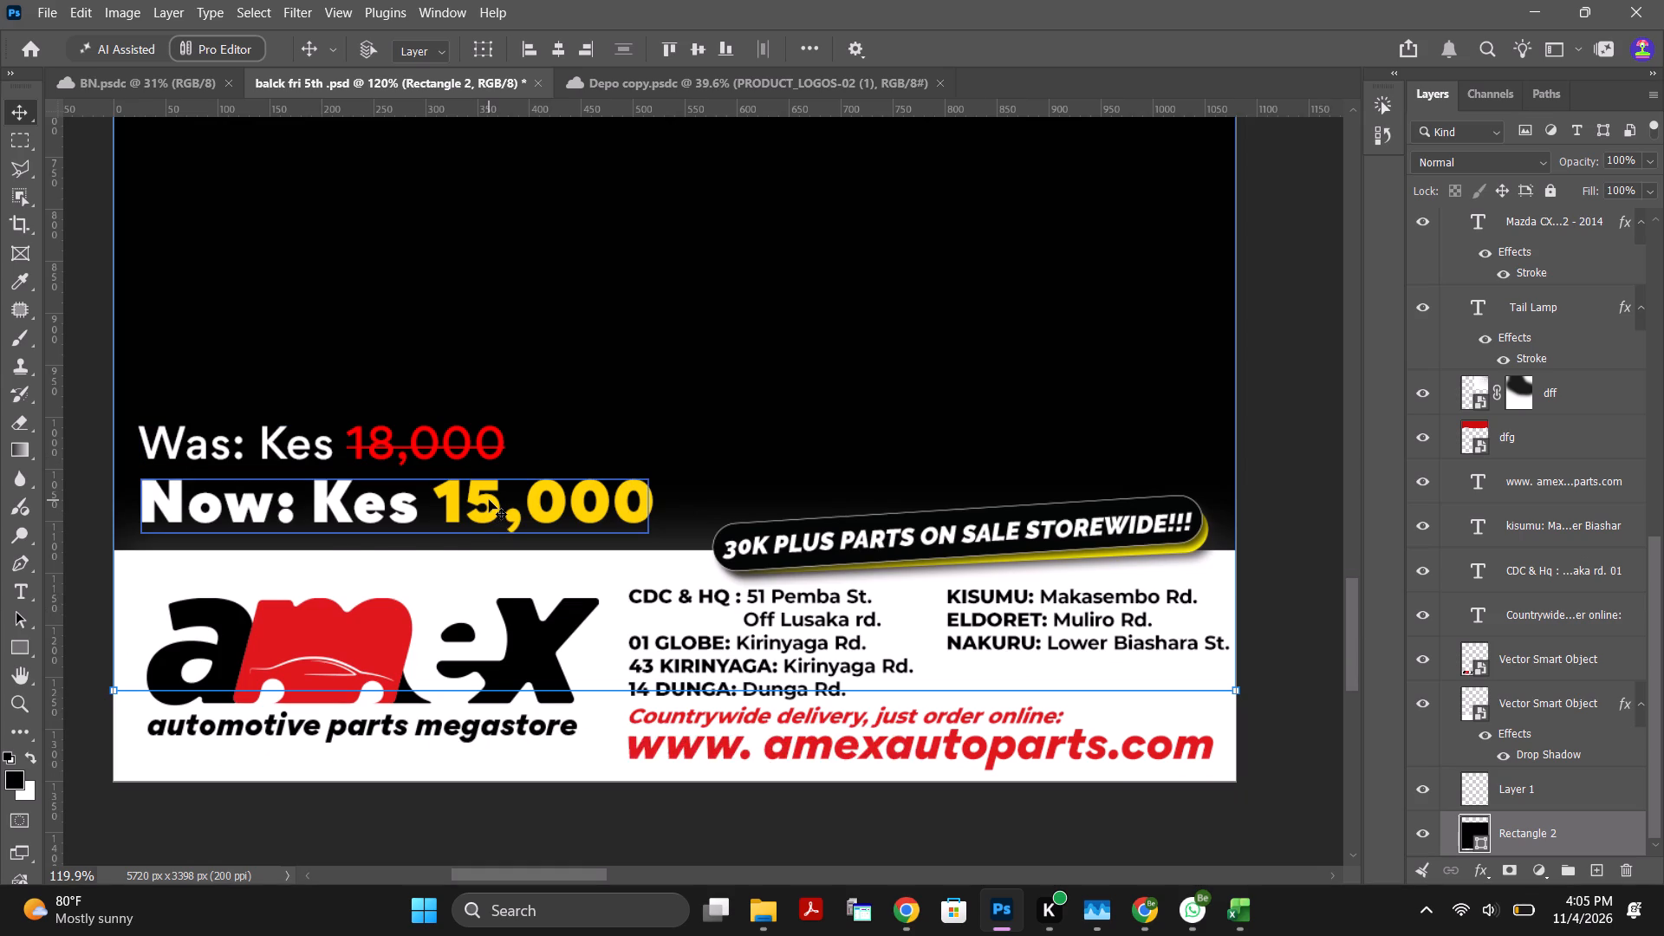
{"action": "left_click", "coordinate": [20, 648]}
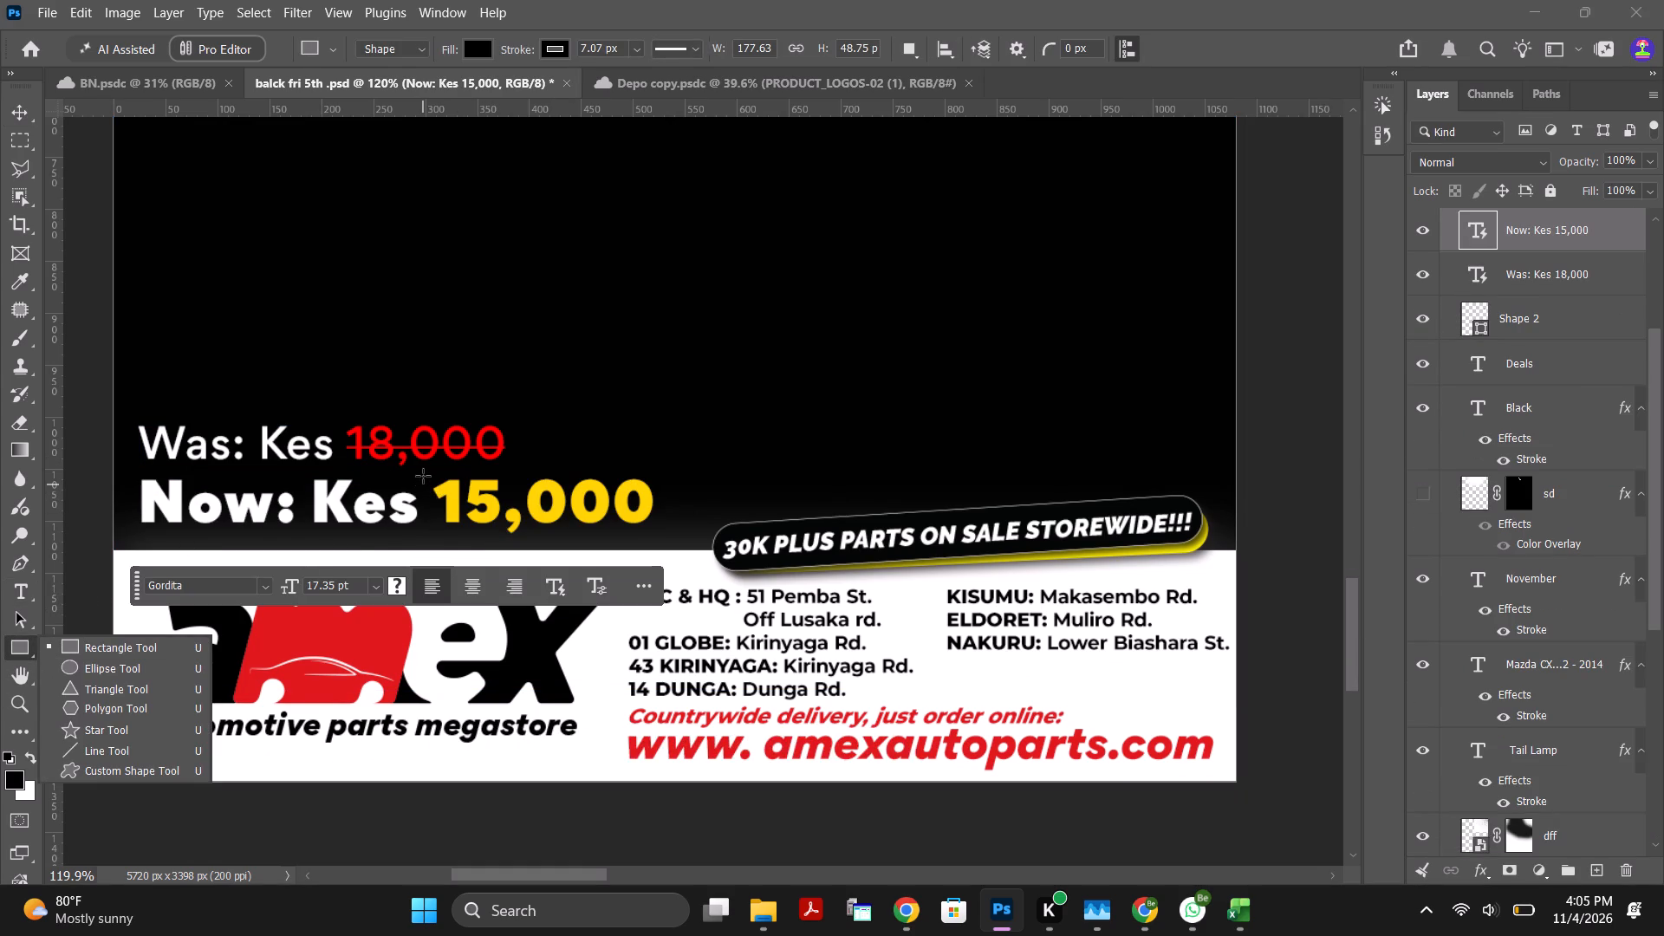
{"action": "left_click_drag", "start_coordinate": [428, 473], "coordinate": [511, 524]}
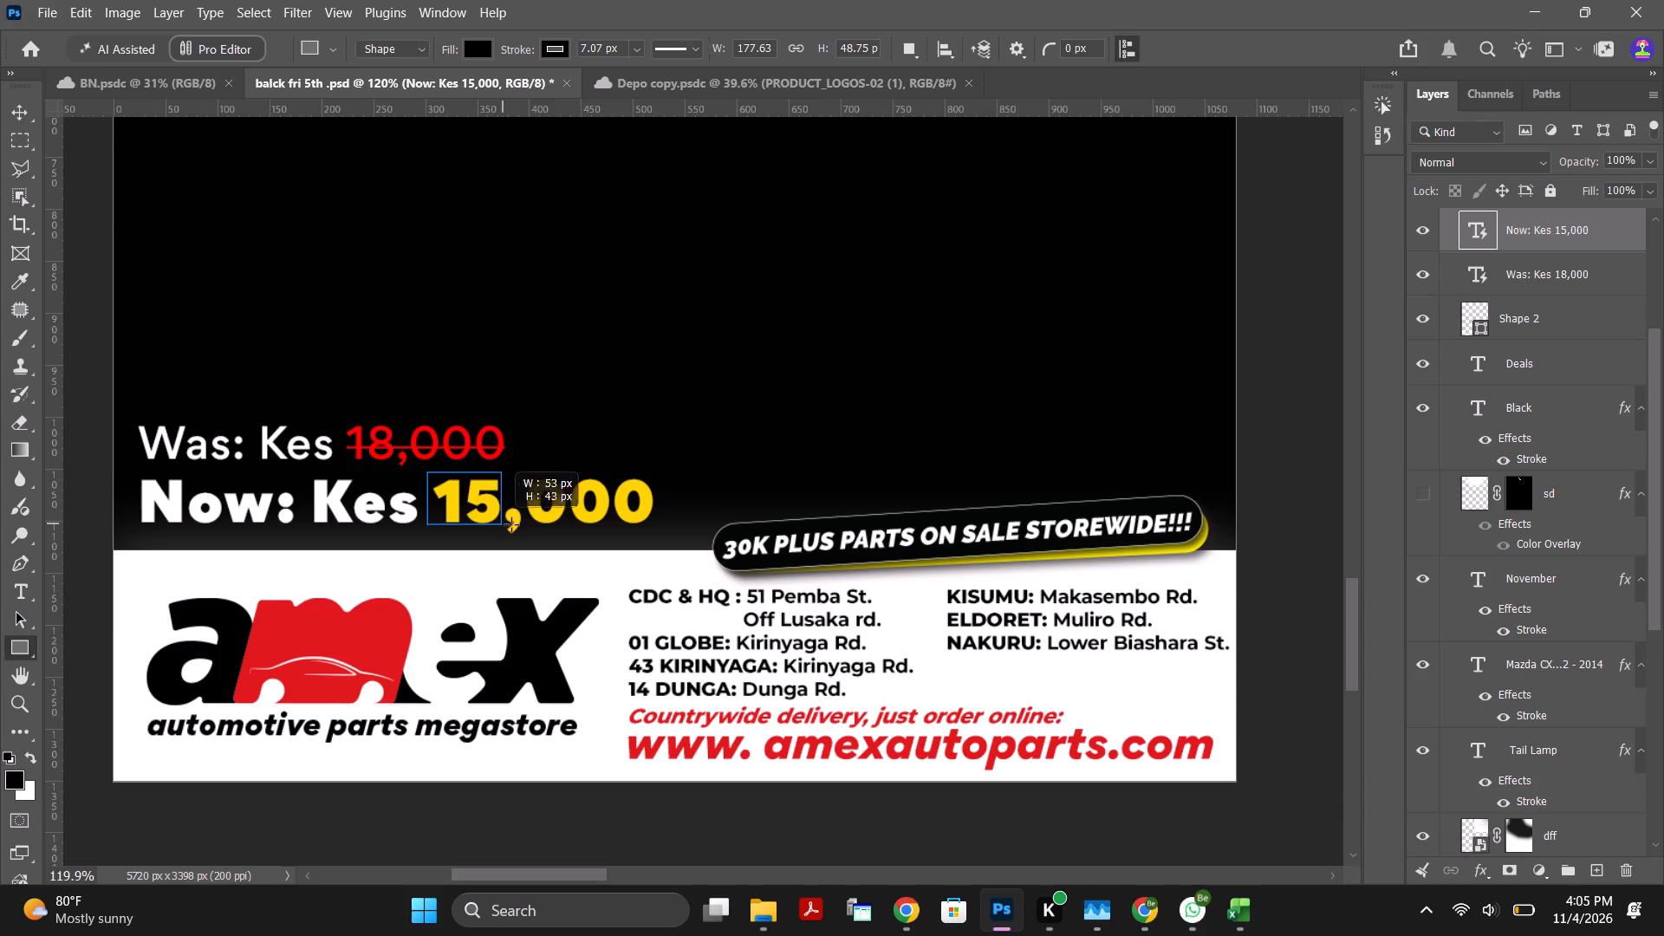
{"action": "left_click_drag", "start_coordinate": [511, 524], "coordinate": [658, 532]}
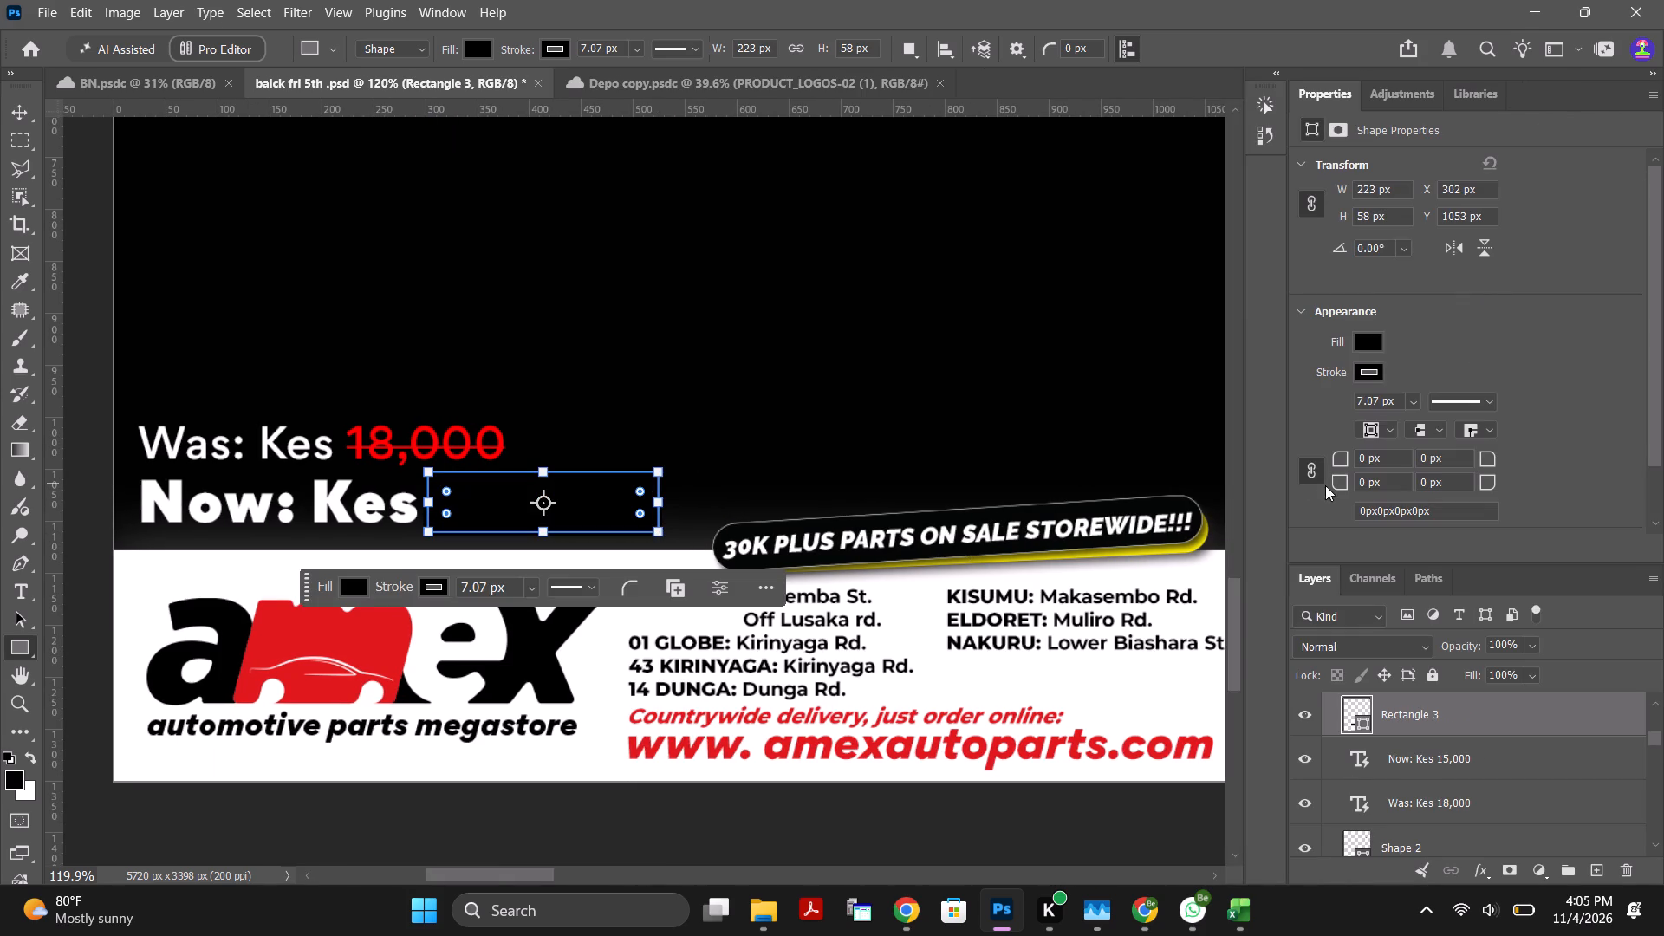
Fill the new price rectangle with white and round all its corners to 17 px.
{"action": "left_click", "coordinate": [1374, 338]}
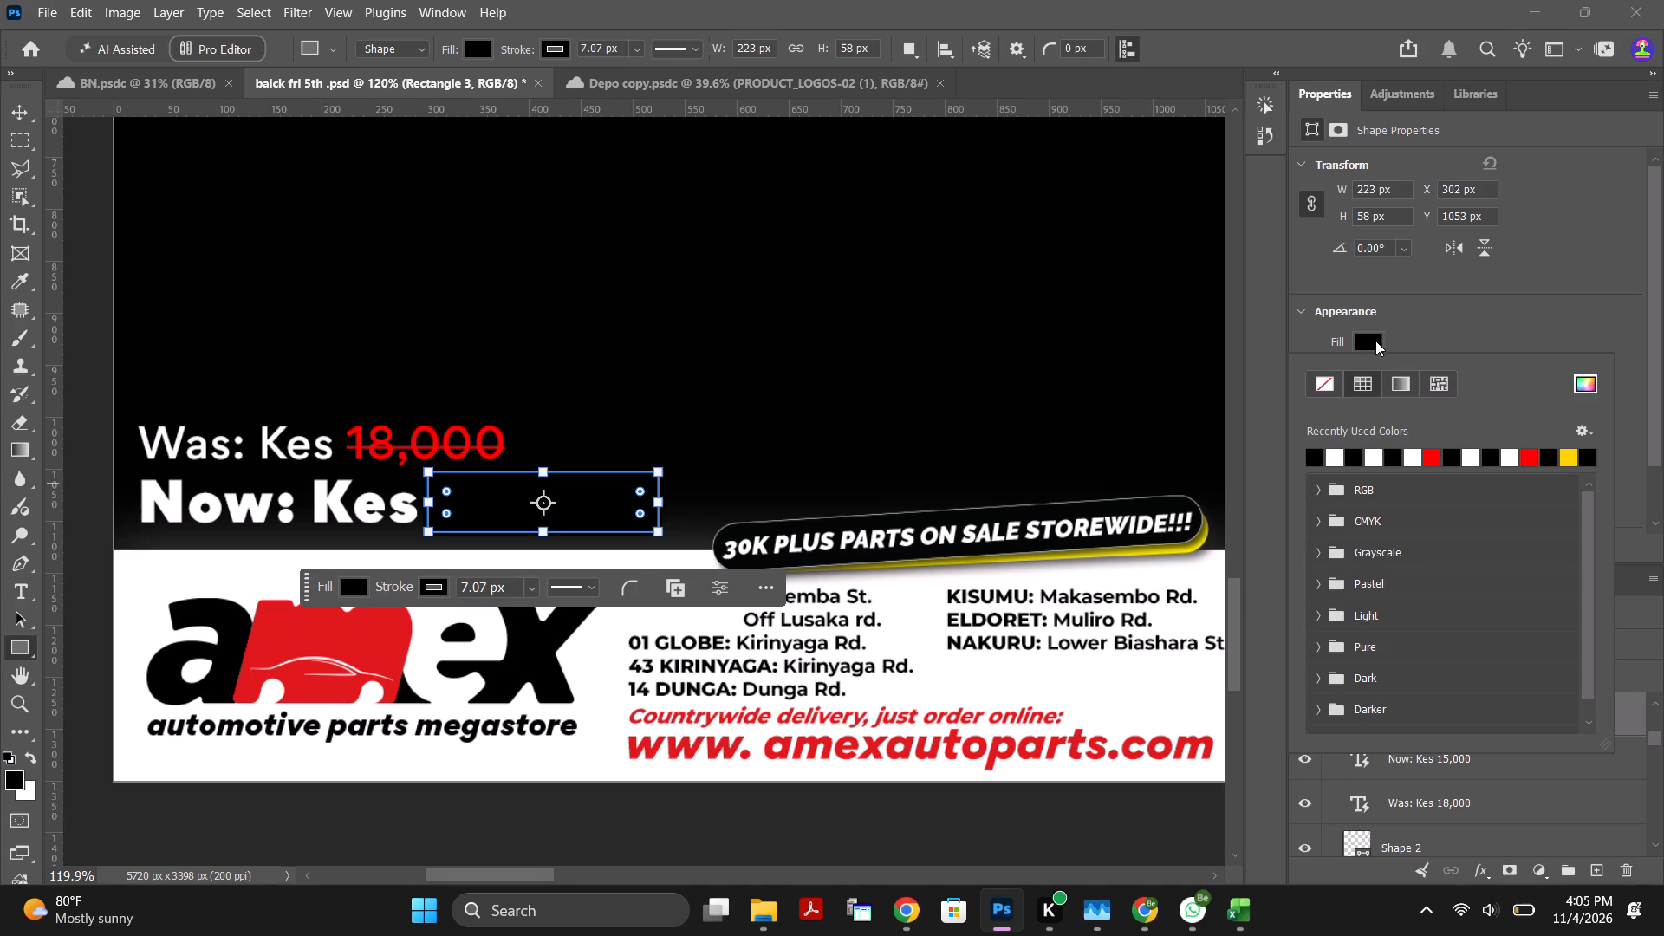
{"action": "left_click", "coordinate": [1337, 458]}
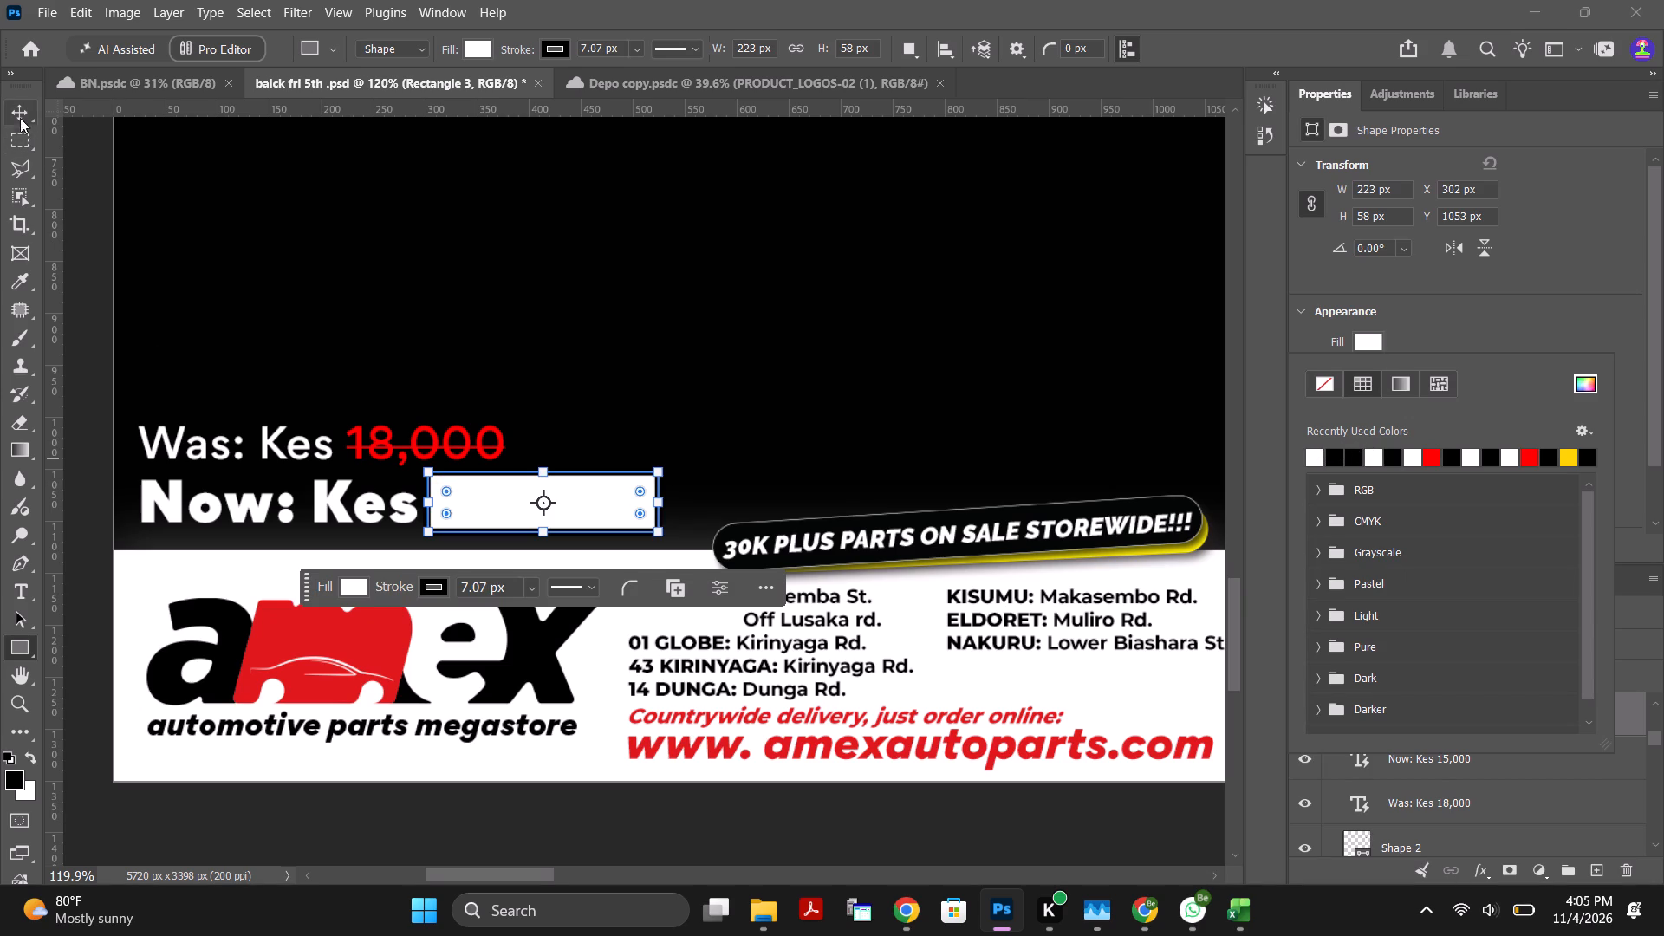
{"action": "left_click", "coordinate": [19, 114]}
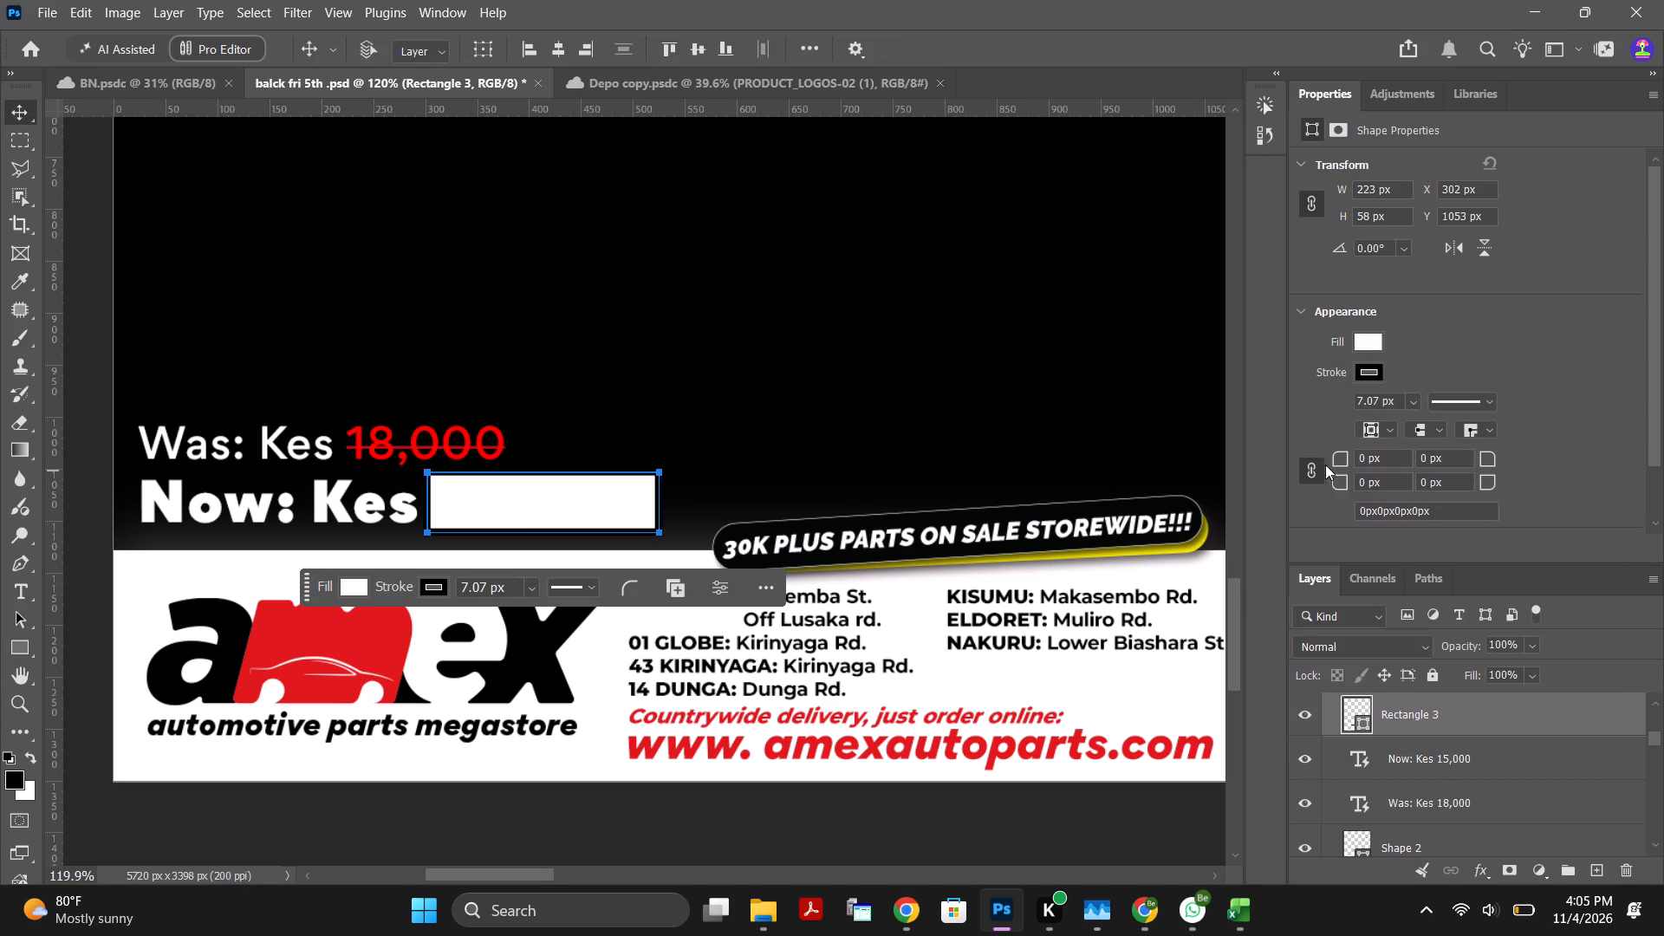
{"action": "left_click_drag", "start_coordinate": [1333, 463], "coordinate": [1356, 462]}
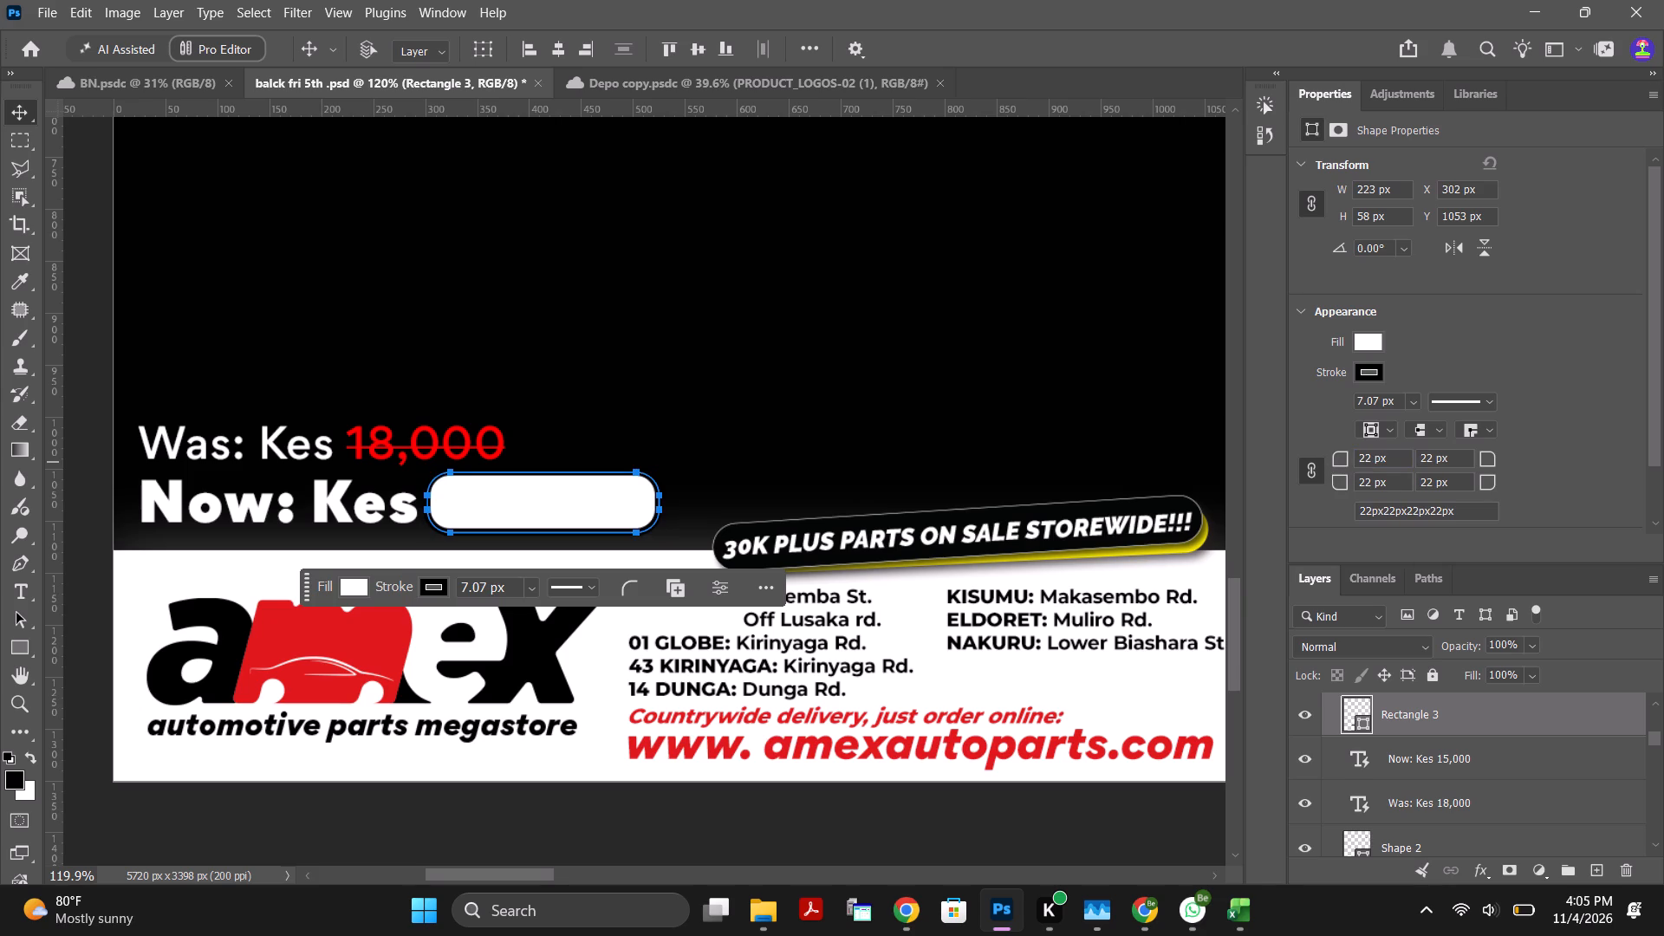
{"action": "left_click", "coordinate": [1344, 463]}
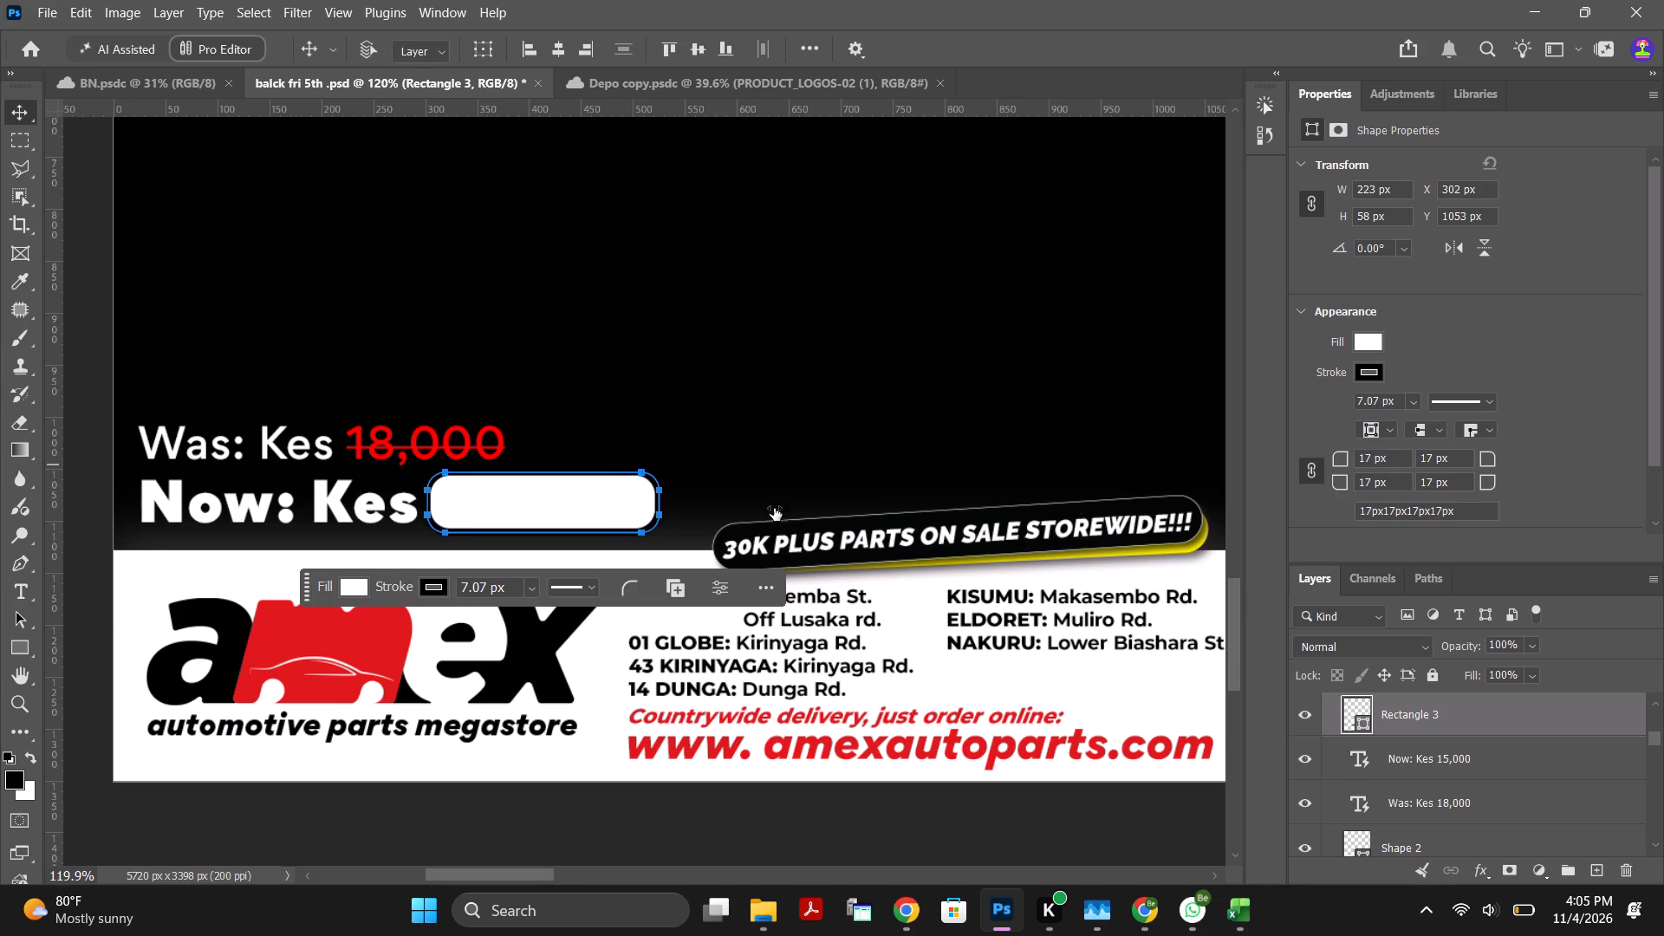
{"action": "scroll", "coordinate": [731, 459], "scroll_direction": "up", "scroll_amount": 5}
{"action": "scroll", "coordinate": [731, 458], "scroll_direction": "down", "scroll_amount": 6, "text": "alt"}
{"action": "scroll", "coordinate": [764, 296], "scroll_direction": "up", "scroll_amount": 4, "text": "alt"}
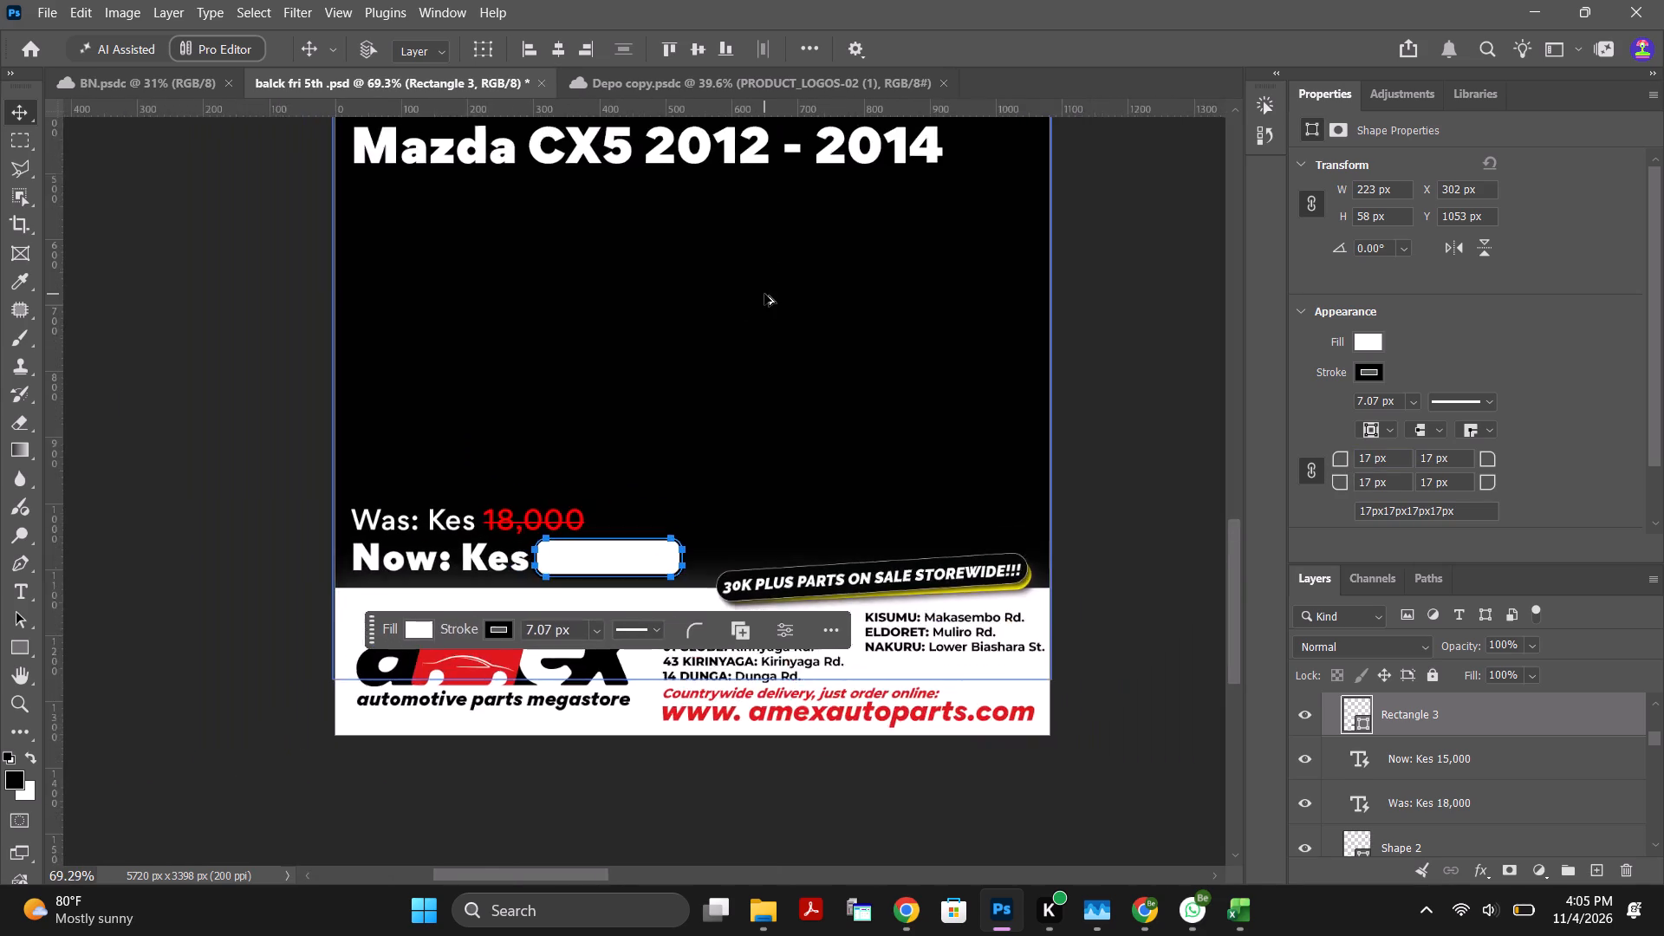
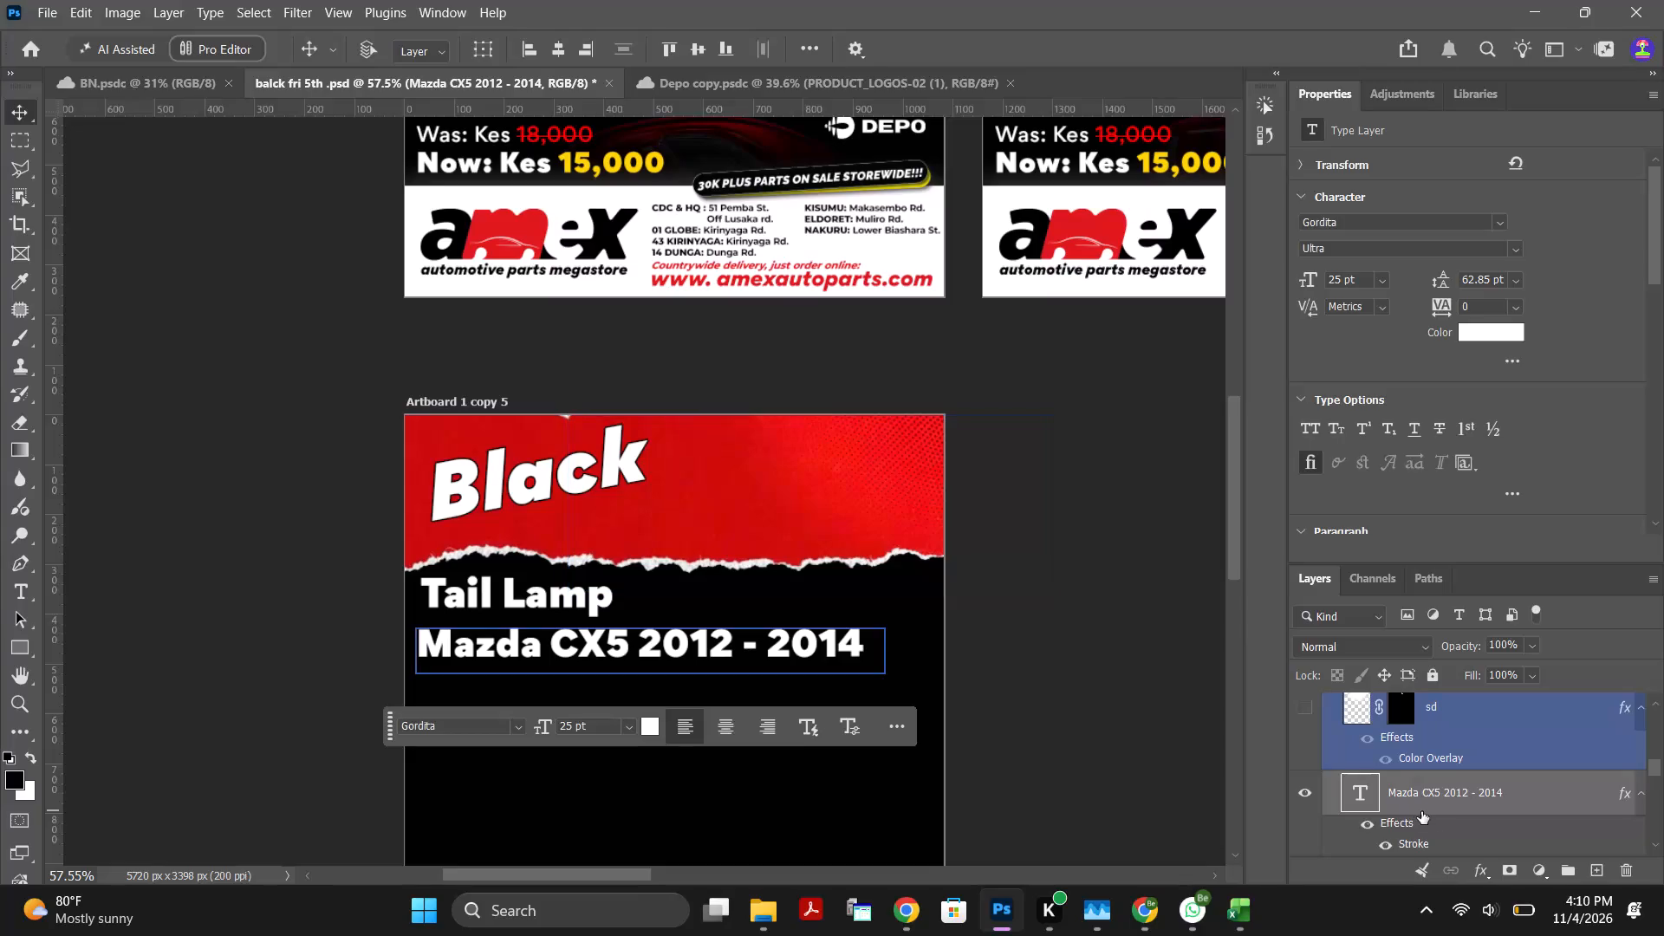
Delete the Black headline text layer and the sd accent-mark layer from Artboard 1 copy 5.
{"action": "scroll", "coordinate": [1452, 833], "scroll_direction": "down", "scroll_amount": 4}
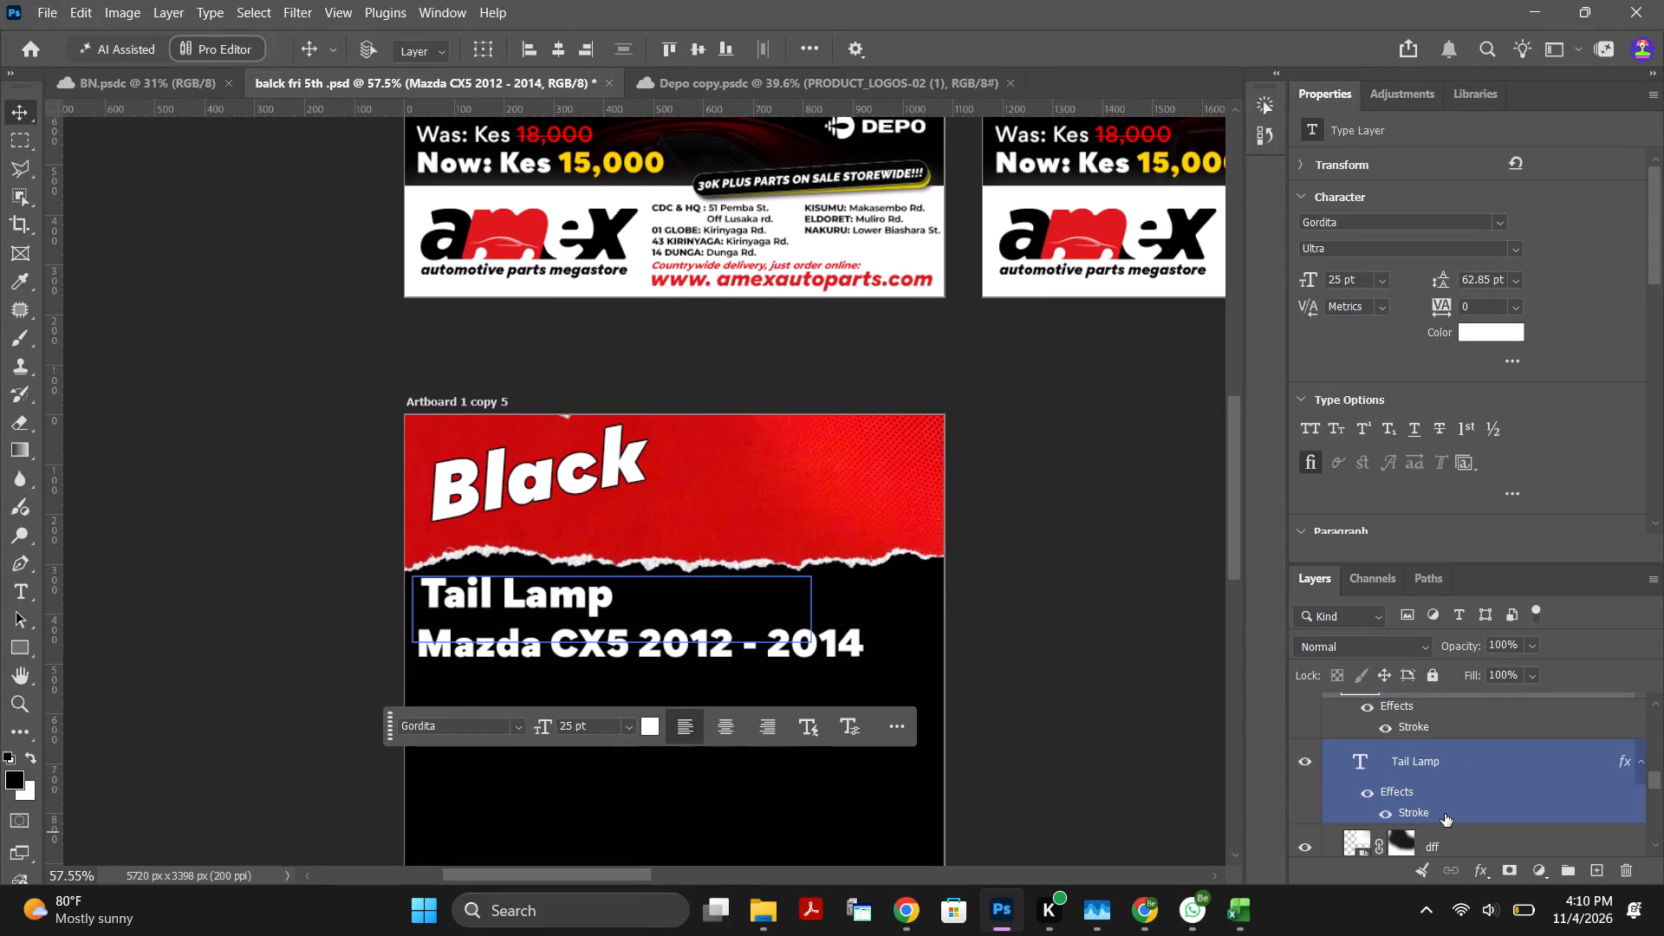
{"action": "scroll", "coordinate": [1445, 814], "scroll_direction": "up", "scroll_amount": 9}
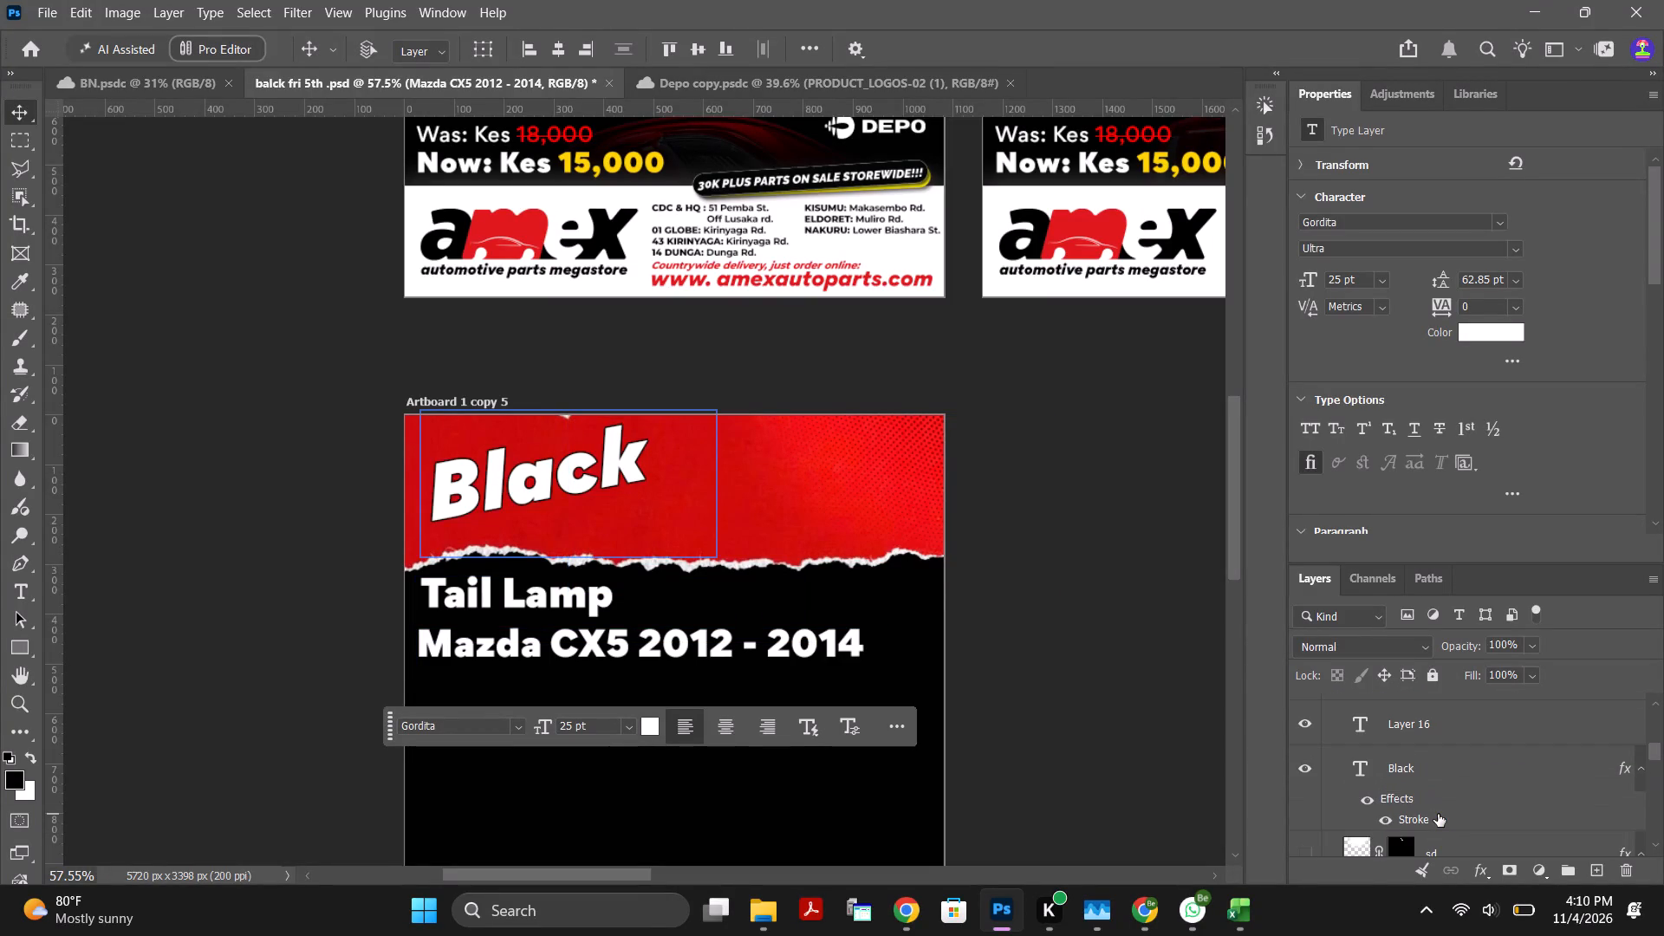
{"action": "left_click", "coordinate": [1438, 814]}
{"action": "key", "text": "Delete"}
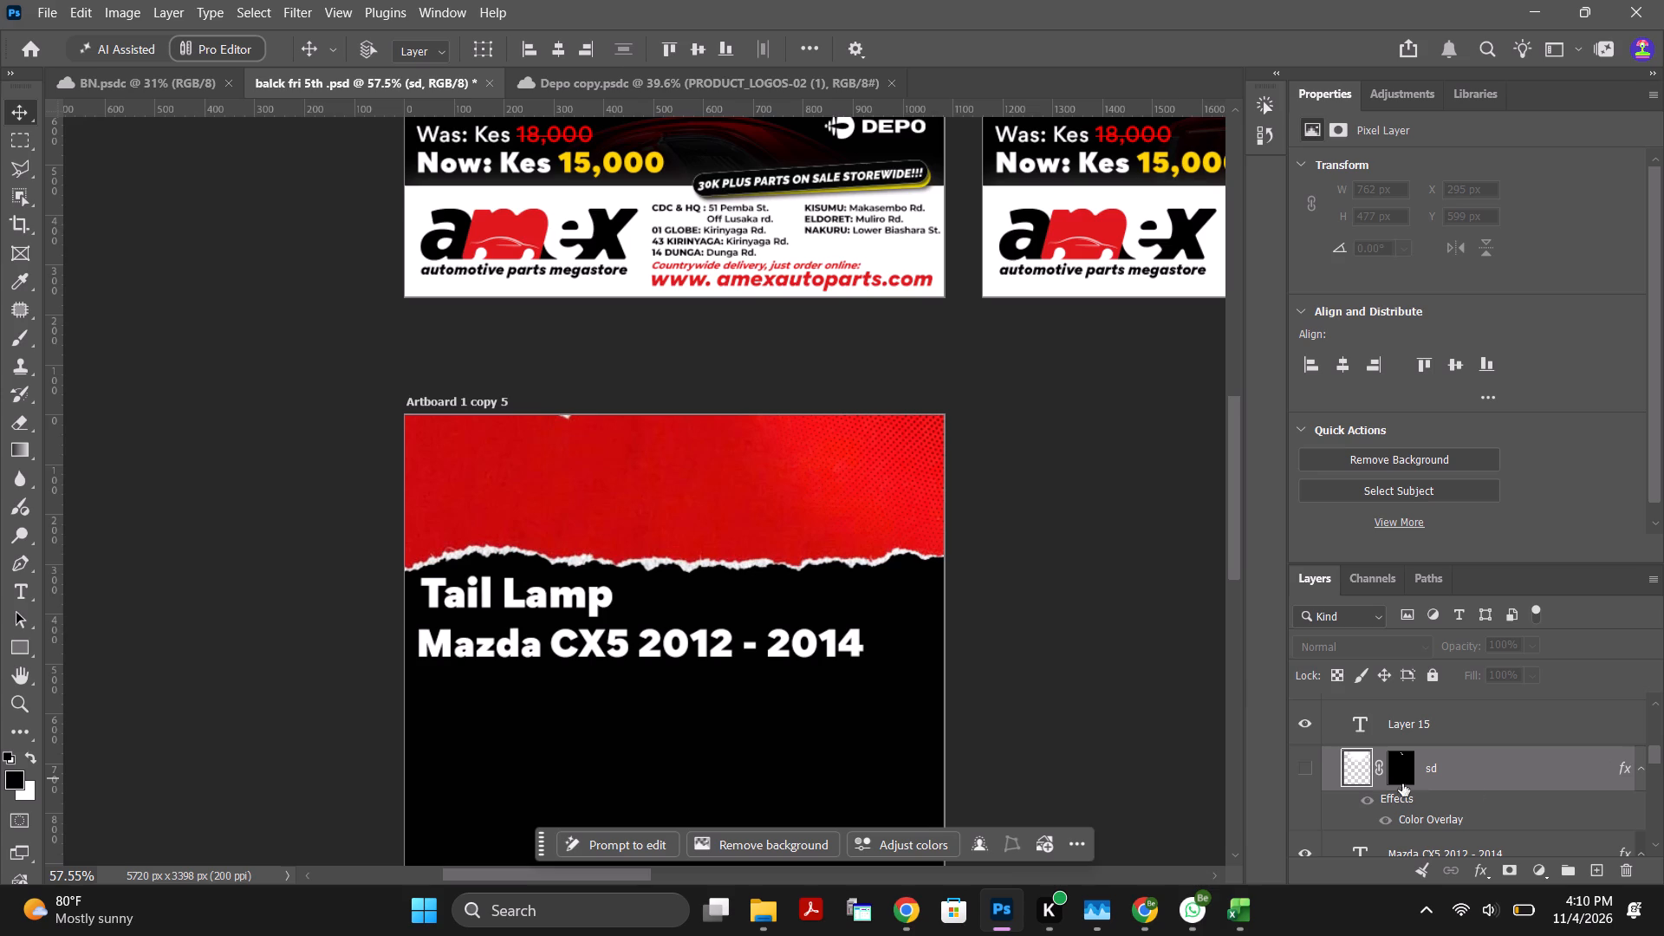
{"action": "left_click", "coordinate": [1308, 771]}
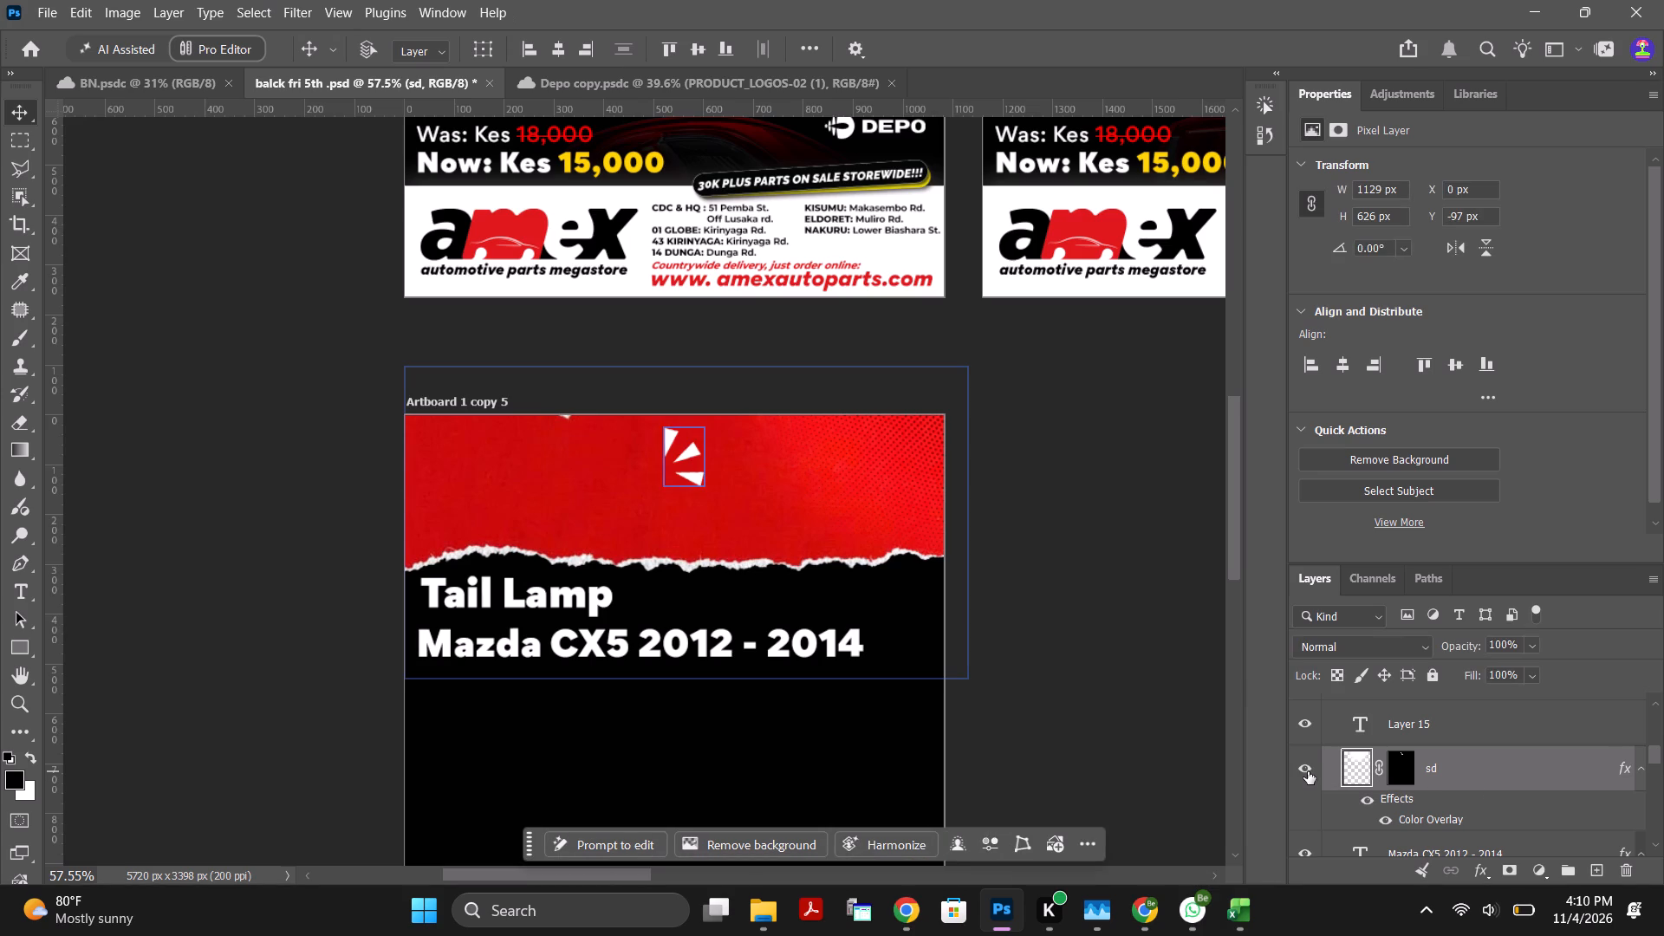
{"action": "key", "text": "Delete"}
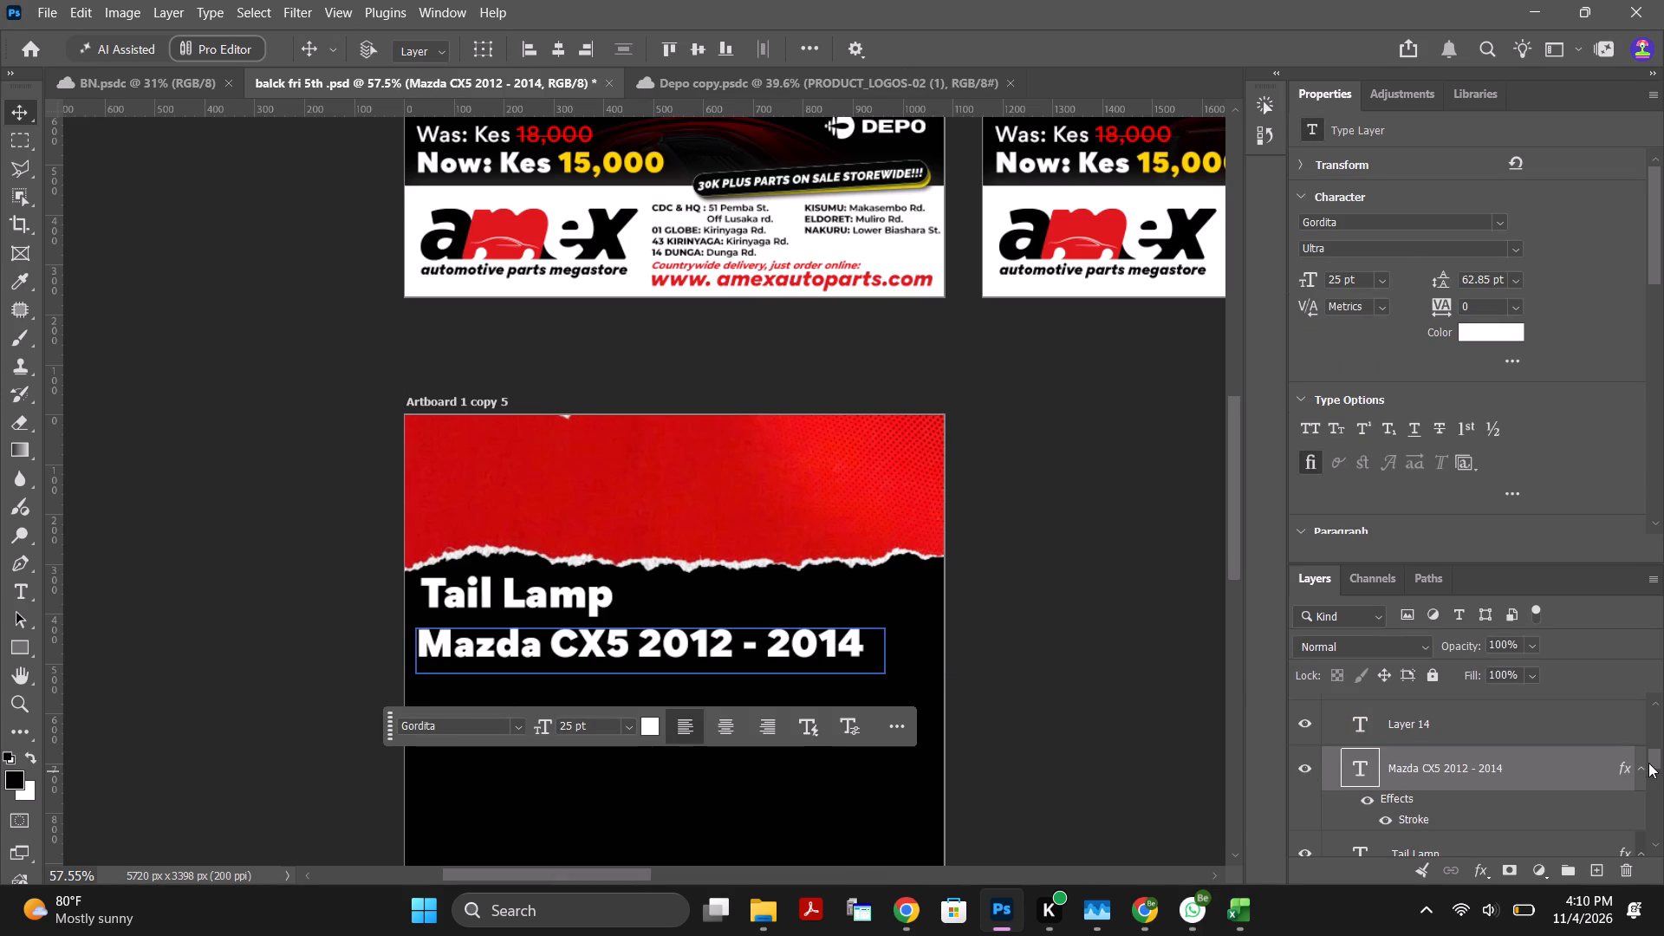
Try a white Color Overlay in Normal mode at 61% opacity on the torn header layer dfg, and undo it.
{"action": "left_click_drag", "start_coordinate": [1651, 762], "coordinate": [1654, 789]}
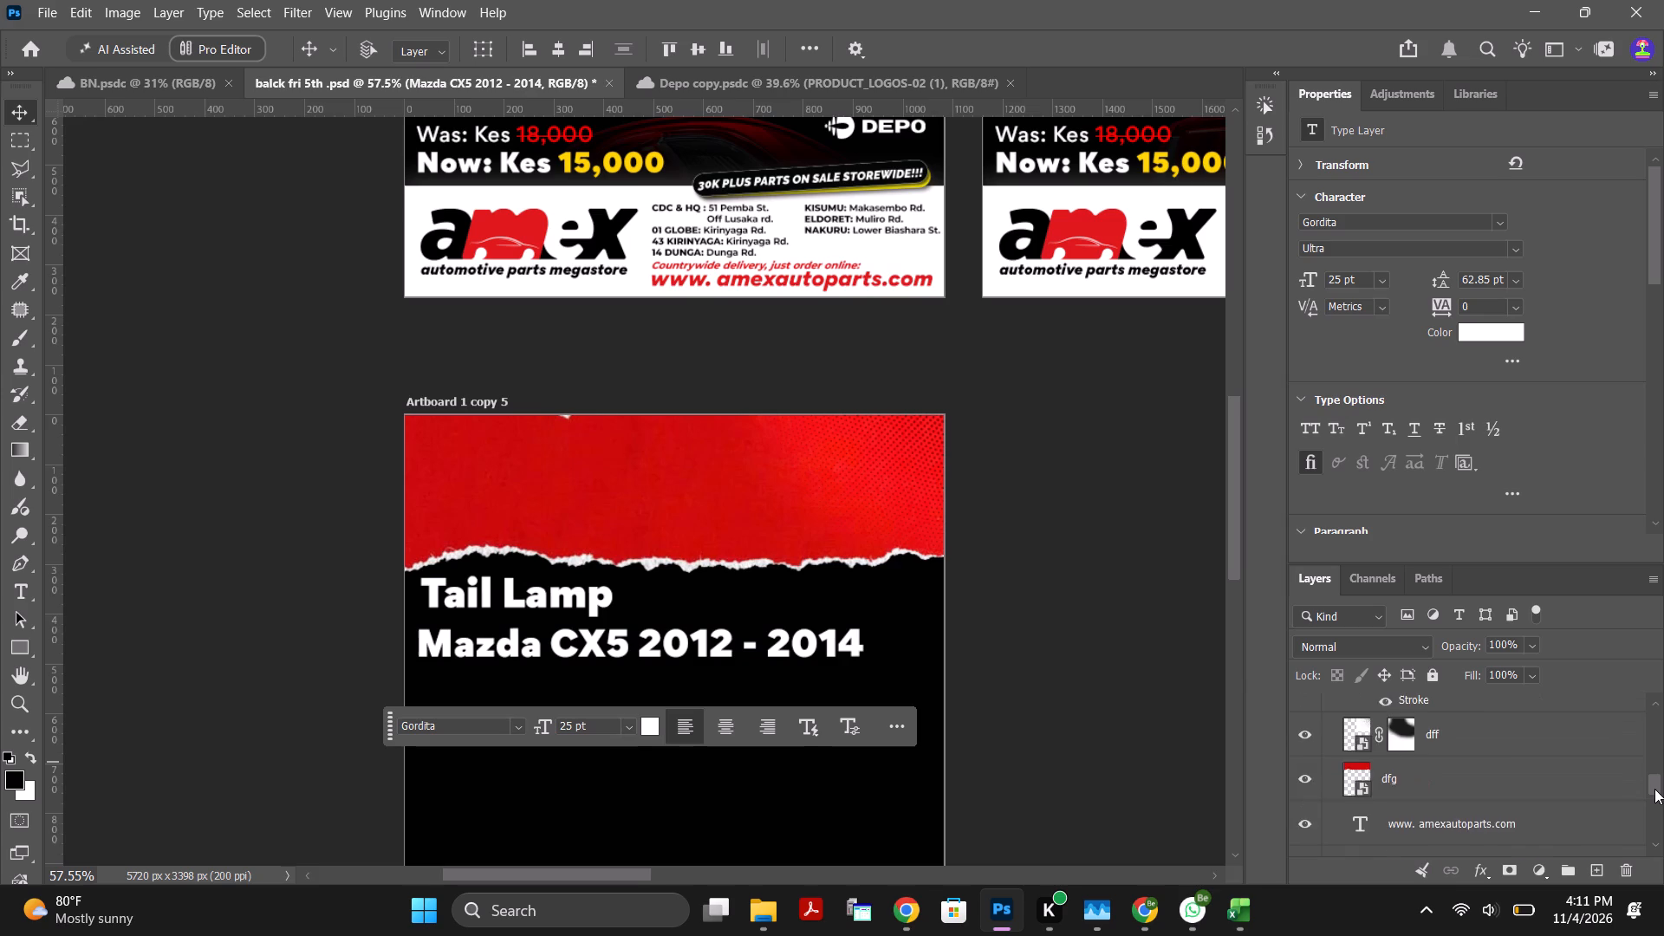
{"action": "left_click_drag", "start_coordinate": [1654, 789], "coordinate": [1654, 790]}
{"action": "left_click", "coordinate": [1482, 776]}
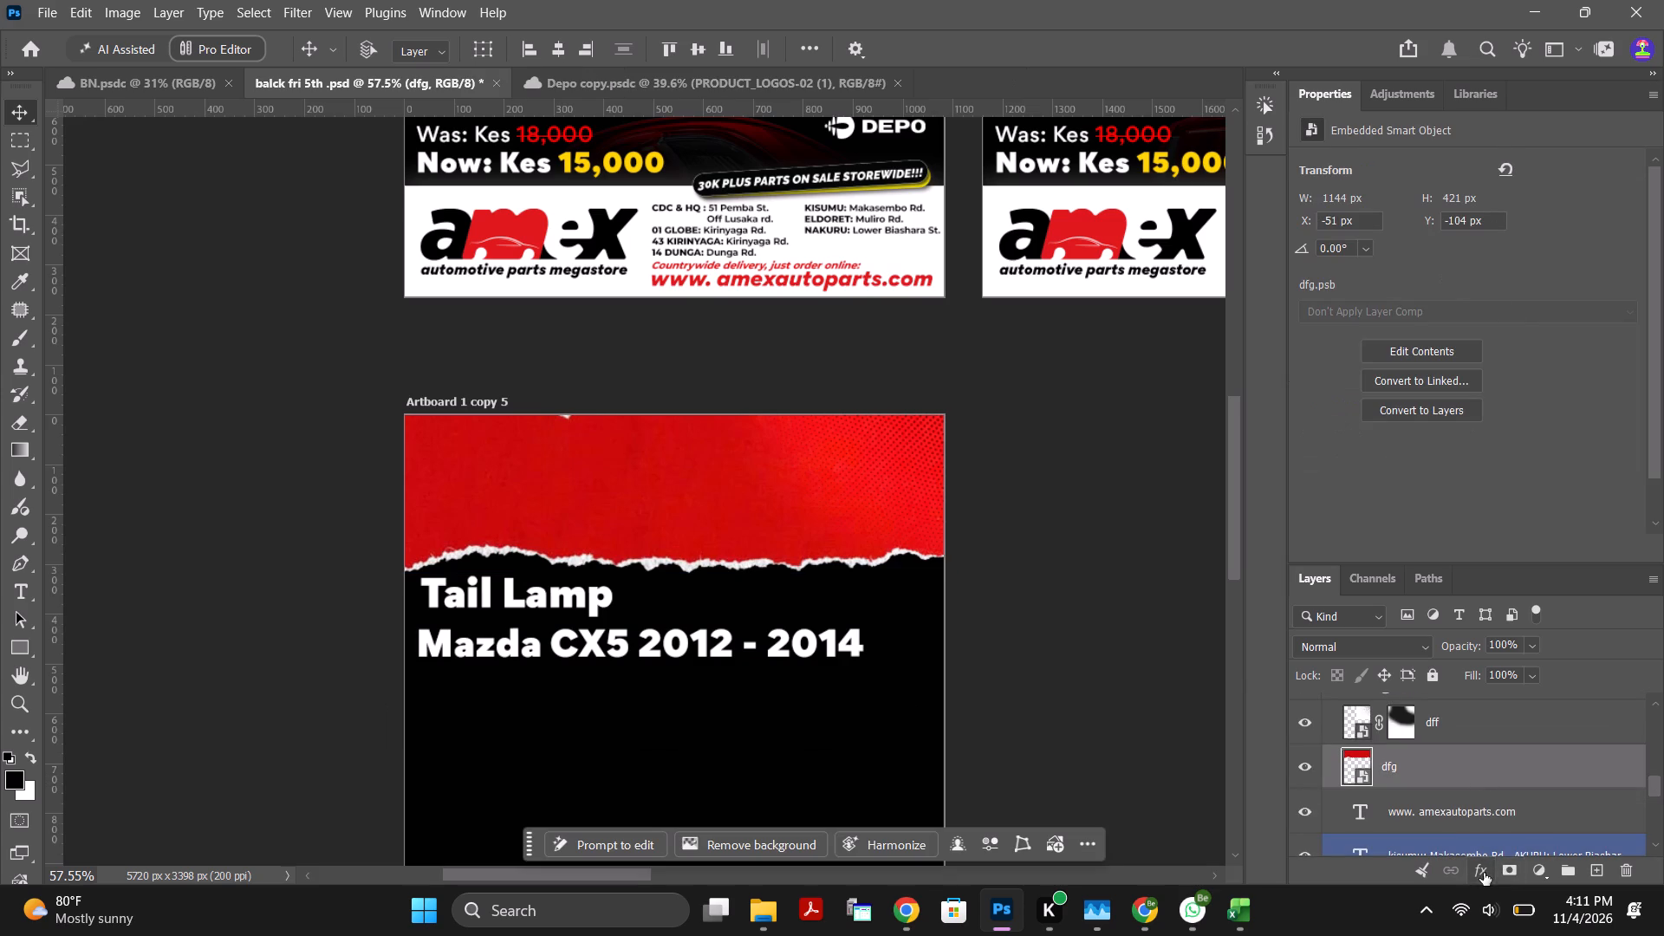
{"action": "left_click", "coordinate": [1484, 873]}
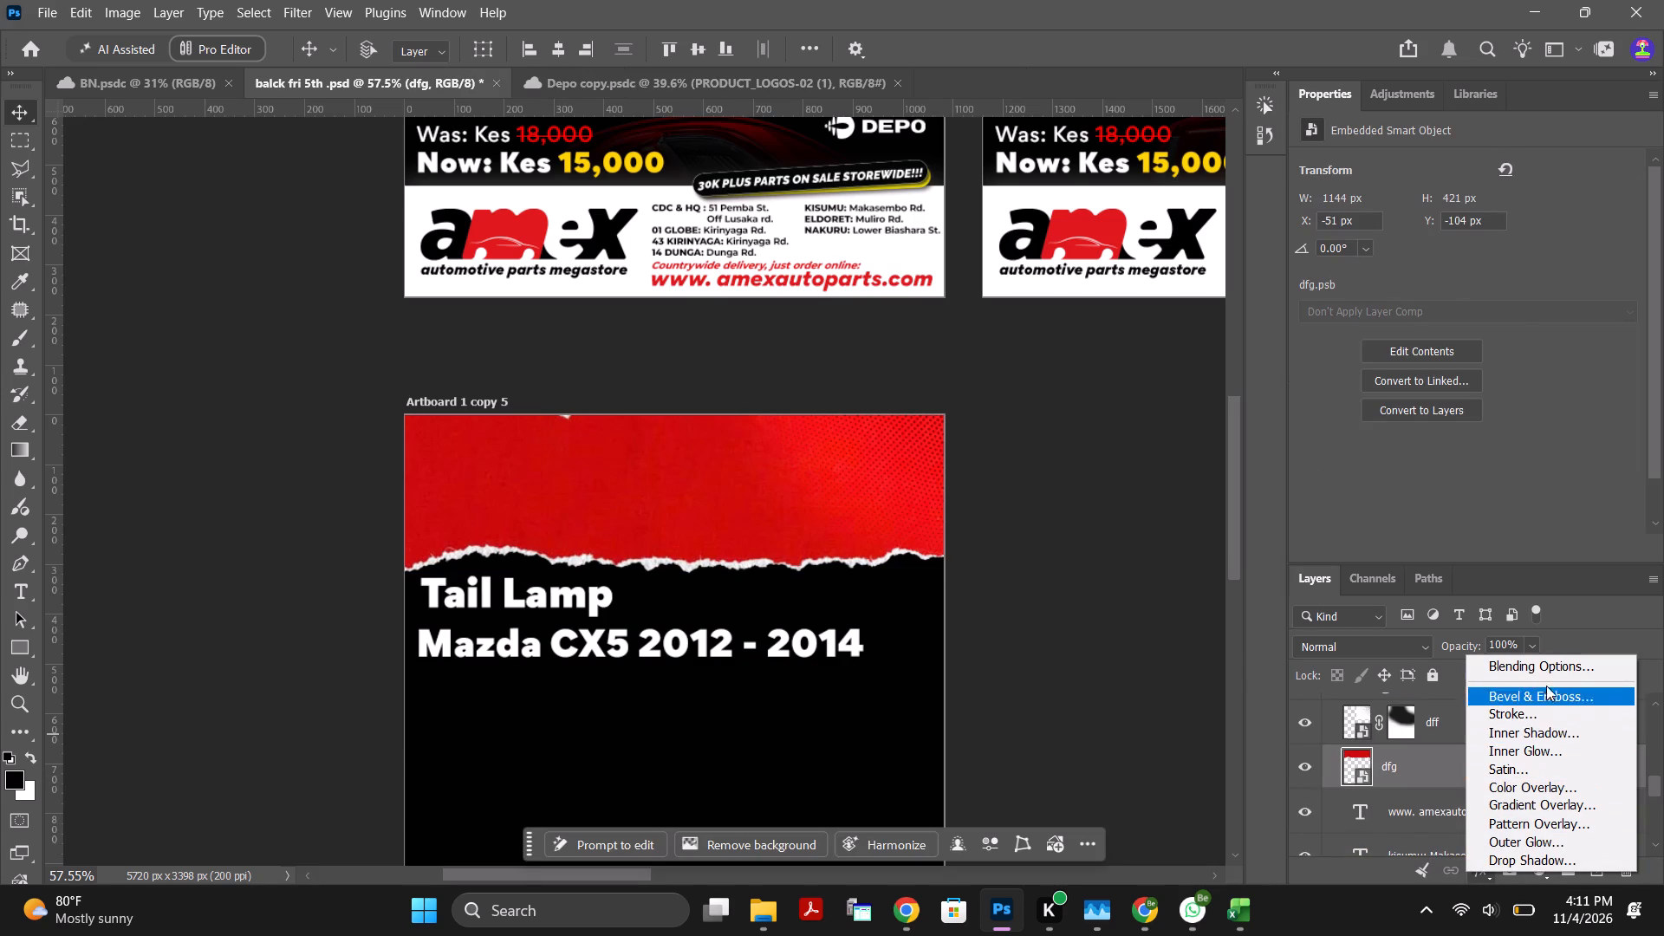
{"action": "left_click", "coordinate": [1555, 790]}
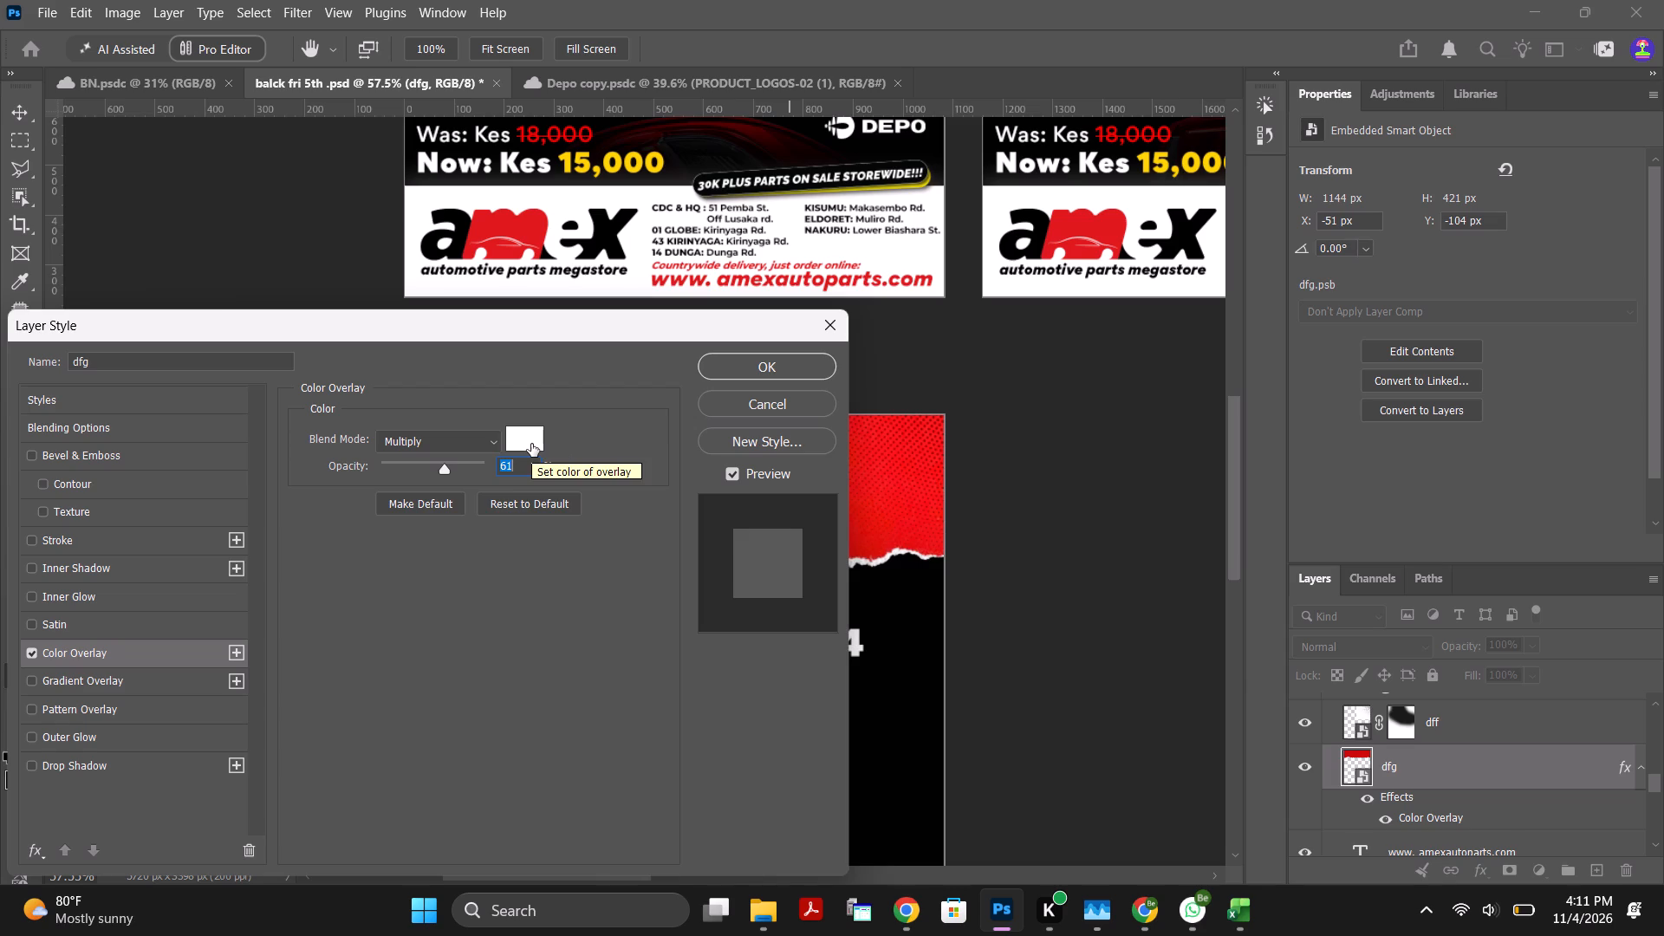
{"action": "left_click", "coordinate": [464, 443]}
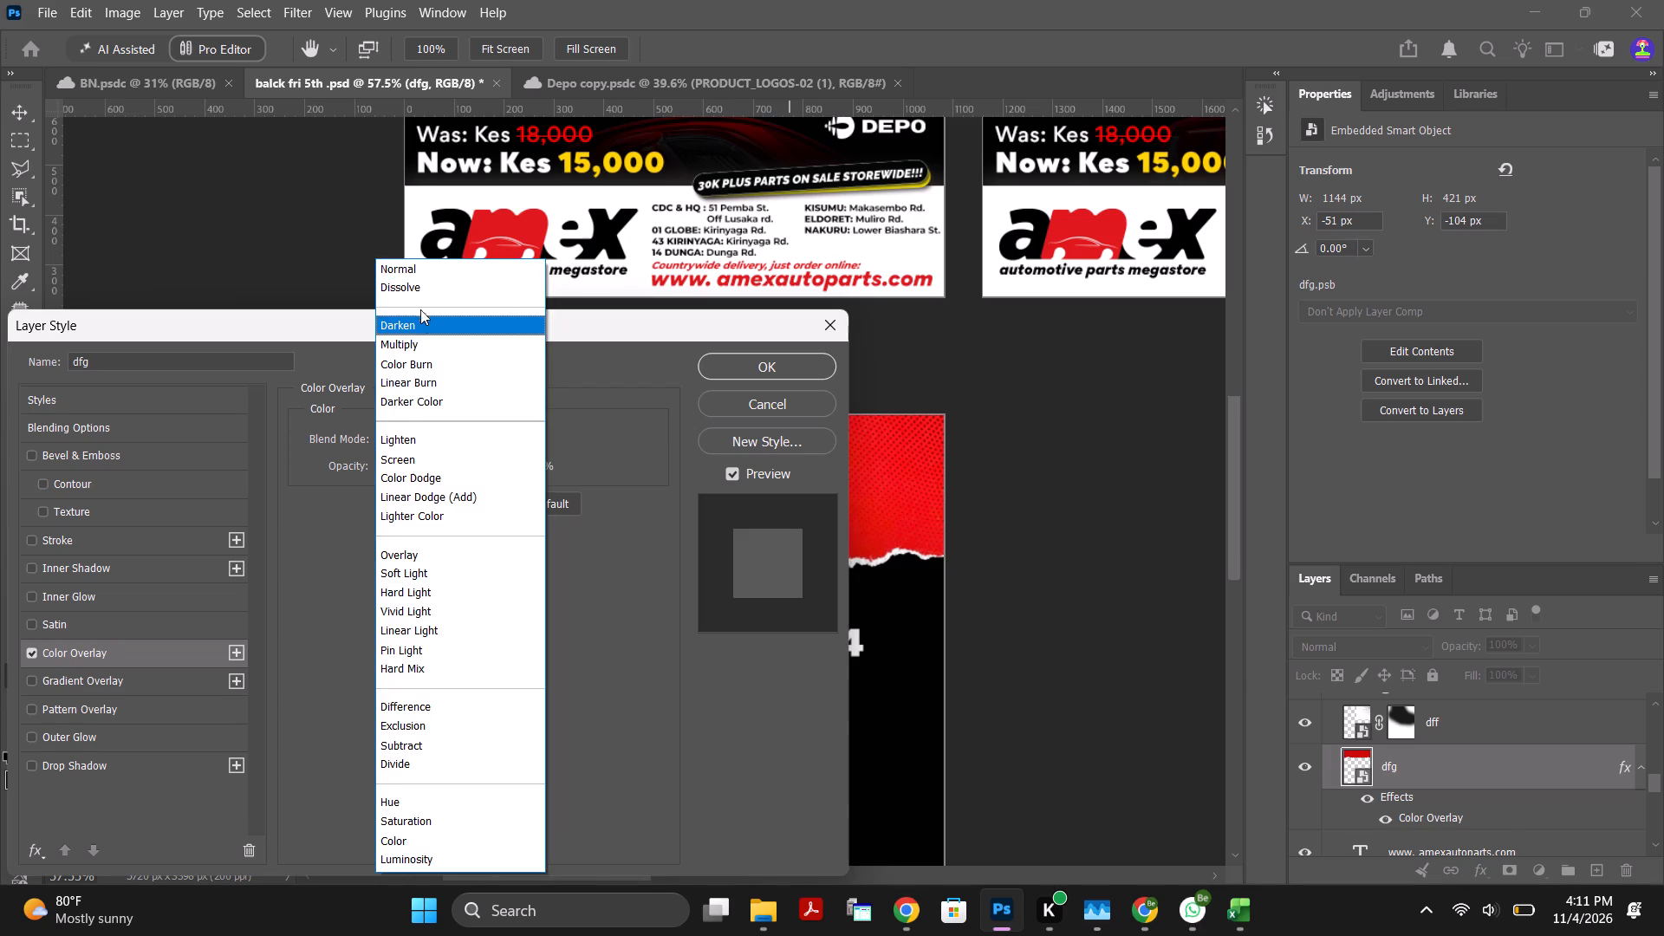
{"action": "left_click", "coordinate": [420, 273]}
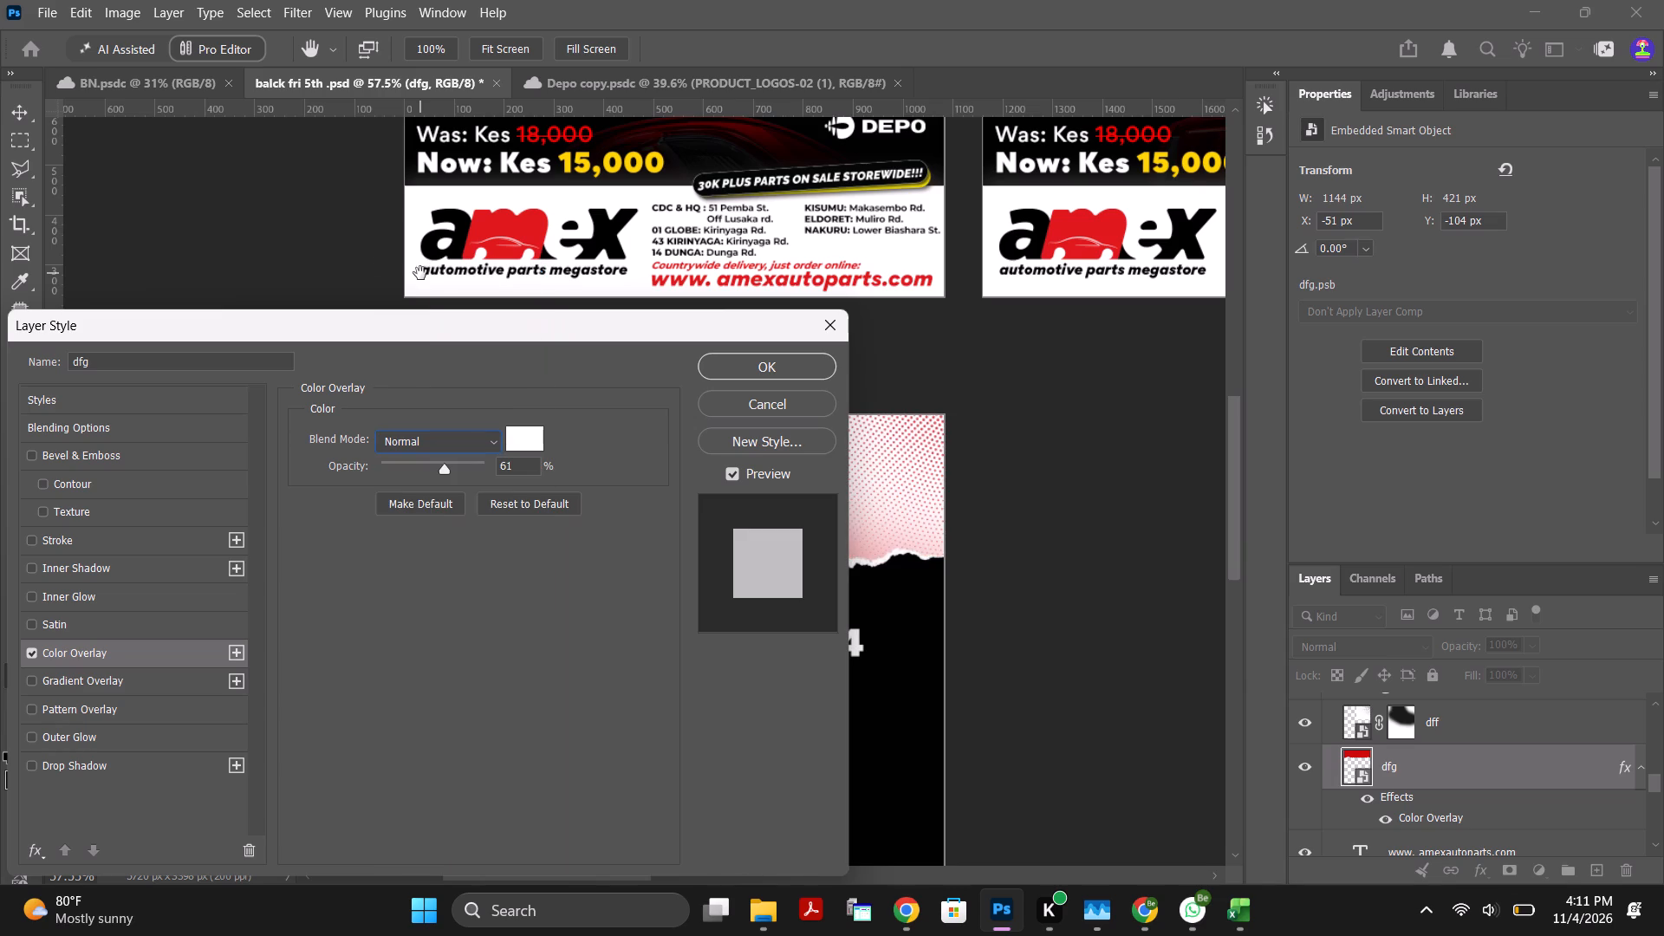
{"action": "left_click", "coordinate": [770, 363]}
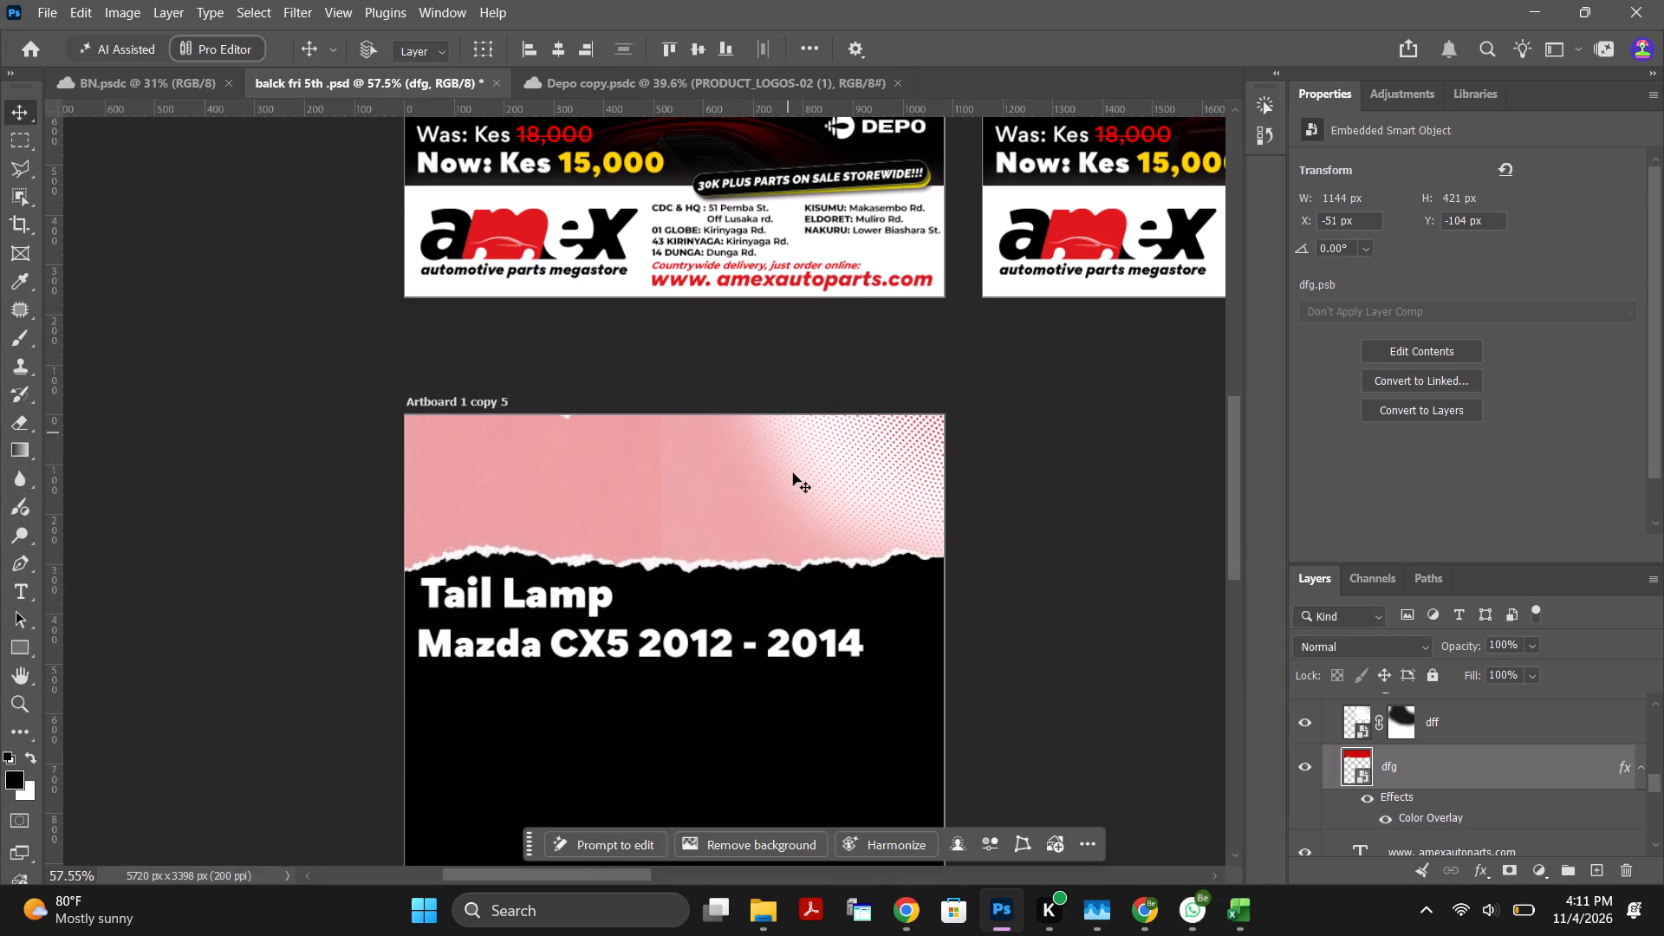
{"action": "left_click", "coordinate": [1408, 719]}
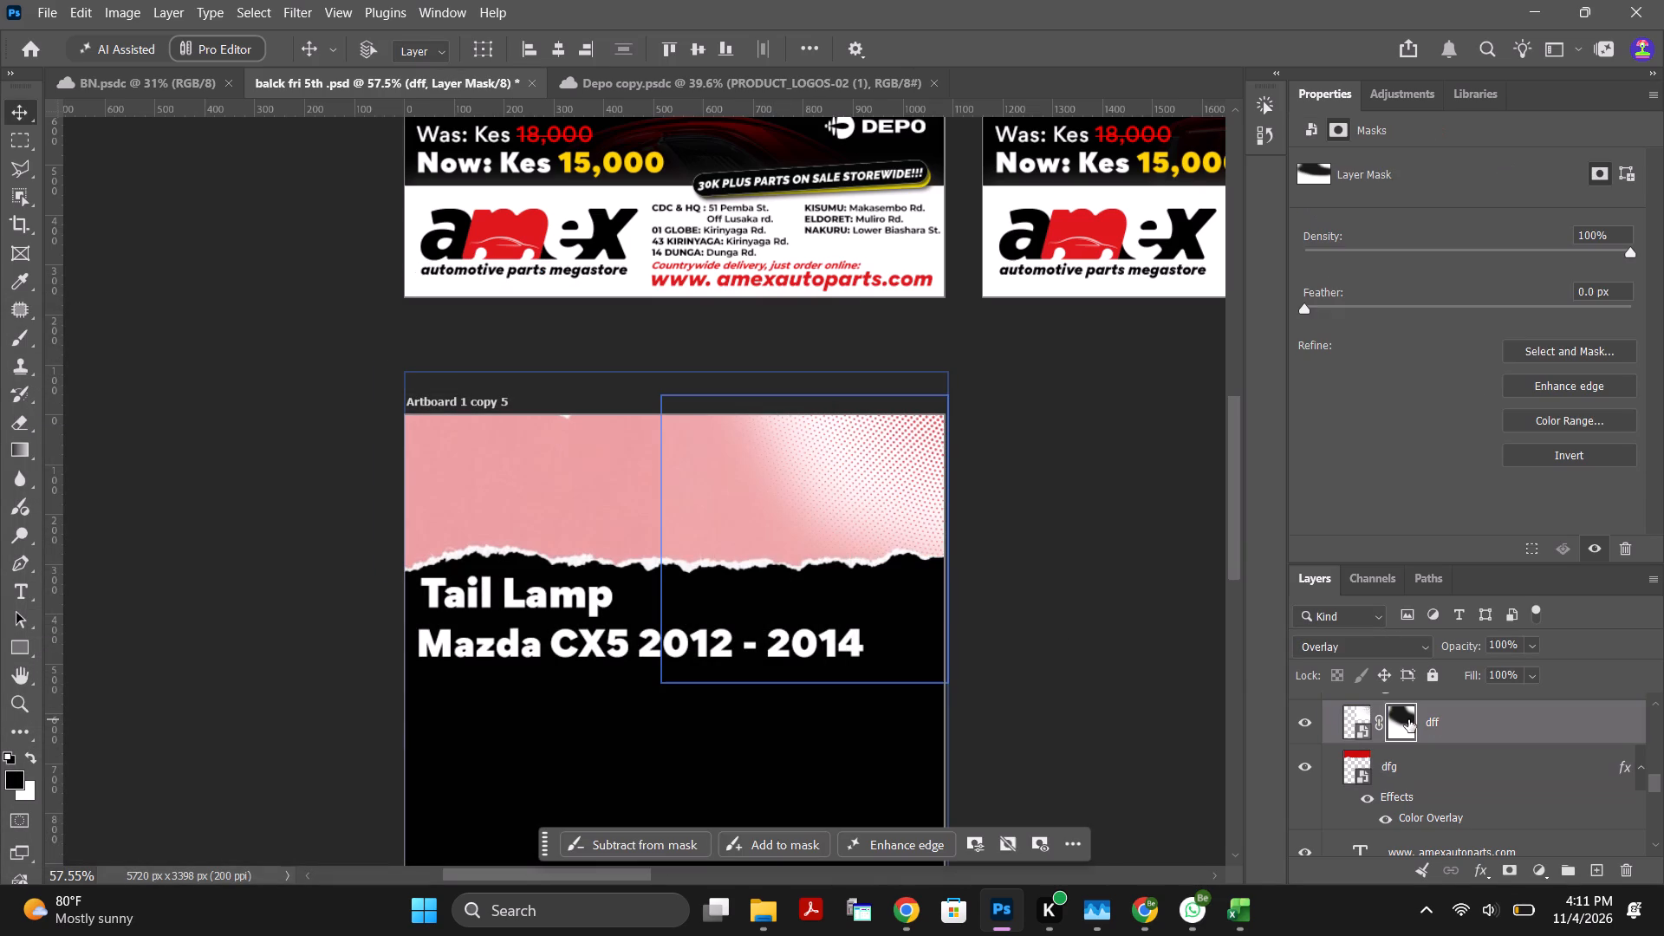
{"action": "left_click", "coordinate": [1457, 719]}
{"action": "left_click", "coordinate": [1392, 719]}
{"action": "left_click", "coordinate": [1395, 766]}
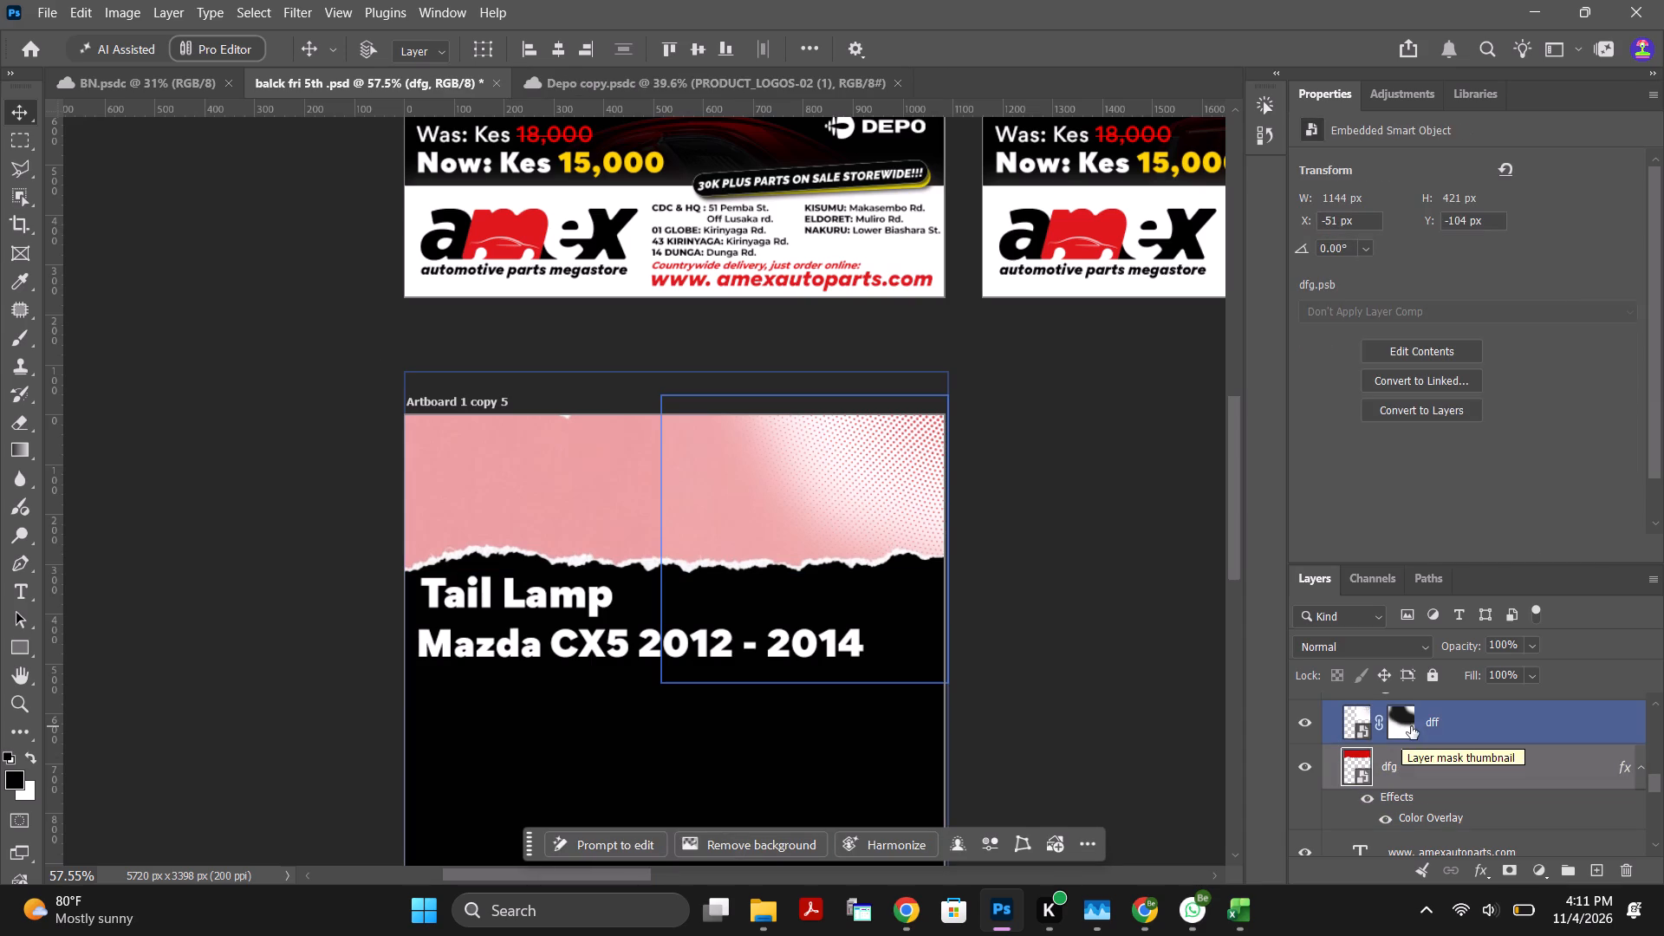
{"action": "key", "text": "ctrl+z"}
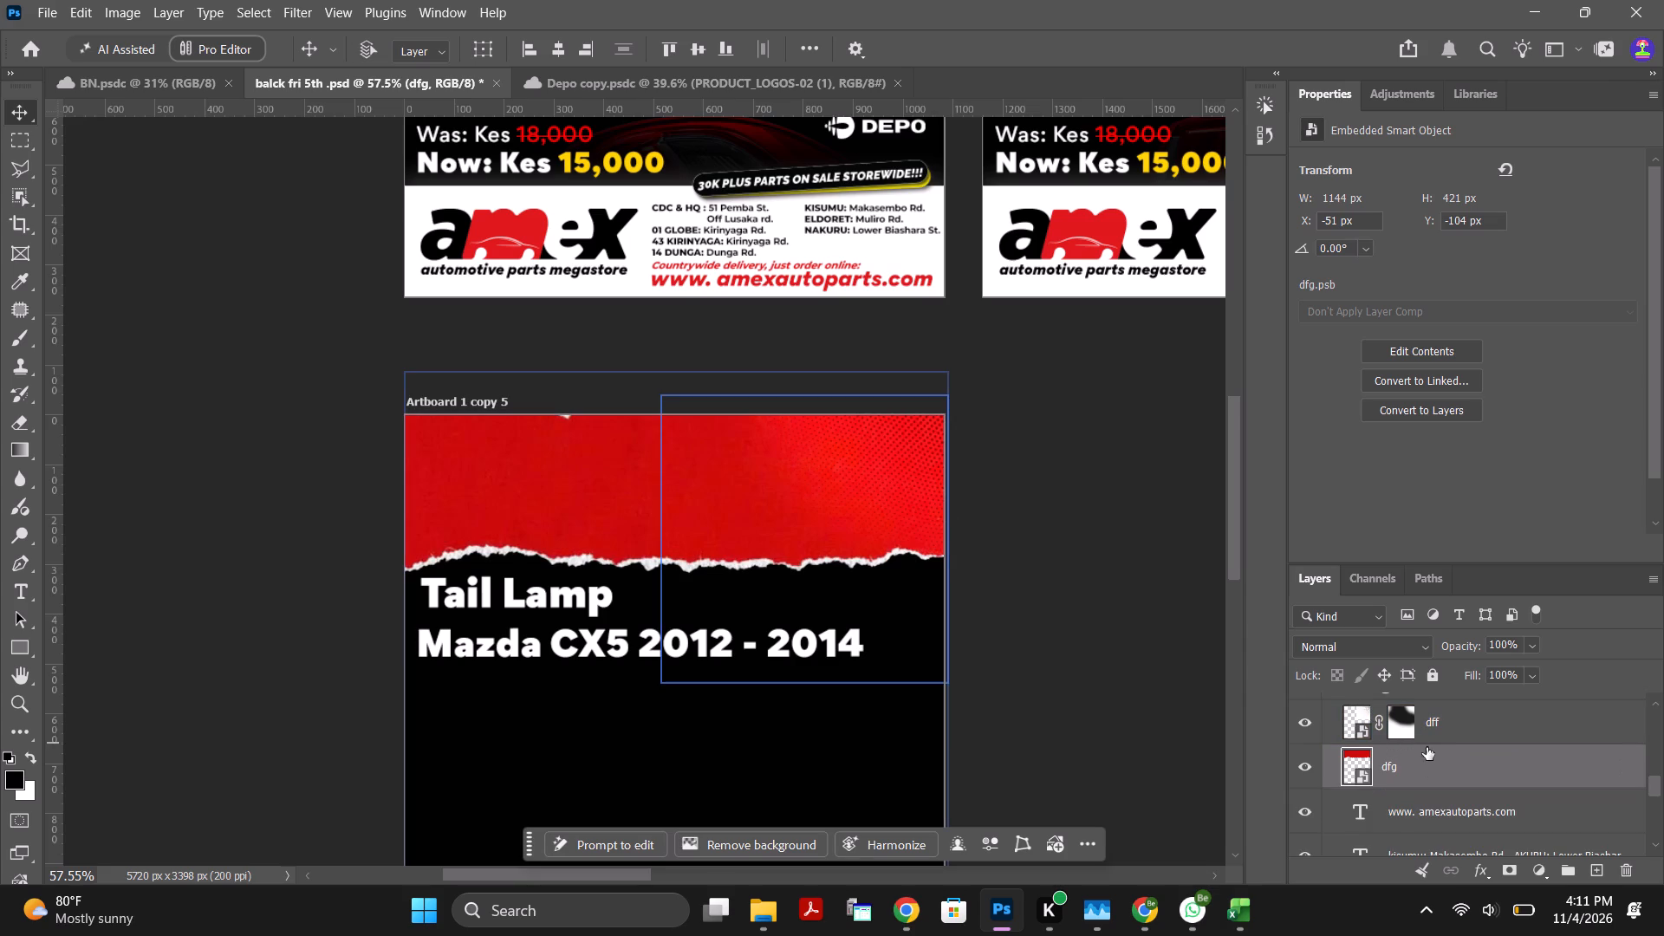
Apply a white (ffffff) Color Overlay in Normal mode at 61% opacity to the torn header layer dfg.
{"action": "left_click", "coordinate": [1430, 766]}
{"action": "left_click", "coordinate": [1440, 770]}
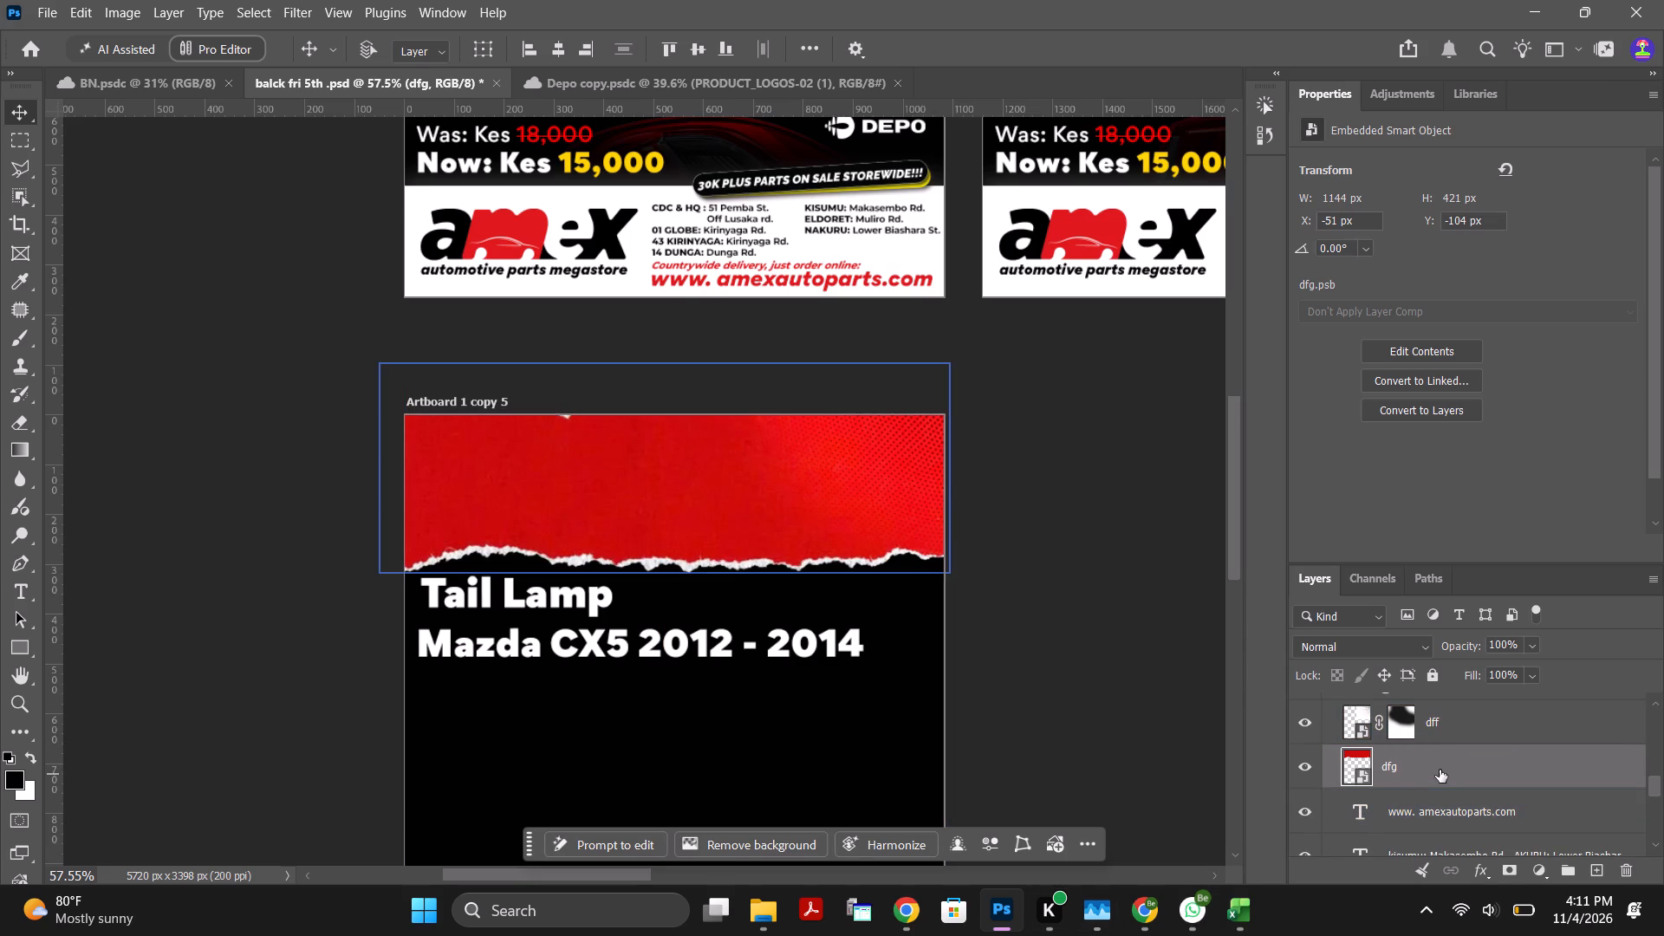
{"action": "left_click", "coordinate": [1383, 651]}
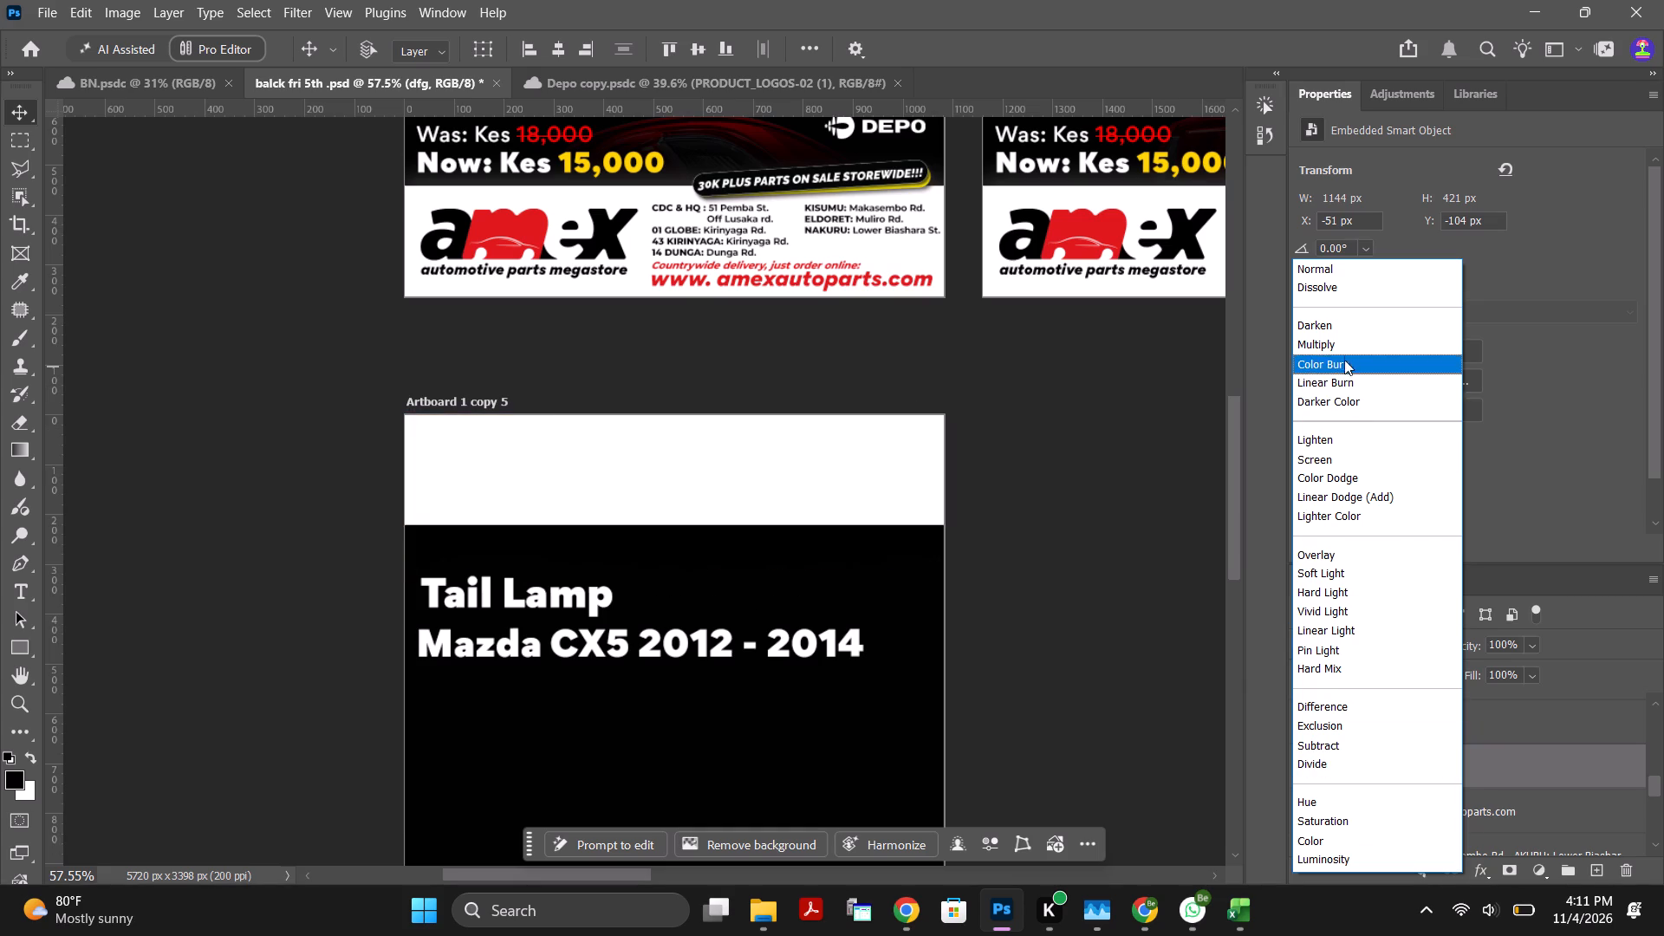
{"action": "left_click", "coordinate": [1349, 273]}
{"action": "left_click", "coordinate": [1482, 875]}
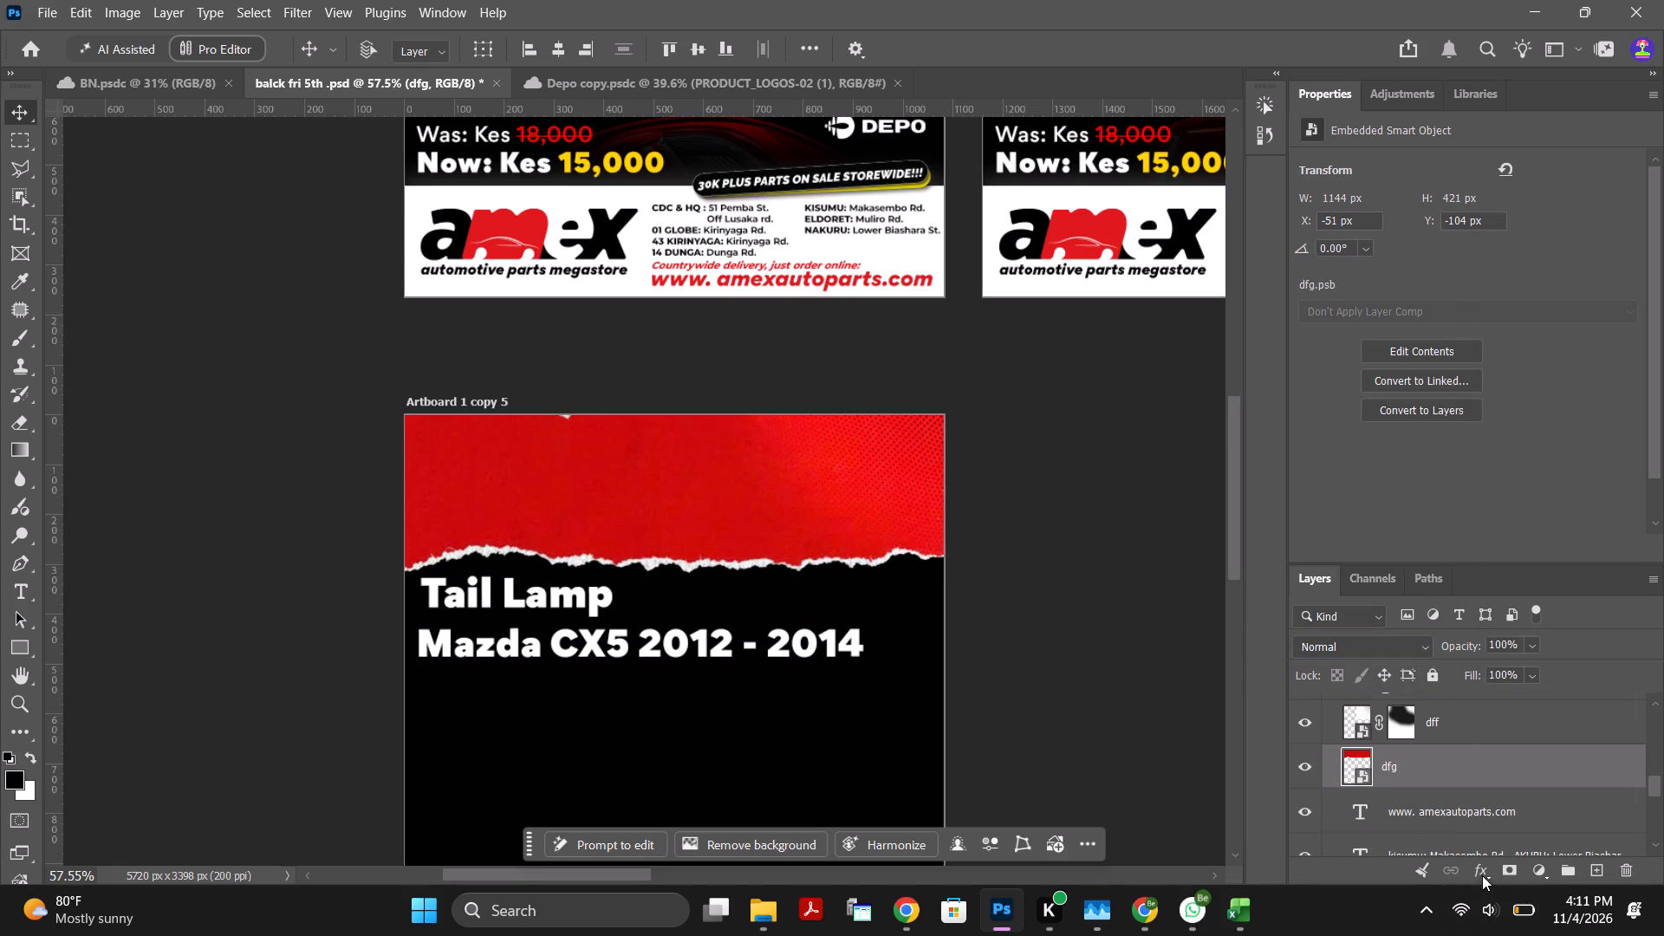
{"action": "left_click", "coordinate": [1533, 797]}
{"action": "left_click", "coordinate": [522, 439]}
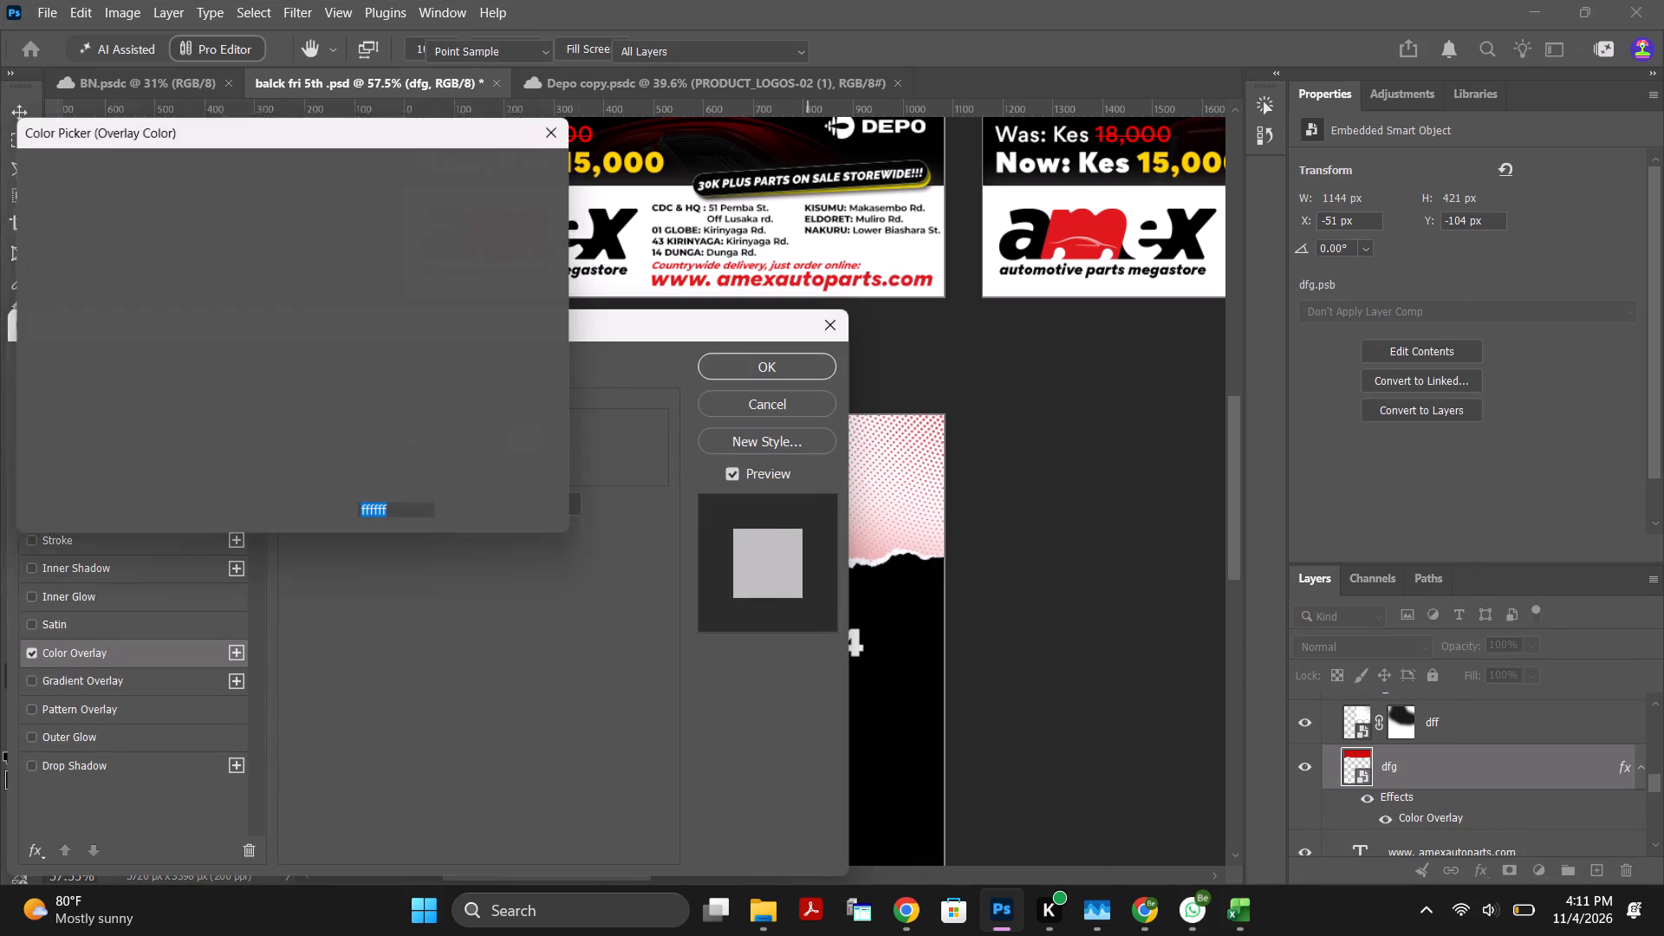
{"action": "left_click_drag", "start_coordinate": [195, 278], "coordinate": [0, 161]}
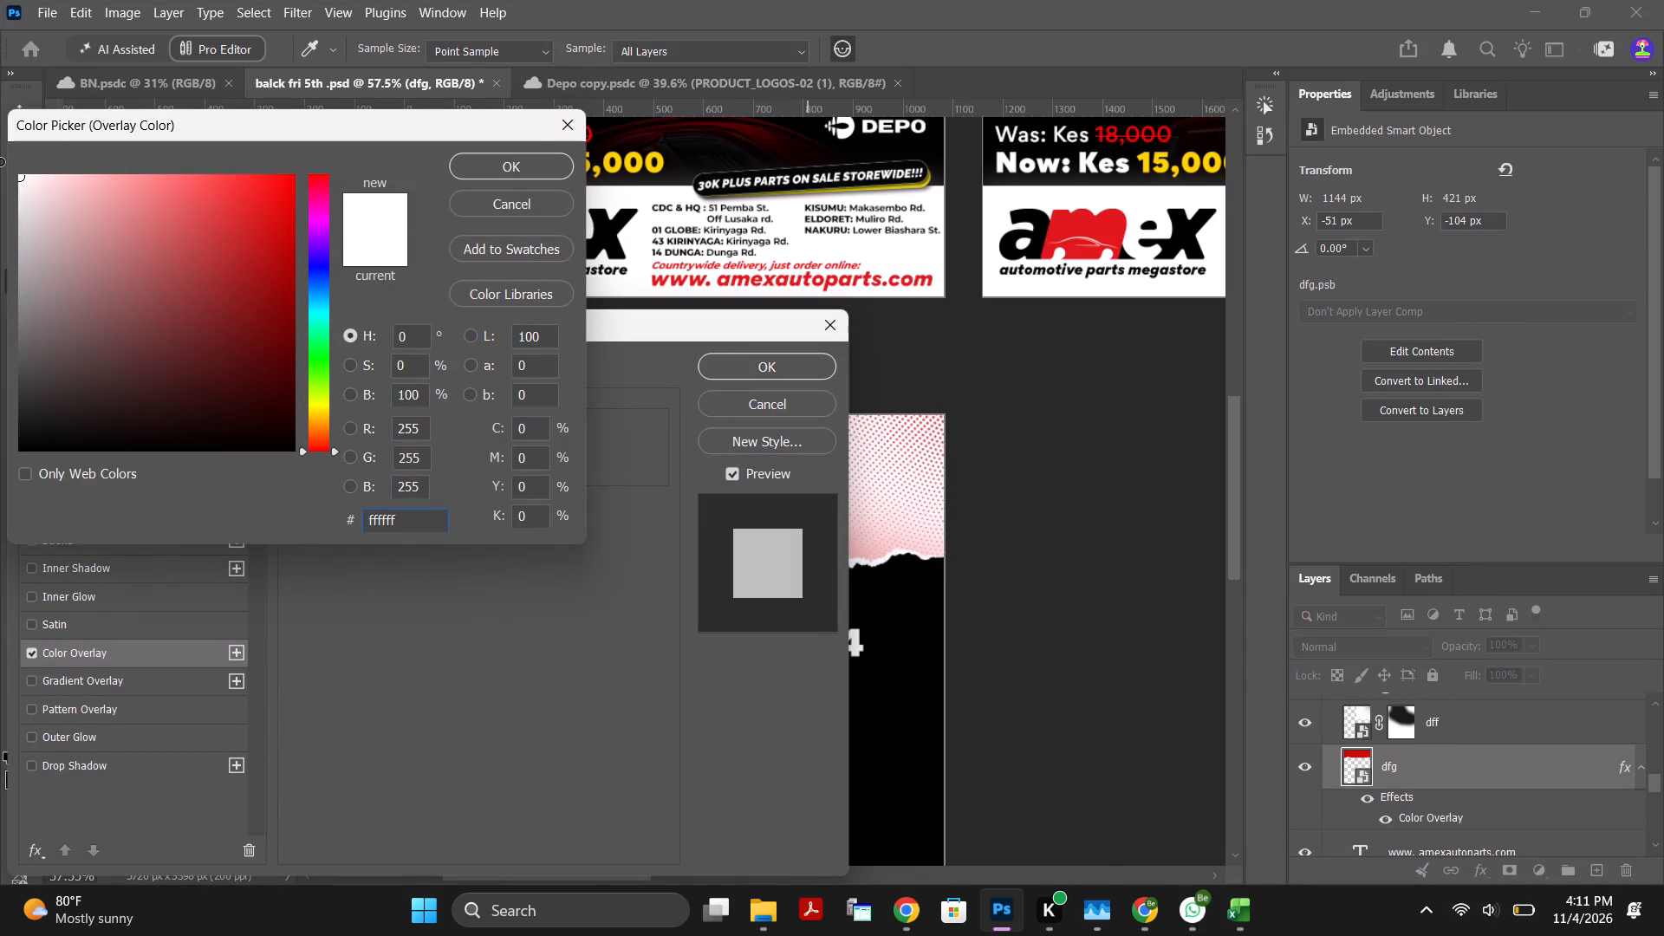
{"action": "left_click_drag", "start_coordinate": [0, 161], "coordinate": [336, 159]}
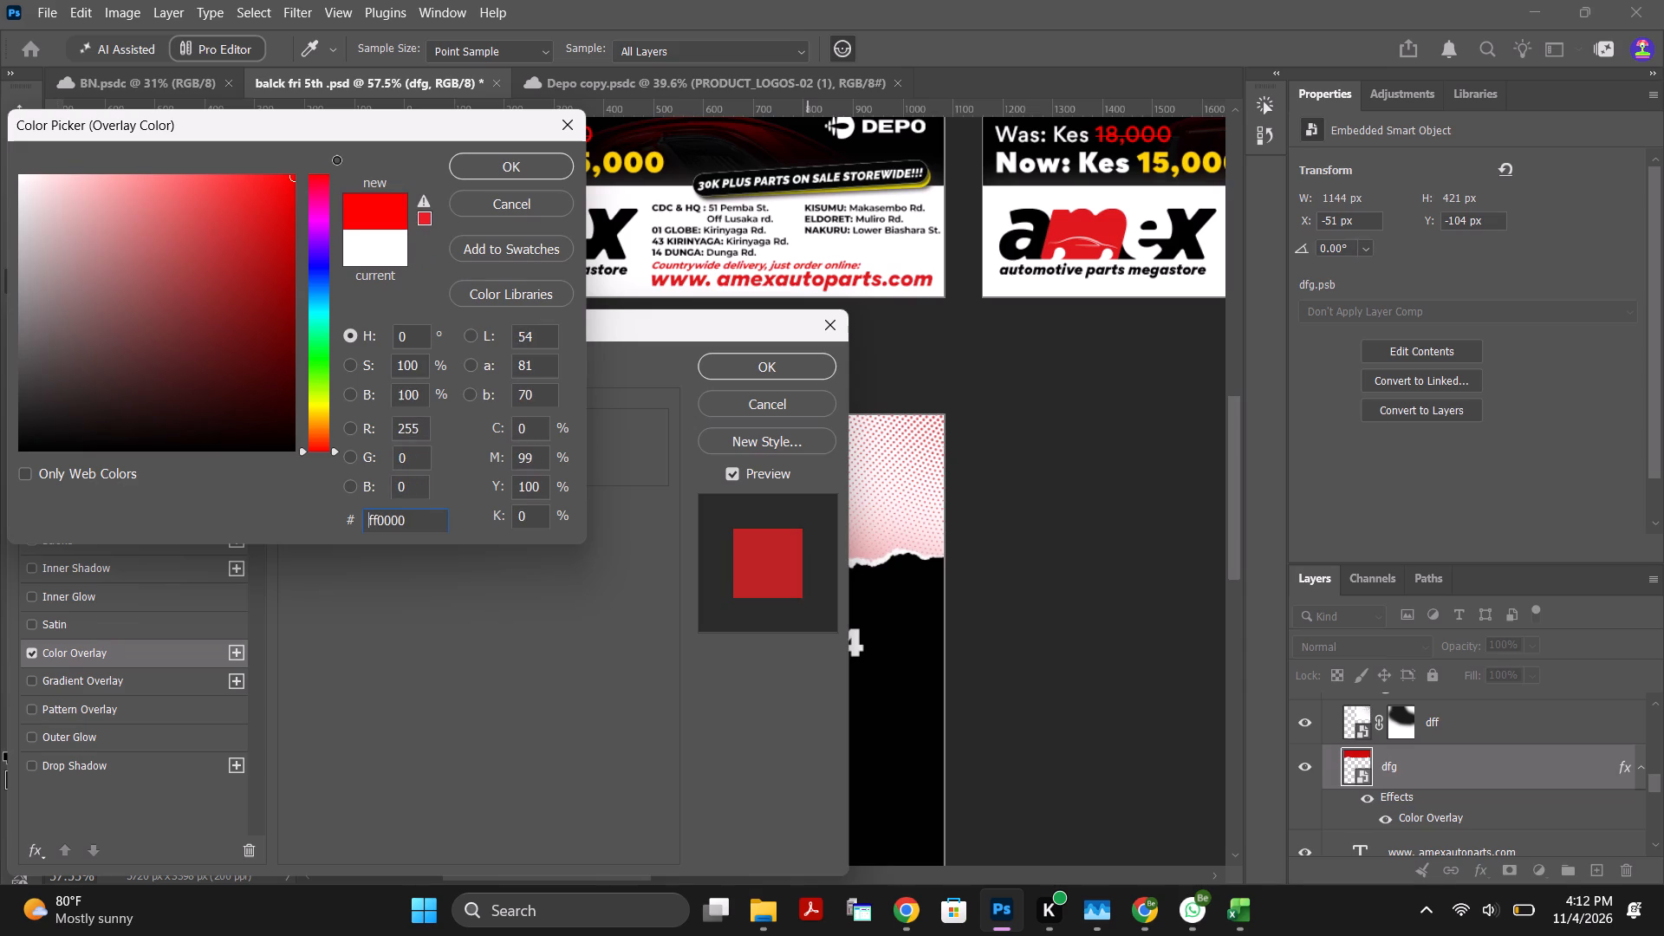
{"action": "left_click_drag", "start_coordinate": [336, 159], "coordinate": [0, 157]}
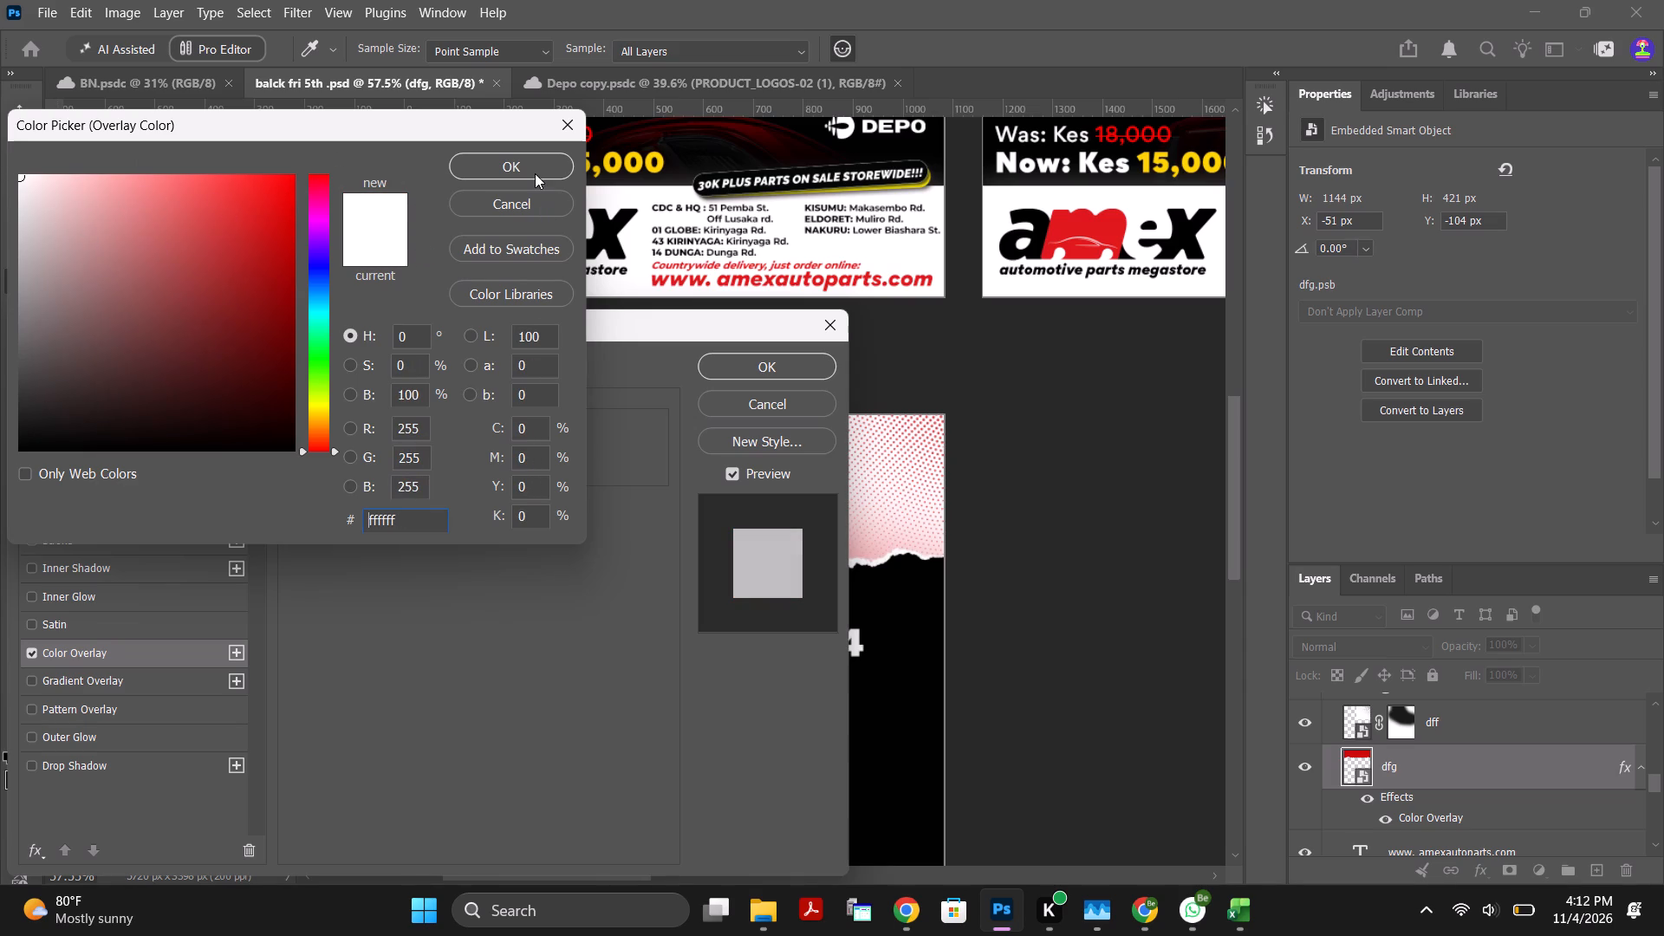
{"action": "left_click", "coordinate": [535, 173]}
{"action": "left_click", "coordinate": [764, 368]}
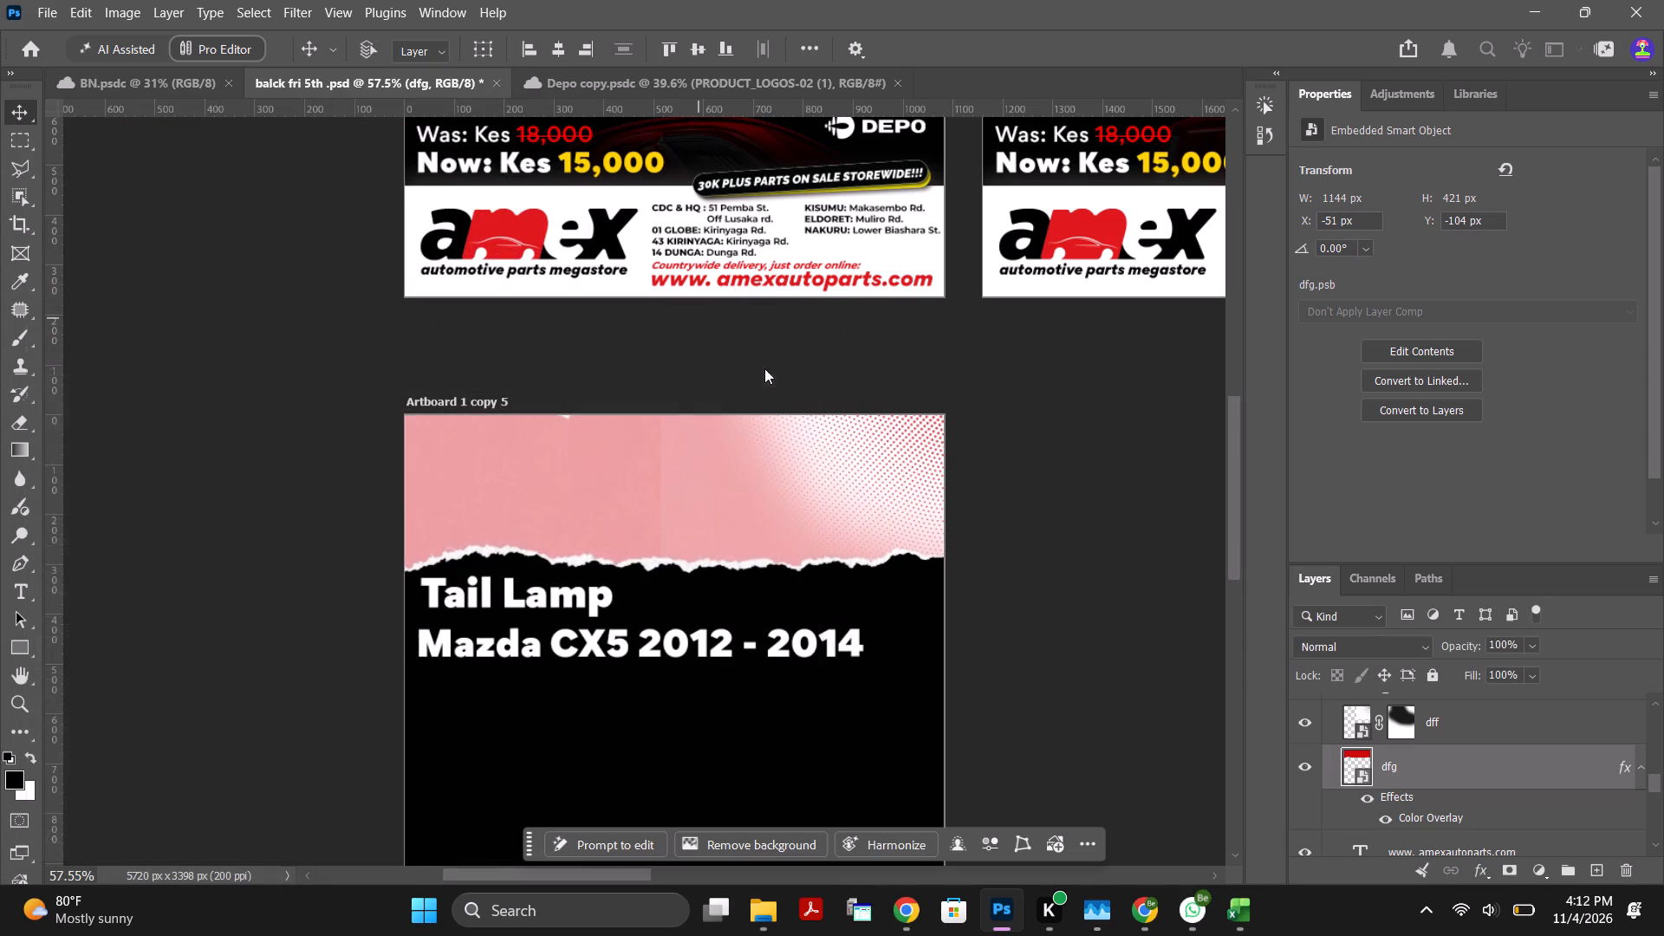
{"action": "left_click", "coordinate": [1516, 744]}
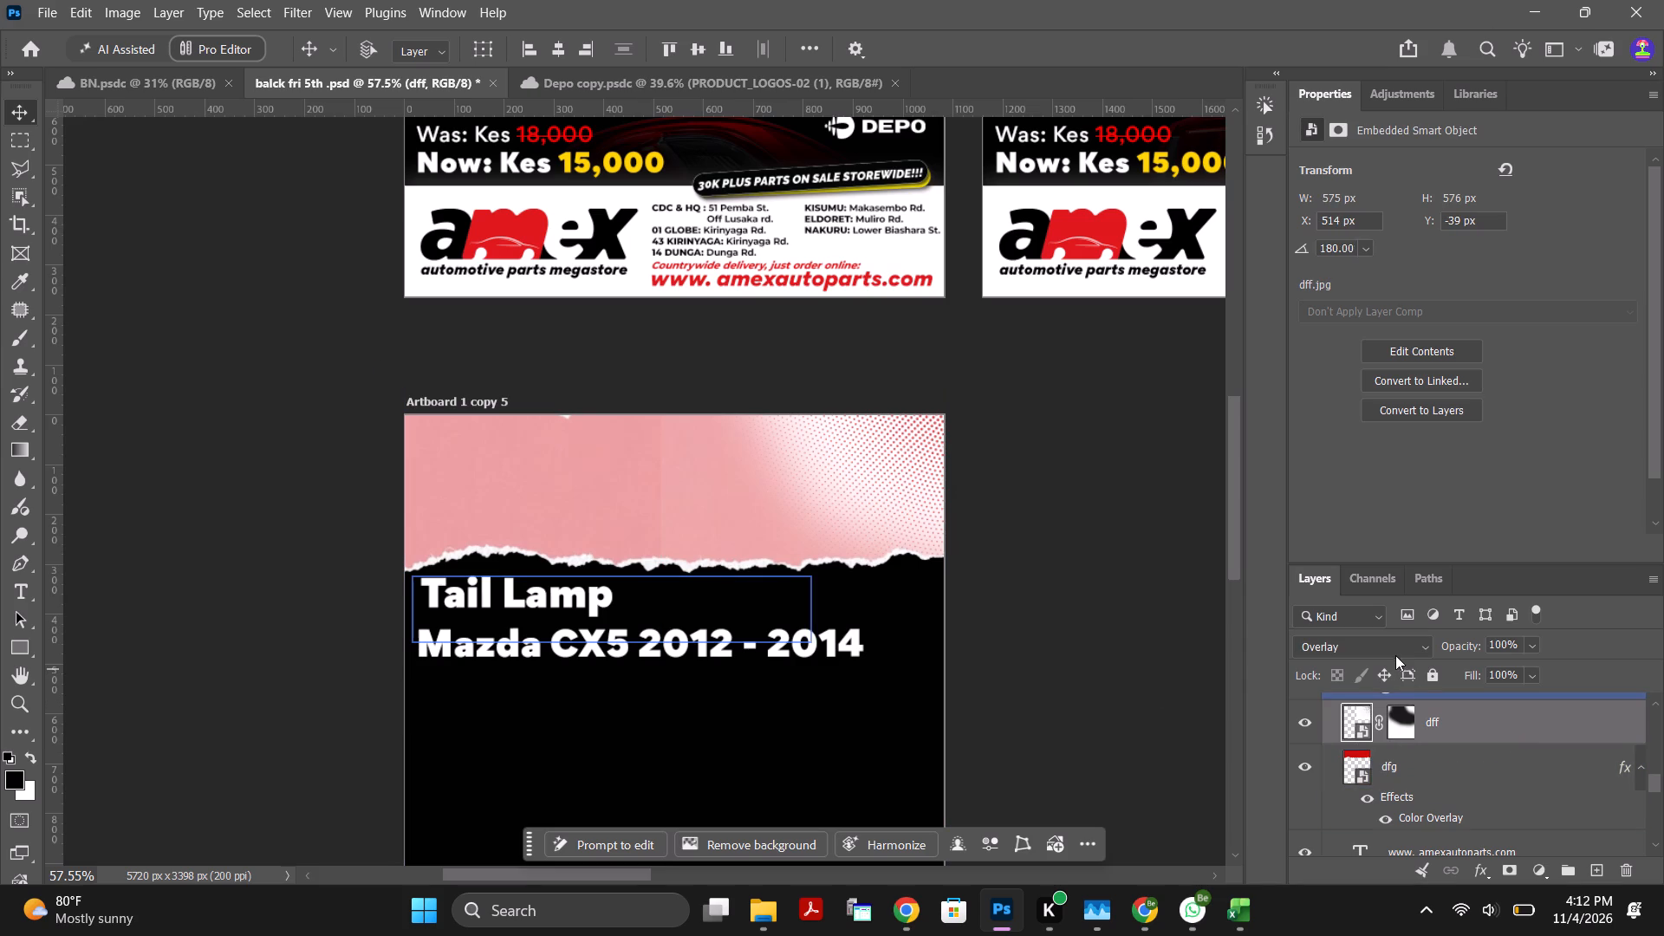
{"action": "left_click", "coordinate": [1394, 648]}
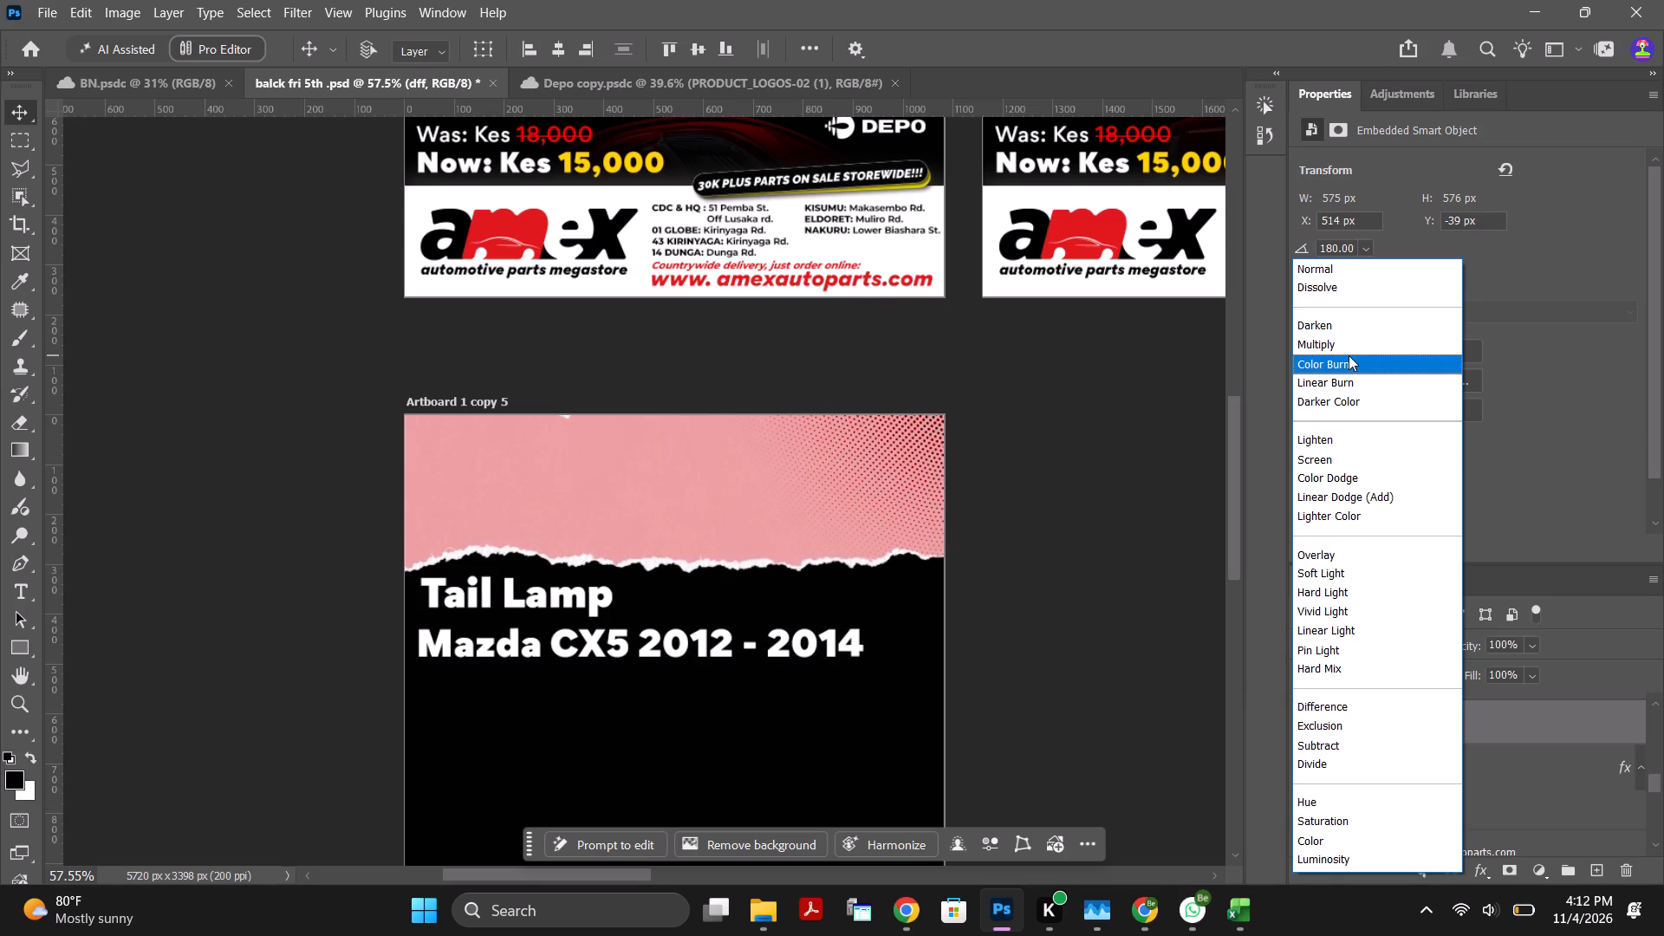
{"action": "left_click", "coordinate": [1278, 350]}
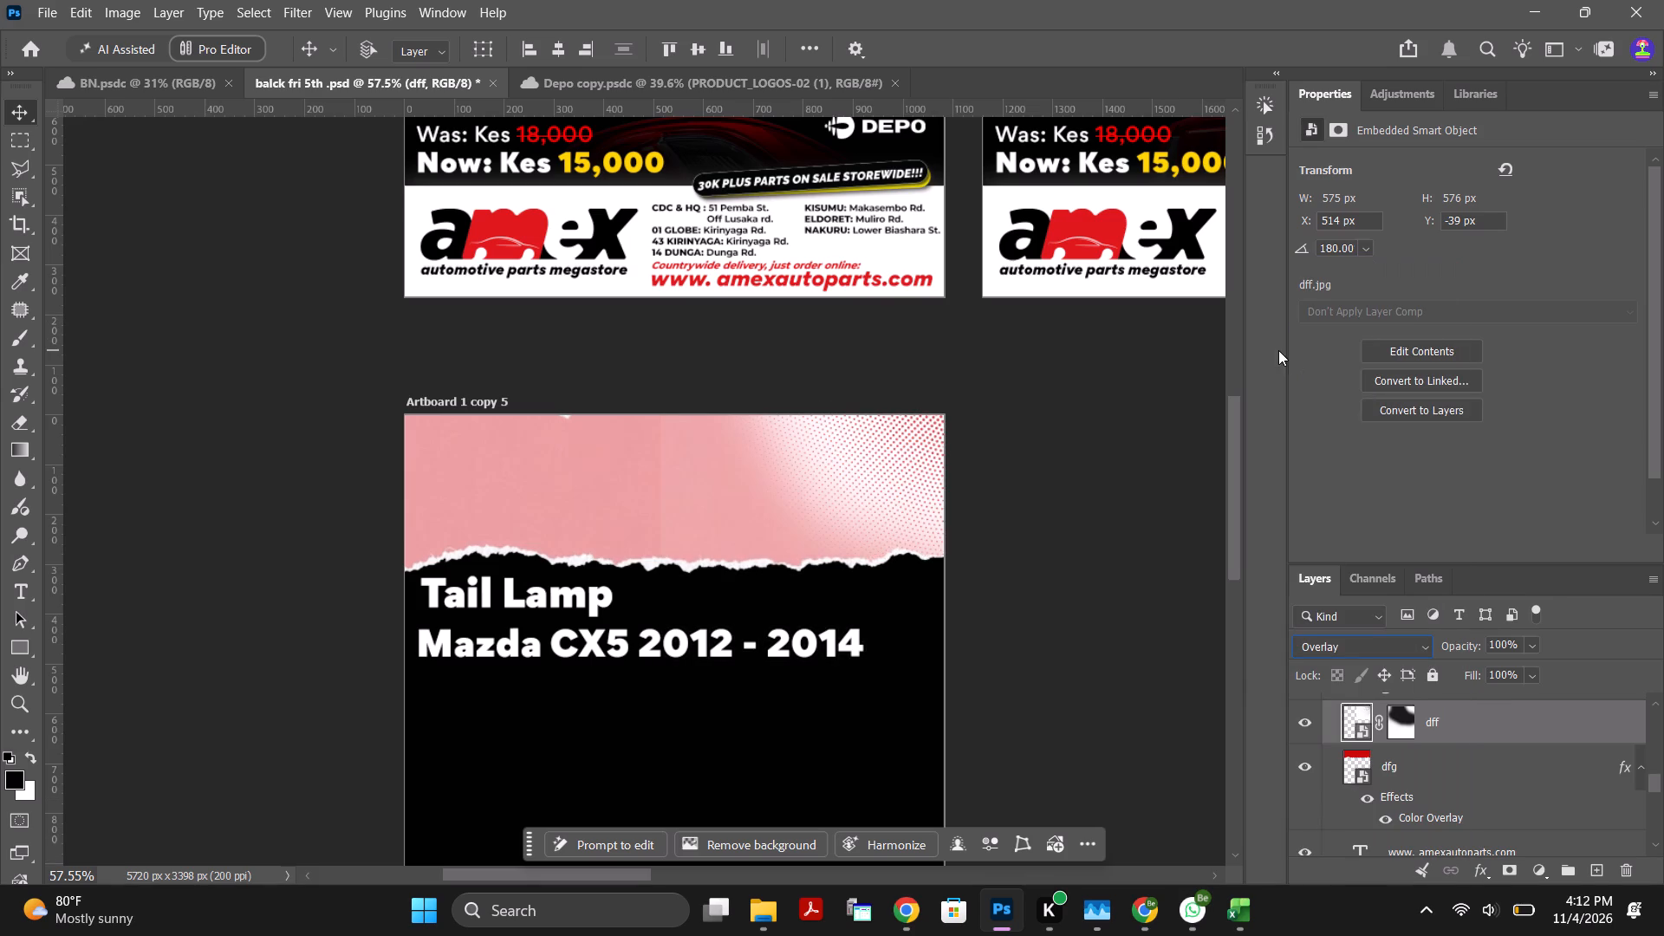
Delete the dff halftone layer above the torn header.
{"action": "left_click", "coordinate": [1453, 725]}
{"action": "key", "text": "Delete"}
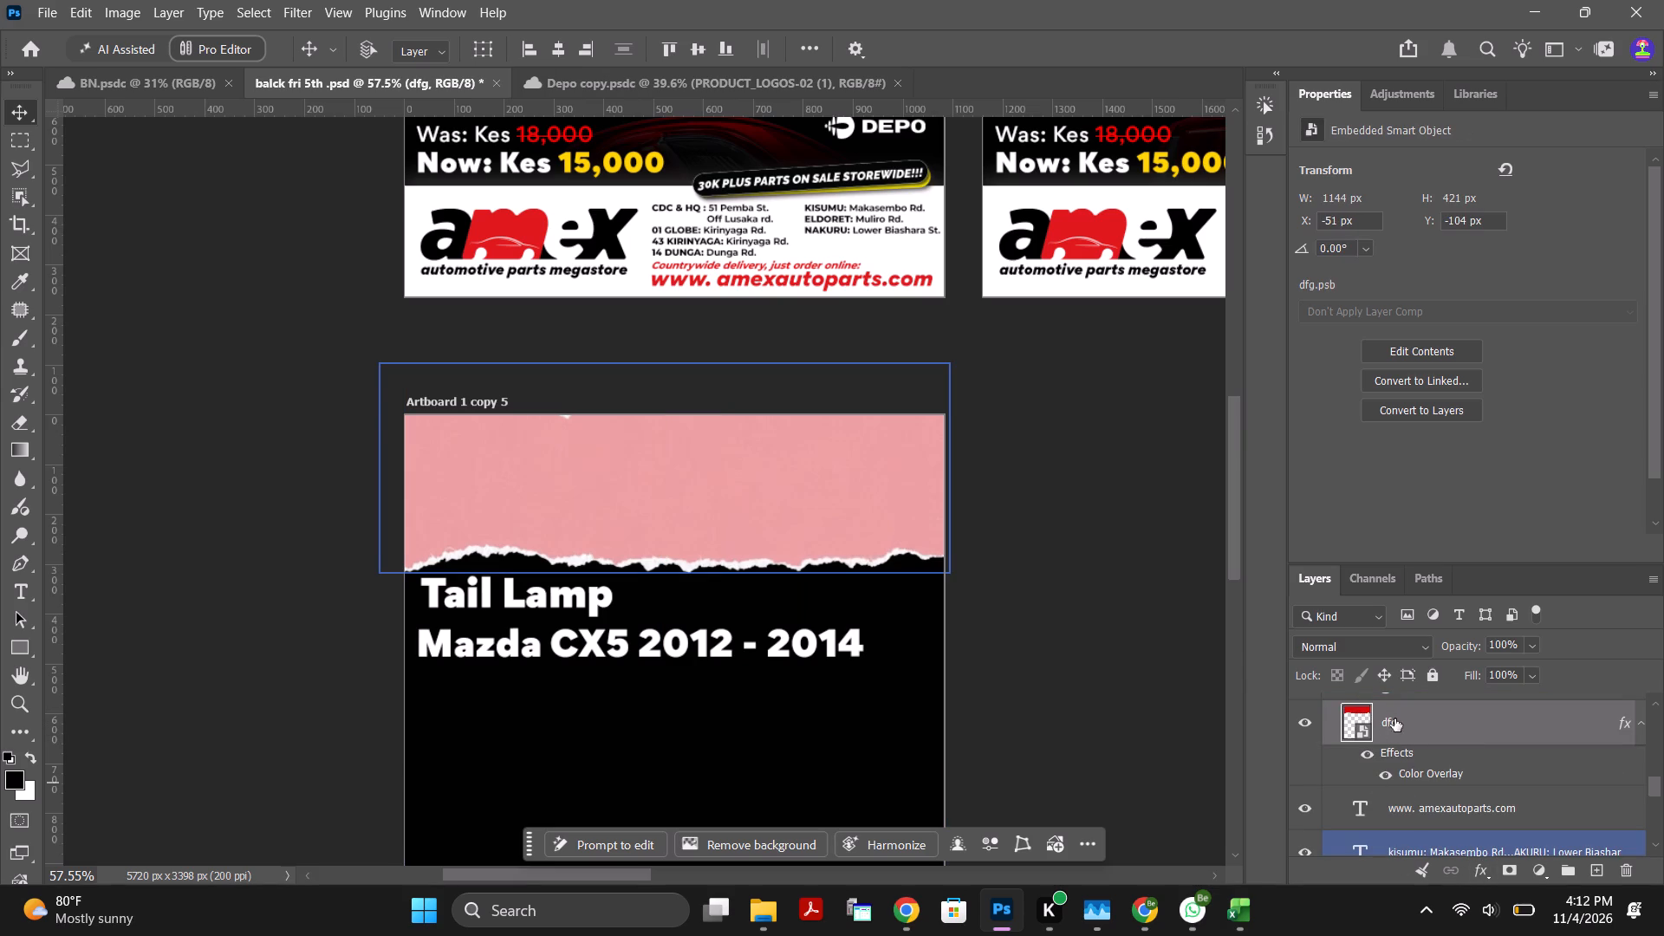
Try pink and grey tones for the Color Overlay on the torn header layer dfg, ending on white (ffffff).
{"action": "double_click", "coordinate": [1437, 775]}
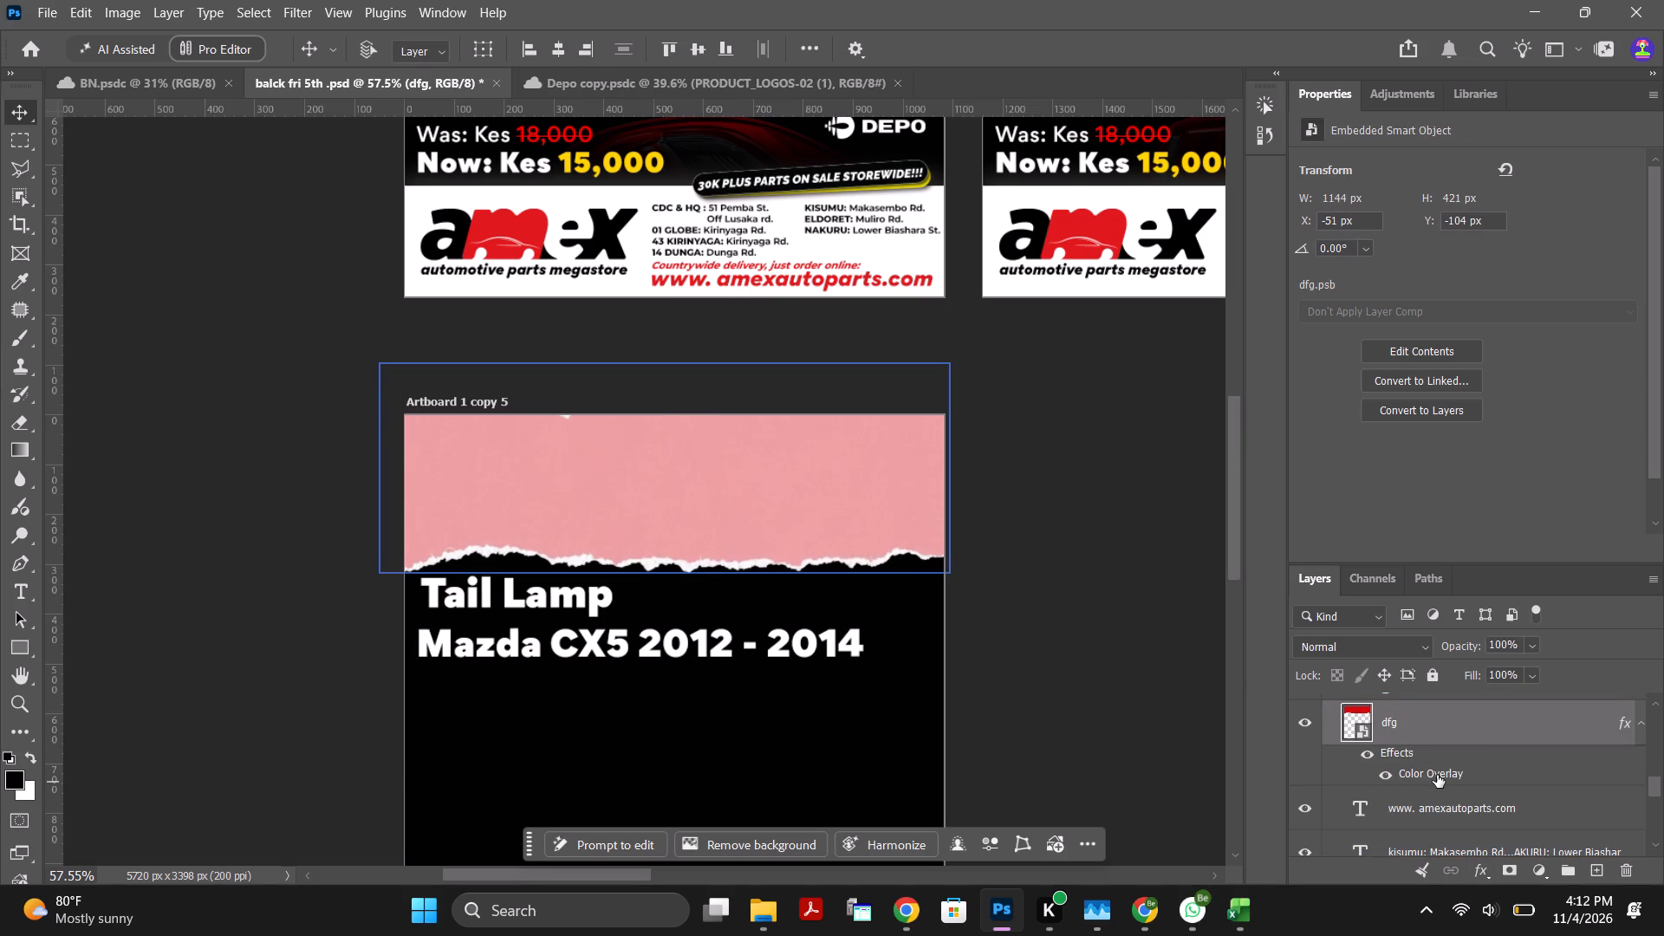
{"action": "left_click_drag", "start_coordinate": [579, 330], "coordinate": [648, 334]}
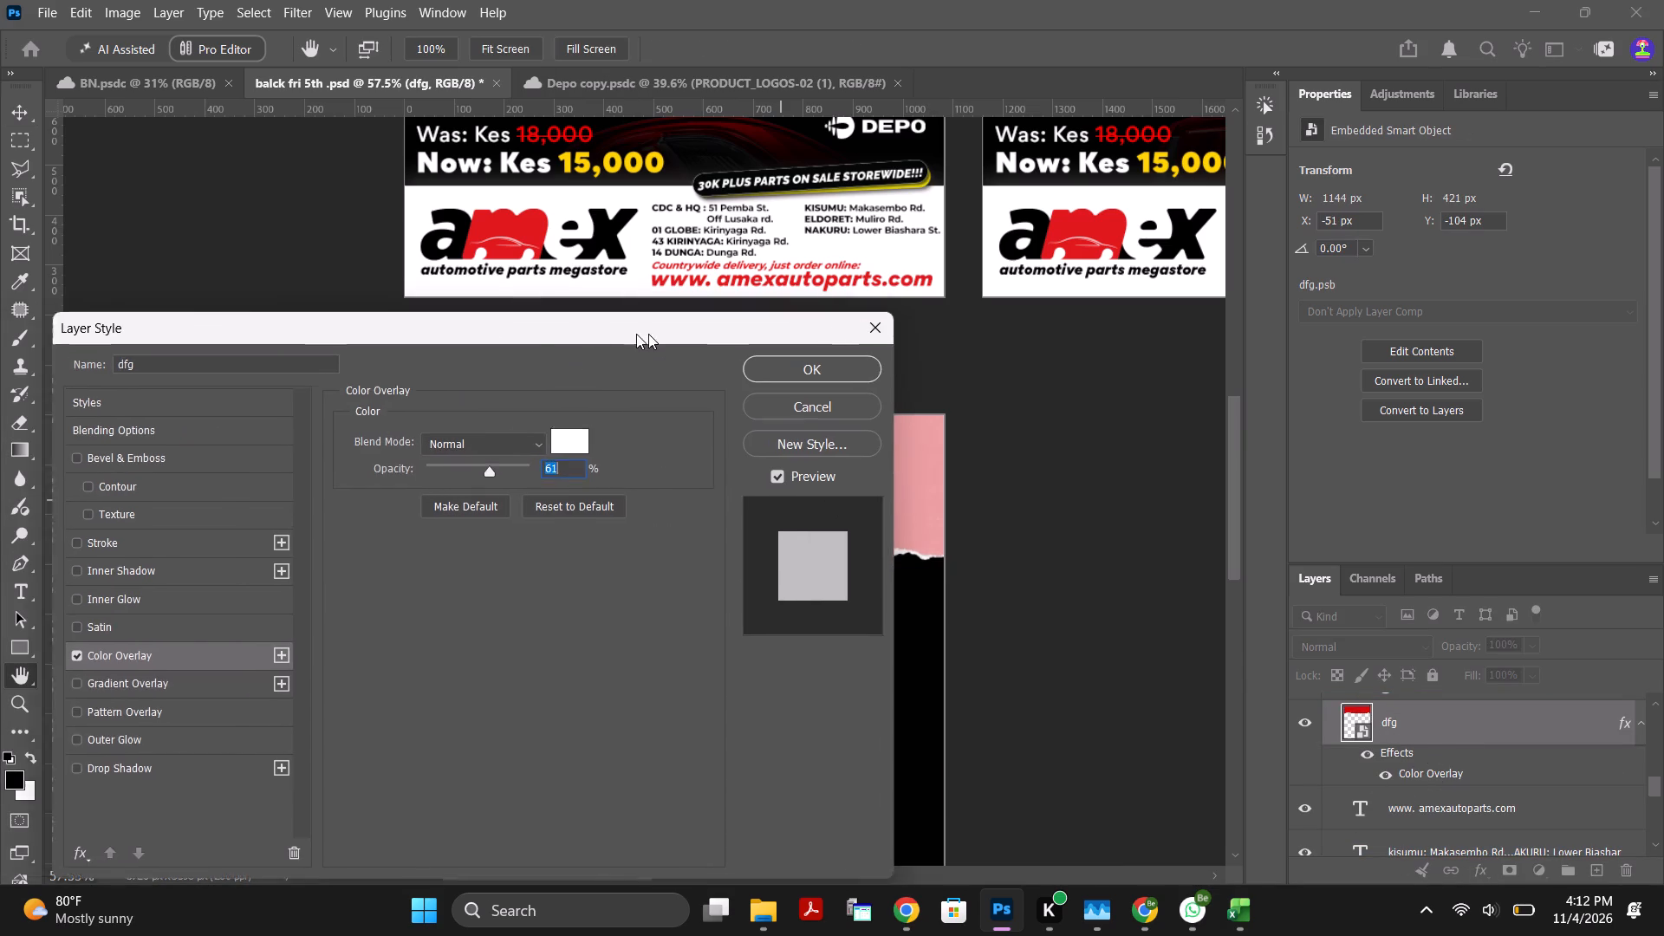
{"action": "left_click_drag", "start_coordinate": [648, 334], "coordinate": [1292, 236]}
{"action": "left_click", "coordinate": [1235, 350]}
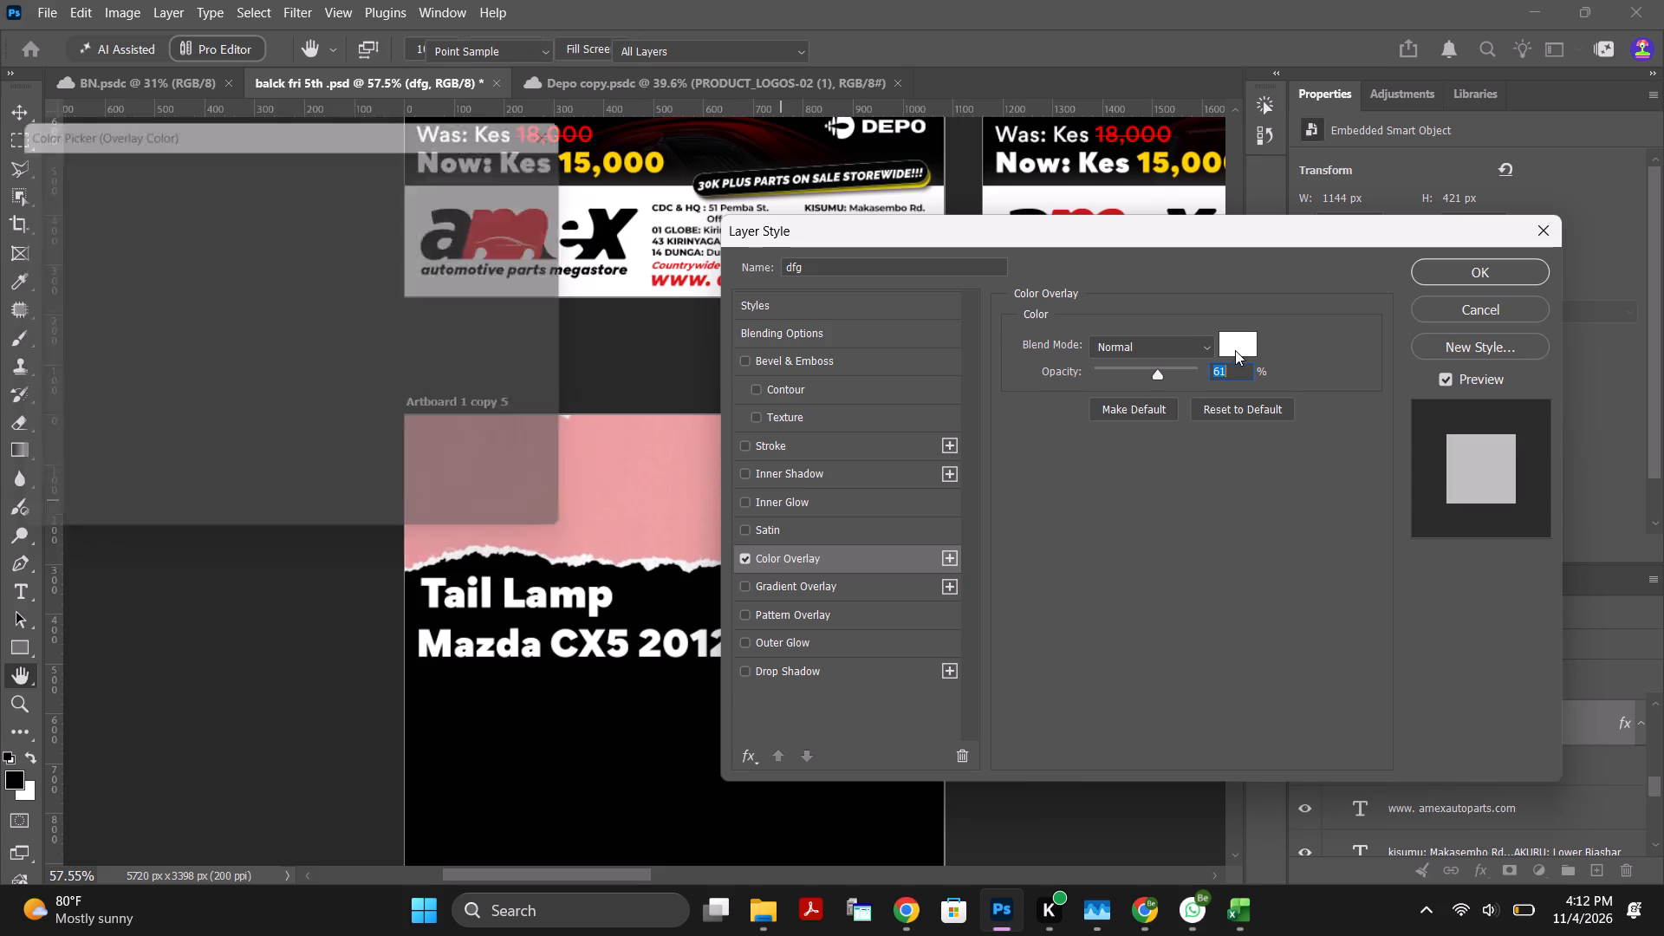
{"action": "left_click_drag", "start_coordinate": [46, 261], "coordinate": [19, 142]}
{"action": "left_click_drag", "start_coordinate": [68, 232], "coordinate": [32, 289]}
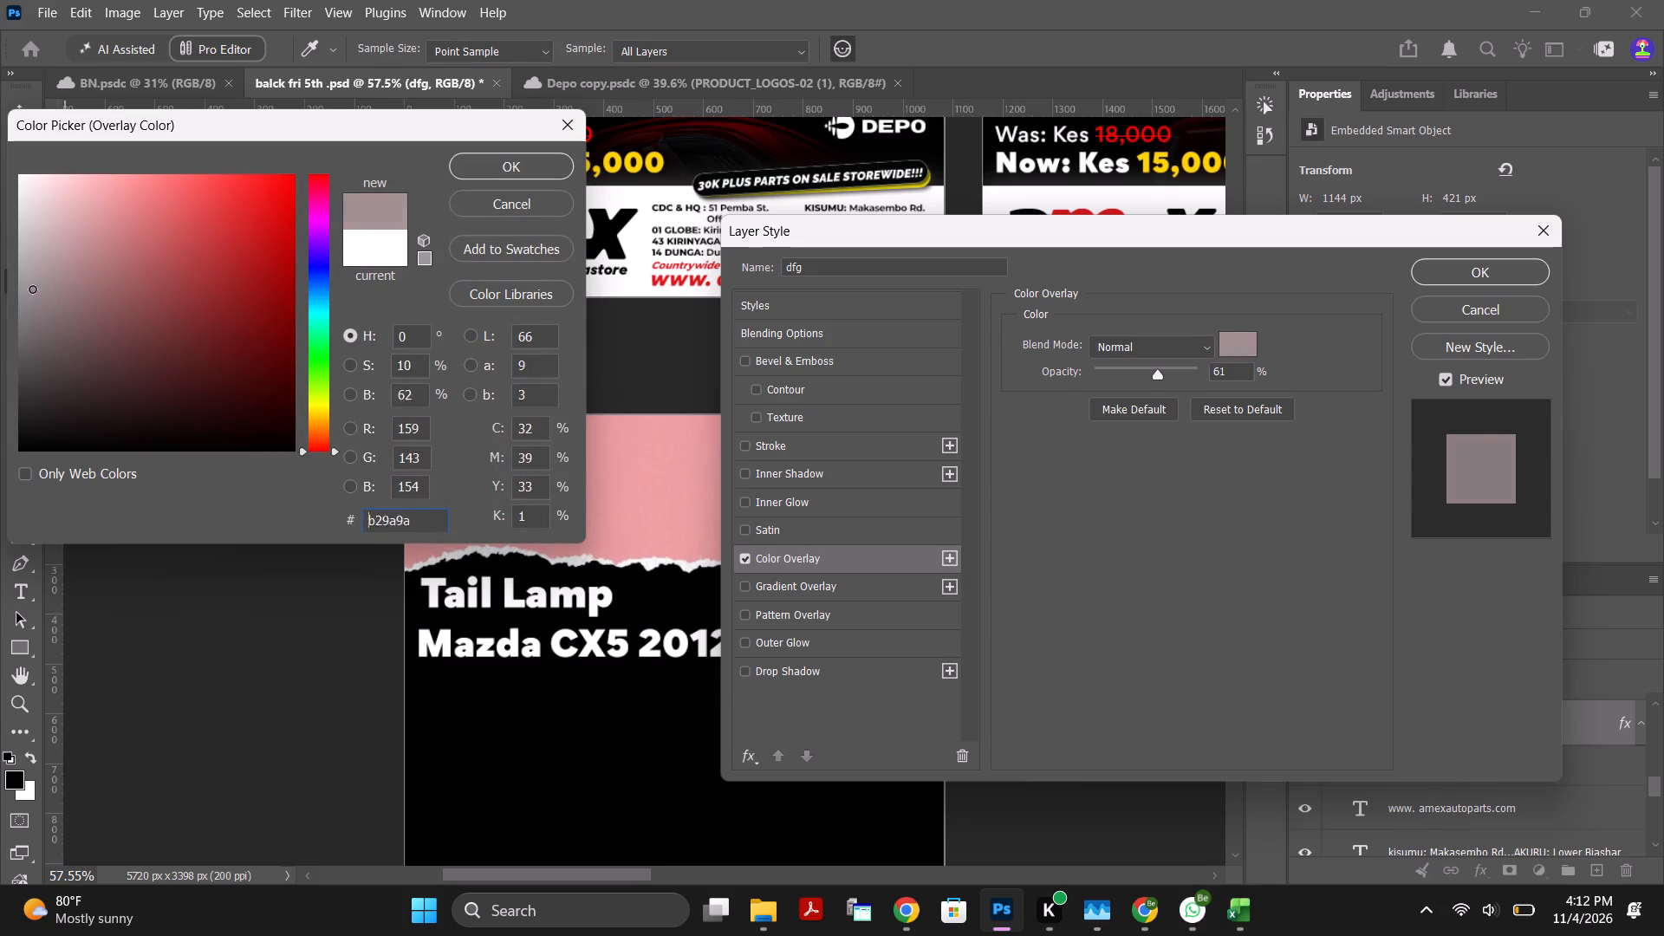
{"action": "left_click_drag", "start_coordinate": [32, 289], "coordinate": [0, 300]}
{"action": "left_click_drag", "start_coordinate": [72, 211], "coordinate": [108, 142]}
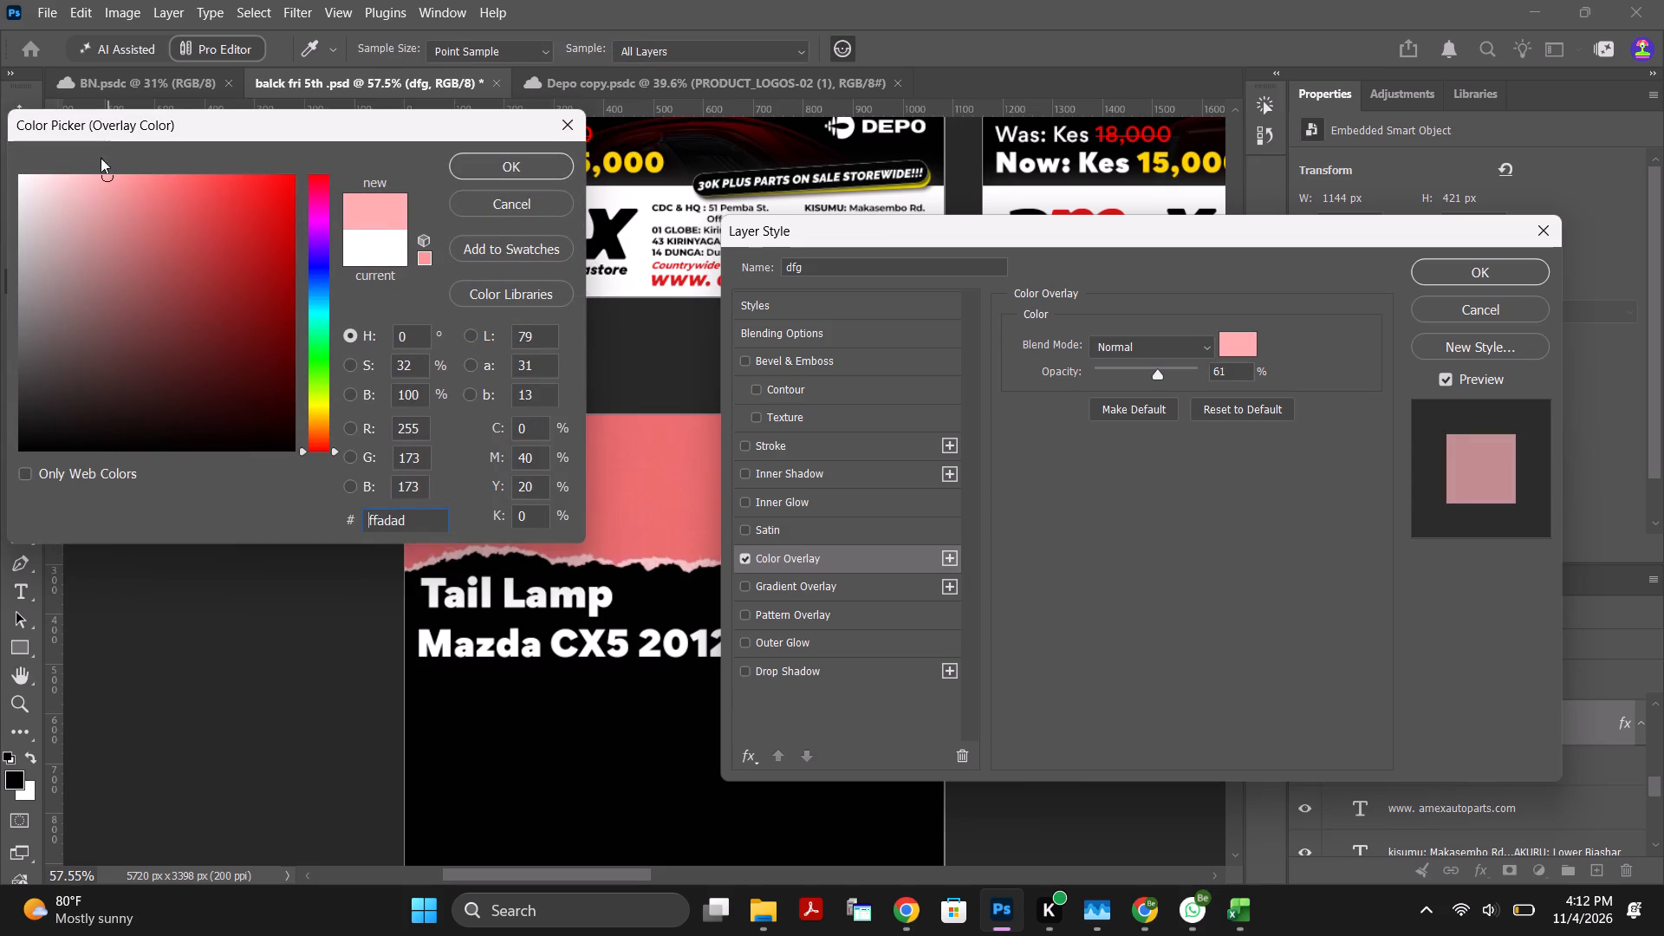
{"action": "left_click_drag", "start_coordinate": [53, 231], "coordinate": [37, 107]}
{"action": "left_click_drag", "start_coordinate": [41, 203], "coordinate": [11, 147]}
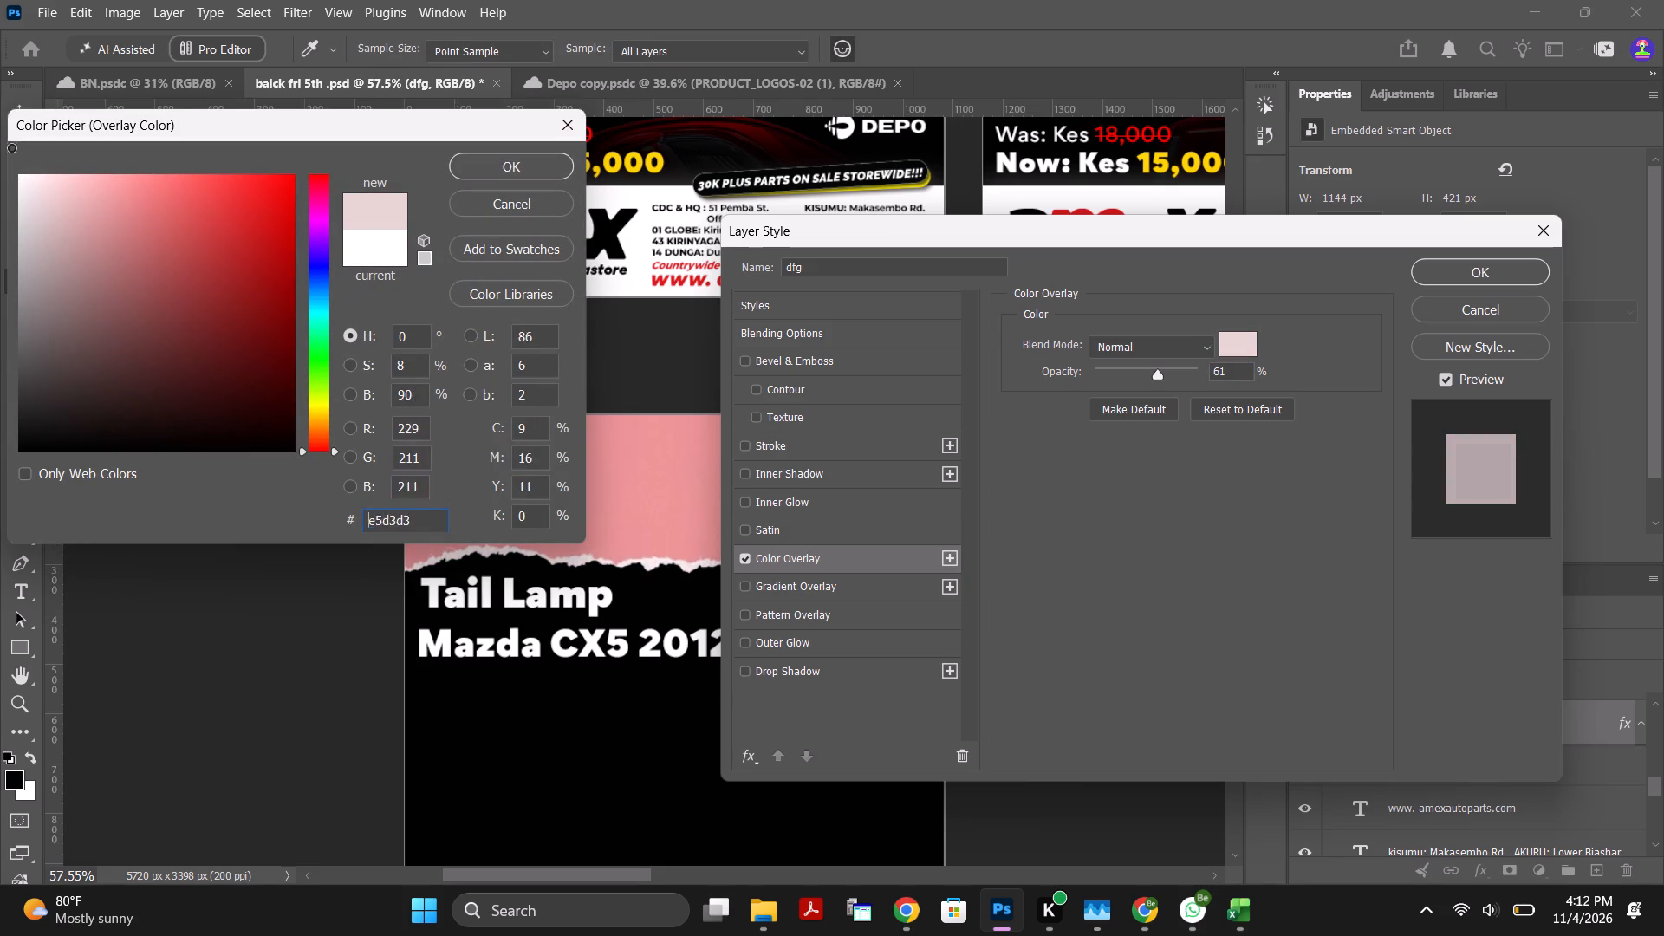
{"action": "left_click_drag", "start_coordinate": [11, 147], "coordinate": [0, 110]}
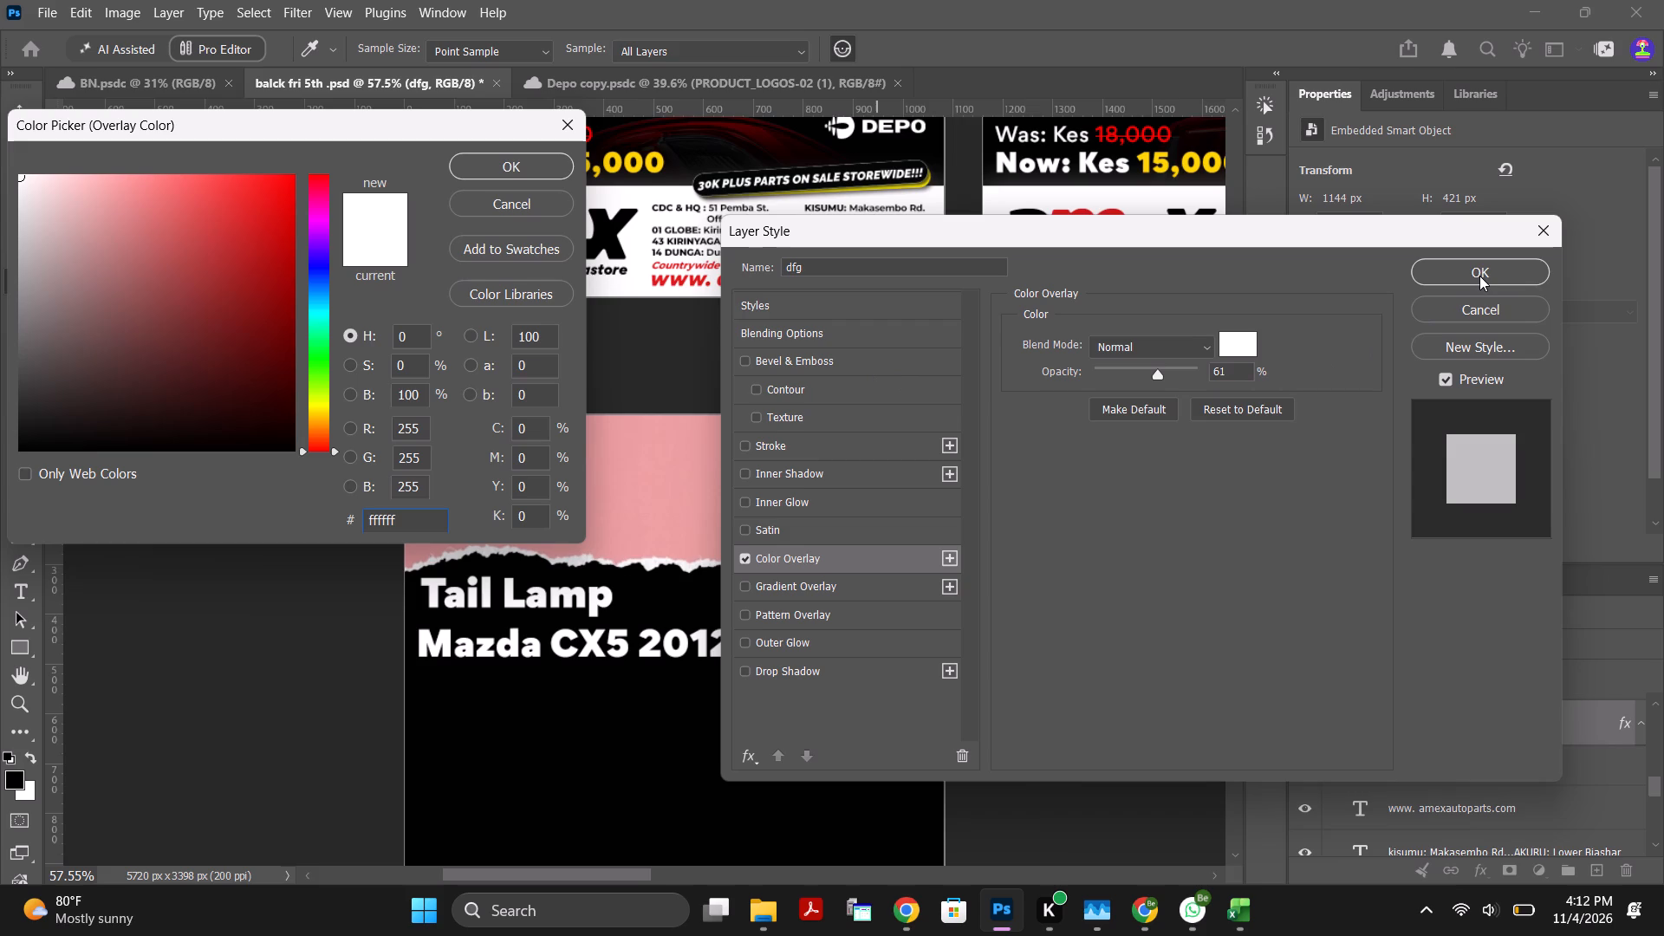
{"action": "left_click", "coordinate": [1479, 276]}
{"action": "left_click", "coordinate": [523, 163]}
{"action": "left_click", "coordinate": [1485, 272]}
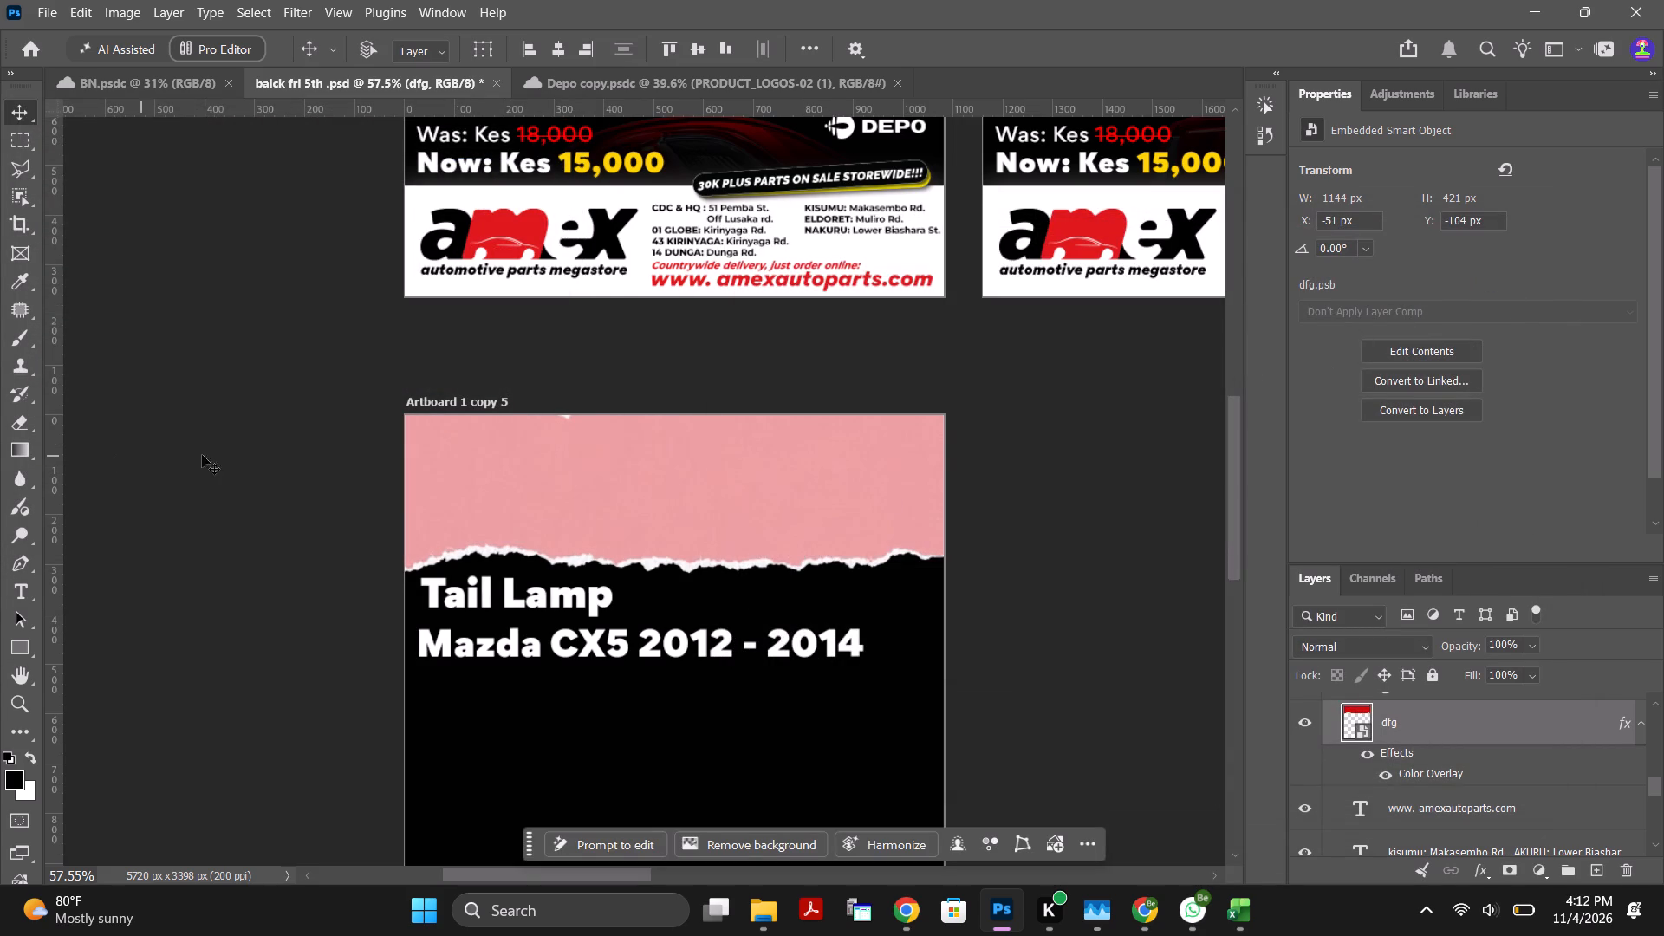
Undo the dff halftone layer deletion, the white Color Overlay on dfg, and the sd accent-mark layer deletion.
{"action": "scroll", "coordinate": [705, 623], "scroll_direction": "down", "scroll_amount": 7, "text": "alt"}
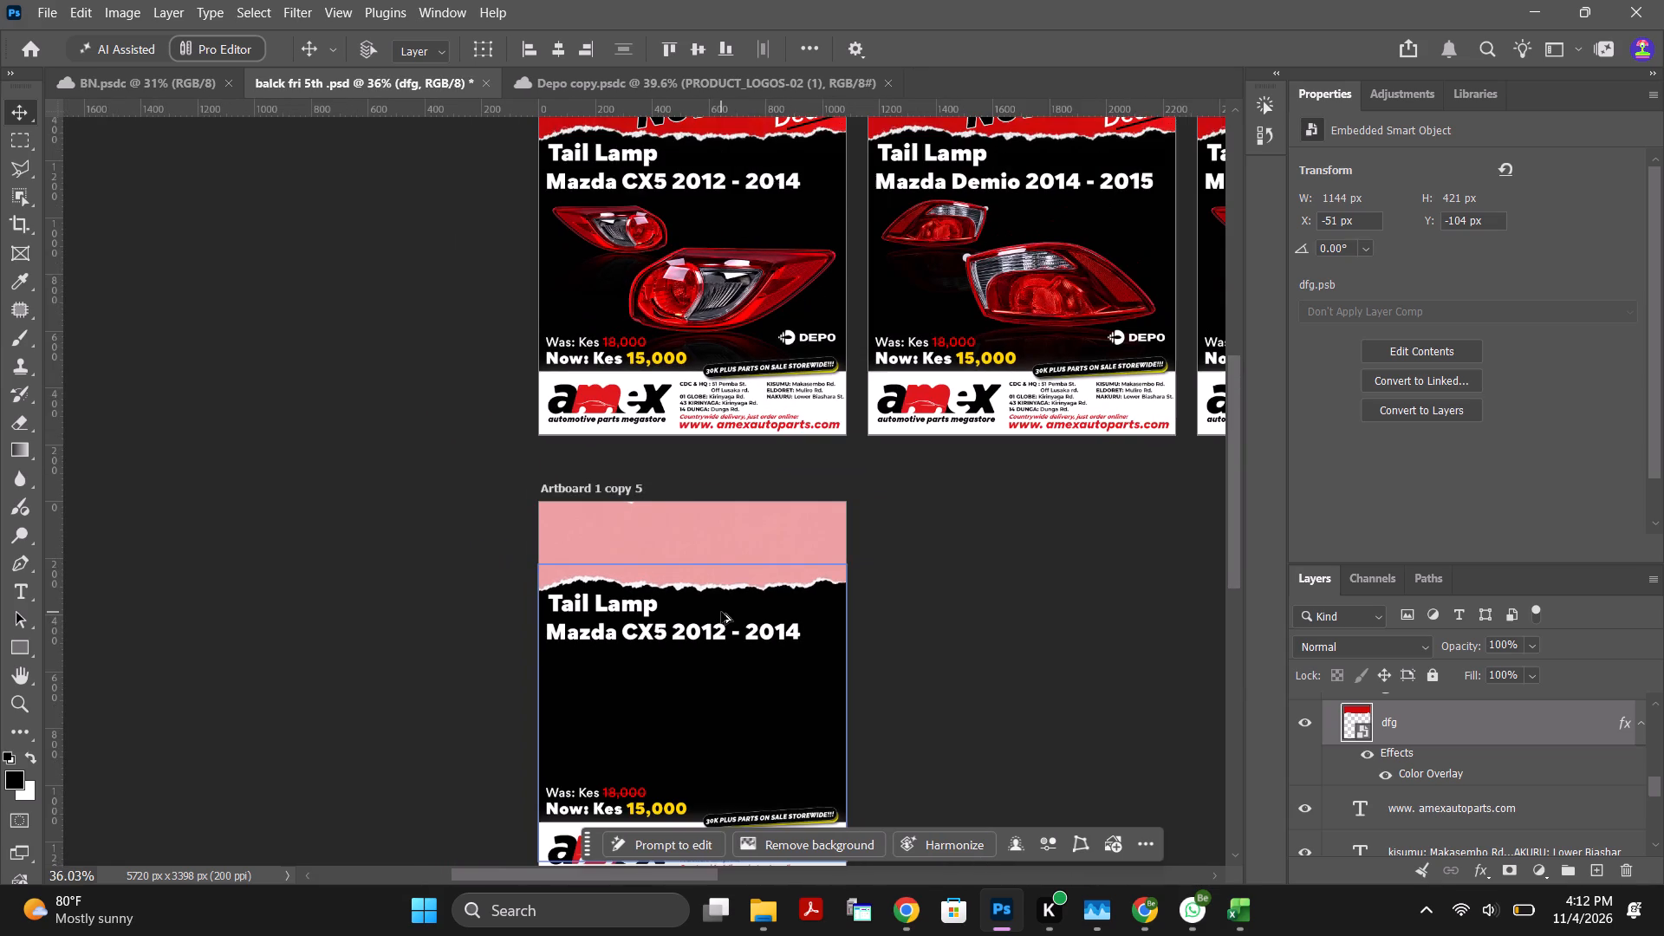
{"action": "scroll", "coordinate": [721, 612], "scroll_direction": "down", "scroll_amount": 4, "text": "alt"}
{"action": "scroll", "coordinate": [699, 666], "scroll_direction": "up", "scroll_amount": 6, "text": "alt"}
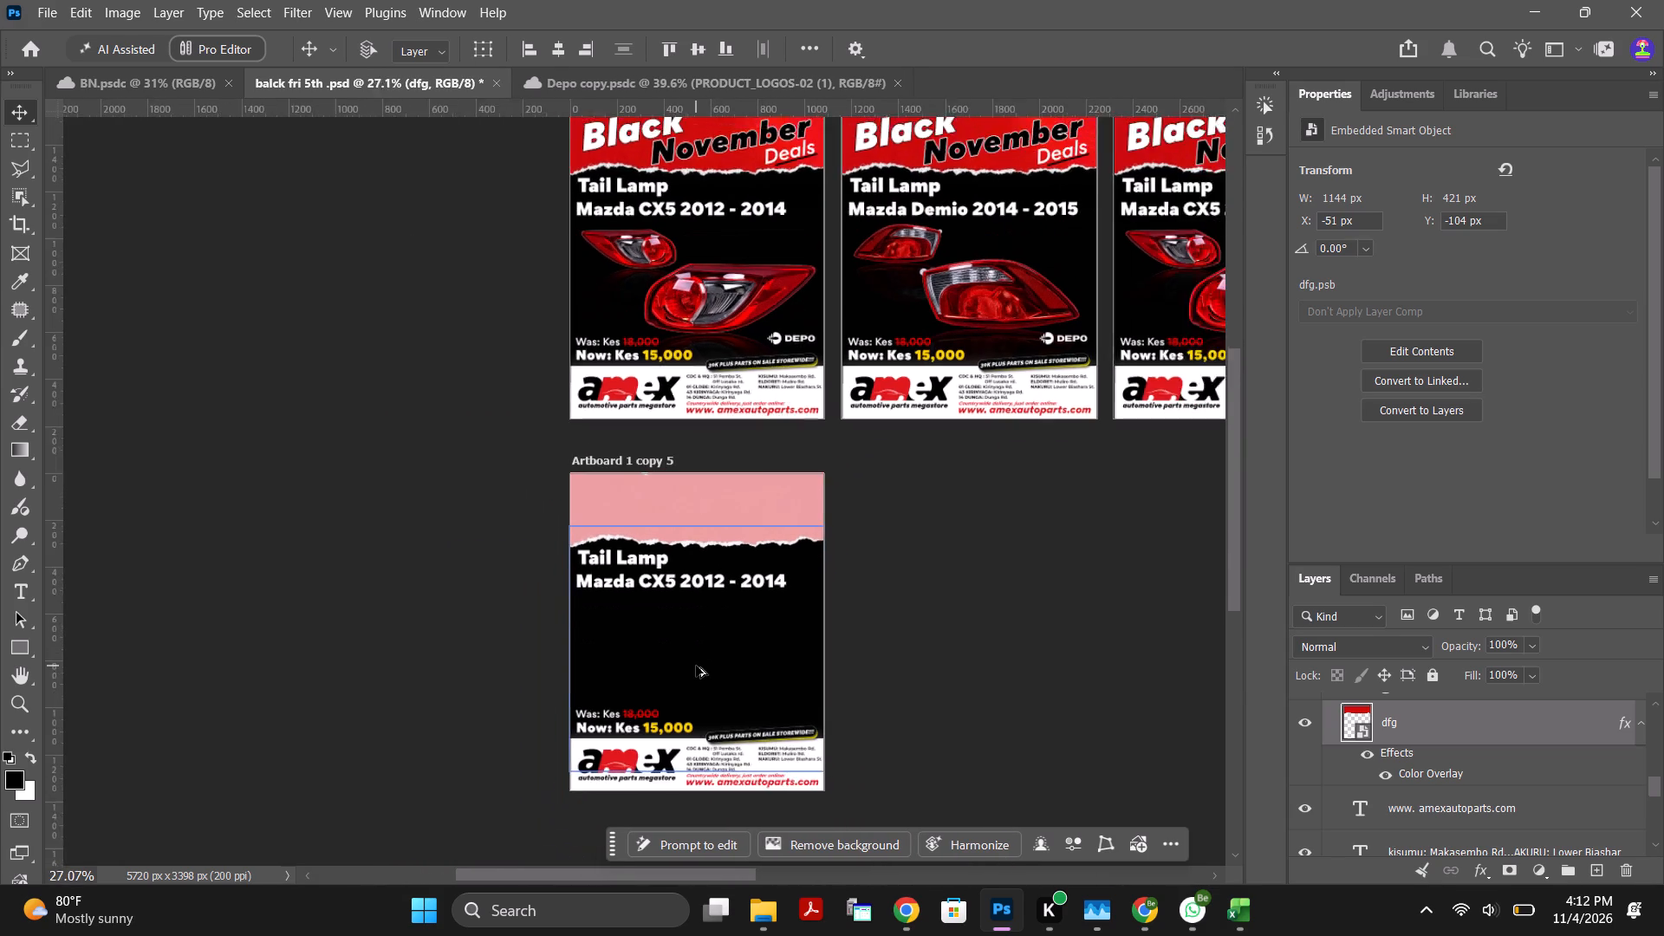
{"action": "scroll", "coordinate": [696, 666], "scroll_direction": "up", "scroll_amount": 1, "text": "alt"}
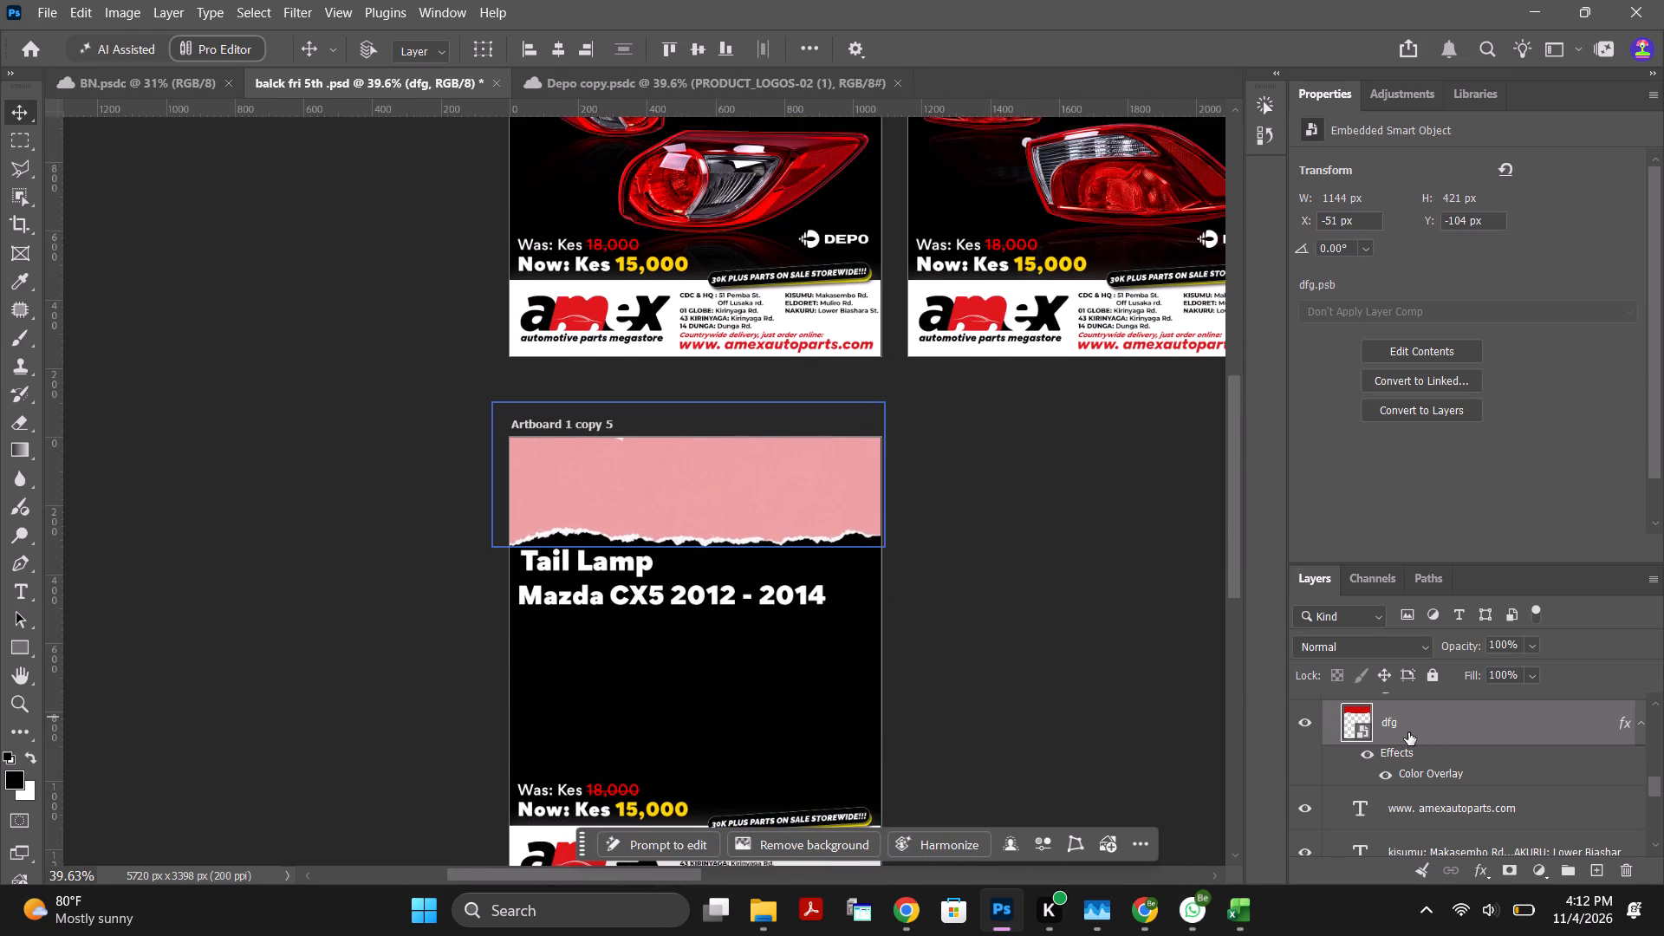
{"action": "key", "text": "ctrl+z"}
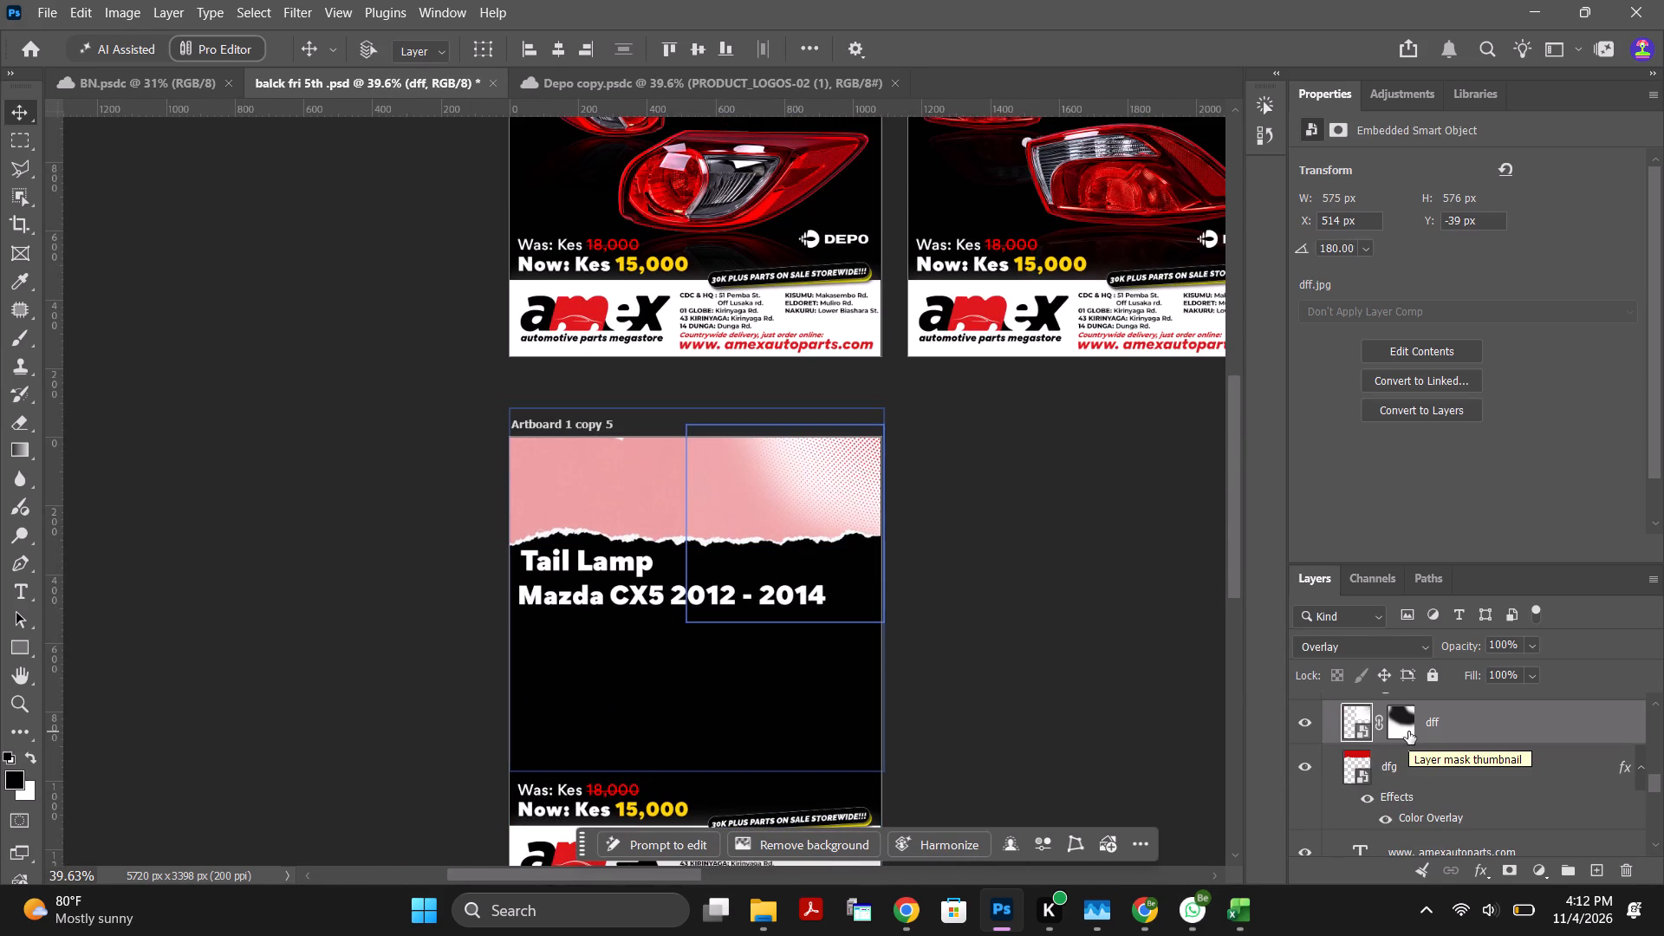
{"action": "key", "text": "ctrl+z"}
{"action": "key", "text": "ctrl+z"}
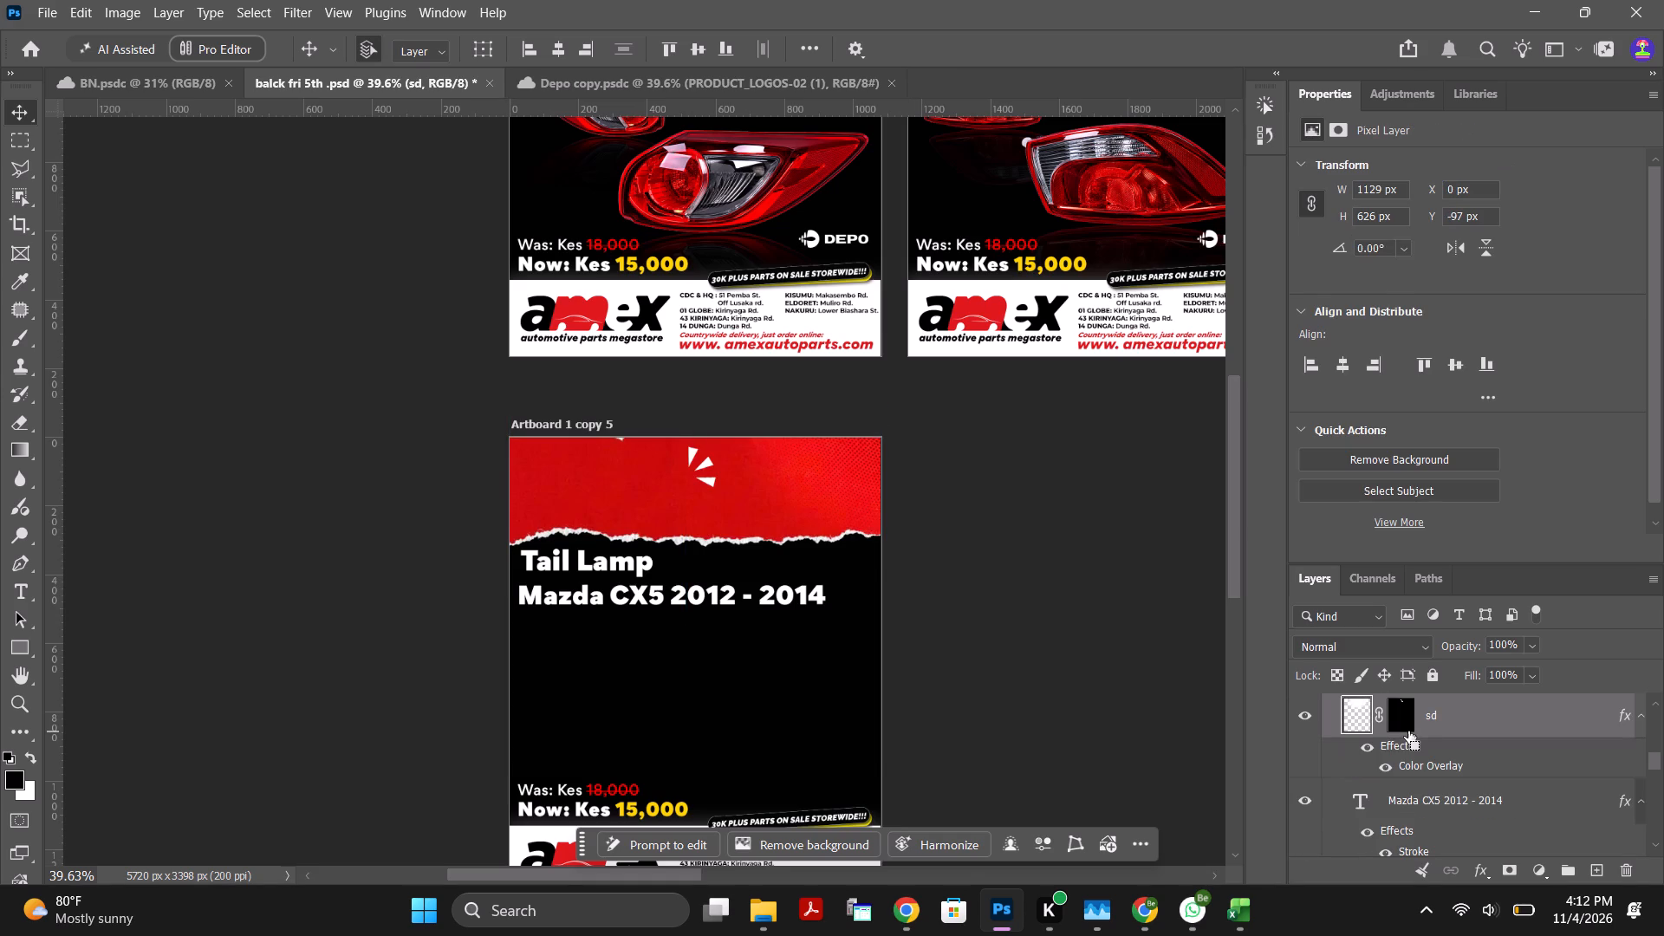
Delete the sd accent-mark layer from Artboard 1 copy 5.
{"action": "scroll", "coordinate": [1427, 749], "scroll_direction": "up", "scroll_amount": 2}
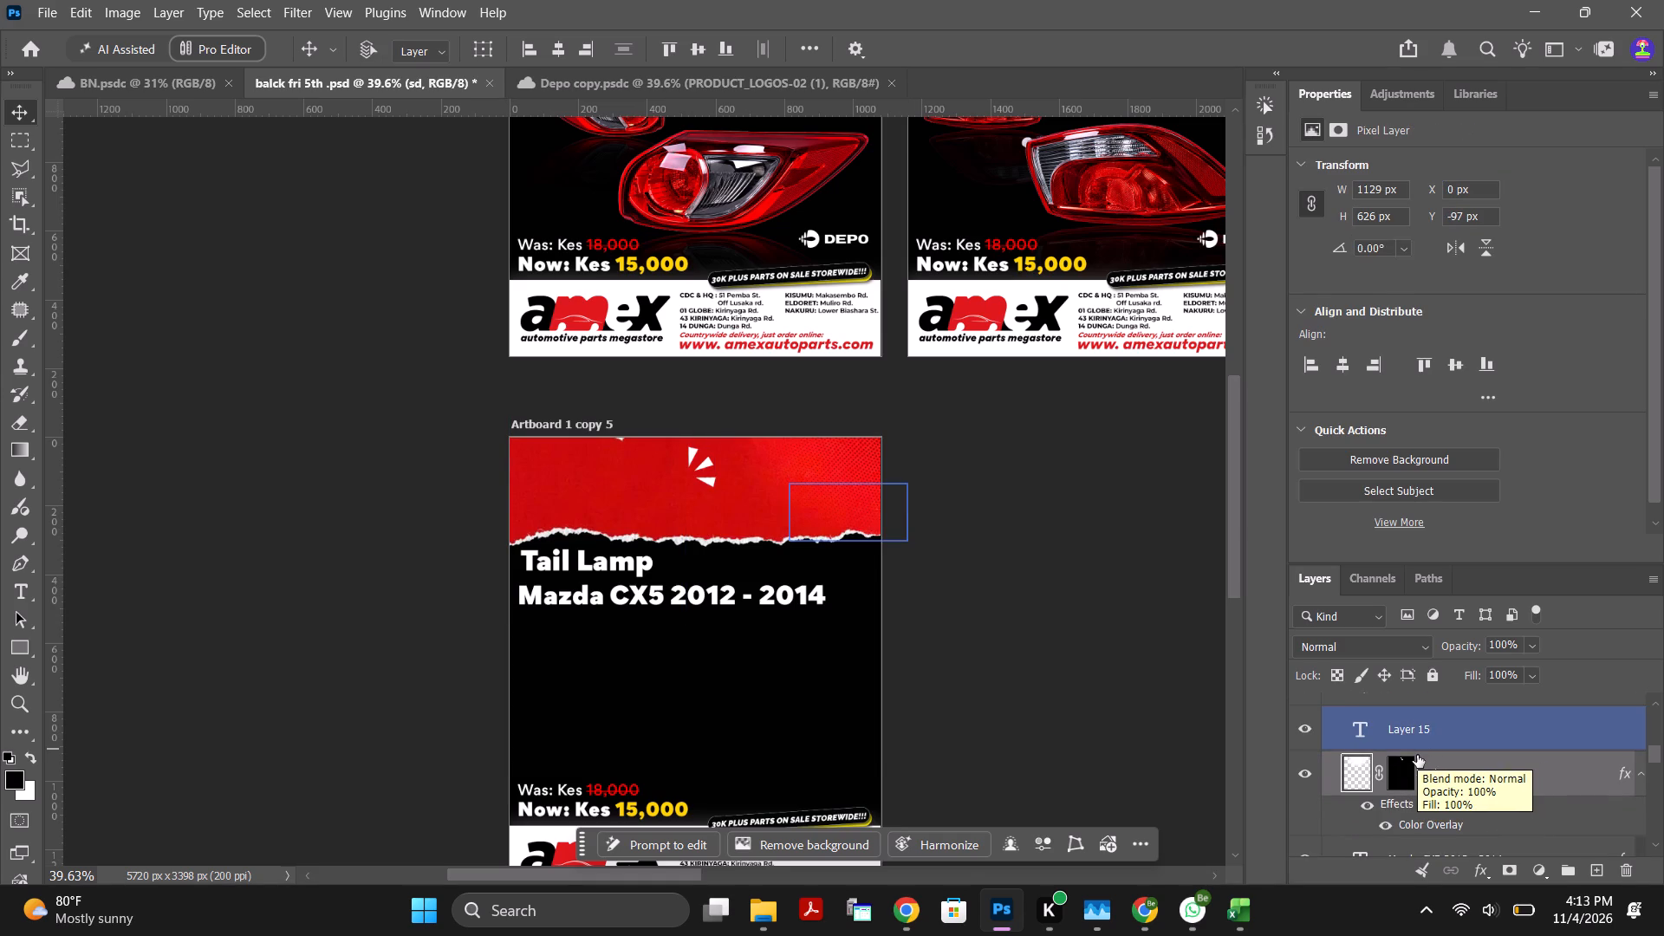
{"action": "scroll", "coordinate": [1417, 755], "scroll_direction": "down", "scroll_amount": 1}
{"action": "left_click", "coordinate": [1427, 746]}
{"action": "key", "text": "Delete"}
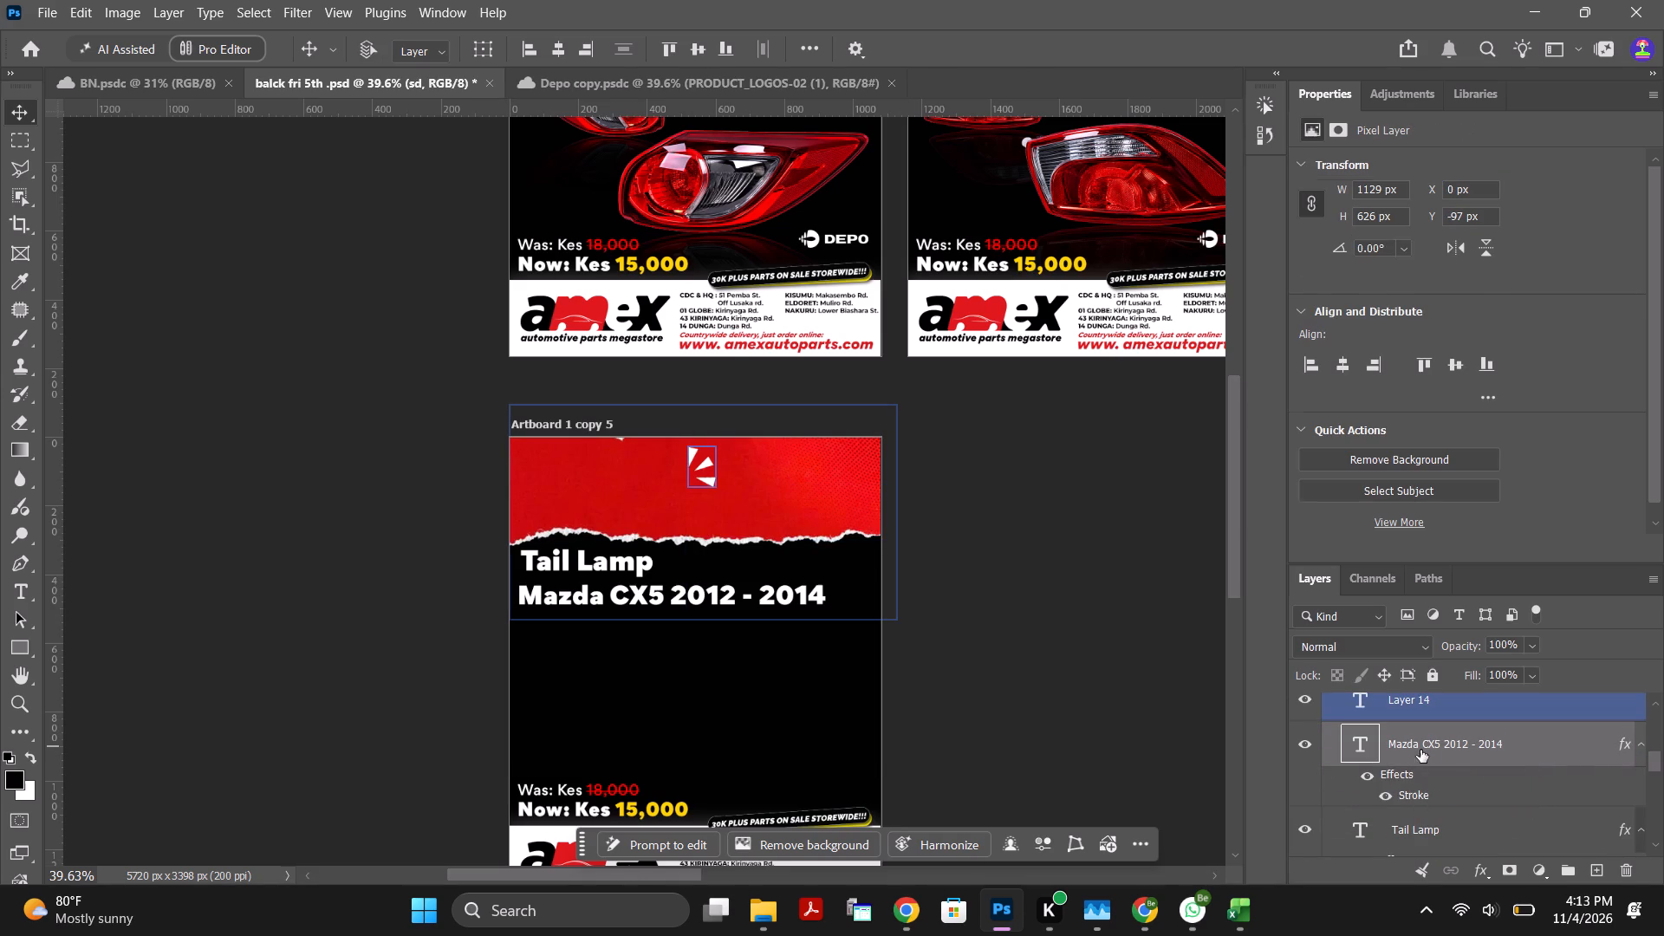
Hide the dff halftone layer above the torn header in Artboard 1 copy 5.
{"action": "scroll", "coordinate": [1432, 781], "scroll_direction": "up", "scroll_amount": 7}
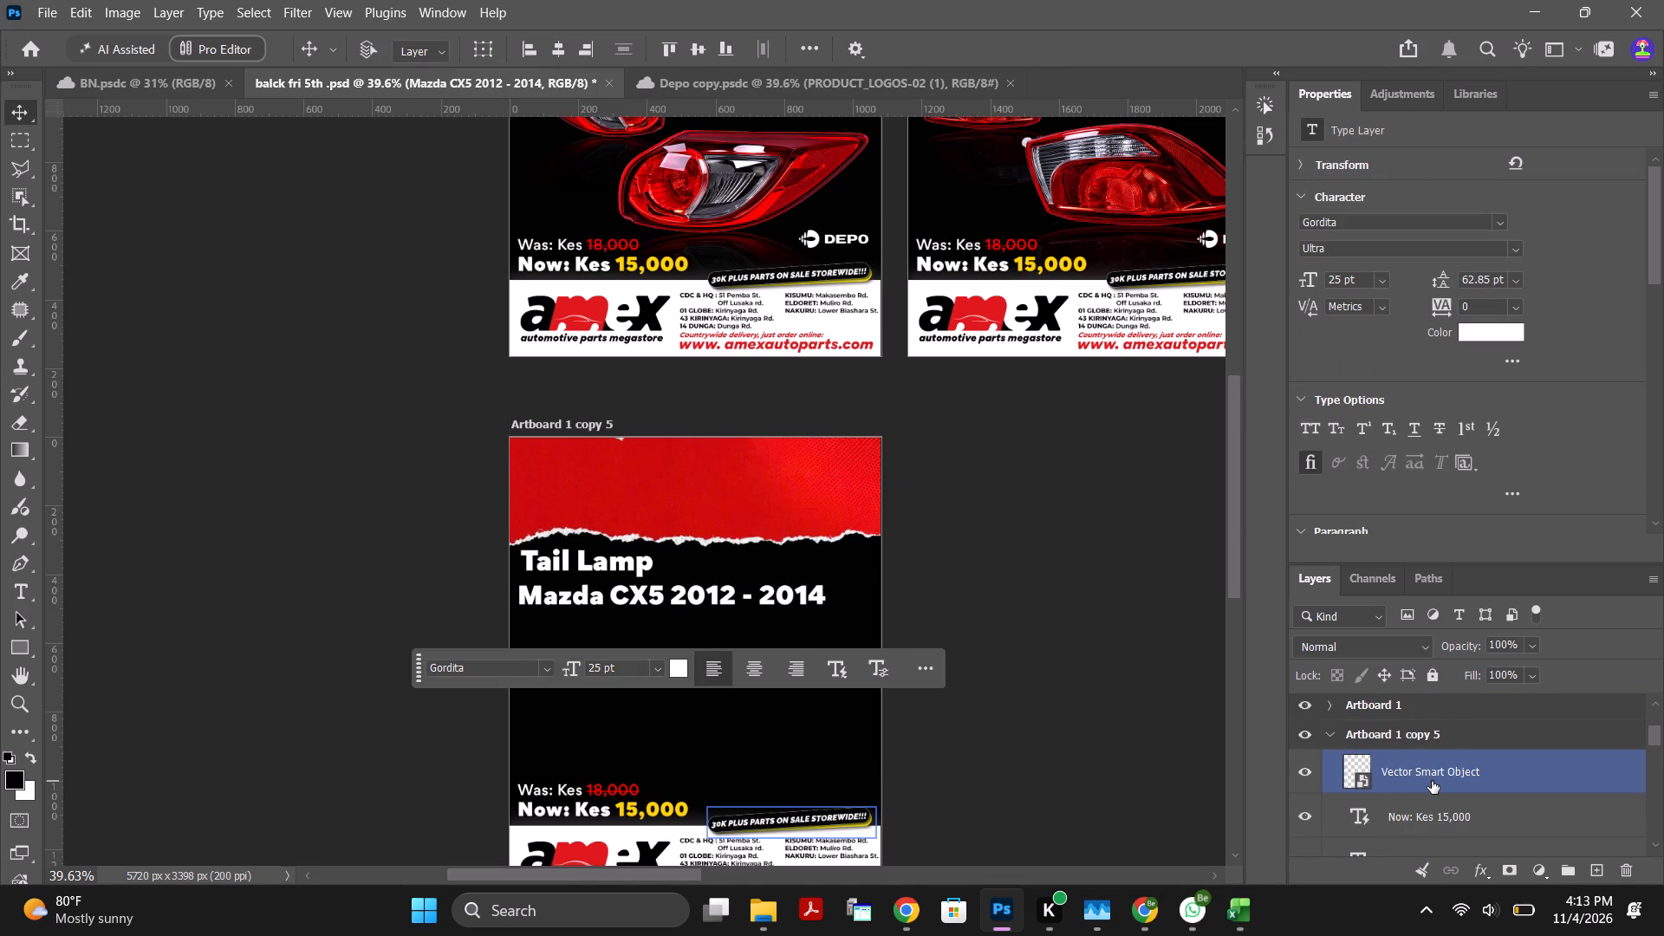
{"action": "scroll", "coordinate": [1432, 781], "scroll_direction": "down", "scroll_amount": 12}
{"action": "left_click", "coordinate": [1438, 769]}
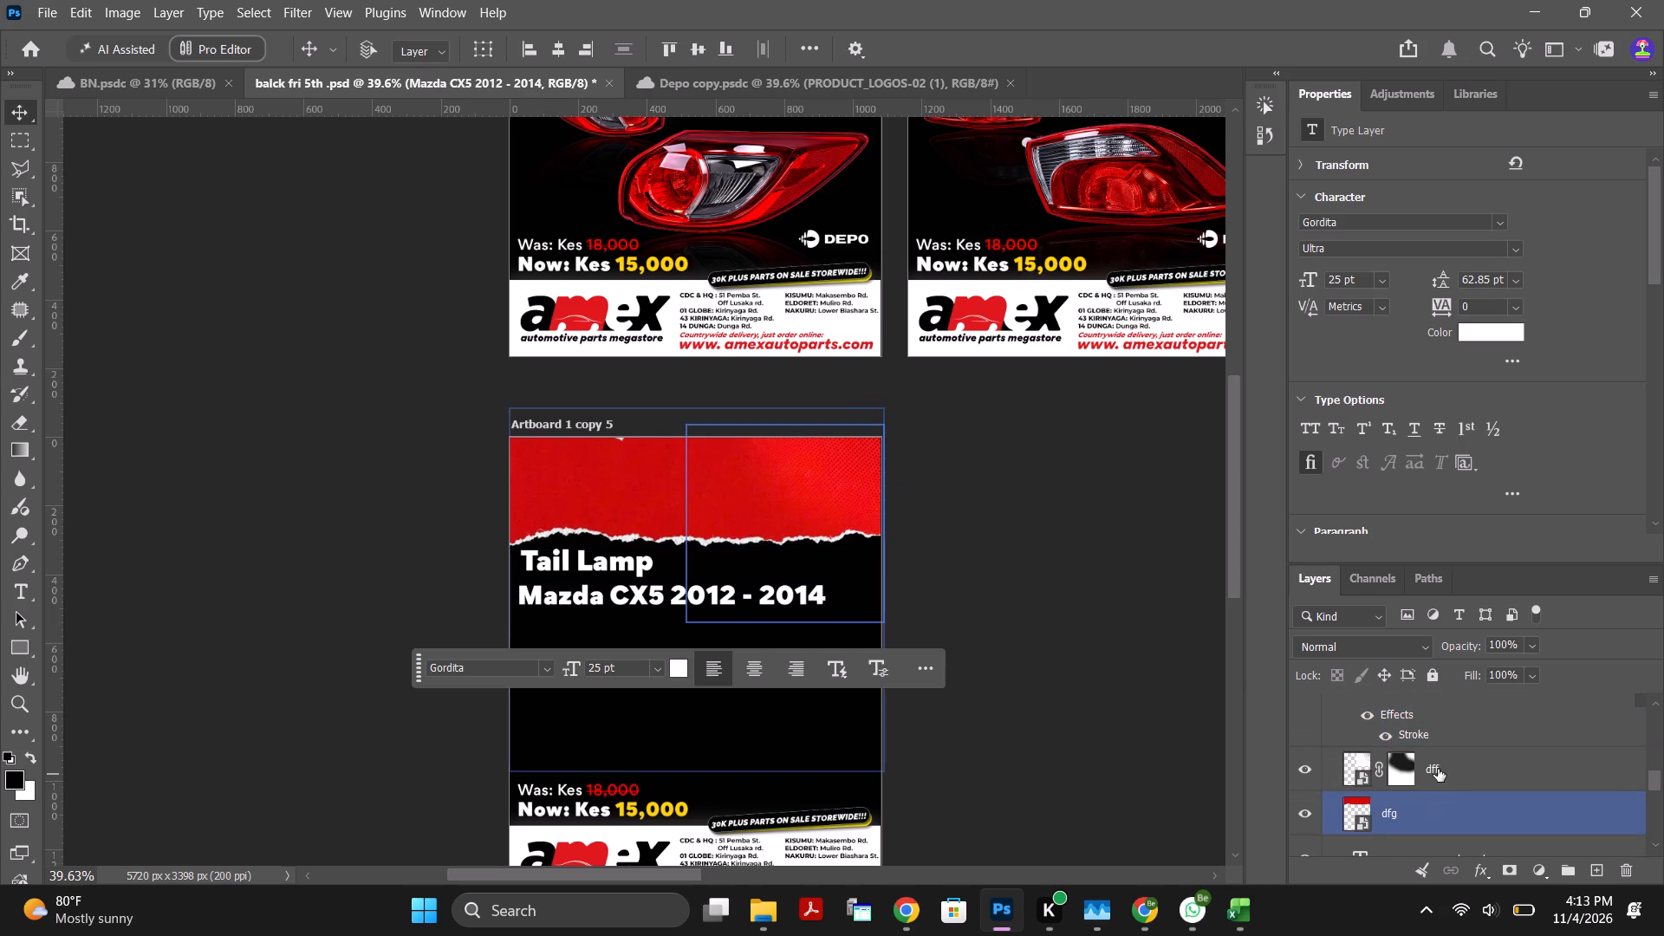
{"action": "left_click", "coordinate": [1308, 773]}
{"action": "left_click", "coordinate": [1308, 773]}
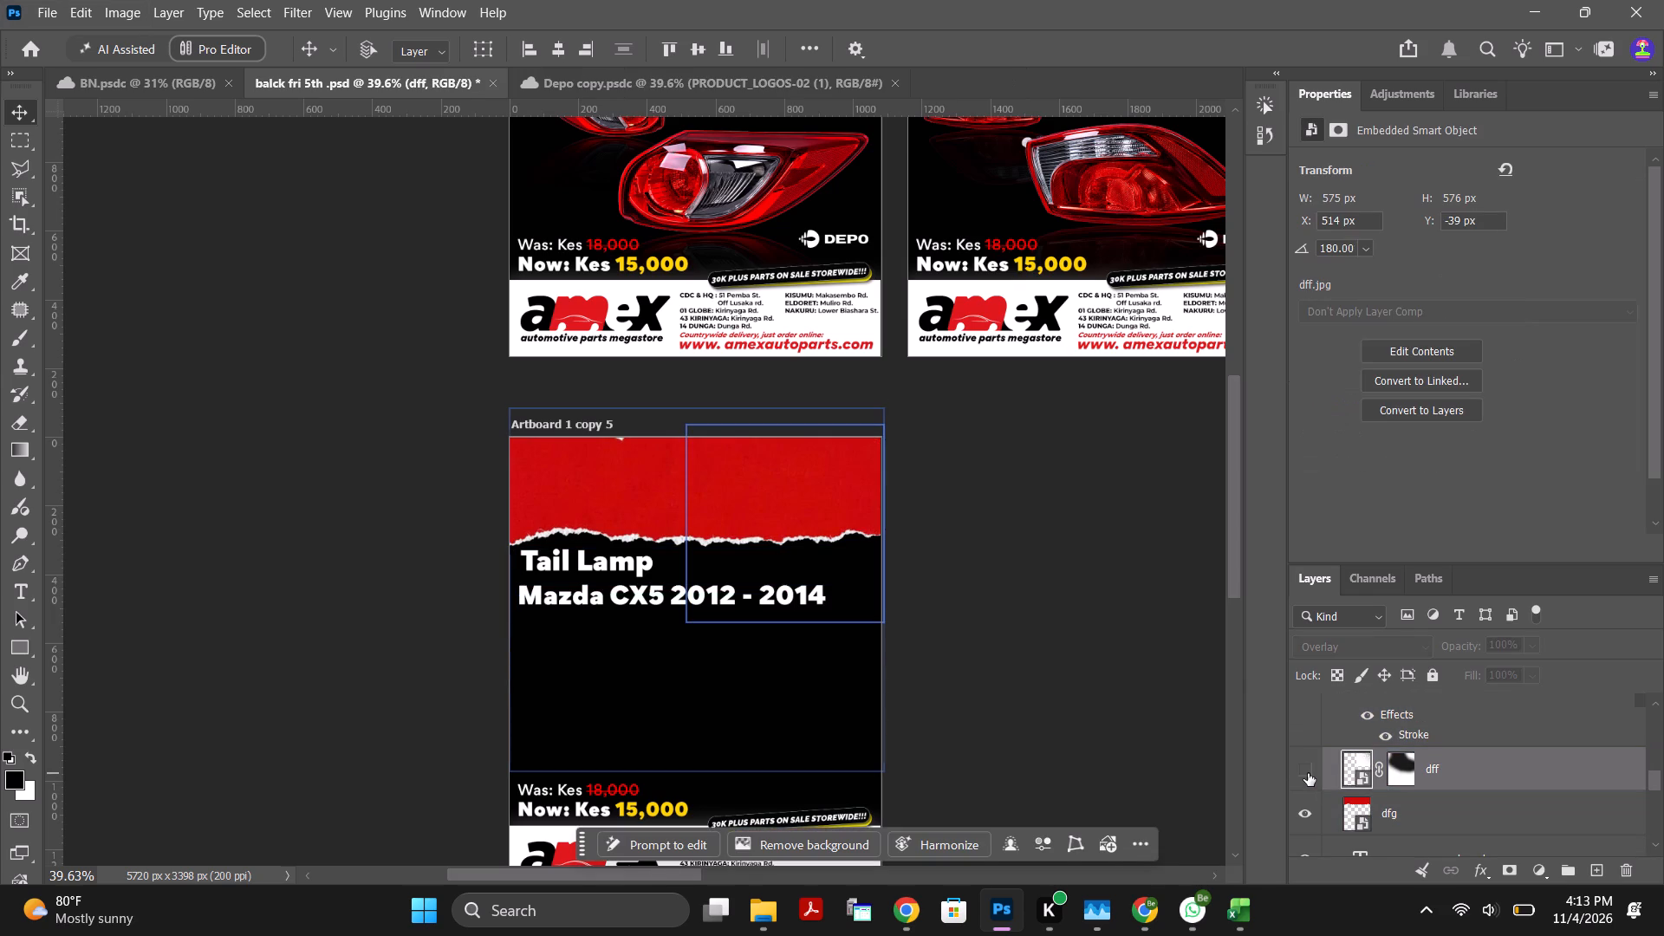
{"action": "left_click", "coordinate": [1401, 814]}
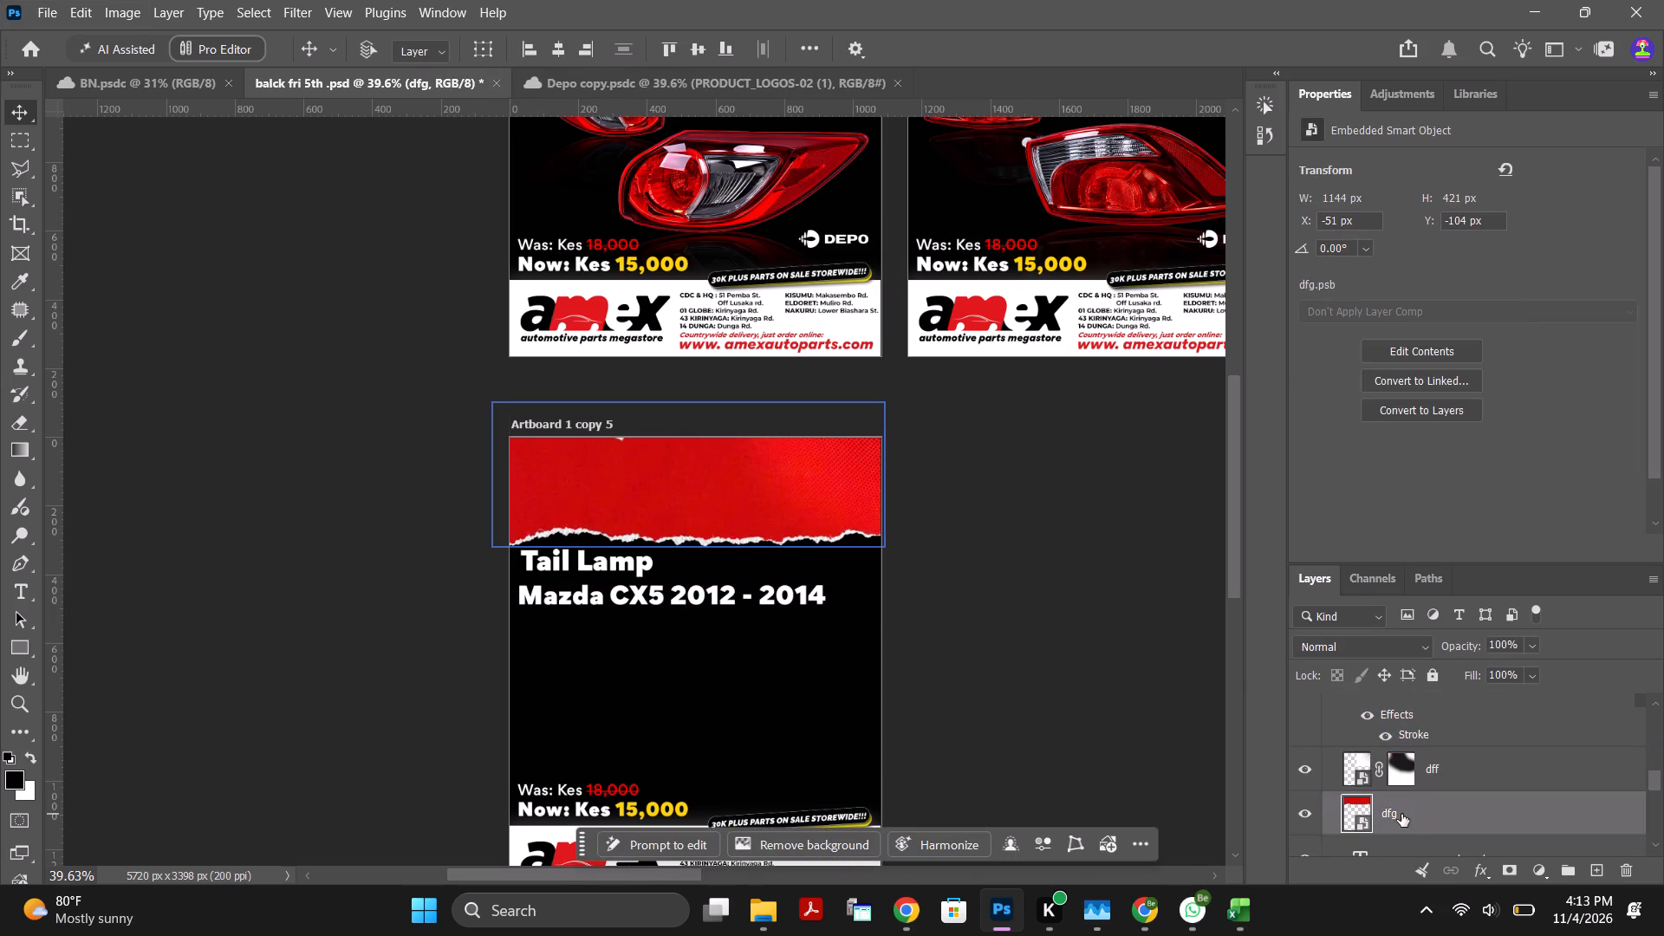
{"action": "left_click", "coordinate": [1433, 751]}
{"action": "left_click", "coordinate": [1434, 783]}
{"action": "left_click", "coordinate": [1301, 805]}
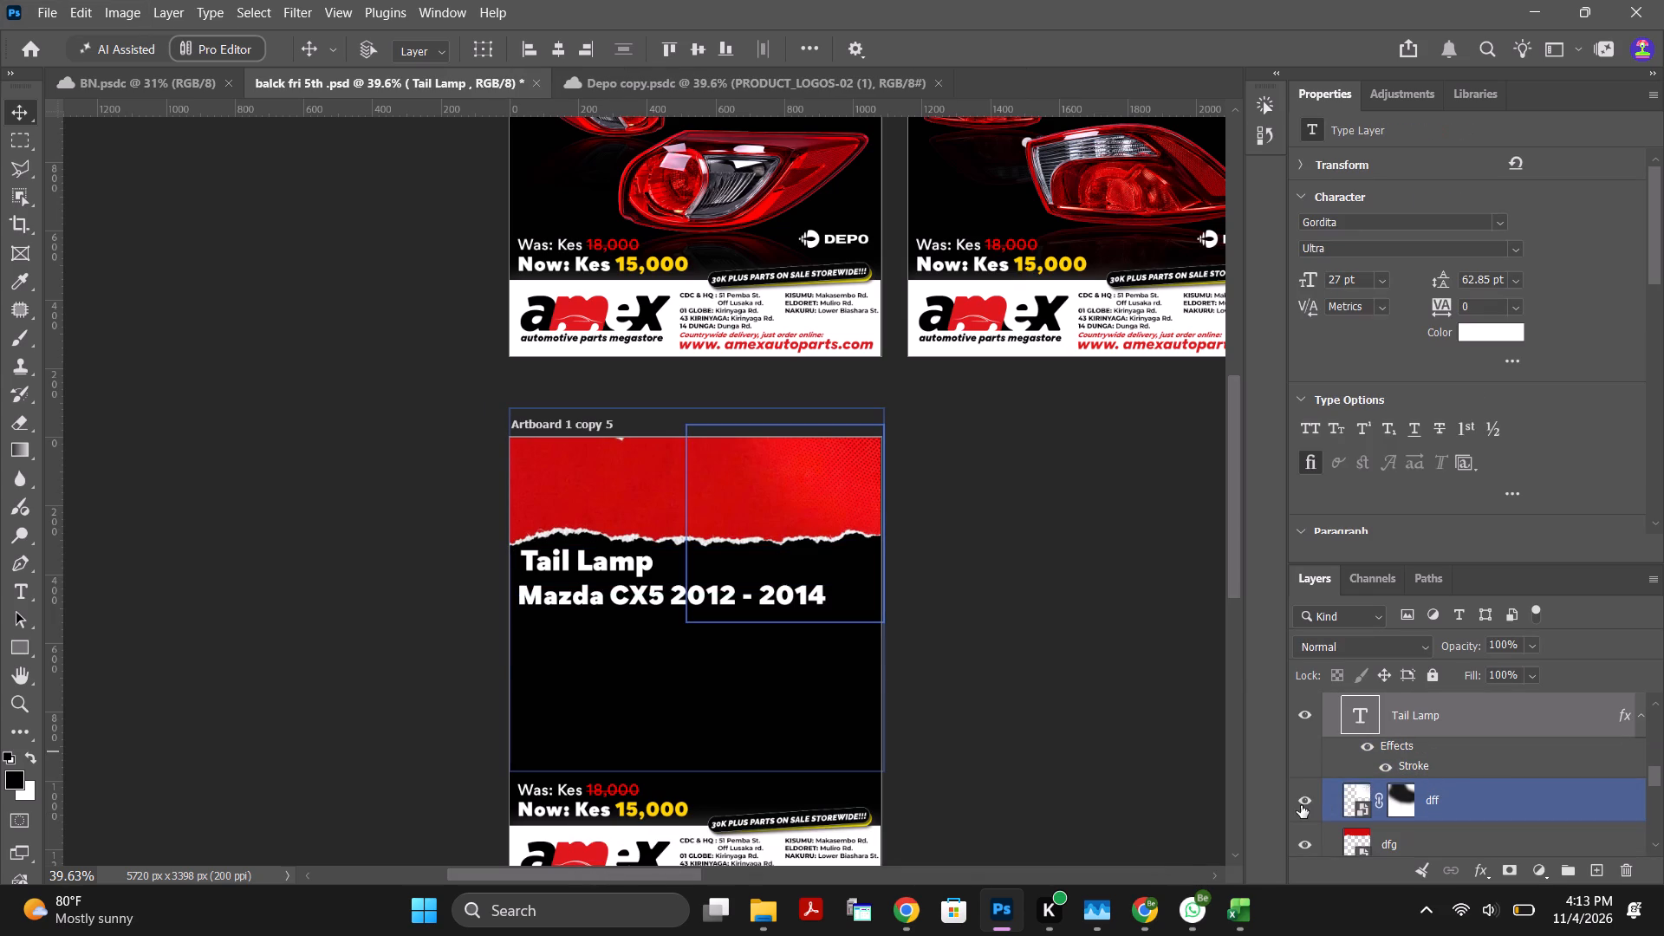
Add a layer mask to the torn header layer dfg and brush black over the whole header to hide it.
{"action": "scroll", "coordinate": [1436, 834], "scroll_direction": "down", "scroll_amount": 6}
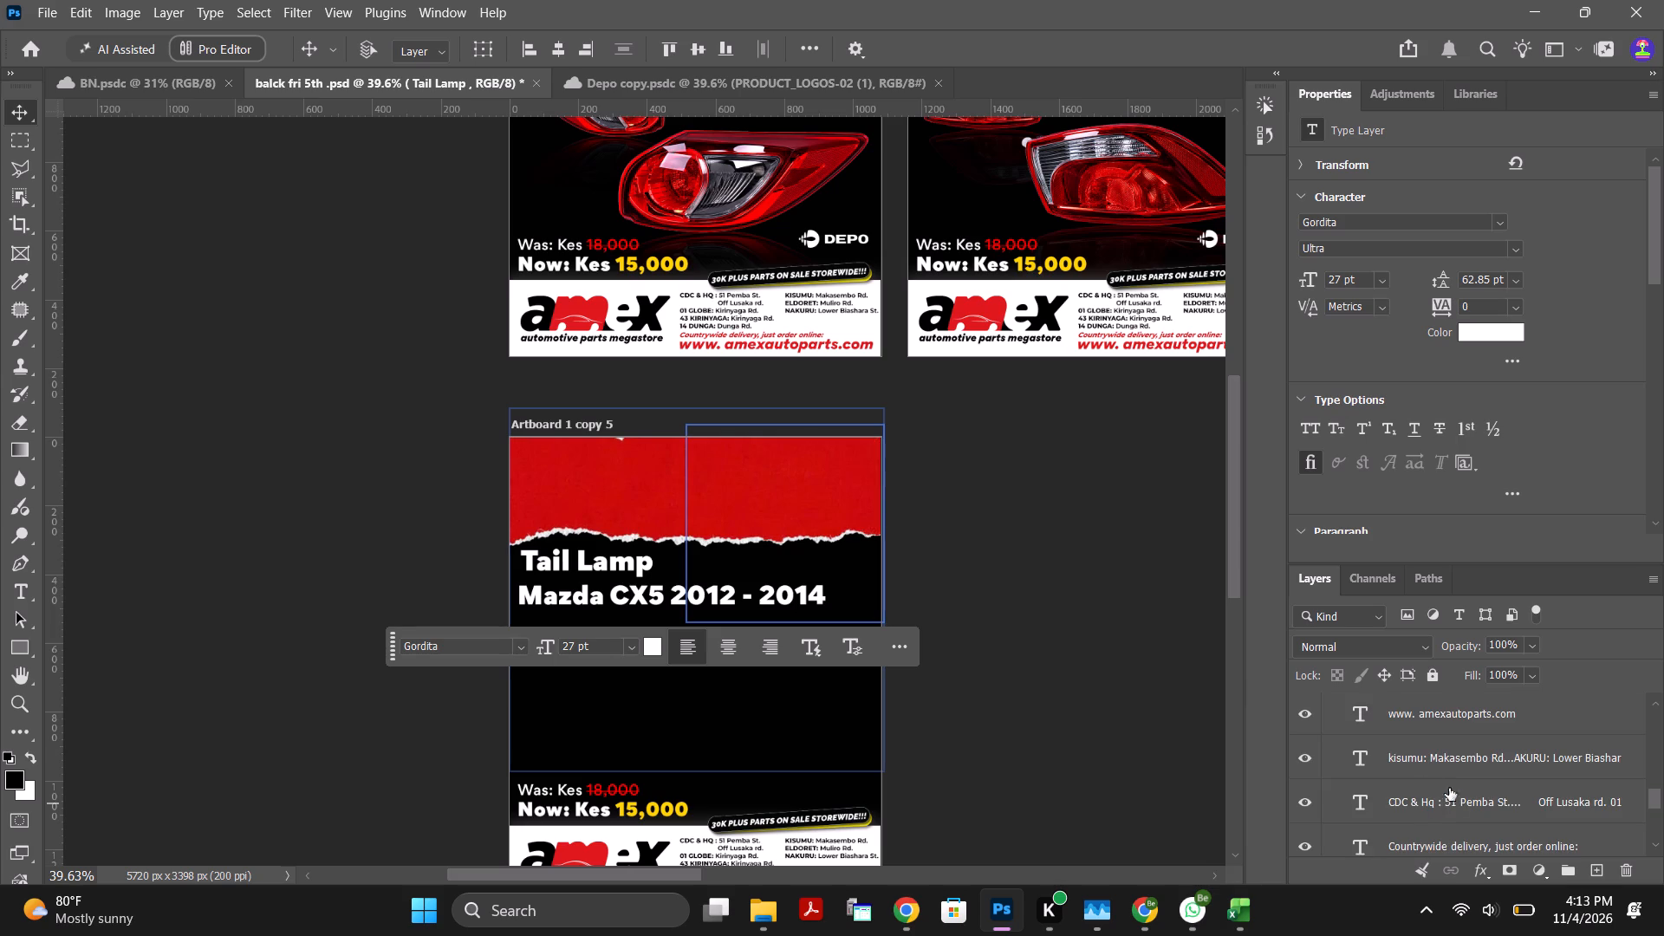
{"action": "scroll", "coordinate": [1413, 765], "scroll_direction": "up", "scroll_amount": 3}
{"action": "left_click", "coordinate": [1427, 765]}
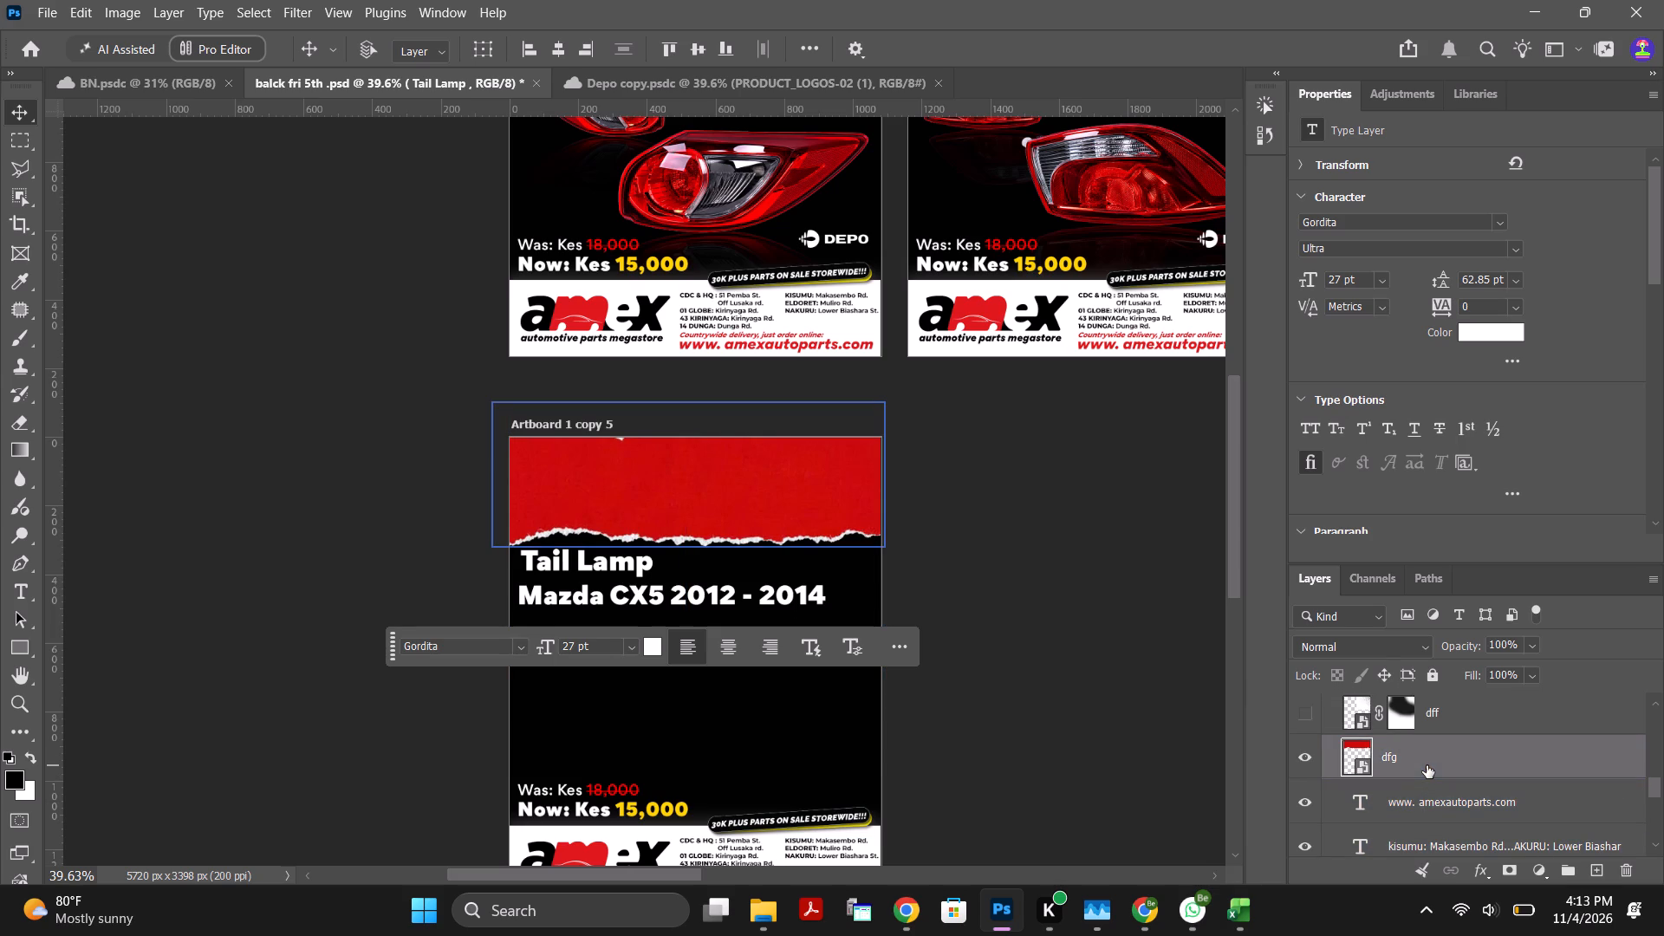
{"action": "left_click", "coordinate": [1504, 869]}
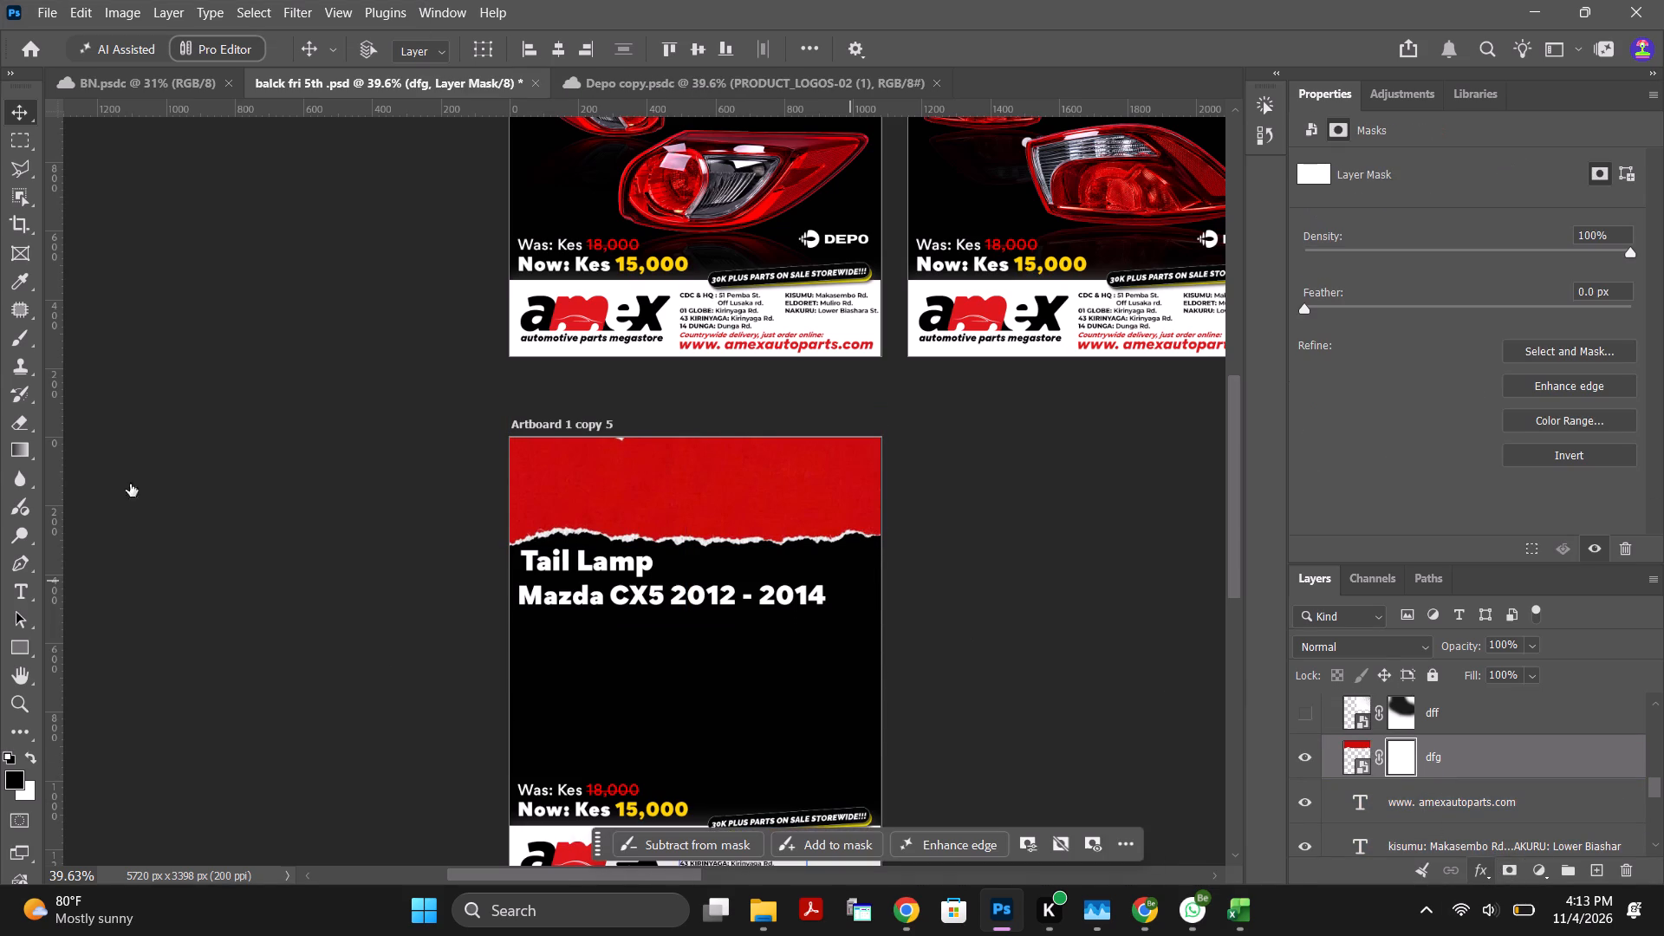
{"action": "left_click", "coordinate": [19, 344]}
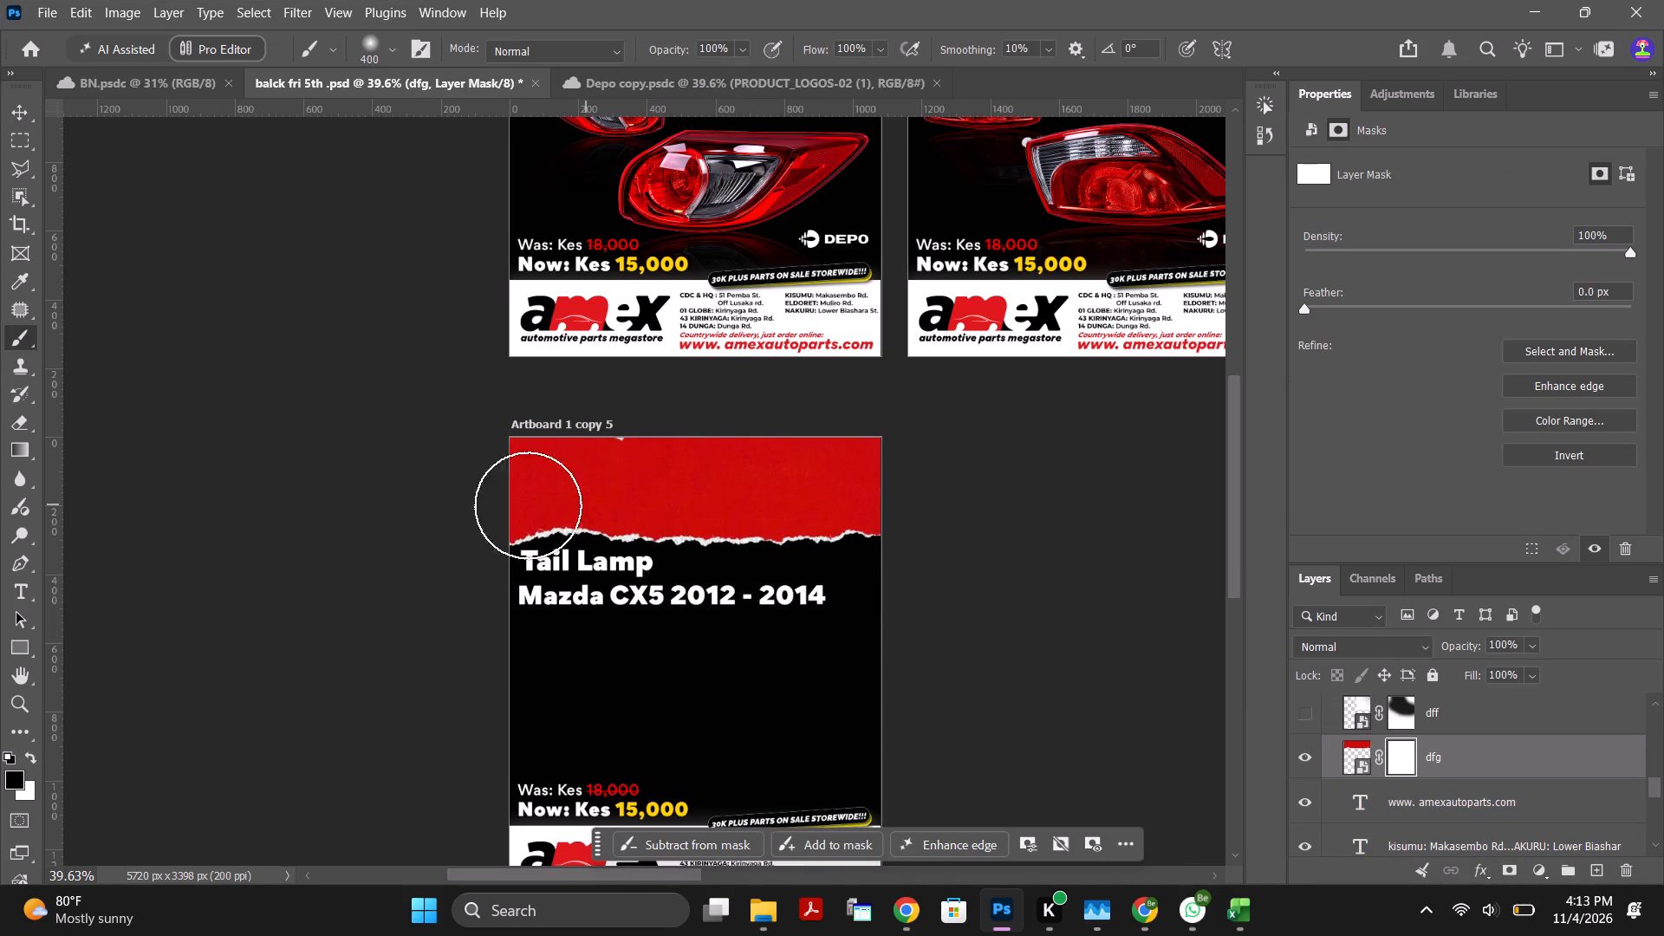
{"action": "left_click_drag", "start_coordinate": [496, 495], "coordinate": [852, 467]}
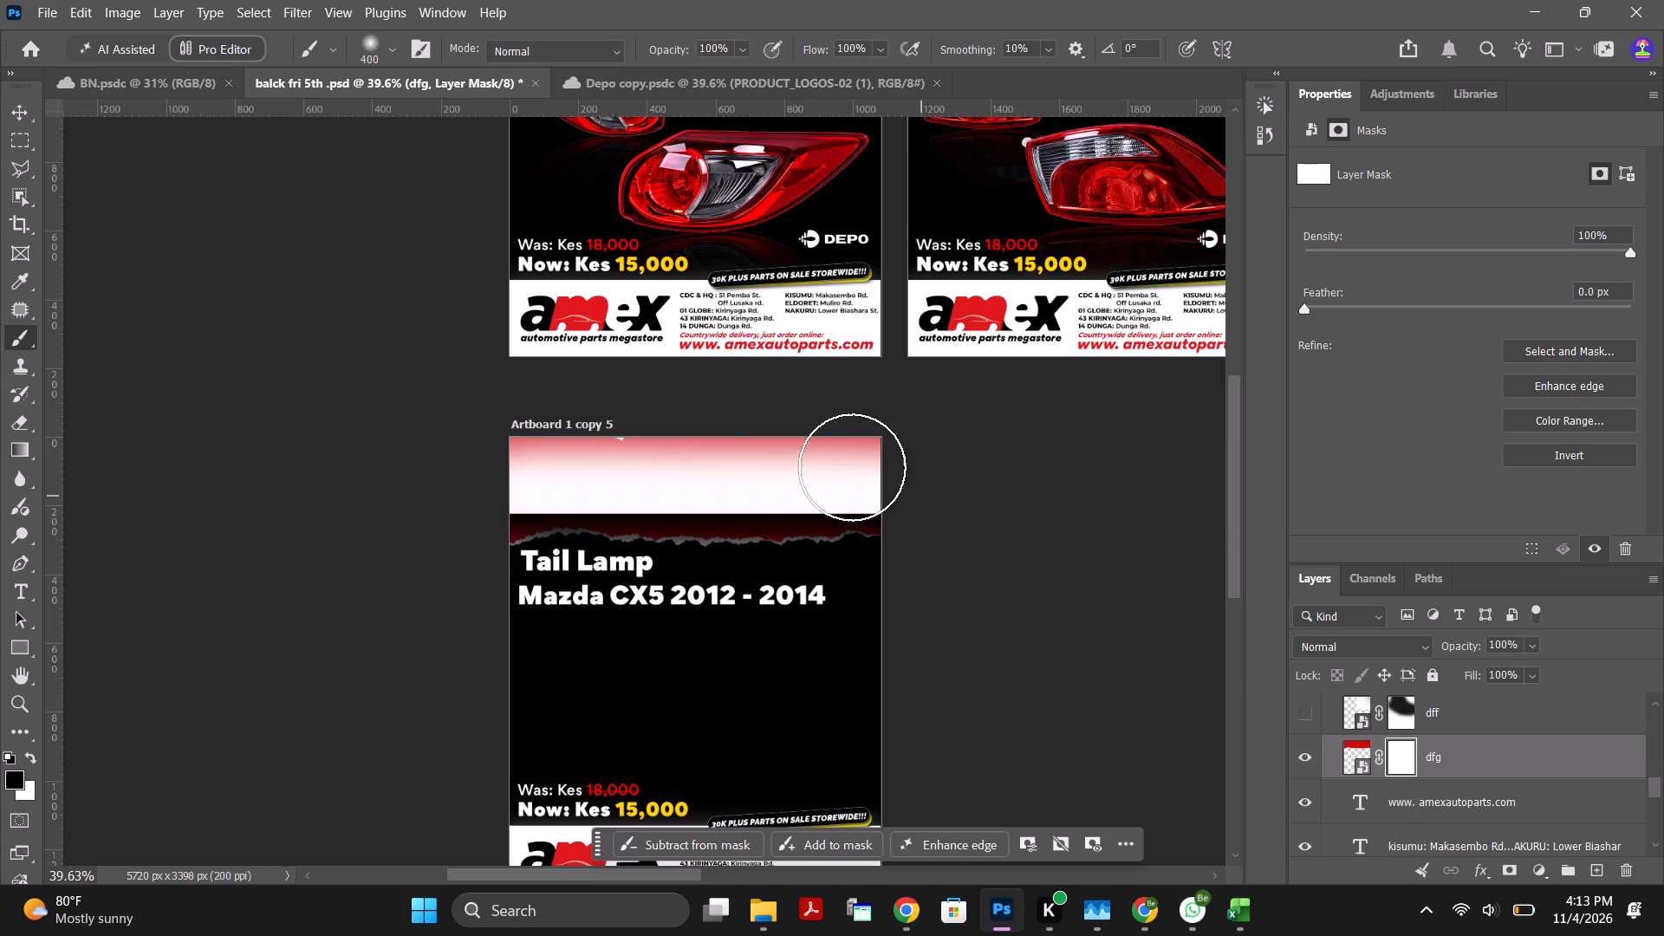
{"action": "left_click_drag", "start_coordinate": [852, 467], "coordinate": [849, 458]}
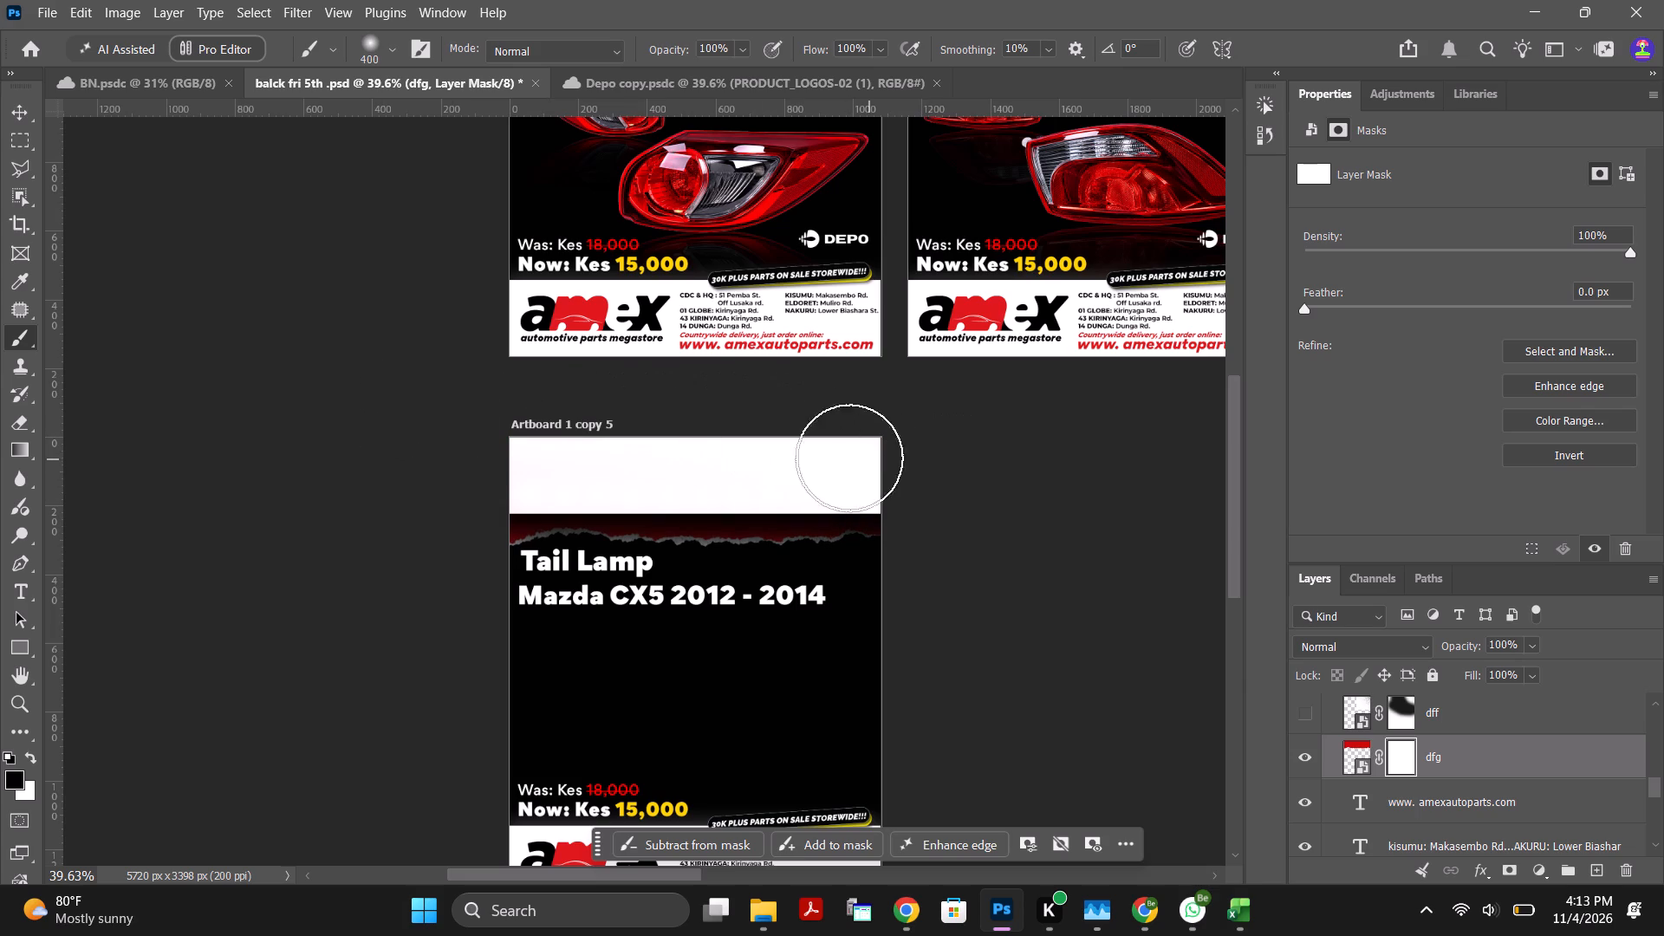
{"action": "left_click_drag", "start_coordinate": [849, 458], "coordinate": [497, 484]}
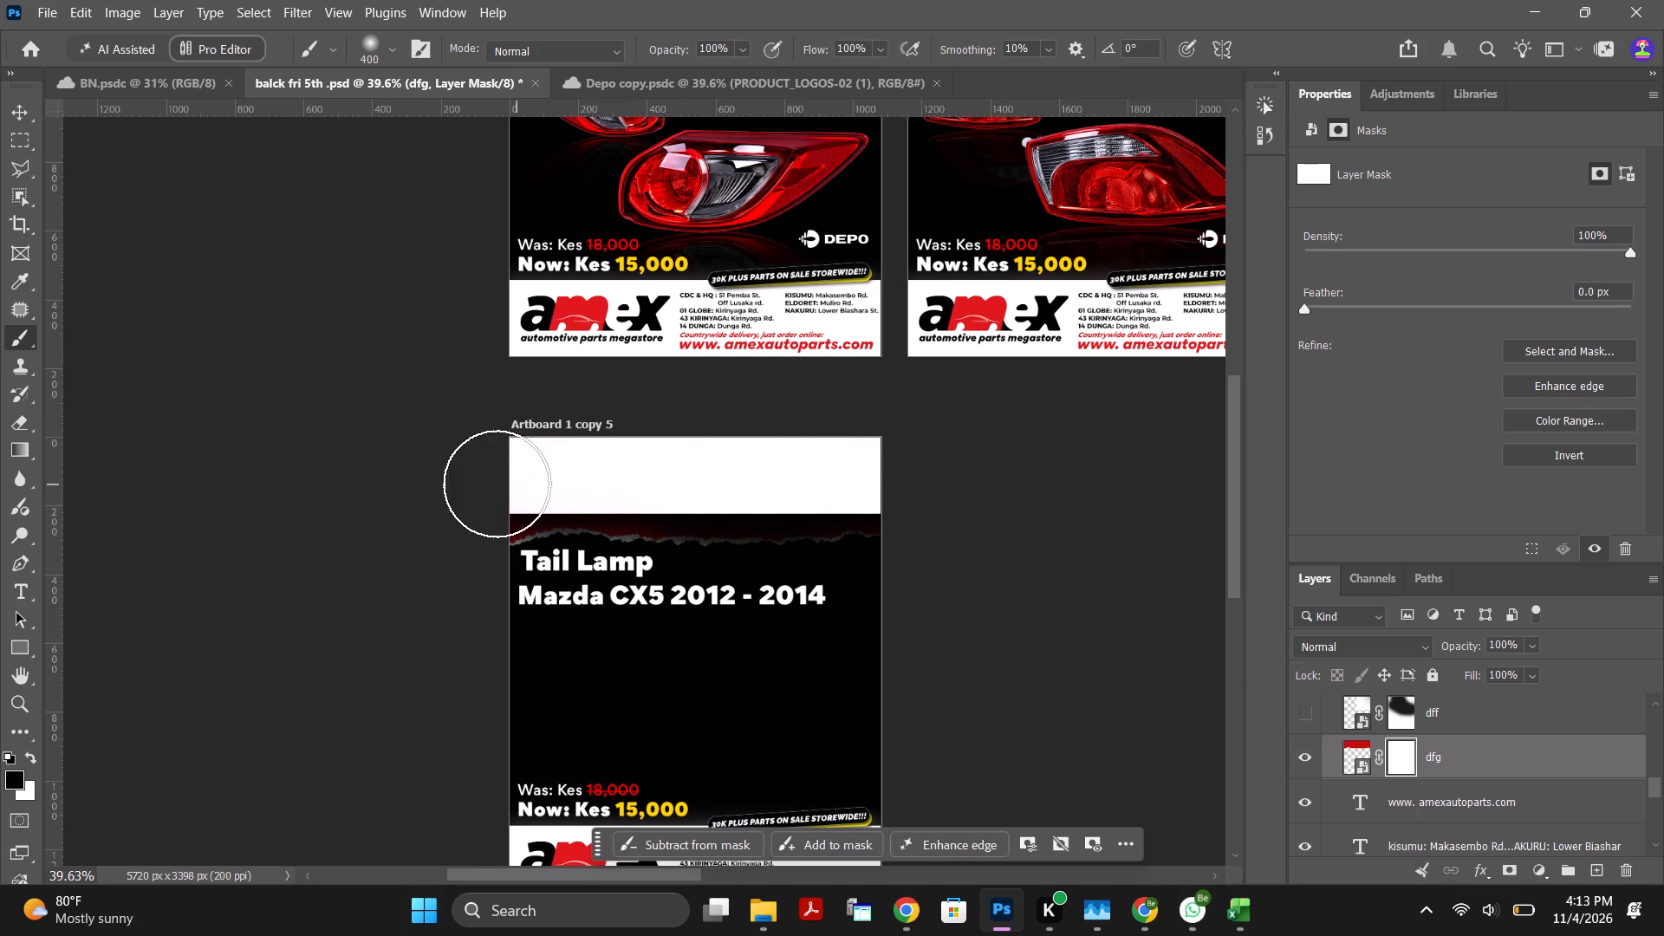
{"action": "left_click_drag", "start_coordinate": [497, 484], "coordinate": [497, 515]}
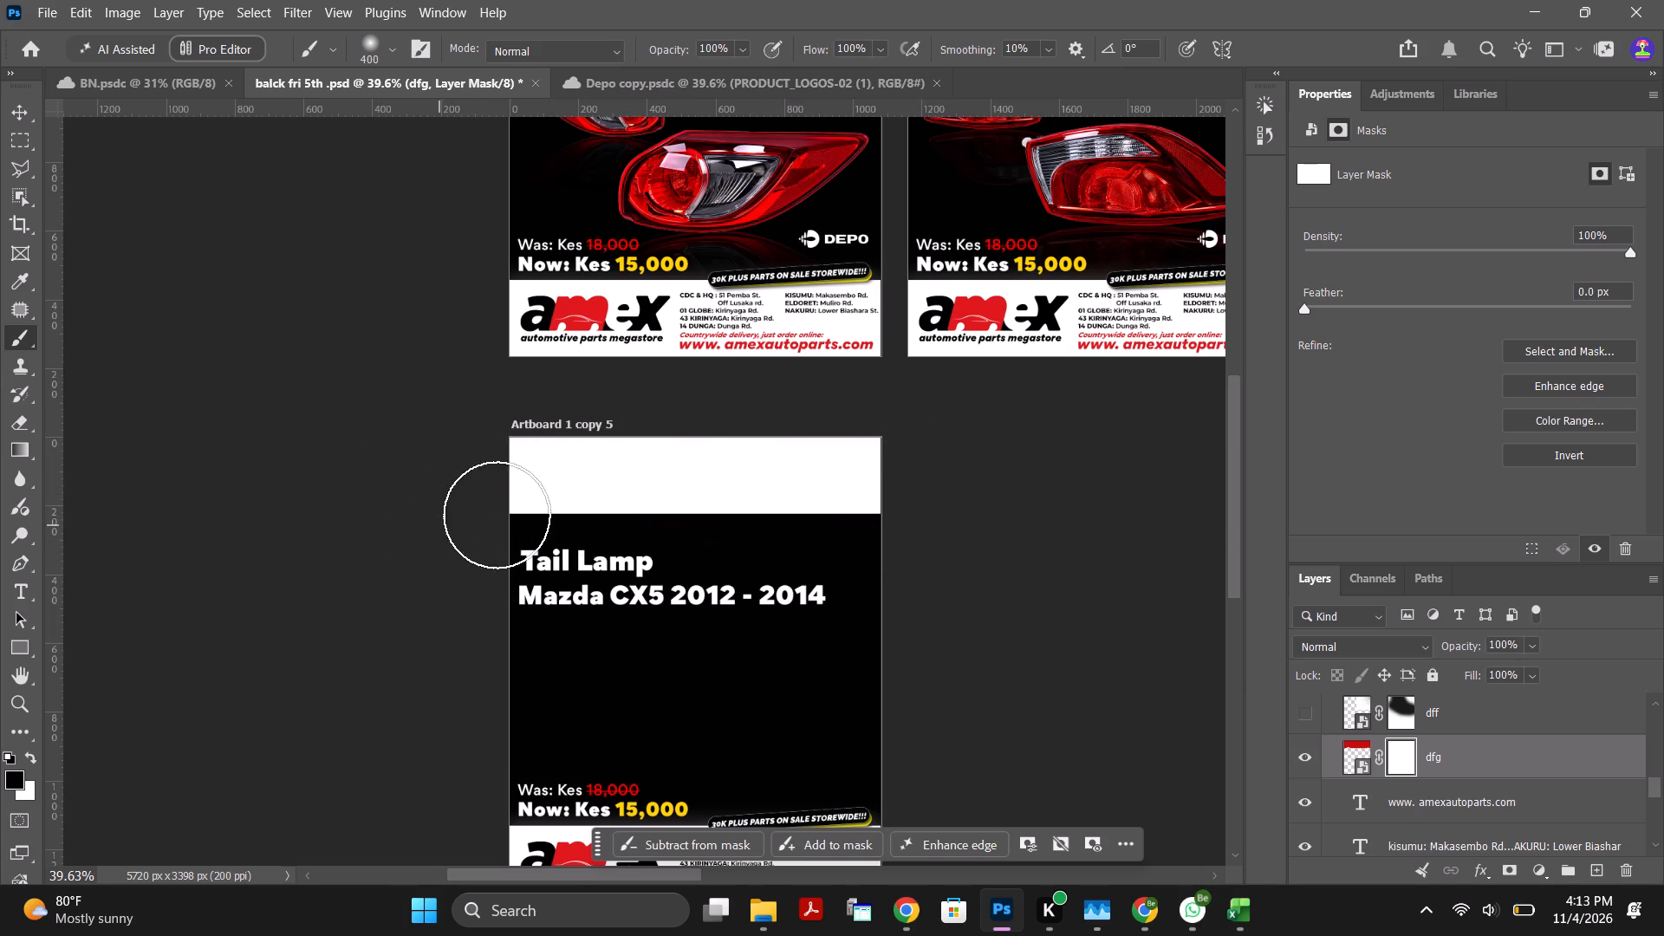
{"action": "left_click_drag", "start_coordinate": [497, 515], "coordinate": [848, 557]}
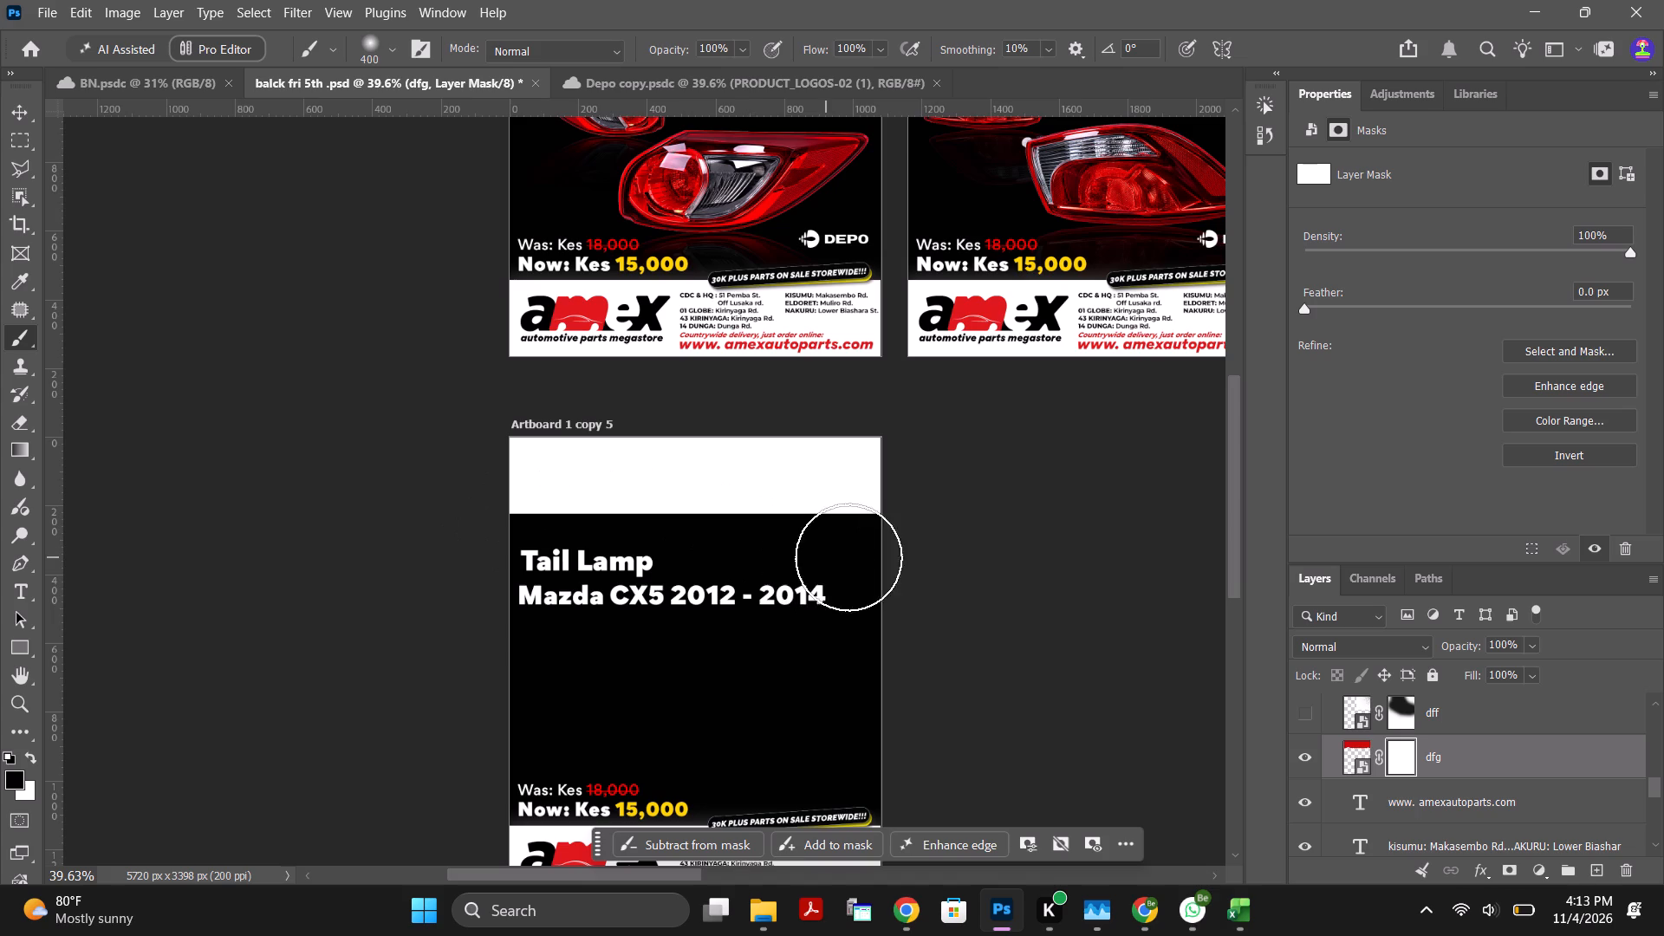
{"action": "left_click_drag", "start_coordinate": [848, 557], "coordinate": [880, 473]}
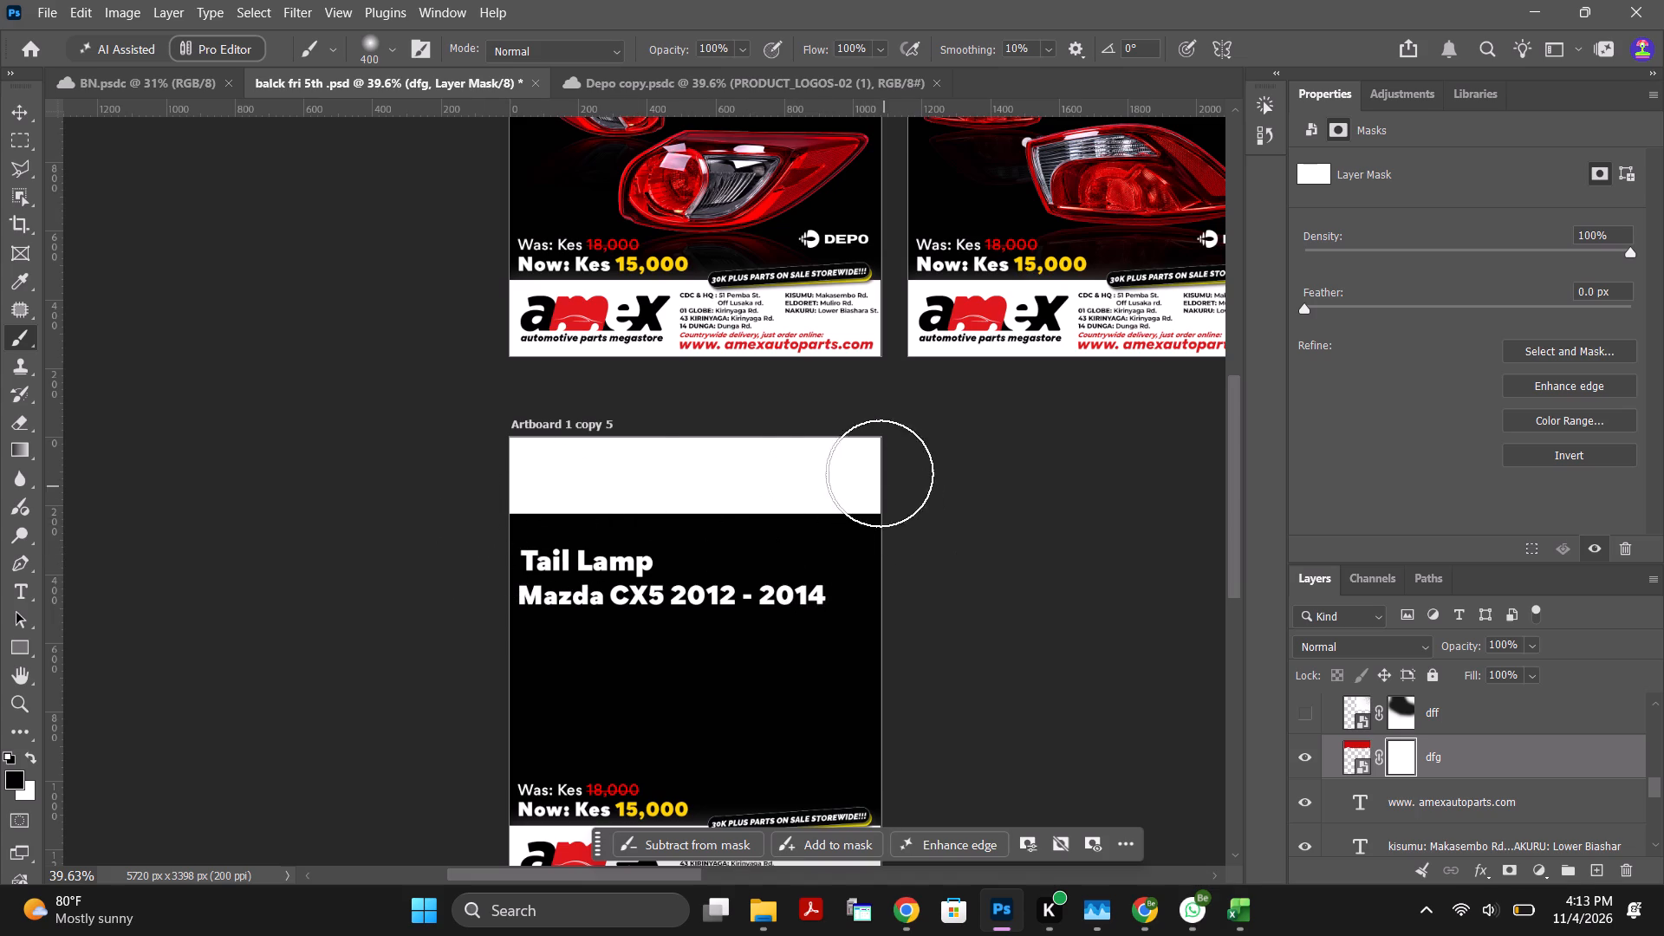
{"action": "left_click_drag", "start_coordinate": [880, 473], "coordinate": [530, 556]}
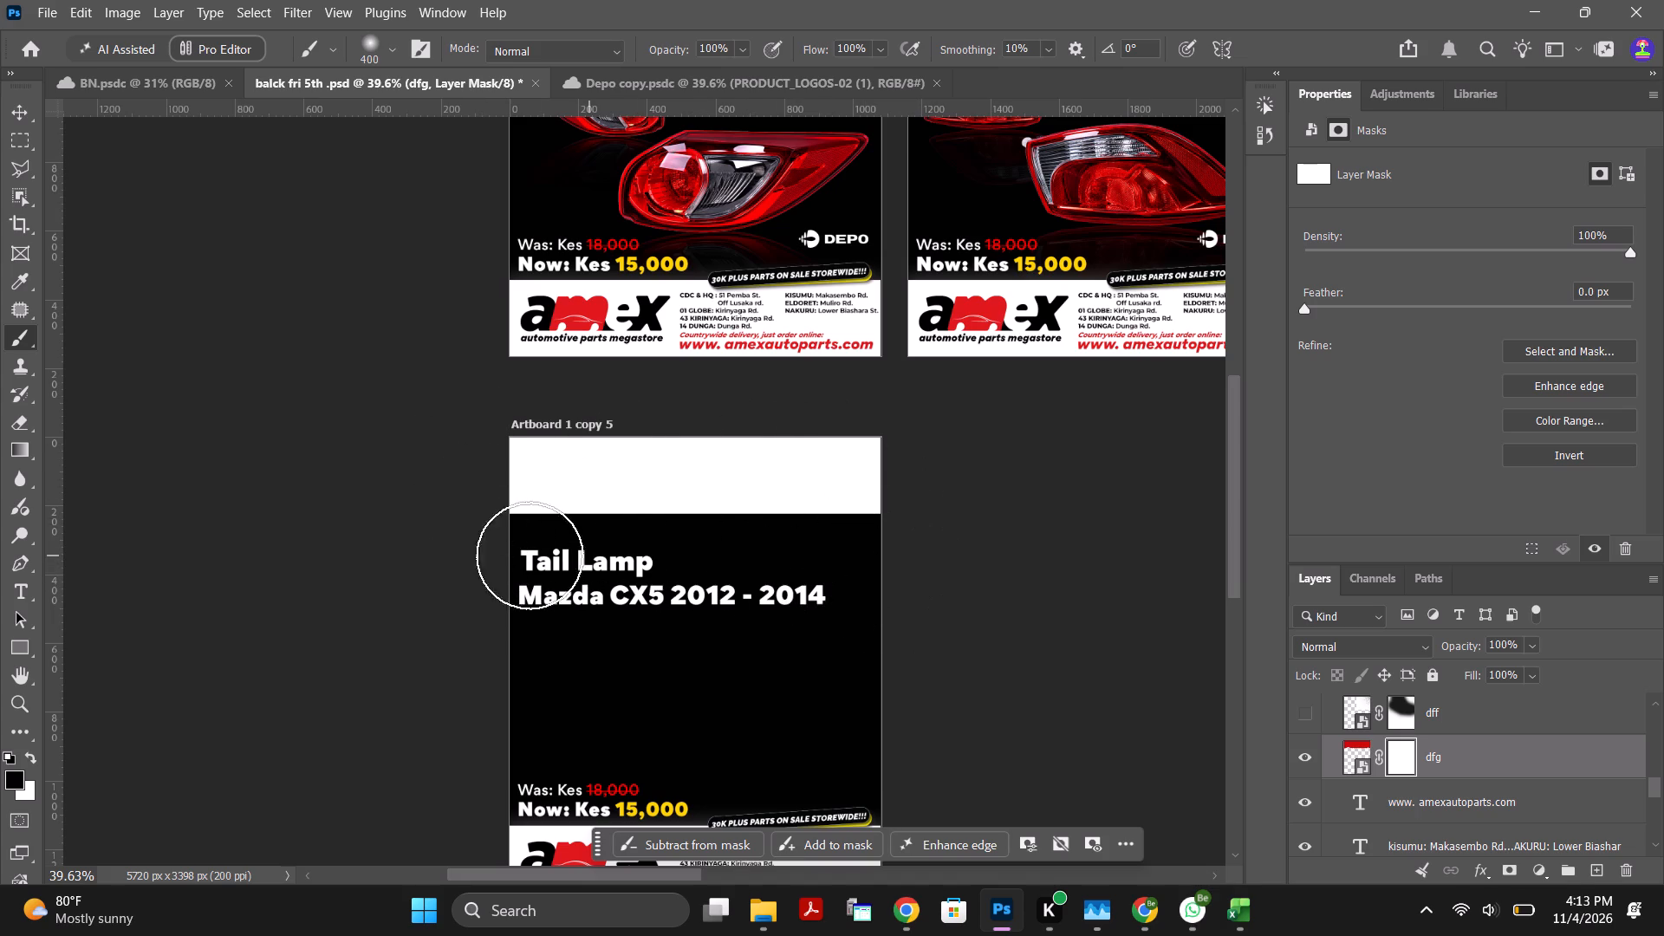
{"action": "left_click_drag", "start_coordinate": [530, 556], "coordinate": [458, 413]}
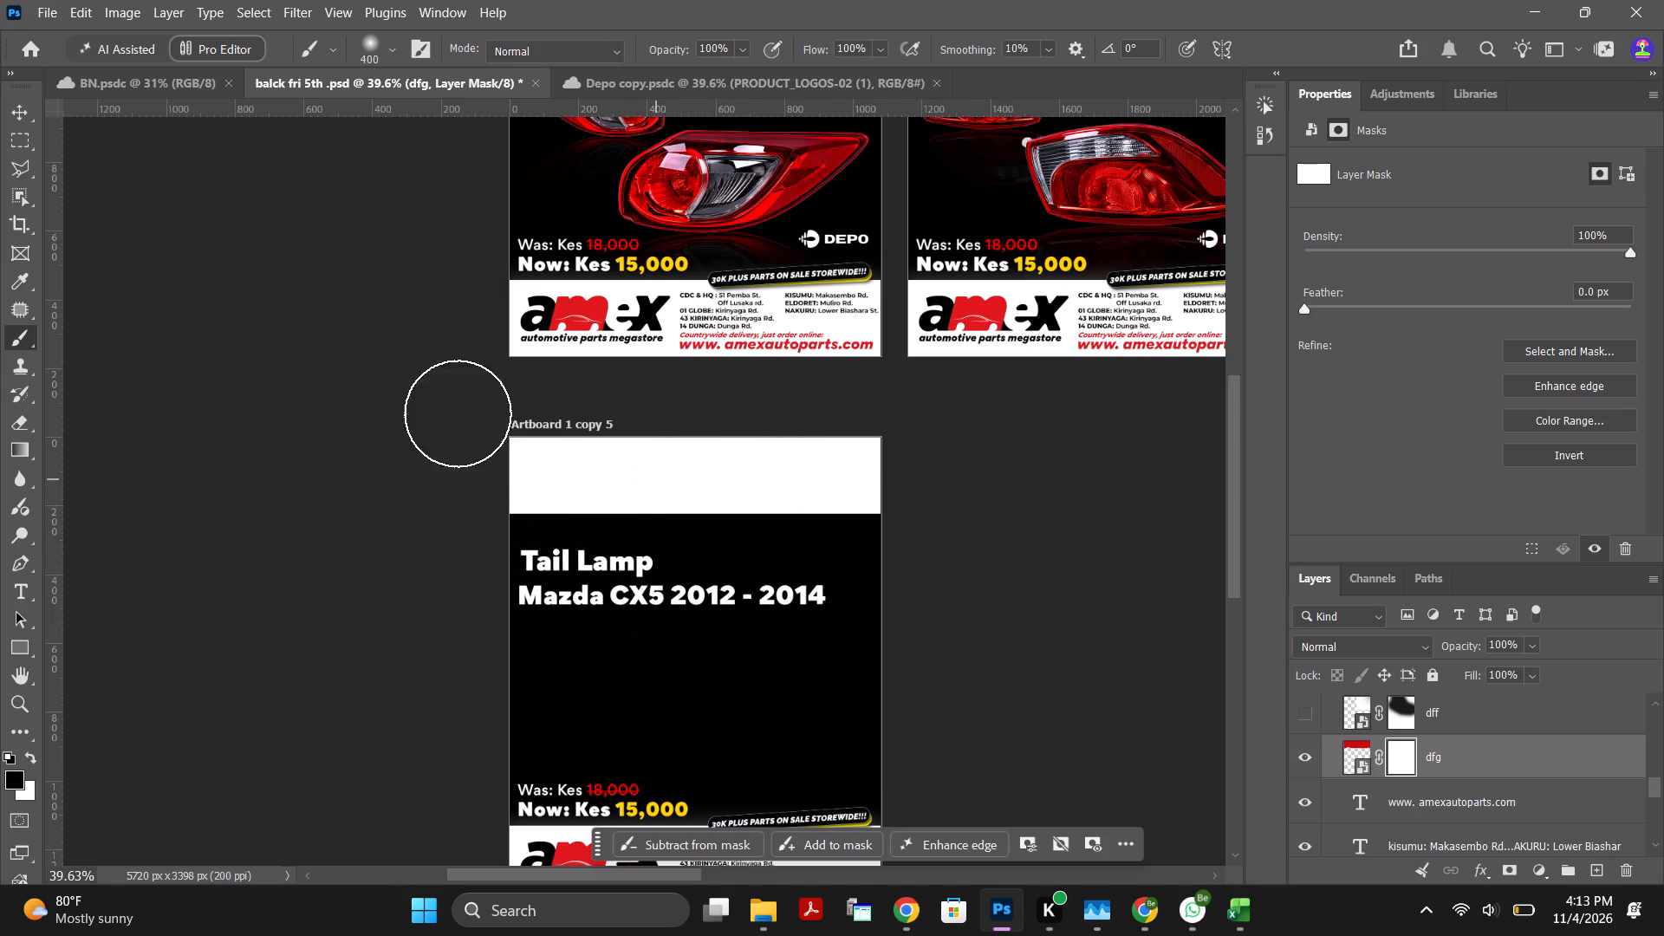
{"action": "left_click_drag", "start_coordinate": [458, 413], "coordinate": [806, 402]}
{"action": "left_click", "coordinate": [20, 106]}
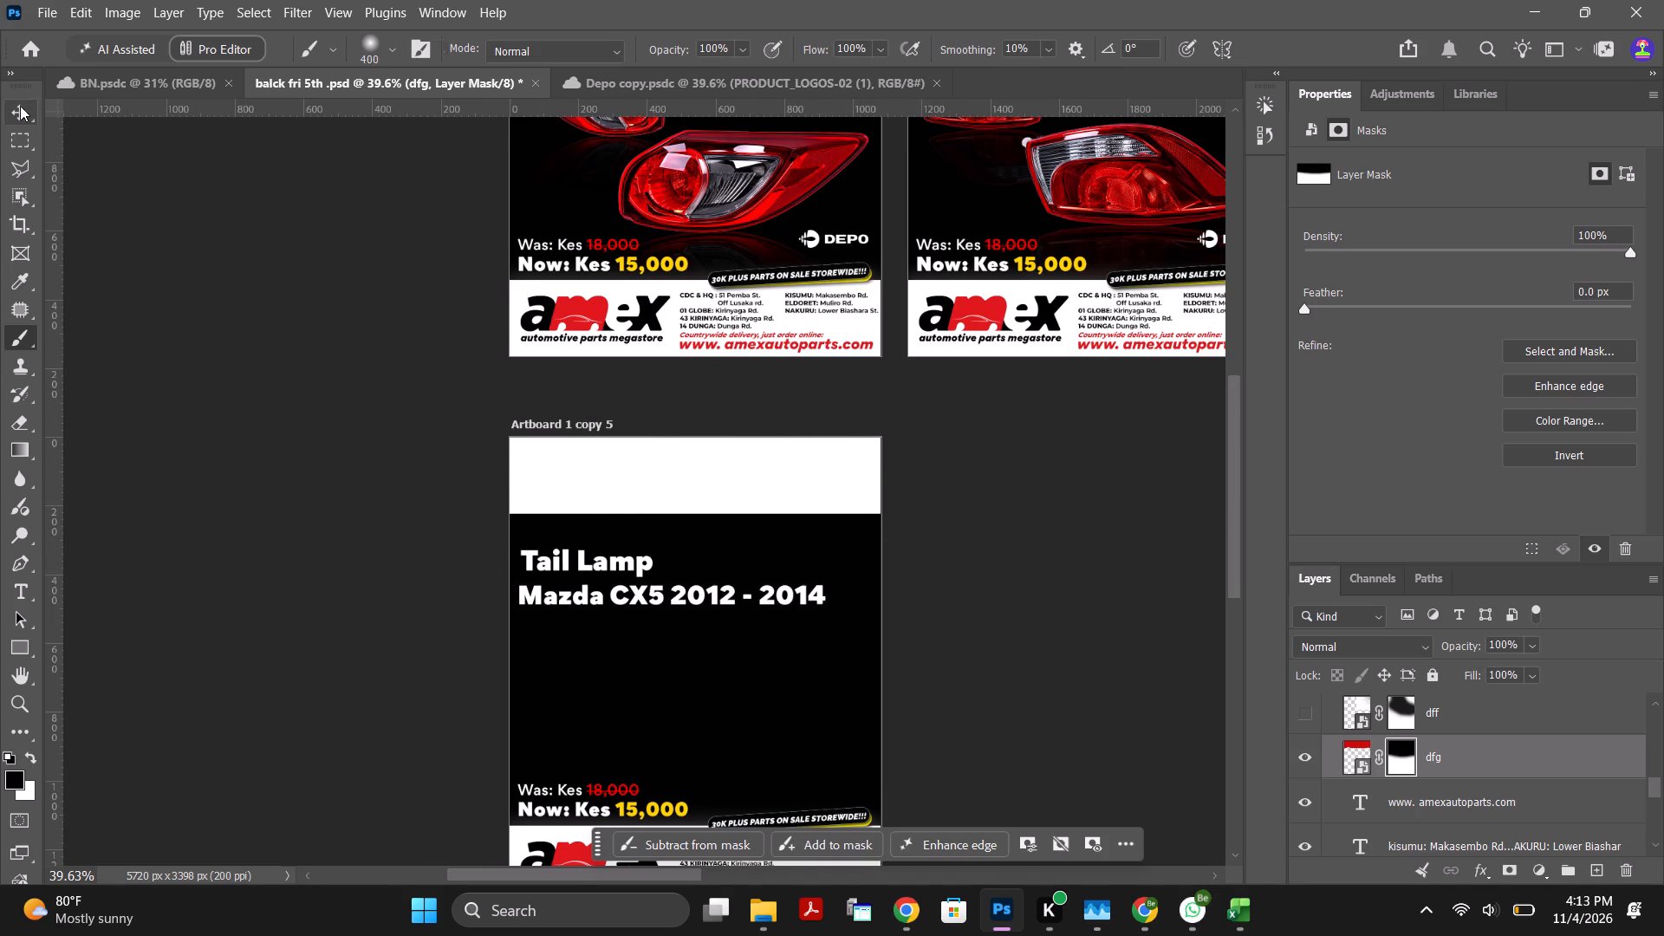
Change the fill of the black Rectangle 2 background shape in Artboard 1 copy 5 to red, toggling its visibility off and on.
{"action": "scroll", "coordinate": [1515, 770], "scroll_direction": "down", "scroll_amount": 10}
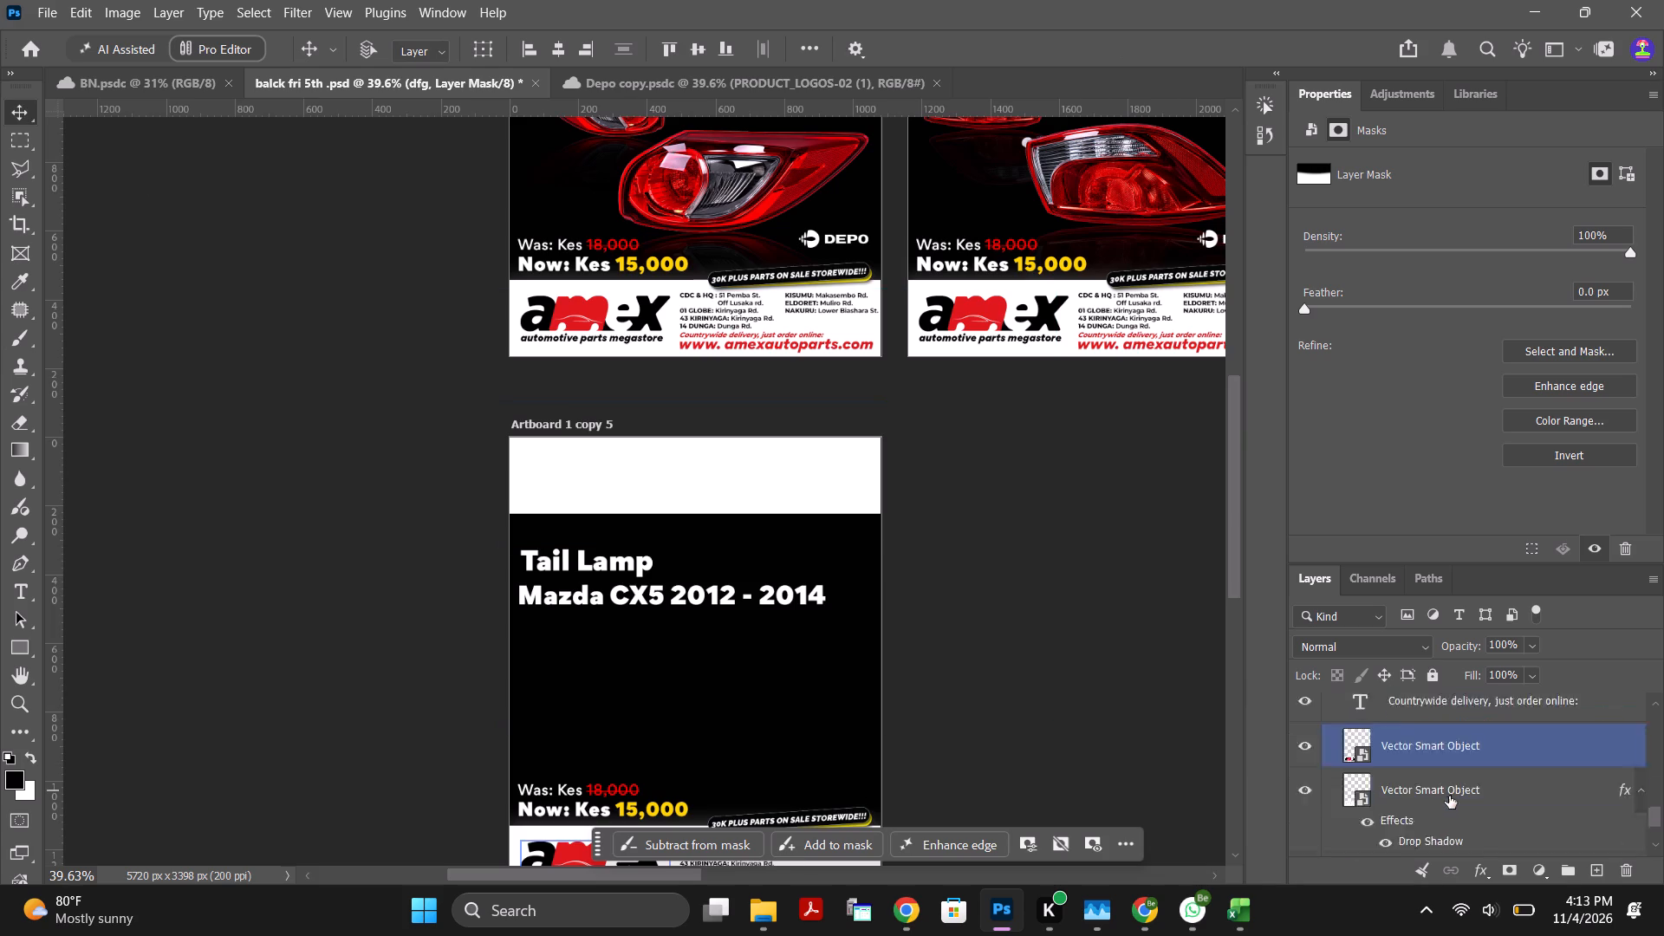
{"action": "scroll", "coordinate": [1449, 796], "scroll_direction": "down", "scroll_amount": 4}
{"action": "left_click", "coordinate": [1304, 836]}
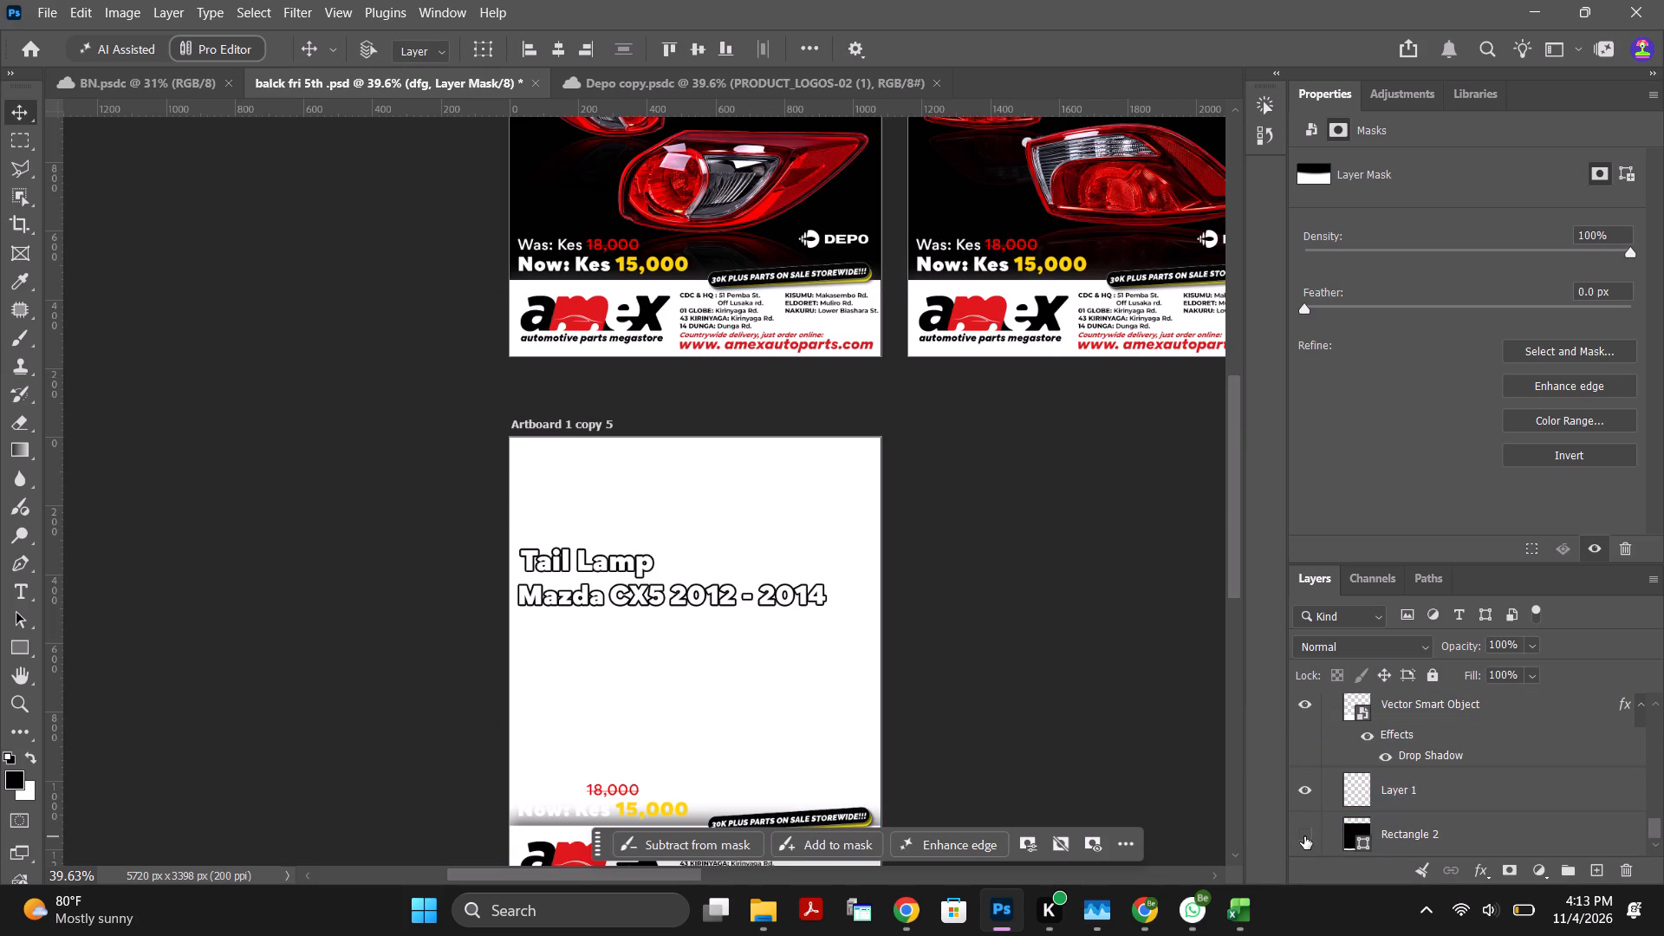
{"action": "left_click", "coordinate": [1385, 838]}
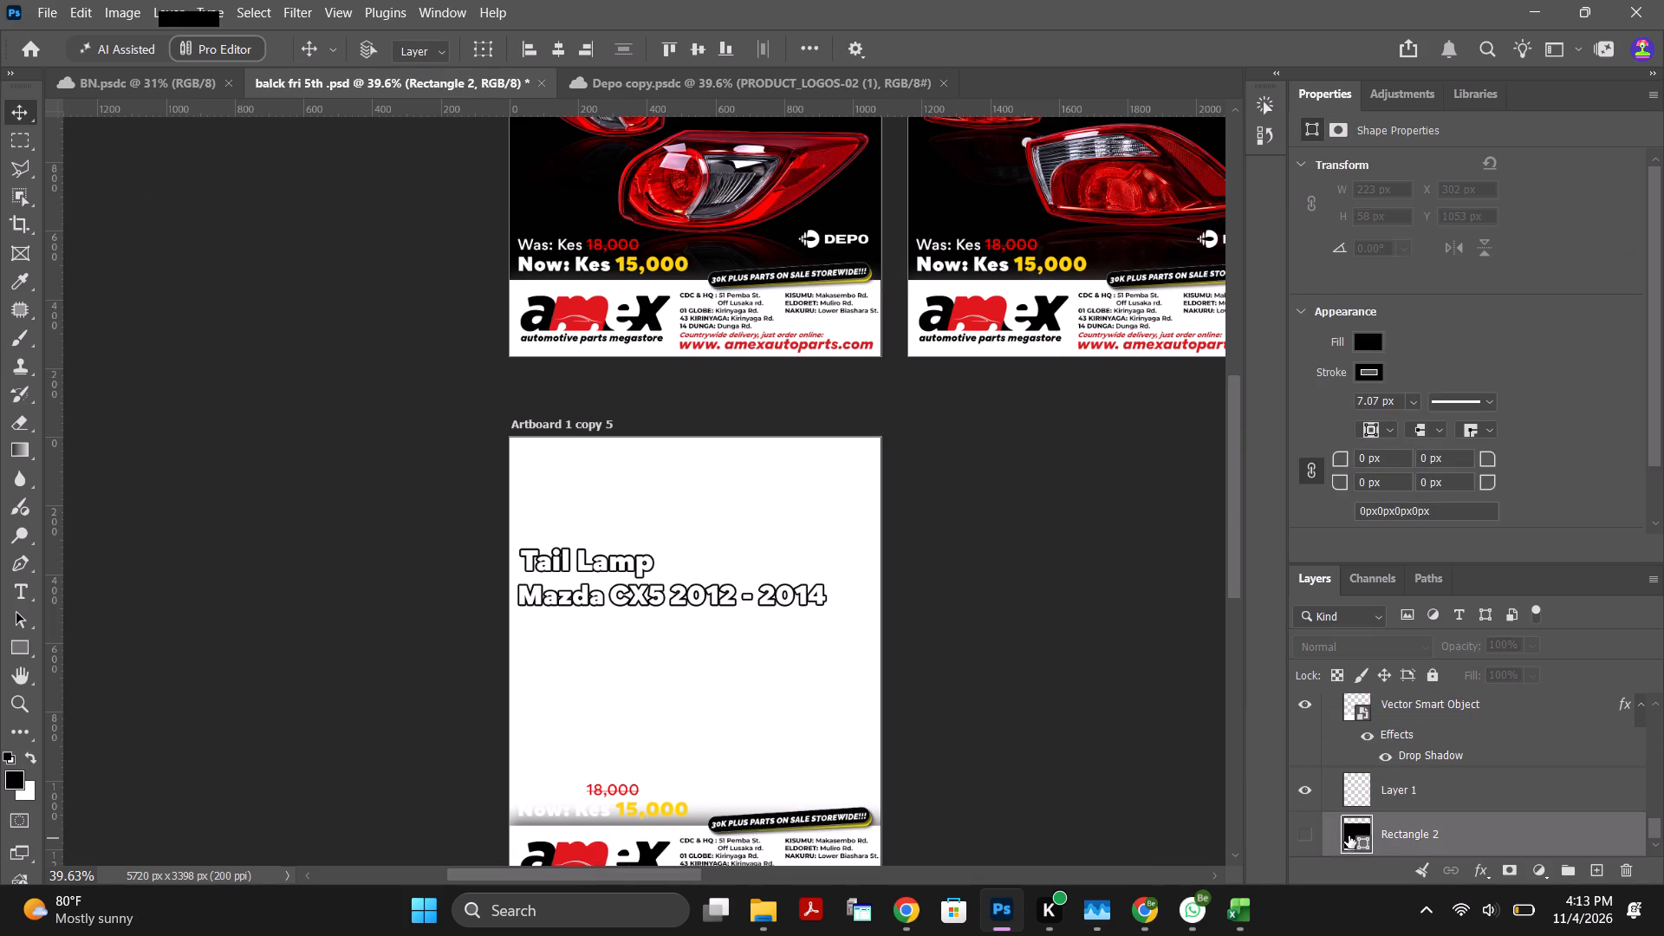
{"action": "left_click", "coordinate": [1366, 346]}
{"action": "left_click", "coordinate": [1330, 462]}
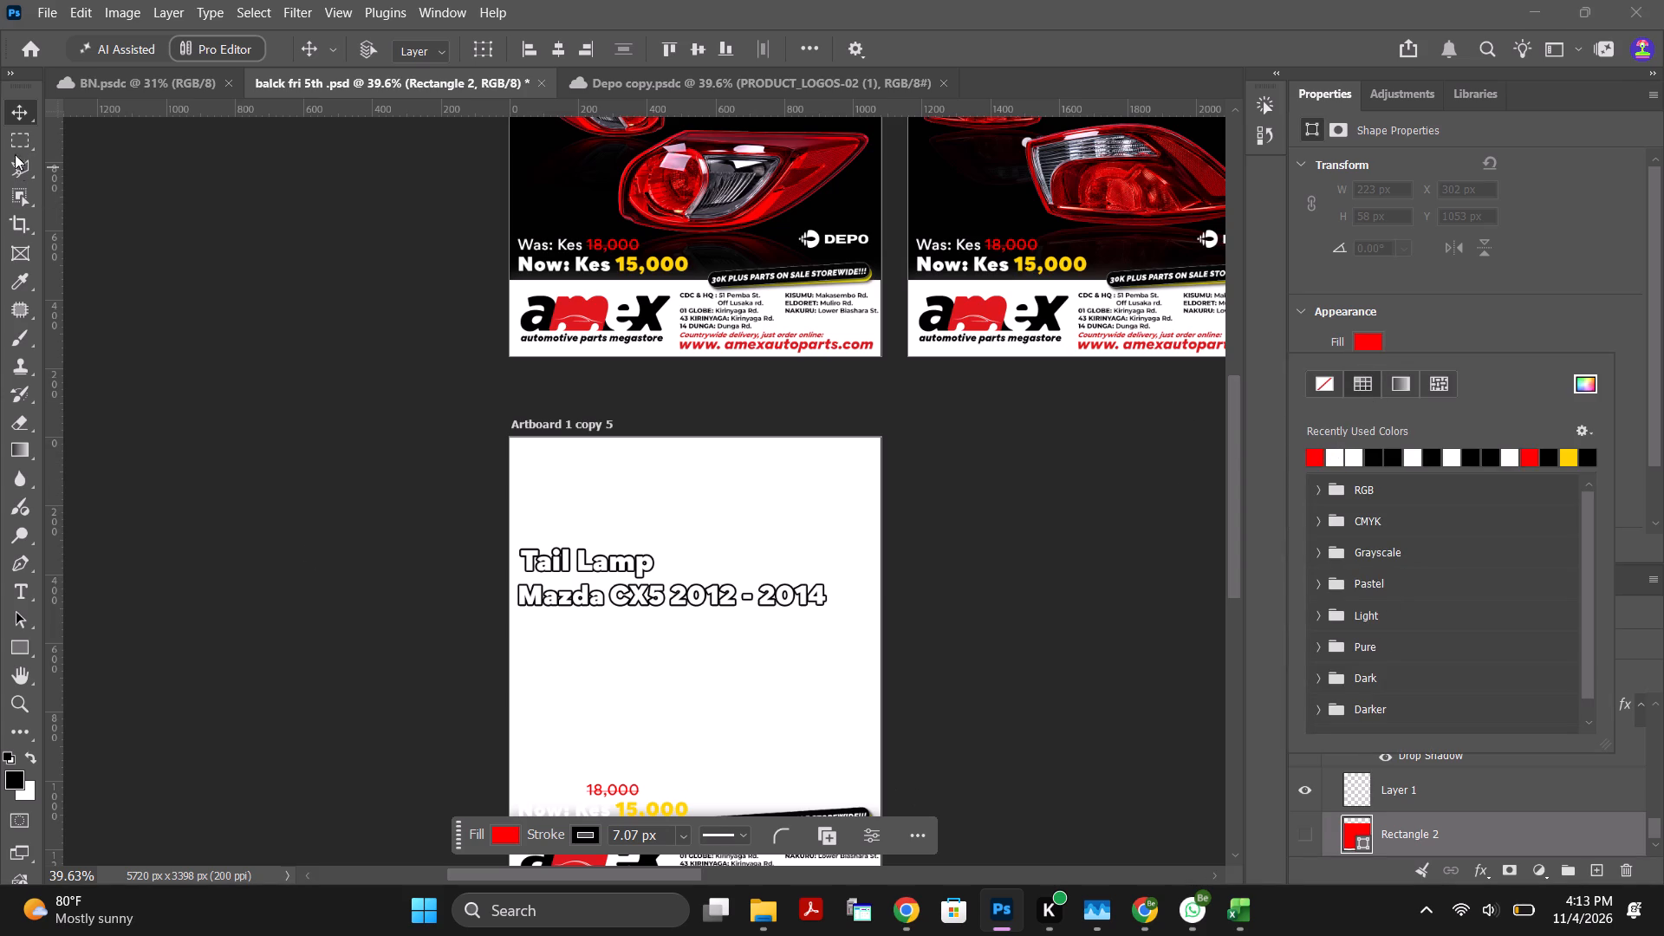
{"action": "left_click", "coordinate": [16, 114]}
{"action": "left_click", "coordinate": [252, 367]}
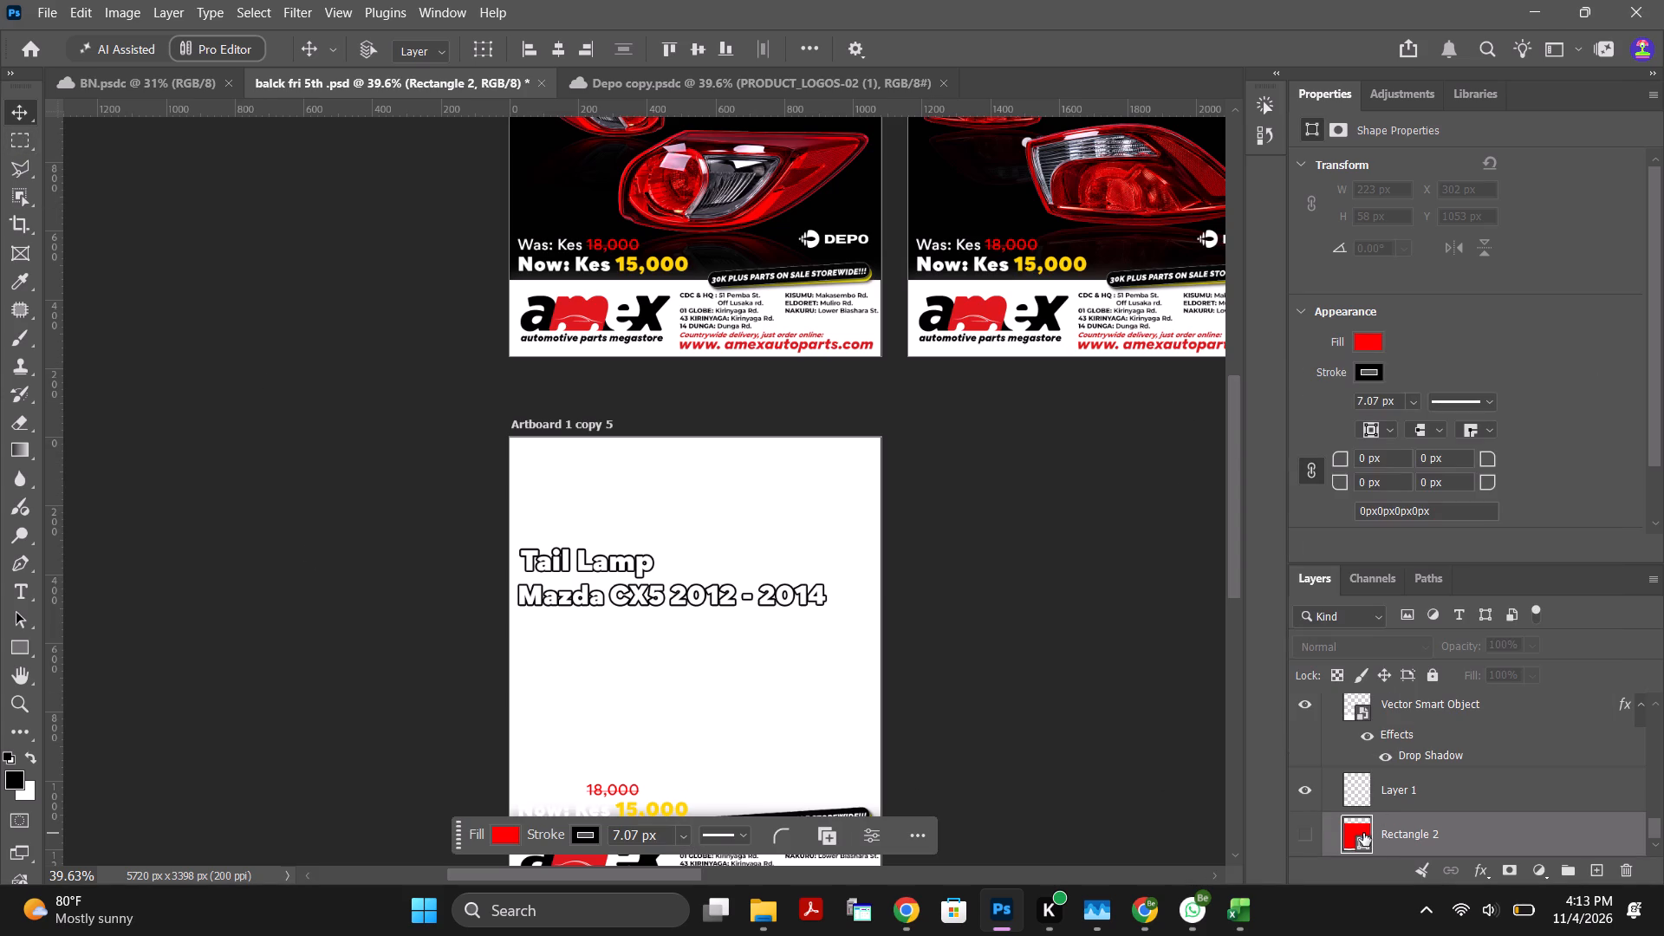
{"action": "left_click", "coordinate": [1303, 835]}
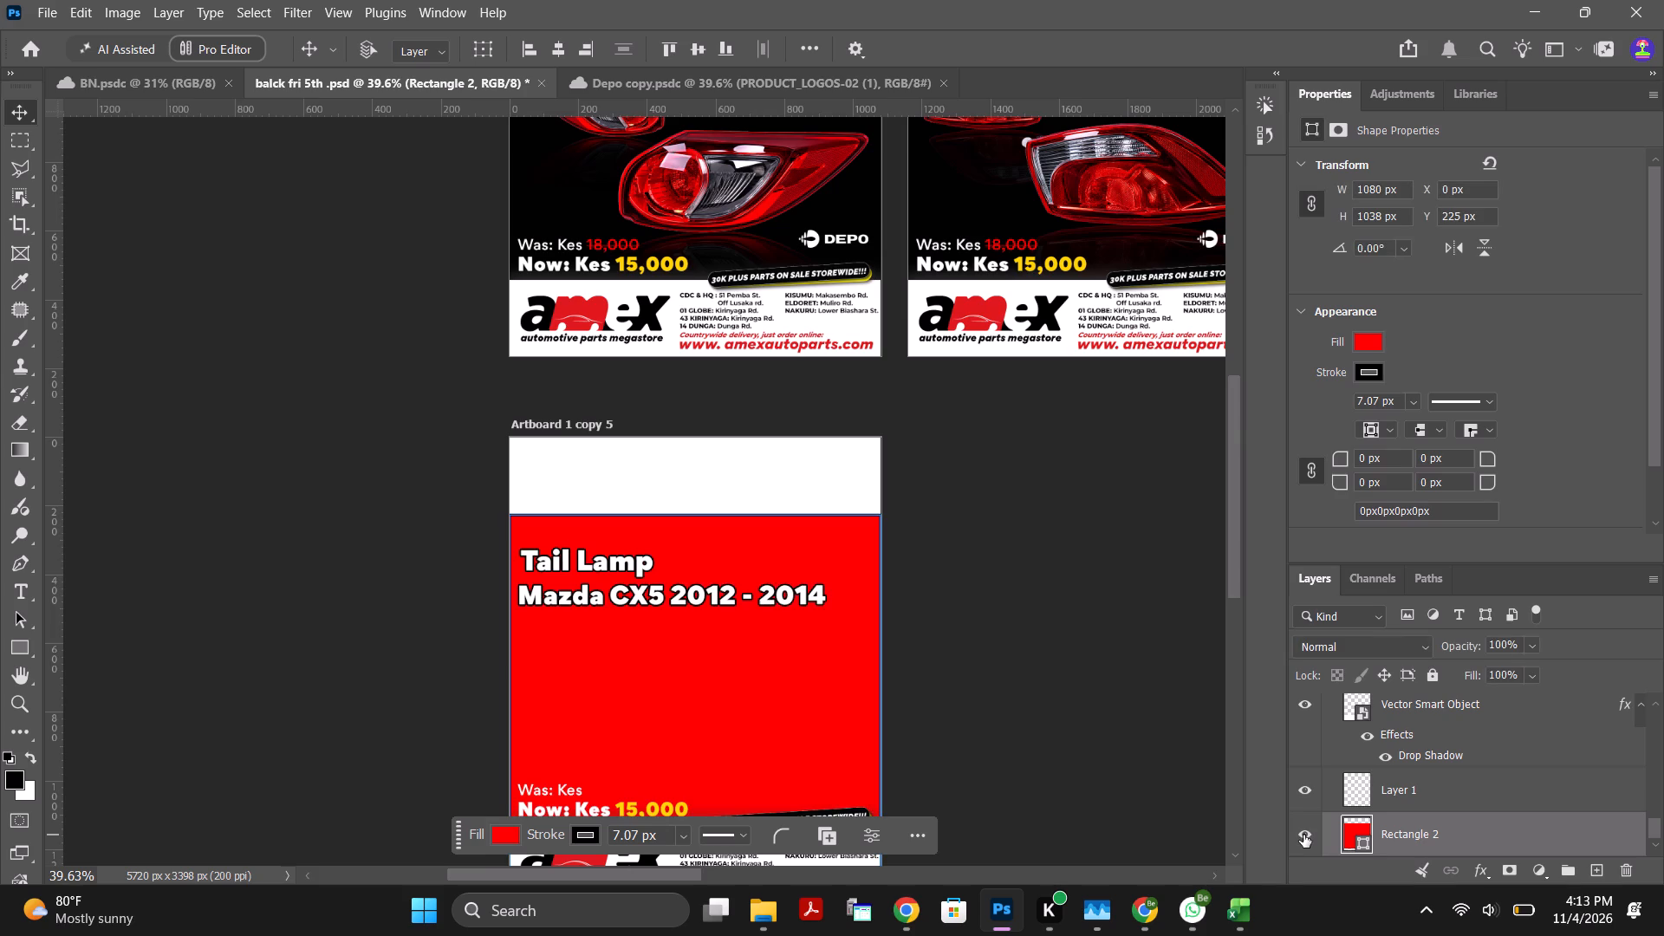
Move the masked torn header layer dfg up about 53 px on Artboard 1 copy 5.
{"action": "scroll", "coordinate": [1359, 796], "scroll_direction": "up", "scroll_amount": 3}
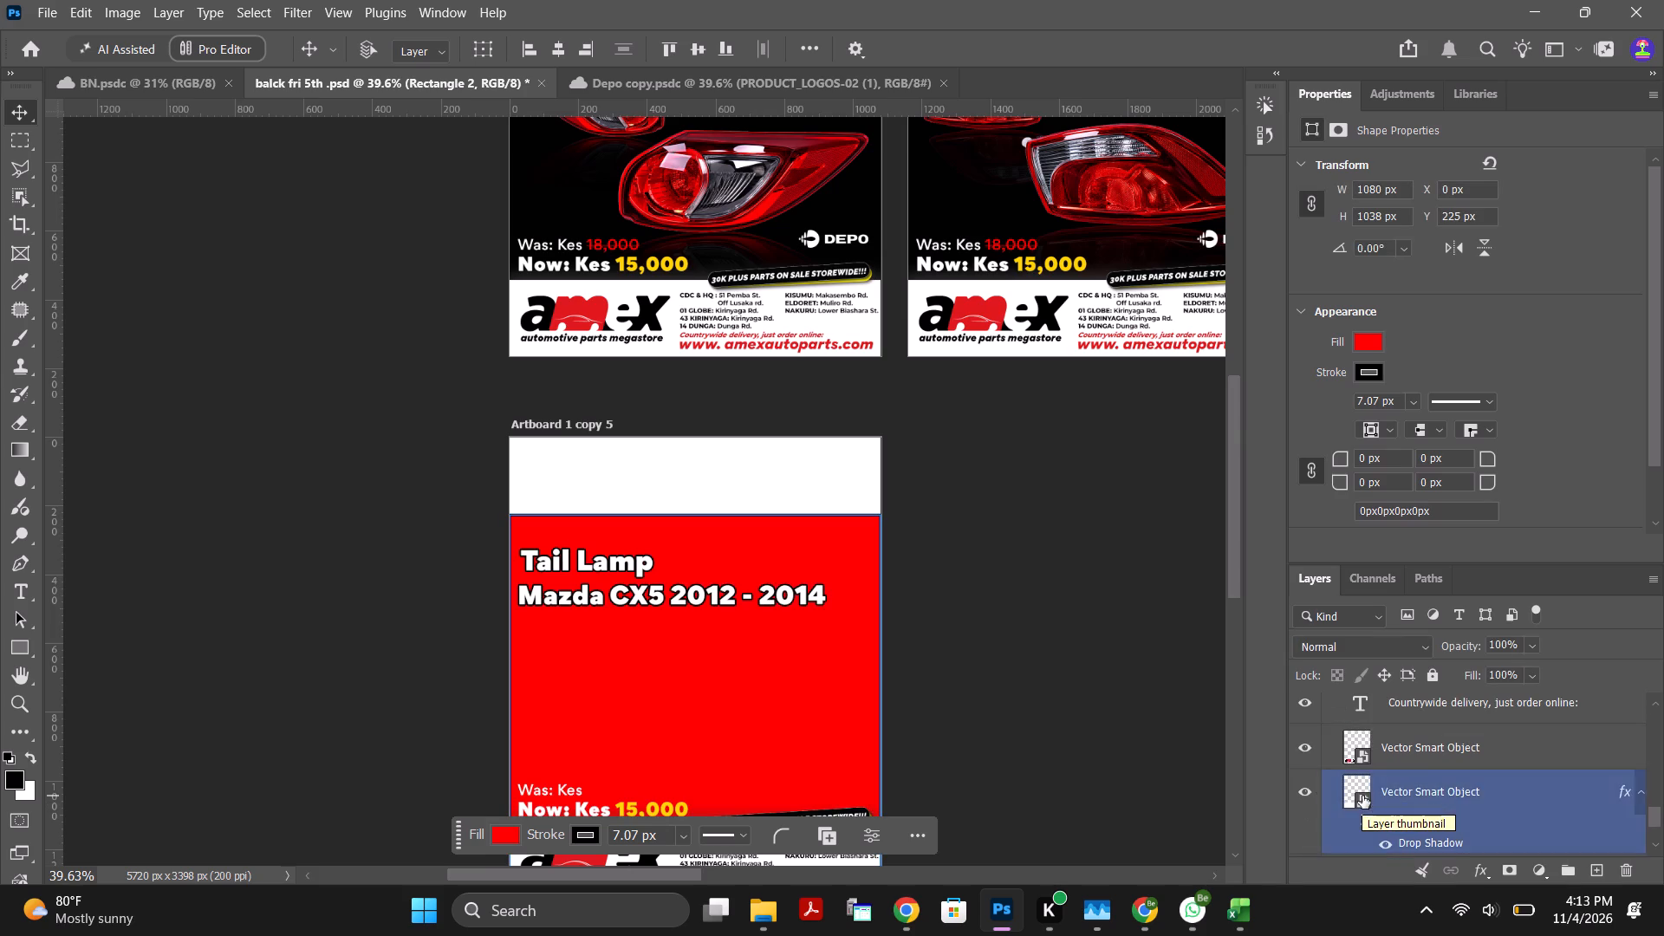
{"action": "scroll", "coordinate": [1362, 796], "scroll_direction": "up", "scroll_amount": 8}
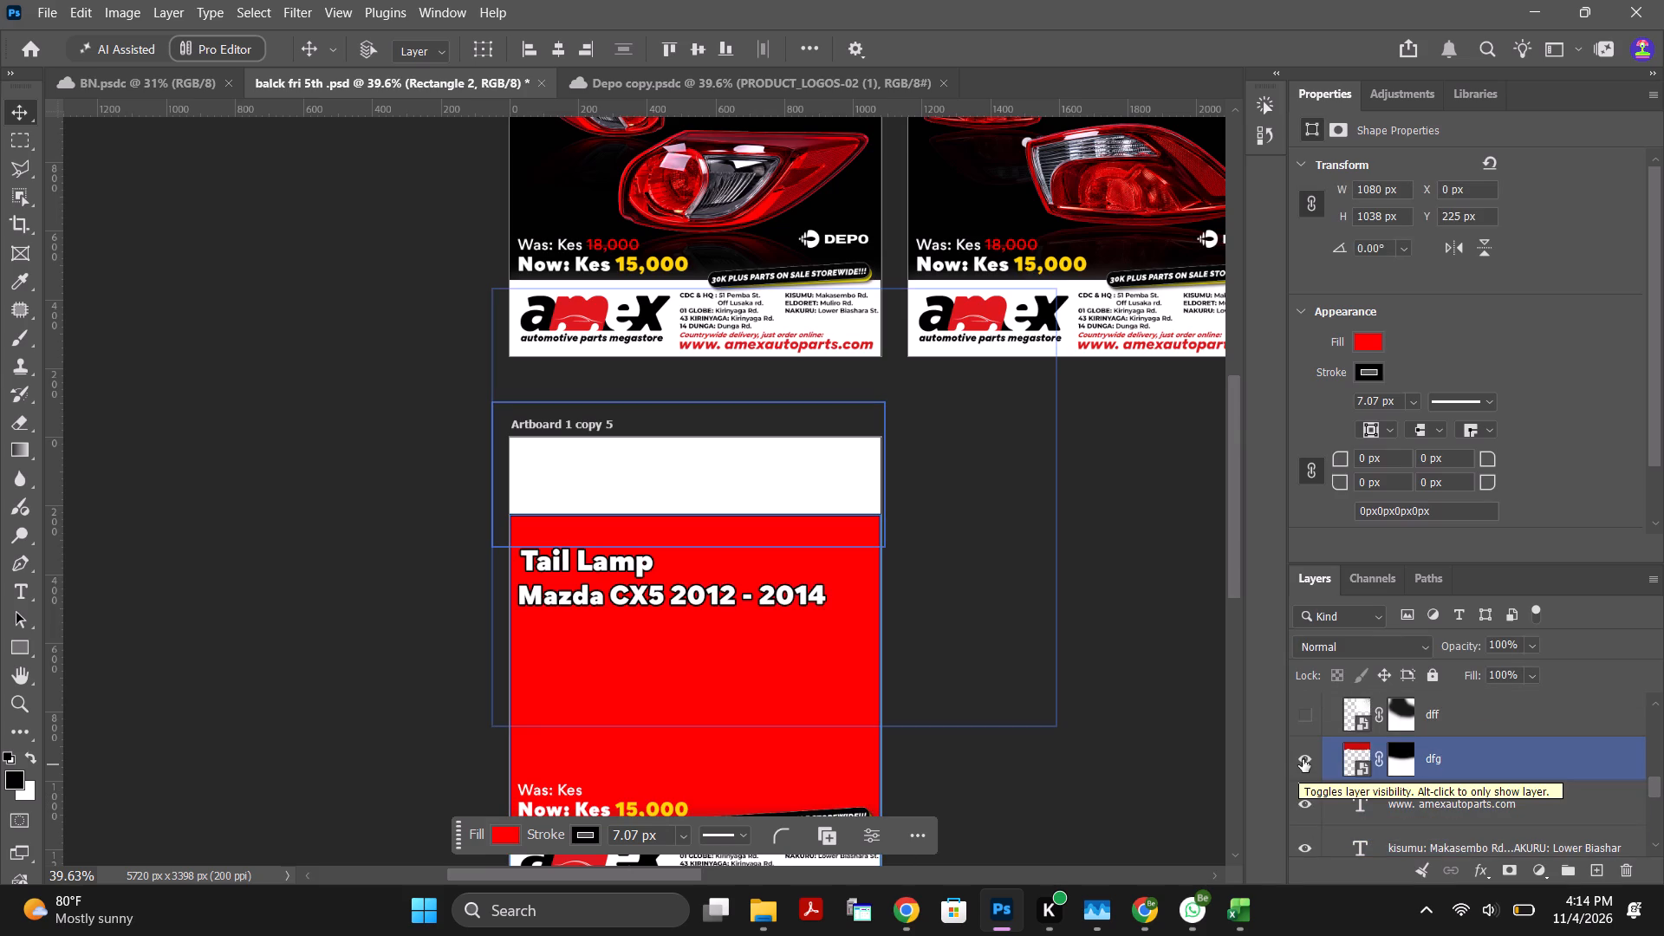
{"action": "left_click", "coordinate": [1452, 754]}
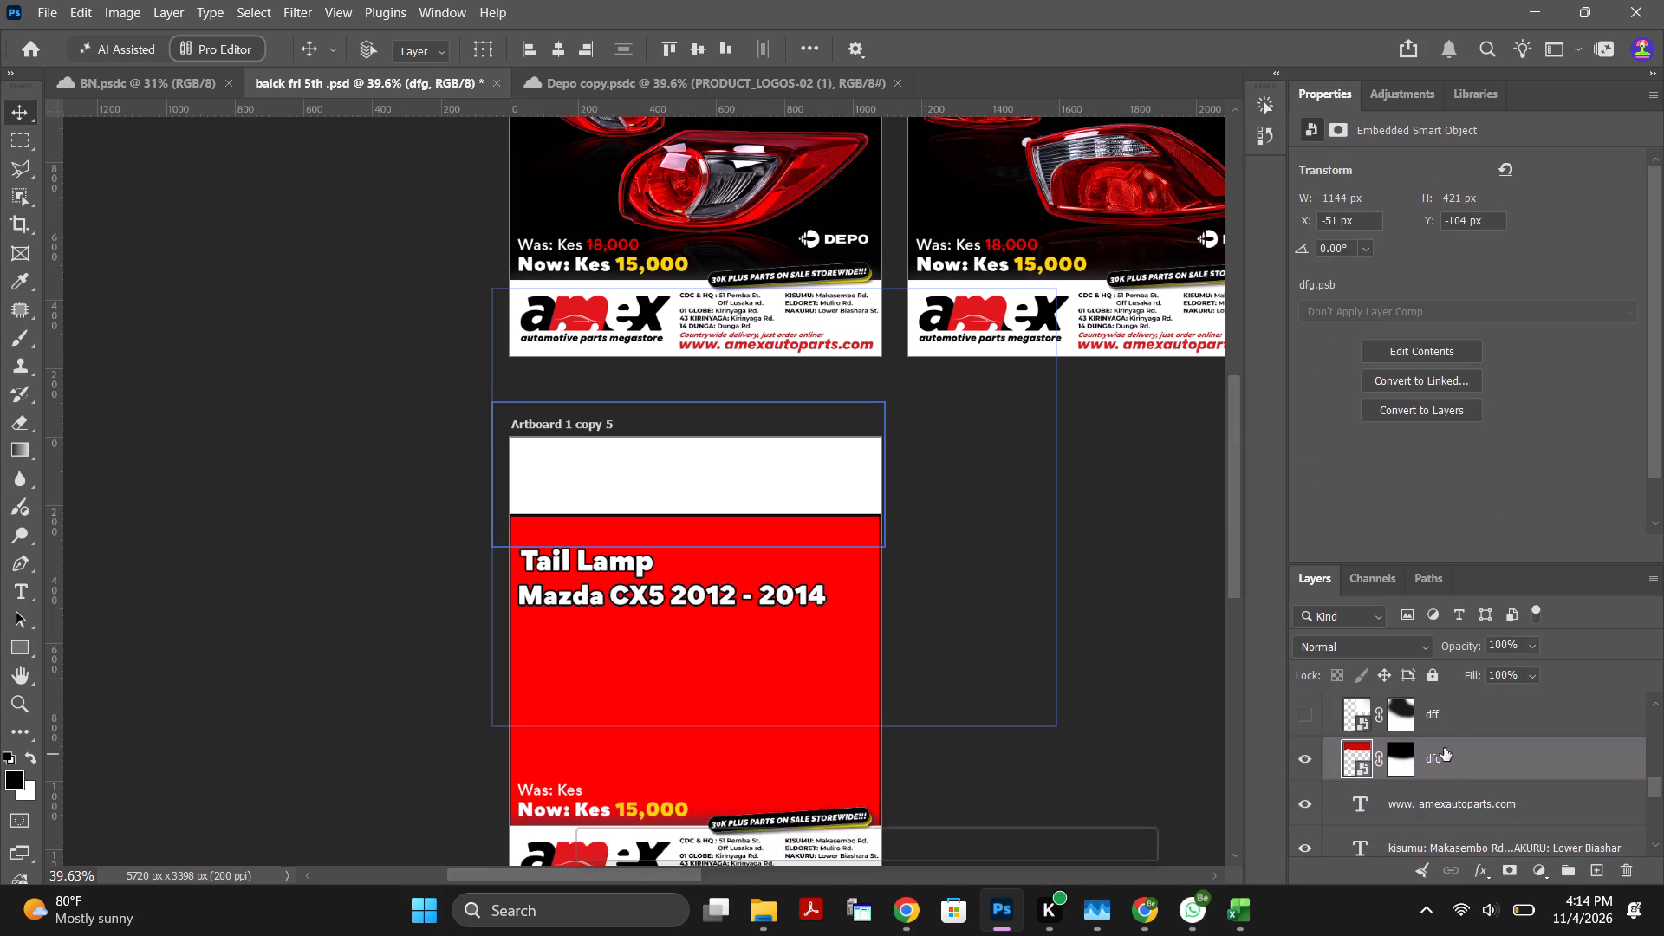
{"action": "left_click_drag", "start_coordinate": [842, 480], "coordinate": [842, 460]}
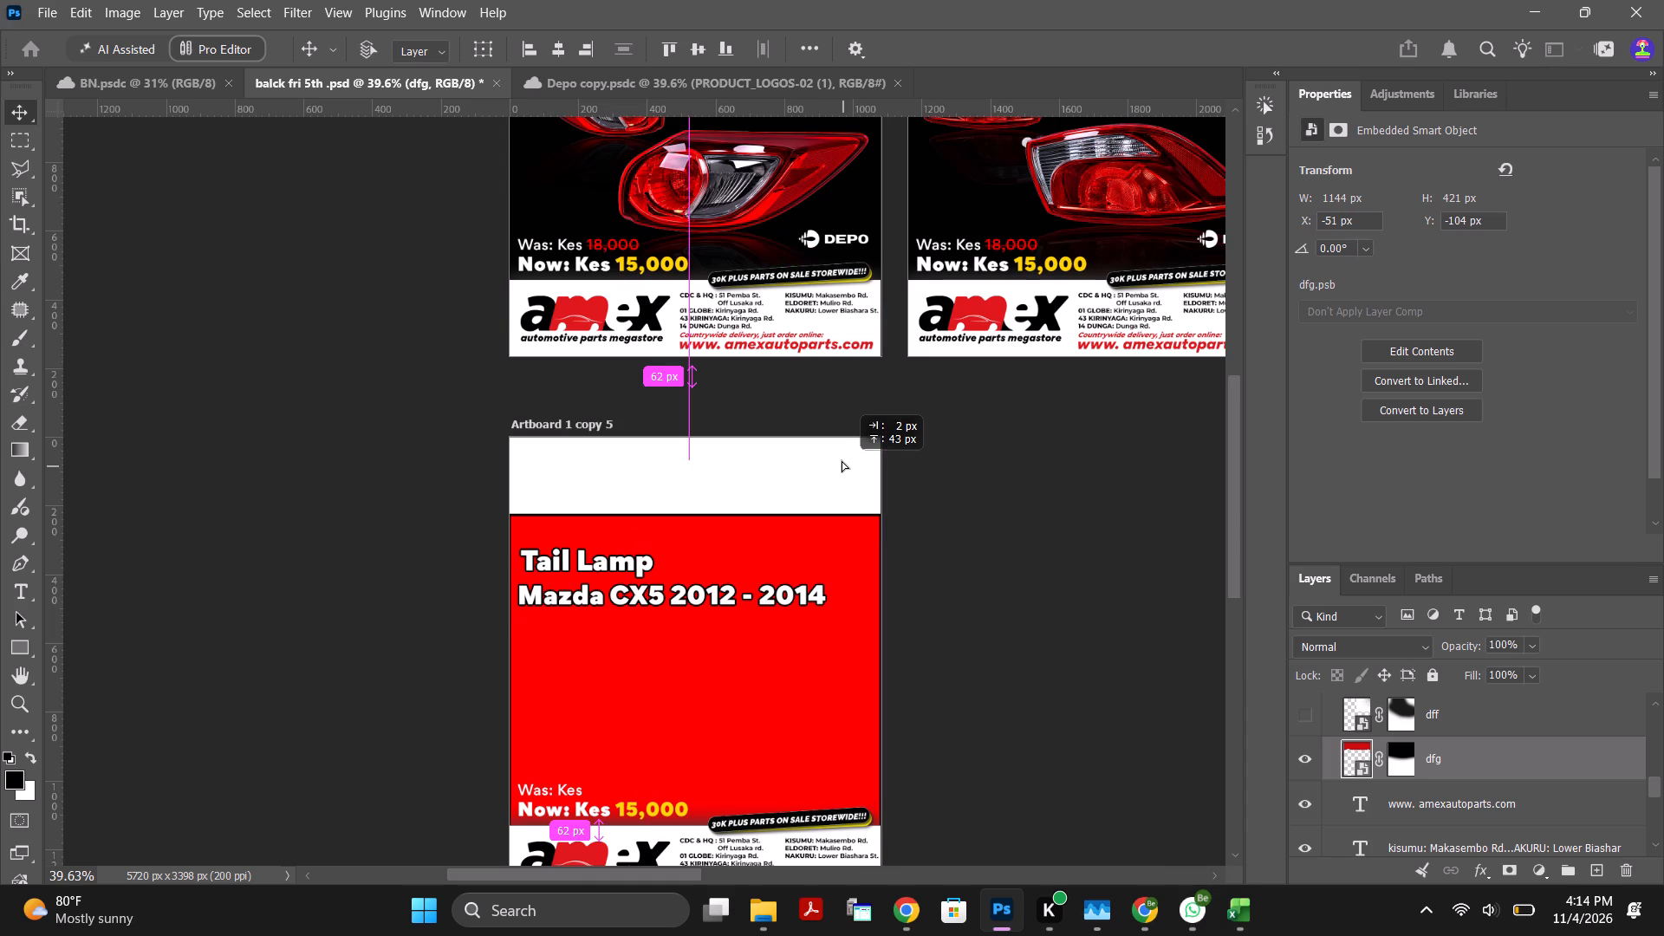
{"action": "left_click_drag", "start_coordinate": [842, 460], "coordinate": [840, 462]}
Undo the dfg header move, the red fill on Rectangle 2, and the black brush strokes on the dfg layer mask.
{"action": "key", "text": "ctrl+z"}
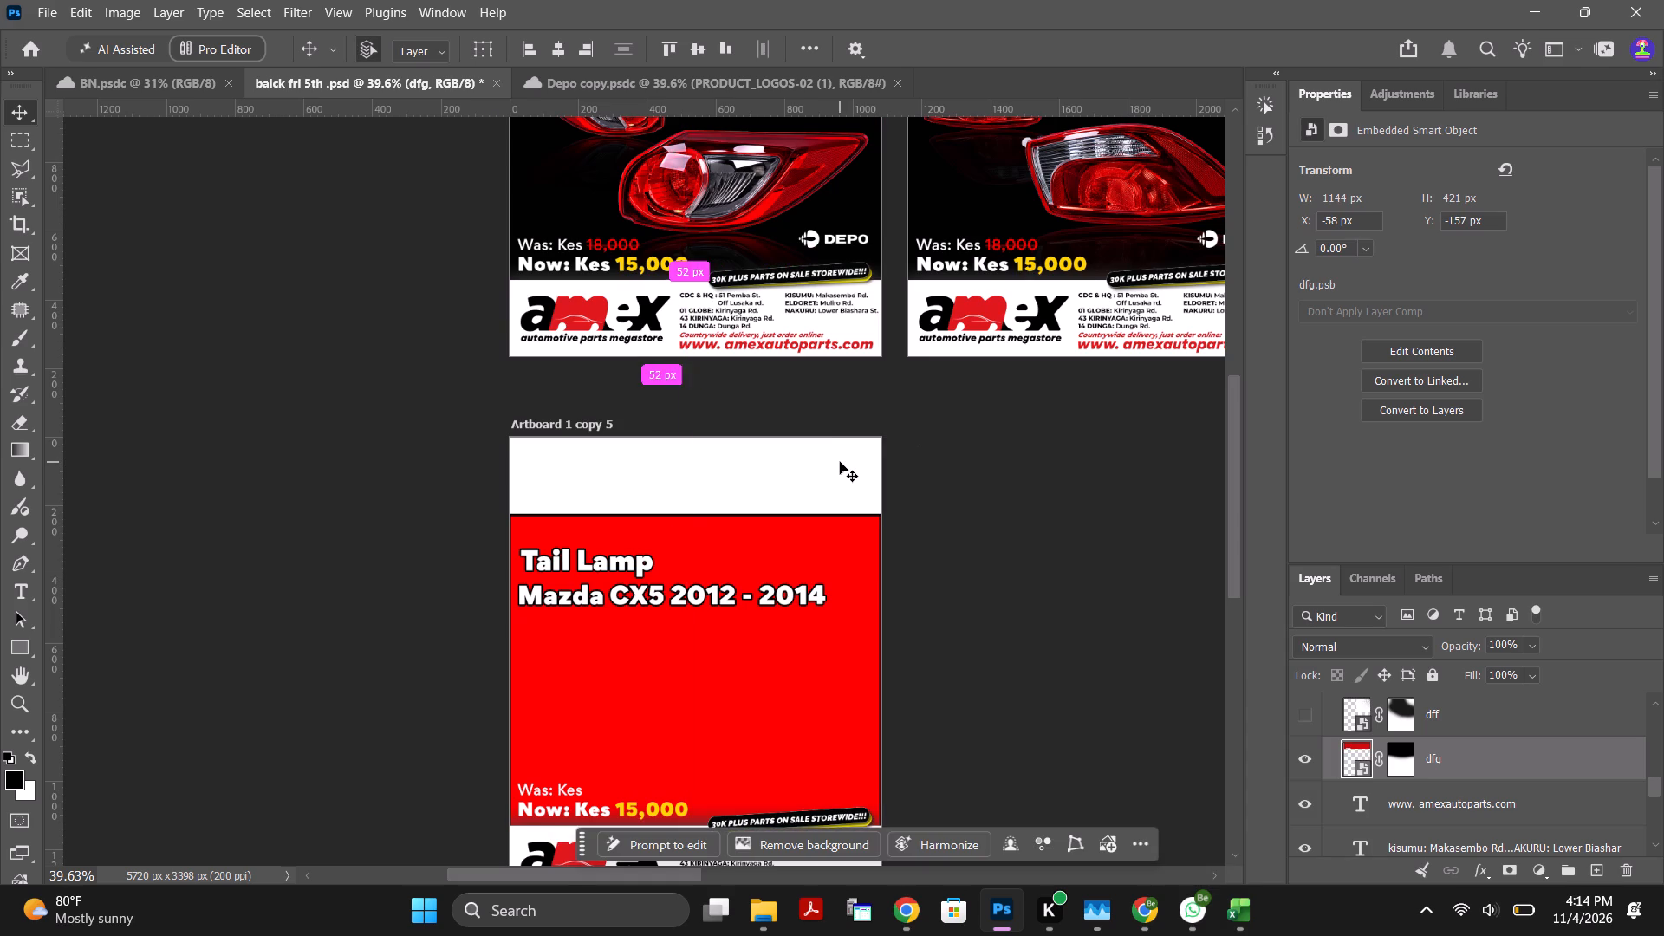
{"action": "key", "text": "ctrl+z"}
{"action": "key", "text": "ctrl+z"}
{"action": "key", "text": "ctrl+z"}
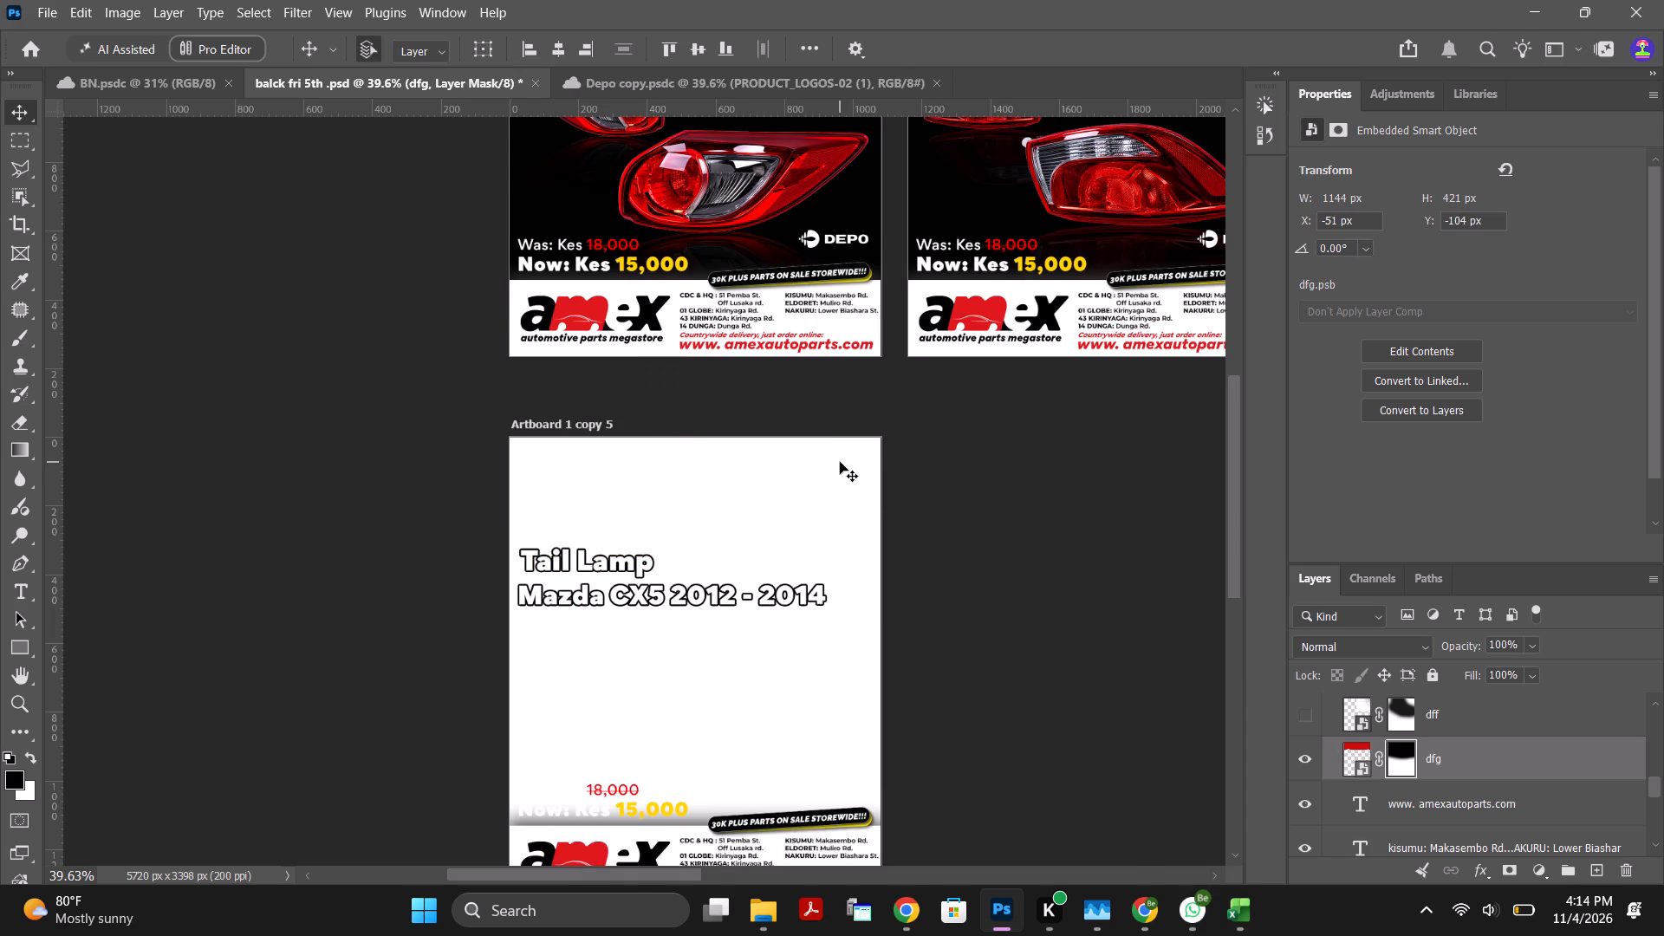
{"action": "key", "text": "ctrl+z"}
{"action": "key", "text": "ctrl+z"}
{"action": "key", "text": "ctrl+z"}
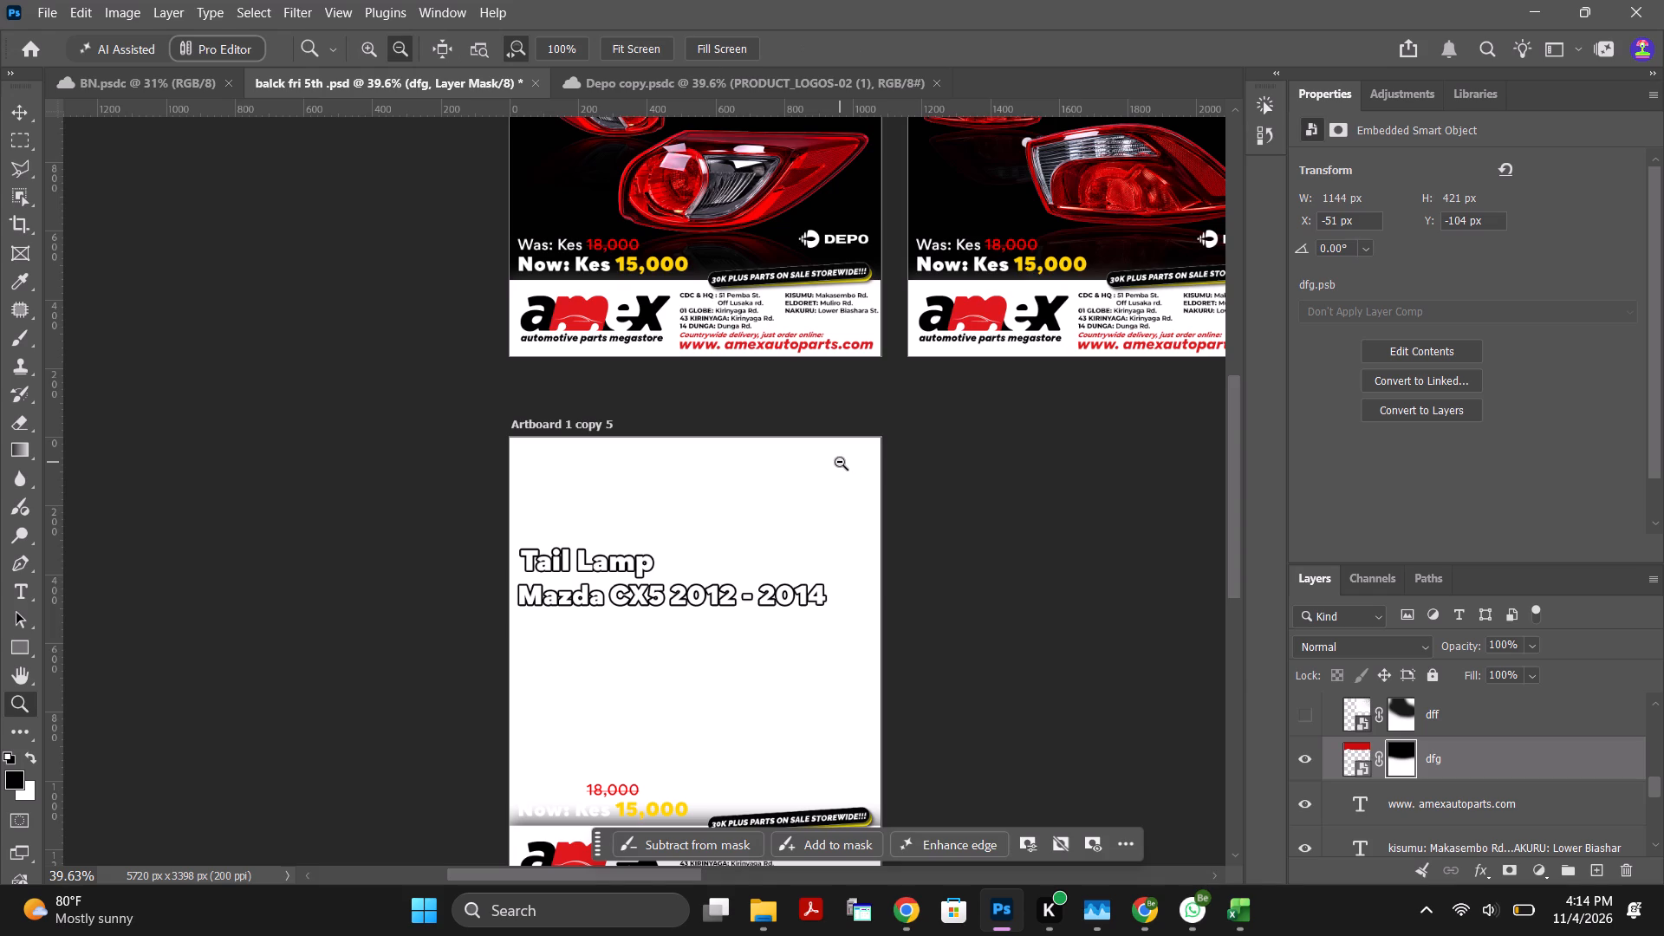
{"action": "key", "text": "ctrl+z"}
{"action": "key", "text": "ctrl+z"}
{"action": "key", "text": "ctrl+z"}
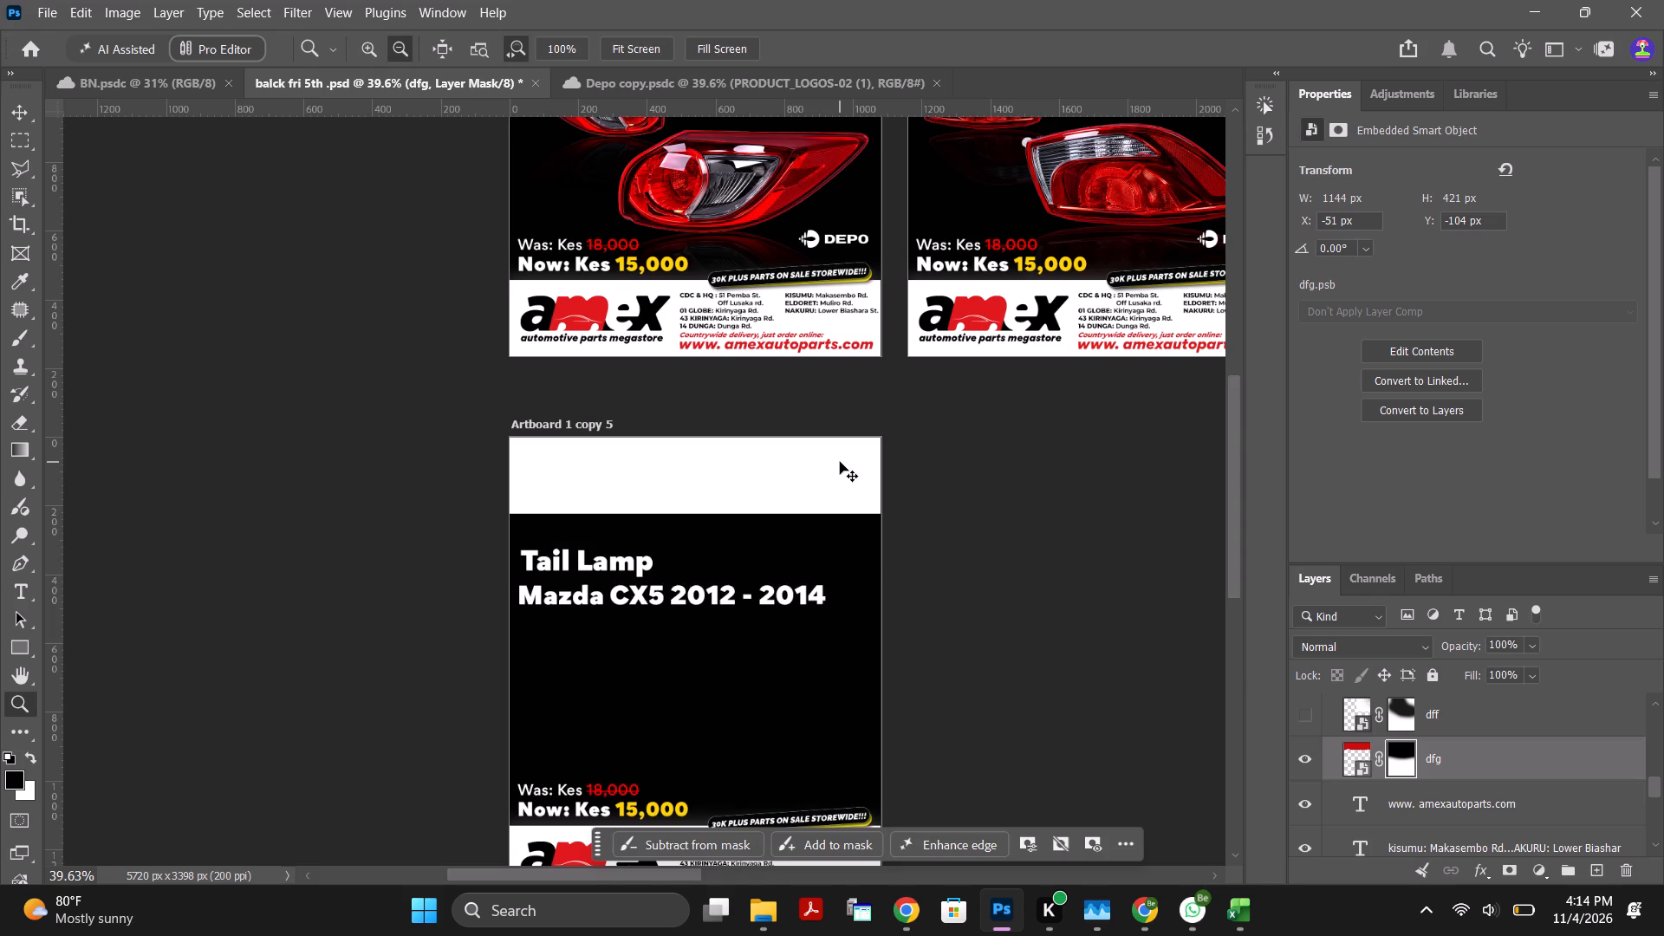
{"action": "key", "text": "ctrl+z"}
{"action": "key", "text": "ctrl+z"}
{"action": "key", "text": "ctrl+z"}
{"action": "left_click", "coordinate": [19, 107]}
{"action": "left_click", "coordinate": [182, 358]}
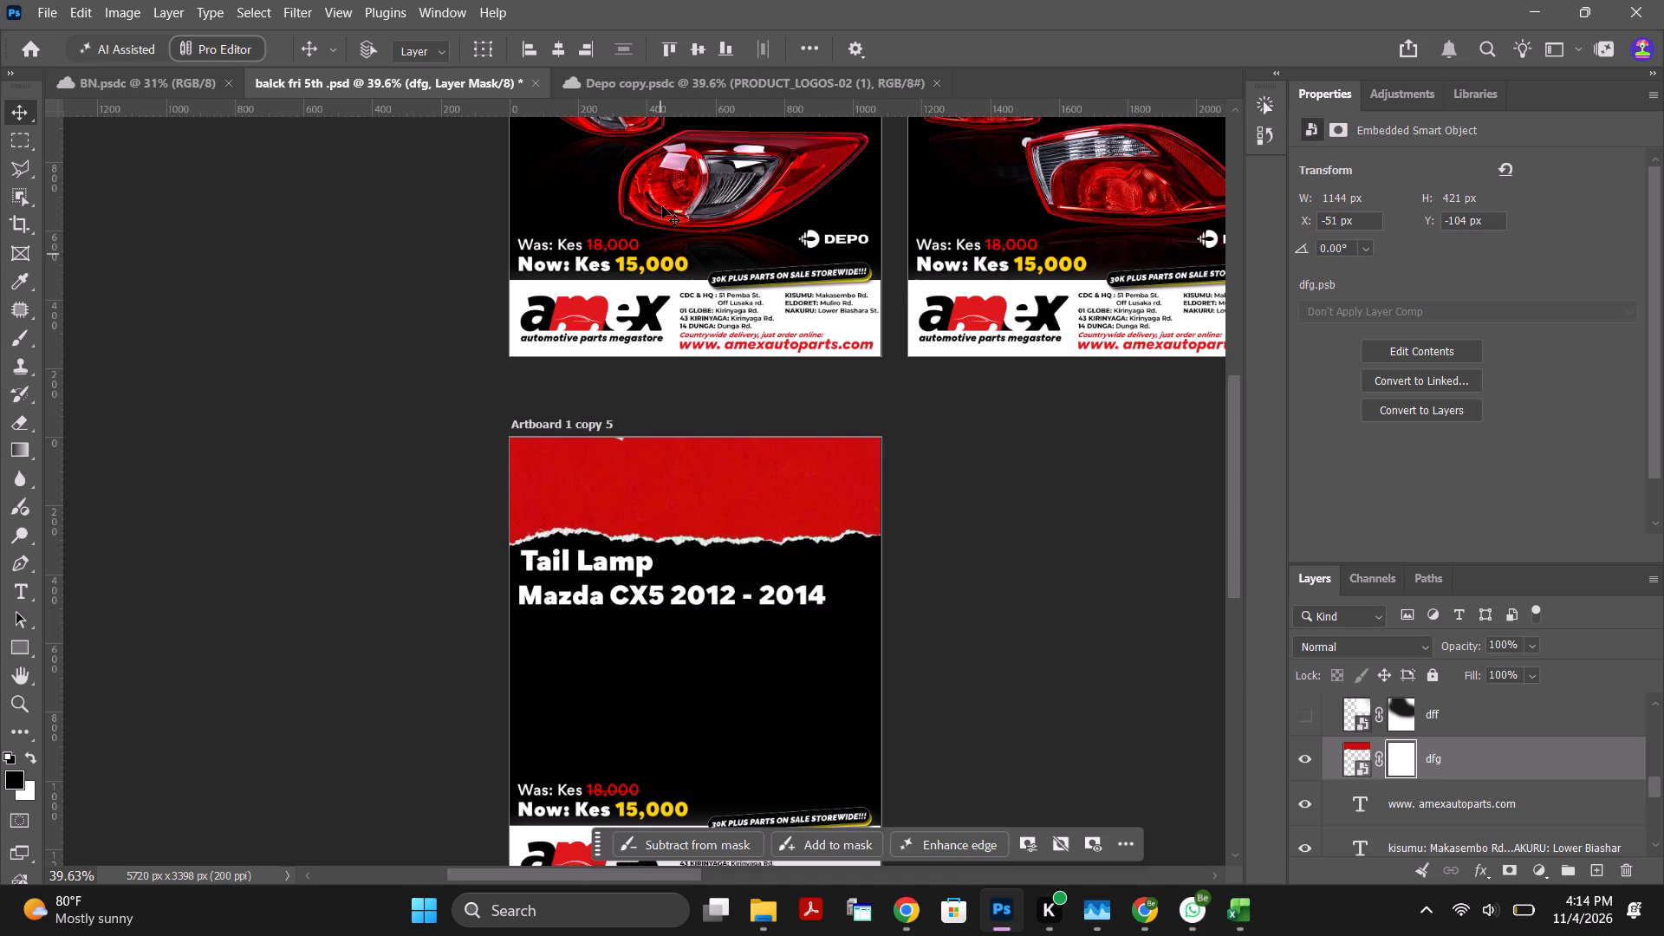
Add a layer mask to Rectangle 2 and brush black at size 700 from below the torn header down towards the prices, leaving a soft fade.
{"action": "scroll", "coordinate": [803, 654], "scroll_direction": "down", "scroll_amount": 3}
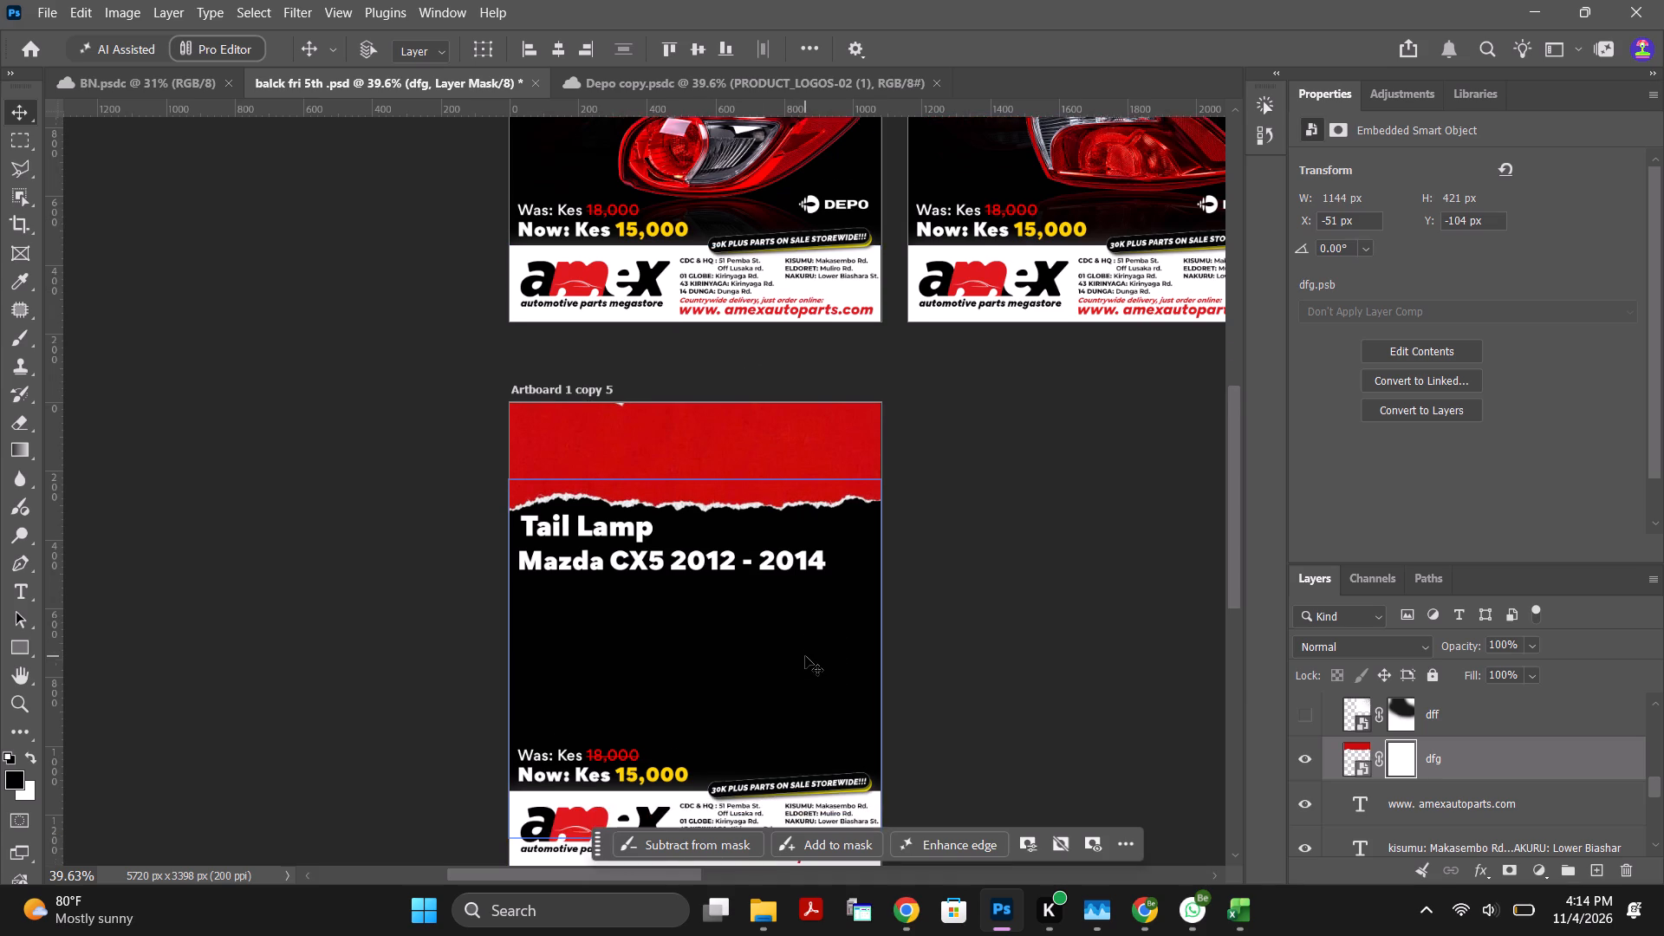
{"action": "scroll", "coordinate": [805, 656], "scroll_direction": "down", "scroll_amount": 4}
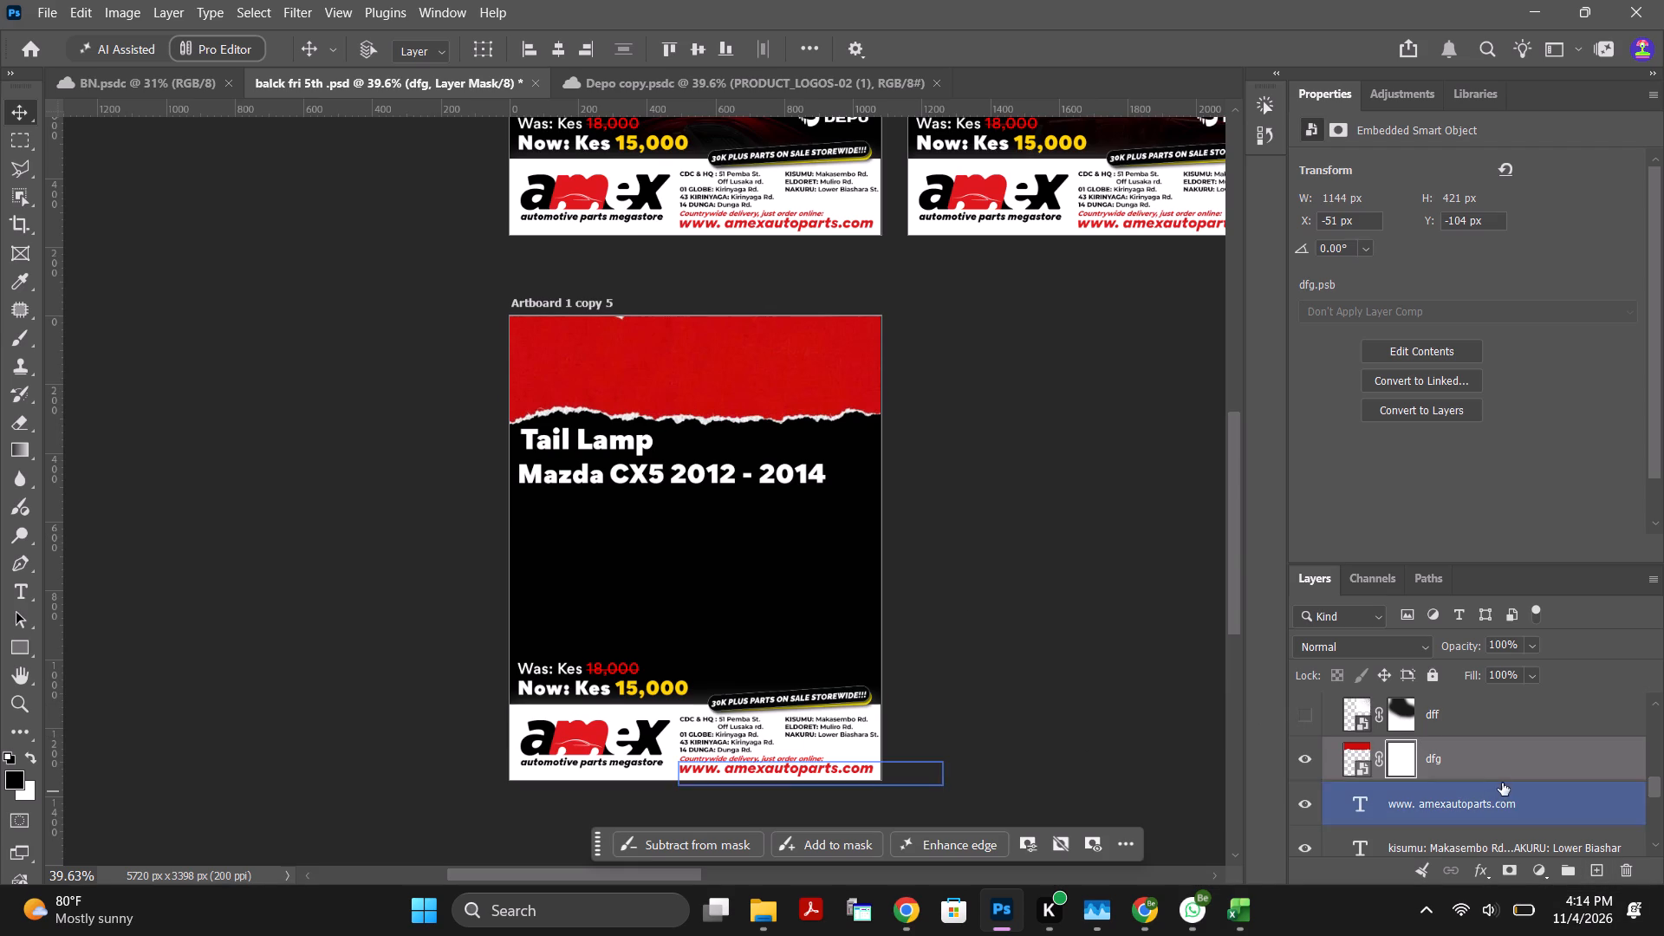
{"action": "scroll", "coordinate": [1518, 832], "scroll_direction": "down", "scroll_amount": 17}
{"action": "left_click", "coordinate": [1465, 829]}
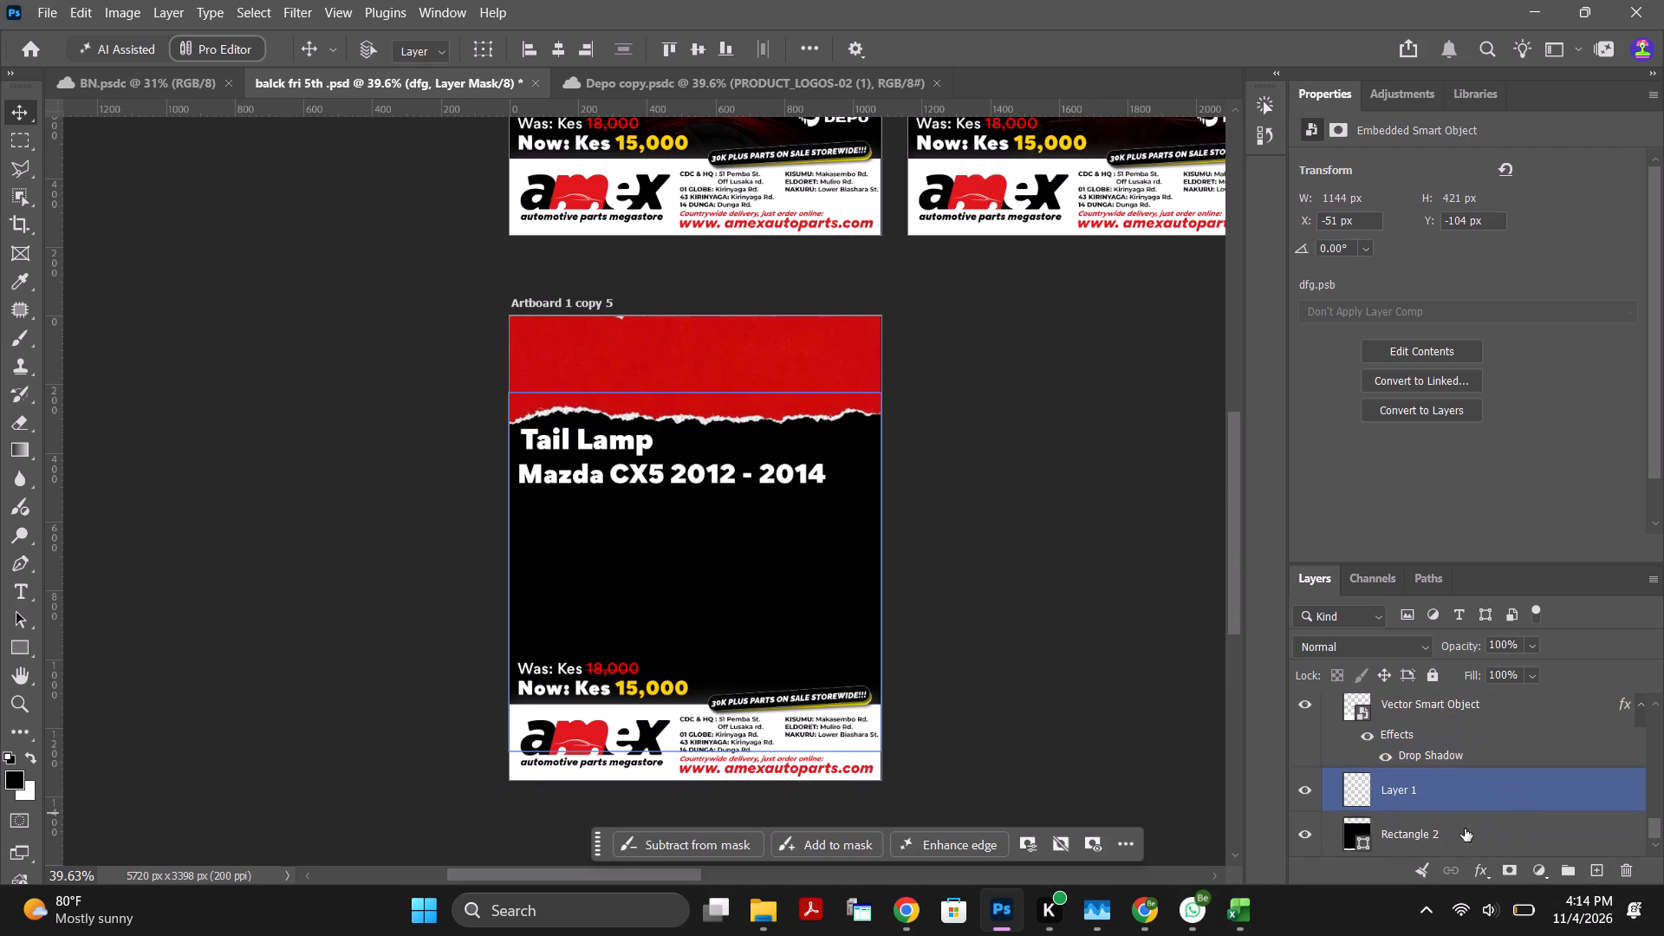
{"action": "left_click", "coordinate": [1515, 864]}
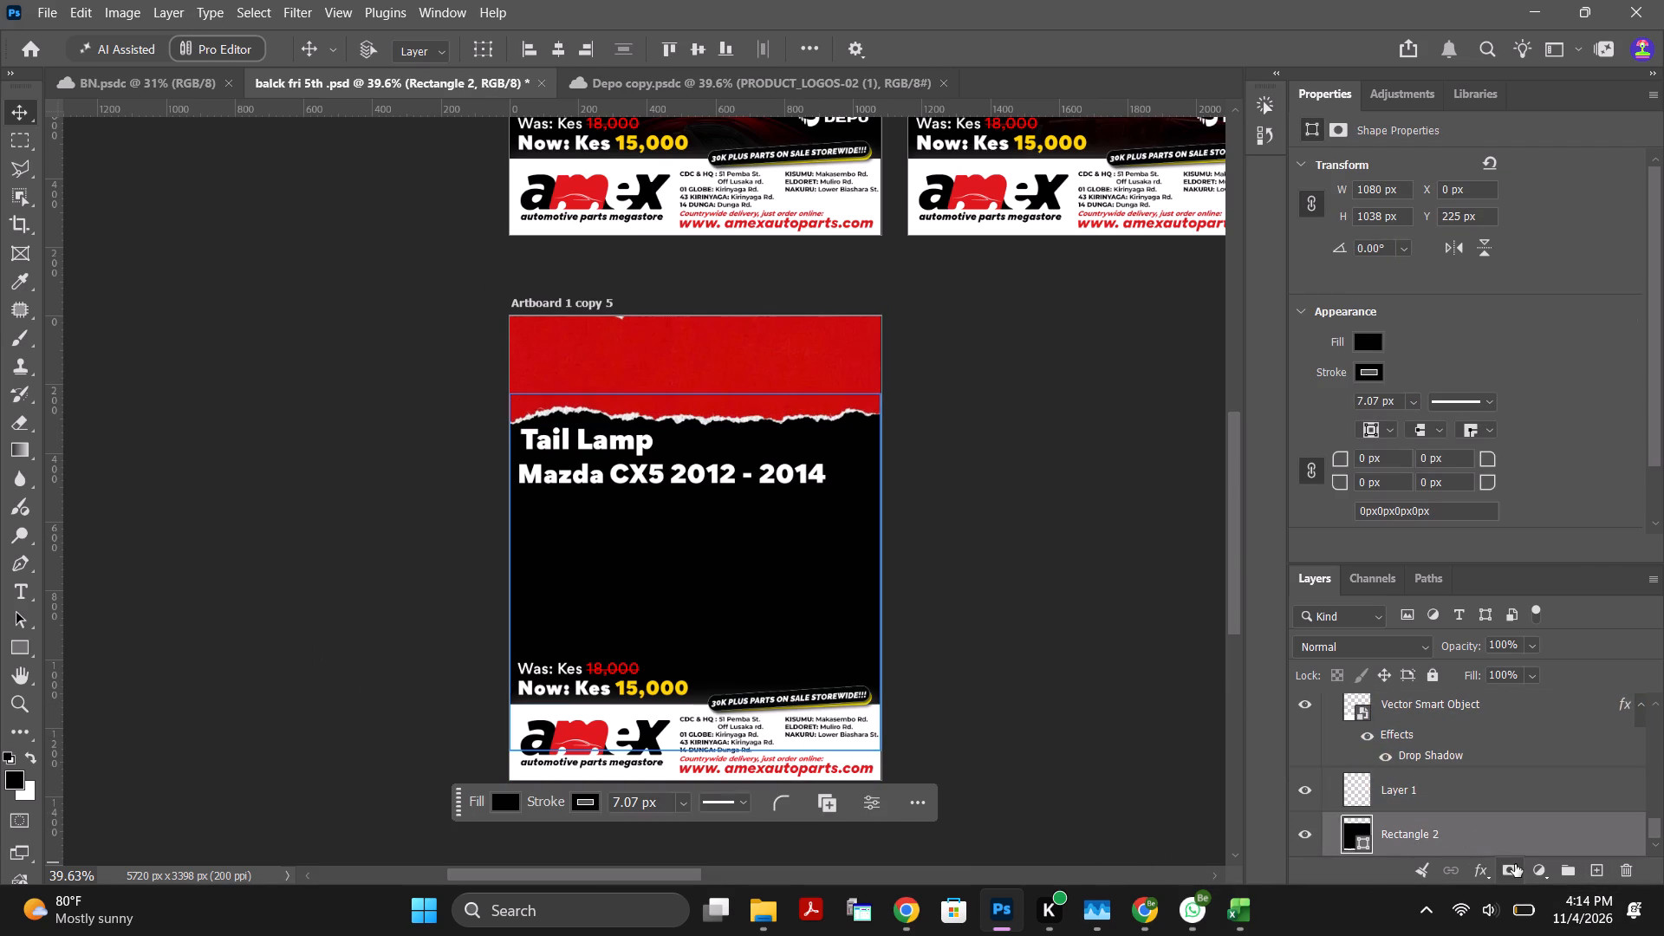
{"action": "left_click", "coordinate": [24, 337]}
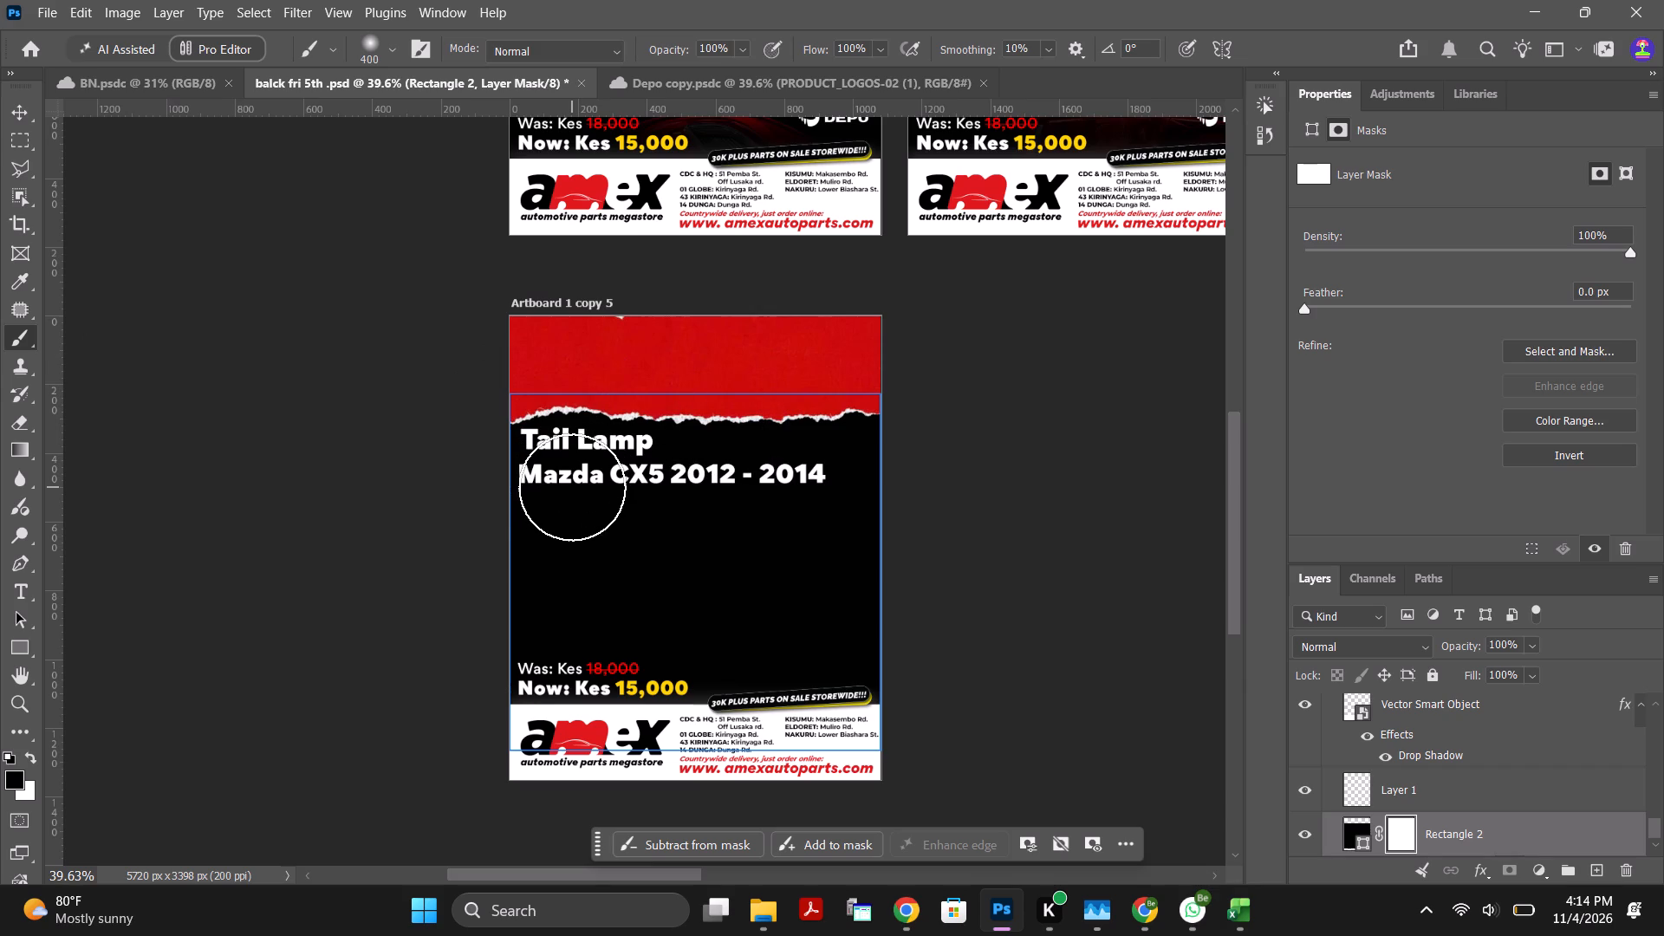
{"action": "type", "text": "]]]"}
{"action": "left_click_drag", "start_coordinate": [461, 490], "coordinate": [844, 524]}
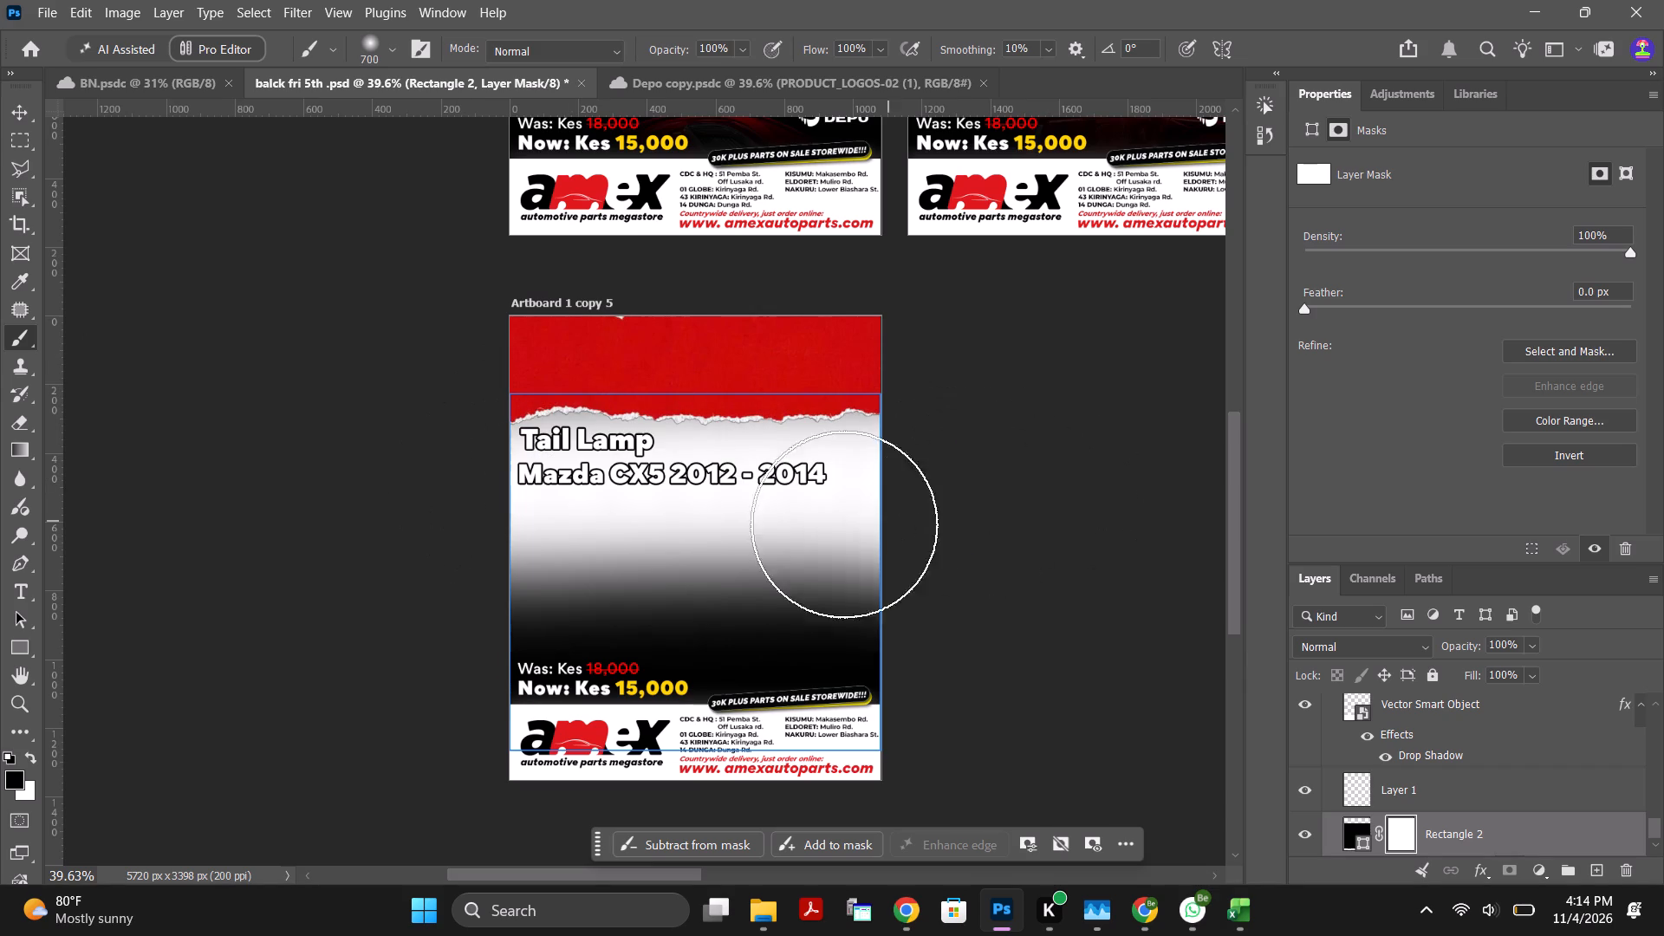
{"action": "left_click_drag", "start_coordinate": [844, 524], "coordinate": [860, 536]}
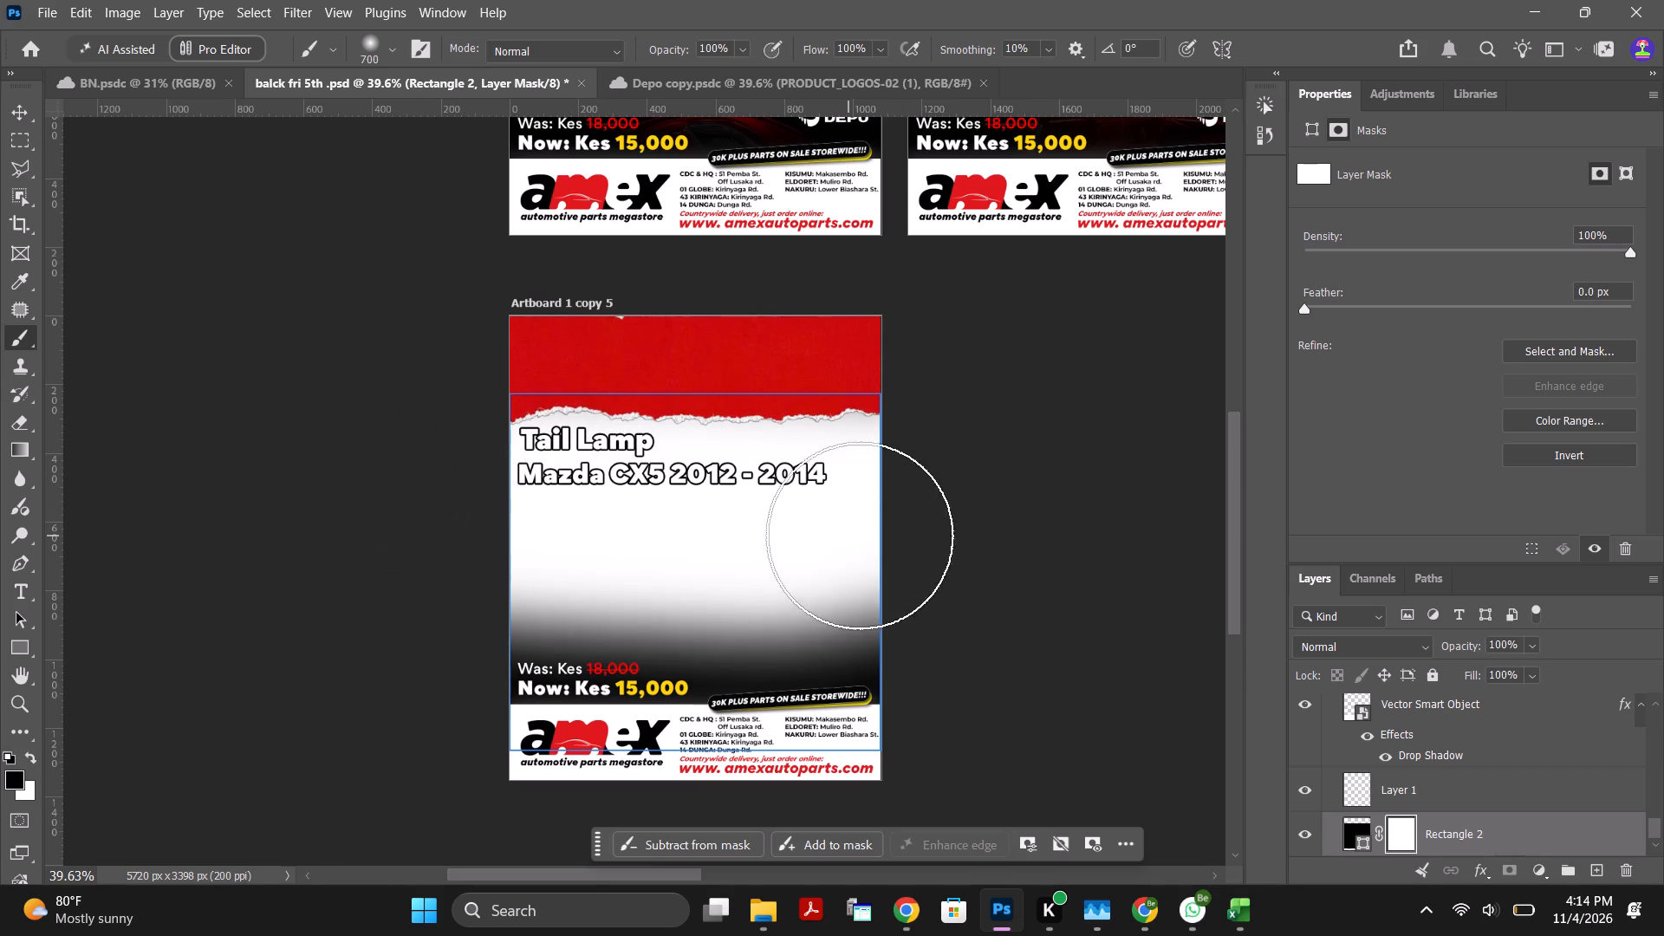
{"action": "left_click_drag", "start_coordinate": [860, 536], "coordinate": [446, 516]}
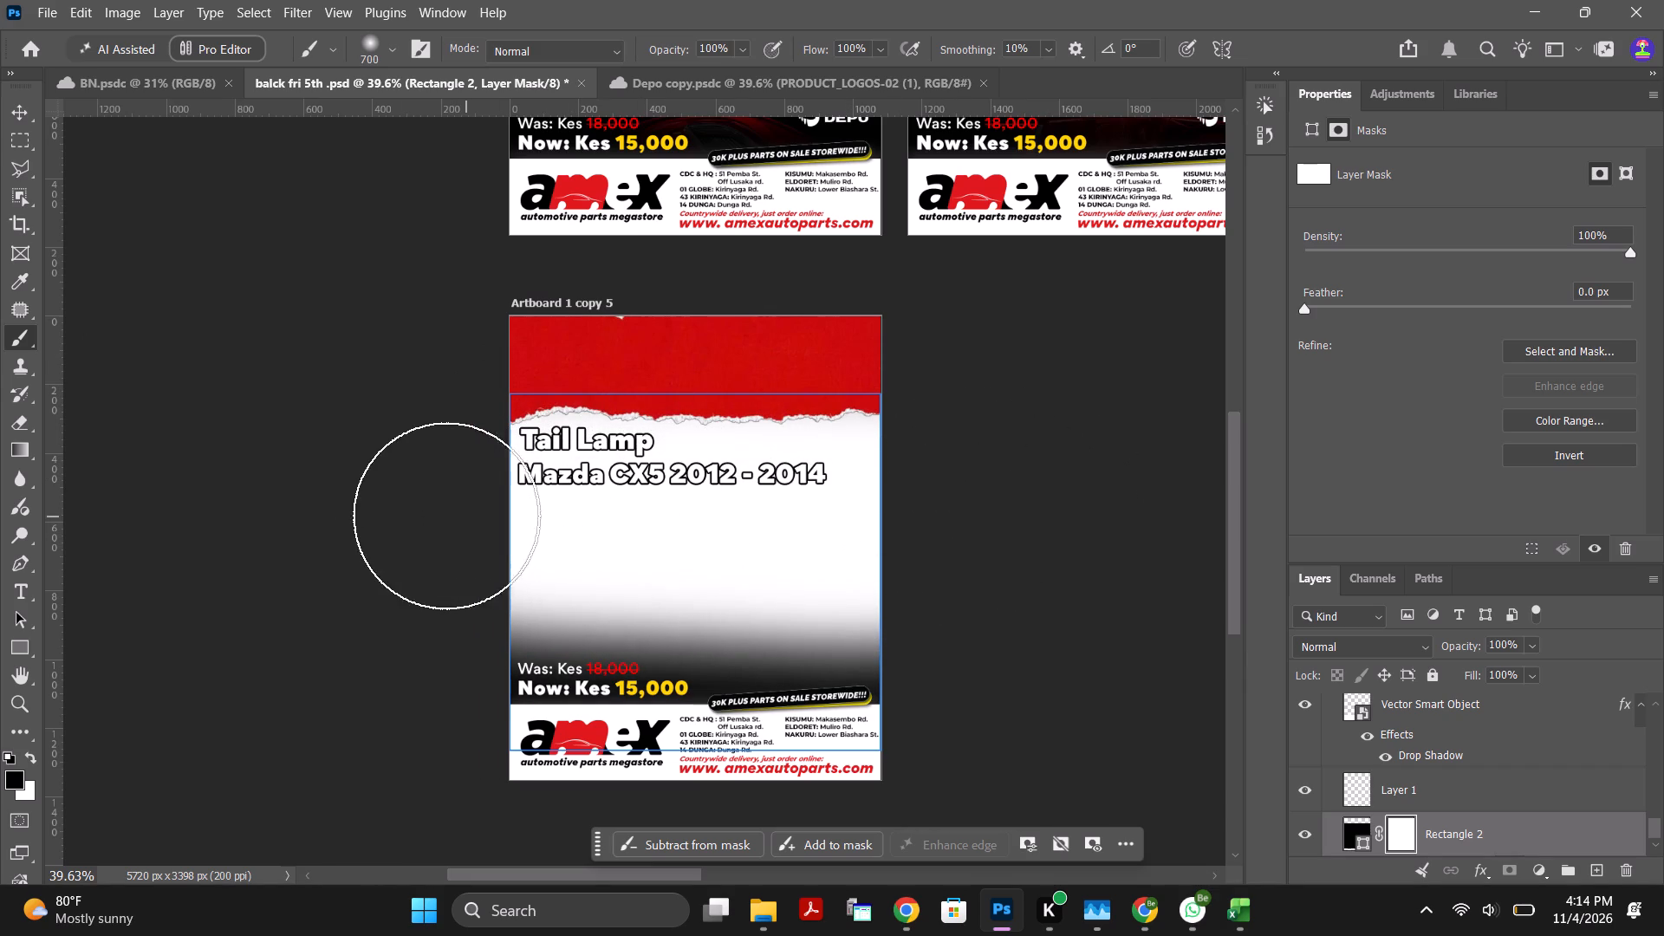
{"action": "left_click_drag", "start_coordinate": [446, 516], "coordinate": [844, 478]}
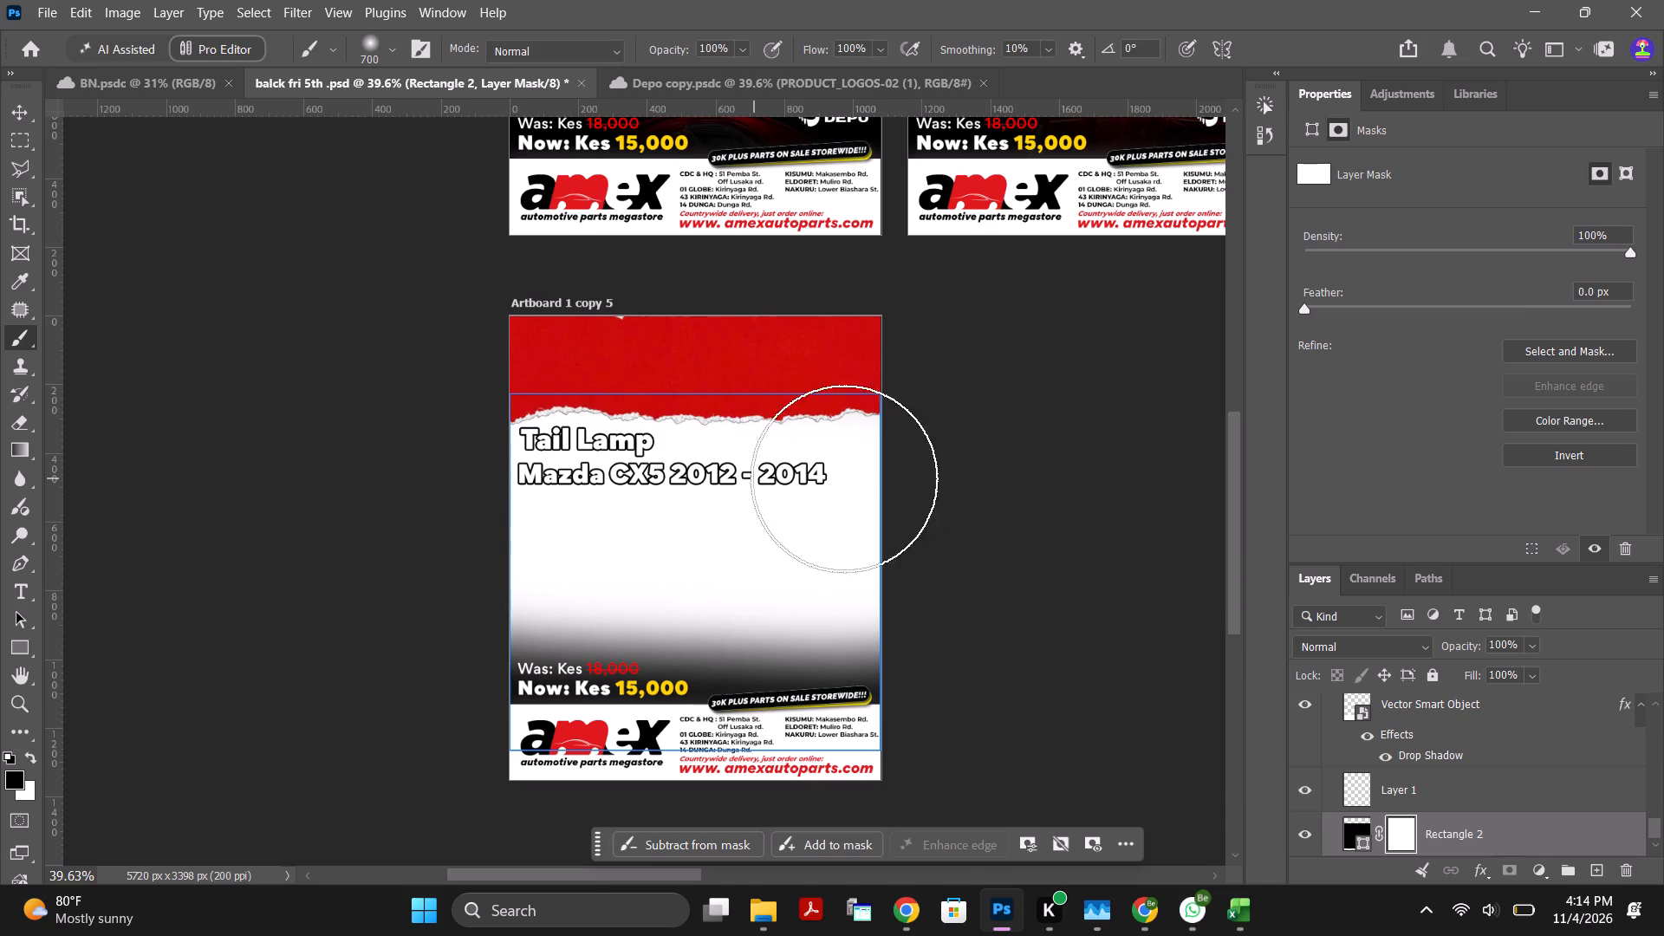
{"action": "left_click_drag", "start_coordinate": [844, 478], "coordinate": [517, 480]}
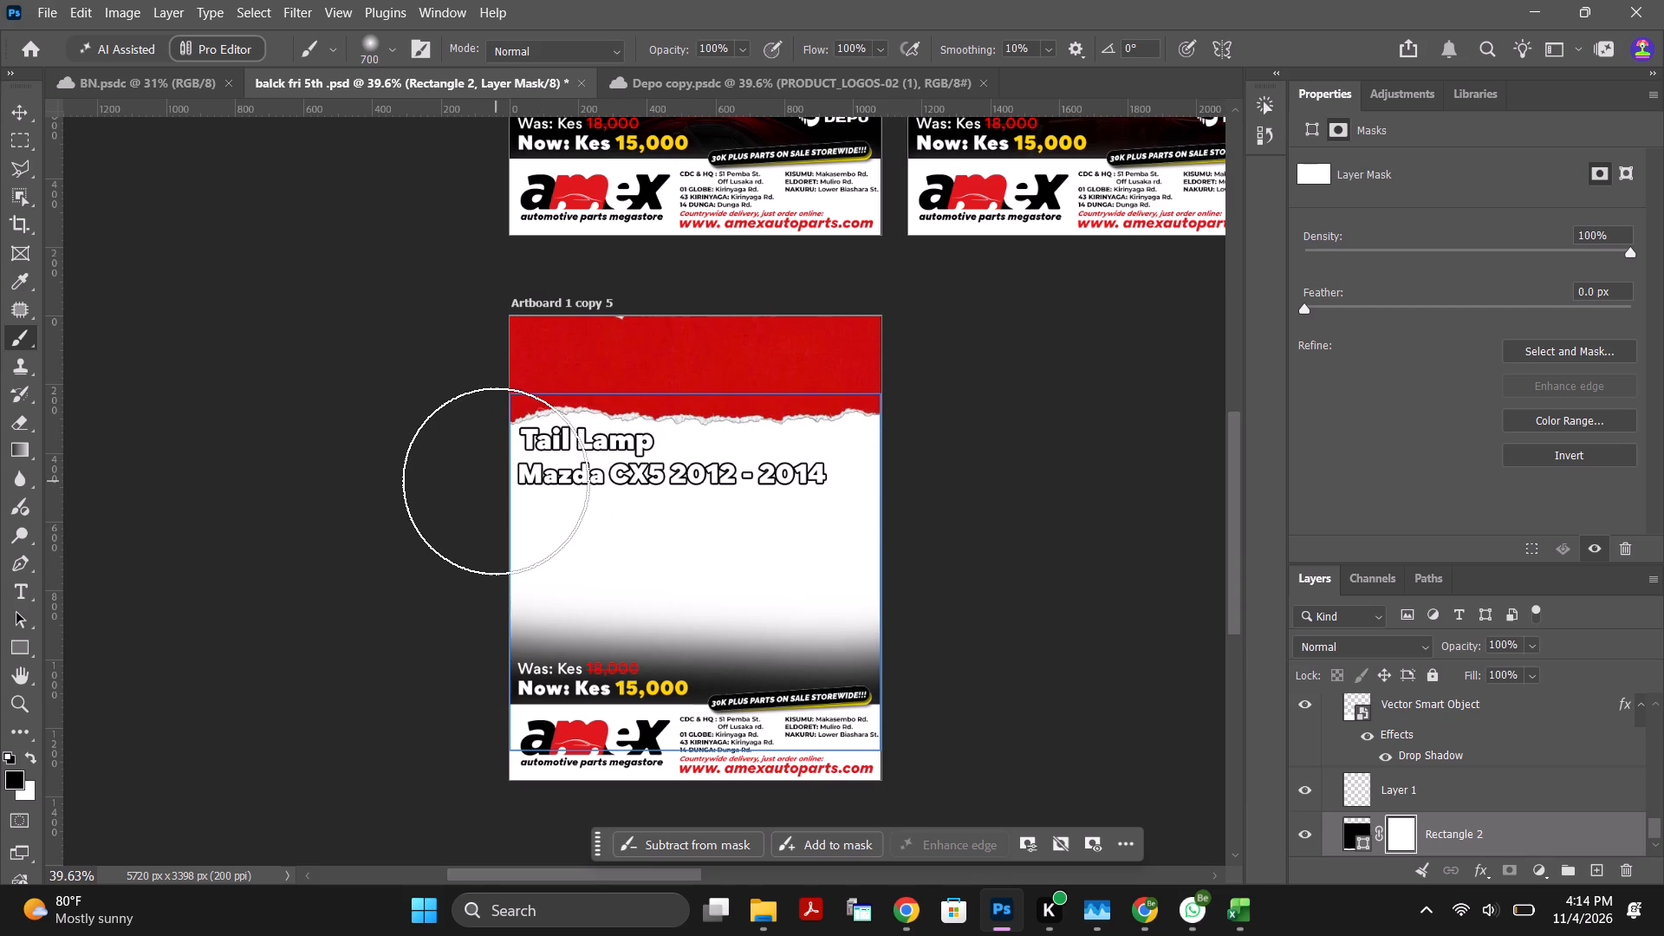
{"action": "left_click_drag", "start_coordinate": [907, 579], "coordinate": [502, 525]}
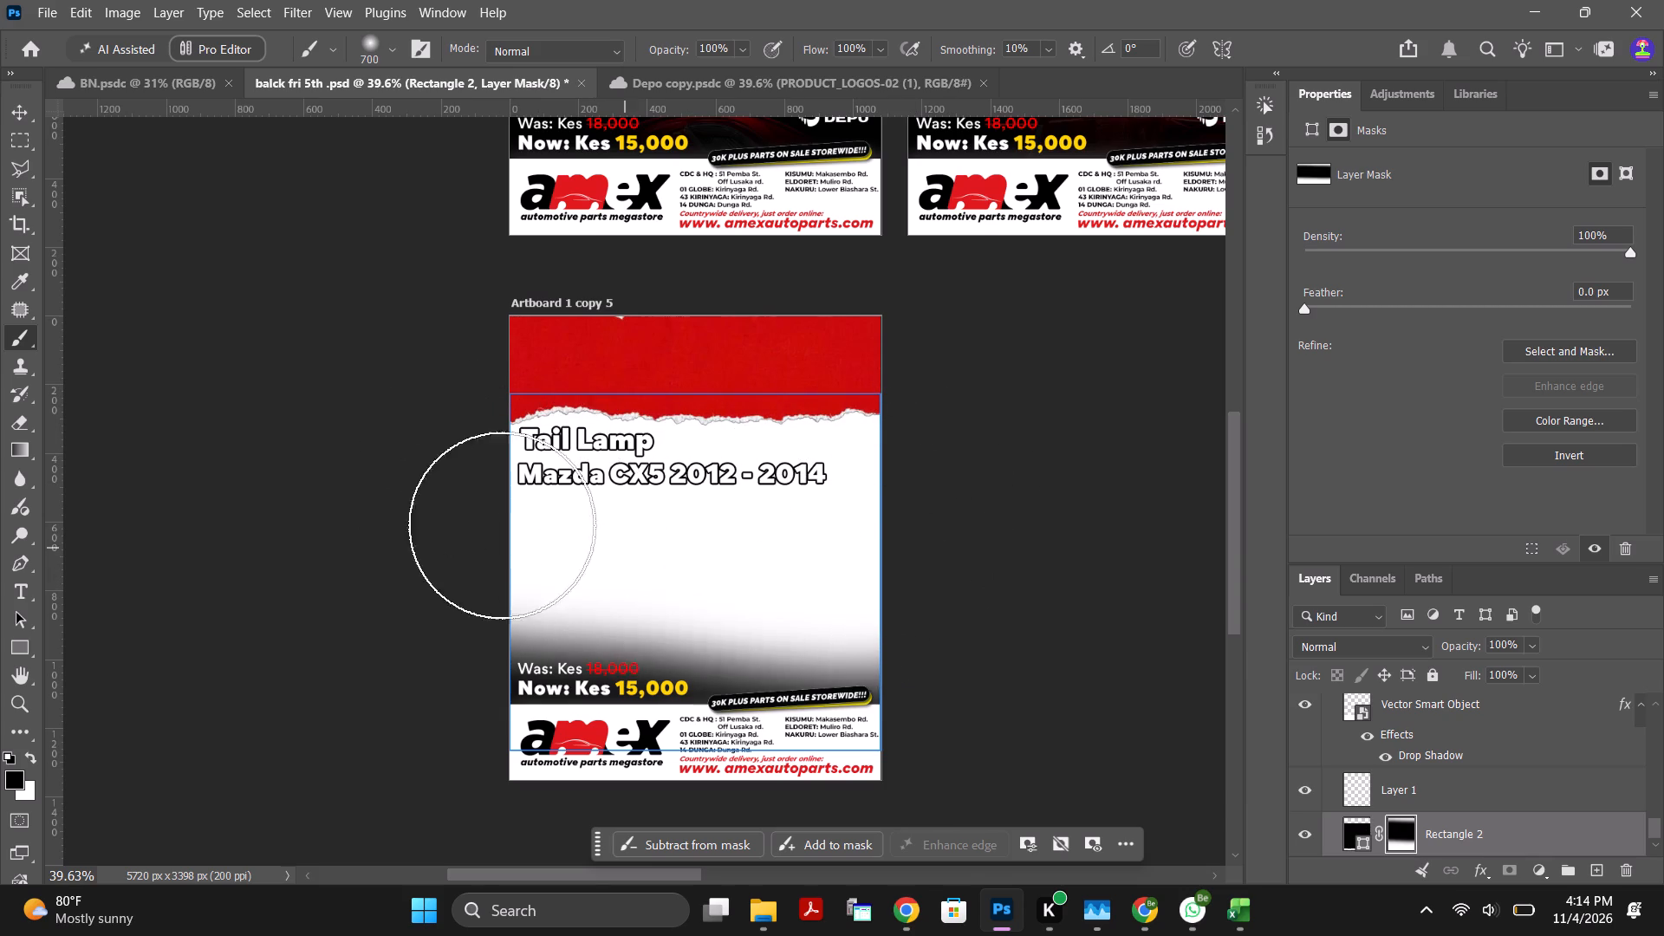
{"action": "left_click_drag", "start_coordinate": [502, 525], "coordinate": [501, 533]}
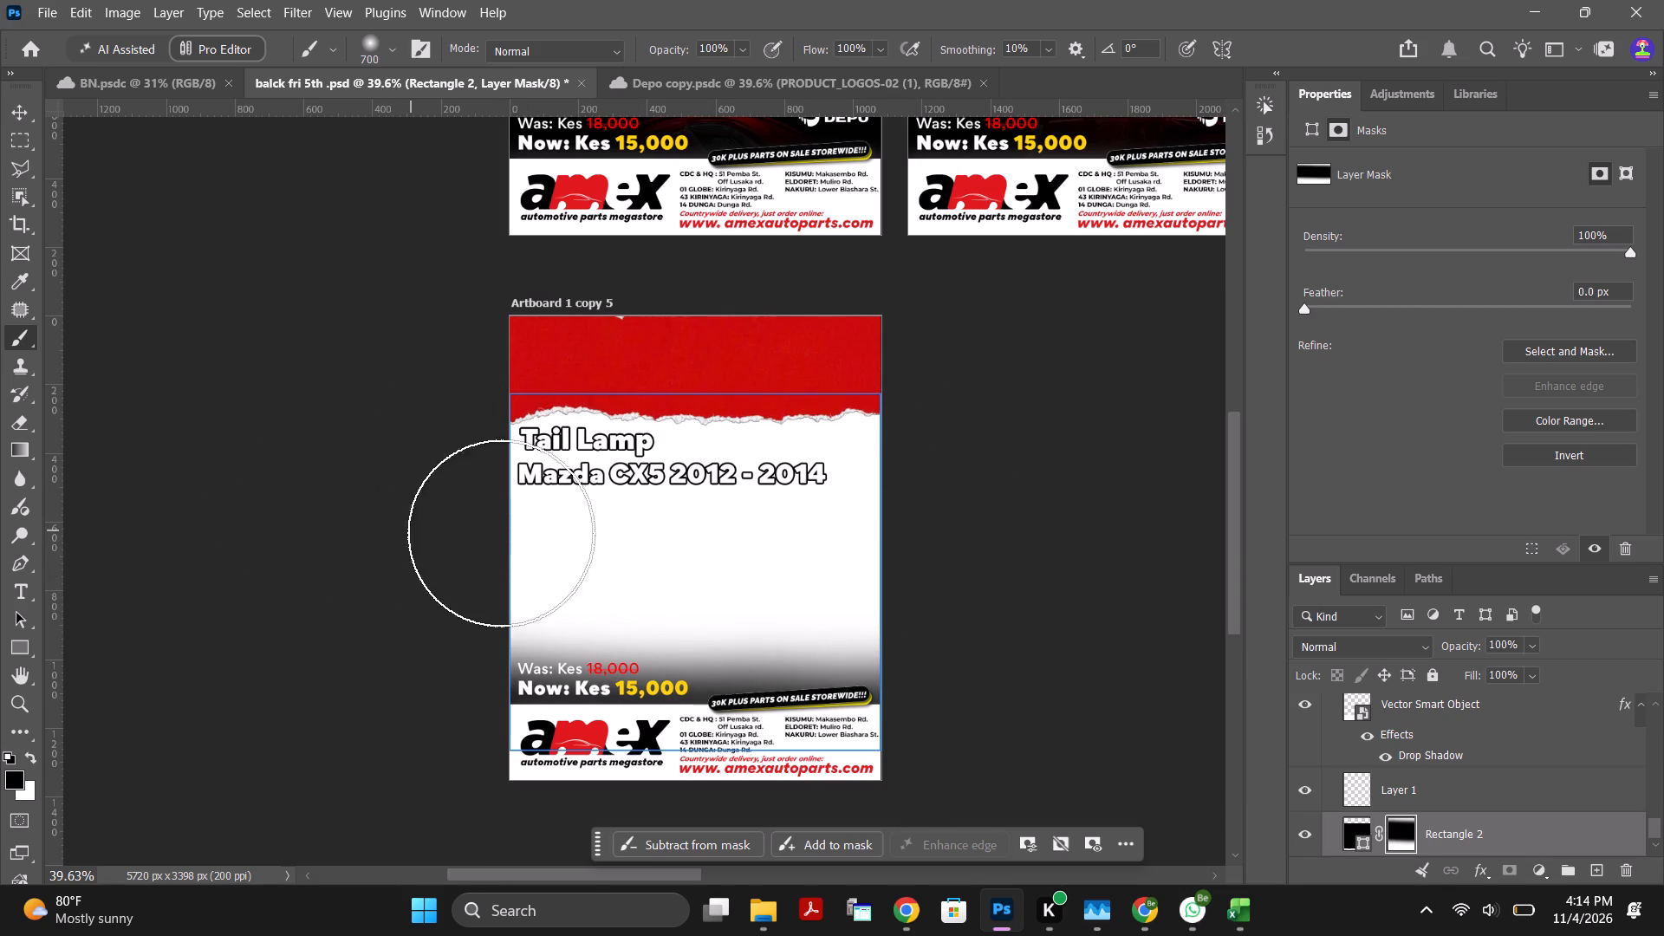
{"action": "left_click_drag", "start_coordinate": [501, 533], "coordinate": [1034, 545]}
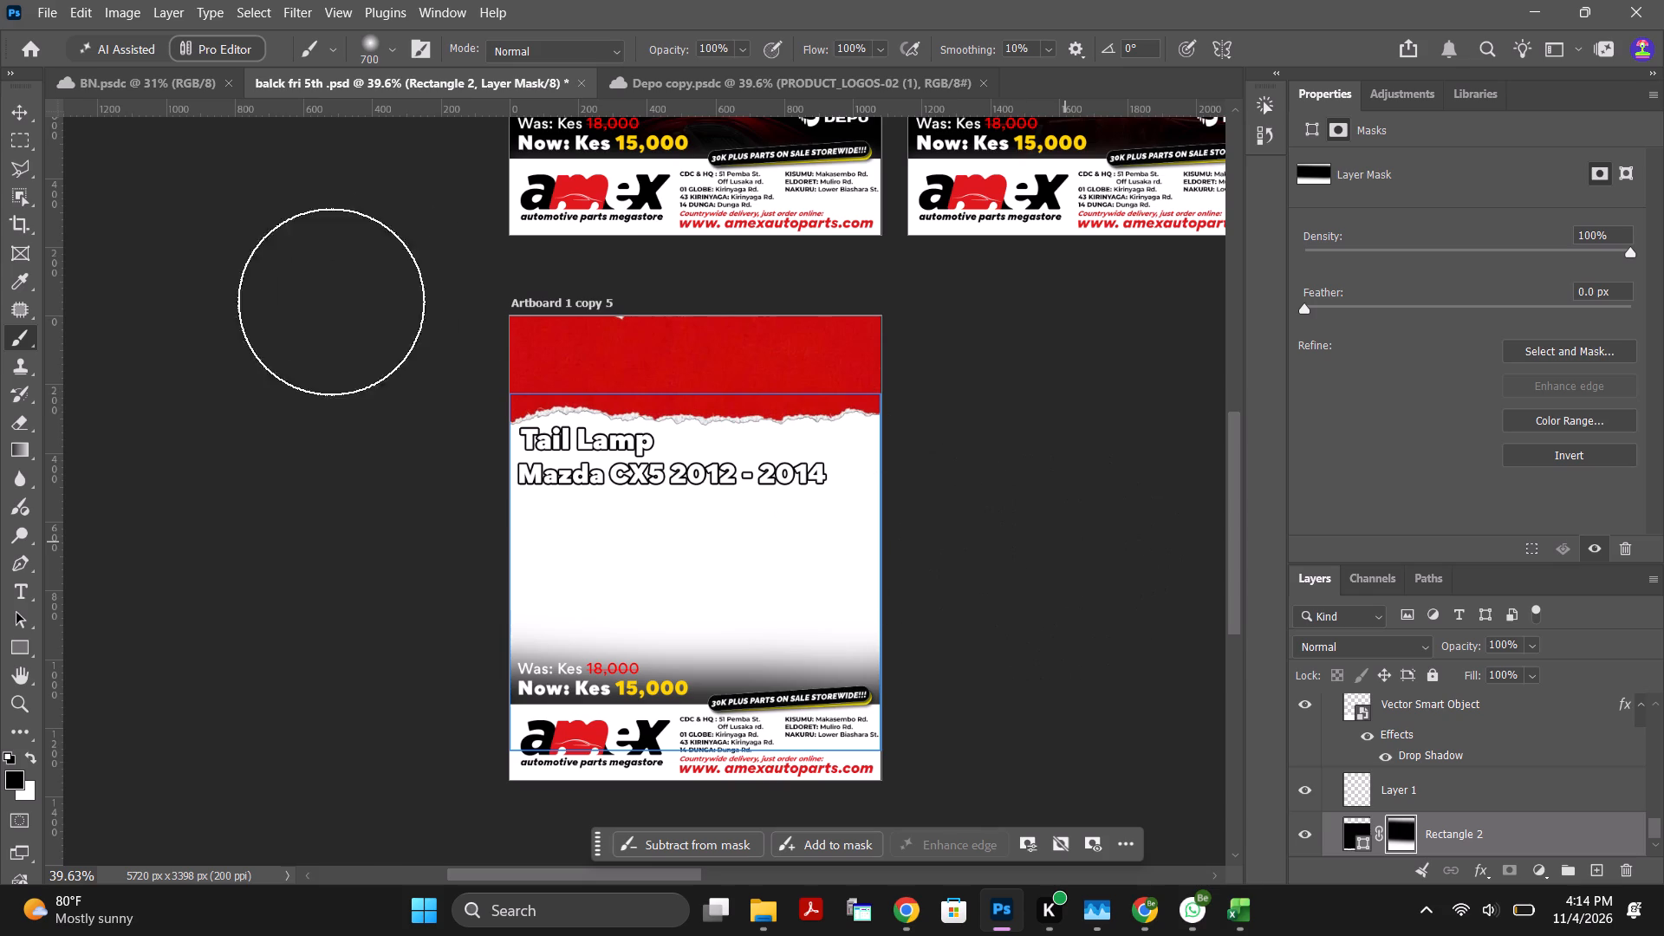
{"action": "left_click", "coordinate": [25, 115]}
{"action": "left_click", "coordinate": [167, 284]}
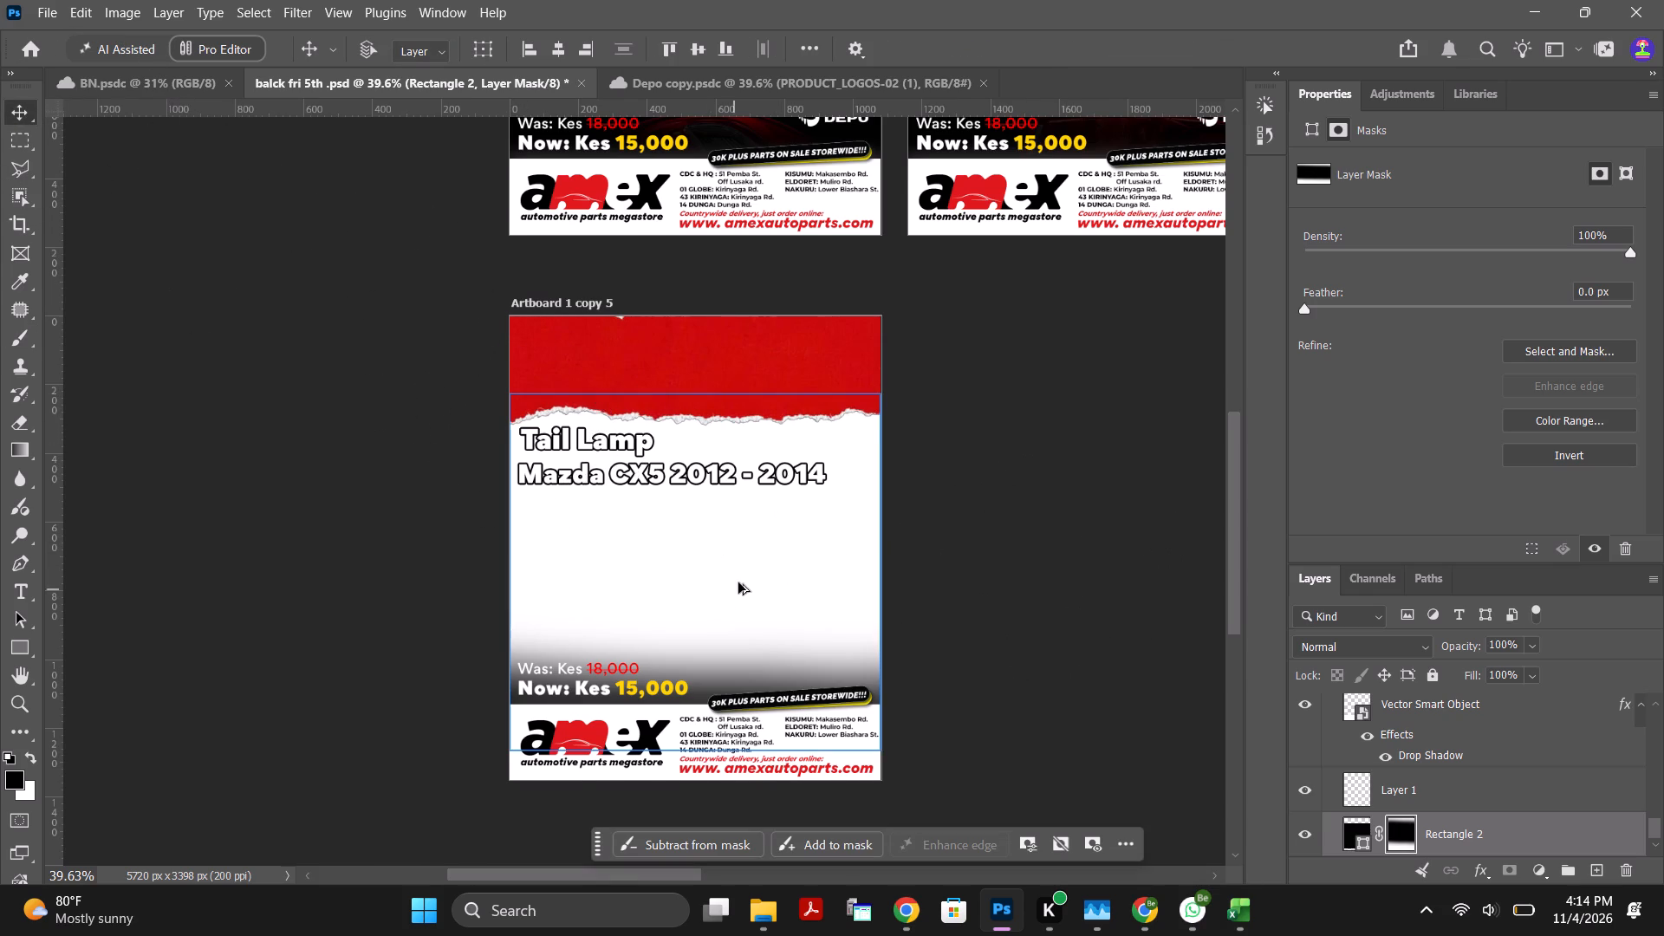
Examine the red torn header and title text against the masked background on Artboard 1 copy 5, from overview to close-up.
{"action": "scroll", "coordinate": [738, 582], "scroll_direction": "down", "scroll_amount": 7, "text": "alt"}
{"action": "scroll", "coordinate": [770, 490], "scroll_direction": "up", "scroll_amount": 4, "text": "alt"}
{"action": "scroll", "coordinate": [711, 427], "scroll_direction": "up", "scroll_amount": 6, "text": "alt"}
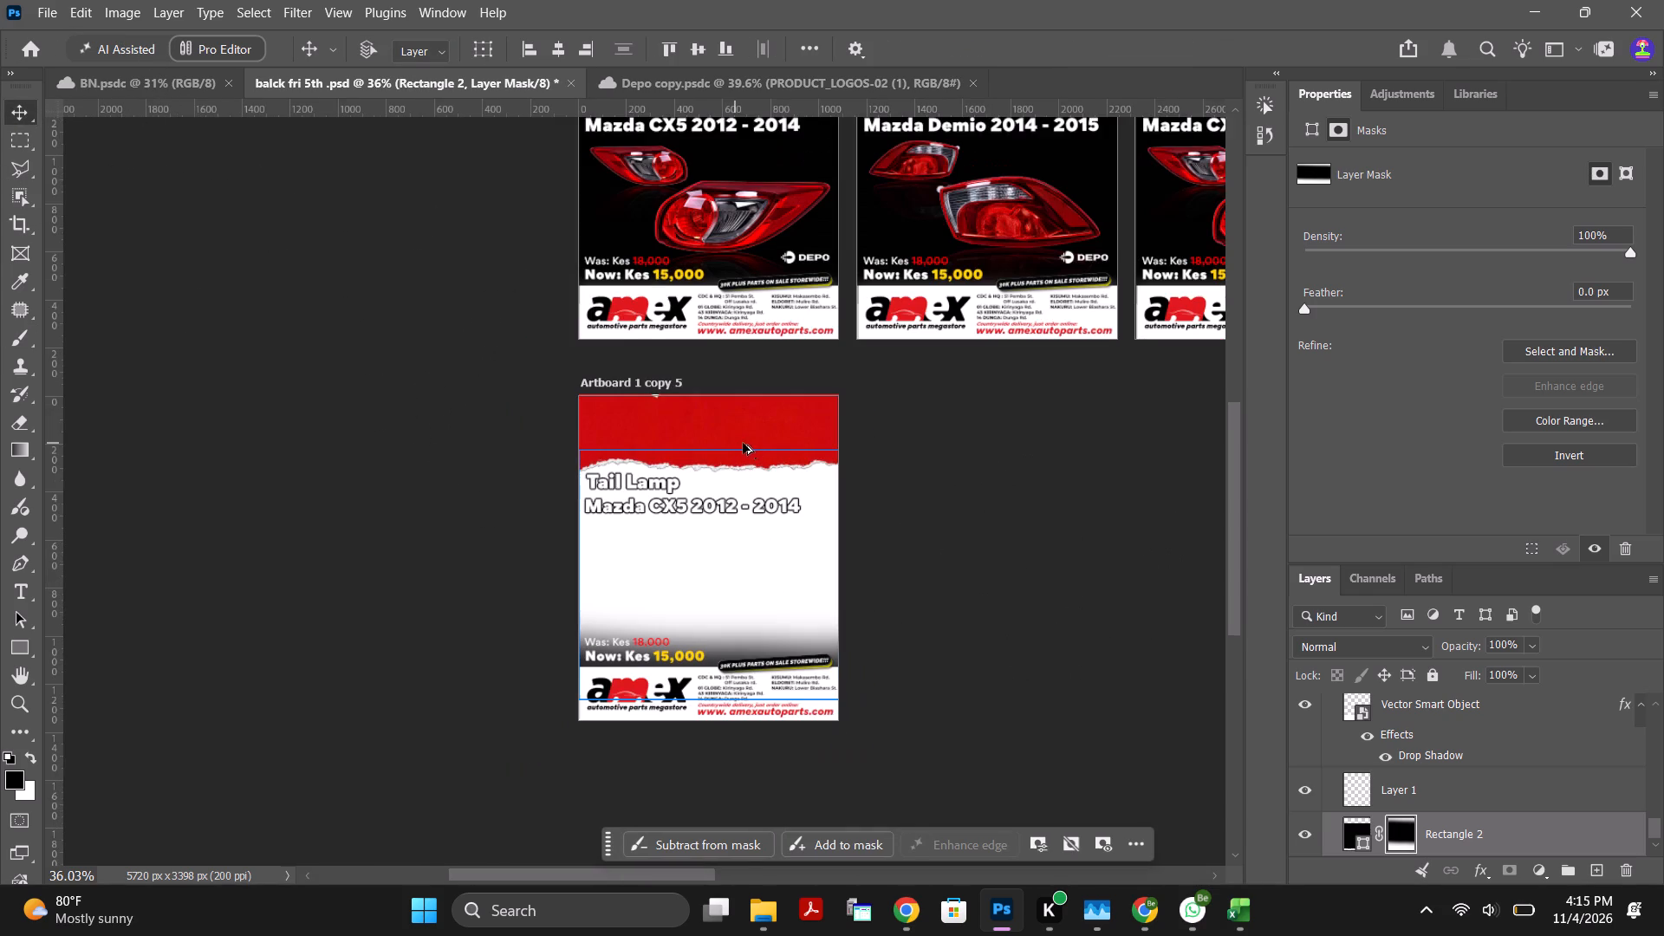
{"action": "scroll", "coordinate": [774, 573], "scroll_direction": "down", "scroll_amount": 3}
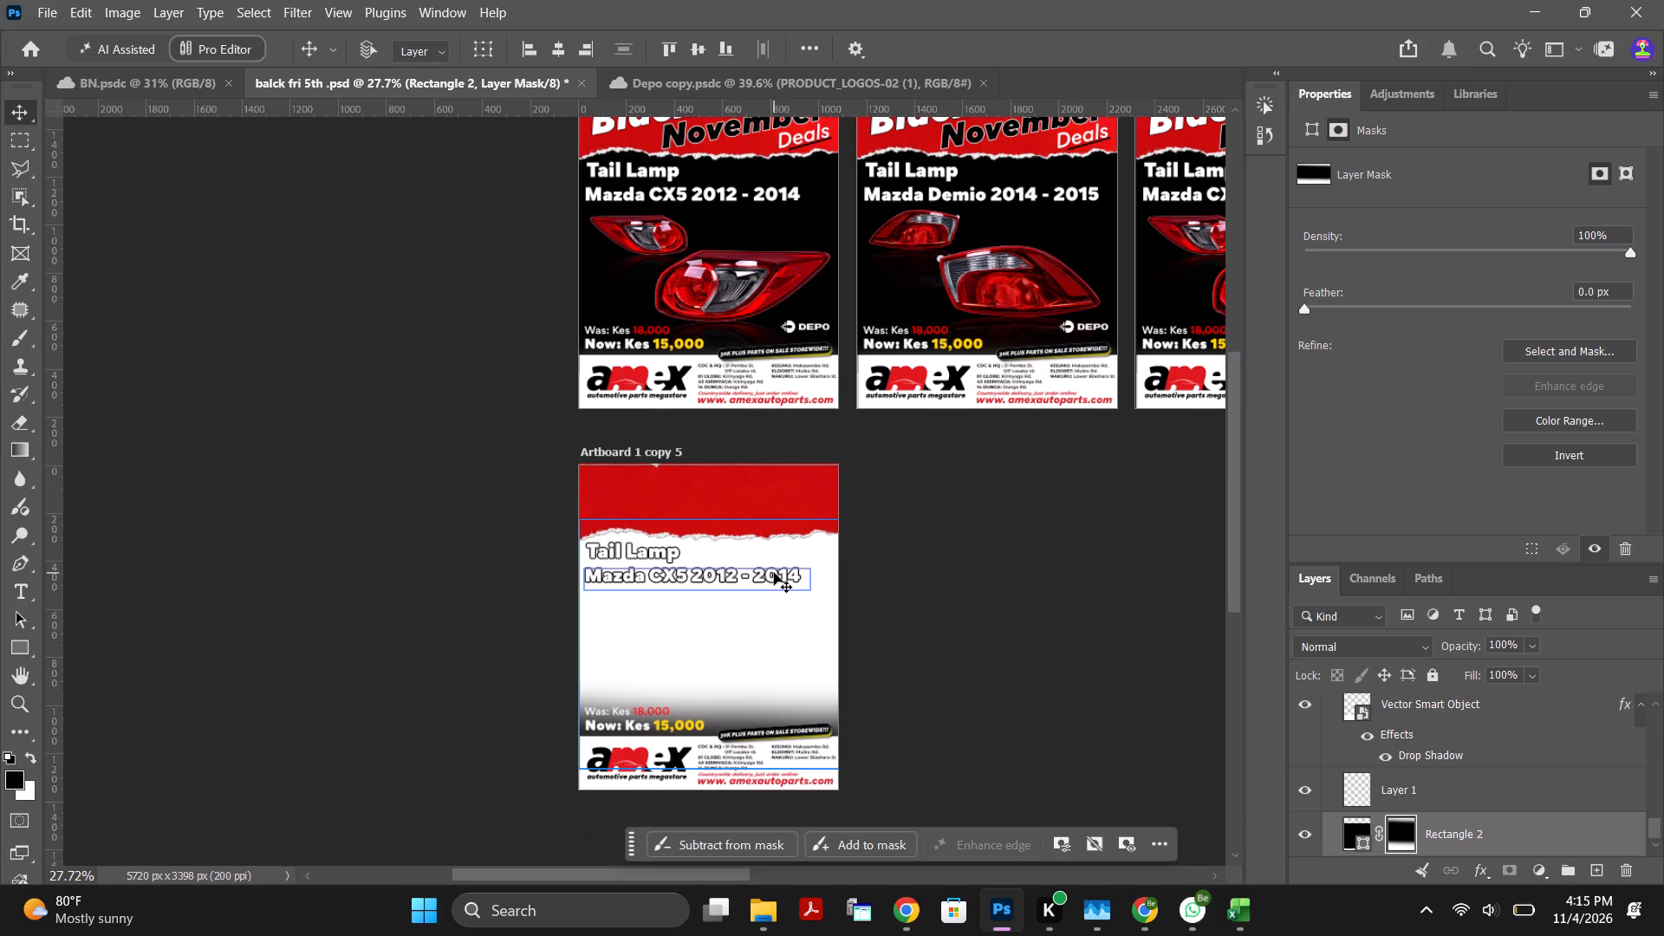
{"action": "left_click", "coordinate": [977, 651]}
{"action": "scroll", "coordinate": [861, 644], "scroll_direction": "up", "scroll_amount": 3, "text": "ctrl"}
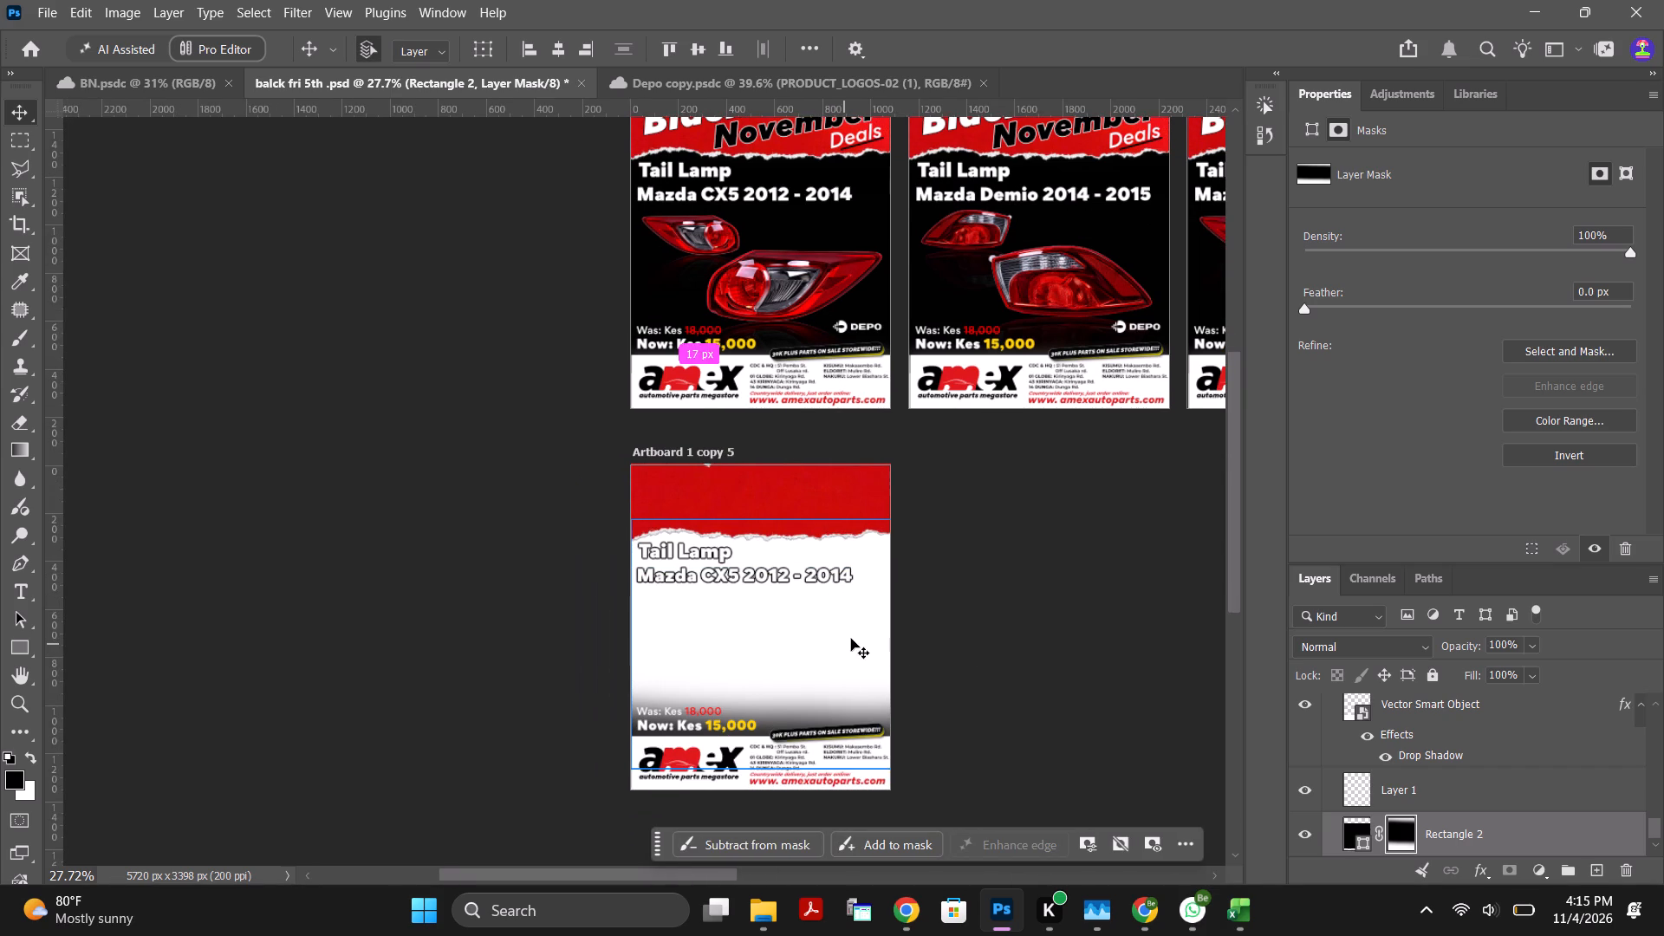
{"action": "scroll", "coordinate": [894, 633], "scroll_direction": "up", "scroll_amount": 7, "text": "alt"}
{"action": "scroll", "coordinate": [536, 467], "scroll_direction": "up", "scroll_amount": 3, "text": "alt"}
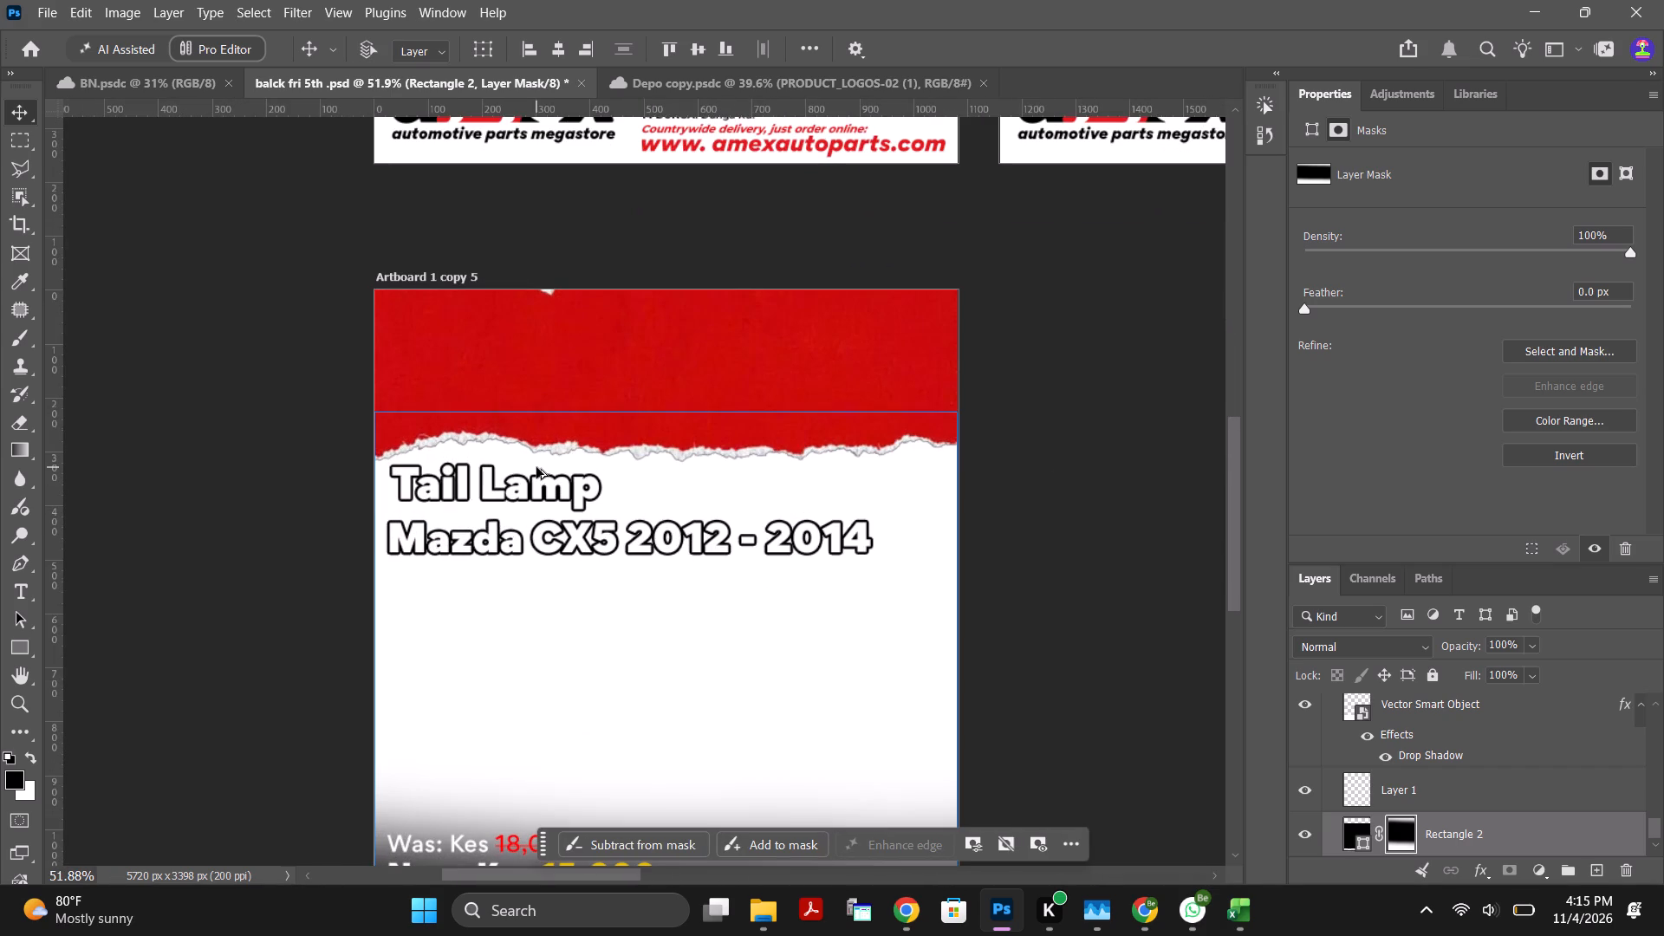
{"action": "scroll", "coordinate": [570, 456], "scroll_direction": "up", "scroll_amount": 3, "text": "alt"}
{"action": "scroll", "coordinate": [741, 429], "scroll_direction": "up", "scroll_amount": 3, "text": "alt"}
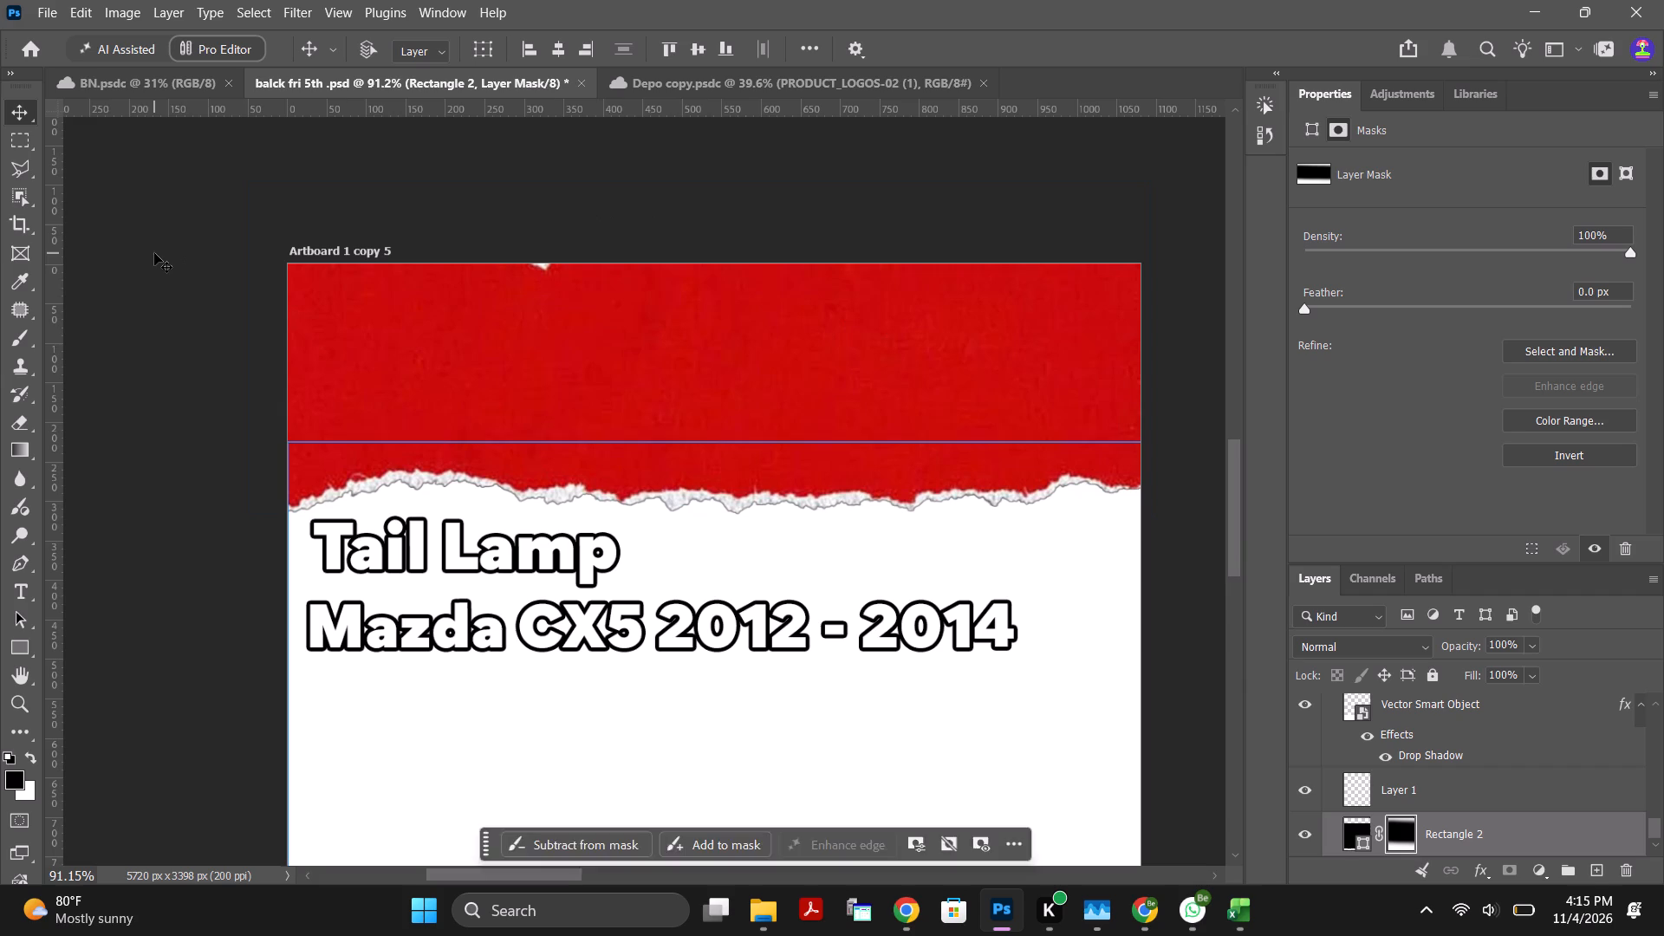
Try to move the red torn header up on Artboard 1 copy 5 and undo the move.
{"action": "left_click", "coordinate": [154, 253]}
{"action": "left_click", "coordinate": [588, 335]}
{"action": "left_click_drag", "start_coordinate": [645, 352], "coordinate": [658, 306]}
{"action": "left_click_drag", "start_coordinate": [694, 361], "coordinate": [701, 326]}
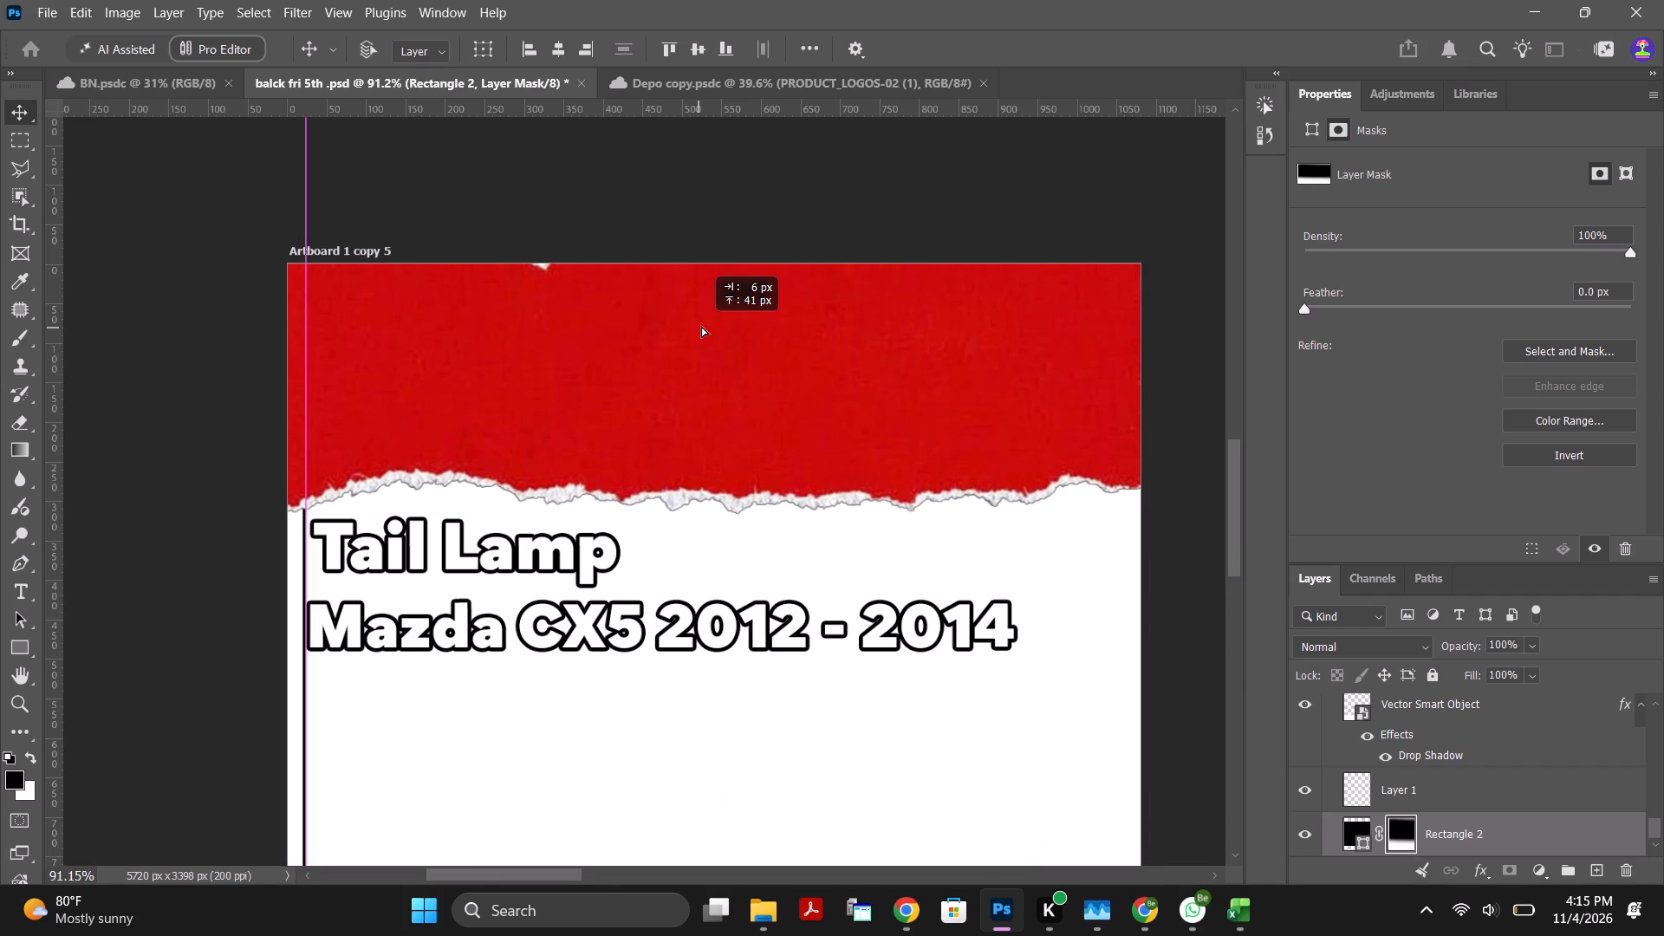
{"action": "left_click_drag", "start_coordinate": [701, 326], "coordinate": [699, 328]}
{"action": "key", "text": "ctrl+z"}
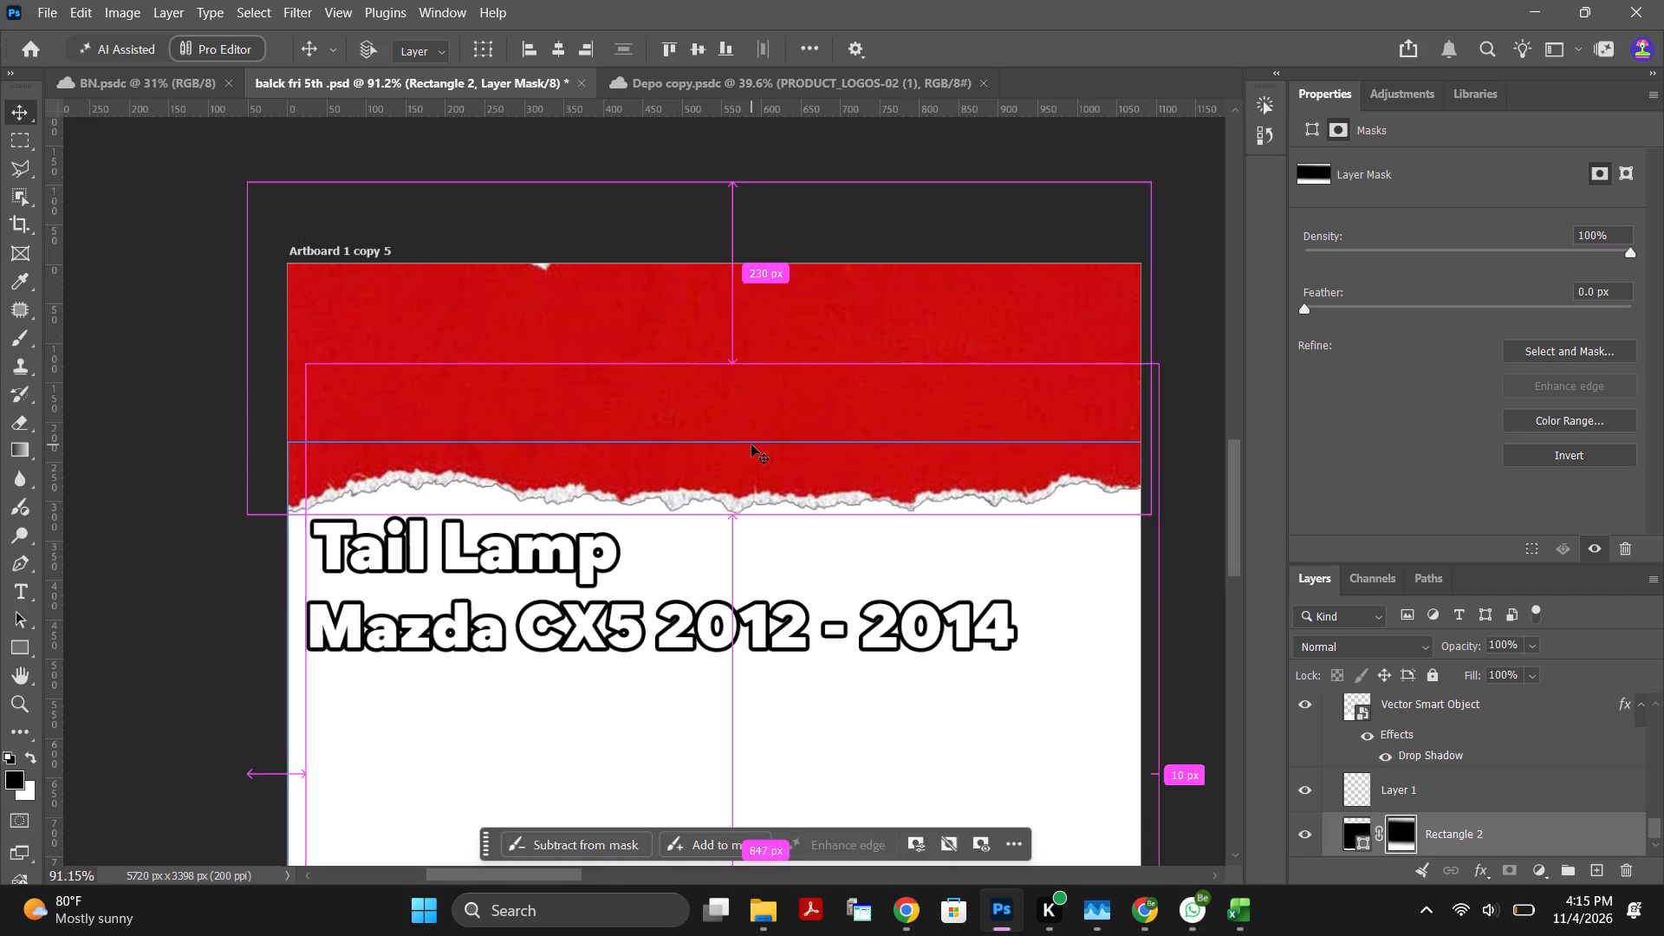
Select the dfg torn header layer on Artboard 1 copy 5 and nudge it to about X -58 px, Y -112 px.
{"action": "scroll", "coordinate": [763, 479], "scroll_direction": "down", "scroll_amount": 12}
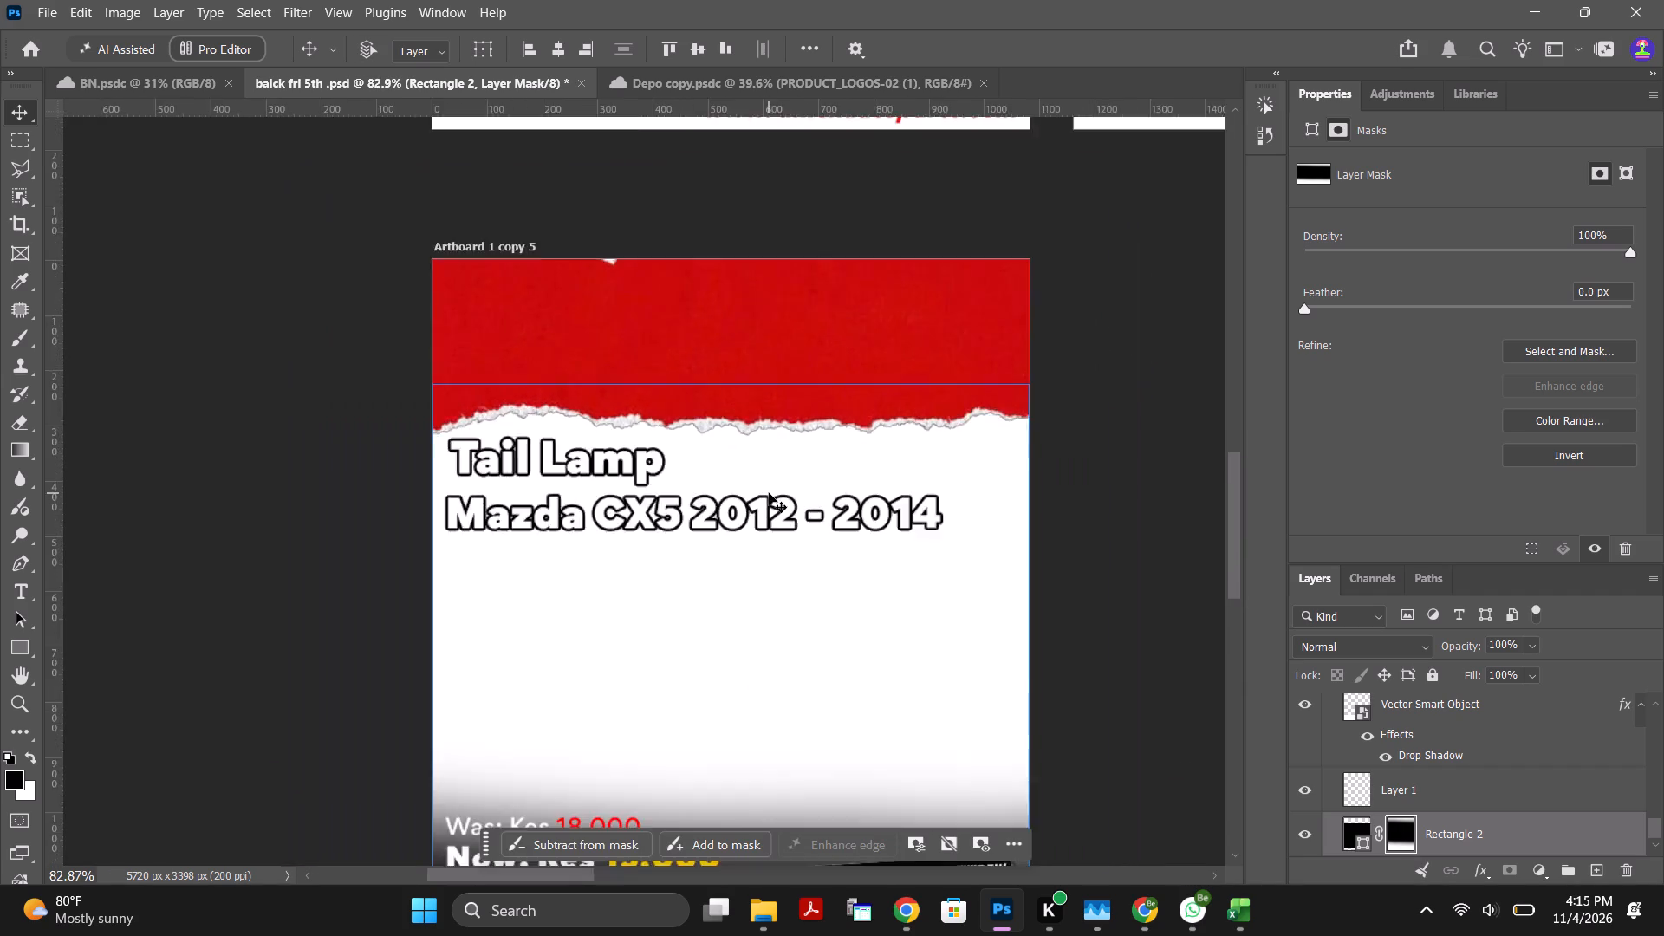
{"action": "scroll", "coordinate": [769, 493], "scroll_direction": "down", "scroll_amount": 5}
{"action": "scroll", "coordinate": [769, 493], "scroll_direction": "down", "scroll_amount": 1, "text": "alt"}
{"action": "scroll", "coordinate": [922, 545], "scroll_direction": "up", "scroll_amount": 3, "text": "alt"}
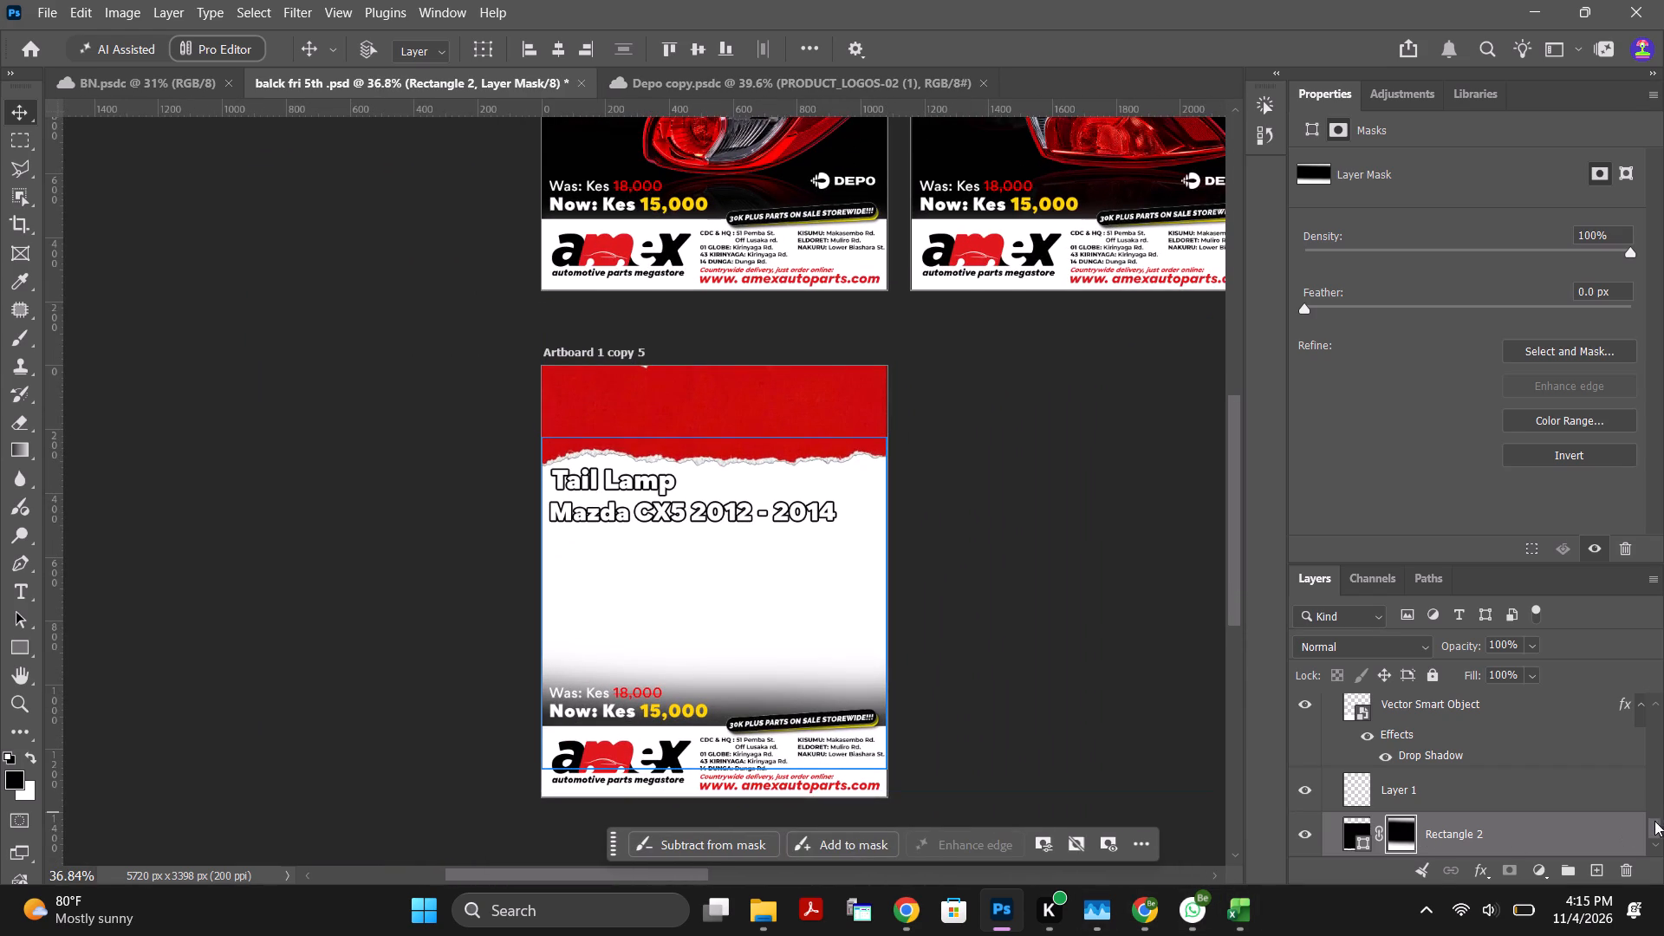
{"action": "left_click_drag", "start_coordinate": [1651, 825], "coordinate": [1659, 778]}
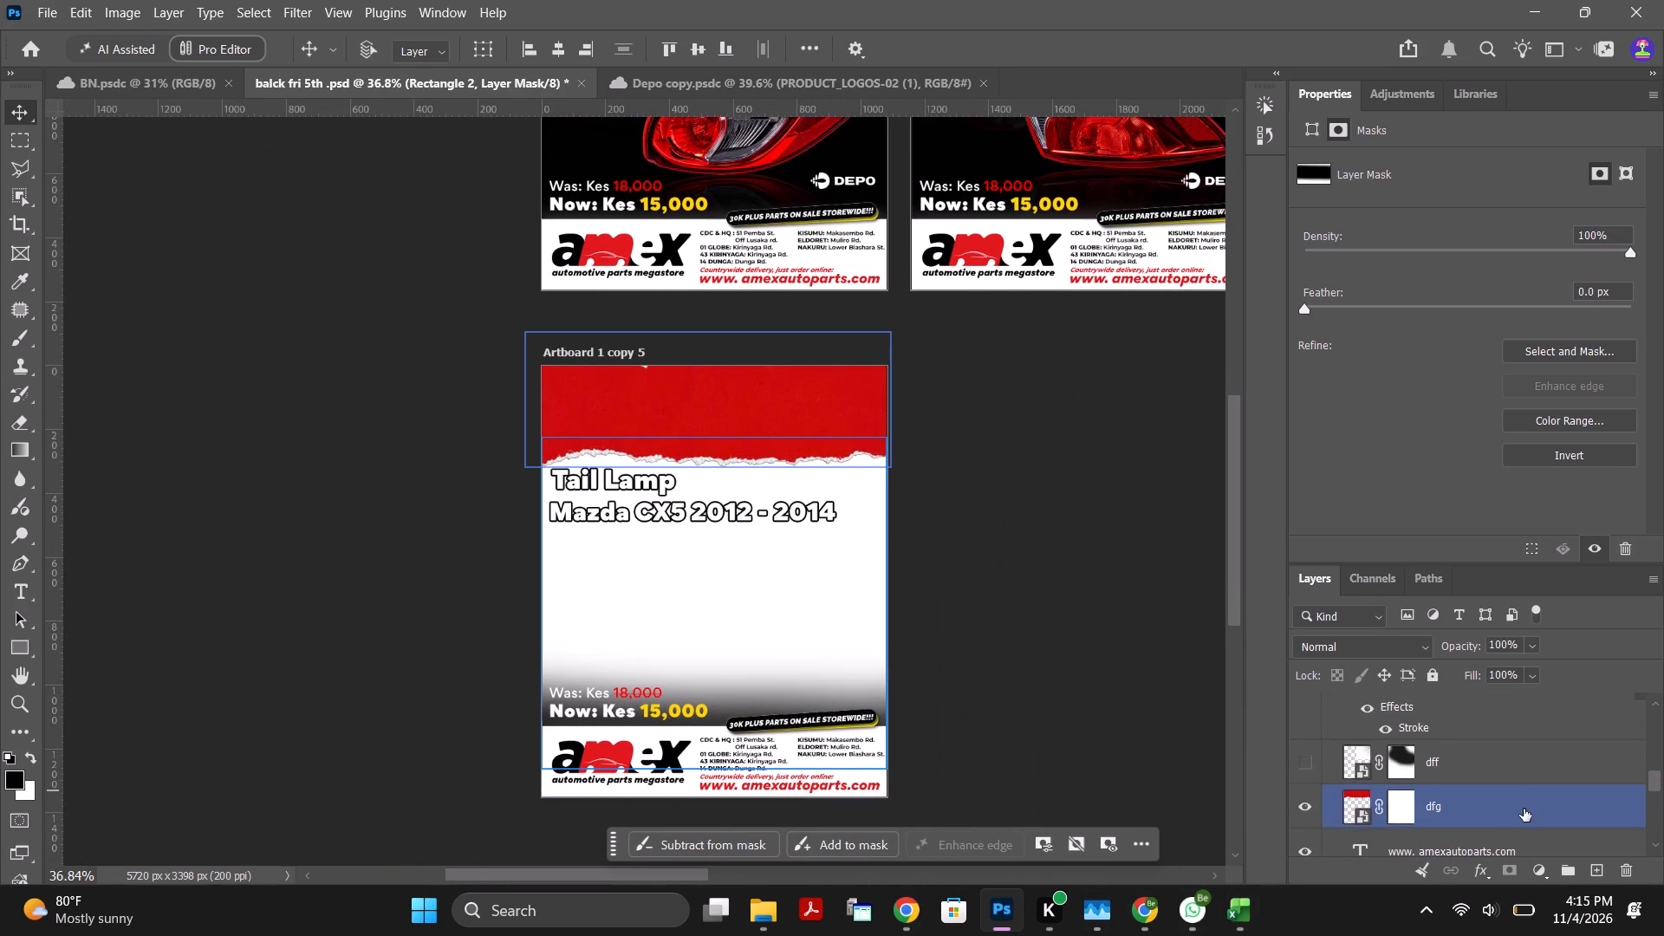
{"action": "left_click", "coordinate": [1524, 809]}
{"action": "left_click", "coordinate": [793, 405]}
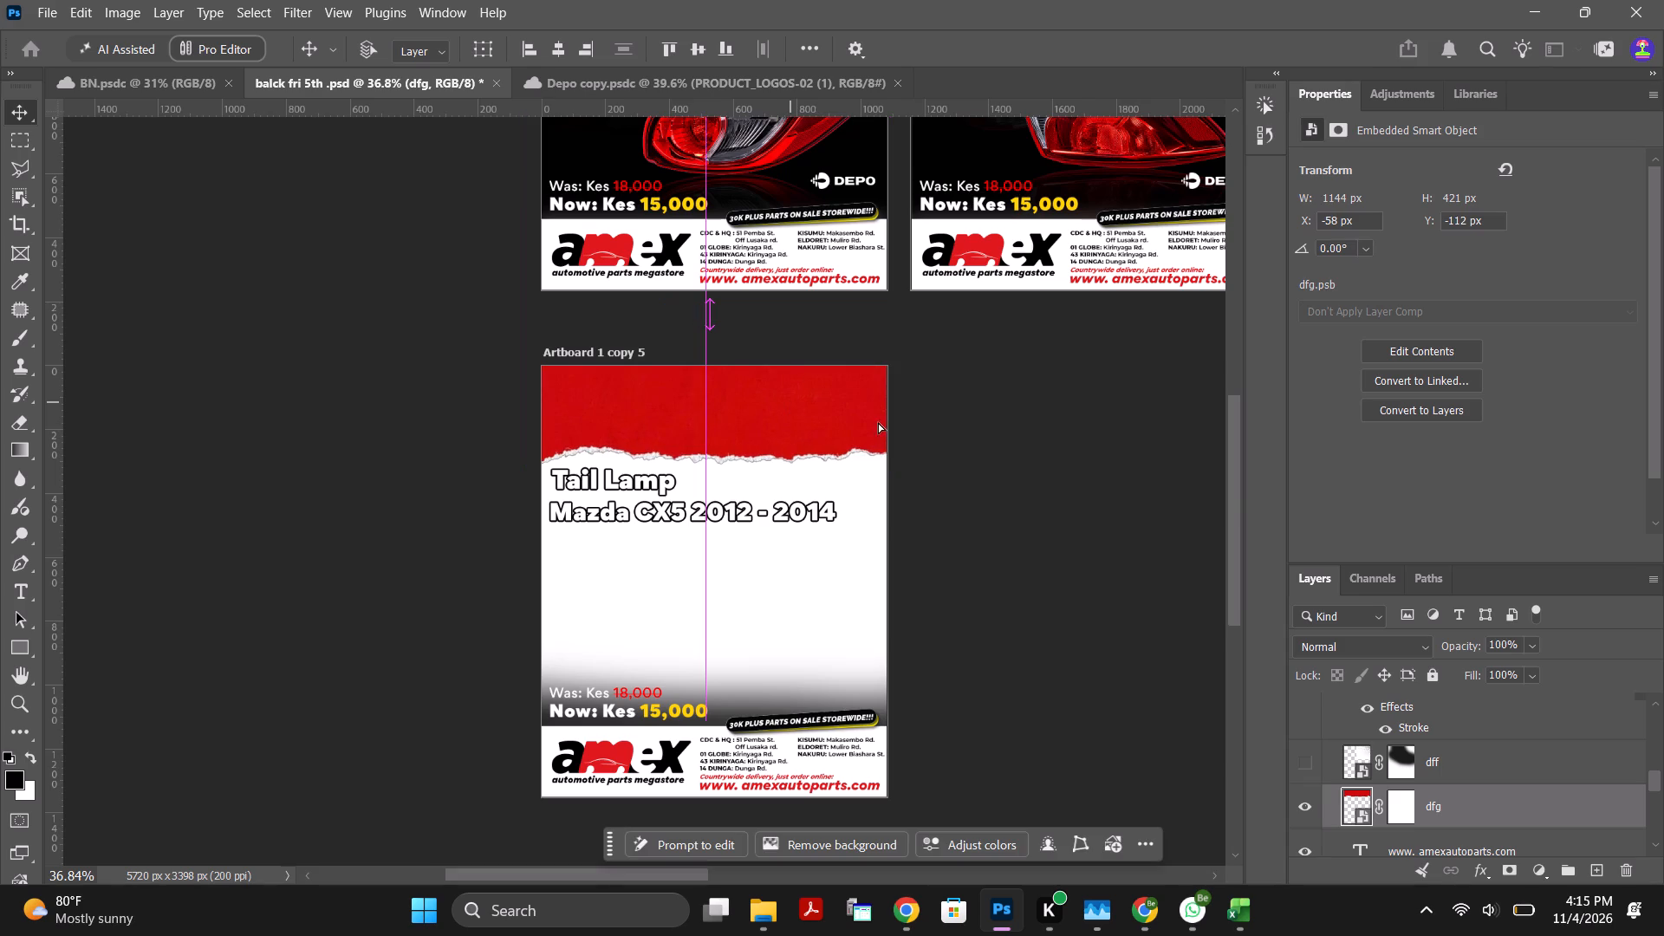
Scale the dfg torn header proportionally about its centre to about 103.3% so it extends past both sides of the artboard.
{"action": "key", "text": "ctrl+t"}
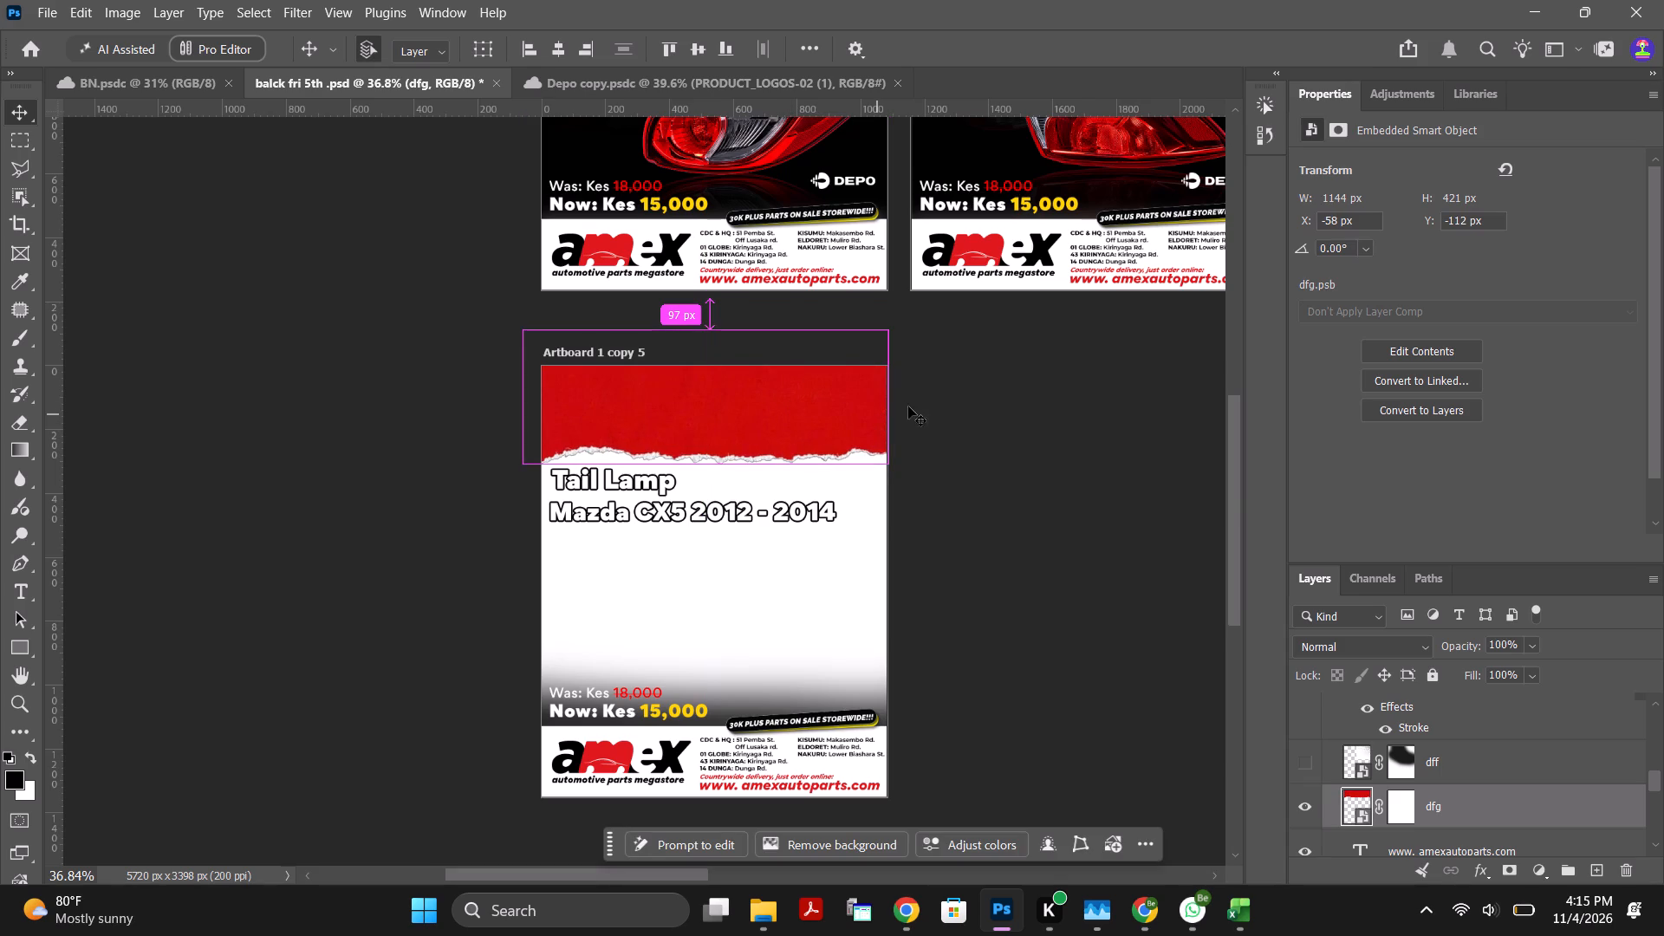
{"action": "left_click", "coordinate": [1433, 806]}
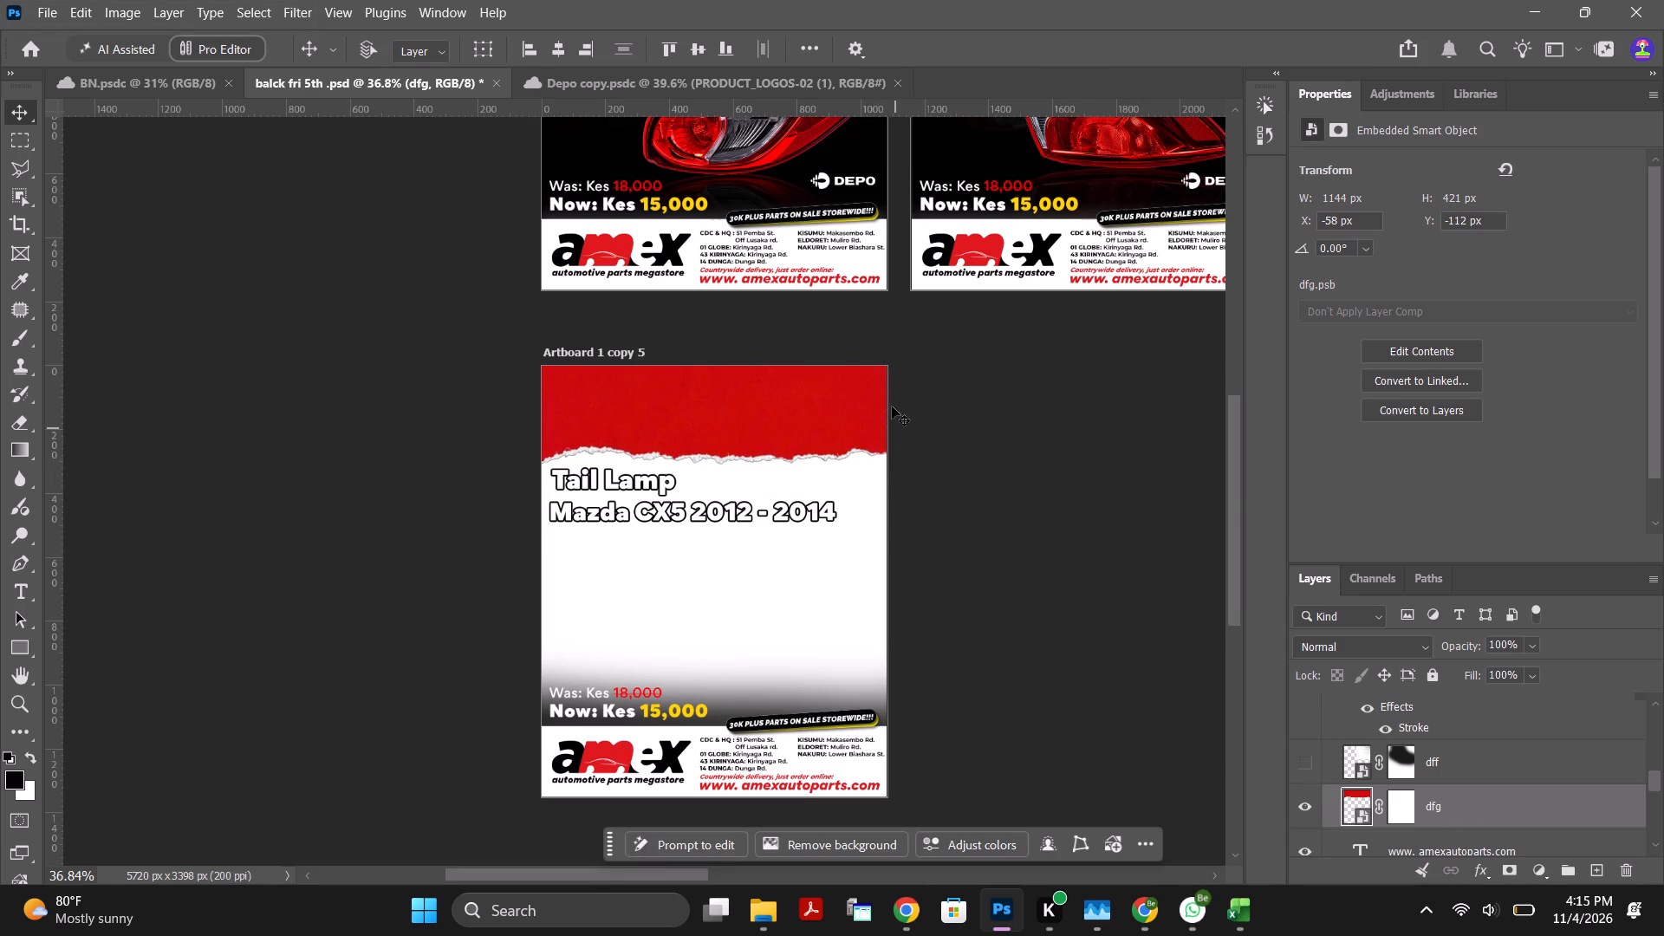
{"action": "key", "text": "ctrl+t"}
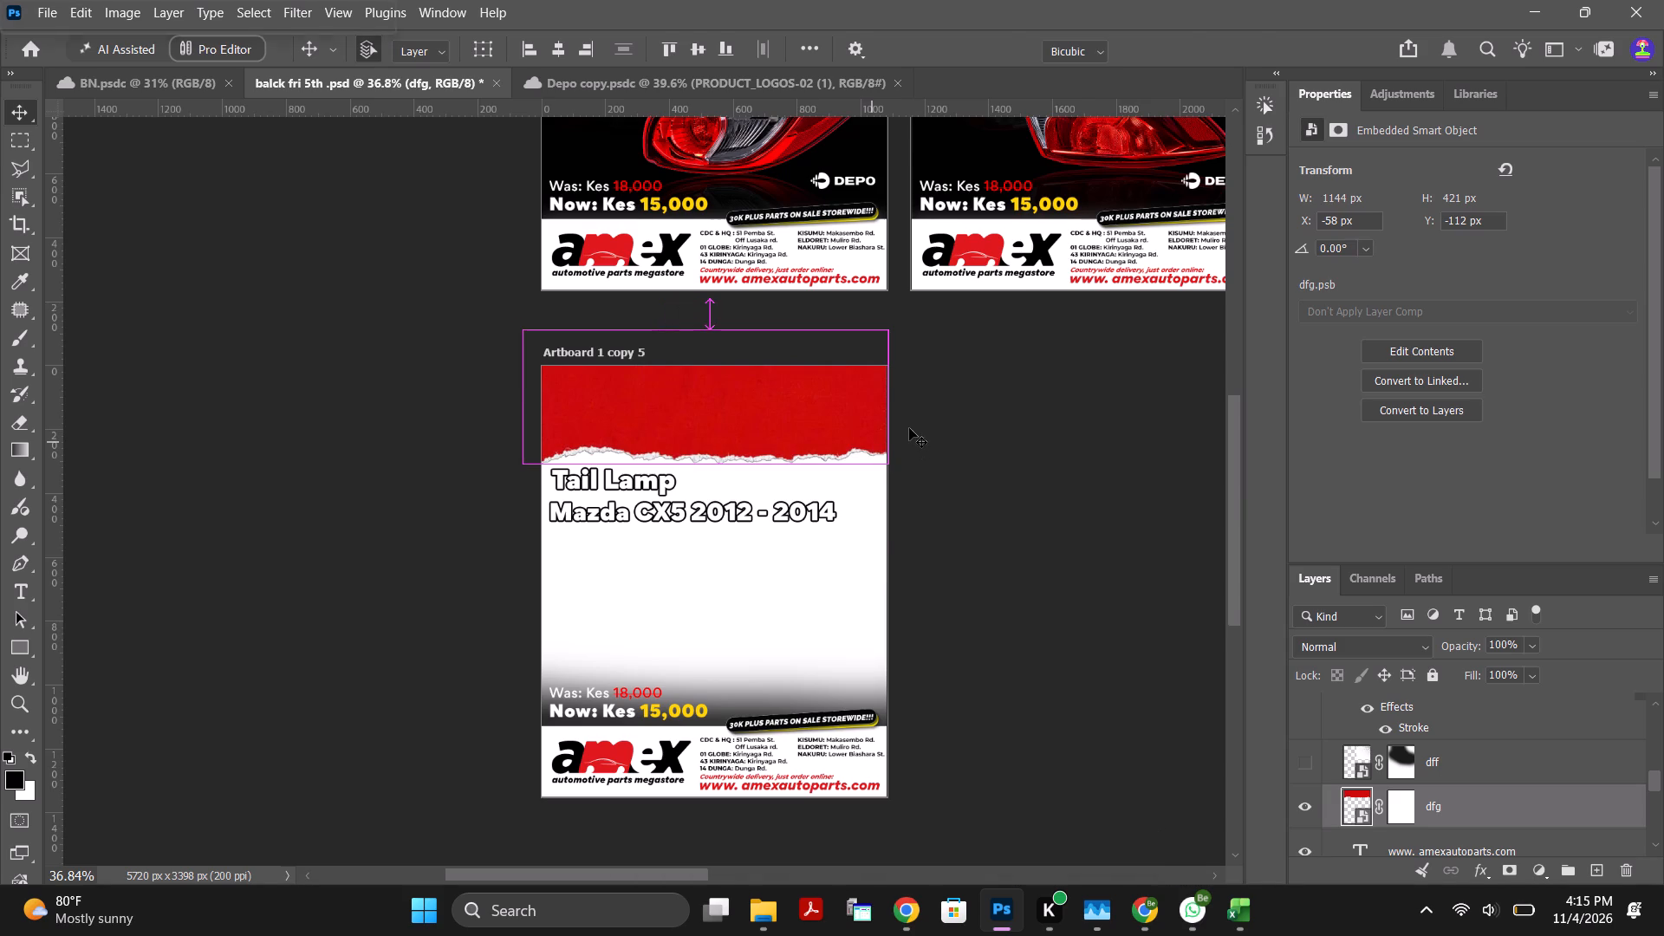
{"action": "left_click_drag", "start_coordinate": [890, 393], "coordinate": [895, 392]}
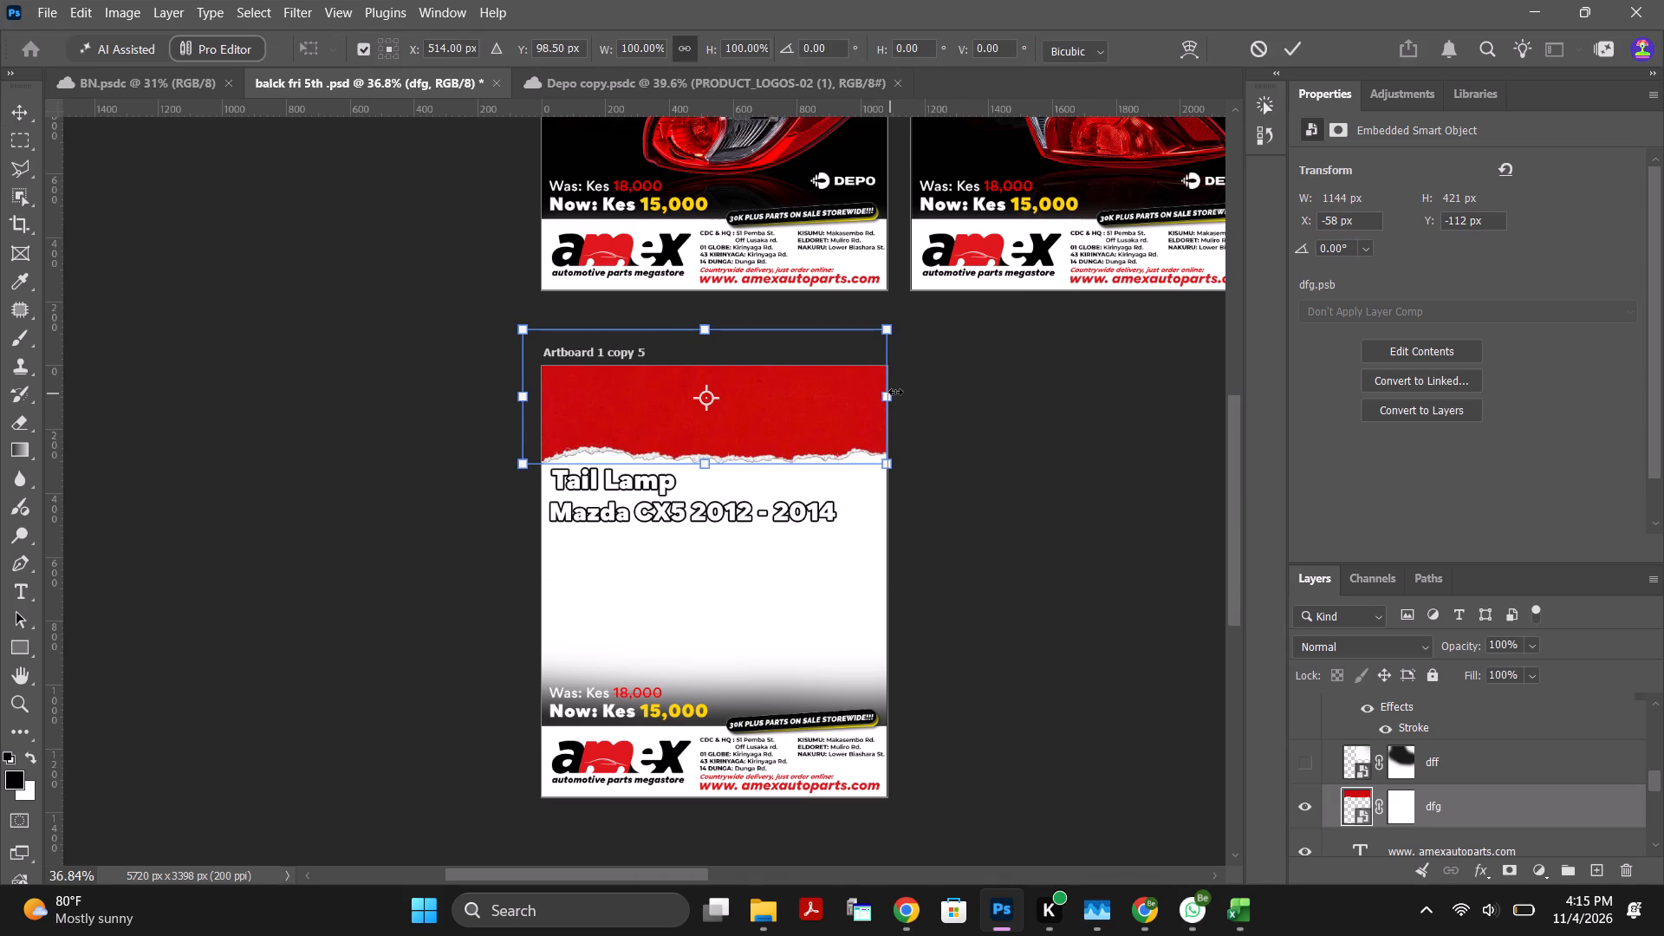
{"action": "left_click_drag", "start_coordinate": [895, 392], "coordinate": [898, 392]}
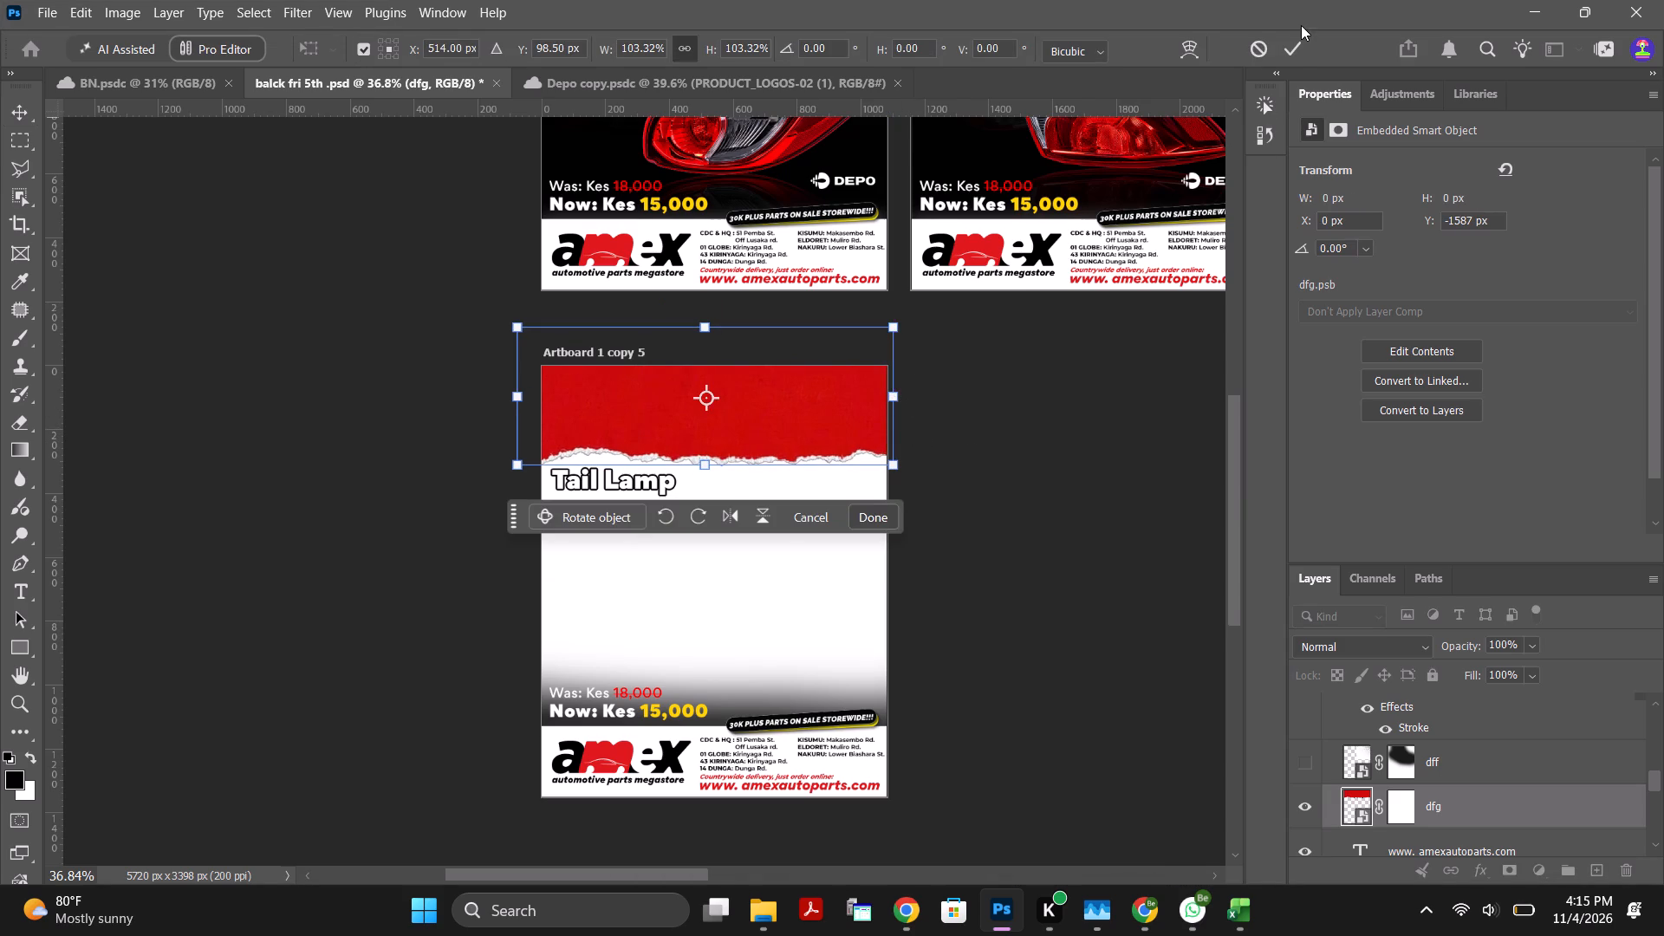
{"action": "left_click", "coordinate": [1297, 42]}
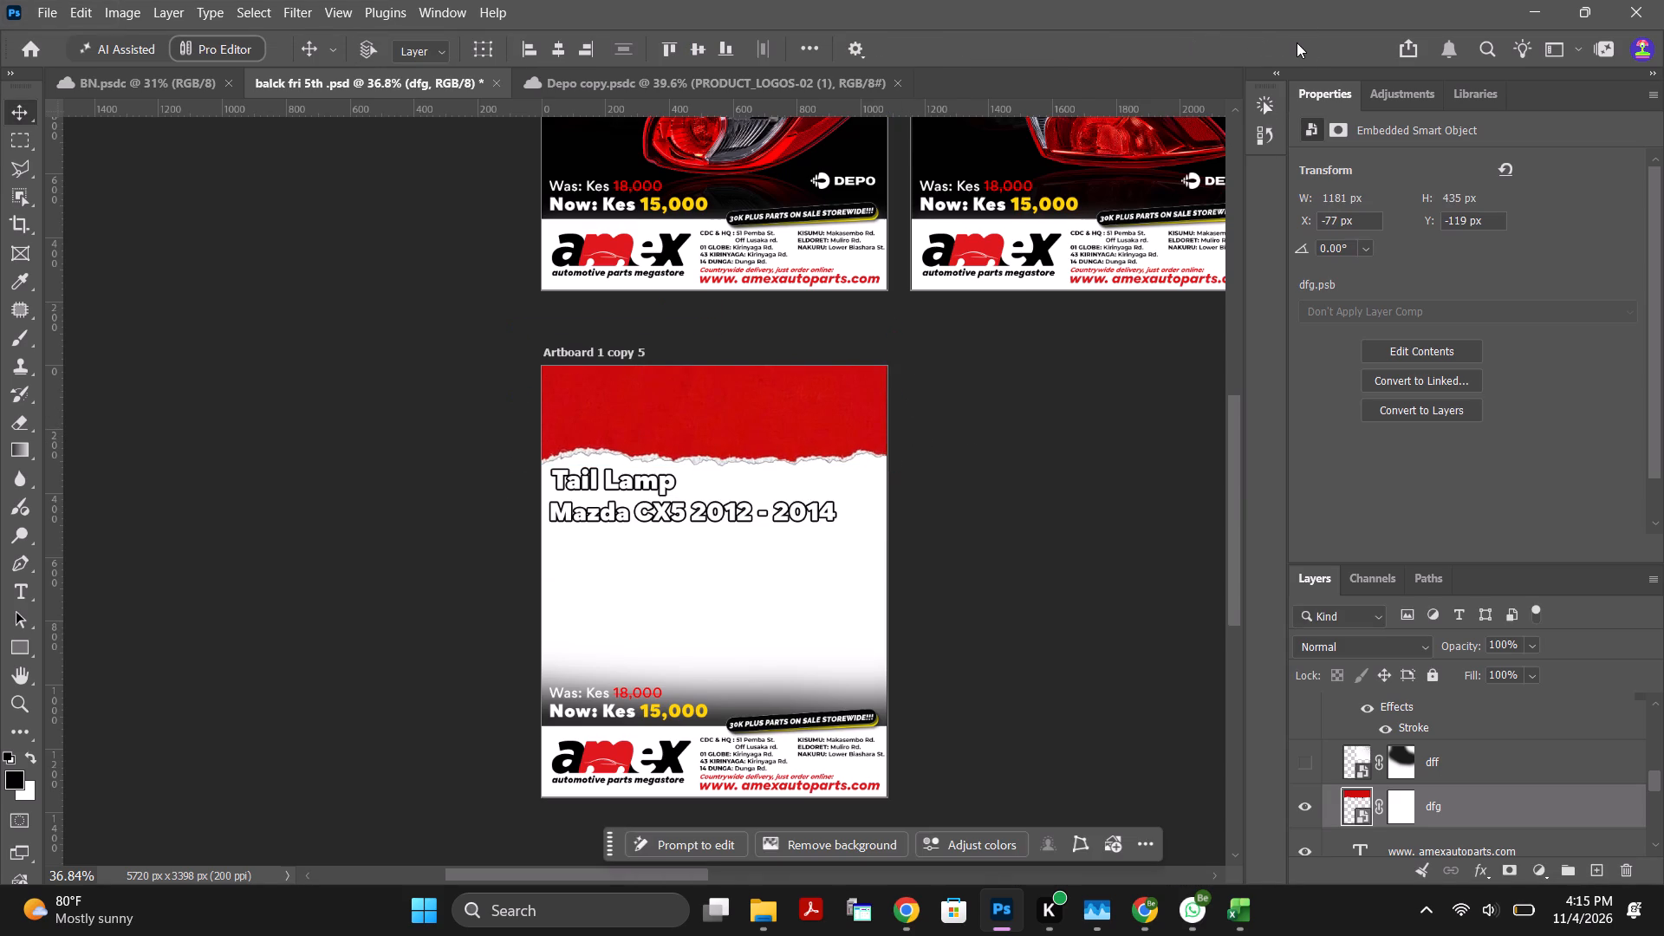
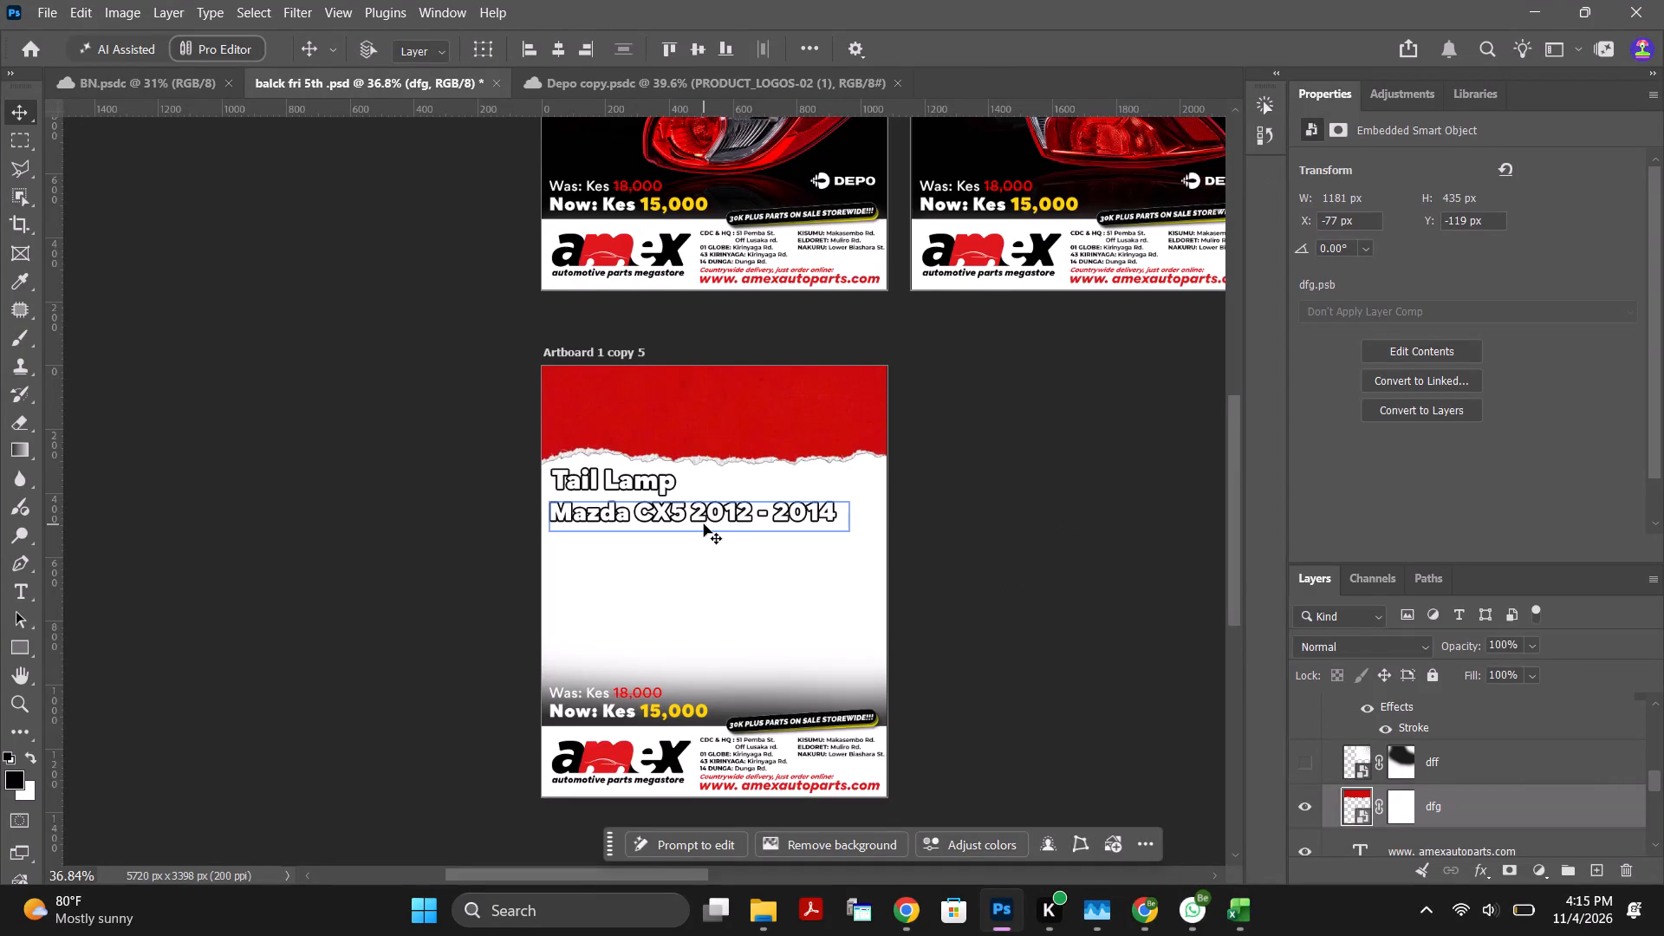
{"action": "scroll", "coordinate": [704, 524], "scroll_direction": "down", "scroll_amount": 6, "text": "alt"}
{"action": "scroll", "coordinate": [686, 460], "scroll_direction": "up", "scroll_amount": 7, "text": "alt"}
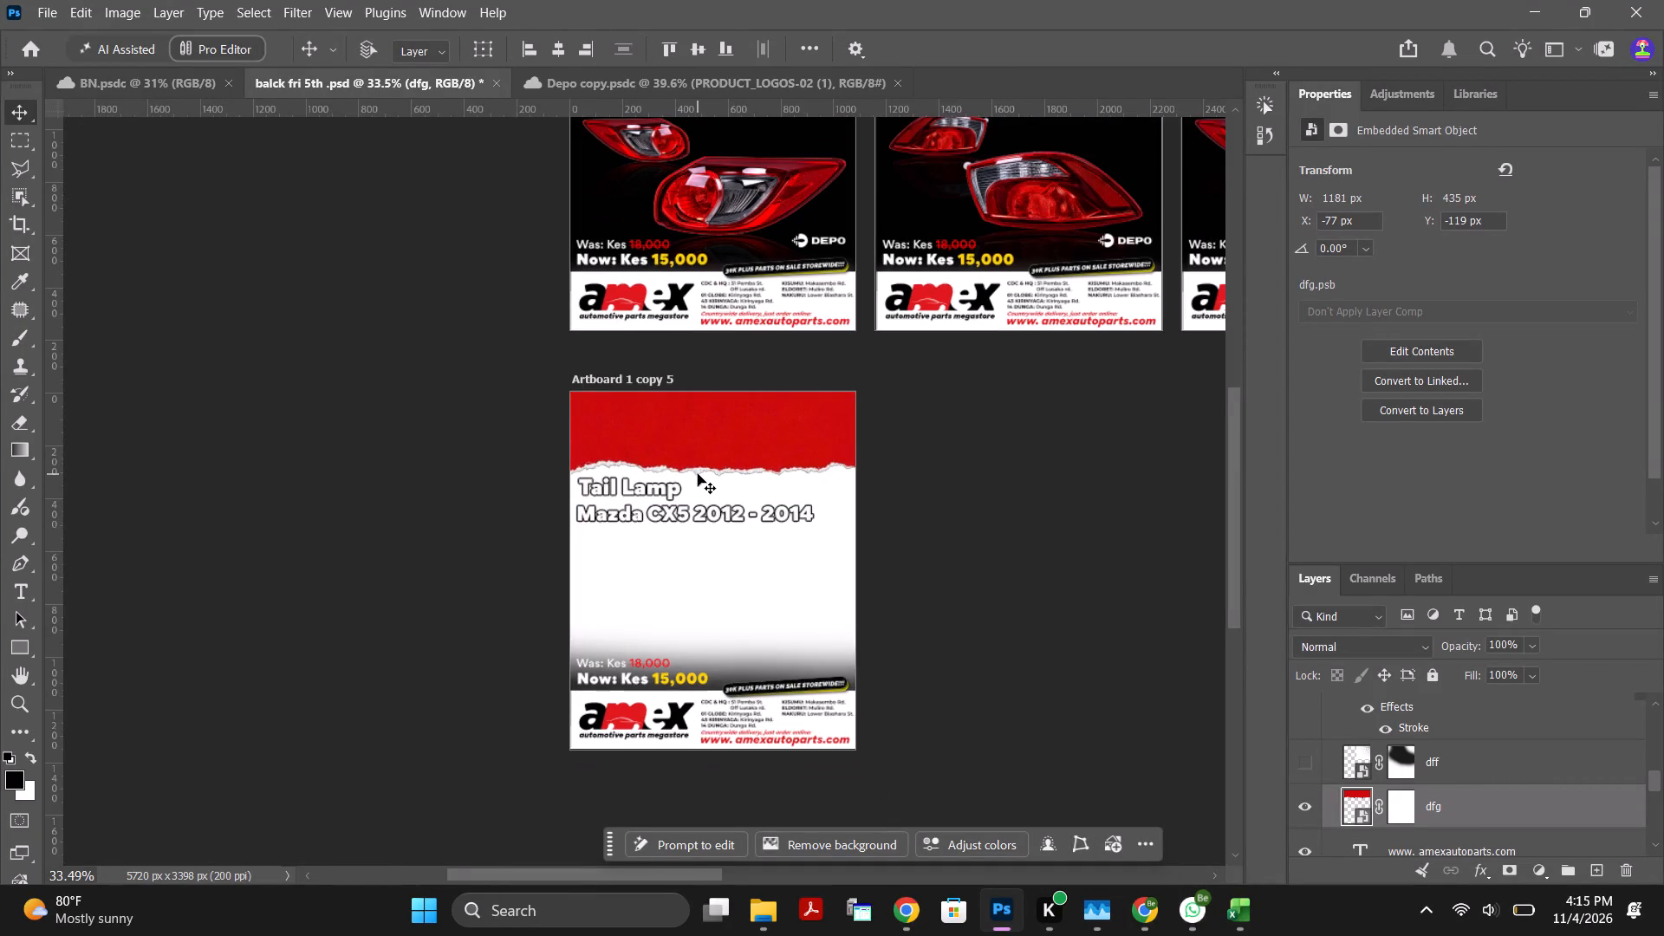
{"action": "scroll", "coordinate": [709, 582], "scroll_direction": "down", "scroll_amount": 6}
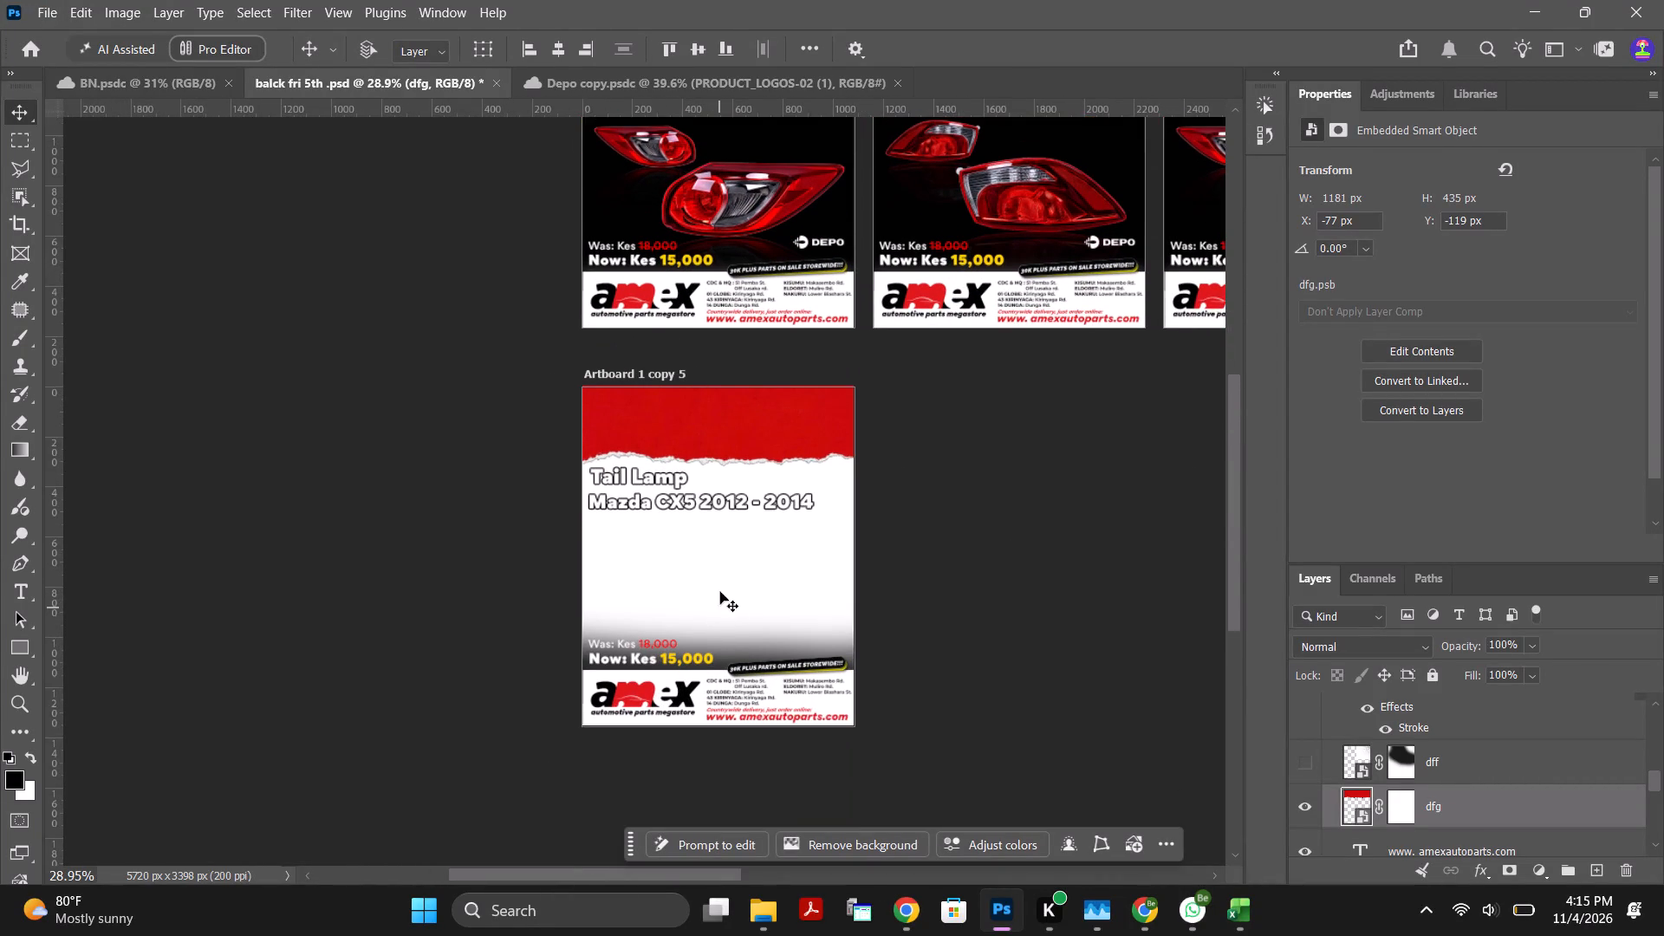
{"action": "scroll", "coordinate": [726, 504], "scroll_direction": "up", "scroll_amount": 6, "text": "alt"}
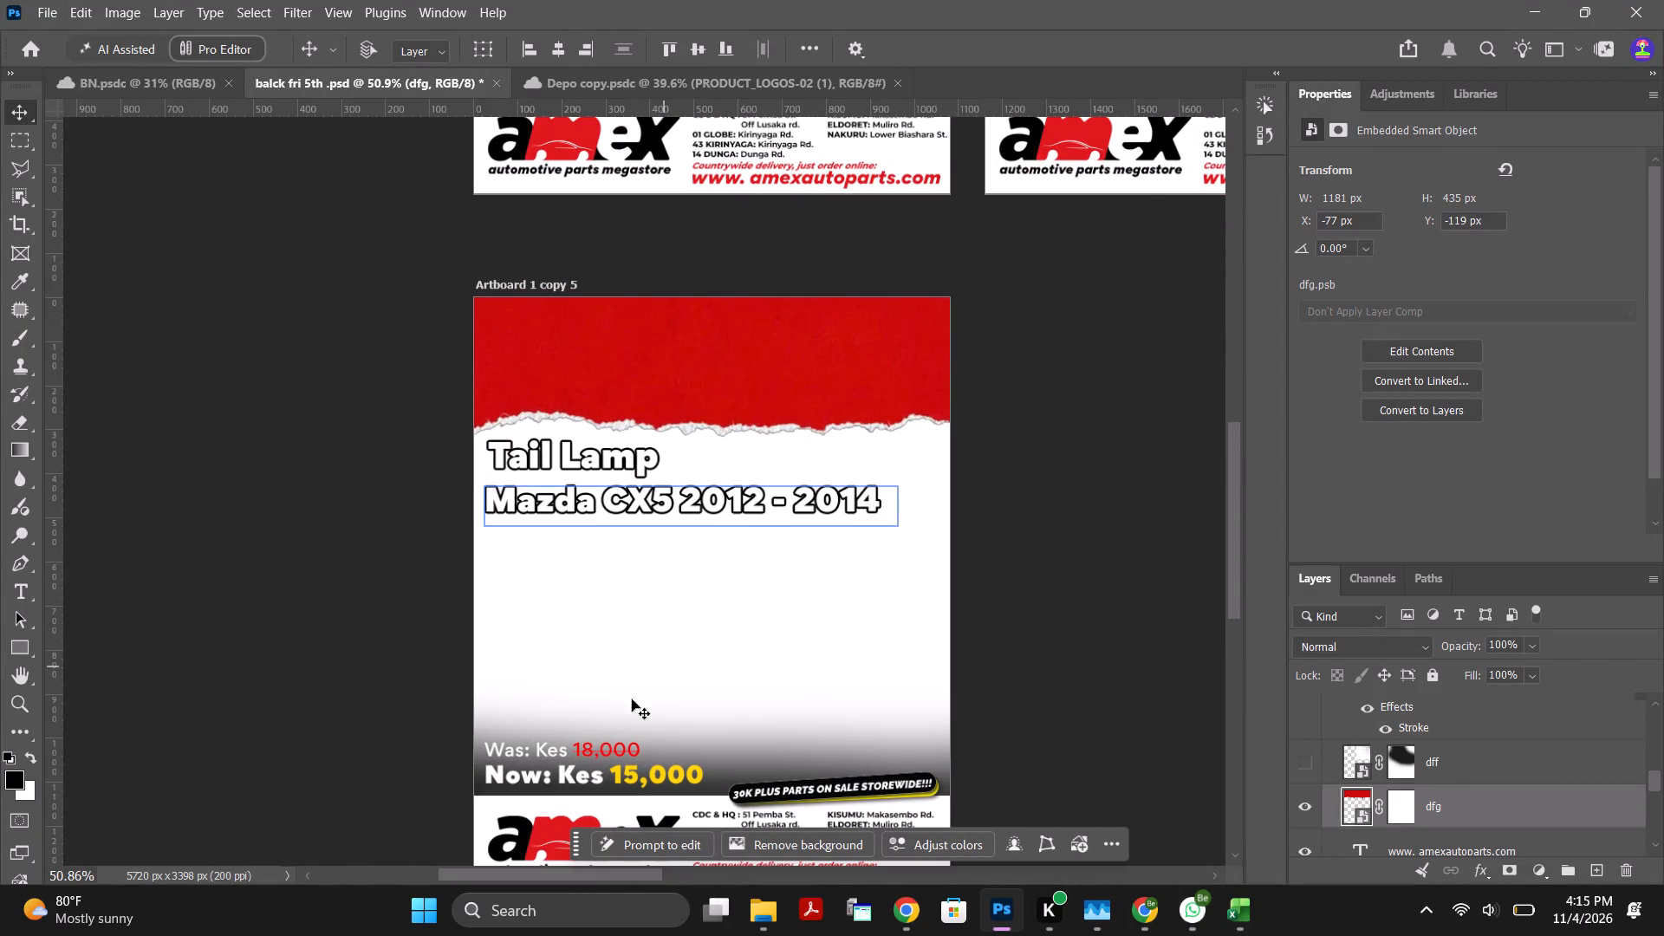
In BN.psdc, toggle the visibility of Rectangle 2 on Artboard 1 copy 2 to check its part in the BLACK NOVEMBER banner.
{"action": "left_click", "coordinate": [598, 88]}
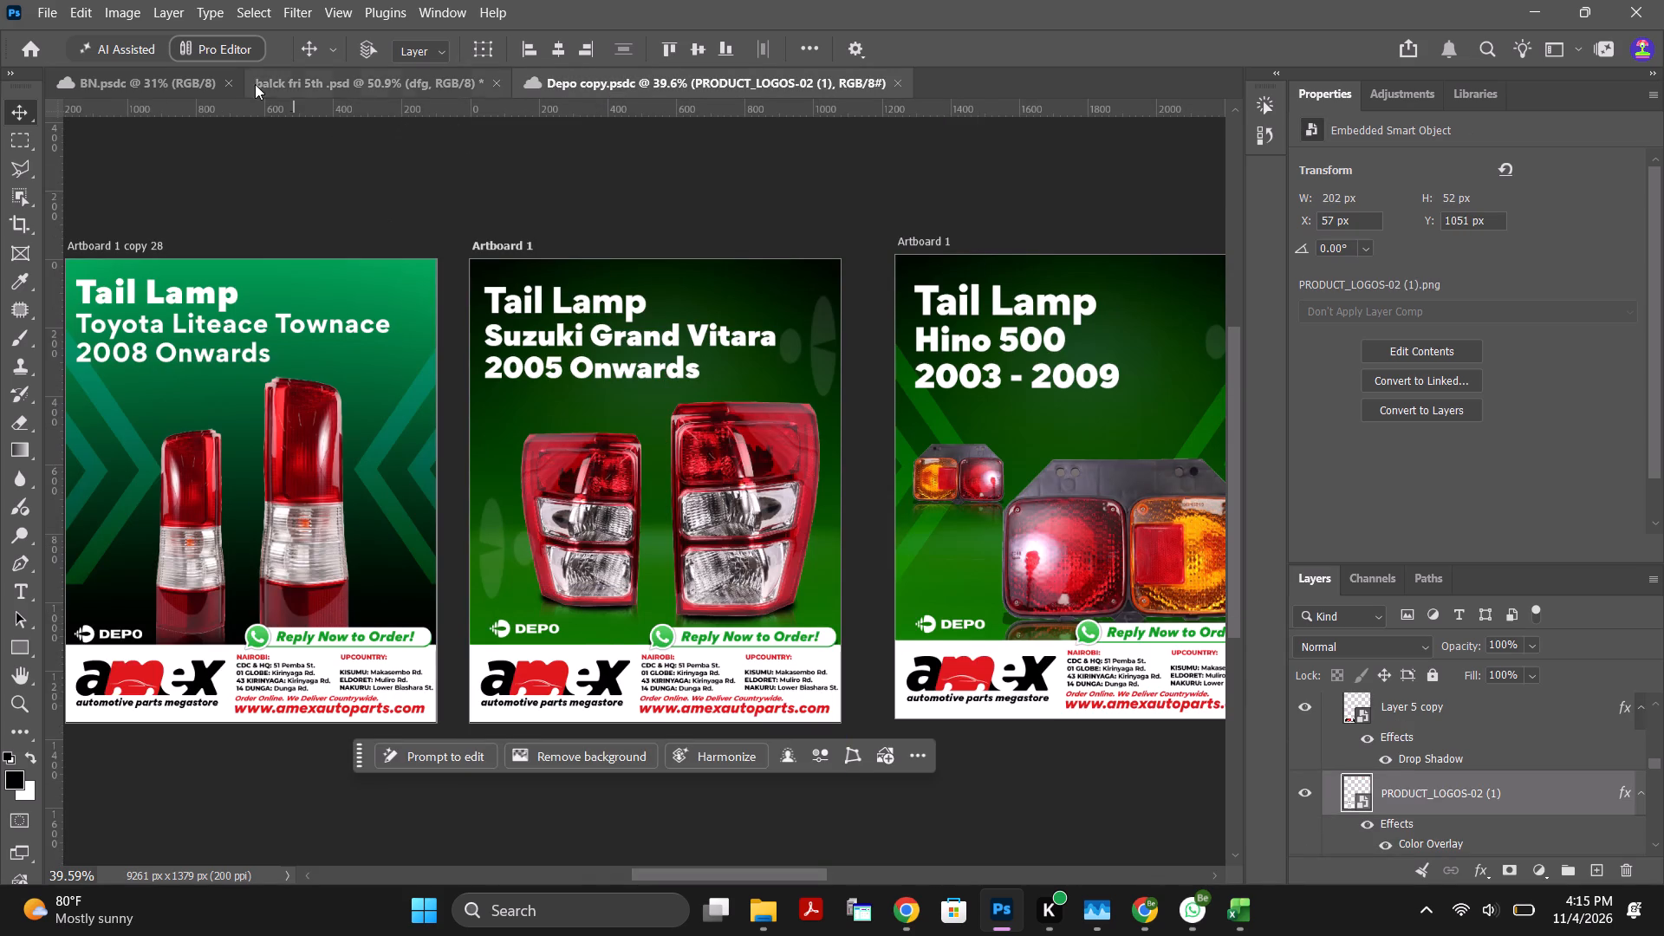
{"action": "left_click", "coordinate": [178, 77]}
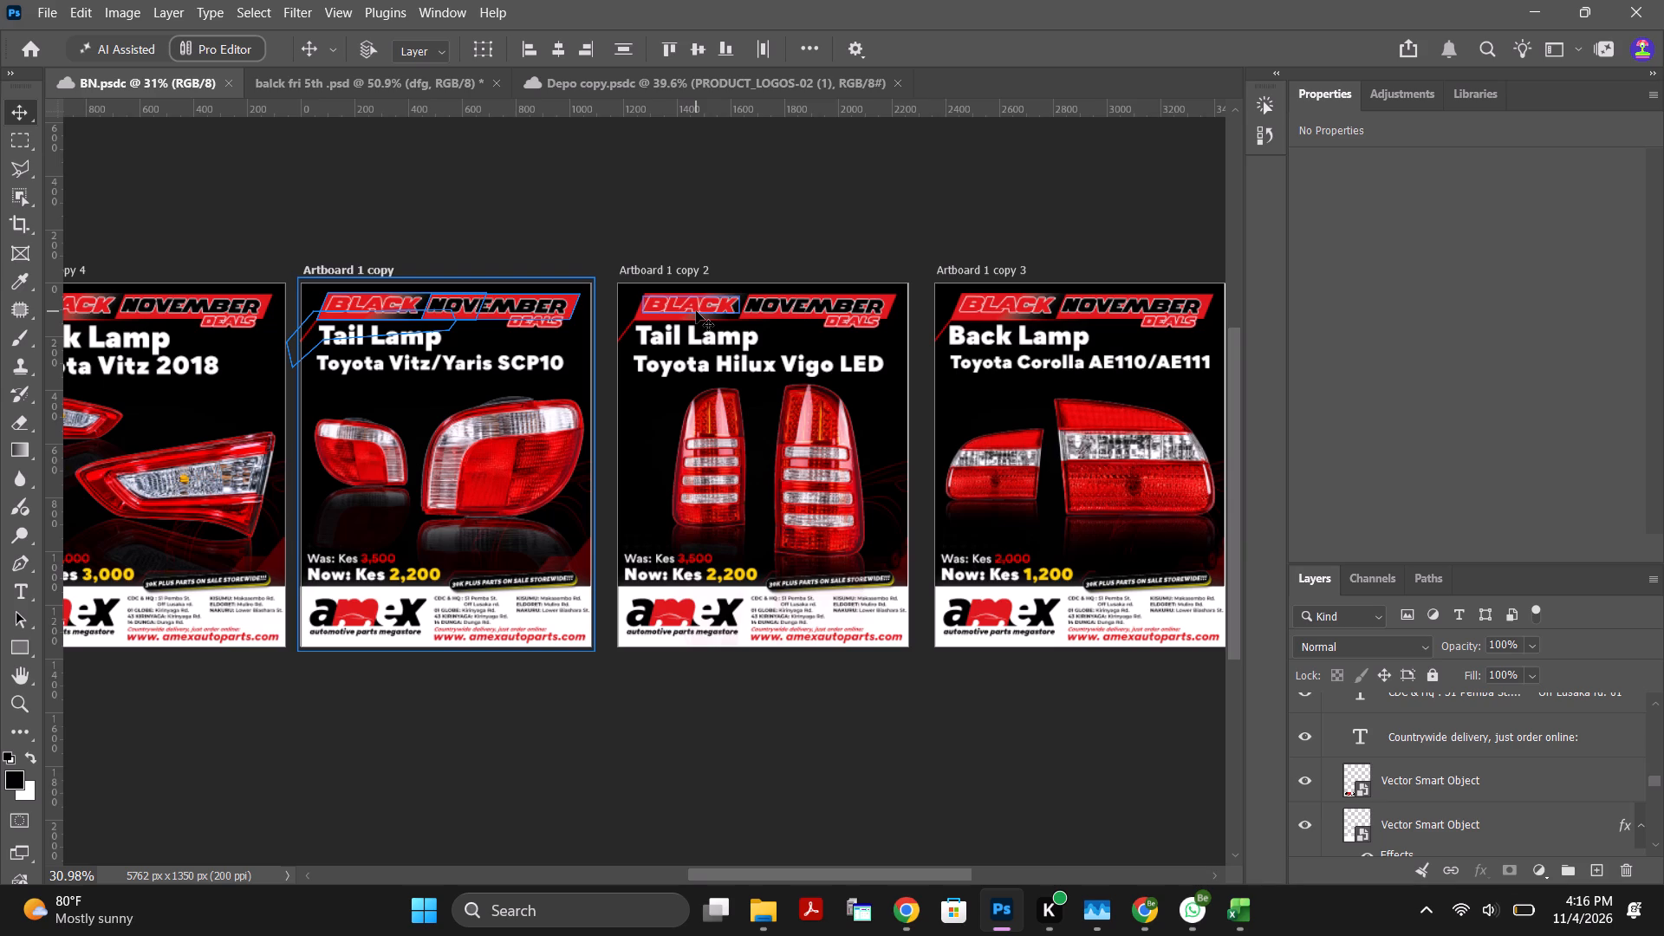
{"action": "left_click", "coordinate": [825, 314]}
{"action": "scroll", "coordinate": [1469, 796], "scroll_direction": "up", "scroll_amount": 2}
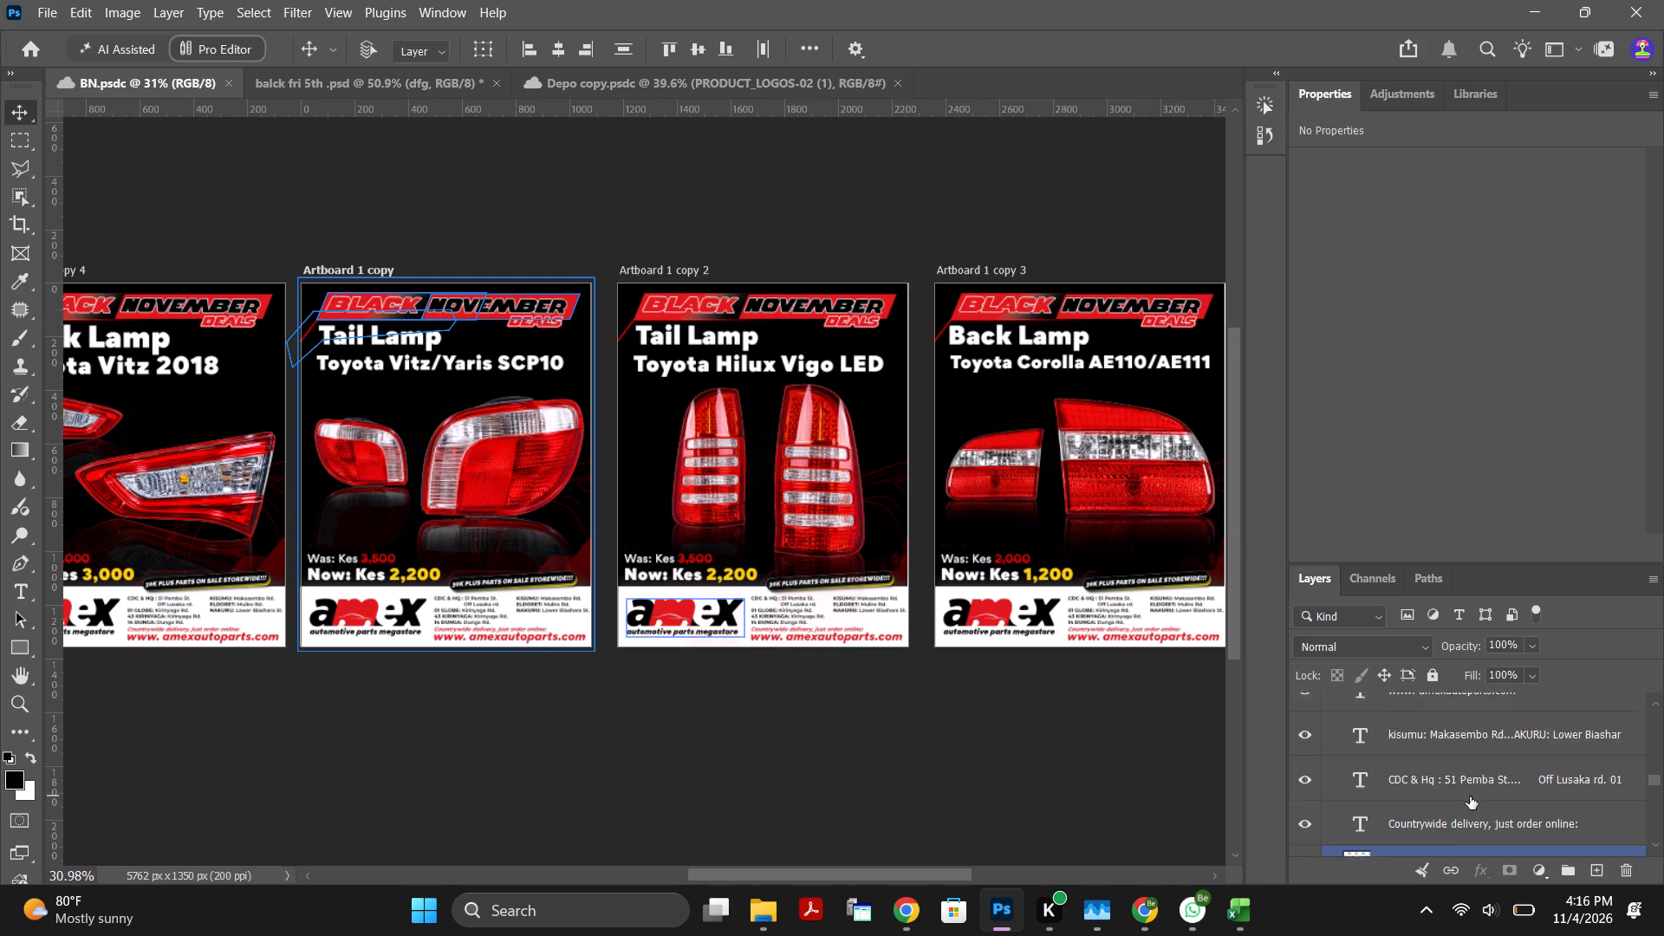
{"action": "scroll", "coordinate": [1470, 796], "scroll_direction": "up", "scroll_amount": 5}
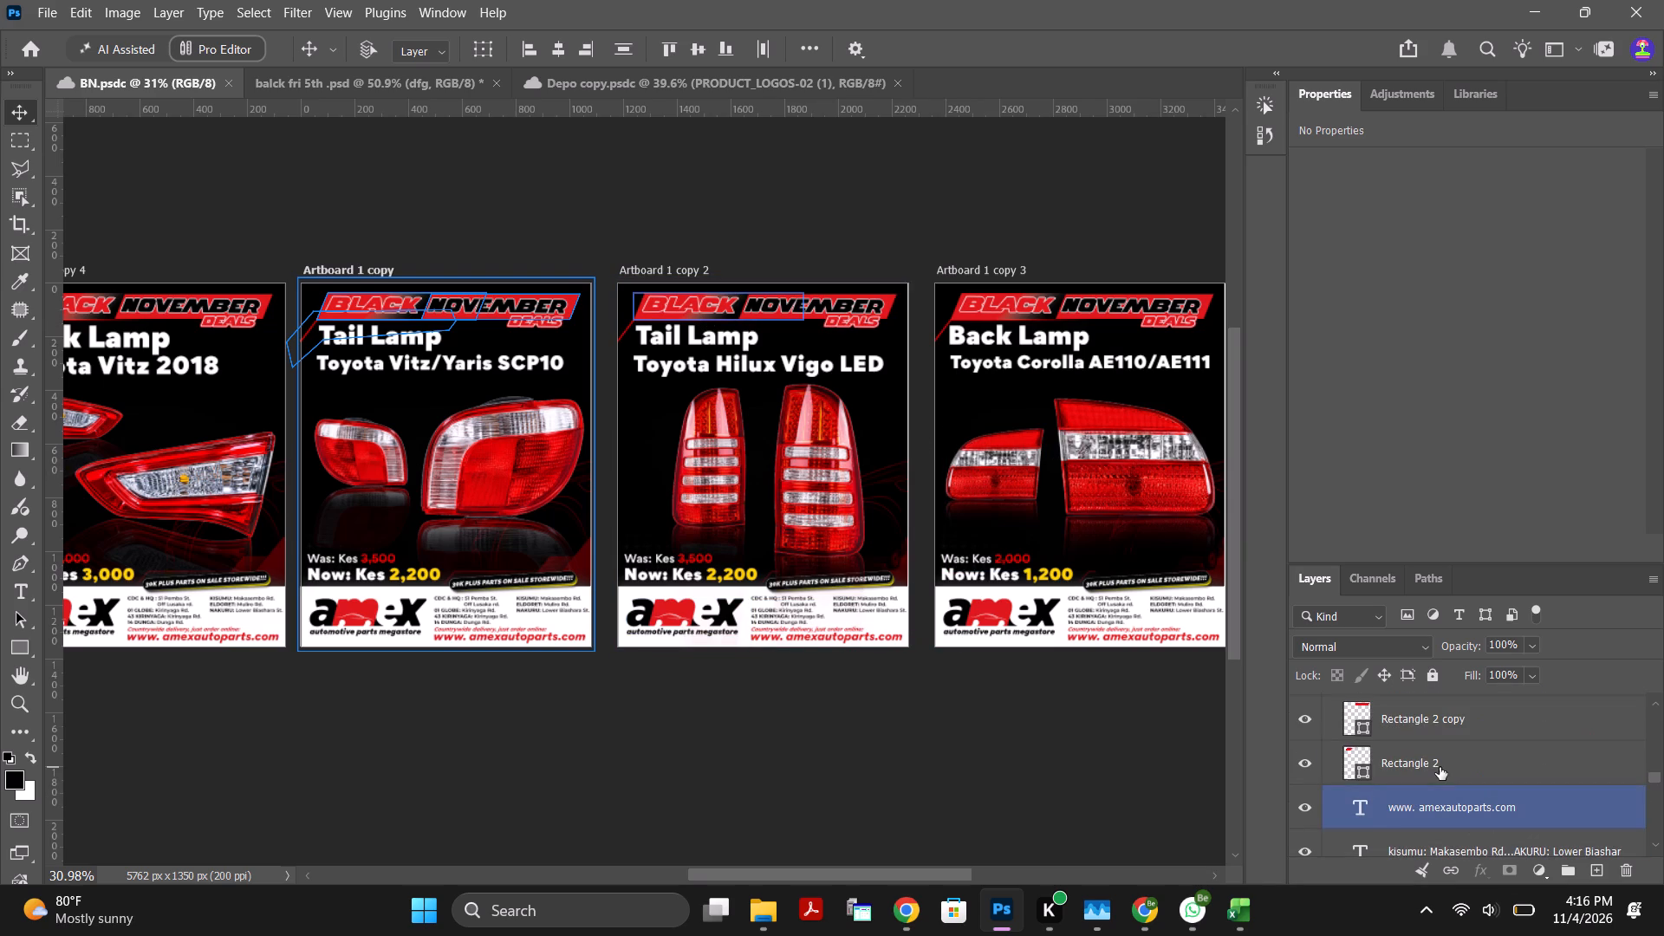
{"action": "left_click", "coordinate": [1440, 767]}
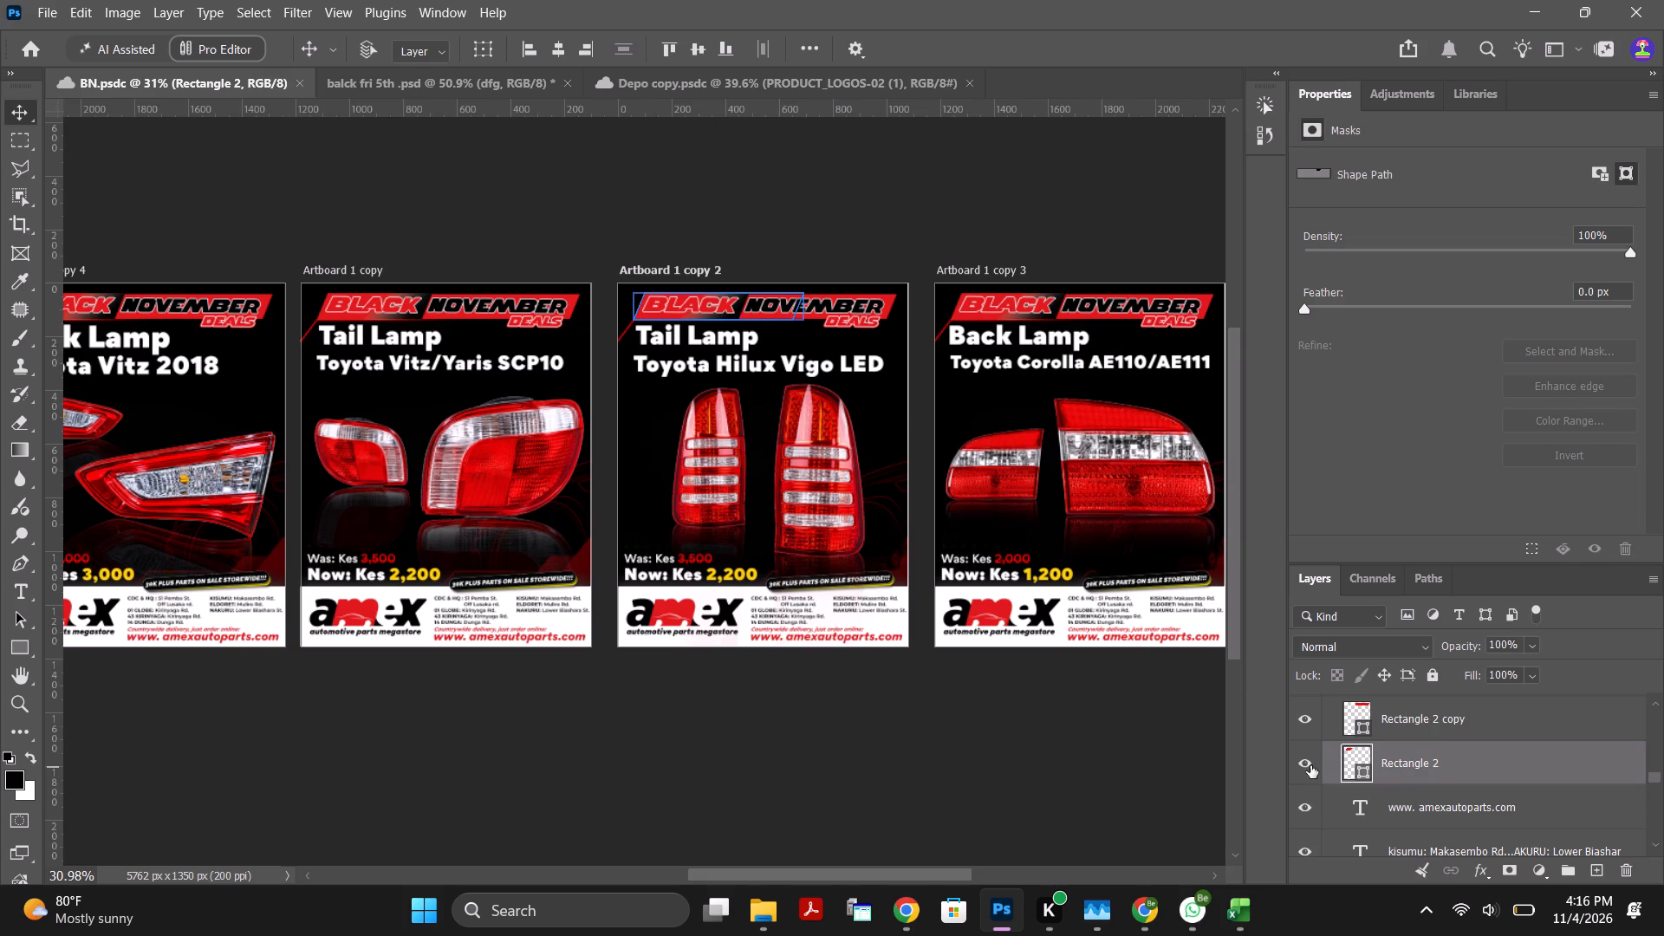
{"action": "left_click", "coordinate": [1308, 766]}
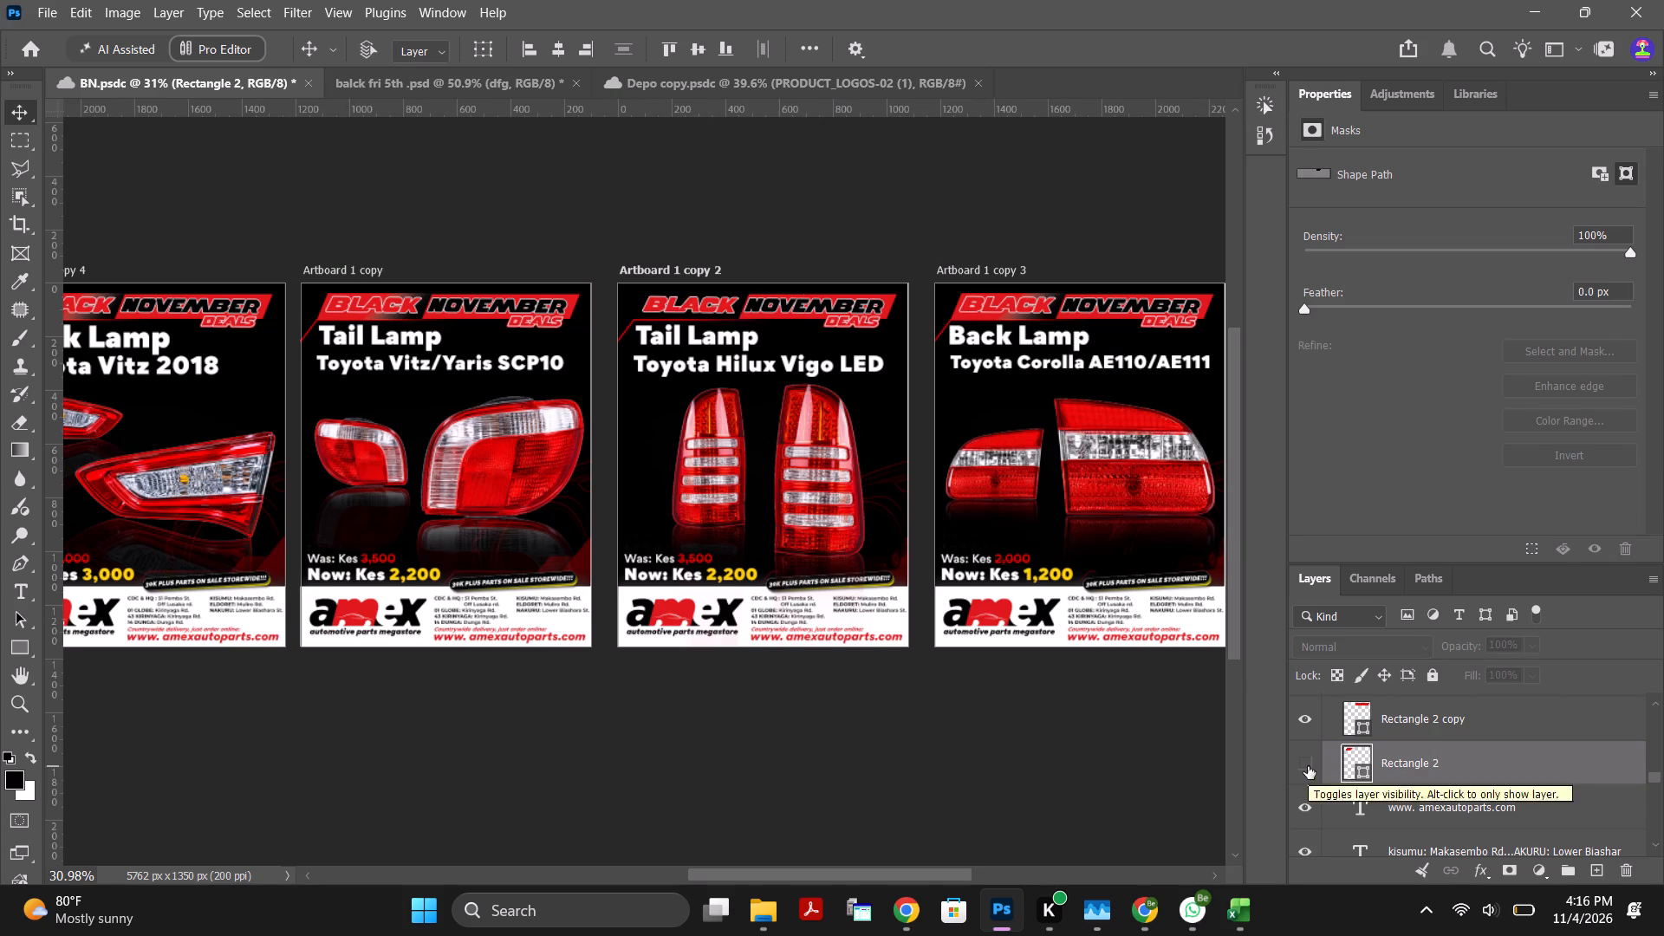
{"action": "left_click", "coordinate": [1308, 766]}
{"action": "left_click", "coordinate": [1308, 766]}
{"action": "left_click", "coordinate": [1308, 766]}
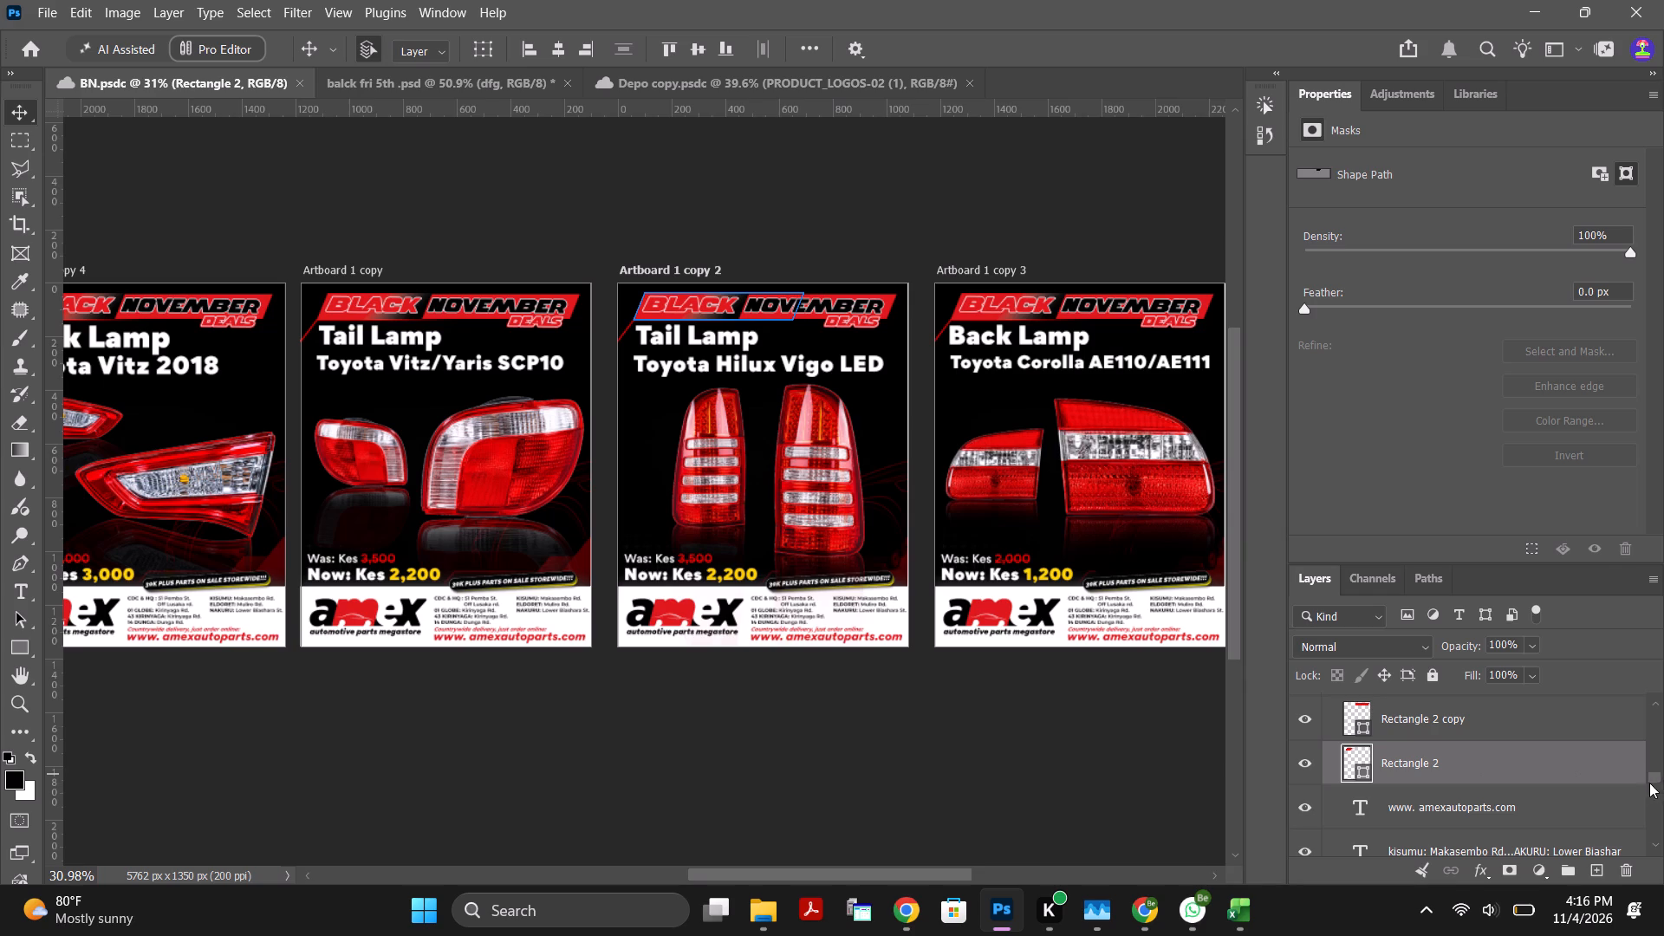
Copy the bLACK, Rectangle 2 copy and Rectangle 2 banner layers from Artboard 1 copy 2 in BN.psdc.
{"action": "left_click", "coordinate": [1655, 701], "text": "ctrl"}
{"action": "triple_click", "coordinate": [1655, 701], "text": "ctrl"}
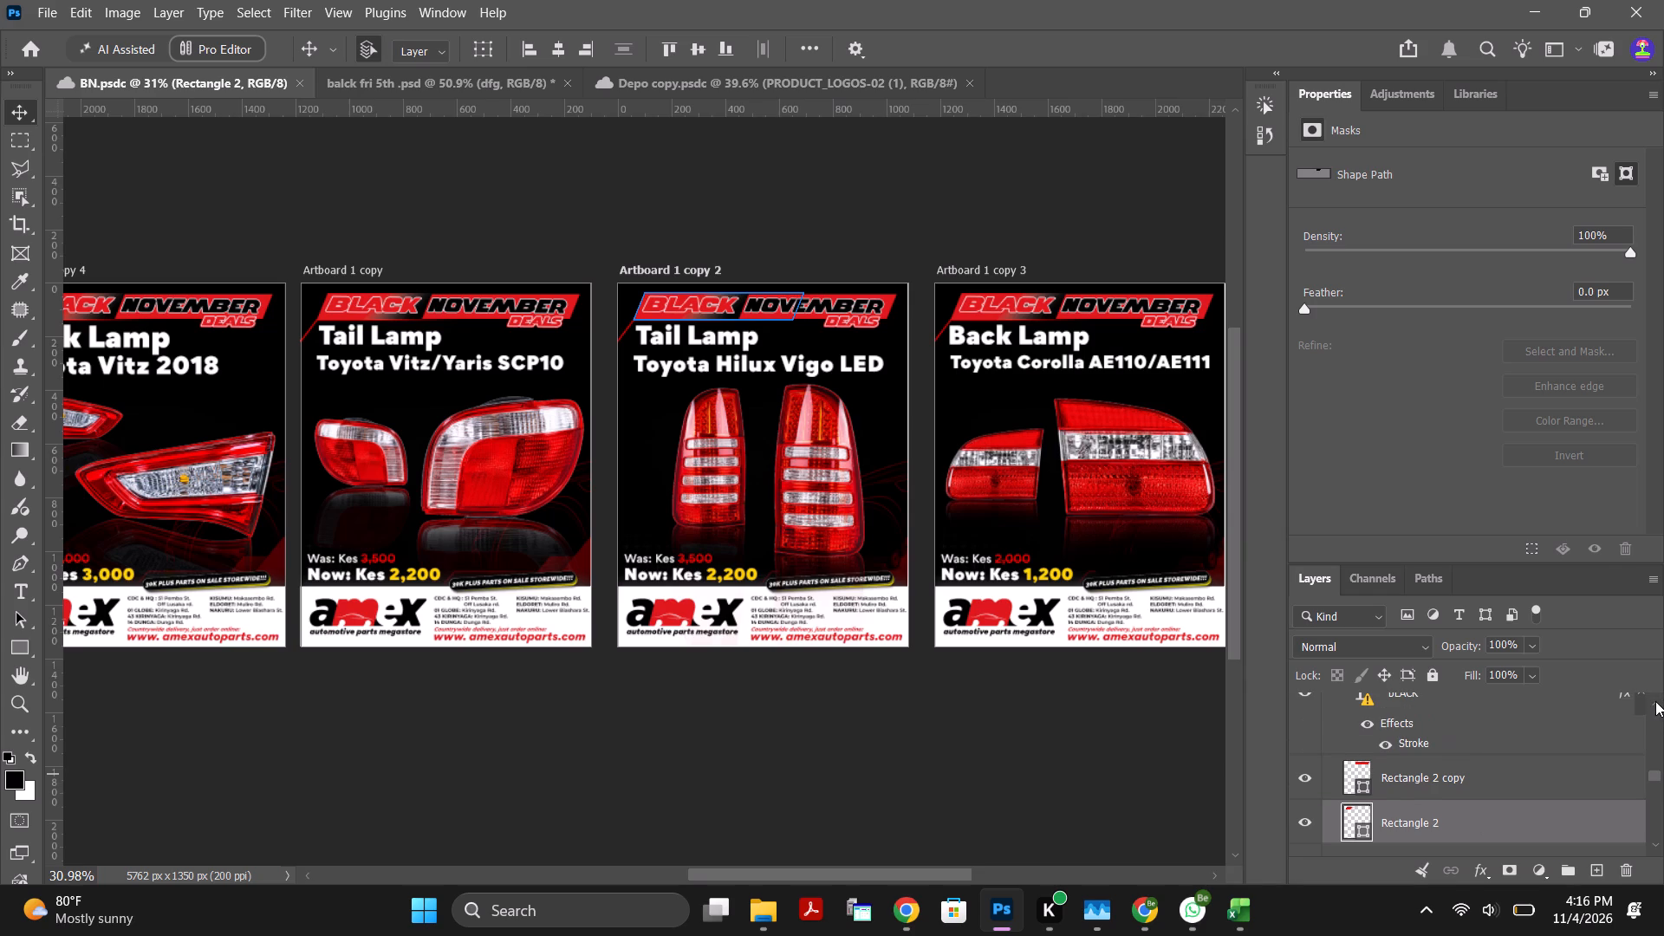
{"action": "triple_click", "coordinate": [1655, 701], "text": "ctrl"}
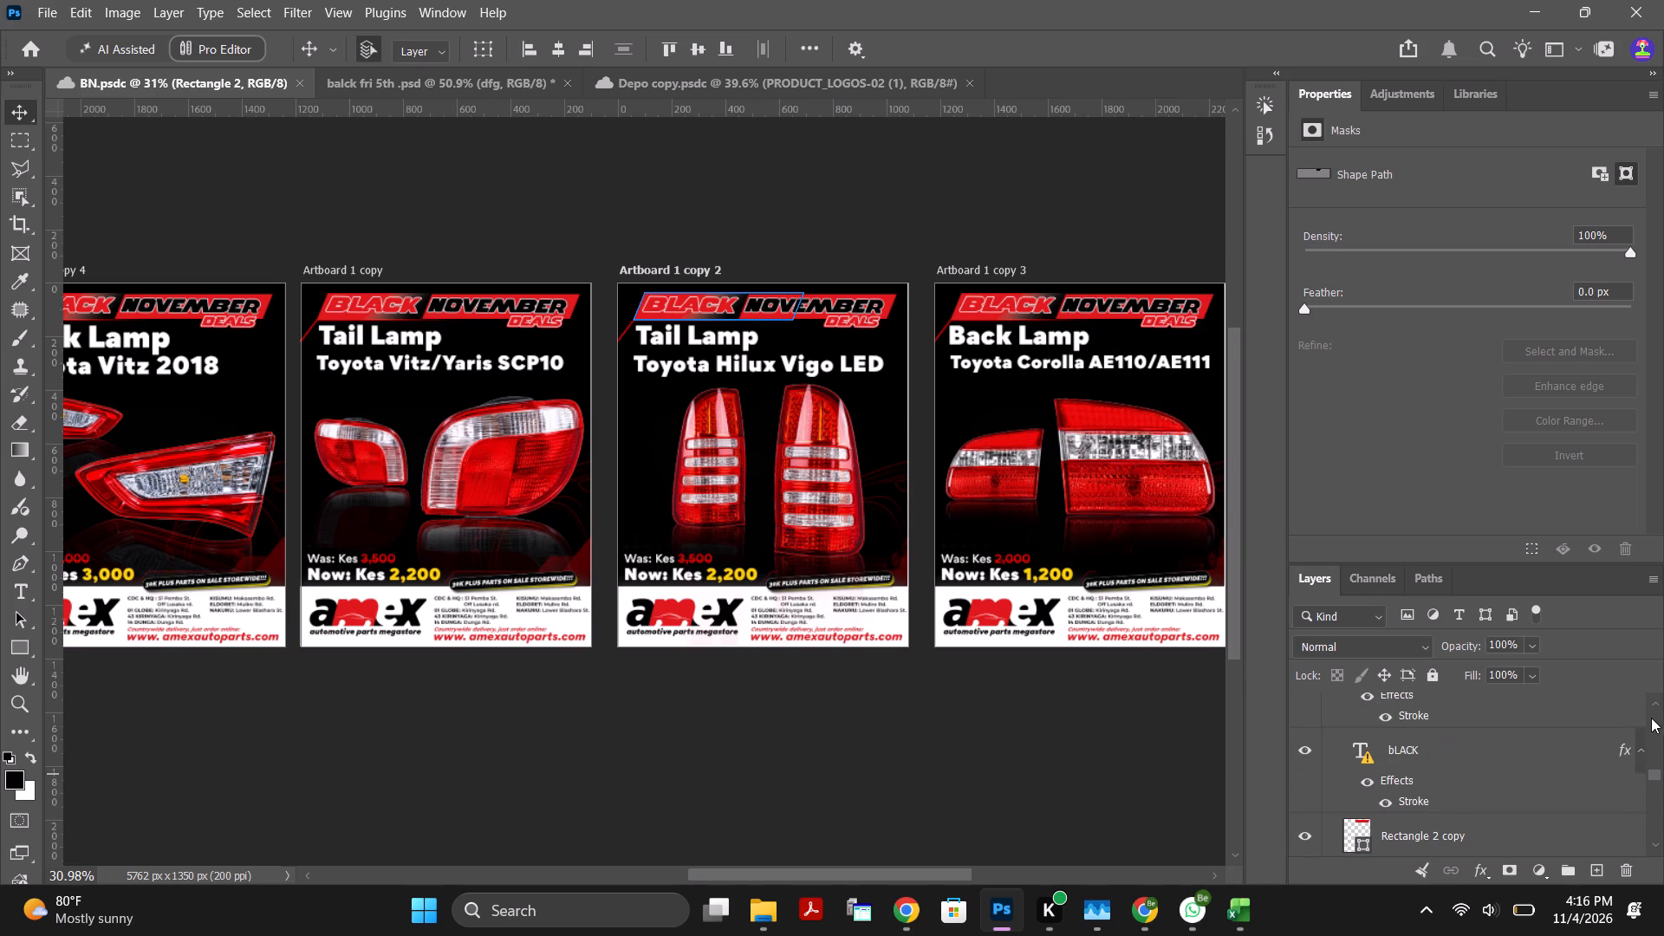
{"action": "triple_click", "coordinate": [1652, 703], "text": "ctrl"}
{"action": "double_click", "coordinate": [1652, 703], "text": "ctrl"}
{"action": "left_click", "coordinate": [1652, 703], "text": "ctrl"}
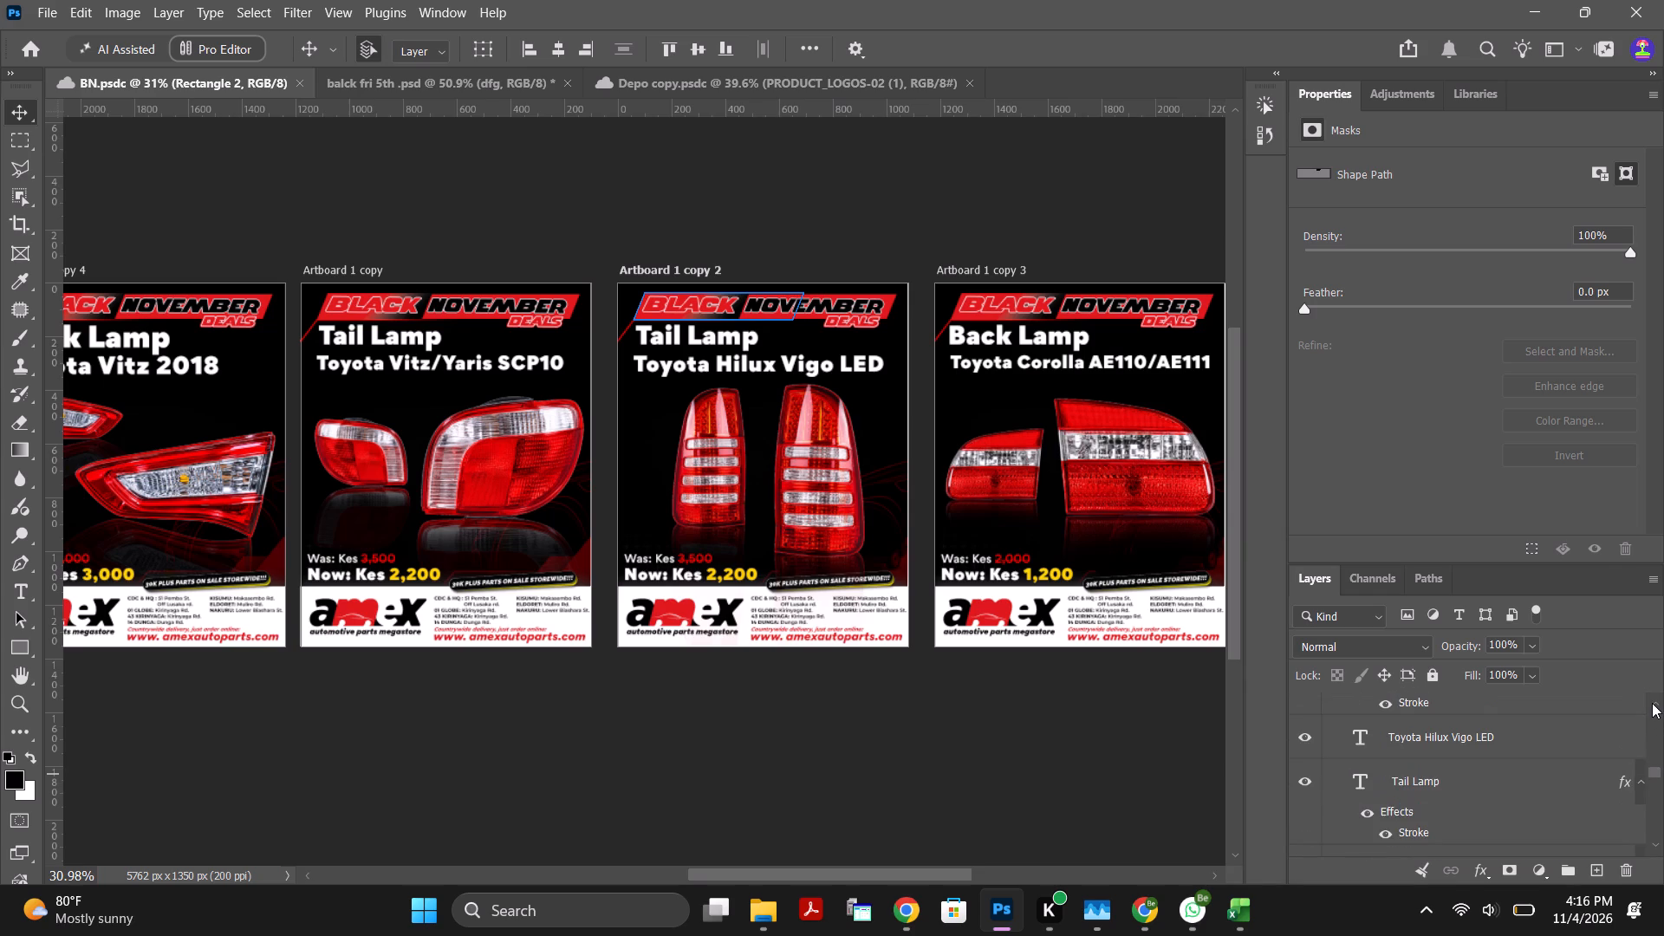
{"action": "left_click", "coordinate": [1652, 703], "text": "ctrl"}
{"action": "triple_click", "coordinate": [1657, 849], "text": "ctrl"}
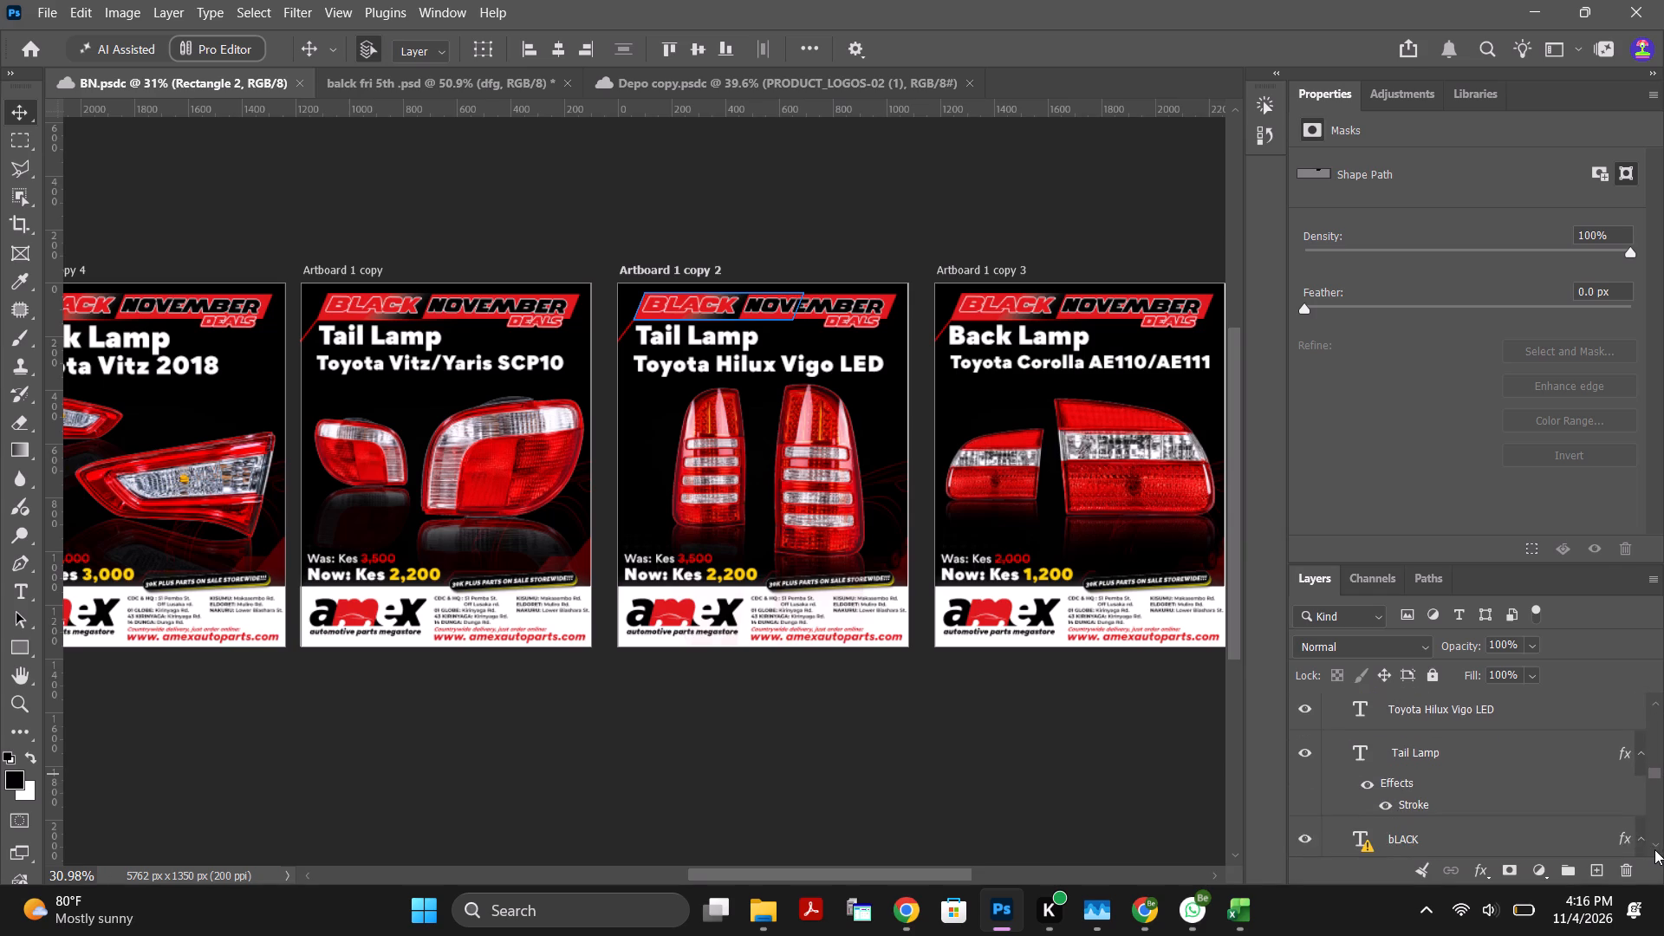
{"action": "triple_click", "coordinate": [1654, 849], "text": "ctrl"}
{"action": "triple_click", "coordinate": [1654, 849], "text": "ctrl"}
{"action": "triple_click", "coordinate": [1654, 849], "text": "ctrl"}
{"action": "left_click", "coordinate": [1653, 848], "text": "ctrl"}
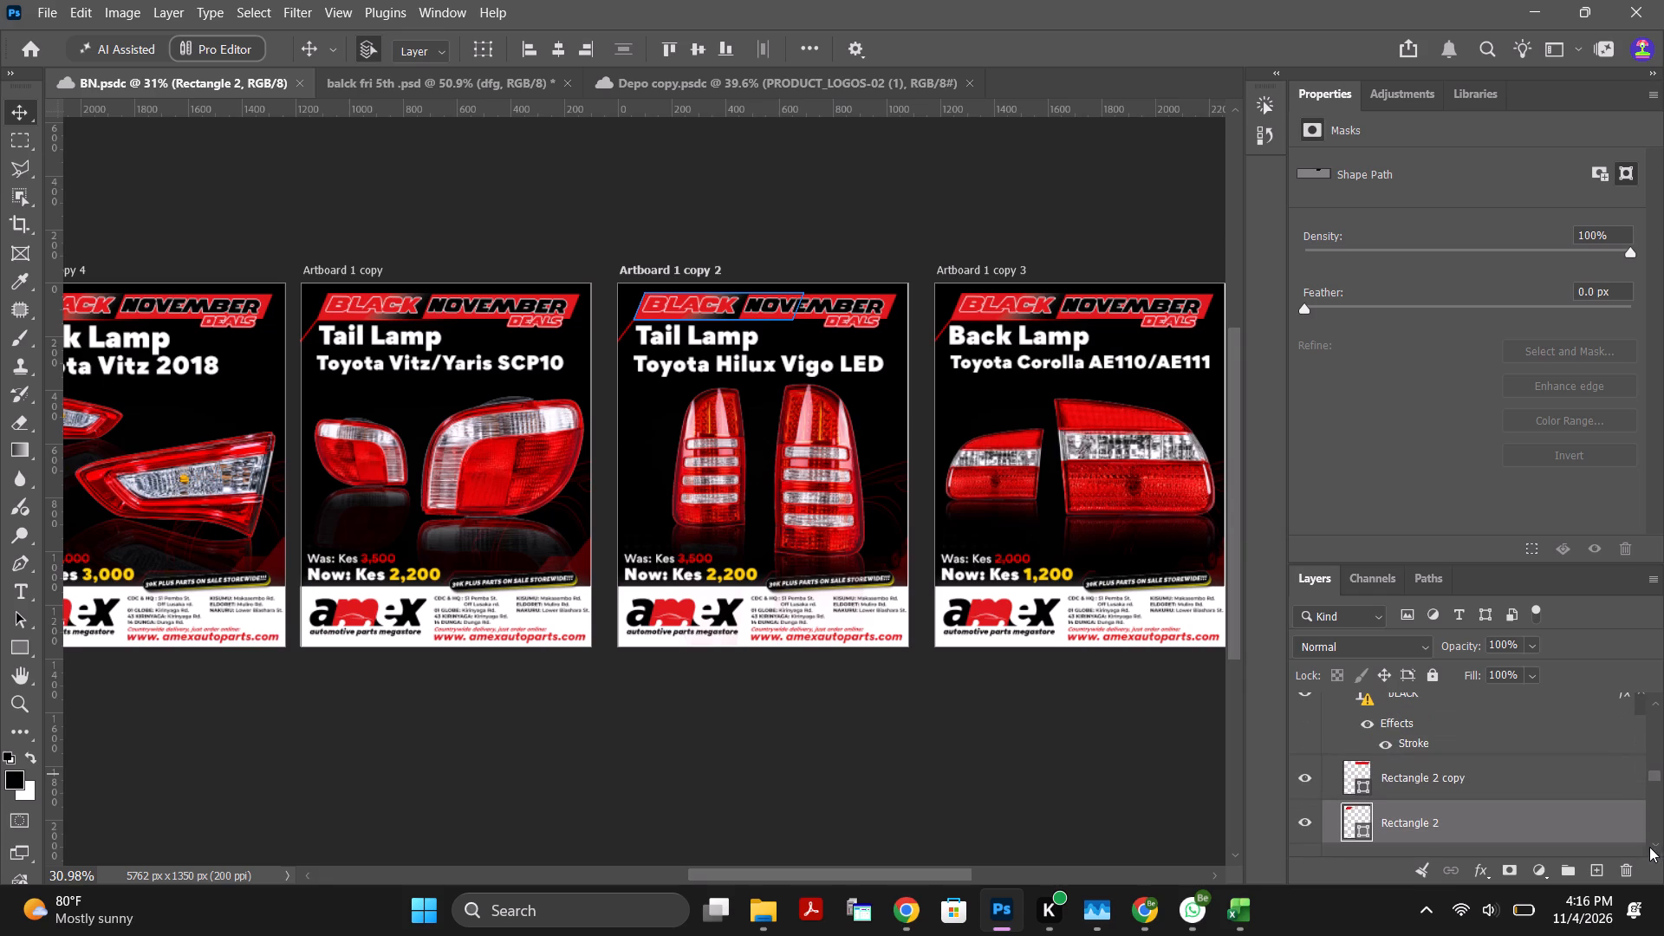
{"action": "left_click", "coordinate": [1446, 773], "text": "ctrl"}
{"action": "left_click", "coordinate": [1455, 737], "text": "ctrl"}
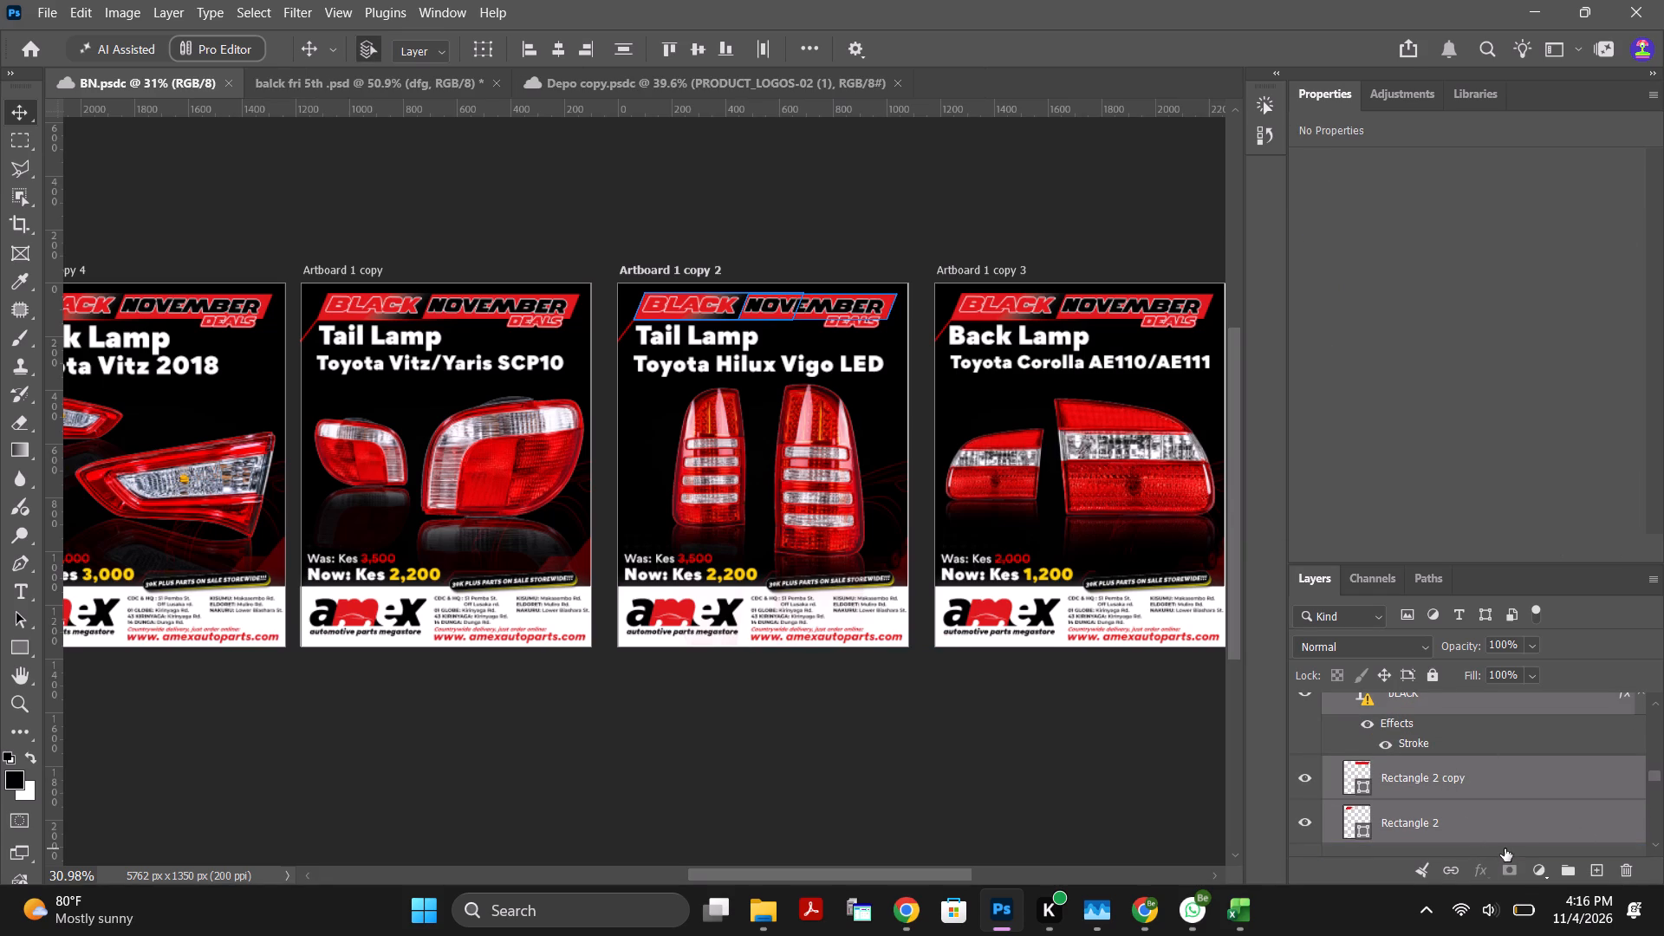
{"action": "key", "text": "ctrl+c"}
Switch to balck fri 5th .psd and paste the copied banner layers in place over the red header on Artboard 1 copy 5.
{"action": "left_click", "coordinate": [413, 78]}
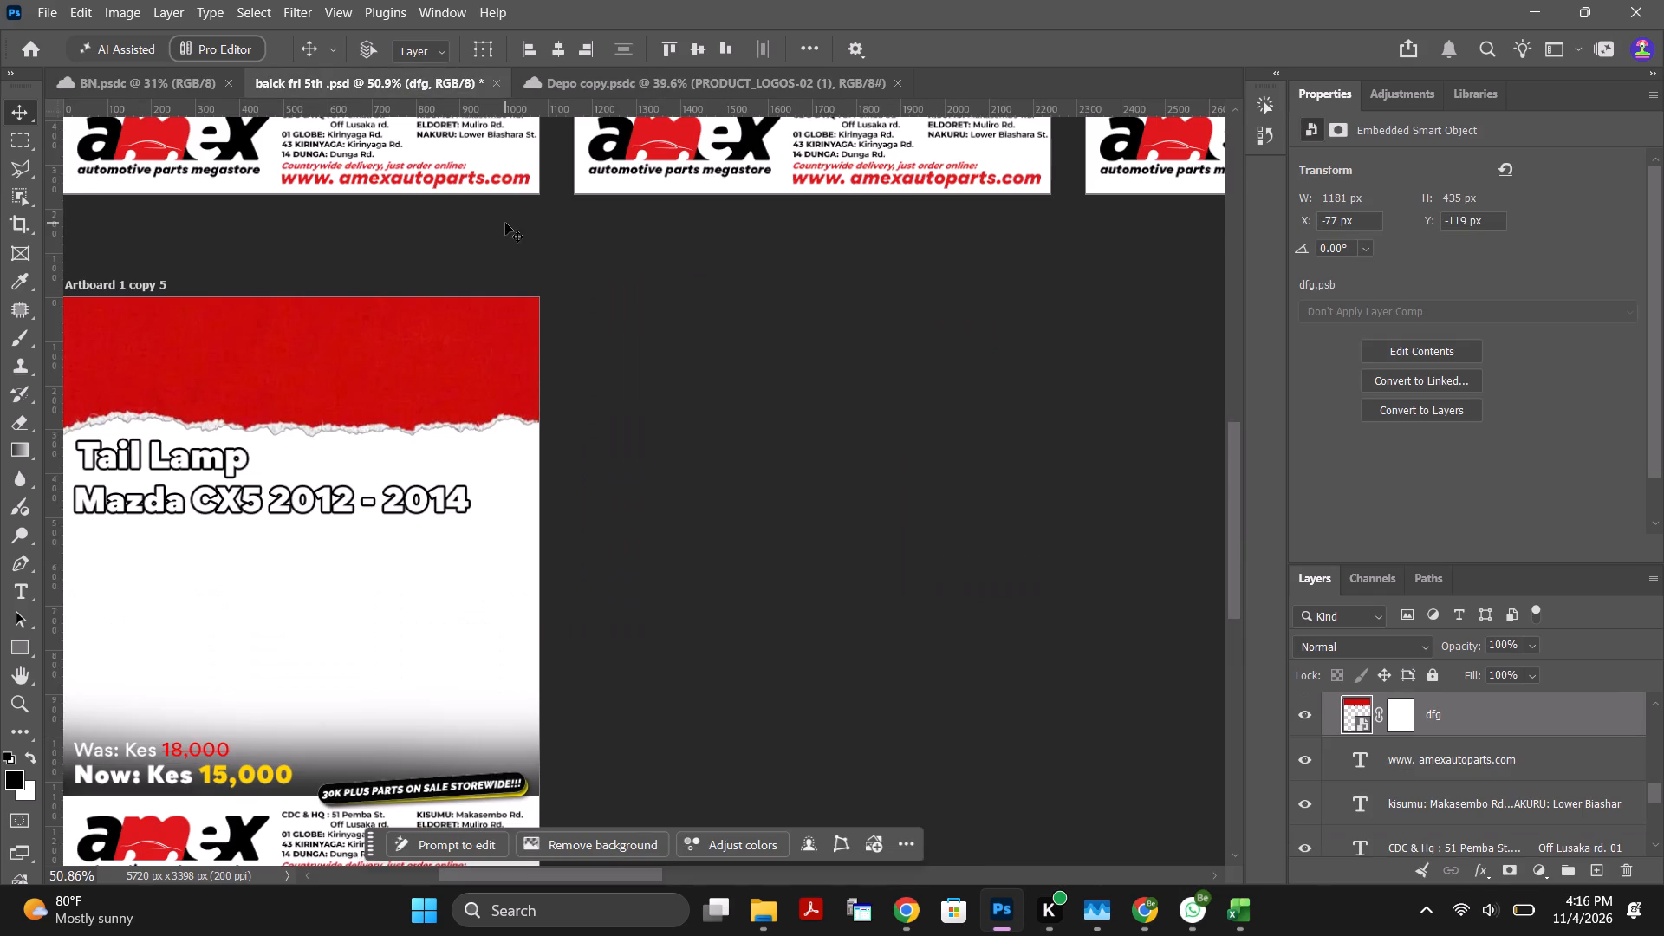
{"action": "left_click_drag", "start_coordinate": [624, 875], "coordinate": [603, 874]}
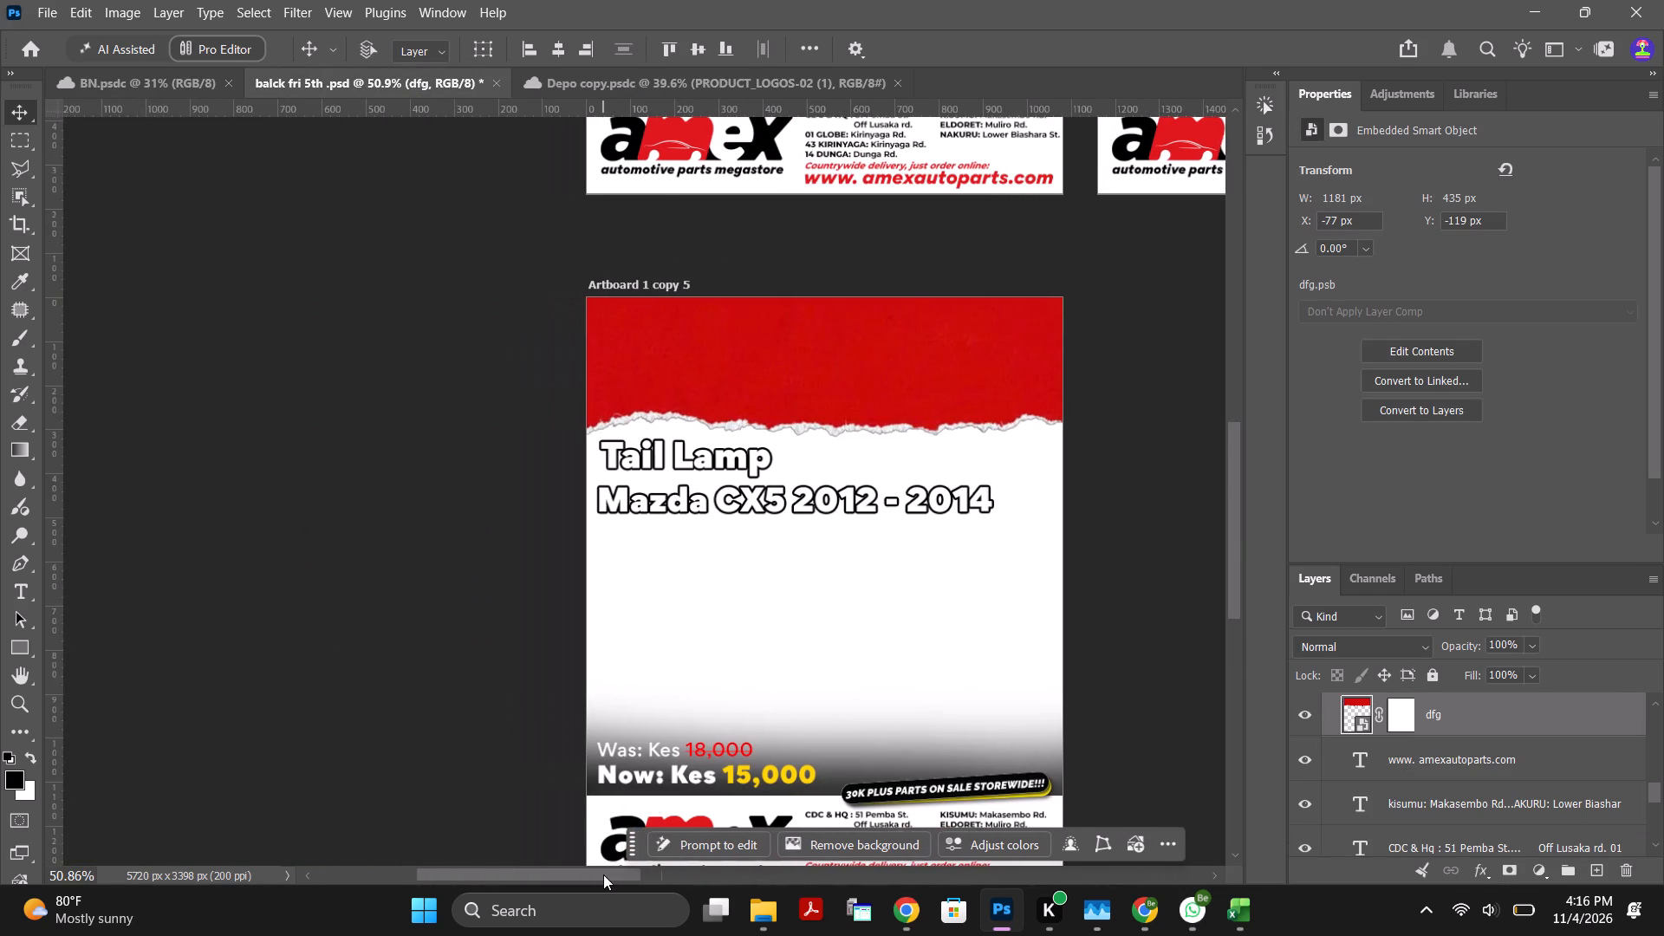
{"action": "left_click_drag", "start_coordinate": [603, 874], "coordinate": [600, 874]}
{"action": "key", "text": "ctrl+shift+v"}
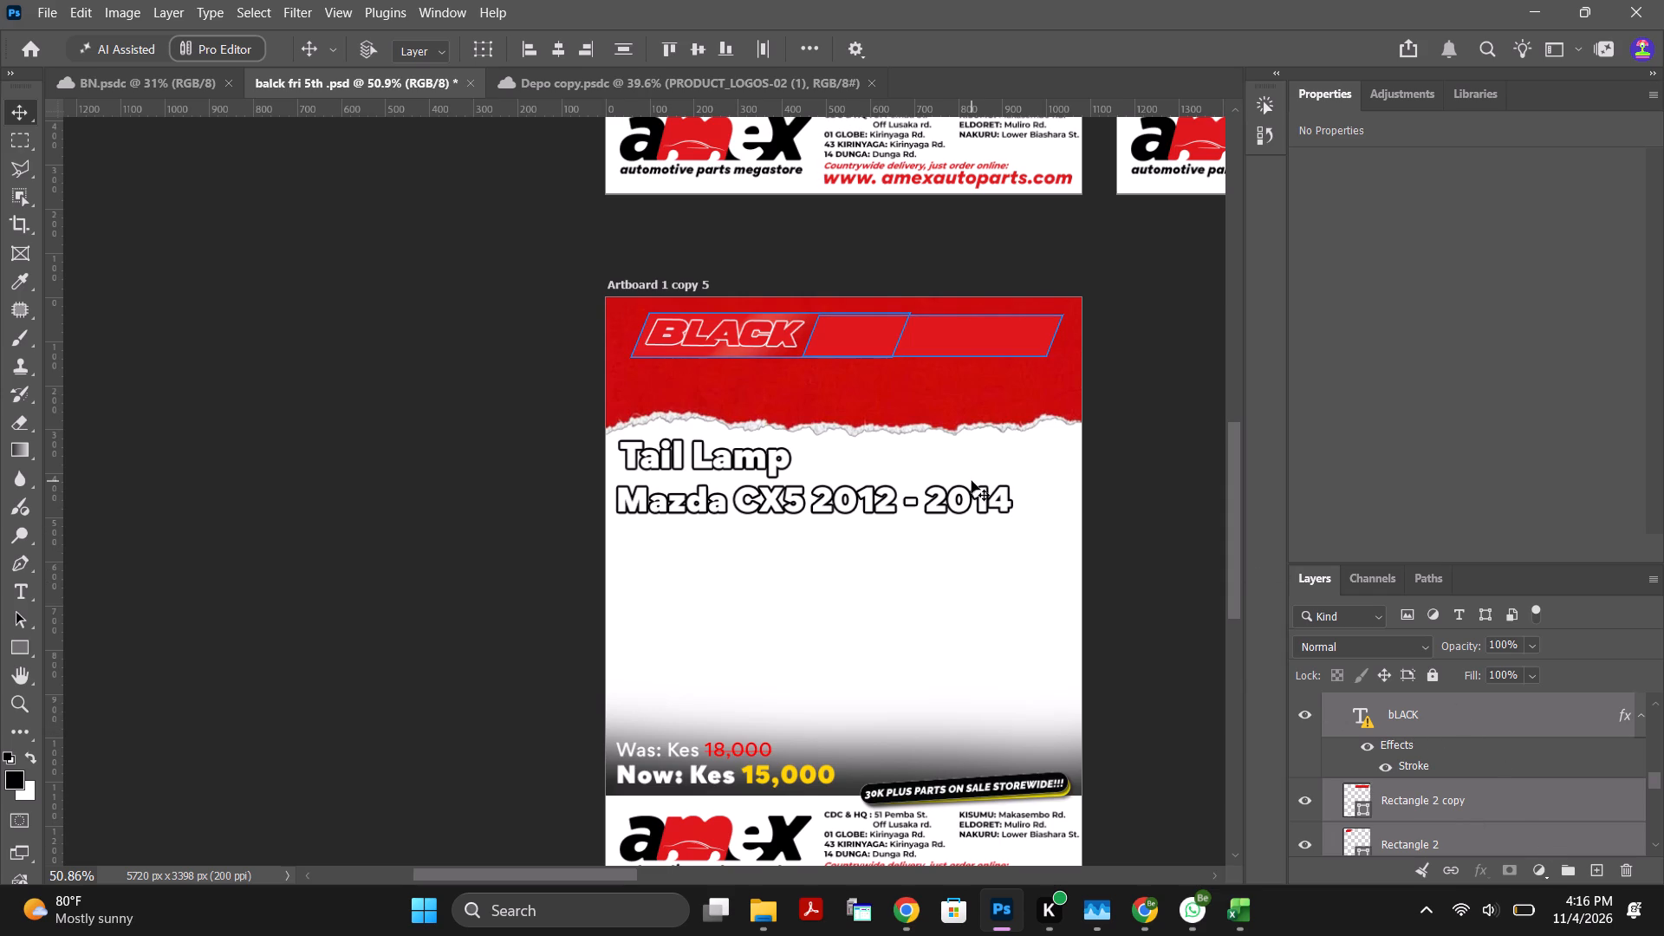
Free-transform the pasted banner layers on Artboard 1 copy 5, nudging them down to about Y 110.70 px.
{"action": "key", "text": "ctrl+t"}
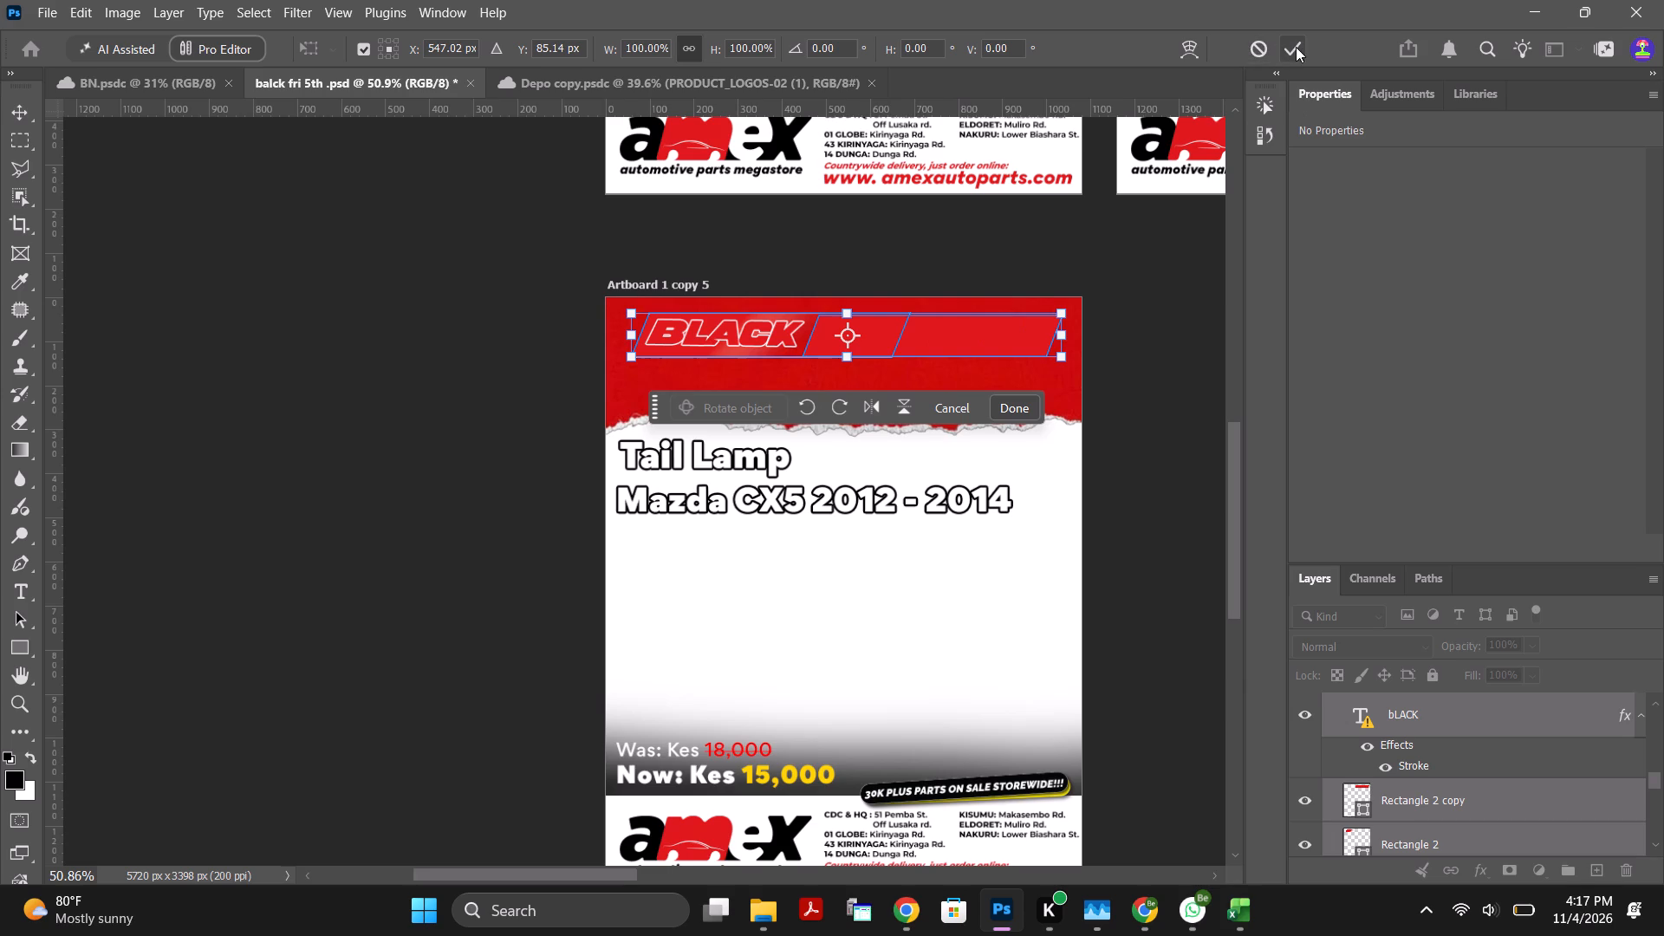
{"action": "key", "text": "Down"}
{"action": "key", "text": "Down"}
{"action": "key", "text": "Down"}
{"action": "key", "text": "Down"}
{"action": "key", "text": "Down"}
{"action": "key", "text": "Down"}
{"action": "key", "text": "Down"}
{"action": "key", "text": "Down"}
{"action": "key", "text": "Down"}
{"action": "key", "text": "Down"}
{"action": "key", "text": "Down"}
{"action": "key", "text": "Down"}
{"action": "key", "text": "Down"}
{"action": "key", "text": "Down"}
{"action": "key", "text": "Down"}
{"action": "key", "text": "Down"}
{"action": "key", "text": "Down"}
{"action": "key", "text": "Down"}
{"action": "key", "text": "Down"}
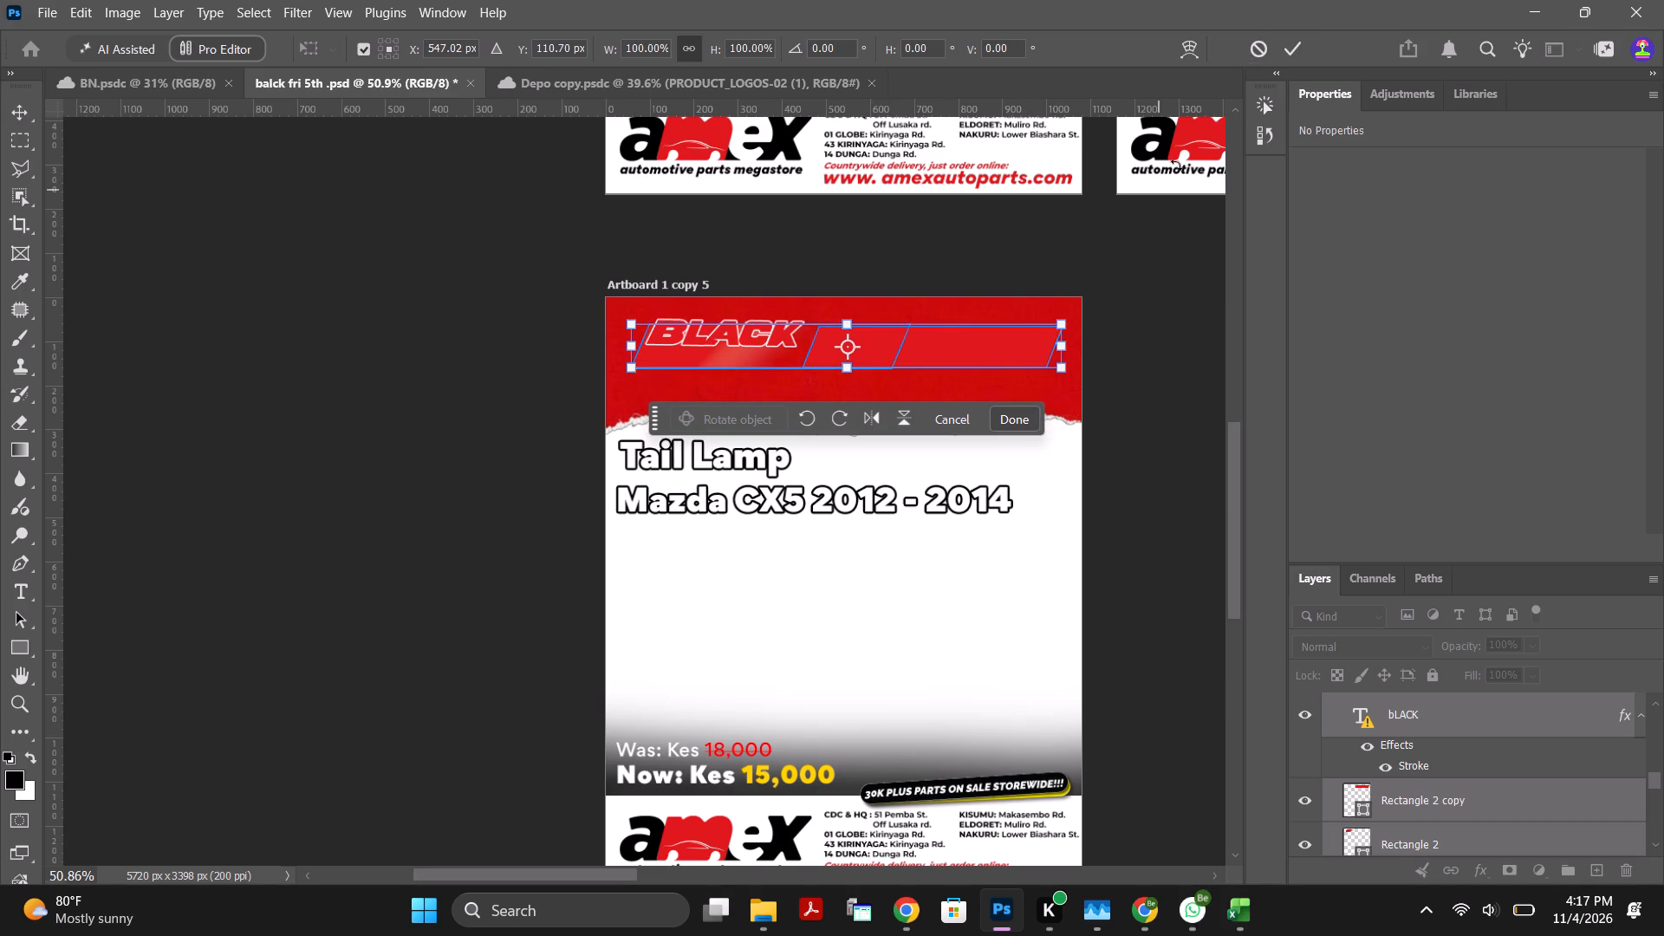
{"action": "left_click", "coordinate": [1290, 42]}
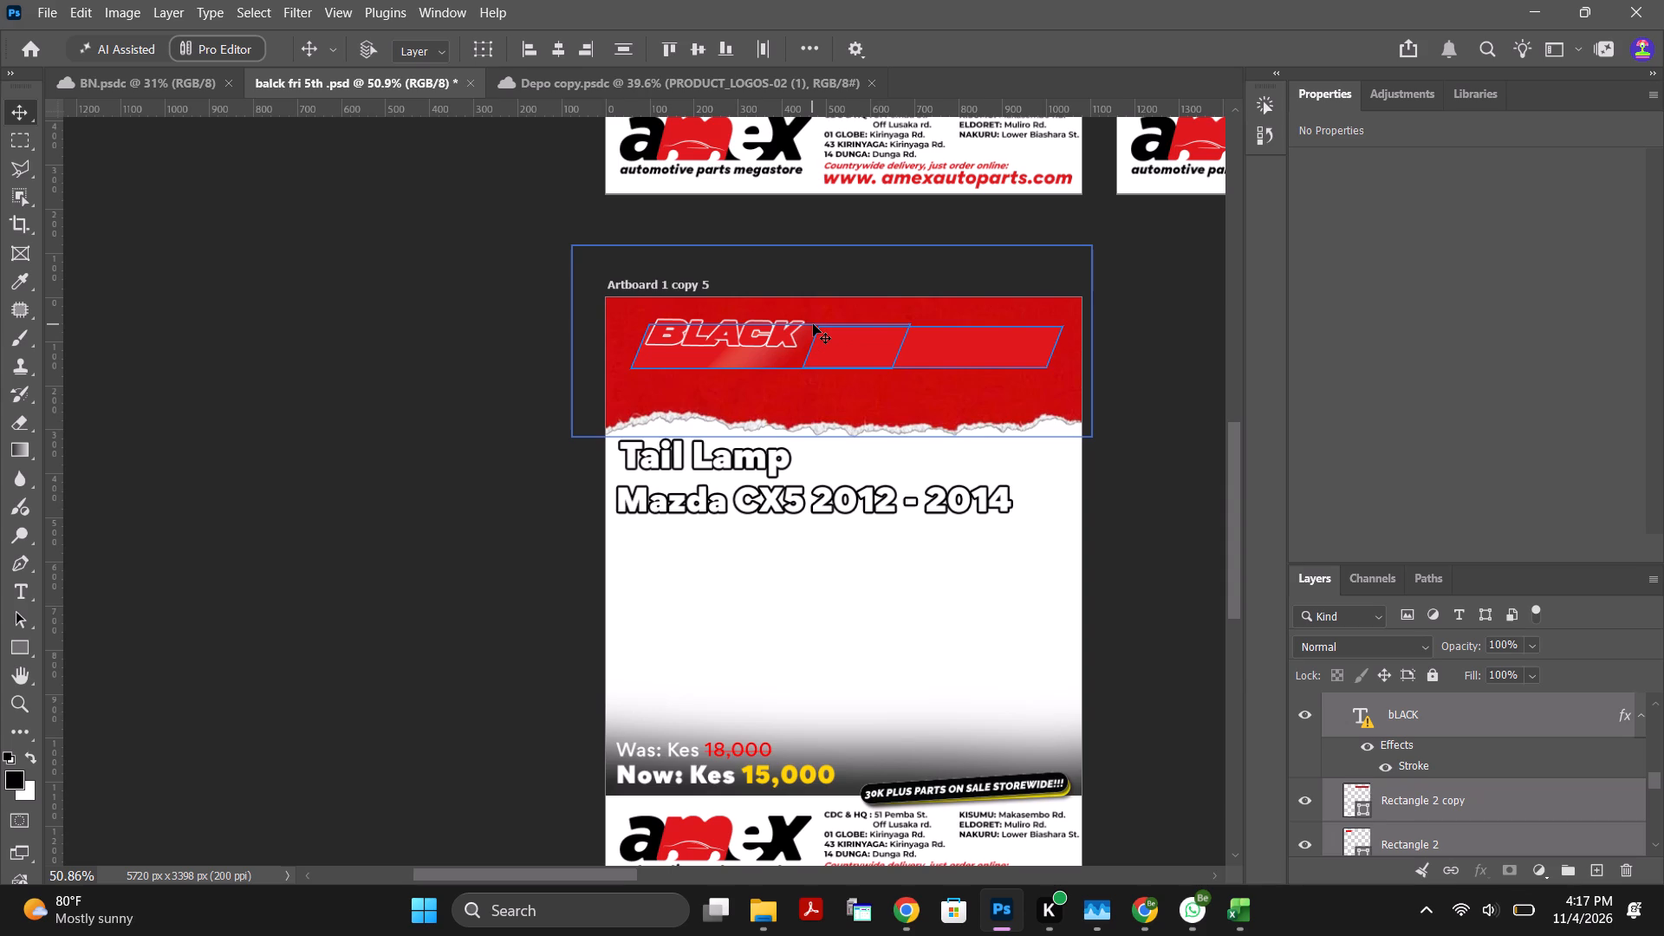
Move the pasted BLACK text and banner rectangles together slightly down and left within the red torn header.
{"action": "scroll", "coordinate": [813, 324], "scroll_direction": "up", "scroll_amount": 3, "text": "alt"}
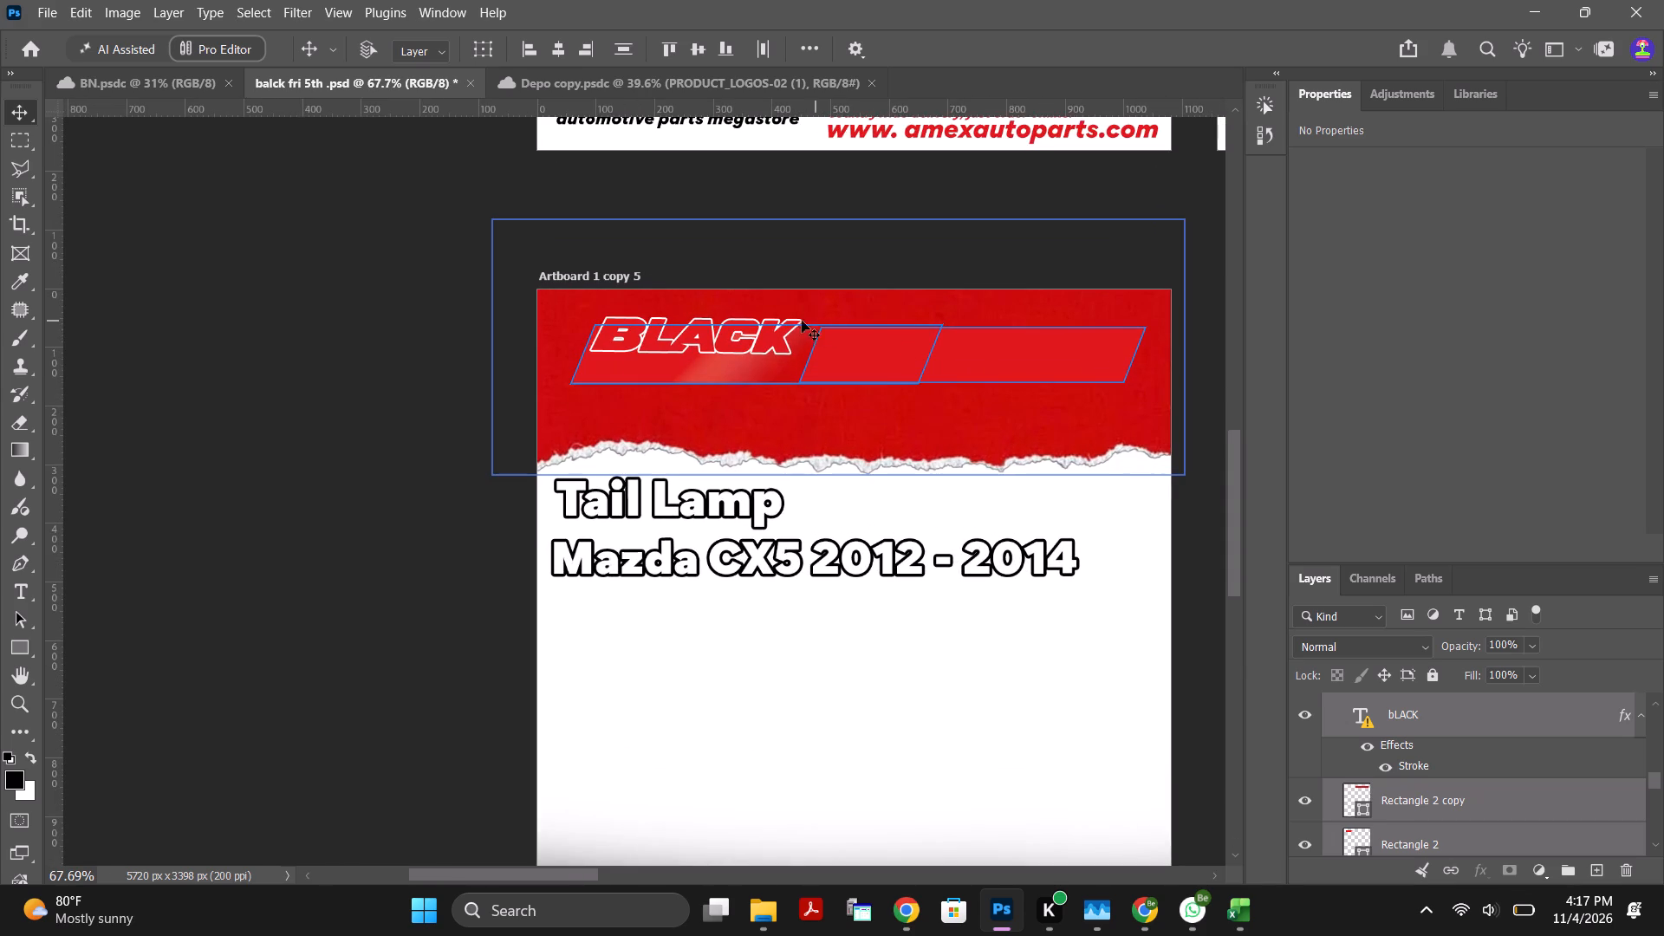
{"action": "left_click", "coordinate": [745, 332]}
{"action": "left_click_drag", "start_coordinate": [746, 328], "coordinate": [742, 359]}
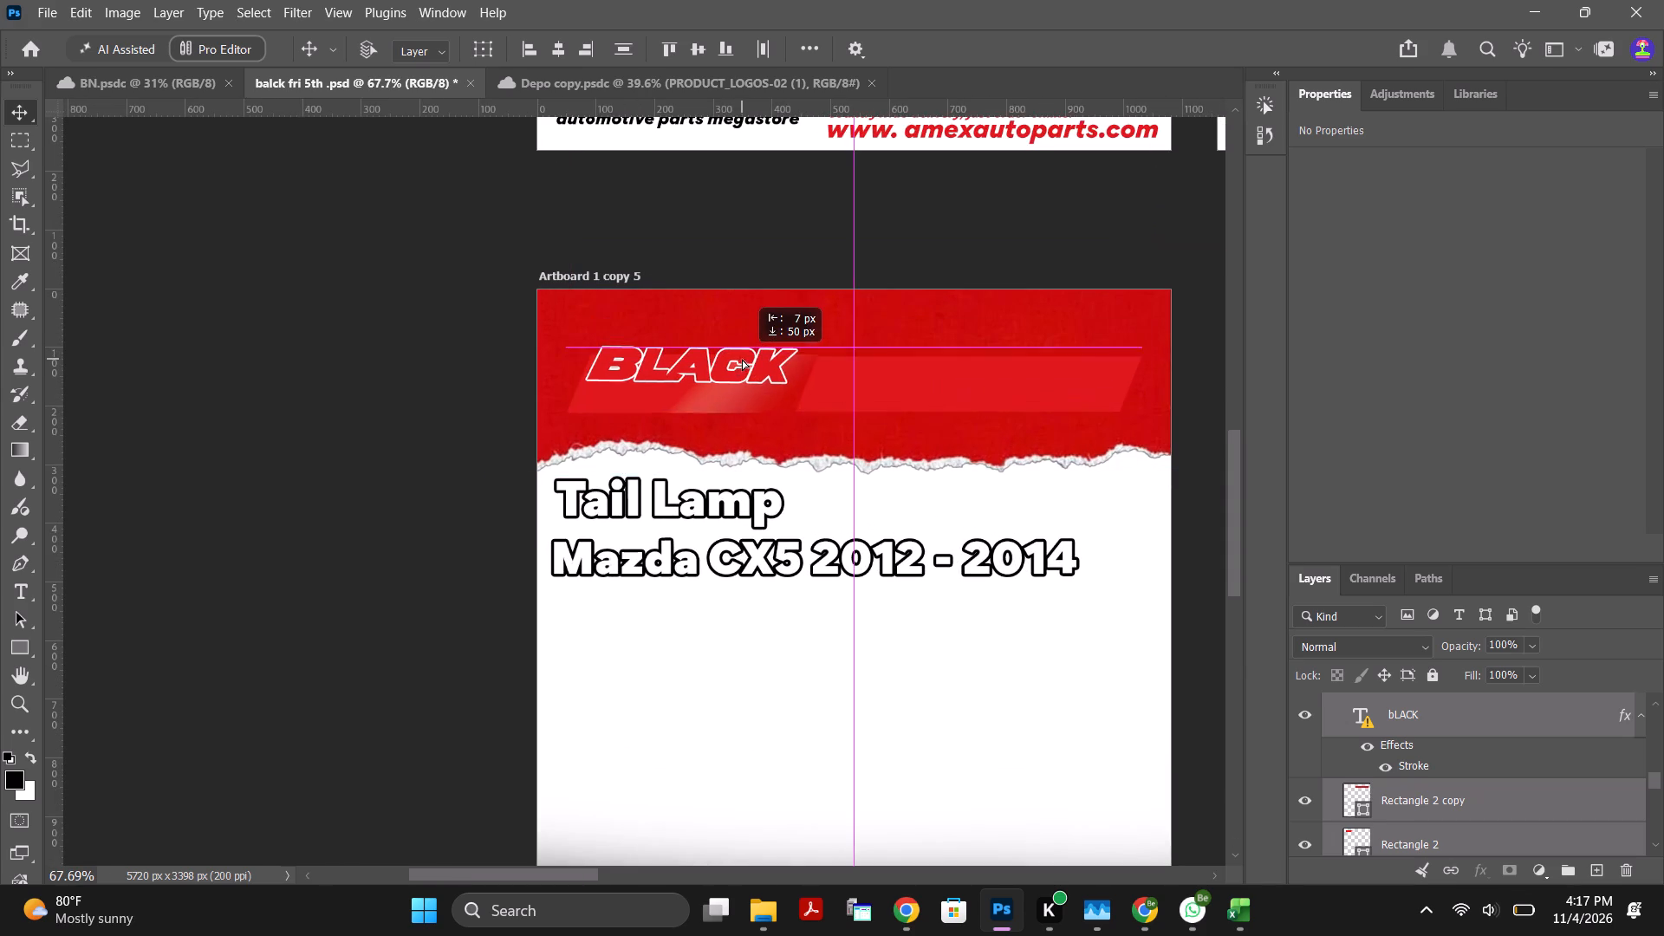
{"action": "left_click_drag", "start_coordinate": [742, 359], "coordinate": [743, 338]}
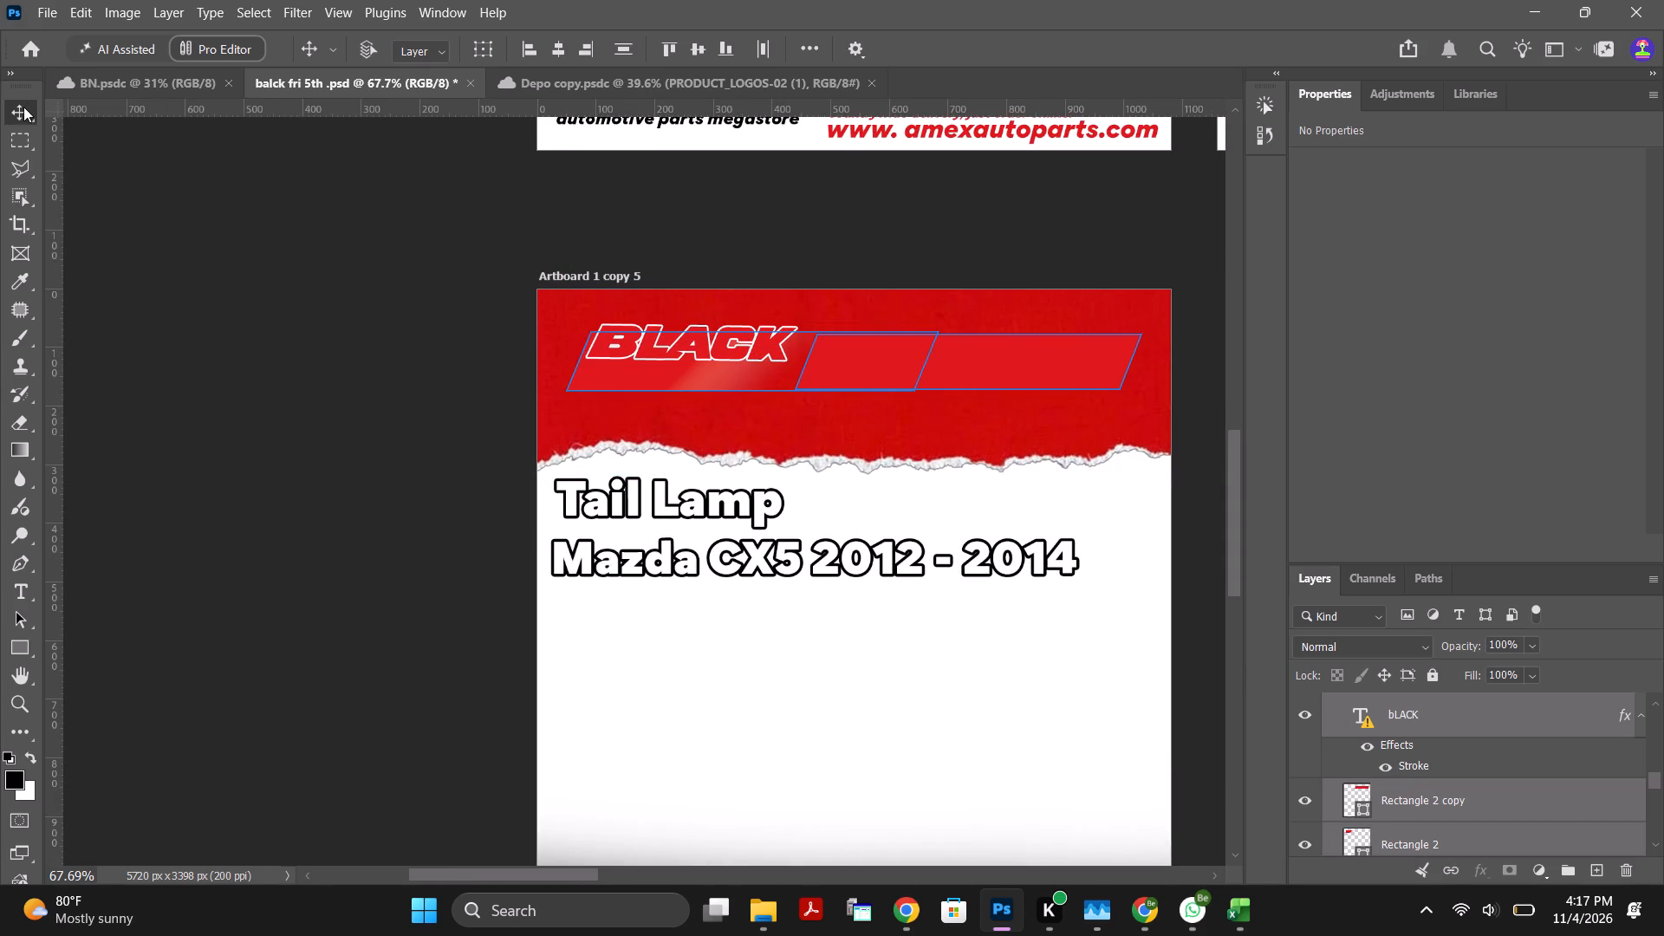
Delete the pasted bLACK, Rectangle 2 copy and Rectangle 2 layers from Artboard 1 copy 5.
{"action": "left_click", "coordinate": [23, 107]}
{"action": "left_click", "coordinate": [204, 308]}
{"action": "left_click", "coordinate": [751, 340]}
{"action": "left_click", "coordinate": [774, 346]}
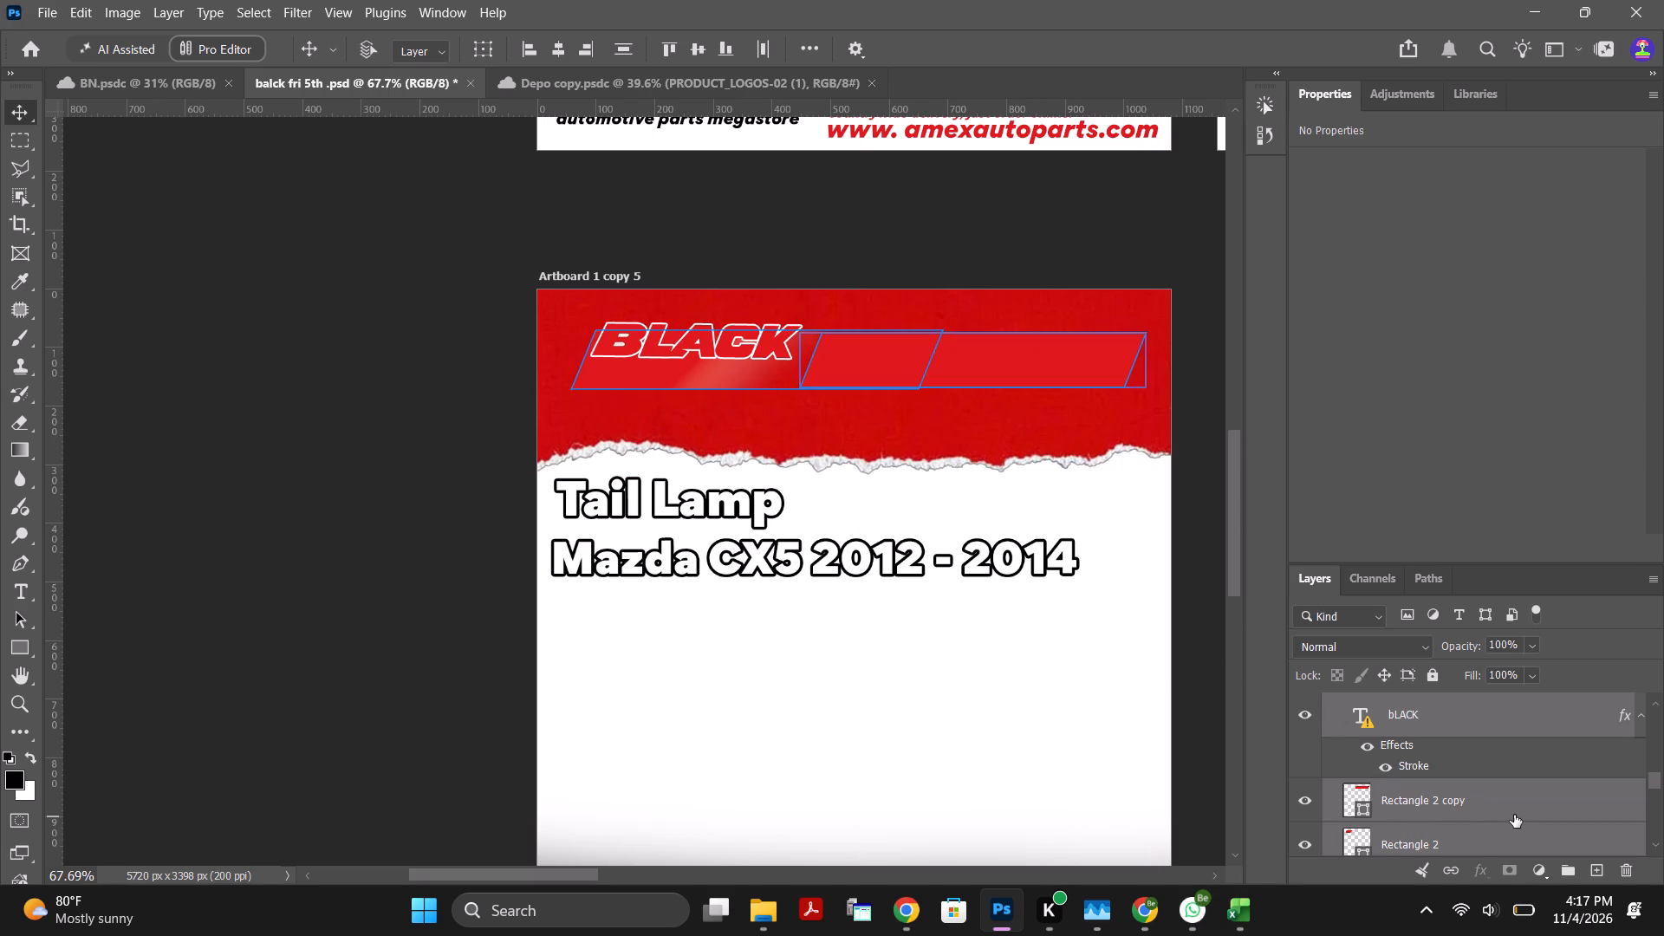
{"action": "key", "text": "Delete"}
Delete the dfg red torn header layer from Artboard 1 copy 5.
{"action": "left_click", "coordinate": [954, 407]}
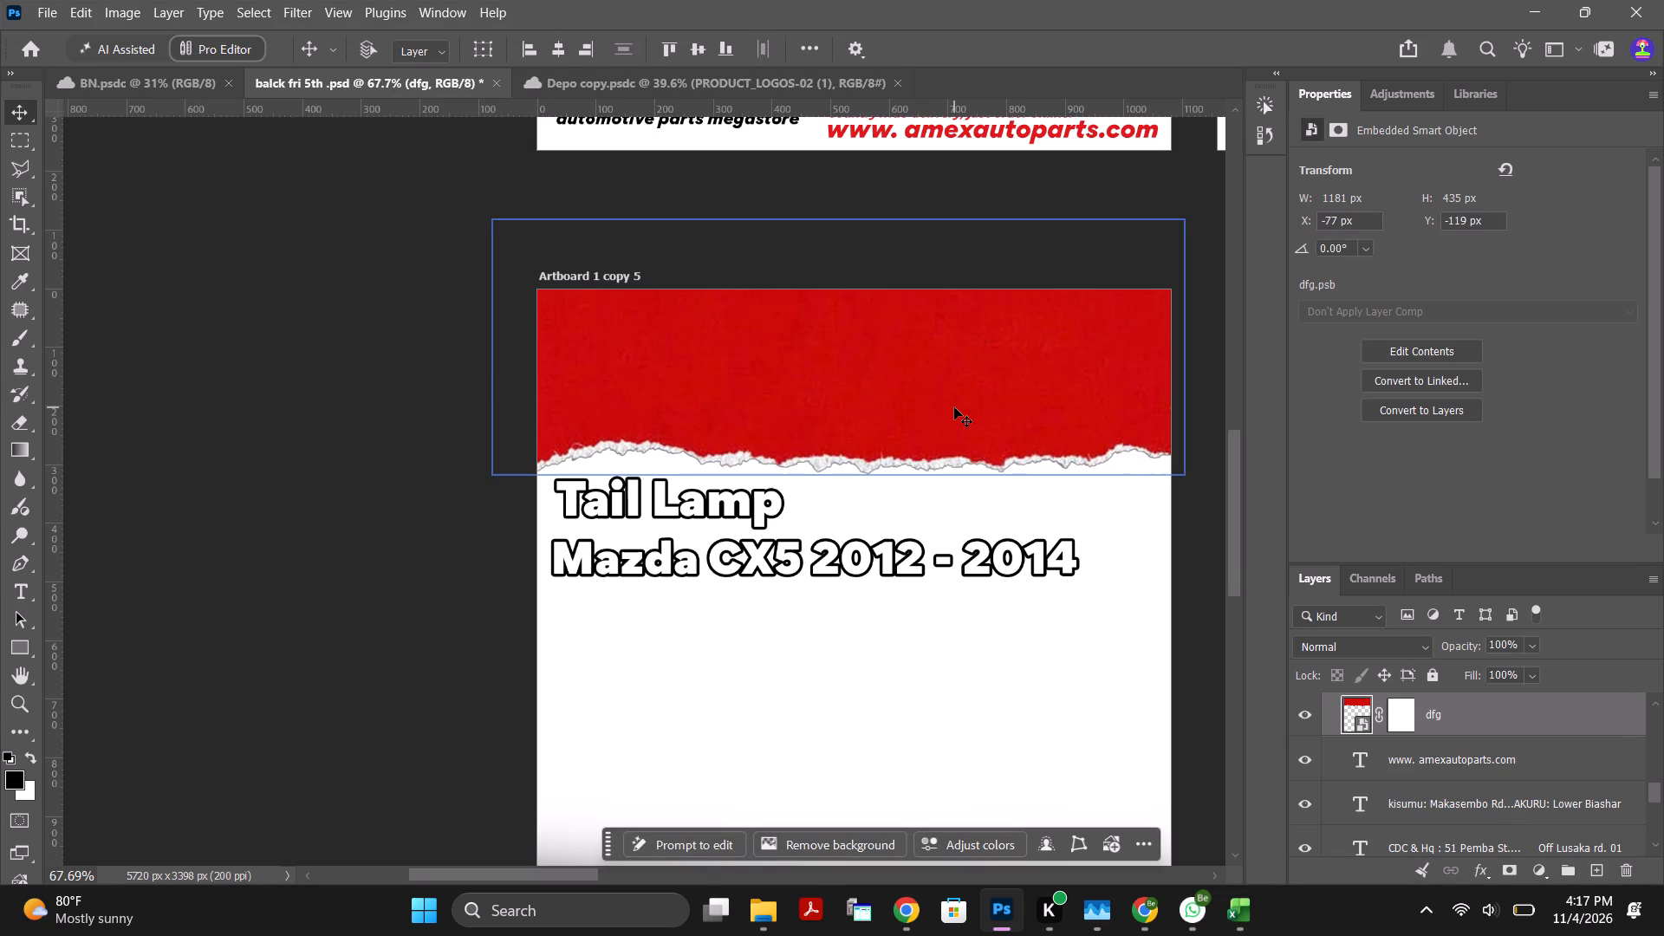
{"action": "key", "text": "Delete"}
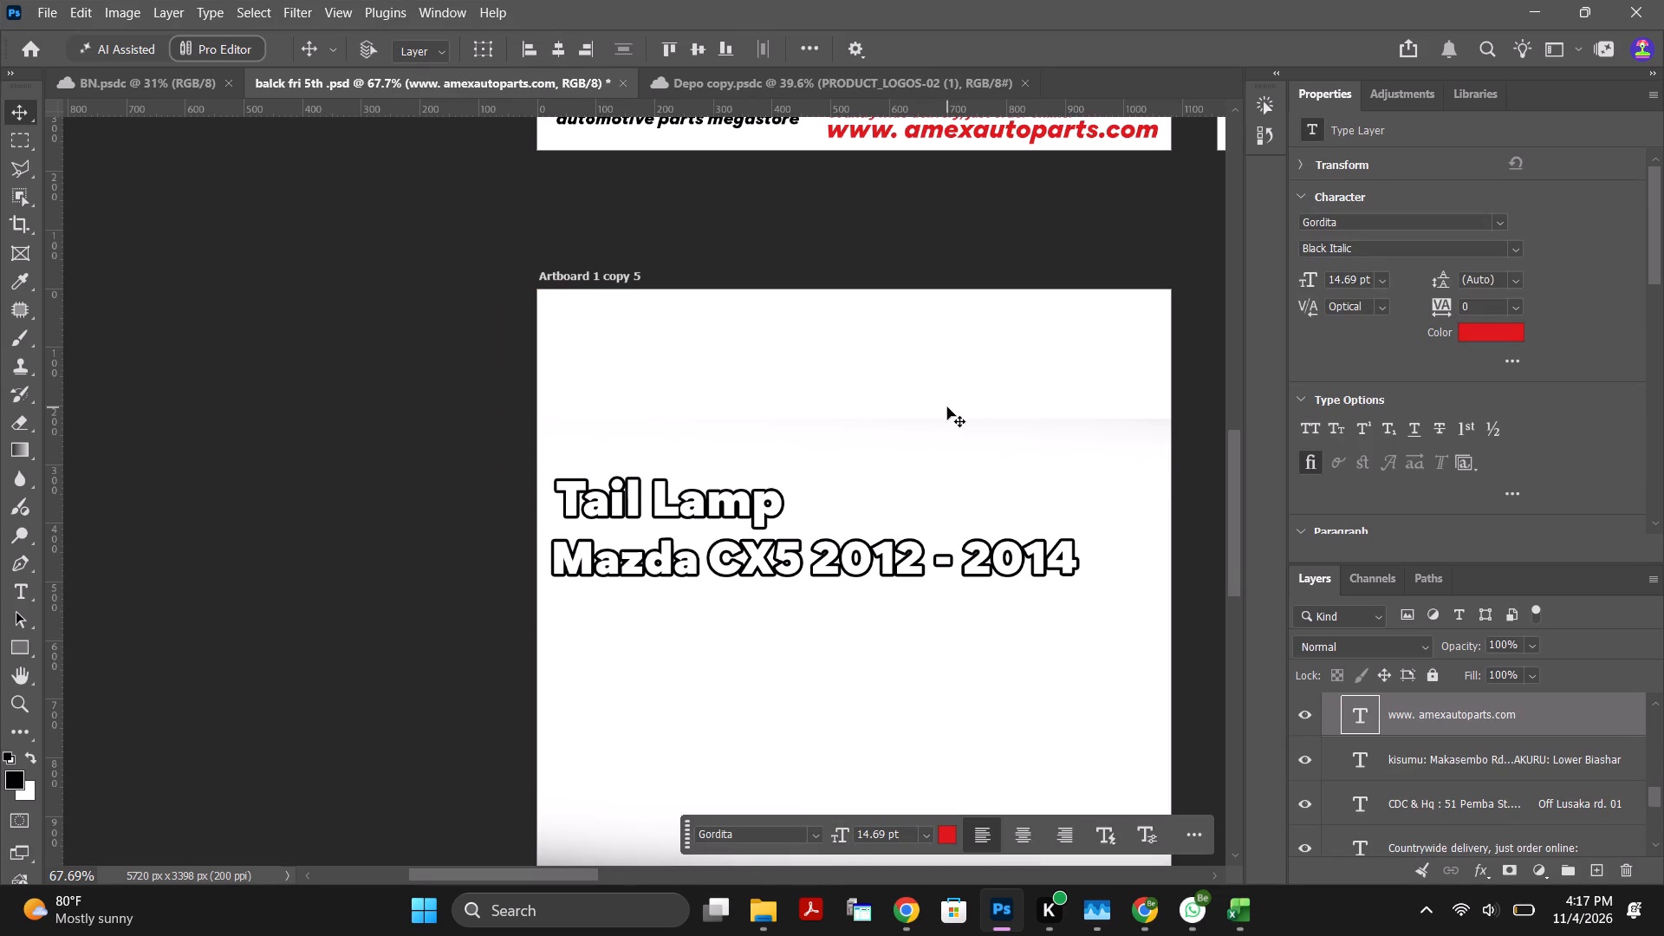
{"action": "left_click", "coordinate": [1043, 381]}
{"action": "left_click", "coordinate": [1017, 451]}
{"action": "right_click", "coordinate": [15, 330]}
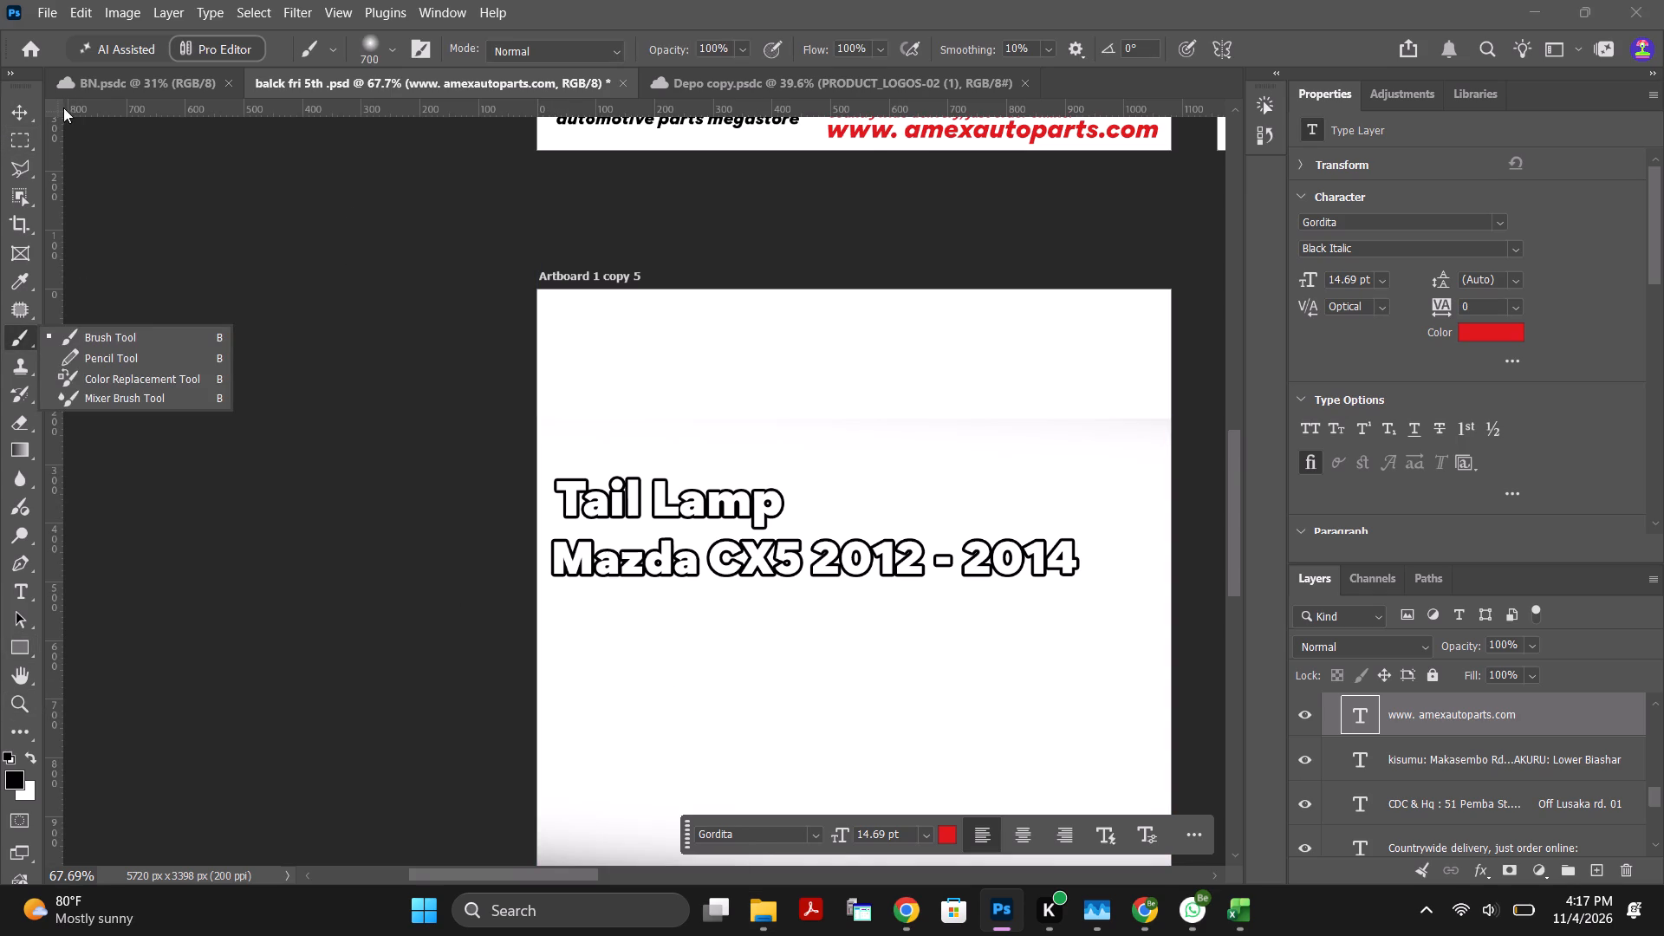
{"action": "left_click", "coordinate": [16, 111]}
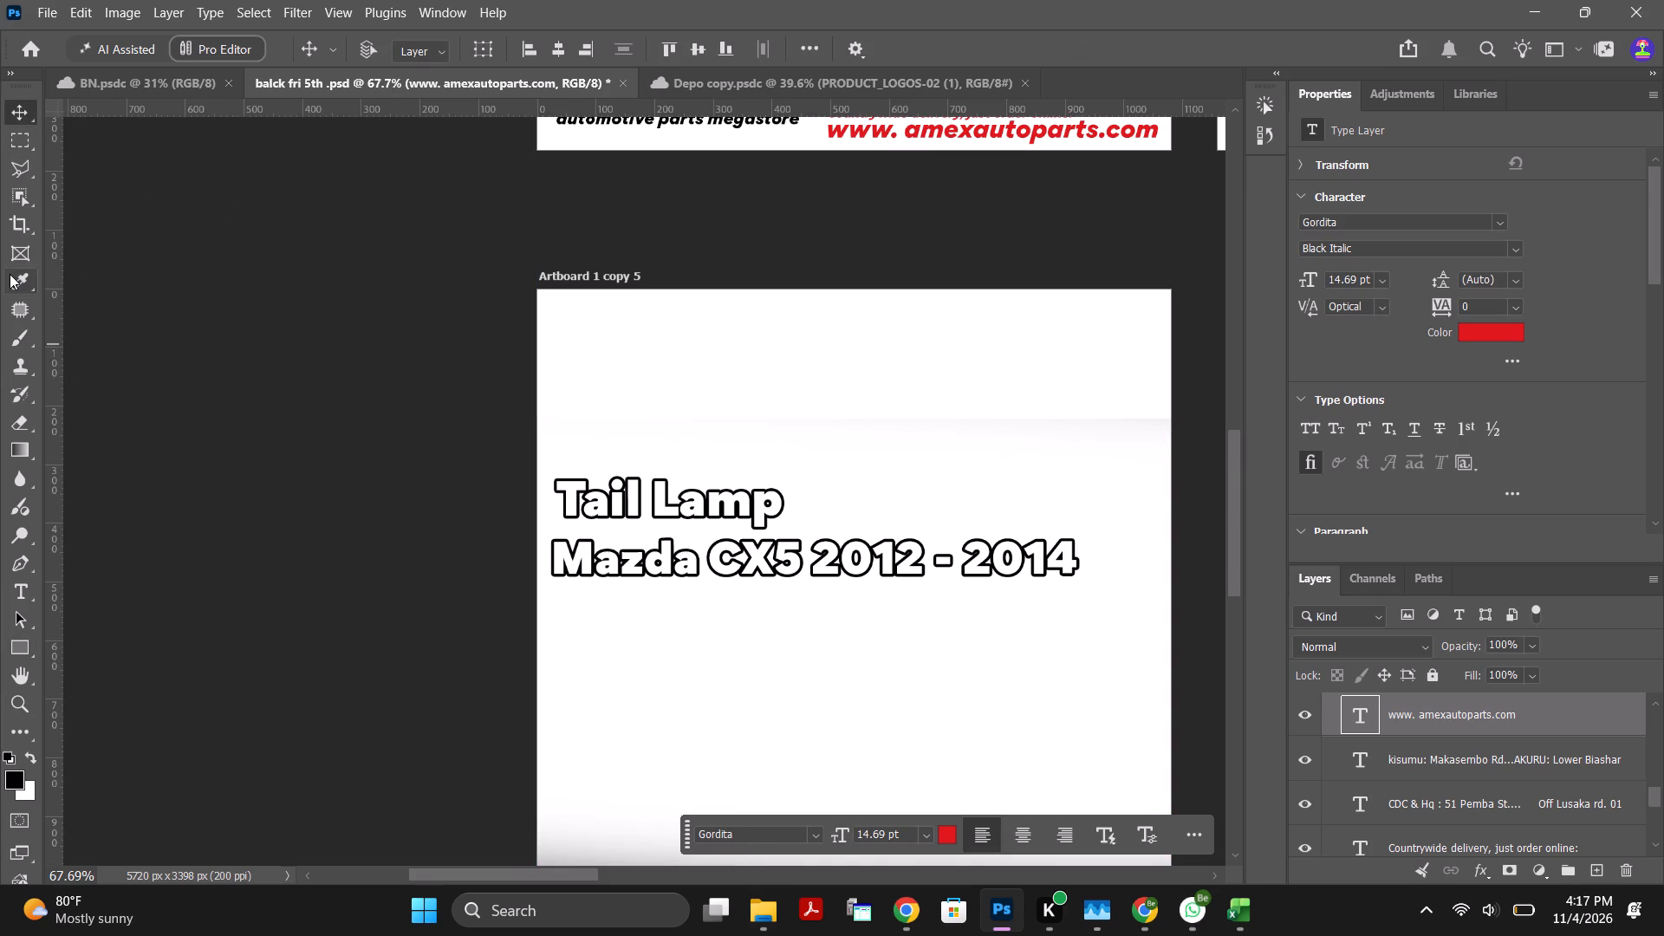
Marquee-select the full-width blank header band at the top of Artboard 1 copy 5, about 1080 × 256 px.
{"action": "left_click", "coordinate": [23, 147]}
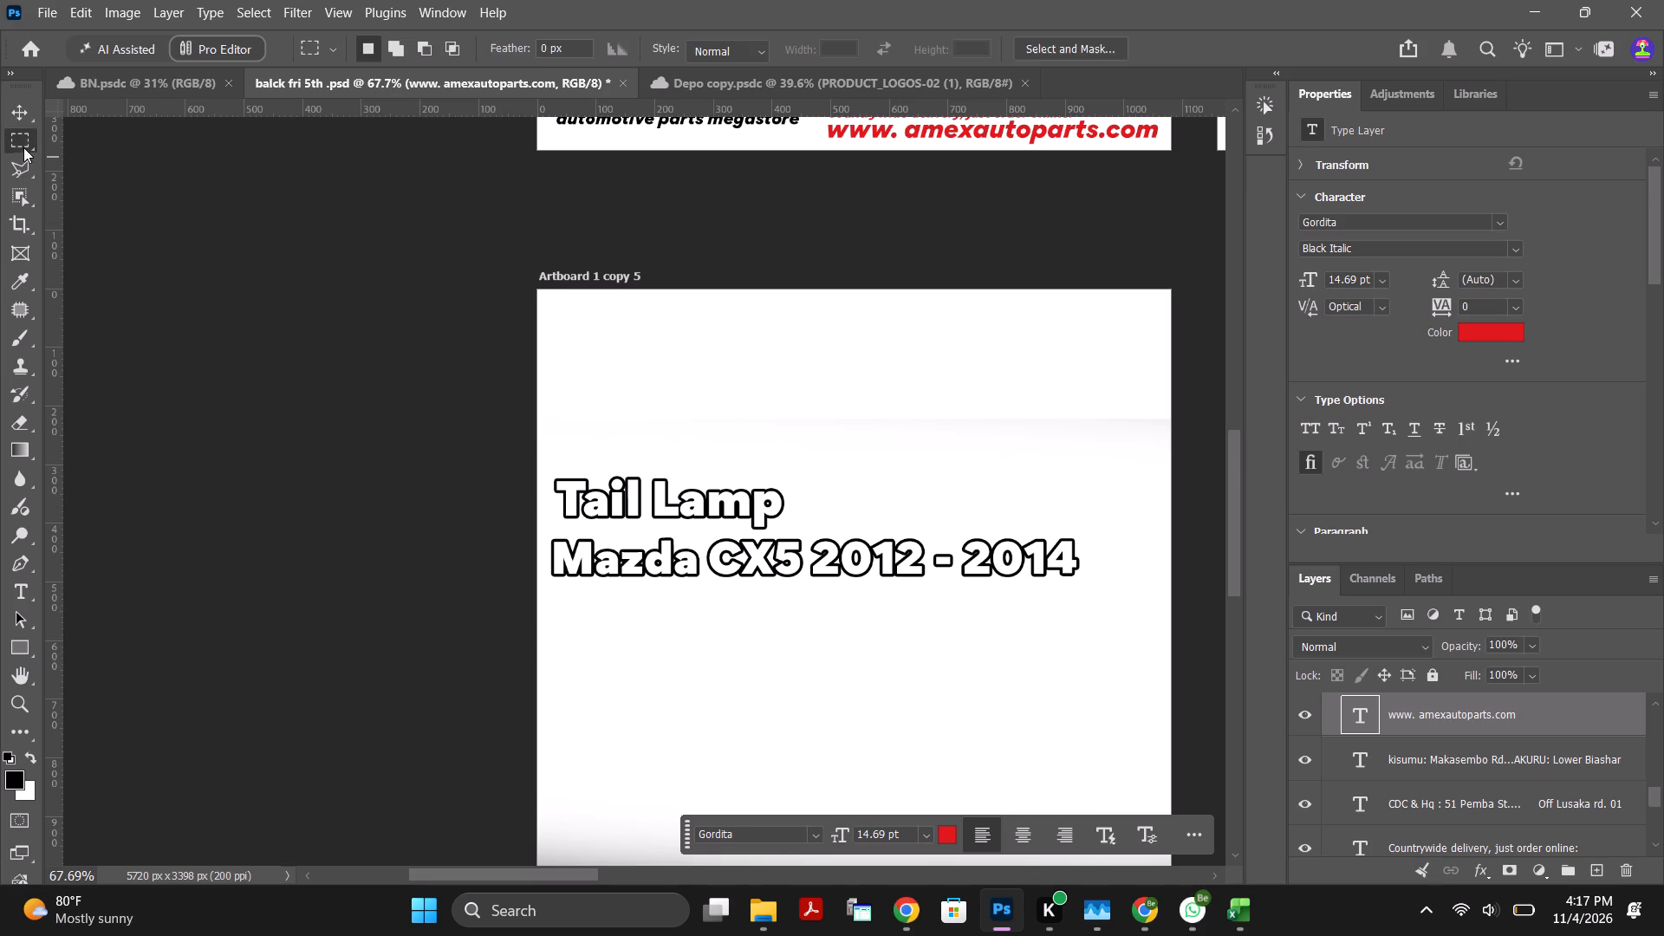
{"action": "left_click_drag", "start_coordinate": [532, 286], "coordinate": [1073, 452]}
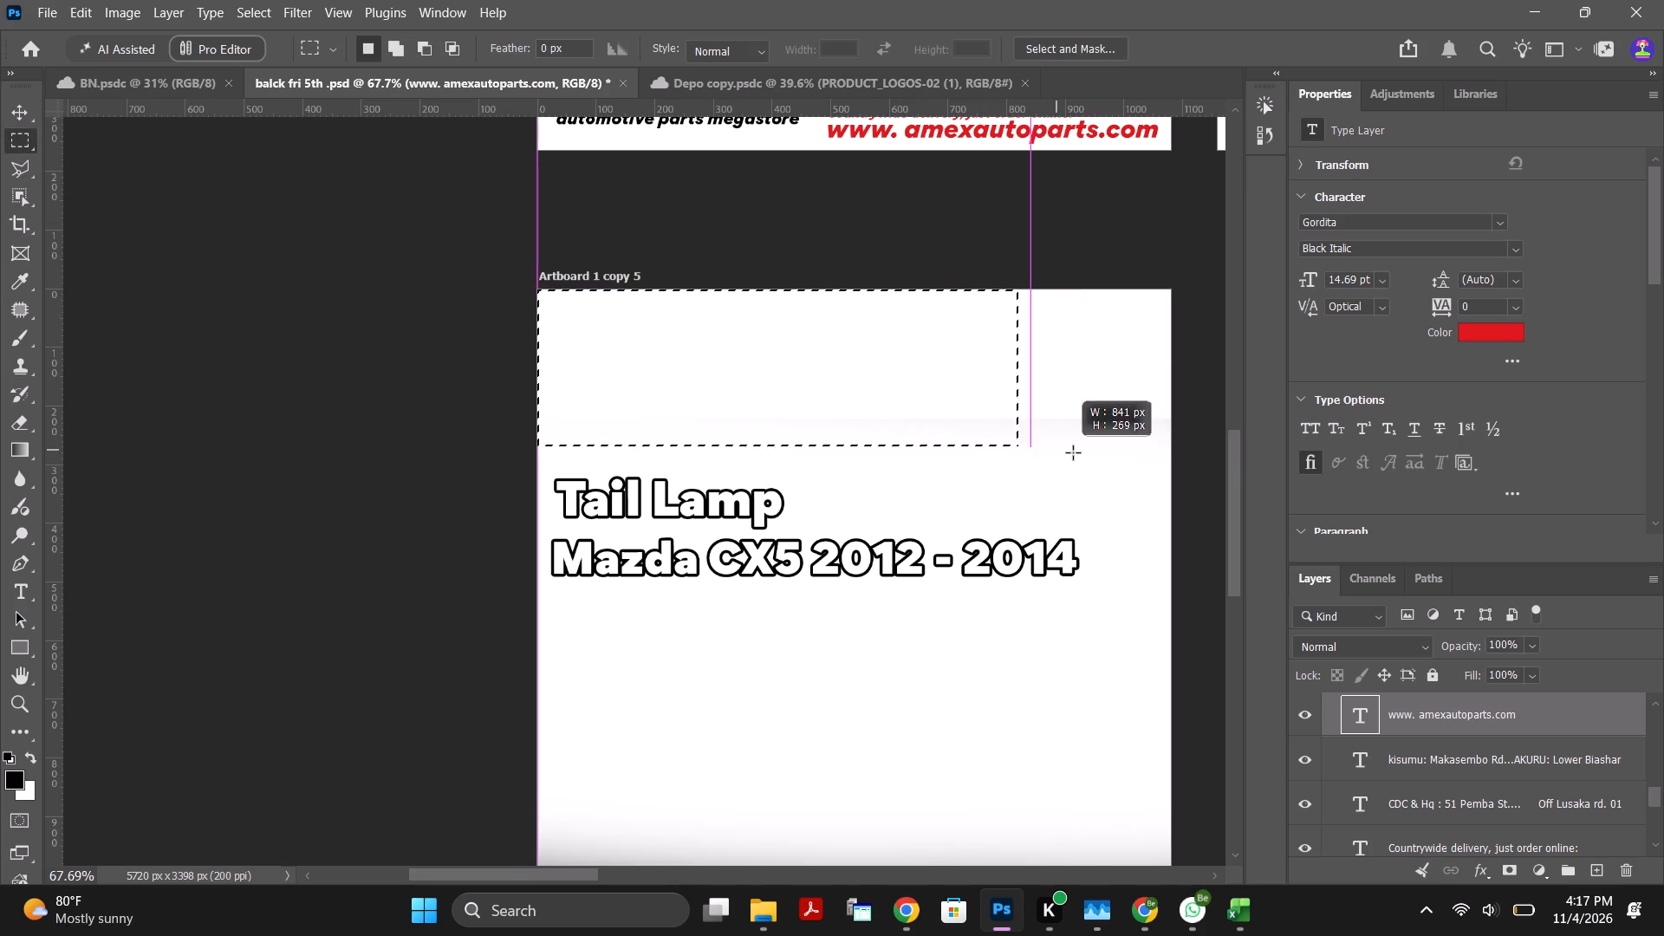
{"action": "left_click_drag", "start_coordinate": [1073, 452], "coordinate": [1177, 438]}
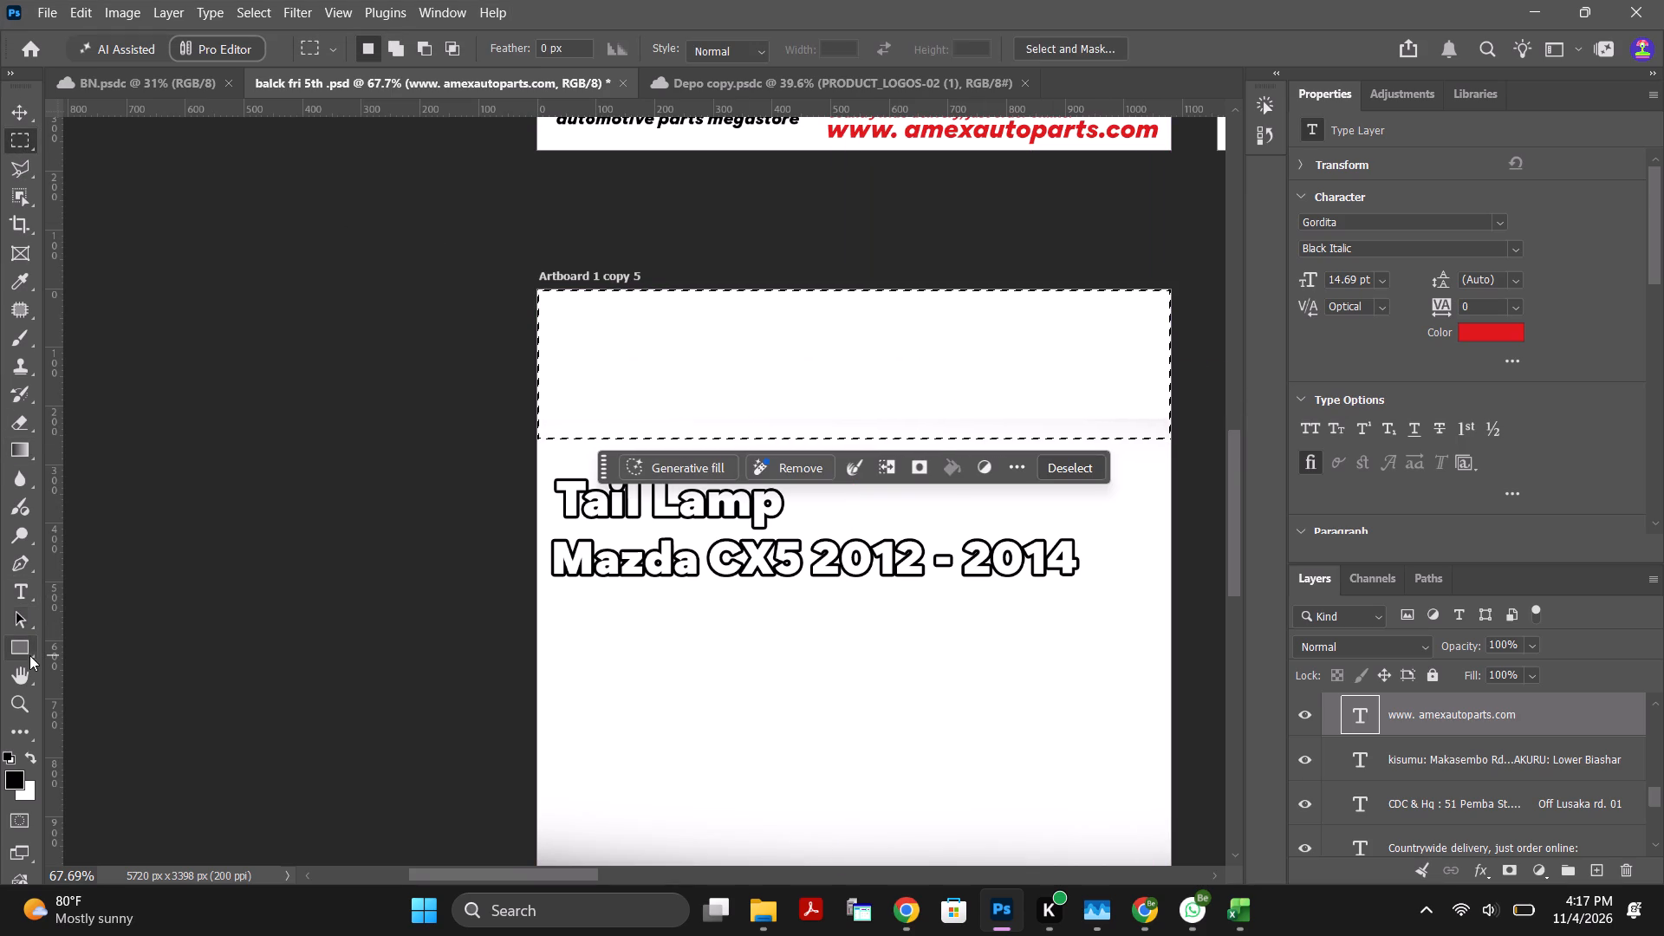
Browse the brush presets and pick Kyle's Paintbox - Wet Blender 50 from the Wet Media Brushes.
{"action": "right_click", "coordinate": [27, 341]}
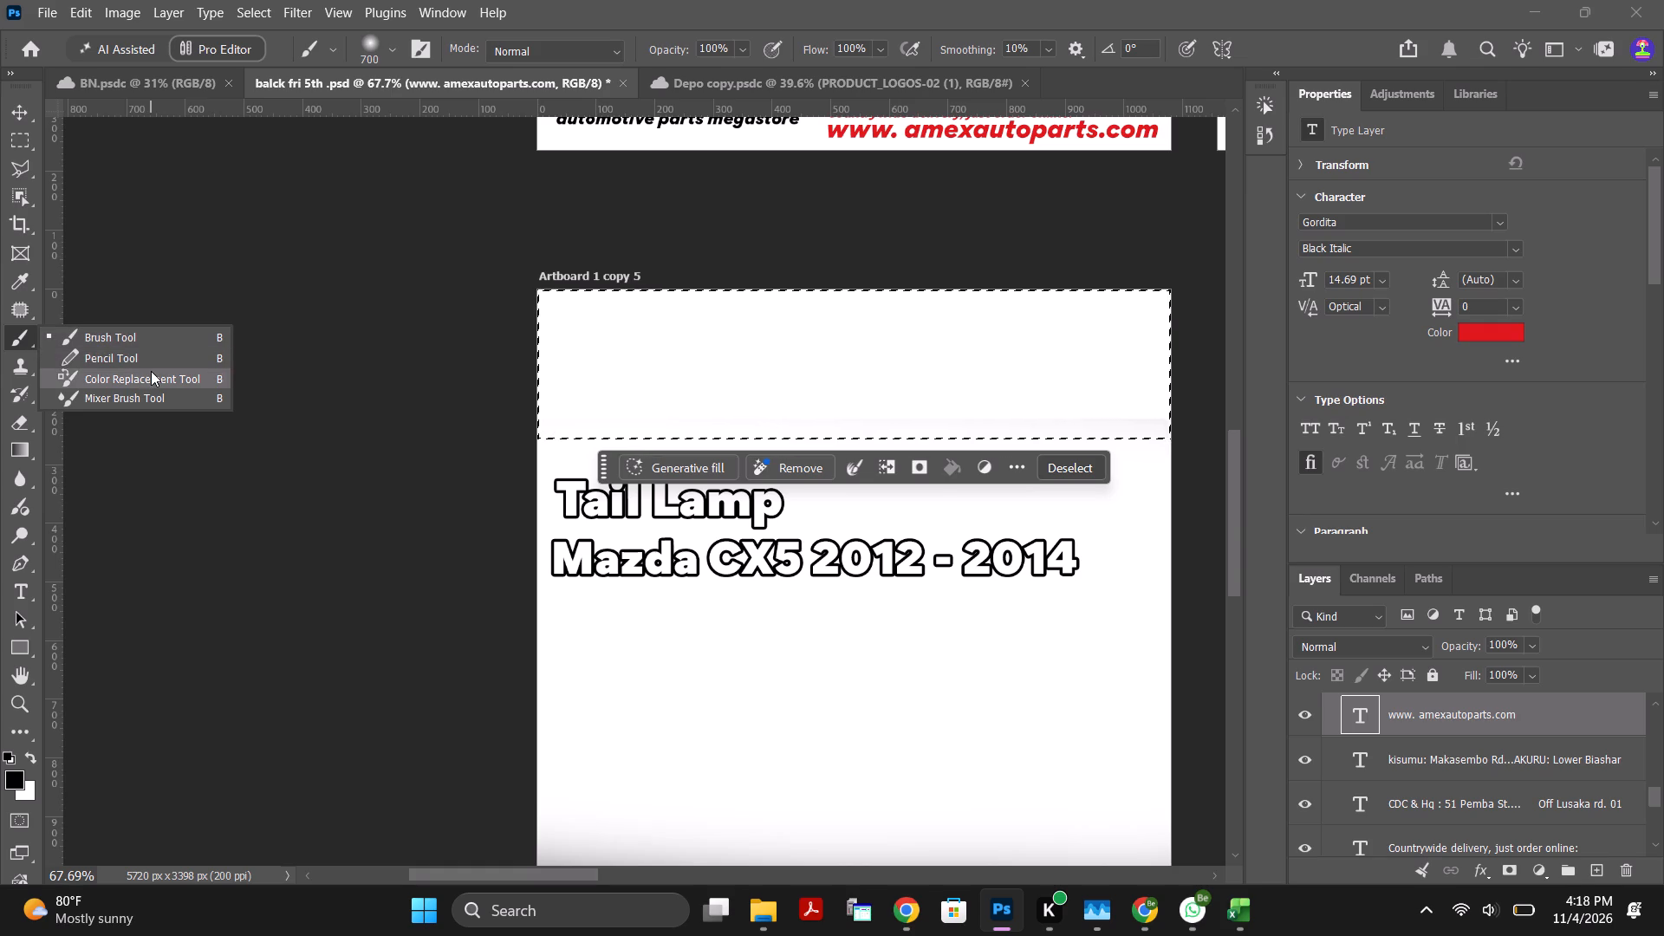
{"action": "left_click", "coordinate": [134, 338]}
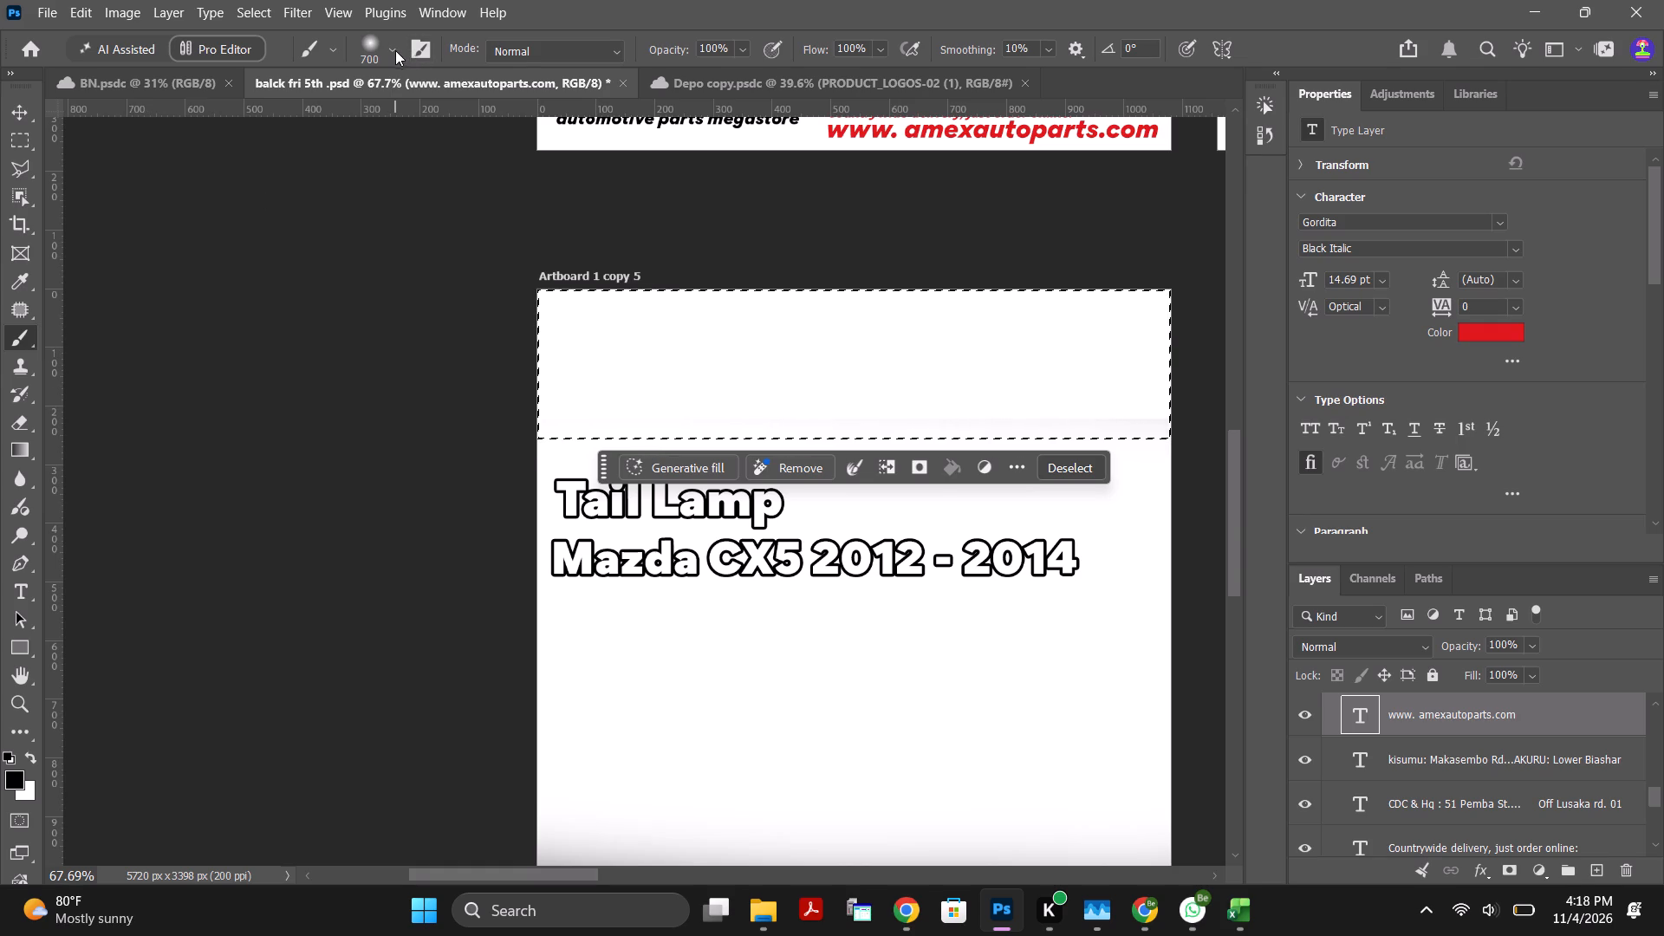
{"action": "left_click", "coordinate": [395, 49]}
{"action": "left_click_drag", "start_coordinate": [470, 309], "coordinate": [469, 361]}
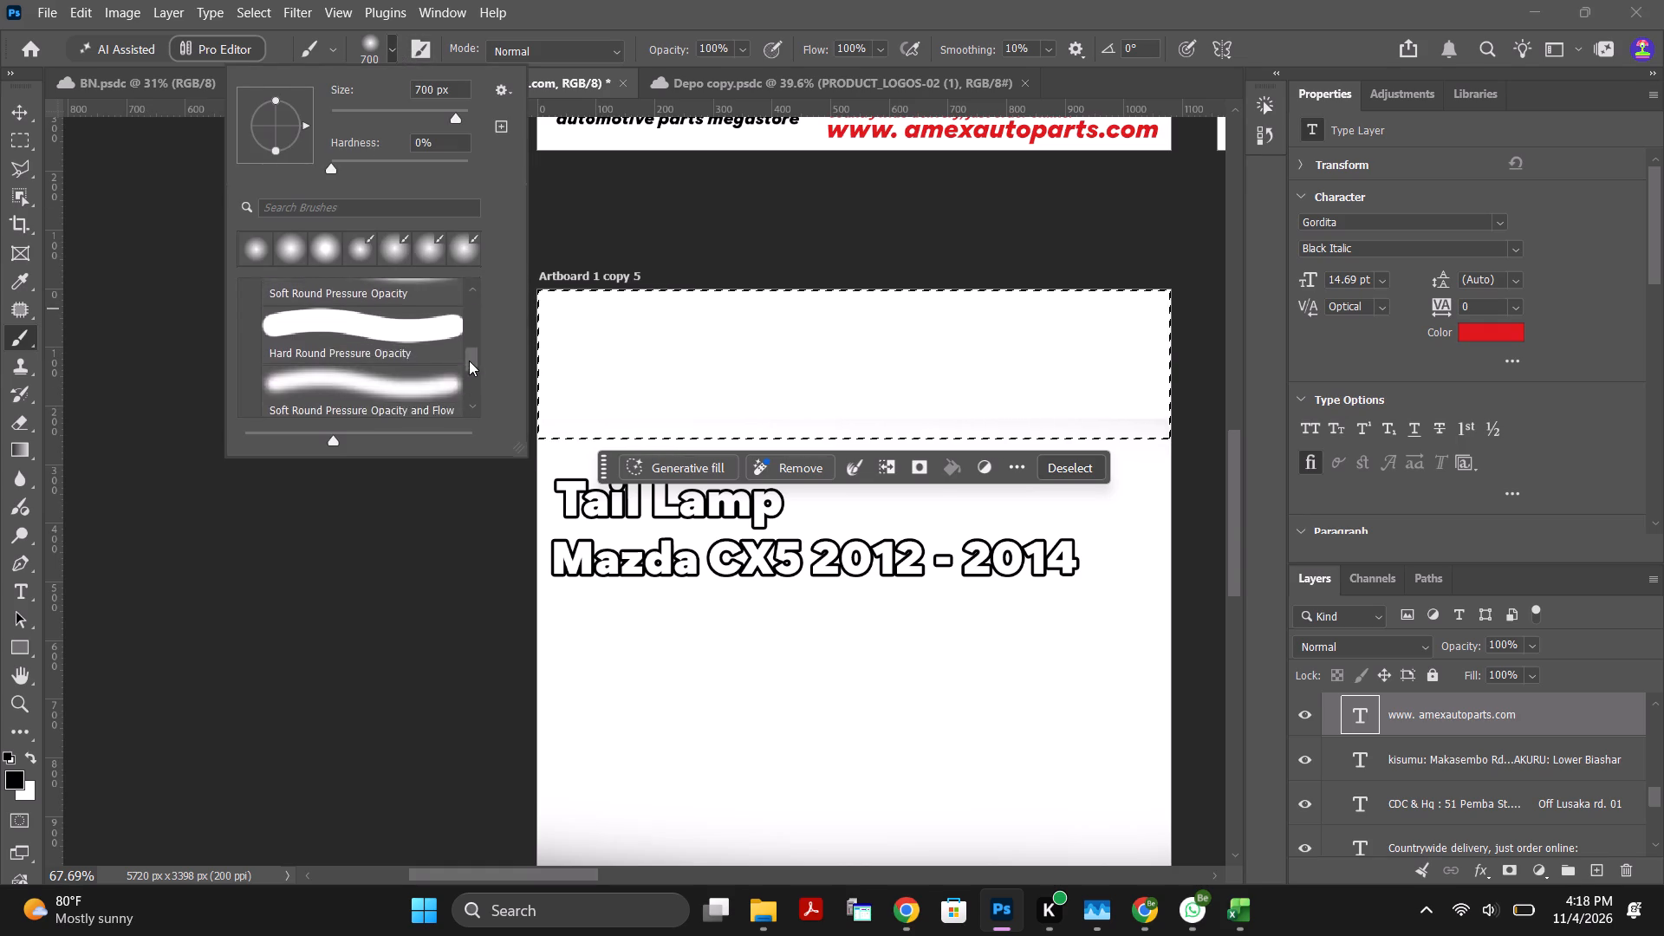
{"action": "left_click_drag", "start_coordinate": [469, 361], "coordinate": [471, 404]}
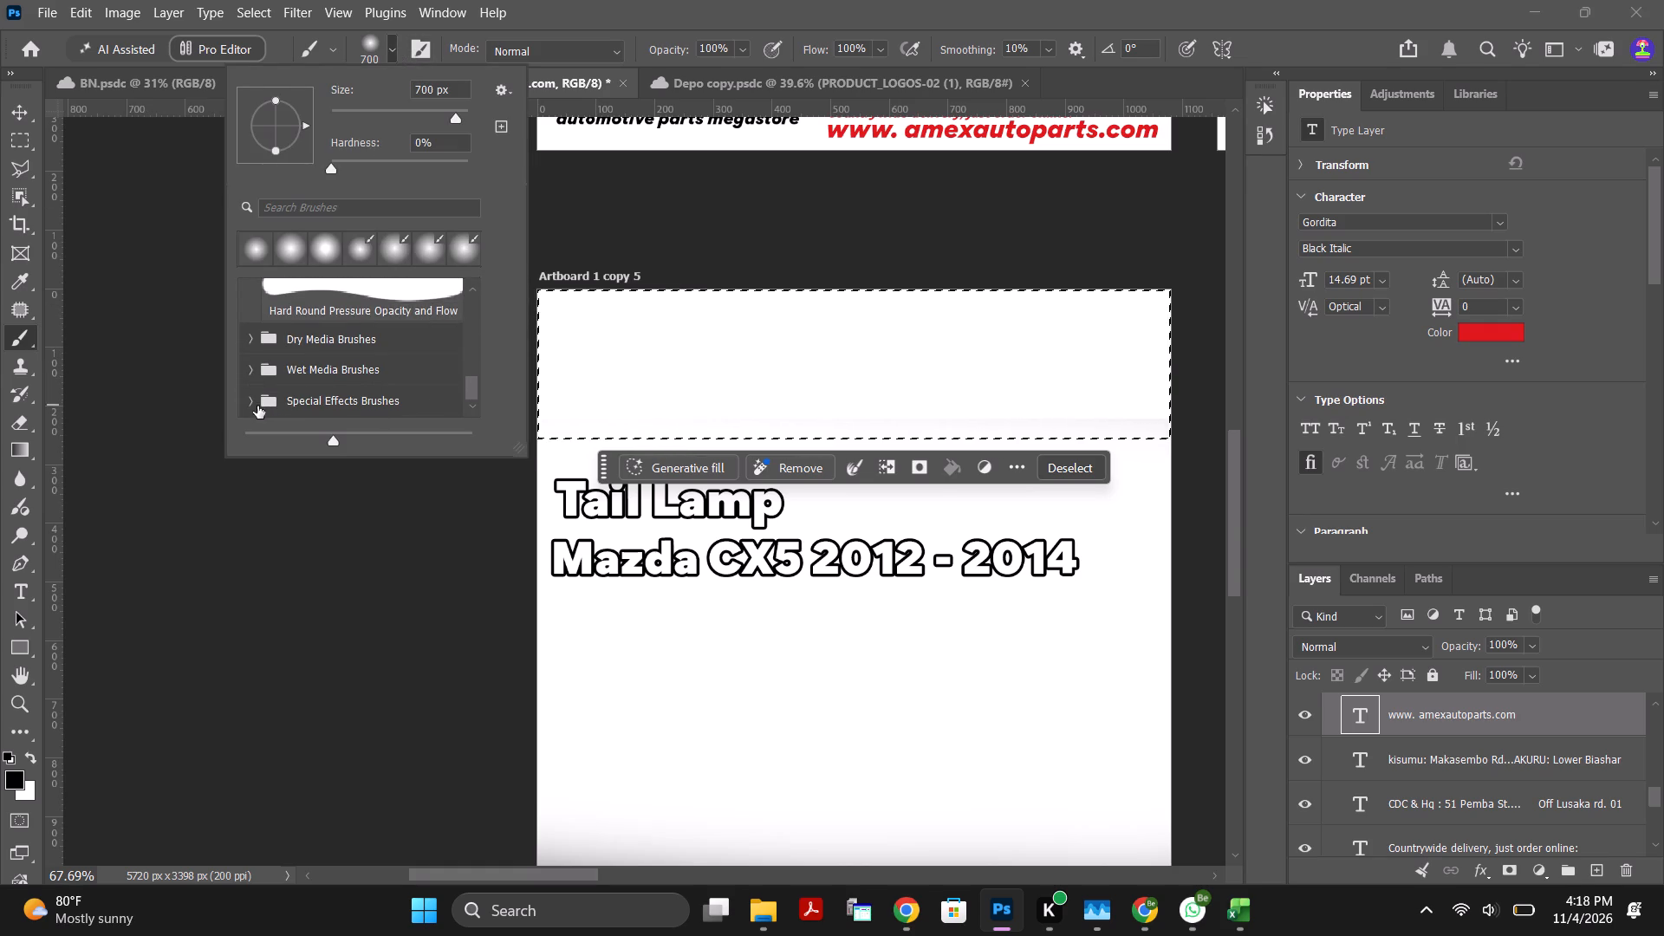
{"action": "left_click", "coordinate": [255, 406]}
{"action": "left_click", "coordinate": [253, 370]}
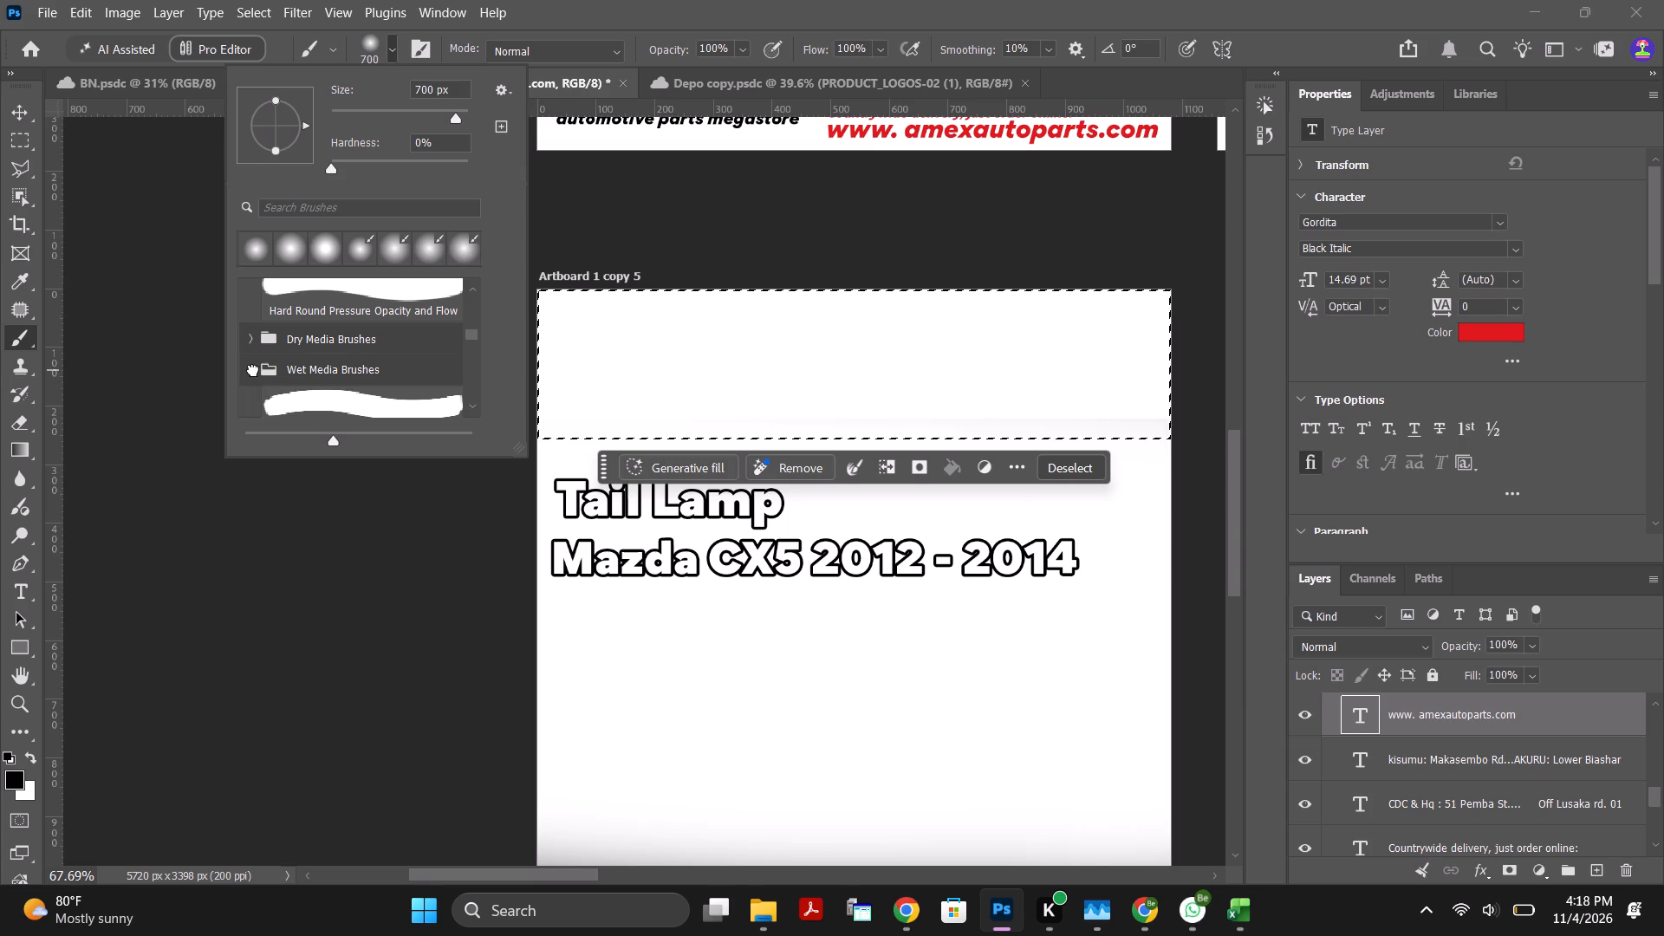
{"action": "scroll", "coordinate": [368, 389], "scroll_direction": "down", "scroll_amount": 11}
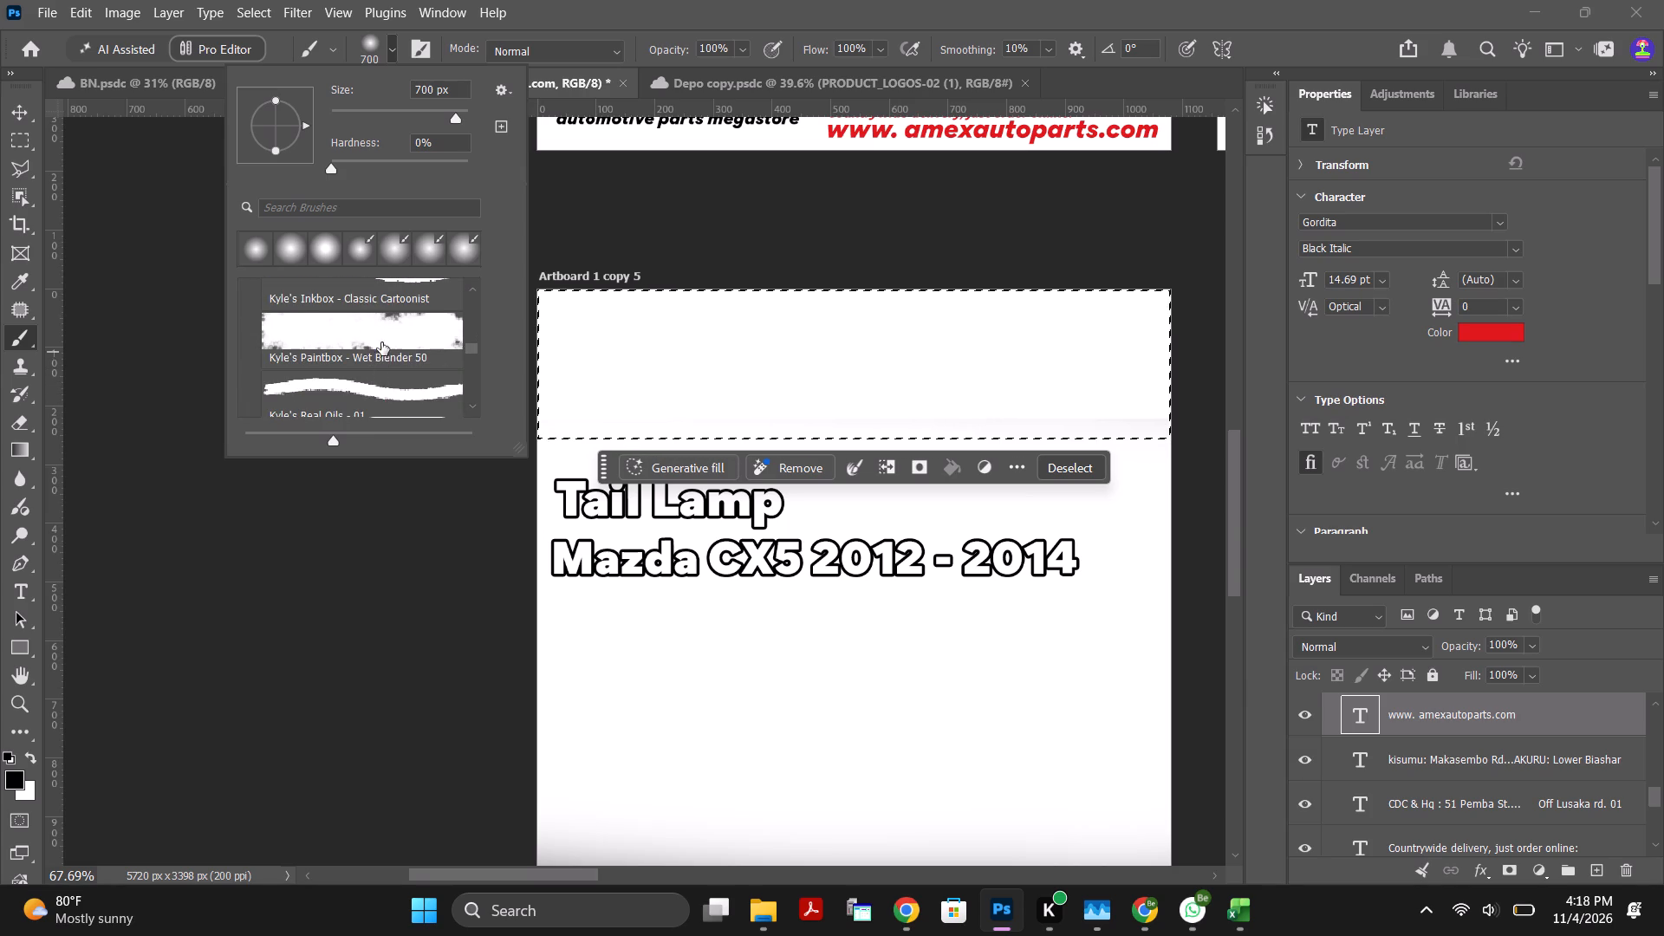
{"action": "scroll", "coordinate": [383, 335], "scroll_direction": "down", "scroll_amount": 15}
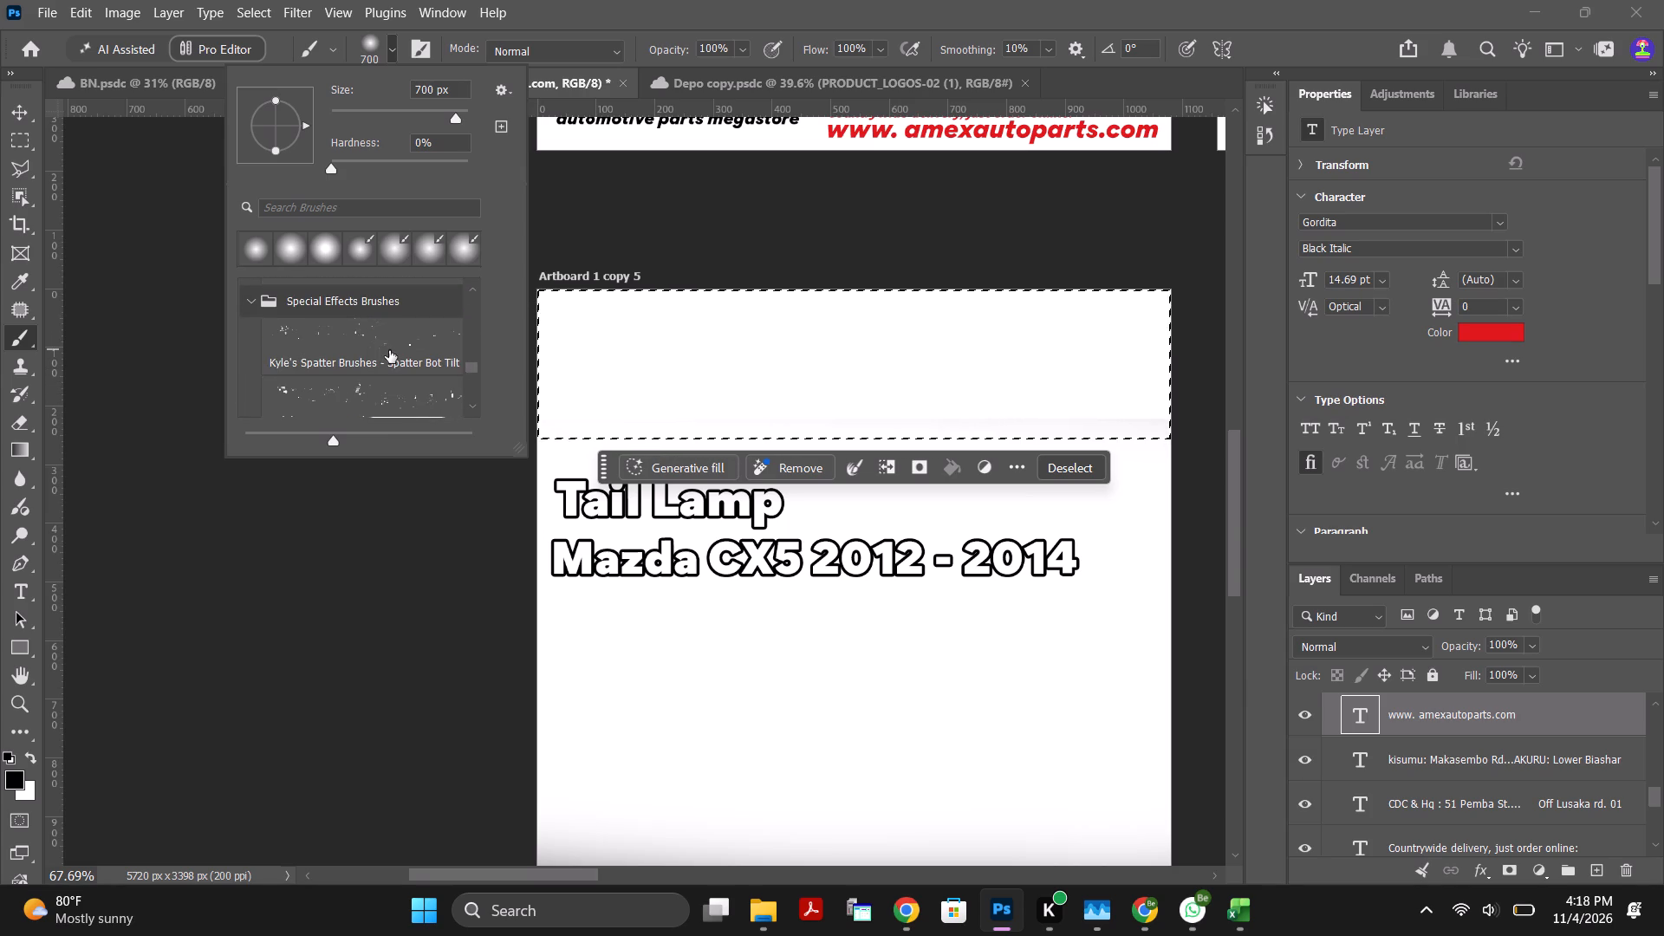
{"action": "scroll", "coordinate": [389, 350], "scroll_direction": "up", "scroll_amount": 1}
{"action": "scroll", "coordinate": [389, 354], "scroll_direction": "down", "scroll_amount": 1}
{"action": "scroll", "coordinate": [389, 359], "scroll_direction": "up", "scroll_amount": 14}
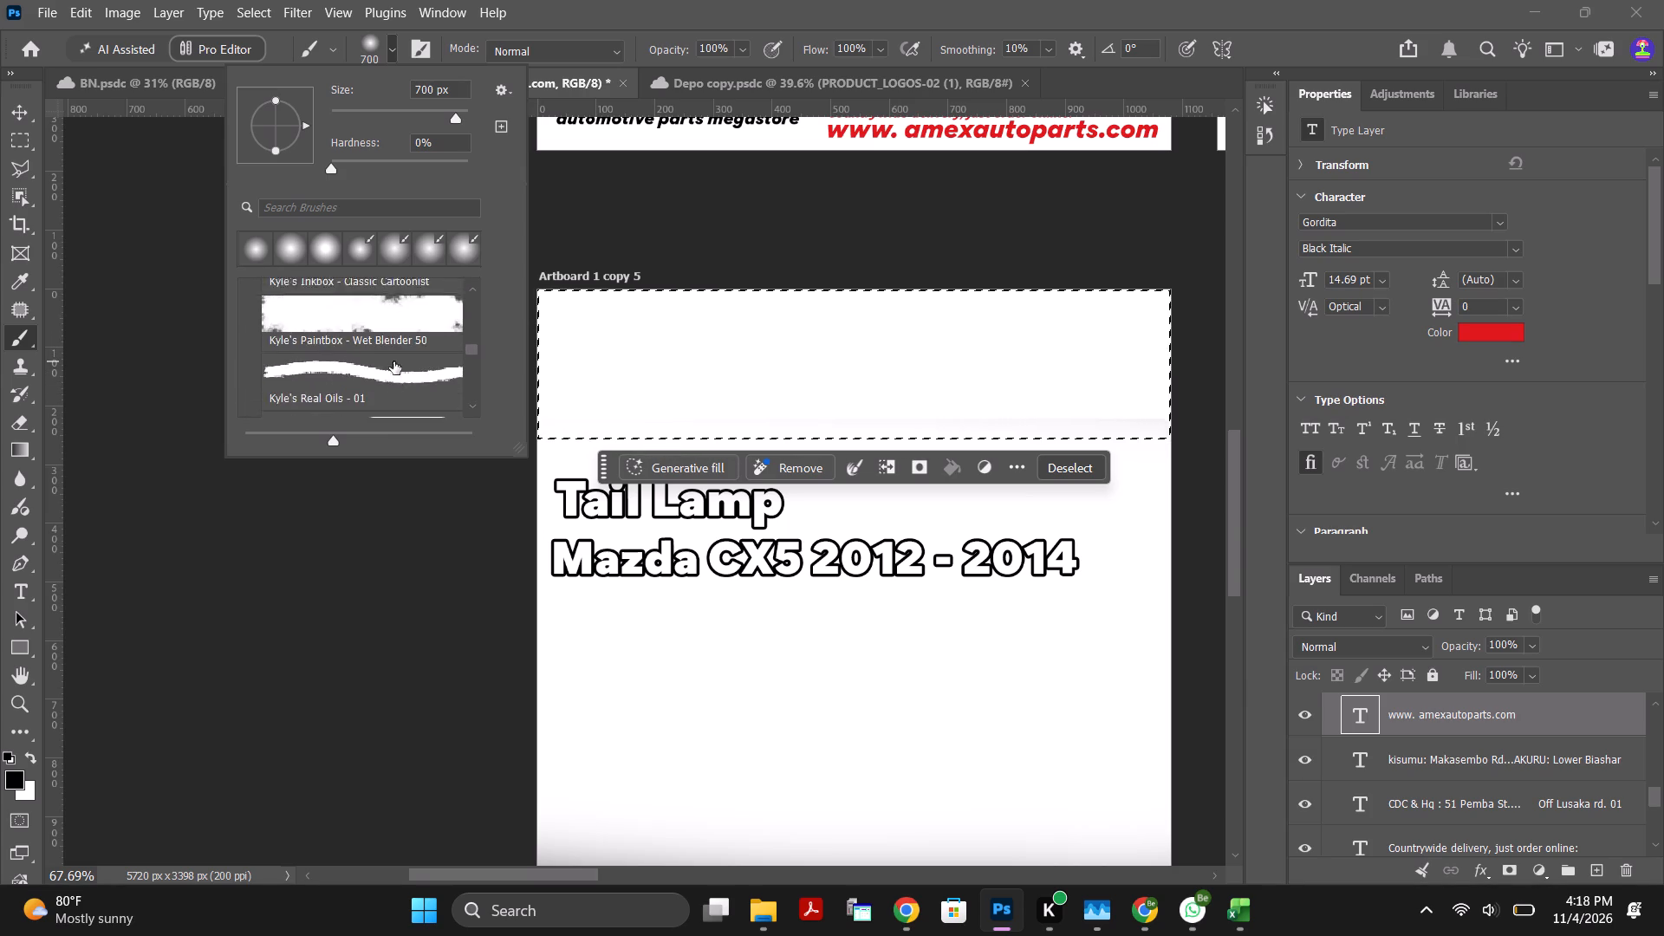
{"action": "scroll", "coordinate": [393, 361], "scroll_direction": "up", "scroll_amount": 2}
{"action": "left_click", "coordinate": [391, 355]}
{"action": "left_click", "coordinate": [630, 360]}
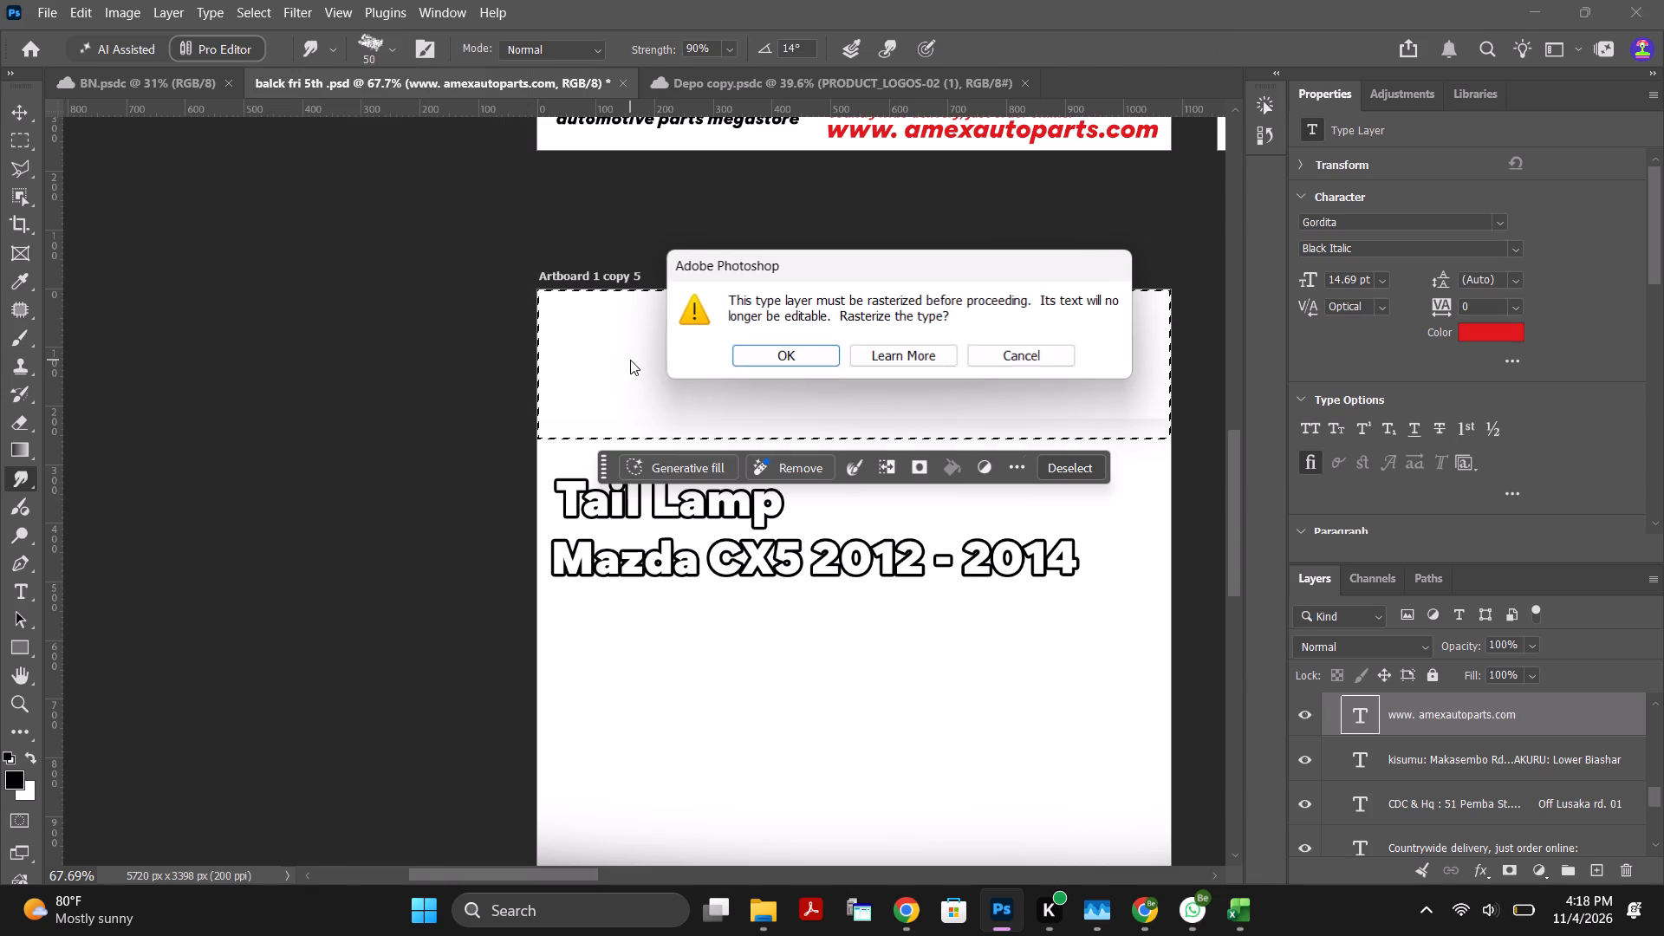
{"action": "left_click", "coordinate": [805, 349]}
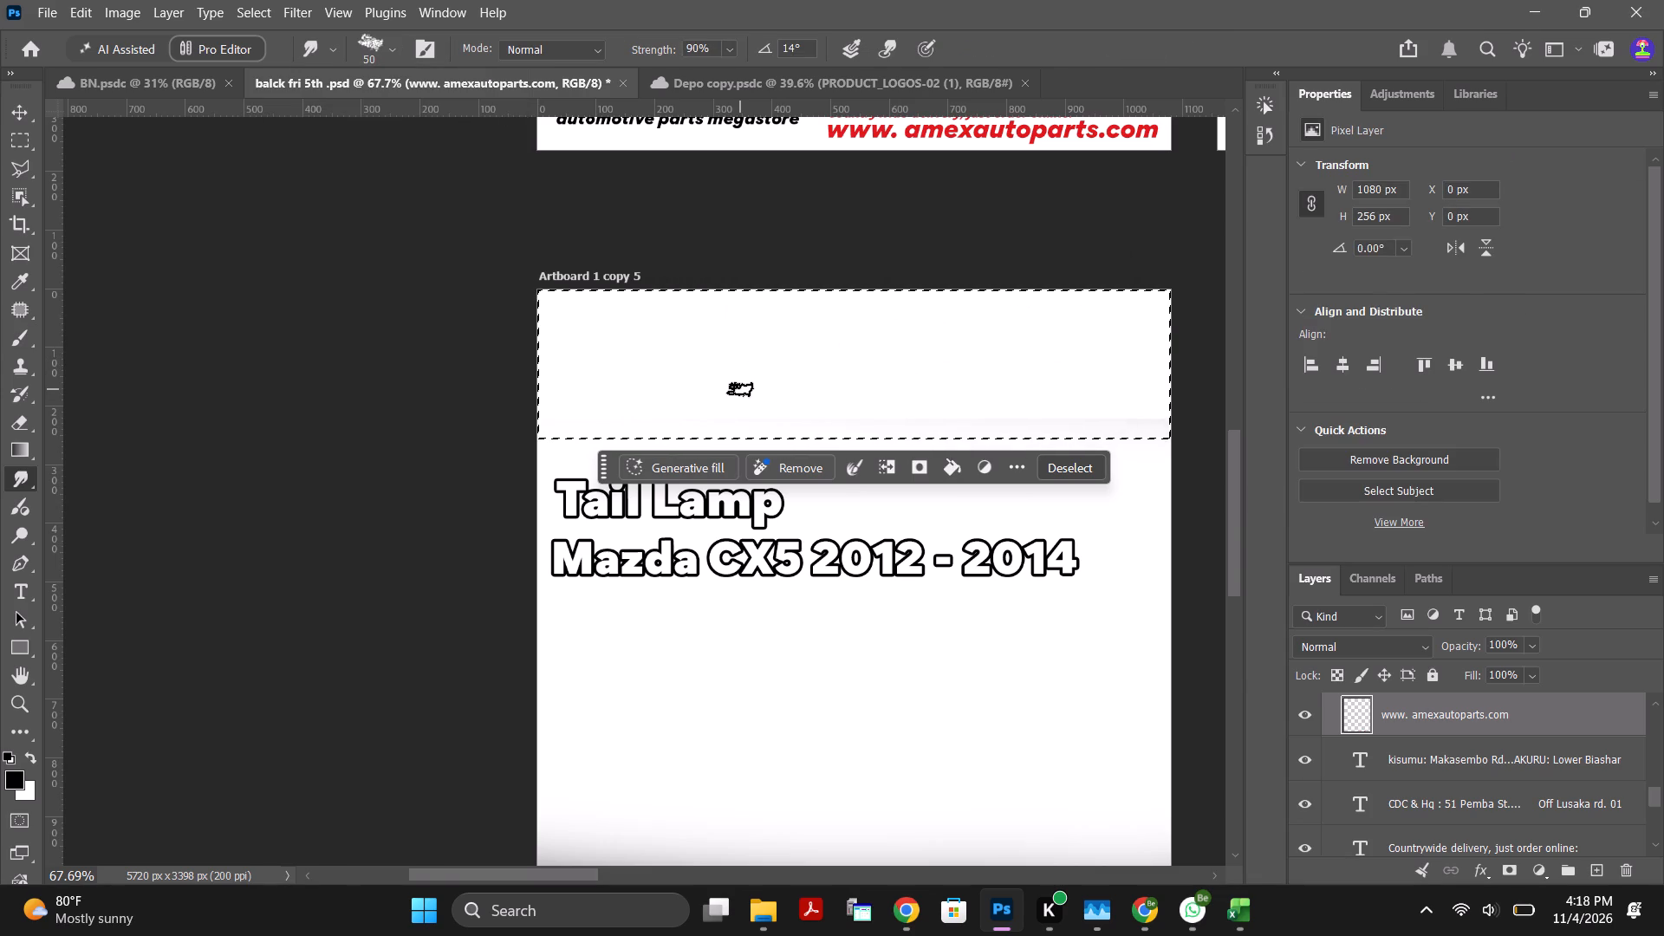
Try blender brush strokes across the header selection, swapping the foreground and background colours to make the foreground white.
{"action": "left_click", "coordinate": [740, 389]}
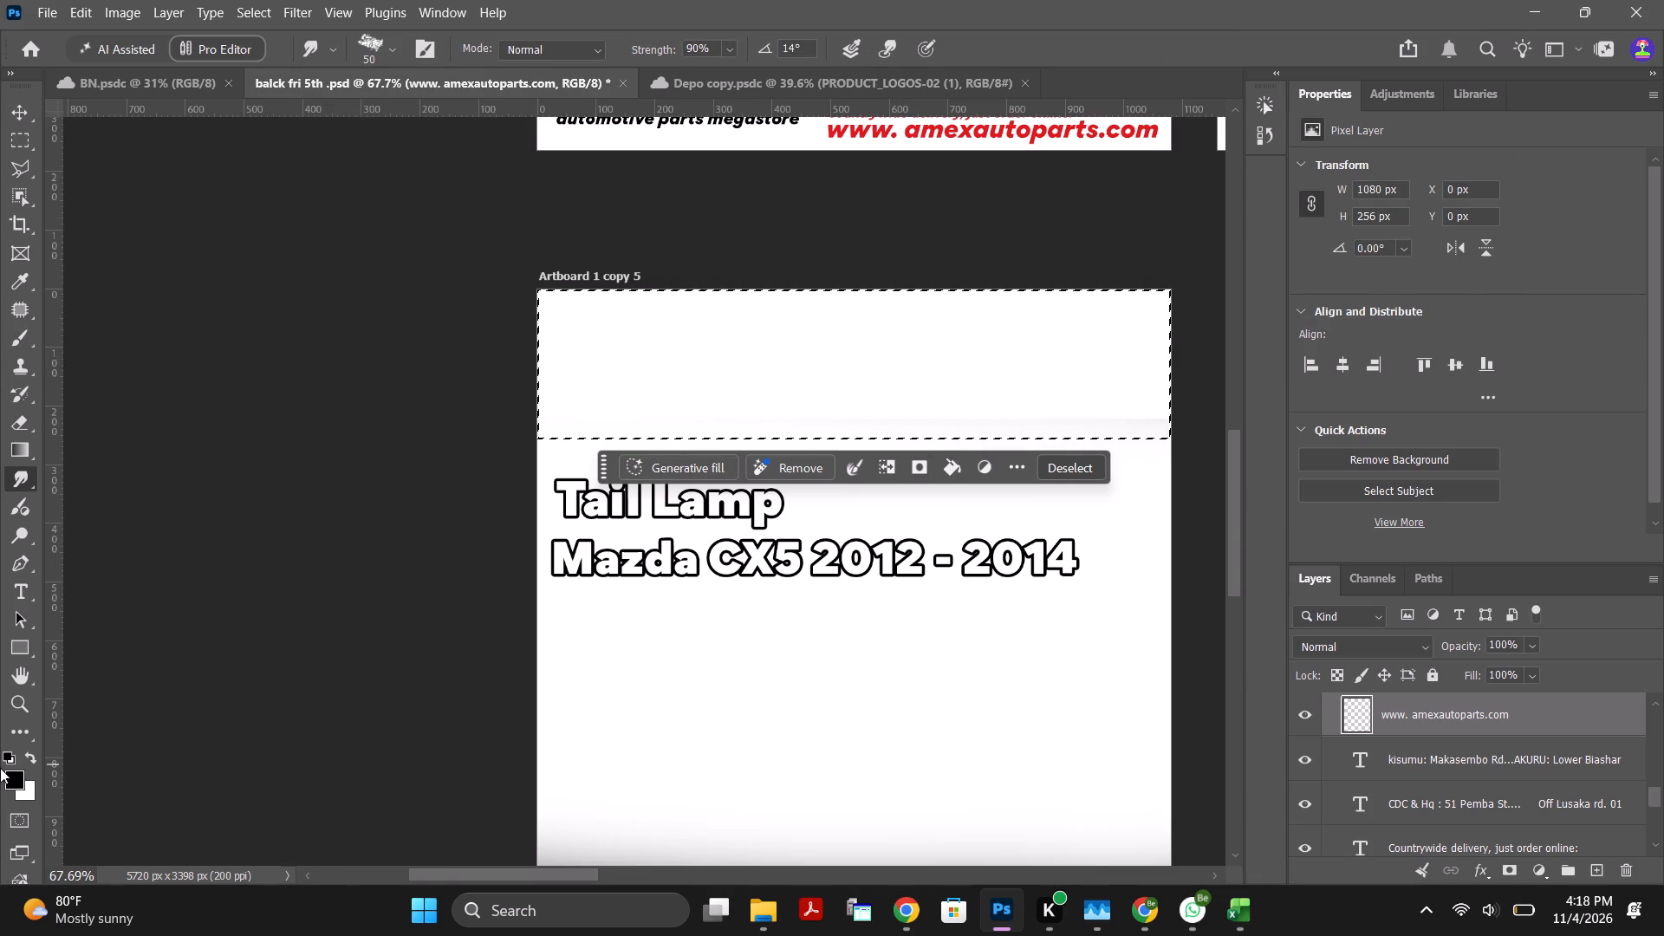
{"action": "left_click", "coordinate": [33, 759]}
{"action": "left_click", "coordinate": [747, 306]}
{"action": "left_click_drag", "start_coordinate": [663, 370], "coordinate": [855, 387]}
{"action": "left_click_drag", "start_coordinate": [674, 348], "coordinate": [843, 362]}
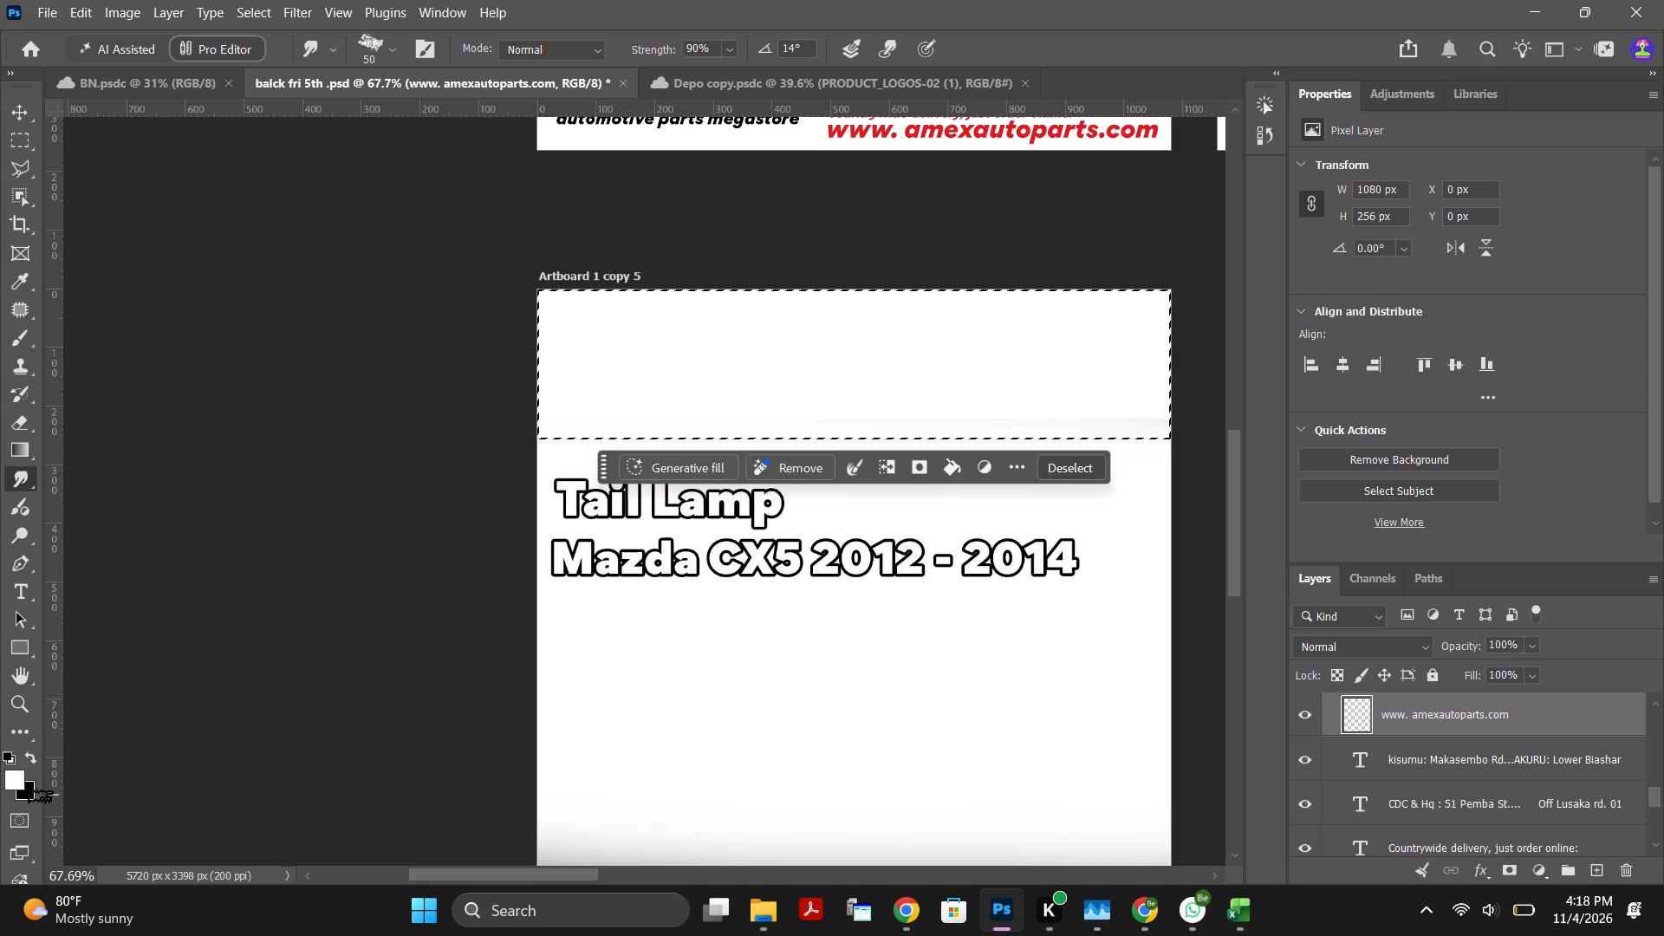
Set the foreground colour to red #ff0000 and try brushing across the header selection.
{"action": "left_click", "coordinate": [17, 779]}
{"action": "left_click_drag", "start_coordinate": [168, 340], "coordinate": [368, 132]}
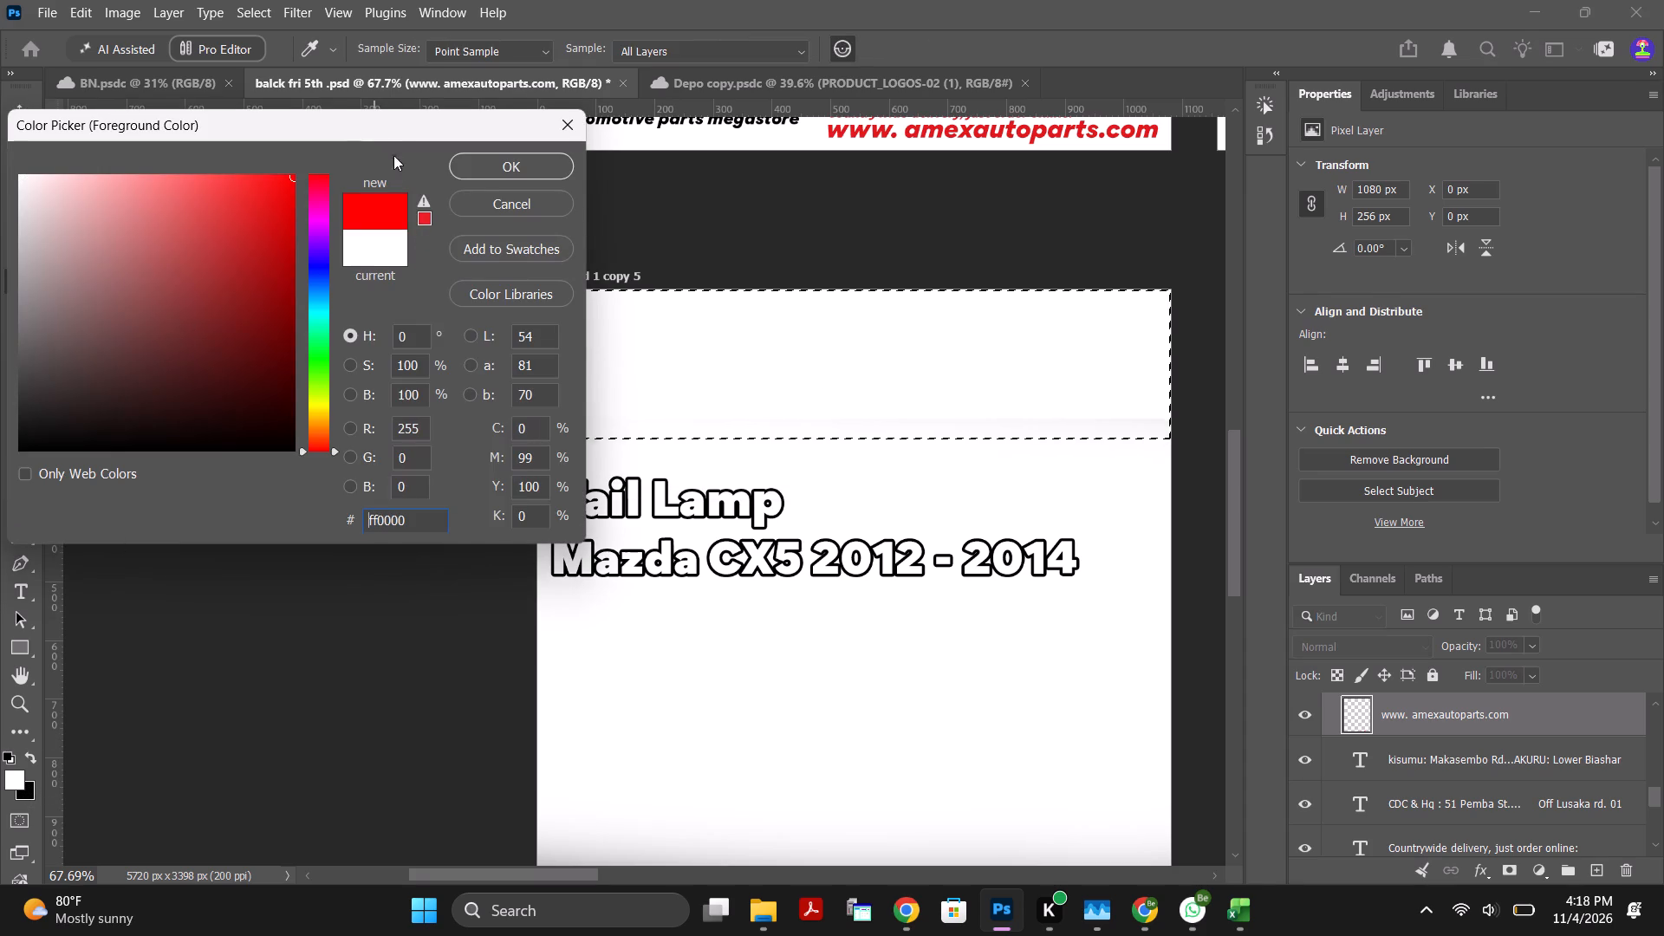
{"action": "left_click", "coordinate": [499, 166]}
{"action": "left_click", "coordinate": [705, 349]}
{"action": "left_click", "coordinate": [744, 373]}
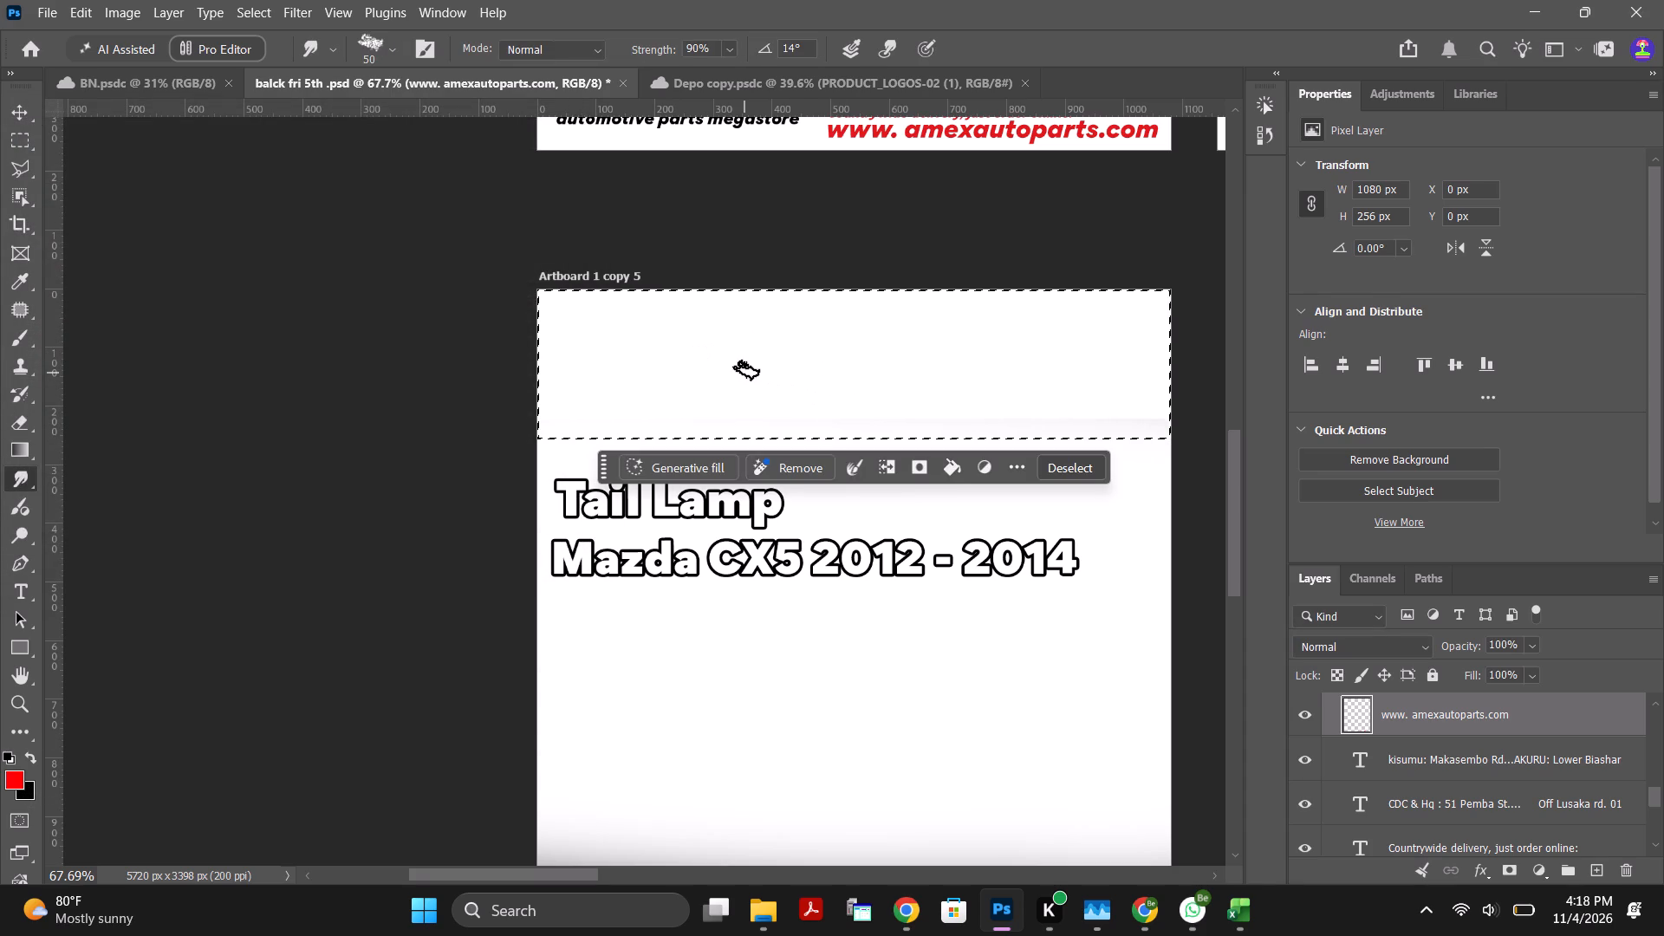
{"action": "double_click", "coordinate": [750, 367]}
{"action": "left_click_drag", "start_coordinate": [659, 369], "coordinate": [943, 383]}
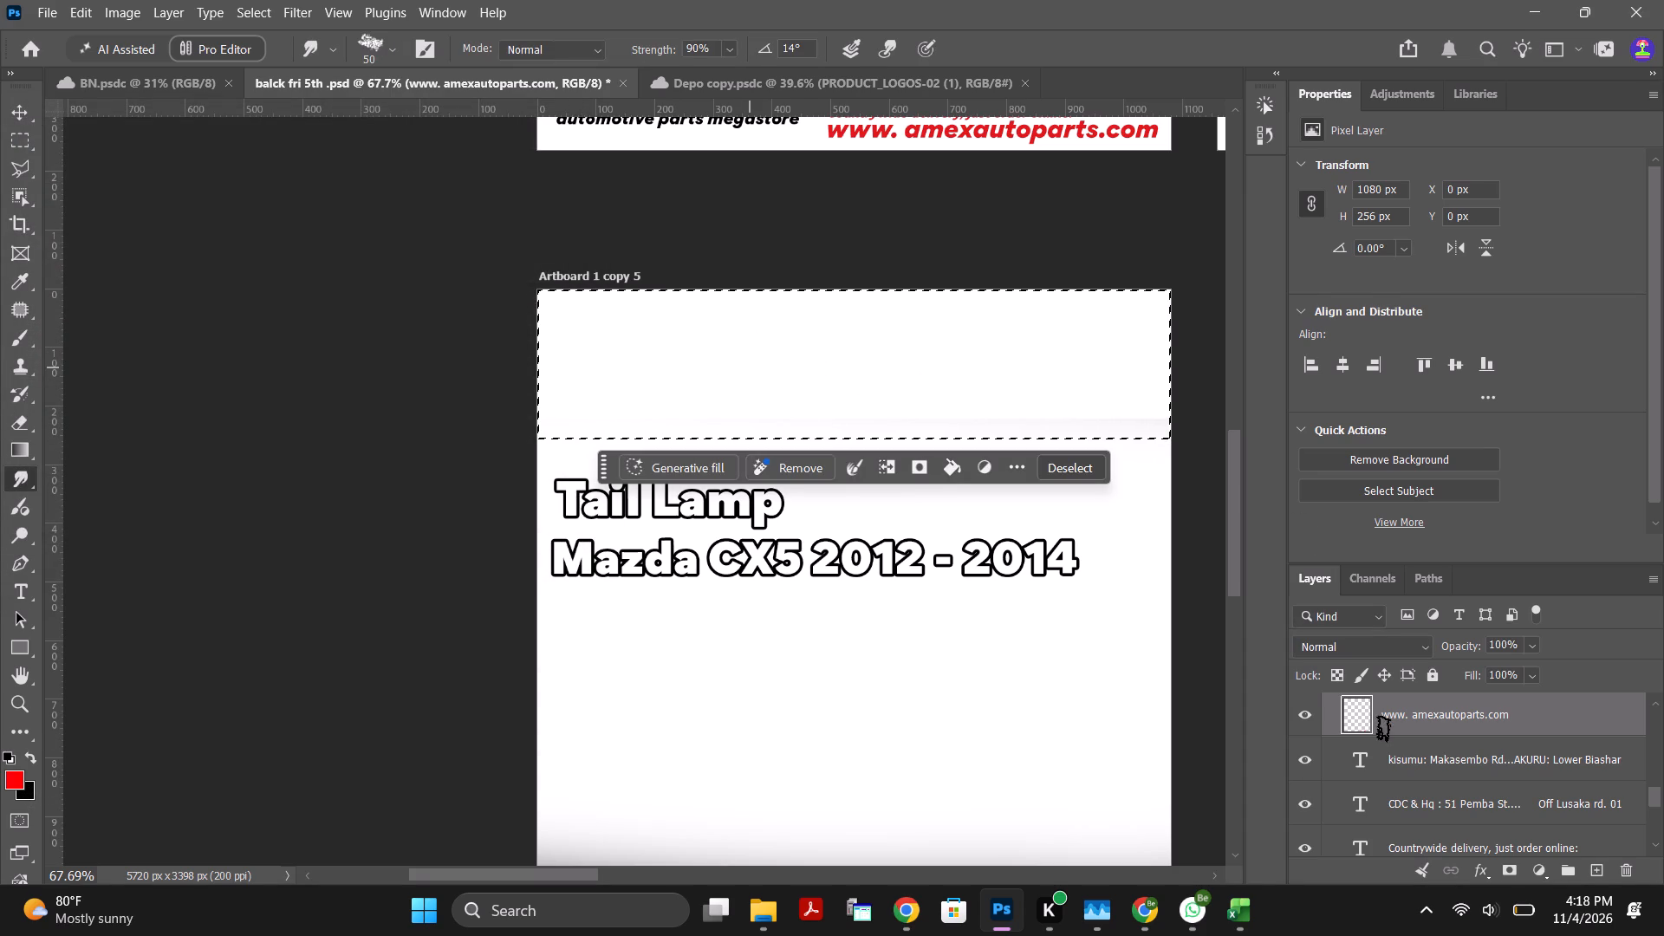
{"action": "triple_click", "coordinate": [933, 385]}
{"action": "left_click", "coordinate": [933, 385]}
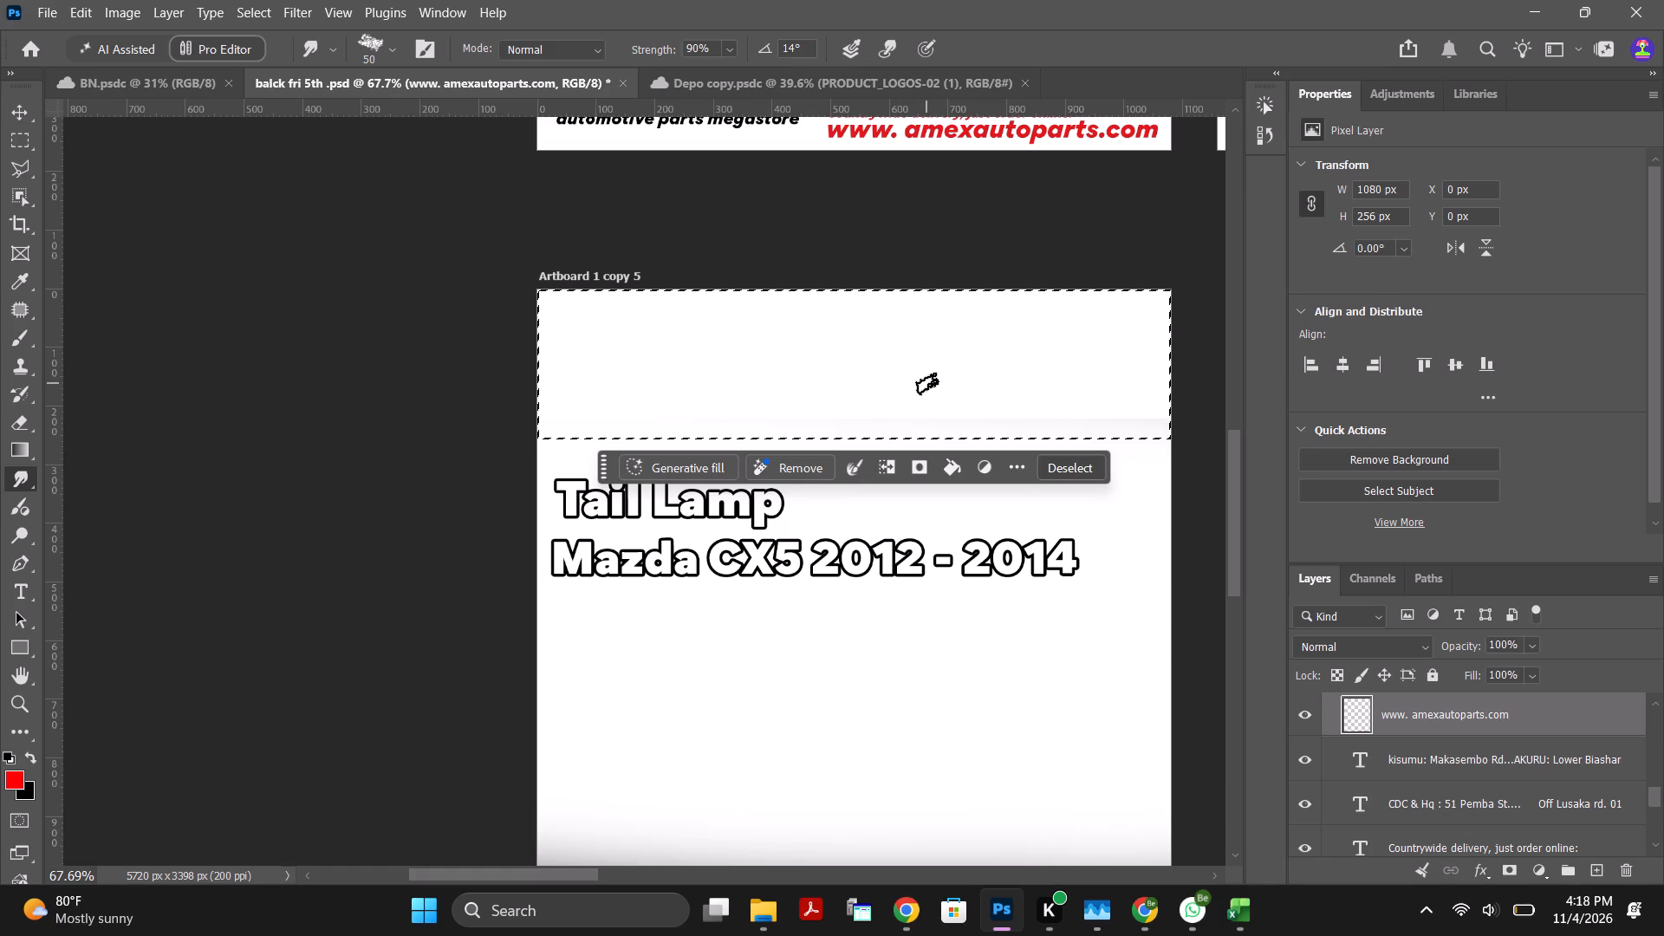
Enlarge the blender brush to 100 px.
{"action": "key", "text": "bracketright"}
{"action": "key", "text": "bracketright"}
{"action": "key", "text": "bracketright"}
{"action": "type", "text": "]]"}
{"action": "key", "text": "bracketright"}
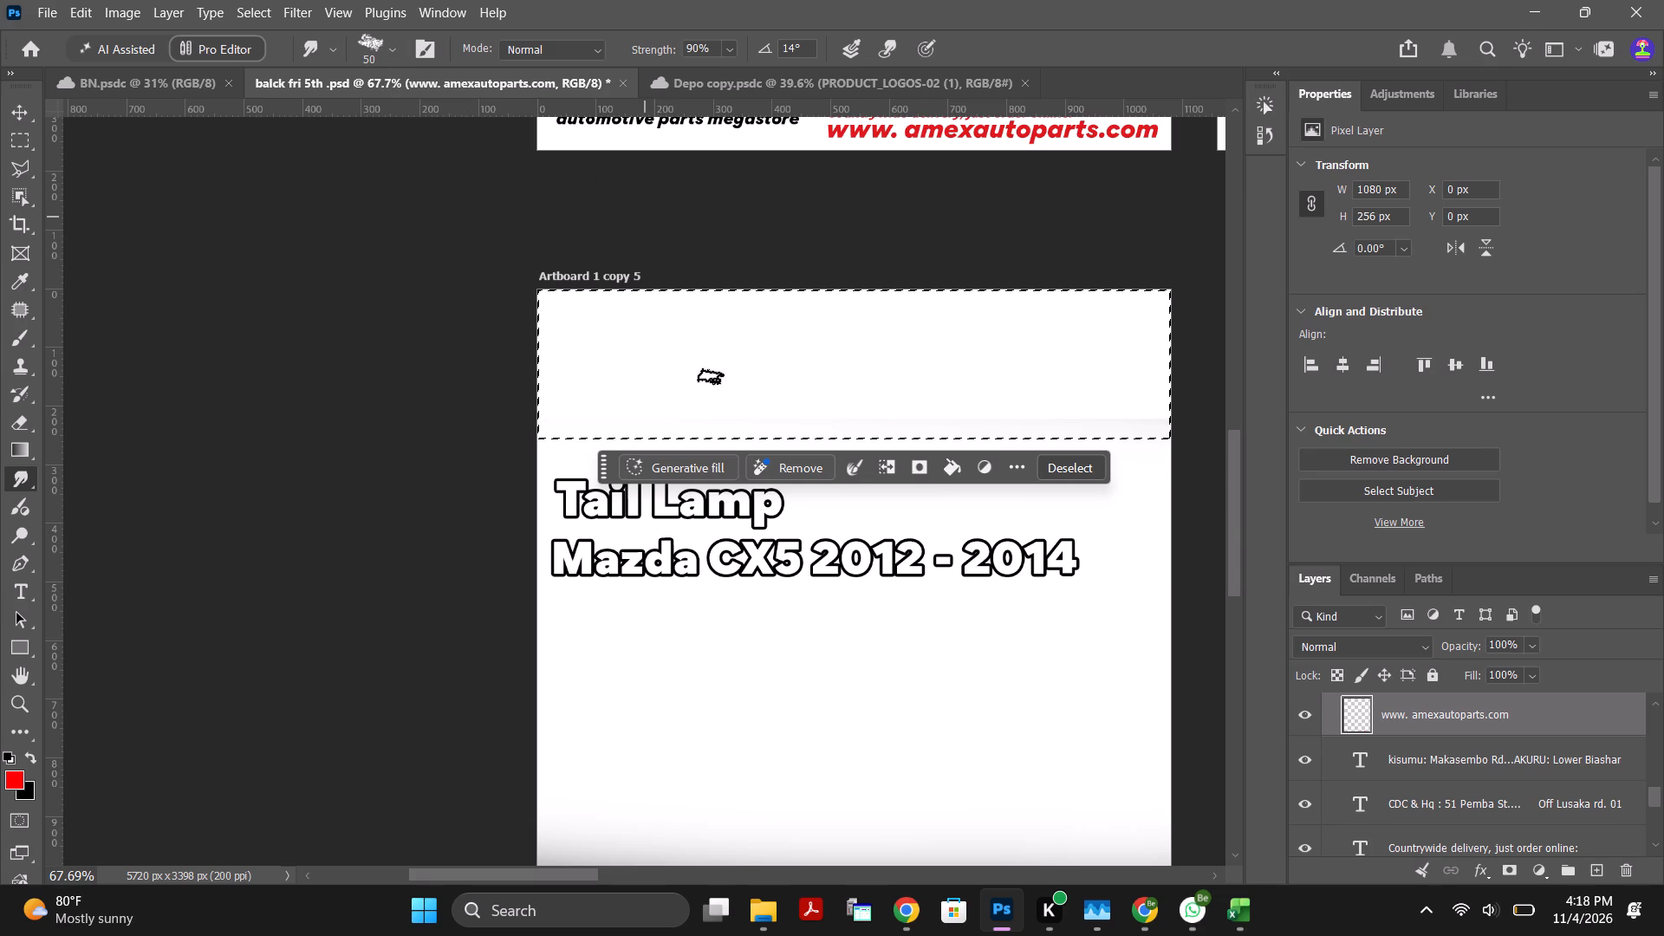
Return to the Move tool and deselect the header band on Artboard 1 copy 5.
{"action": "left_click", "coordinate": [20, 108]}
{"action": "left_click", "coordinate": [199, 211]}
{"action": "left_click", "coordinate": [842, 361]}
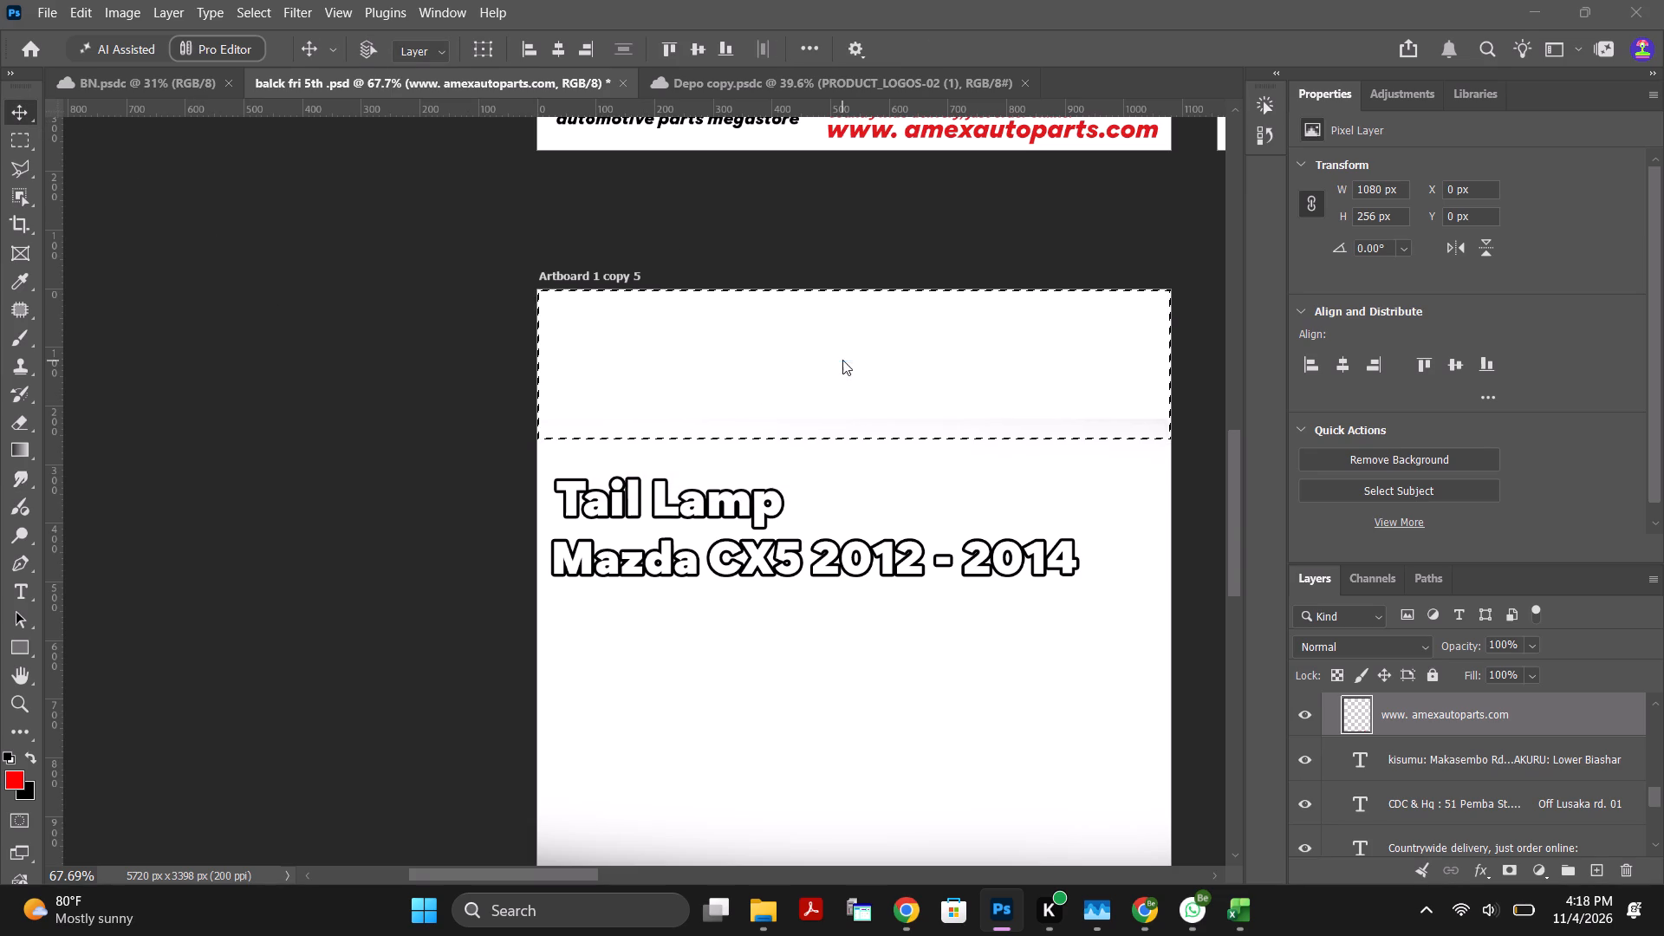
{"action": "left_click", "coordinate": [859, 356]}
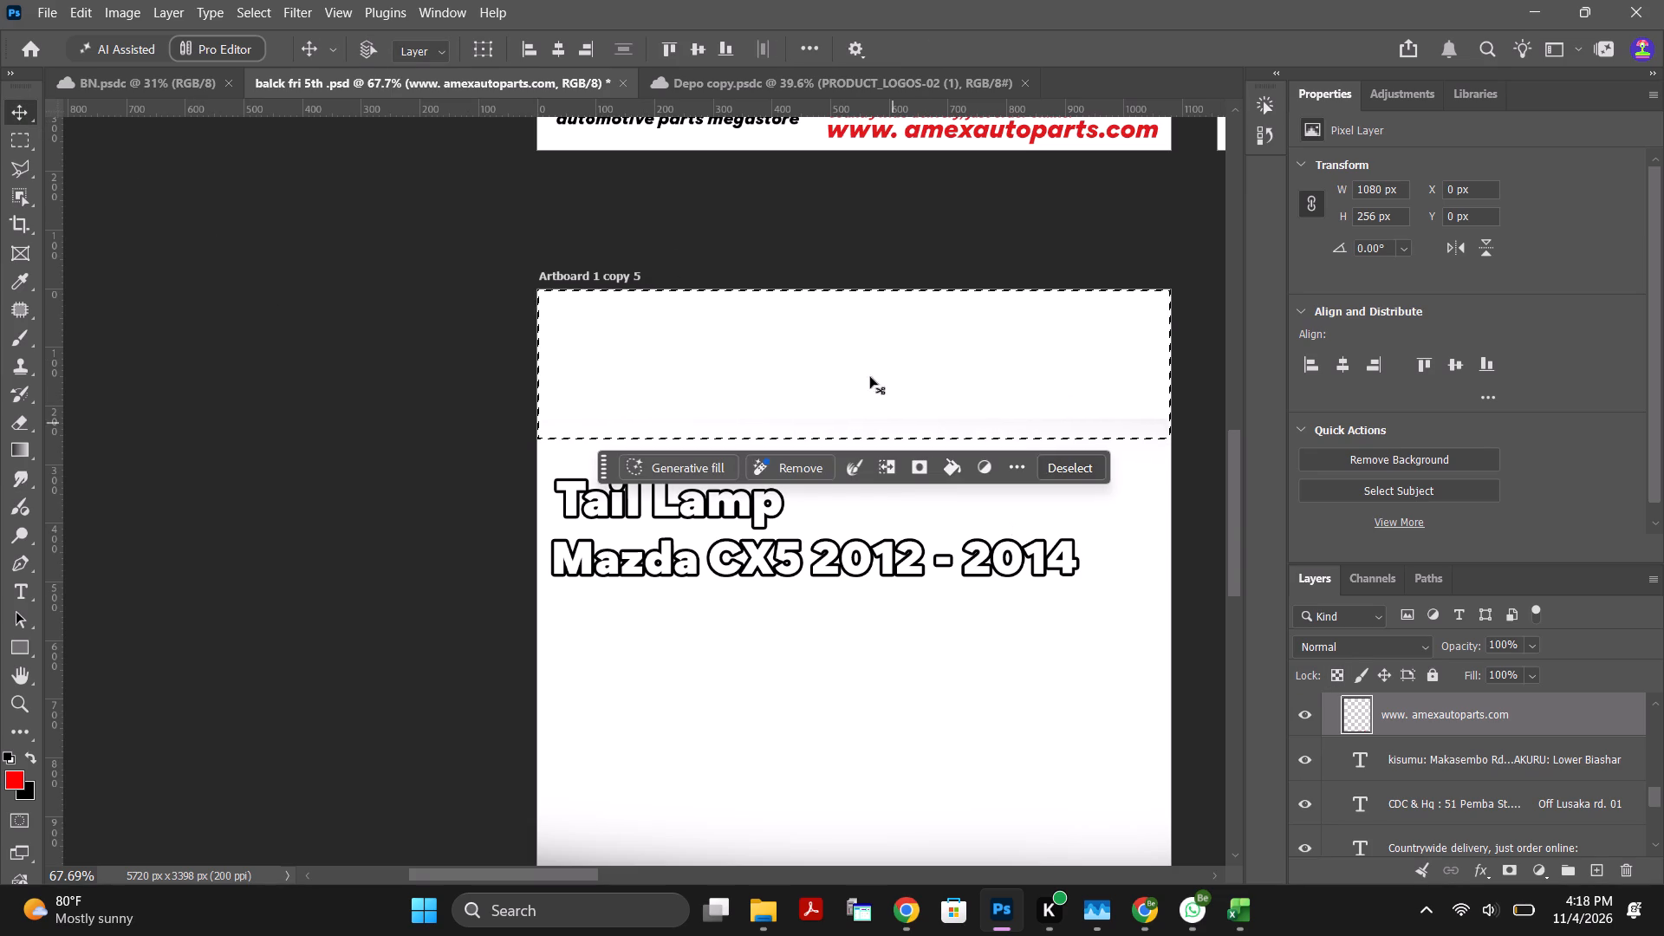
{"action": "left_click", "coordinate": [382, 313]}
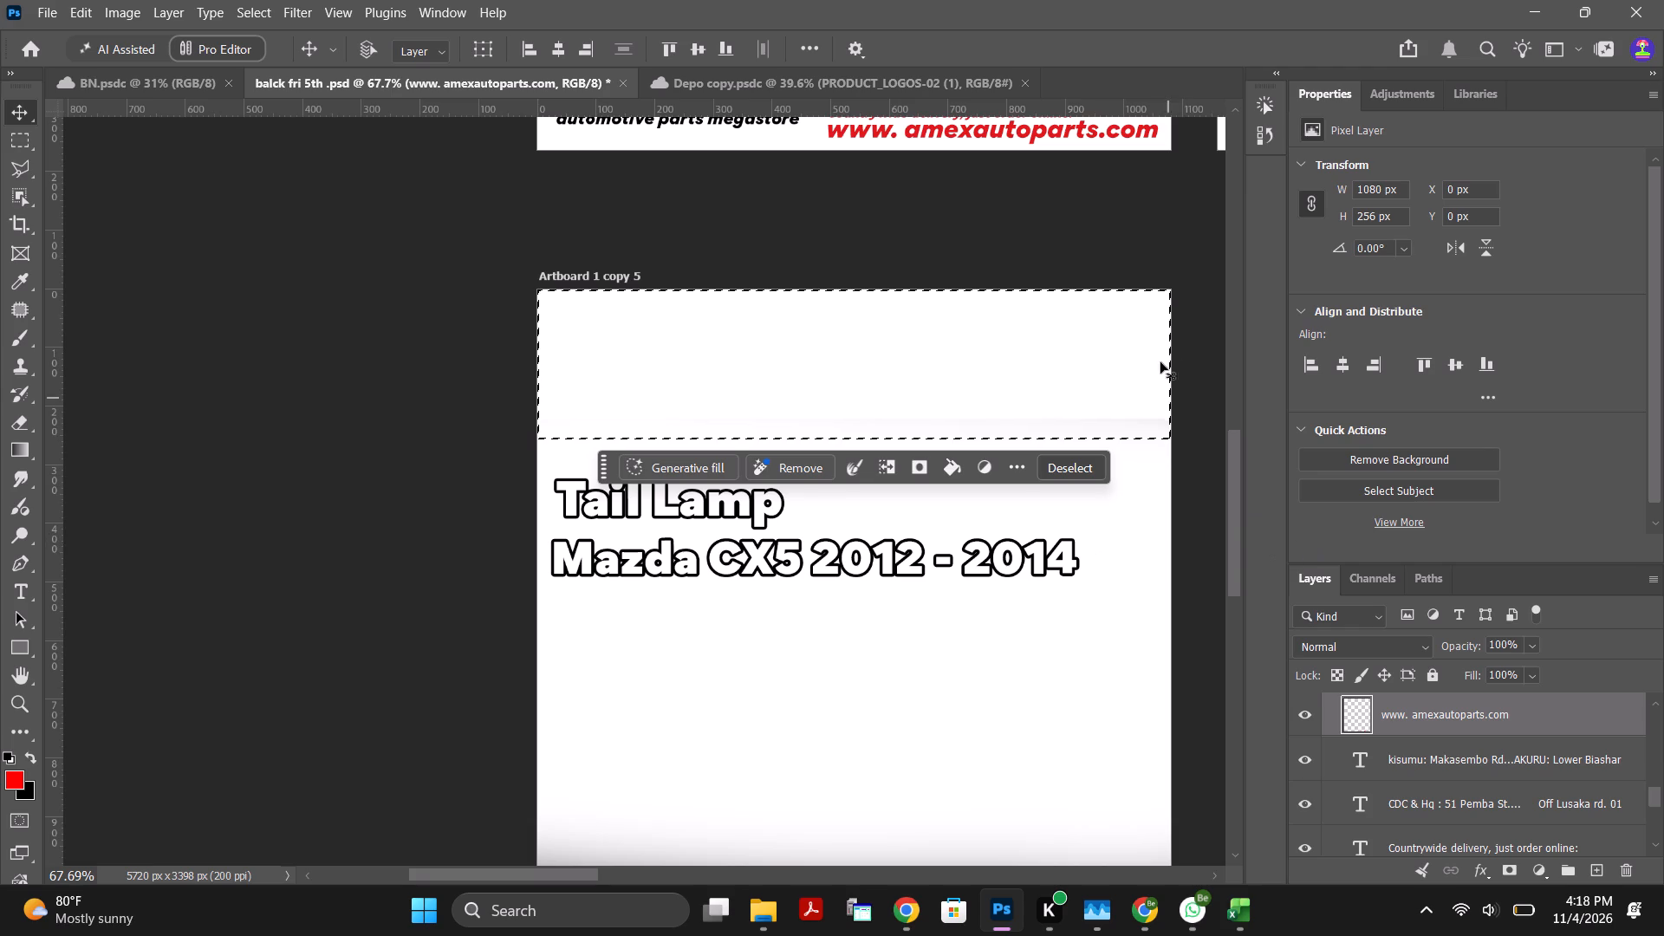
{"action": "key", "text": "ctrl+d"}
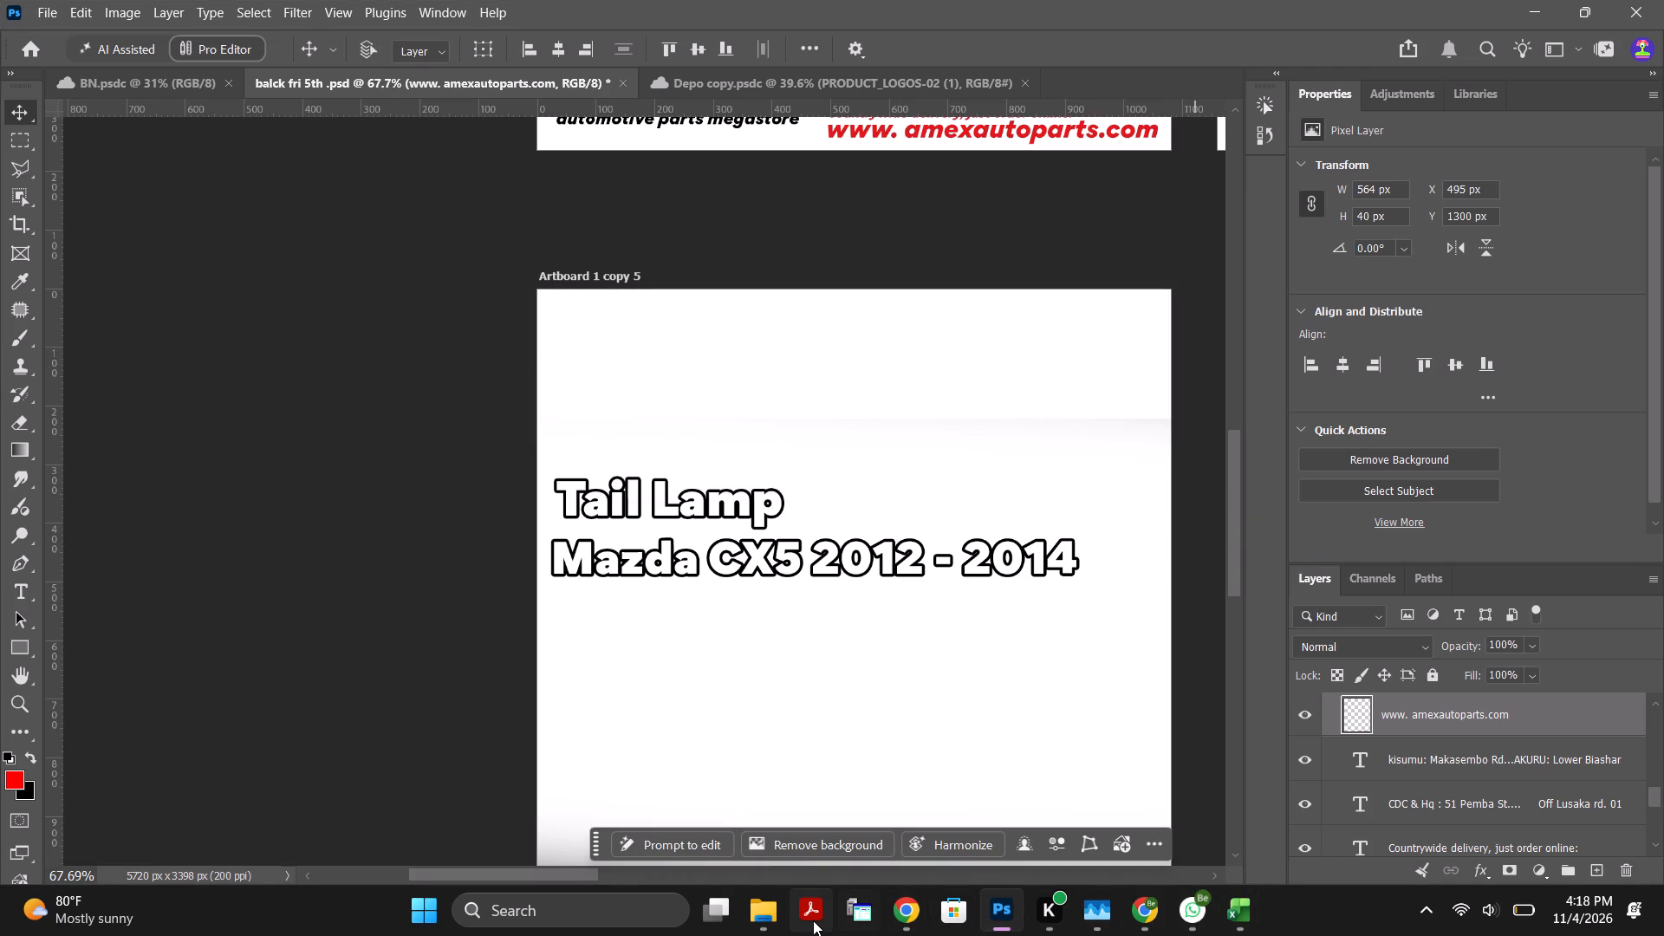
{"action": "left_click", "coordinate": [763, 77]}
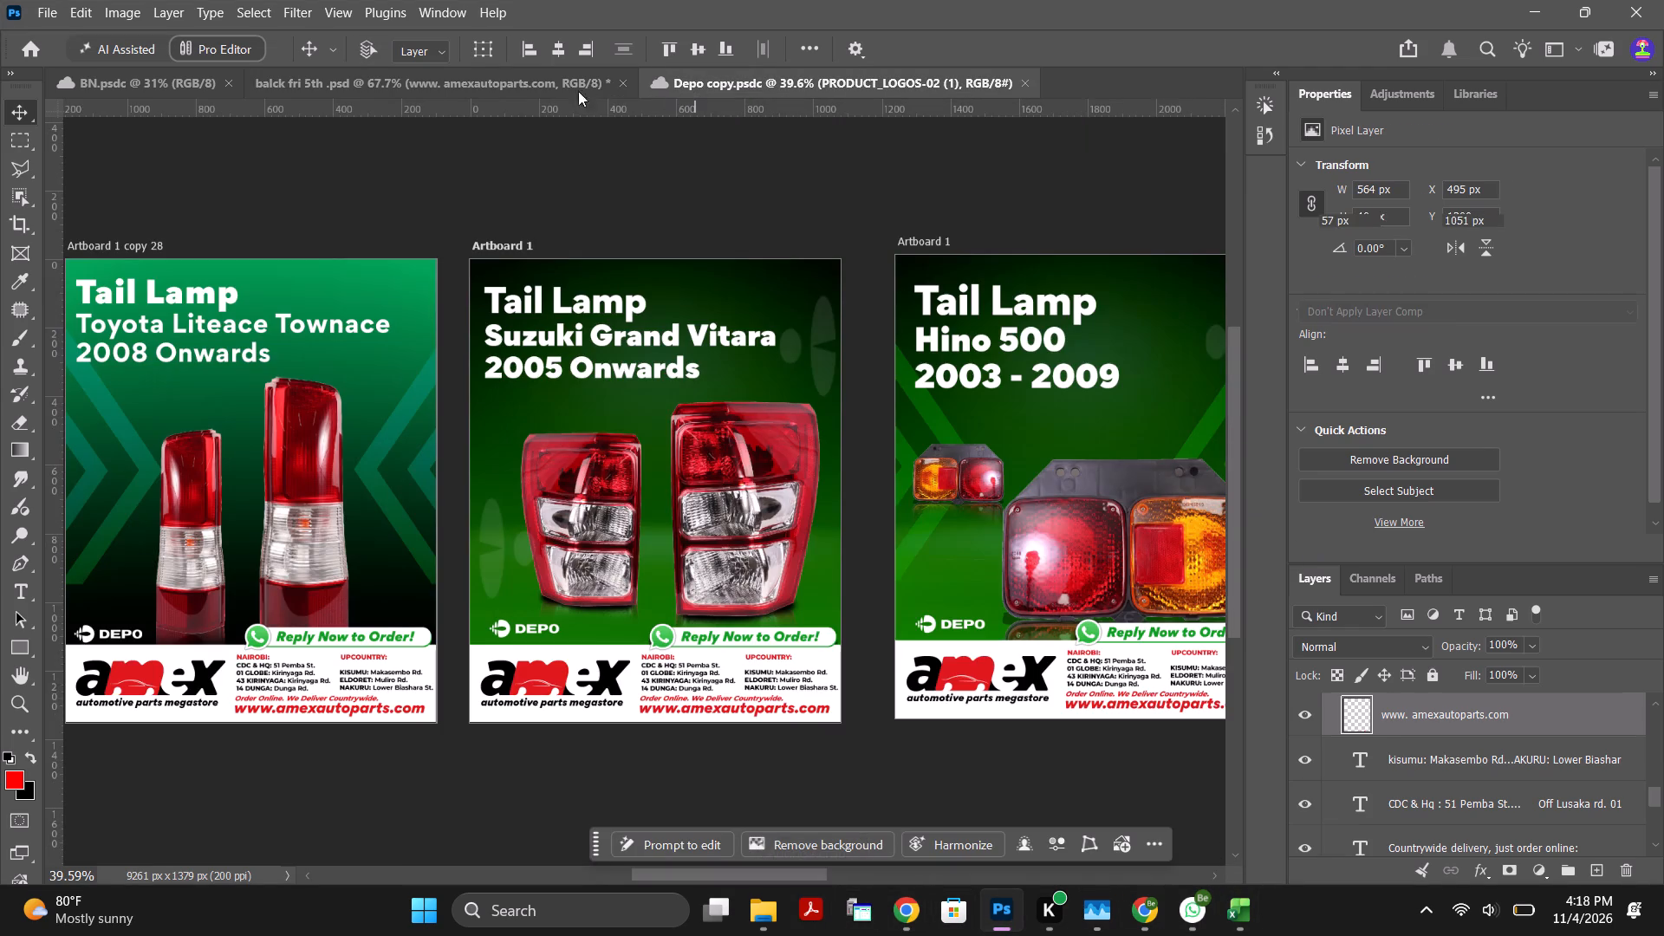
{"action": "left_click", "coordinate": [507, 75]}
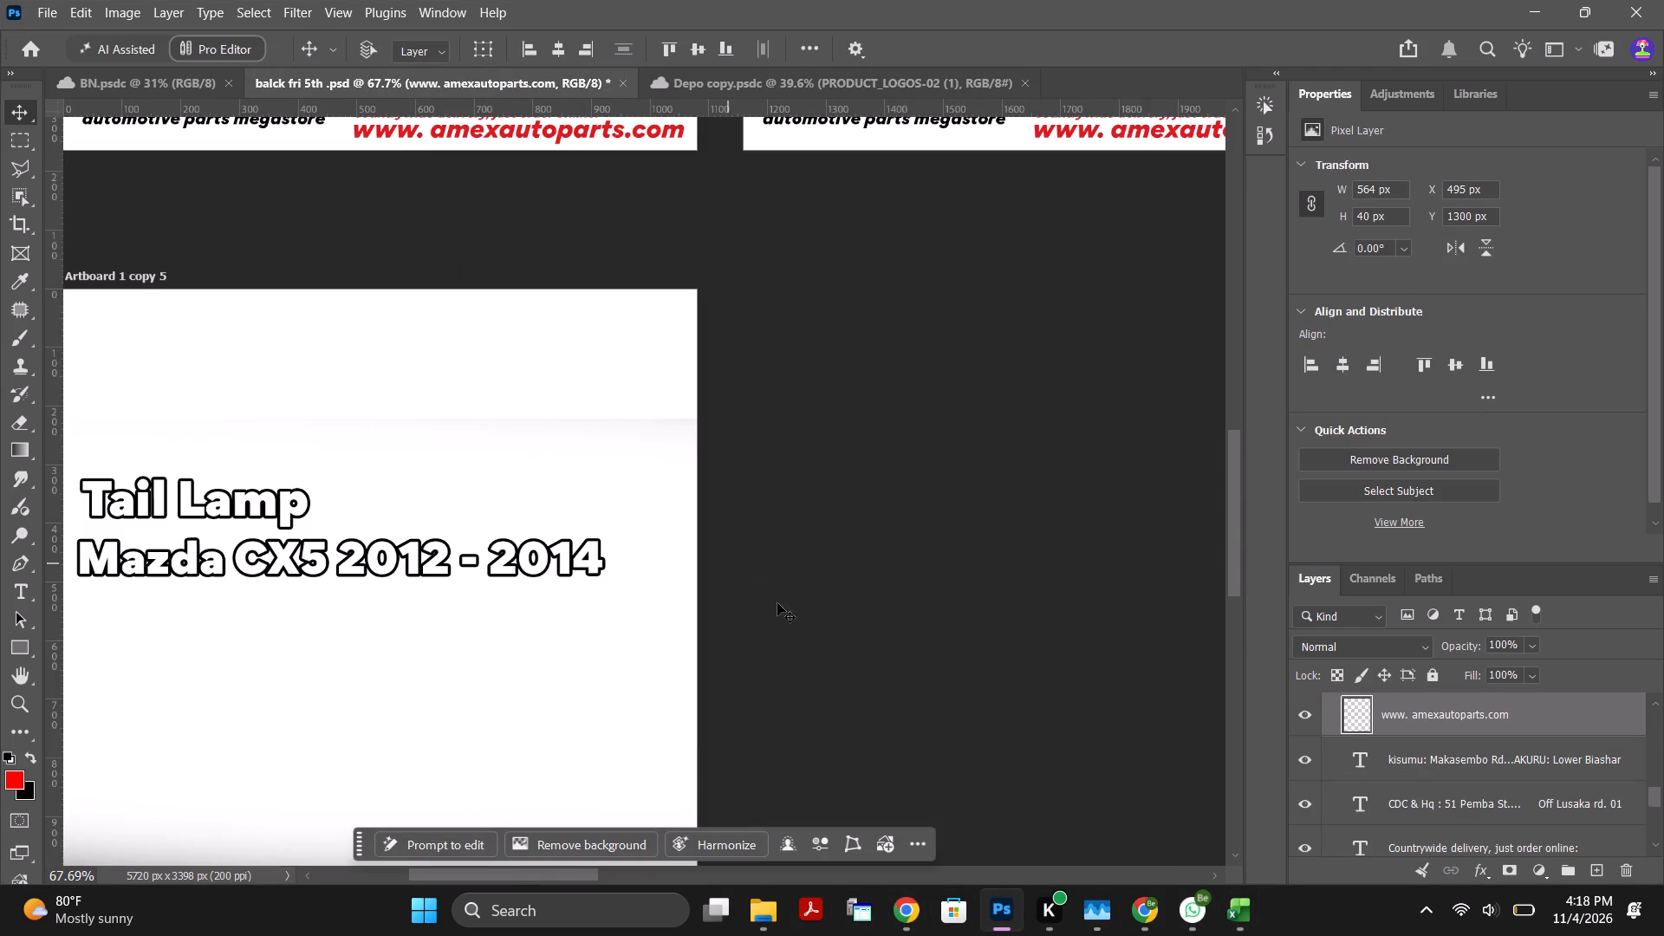
Undo the recent brush strokes and colour changes on the header selection, back to the black foreground colour.
{"action": "key", "text": "ctrl+z"}
{"action": "key", "text": "ctrl+z"}
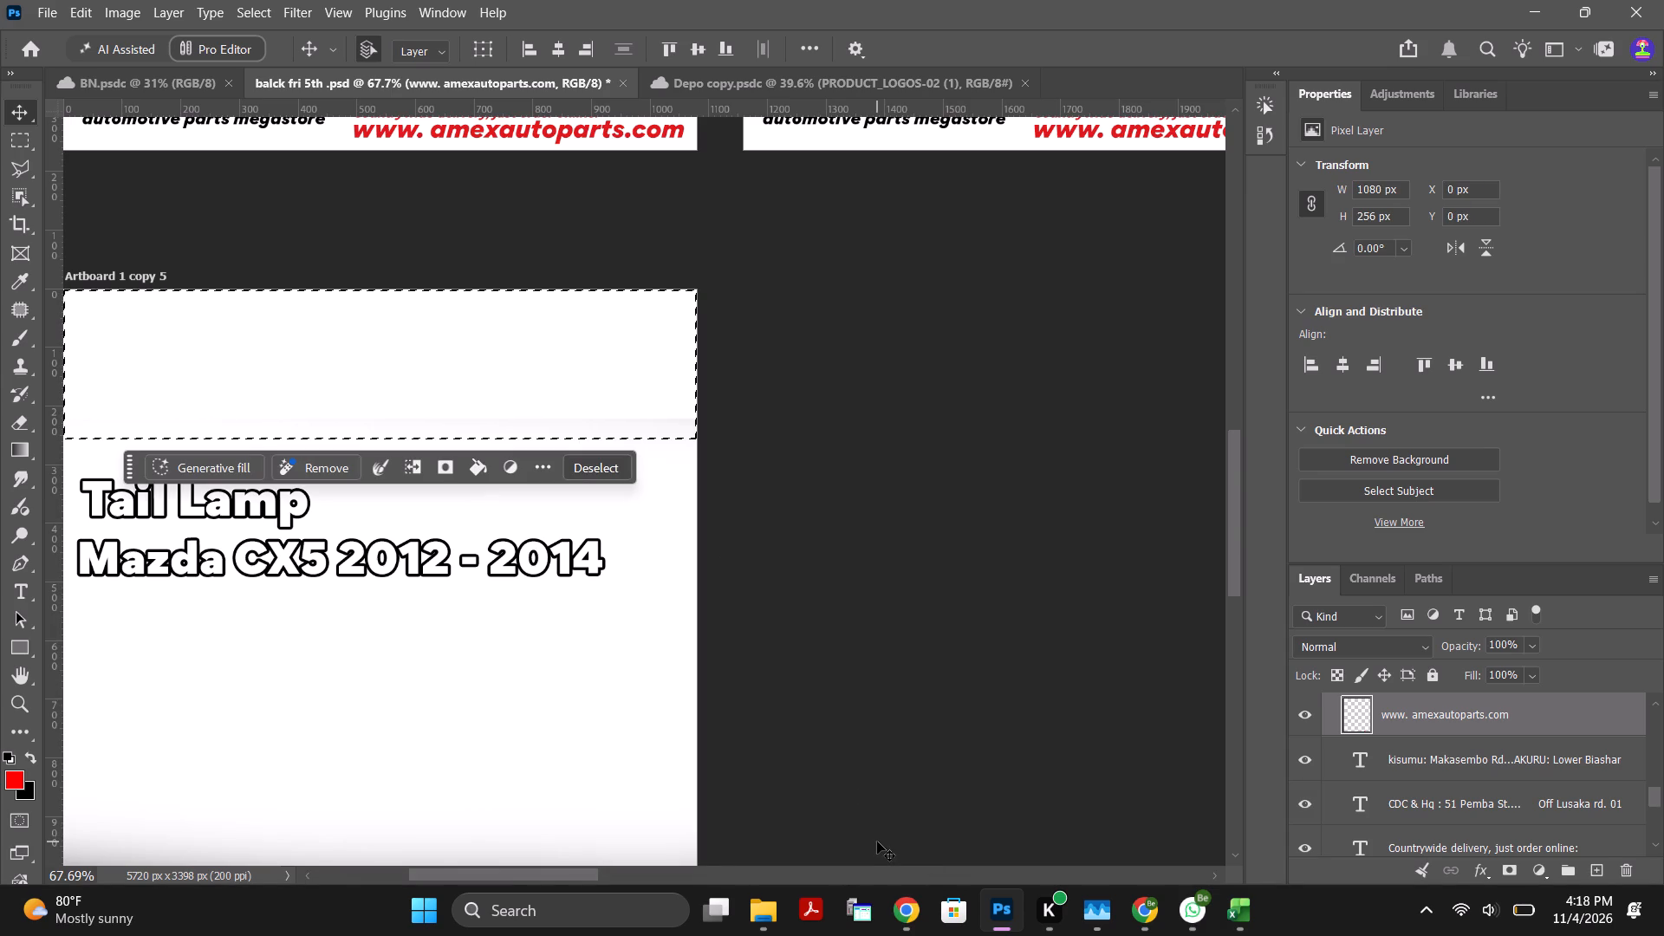
{"action": "key", "text": "ctrl+z"}
{"action": "key", "text": "ctrl+z"}
{"action": "key", "text": "ctrl+z"}
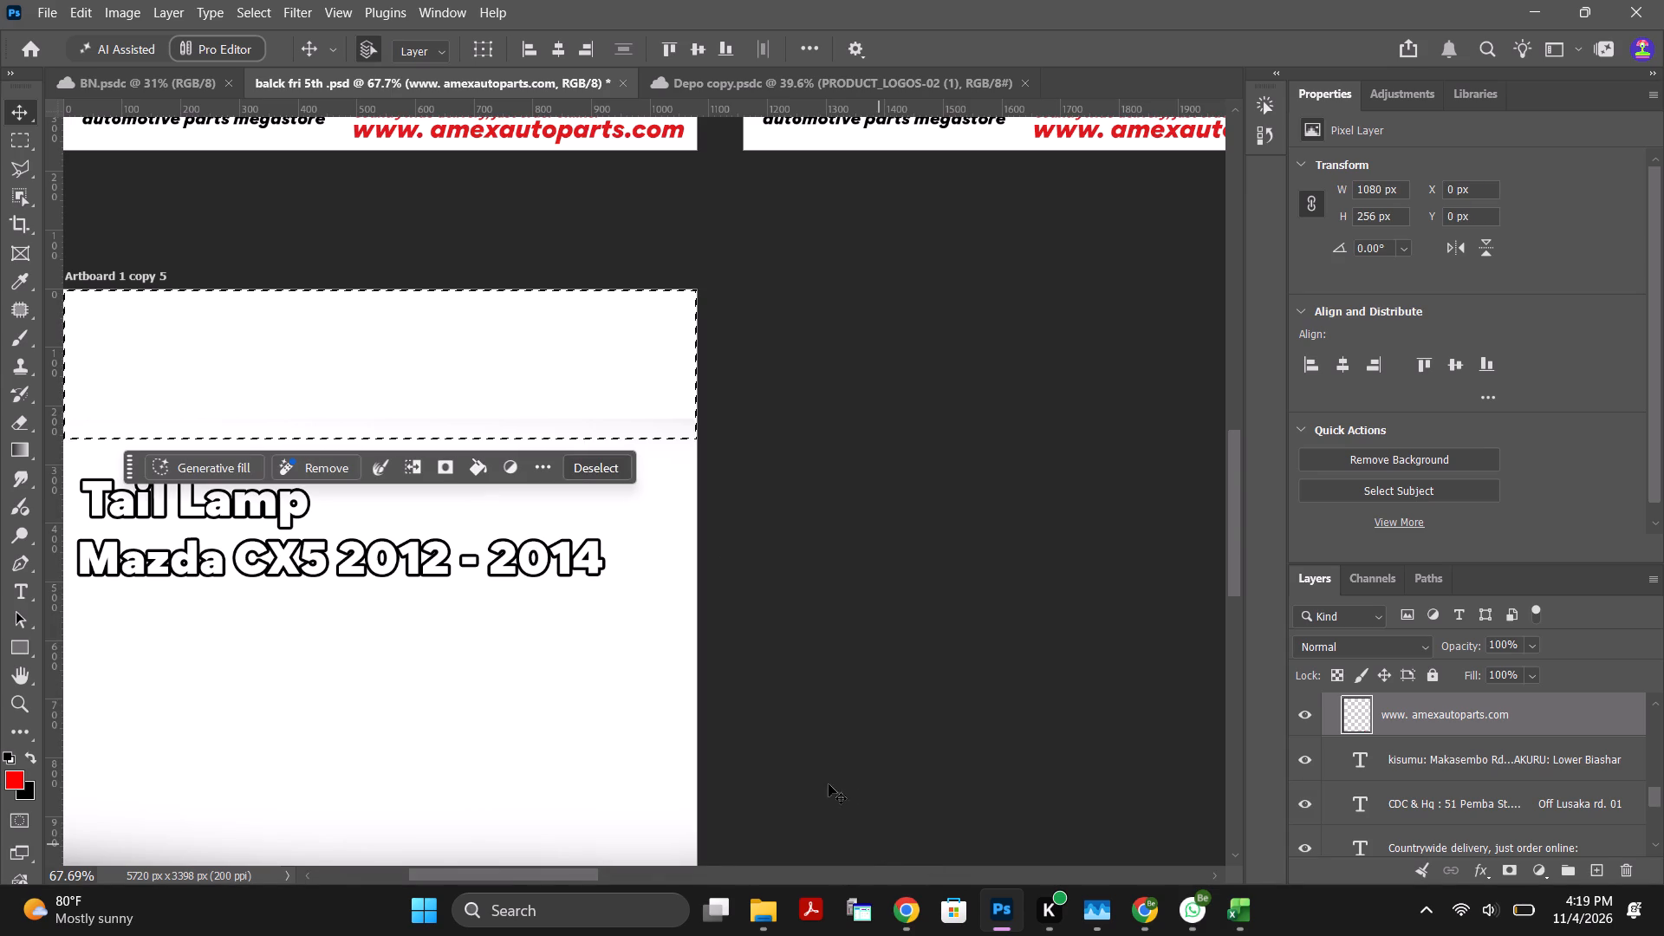
{"action": "key", "text": "ctrl+z"}
{"action": "key", "text": "ctrl+z"}
{"action": "key", "text": "ctrl+d"}
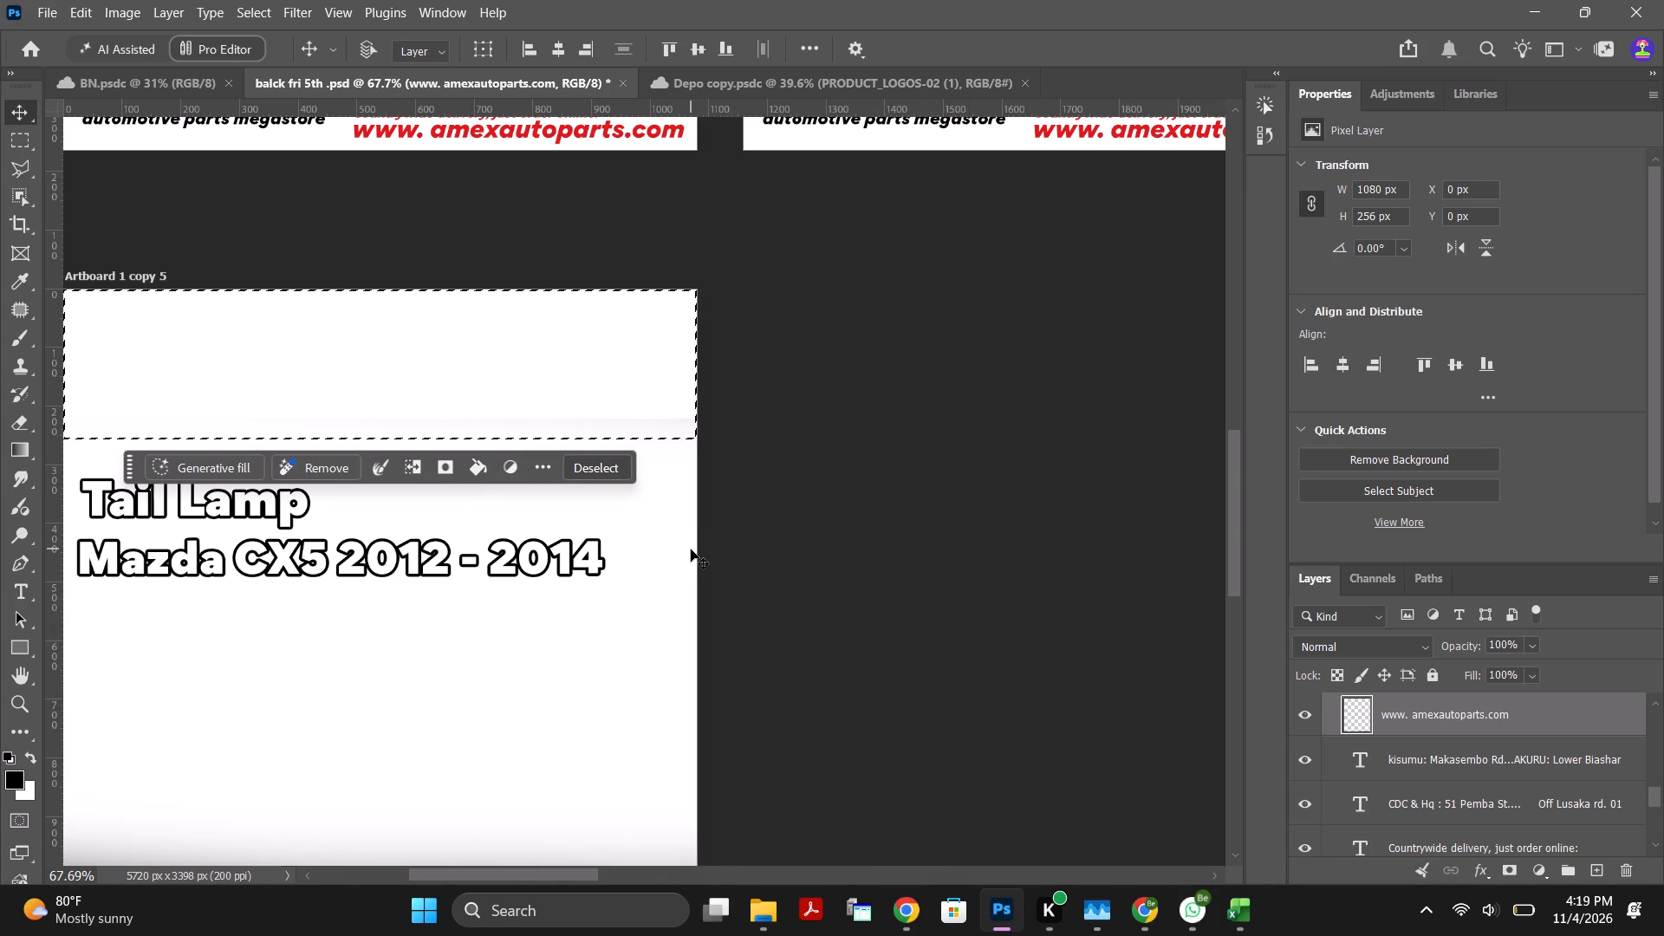
{"action": "key", "text": "ctrl+d"}
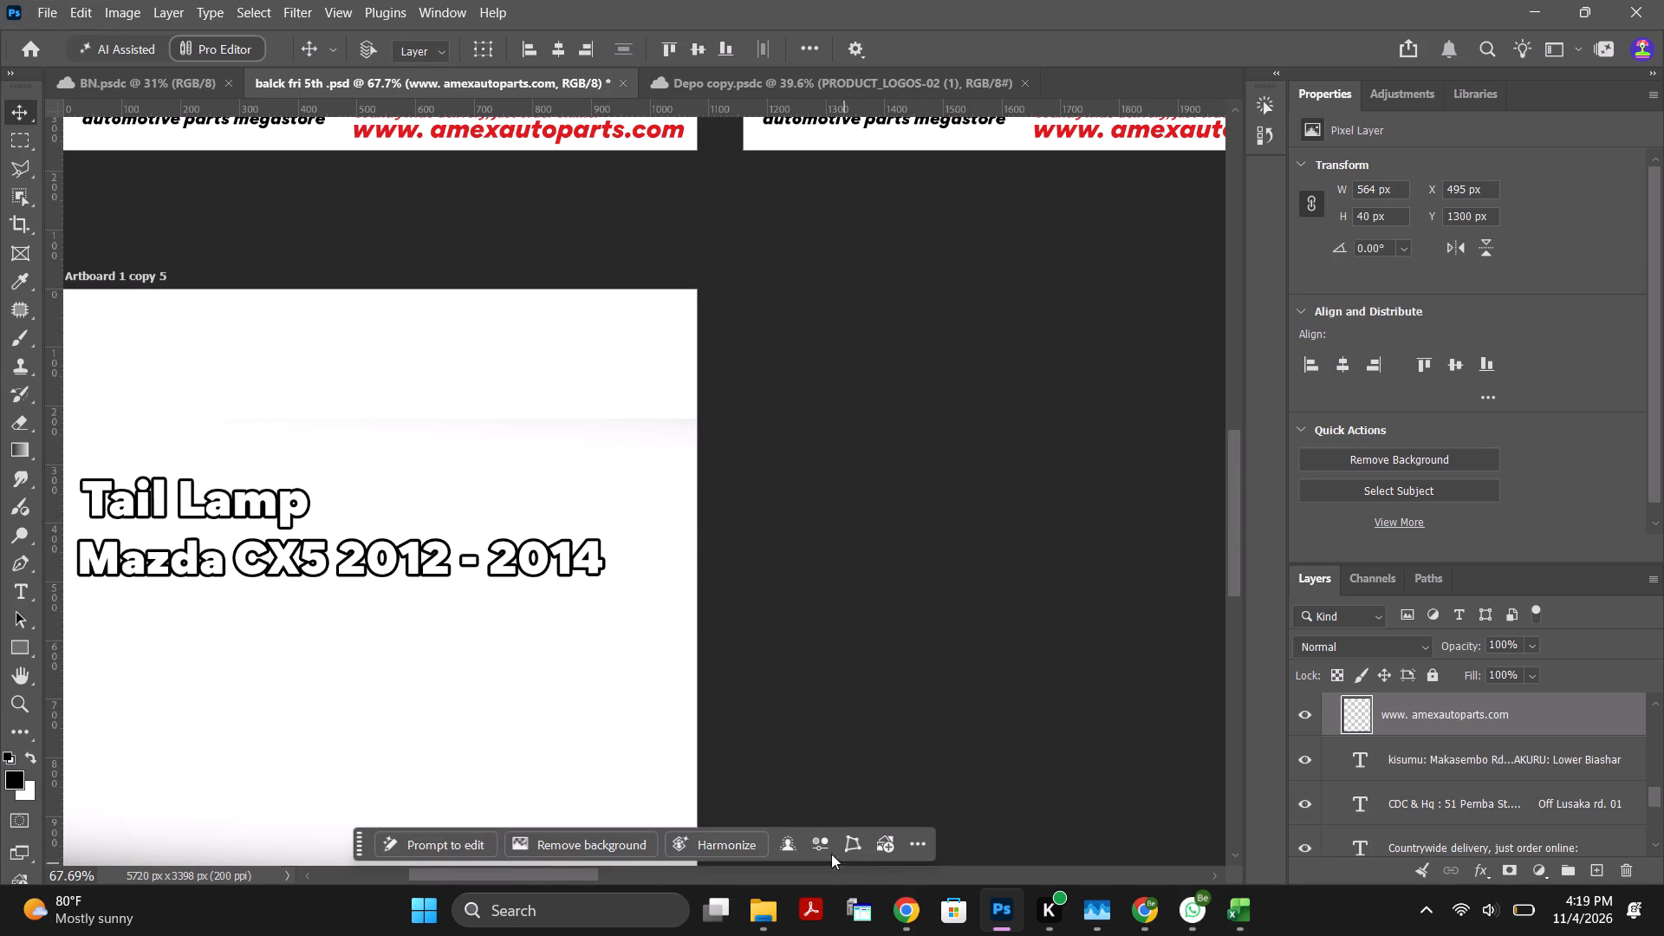
{"action": "key", "text": "ctrl+z"}
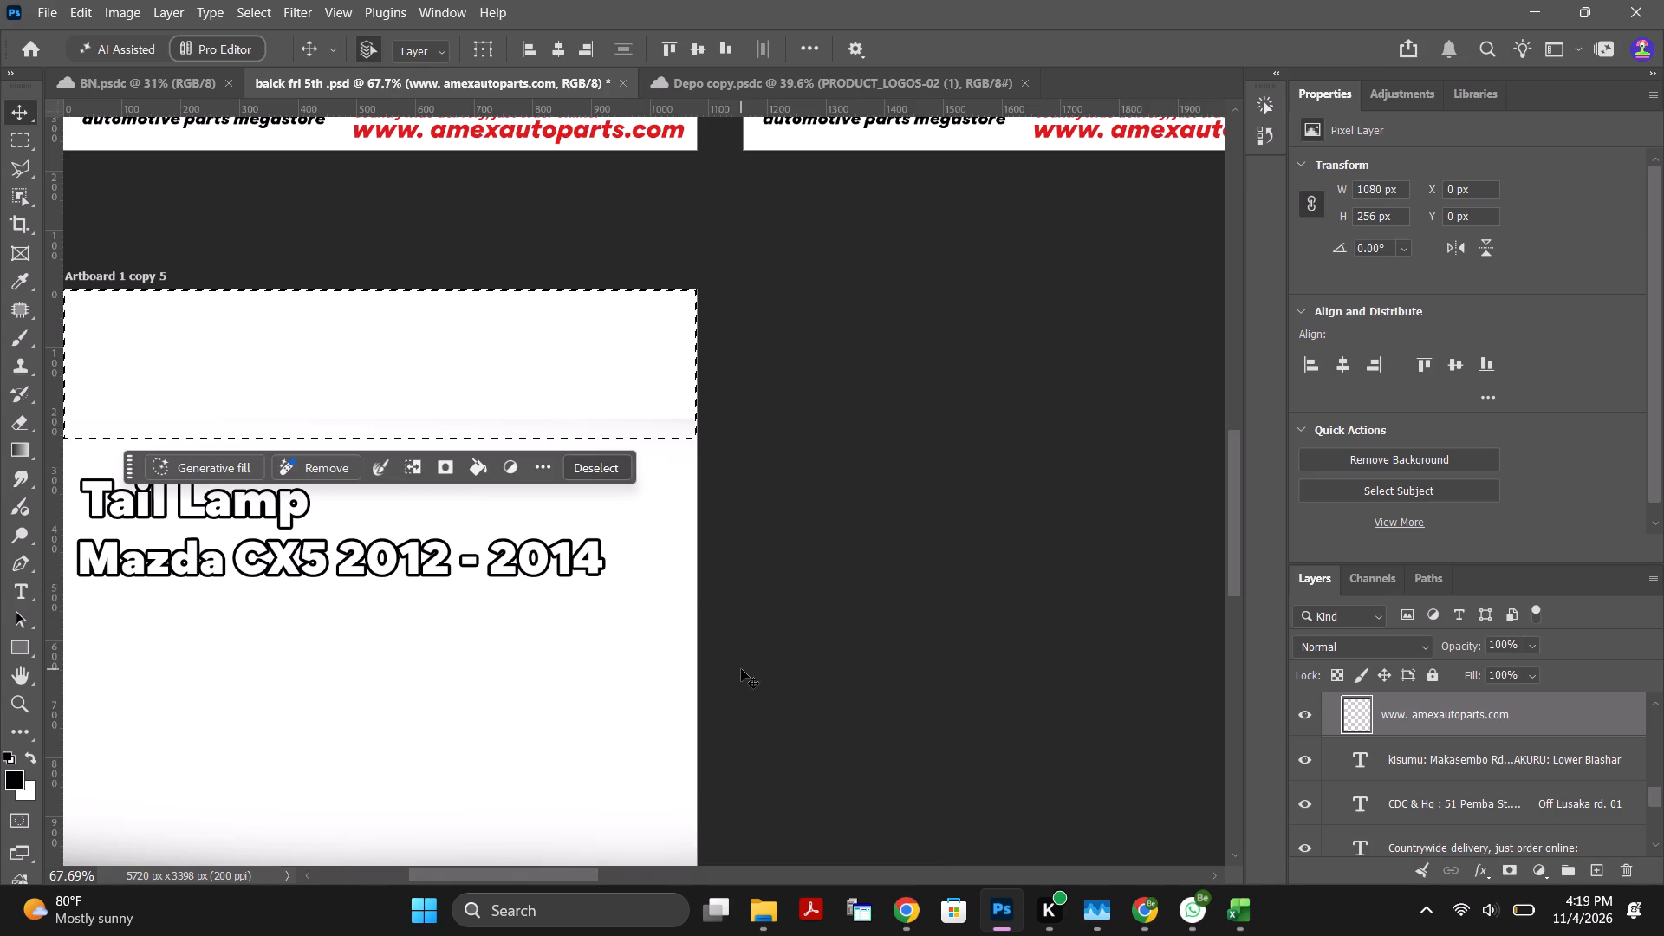
{"action": "key", "text": "ctrl+z"}
{"action": "key", "text": "ctrl+z"}
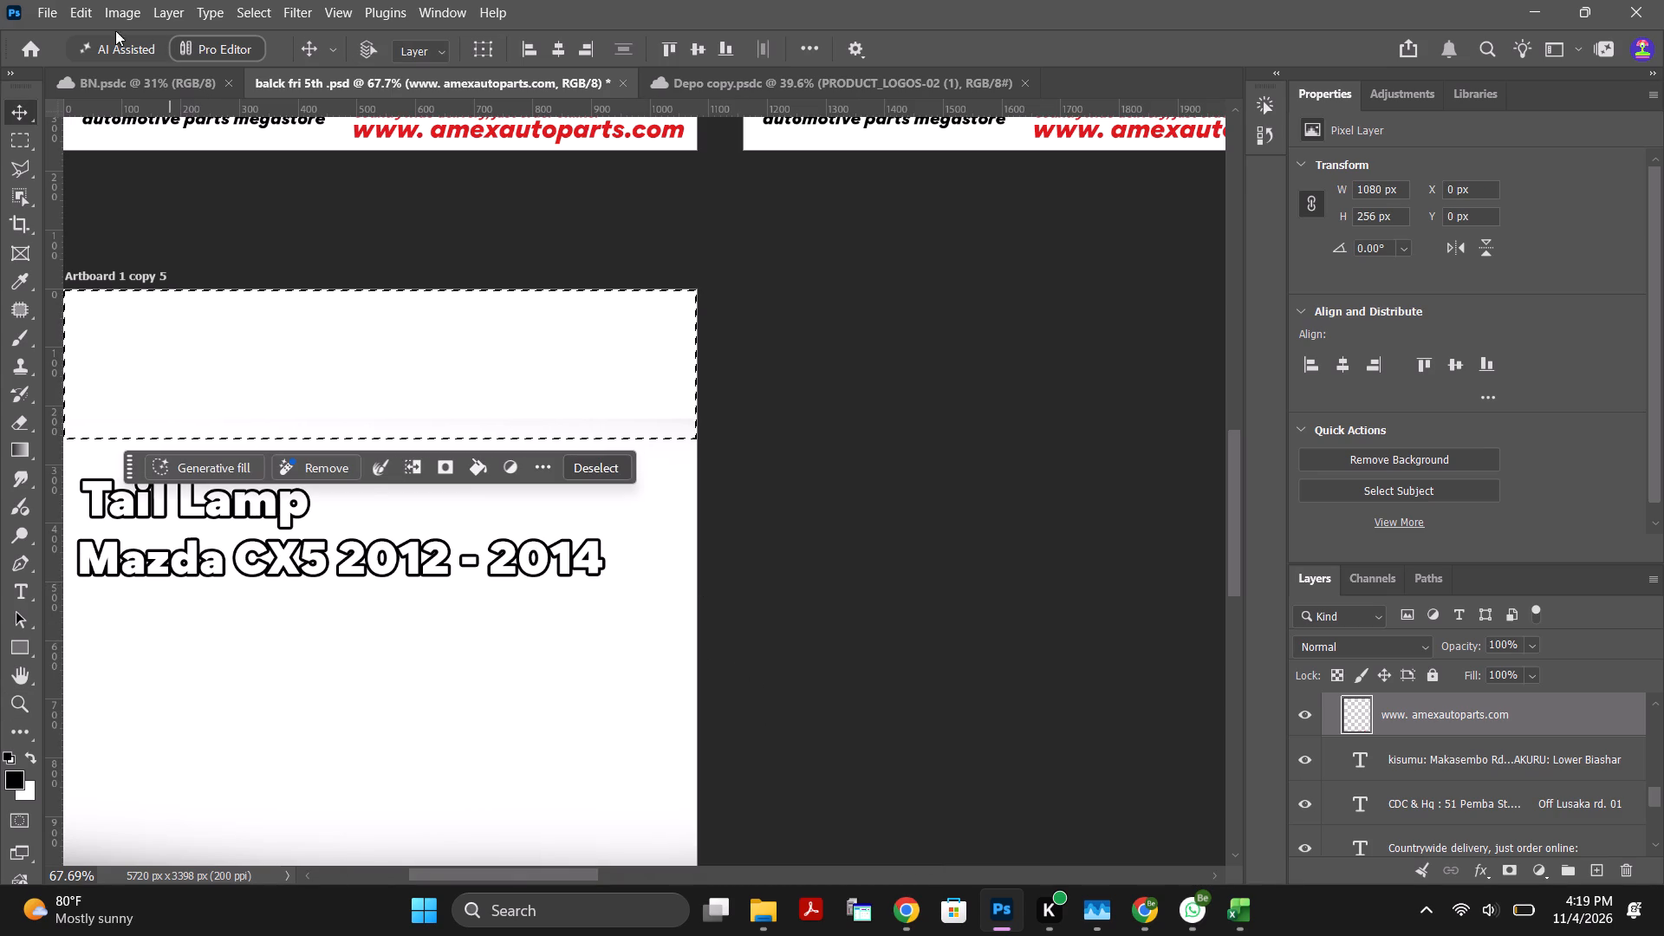
Undo the earlier smudging and header edits back to the red torn-paper header with the BLACK text and red rectangles.
{"action": "left_click", "coordinate": [76, 15]}
{"action": "left_click", "coordinate": [145, 35]}
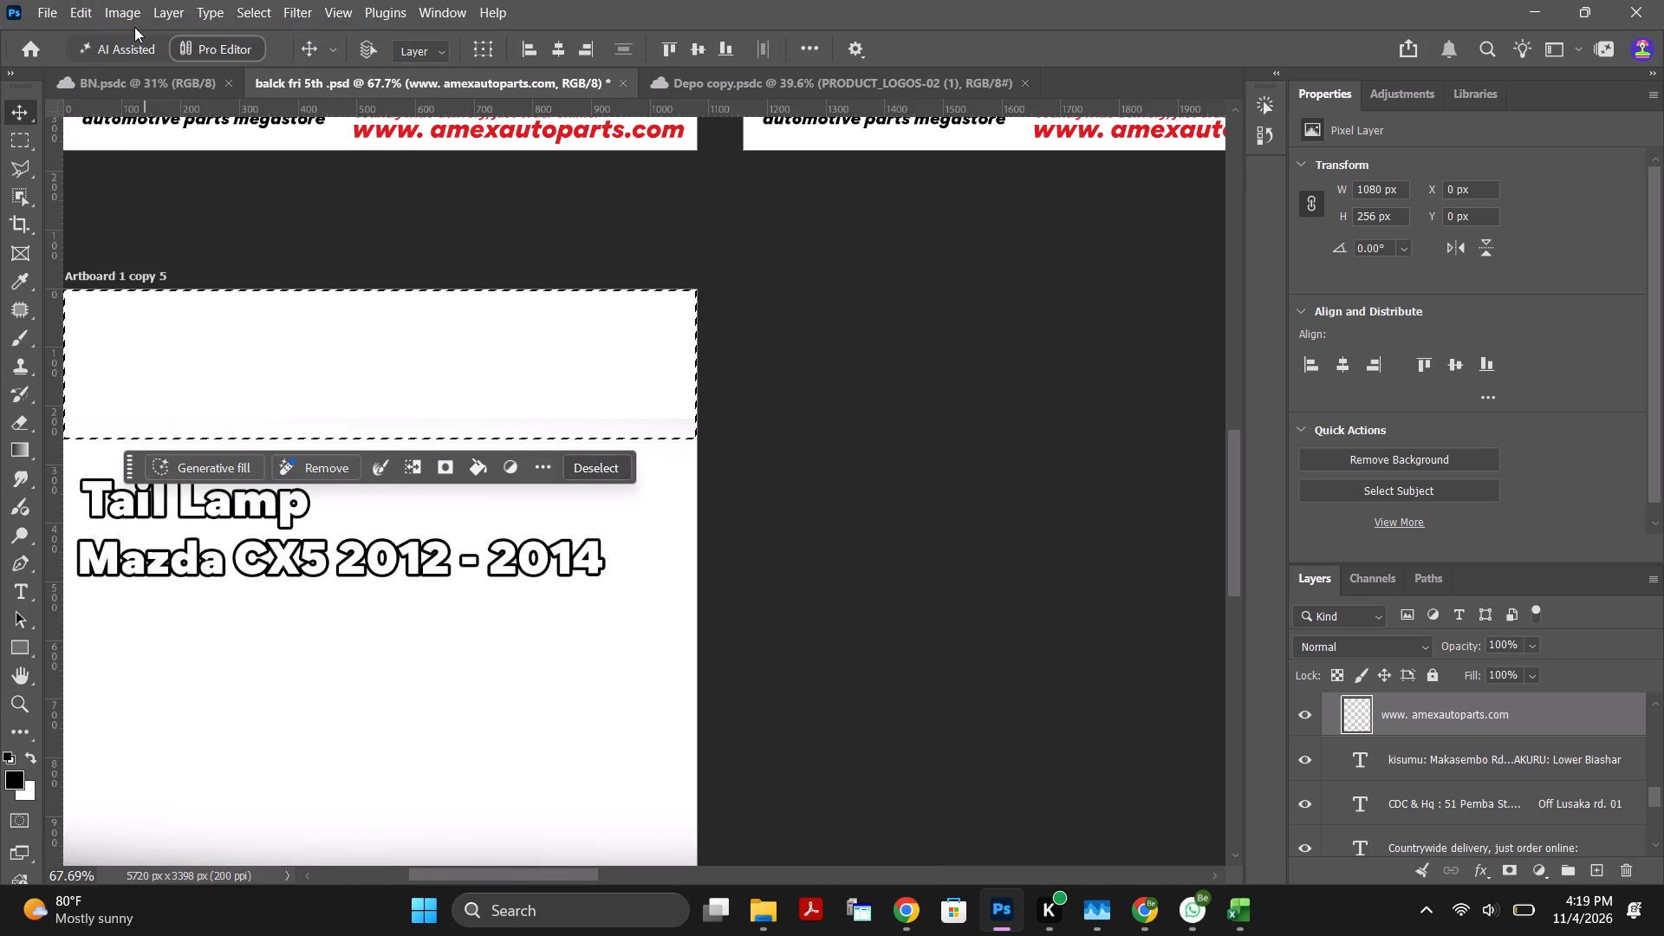
{"action": "left_click", "coordinate": [77, 13]}
{"action": "left_click", "coordinate": [155, 29]}
{"action": "left_click", "coordinate": [83, 11]}
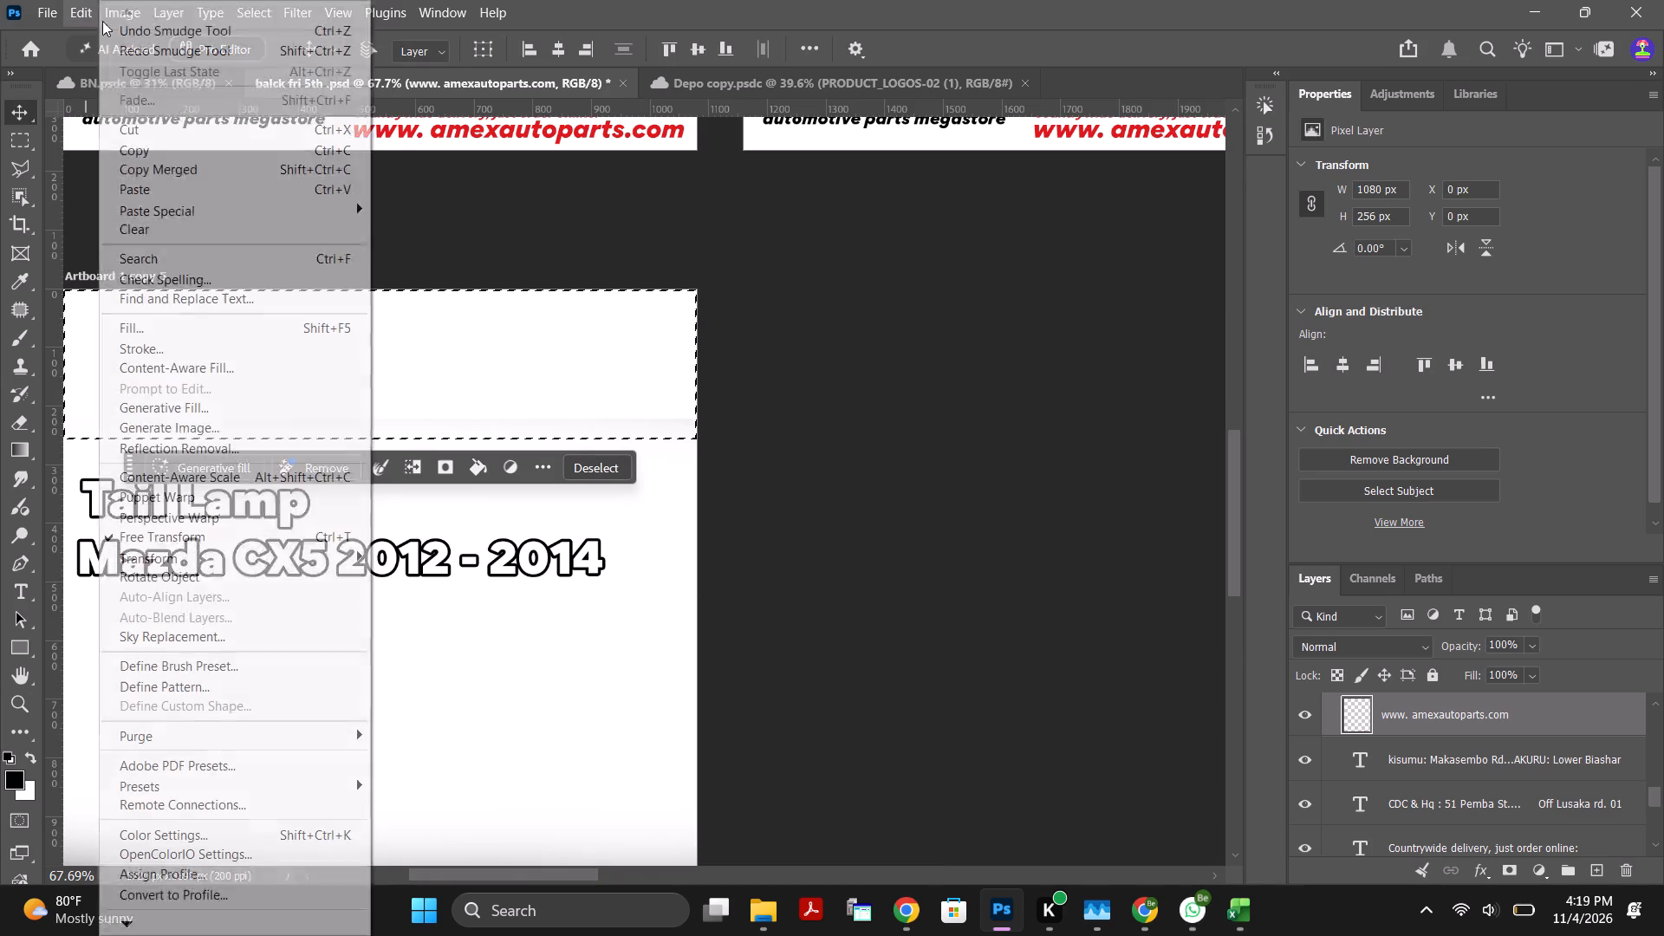
{"action": "left_click", "coordinate": [127, 27]}
{"action": "left_click", "coordinate": [72, 16]}
{"action": "left_click", "coordinate": [154, 29]}
{"action": "left_click", "coordinate": [88, 6]}
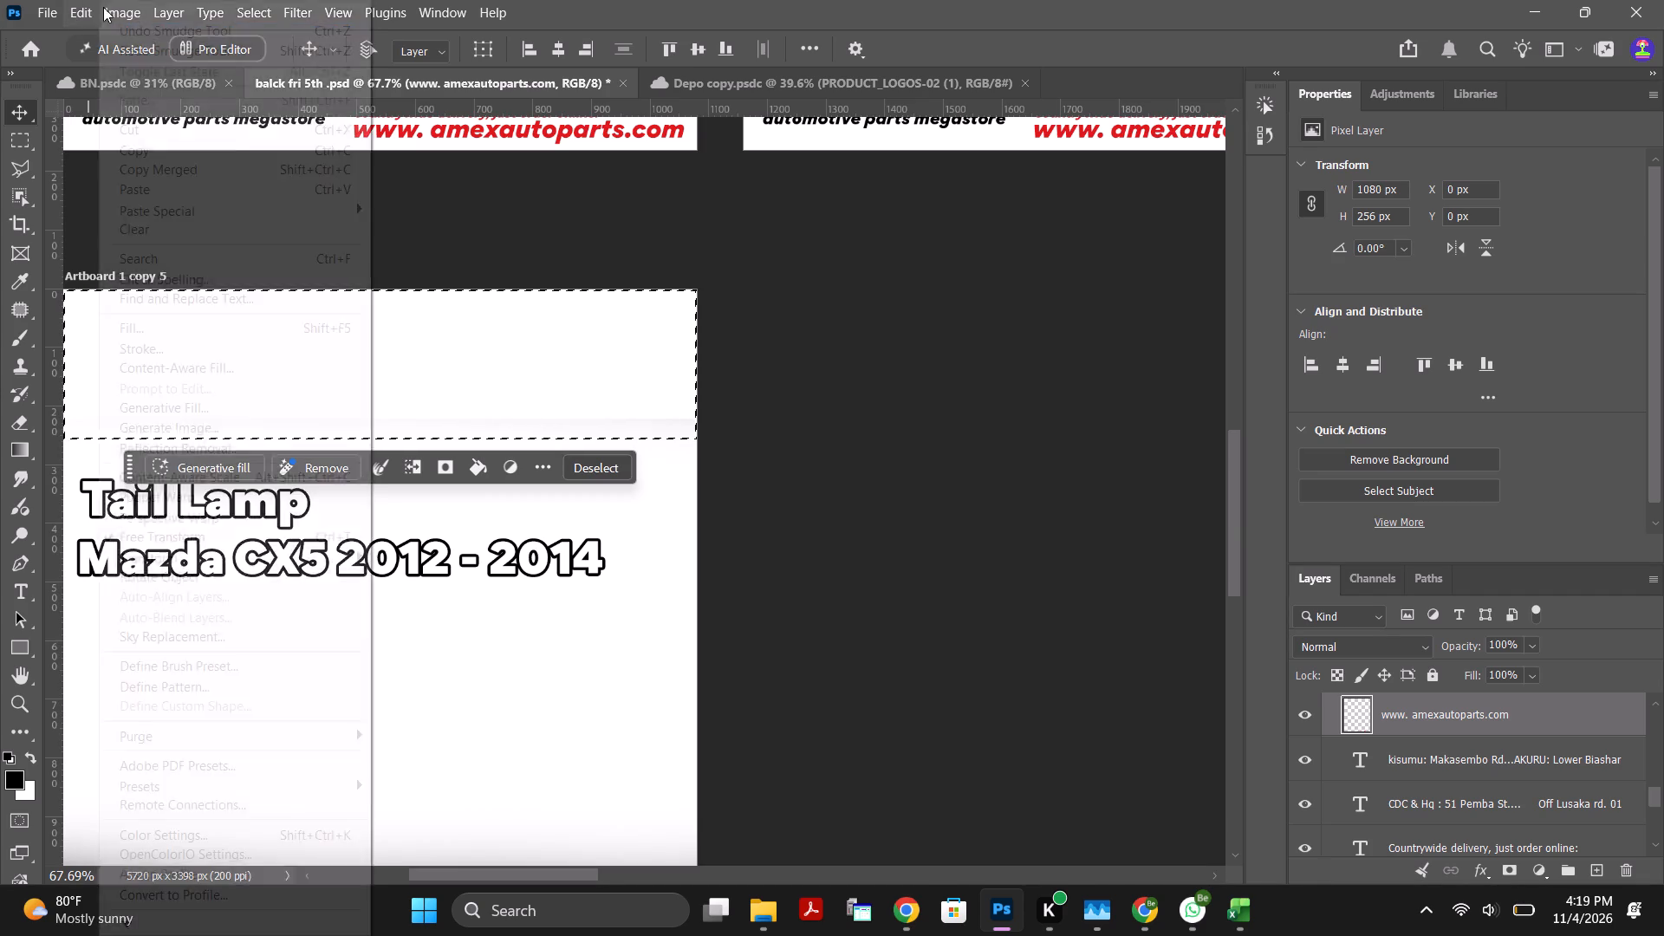
{"action": "left_click", "coordinate": [158, 23]}
{"action": "left_click", "coordinate": [76, 12]}
{"action": "left_click", "coordinate": [140, 34]}
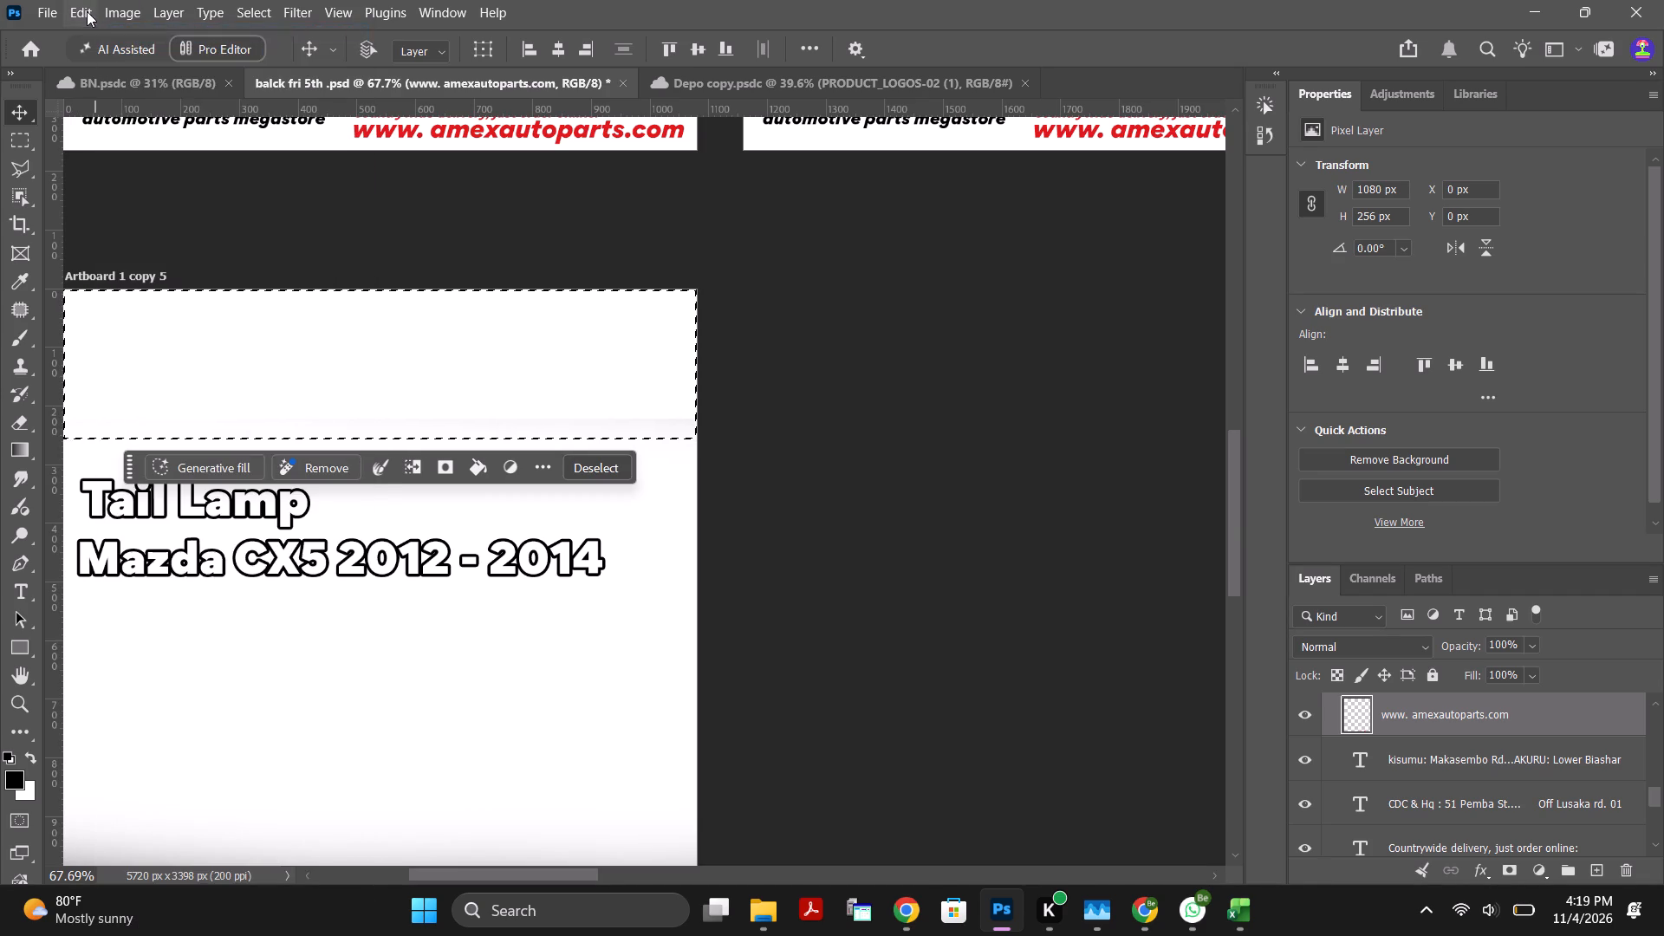
{"action": "left_click", "coordinate": [87, 11]}
{"action": "left_click", "coordinate": [158, 34]}
{"action": "left_click", "coordinate": [84, 10]}
{"action": "left_click", "coordinate": [133, 26]}
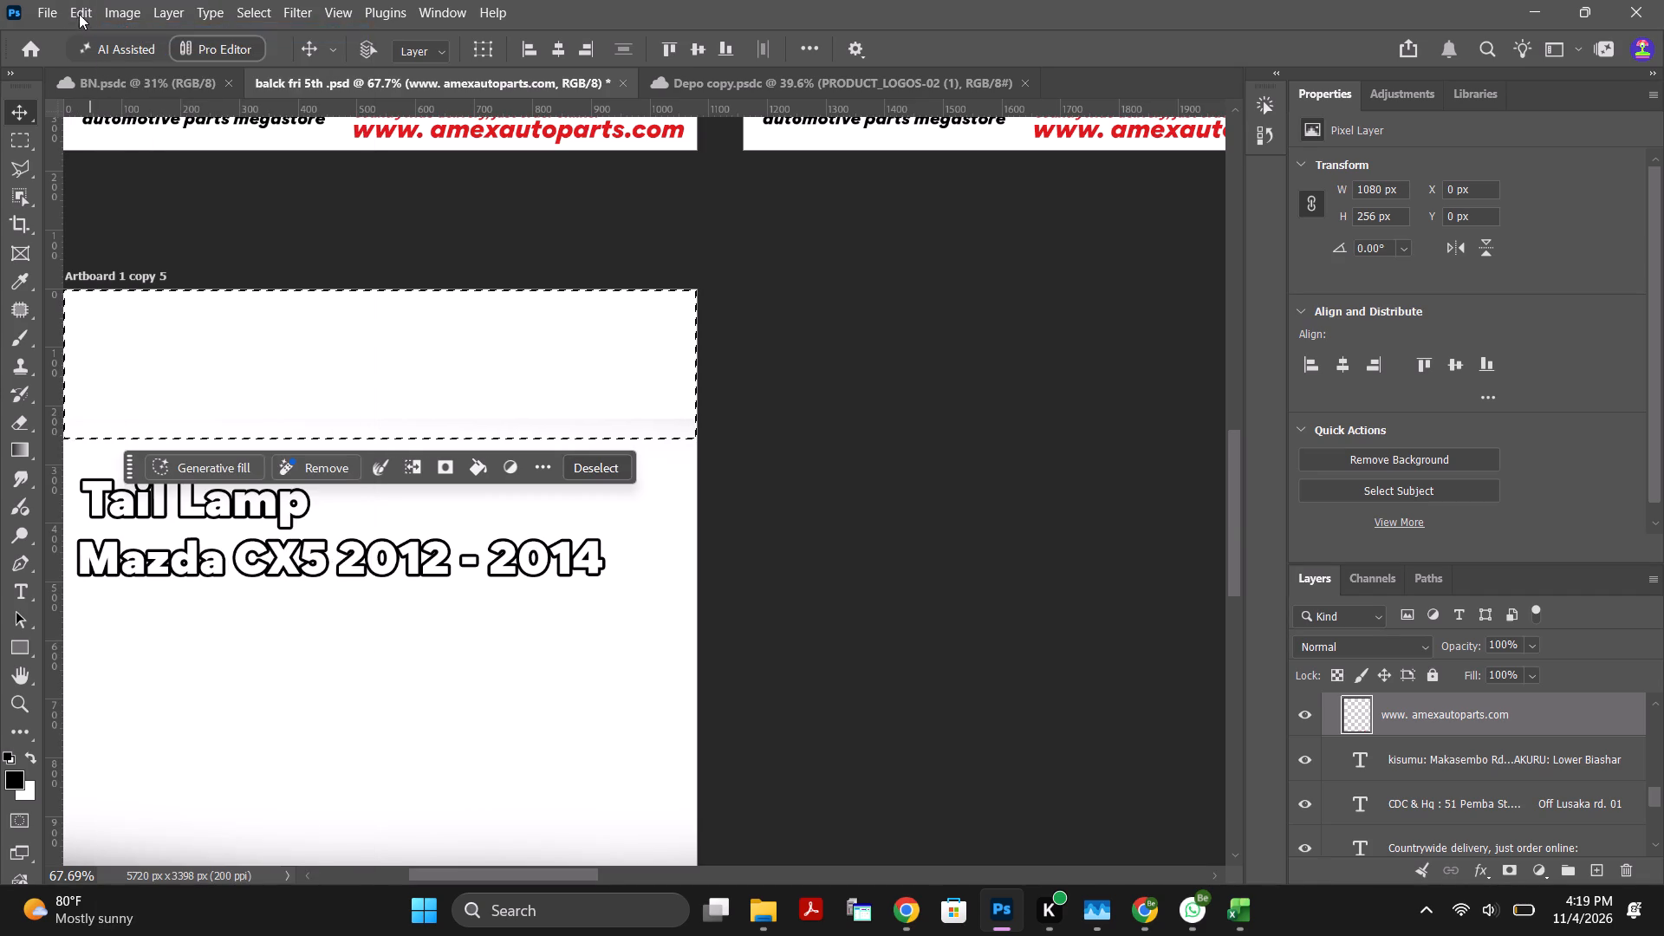
{"action": "left_click", "coordinate": [79, 14]}
{"action": "left_click", "coordinate": [137, 29]}
{"action": "left_click", "coordinate": [81, 12]}
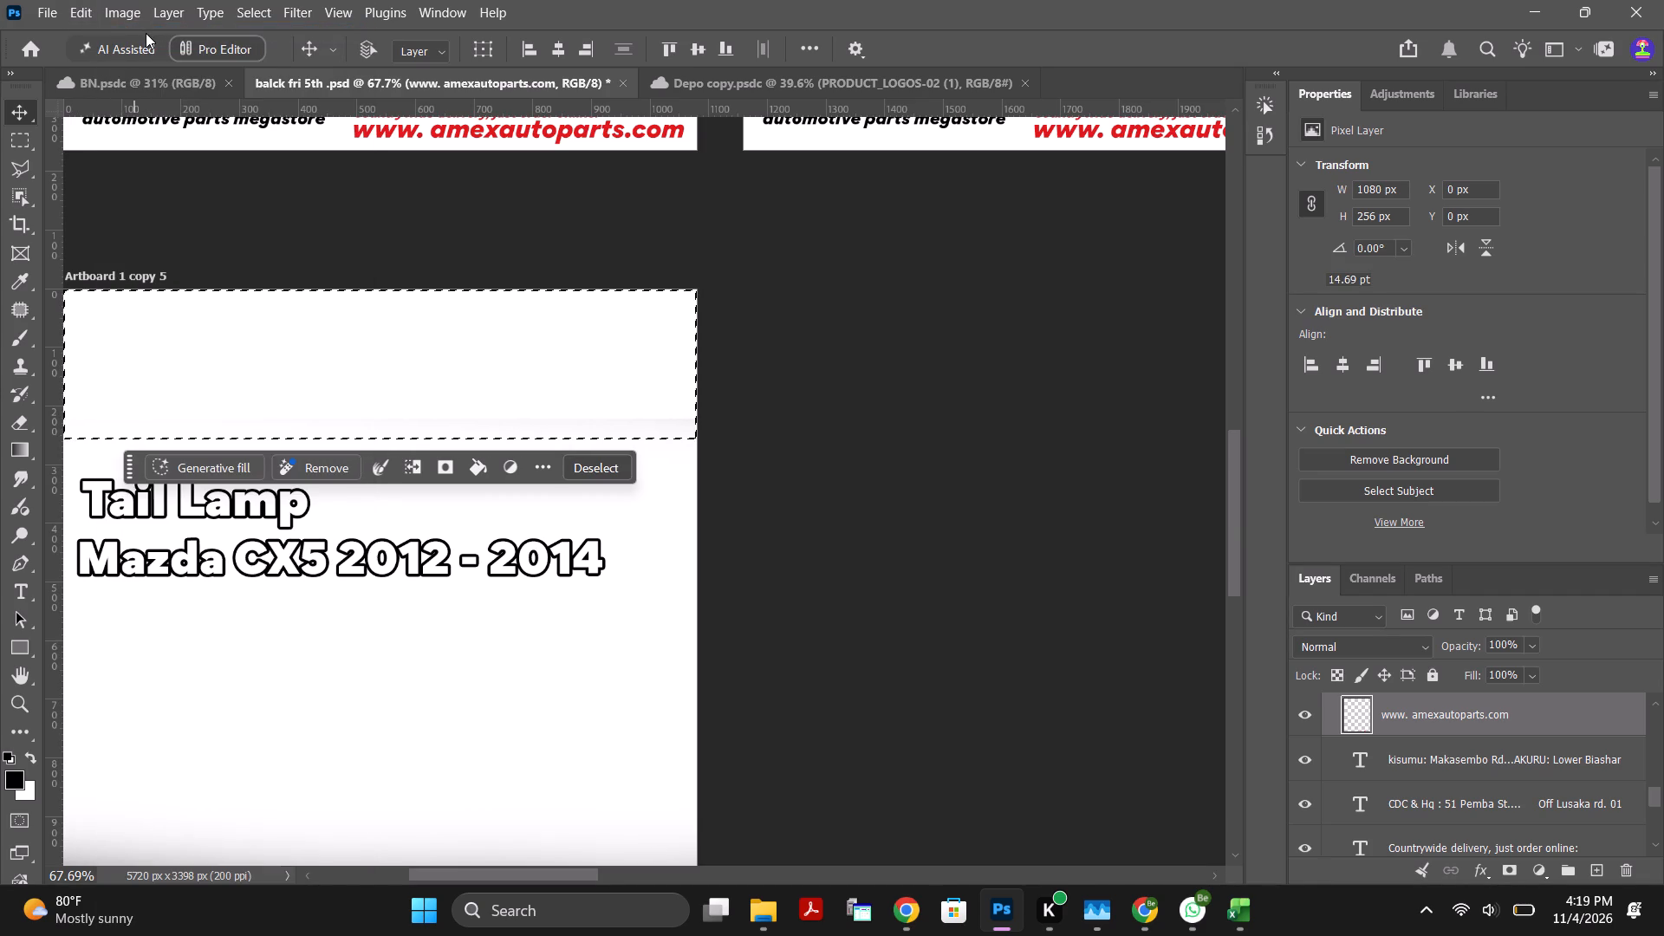
{"action": "left_click", "coordinate": [159, 36]}
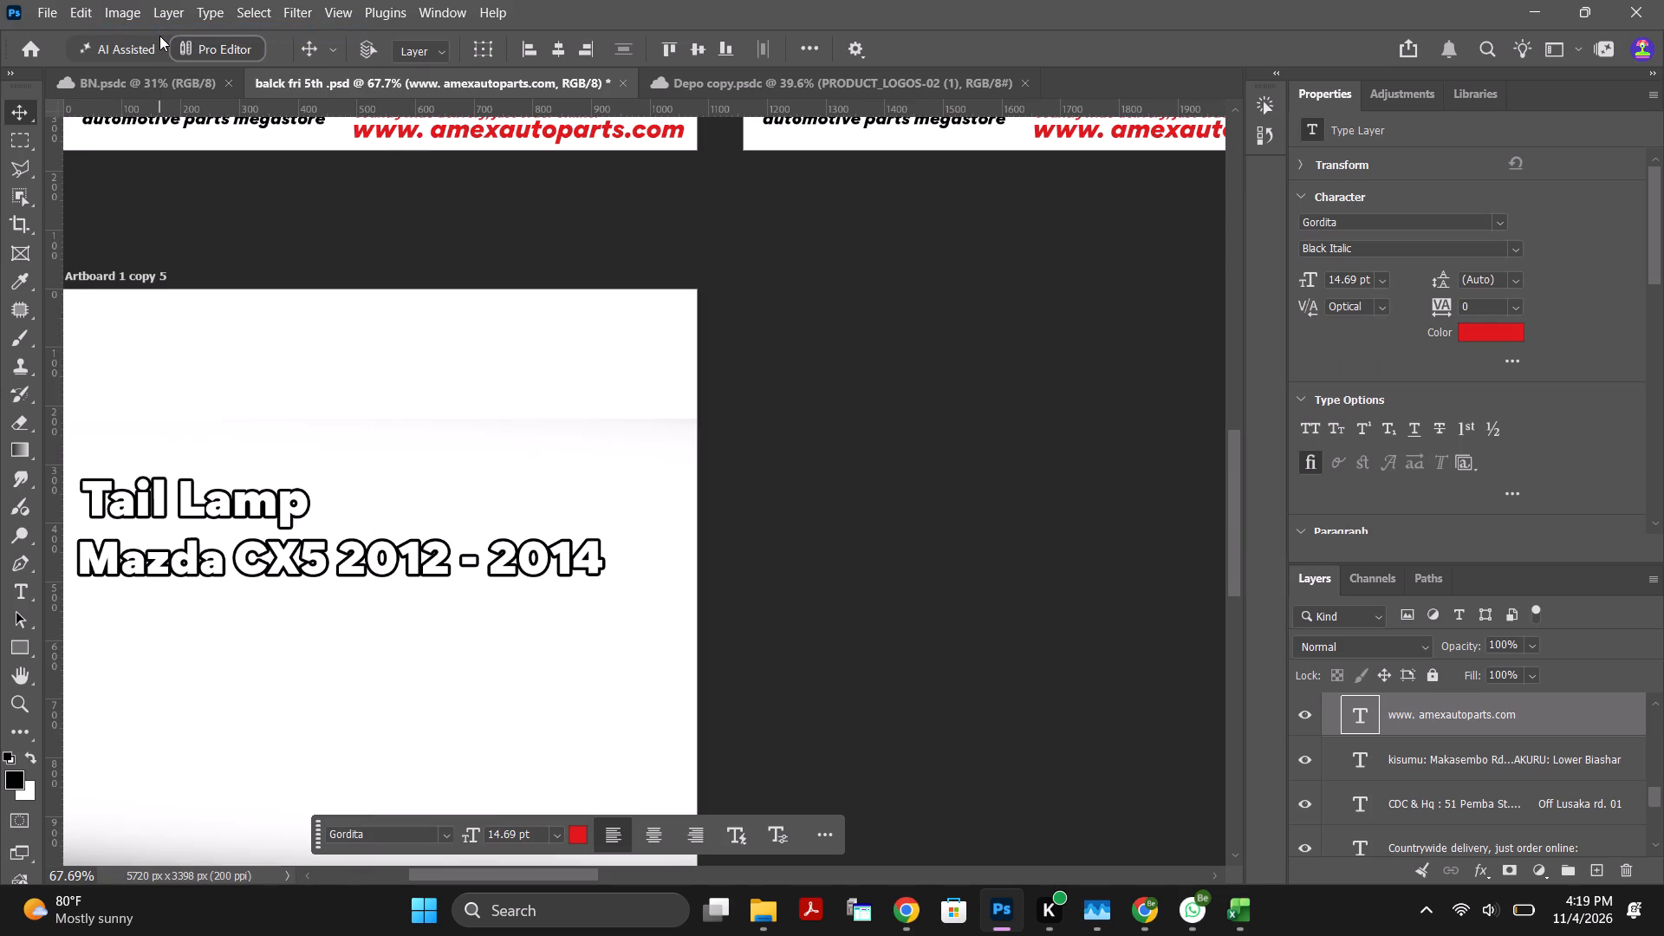
{"action": "left_click", "coordinate": [87, 12]}
{"action": "left_click", "coordinate": [142, 35]}
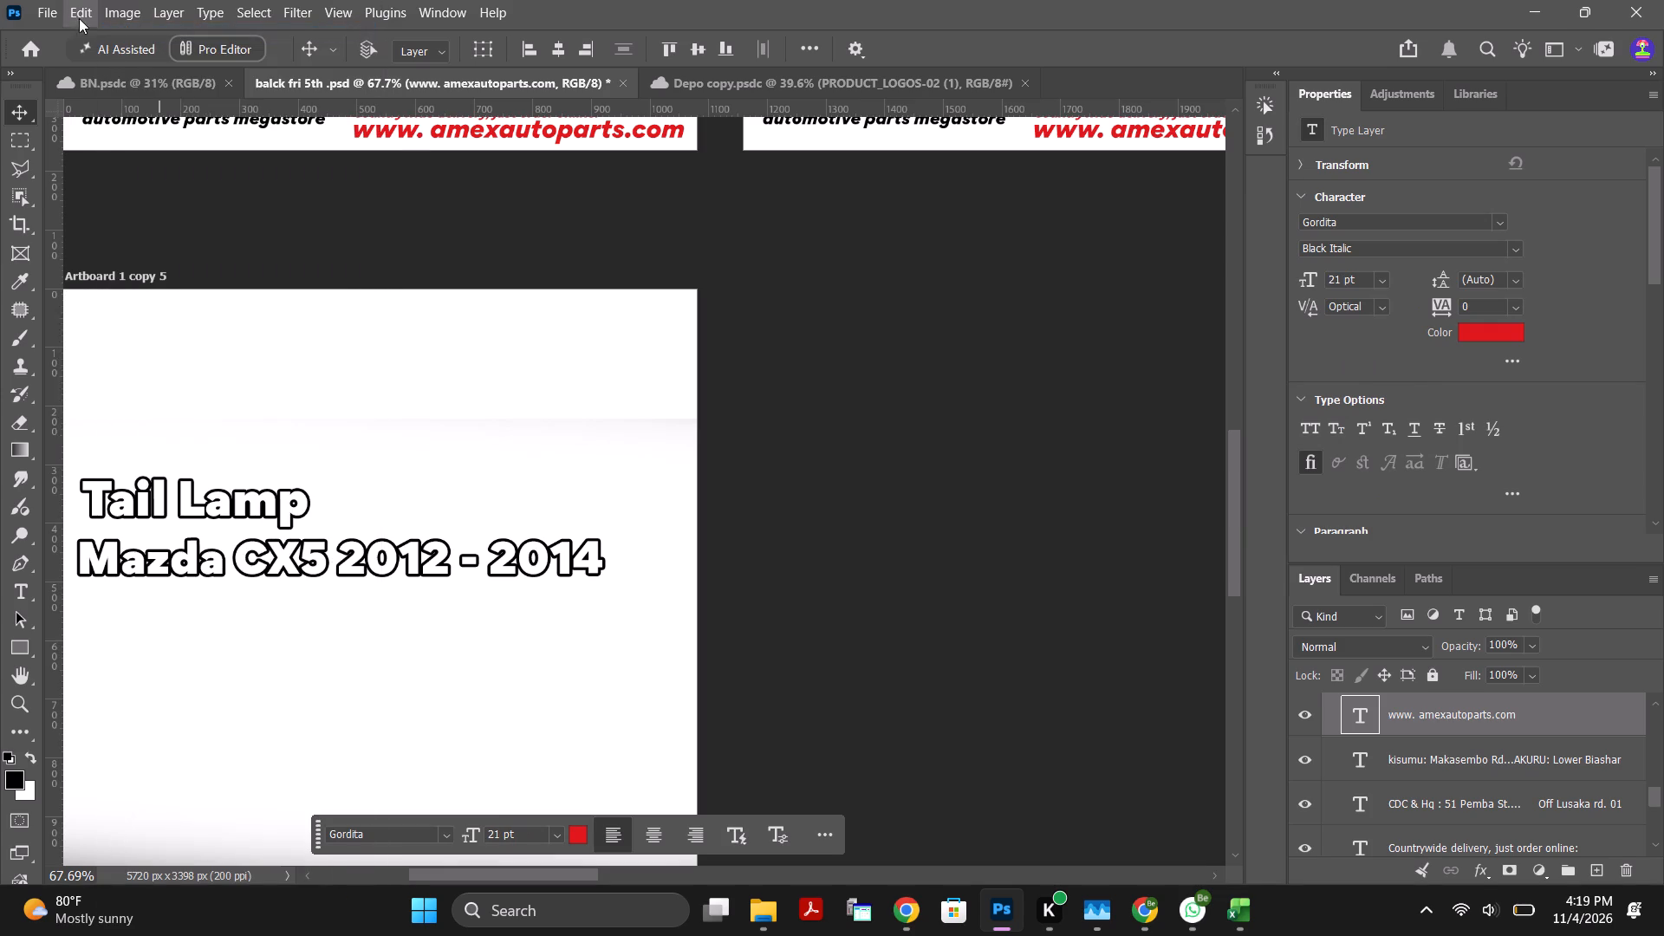
{"action": "left_click", "coordinate": [74, 13]}
{"action": "left_click", "coordinate": [159, 36]}
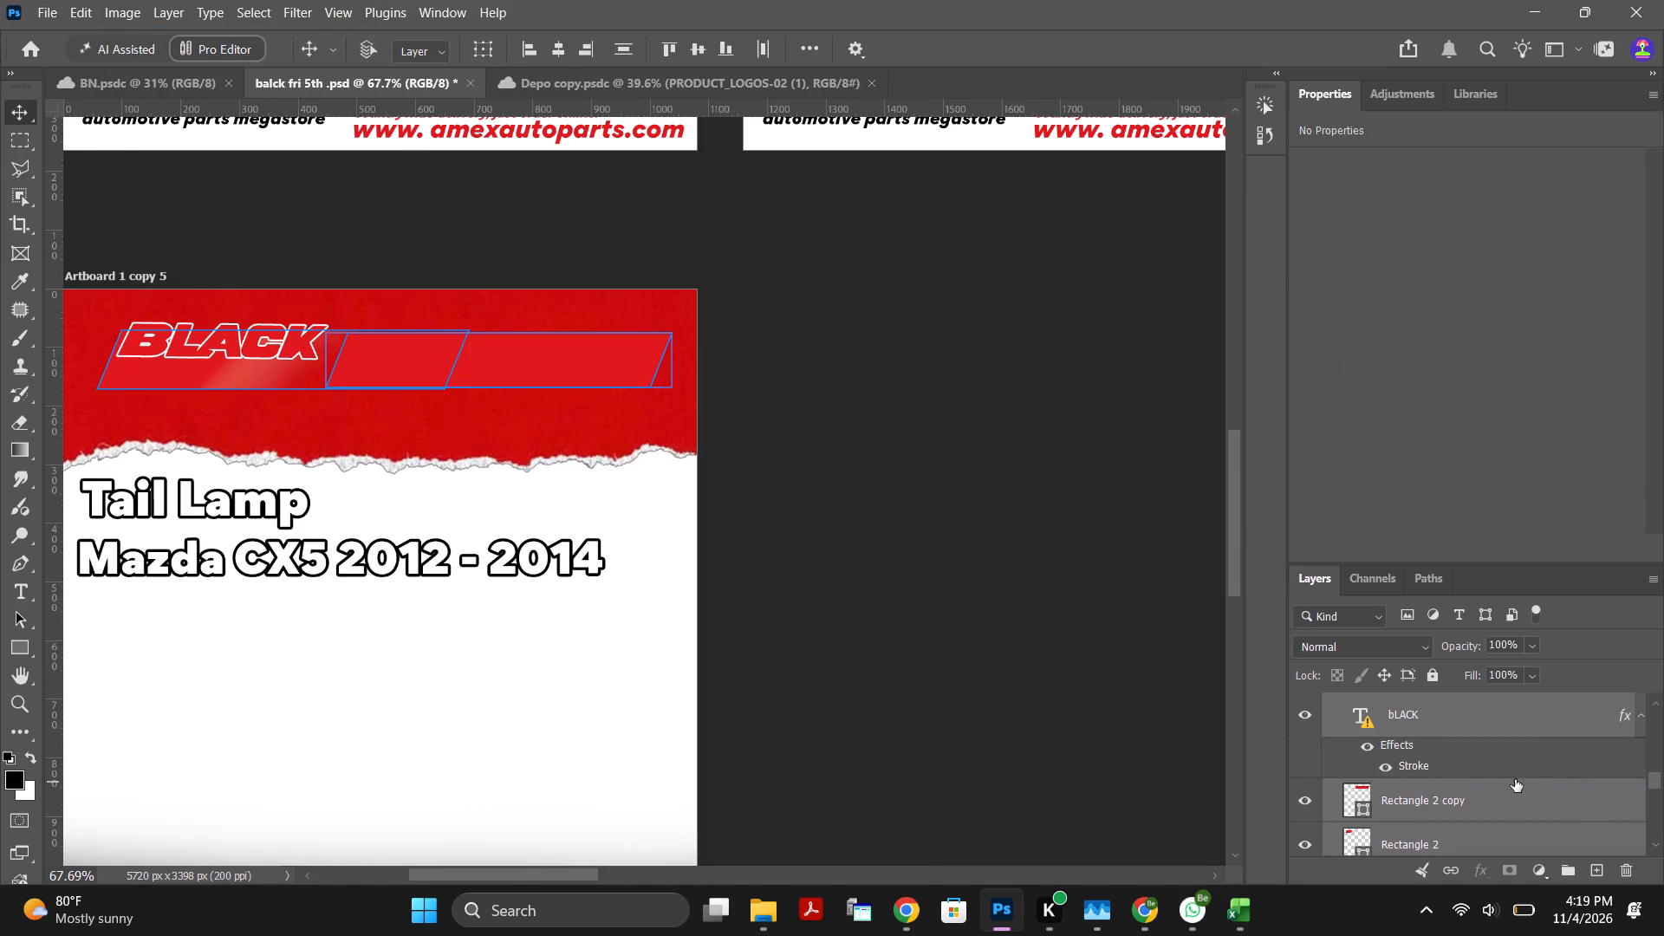
Delete the selected BLACK text and red rectangle layers from the header of Artboard 1 copy 5.
{"action": "key", "text": "Delete"}
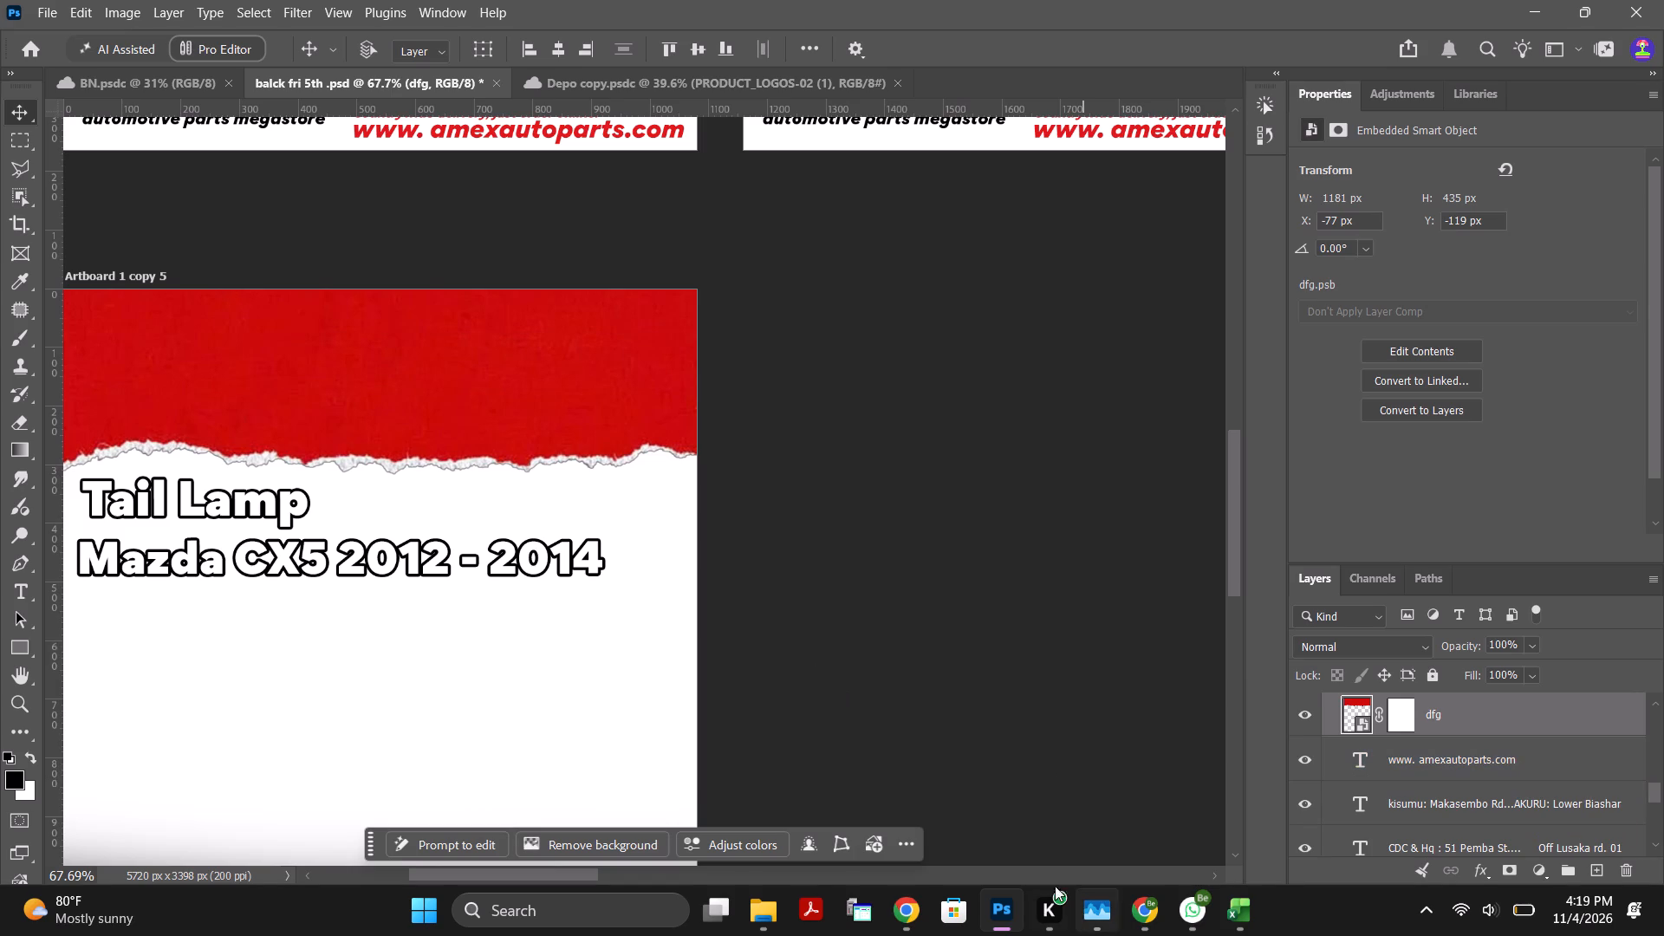
Add an Inner Shadow effect with a wavy descending contour to the red torn-paper layer dfg.
{"action": "left_click_drag", "start_coordinate": [585, 877], "coordinate": [581, 878]}
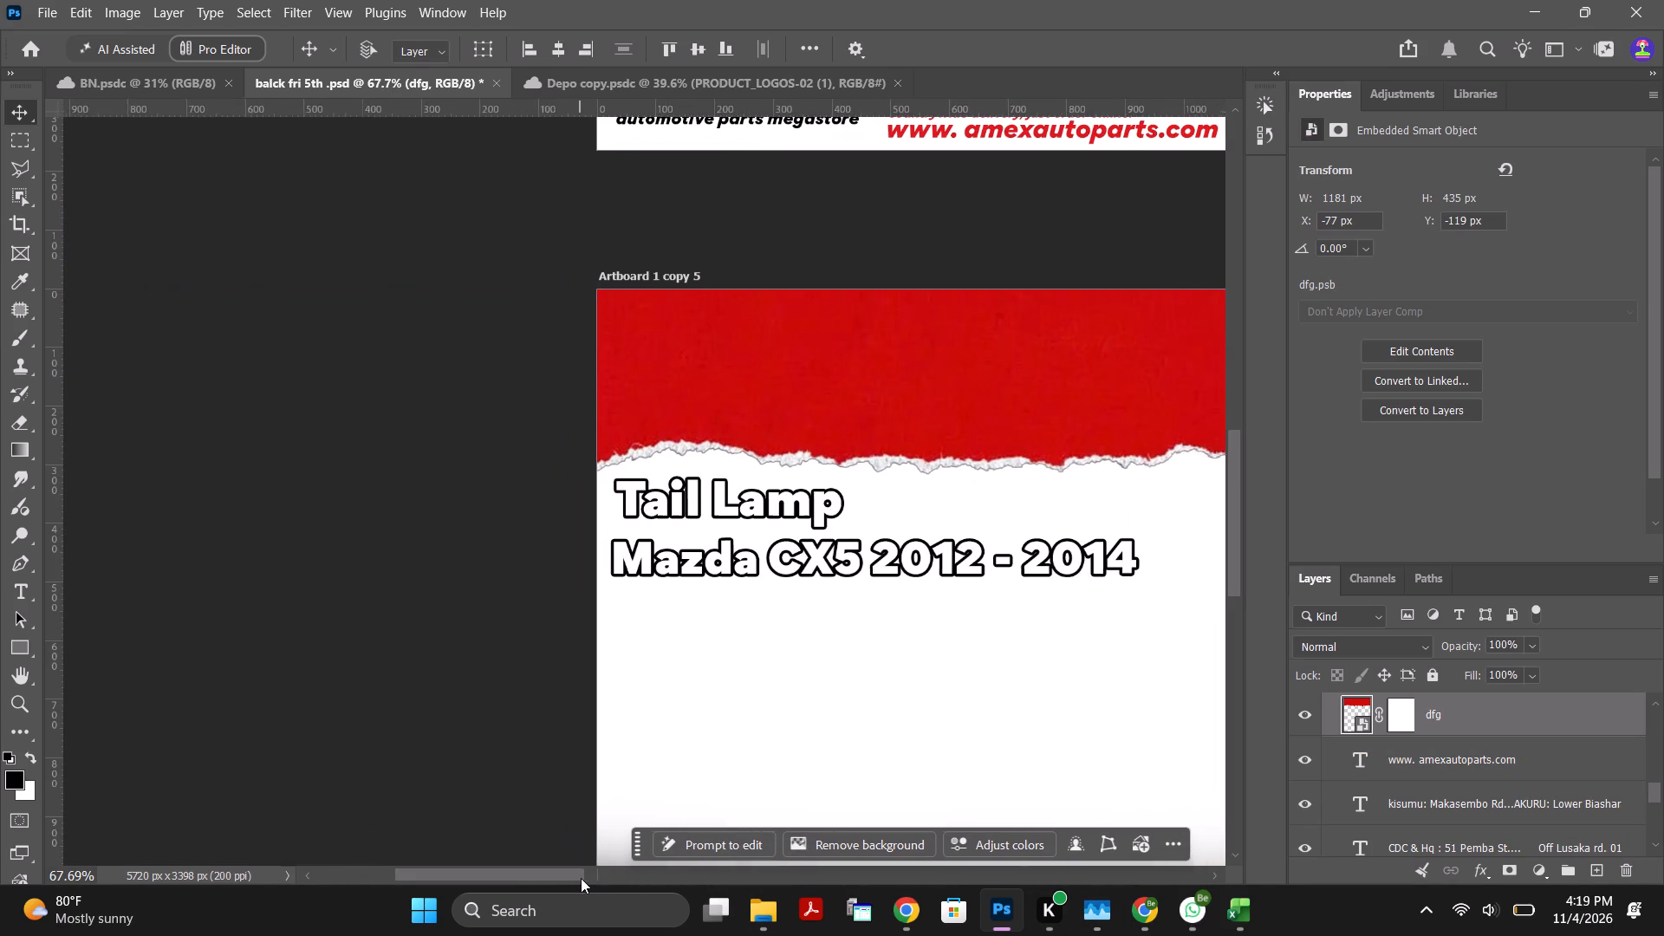
{"action": "left_click_drag", "start_coordinate": [581, 878], "coordinate": [599, 880]}
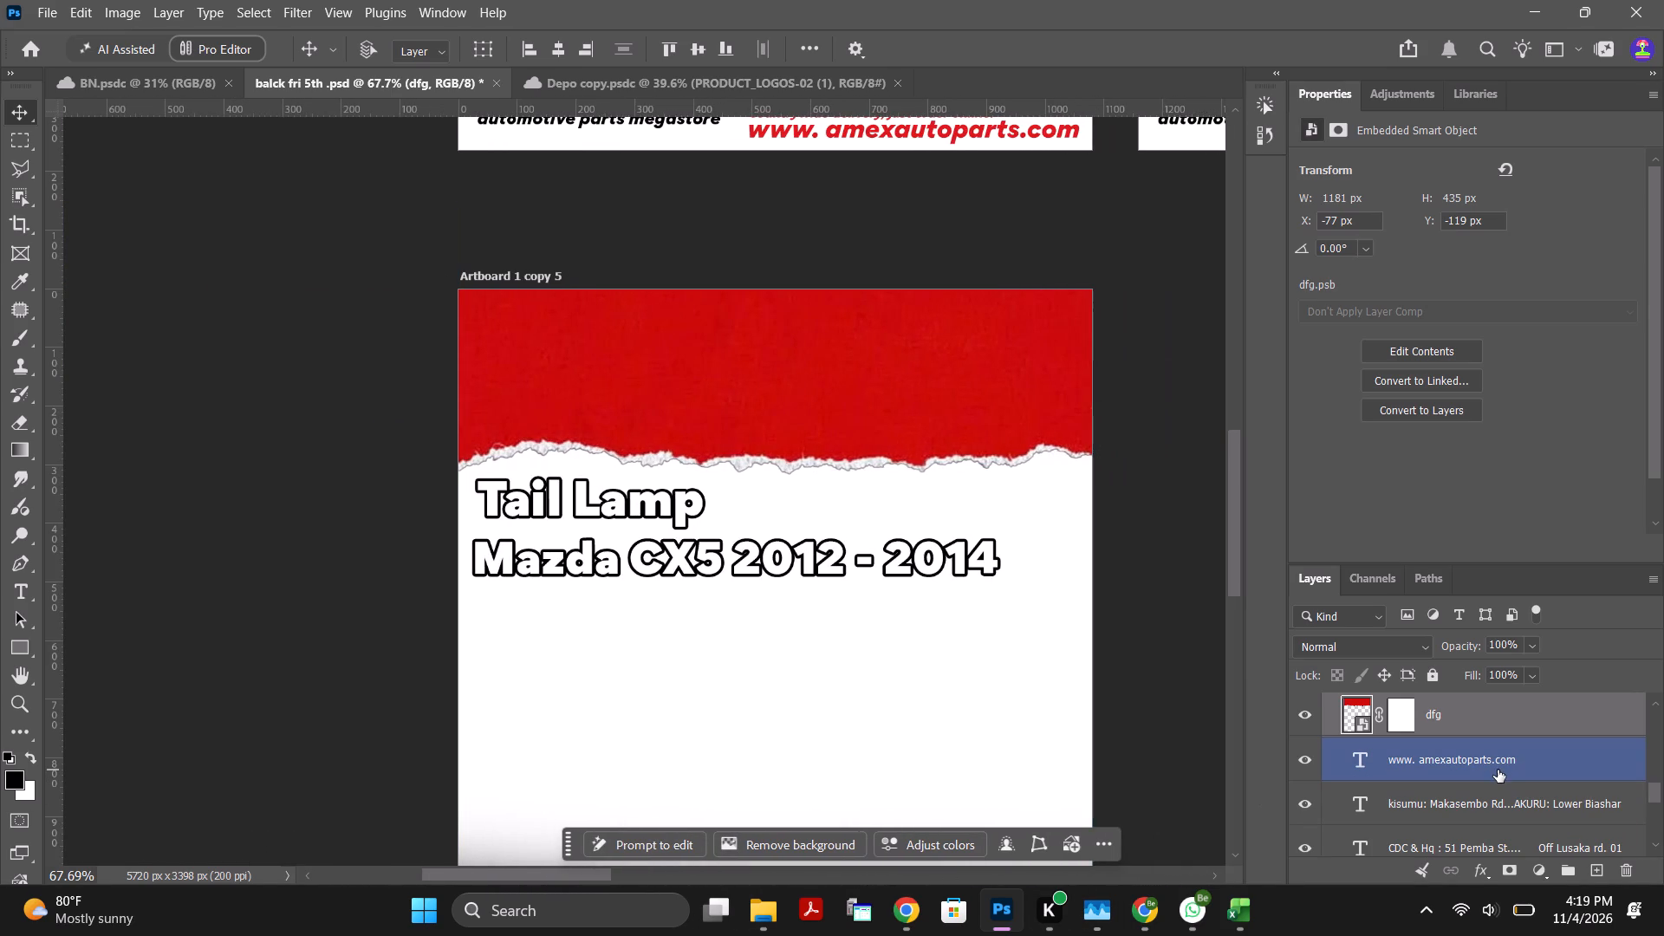
{"action": "left_click", "coordinate": [1463, 710]}
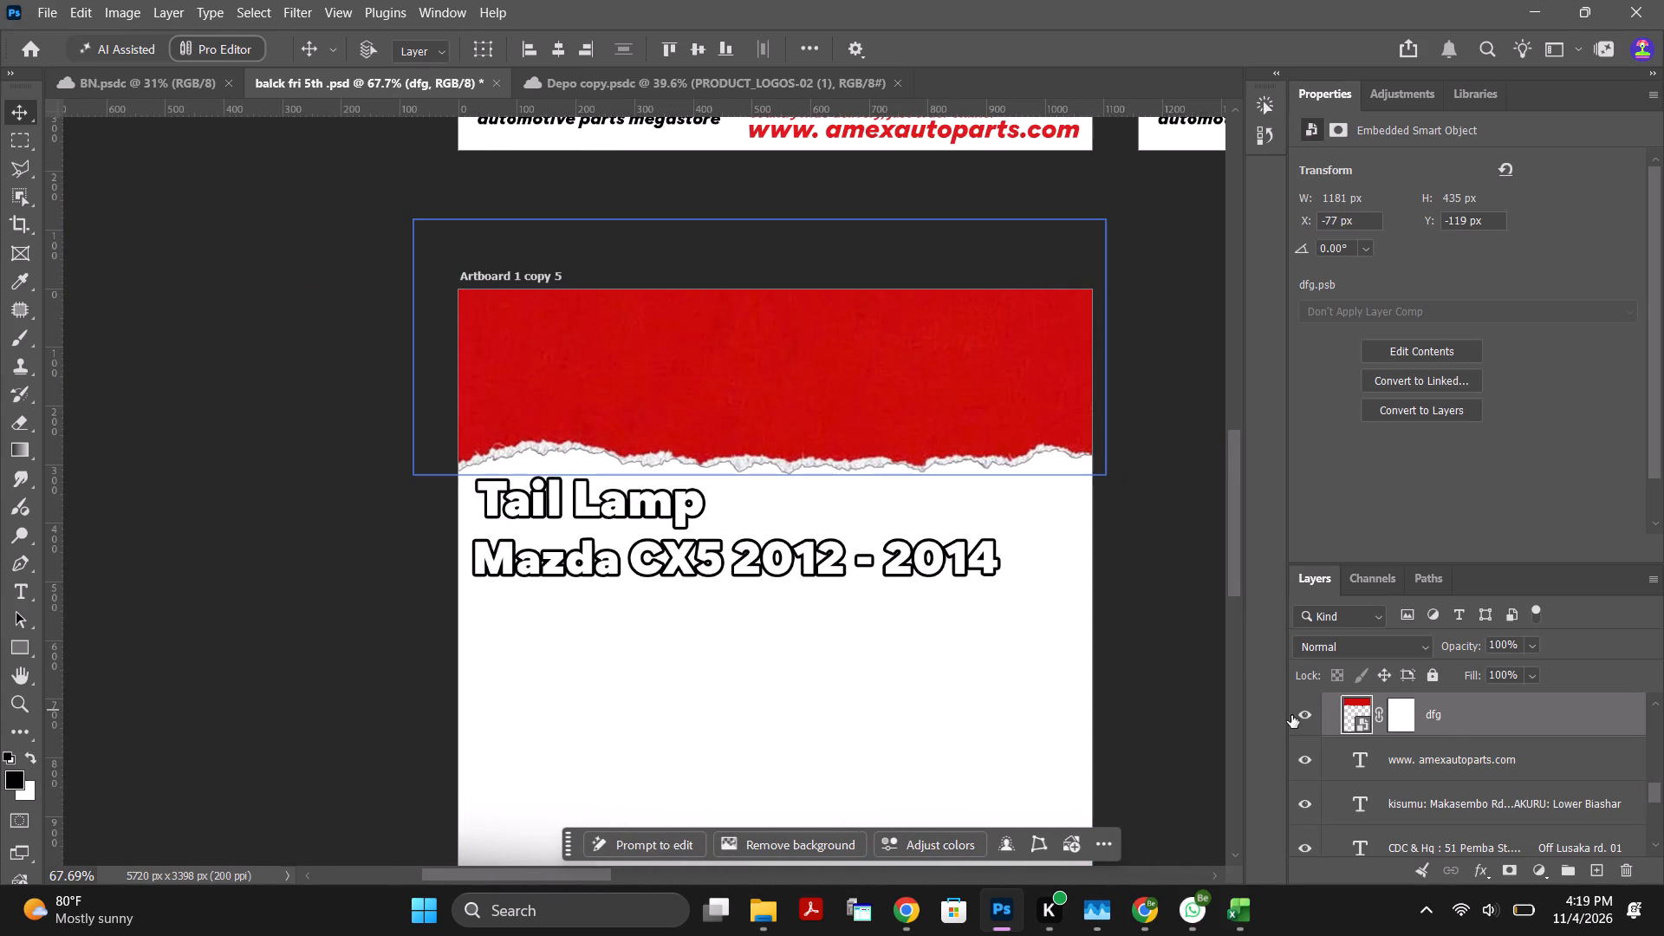
{"action": "left_click", "coordinate": [1305, 719]}
{"action": "left_click", "coordinate": [1305, 719]}
{"action": "left_click", "coordinate": [1485, 872]}
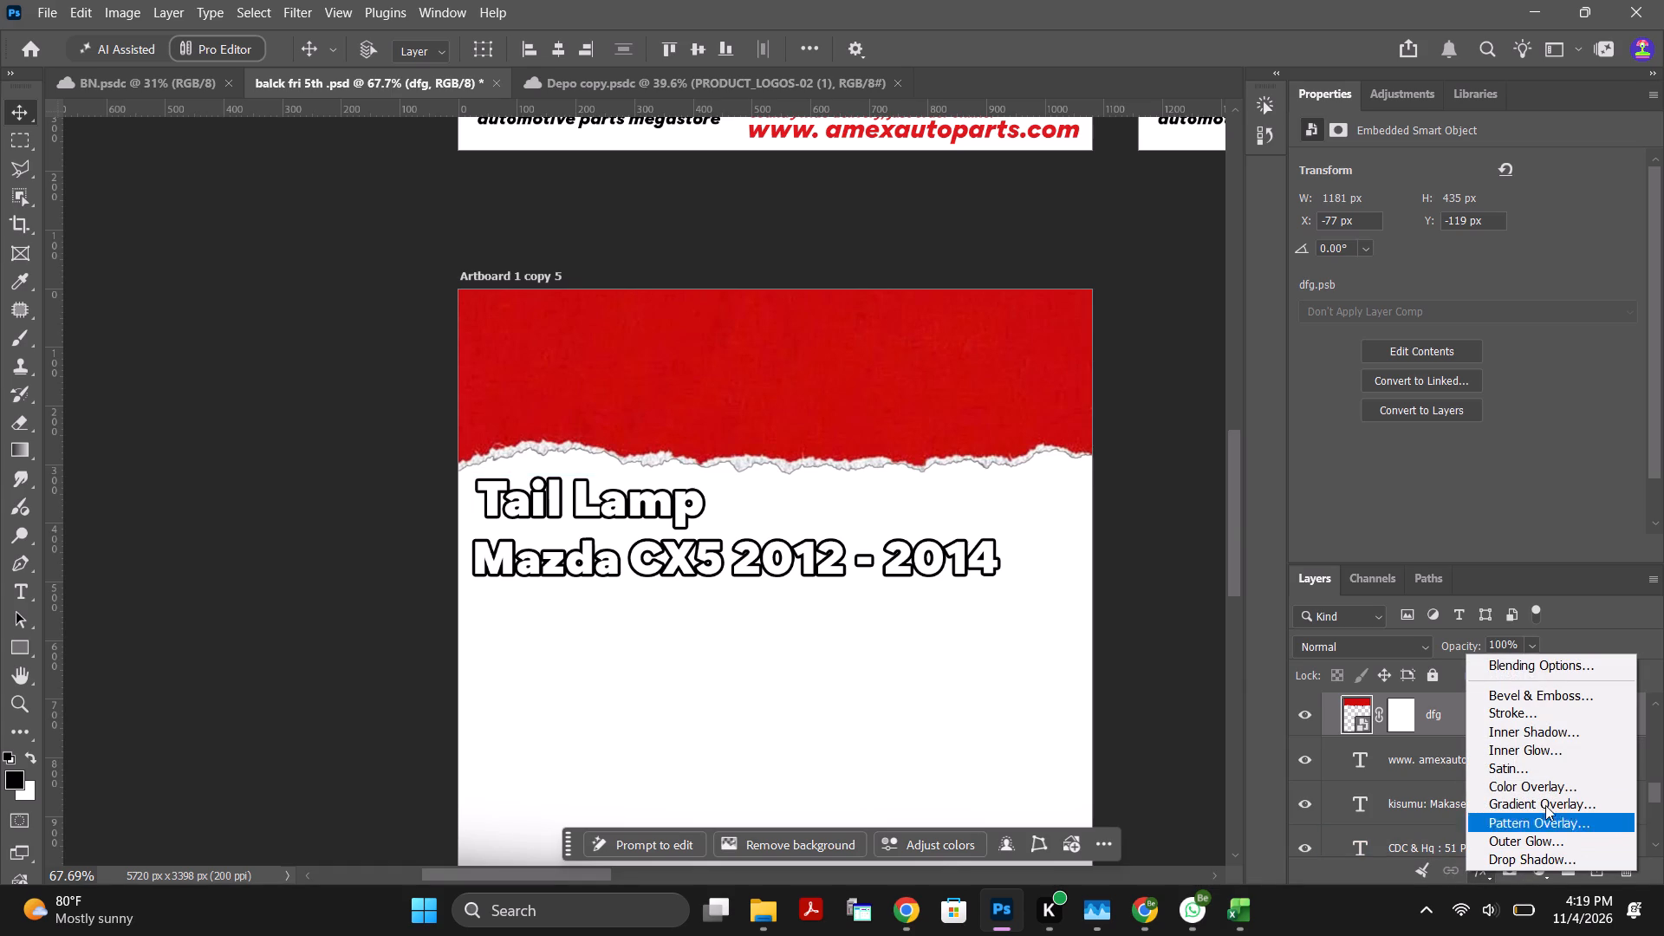
{"action": "left_click", "coordinate": [1551, 739]}
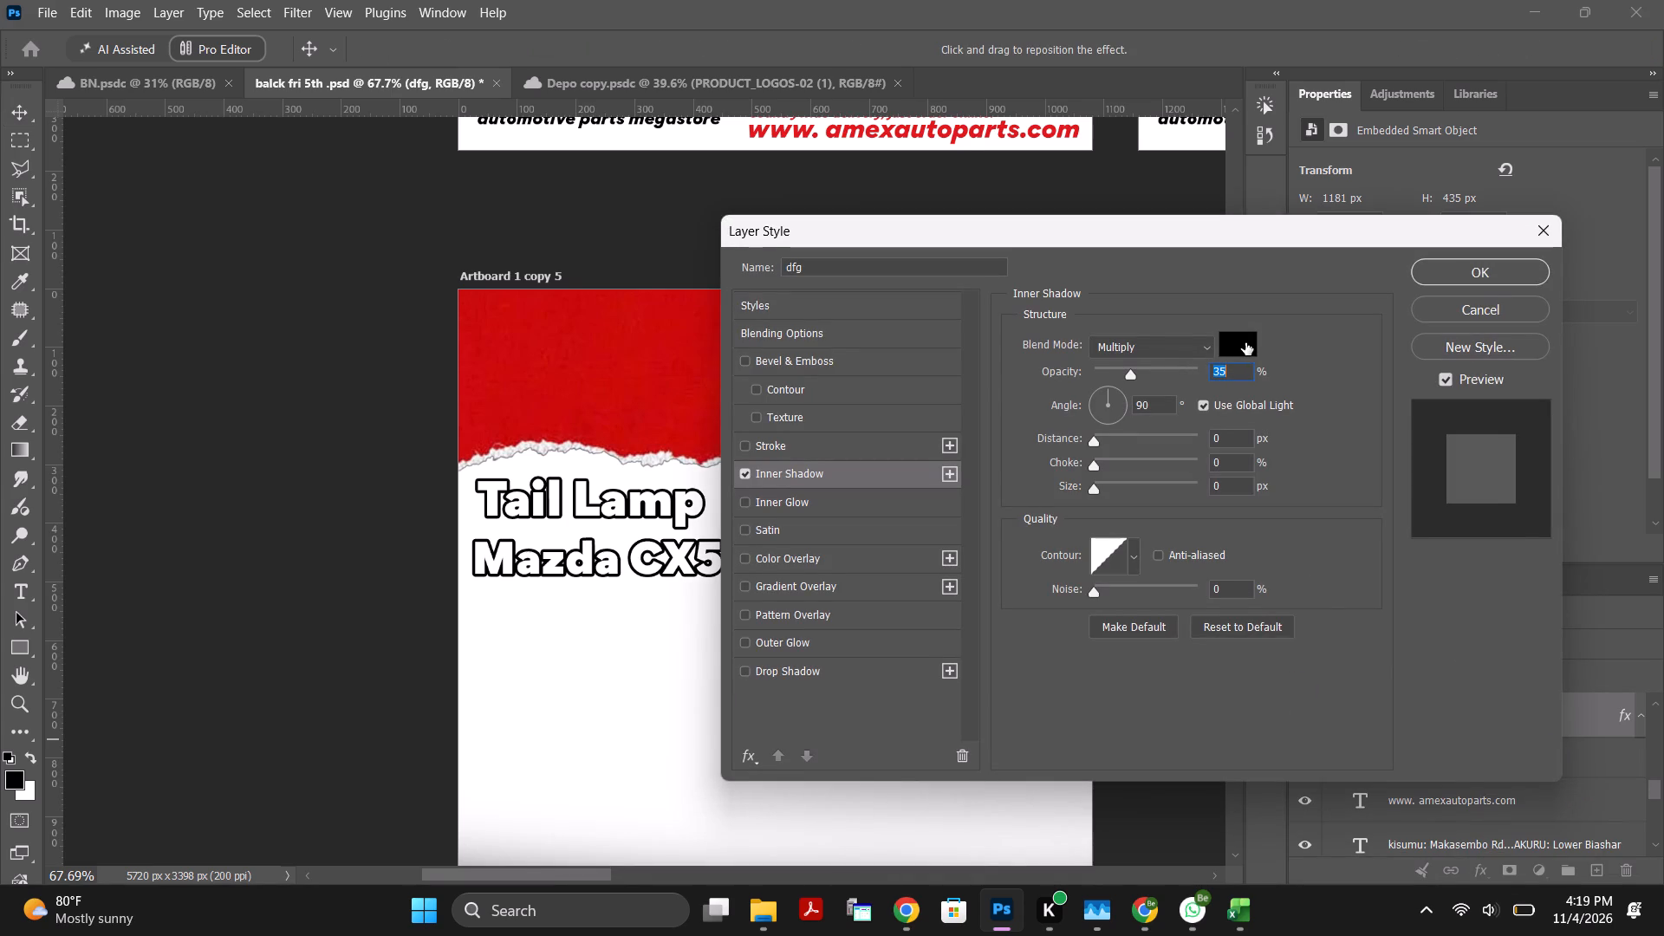
{"action": "left_click", "coordinate": [1133, 559]}
{"action": "left_click", "coordinate": [1108, 644]}
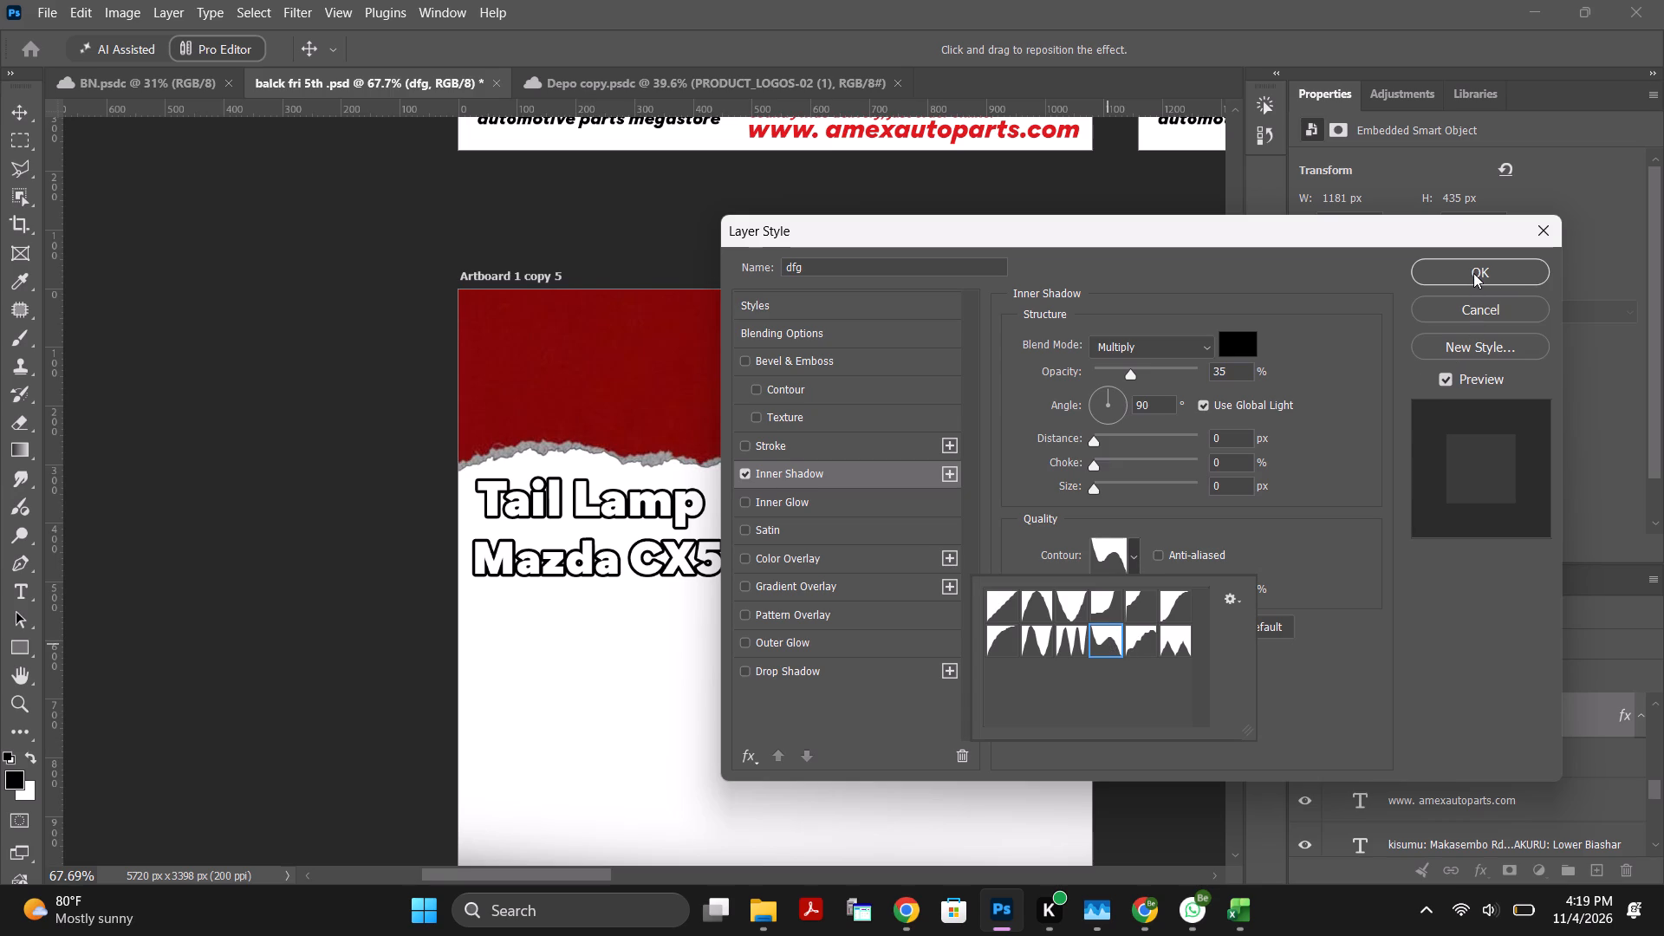
Set the inner shadow's opacity to 23%, keeping the red header in view while comparing stronger and weaker levels.
{"action": "left_click_drag", "start_coordinate": [1263, 236], "coordinate": [1275, 519]}
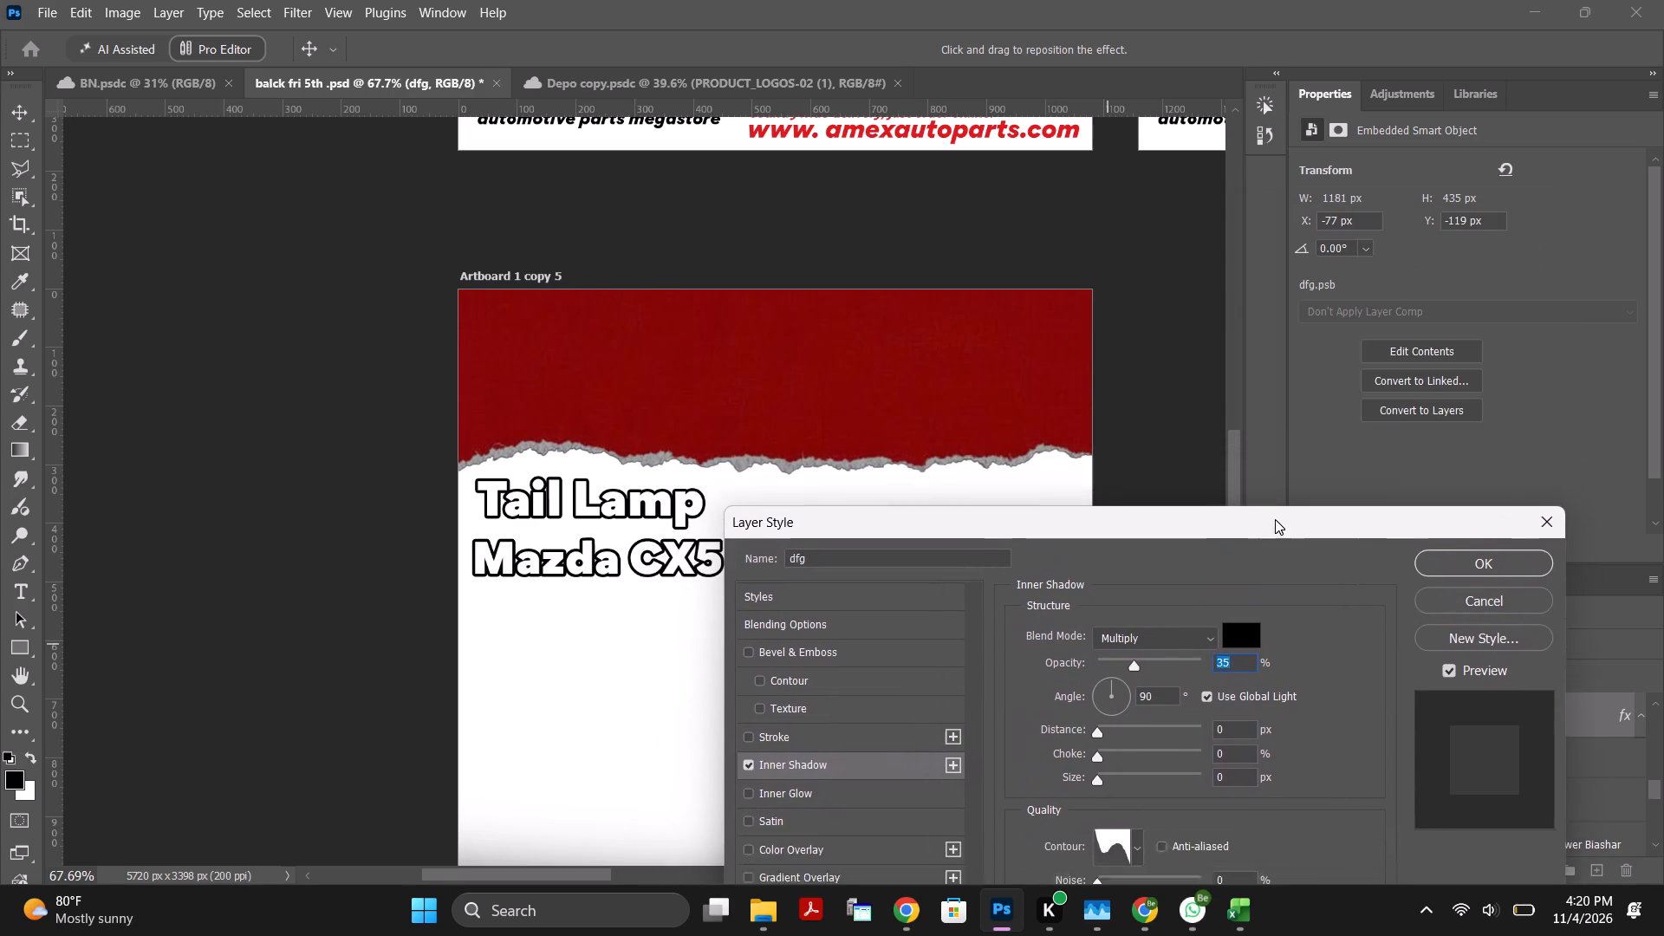
{"action": "left_click_drag", "start_coordinate": [1275, 519], "coordinate": [1301, 400]}
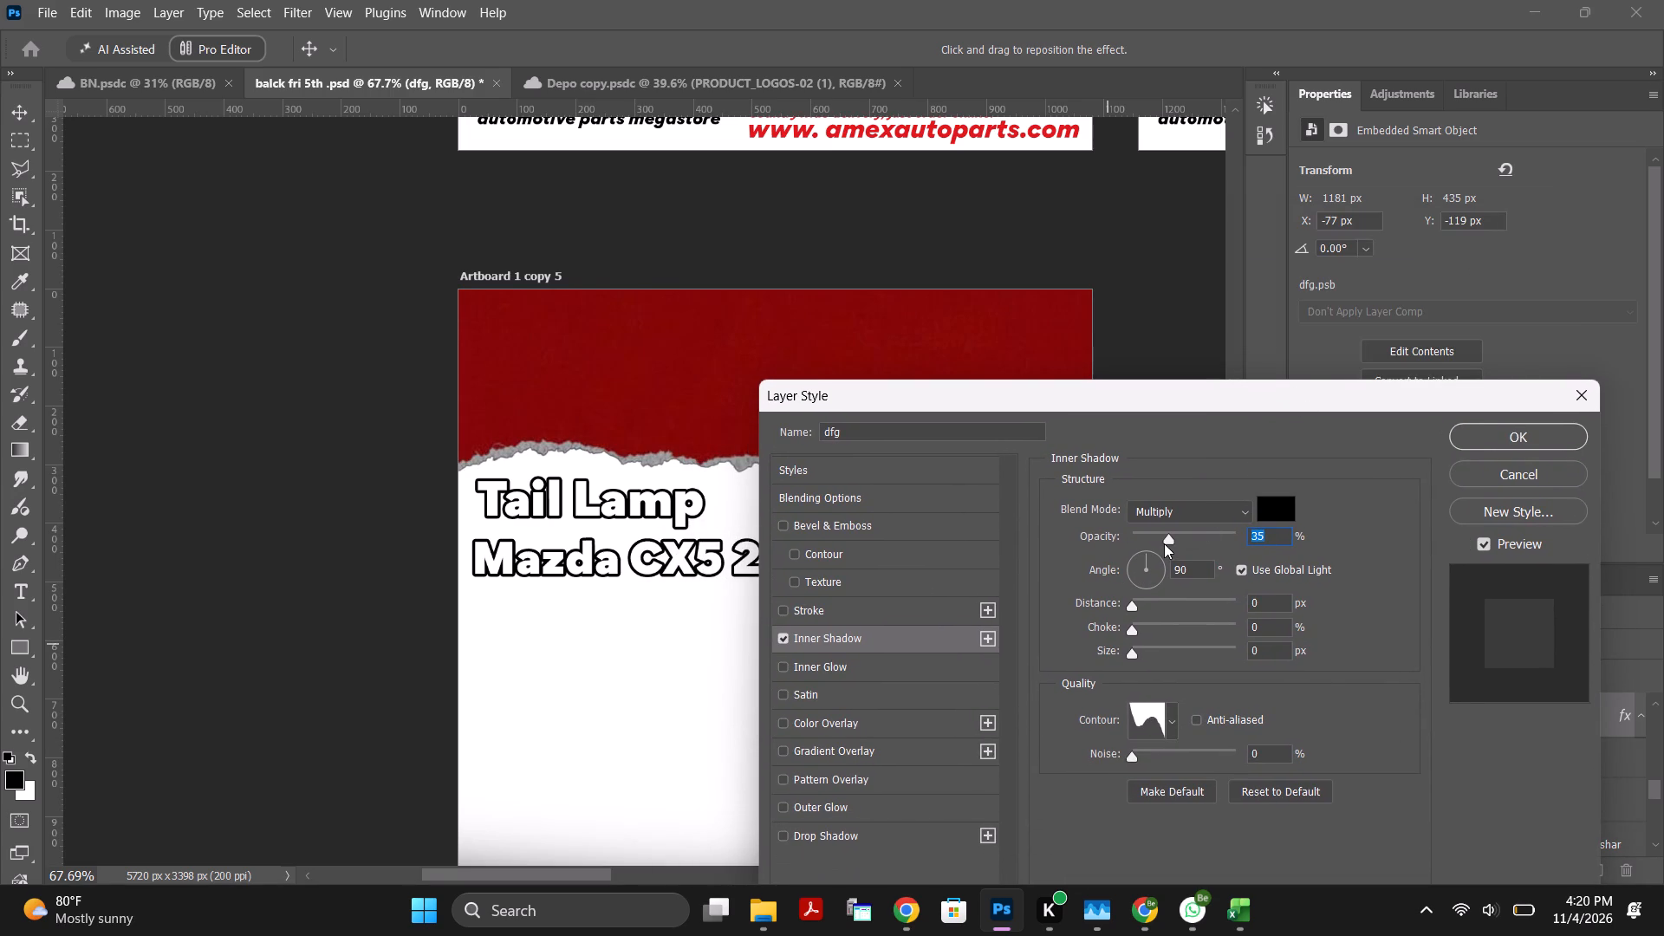
{"action": "left_click_drag", "start_coordinate": [1166, 540], "coordinate": [1186, 534]}
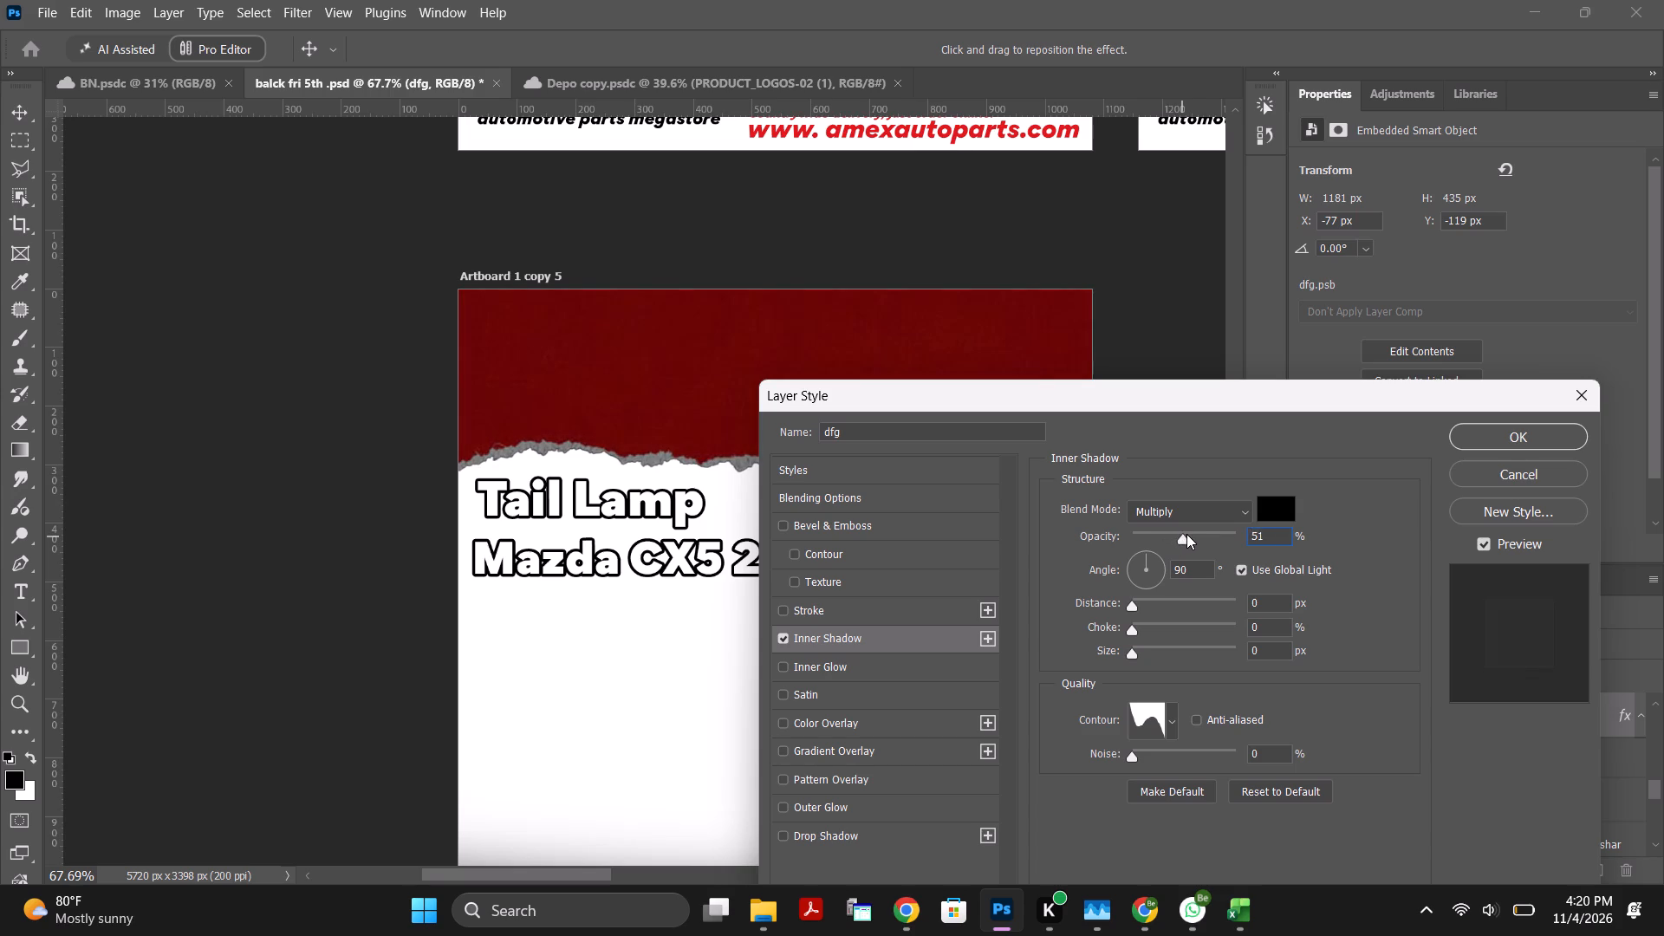
{"action": "left_click_drag", "start_coordinate": [1186, 534], "coordinate": [1126, 529]}
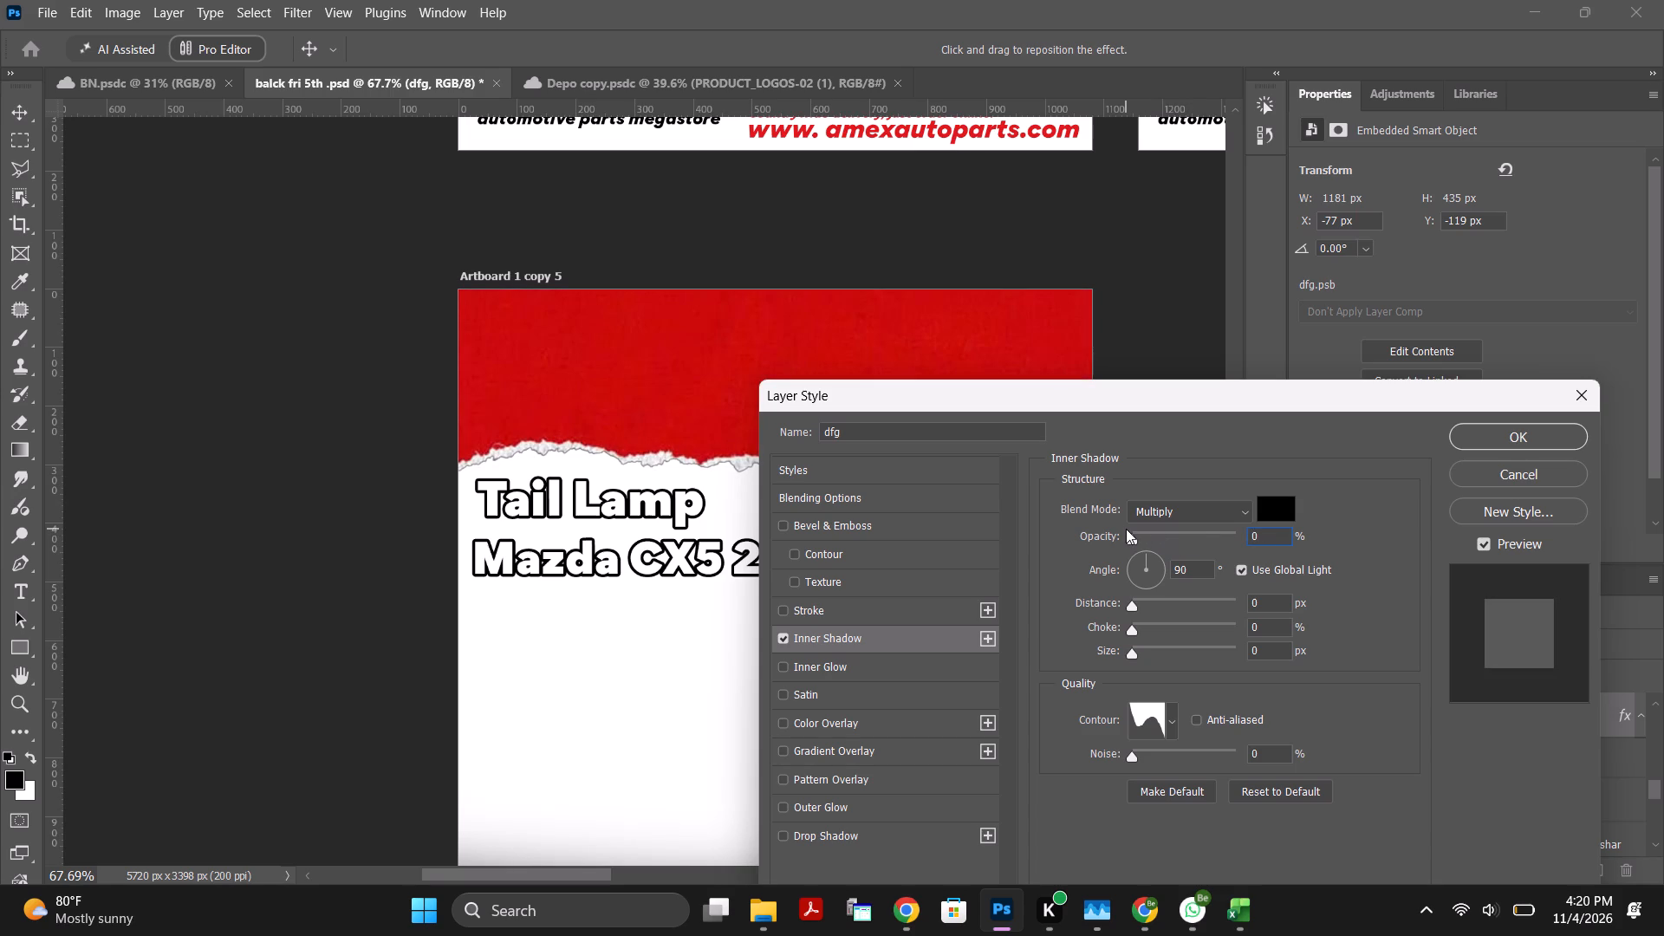
{"action": "left_click_drag", "start_coordinate": [1126, 529], "coordinate": [1156, 522]}
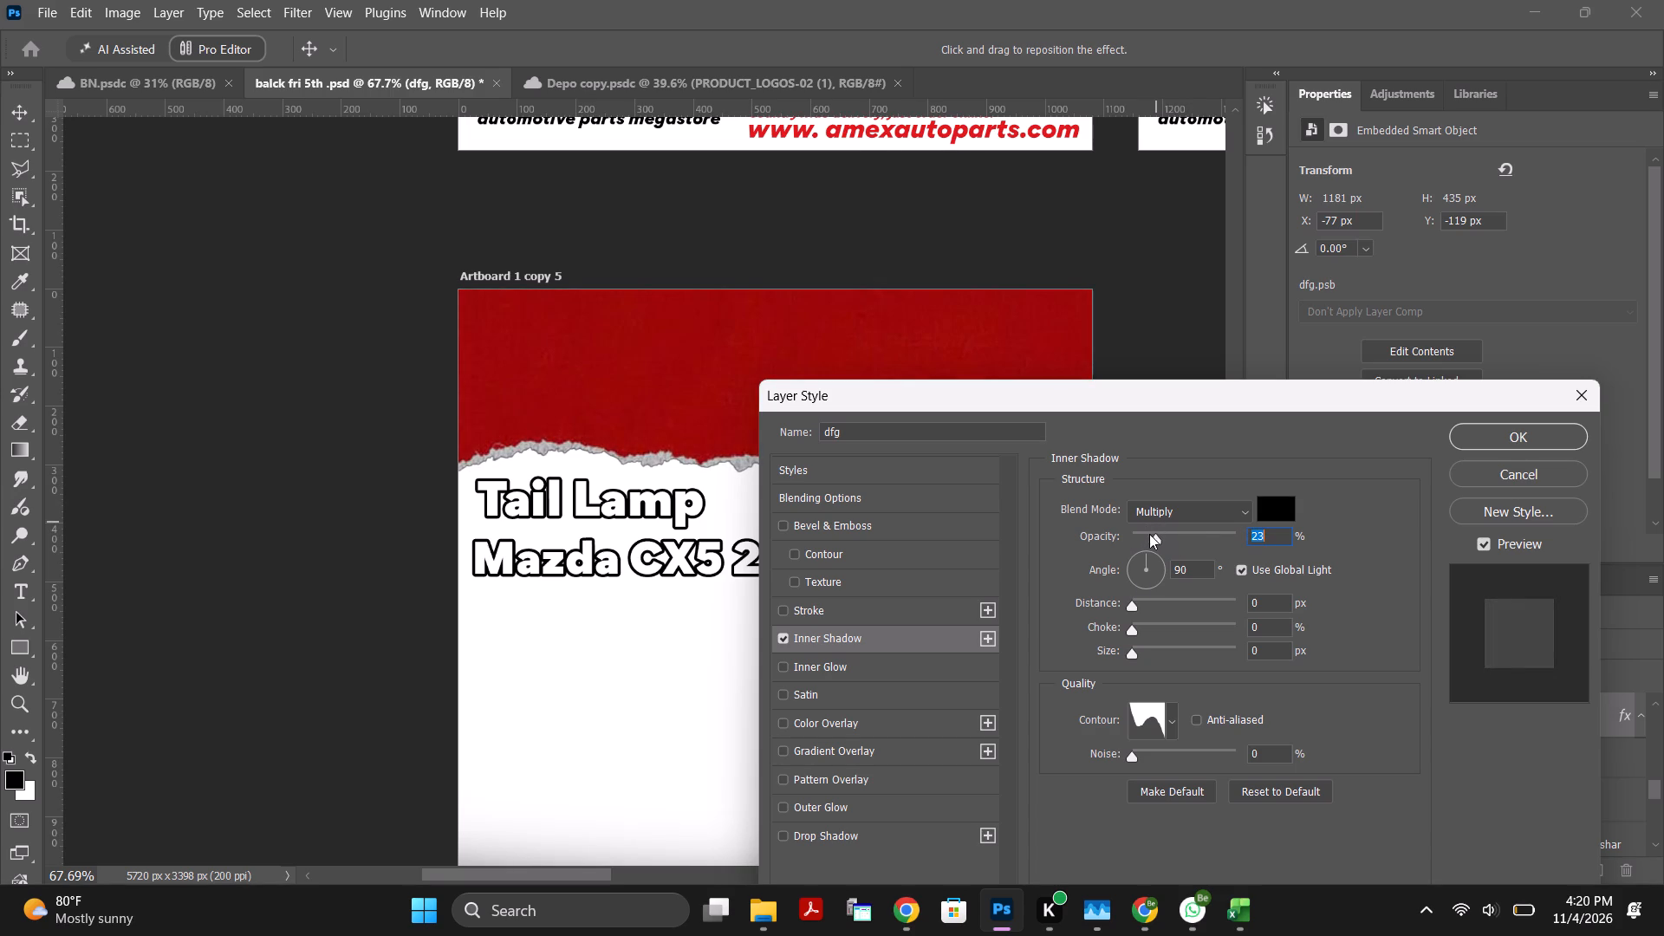
Set the inner shadow's distance to 51 px and choke to 74%, trying larger sizes before returning size to 0 px.
{"action": "left_click_drag", "start_coordinate": [1134, 606], "coordinate": [1171, 606]}
{"action": "left_click_drag", "start_coordinate": [1171, 606], "coordinate": [1186, 607]}
{"action": "left_click_drag", "start_coordinate": [1133, 630], "coordinate": [1163, 631]}
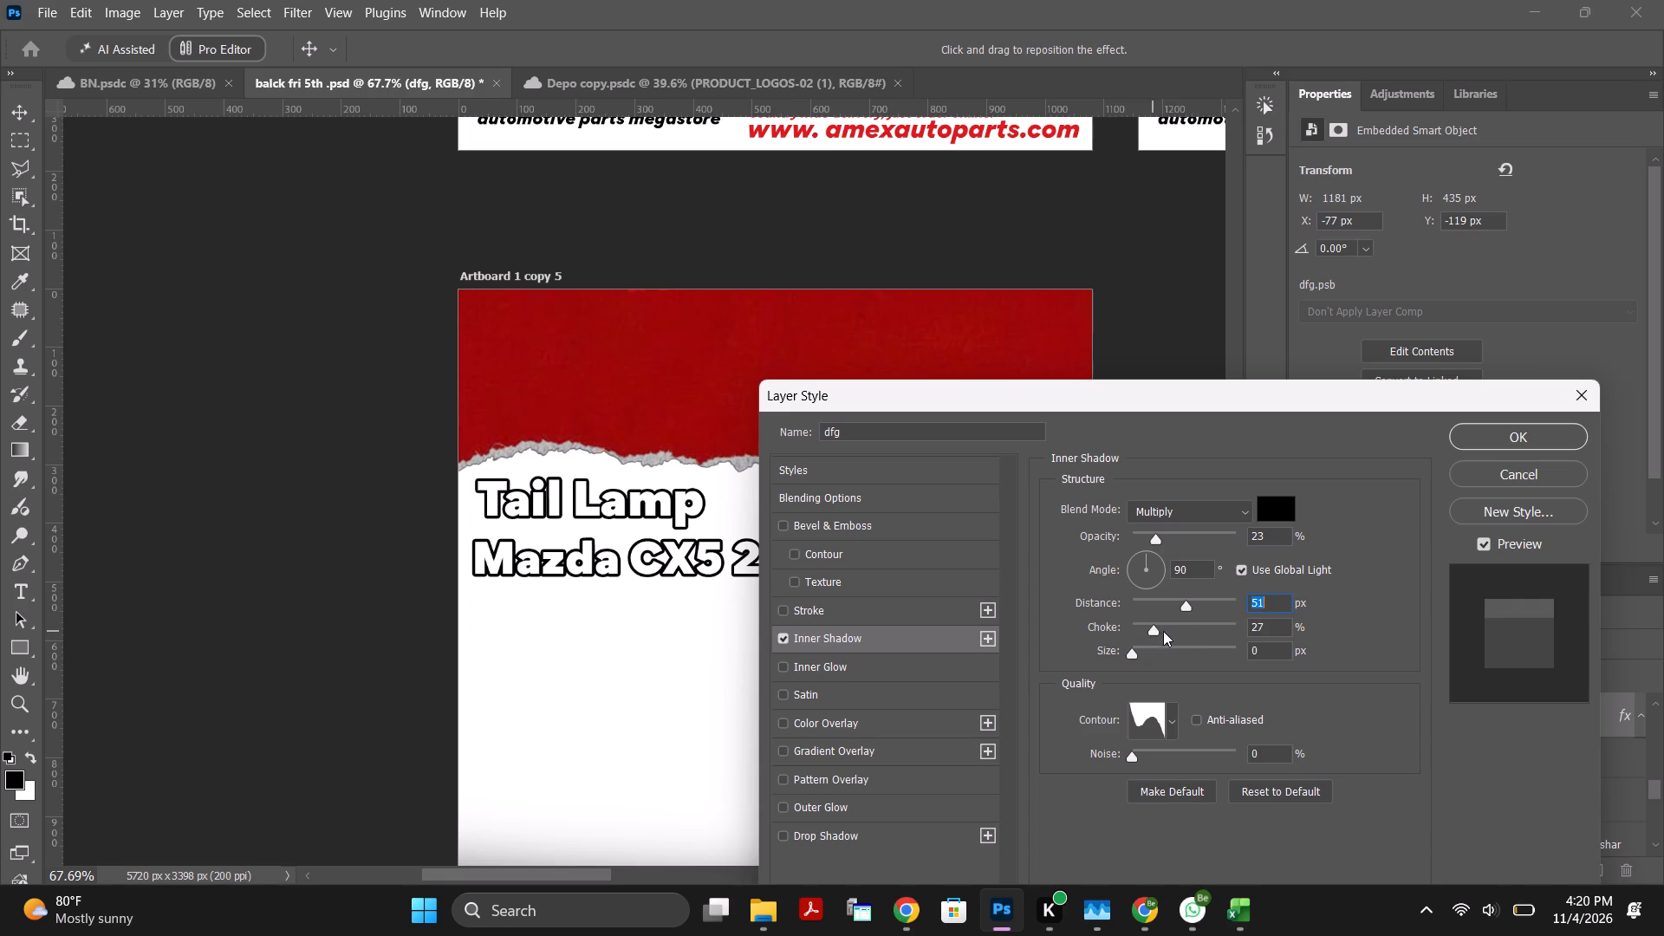
{"action": "left_click_drag", "start_coordinate": [1163, 631], "coordinate": [1209, 631]}
{"action": "left_click_drag", "start_coordinate": [1130, 655], "coordinate": [1173, 649]}
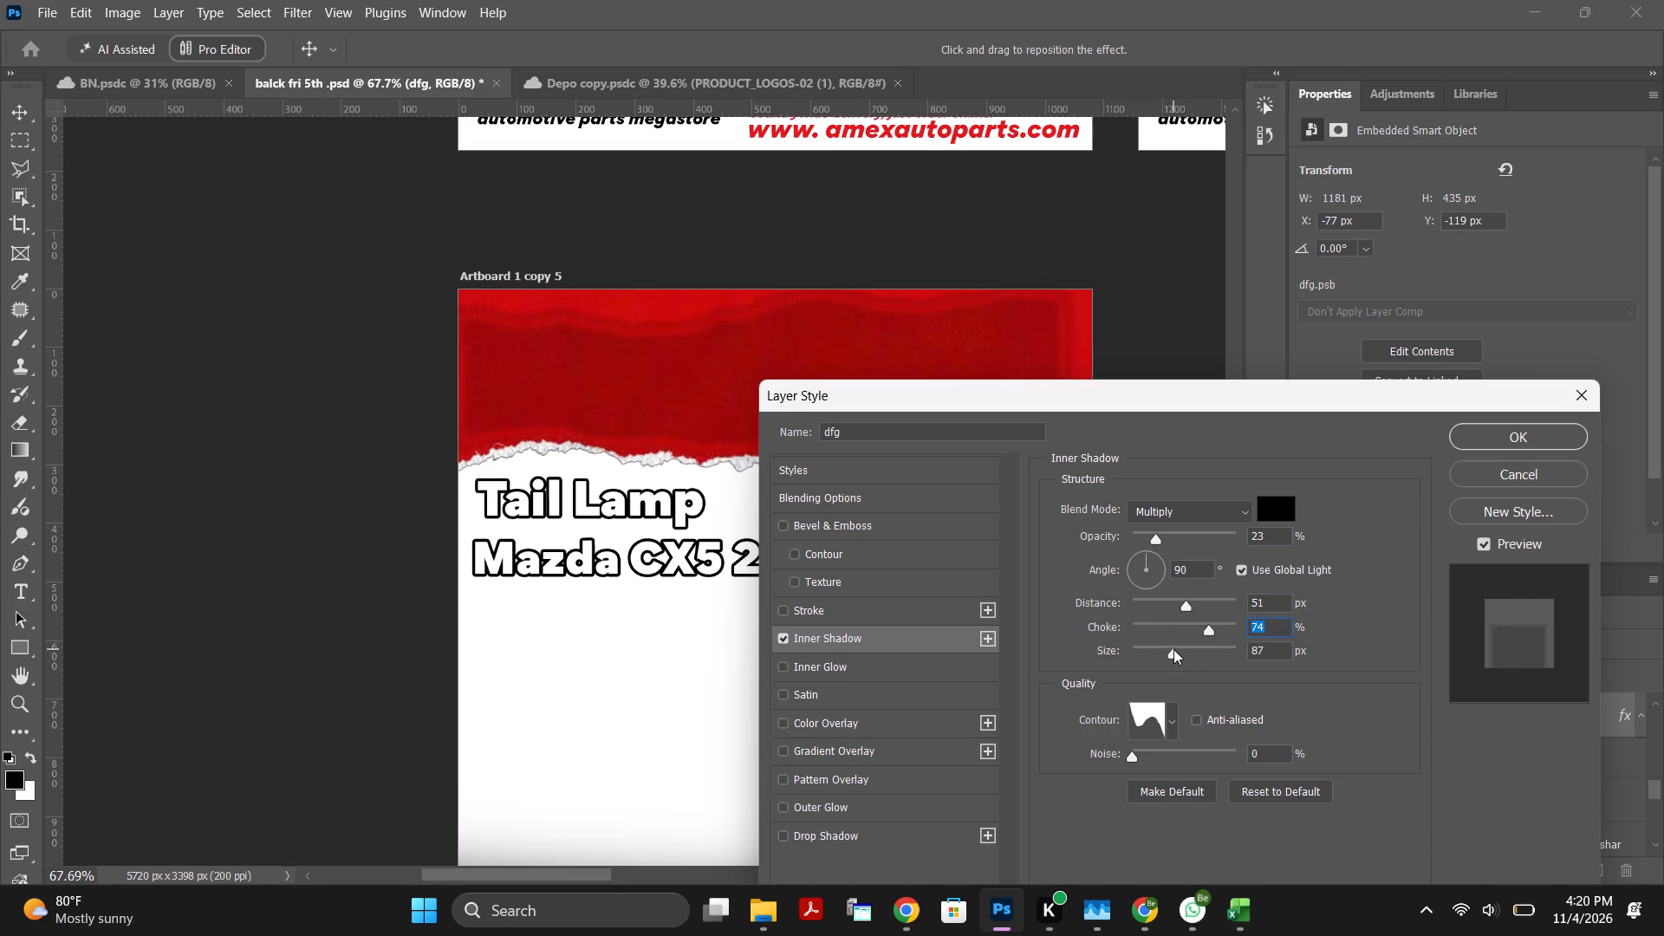
{"action": "left_click_drag", "start_coordinate": [1173, 649], "coordinate": [1141, 647]}
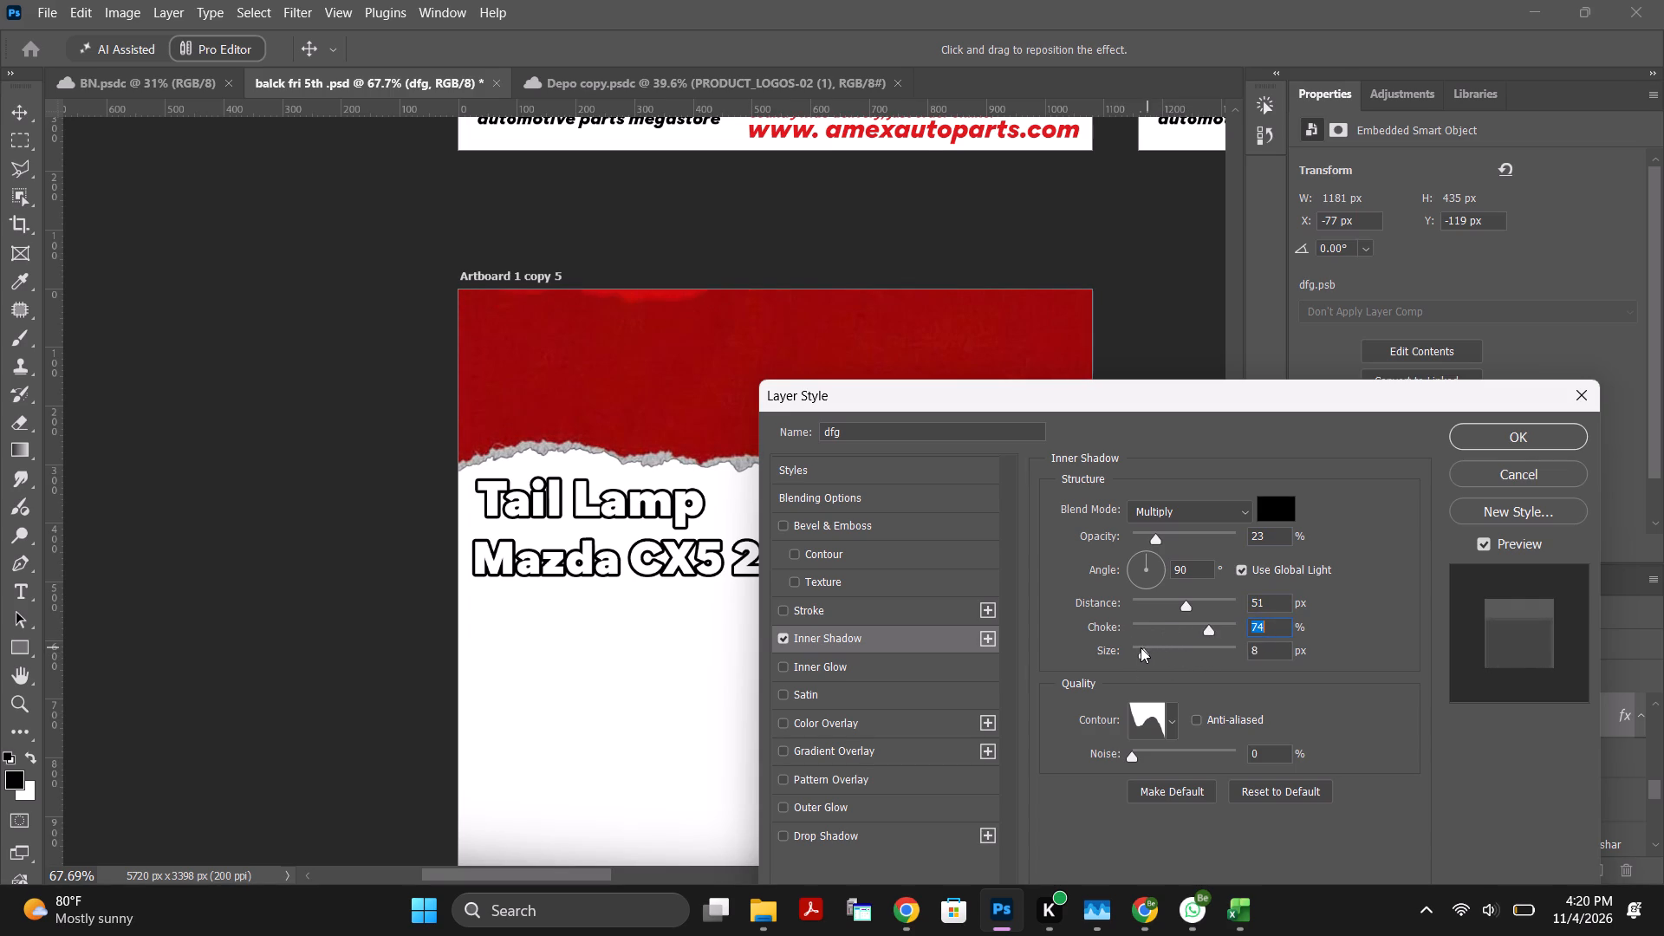
{"action": "left_click_drag", "start_coordinate": [1141, 647], "coordinate": [1154, 647]}
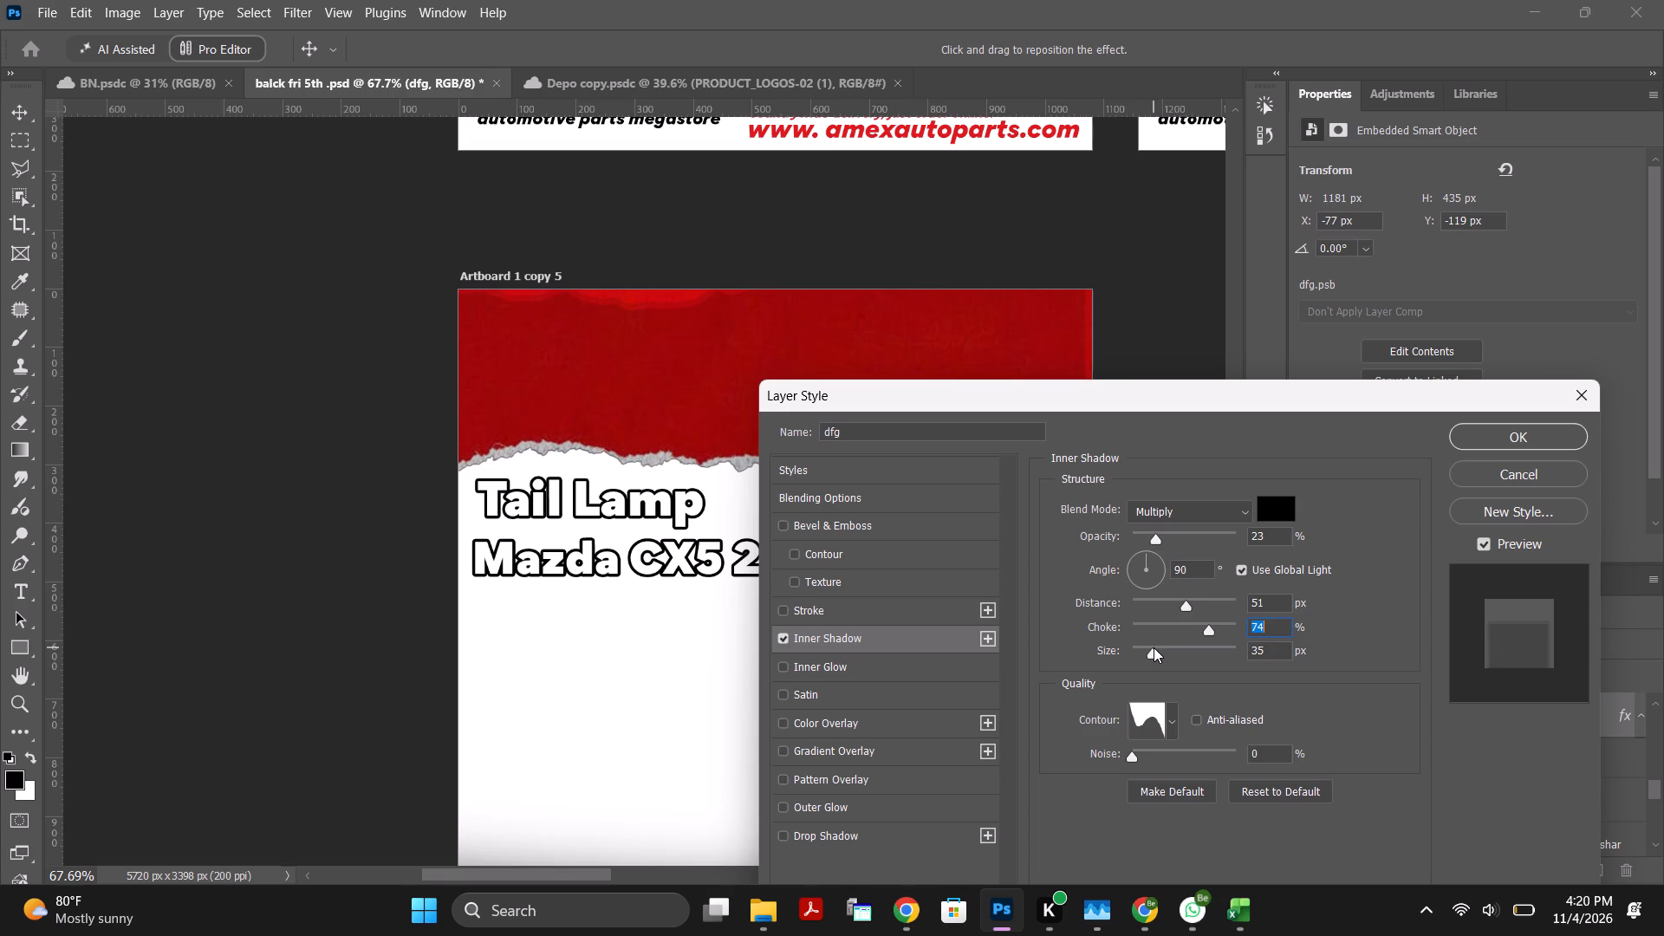
{"action": "left_click_drag", "start_coordinate": [1154, 647], "coordinate": [1108, 641]}
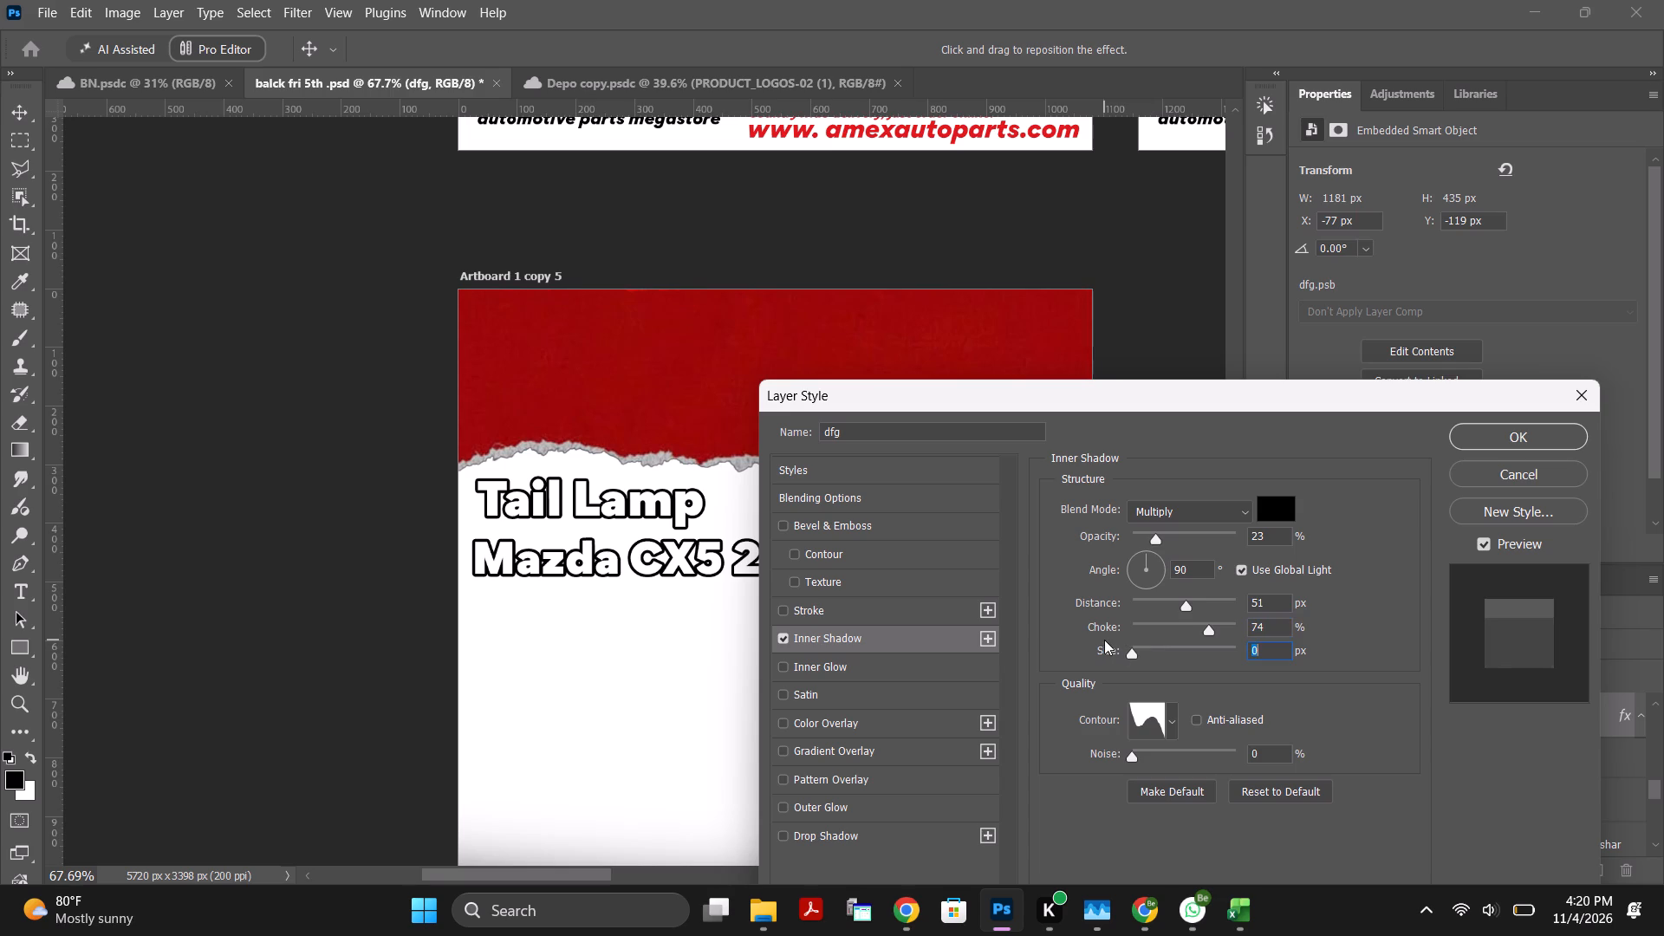
Set the inner shadow's noise to 100% and apply the layer style to the red torn-paper header.
{"action": "scroll", "coordinate": [1181, 658], "scroll_direction": "down", "scroll_amount": 3}
{"action": "left_click_drag", "start_coordinate": [1130, 755], "coordinate": [1286, 765]}
{"action": "left_click_drag", "start_coordinate": [1286, 765], "coordinate": [1291, 765]}
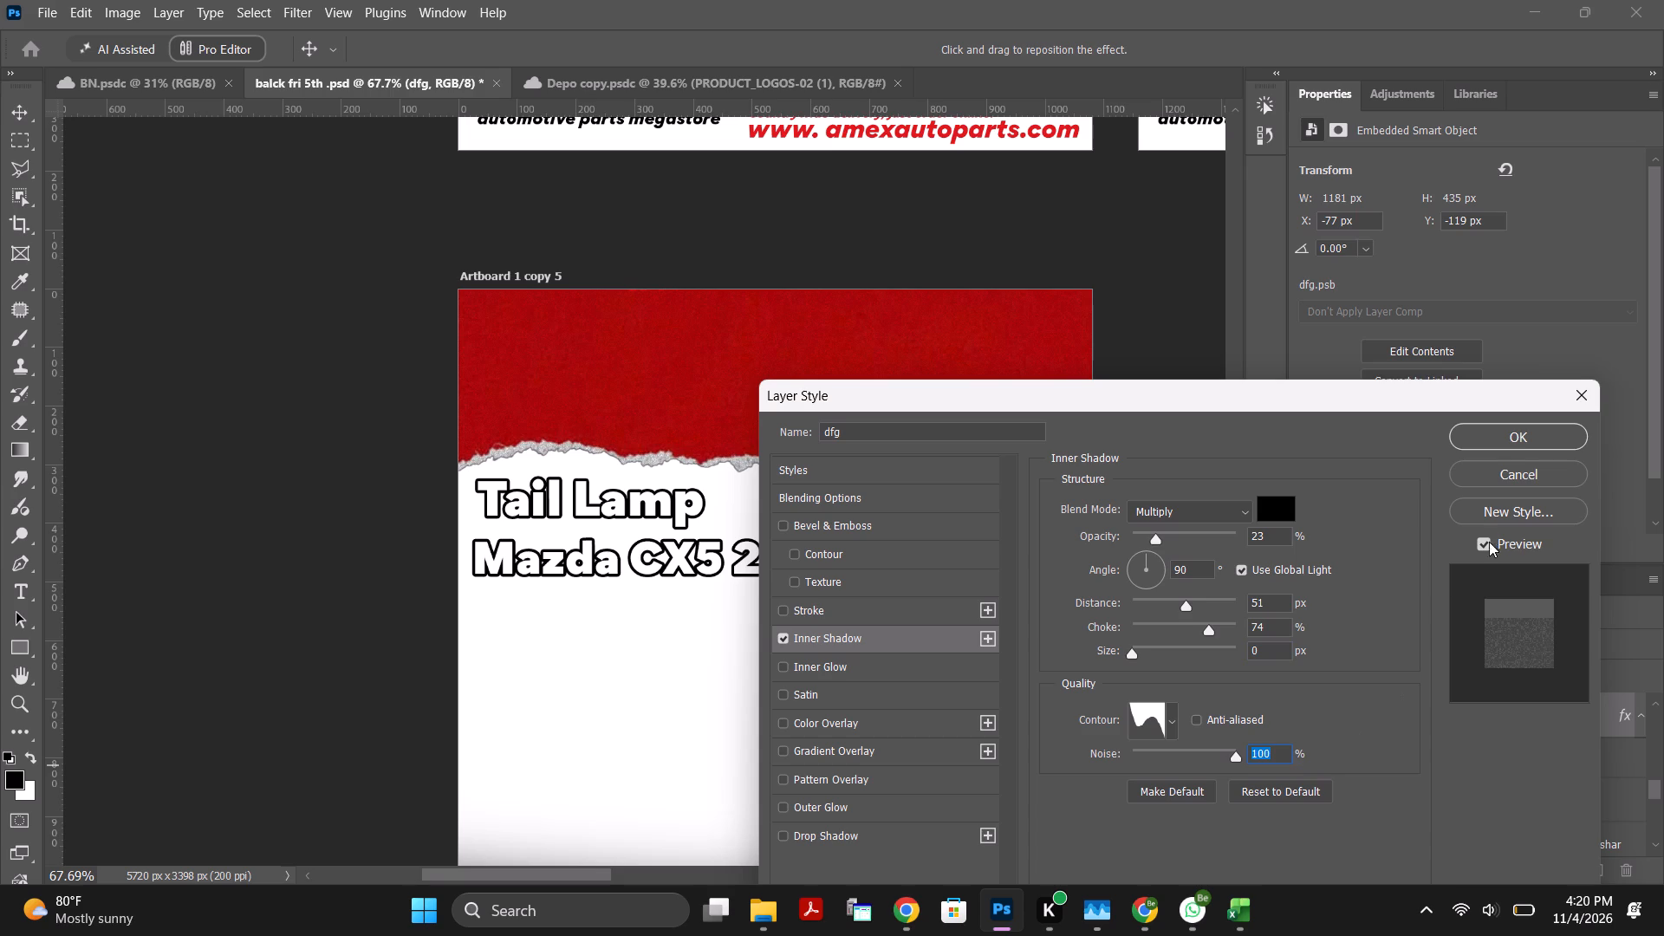
{"action": "left_click", "coordinate": [1160, 540]}
{"action": "left_click", "coordinate": [1518, 430]}
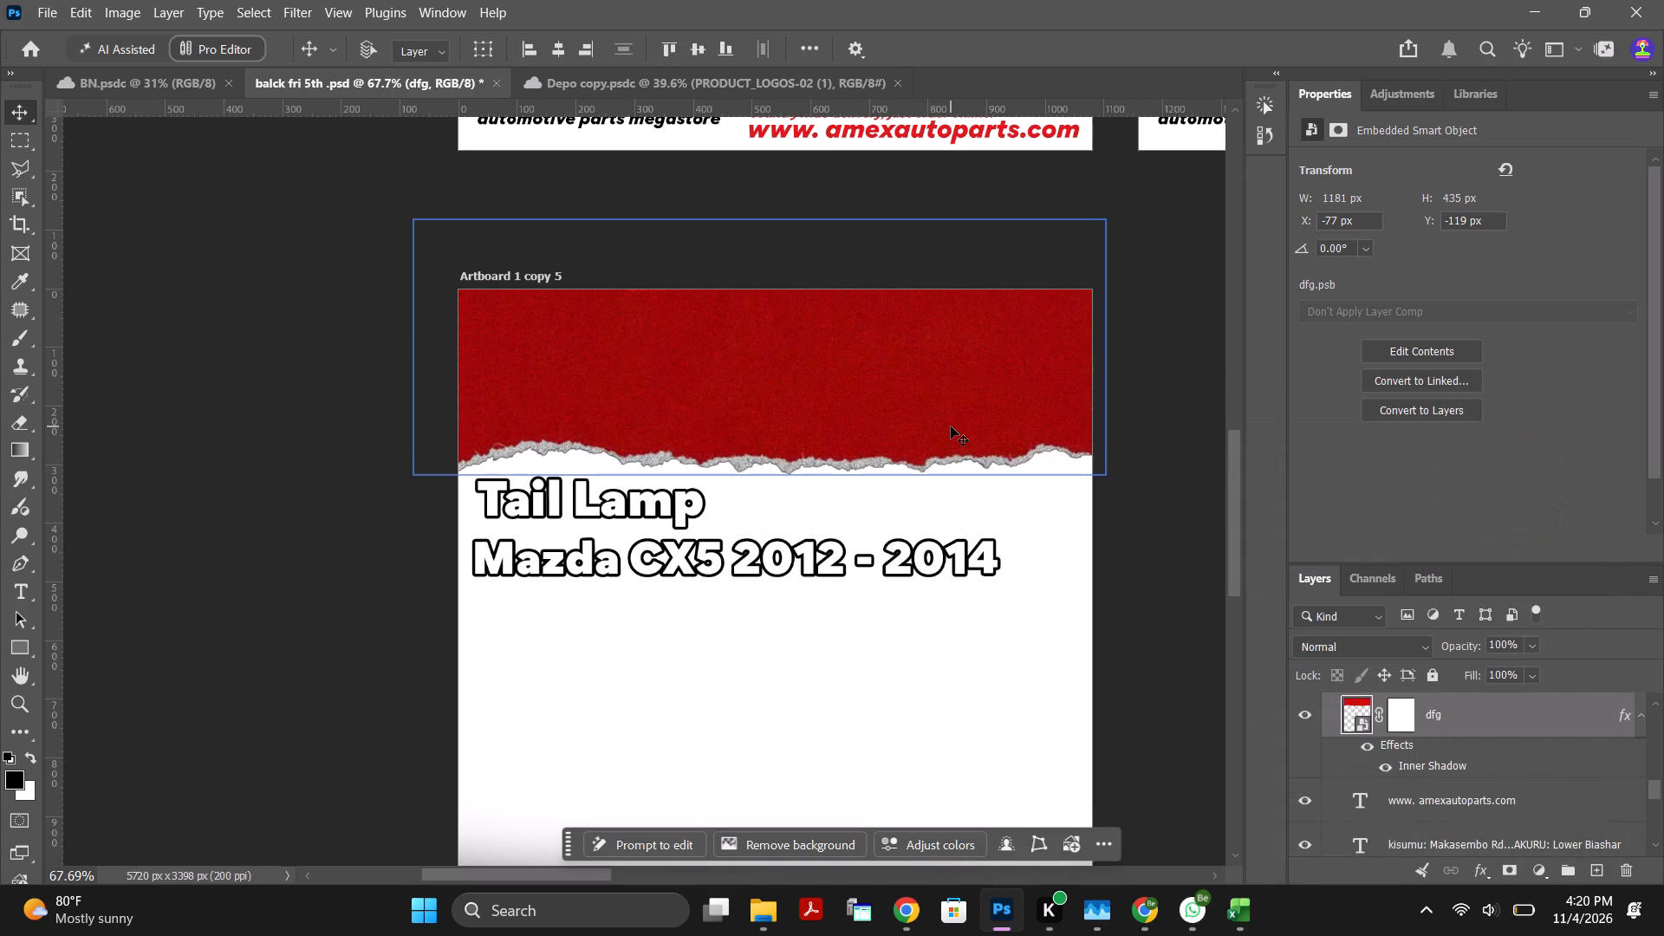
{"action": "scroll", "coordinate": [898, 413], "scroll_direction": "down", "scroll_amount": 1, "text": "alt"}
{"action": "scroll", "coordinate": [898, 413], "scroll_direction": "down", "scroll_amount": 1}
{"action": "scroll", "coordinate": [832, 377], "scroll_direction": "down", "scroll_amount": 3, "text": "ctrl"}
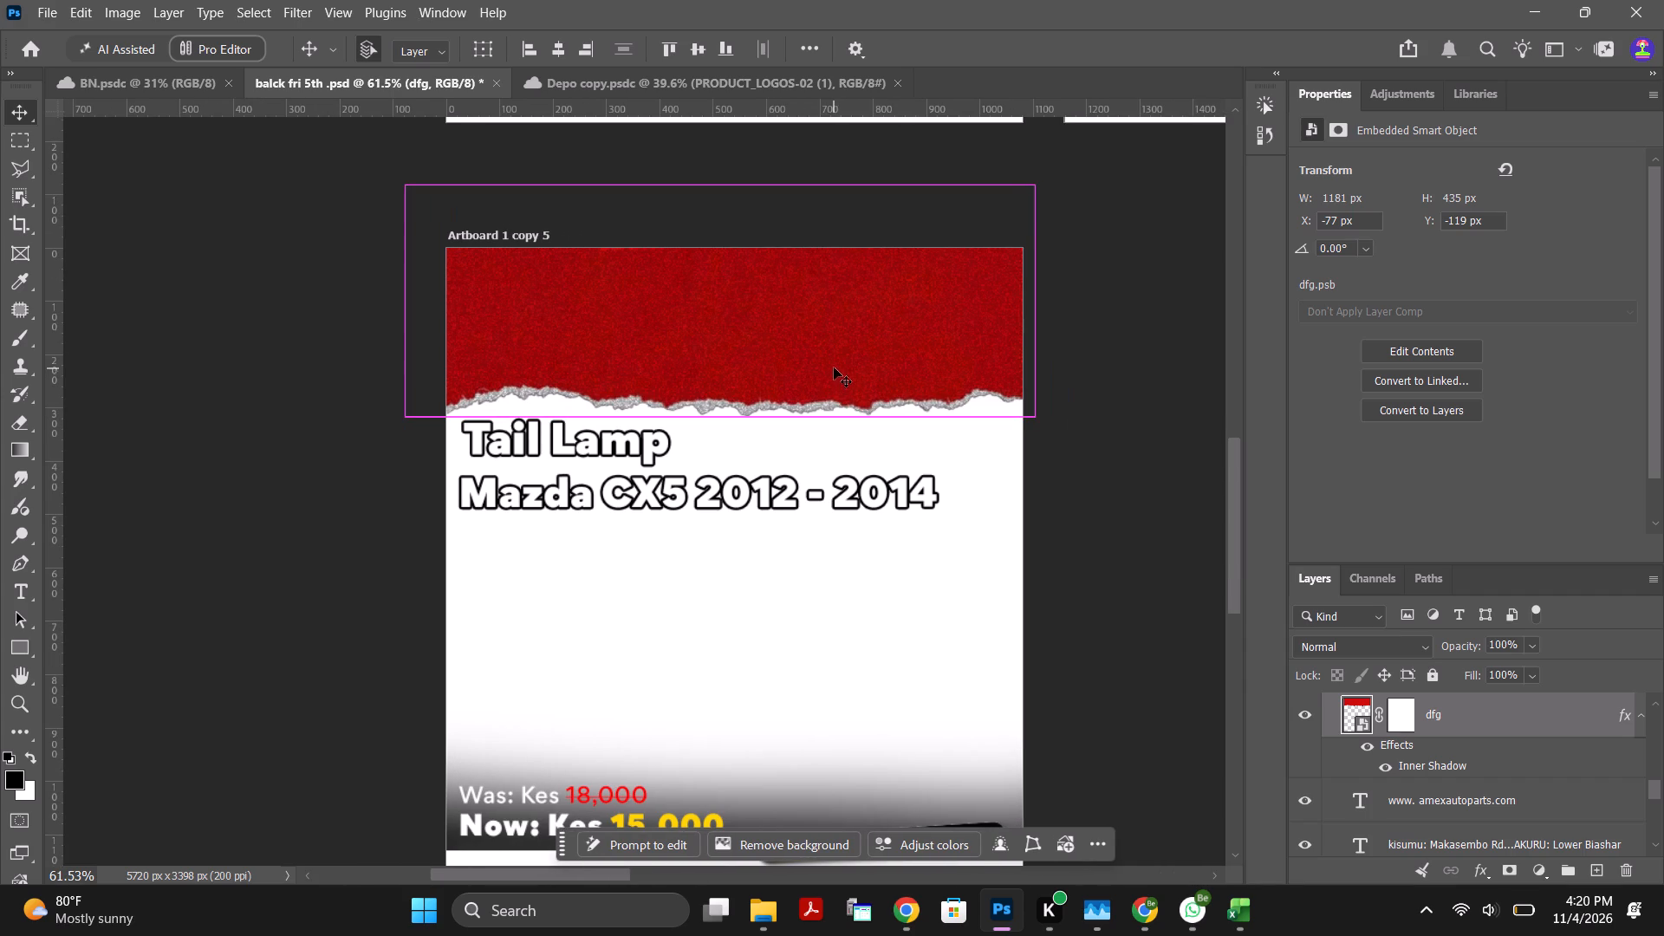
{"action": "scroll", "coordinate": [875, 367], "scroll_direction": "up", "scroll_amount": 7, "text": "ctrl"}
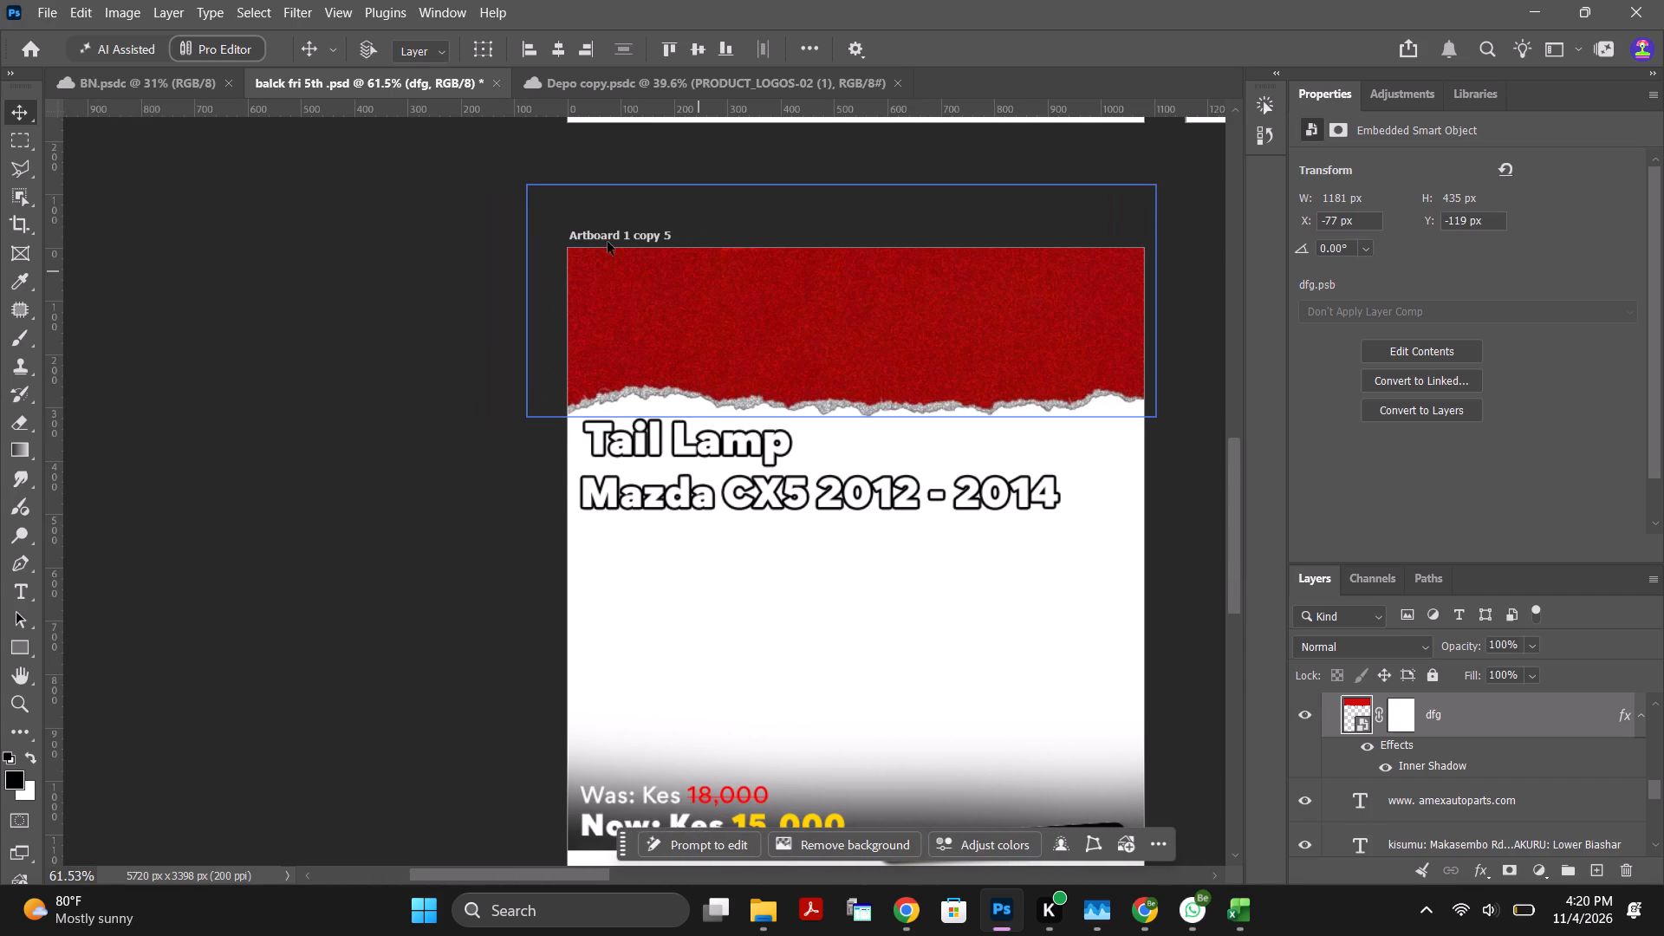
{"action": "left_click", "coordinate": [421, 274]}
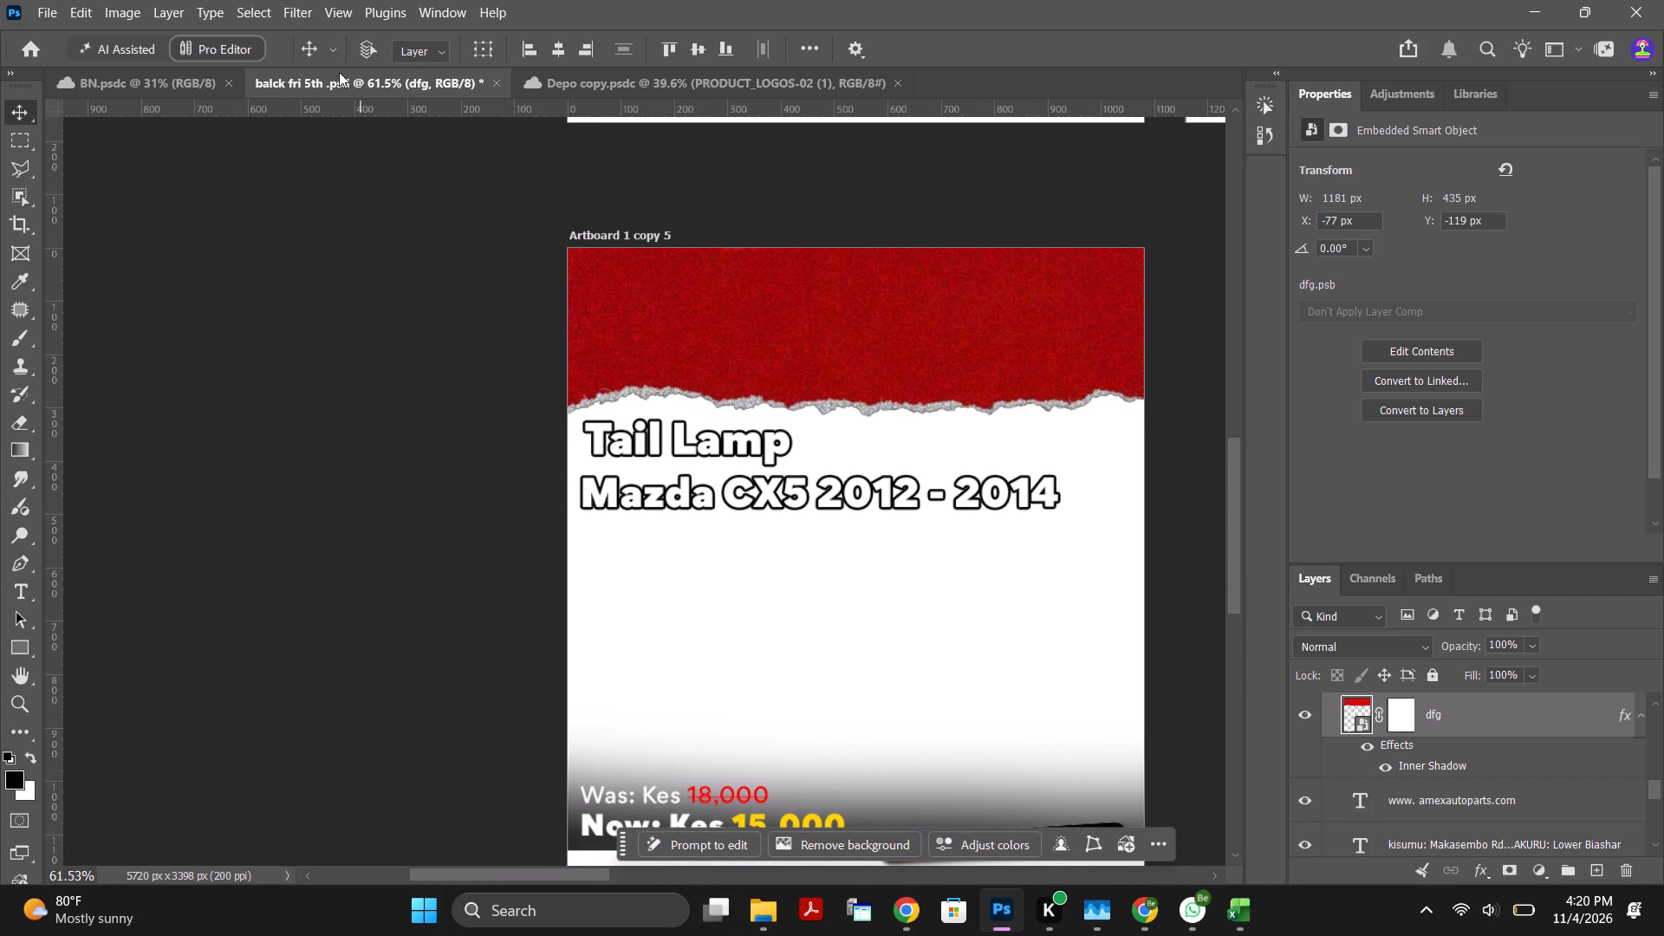
Switch to the BN.psdc document, bring Artboard 1 into view and close the Properties panel group.
{"action": "left_click", "coordinate": [178, 78]}
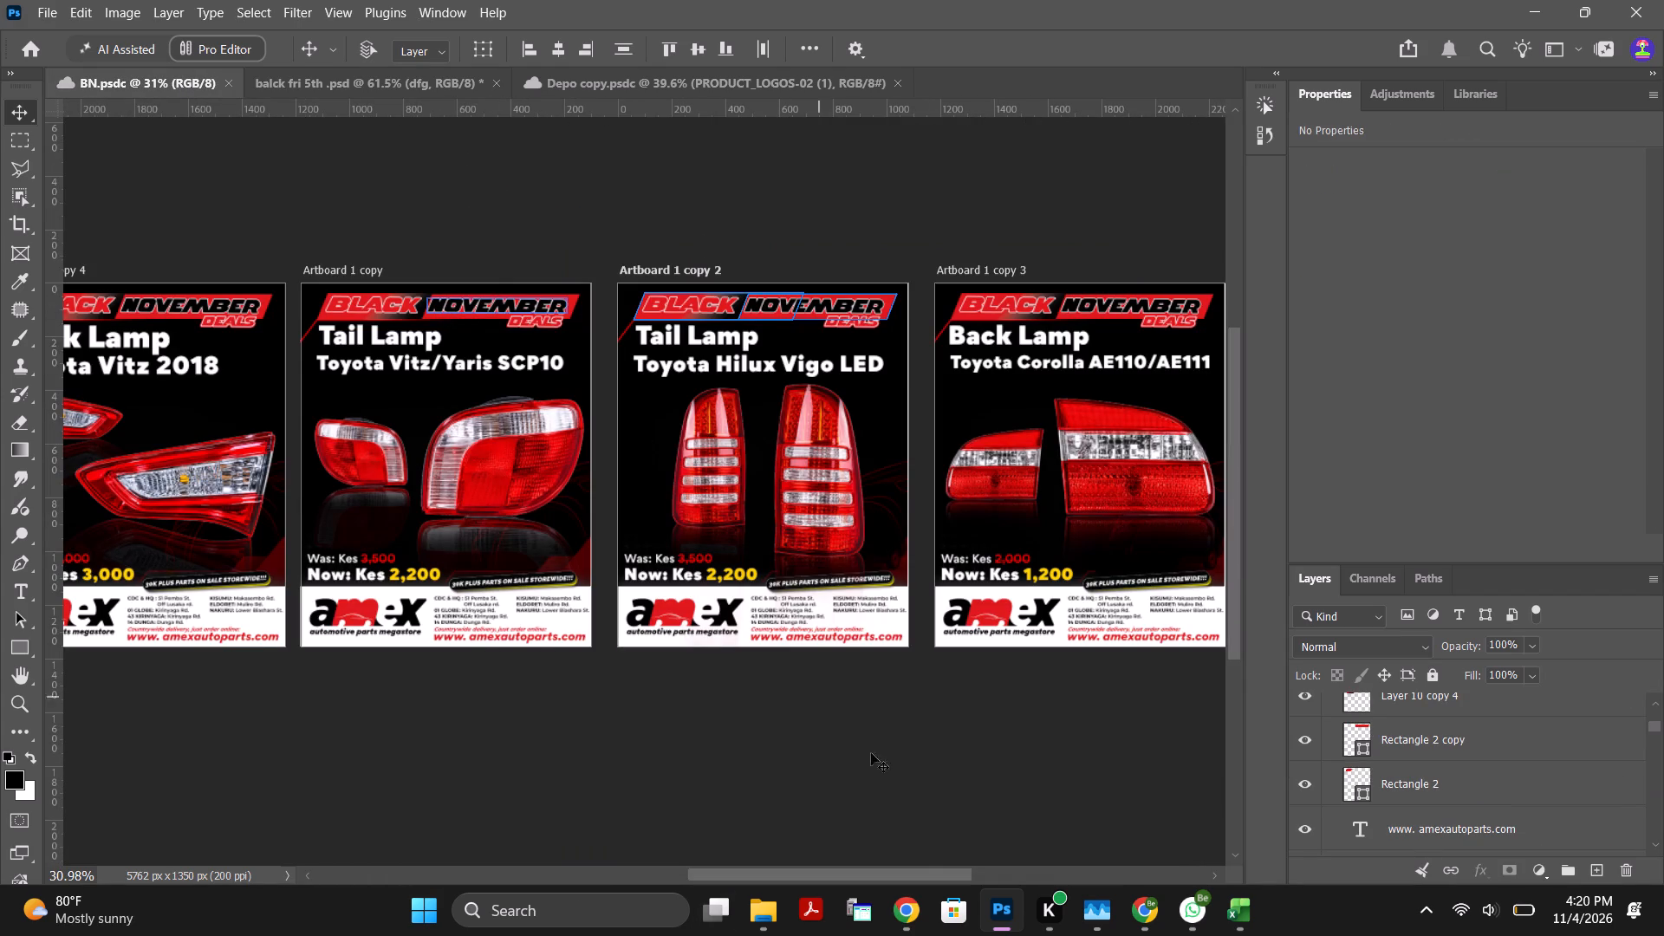
{"action": "left_click_drag", "start_coordinate": [913, 874], "coordinate": [762, 837]}
{"action": "right_click", "coordinate": [1551, 85]}
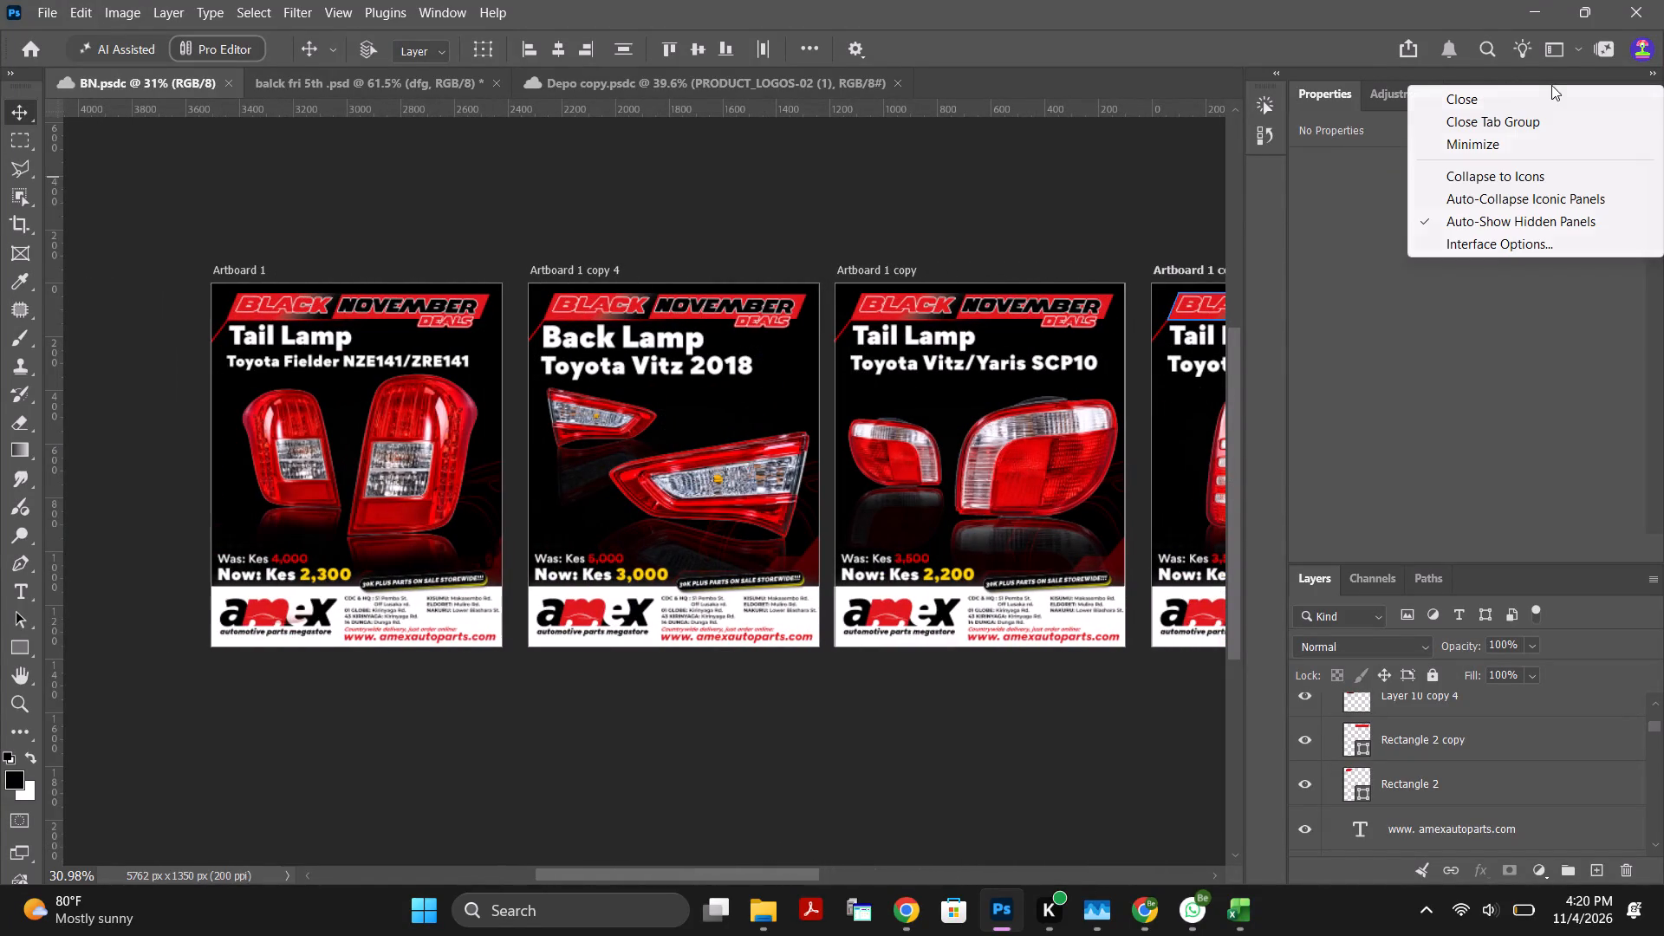
{"action": "left_click", "coordinate": [1518, 120]}
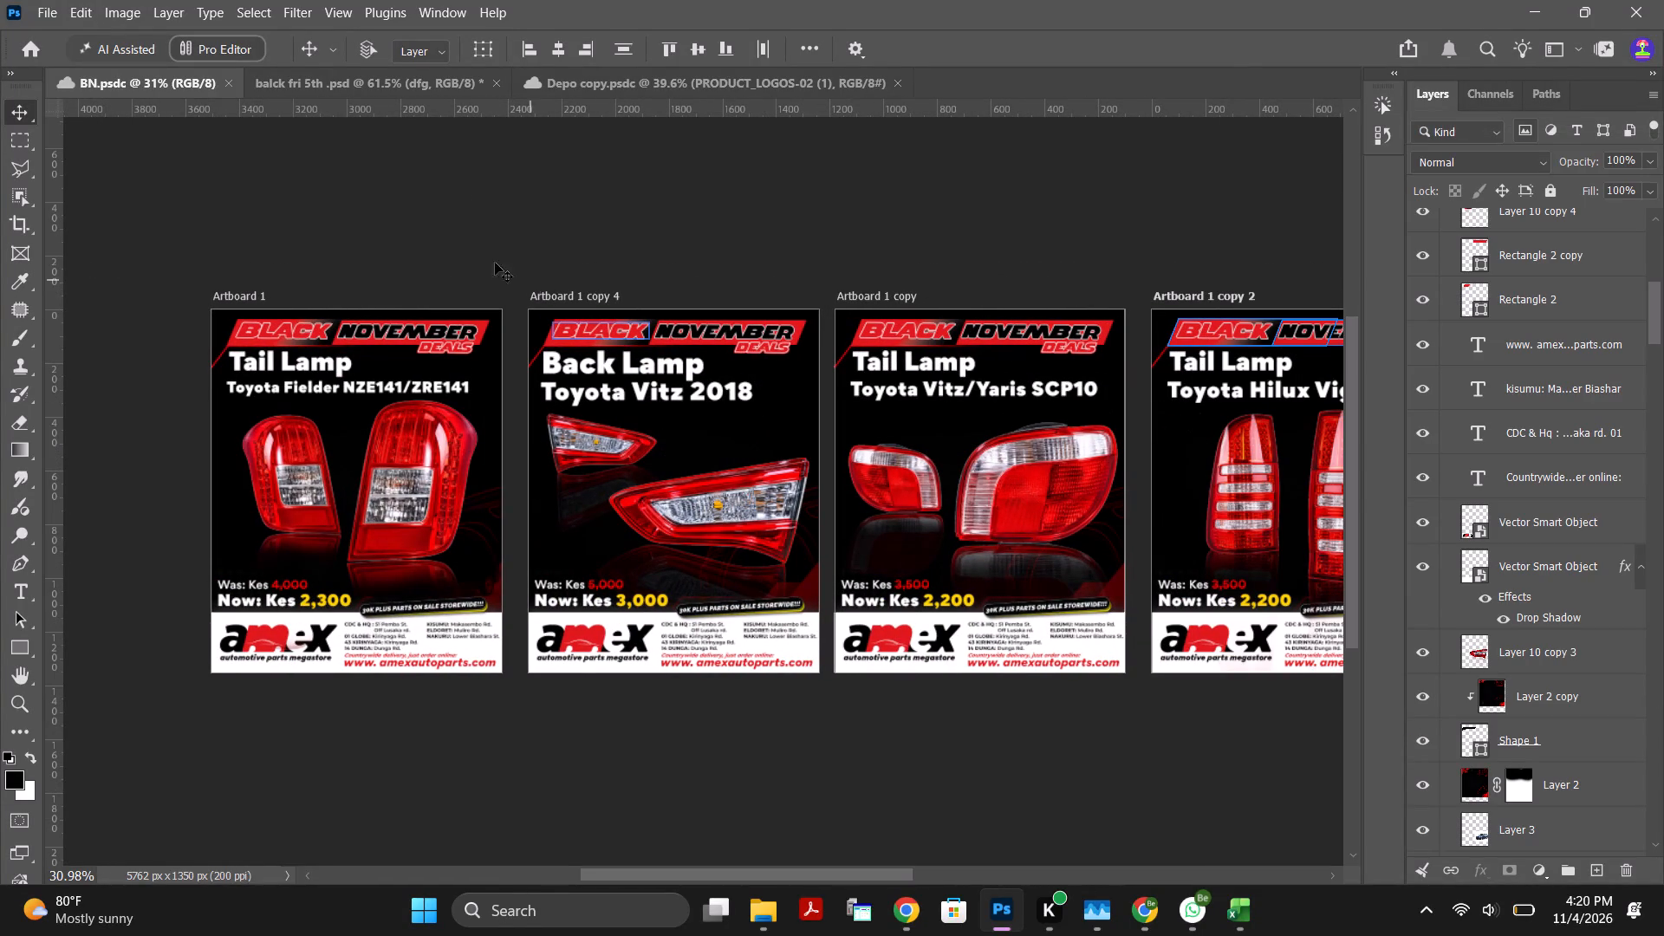
Locate the BLACK NOVEMBER header layers of Artboard 1, checking the bLACK text layer by briefly hiding it.
{"action": "left_click", "coordinate": [452, 170]}
{"action": "left_click", "coordinate": [283, 325]}
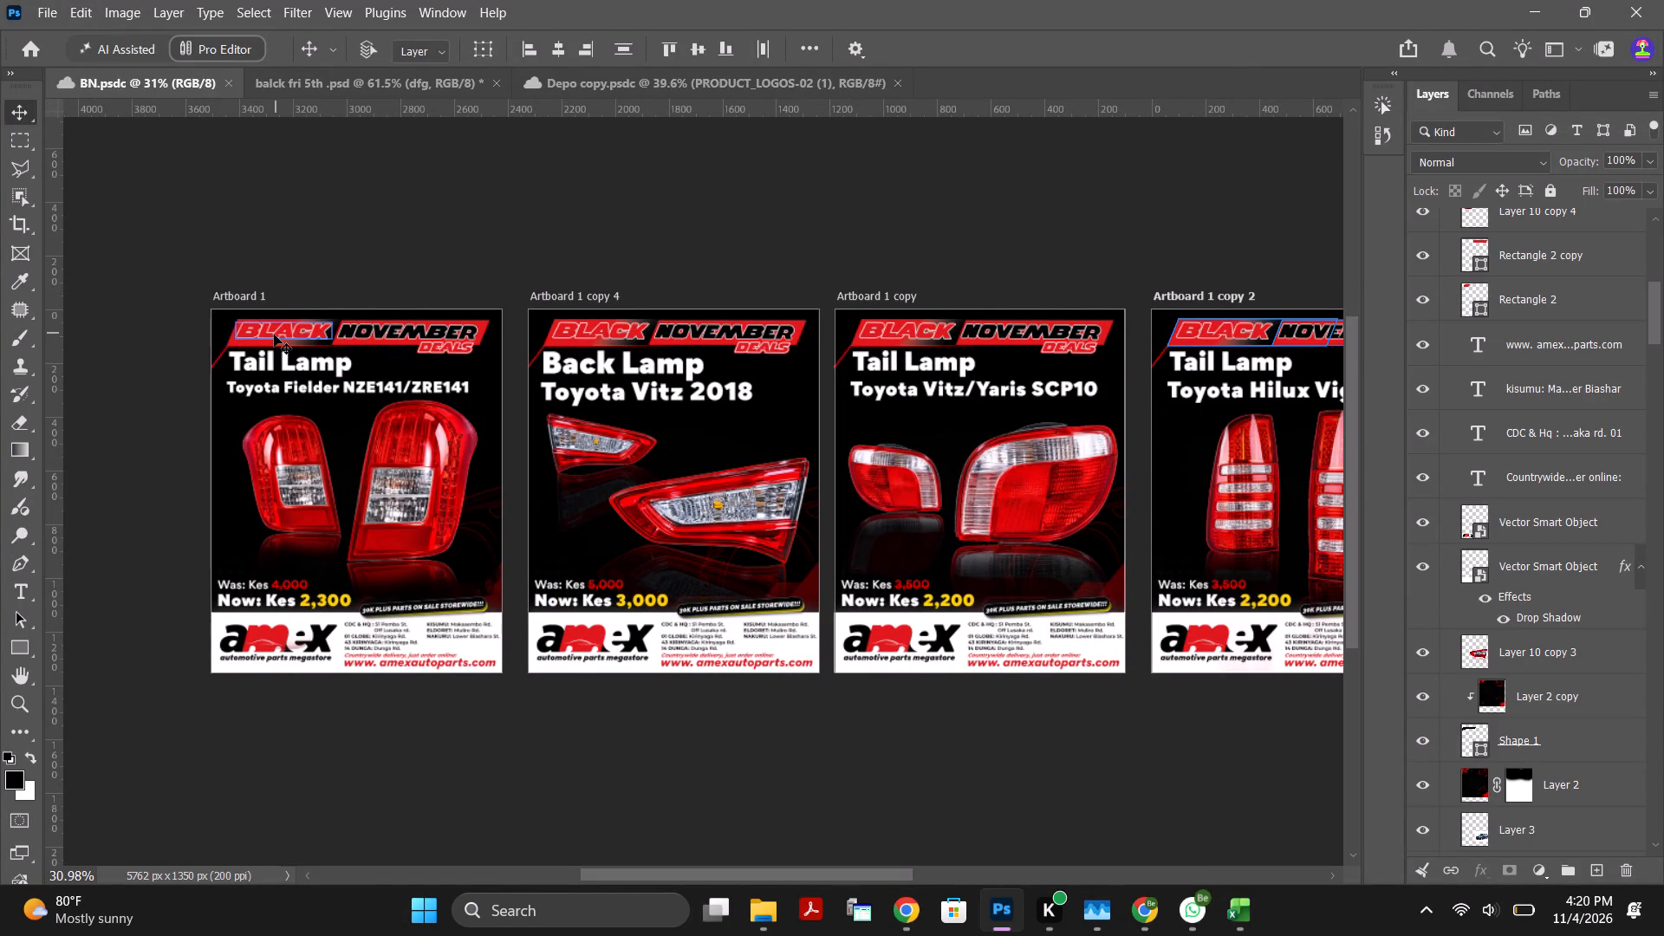
{"action": "left_click", "coordinate": [220, 356]}
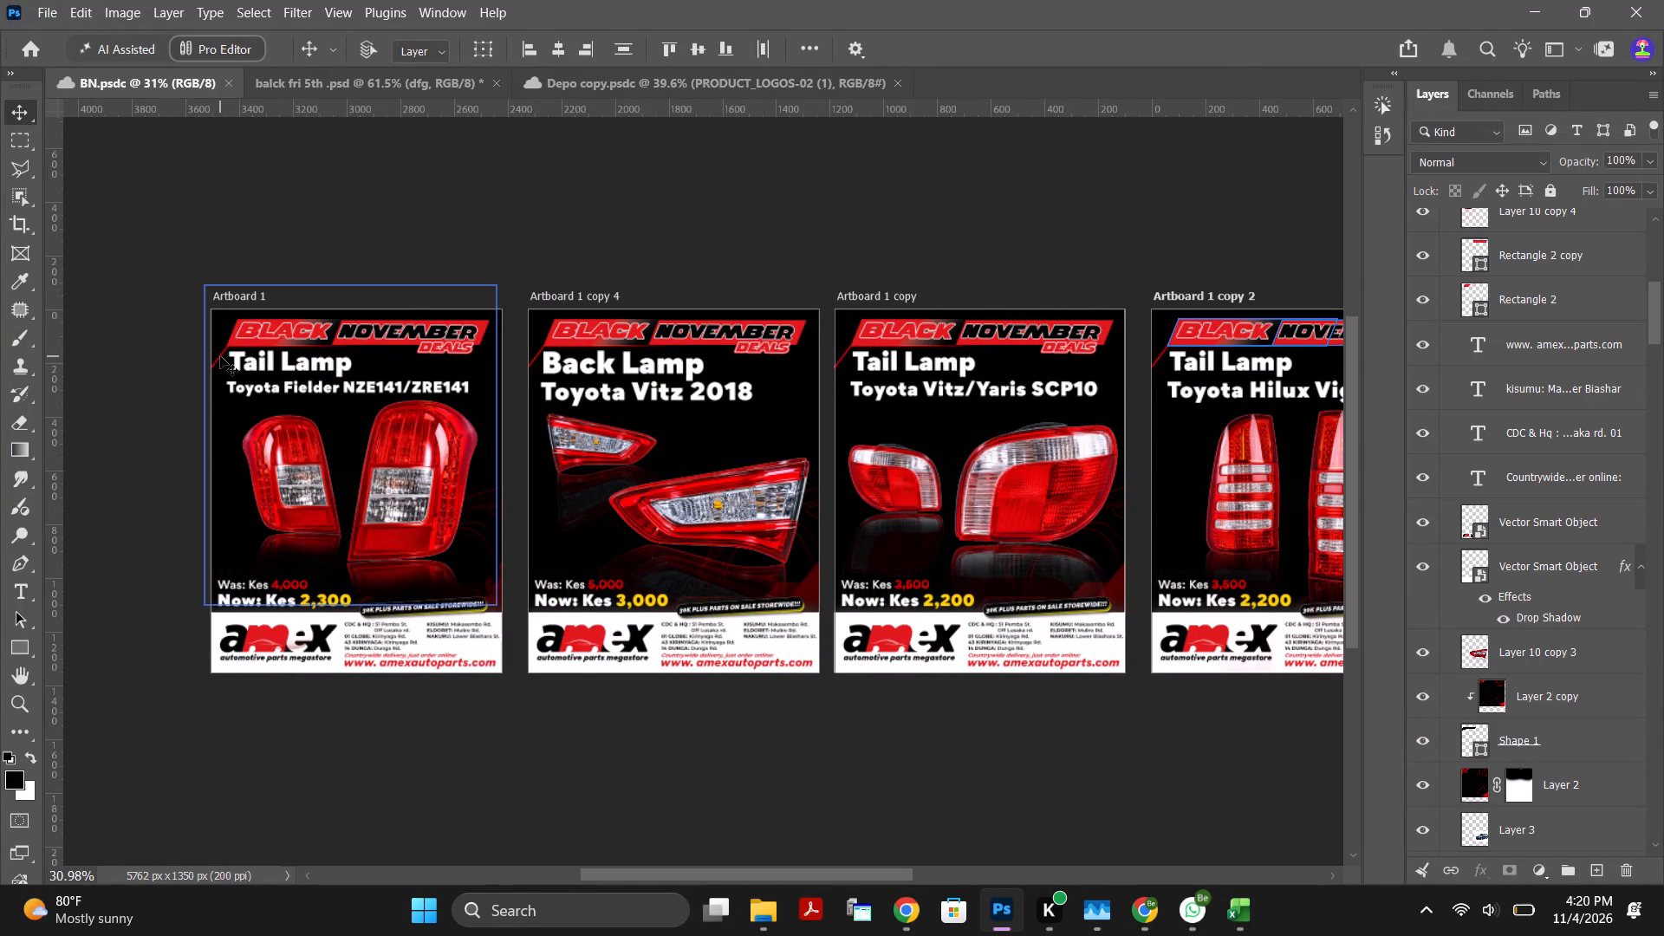
{"action": "left_click", "coordinate": [328, 341]}
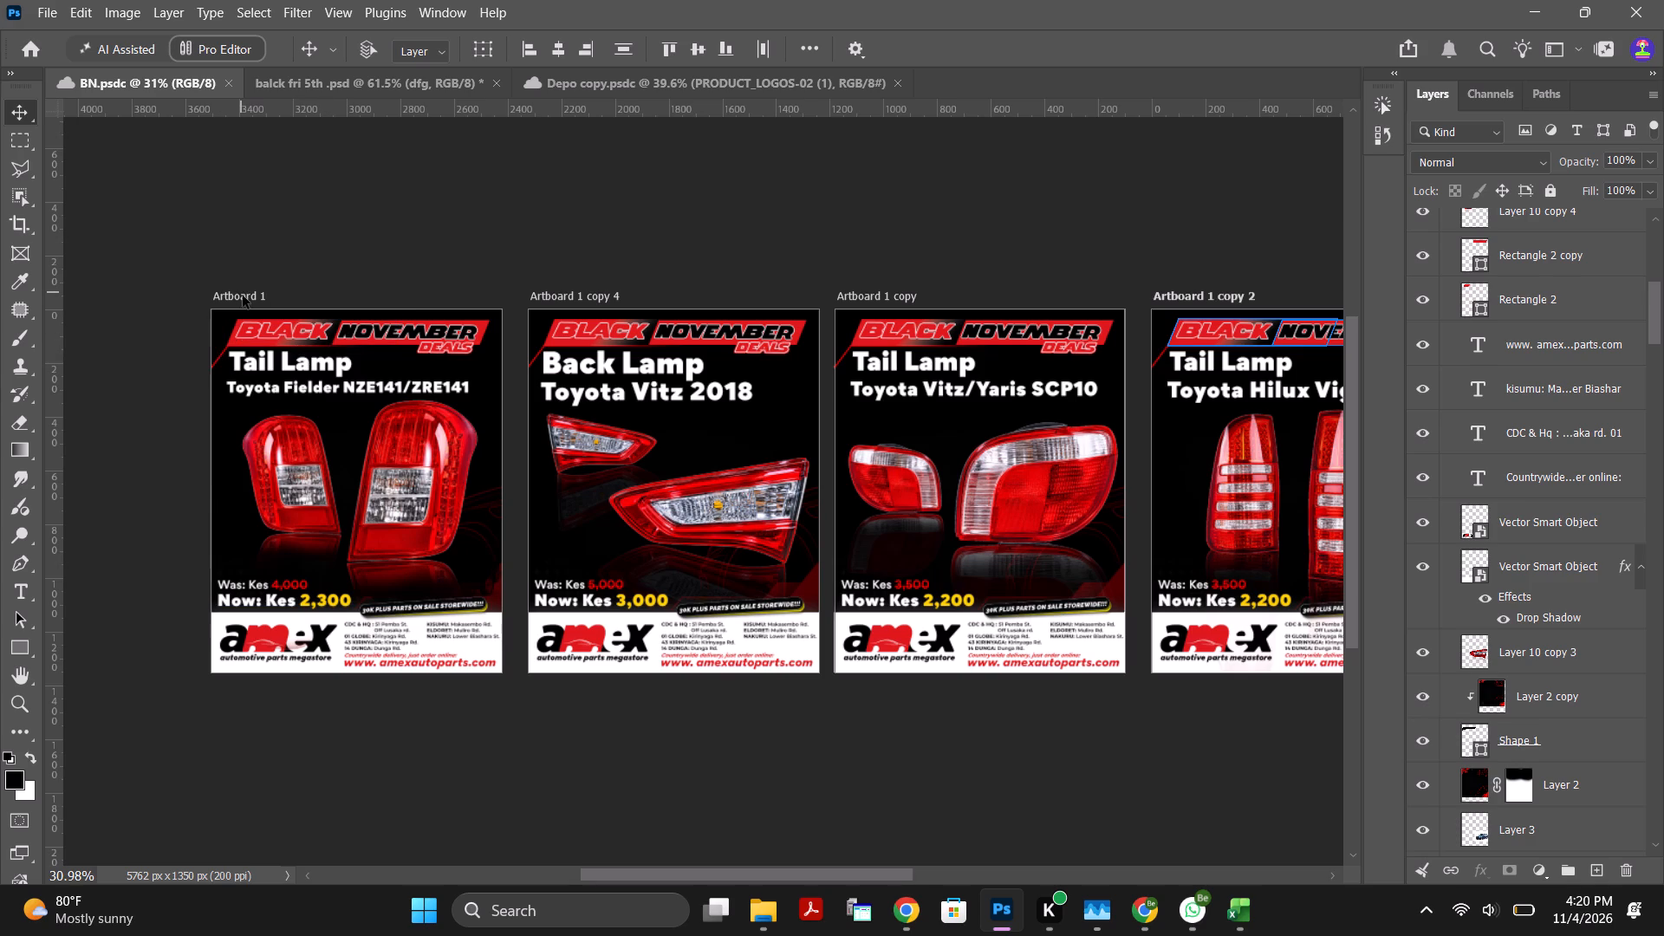
{"action": "left_click", "coordinate": [243, 296]}
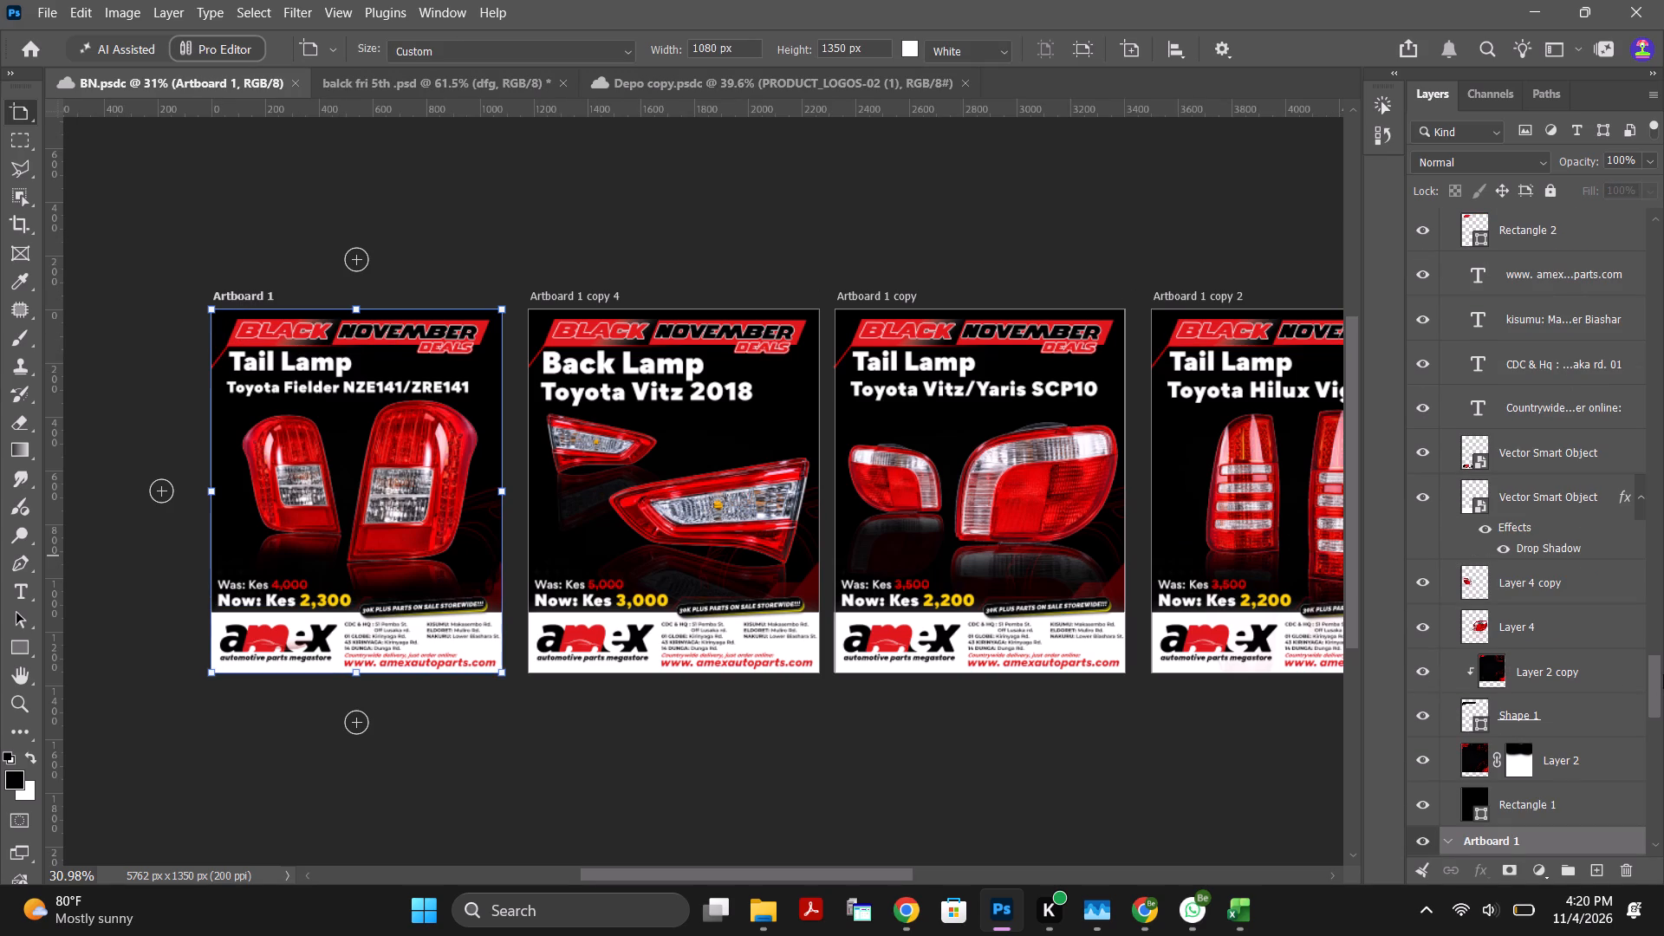
{"action": "left_click_drag", "start_coordinate": [1649, 679], "coordinate": [1658, 737]}
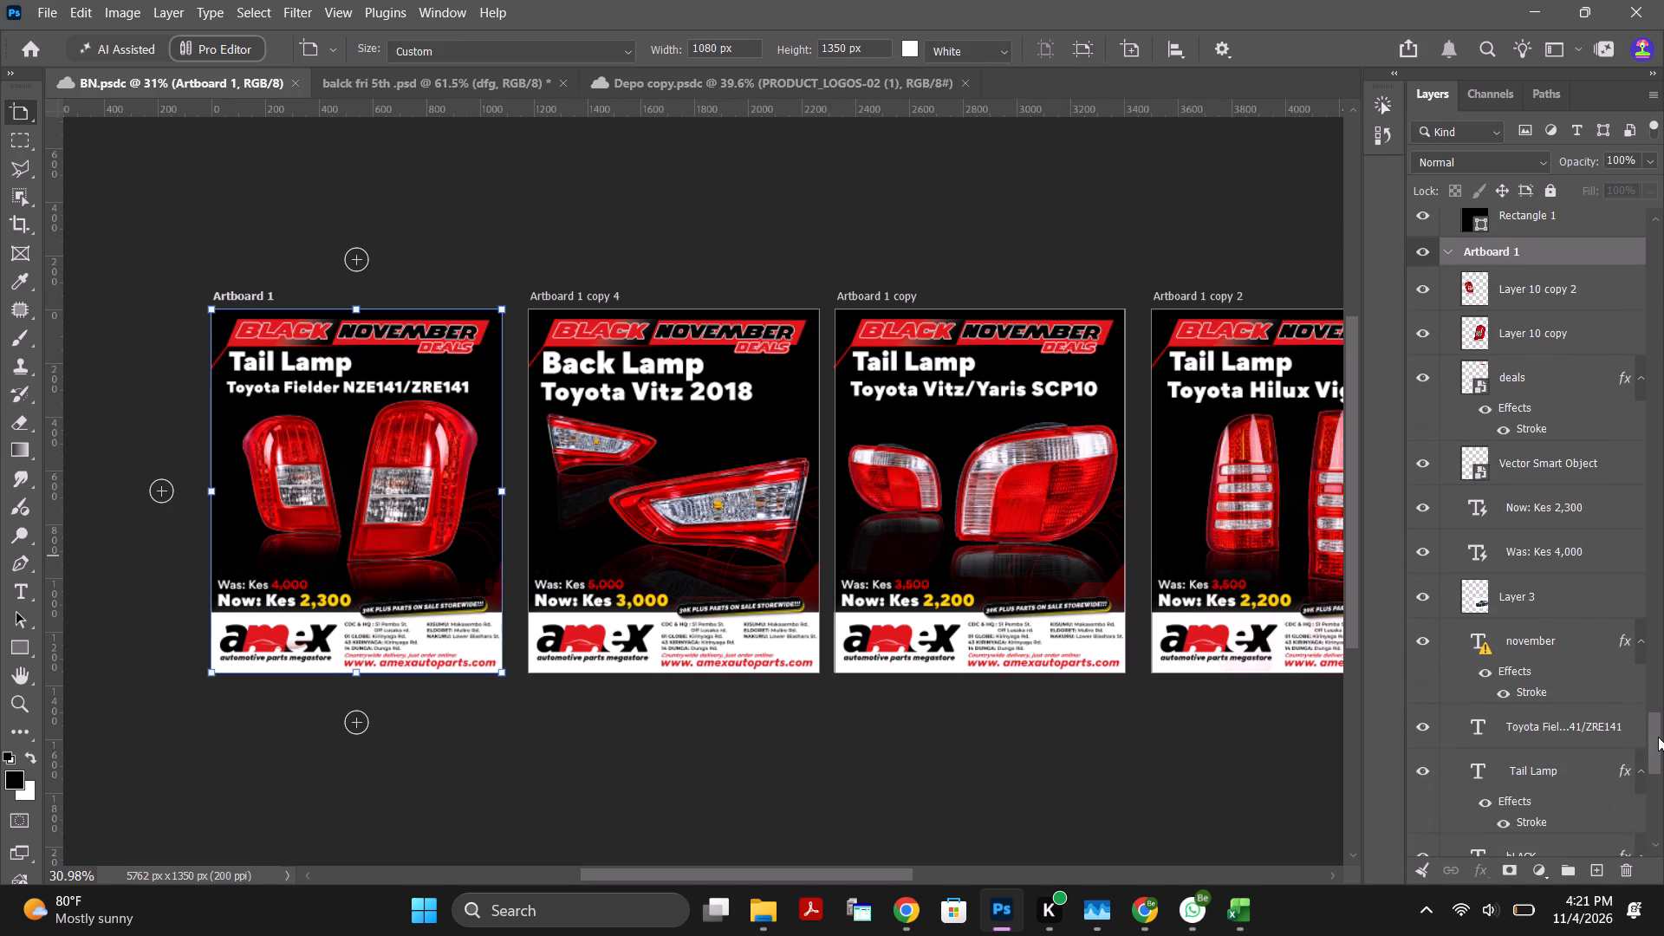
{"action": "left_click_drag", "start_coordinate": [1658, 737], "coordinate": [1663, 757]}
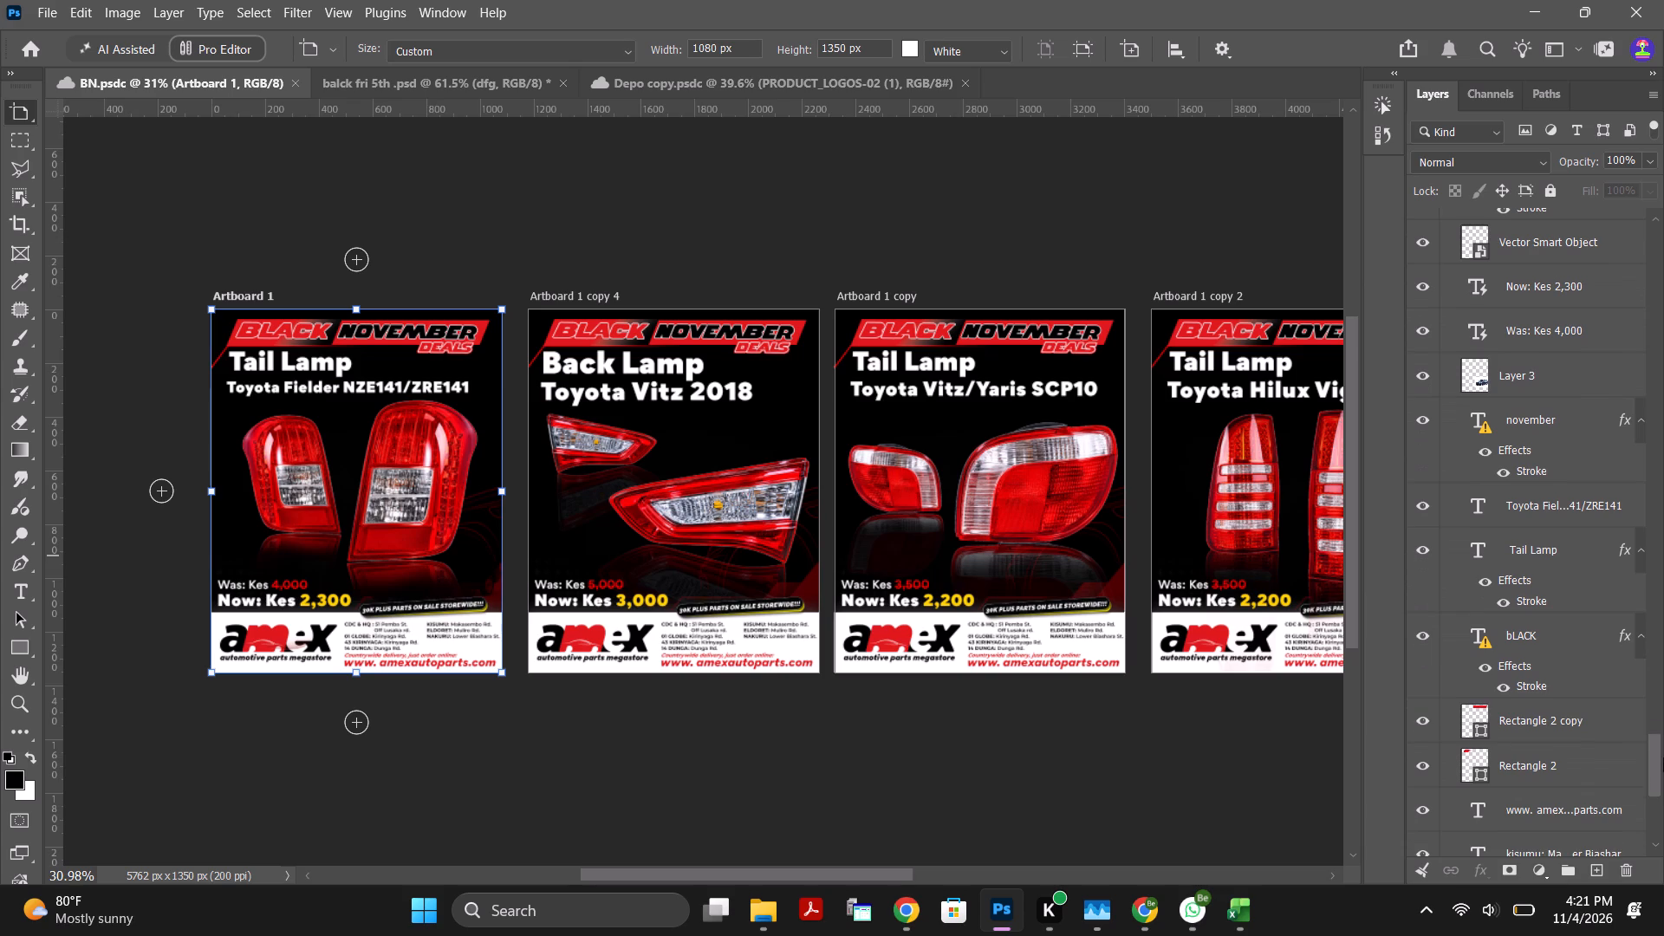
{"action": "left_click_drag", "start_coordinate": [1663, 757], "coordinate": [1663, 764]}
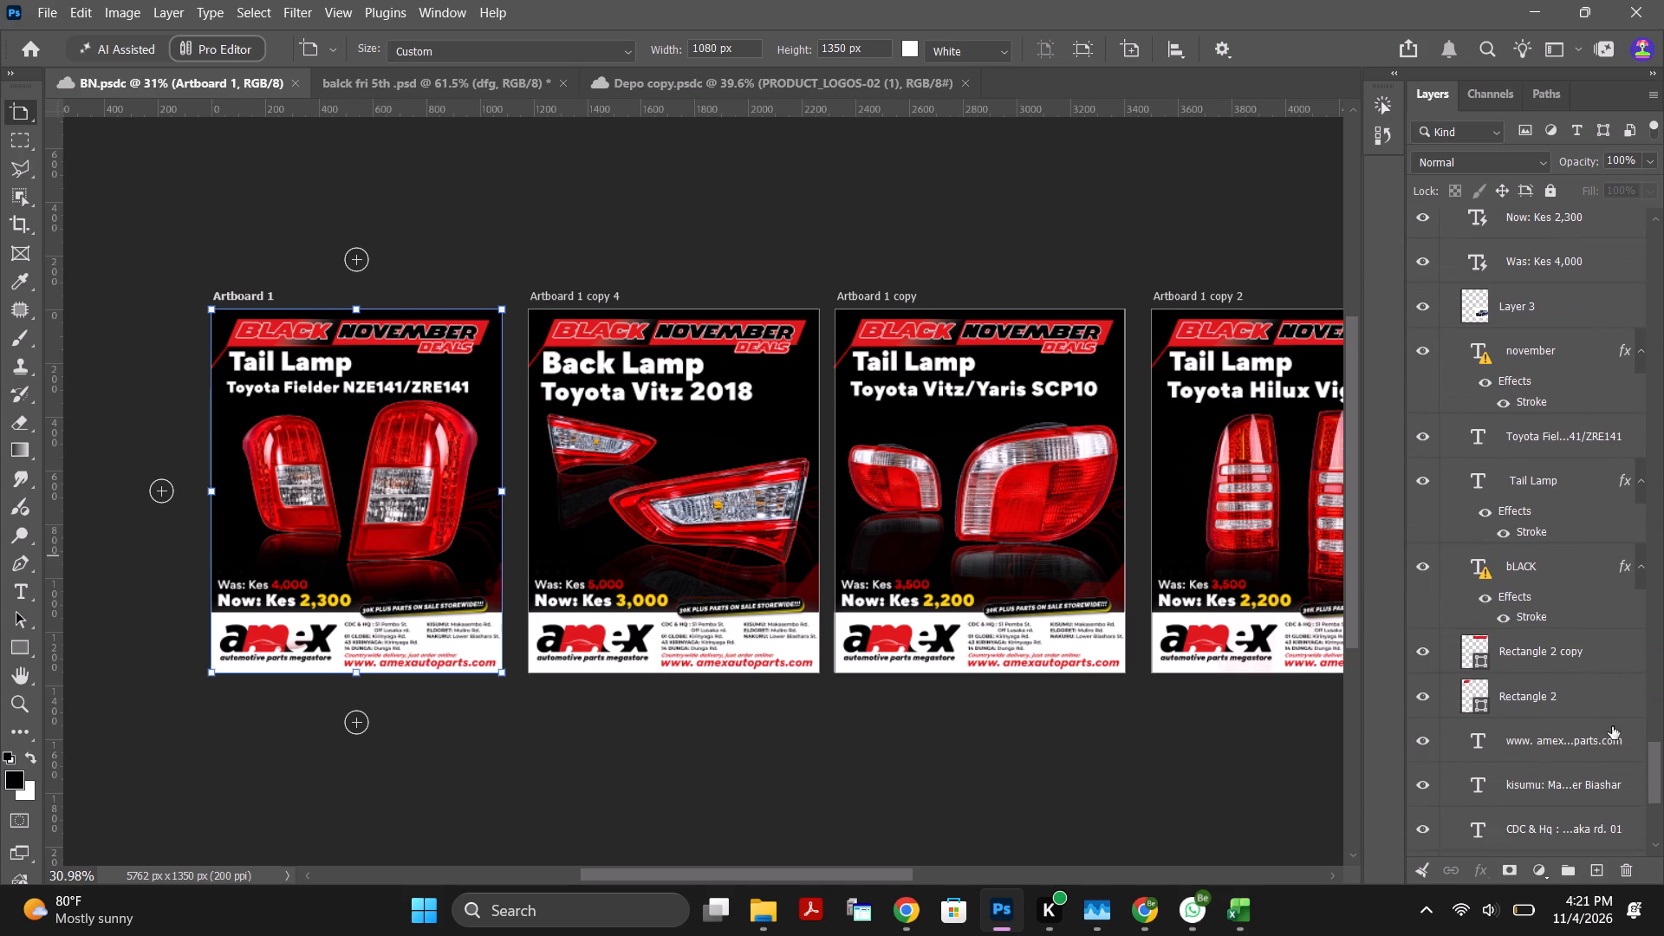
{"action": "left_click", "coordinate": [1424, 569]}
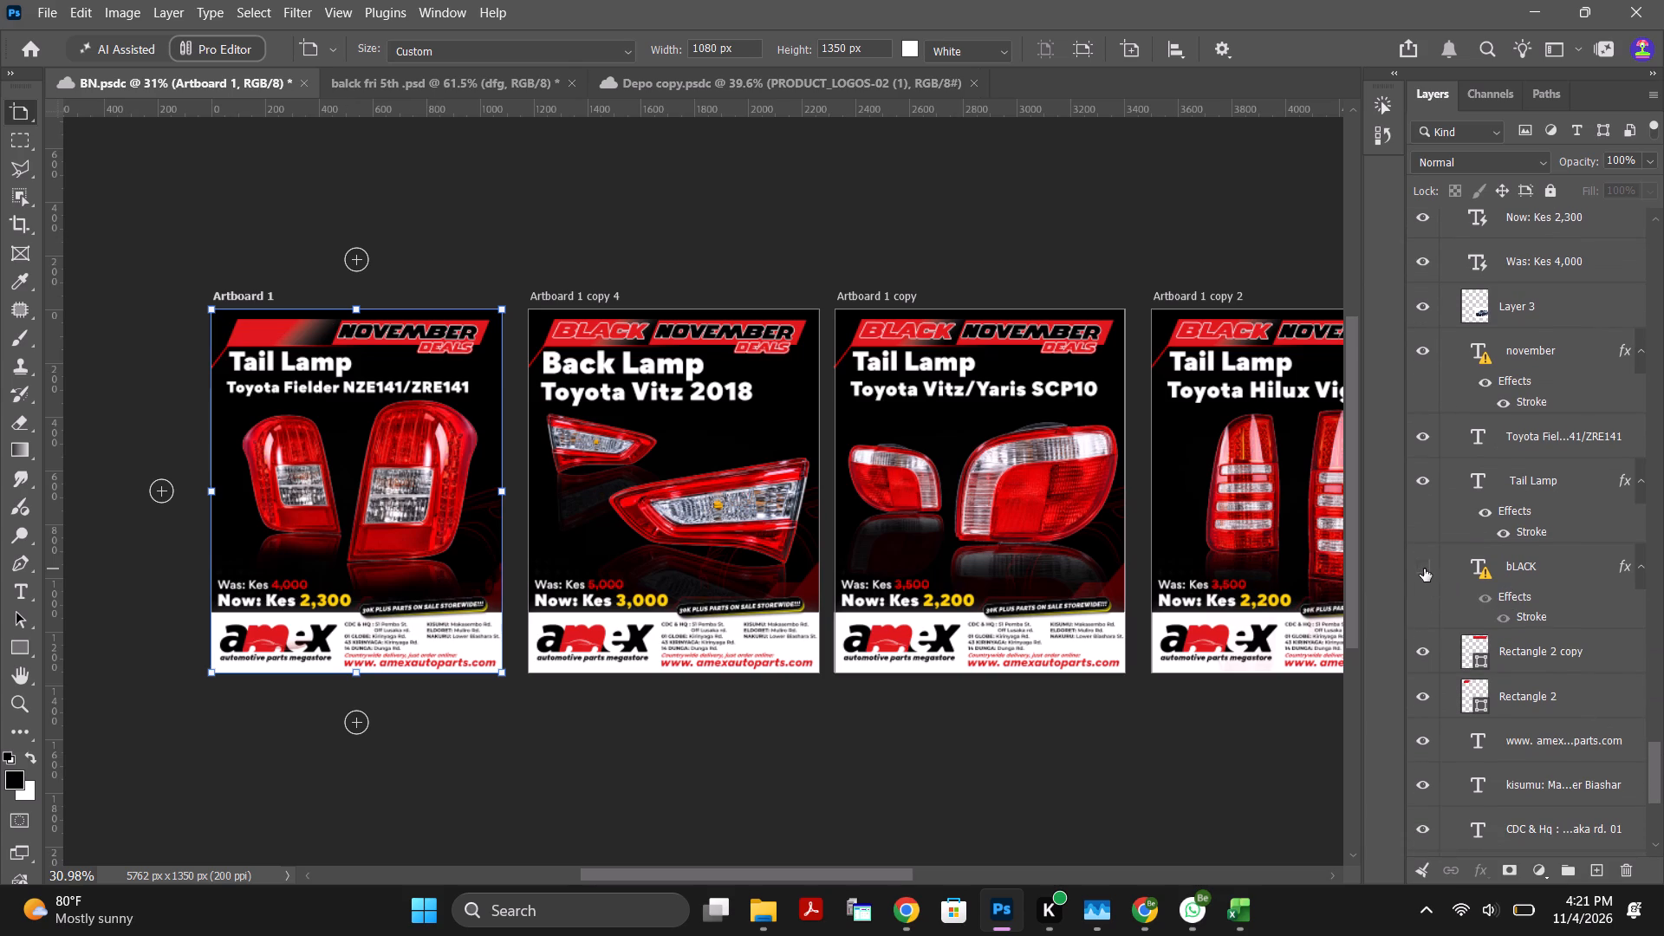
{"action": "left_click", "coordinate": [1424, 569]}
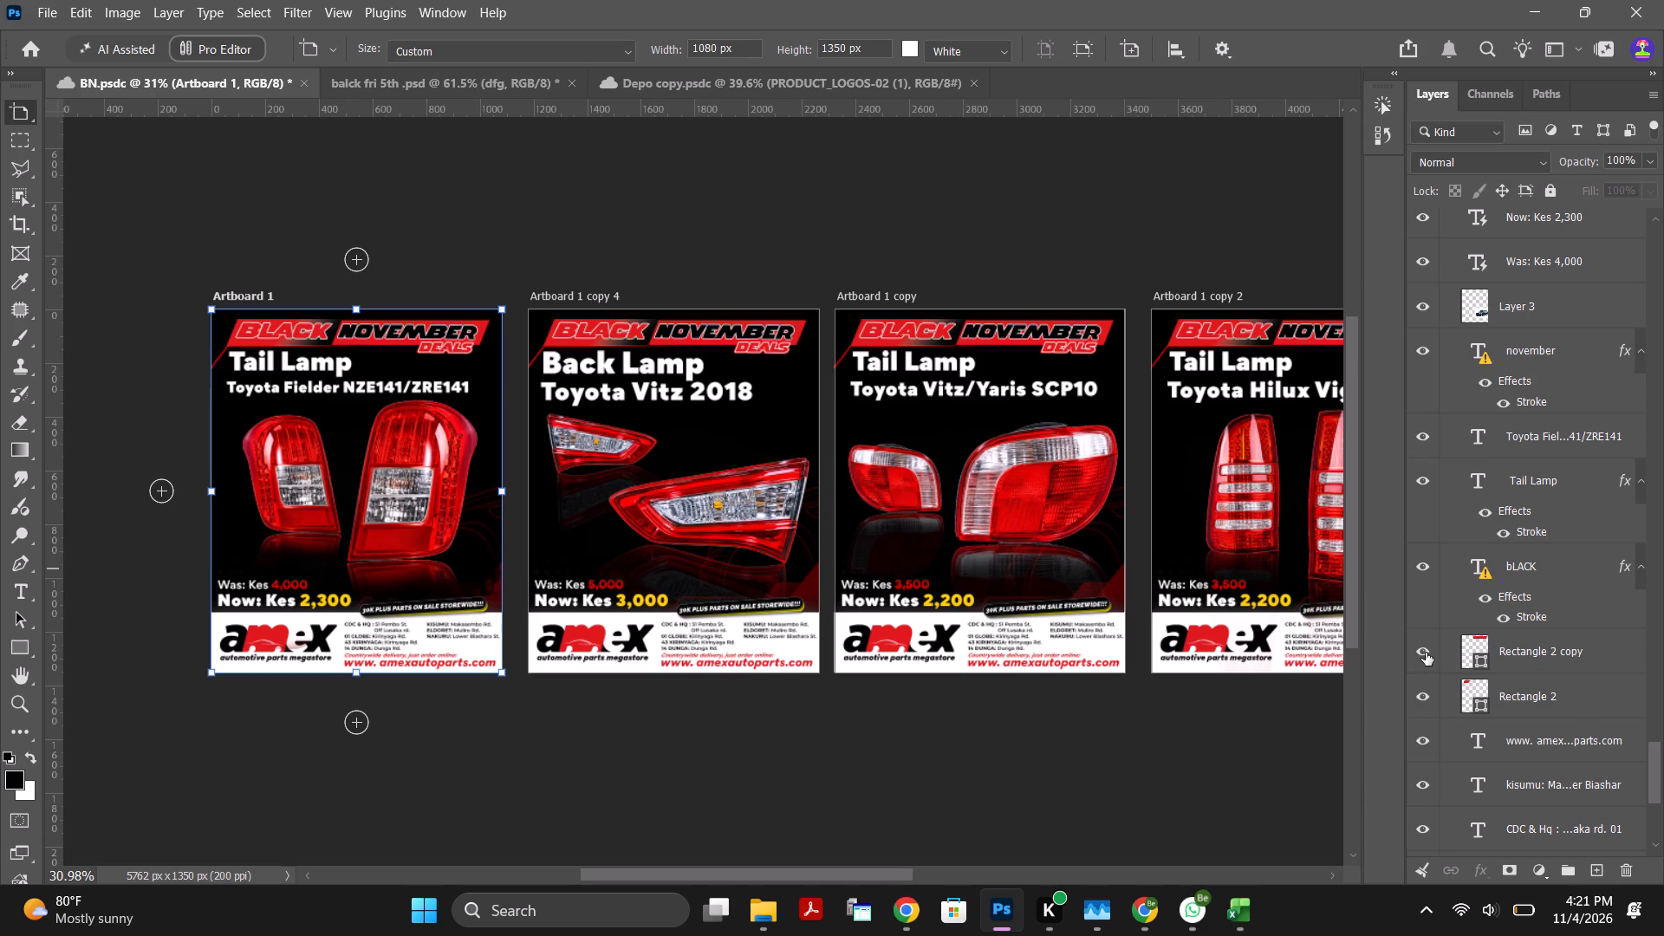
Select the Rectangle 2, Rectangle 2 copy, bLACK and november layers of Artboard 1 together.
{"action": "left_click", "coordinate": [1521, 699]}
{"action": "left_click", "coordinate": [1543, 647], "text": "ctrl"}
{"action": "left_click", "coordinate": [1543, 594], "text": "ctrl"}
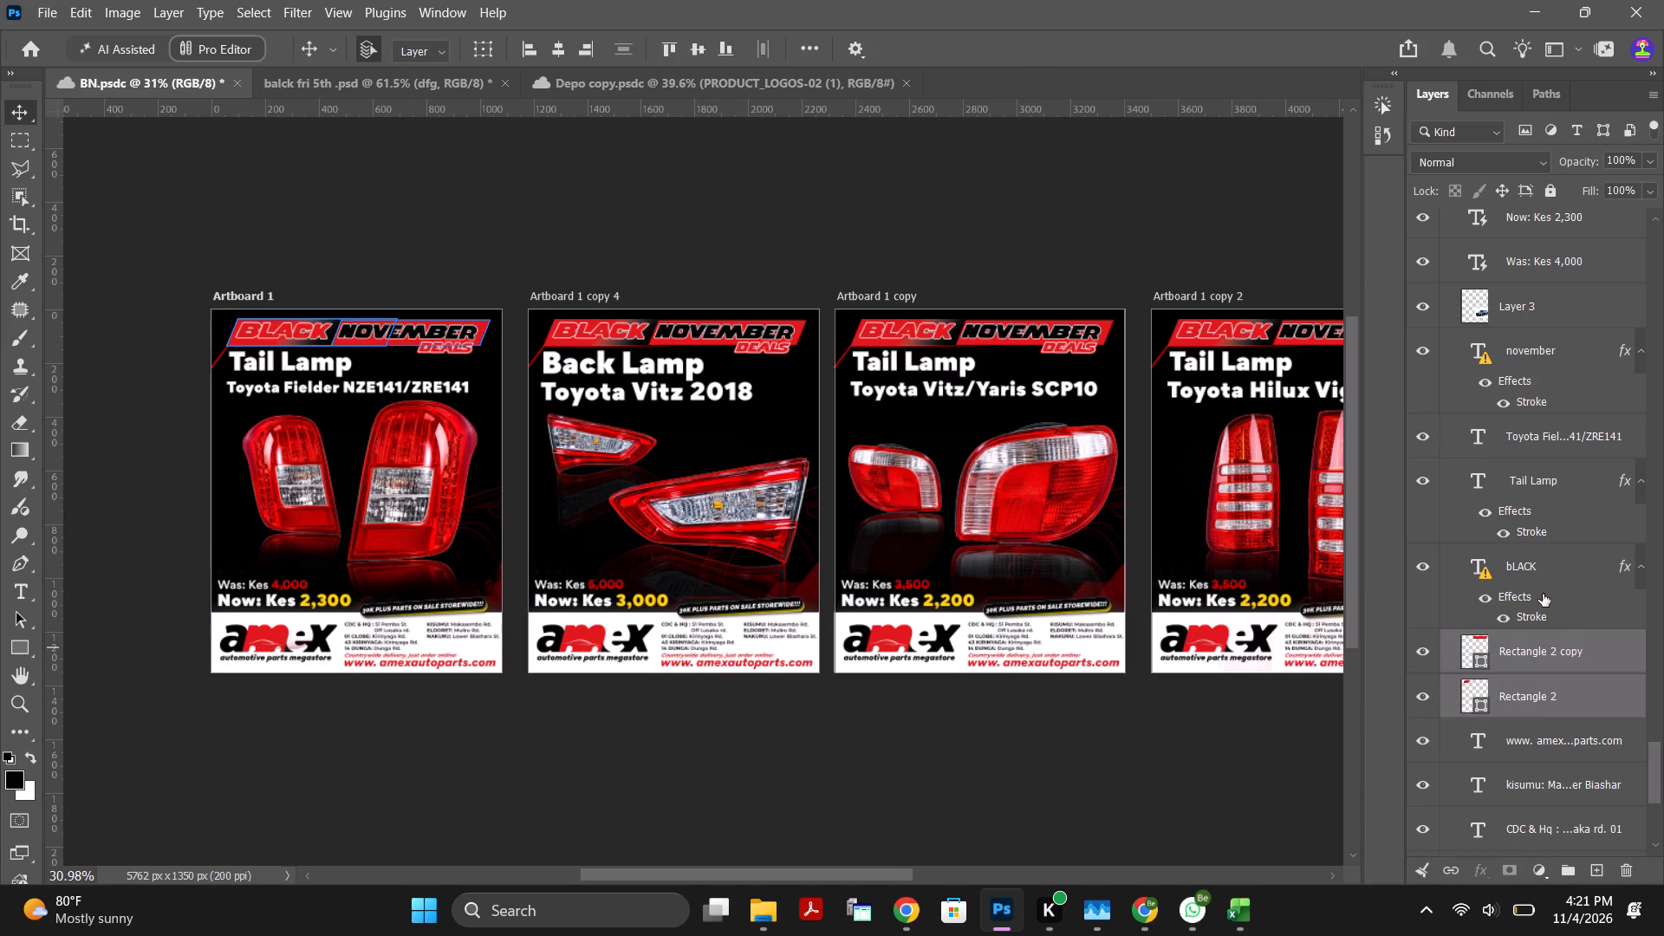
{"action": "left_click", "coordinate": [1531, 364], "text": "ctrl"}
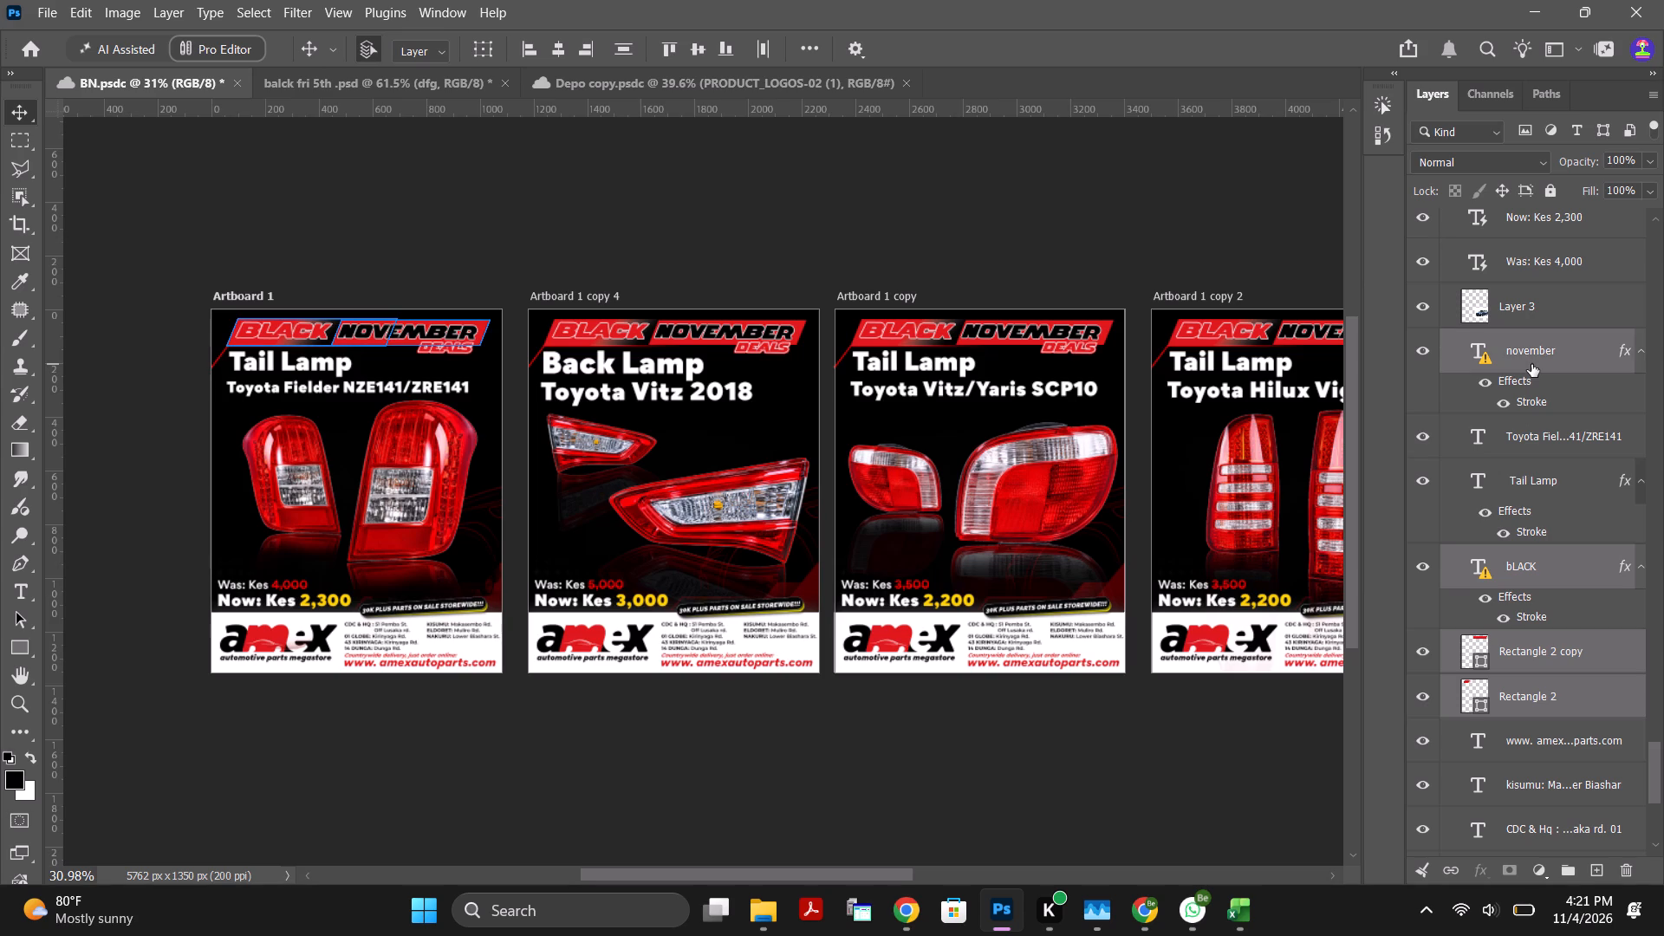
Look through the layer stack for the remaining header layers, checking a Rectangle 2 layer and Layer 2 copy by briefly hiding each.
{"action": "left_click_drag", "start_coordinate": [1653, 765], "coordinate": [1653, 771], "text": "ctrl"}
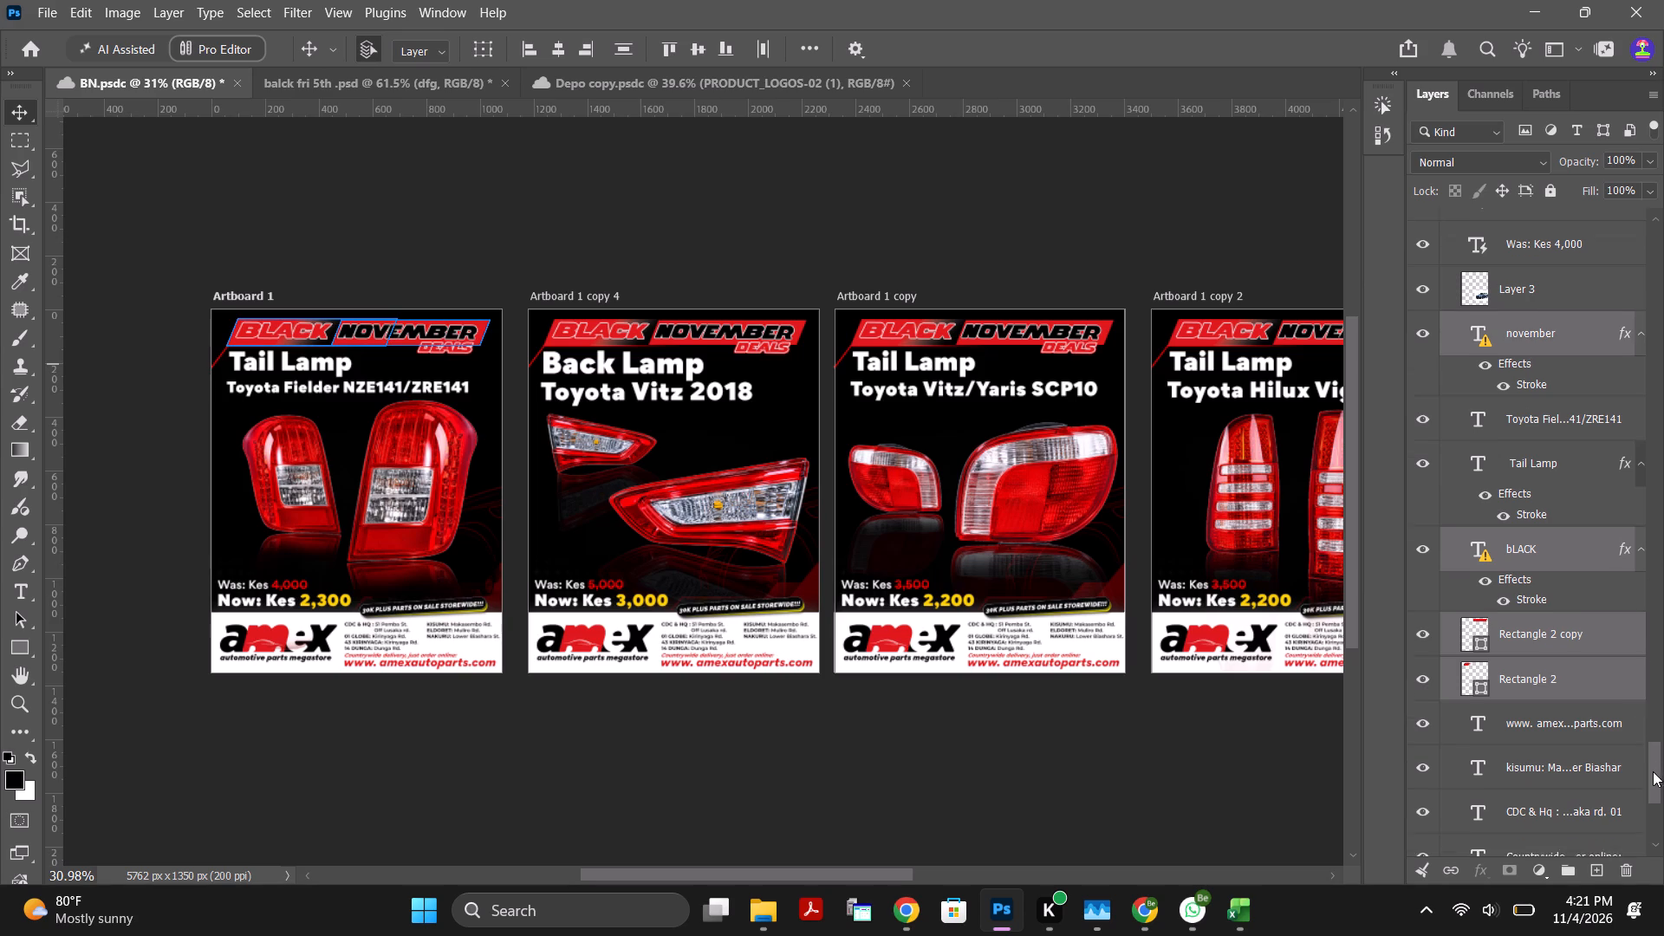
{"action": "left_click_drag", "start_coordinate": [1653, 771], "coordinate": [1660, 822], "text": "ctrl"}
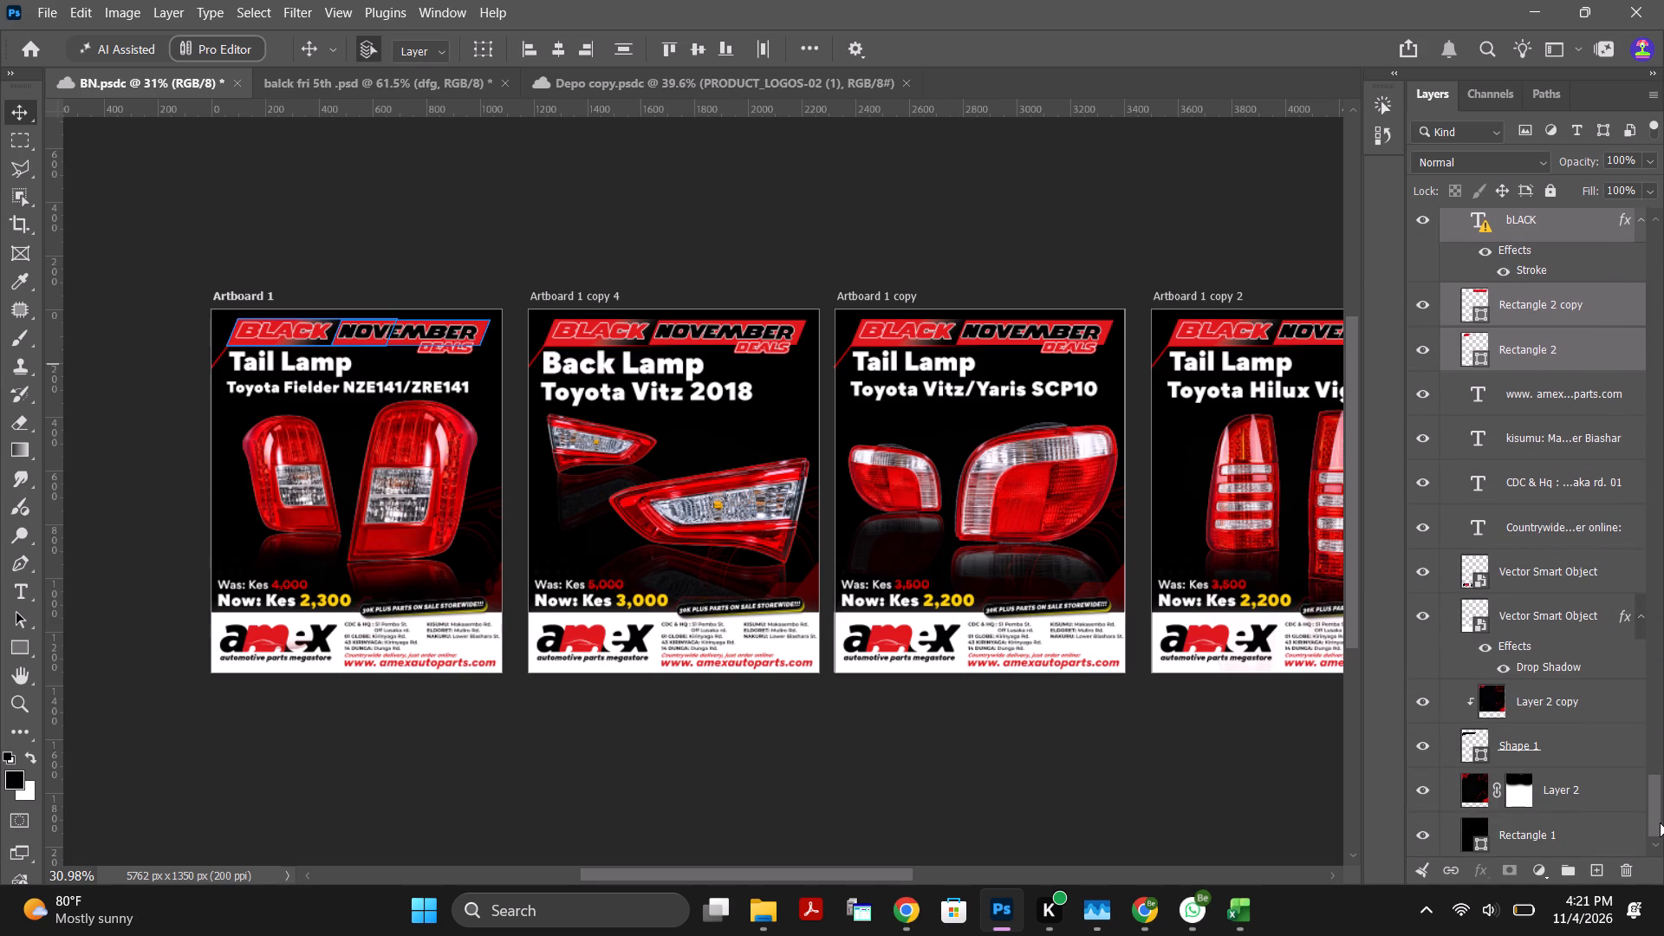
{"action": "left_click_drag", "start_coordinate": [1660, 822], "coordinate": [1638, 685], "text": "ctrl"}
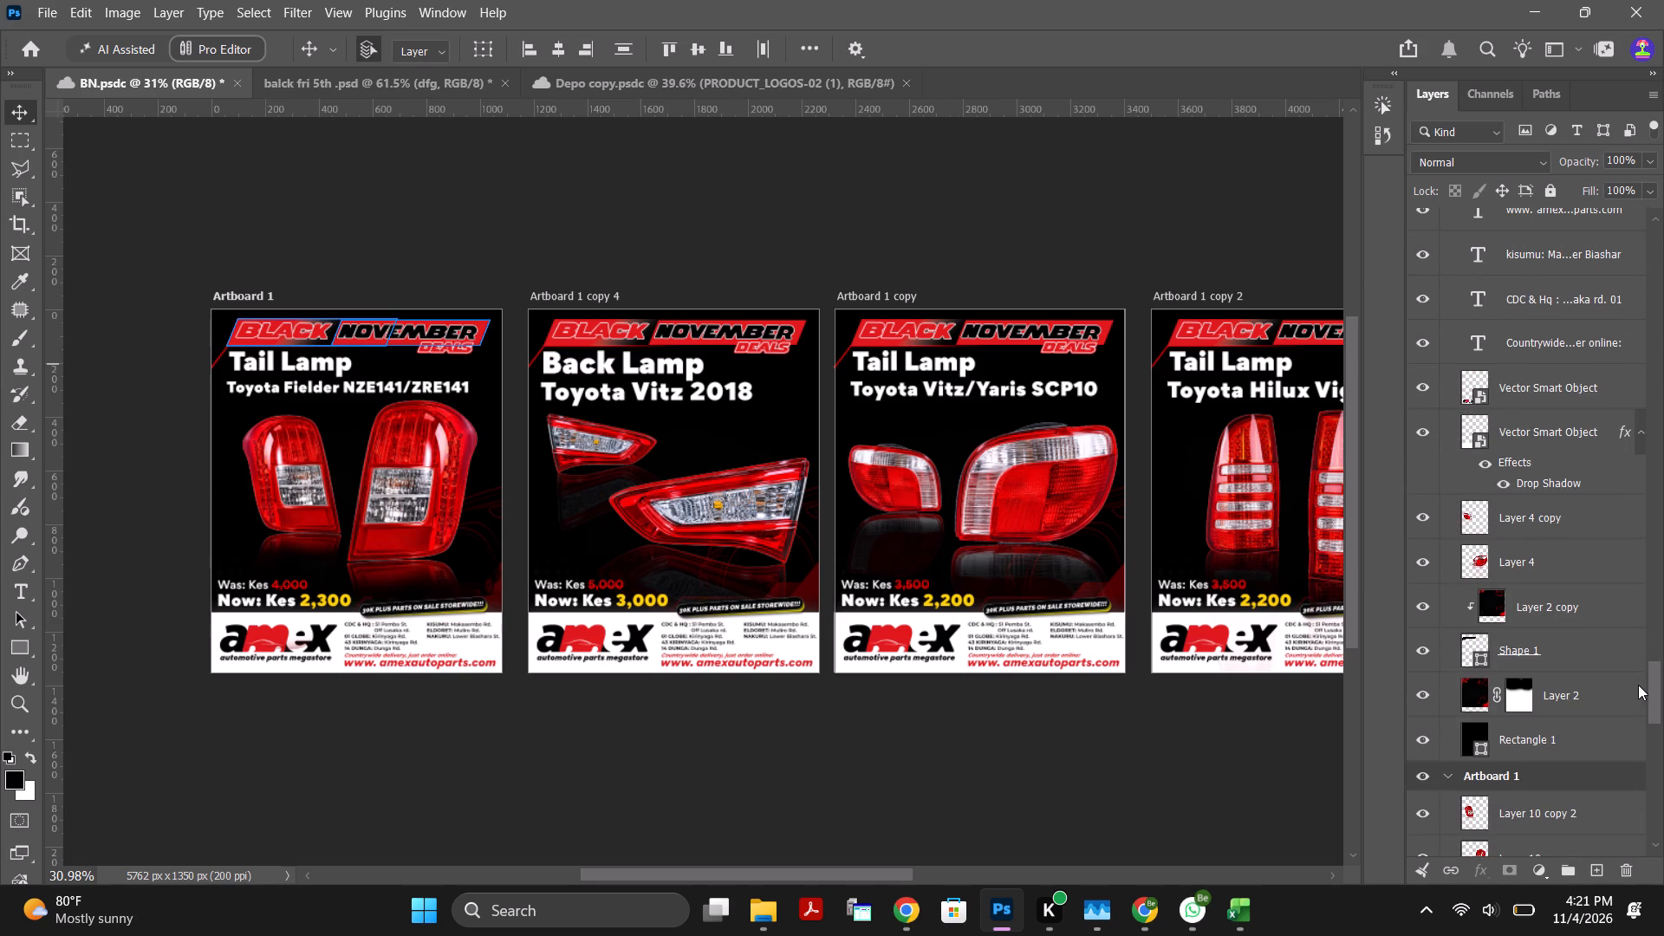
{"action": "left_click_drag", "start_coordinate": [1638, 685], "coordinate": [1645, 647], "text": "ctrl"}
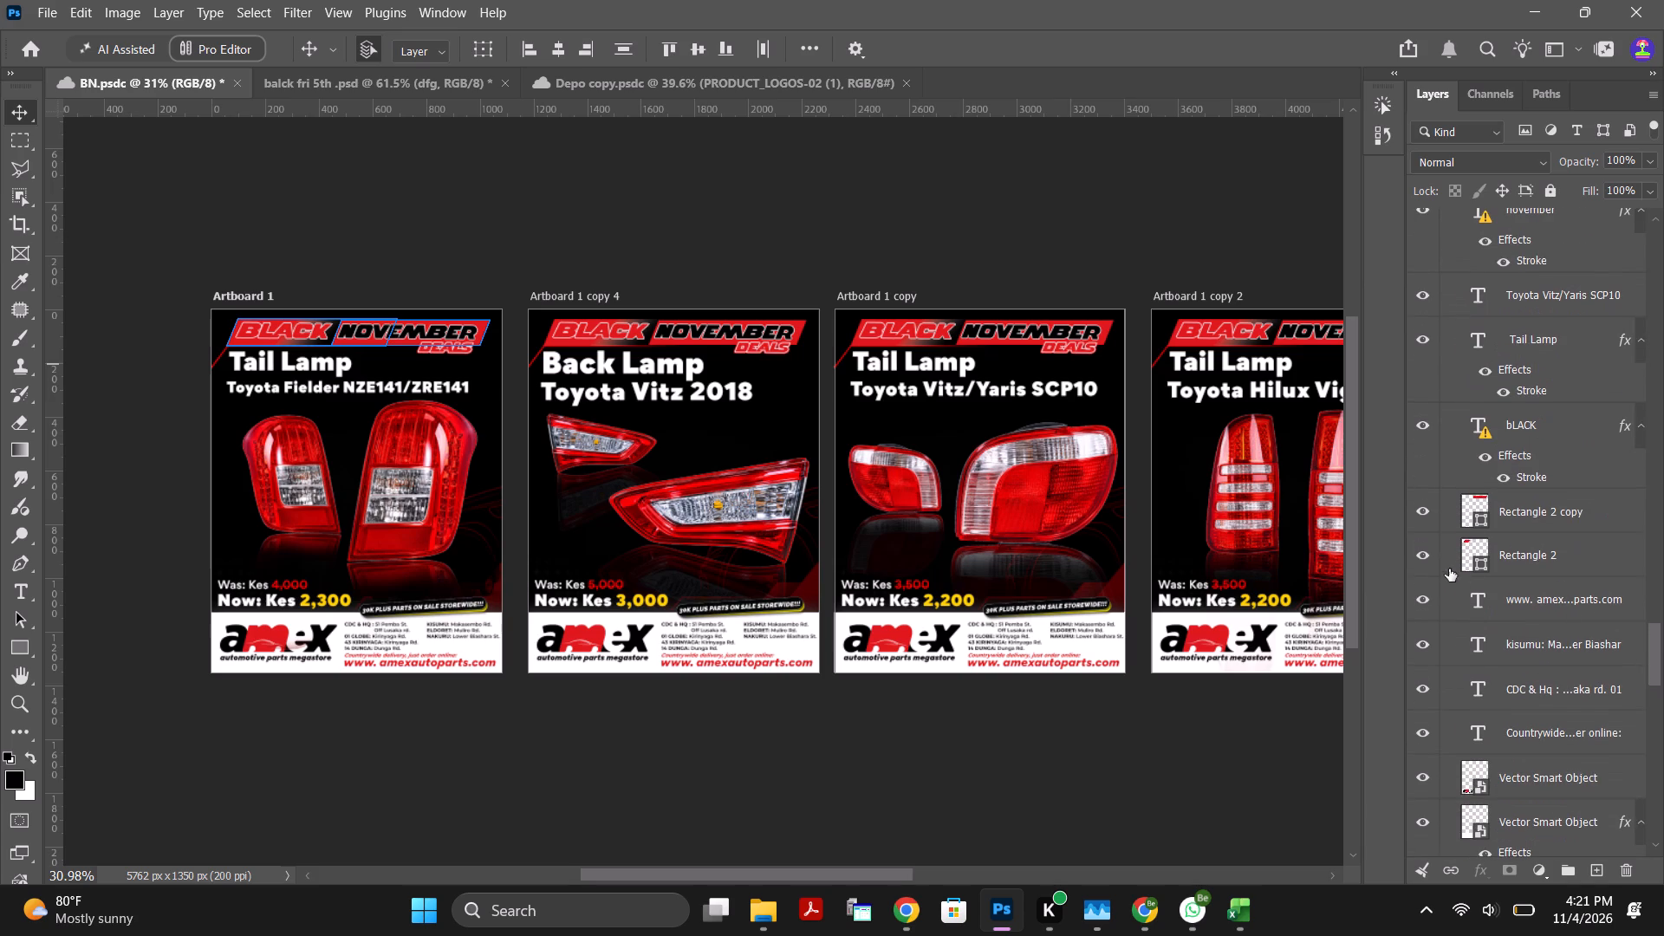
{"action": "left_click", "coordinate": [1421, 558], "text": "ctrl"}
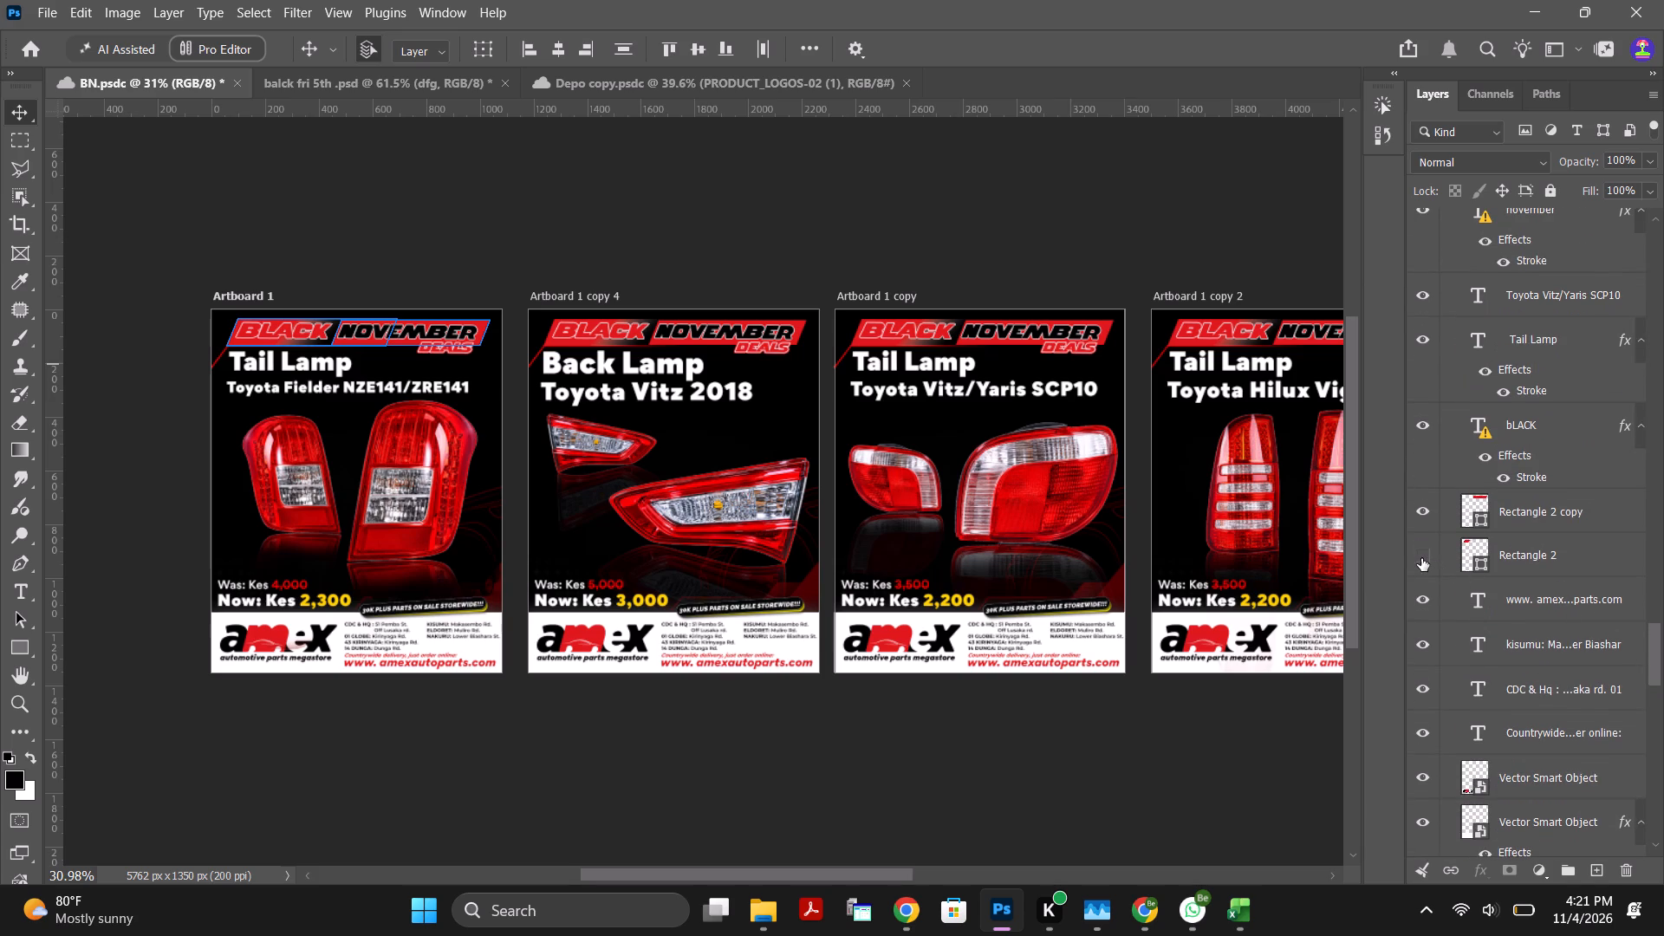
{"action": "left_click", "coordinate": [1421, 558], "text": "ctrl"}
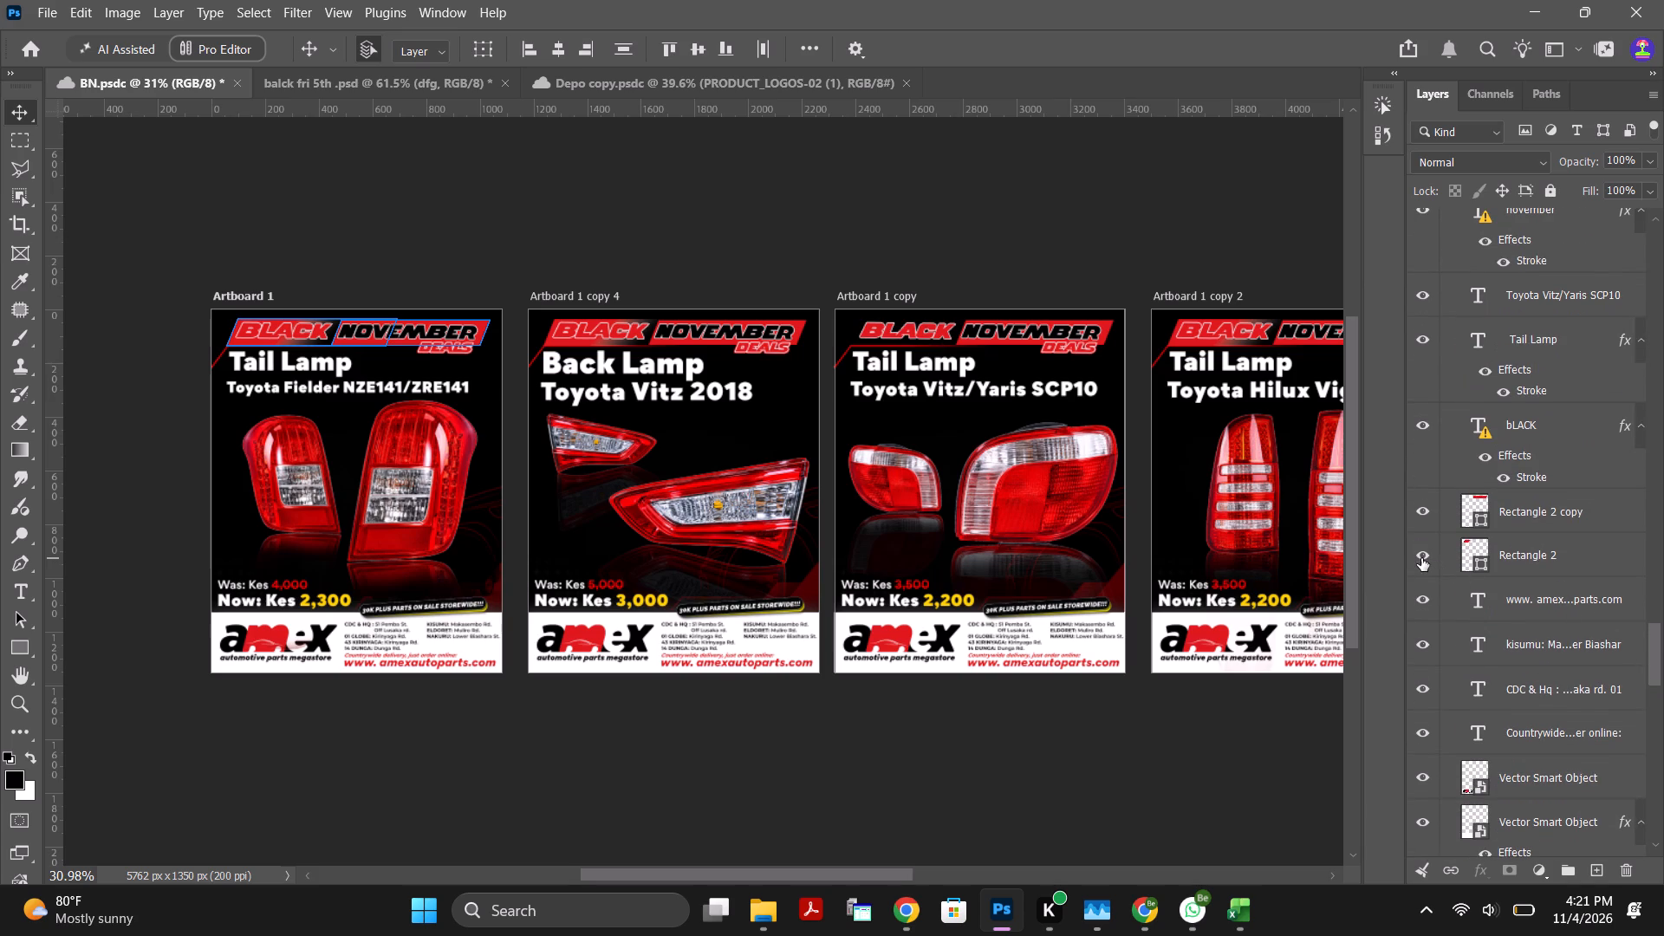
{"action": "left_click_drag", "start_coordinate": [1658, 634], "coordinate": [1658, 711], "text": "ctrl"}
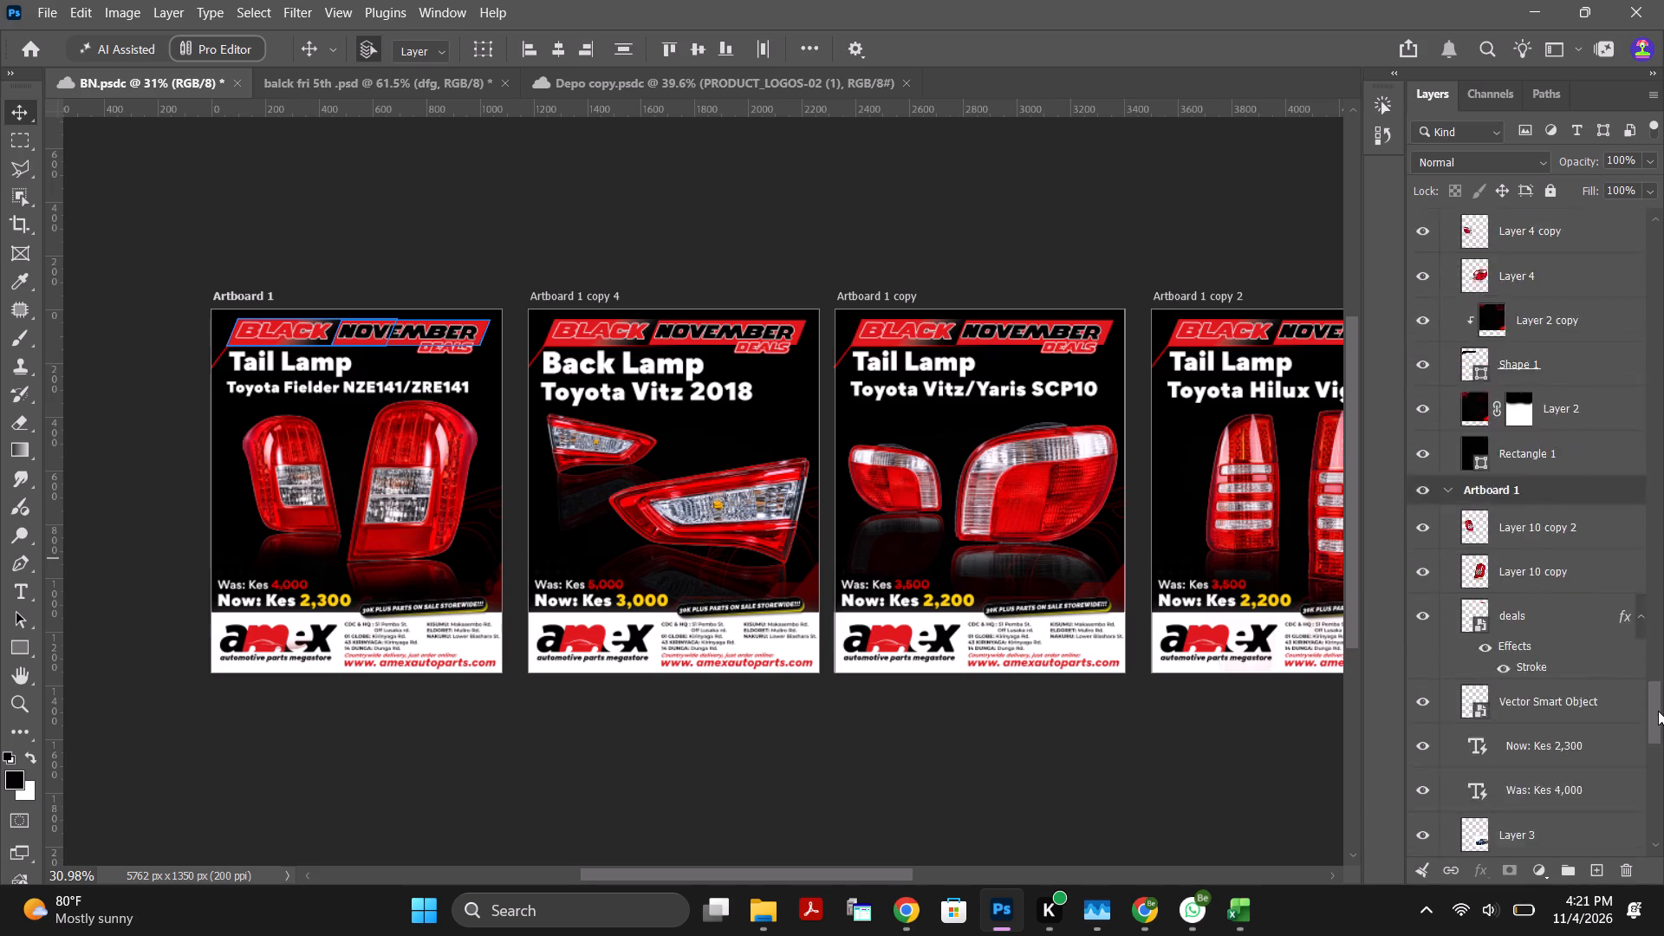
{"action": "left_click_drag", "start_coordinate": [1658, 711], "coordinate": [1663, 807], "text": "ctrl"}
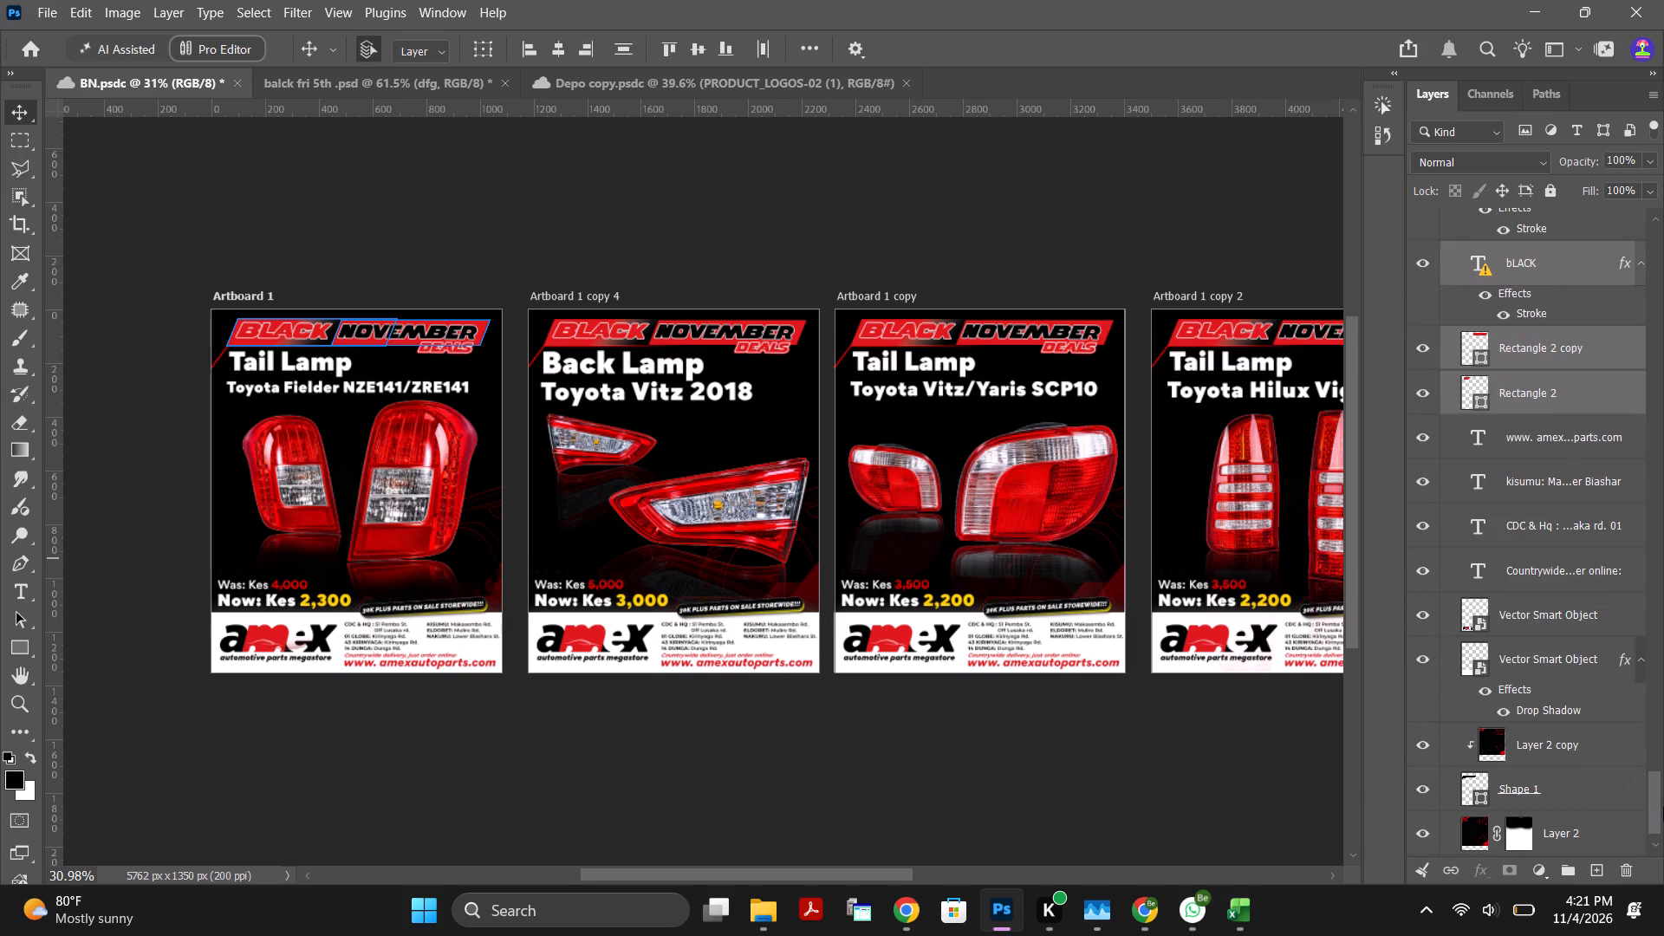
{"action": "left_click_drag", "start_coordinate": [1663, 807], "coordinate": [1663, 809], "text": "ctrl"}
{"action": "left_click", "coordinate": [1423, 704], "text": "ctrl"}
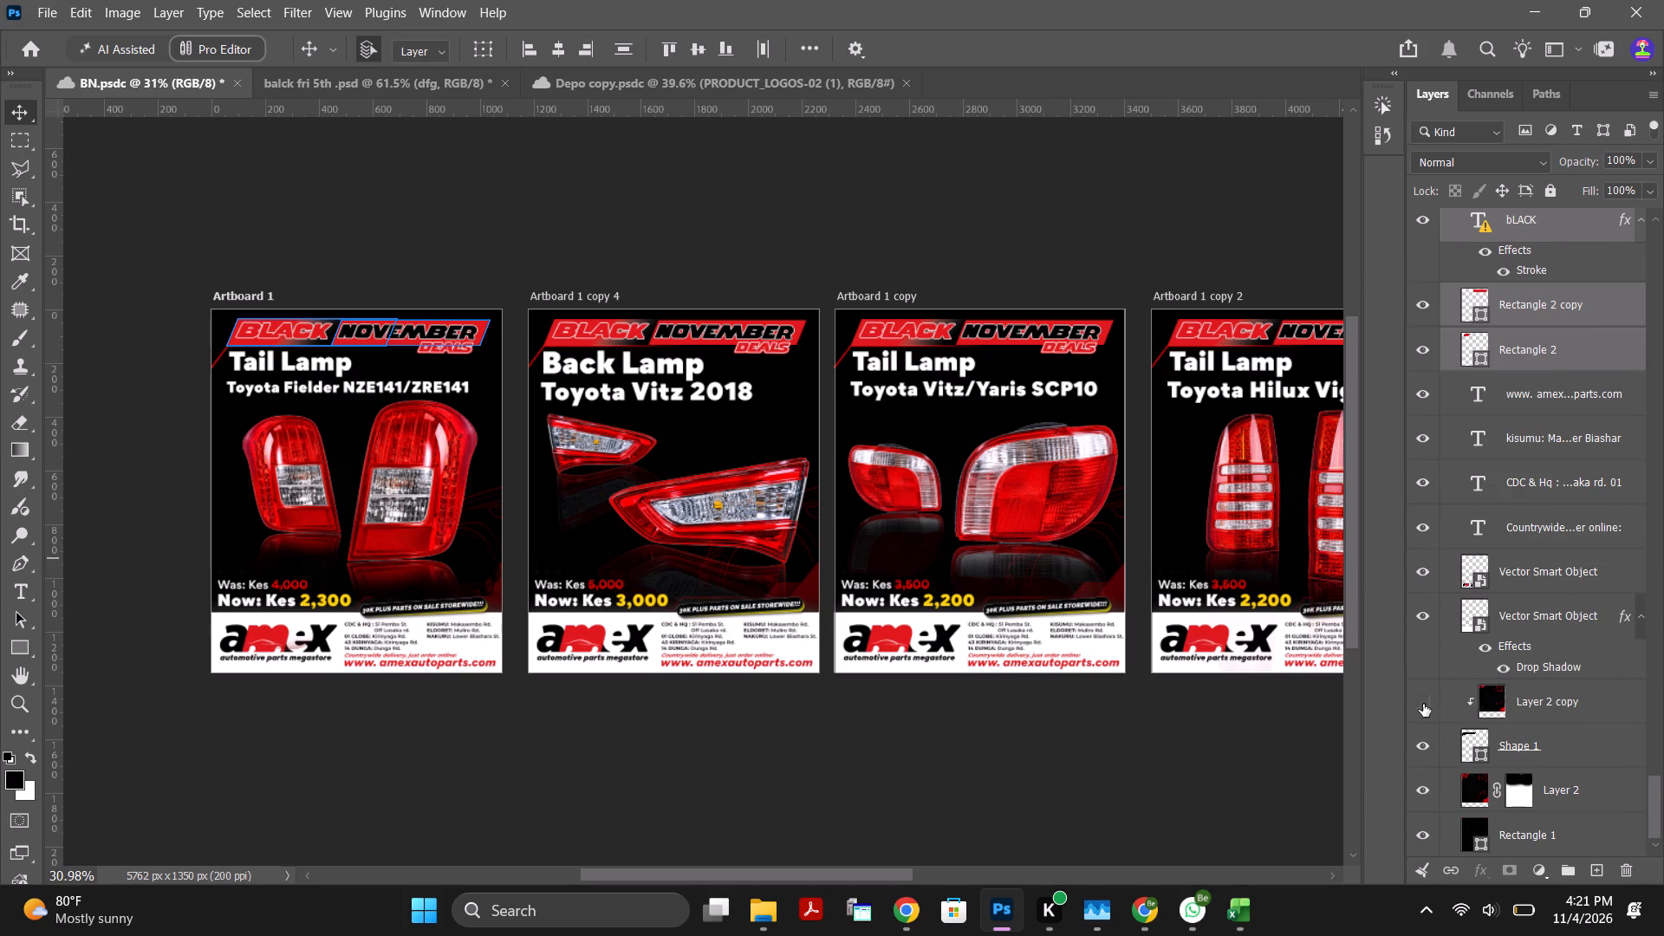
{"action": "left_click", "coordinate": [1423, 704], "text": "ctrl"}
Add Layer 2 copy and Shape 1 to the selection and copy all the selected header layers.
{"action": "left_click", "coordinate": [1549, 703], "text": "ctrl"}
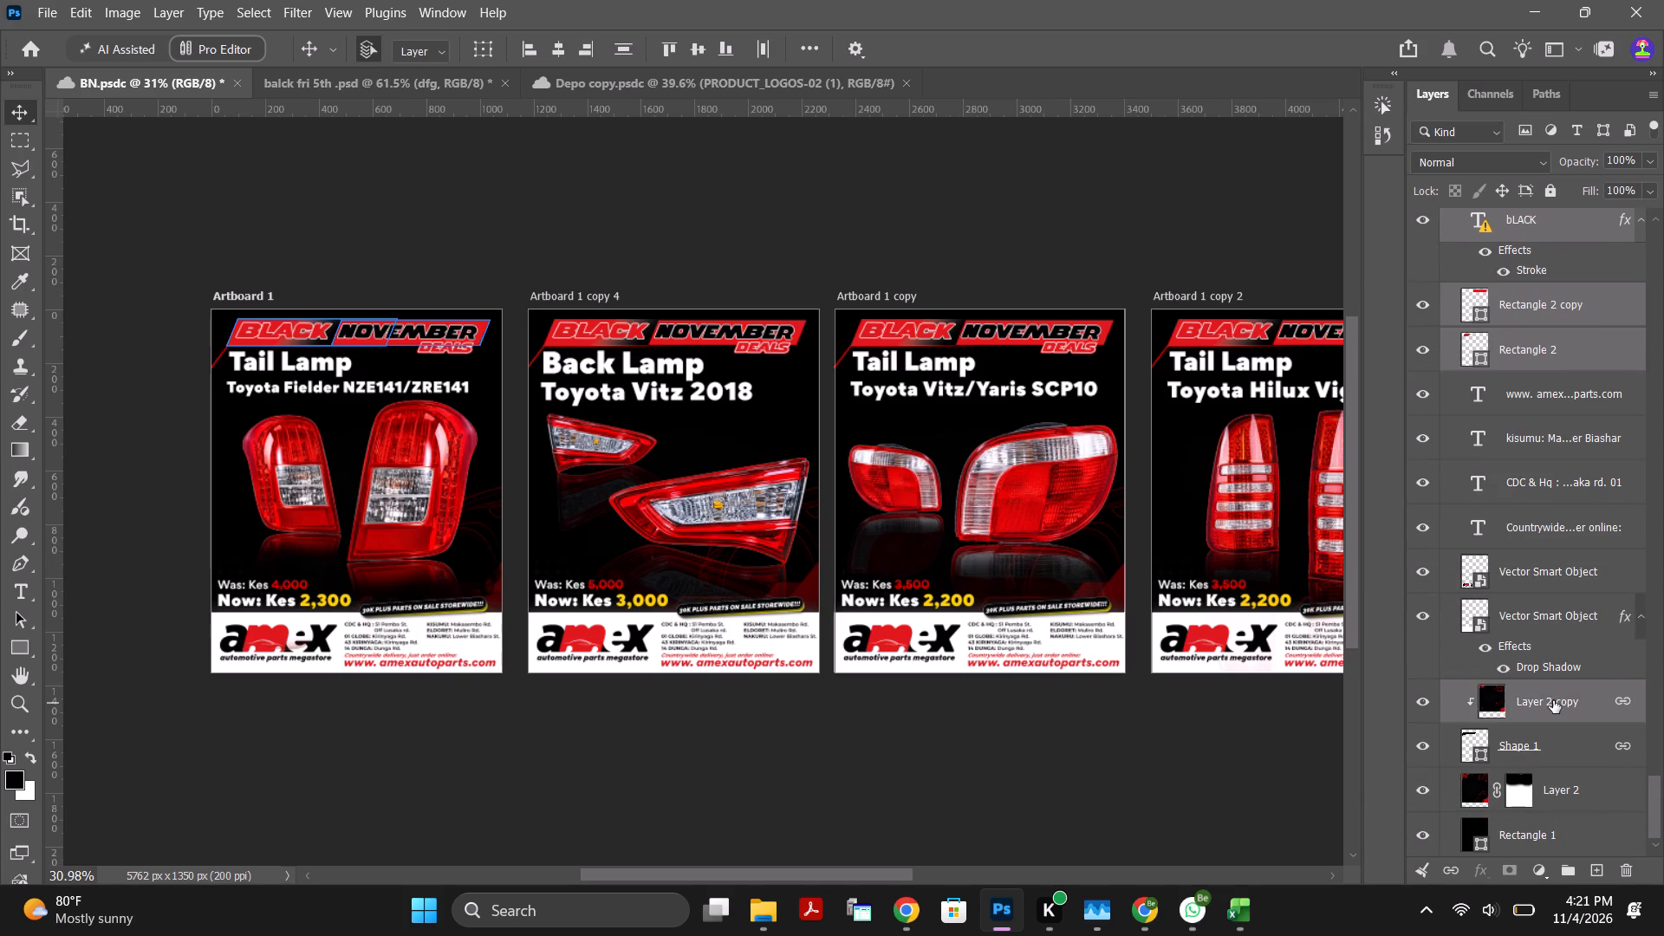
{"action": "left_click", "coordinate": [1531, 750], "text": "ctrl"}
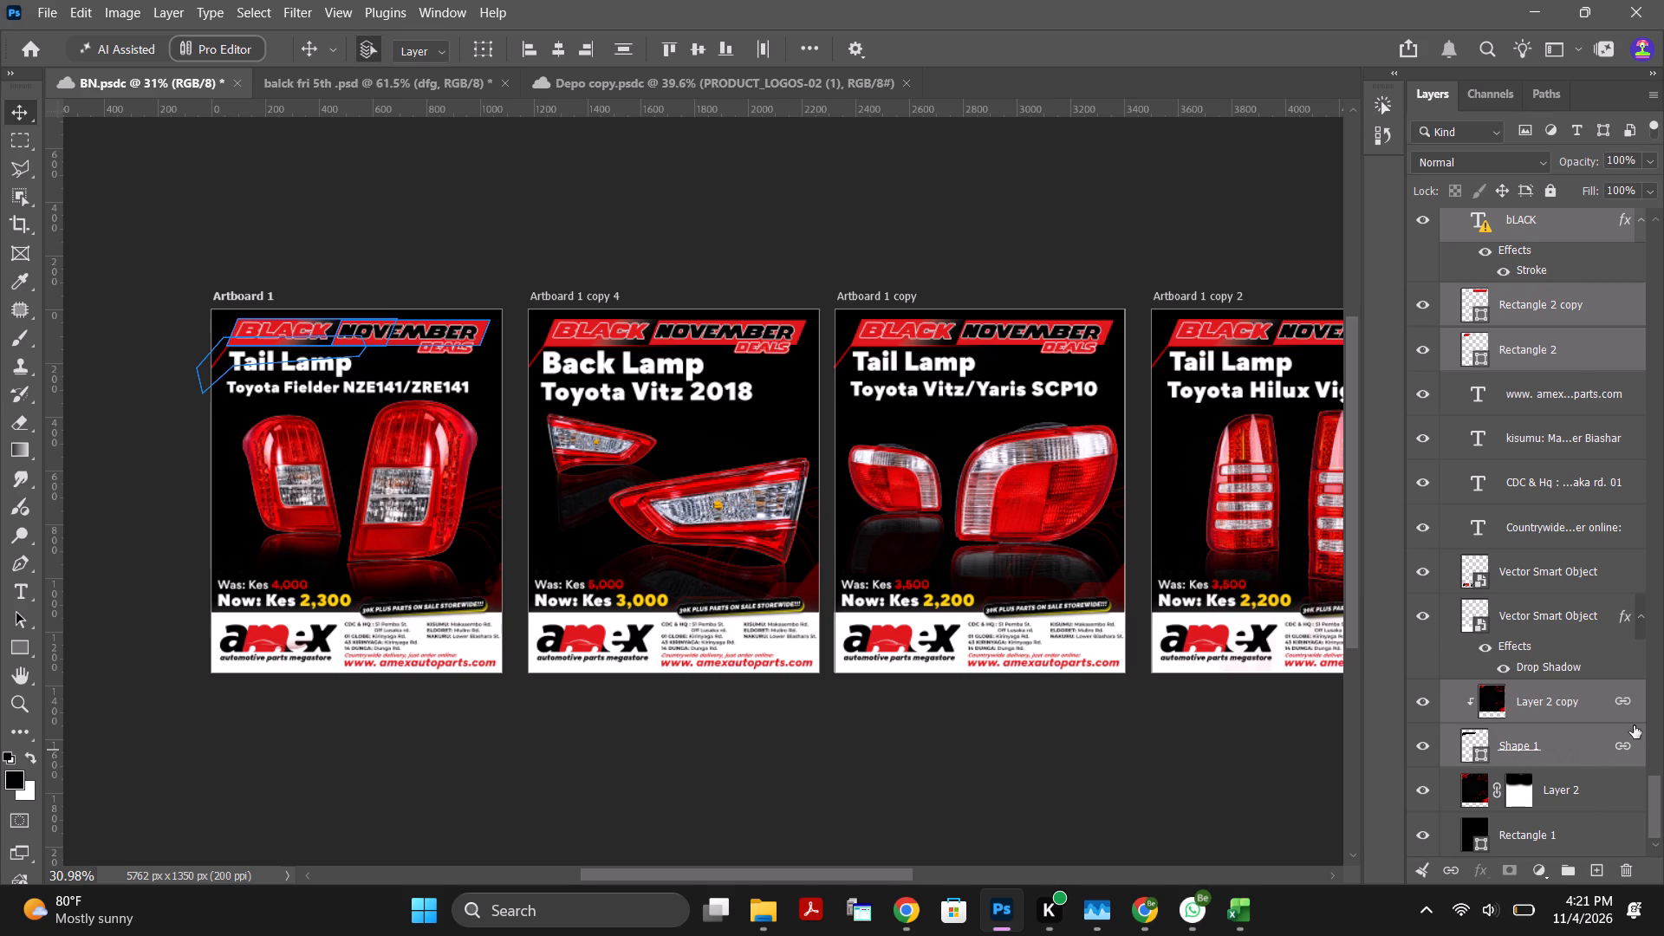
{"action": "key", "text": "ctrl+c"}
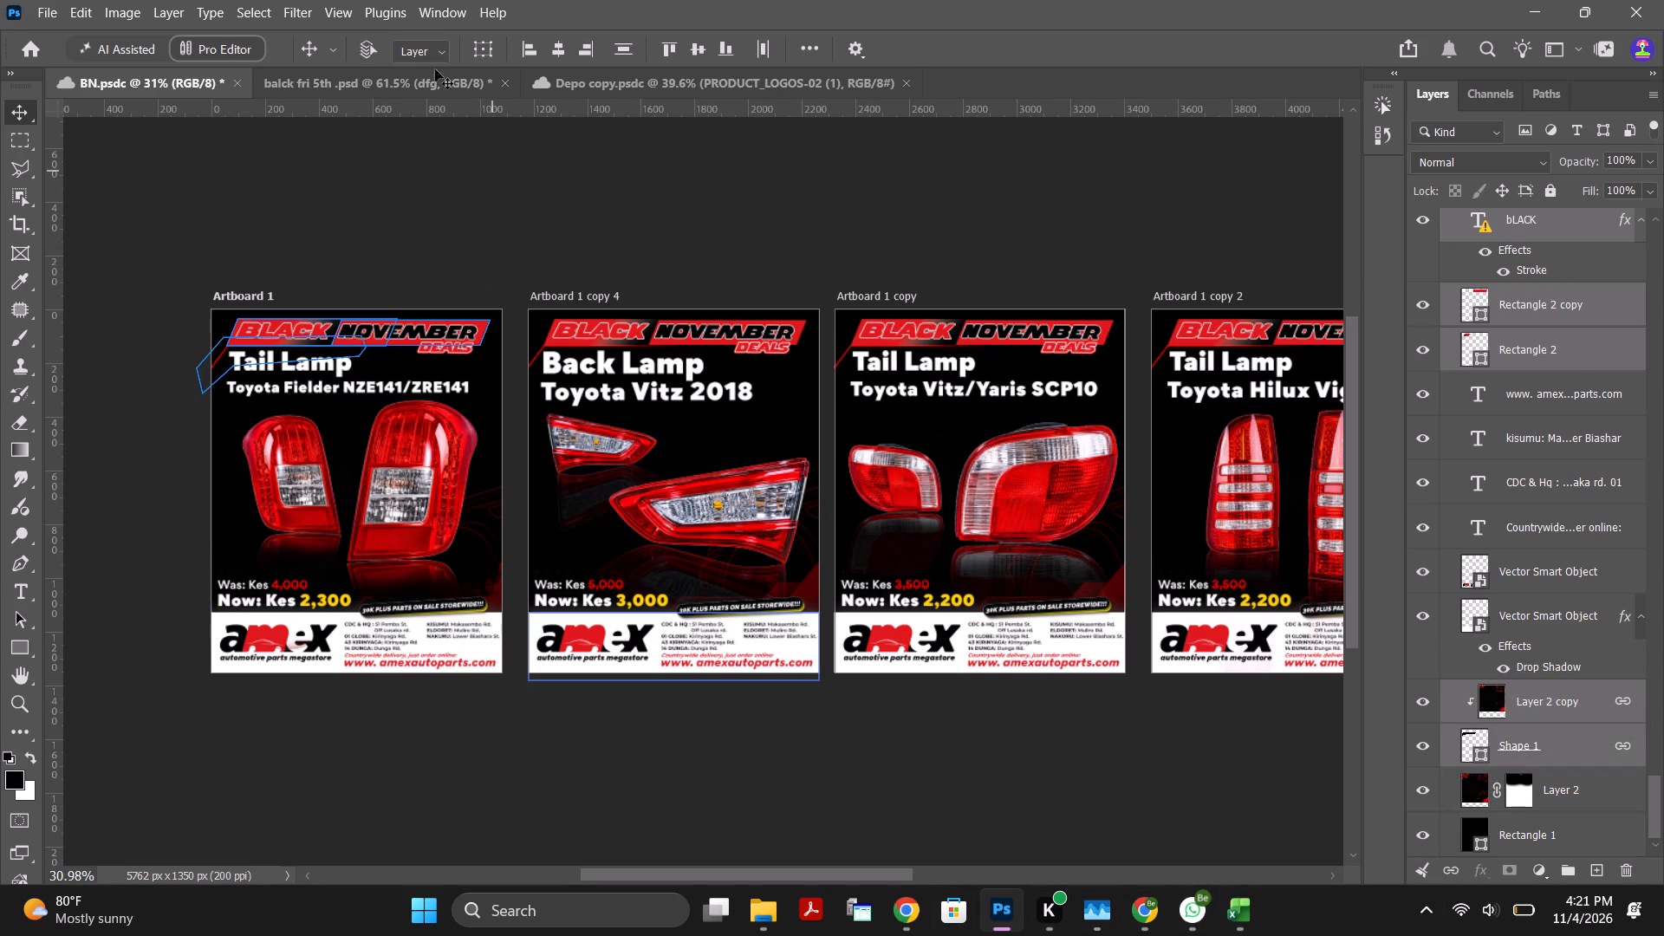
Switch to balck fri 5th .psd and paste the header layers in place on Artboard 1 copy 5, undoing a first ordinary paste.
{"action": "left_click", "coordinate": [408, 83]}
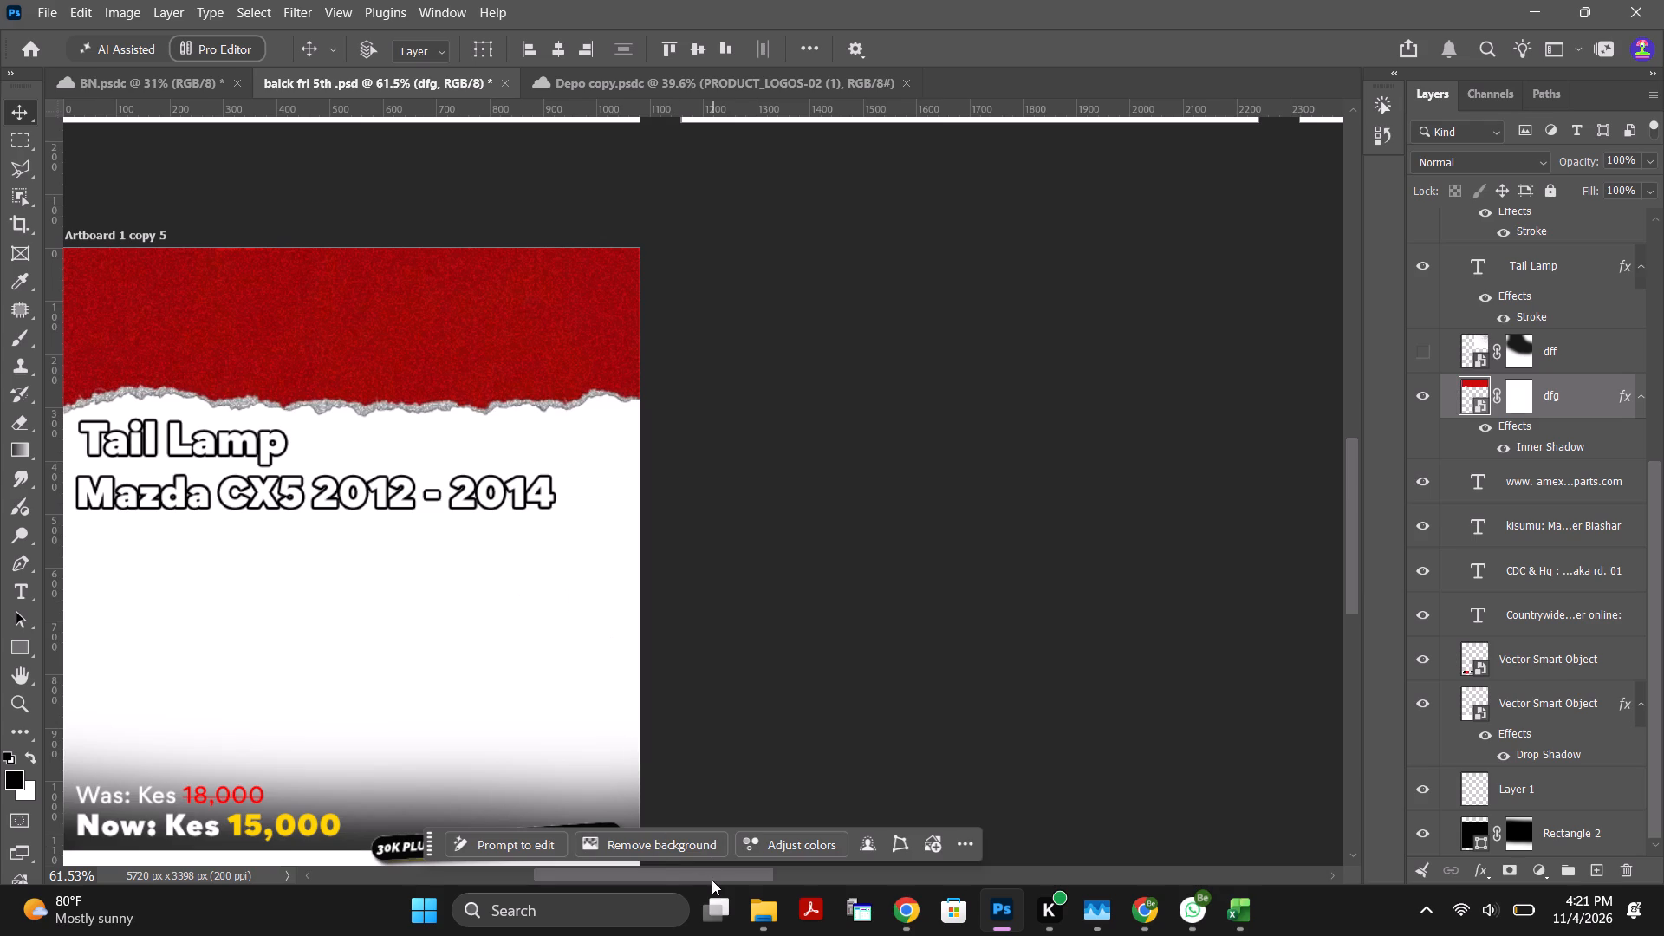
{"action": "left_click_drag", "start_coordinate": [712, 880], "coordinate": [648, 868]}
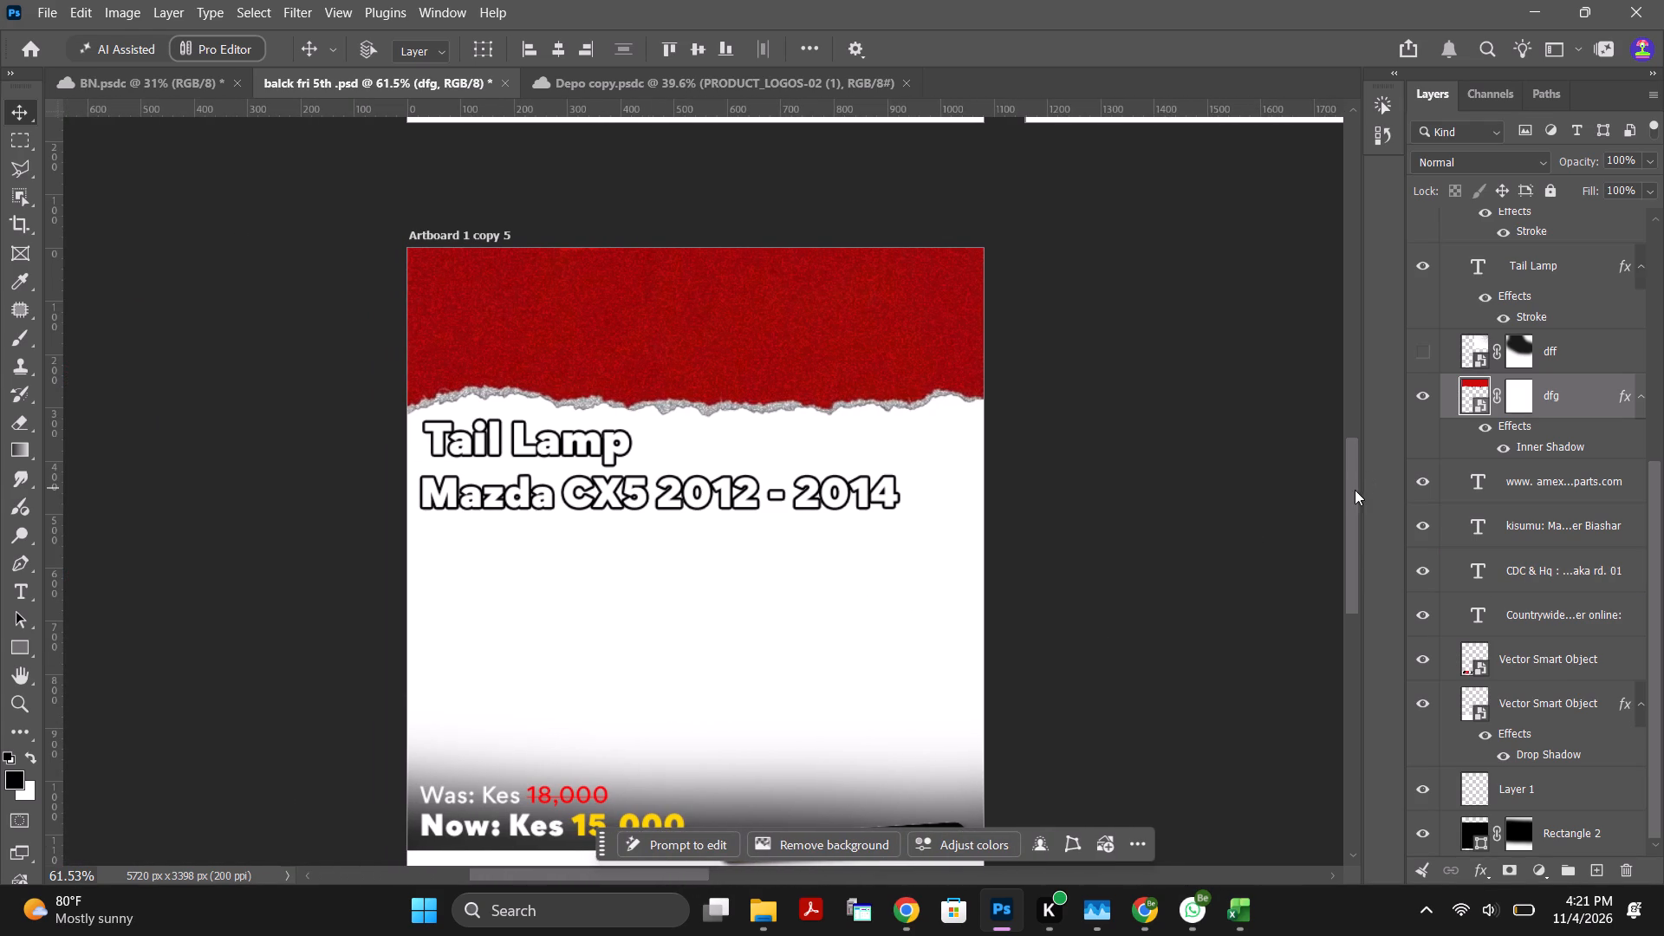
{"action": "left_click_drag", "start_coordinate": [1354, 491], "coordinate": [1356, 528]}
{"action": "key", "text": "ctrl+v"}
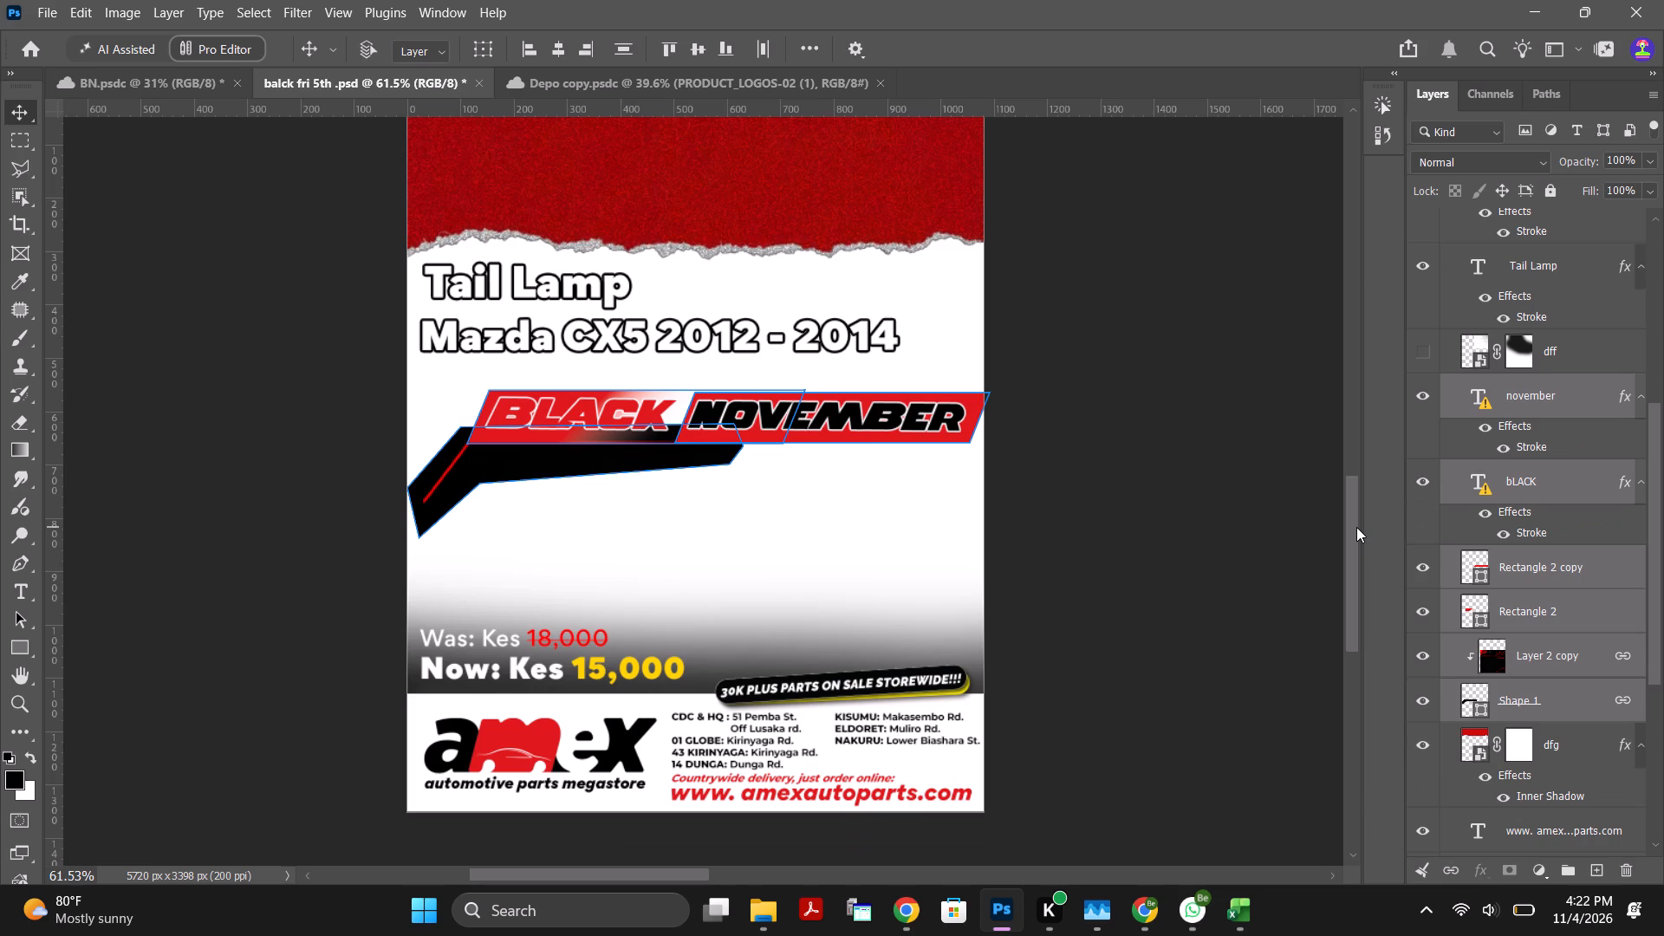
{"action": "key", "text": "ctrl+z"}
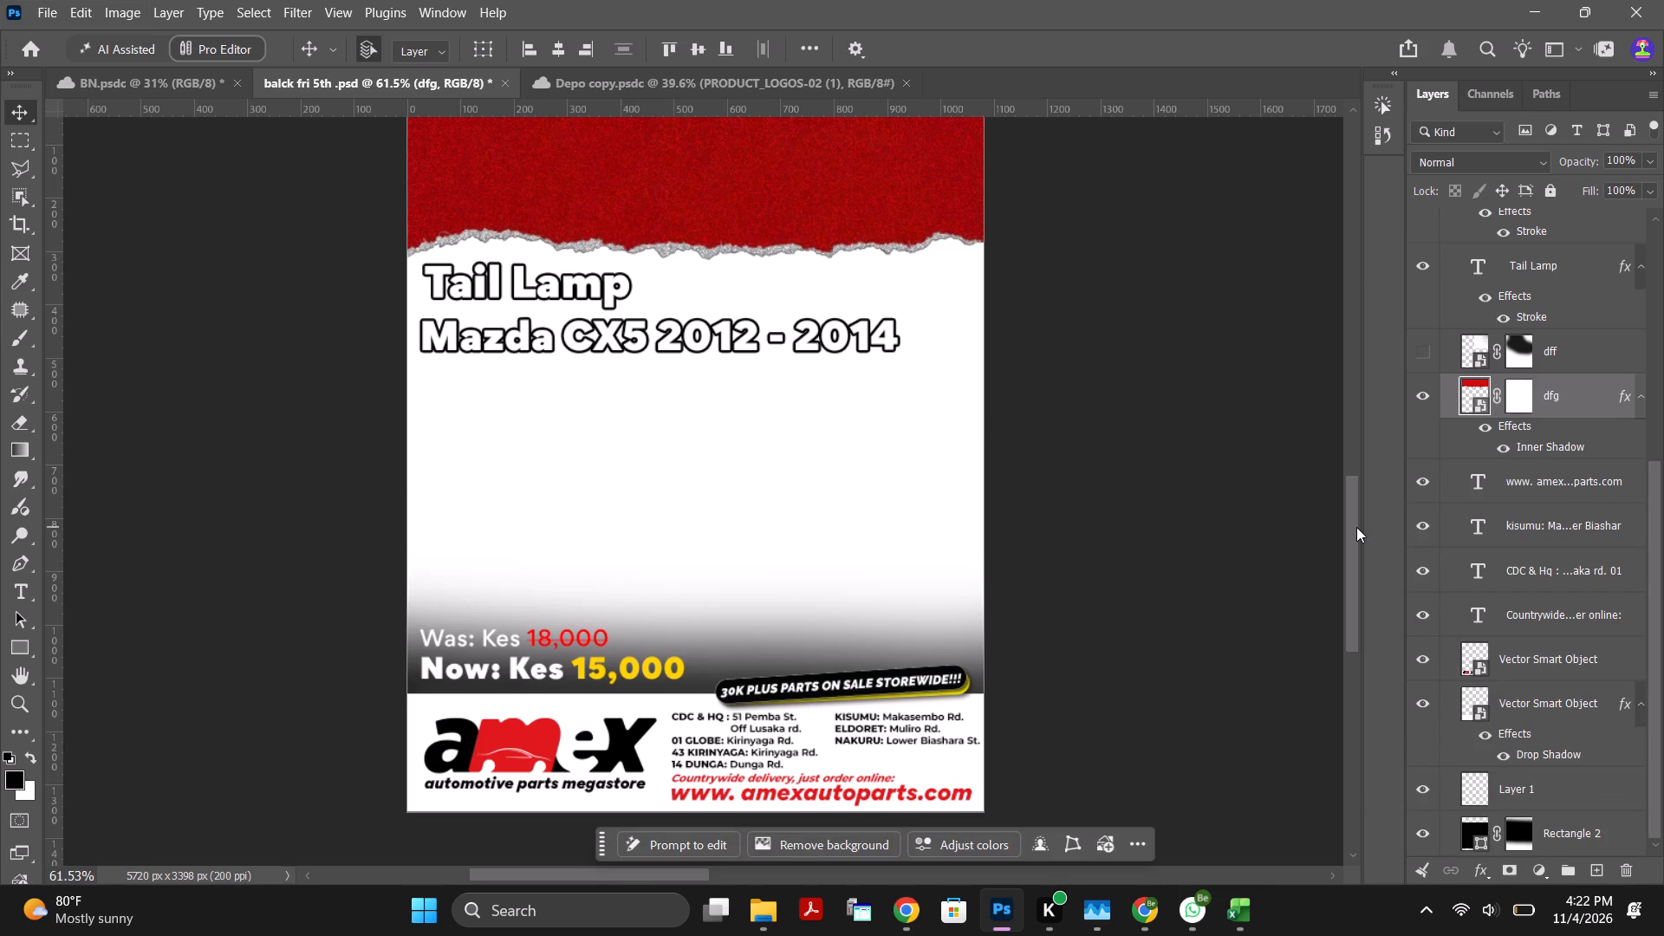
{"action": "key", "text": "ctrl+shift+v"}
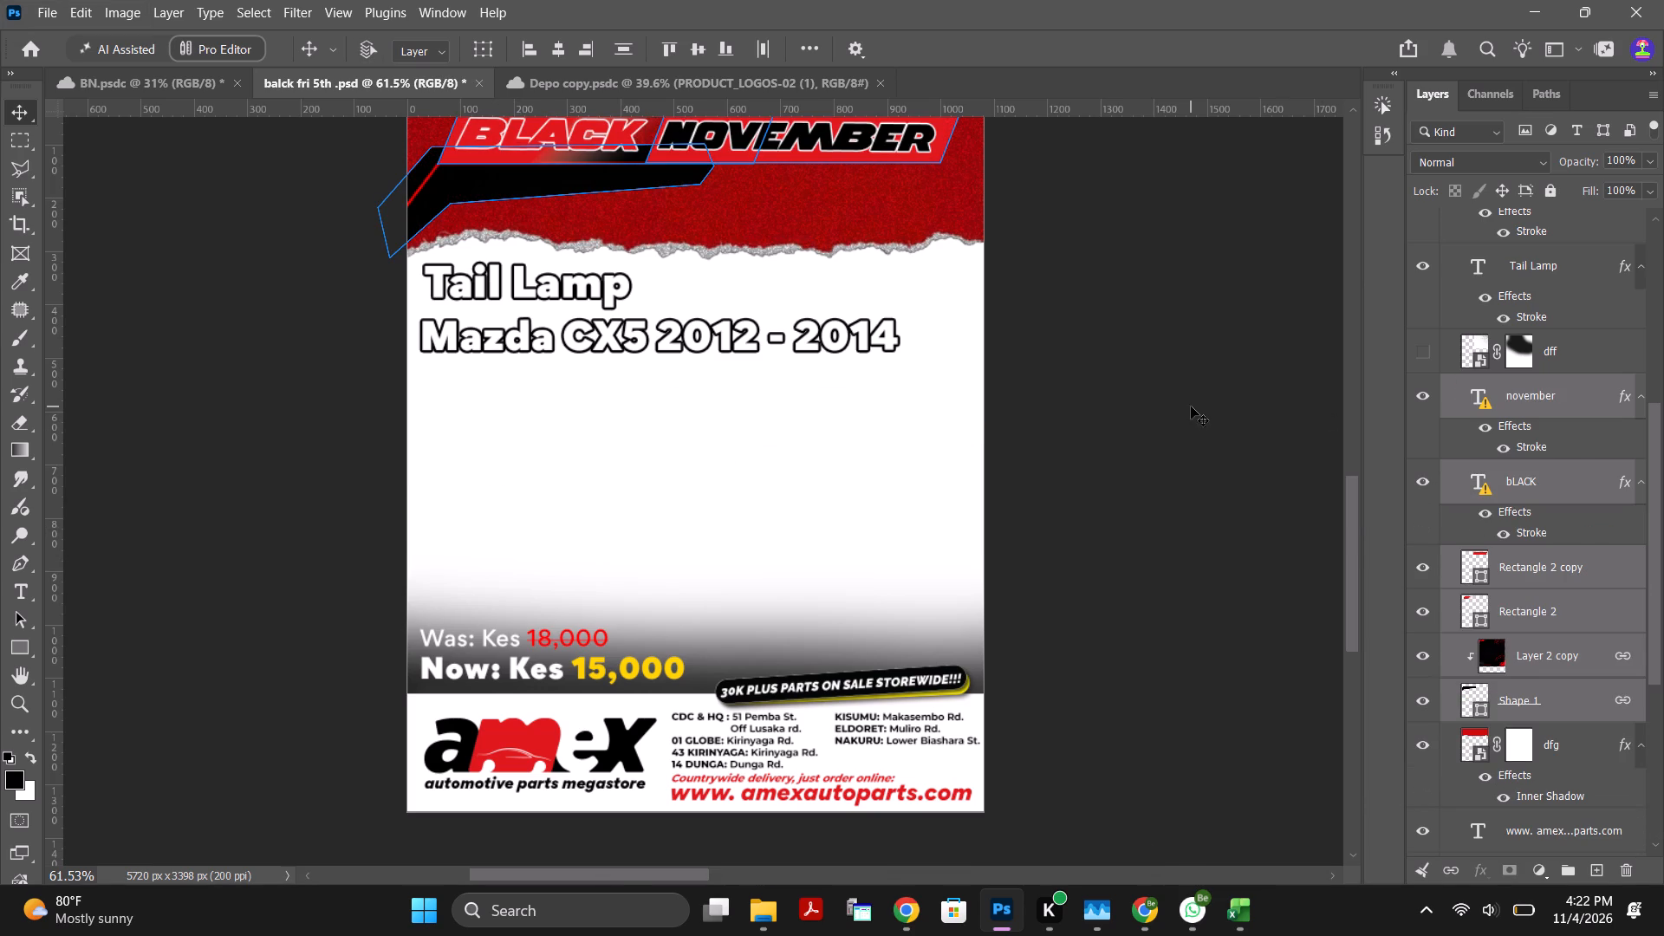
Rotate the pasted BLACK NOVEMBER header layers by about -1.31° and reposition them over the red torn-paper header.
{"action": "scroll", "coordinate": [858, 362], "scroll_direction": "up", "scroll_amount": 5}
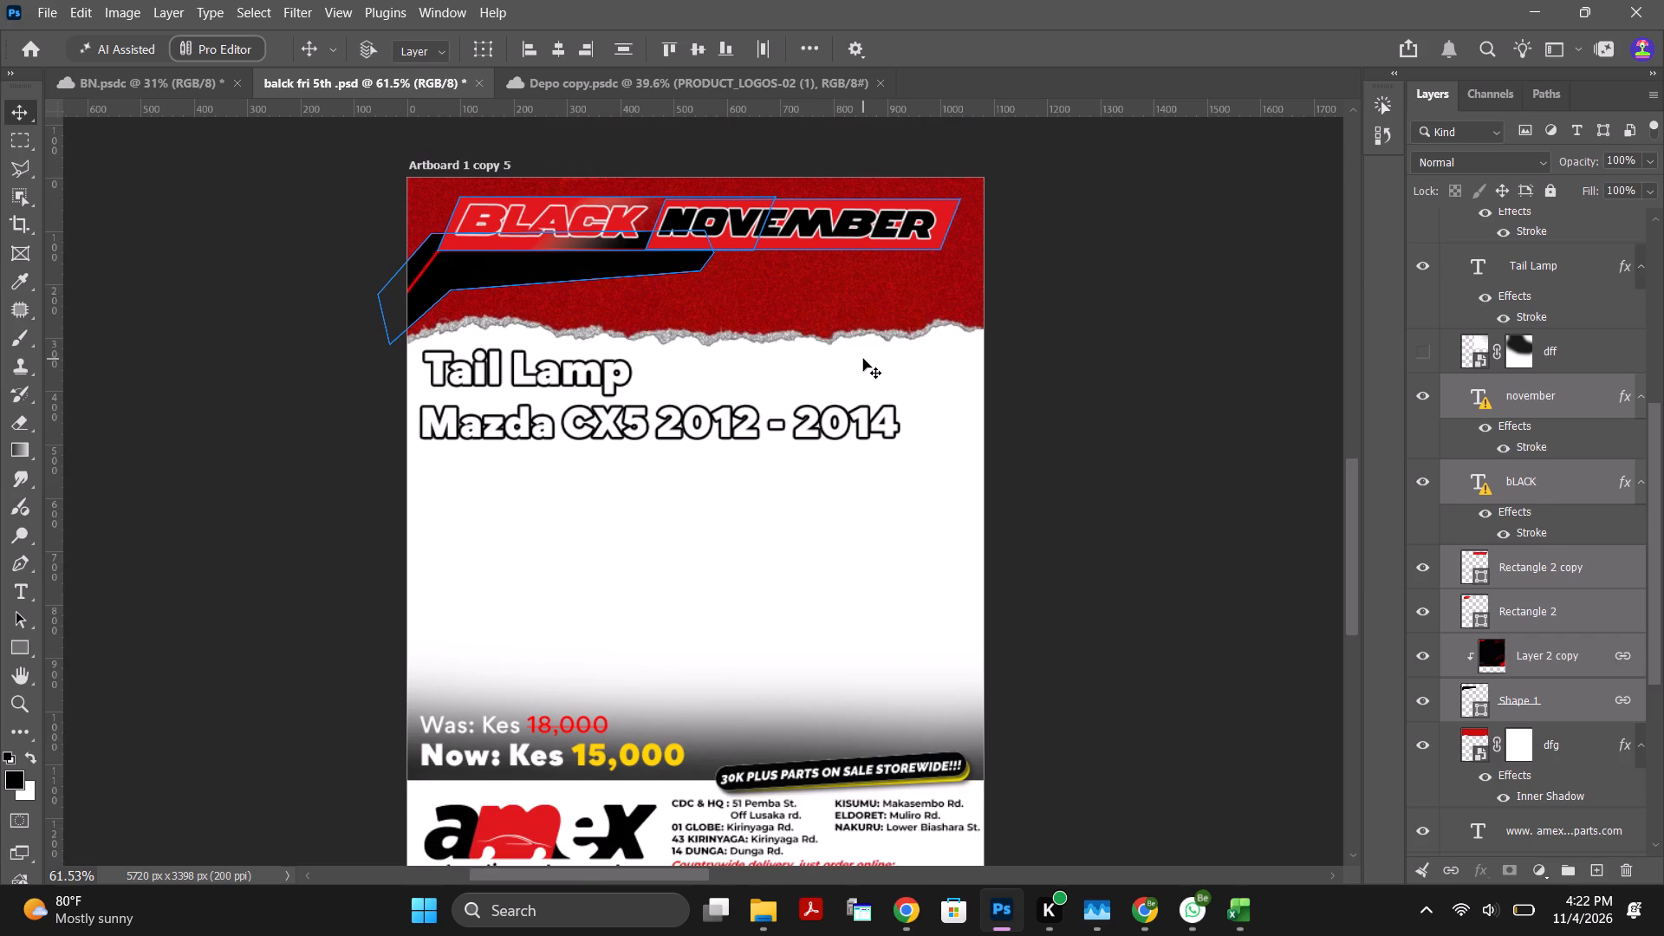
{"action": "scroll", "coordinate": [863, 359], "scroll_direction": "up", "scroll_amount": 5}
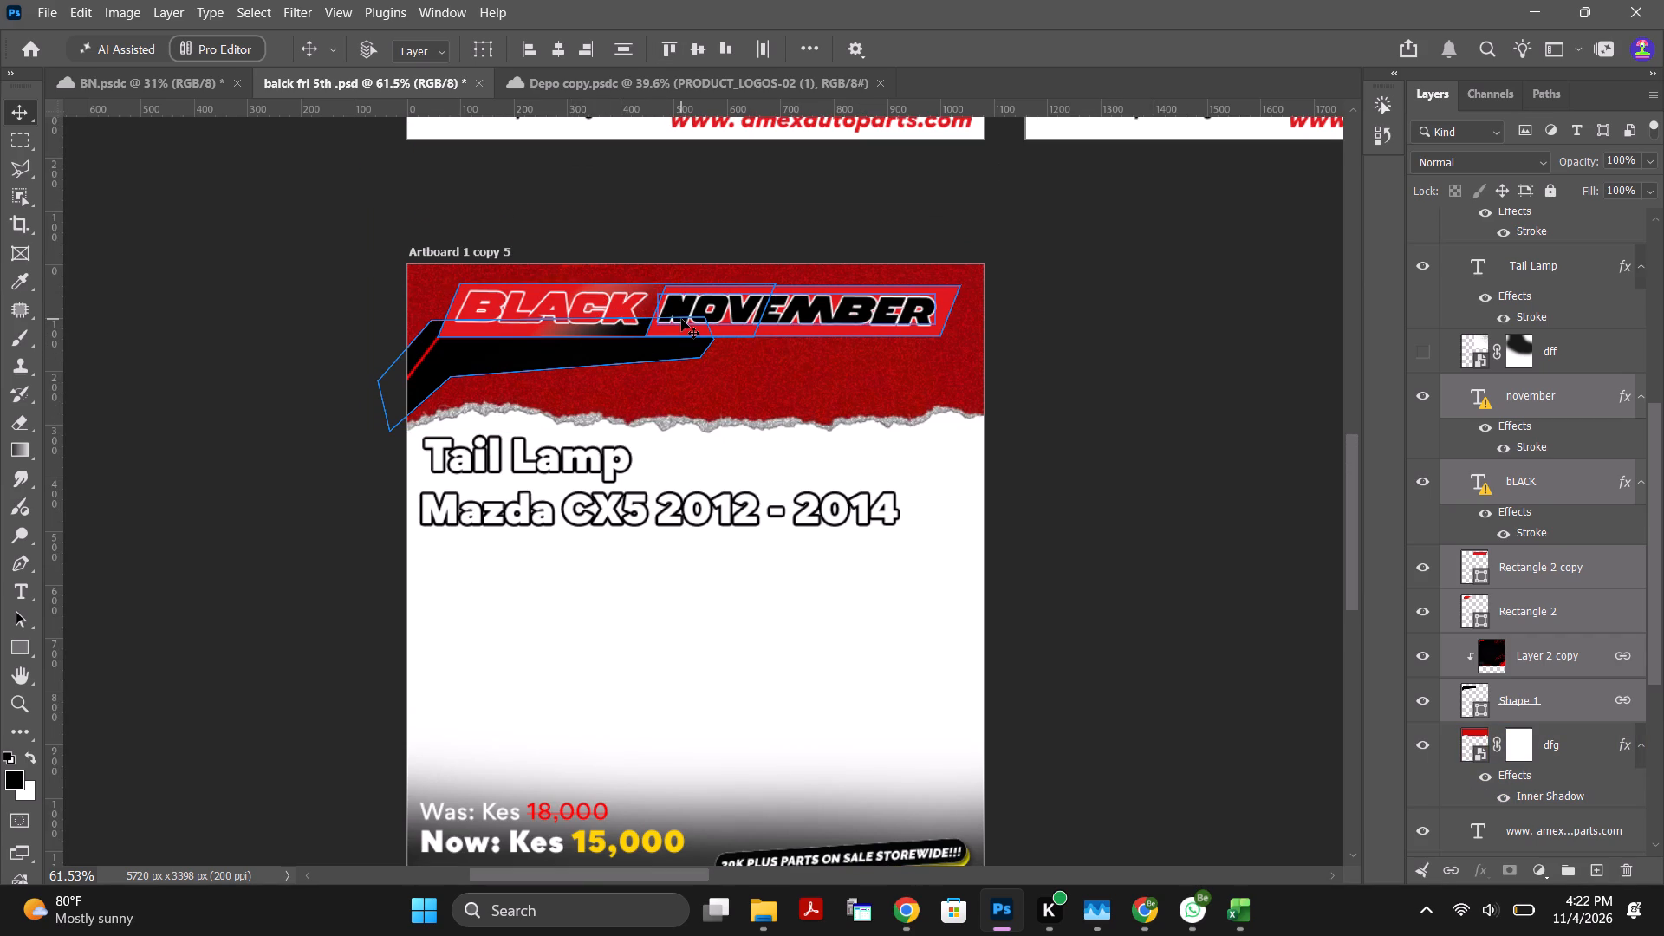
{"action": "key", "text": "ctrl+t"}
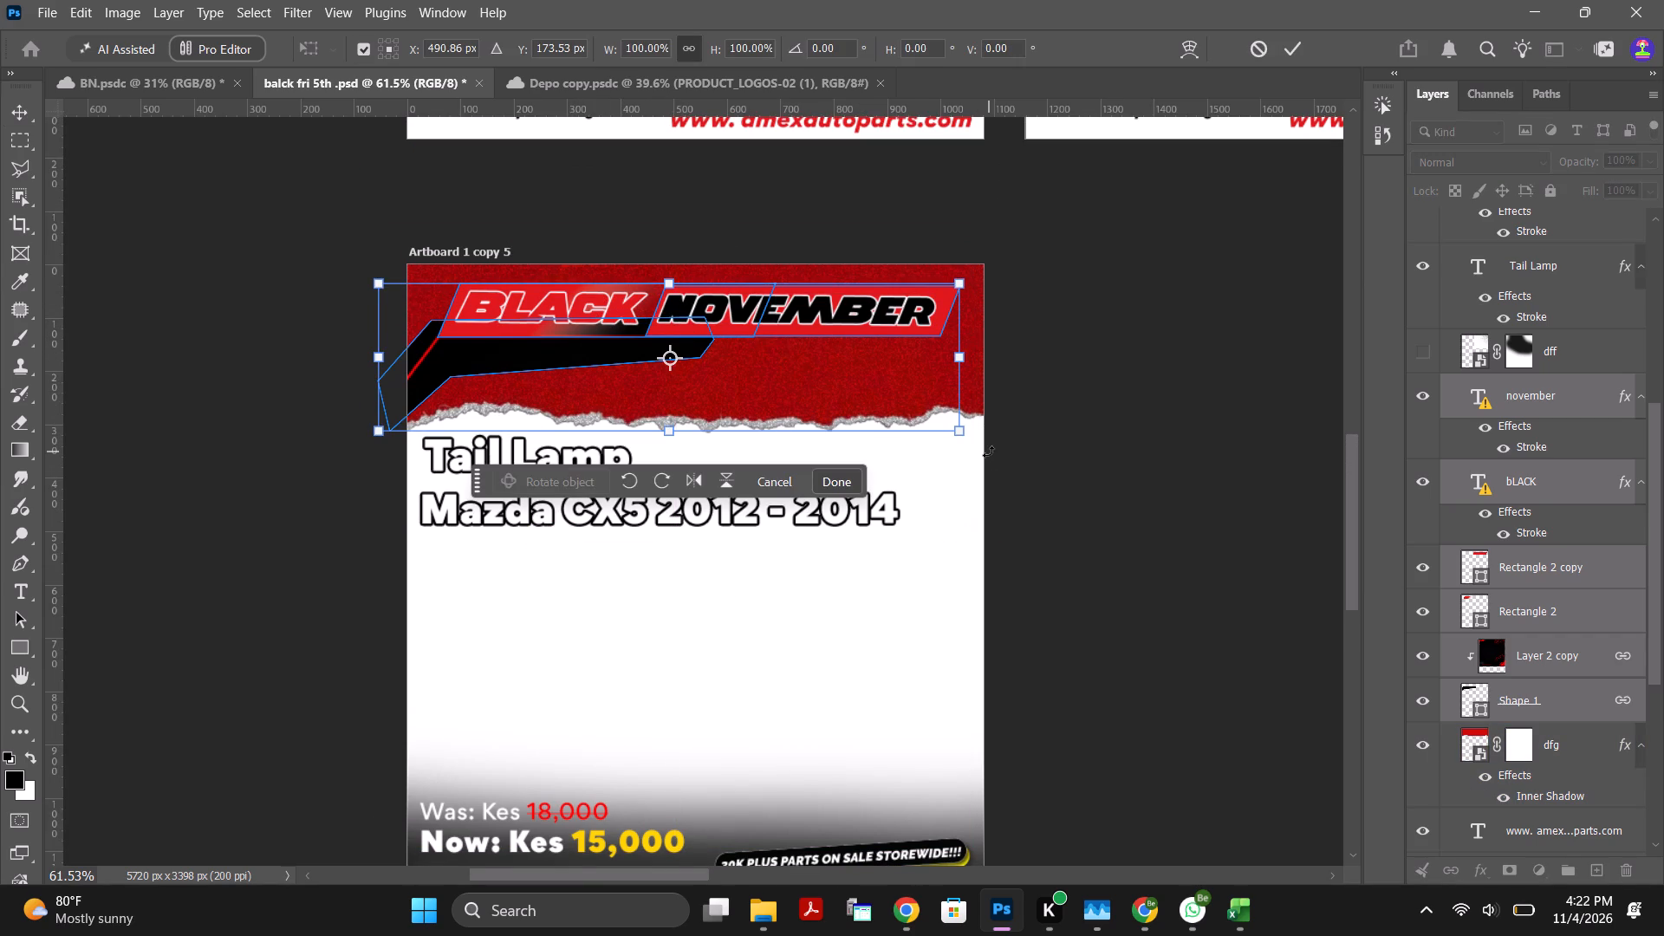
{"action": "left_click", "coordinate": [988, 451]}
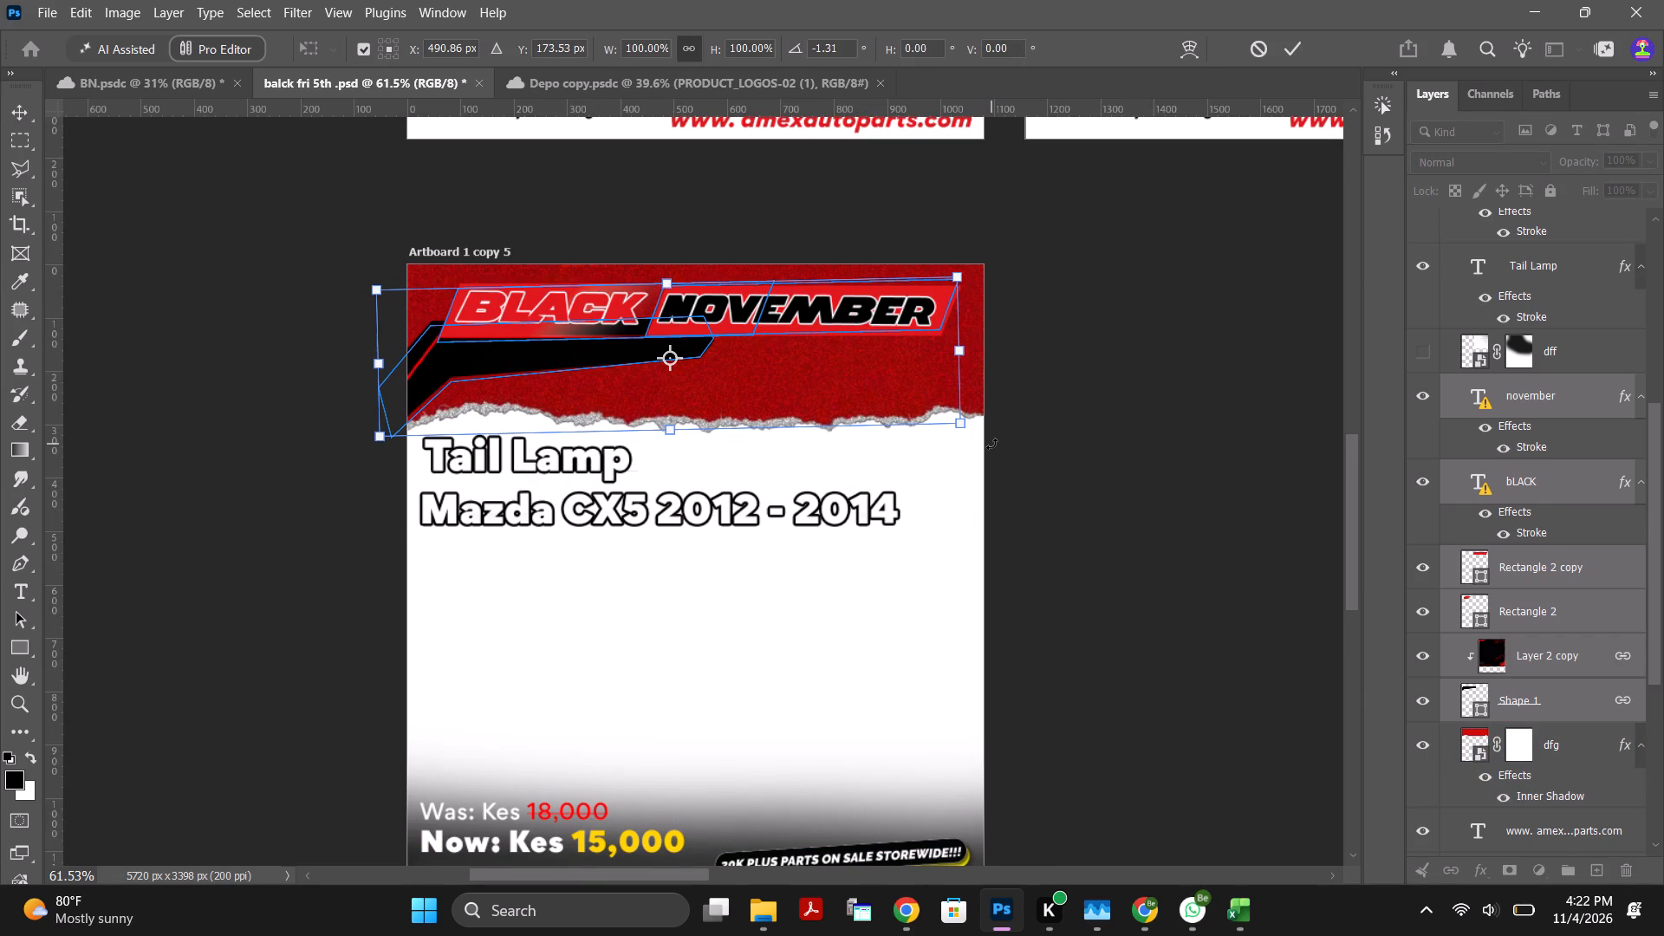
{"action": "left_click_drag", "start_coordinate": [775, 311], "coordinate": [790, 322]}
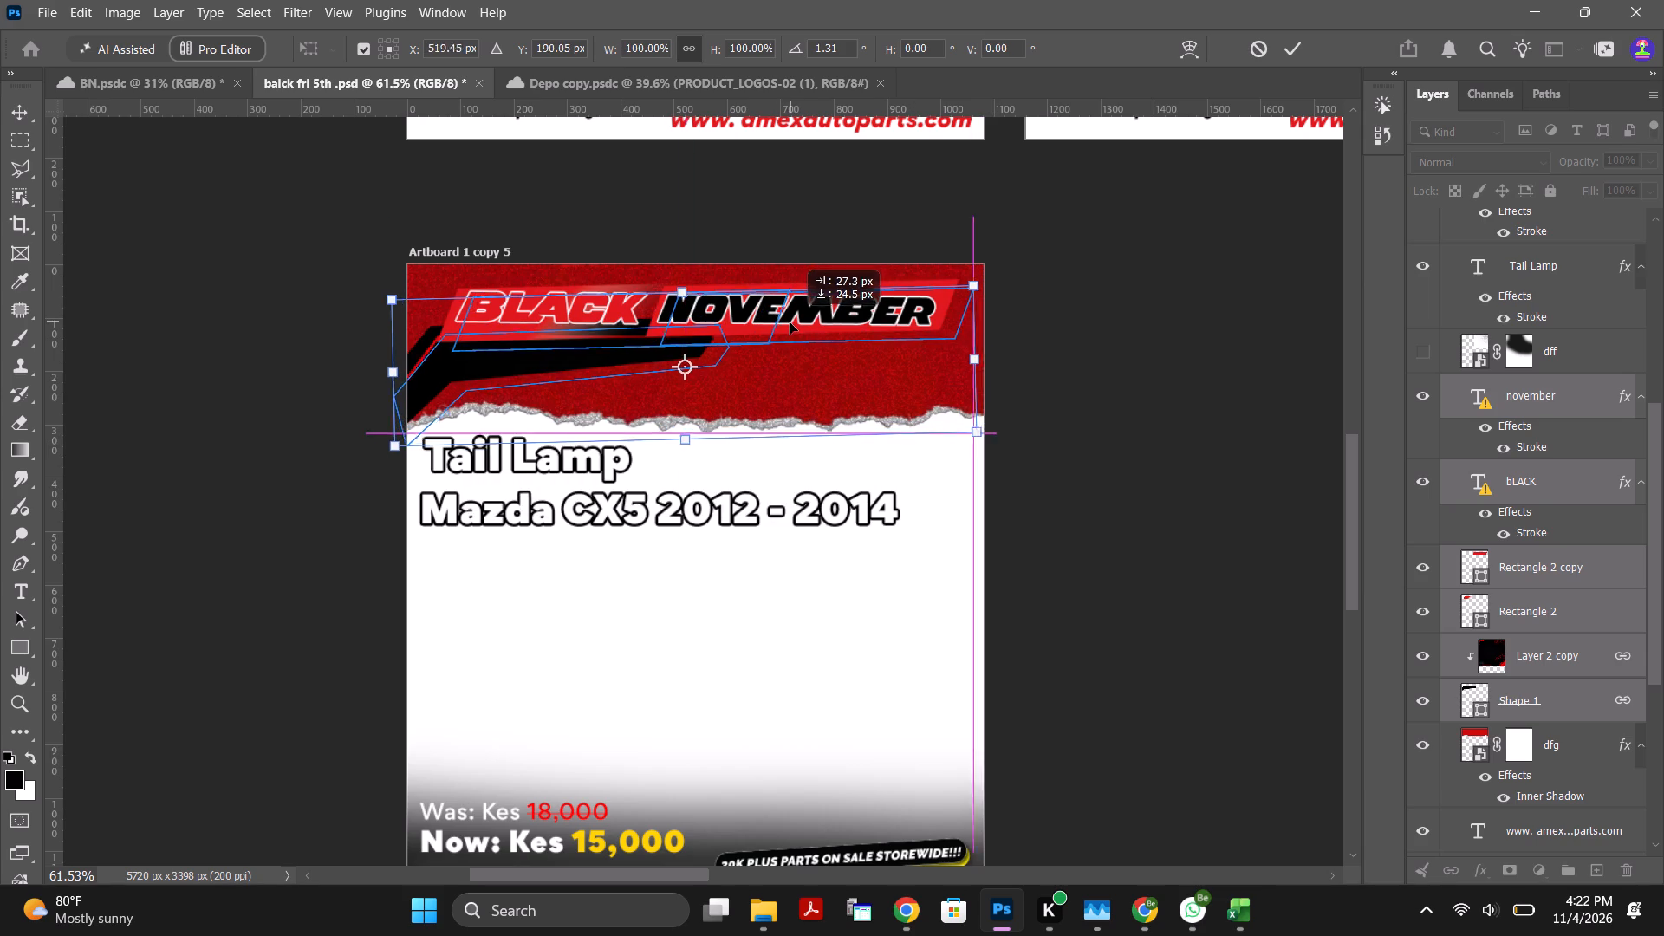
{"action": "left_click_drag", "start_coordinate": [790, 322], "coordinate": [790, 324]}
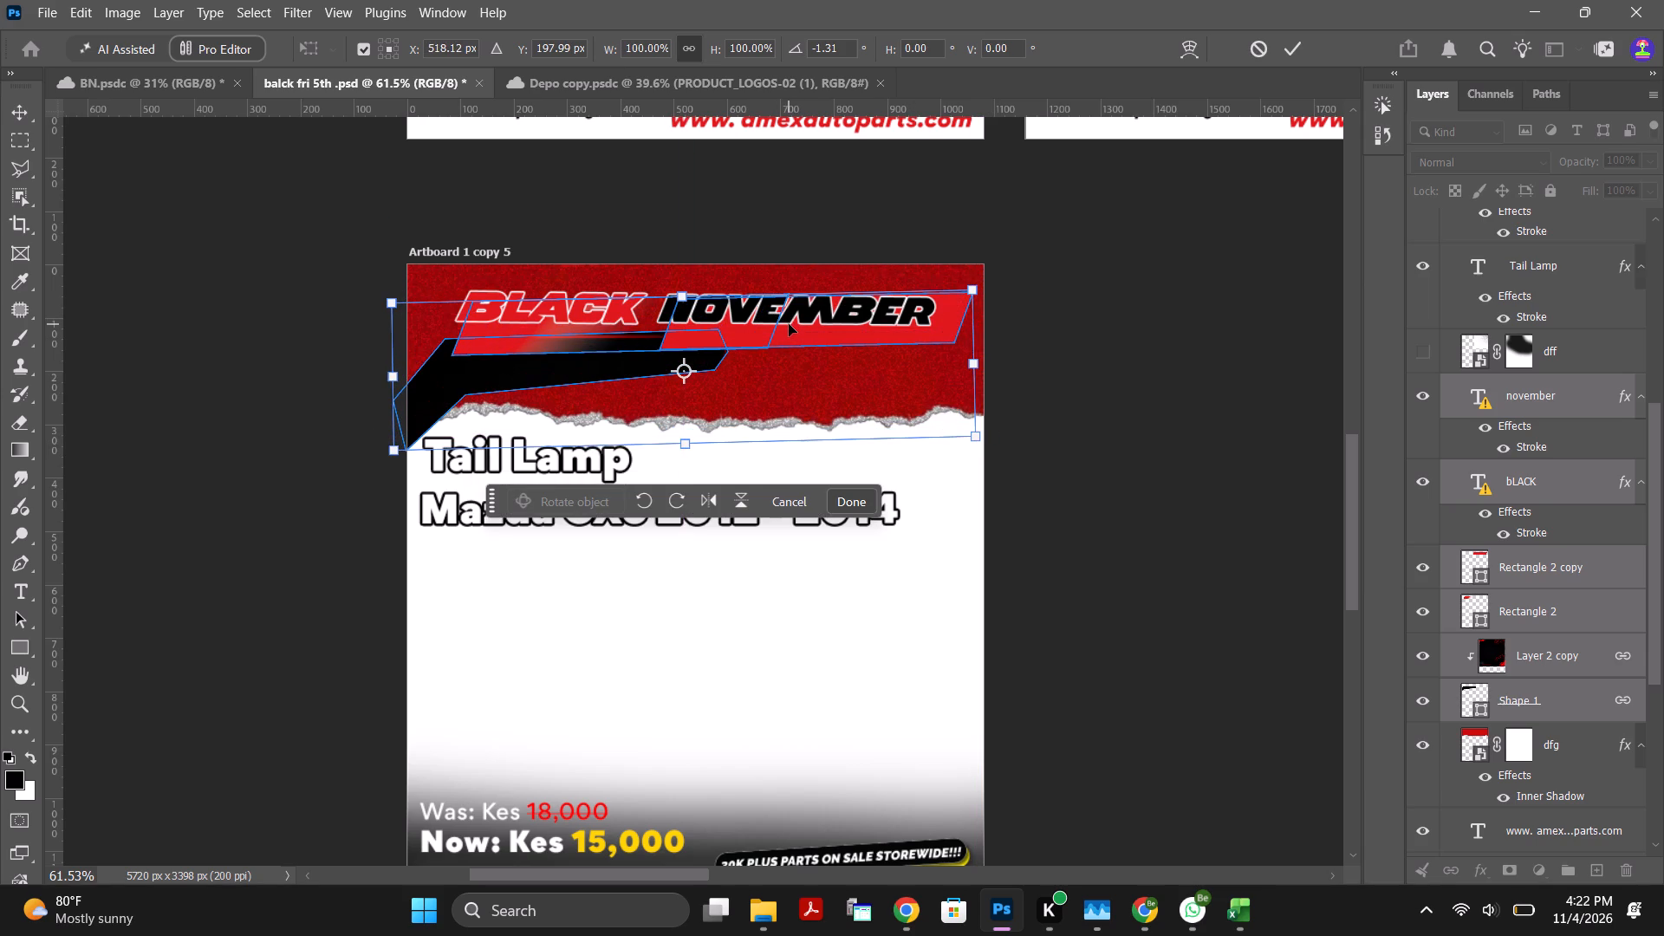
{"action": "scroll", "coordinate": [692, 291], "scroll_direction": "up", "scroll_amount": 4, "text": "alt"}
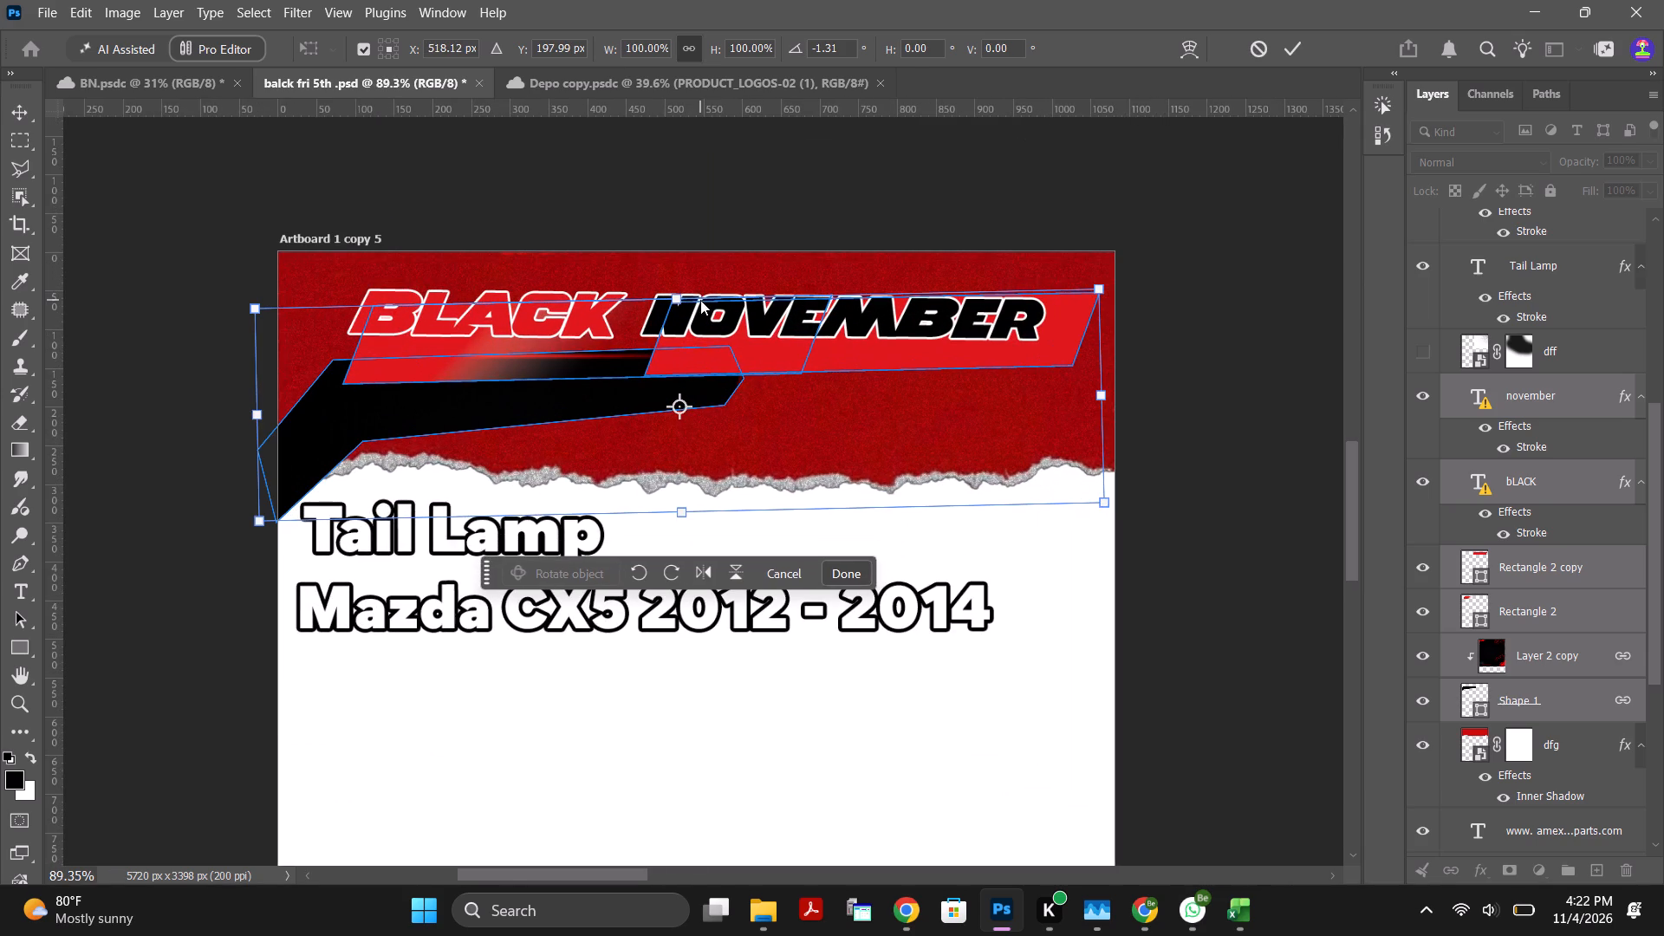
{"action": "left_click", "coordinate": [1297, 48]}
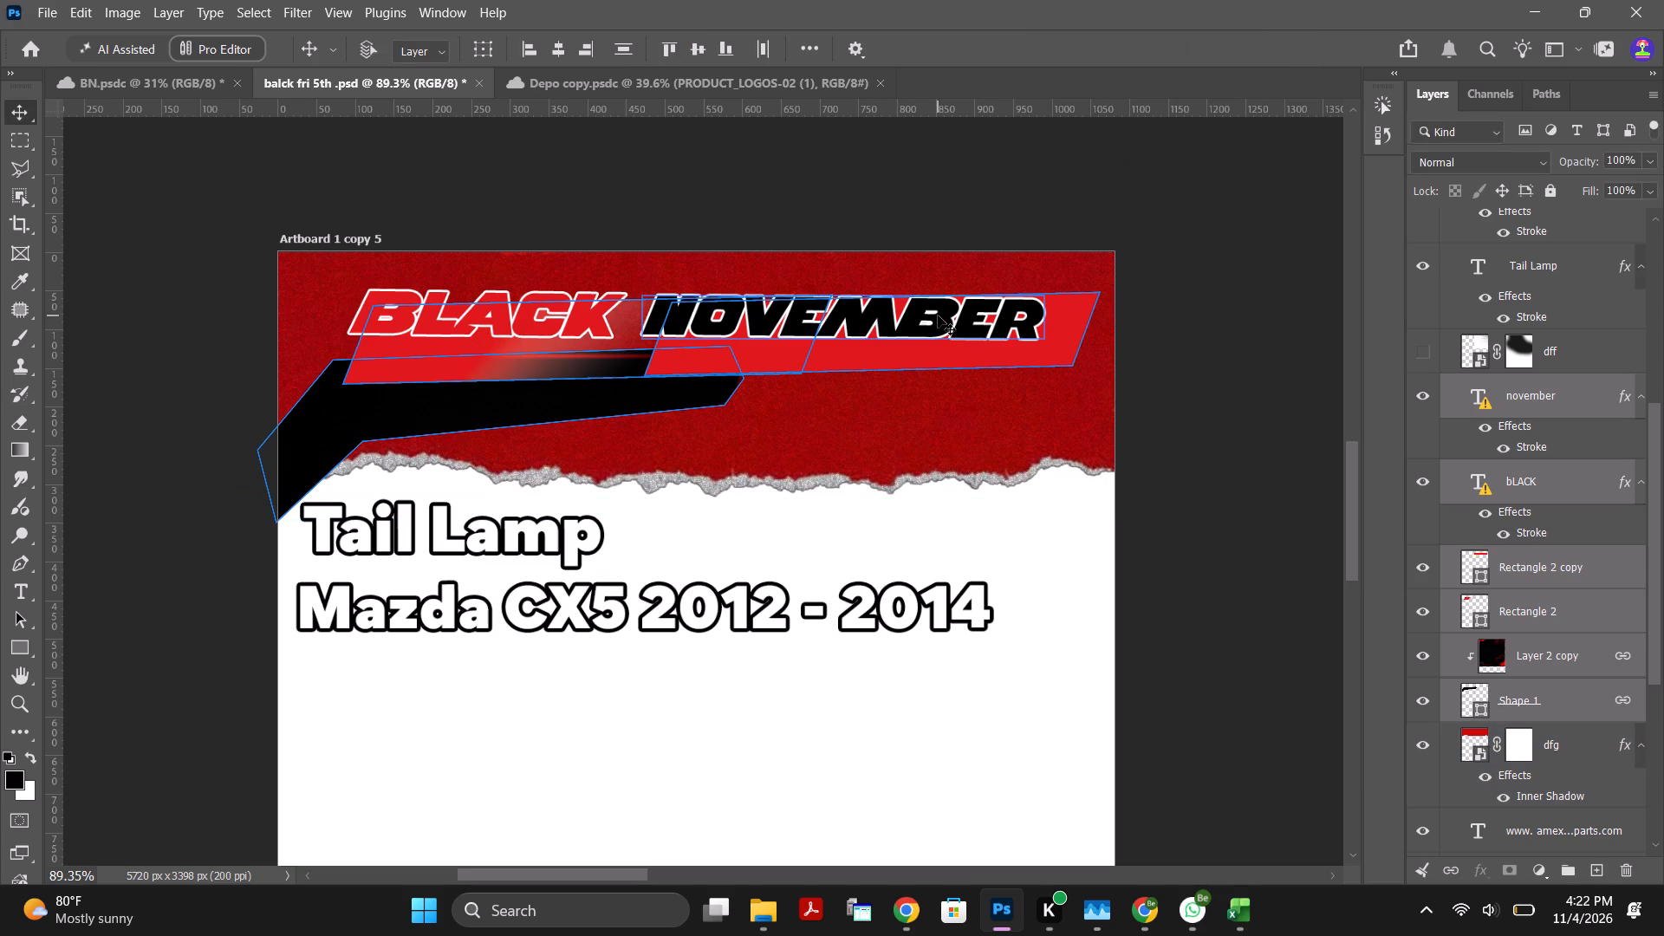
{"action": "left_click_drag", "start_coordinate": [938, 320], "coordinate": [907, 334]}
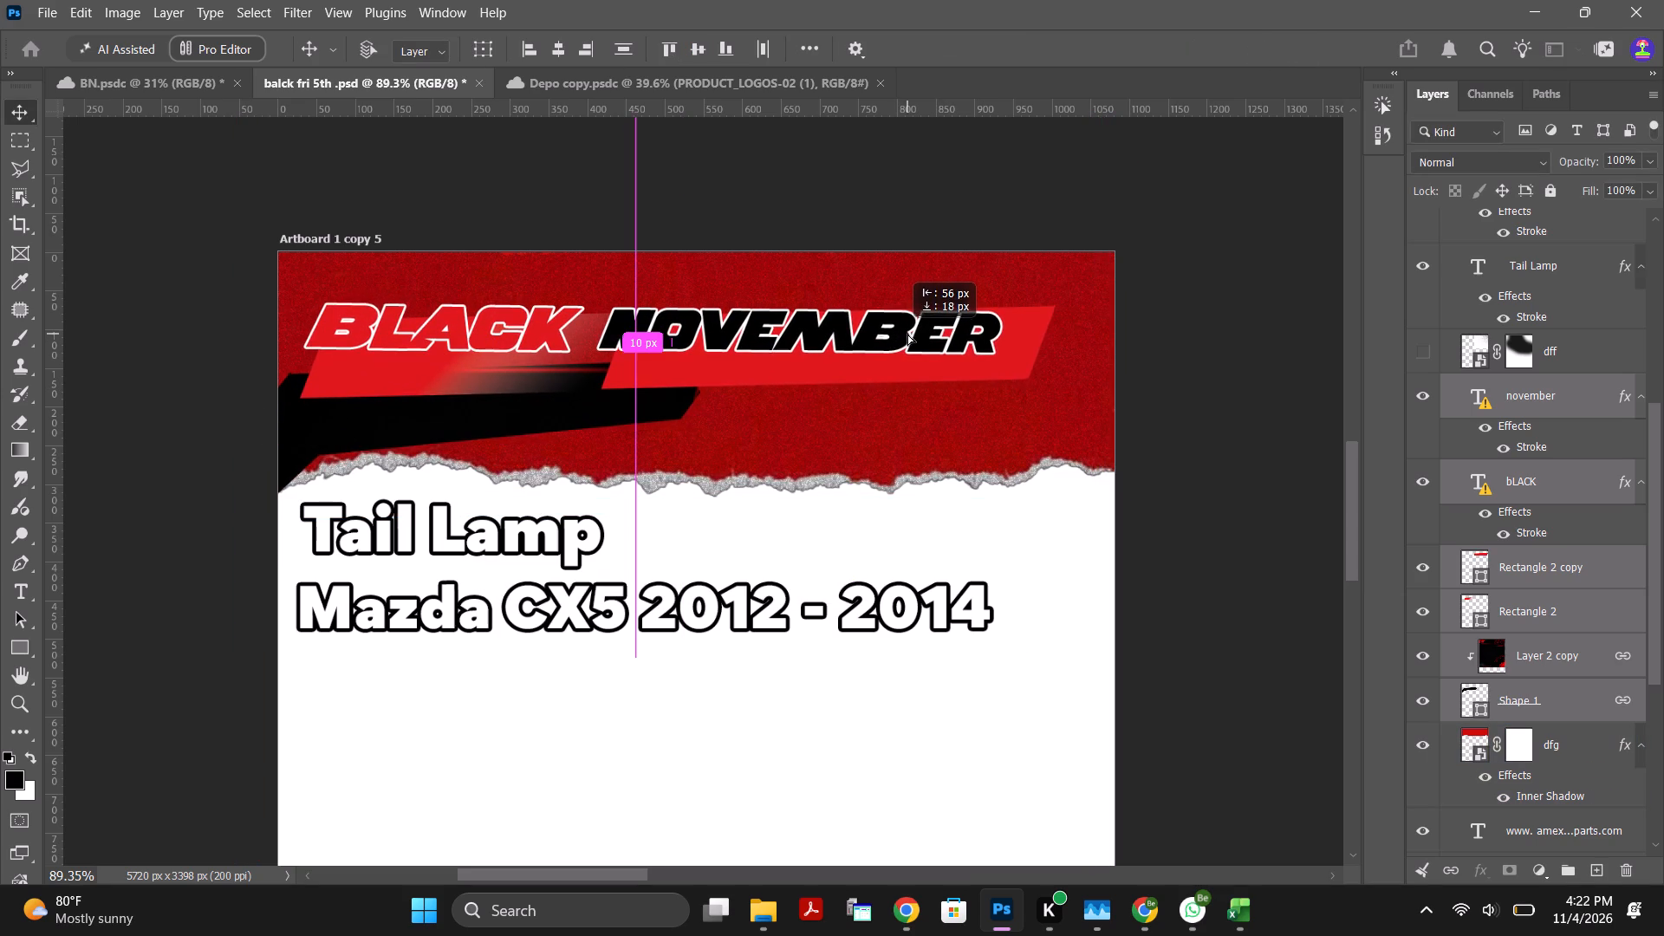
{"action": "left_click_drag", "start_coordinate": [907, 334], "coordinate": [926, 334]}
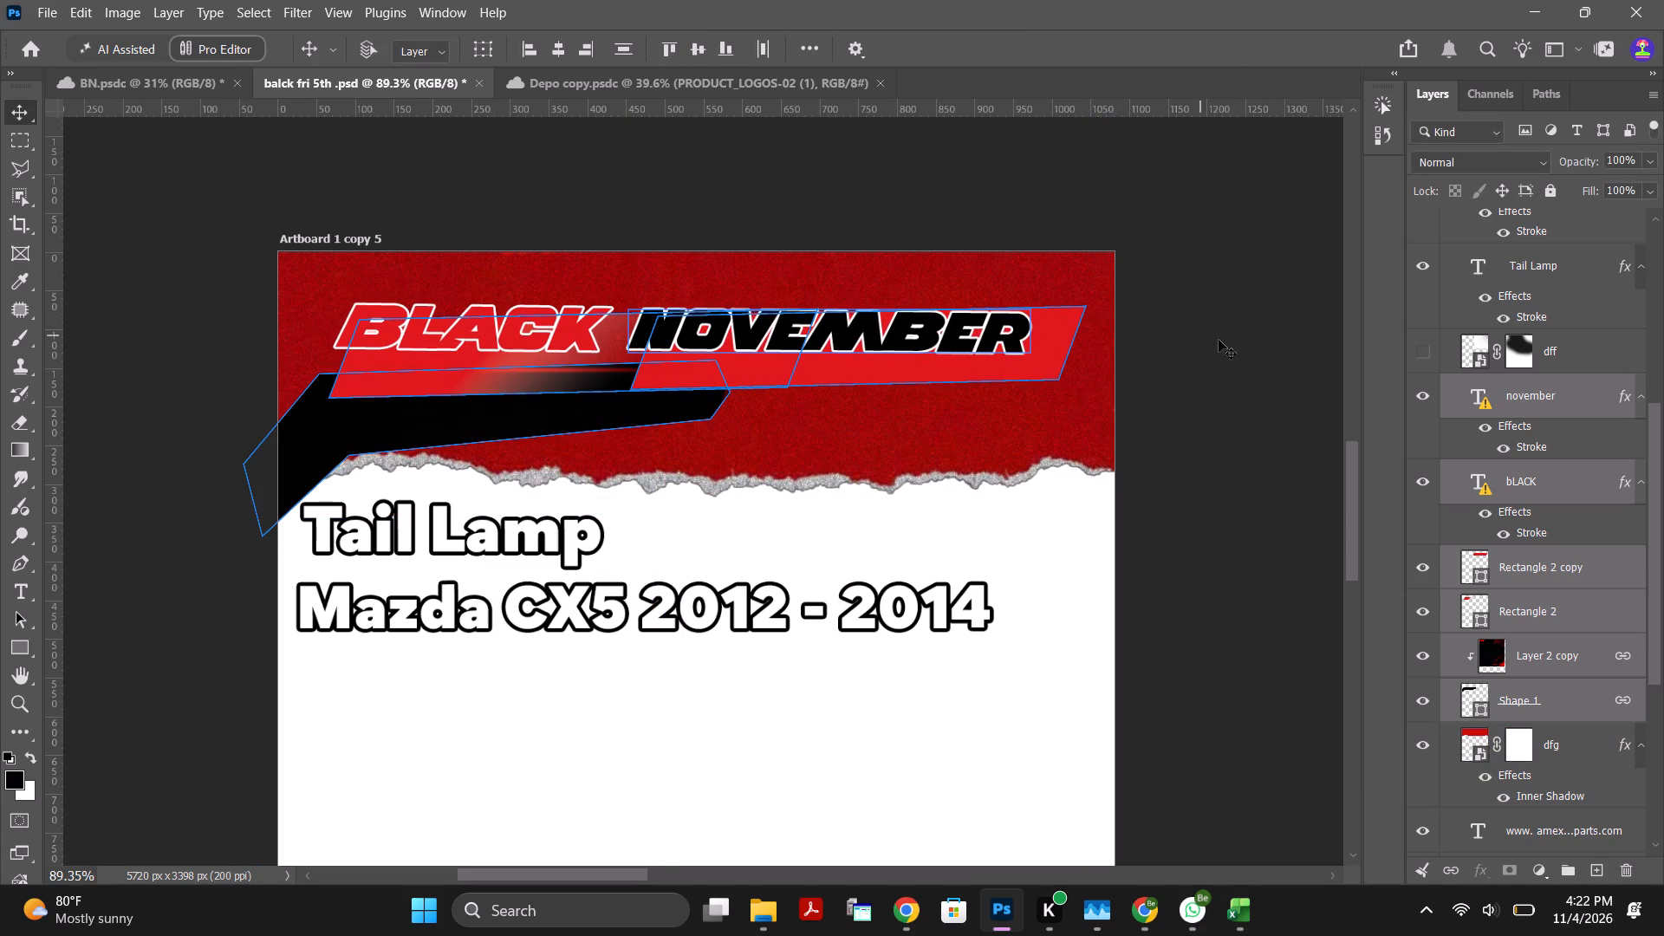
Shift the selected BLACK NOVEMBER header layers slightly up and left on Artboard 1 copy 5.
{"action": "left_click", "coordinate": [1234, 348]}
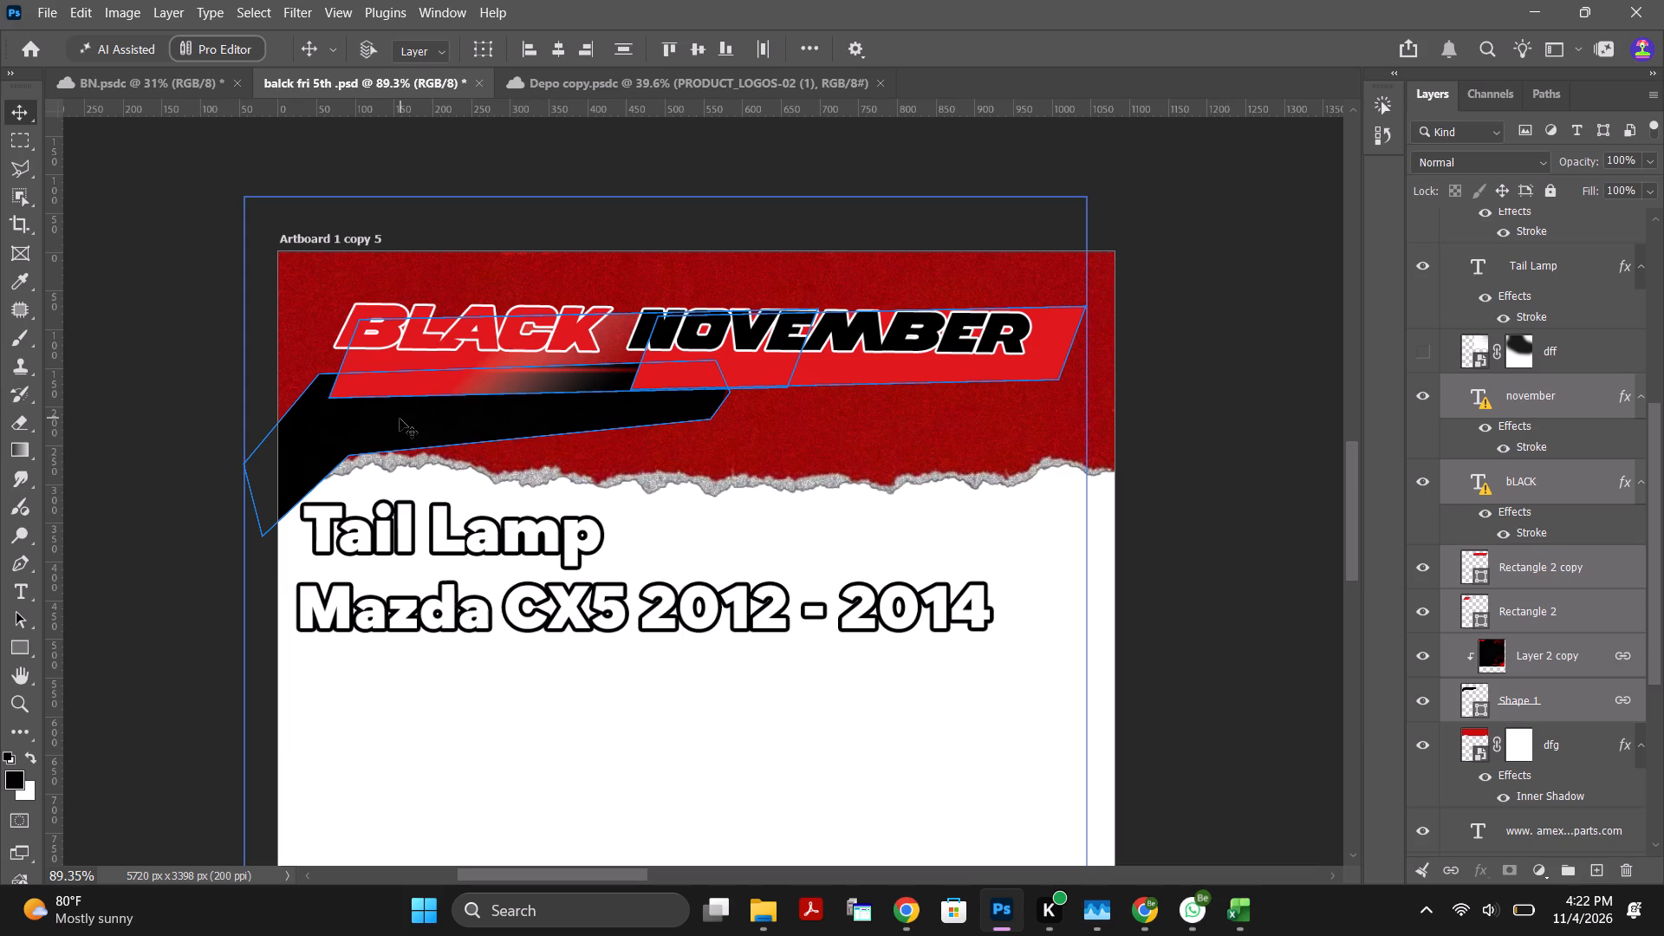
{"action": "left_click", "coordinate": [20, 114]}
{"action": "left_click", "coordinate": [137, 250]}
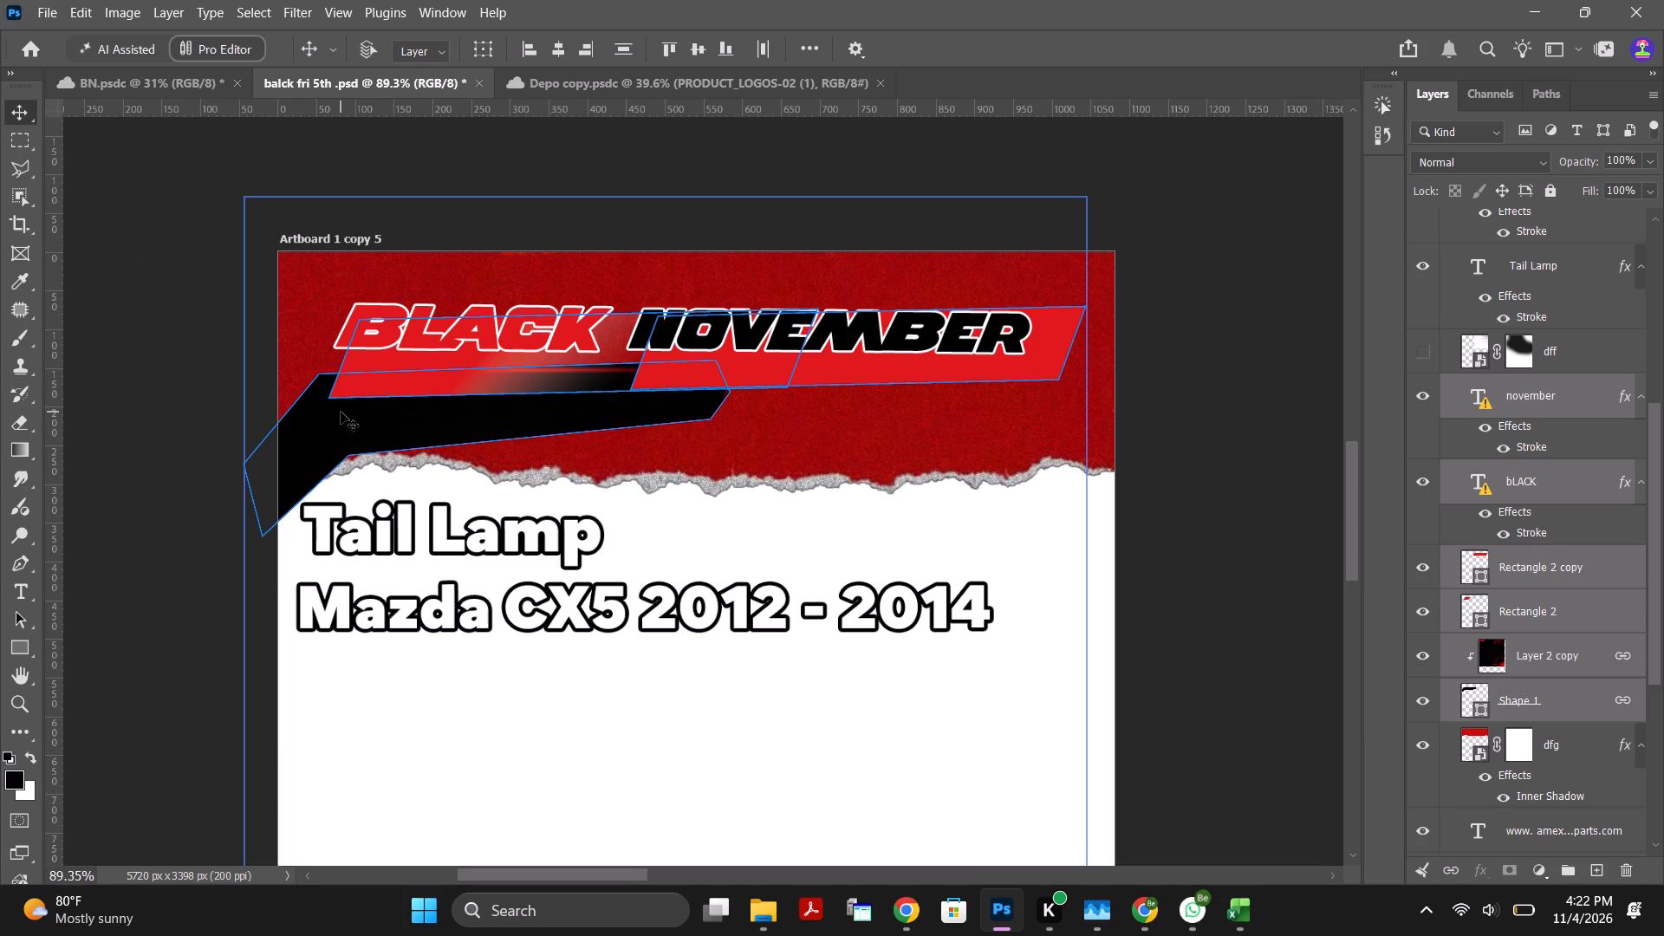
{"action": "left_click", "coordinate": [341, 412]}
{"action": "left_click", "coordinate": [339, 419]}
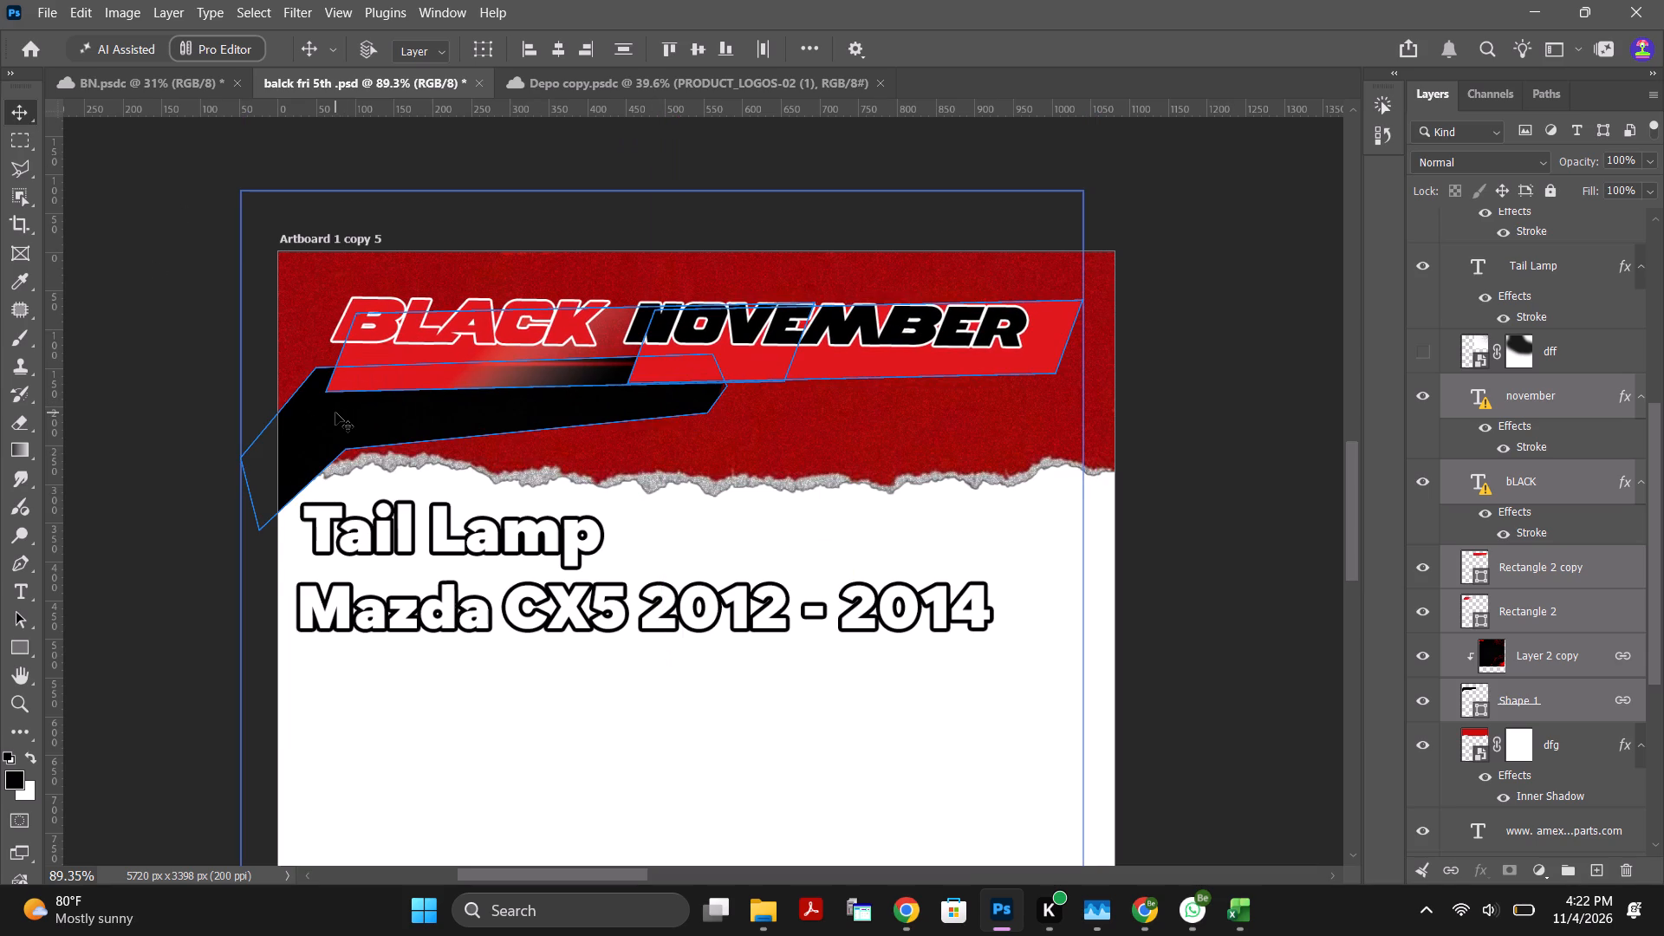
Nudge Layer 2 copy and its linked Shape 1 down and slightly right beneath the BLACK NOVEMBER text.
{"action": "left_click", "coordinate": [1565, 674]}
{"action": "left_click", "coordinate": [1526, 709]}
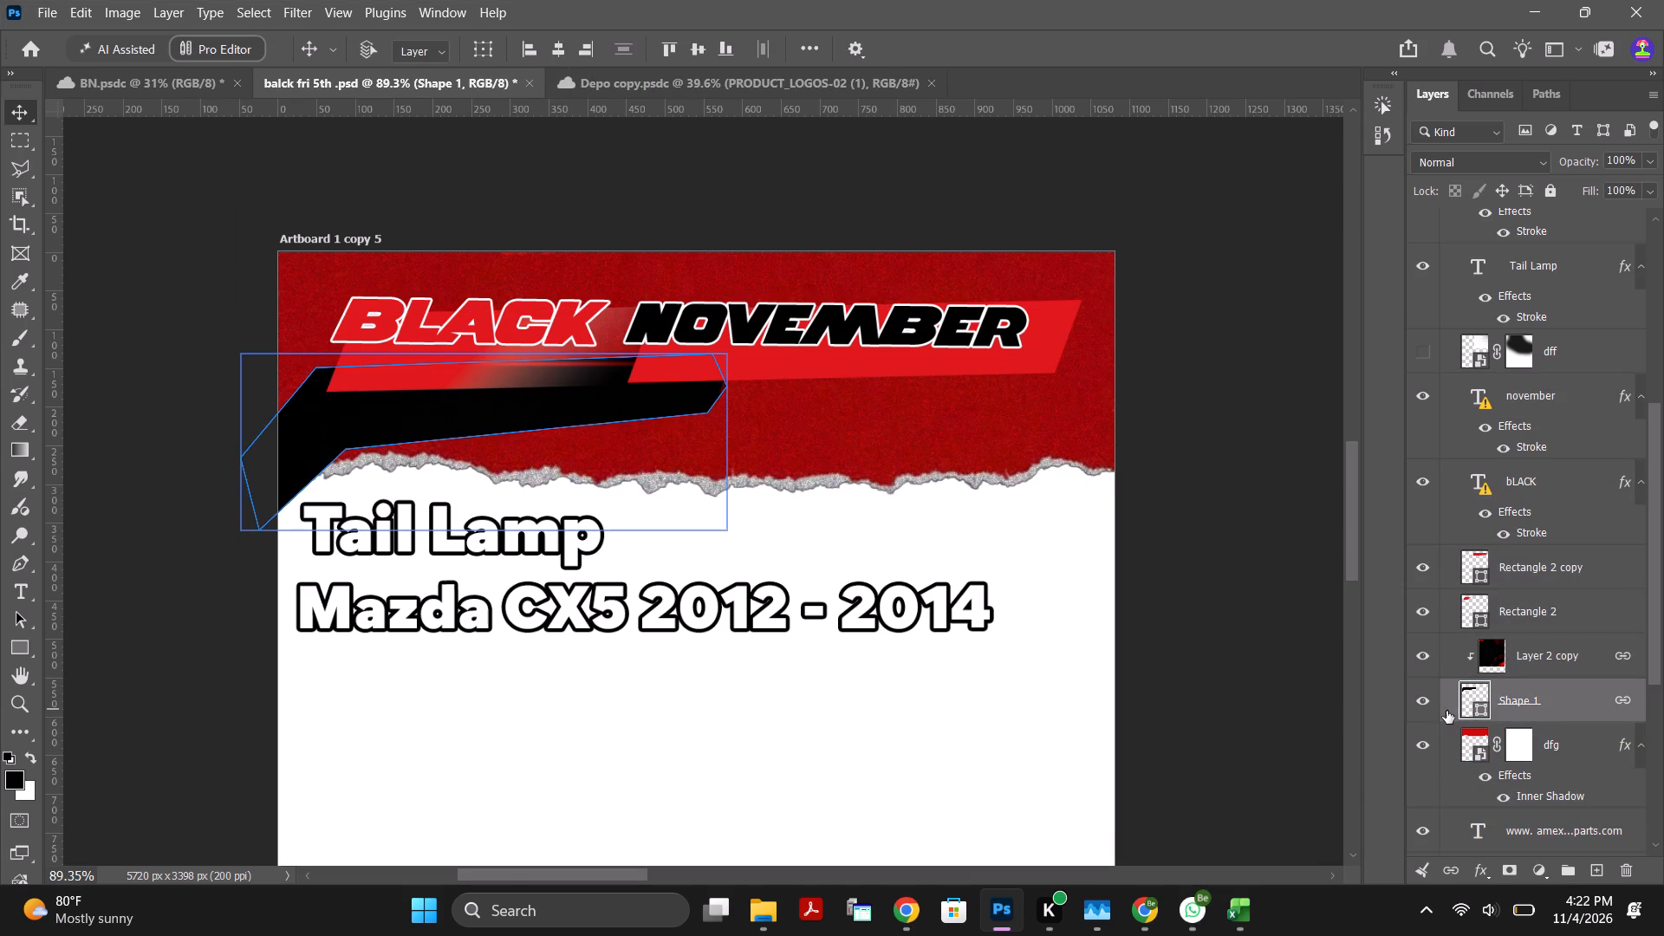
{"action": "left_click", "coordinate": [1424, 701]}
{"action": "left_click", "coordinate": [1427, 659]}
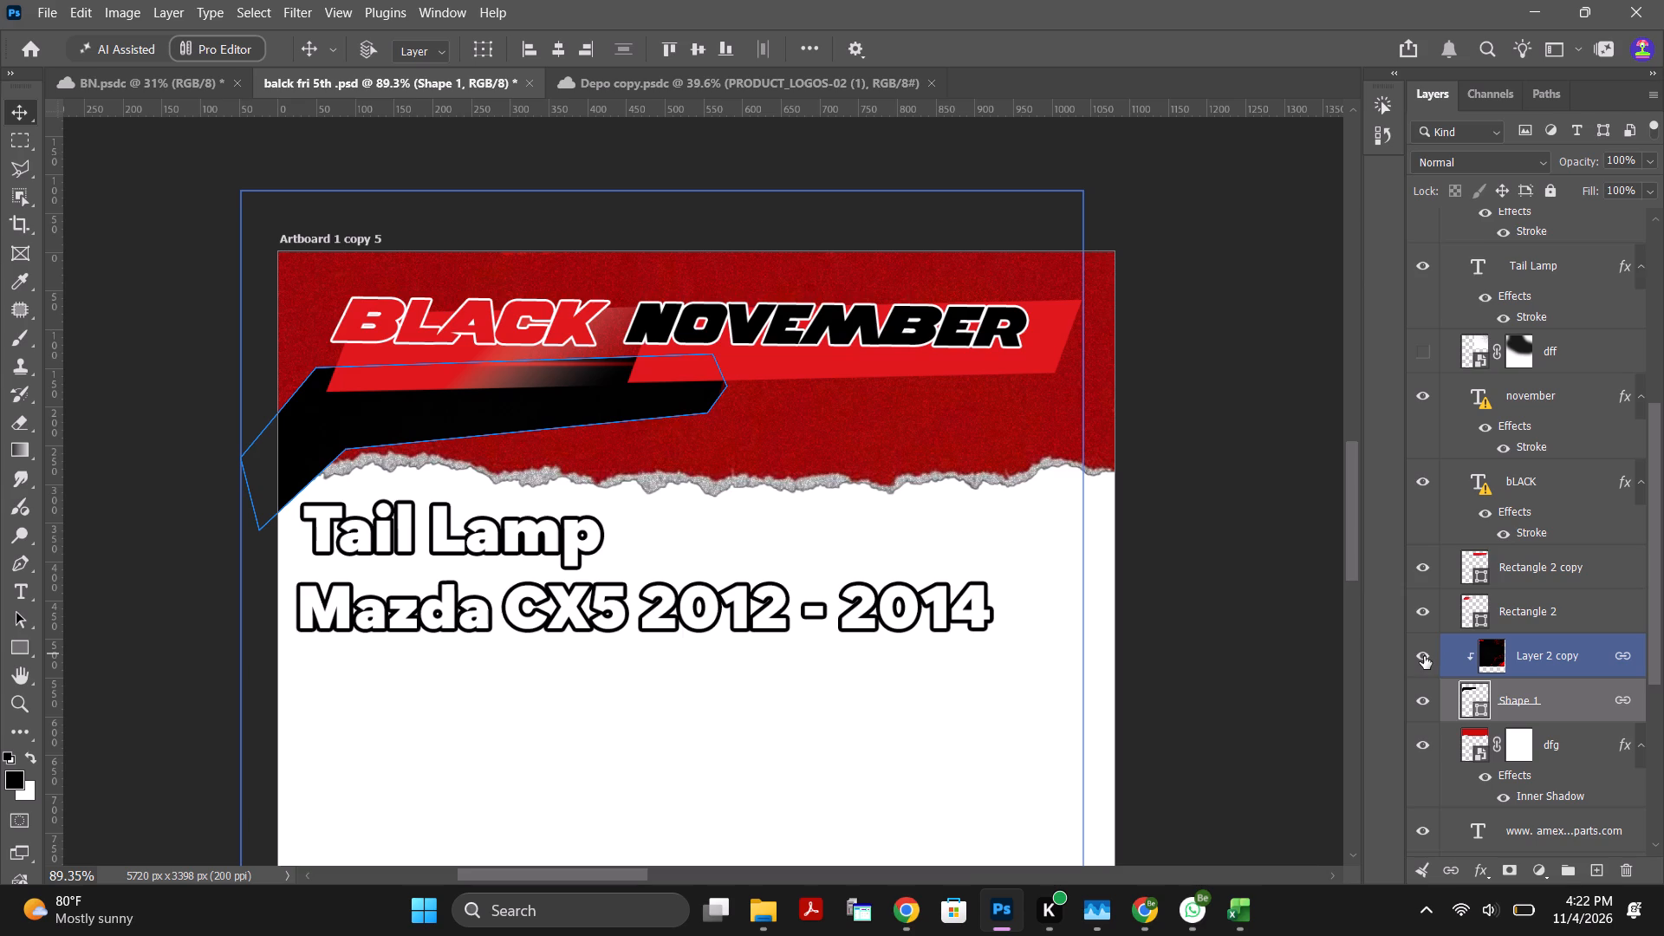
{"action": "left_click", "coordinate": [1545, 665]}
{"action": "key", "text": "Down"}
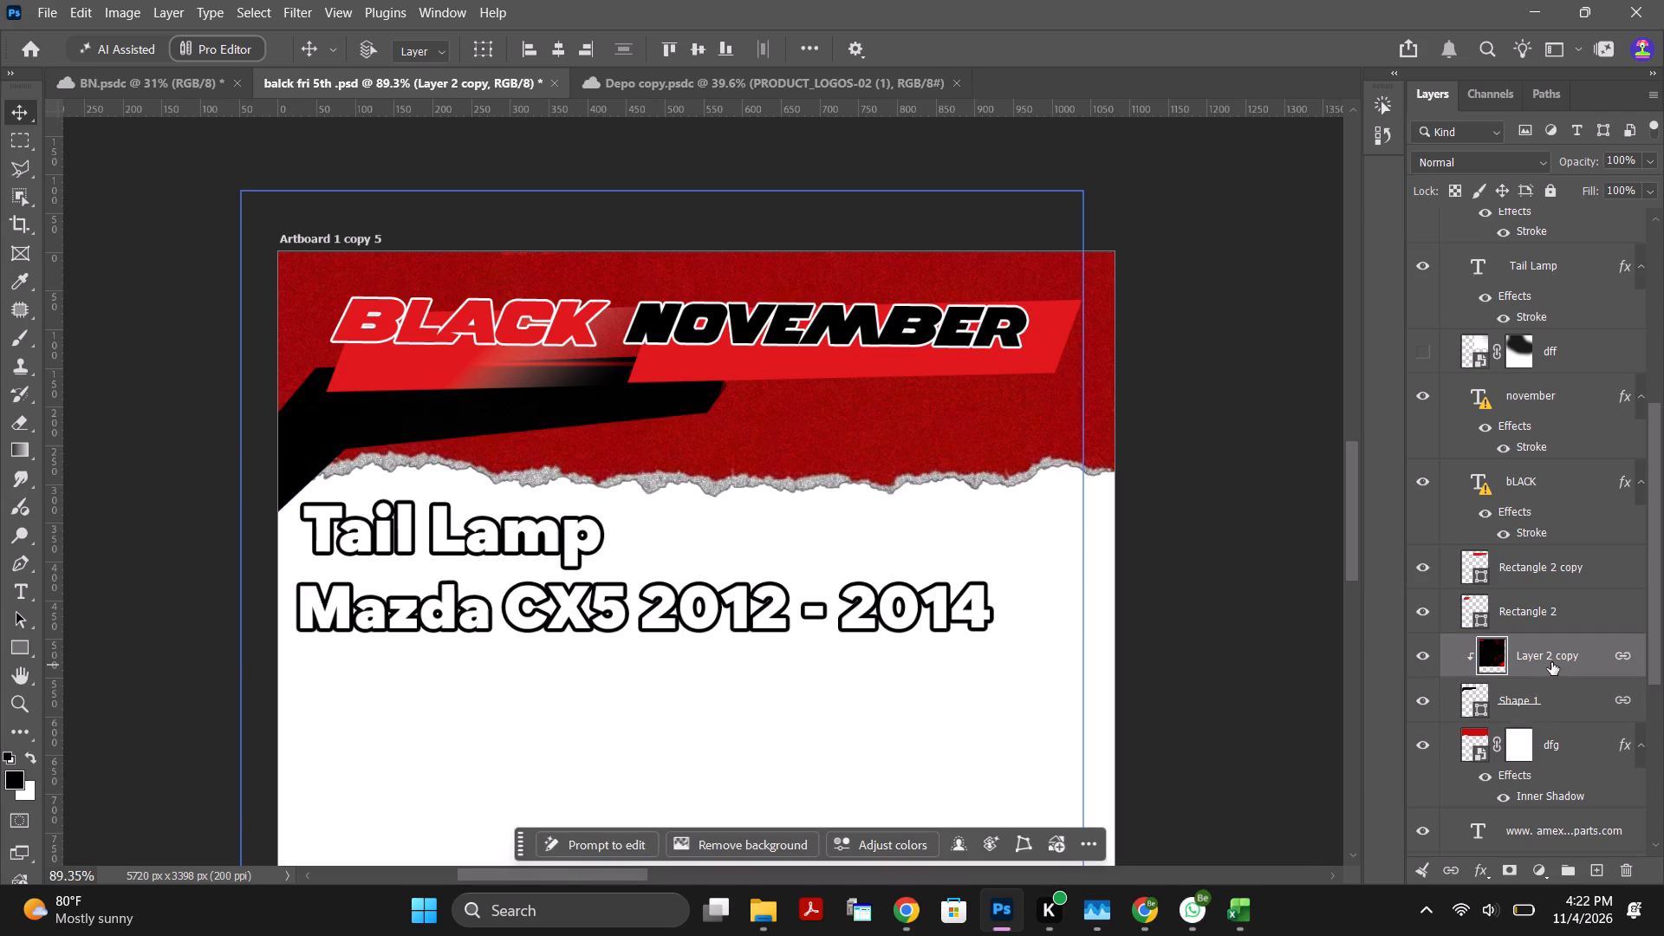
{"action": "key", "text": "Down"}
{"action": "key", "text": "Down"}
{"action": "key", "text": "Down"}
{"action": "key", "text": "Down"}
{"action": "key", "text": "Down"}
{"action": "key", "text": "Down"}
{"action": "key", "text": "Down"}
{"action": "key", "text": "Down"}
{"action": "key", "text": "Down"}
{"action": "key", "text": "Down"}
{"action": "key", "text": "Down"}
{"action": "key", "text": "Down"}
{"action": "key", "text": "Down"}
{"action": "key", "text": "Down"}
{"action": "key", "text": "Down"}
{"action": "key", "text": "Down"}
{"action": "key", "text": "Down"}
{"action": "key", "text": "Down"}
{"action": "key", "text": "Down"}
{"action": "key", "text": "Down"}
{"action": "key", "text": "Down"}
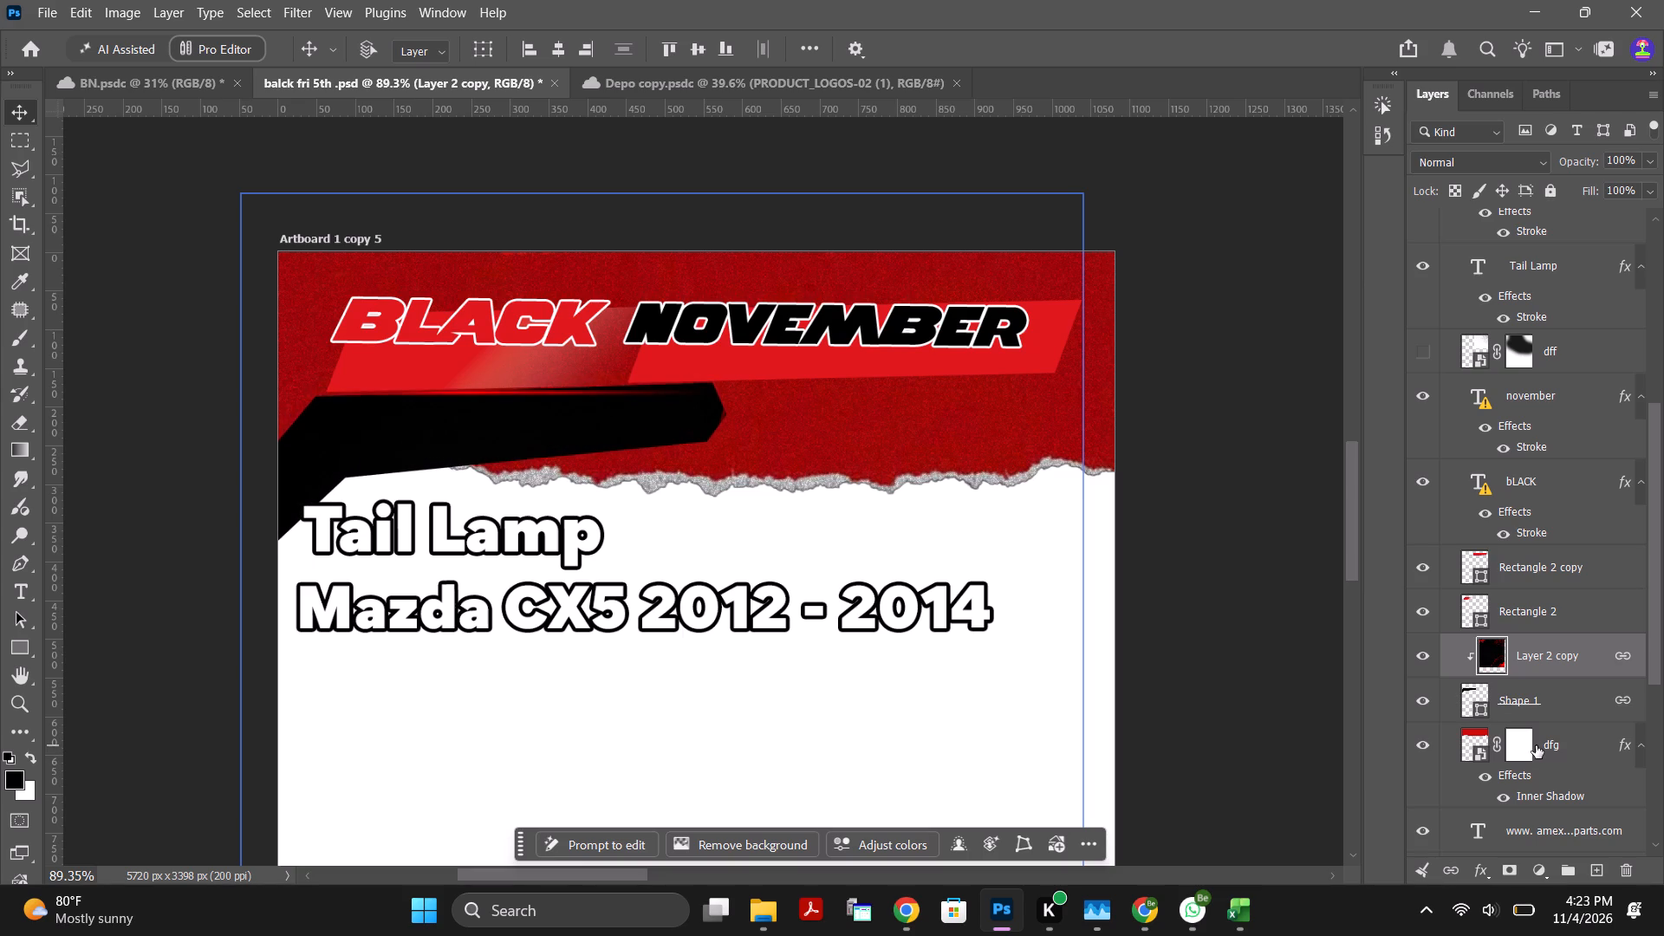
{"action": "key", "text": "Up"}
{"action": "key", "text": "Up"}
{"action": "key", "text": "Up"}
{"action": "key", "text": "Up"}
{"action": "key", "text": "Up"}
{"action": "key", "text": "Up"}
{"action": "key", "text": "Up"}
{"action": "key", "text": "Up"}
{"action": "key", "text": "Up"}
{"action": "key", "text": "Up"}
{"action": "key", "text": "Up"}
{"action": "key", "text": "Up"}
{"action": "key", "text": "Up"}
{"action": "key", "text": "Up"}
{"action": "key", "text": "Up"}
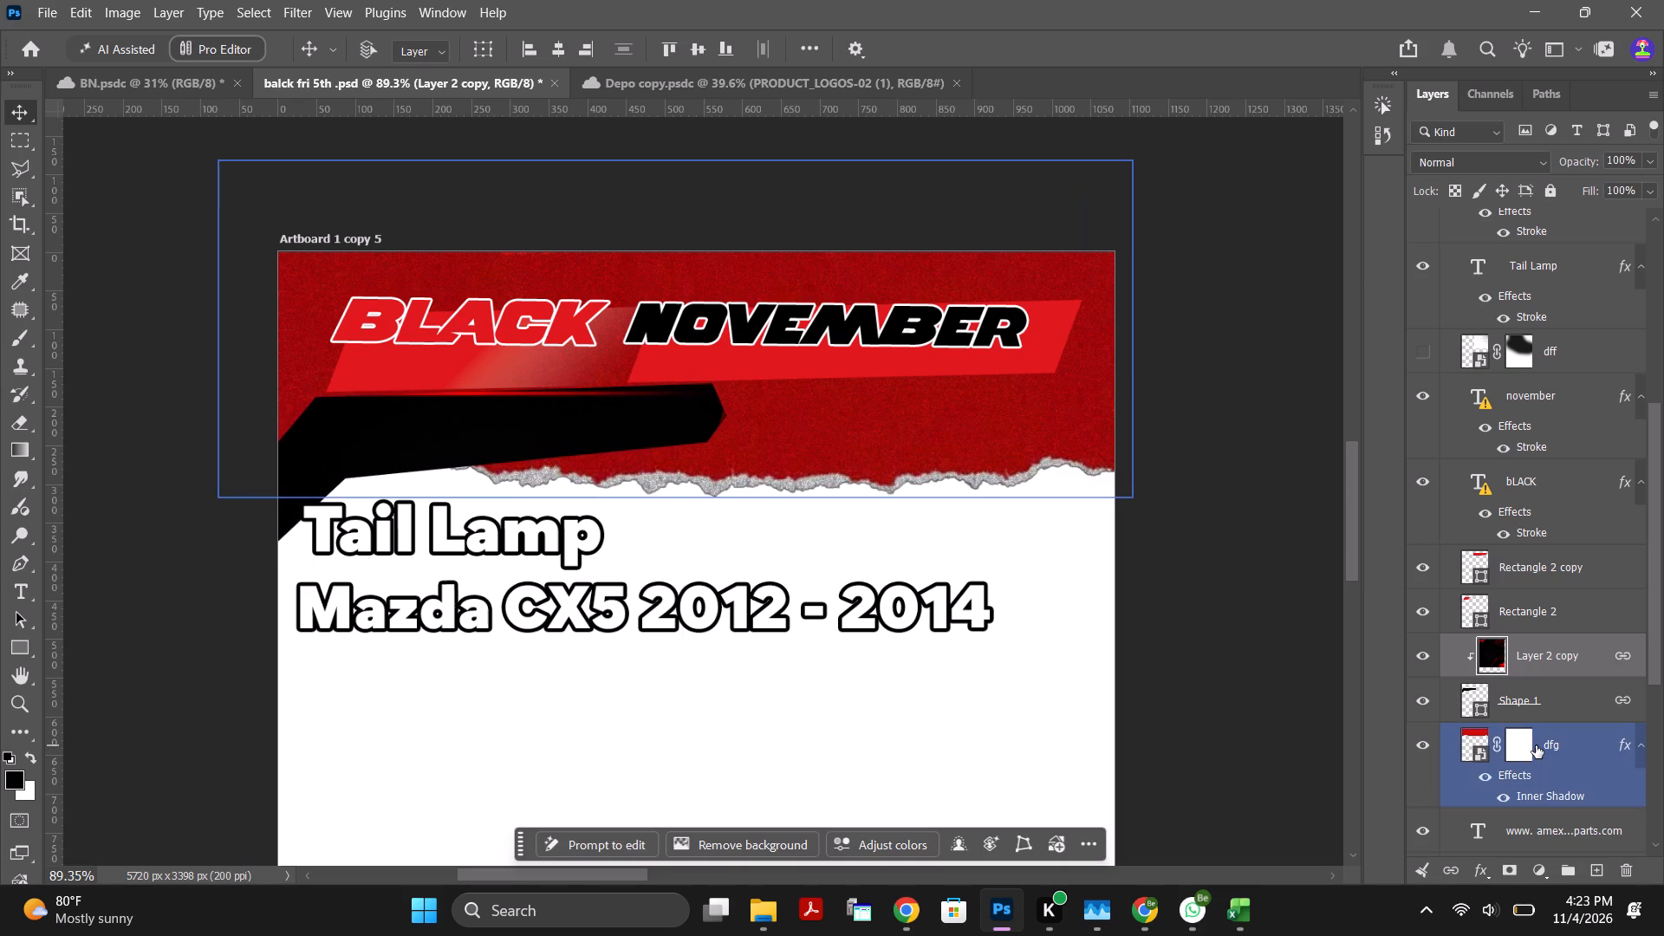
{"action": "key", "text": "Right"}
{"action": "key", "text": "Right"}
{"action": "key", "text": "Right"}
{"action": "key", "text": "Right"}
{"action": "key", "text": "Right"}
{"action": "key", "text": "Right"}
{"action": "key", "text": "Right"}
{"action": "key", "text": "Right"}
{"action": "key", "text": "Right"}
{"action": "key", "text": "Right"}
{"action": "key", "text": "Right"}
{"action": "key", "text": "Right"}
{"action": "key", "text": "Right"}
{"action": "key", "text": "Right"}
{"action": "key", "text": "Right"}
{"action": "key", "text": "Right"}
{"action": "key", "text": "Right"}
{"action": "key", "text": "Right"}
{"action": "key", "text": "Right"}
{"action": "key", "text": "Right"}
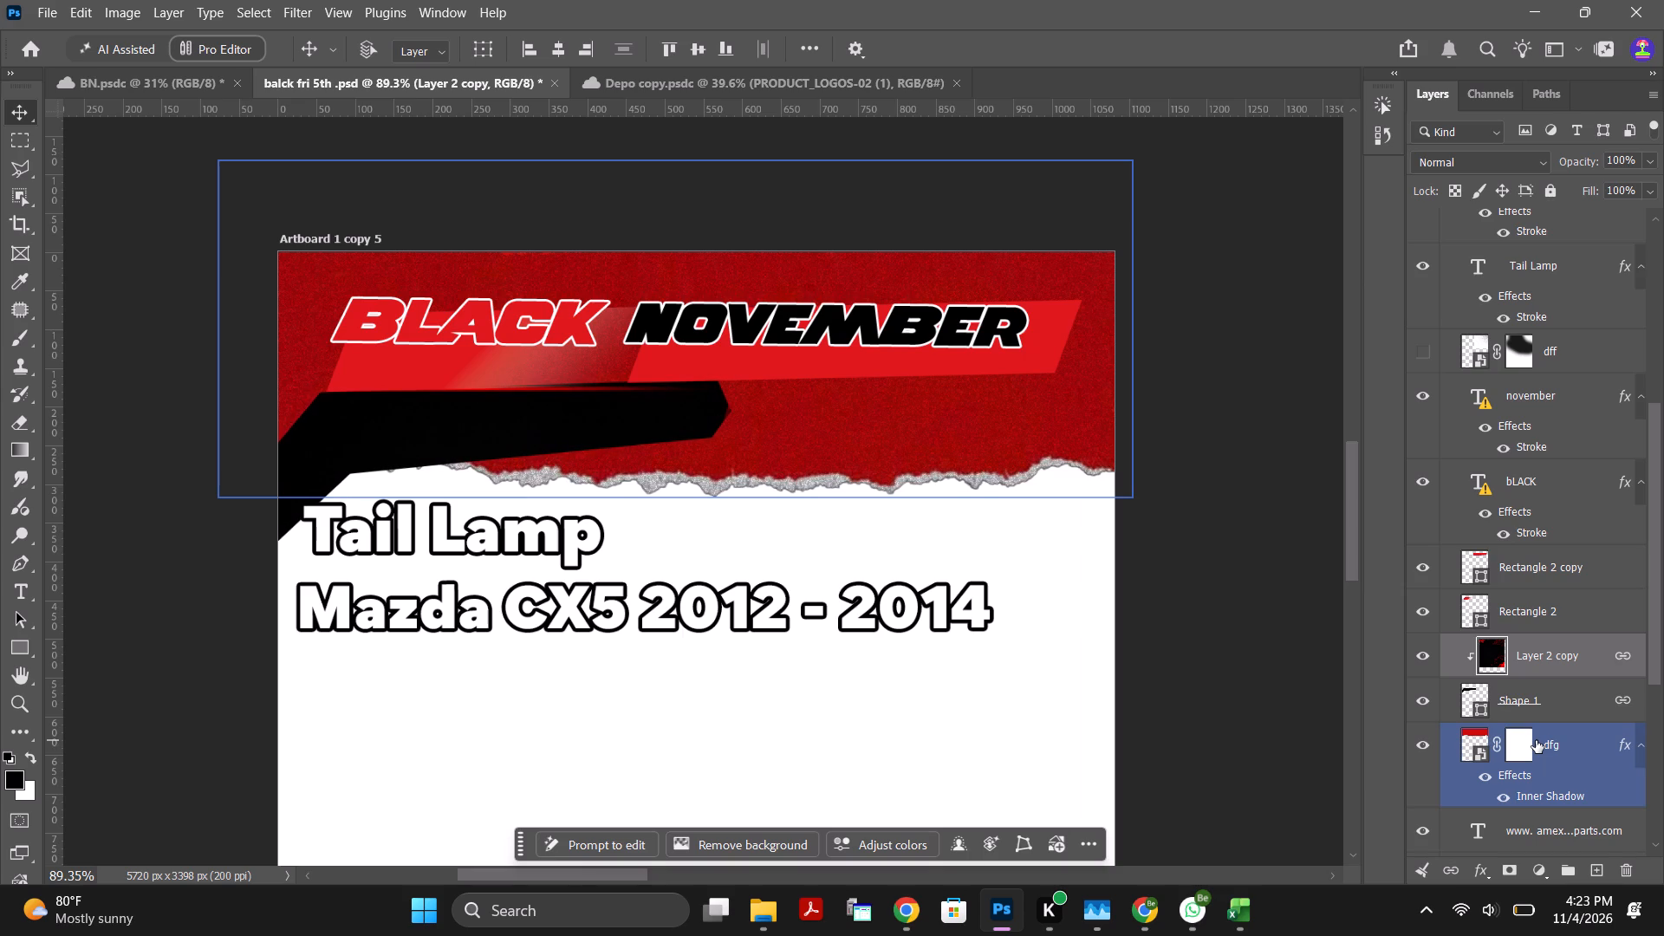
Delete the Layer 2 copy texture clipped to the black banner shape.
{"action": "left_click", "coordinate": [1108, 441]}
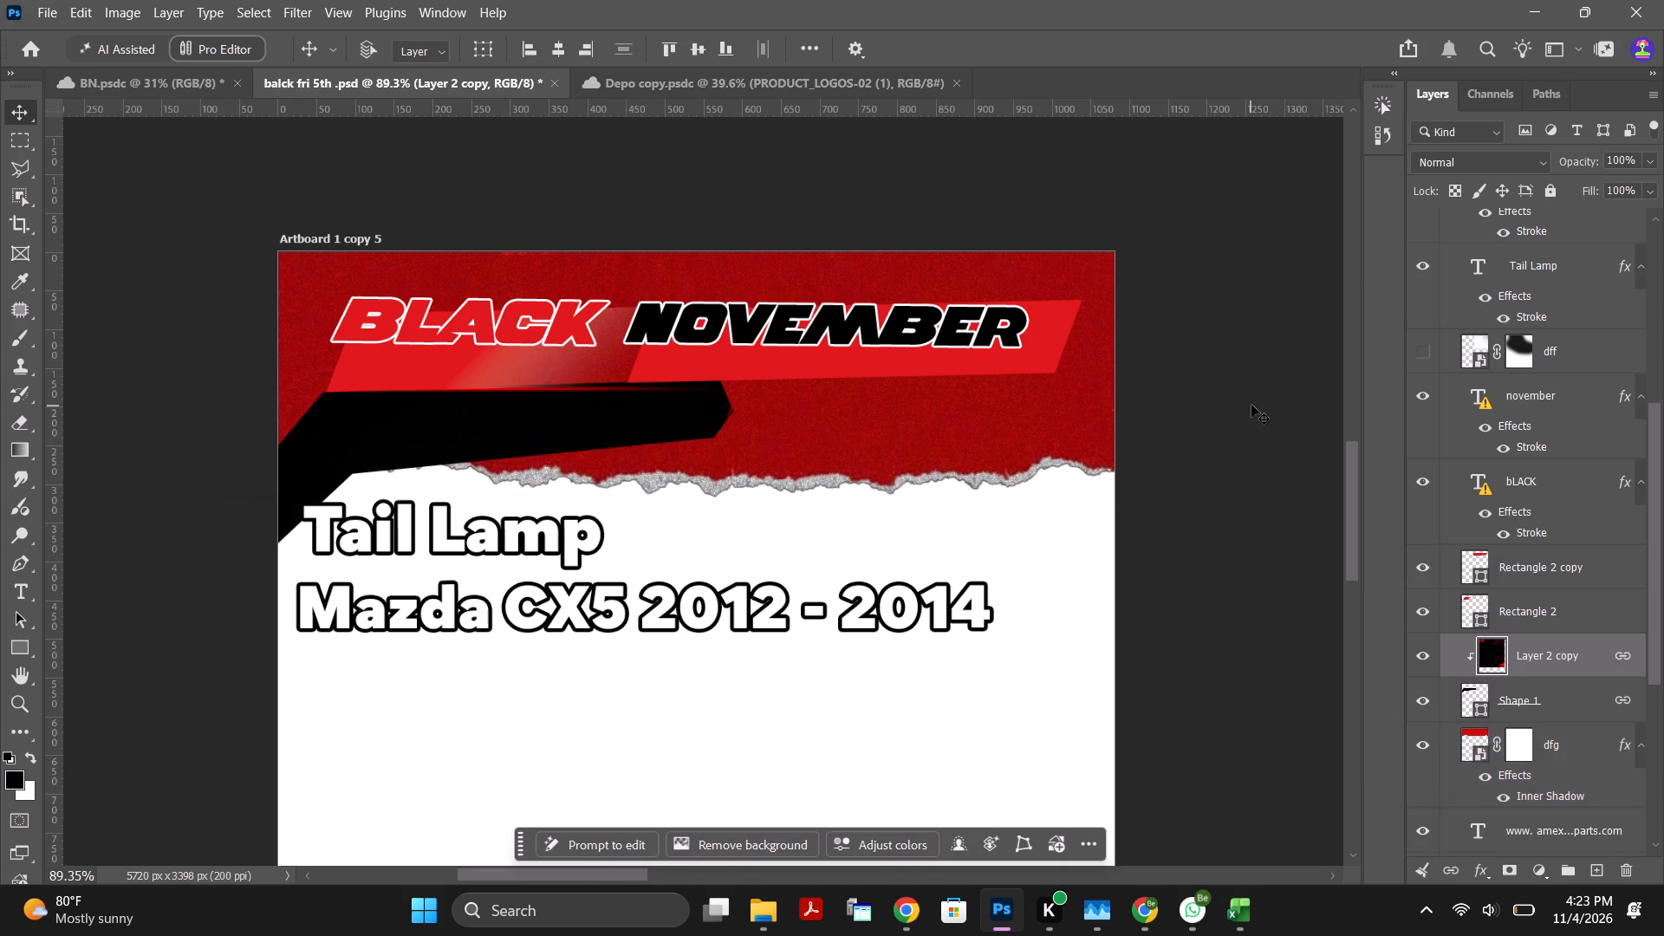
{"action": "left_click", "coordinate": [1026, 341]}
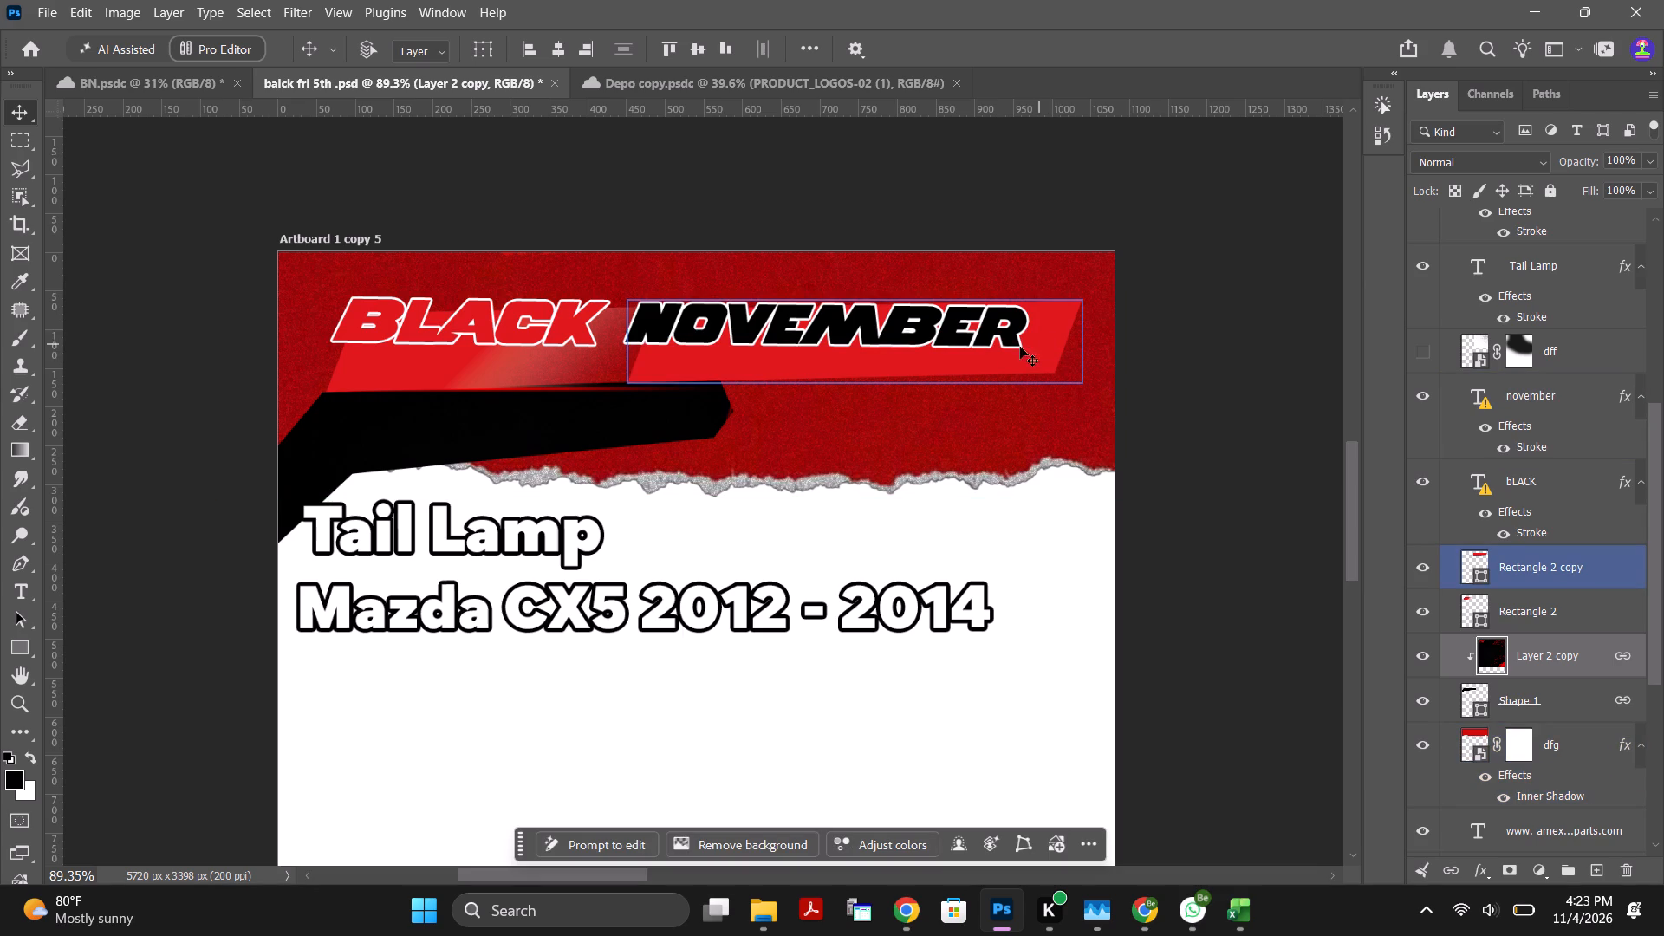
{"action": "left_click", "coordinate": [660, 426]}
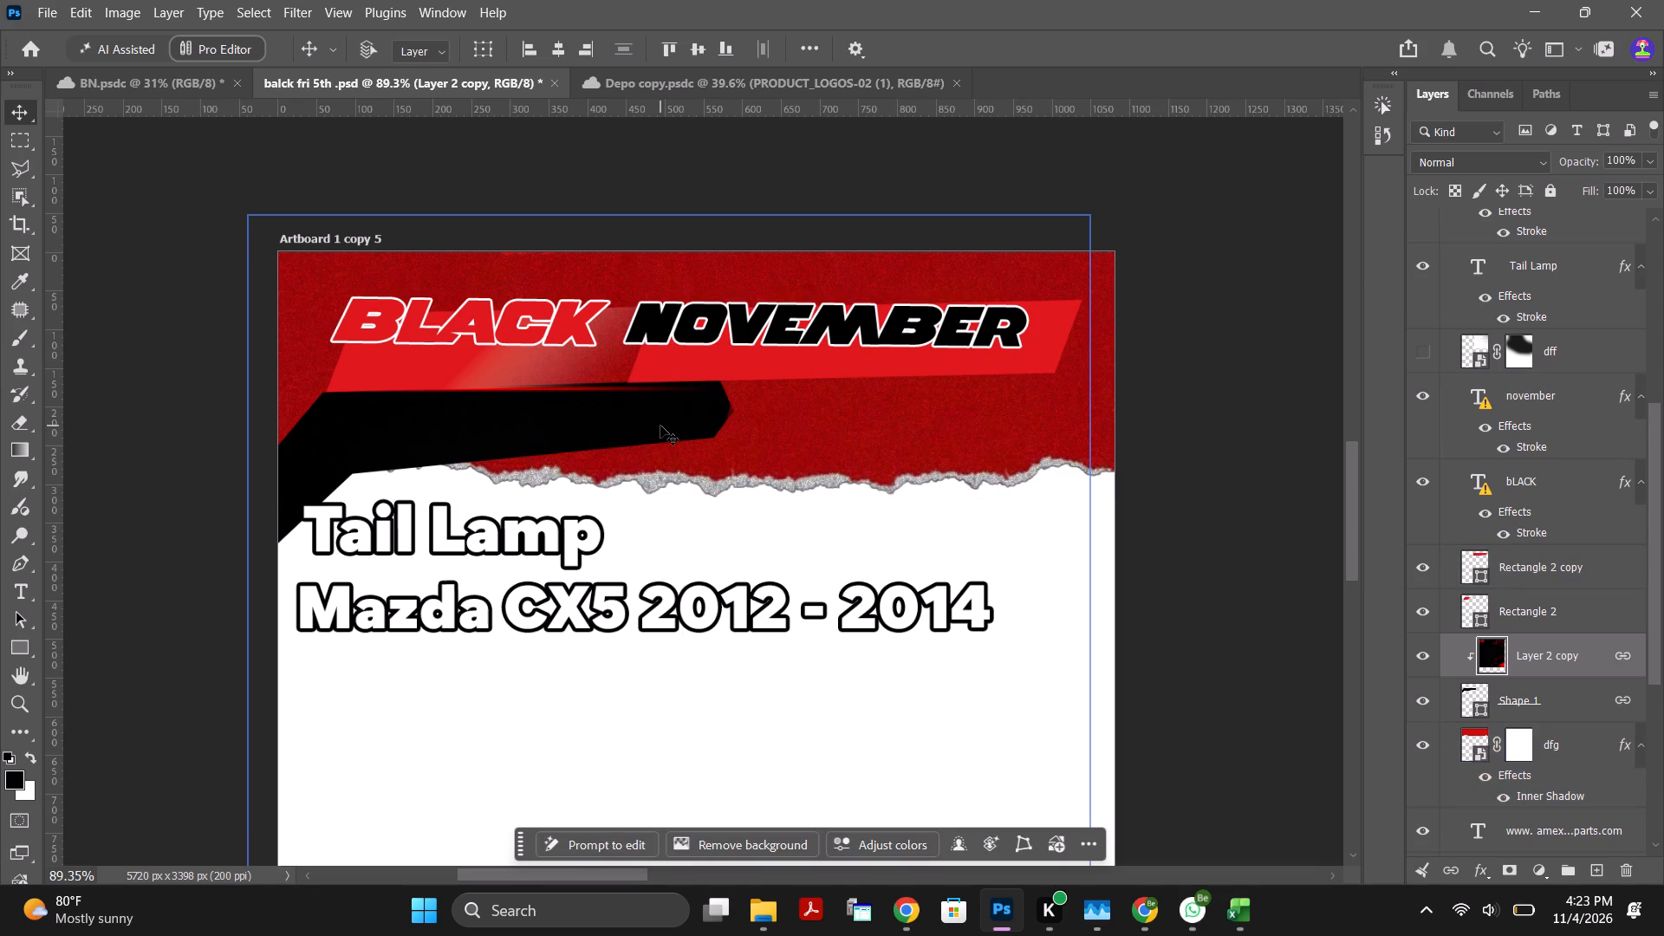
{"action": "key", "text": "Delete"}
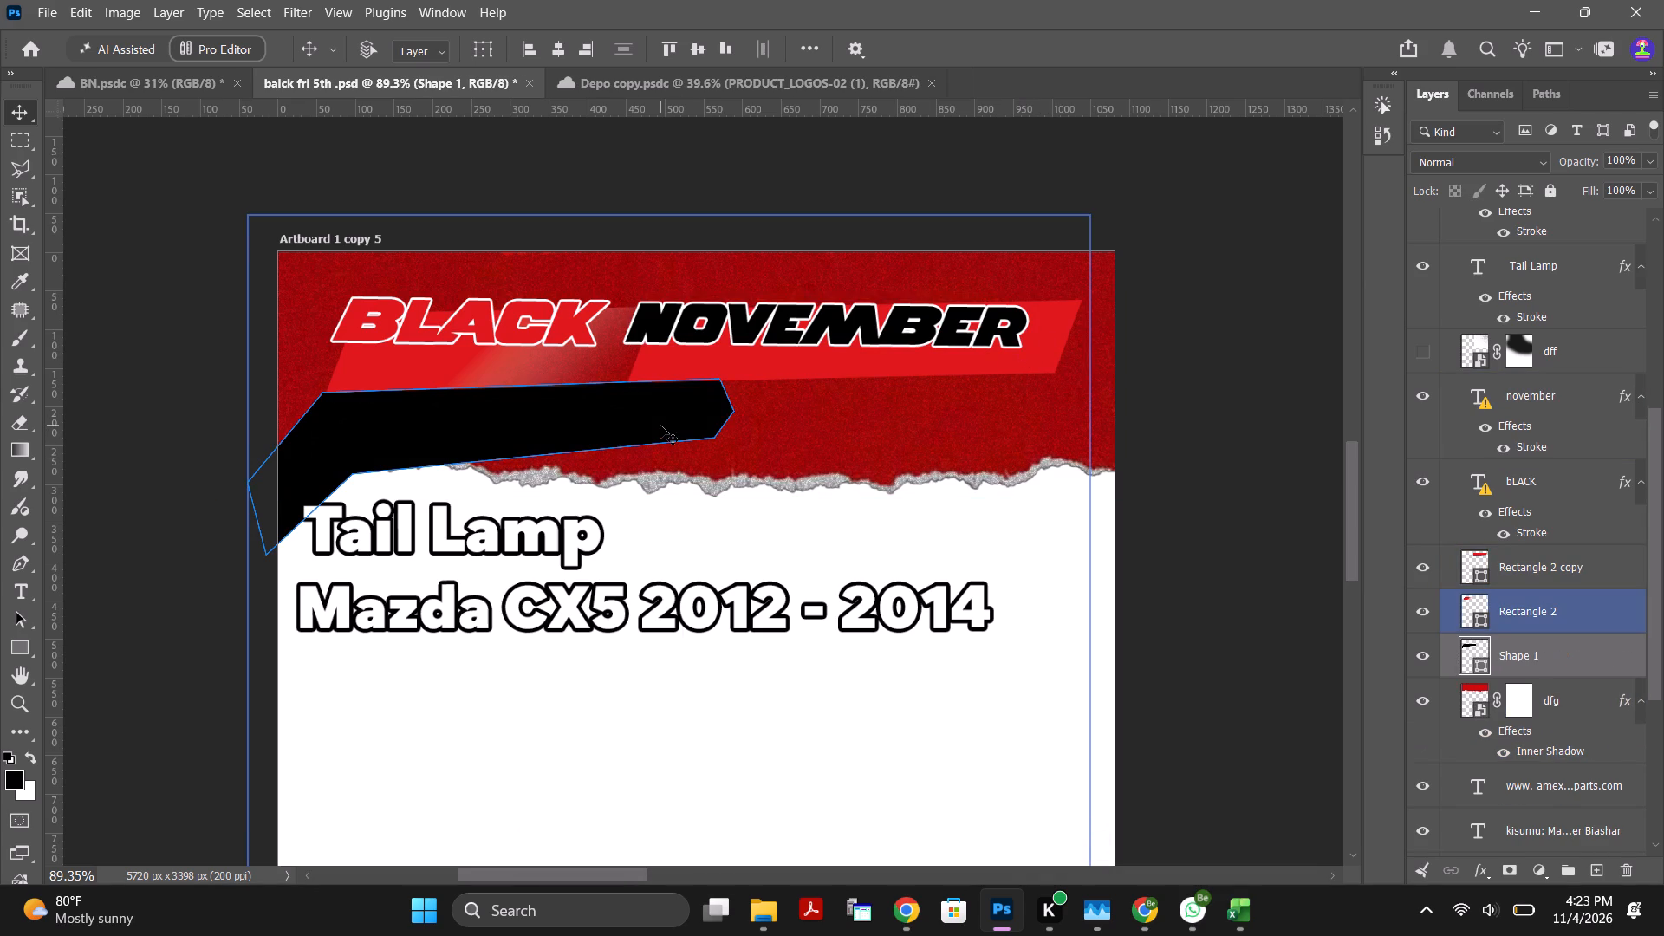
Delete the black Shape 1 banner beneath the BLACK NOVEMBER text.
{"action": "left_click", "coordinate": [1178, 425]}
{"action": "left_click", "coordinate": [1096, 432]}
{"action": "left_click", "coordinate": [29, 107]}
{"action": "left_click", "coordinate": [75, 173]}
{"action": "left_click_drag", "start_coordinate": [619, 411], "coordinate": [620, 412]}
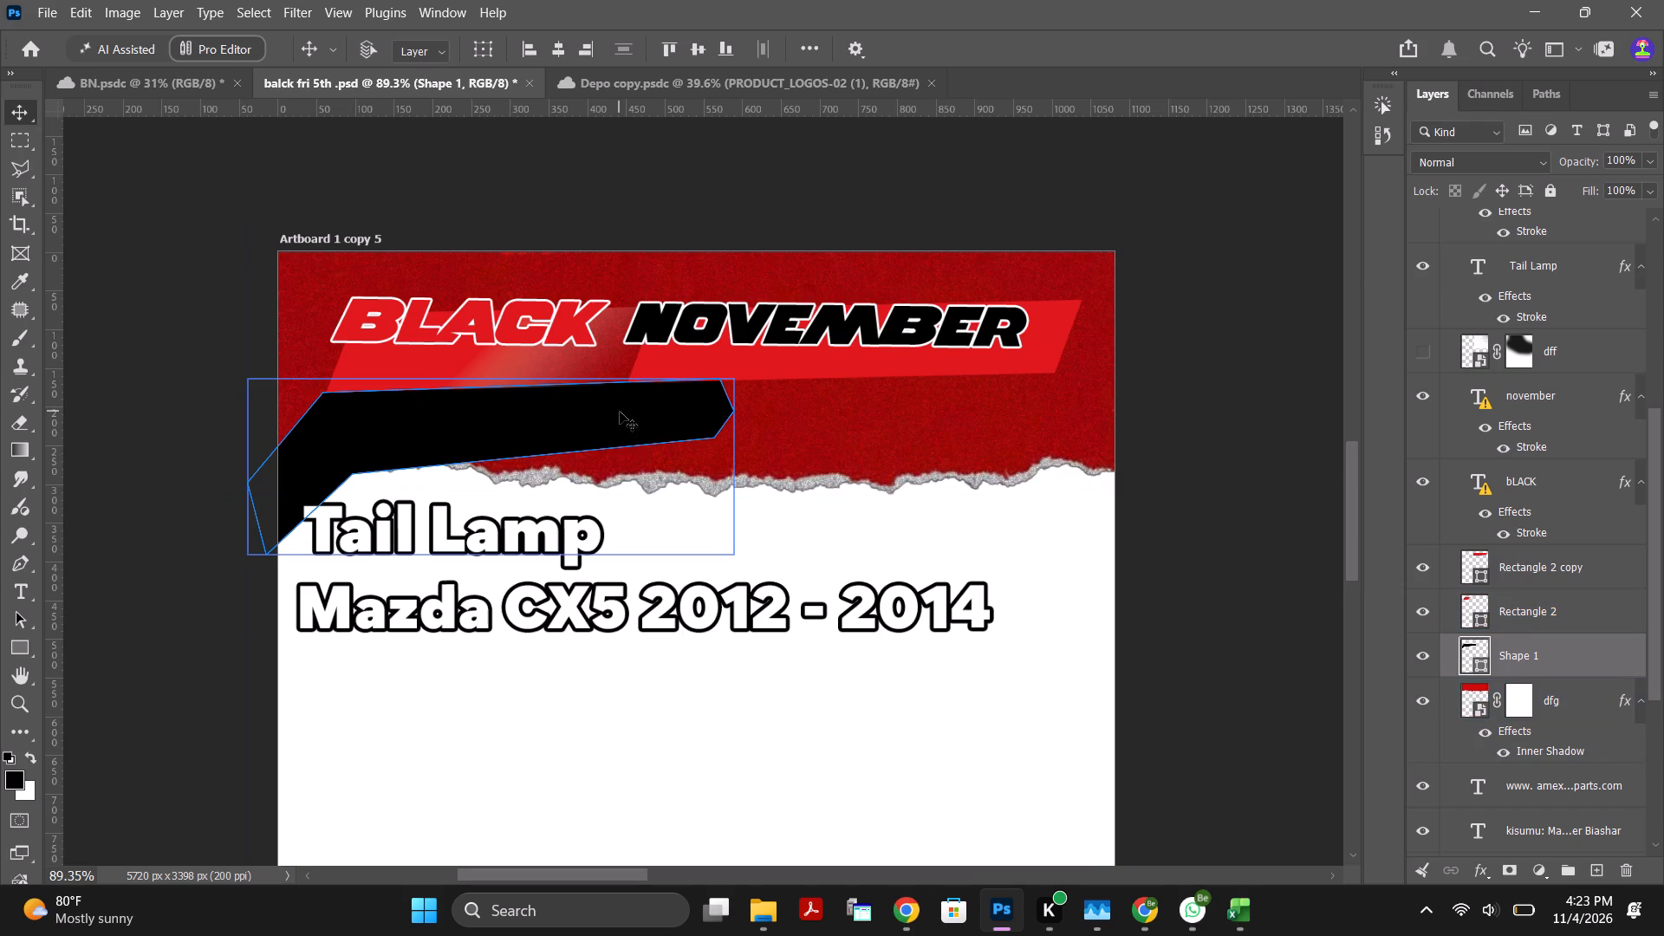
{"action": "left_click_drag", "start_coordinate": [620, 412], "coordinate": [543, 452]}
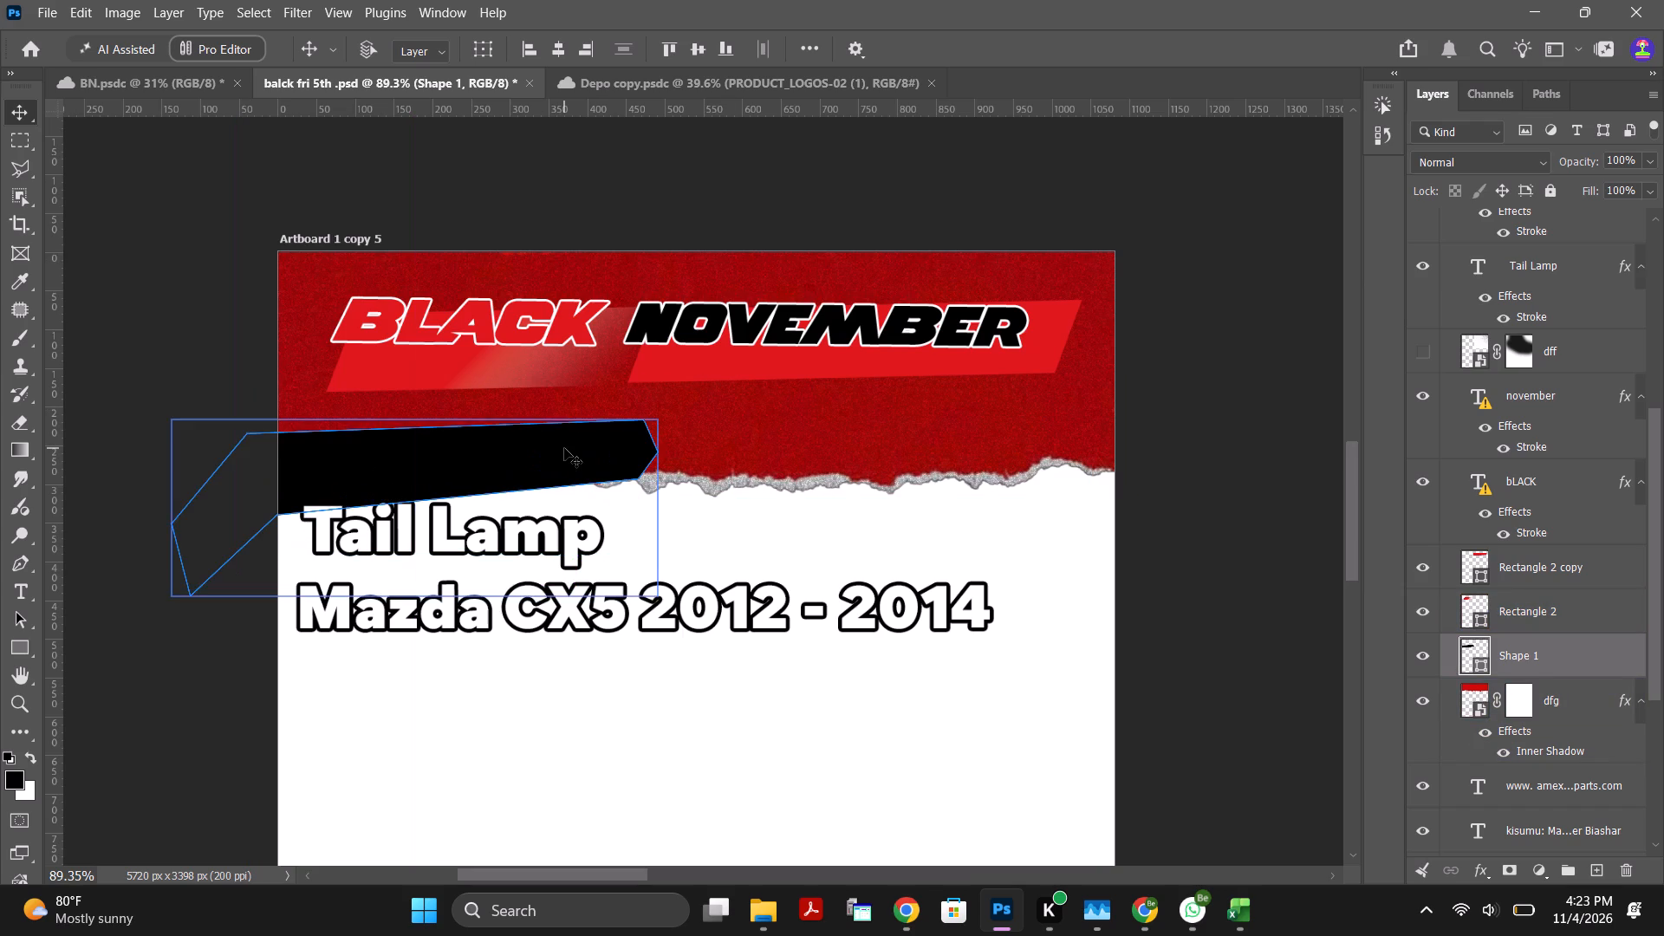
{"action": "key", "text": "Delete"}
Delete the dfg red torn-paper header background from Artboard 1 copy 5.
{"action": "left_click", "coordinate": [580, 444]}
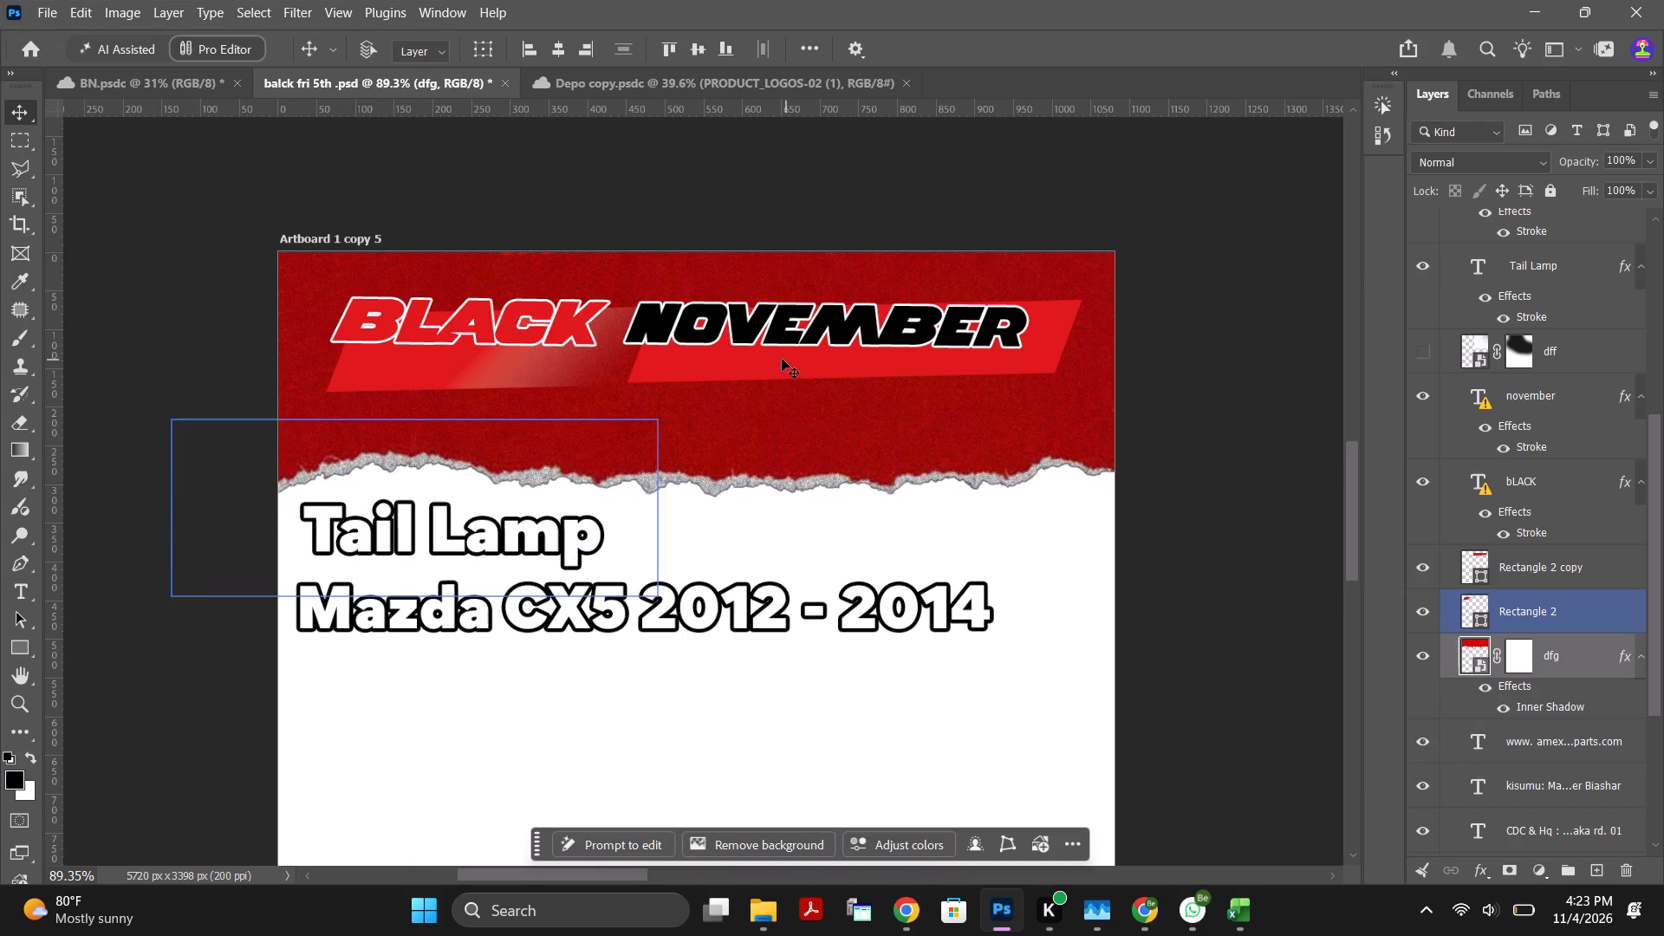
{"action": "left_click", "coordinate": [789, 359]}
{"action": "key", "text": "Delete"}
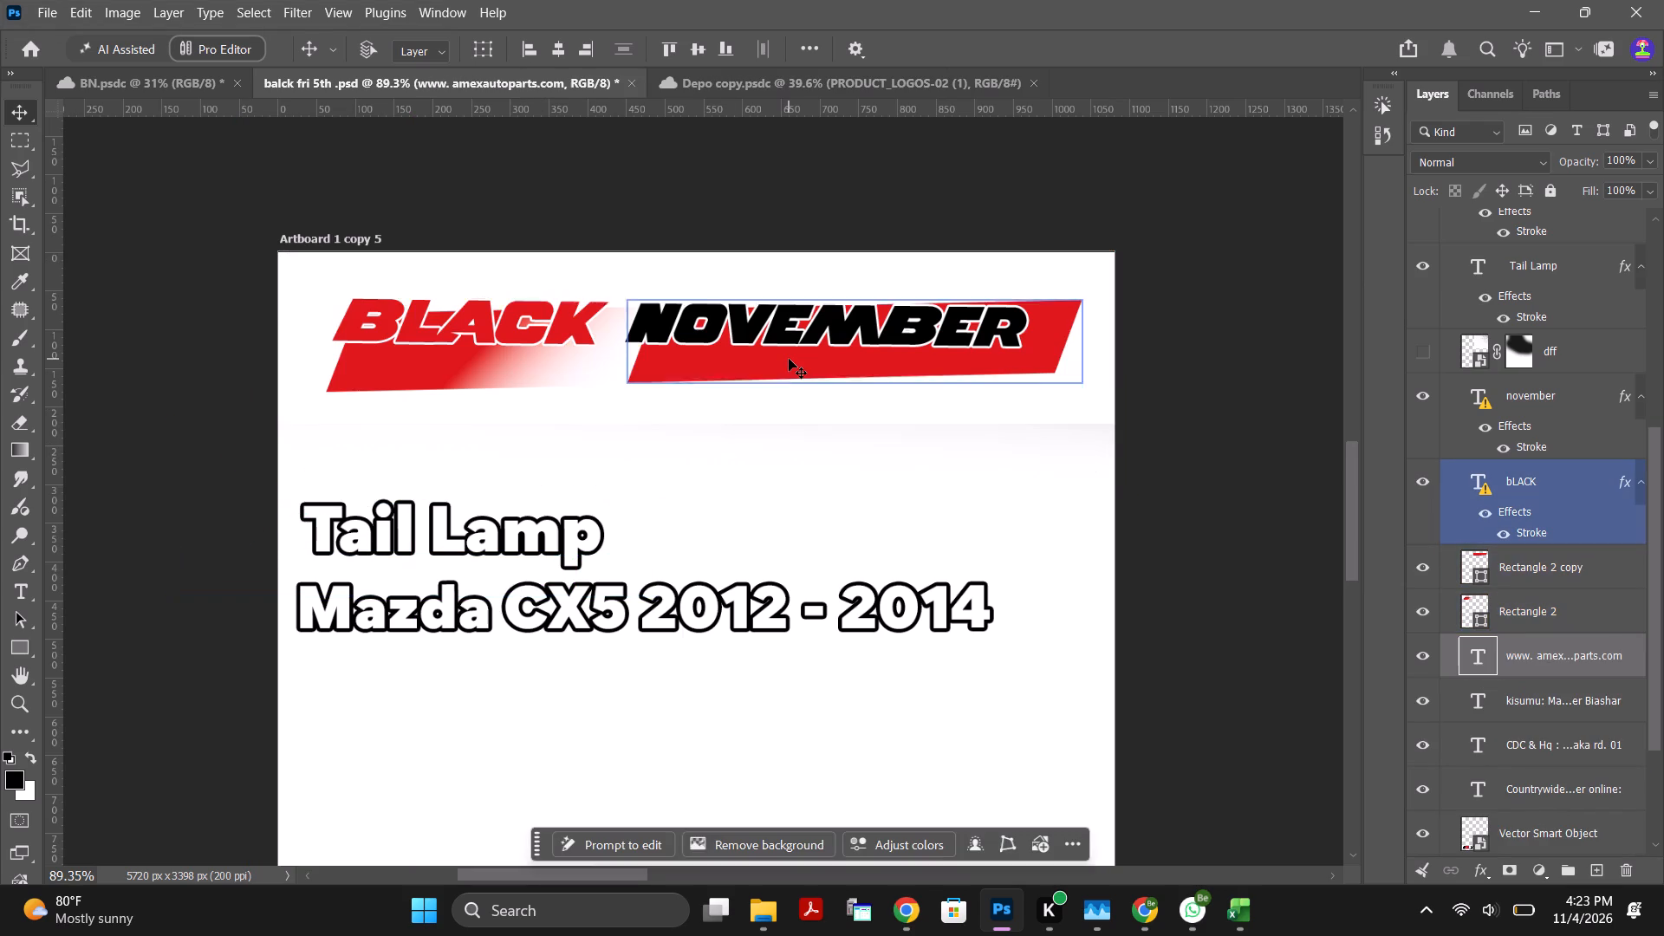
{"action": "left_click", "coordinate": [1210, 406]}
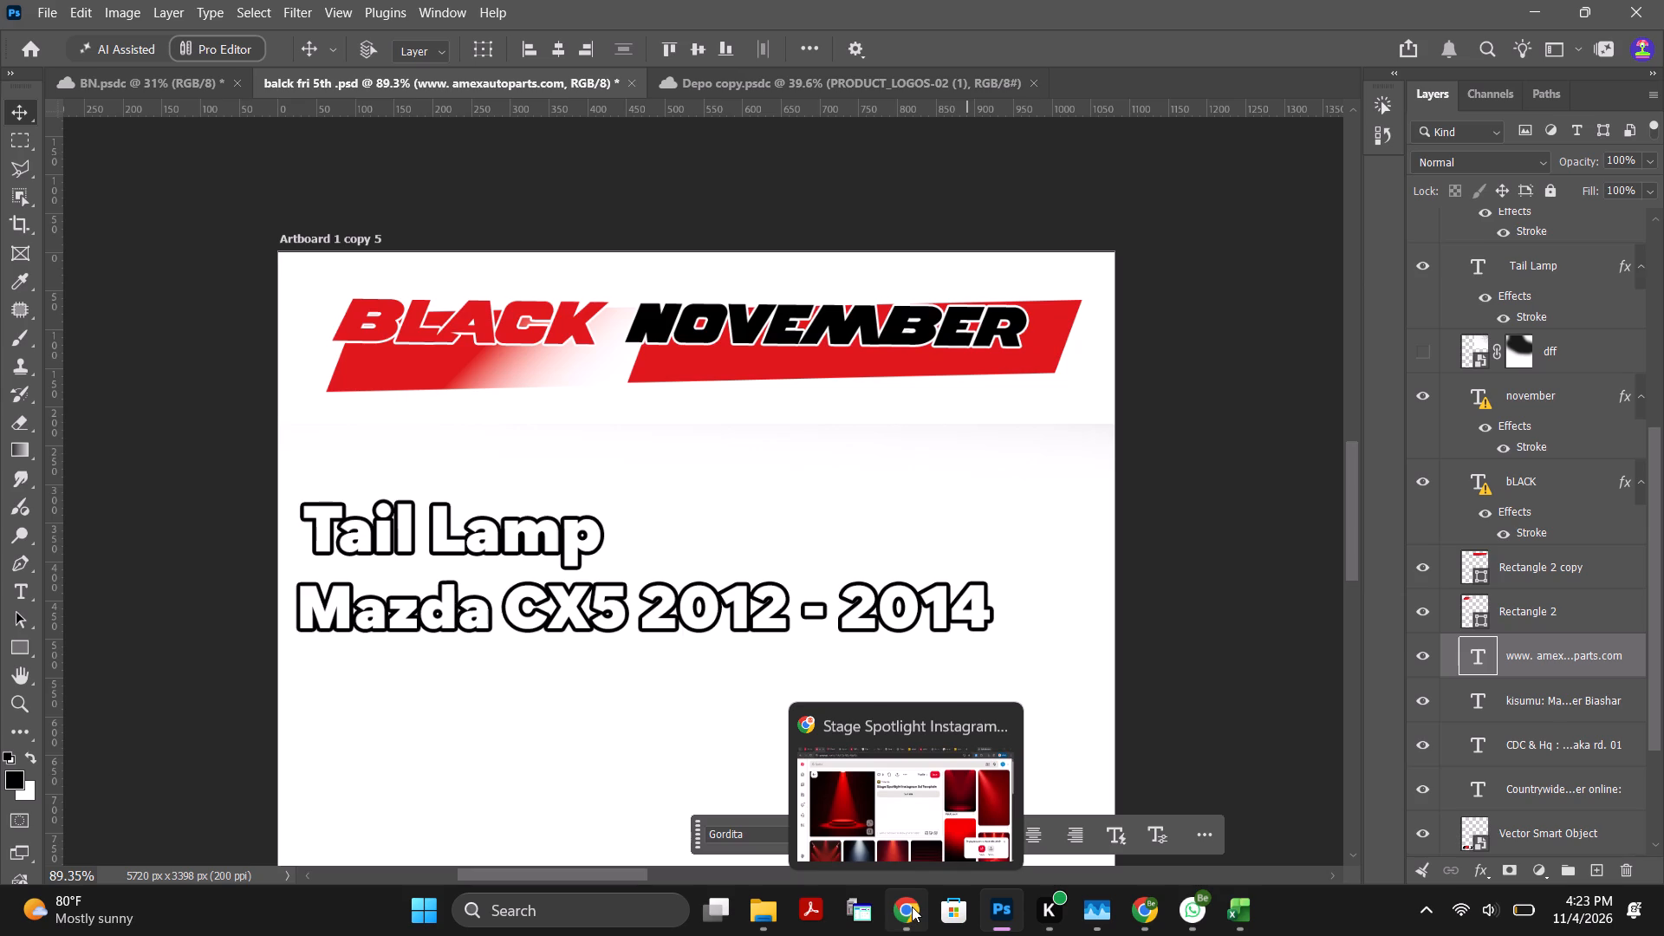
{"action": "left_click", "coordinate": [1204, 551]}
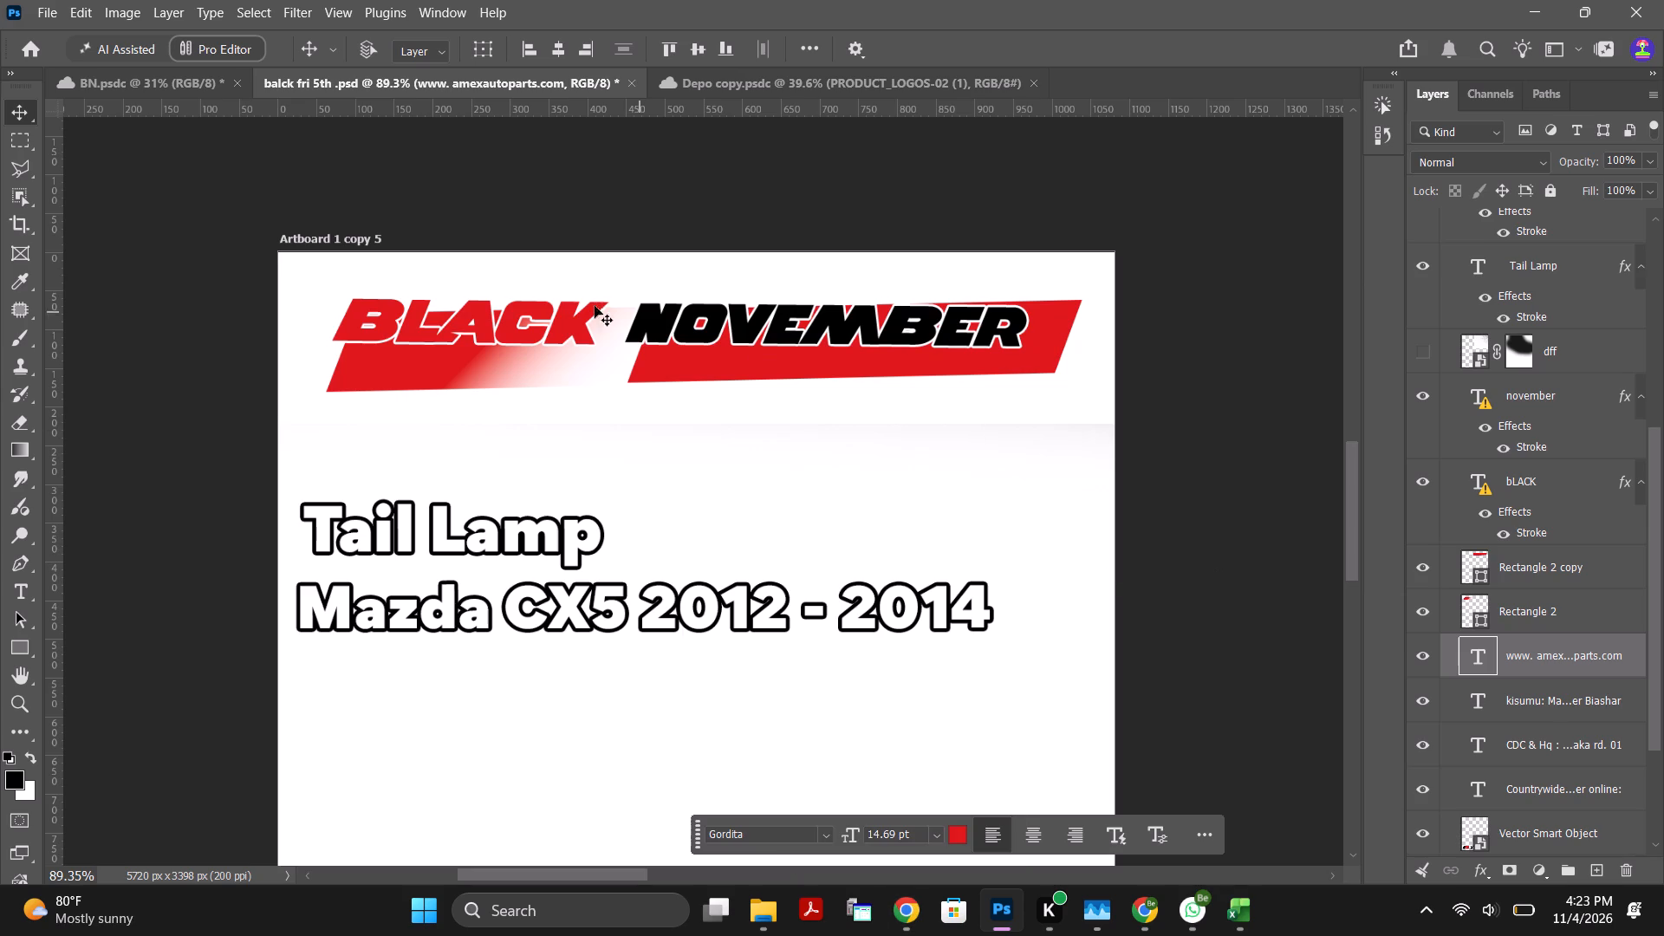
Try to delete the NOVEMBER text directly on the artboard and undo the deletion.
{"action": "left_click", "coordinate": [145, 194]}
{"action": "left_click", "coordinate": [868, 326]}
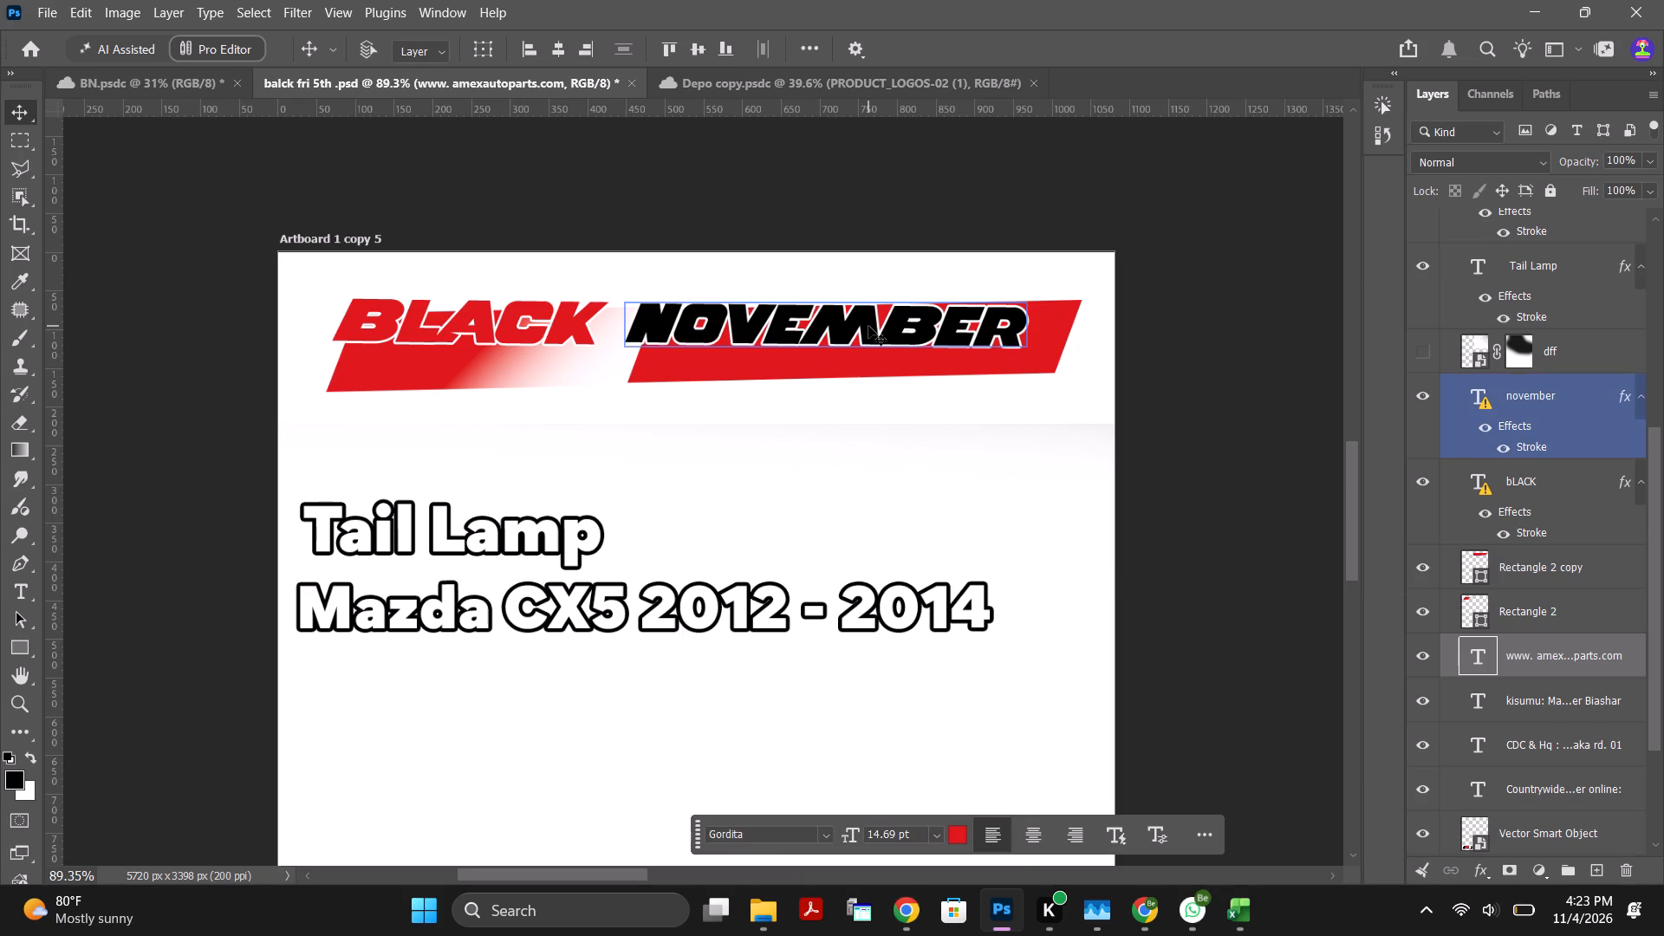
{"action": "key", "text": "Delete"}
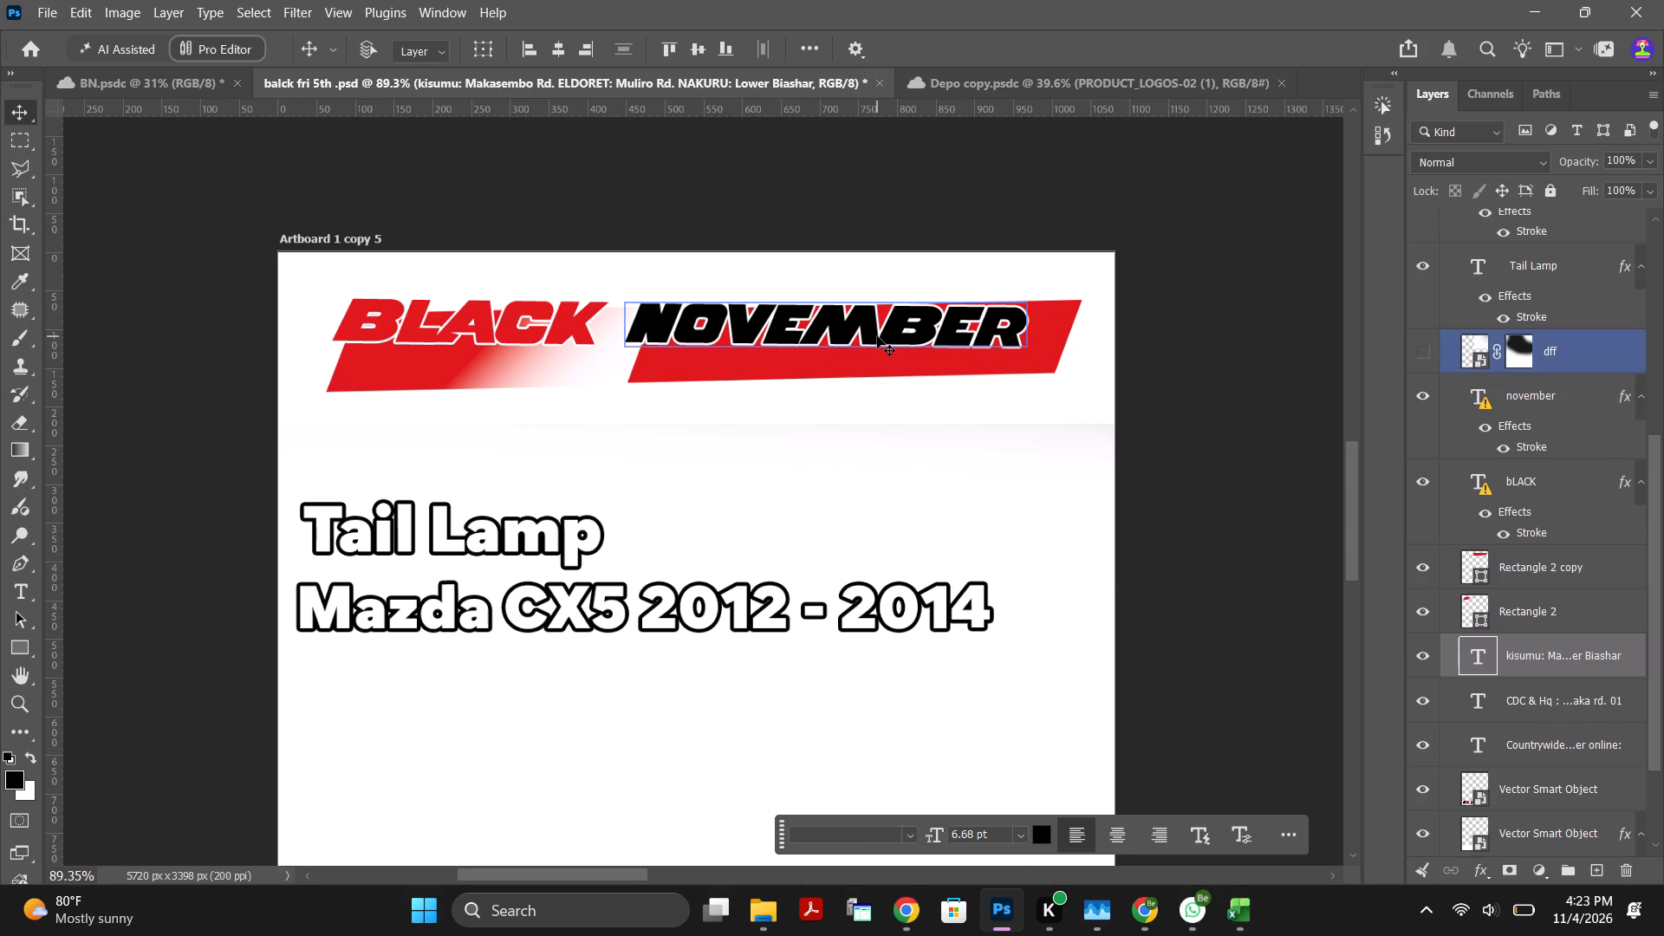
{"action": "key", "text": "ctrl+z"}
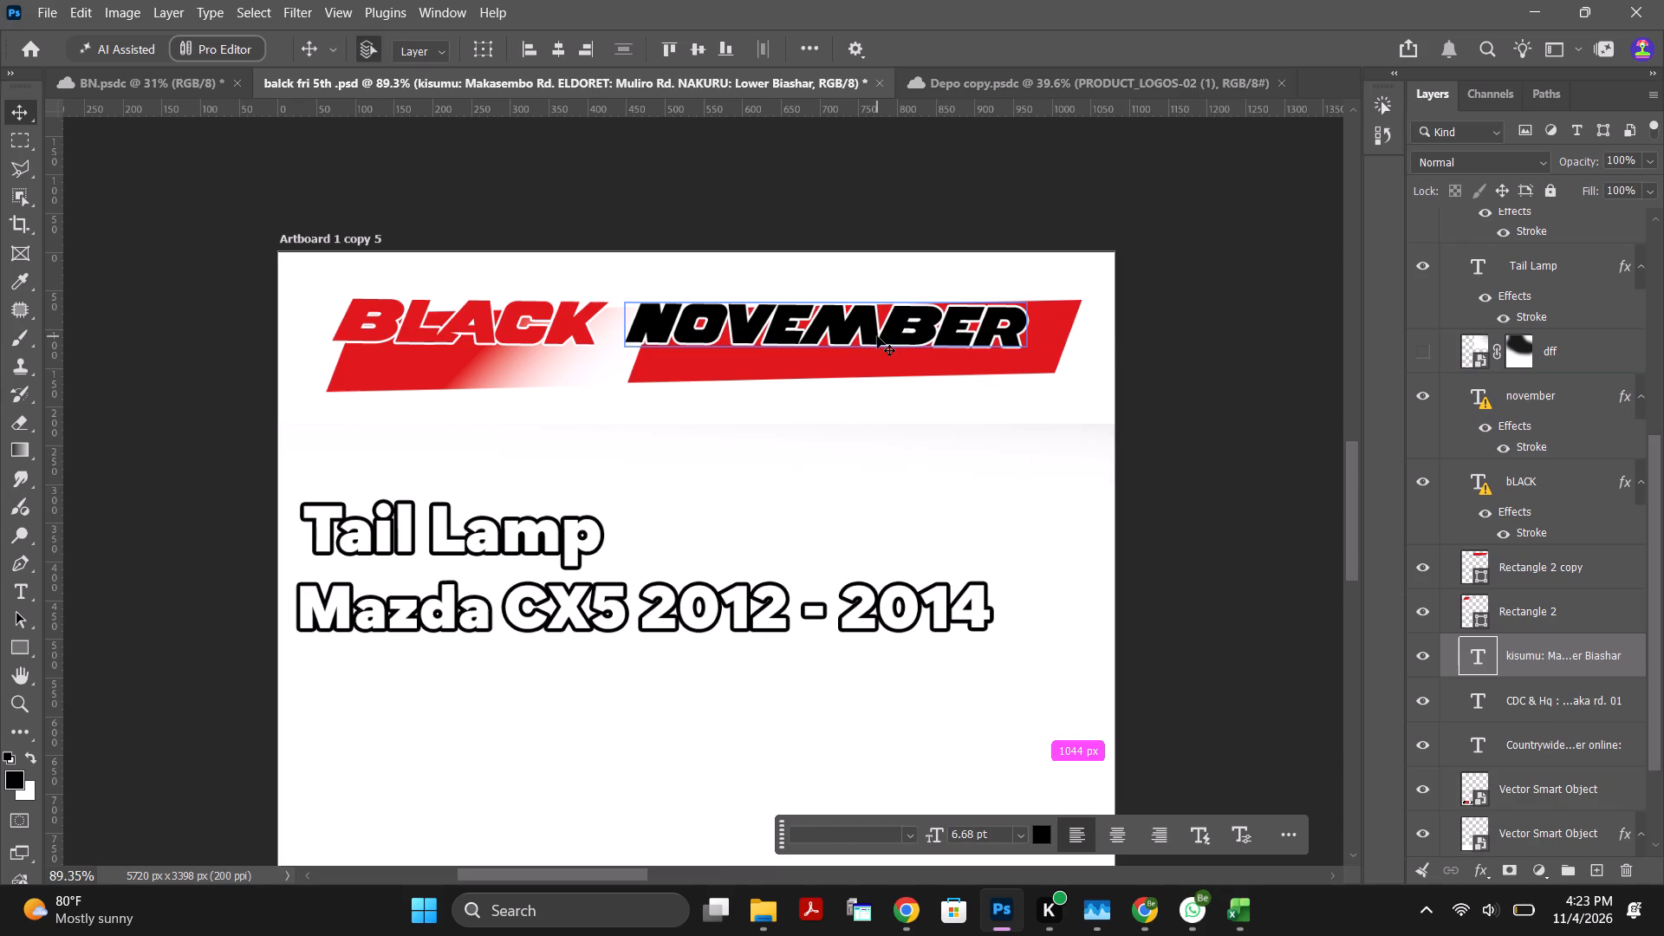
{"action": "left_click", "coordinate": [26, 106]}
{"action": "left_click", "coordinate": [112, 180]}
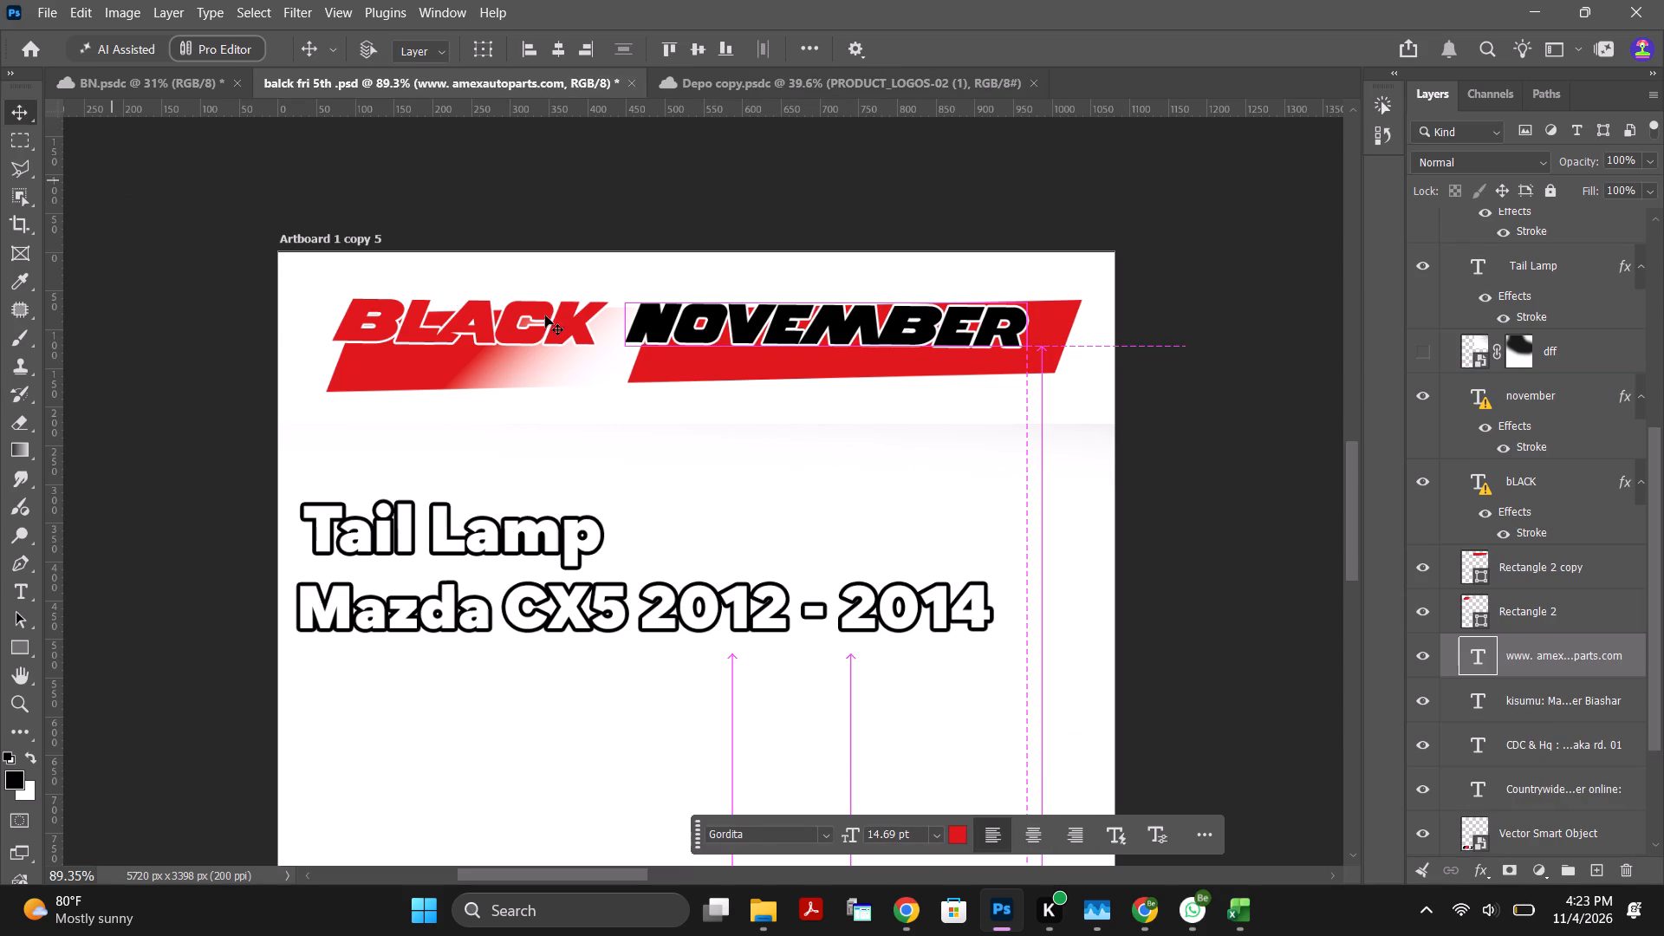
Delete the red Rectangle 2 copy and the Rectangle 2 shape behind the BLACK NOVEMBER text, briefly hiding Rectangle 2 copy to check it.
{"action": "left_click_drag", "start_coordinate": [1660, 569], "coordinate": [1663, 608]}
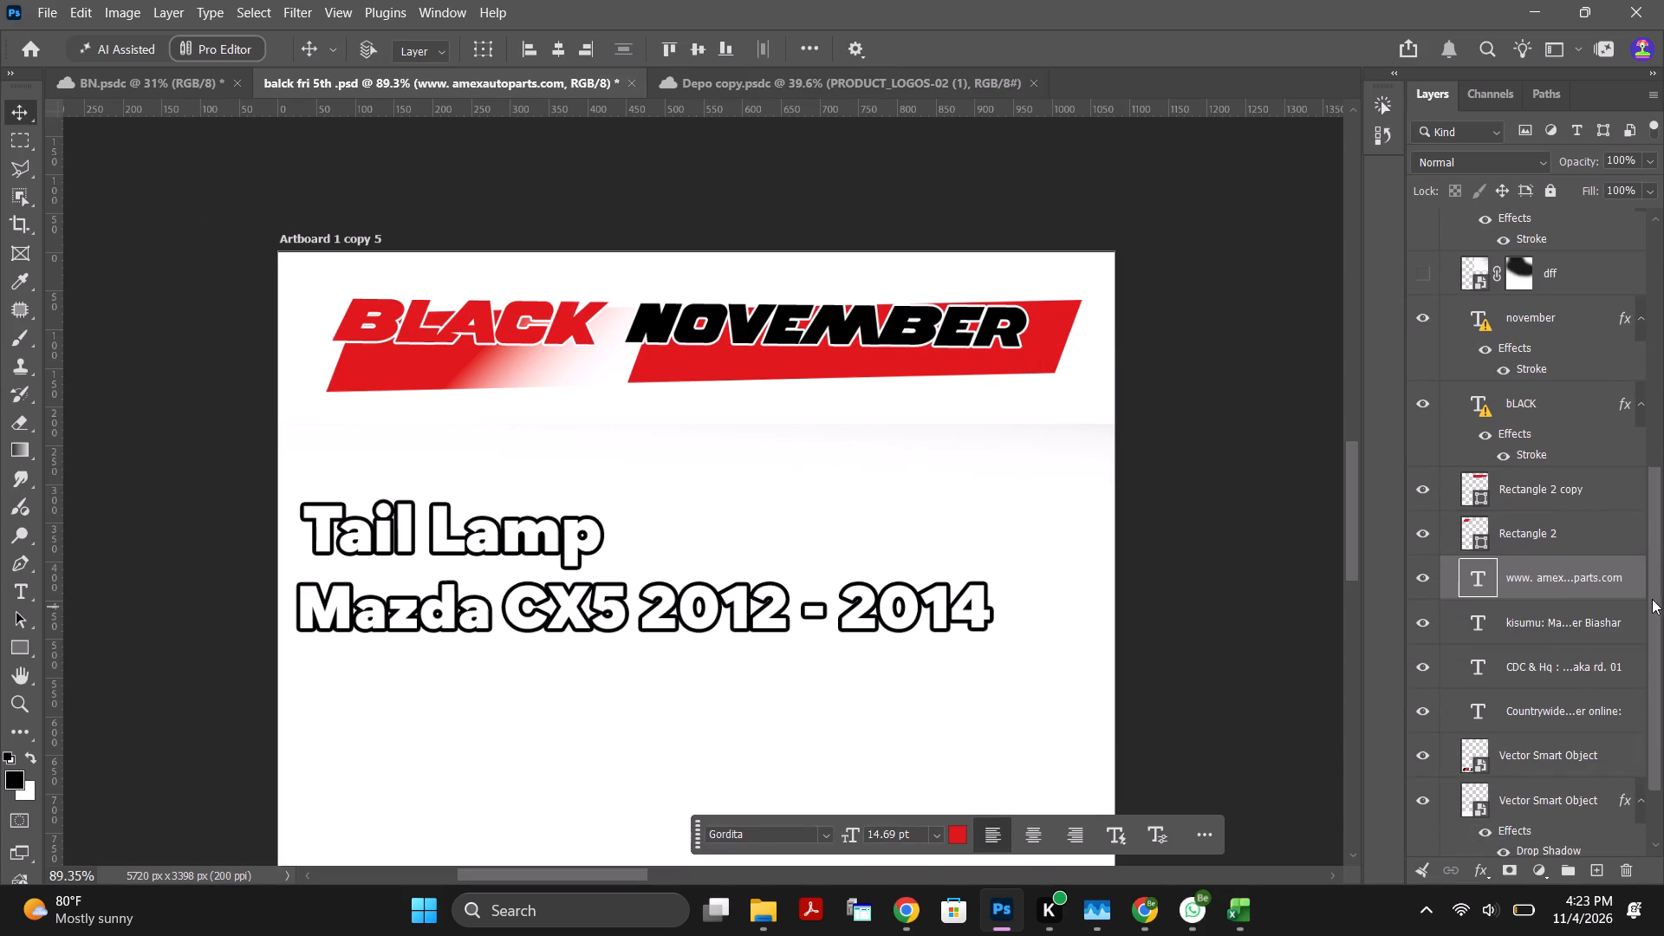
{"action": "left_click_drag", "start_coordinate": [1658, 557], "coordinate": [1655, 569]}
{"action": "left_click", "coordinate": [1518, 467]}
{"action": "left_click", "coordinate": [1422, 460]}
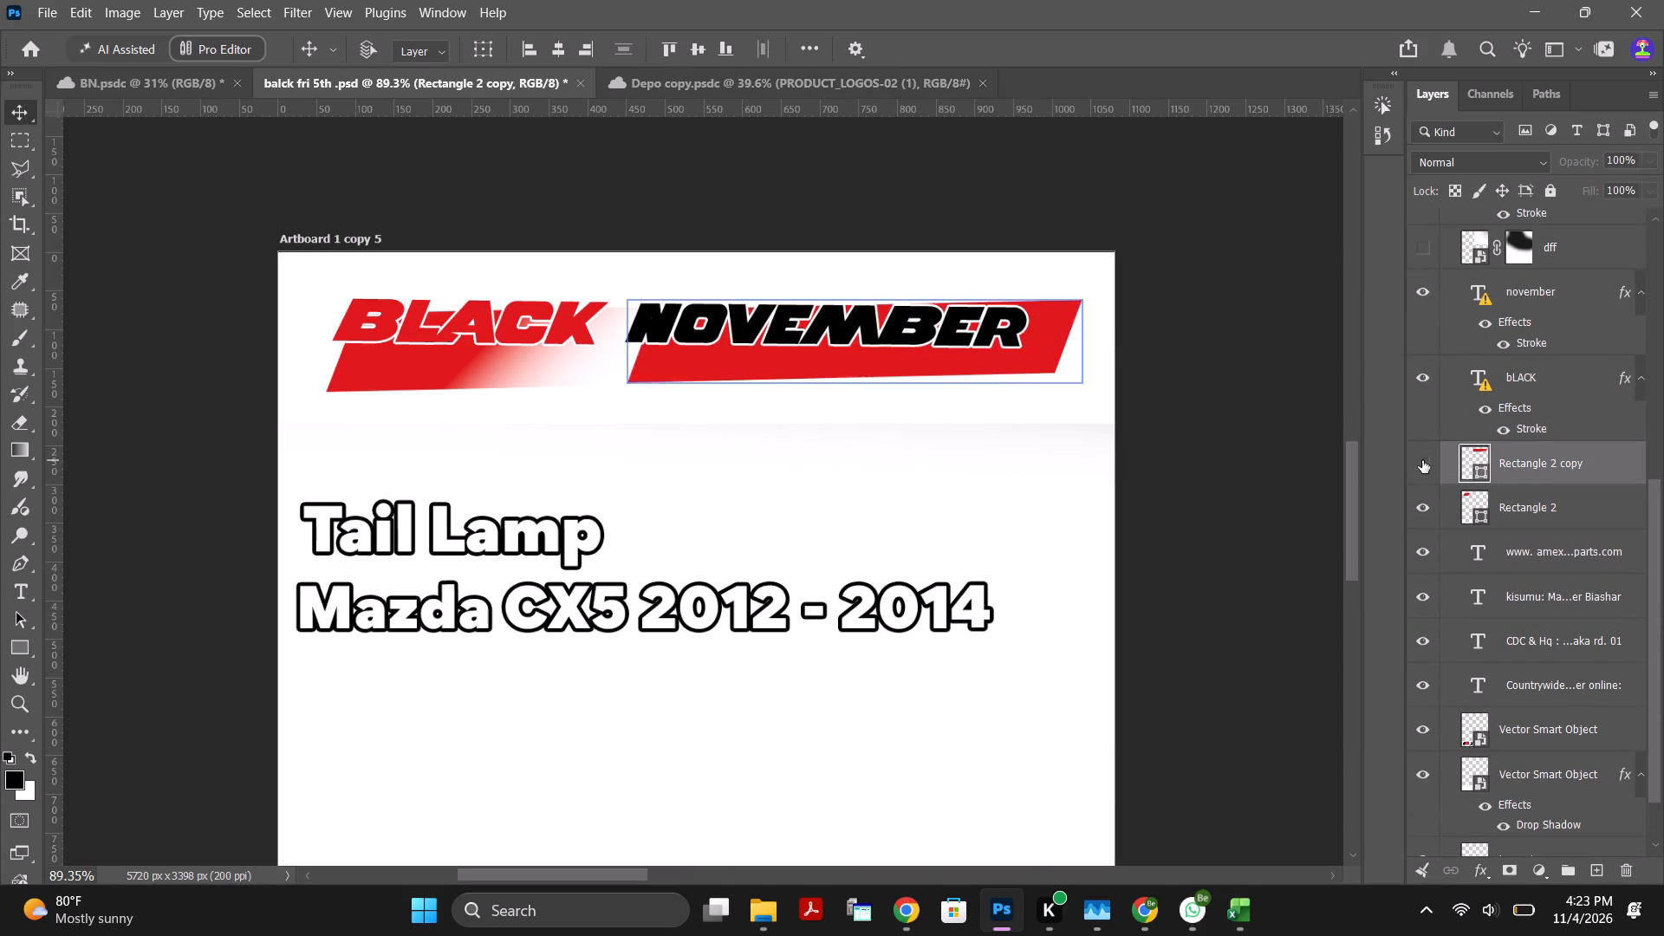
{"action": "left_click", "coordinate": [1422, 460]}
{"action": "left_click", "coordinate": [1551, 473]}
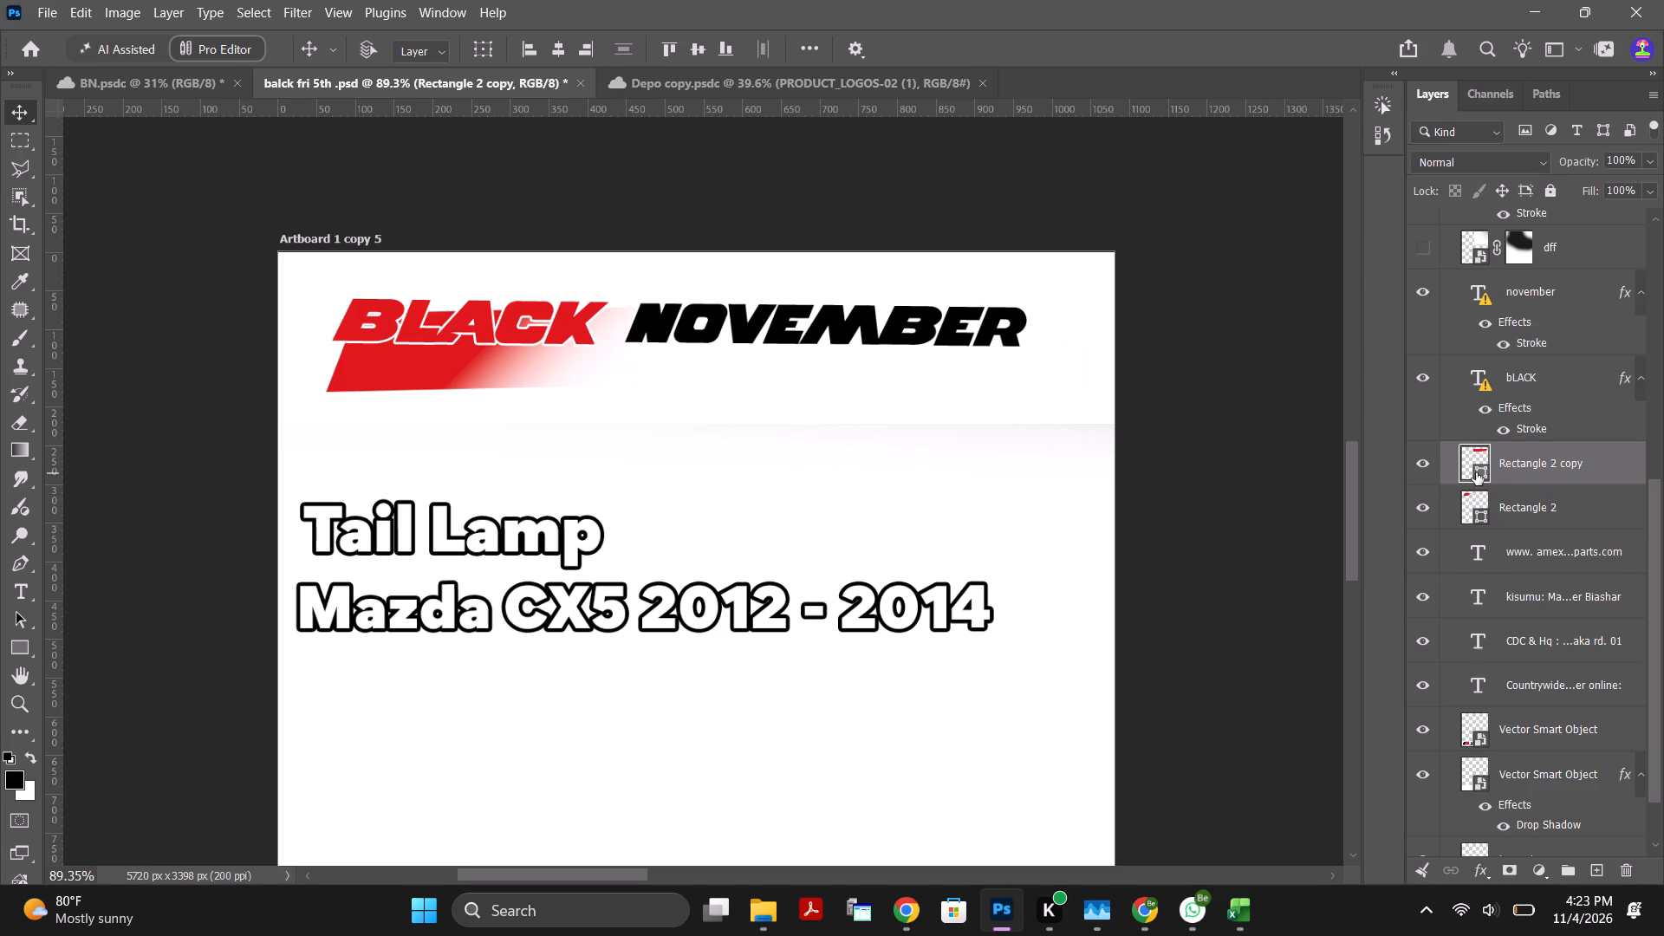
{"action": "key", "text": "Delete"}
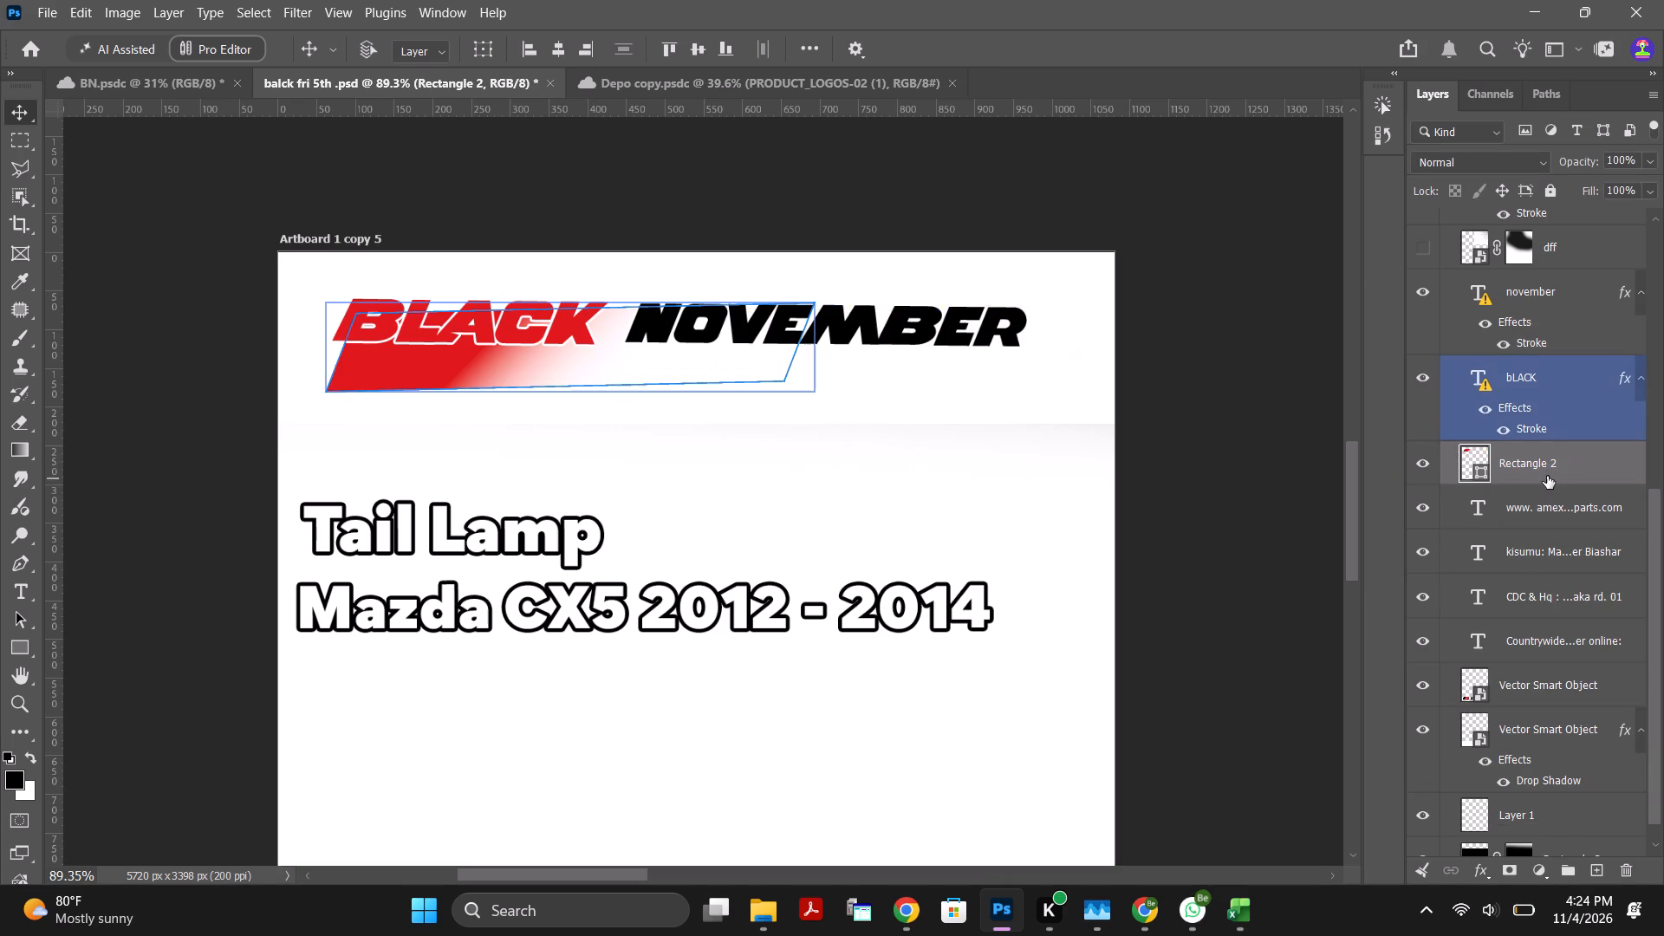
{"action": "left_click", "coordinate": [1546, 474]}
{"action": "key", "text": "Delete"}
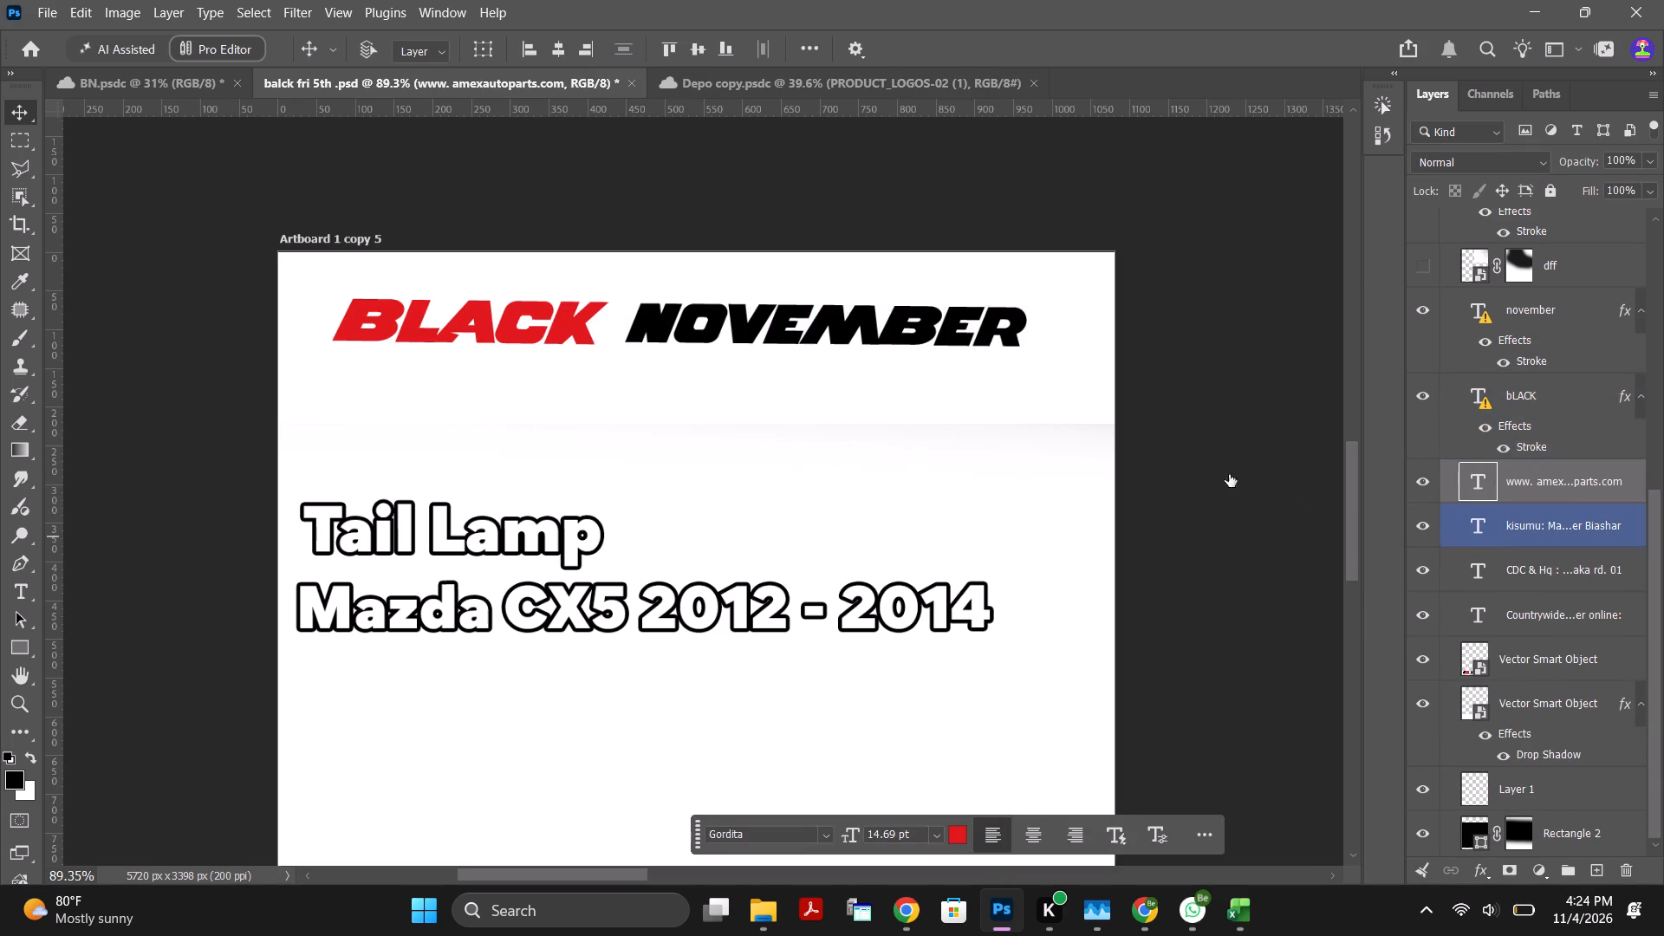
Delete the bLACK and november text layers from Artboard 1 copy 5.
{"action": "left_click", "coordinate": [1528, 426]}
{"action": "key", "text": "Delete"}
{"action": "left_click", "coordinate": [1538, 414]}
{"action": "key", "text": "Delete"}
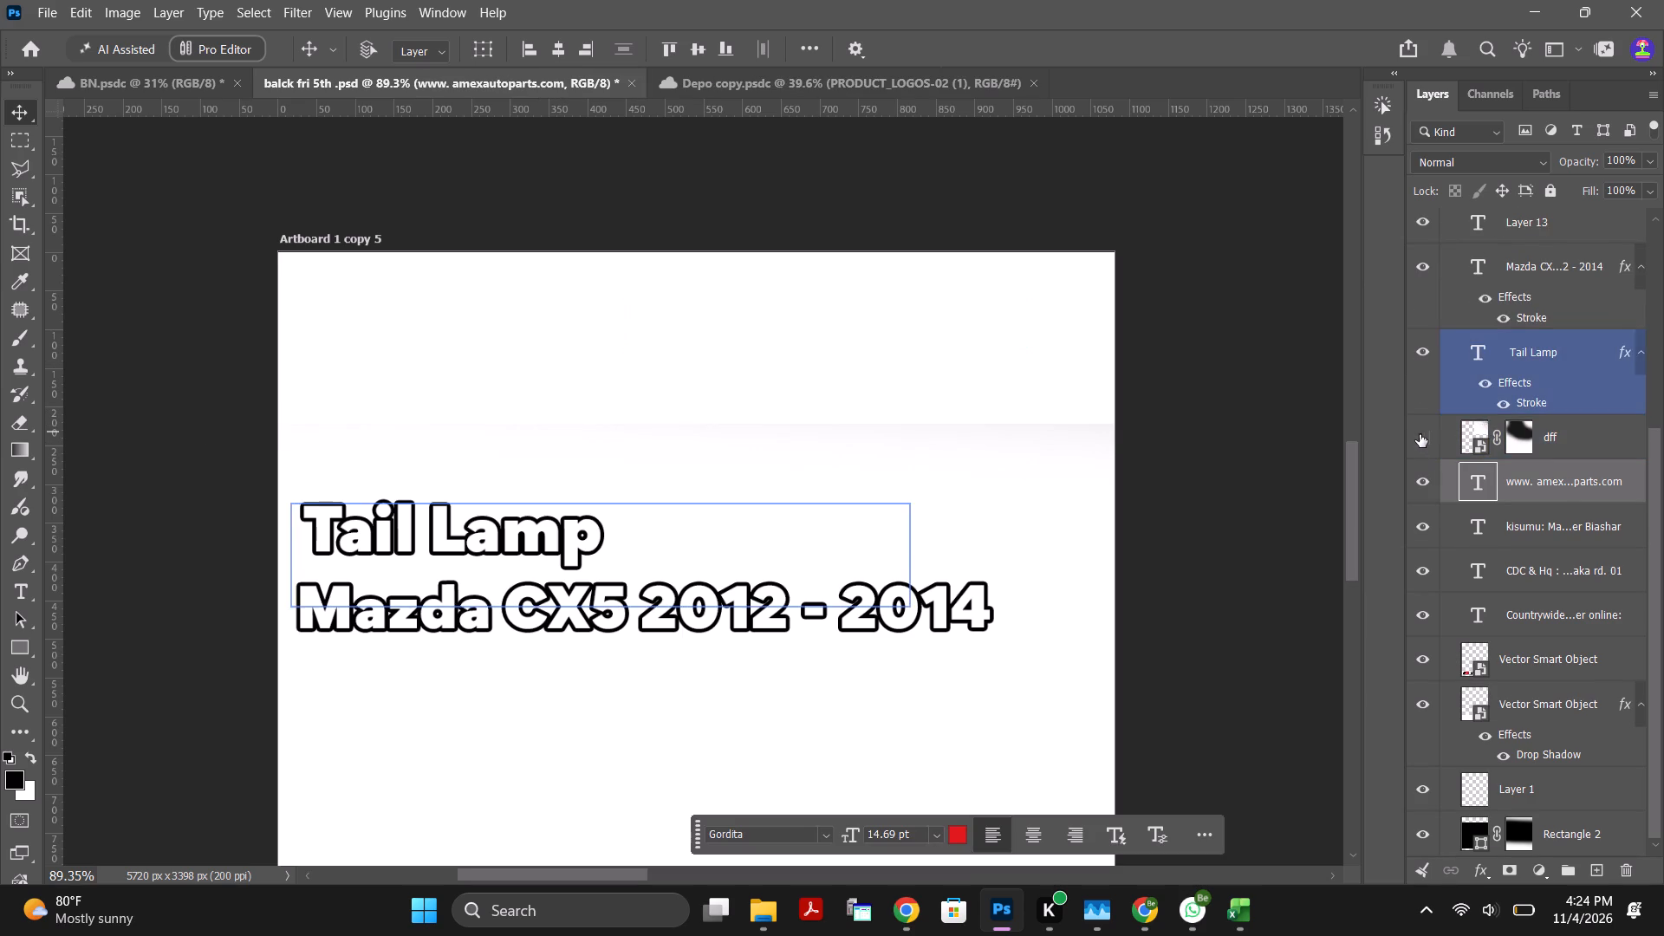
Examine the remaining layout of Artboard 1 copy 5 from the Tail Lamp headline down to the prices and amex footer.
{"action": "left_click", "coordinate": [1546, 445]}
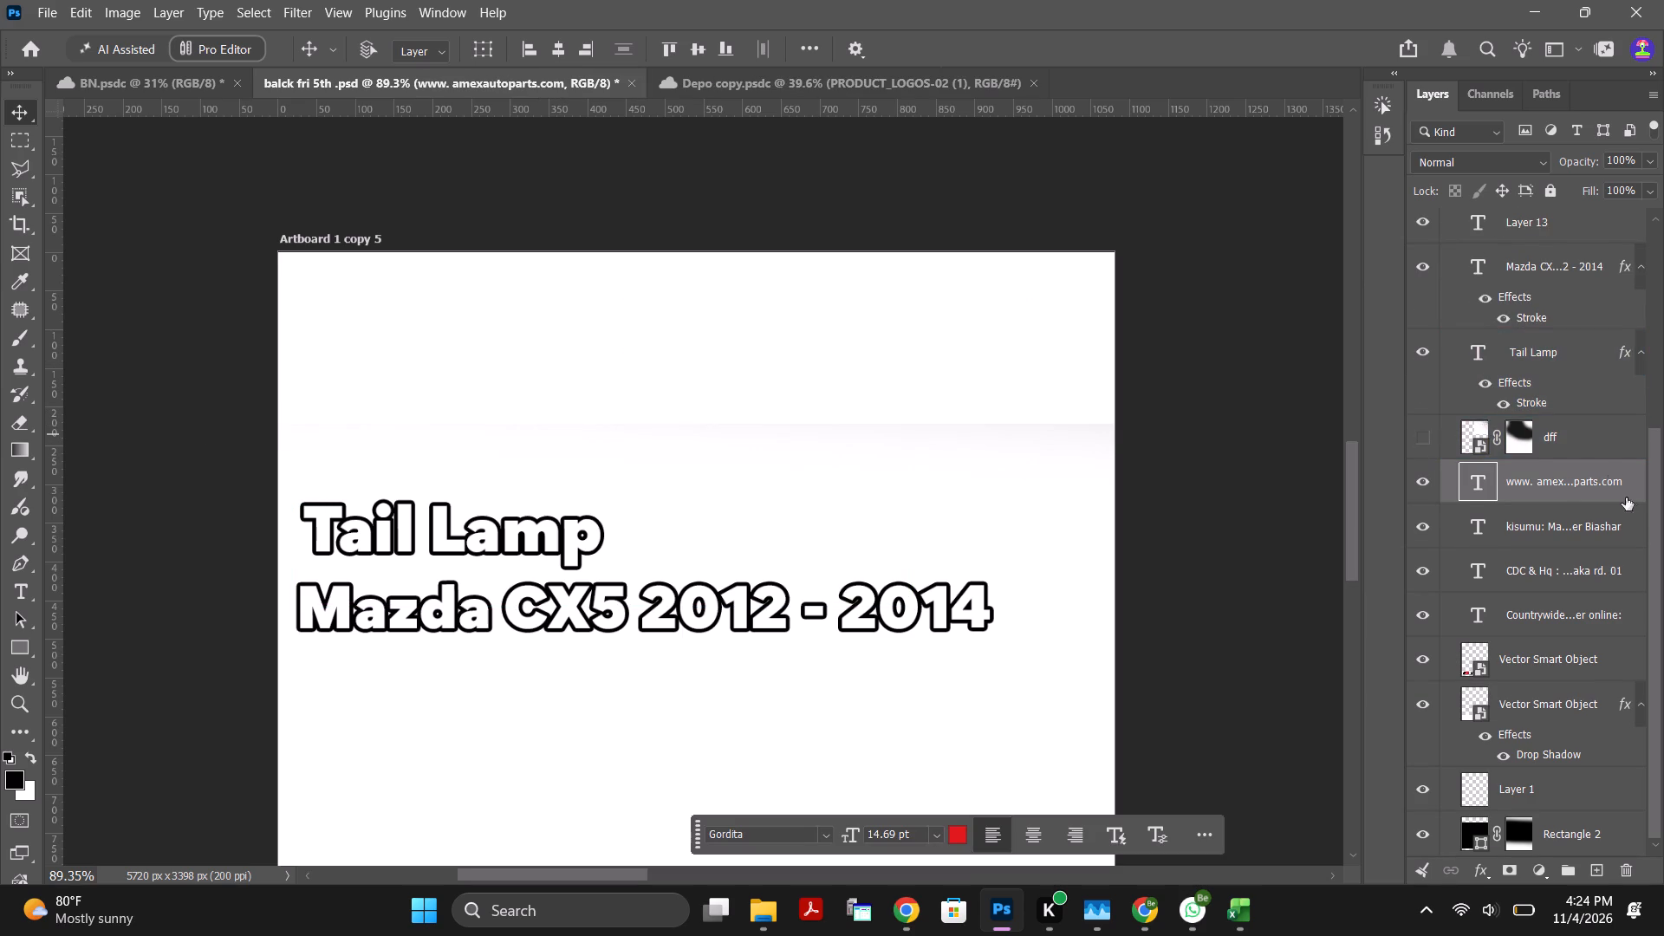
{"action": "left_click_drag", "start_coordinate": [1651, 492], "coordinate": [1661, 515]}
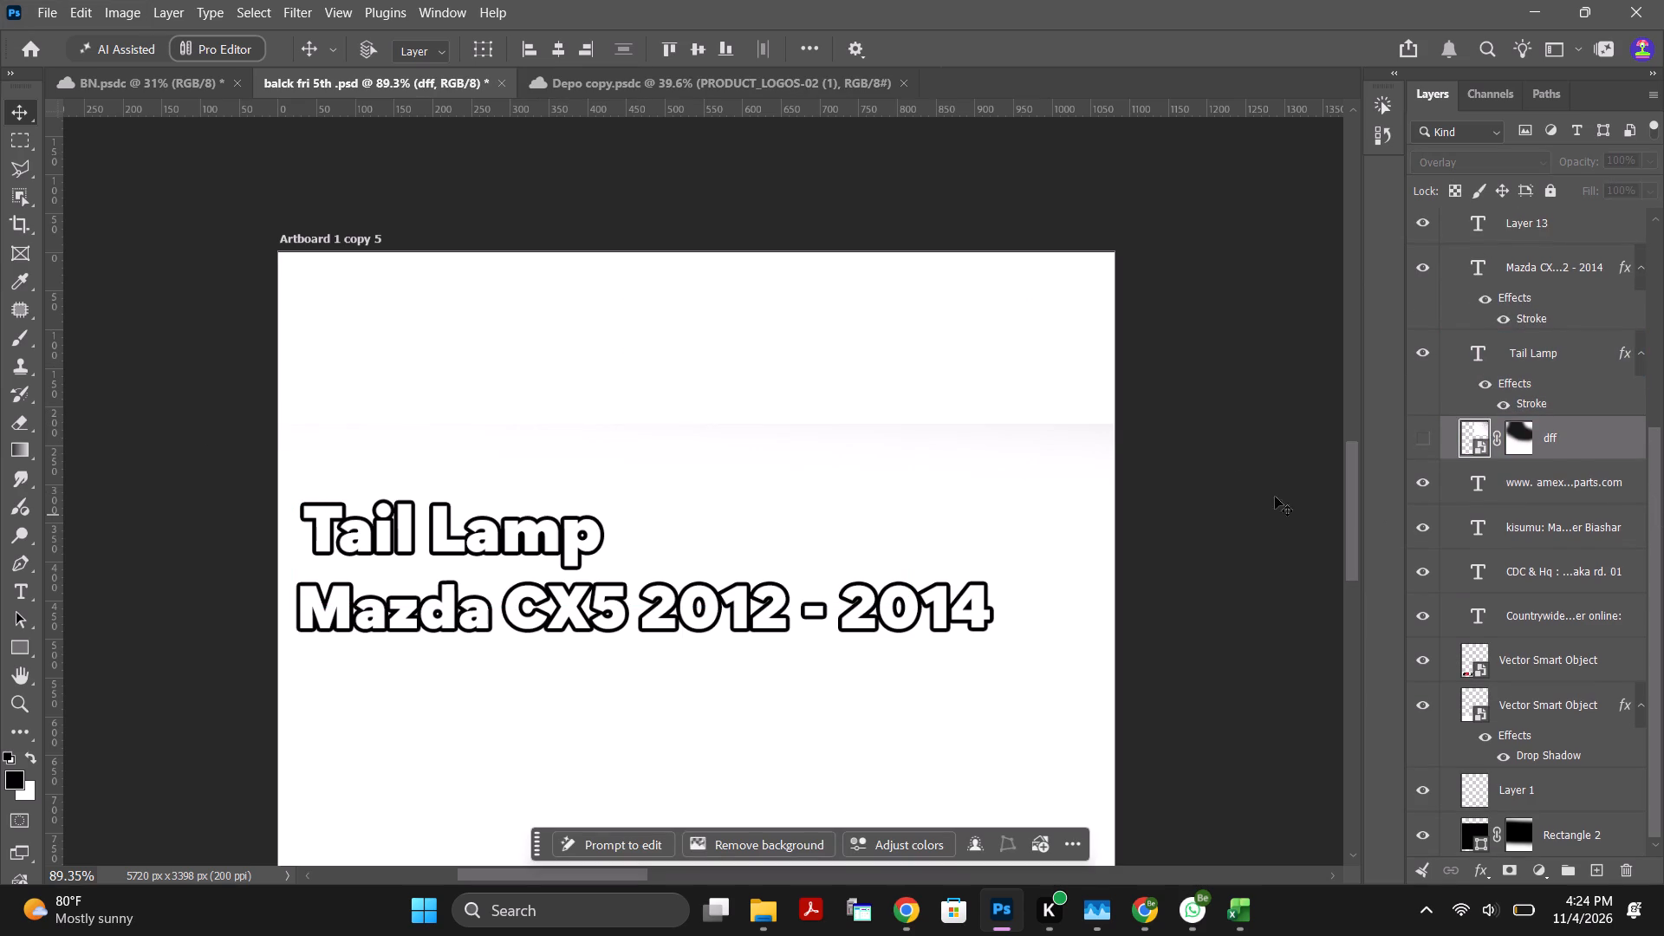
{"action": "left_click", "coordinate": [1279, 369]}
{"action": "left_click", "coordinate": [11, 107]}
{"action": "left_click", "coordinate": [103, 177]}
{"action": "scroll", "coordinate": [734, 722], "scroll_direction": "down", "scroll_amount": 4, "text": "ctrl"}
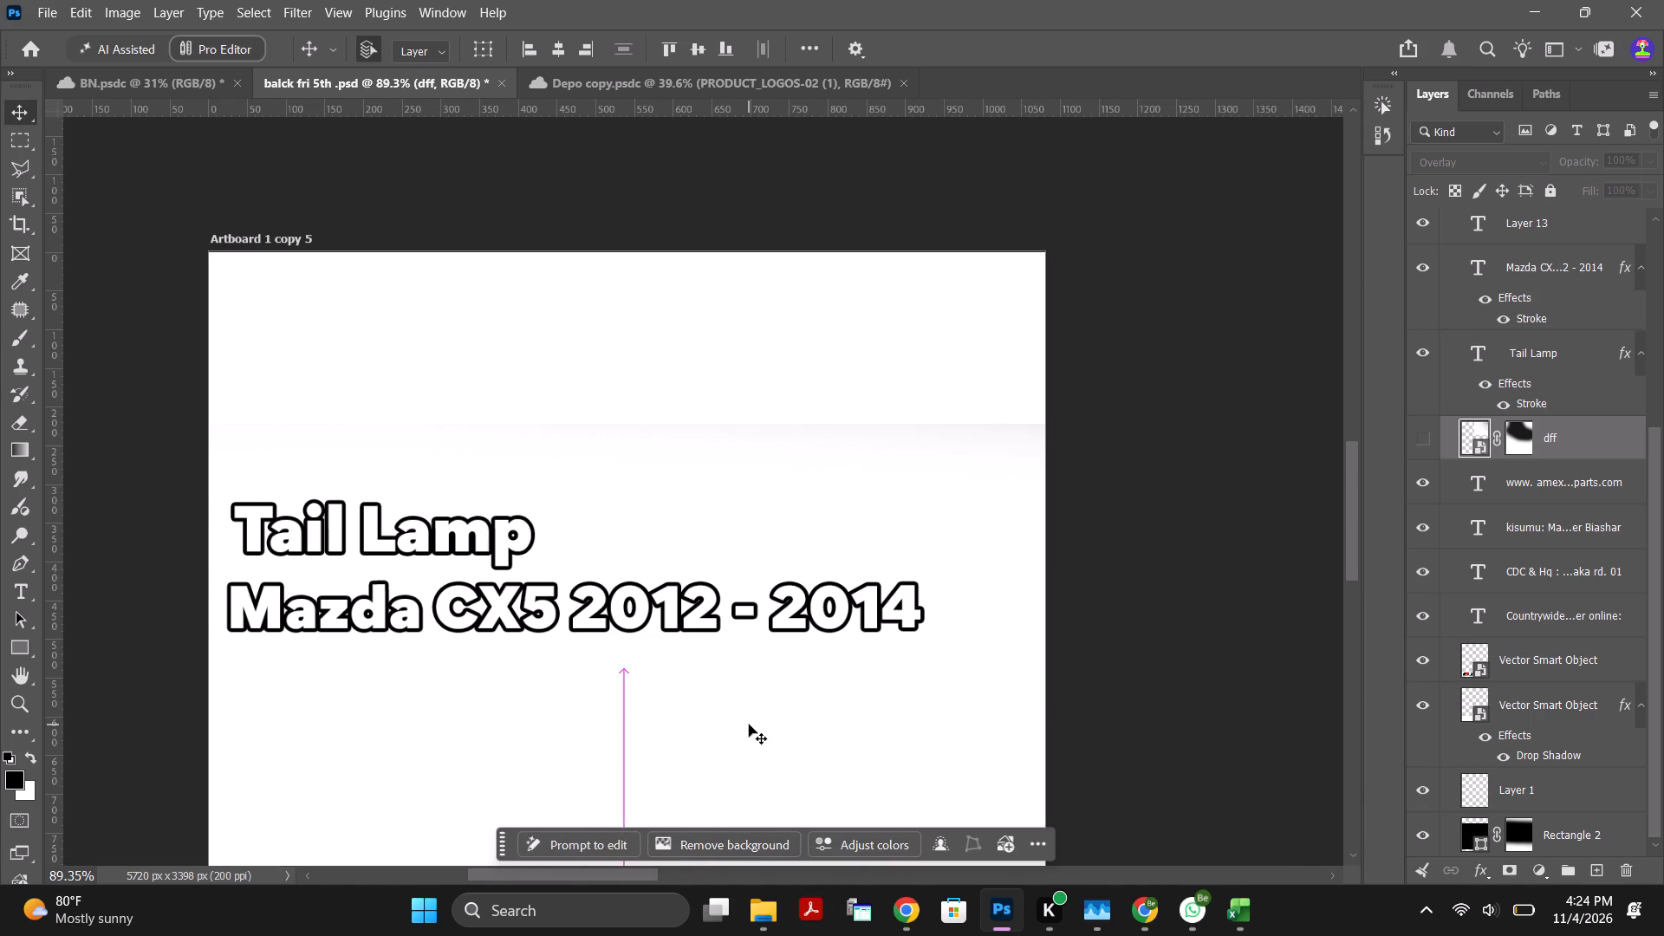
{"action": "scroll", "coordinate": [761, 718], "scroll_direction": "up", "scroll_amount": 5, "text": "ctrl"}
{"action": "scroll", "coordinate": [767, 737], "scroll_direction": "down", "scroll_amount": 7, "text": "alt"}
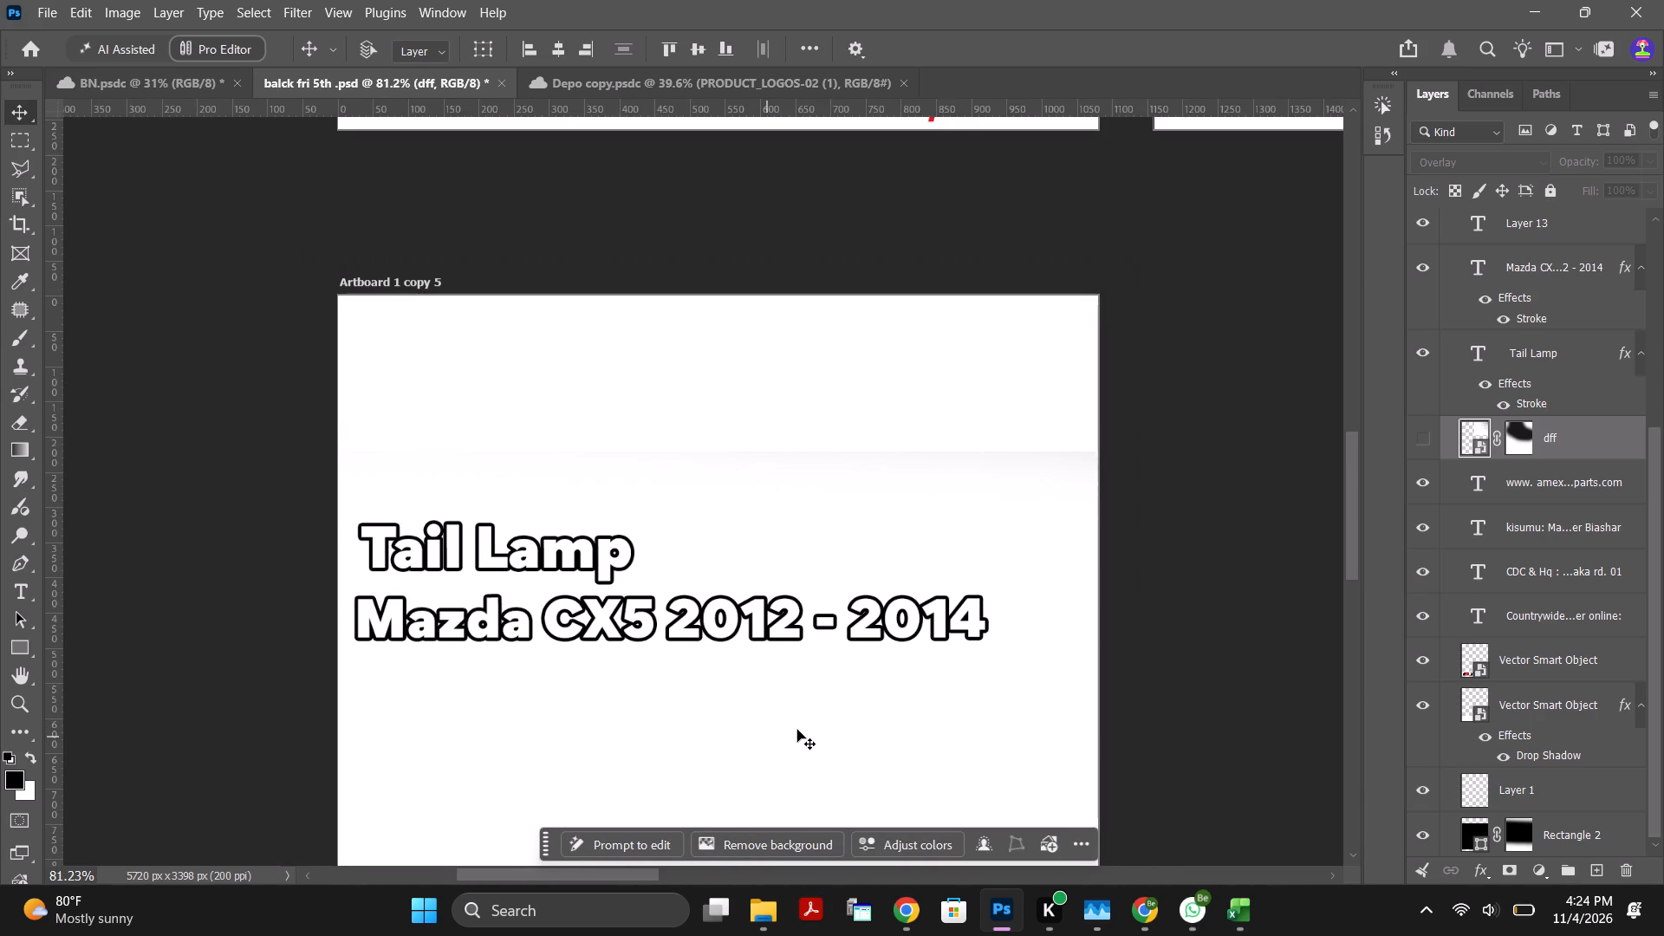
{"action": "scroll", "coordinate": [797, 730], "scroll_direction": "down", "scroll_amount": 1, "text": "alt"}
{"action": "left_click_drag", "start_coordinate": [1351, 509], "coordinate": [1351, 533]}
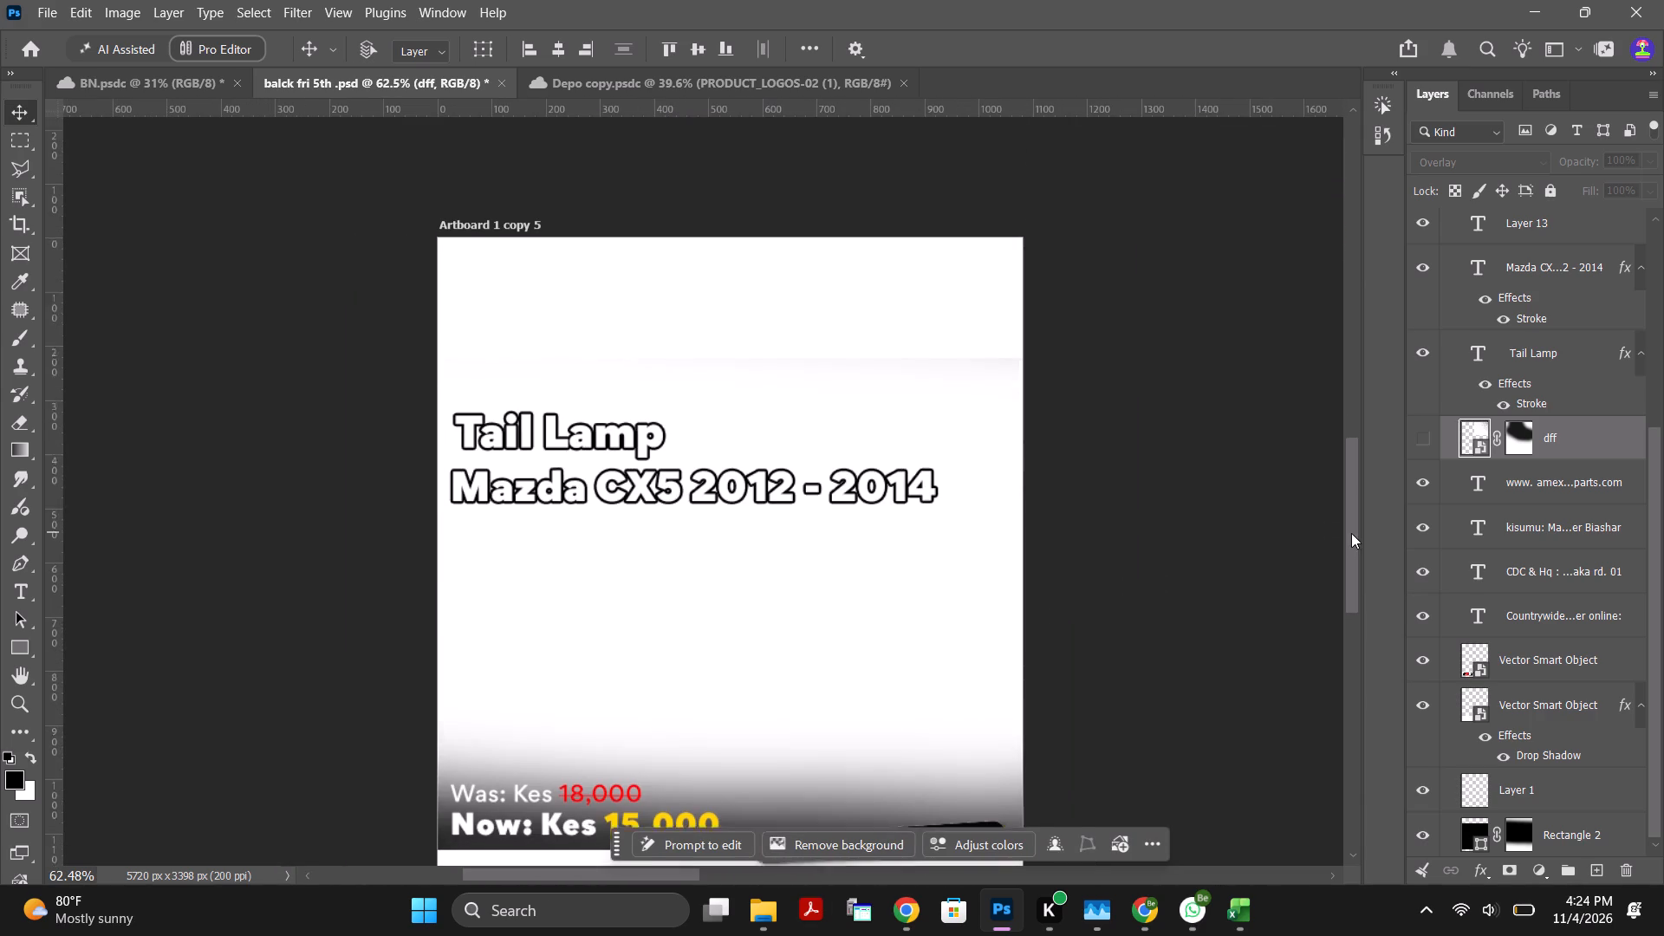
{"action": "left_click_drag", "start_coordinate": [1351, 533], "coordinate": [1361, 553]}
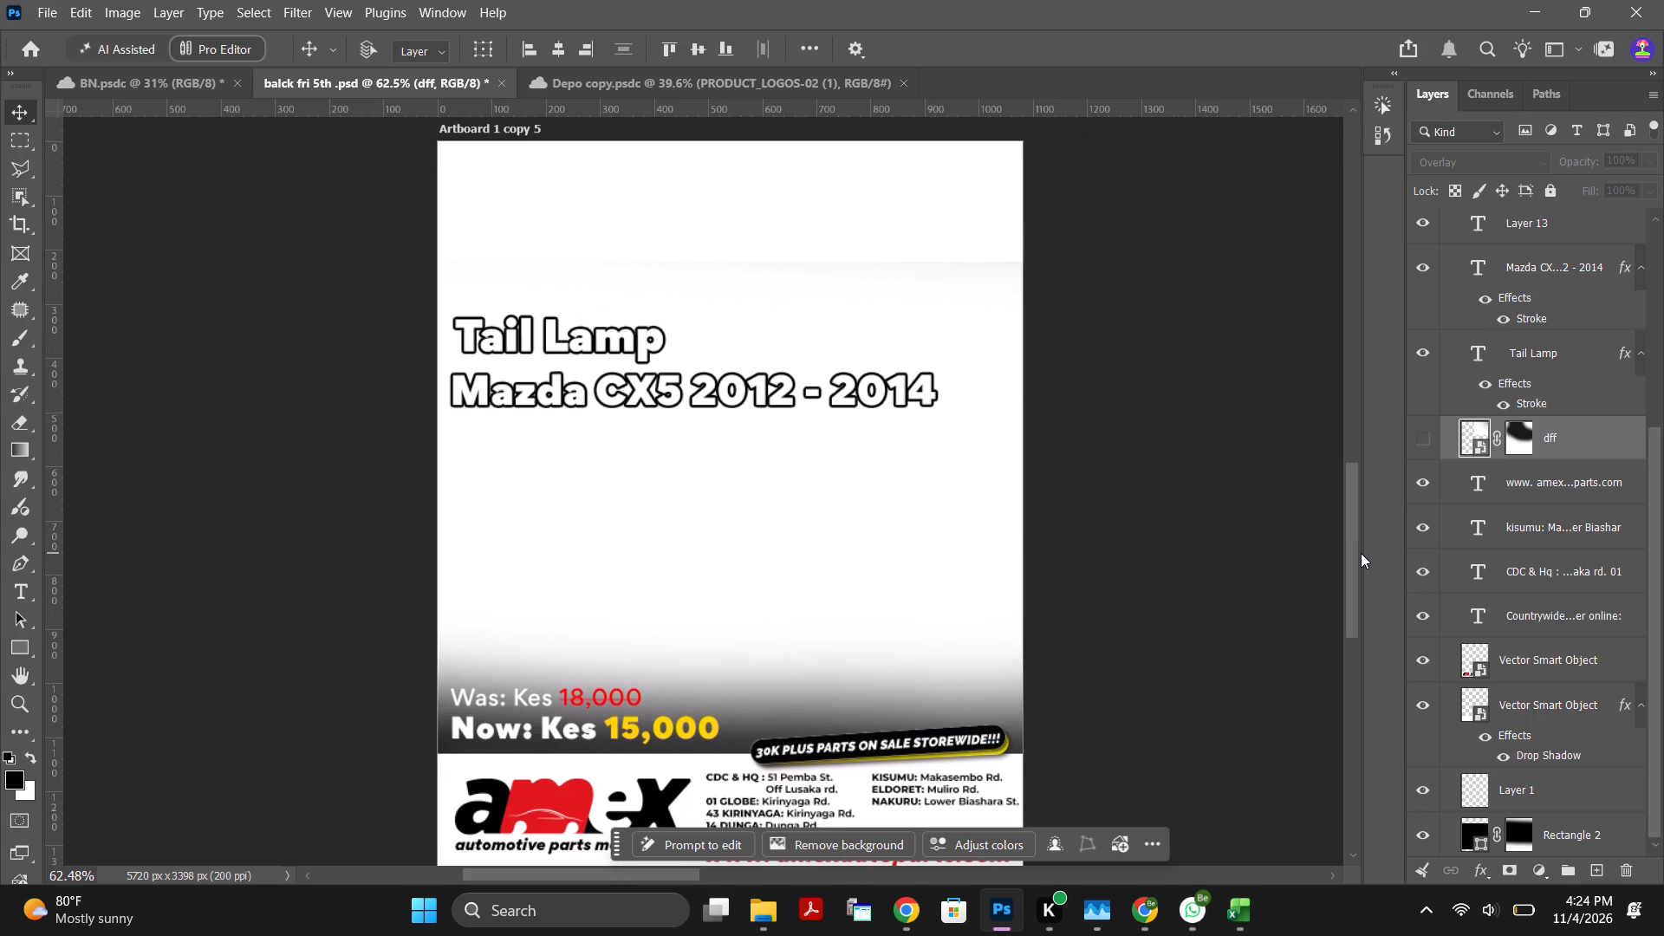
{"action": "left_click_drag", "start_coordinate": [1361, 553], "coordinate": [1365, 555]}
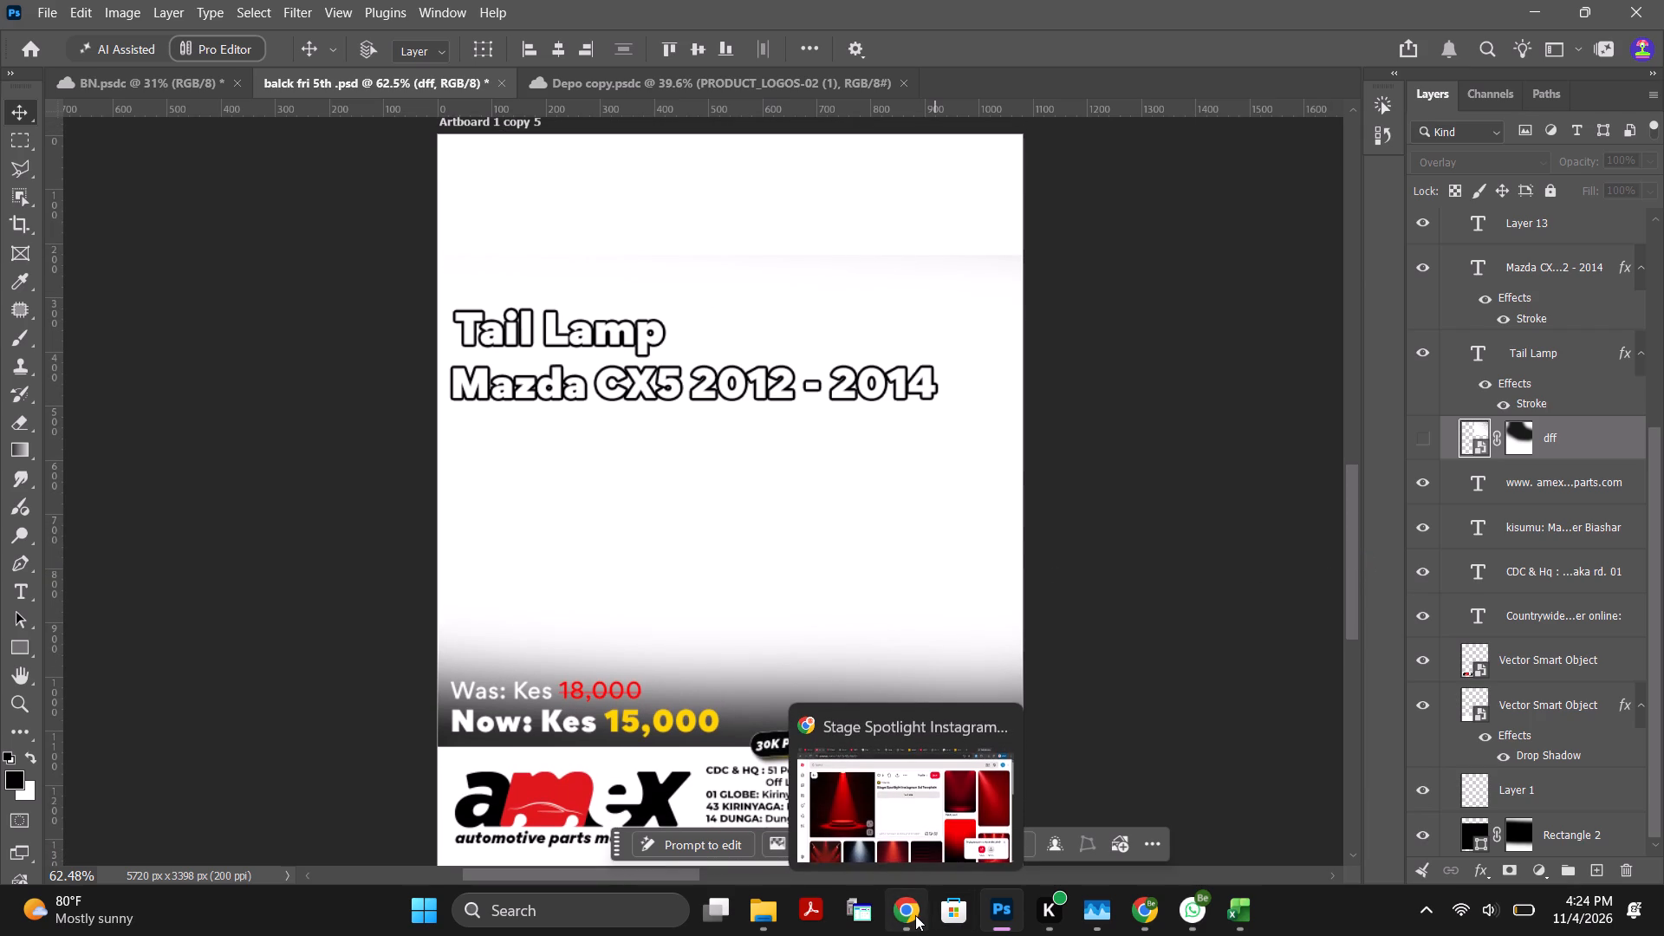
{"action": "left_click", "coordinate": [1006, 912]}
{"action": "left_click", "coordinate": [1006, 912]}
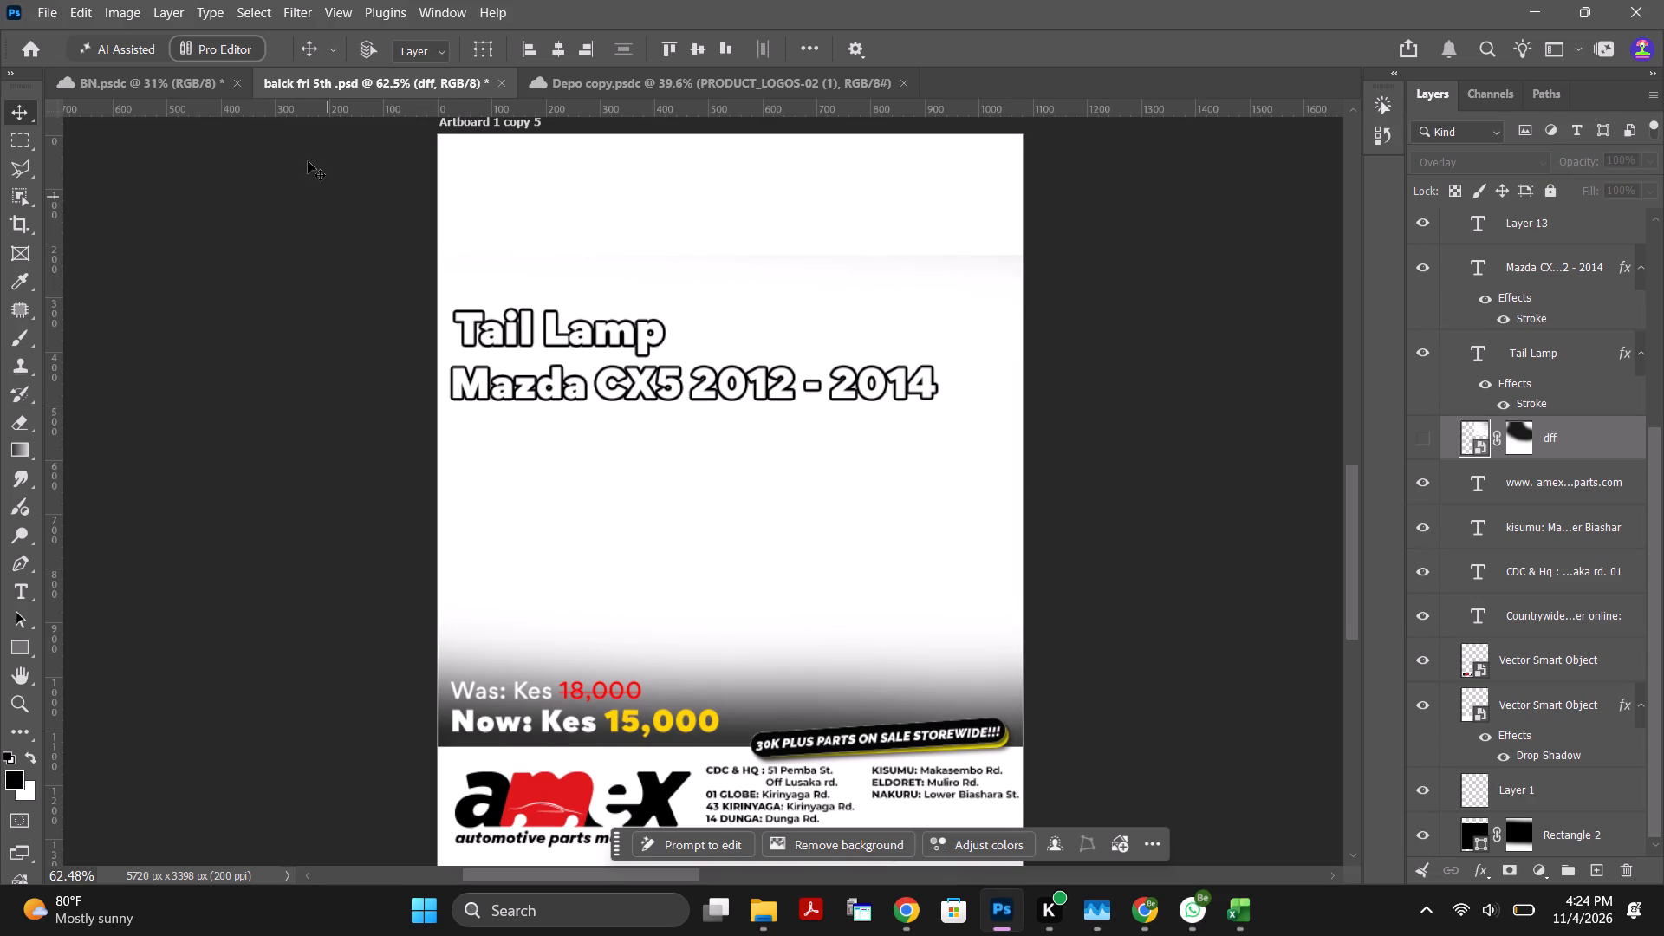
Switch to the BN.psdc document and copy all layers of Artboard 1, the Toyota Fielder NZE141/ZRE141 tail lamp poster.
{"action": "left_click", "coordinate": [173, 97]}
{"action": "left_click", "coordinate": [504, 192]}
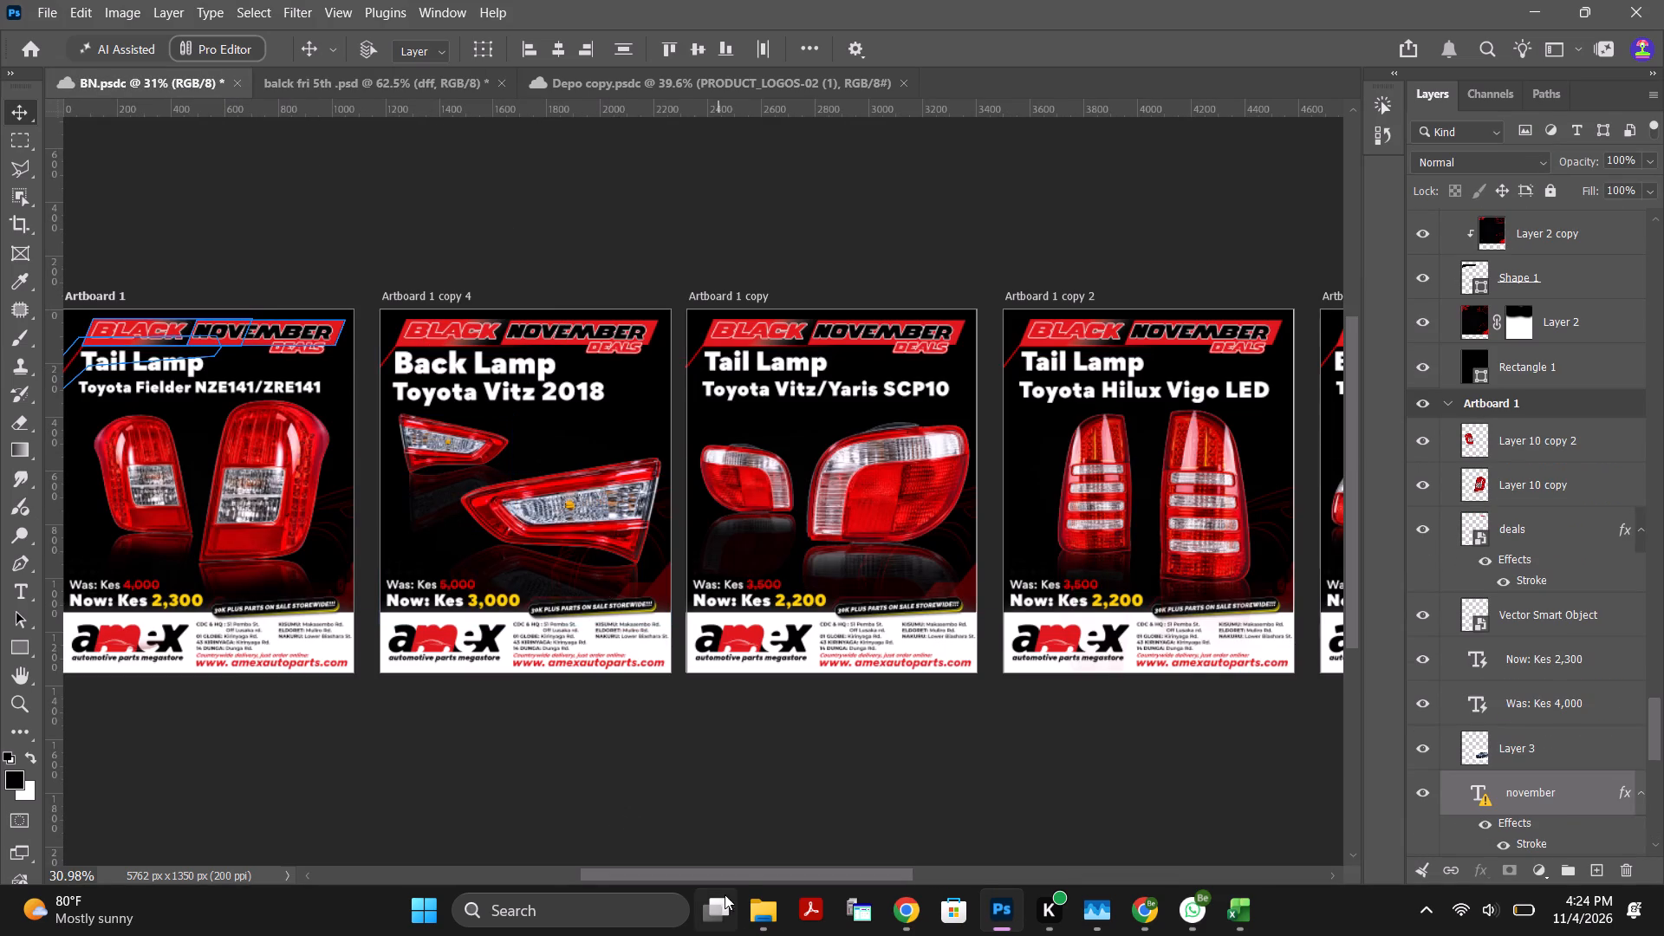
{"action": "left_click_drag", "start_coordinate": [744, 873], "coordinate": [714, 872]}
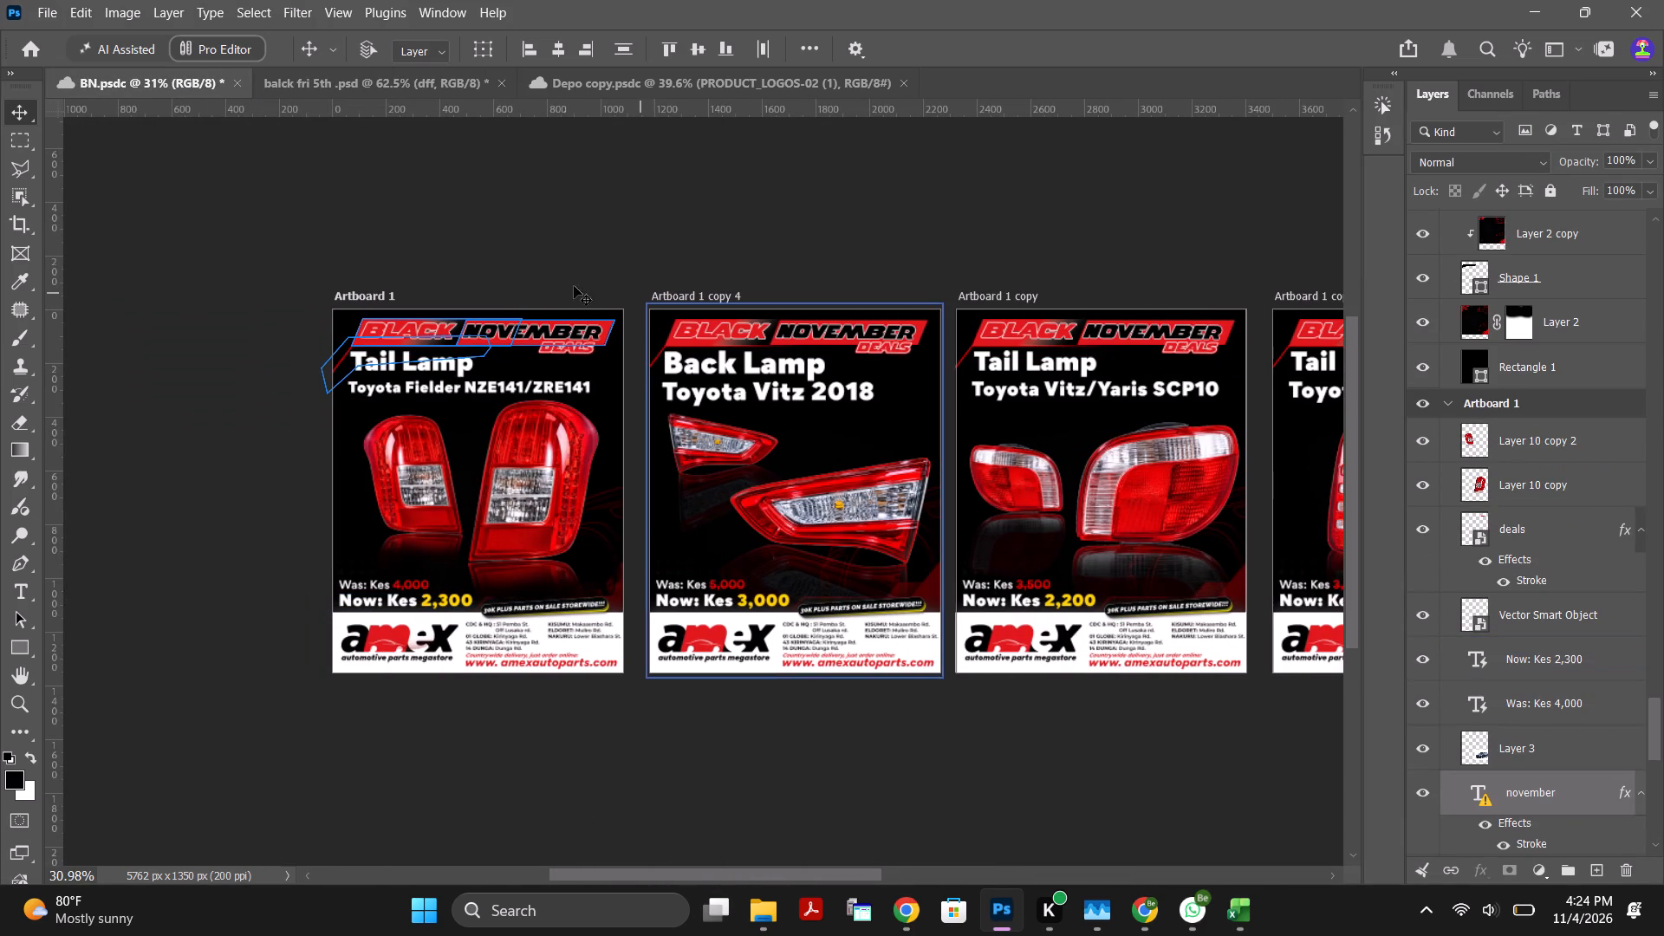
{"action": "left_click", "coordinate": [378, 296]}
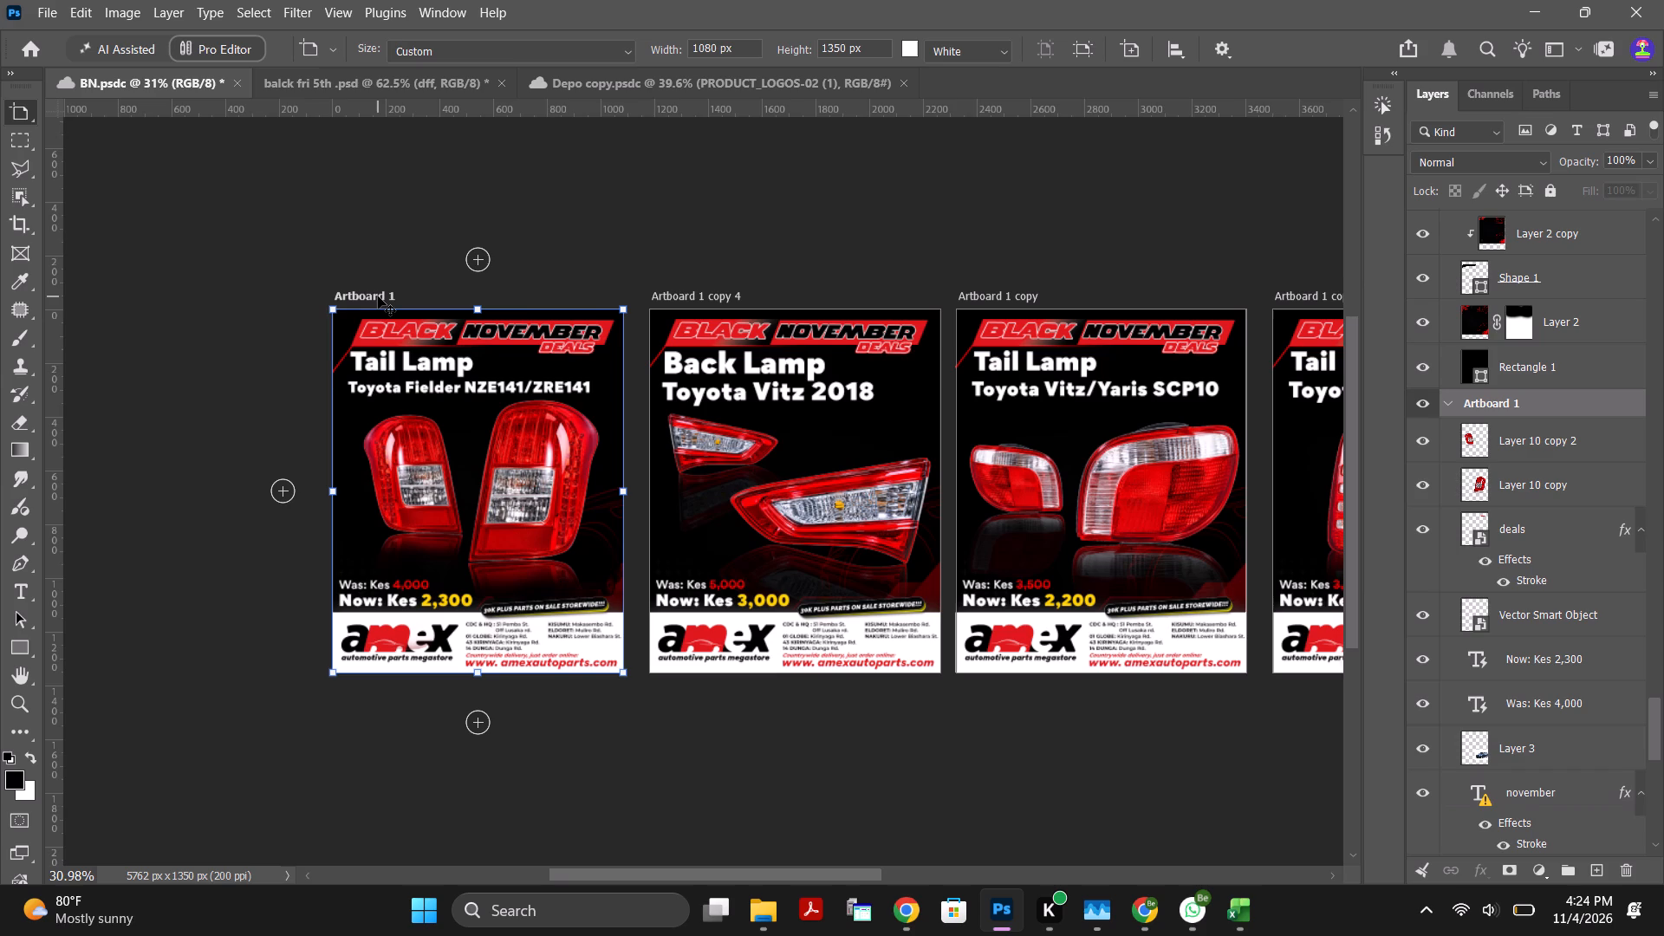
{"action": "left_click", "coordinate": [378, 296]}
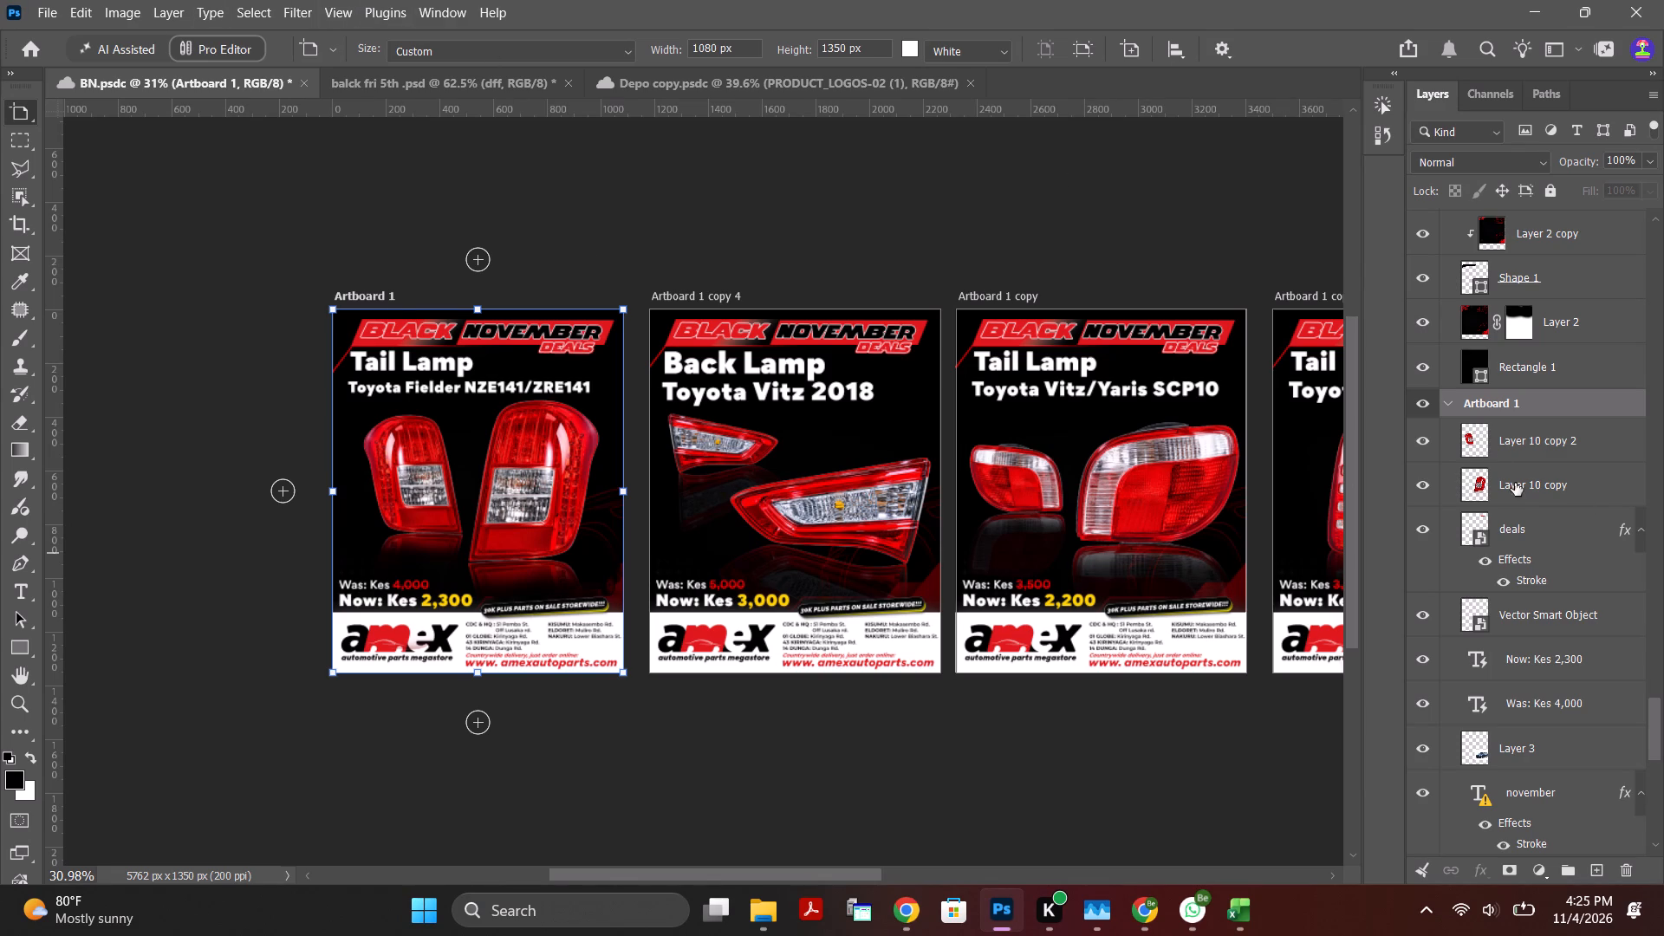
{"action": "right_click", "coordinate": [31, 120]}
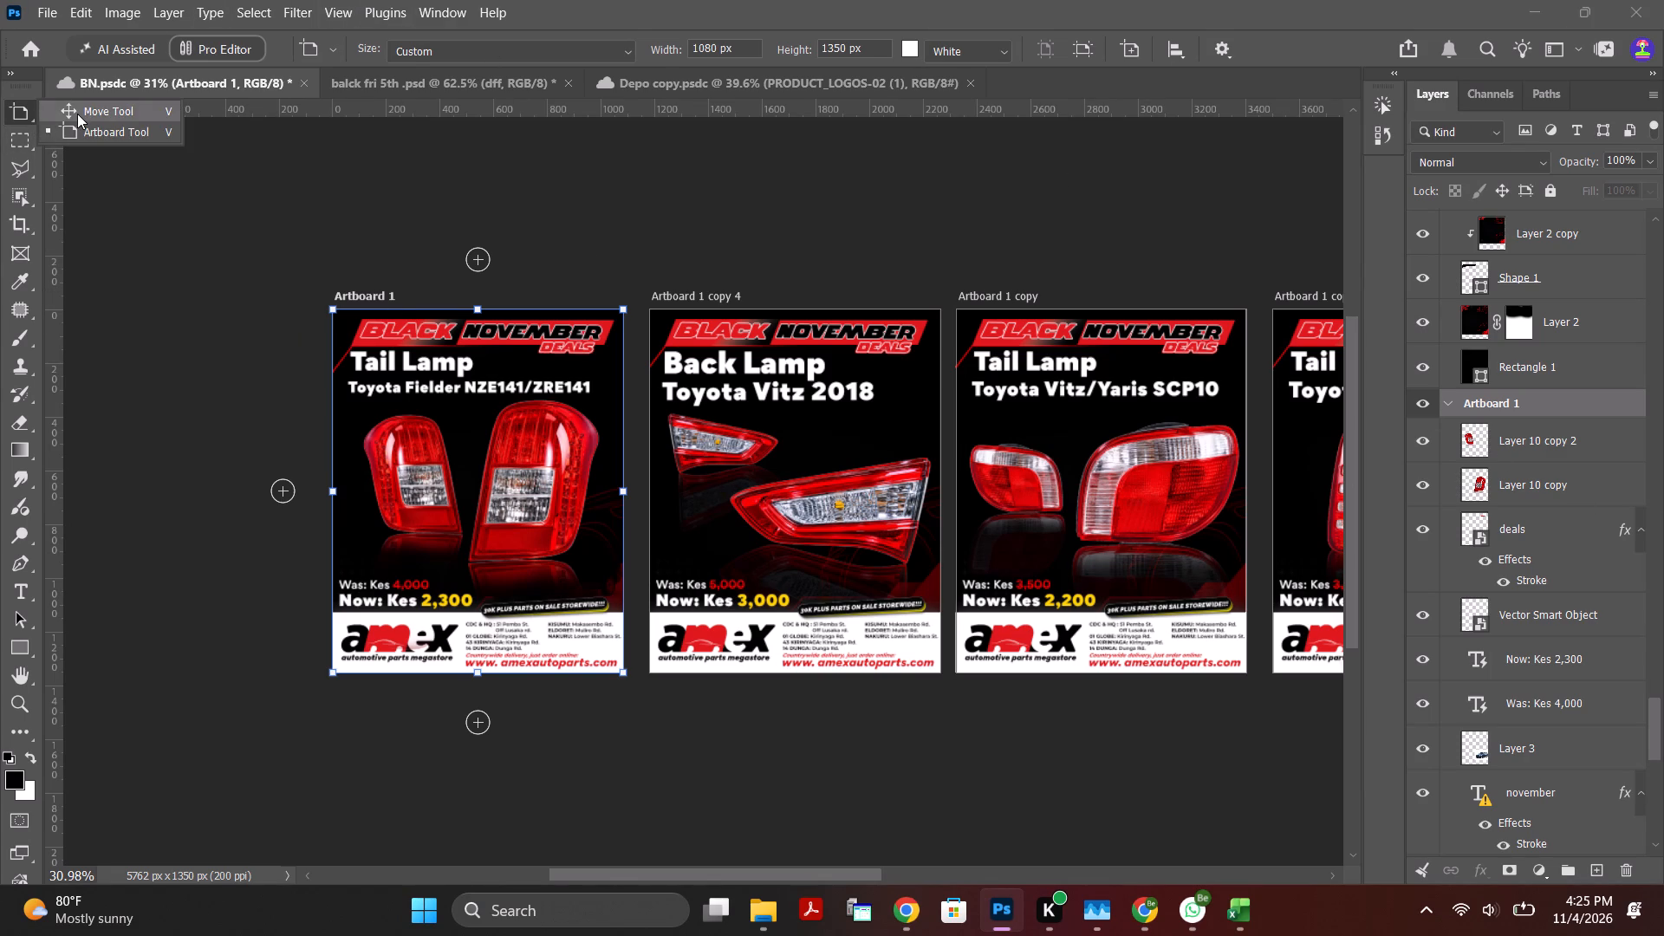
{"action": "left_click", "coordinate": [77, 114]}
{"action": "left_click", "coordinate": [140, 256]}
{"action": "left_click", "coordinate": [17, 111]}
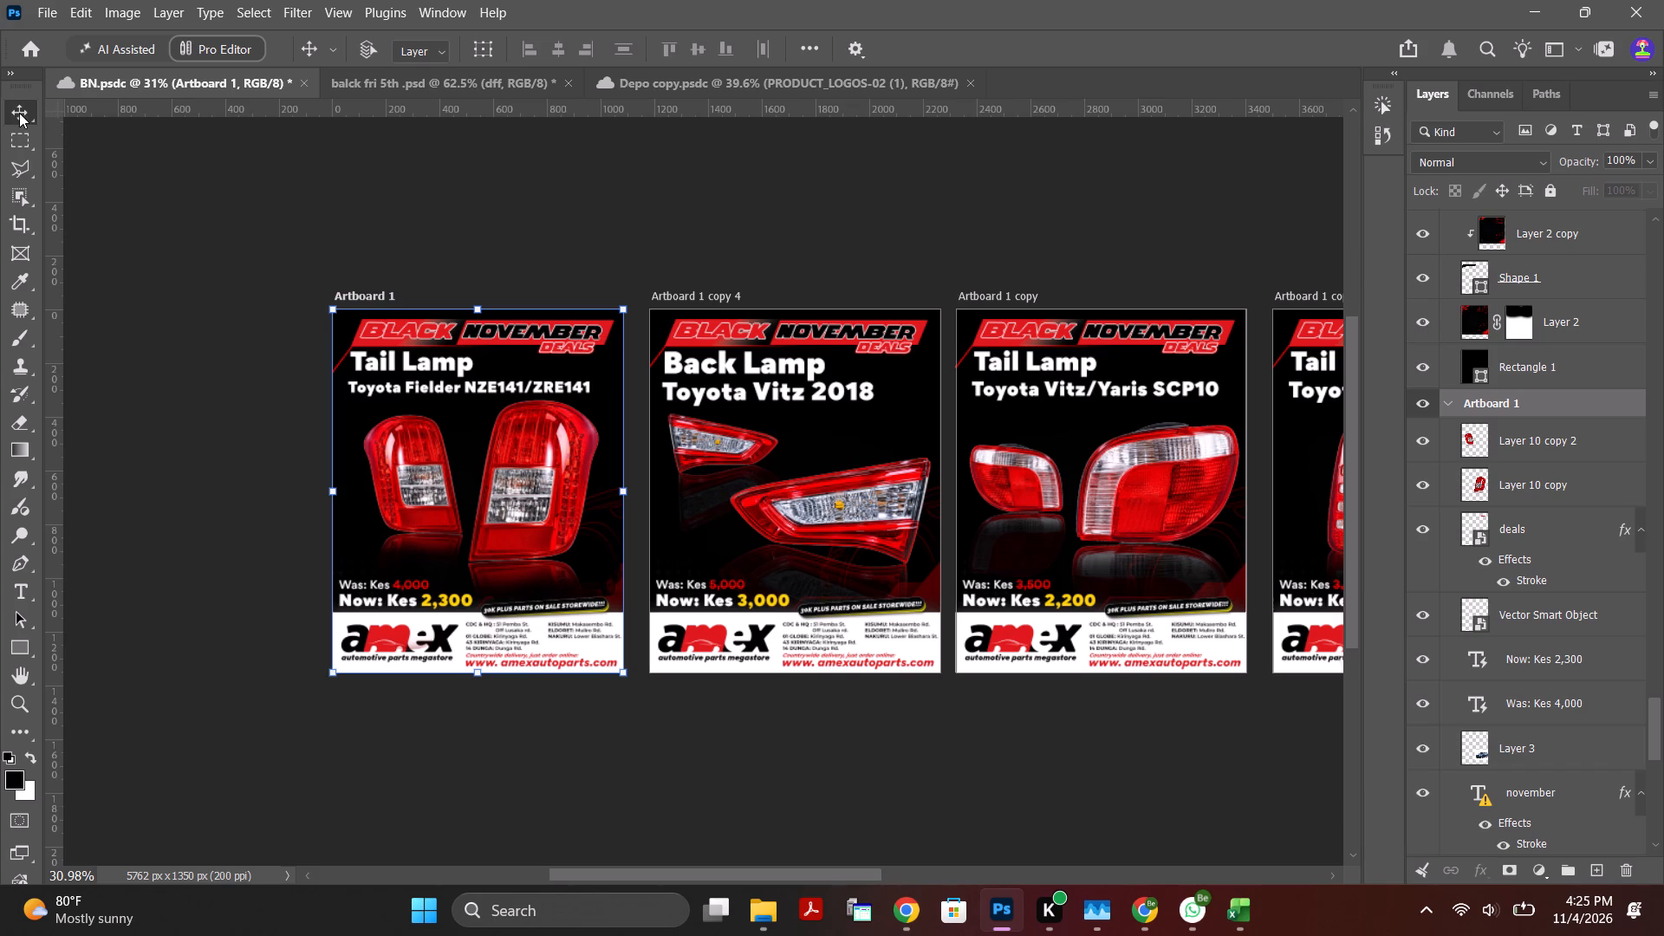
{"action": "left_click", "coordinate": [168, 173]}
{"action": "left_click", "coordinate": [363, 298]}
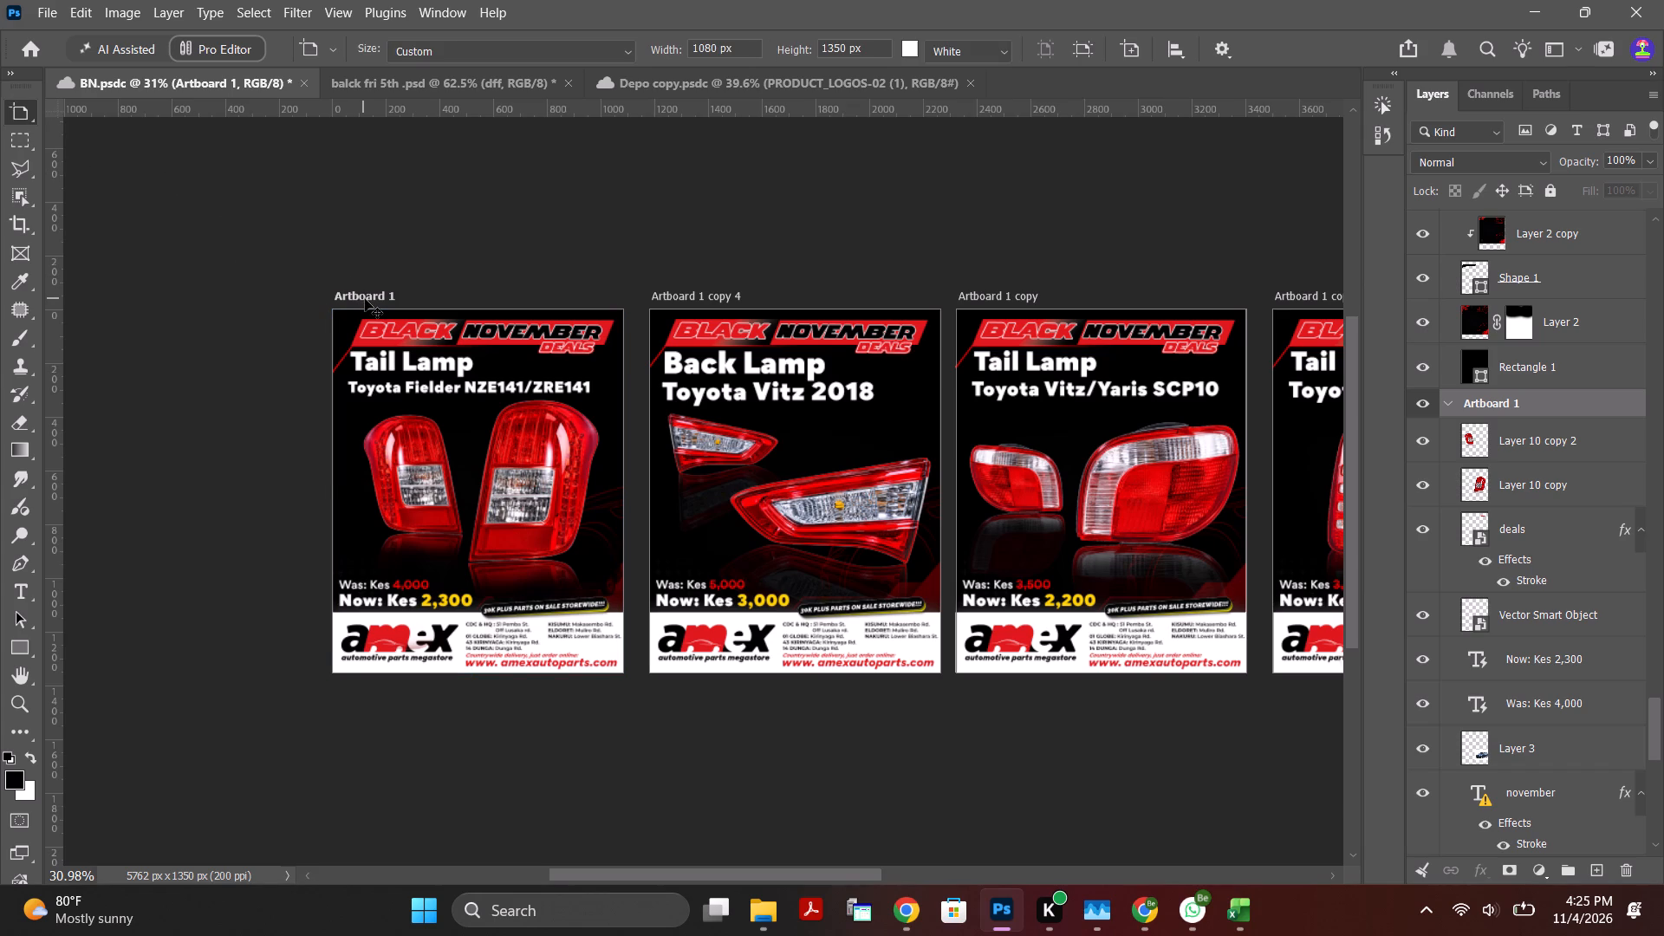
{"action": "left_click", "coordinate": [1532, 444]}
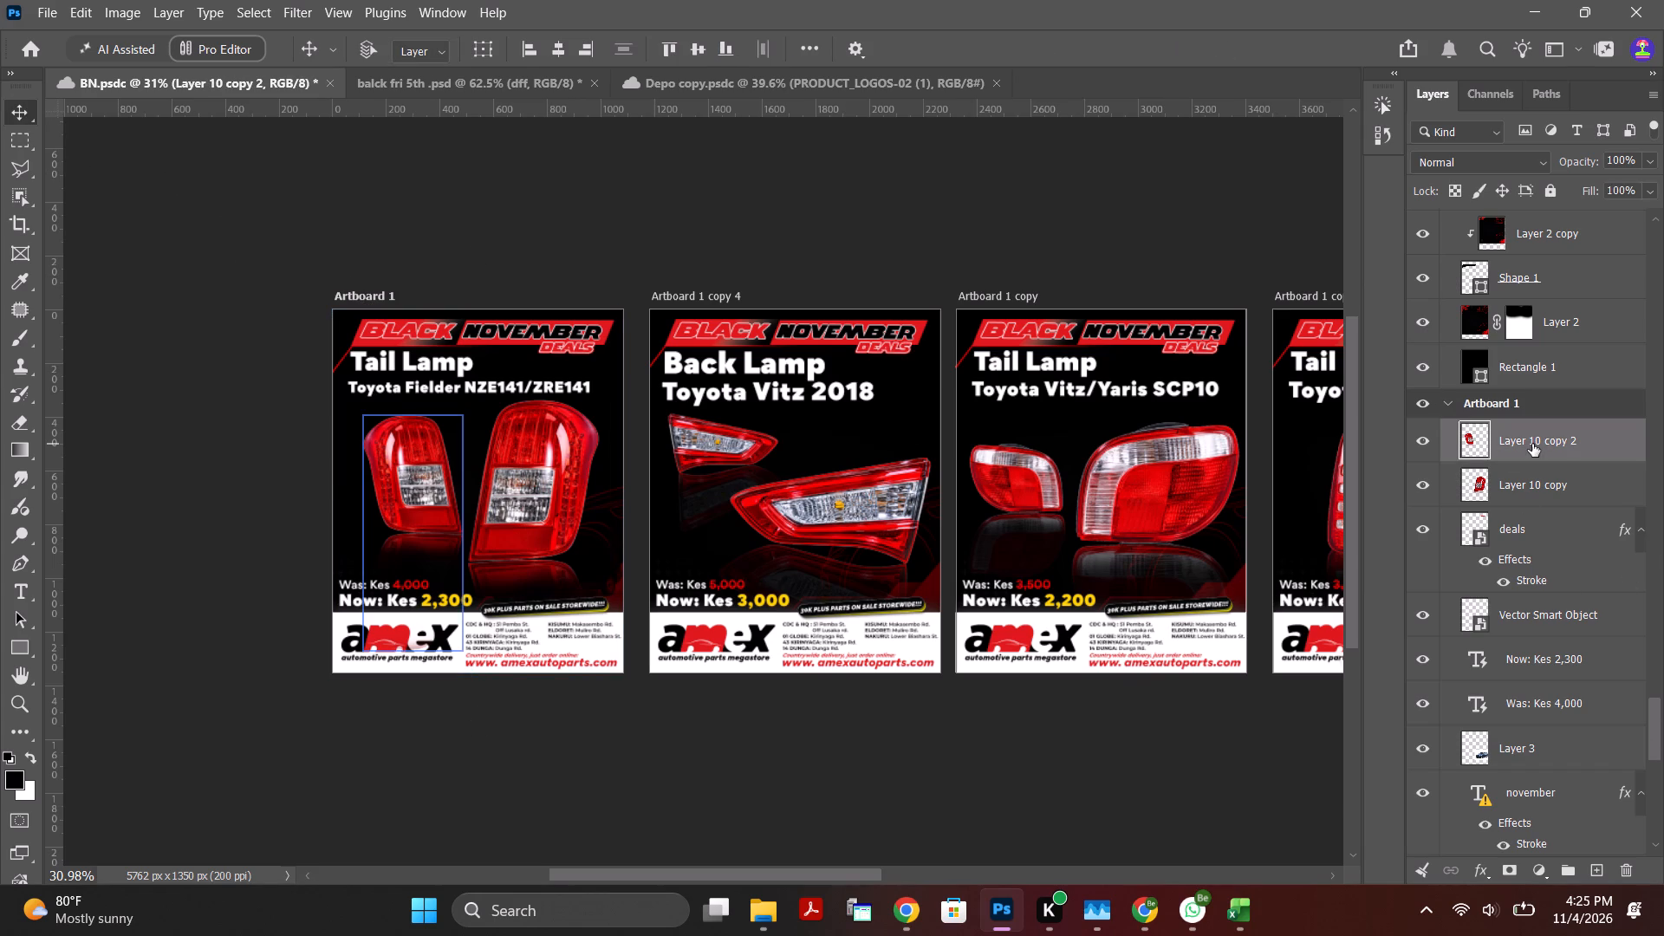
{"action": "left_click_drag", "start_coordinate": [1654, 736], "coordinate": [1663, 777], "text": "shift"}
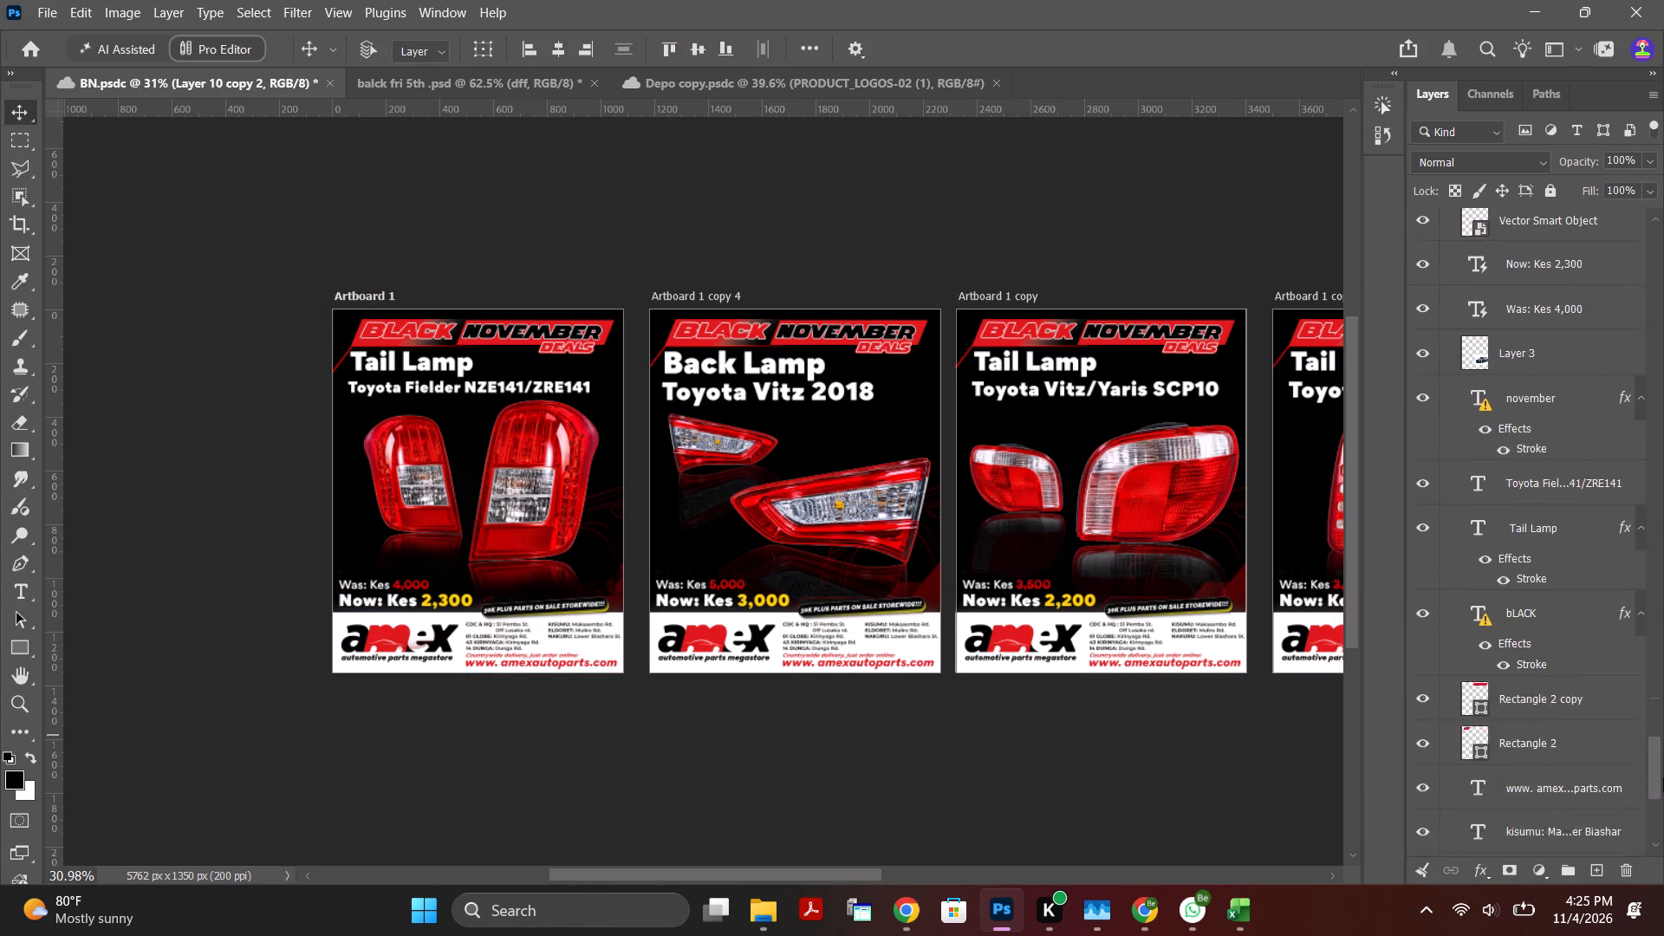
{"action": "left_click_drag", "start_coordinate": [1663, 777], "coordinate": [1663, 827], "text": "shift"}
{"action": "left_click", "coordinate": [1539, 834], "text": "shift"}
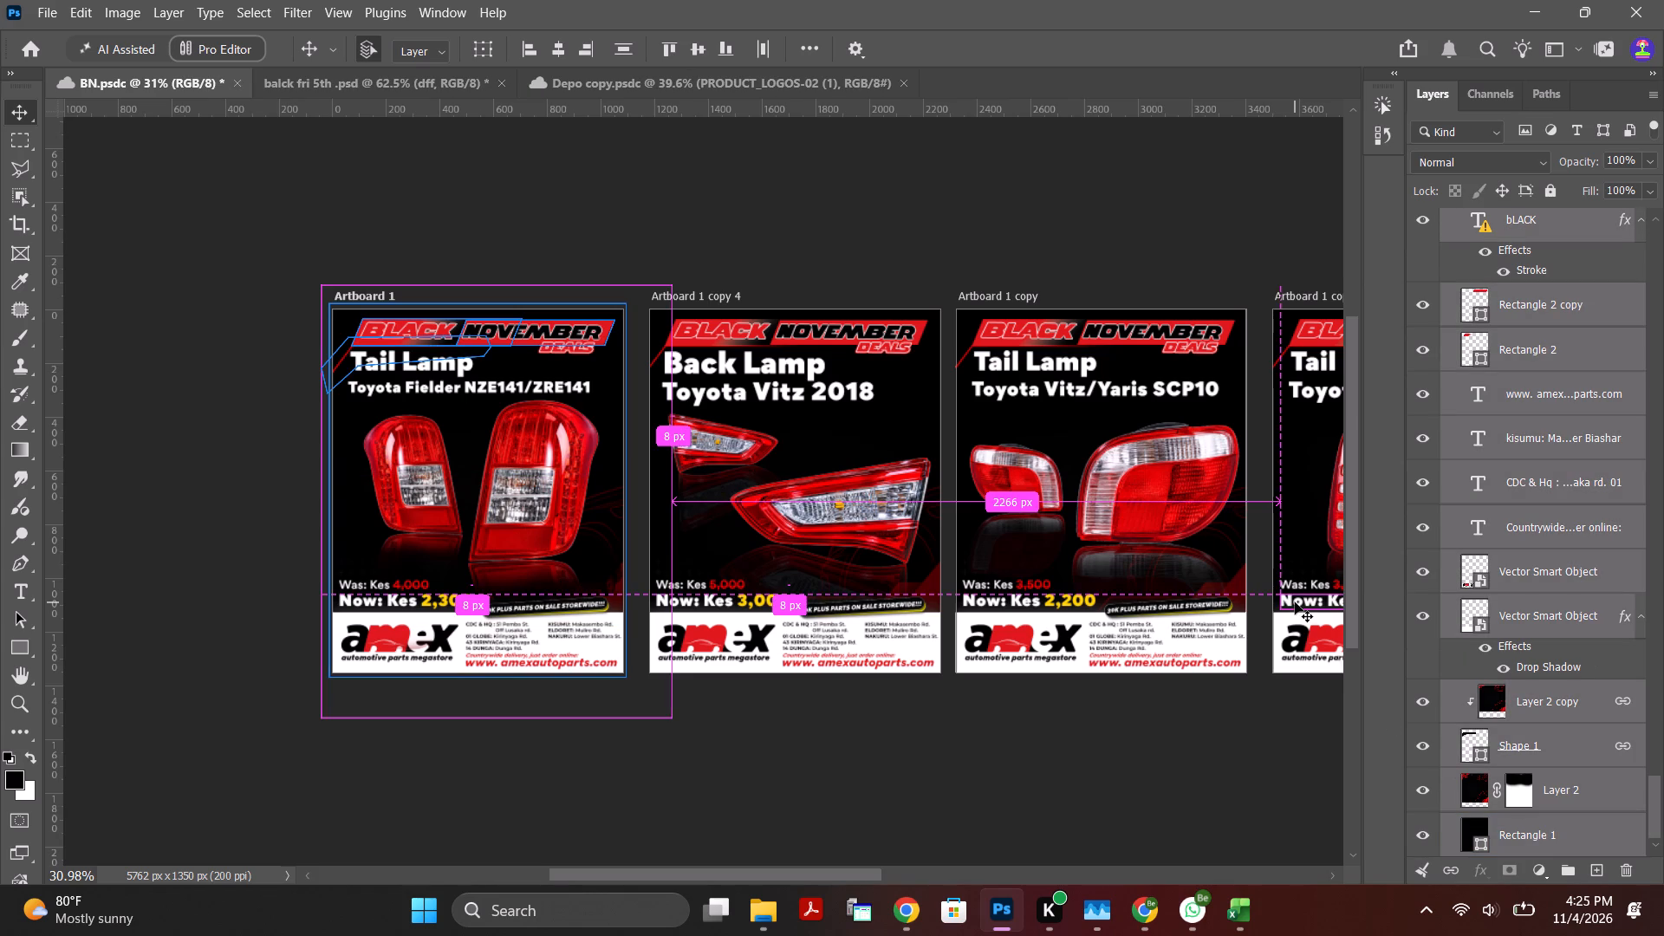
{"action": "key", "text": "ctrl+c"}
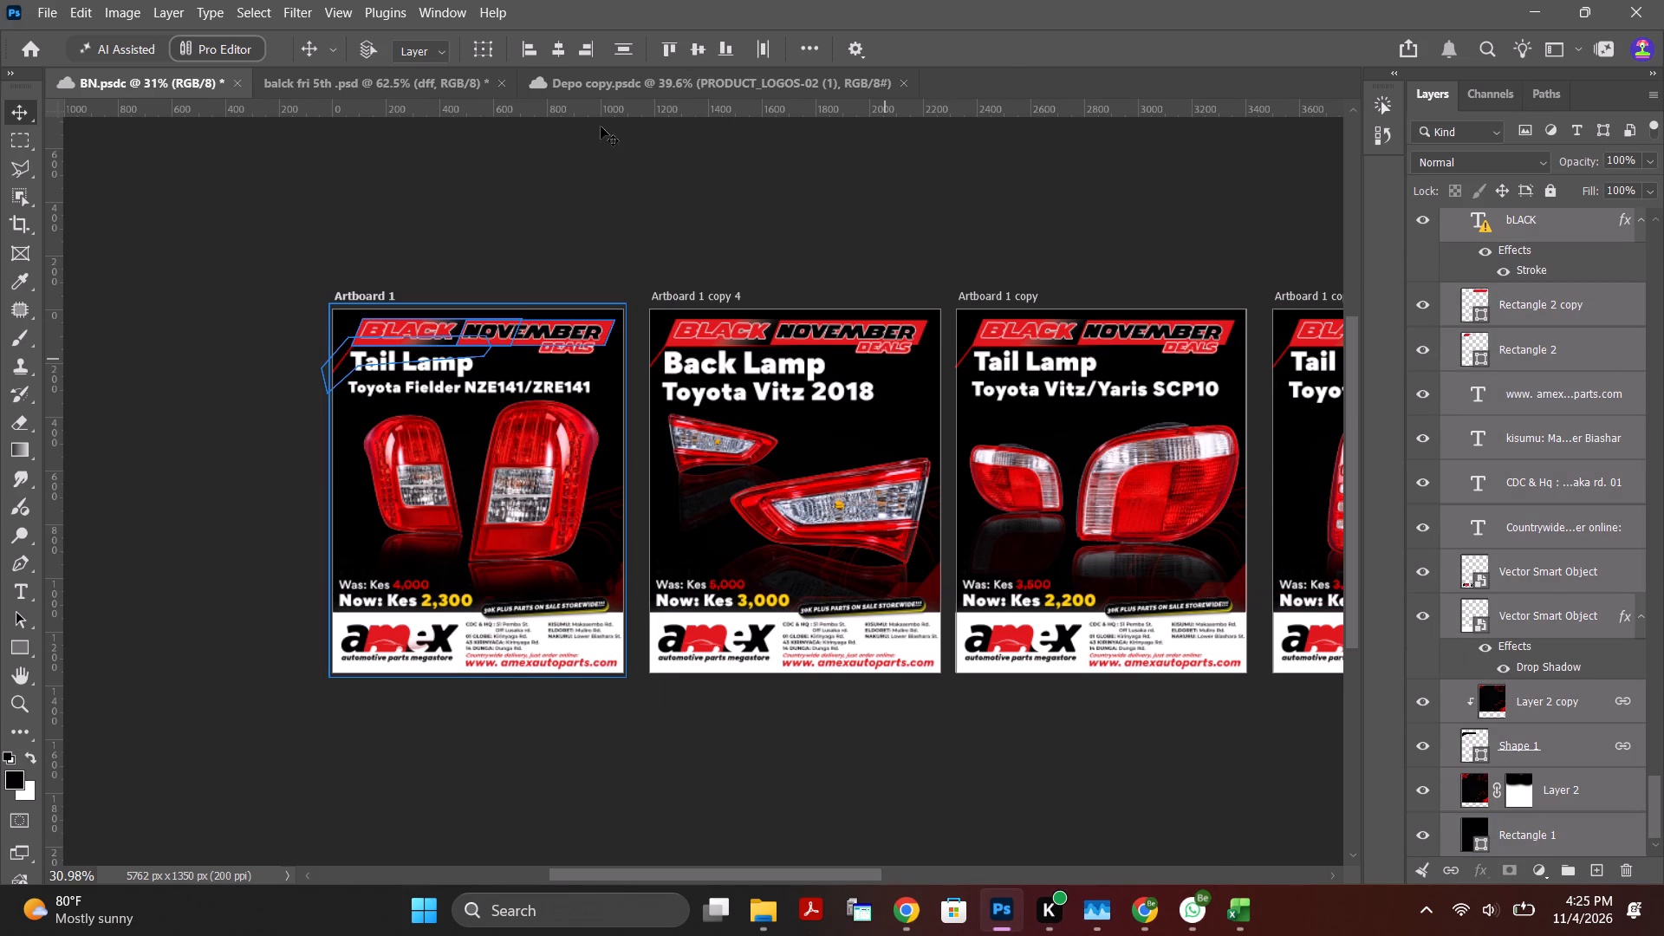
Return to the balck fri 5th document and delete all layers inside Artboard 1 copy 5, from Rectangle 2 up to the top Vector Smart Object.
{"action": "left_click", "coordinate": [367, 86]}
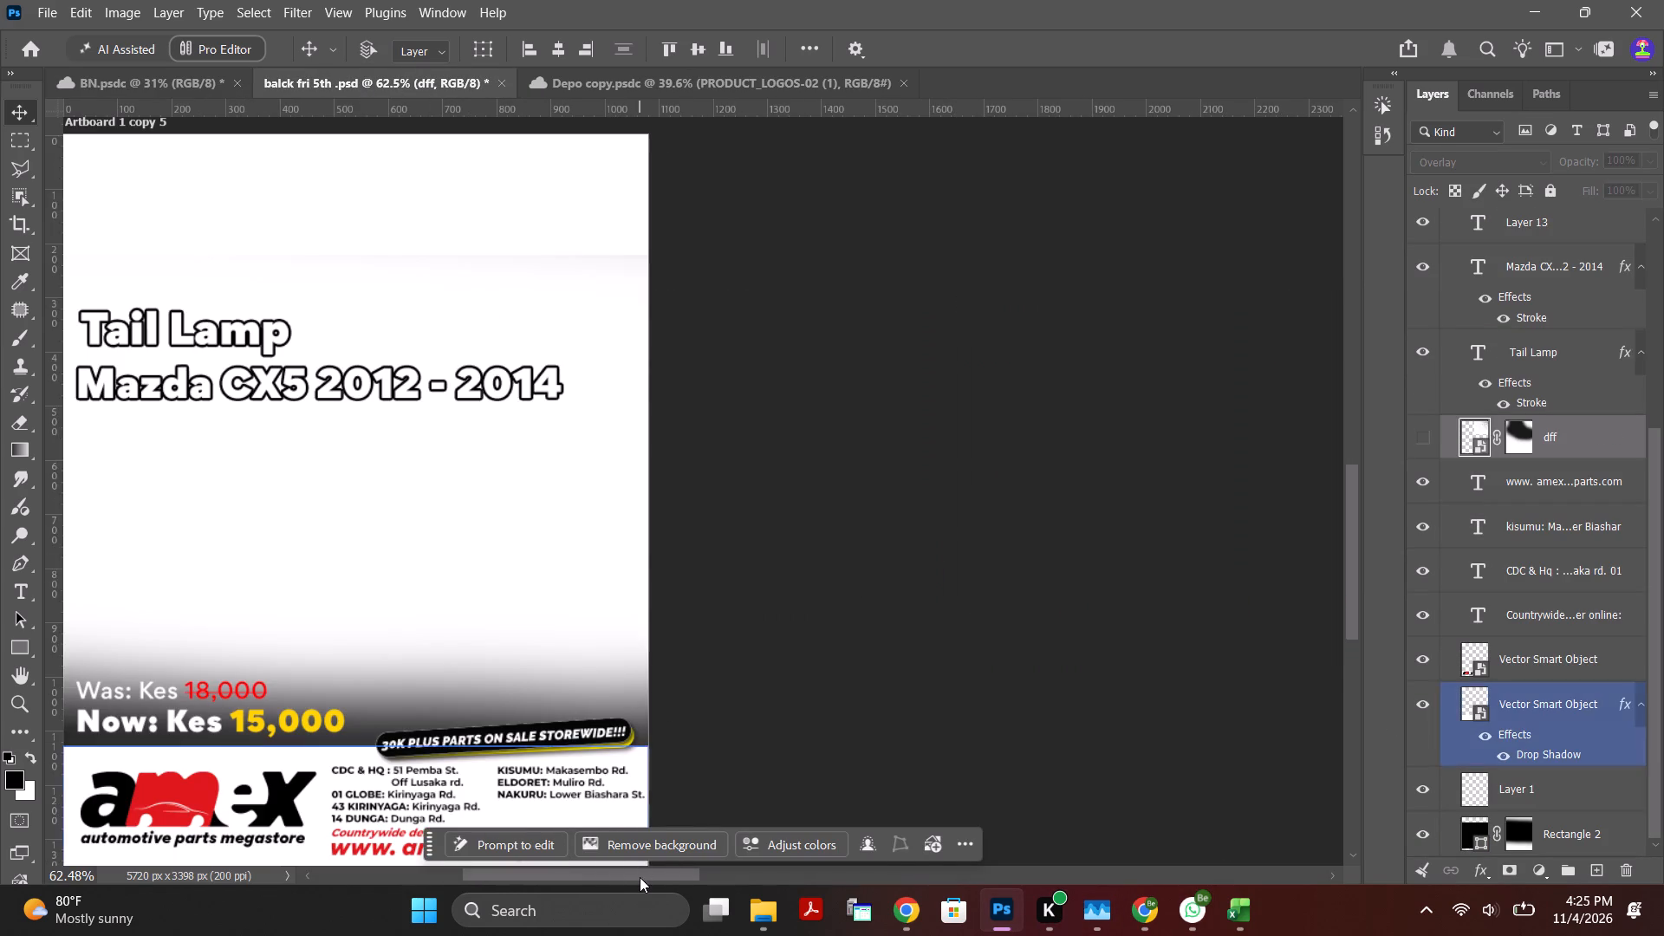
{"action": "left_click", "coordinate": [640, 874]}
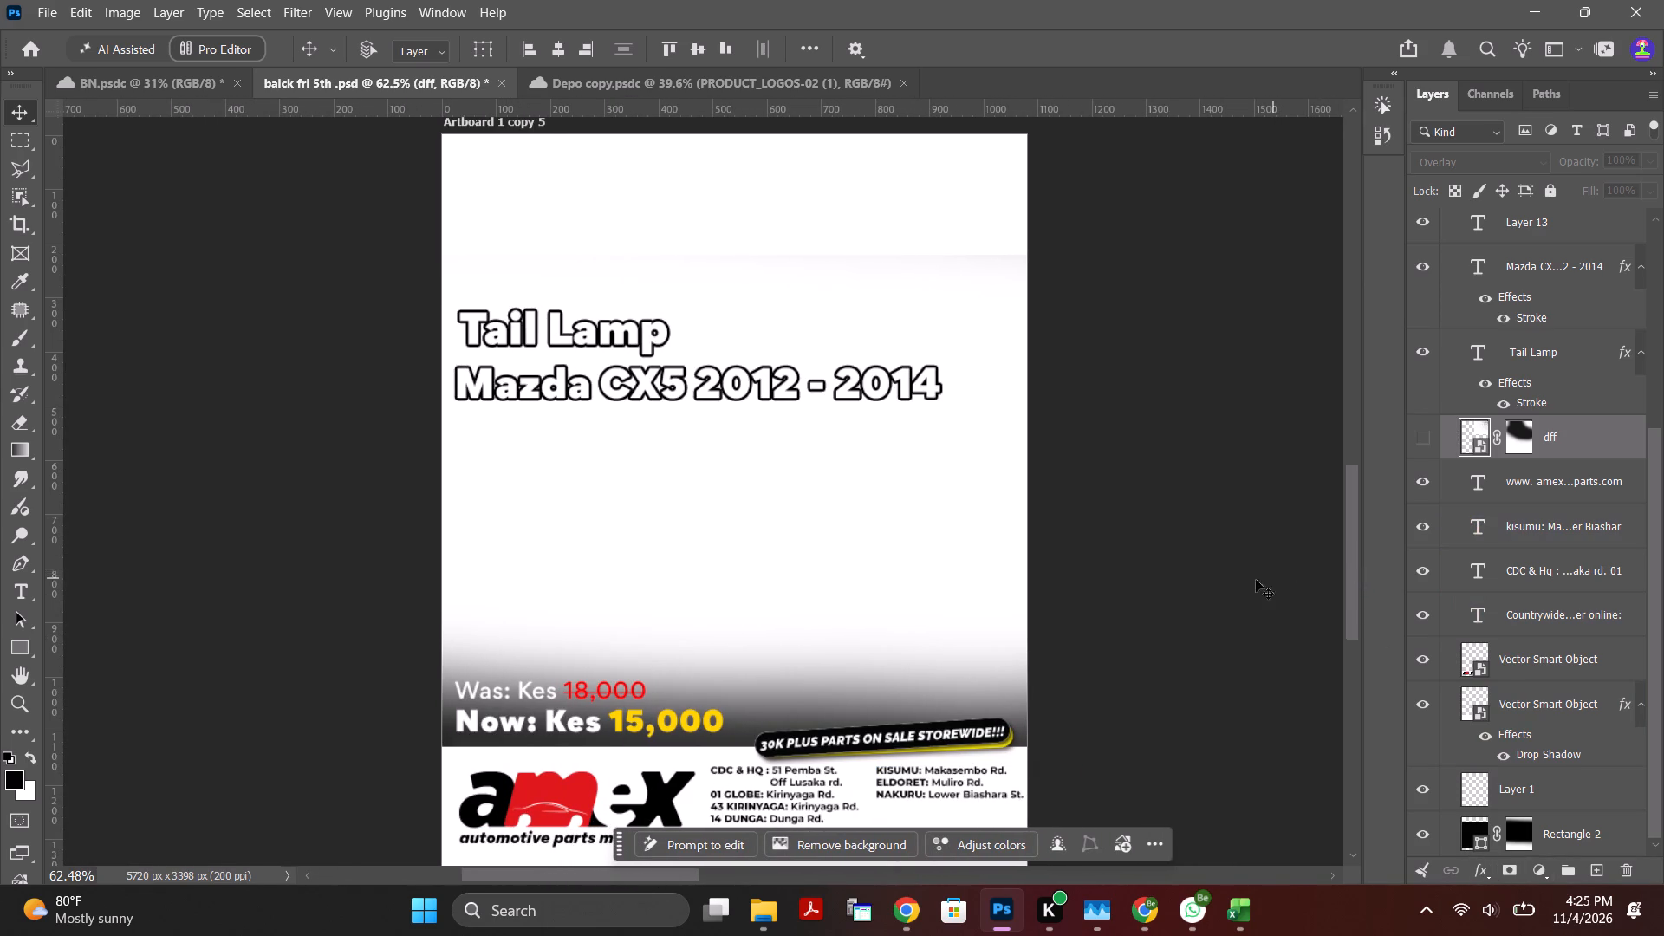
{"action": "scroll", "coordinate": [944, 536], "scroll_direction": "down", "scroll_amount": 2, "text": "alt"}
{"action": "left_click", "coordinate": [905, 298]}
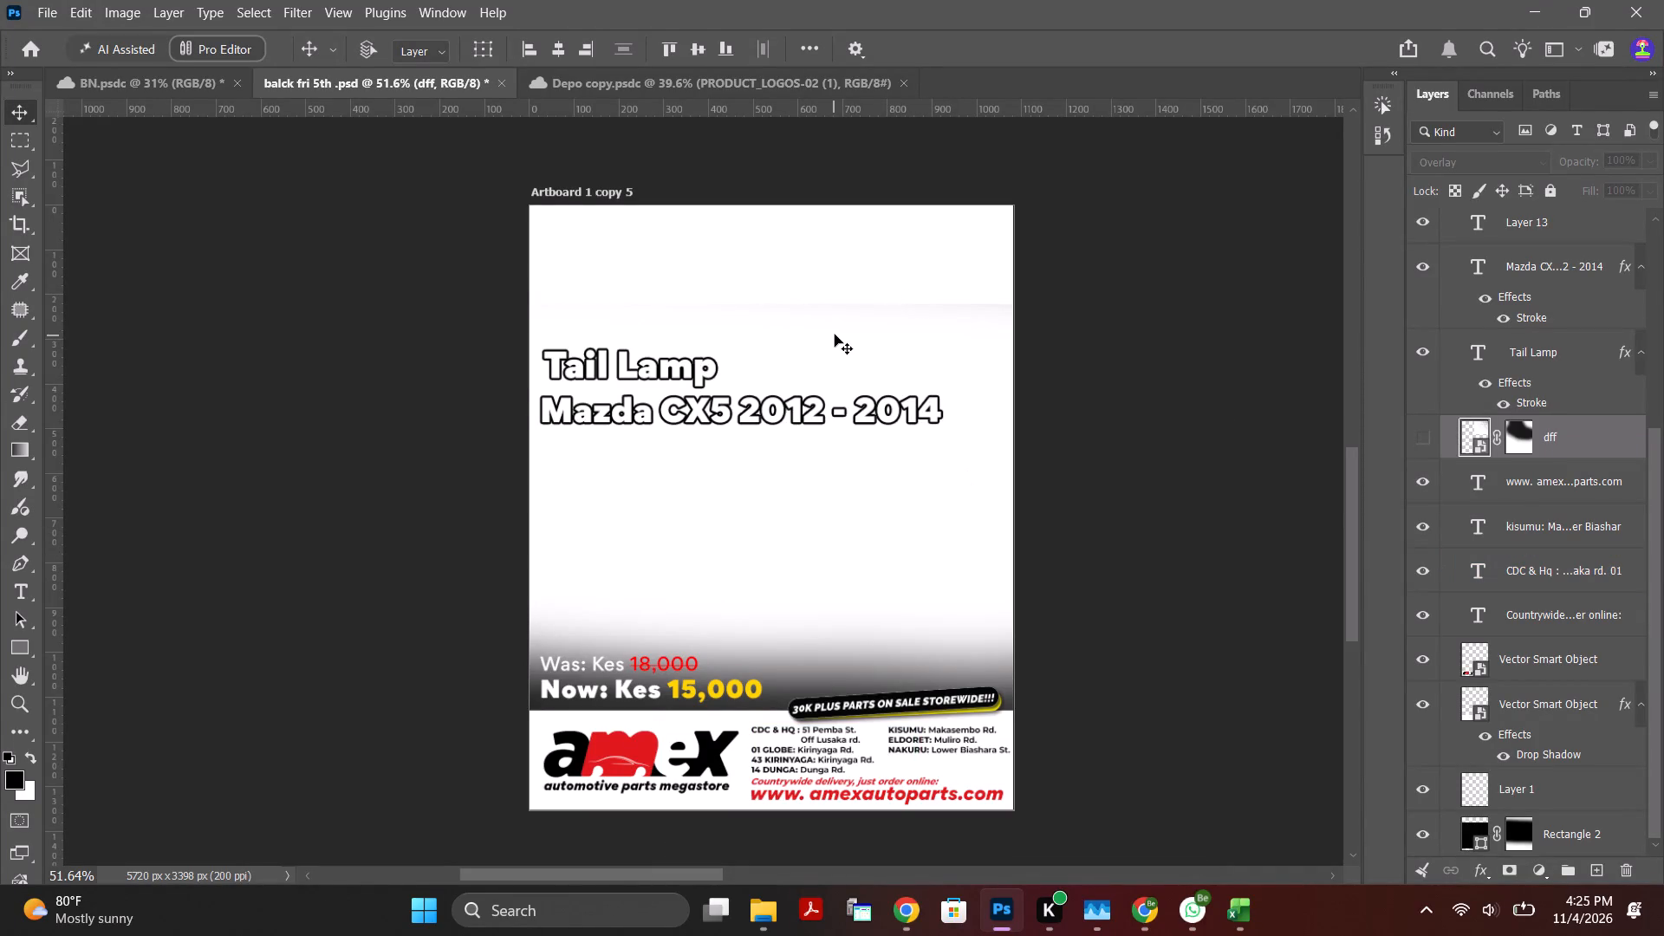
{"action": "left_click_drag", "start_coordinate": [1657, 533], "coordinate": [1657, 554]}
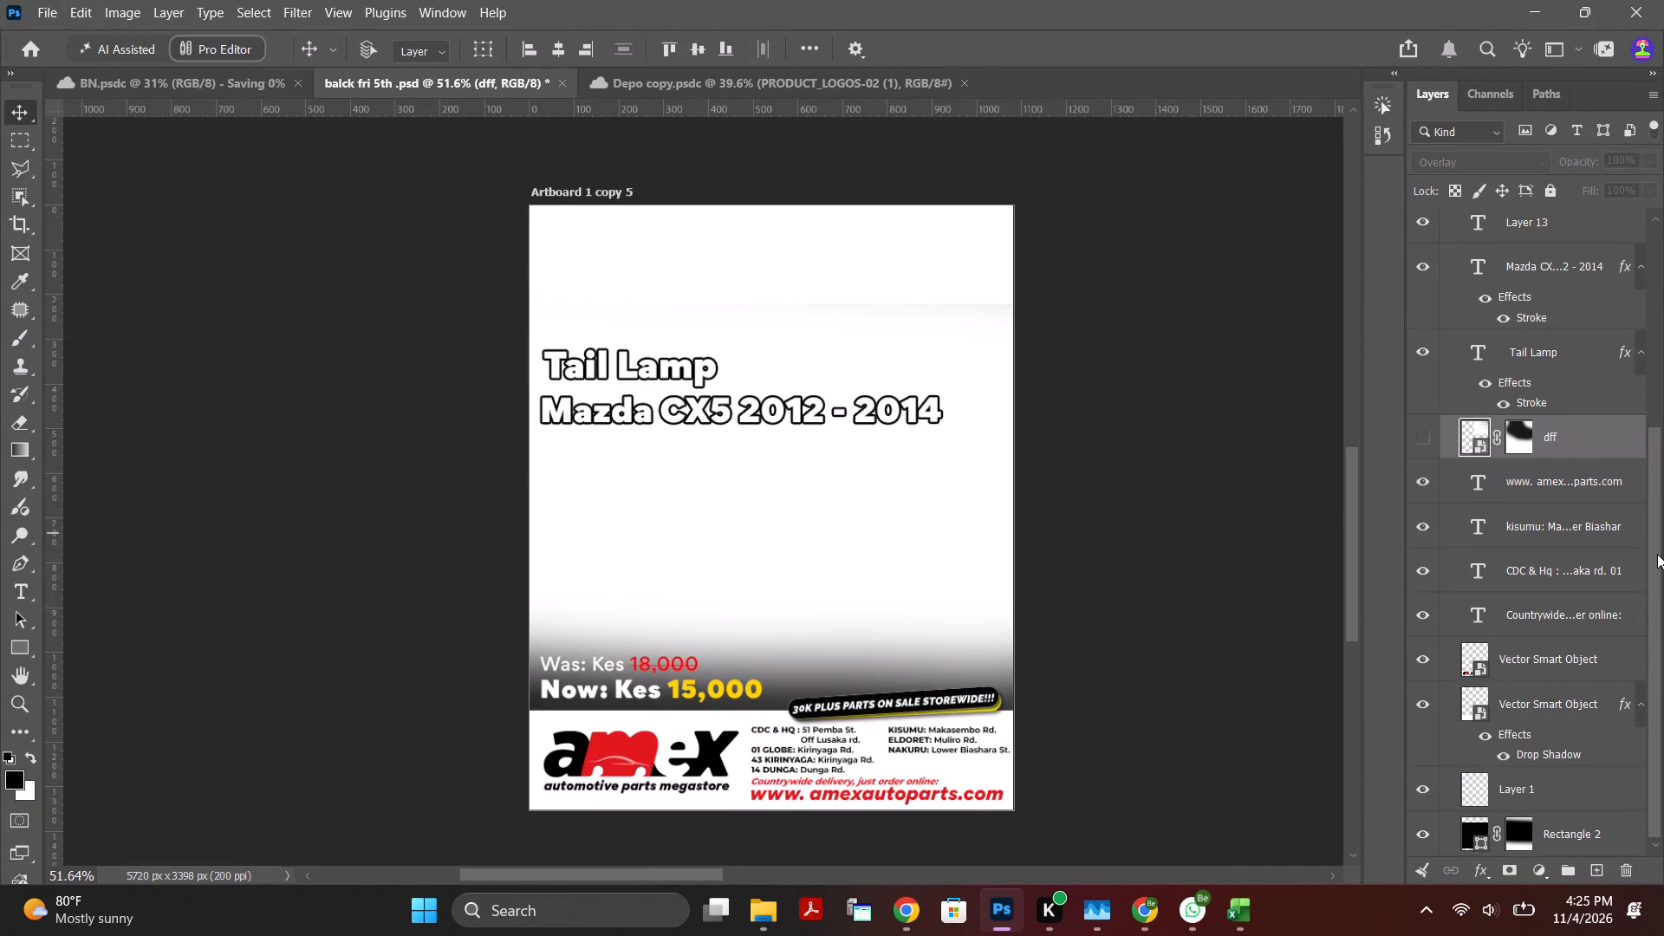
{"action": "left_click_drag", "start_coordinate": [1657, 554], "coordinate": [1659, 562]}
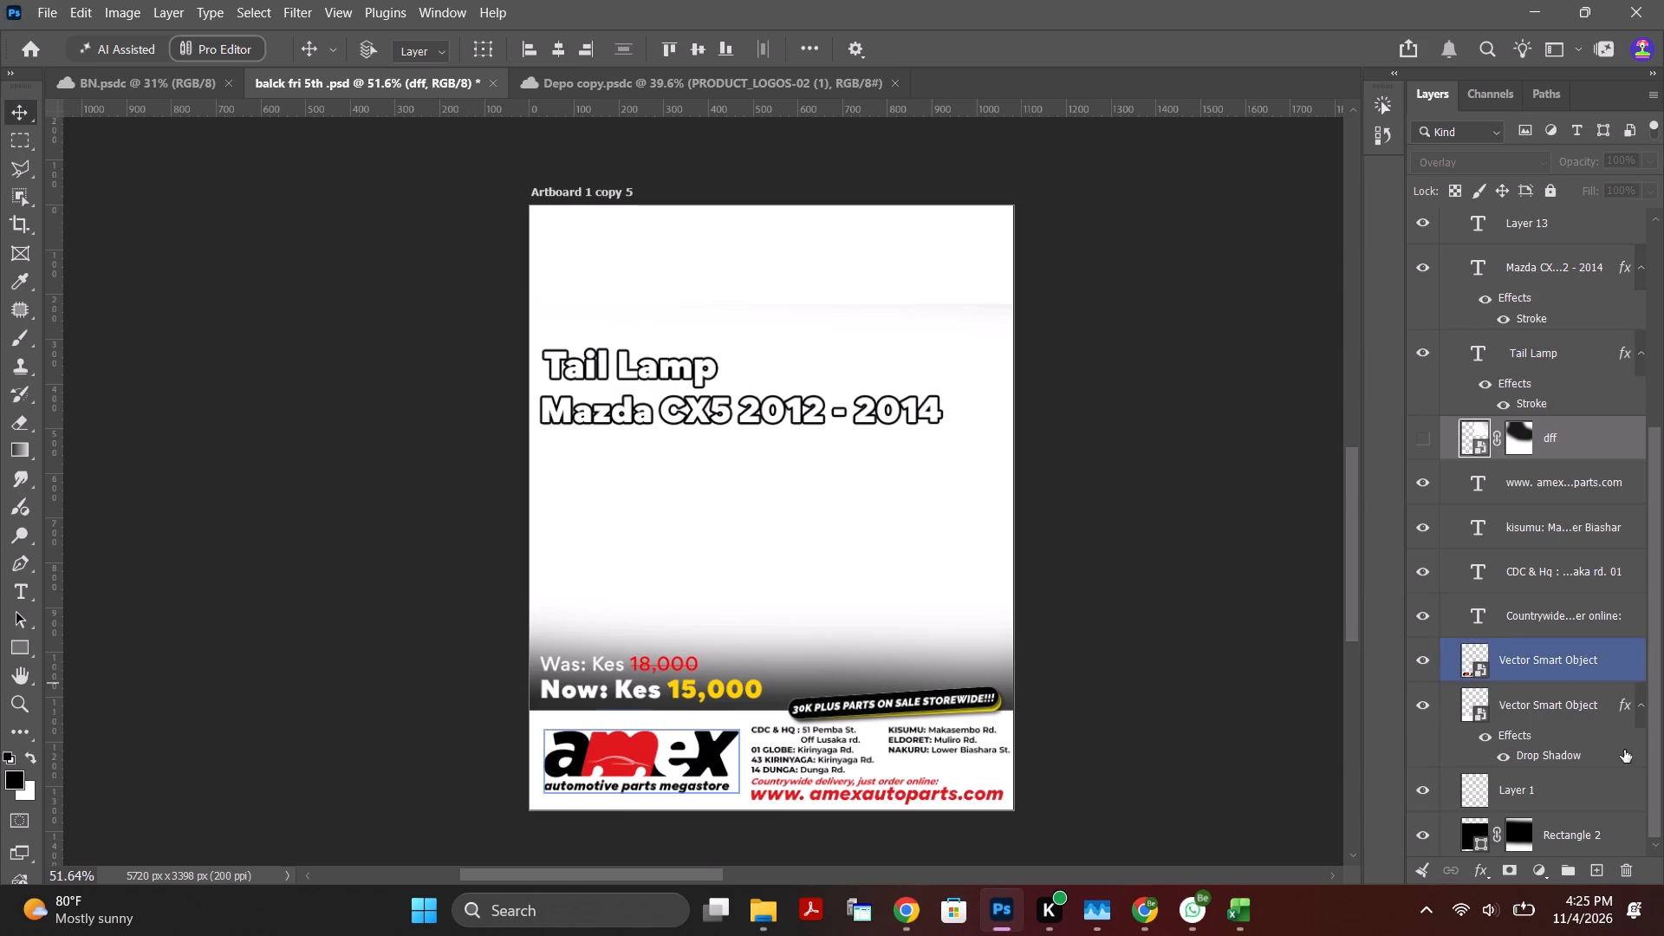
{"action": "left_click_drag", "start_coordinate": [1654, 730], "coordinate": [1658, 761]}
{"action": "left_click", "coordinate": [1547, 838]}
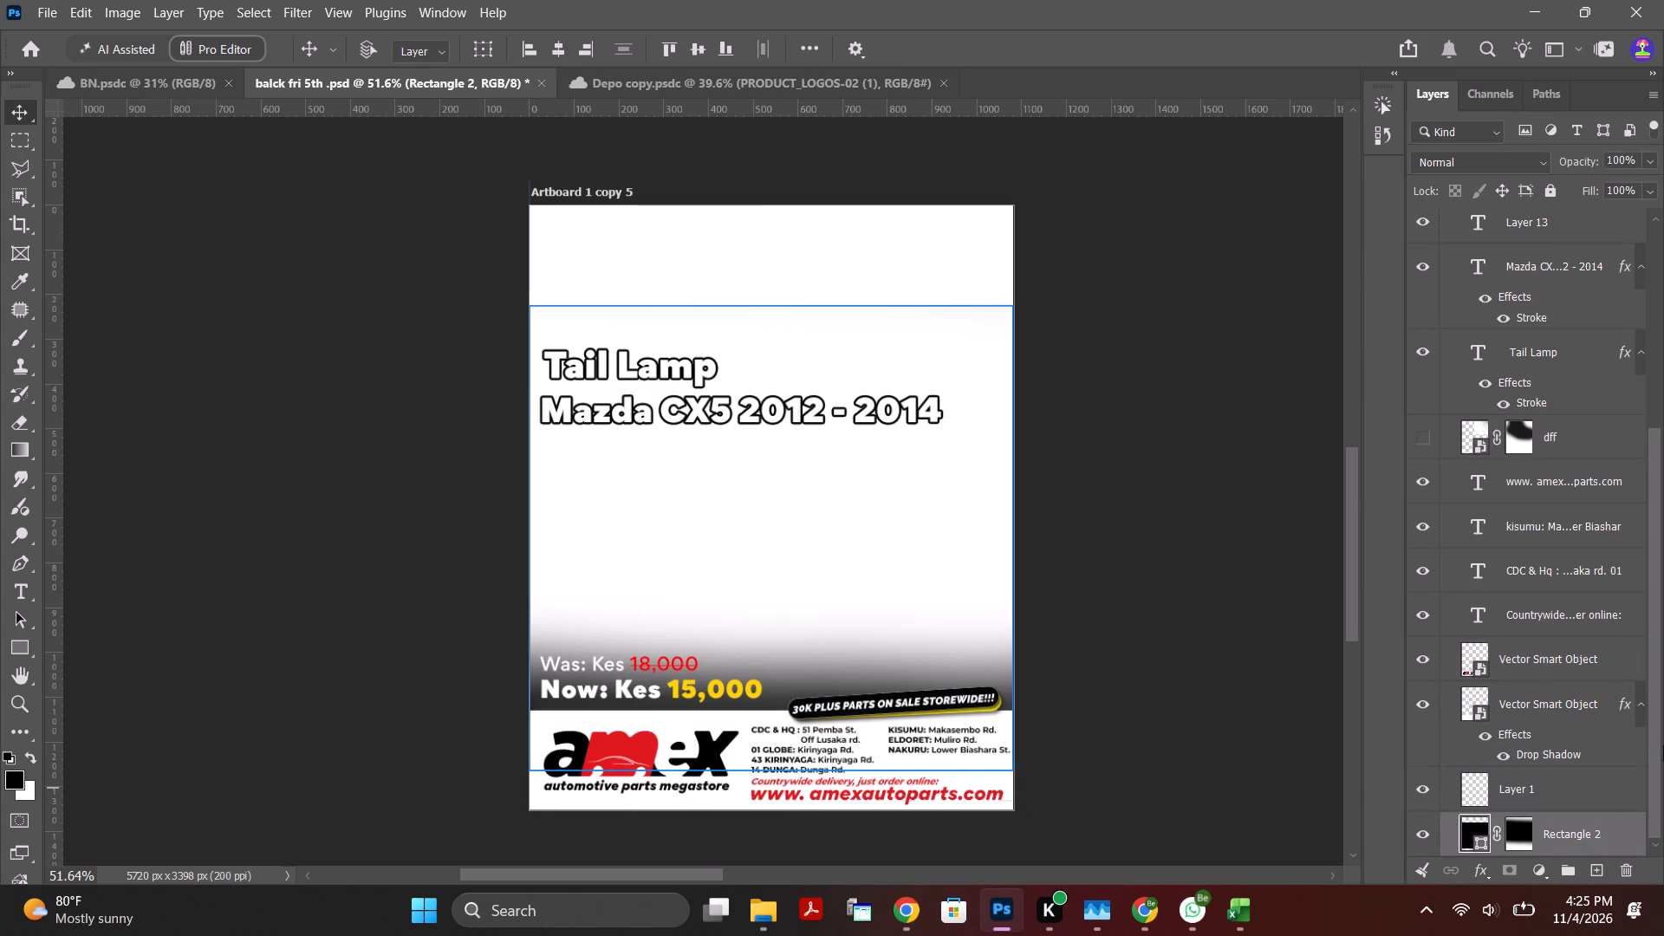
{"action": "left_click_drag", "start_coordinate": [1655, 676], "coordinate": [1656, 504], "text": "shift"}
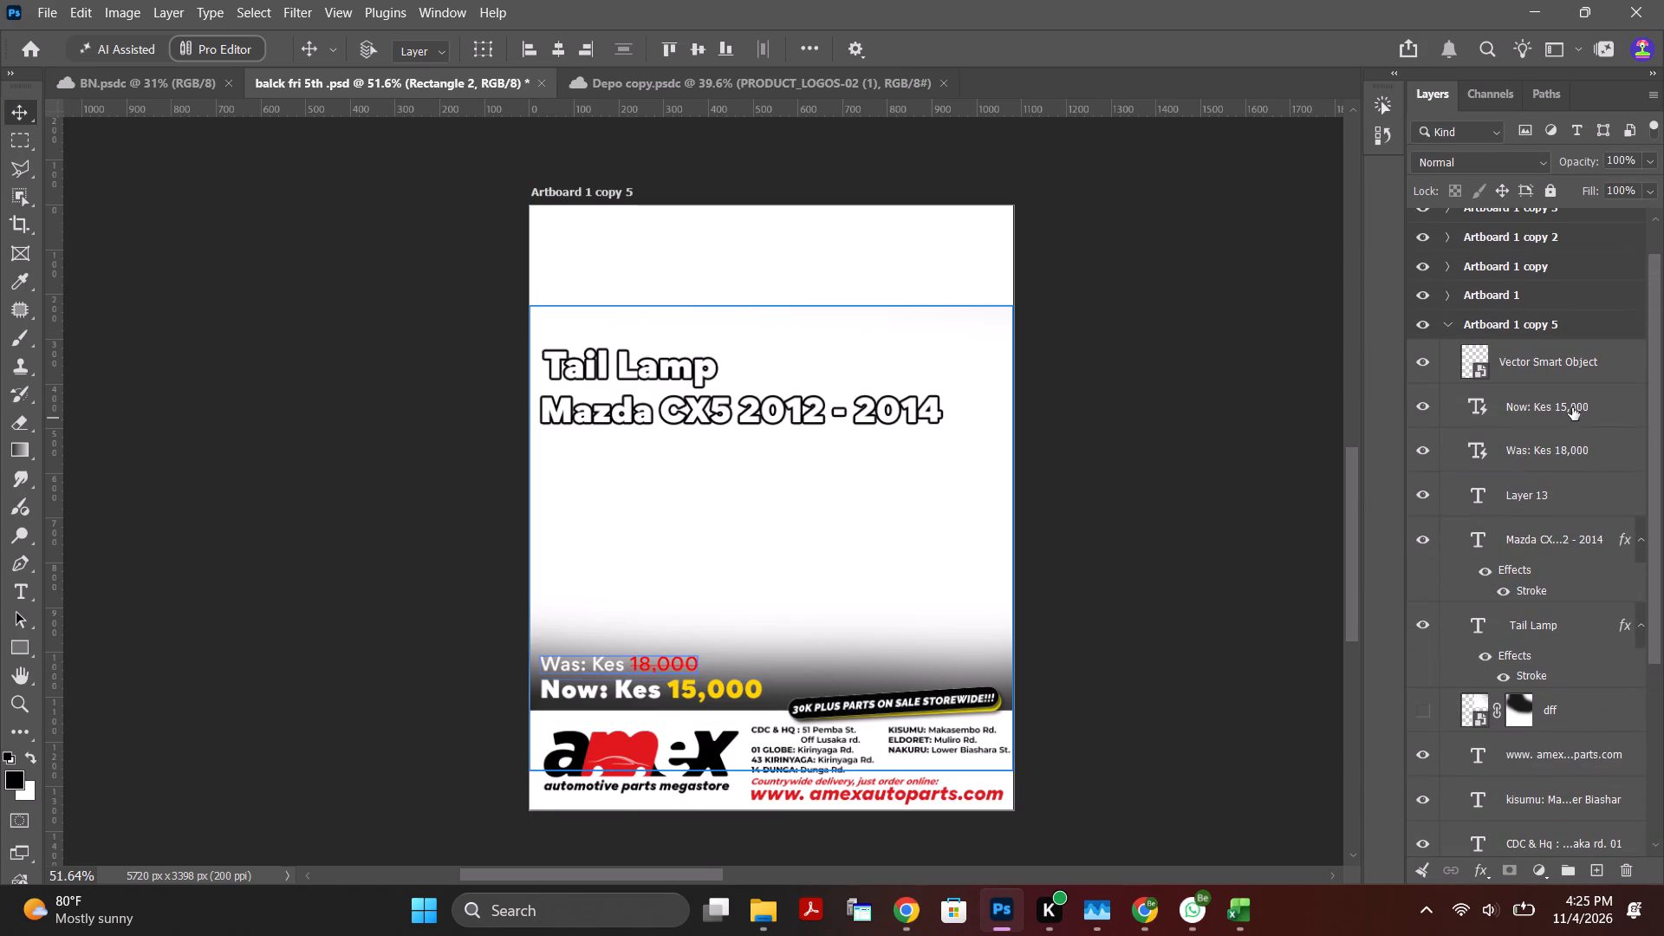
{"action": "left_click", "coordinate": [1575, 359], "text": "shift"}
{"action": "key", "text": "Delete"}
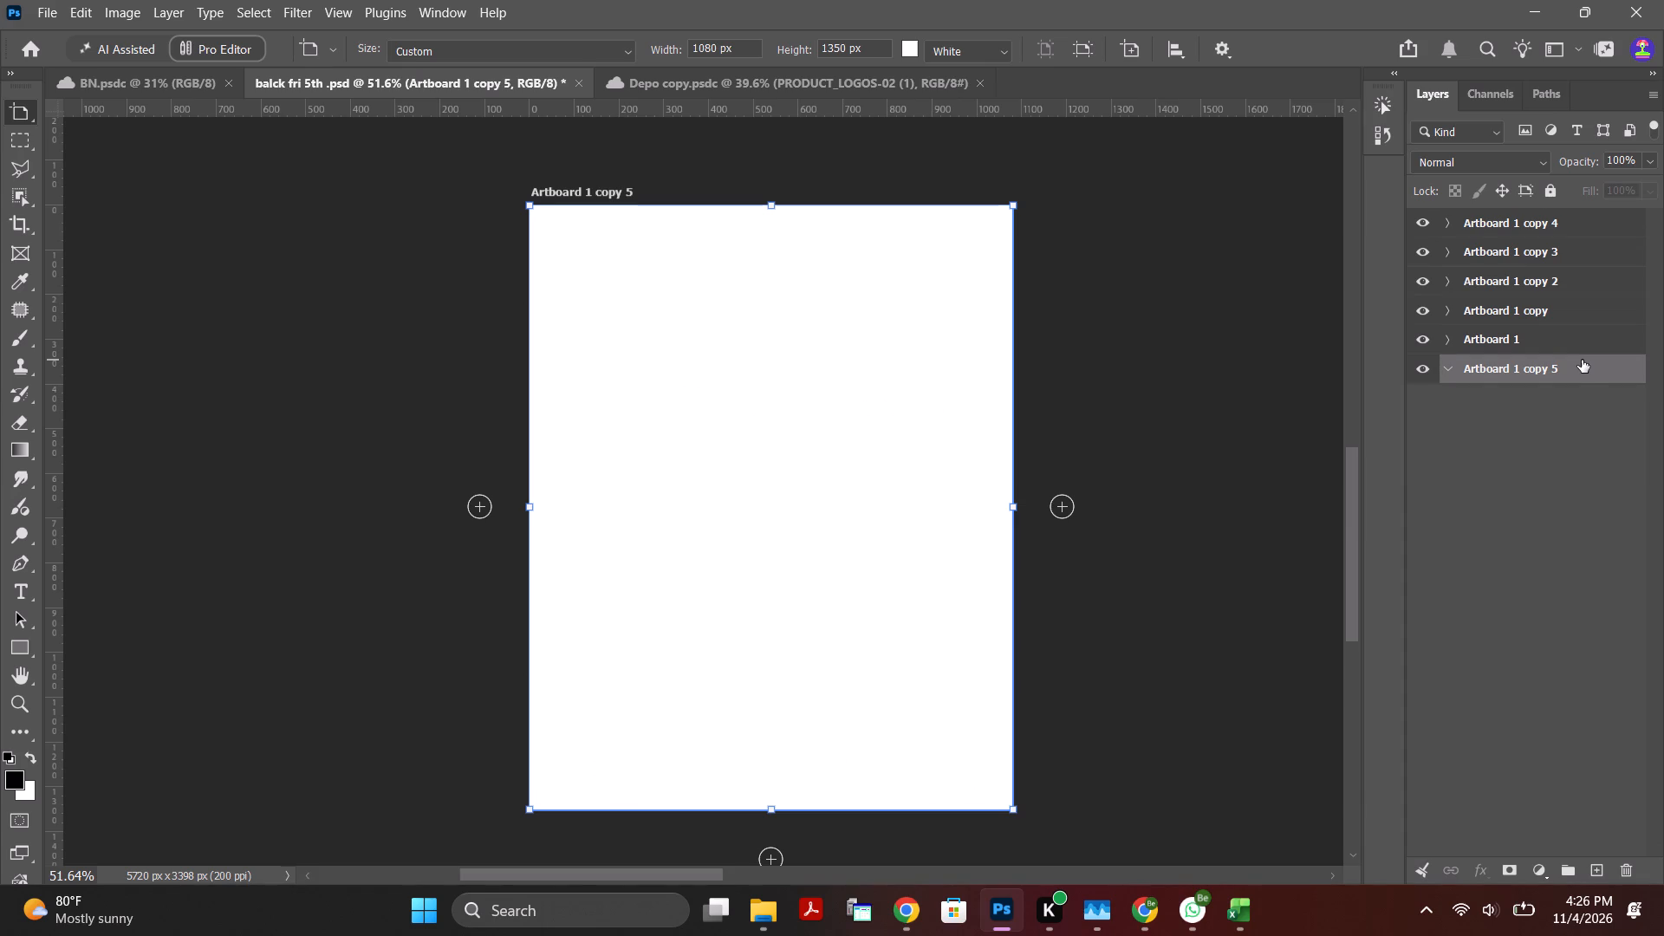
Paste the copied Toyota Fielder poster layers in place into the emptied Artboard 1 copy 5.
{"action": "left_click", "coordinate": [1580, 357]}
{"action": "left_click", "coordinate": [1572, 373]}
{"action": "key", "text": "ctrl+shift+v"}
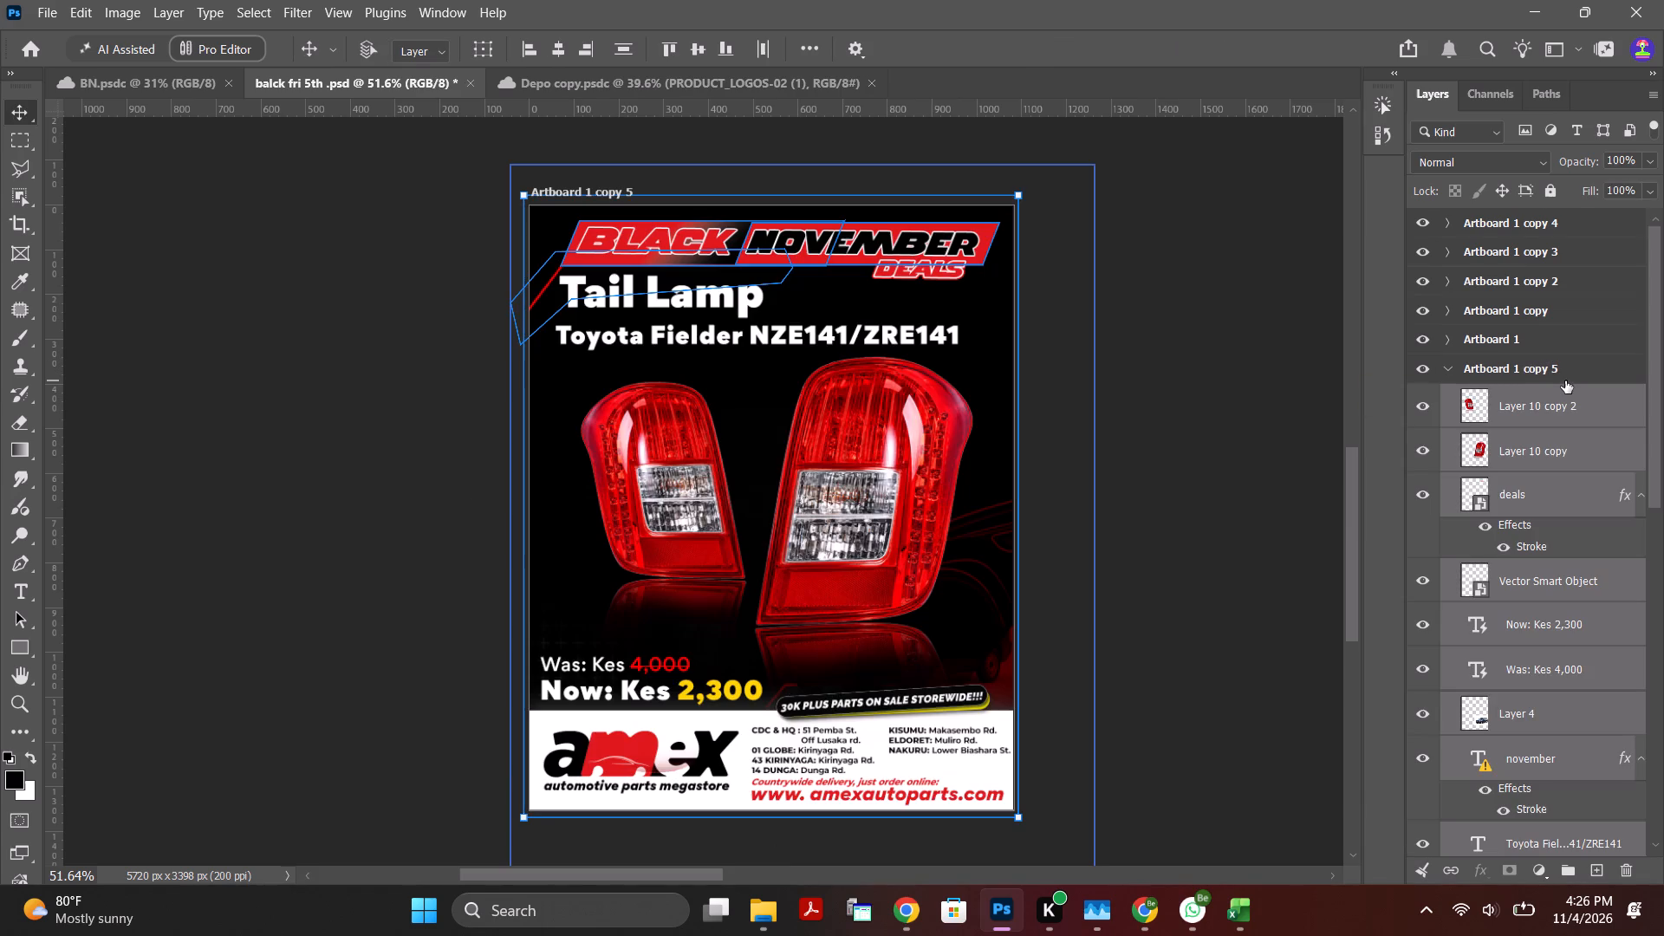
{"action": "left_click", "coordinate": [307, 253]}
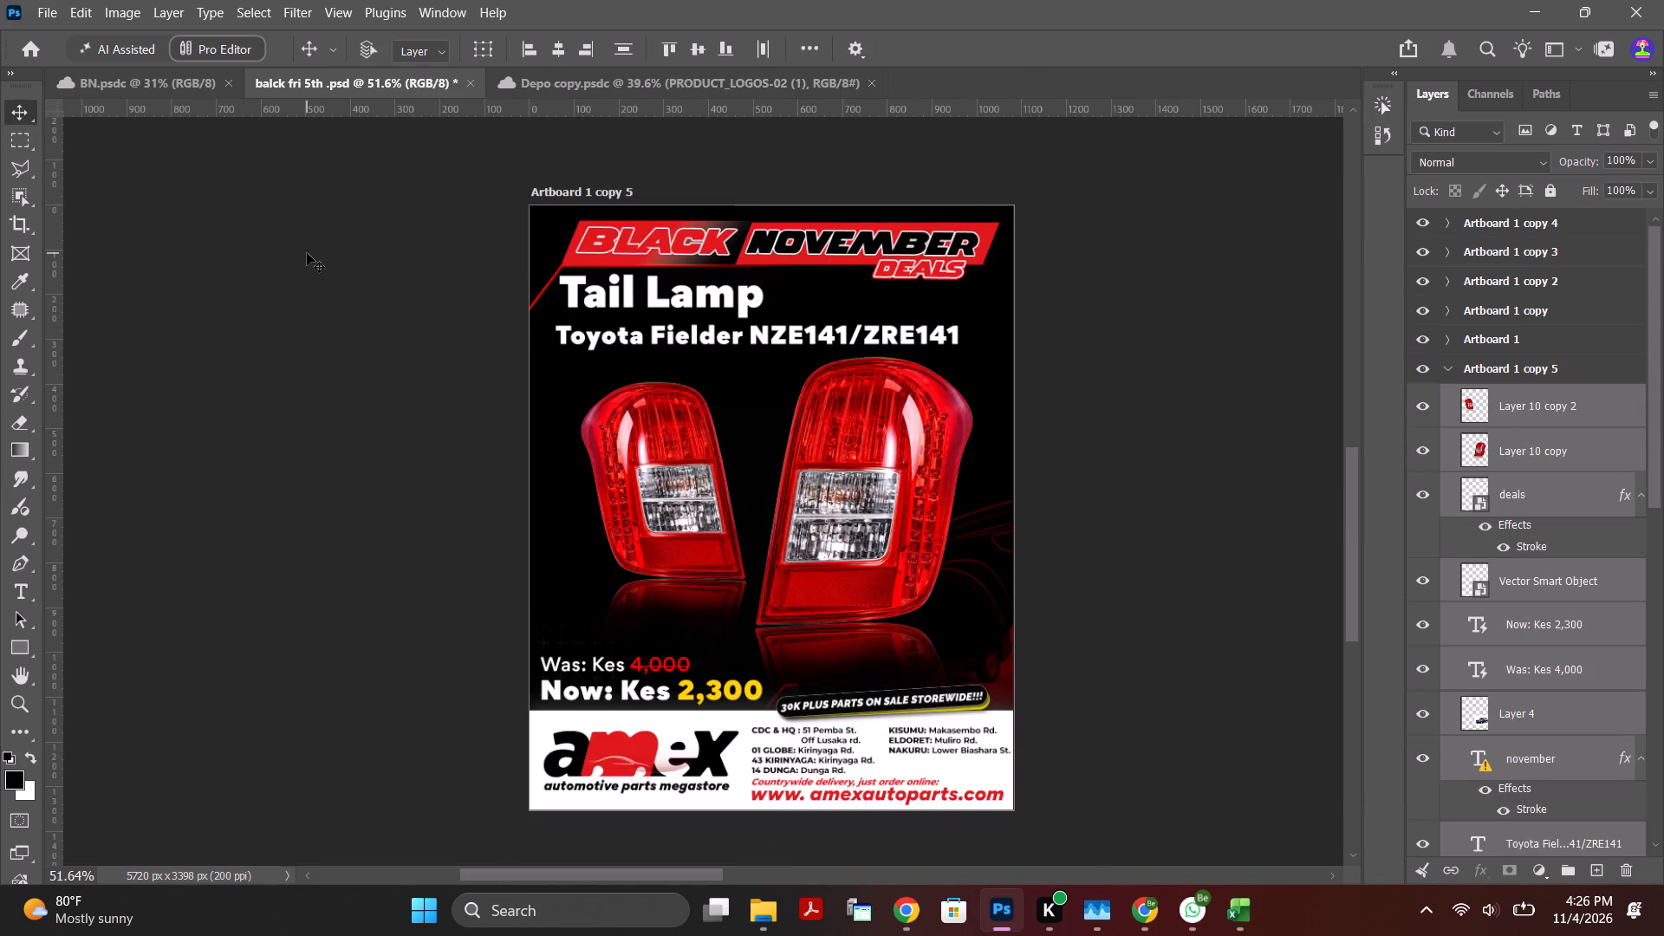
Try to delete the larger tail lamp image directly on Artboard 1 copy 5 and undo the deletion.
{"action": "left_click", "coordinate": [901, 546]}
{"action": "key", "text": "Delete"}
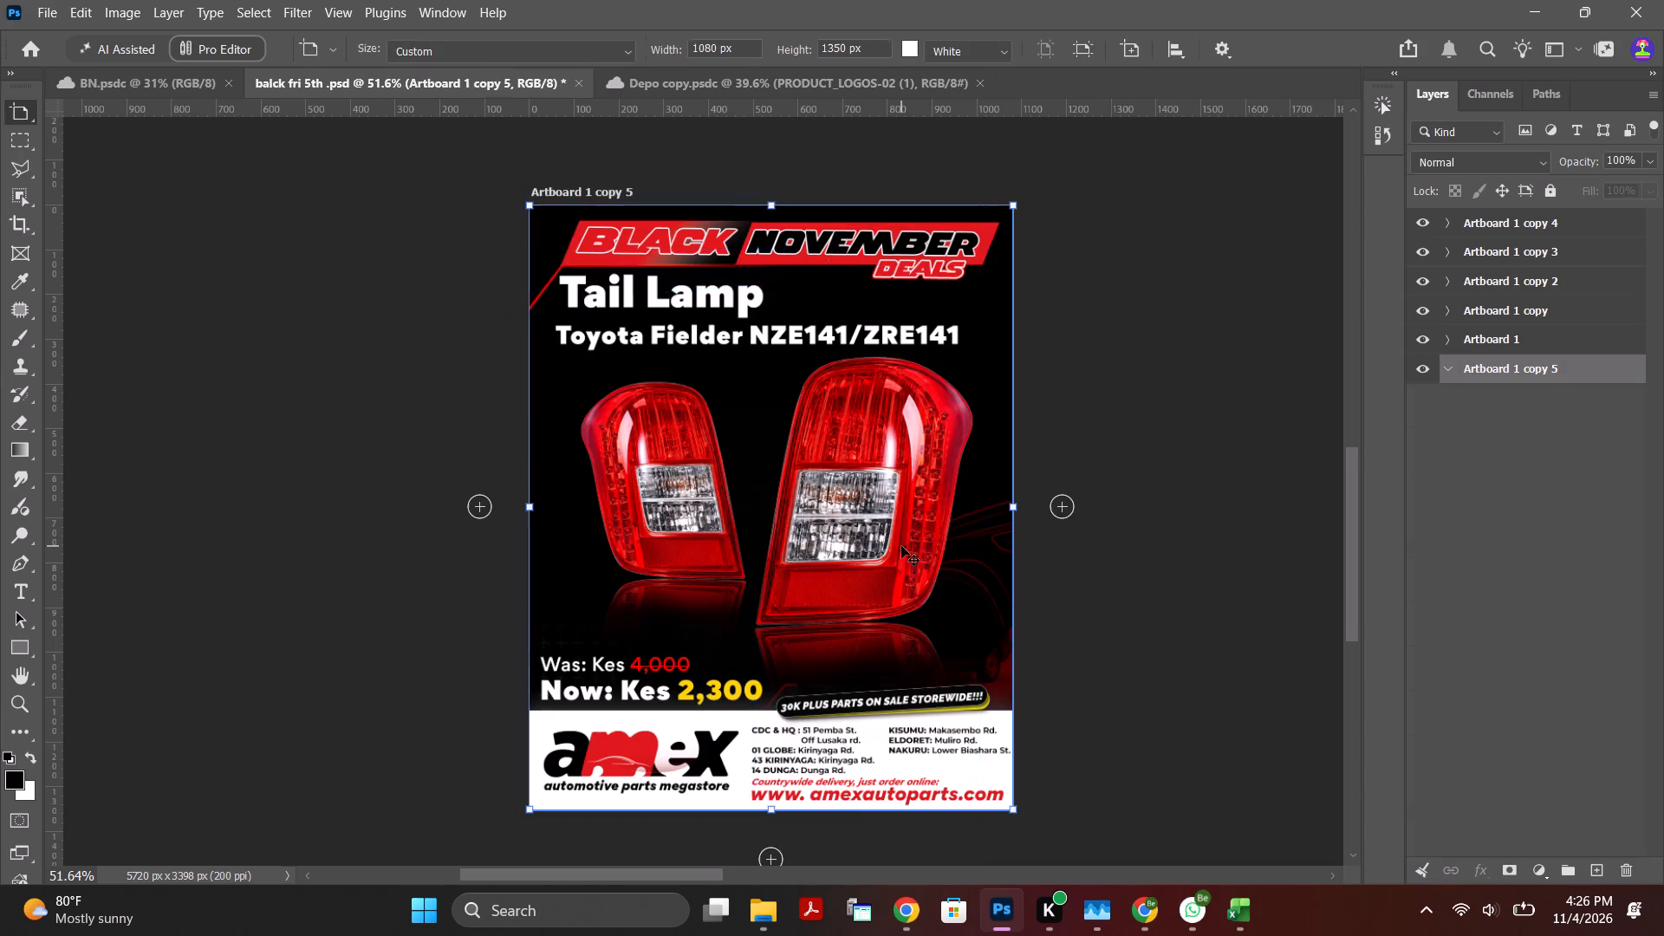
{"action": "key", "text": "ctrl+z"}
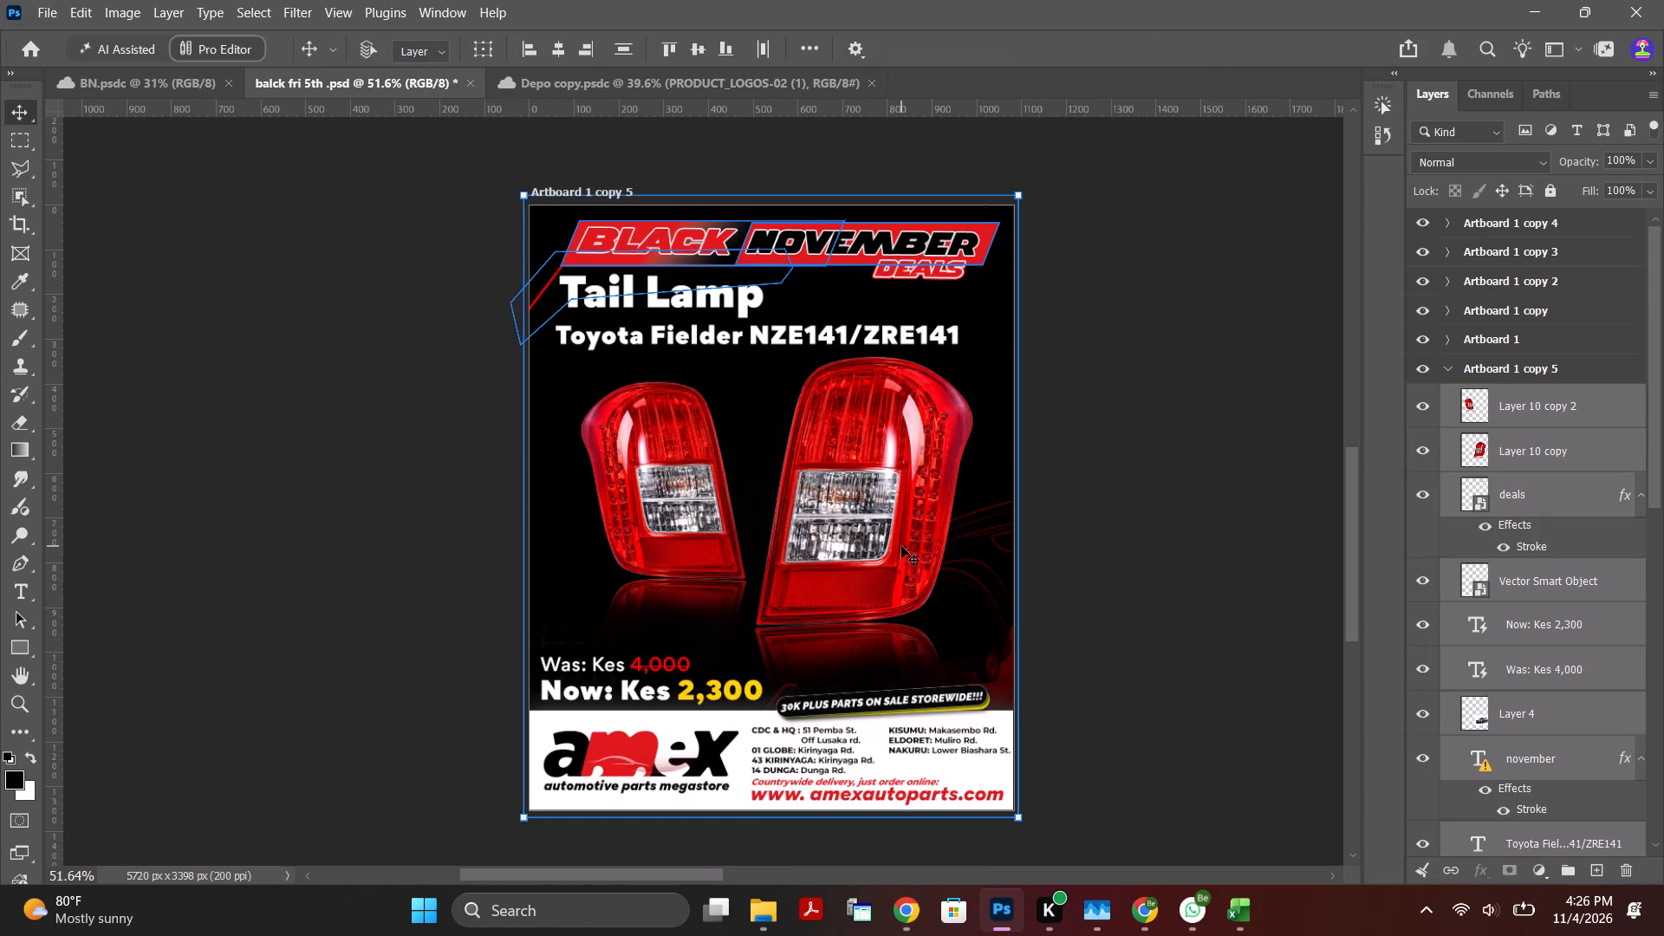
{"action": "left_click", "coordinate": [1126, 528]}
Delete both tail lamp image layers, Layer 10 copy 2 and Layer 10 copy, from Artboard 1 copy 5.
{"action": "left_click", "coordinate": [1539, 569]}
{"action": "left_click", "coordinate": [1511, 452]}
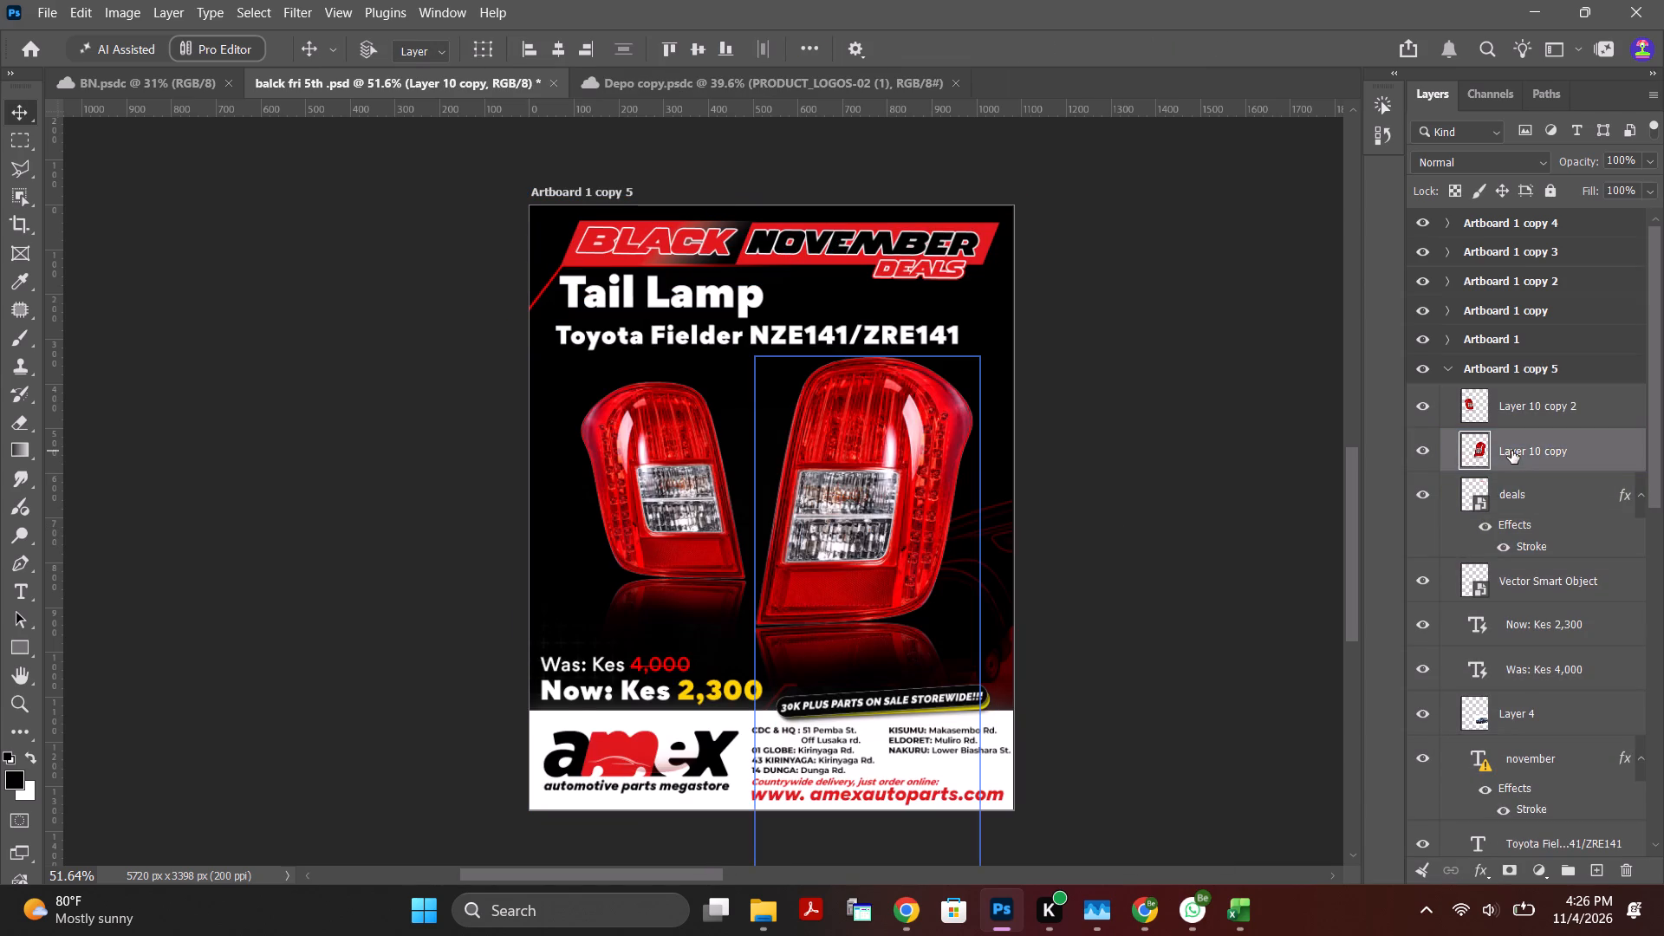
{"action": "left_click", "coordinate": [1553, 409]}
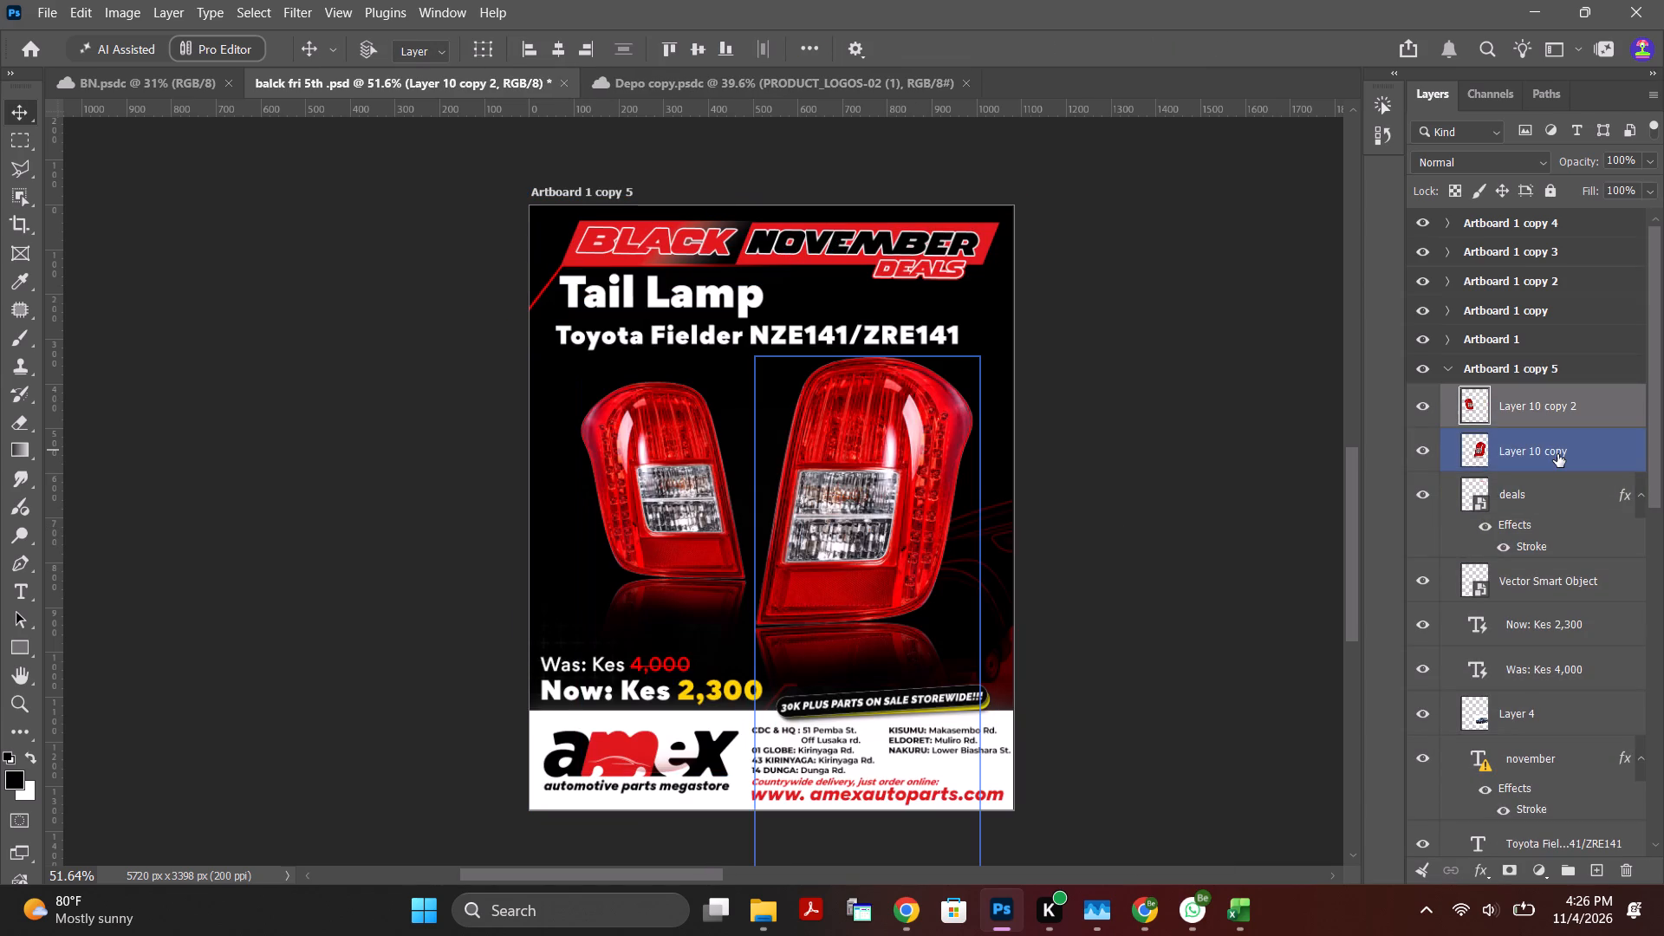
{"action": "left_click", "coordinate": [1557, 454], "text": "shift"}
{"action": "key", "text": "Delete"}
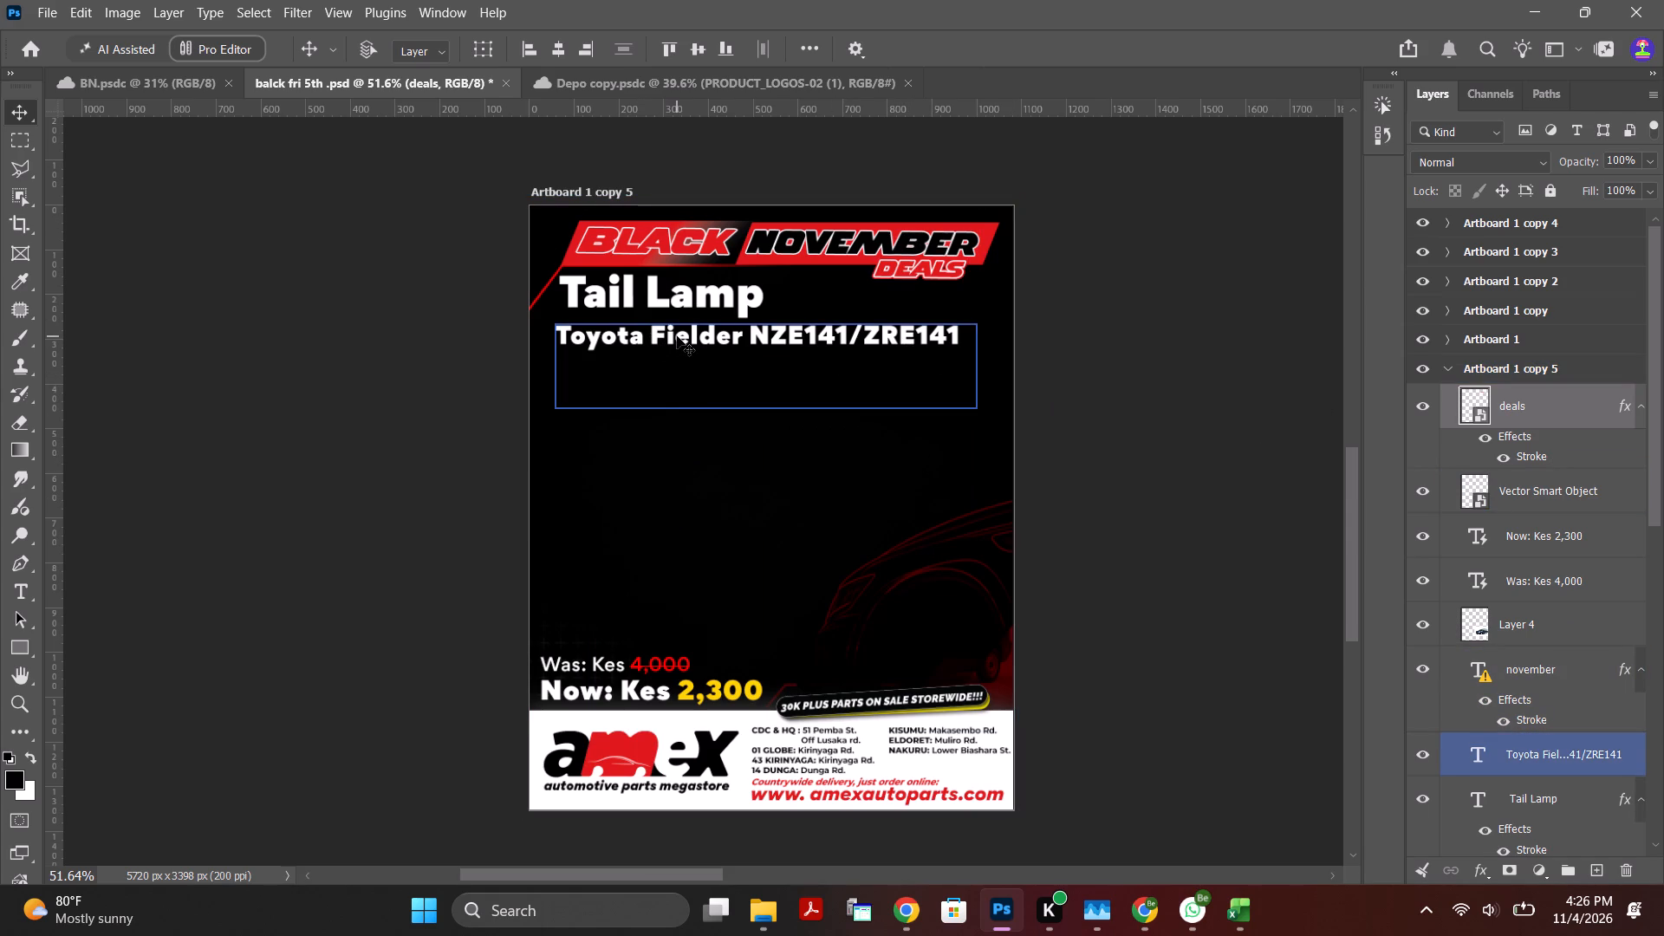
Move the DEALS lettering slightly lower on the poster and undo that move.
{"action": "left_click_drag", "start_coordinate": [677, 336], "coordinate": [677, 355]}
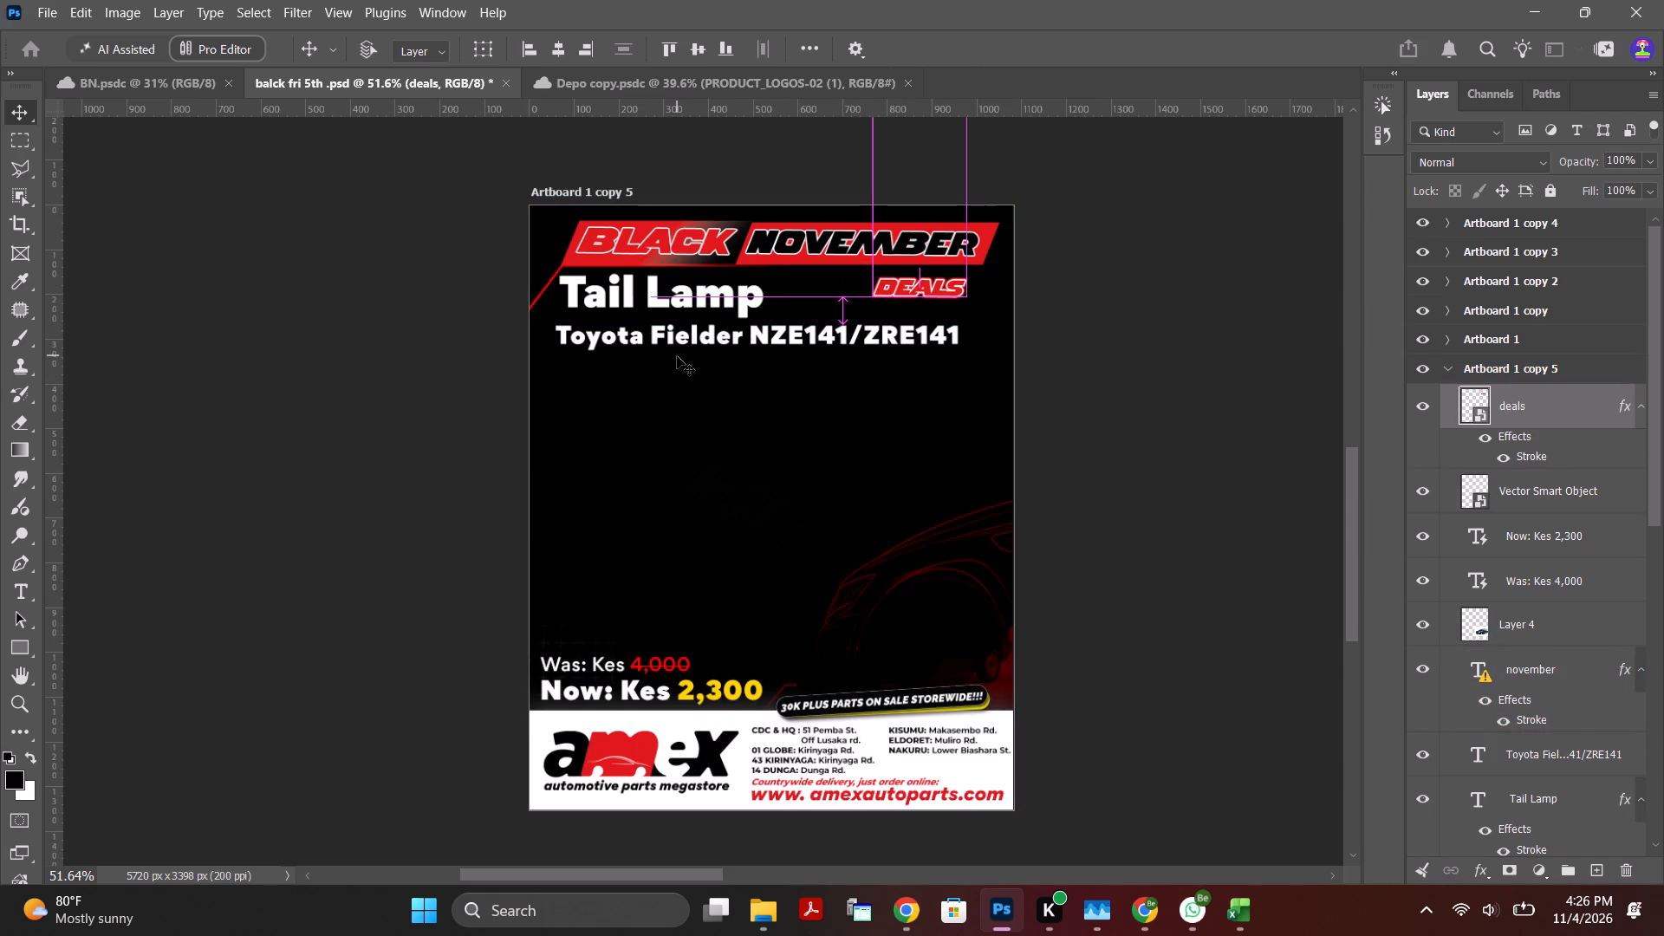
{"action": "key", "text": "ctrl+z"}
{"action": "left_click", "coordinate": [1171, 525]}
Delete the deals lettering layer and Layer 4 from Artboard 1 copy 5.
{"action": "left_click", "coordinate": [967, 573]}
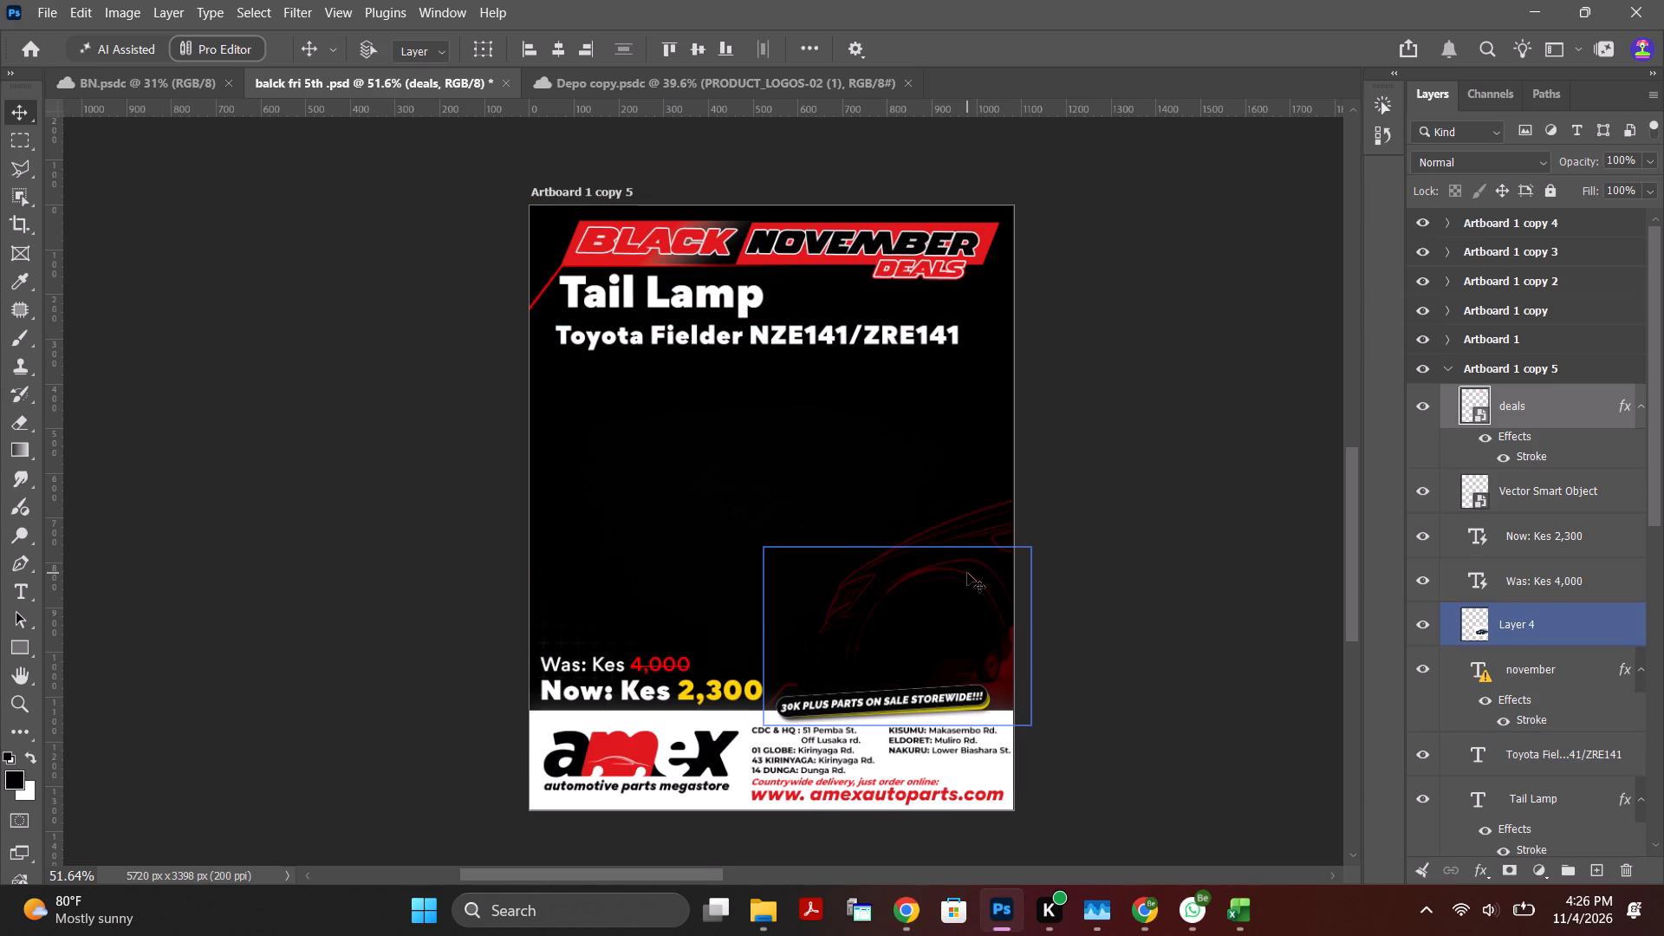
{"action": "key", "text": "Delete"}
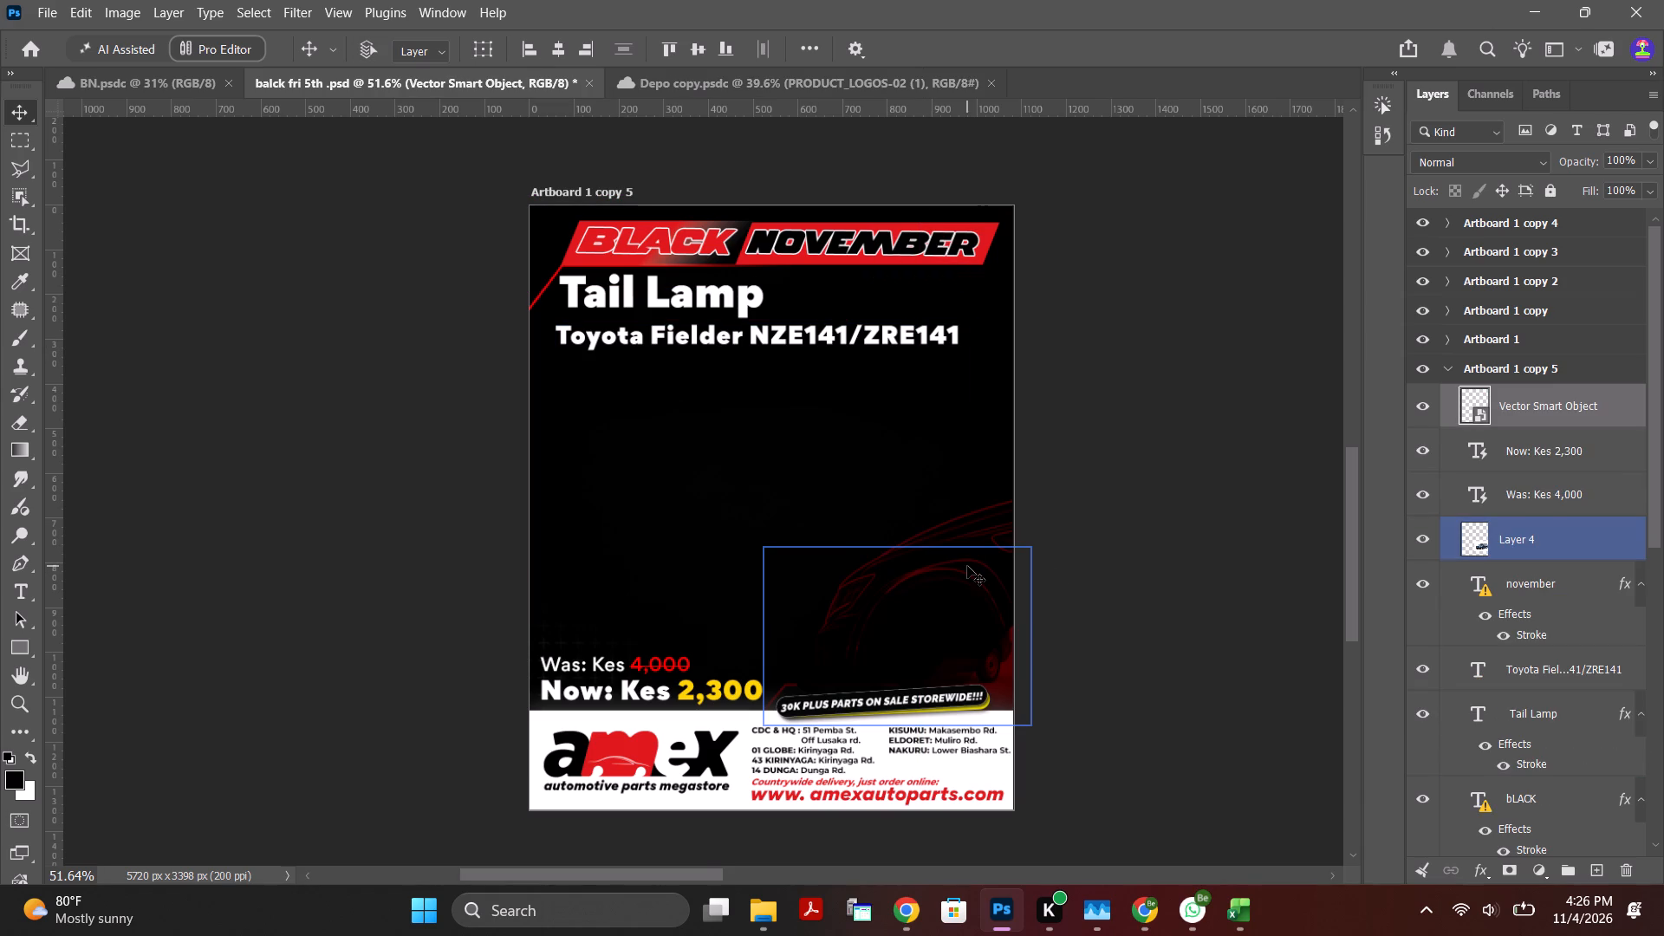
{"action": "left_click", "coordinate": [1575, 549]}
{"action": "key", "text": "Delete"}
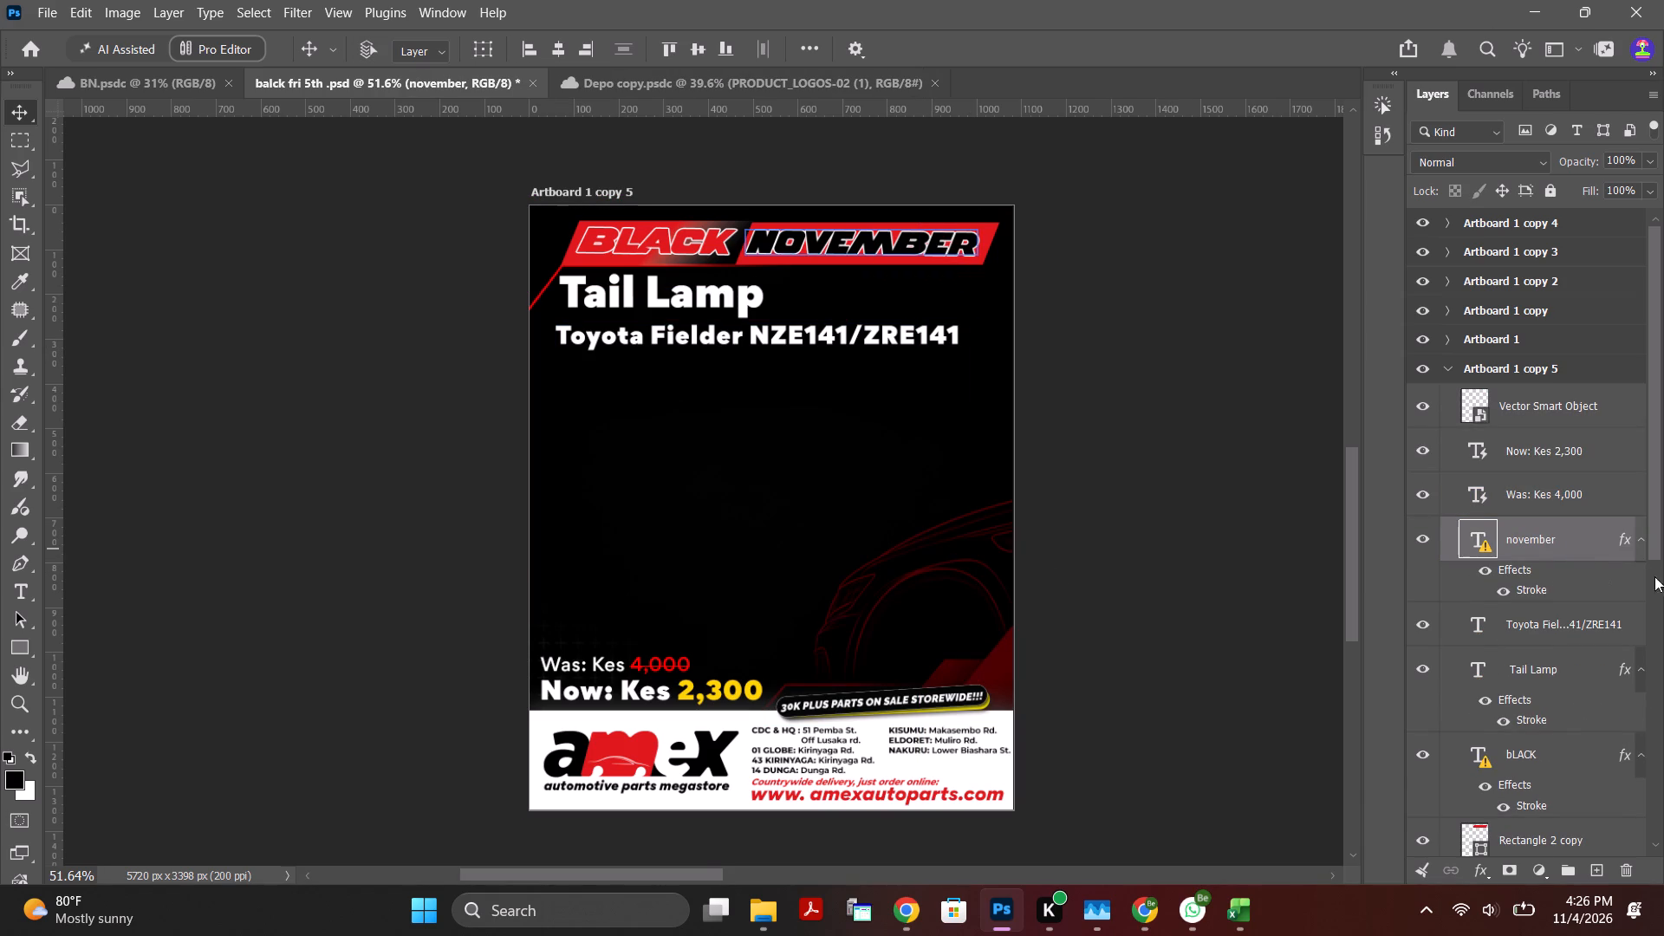
Move the Toyota Fielder NZE141/ZRE141 and Tail Lamp text layers below the bLACK layer, directly above Rectangle 2 copy.
{"action": "left_click_drag", "start_coordinate": [1652, 464], "coordinate": [1658, 640]}
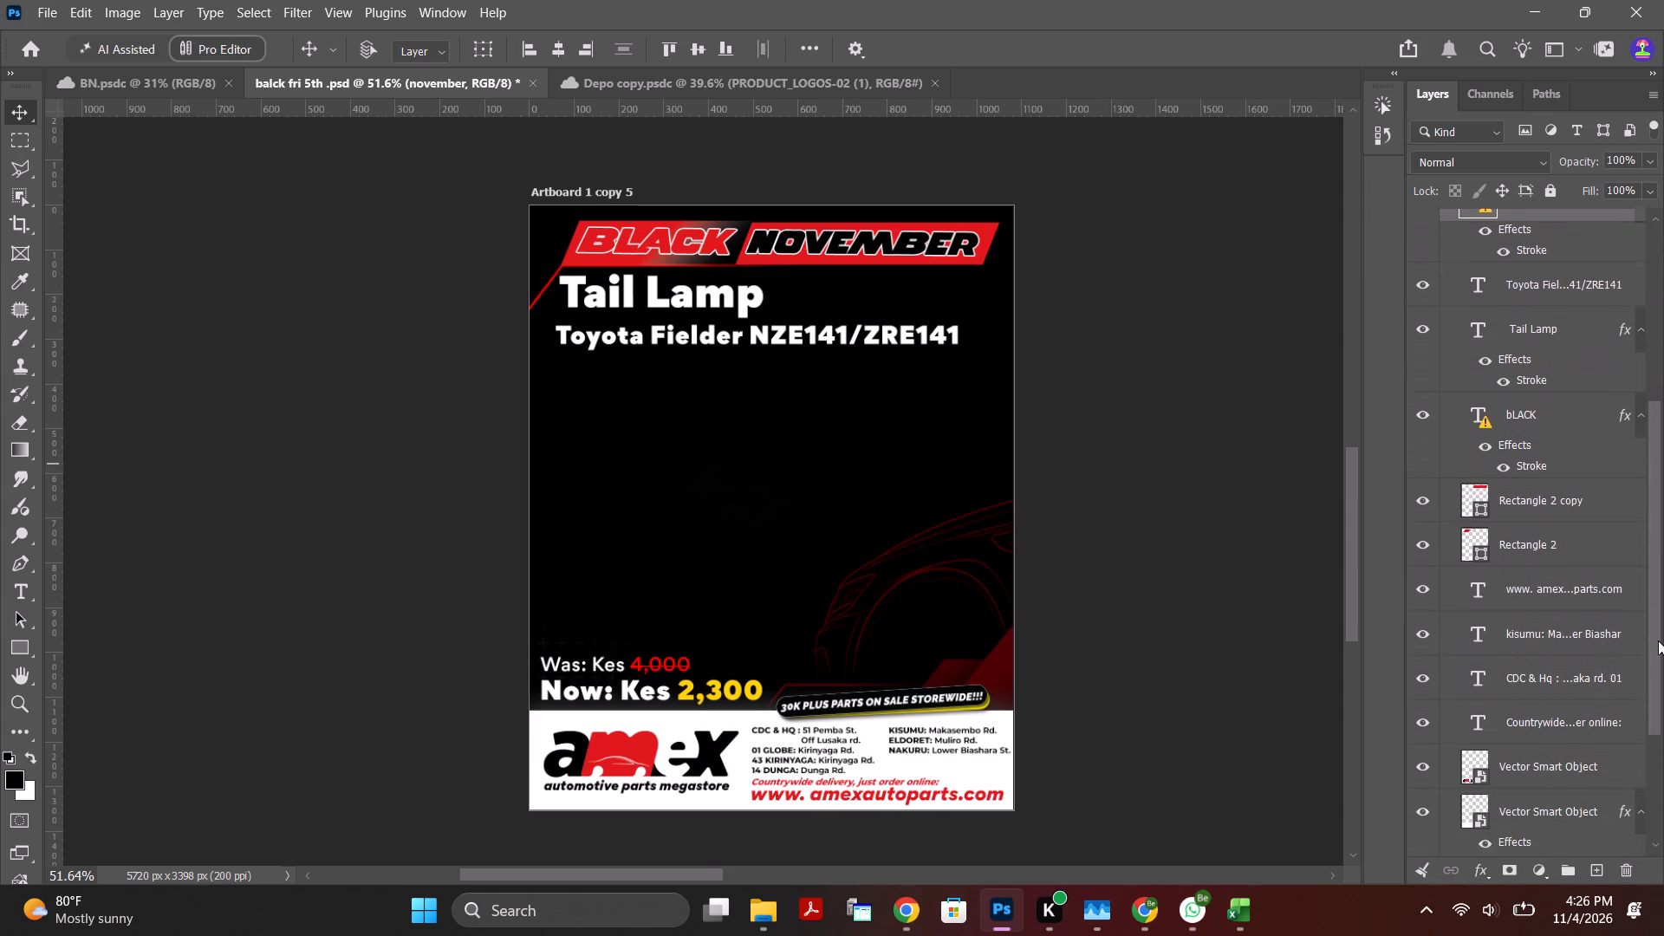
{"action": "left_click_drag", "start_coordinate": [1658, 640], "coordinate": [1654, 652]}
{"action": "left_click", "coordinate": [1550, 491]}
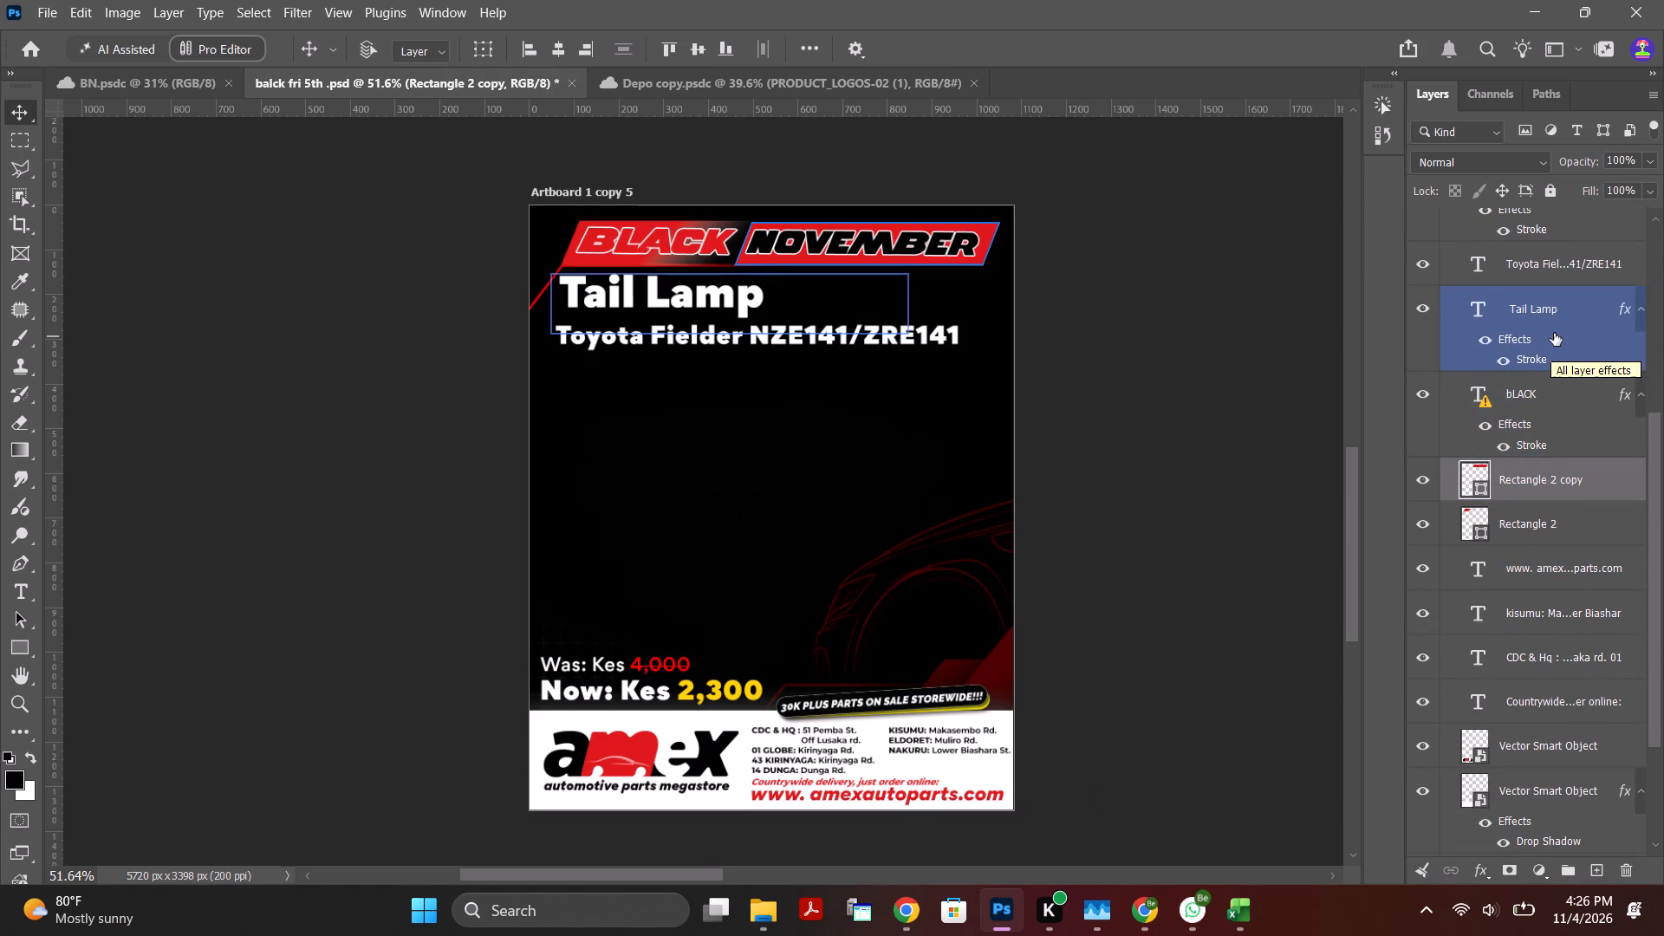
{"action": "left_click", "coordinate": [1427, 311]}
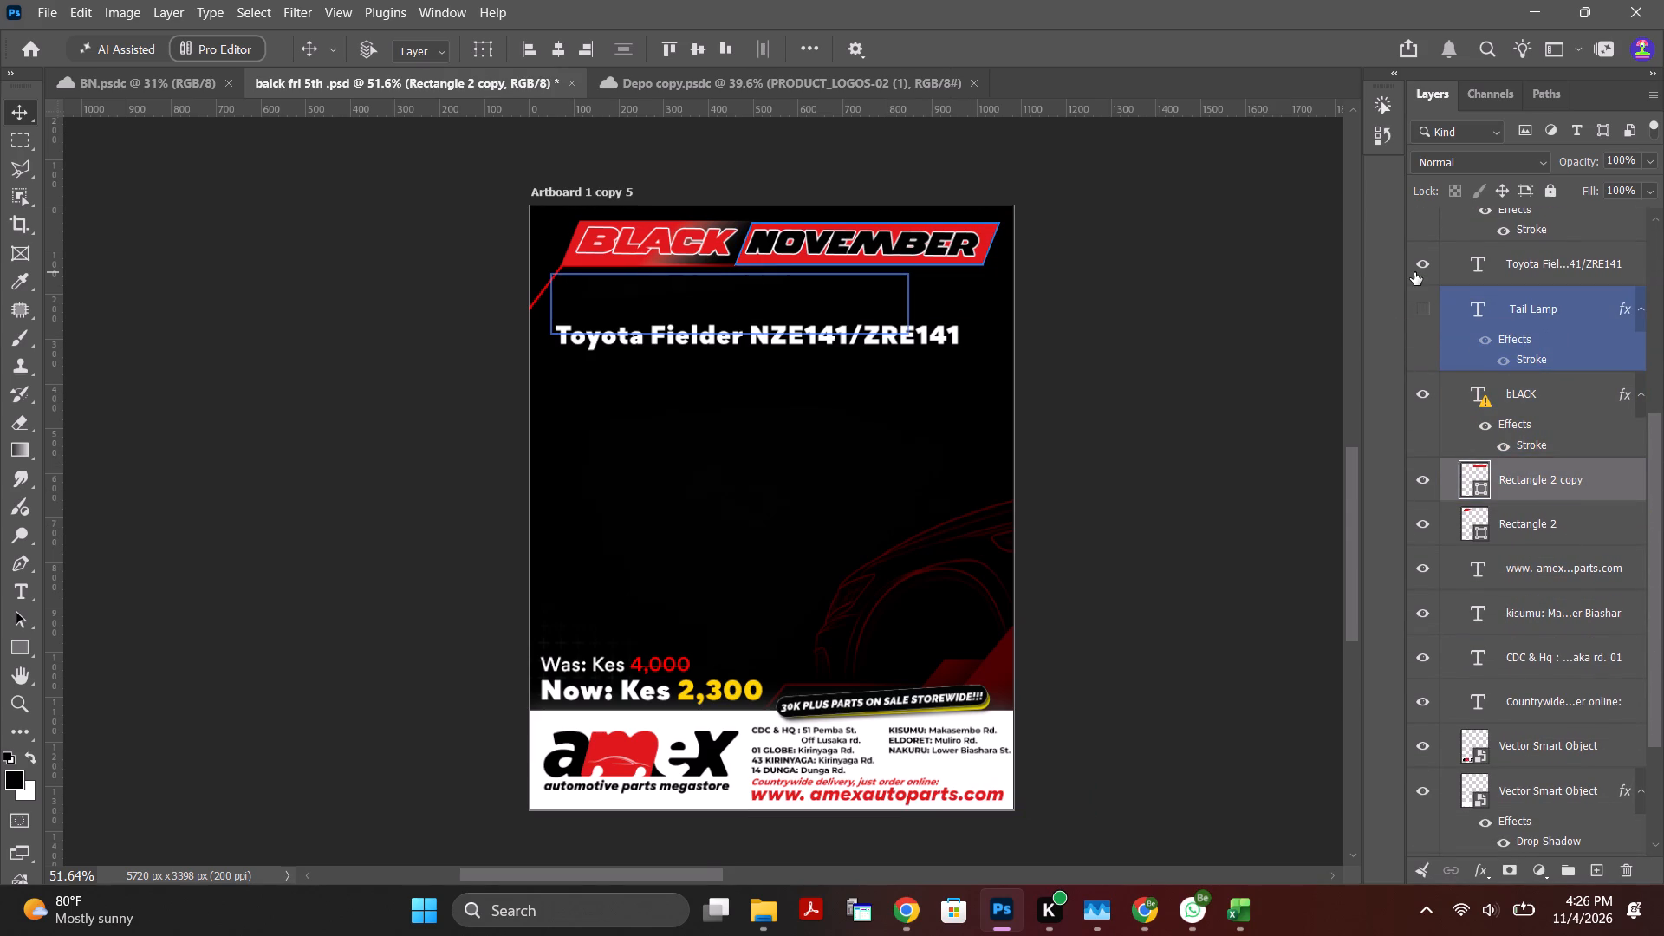
{"action": "left_click", "coordinate": [1415, 268]}
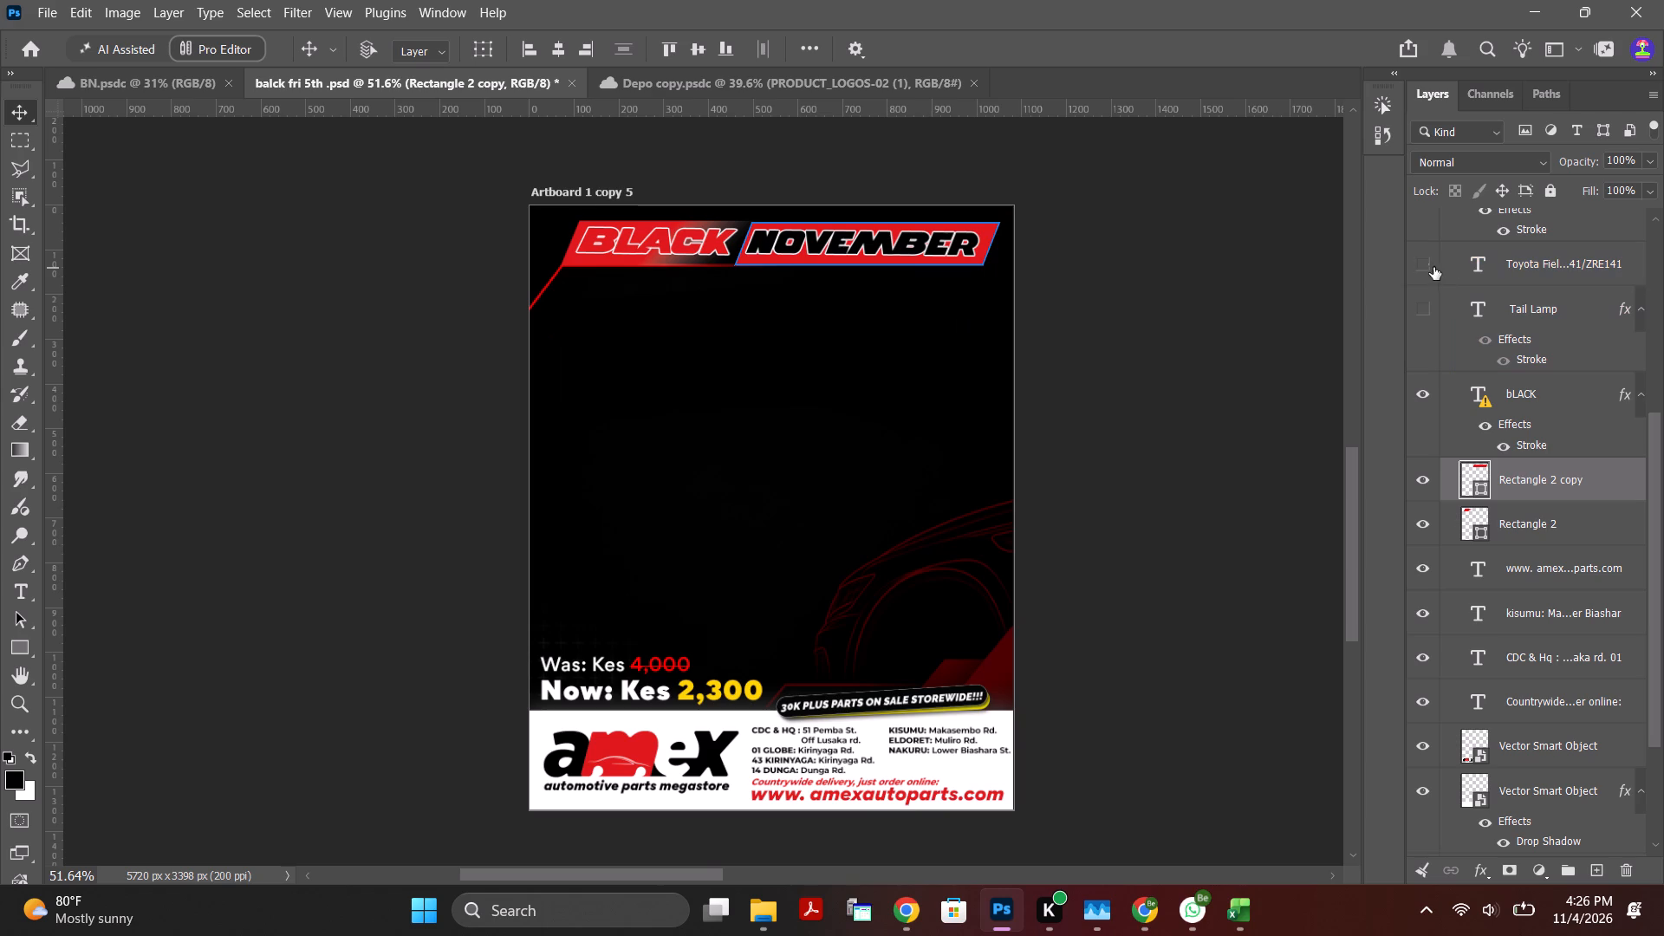
{"action": "left_click", "coordinate": [1433, 267]}
{"action": "left_click", "coordinate": [1424, 305]}
{"action": "left_click", "coordinate": [1522, 274]}
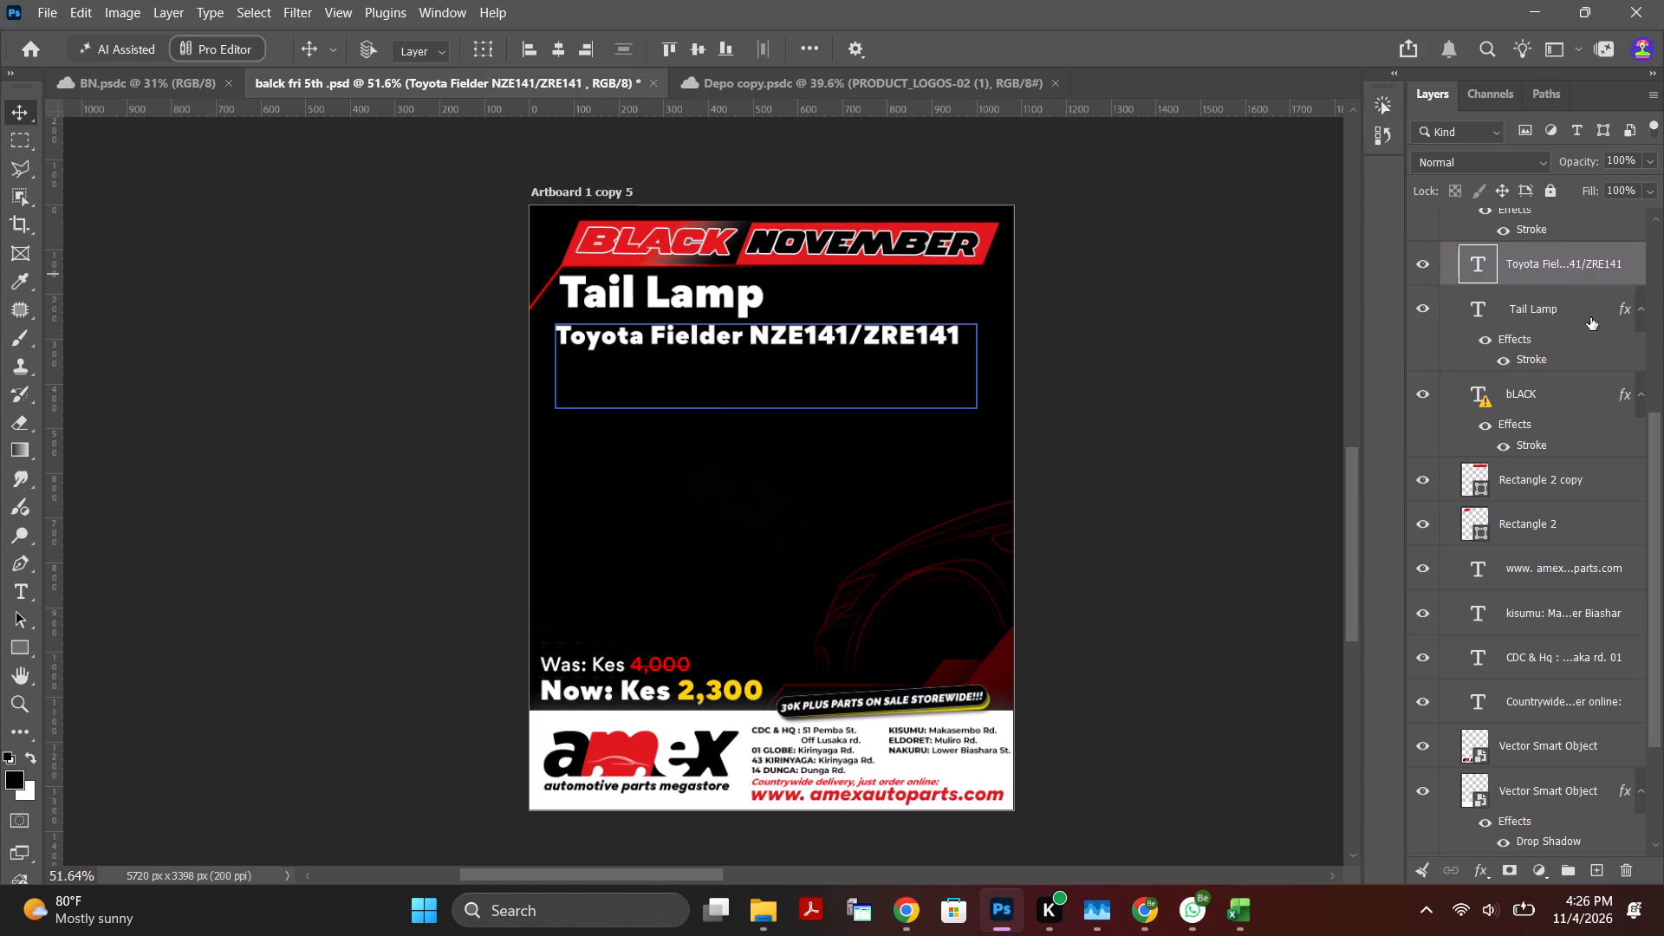
{"action": "left_click", "coordinate": [1581, 305], "text": "shift"}
{"action": "left_click_drag", "start_coordinate": [1584, 263], "coordinate": [1585, 276]}
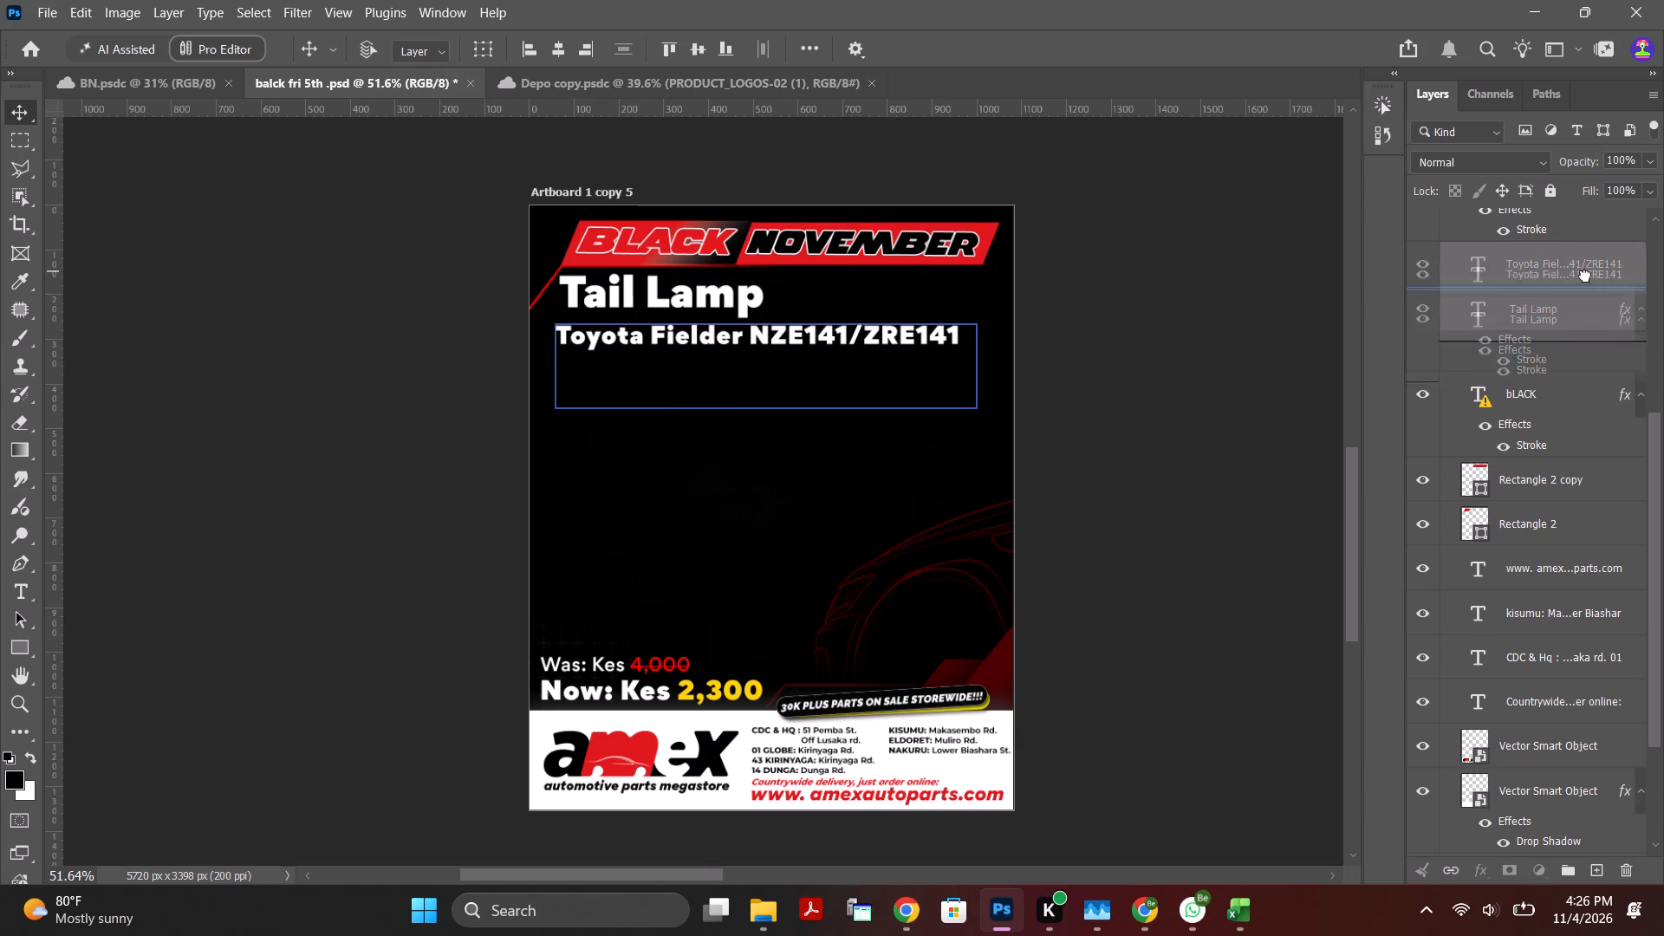
{"action": "left_click_drag", "start_coordinate": [1585, 276], "coordinate": [1582, 457]}
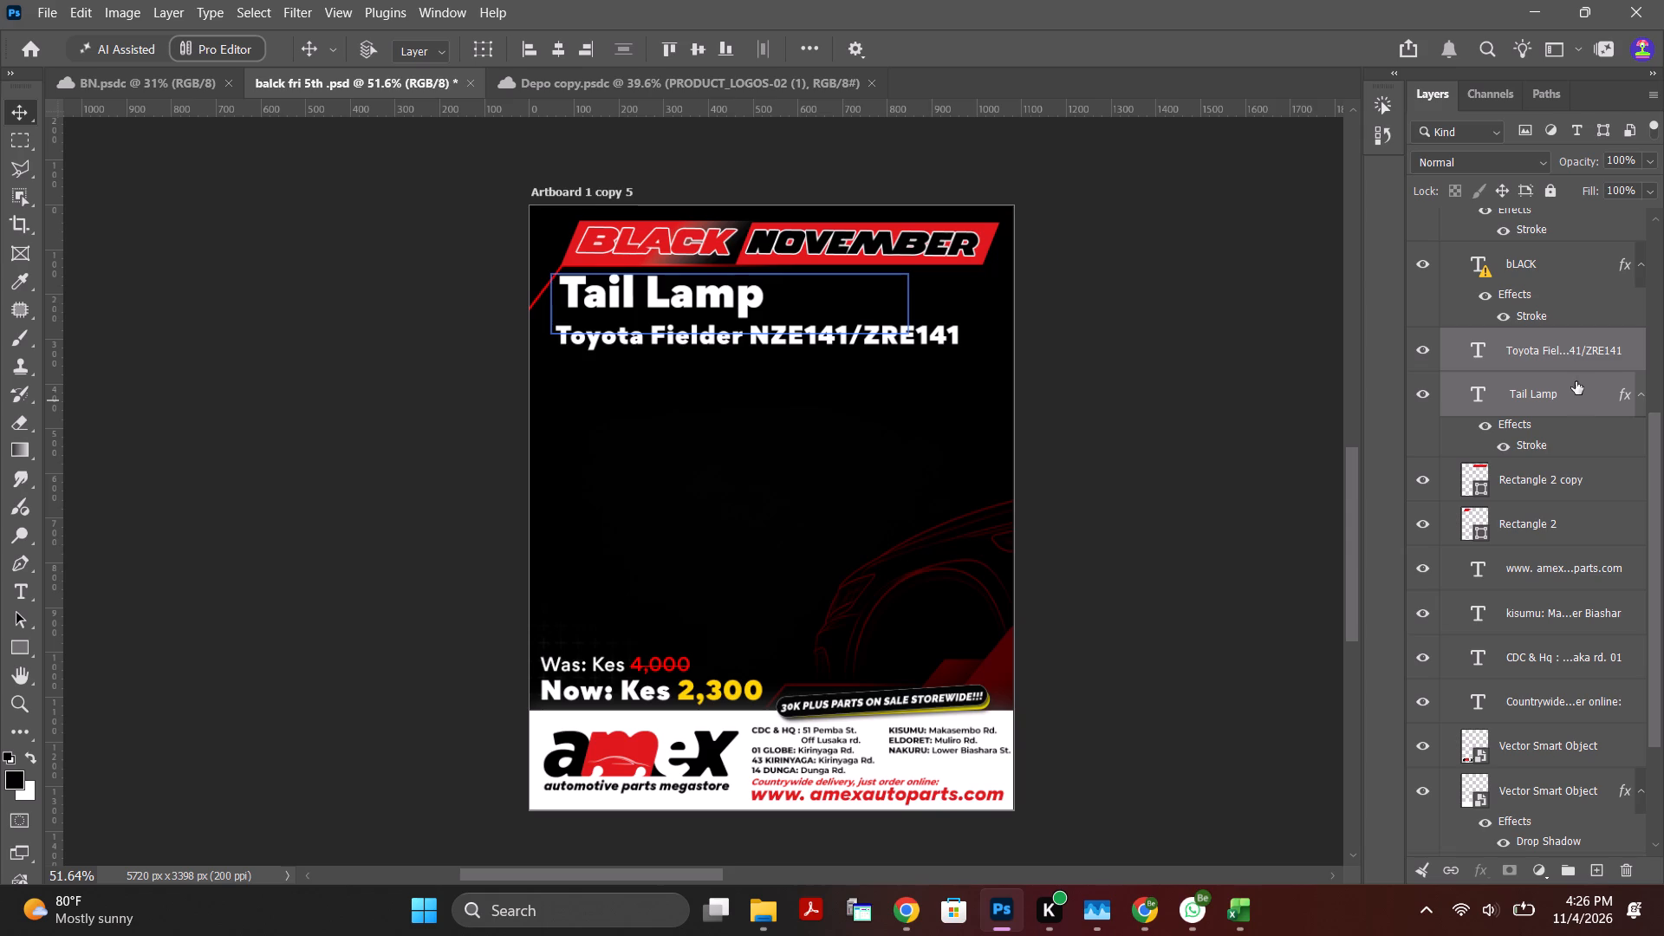
Move the Rectangle 2 copy and Rectangle 2 layers directly below bLACK, above the Toyota Fielder text layer.
{"action": "left_click", "coordinate": [1542, 279]}
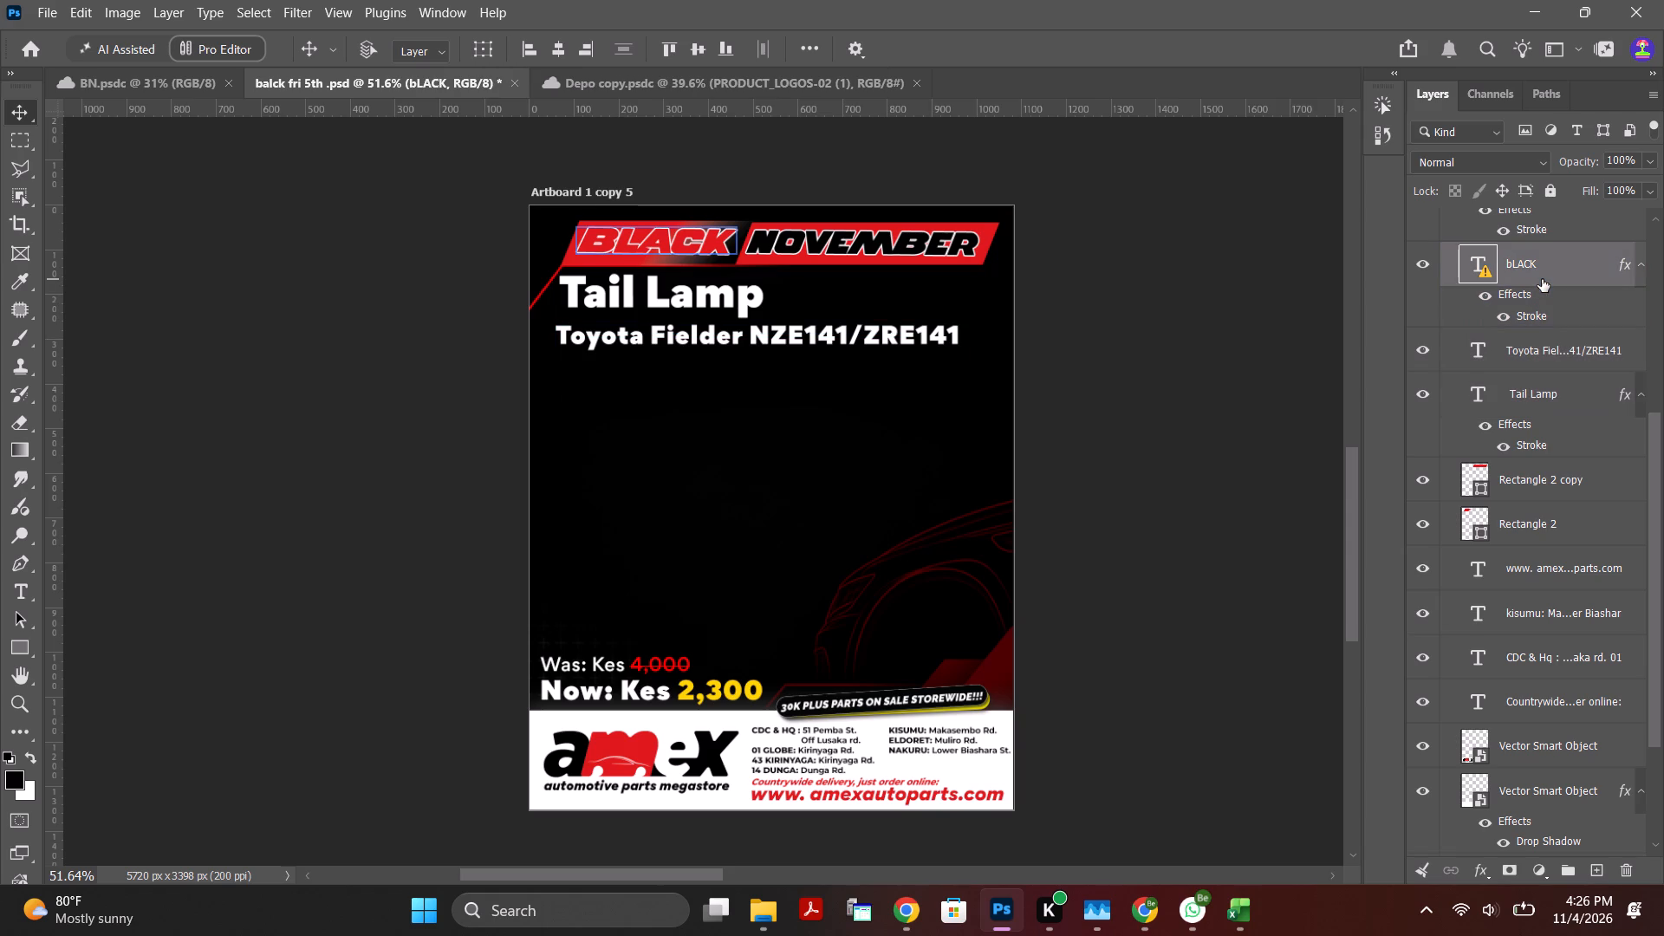
{"action": "left_click", "coordinate": [1549, 473]}
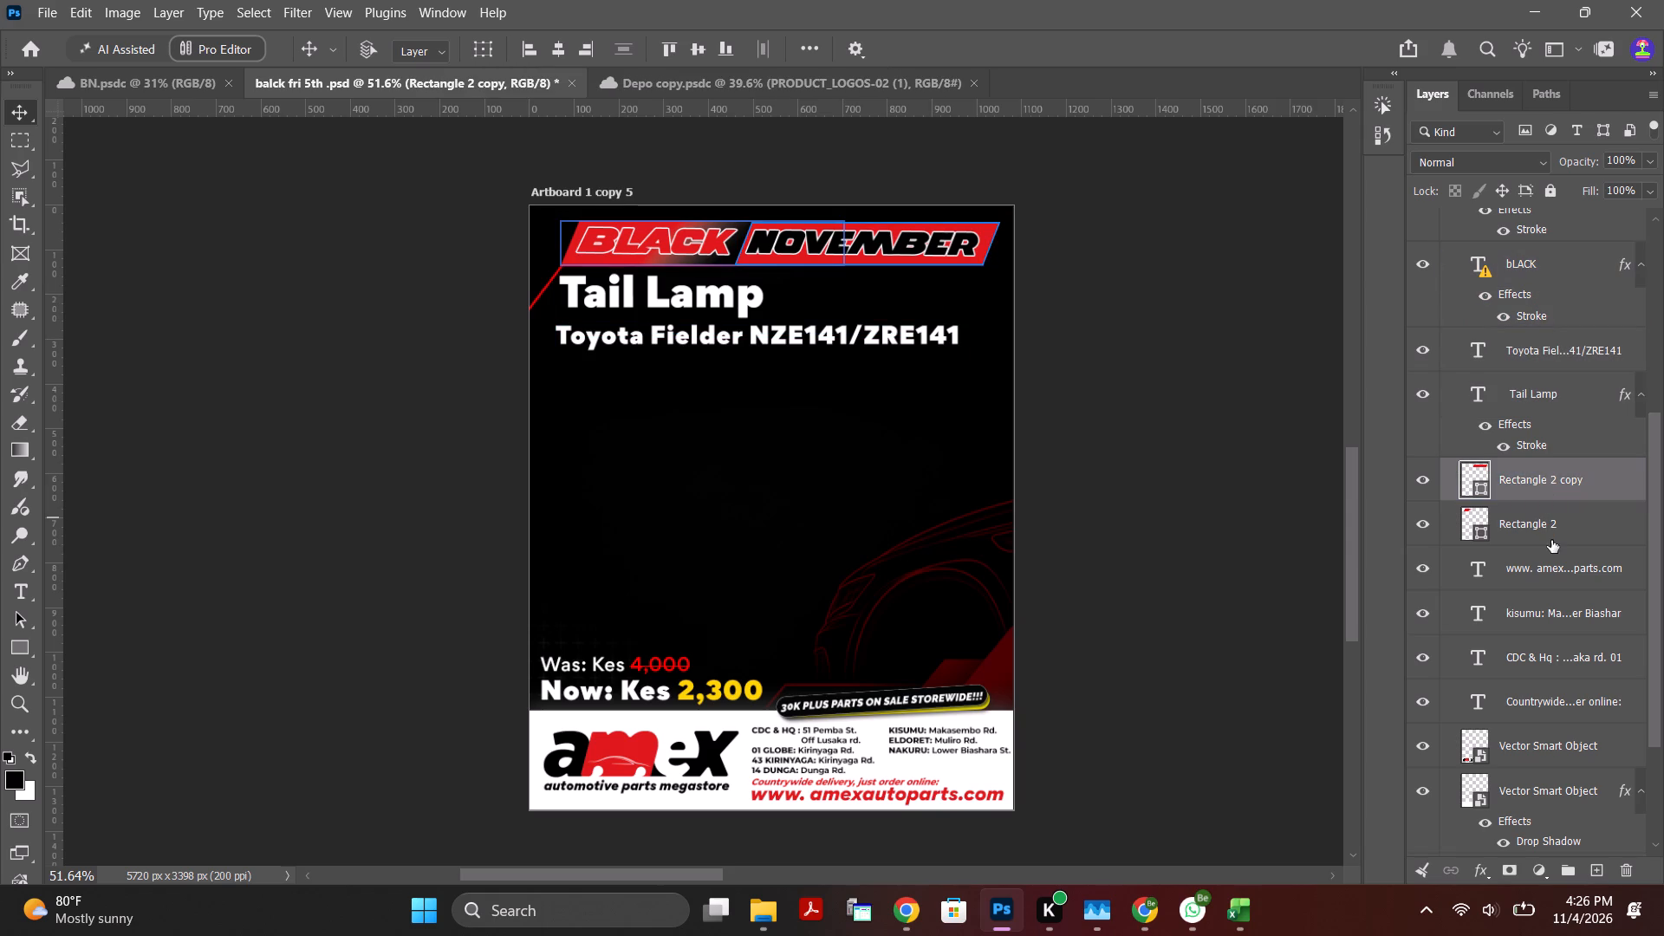
{"action": "left_click", "coordinate": [1551, 540], "text": "shift"}
{"action": "left_click_drag", "start_coordinate": [1566, 485], "coordinate": [1565, 352]}
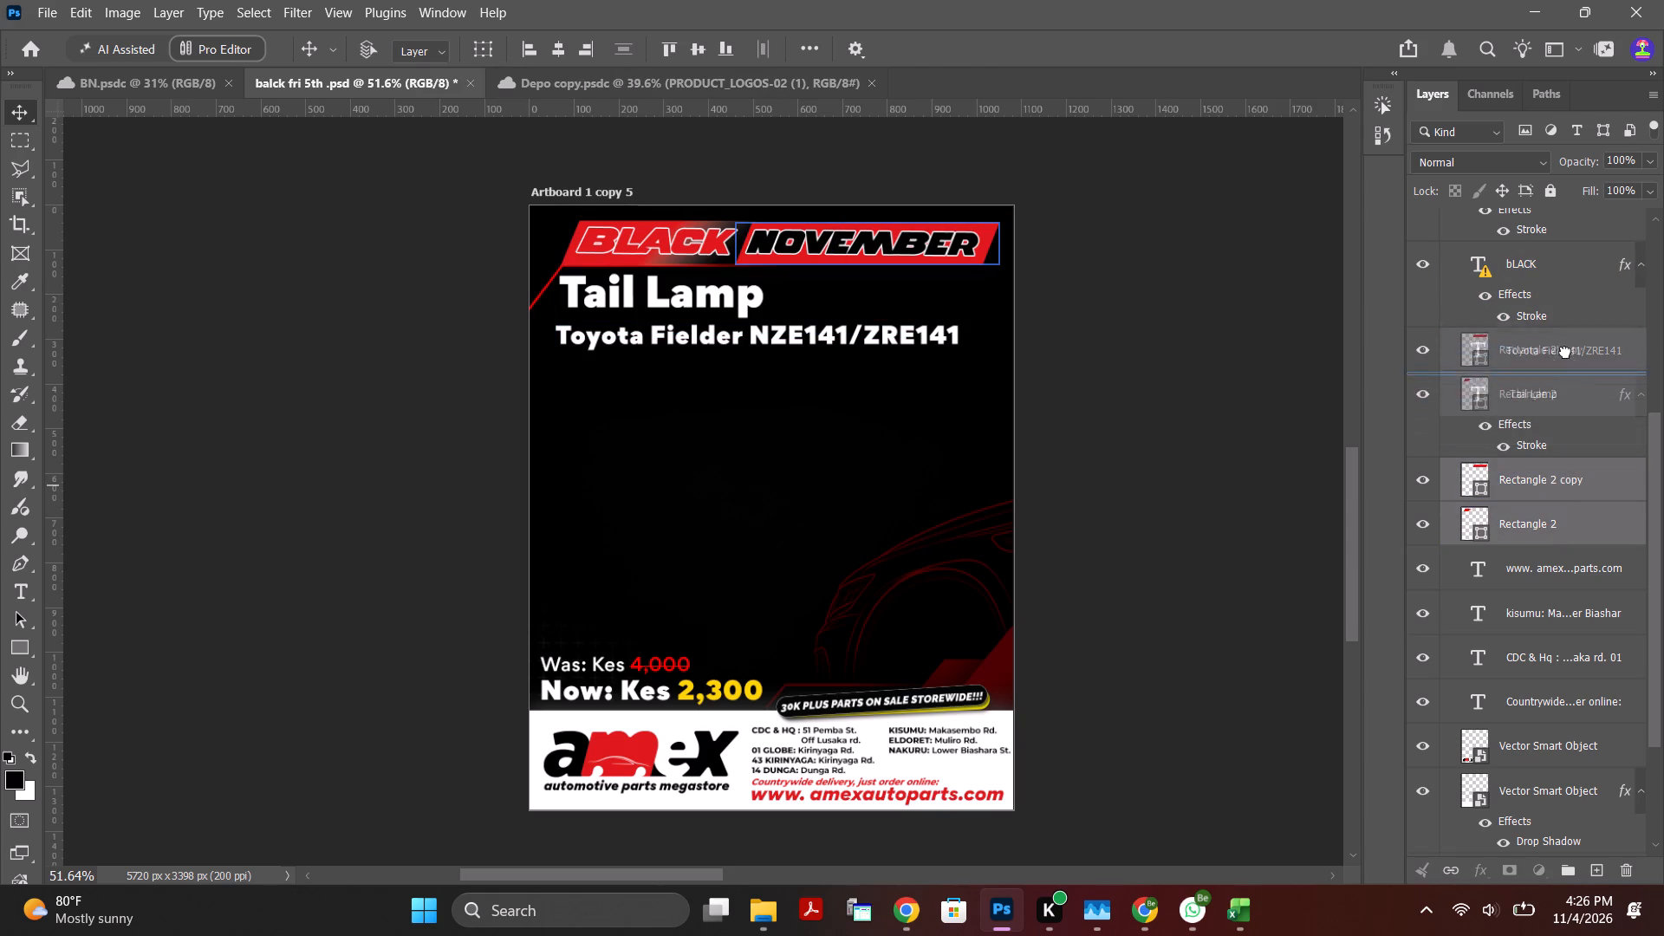
{"action": "left_click_drag", "start_coordinate": [1565, 352], "coordinate": [1563, 325]}
Examine the upper layers of Artboard 1 copy 5, toggling the top Vector Smart Object to identify its content.
{"action": "left_click_drag", "start_coordinate": [1658, 463], "coordinate": [1660, 454]}
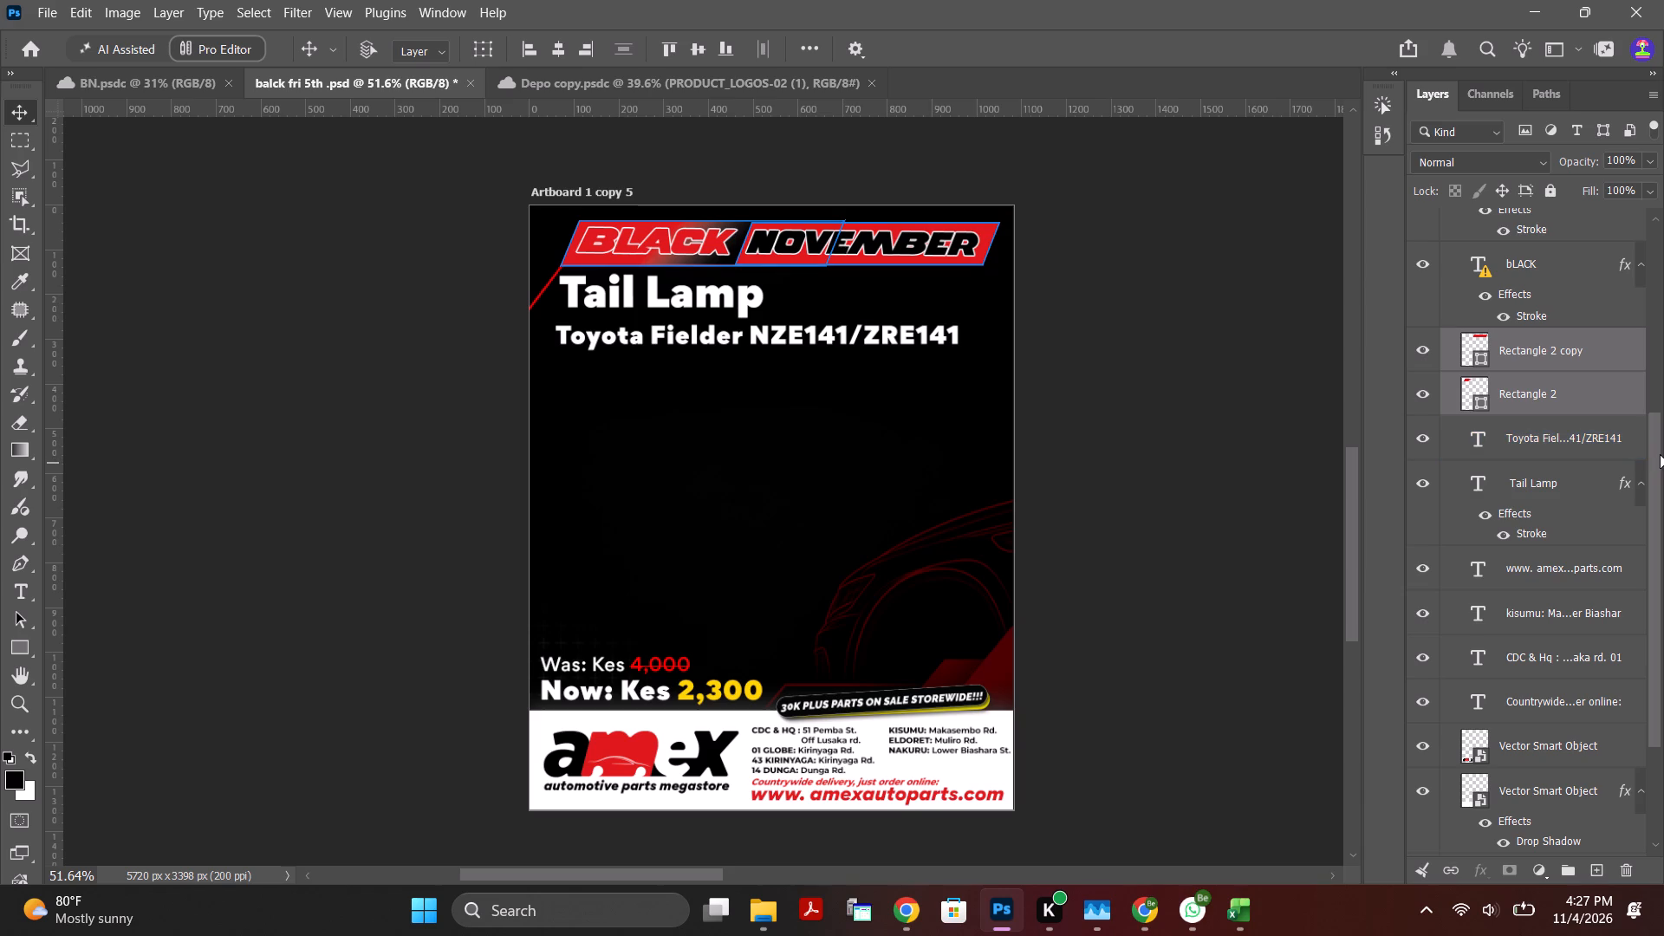
{"action": "left_click_drag", "start_coordinate": [1660, 454], "coordinate": [1663, 427]}
{"action": "left_click", "coordinate": [1388, 481]}
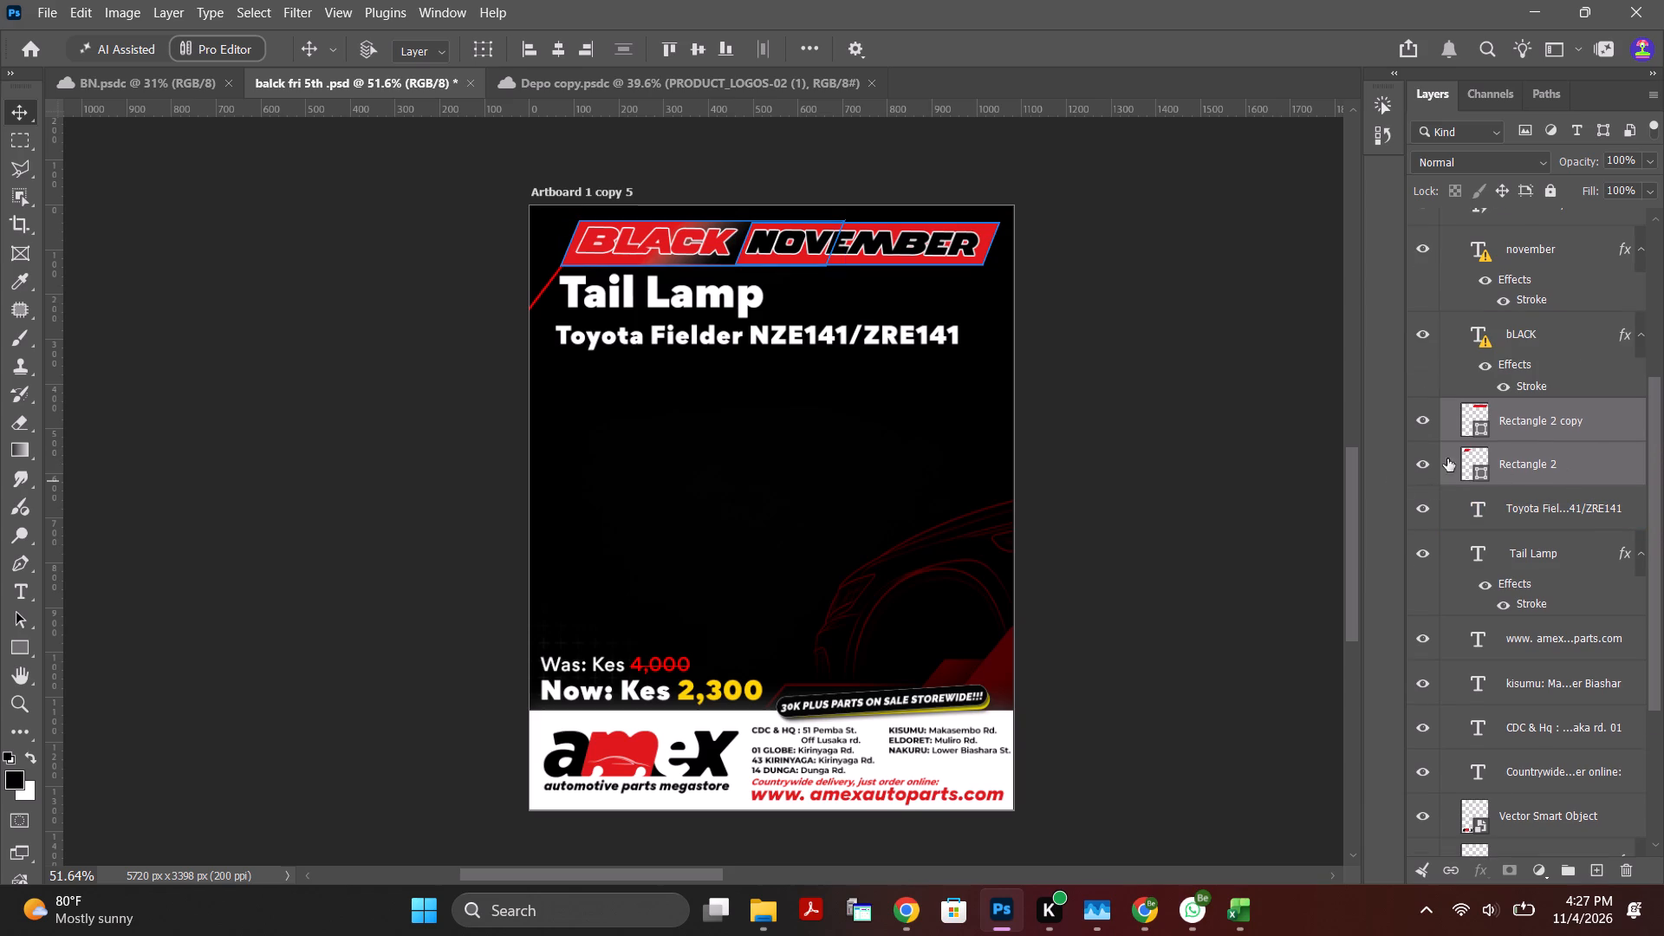
{"action": "left_click_drag", "start_coordinate": [1657, 470], "coordinate": [1663, 412]}
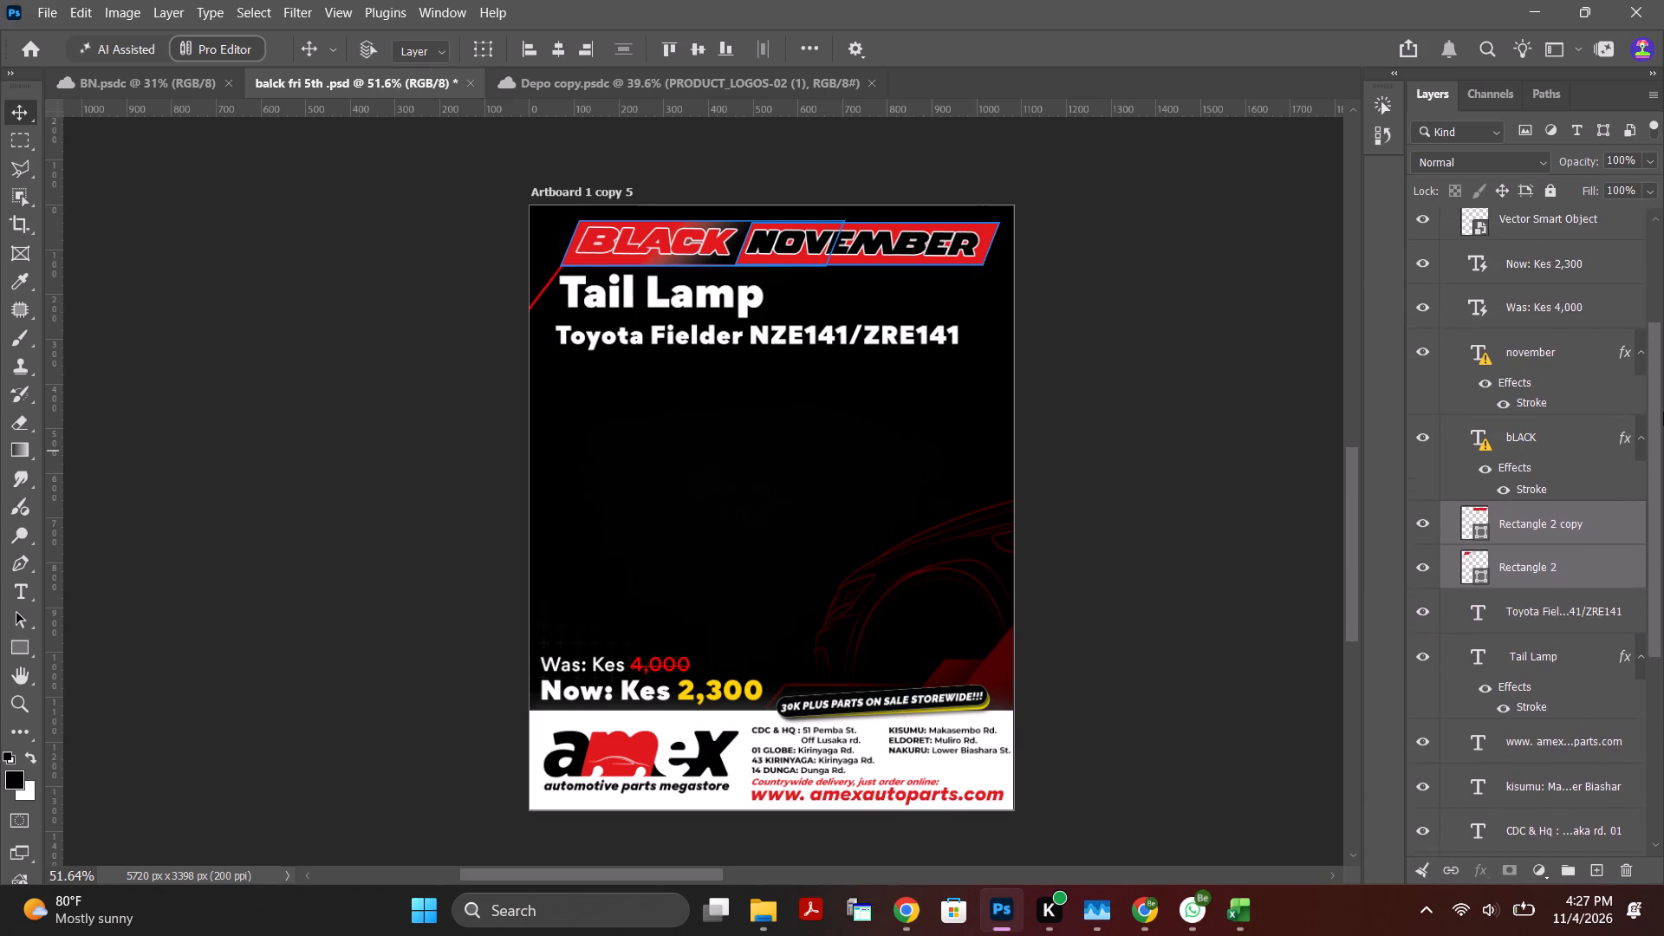
{"action": "left_click_drag", "start_coordinate": [1663, 412], "coordinate": [1663, 385]}
{"action": "left_click", "coordinate": [1533, 321]}
{"action": "left_click", "coordinate": [1527, 287]}
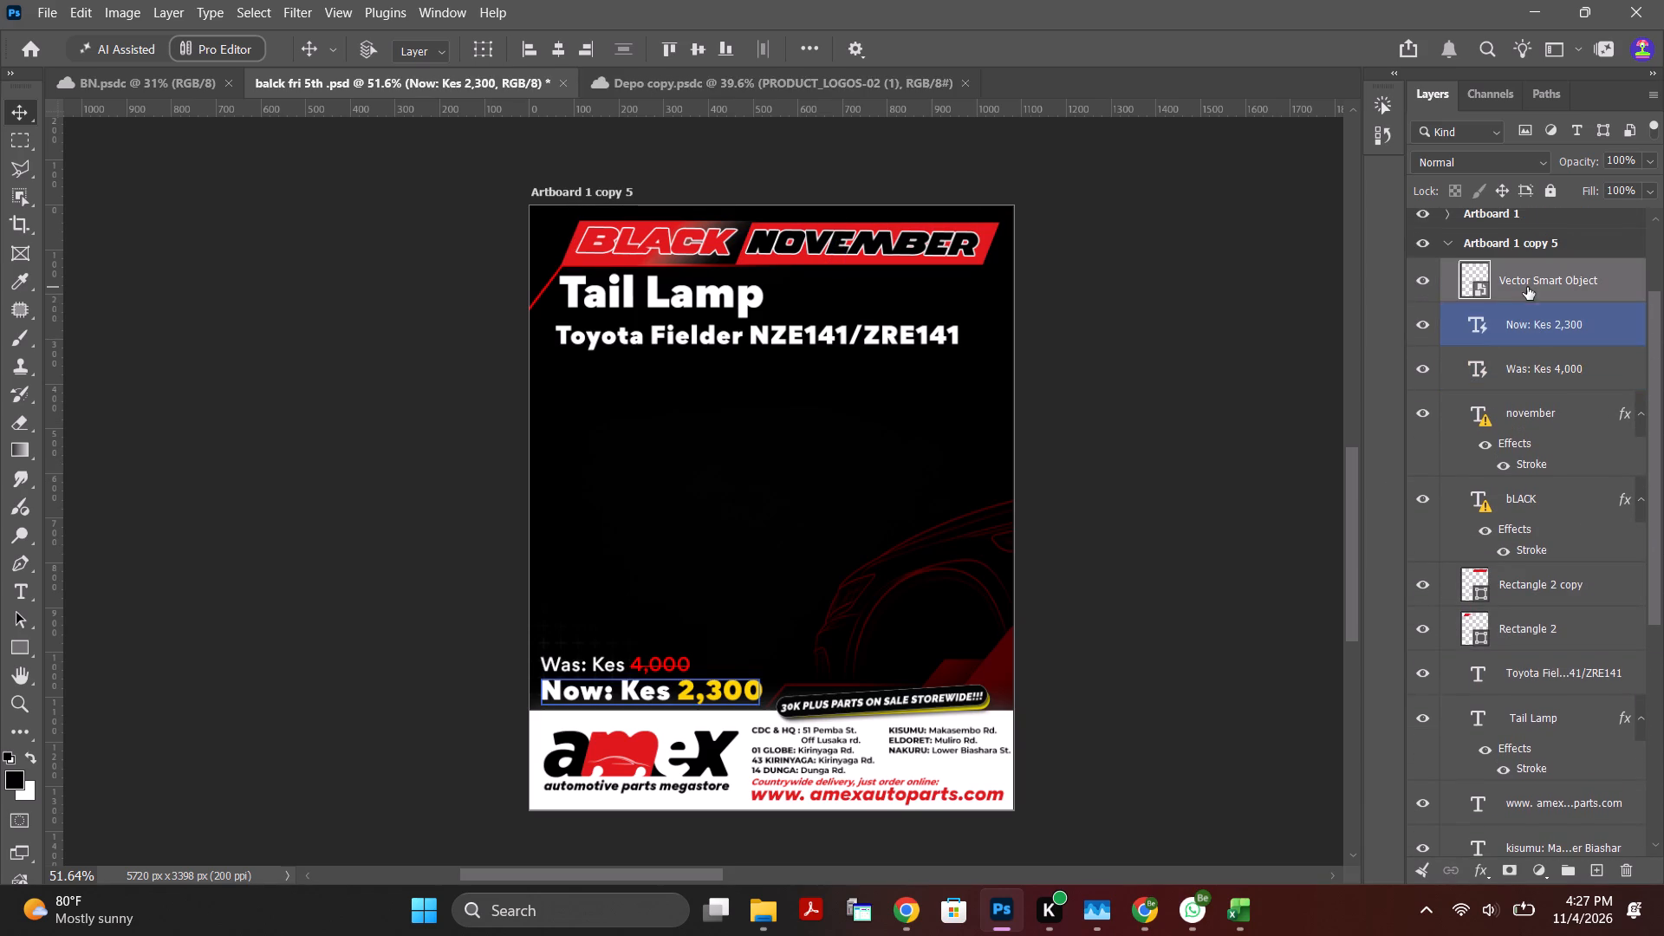
{"action": "left_click", "coordinate": [1416, 282]}
{"action": "left_click", "coordinate": [1416, 282]}
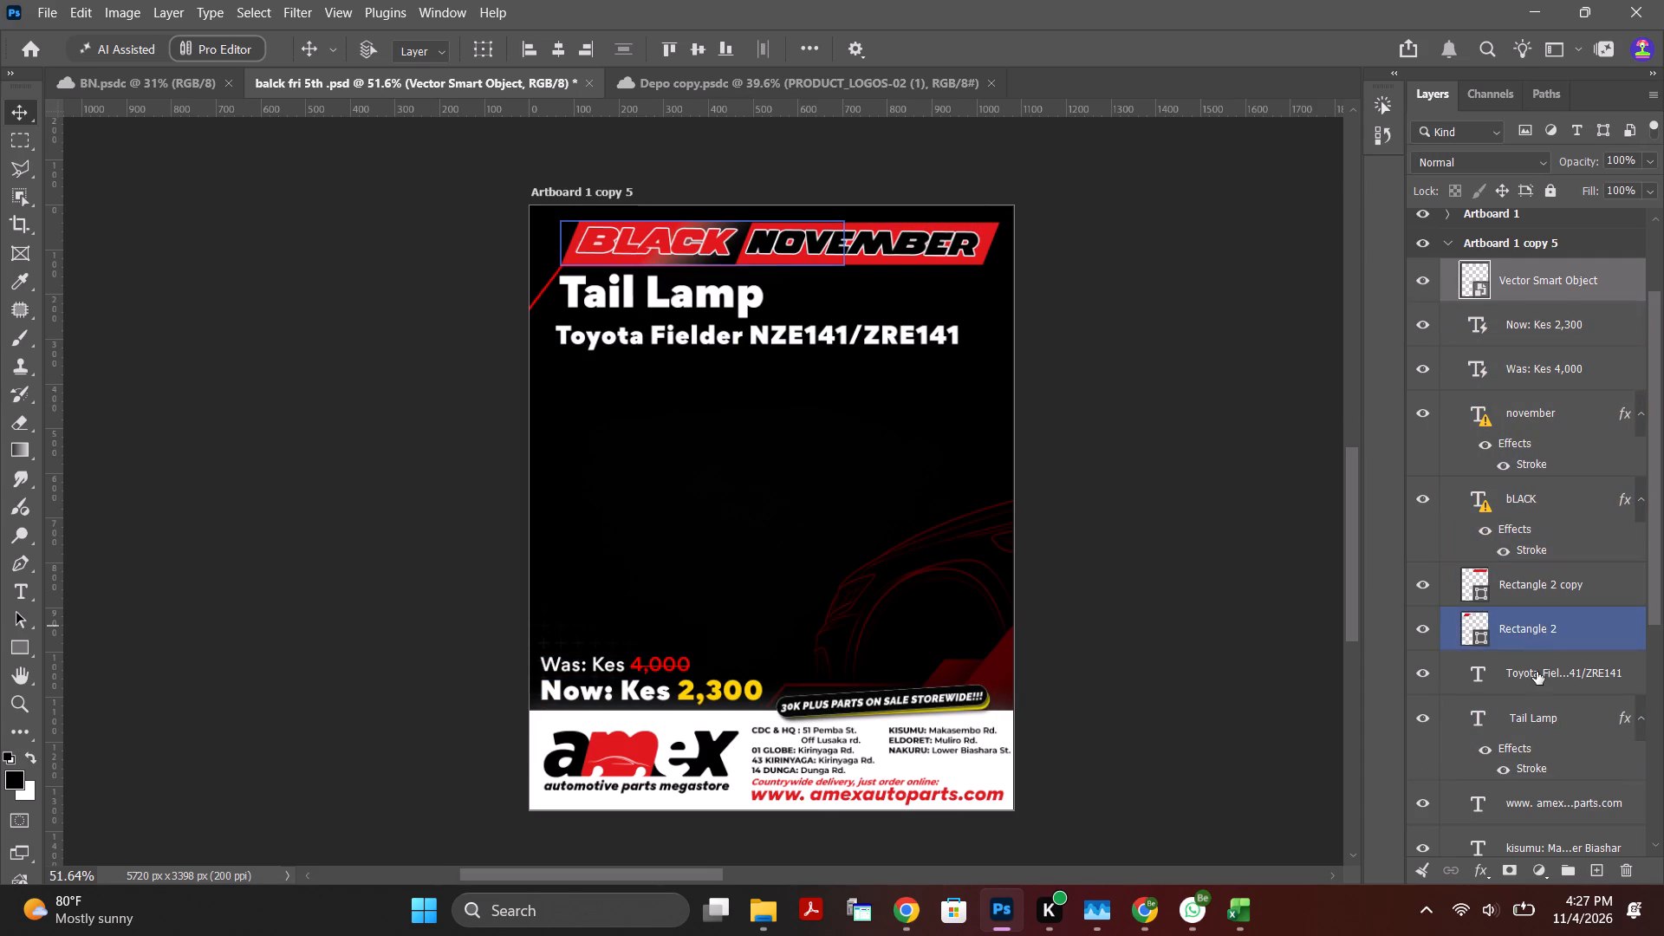
Shift the BLACK NOVEMBER heading together with its two red rectangles slightly up and to the right.
{"action": "left_click", "coordinate": [1565, 529]}
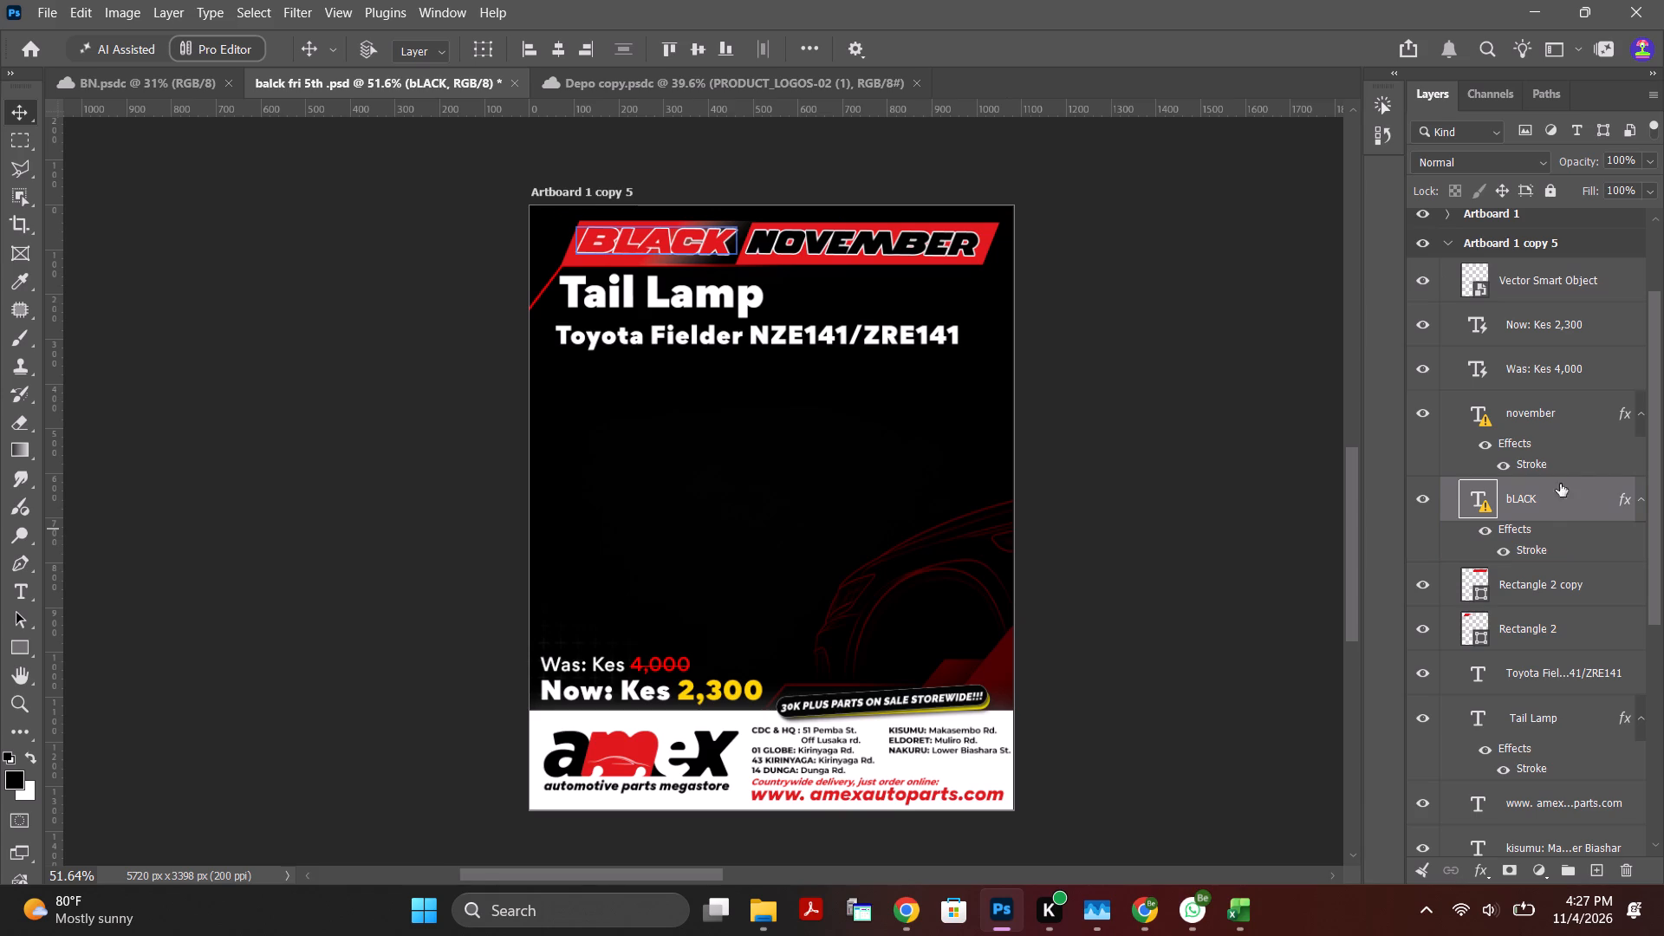
{"action": "left_click", "coordinate": [1566, 419], "text": "shift"}
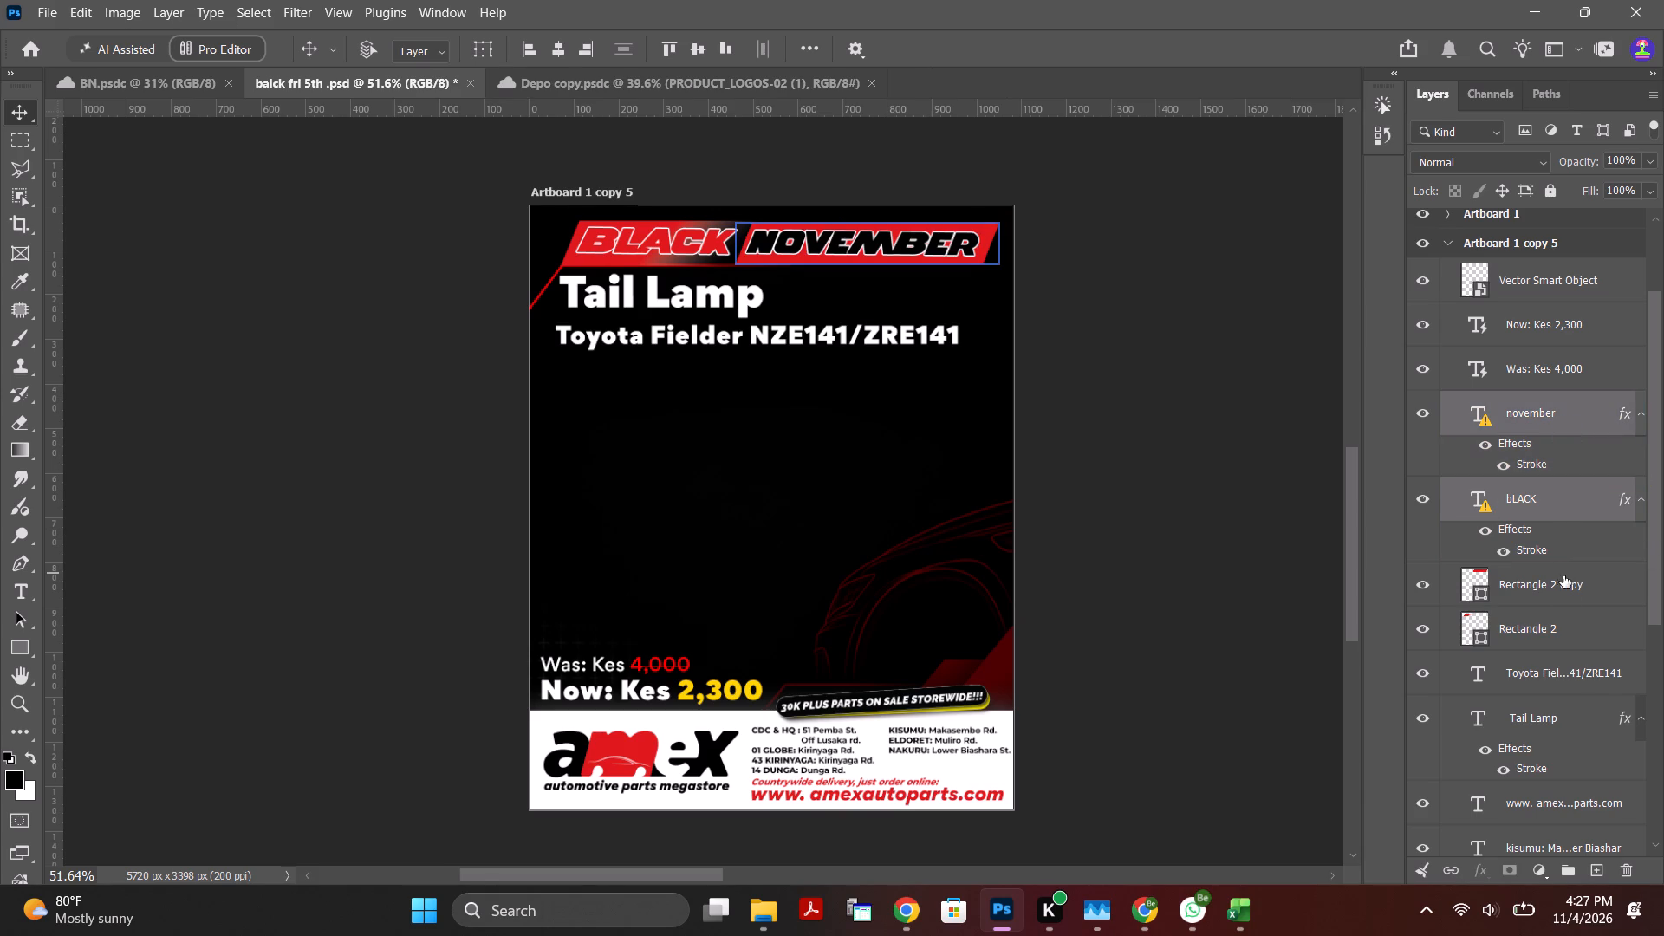
{"action": "left_click", "coordinate": [1550, 627]}
{"action": "left_click", "coordinate": [1563, 414], "text": "shift"}
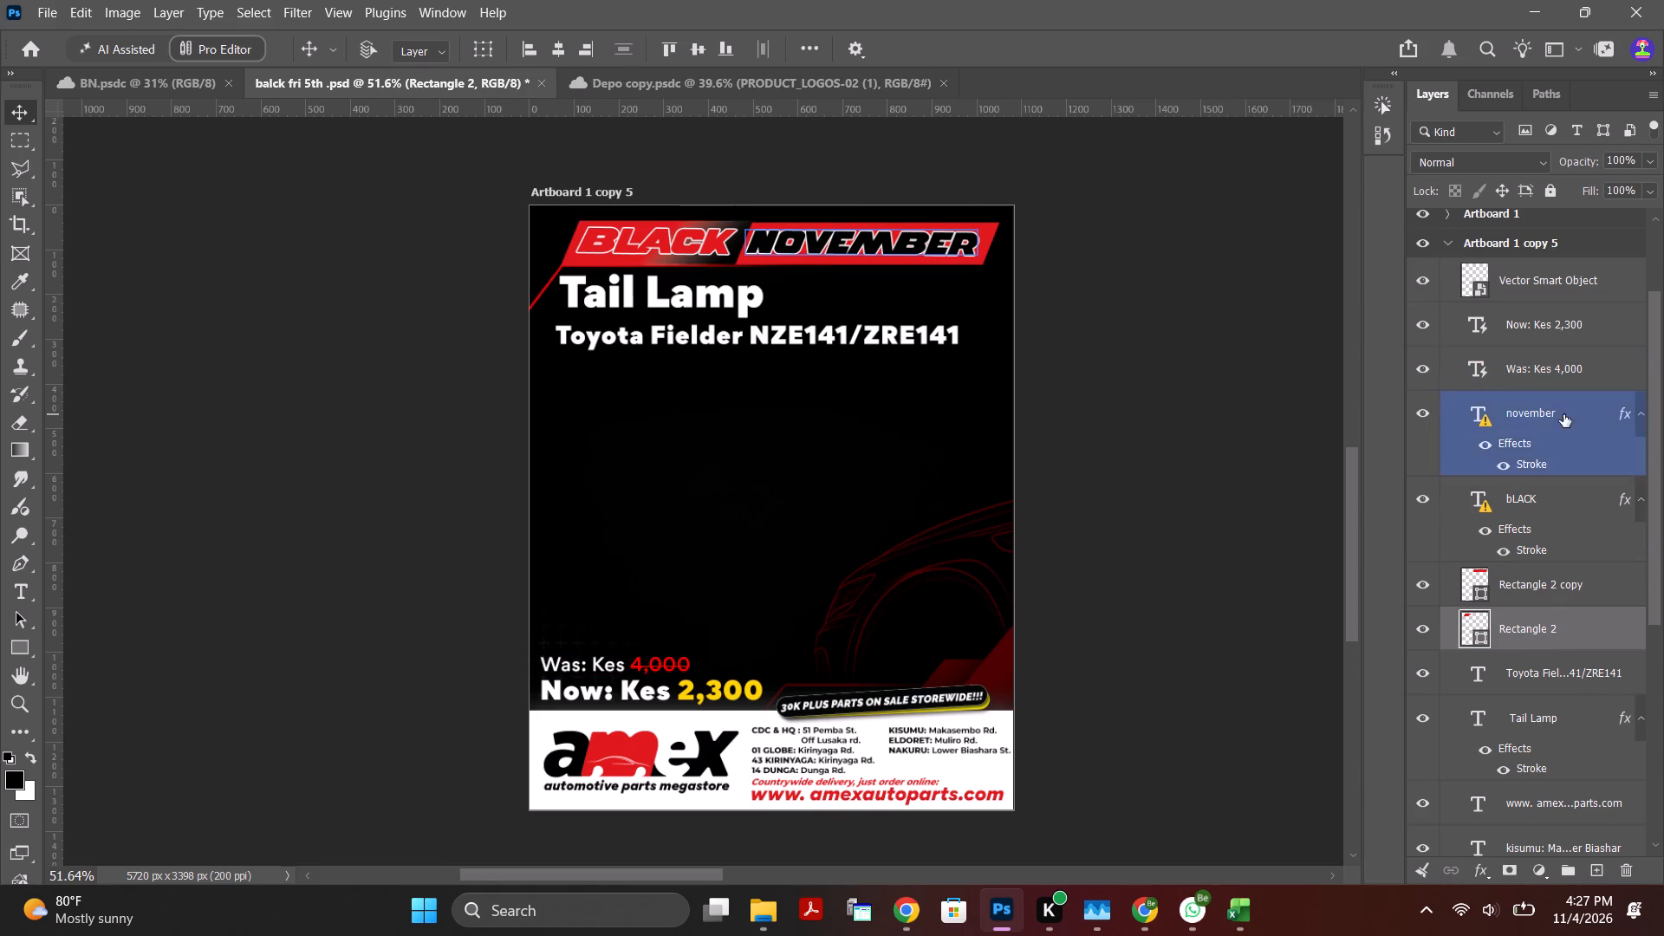
{"action": "left_click", "coordinate": [757, 242]}
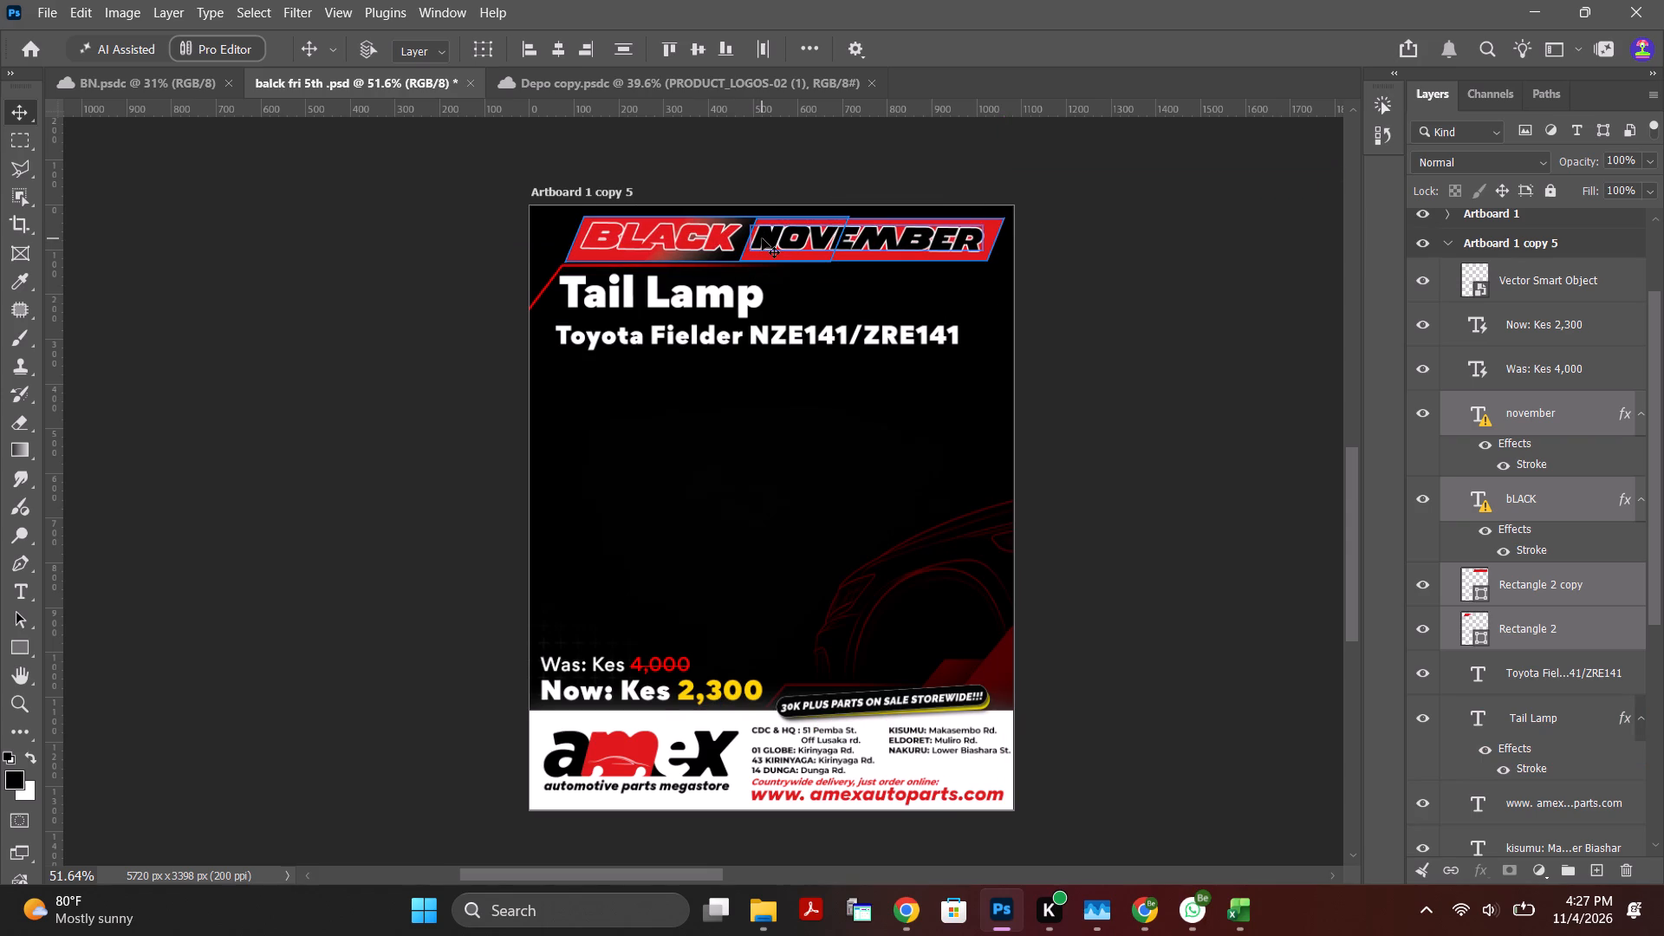
{"action": "key", "text": "Down"}
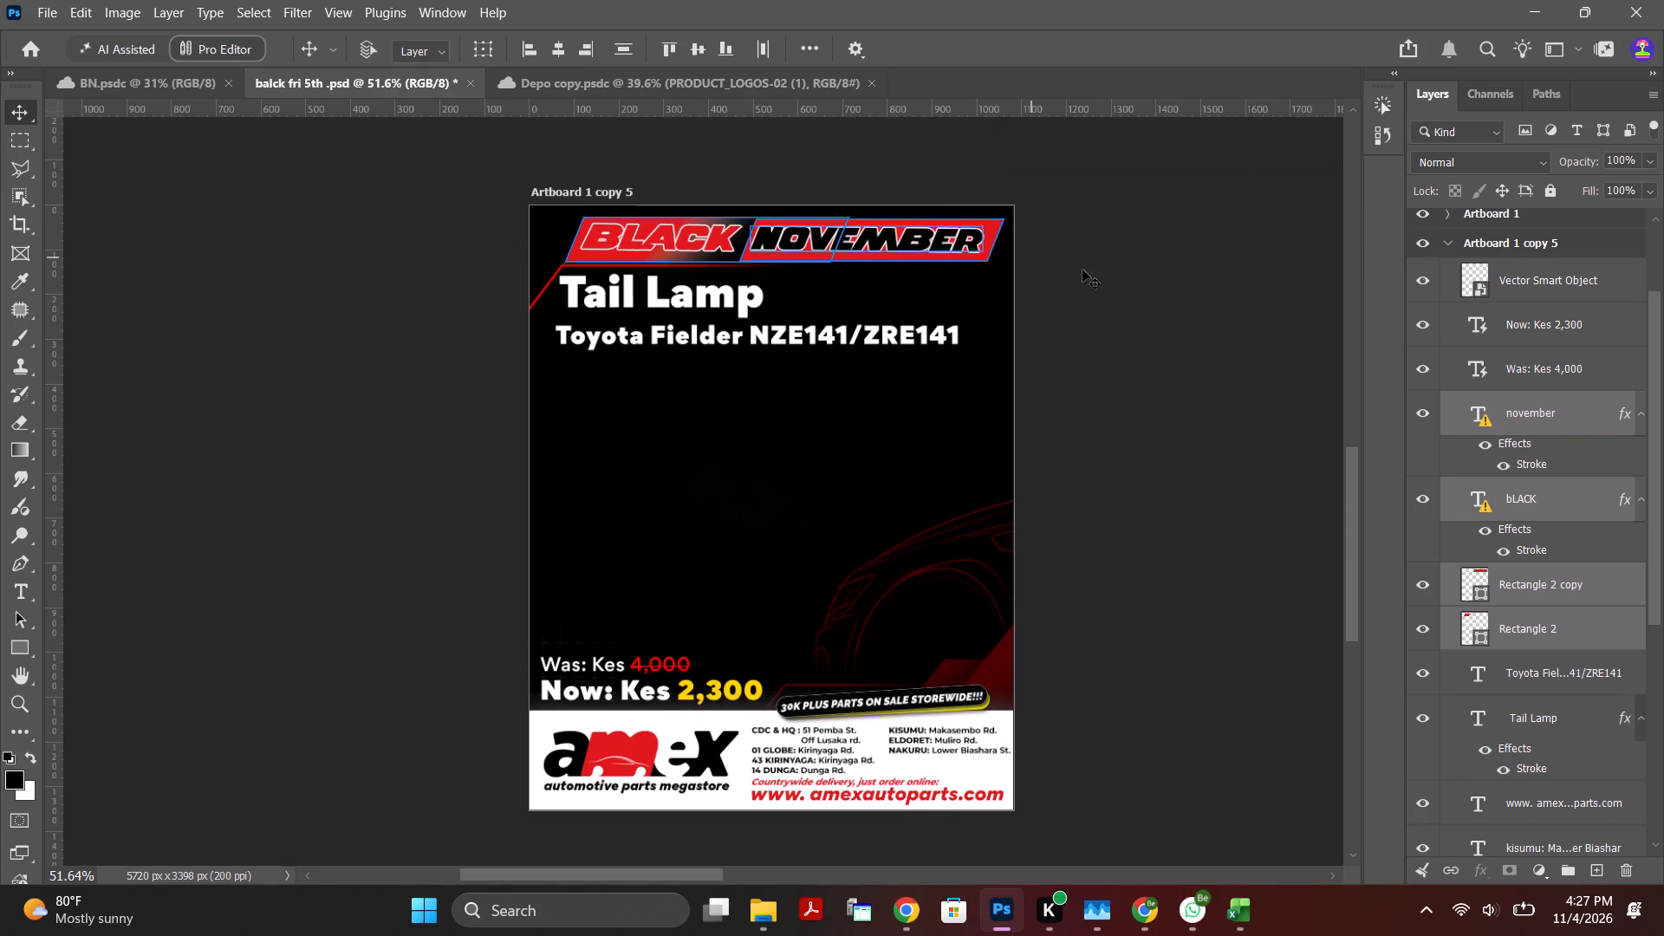
Move the Tail Lamp and Toyota Fielder NZE141/ZRE141 text lines down together, widening the gap below the heading.
{"action": "left_click", "coordinate": [1552, 686]}
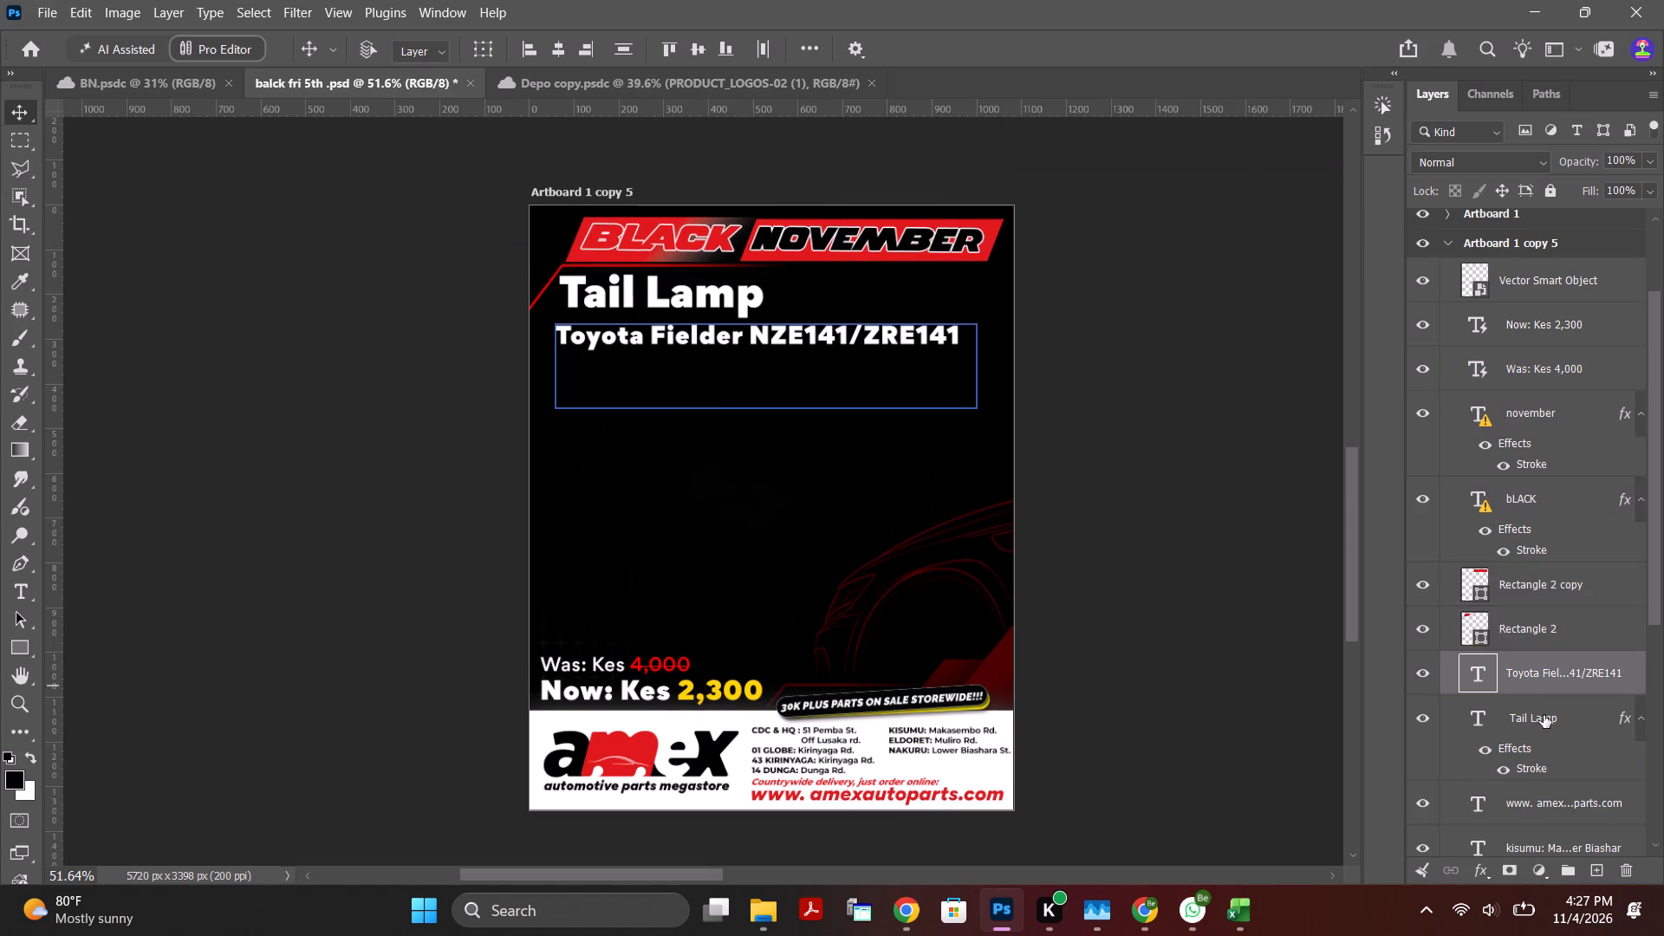
{"action": "left_click", "coordinate": [1552, 719], "text": "ctrl"}
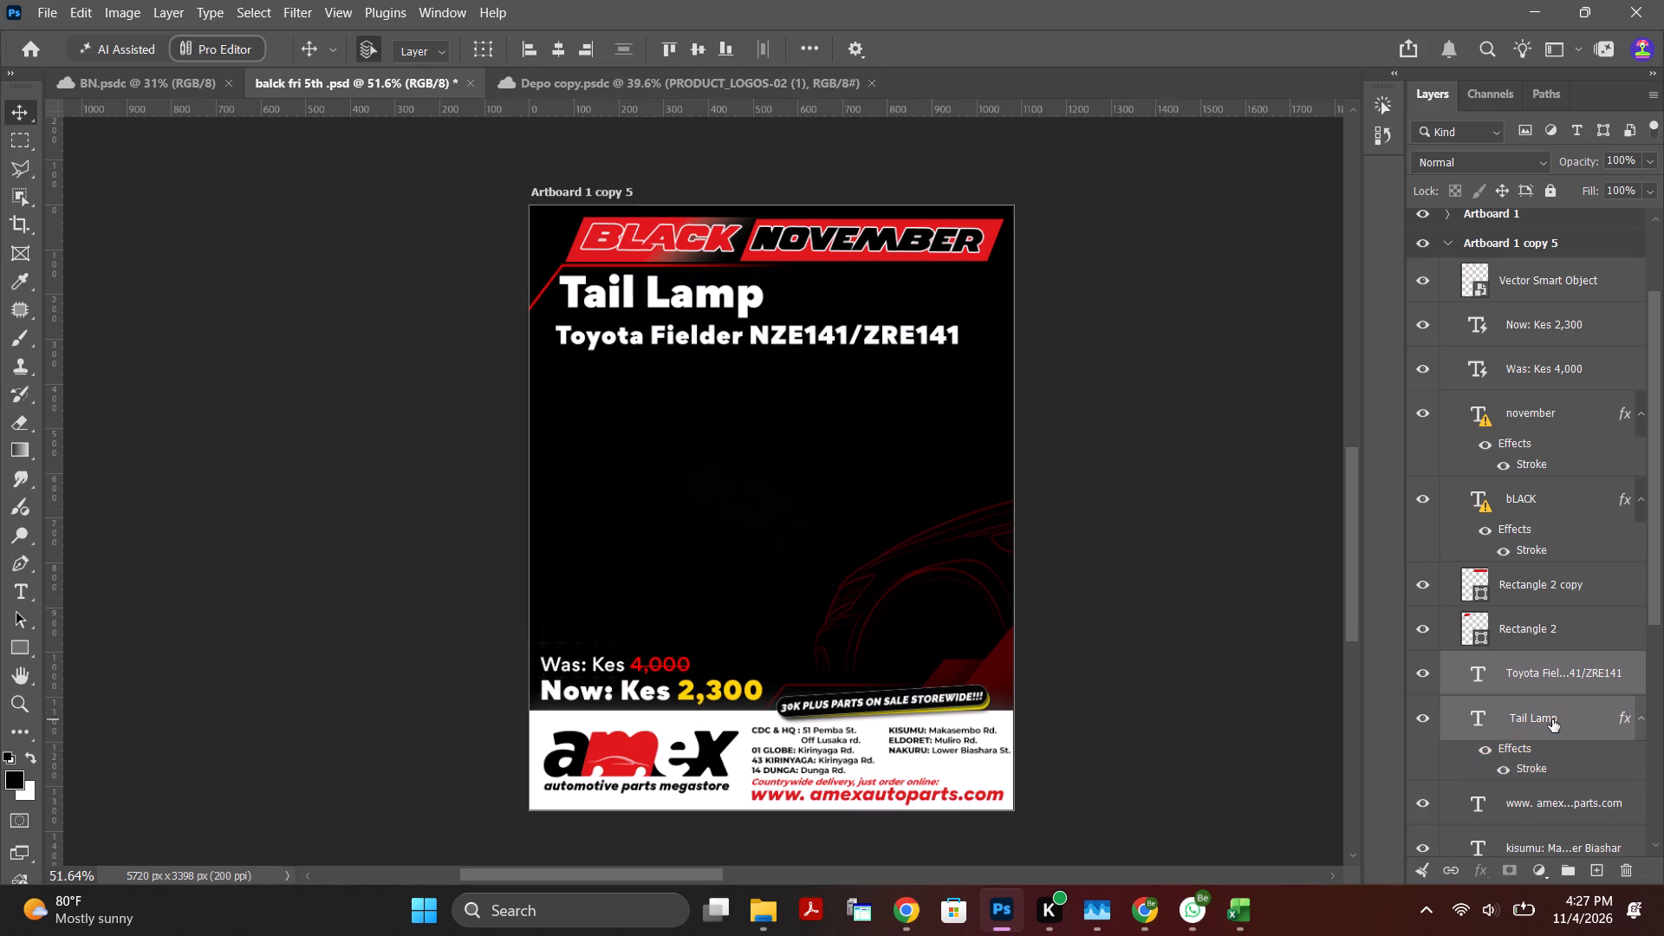
{"action": "left_click_drag", "start_coordinate": [679, 296], "coordinate": [677, 334]}
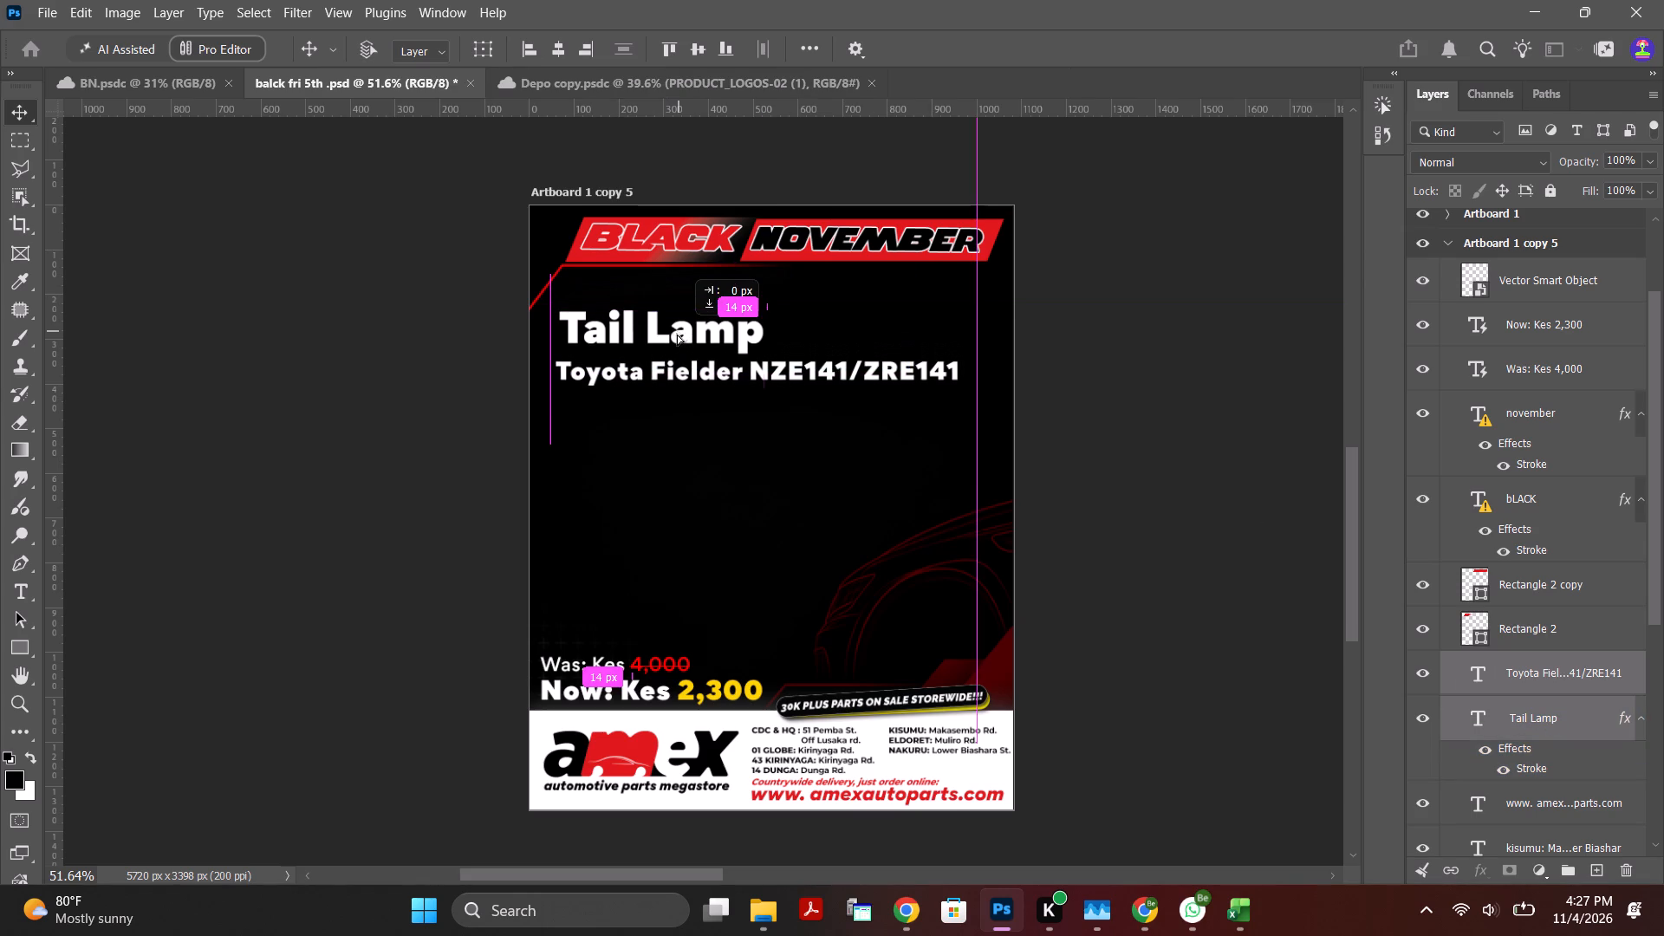
{"action": "left_click_drag", "start_coordinate": [677, 334], "coordinate": [670, 328]}
{"action": "left_click", "coordinate": [669, 327]}
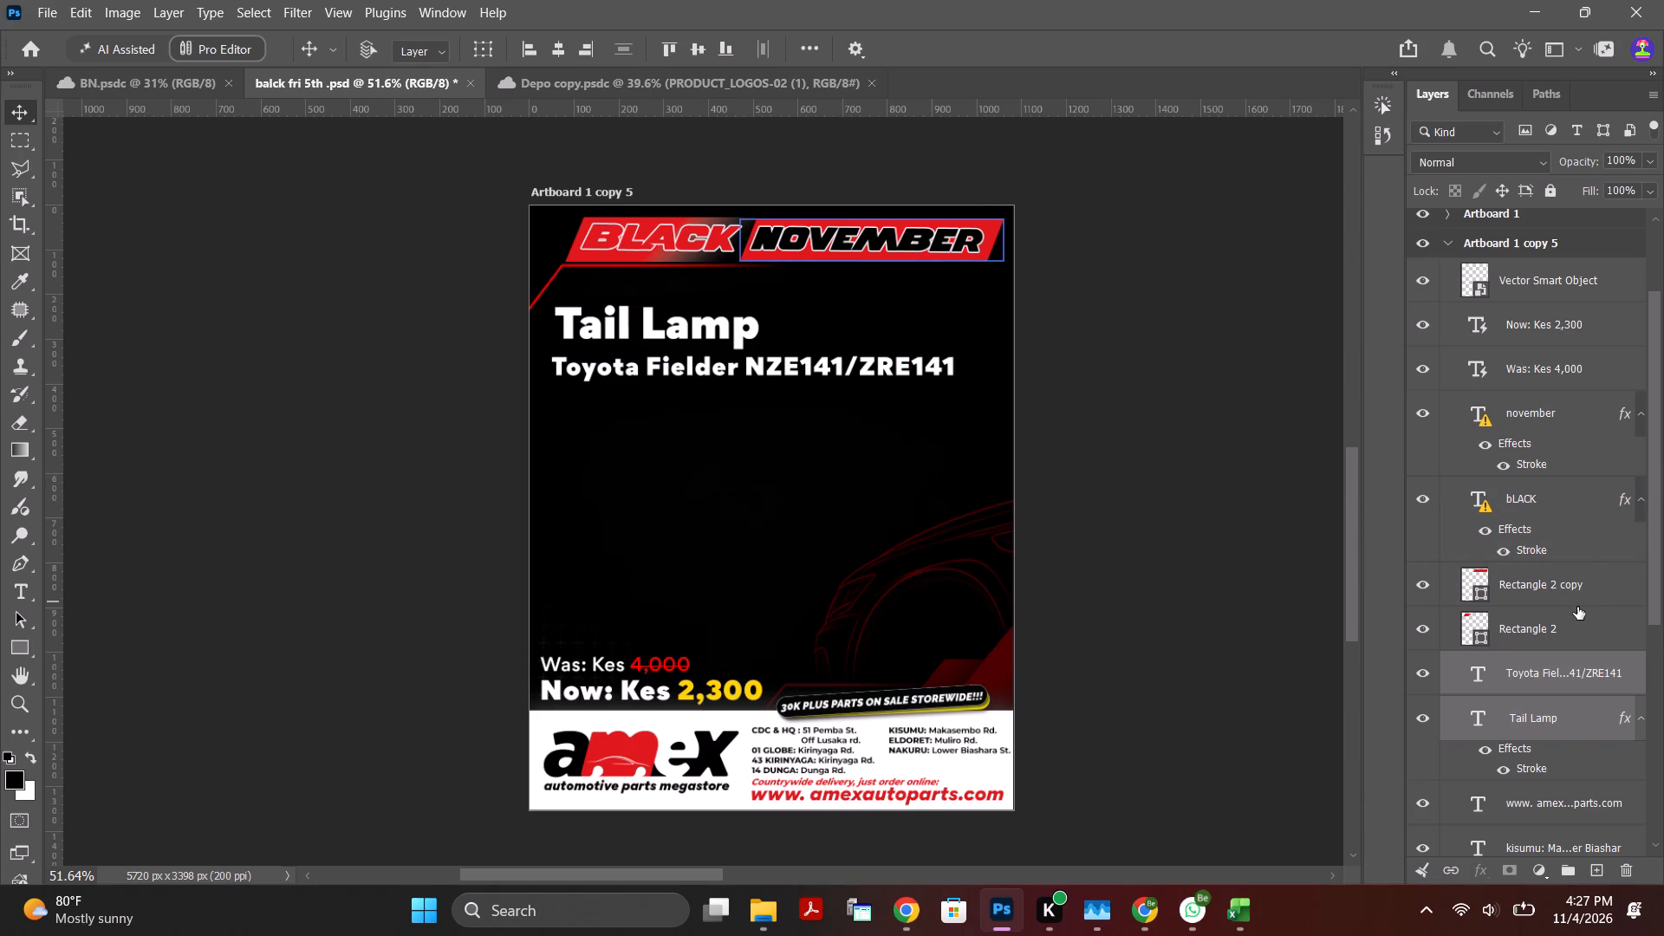
Move the BLACK NOVEMBER heading and its two red rectangles down about 23 px, closer to the Tail Lamp text.
{"action": "left_click", "coordinate": [1547, 633]}
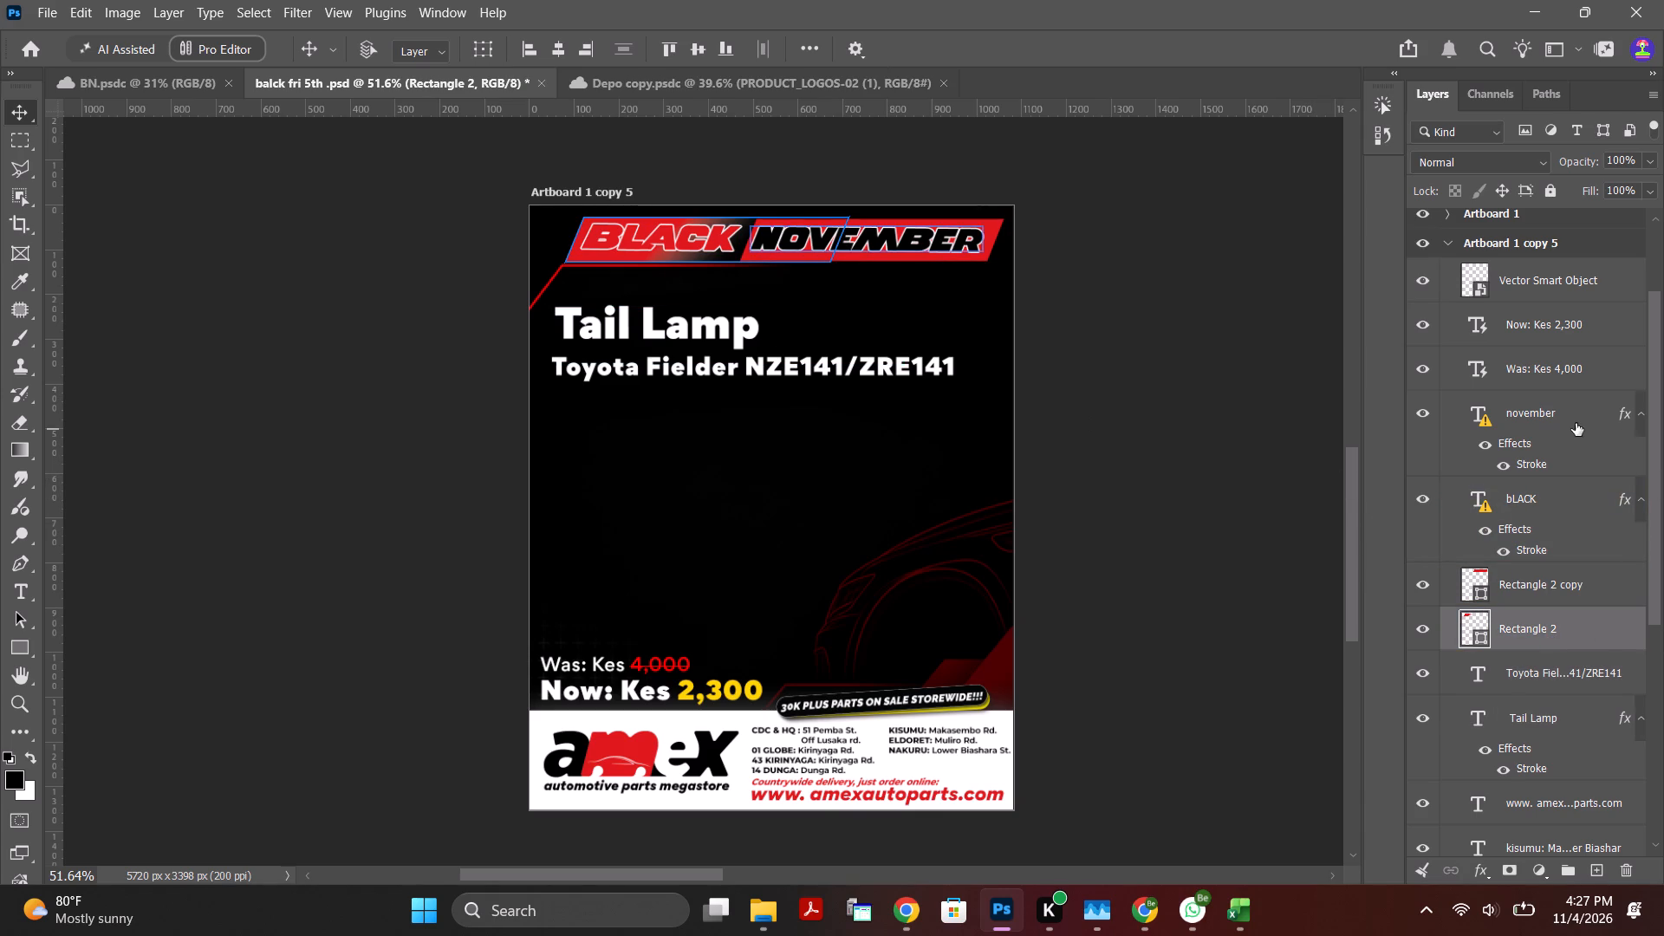
{"action": "left_click", "coordinate": [1562, 407], "text": "shift"}
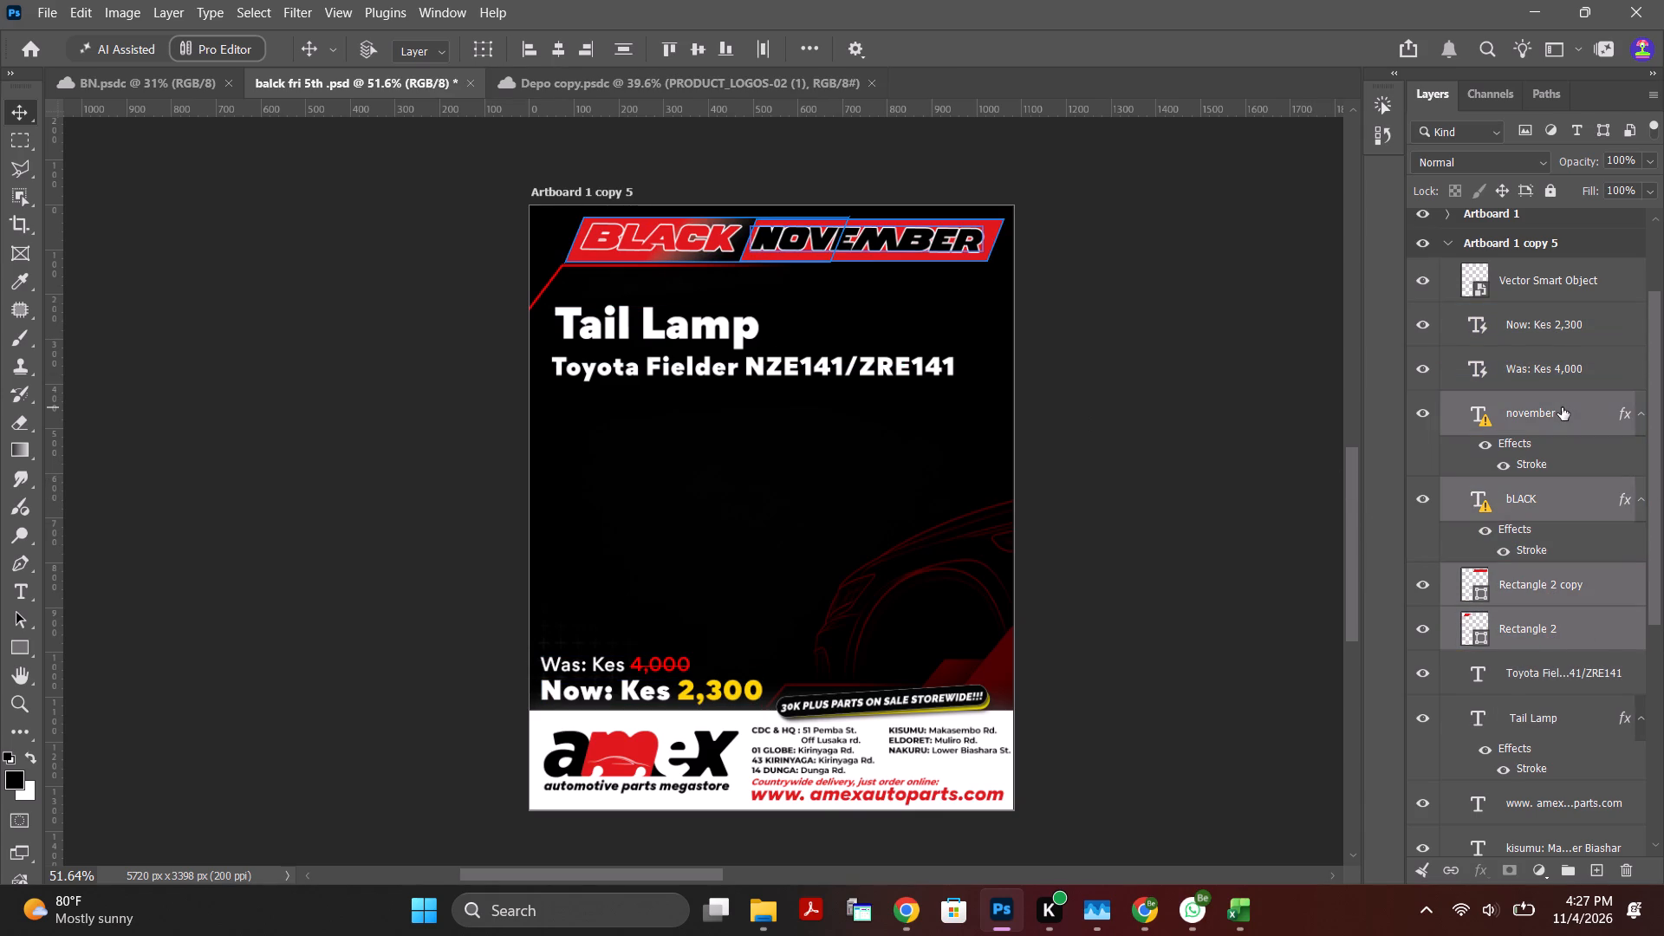
{"action": "left_click_drag", "start_coordinate": [798, 233], "coordinate": [795, 246]}
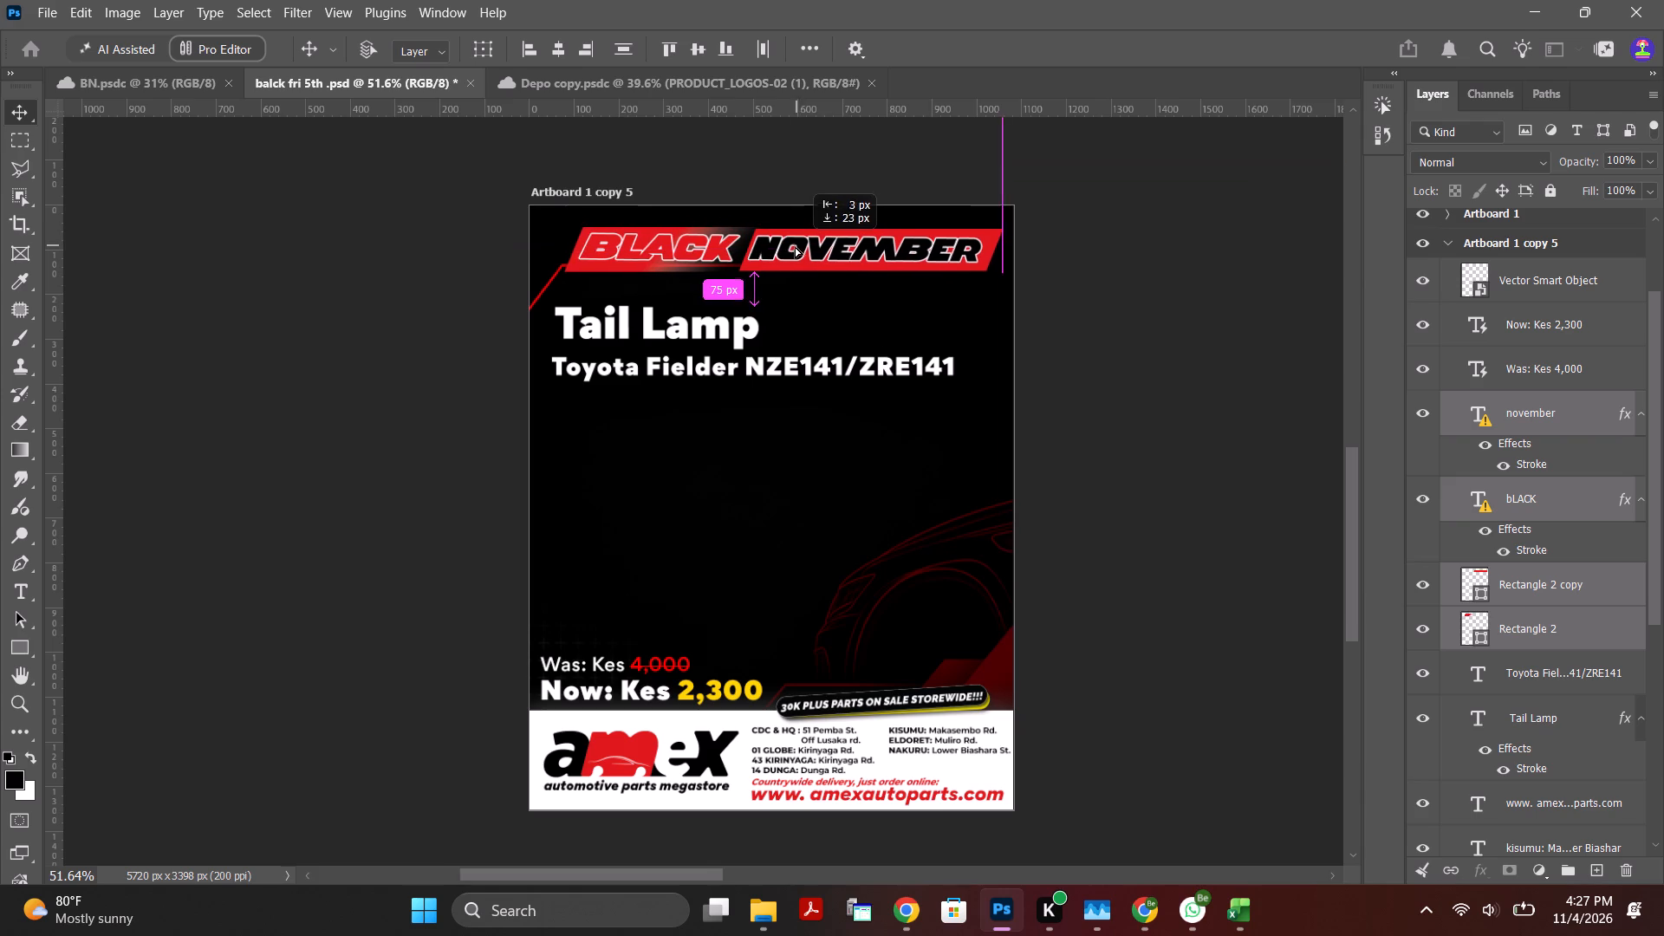
{"action": "left_click_drag", "start_coordinate": [795, 246], "coordinate": [796, 244]}
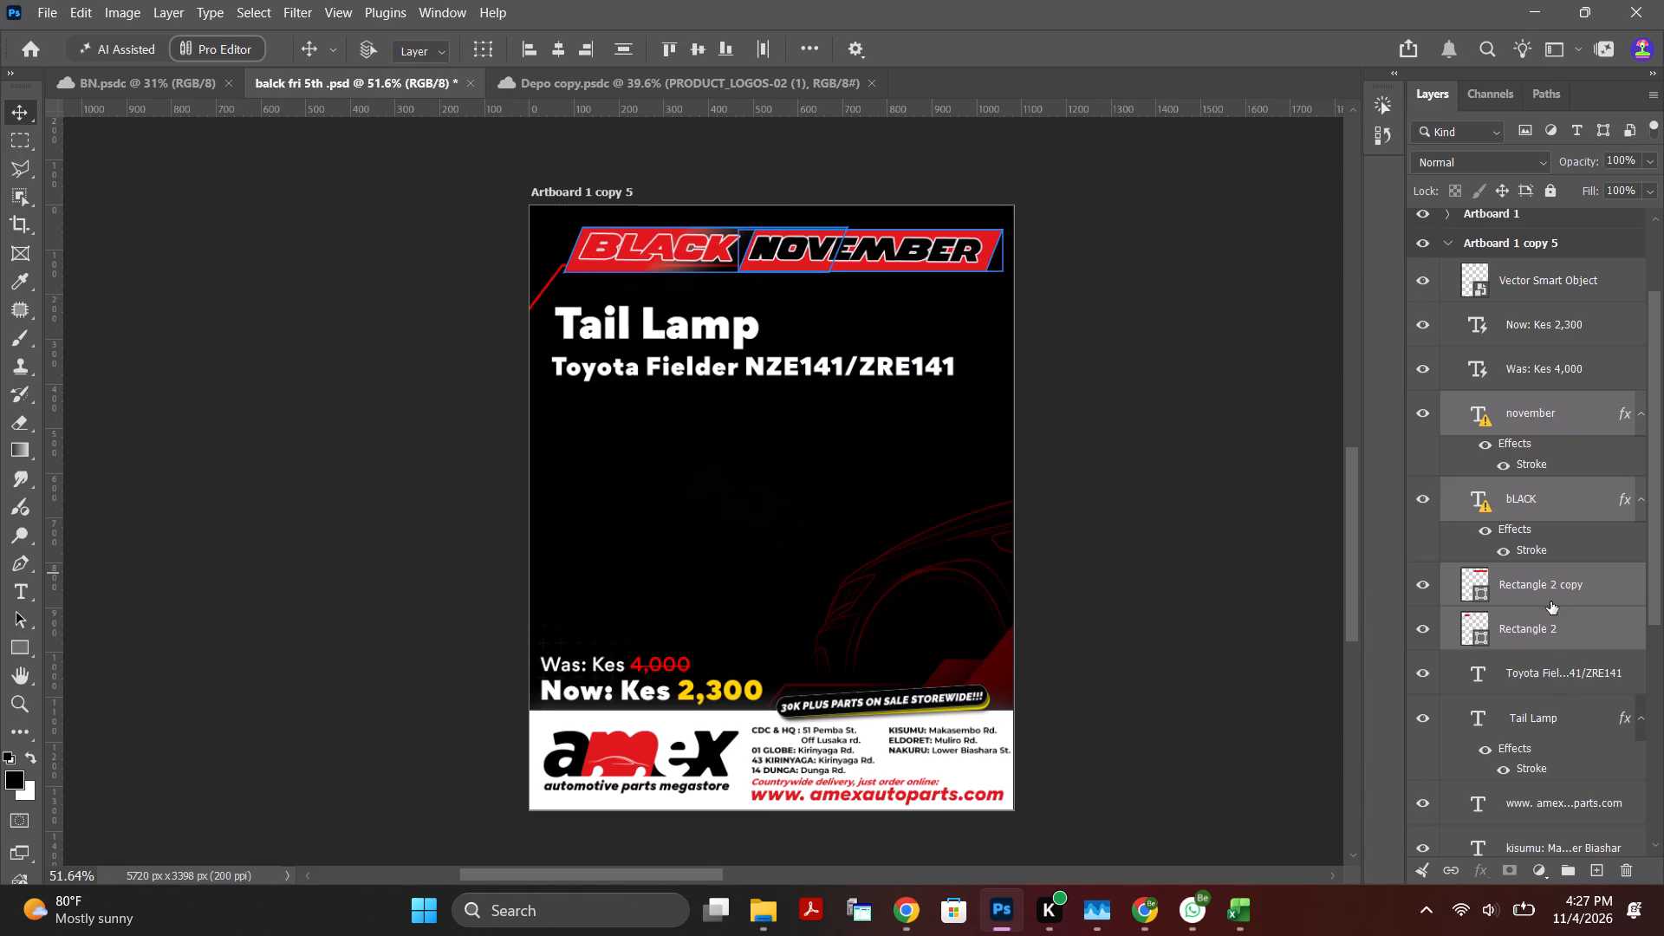
Nudge Layer 2 copy down until its thin red line meets the lower edge of the BLACK NOVEMBER heading's red rectangles.
{"action": "left_click", "coordinate": [1550, 684]}
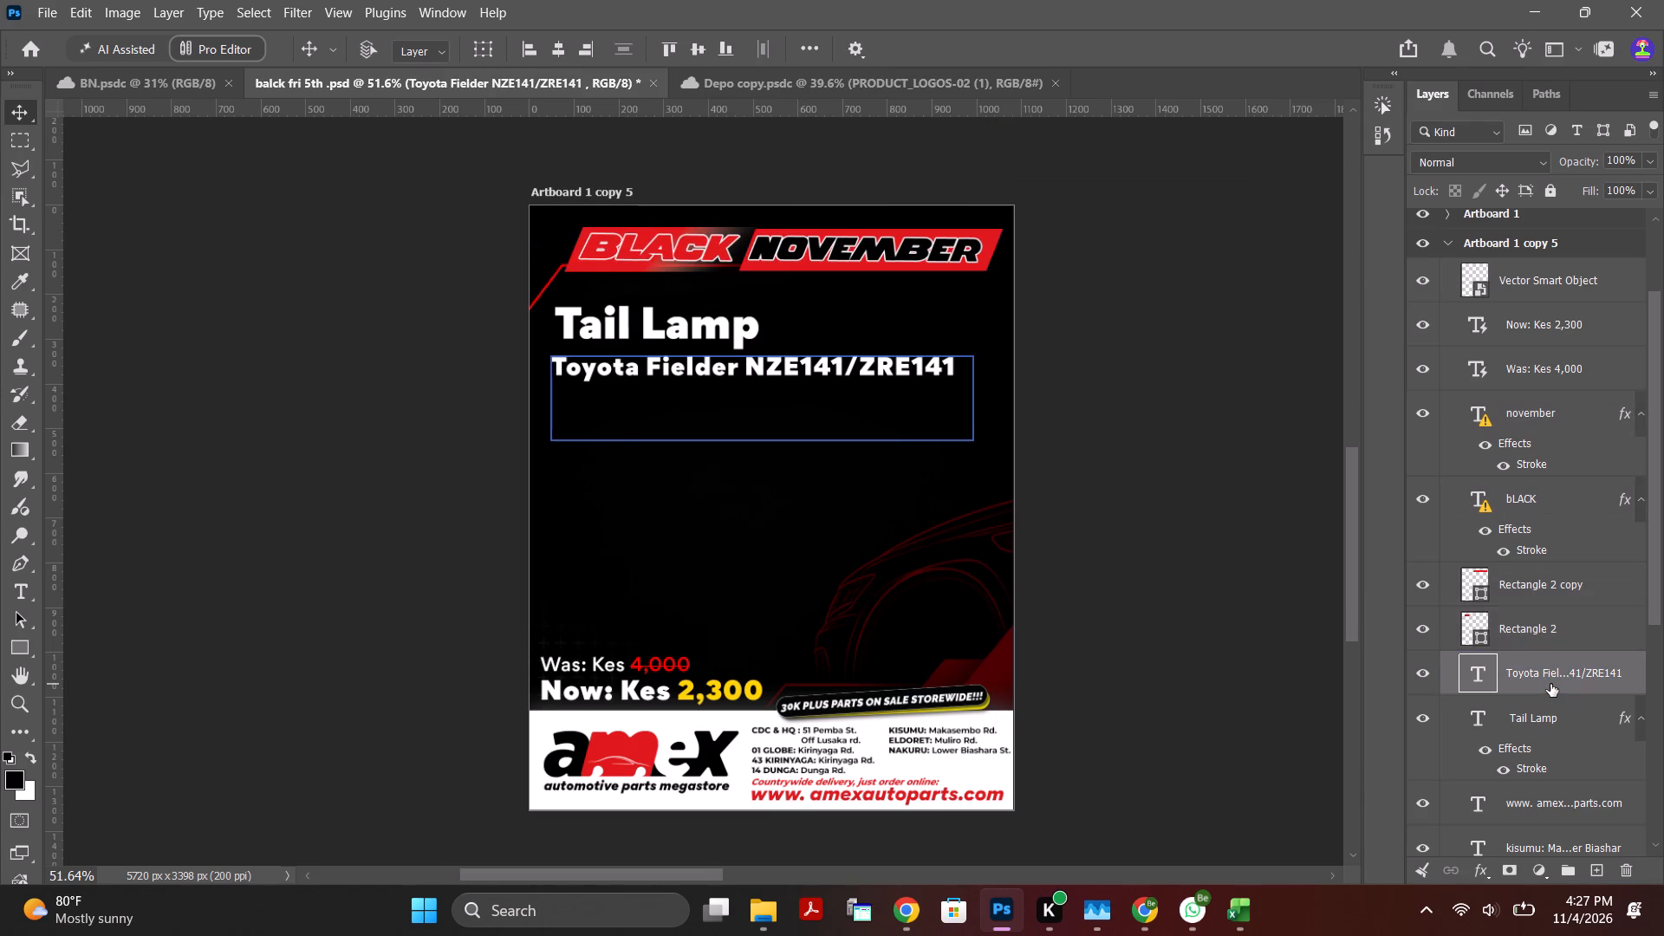
{"action": "left_click", "coordinate": [1537, 616]}
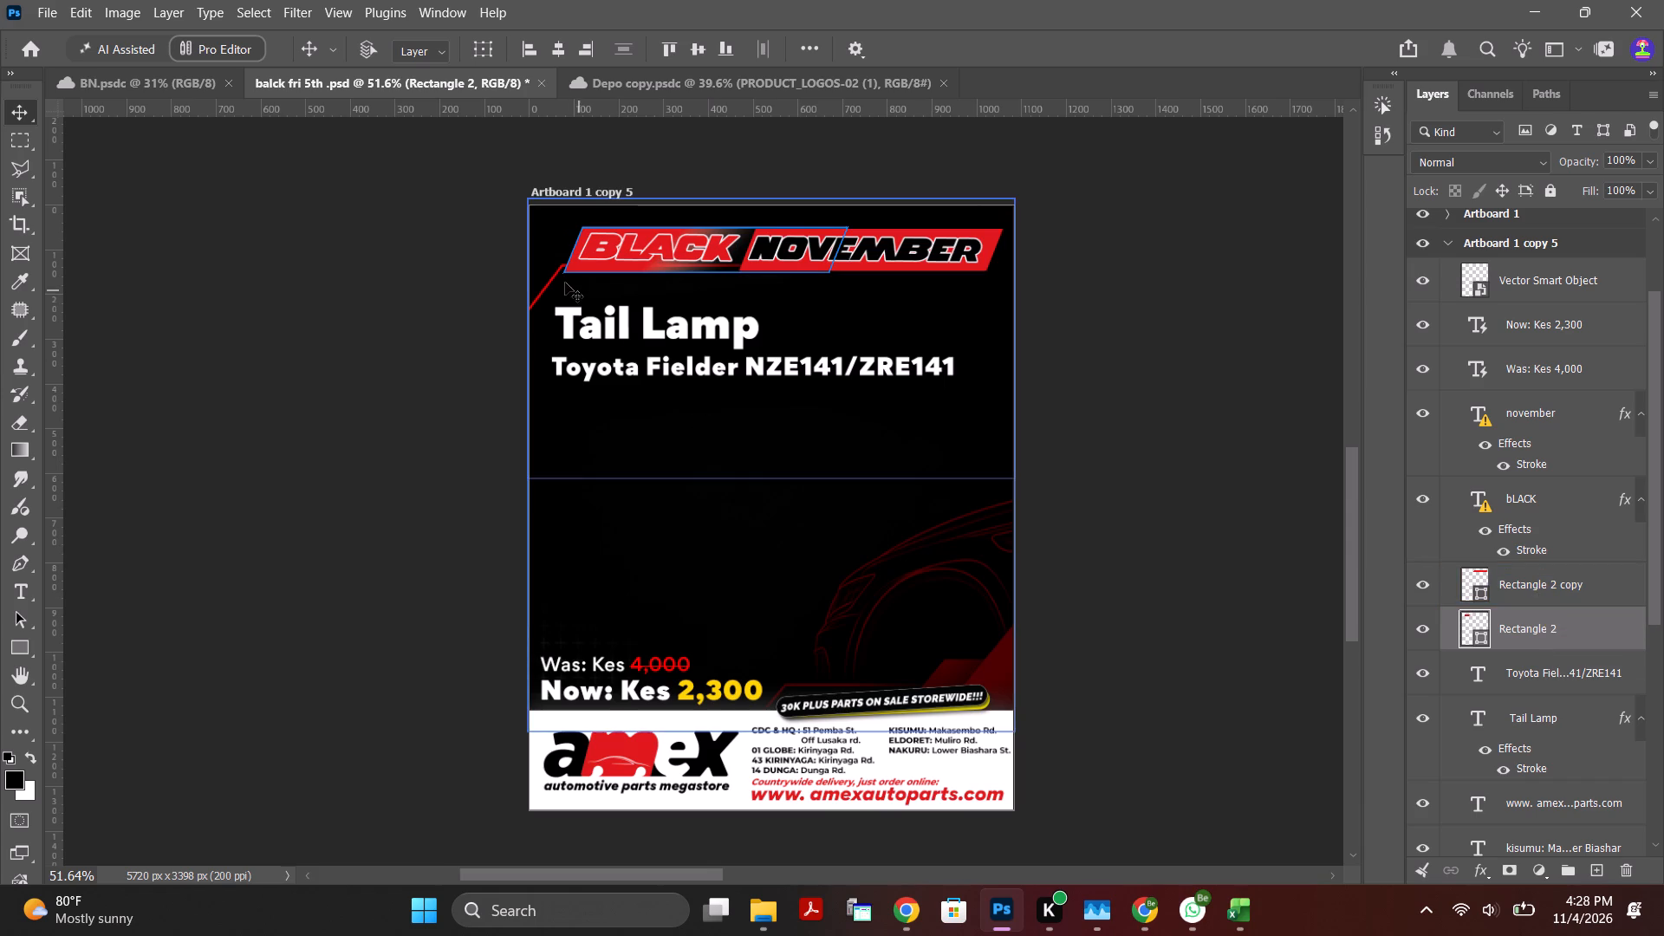
{"action": "left_click_drag", "start_coordinate": [1654, 555], "coordinate": [1663, 818]}
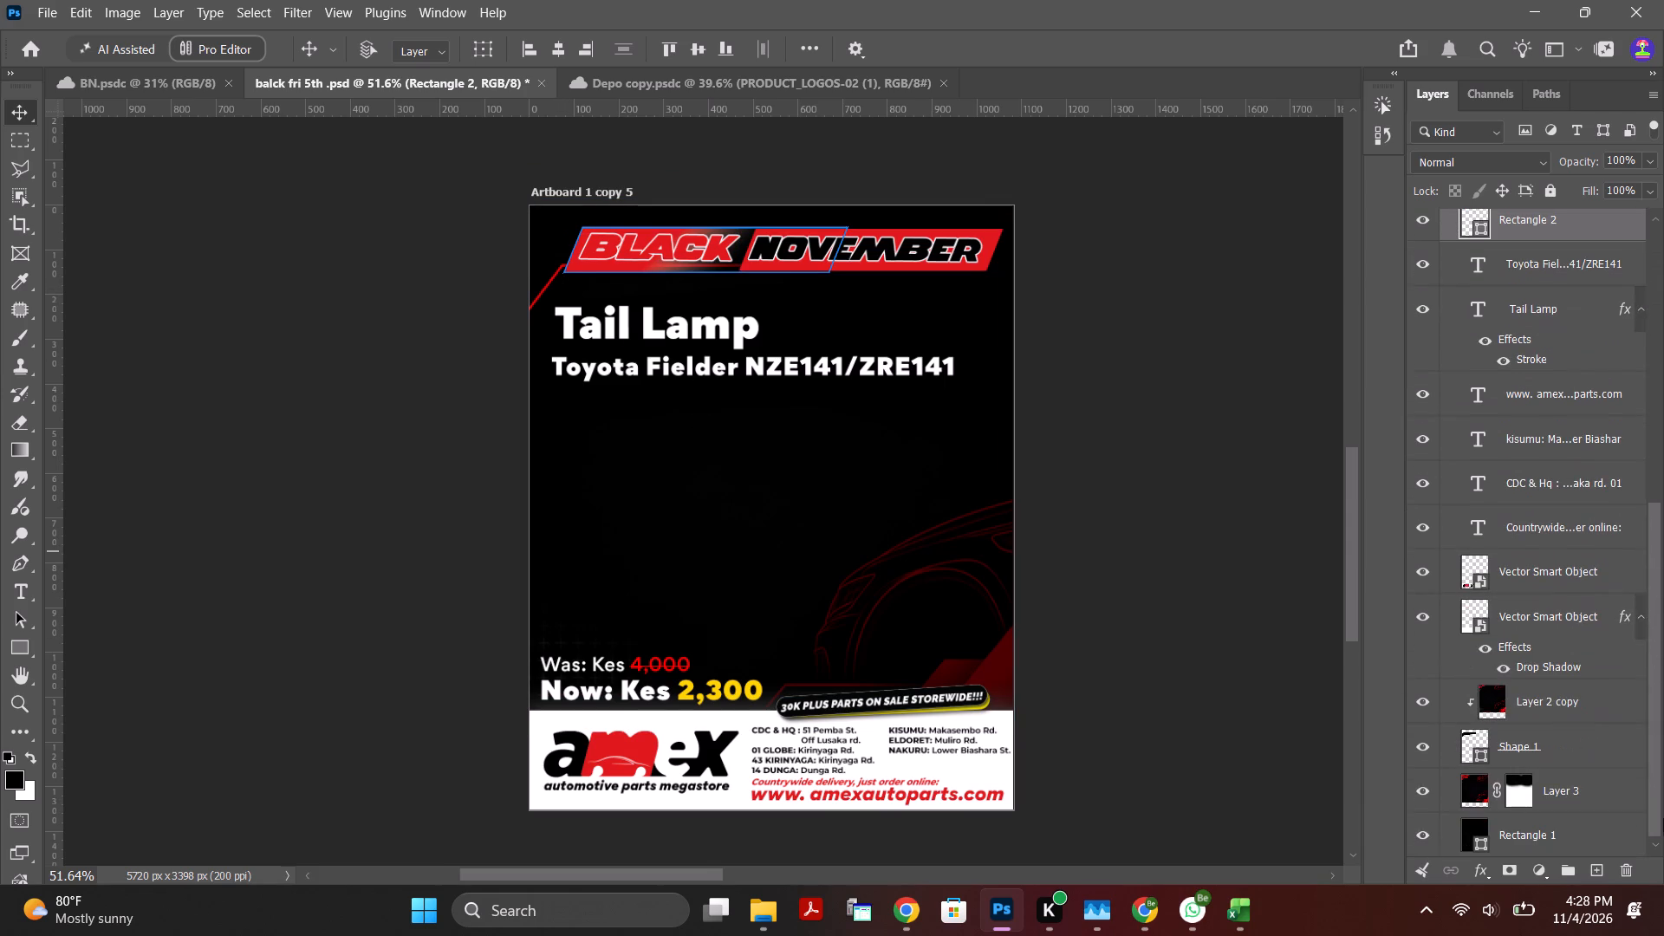
{"action": "left_click_drag", "start_coordinate": [1663, 818], "coordinate": [1649, 829]}
{"action": "left_click", "coordinate": [1554, 707]}
{"action": "key", "text": "Down"}
{"action": "key", "text": "Down"}
{"action": "key", "text": "Down"}
{"action": "key", "text": "Down"}
{"action": "key", "text": "Down"}
{"action": "key", "text": "Down"}
{"action": "key", "text": "Down"}
{"action": "key", "text": "Down"}
{"action": "key", "text": "Down"}
{"action": "key", "text": "Down"}
{"action": "key", "text": "Down"}
{"action": "key", "text": "Down"}
{"action": "key", "text": "Down"}
{"action": "key", "text": "Down"}
{"action": "key", "text": "Down"}
{"action": "key", "text": "Down"}
{"action": "key", "text": "Down"}
{"action": "key", "text": "Down"}
{"action": "key", "text": "Down"}
{"action": "key", "text": "Down"}
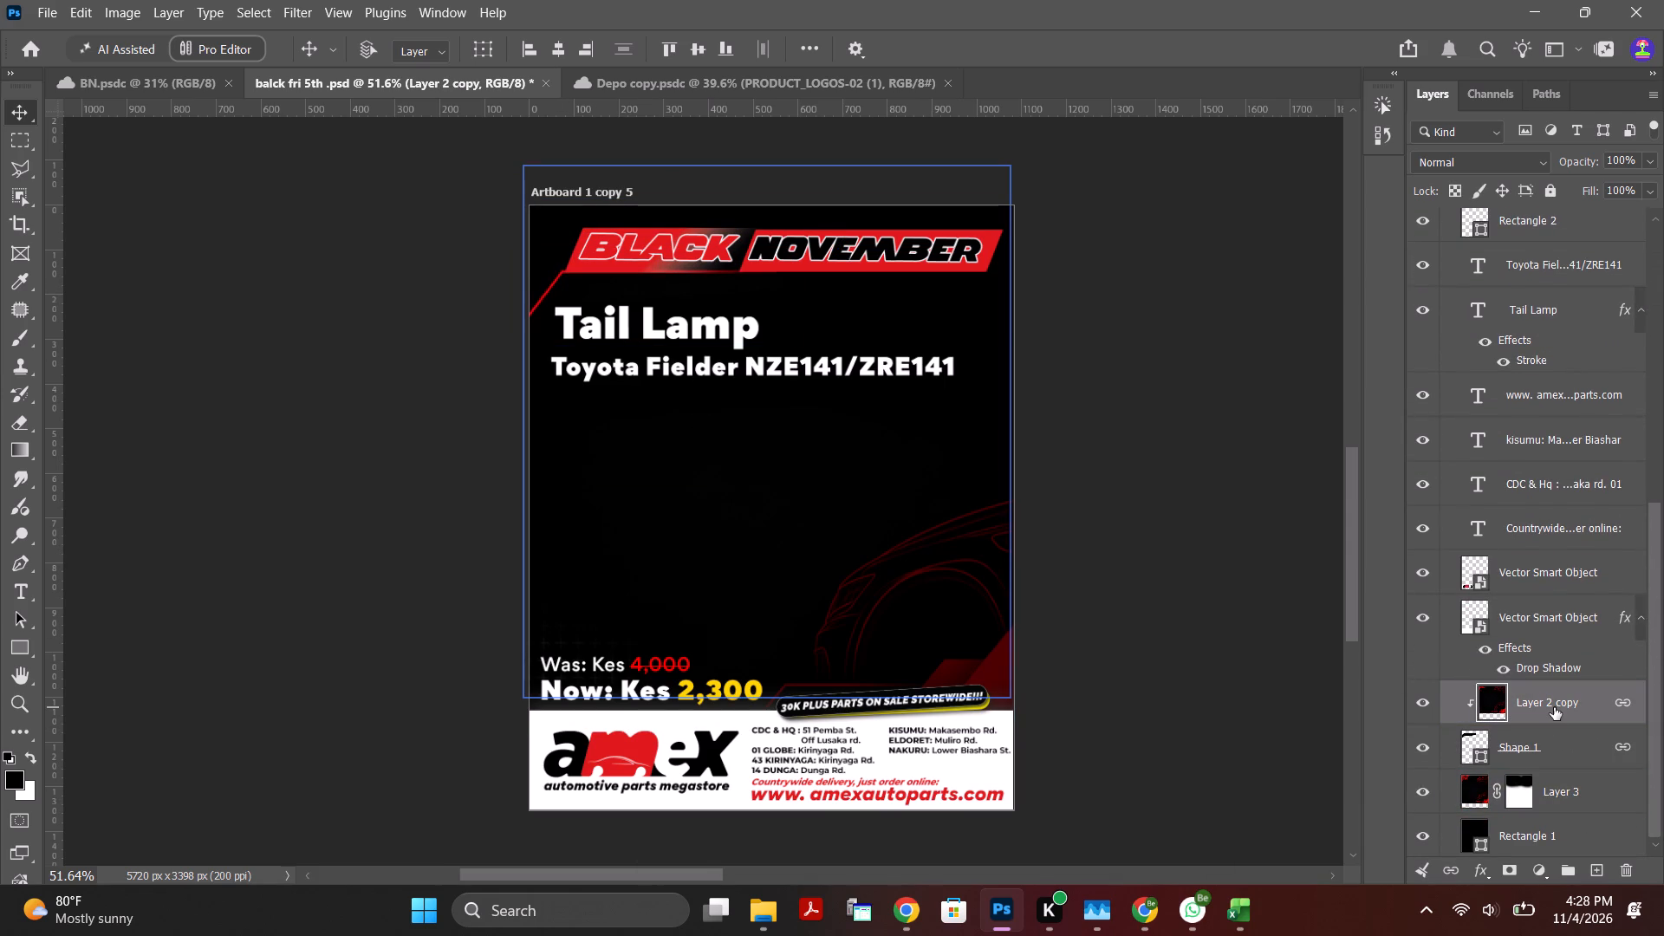
{"action": "key", "text": "Up"}
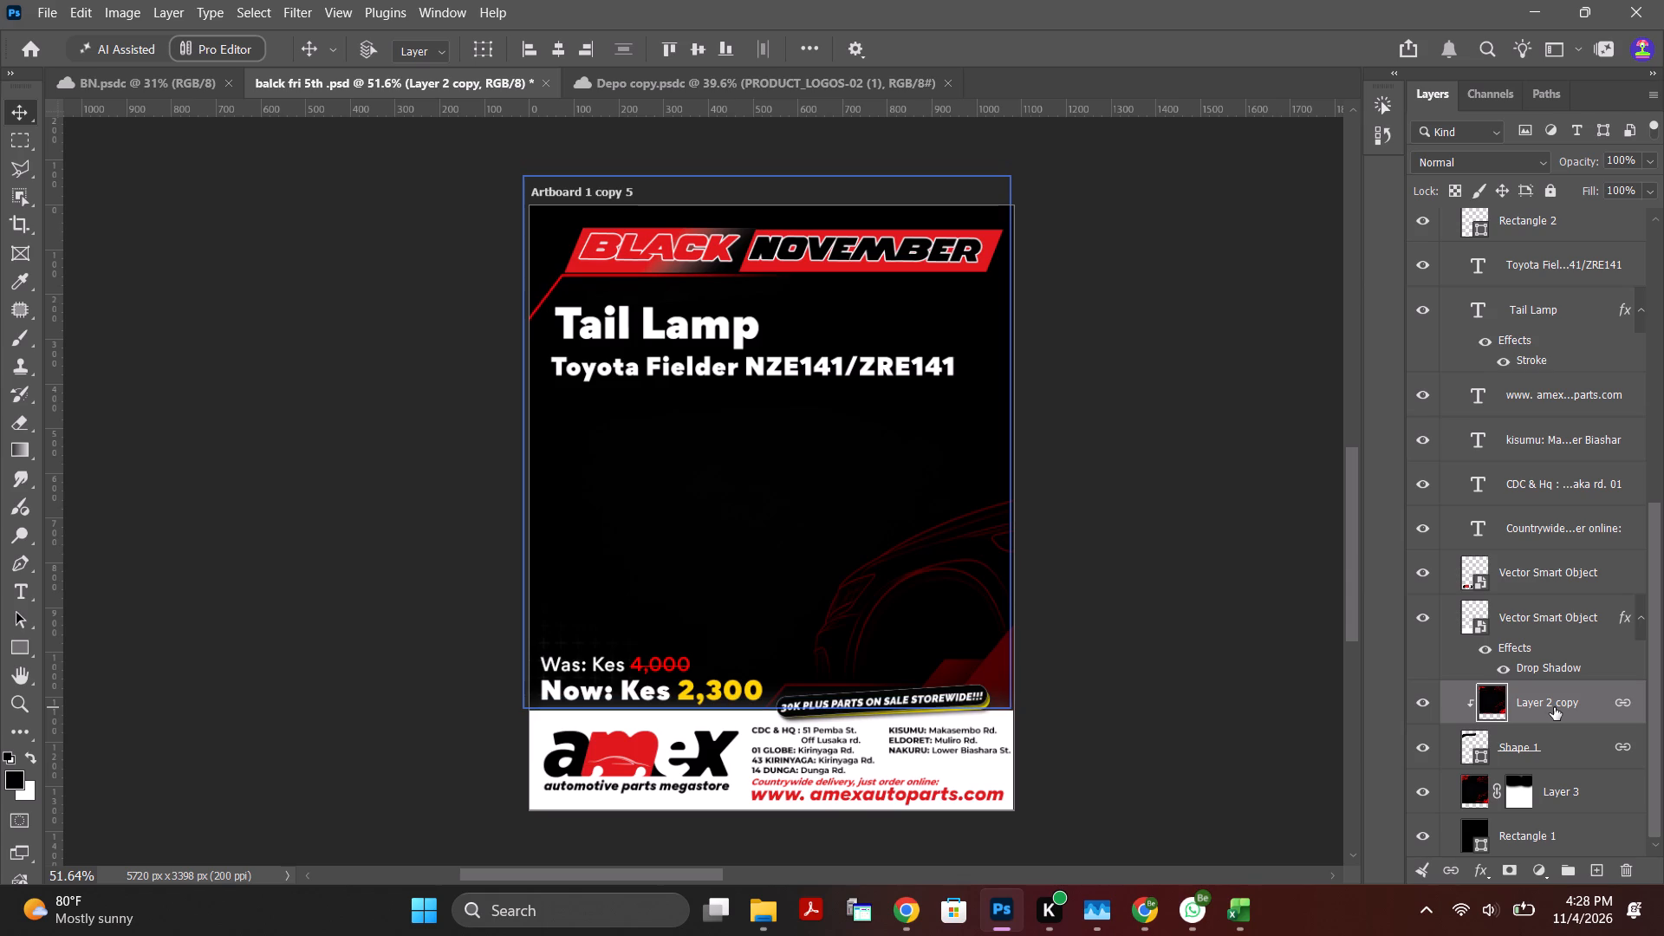
{"action": "key", "text": "Down"}
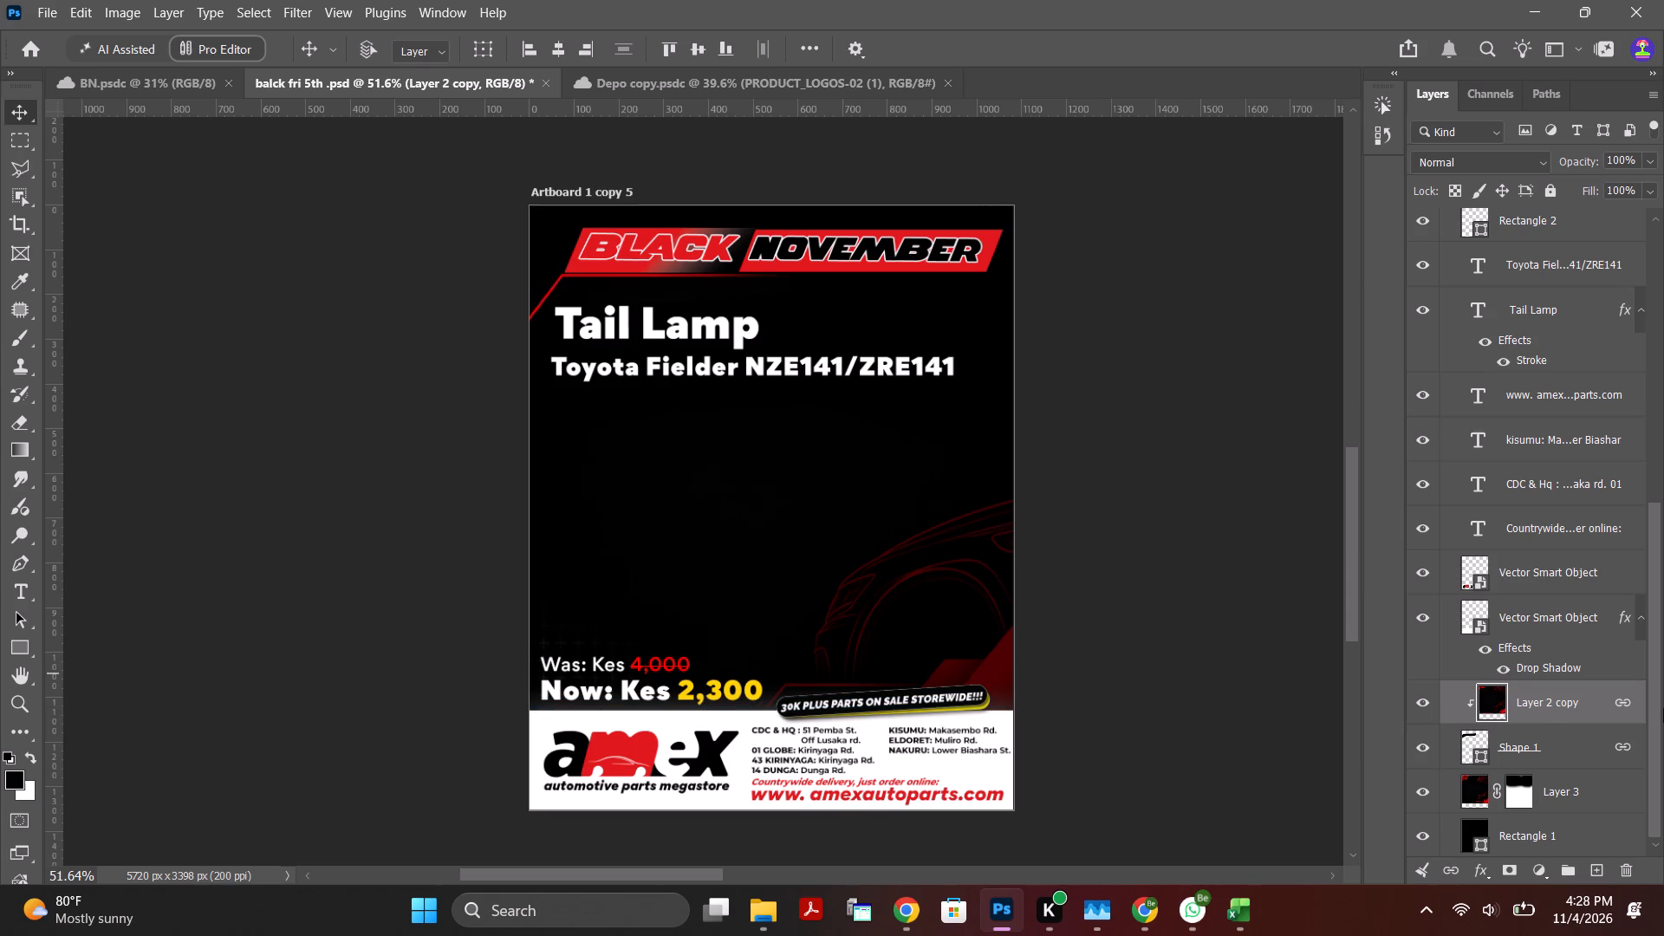
{"action": "left_click", "coordinate": [1210, 409]}
Draw a black rectangle about 1080 by 236 px across the top of Artboard 1 copy 5, behind the BLACK NOVEMBER heading.
{"action": "left_click", "coordinate": [22, 647]}
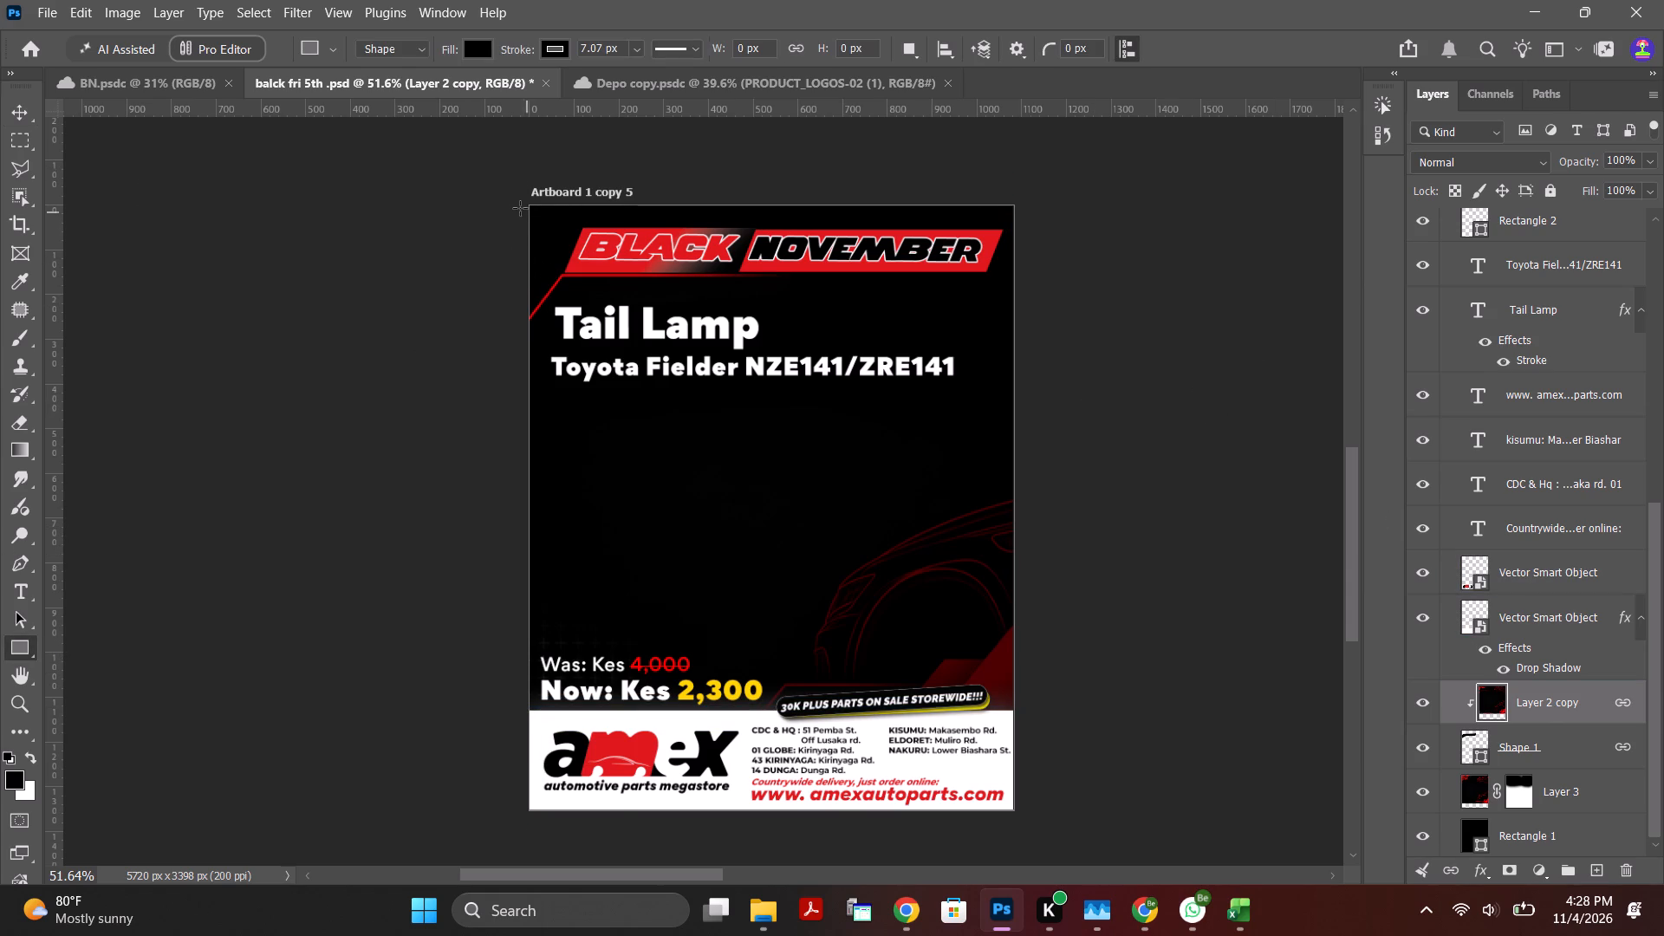
{"action": "left_click_drag", "start_coordinate": [529, 203], "coordinate": [942, 303]}
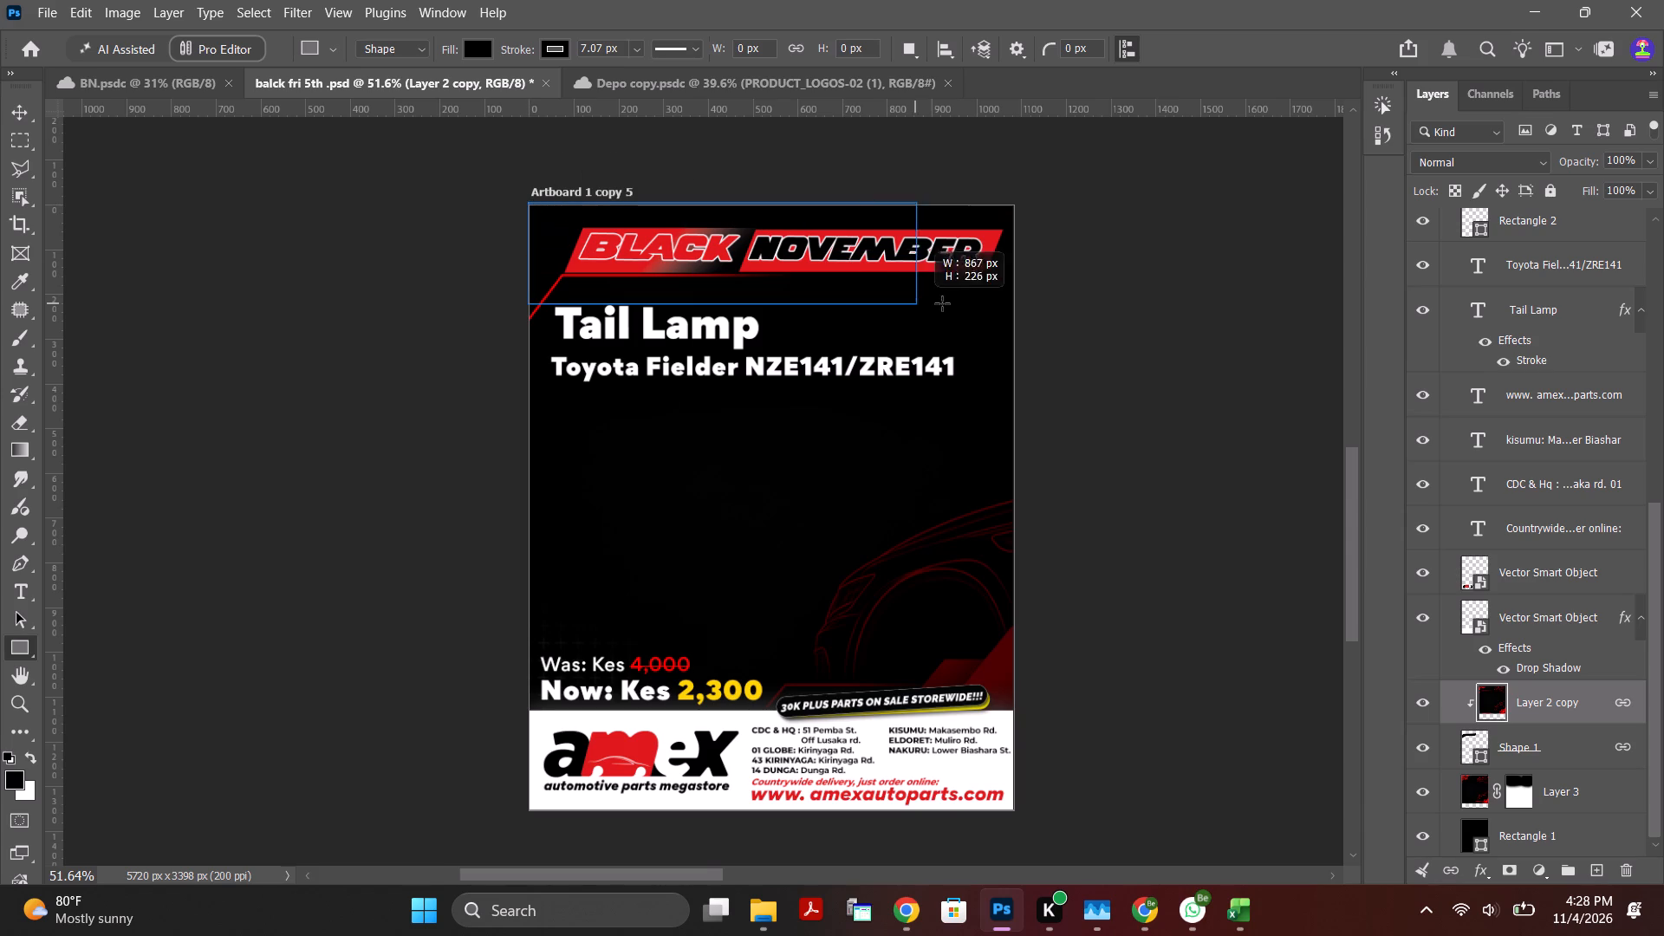
{"action": "left_click_drag", "start_coordinate": [942, 303], "coordinate": [1011, 307]}
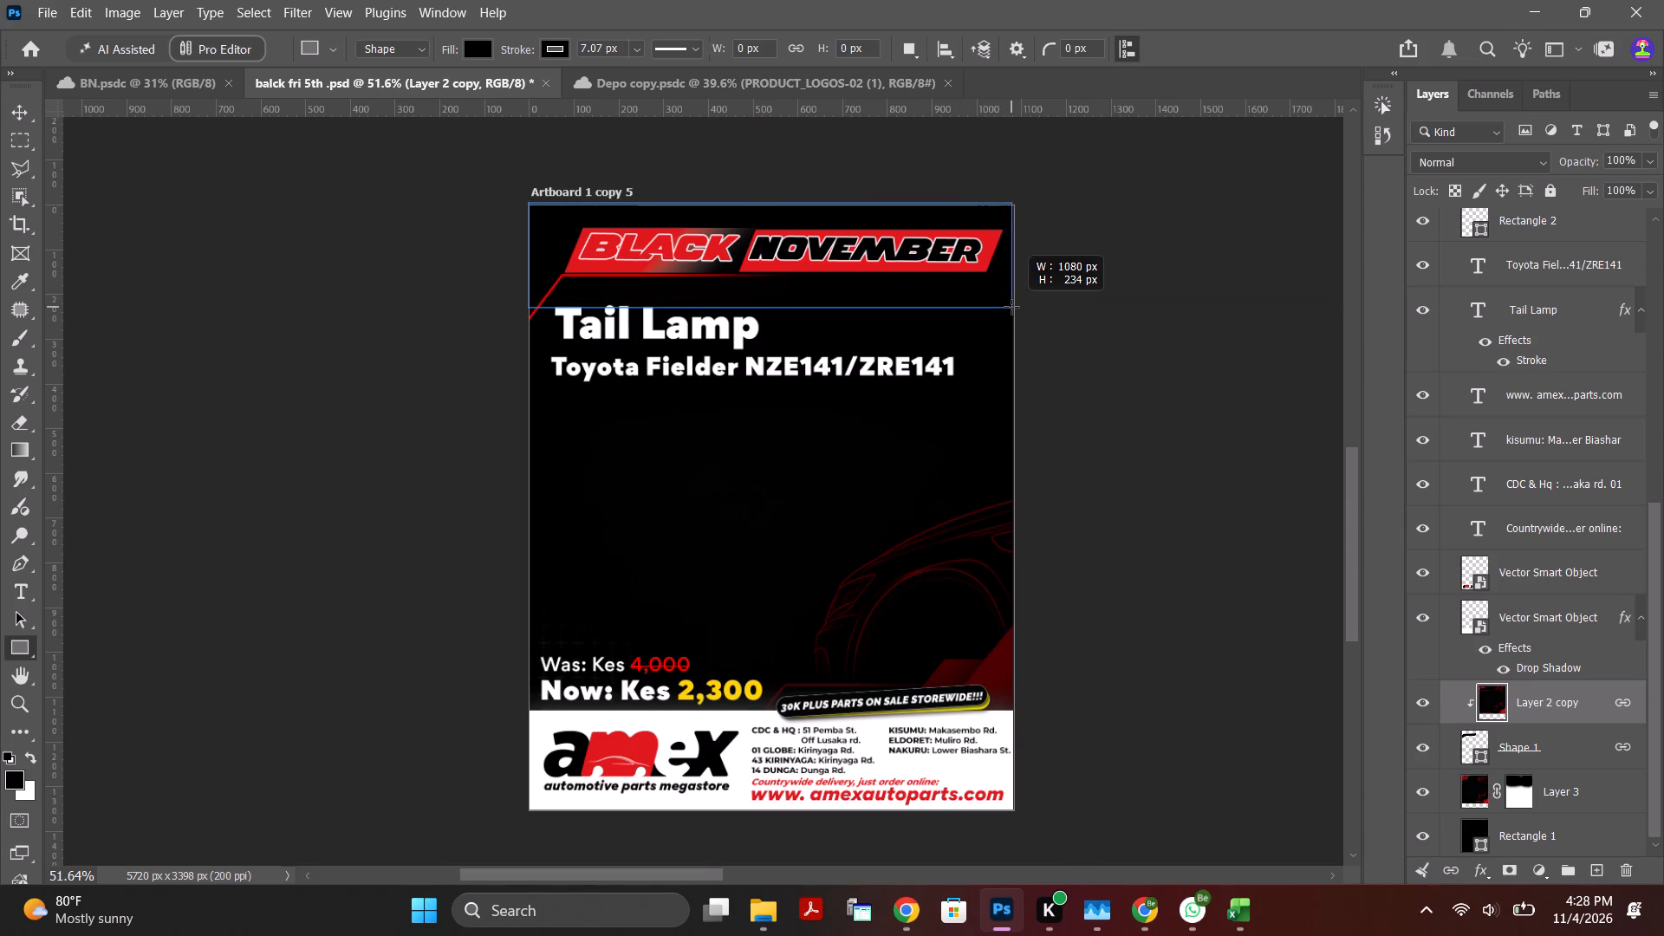
{"action": "left_click_drag", "start_coordinate": [1011, 307], "coordinate": [1011, 308]}
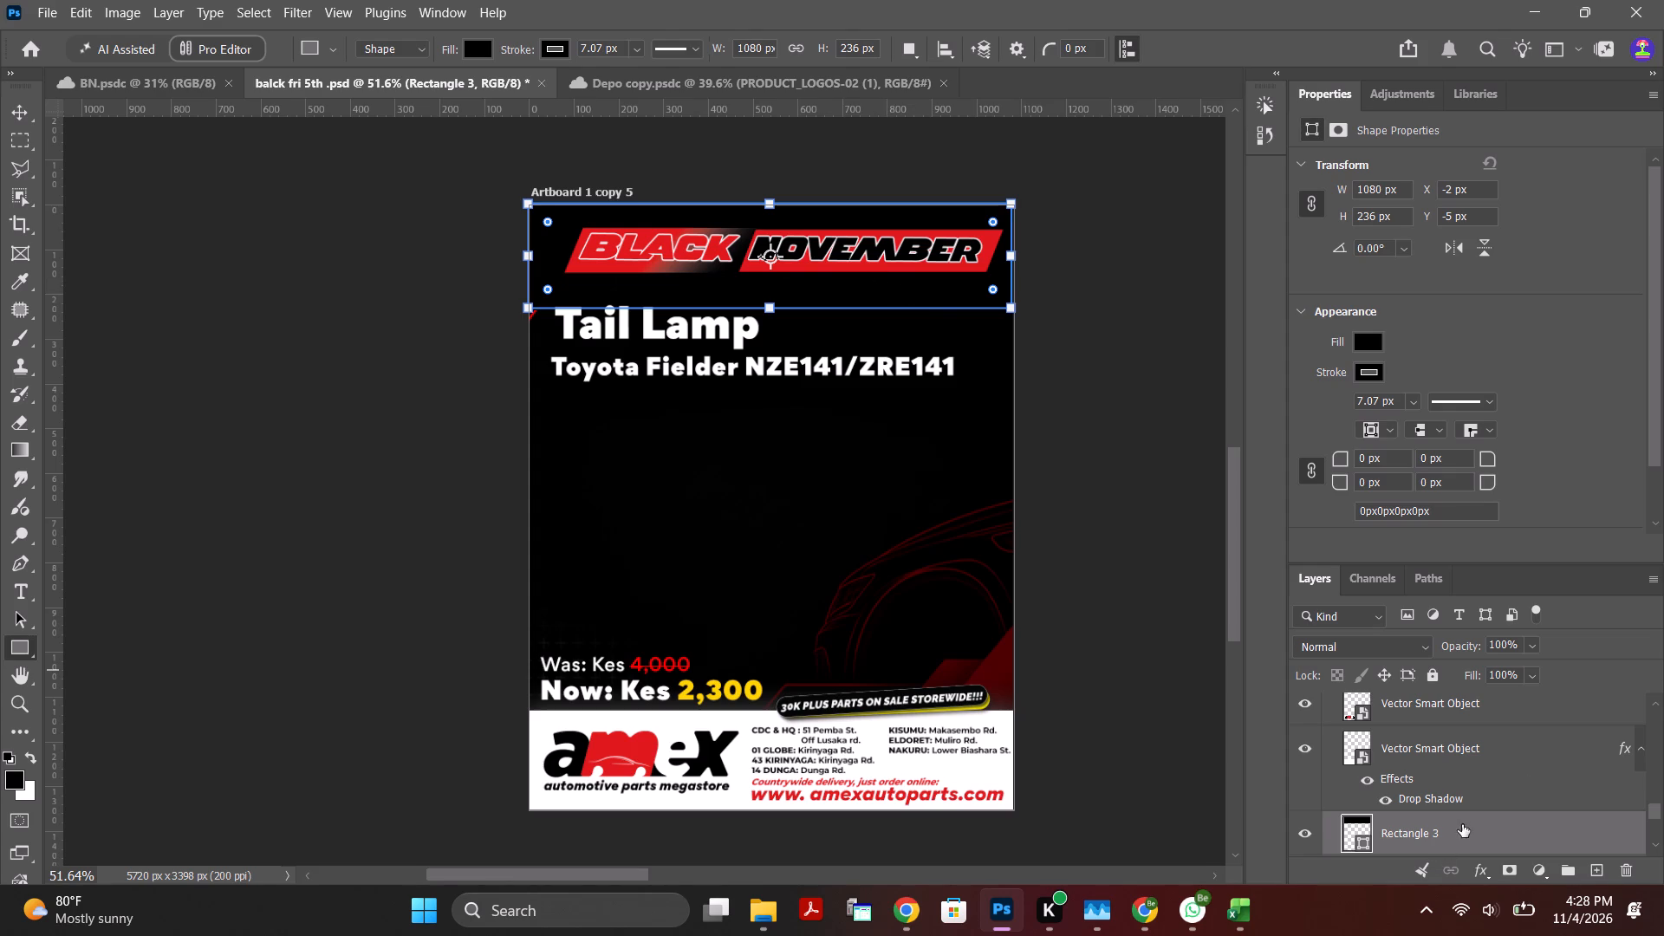
{"action": "scroll", "coordinate": [1520, 768], "scroll_direction": "down", "scroll_amount": 4}
{"action": "scroll", "coordinate": [1498, 764], "scroll_direction": "up", "scroll_amount": 1}
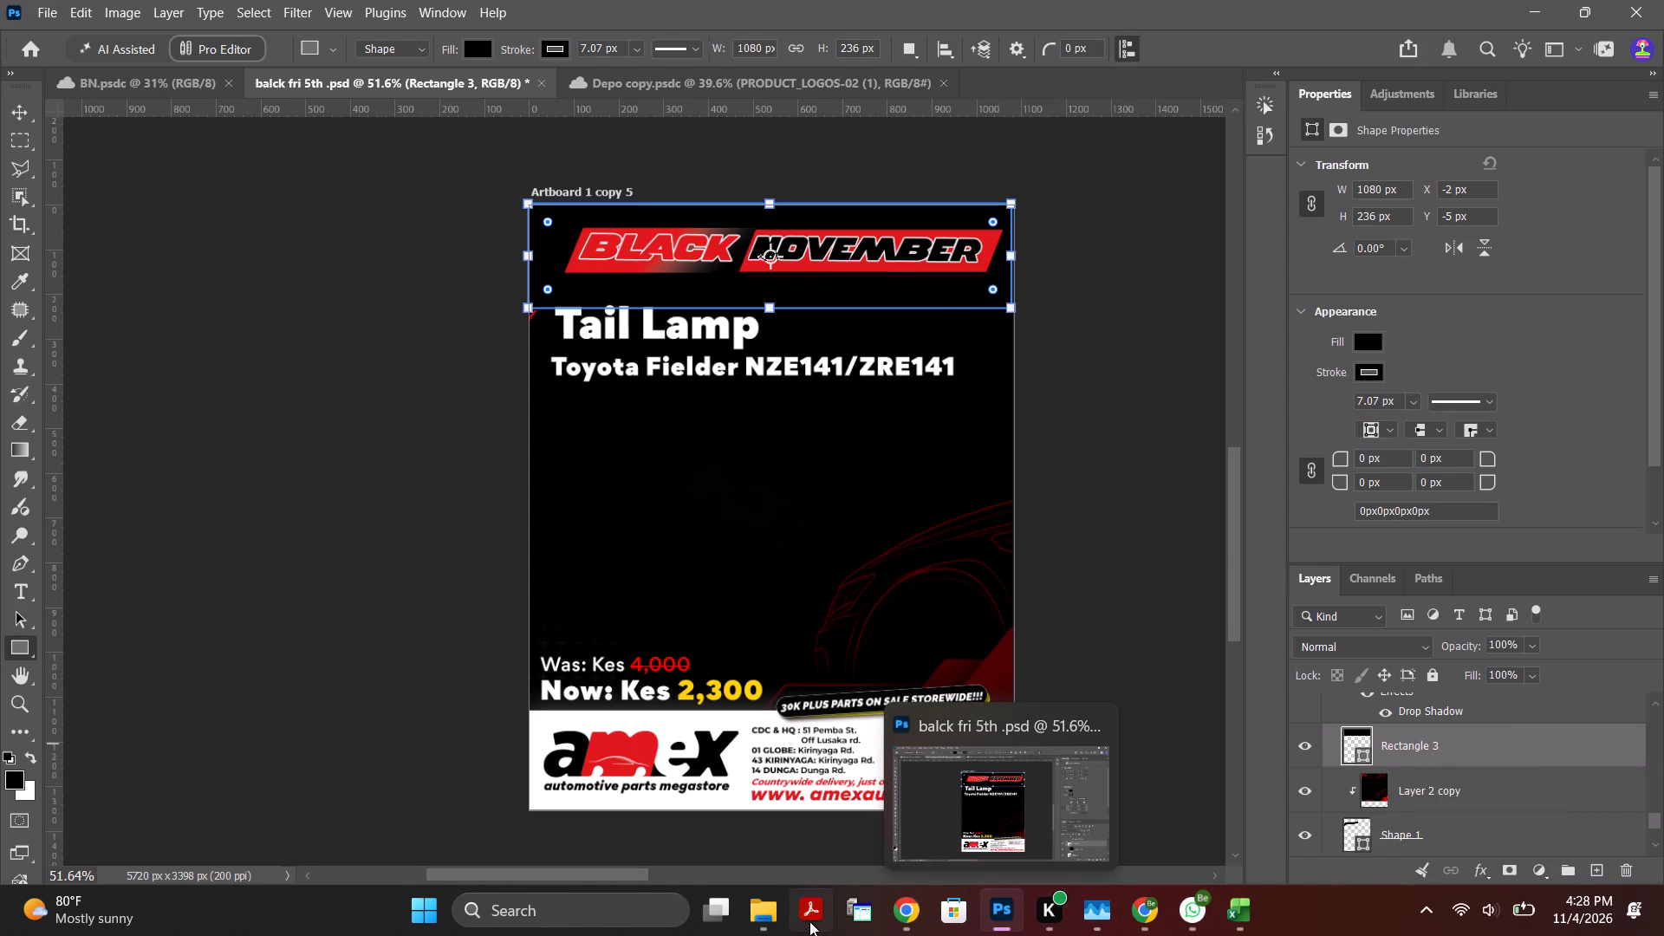
Place the red texture aaa.jpg from the New folder in Pictures onto Artboard 1 copy 5, above the new black rectangle.
{"action": "left_click", "coordinate": [770, 914]}
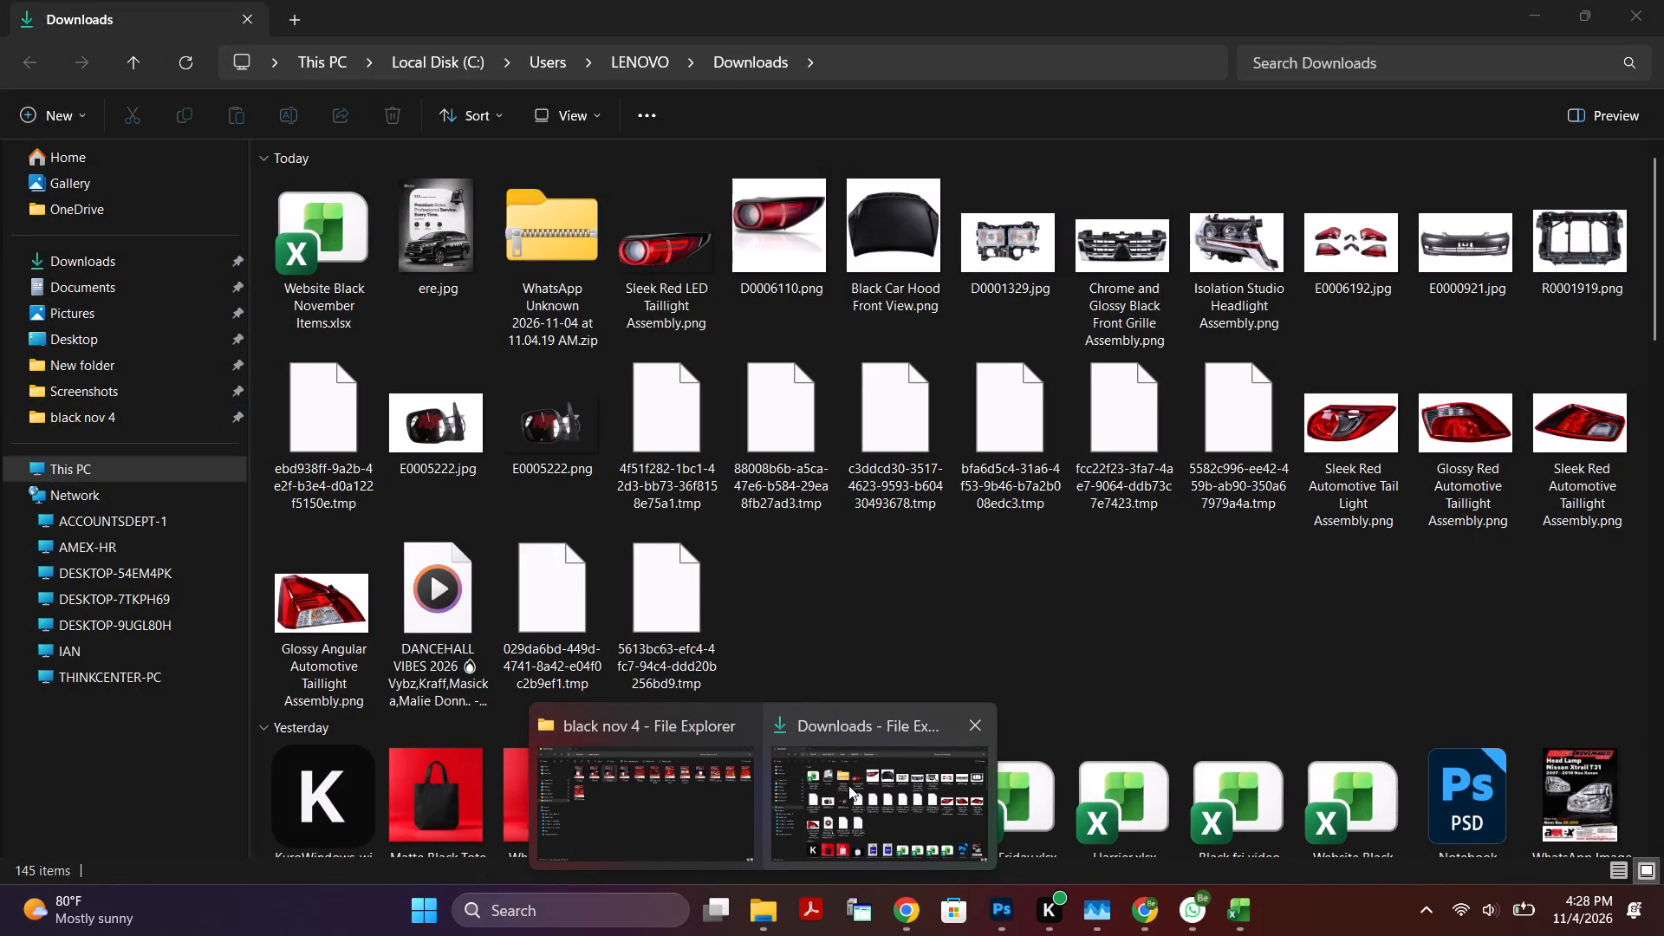
{"action": "left_click", "coordinate": [848, 785]}
{"action": "scroll", "coordinate": [992, 527], "scroll_direction": "up", "scroll_amount": 6}
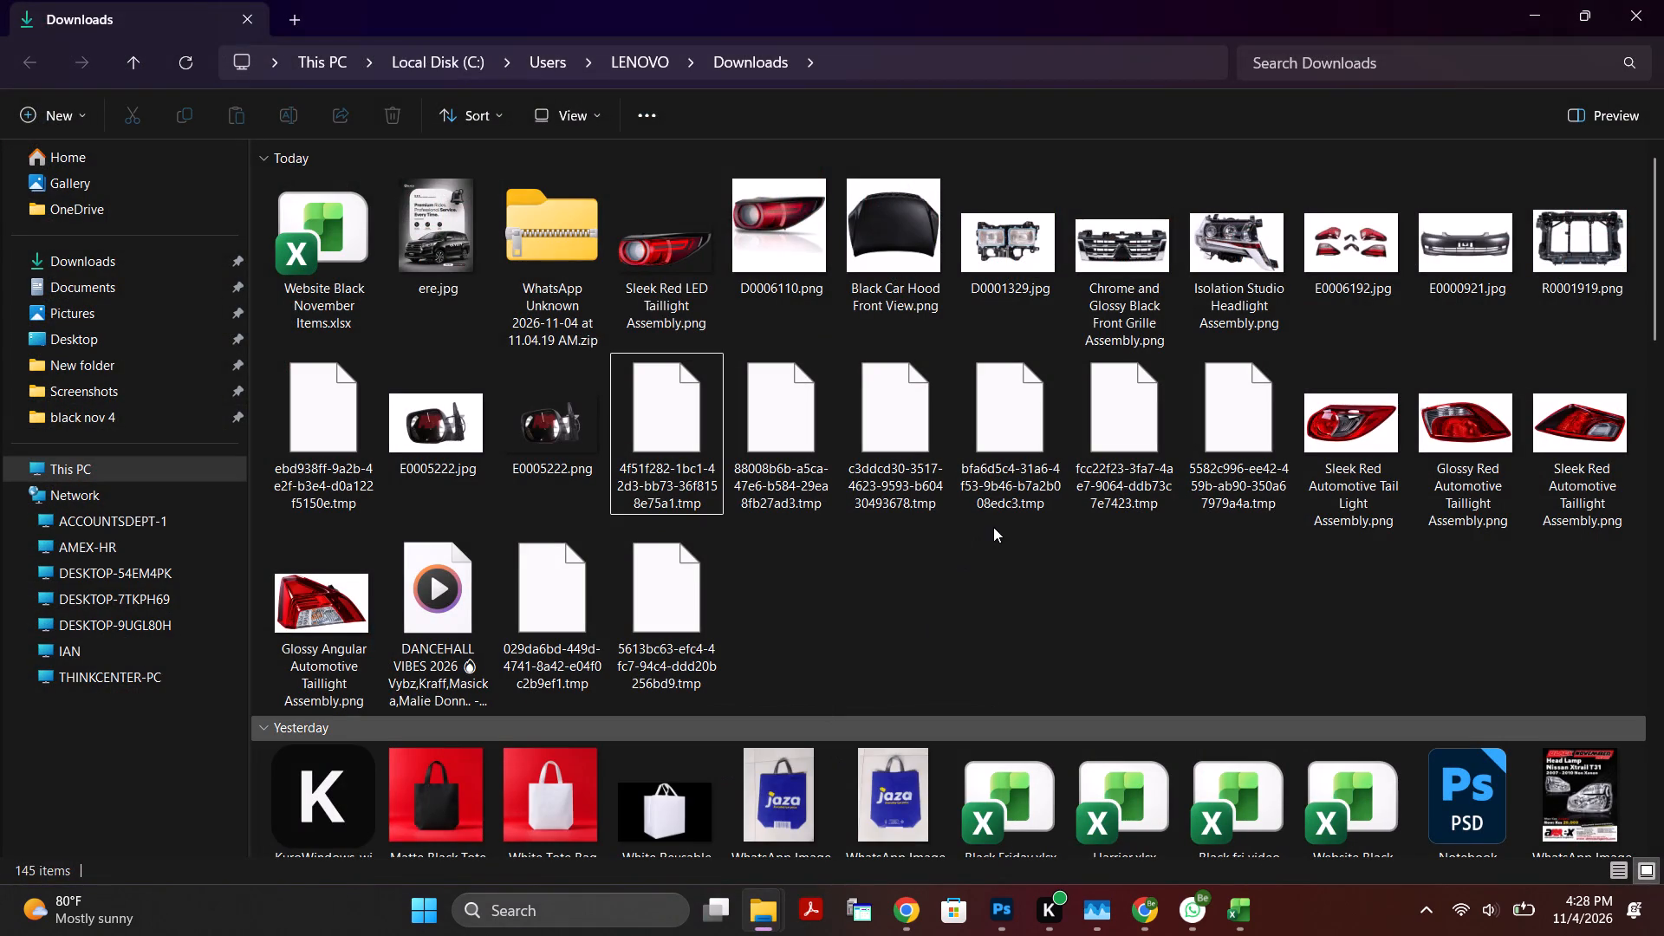
{"action": "left_click", "coordinate": [188, 270]}
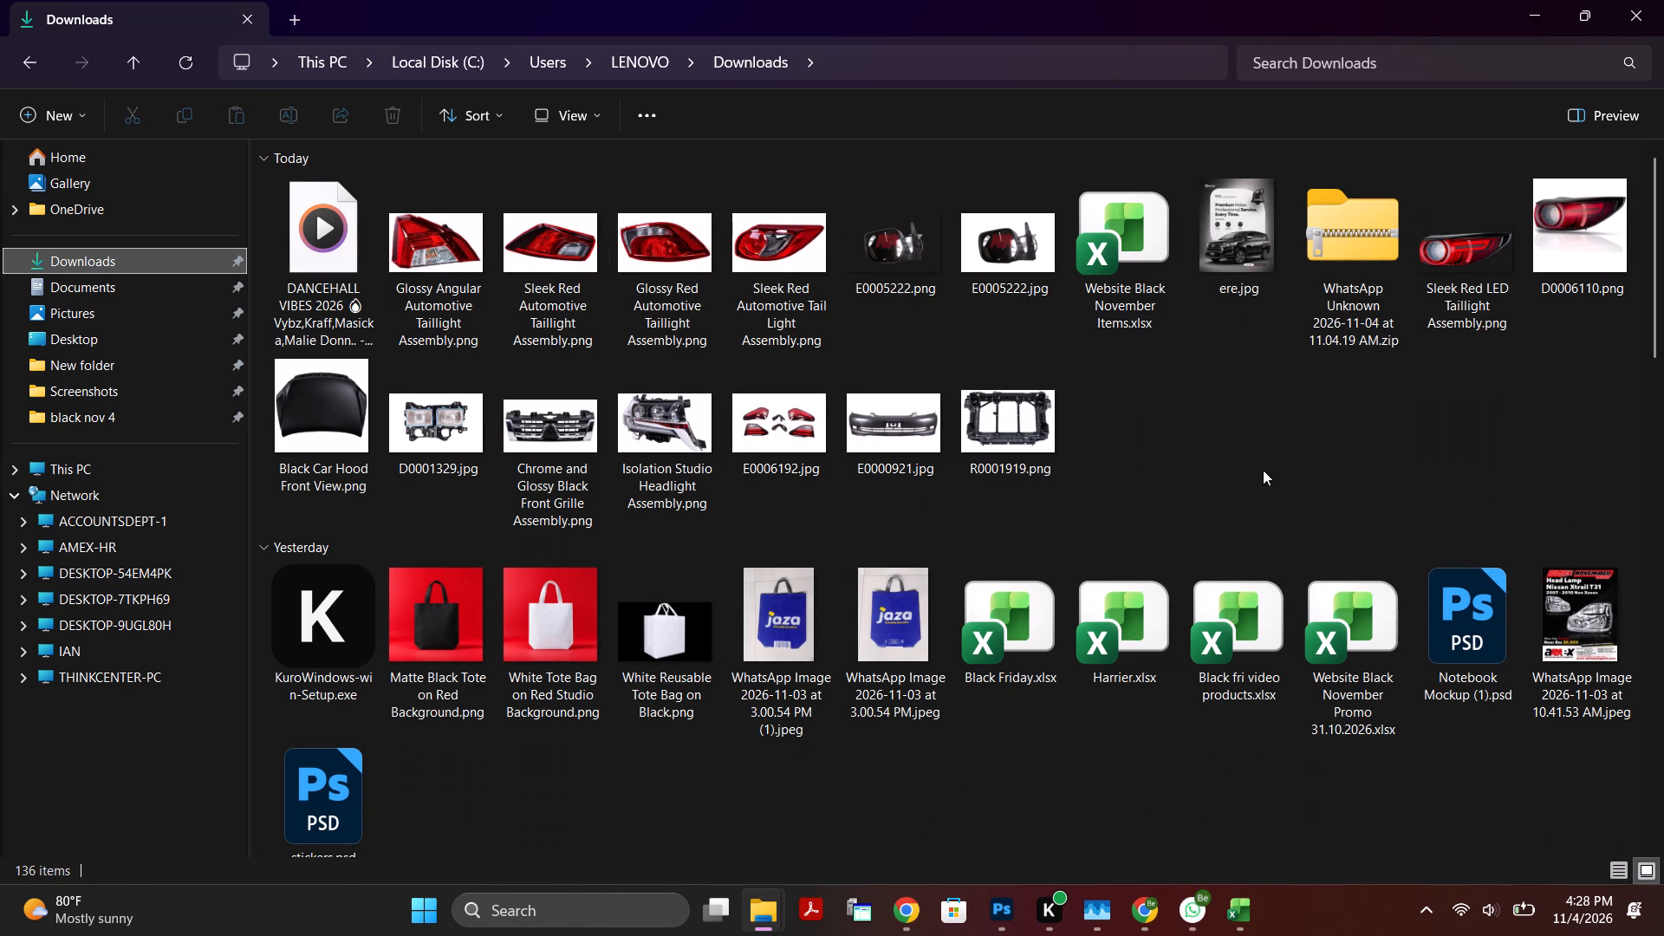
{"action": "scroll", "coordinate": [1040, 514], "scroll_direction": "up", "scroll_amount": 4}
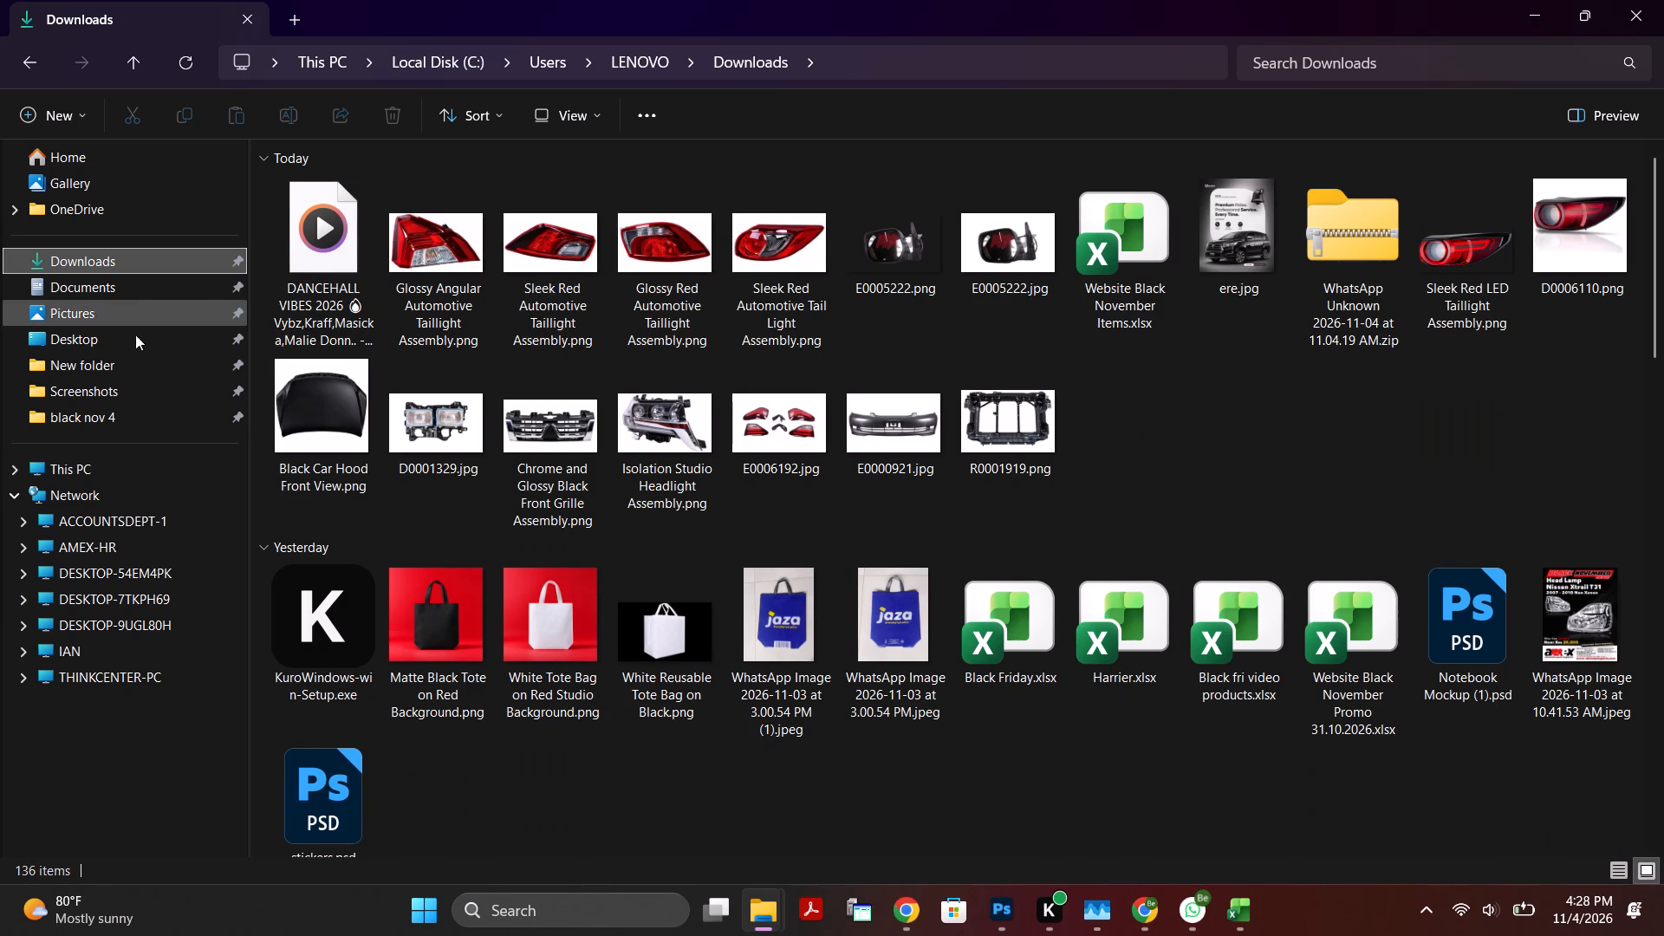
{"action": "left_click", "coordinate": [134, 296]}
{"action": "left_click", "coordinate": [124, 263]}
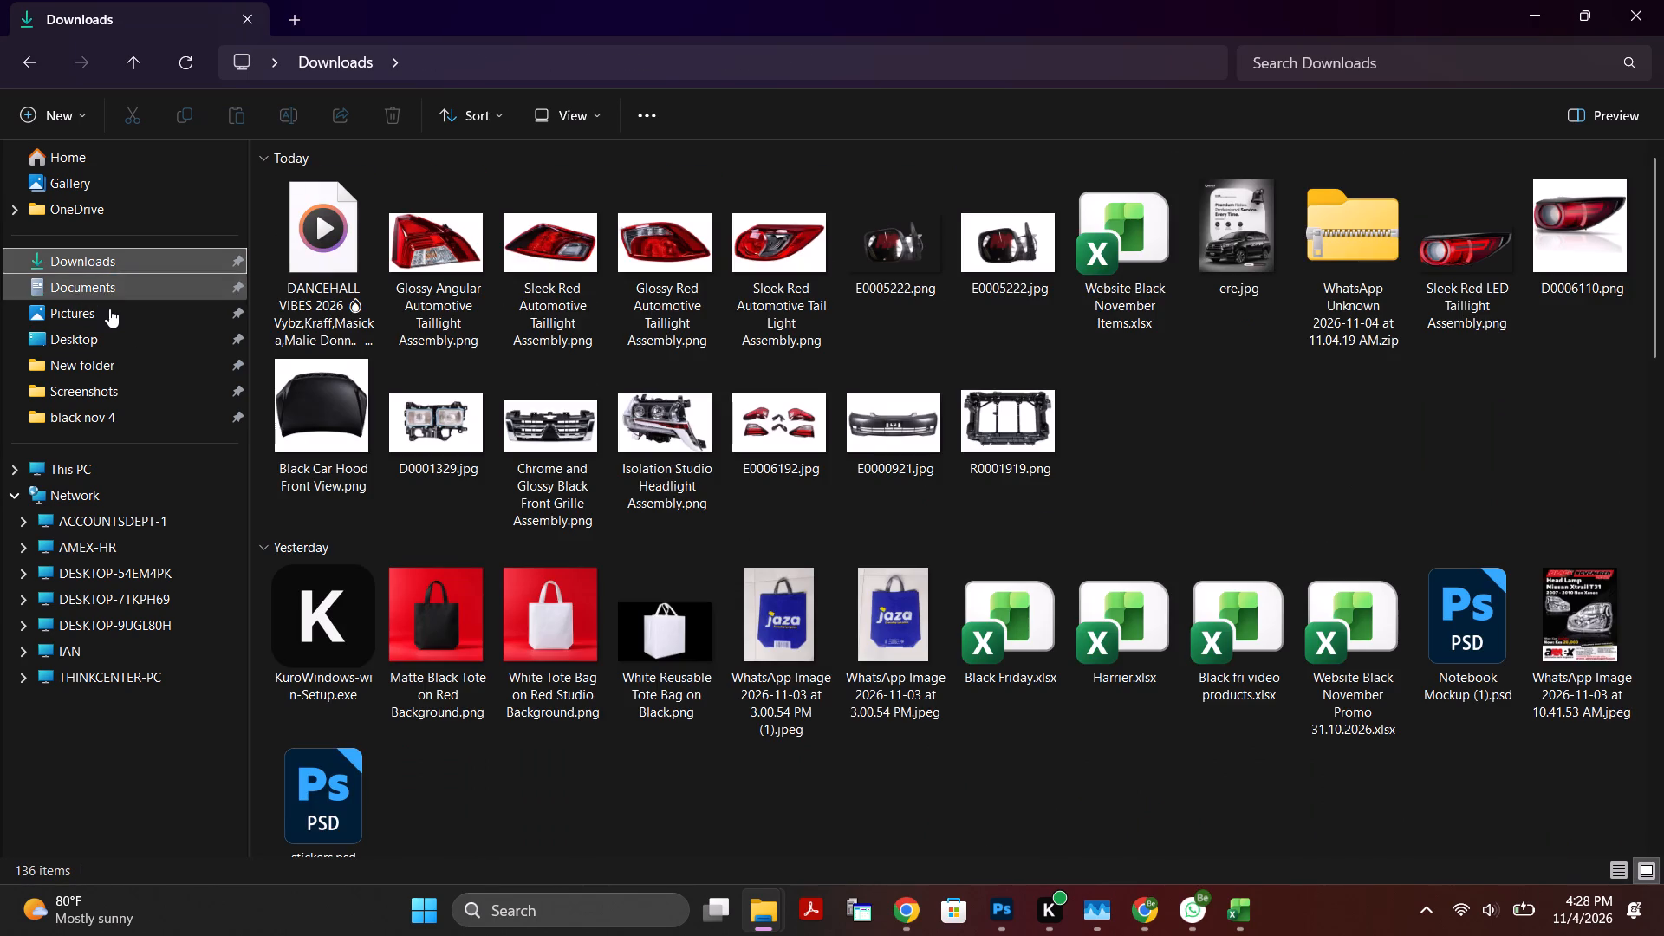
{"action": "left_click", "coordinate": [108, 322]}
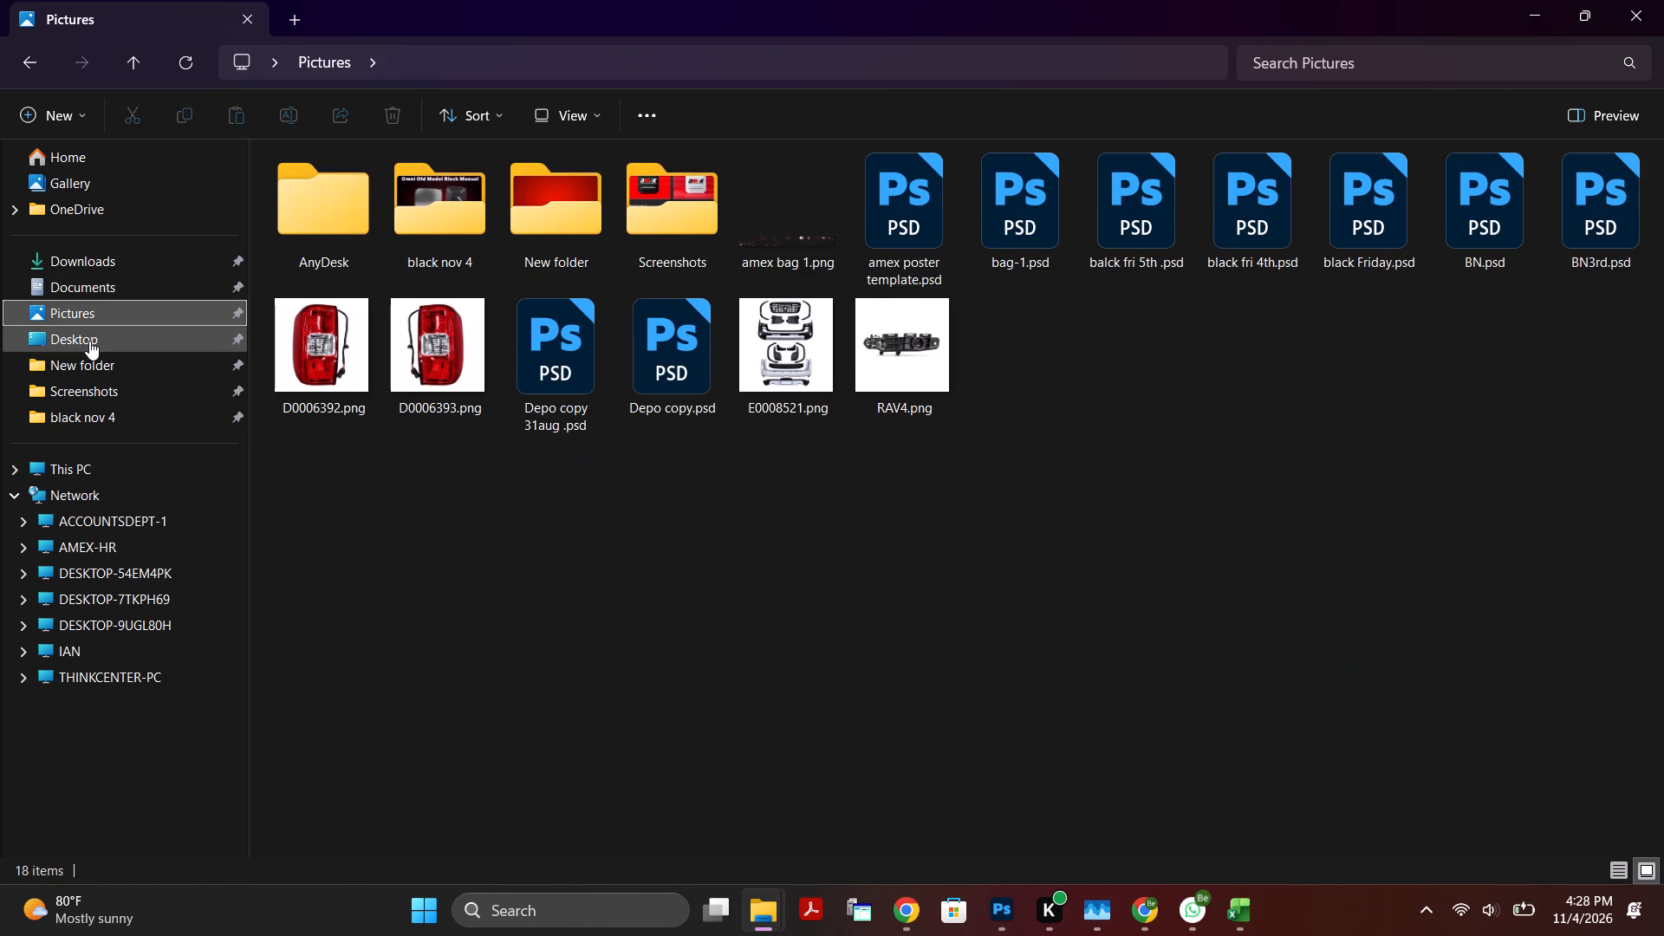
{"action": "left_click", "coordinate": [105, 351]}
{"action": "left_click", "coordinate": [113, 370]}
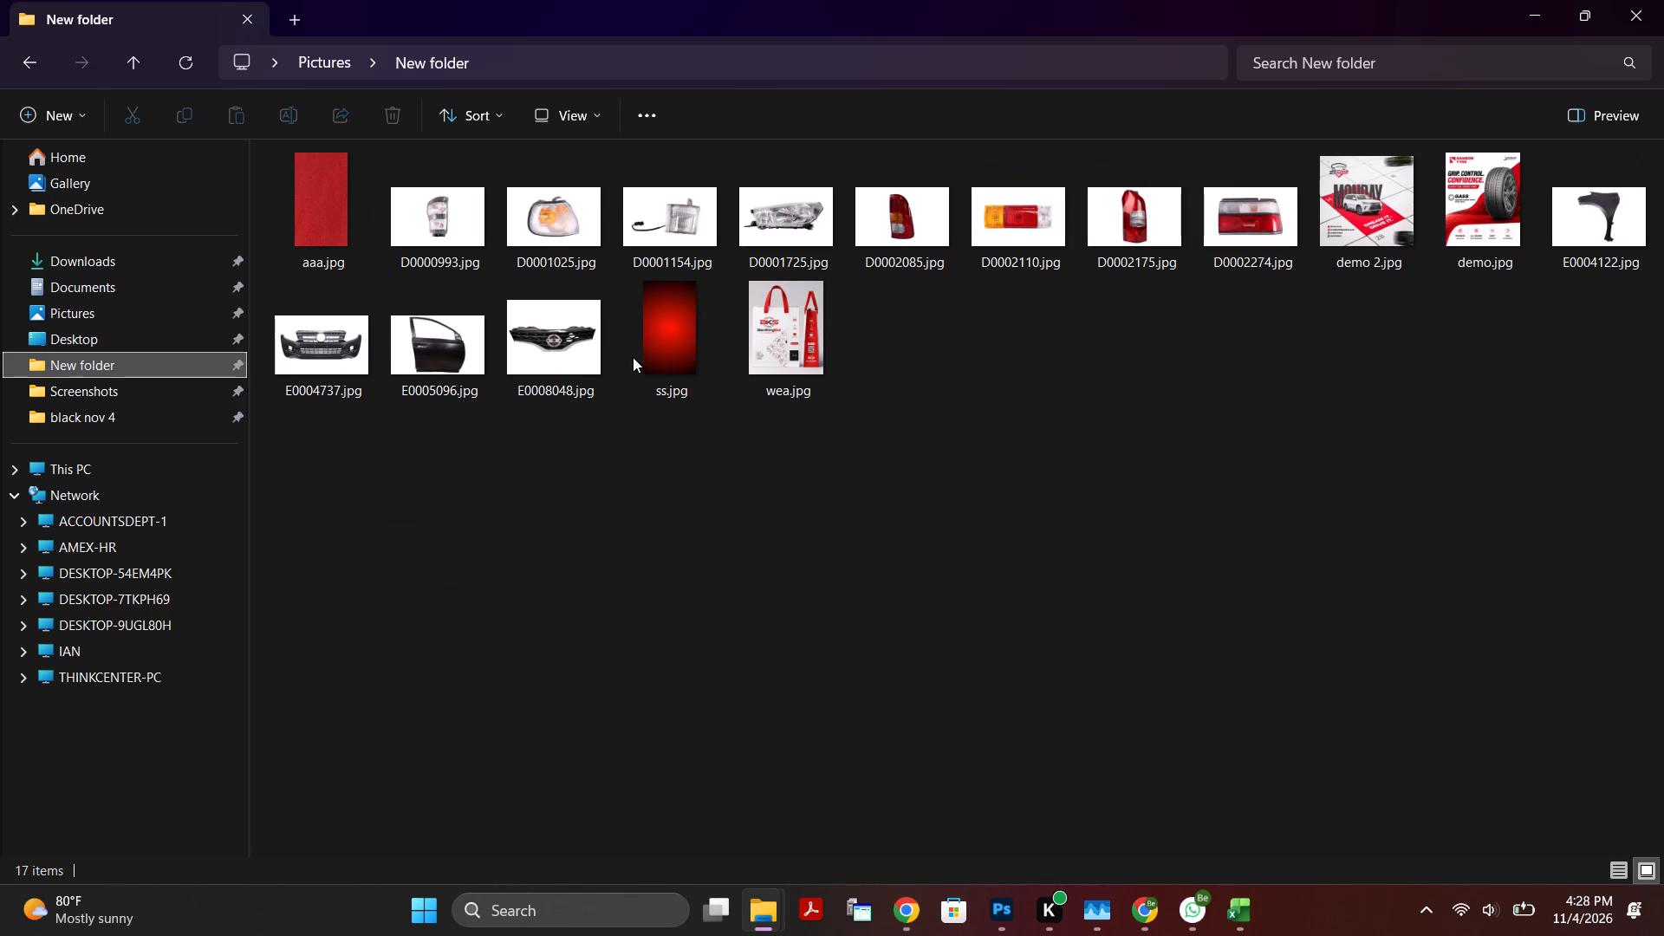
{"action": "left_click", "coordinate": [333, 216]}
{"action": "left_click_drag", "start_coordinate": [323, 204], "coordinate": [938, 737]}
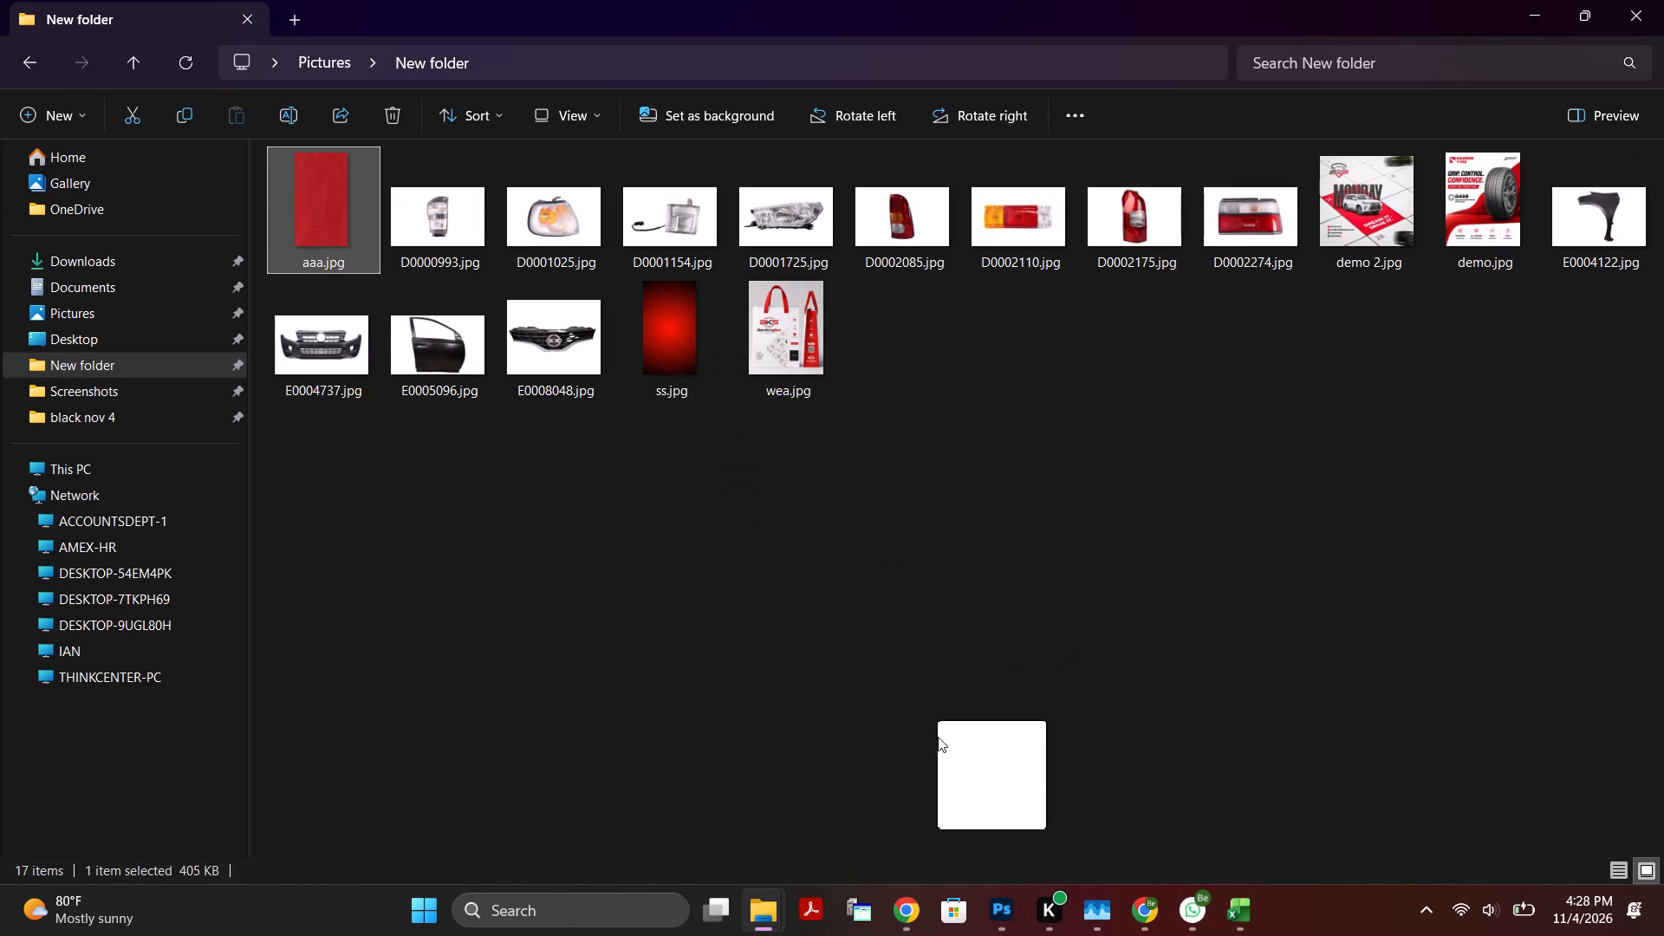
{"action": "left_click_drag", "start_coordinate": [938, 737], "coordinate": [796, 218]}
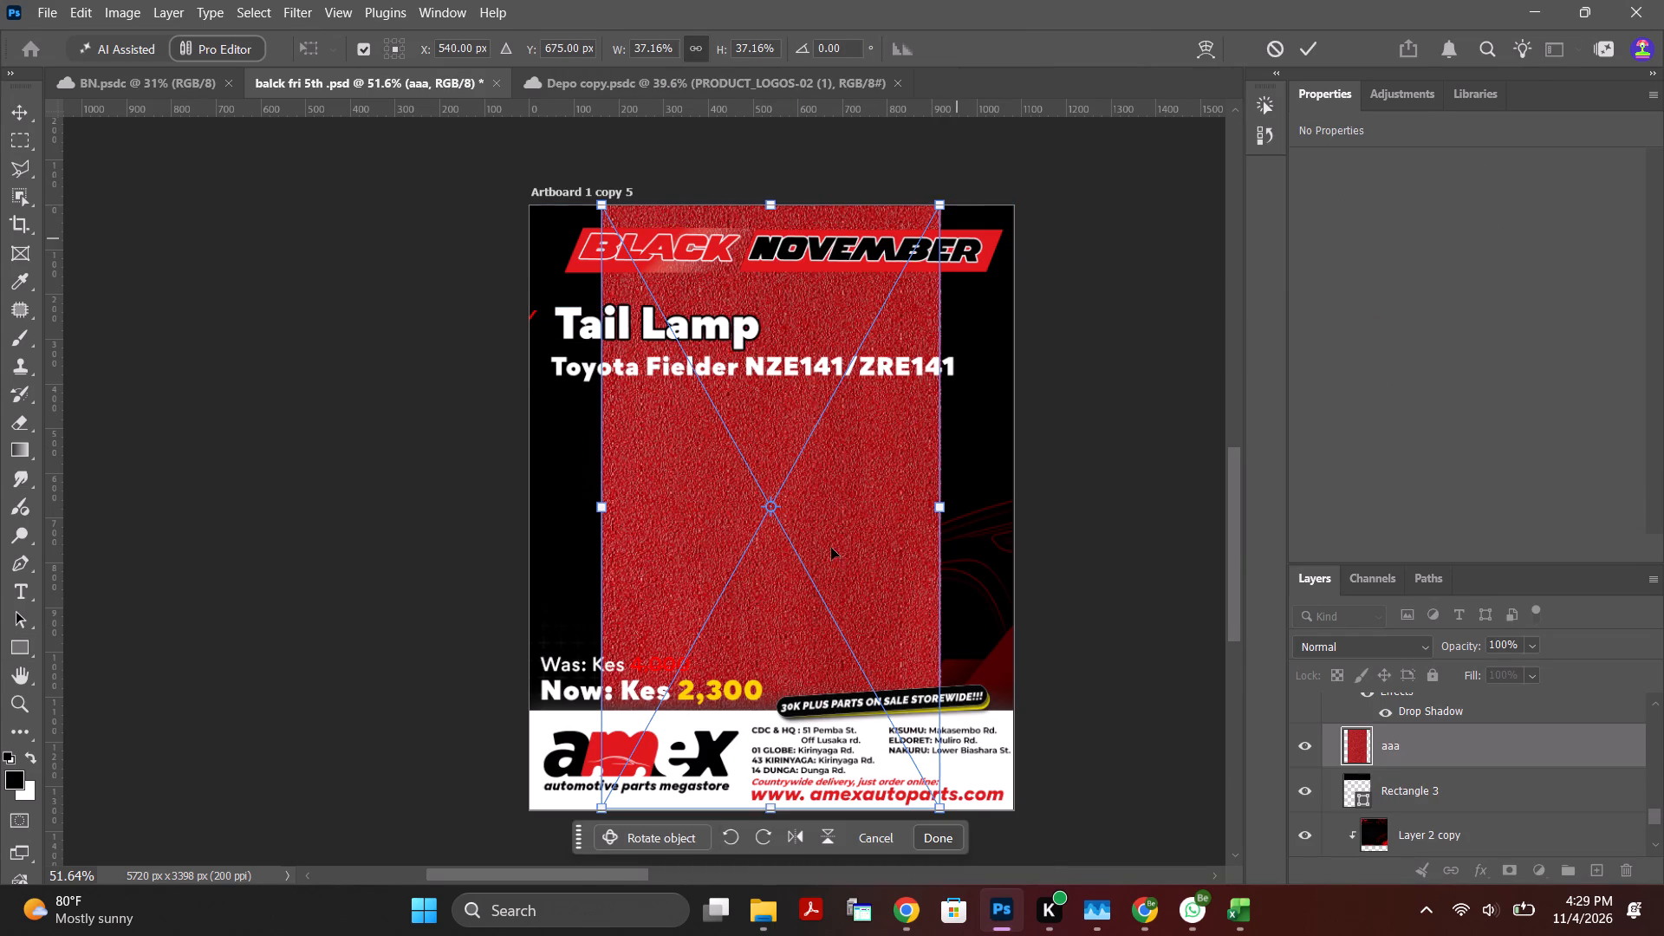
Rotate the placed red texture to -90° and move it up over the artboard's top, behind the BLACK NOVEMBER heading.
{"action": "left_click", "coordinate": [795, 836]}
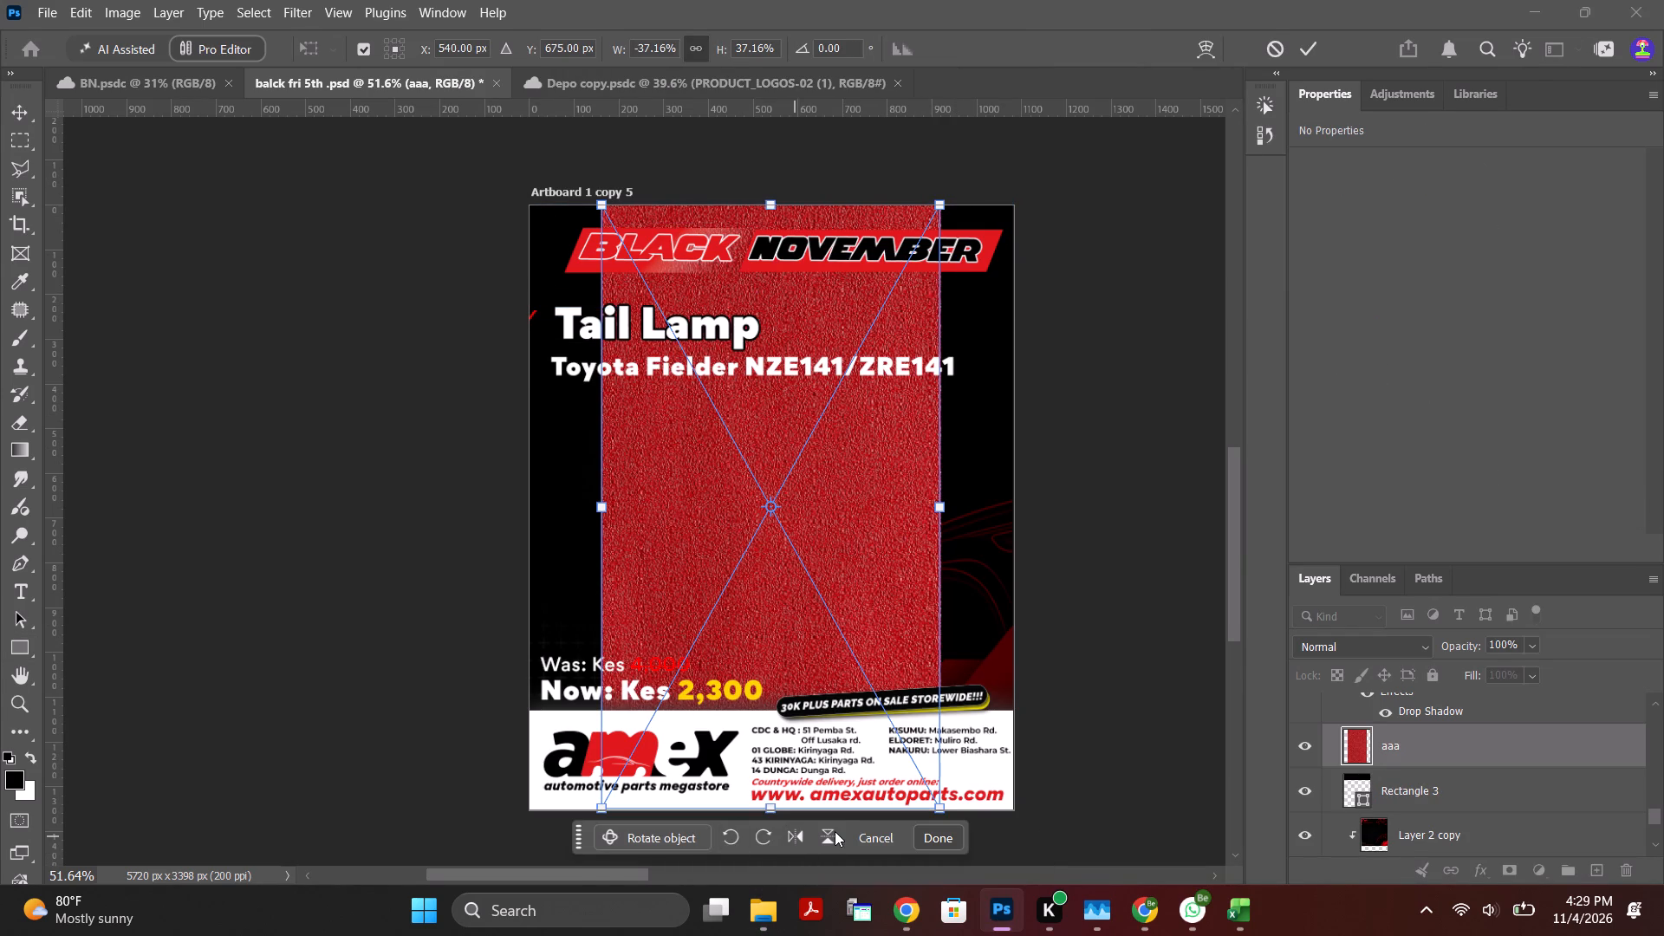
{"action": "left_click", "coordinate": [835, 831]}
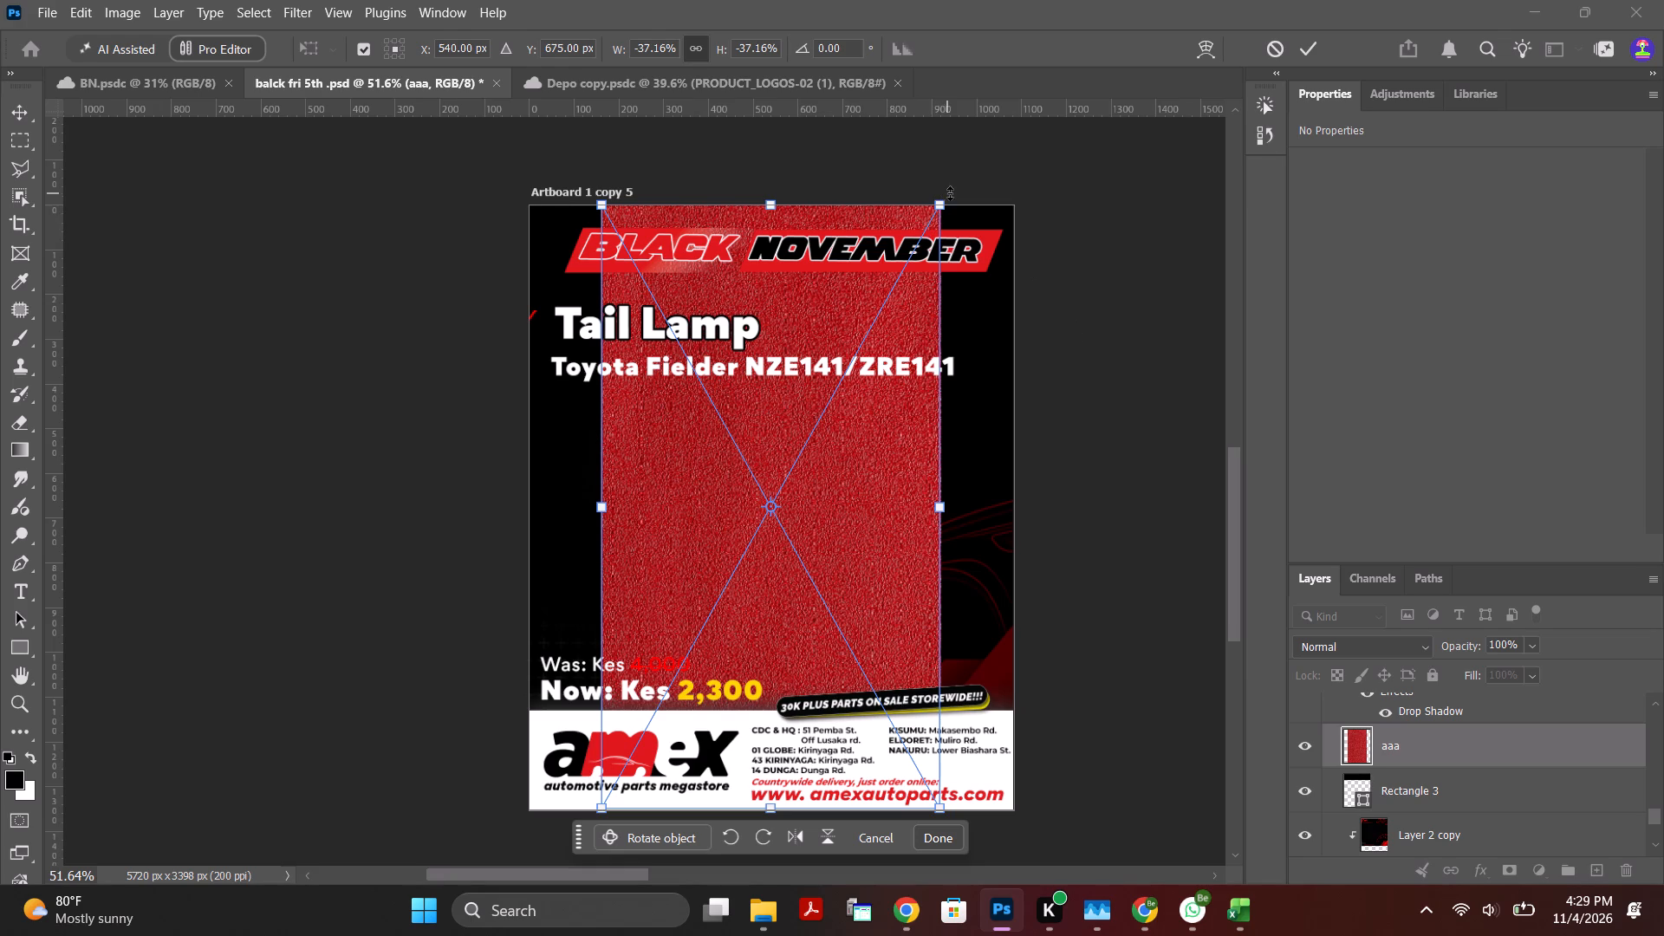
{"action": "left_click", "coordinate": [768, 830]}
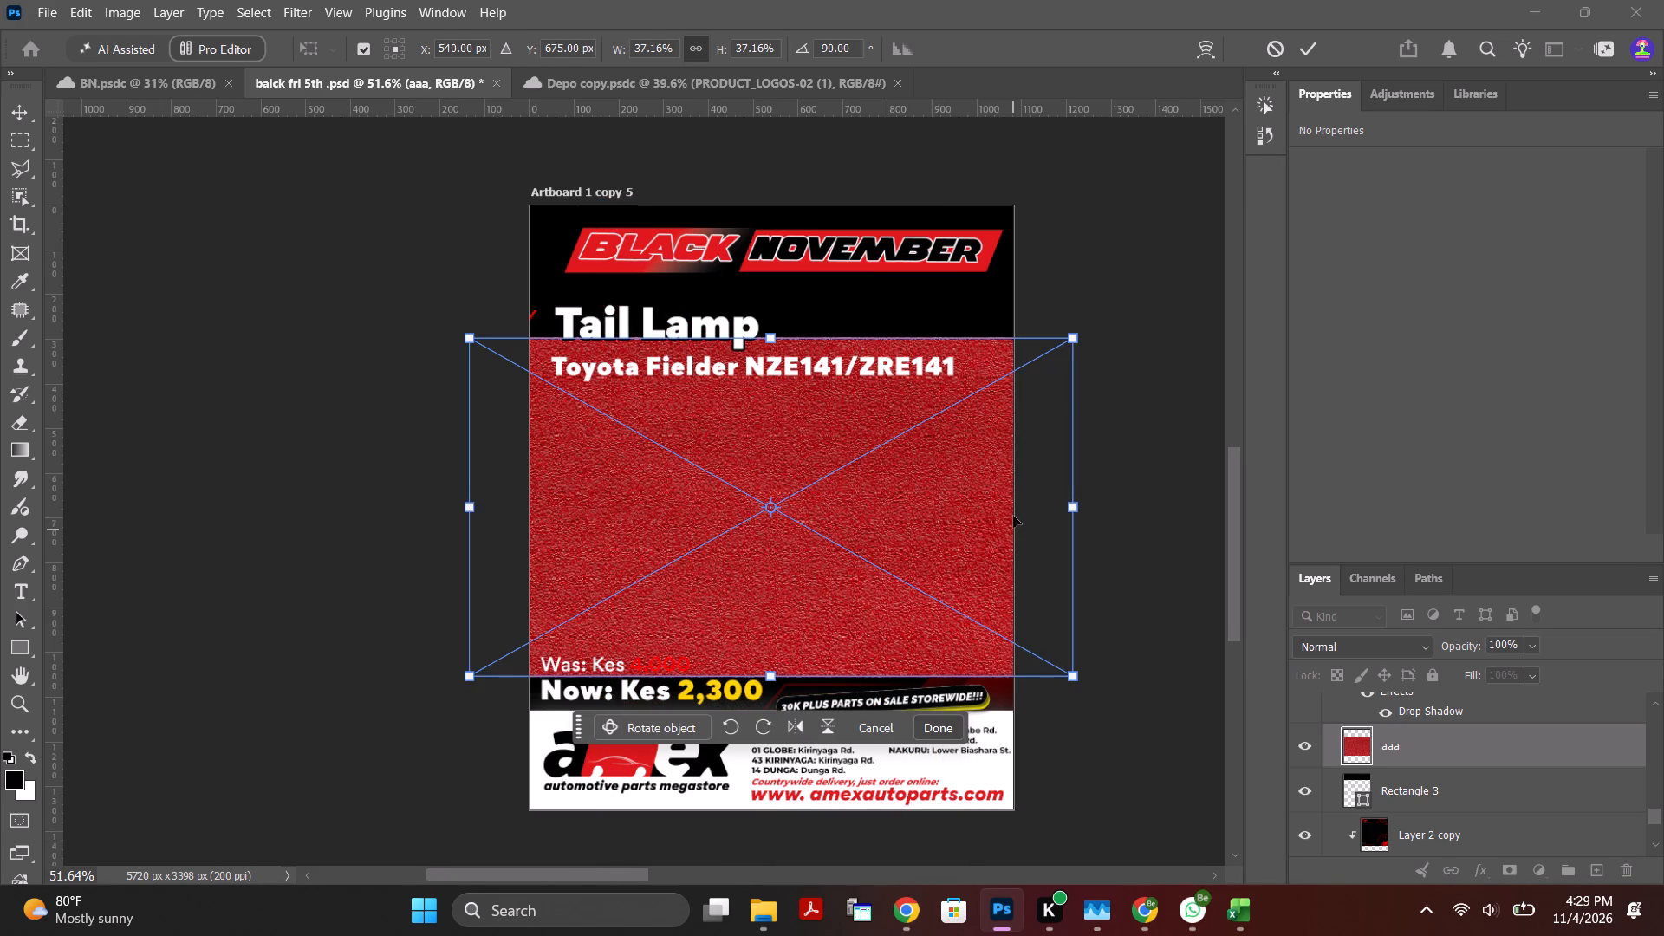
{"action": "left_click_drag", "start_coordinate": [934, 525], "coordinate": [931, 228]}
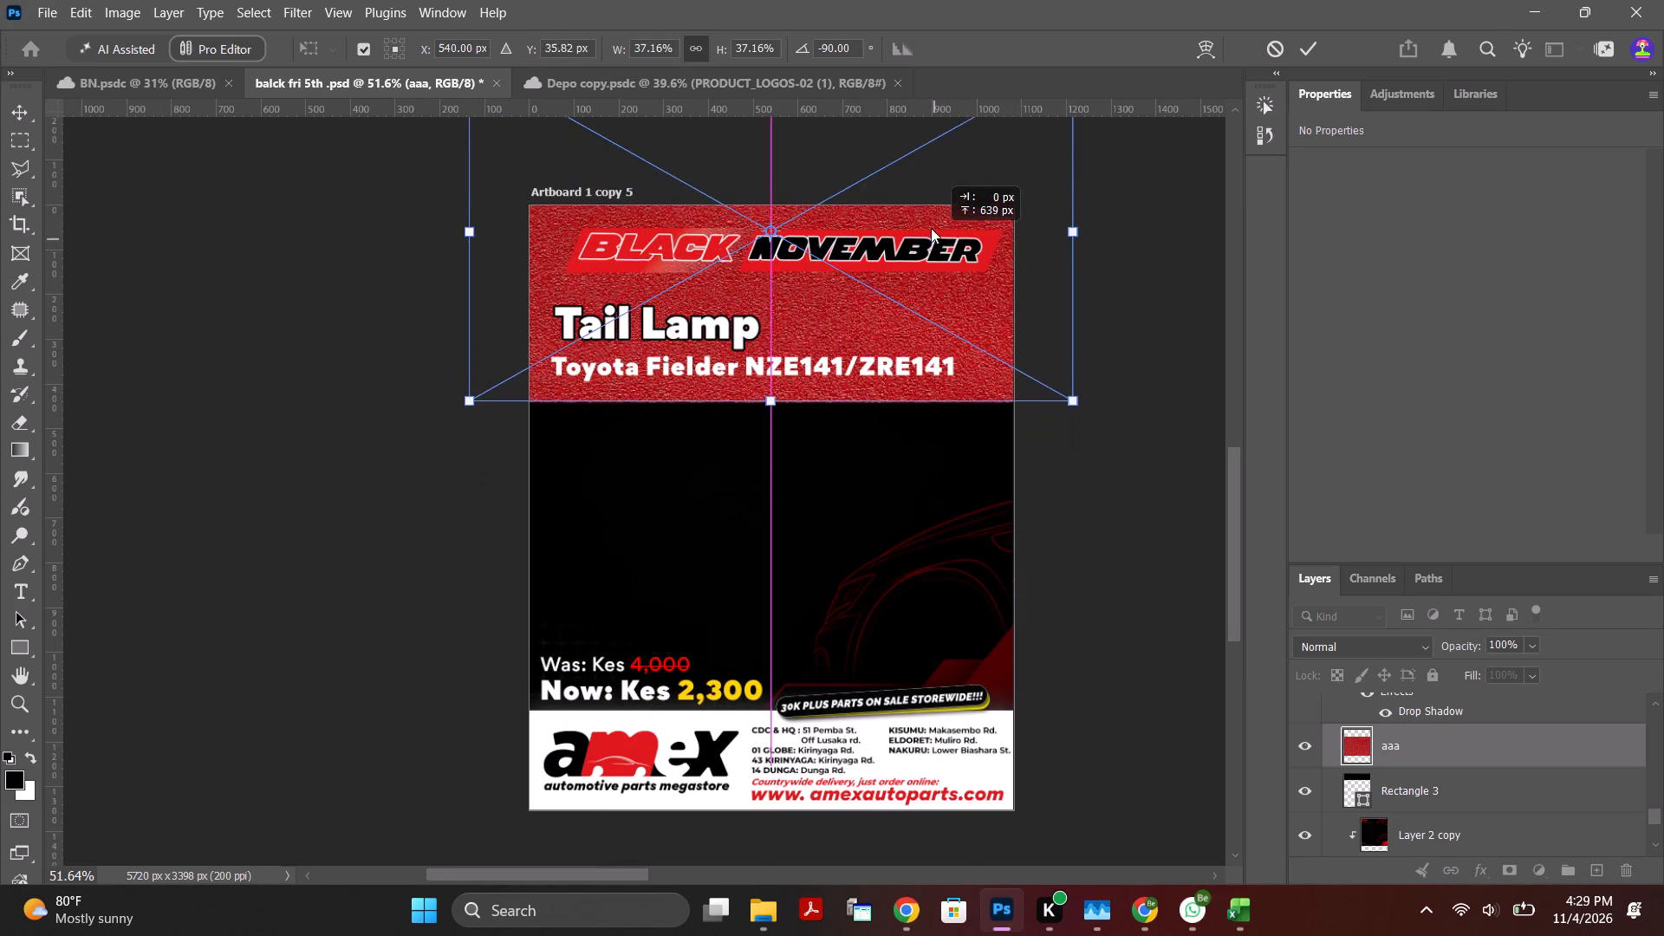
{"action": "left_click_drag", "start_coordinate": [931, 228], "coordinate": [909, 192]}
Clip the aaa texture layer to the black rectangle beneath it.
{"action": "left_click", "coordinate": [1394, 770], "text": "alt"}
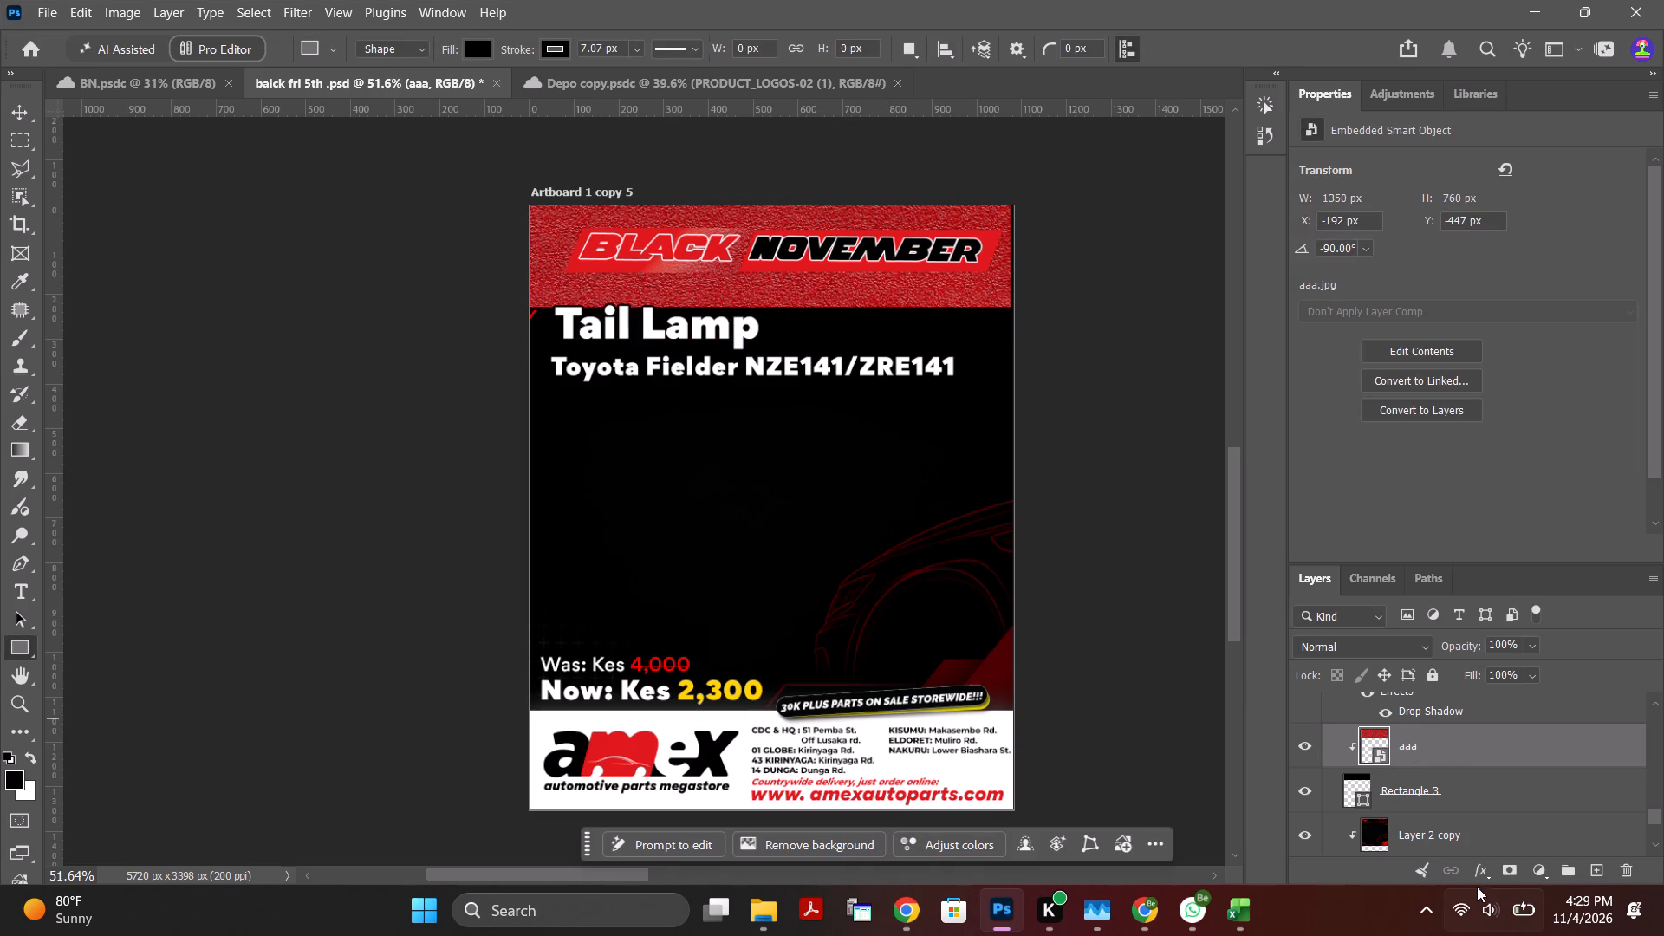
Add a layer mask to aaa and brush black along the texture's lower edge with a soft 700 px brush to fade it.
{"action": "left_click", "coordinate": [1504, 874]}
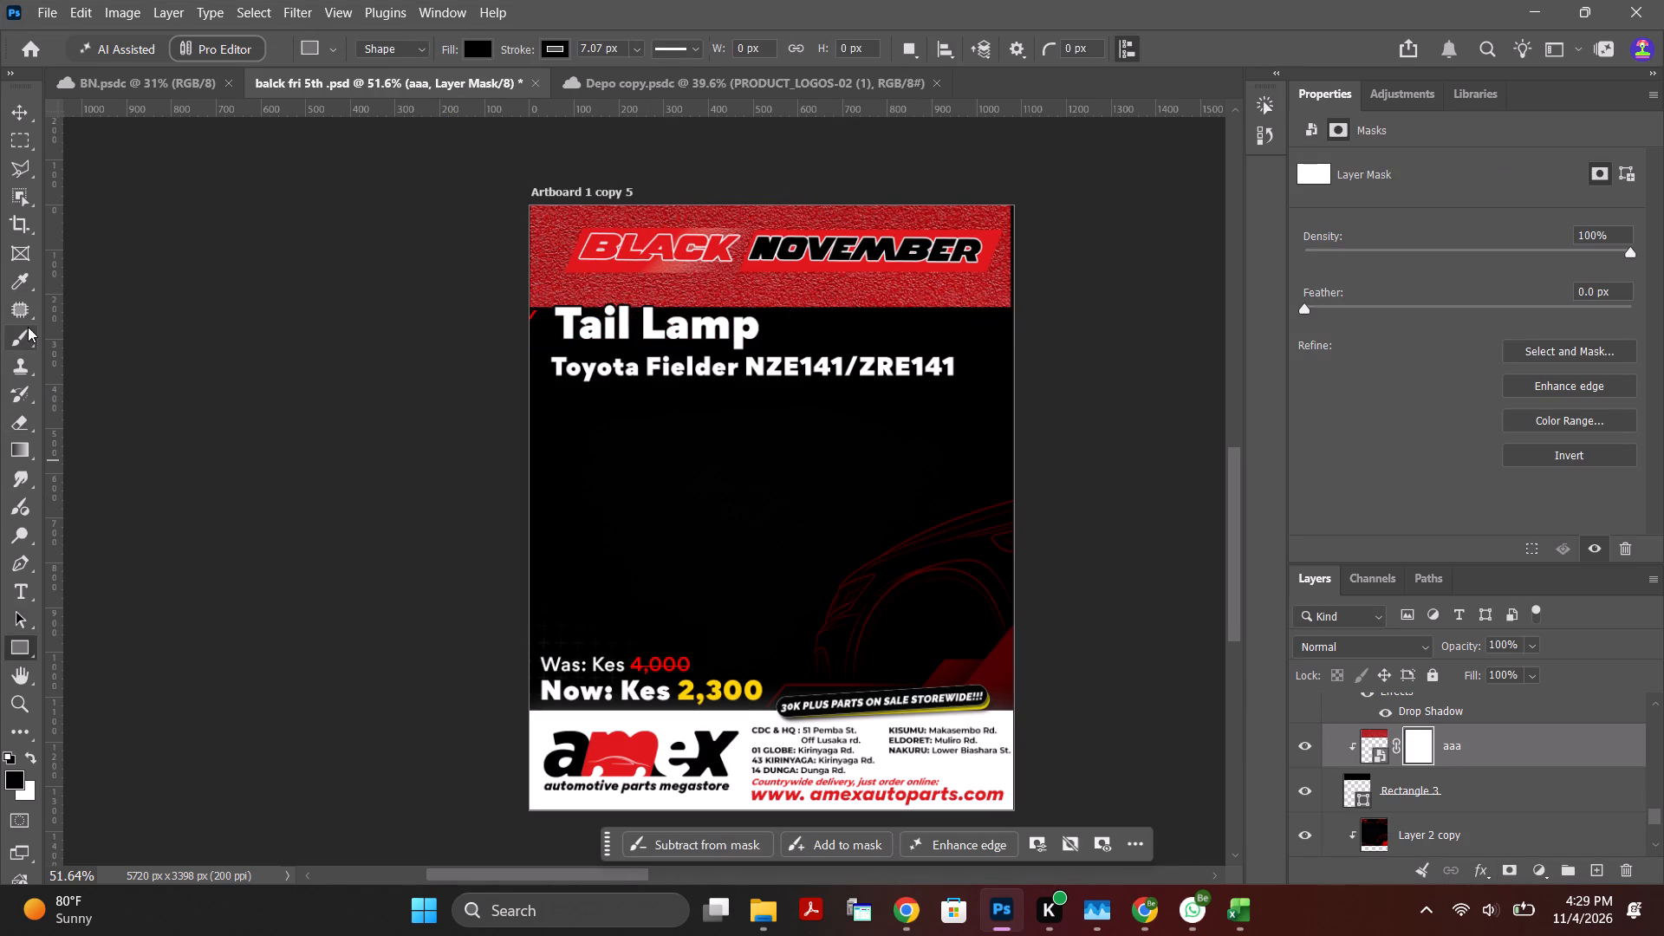
{"action": "left_click", "coordinate": [17, 335]}
{"action": "left_click_drag", "start_coordinate": [459, 389], "coordinate": [1080, 429]}
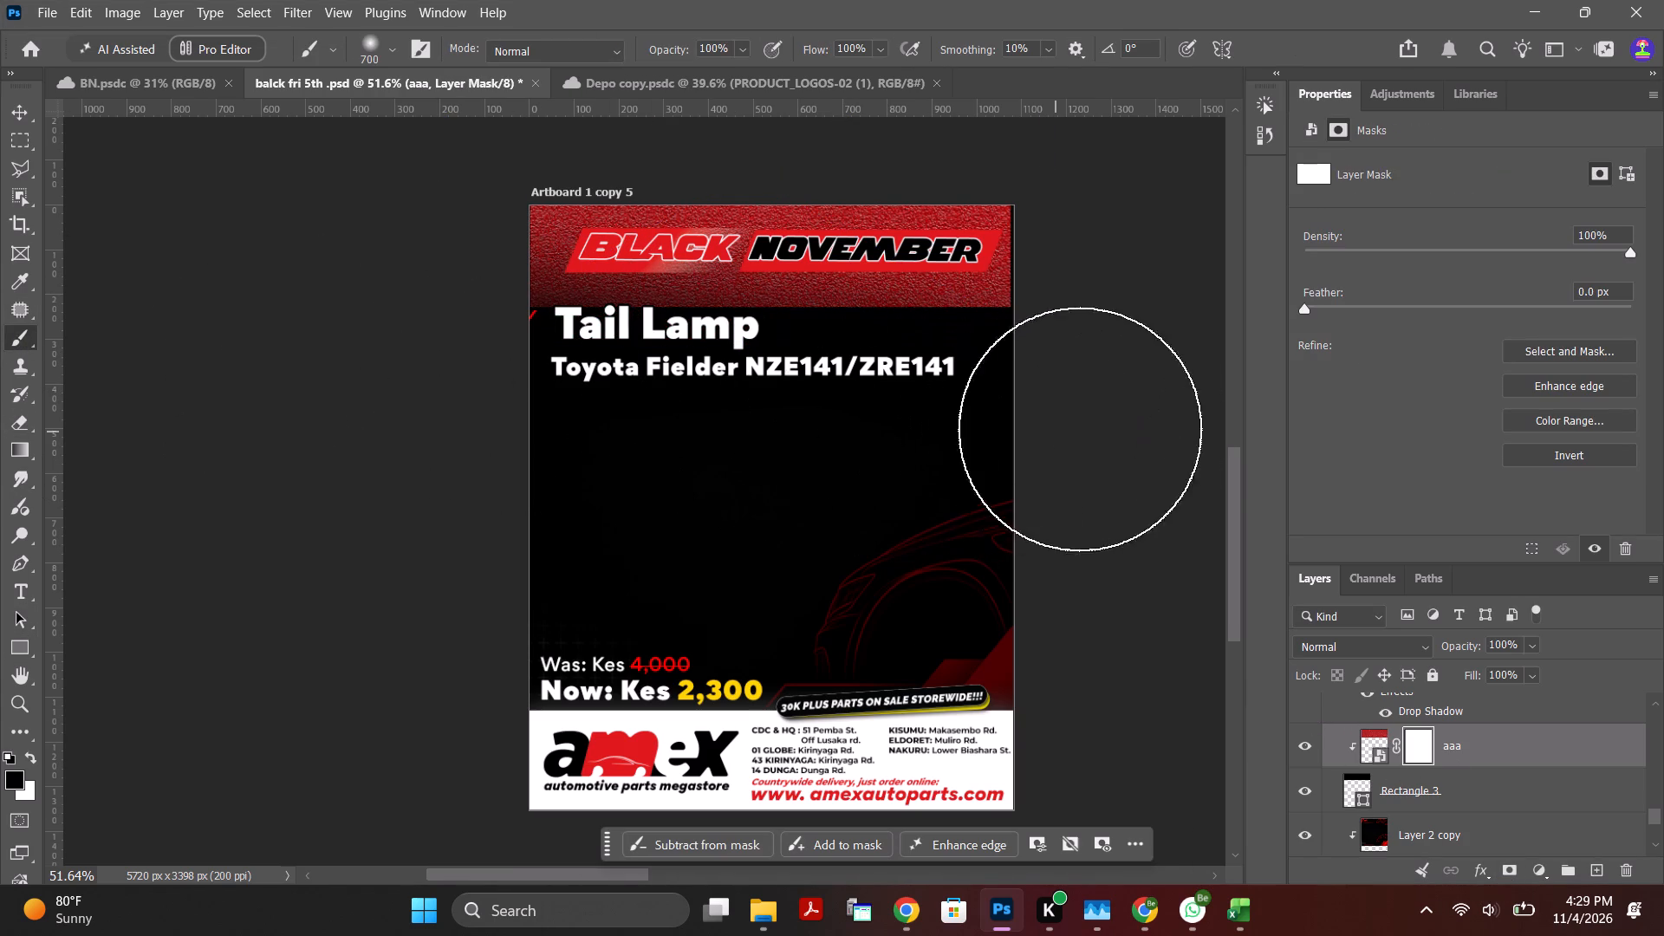
{"action": "left_click_drag", "start_coordinate": [1080, 429], "coordinate": [1004, 437]}
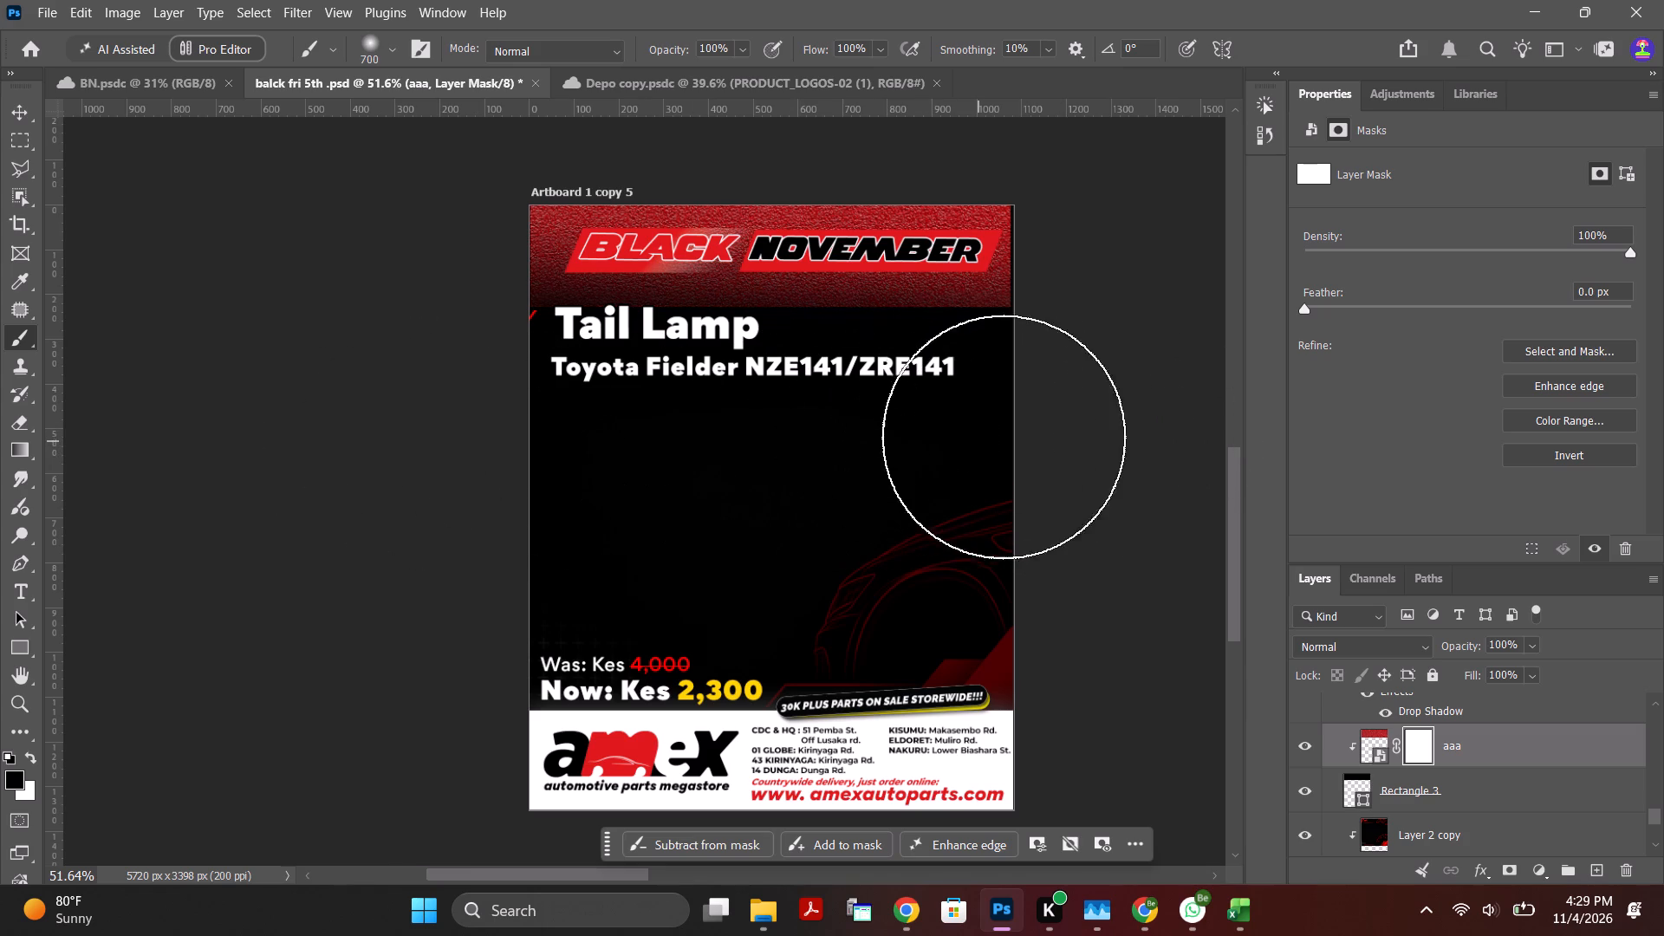
{"action": "left_click_drag", "start_coordinate": [1004, 437], "coordinate": [403, 490]}
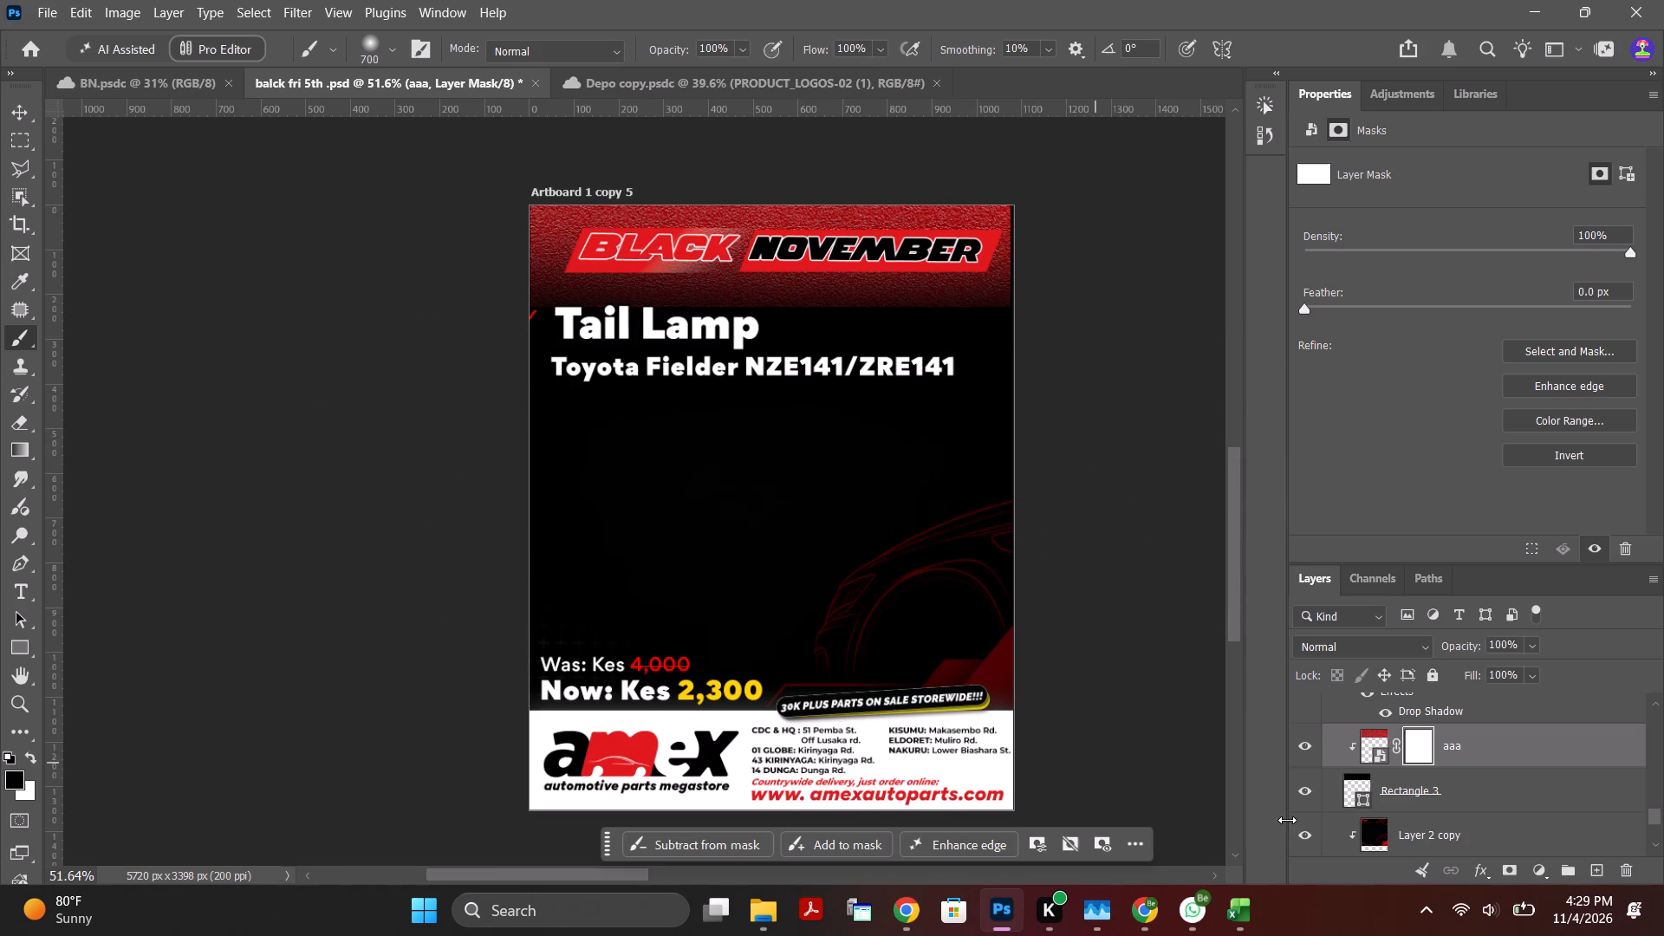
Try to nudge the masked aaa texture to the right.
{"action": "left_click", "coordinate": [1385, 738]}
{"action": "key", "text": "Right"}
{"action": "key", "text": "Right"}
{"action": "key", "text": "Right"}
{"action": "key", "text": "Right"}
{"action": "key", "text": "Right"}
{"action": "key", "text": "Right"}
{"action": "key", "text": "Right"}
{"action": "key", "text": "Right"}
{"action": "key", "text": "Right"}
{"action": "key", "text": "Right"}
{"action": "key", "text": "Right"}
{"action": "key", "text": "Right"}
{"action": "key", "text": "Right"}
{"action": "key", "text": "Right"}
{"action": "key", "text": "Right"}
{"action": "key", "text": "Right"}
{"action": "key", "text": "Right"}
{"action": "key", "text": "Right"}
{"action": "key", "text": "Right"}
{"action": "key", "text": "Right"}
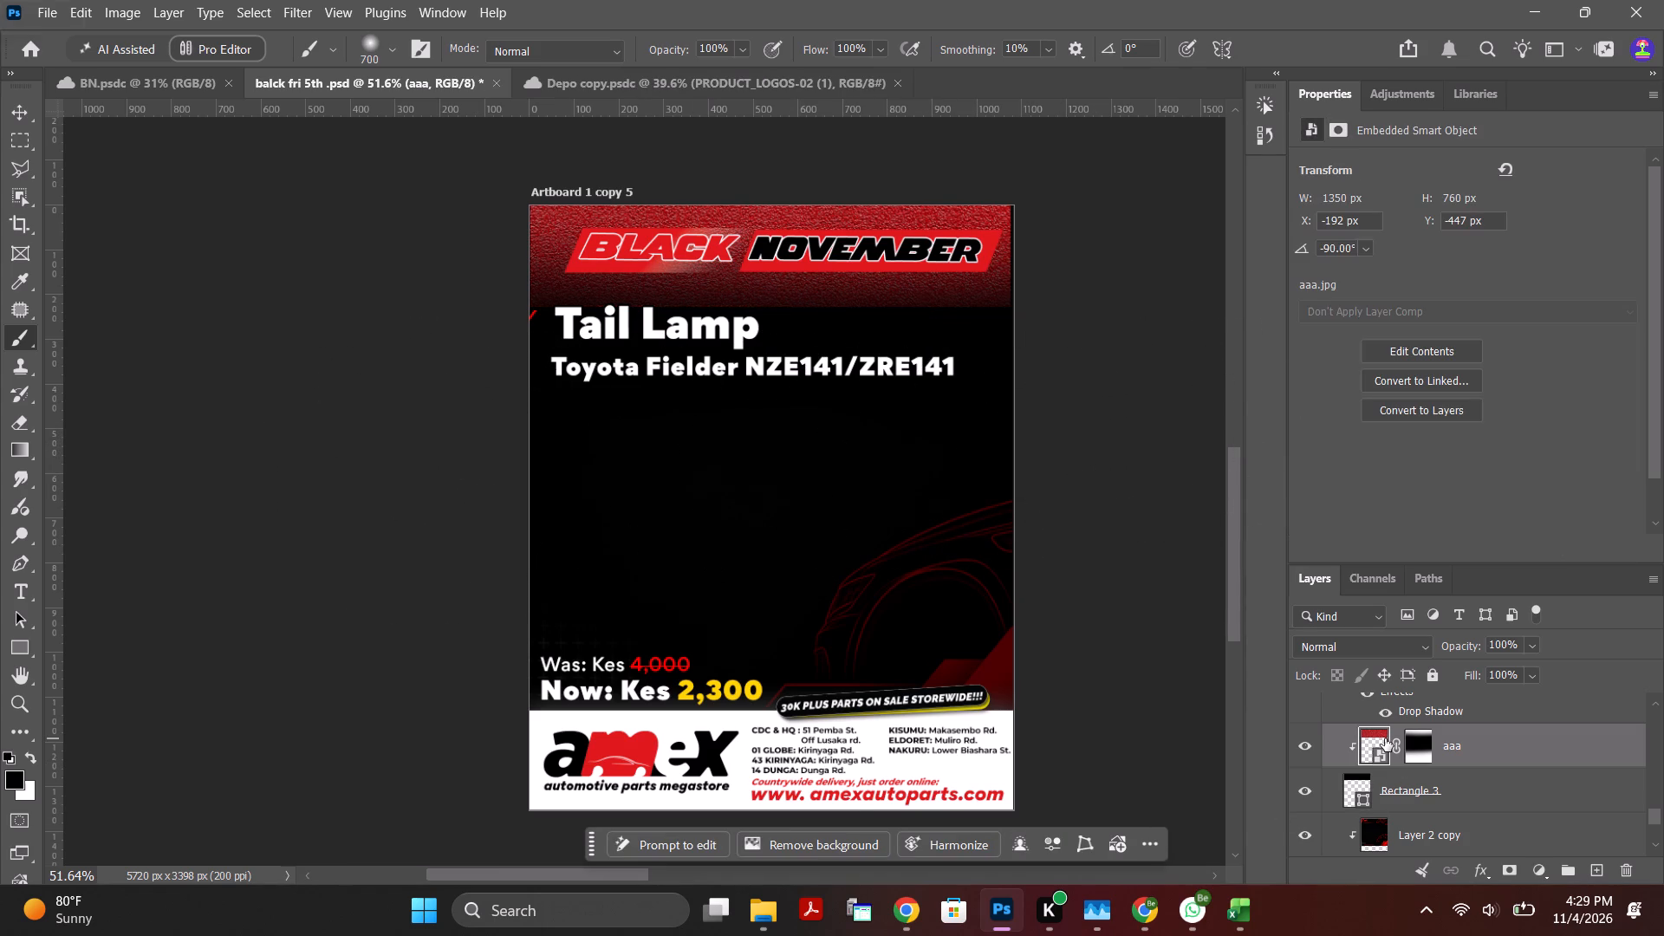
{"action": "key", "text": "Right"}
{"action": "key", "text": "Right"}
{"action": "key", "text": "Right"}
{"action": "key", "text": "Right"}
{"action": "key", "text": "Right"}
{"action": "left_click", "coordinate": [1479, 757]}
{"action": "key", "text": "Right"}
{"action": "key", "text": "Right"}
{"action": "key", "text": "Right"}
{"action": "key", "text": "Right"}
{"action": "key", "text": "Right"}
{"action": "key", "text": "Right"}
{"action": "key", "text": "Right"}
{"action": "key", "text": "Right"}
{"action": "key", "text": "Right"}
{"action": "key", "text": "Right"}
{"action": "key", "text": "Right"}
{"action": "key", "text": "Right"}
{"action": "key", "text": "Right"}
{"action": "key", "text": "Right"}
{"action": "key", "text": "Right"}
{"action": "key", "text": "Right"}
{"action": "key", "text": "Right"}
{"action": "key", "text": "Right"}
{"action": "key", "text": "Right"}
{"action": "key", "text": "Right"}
Move the aaa texture about 106 px to the right and slightly up behind the BLACK NOVEMBER heading.
{"action": "left_click", "coordinate": [1387, 735]}
{"action": "key", "text": "ctrl+t"}
{"action": "left_click_drag", "start_coordinate": [923, 214], "coordinate": [952, 212]}
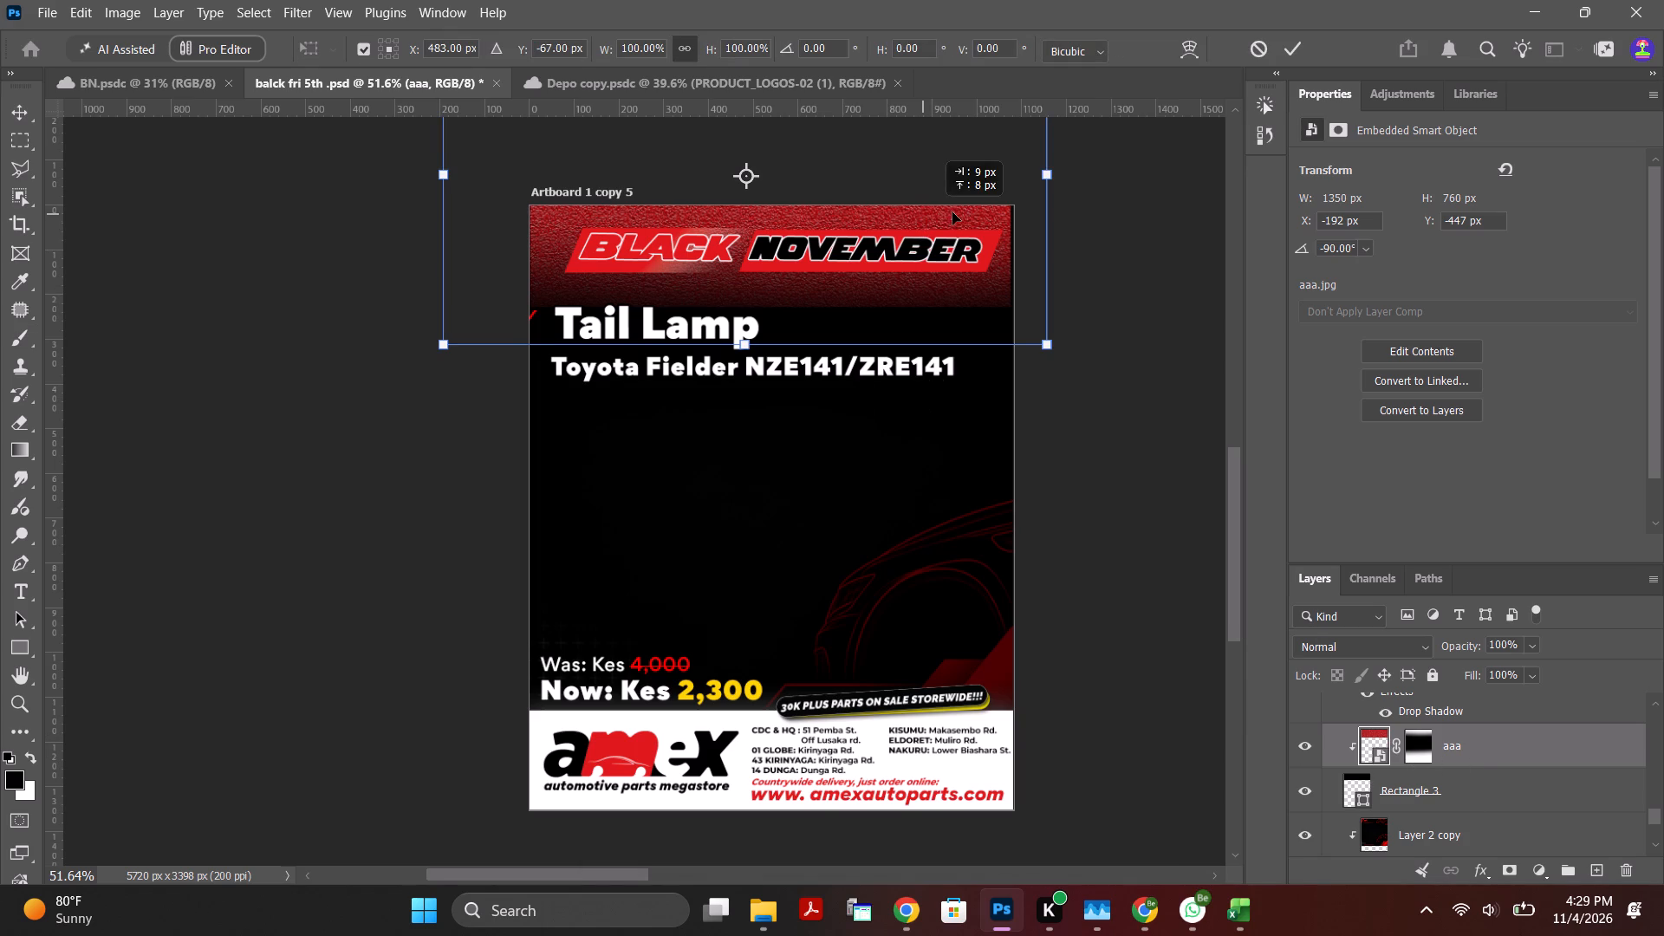
{"action": "left_click_drag", "start_coordinate": [952, 212], "coordinate": [971, 212]}
Enlarge Rectangle 3 proportionally past both sides of the artboard to about 1213 × 265 px.
{"action": "left_click", "coordinate": [1424, 792]}
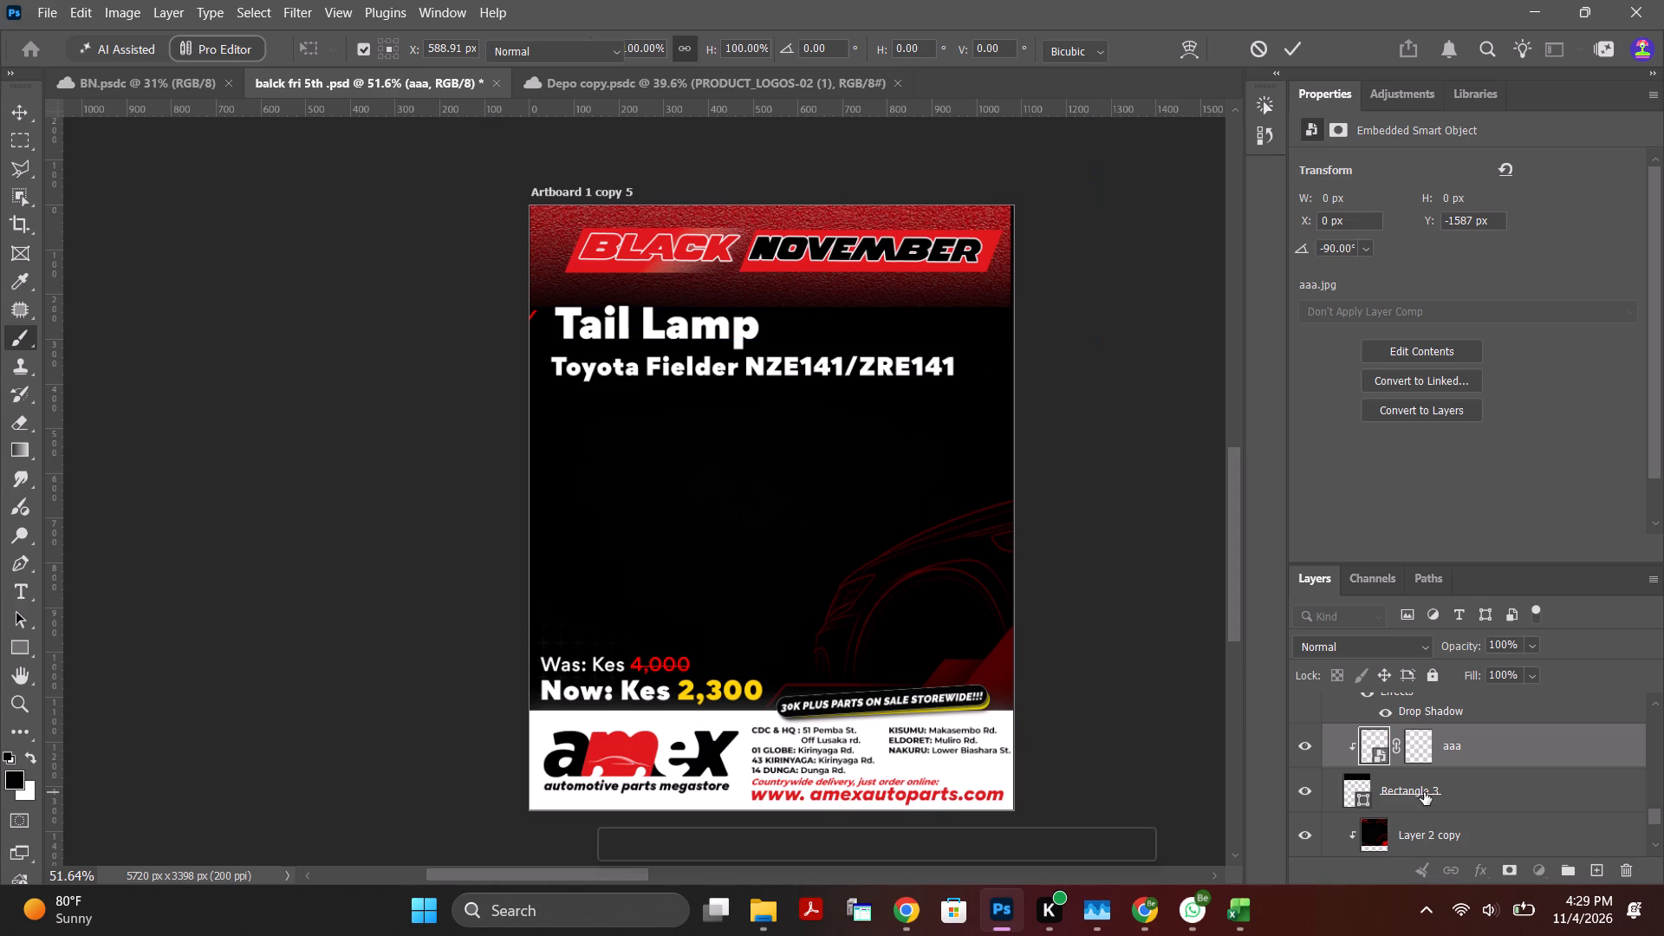
{"action": "key", "text": "ctrl+t"}
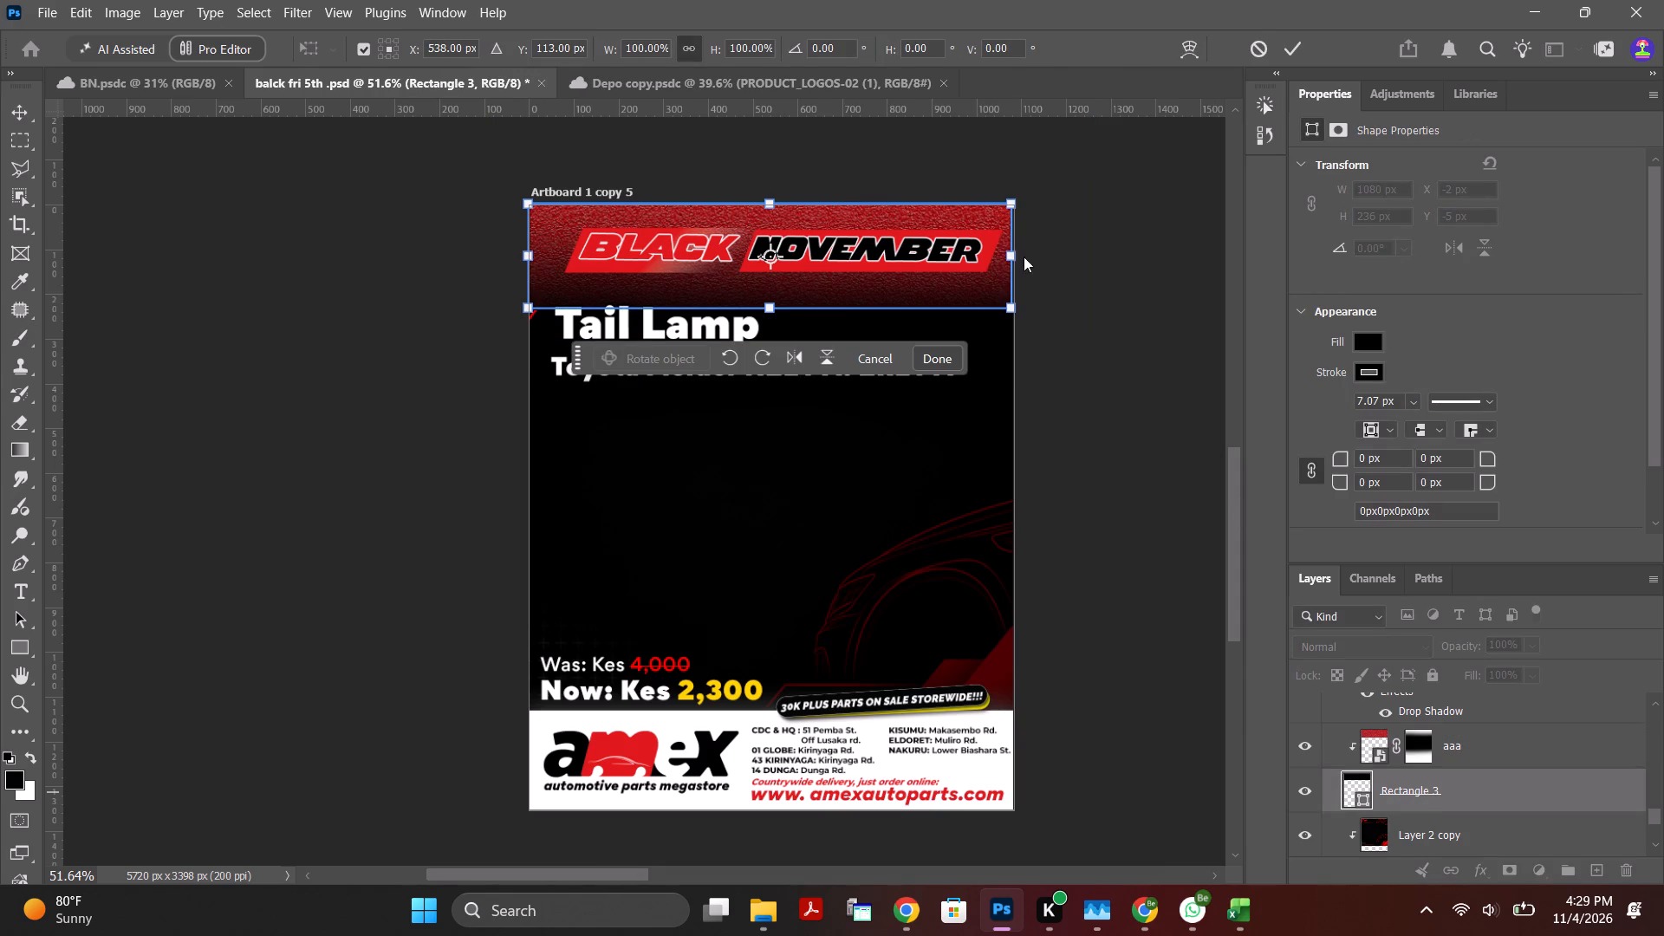
{"action": "left_click_drag", "start_coordinate": [1012, 255], "coordinate": [1030, 257]}
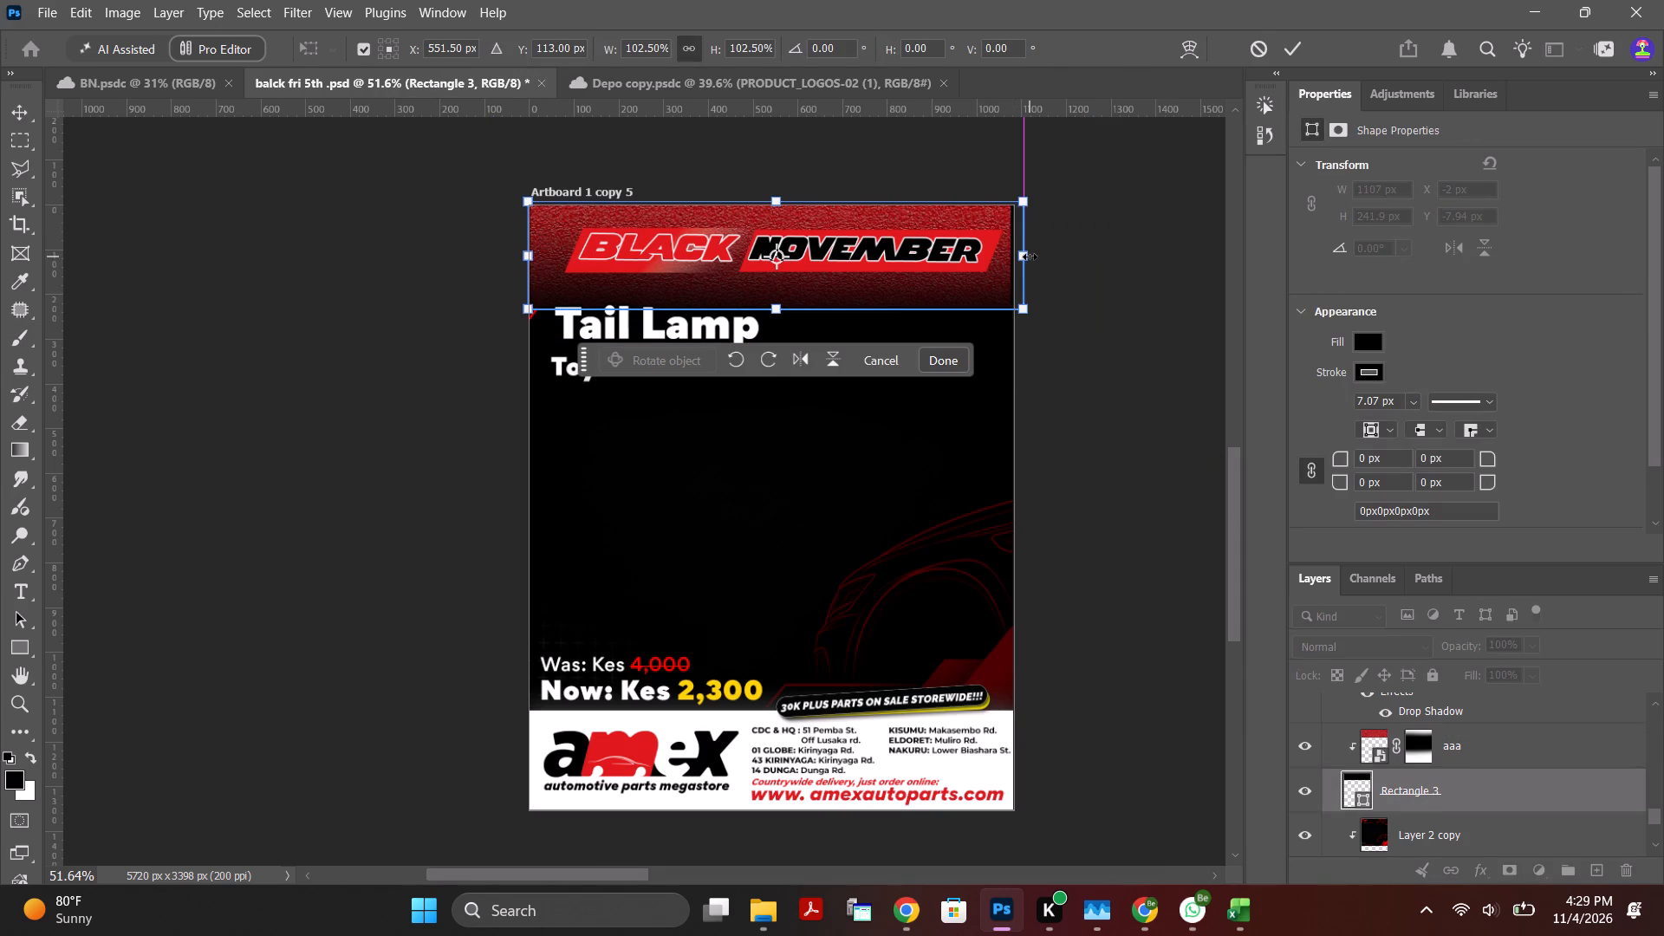
{"action": "left_click_drag", "start_coordinate": [1027, 255], "coordinate": [1055, 257]}
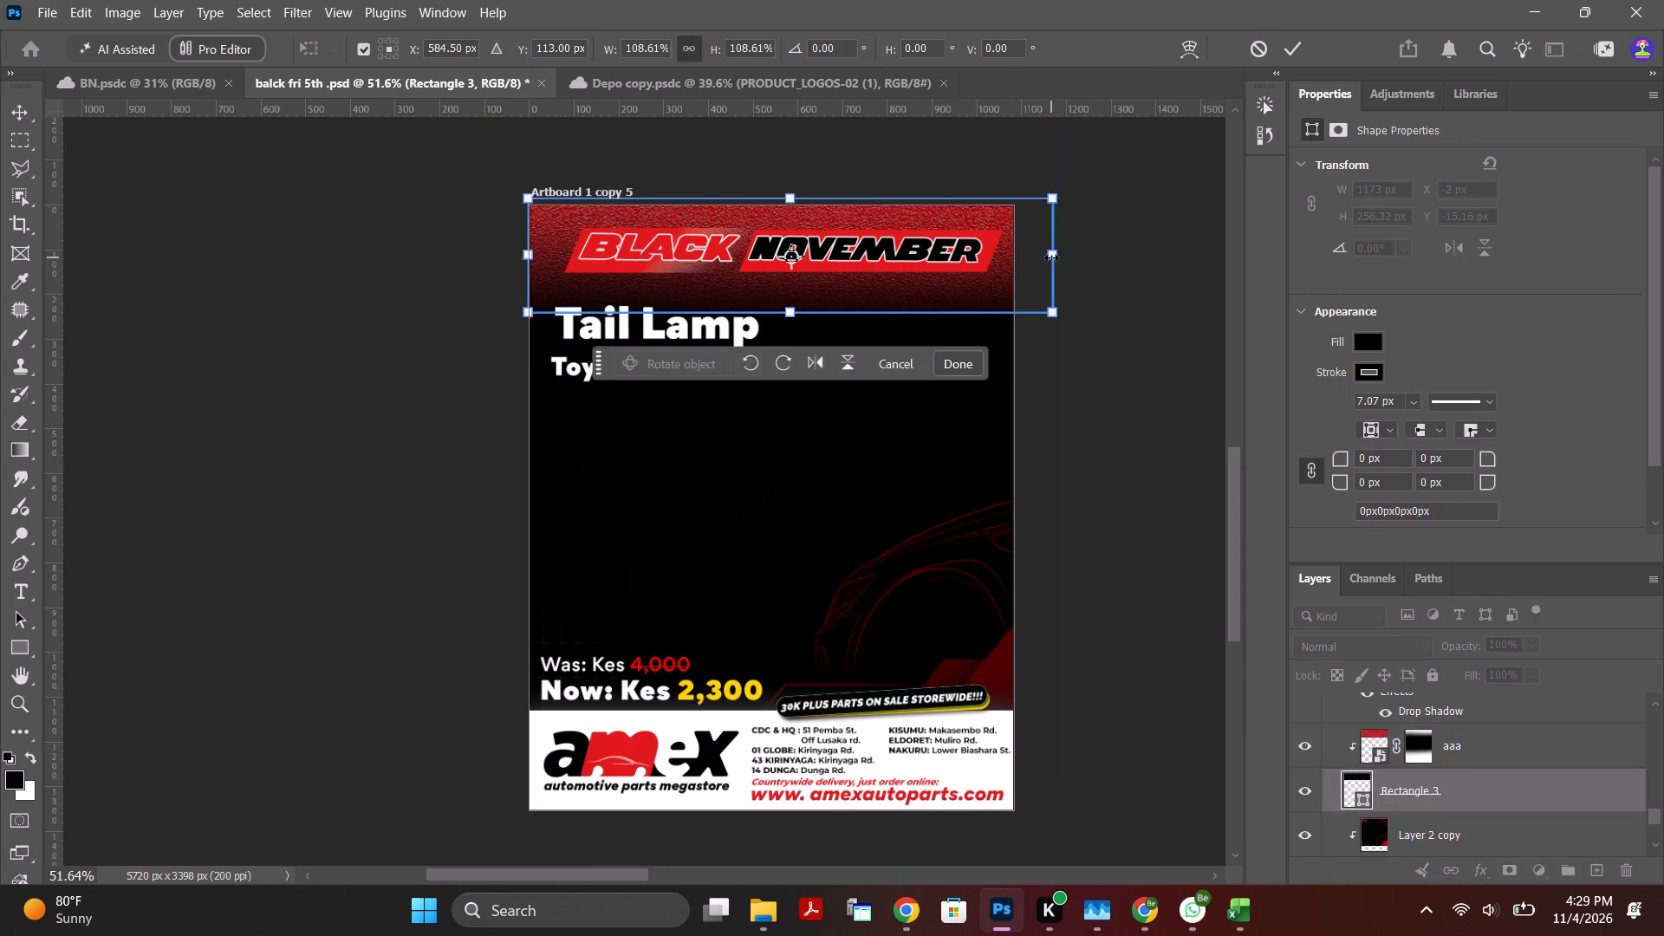
{"action": "left_click_drag", "start_coordinate": [527, 257], "coordinate": [510, 257]}
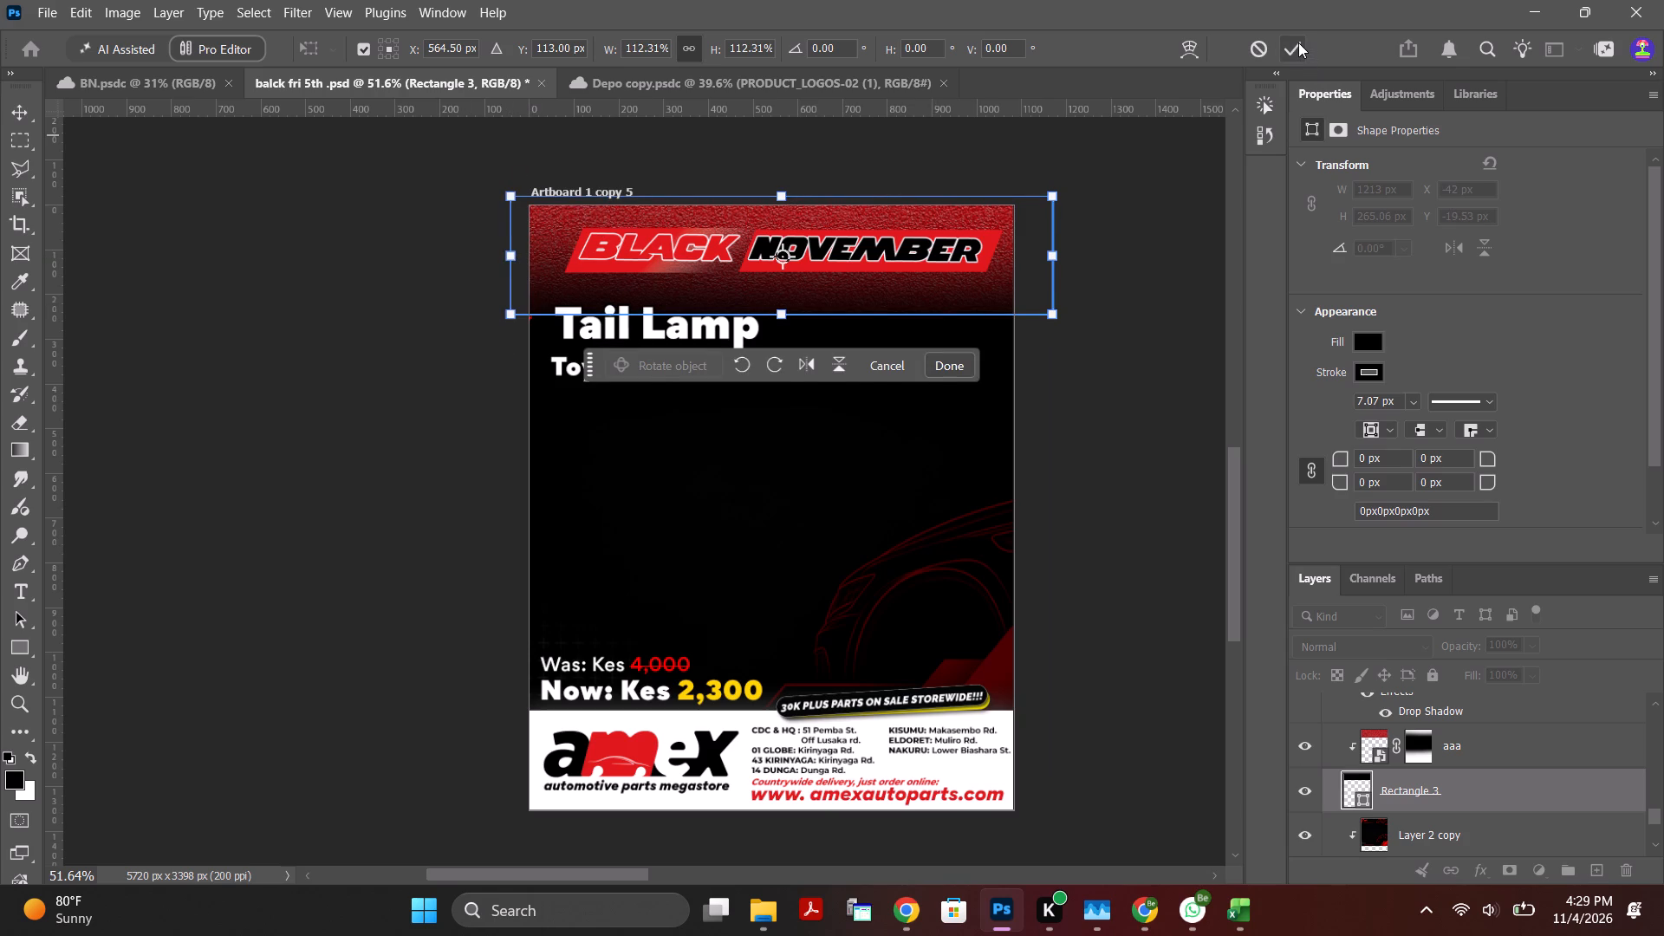
{"action": "left_click", "coordinate": [1298, 42]}
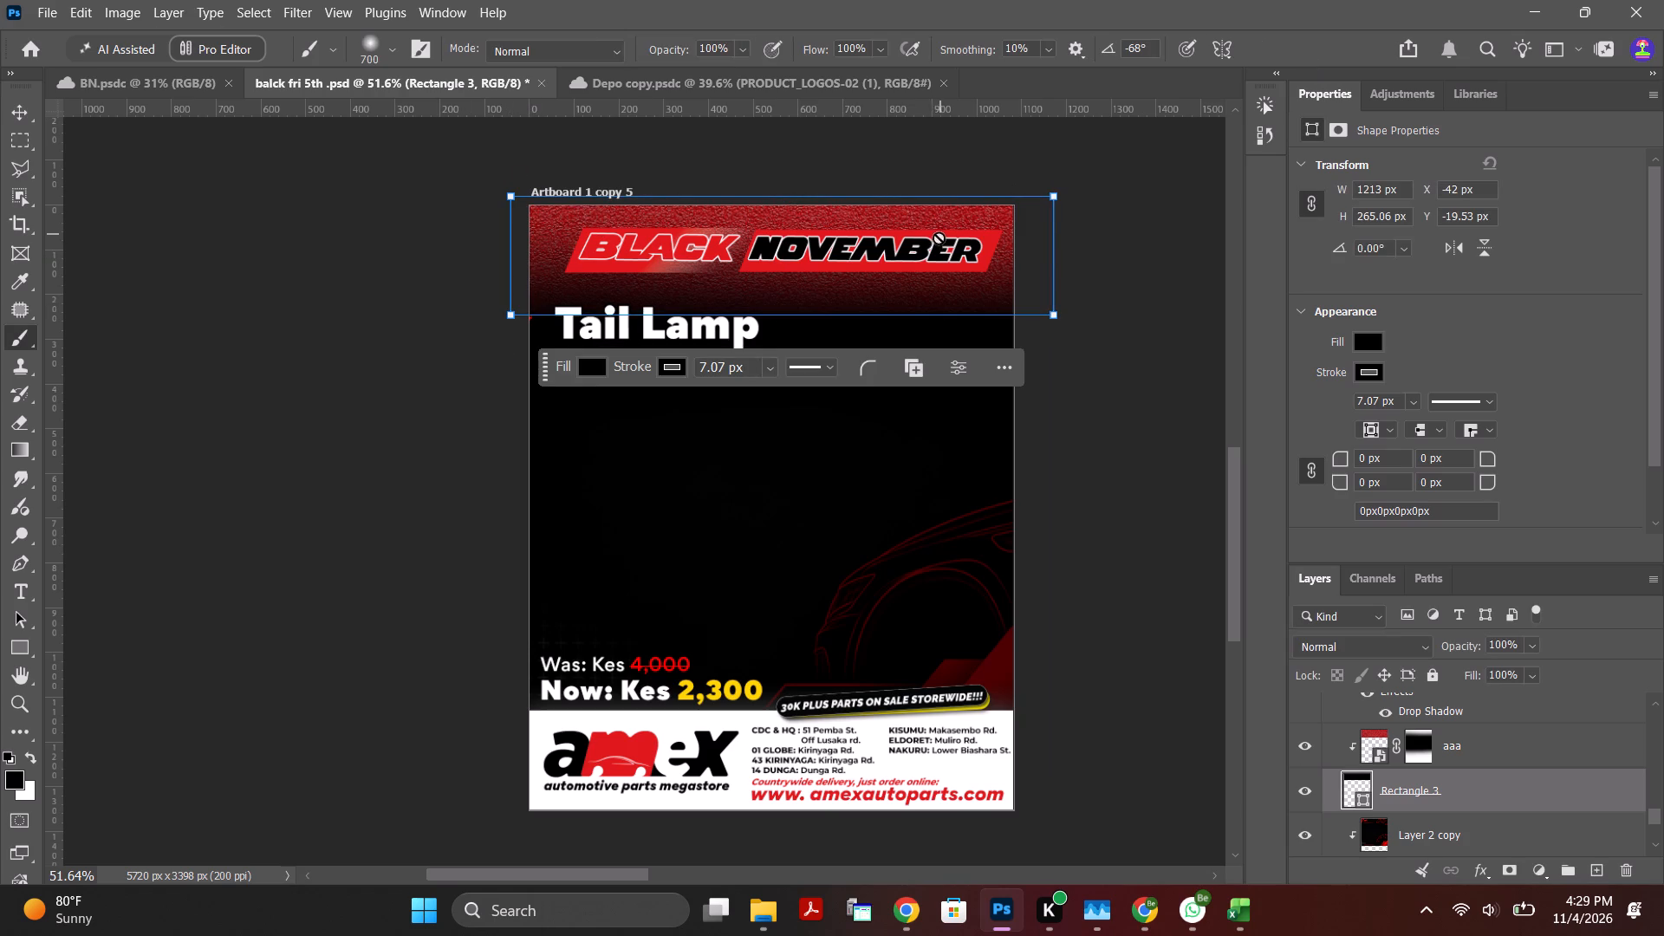
Add a layer mask to Rectangle 3 and brush black along its lower edge with the soft 700 px brush to fade it.
{"action": "scroll", "coordinate": [762, 320], "scroll_direction": "up", "scroll_amount": 2, "text": "alt"}
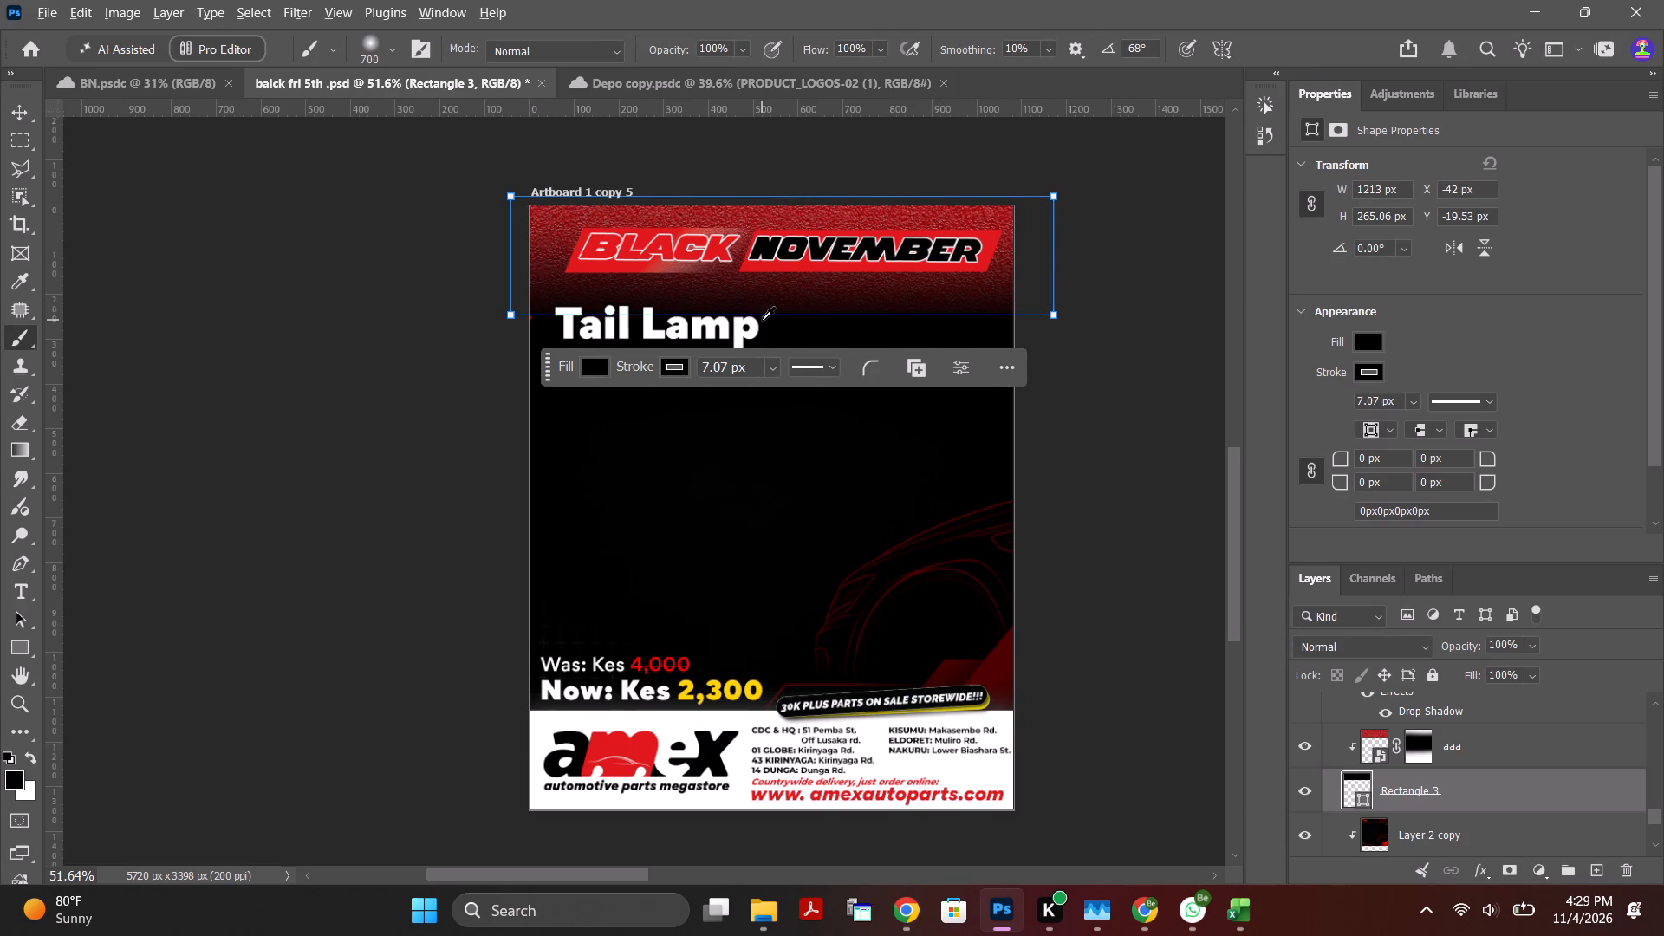
{"action": "scroll", "coordinate": [762, 320], "scroll_direction": "up", "scroll_amount": 2, "text": "alt"}
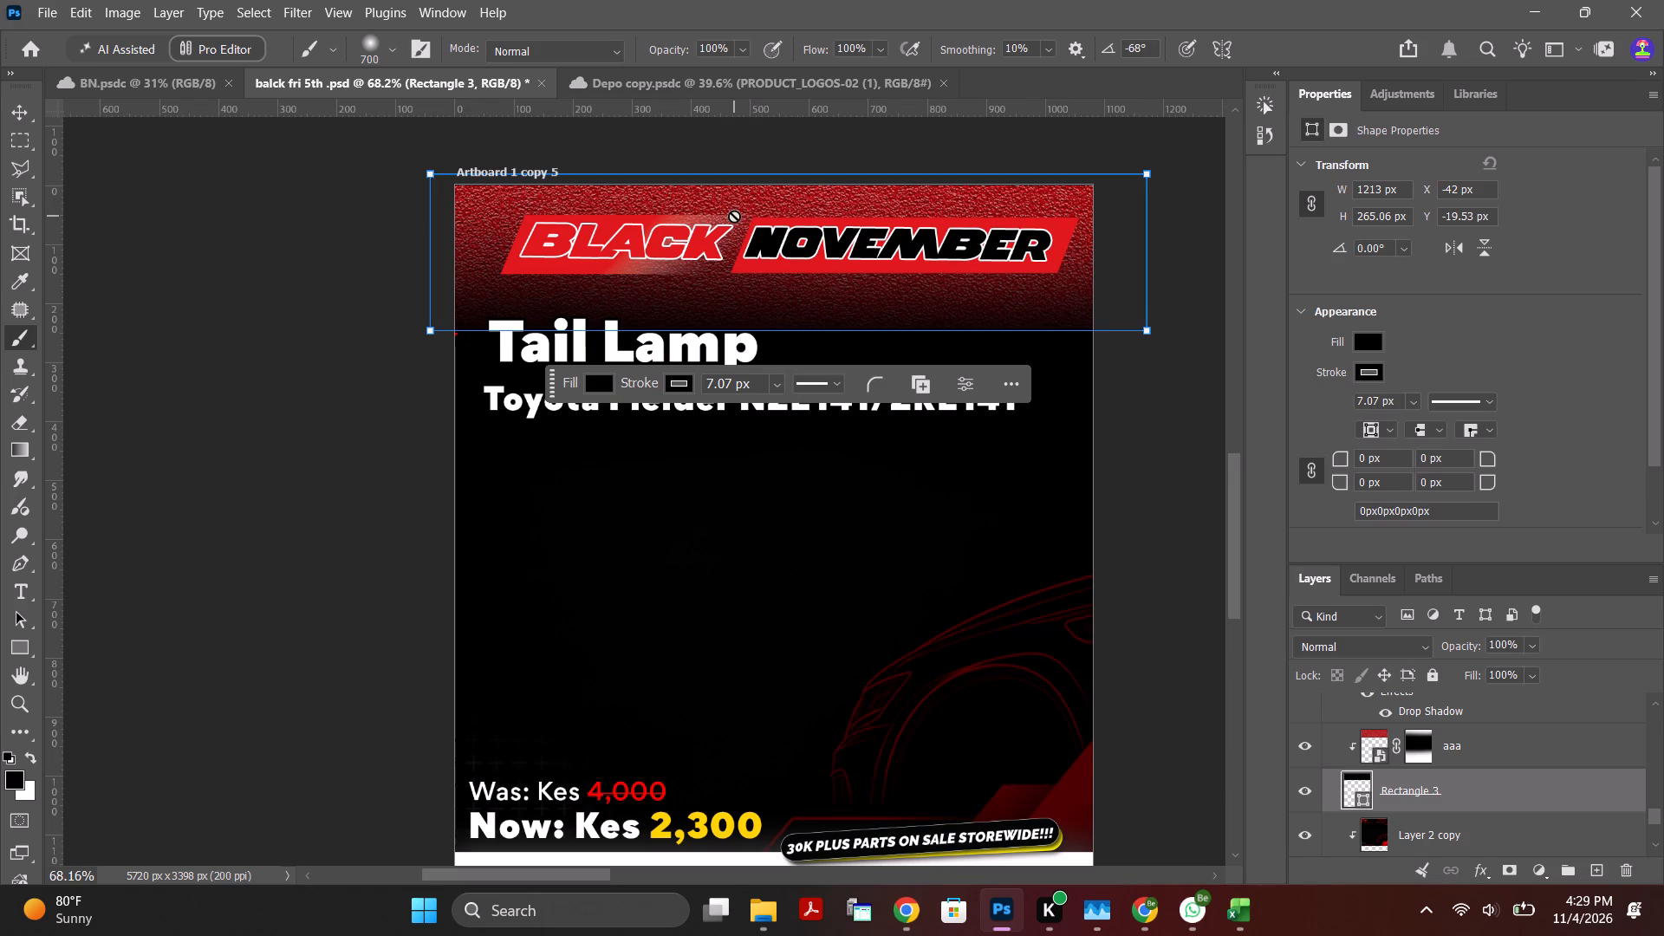
{"action": "left_click", "coordinate": [1455, 802]}
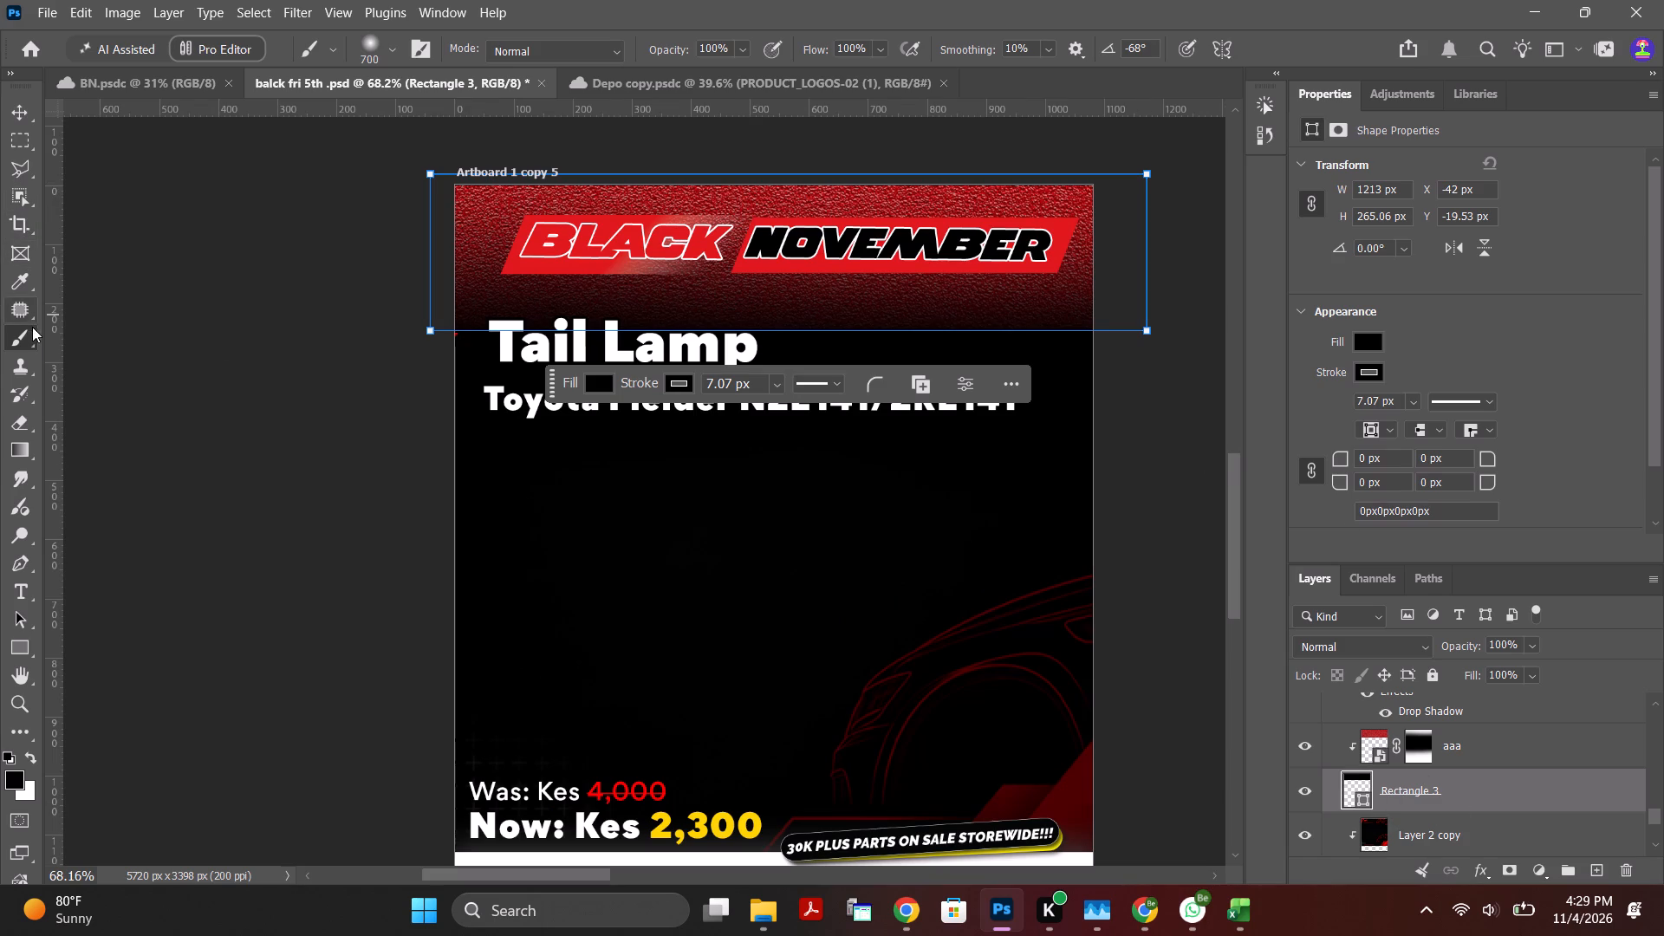
{"action": "left_click", "coordinate": [21, 335]}
{"action": "left_click", "coordinate": [1516, 880]}
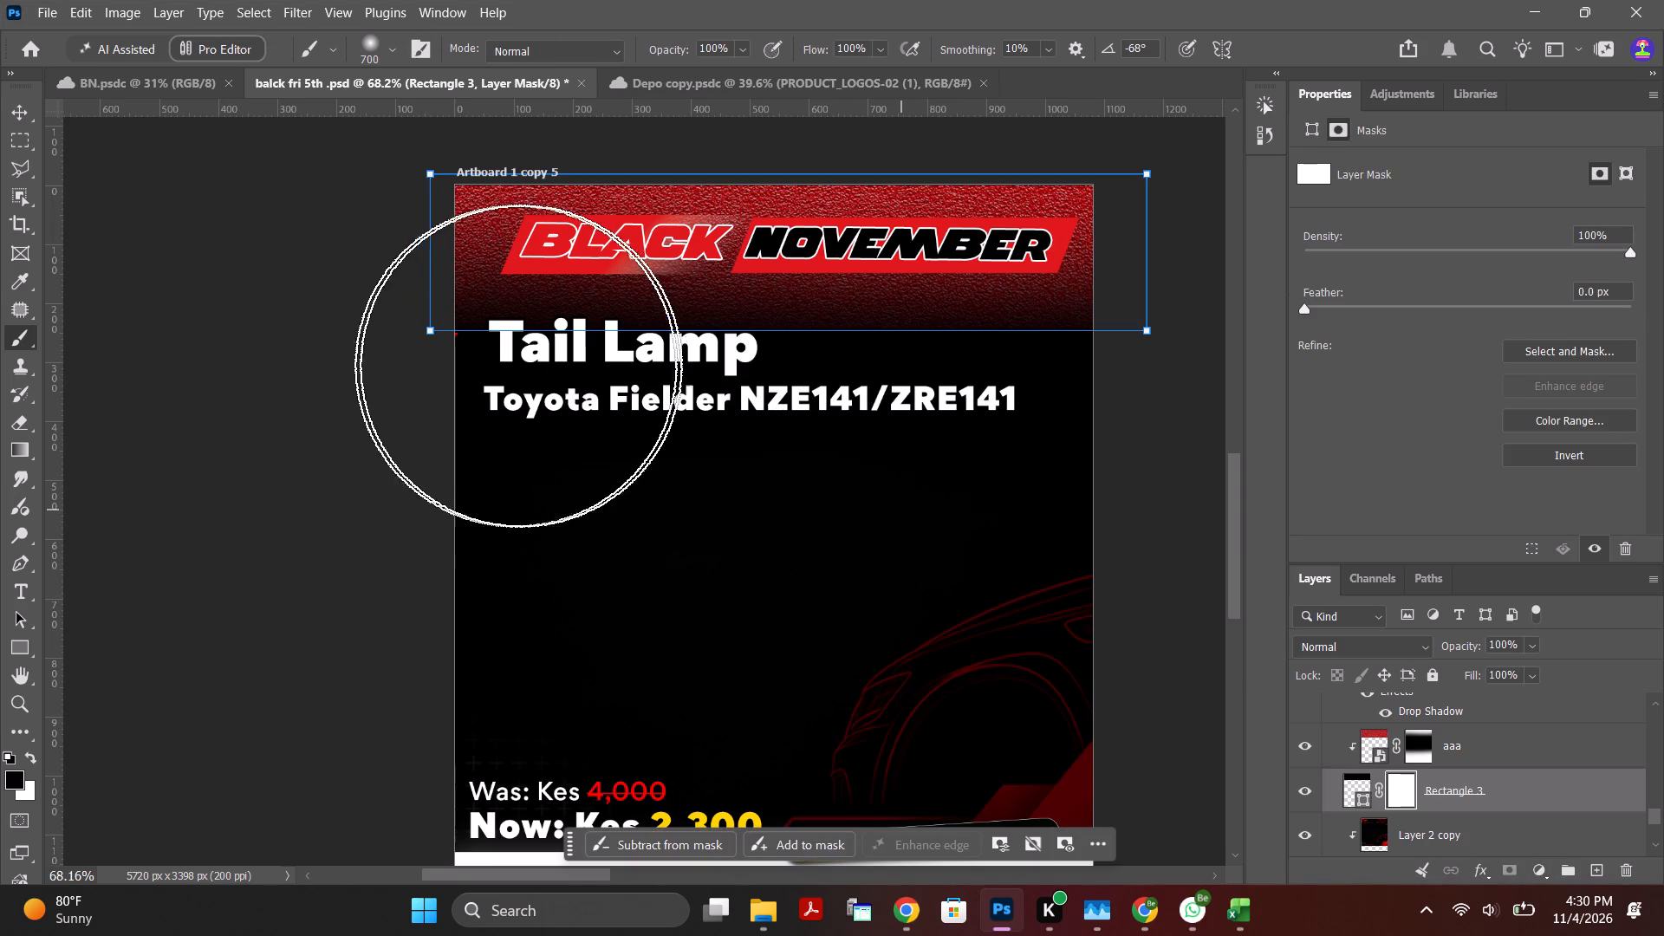
{"action": "left_click_drag", "start_coordinate": [486, 530], "coordinate": [959, 557]}
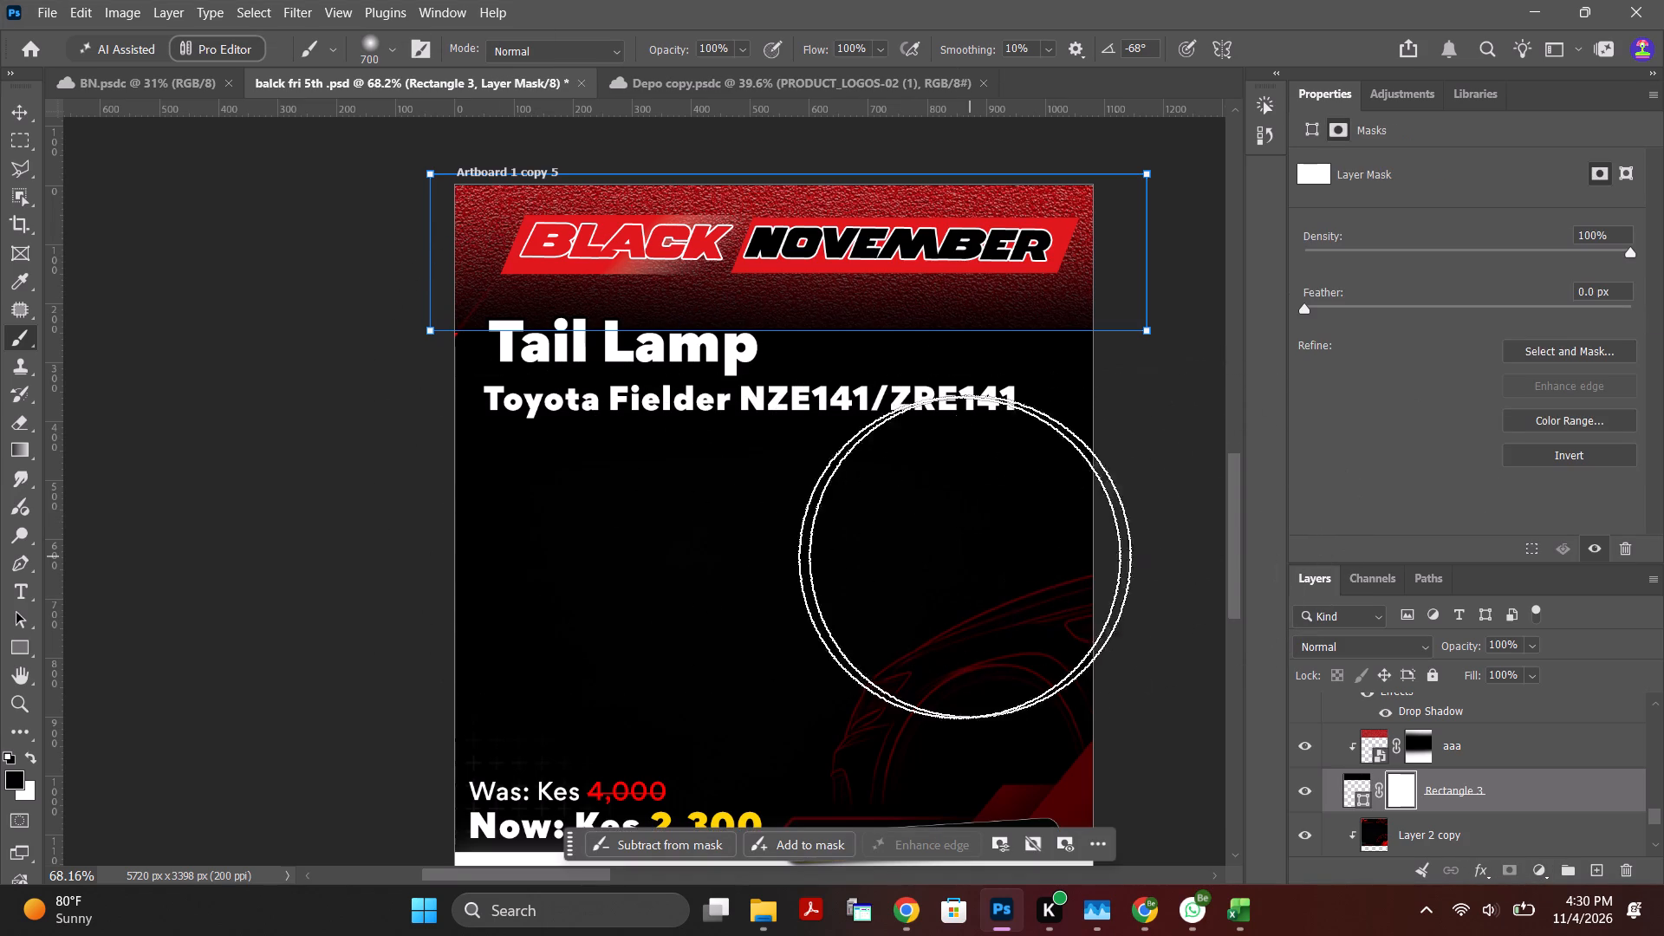
{"action": "left_click_drag", "start_coordinate": [959, 557], "coordinate": [1253, 547]}
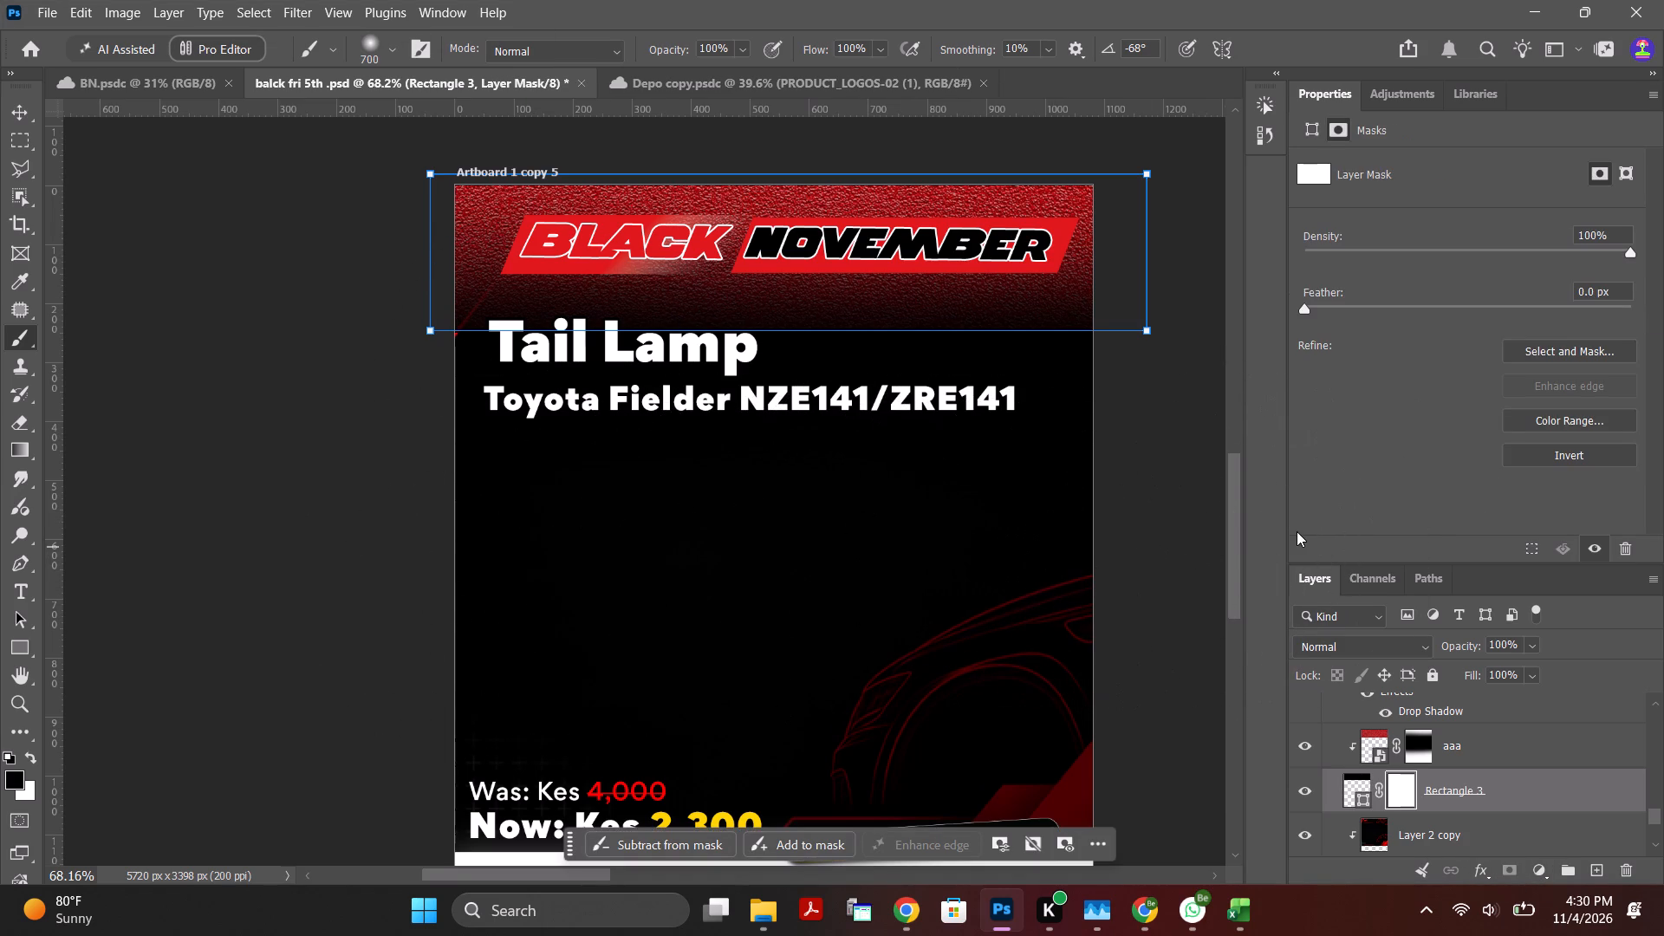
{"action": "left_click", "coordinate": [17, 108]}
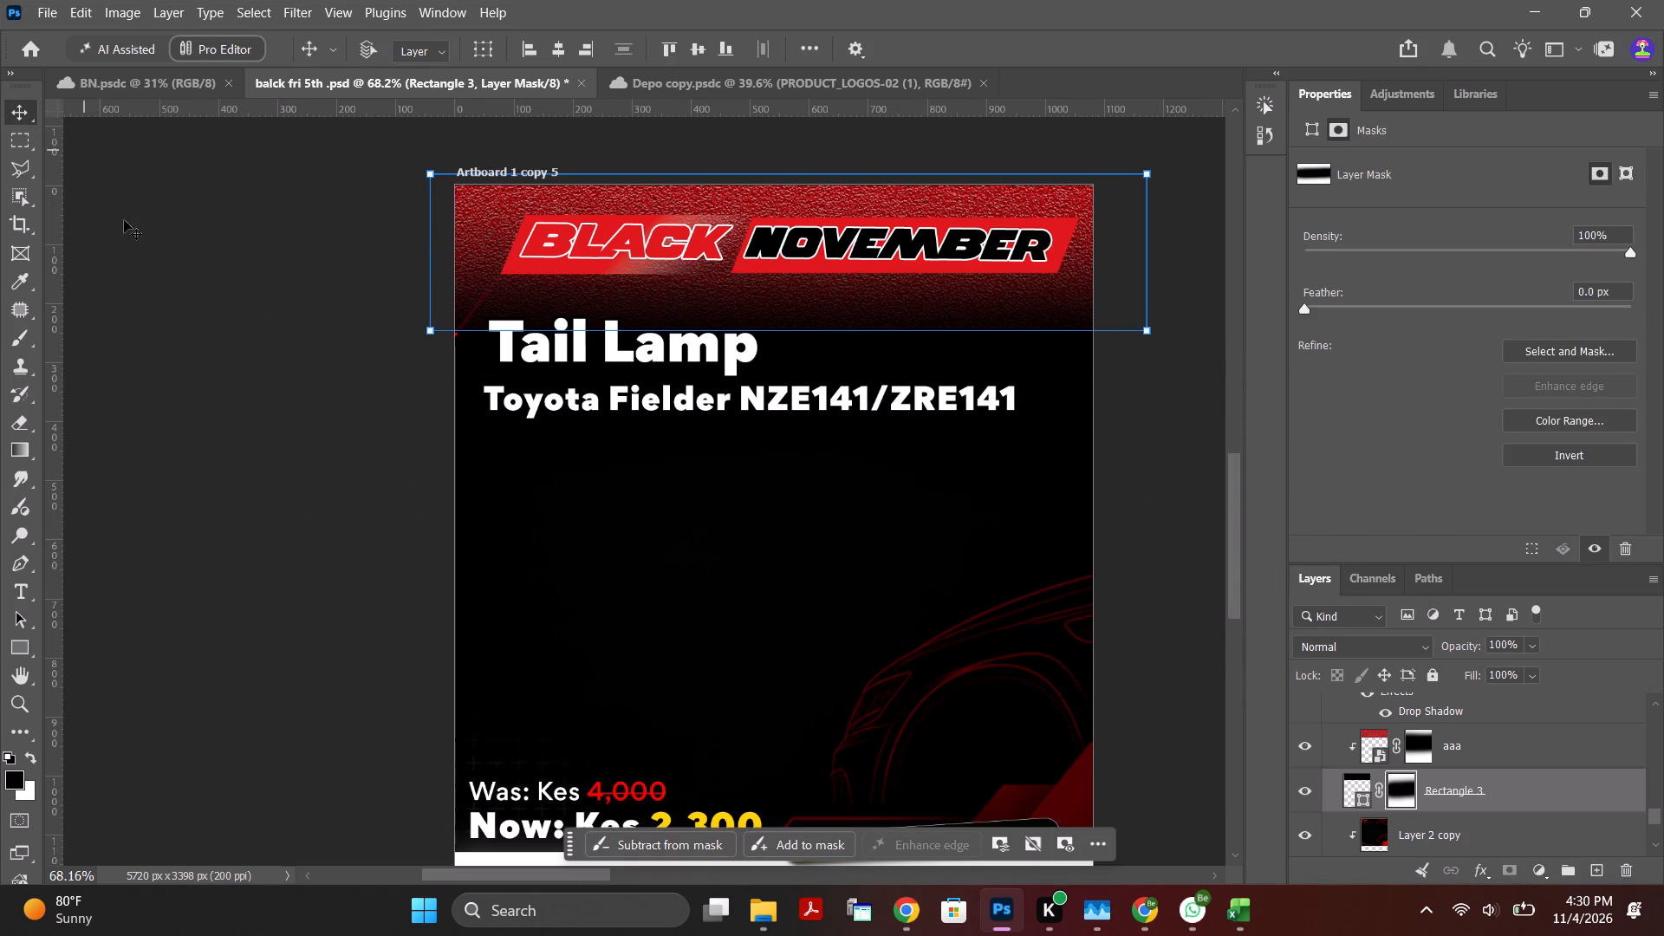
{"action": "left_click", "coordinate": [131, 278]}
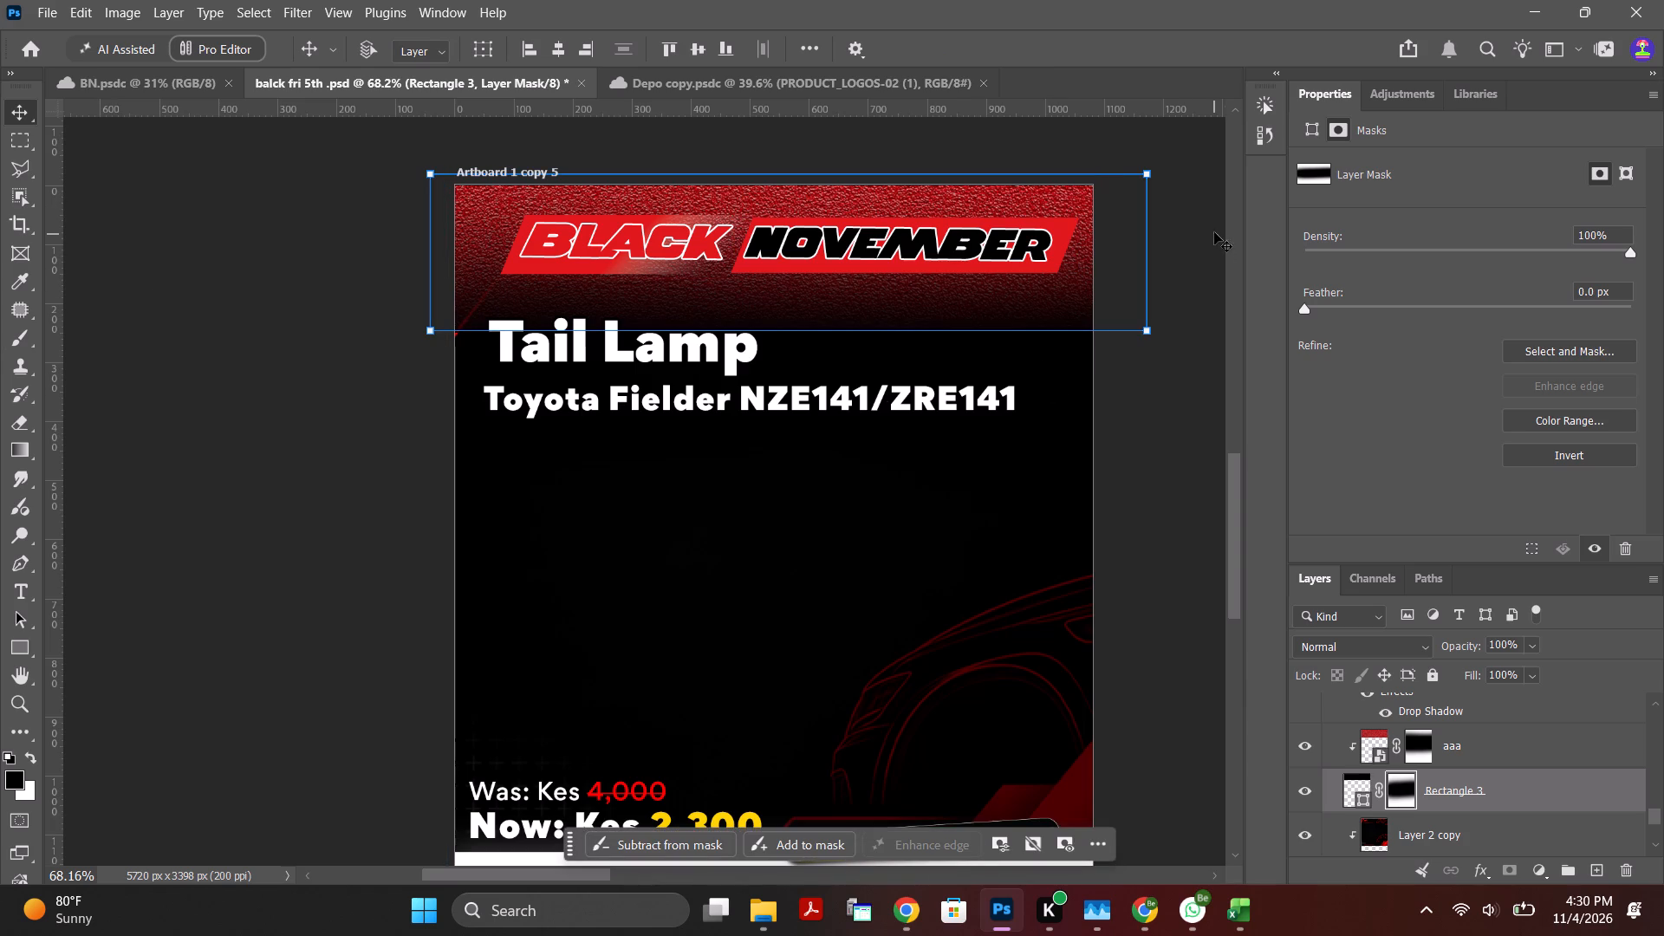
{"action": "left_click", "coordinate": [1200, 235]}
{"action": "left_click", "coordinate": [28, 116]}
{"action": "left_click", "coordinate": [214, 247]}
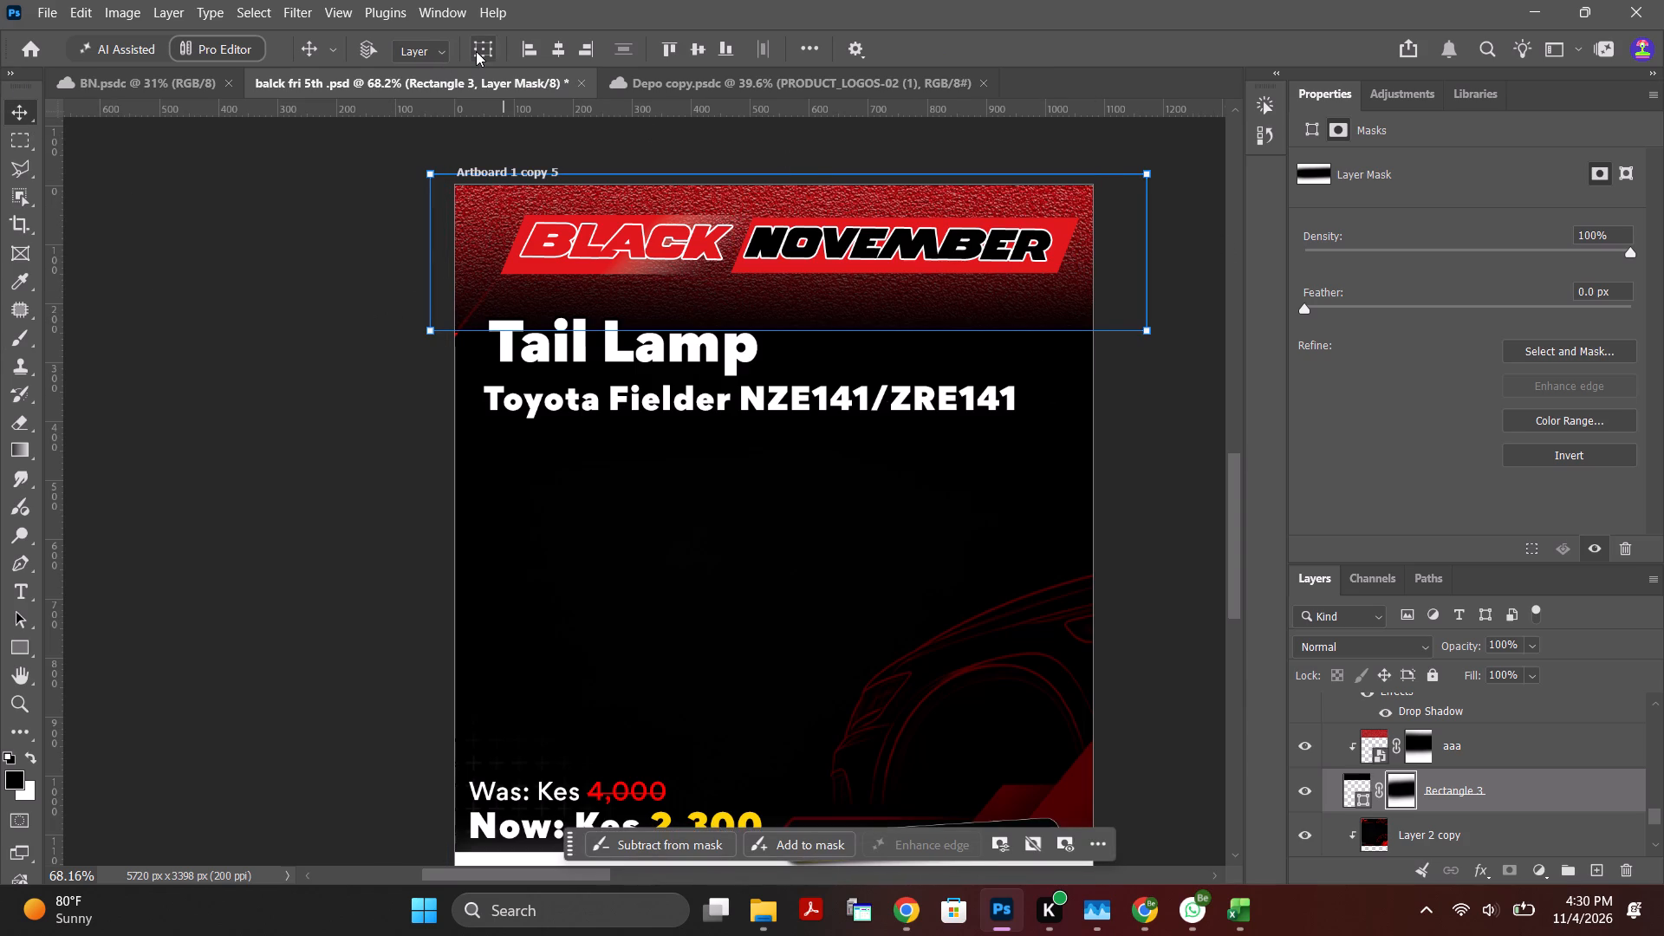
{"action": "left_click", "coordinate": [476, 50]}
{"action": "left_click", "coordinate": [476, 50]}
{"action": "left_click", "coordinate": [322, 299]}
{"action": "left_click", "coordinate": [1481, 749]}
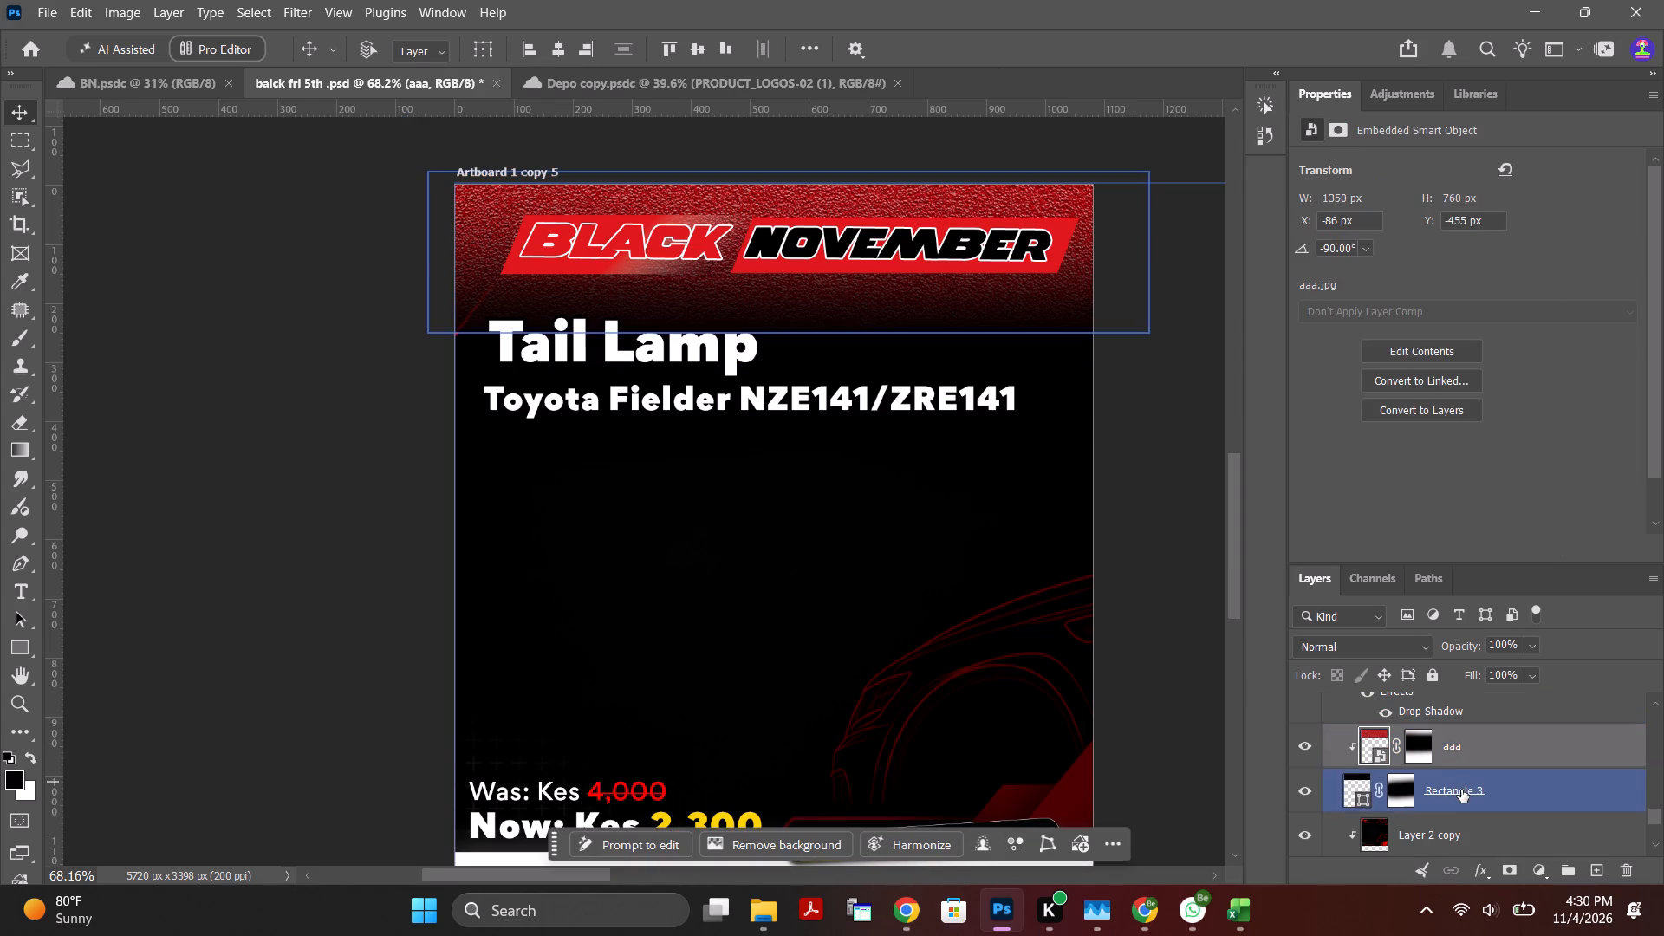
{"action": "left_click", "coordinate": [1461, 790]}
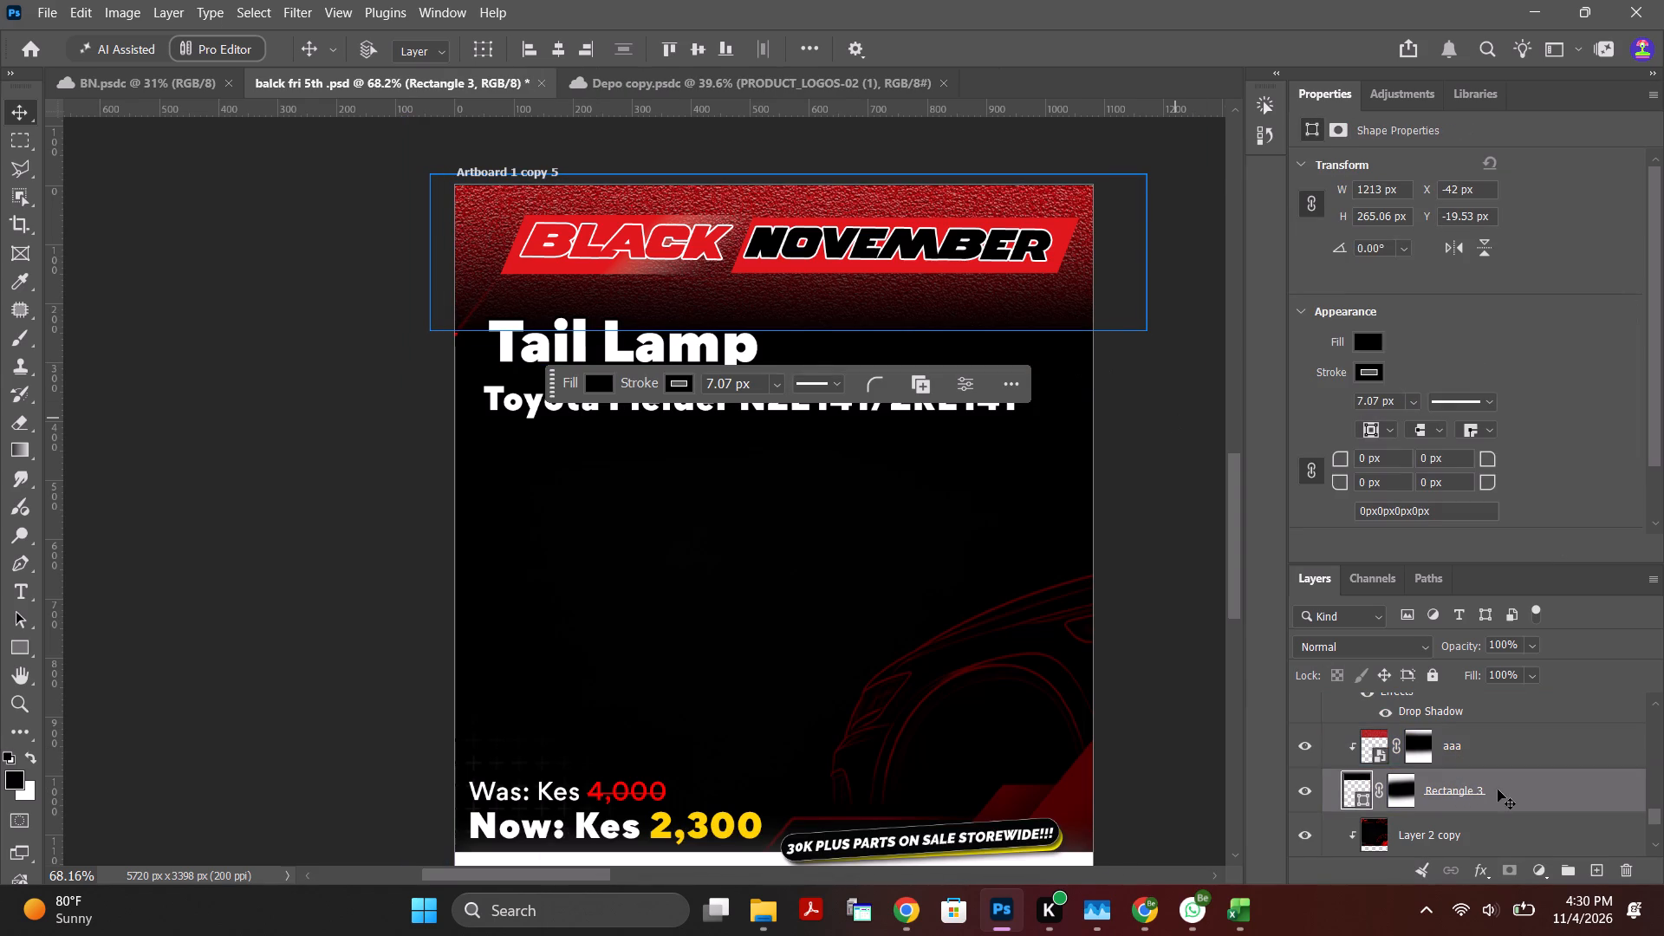
Close the Properties, Adjustments and Libraries group to give the layer list more room.
{"action": "scroll", "coordinate": [1498, 790], "scroll_direction": "up", "scroll_amount": 10}
{"action": "right_click", "coordinate": [1551, 94]}
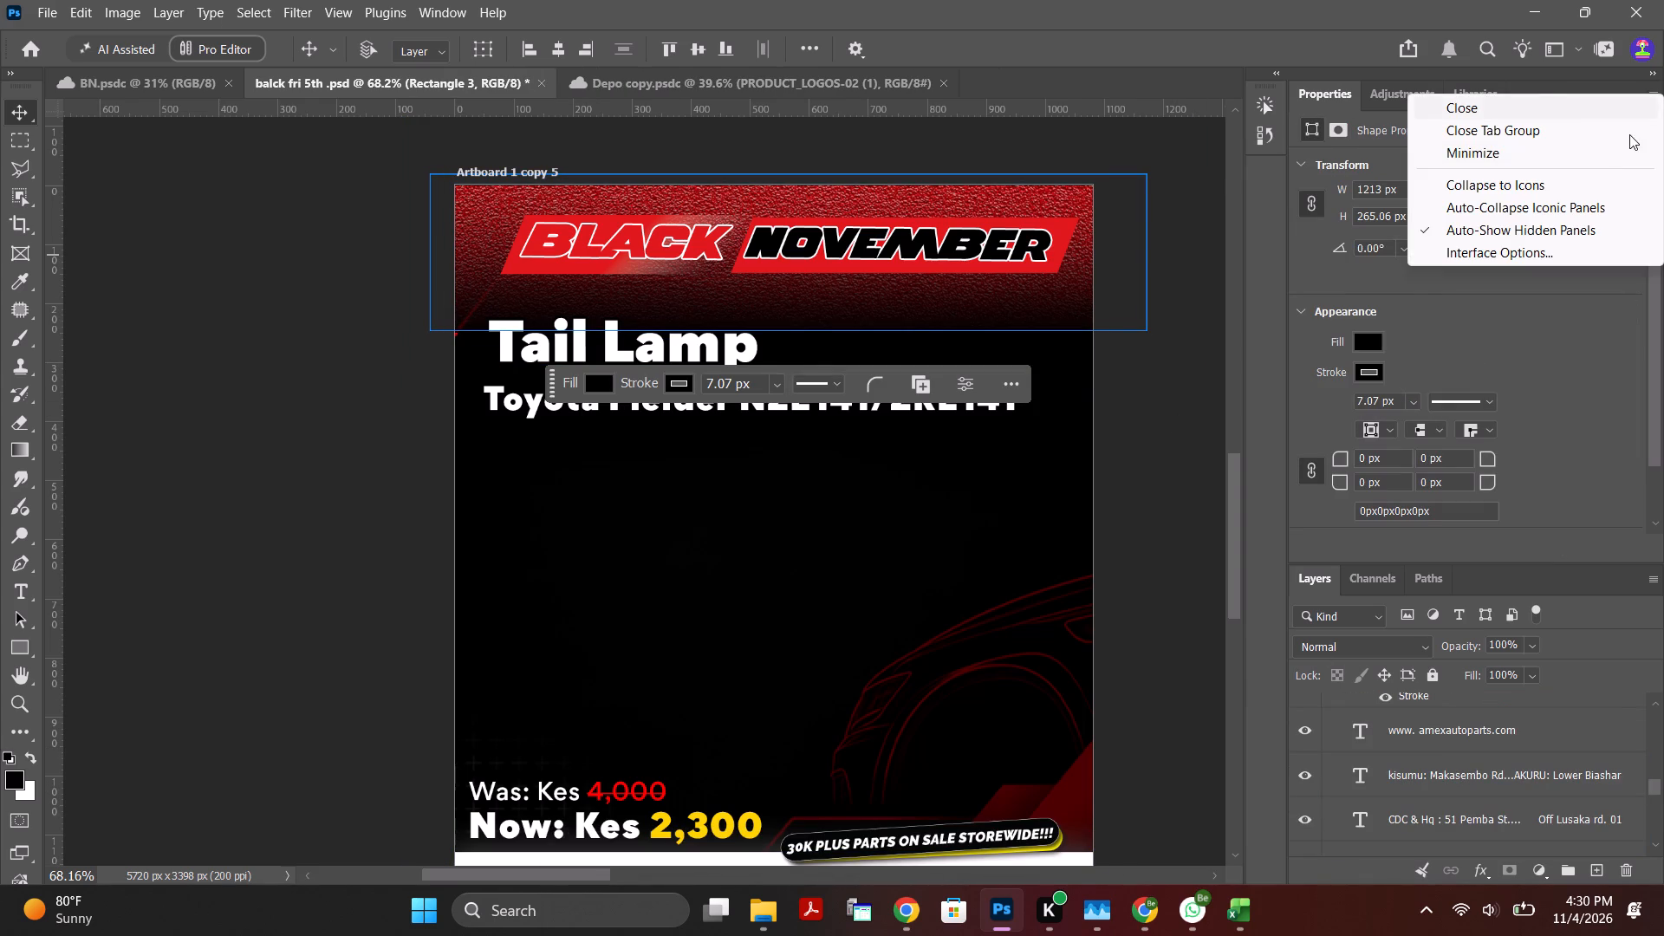
{"action": "left_click", "coordinate": [1507, 127]}
{"action": "left_click", "coordinate": [1272, 367]}
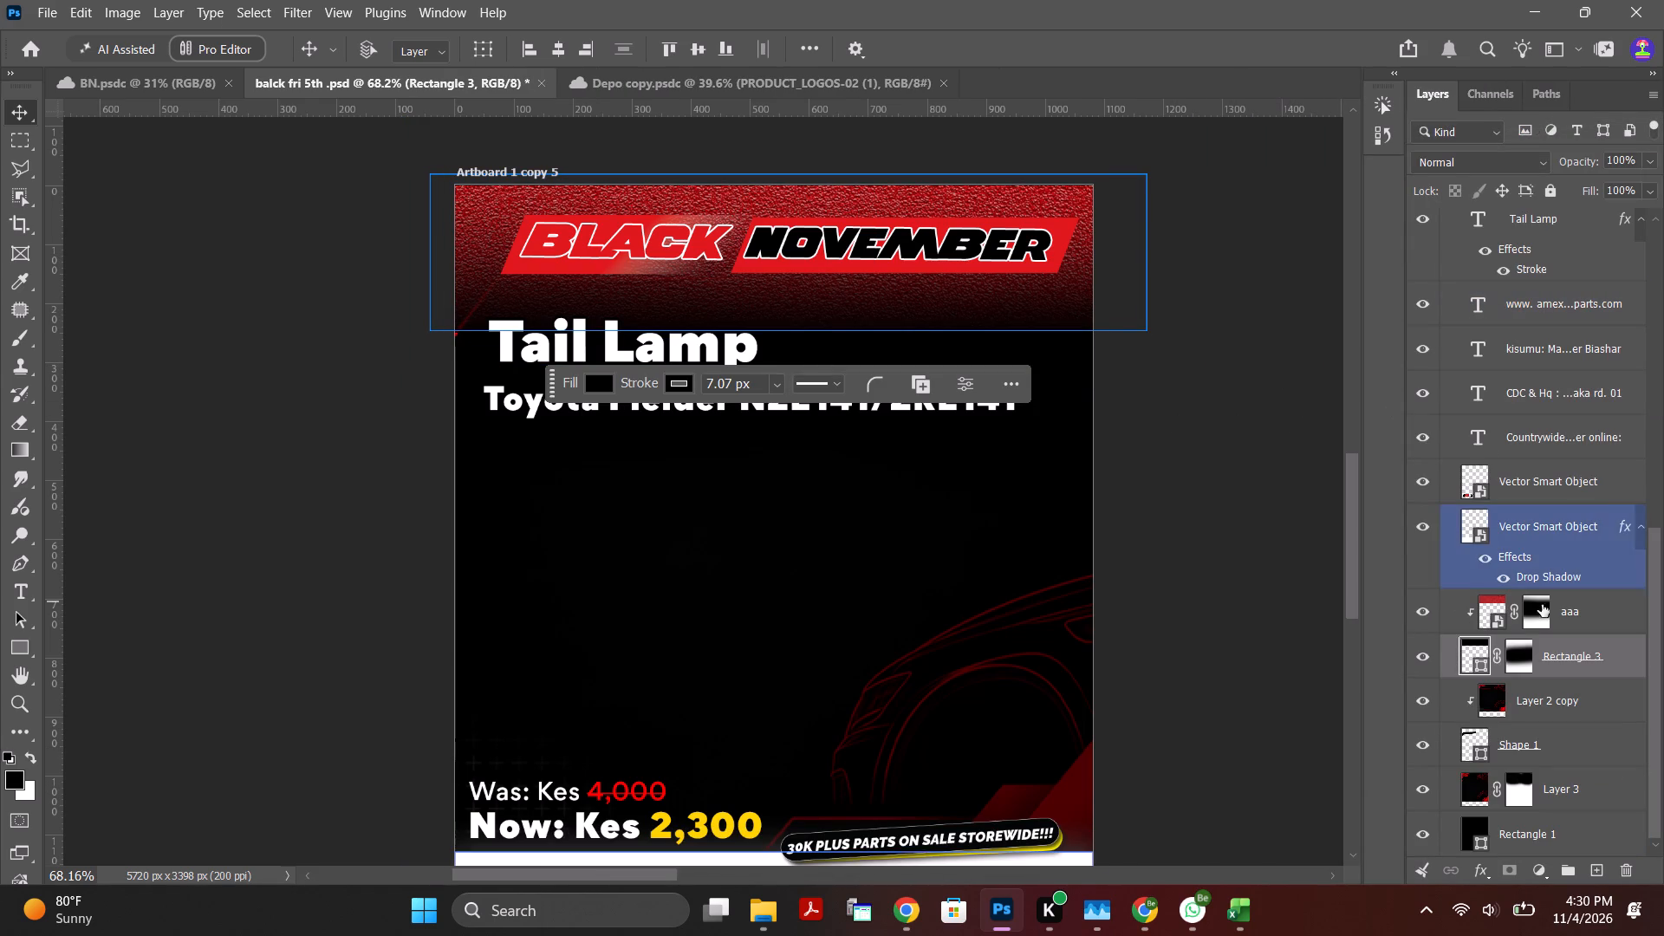
Move the november, bLACK, Rectangle 2 copy and Rectangle 2 layers together slightly down within the red header.
{"action": "left_click_drag", "start_coordinate": [1653, 651], "coordinate": [1663, 328]}
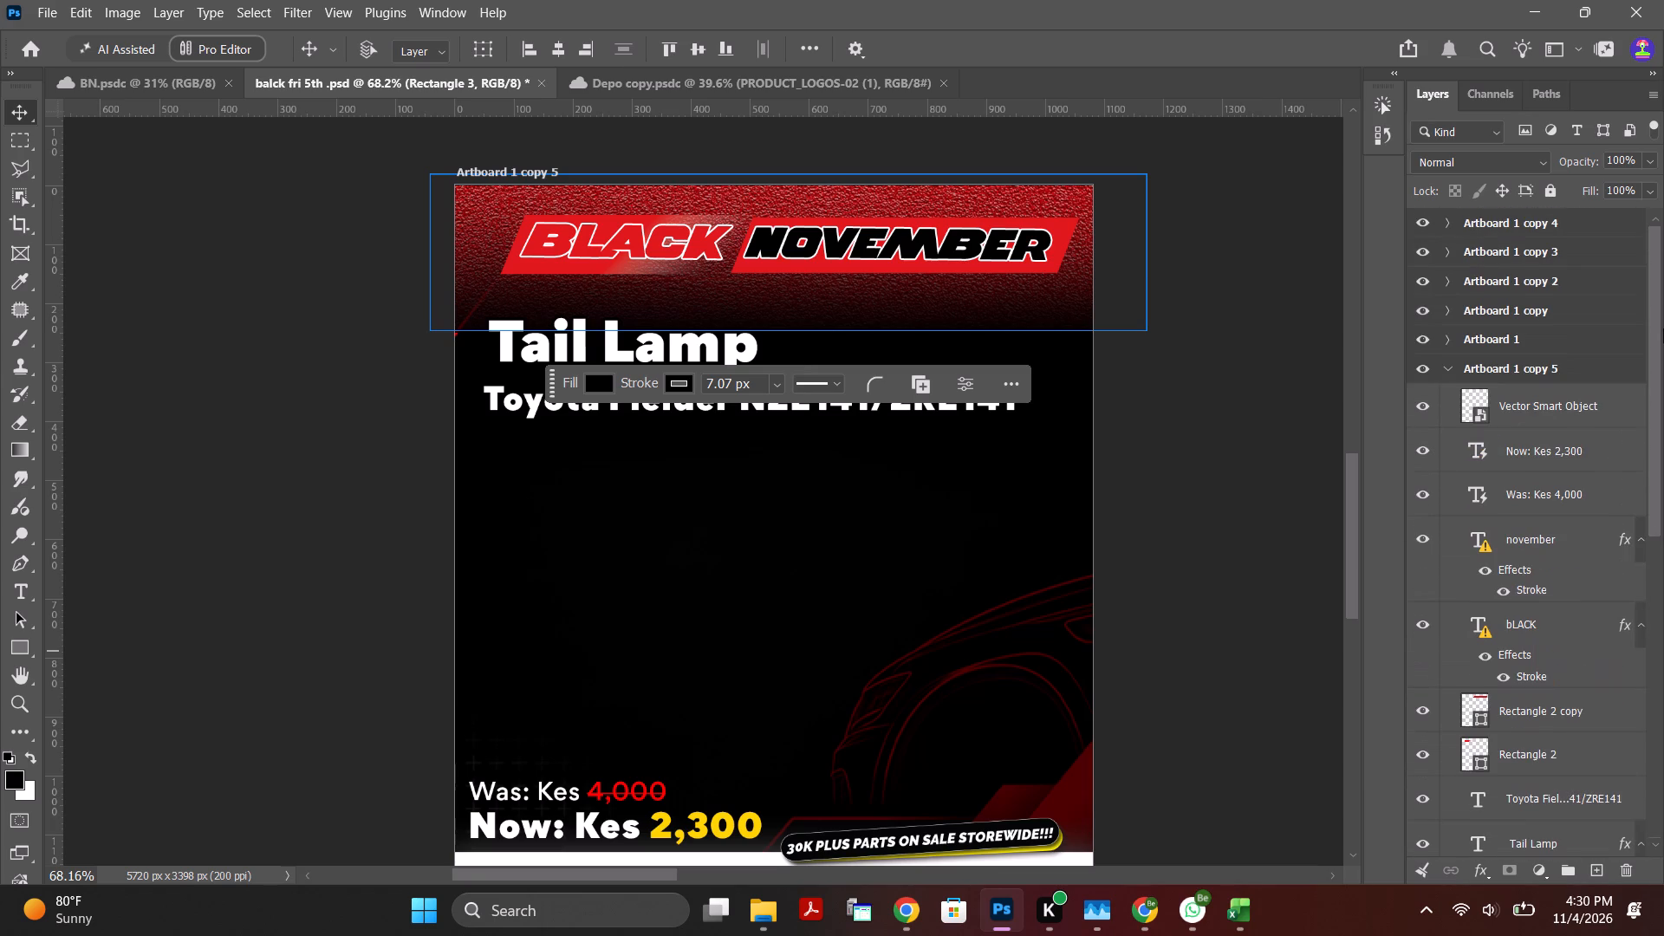
{"action": "left_click_drag", "start_coordinate": [1663, 328], "coordinate": [1663, 269]}
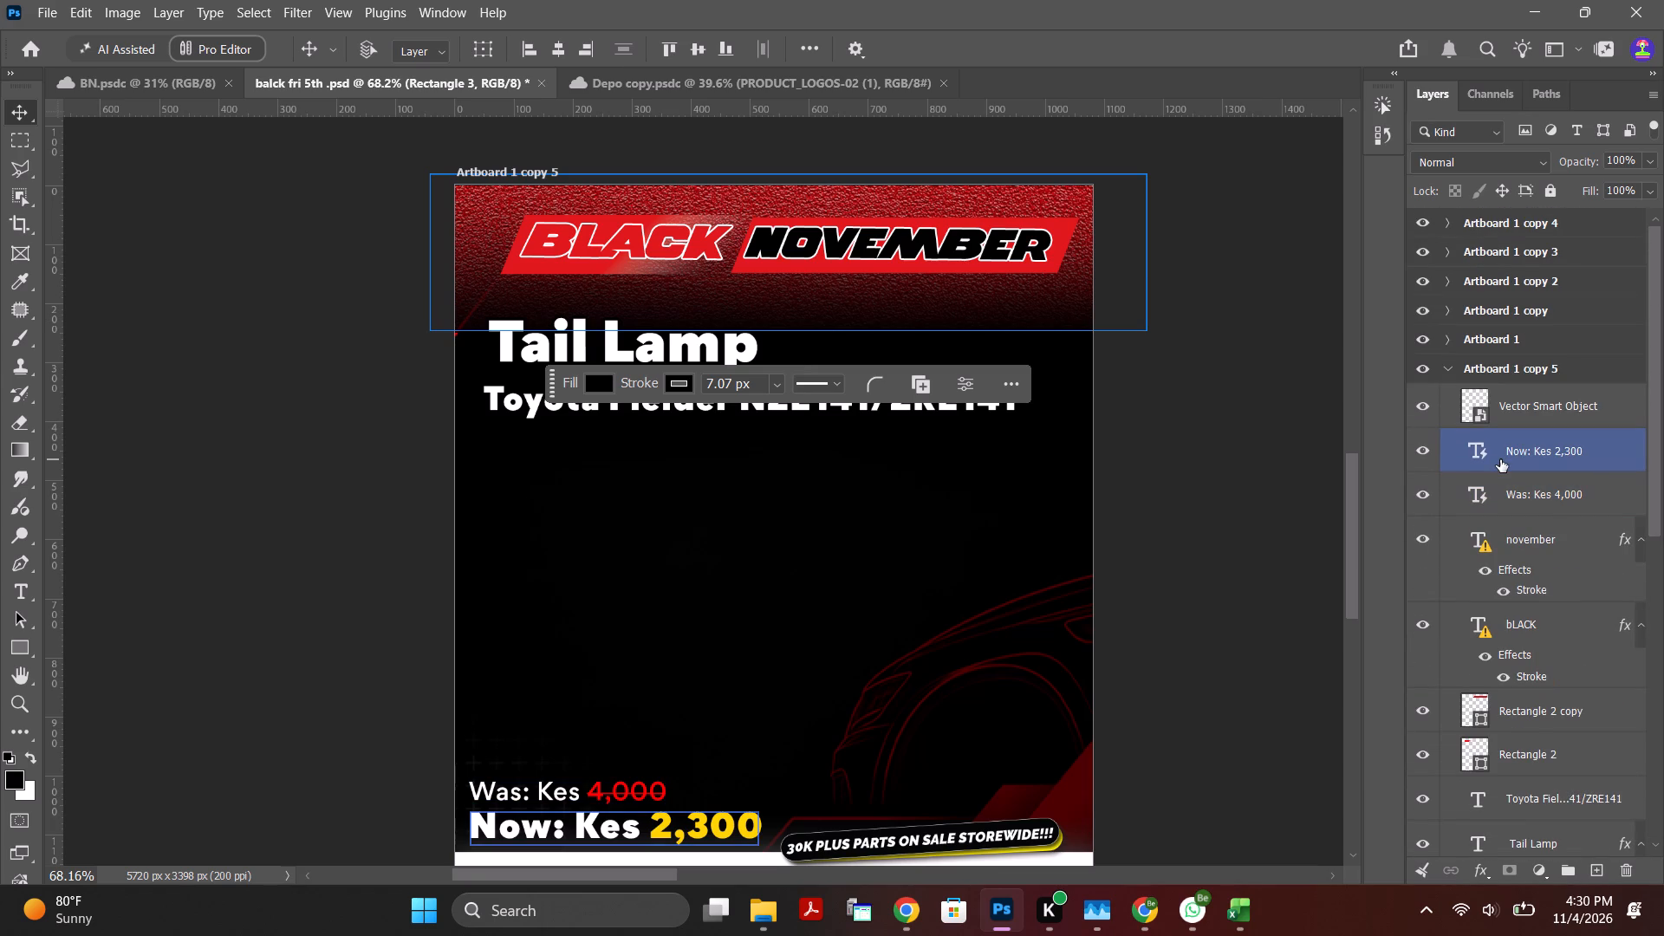
{"action": "scroll", "coordinate": [1556, 635], "scroll_direction": "down", "scroll_amount": 4}
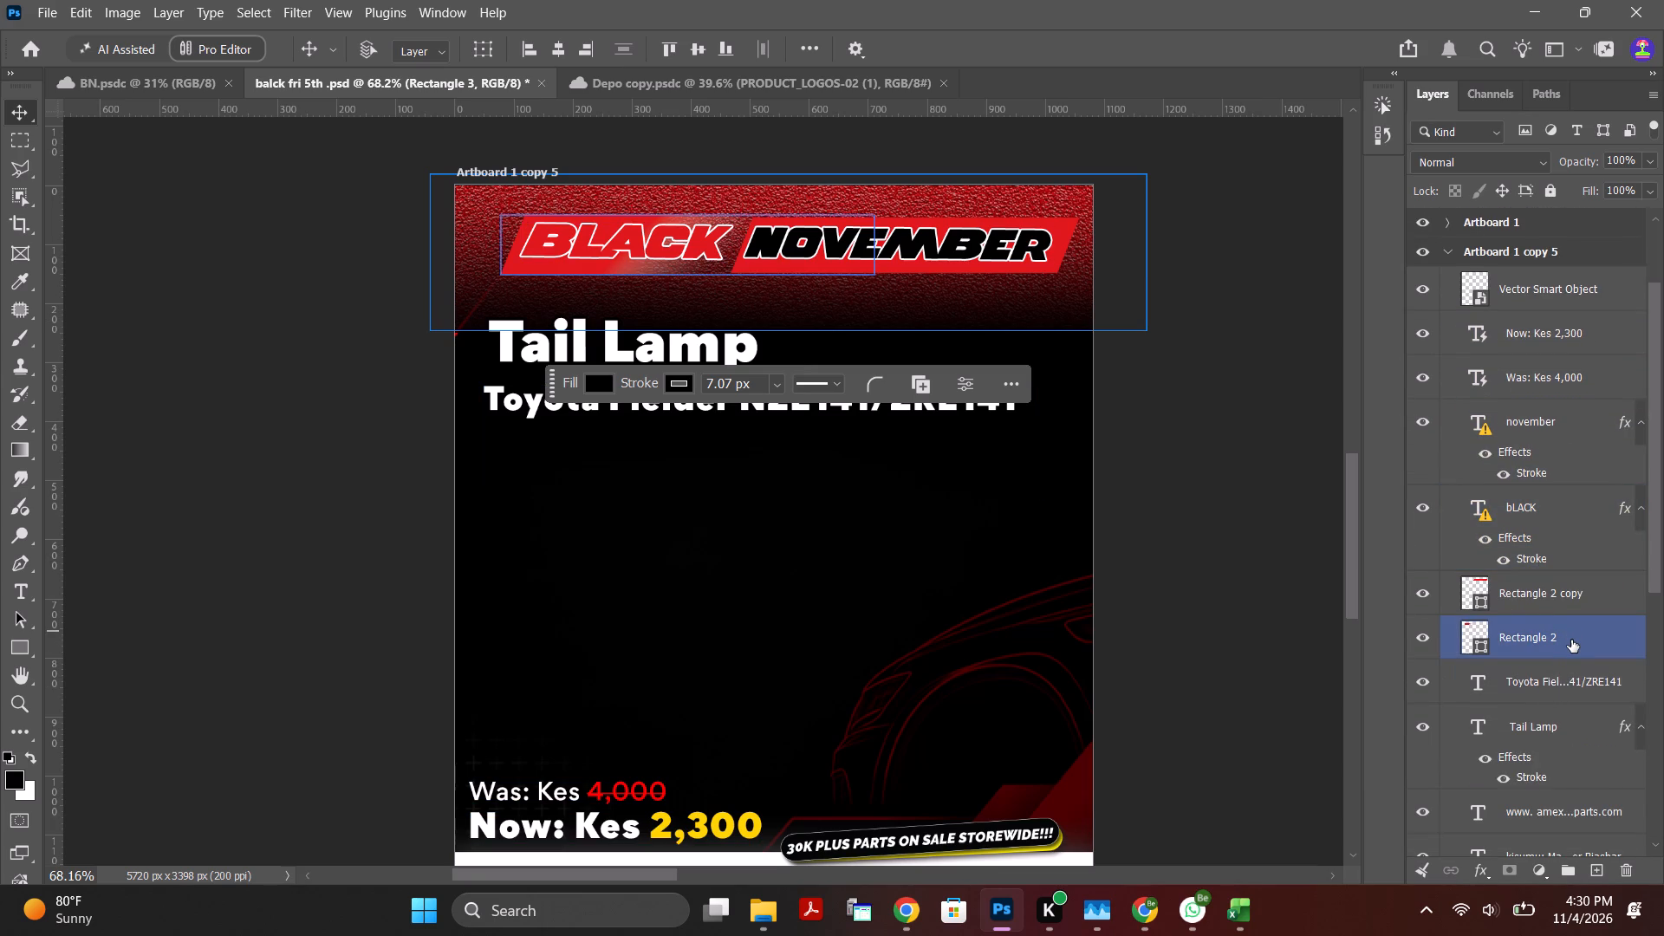
{"action": "left_click", "coordinate": [1571, 640]}
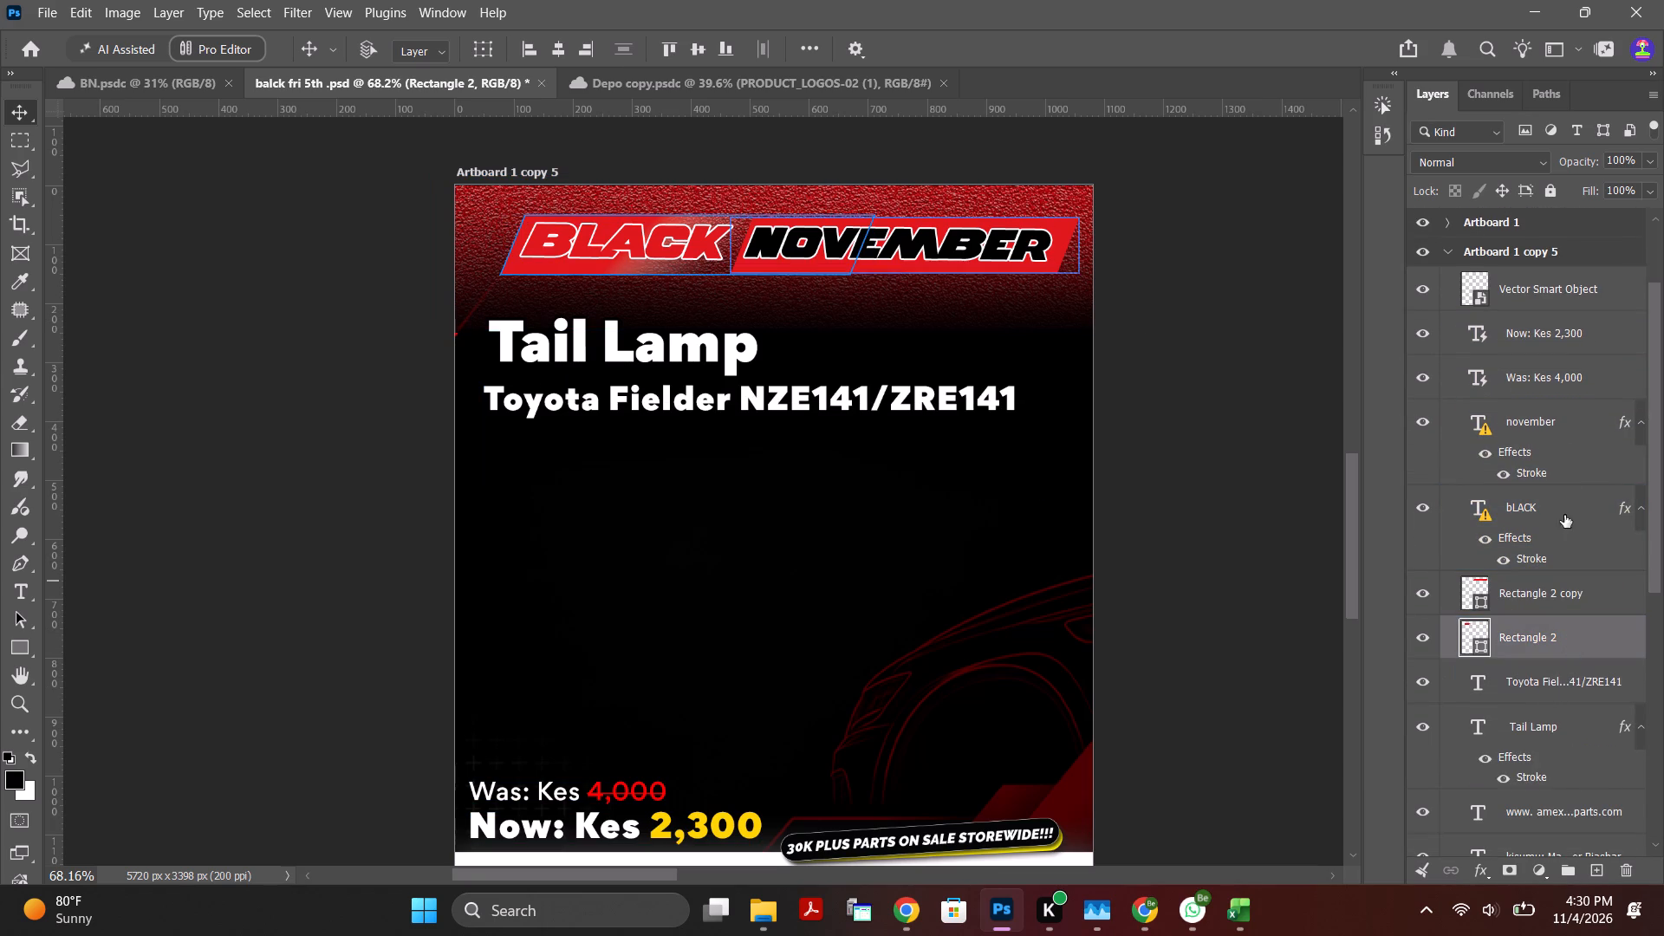
{"action": "left_click", "coordinate": [1554, 427], "text": "shift"}
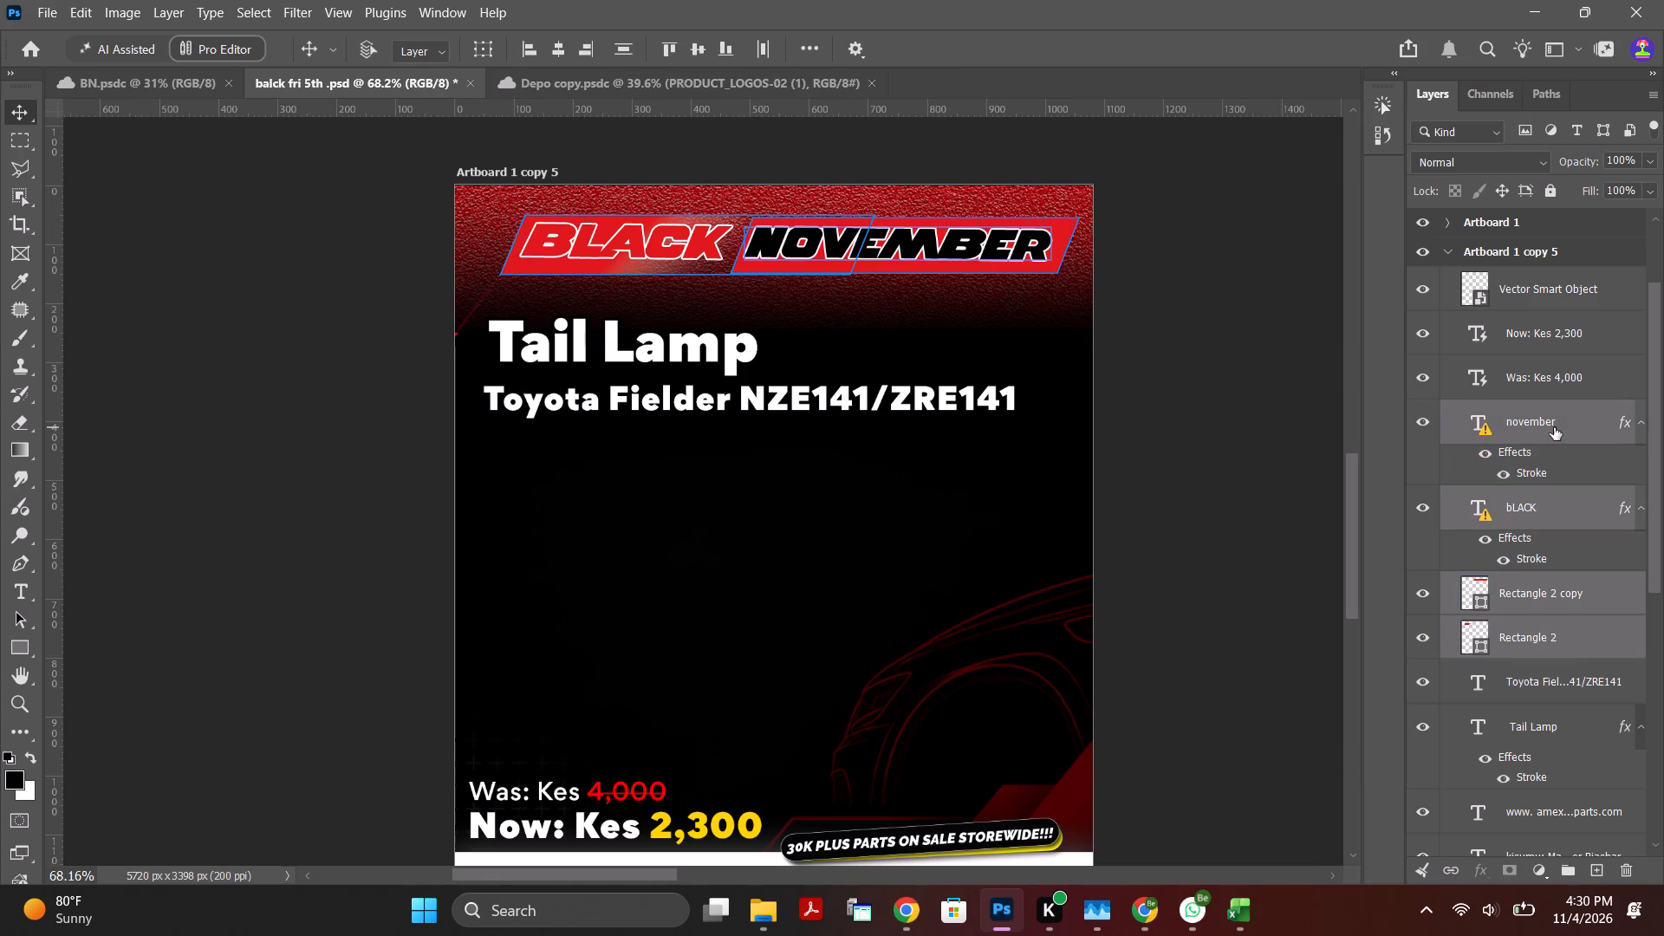
{"action": "left_click_drag", "start_coordinate": [926, 244], "coordinate": [926, 269]}
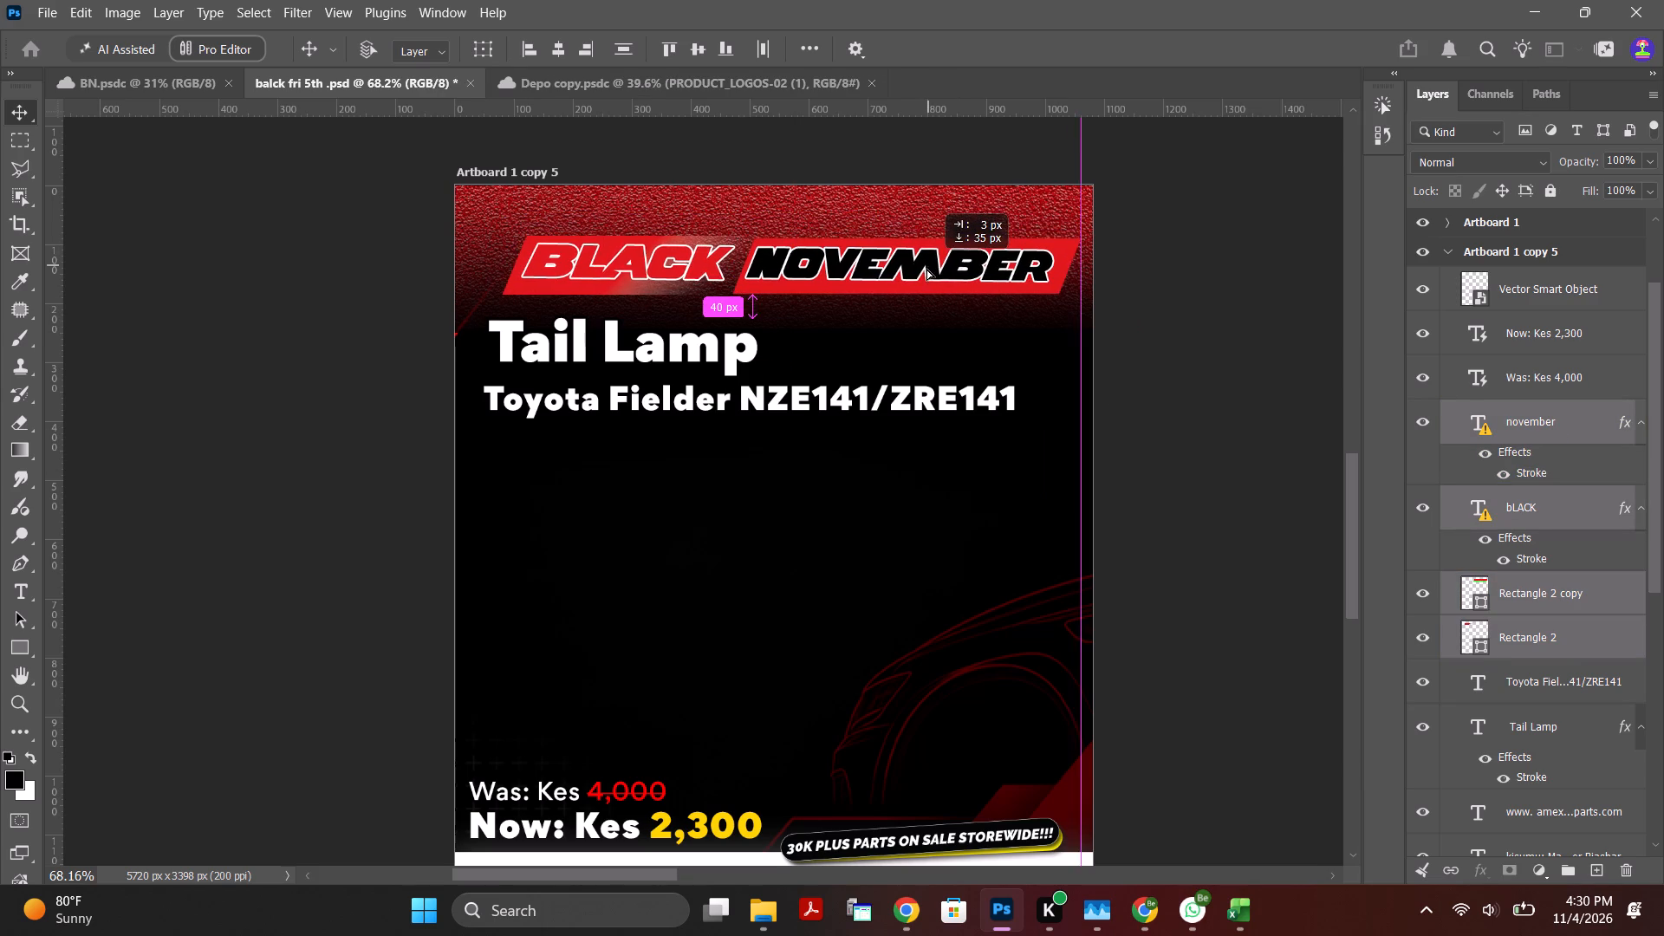
{"action": "left_click_drag", "start_coordinate": [926, 269], "coordinate": [920, 252]}
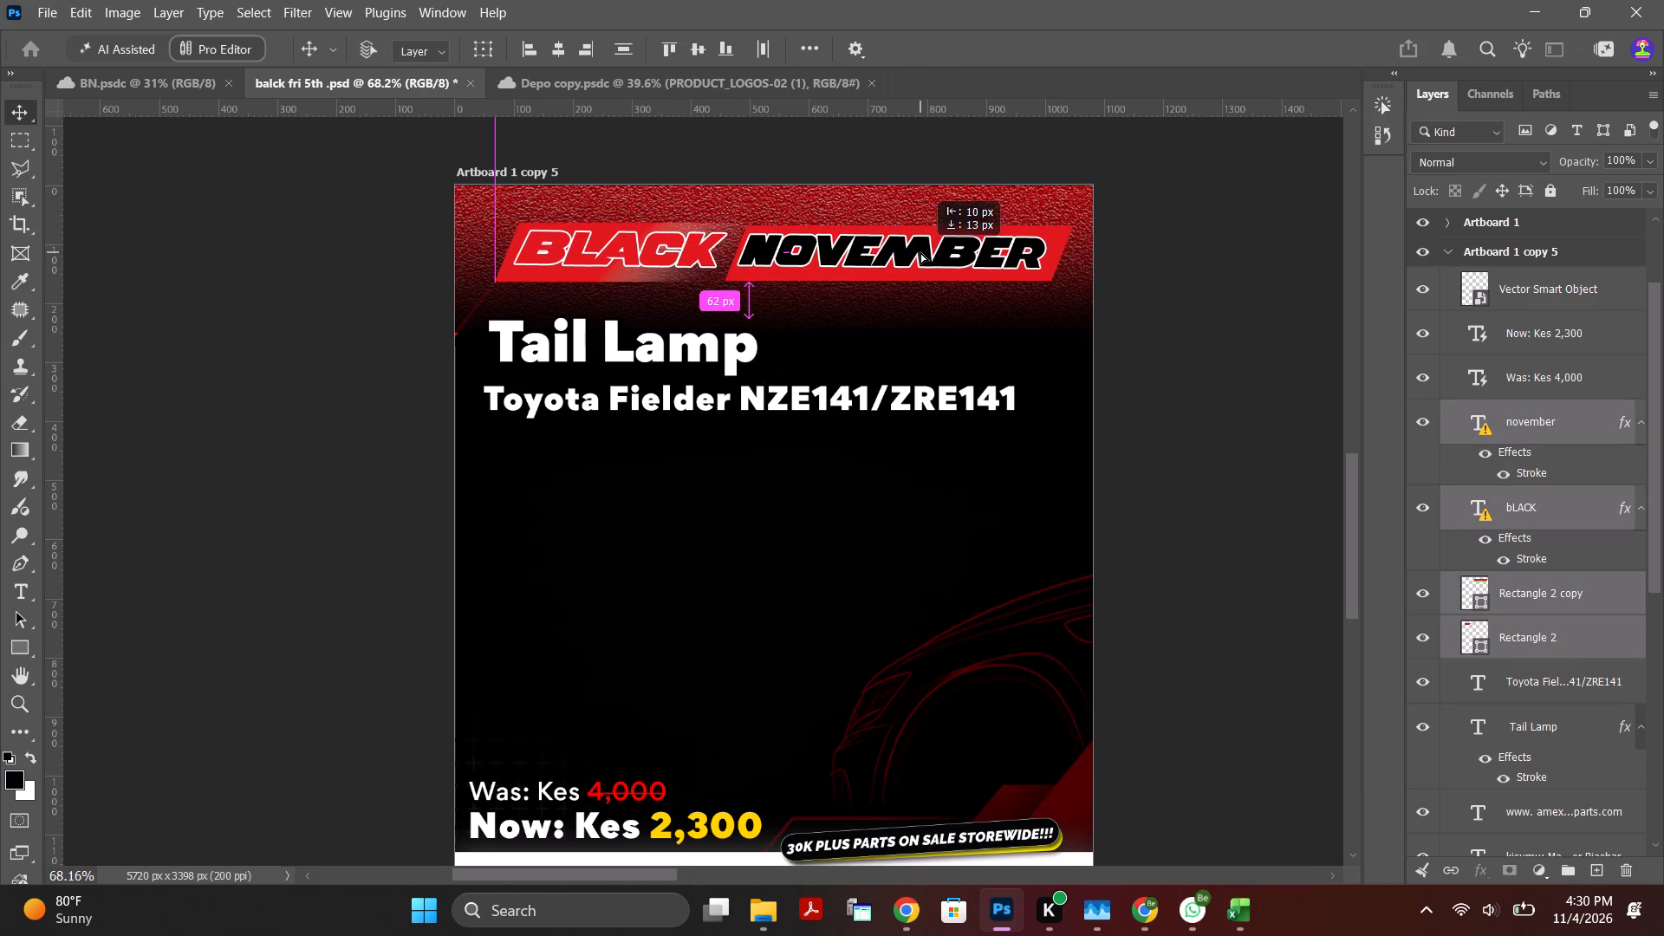
{"action": "left_click_drag", "start_coordinate": [920, 252], "coordinate": [926, 255]}
{"action": "left_click", "coordinate": [1193, 314]}
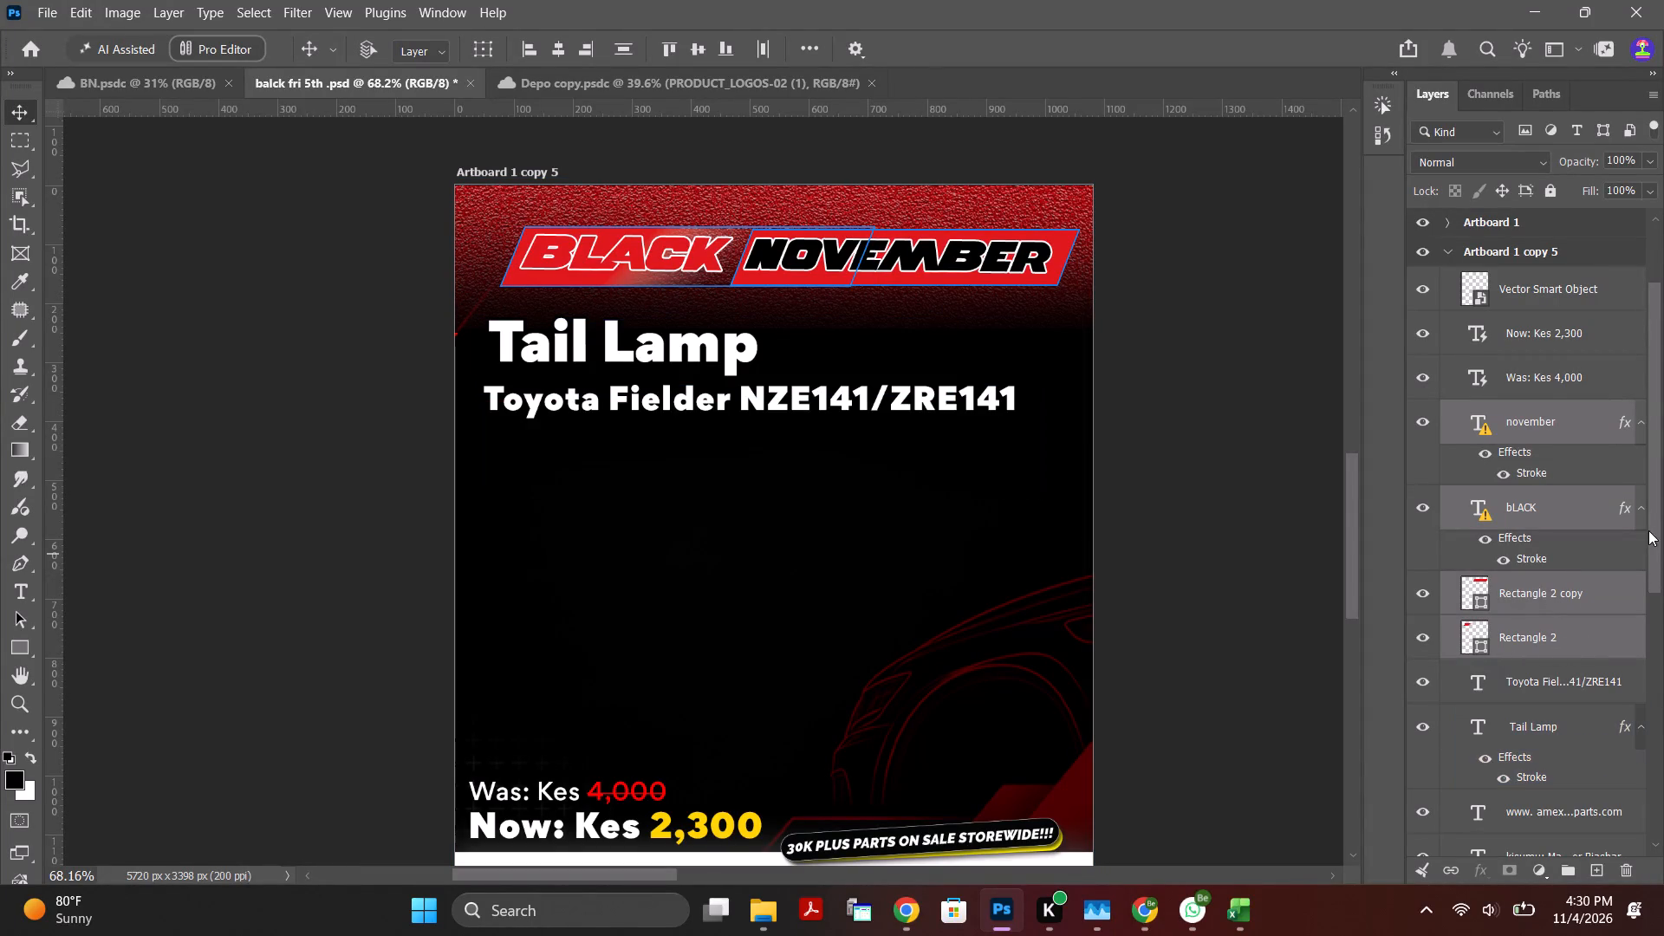
Toggle the visibility of Layer 2 copy off and on to check what it contributes to the background.
{"action": "left_click_drag", "start_coordinate": [1656, 517], "coordinate": [1663, 826]}
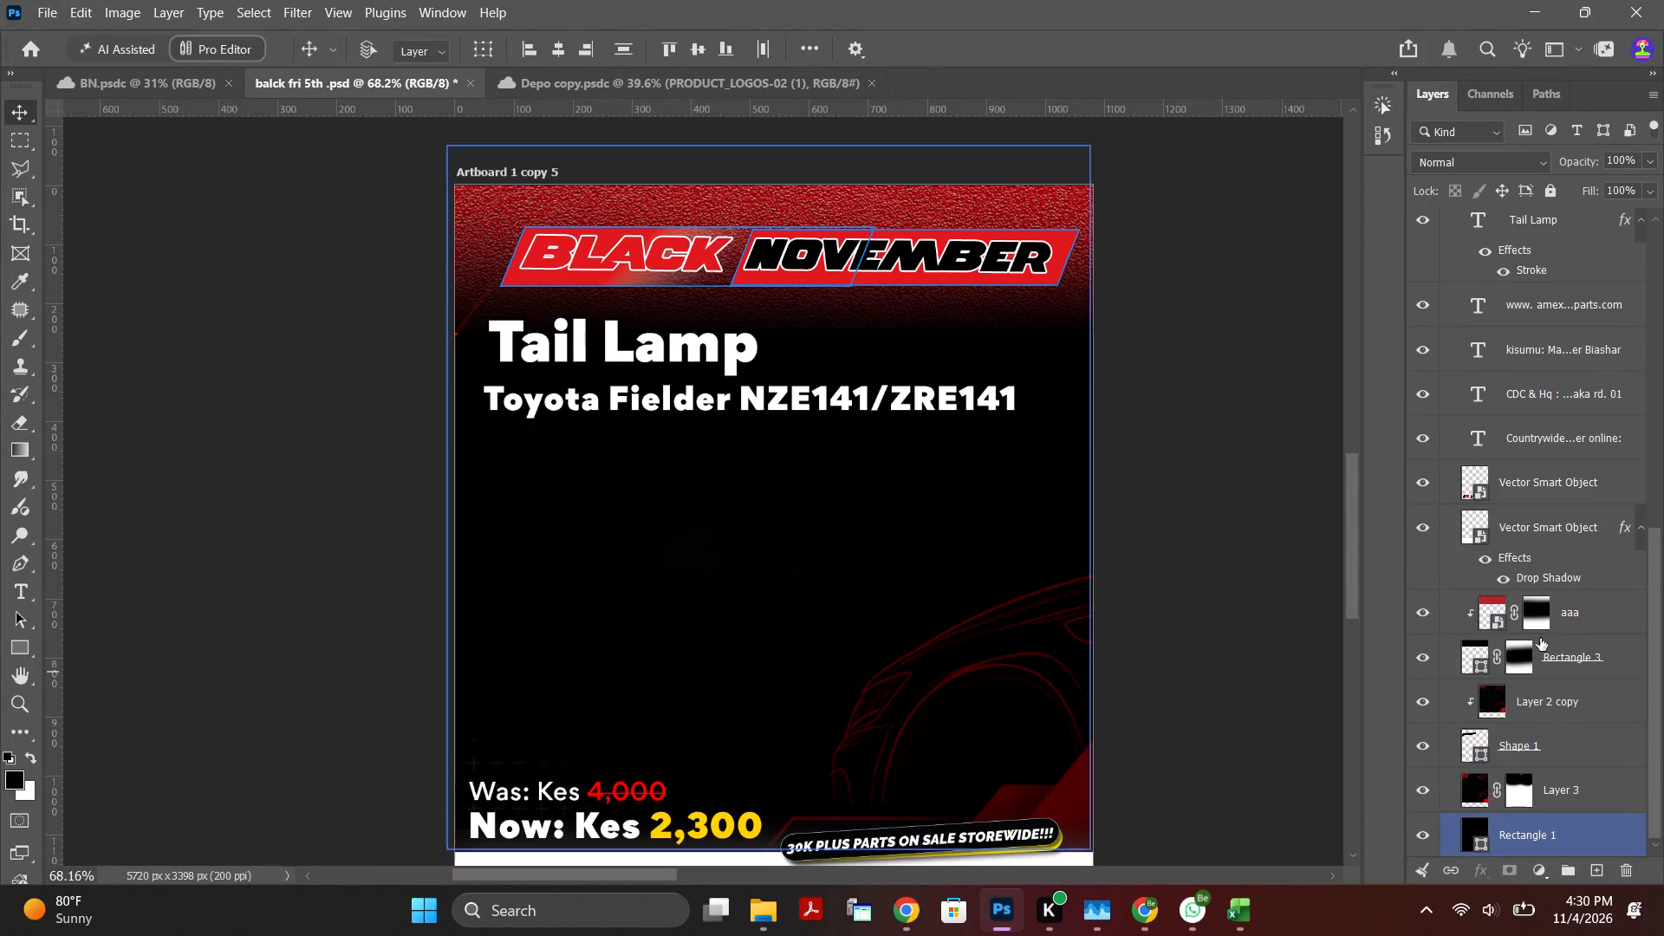
{"action": "left_click", "coordinate": [1523, 700]}
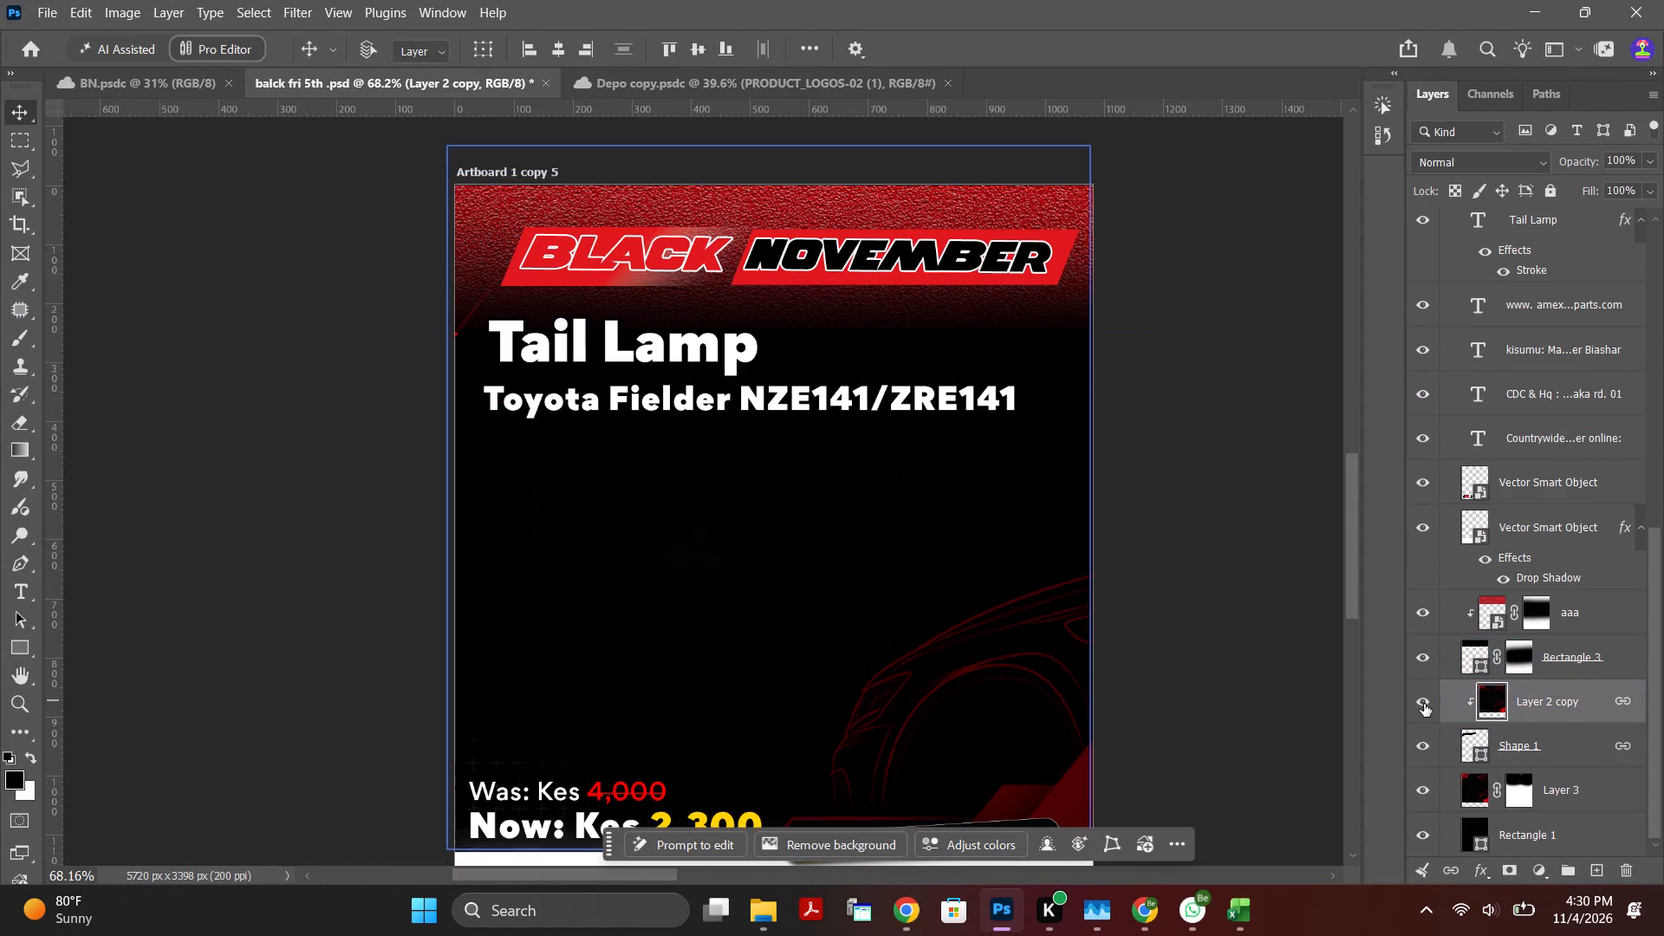
{"action": "left_click", "coordinate": [1424, 704]}
{"action": "left_click", "coordinate": [1424, 704]}
{"action": "left_click", "coordinate": [1575, 707]}
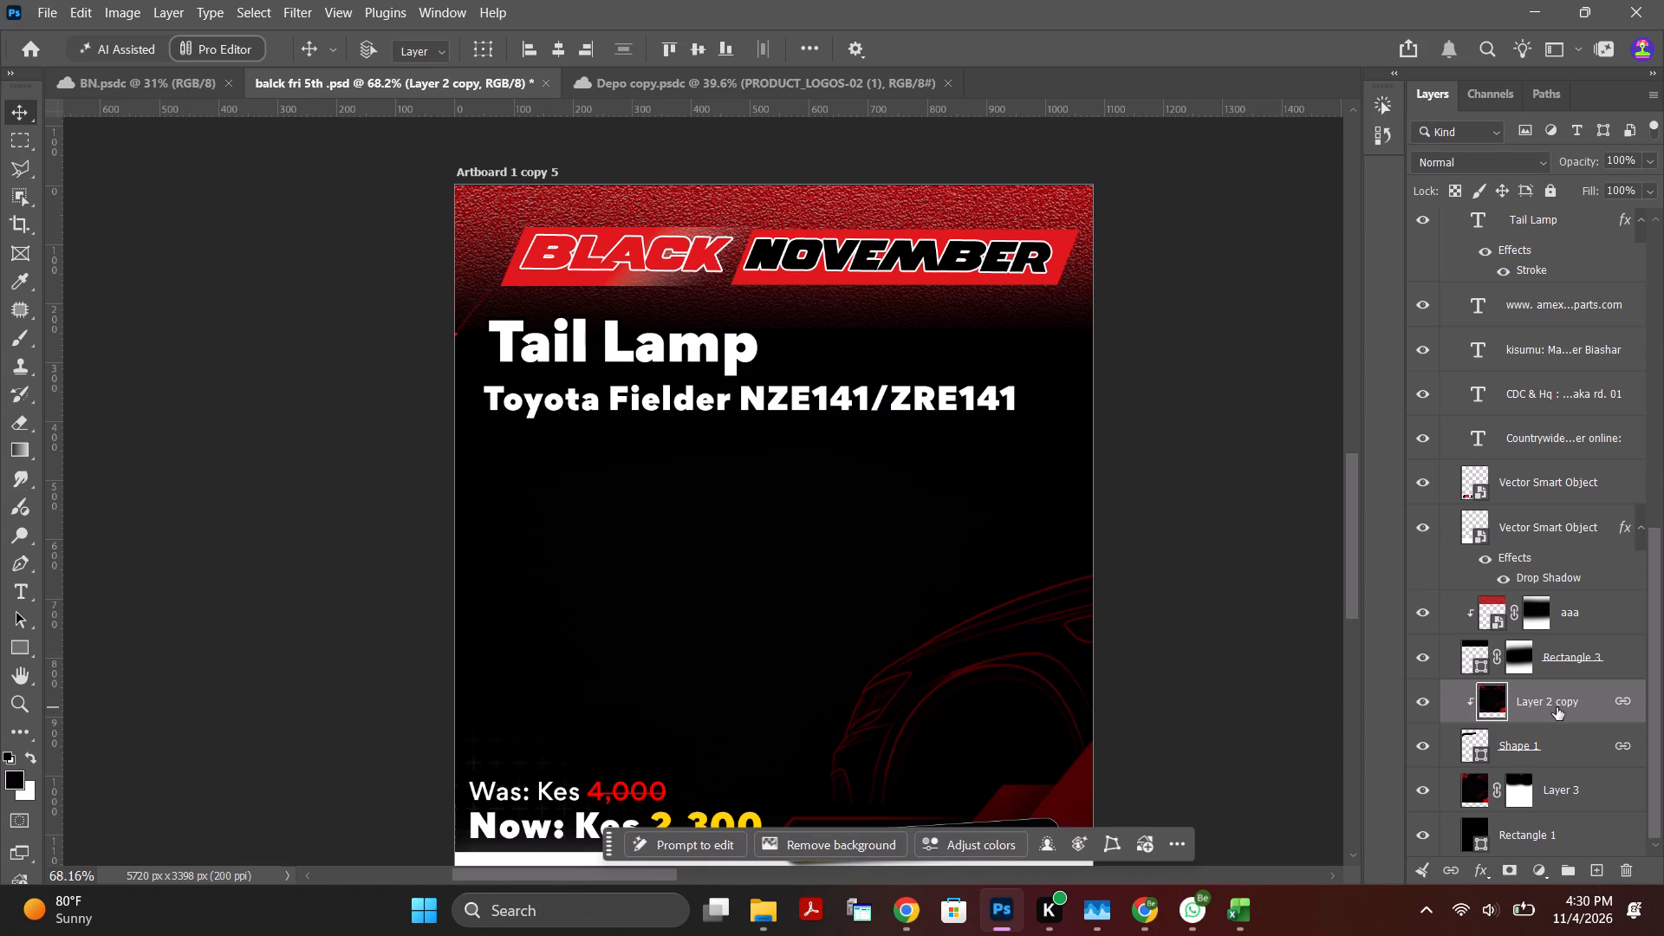
Nudge Layer 2 copy and its linked Shape 1 down, bringing the red diagonal line below the header at the poster's left edge.
{"action": "key", "text": "Down"}
{"action": "key", "text": "Down"}
{"action": "key", "text": "Down"}
{"action": "key", "text": "Down"}
{"action": "key", "text": "Down"}
{"action": "key", "text": "Down"}
{"action": "key", "text": "Down"}
{"action": "key", "text": "Down"}
{"action": "key", "text": "Down"}
{"action": "key", "text": "Down"}
{"action": "key", "text": "Down"}
{"action": "key", "text": "Down"}
{"action": "key", "text": "Down"}
{"action": "key", "text": "Down"}
{"action": "key", "text": "Down"}
{"action": "key", "text": "Down"}
{"action": "key", "text": "Down"}
{"action": "key", "text": "Down"}
{"action": "key", "text": "Down"}
{"action": "key", "text": "Down"}
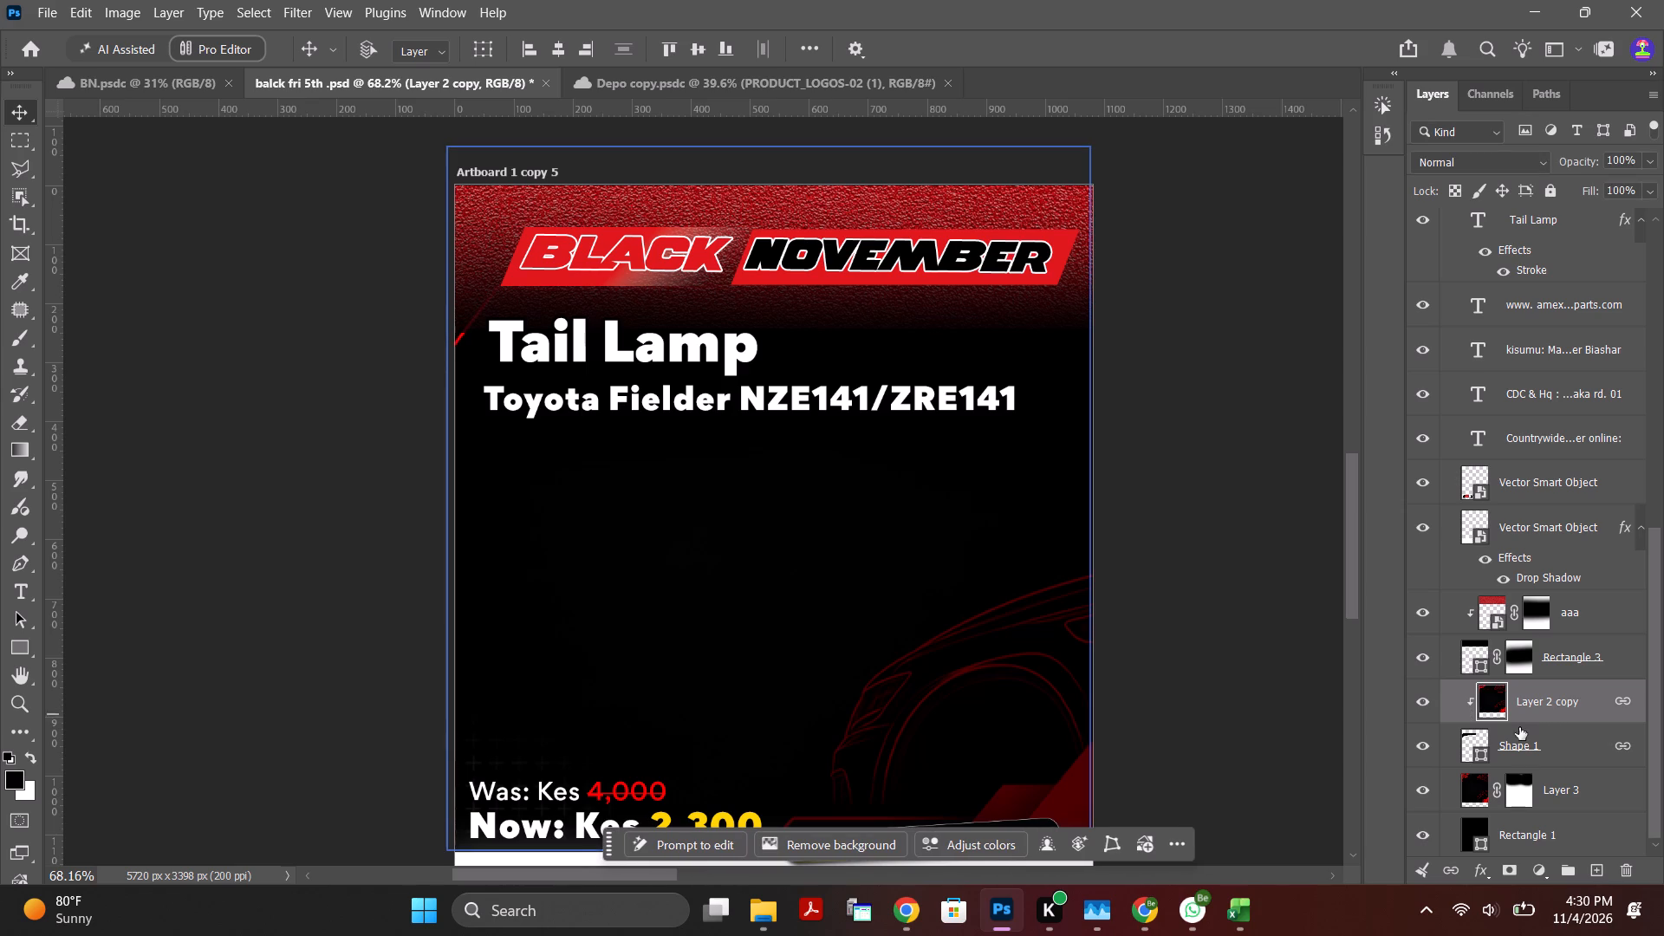
{"action": "key", "text": "Down"}
{"action": "key", "text": "Down"}
{"action": "key", "text": "Down"}
{"action": "key", "text": "Down"}
{"action": "key", "text": "Down"}
{"action": "key", "text": "Down"}
{"action": "key", "text": "Down"}
{"action": "key", "text": "Down"}
{"action": "key", "text": "Down"}
{"action": "key", "text": "Down"}
{"action": "key", "text": "Down"}
{"action": "key", "text": "Down"}
{"action": "key", "text": "Down"}
{"action": "key", "text": "Down"}
{"action": "key", "text": "Down"}
{"action": "key", "text": "Down"}
{"action": "key", "text": "Down"}
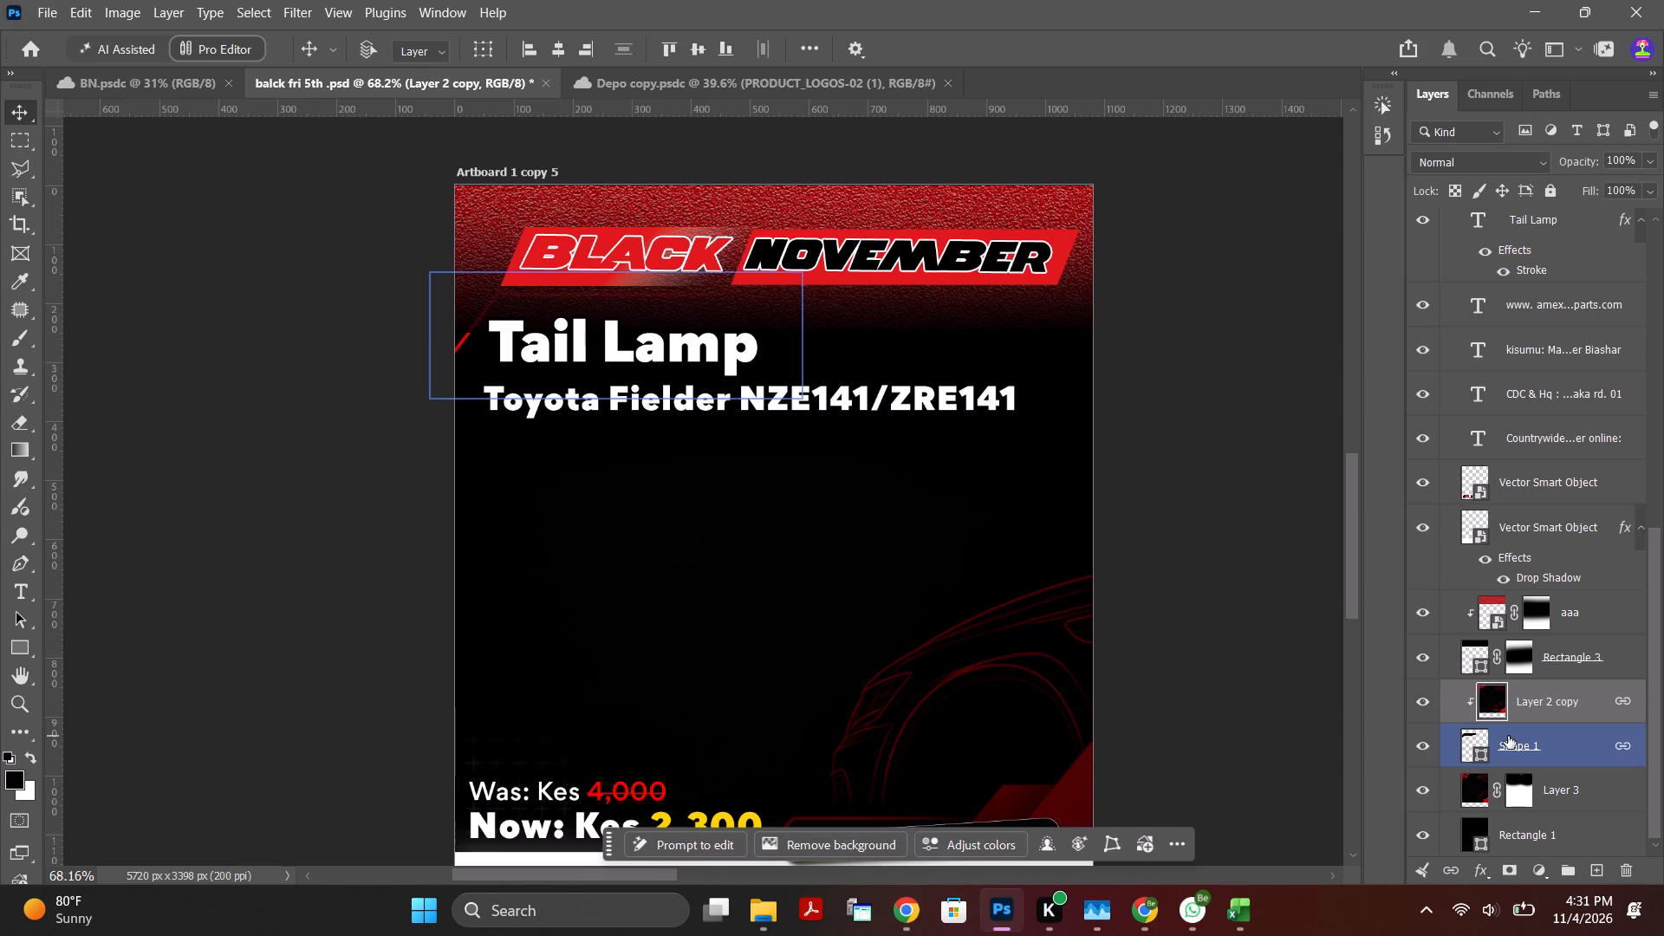
{"action": "key", "text": "Up"}
{"action": "key", "text": "Up"}
{"action": "key", "text": "Up"}
{"action": "key", "text": "Up"}
{"action": "key", "text": "Up"}
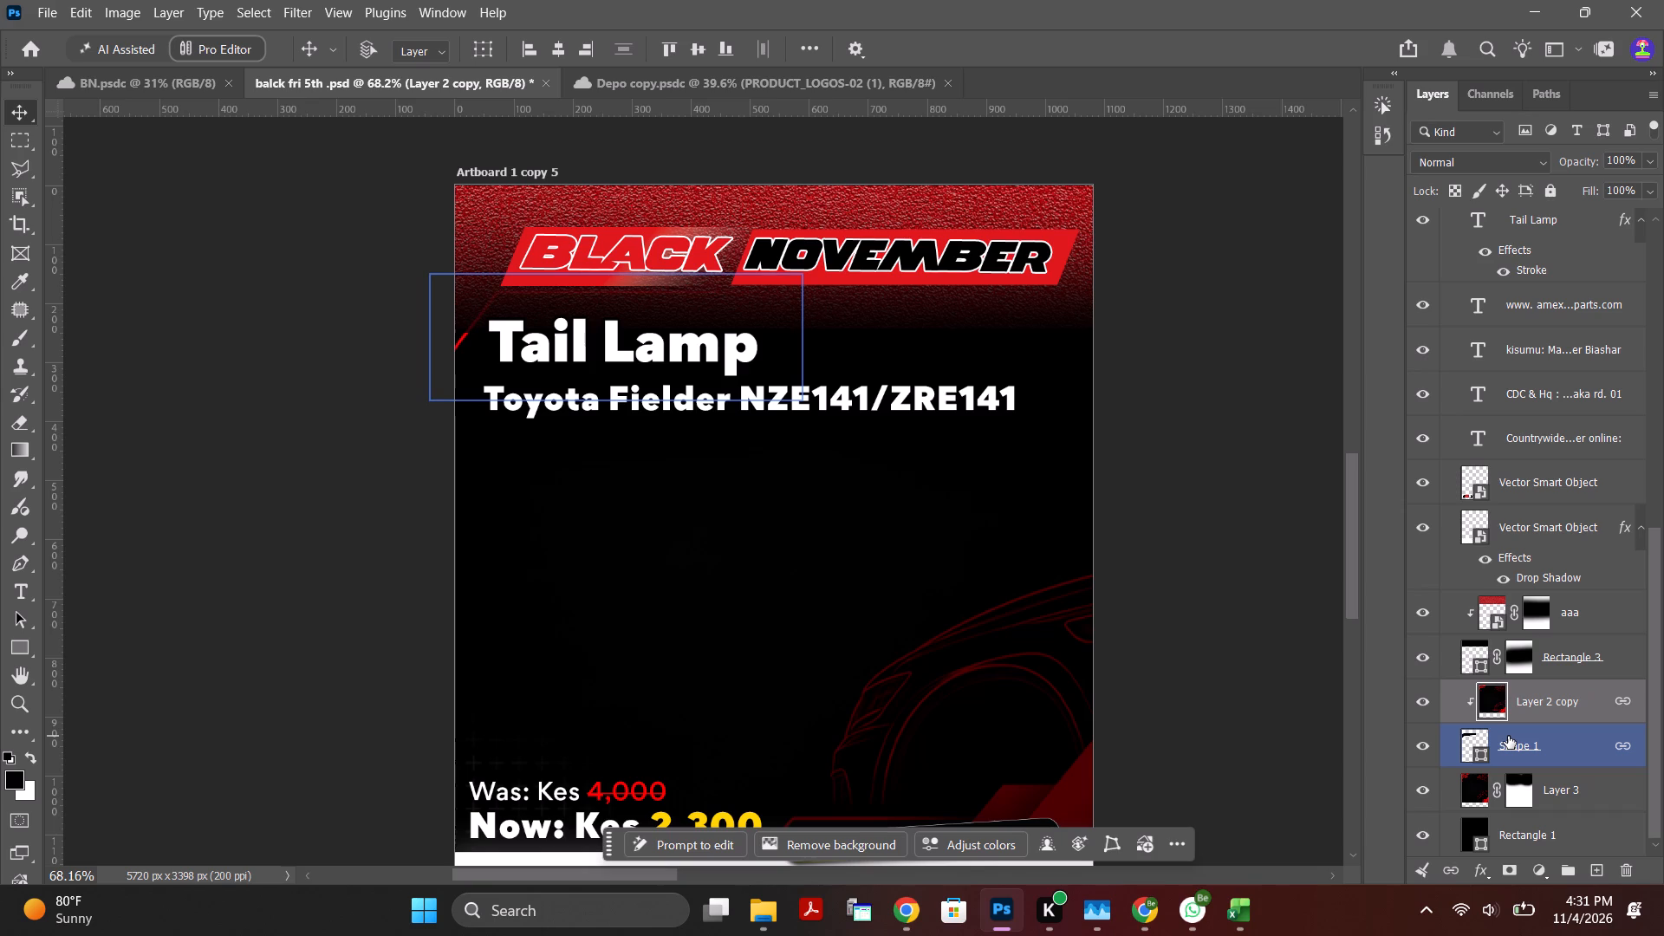
{"action": "key", "text": "Down"}
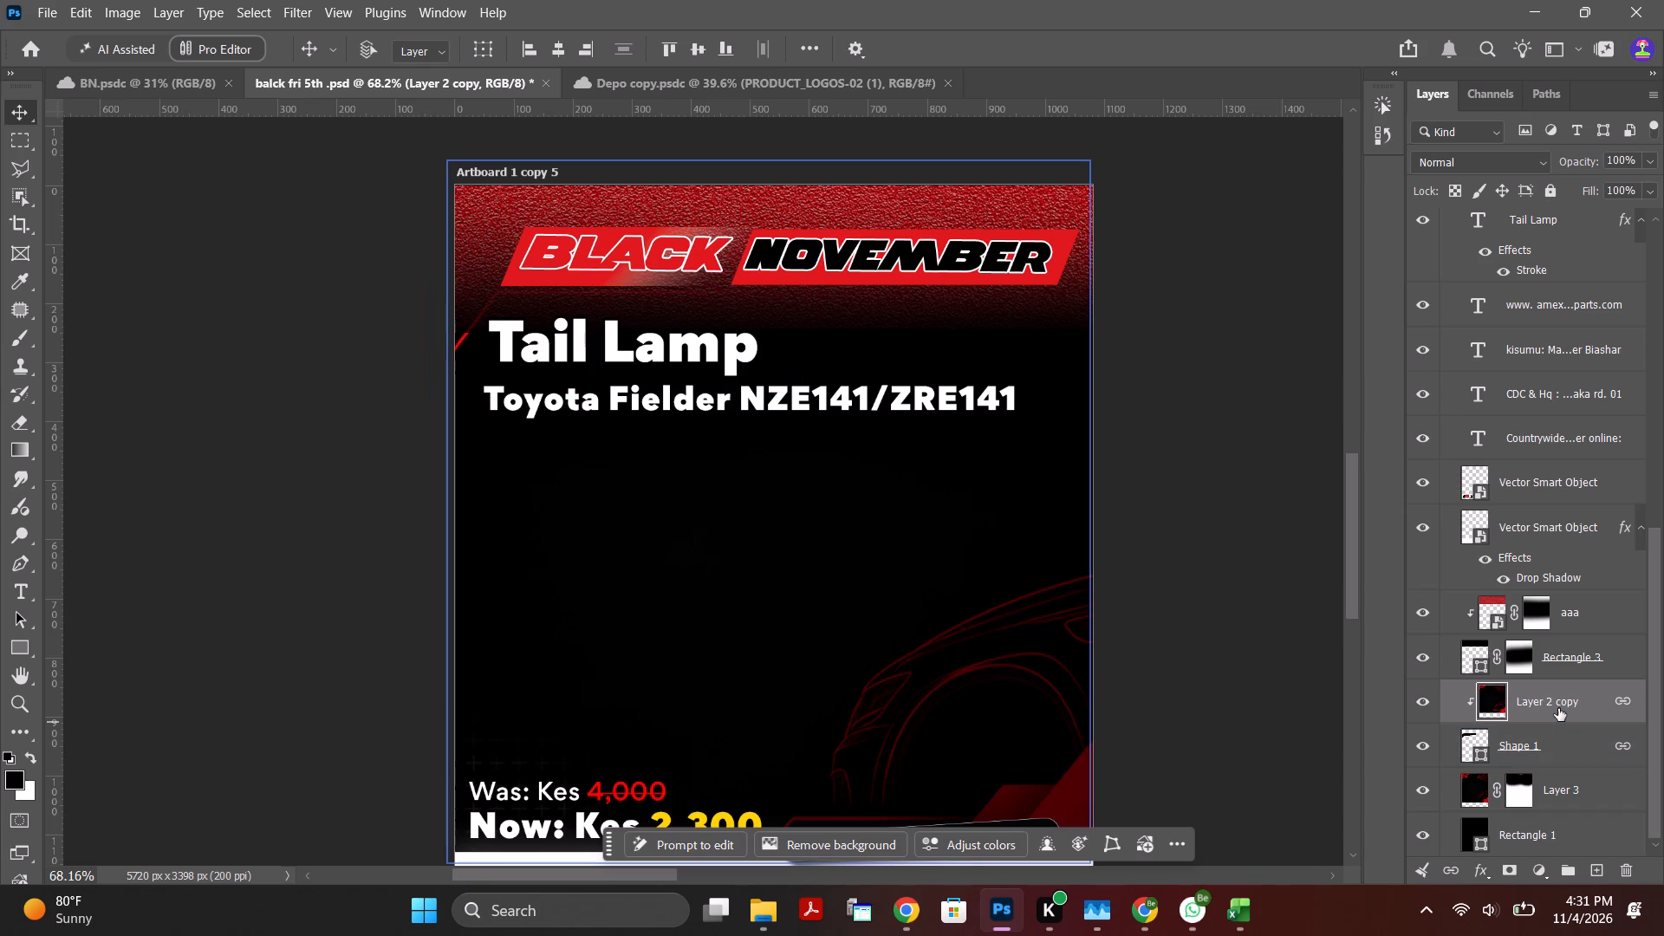
Reorder Rectangle 3 to sit beneath Layer 2 copy, clipped directly above Shape 1.
{"action": "left_click", "coordinate": [1573, 666]}
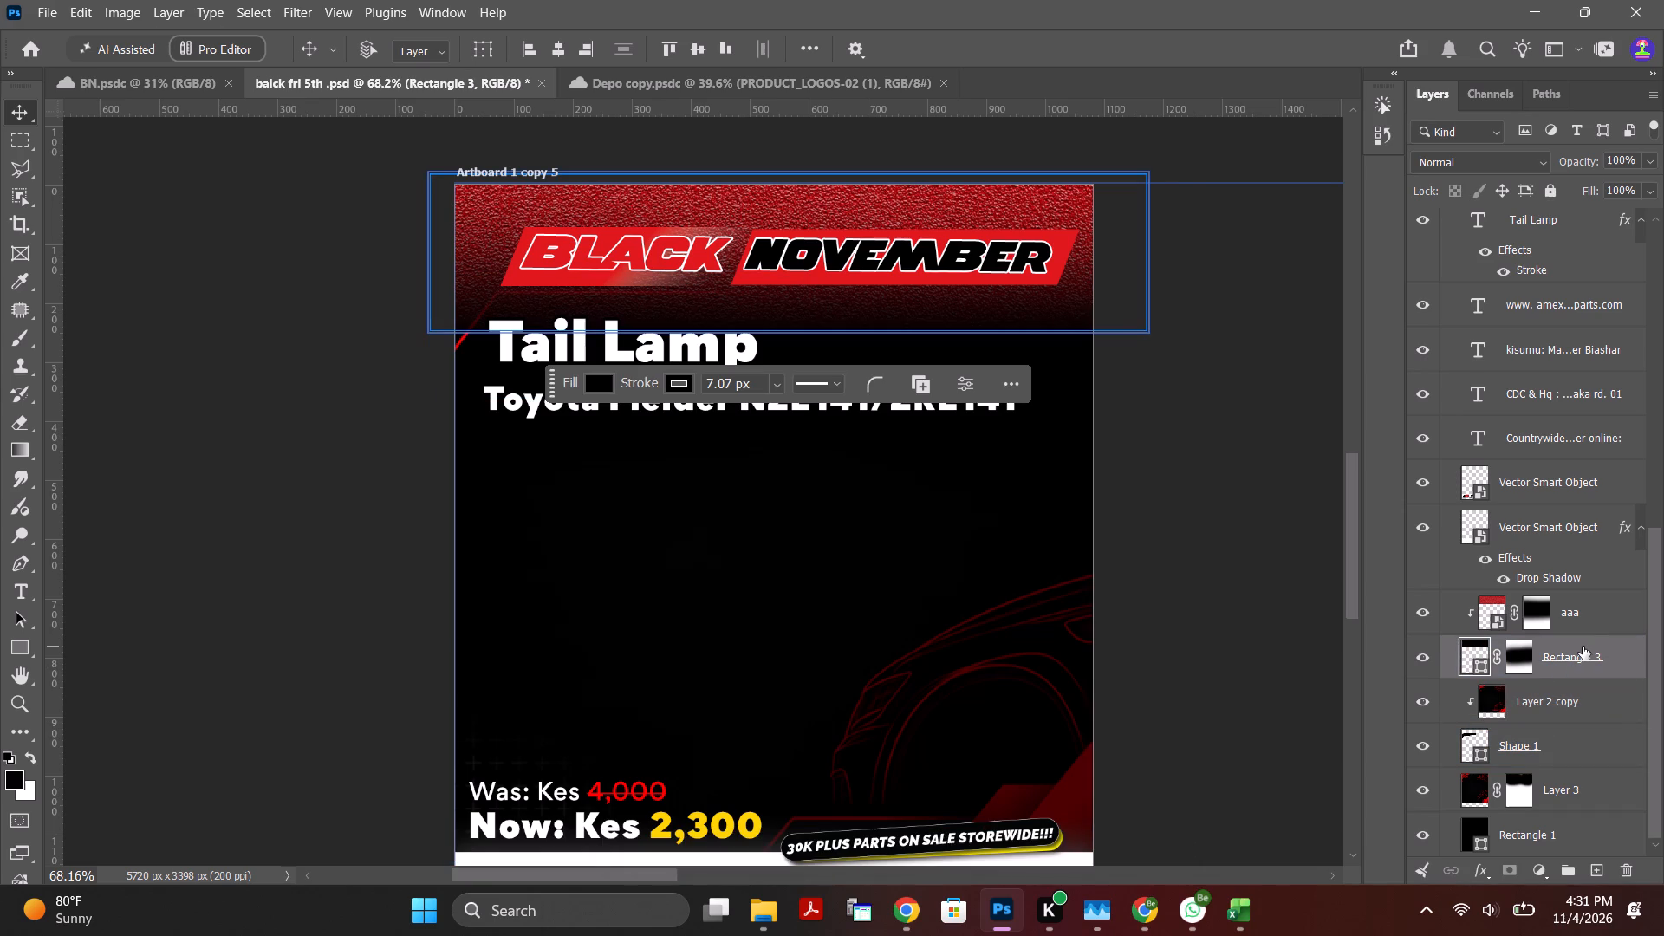
{"action": "left_click_drag", "start_coordinate": [1582, 660], "coordinate": [1582, 718]}
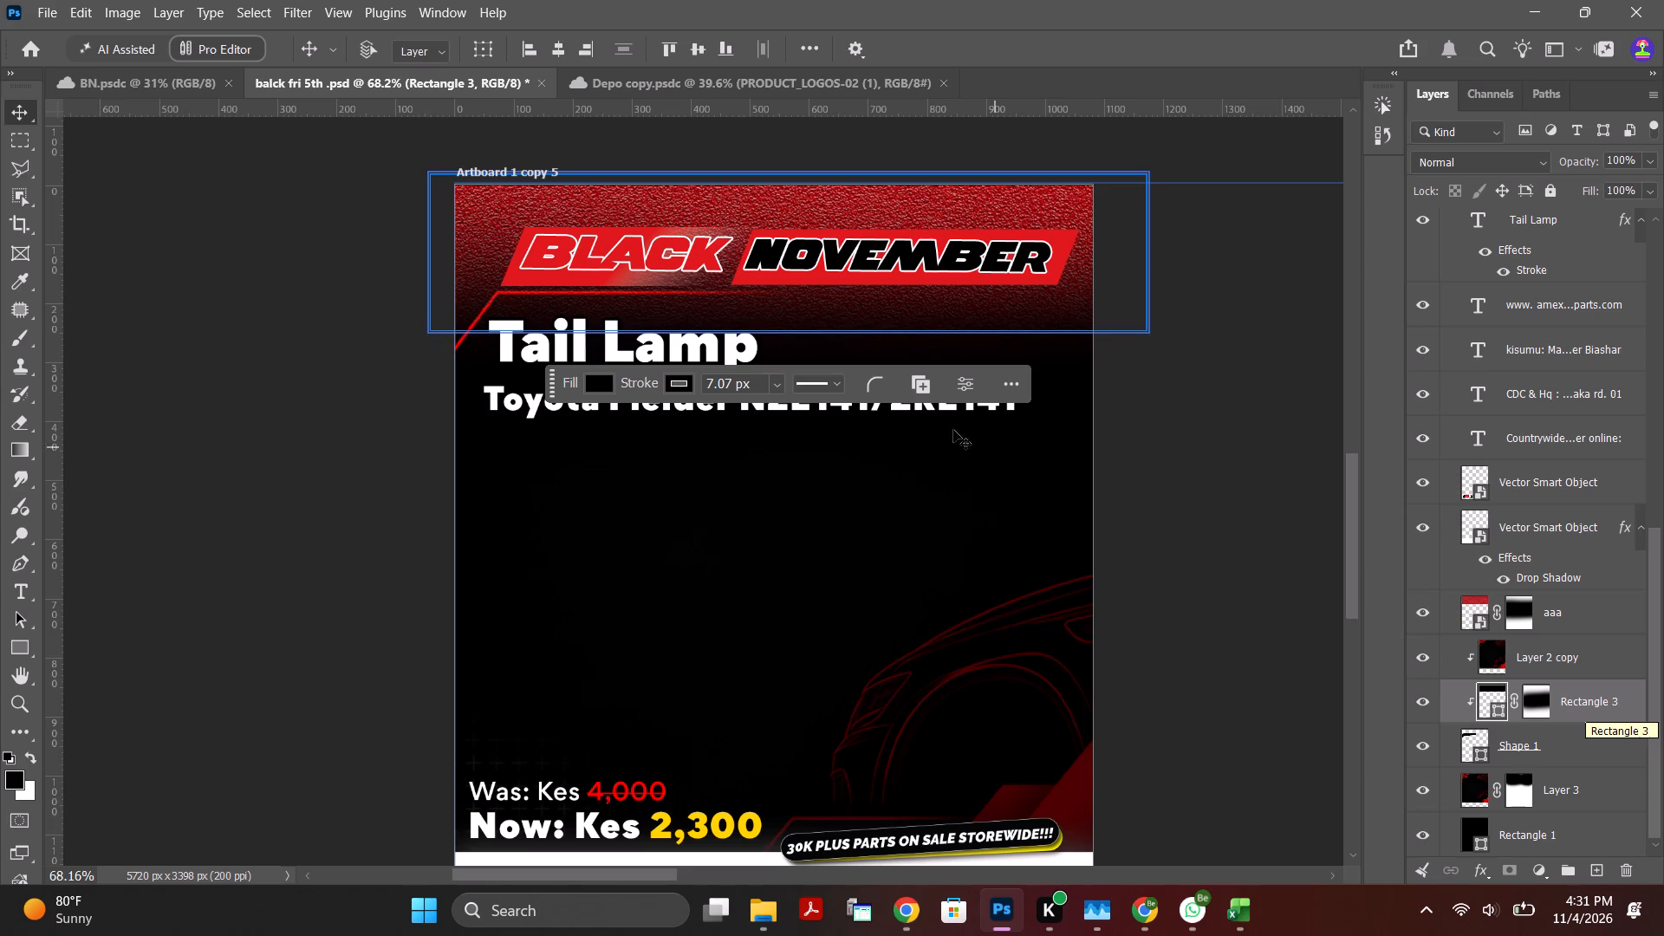
{"action": "left_click", "coordinate": [1224, 415]}
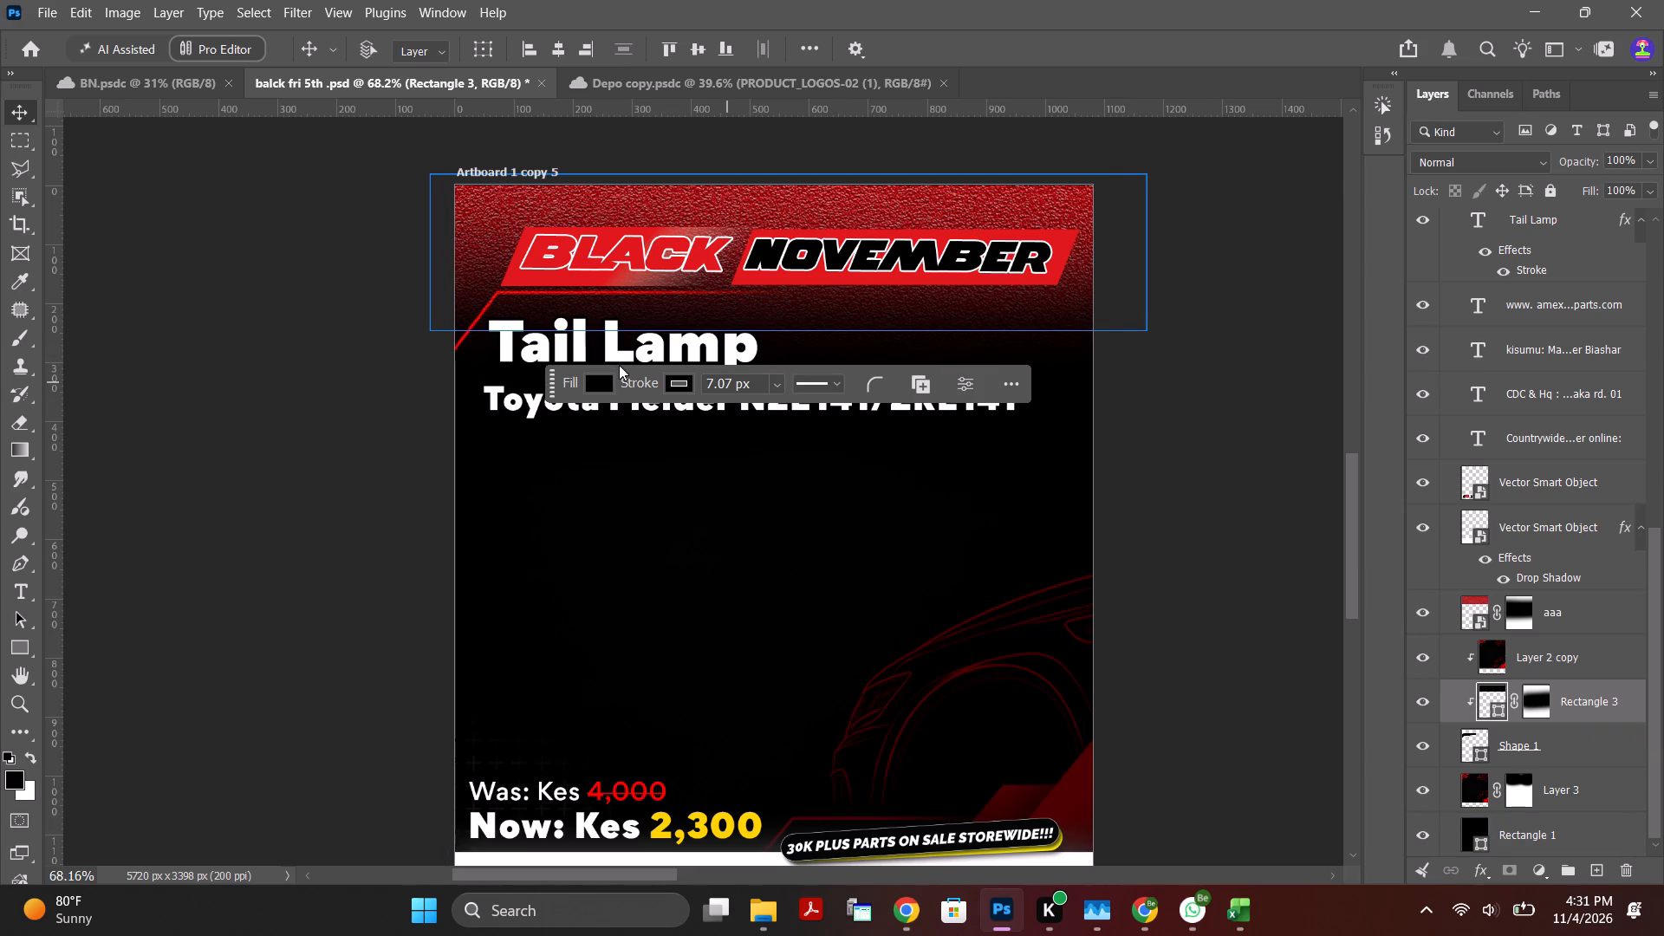
{"action": "left_click", "coordinate": [177, 188]}
{"action": "left_click", "coordinate": [1284, 520]}
Reposition the floating shape options bar off the headline text to the empty canvas above Artboard 1 copy 5.
{"action": "left_click_drag", "start_coordinate": [1353, 484], "coordinate": [1356, 492]}
{"action": "left_click", "coordinate": [1238, 435]}
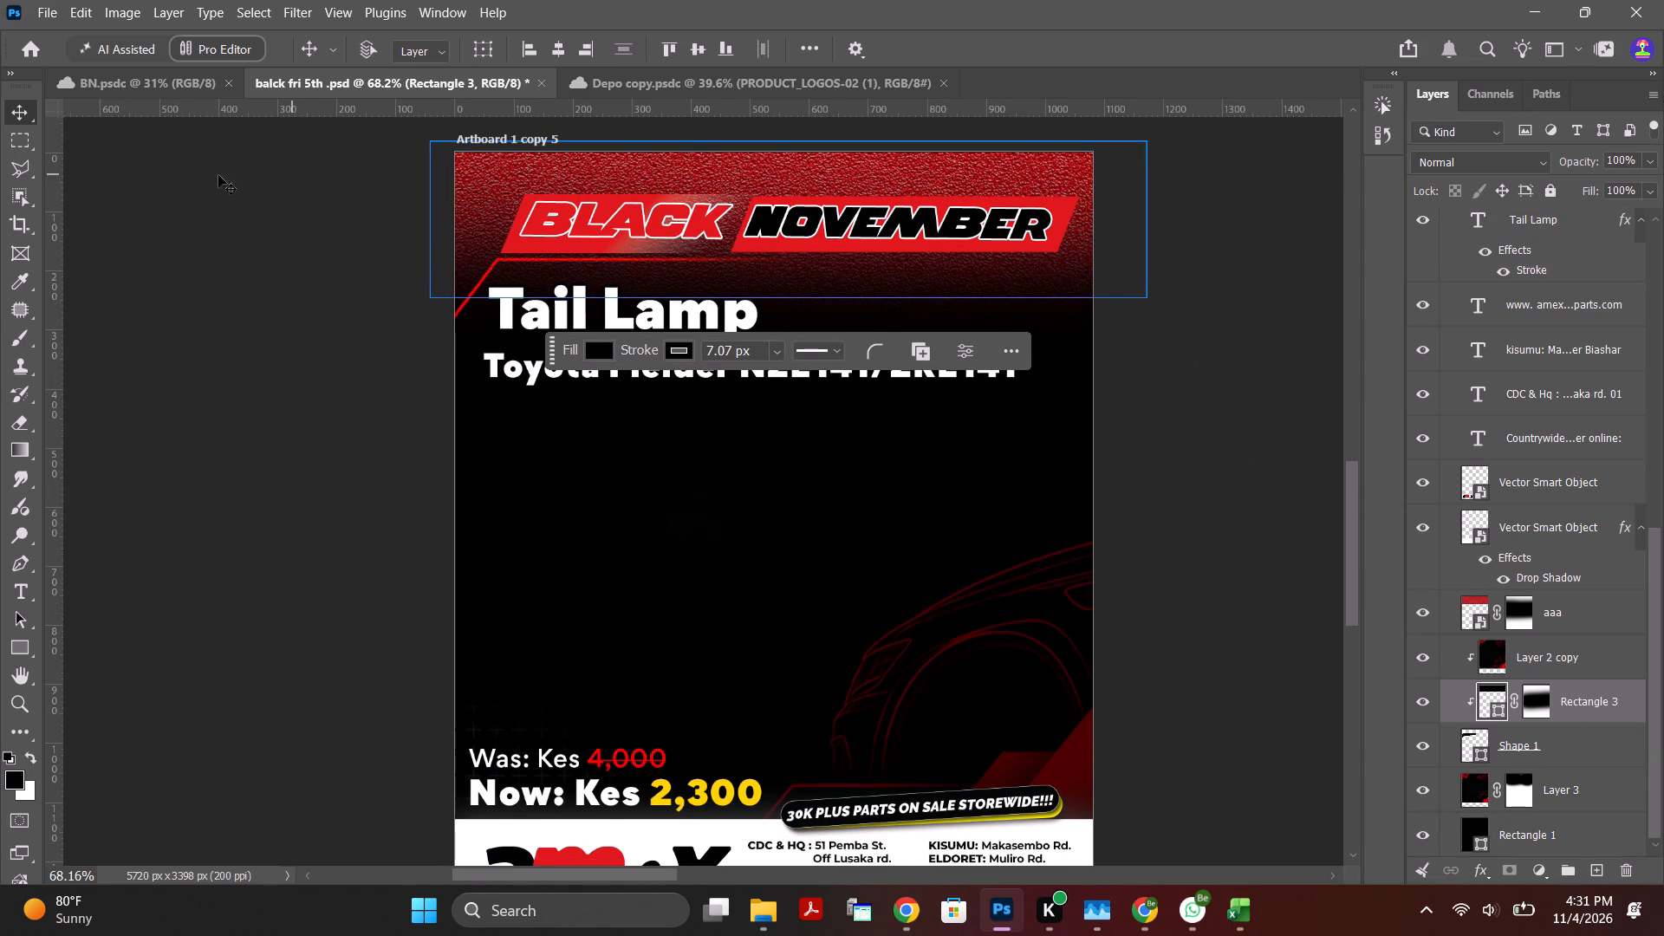
{"action": "left_click", "coordinate": [151, 146]}
{"action": "left_click", "coordinate": [5, 108]}
{"action": "left_click", "coordinate": [19, 108]}
{"action": "left_click", "coordinate": [214, 313]}
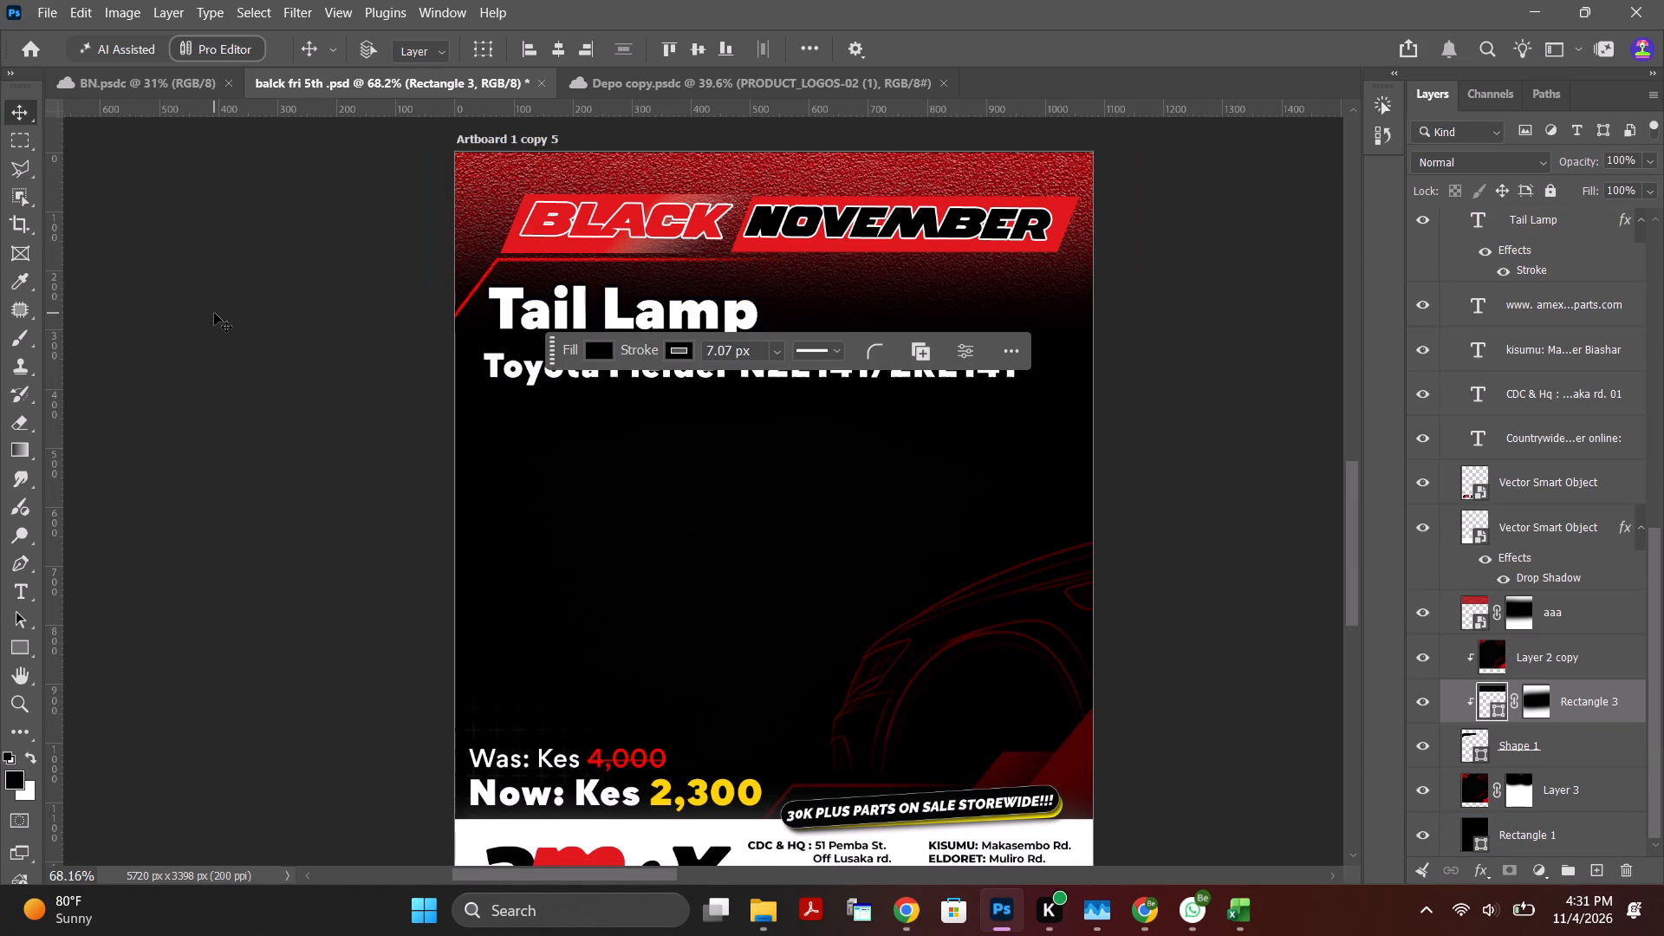
{"action": "scroll", "coordinate": [972, 497], "scroll_direction": "down", "scroll_amount": 1, "text": "alt"}
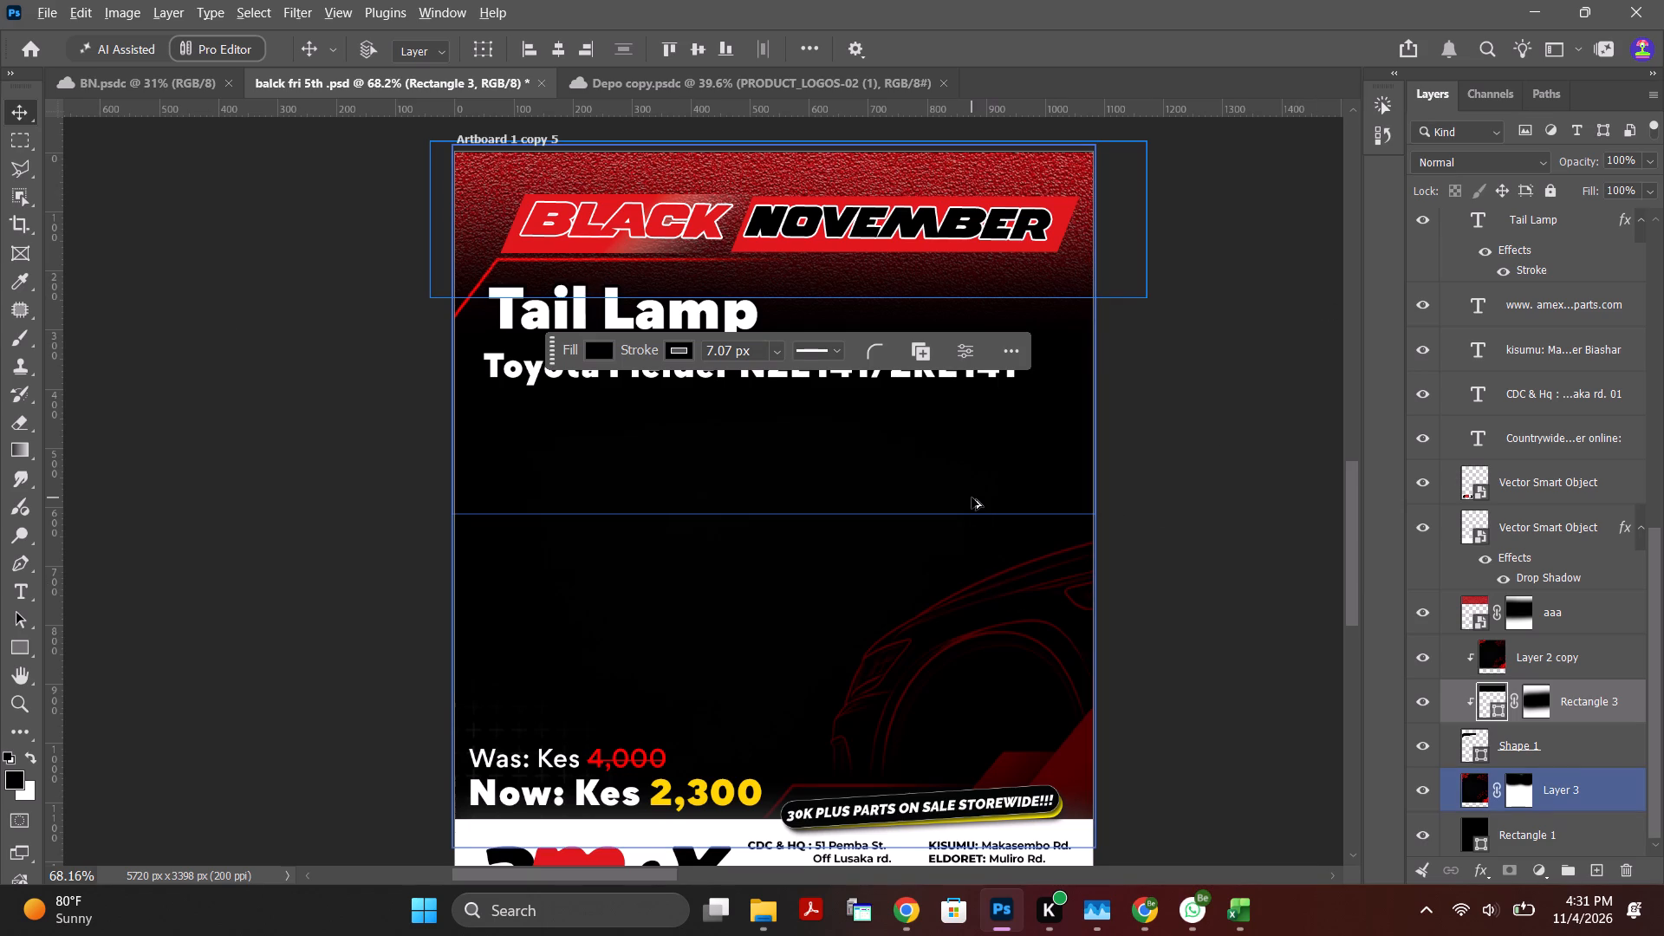
{"action": "scroll", "coordinate": [972, 500], "scroll_direction": "down", "scroll_amount": 2, "text": "alt"}
{"action": "scroll", "coordinate": [1210, 395], "scroll_direction": "down", "scroll_amount": 2, "text": "alt"}
{"action": "scroll", "coordinate": [1248, 354], "scroll_direction": "up", "scroll_amount": 1, "text": "alt"}
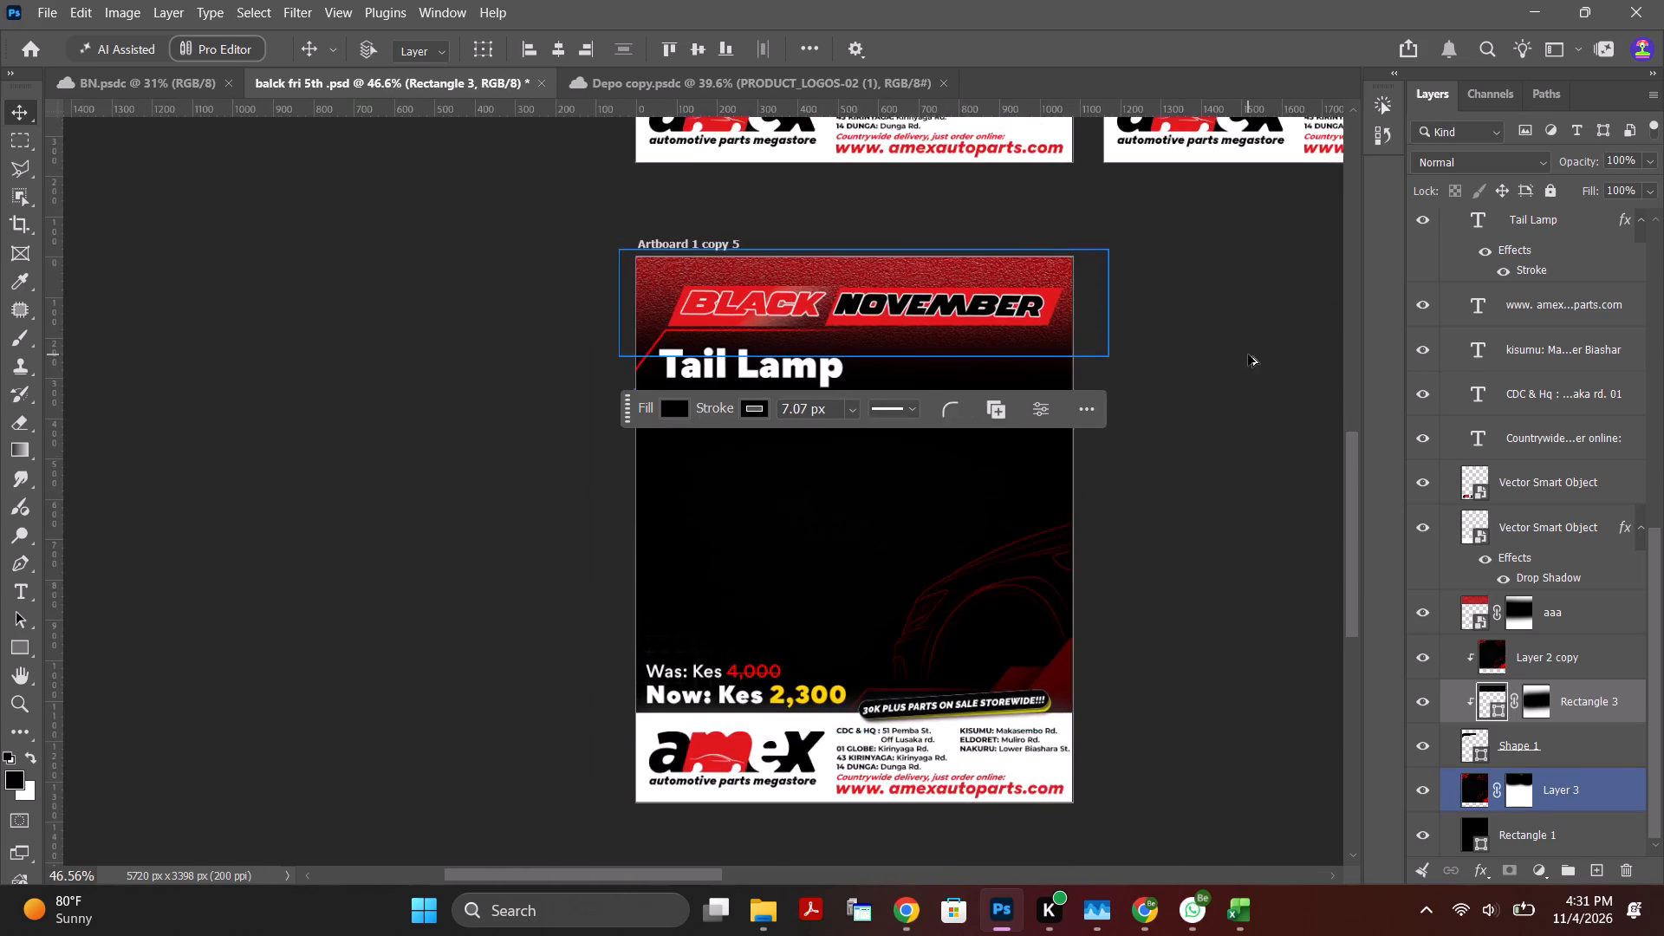
{"action": "scroll", "coordinate": [1260, 370], "scroll_direction": "up", "scroll_amount": 2, "text": "alt"}
{"action": "left_click", "coordinate": [1225, 413]}
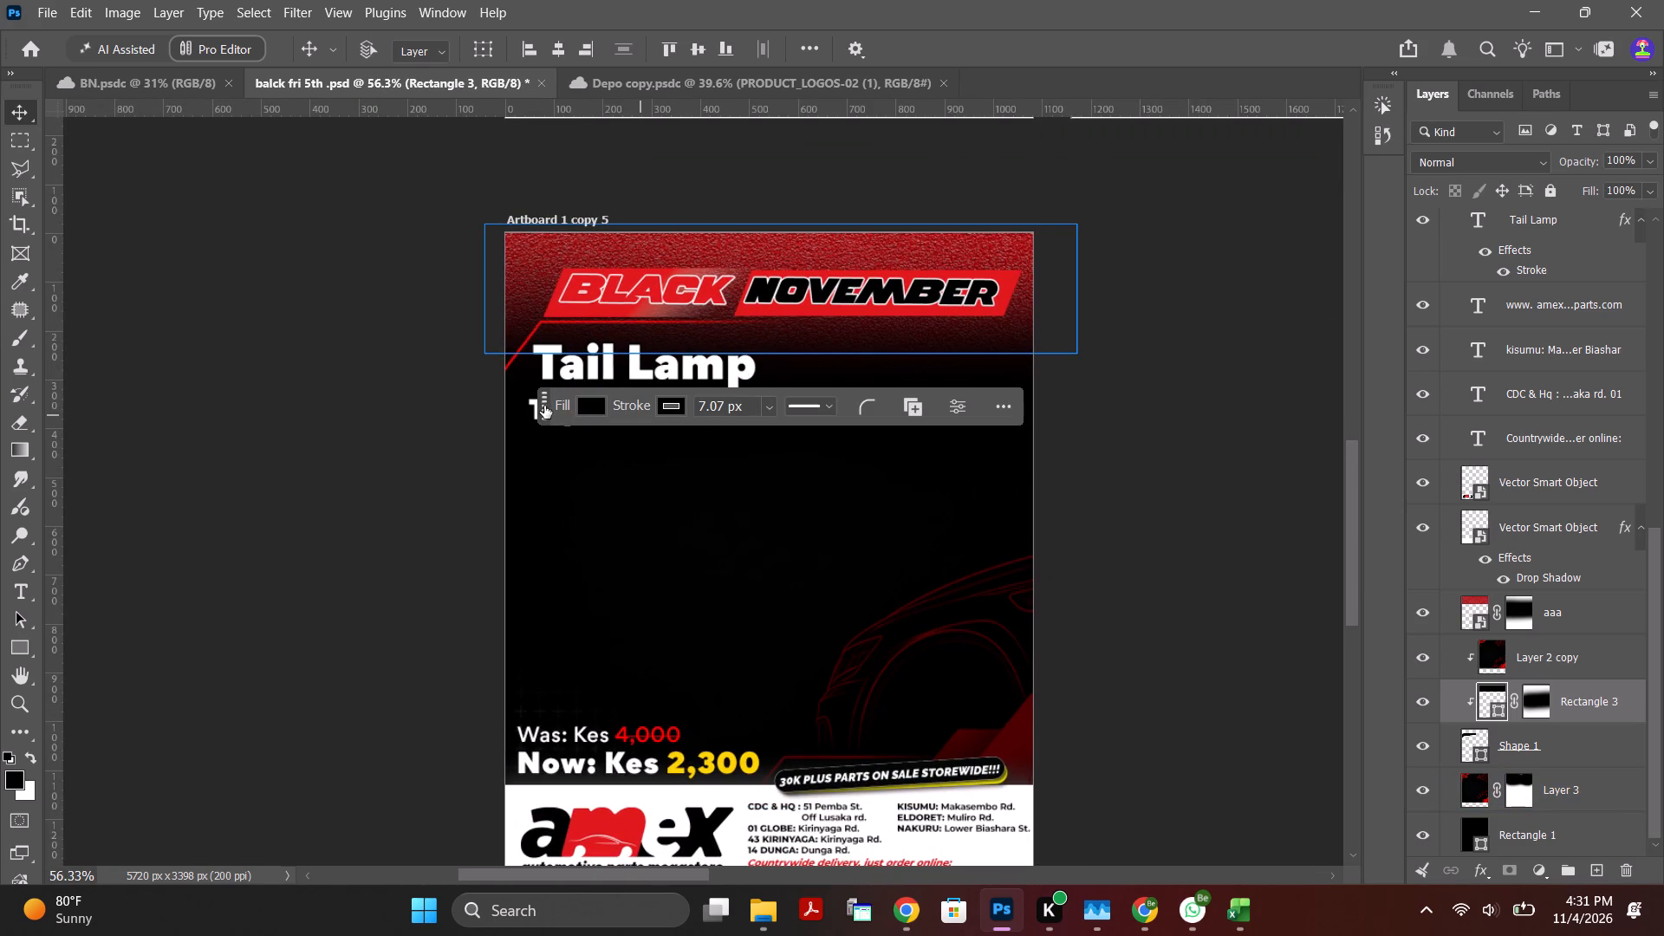
{"action": "left_click_drag", "start_coordinate": [544, 406], "coordinate": [506, 159]}
{"action": "left_click", "coordinate": [1218, 498]}
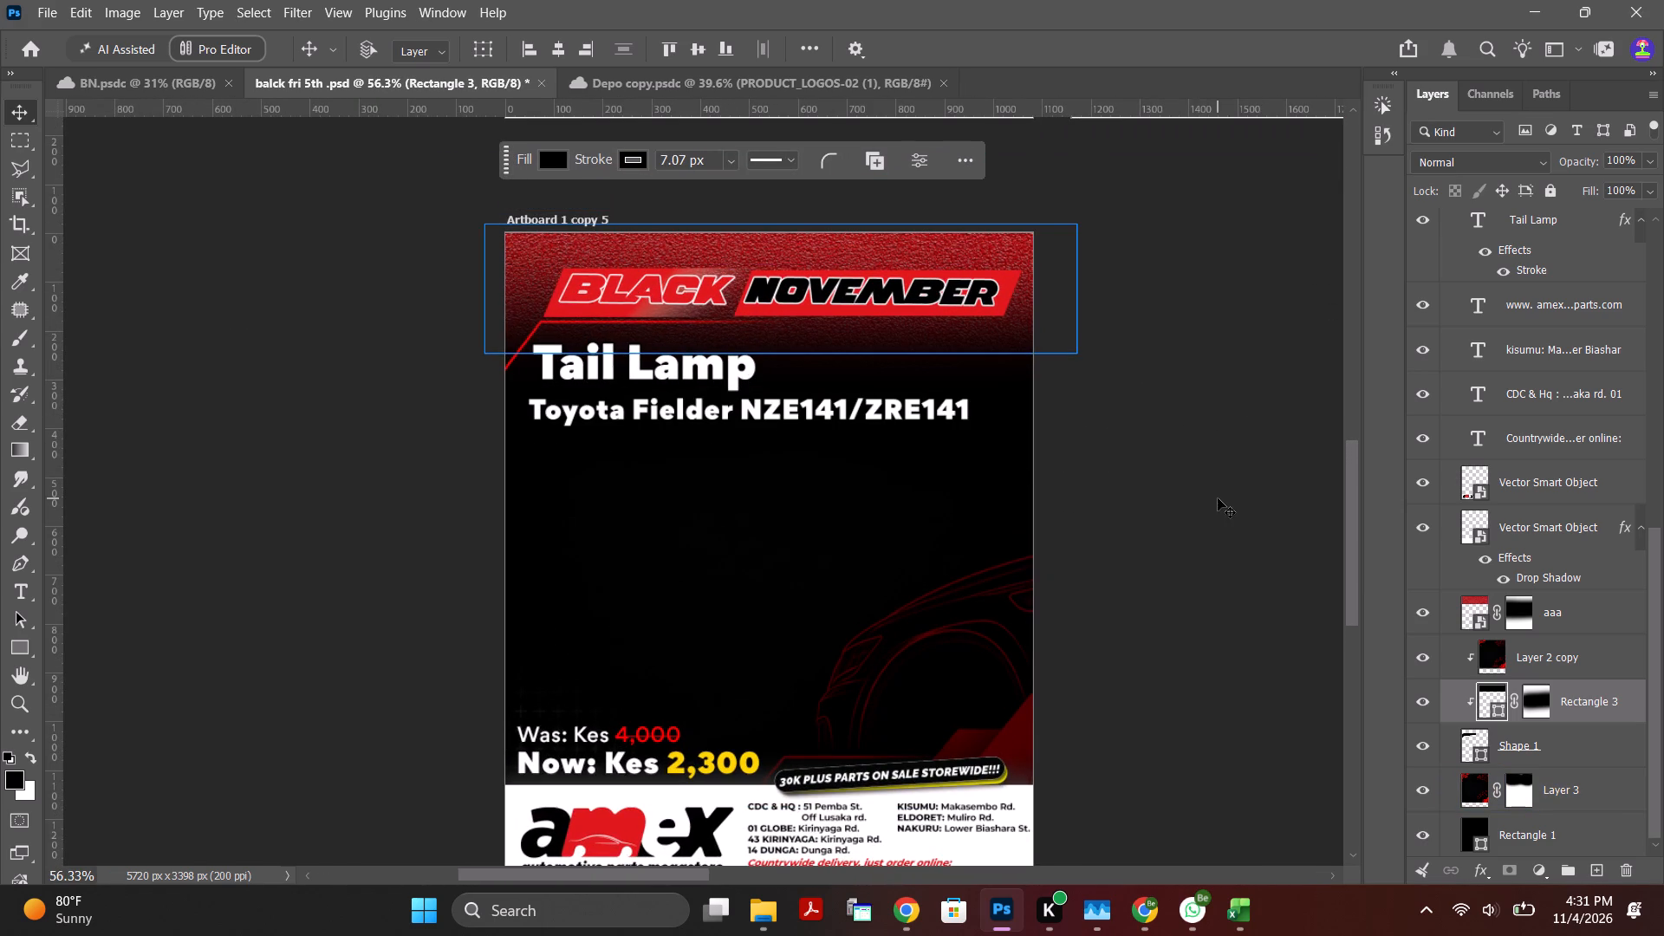
Shift the Tail Lamp and Toyota Fielder NZE141/ZRE141 text lines slightly right and up, aligning their left edges beneath the header.
{"action": "scroll", "coordinate": [1562, 575], "scroll_direction": "up", "scroll_amount": 11}
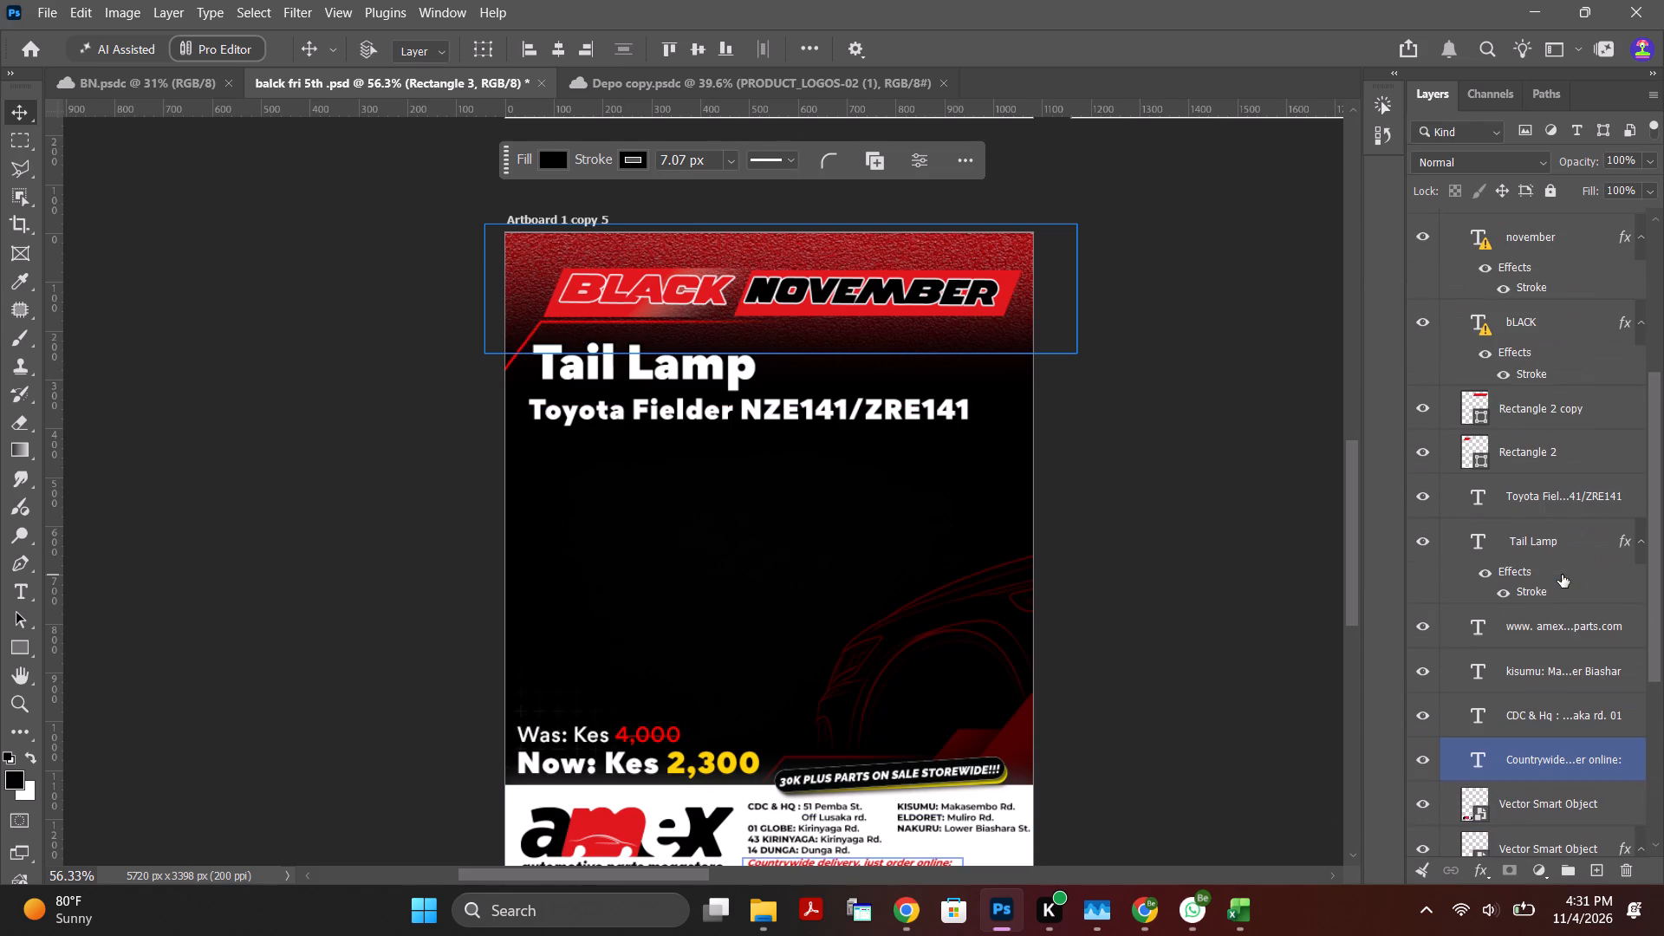
{"action": "left_click", "coordinate": [1562, 569]}
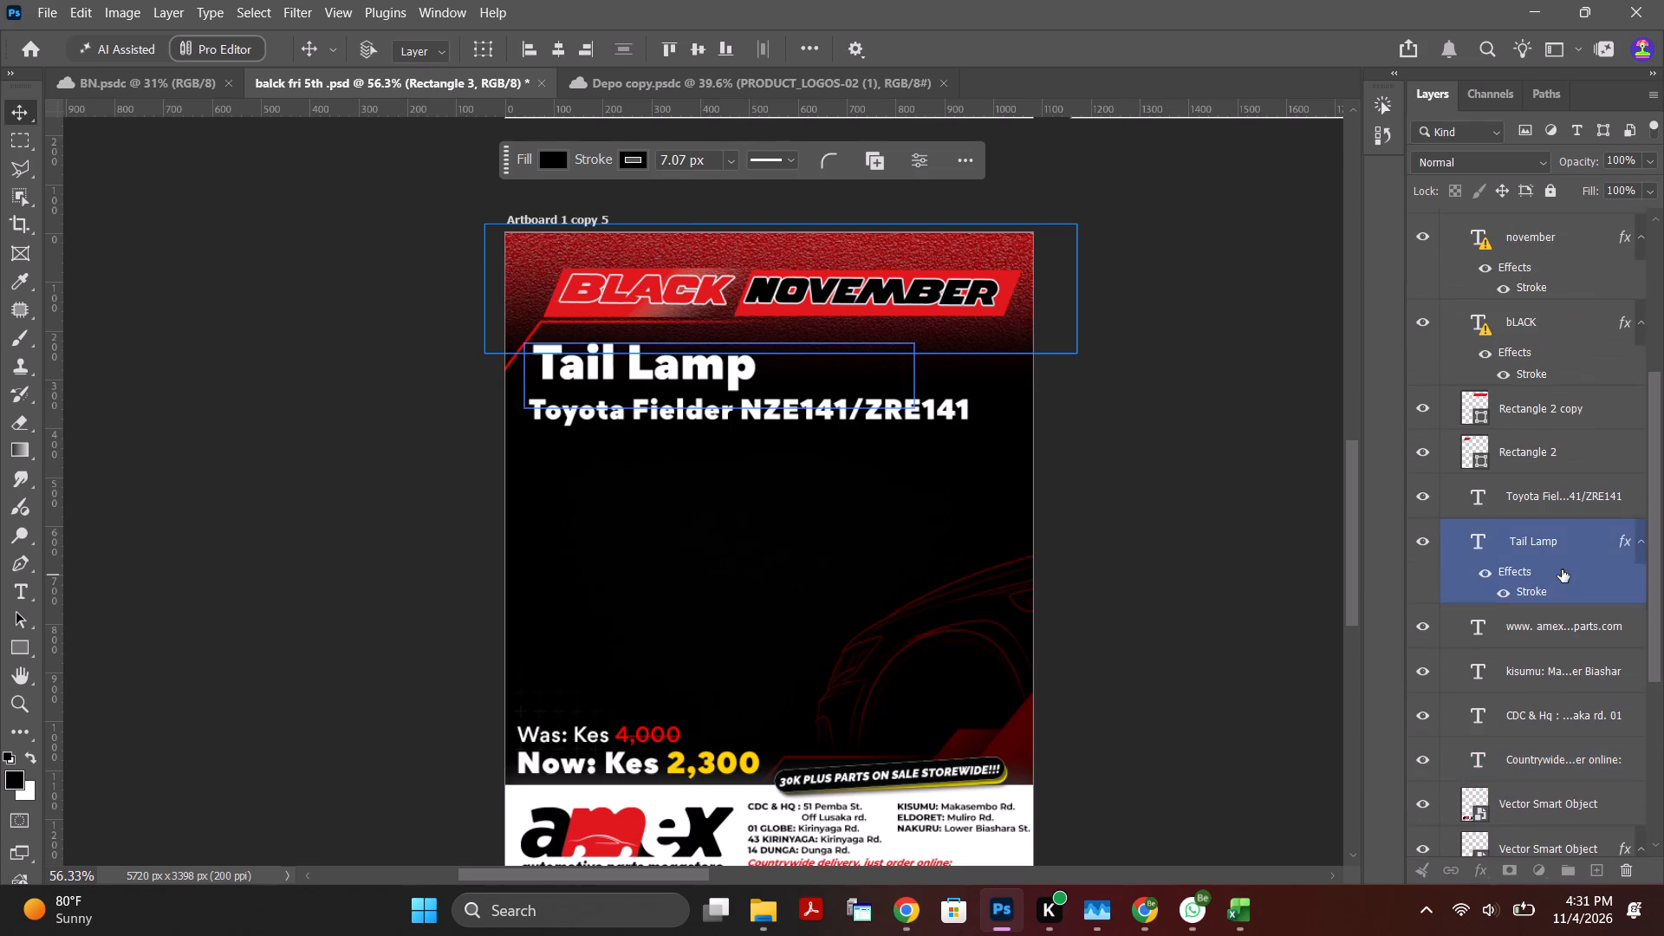
{"action": "left_click", "coordinate": [673, 375]}
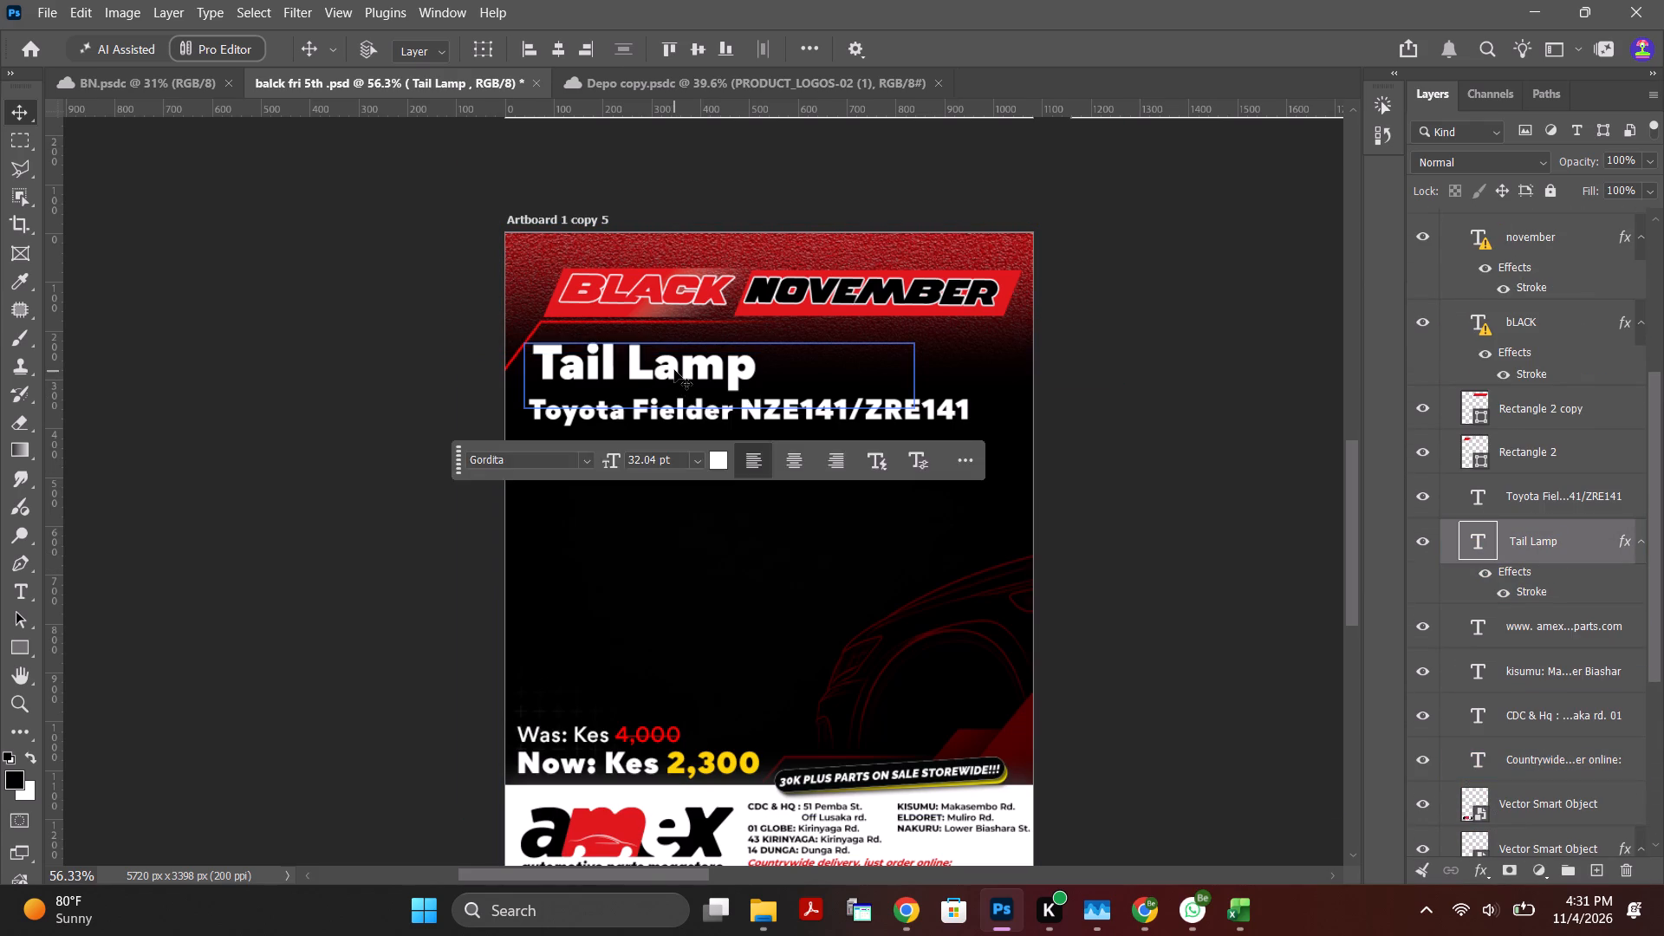
{"action": "left_click_drag", "start_coordinate": [674, 370], "coordinate": [687, 365]}
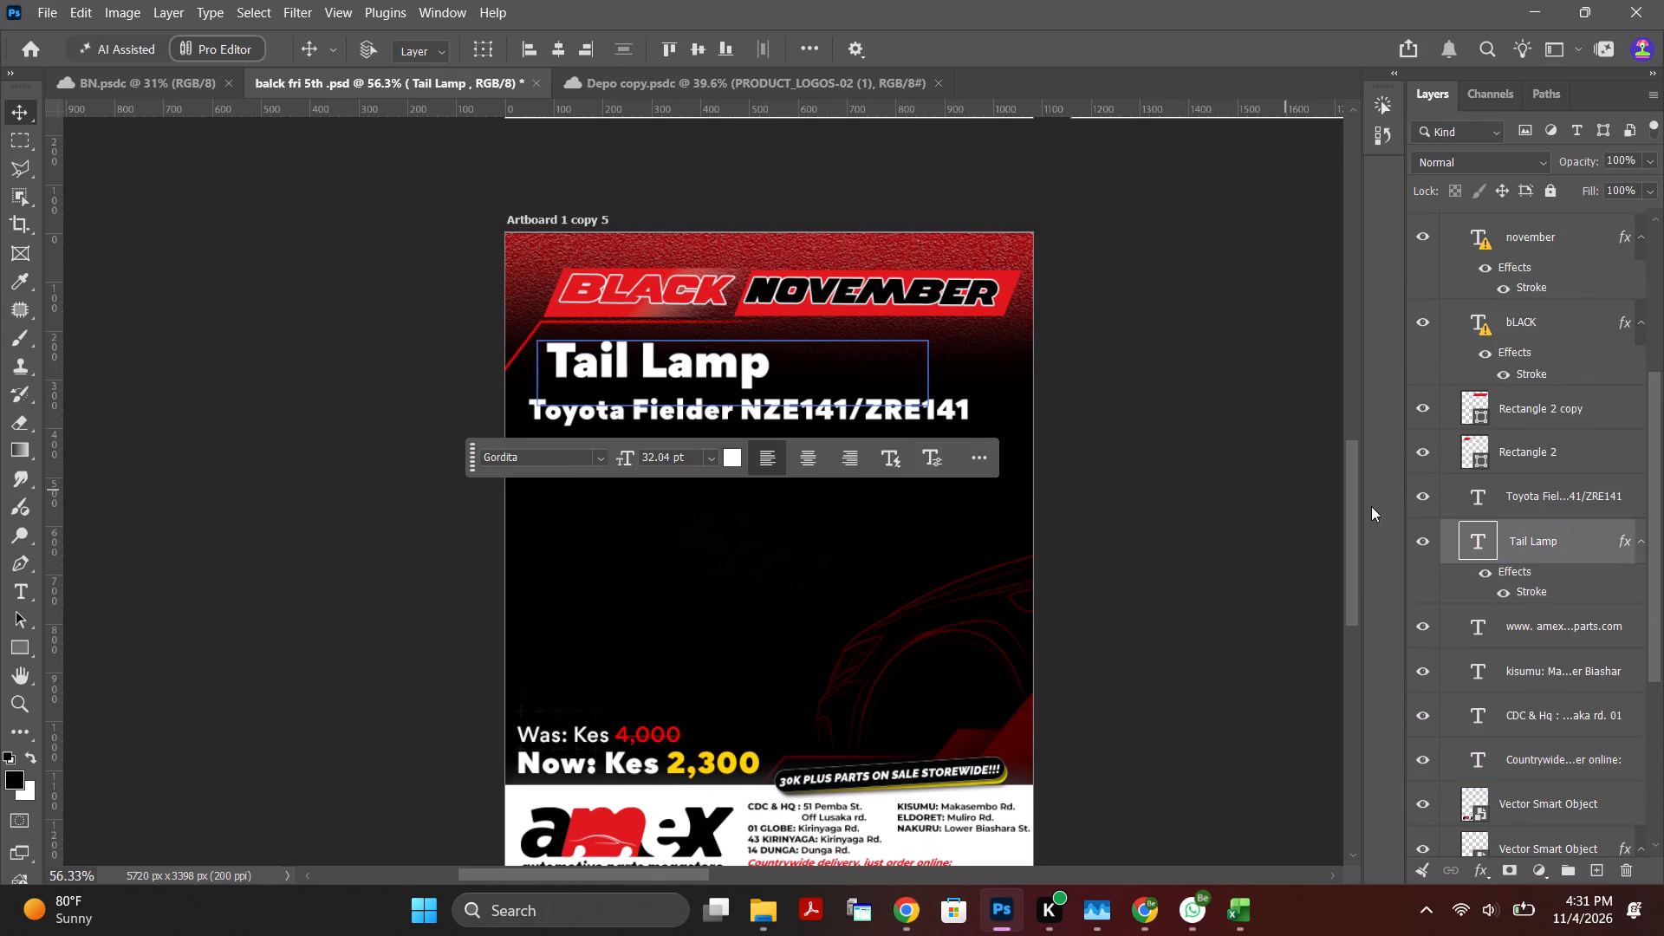
{"action": "left_click", "coordinate": [1538, 508]}
{"action": "left_click_drag", "start_coordinate": [757, 415], "coordinate": [764, 413]}
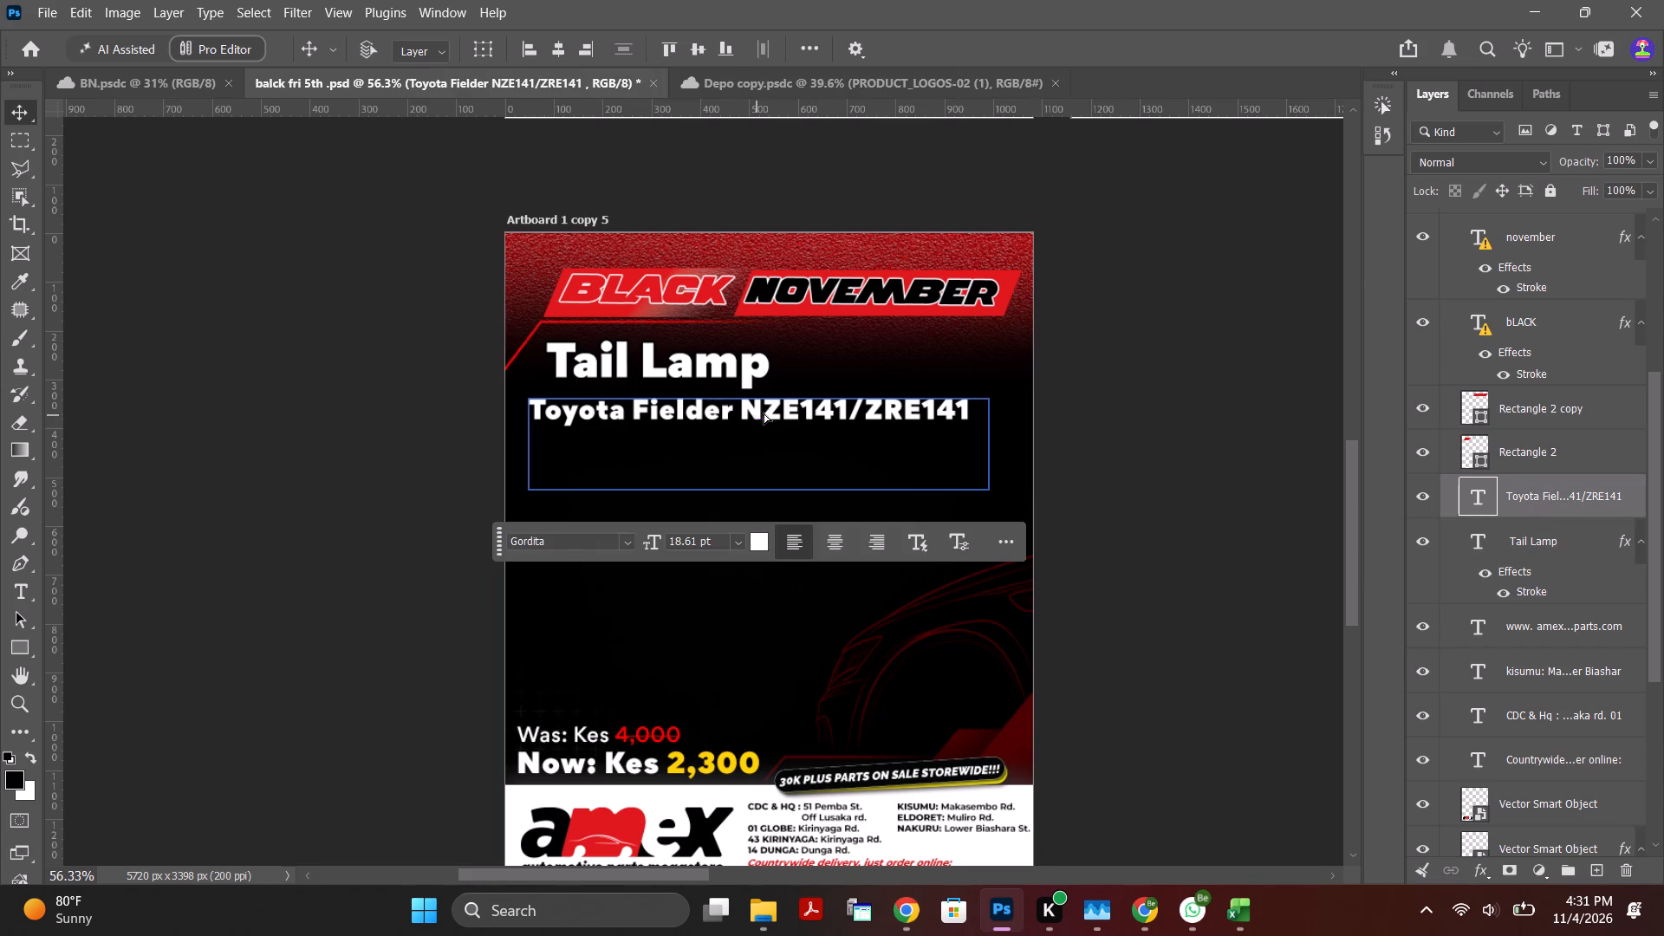
{"action": "left_click_drag", "start_coordinate": [764, 413], "coordinate": [773, 412]}
{"action": "left_click", "coordinate": [1214, 454]}
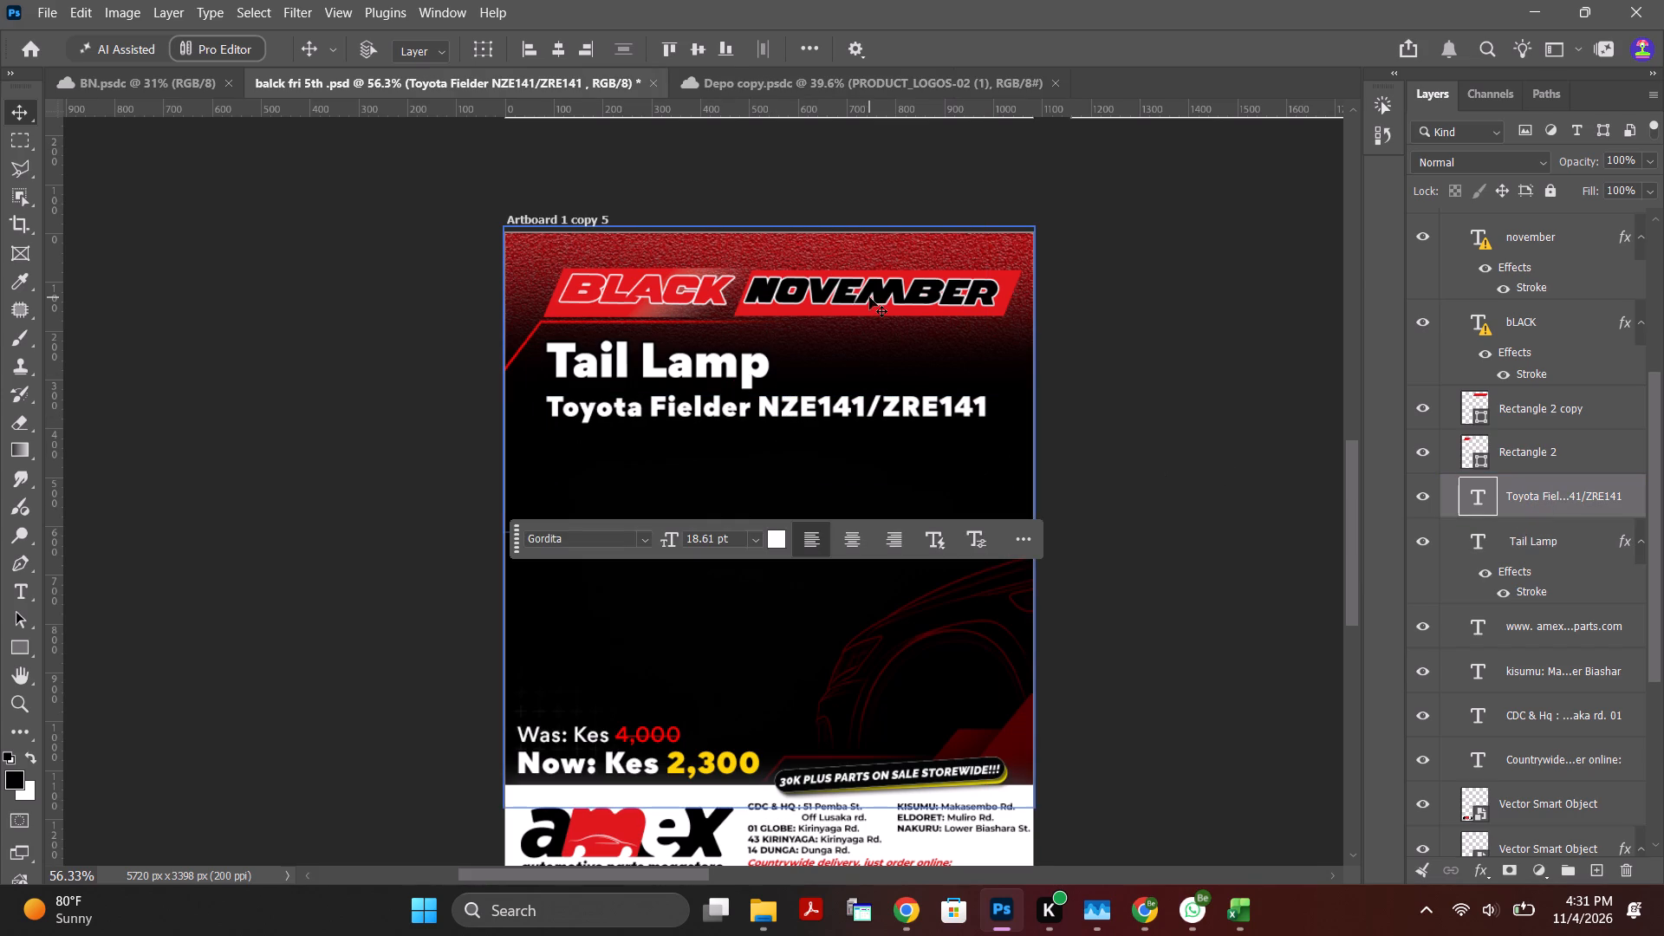
Hide Layer 3, the red car-outline background, and delete it from the artboard.
{"action": "scroll", "coordinate": [815, 401], "scroll_direction": "down", "scroll_amount": 9, "text": "alt"}
{"action": "scroll", "coordinate": [855, 472], "scroll_direction": "up", "scroll_amount": 3, "text": "alt"}
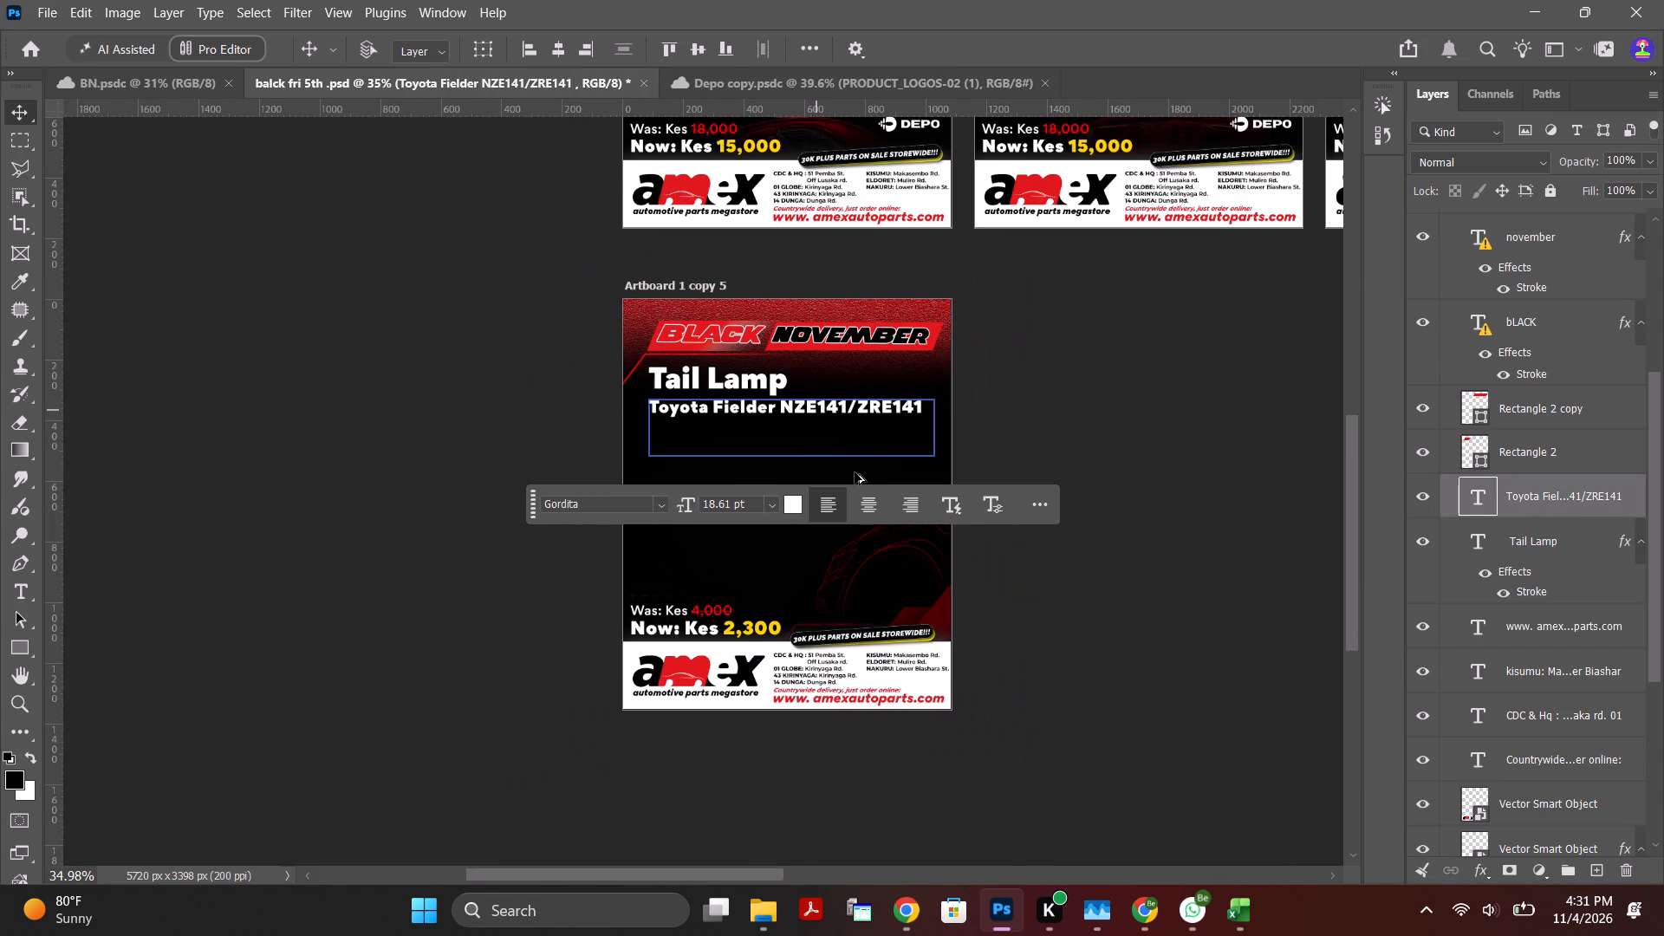
{"action": "scroll", "coordinate": [885, 508], "scroll_direction": "up", "scroll_amount": 3, "text": "alt"}
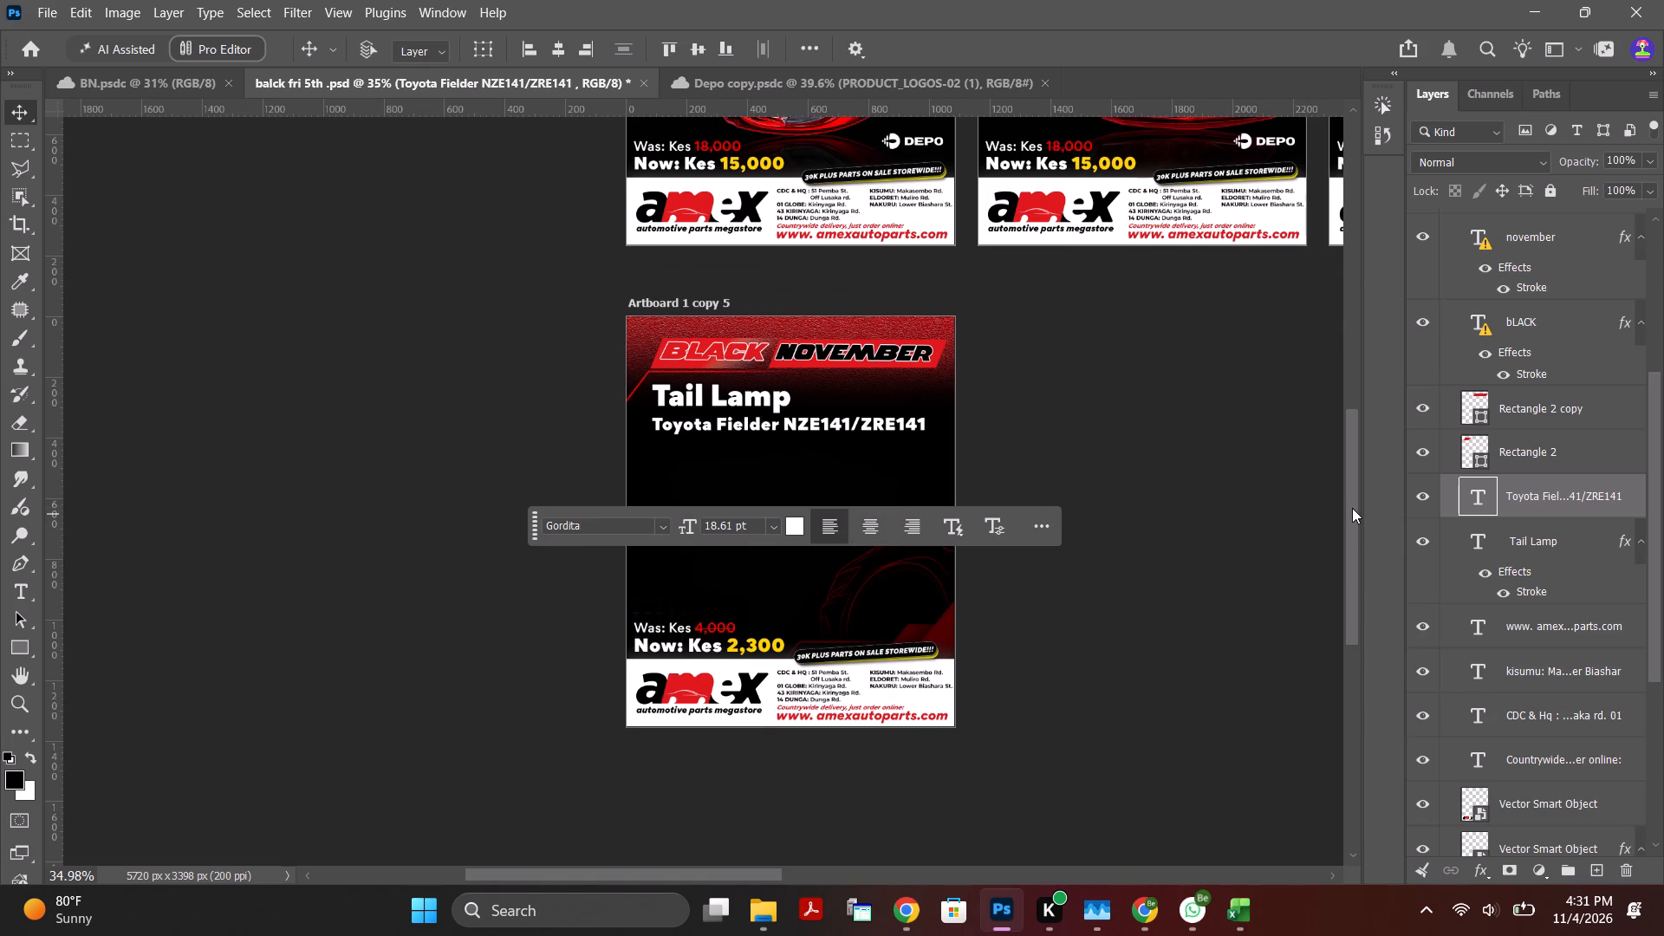
{"action": "left_click_drag", "start_coordinate": [1352, 508], "coordinate": [1351, 530]}
{"action": "left_click_drag", "start_coordinate": [1661, 608], "coordinate": [1663, 641]}
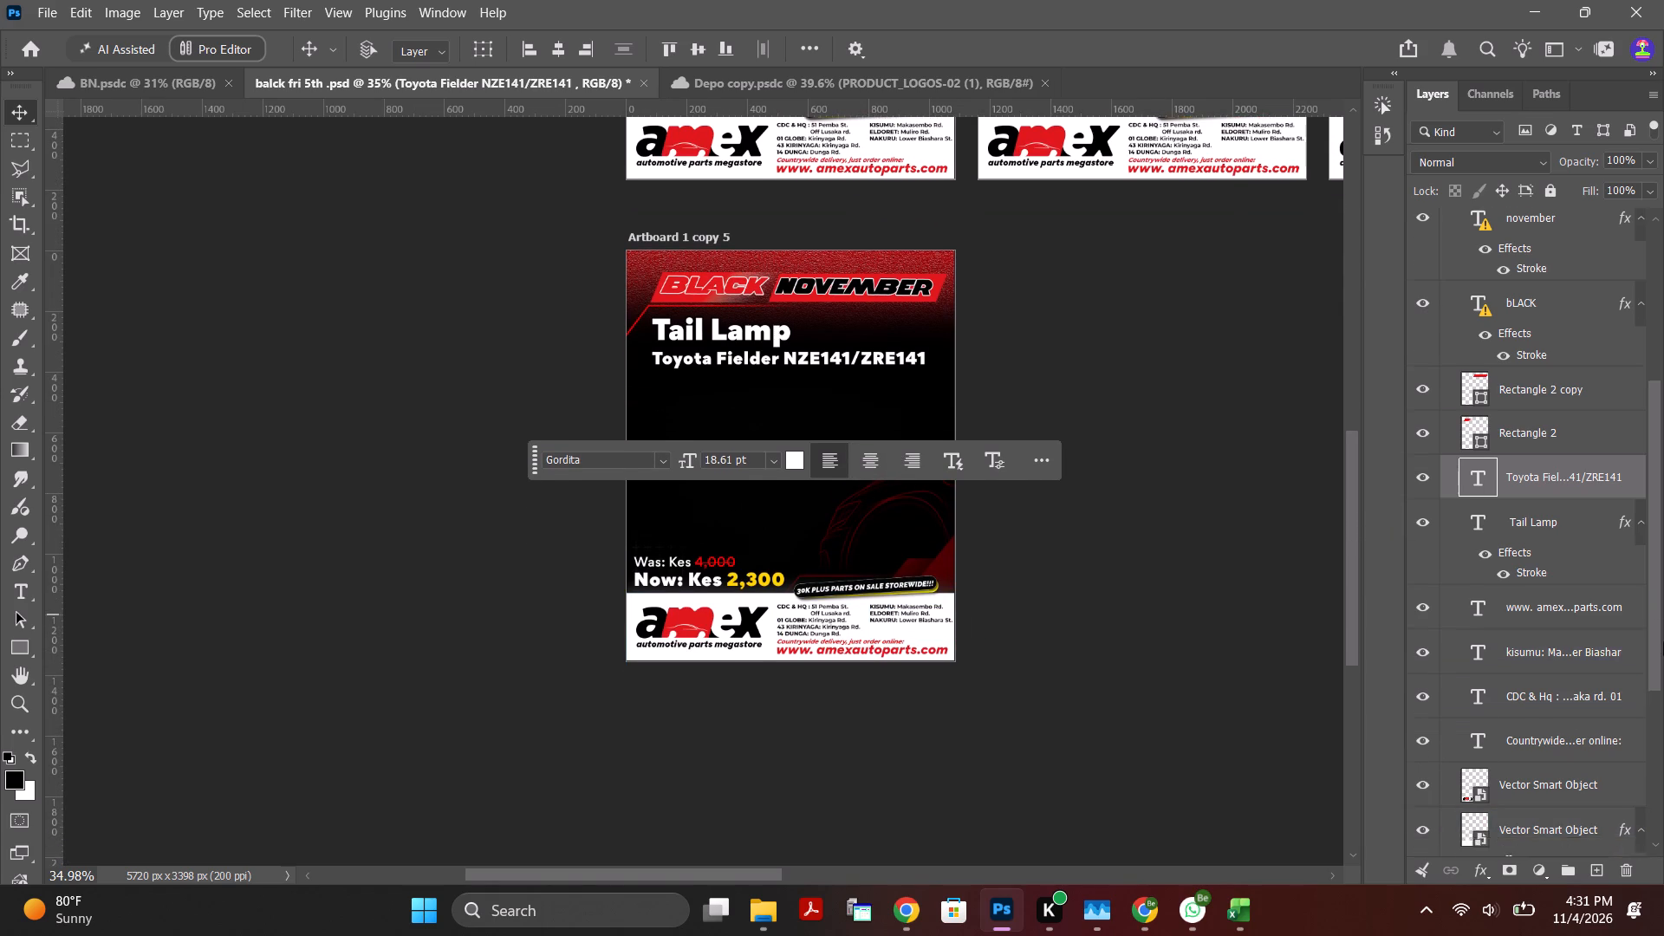
{"action": "left_click_drag", "start_coordinate": [1663, 641], "coordinate": [1663, 801]}
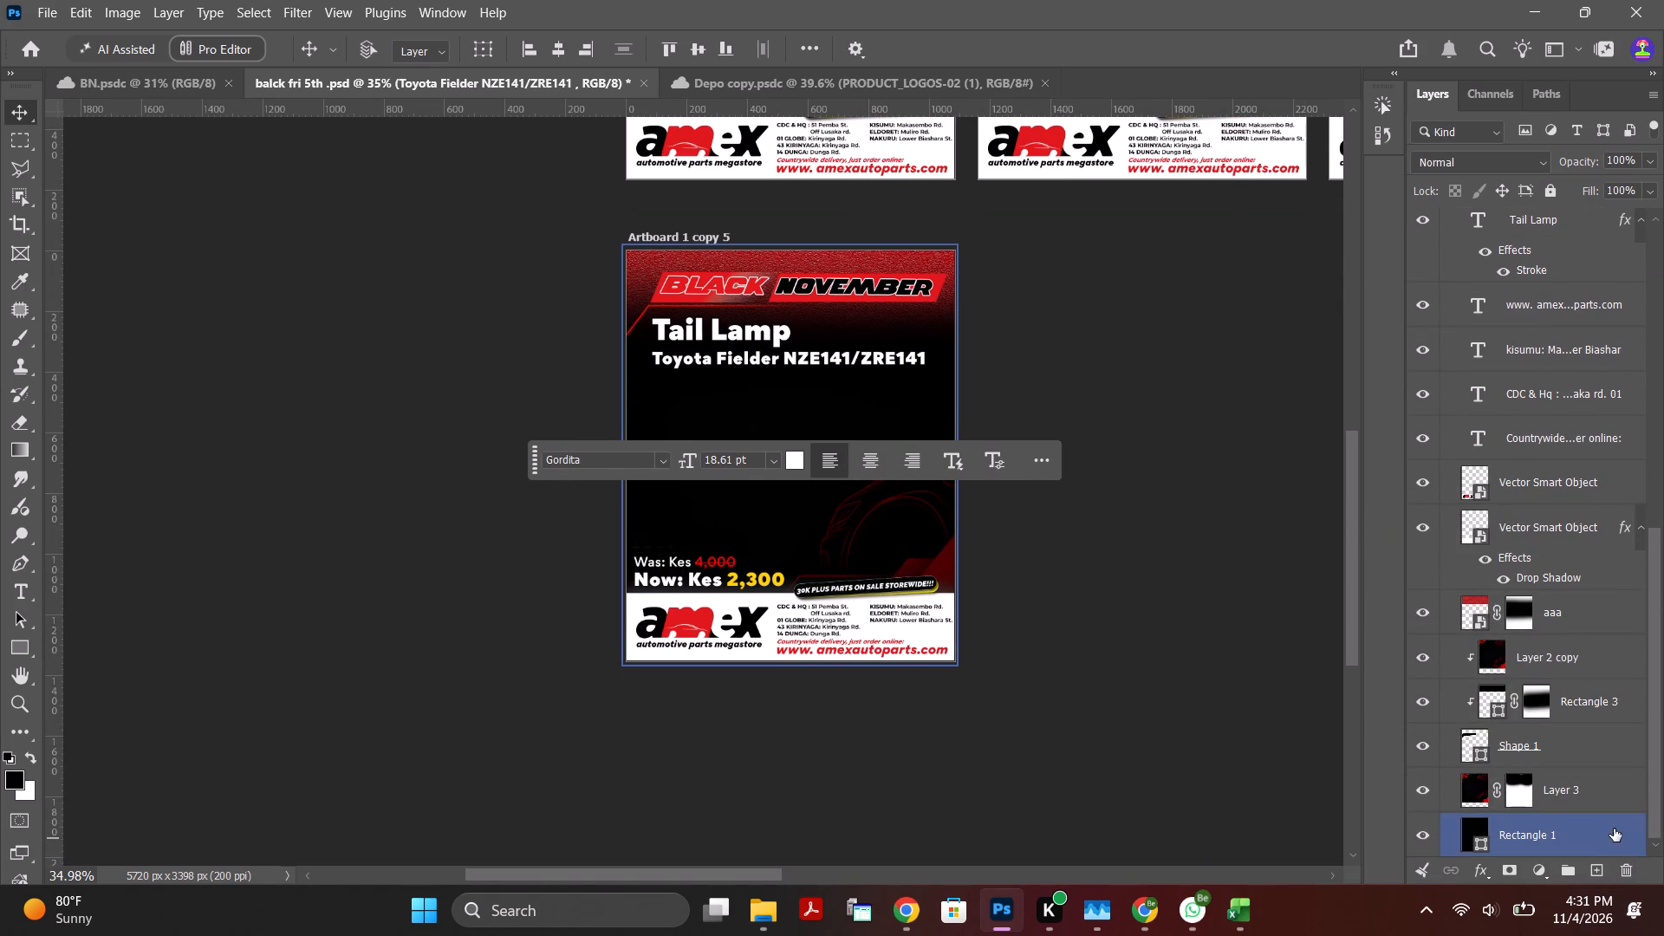
{"action": "left_click_drag", "start_coordinate": [1657, 641], "coordinate": [1659, 660]}
{"action": "left_click", "coordinate": [1423, 789]}
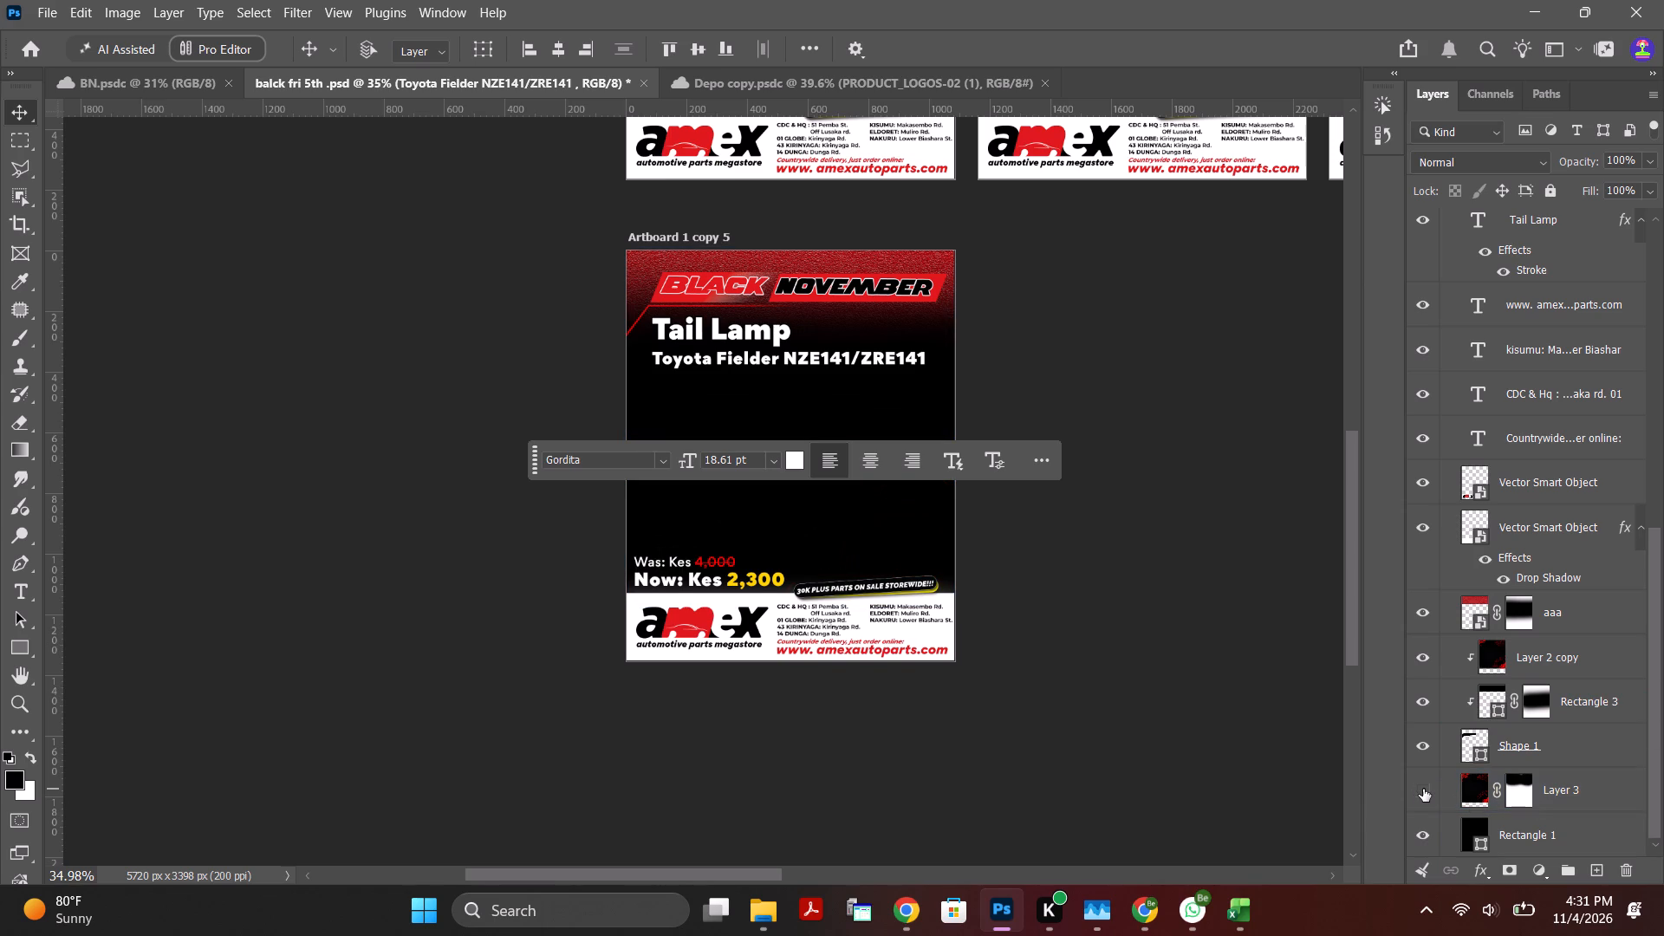
{"action": "left_click", "coordinate": [1596, 803]}
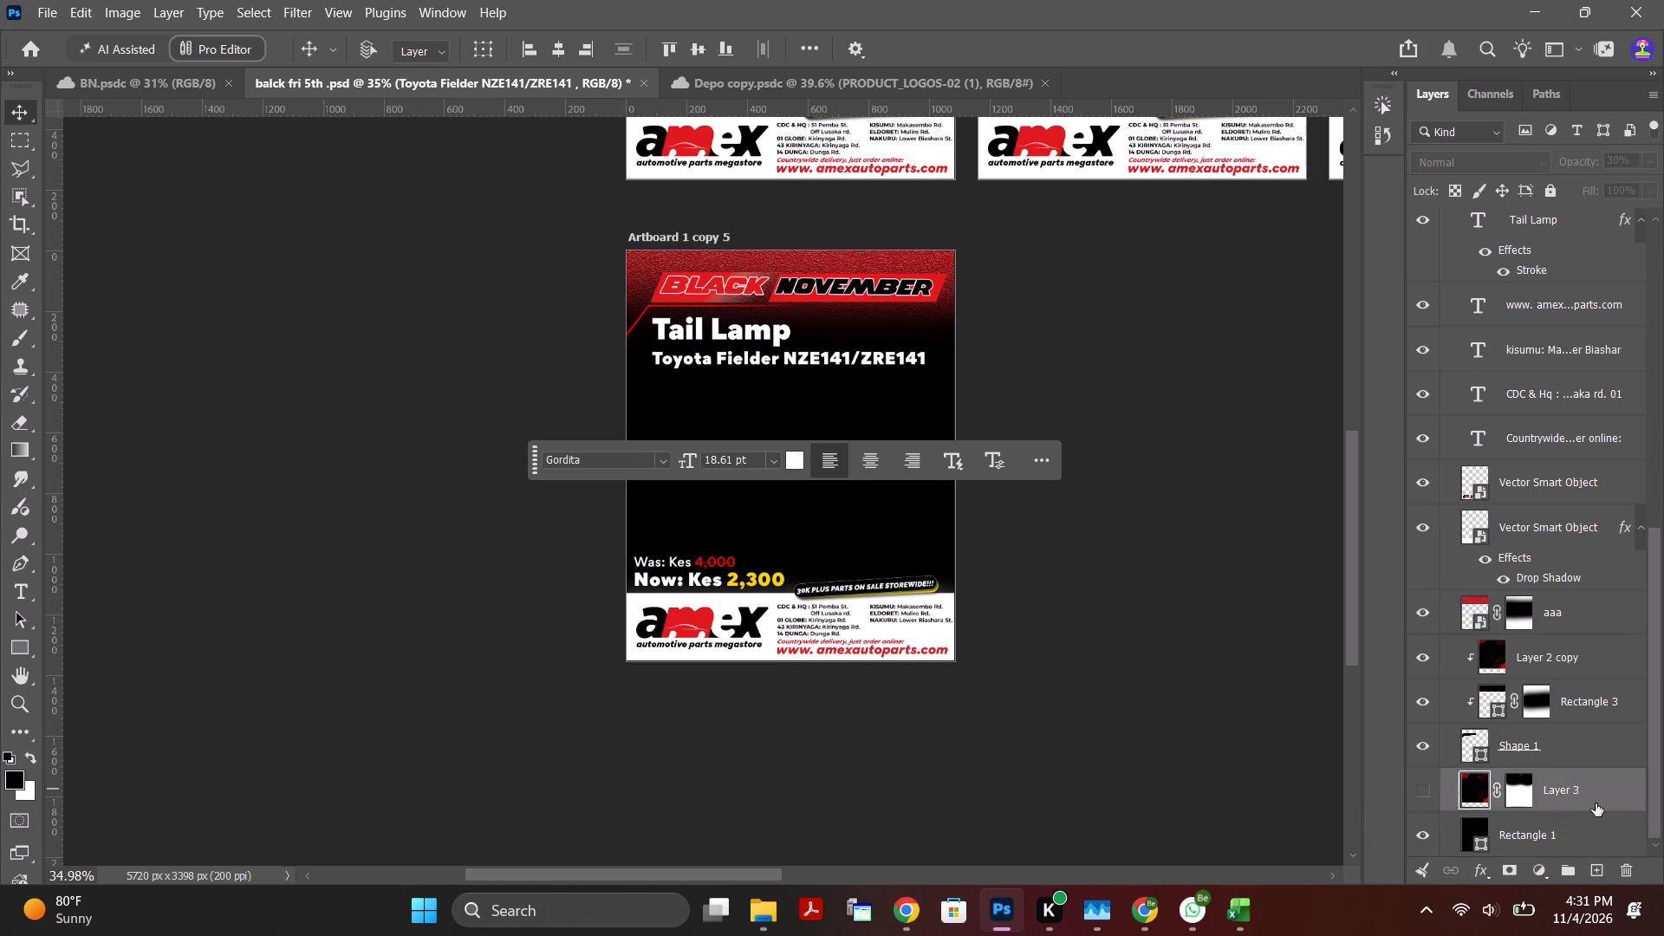
{"action": "key", "text": "Delete"}
Switch to File Explorer, view the poster (3).jpeg in the black nov 4 folder as a design reference, and return to Photoshop.
{"action": "scroll", "coordinate": [862, 481], "scroll_direction": "up", "scroll_amount": 3, "text": "alt"}
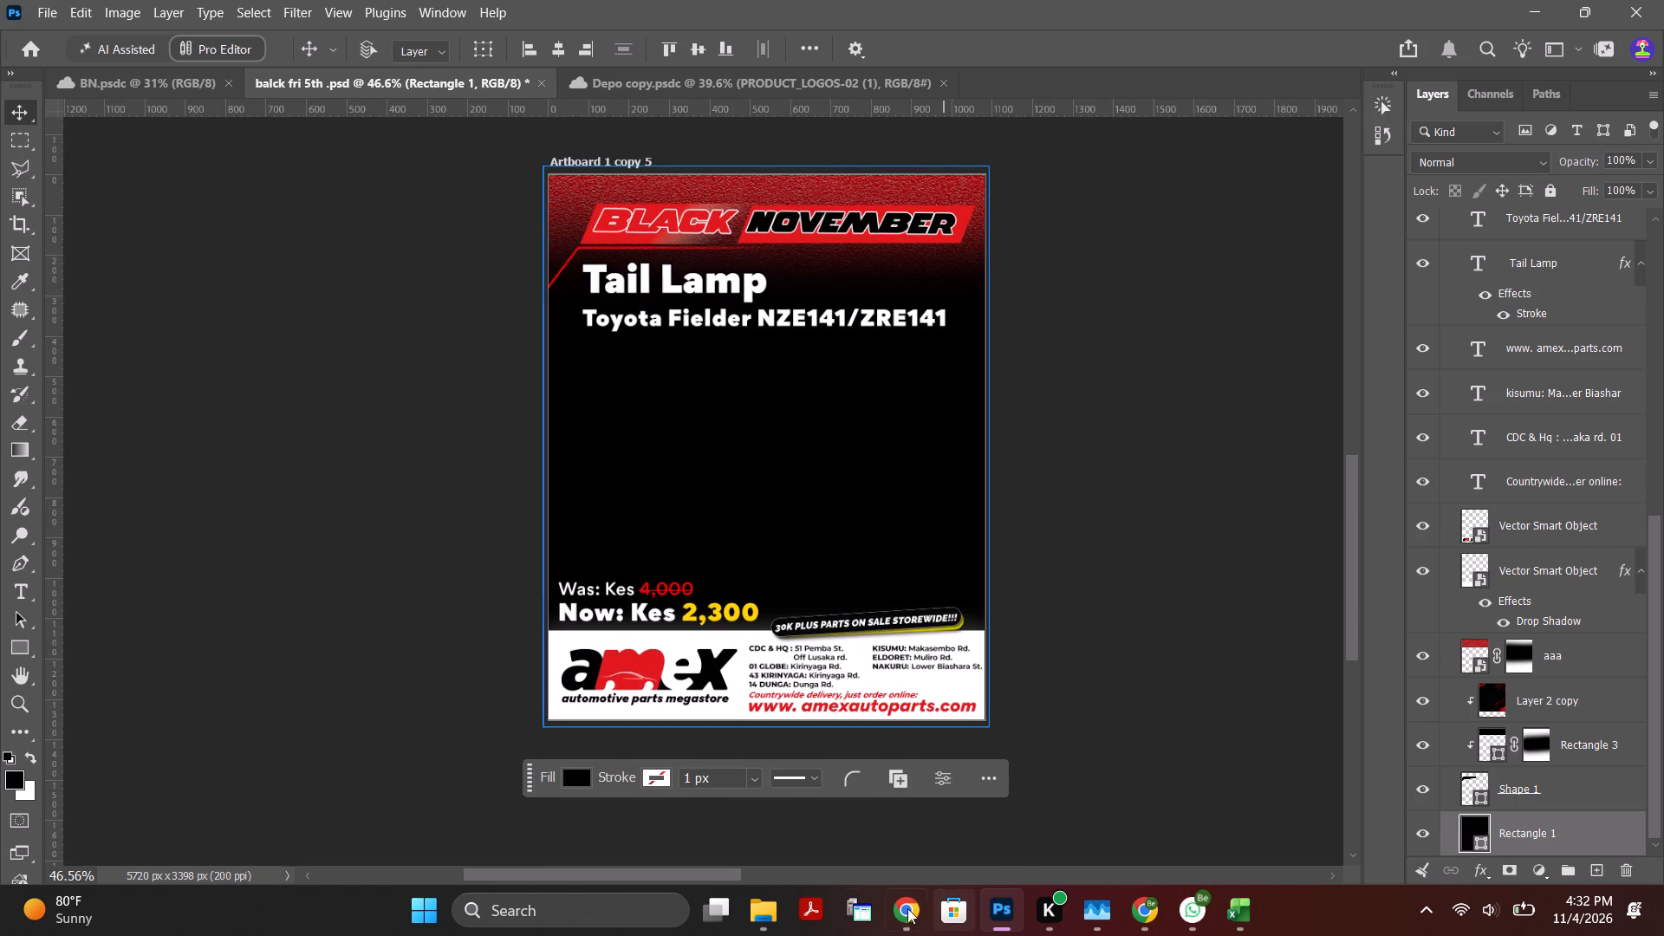
{"action": "left_click", "coordinate": [774, 914]}
{"action": "left_click", "coordinate": [697, 802]}
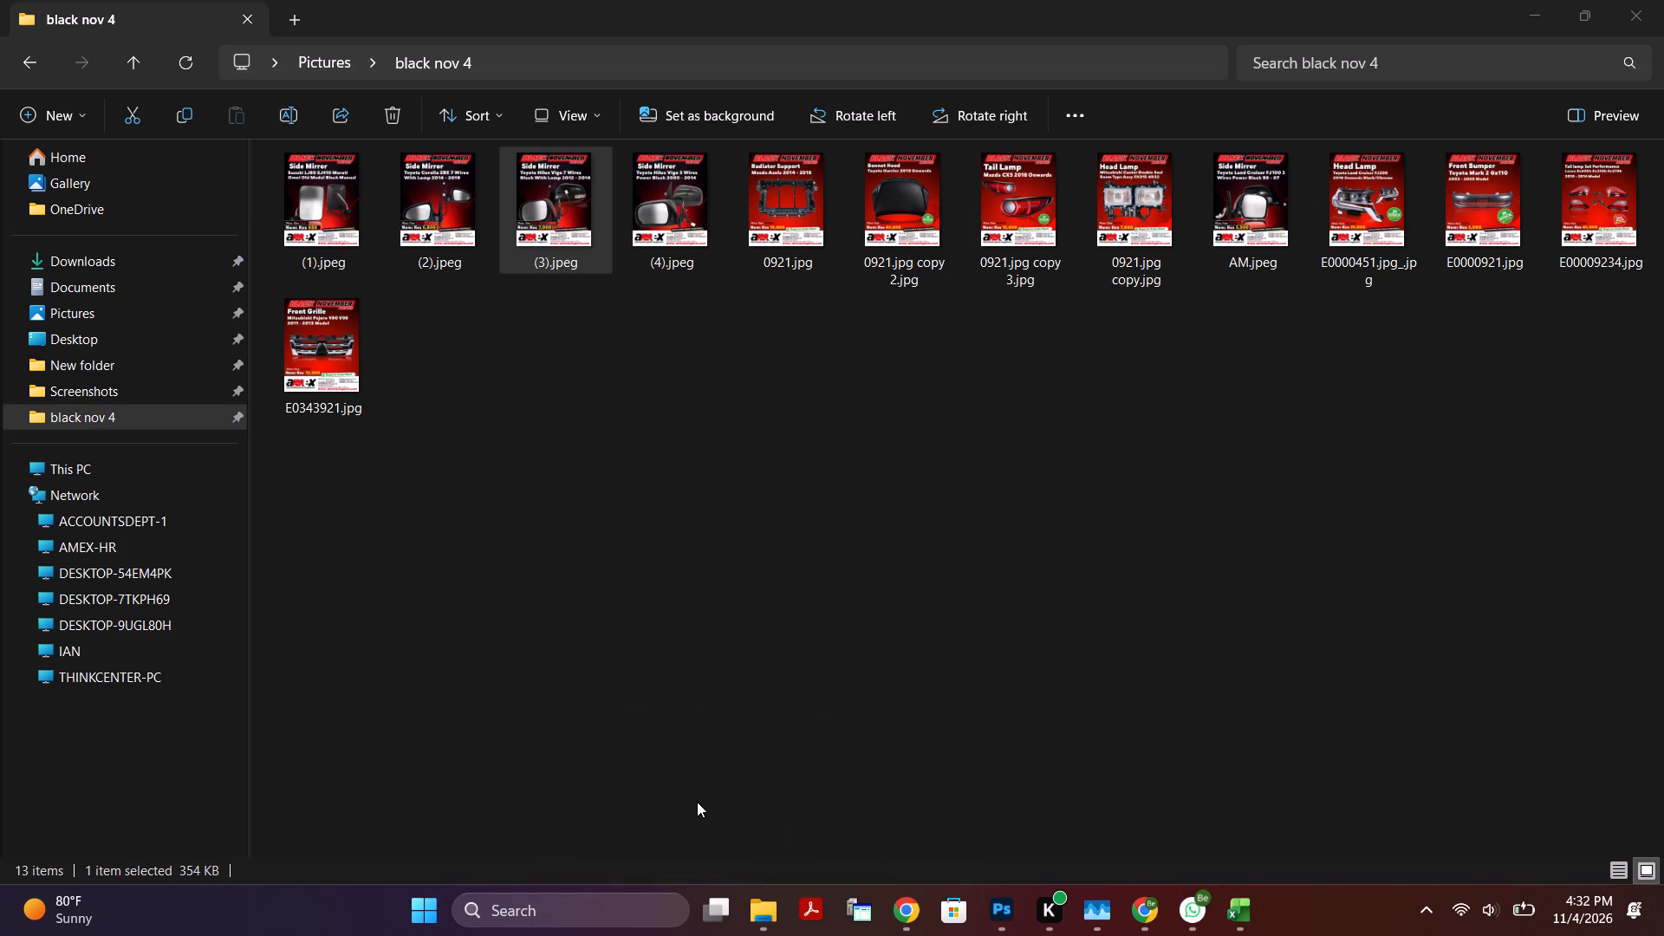
{"action": "left_click", "coordinate": [549, 194]}
{"action": "key", "text": "Return"}
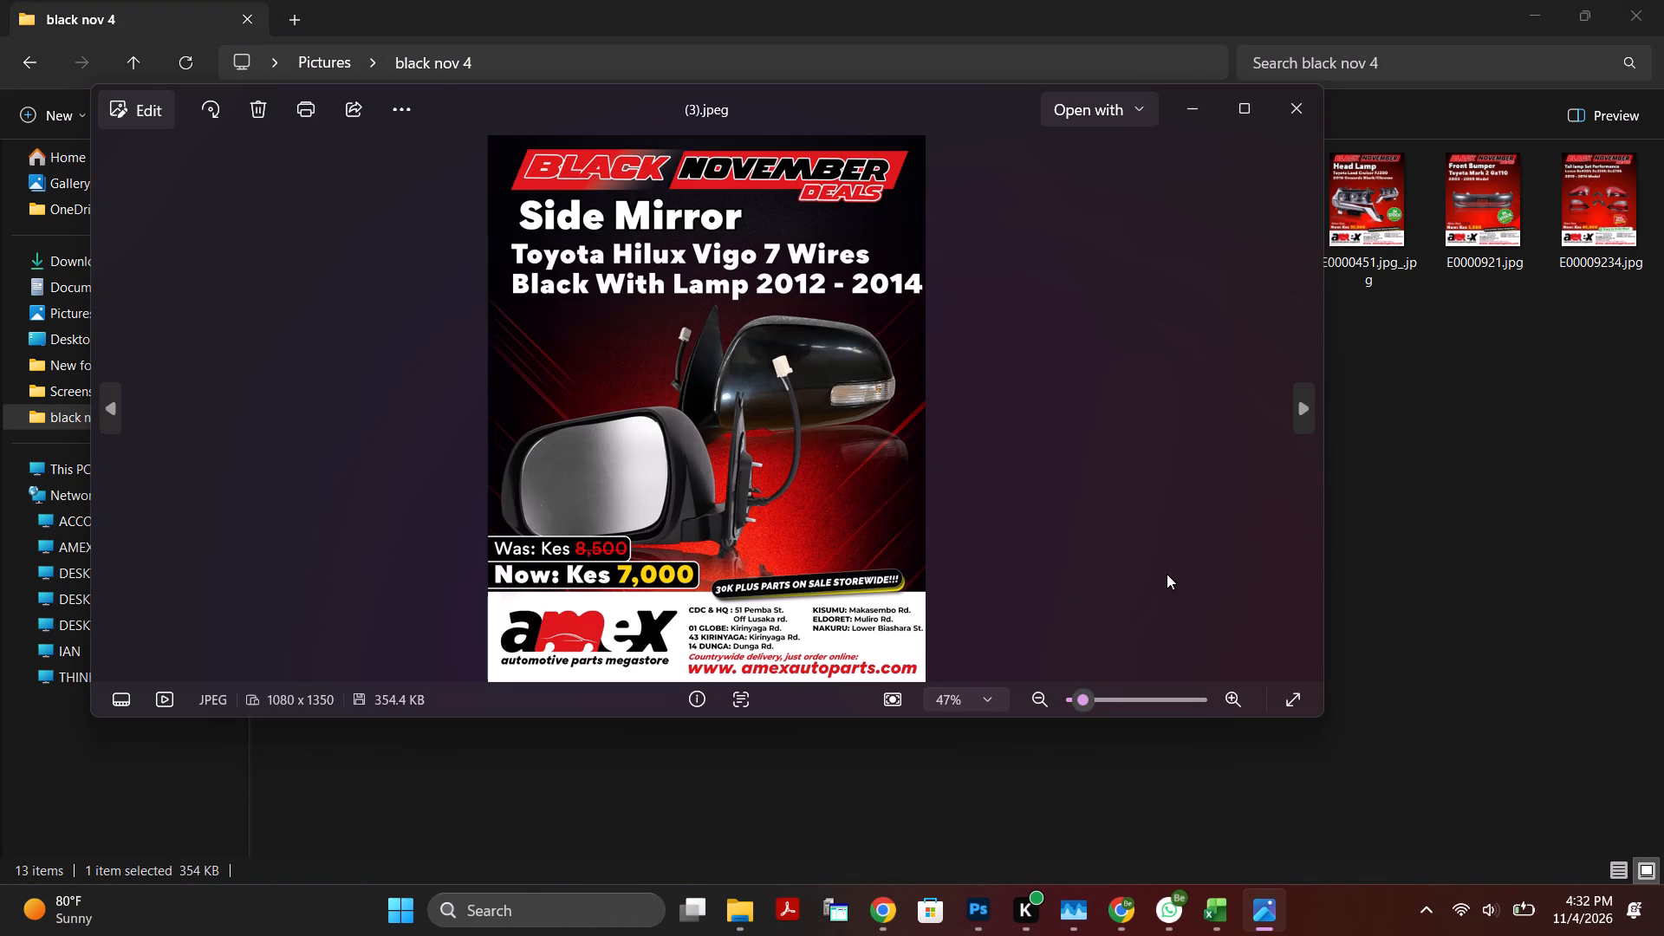
{"action": "left_click", "coordinate": [1300, 106]}
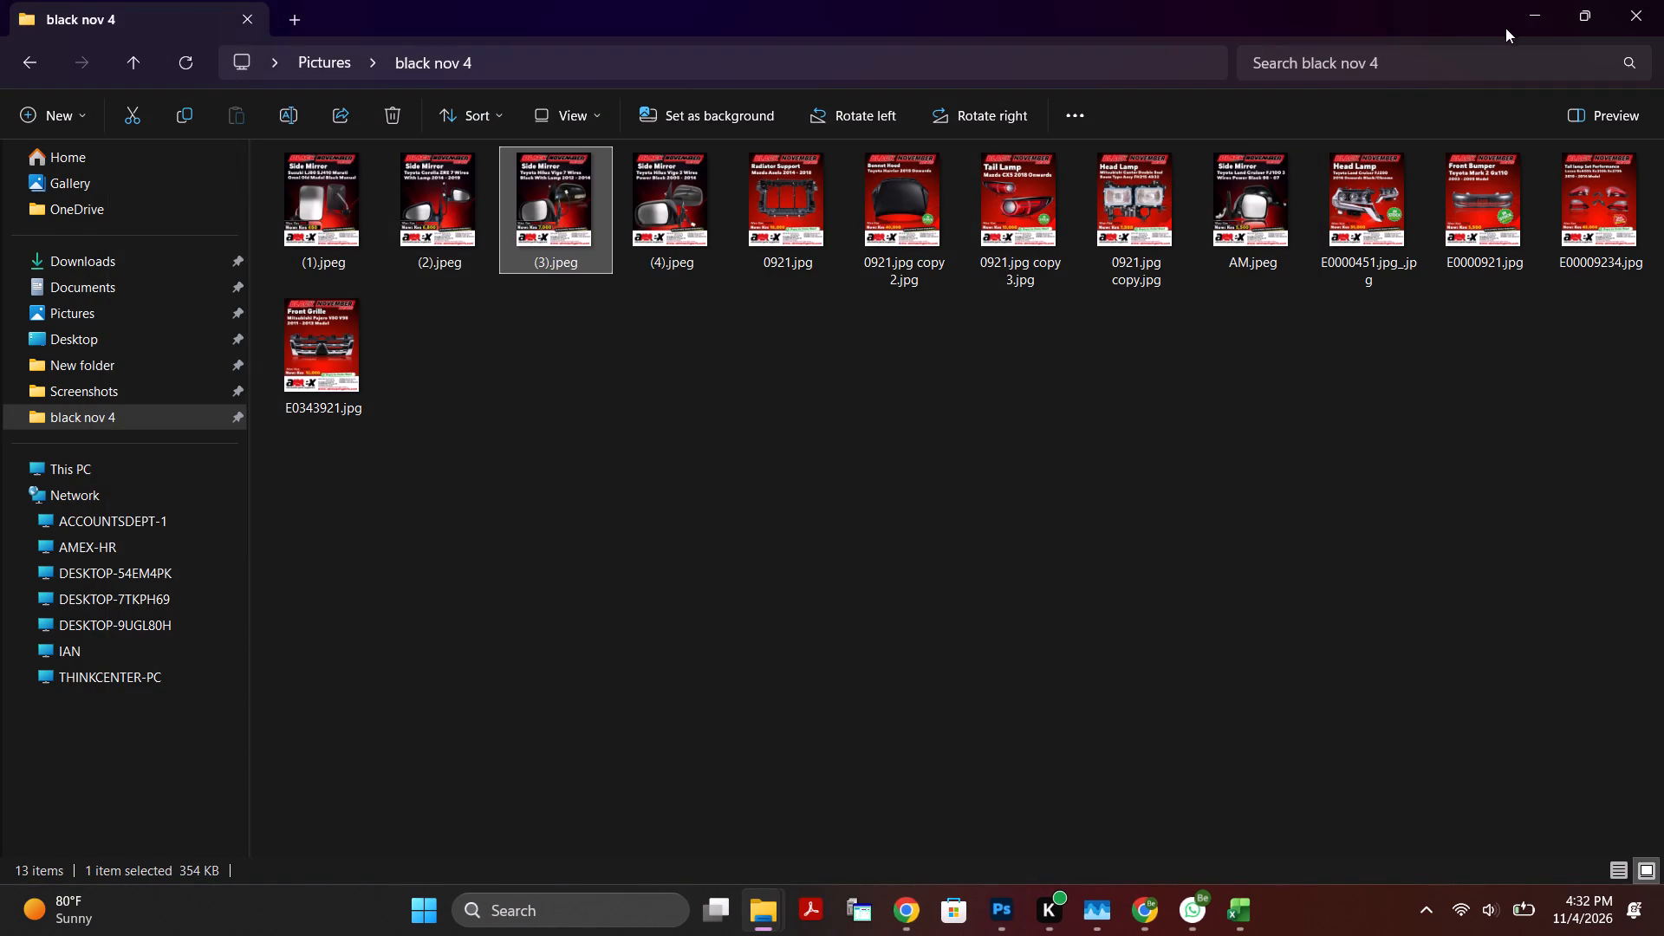
{"action": "left_click", "coordinate": [1523, 10]}
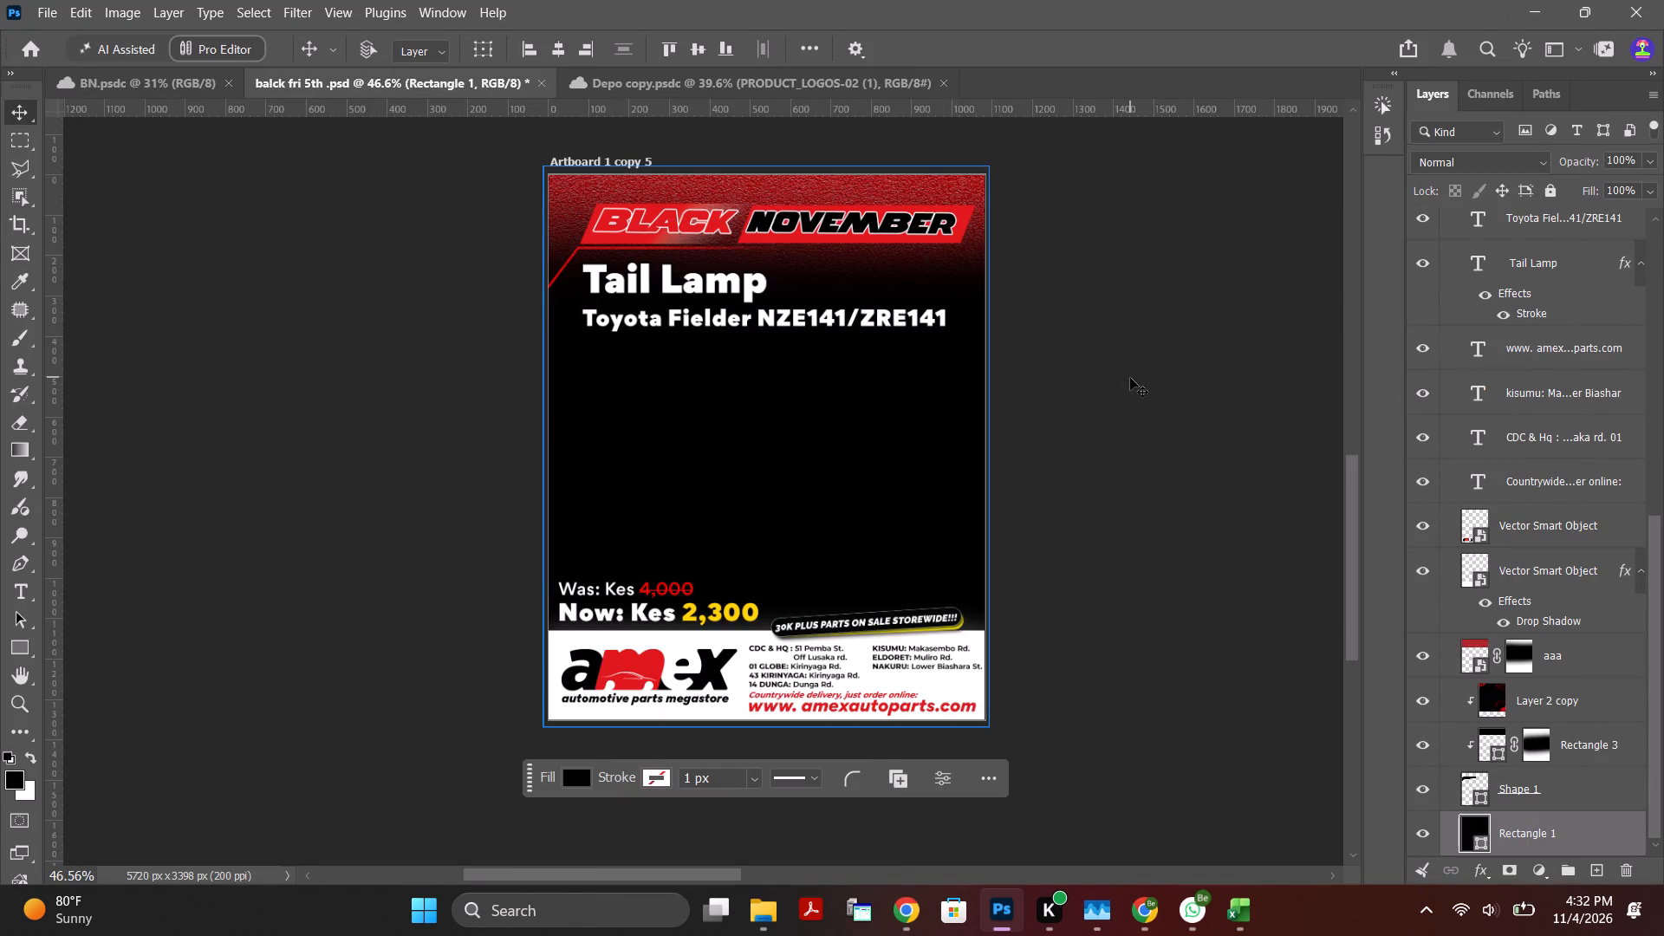
Duplicate the aaa texture layer and place the copy between Shape 1 and Rectangle 1, outside Group 1.
{"action": "left_click", "coordinate": [1130, 378]}
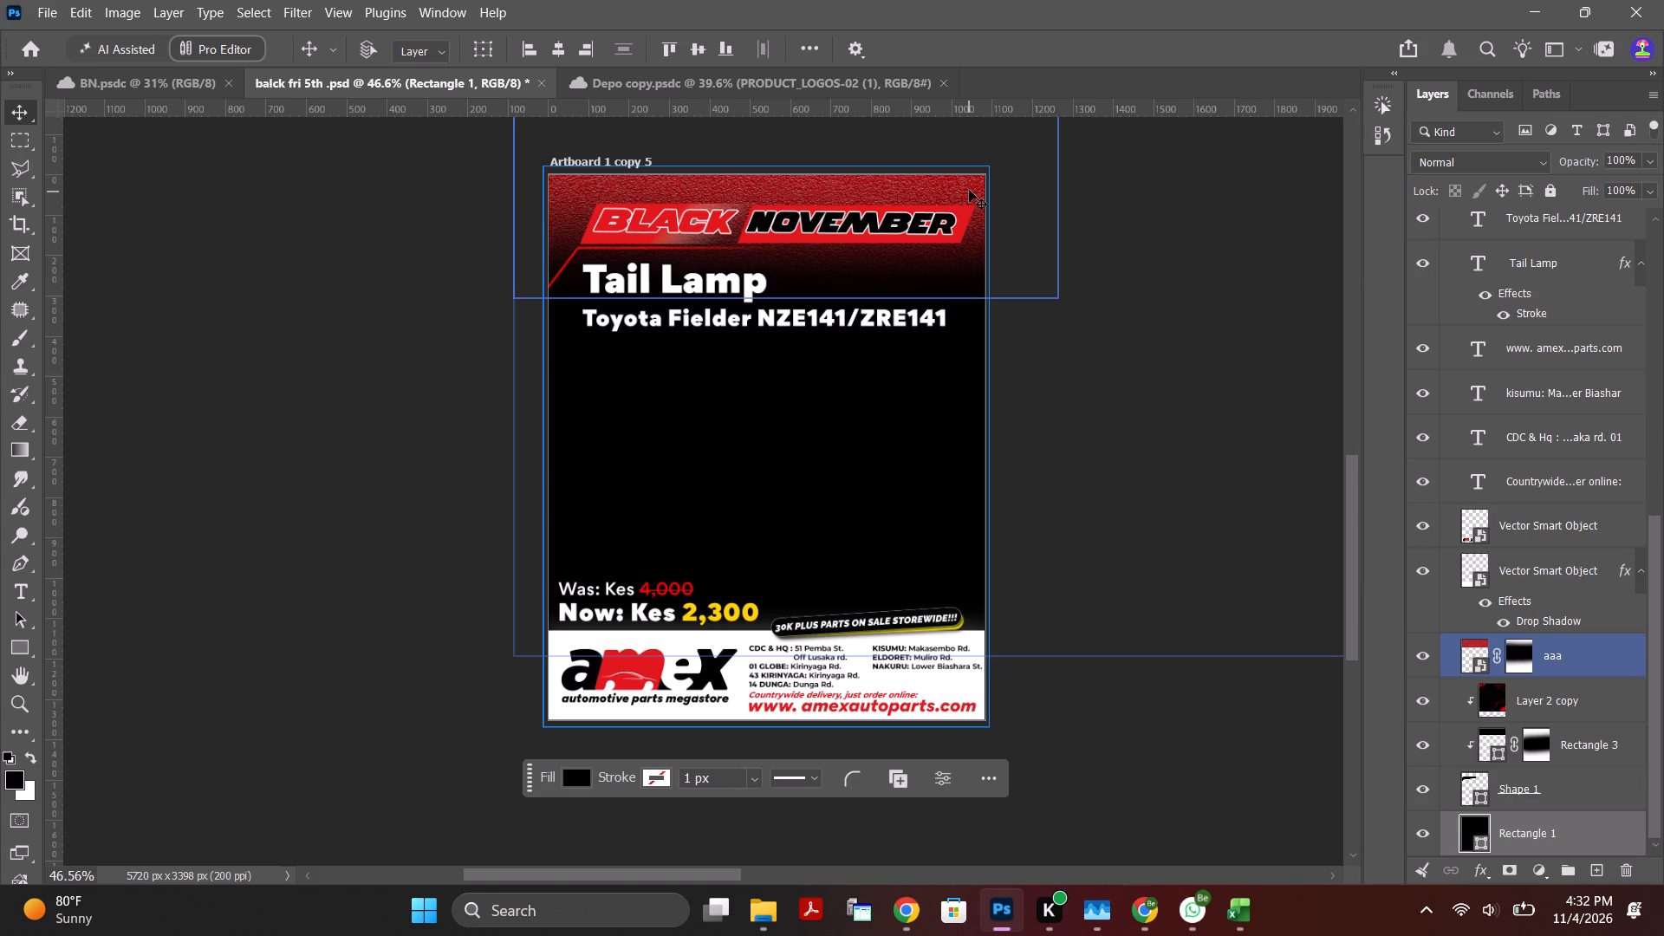
{"action": "left_click", "coordinate": [1585, 659]}
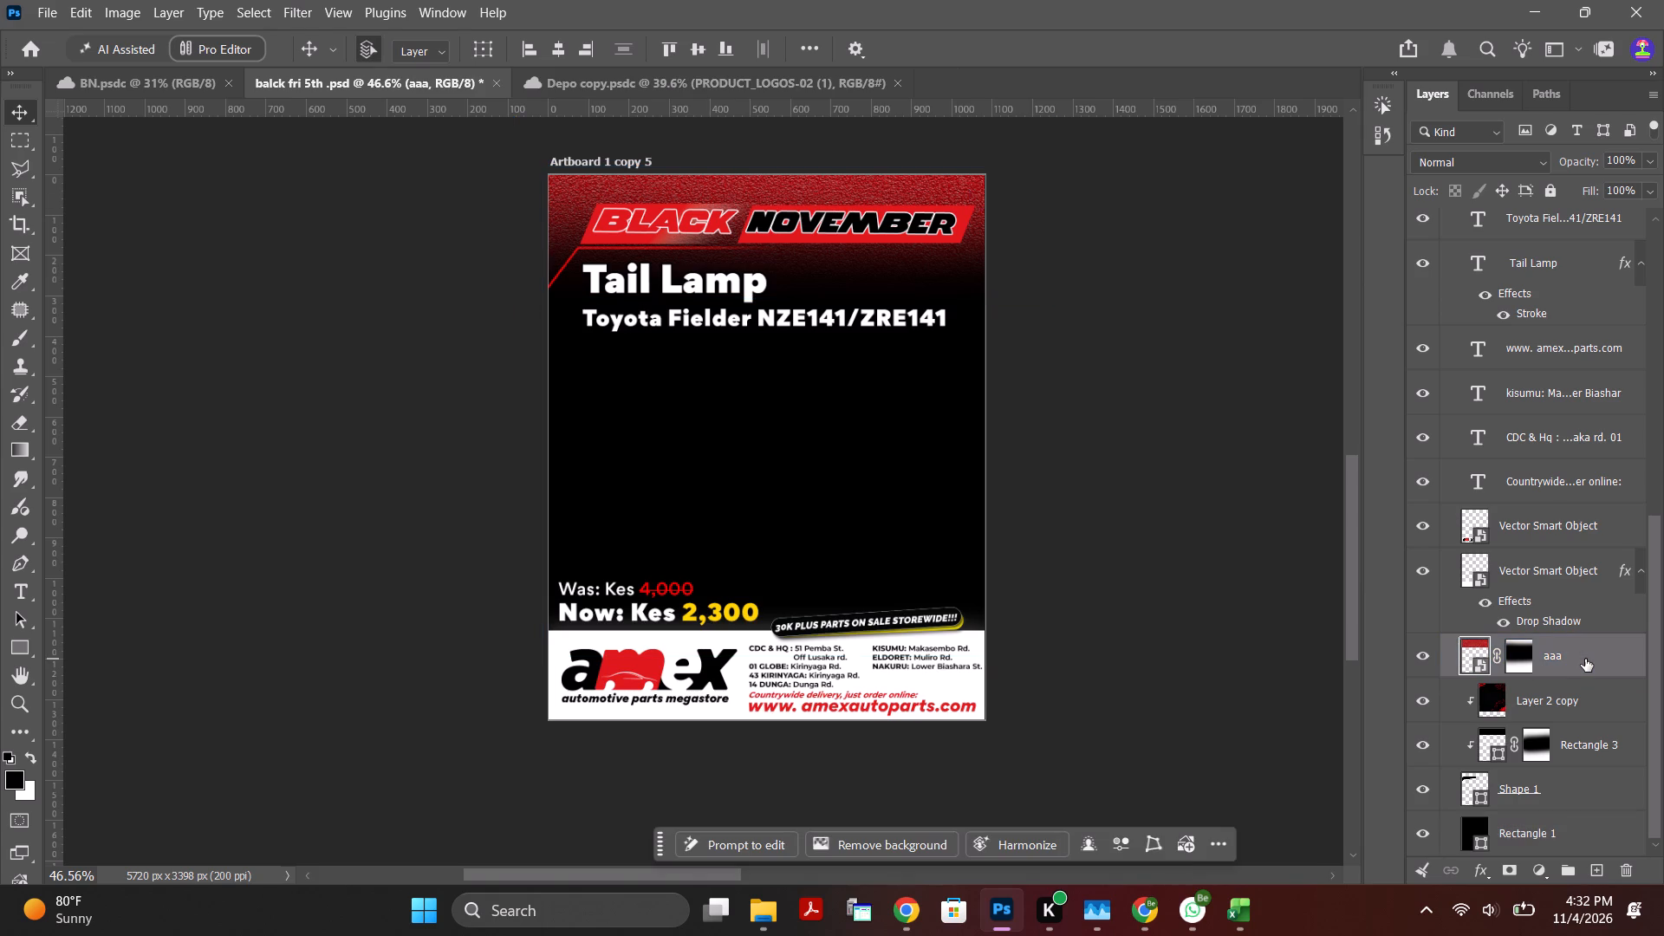
{"action": "key", "text": "ctrl+j"}
{"action": "left_click_drag", "start_coordinate": [1585, 659], "coordinate": [1570, 796]}
{"action": "left_click_drag", "start_coordinate": [1565, 789], "coordinate": [1576, 859]}
{"action": "scroll", "coordinate": [1576, 855], "scroll_direction": "down", "scroll_amount": 6}
{"action": "scroll", "coordinate": [1619, 783], "scroll_direction": "down", "scroll_amount": 3}
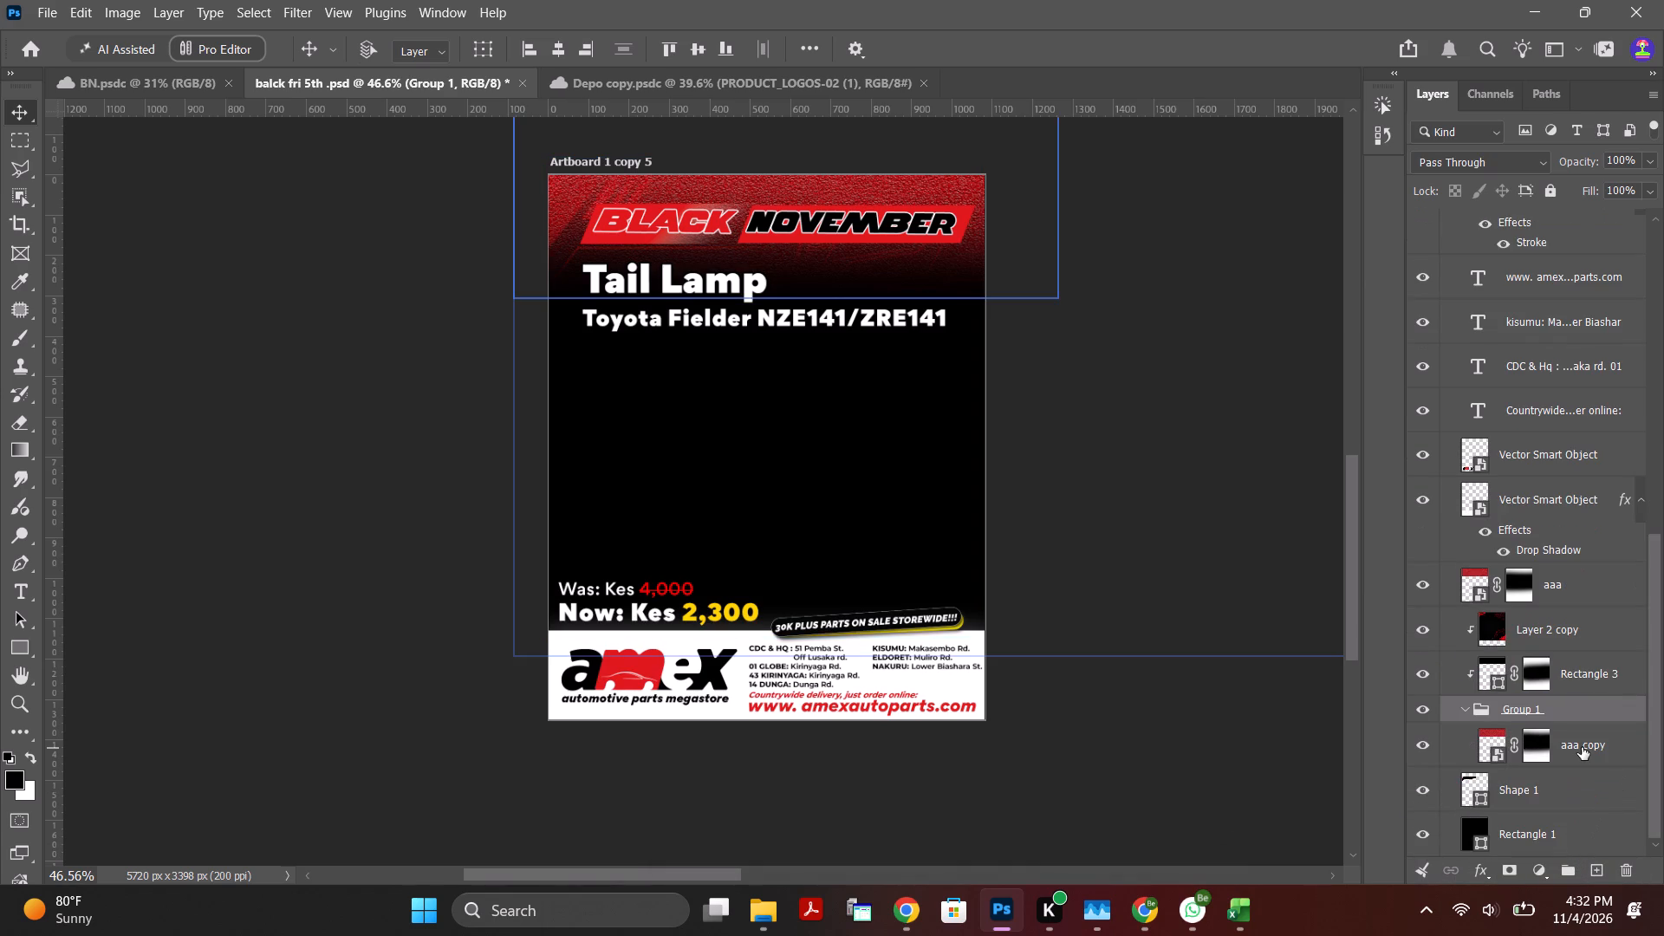
{"action": "left_click_drag", "start_coordinate": [1572, 745], "coordinate": [1574, 809]}
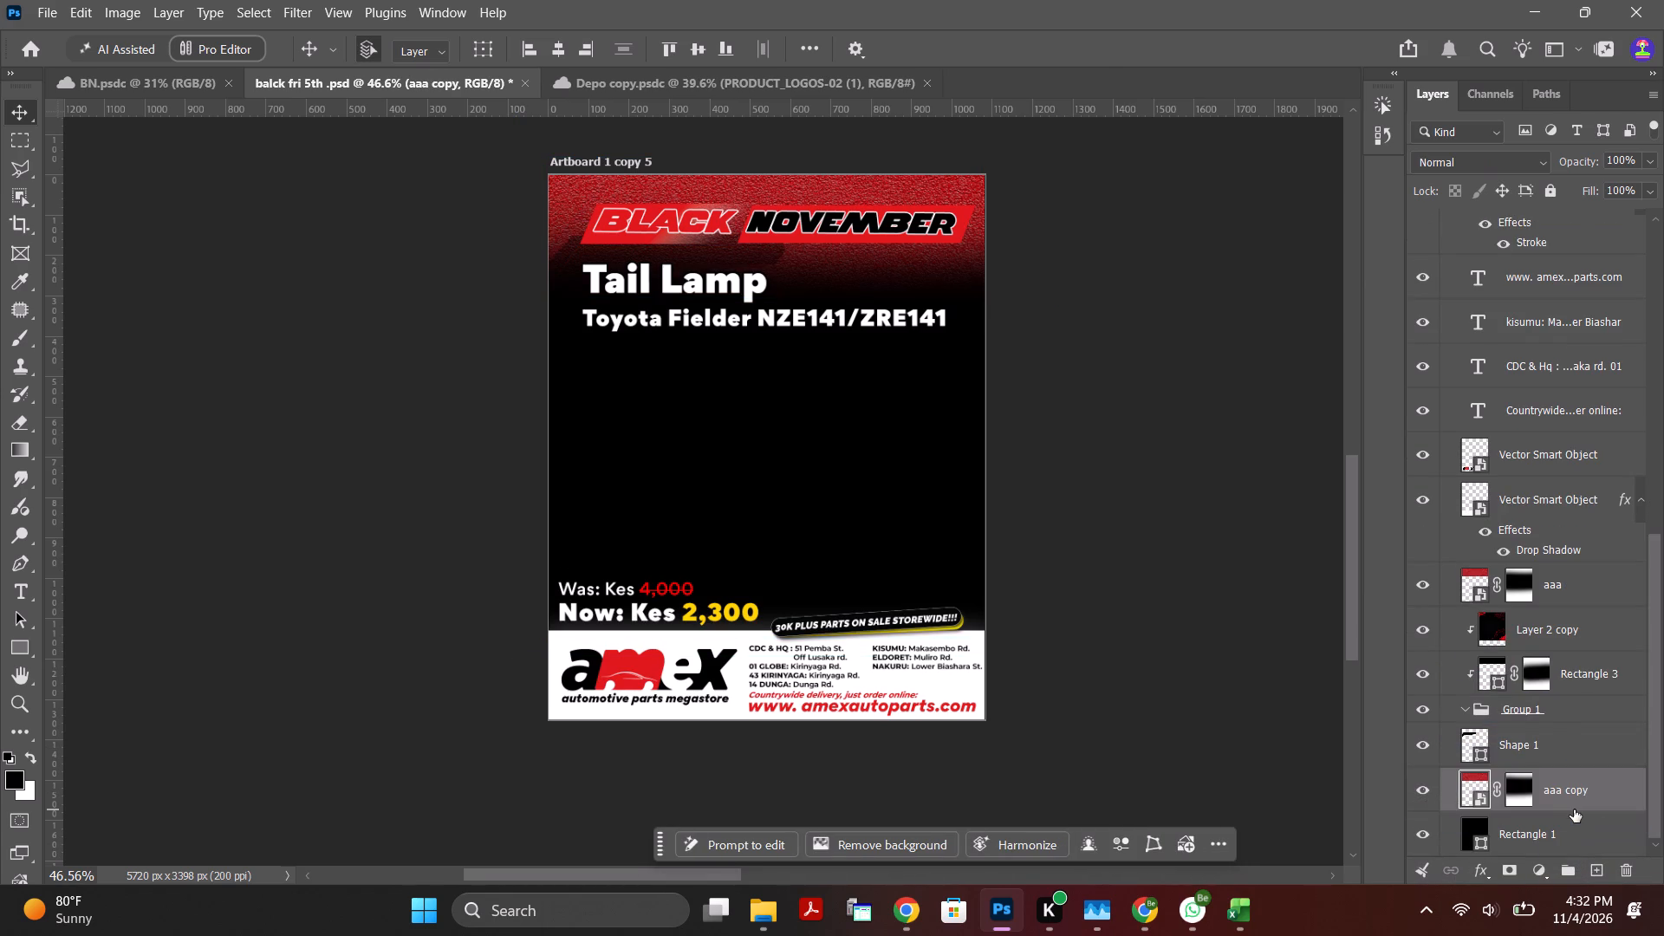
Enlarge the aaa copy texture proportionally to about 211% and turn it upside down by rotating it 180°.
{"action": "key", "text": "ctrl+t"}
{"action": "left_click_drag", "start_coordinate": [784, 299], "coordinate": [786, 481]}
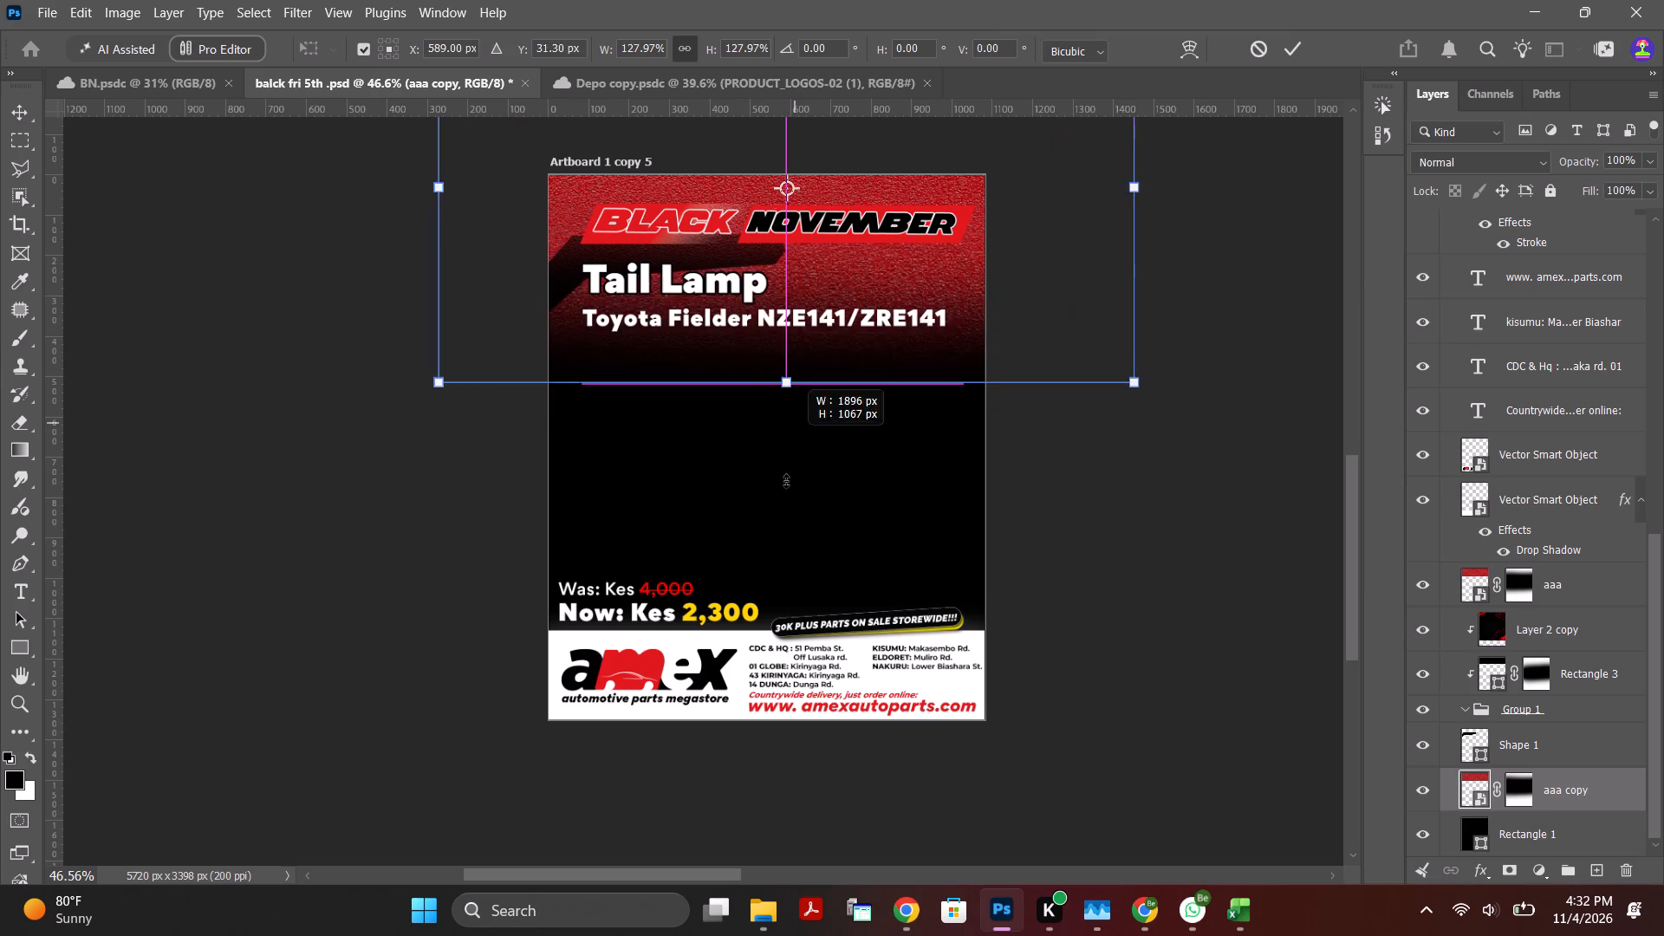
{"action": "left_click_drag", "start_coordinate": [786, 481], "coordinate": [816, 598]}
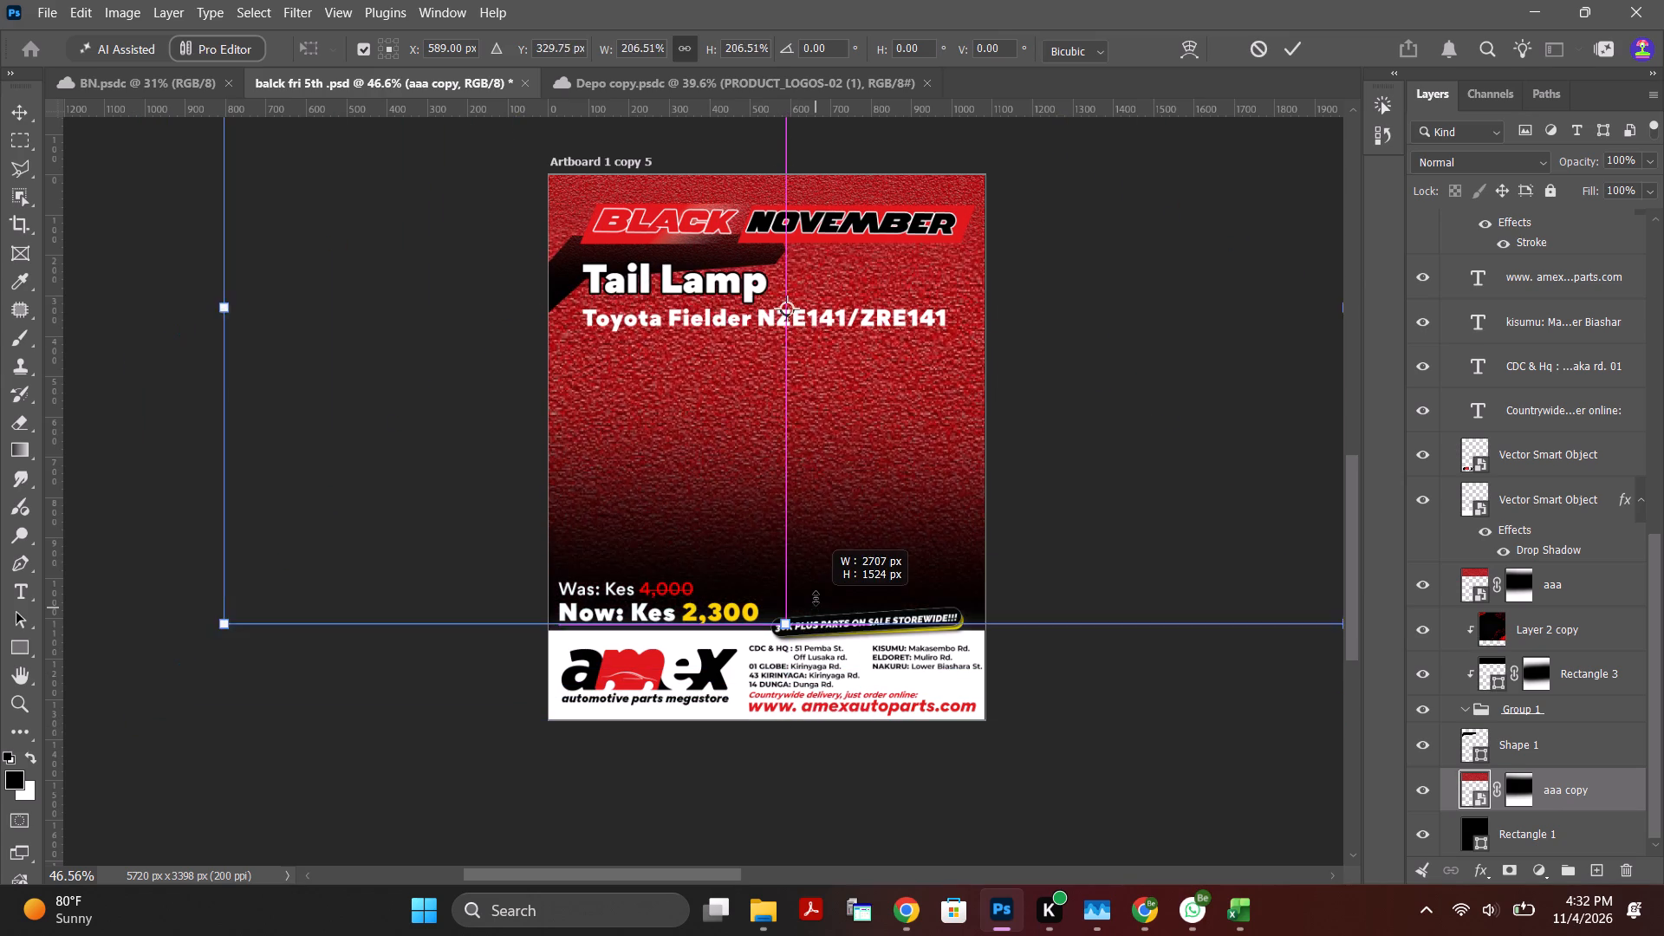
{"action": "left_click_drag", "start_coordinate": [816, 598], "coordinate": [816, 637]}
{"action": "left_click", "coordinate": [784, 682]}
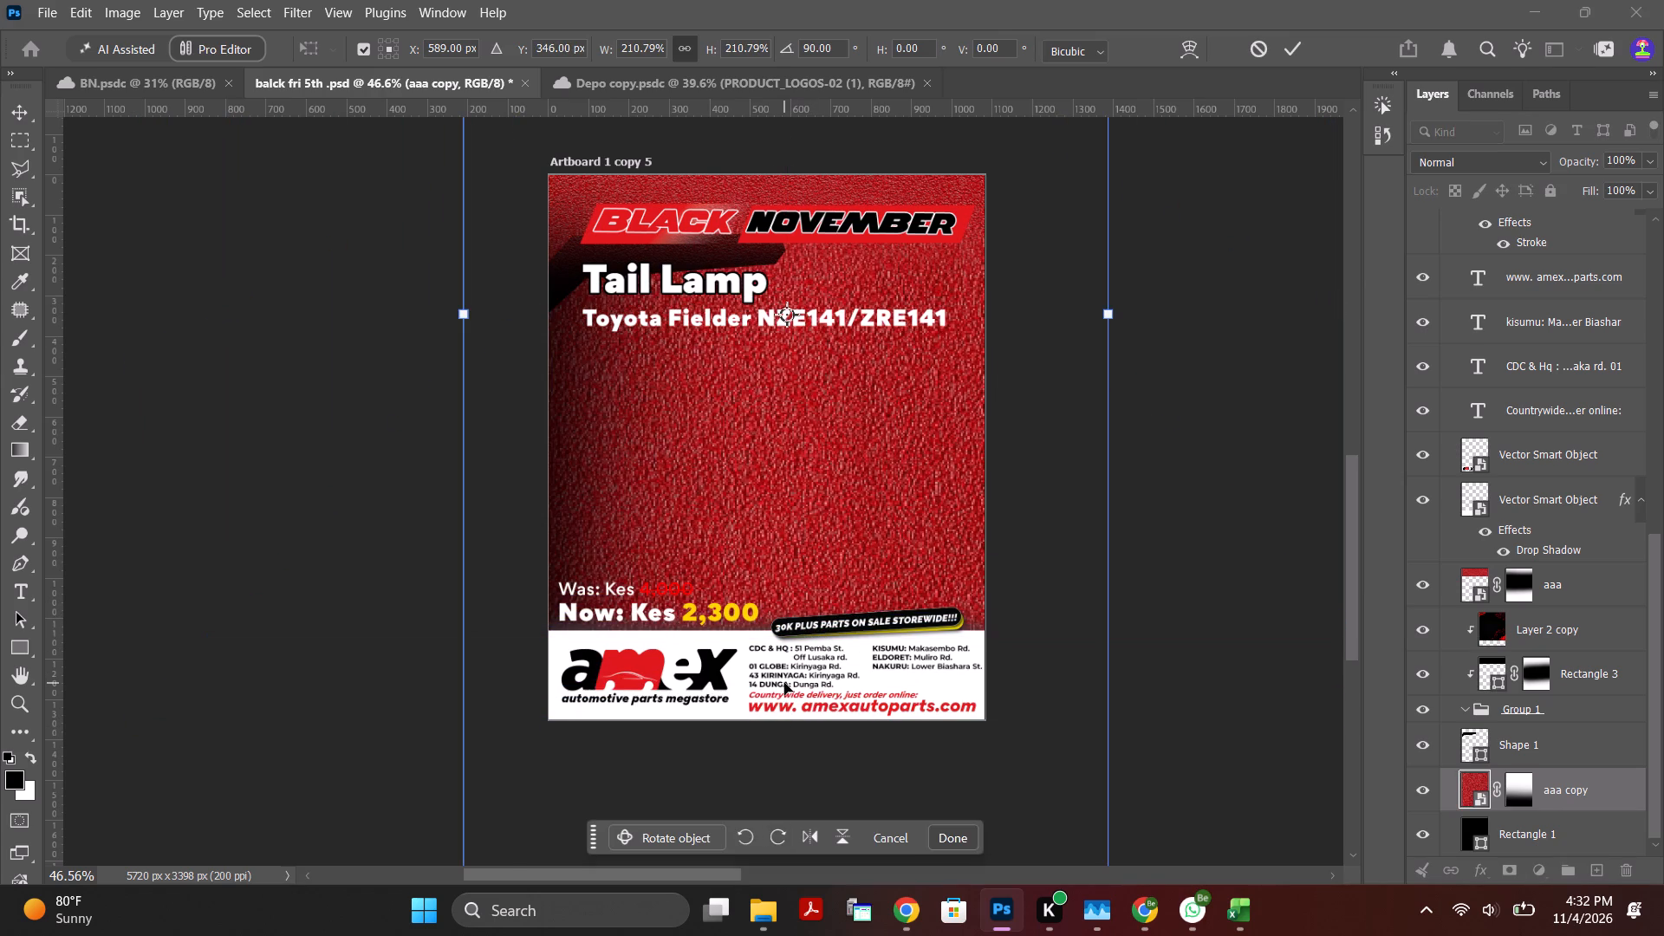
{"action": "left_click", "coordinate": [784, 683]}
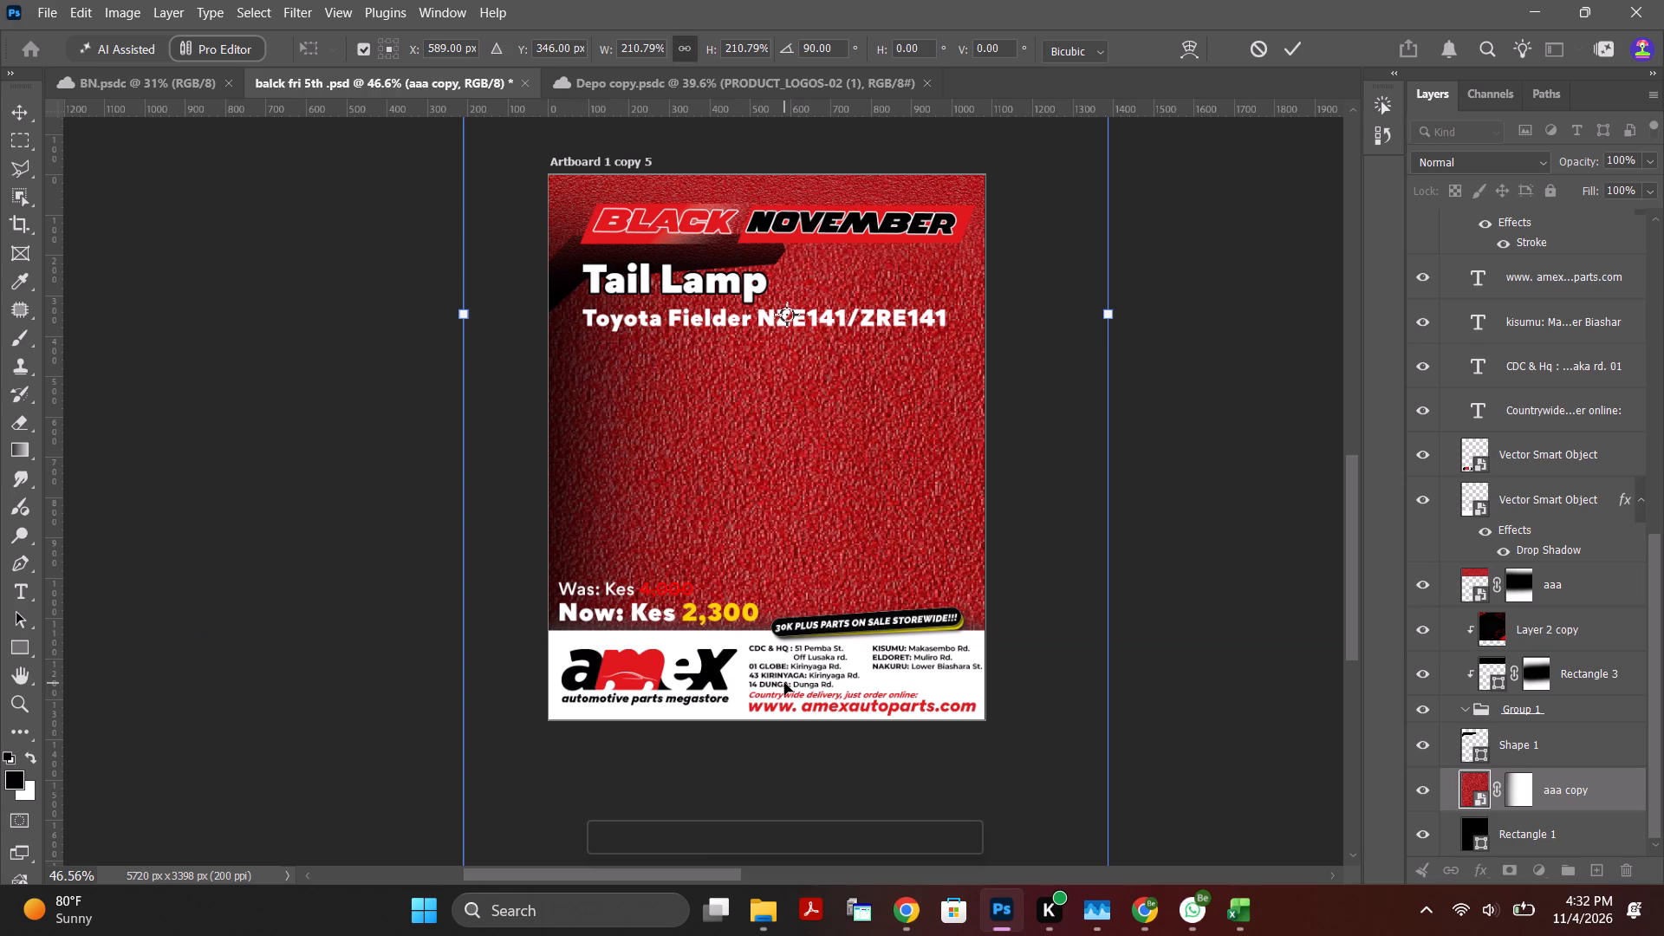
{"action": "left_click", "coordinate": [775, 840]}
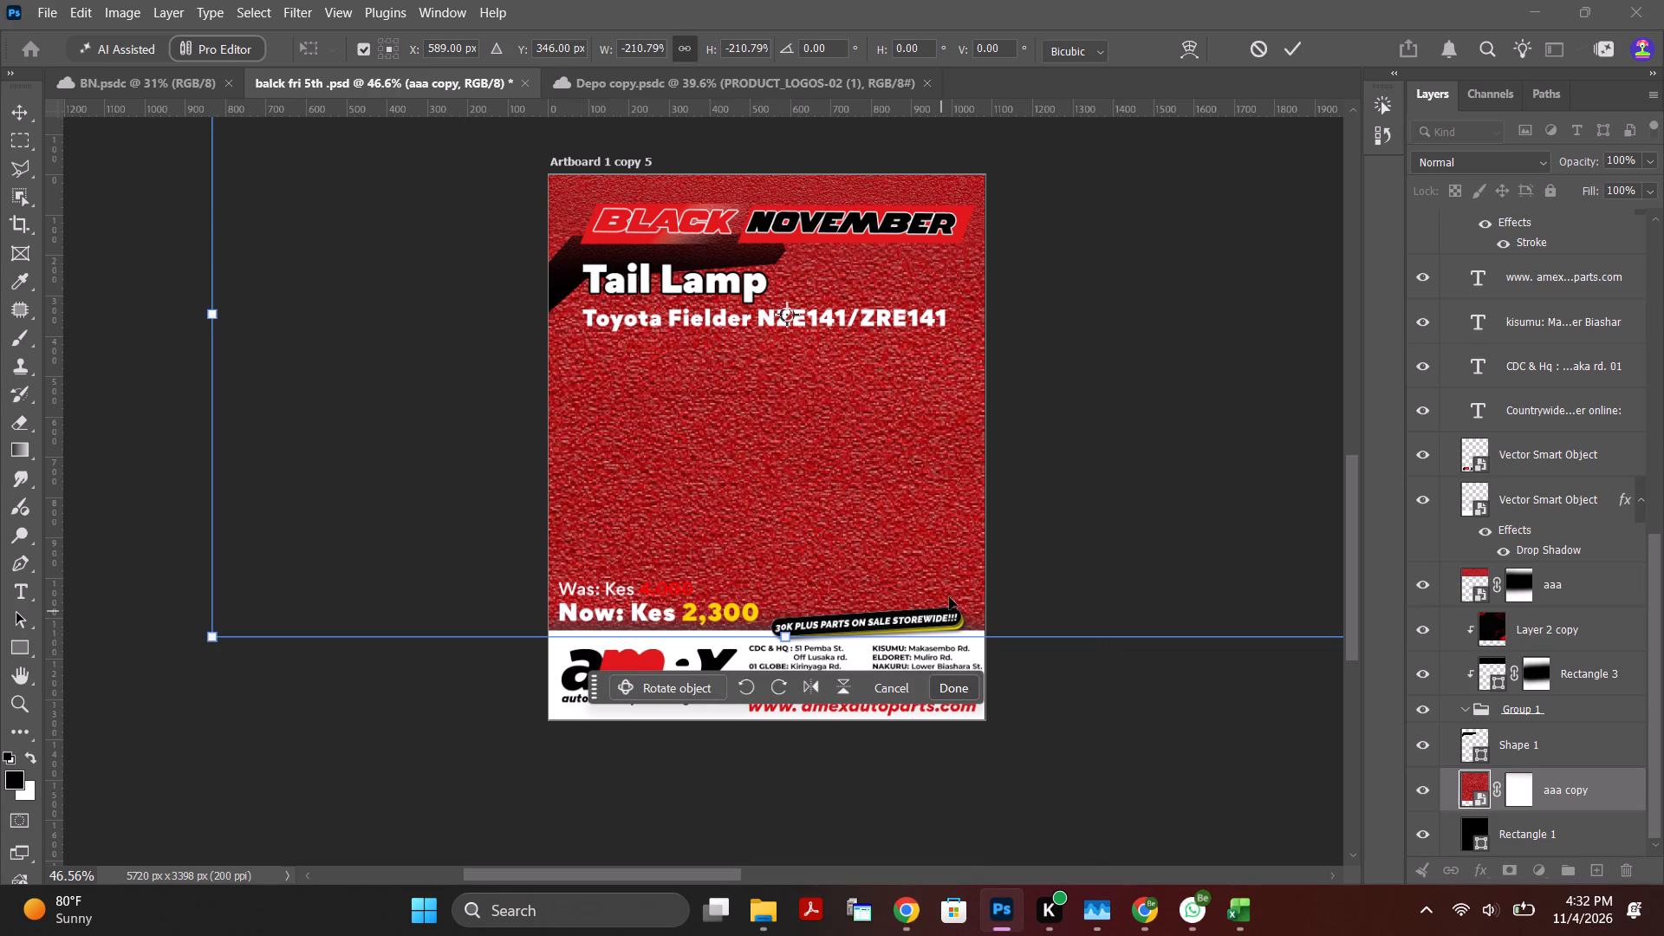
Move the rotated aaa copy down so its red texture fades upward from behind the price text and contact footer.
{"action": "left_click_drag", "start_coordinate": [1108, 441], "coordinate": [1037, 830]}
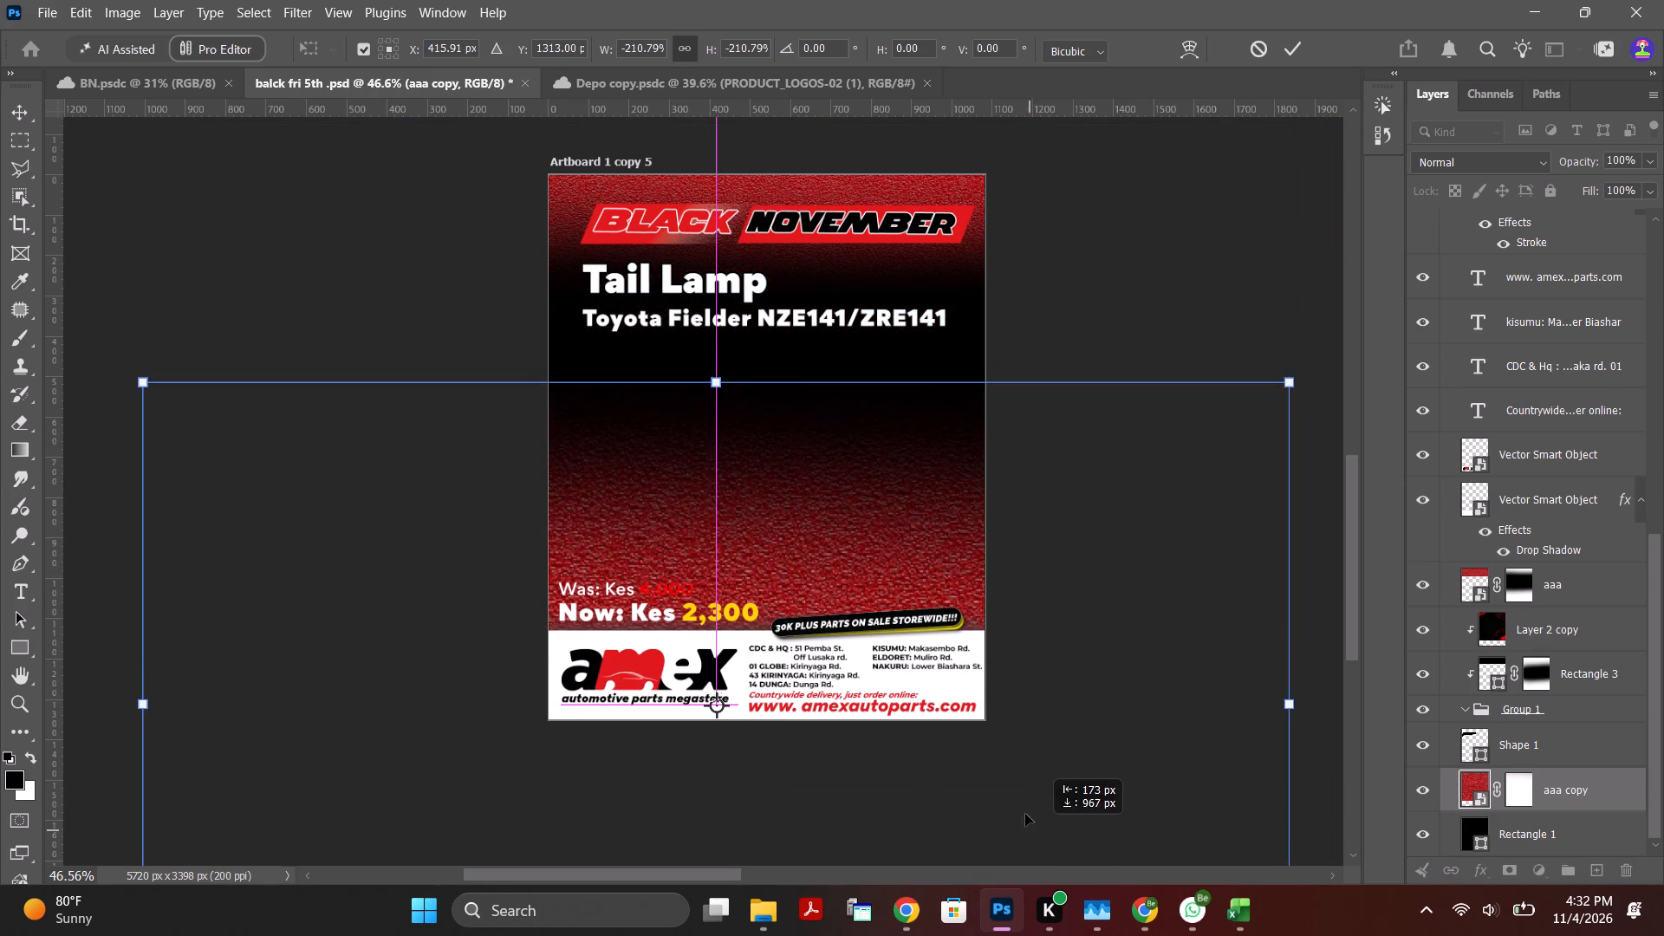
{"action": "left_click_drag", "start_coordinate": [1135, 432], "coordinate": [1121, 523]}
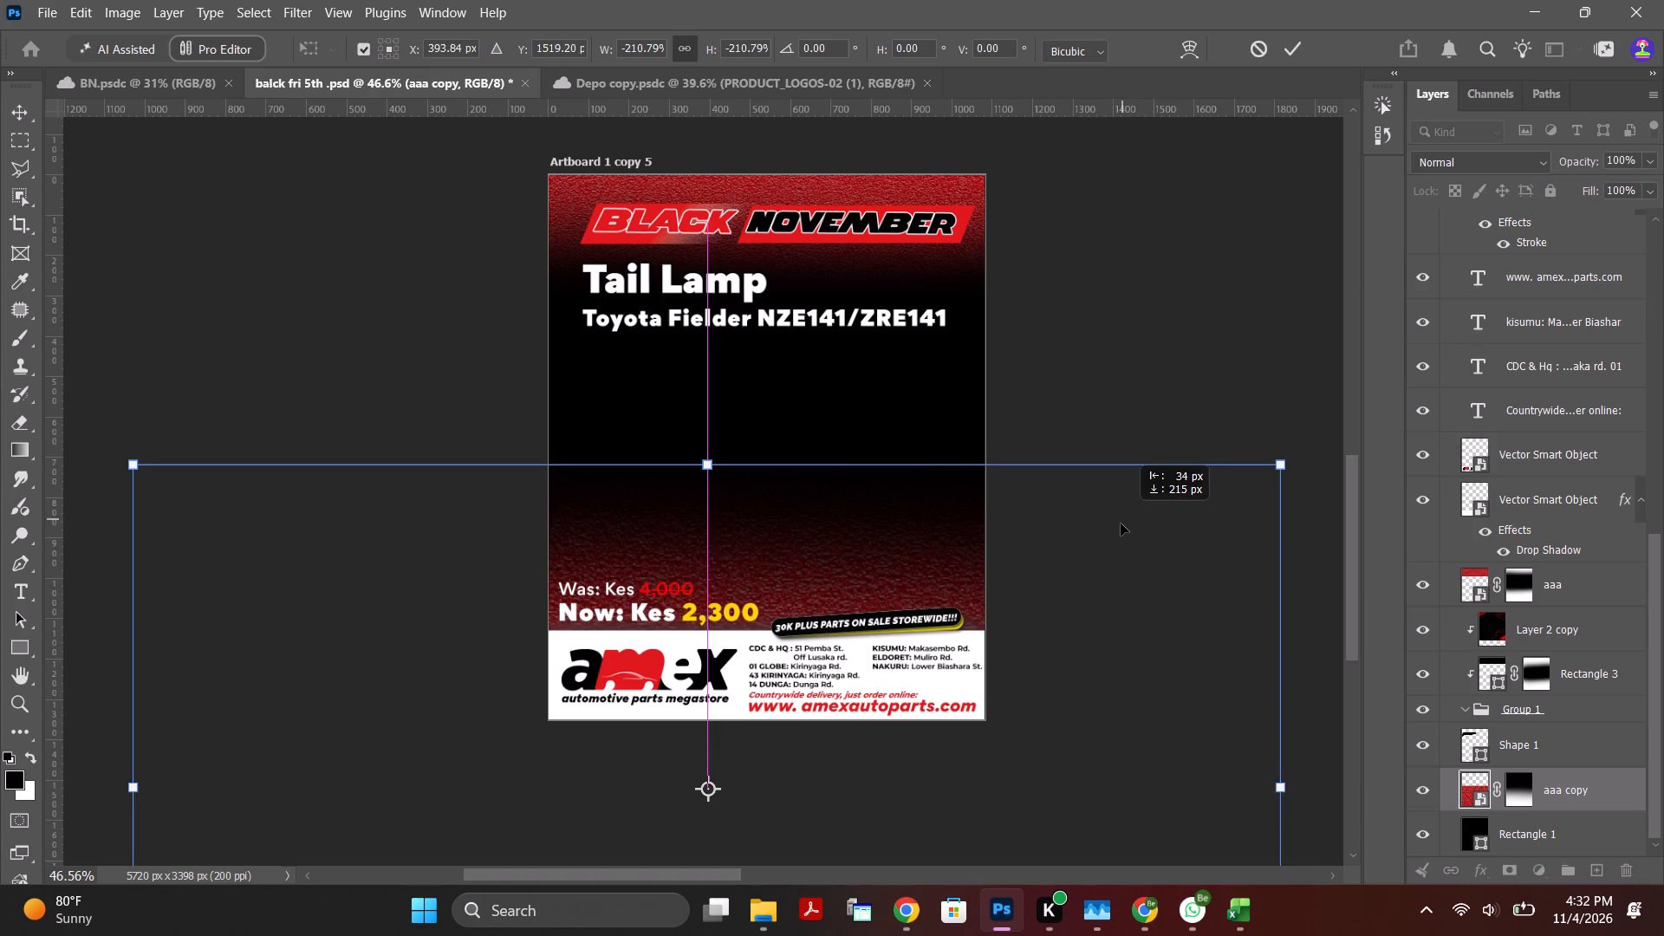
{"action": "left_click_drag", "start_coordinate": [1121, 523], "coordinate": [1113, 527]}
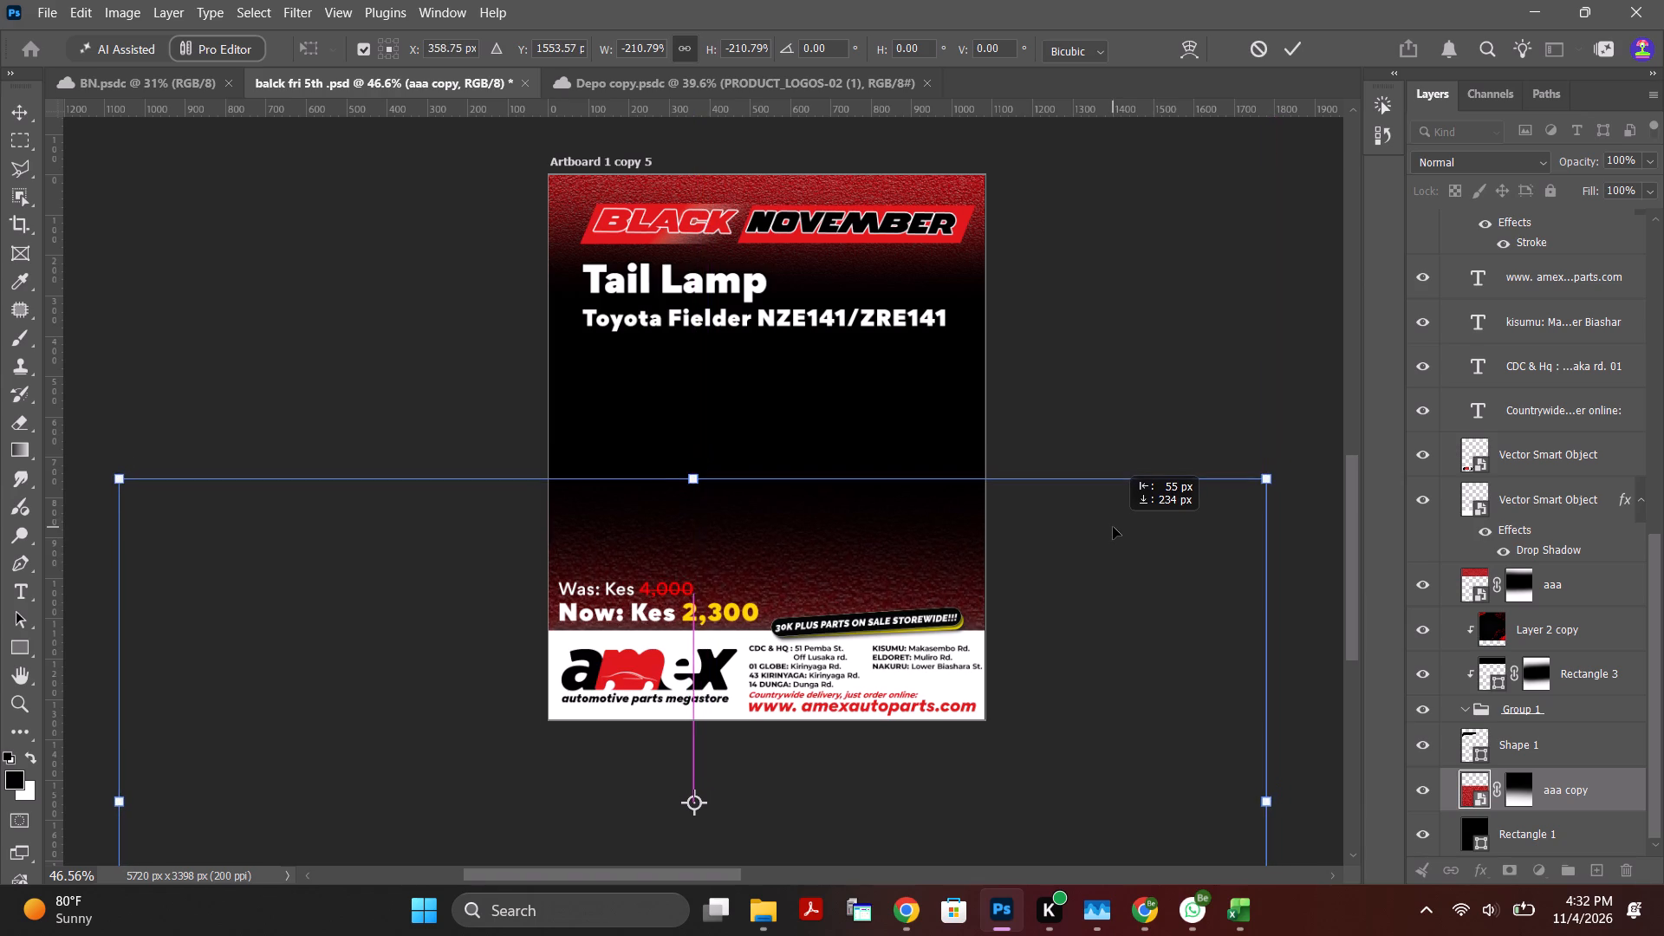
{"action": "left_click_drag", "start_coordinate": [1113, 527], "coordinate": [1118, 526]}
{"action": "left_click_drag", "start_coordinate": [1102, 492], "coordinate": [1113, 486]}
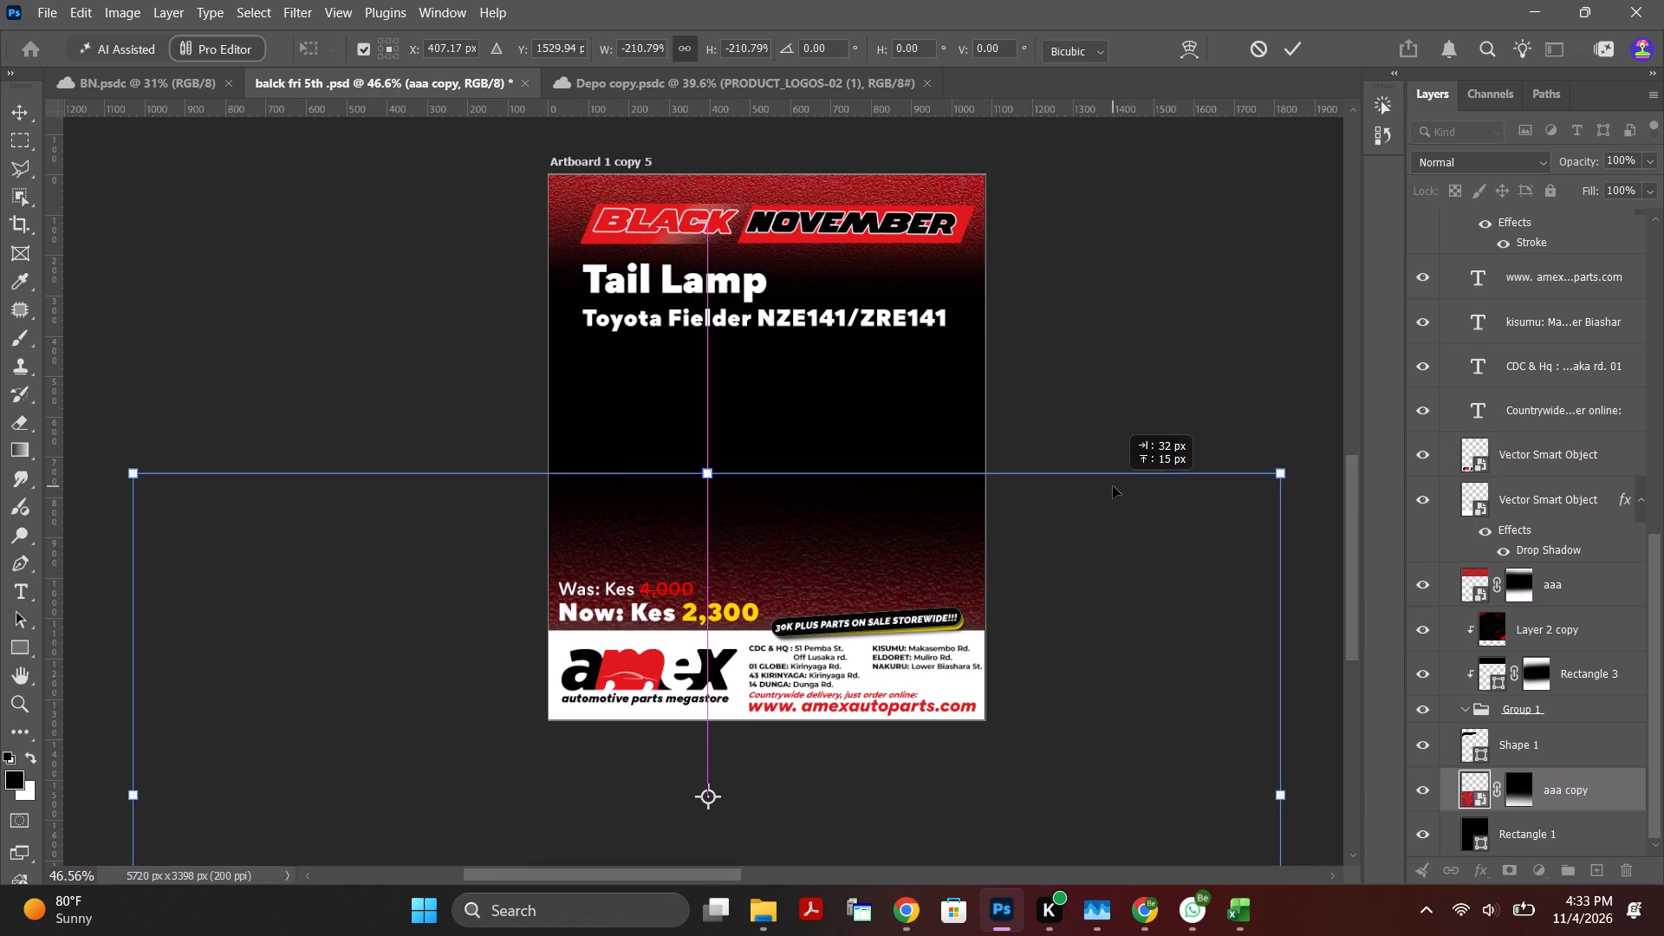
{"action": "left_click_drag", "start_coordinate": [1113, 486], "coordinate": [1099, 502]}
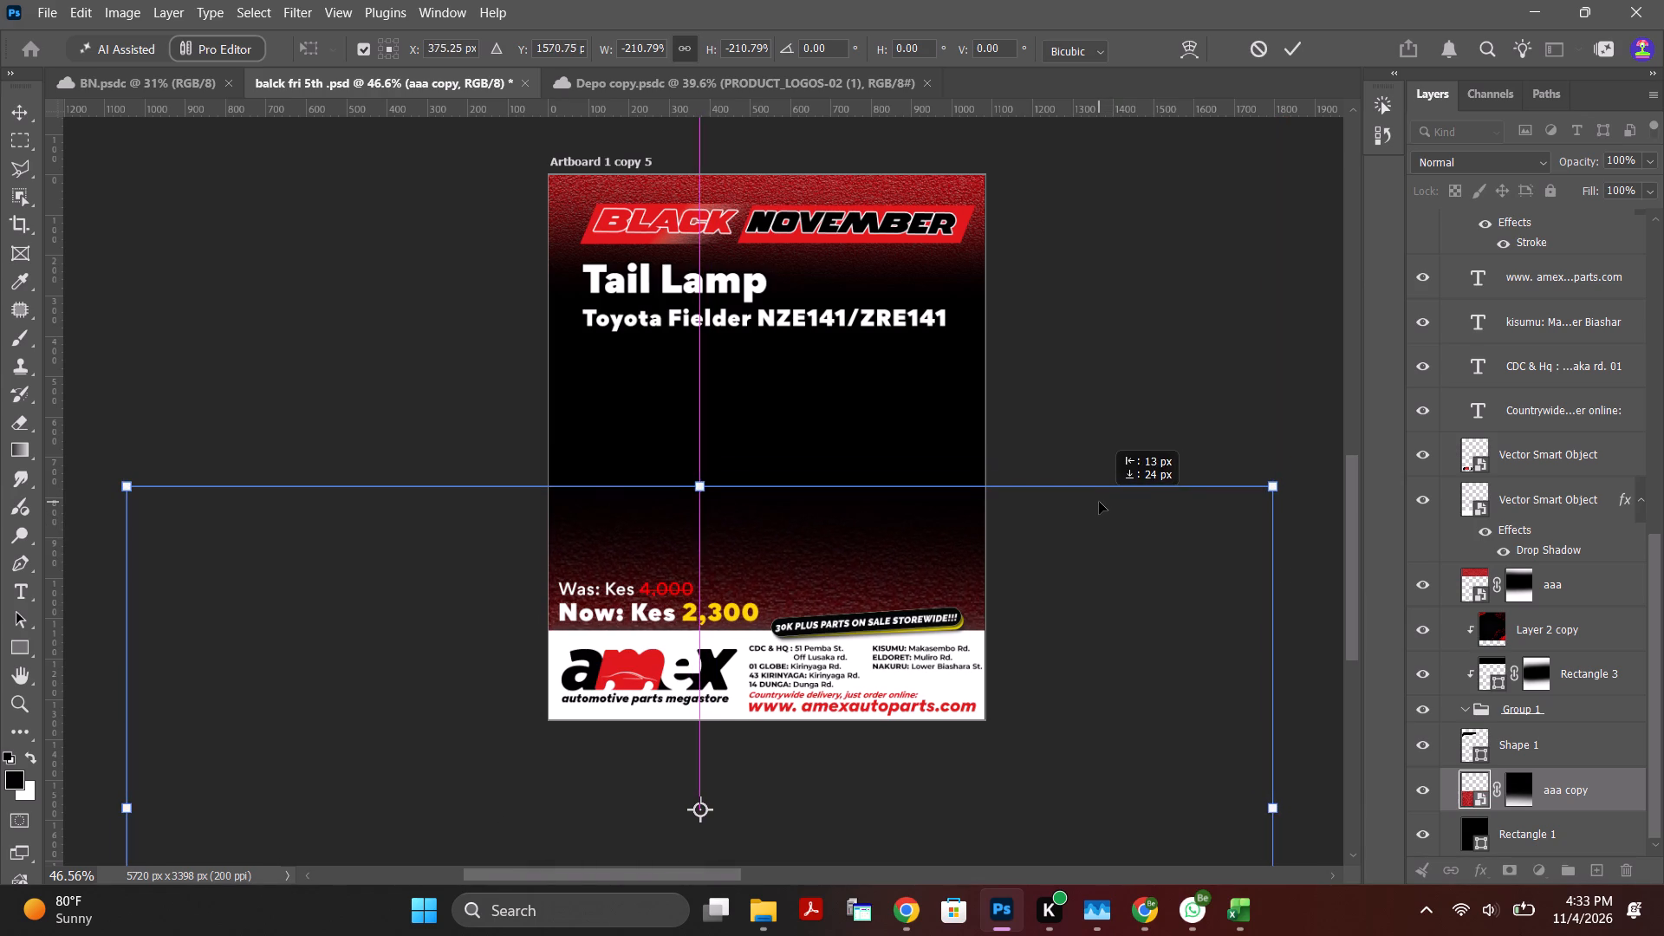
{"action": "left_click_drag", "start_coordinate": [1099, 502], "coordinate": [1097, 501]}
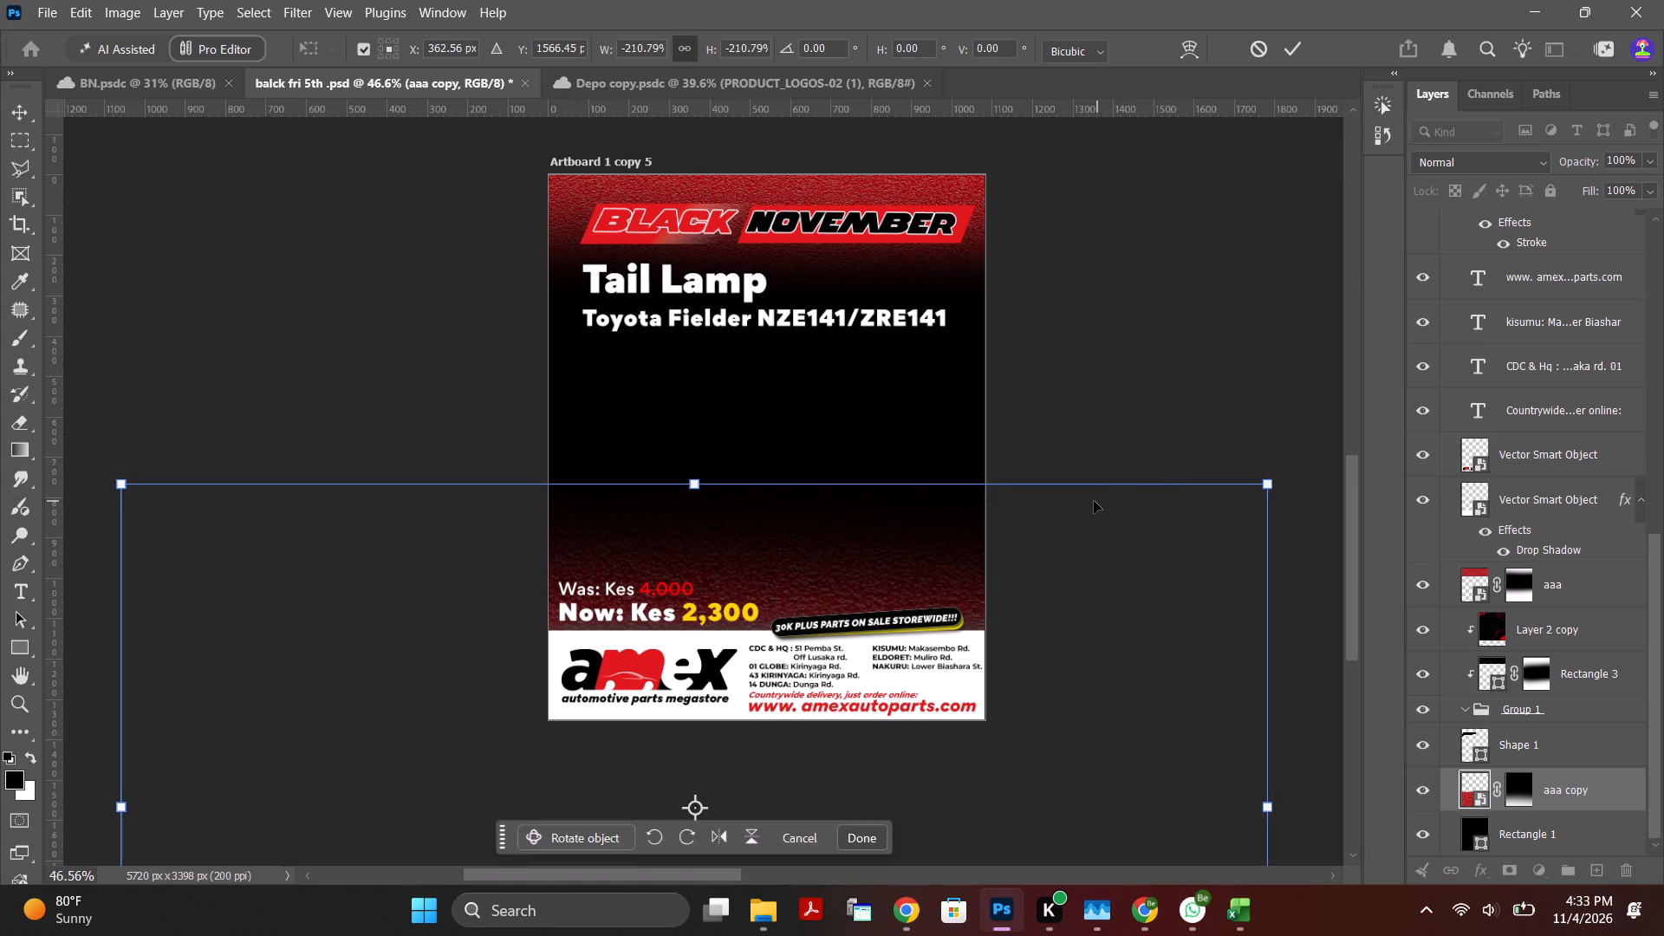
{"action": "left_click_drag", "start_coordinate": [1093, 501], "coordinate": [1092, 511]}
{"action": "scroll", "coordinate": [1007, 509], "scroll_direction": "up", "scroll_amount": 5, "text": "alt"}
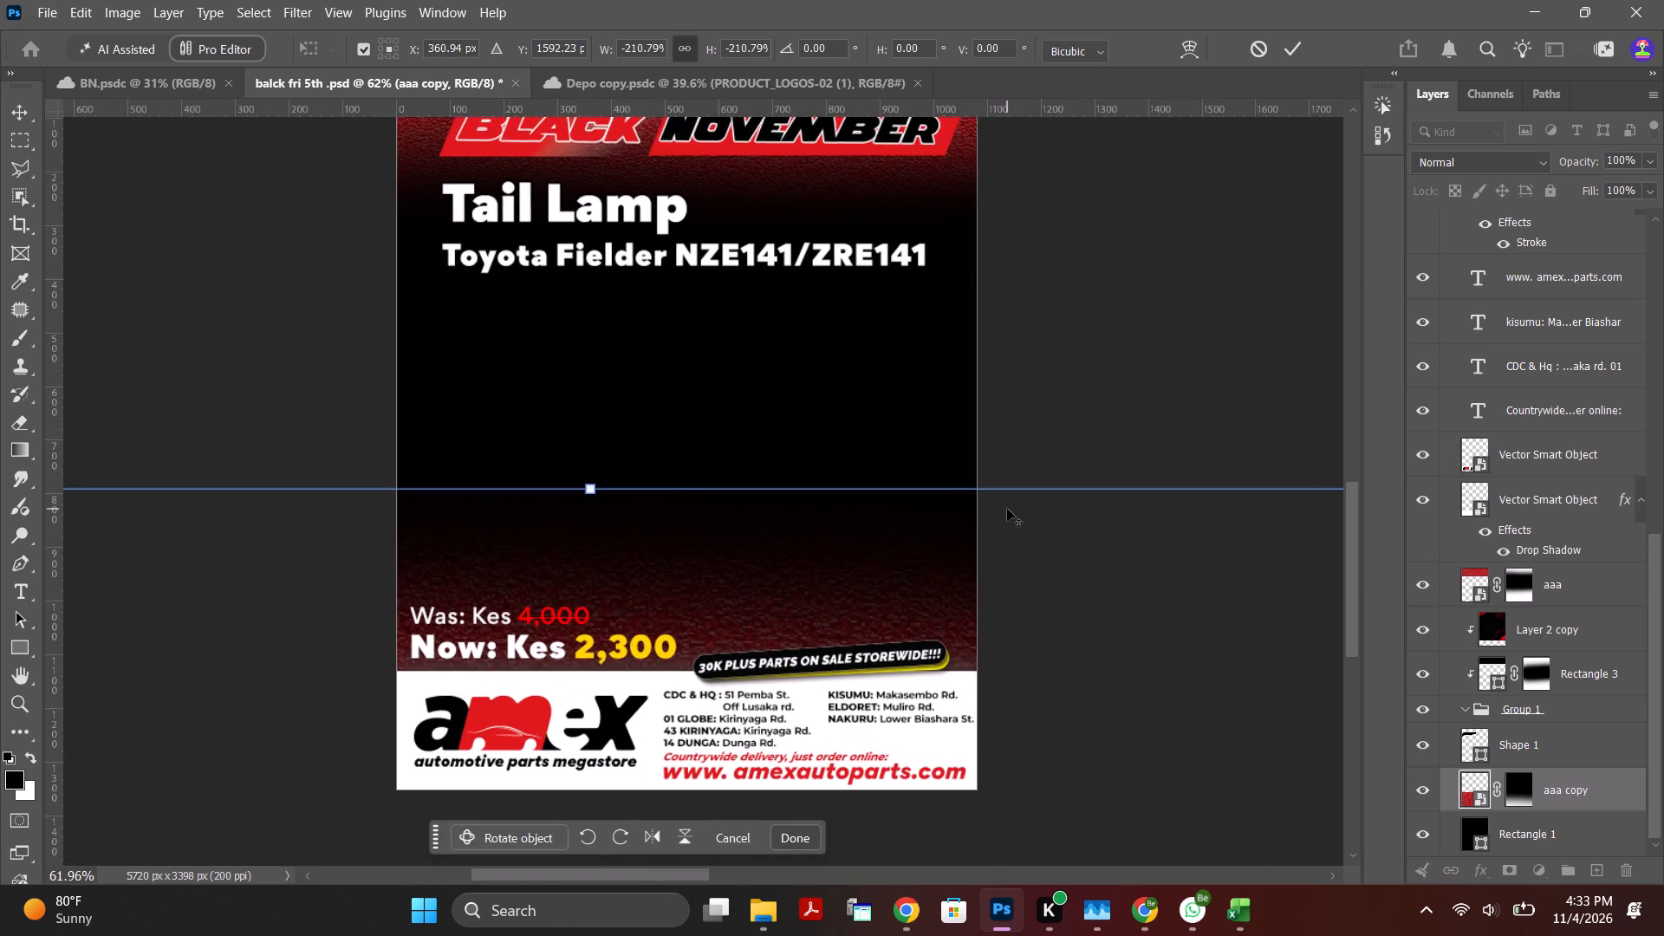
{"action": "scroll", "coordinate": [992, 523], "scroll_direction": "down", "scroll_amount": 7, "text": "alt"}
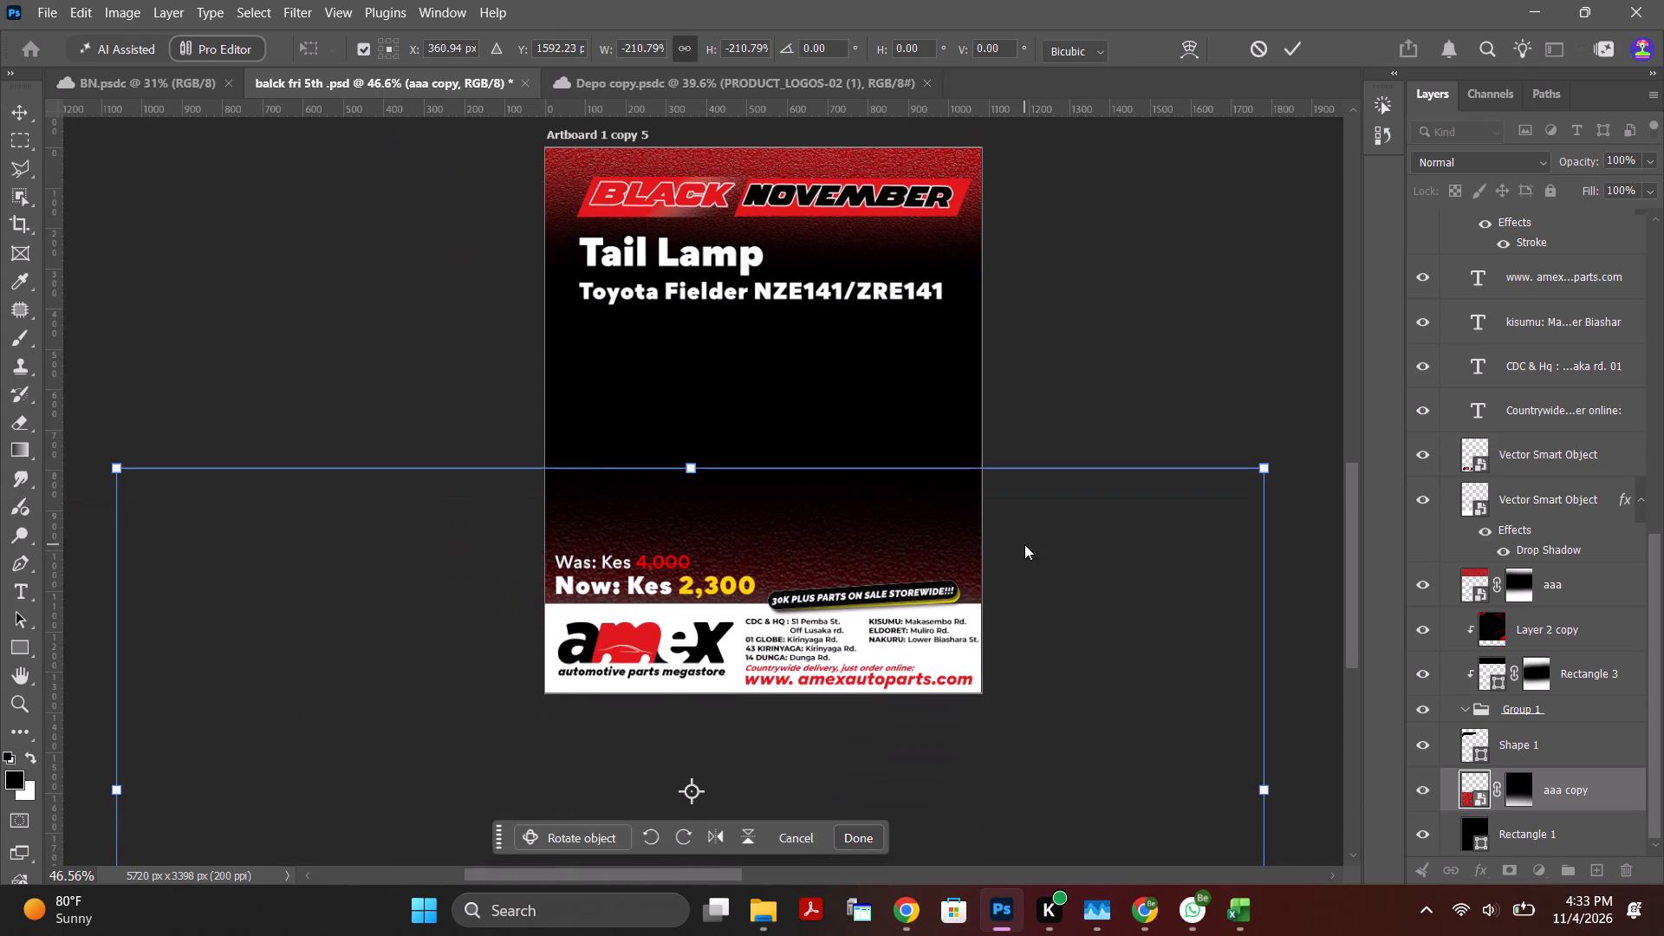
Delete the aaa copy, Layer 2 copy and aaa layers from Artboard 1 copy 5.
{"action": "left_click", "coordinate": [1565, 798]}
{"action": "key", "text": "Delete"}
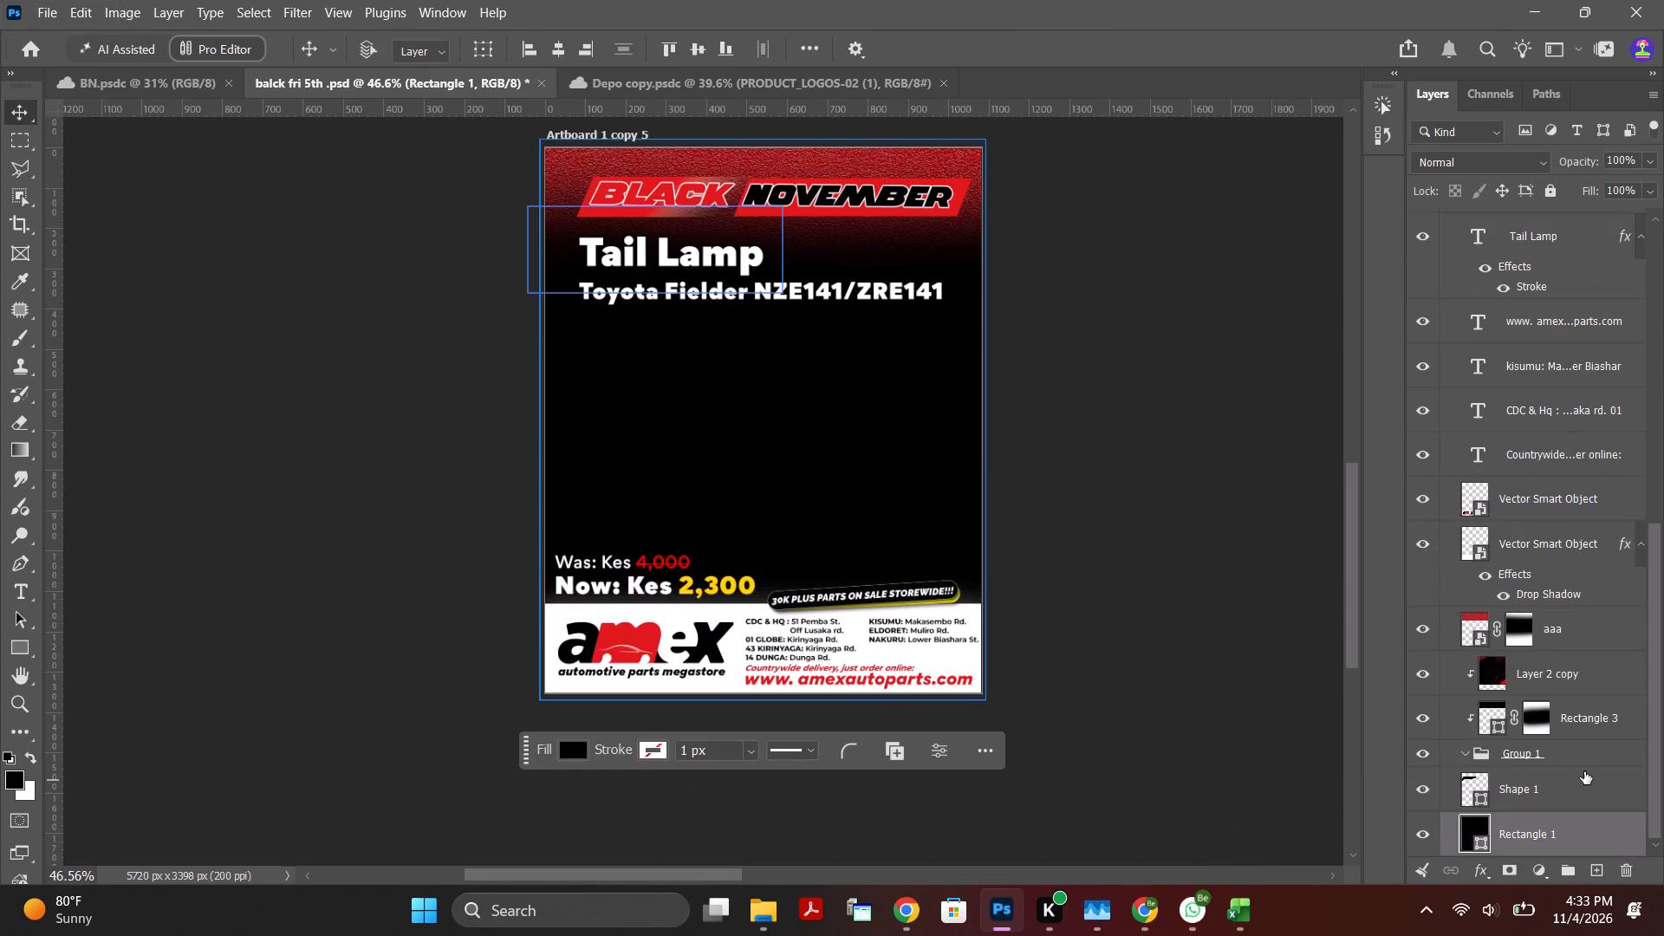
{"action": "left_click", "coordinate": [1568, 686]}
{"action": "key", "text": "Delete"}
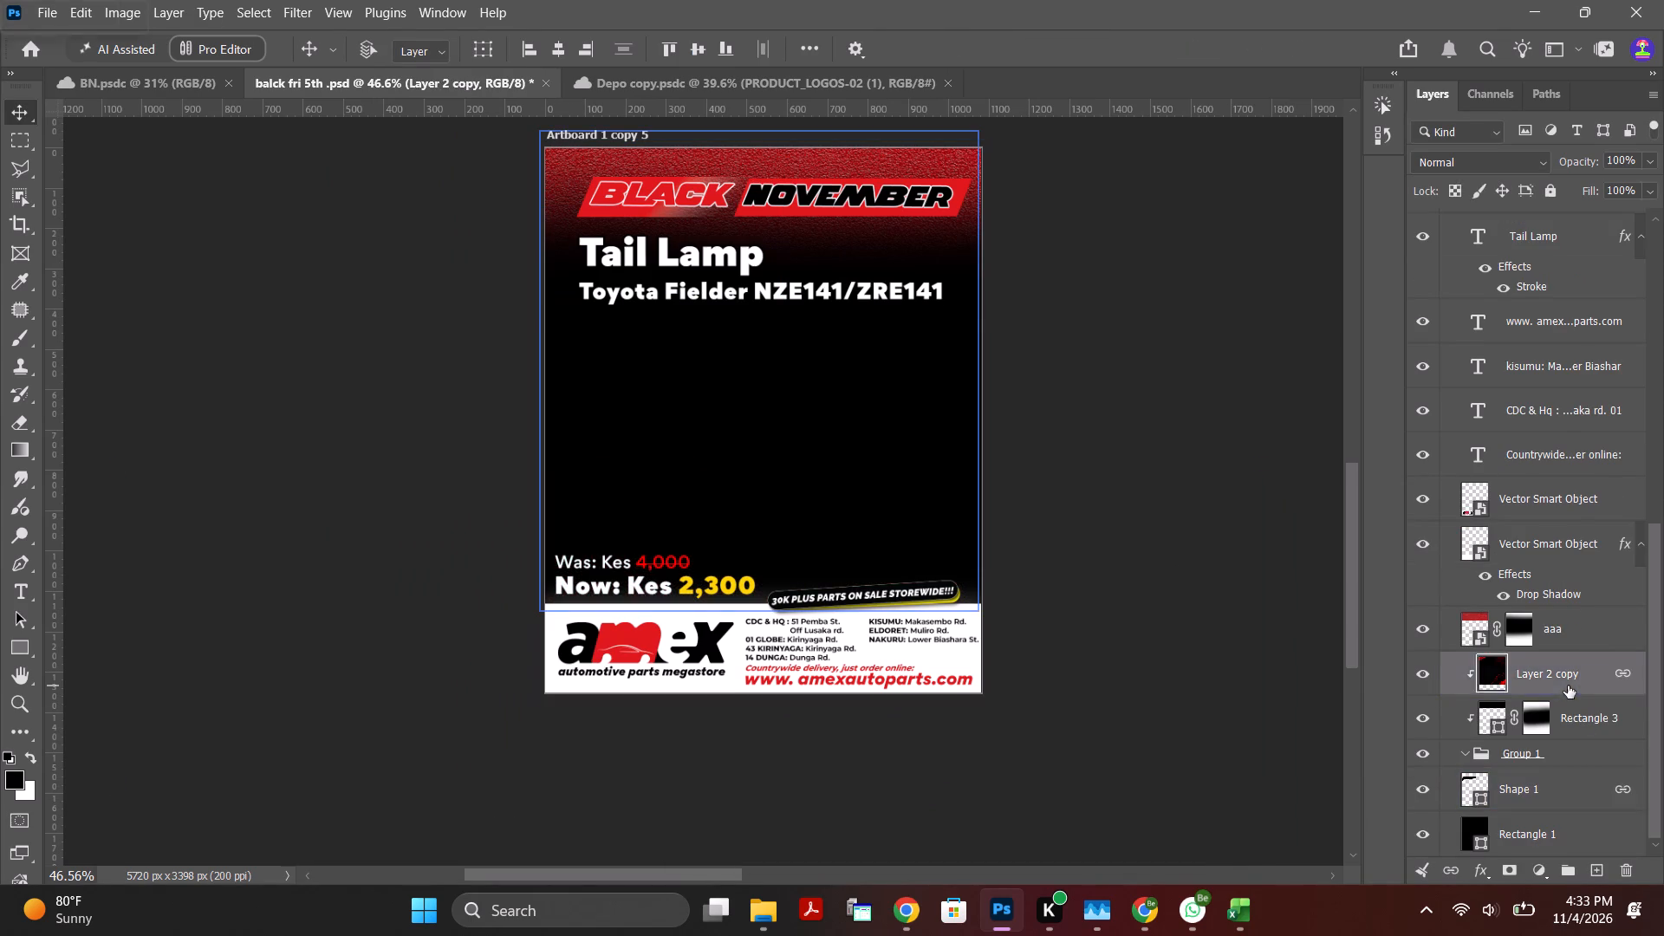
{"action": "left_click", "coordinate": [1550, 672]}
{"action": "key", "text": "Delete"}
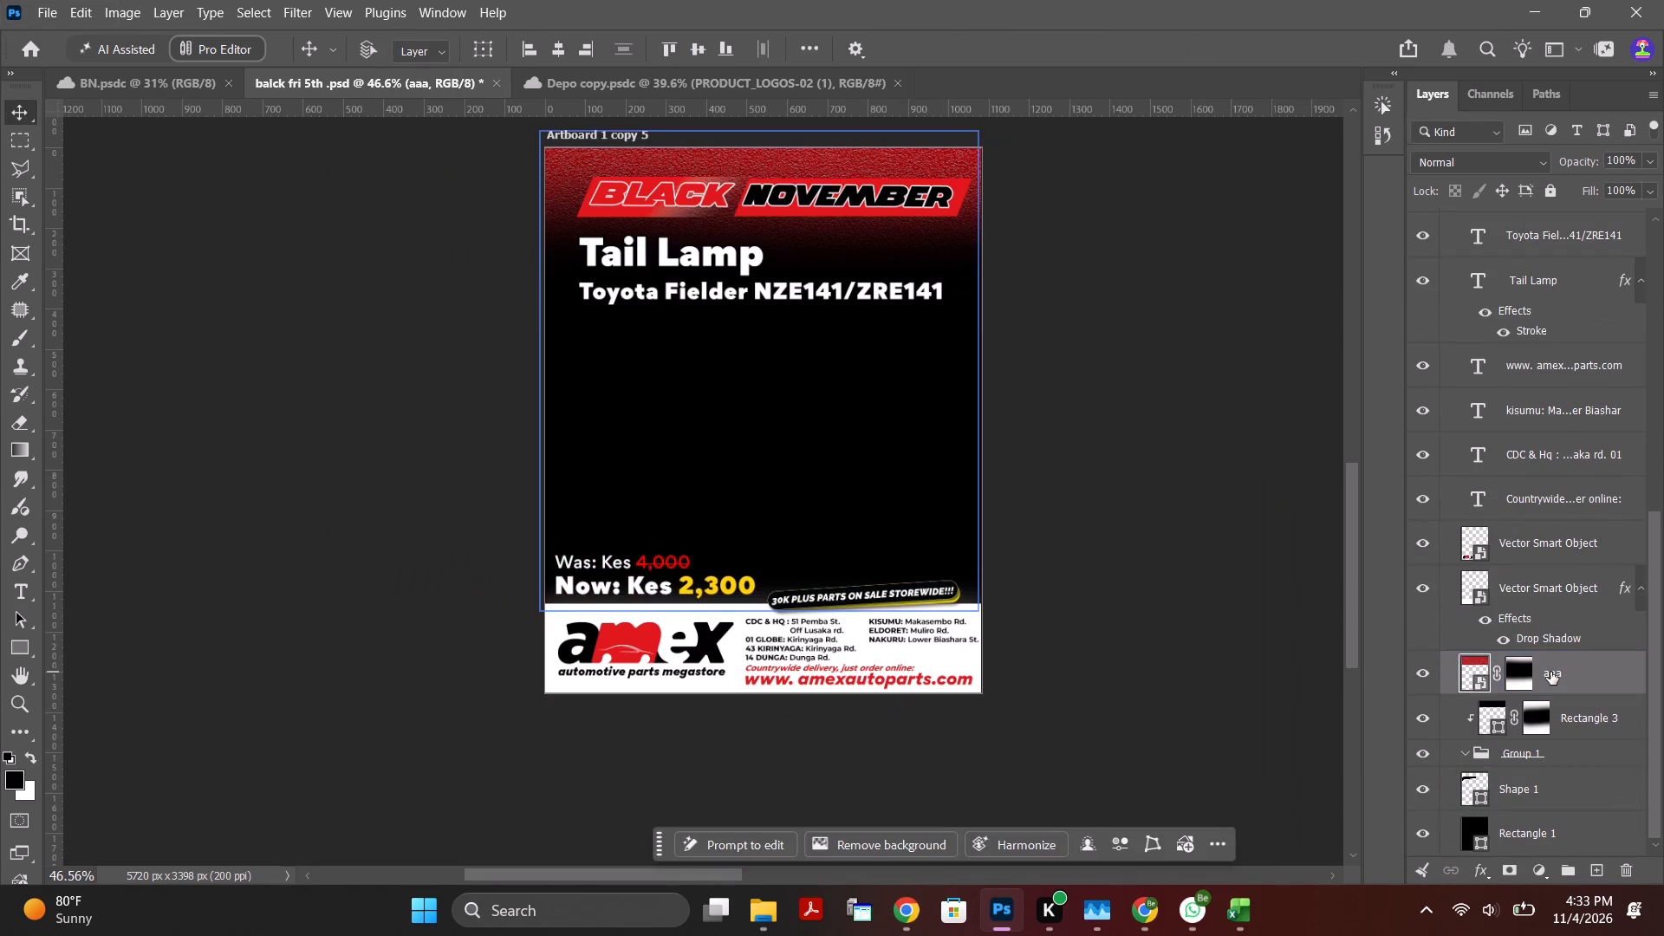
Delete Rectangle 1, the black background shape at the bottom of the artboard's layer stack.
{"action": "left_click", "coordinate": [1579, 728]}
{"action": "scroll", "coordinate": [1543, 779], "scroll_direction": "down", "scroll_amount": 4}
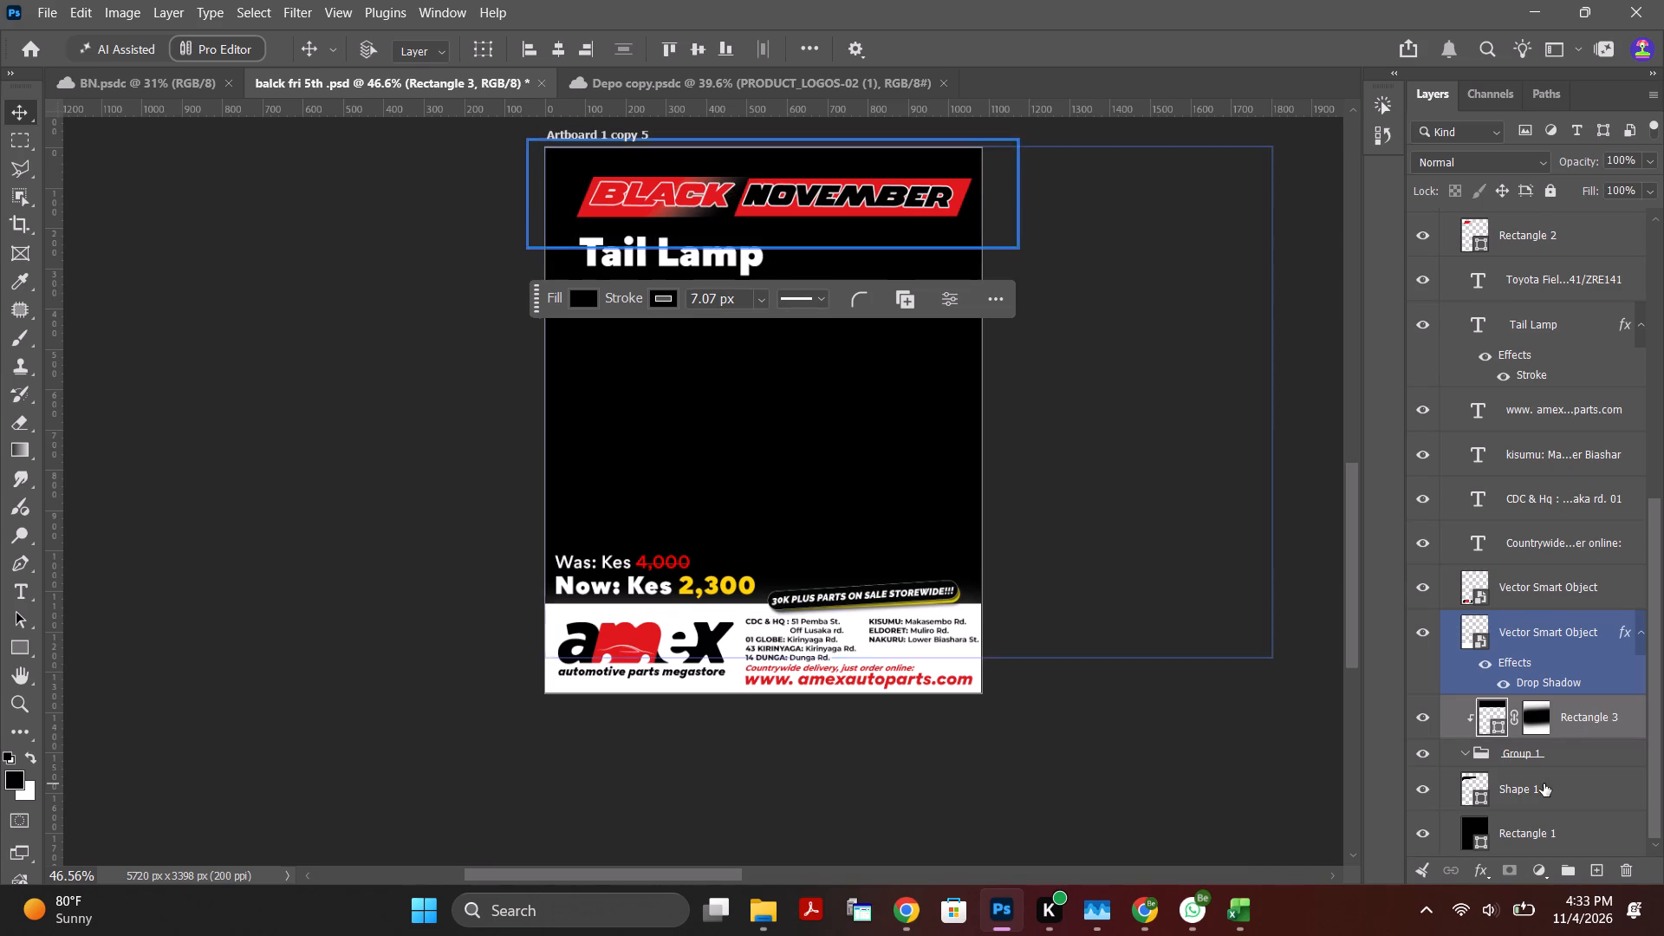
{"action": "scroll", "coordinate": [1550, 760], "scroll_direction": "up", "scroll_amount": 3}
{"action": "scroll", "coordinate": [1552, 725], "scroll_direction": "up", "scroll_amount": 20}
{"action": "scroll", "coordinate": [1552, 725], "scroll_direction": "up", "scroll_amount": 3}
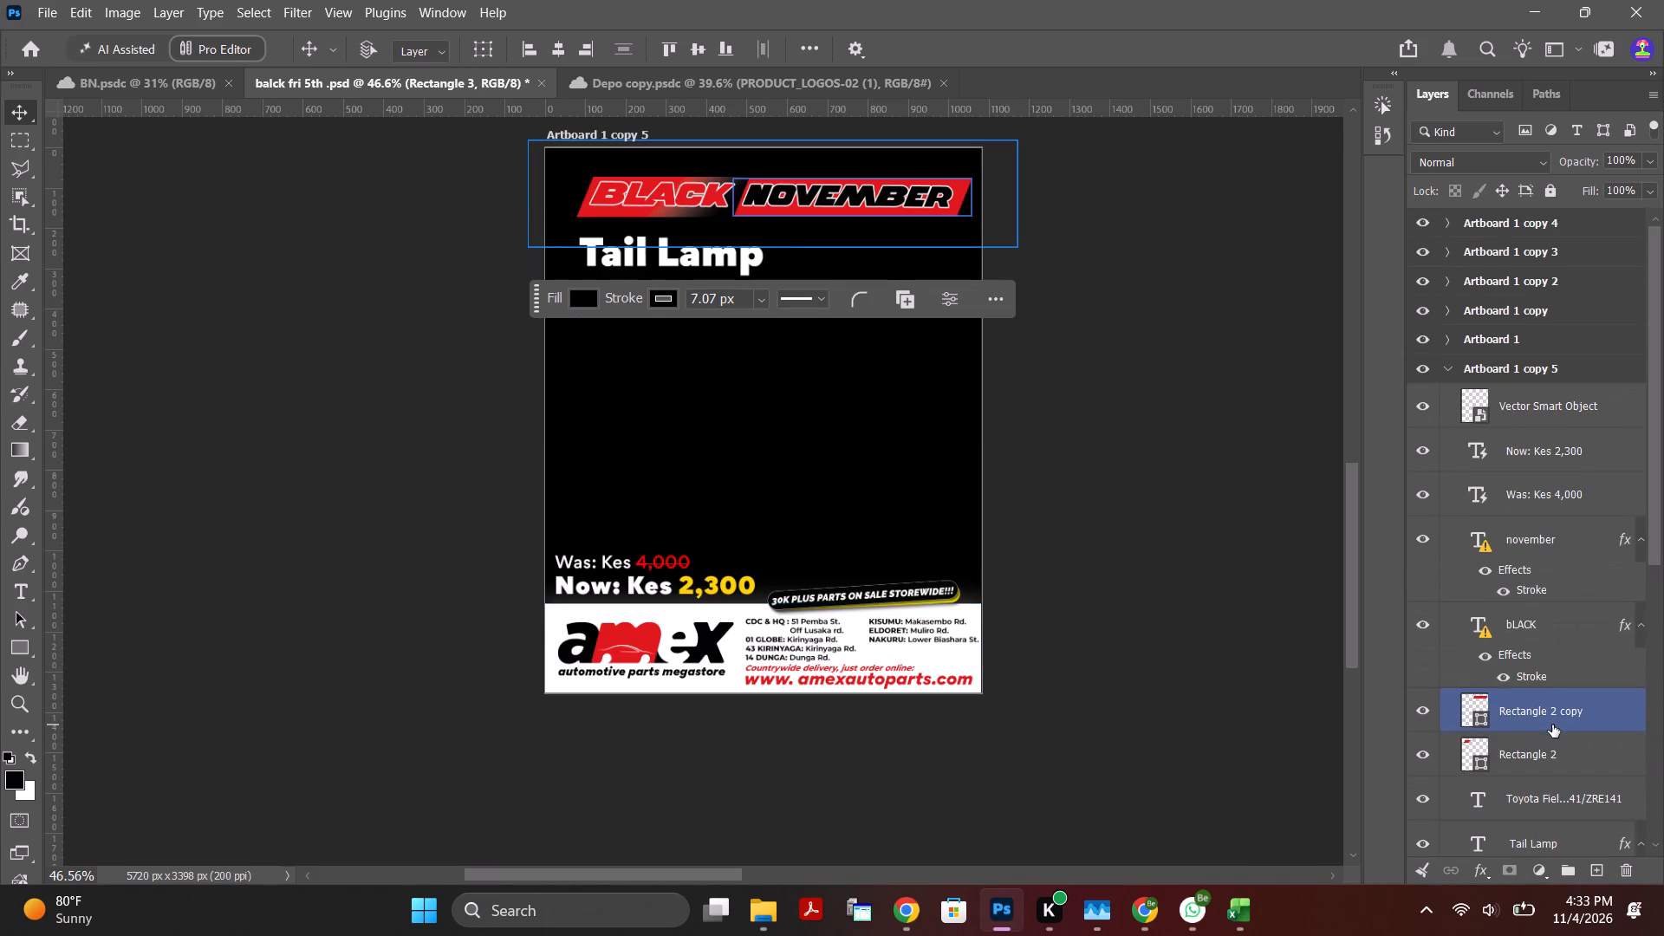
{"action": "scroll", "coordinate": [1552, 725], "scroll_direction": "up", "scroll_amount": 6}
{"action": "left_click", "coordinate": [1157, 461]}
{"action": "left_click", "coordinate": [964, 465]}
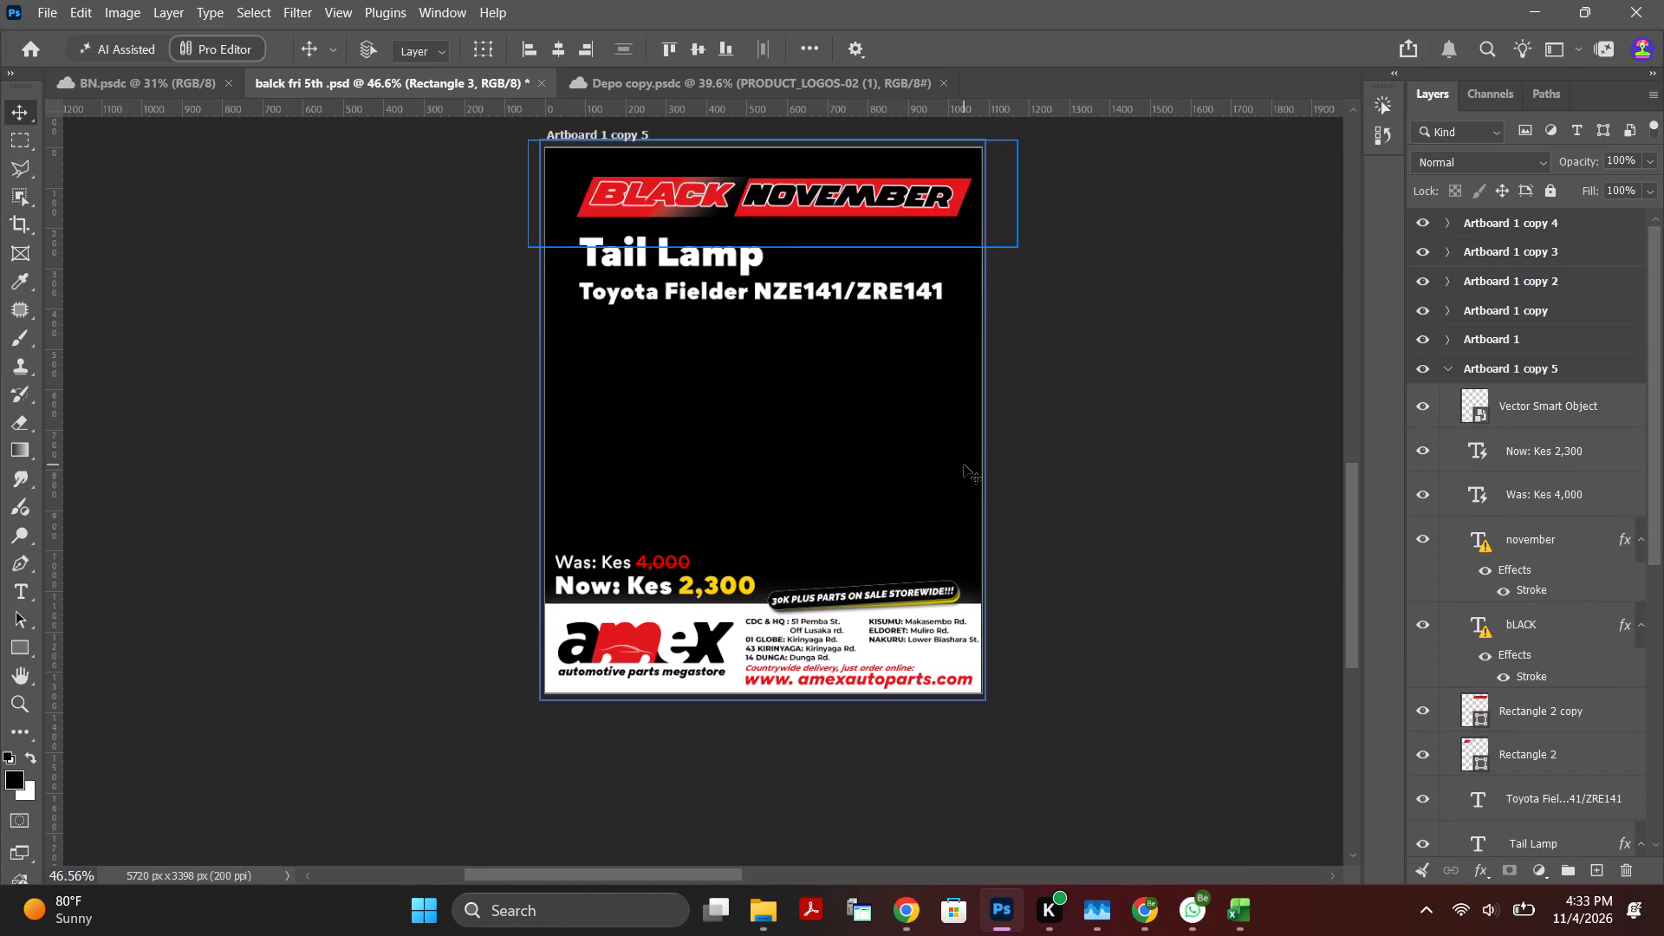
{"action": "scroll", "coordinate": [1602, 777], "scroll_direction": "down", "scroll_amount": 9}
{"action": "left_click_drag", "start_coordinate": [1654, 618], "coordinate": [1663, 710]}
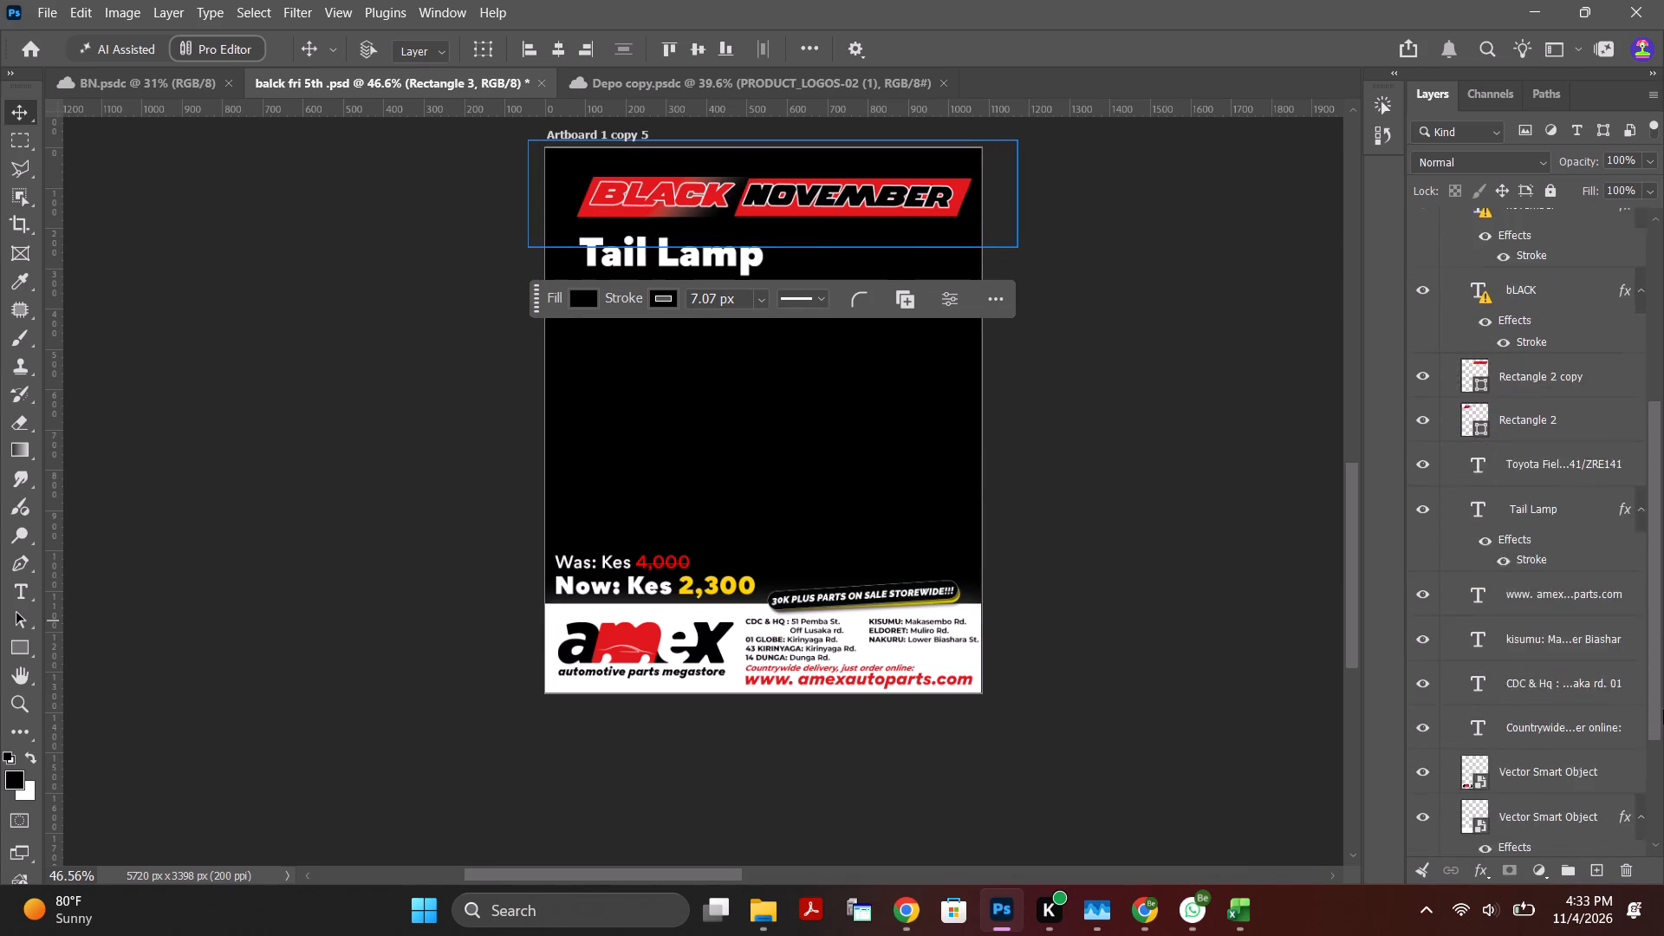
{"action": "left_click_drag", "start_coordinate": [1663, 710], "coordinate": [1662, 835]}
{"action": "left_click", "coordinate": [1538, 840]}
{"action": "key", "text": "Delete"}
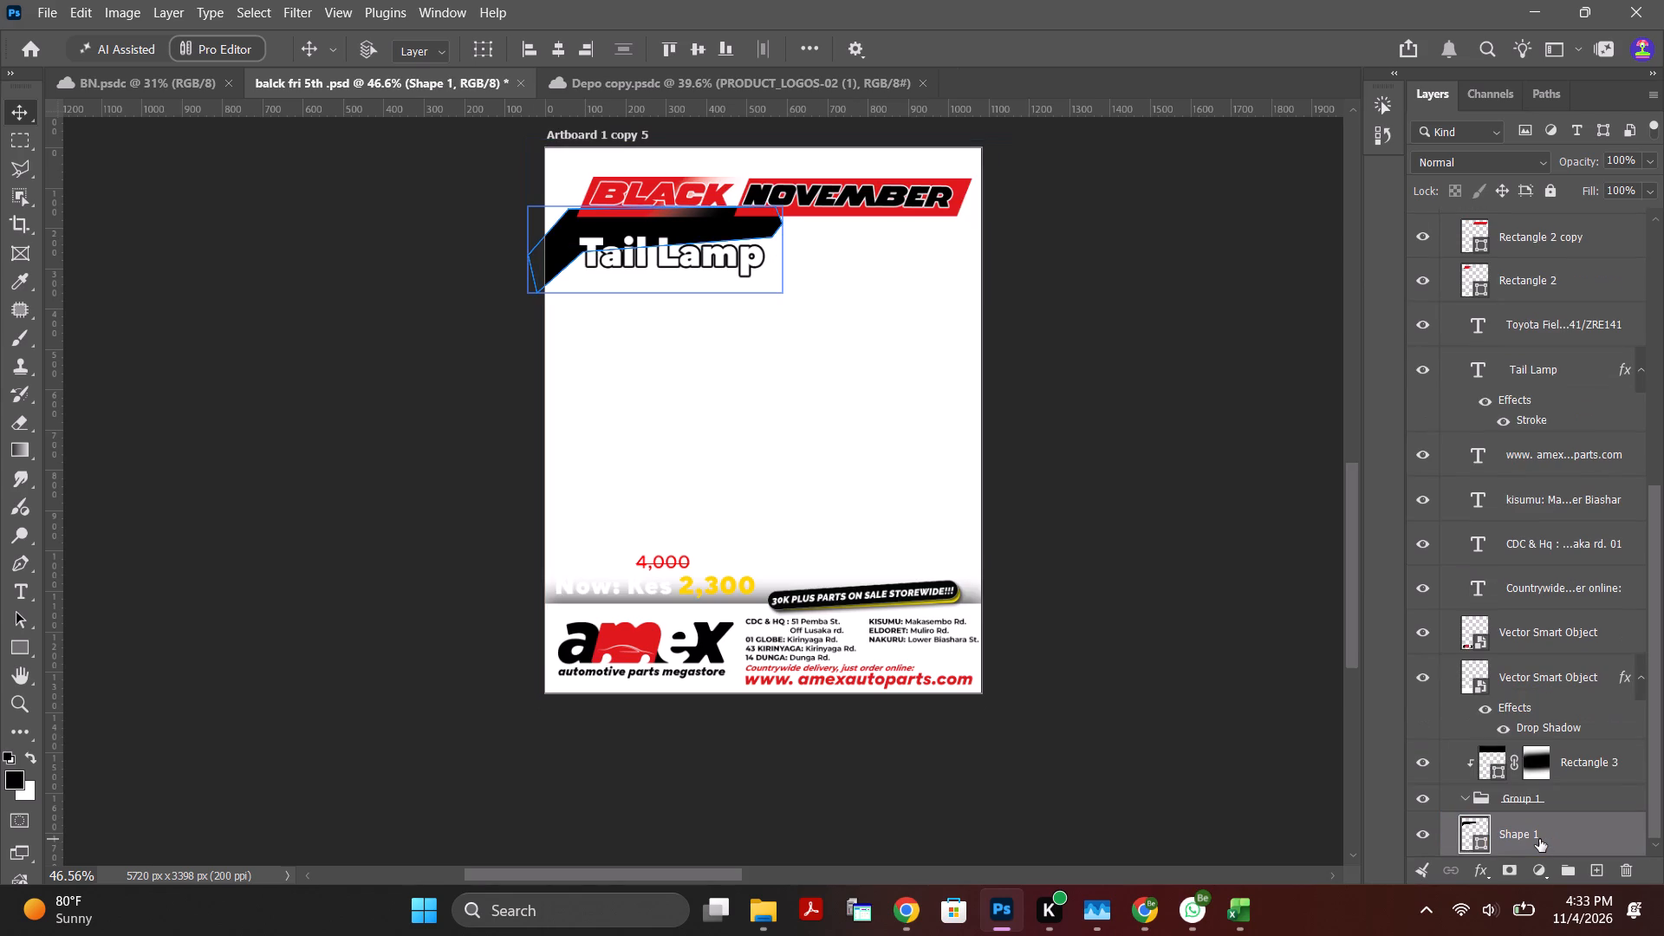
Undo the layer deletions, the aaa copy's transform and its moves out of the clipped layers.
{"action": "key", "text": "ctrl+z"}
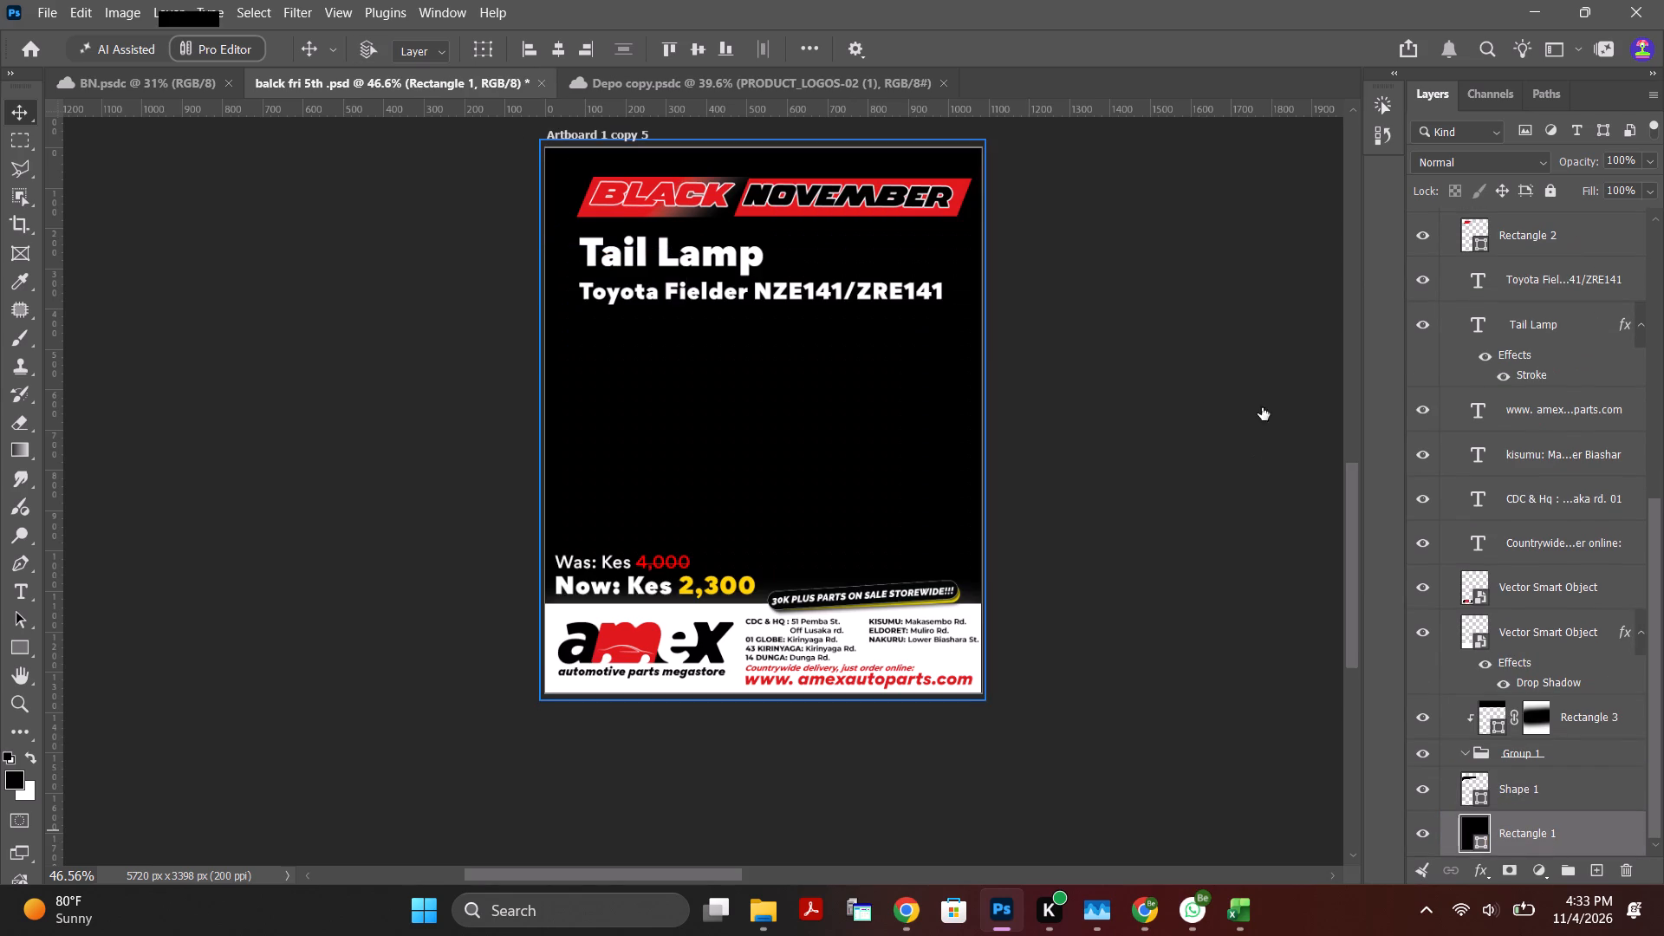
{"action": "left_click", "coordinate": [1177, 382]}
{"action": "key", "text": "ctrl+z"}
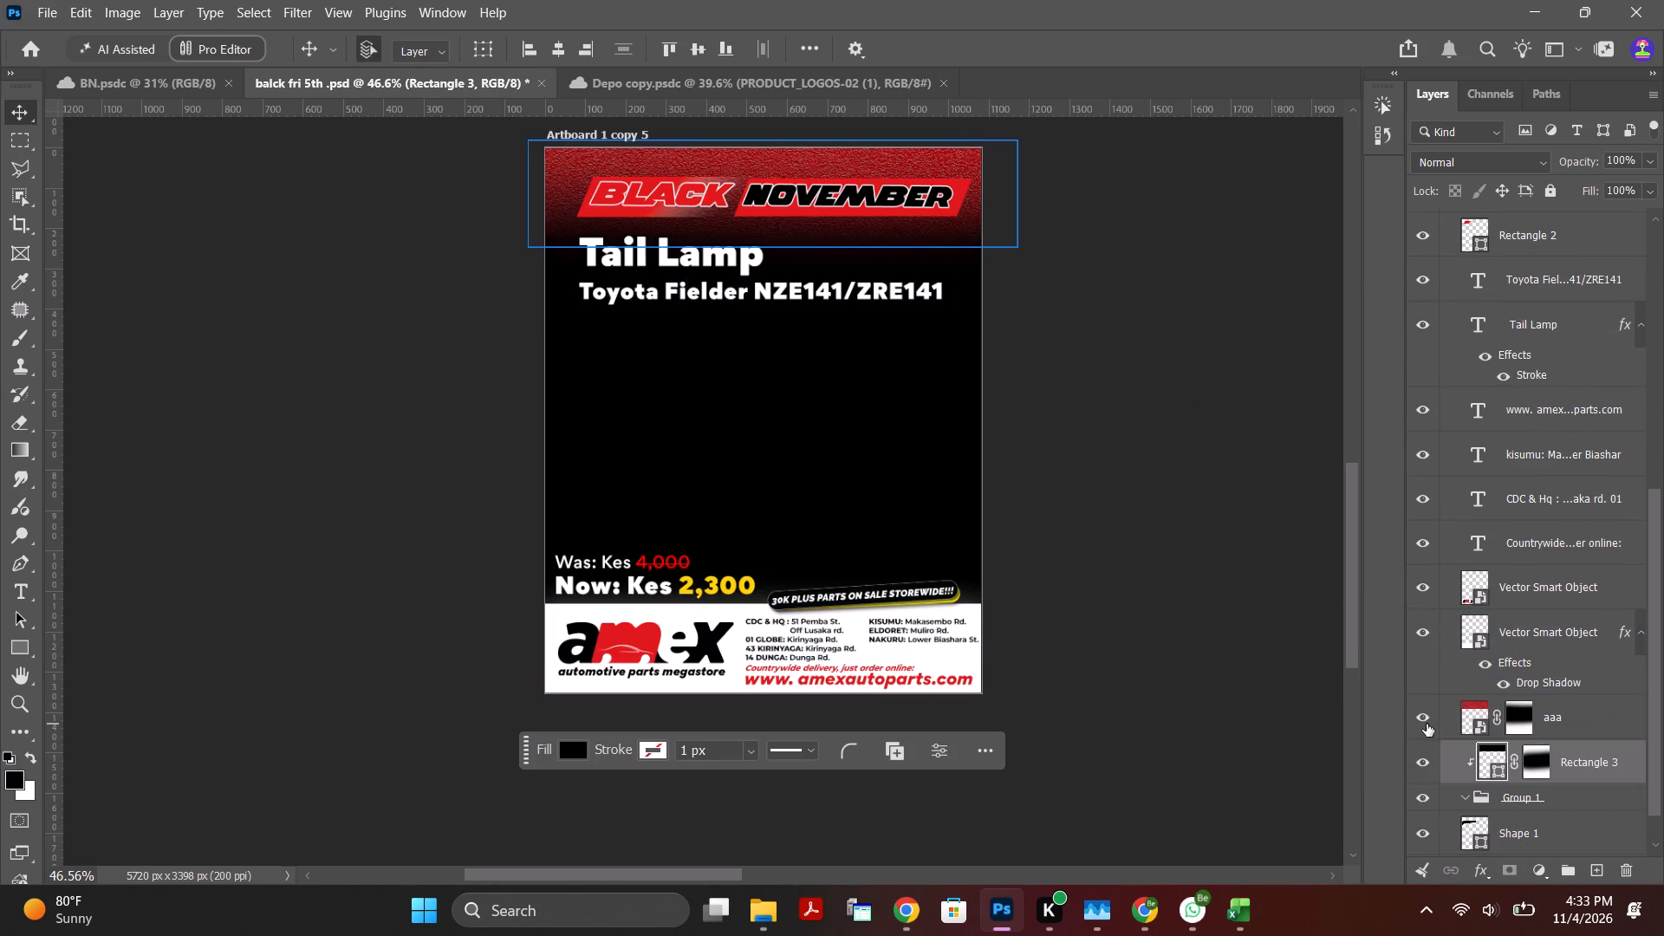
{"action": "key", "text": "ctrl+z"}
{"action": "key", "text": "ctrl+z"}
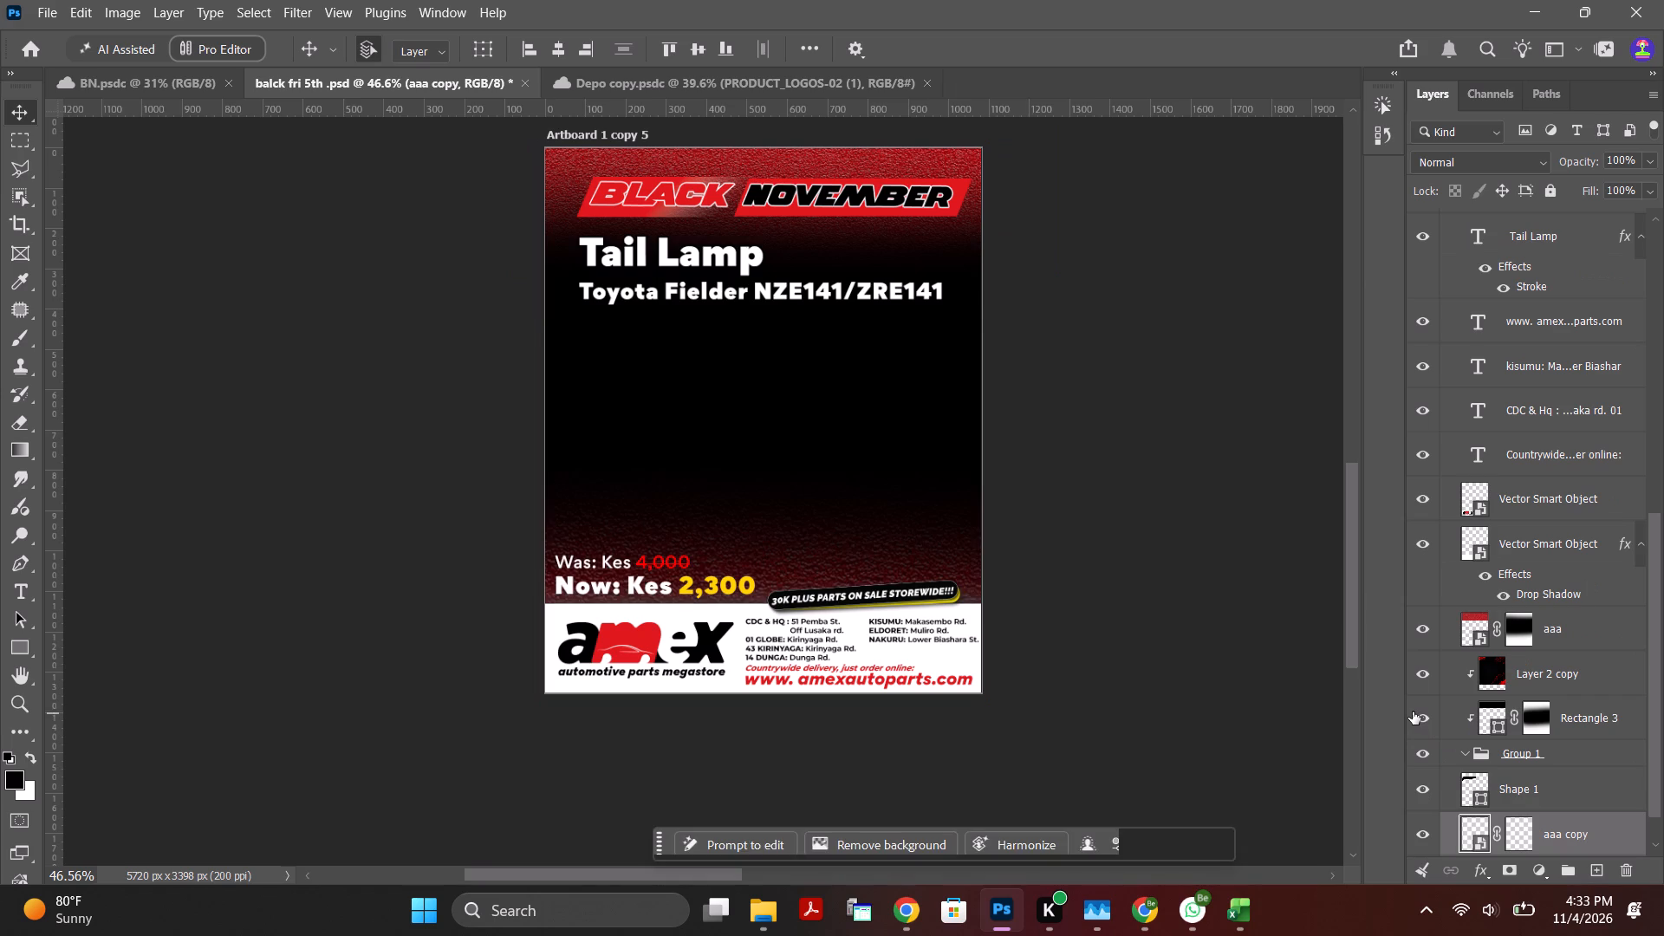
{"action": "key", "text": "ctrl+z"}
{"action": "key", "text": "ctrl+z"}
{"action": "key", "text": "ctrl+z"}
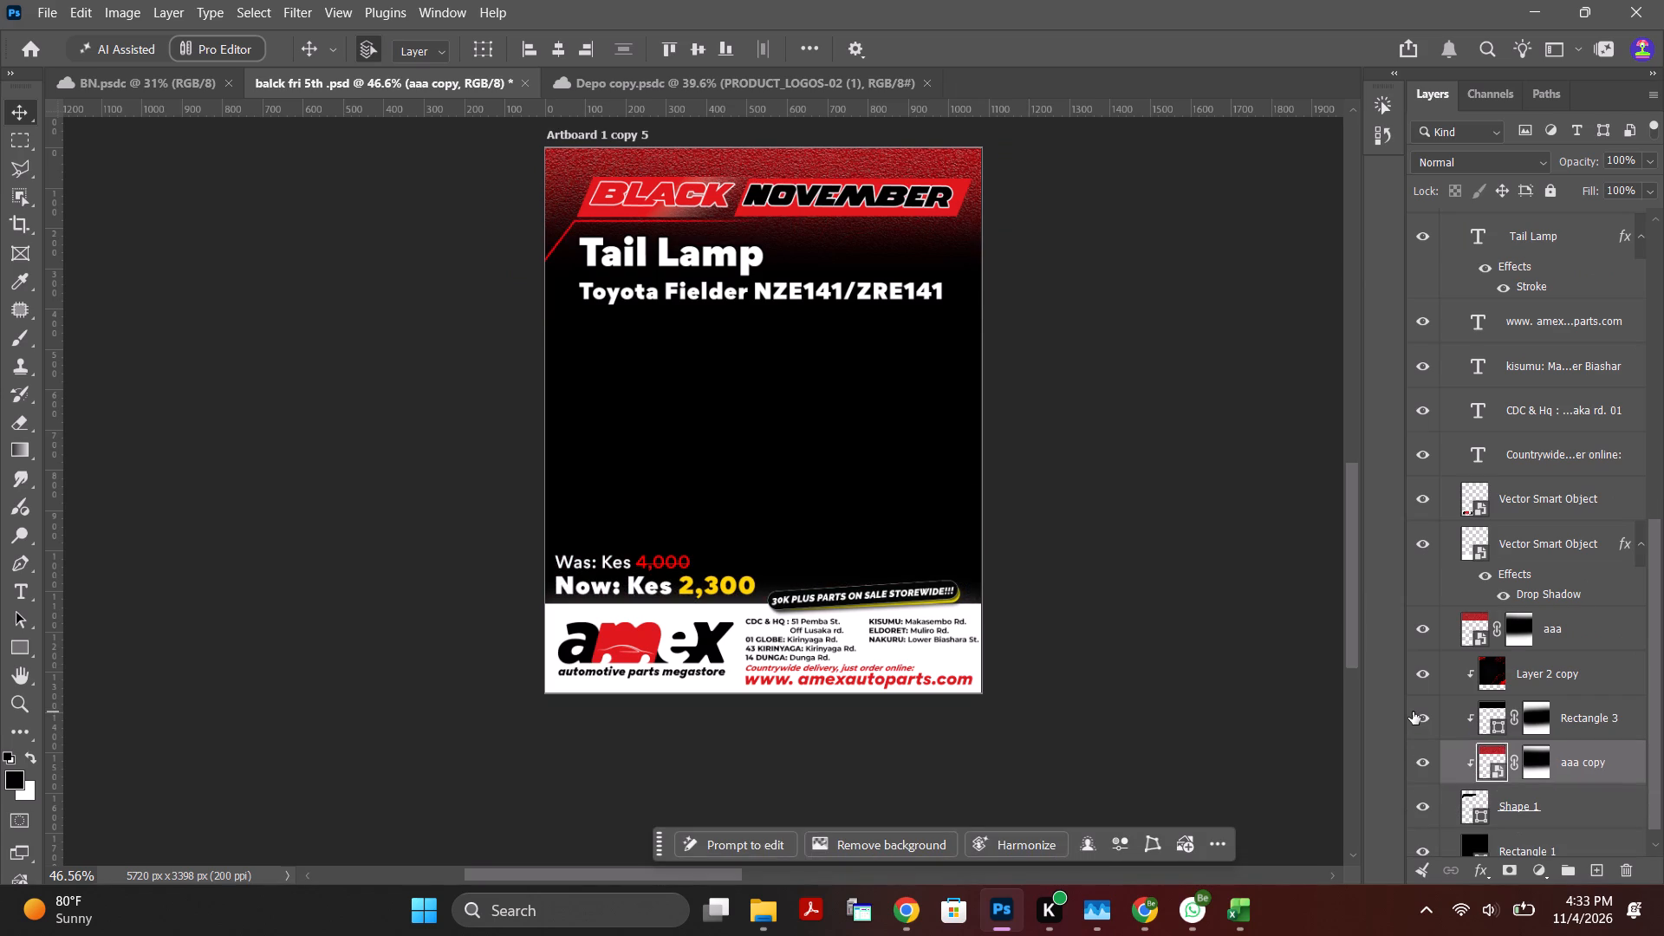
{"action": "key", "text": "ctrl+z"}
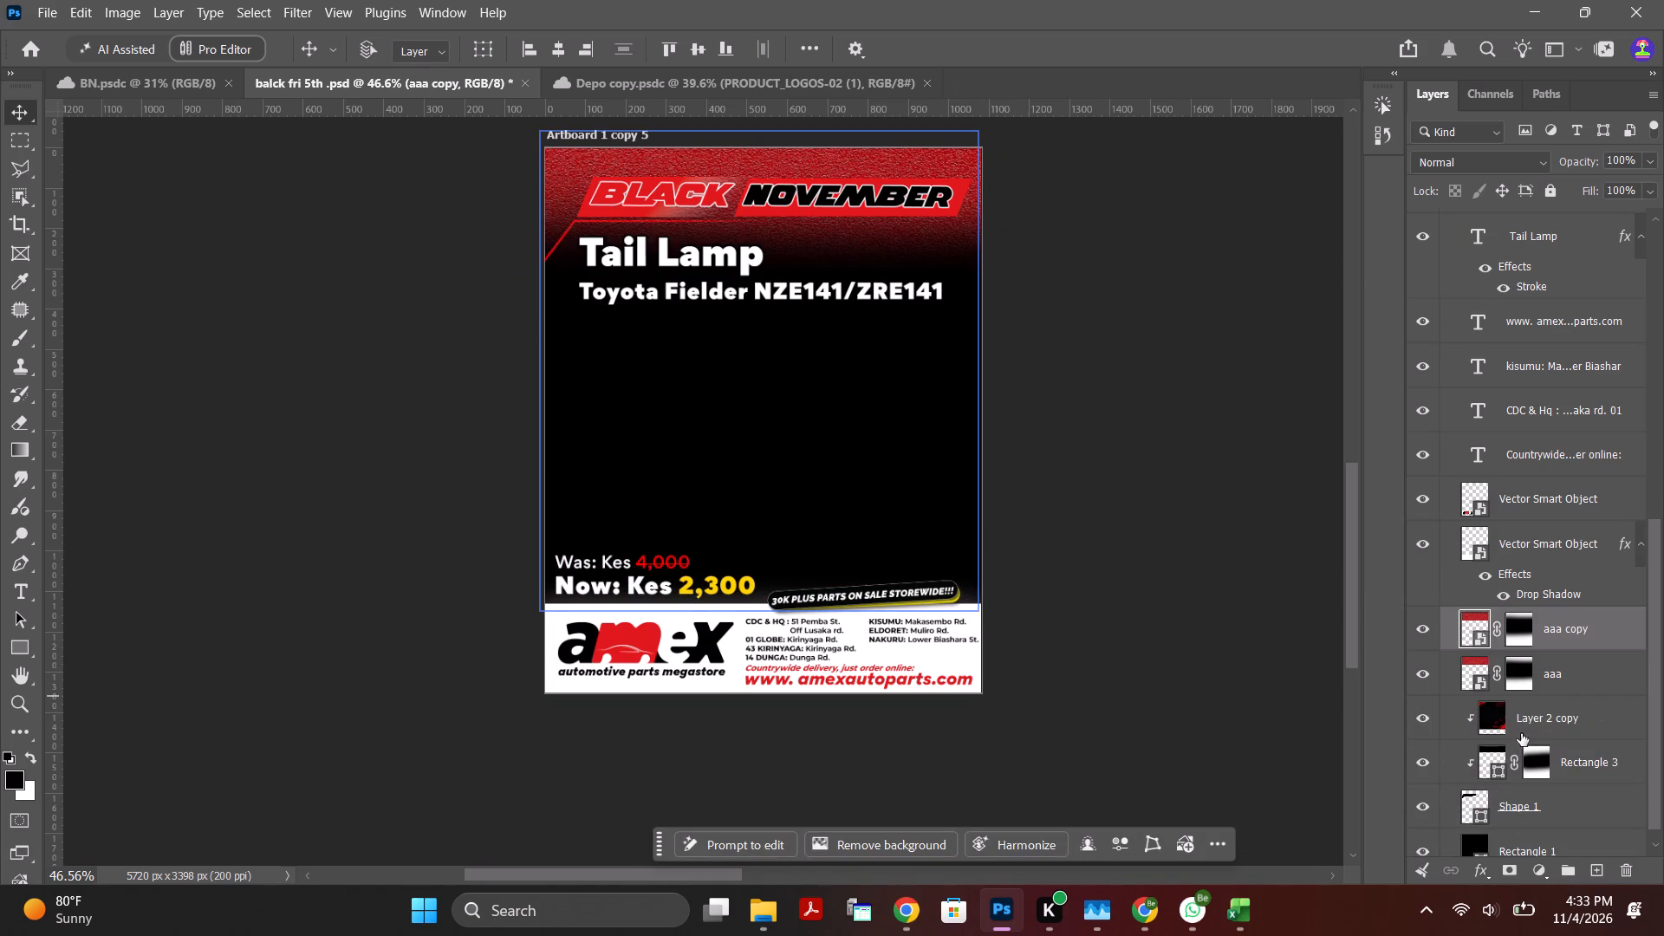
Delete the aaa copy and aaa red texture layers from Artboard 1 copy 5.
{"action": "scroll", "coordinate": [1566, 757], "scroll_direction": "down", "scroll_amount": 4}
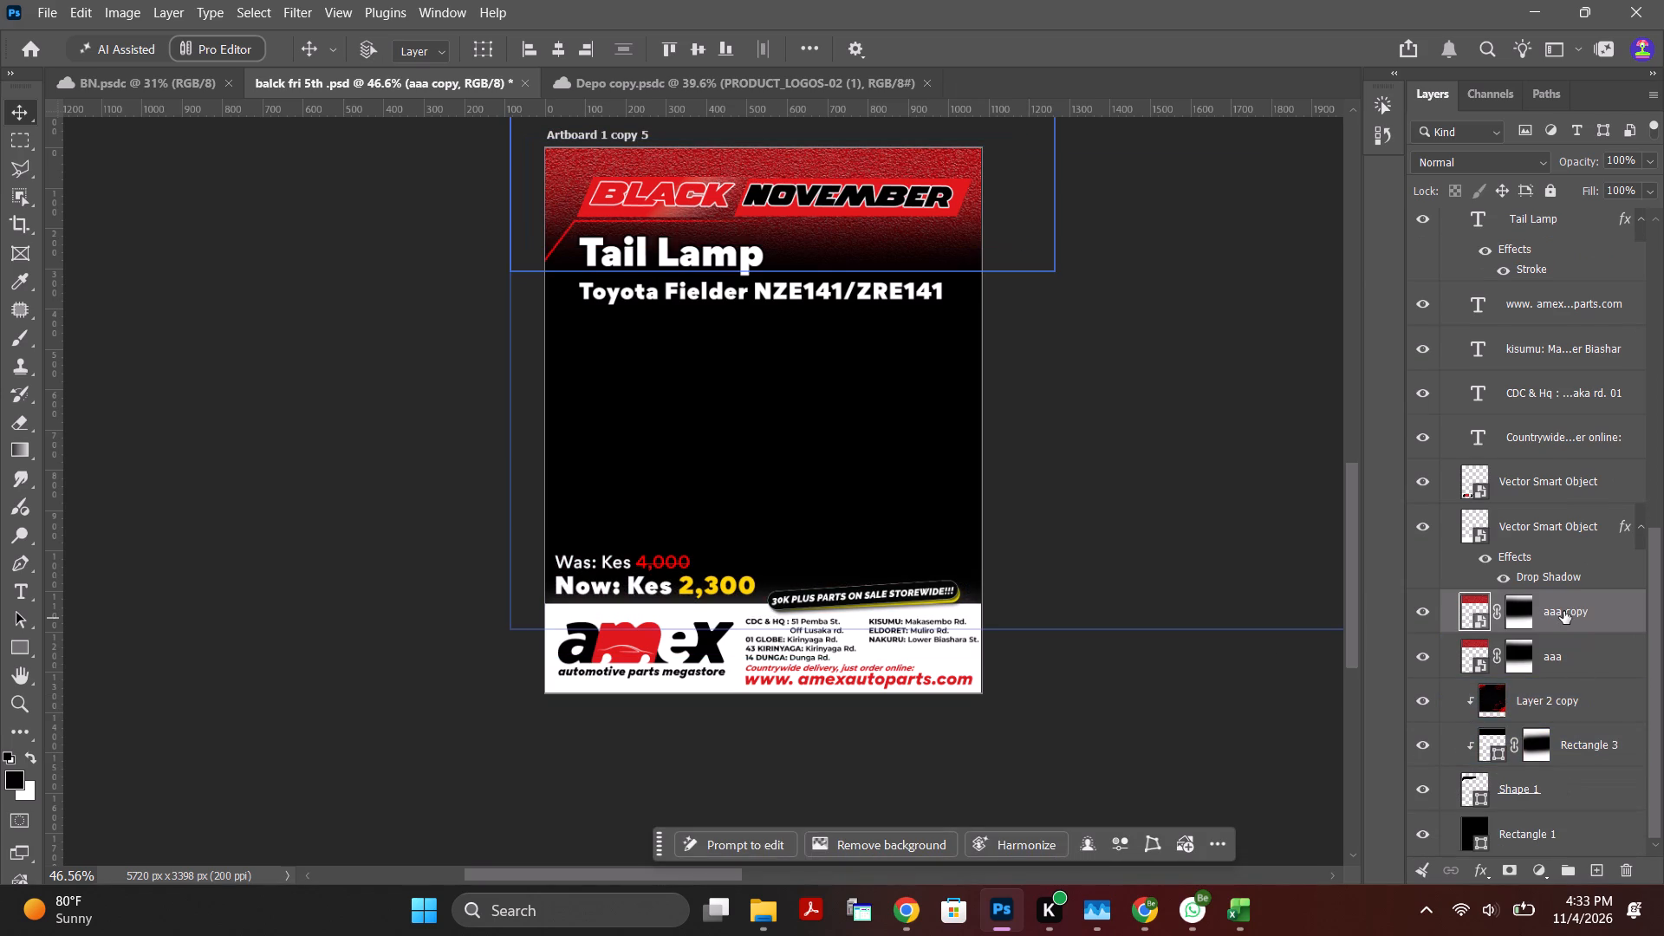
{"action": "left_click", "coordinate": [1563, 611]}
{"action": "key", "text": "Delete"}
{"action": "left_click", "coordinate": [1557, 652]}
{"action": "key", "text": "Delete"}
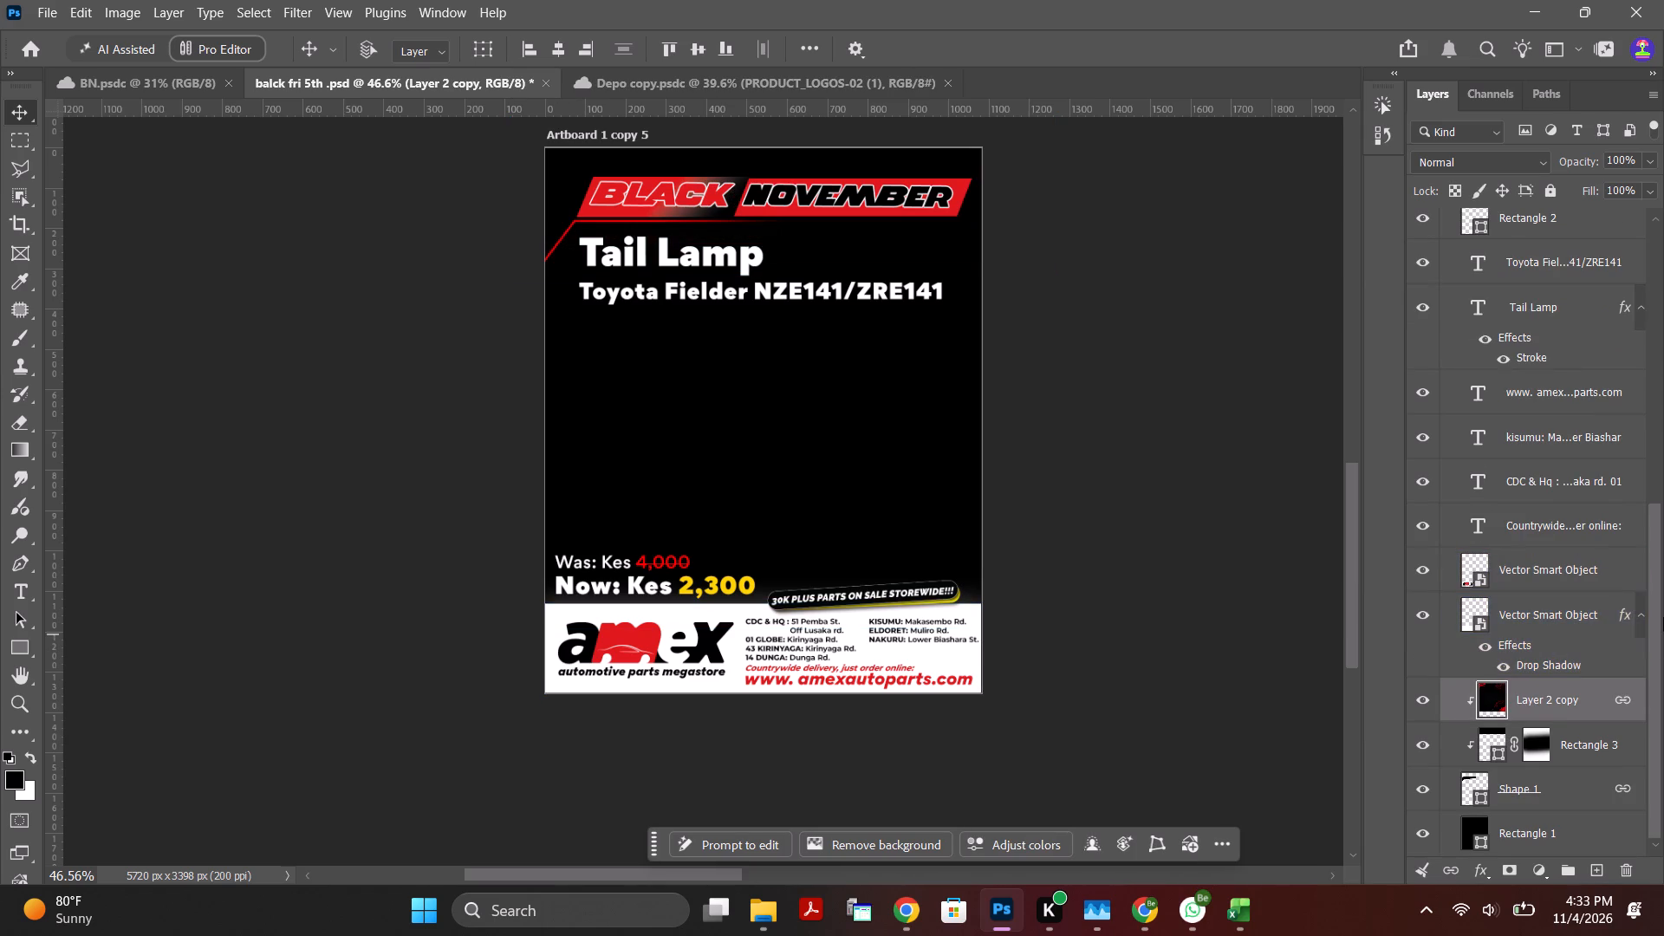
{"action": "left_click_drag", "start_coordinate": [1654, 580], "coordinate": [1659, 613]}
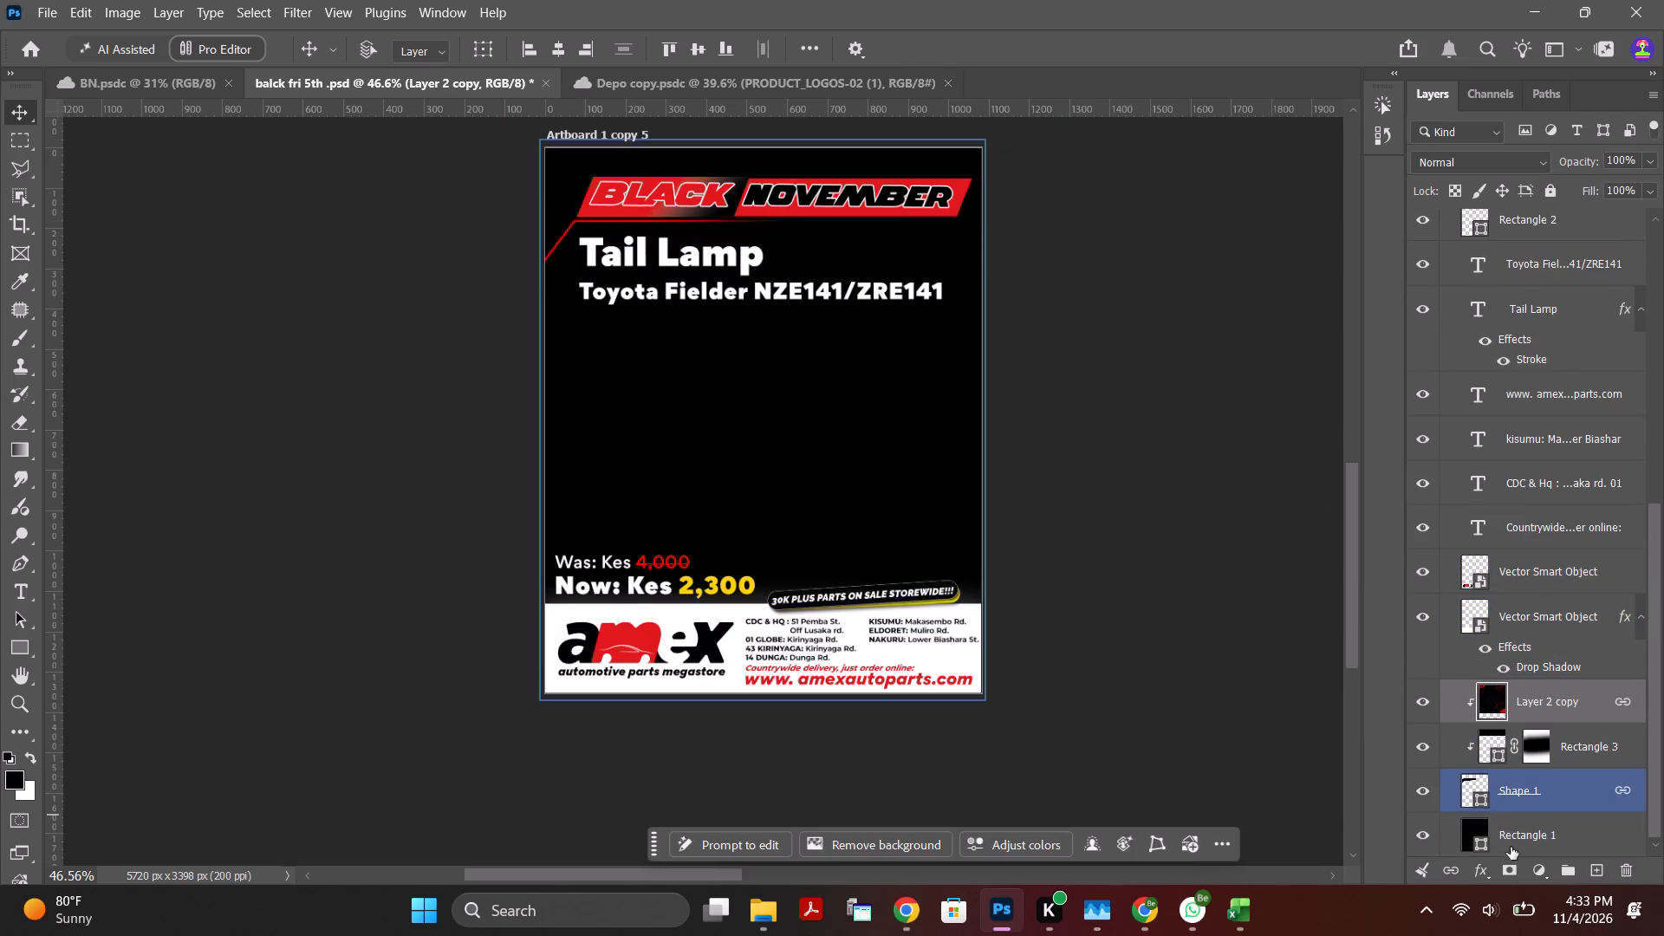
Switch to the Pinterest pin in Chrome and browse the related pins for a red or dark spotlight background.
{"action": "left_click", "coordinate": [901, 909]}
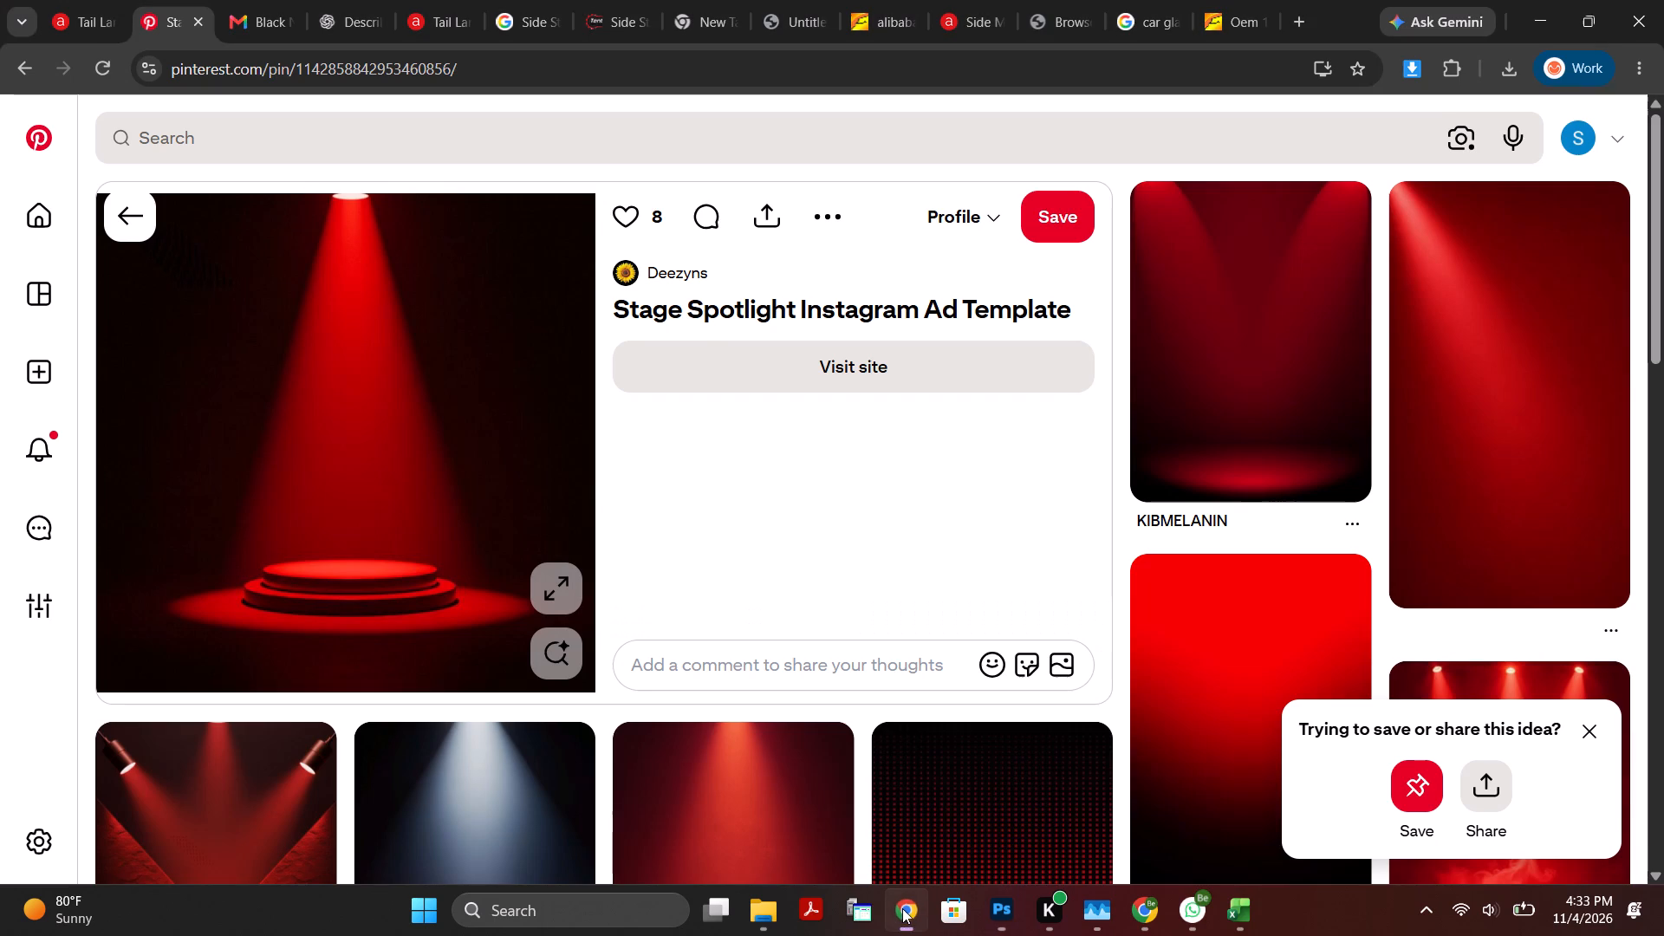
{"action": "scroll", "coordinate": [1154, 497], "scroll_direction": "down", "scroll_amount": 8}
{"action": "scroll", "coordinate": [1233, 483], "scroll_direction": "up", "scroll_amount": 3}
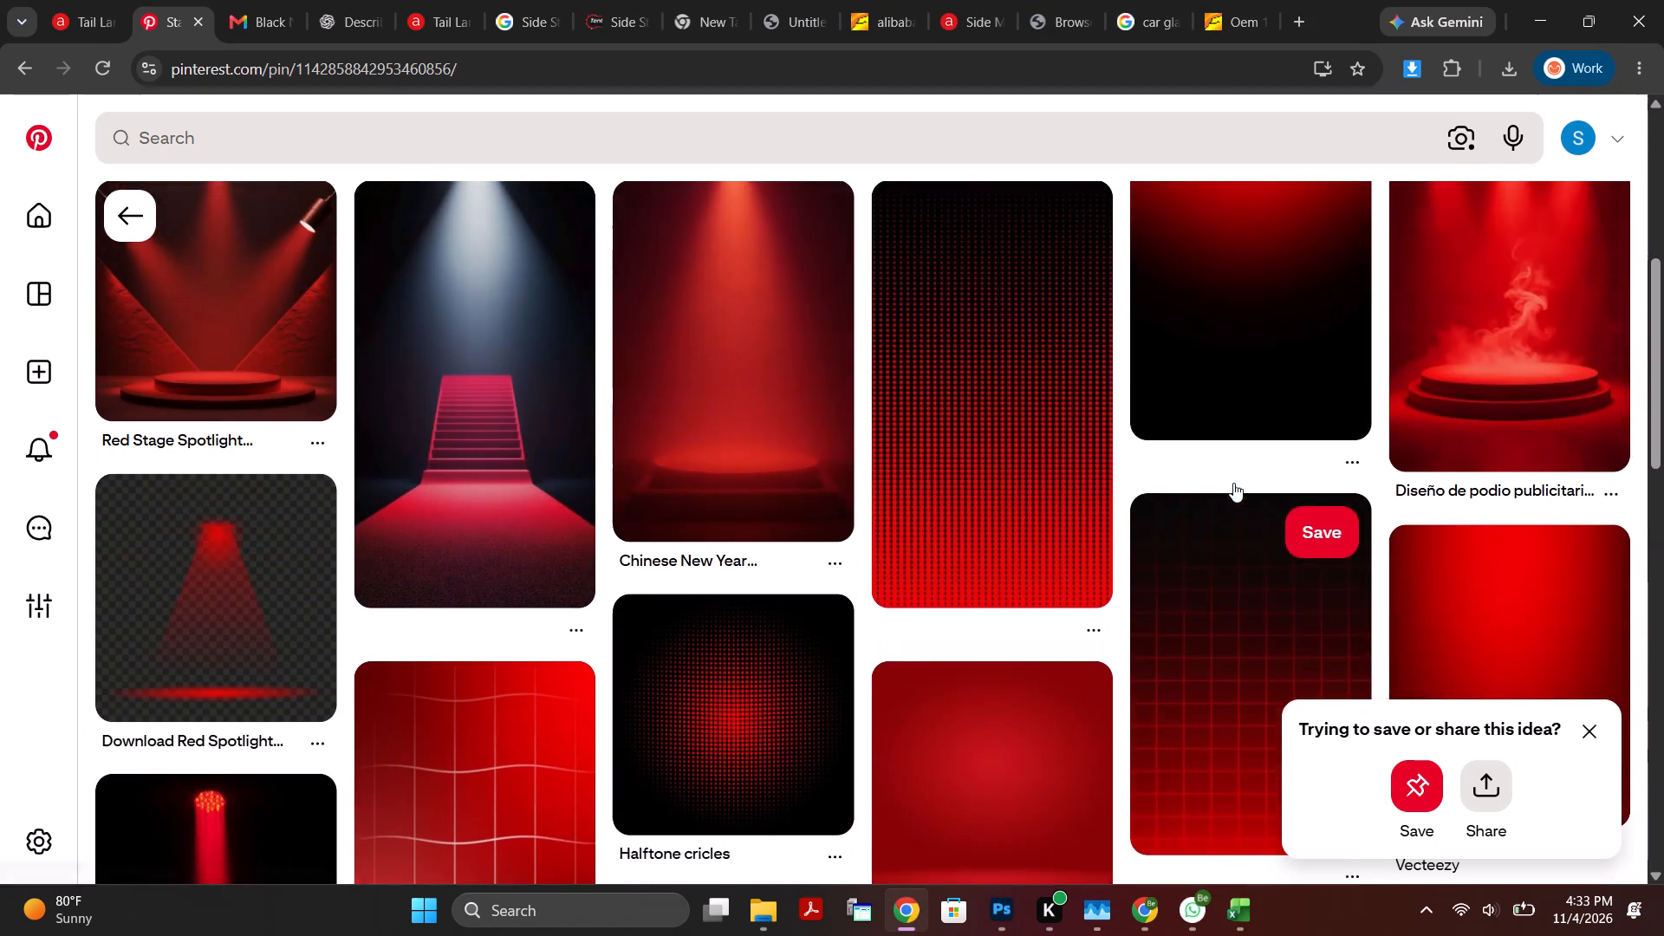
{"action": "scroll", "coordinate": [1233, 485], "scroll_direction": "down", "scroll_amount": 11}
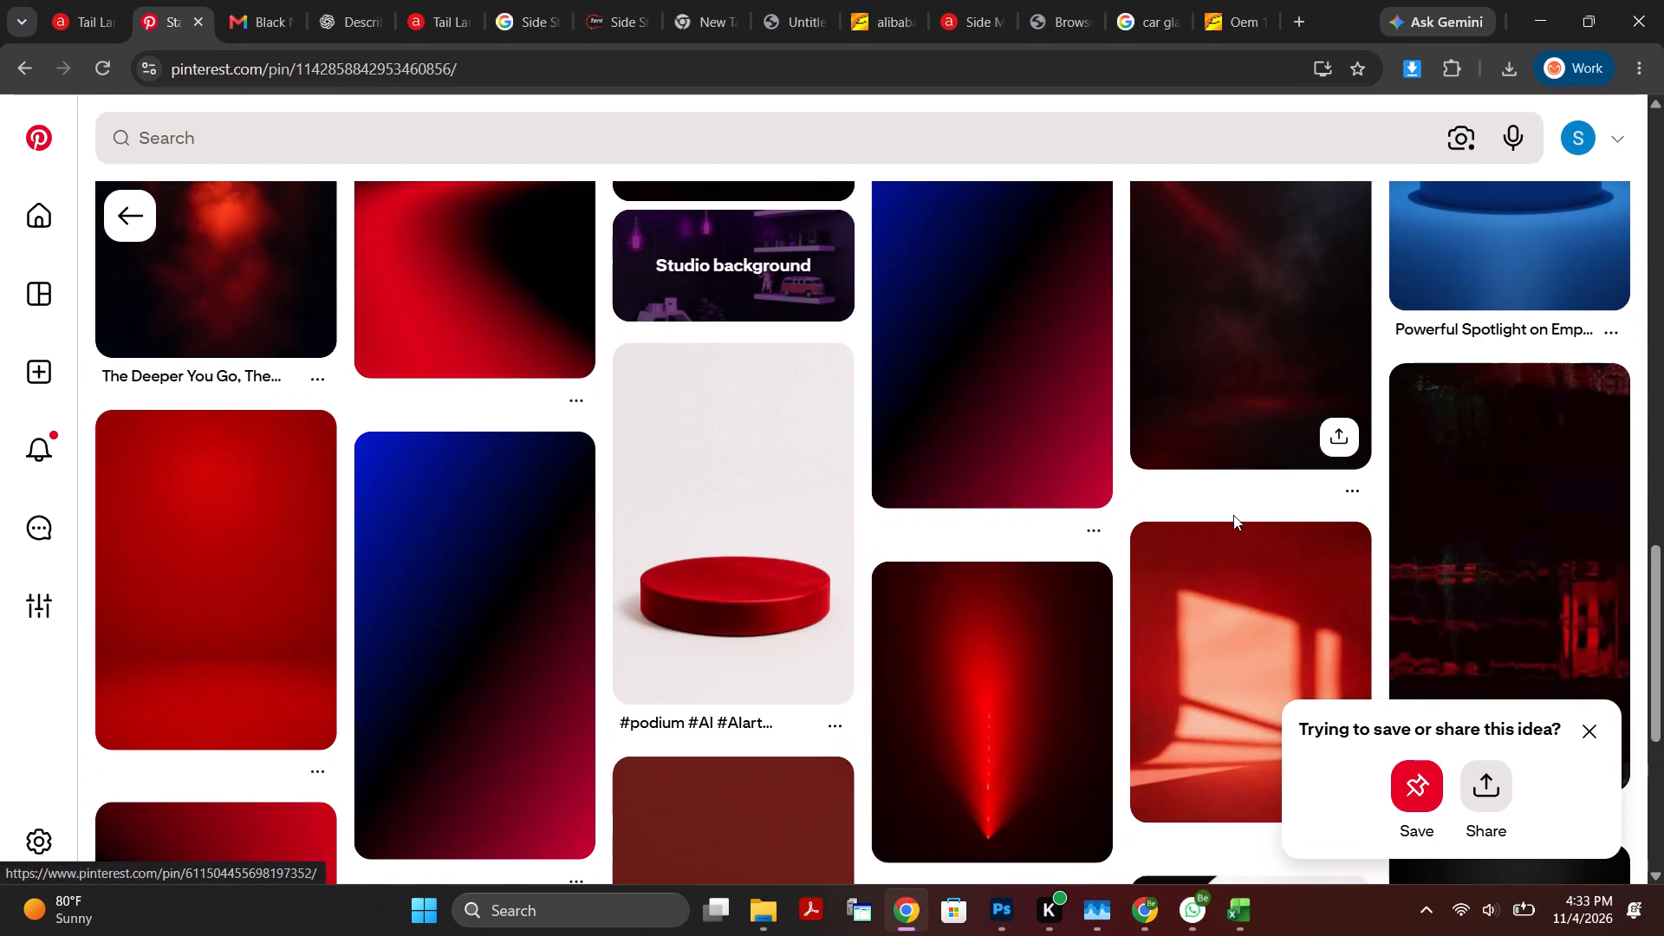
{"action": "scroll", "coordinate": [1226, 513], "scroll_direction": "down", "scroll_amount": 5}
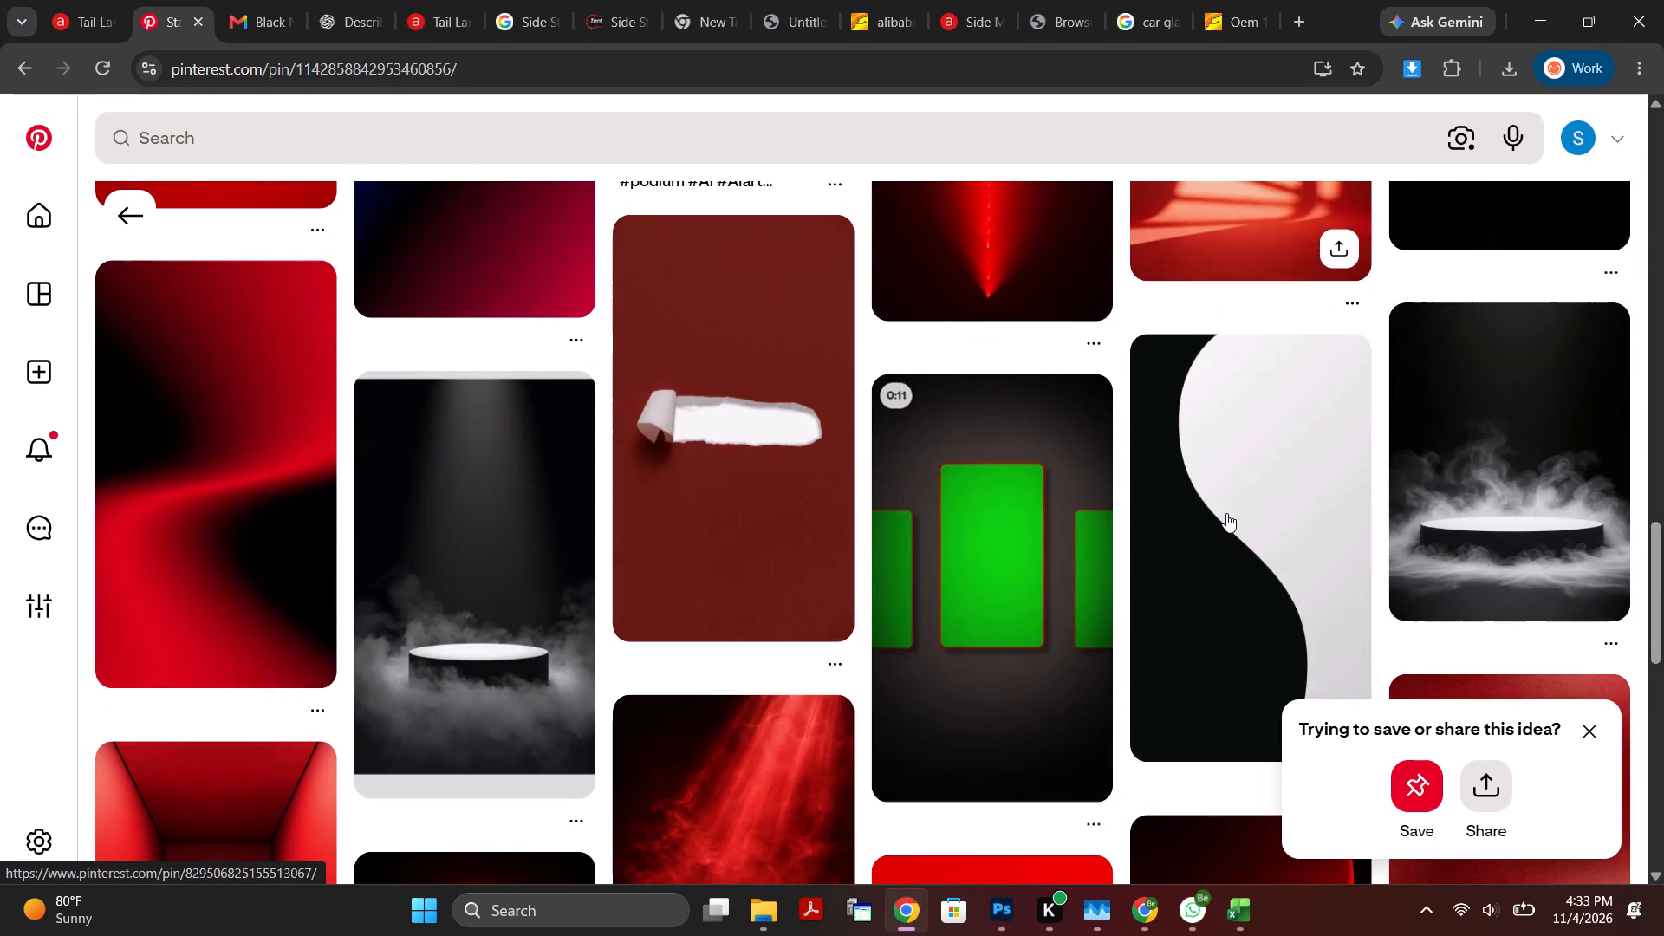
{"action": "scroll", "coordinate": [1226, 513], "scroll_direction": "down", "scroll_amount": 6}
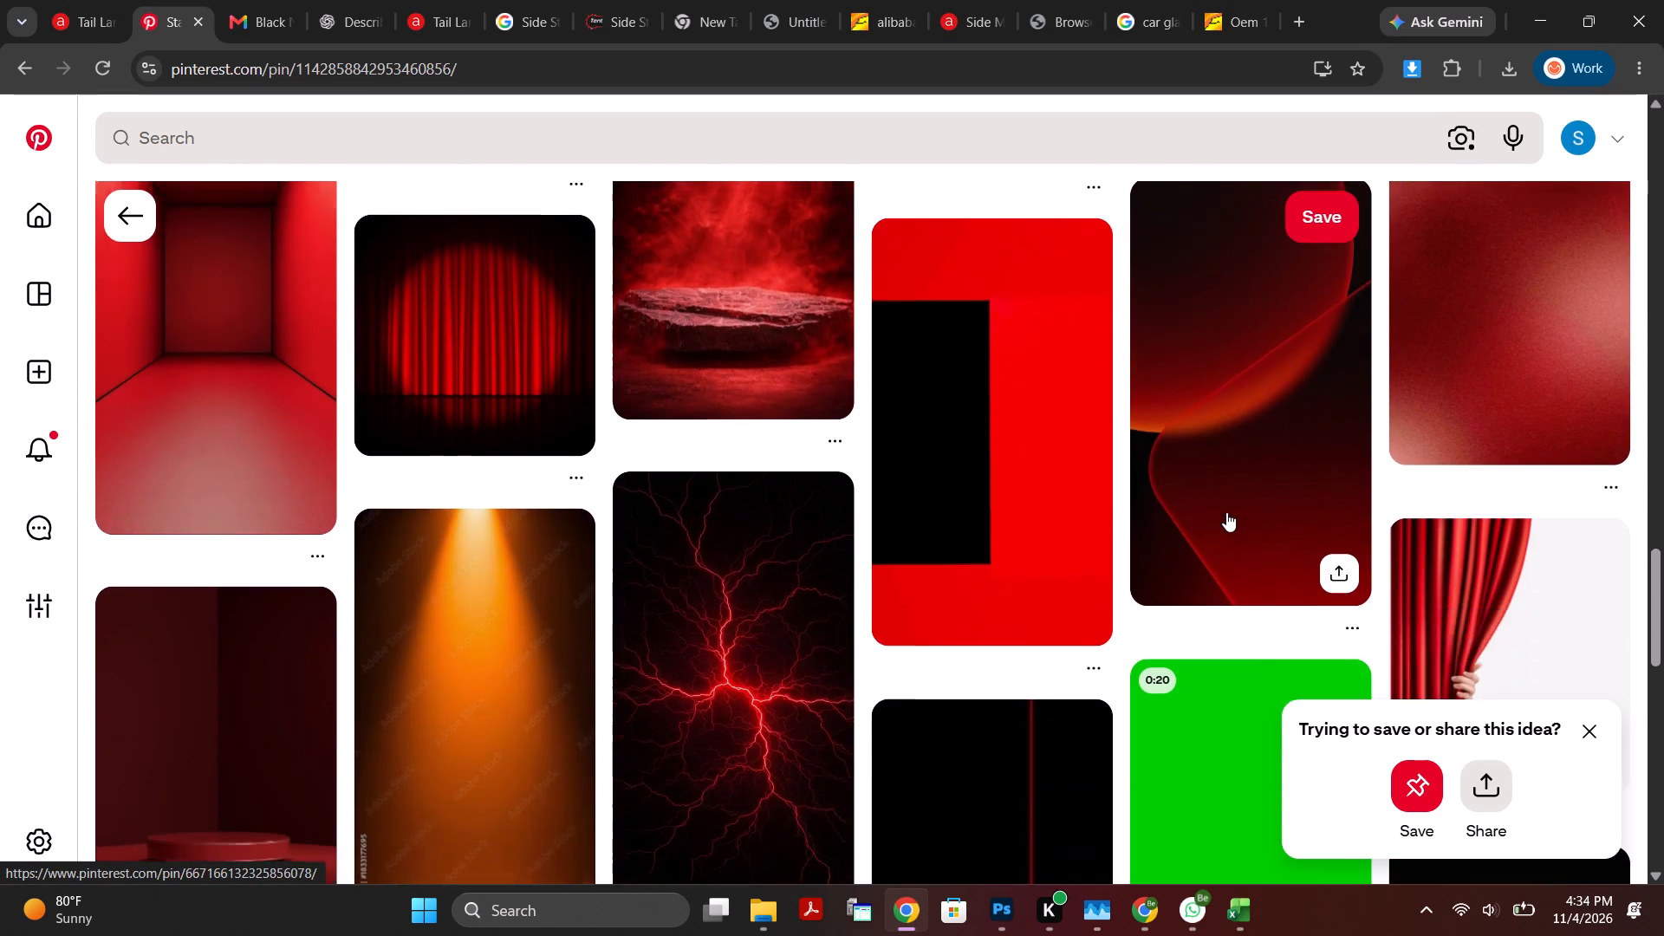
{"action": "scroll", "coordinate": [1226, 512], "scroll_direction": "down", "scroll_amount": 9}
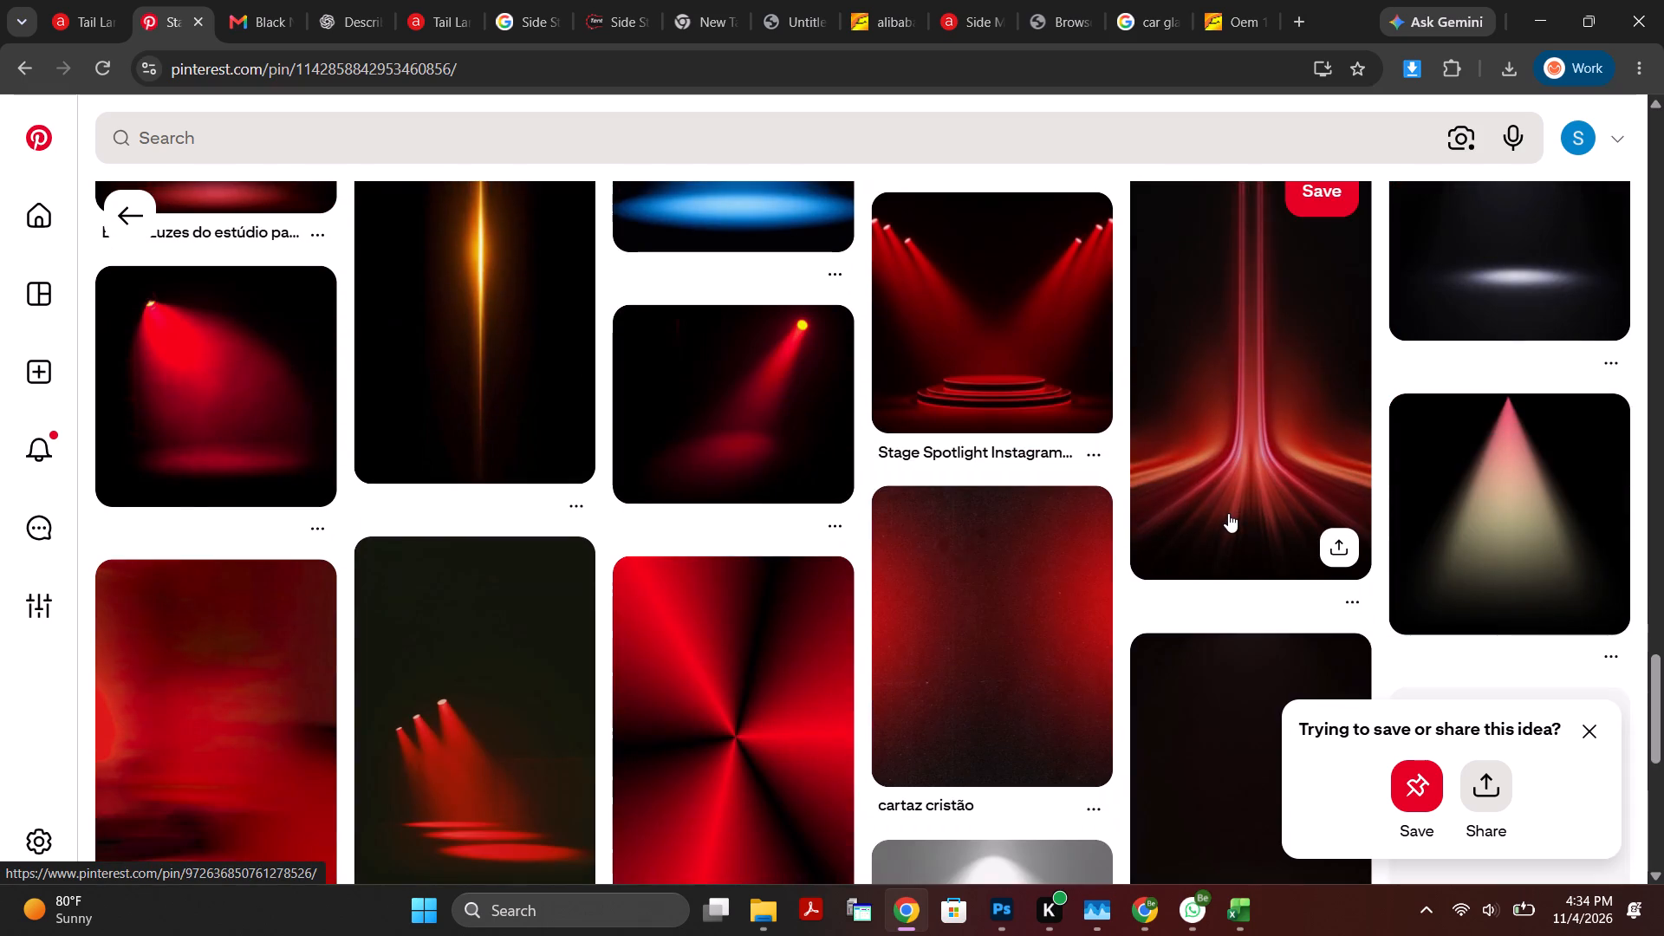
{"action": "scroll", "coordinate": [1228, 513], "scroll_direction": "down", "scroll_amount": 11}
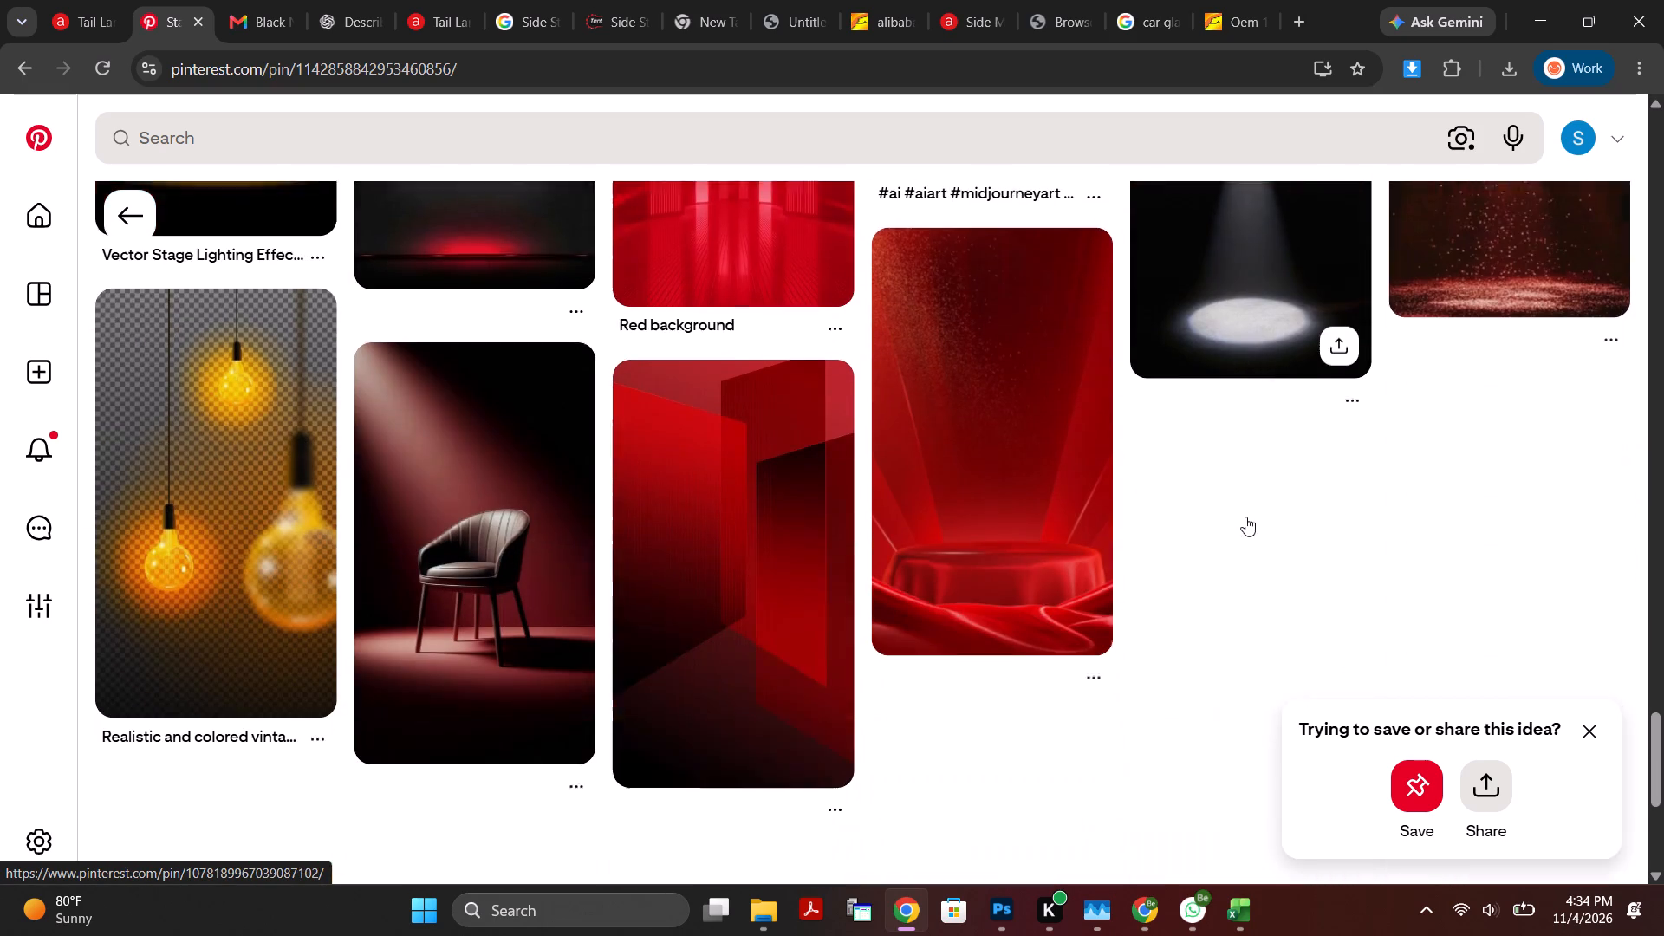
{"action": "scroll", "coordinate": [1248, 504], "scroll_direction": "down", "scroll_amount": 1}
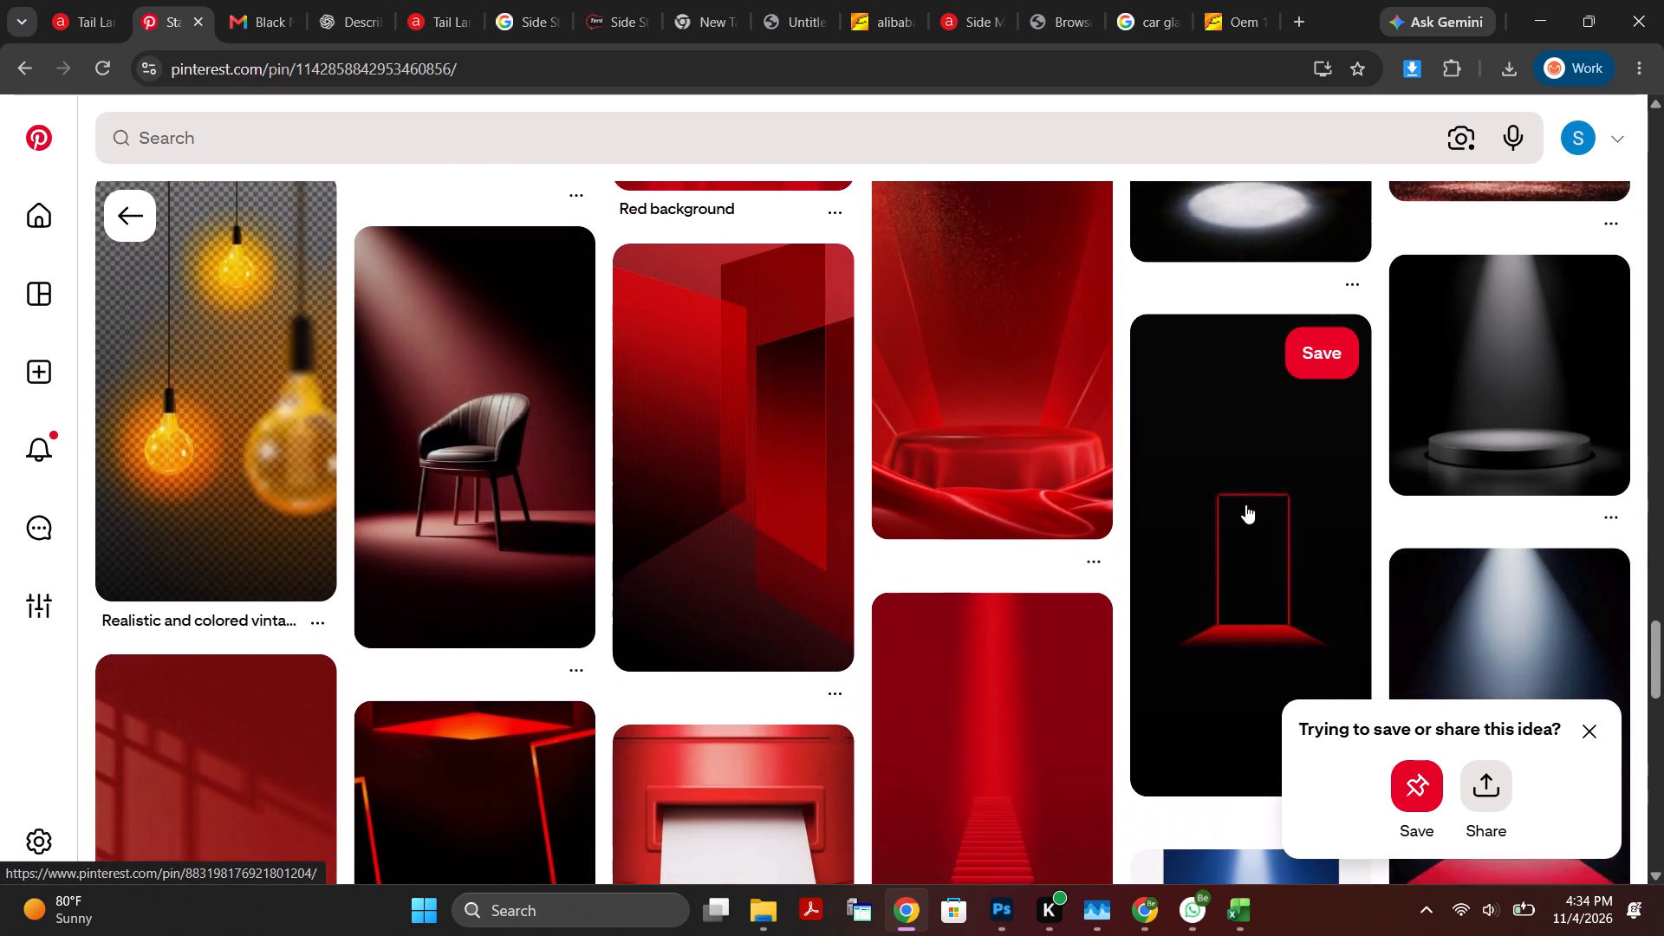
{"action": "scroll", "coordinate": [1245, 504], "scroll_direction": "down", "scroll_amount": 11}
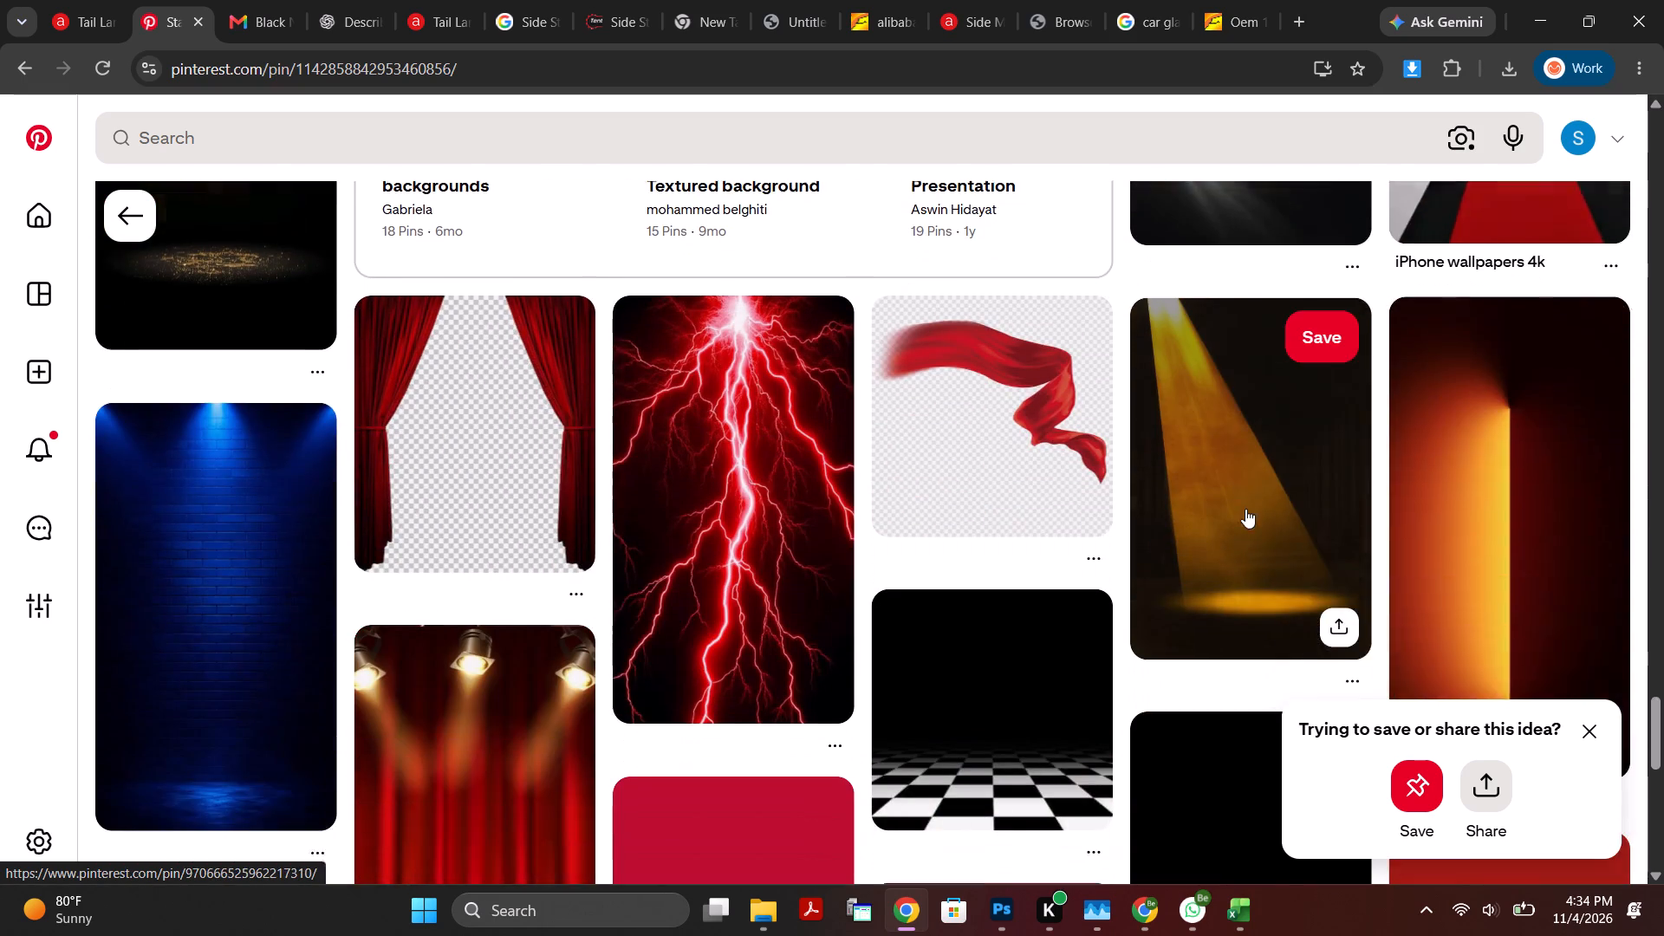
{"action": "scroll", "coordinate": [1247, 510], "scroll_direction": "down", "scroll_amount": 8}
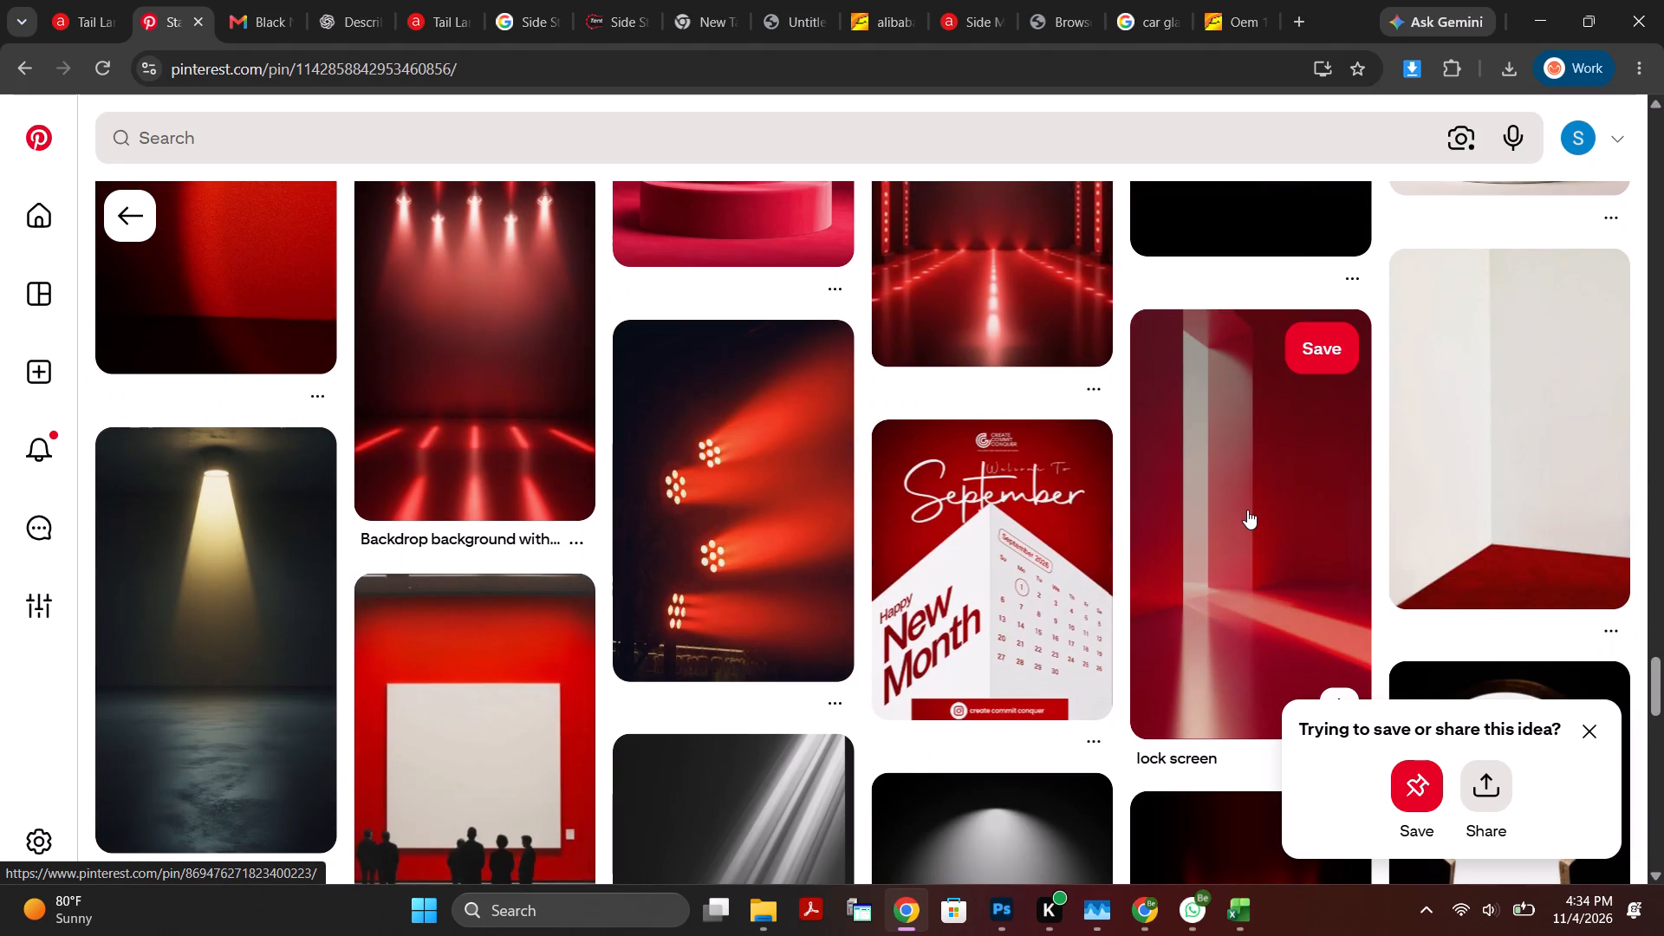
{"action": "scroll", "coordinate": [1247, 510], "scroll_direction": "down", "scroll_amount": 10}
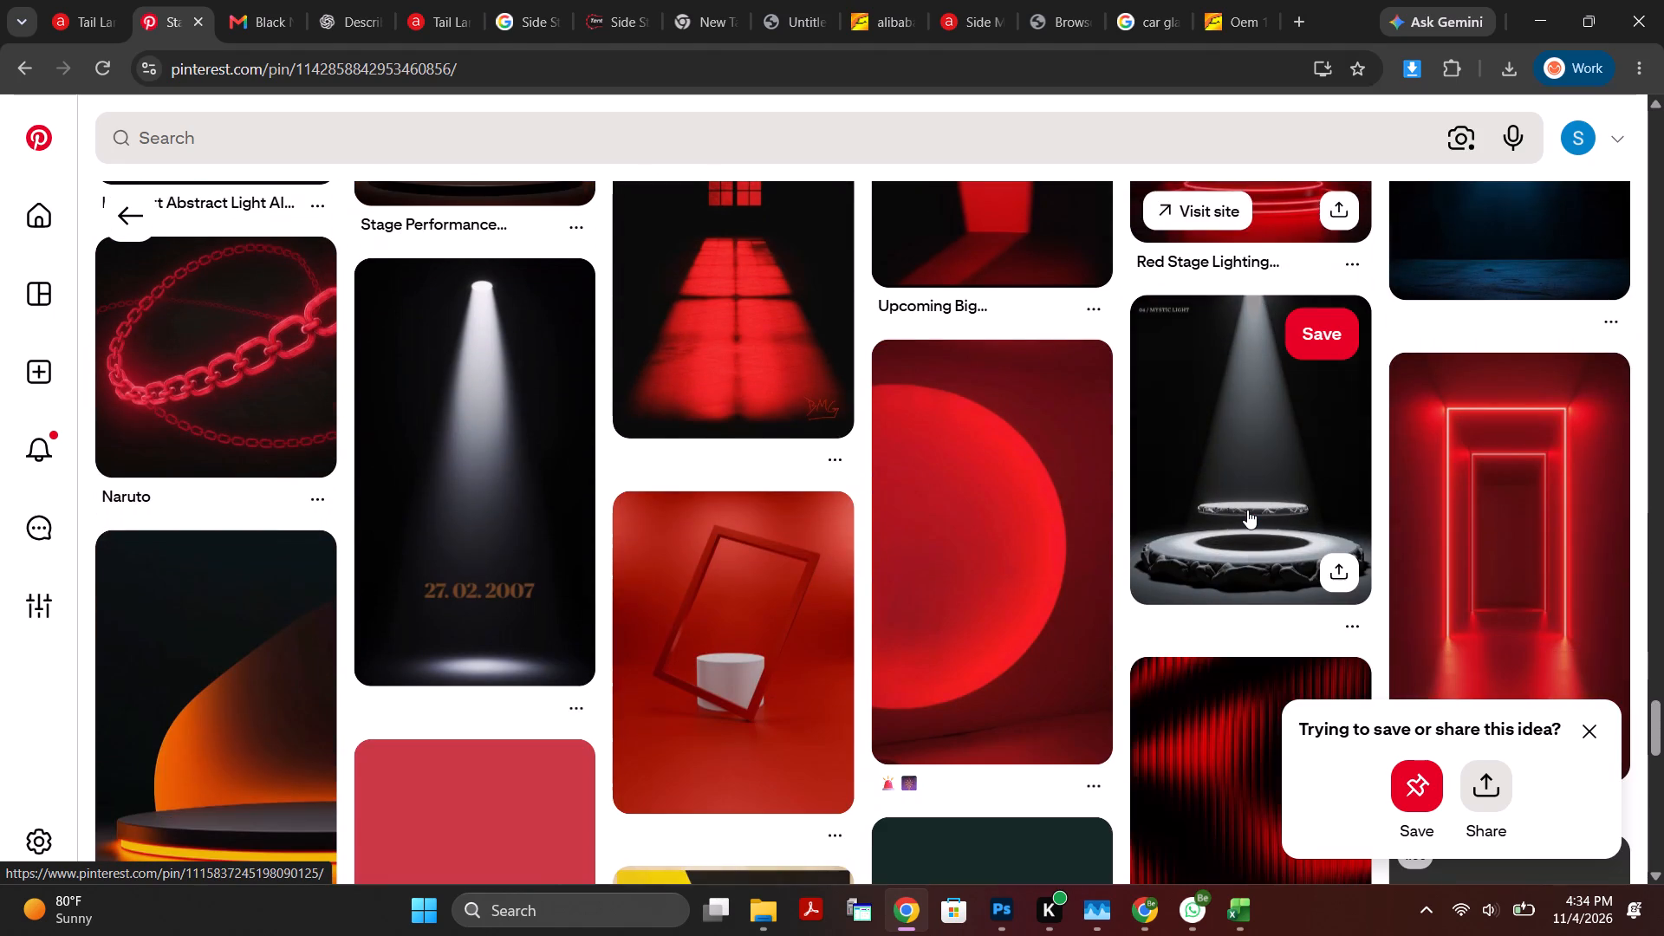
Browse the related Pinterest images for a red or black stage-light background idea for the poster.
{"action": "scroll", "coordinate": [1247, 510], "scroll_direction": "down", "scroll_amount": 2}
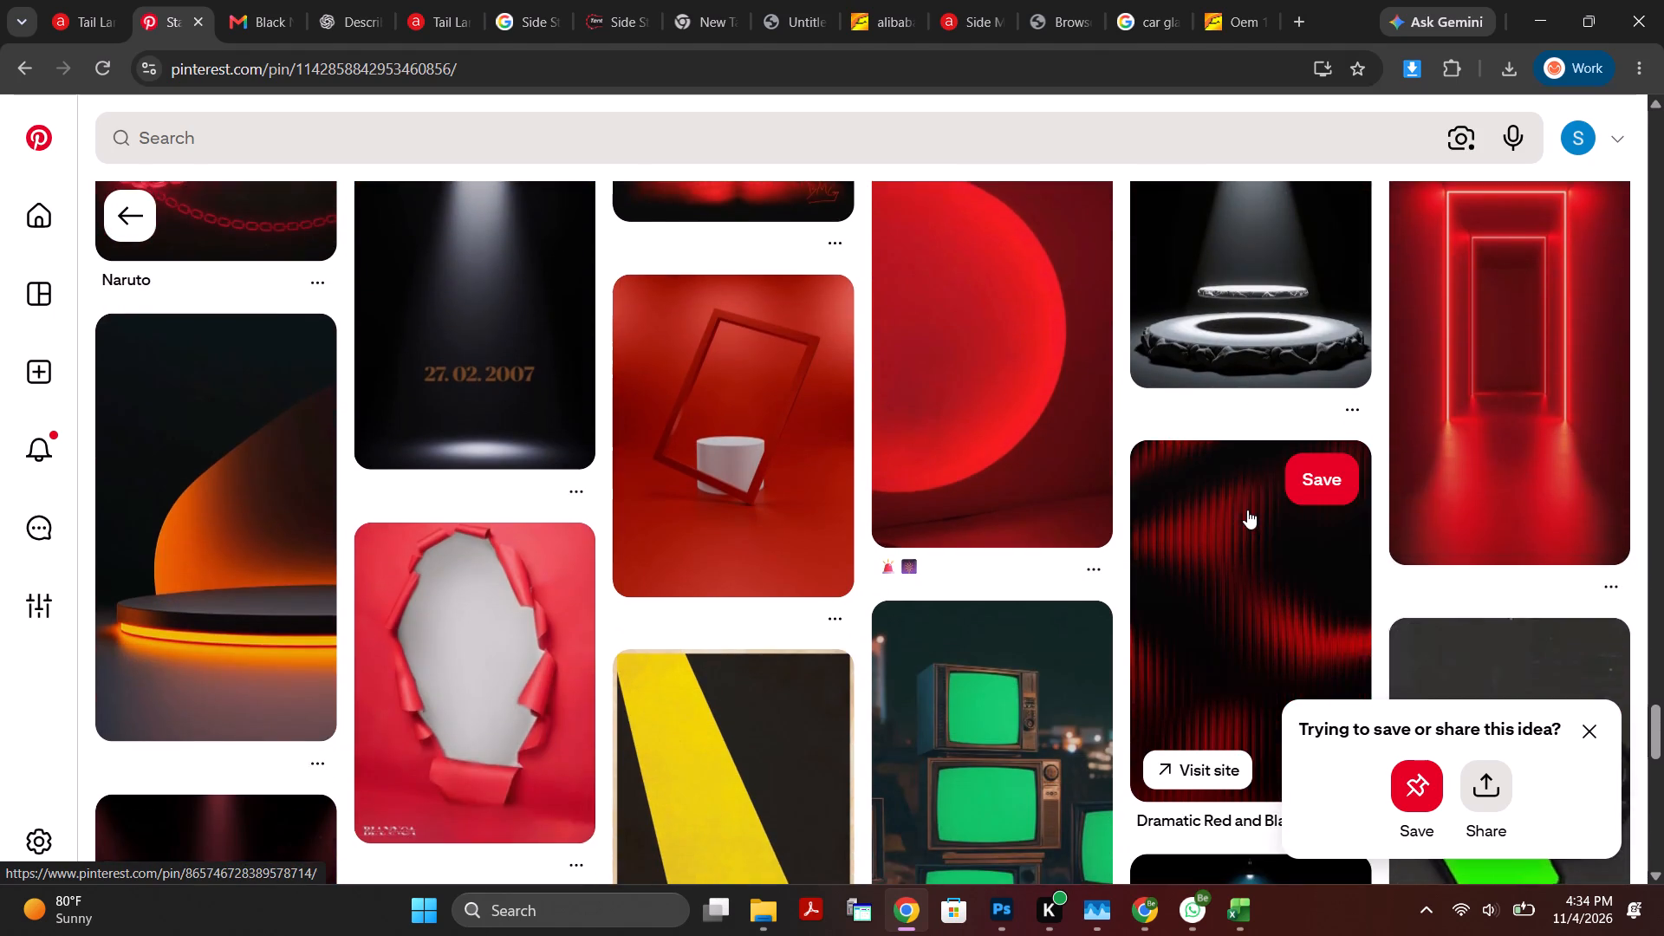
{"action": "scroll", "coordinate": [1247, 510], "scroll_direction": "down", "scroll_amount": 9}
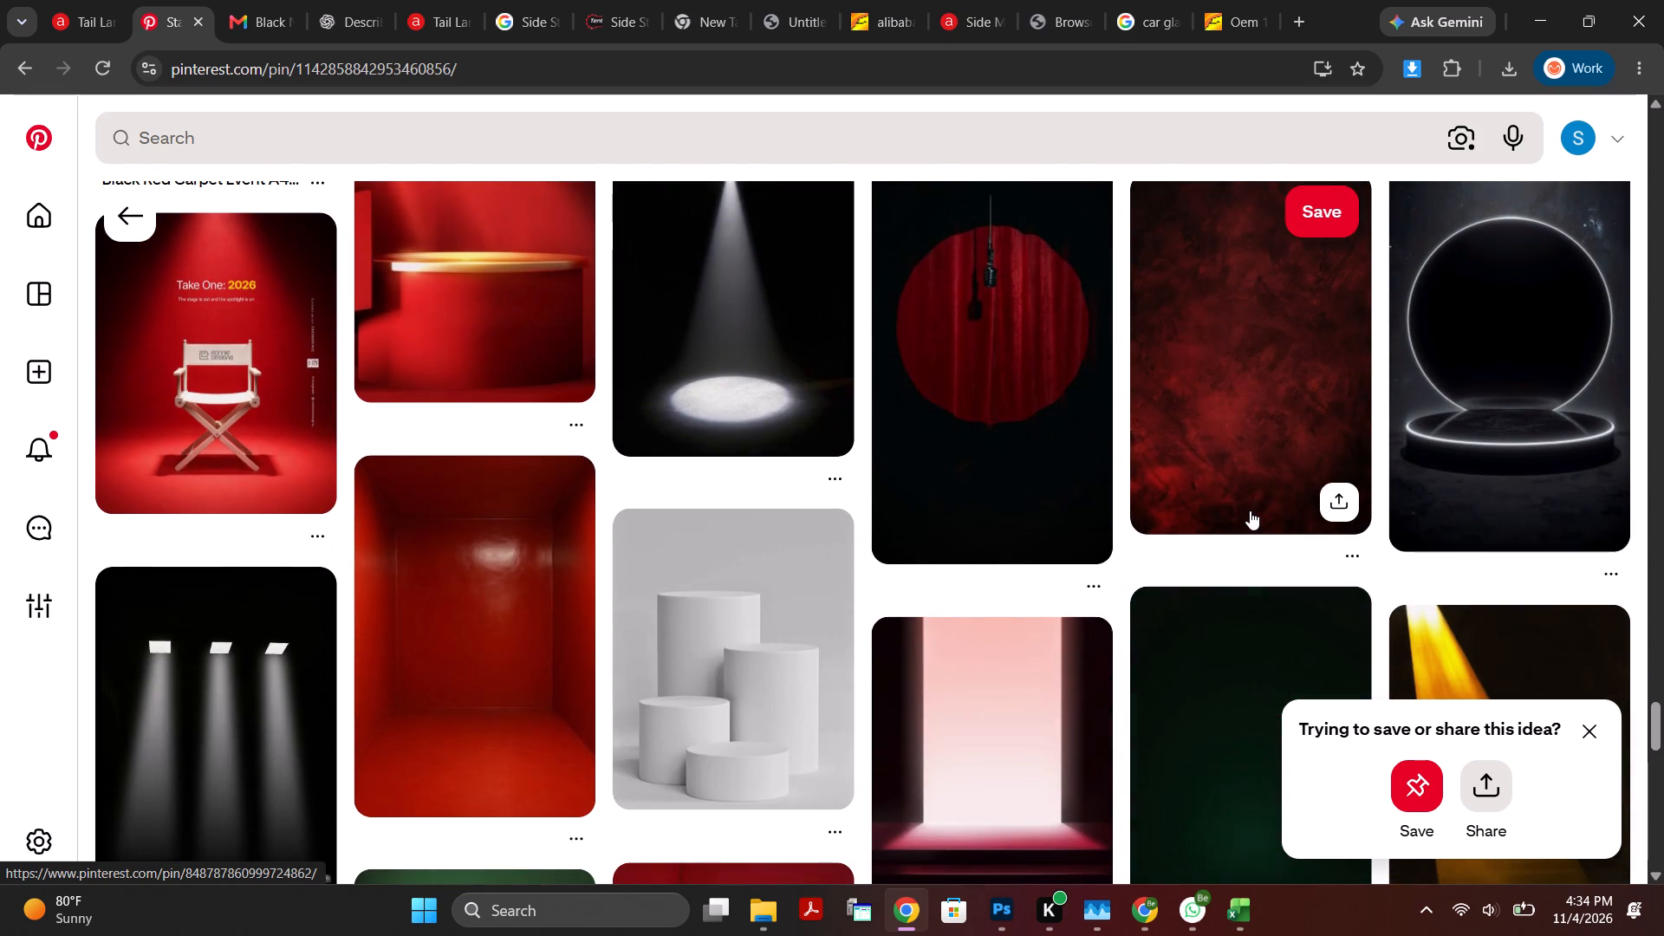
{"action": "scroll", "coordinate": [1250, 510], "scroll_direction": "down", "scroll_amount": 9}
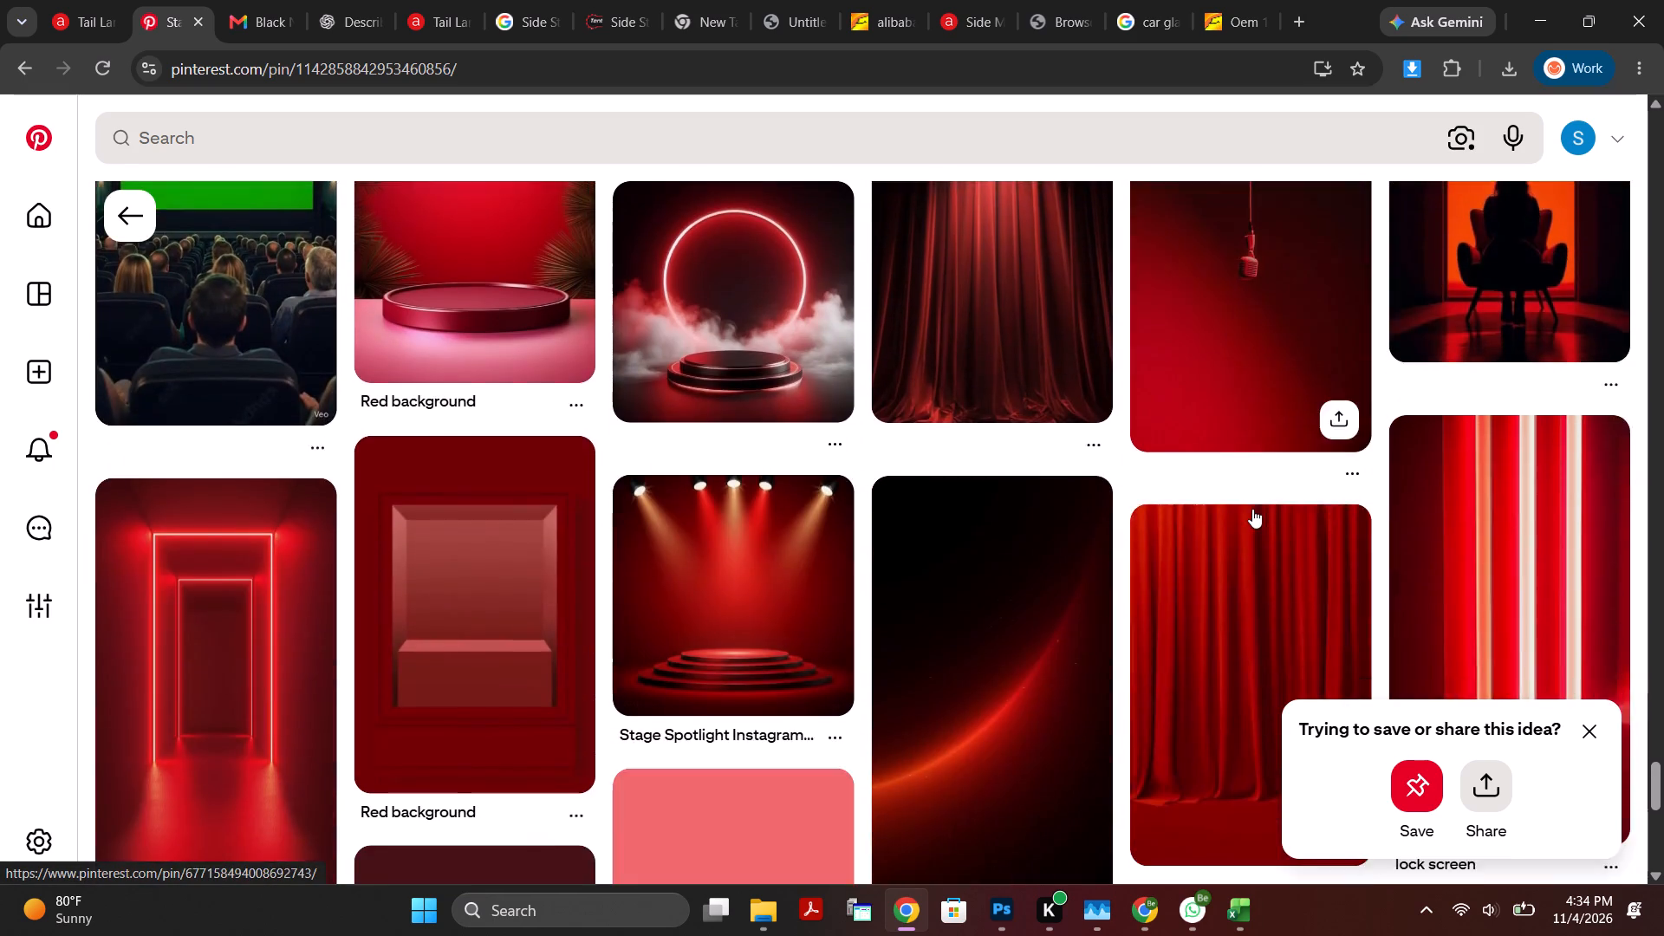
{"action": "scroll", "coordinate": [1252, 509], "scroll_direction": "down", "scroll_amount": 7}
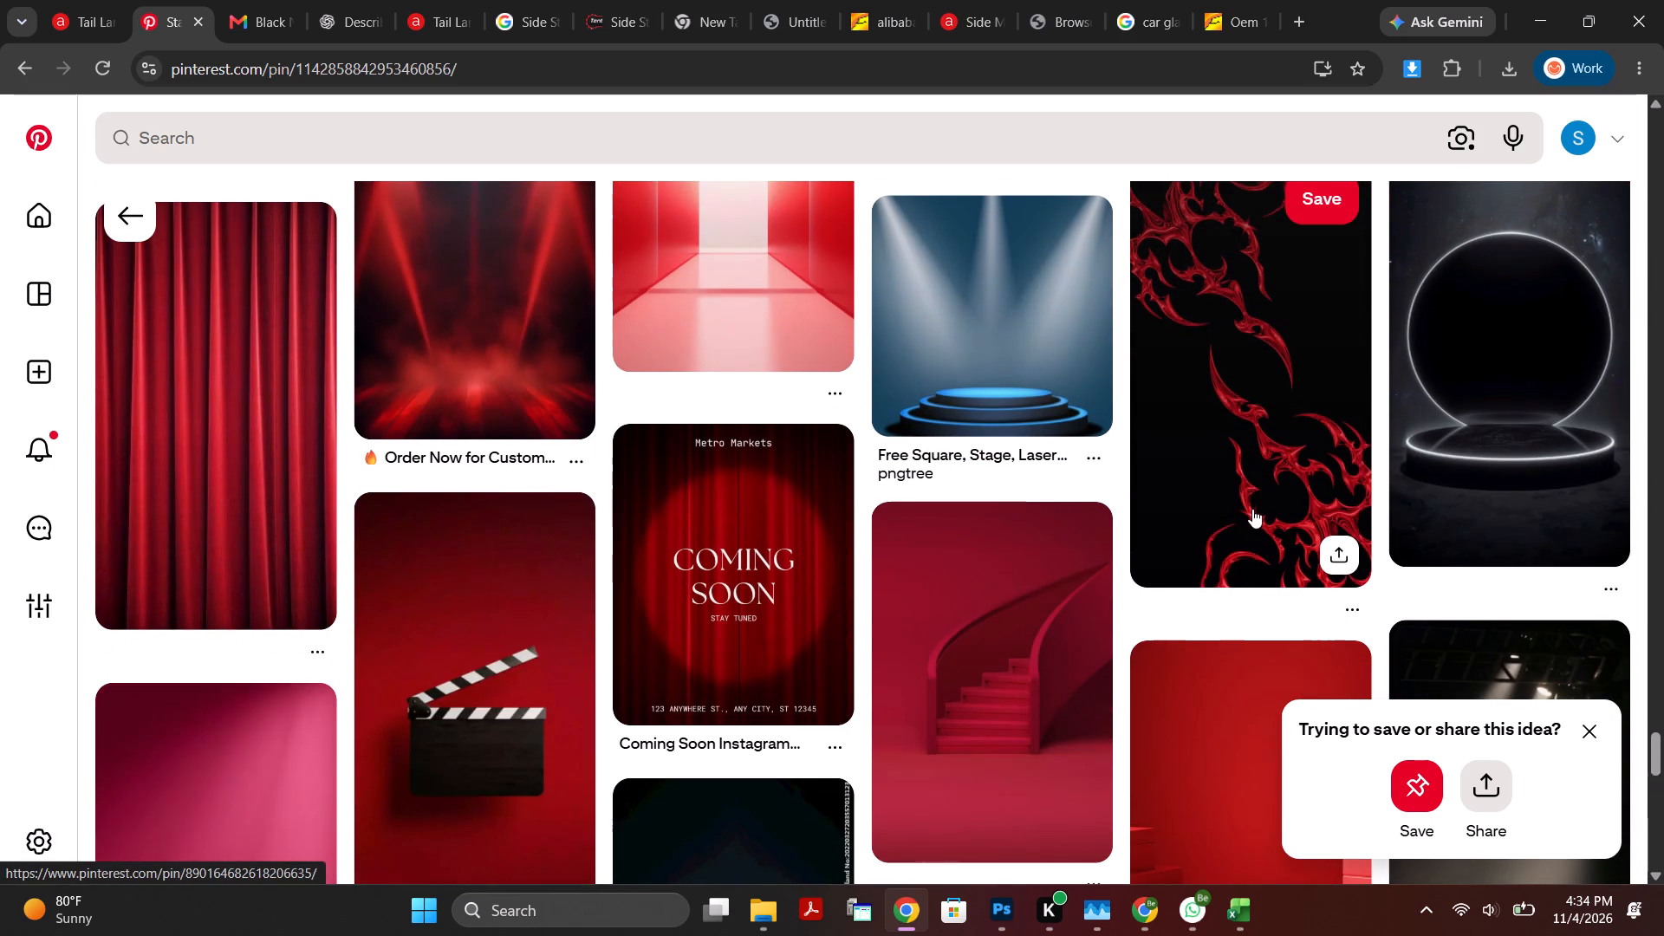
{"action": "scroll", "coordinate": [1252, 509], "scroll_direction": "down", "scroll_amount": 10}
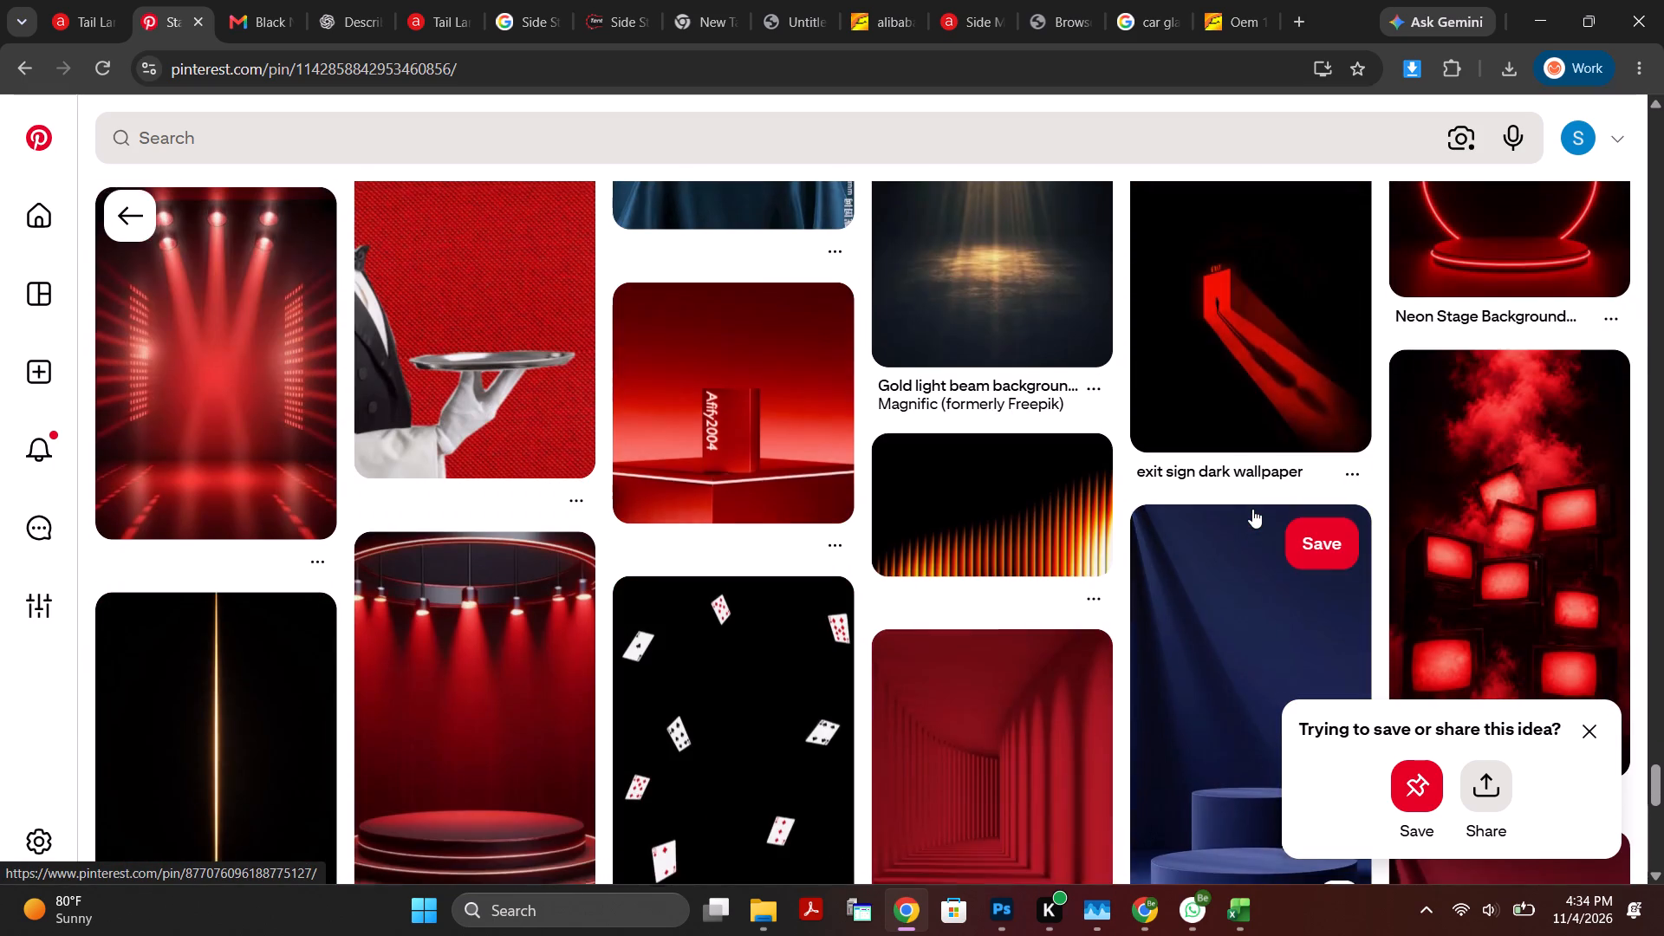
{"action": "scroll", "coordinate": [1252, 509], "scroll_direction": "down", "scroll_amount": 10}
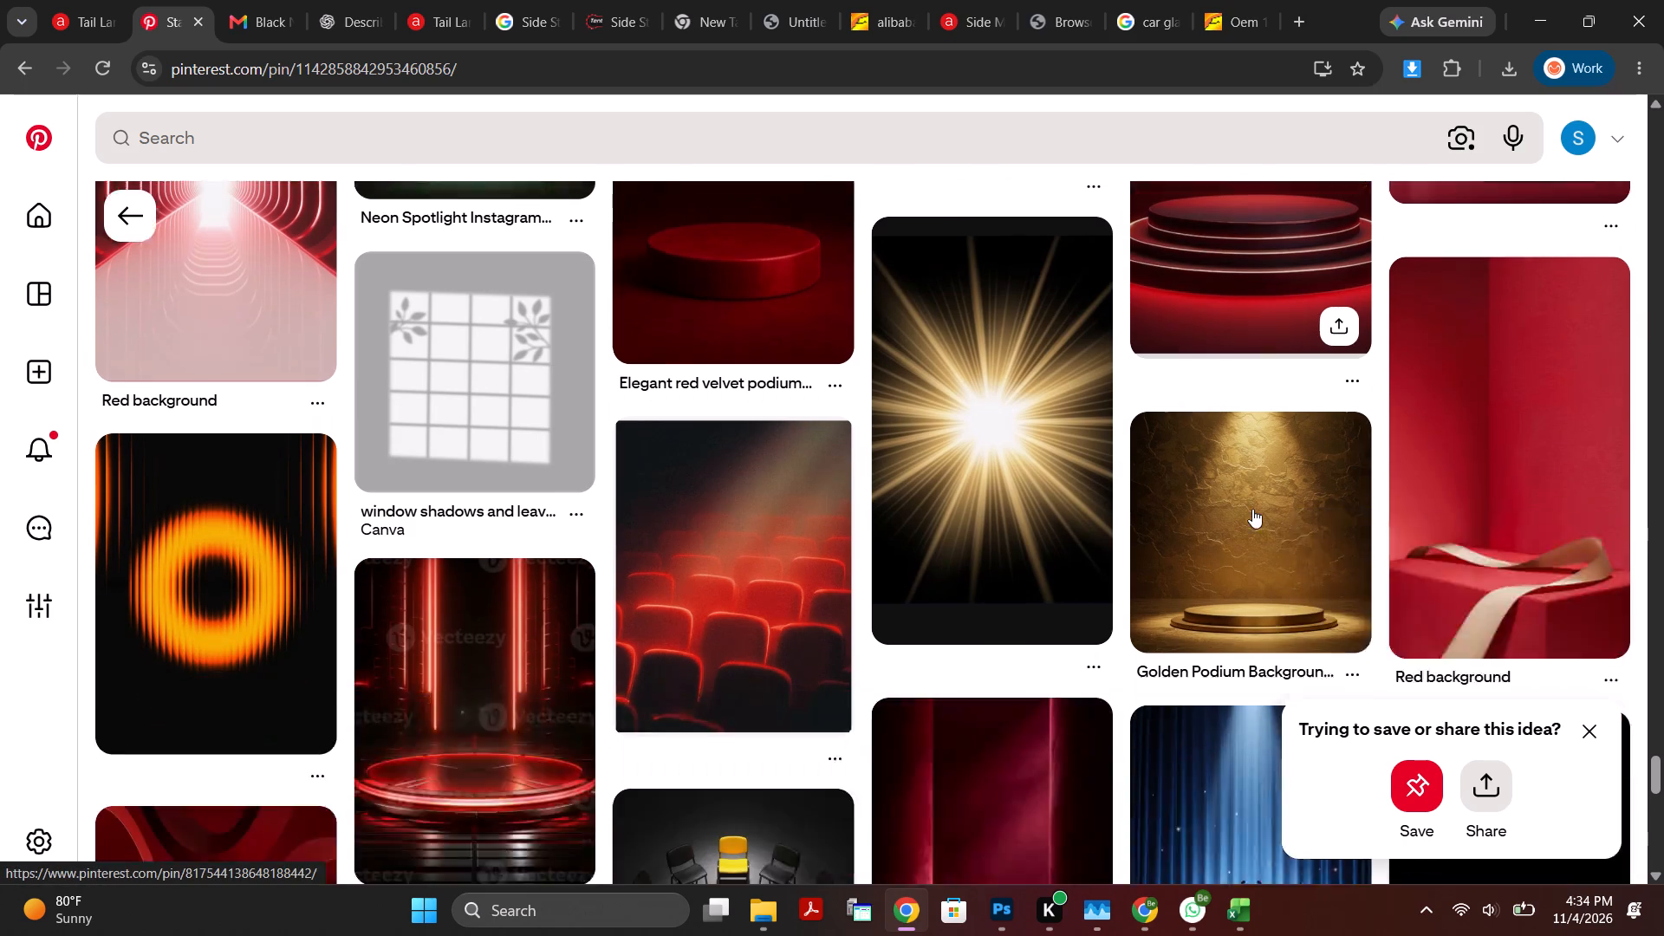
{"action": "scroll", "coordinate": [1252, 509], "scroll_direction": "down", "scroll_amount": 11}
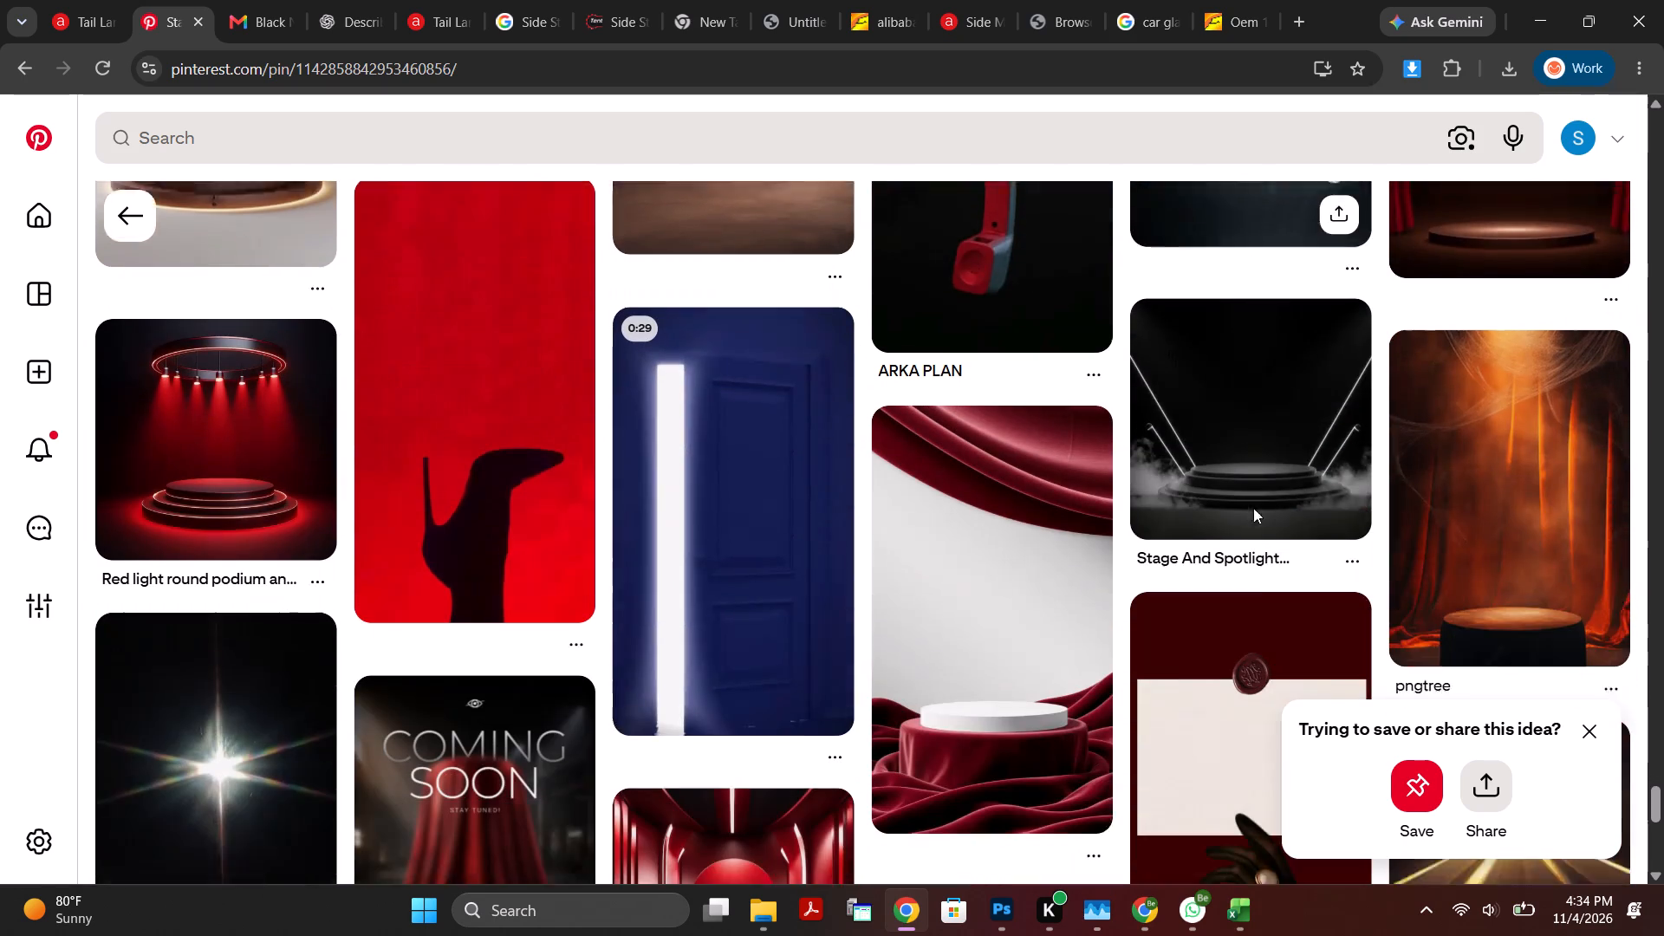
{"action": "scroll", "coordinate": [1271, 500], "scroll_direction": "down", "scroll_amount": 5}
{"action": "scroll", "coordinate": [1150, 462], "scroll_direction": "down", "scroll_amount": 5}
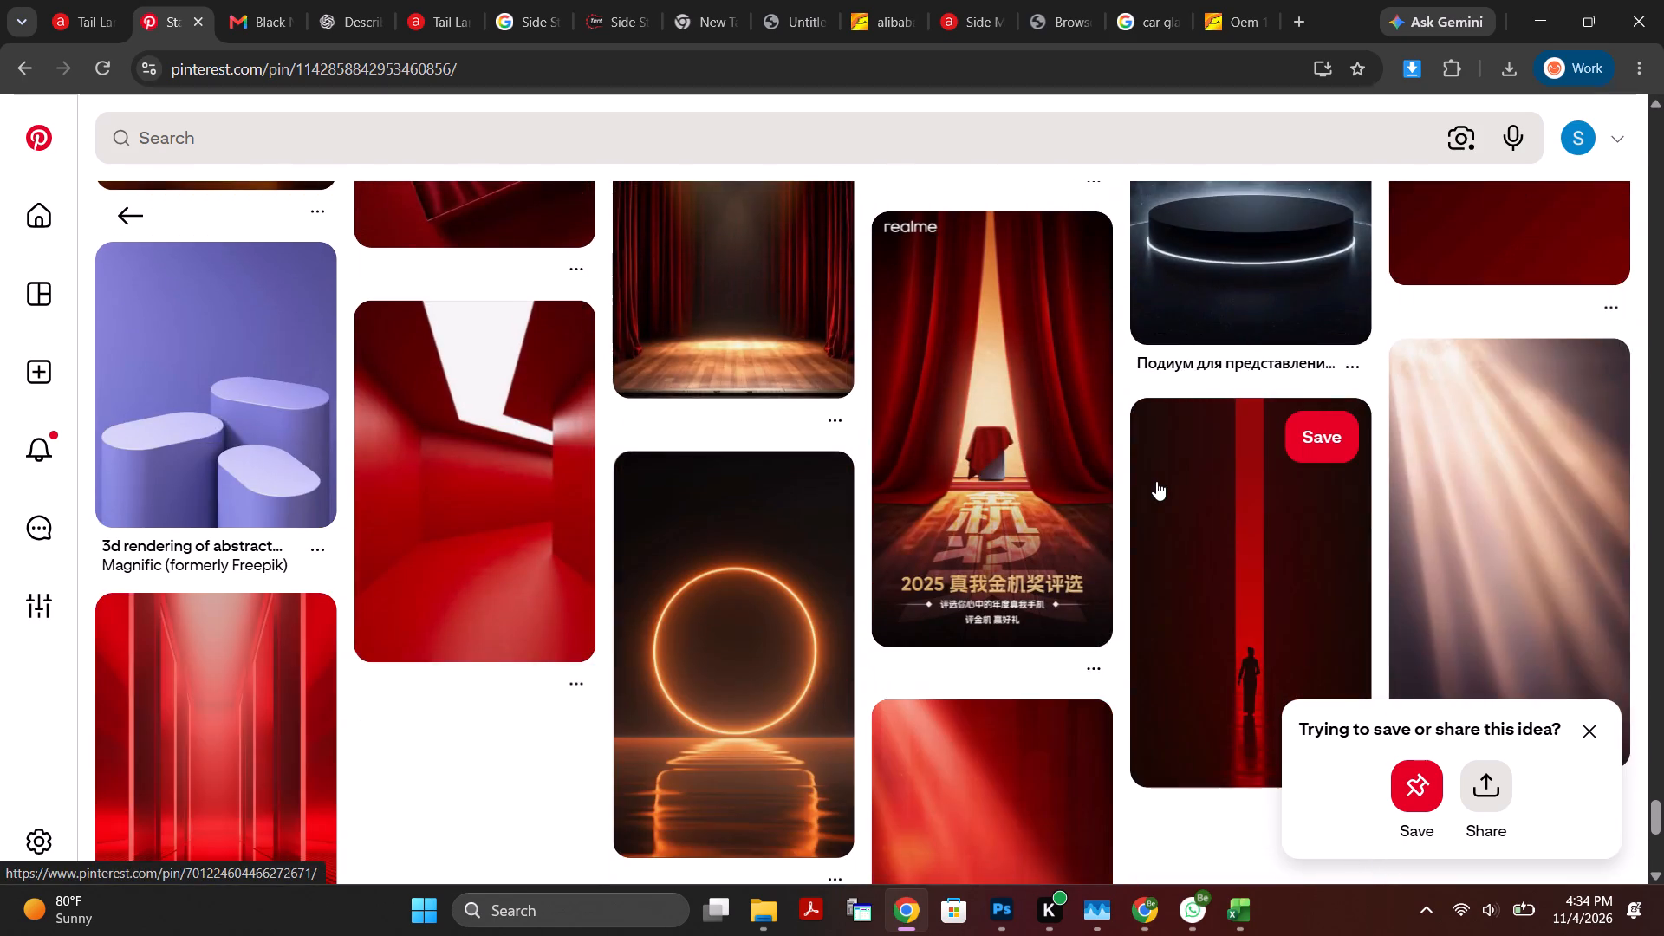
{"action": "scroll", "coordinate": [1156, 484], "scroll_direction": "down", "scroll_amount": 12}
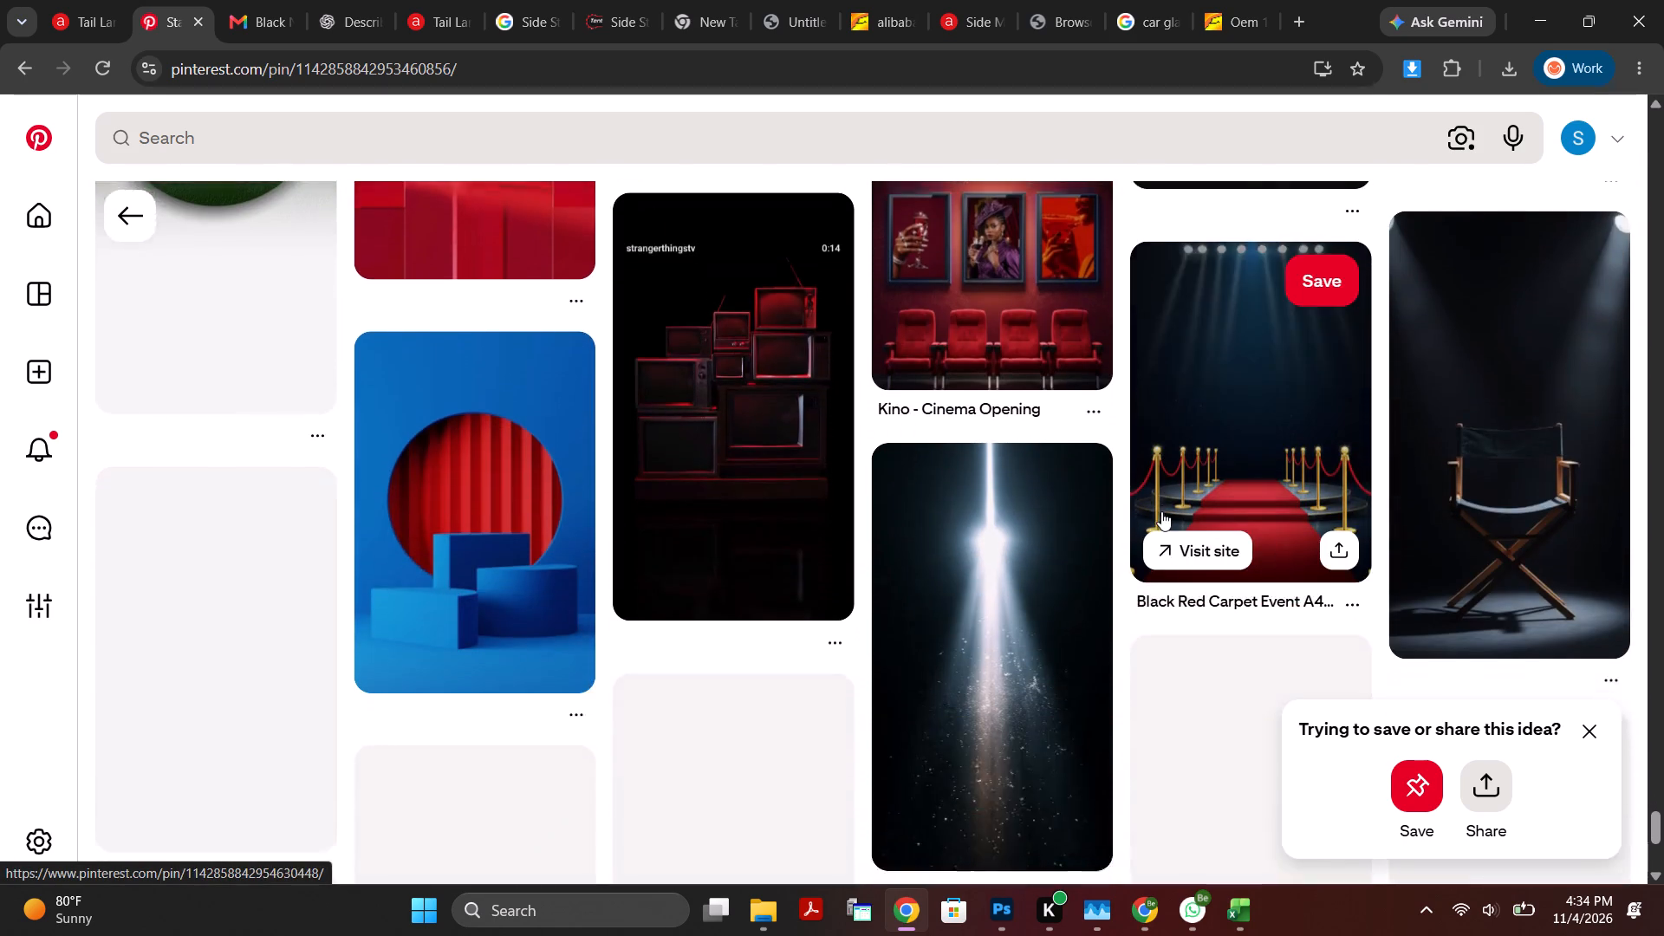
{"action": "scroll", "coordinate": [1161, 511], "scroll_direction": "down", "scroll_amount": 8}
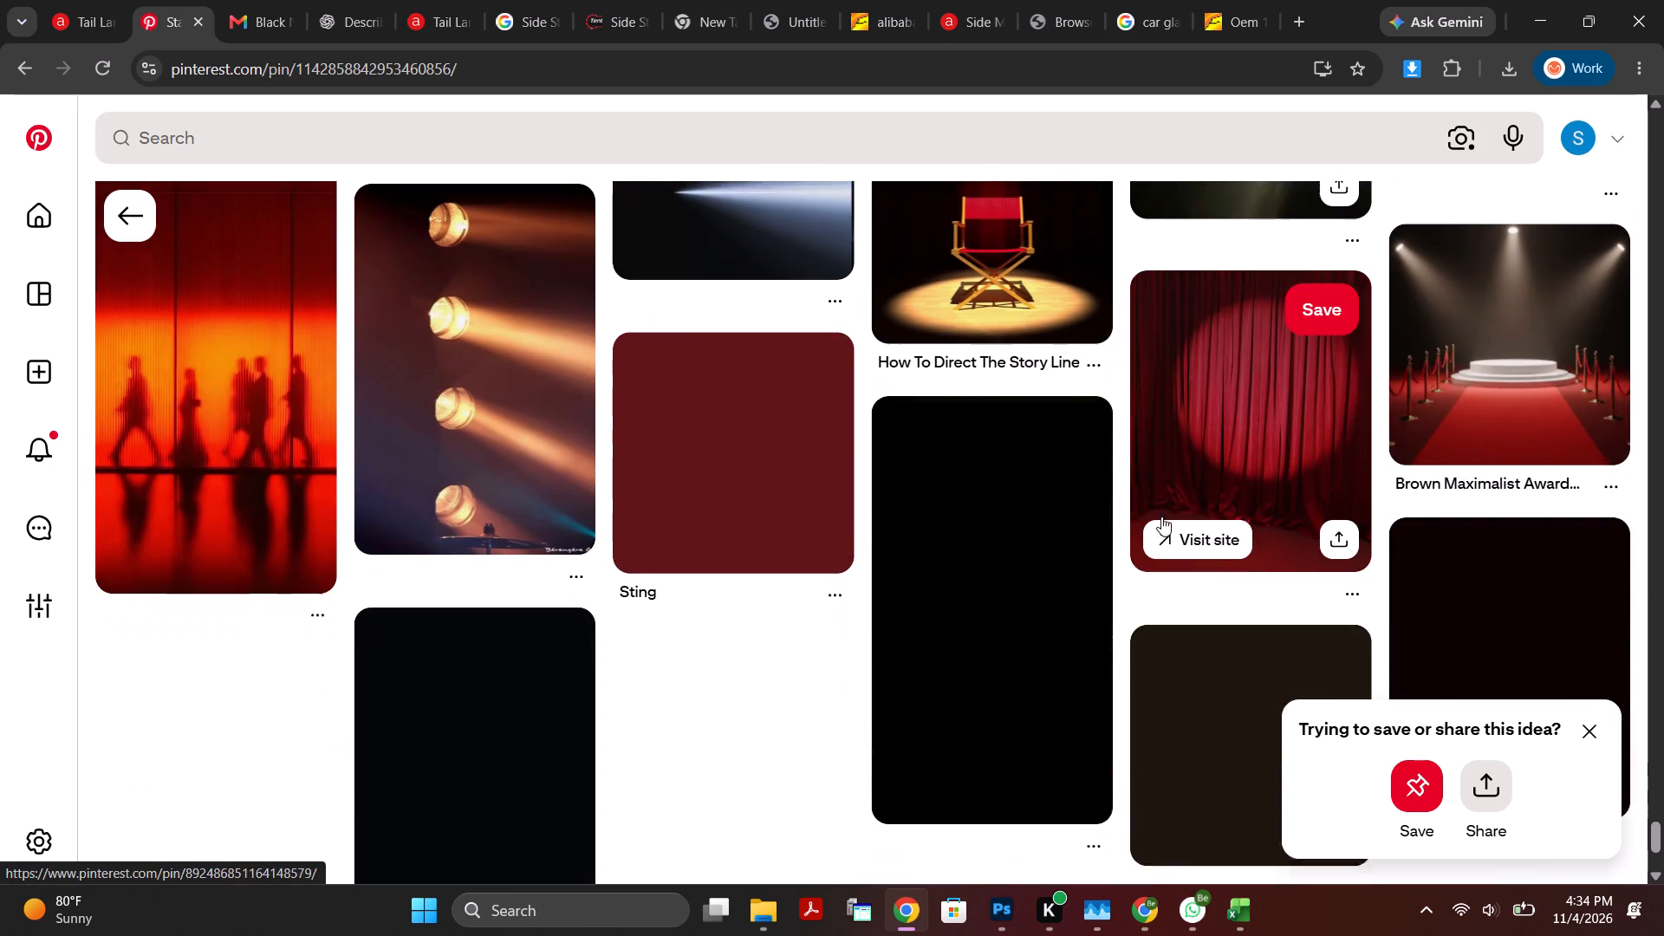
{"action": "scroll", "coordinate": [1161, 518], "scroll_direction": "down", "scroll_amount": 7}
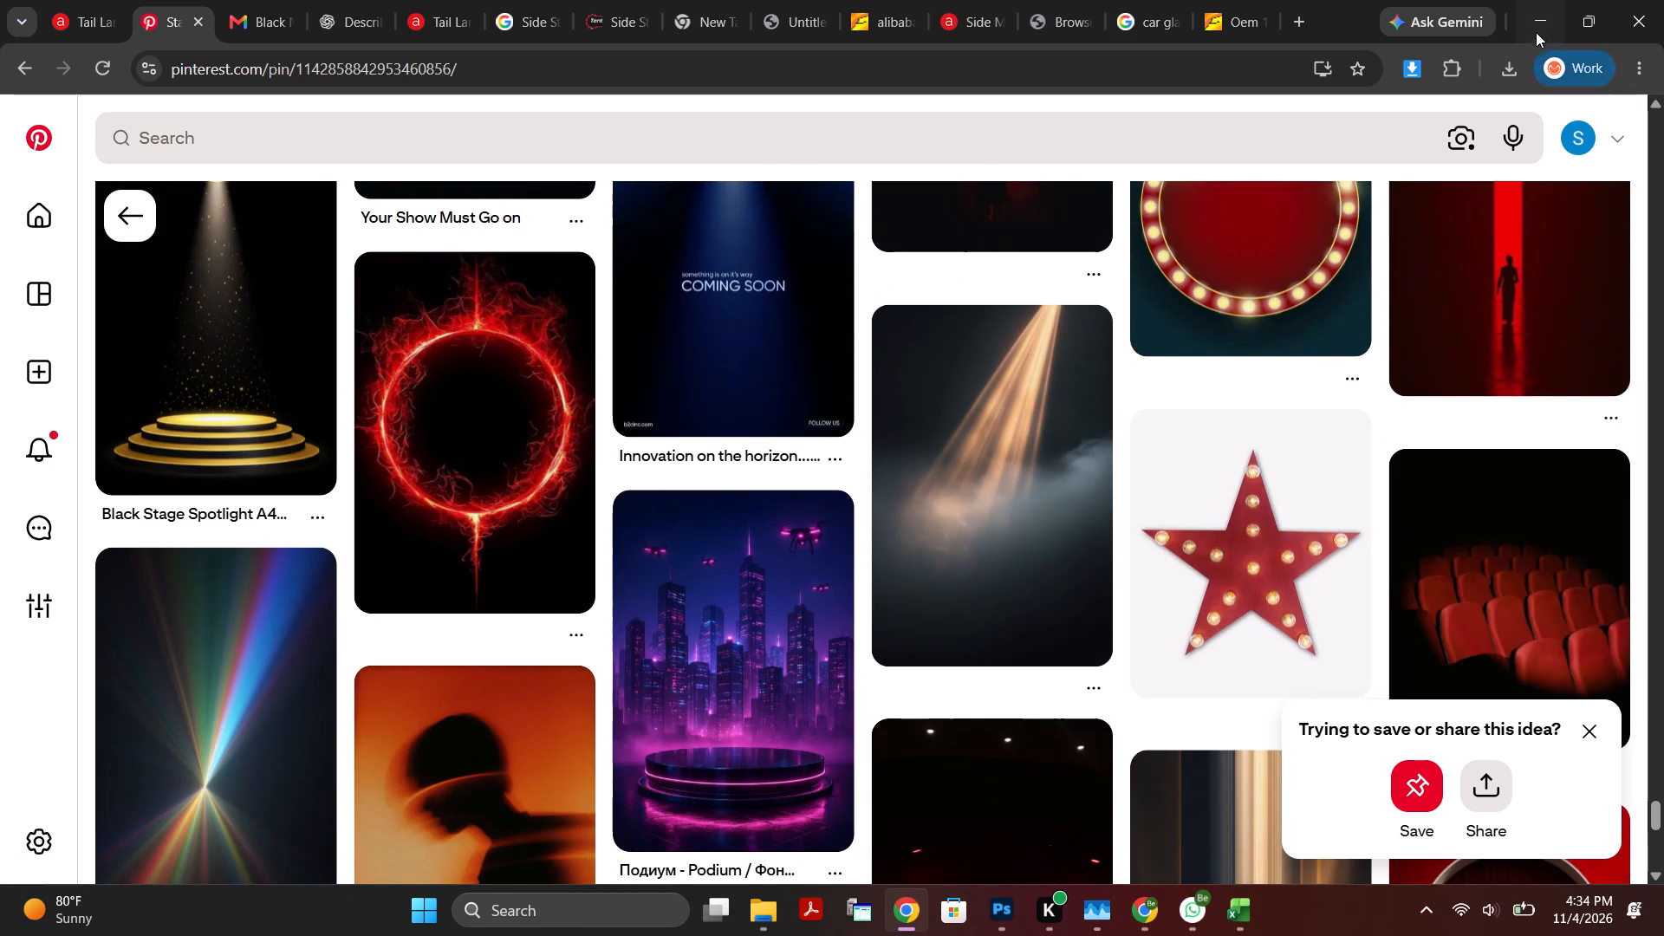
{"action": "left_click", "coordinate": [1538, 25]}
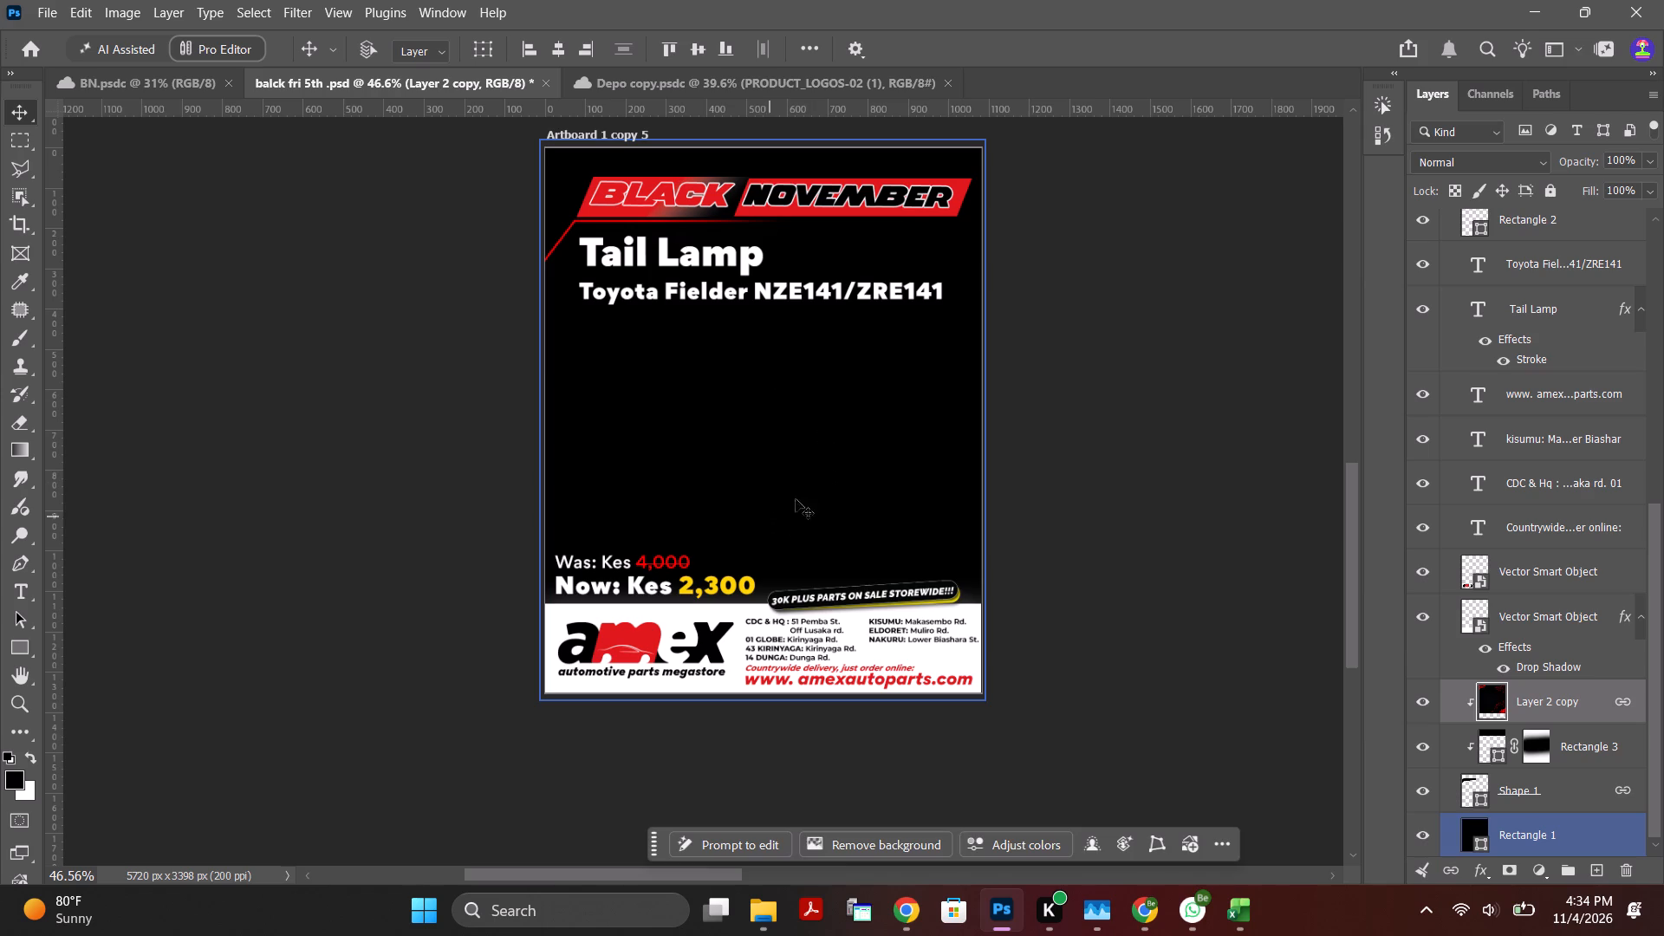
Look over the finished poster images in the black nov 4 folder, and return to the Photoshop document.
{"action": "left_click", "coordinate": [859, 469]}
{"action": "scroll", "coordinate": [861, 452], "scroll_direction": "down", "scroll_amount": 4, "text": "alt"}
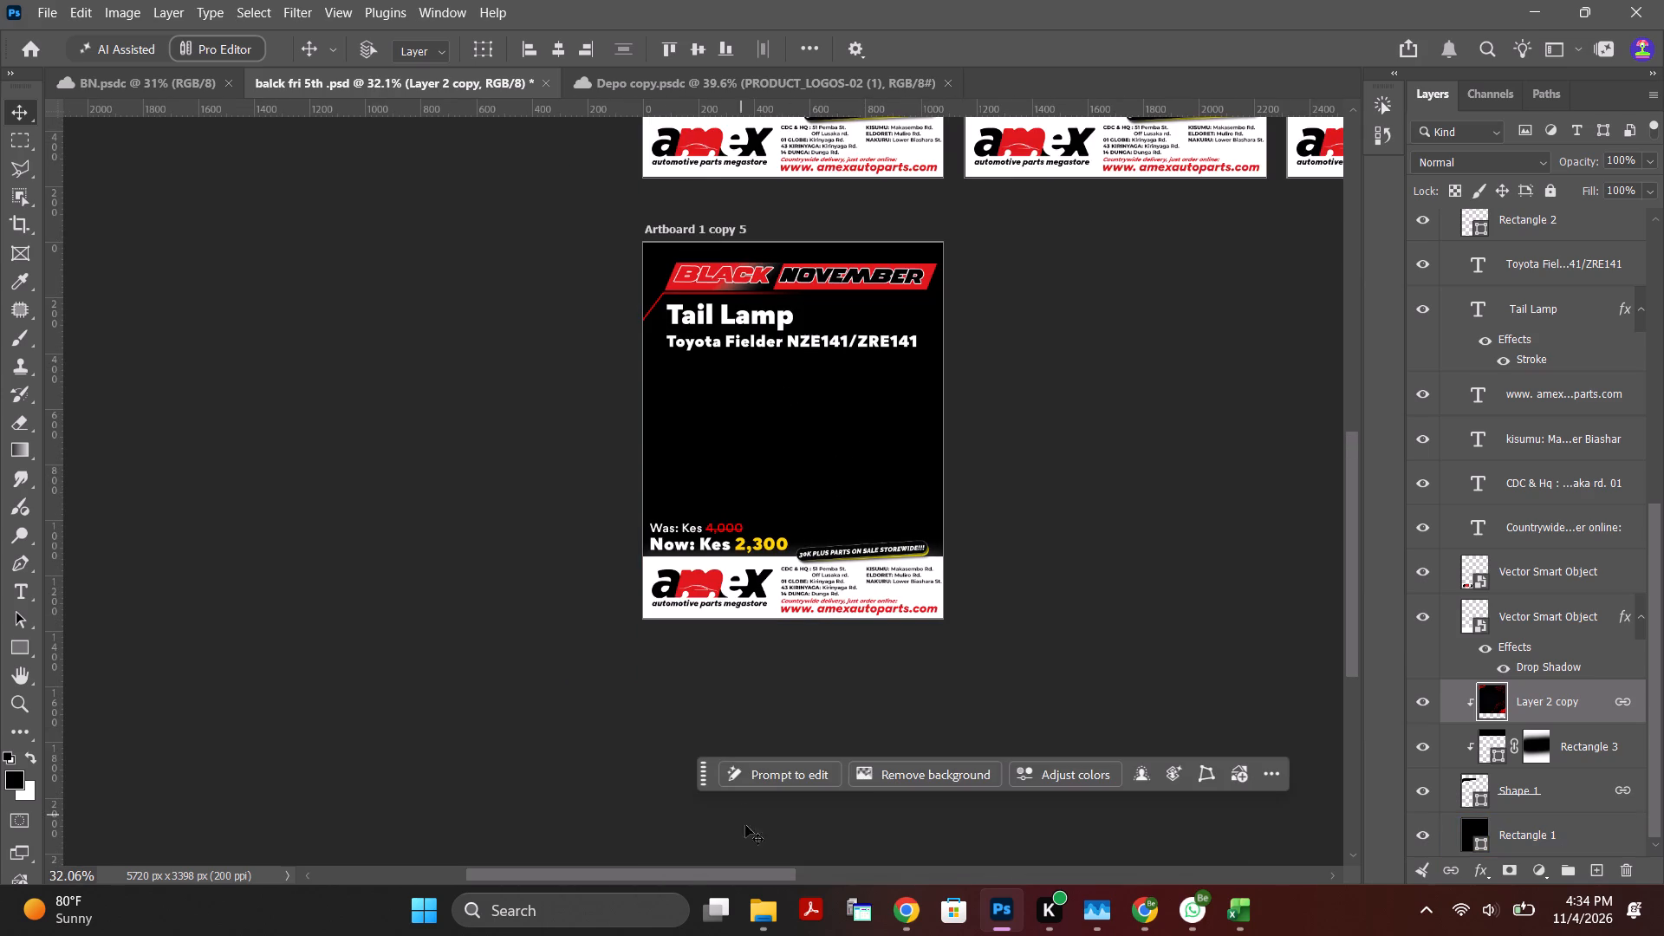
{"action": "left_click", "coordinate": [772, 901]}
{"action": "left_click", "coordinate": [724, 778]}
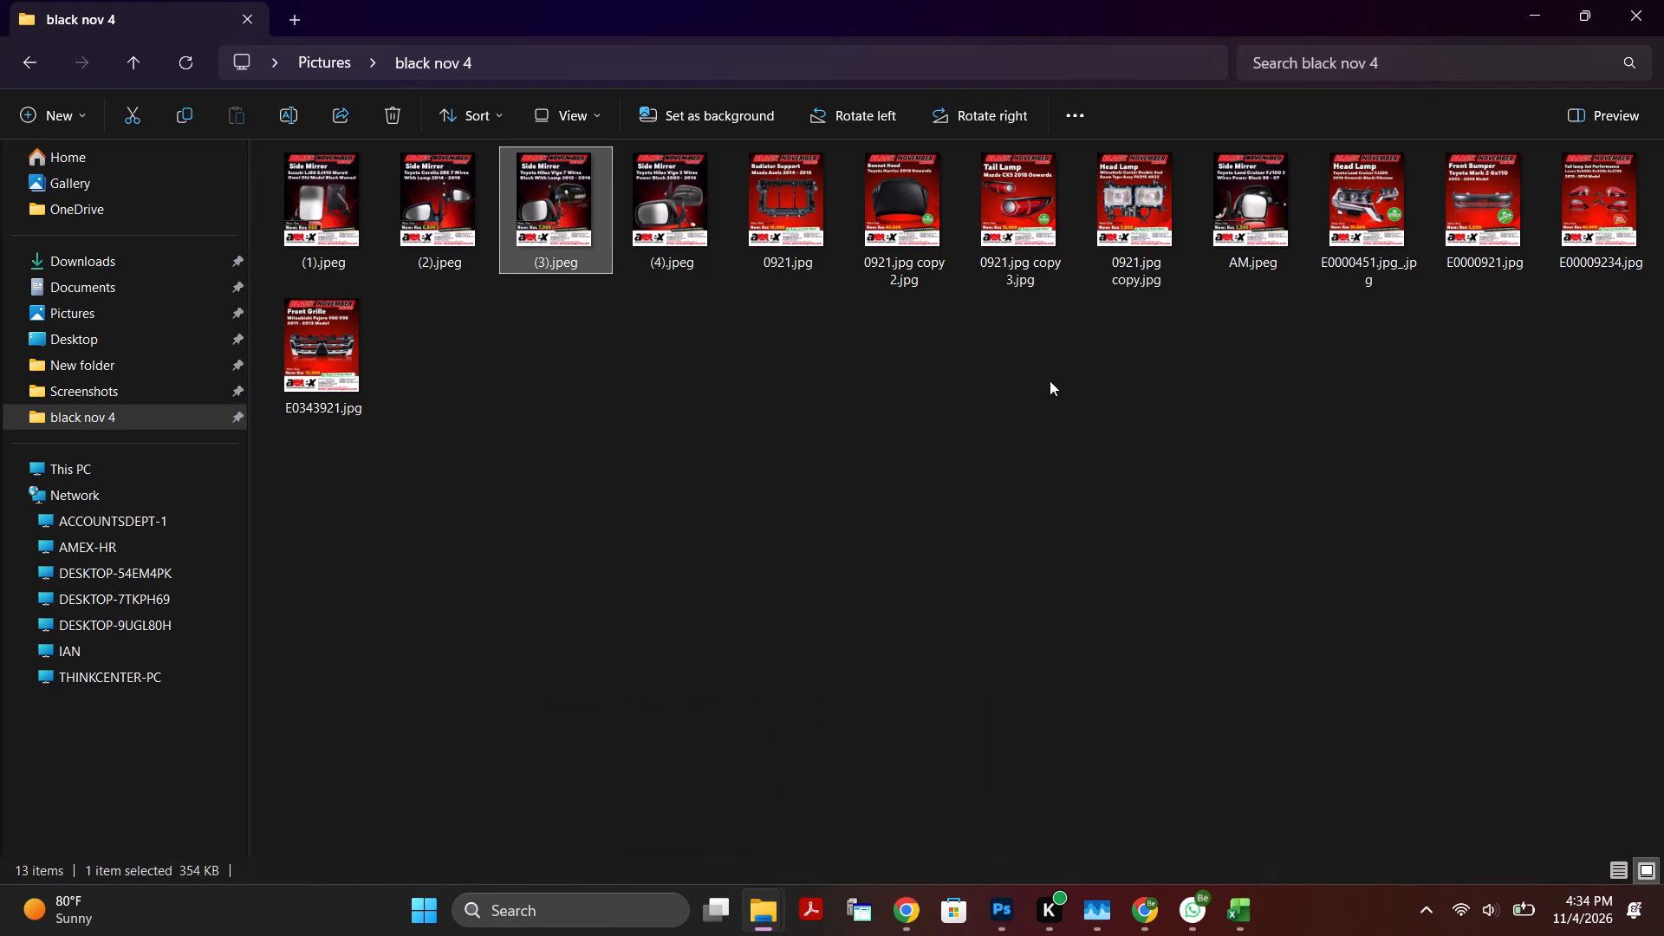
{"action": "left_click", "coordinate": [1537, 18]}
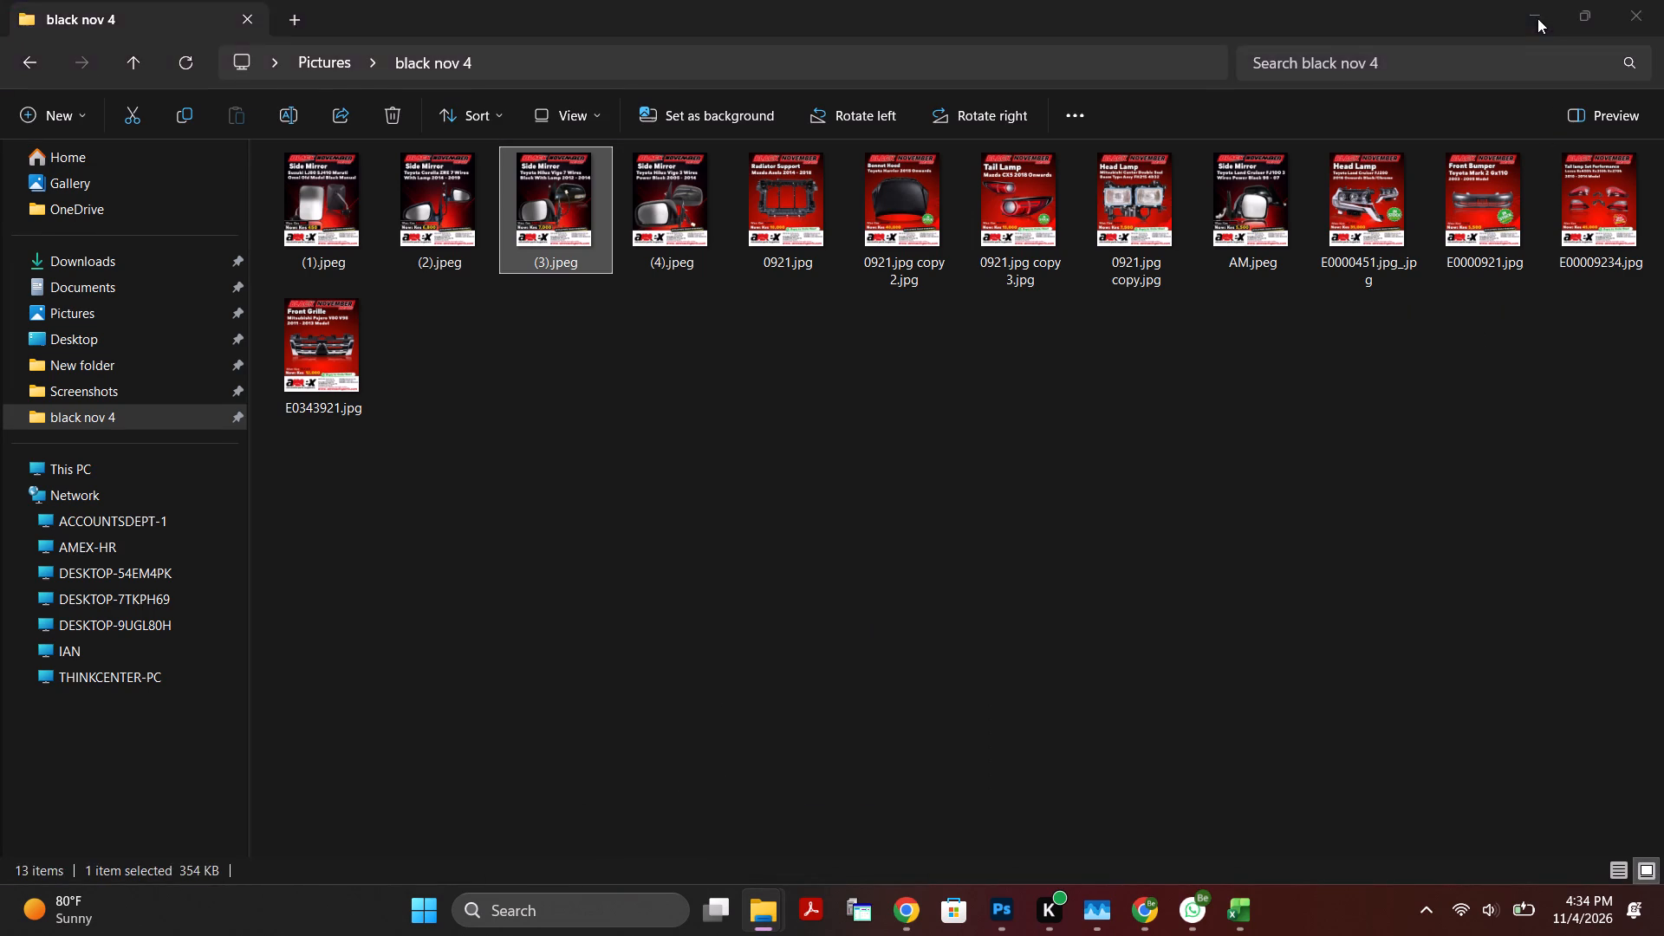
Review the five finished tail lamp artboards alongside the design on Artboard 1 copy 5.
{"action": "scroll", "coordinate": [922, 432], "scroll_direction": "down", "scroll_amount": 7, "text": "alt"}
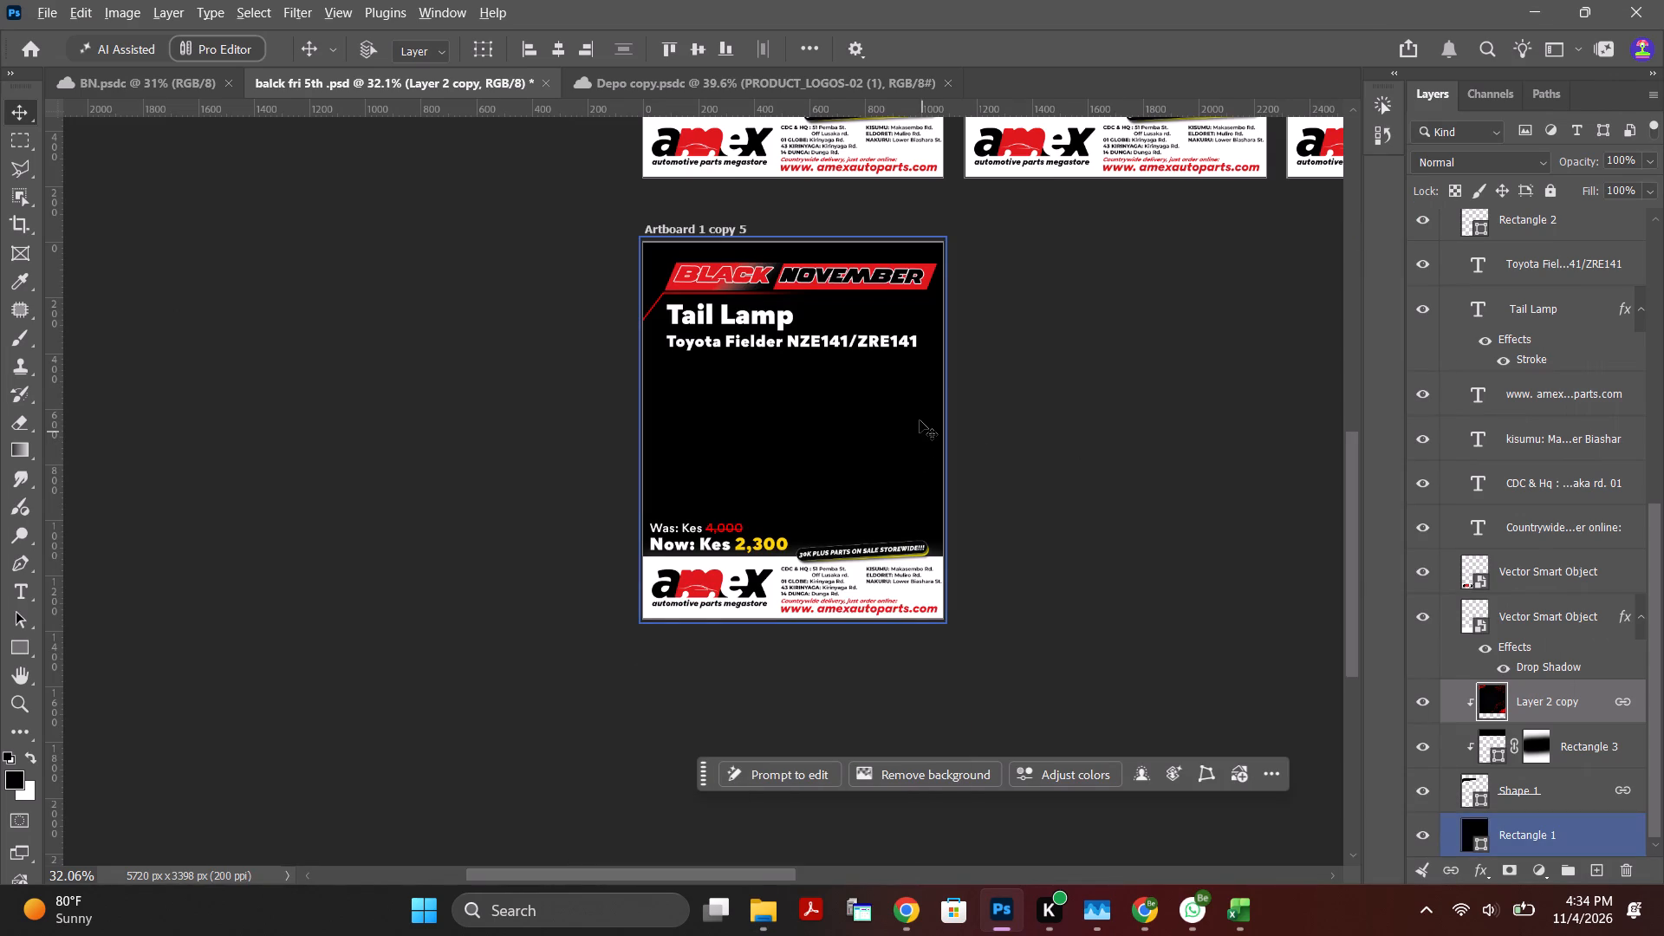
{"action": "scroll", "coordinate": [920, 426], "scroll_direction": "down", "scroll_amount": 7, "text": "ctrl"}
{"action": "scroll", "coordinate": [857, 433], "scroll_direction": "down", "scroll_amount": 5}
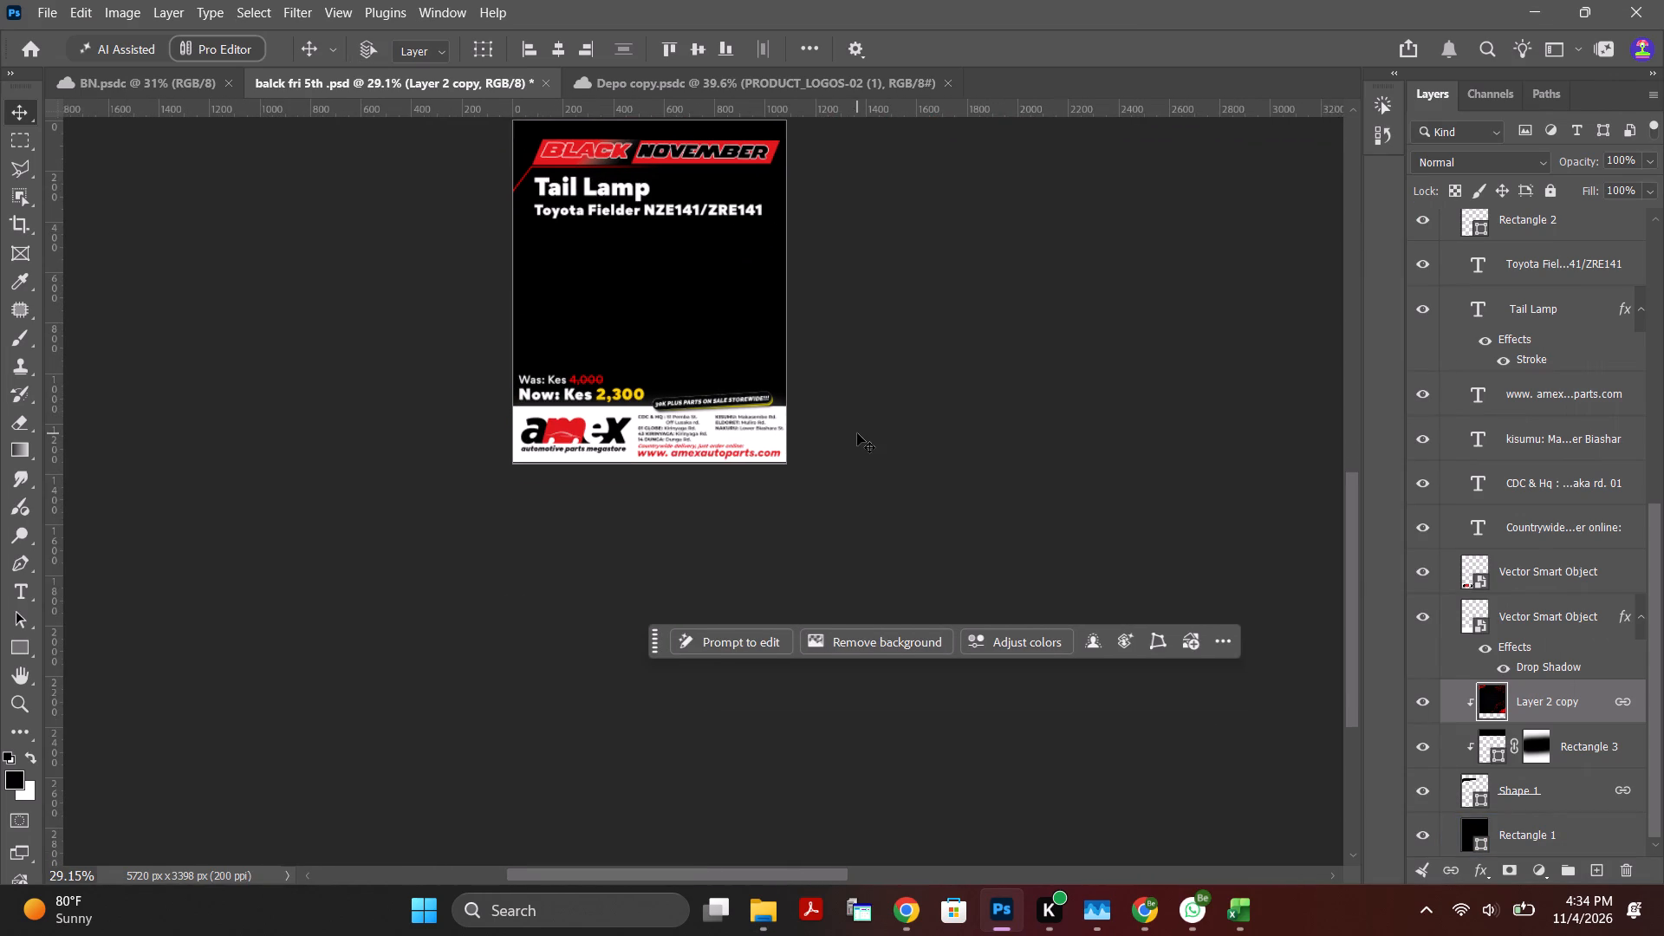
{"action": "scroll", "coordinate": [857, 433], "scroll_direction": "down", "scroll_amount": 13, "text": "alt"}
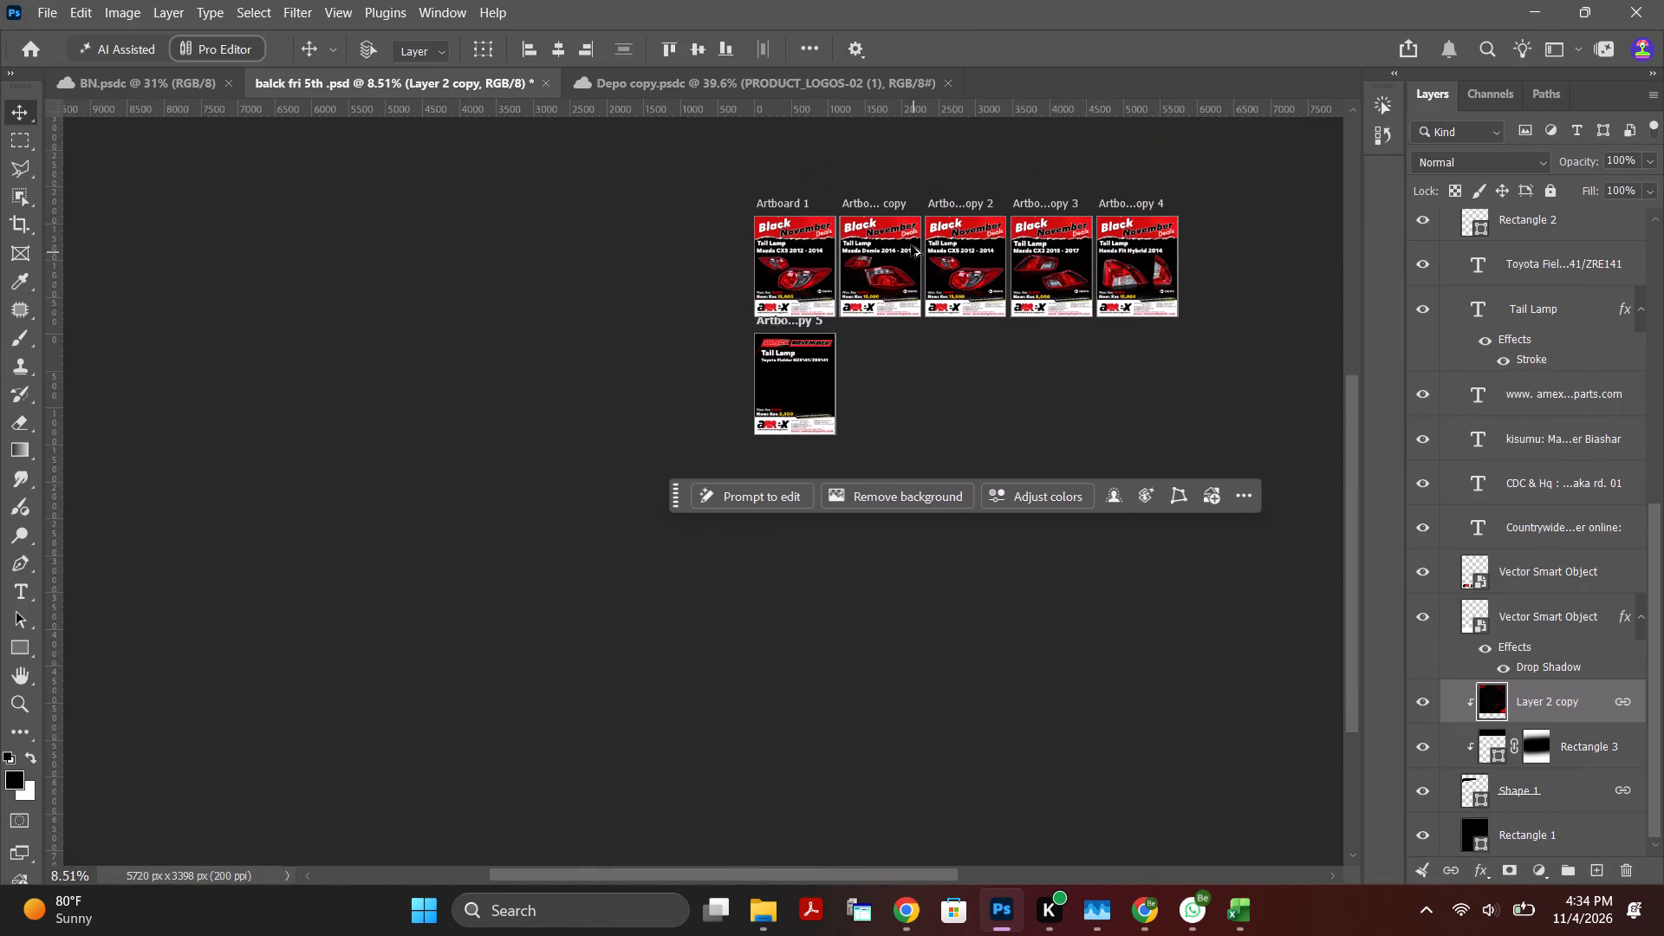
{"action": "scroll", "coordinate": [911, 243], "scroll_direction": "up", "scroll_amount": 3, "text": "alt"}
{"action": "scroll", "coordinate": [880, 166], "scroll_direction": "up", "scroll_amount": 5, "text": "alt"}
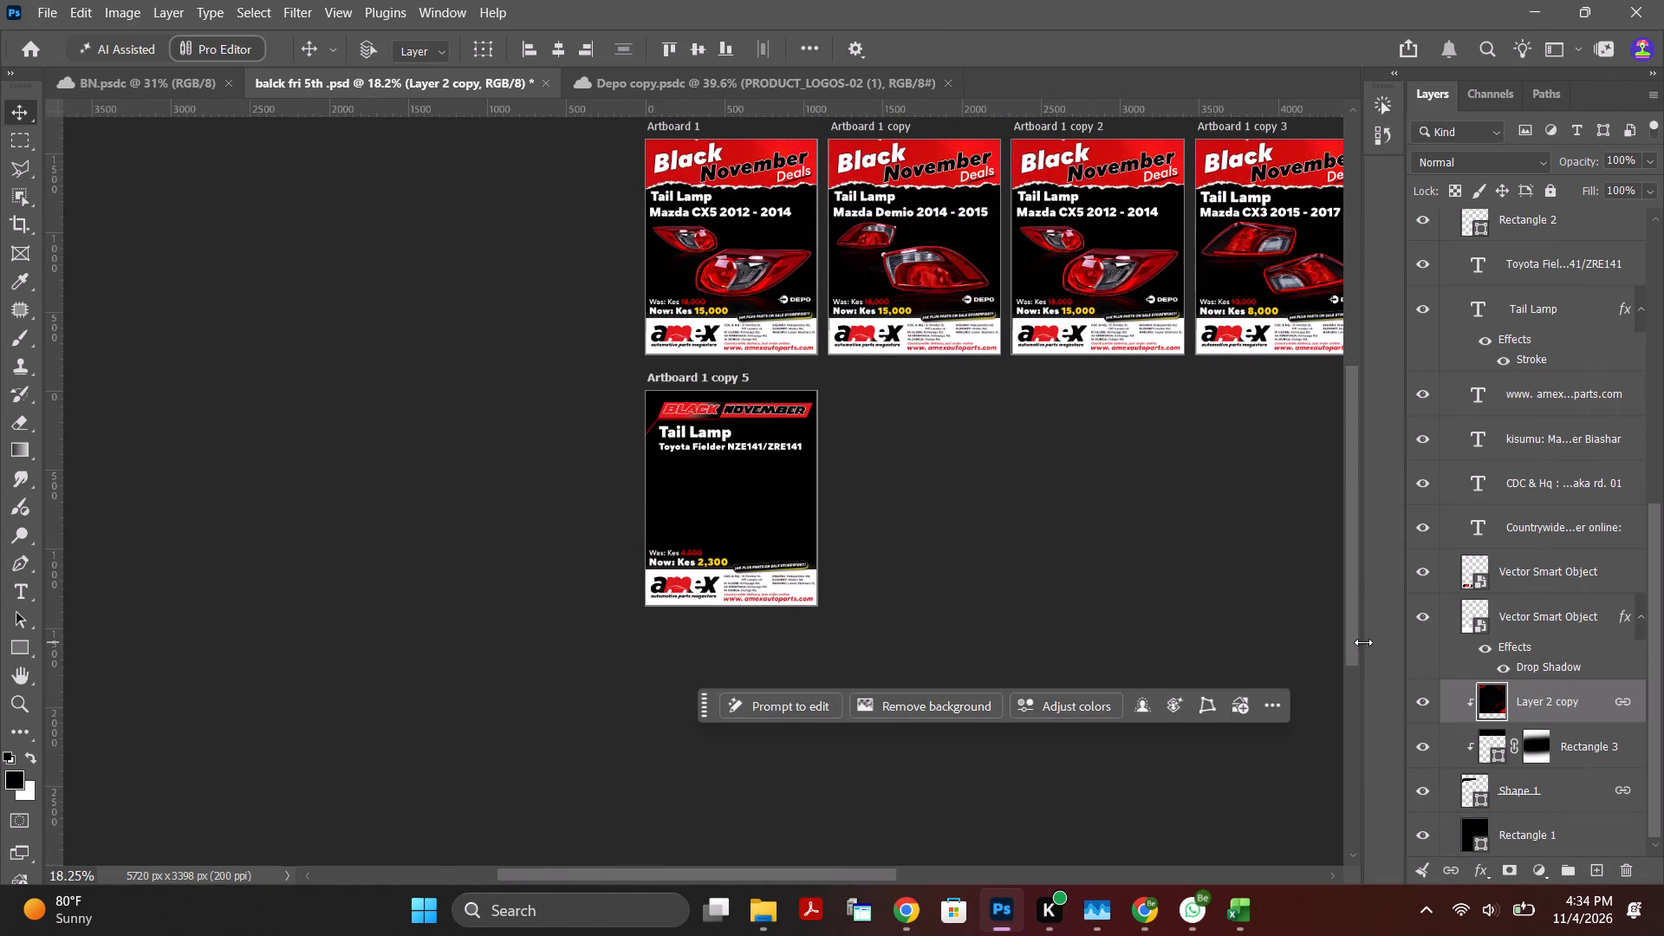
{"action": "left_click_drag", "start_coordinate": [1349, 613], "coordinate": [1349, 576]}
{"action": "scroll", "coordinate": [1012, 235], "scroll_direction": "up", "scroll_amount": 3, "text": "alt"}
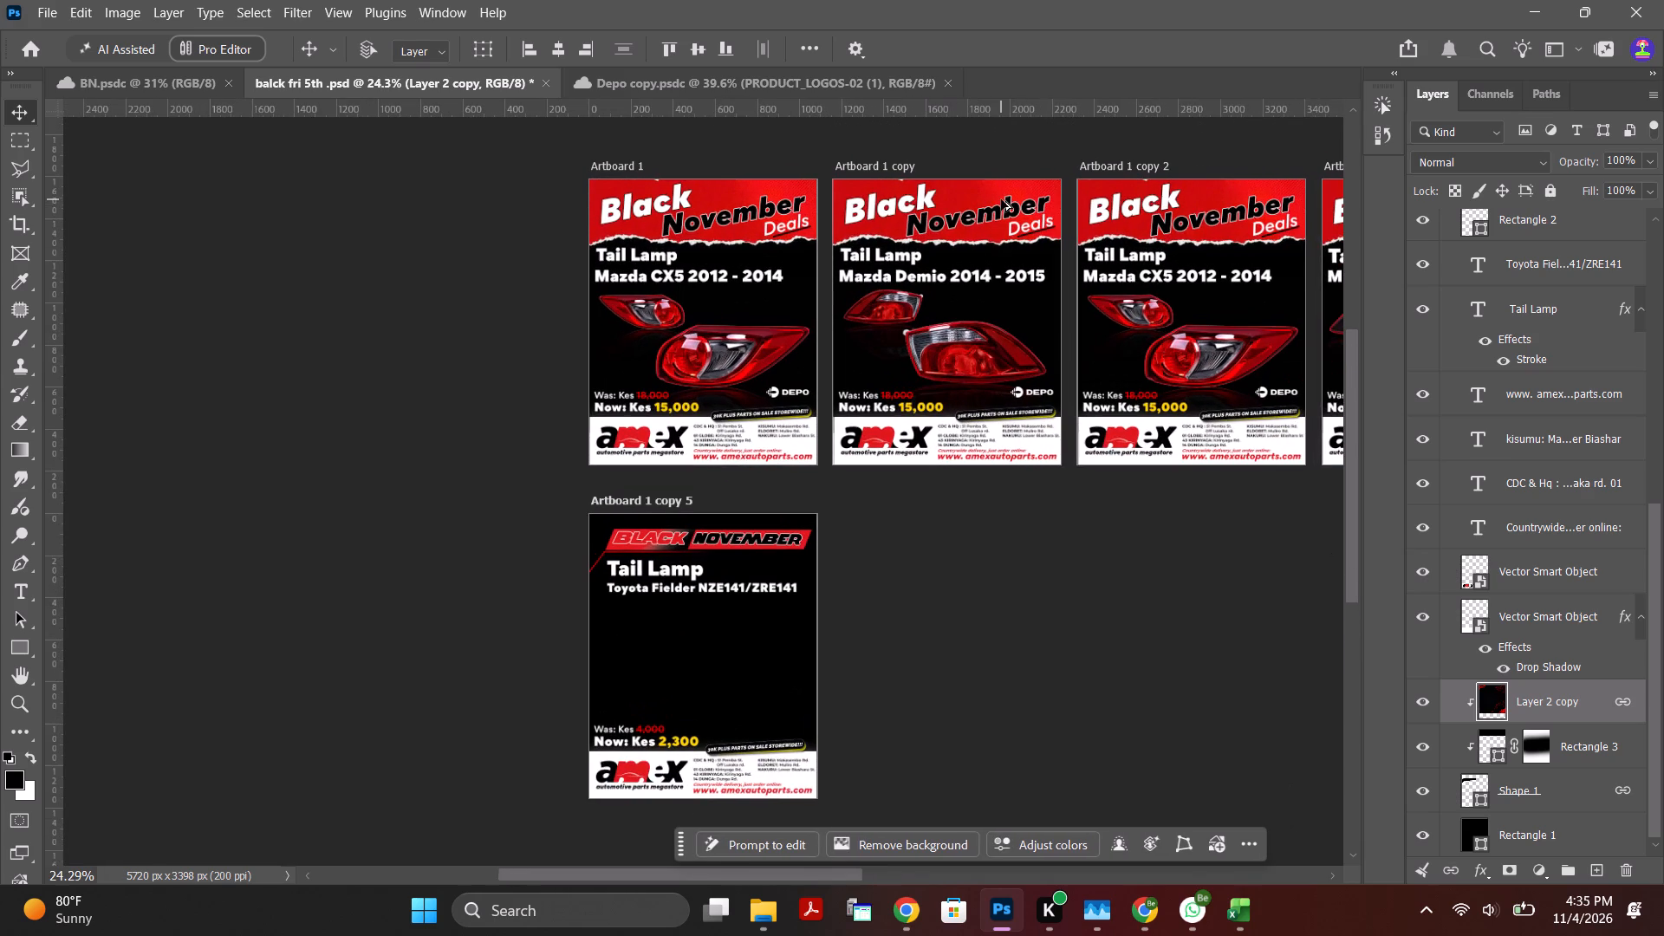
{"action": "scroll", "coordinate": [970, 139], "scroll_direction": "up", "scroll_amount": 2, "text": "alt"}
{"action": "scroll", "coordinate": [970, 140], "scroll_direction": "down", "scroll_amount": 6, "text": "alt"}
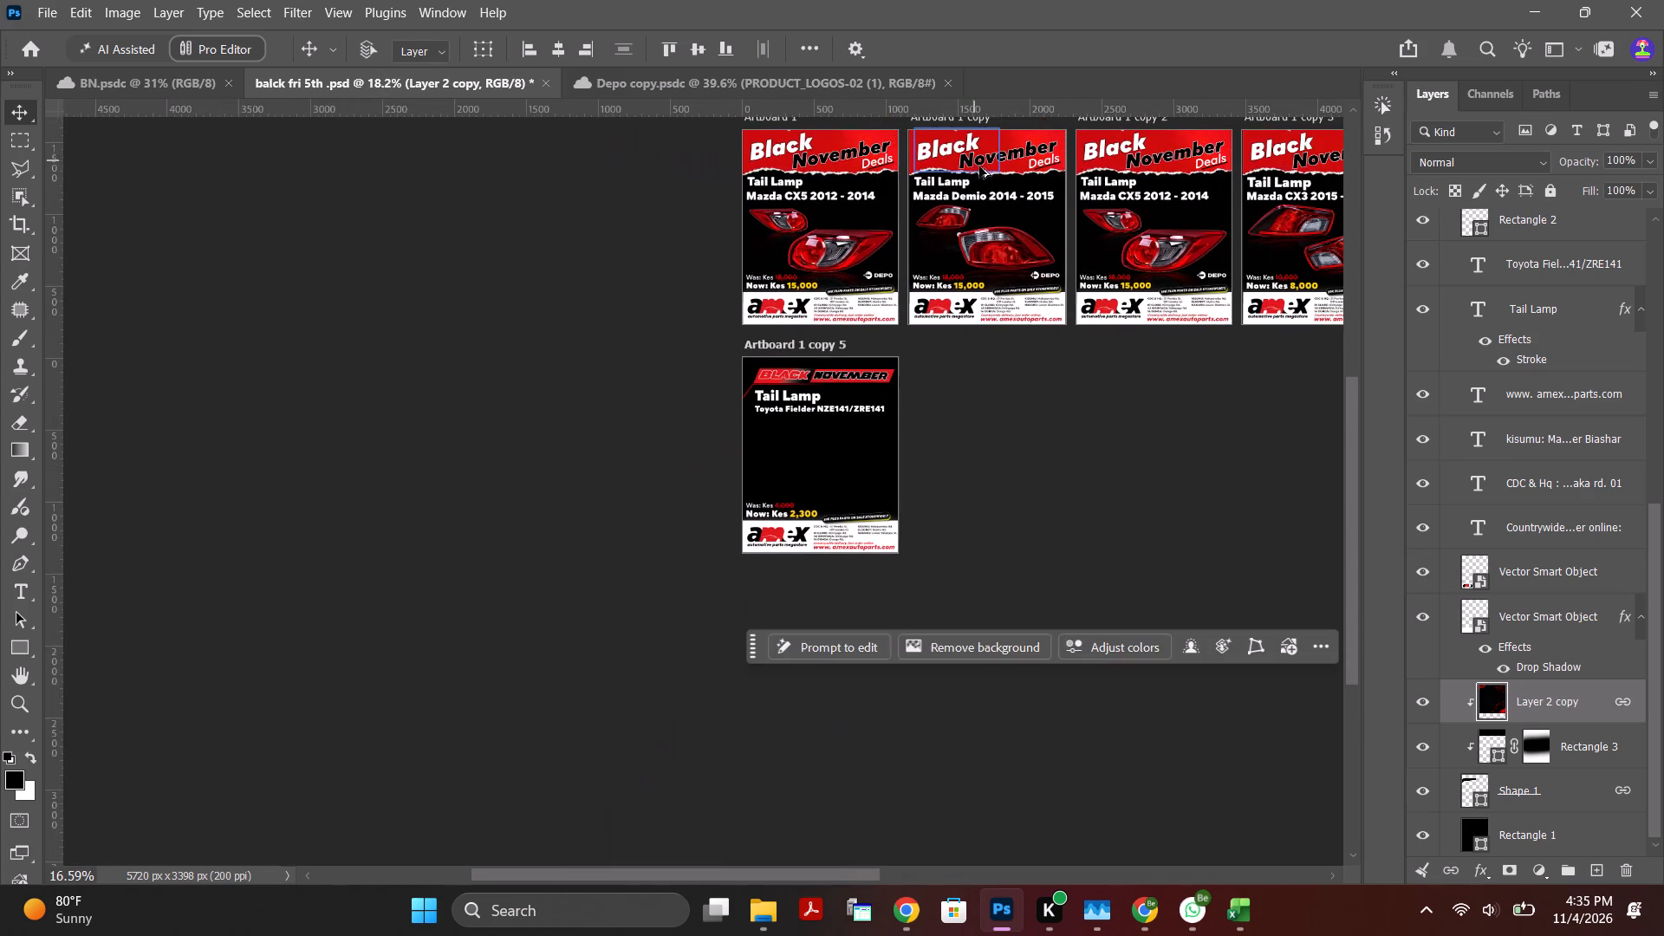
{"action": "left_click_drag", "start_coordinate": [1350, 509], "coordinate": [1342, 451]}
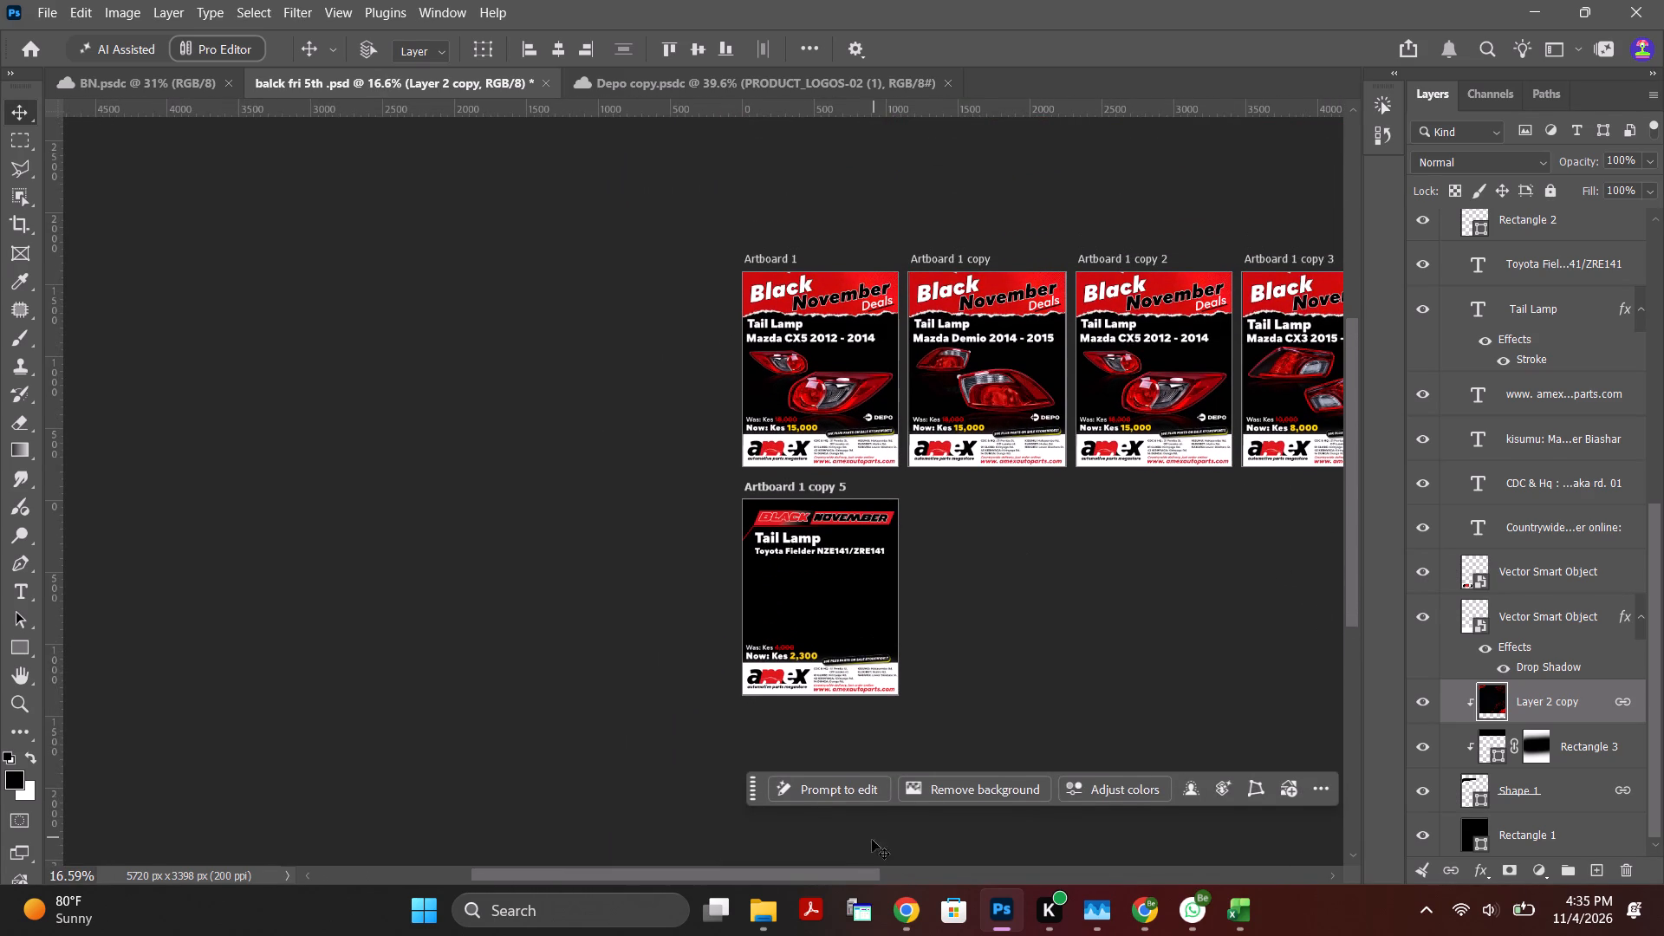
{"action": "left_click_drag", "start_coordinate": [832, 874], "coordinate": [940, 866]}
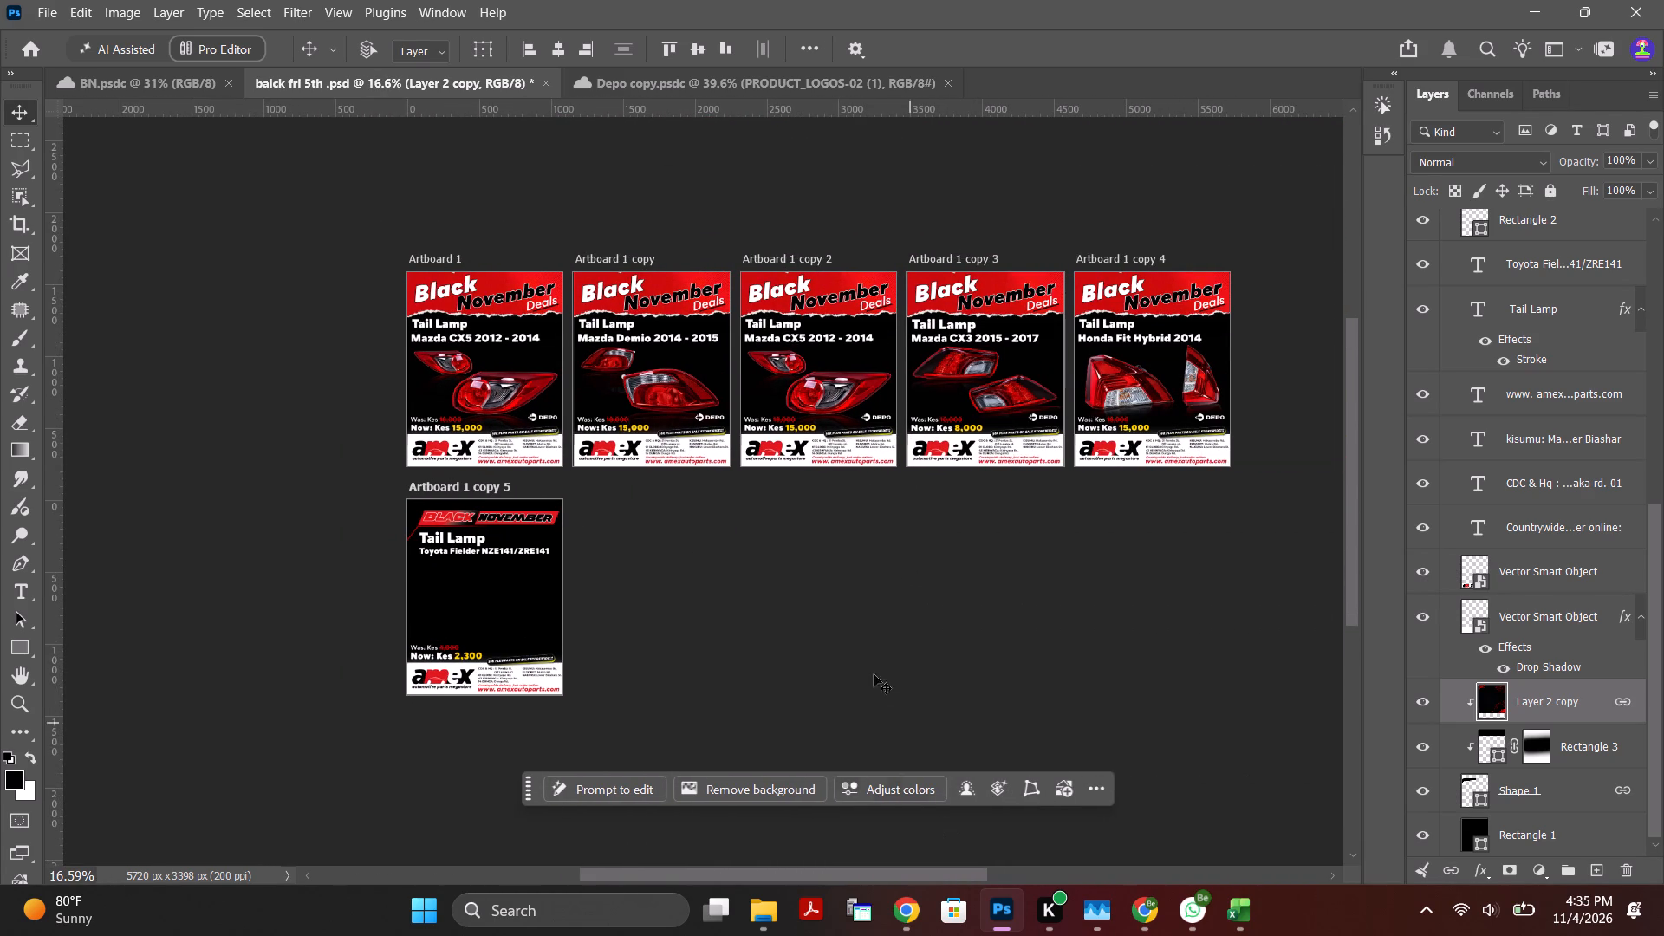
{"action": "scroll", "coordinate": [855, 663], "scroll_direction": "down", "scroll_amount": 3}
{"action": "scroll", "coordinate": [462, 479], "scroll_direction": "up", "scroll_amount": 2}
{"action": "scroll", "coordinate": [433, 577], "scroll_direction": "up", "scroll_amount": 4}
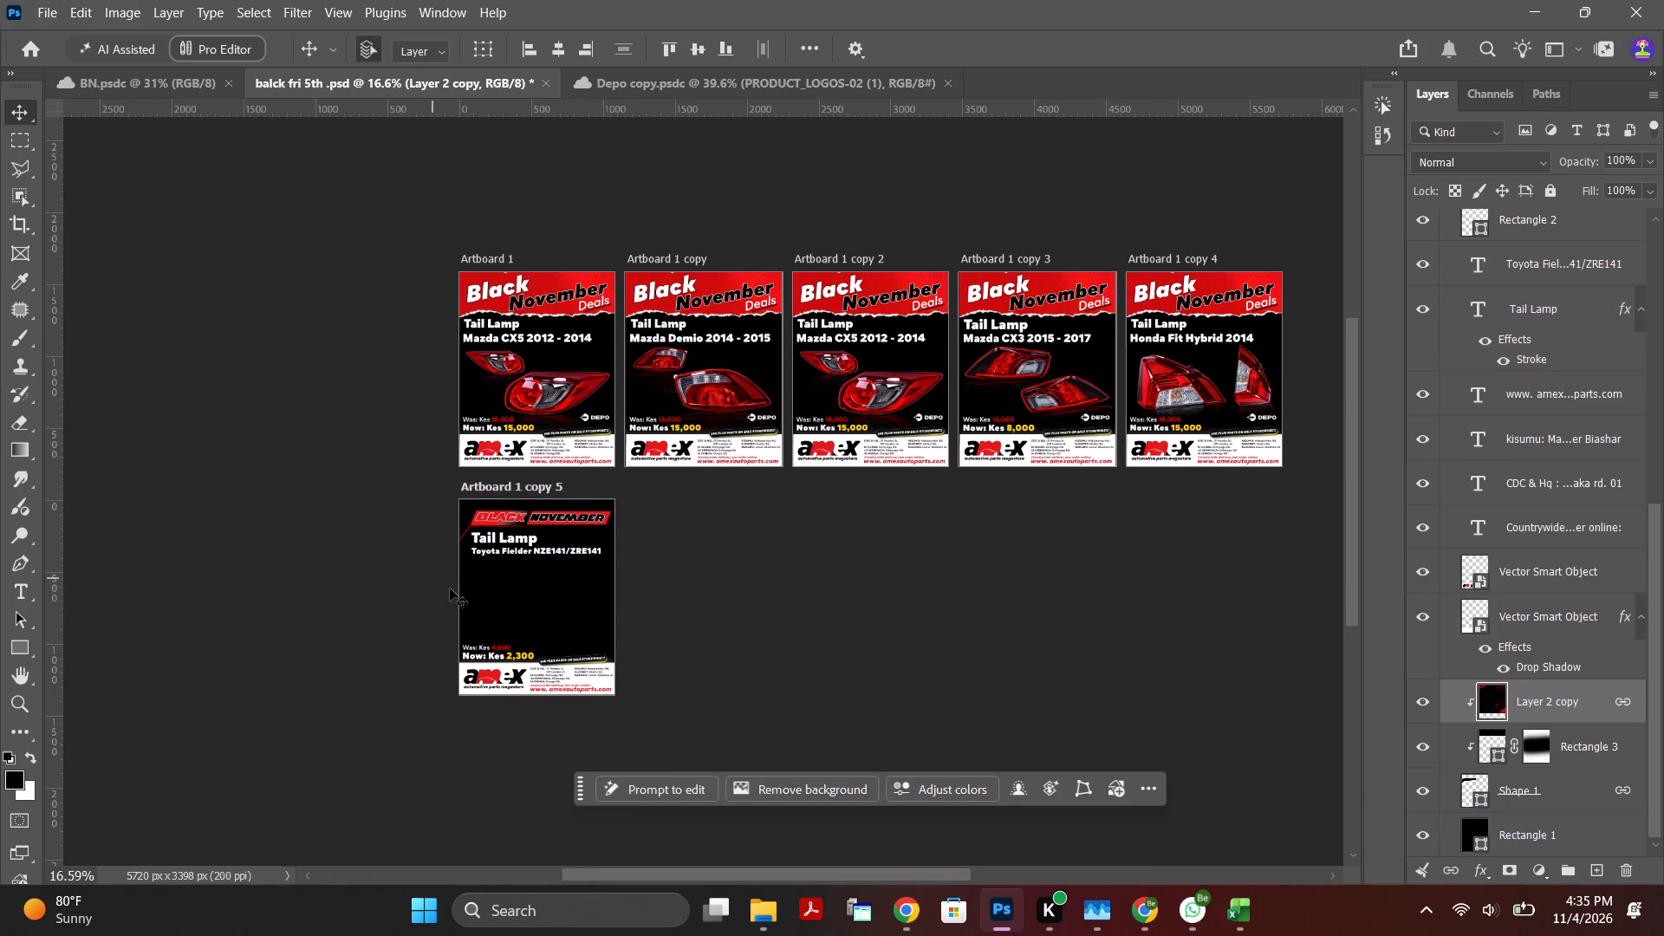
{"action": "scroll", "coordinate": [553, 626], "scroll_direction": "up", "scroll_amount": 7, "text": "alt"}
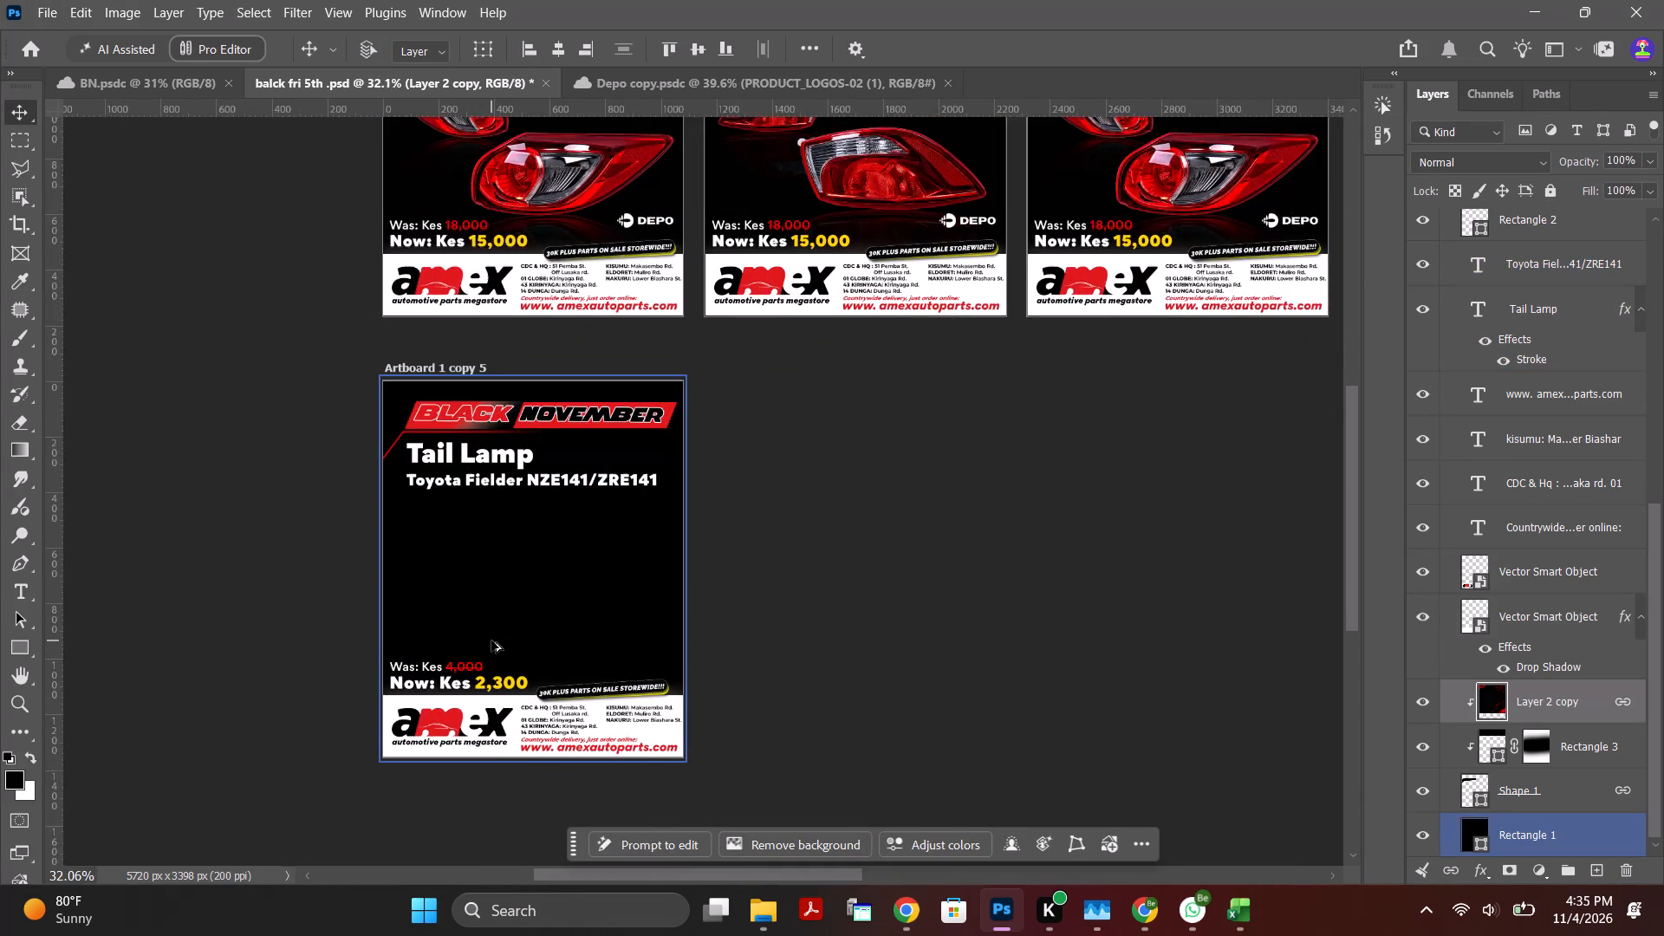
{"action": "scroll", "coordinate": [491, 640], "scroll_direction": "up", "scroll_amount": 1, "text": "alt"}
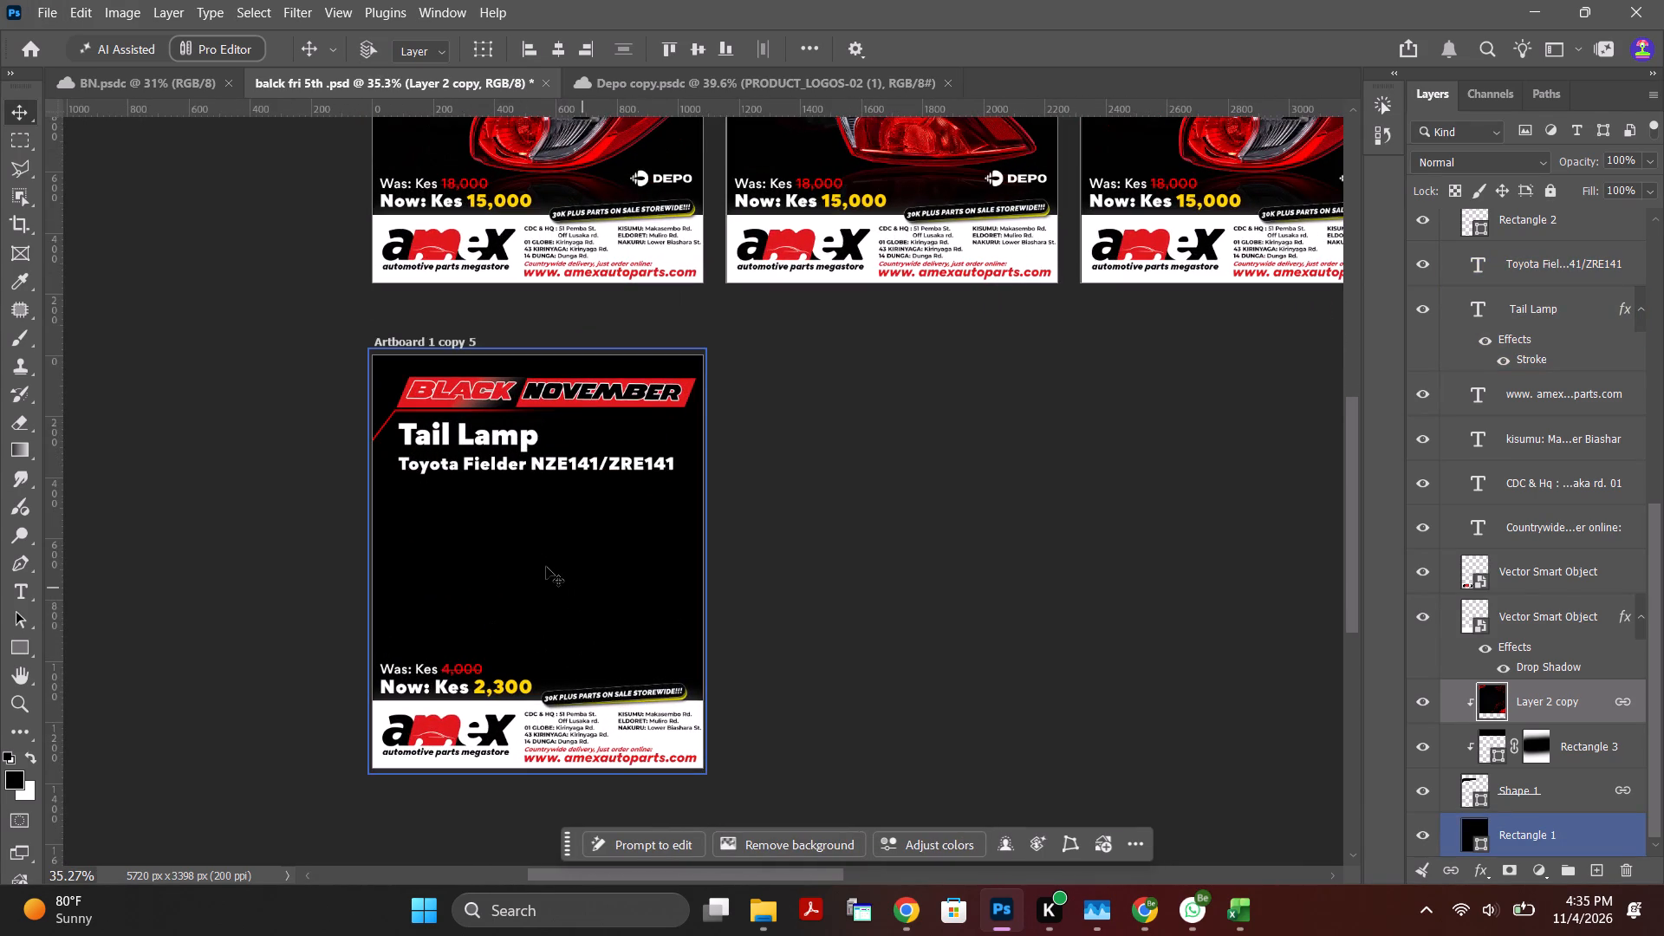
{"action": "scroll", "coordinate": [545, 560], "scroll_direction": "up", "scroll_amount": 3, "text": "alt"}
{"action": "scroll", "coordinate": [548, 565], "scroll_direction": "down", "scroll_amount": 2}
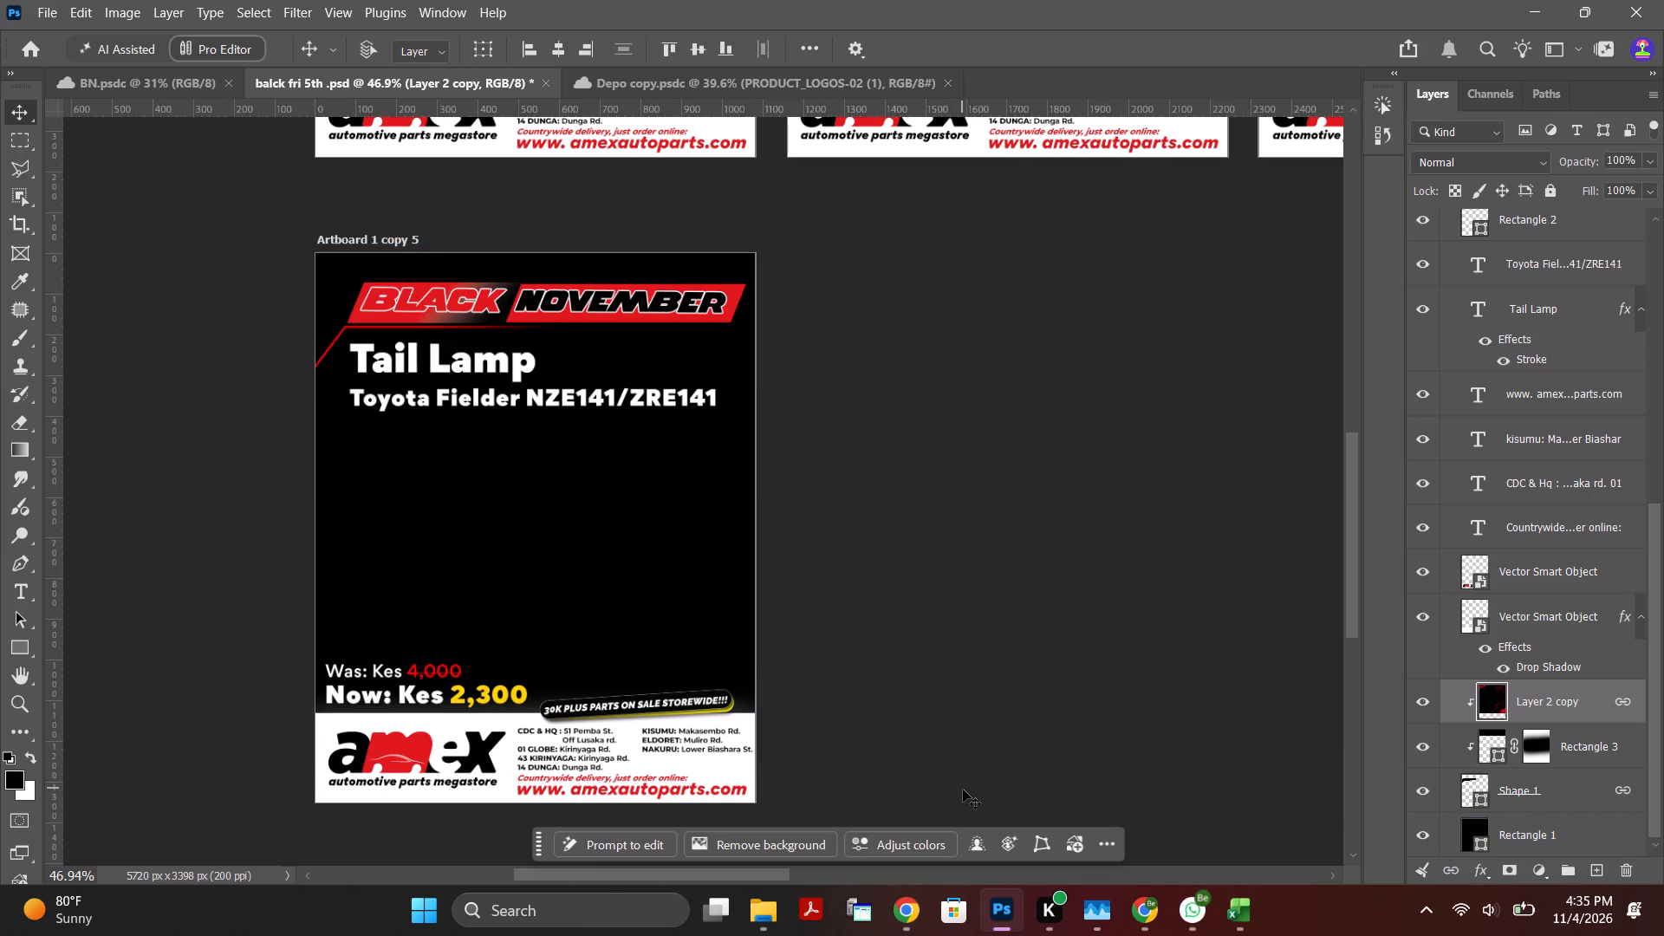
Switch to Chrome and examine the Flash Friday banner atop the amexautoparts.com light truck tail lamp page.
{"action": "left_click", "coordinate": [898, 909]}
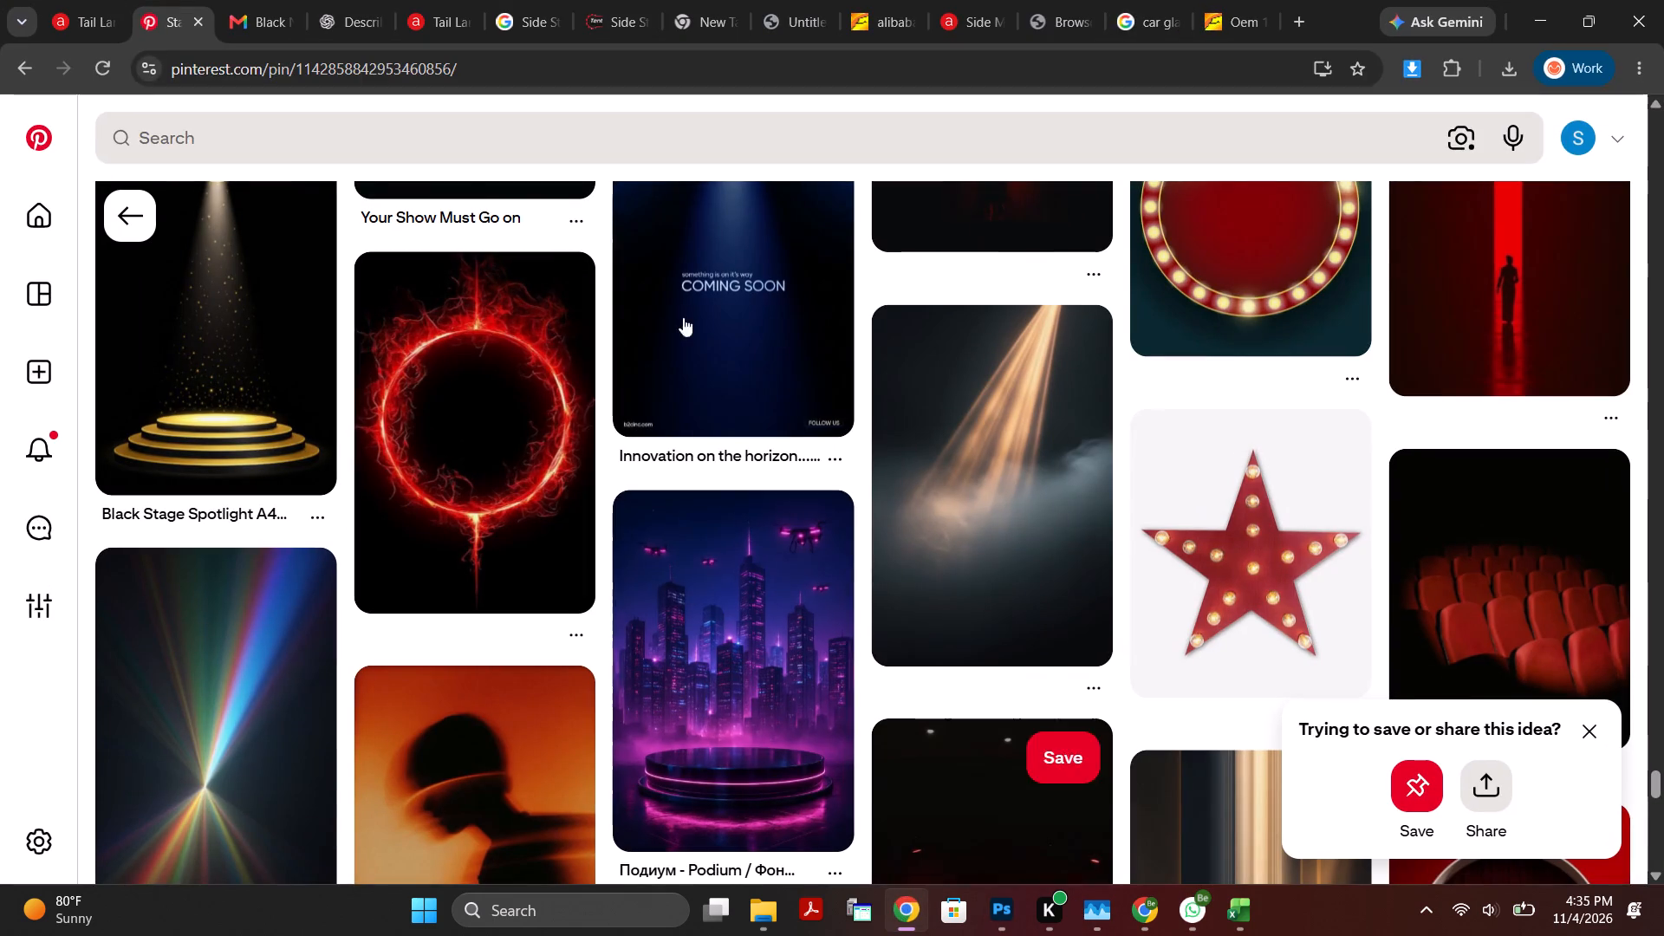
{"action": "left_click", "coordinate": [93, 20]}
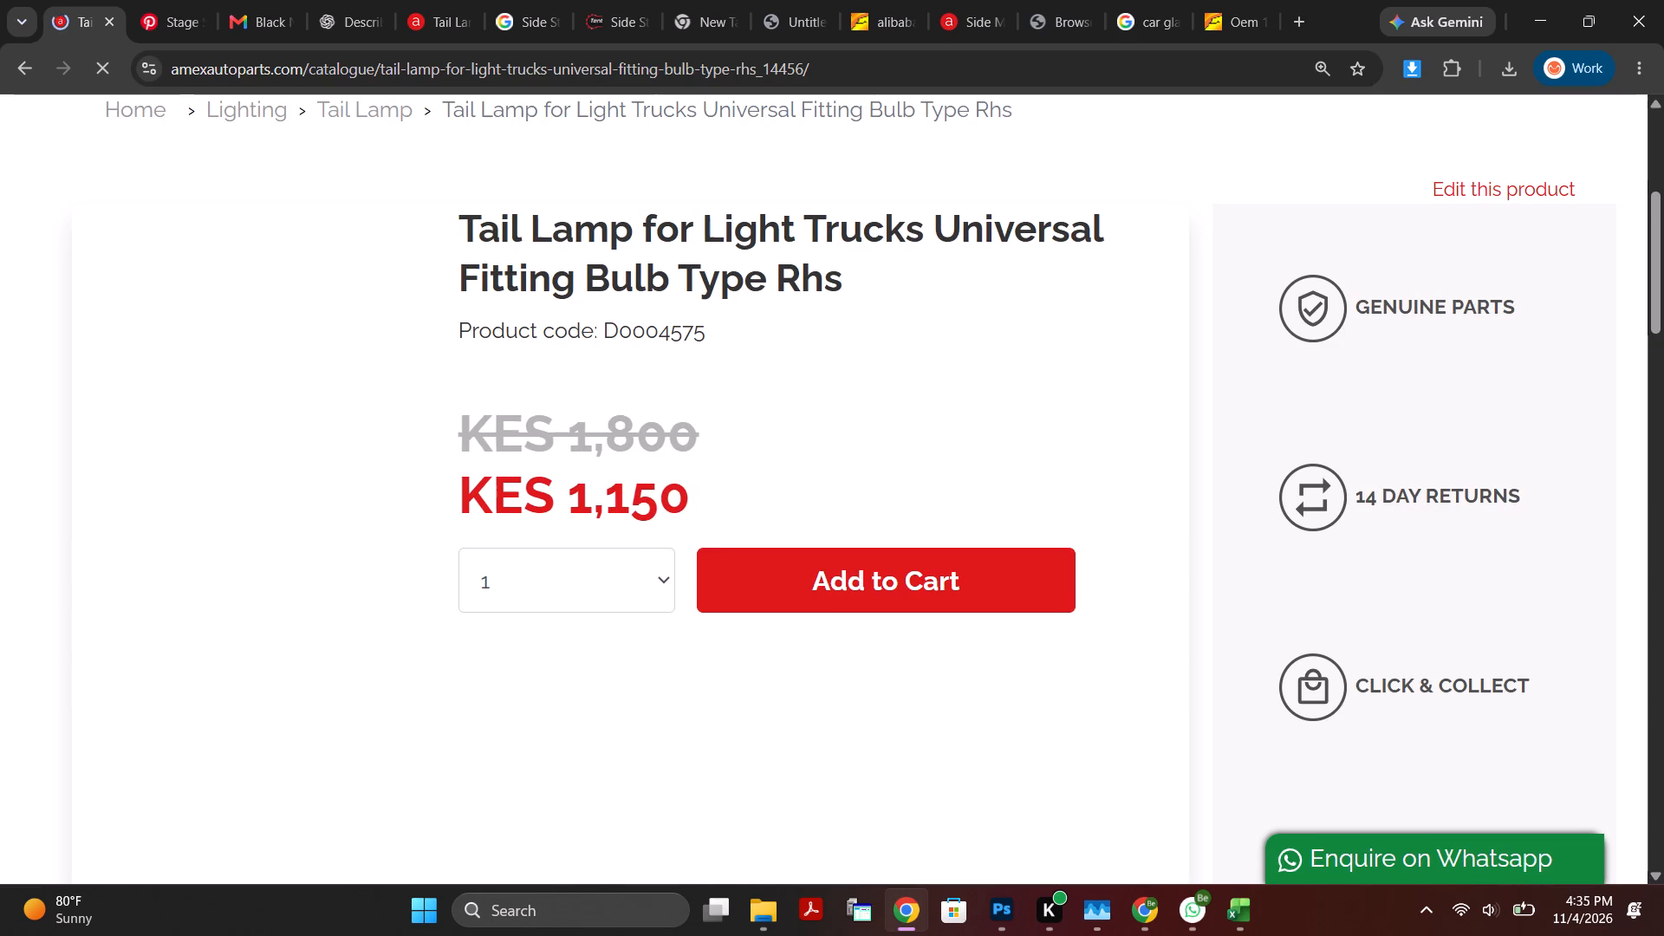
{"action": "left_click_drag", "start_coordinate": [1660, 273], "coordinate": [1663, 149]}
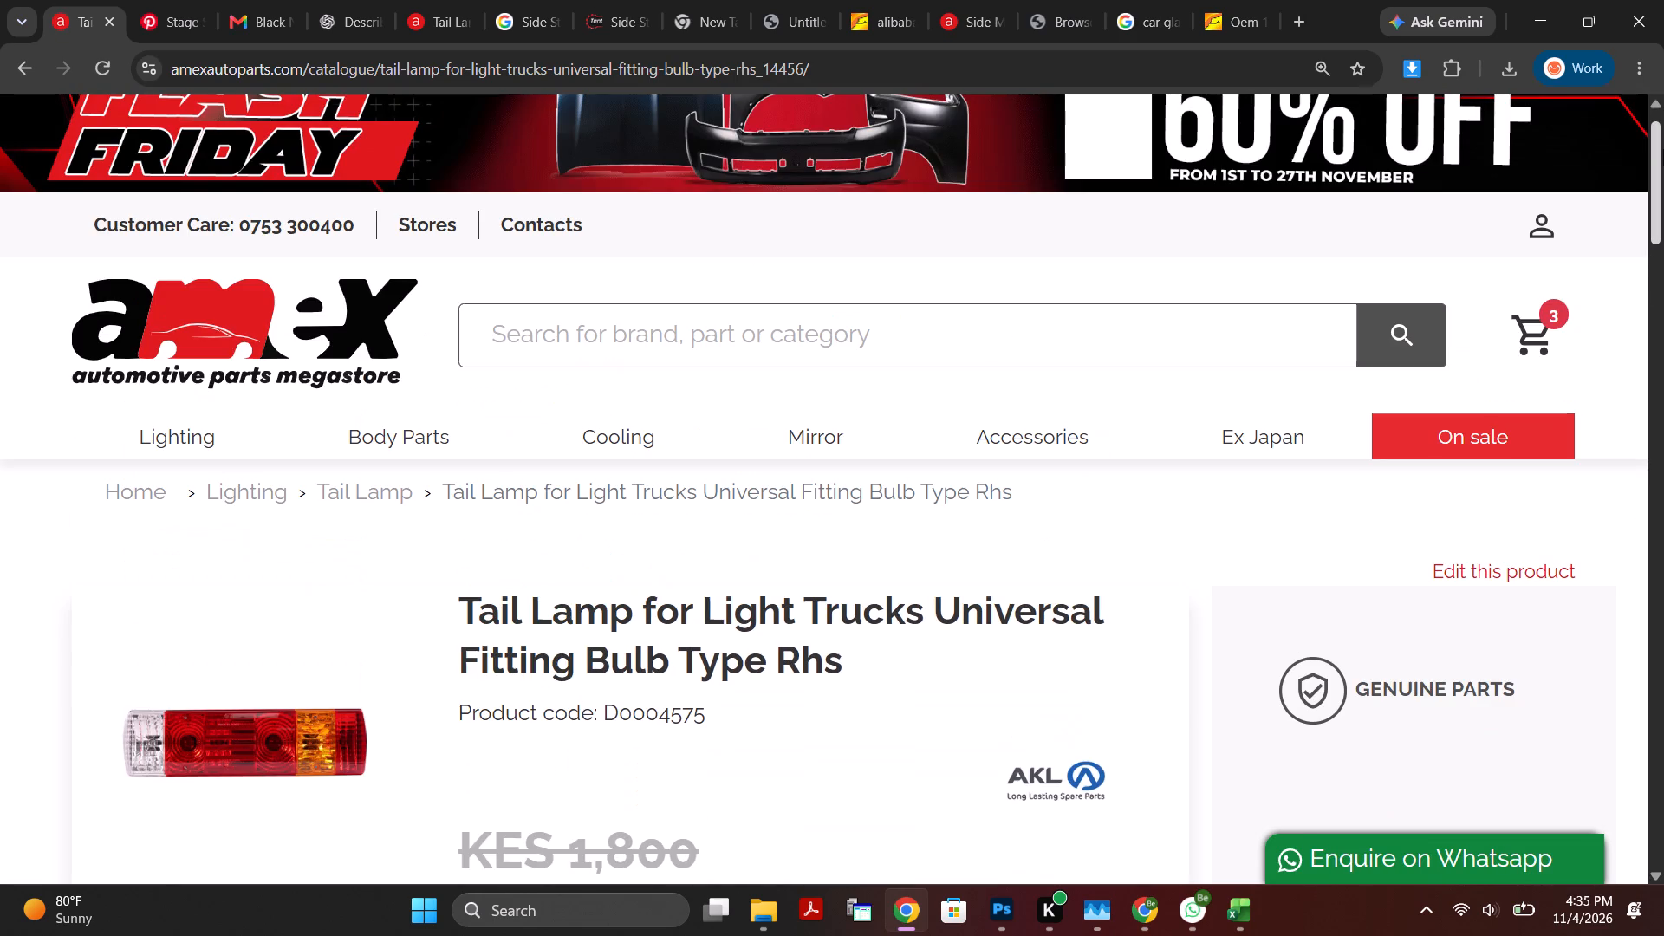
{"action": "left_click_drag", "start_coordinate": [1663, 149], "coordinate": [1663, 116]}
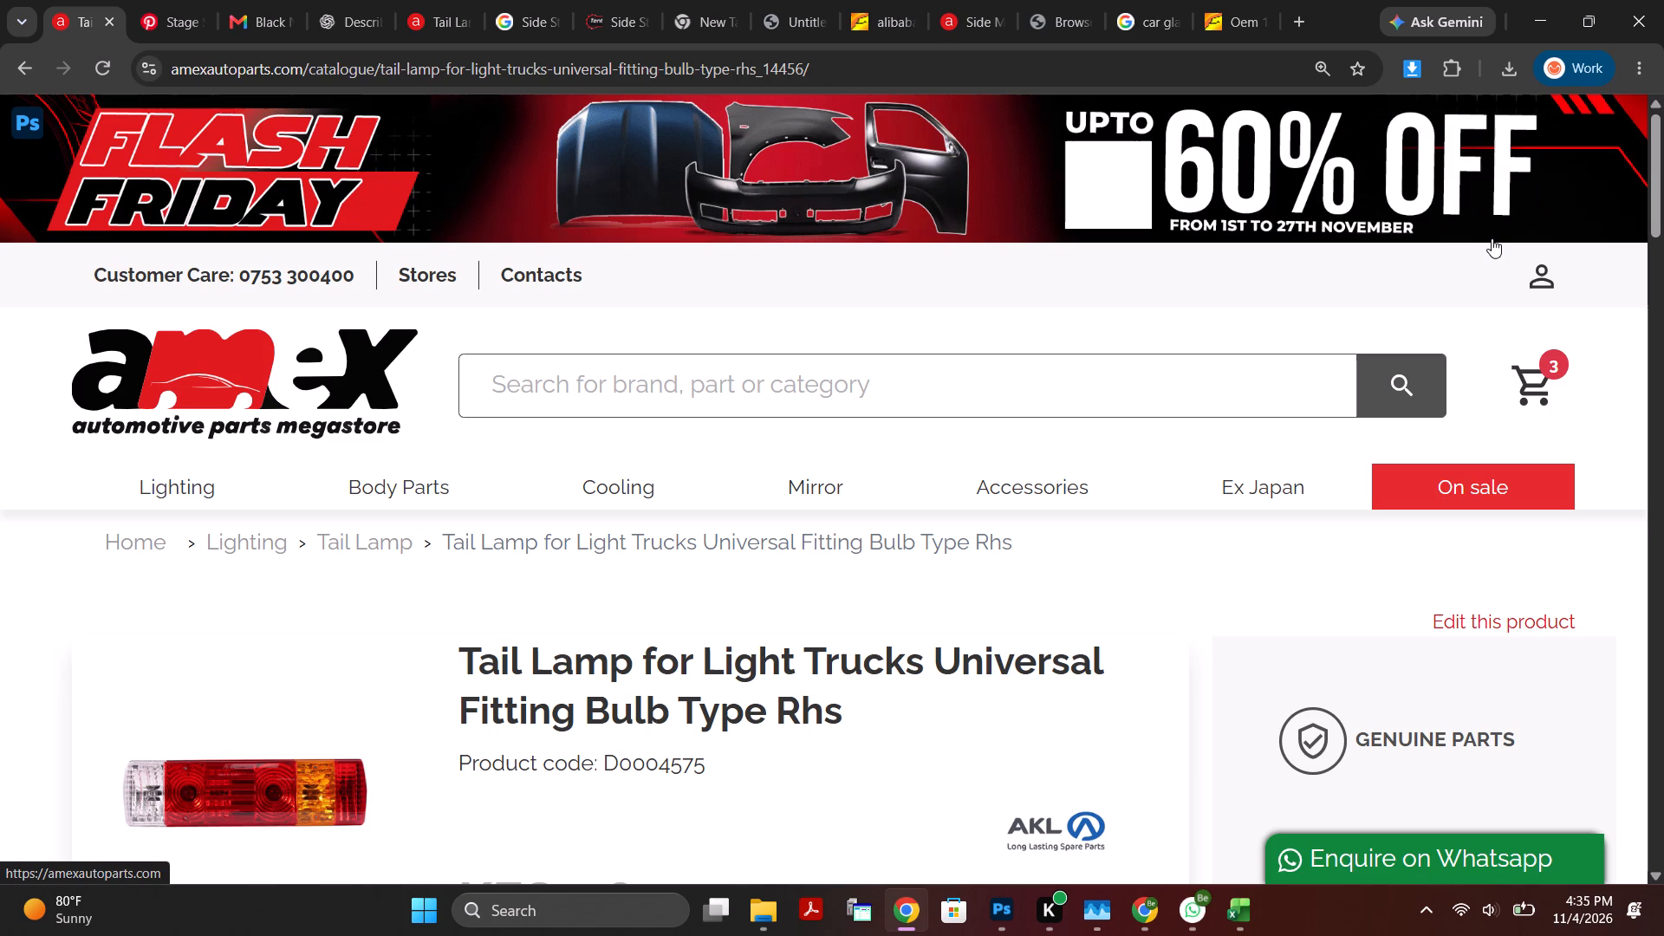
{"action": "left_click", "coordinate": [1551, 22]}
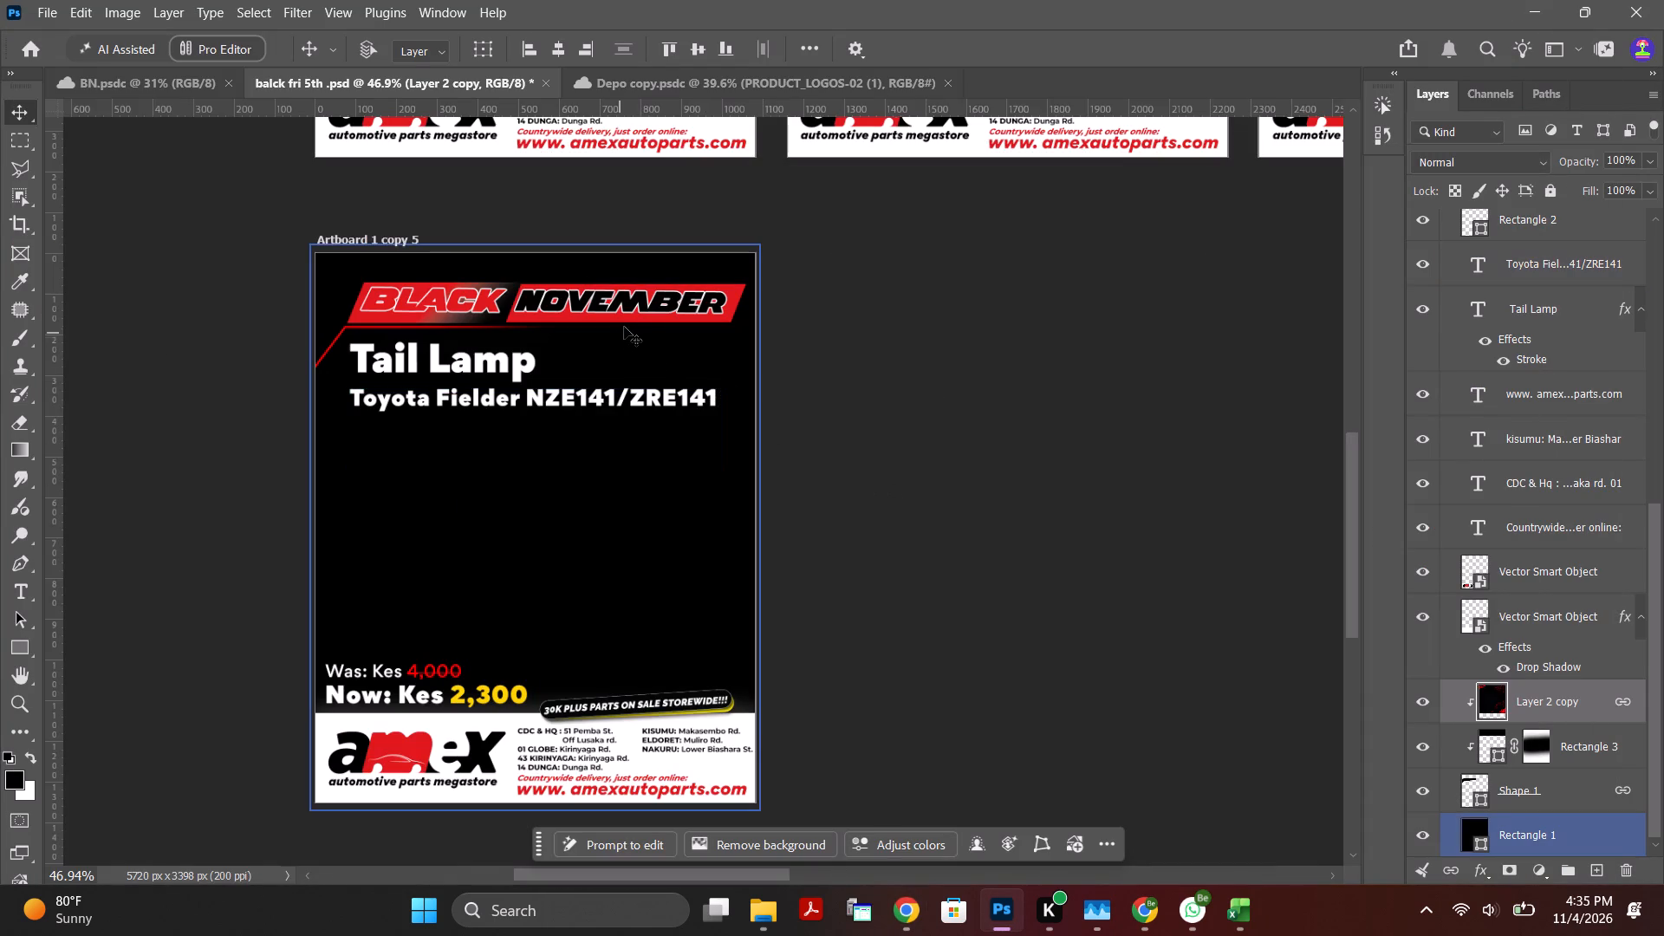
Copy product code D0005422 from the Black November items workbook in Excel and search for it on amexautoparts.com in Chrome.
{"action": "scroll", "coordinate": [730, 637], "scroll_direction": "down", "scroll_amount": 1}
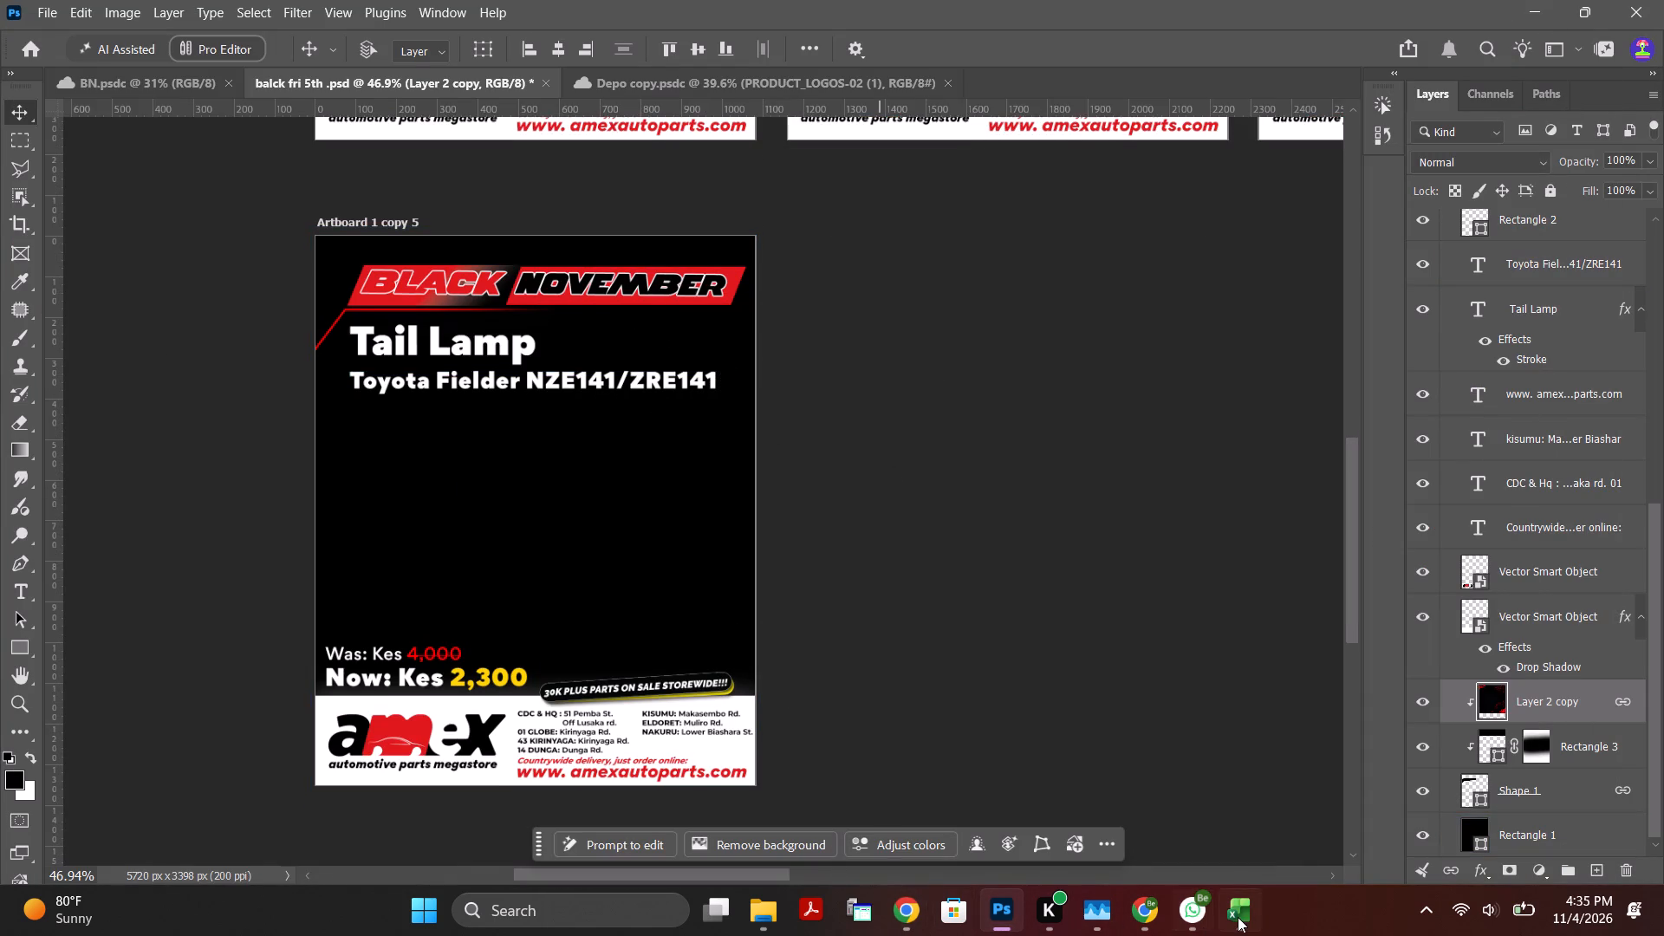
{"action": "left_click", "coordinate": [1238, 917]}
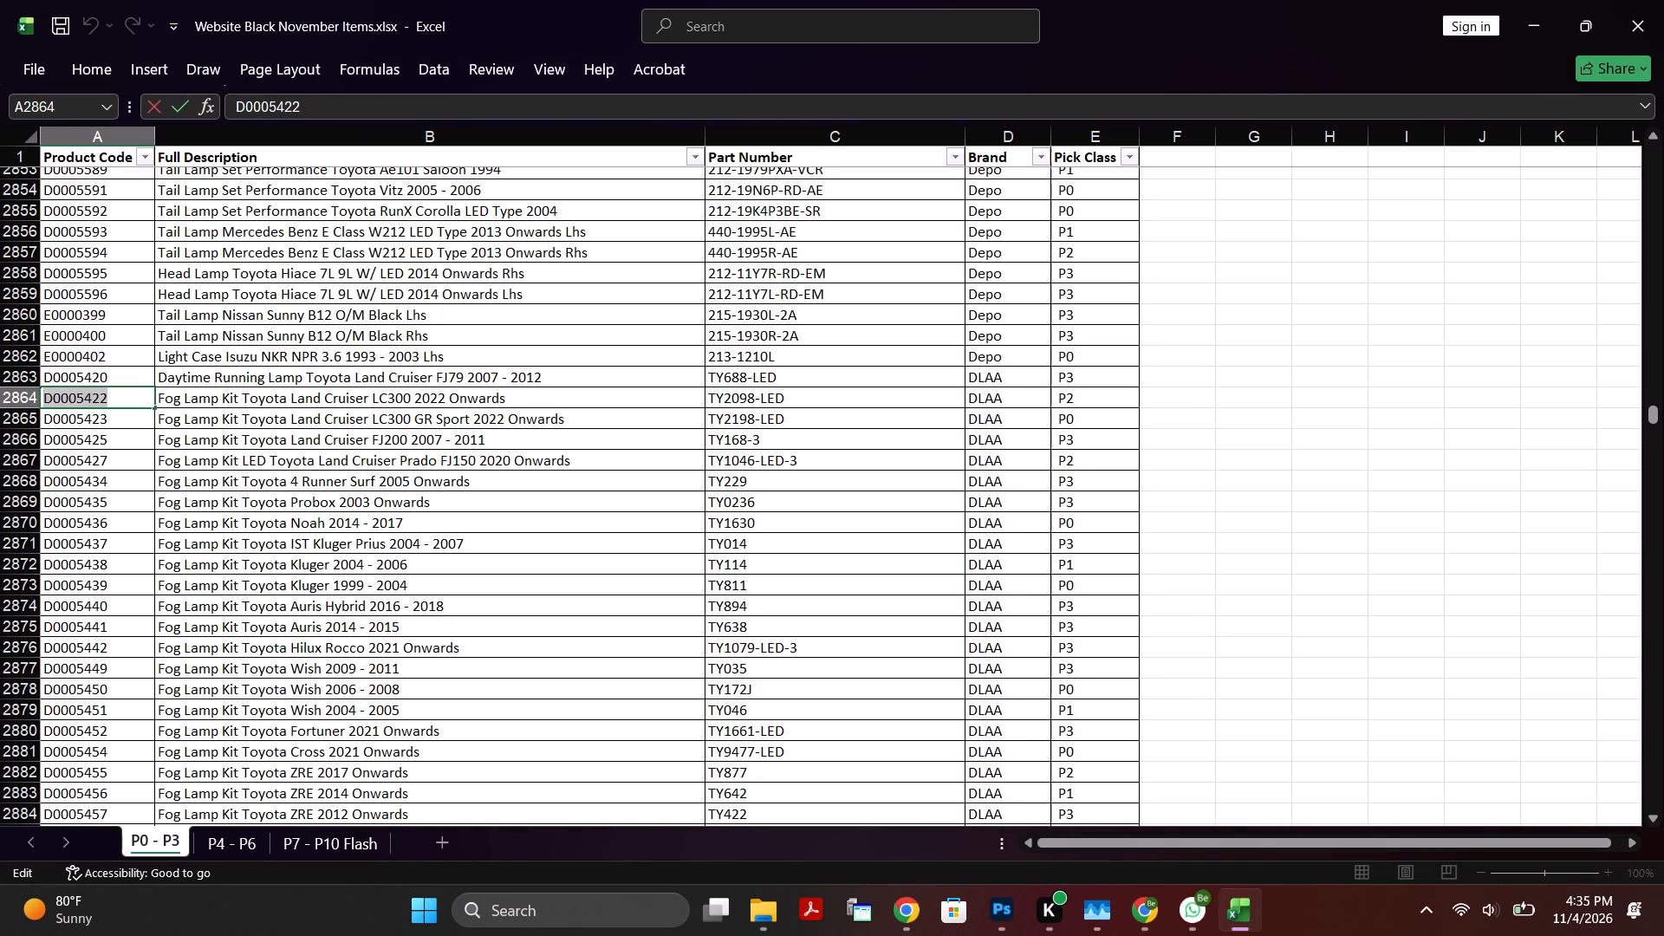
{"action": "left_click", "coordinate": [110, 400]}
{"action": "left_click_drag", "start_coordinate": [120, 395], "coordinate": [17, 394]}
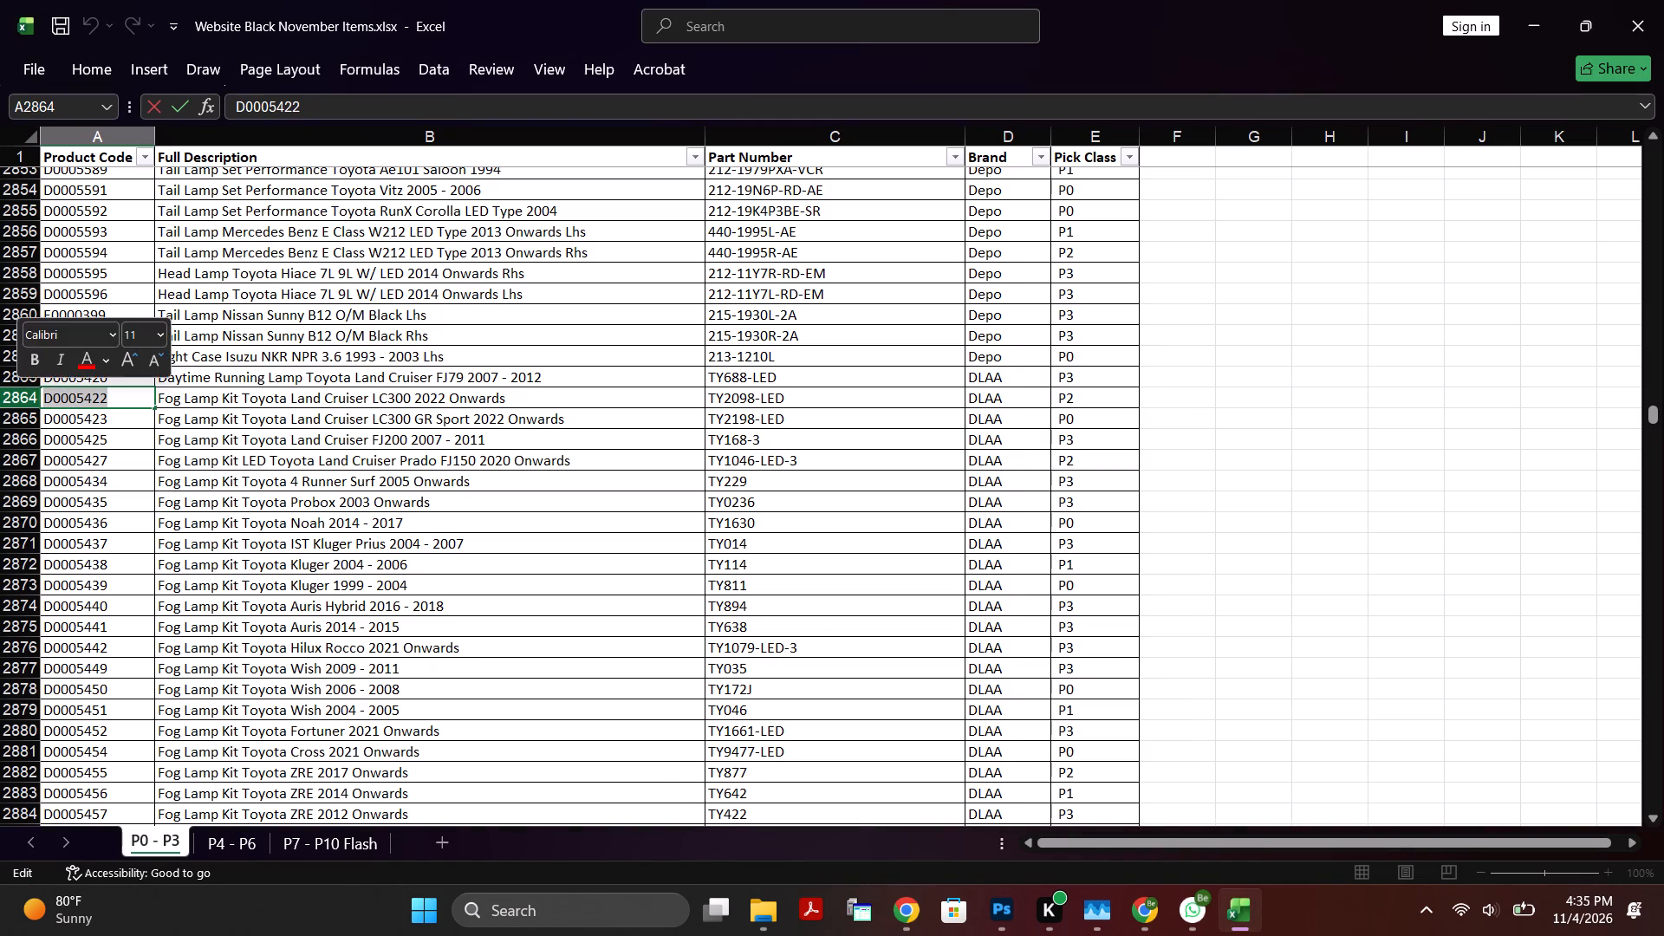
{"action": "key", "text": "ctrl+c"}
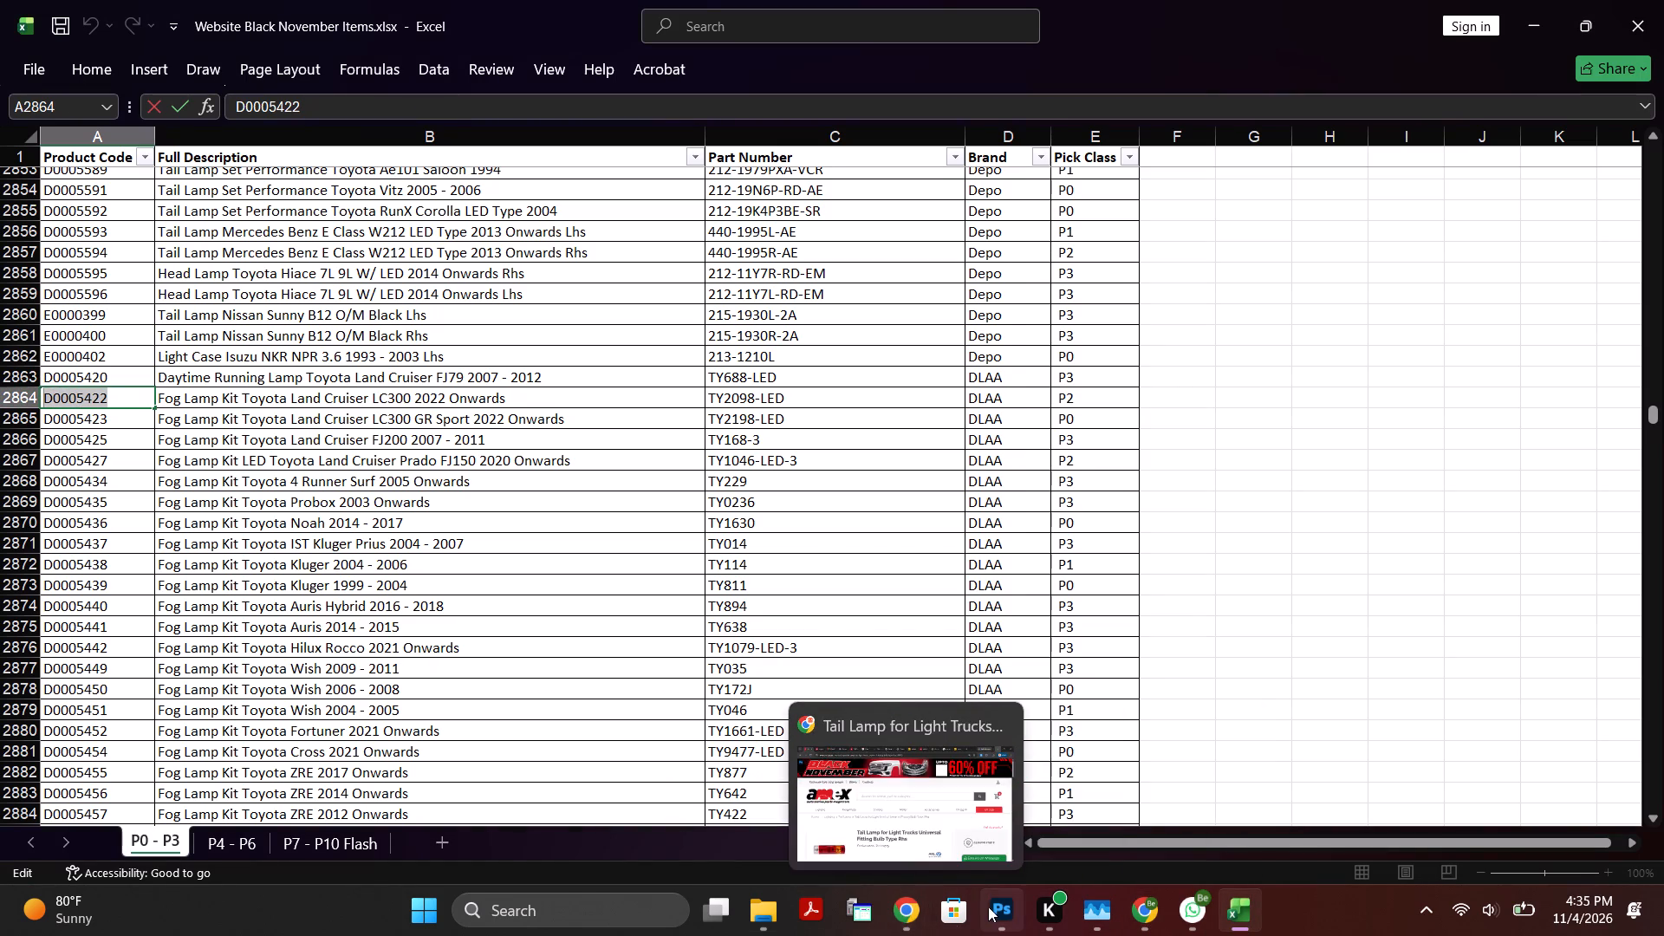
{"action": "left_click", "coordinate": [911, 914]}
{"action": "left_click", "coordinate": [686, 399]}
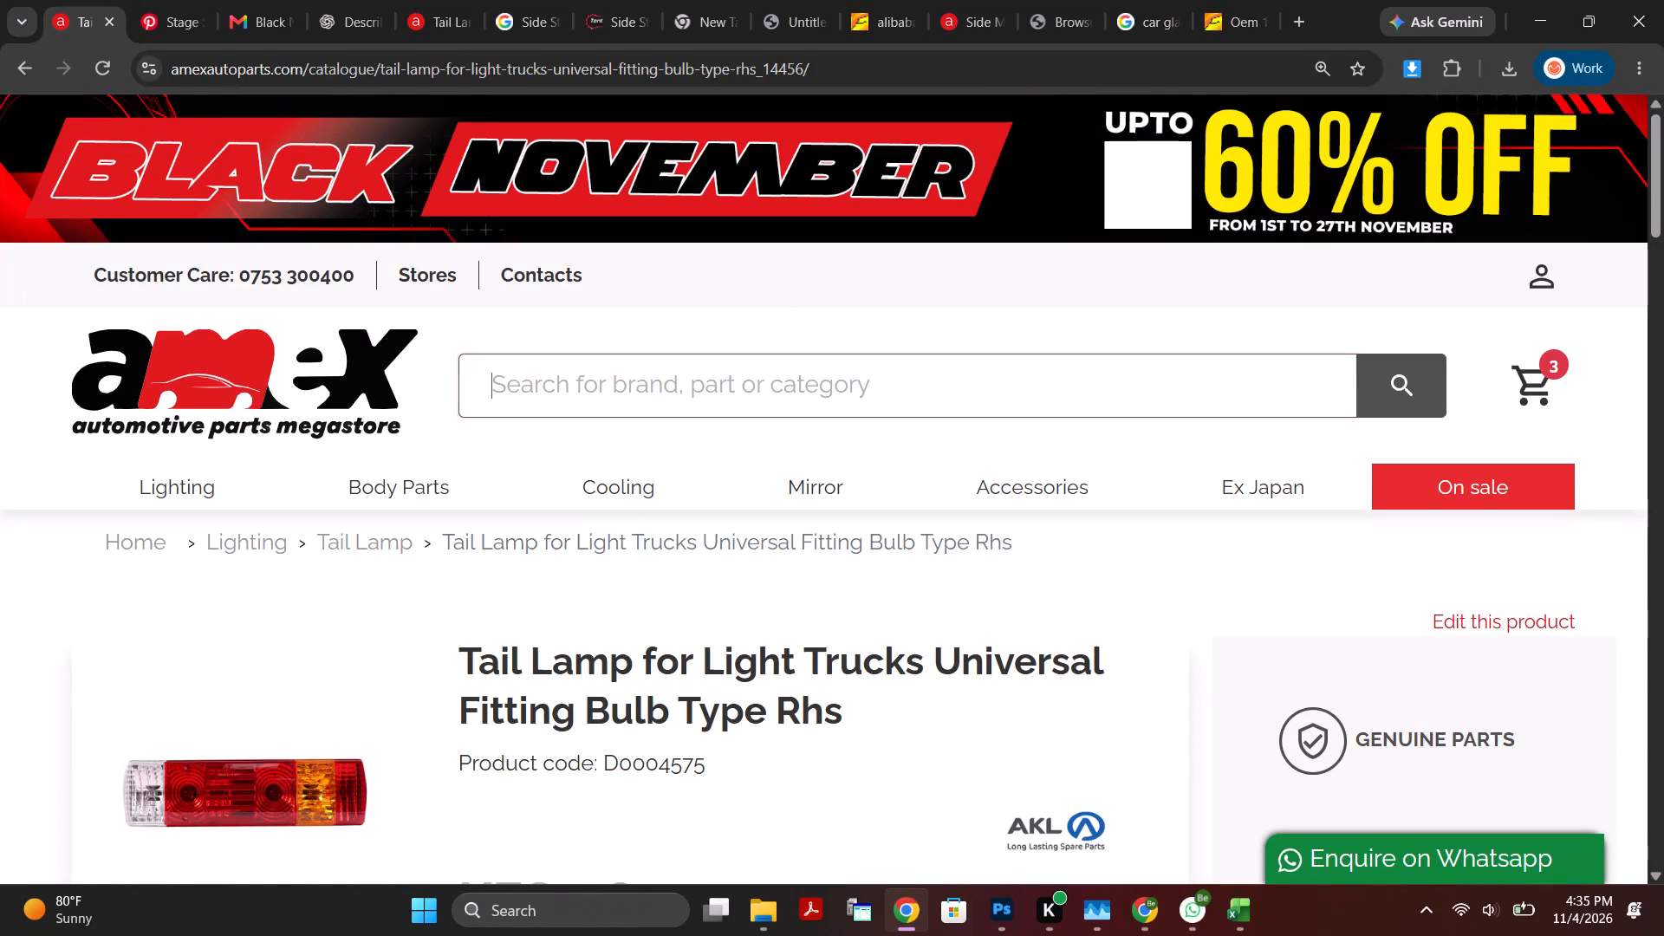
{"action": "key", "text": "ctrl+v"}
{"action": "key", "text": "Return"}
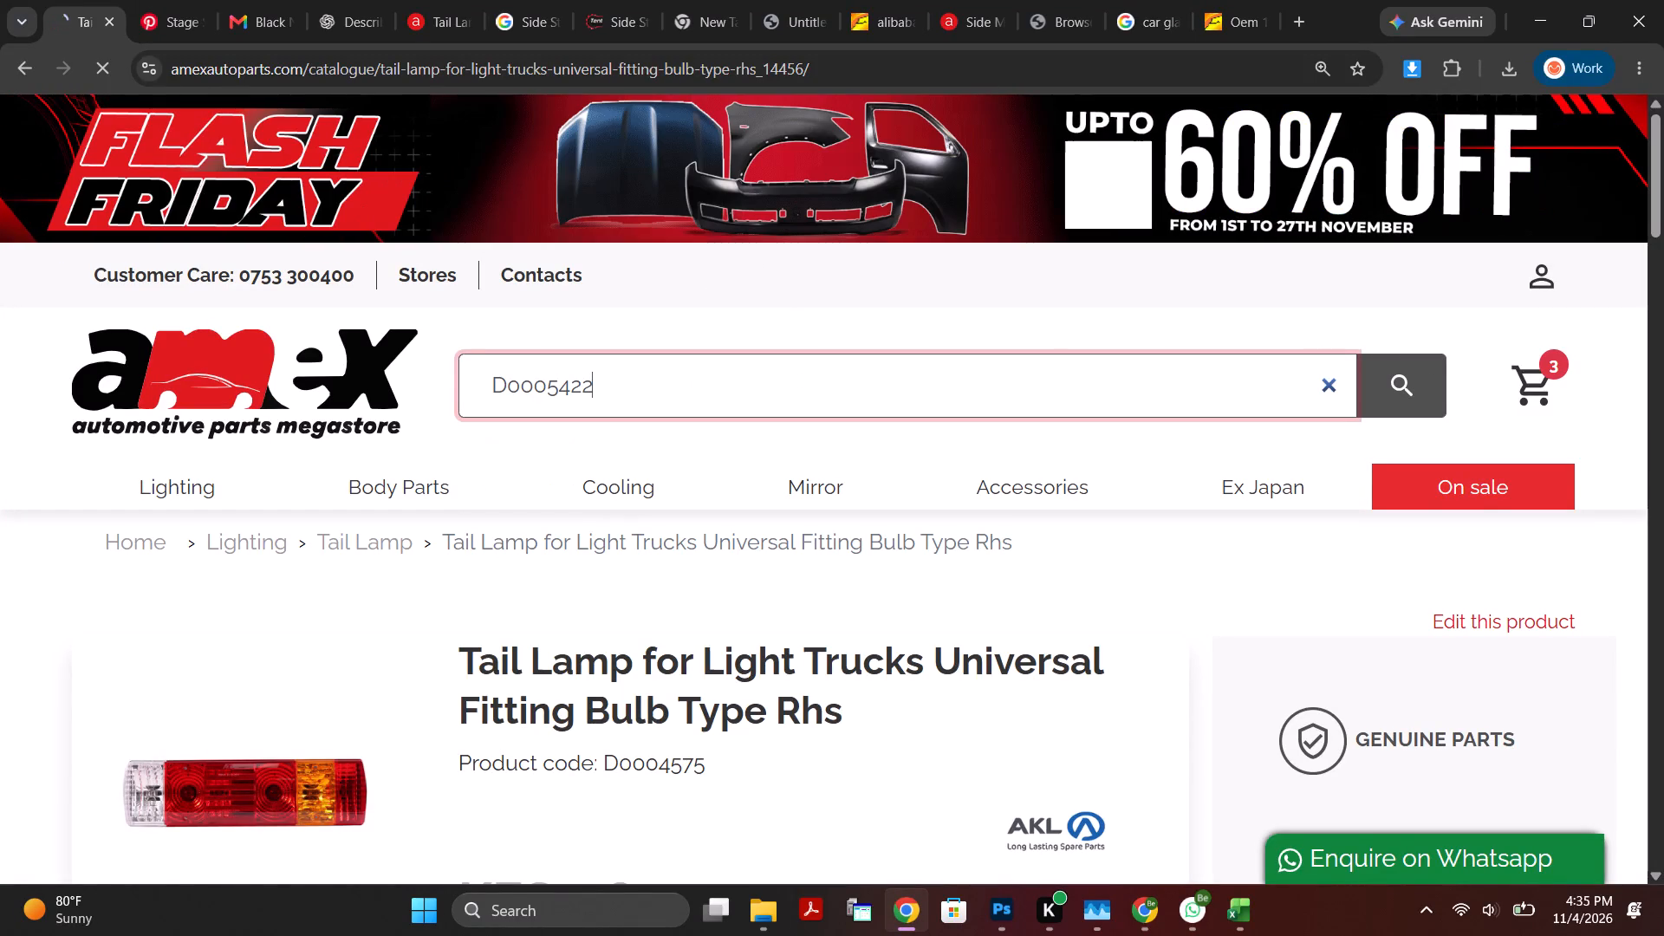
Open the Fog Lamp Kit Toyota Land Cruiser LC300 product page and examine its enlarged product photo.
{"action": "scroll", "coordinate": [710, 601], "scroll_direction": "down", "scroll_amount": 6}
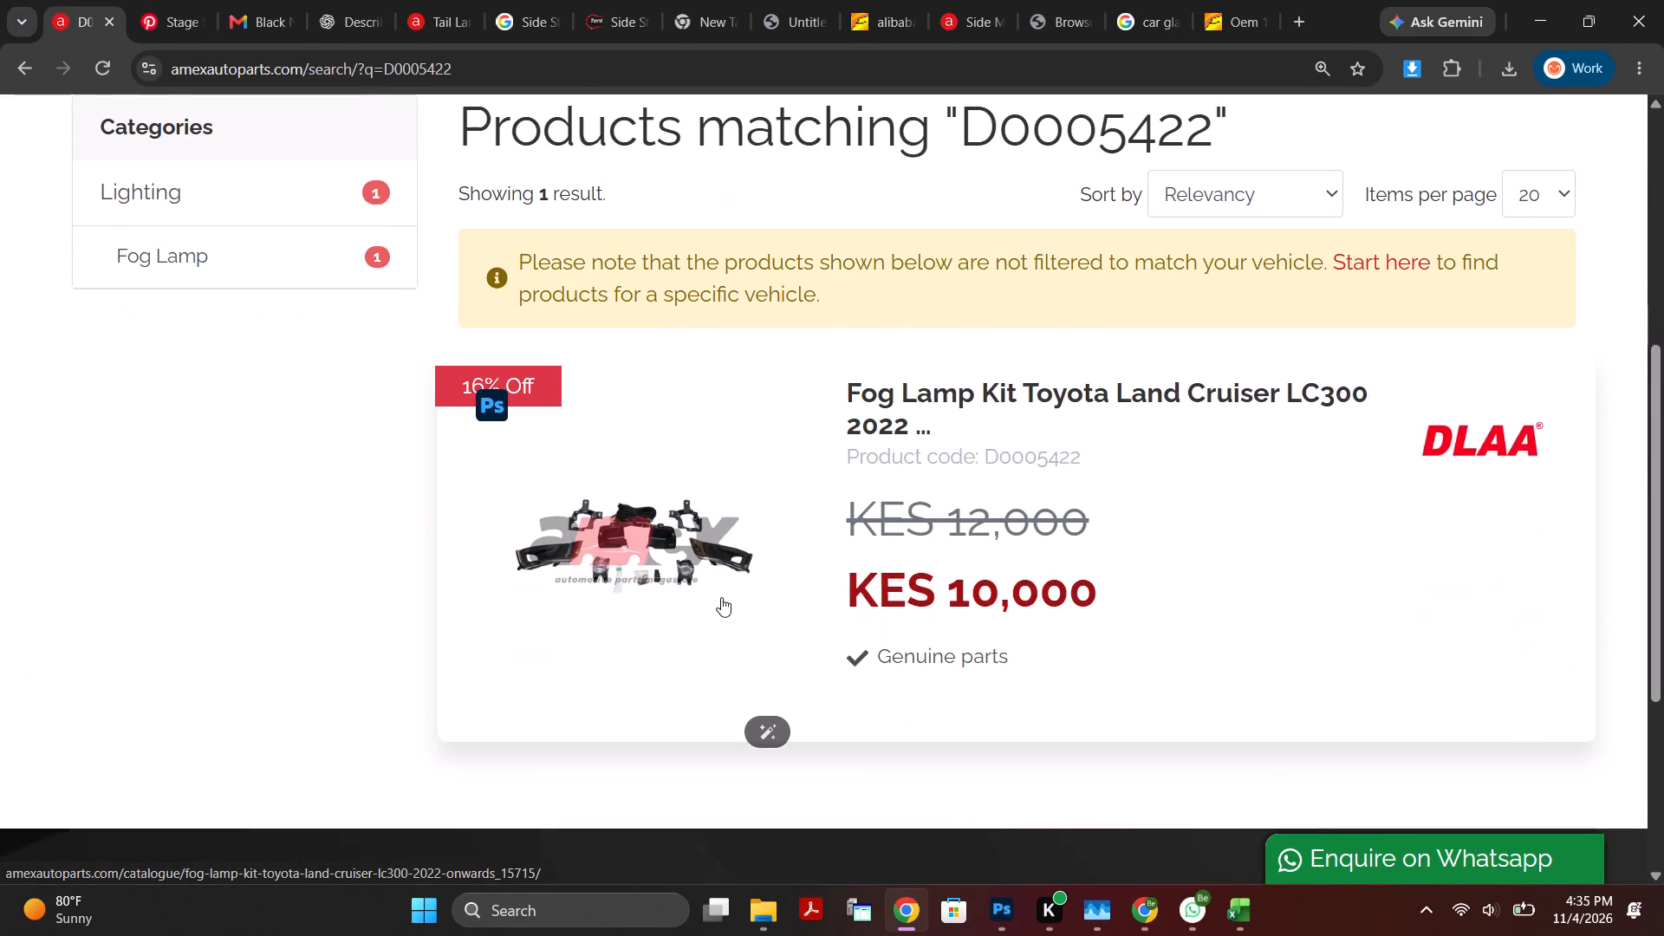
{"action": "left_click", "coordinate": [662, 407]}
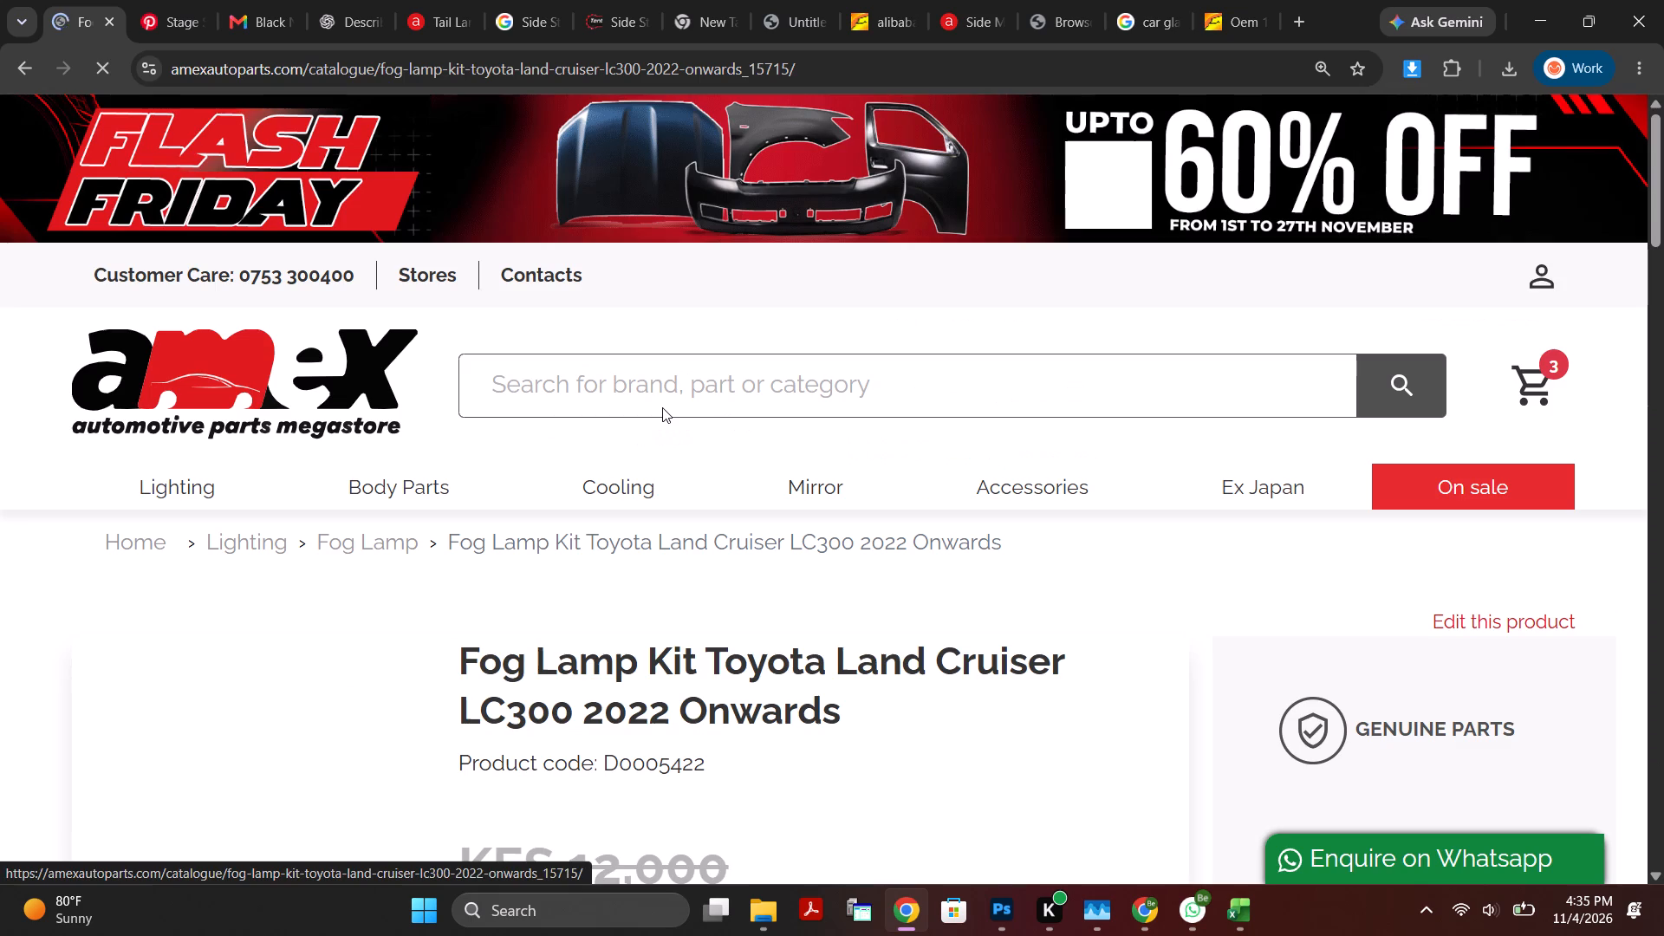
{"action": "scroll", "coordinate": [698, 543], "scroll_direction": "down", "scroll_amount": 3}
{"action": "left_click", "coordinate": [315, 417]}
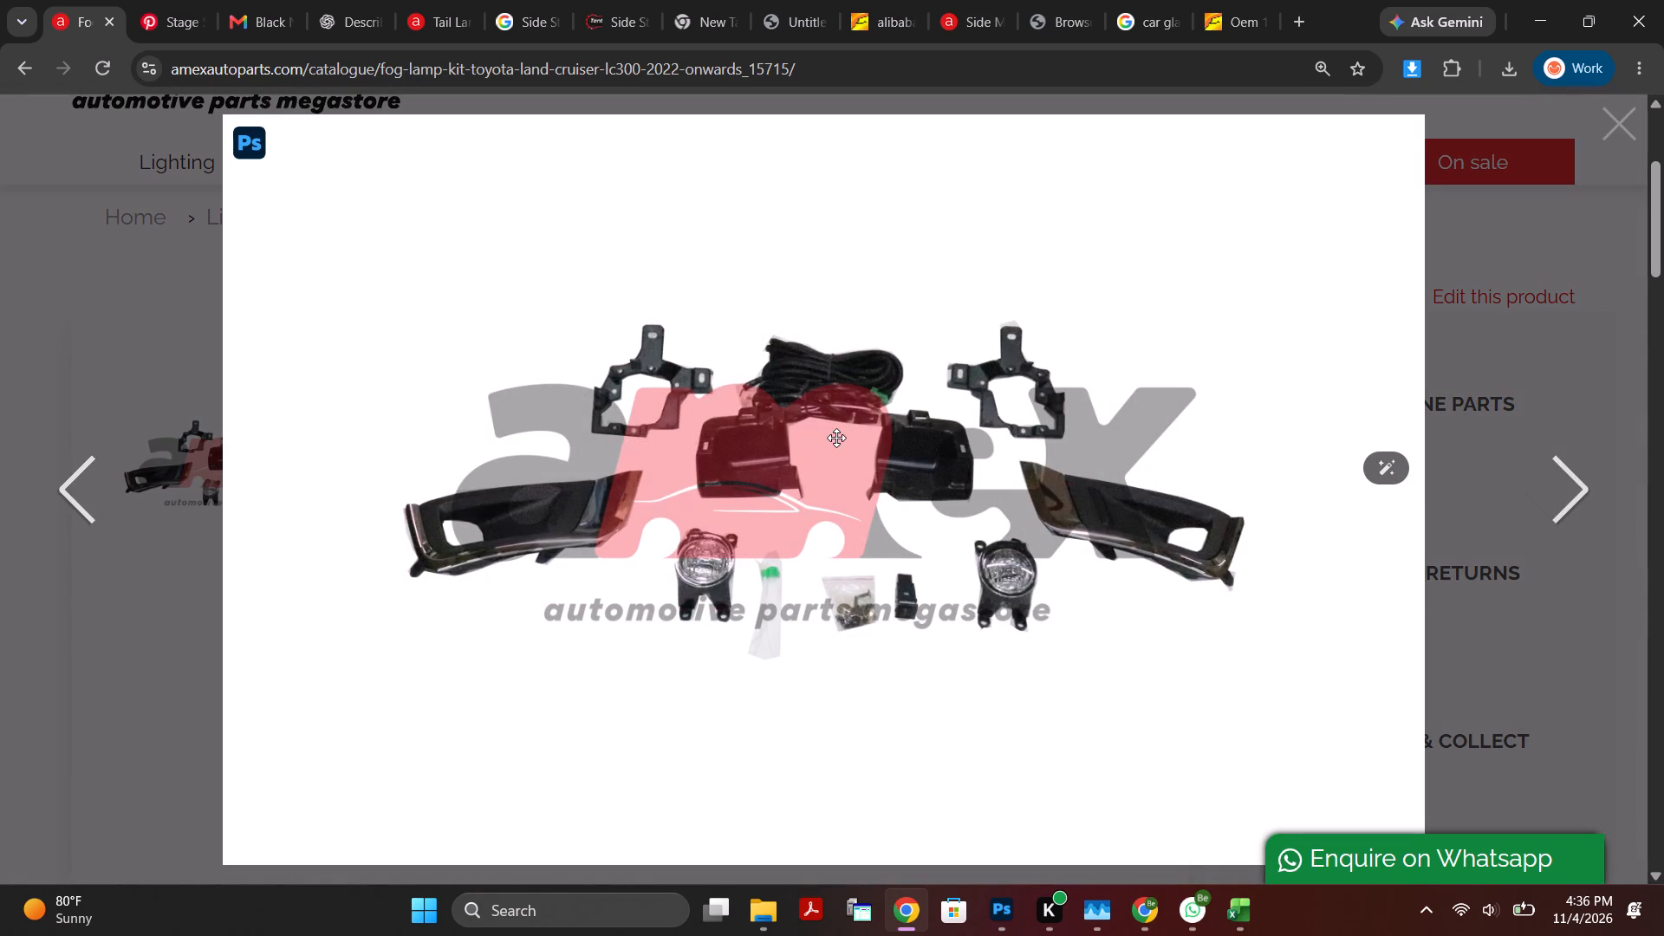
{"action": "left_click", "coordinate": [1234, 908]}
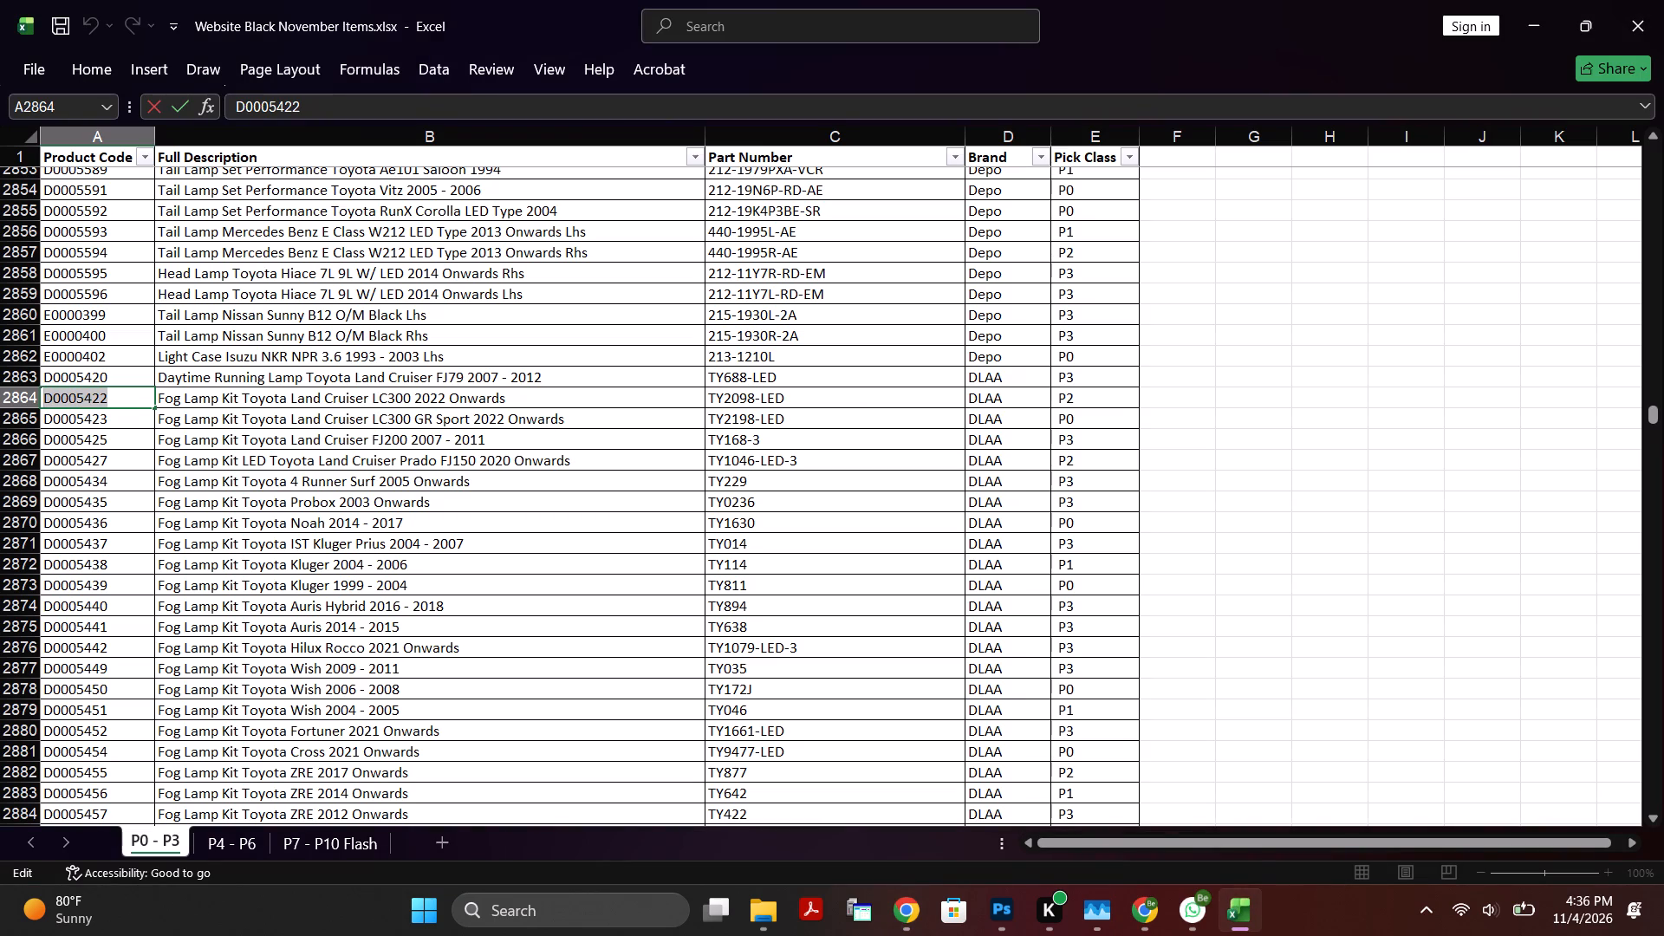
{"action": "left_click", "coordinate": [900, 904]}
{"action": "left_click", "coordinate": [192, 369]}
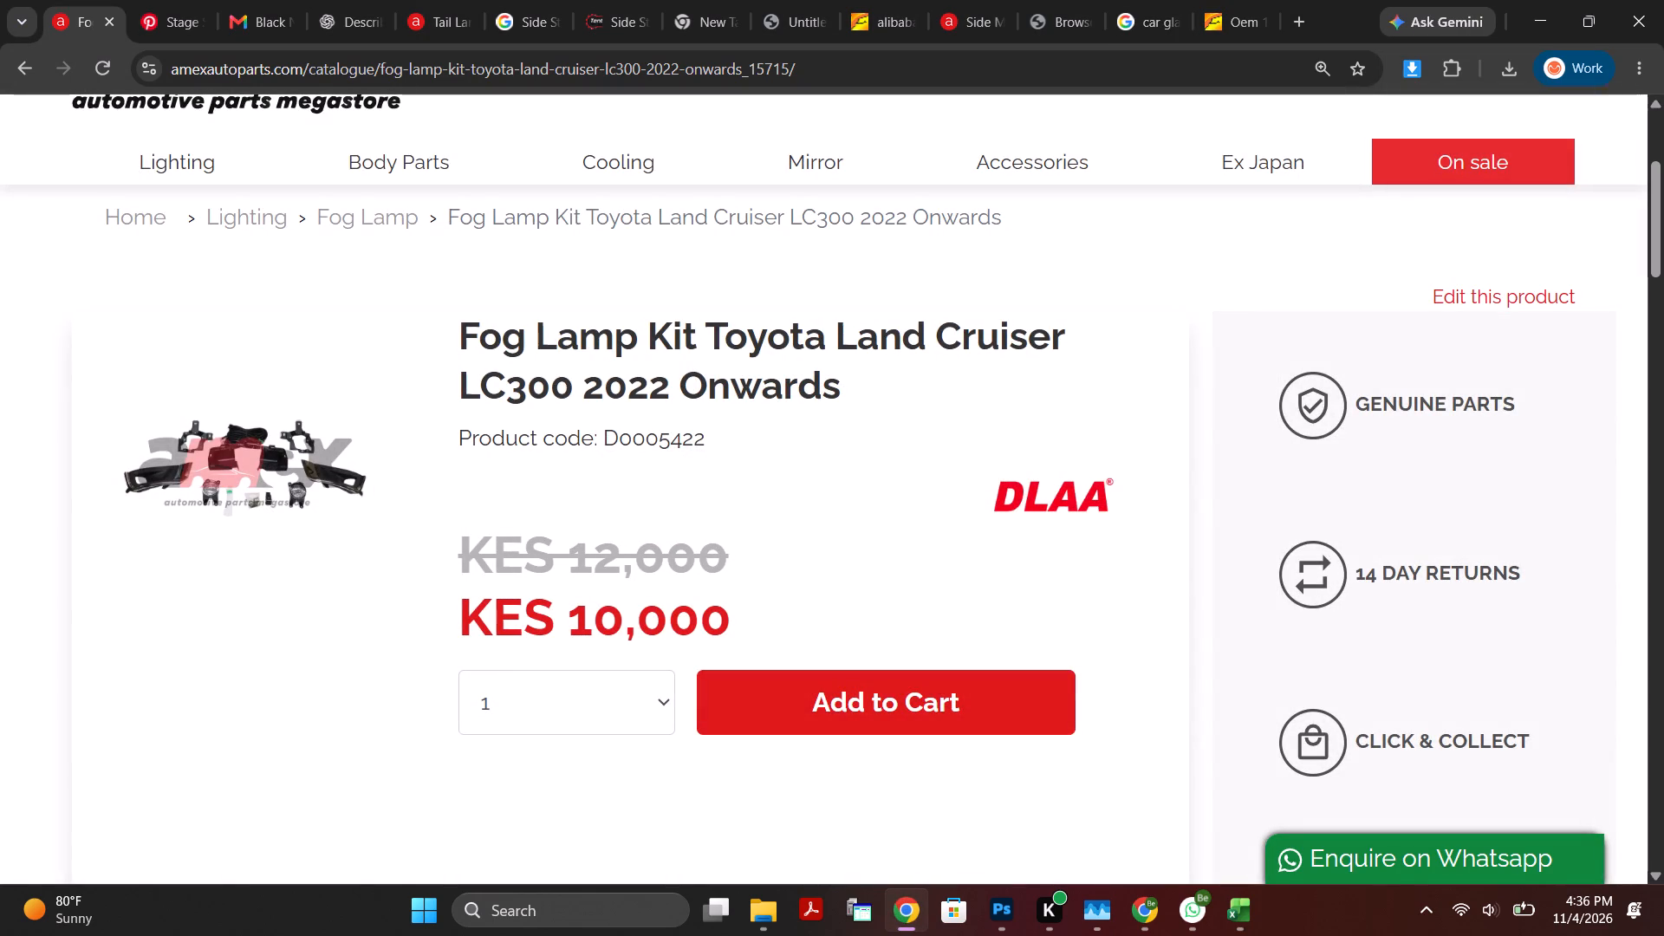
Copy "Fog Lamp Kit" from the product title and paste it over the Tail Lamp heading on Artboard 1 copy 5 in Photoshop.
{"action": "left_click_drag", "start_coordinate": [710, 336], "coordinate": [429, 340]}
{"action": "key", "text": "ctrl+c"}
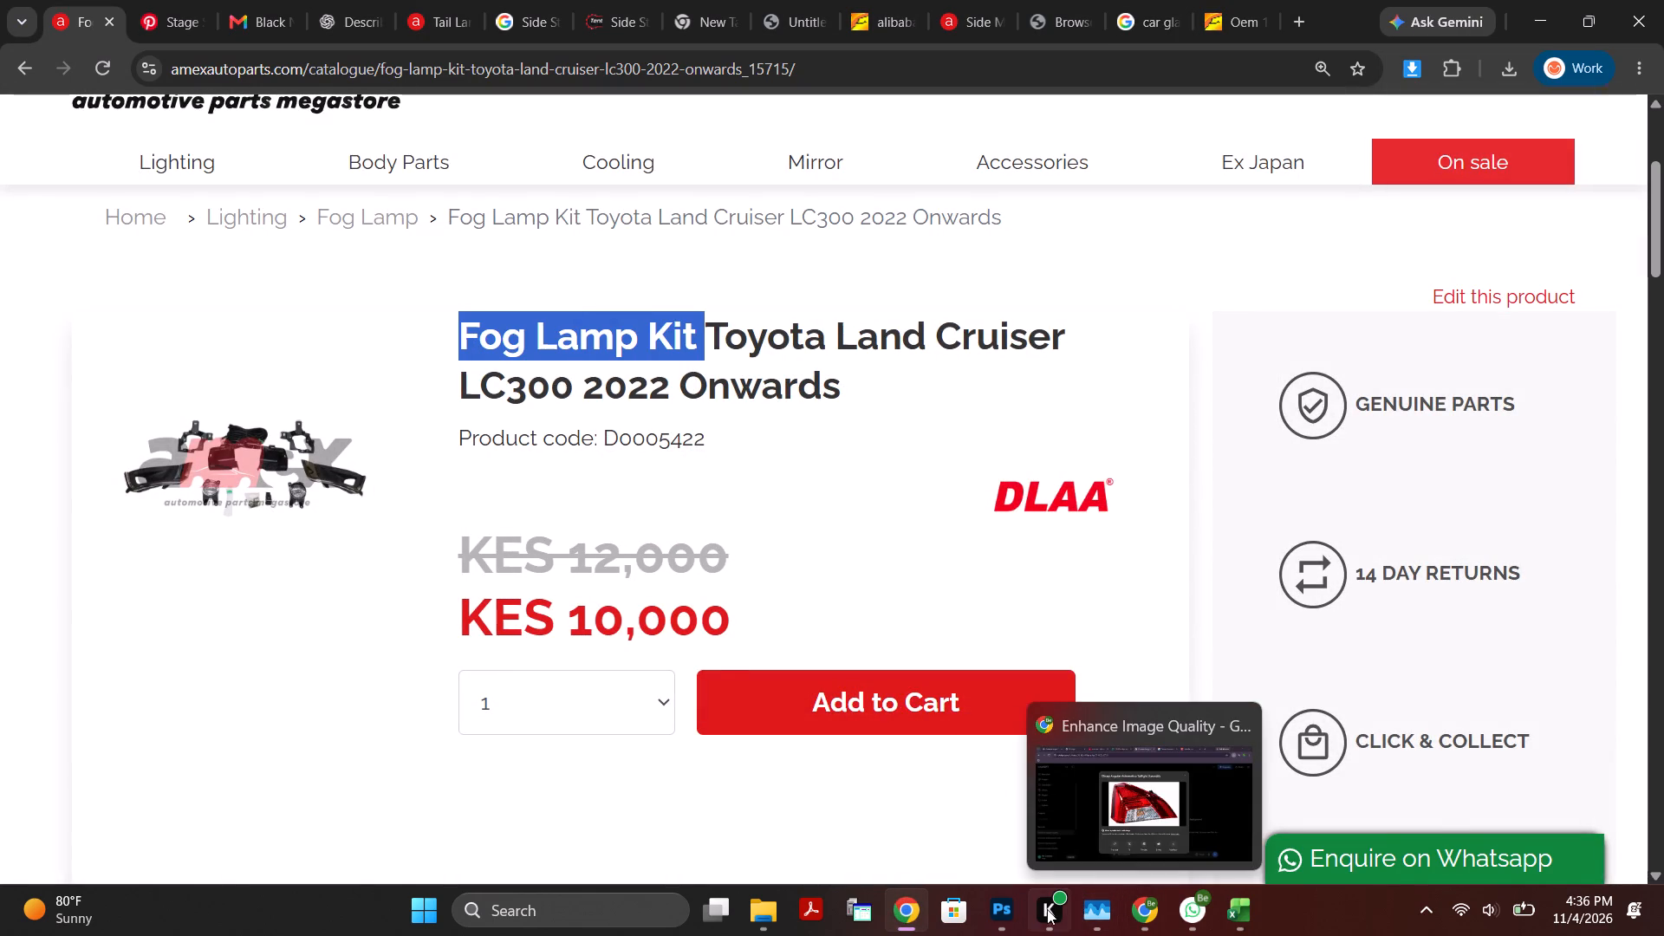
{"action": "left_click", "coordinate": [1011, 912]}
{"action": "double_click", "coordinate": [482, 341]}
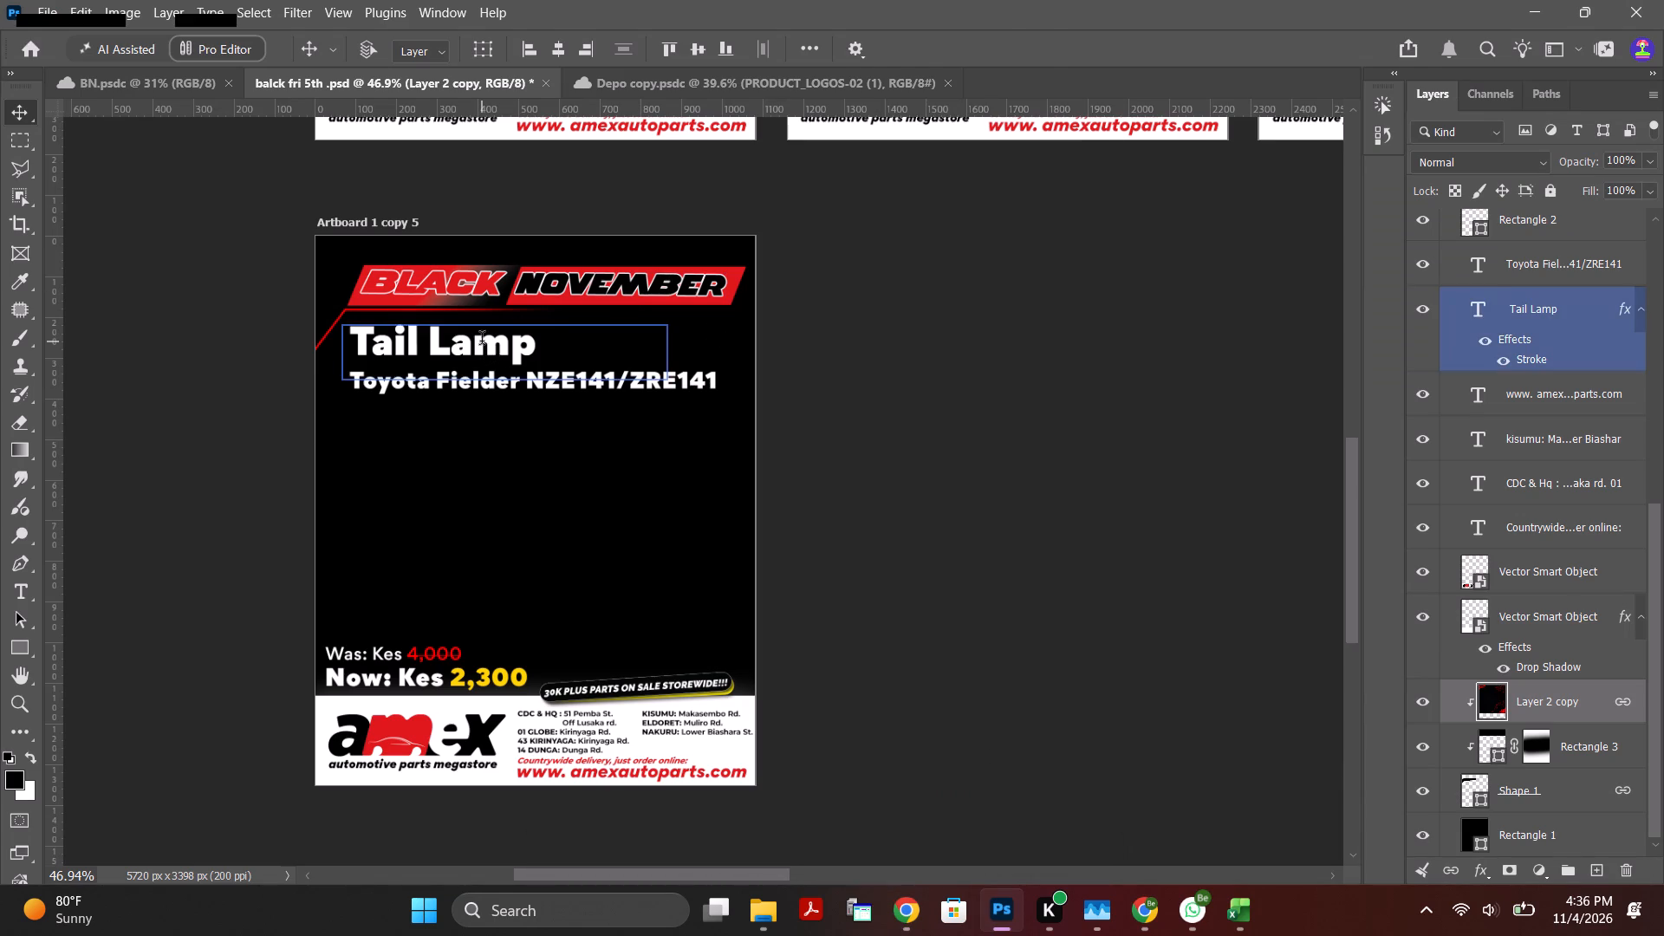
{"action": "key", "text": "ctrl+v"}
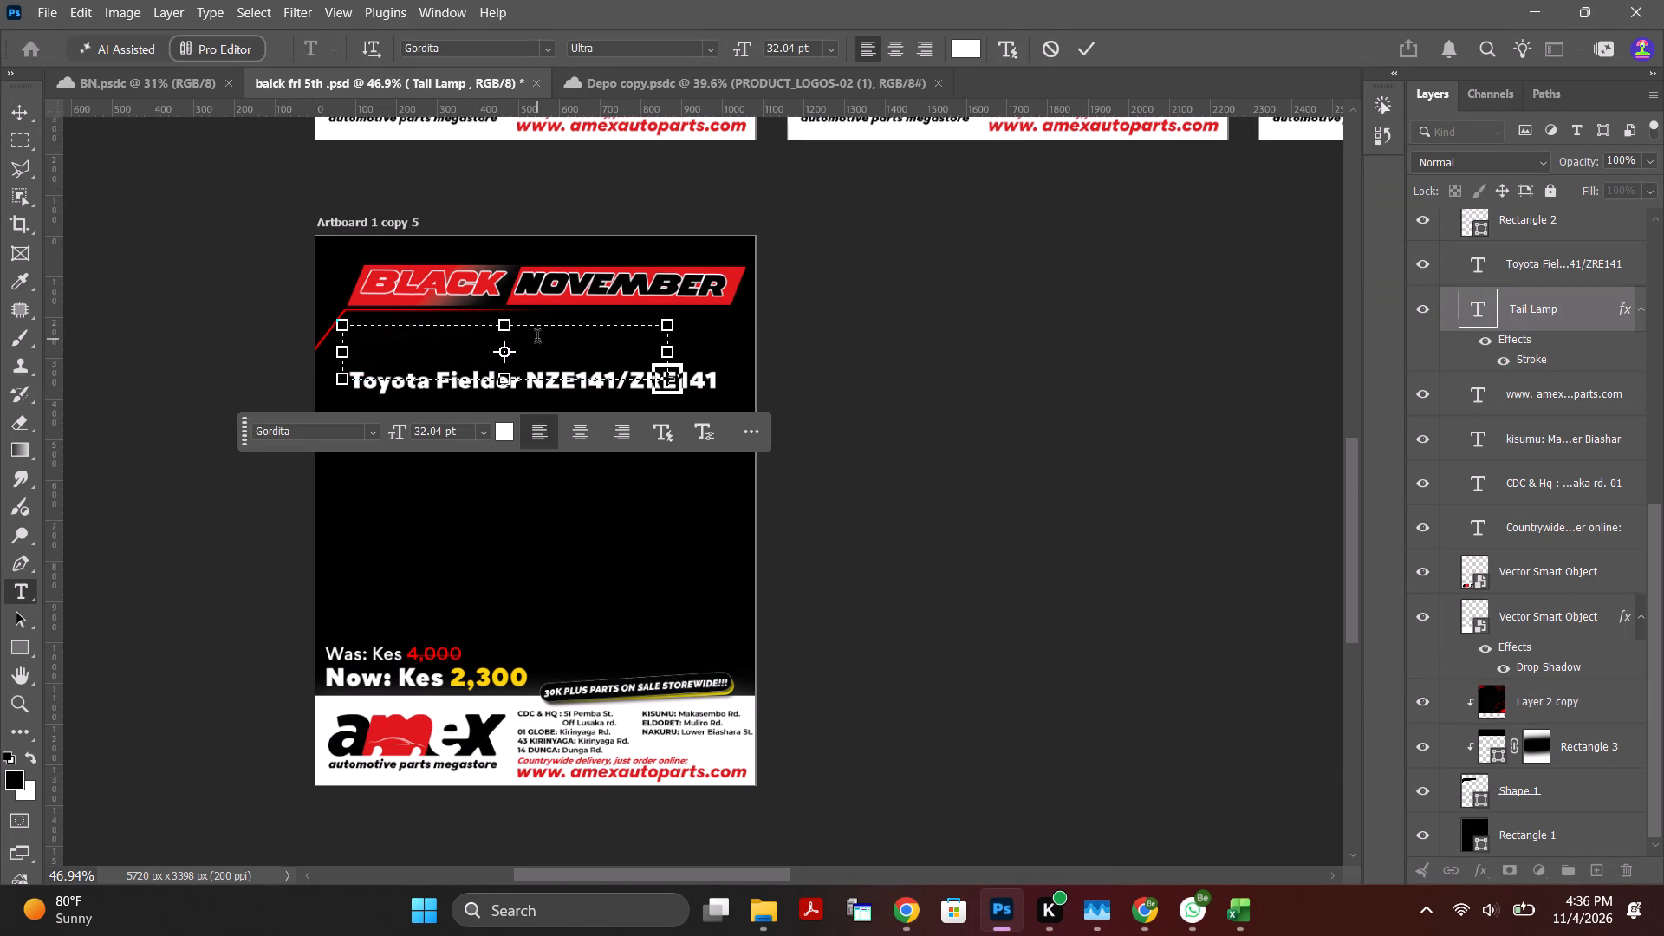
Remove the blank line before "Fog Lamp Kit", refit its text box to the heading, and nudge it into place above the vehicle name.
{"action": "left_click_drag", "start_coordinate": [669, 352], "coordinate": [745, 351]}
{"action": "left_click_drag", "start_coordinate": [665, 347], "coordinate": [862, 342]}
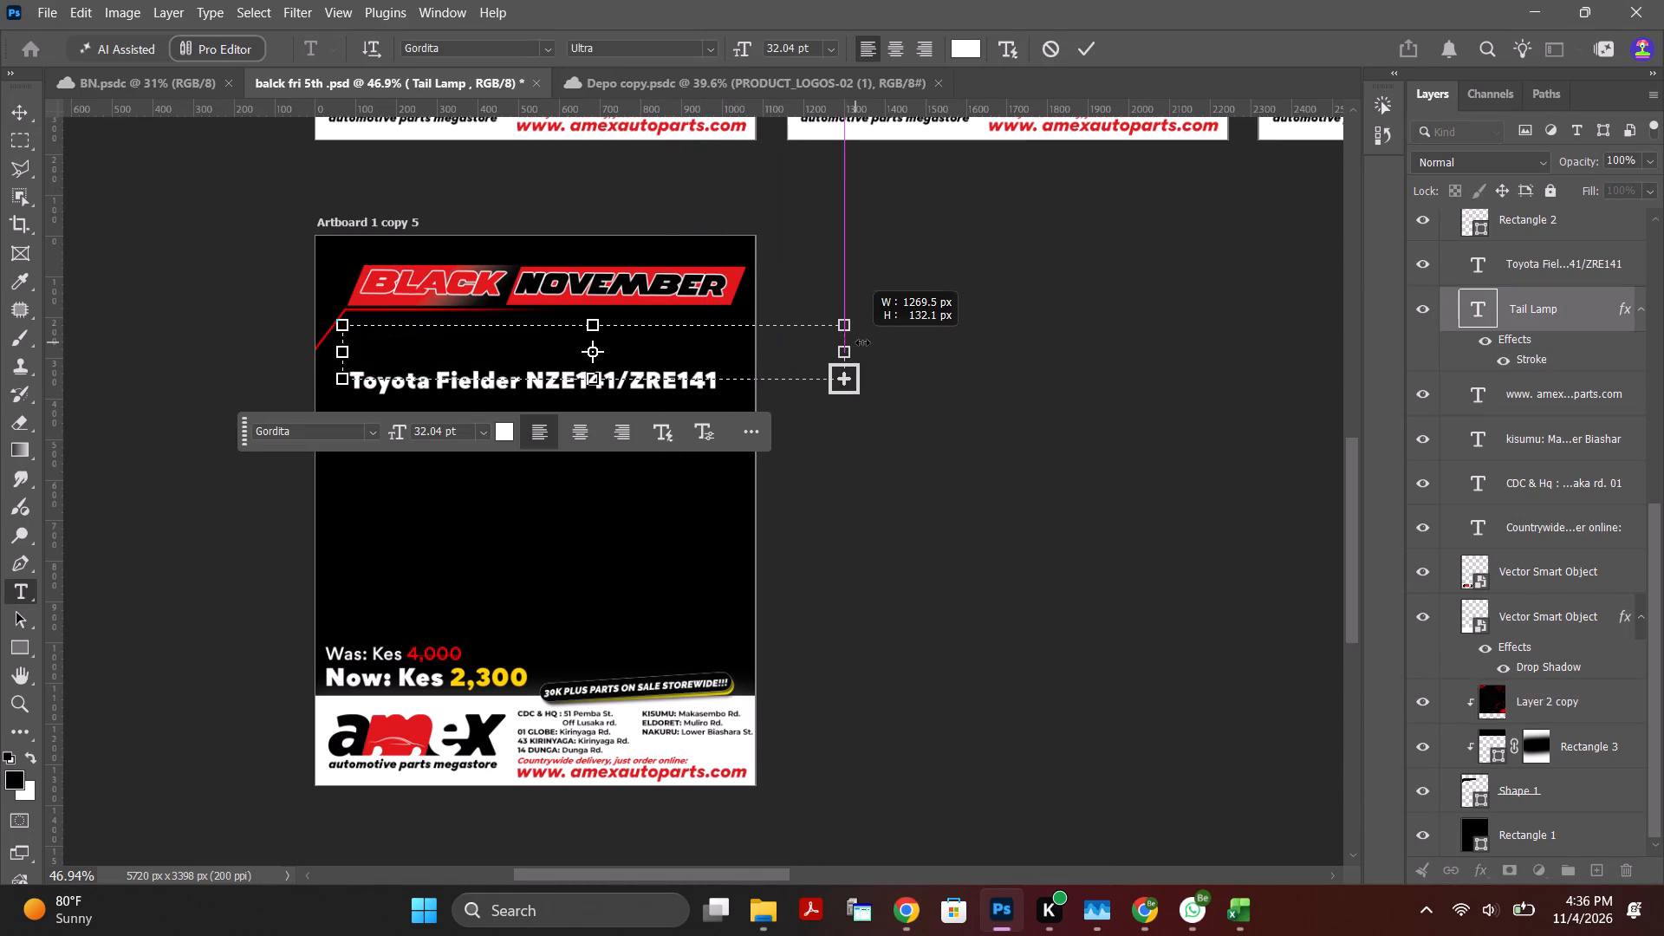
{"action": "left_click_drag", "start_coordinate": [862, 342], "coordinate": [919, 341]}
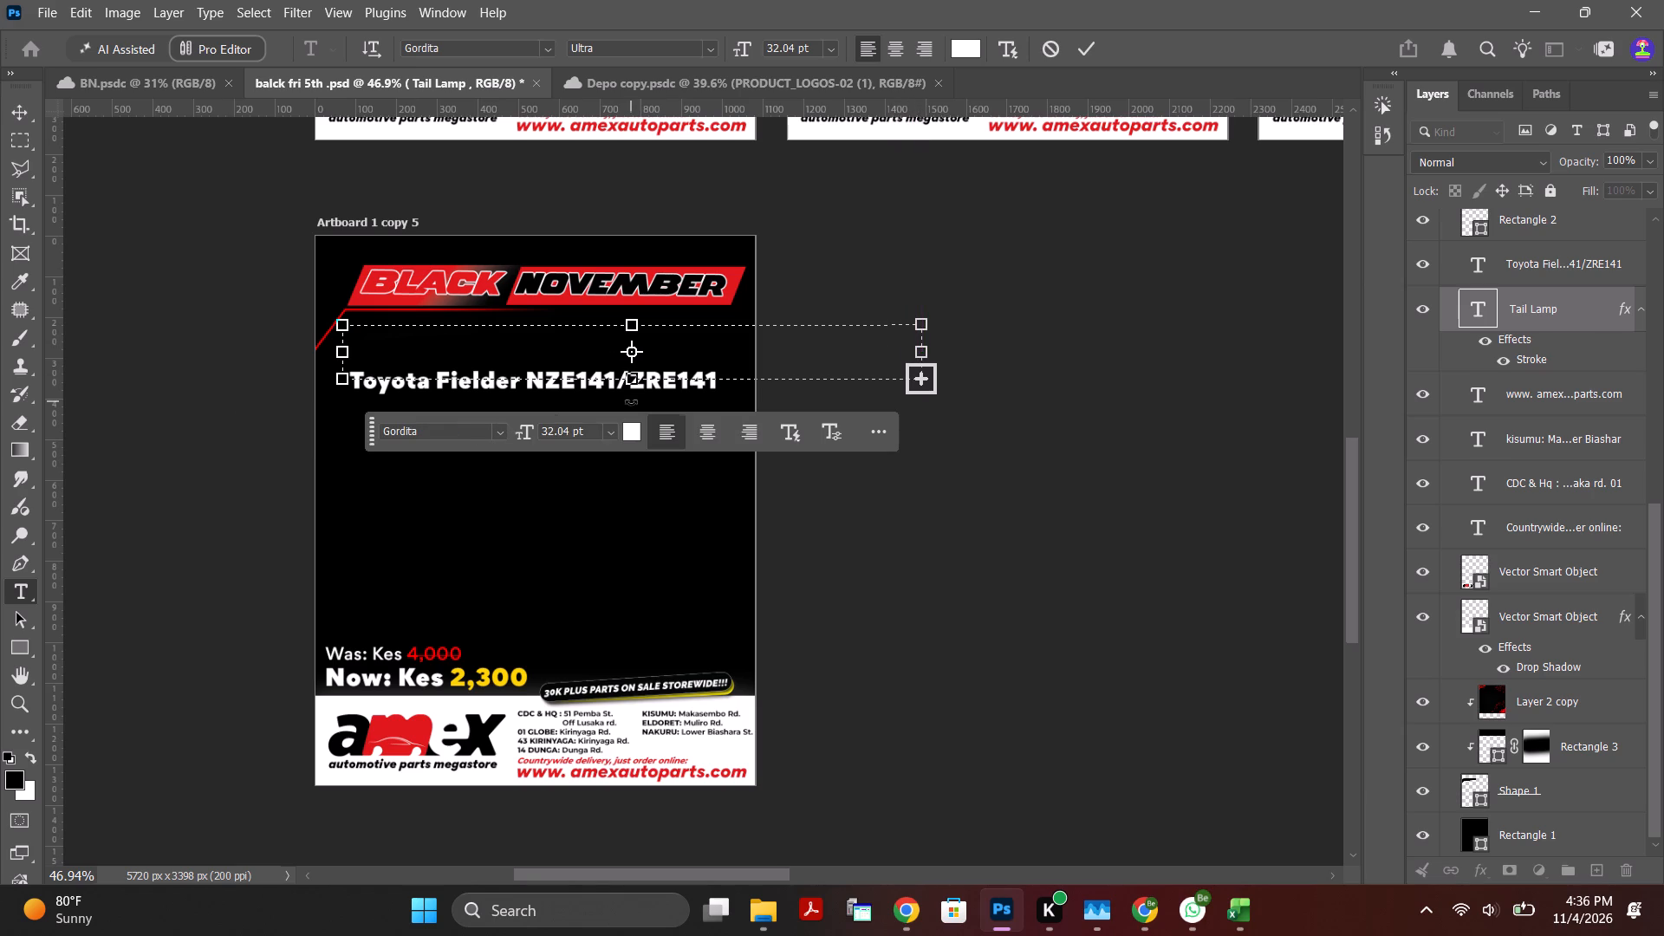
{"action": "left_click_drag", "start_coordinate": [634, 377], "coordinate": [641, 433]}
{"action": "left_click_drag", "start_coordinate": [634, 434], "coordinate": [635, 458]}
{"action": "left_click_drag", "start_coordinate": [634, 329], "coordinate": [634, 377]}
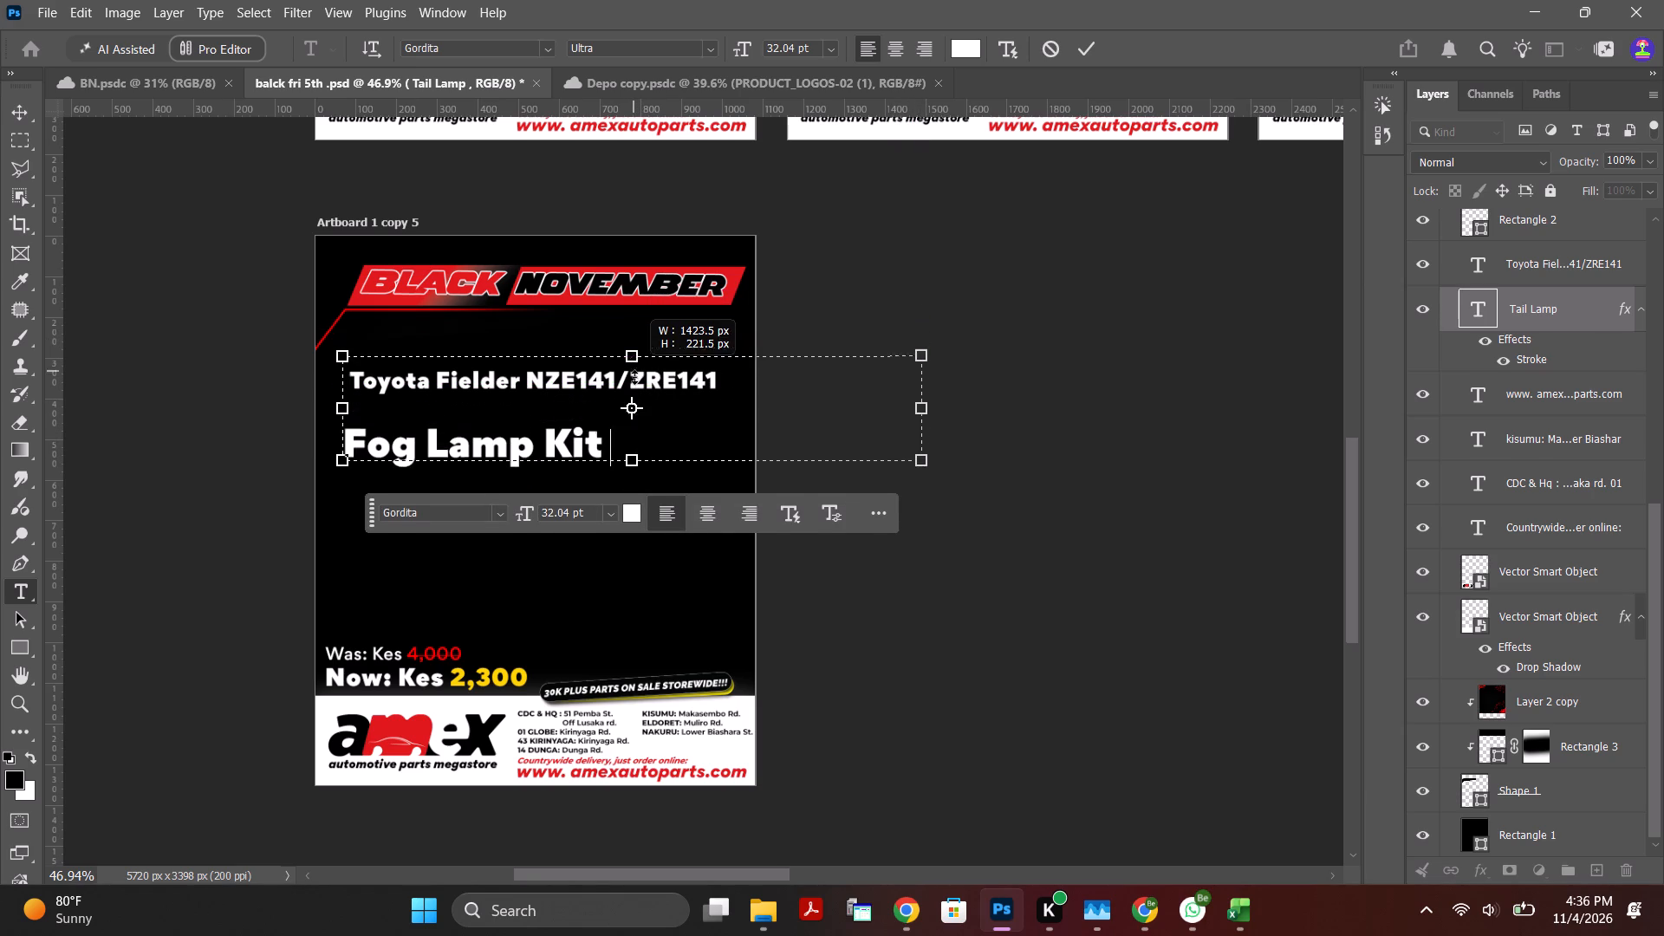
{"action": "left_click_drag", "start_coordinate": [634, 377], "coordinate": [646, 324]}
{"action": "left_click", "coordinate": [354, 413]}
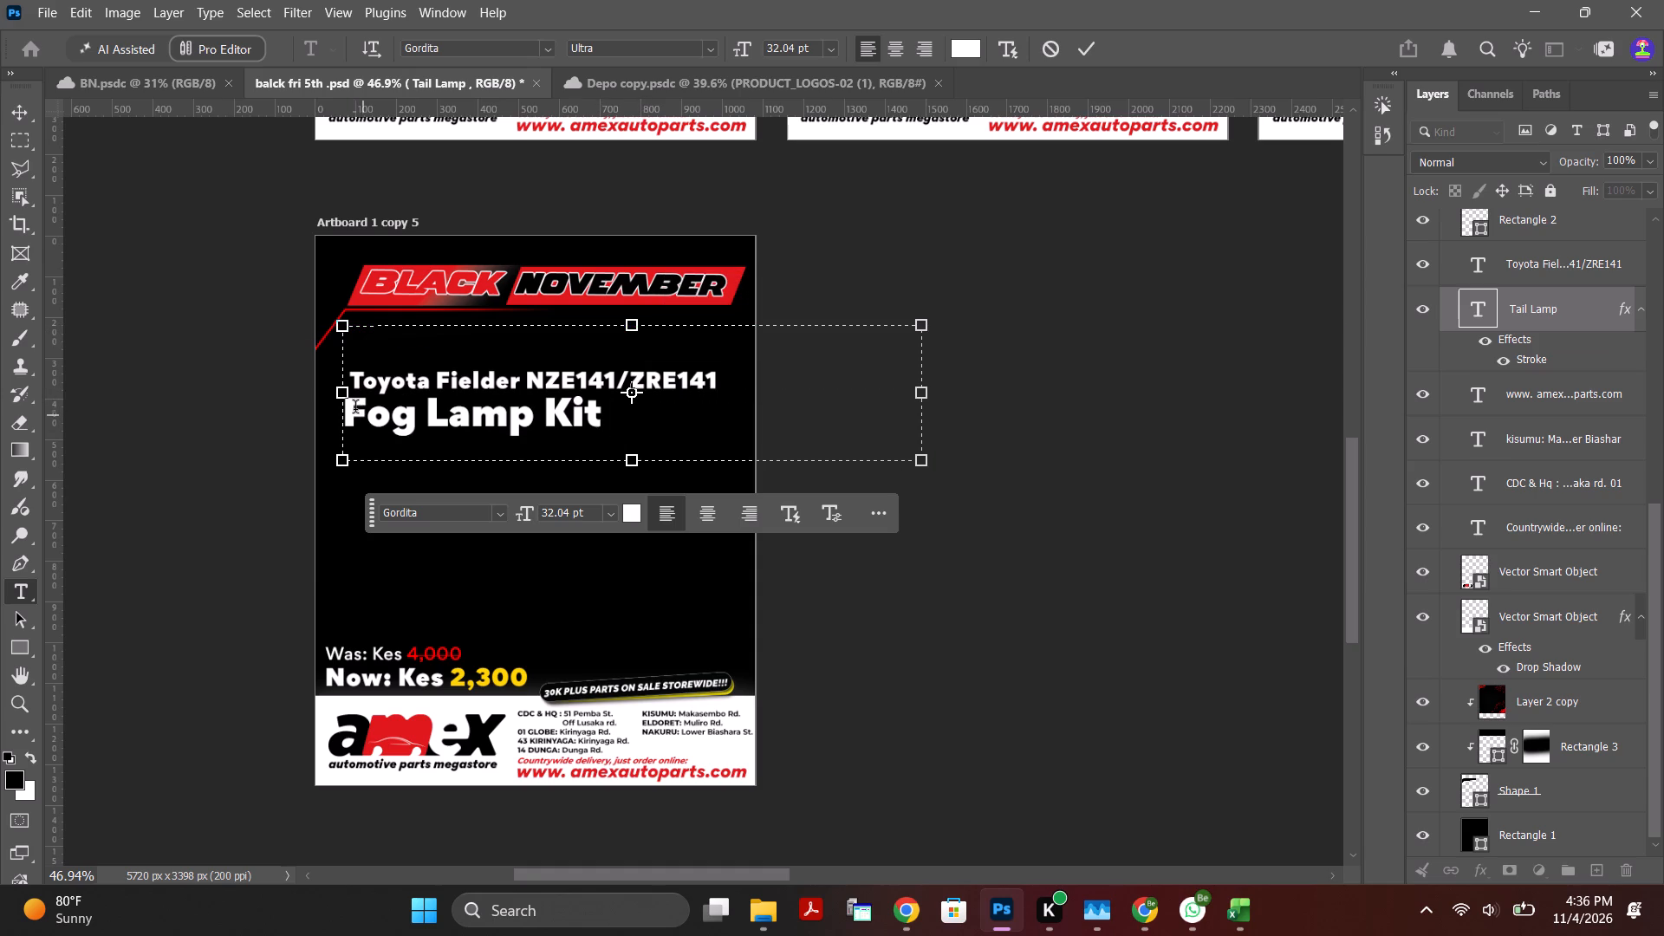
{"action": "key", "text": "BackSpace"}
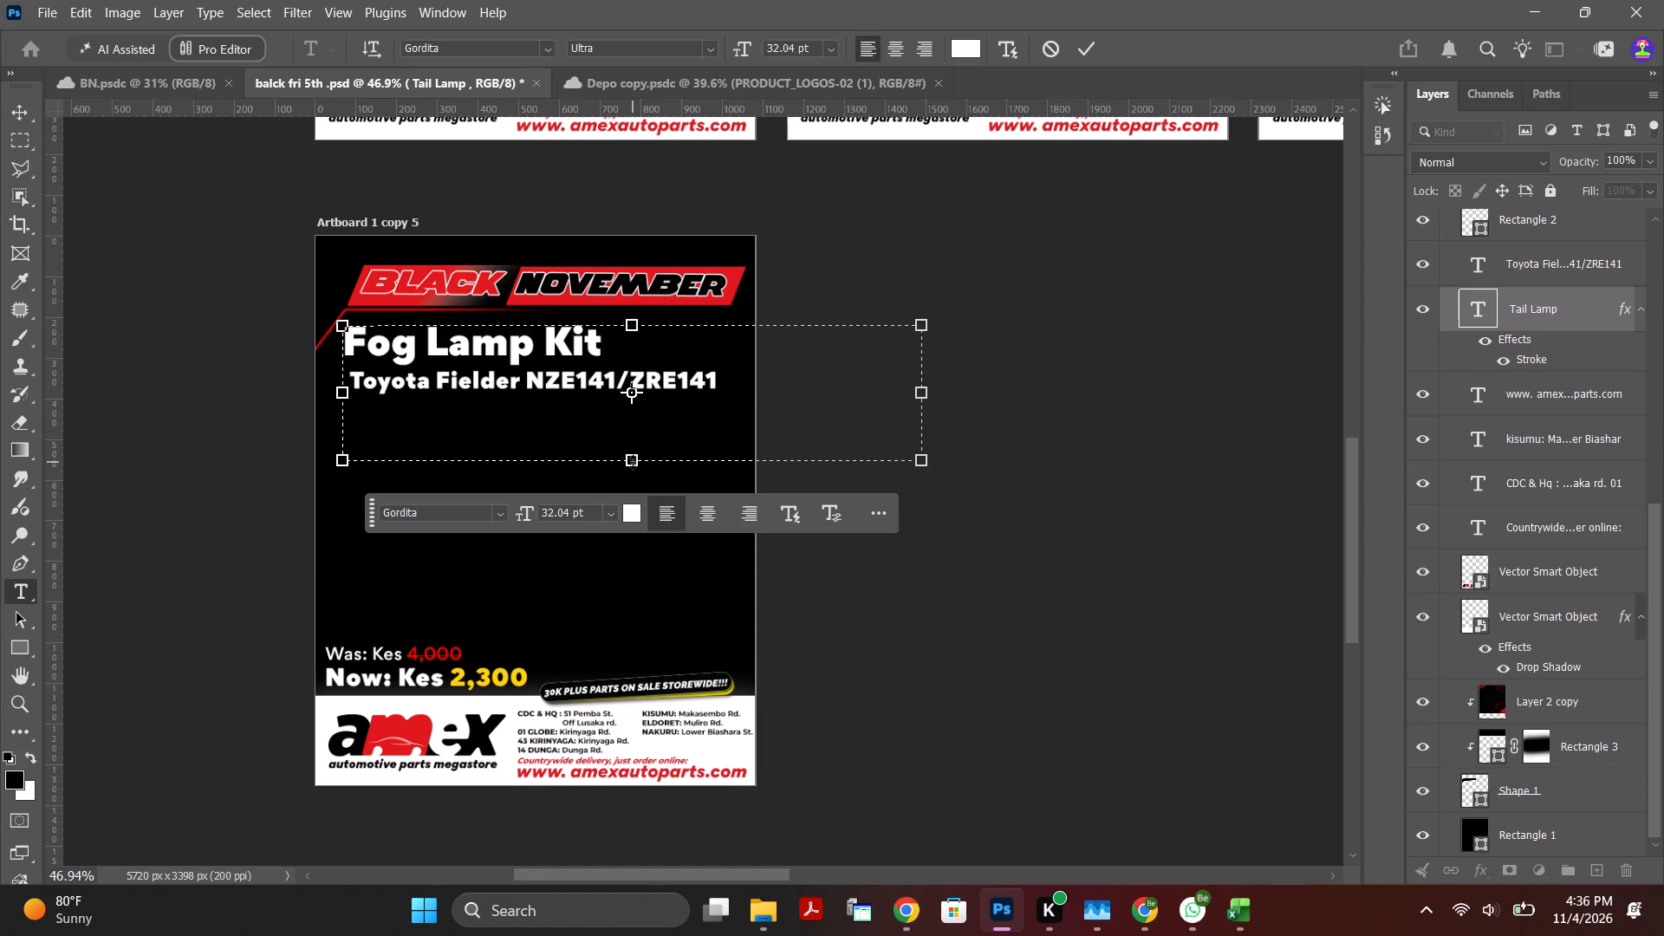
{"action": "left_click_drag", "start_coordinate": [633, 462], "coordinate": [652, 370]}
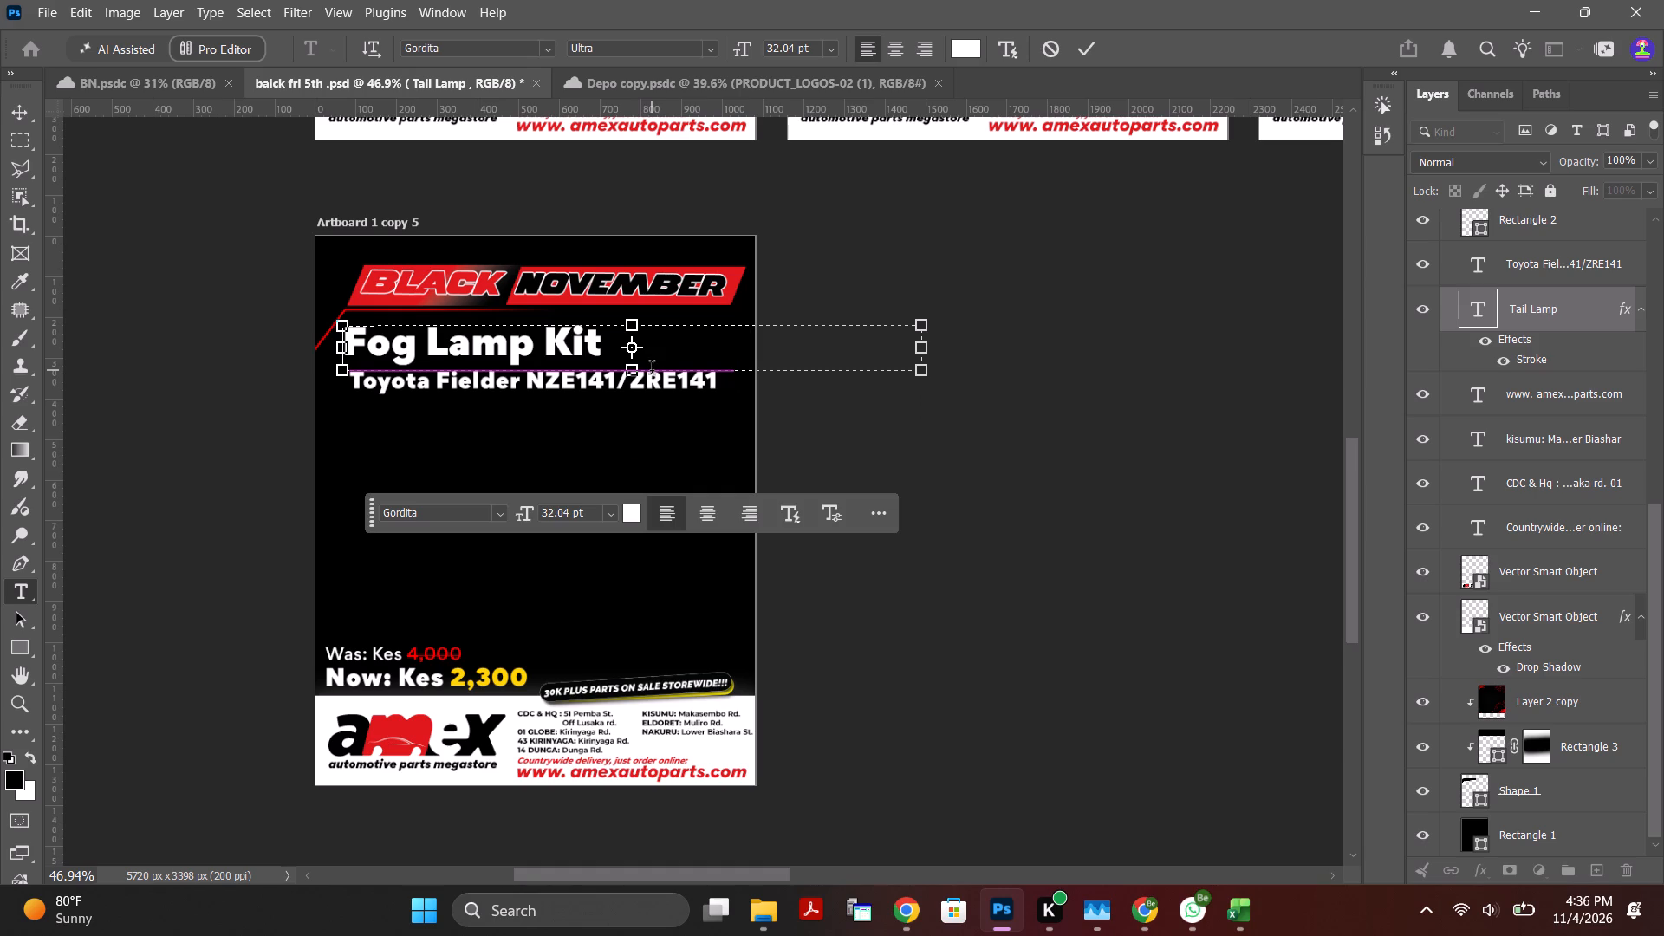
{"action": "left_click_drag", "start_coordinate": [926, 352], "coordinate": [862, 352]}
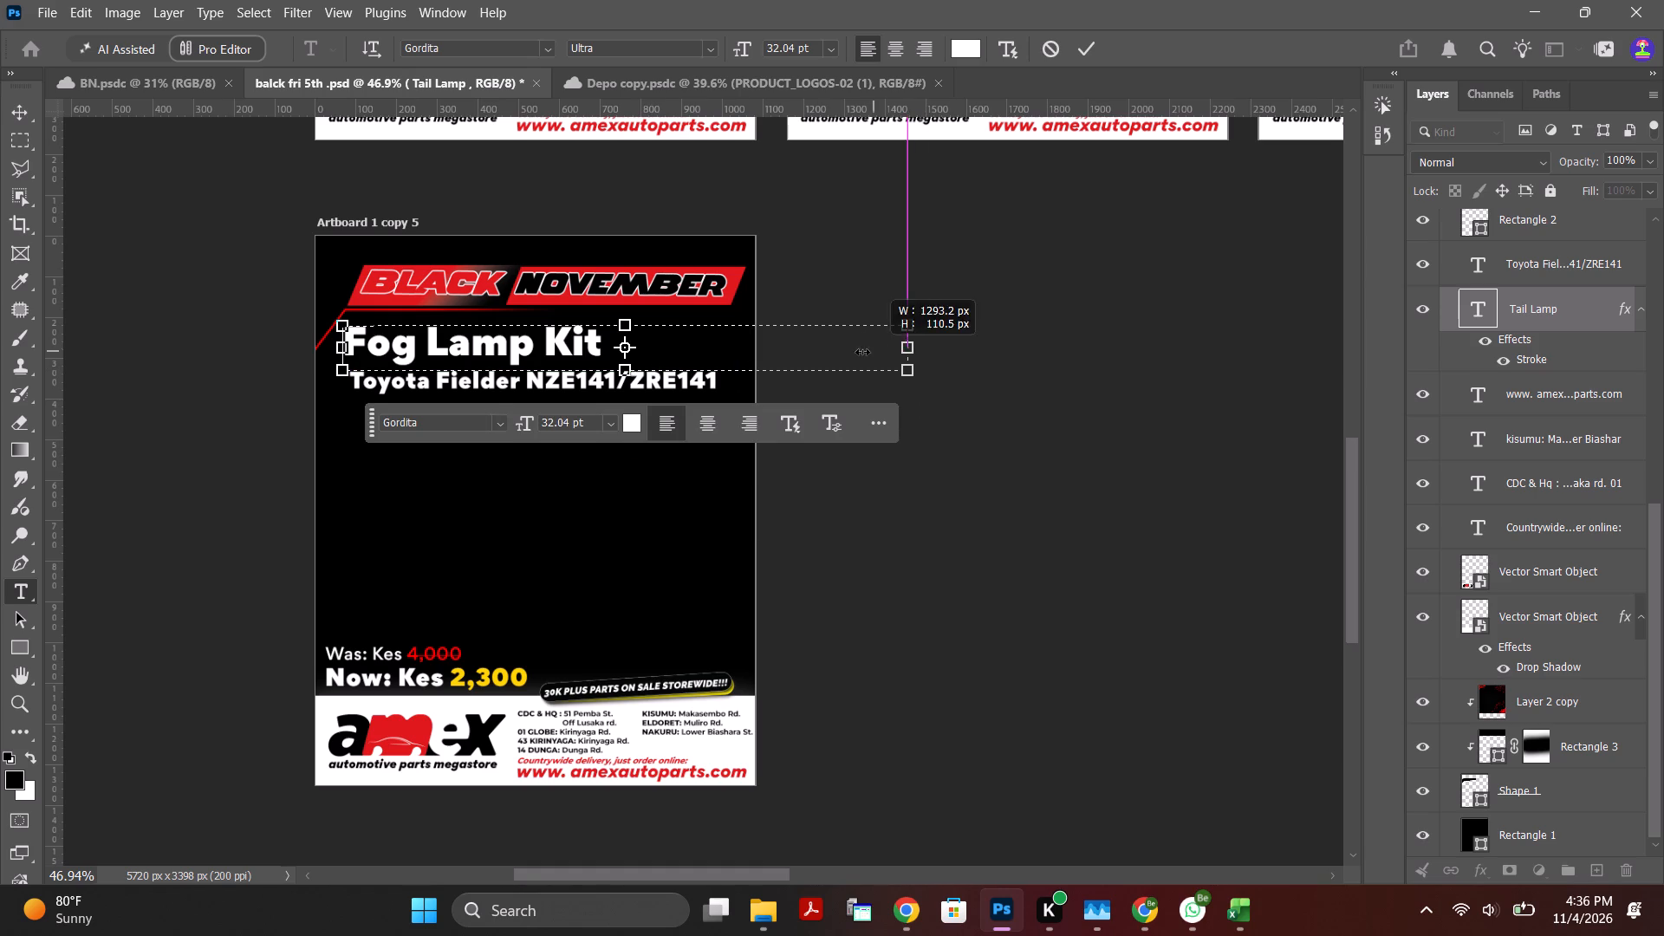
{"action": "left_click_drag", "start_coordinate": [862, 352], "coordinate": [621, 355]}
{"action": "left_click", "coordinate": [1089, 48]}
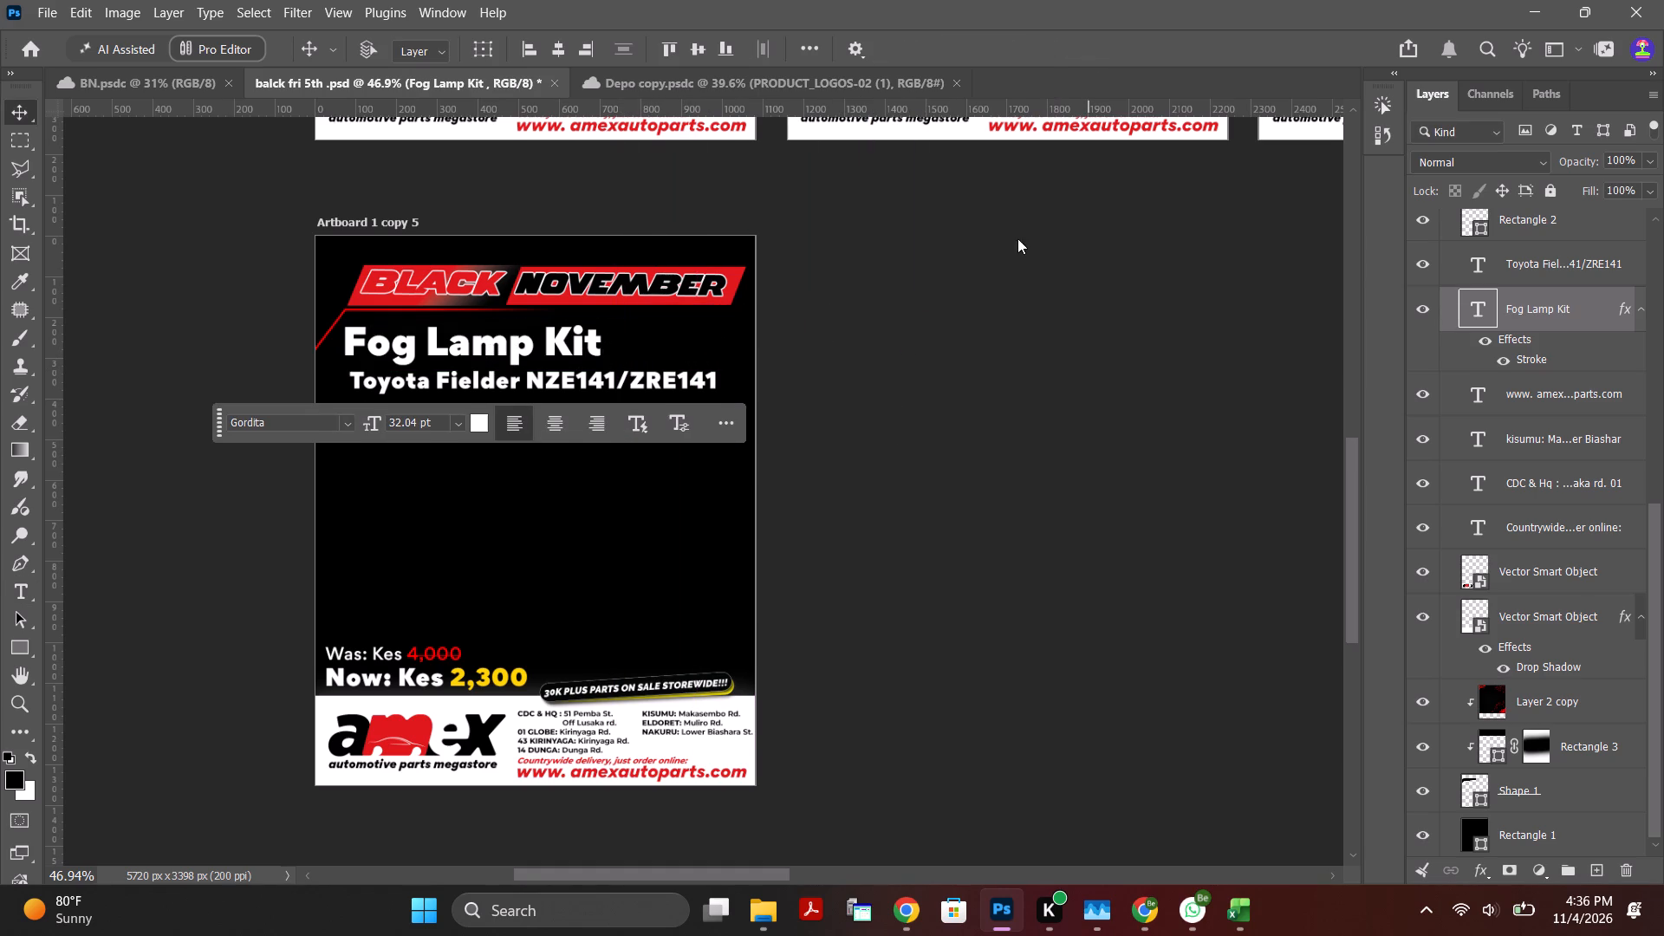
{"action": "left_click", "coordinate": [1017, 238]}
{"action": "left_click", "coordinate": [554, 343]}
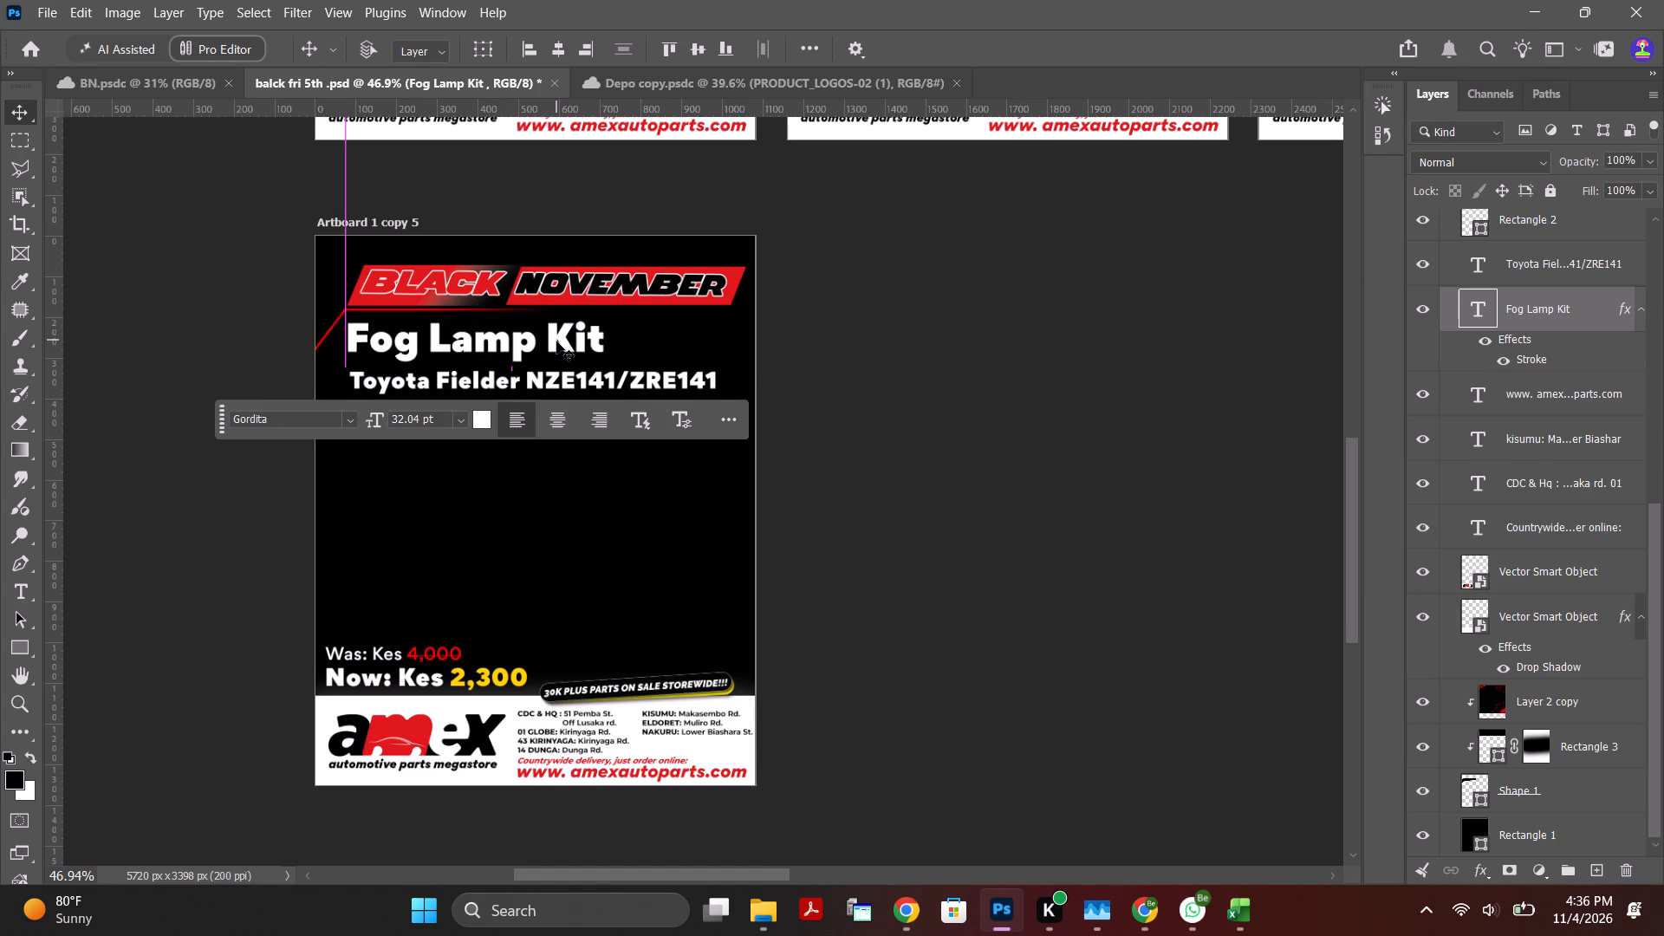
Replace the Toyota Fielder line with "Toyota Land Cruiser LC300 2022 Onwards" copied from the product page title in Chrome.
{"action": "left_click", "coordinate": [897, 911]}
{"action": "left_click", "coordinate": [778, 316]}
{"action": "left_click_drag", "start_coordinate": [710, 328], "coordinate": [710, 401]}
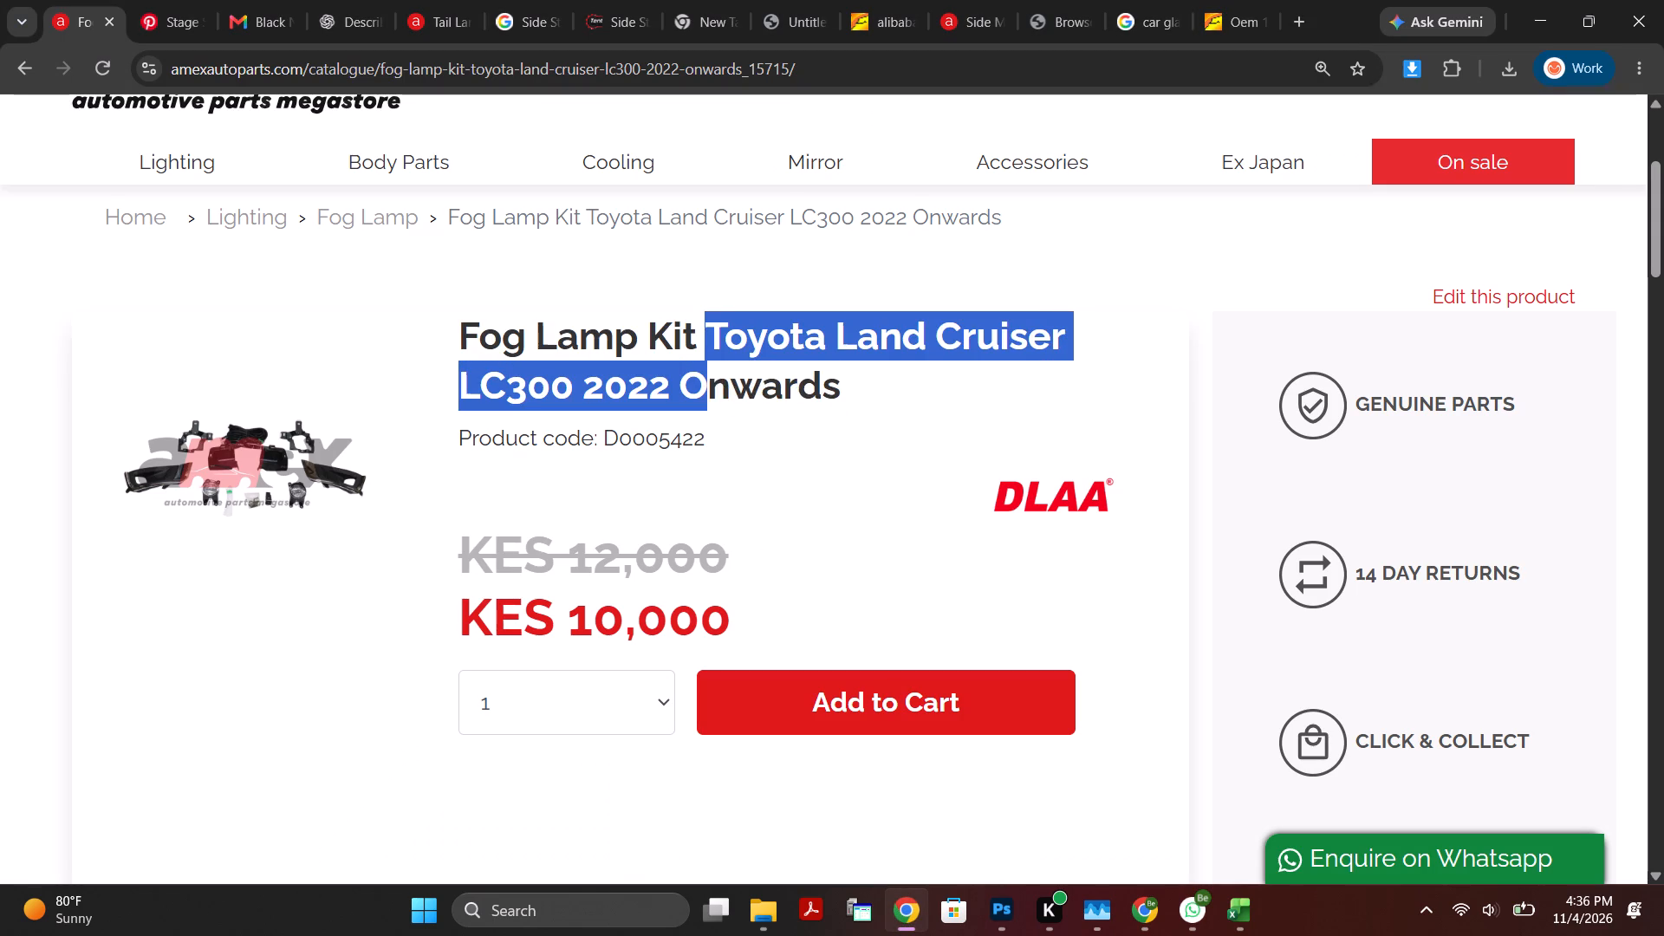
{"action": "left_click_drag", "start_coordinate": [710, 401], "coordinate": [873, 379]}
{"action": "key", "text": "ctrl+c"}
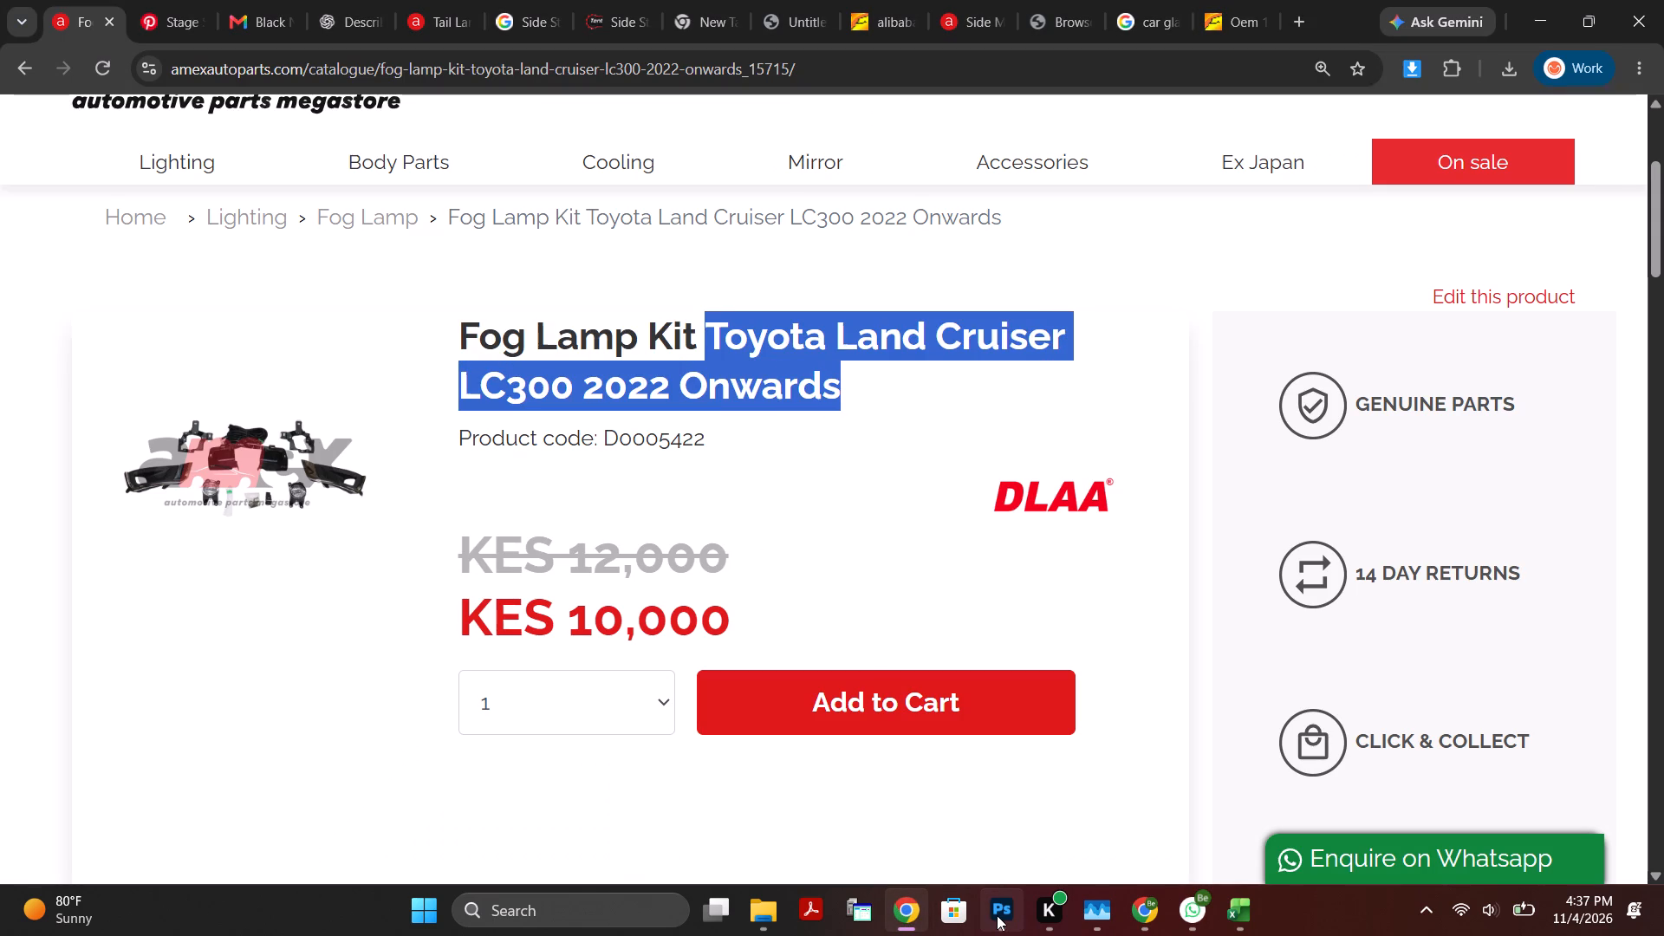
{"action": "left_click", "coordinate": [997, 915]}
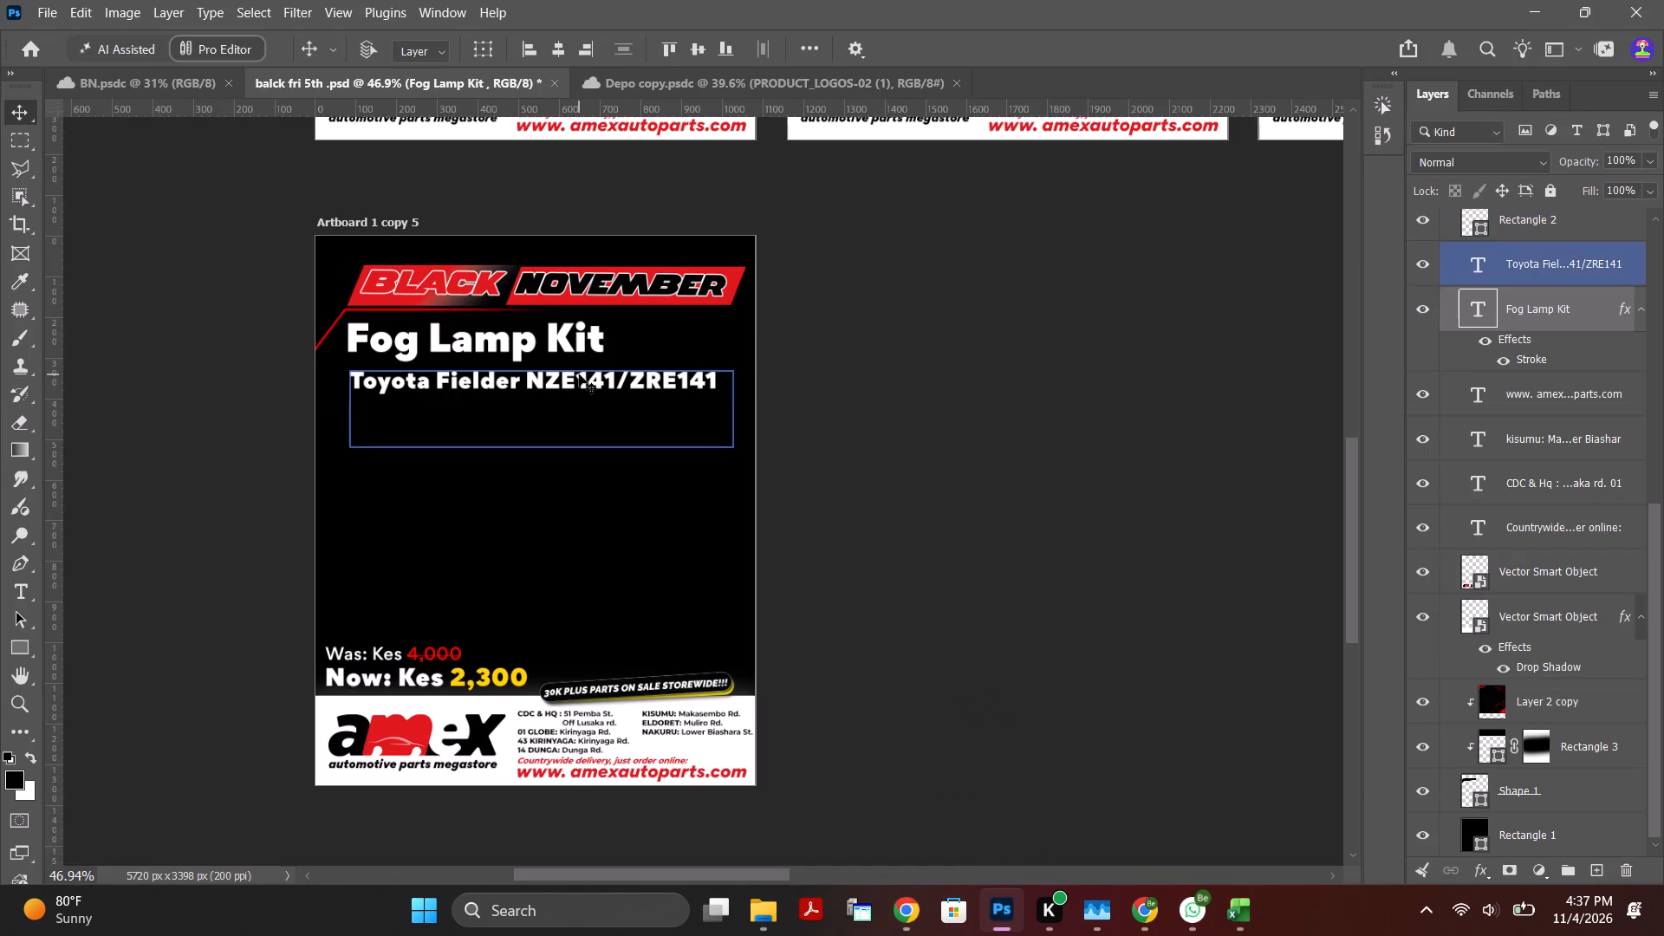
{"action": "double_click", "coordinate": [579, 374]}
{"action": "key", "text": "ctrl+v"}
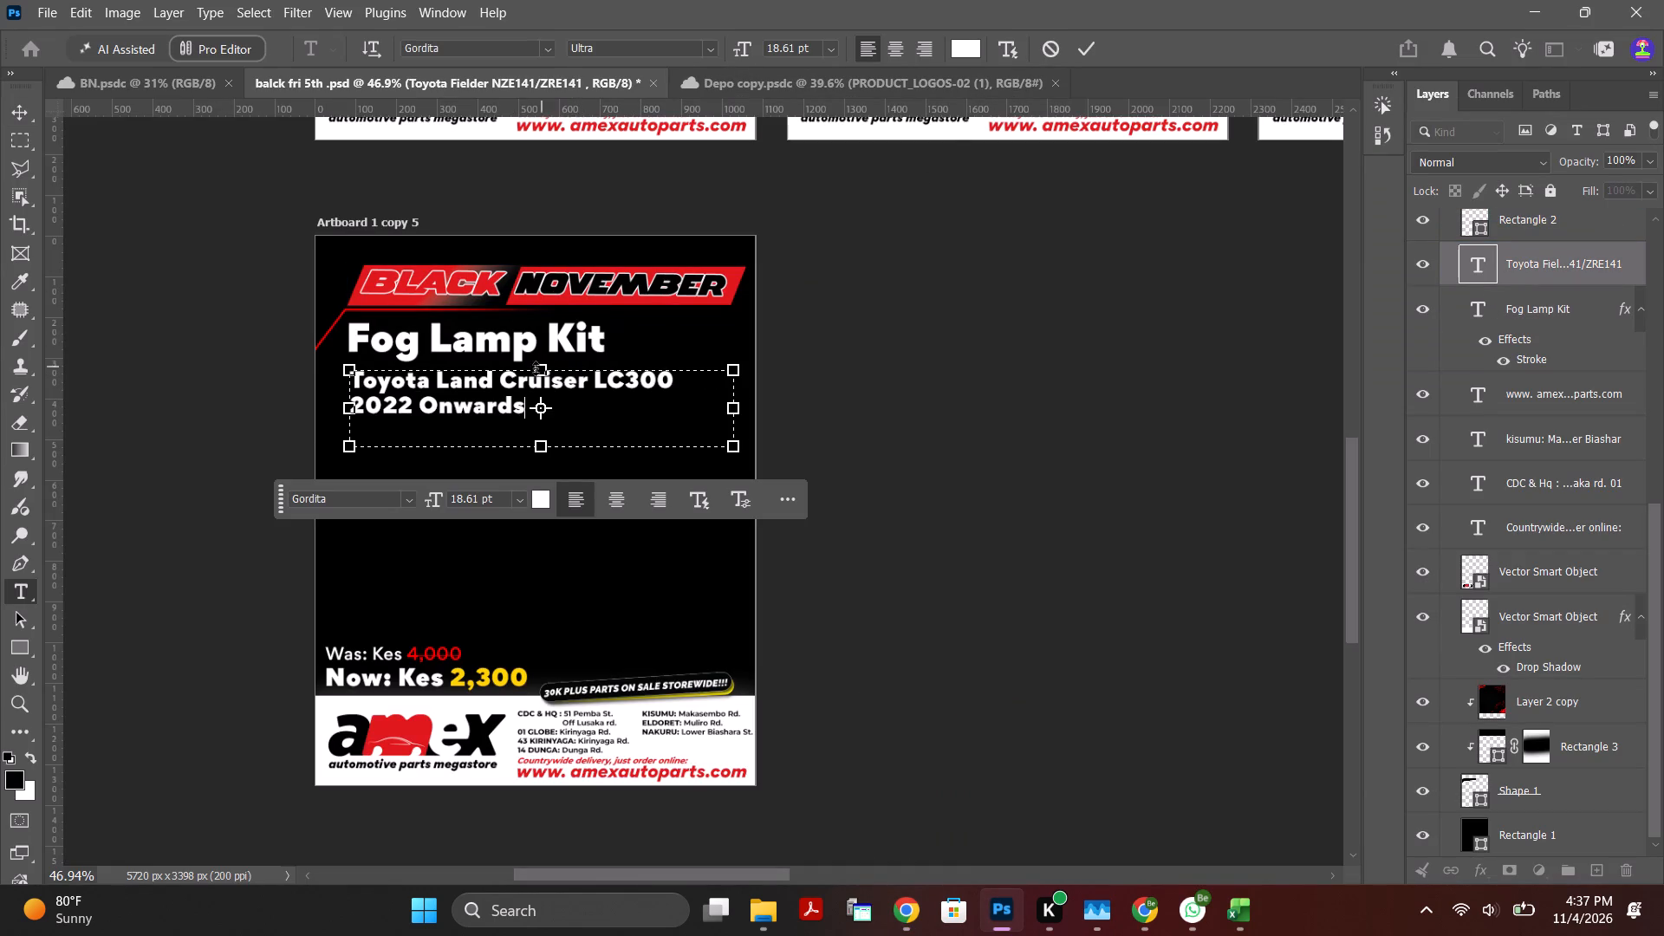
Set the Toyota Land Cruiser LC300 2022 Onwards text to 22 pt.
{"action": "left_click", "coordinate": [737, 44]}
{"action": "left_click_drag", "start_coordinate": [524, 411], "coordinate": [323, 374]}
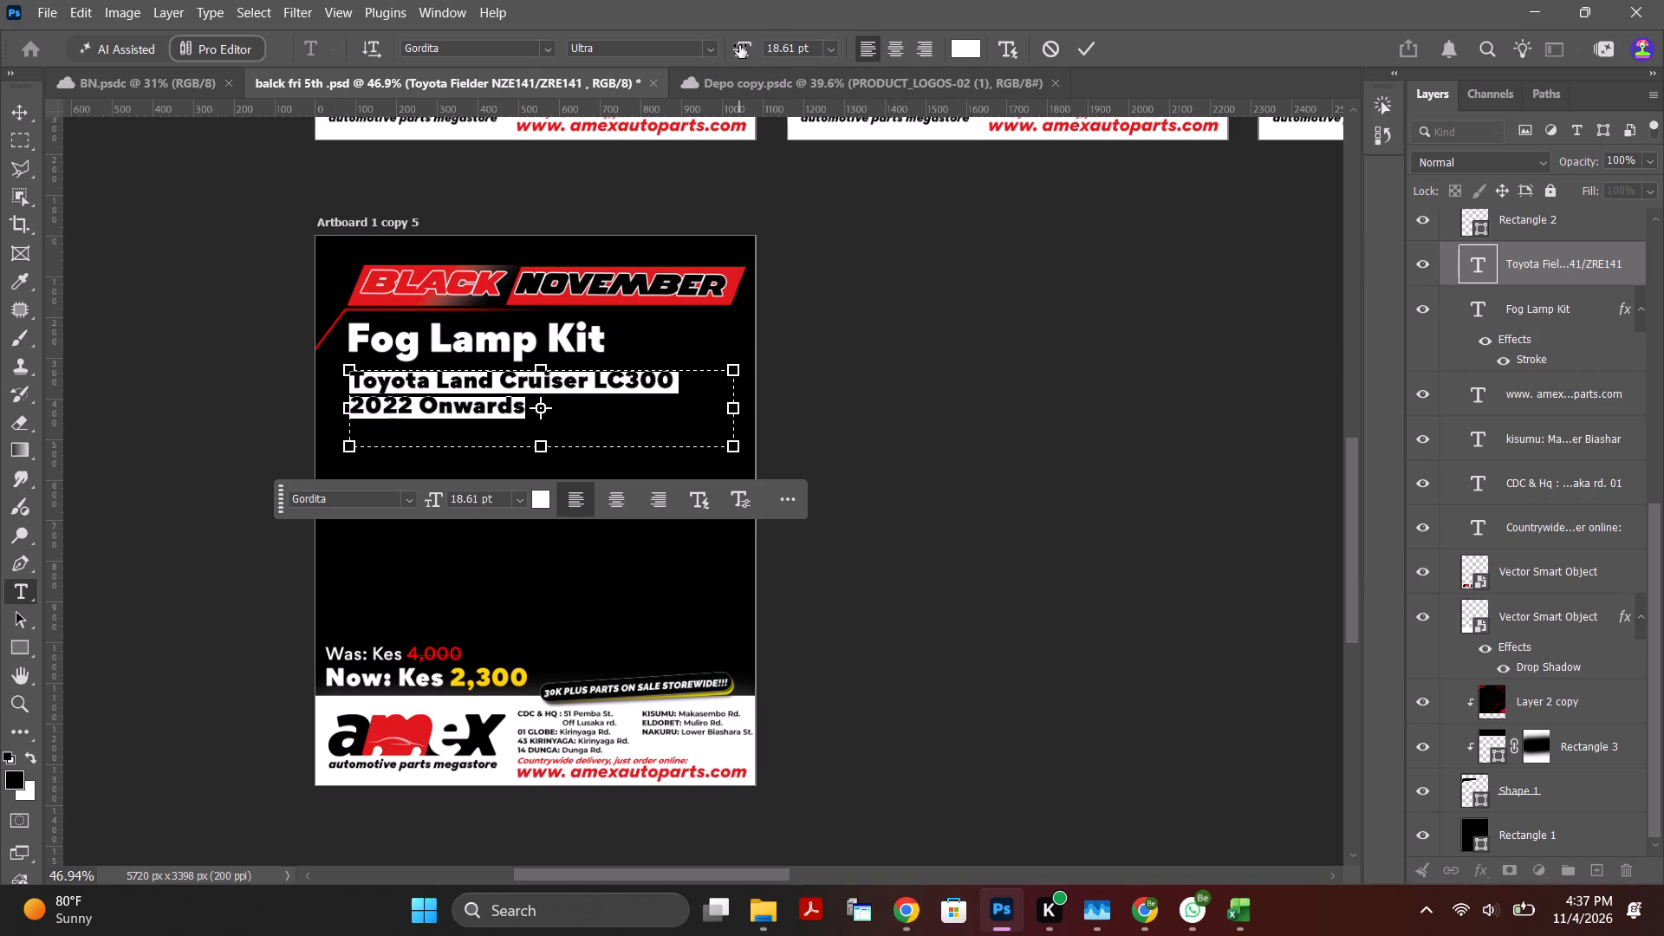
{"action": "left_click", "coordinate": [739, 45]}
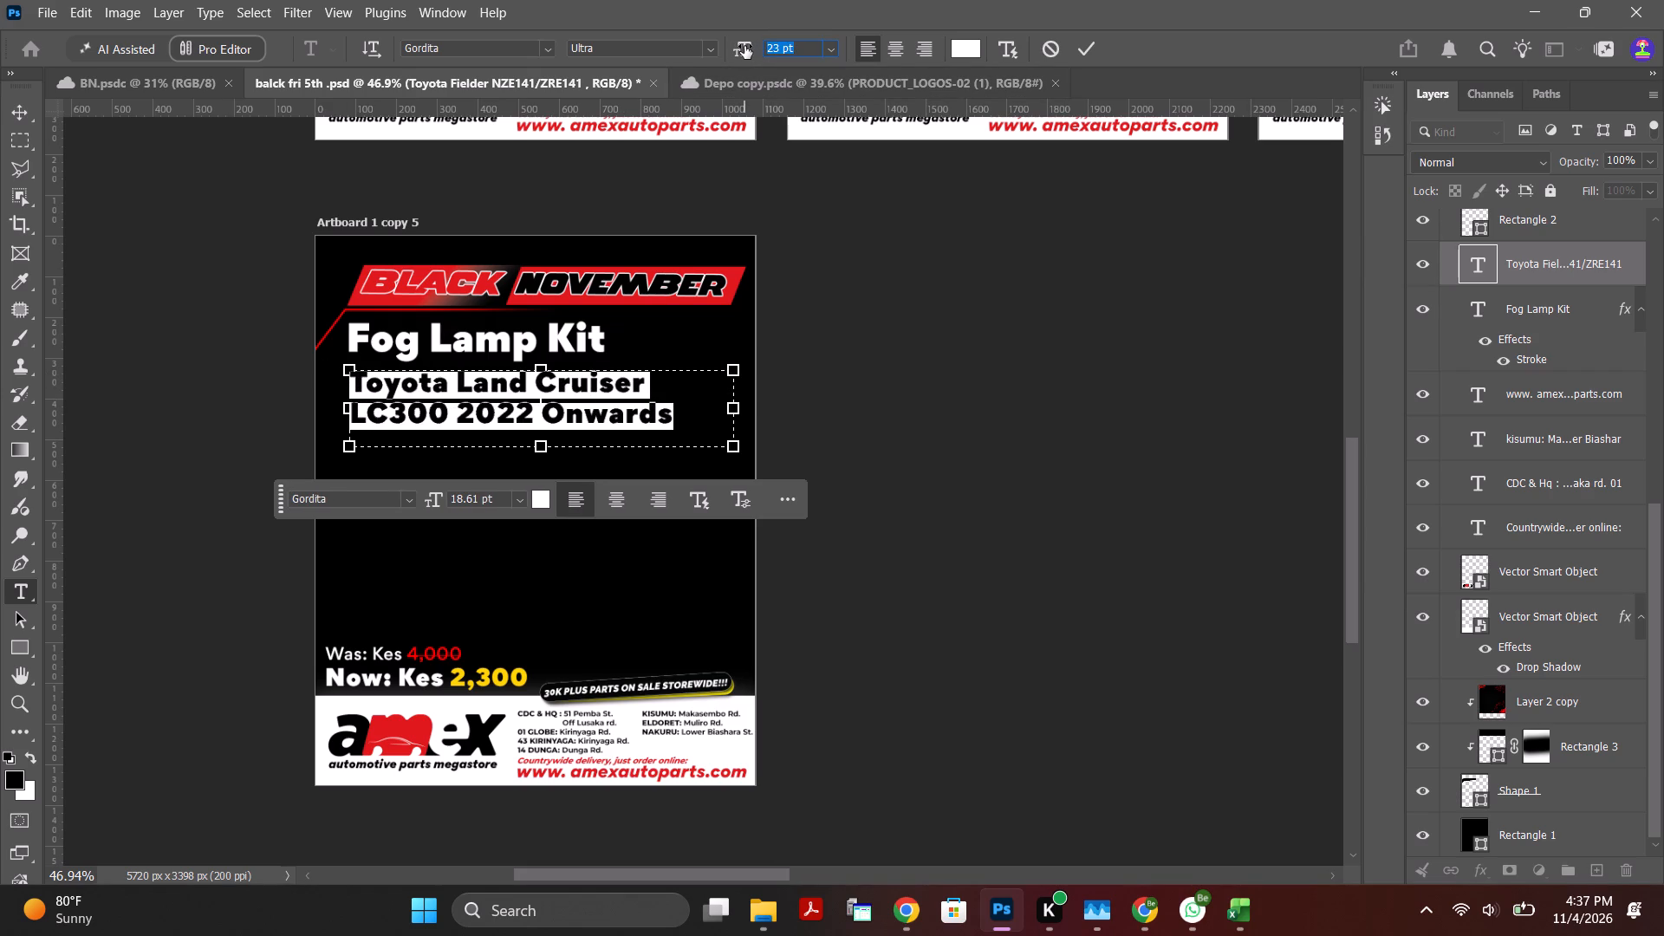
{"action": "left_click", "coordinate": [746, 47]}
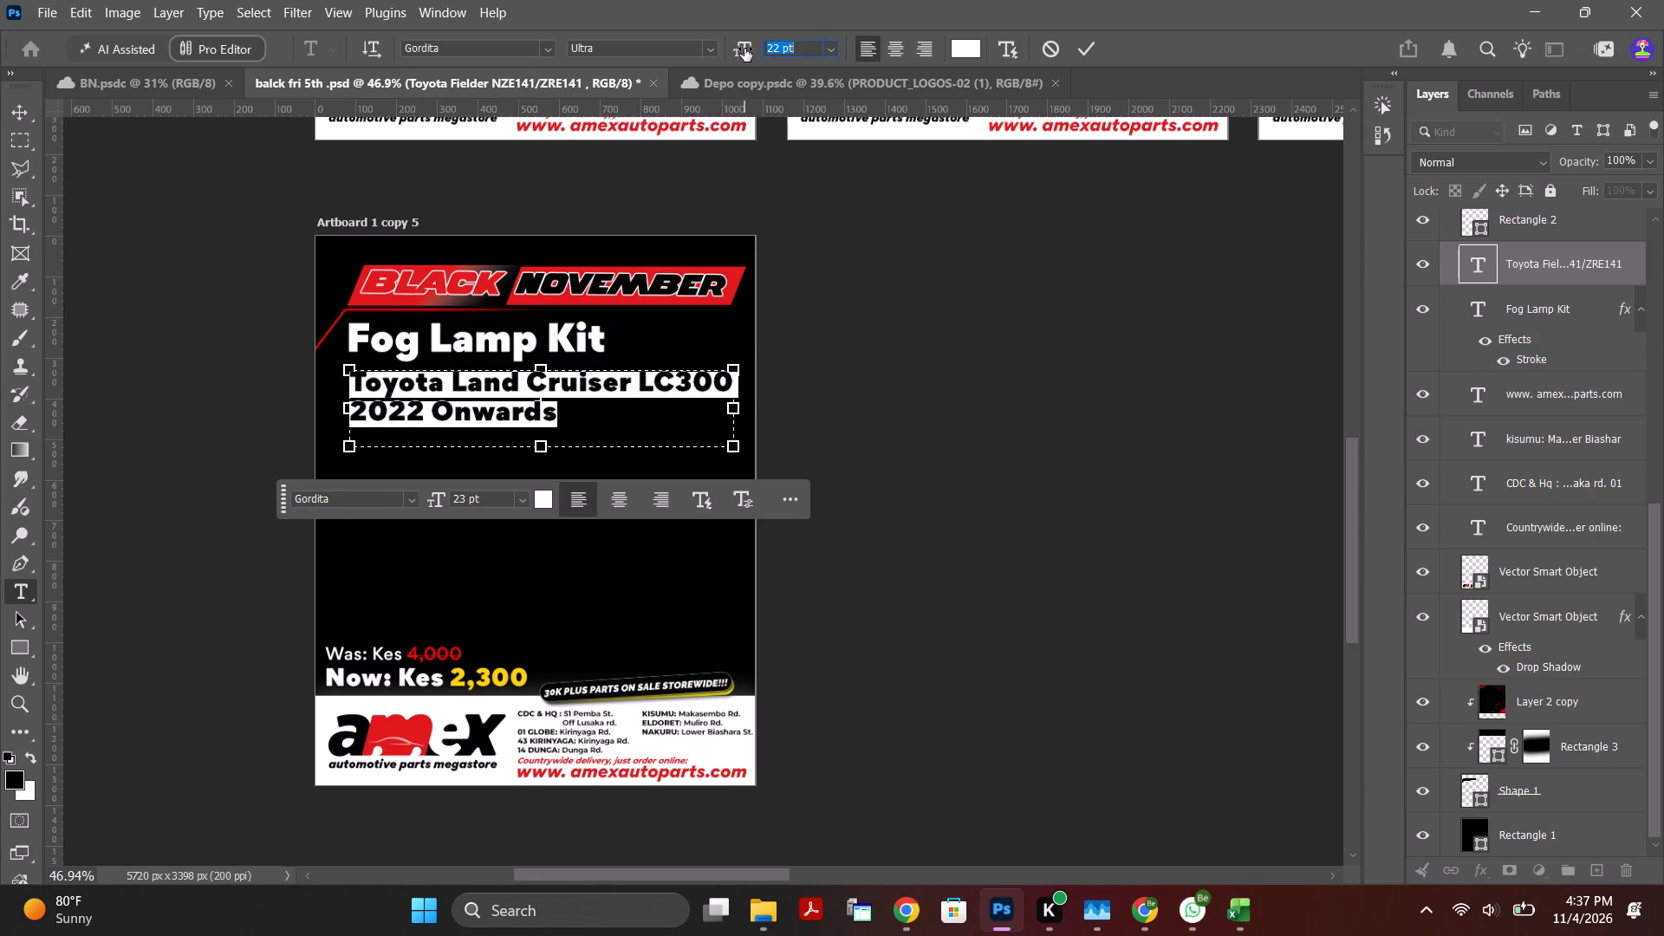
{"action": "left_click", "coordinate": [1089, 43]}
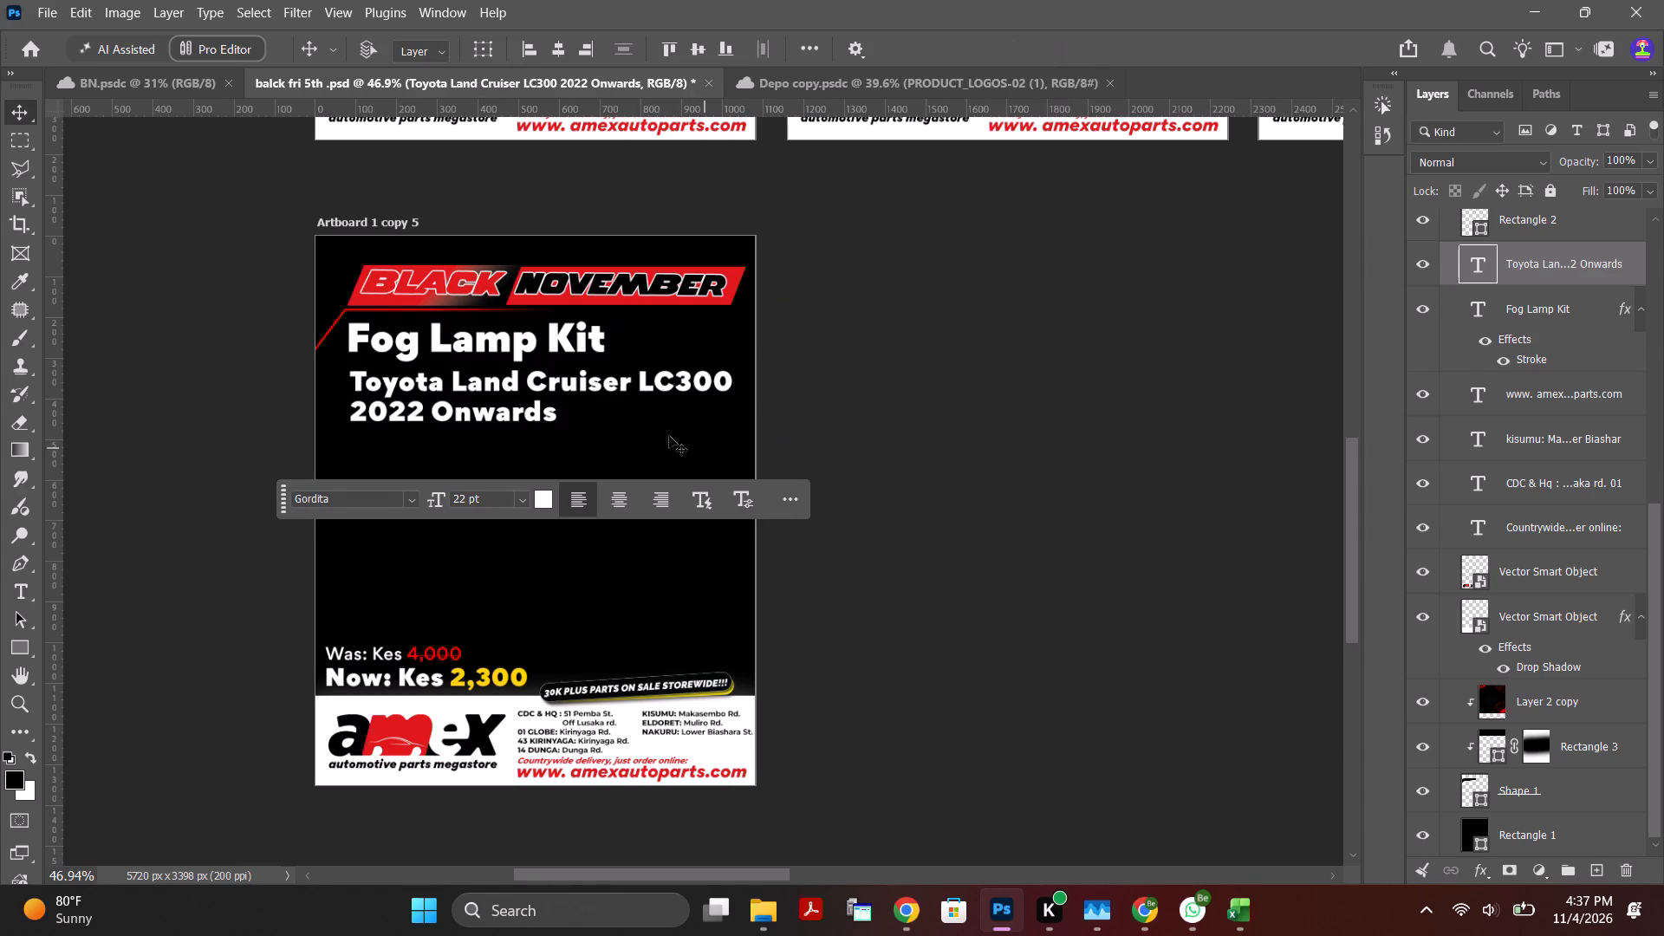
Move the Toyota Land Cruiser LC300 2022 Onwards text slightly up, closer beneath the Fog Lamp Kit heading.
{"action": "left_click_drag", "start_coordinate": [607, 384], "coordinate": [601, 375]}
{"action": "left_click", "coordinate": [601, 375]}
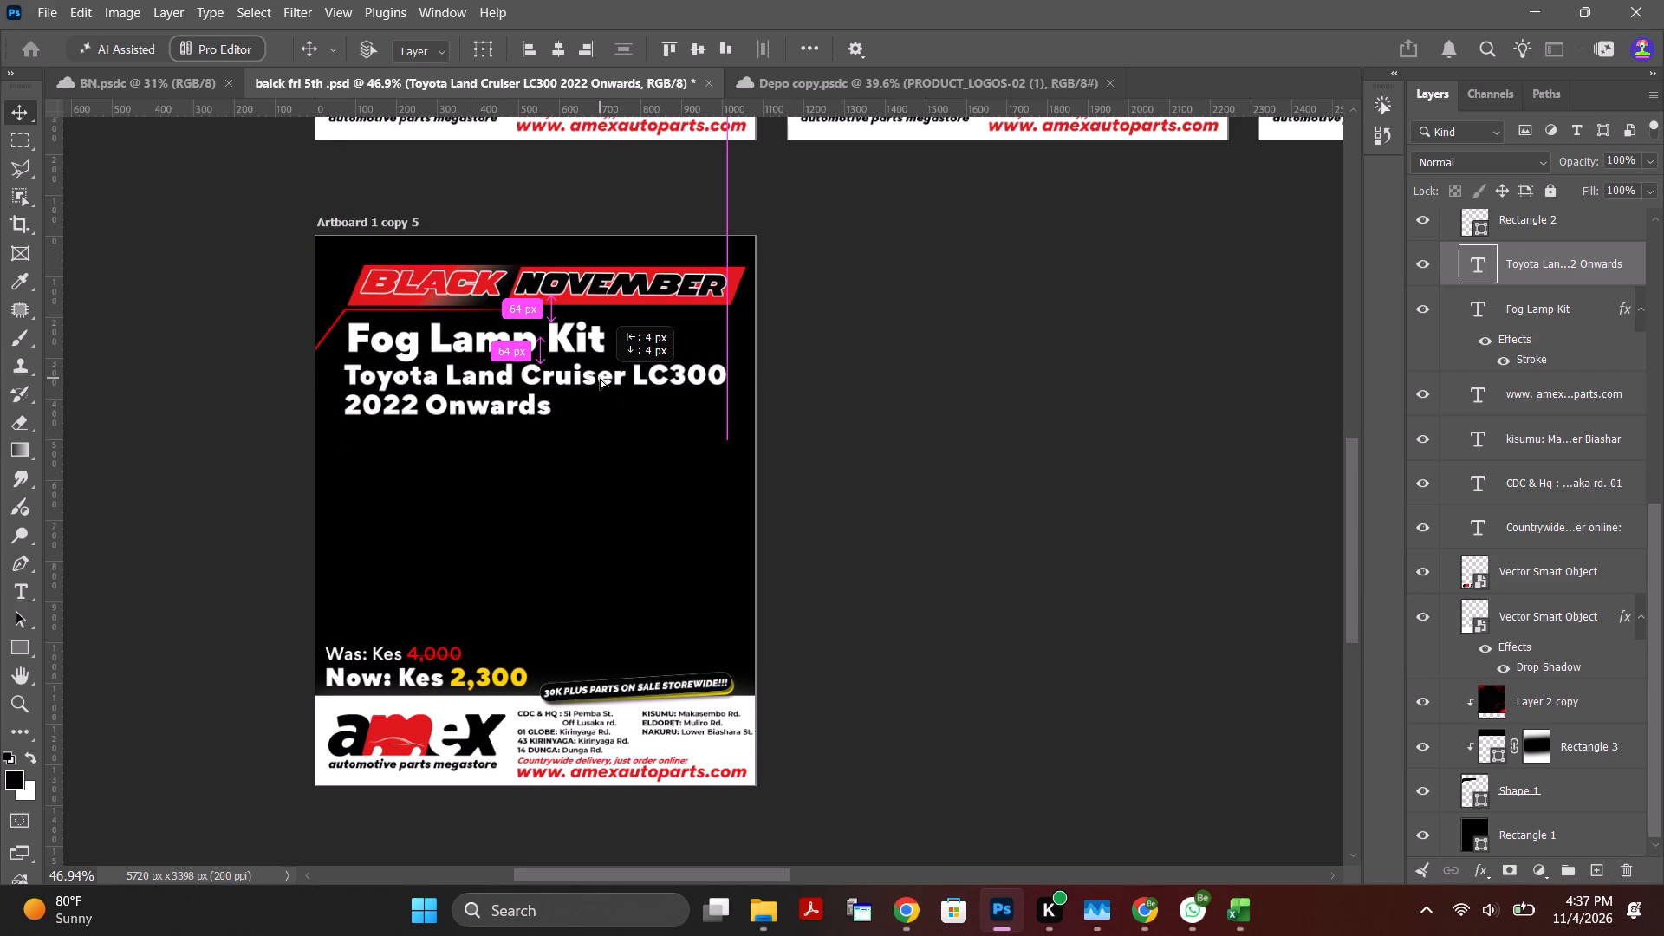
{"action": "left_click", "coordinate": [16, 106]}
{"action": "left_click", "coordinate": [174, 298]}
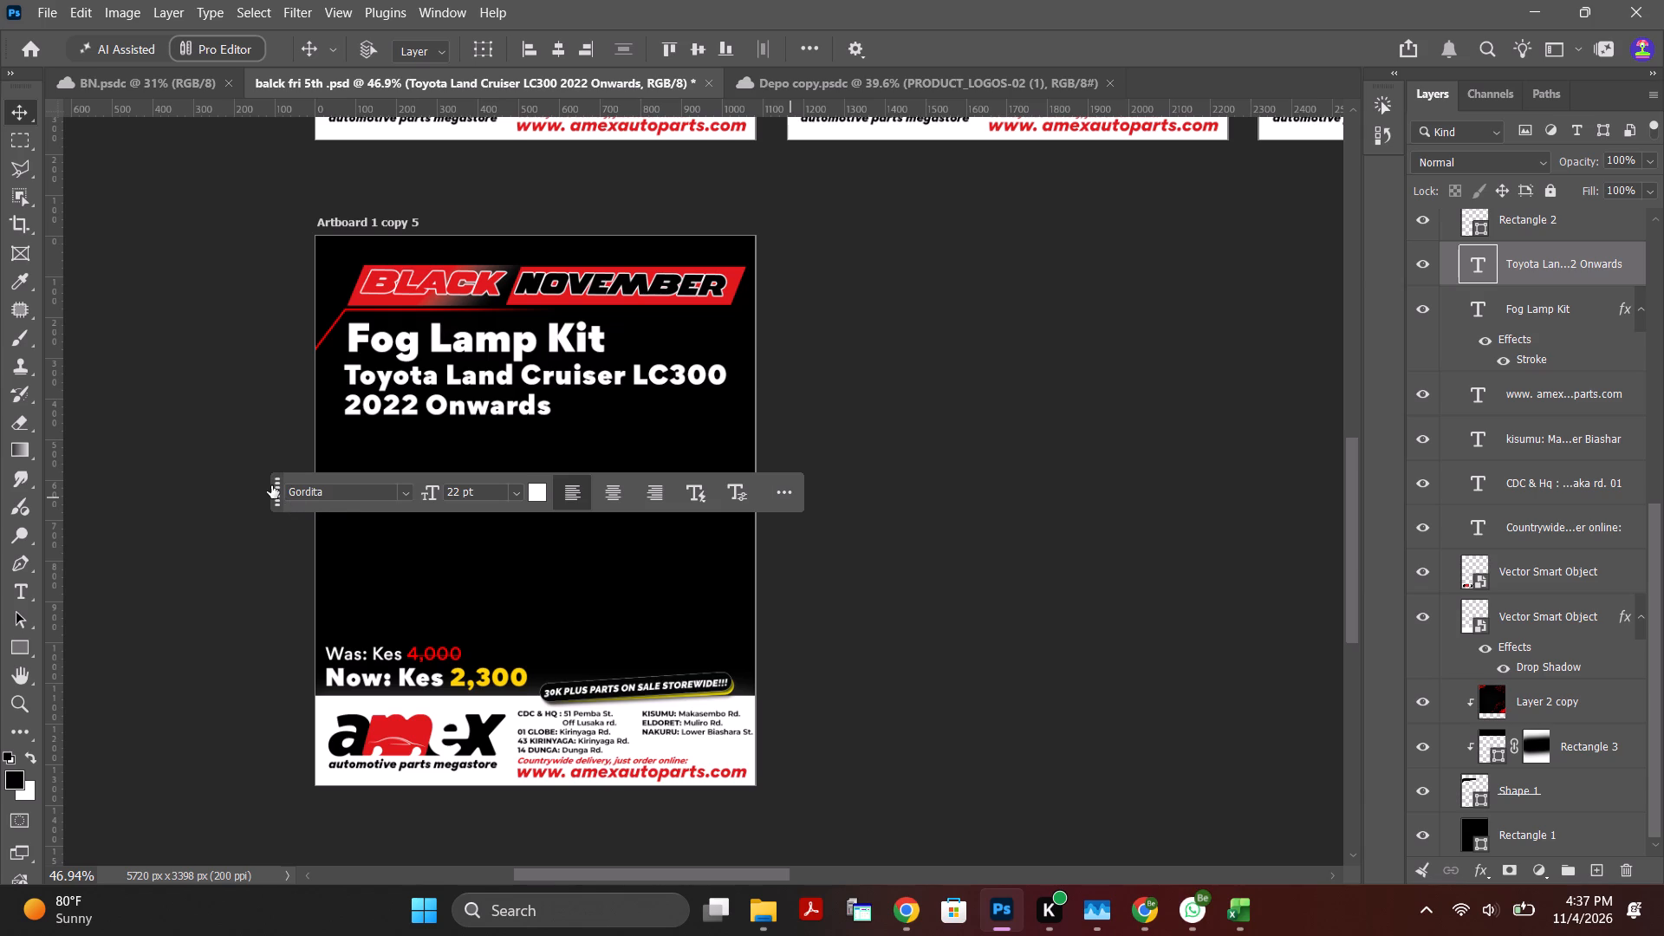
Move the floating contextual text bar off the poster to just below Artboard 1 copy 5.
{"action": "left_click_drag", "start_coordinate": [280, 487], "coordinate": [512, 829]}
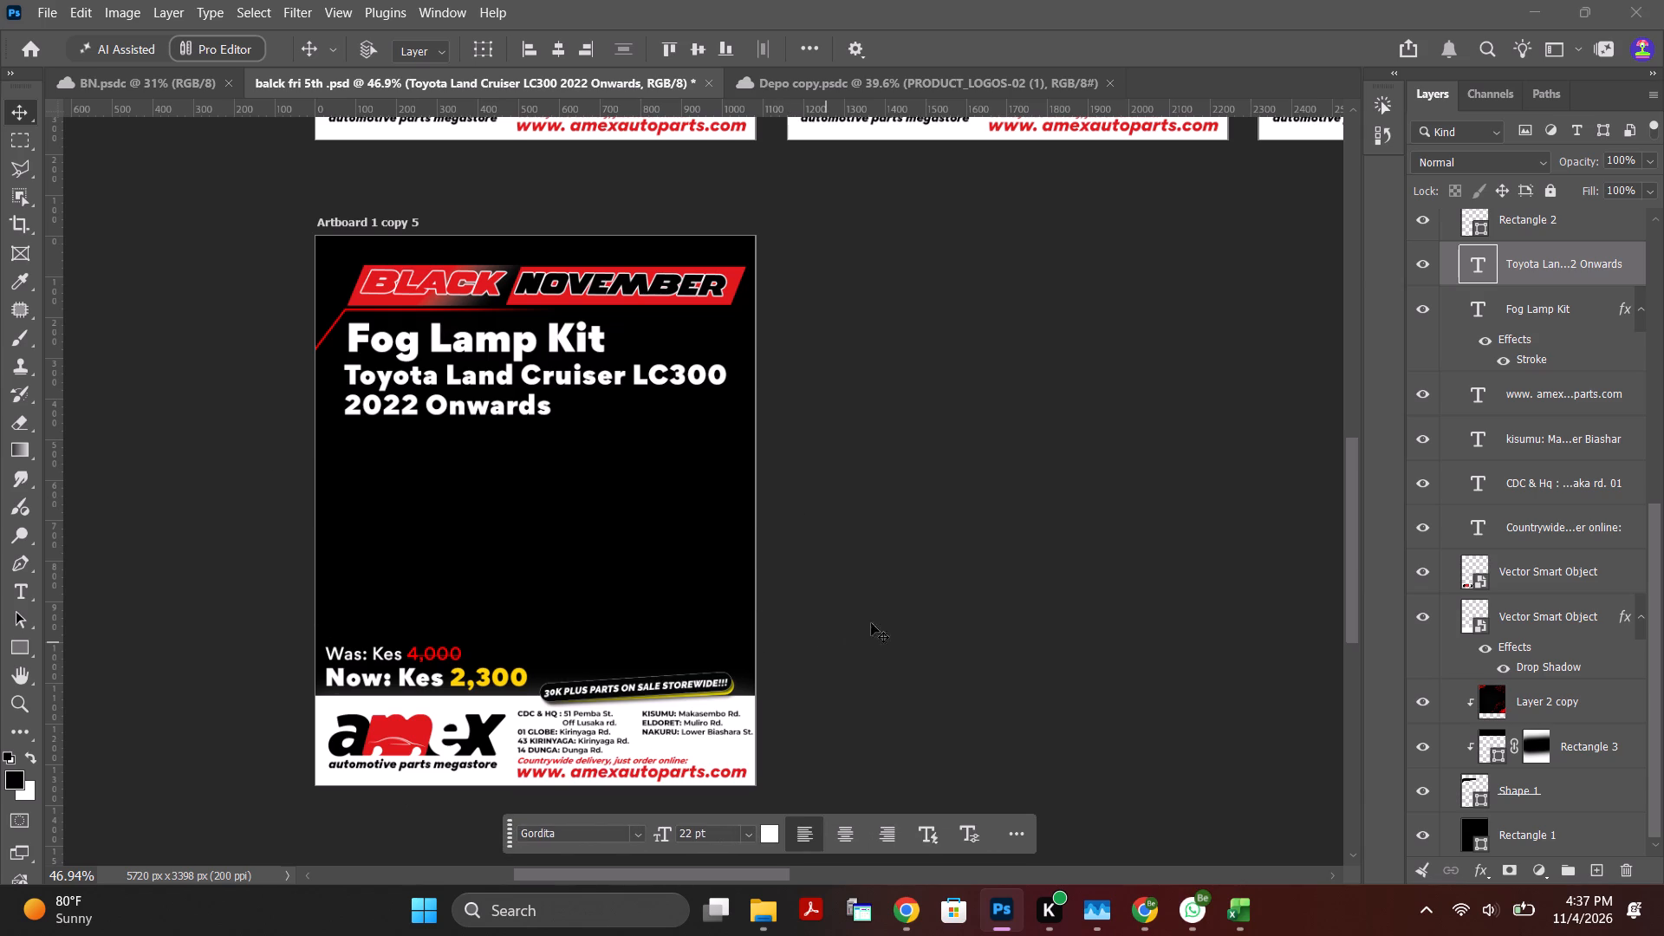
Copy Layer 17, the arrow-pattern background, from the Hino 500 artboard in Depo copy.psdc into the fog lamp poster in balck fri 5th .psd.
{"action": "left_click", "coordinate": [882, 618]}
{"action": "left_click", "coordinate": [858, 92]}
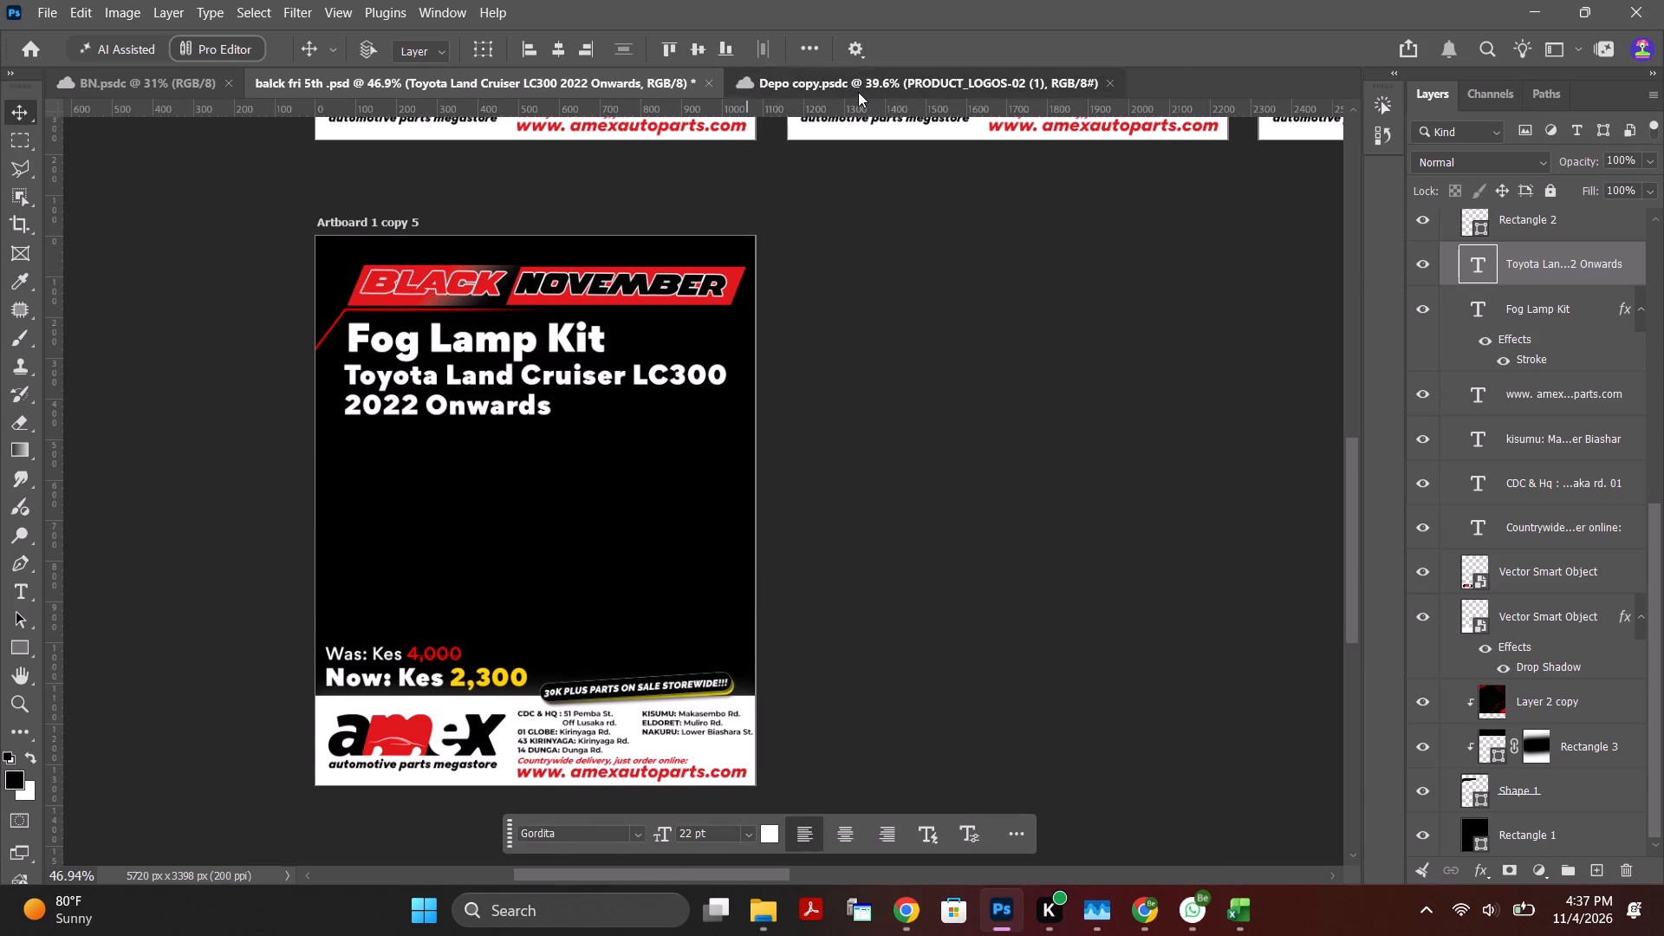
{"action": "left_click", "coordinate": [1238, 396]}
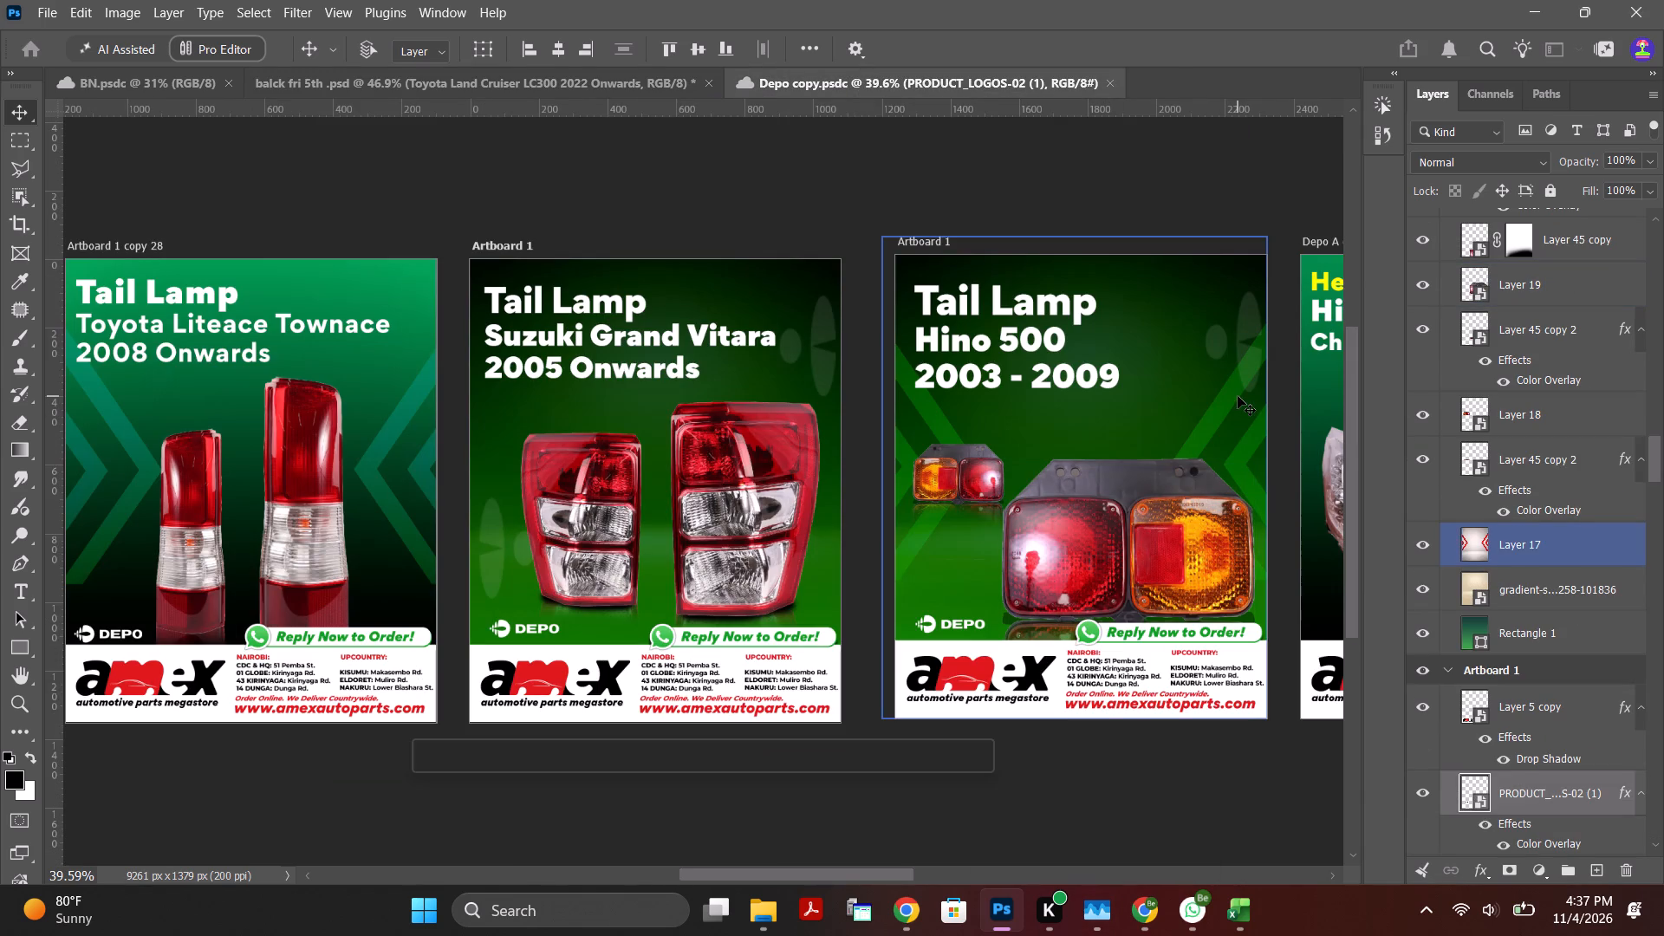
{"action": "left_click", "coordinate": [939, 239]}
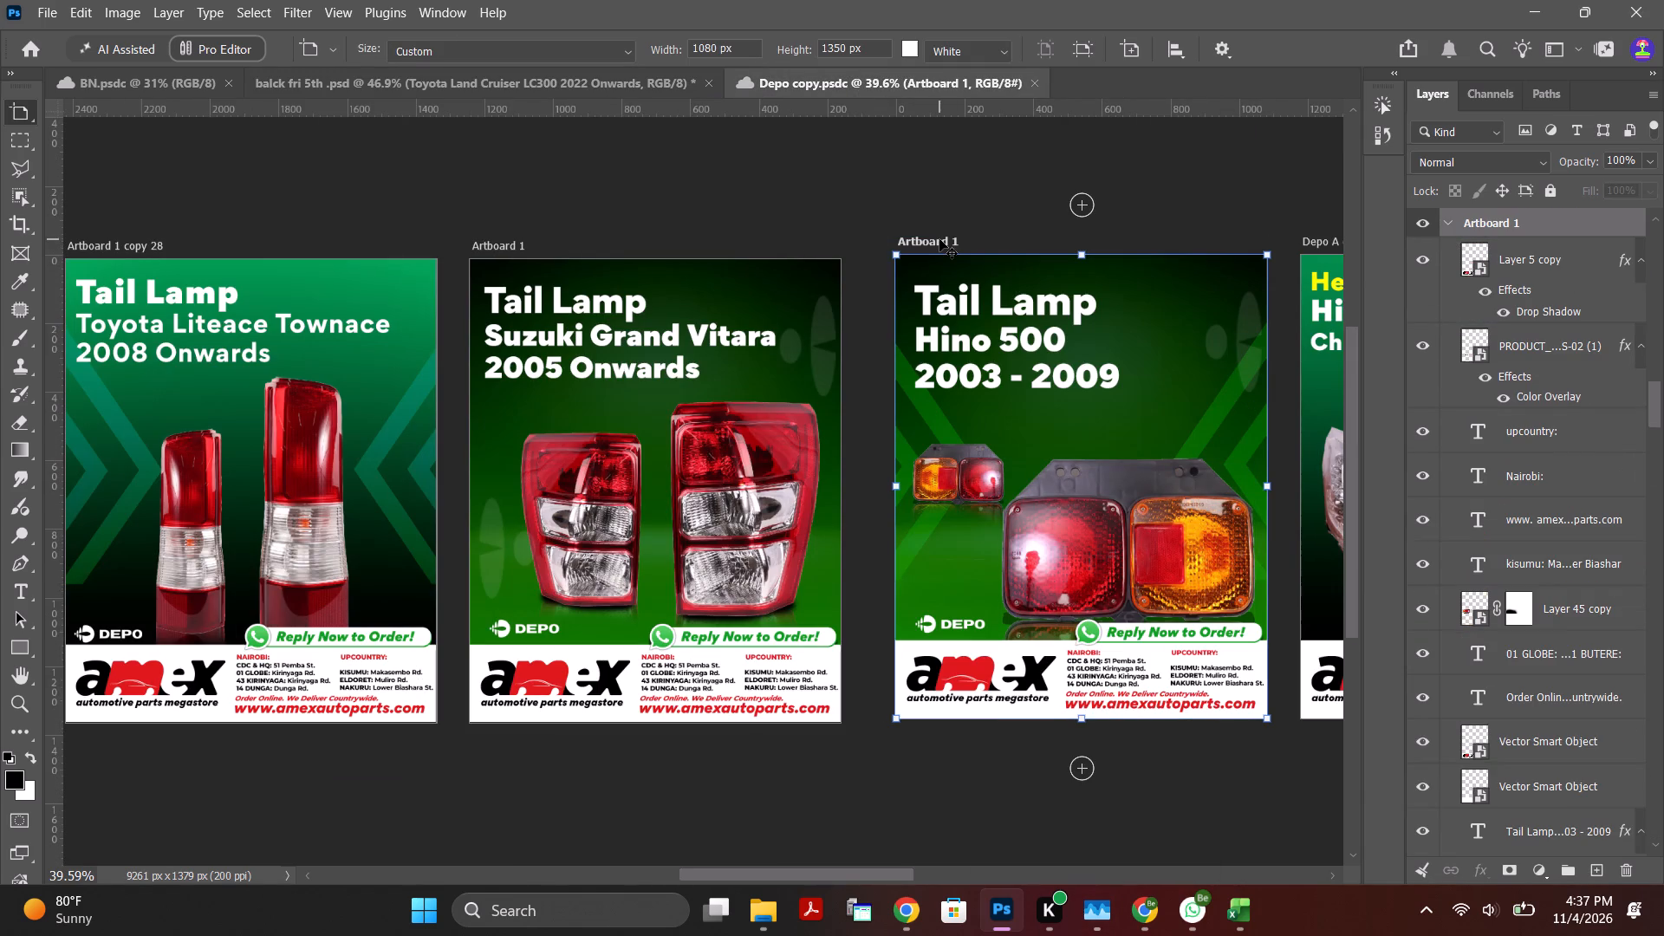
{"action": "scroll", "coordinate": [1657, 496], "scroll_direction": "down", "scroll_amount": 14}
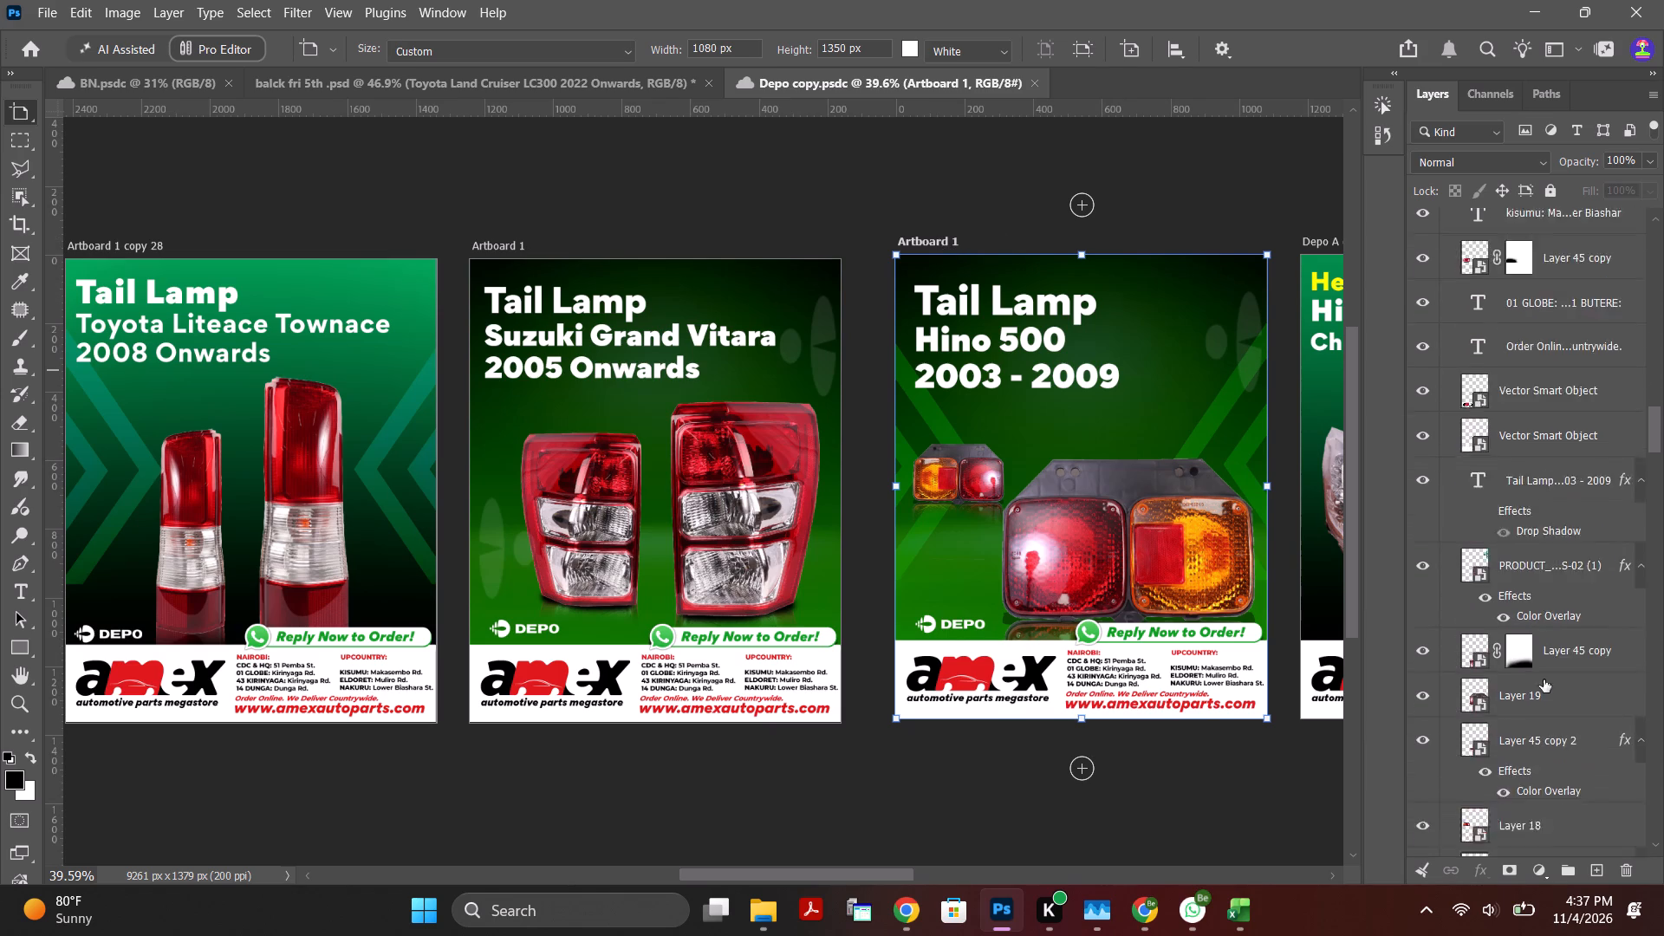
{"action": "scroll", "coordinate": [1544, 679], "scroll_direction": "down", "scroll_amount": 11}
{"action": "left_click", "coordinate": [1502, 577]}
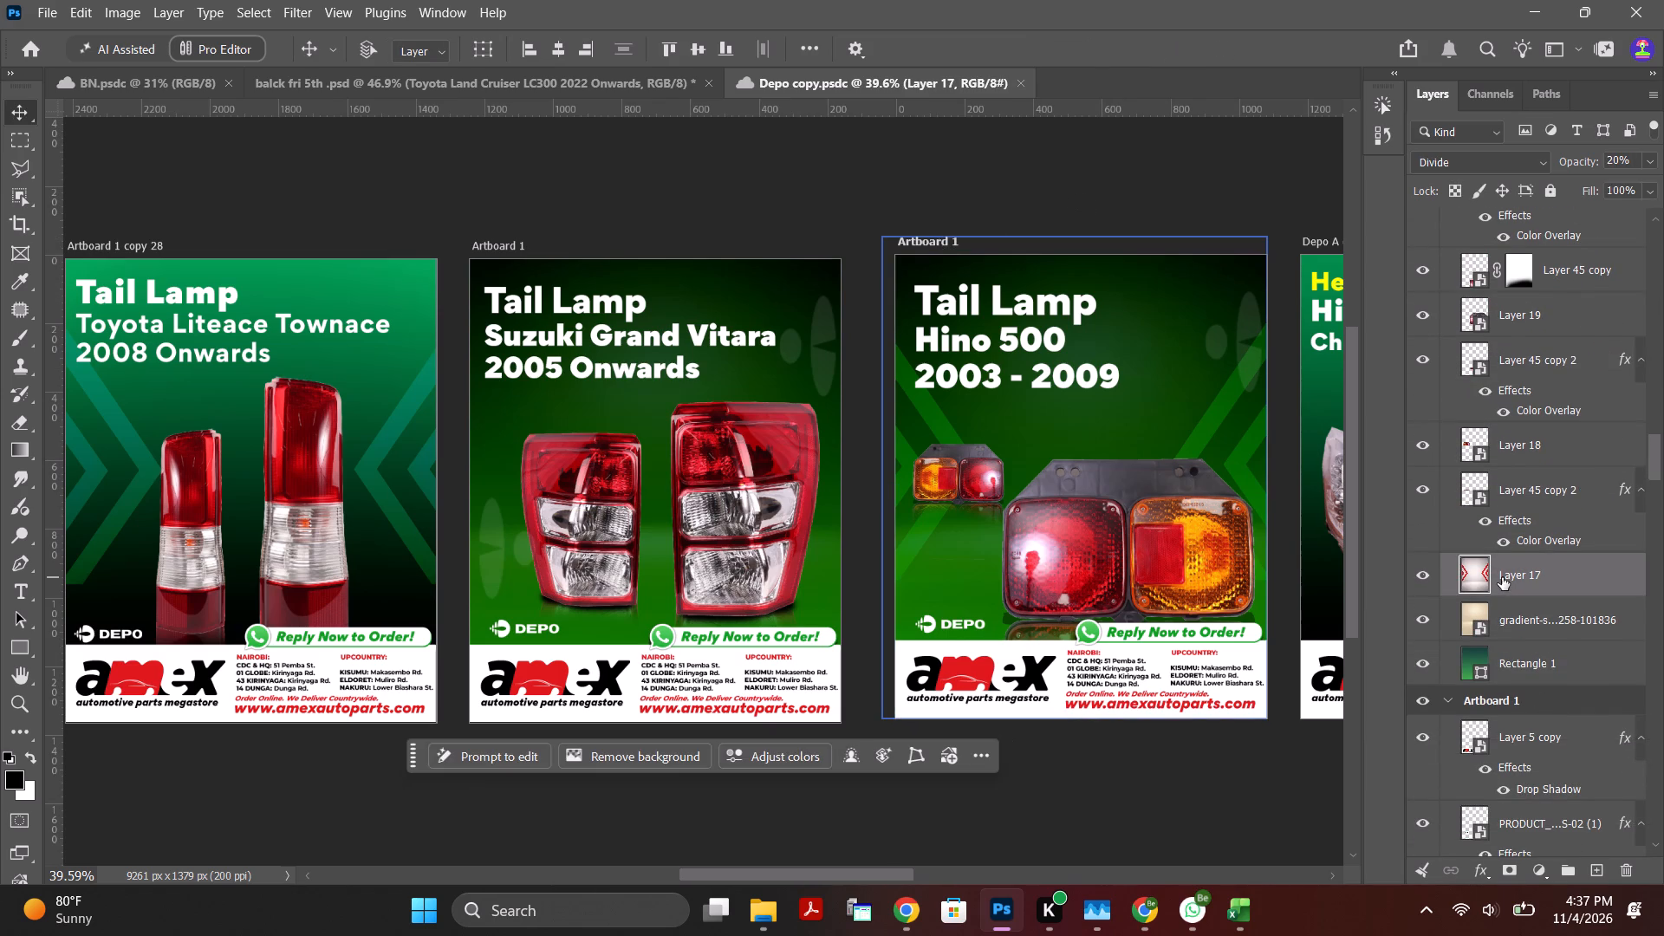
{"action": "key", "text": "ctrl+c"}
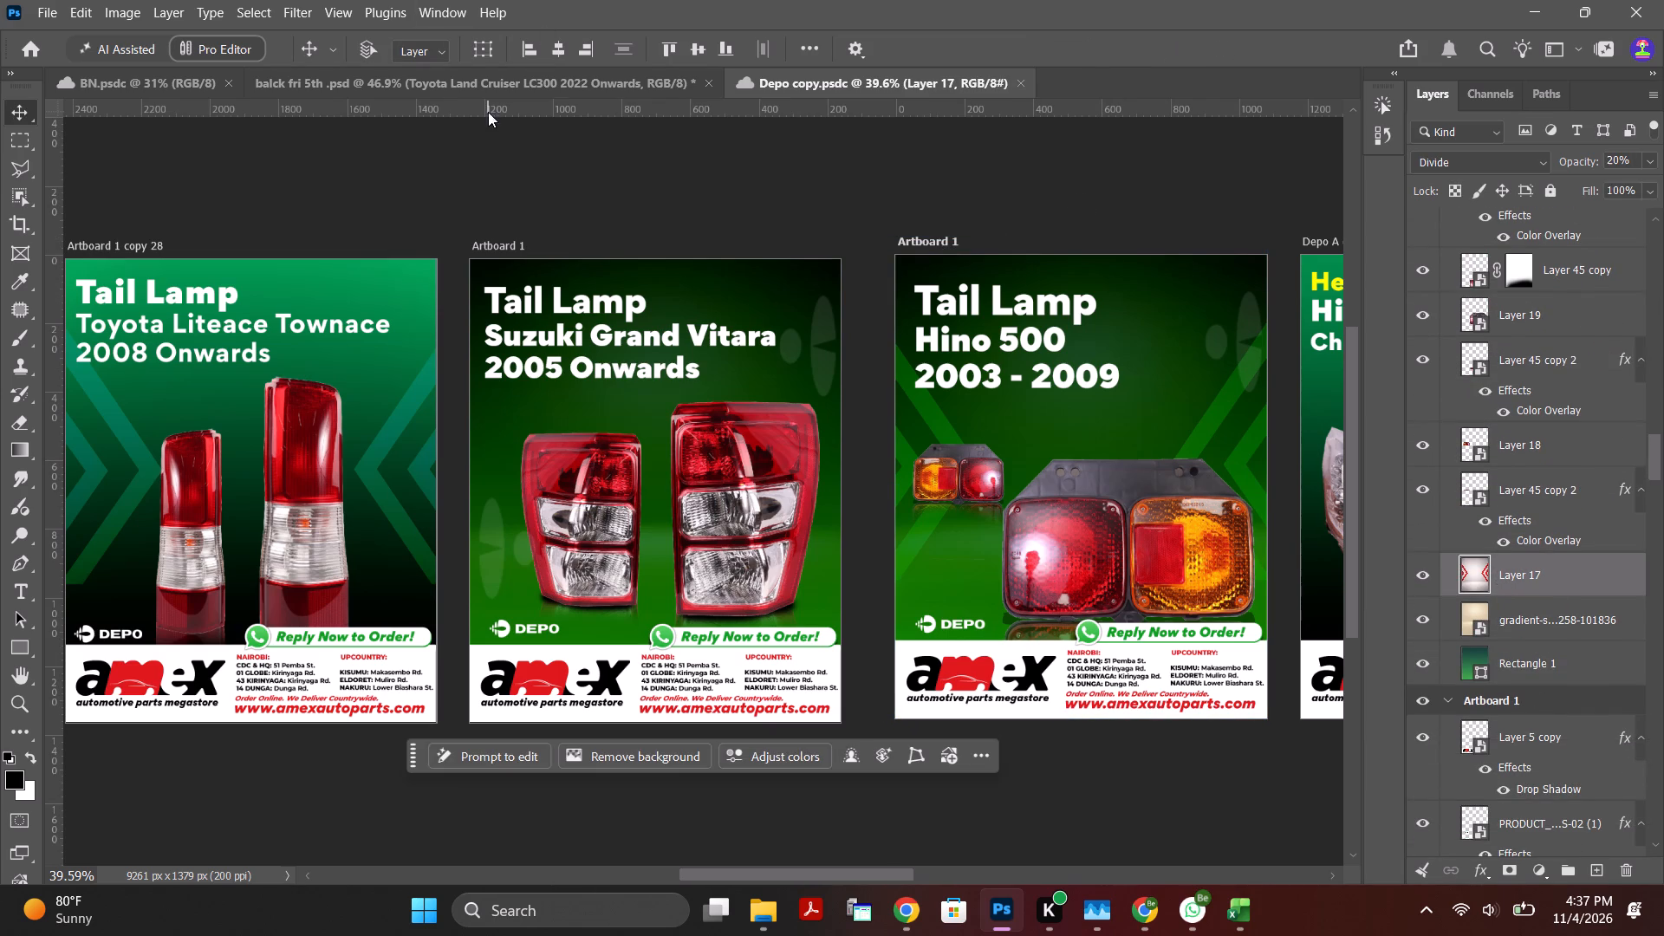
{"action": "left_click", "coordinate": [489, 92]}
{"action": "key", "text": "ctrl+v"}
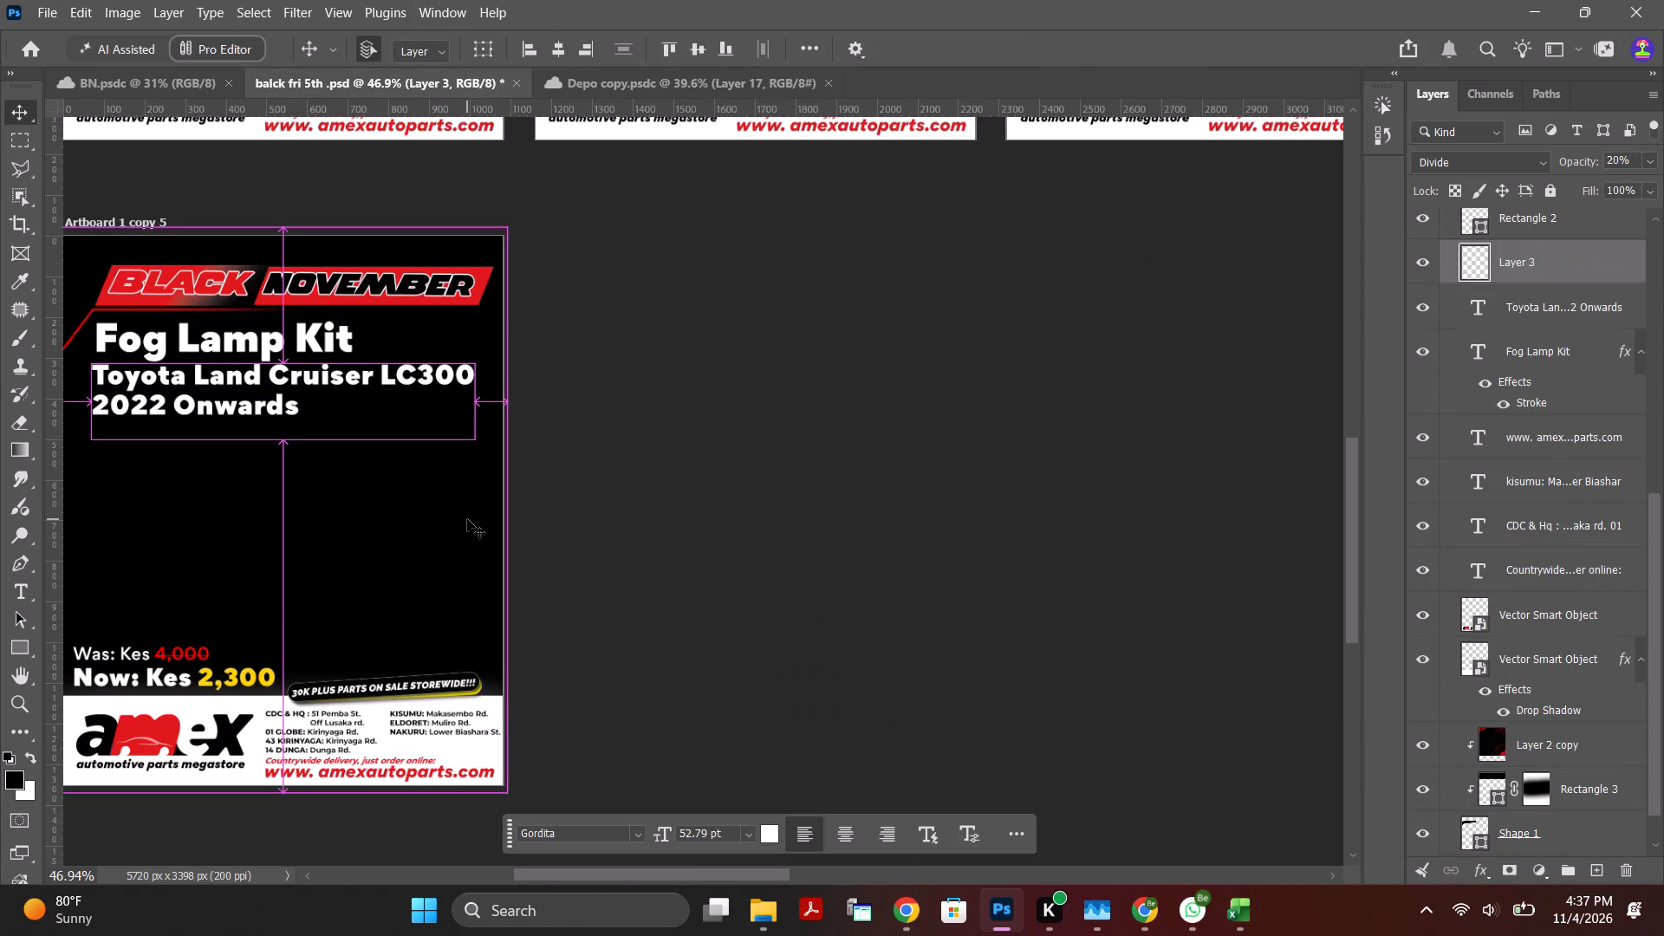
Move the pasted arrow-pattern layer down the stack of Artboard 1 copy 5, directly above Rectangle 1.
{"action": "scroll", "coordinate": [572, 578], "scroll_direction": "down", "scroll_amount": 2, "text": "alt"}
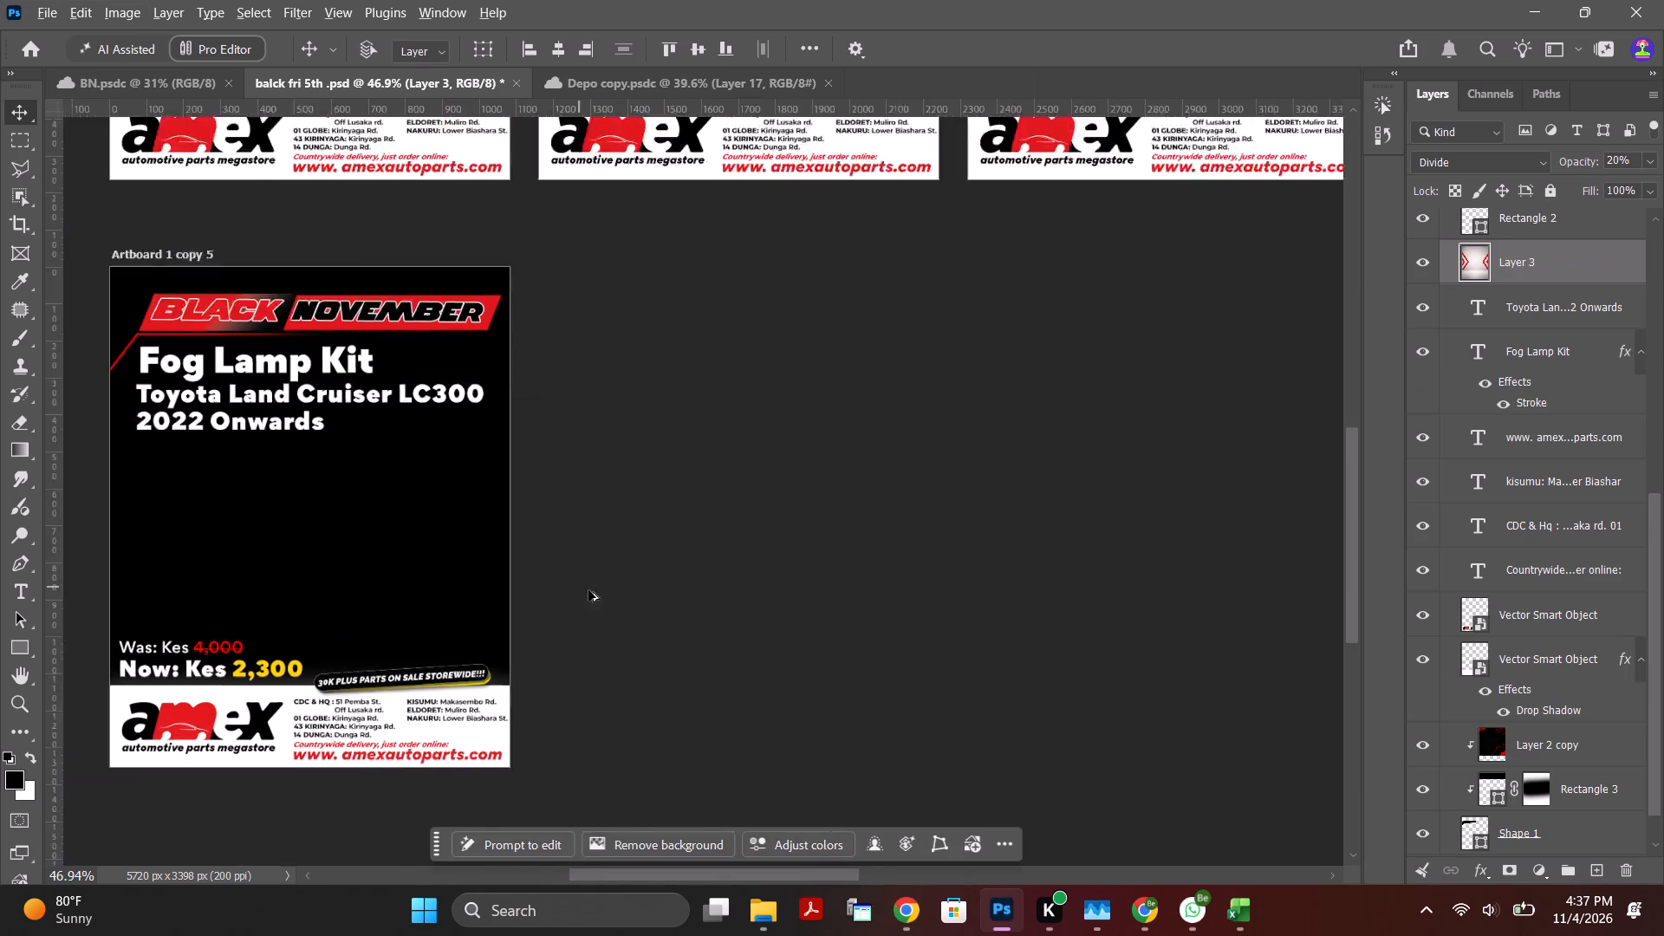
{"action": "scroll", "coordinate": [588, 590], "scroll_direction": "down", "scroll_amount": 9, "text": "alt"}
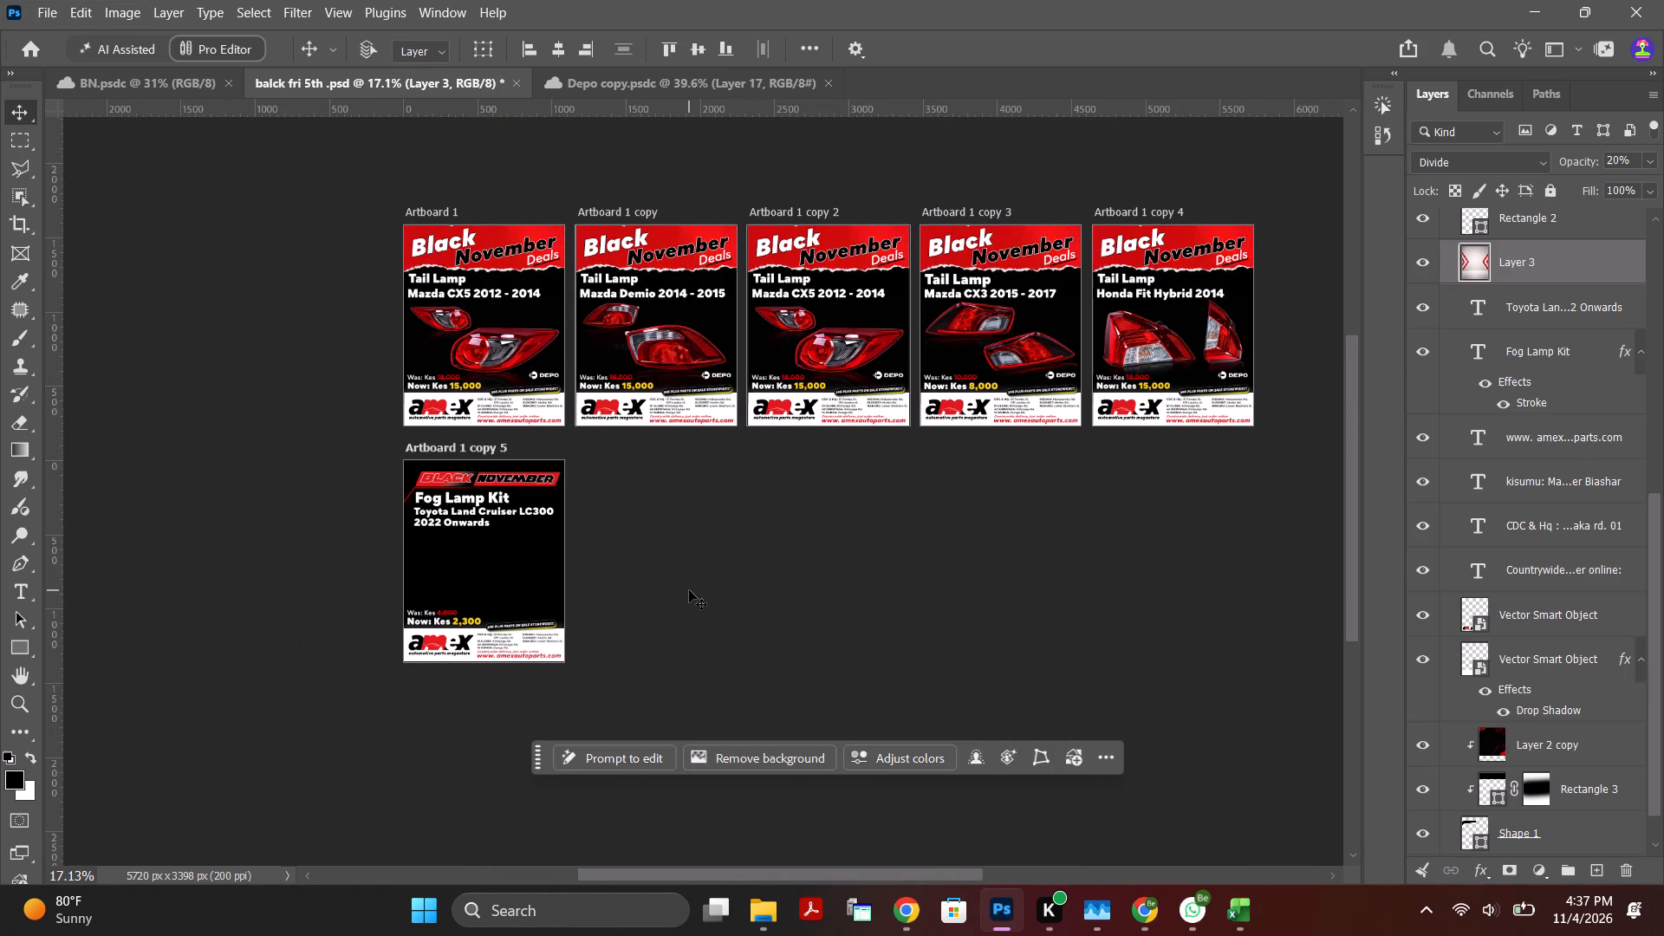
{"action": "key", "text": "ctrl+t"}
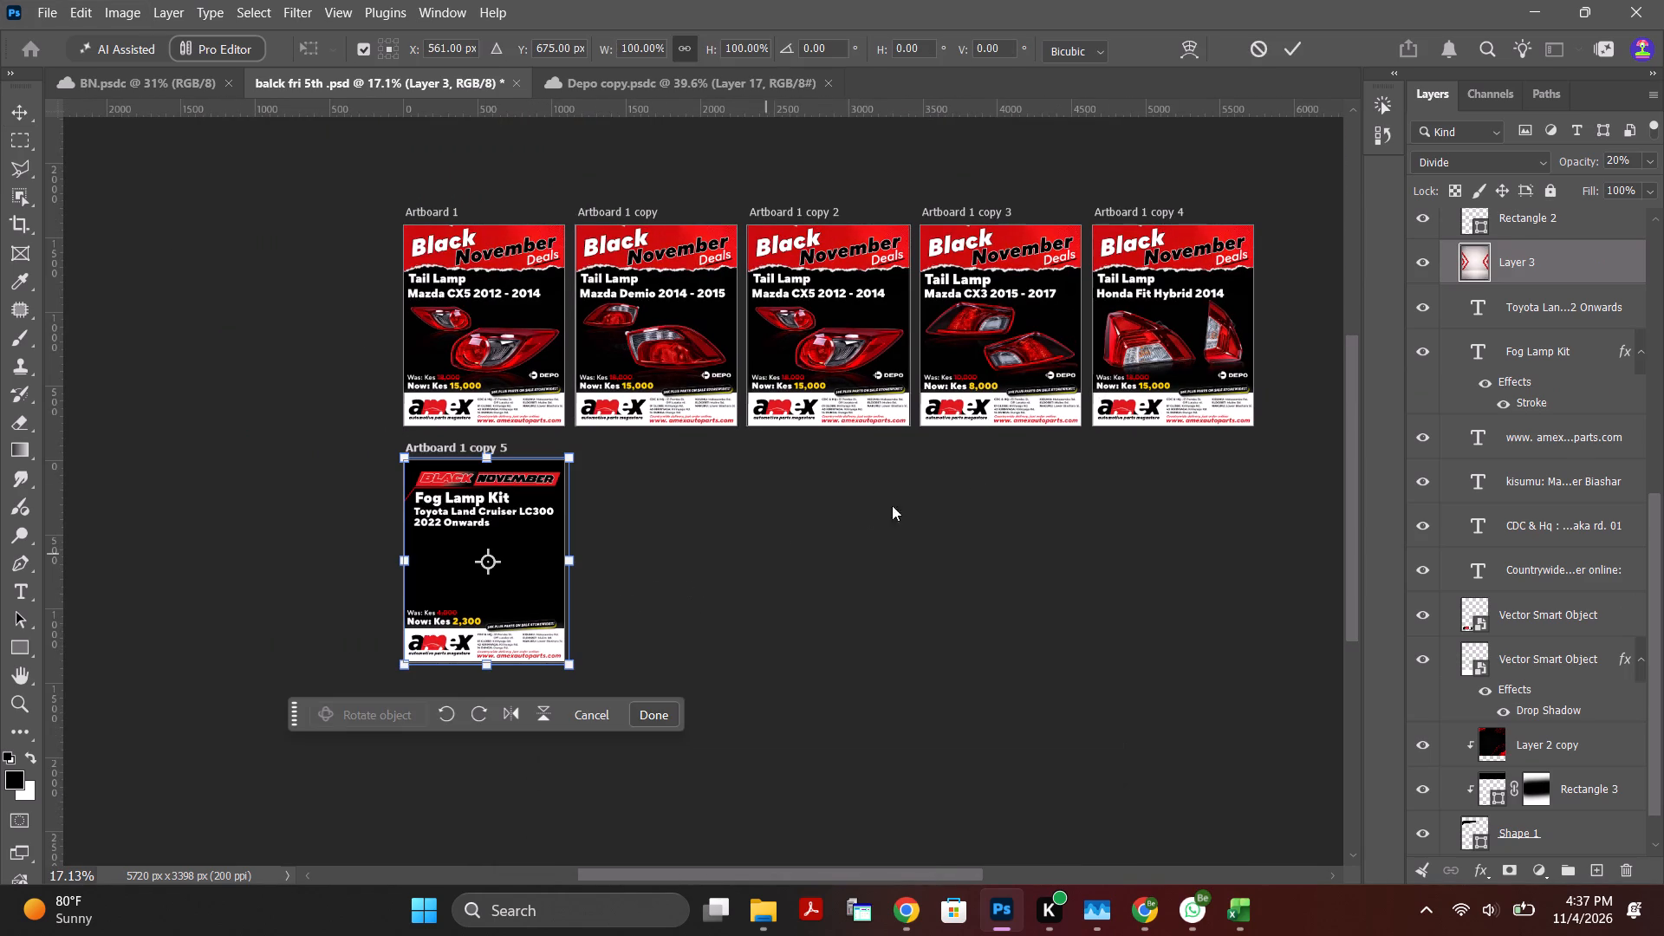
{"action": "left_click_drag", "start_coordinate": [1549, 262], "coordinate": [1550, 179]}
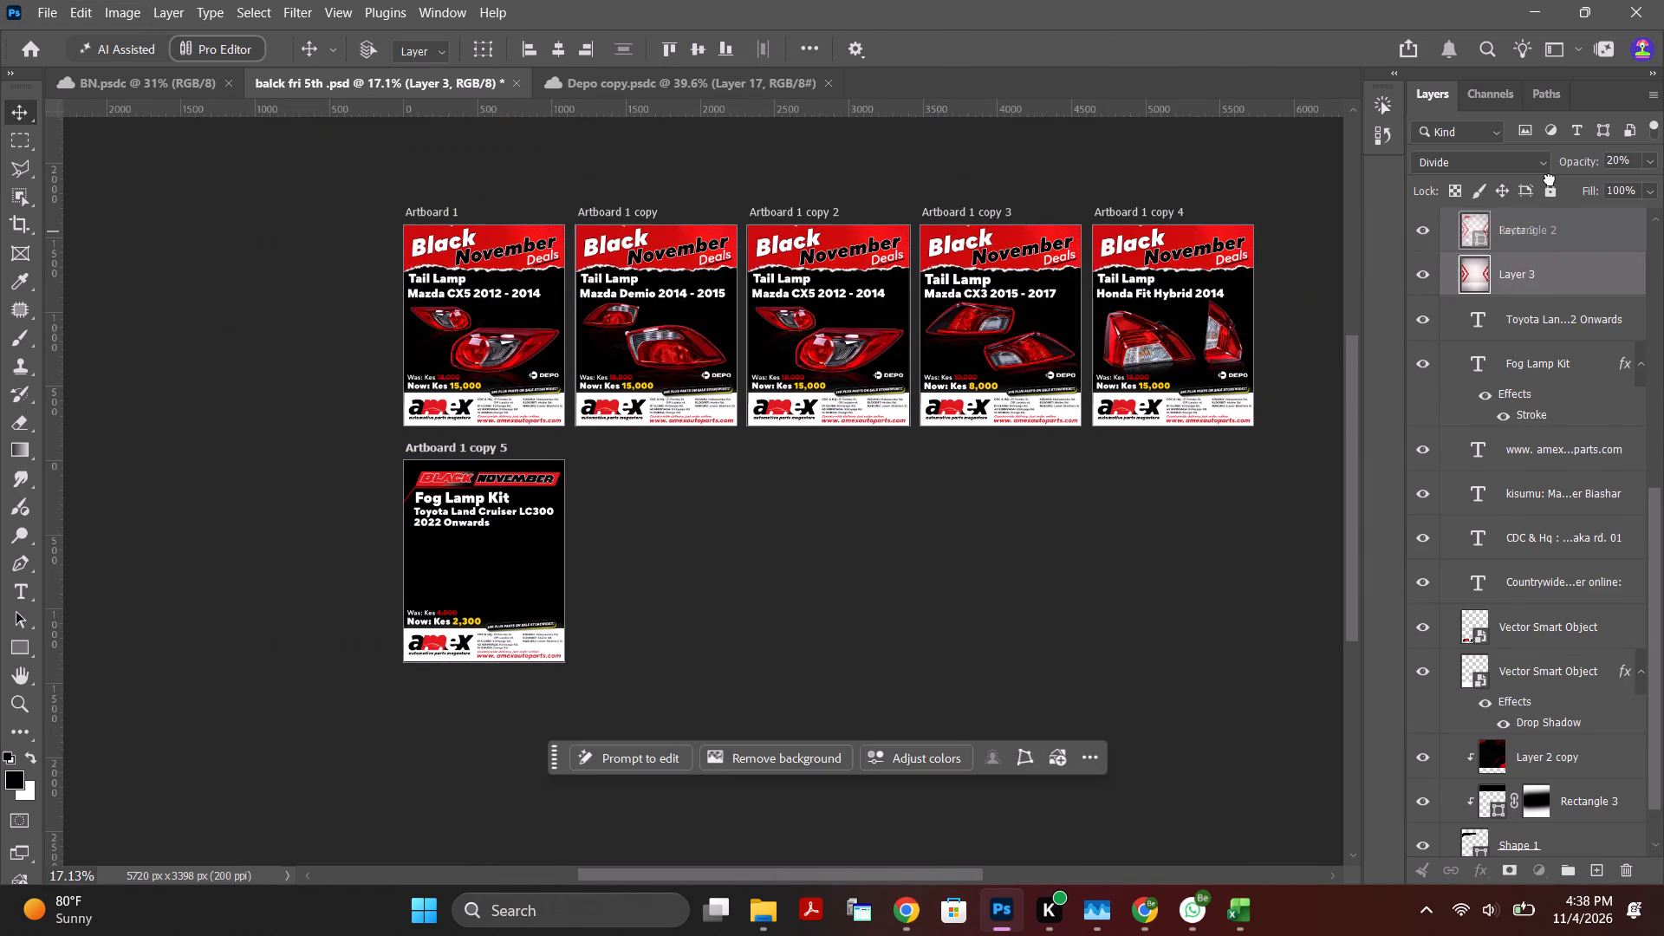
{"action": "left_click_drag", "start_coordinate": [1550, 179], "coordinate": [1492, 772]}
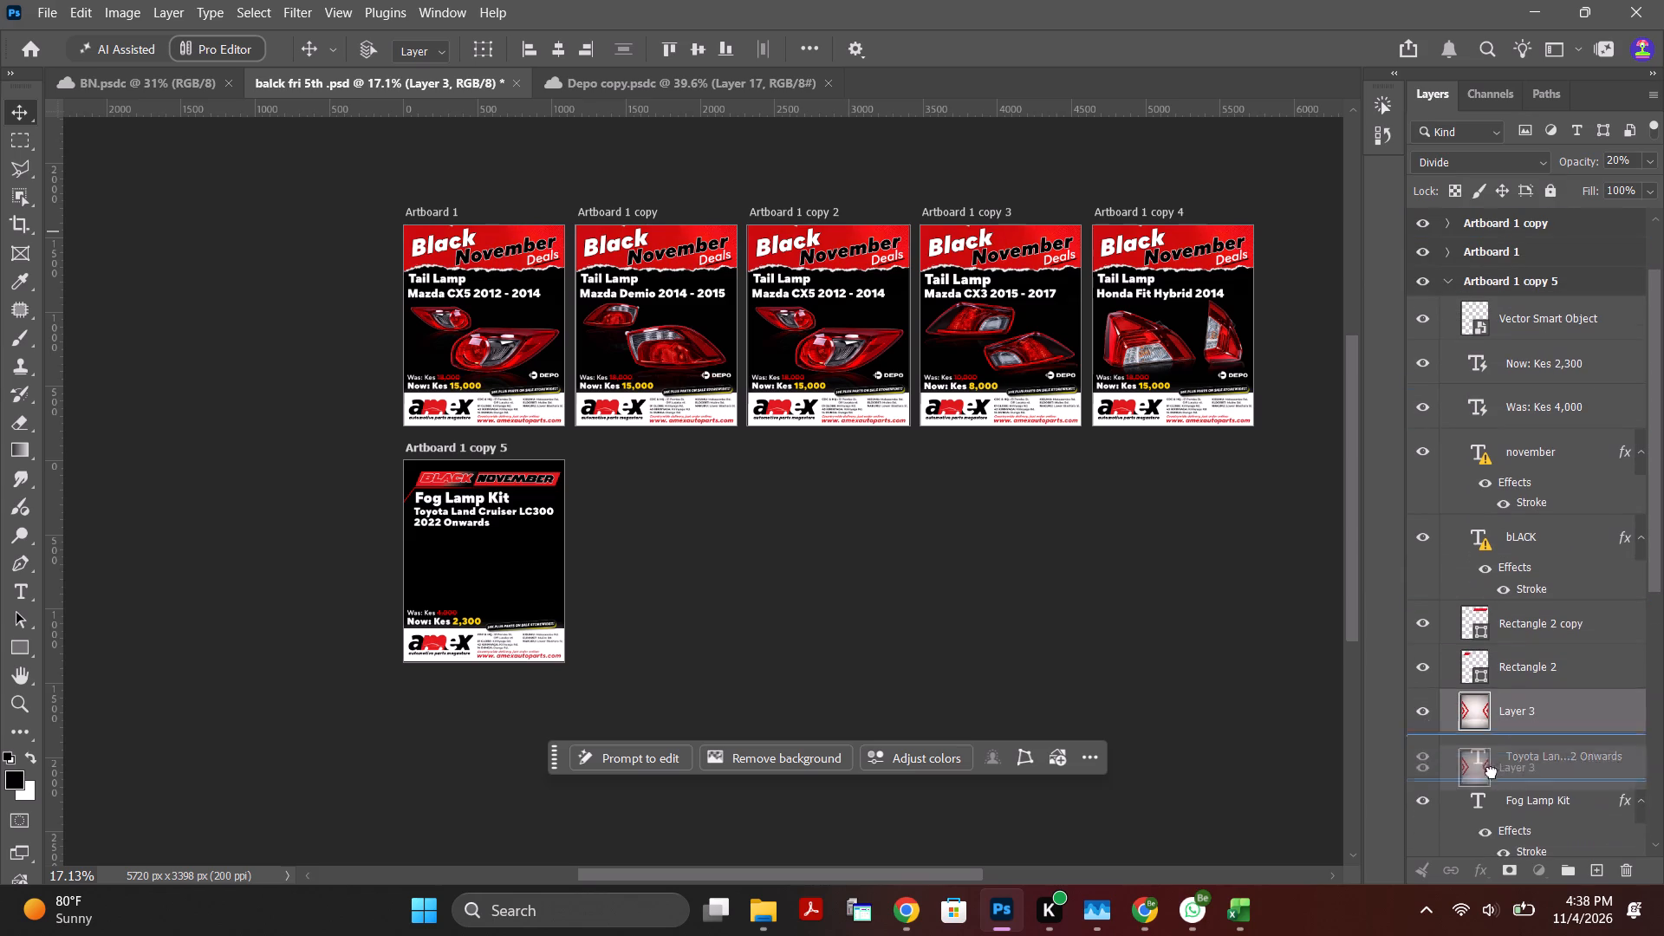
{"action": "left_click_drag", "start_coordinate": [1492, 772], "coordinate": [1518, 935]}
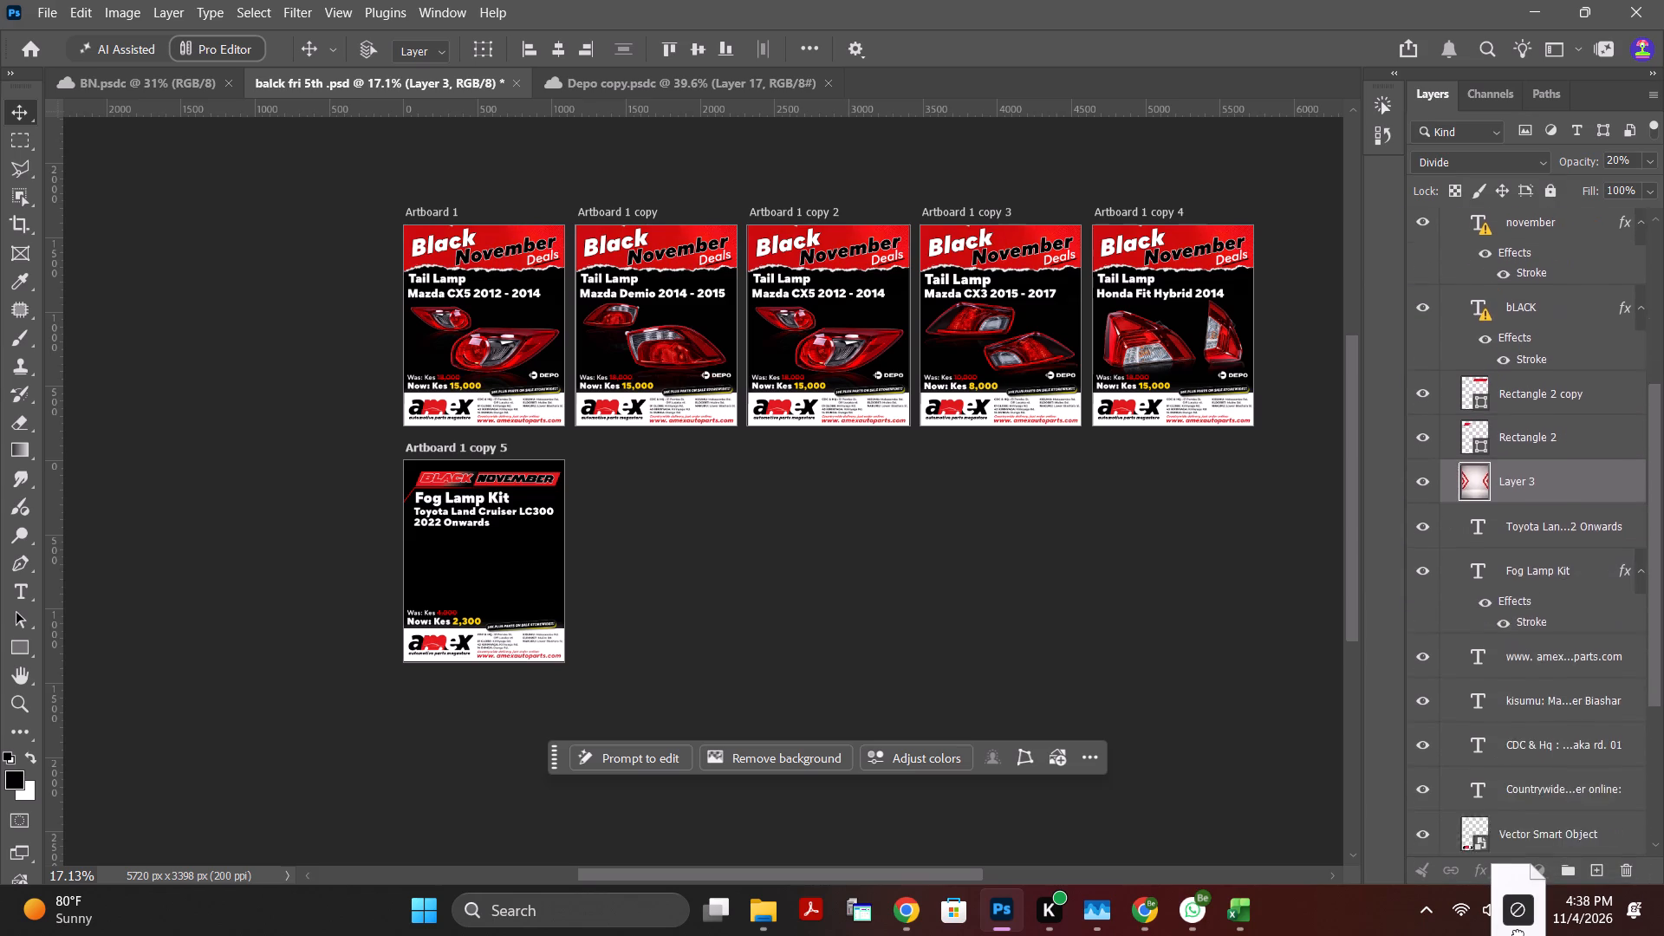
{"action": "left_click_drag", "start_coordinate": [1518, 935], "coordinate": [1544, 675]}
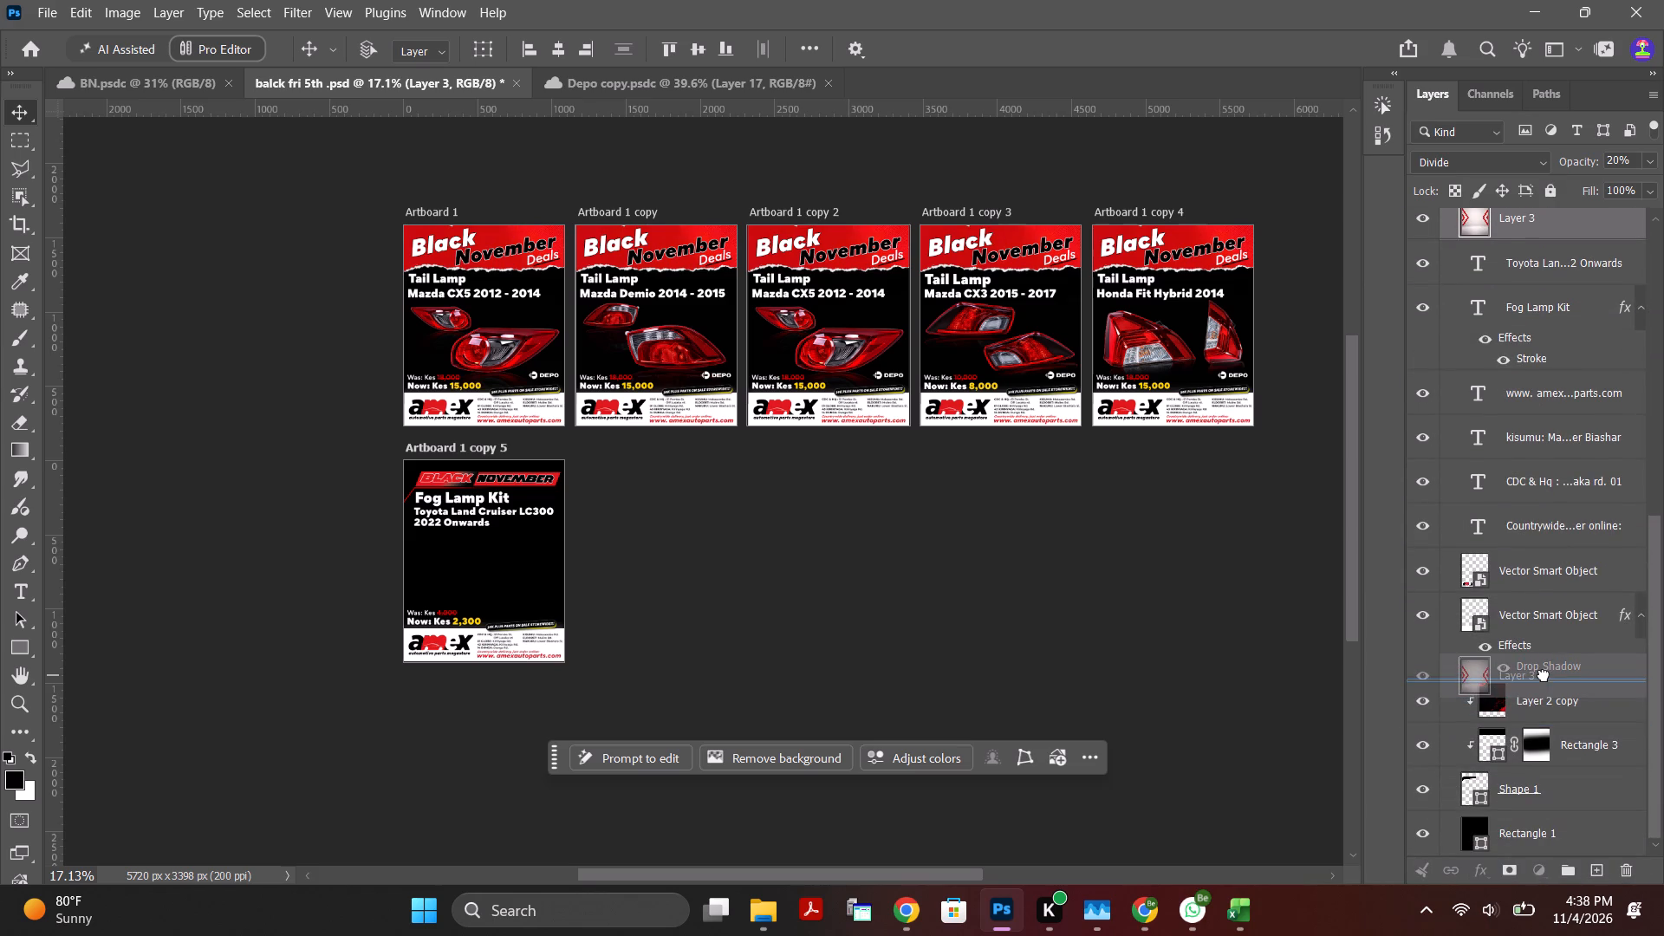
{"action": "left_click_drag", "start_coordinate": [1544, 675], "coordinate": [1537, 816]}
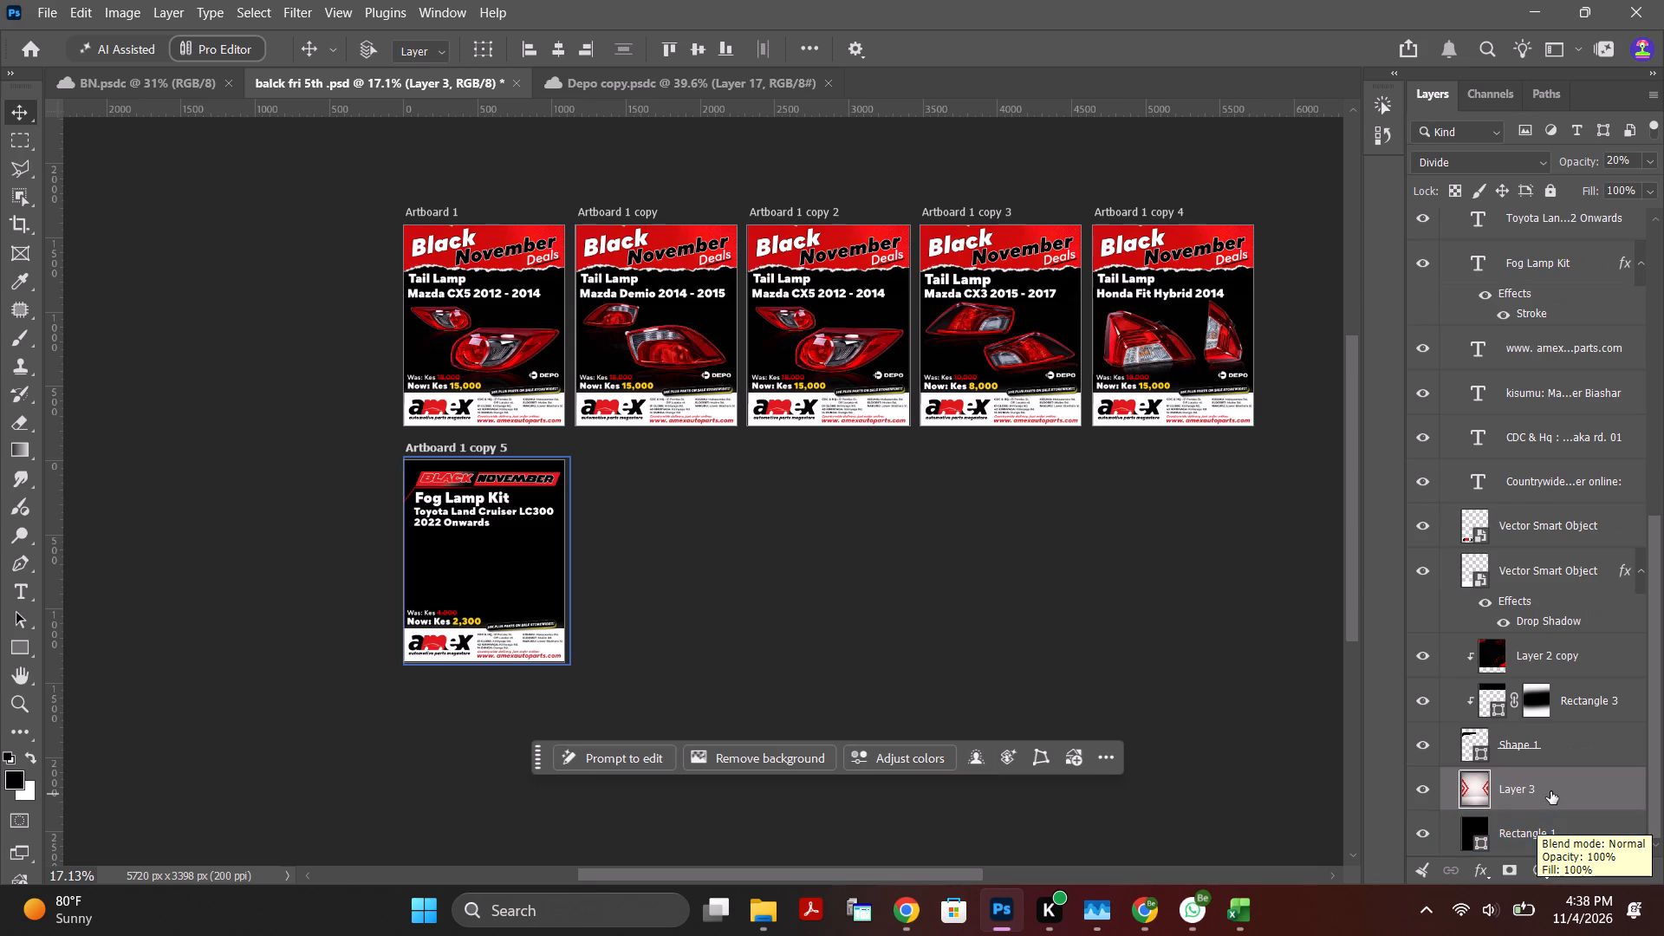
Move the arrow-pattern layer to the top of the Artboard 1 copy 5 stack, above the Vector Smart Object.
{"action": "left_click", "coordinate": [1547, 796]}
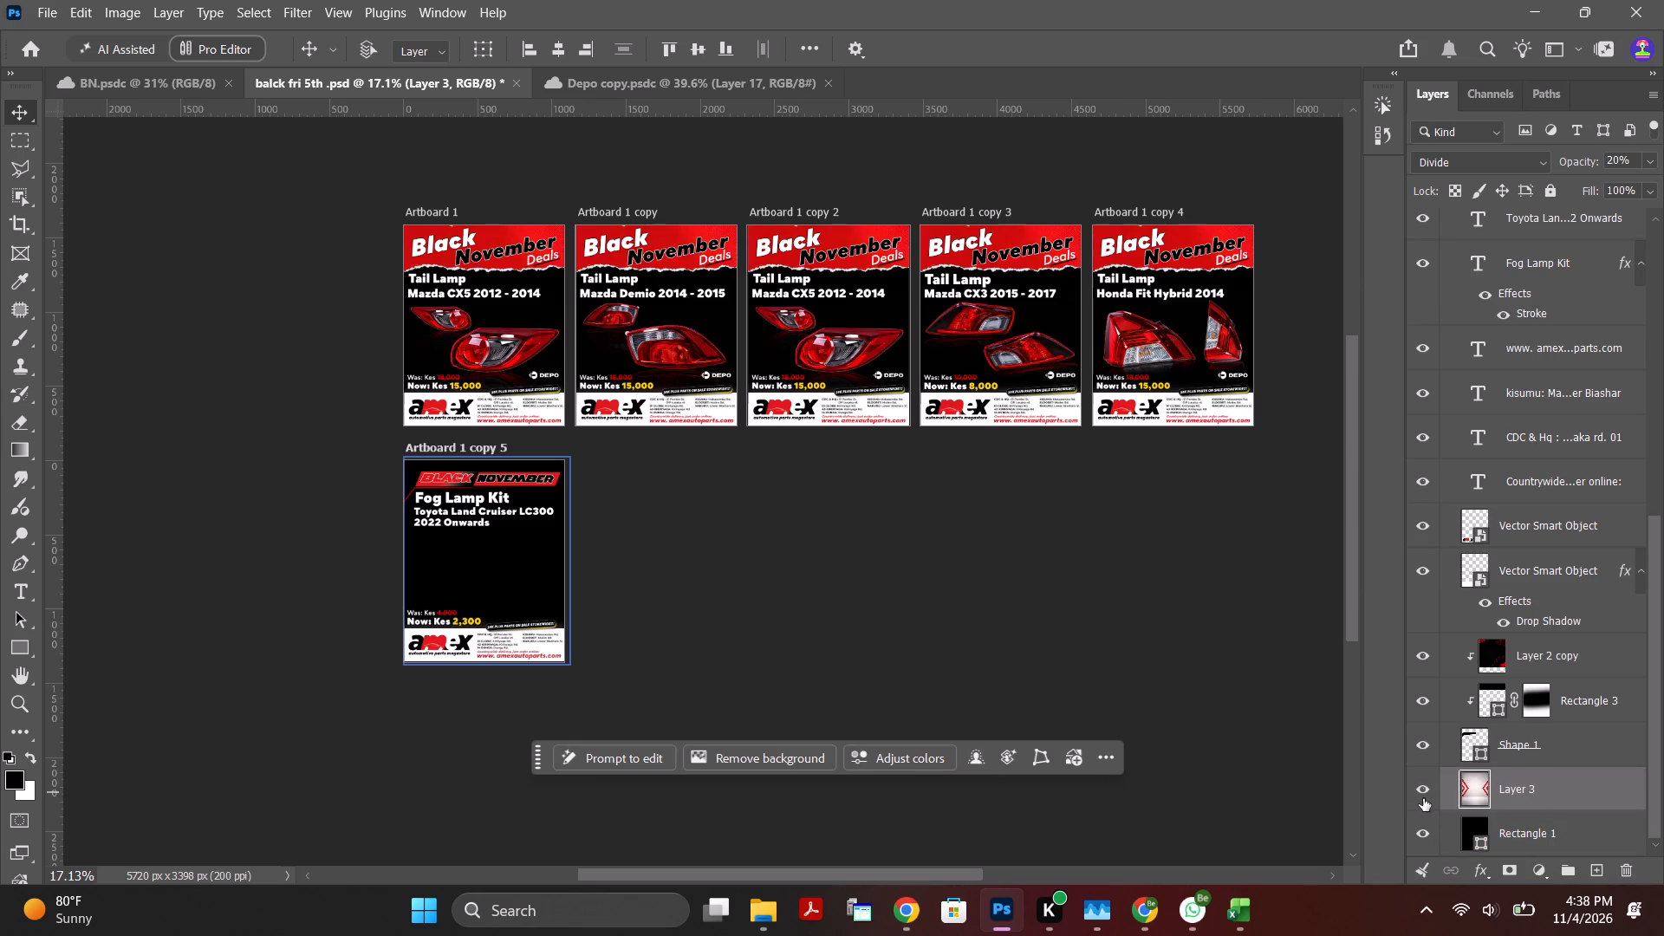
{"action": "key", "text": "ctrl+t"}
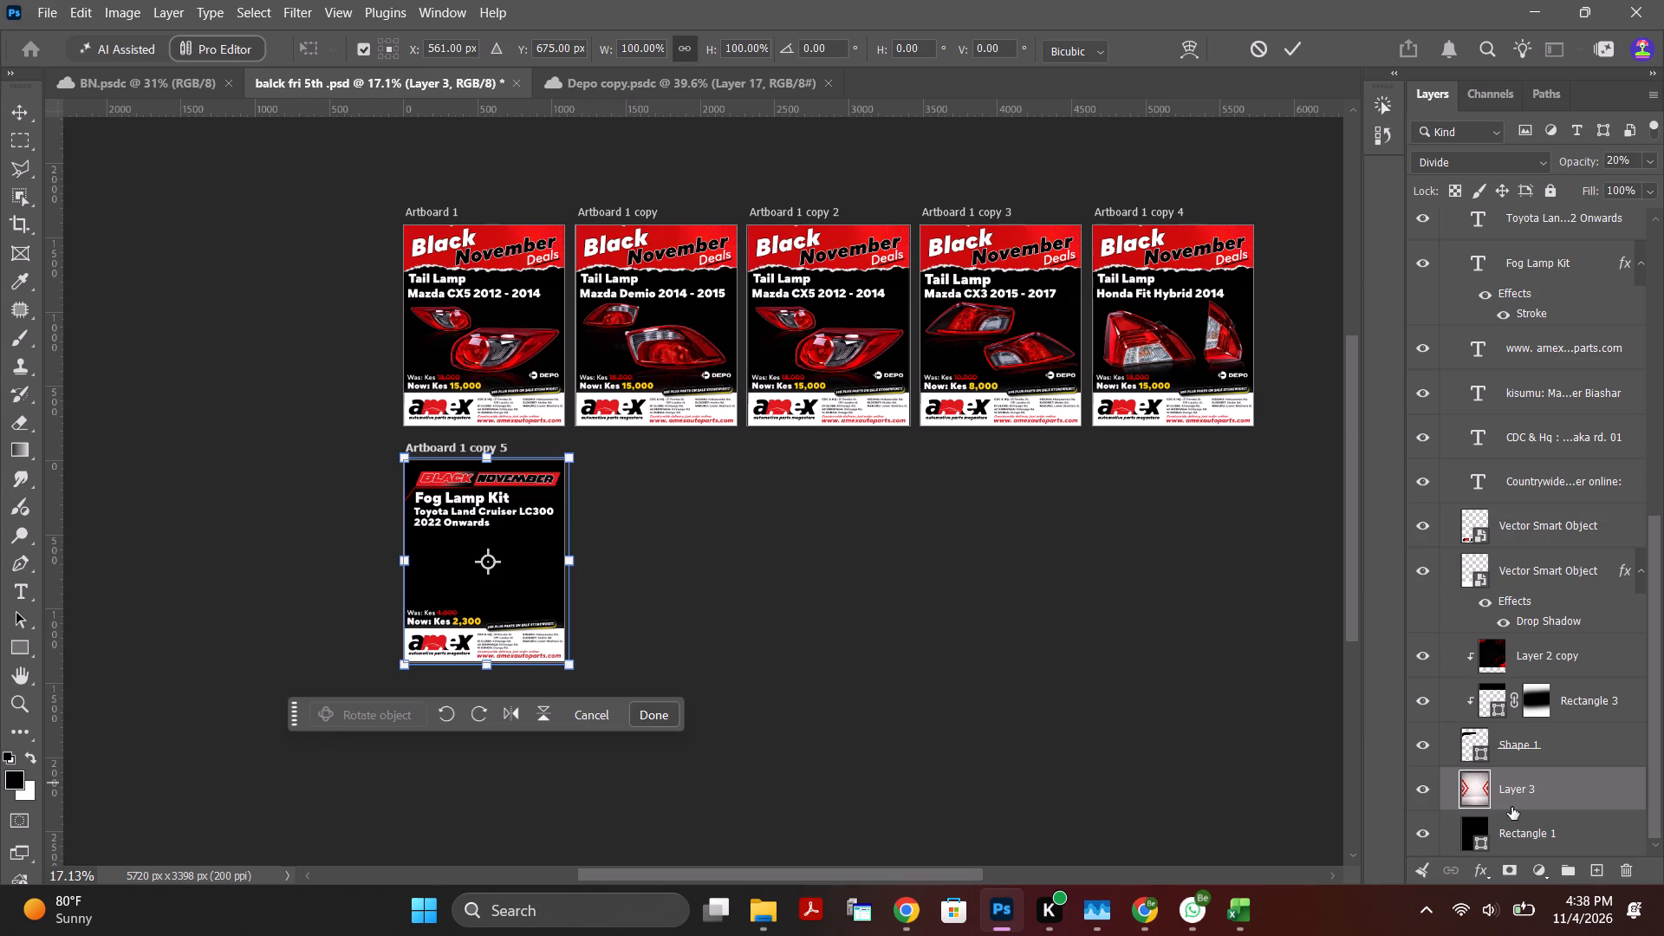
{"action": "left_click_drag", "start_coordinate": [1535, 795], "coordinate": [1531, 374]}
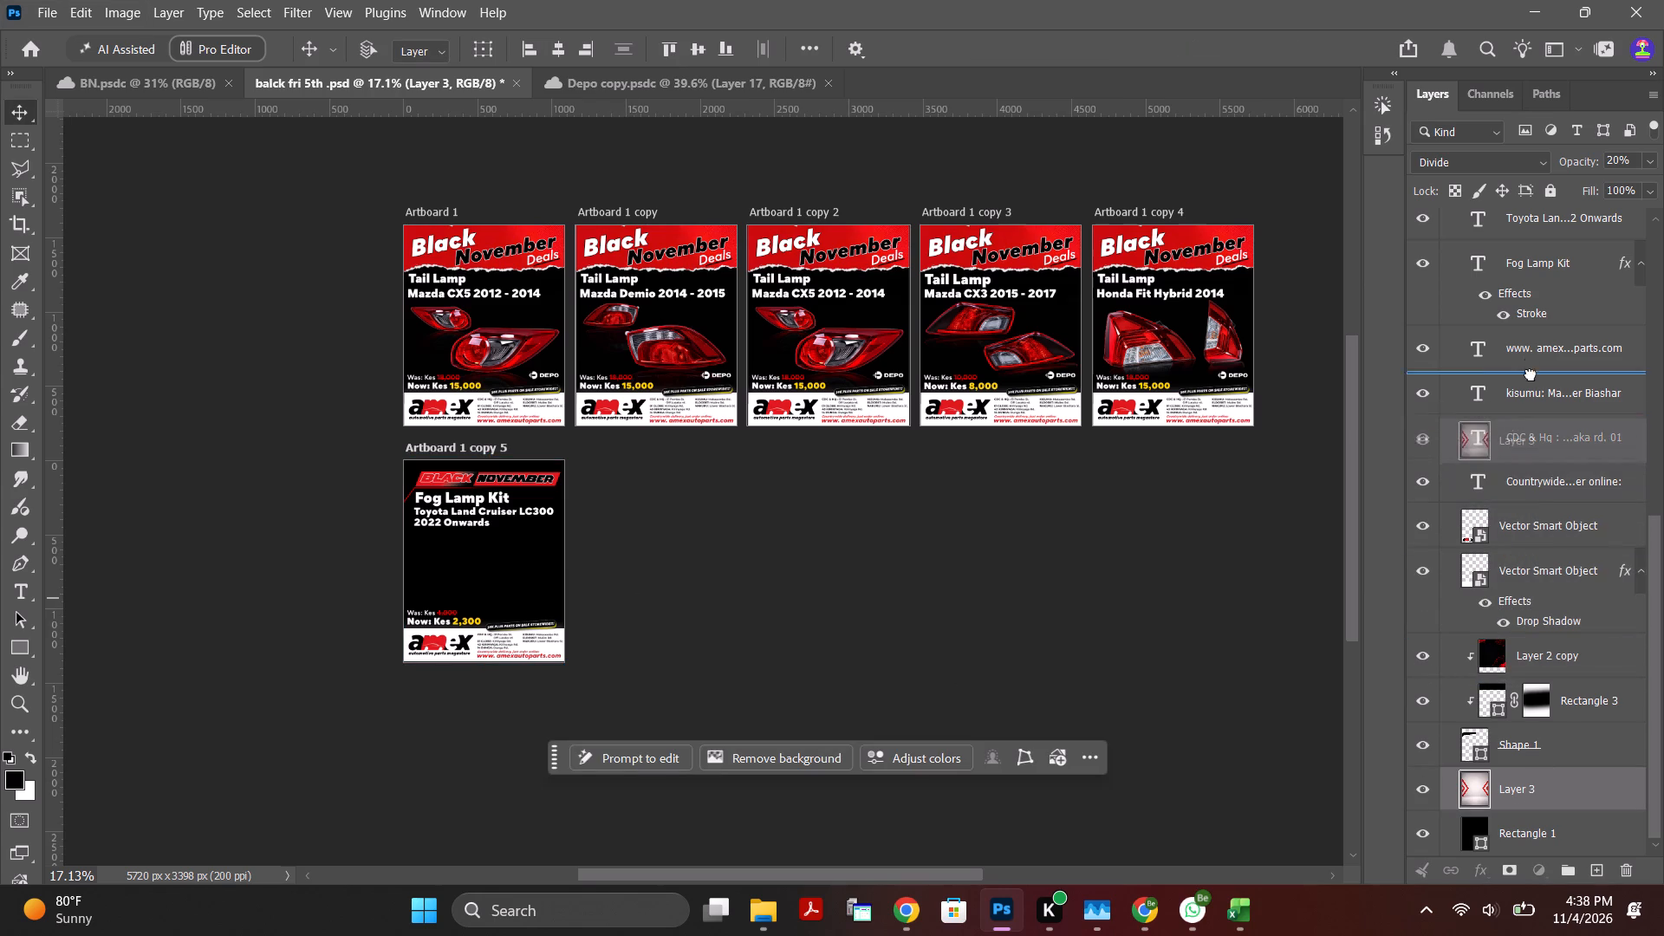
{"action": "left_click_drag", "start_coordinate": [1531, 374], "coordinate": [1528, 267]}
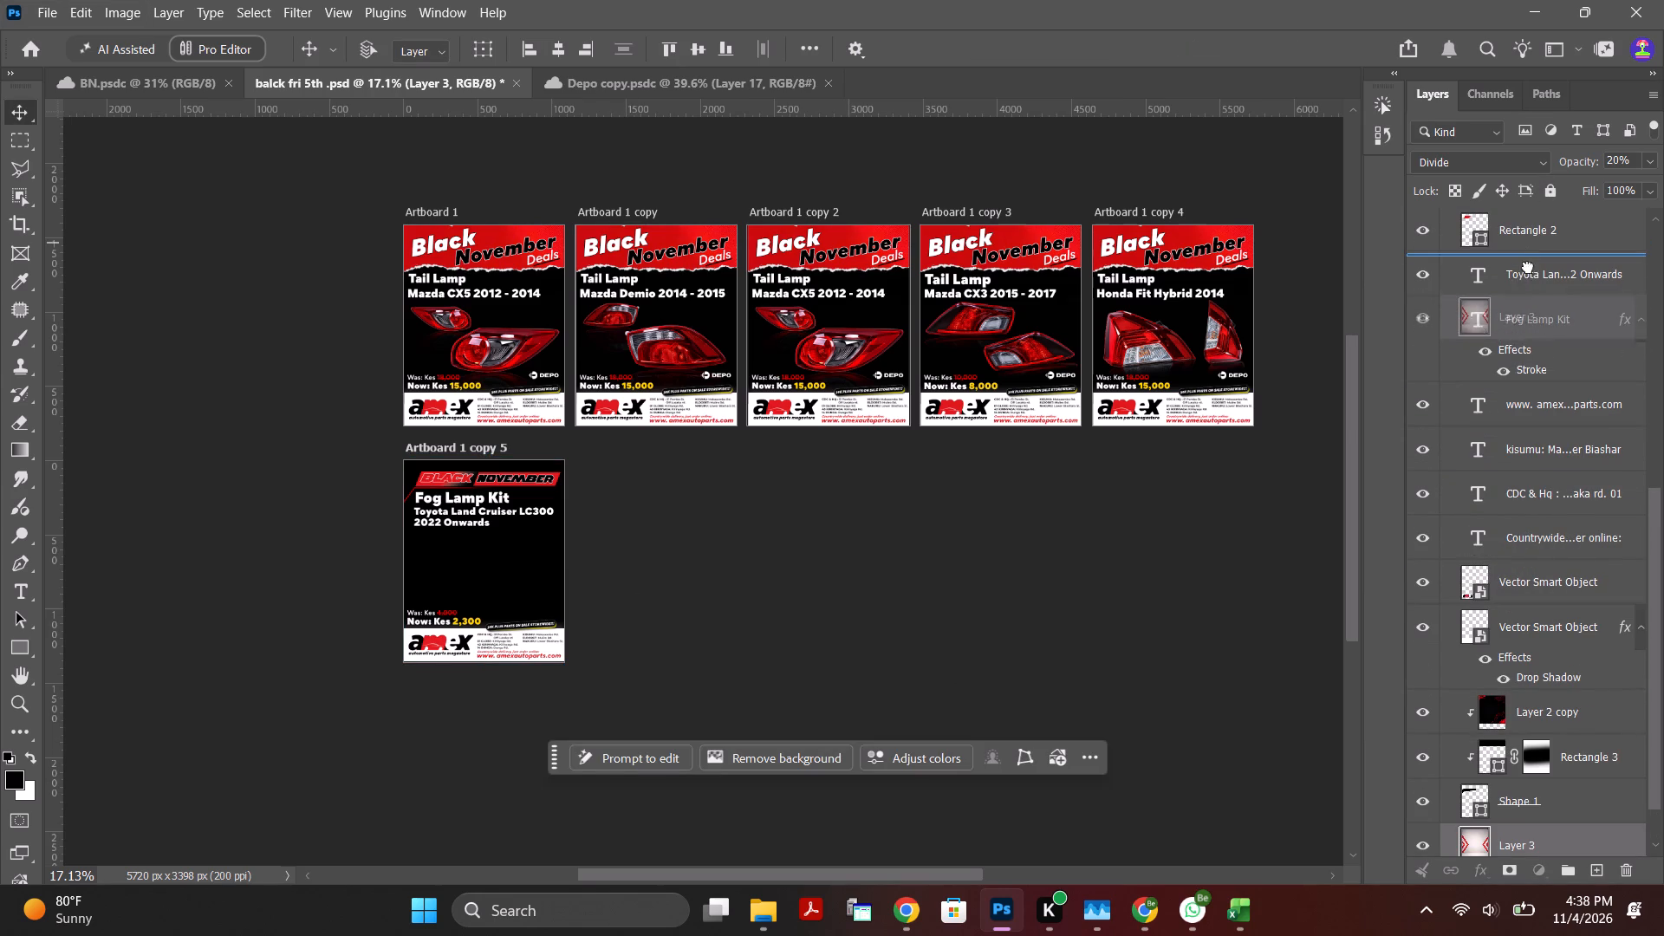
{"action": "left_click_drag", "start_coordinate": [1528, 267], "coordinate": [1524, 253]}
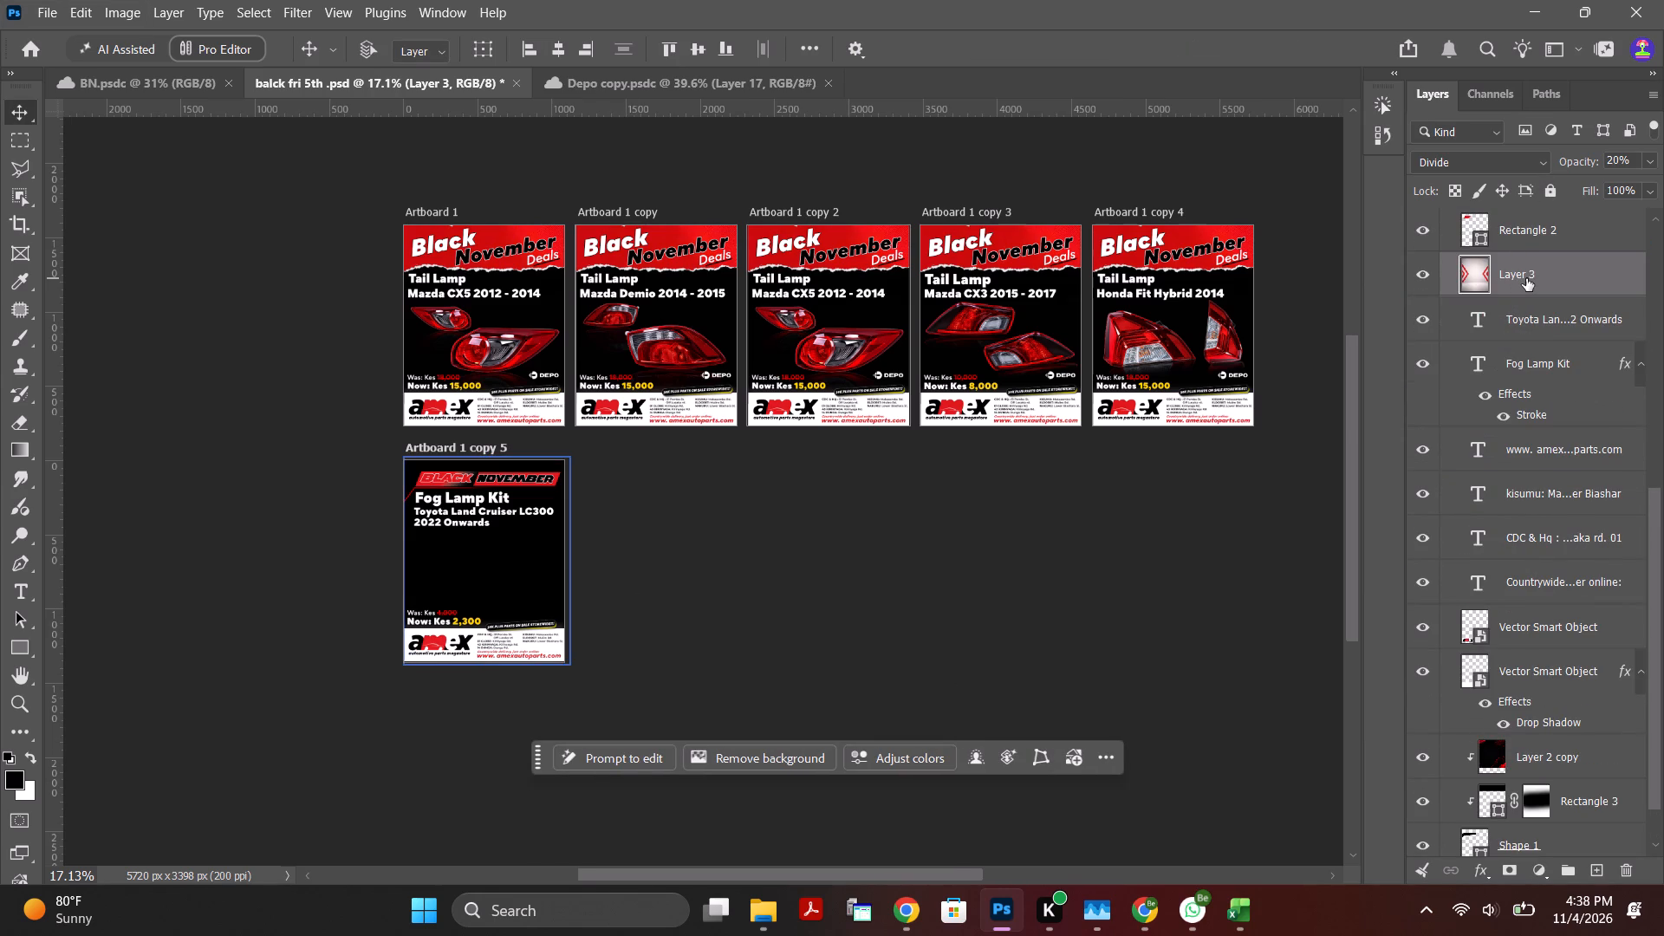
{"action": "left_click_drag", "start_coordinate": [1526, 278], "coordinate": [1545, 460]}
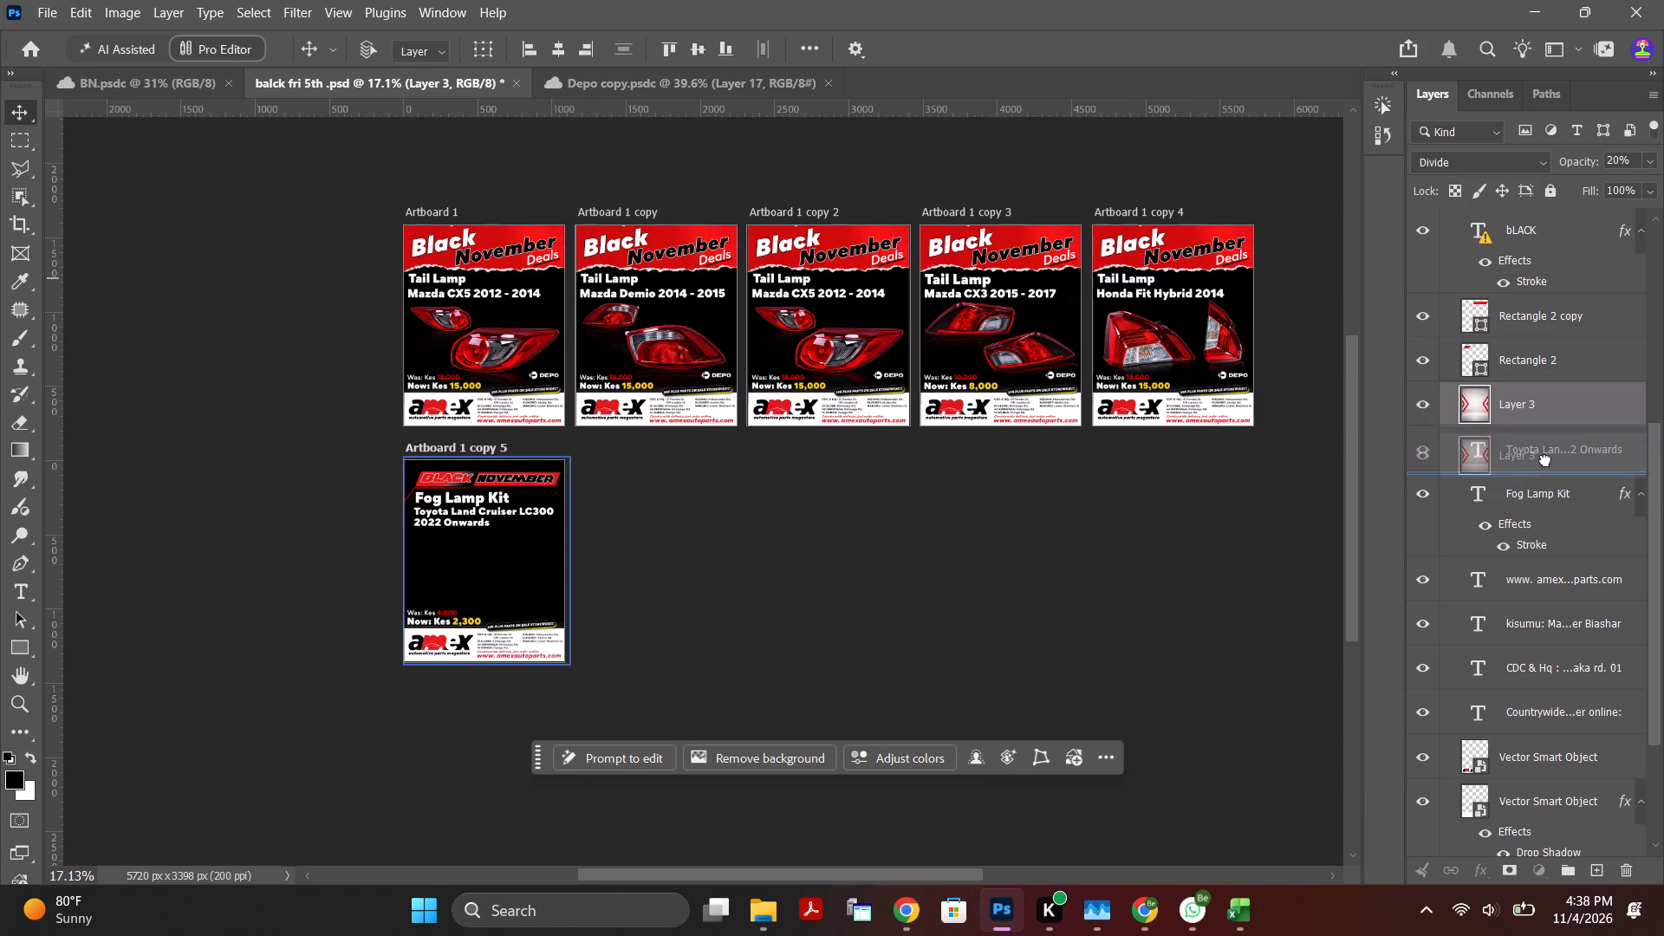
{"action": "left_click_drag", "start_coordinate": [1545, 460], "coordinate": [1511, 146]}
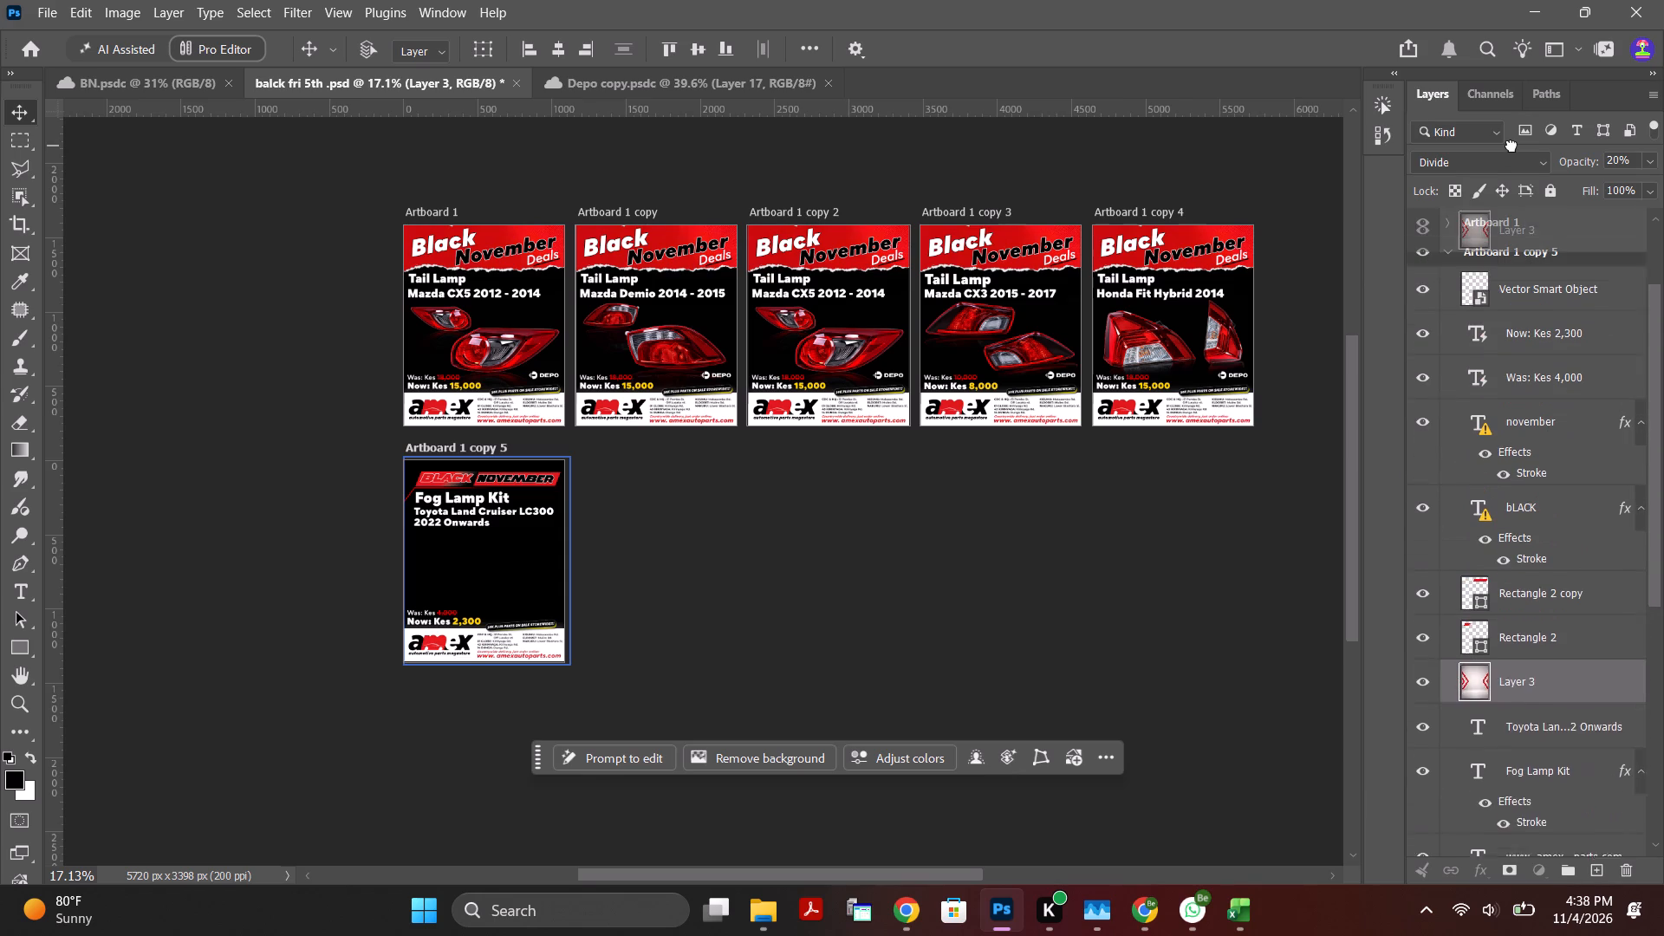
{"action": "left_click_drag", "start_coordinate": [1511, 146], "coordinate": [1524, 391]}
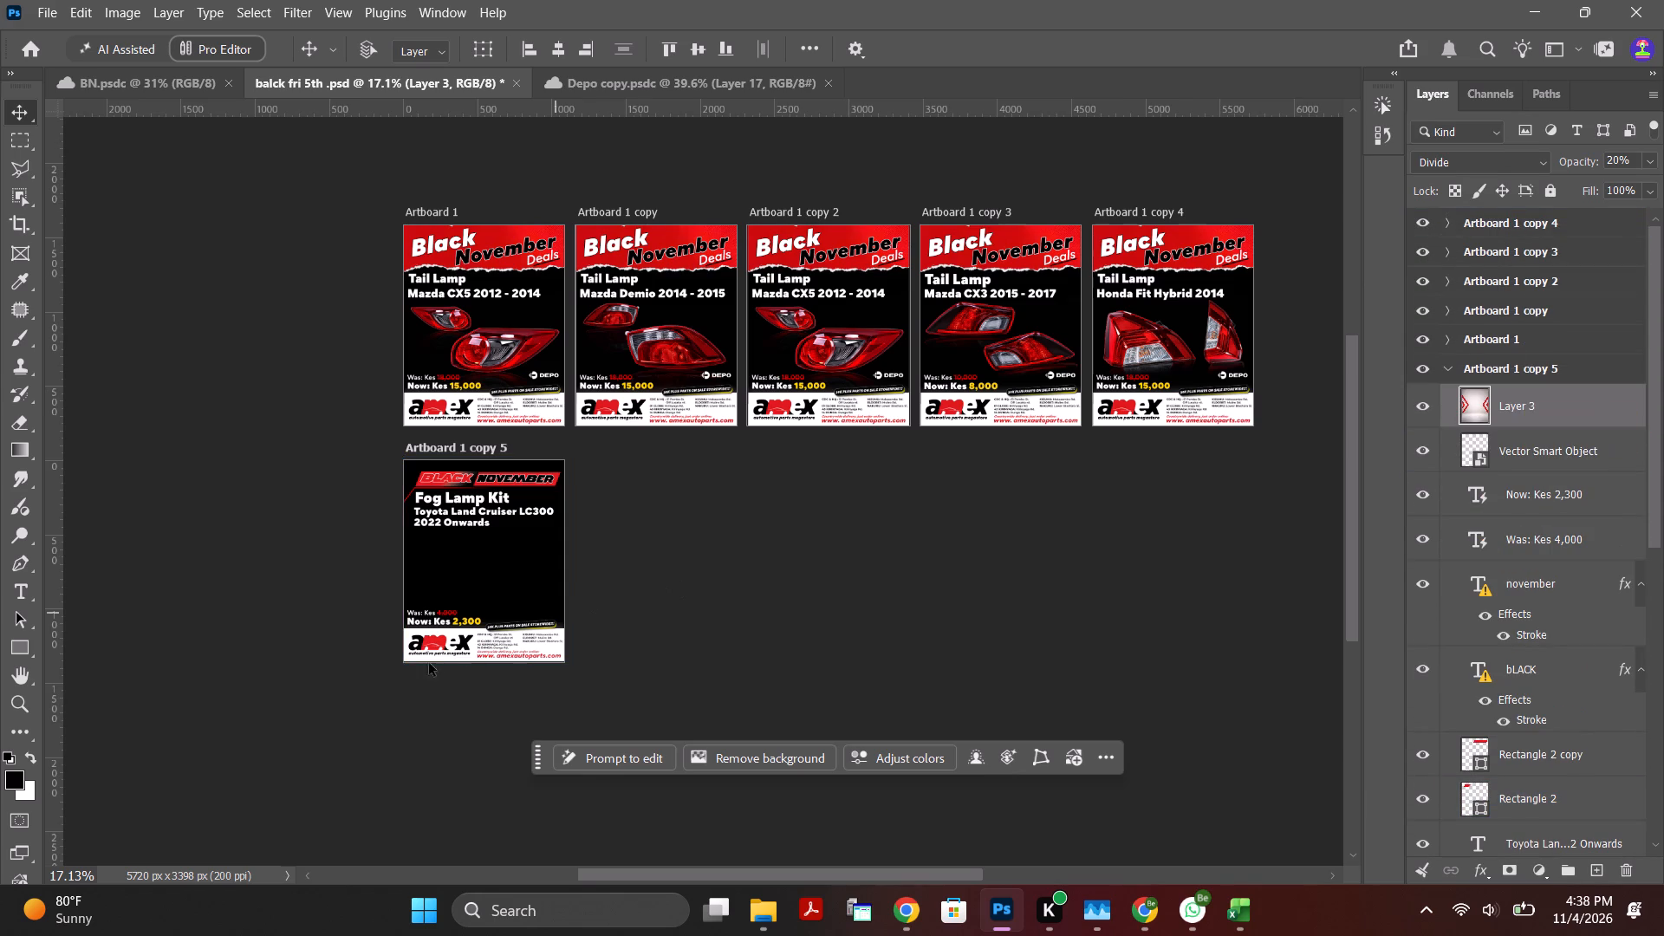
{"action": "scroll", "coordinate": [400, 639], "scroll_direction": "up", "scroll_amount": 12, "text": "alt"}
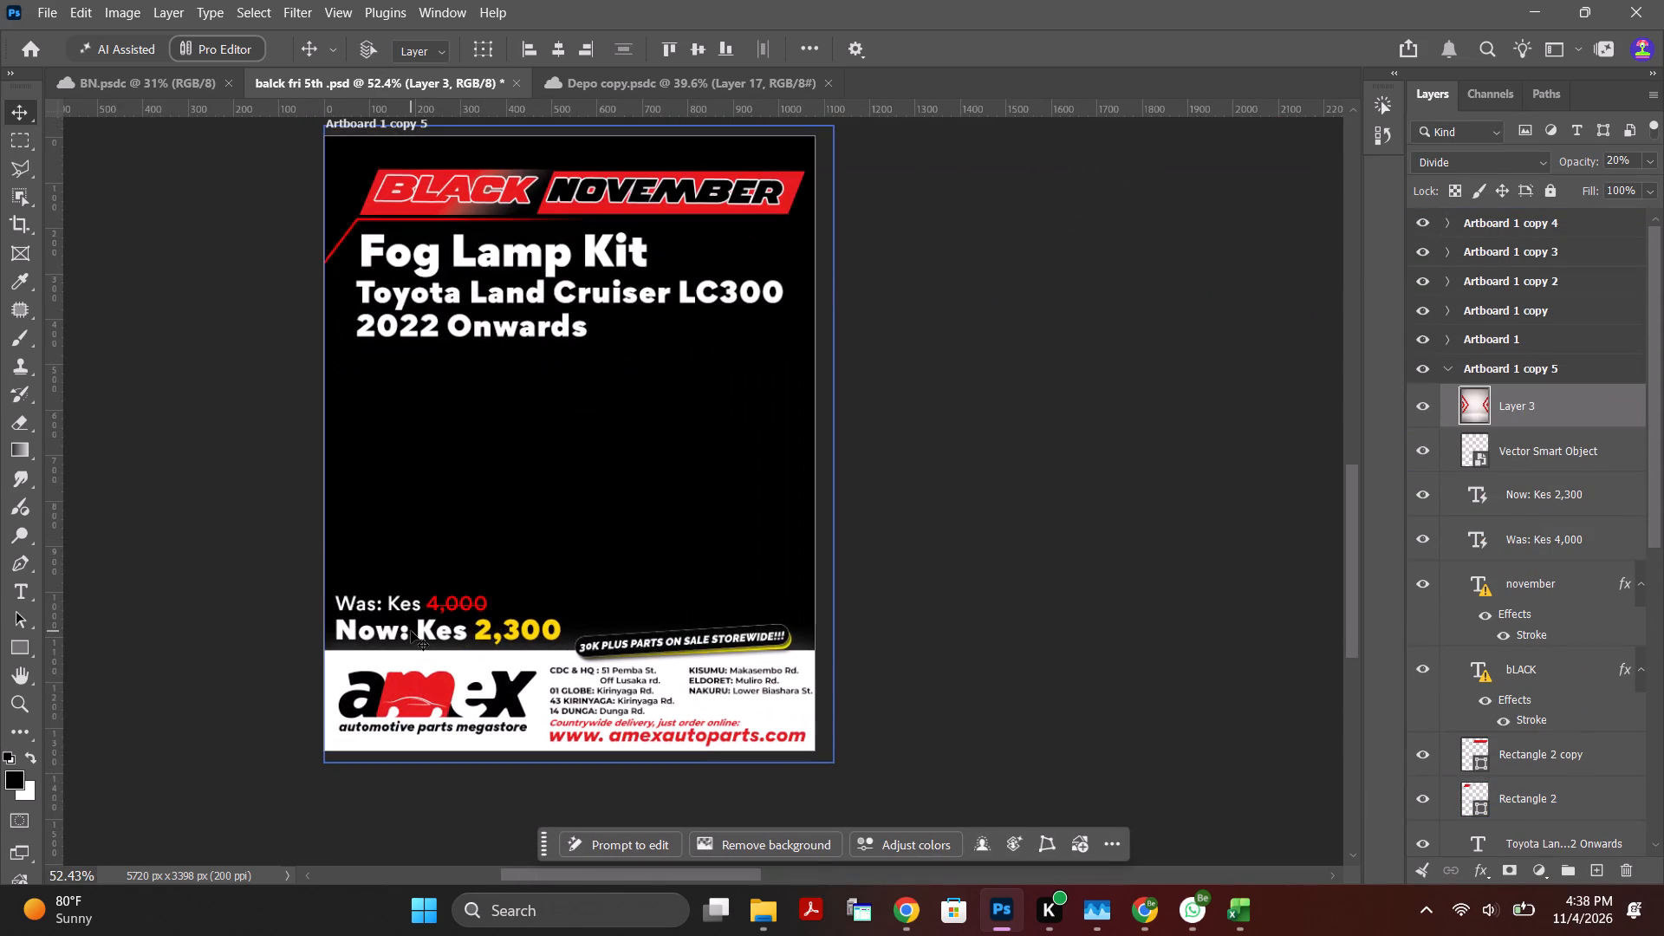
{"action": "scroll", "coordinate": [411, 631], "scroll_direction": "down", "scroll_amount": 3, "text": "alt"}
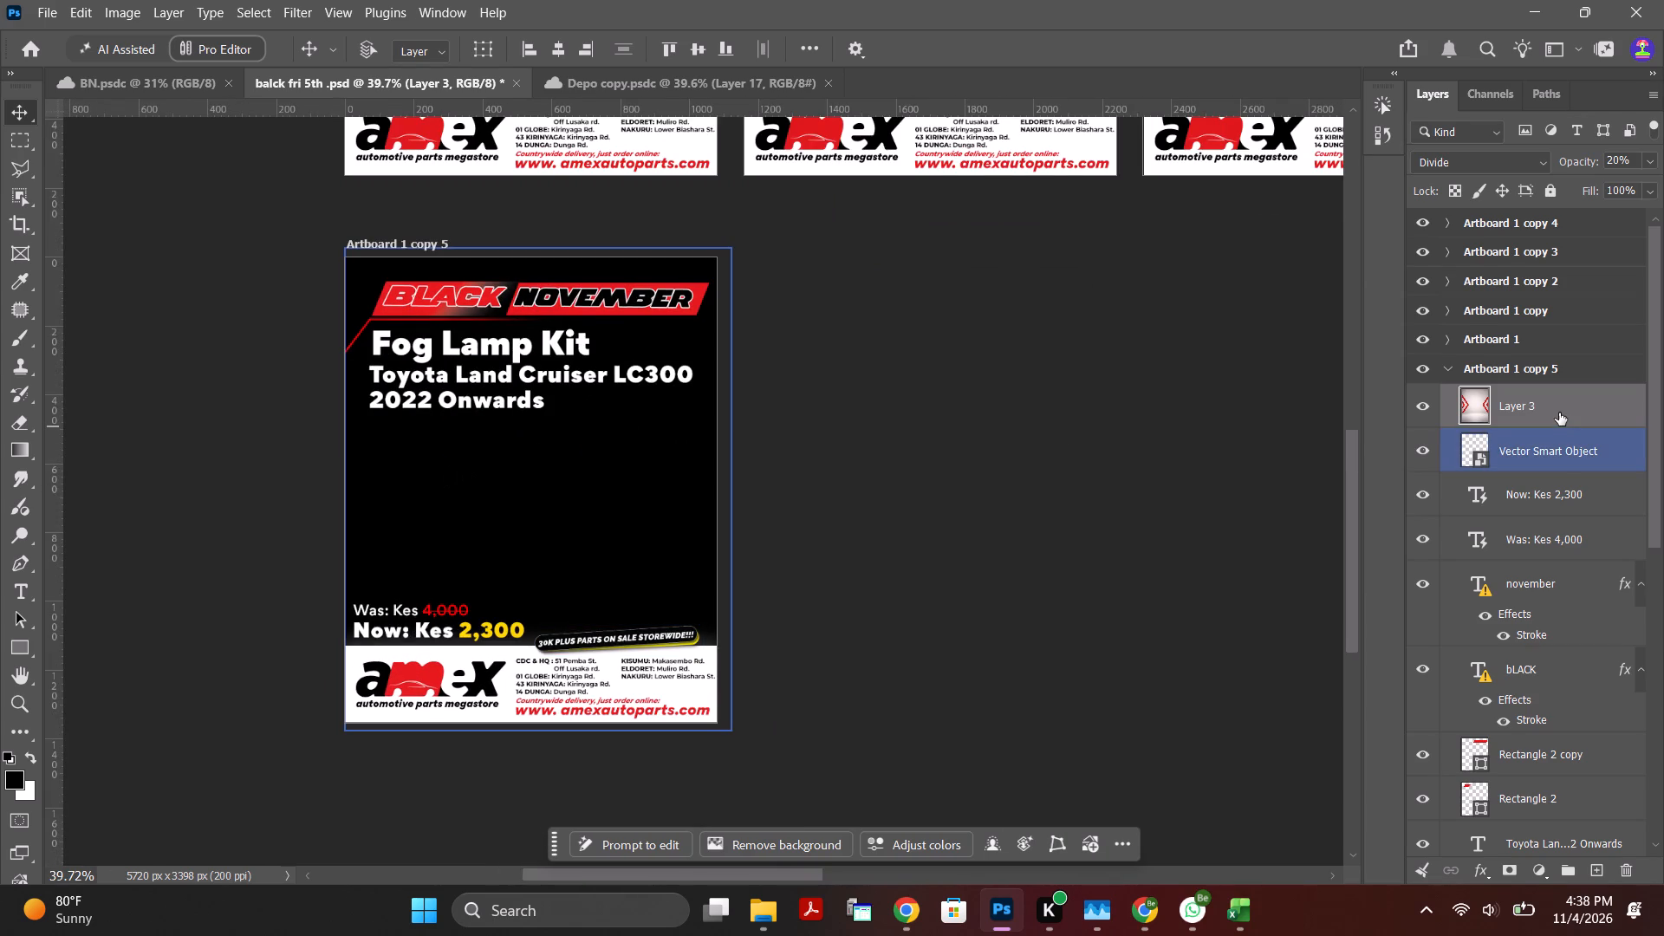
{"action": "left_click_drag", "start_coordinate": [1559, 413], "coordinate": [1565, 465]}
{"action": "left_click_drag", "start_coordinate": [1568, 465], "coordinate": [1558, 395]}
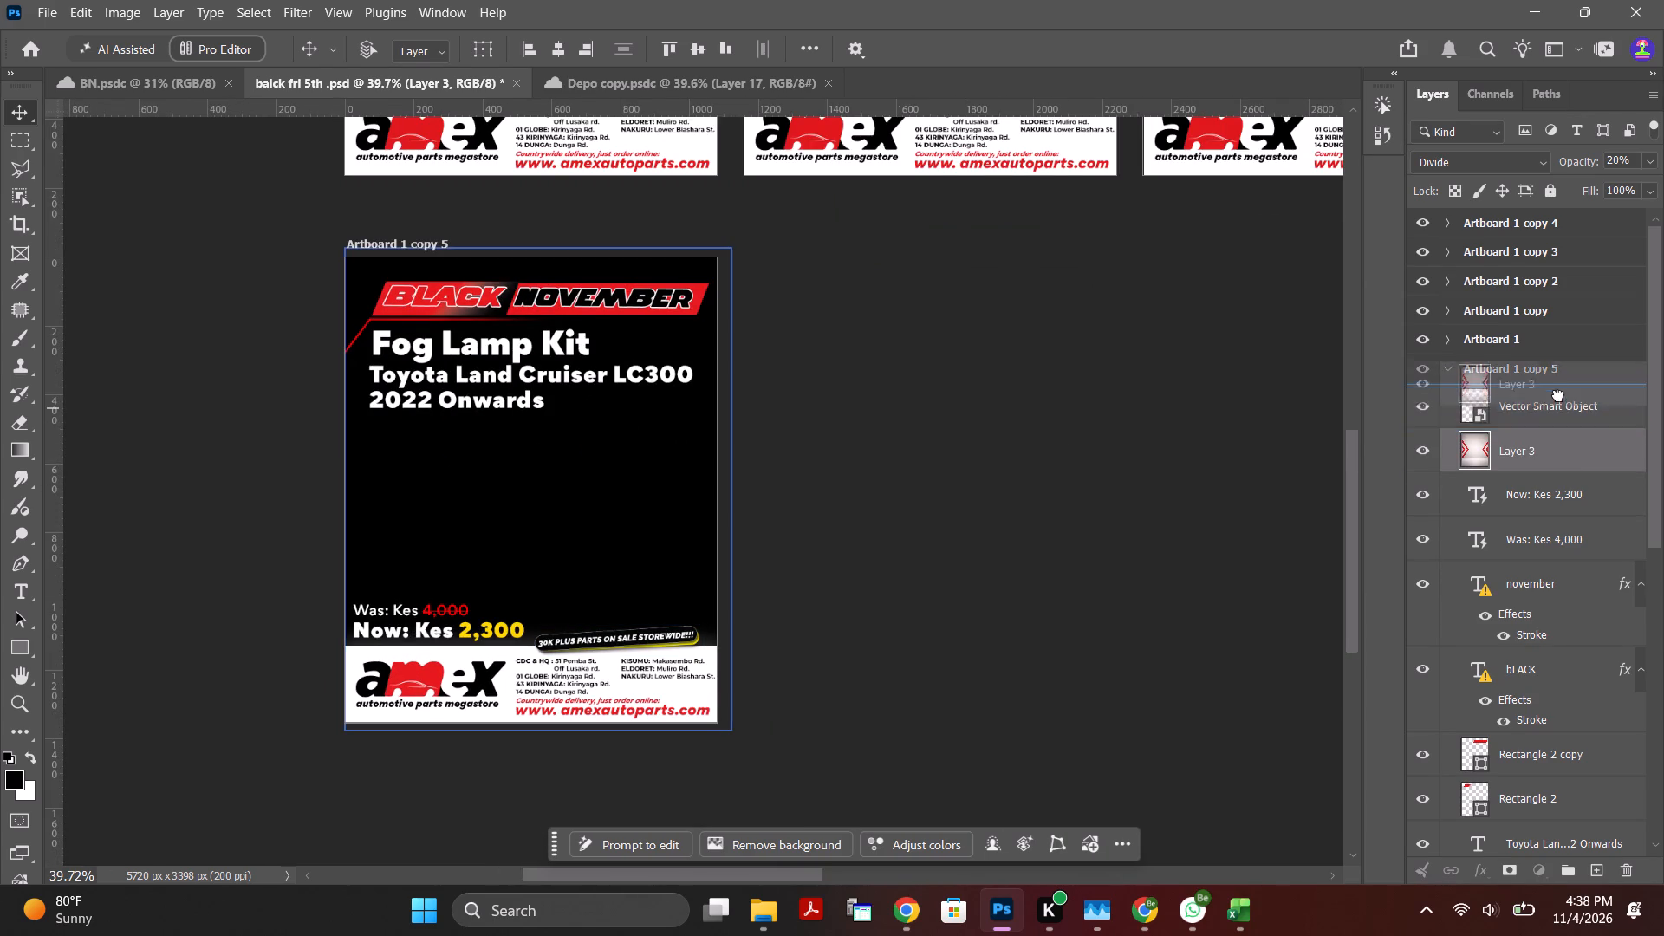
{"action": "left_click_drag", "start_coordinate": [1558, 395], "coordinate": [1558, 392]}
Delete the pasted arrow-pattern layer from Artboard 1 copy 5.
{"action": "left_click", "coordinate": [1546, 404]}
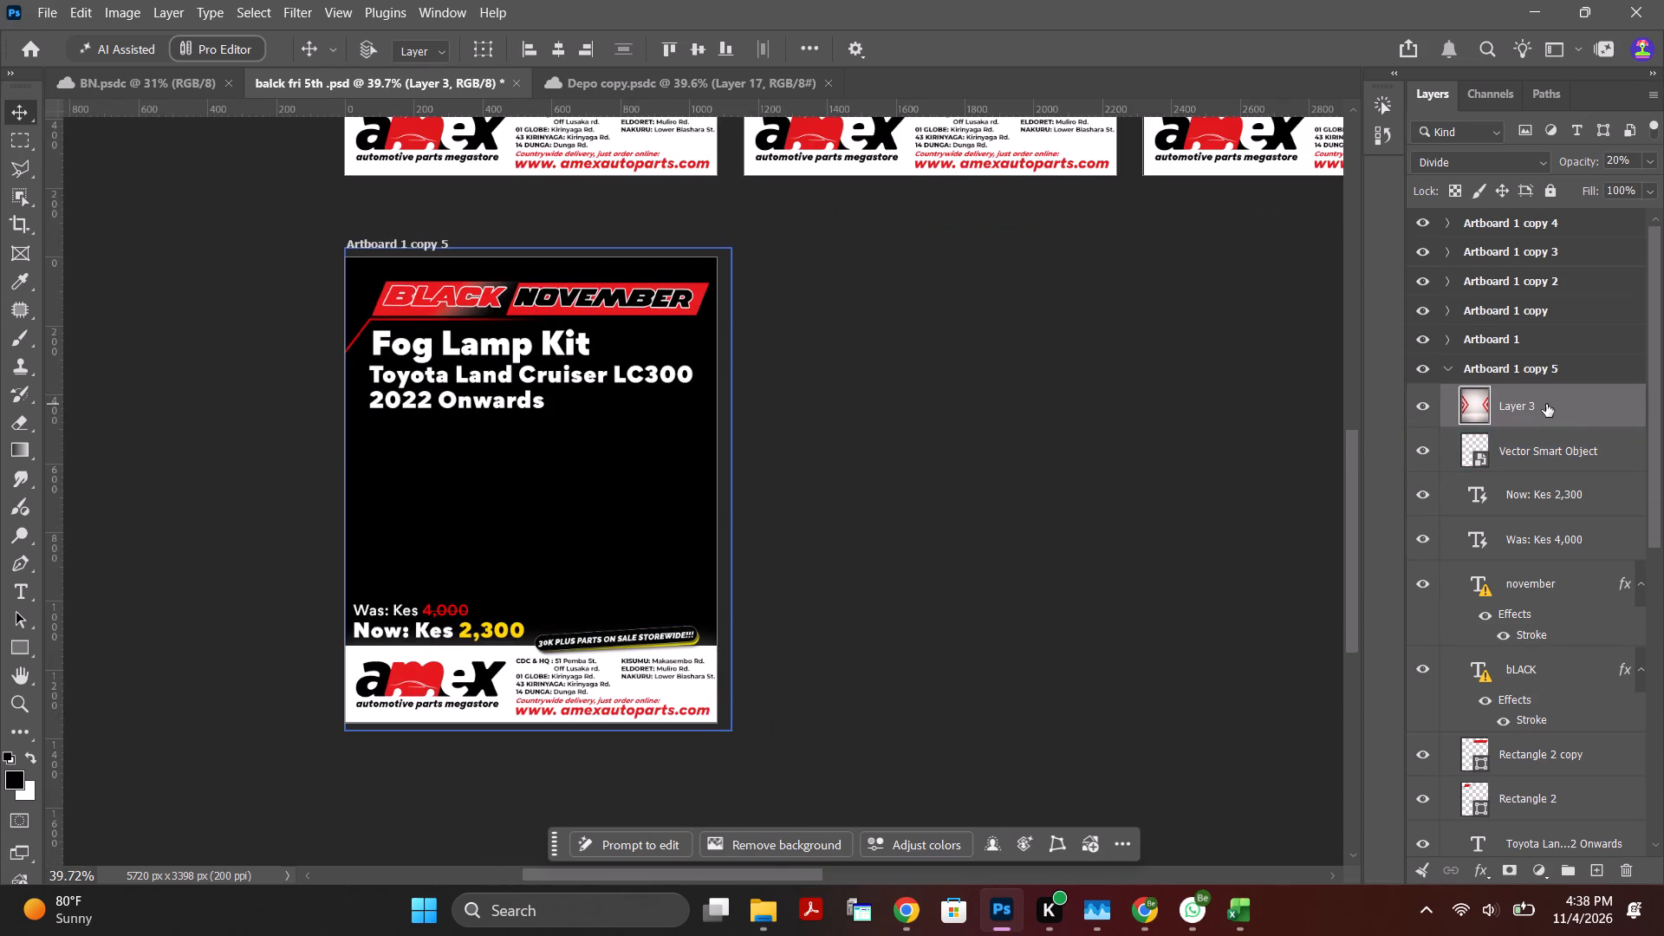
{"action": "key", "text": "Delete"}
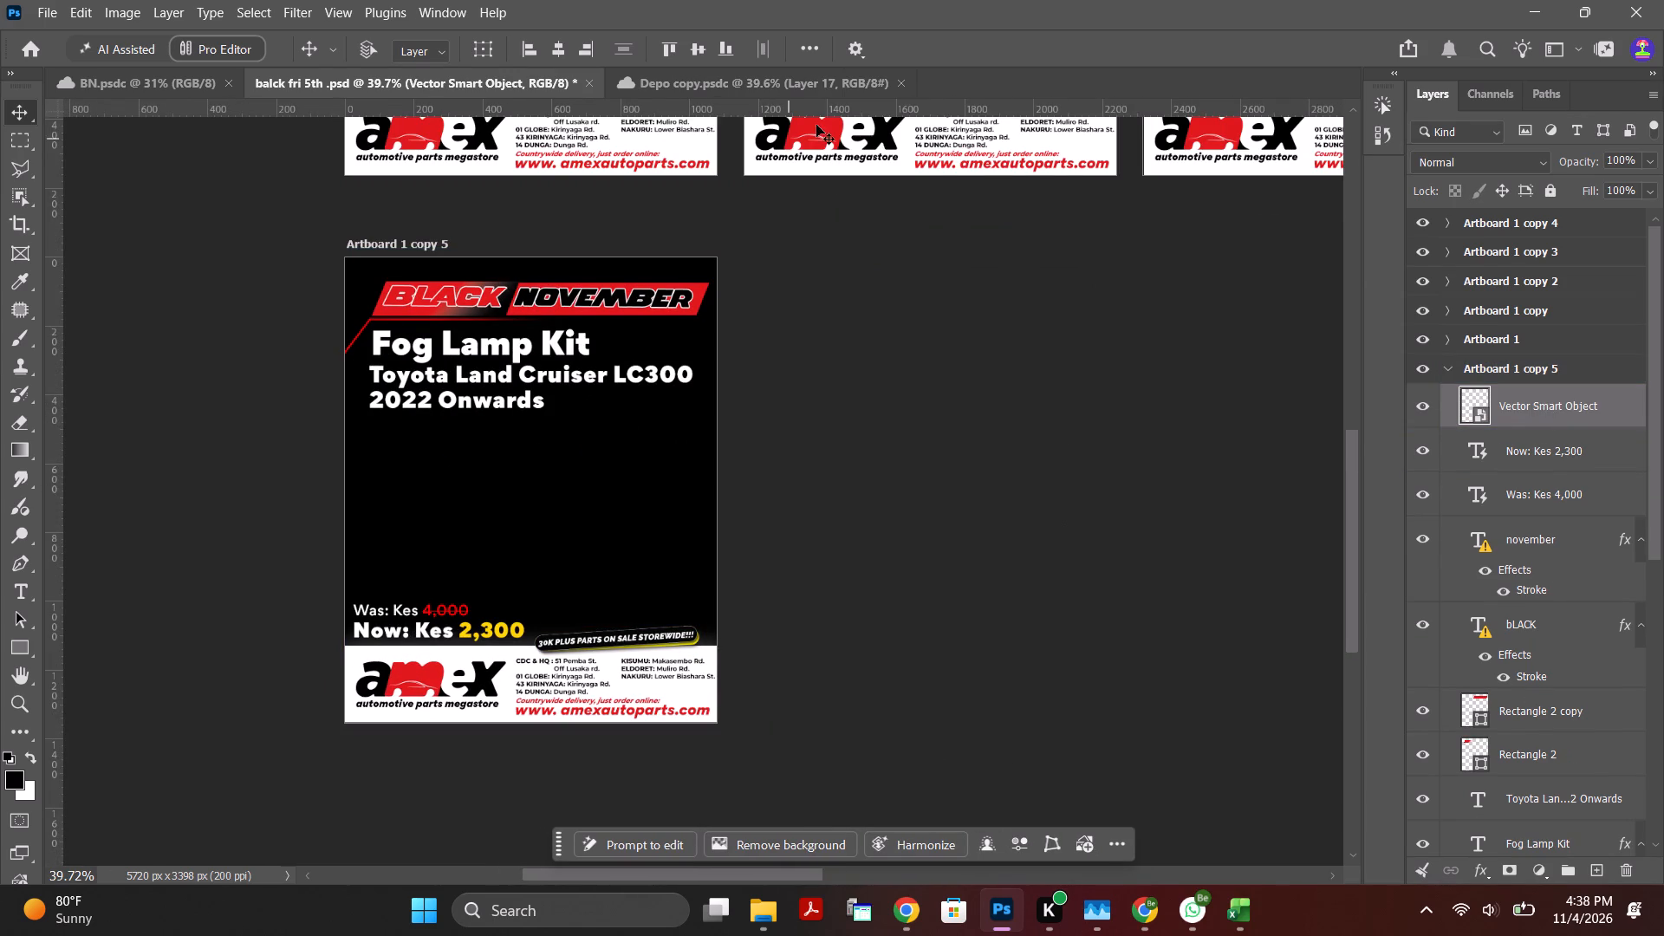
Copy Layer 17 from Depo copy.psdc again and paste it in place on Artboard 1 copy 5, above the Vector Smart Object.
{"action": "left_click", "coordinate": [806, 81]}
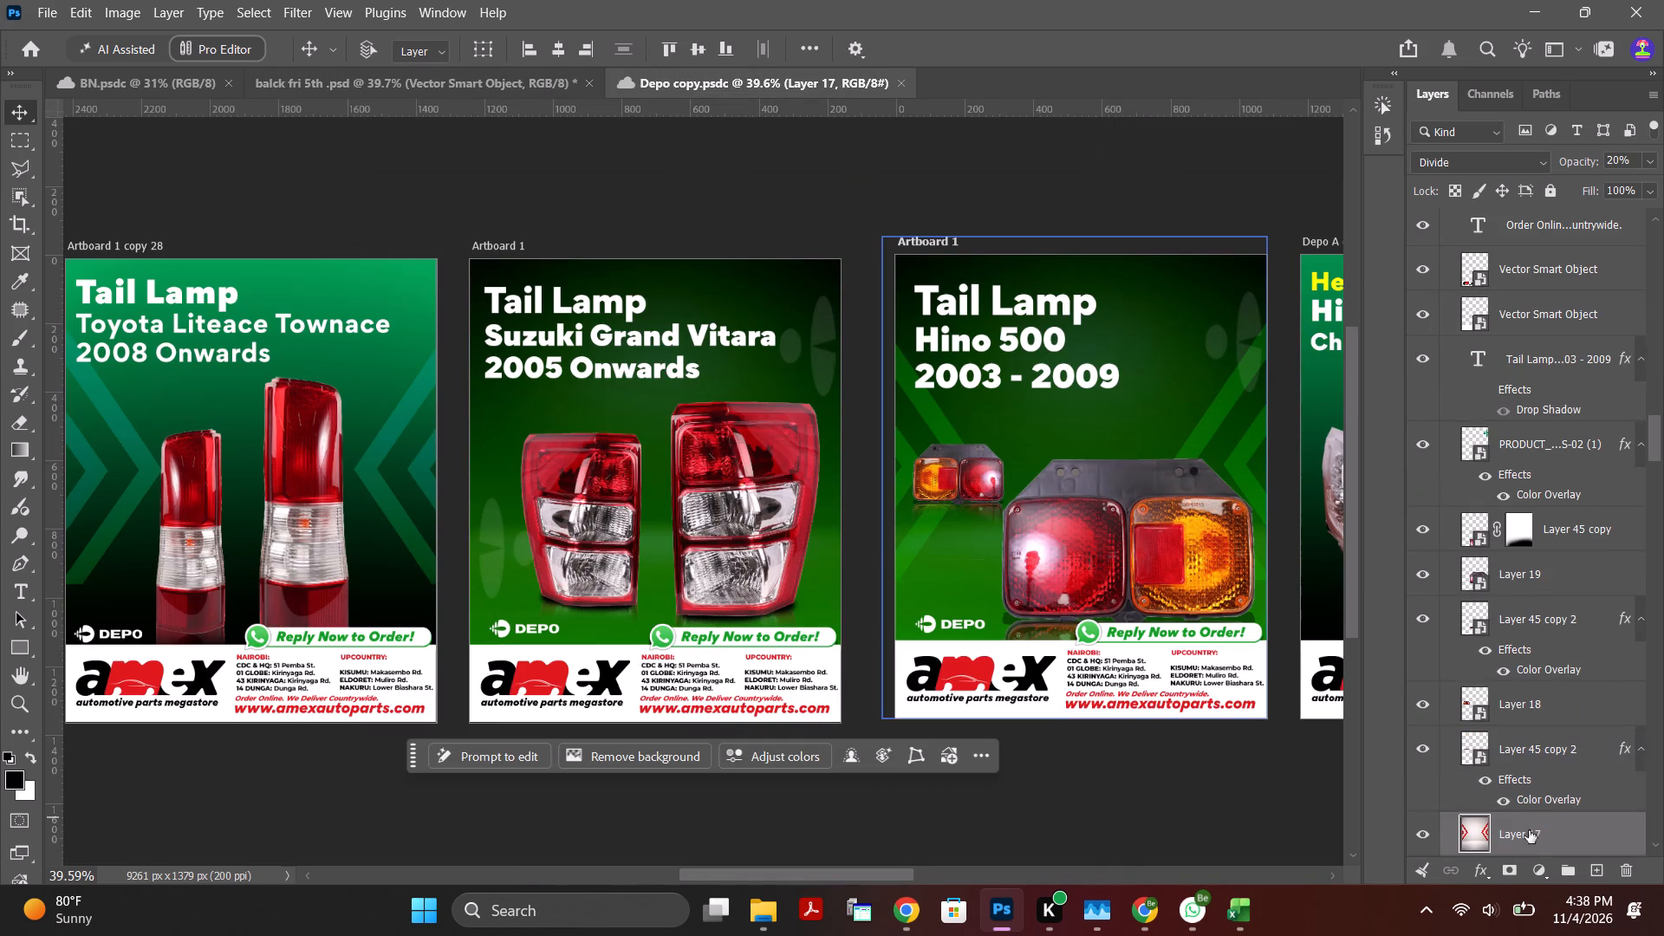
{"action": "left_click", "coordinate": [1524, 839]}
{"action": "key", "text": "ctrl+c"}
{"action": "left_click", "coordinate": [463, 75]}
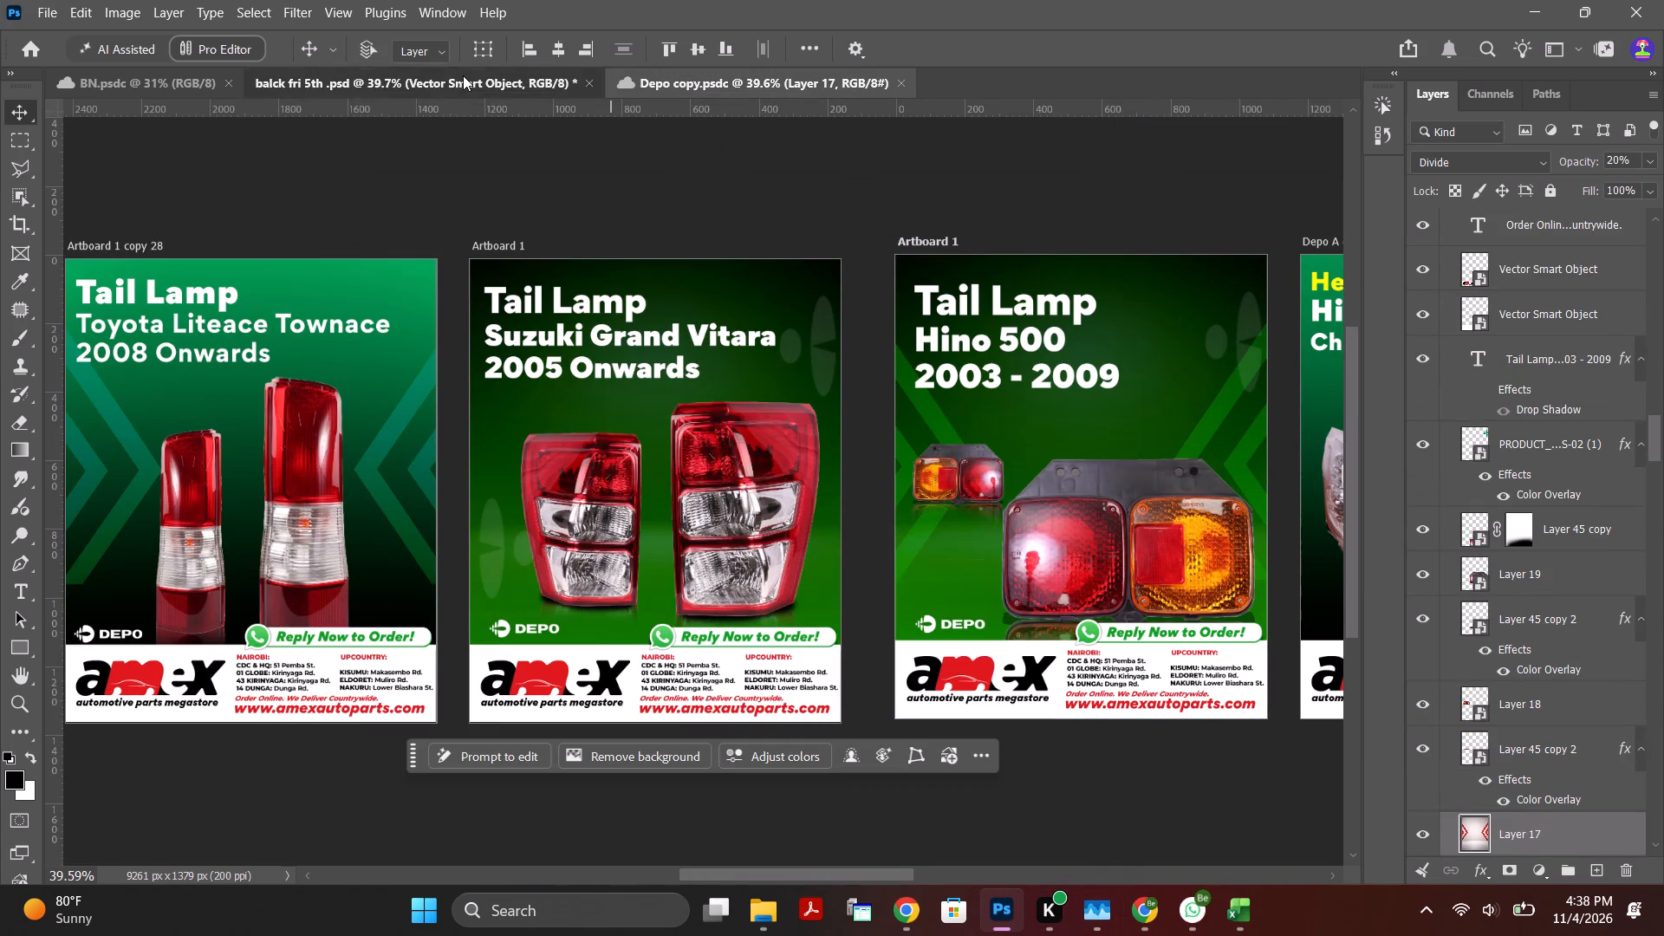
{"action": "left_click_drag", "start_coordinate": [709, 874], "coordinate": [668, 876]}
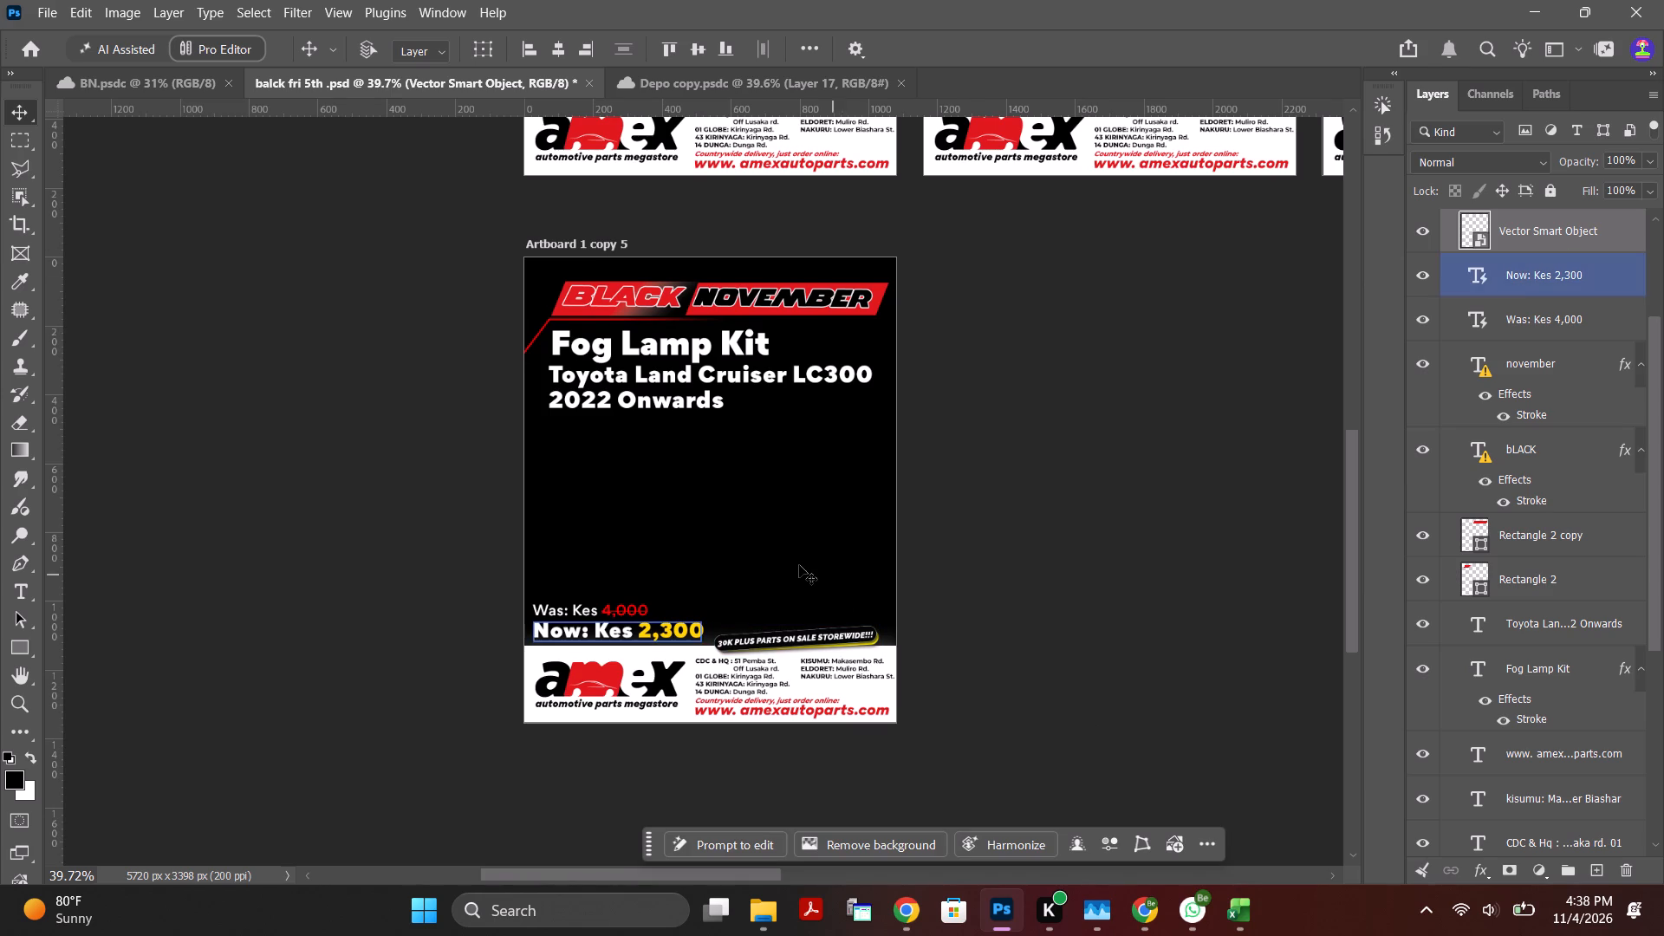
{"action": "left_click", "coordinate": [798, 565]}
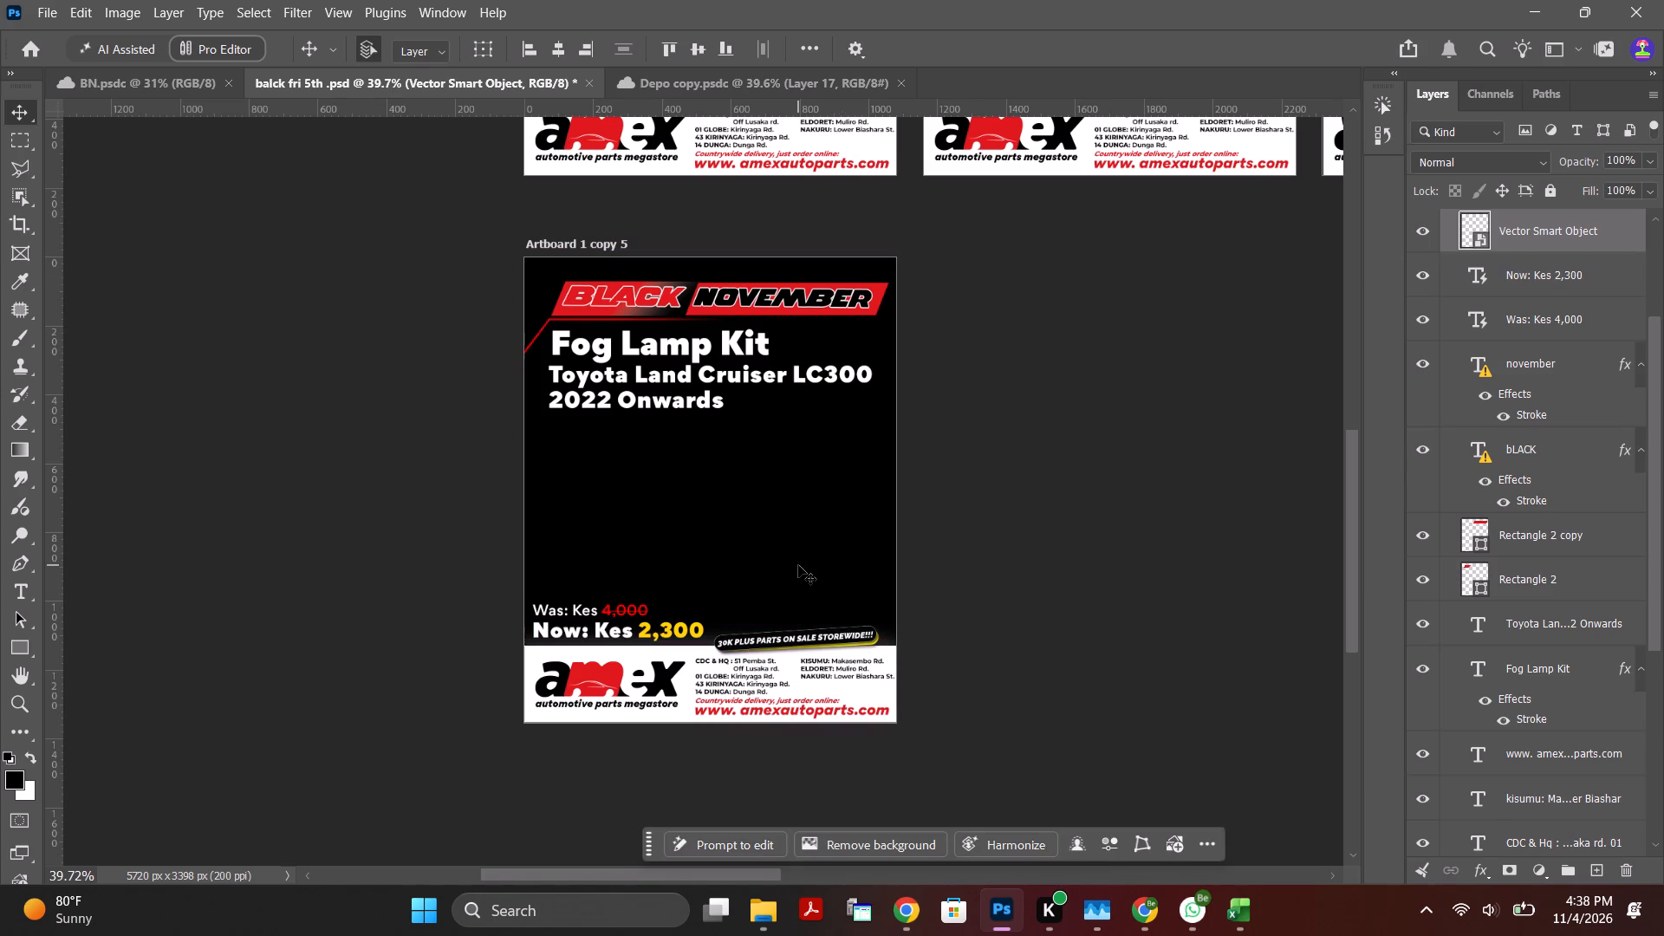
{"action": "key", "text": "ctrl+shift+v"}
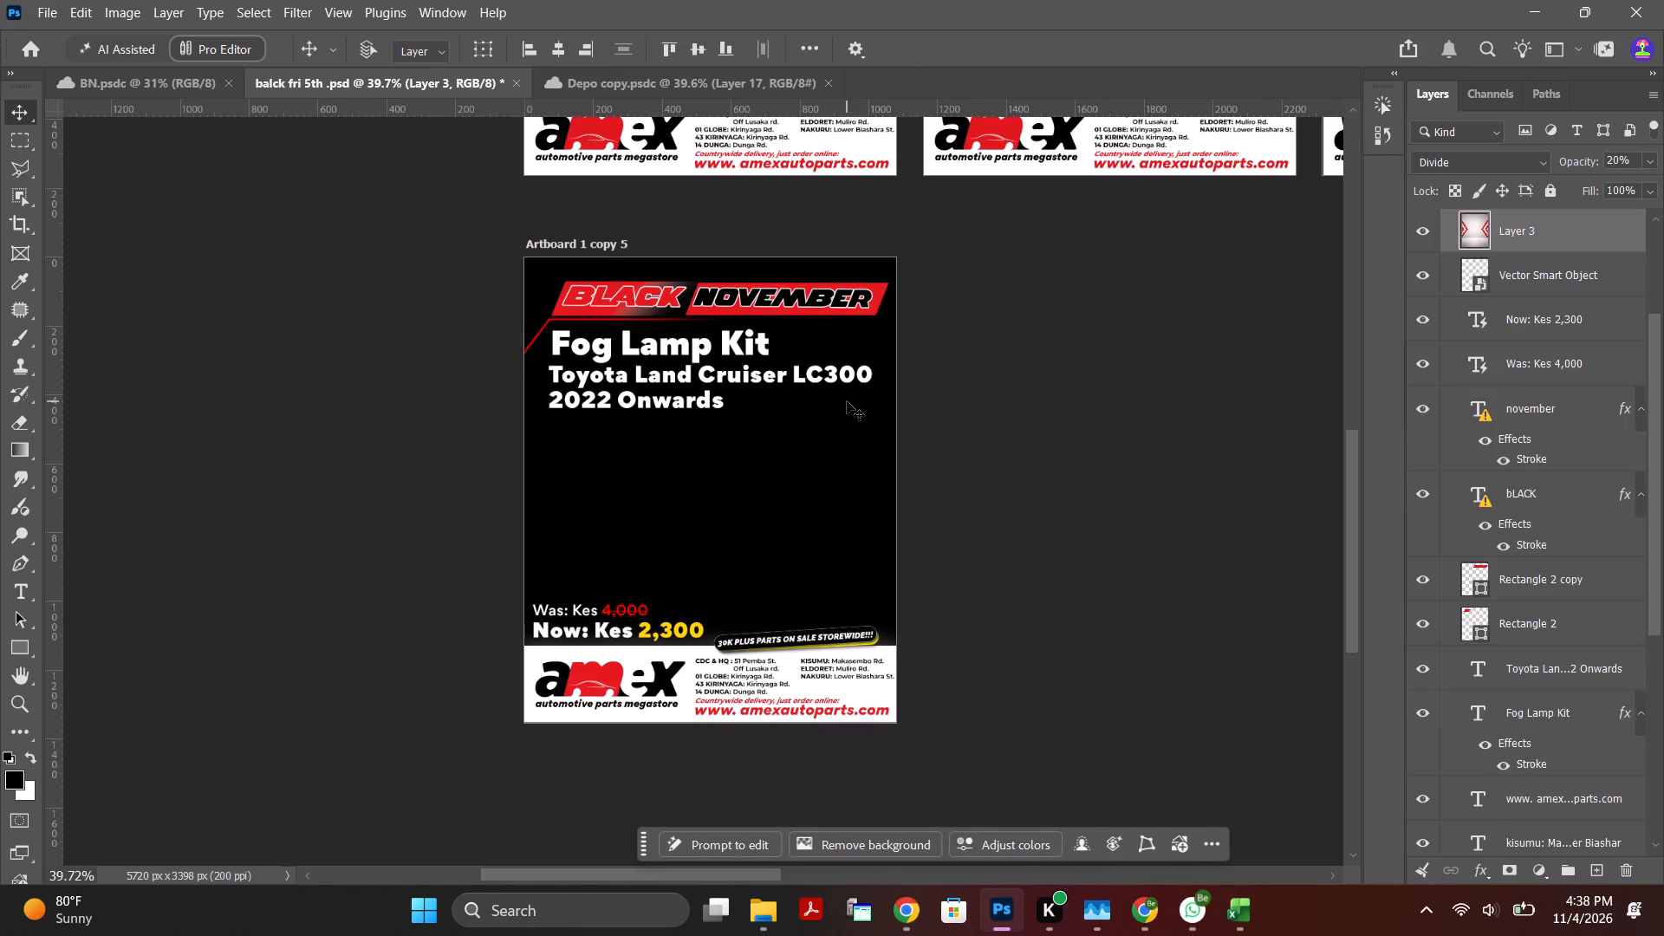
Set the blending mode of the pasted arrow-pattern Layer 3 to Luminosity.
{"action": "left_click", "coordinate": [1487, 163]}
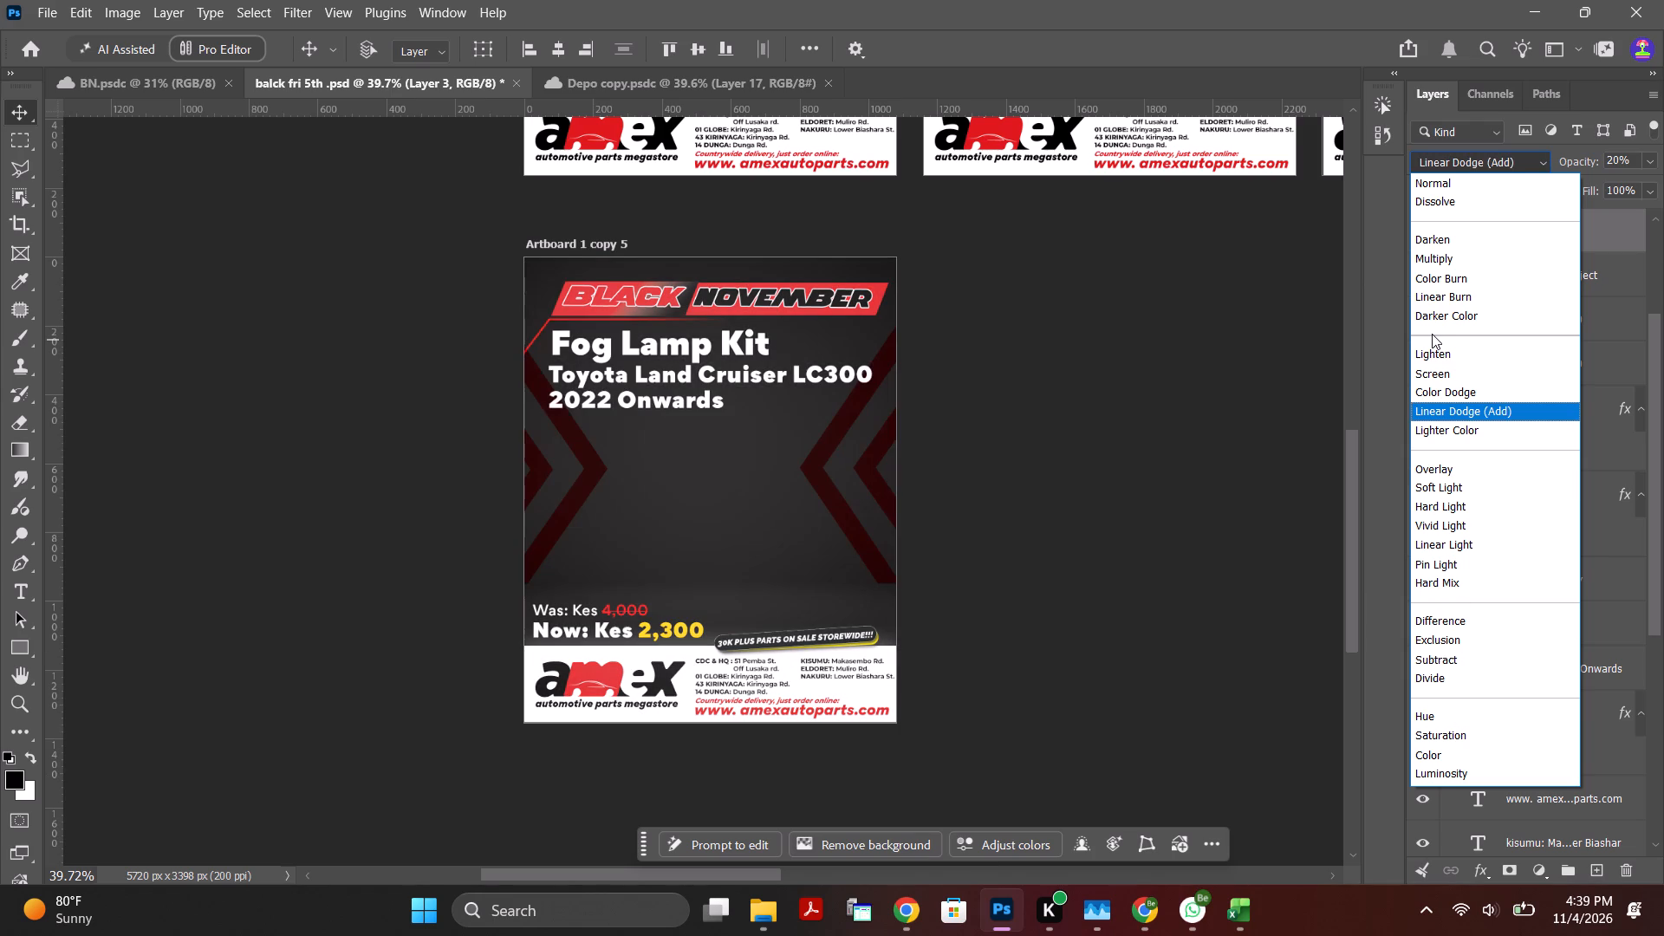
{"action": "left_click", "coordinate": [1457, 777]}
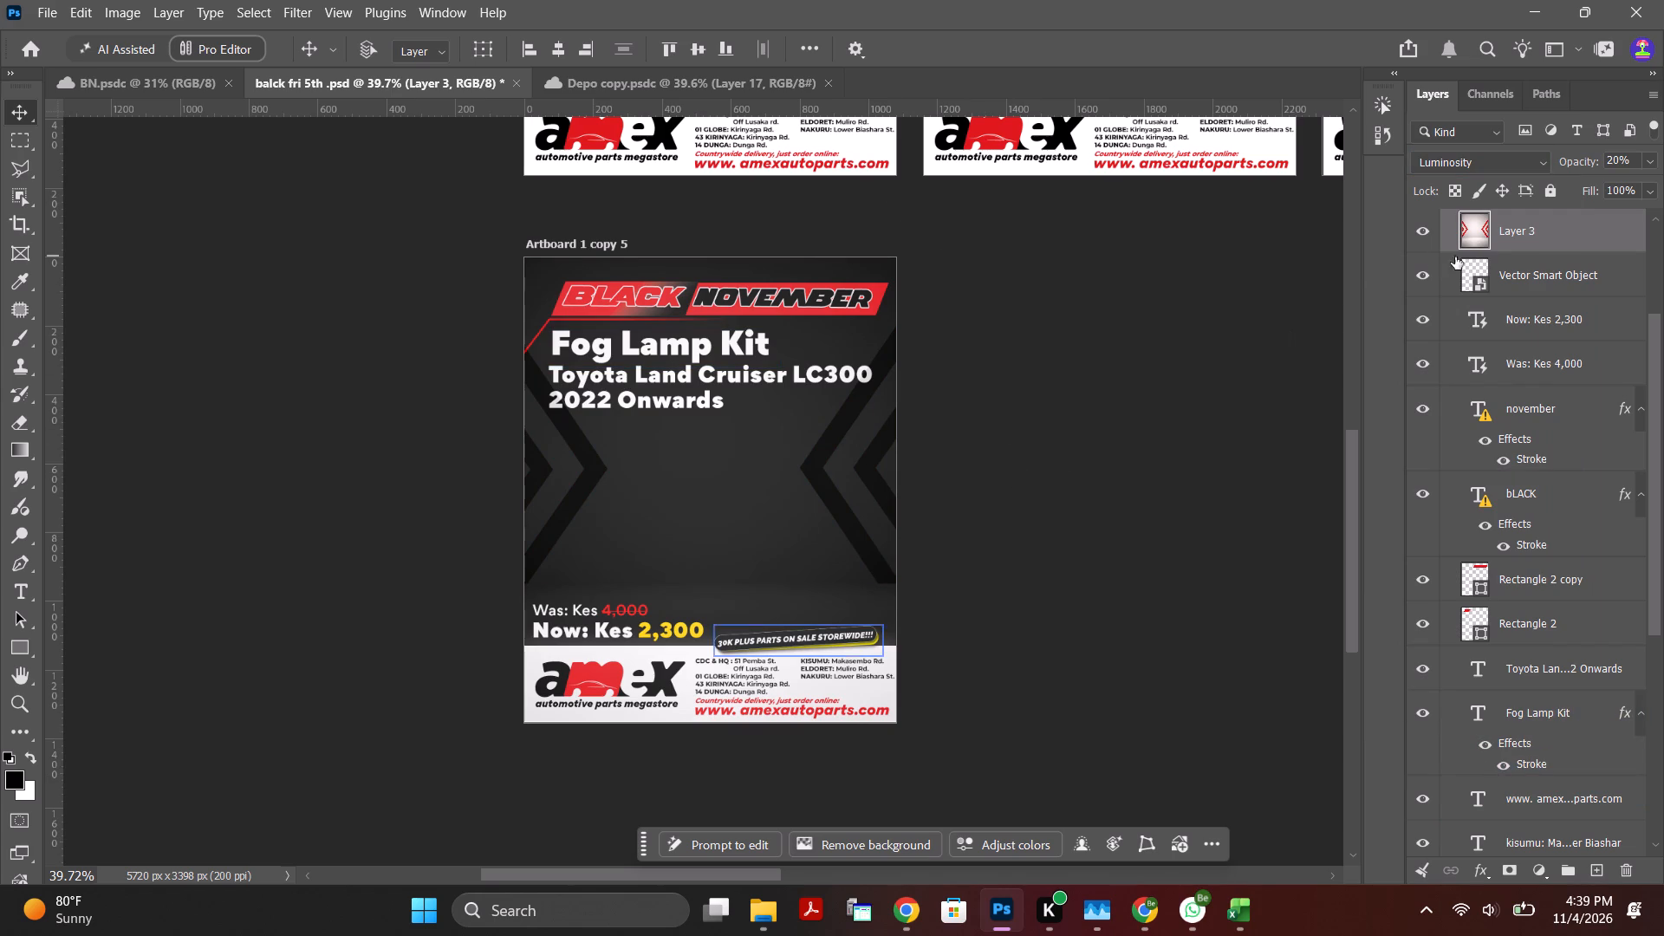
Convert the arrow-pattern Layer 3 to a Smart Object.
{"action": "right_click", "coordinate": [1532, 224]}
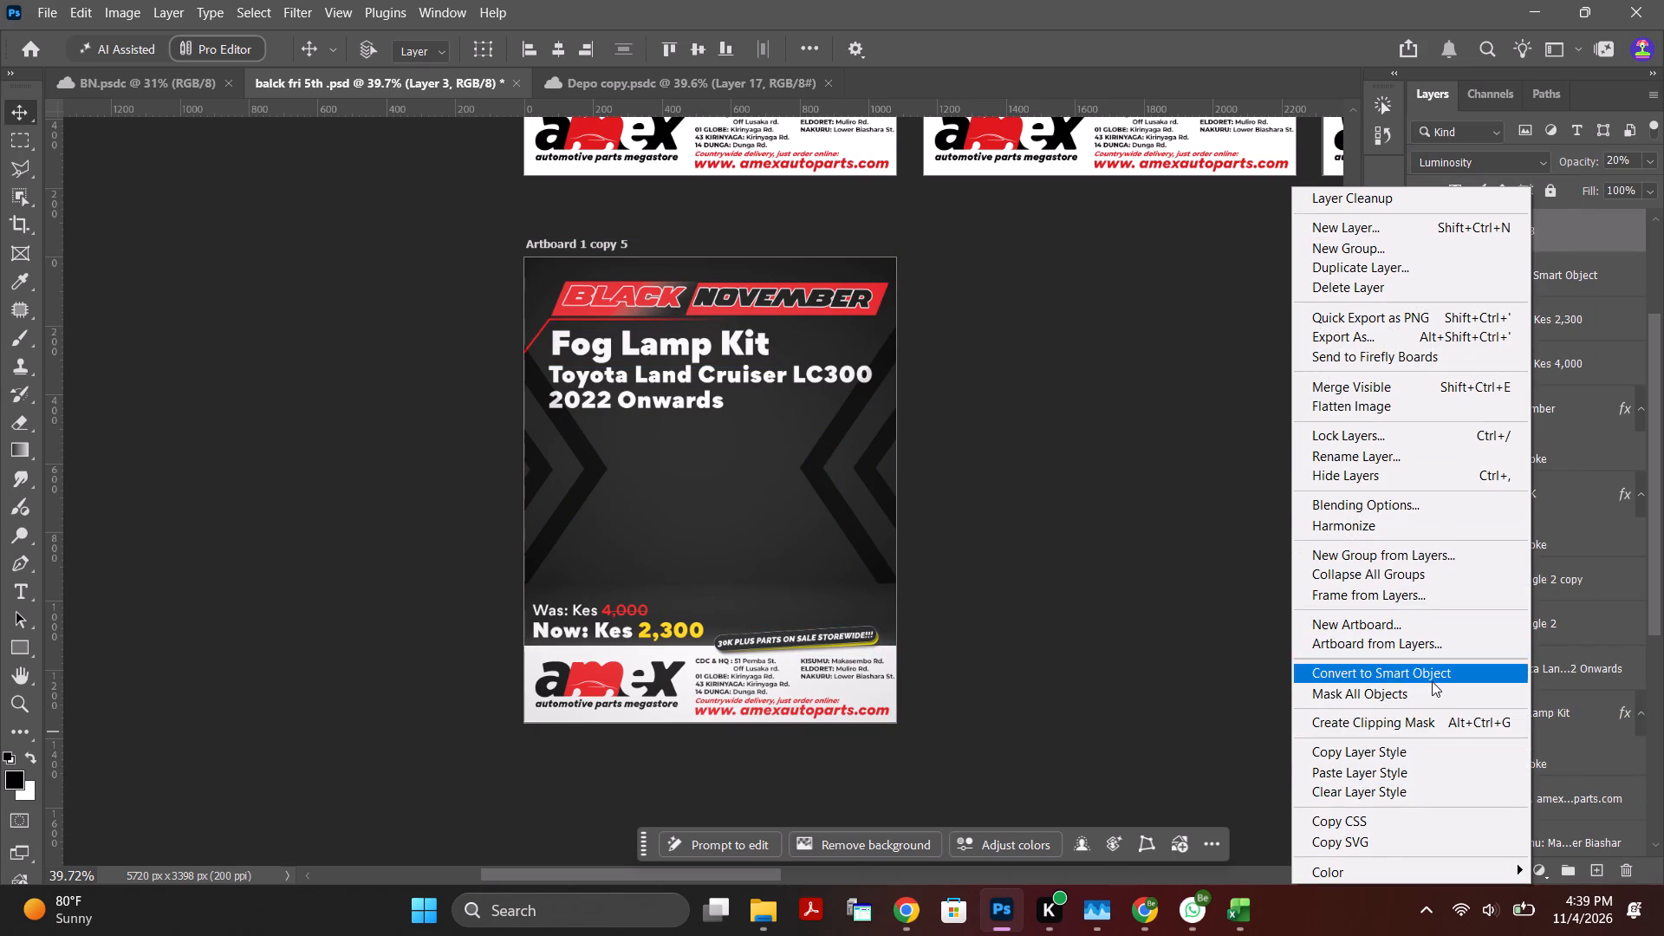
{"action": "left_click", "coordinate": [1432, 681]}
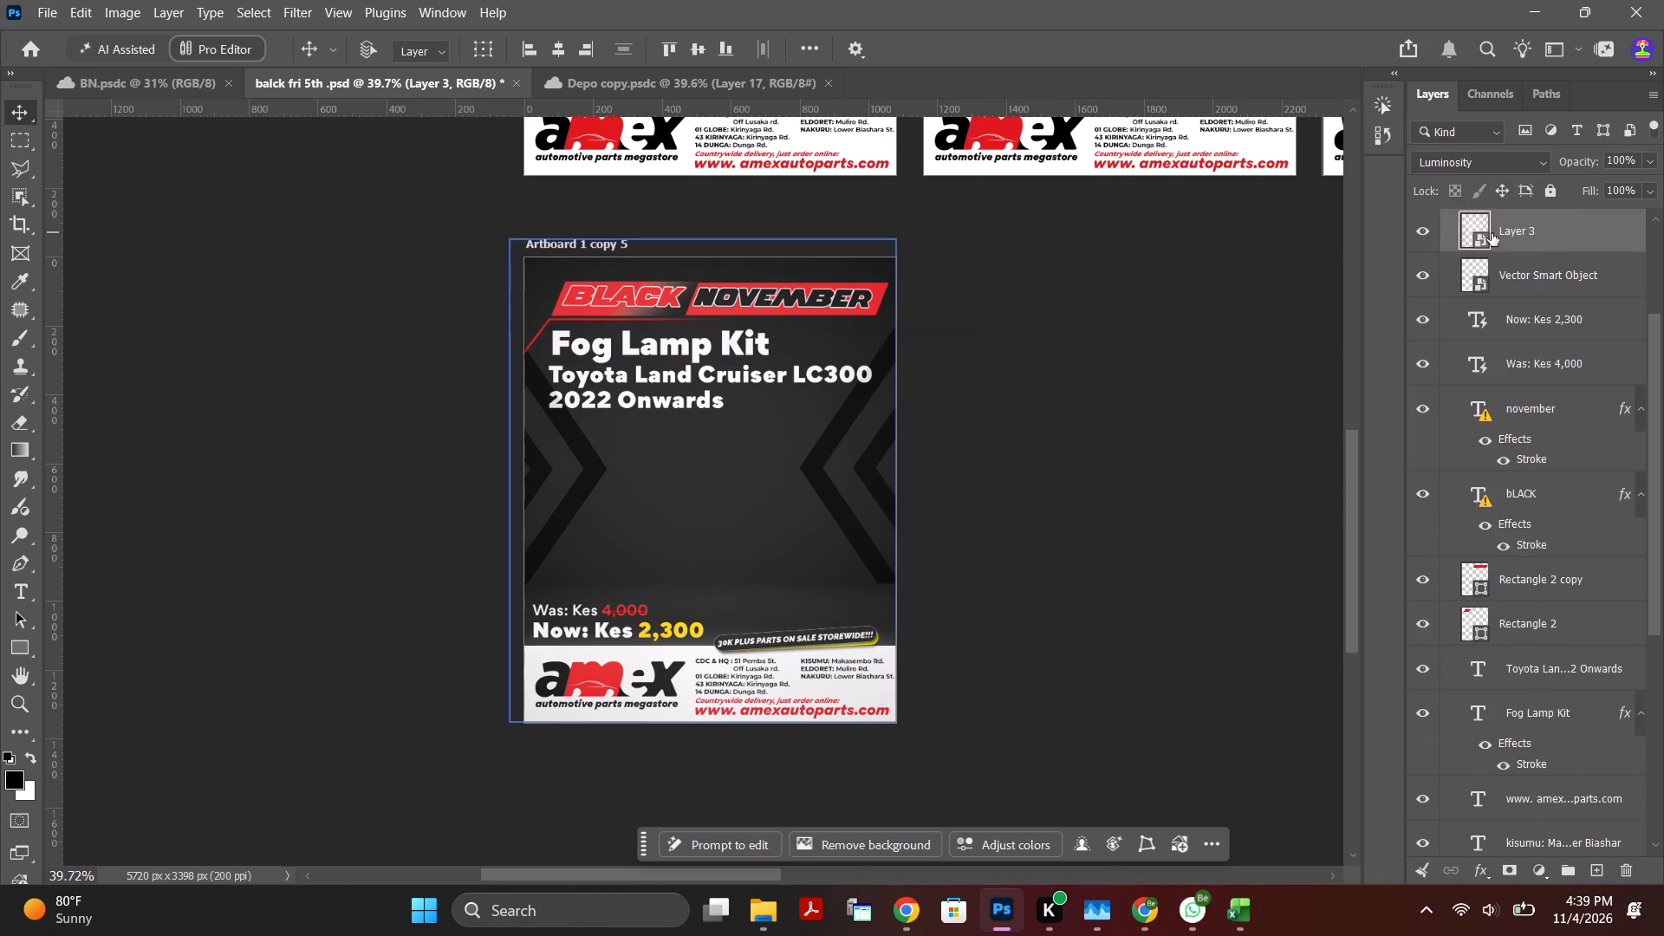
Open Layer 3's Smart Object contents, crop off the top to 1122 x 1142 px, then save and close them.
{"action": "double_click", "coordinate": [1479, 245]}
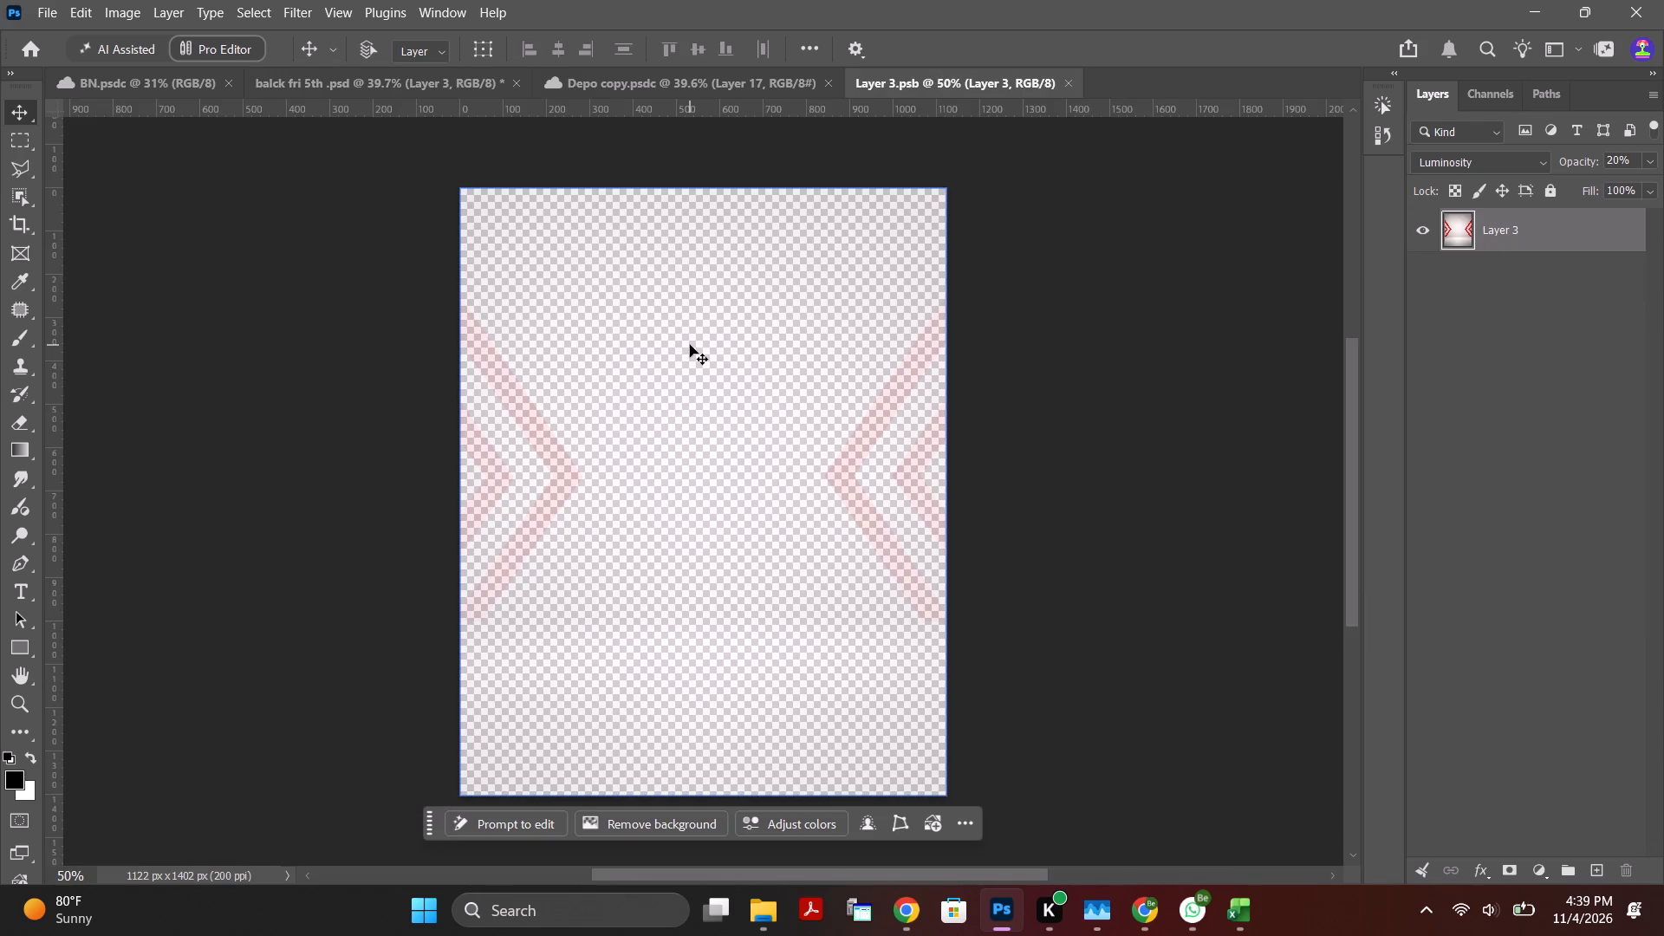
{"action": "key", "text": "c"}
{"action": "left_click_drag", "start_coordinate": [697, 182], "coordinate": [712, 238]}
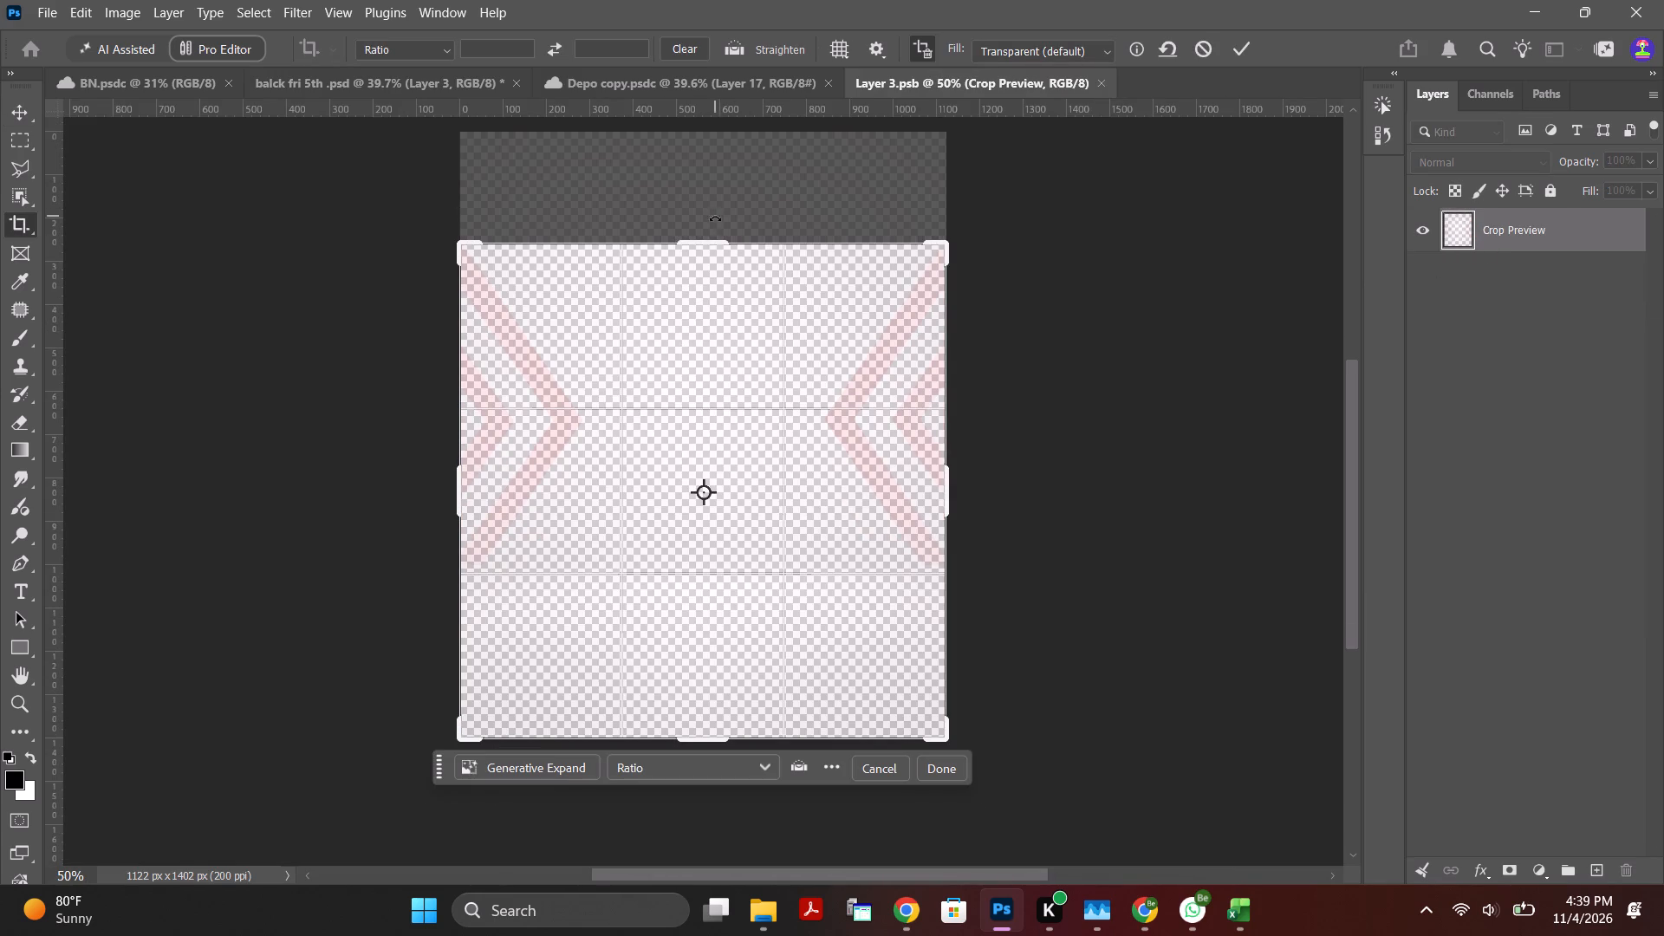
{"action": "left_click", "coordinate": [1244, 50]}
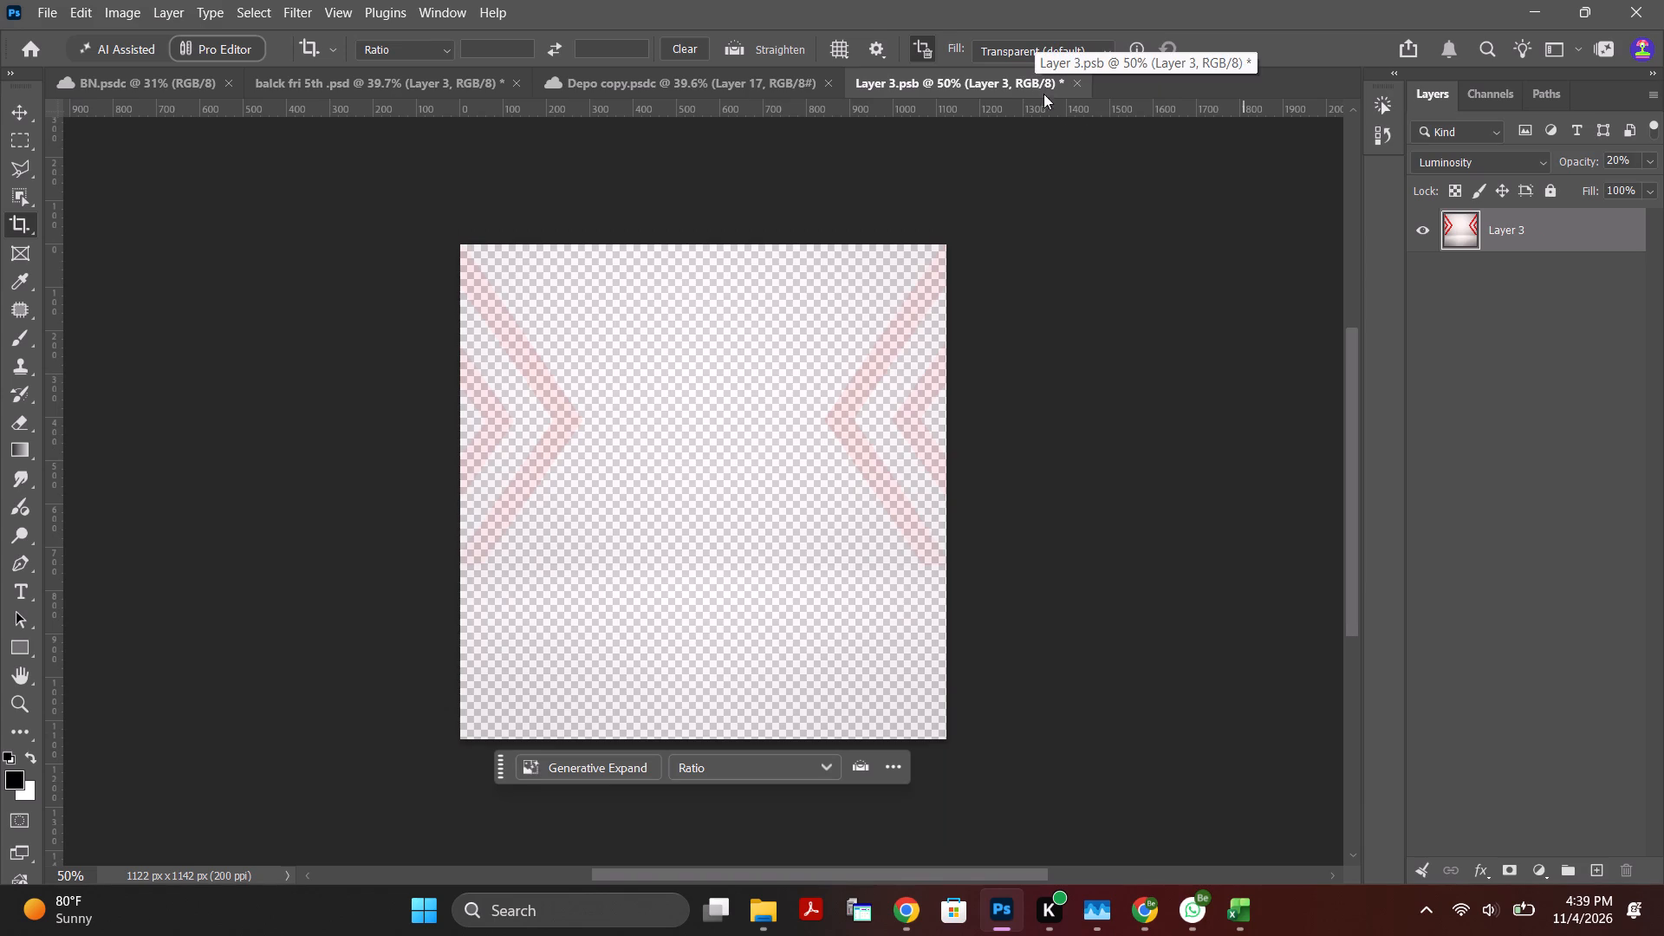
{"action": "left_click", "coordinate": [1078, 81]}
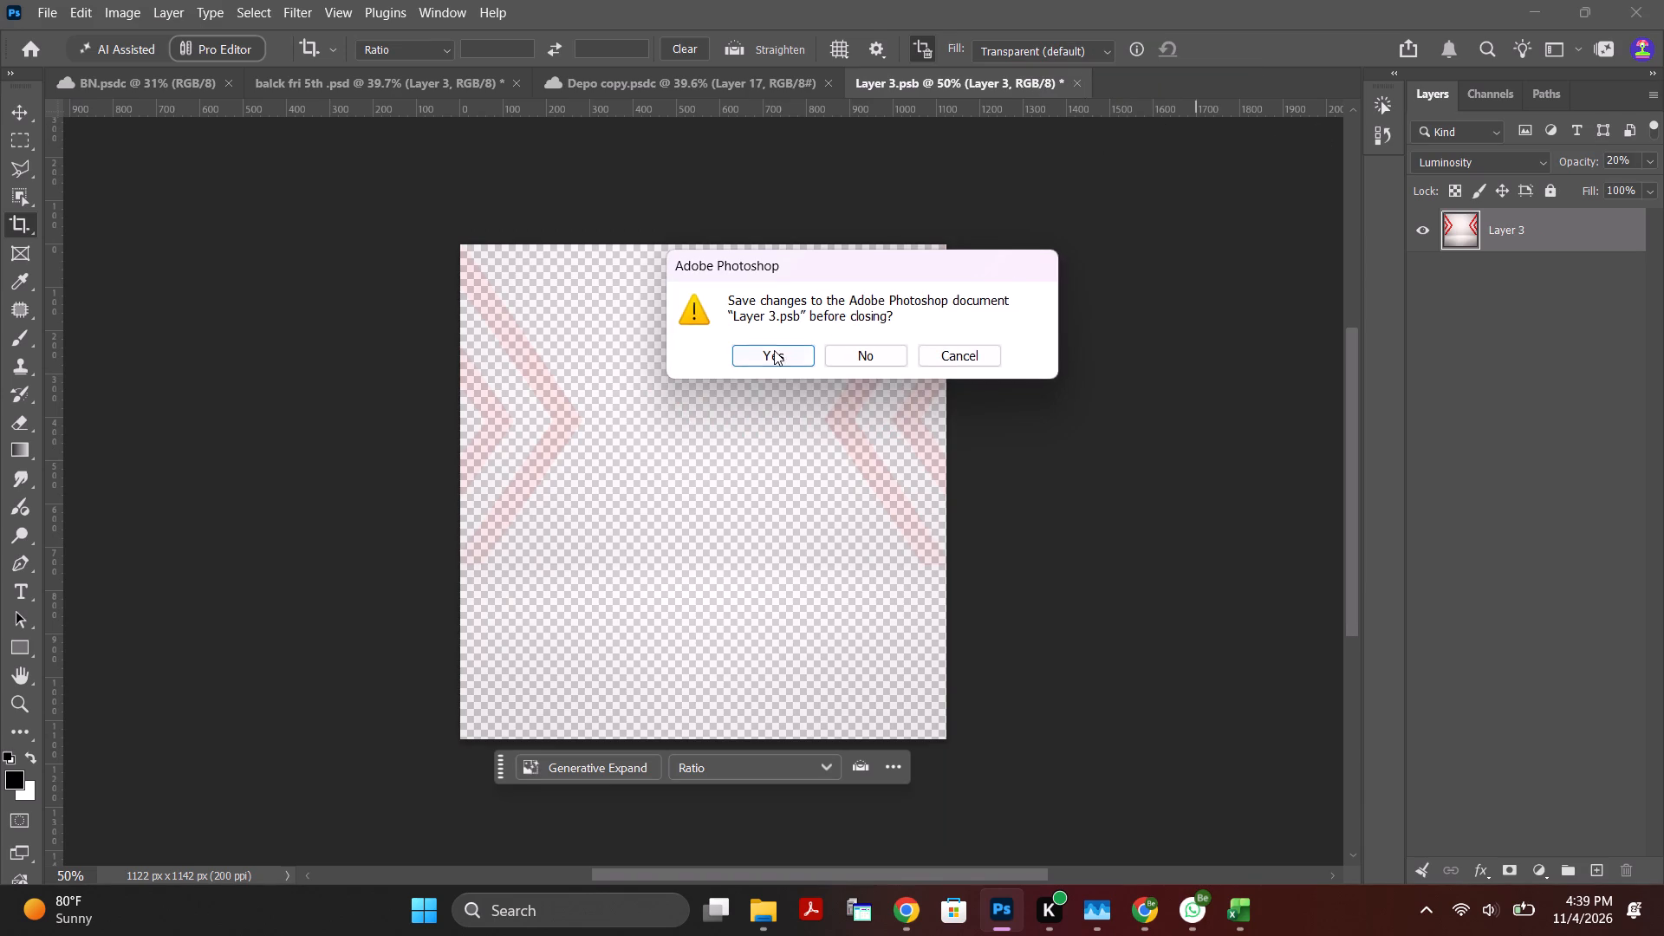
{"action": "left_click", "coordinate": [771, 351]}
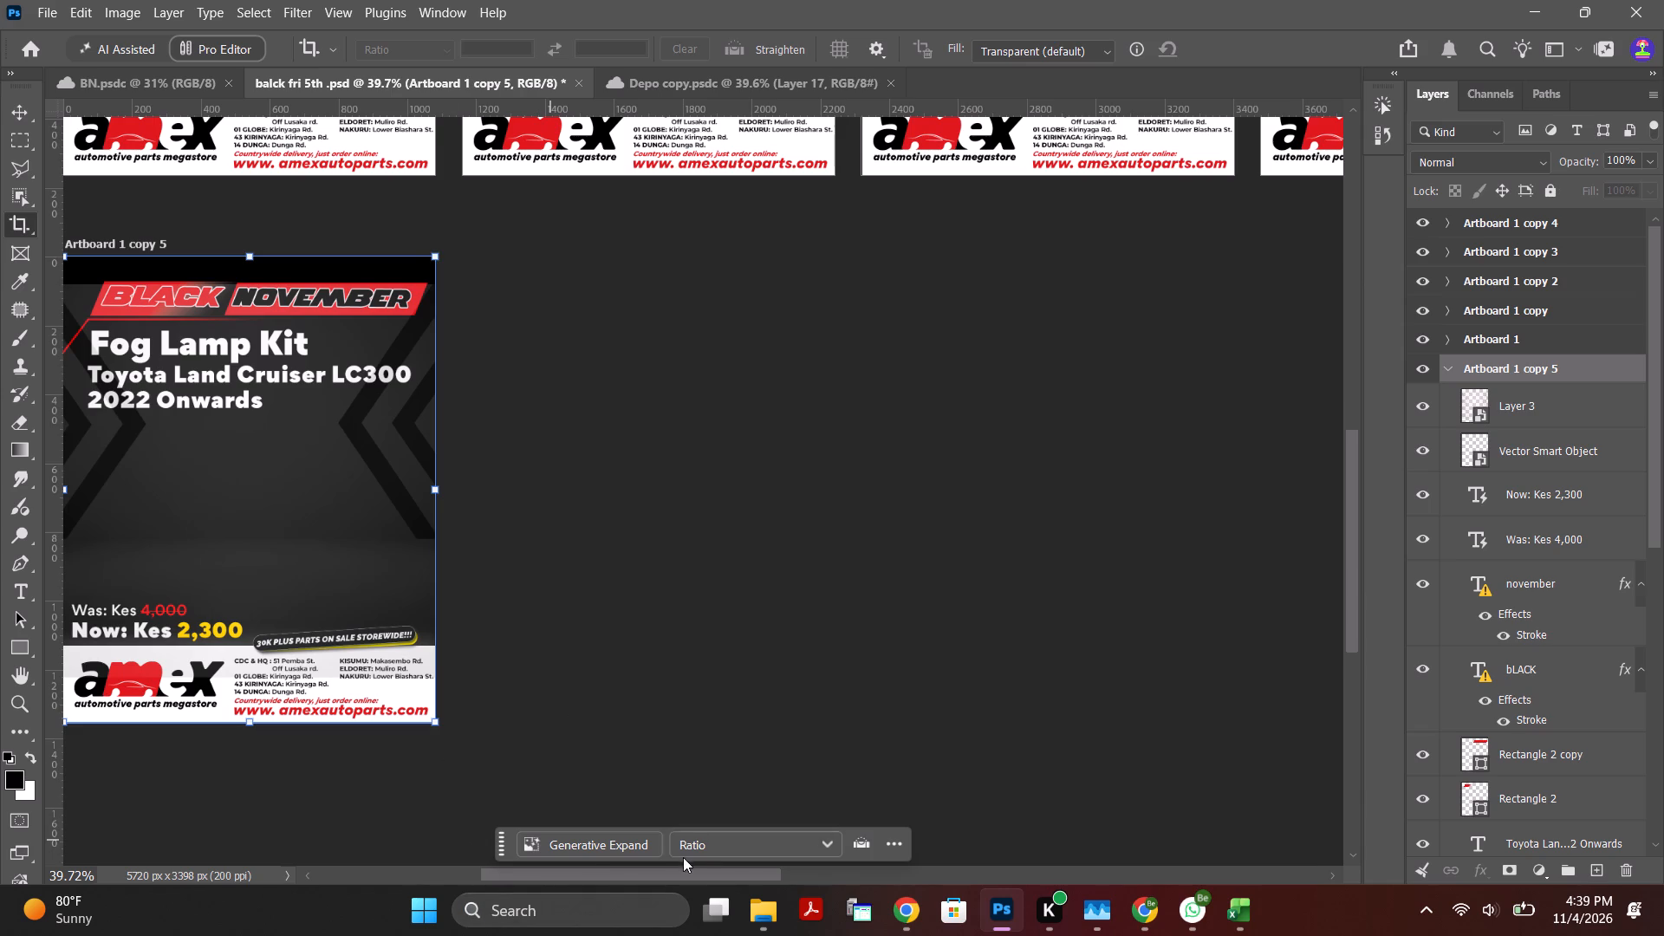
Move Layer 3 down about 145 px on Artboard 1 copy 5 so the arrow pattern covers the poster's lower edge.
{"action": "left_click_drag", "start_coordinate": [693, 876], "coordinate": [650, 868]}
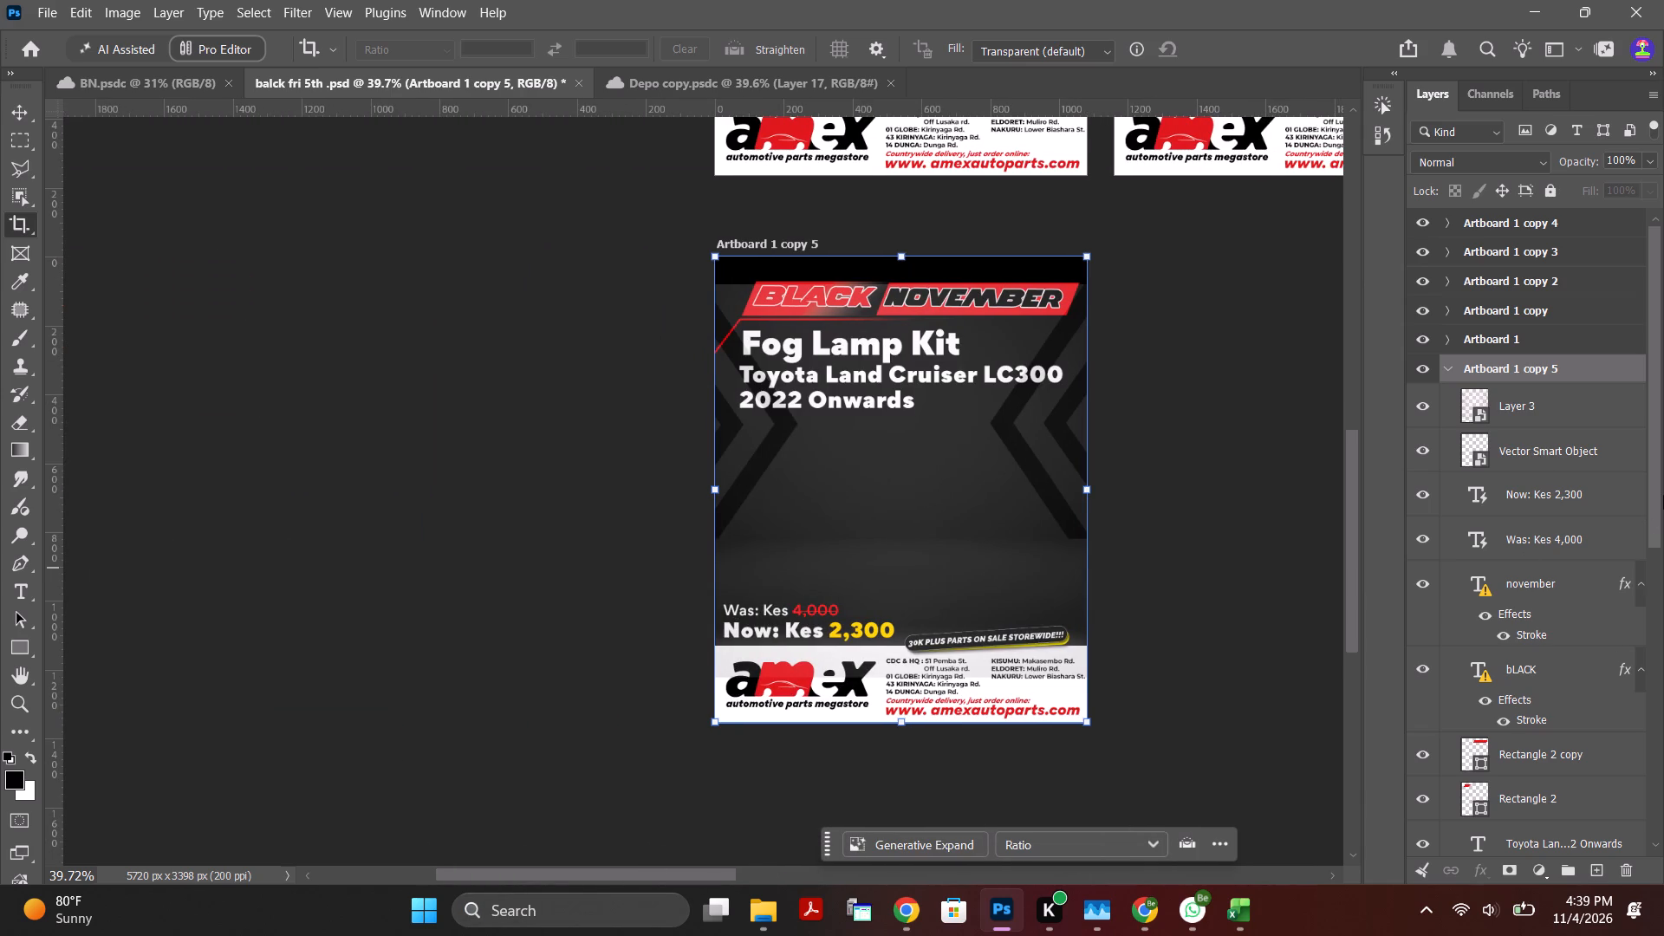
{"action": "left_click_drag", "start_coordinate": [1658, 468], "coordinate": [1663, 756]}
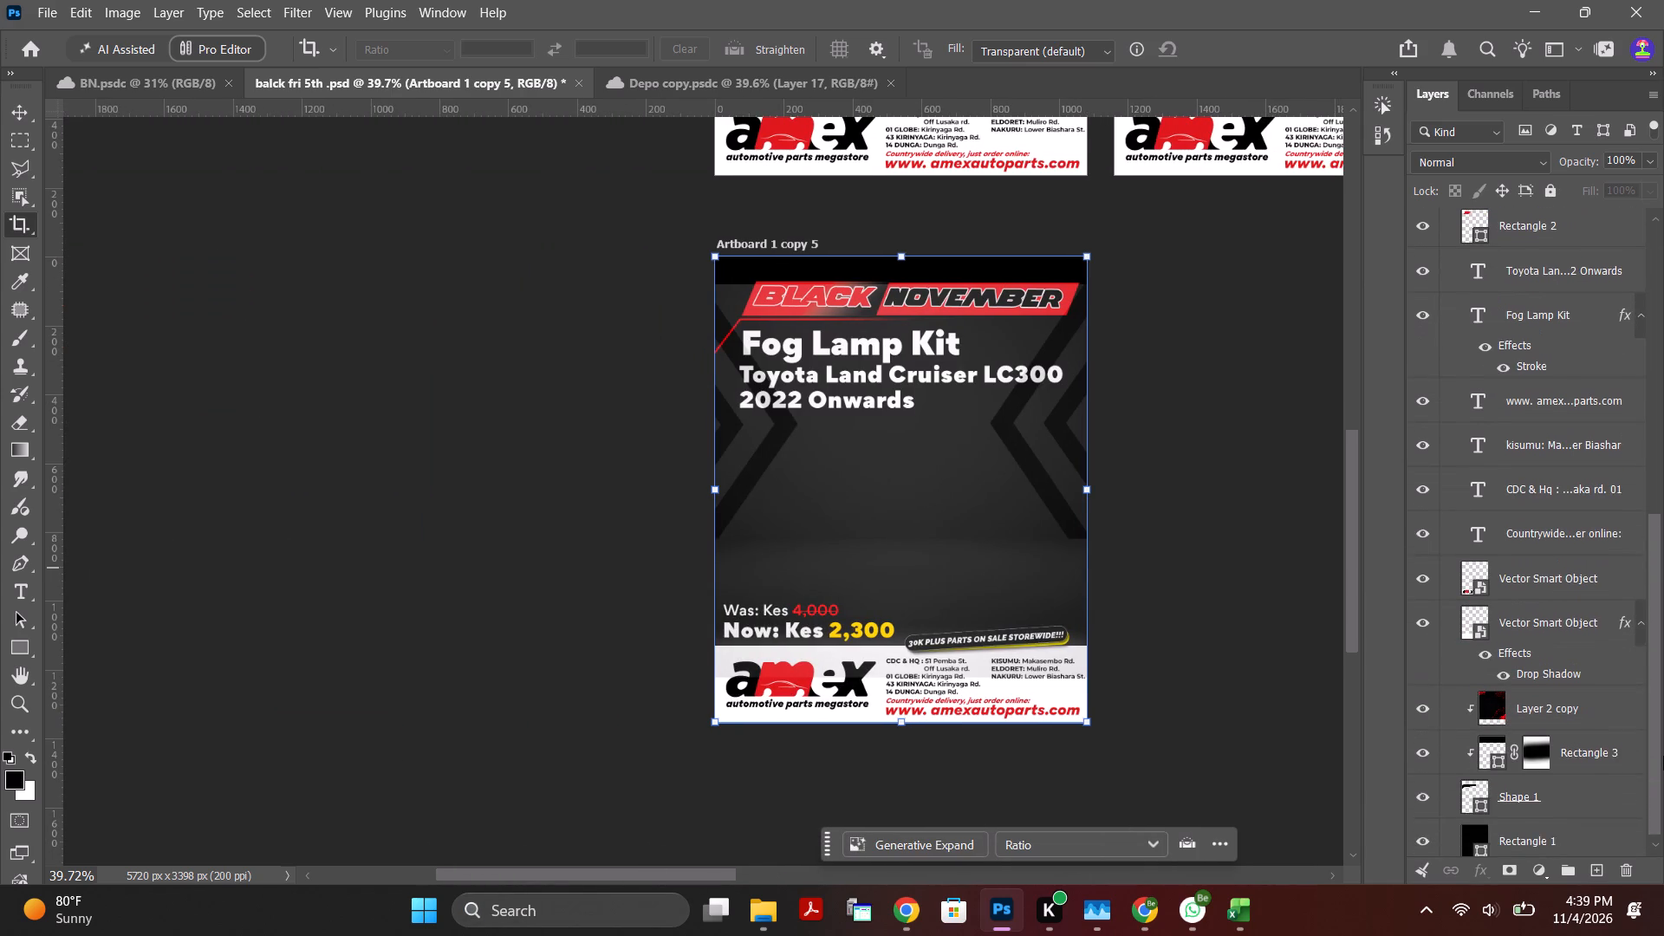
{"action": "left_click_drag", "start_coordinate": [1663, 756], "coordinate": [1663, 425]}
{"action": "left_click", "coordinate": [15, 117]}
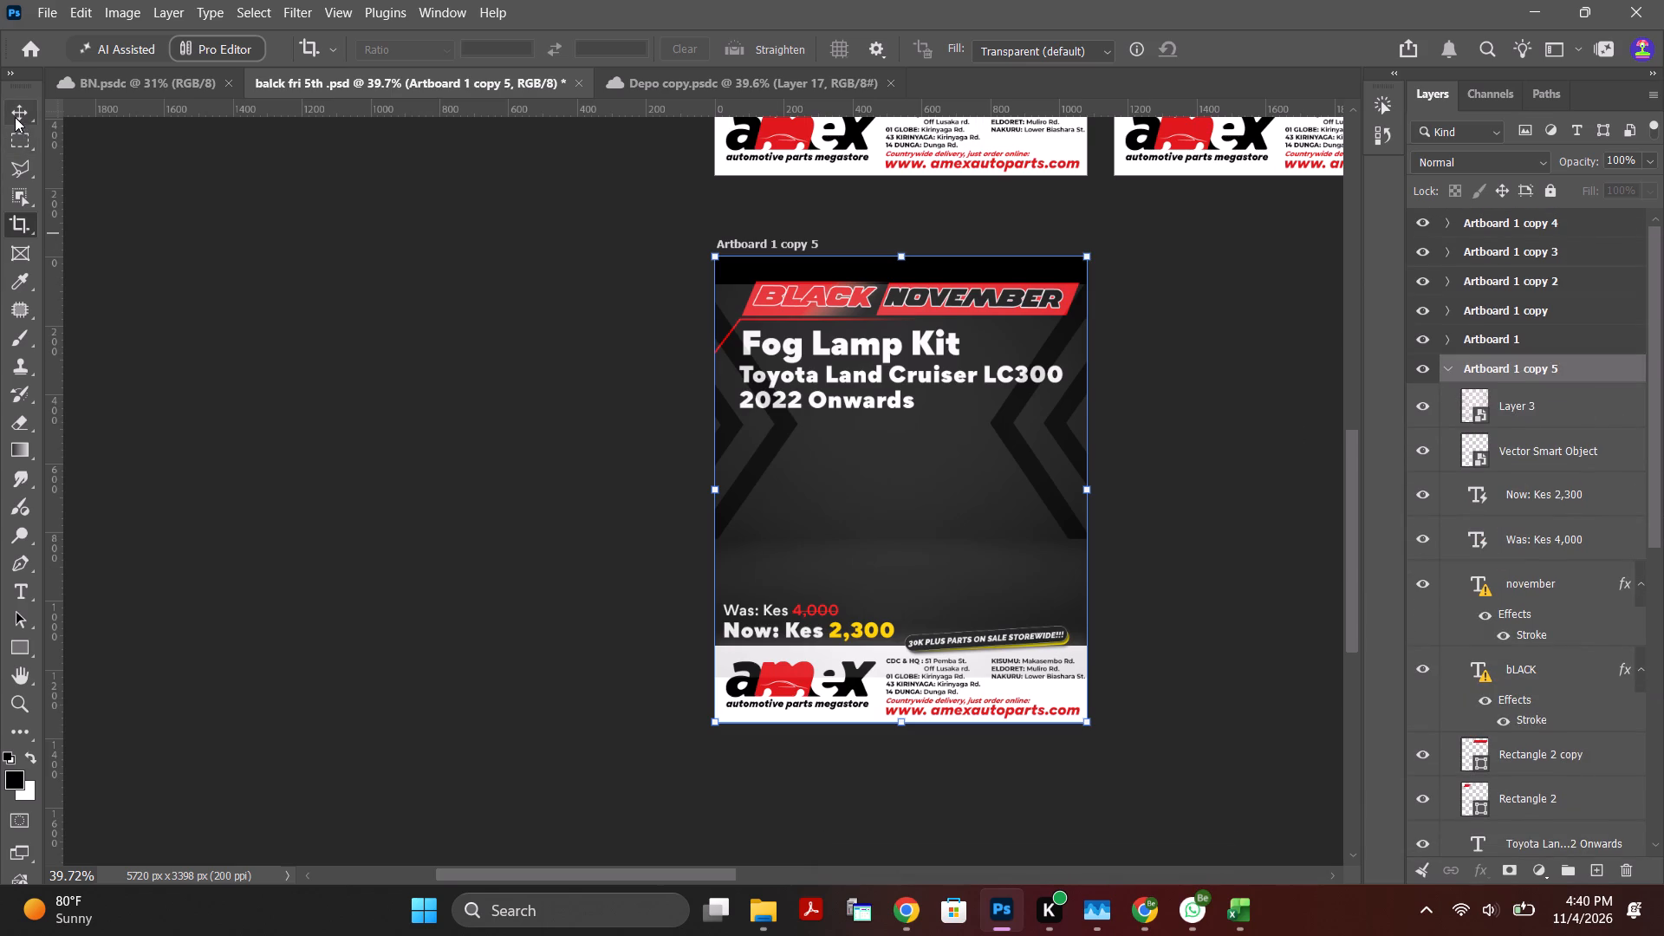
{"action": "left_click", "coordinate": [292, 292]}
{"action": "left_click", "coordinate": [1171, 416]}
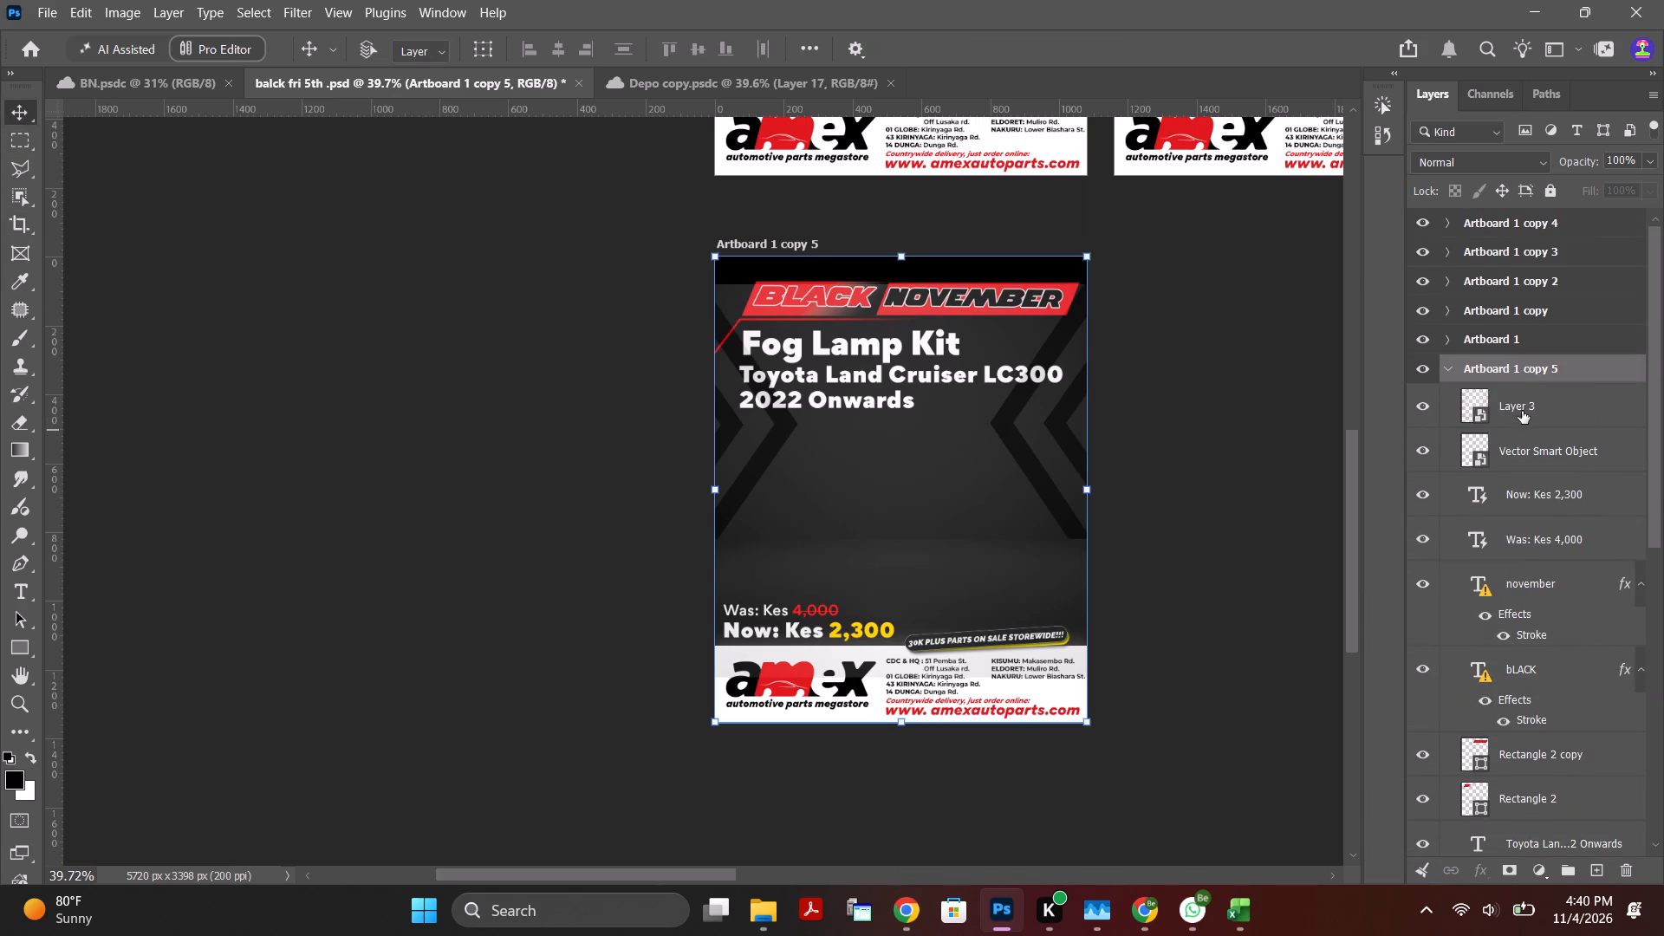
{"action": "left_click", "coordinate": [1520, 406]}
{"action": "left_click", "coordinate": [1430, 407]}
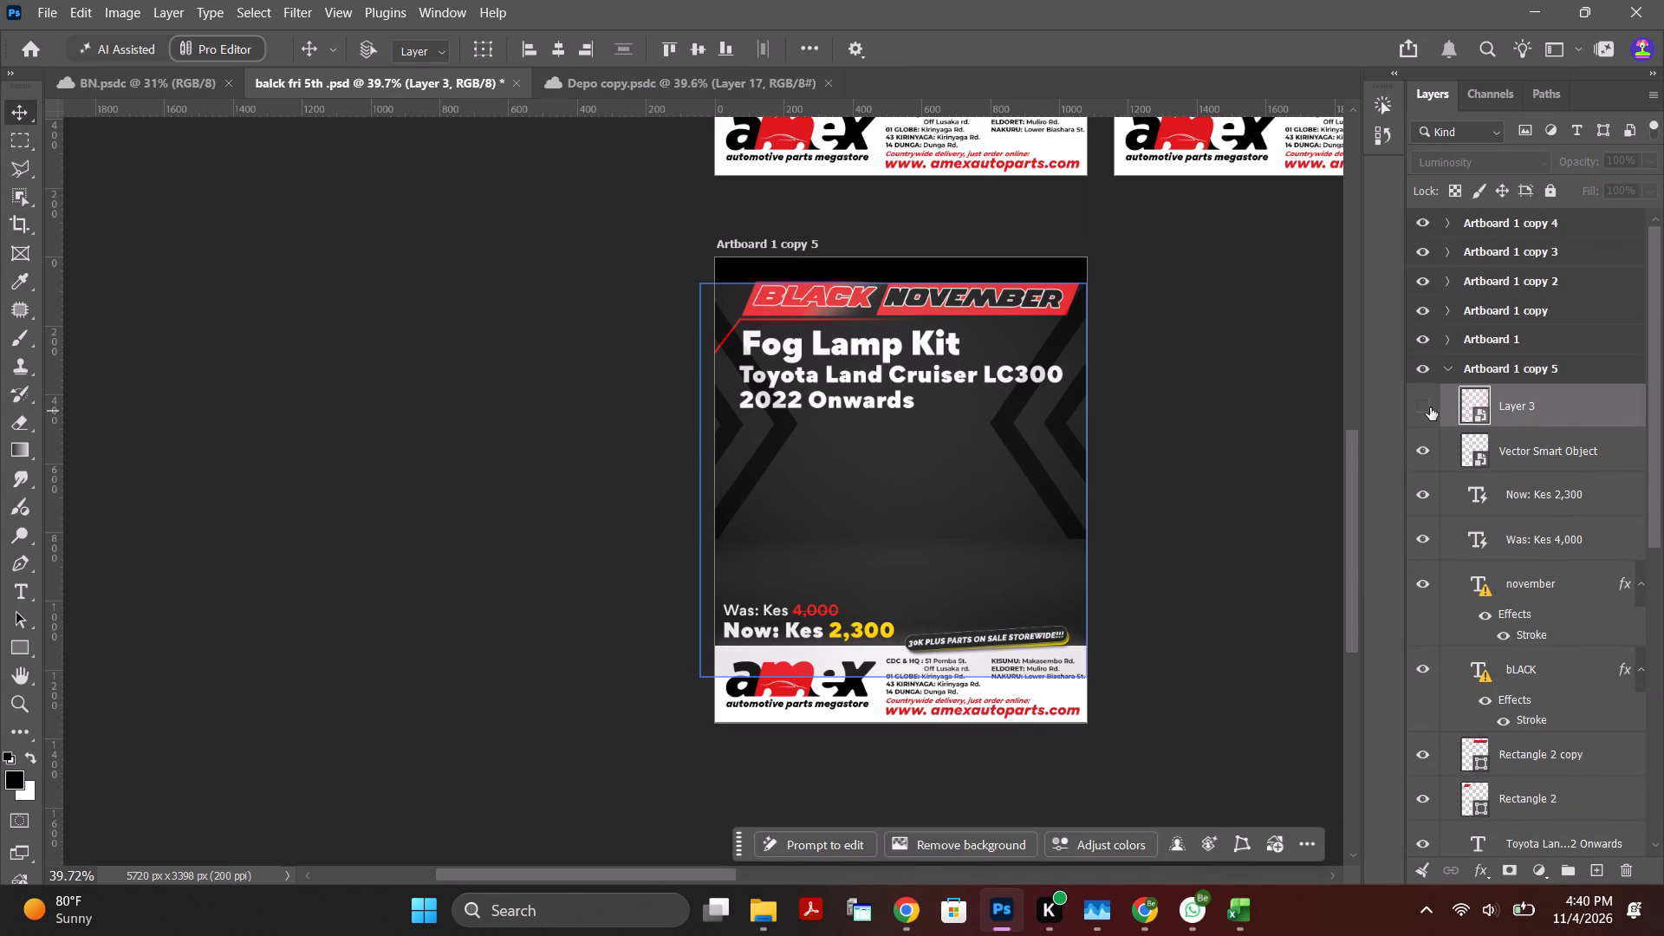
{"action": "left_click", "coordinate": [1430, 409]}
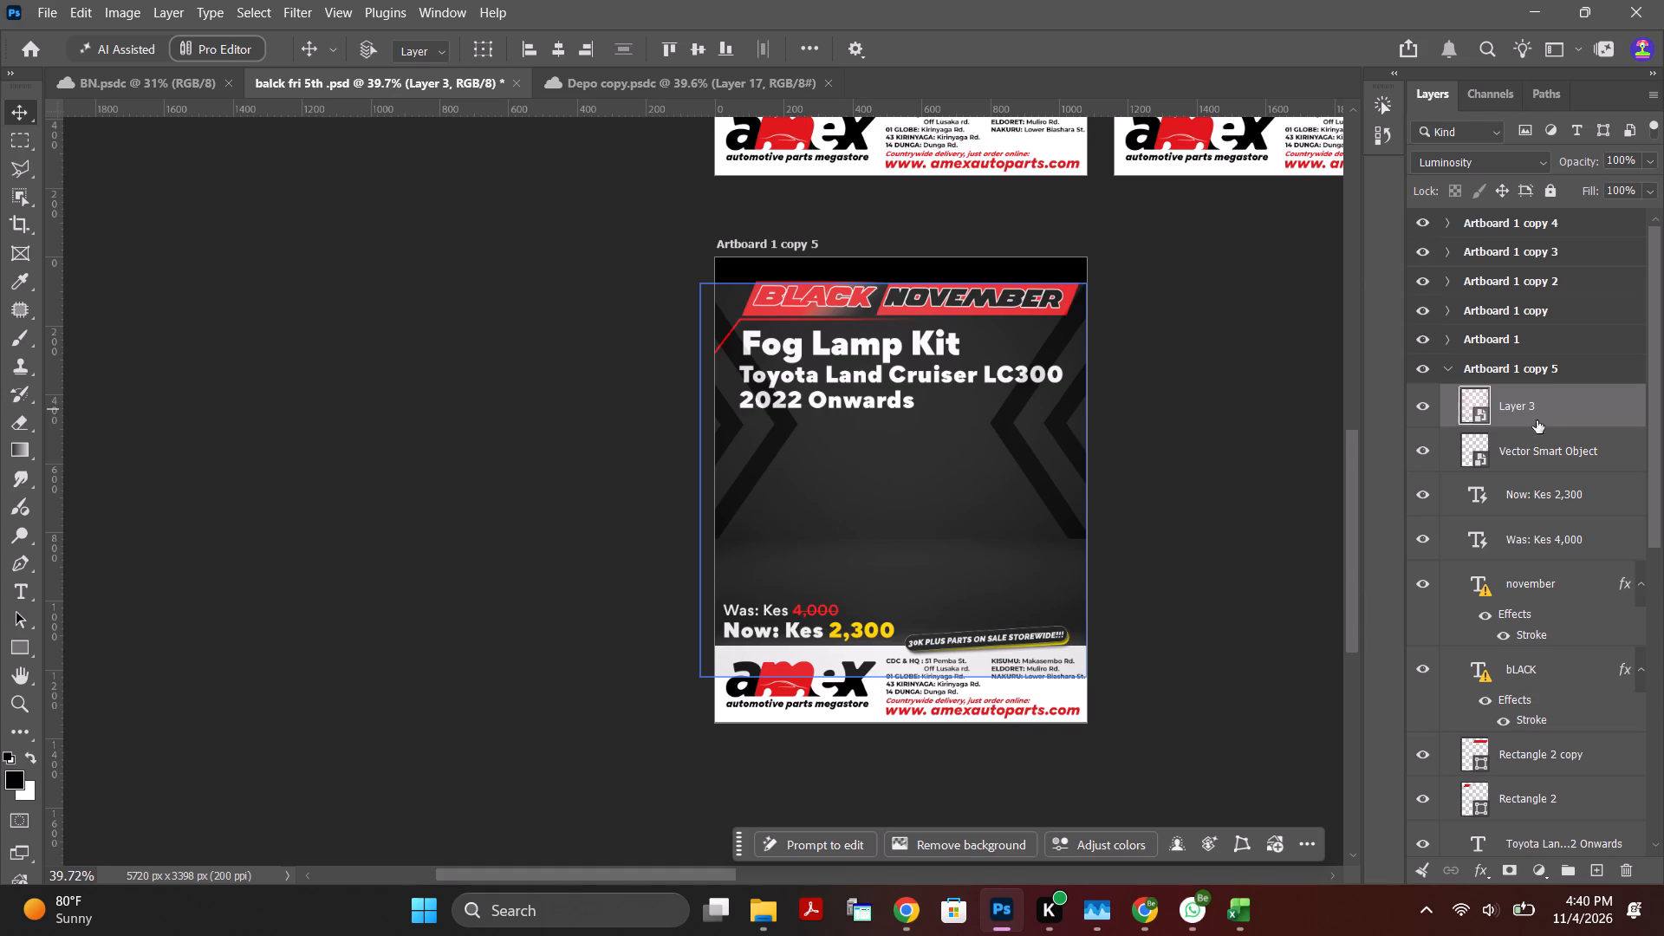
{"action": "left_click", "coordinate": [1559, 421]}
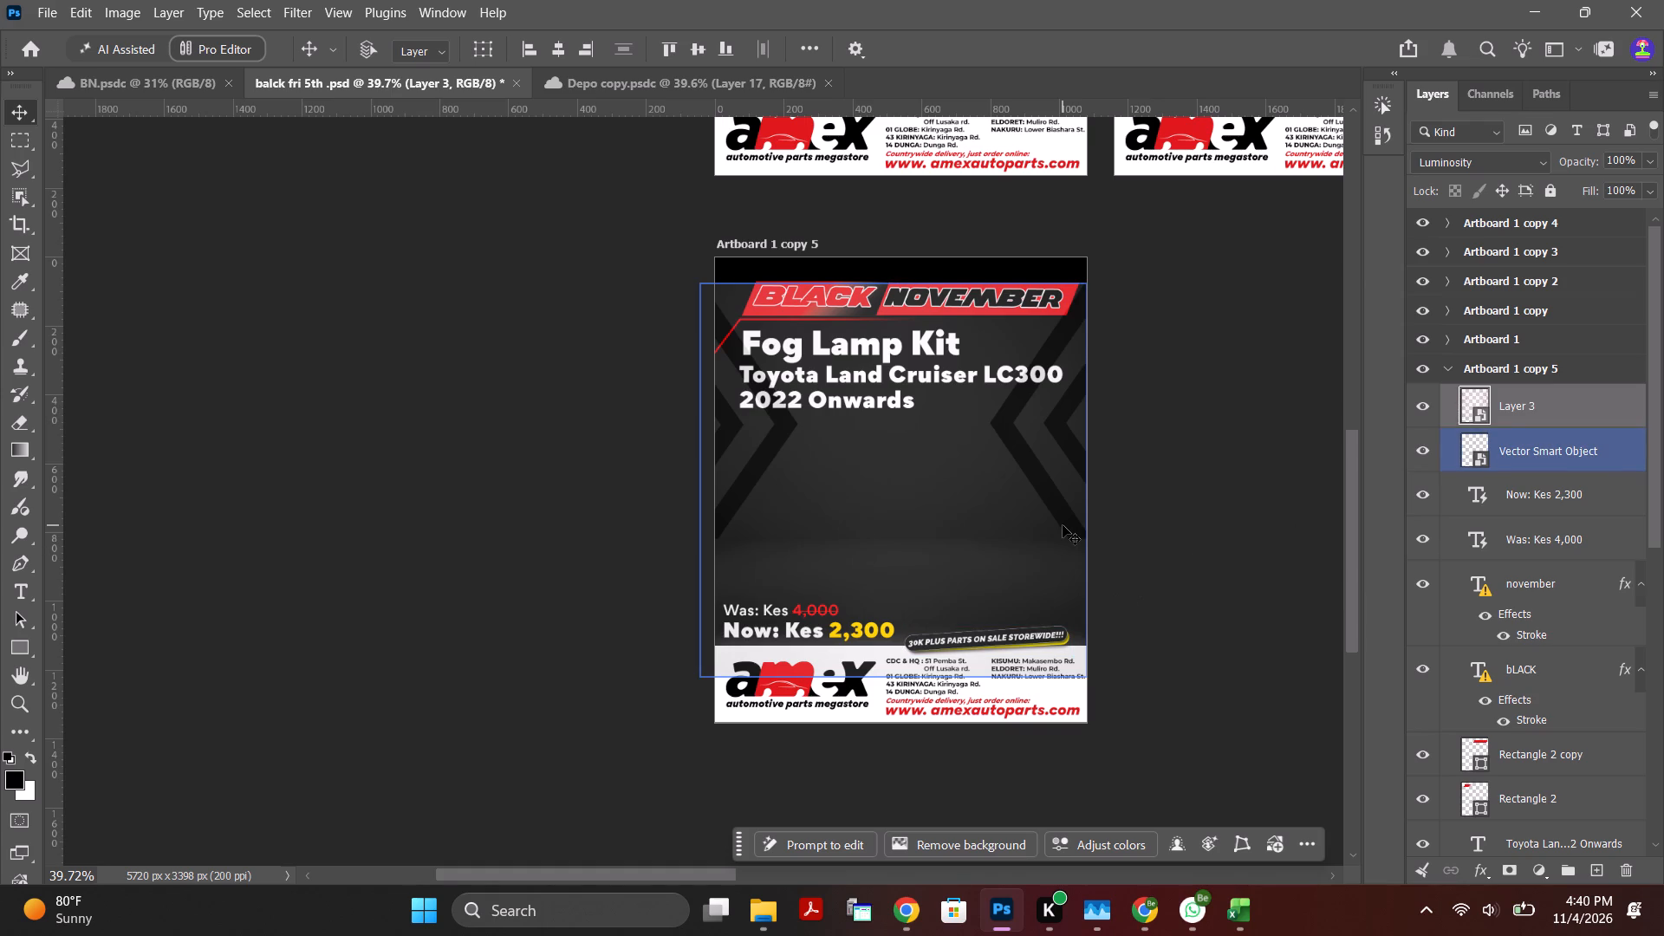
{"action": "left_click_drag", "start_coordinate": [1022, 493], "coordinate": [1023, 606]}
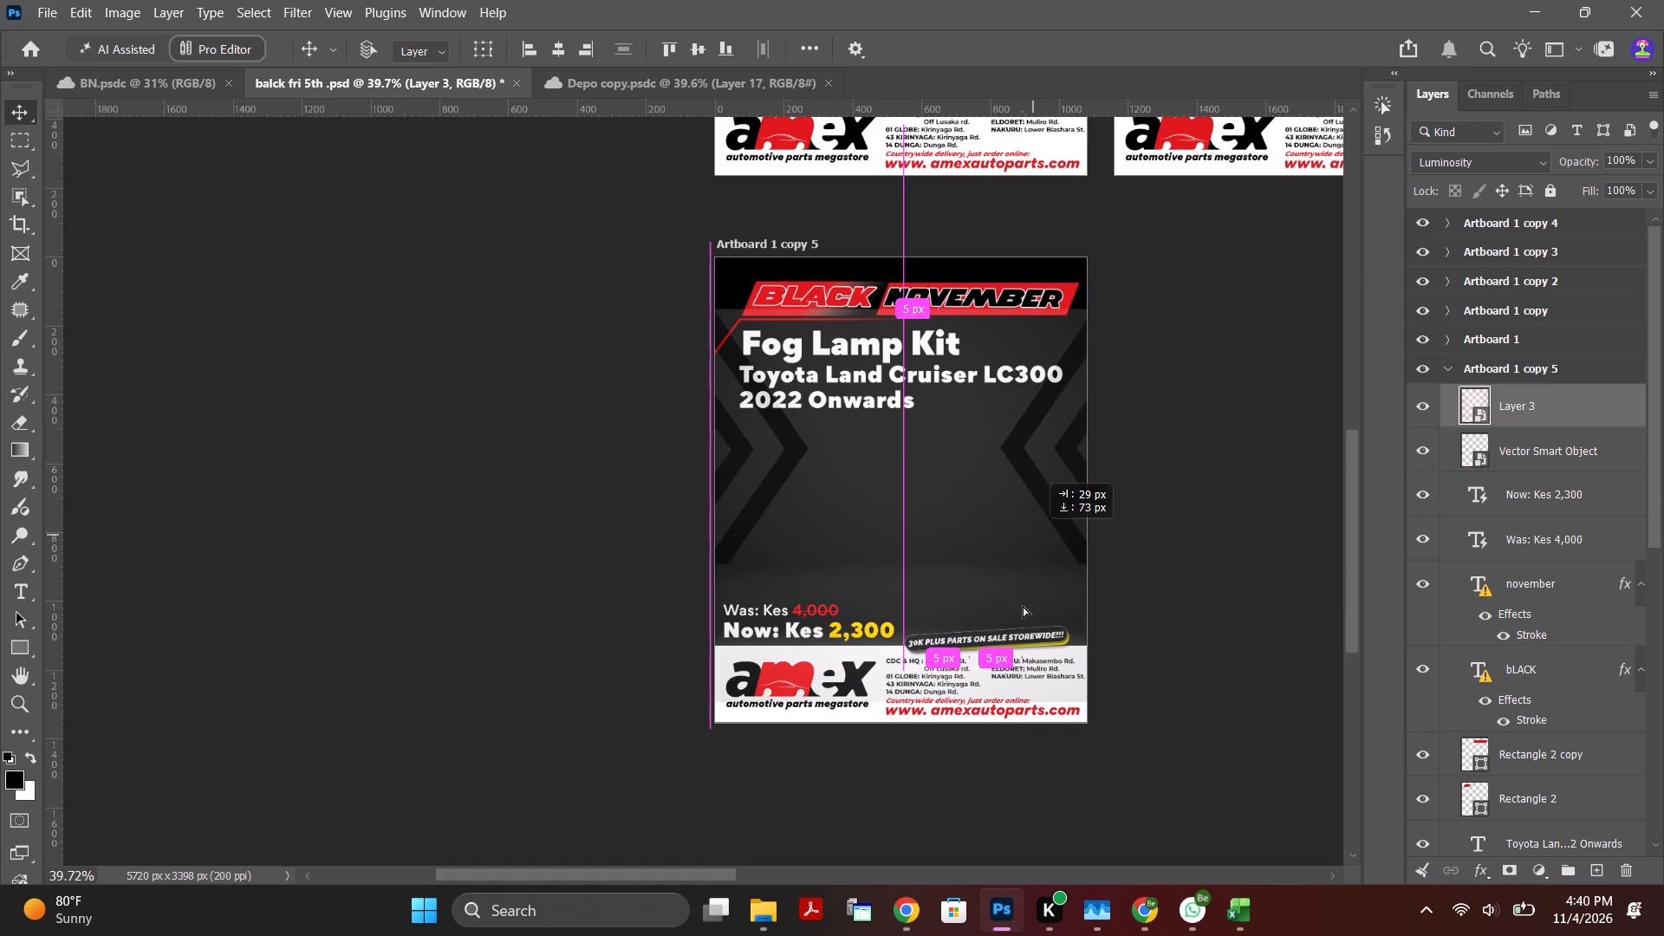
{"action": "left_click_drag", "start_coordinate": [1023, 606], "coordinate": [1017, 601]}
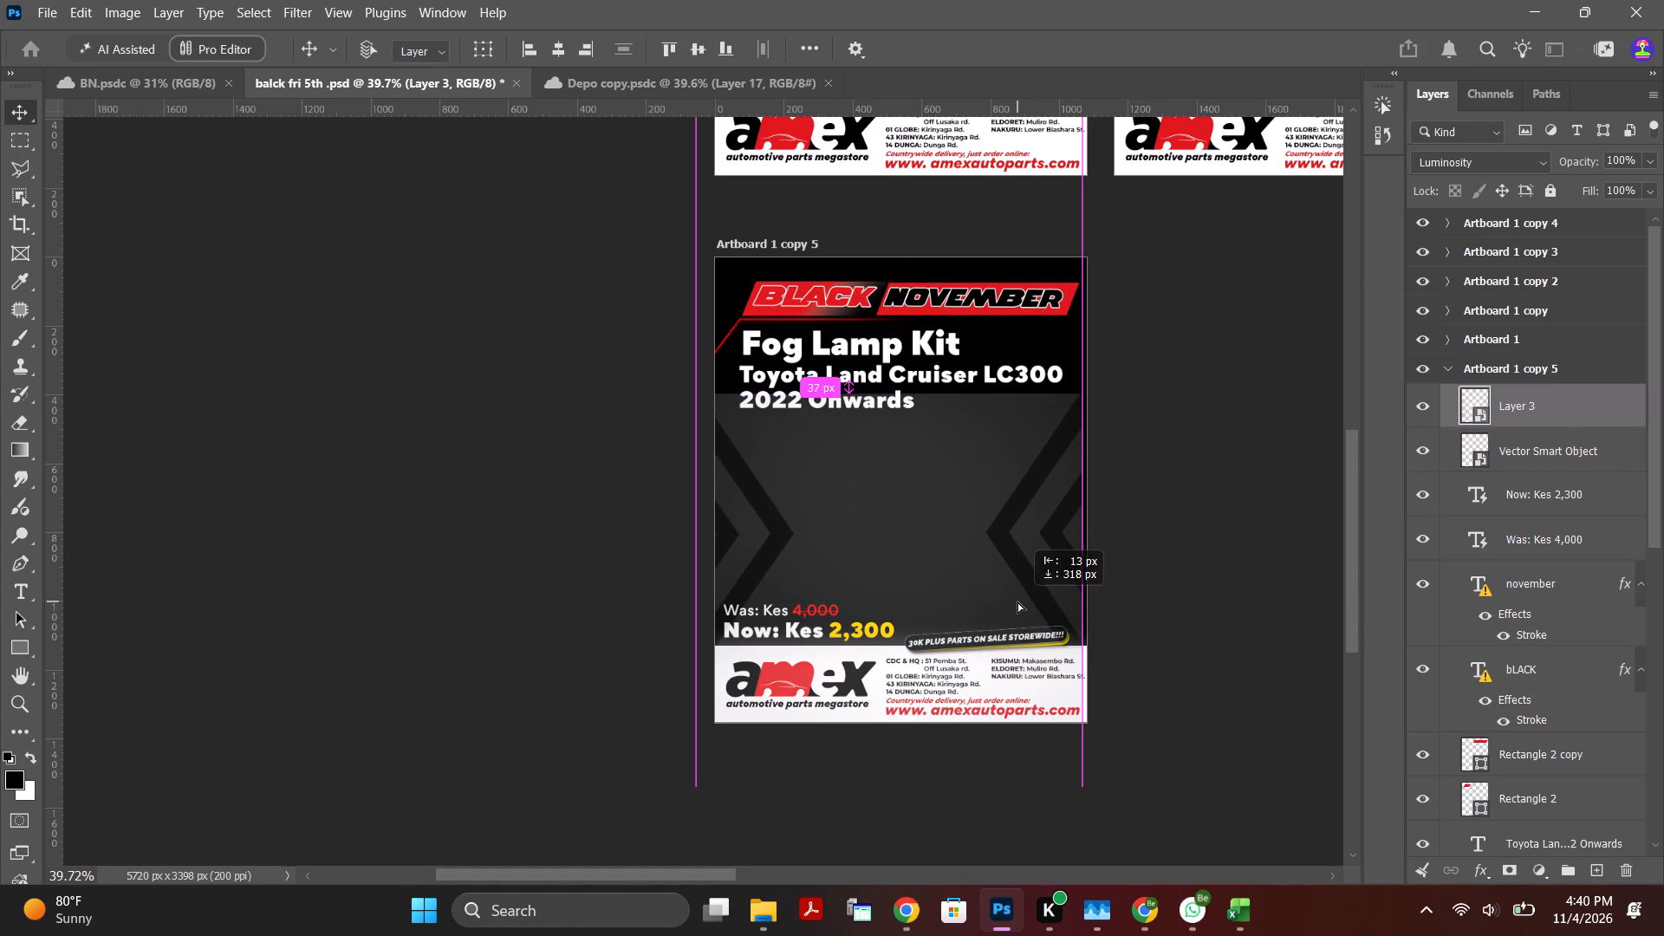
{"action": "left_click_drag", "start_coordinate": [1017, 601], "coordinate": [1017, 547]}
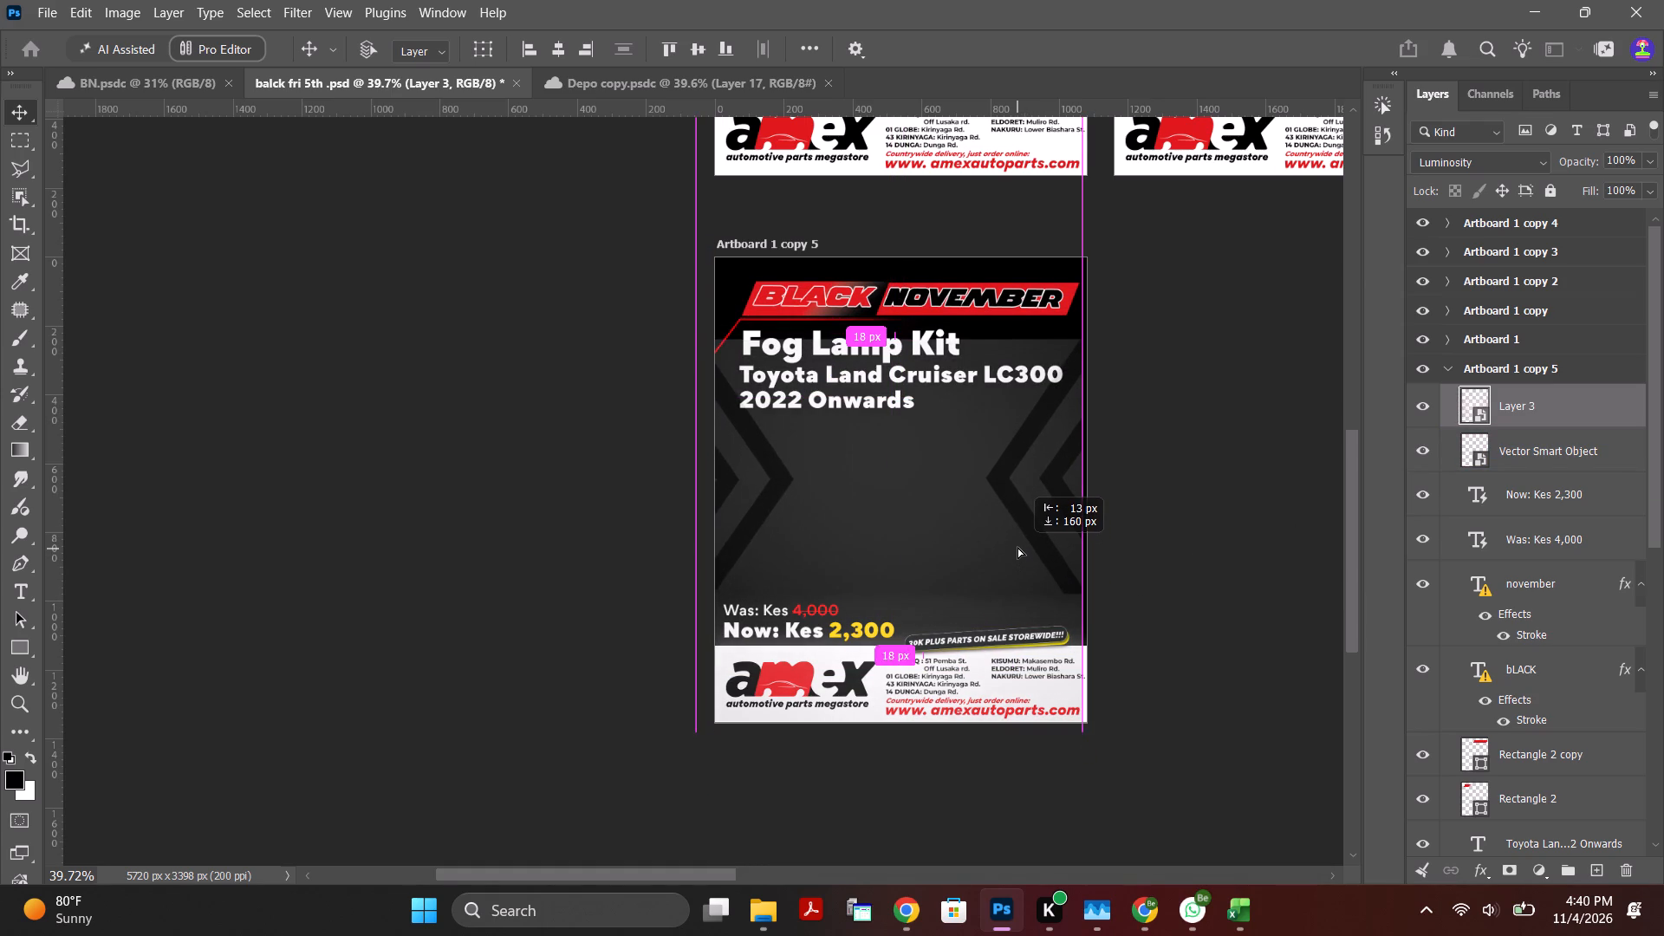
{"action": "left_click_drag", "start_coordinate": [1017, 547], "coordinate": [1023, 542]}
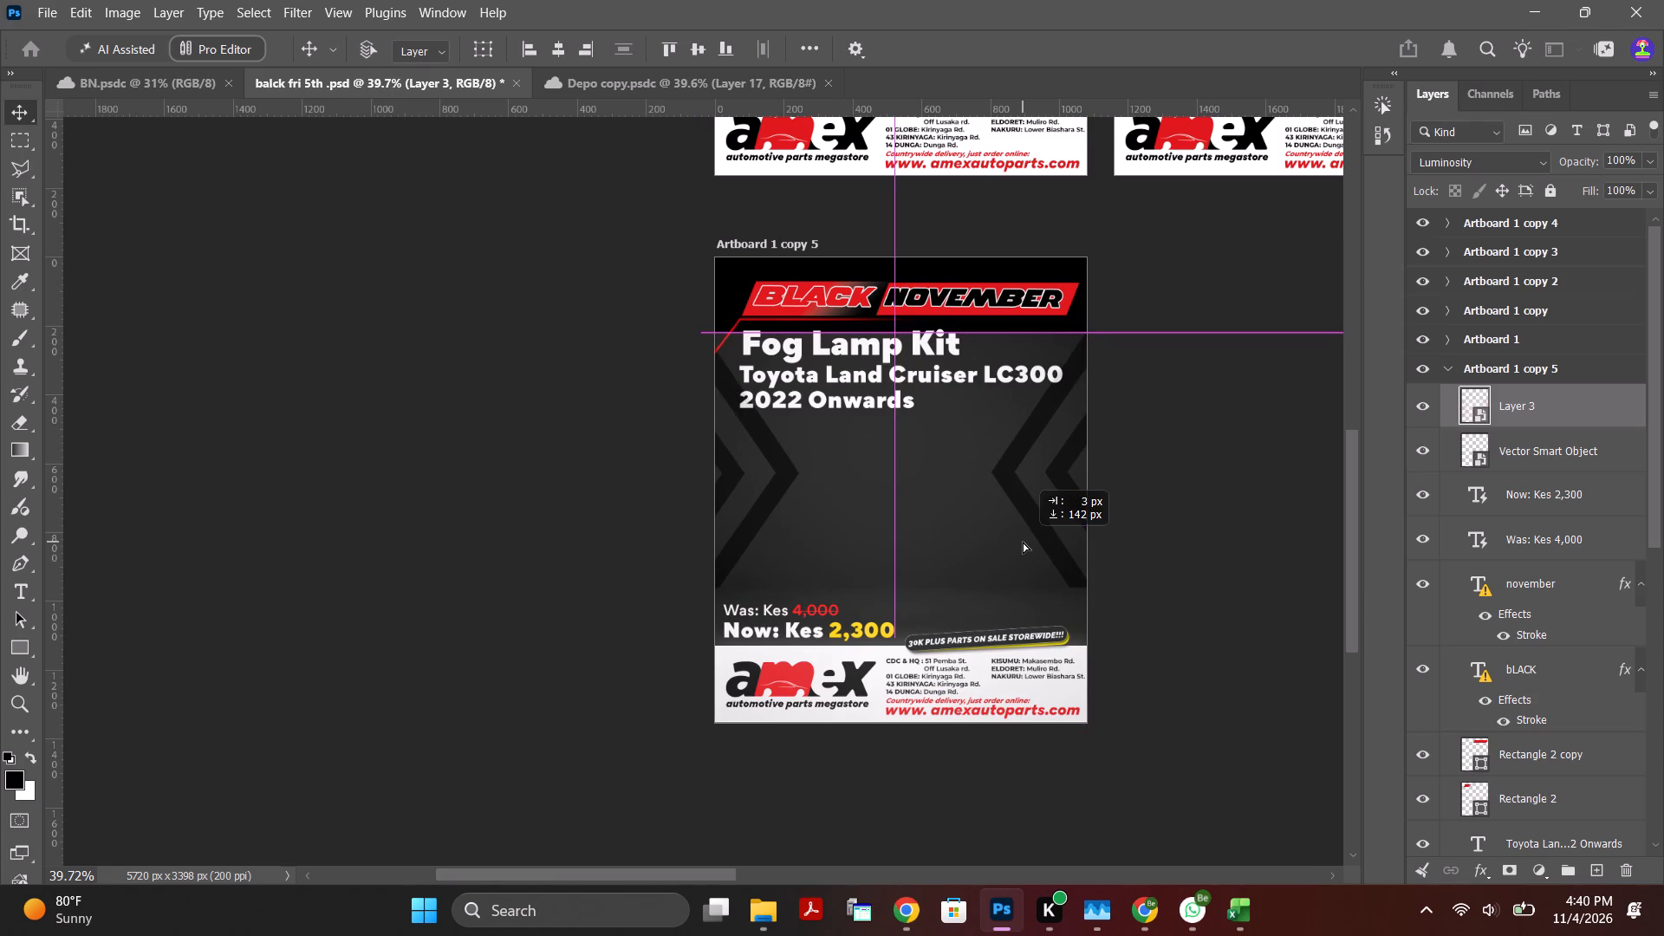
{"action": "left_click_drag", "start_coordinate": [1023, 542], "coordinate": [1024, 543]}
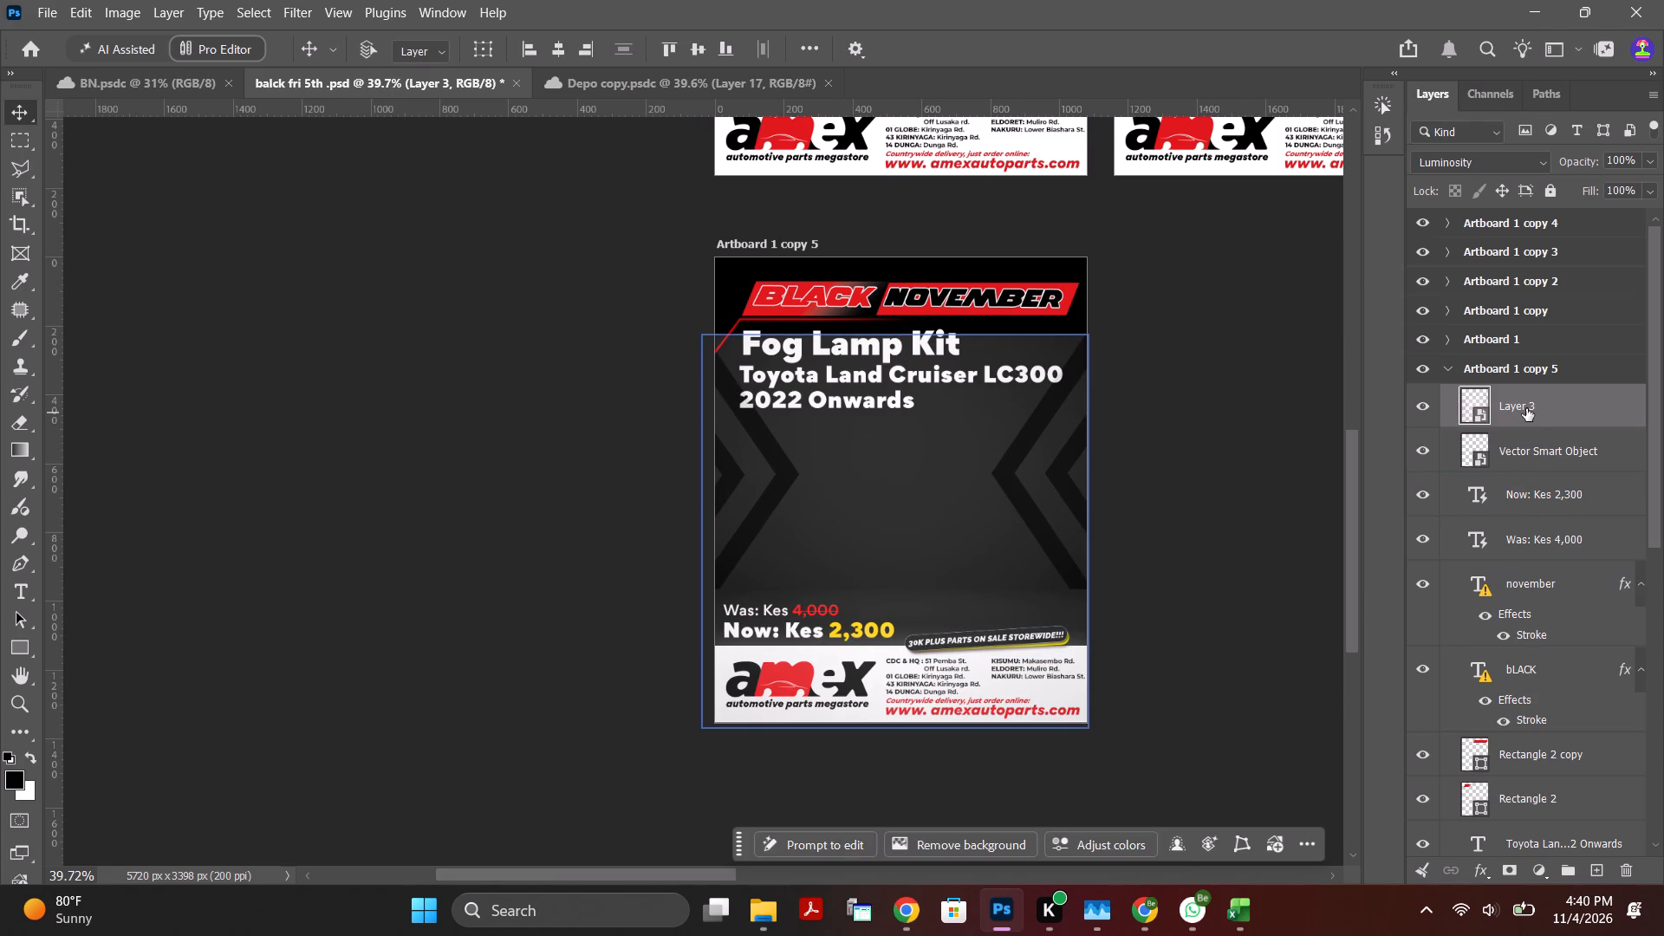
Add a layer mask to Layer 3 and fade its top edge with a soft 700 px black brush behind the heading.
{"action": "right_click", "coordinate": [1526, 408]}
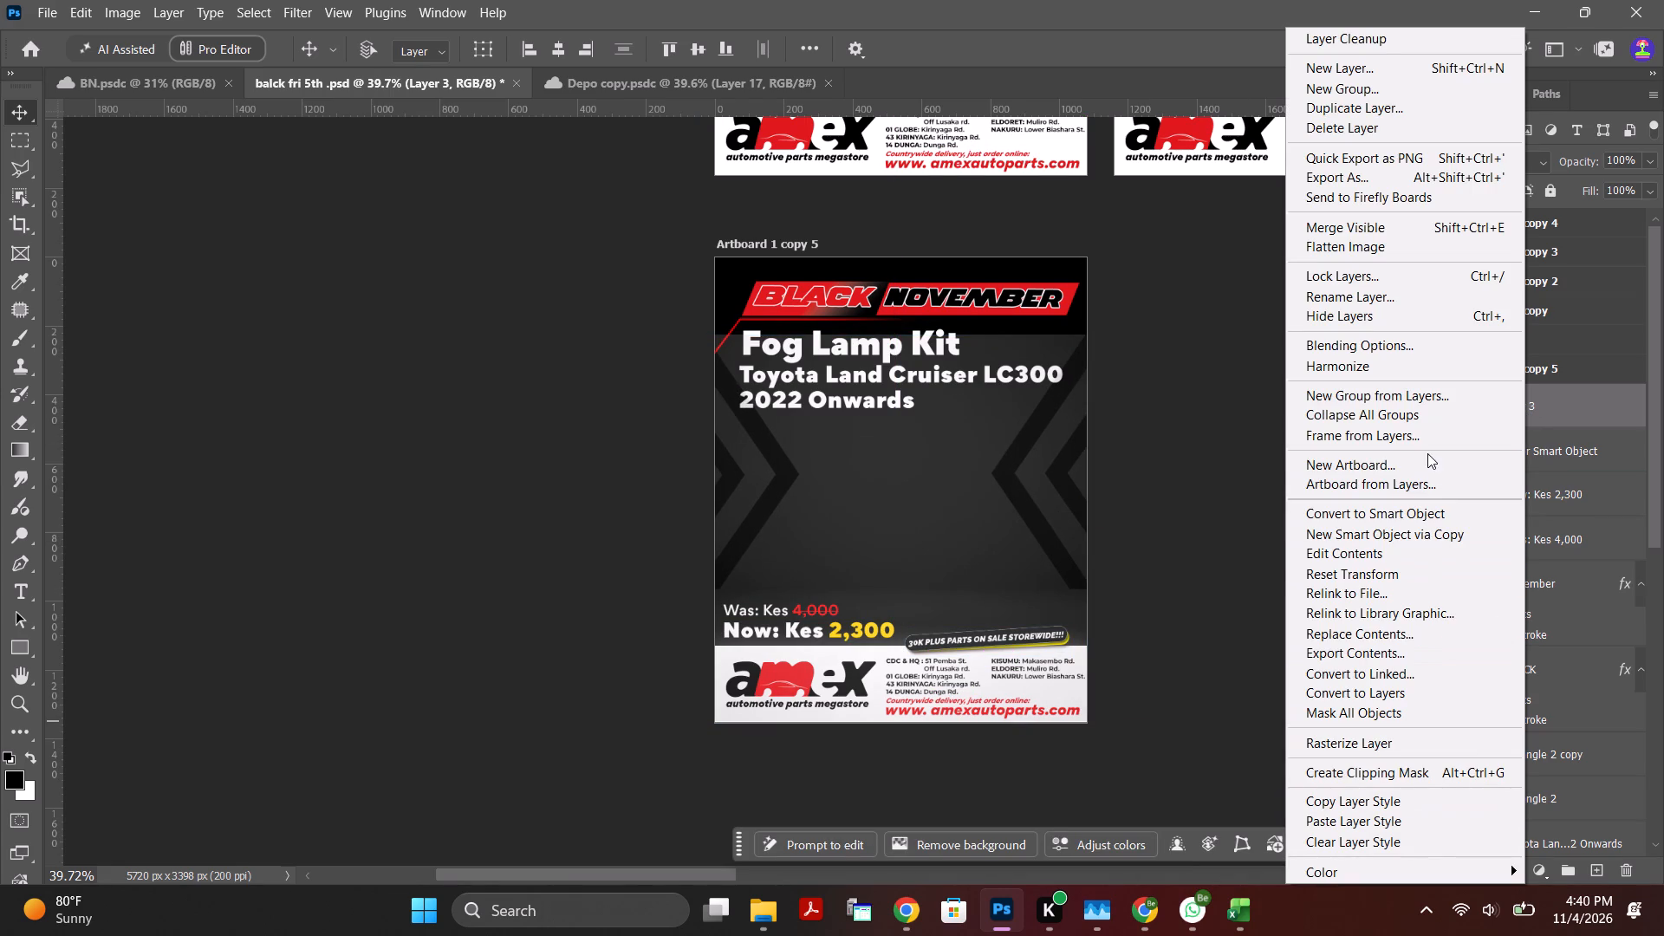
{"action": "left_click", "coordinate": [1562, 426]}
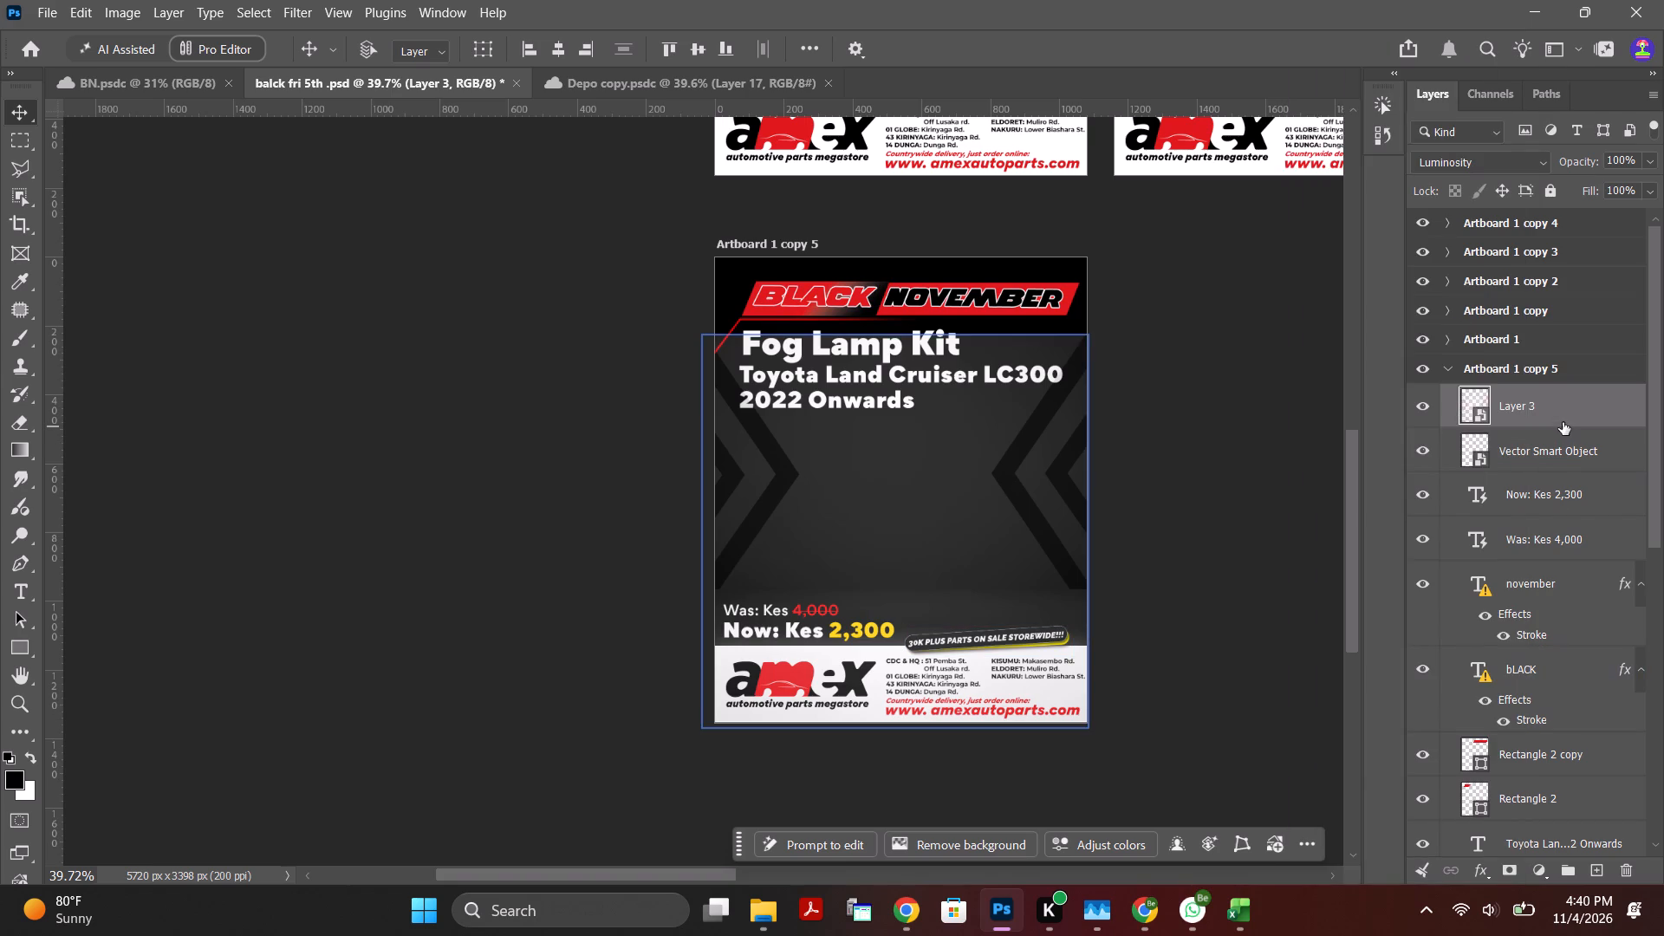
{"action": "left_click", "coordinate": [1511, 872]}
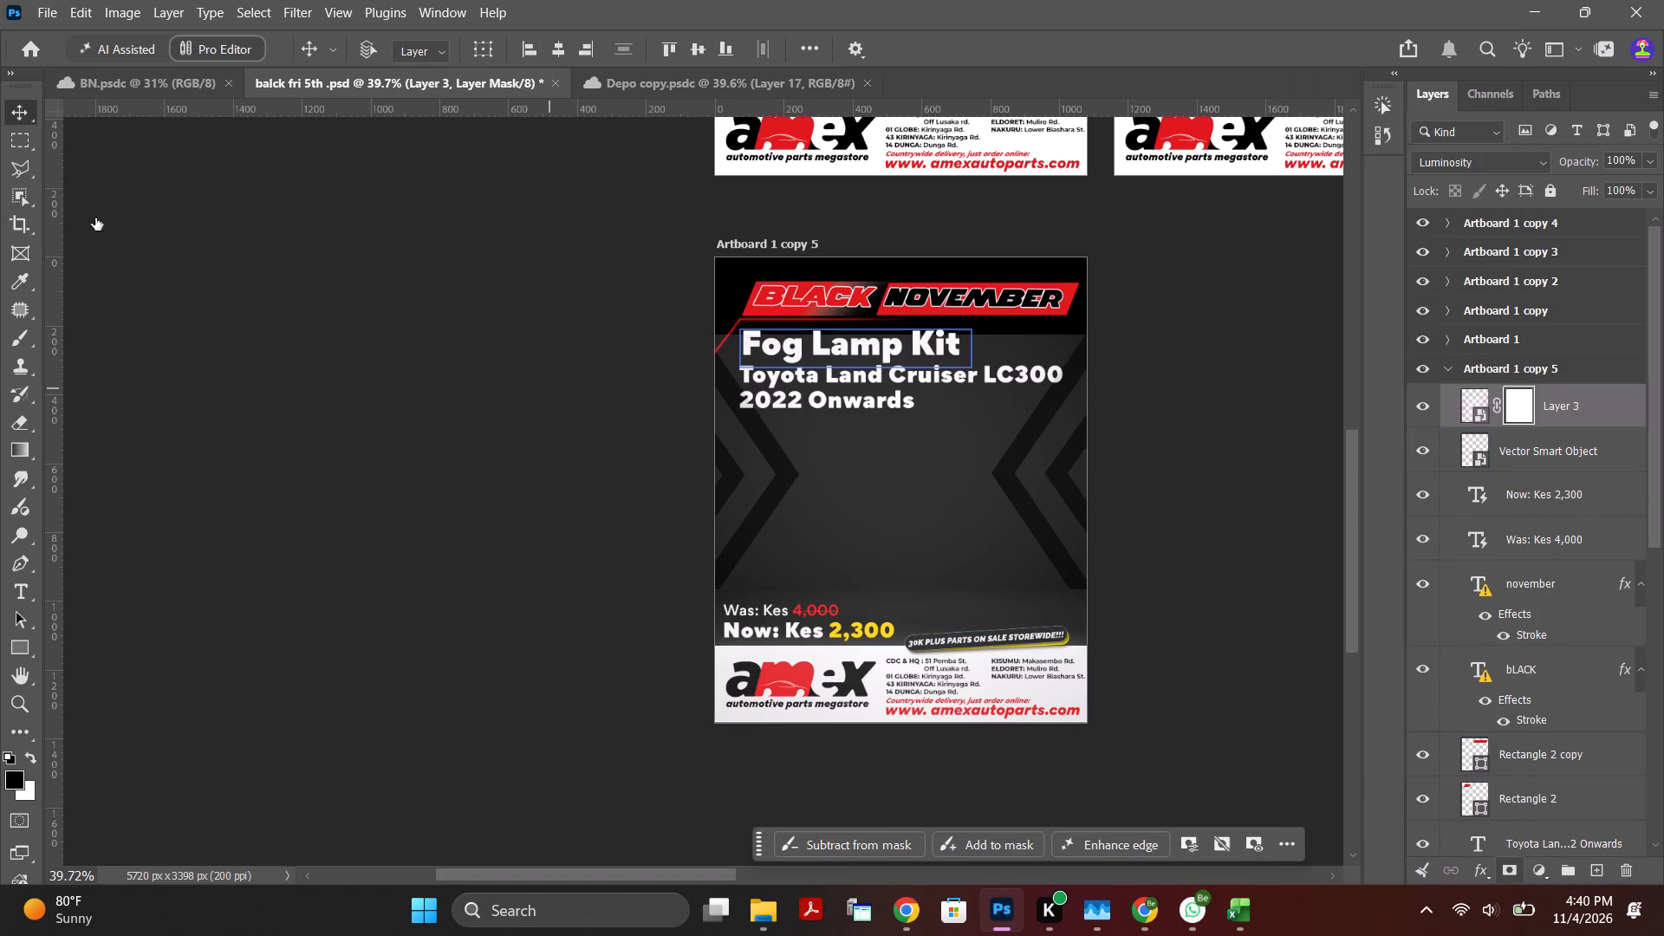
{"action": "left_click", "coordinate": [15, 344]}
{"action": "left_click_drag", "start_coordinate": [577, 277], "coordinate": [1039, 278]}
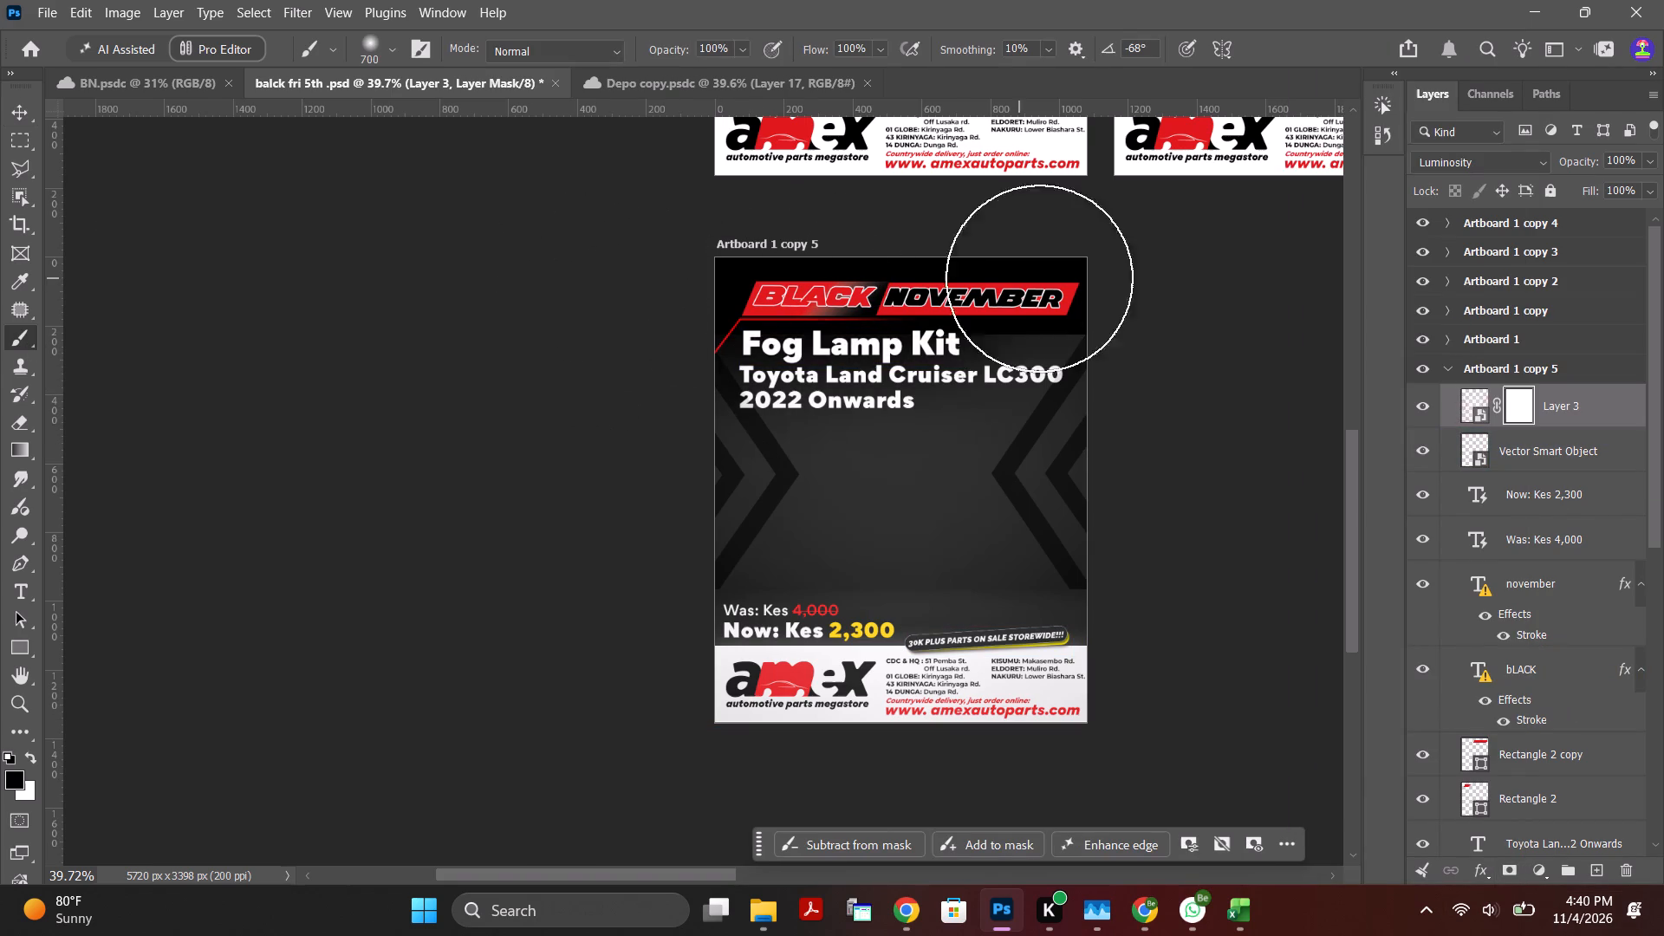
{"action": "left_click_drag", "start_coordinate": [1039, 278], "coordinate": [373, 175]}
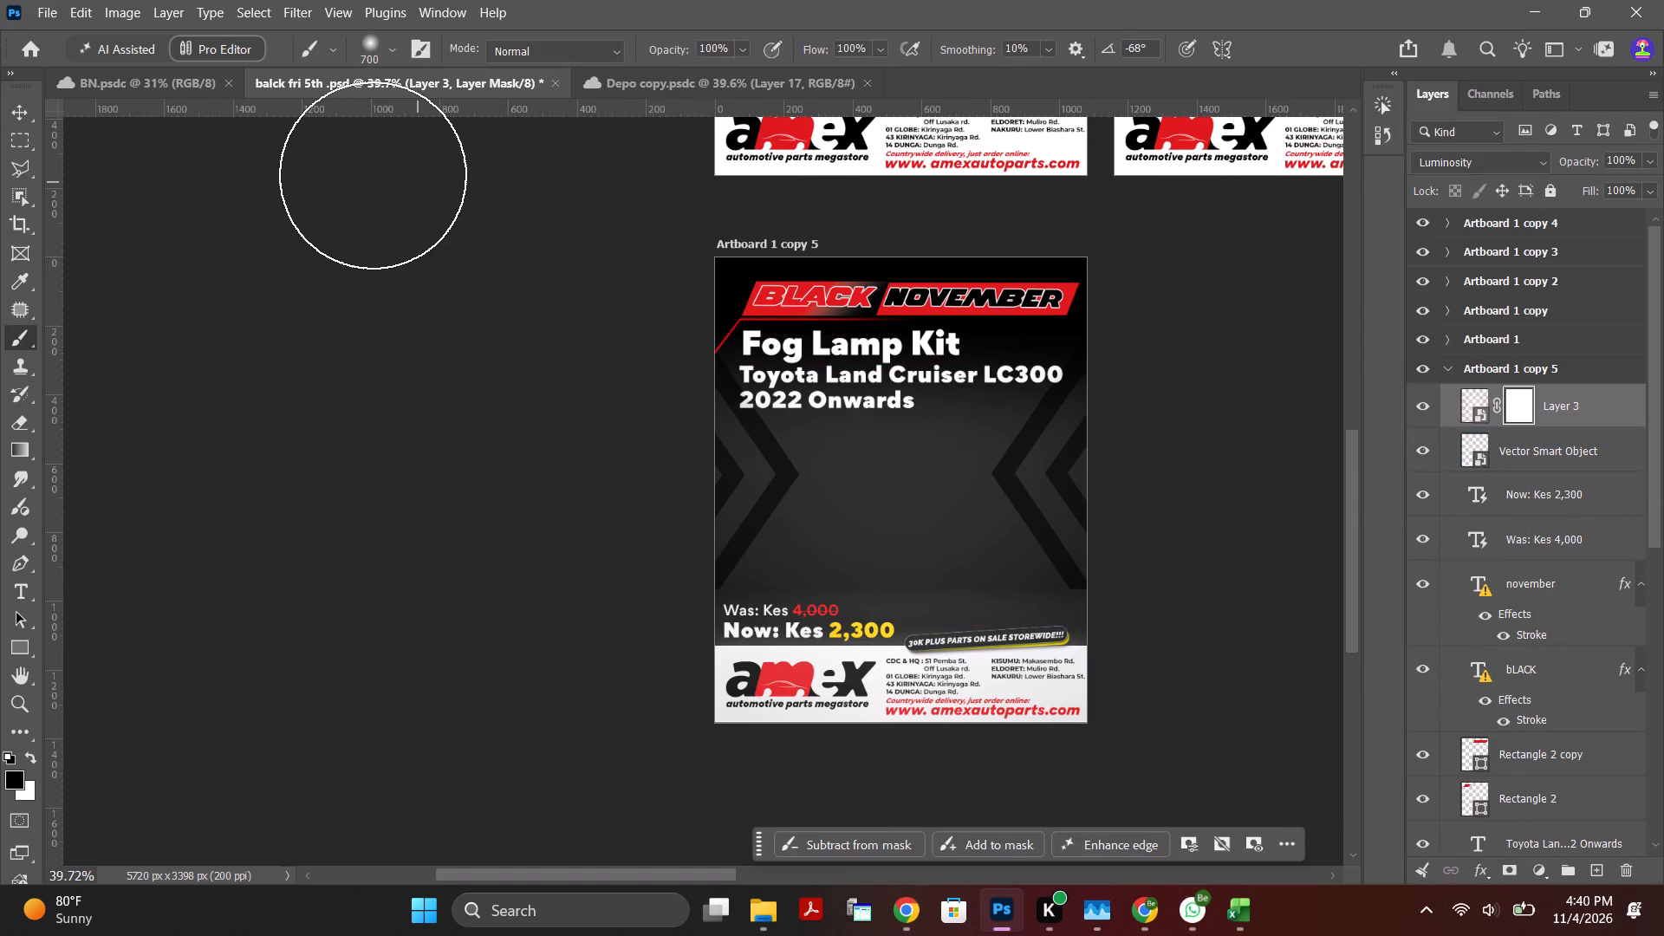
{"action": "left_click_drag", "start_coordinate": [373, 175], "coordinate": [761, 206]}
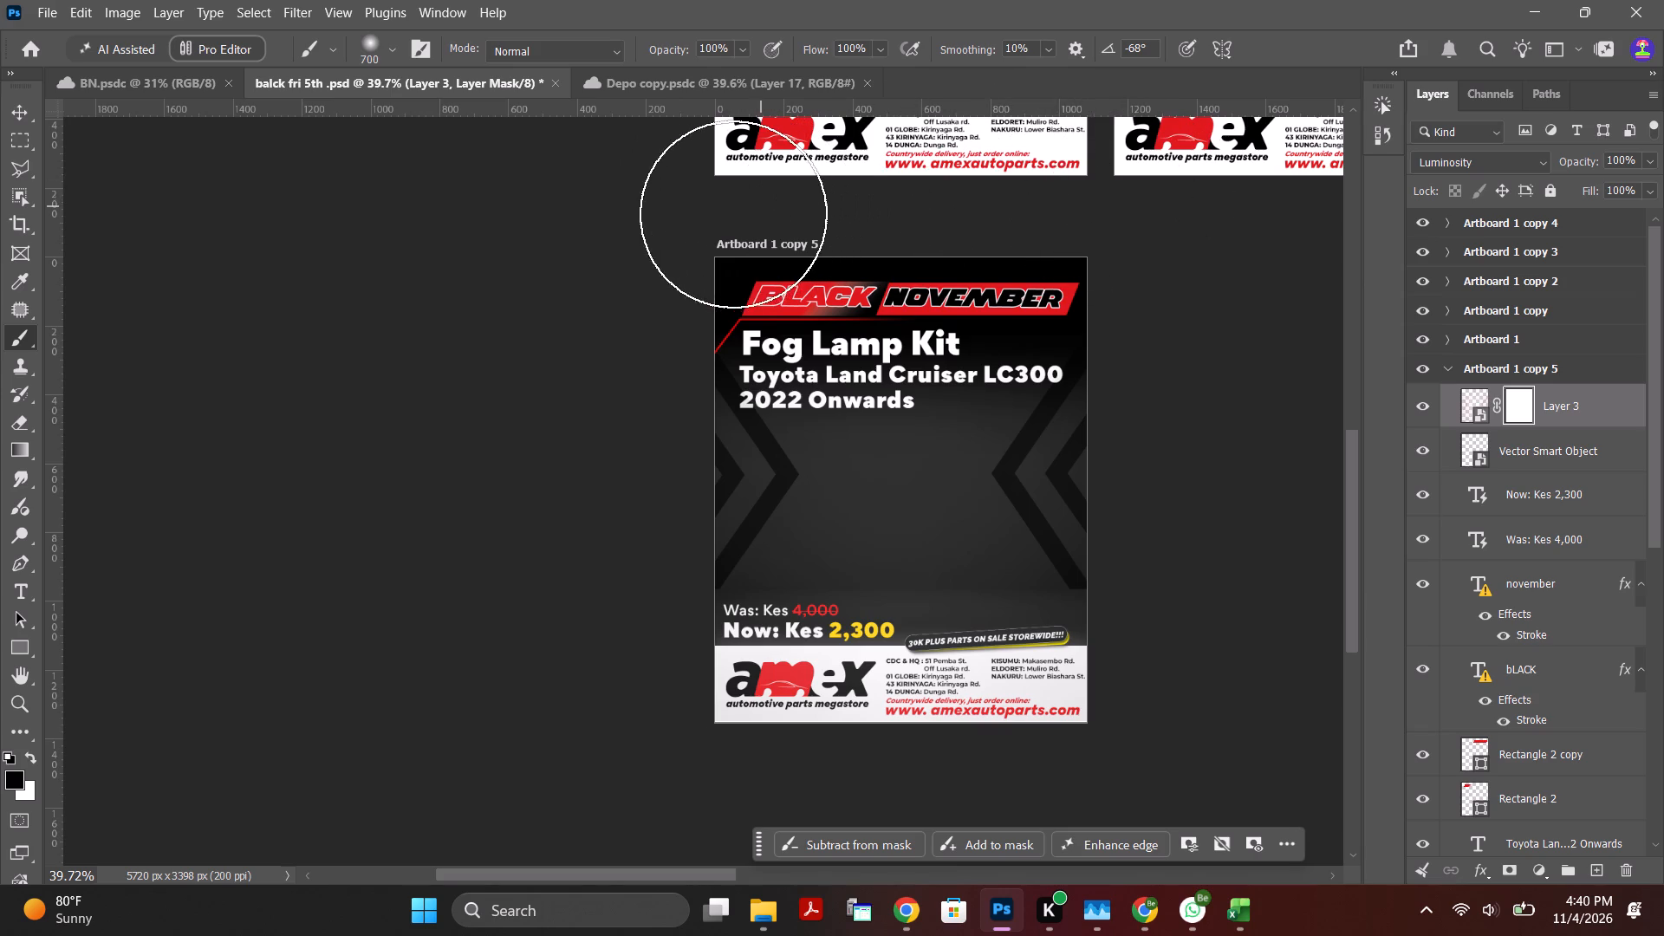
{"action": "left_click", "coordinate": [15, 112]}
{"action": "left_click", "coordinate": [344, 326]}
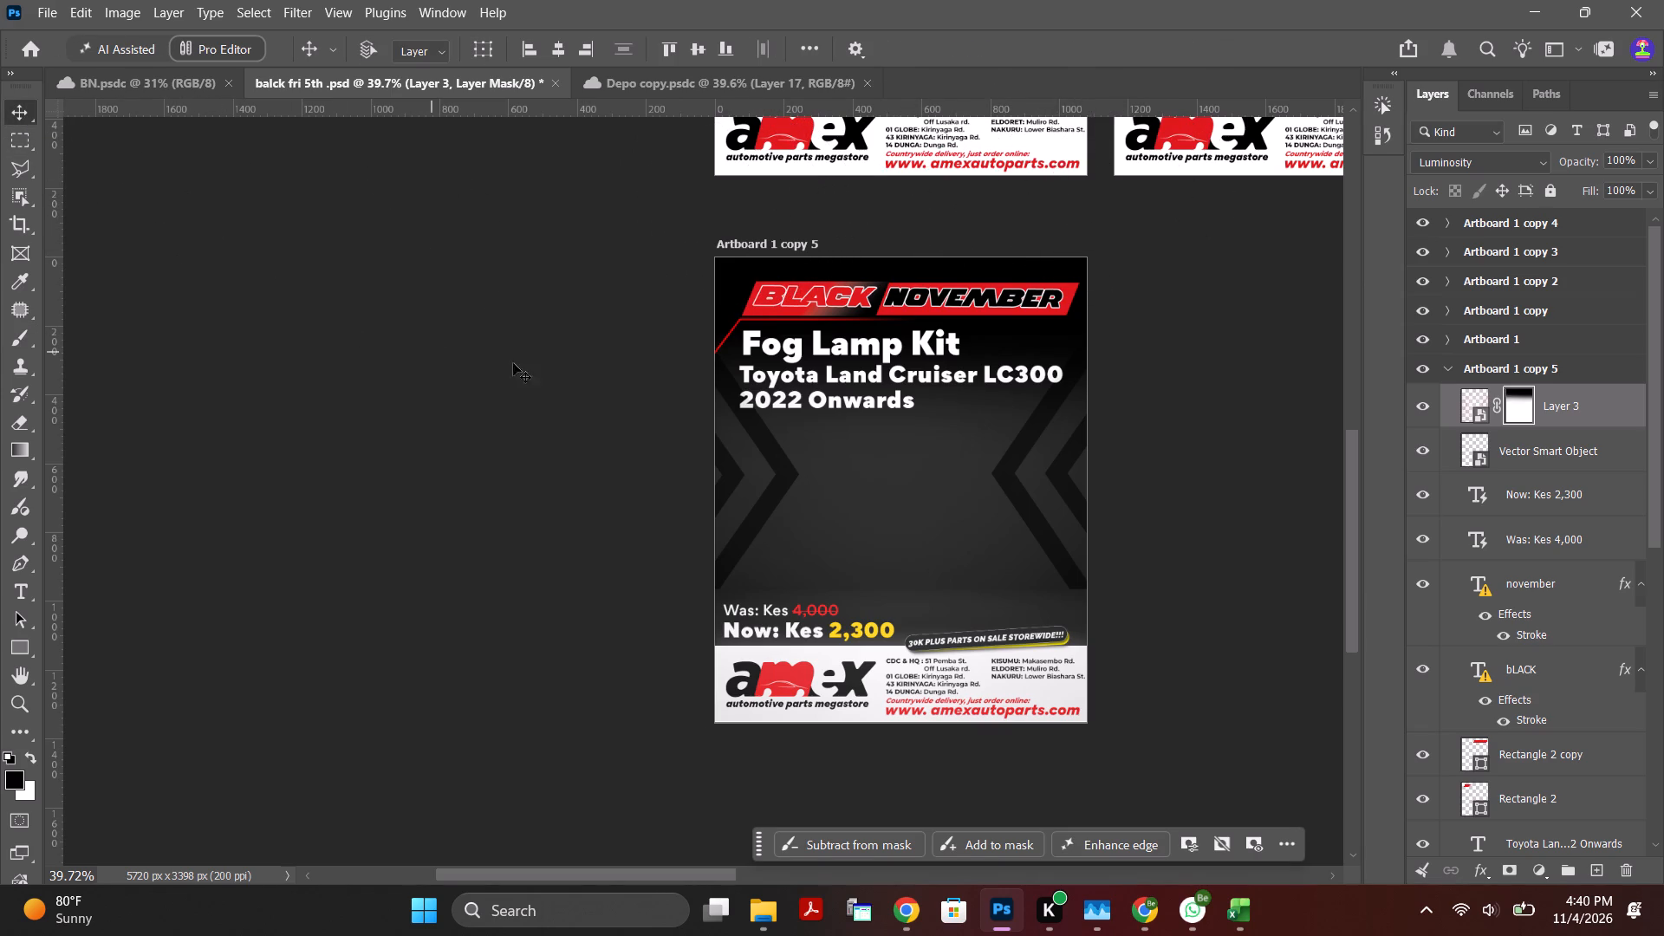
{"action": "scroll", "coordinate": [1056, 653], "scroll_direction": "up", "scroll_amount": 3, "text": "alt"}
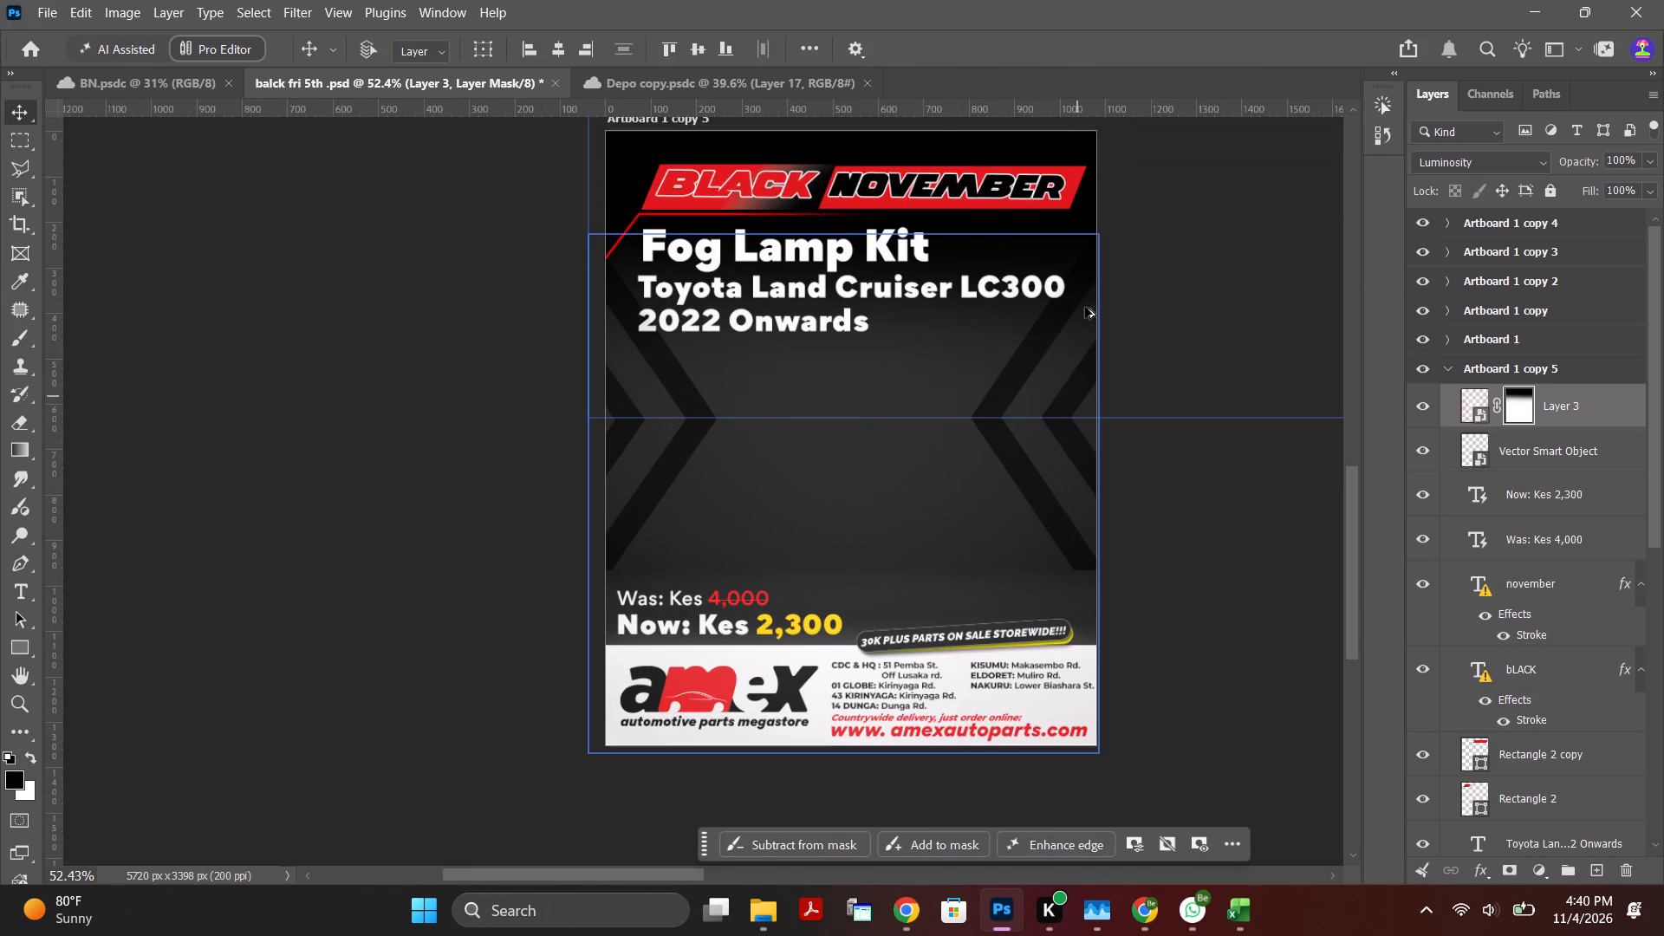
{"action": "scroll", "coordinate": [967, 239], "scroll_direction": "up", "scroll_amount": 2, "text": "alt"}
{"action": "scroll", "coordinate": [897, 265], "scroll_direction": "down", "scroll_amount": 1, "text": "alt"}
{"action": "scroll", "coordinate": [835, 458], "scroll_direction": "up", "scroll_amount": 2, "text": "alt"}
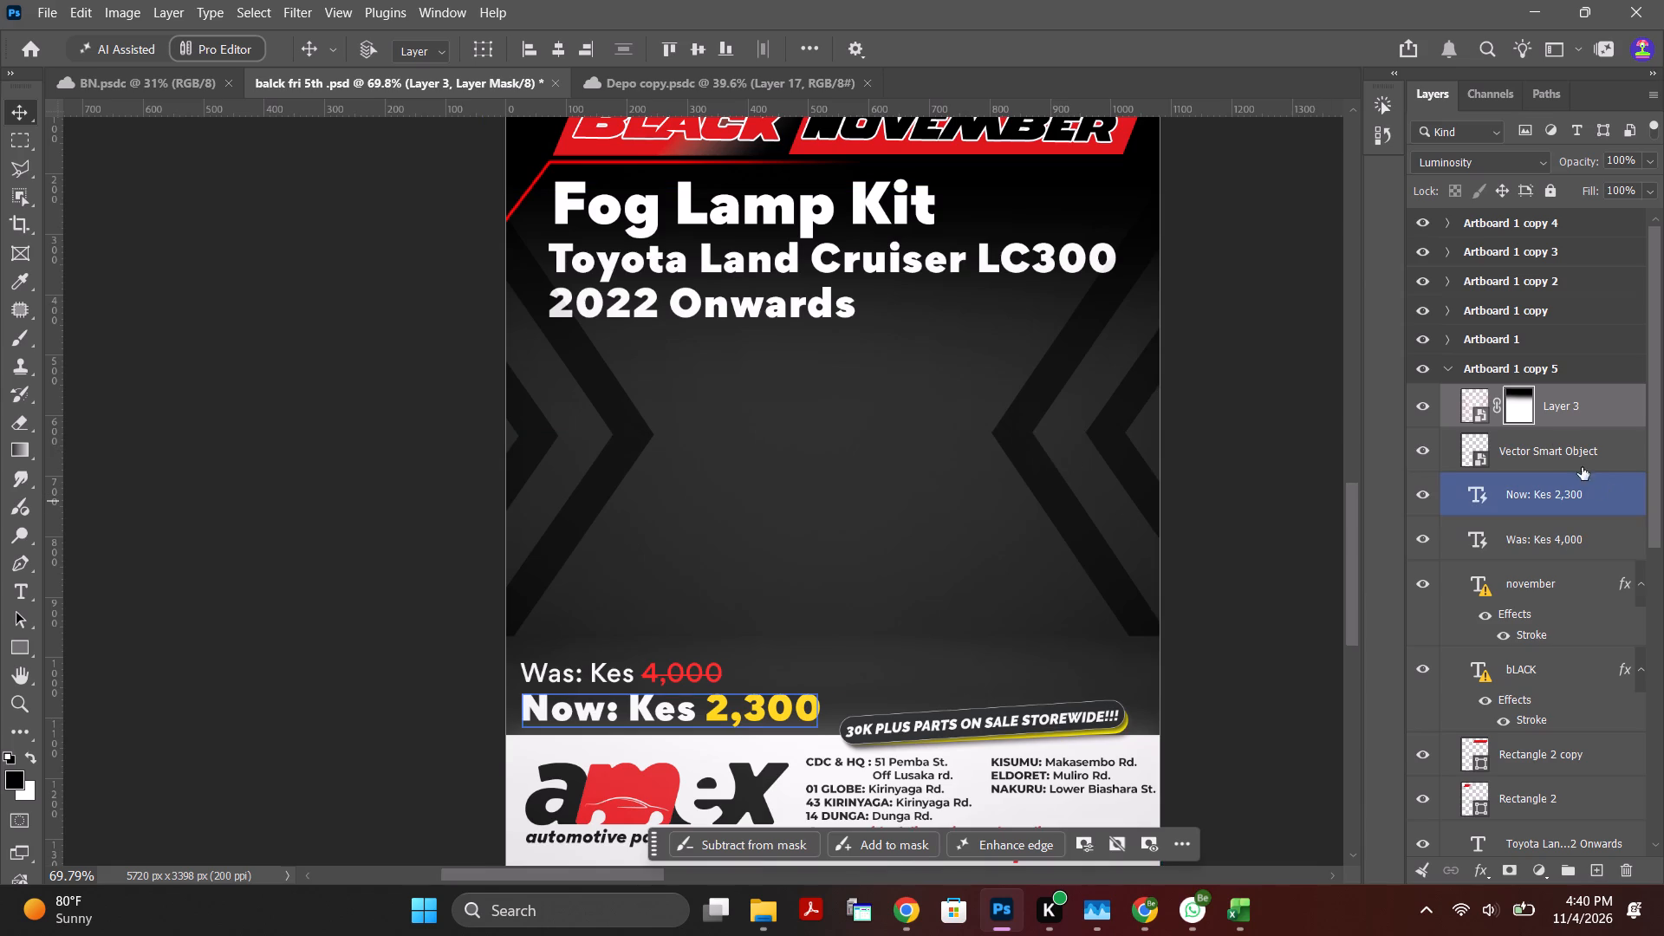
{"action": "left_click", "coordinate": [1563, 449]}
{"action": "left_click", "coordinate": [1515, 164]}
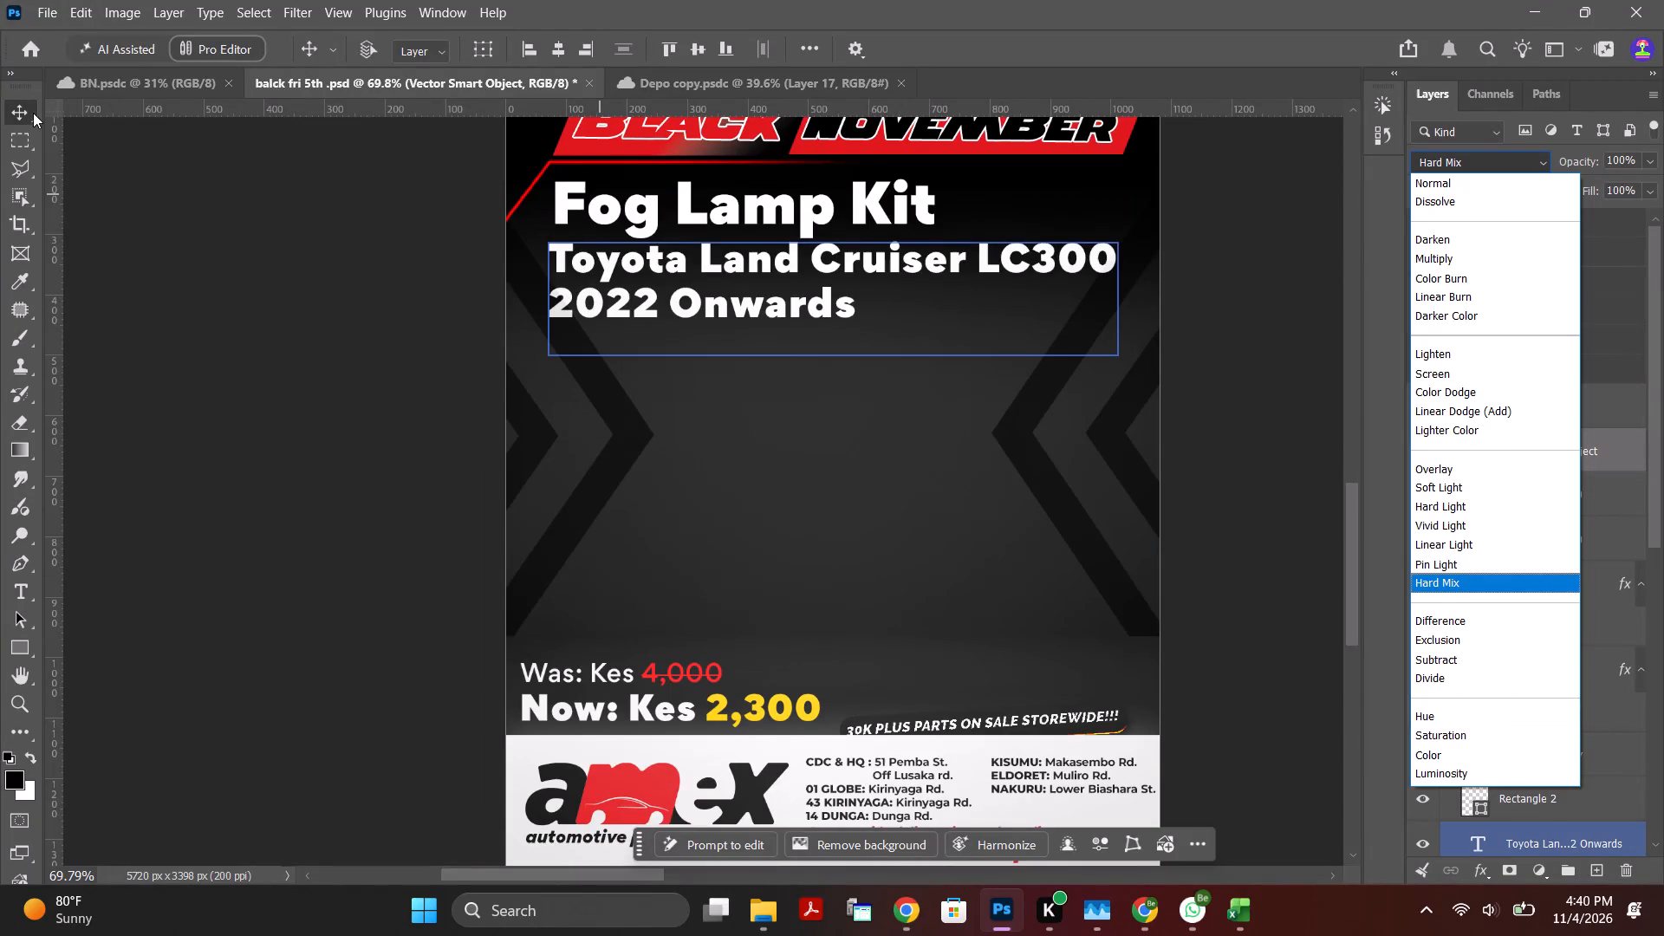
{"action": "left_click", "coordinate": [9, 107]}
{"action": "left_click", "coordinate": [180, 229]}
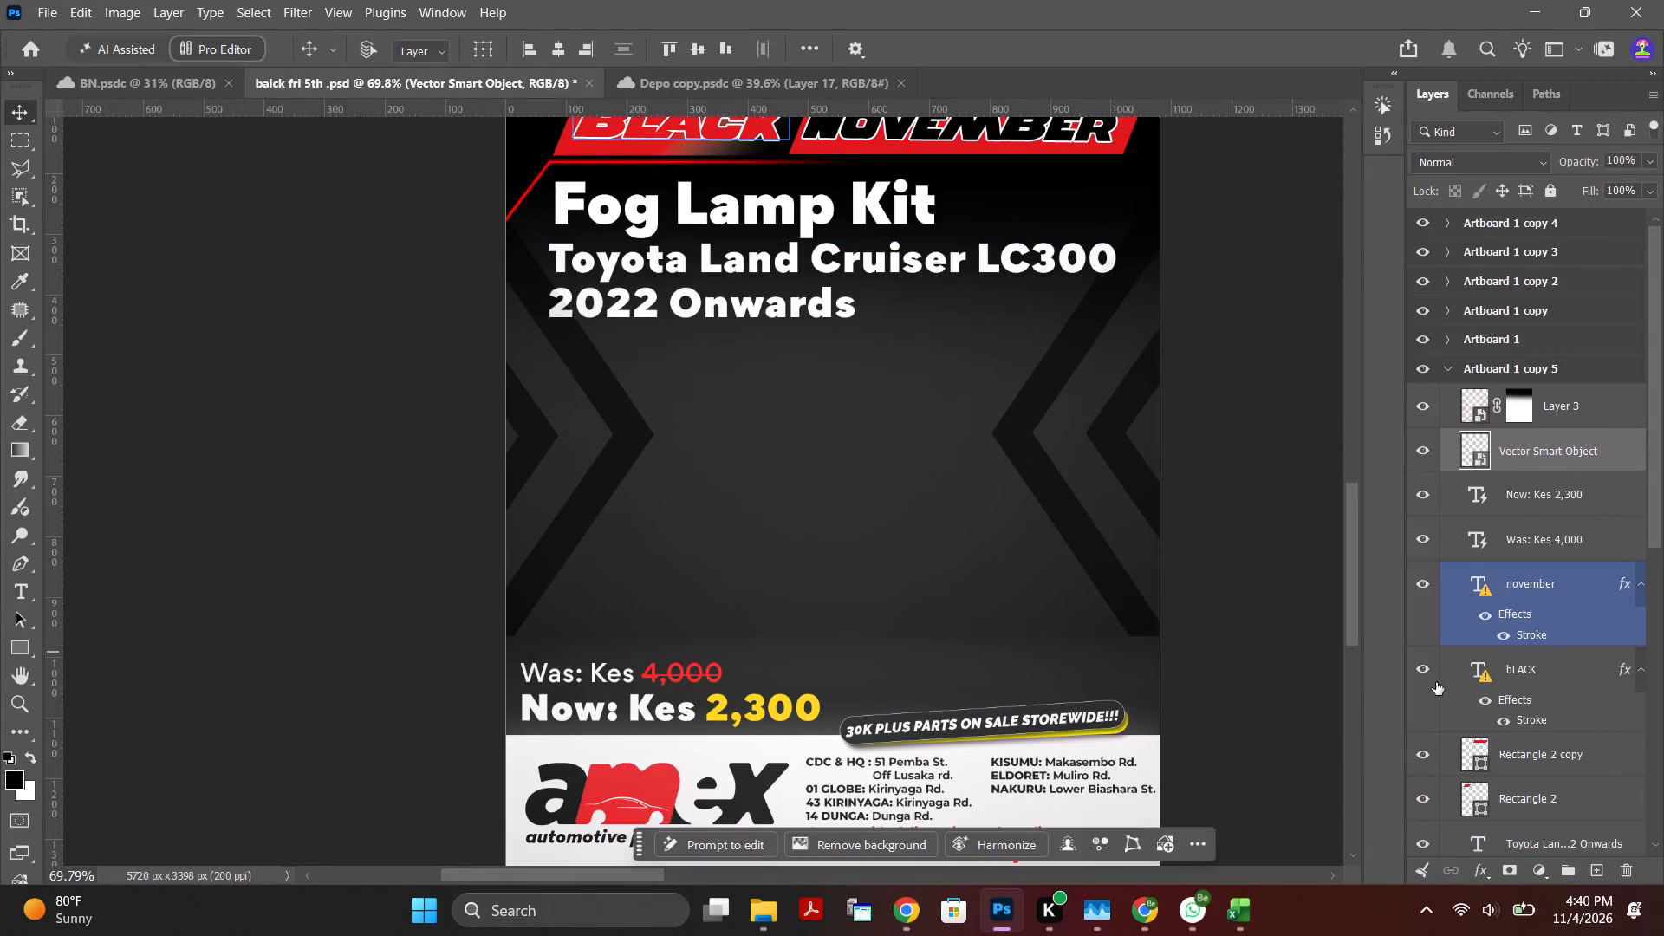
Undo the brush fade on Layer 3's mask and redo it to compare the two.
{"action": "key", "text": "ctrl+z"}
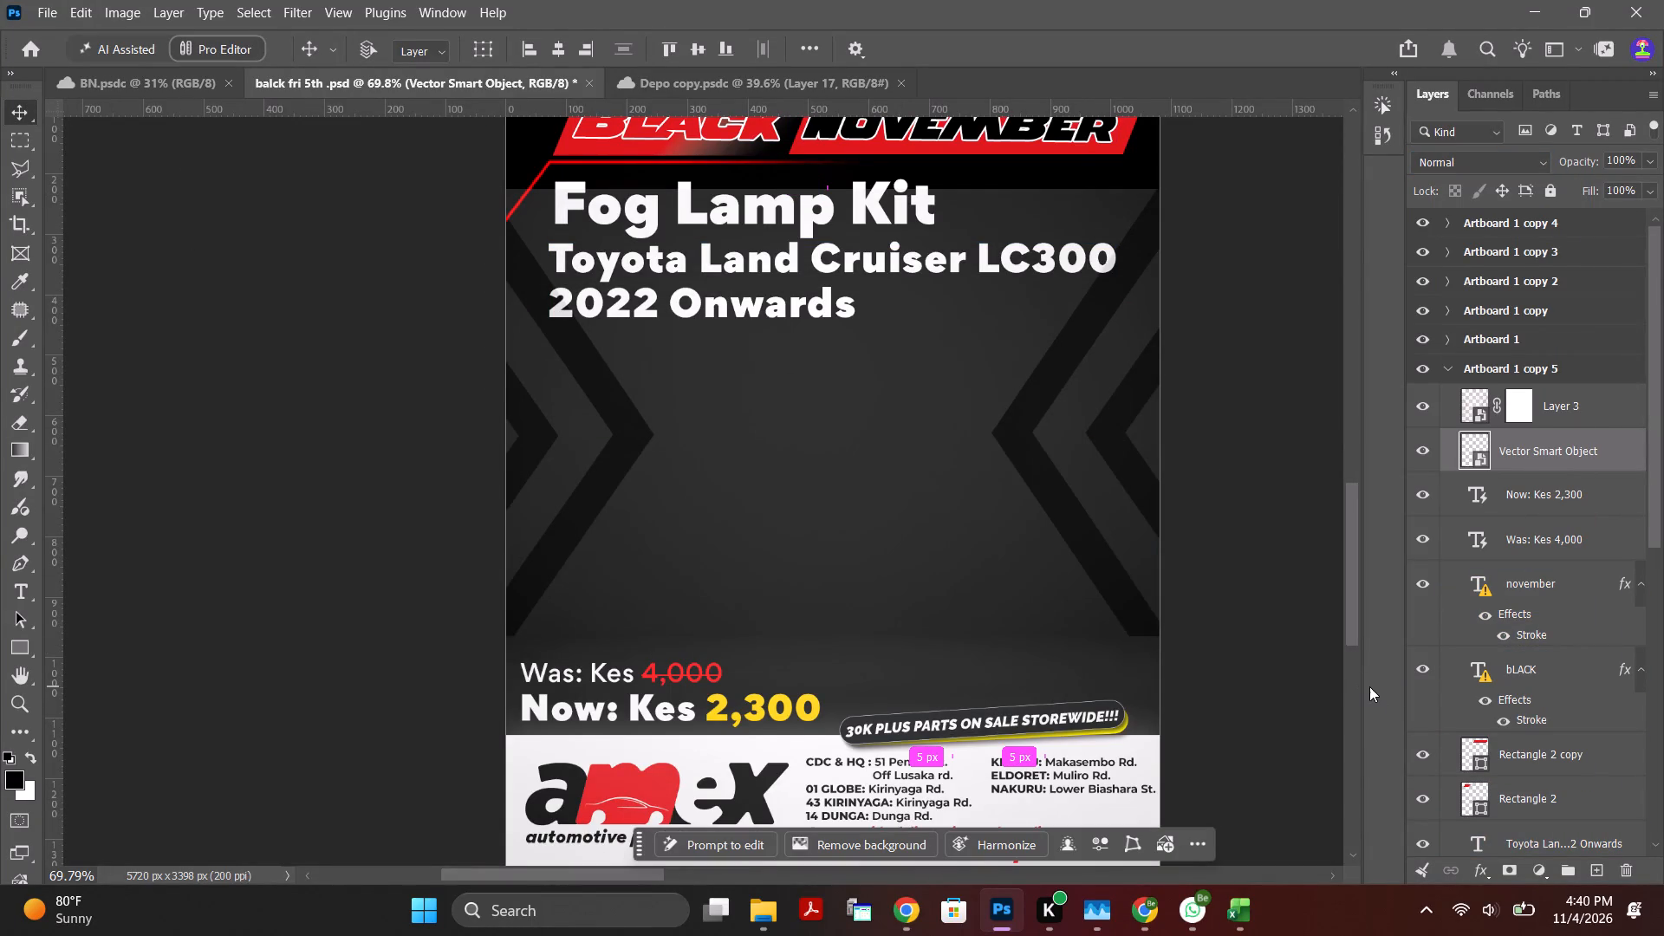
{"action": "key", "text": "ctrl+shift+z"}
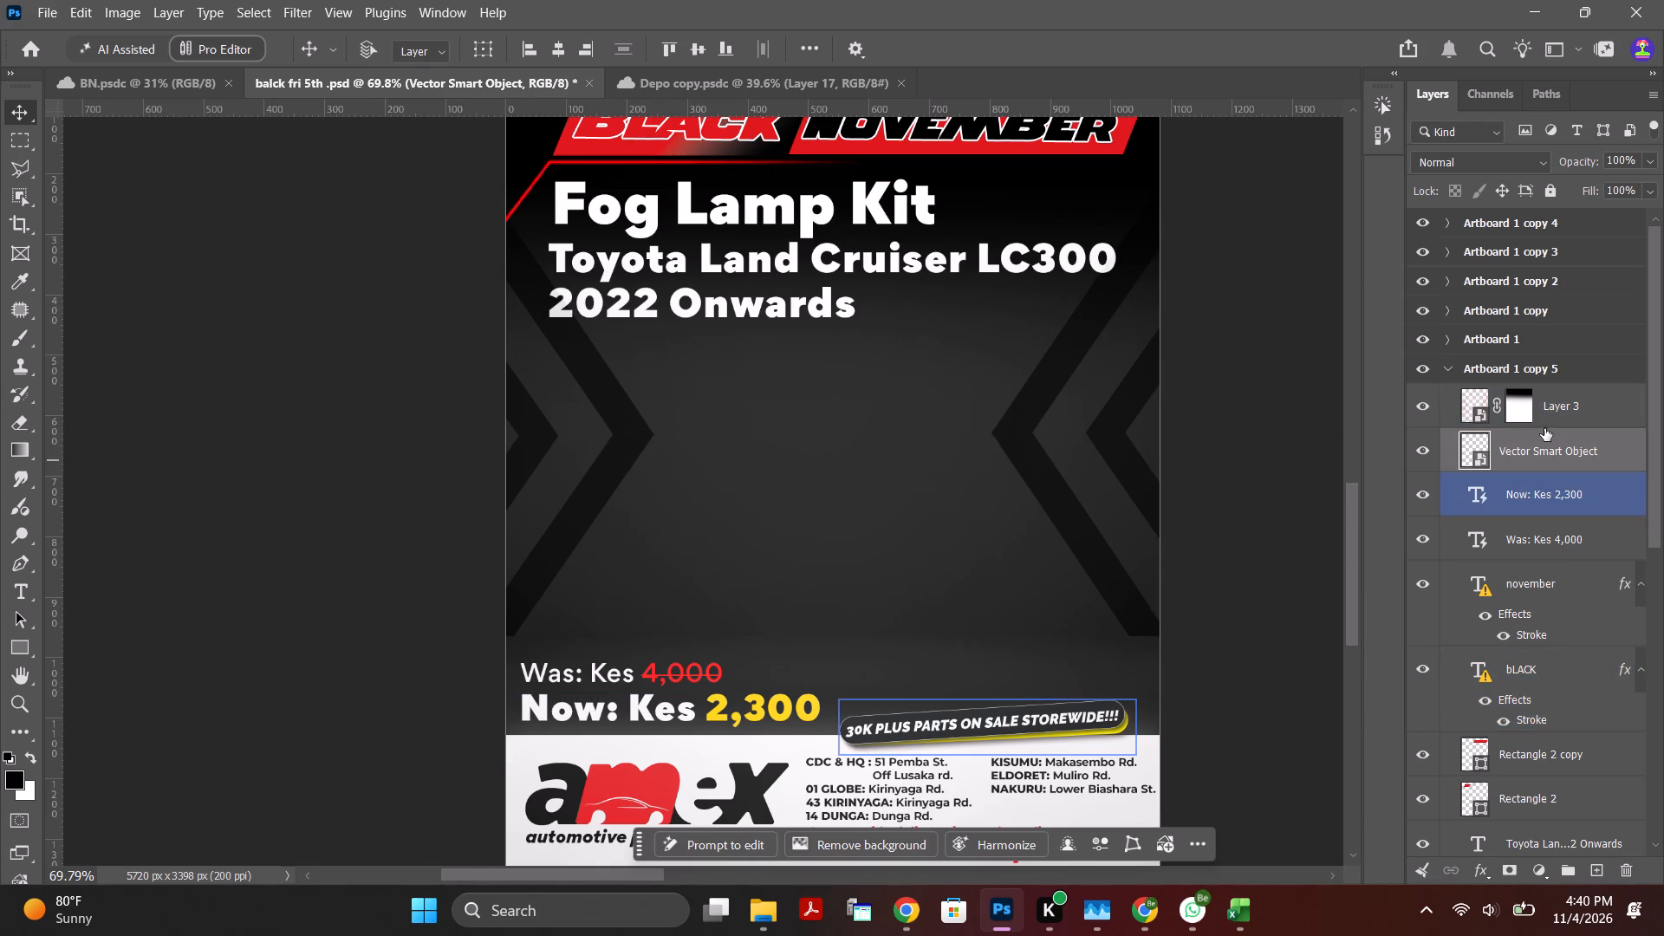
Look through Artboard 1 copy 5's layer stack and toggle Layer 3's visibility to compare the poster with and without it.
{"action": "scroll", "coordinate": [1493, 585], "scroll_direction": "up", "scroll_amount": 5}
{"action": "scroll", "coordinate": [1504, 567], "scroll_direction": "down", "scroll_amount": 4}
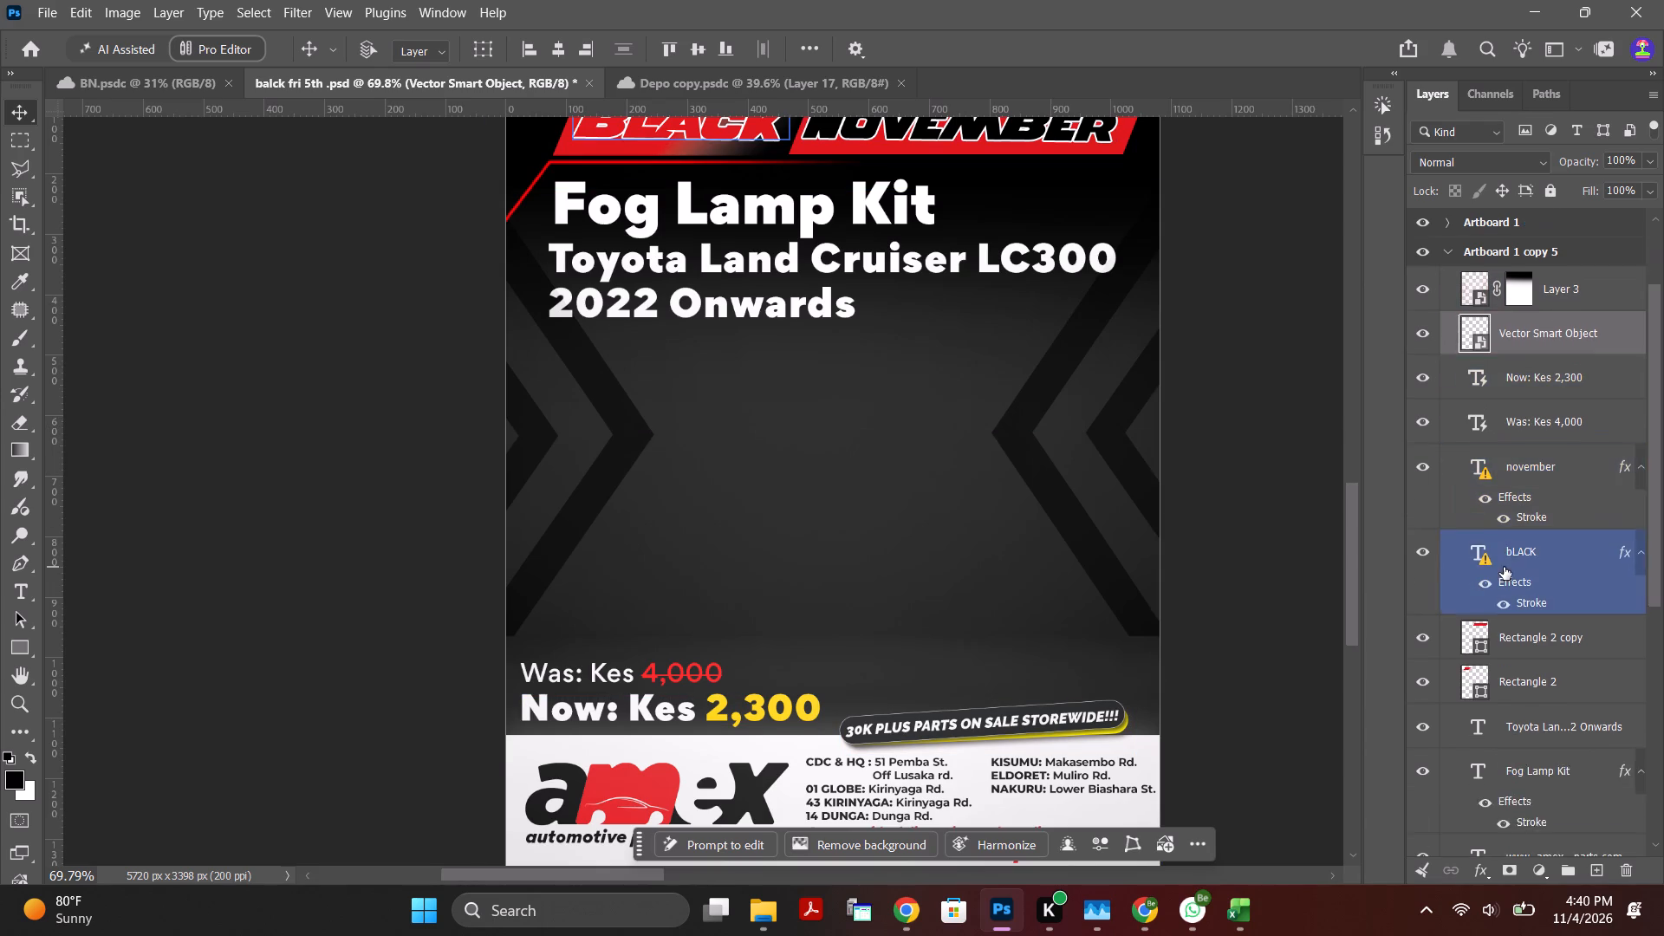
{"action": "scroll", "coordinate": [1506, 576], "scroll_direction": "down", "scroll_amount": 10}
{"action": "left_click_drag", "start_coordinate": [1657, 547], "coordinate": [1663, 716]}
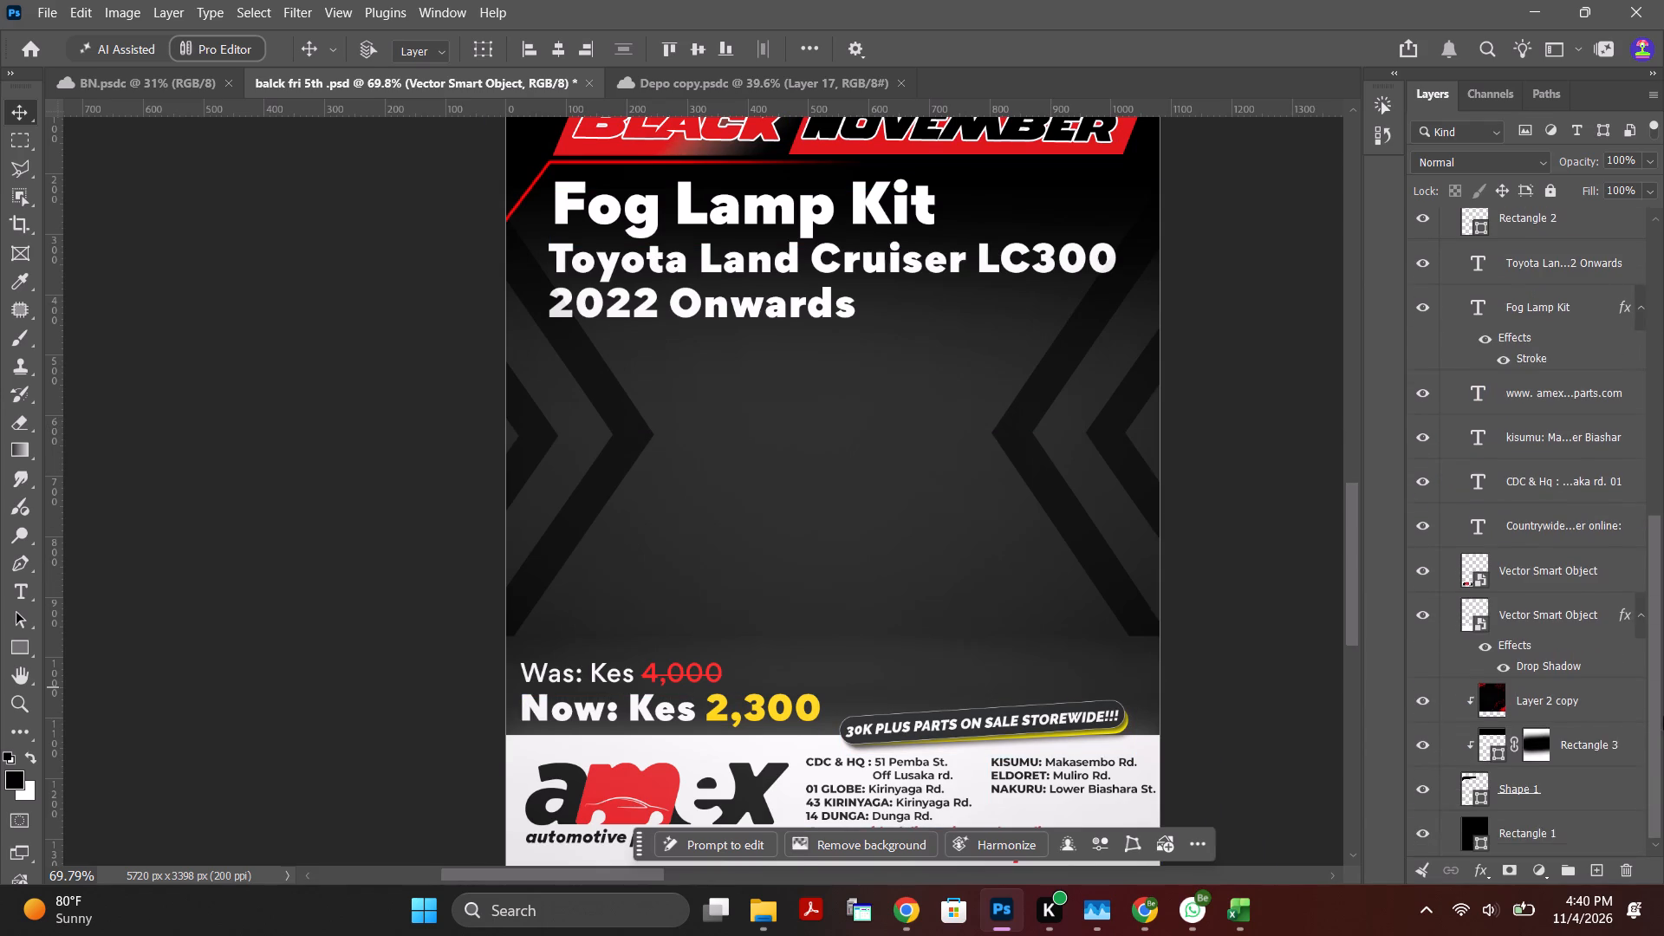
{"action": "left_click_drag", "start_coordinate": [1663, 716], "coordinate": [1663, 353]}
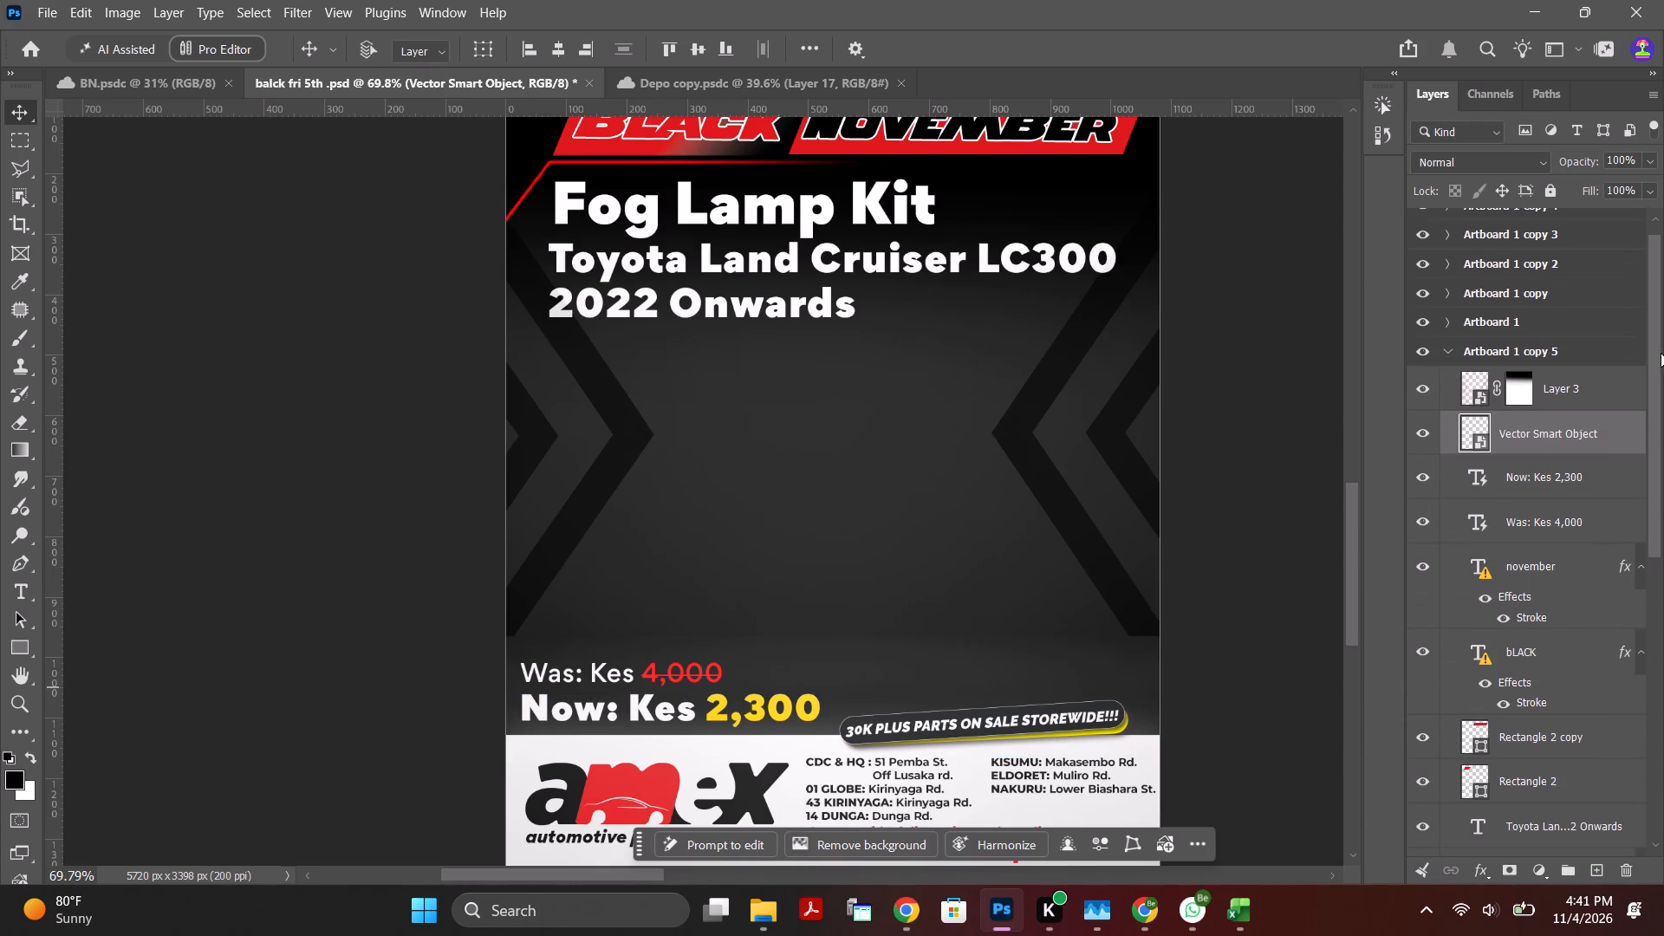
{"action": "left_click", "coordinate": [1425, 388]}
{"action": "left_click", "coordinate": [1425, 388]}
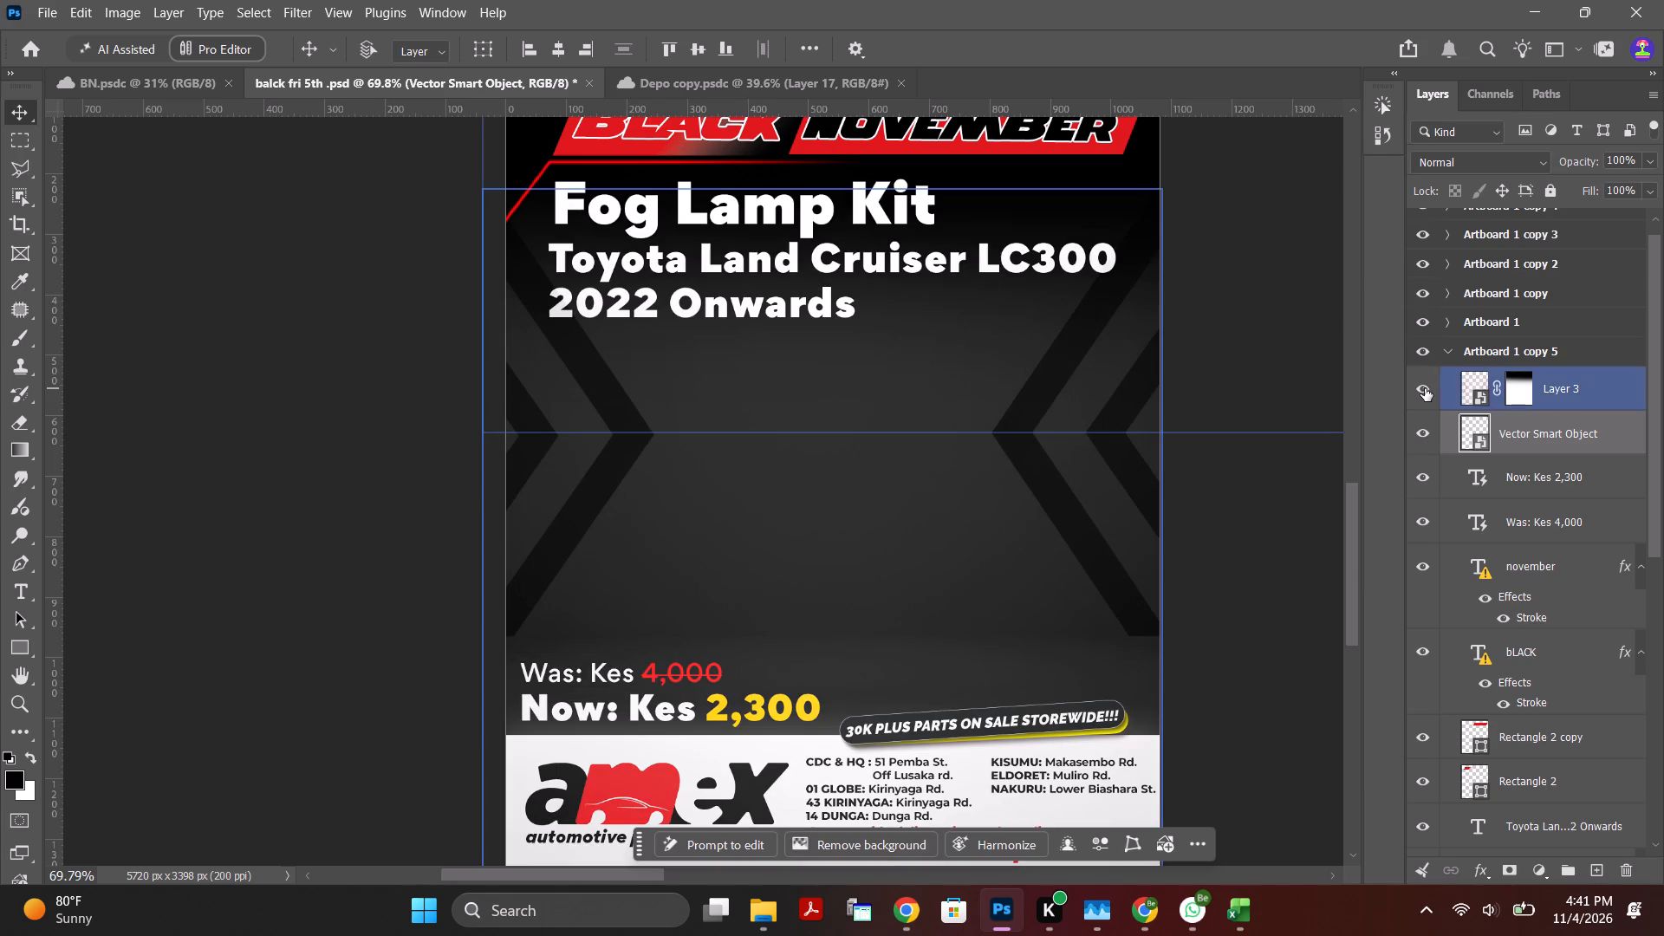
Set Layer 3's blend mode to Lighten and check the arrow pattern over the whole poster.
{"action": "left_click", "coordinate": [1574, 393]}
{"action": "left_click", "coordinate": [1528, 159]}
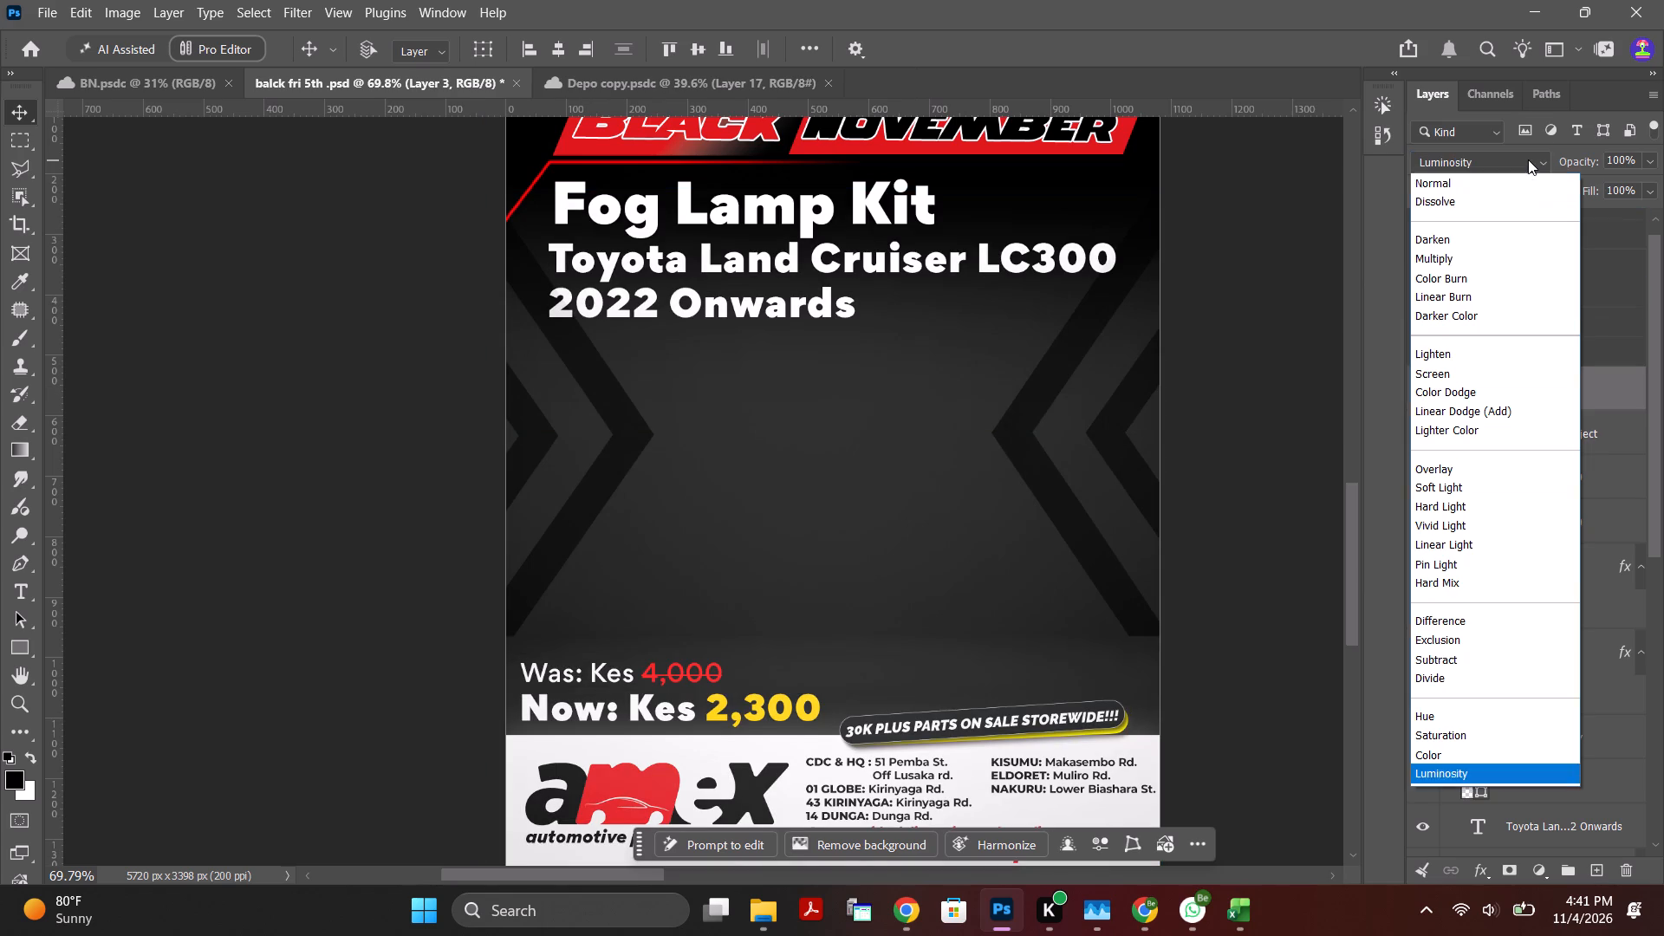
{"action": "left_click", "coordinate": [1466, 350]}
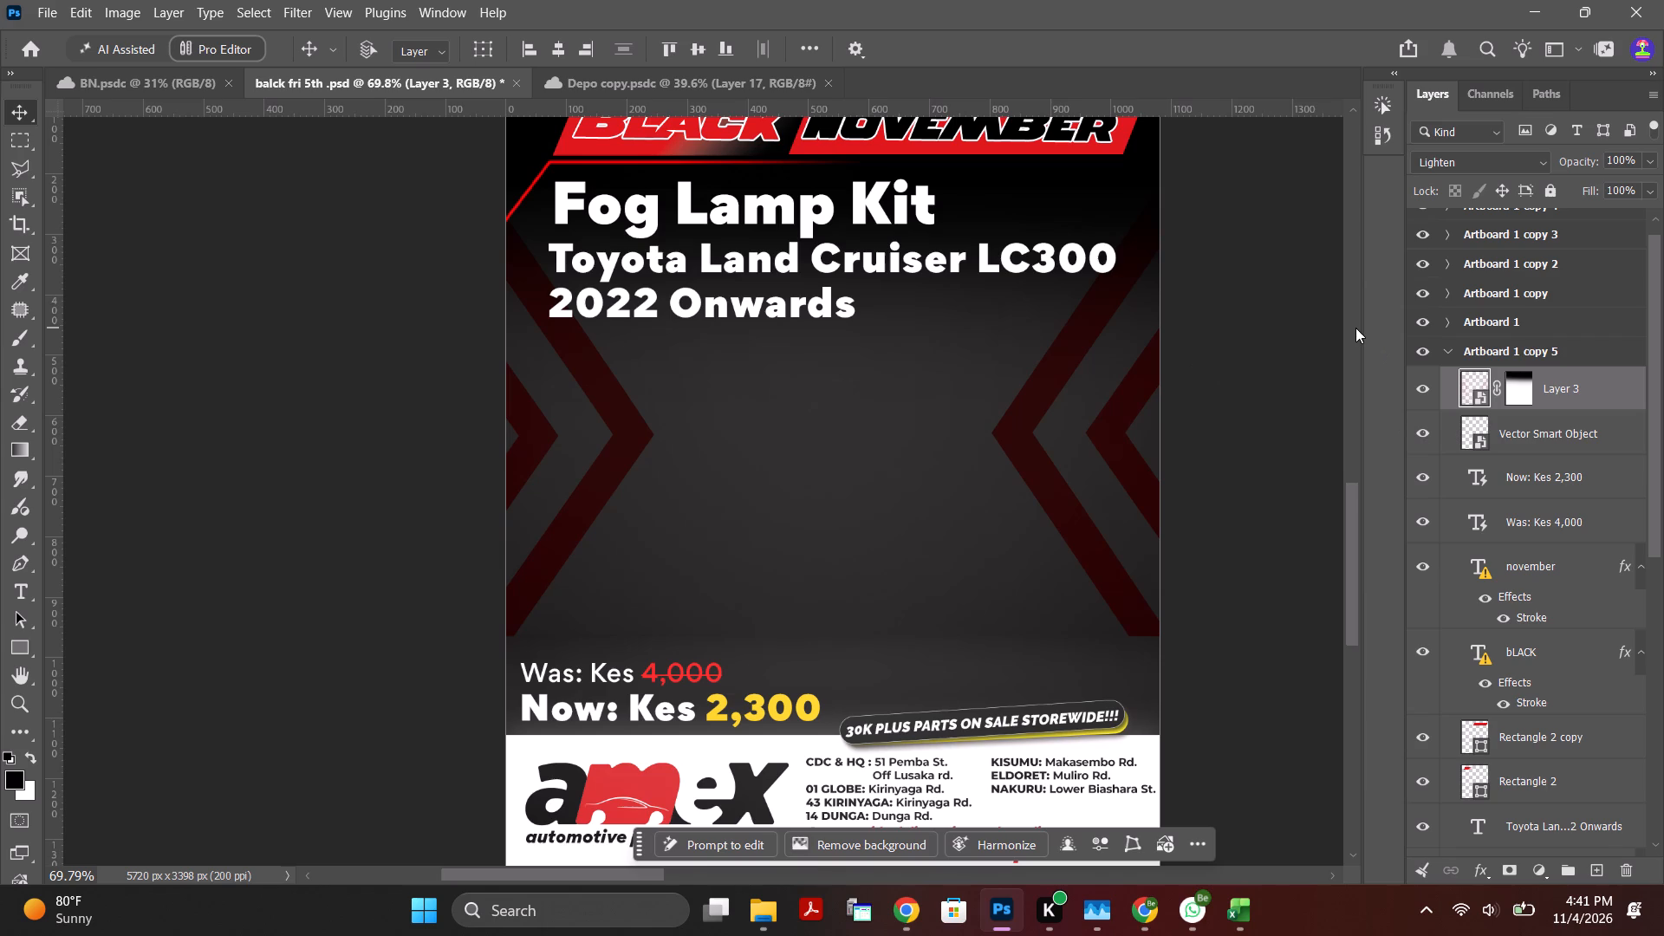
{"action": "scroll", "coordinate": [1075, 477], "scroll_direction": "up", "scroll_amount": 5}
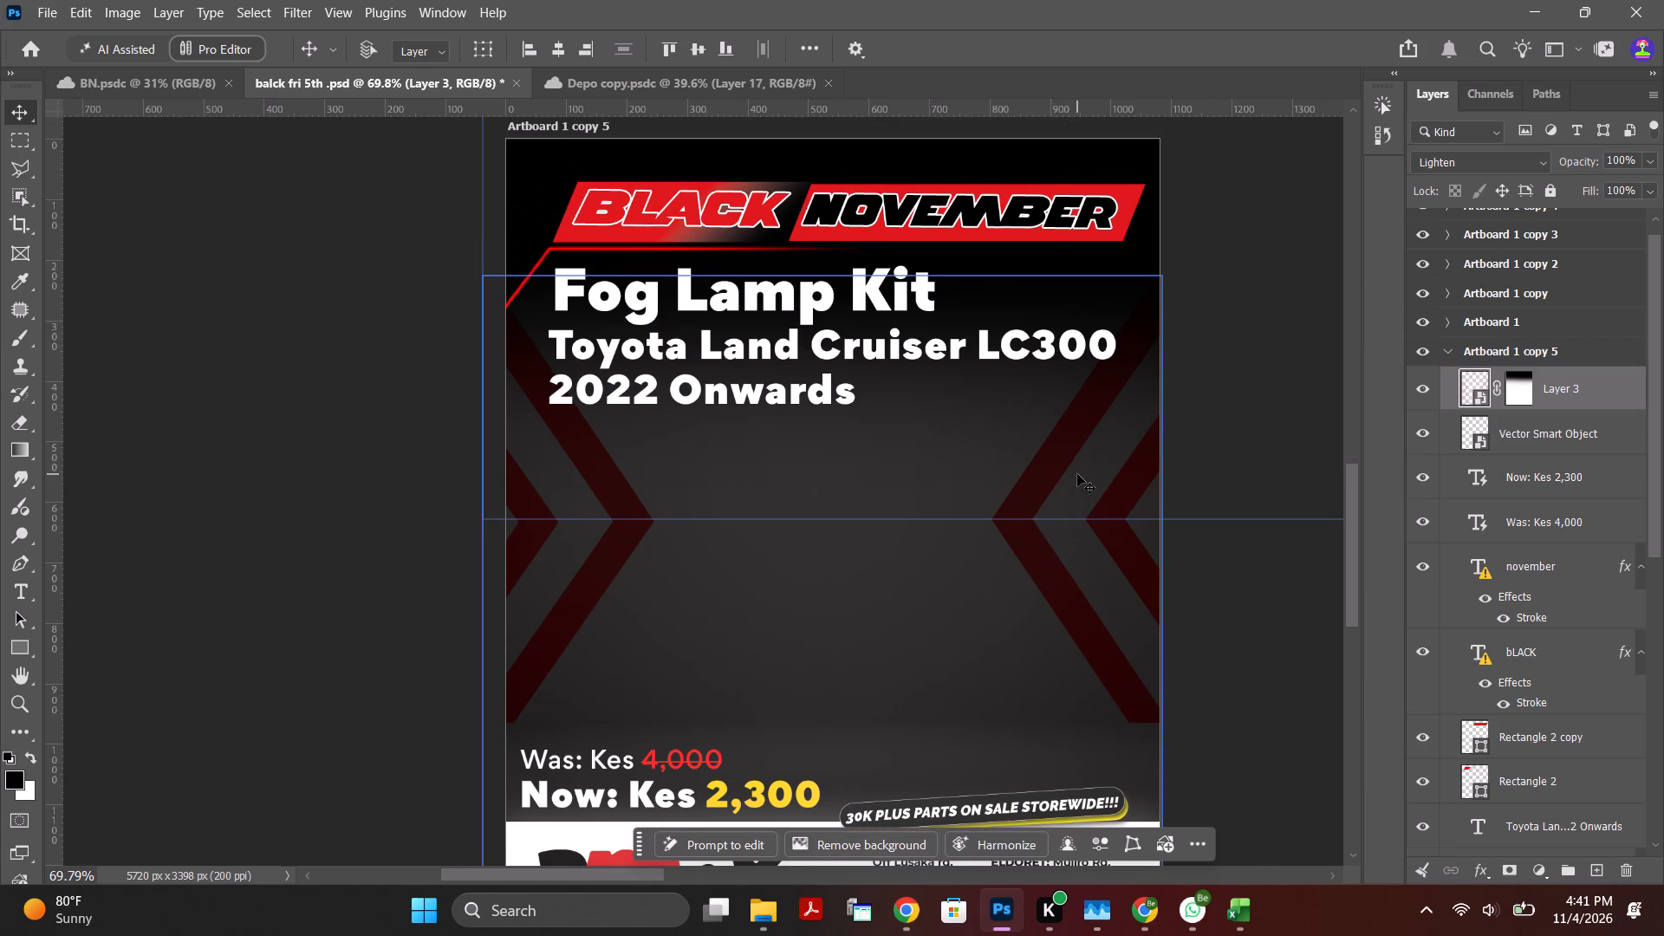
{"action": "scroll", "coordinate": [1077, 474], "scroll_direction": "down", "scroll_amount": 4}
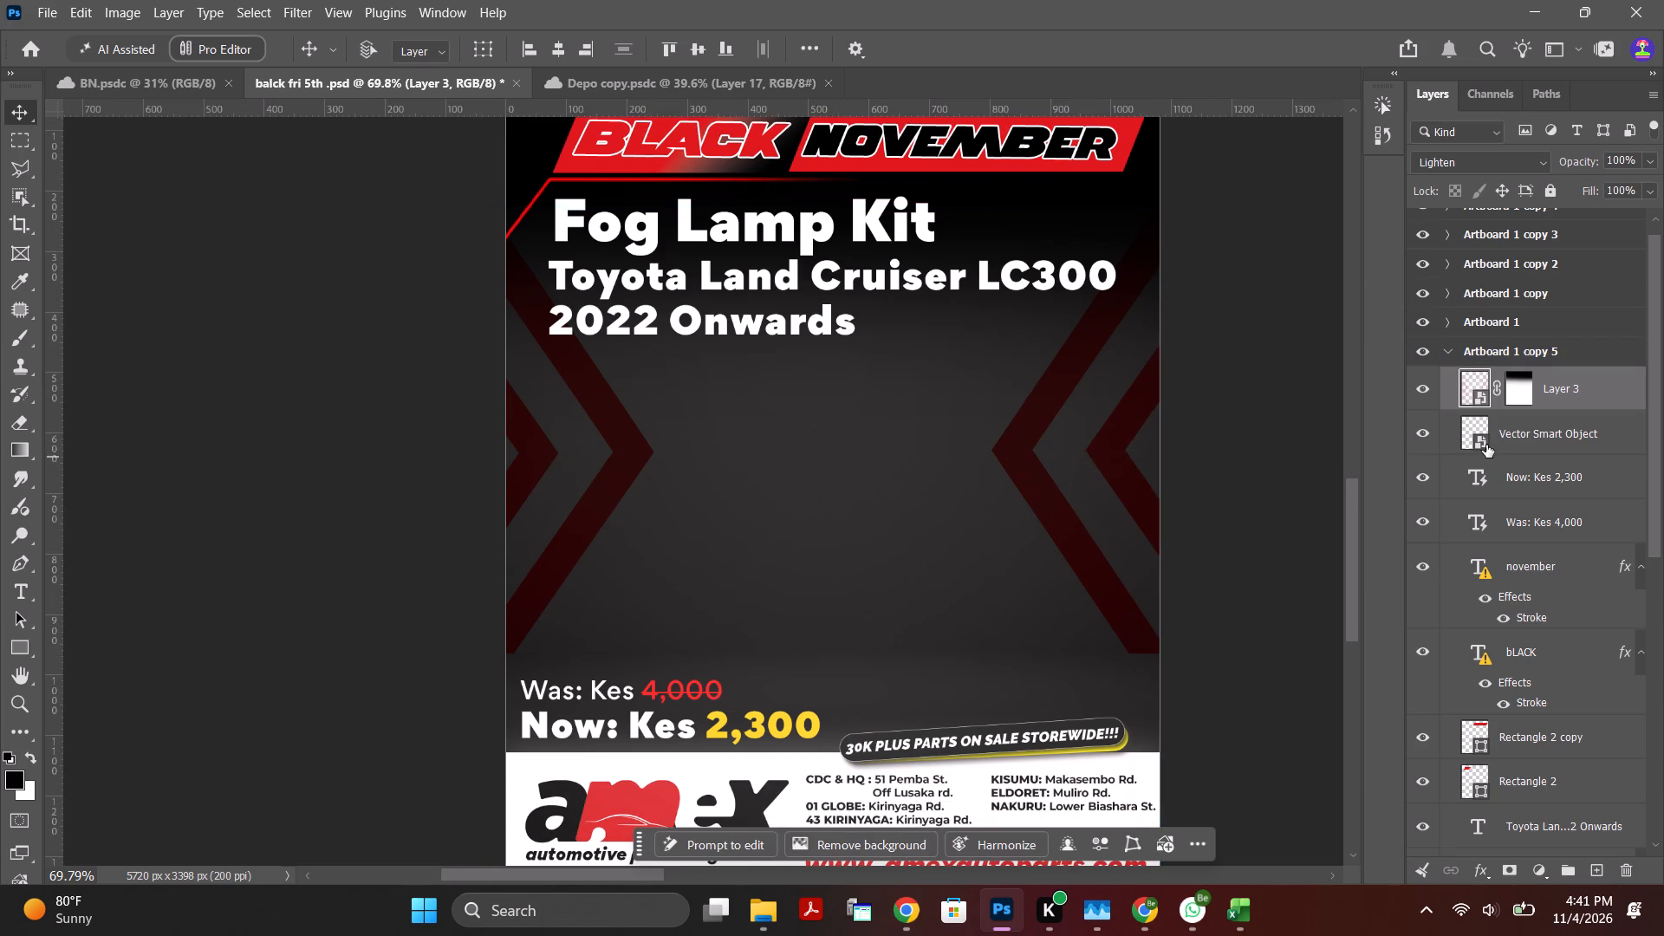
Set Layer 3's blend mode to Lighter Color and check the poster at different magnifications.
{"action": "left_click", "coordinate": [1580, 389]}
{"action": "left_click", "coordinate": [1544, 158]}
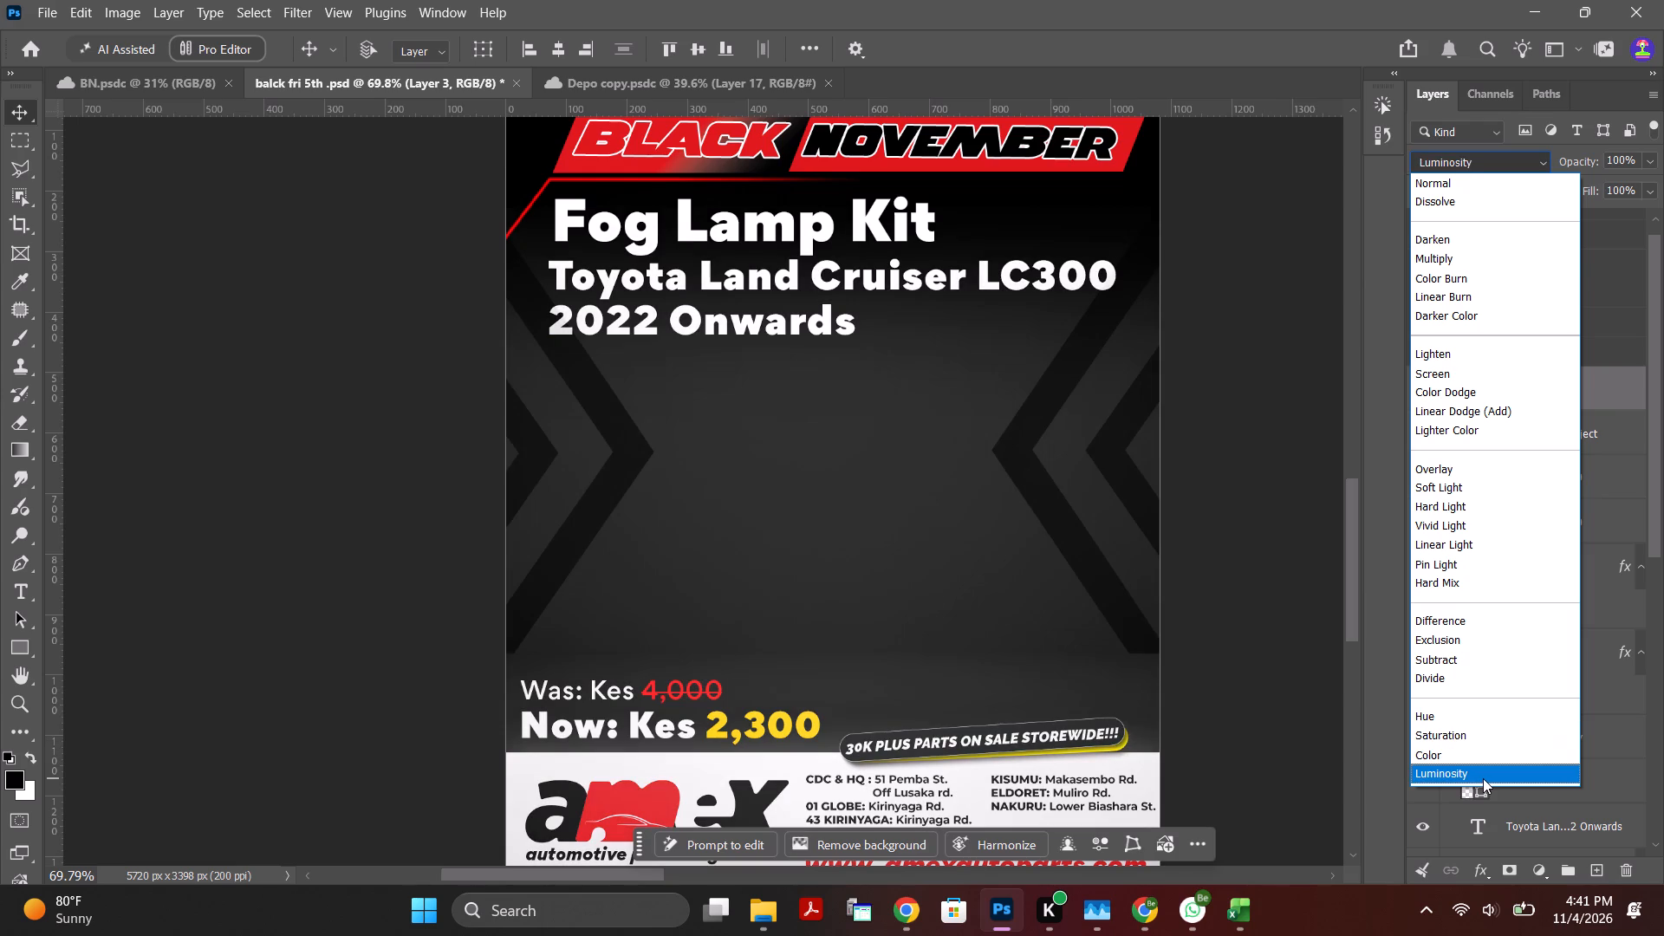
{"action": "left_click", "coordinate": [1446, 434]}
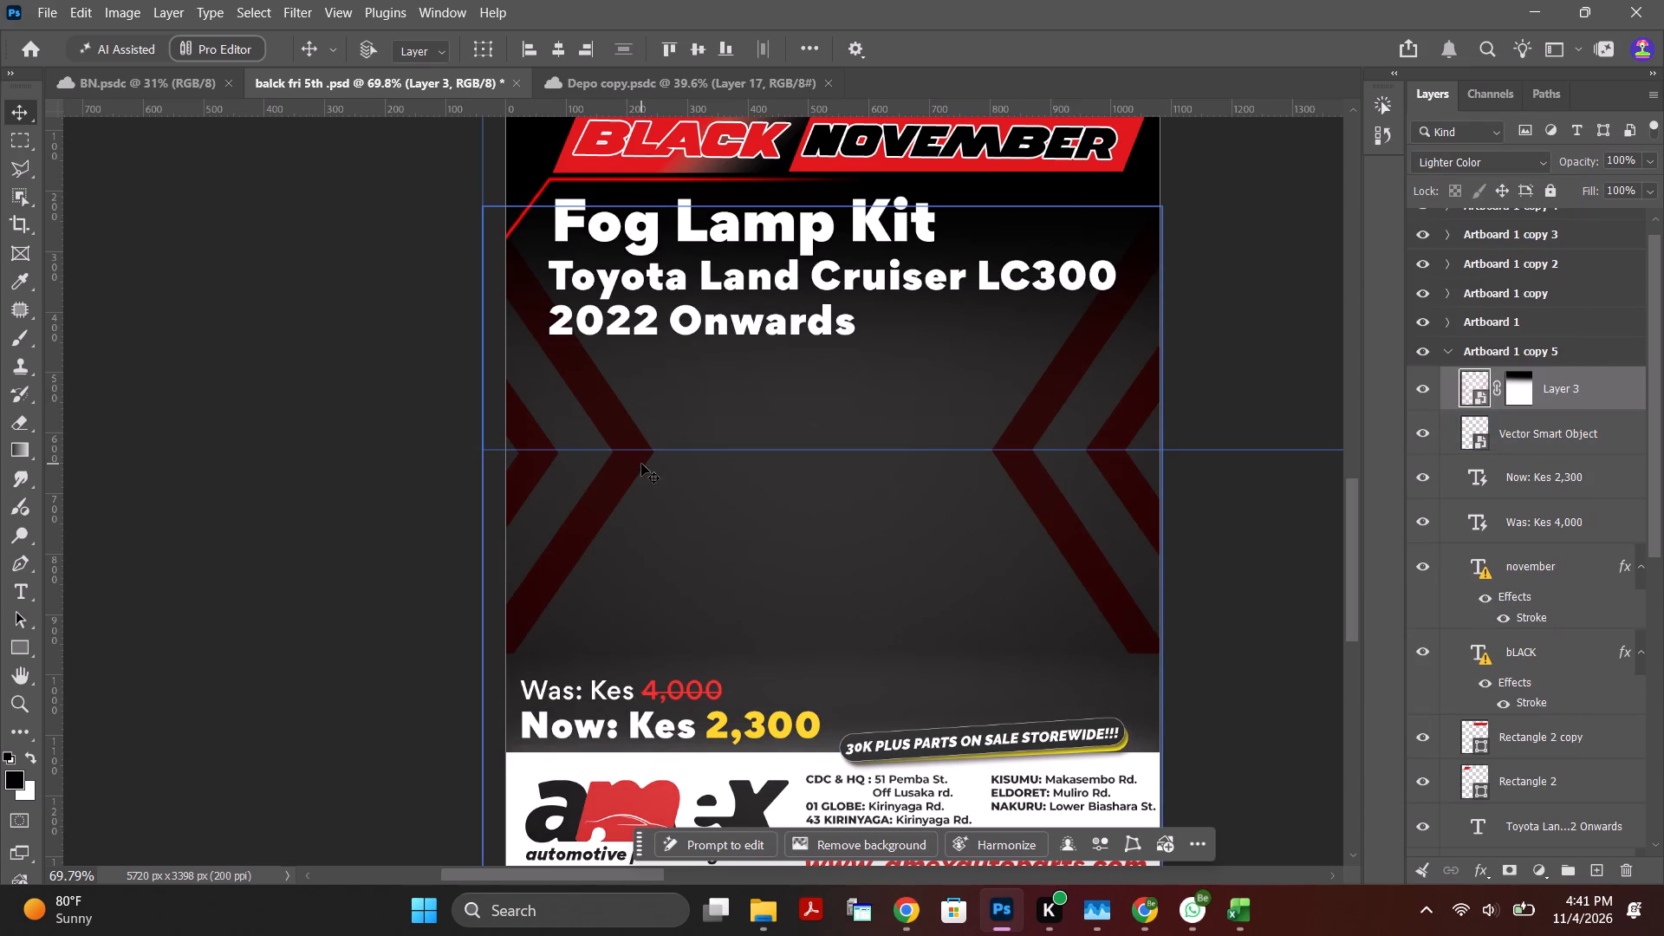
{"action": "scroll", "coordinate": [716, 425], "scroll_direction": "up", "scroll_amount": 3, "text": "alt"}
{"action": "scroll", "coordinate": [718, 425], "scroll_direction": "down", "scroll_amount": 11, "text": "alt"}
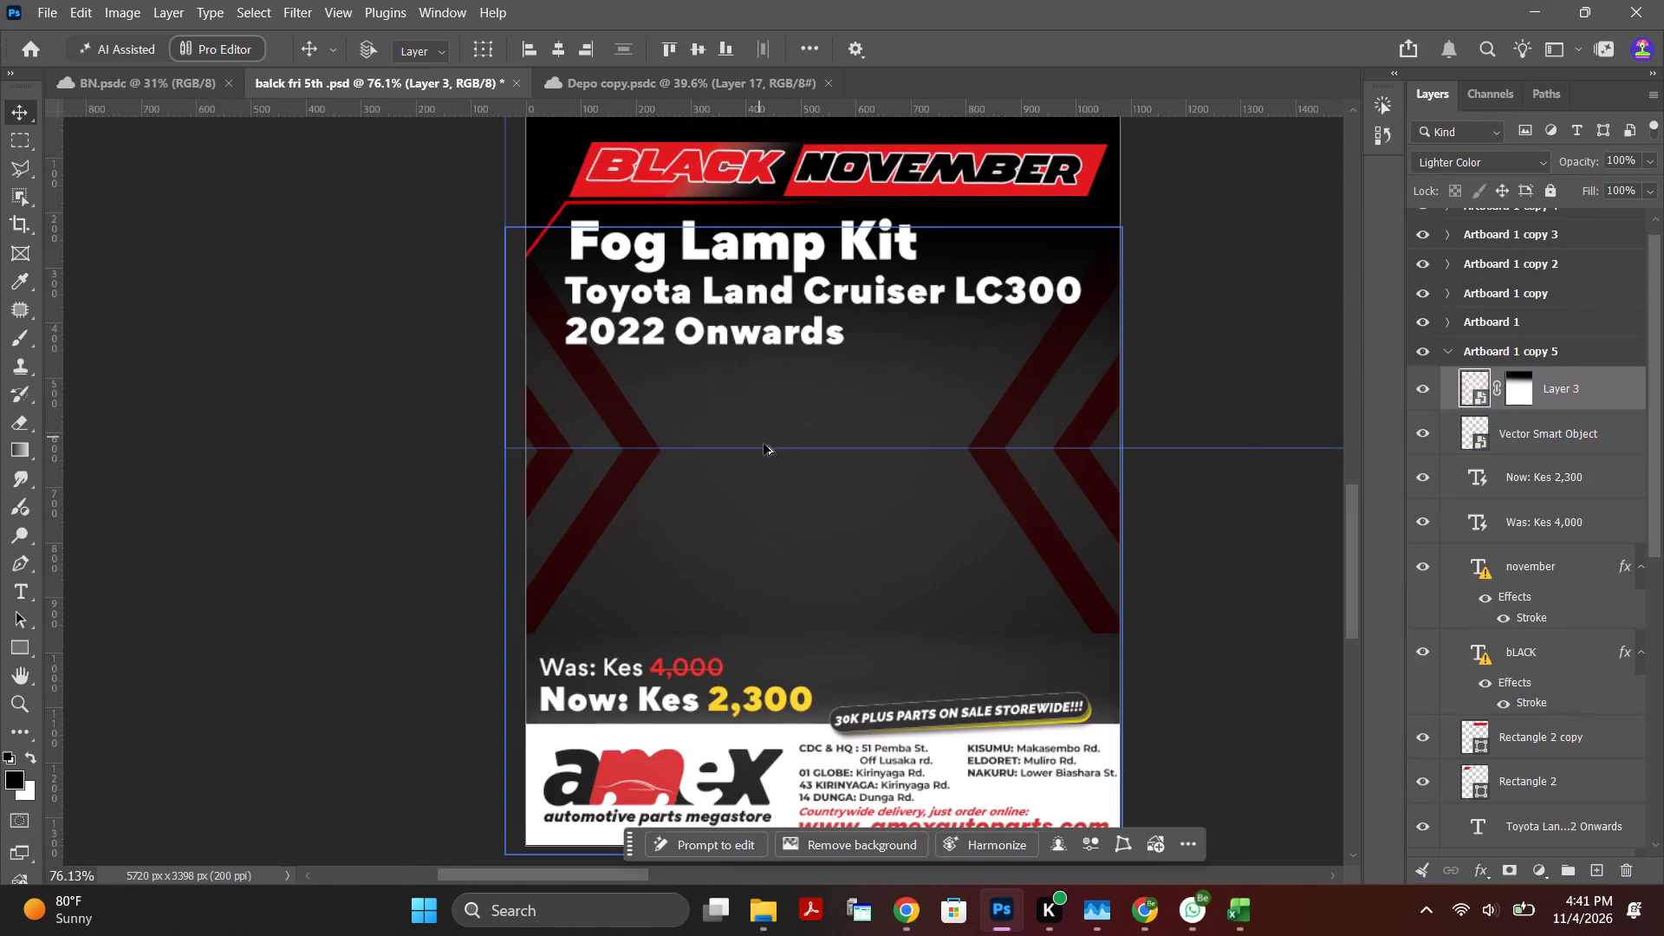
{"action": "scroll", "coordinate": [764, 444], "scroll_direction": "down", "scroll_amount": 3, "text": "alt"}
{"action": "scroll", "coordinate": [814, 212], "scroll_direction": "up", "scroll_amount": 4, "text": "alt"}
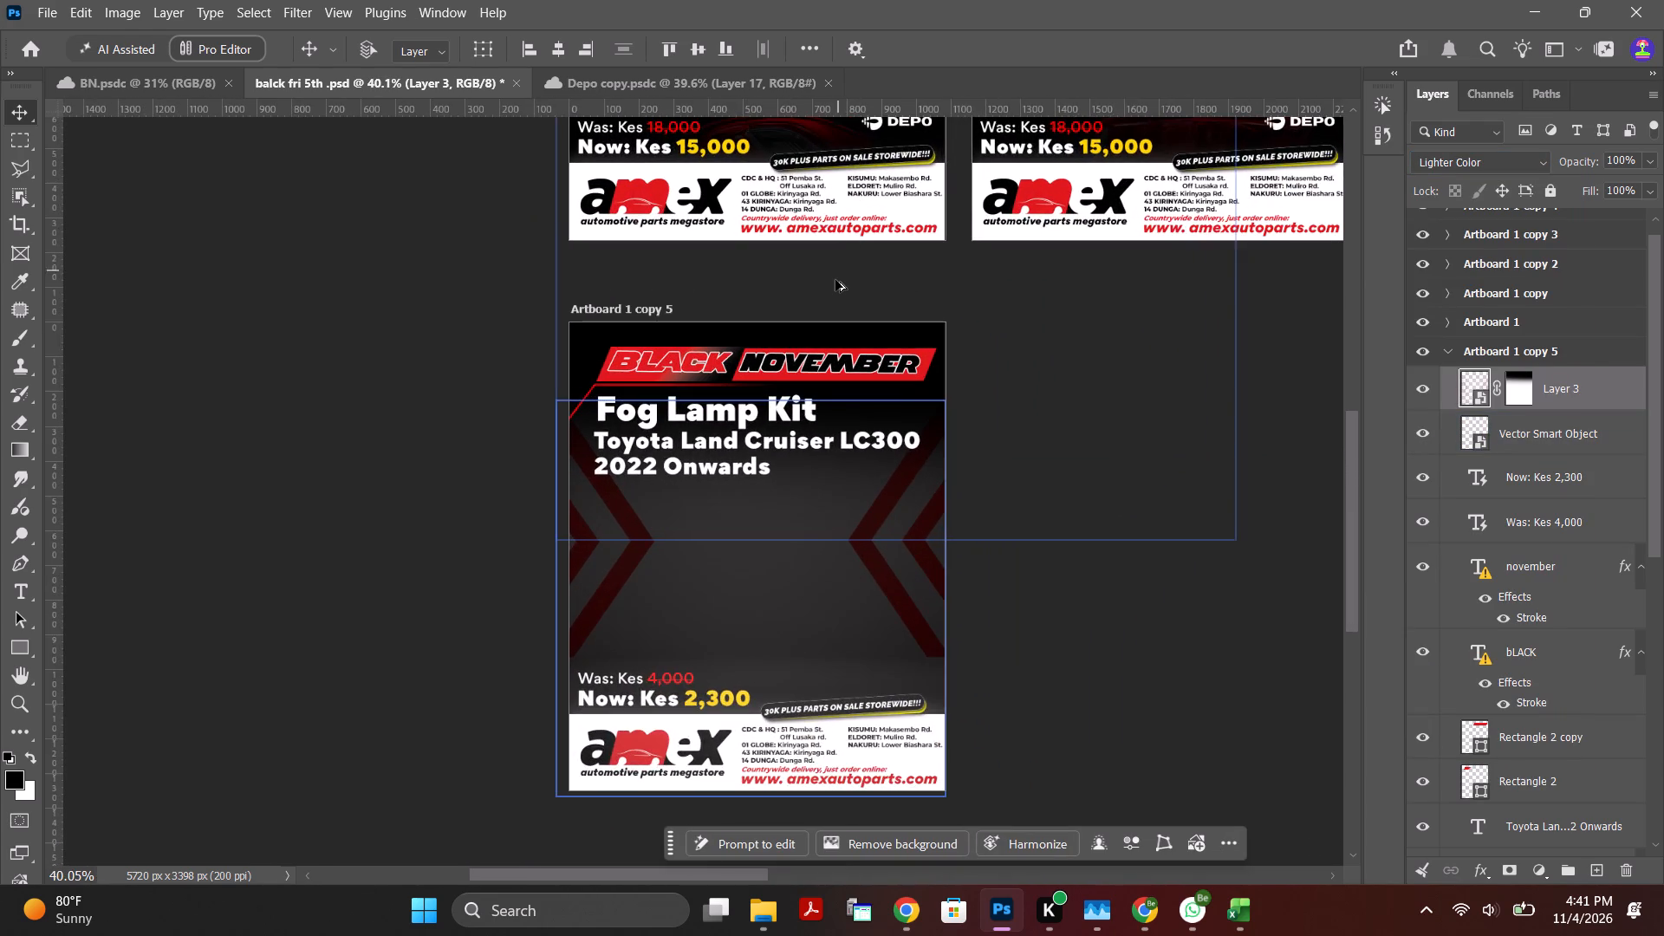
{"action": "scroll", "coordinate": [836, 291], "scroll_direction": "up", "scroll_amount": 3, "text": "alt"}
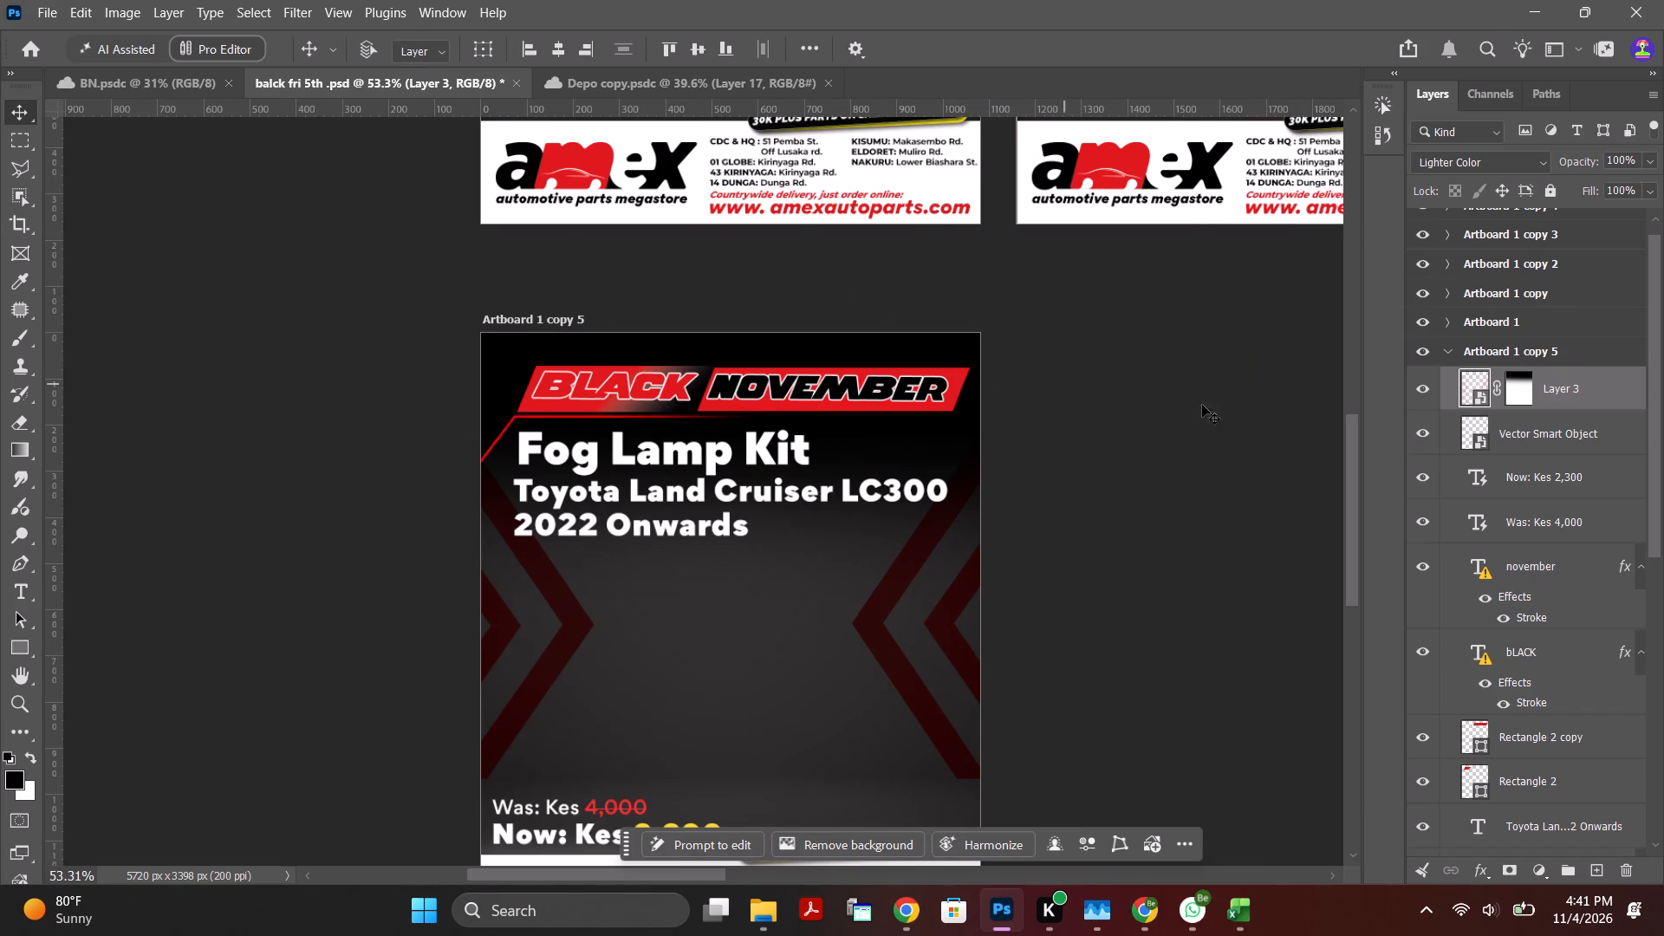
Paint Layer 3's mask black along the artboard's top edge with the soft 700 px brush at 100% opacity.
{"action": "left_click", "coordinate": [1533, 396]}
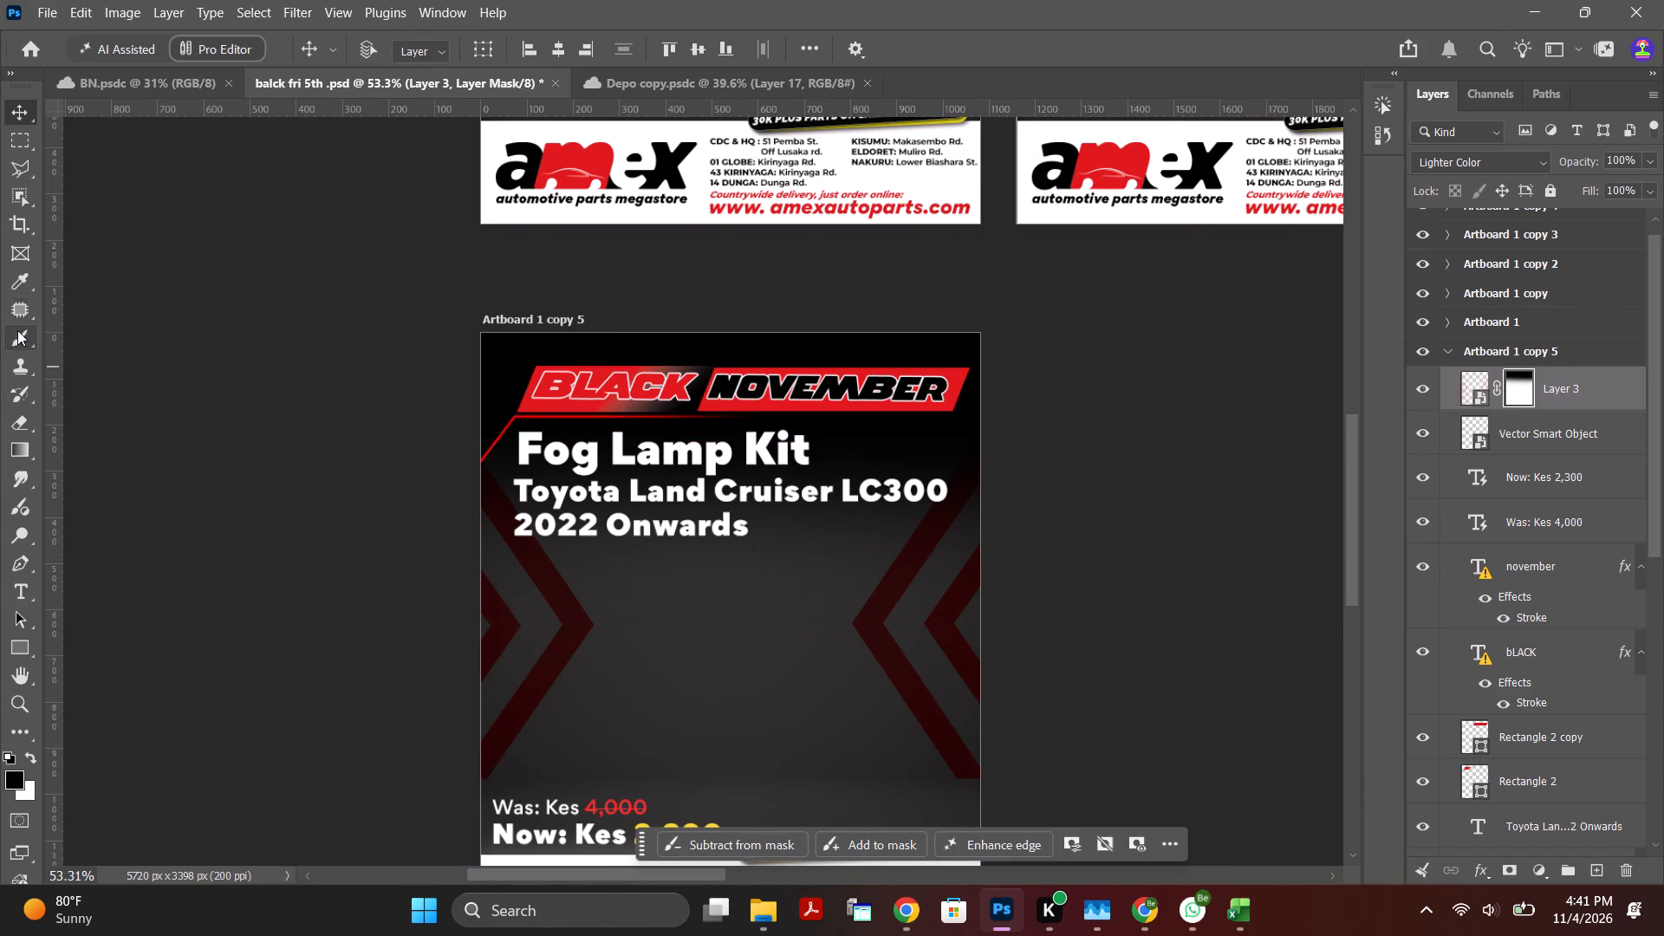
{"action": "left_click", "coordinate": [18, 333]}
{"action": "left_click_drag", "start_coordinate": [423, 300], "coordinate": [882, 278]}
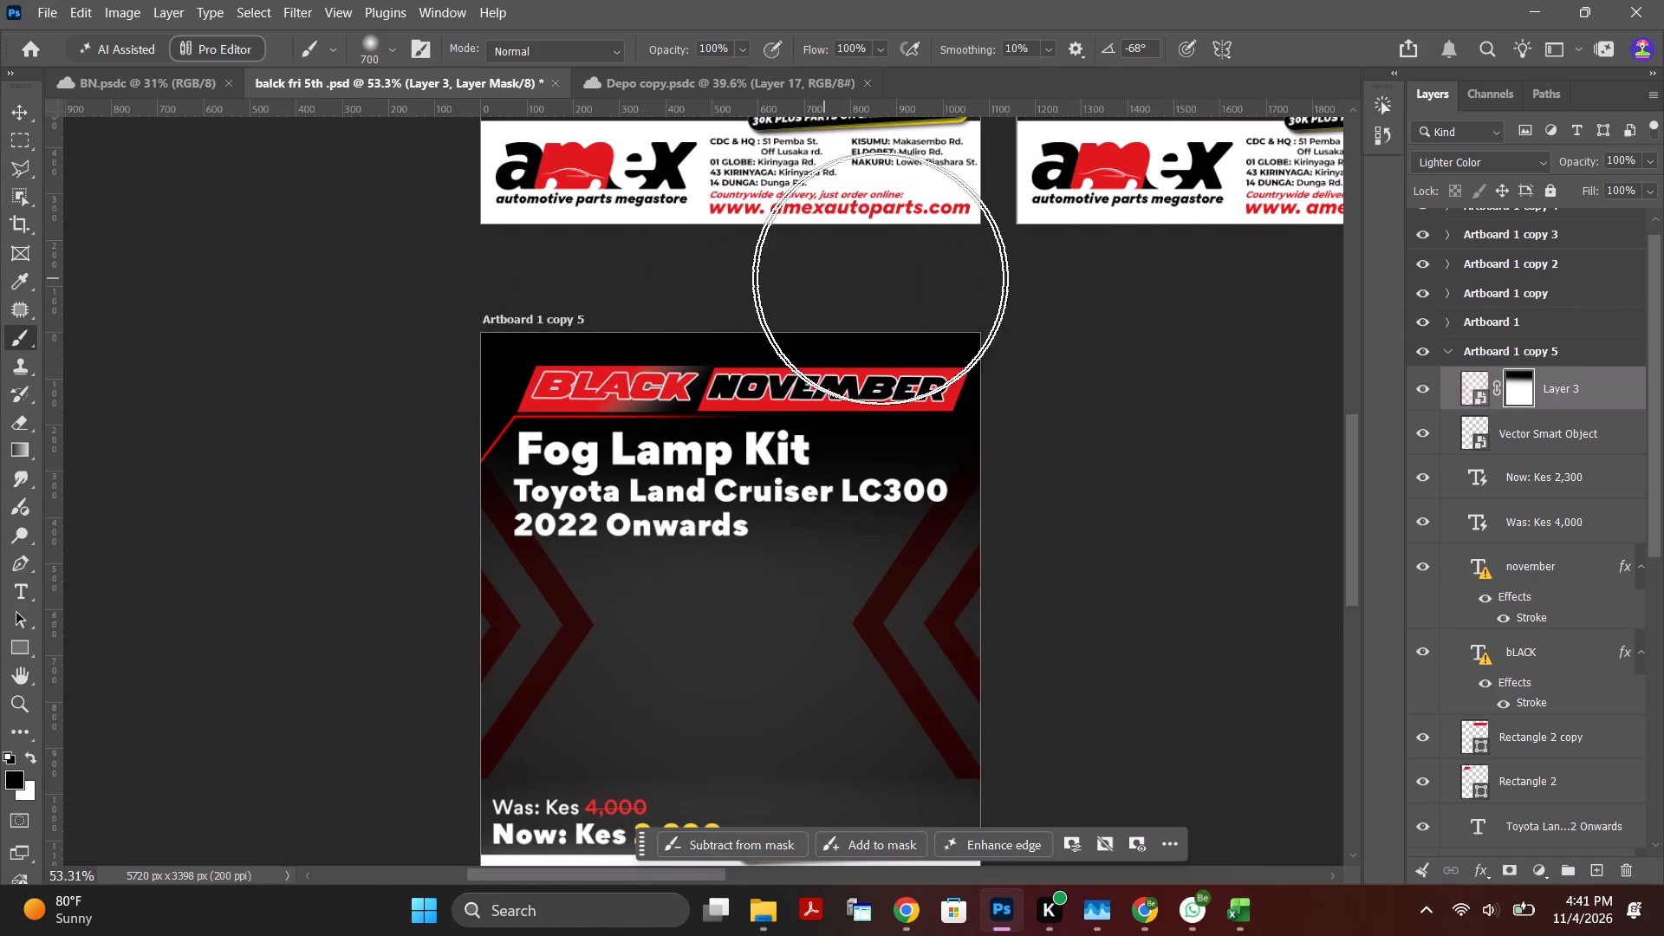
{"action": "left_click_drag", "start_coordinate": [882, 278], "coordinate": [488, 327]}
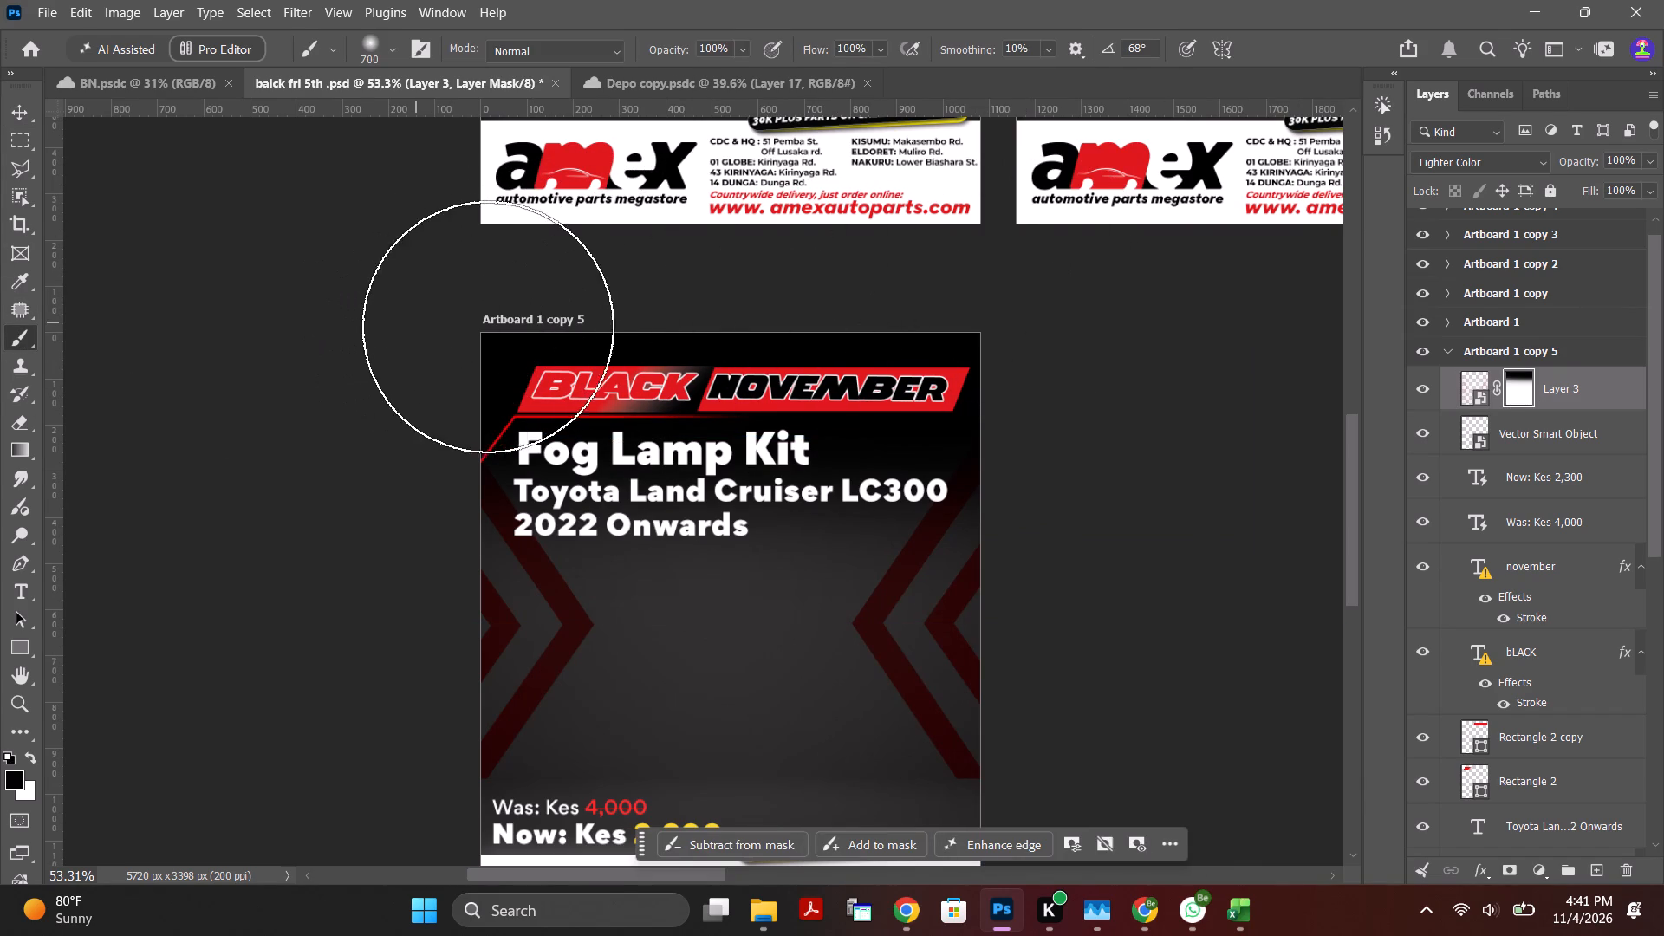
{"action": "left_click_drag", "start_coordinate": [488, 327], "coordinate": [513, 339]}
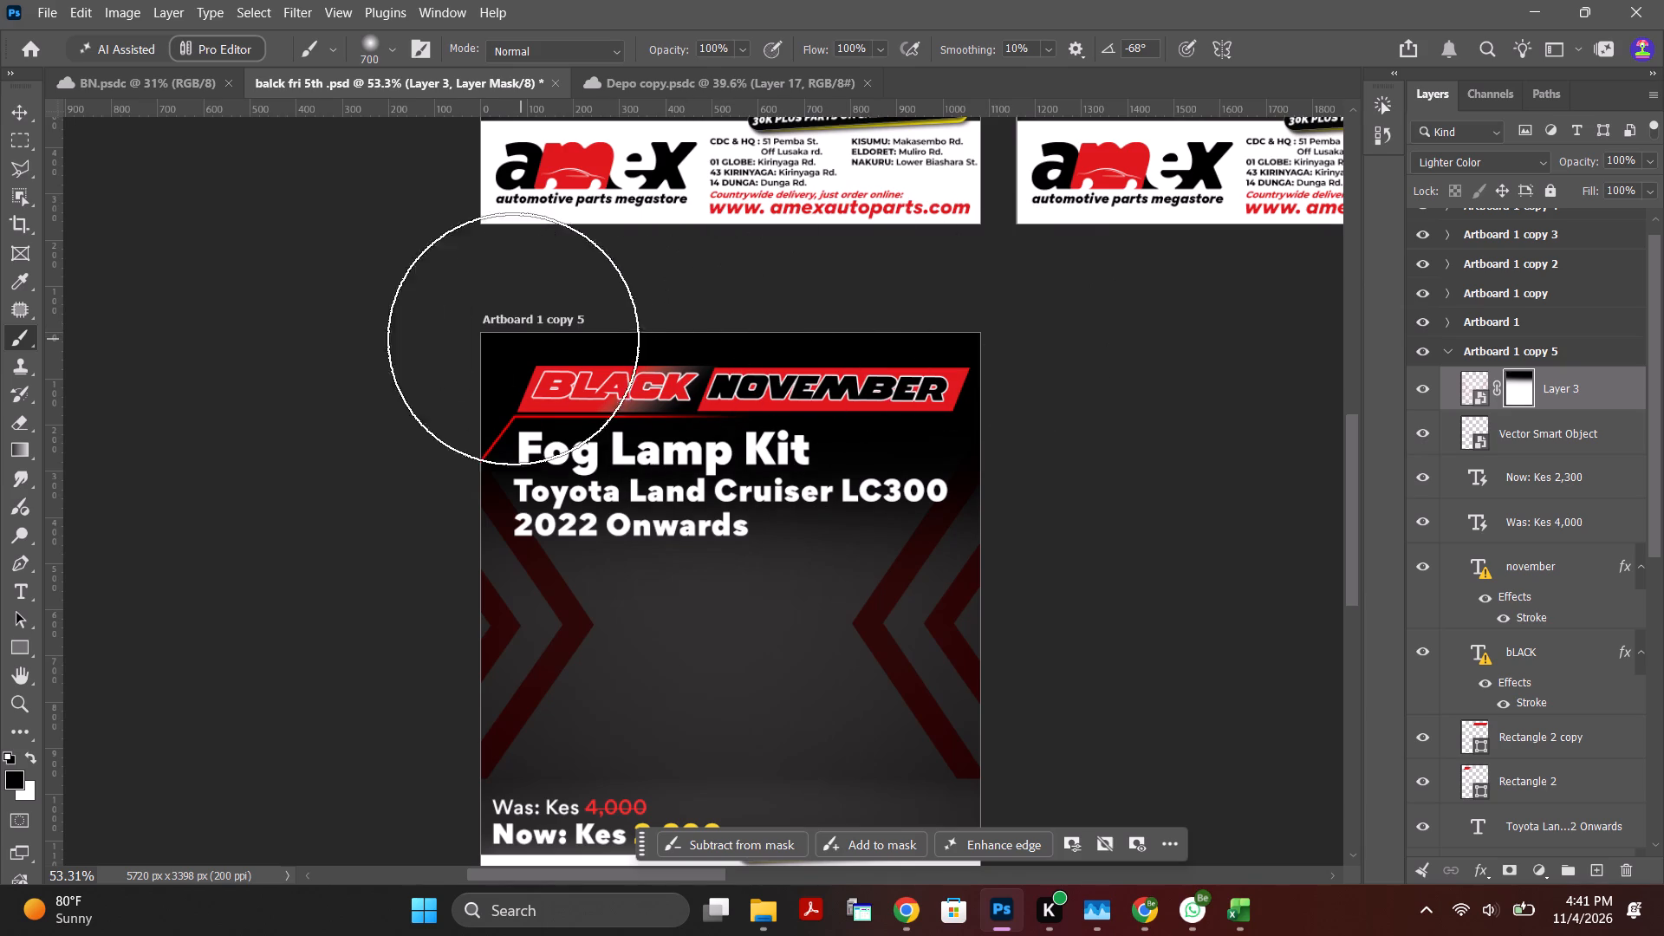
{"action": "left_click_drag", "start_coordinate": [513, 339], "coordinate": [1009, 309]}
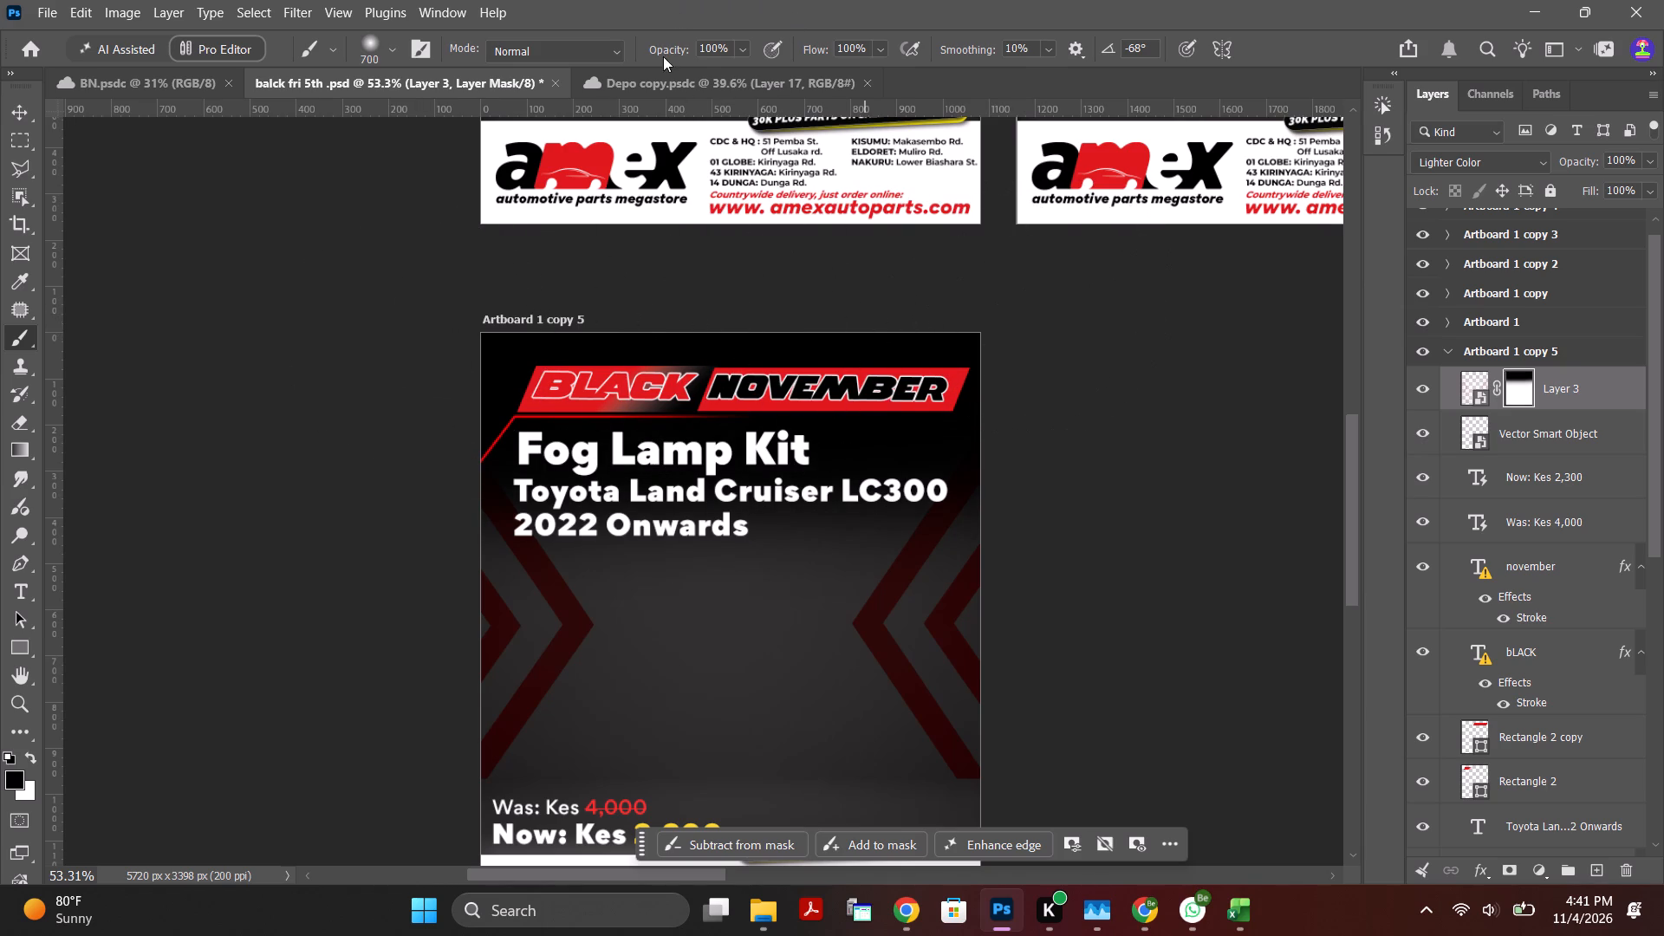
Lower the brush opacity to 56% and paint black across Layer 3's mask at the Fog Lamp Kit heading.
{"action": "left_click_drag", "start_coordinate": [667, 48], "coordinate": [619, 52]}
{"action": "left_click_drag", "start_coordinate": [367, 442], "coordinate": [373, 442]}
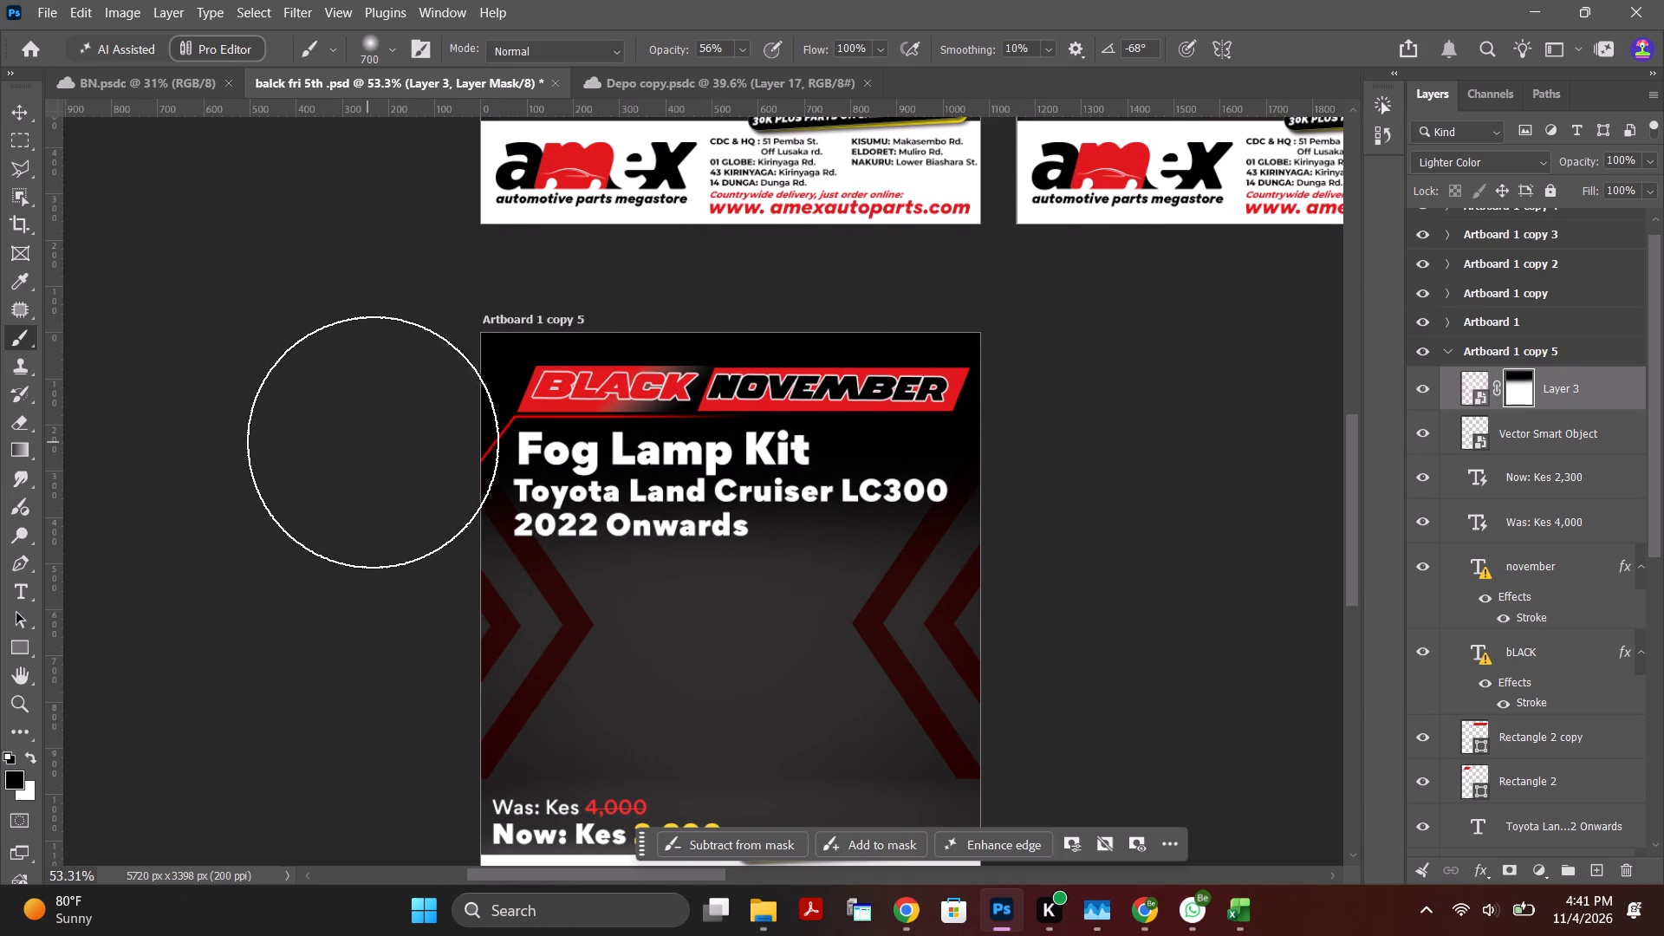
{"action": "left_click_drag", "start_coordinate": [373, 442], "coordinate": [1197, 447]}
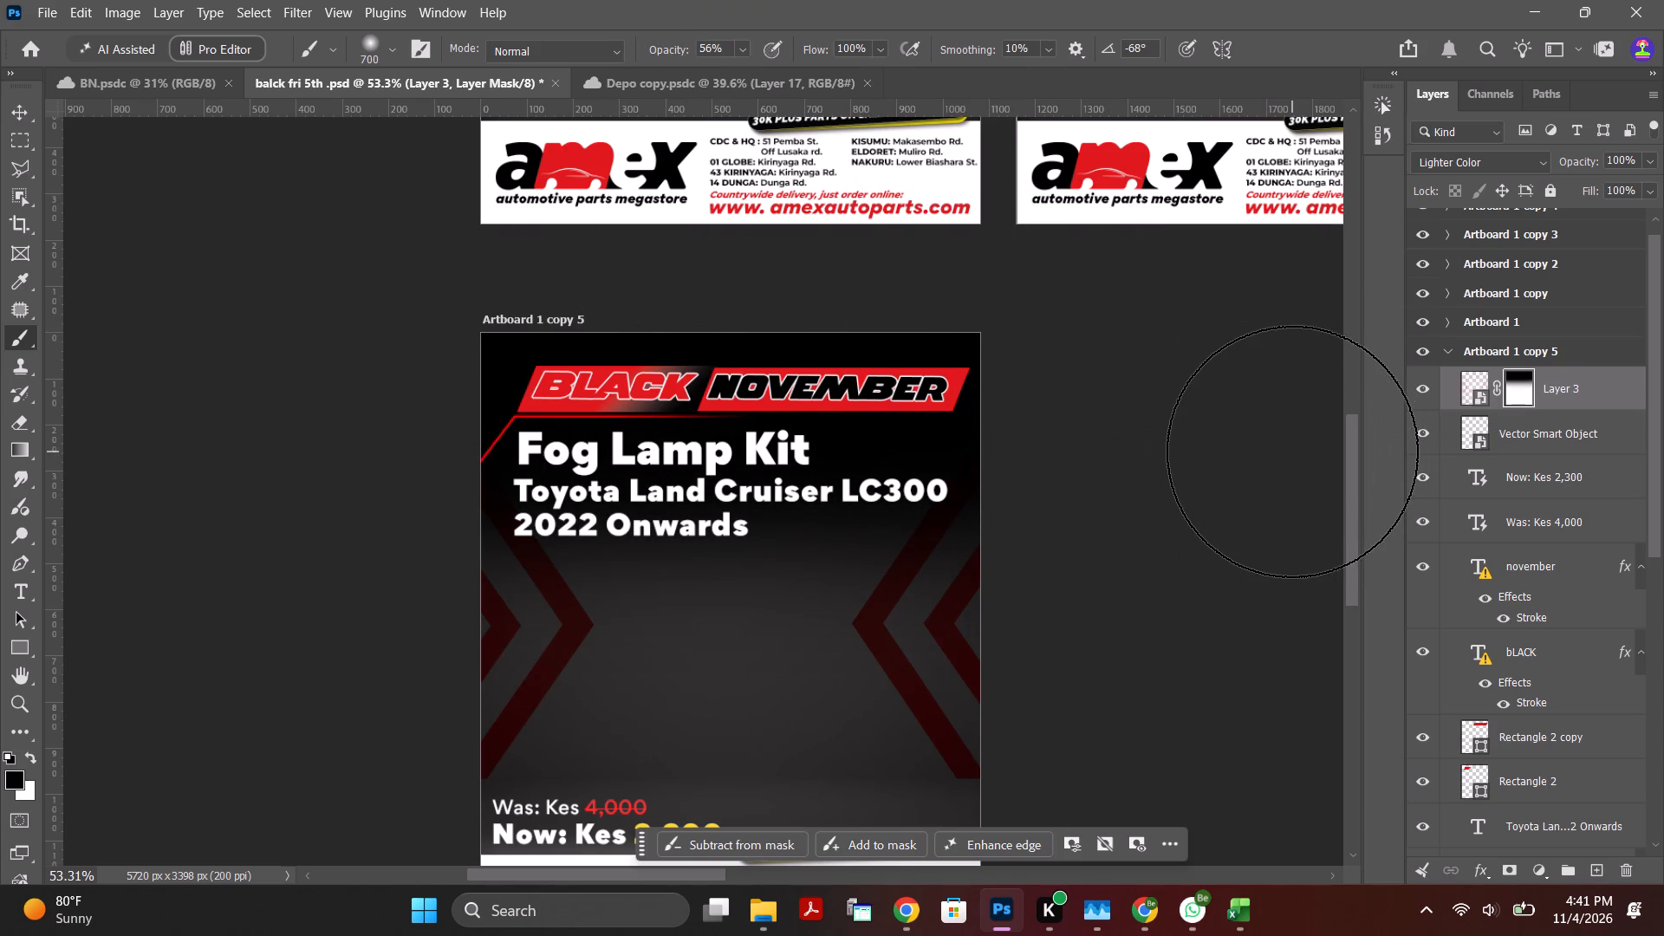
Paint white across Layer 3's mask at the 2022 Onwards line with the 56% brush to bring back the pattern.
{"action": "left_click", "coordinate": [33, 757]}
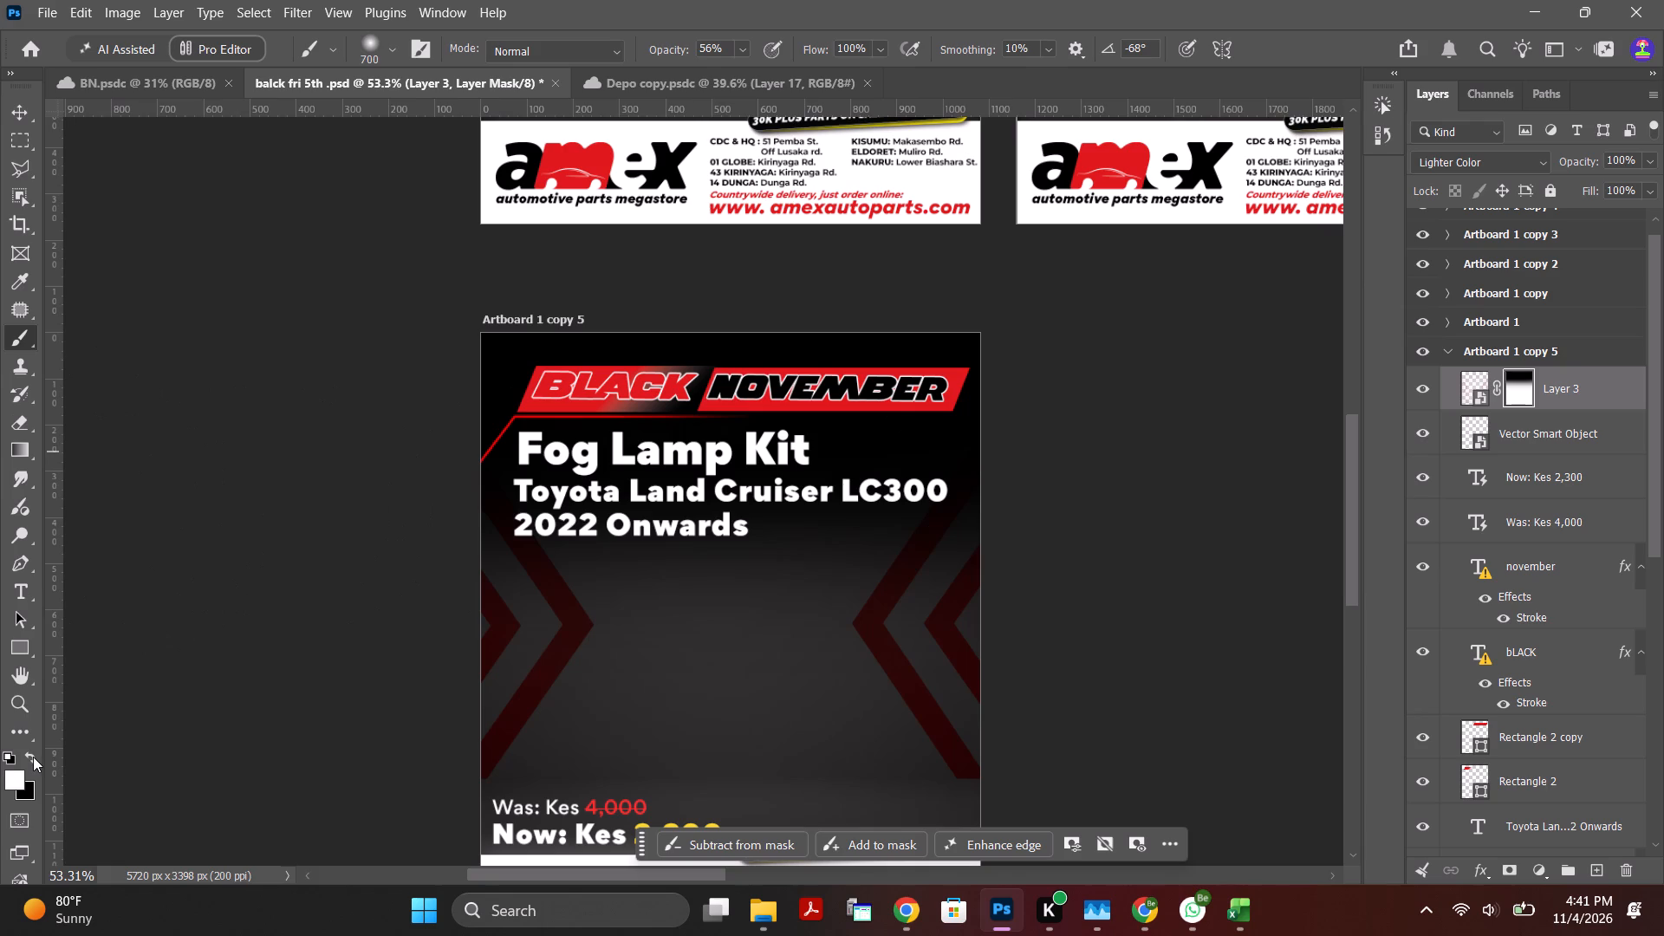
{"action": "left_click_drag", "start_coordinate": [408, 530], "coordinate": [1298, 547]}
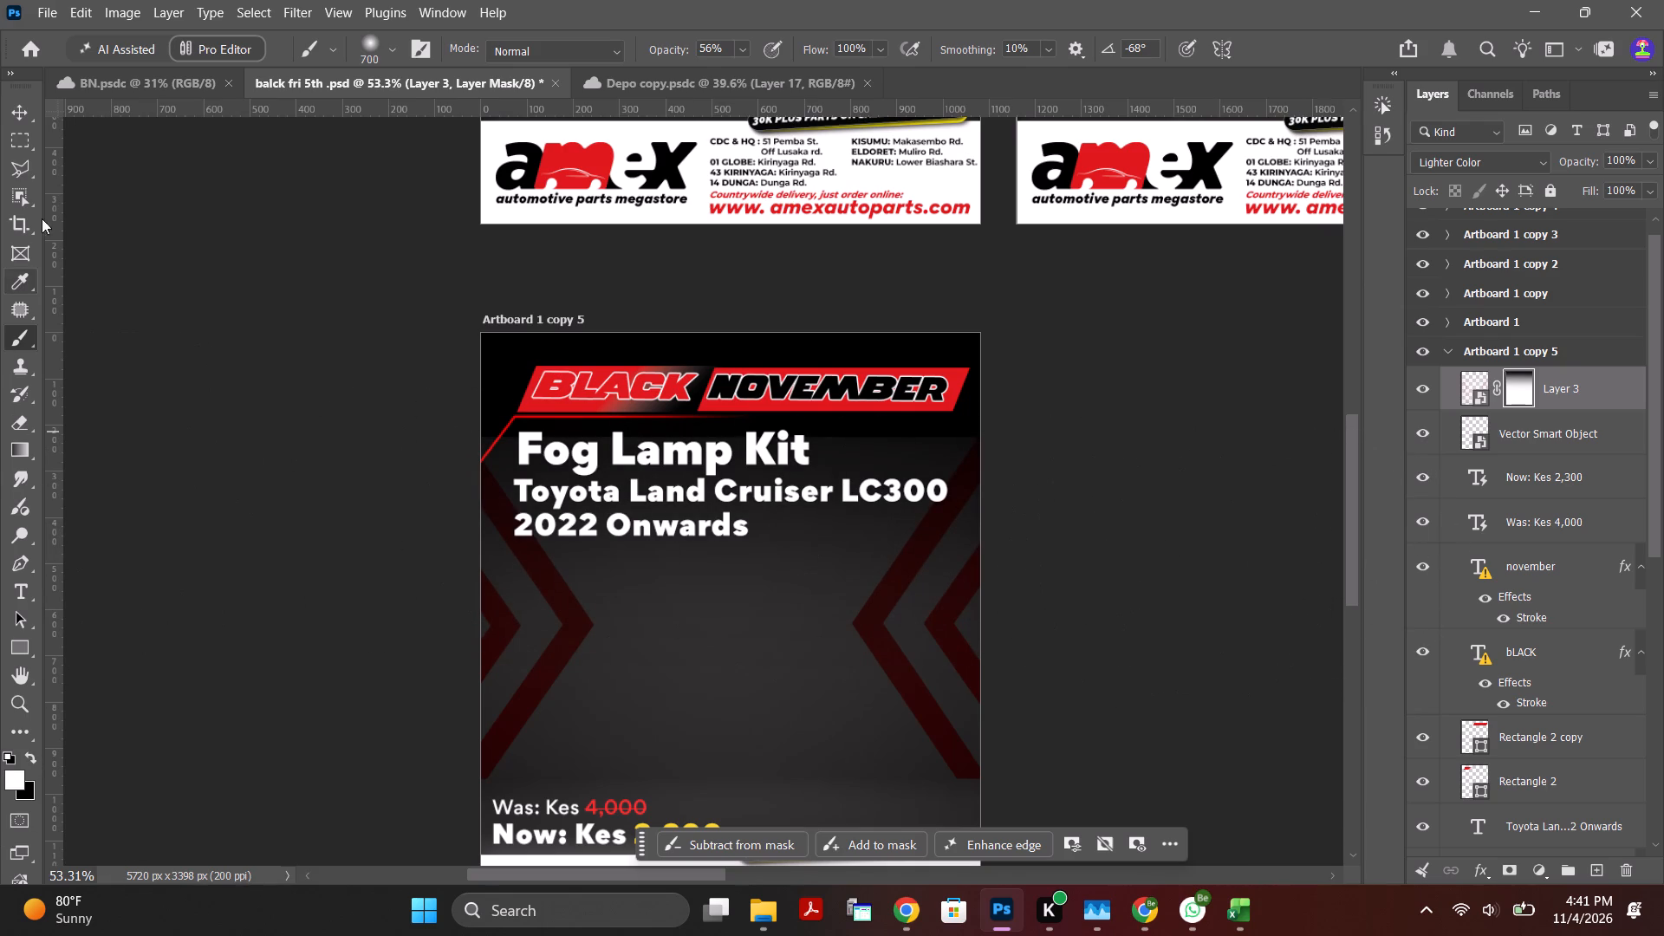
{"action": "left_click", "coordinate": [18, 112]}
{"action": "left_click", "coordinate": [178, 229]}
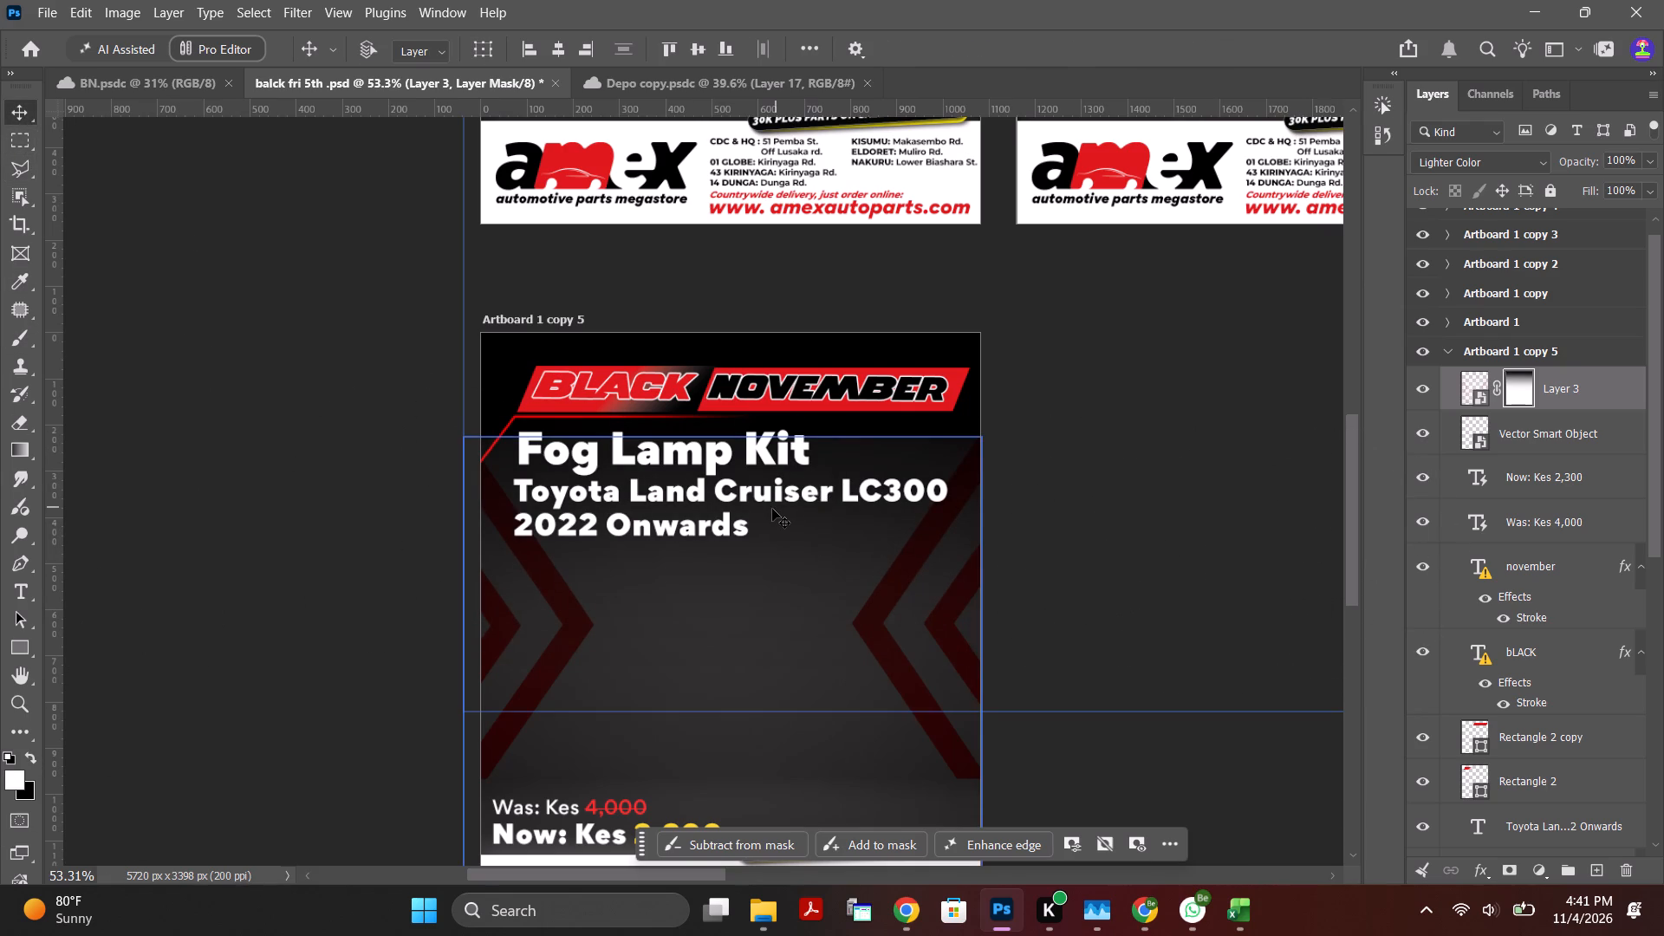
Examine the blended arrow background over the whole poster and close up around the prices, sale banner and footer.
{"action": "scroll", "coordinate": [771, 510], "scroll_direction": "down", "scroll_amount": 9, "text": "alt"}
{"action": "scroll", "coordinate": [778, 630], "scroll_direction": "up", "scroll_amount": 4, "text": "alt"}
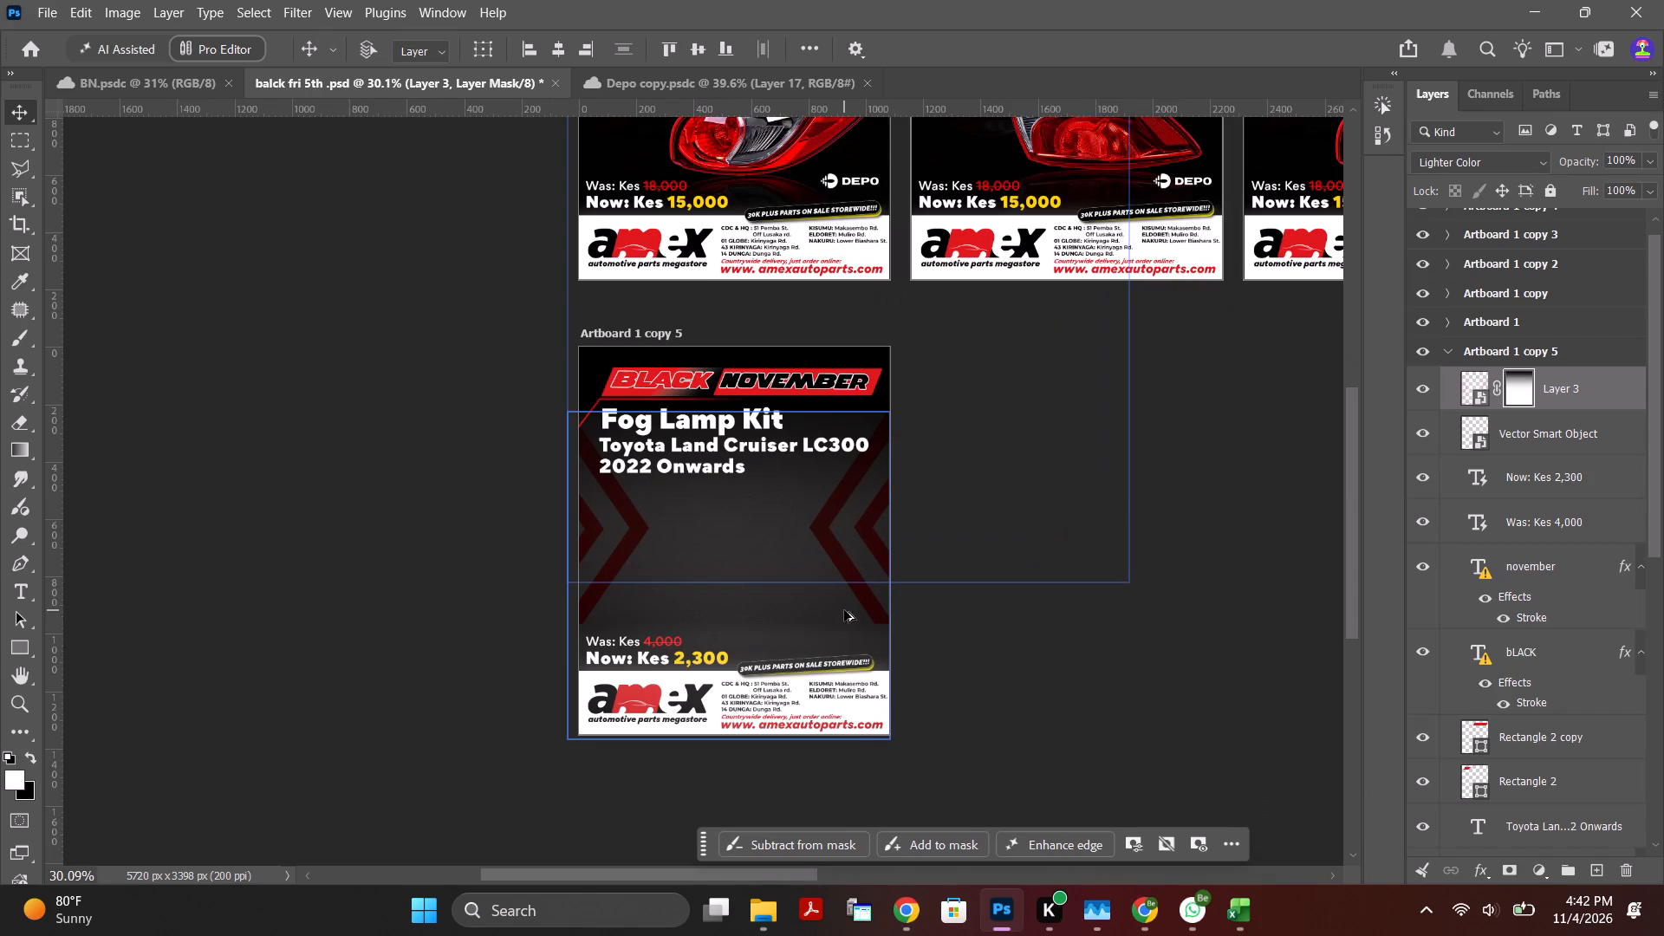
{"action": "scroll", "coordinate": [874, 726], "scroll_direction": "up", "scroll_amount": 2, "text": "alt"}
{"action": "scroll", "coordinate": [757, 738], "scroll_direction": "up", "scroll_amount": 2, "text": "alt"}
{"action": "left_click", "coordinate": [1061, 453]}
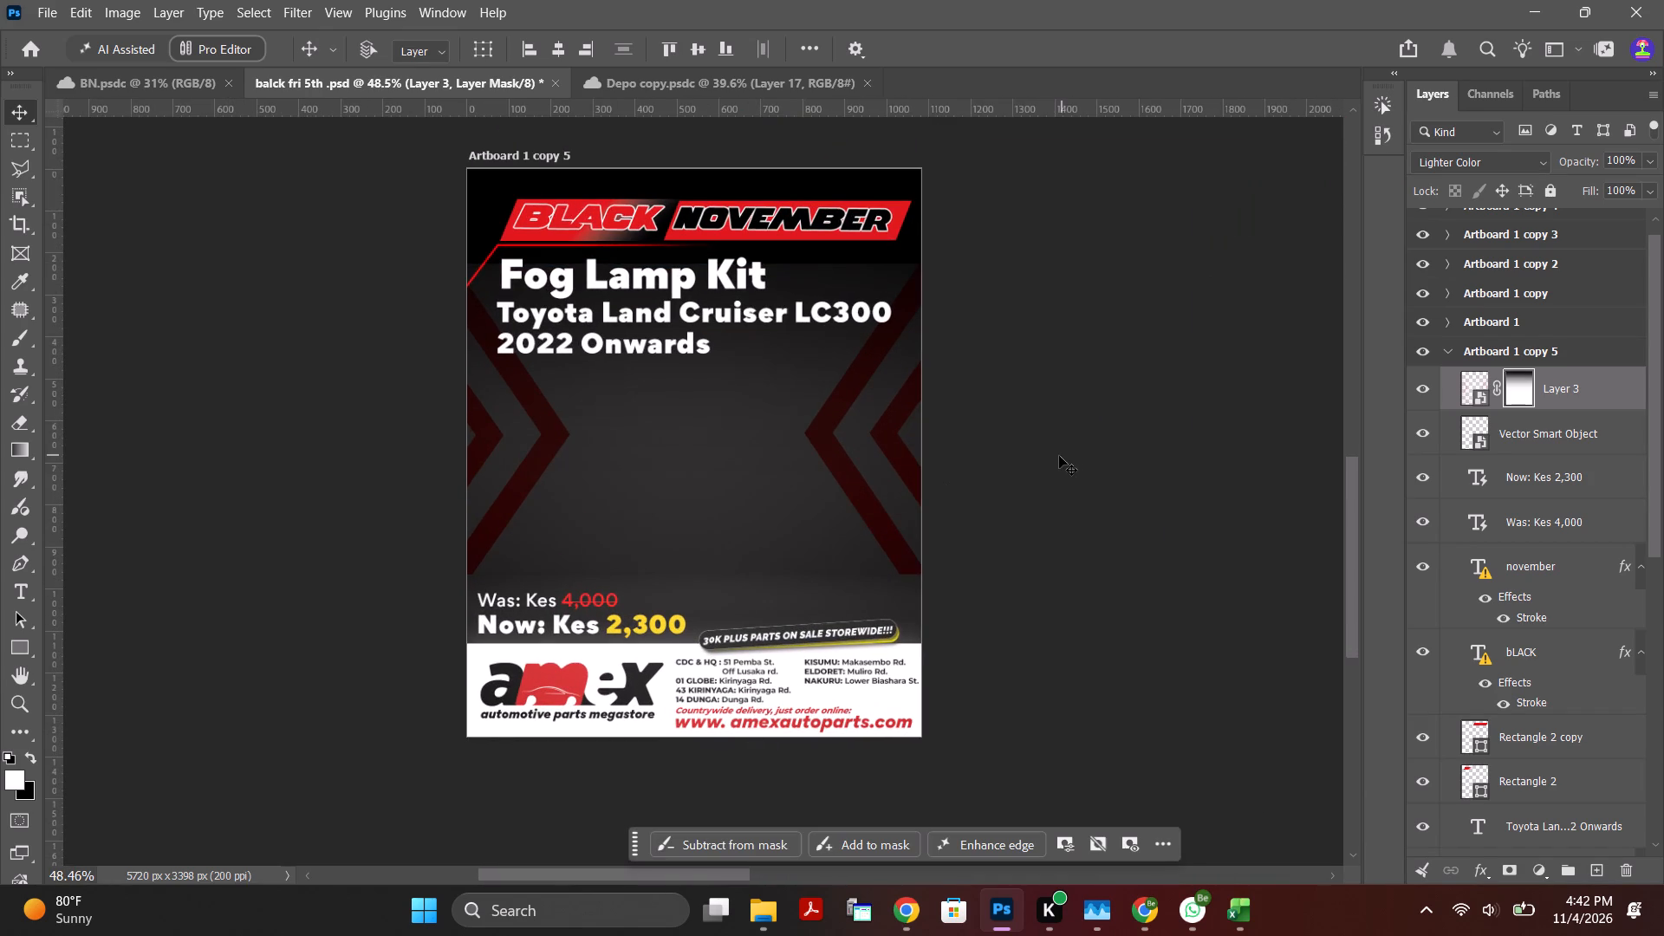
{"action": "scroll", "coordinate": [744, 533], "scroll_direction": "down", "scroll_amount": 1}
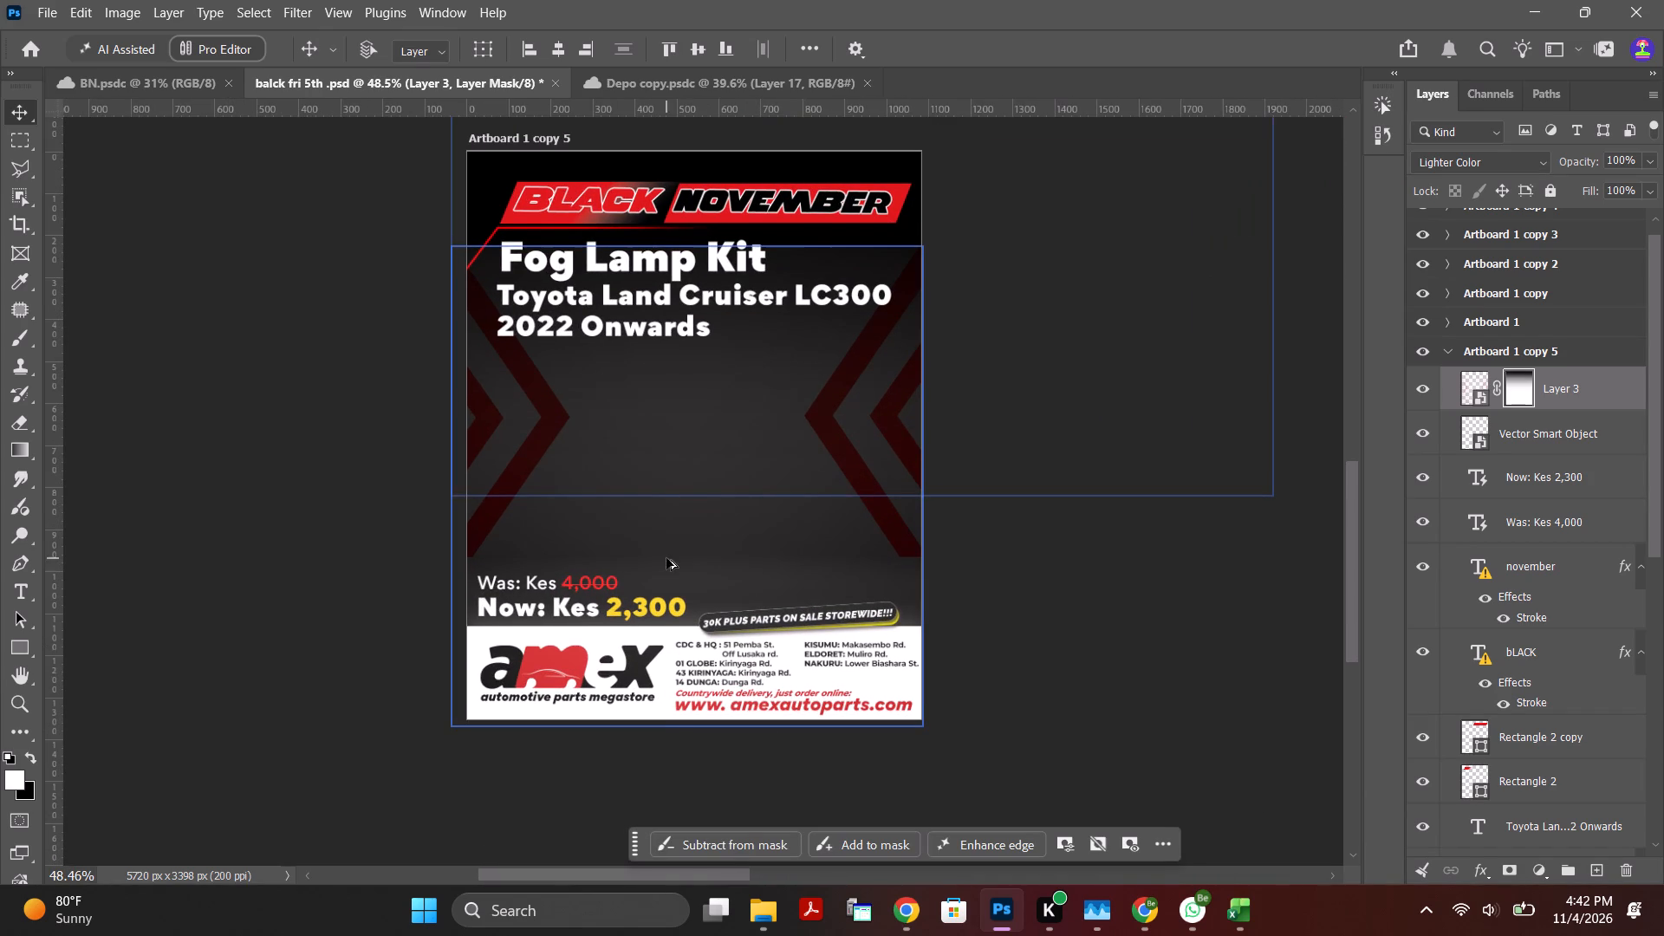
{"action": "scroll", "coordinate": [650, 518], "scroll_direction": "up", "scroll_amount": 4, "text": "alt"}
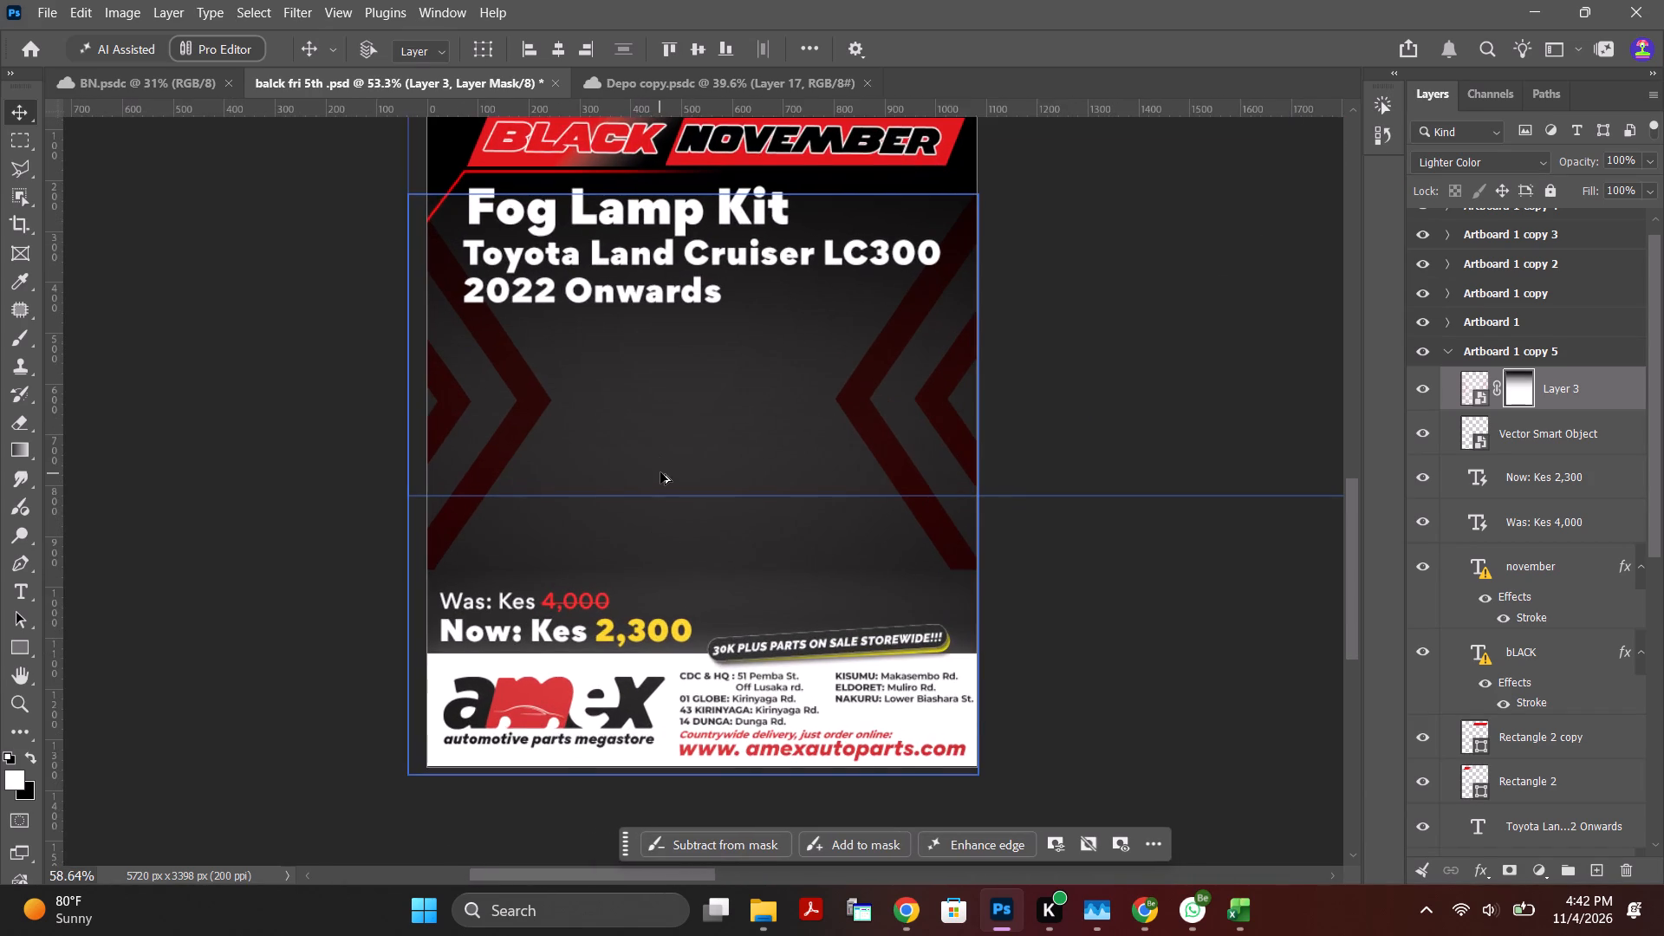
{"action": "scroll", "coordinate": [641, 524], "scroll_direction": "up", "scroll_amount": 2, "text": "alt"}
{"action": "scroll", "coordinate": [624, 625], "scroll_direction": "down", "scroll_amount": 2}
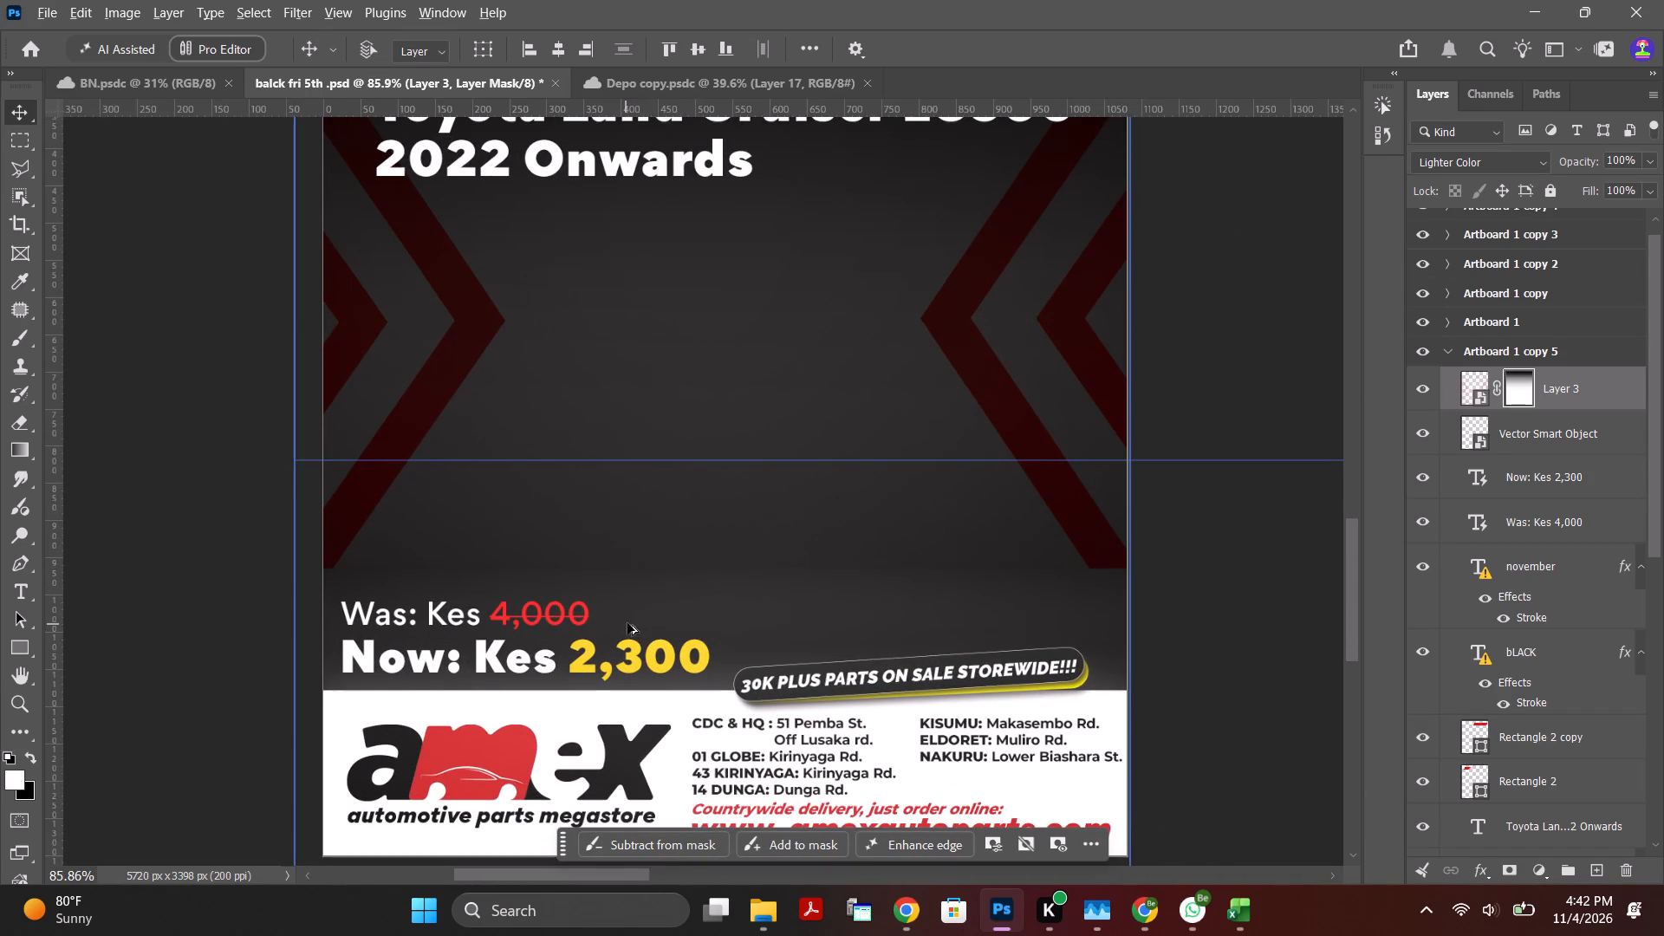
{"action": "scroll", "coordinate": [650, 619], "scroll_direction": "down", "scroll_amount": 3, "text": "alt"}
{"action": "scroll", "coordinate": [658, 681], "scroll_direction": "up", "scroll_amount": 3, "text": "alt"}
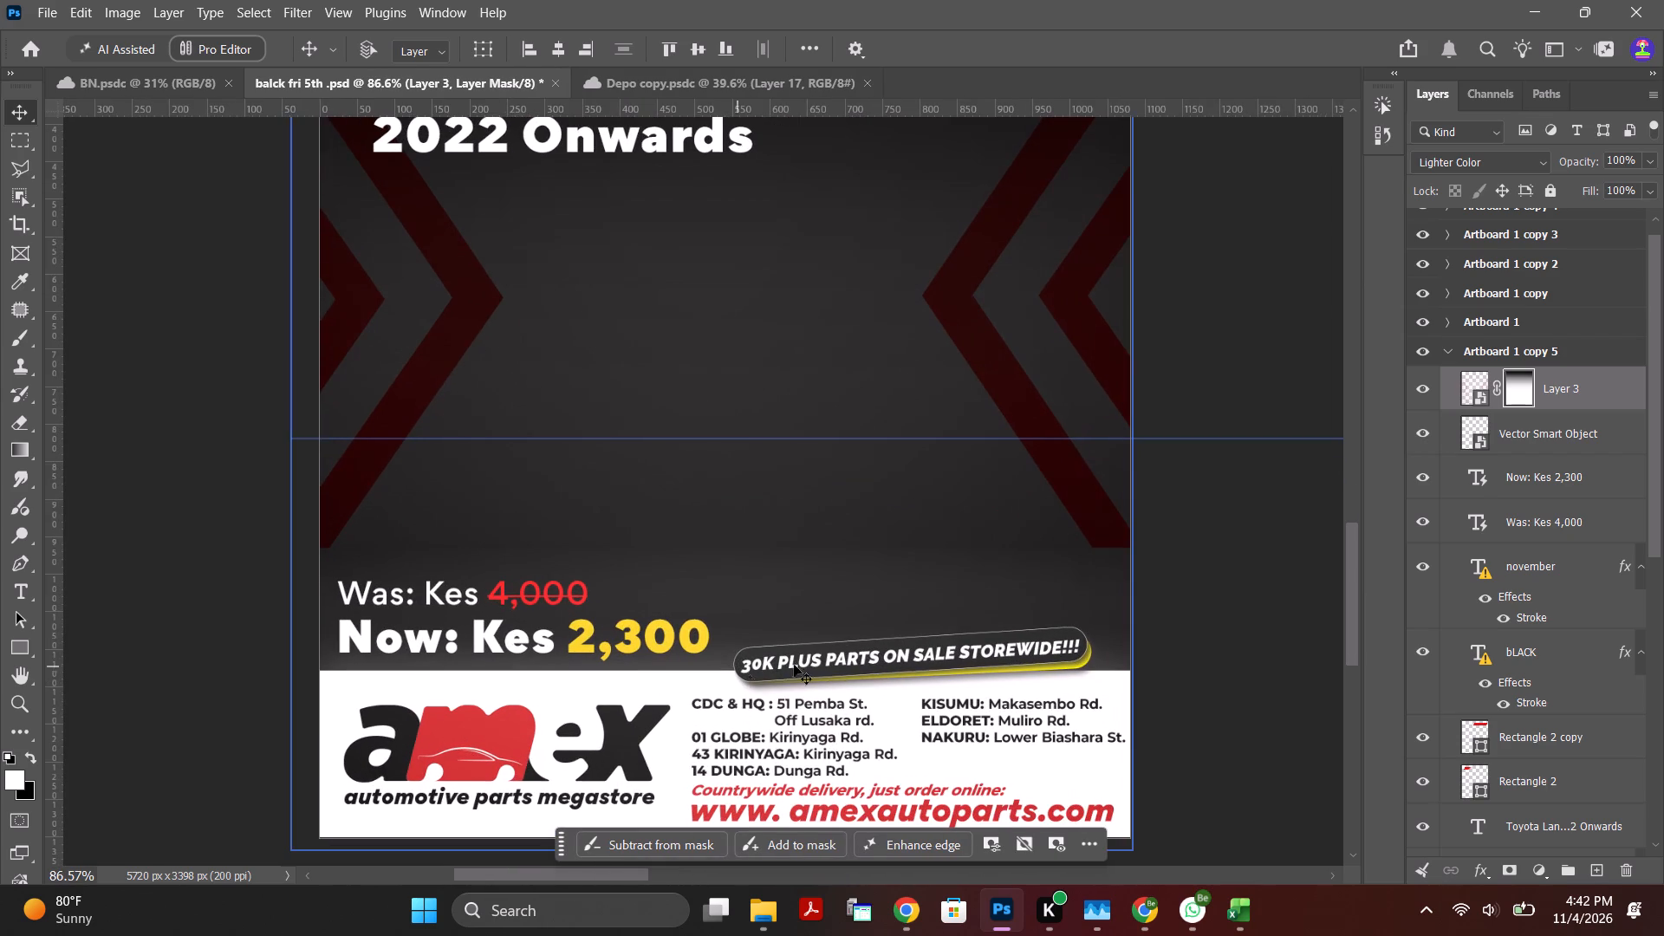
Move Layer 3 and the sale-banner Vector Smart Object together down the layer stack to directly above Layer 2 copy.
{"action": "left_click", "coordinate": [1565, 443]}
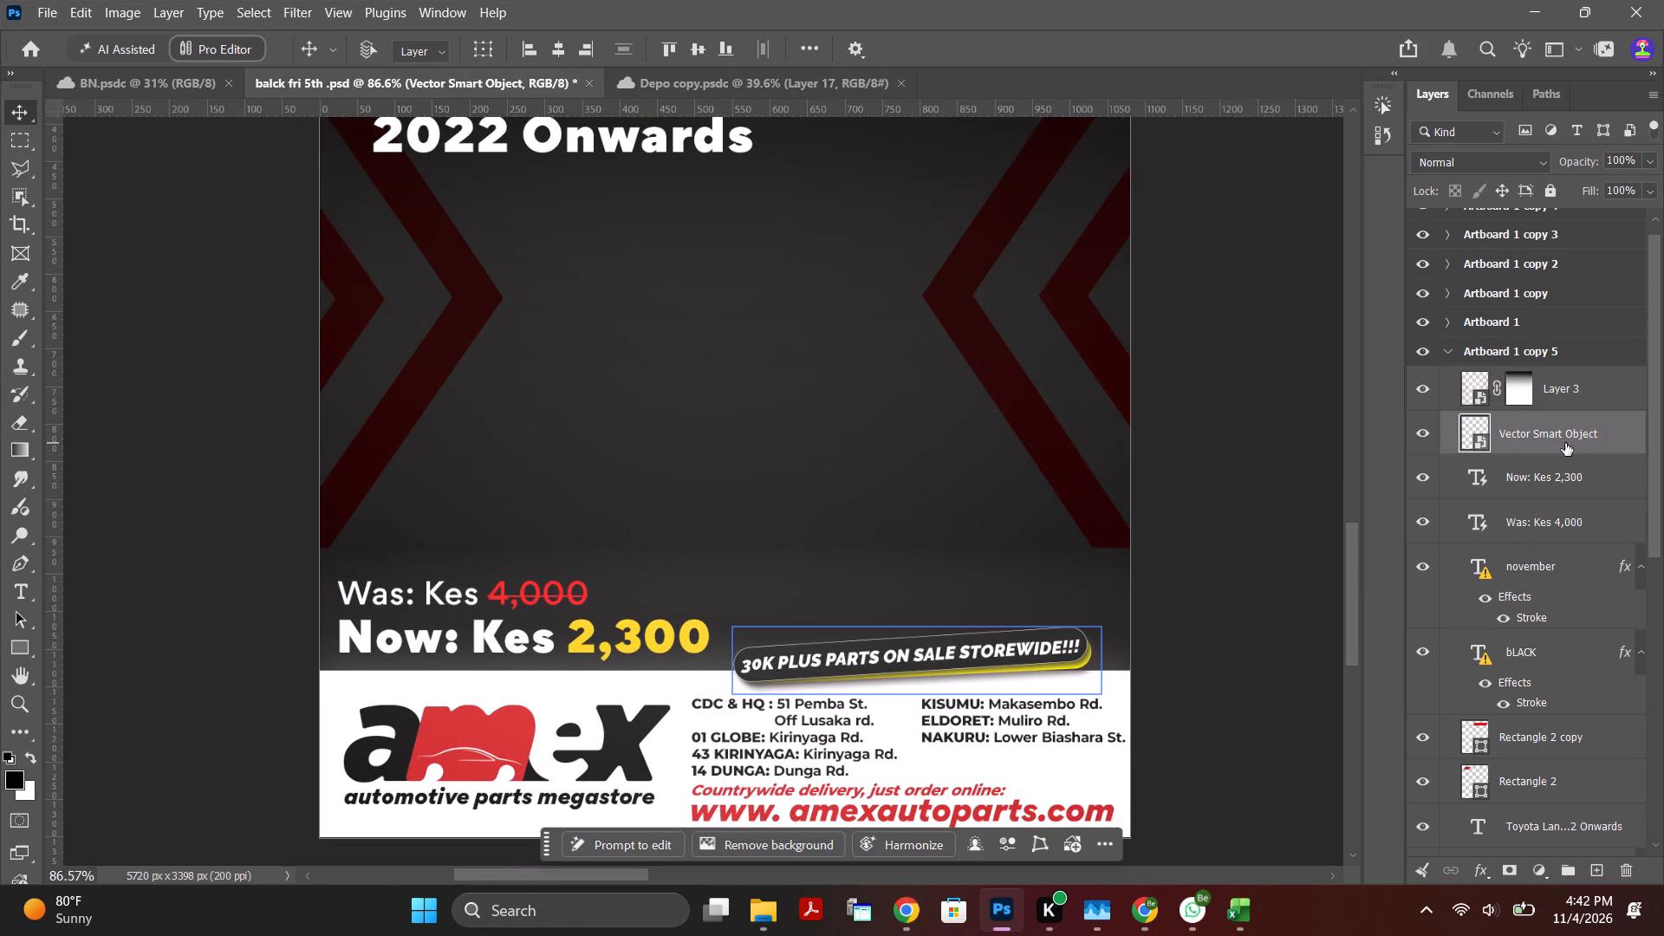
{"action": "left_click", "coordinate": [1580, 396], "text": "shift"}
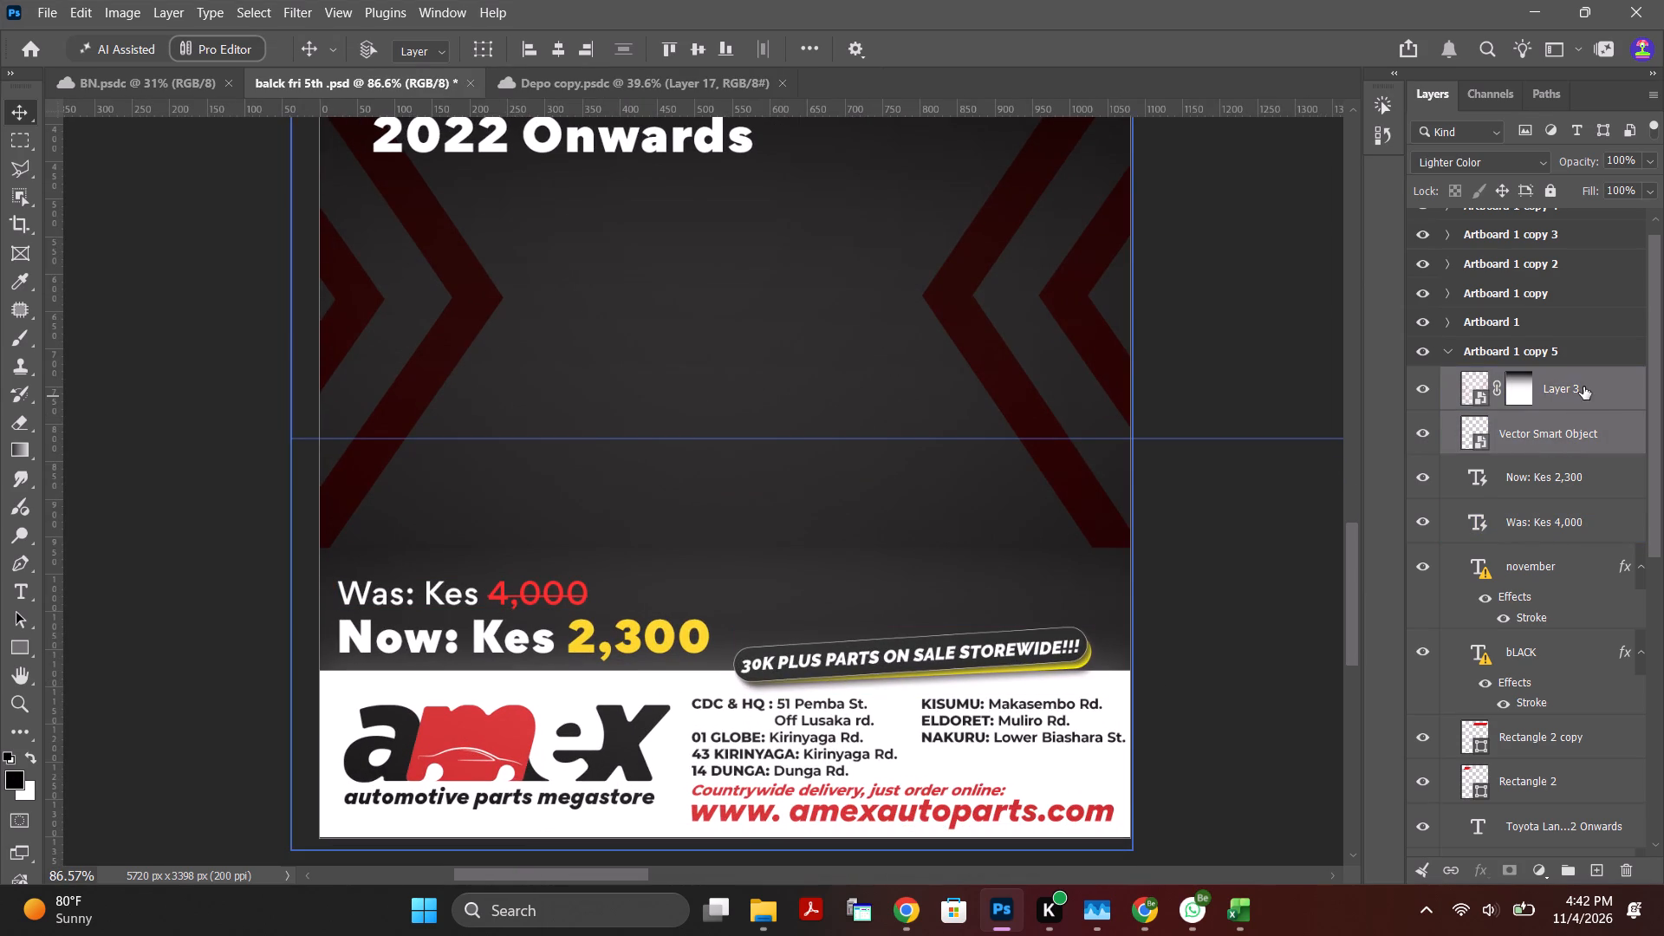
{"action": "left_click_drag", "start_coordinate": [1583, 387], "coordinate": [1567, 861]}
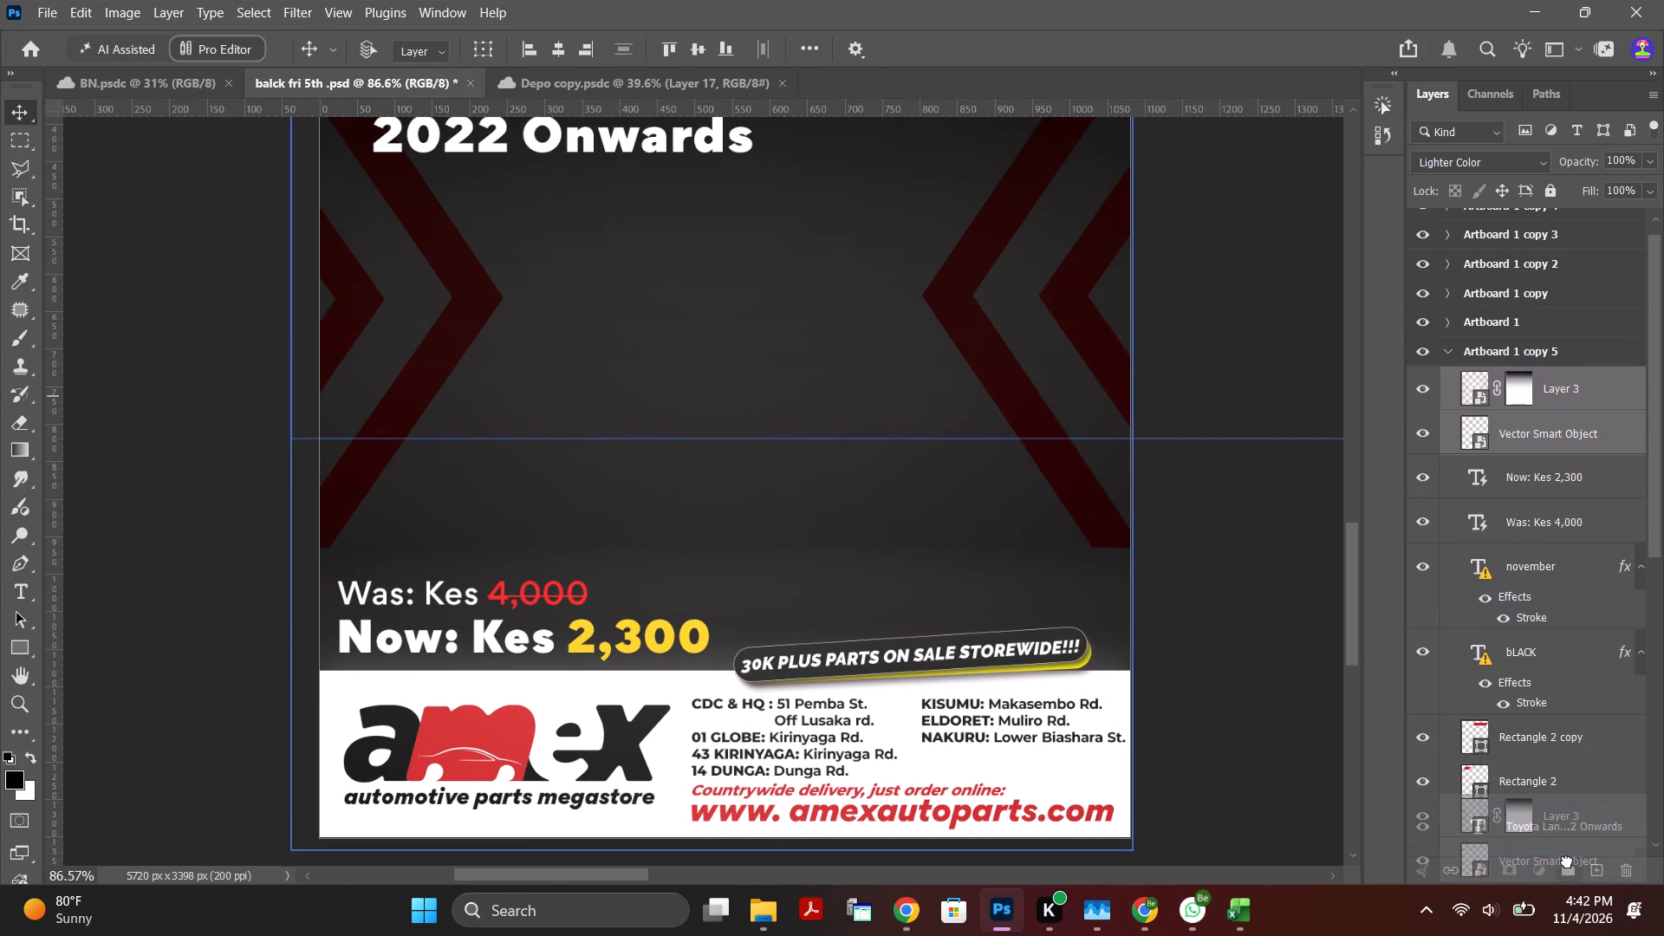
{"action": "left_click_drag", "start_coordinate": [1567, 861], "coordinate": [1569, 907]}
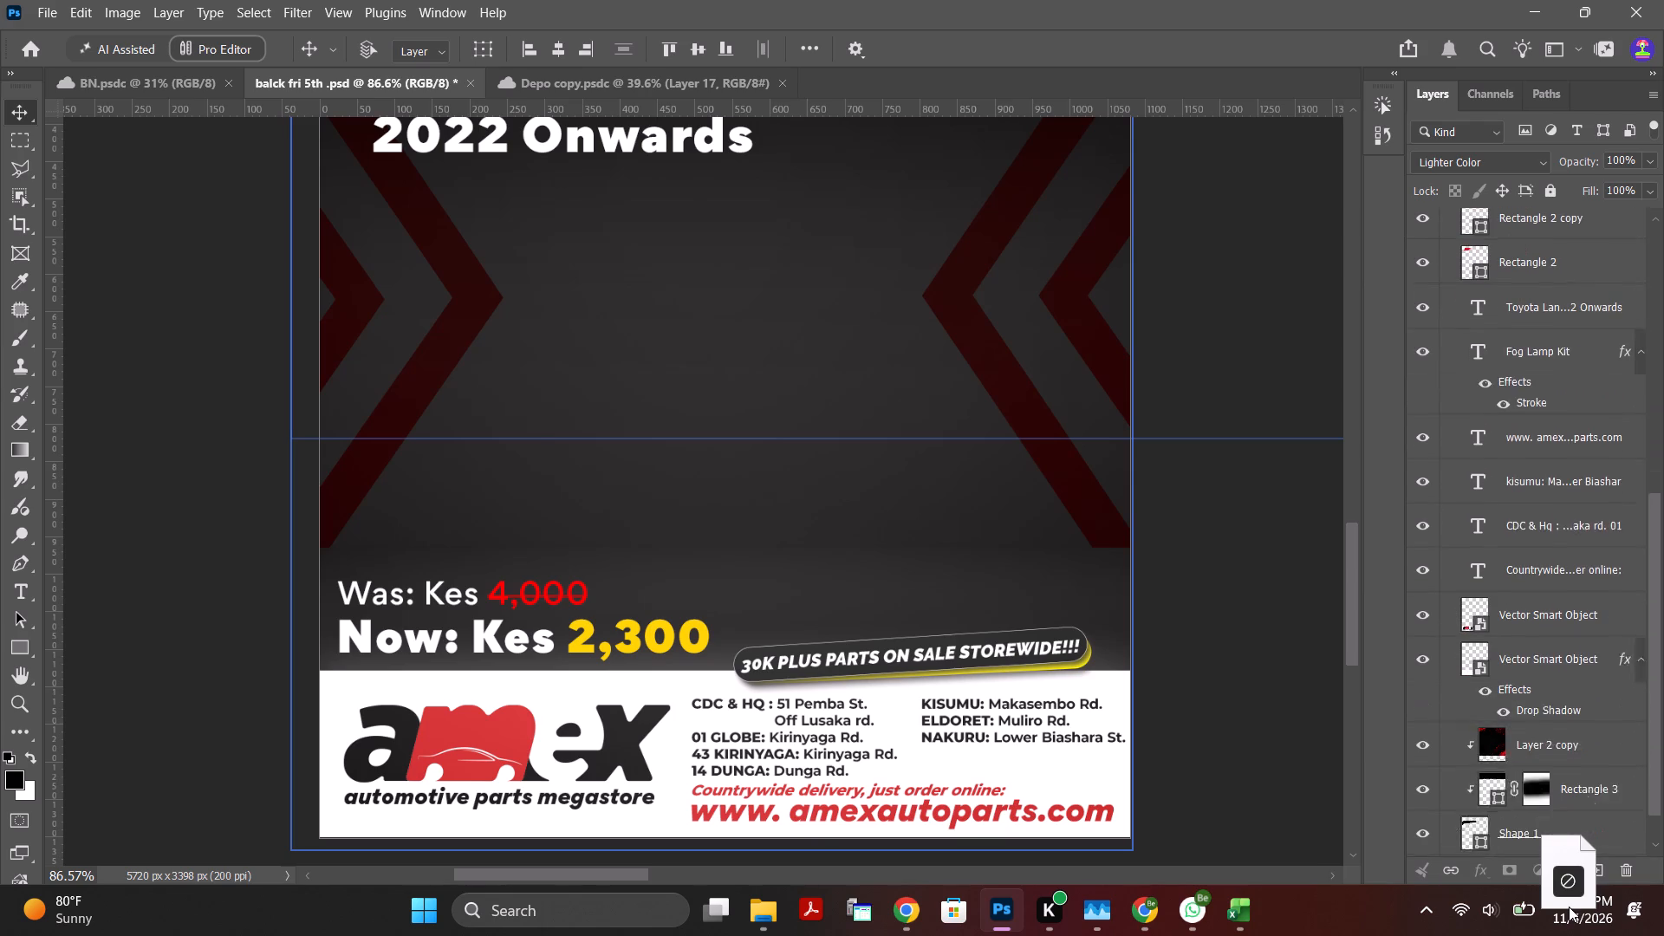
{"action": "left_click_drag", "start_coordinate": [1569, 907], "coordinate": [1589, 683]}
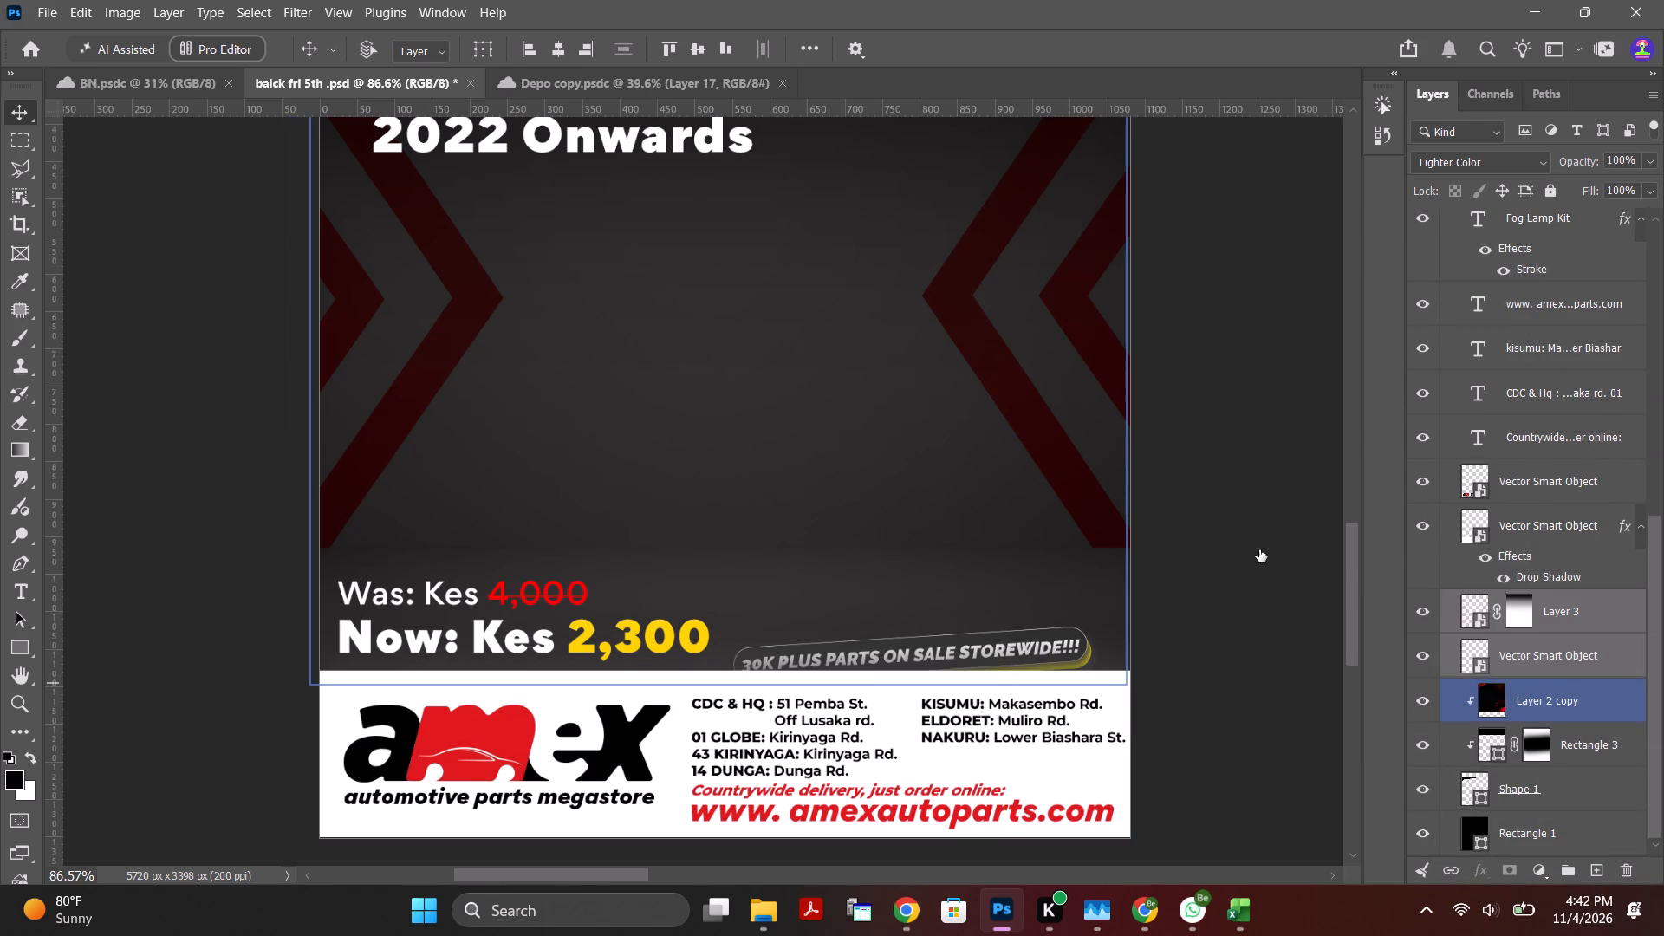
{"action": "left_click", "coordinate": [1248, 544]}
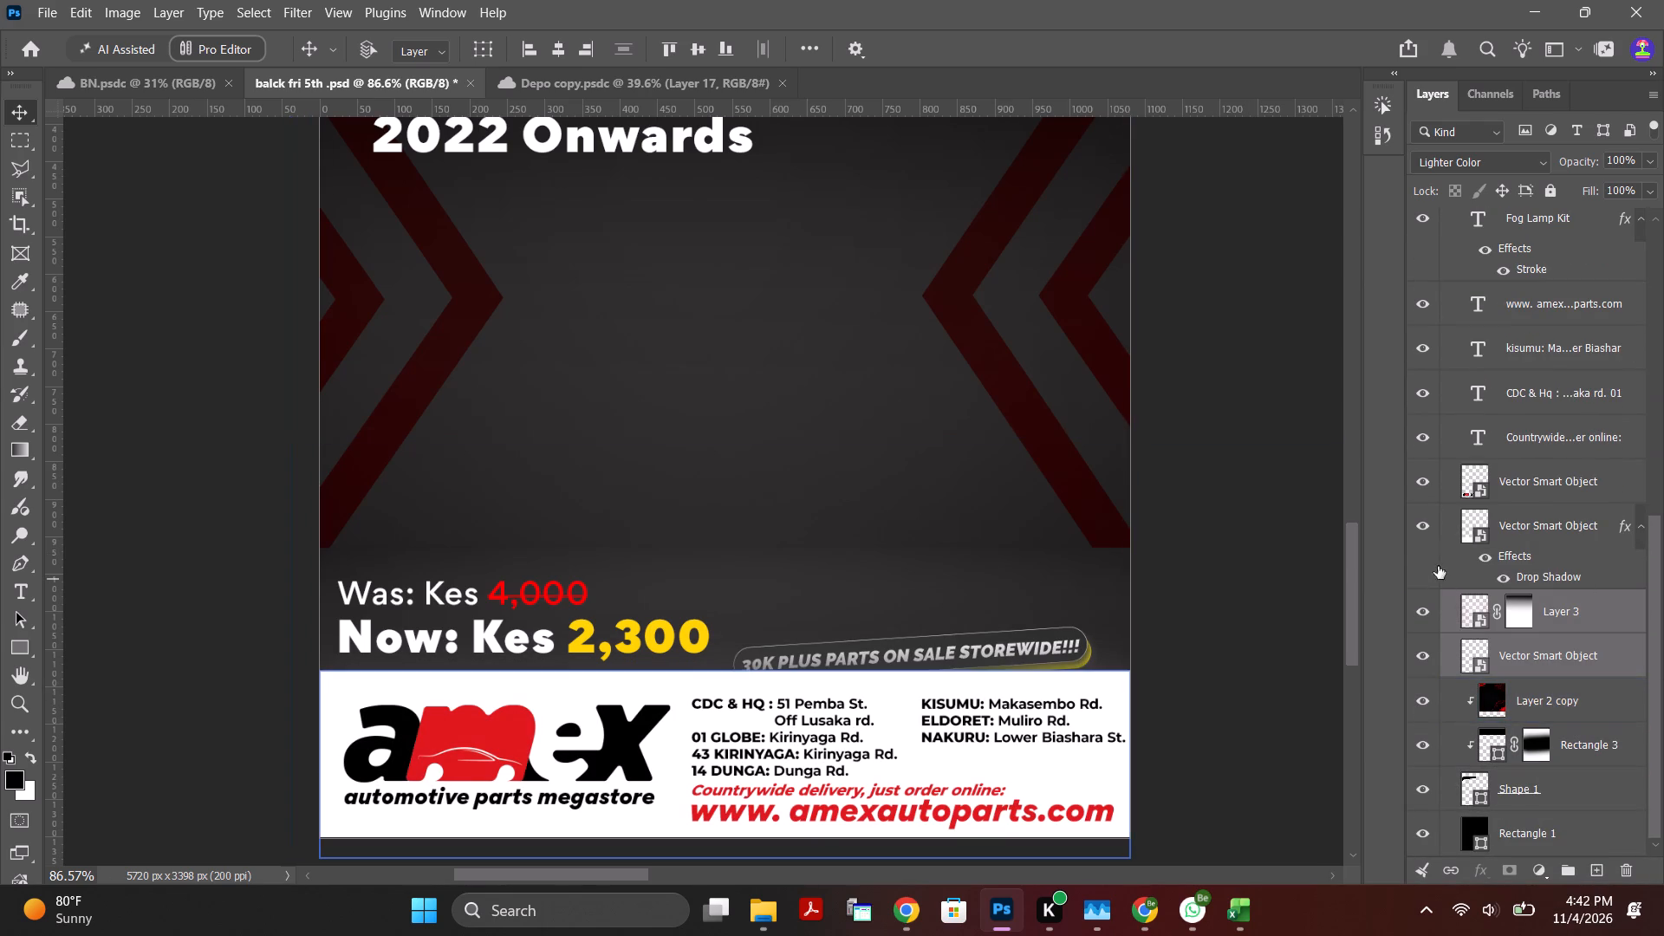
Move the sale-banner Vector Smart Object up the layer stack to directly below the Countrywide delivery text layer, above the other two Vector Smart Objects.
{"action": "left_click", "coordinate": [1423, 527]}
{"action": "left_click", "coordinate": [1423, 527]}
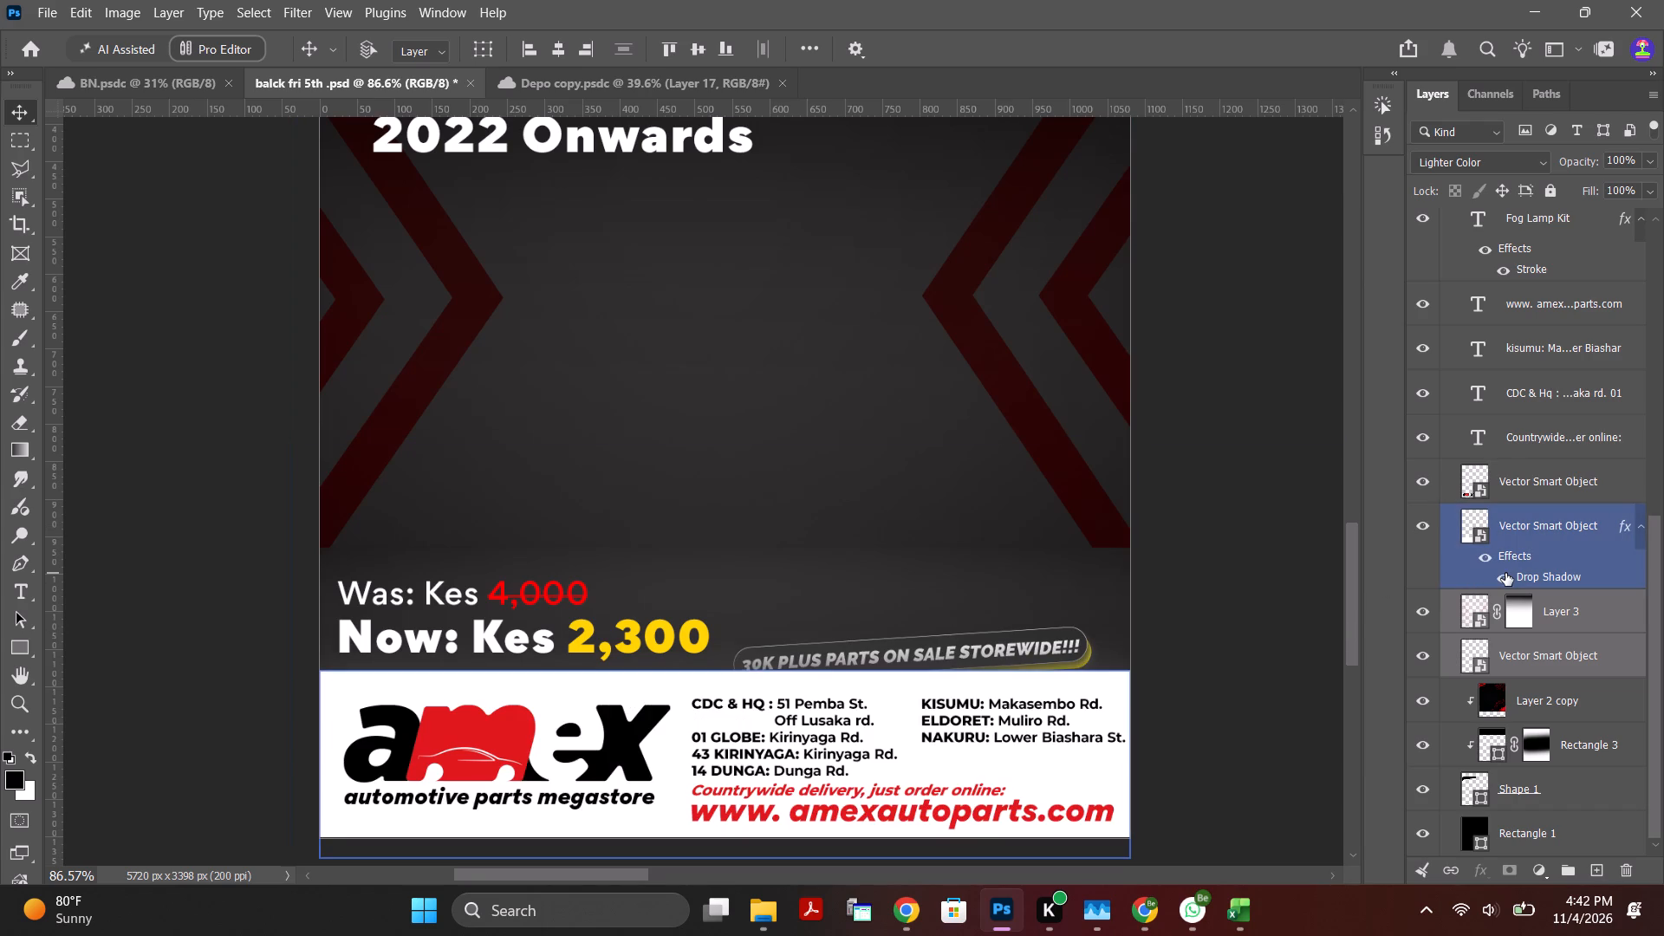
{"action": "left_click", "coordinate": [1579, 658]}
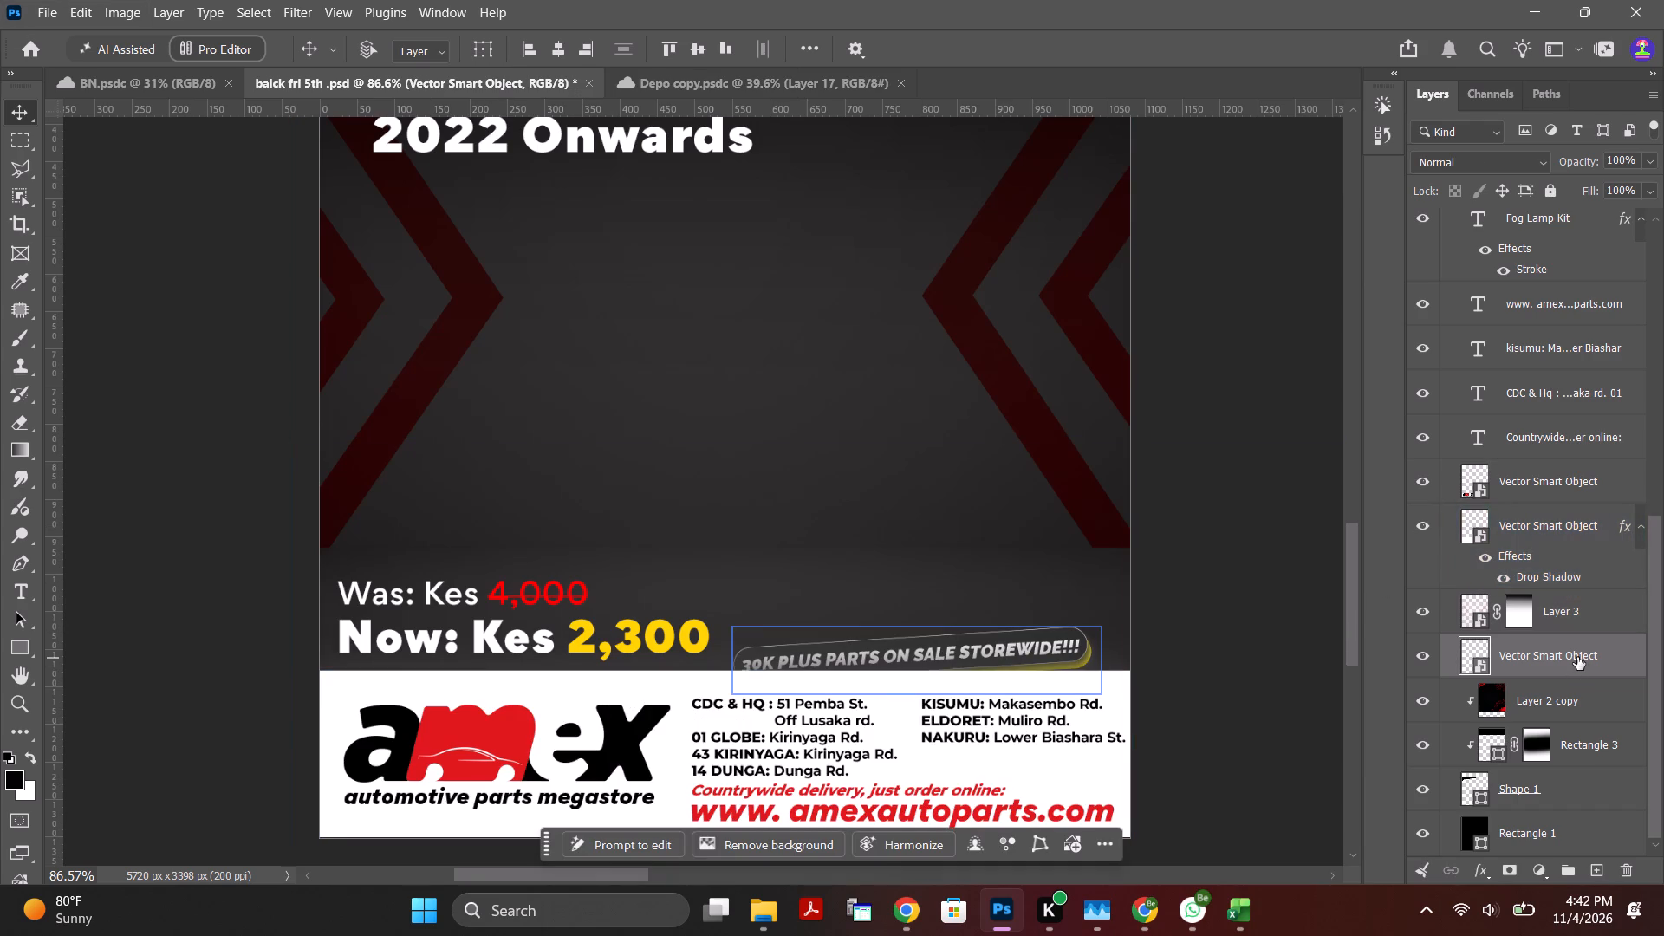
{"action": "left_click_drag", "start_coordinate": [1577, 657], "coordinate": [1539, 219]}
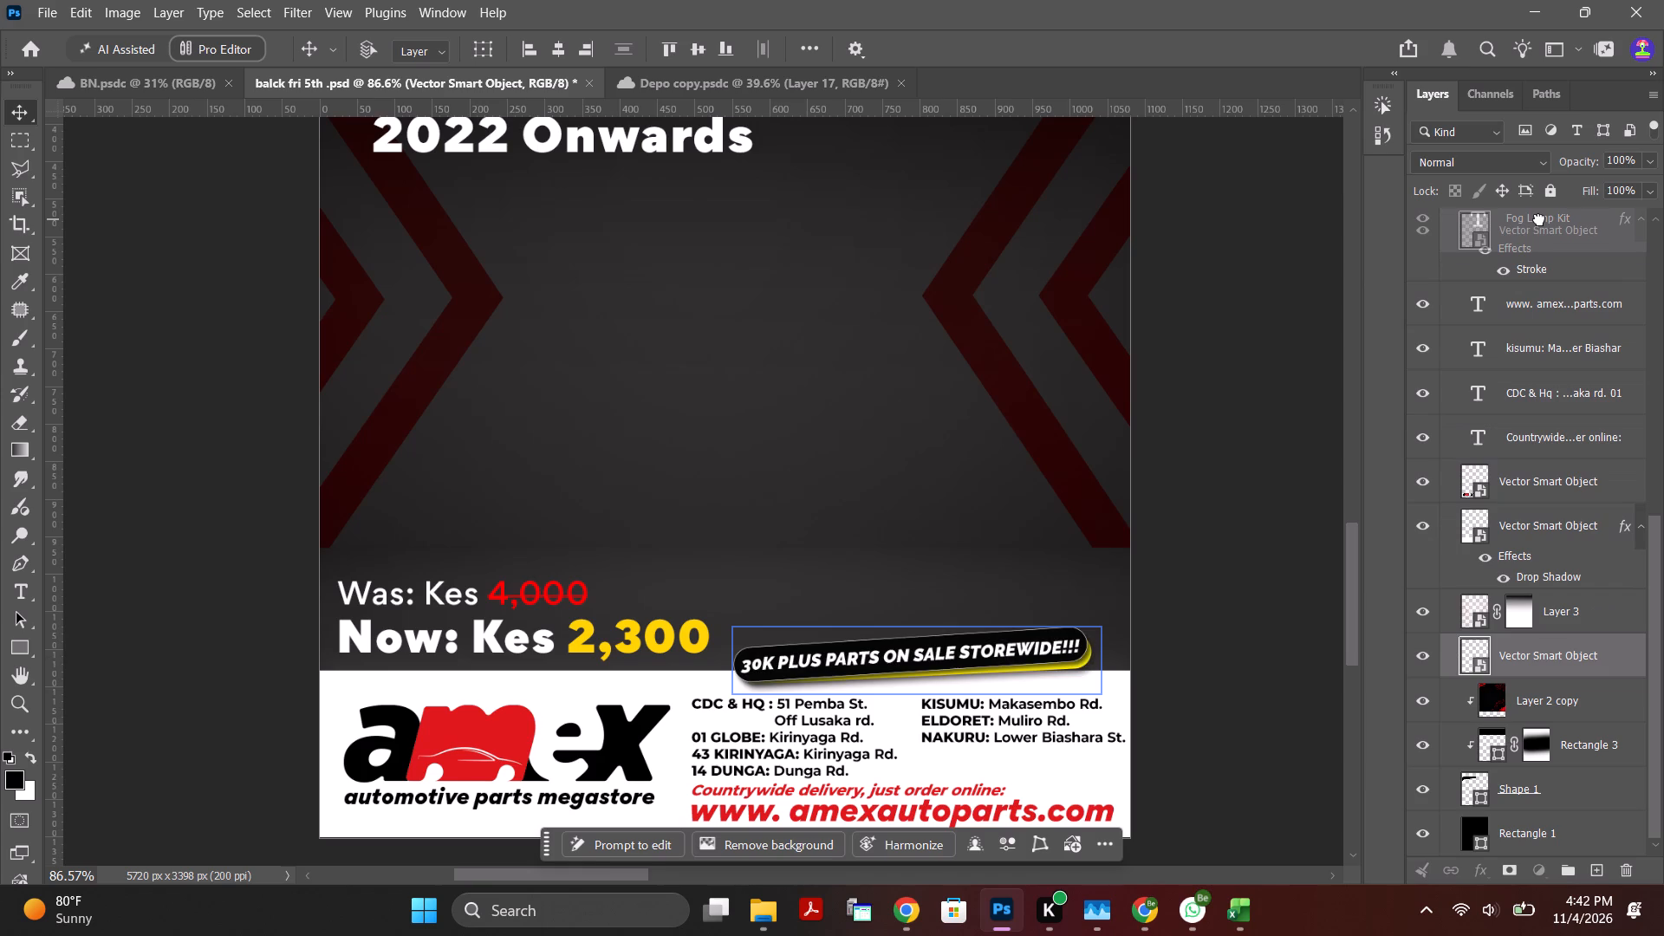
{"action": "left_click_drag", "start_coordinate": [1539, 219], "coordinate": [1556, 582]}
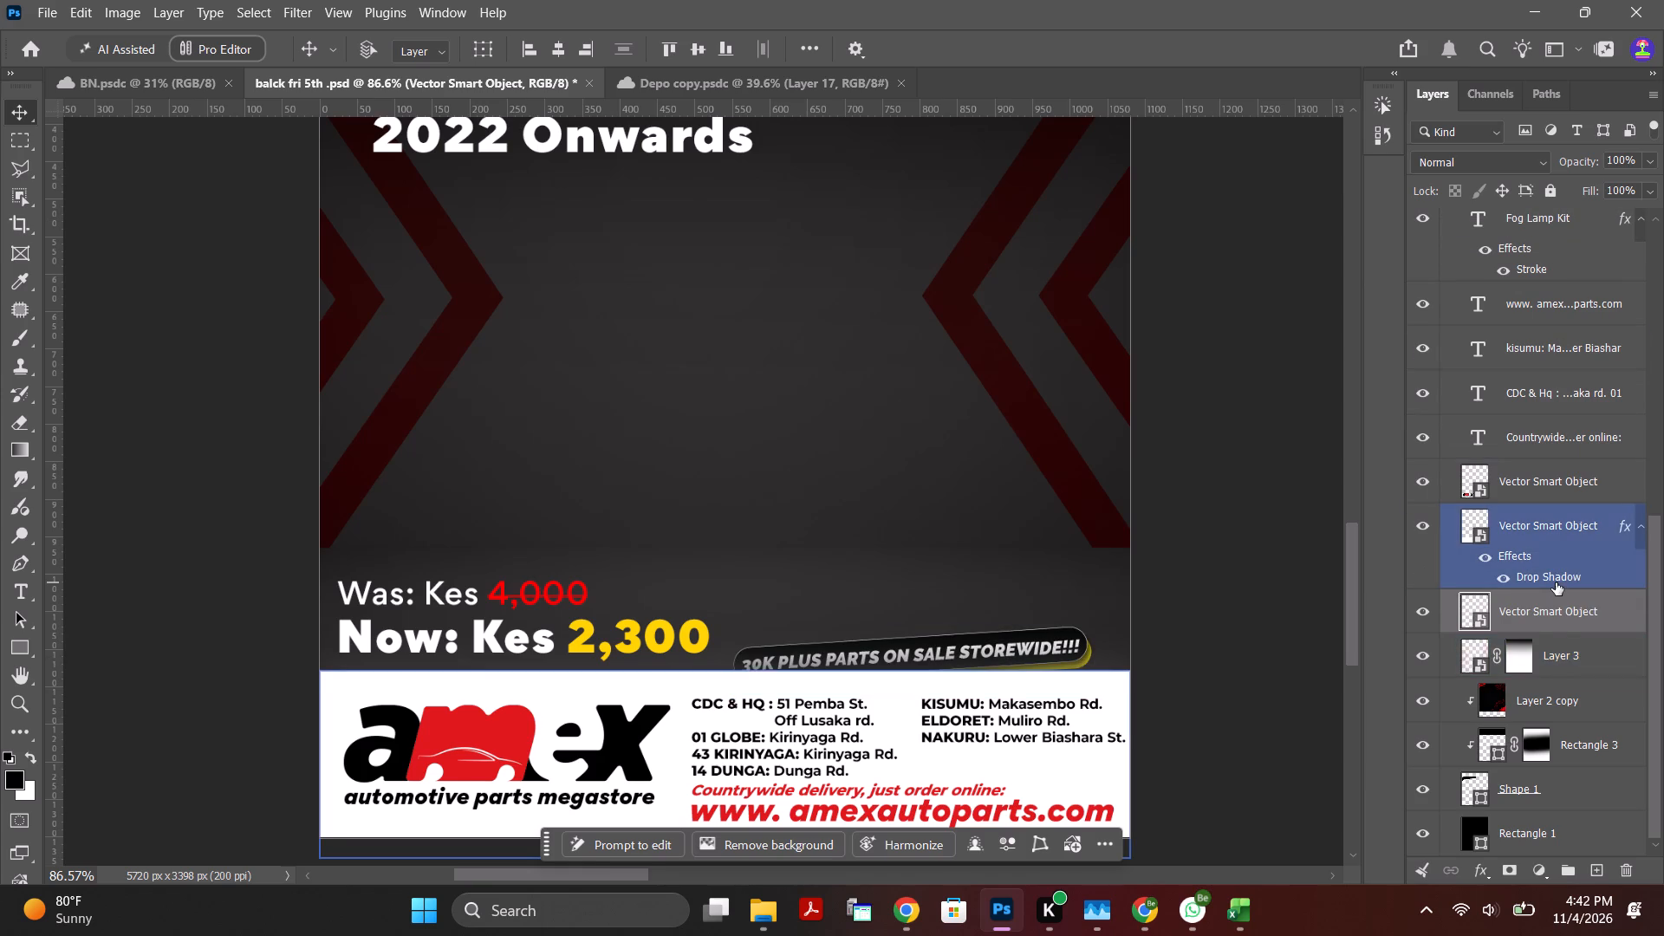
{"action": "left_click_drag", "start_coordinate": [1564, 614], "coordinate": [1549, 471]}
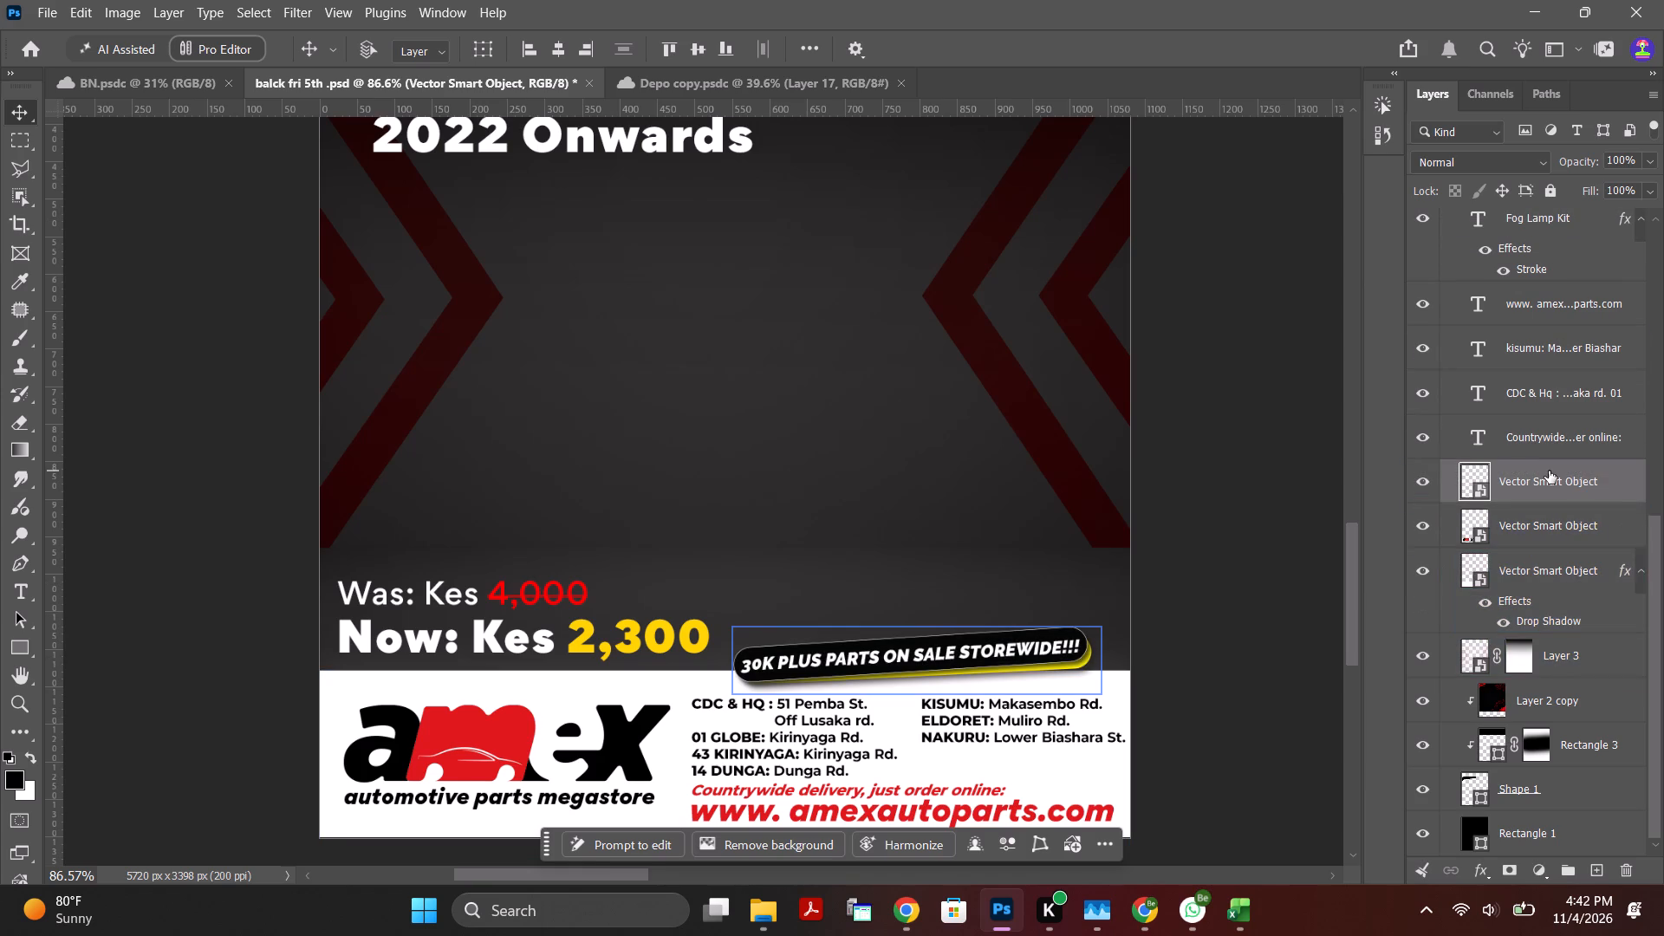
{"action": "left_click", "coordinate": [1282, 553]}
{"action": "scroll", "coordinate": [893, 498], "scroll_direction": "down", "scroll_amount": 2, "text": "alt"}
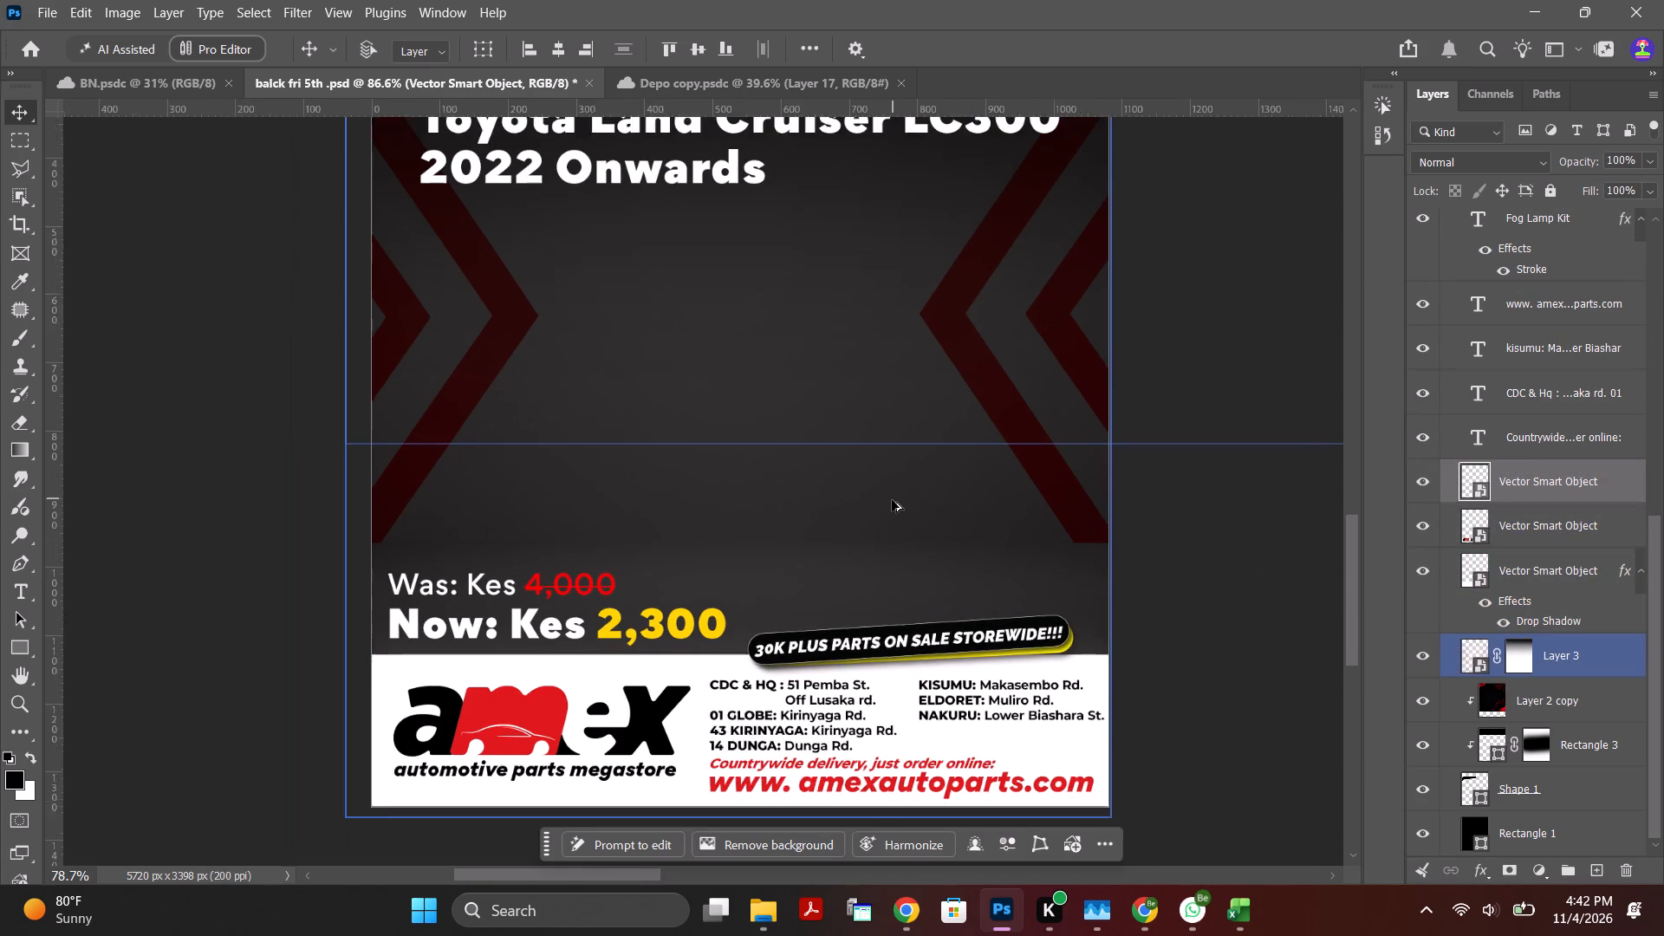
{"action": "scroll", "coordinate": [892, 500], "scroll_direction": "down", "scroll_amount": 11, "text": "alt"}
{"action": "scroll", "coordinate": [1013, 373], "scroll_direction": "up", "scroll_amount": 1, "text": "alt"}
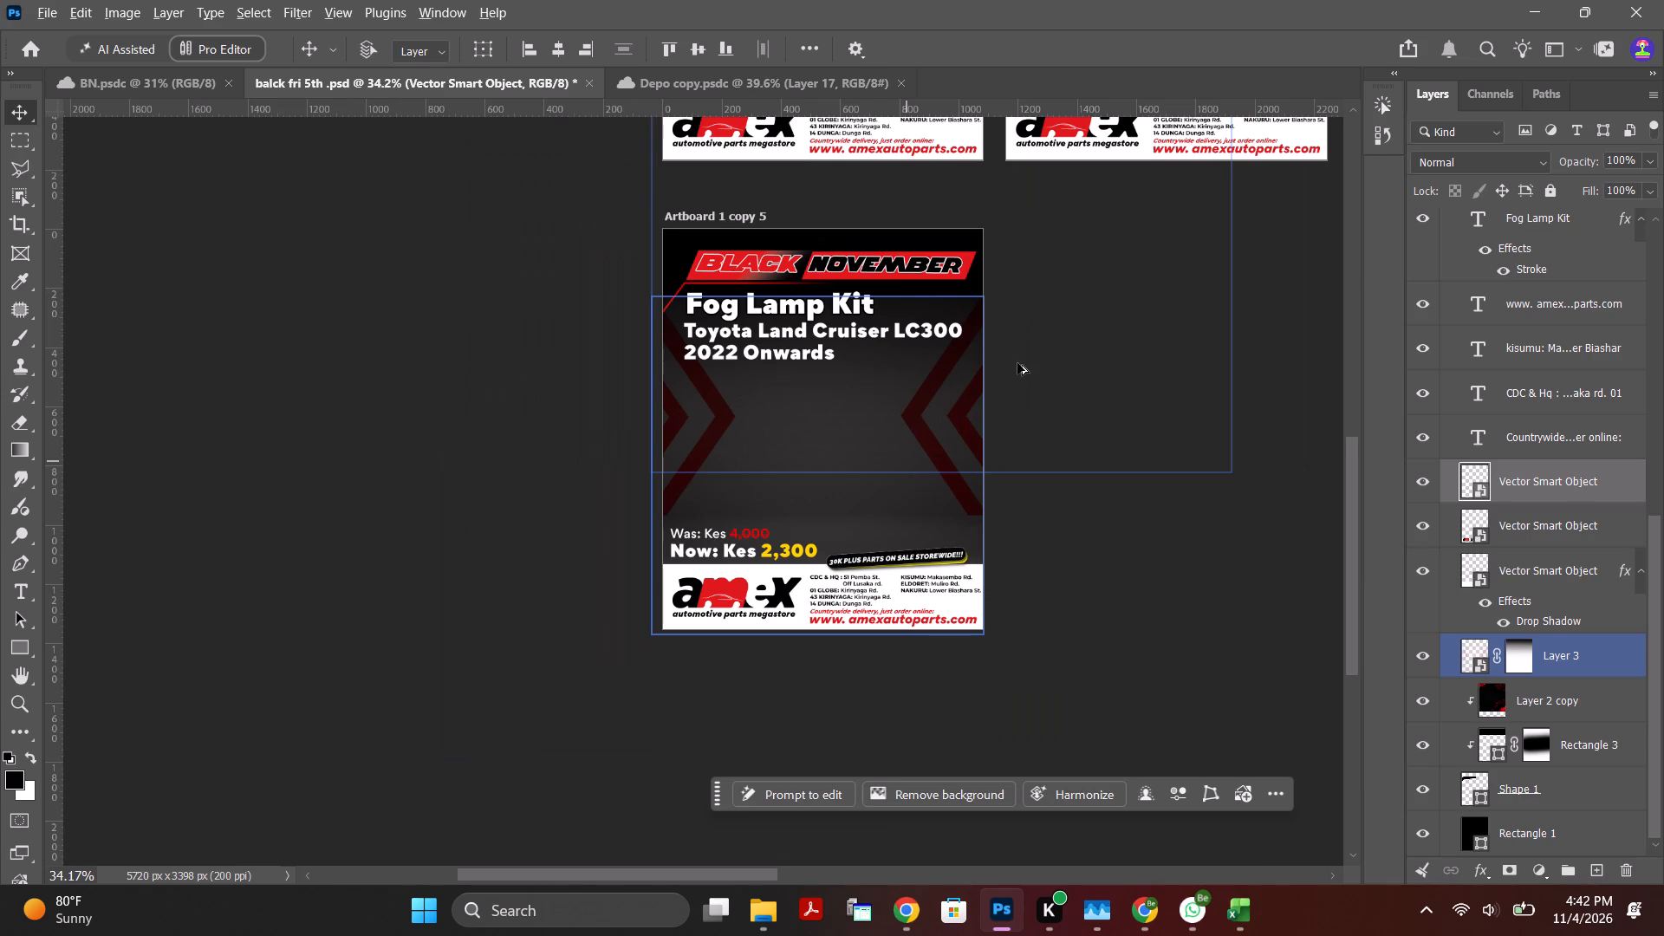
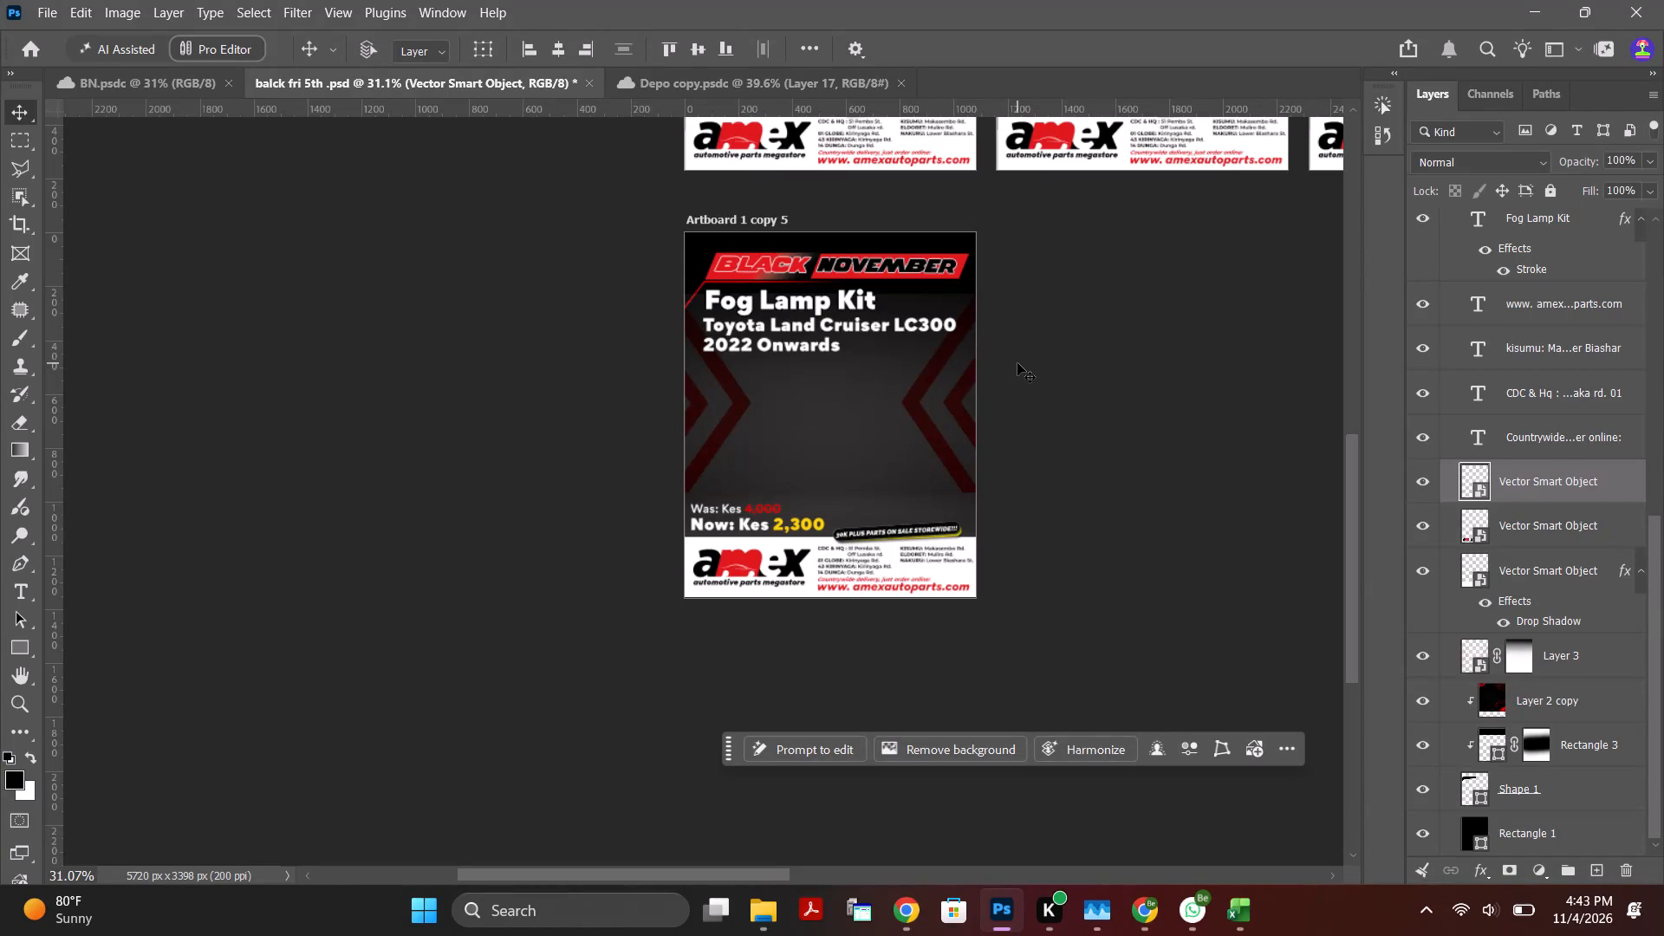
Examine the Black November header and title area of the Fog Lamp Kit poster up close.
{"action": "scroll", "coordinate": [940, 305], "scroll_direction": "up", "scroll_amount": 4, "text": "alt"}
{"action": "scroll", "coordinate": [876, 215], "scroll_direction": "up", "scroll_amount": 3, "text": "alt"}
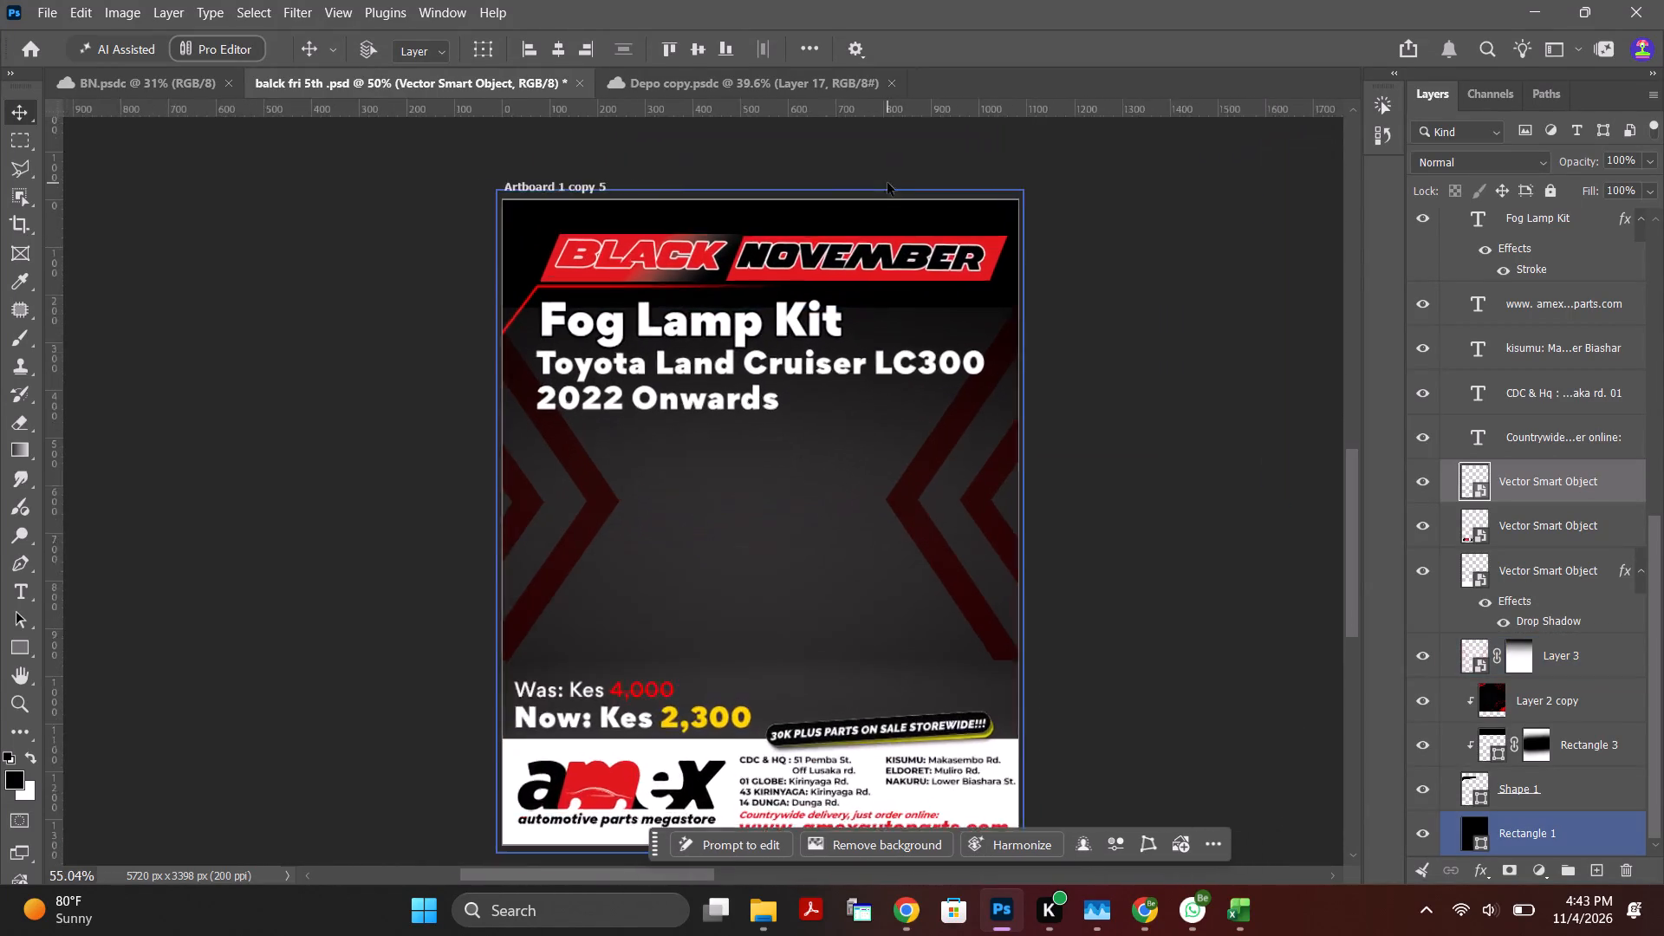
{"action": "scroll", "coordinate": [887, 183], "scroll_direction": "up", "scroll_amount": 5, "text": "alt"}
{"action": "scroll", "coordinate": [599, 192], "scroll_direction": "up", "scroll_amount": 2, "text": "alt"}
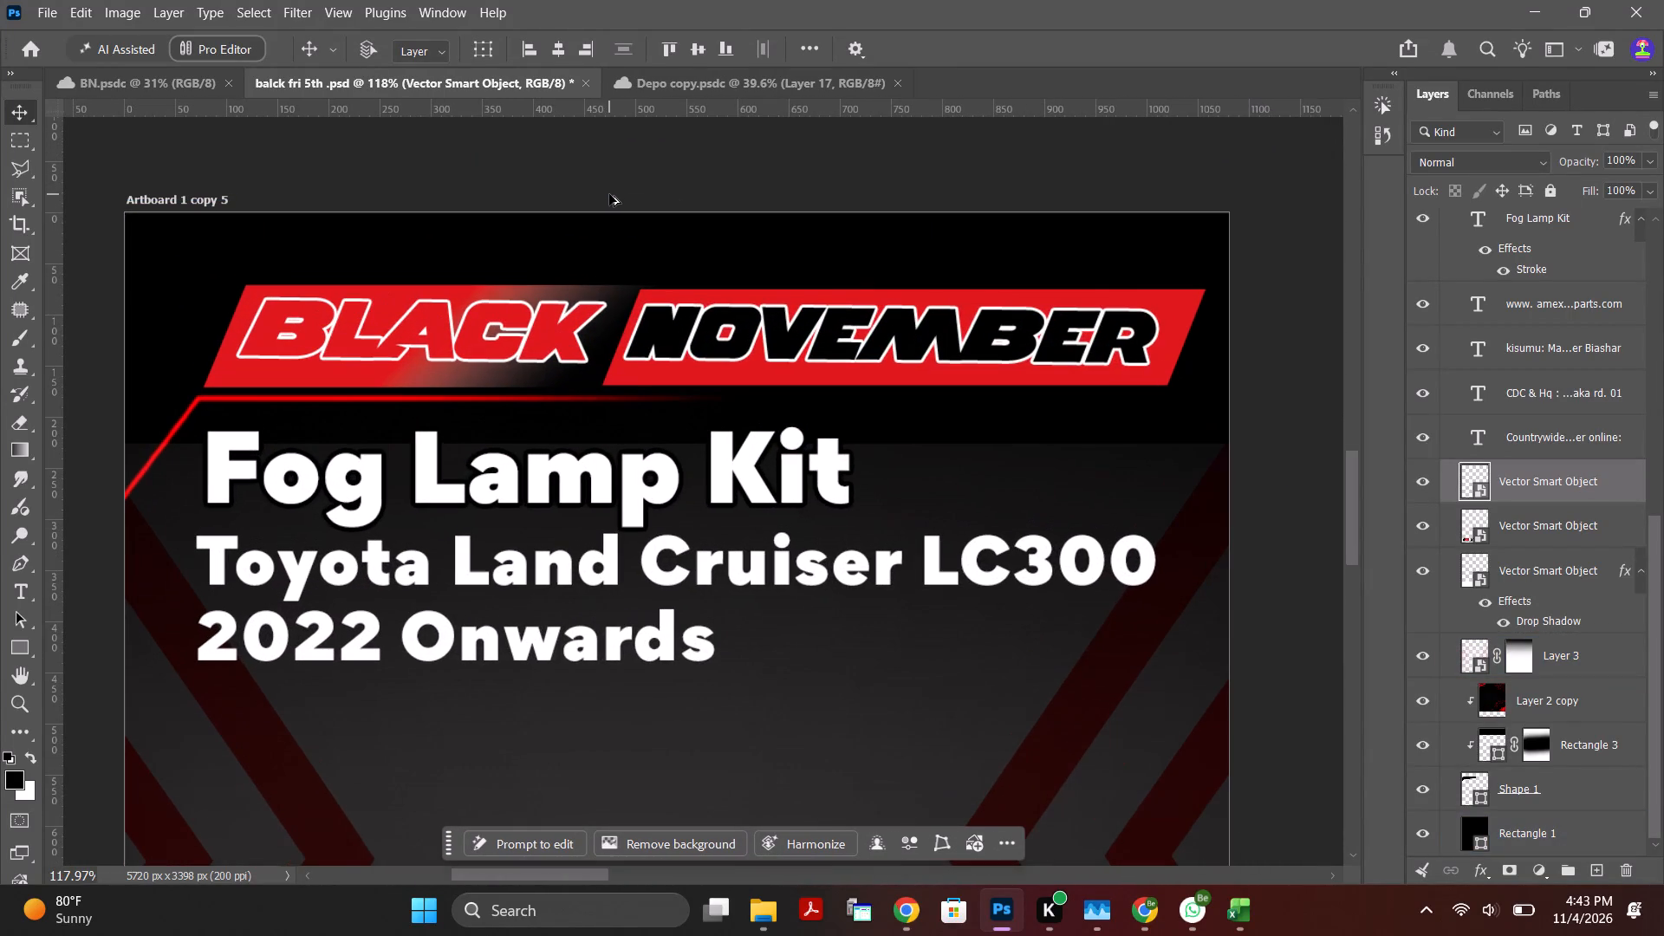
{"action": "scroll", "coordinate": [566, 374], "scroll_direction": "up", "scroll_amount": 4, "text": "alt"}
{"action": "scroll", "coordinate": [713, 400], "scroll_direction": "down", "scroll_amount": 2, "text": "alt"}
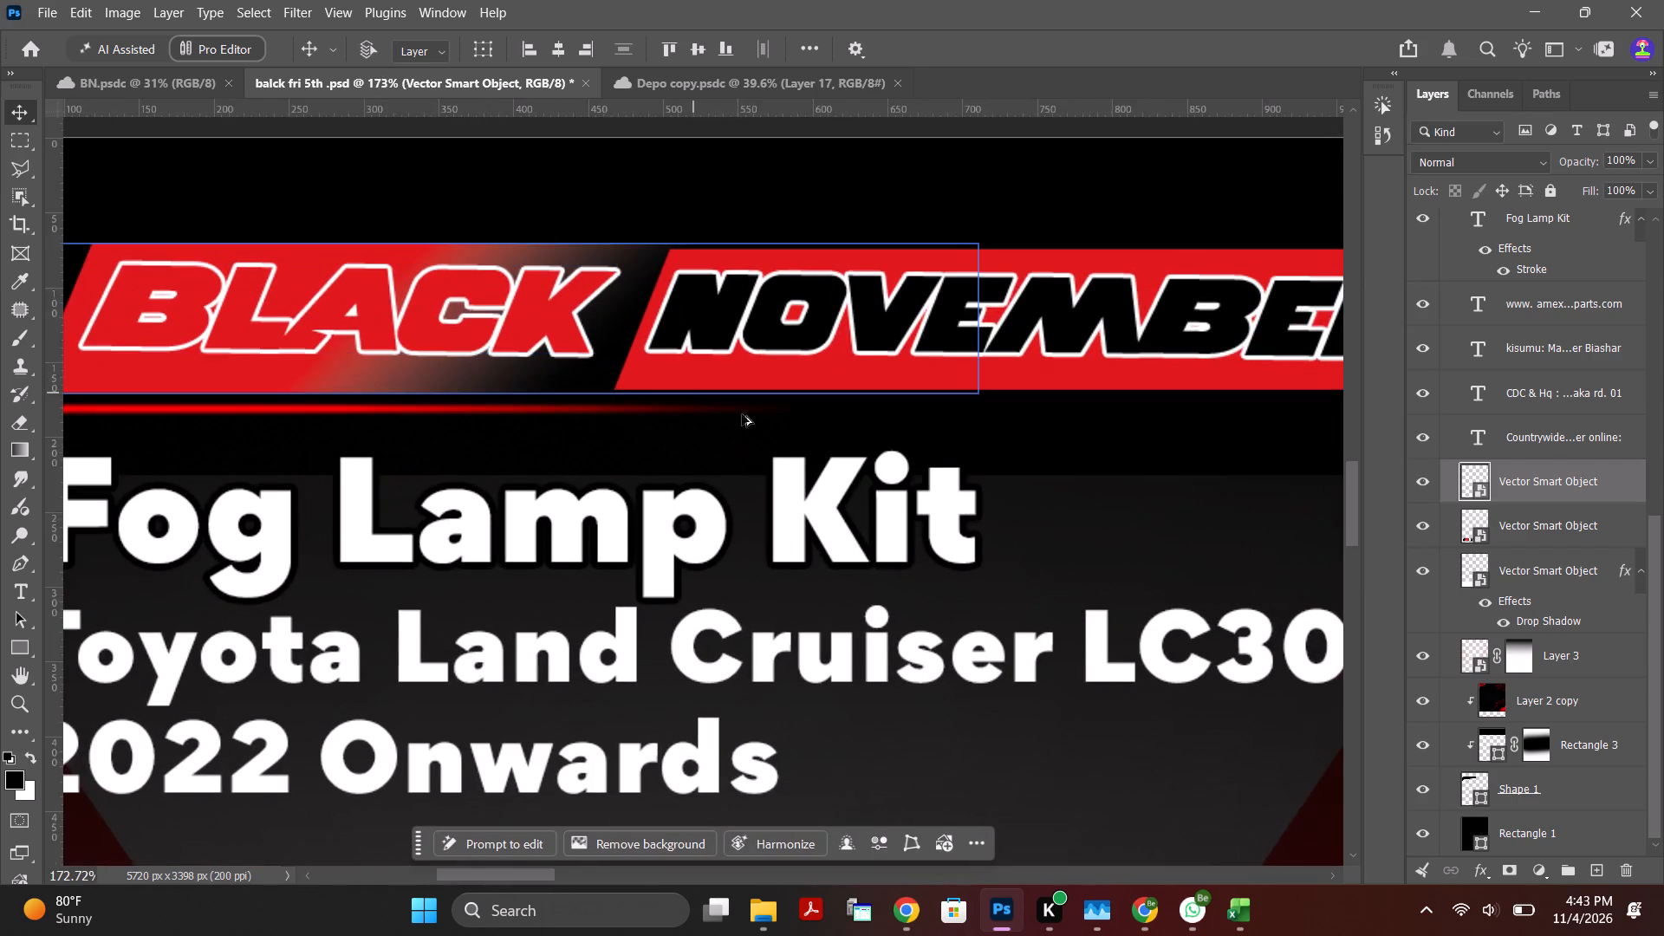
{"action": "scroll", "coordinate": [742, 414], "scroll_direction": "down", "scroll_amount": 5, "text": "alt"}
{"action": "scroll", "coordinate": [358, 317], "scroll_direction": "up", "scroll_amount": 2, "text": "alt"}
{"action": "scroll", "coordinate": [434, 348], "scroll_direction": "down", "scroll_amount": 3, "text": "alt"}
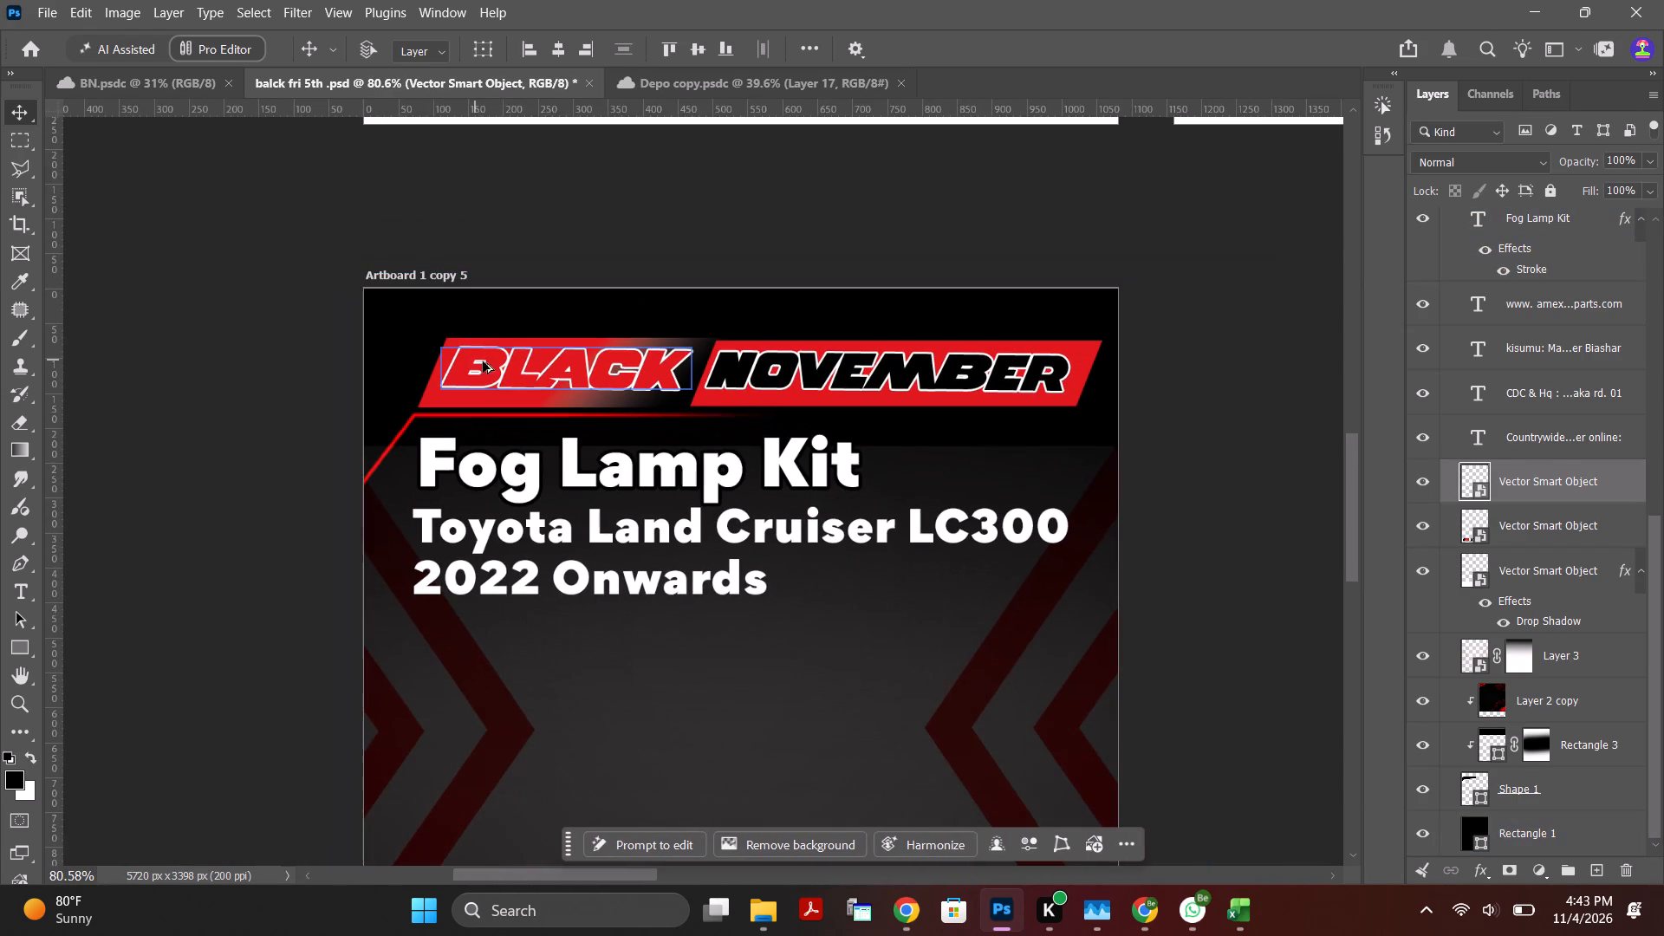
{"action": "scroll", "coordinate": [517, 372], "scroll_direction": "up", "scroll_amount": 1, "text": "alt"}
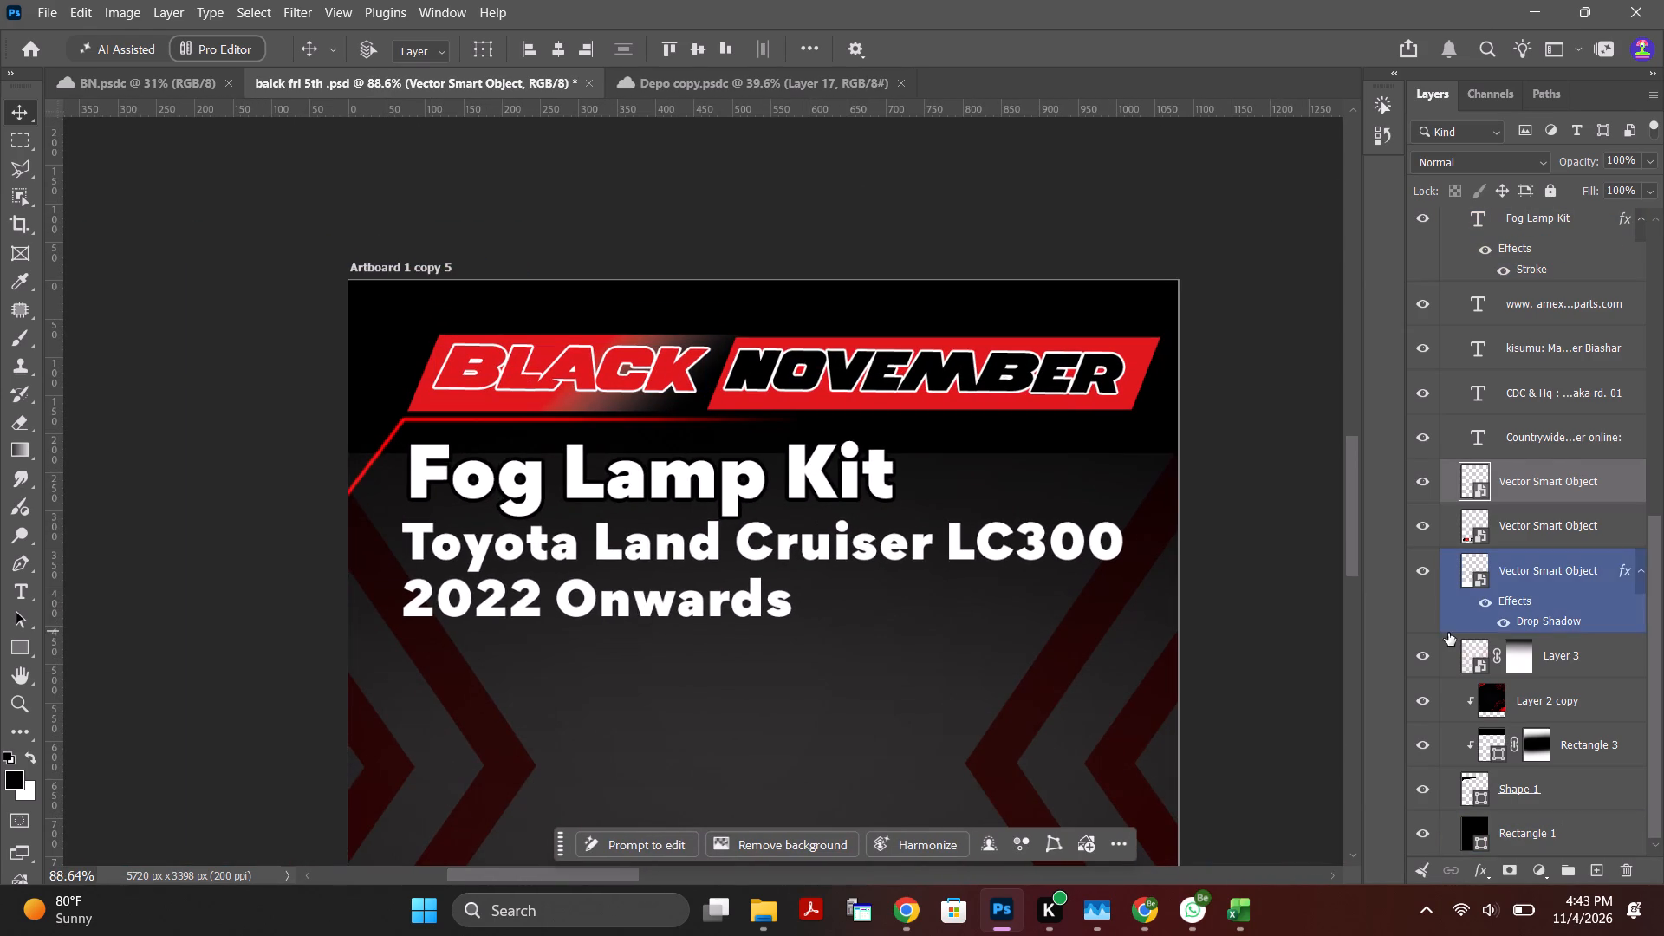
Paint white across the top of Layer 3's mask with a large soft brush at 56% opacity.
{"action": "scroll", "coordinate": [1538, 781], "scroll_direction": "down", "scroll_amount": 2}
{"action": "left_click", "coordinate": [1531, 657]}
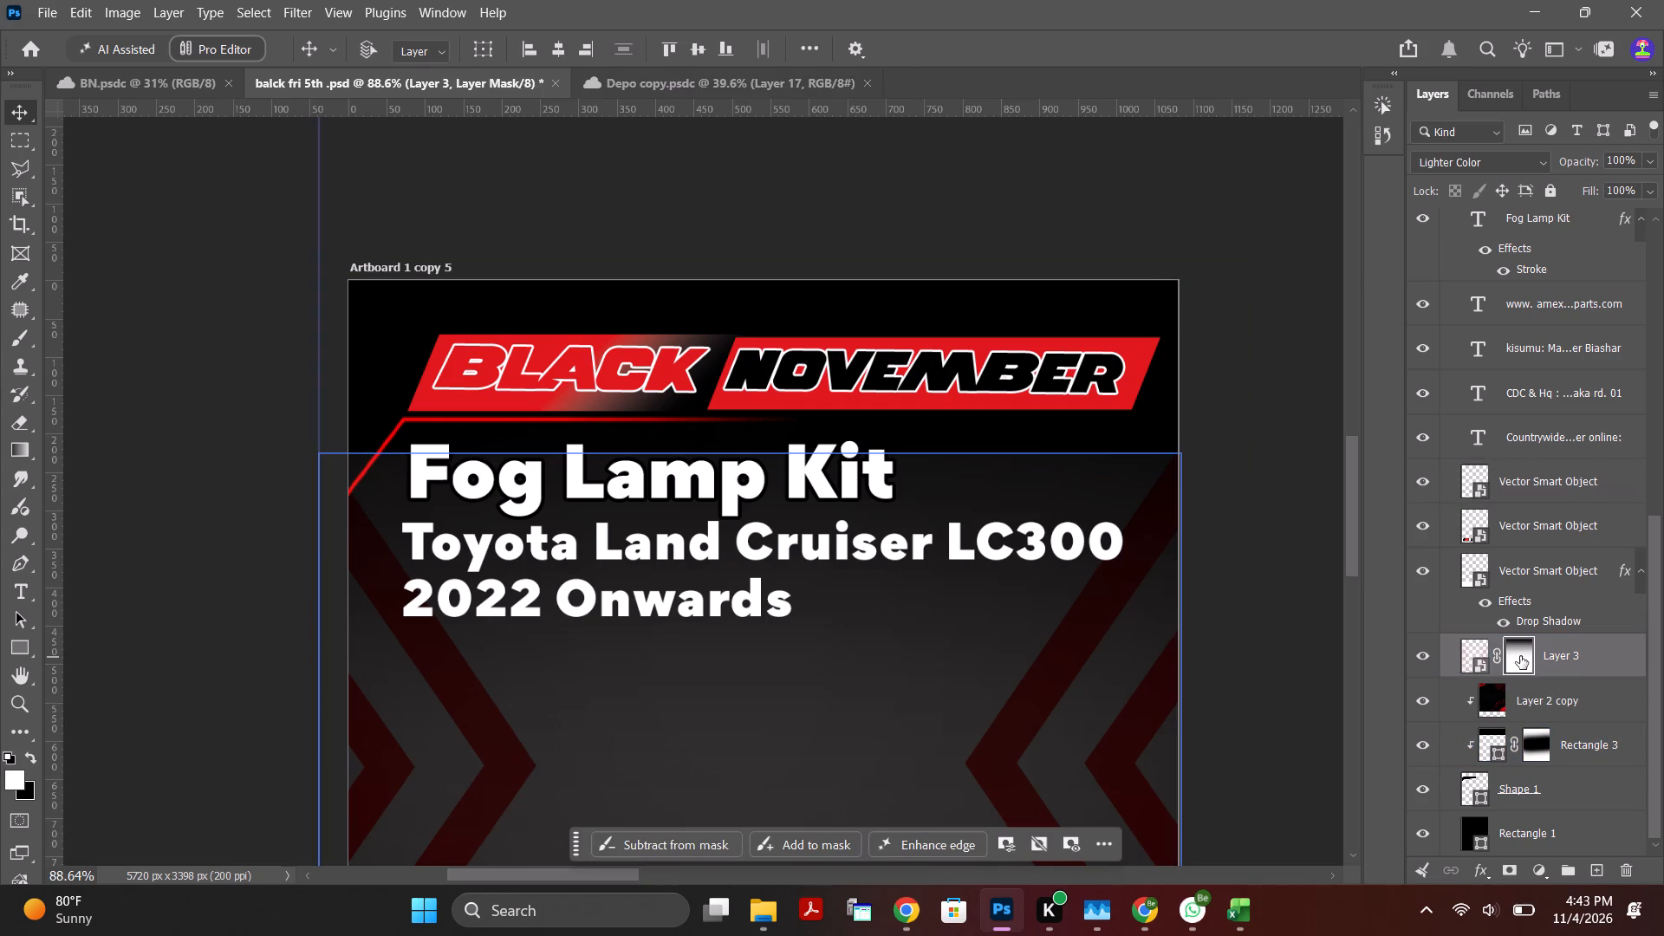
{"action": "left_click", "coordinate": [1520, 656]}
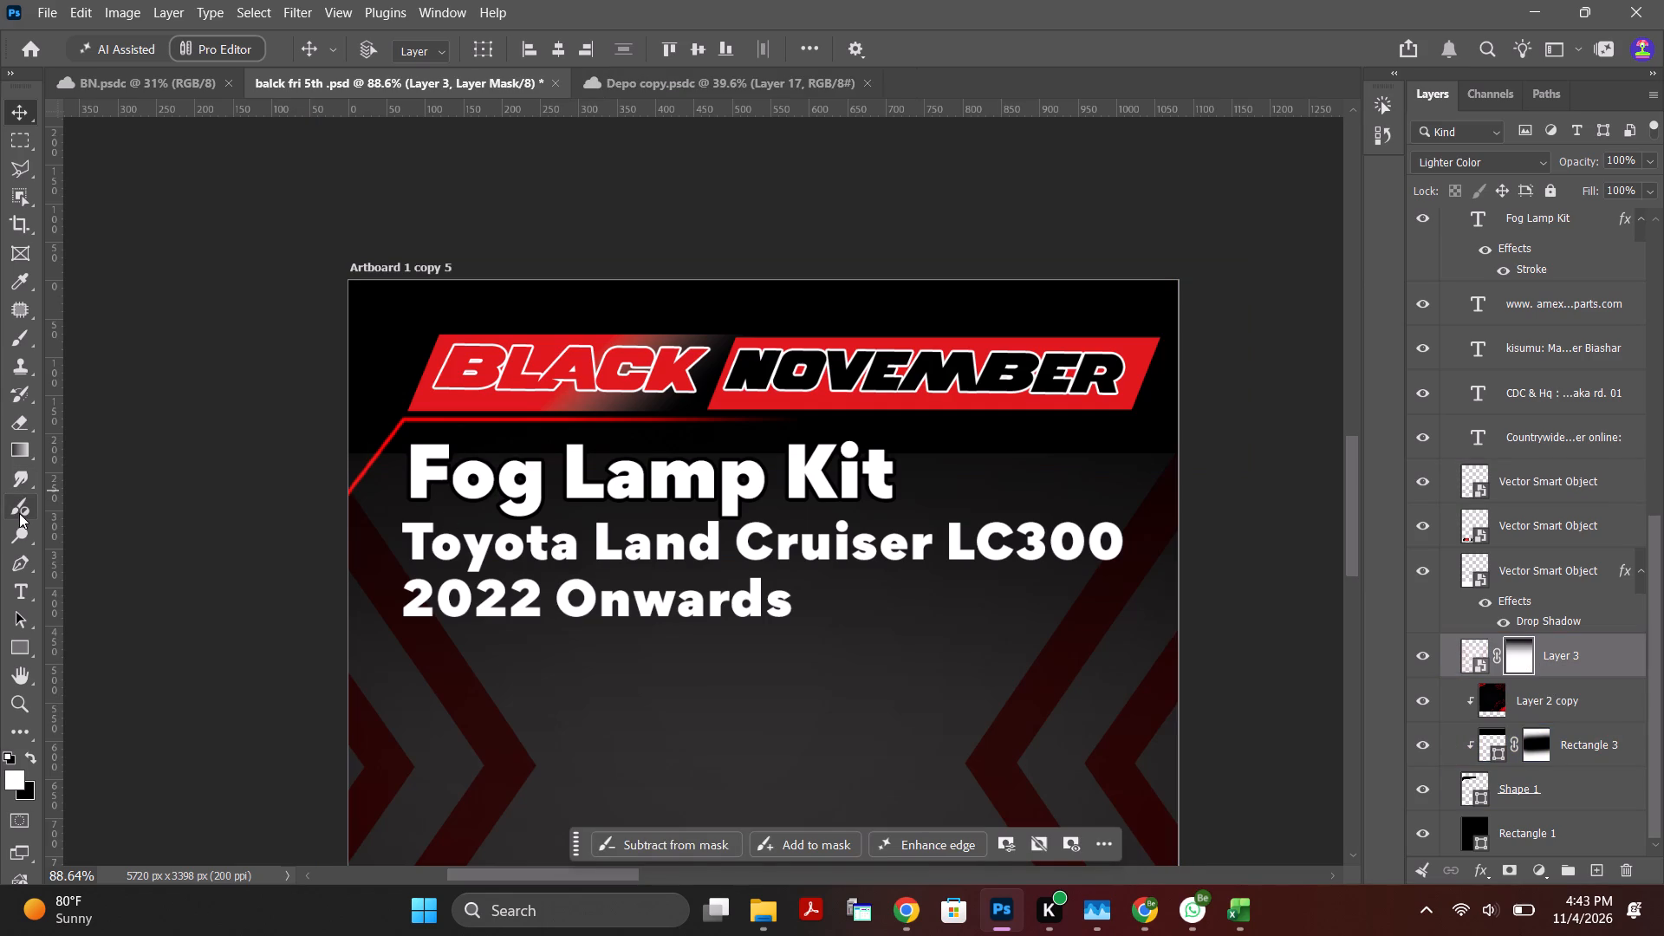
{"action": "left_click", "coordinate": [19, 335]}
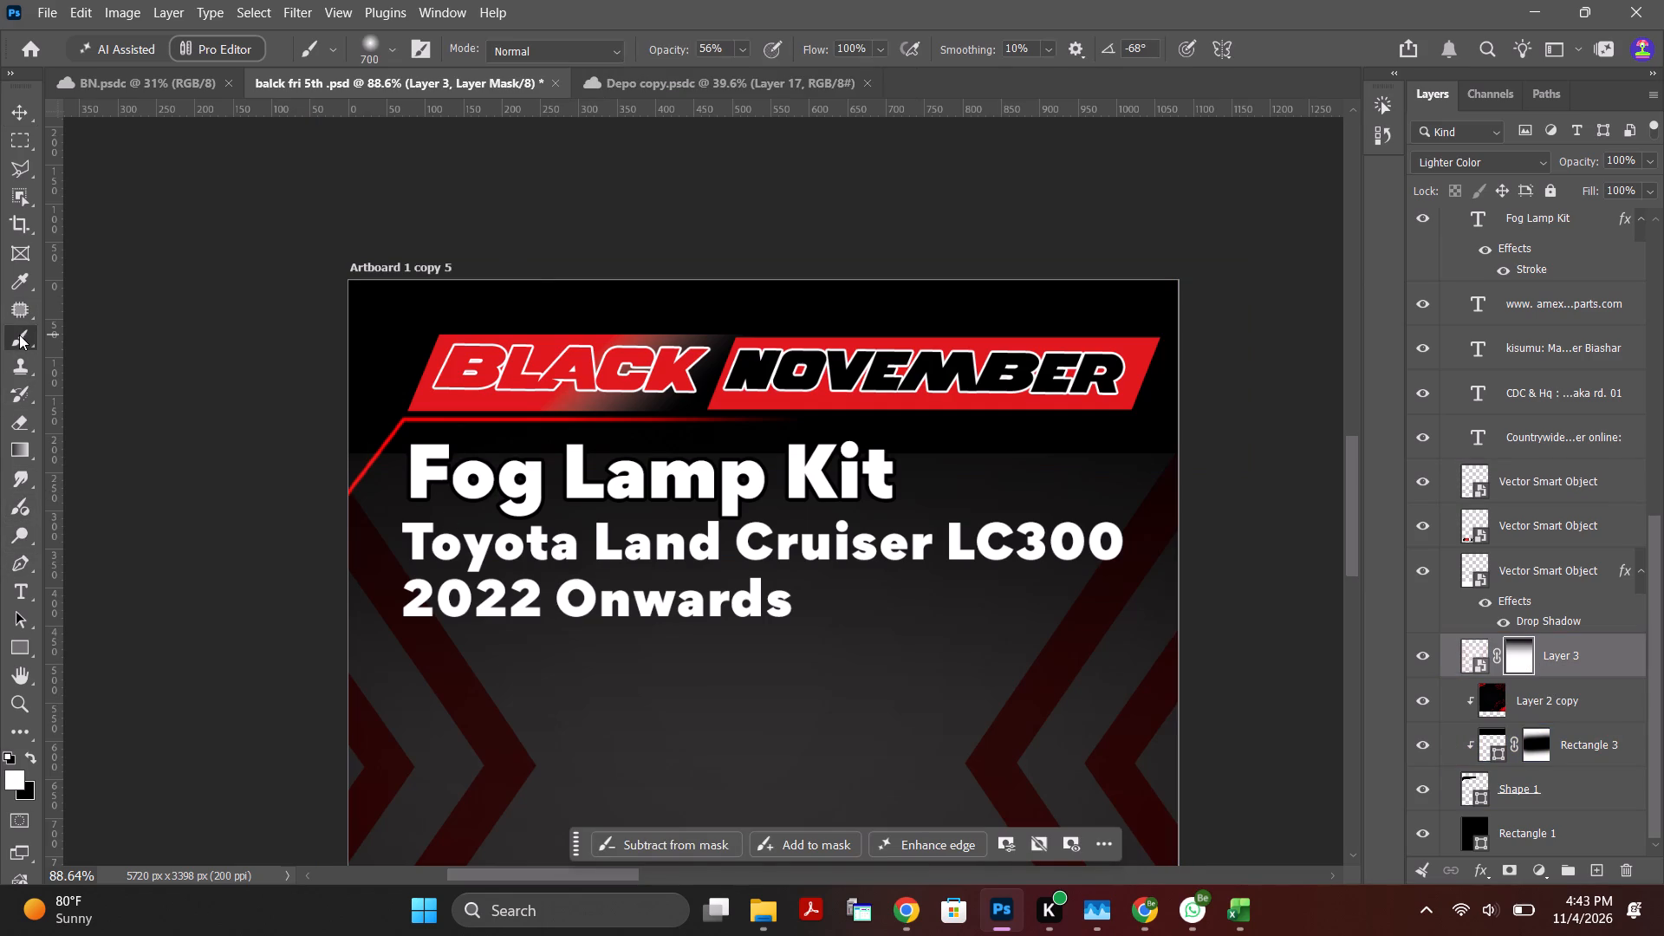
{"action": "left_click_drag", "start_coordinate": [361, 254], "coordinate": [587, 242]}
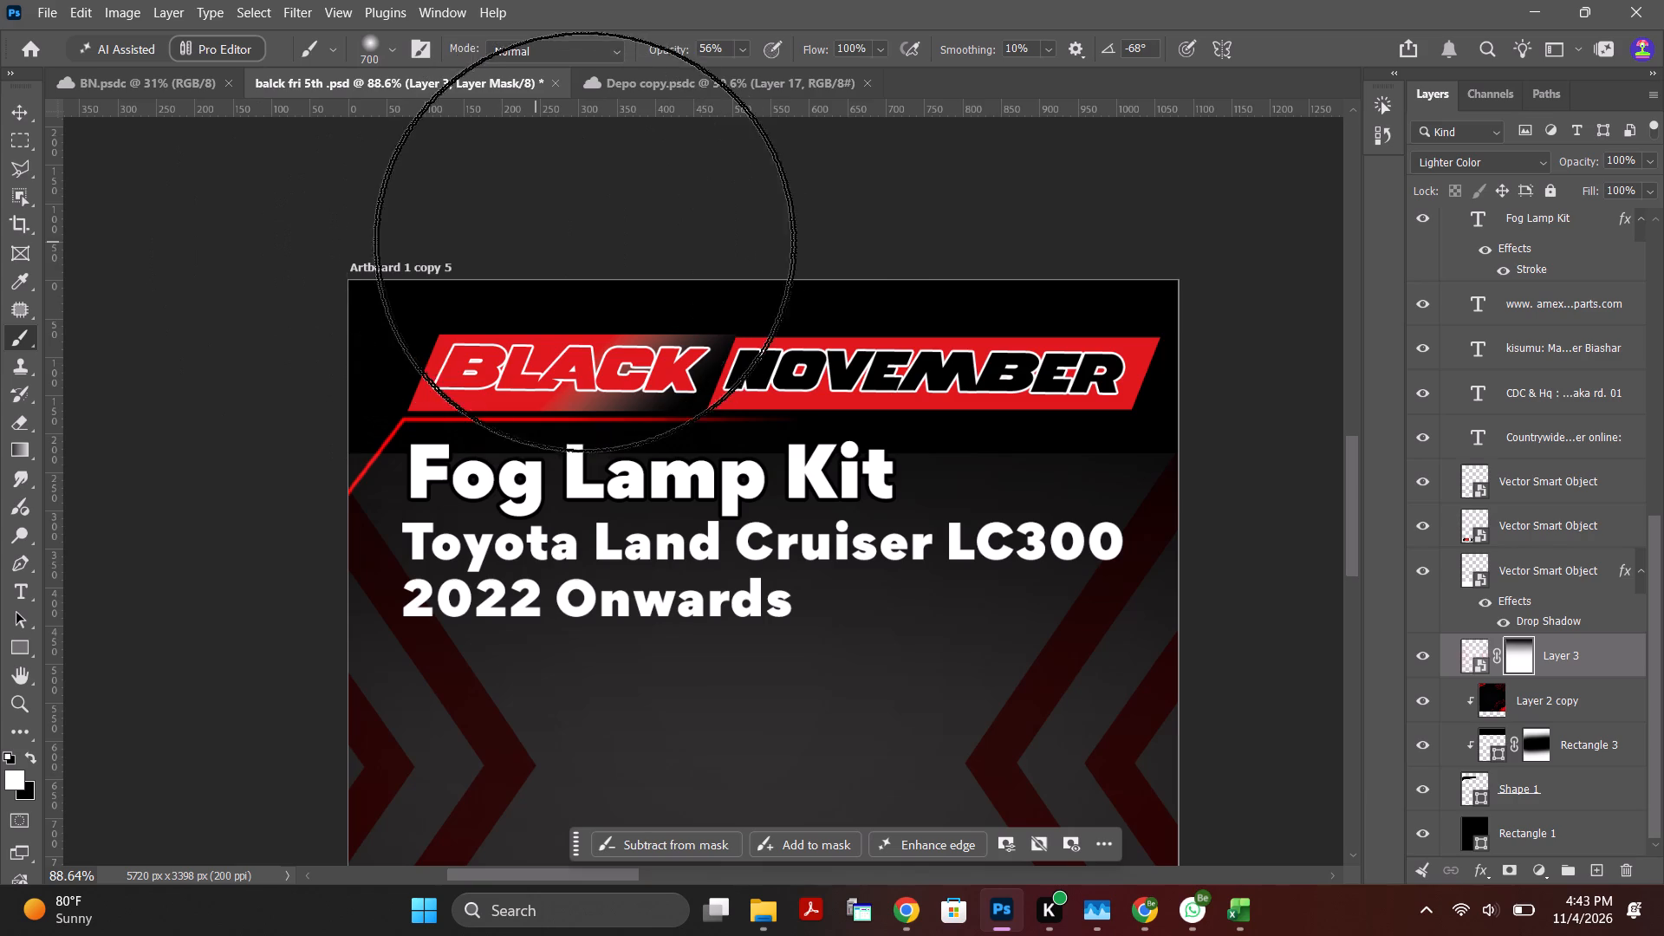
{"action": "left_click_drag", "start_coordinate": [587, 242], "coordinate": [1223, 271]}
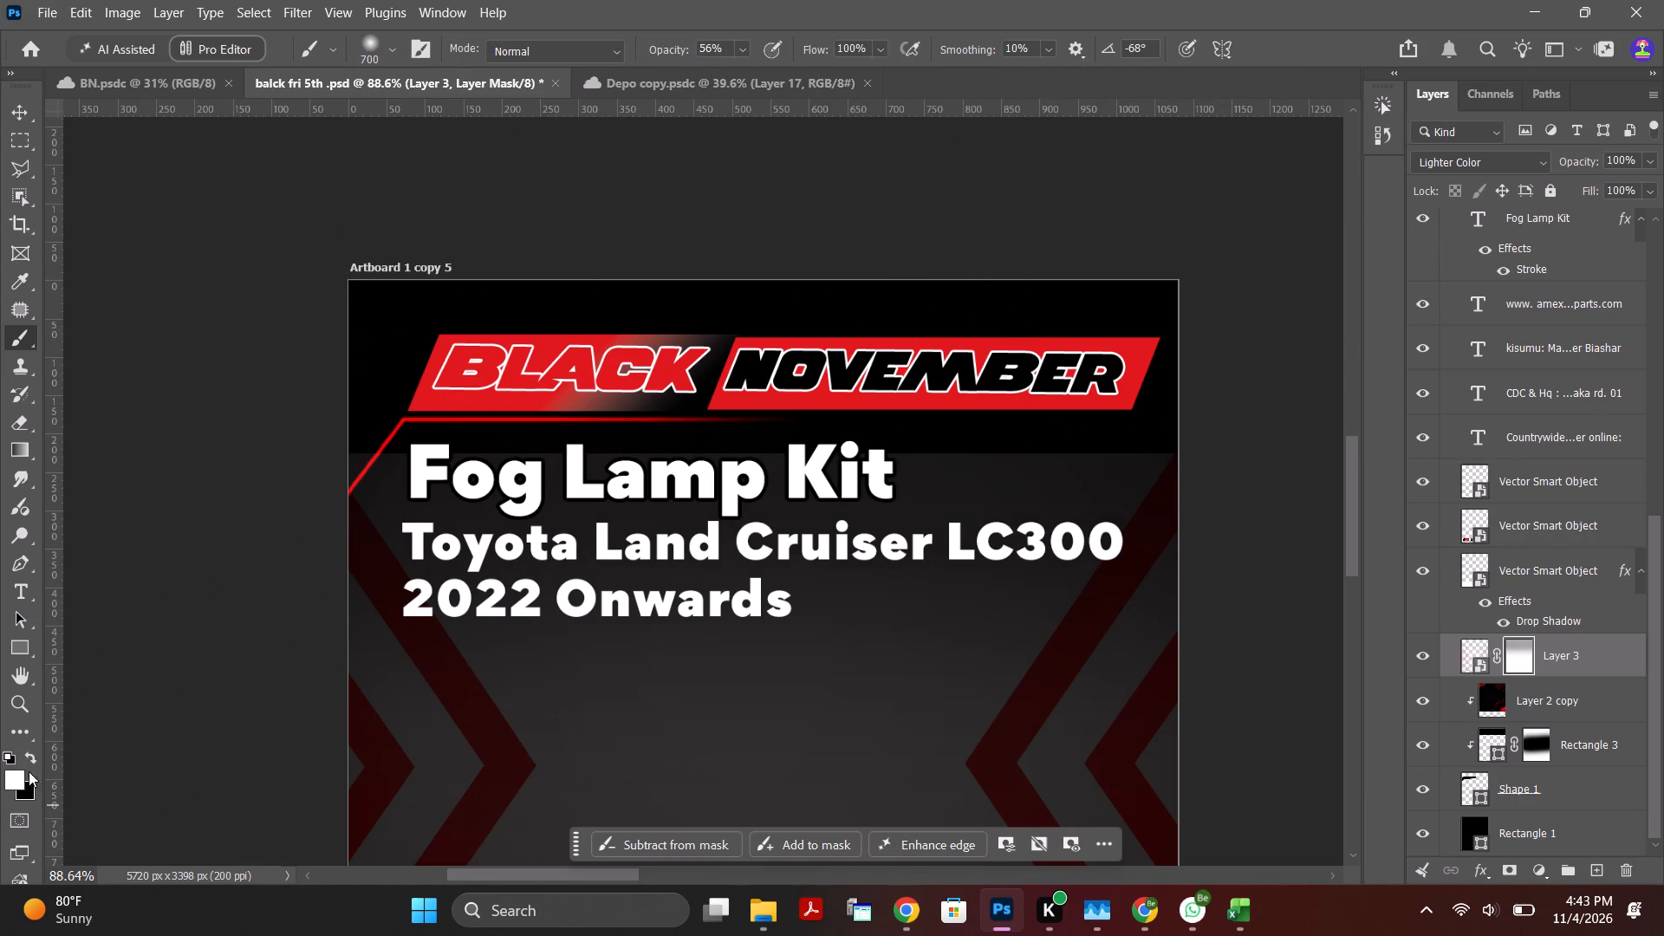
Switch the brush to black and paint back and forth across the top of Layer 3's mask.
{"action": "left_click", "coordinate": [29, 752]}
{"action": "left_click_drag", "start_coordinate": [315, 252], "coordinate": [331, 253]}
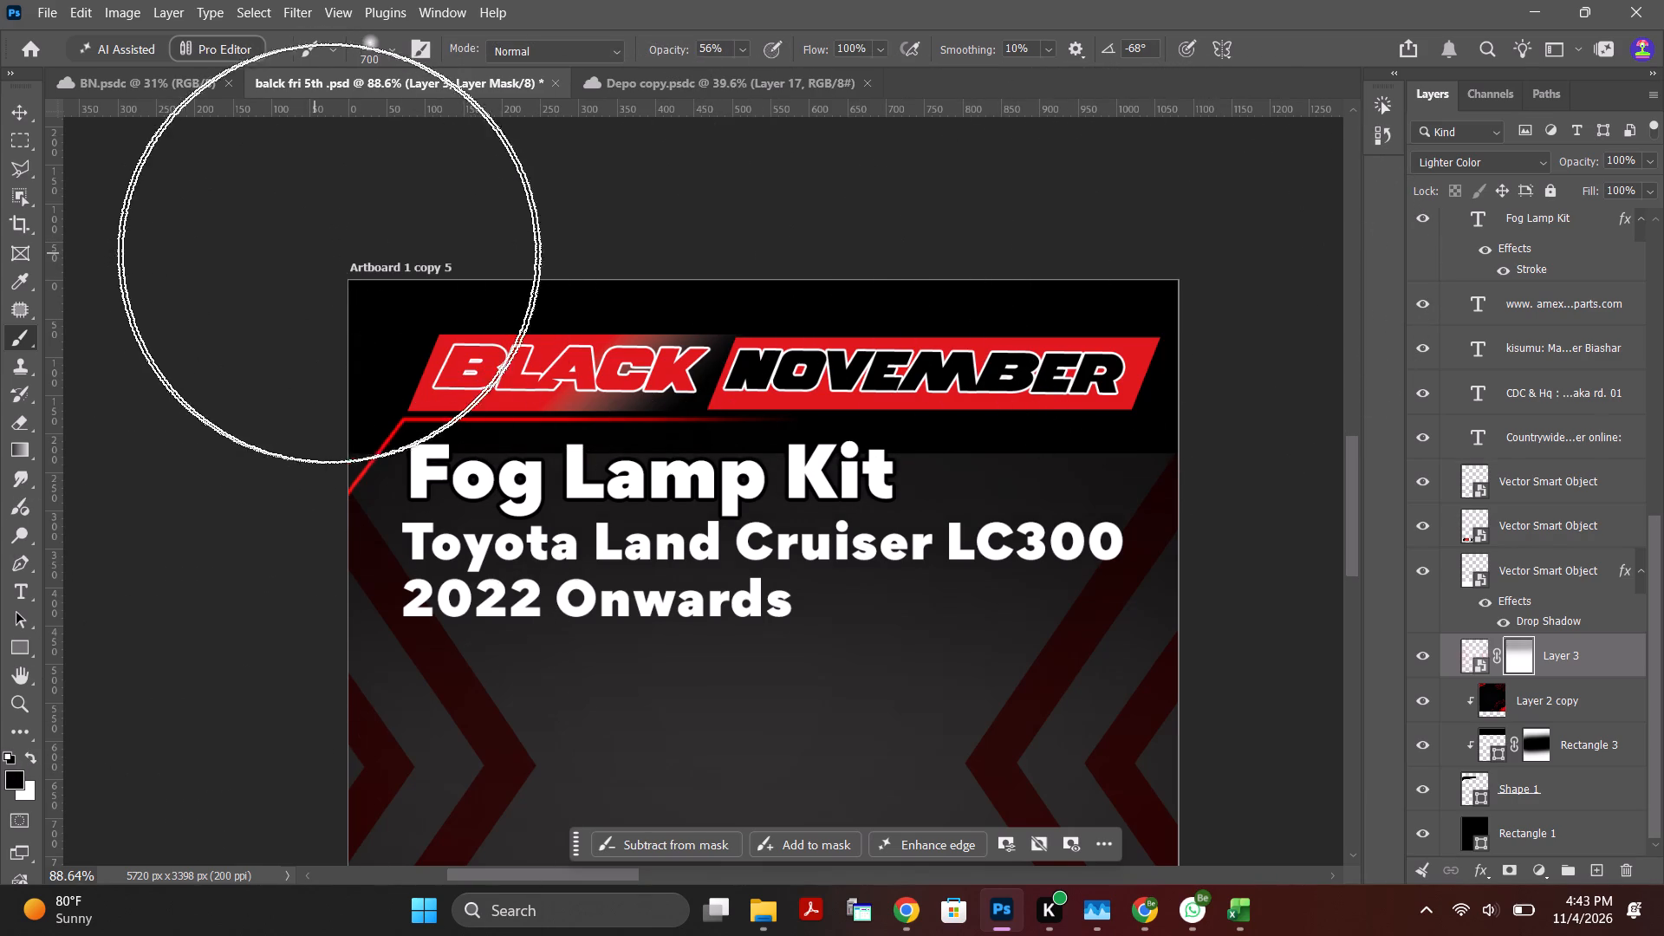
{"action": "left_click_drag", "start_coordinate": [331, 253], "coordinate": [1200, 253]}
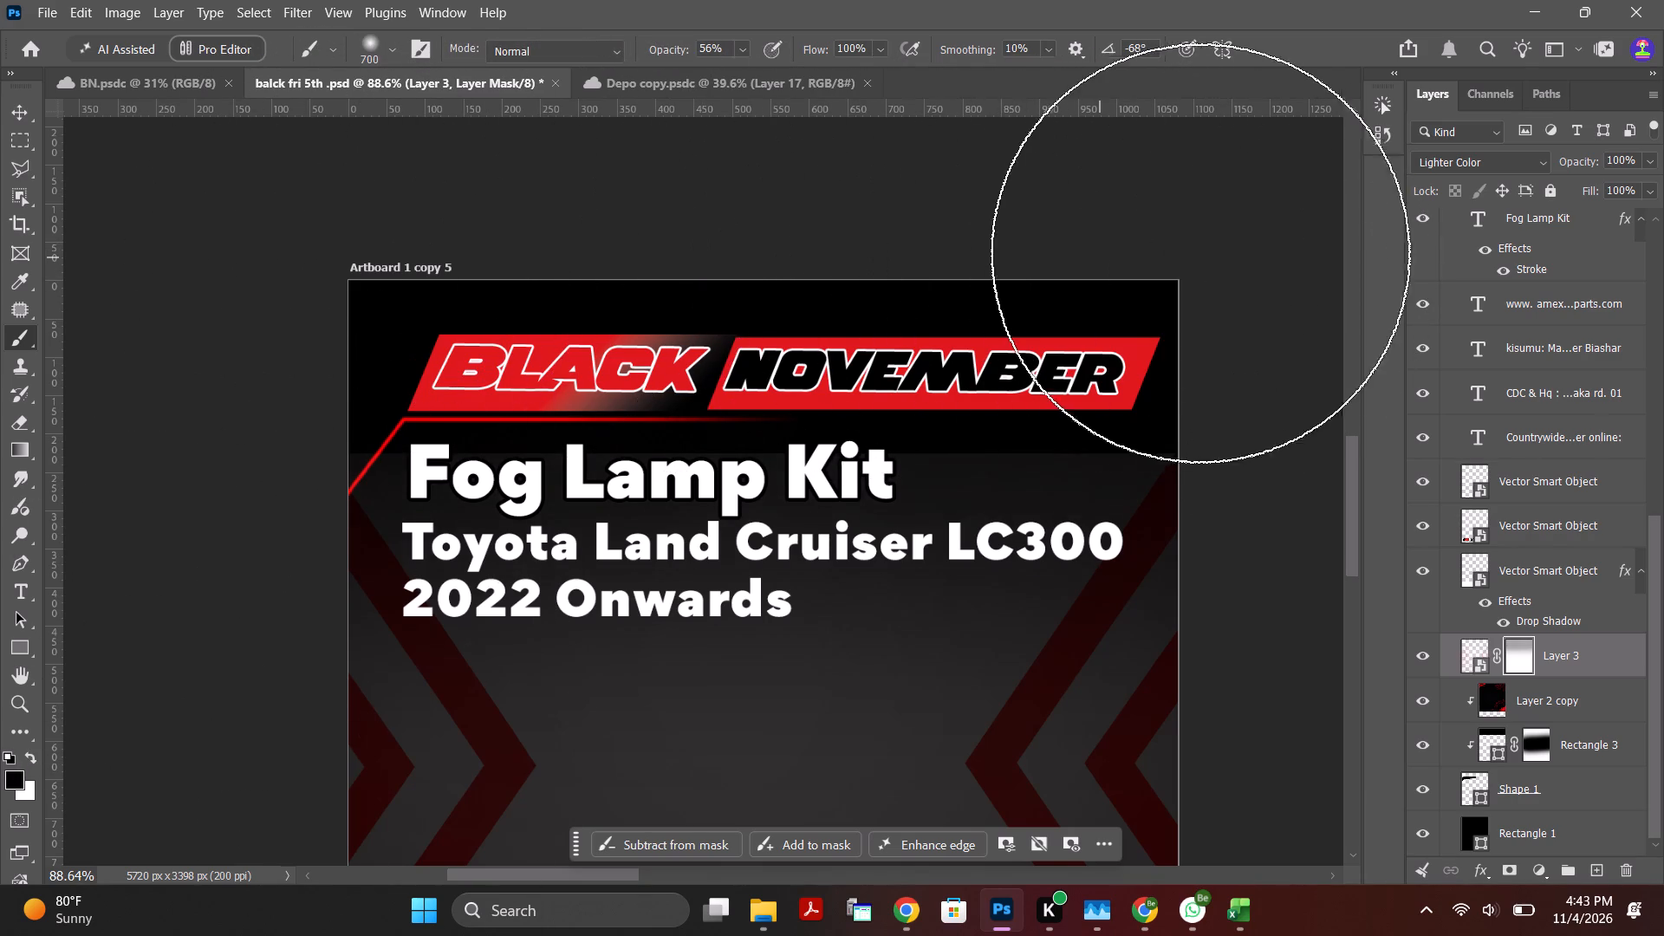
{"action": "left_click_drag", "start_coordinate": [1200, 253], "coordinate": [895, 284]}
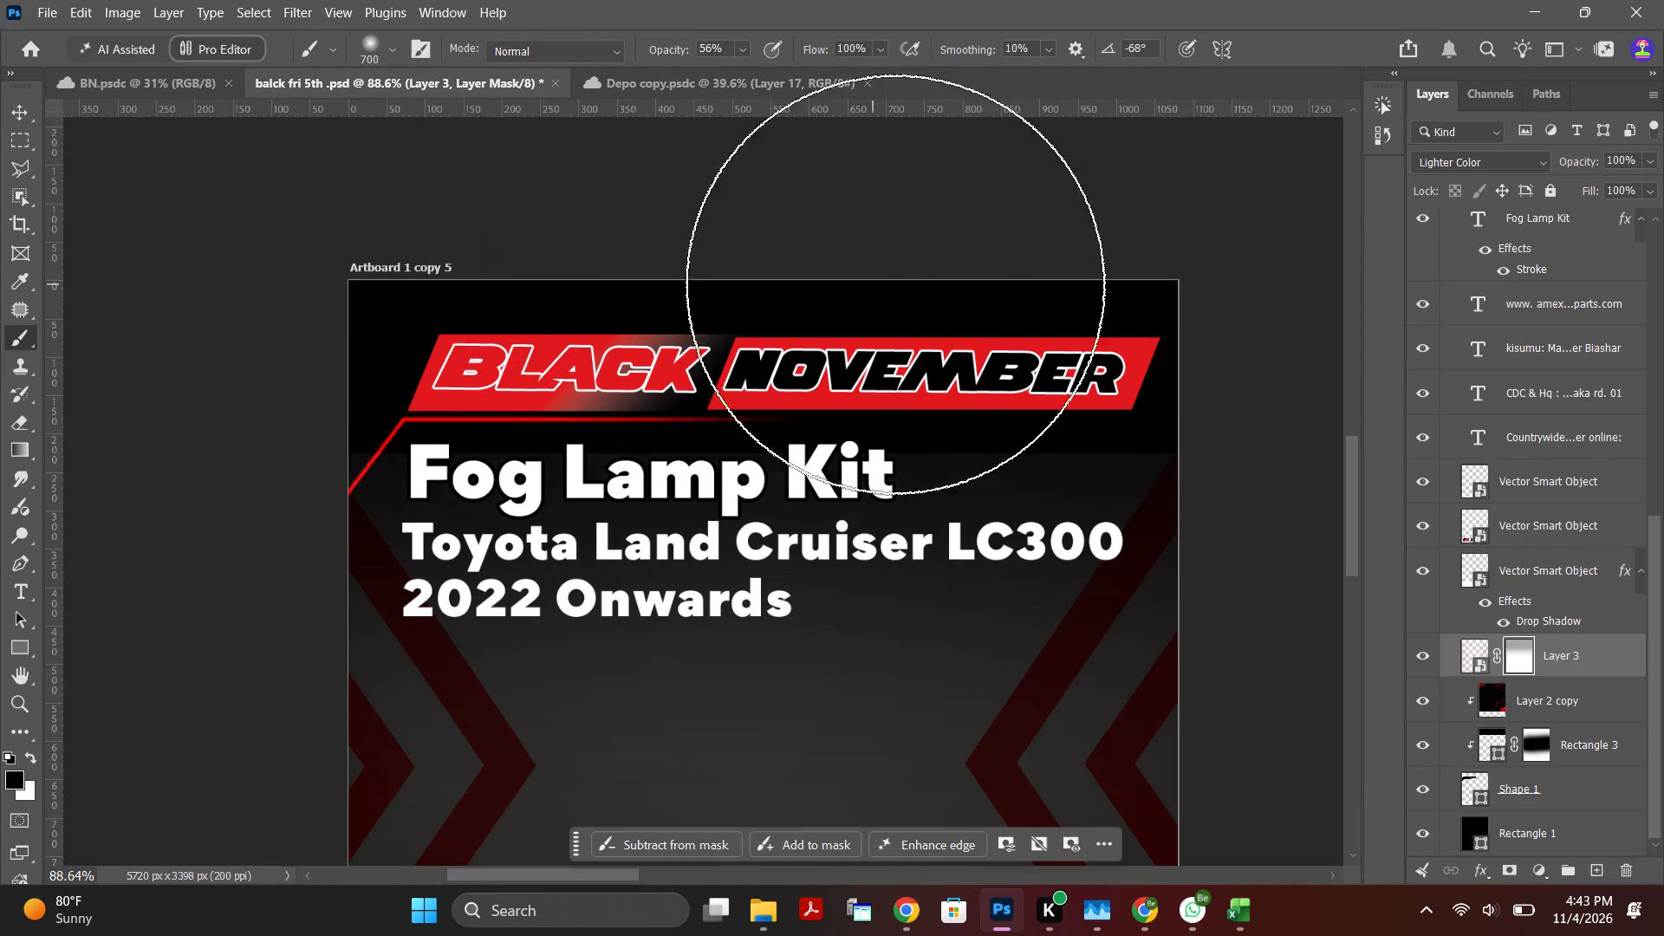
{"action": "left_click_drag", "start_coordinate": [895, 284], "coordinate": [260, 189]}
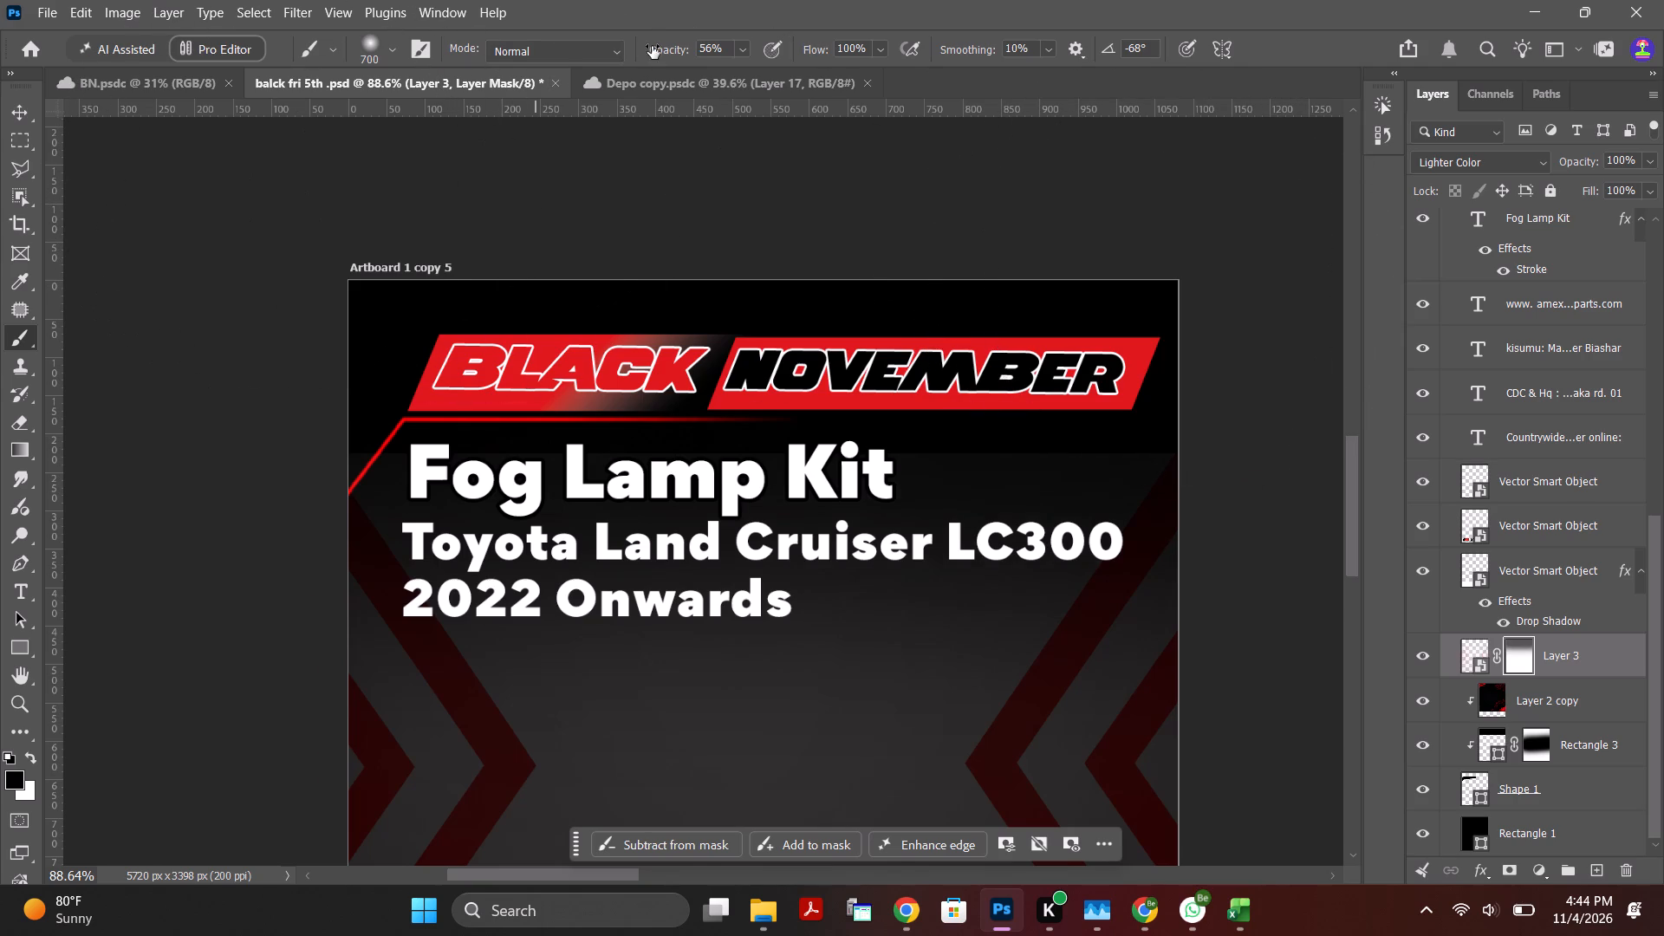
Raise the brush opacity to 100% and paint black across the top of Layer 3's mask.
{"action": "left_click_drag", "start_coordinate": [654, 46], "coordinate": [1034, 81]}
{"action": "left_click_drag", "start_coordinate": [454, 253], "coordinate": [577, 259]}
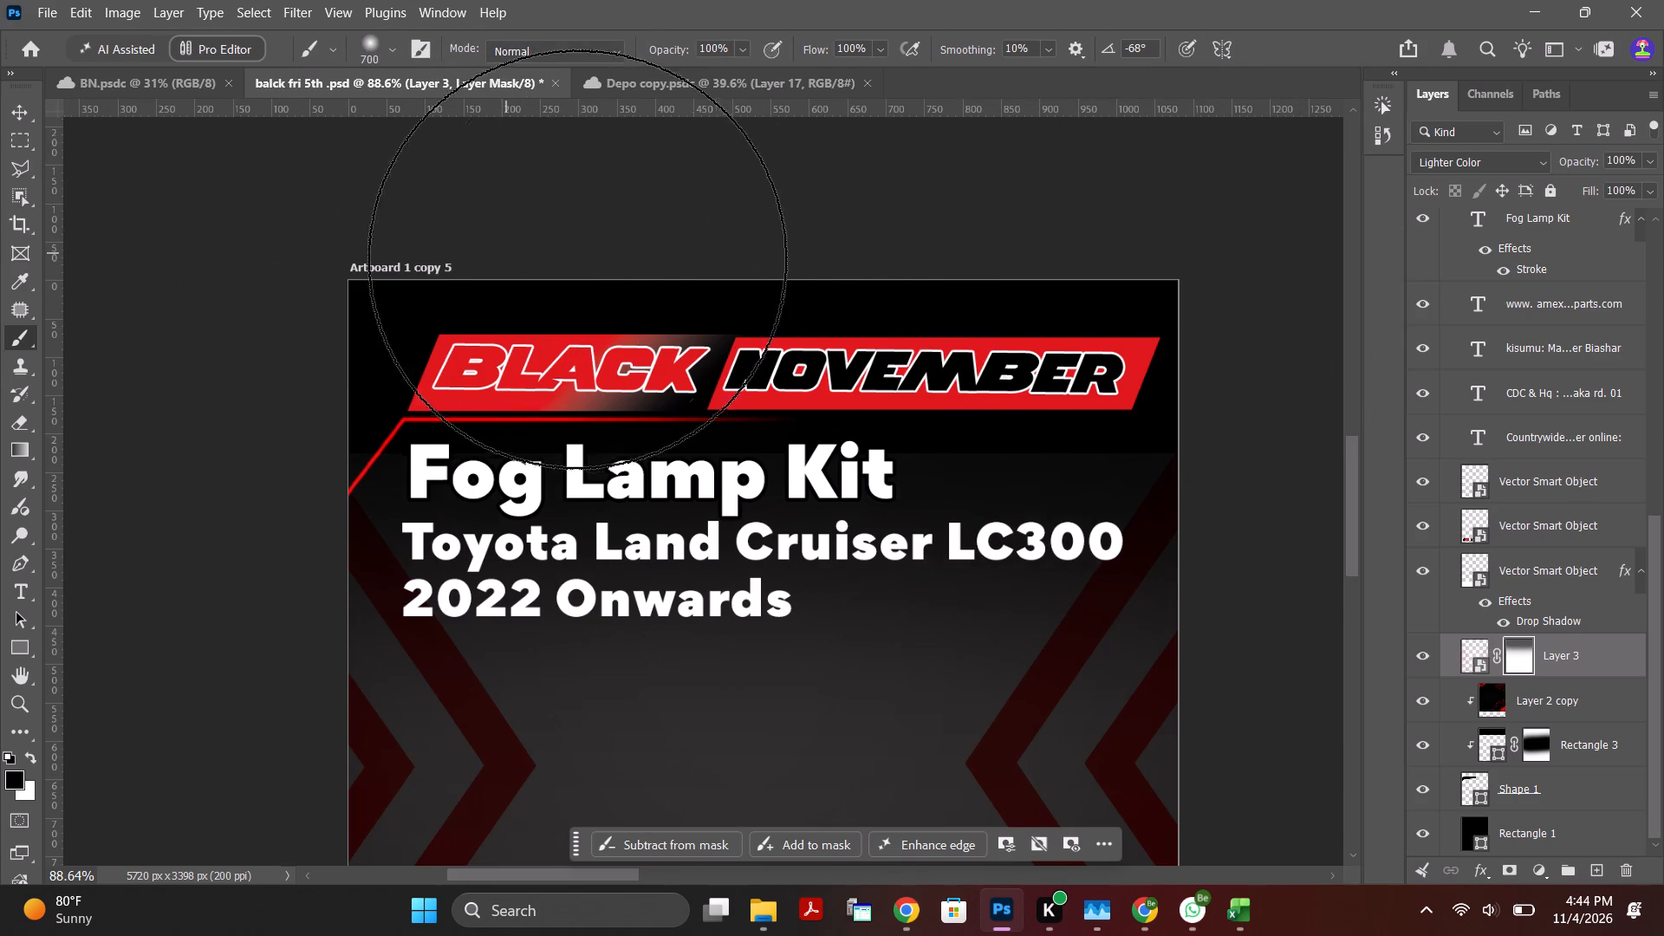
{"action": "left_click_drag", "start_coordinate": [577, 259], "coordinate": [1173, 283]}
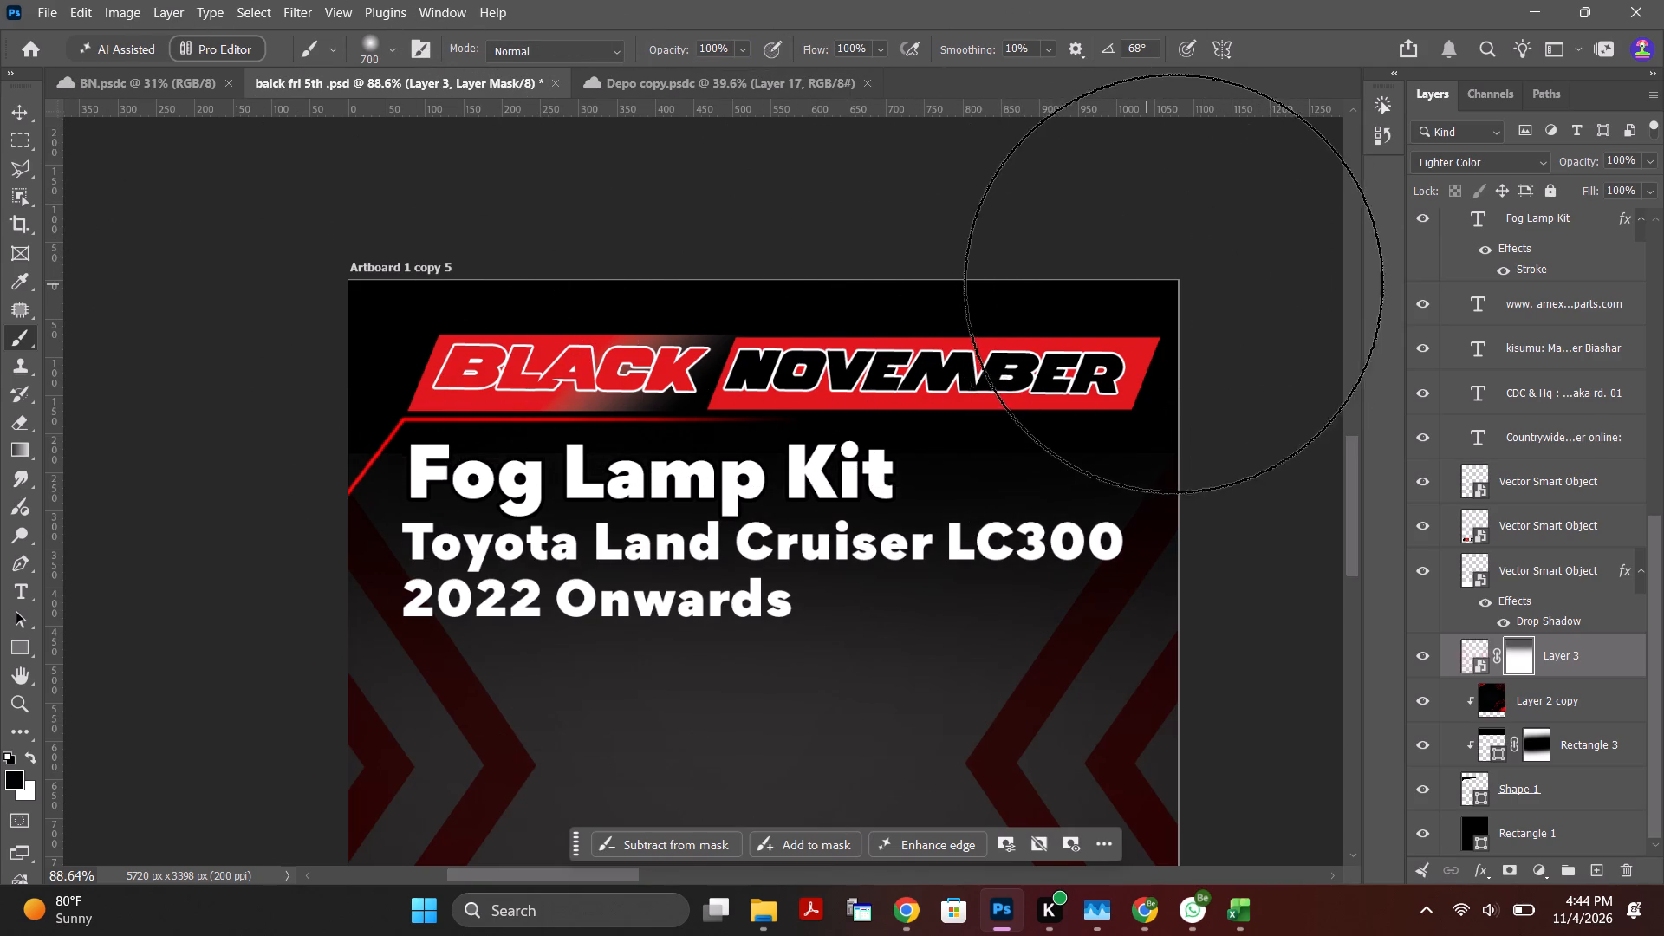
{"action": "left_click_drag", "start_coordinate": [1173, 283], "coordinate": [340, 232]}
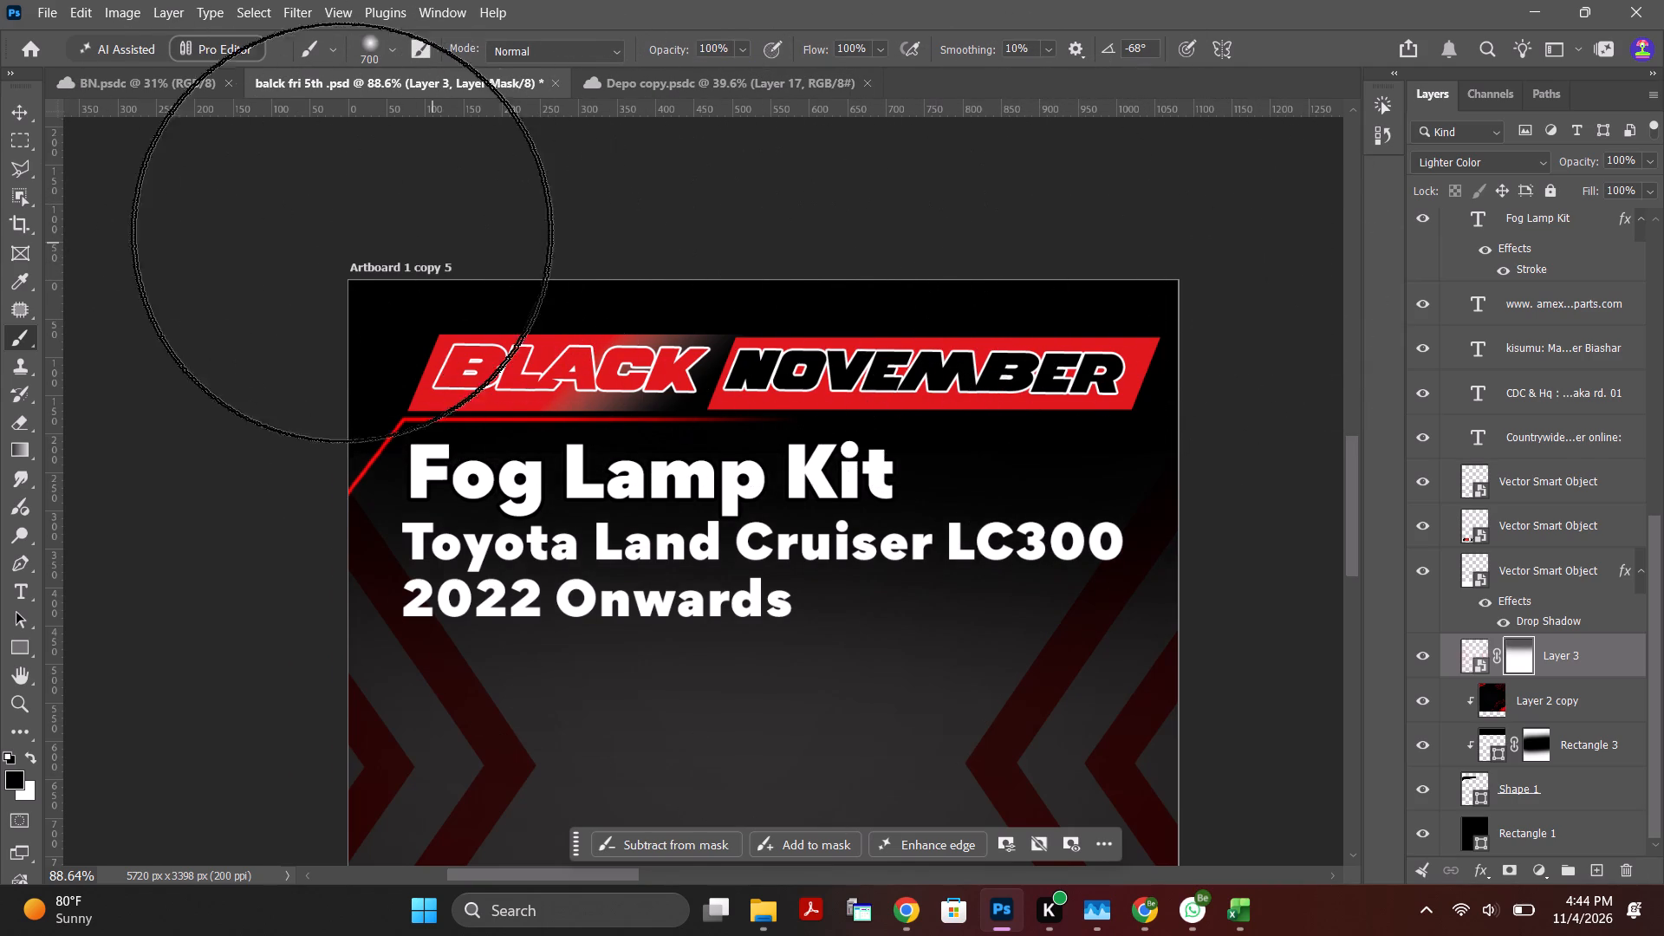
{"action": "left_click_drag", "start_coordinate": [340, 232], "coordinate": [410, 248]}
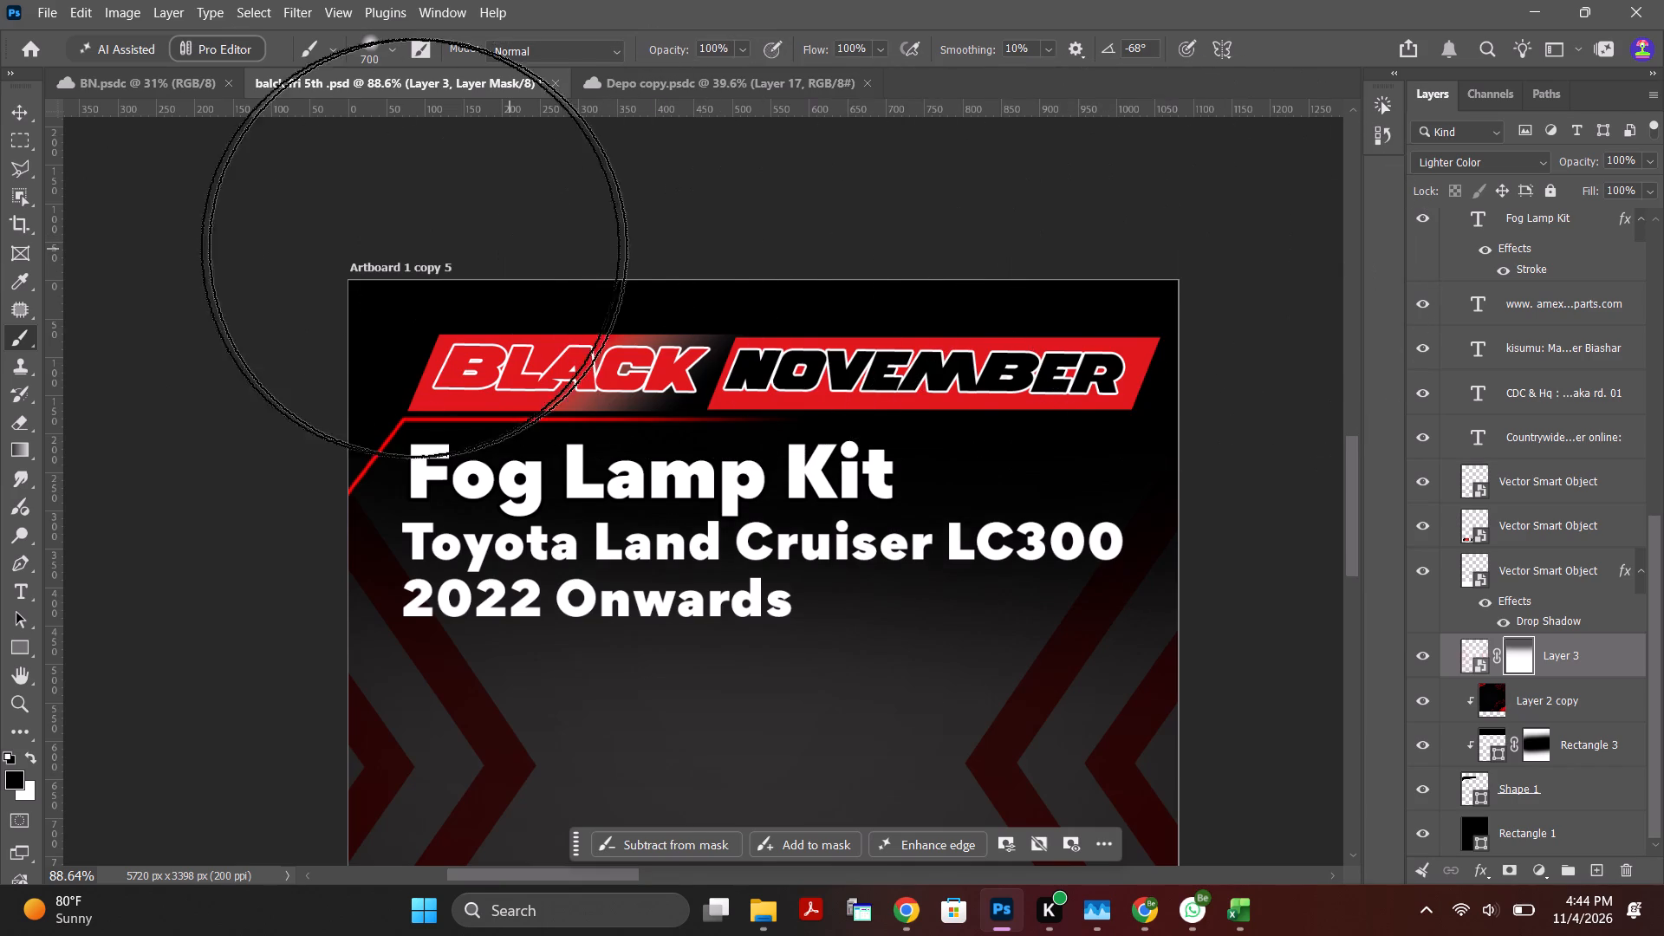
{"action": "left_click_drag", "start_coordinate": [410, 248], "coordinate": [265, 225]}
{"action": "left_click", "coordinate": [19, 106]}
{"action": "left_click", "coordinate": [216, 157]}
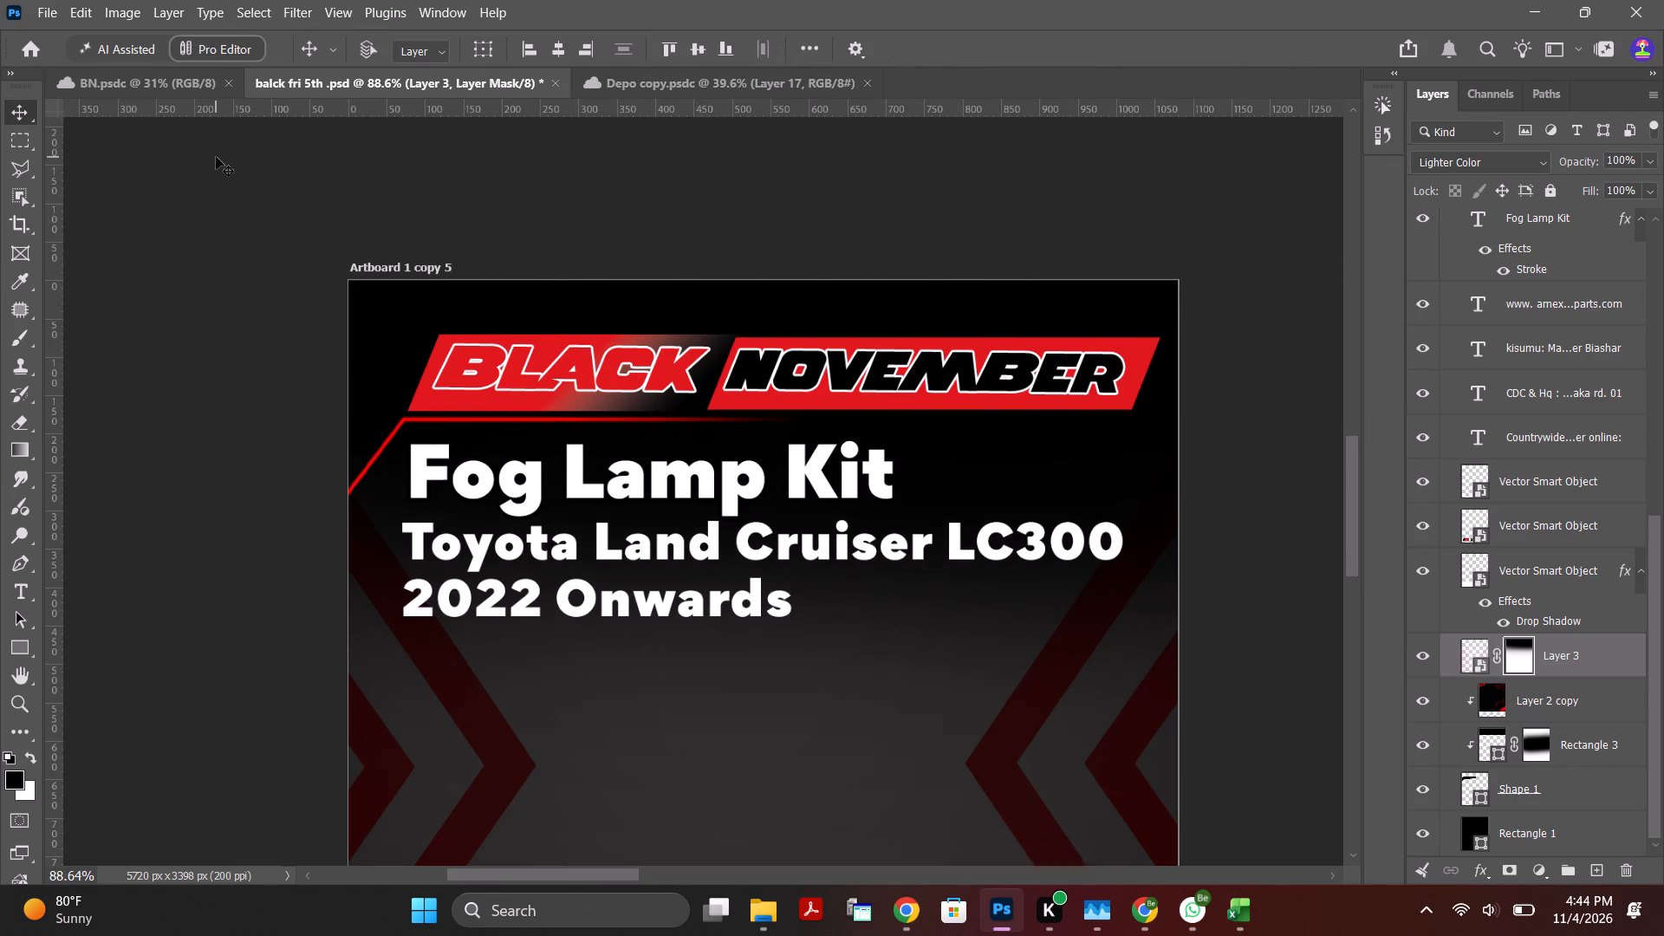
Examine the complete Fog Lamp Kit poster, checking how the header blends into the dark background.
{"action": "scroll", "coordinate": [660, 685], "scroll_direction": "down", "scroll_amount": 7, "text": "alt"}
{"action": "scroll", "coordinate": [728, 622], "scroll_direction": "down", "scroll_amount": 3, "text": "alt"}
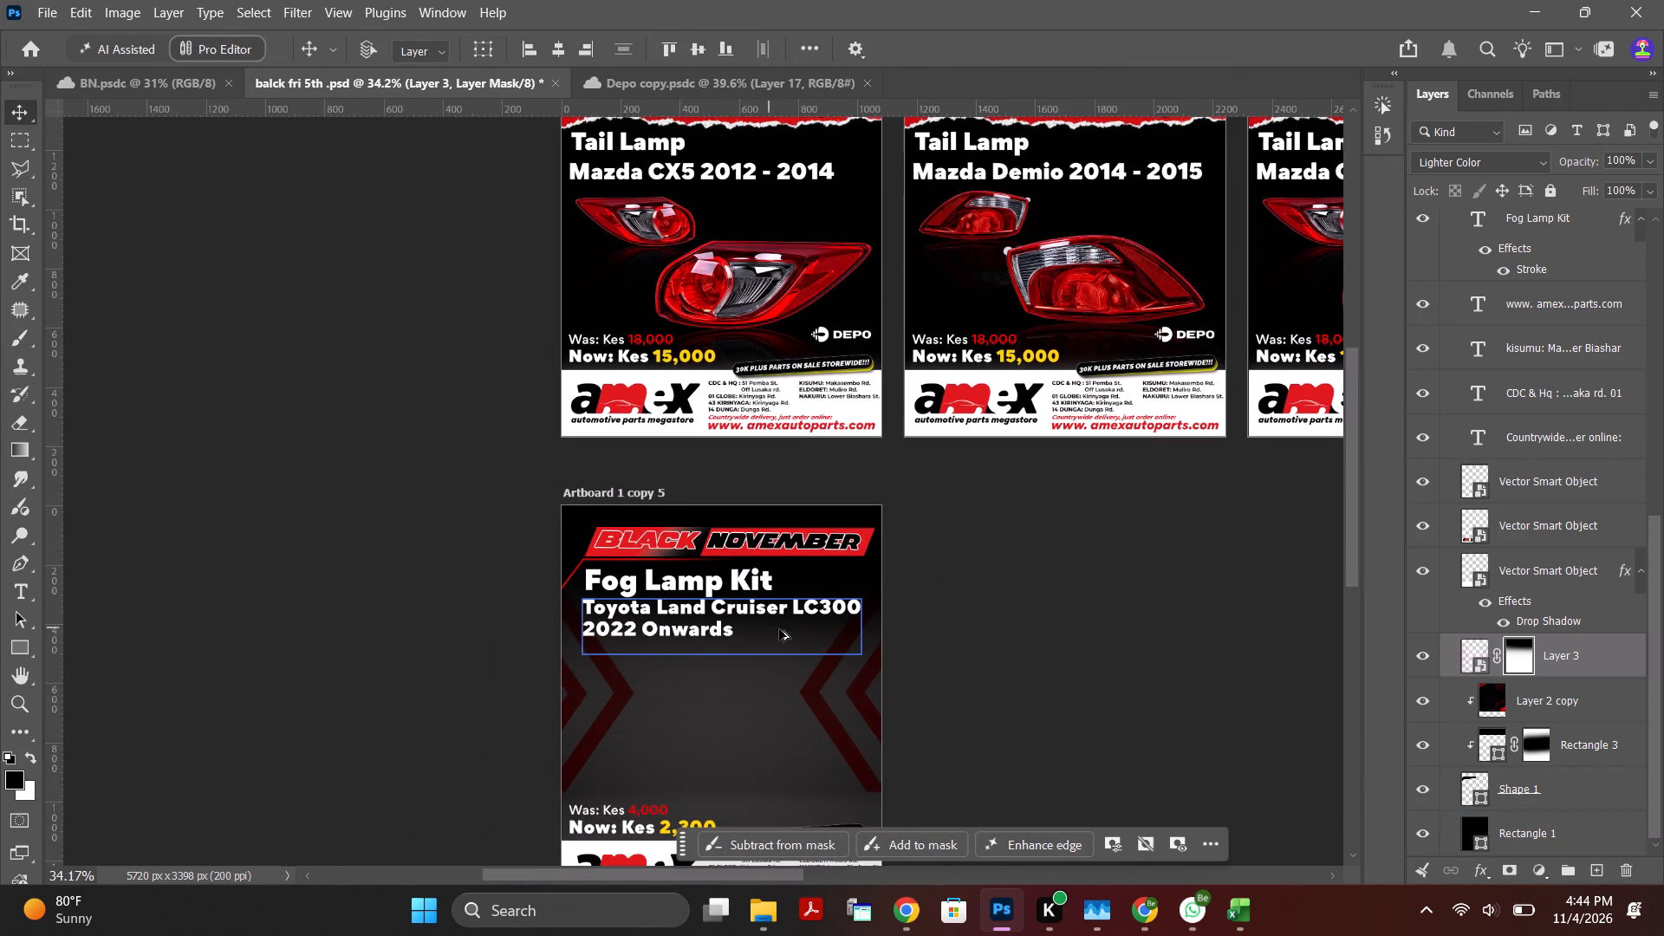
{"action": "left_click_drag", "start_coordinate": [1347, 509], "coordinate": [1364, 578]}
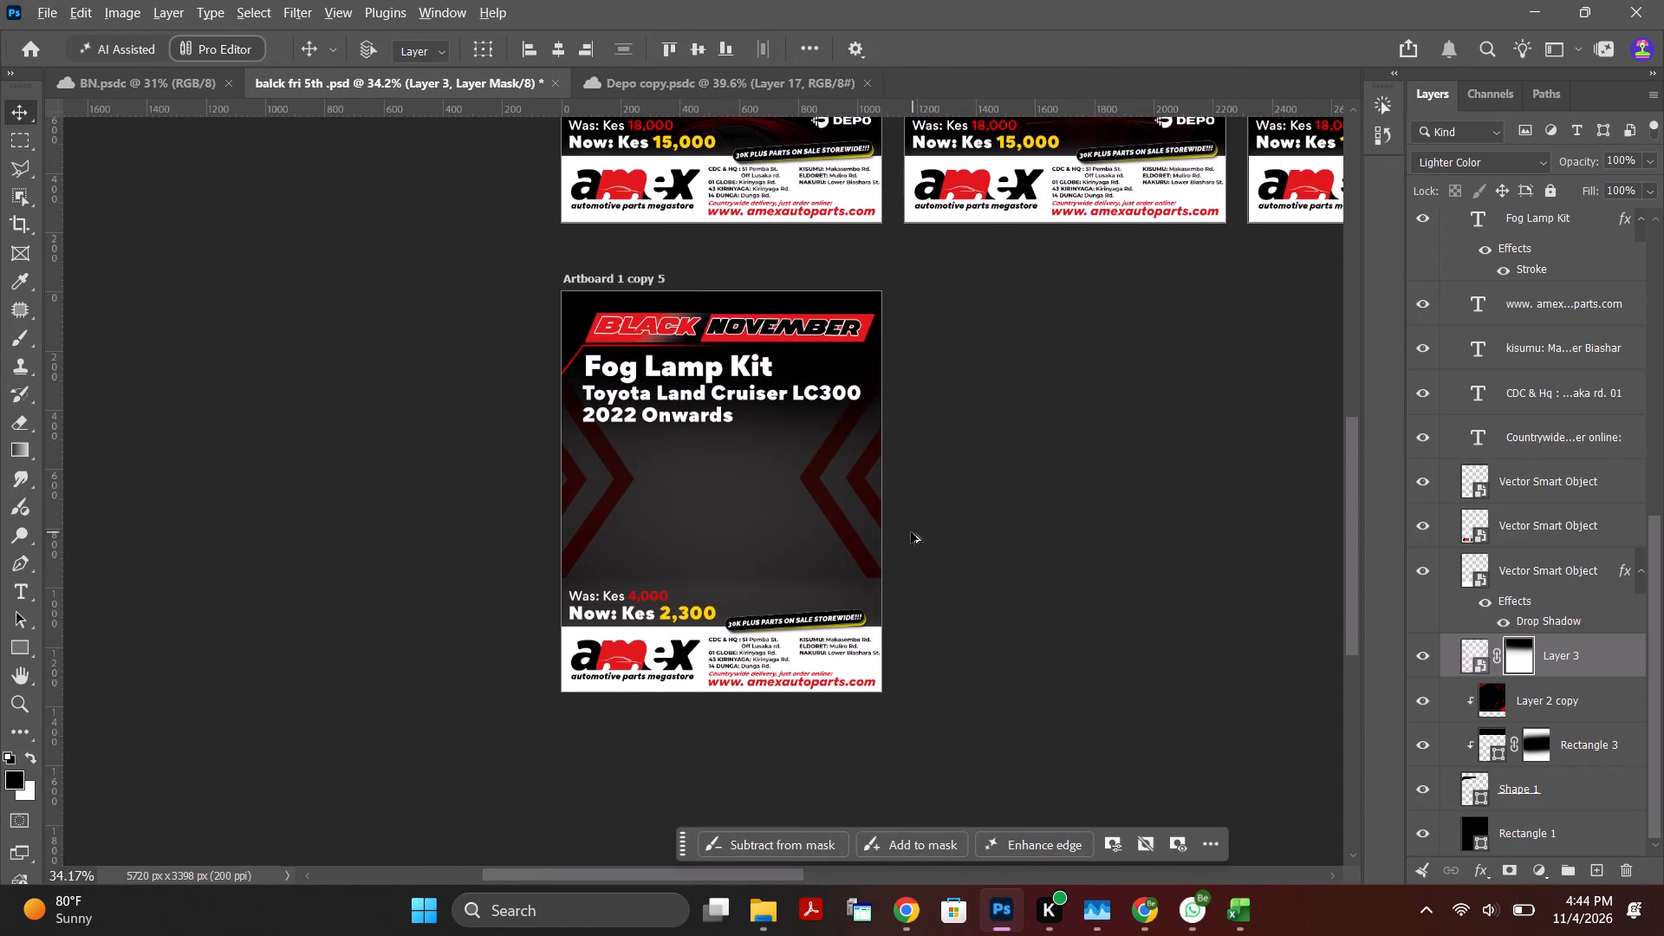
{"action": "scroll", "coordinate": [769, 377], "scroll_direction": "up", "scroll_amount": 2, "text": "alt"}
{"action": "scroll", "coordinate": [827, 521], "scroll_direction": "up", "scroll_amount": 4, "text": "alt"}
{"action": "scroll", "coordinate": [802, 525], "scroll_direction": "down", "scroll_amount": 4, "text": "alt"}
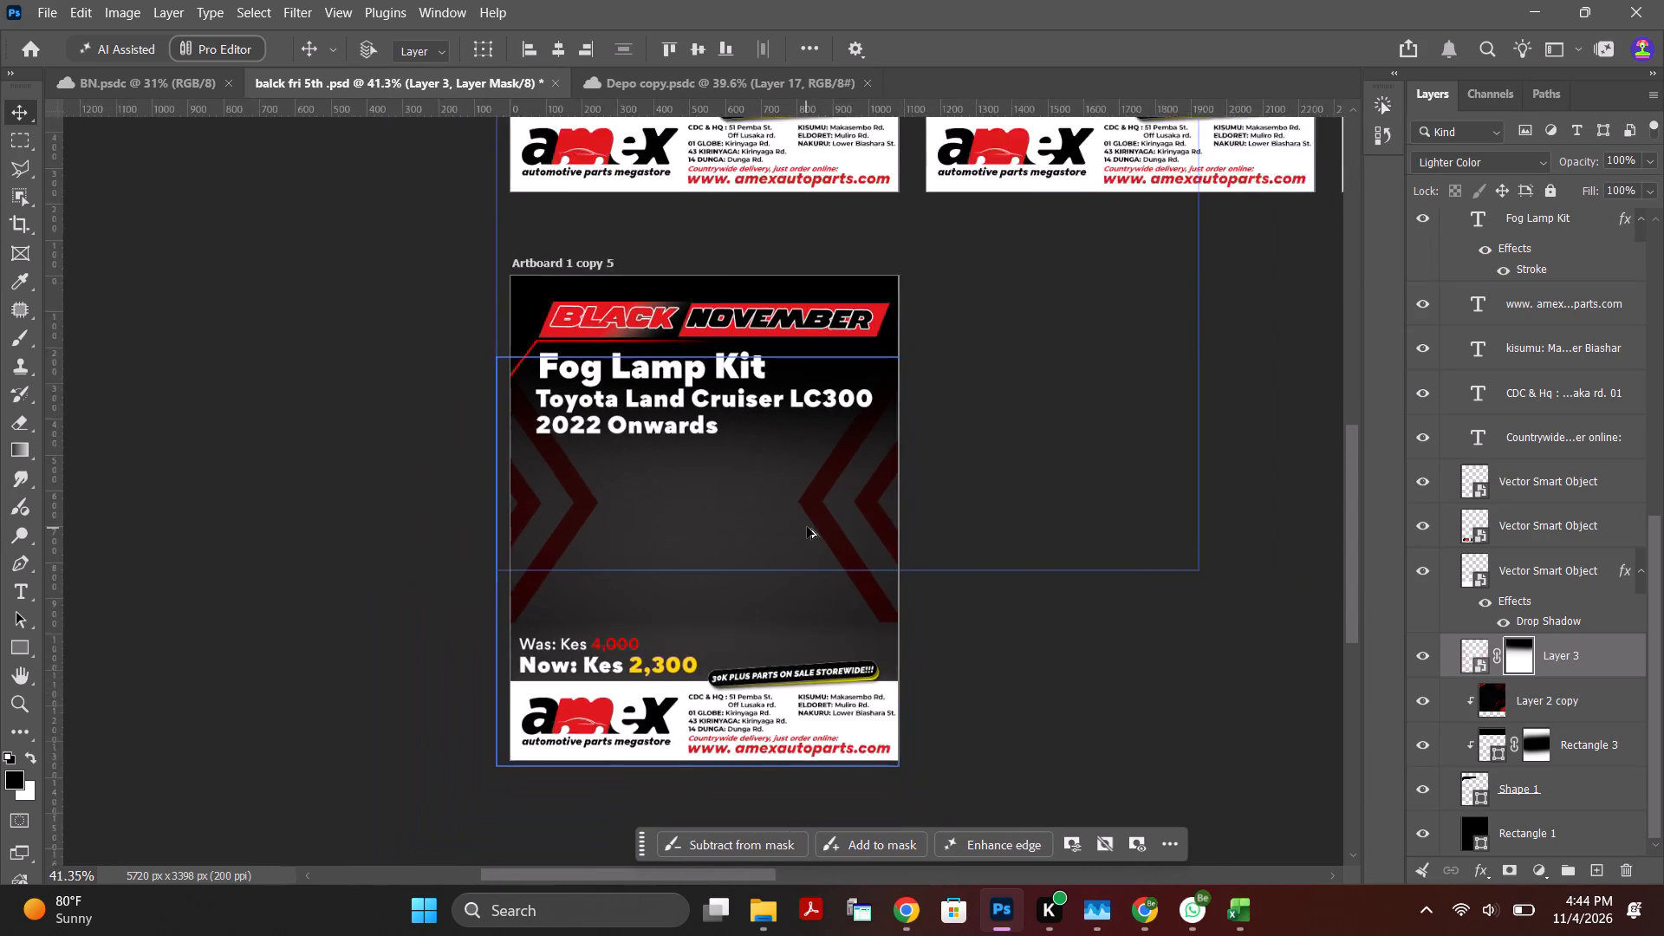
{"action": "scroll", "coordinate": [807, 527], "scroll_direction": "down", "scroll_amount": 1, "text": "alt"}
{"action": "scroll", "coordinate": [862, 635], "scroll_direction": "up", "scroll_amount": 4, "text": "alt"}
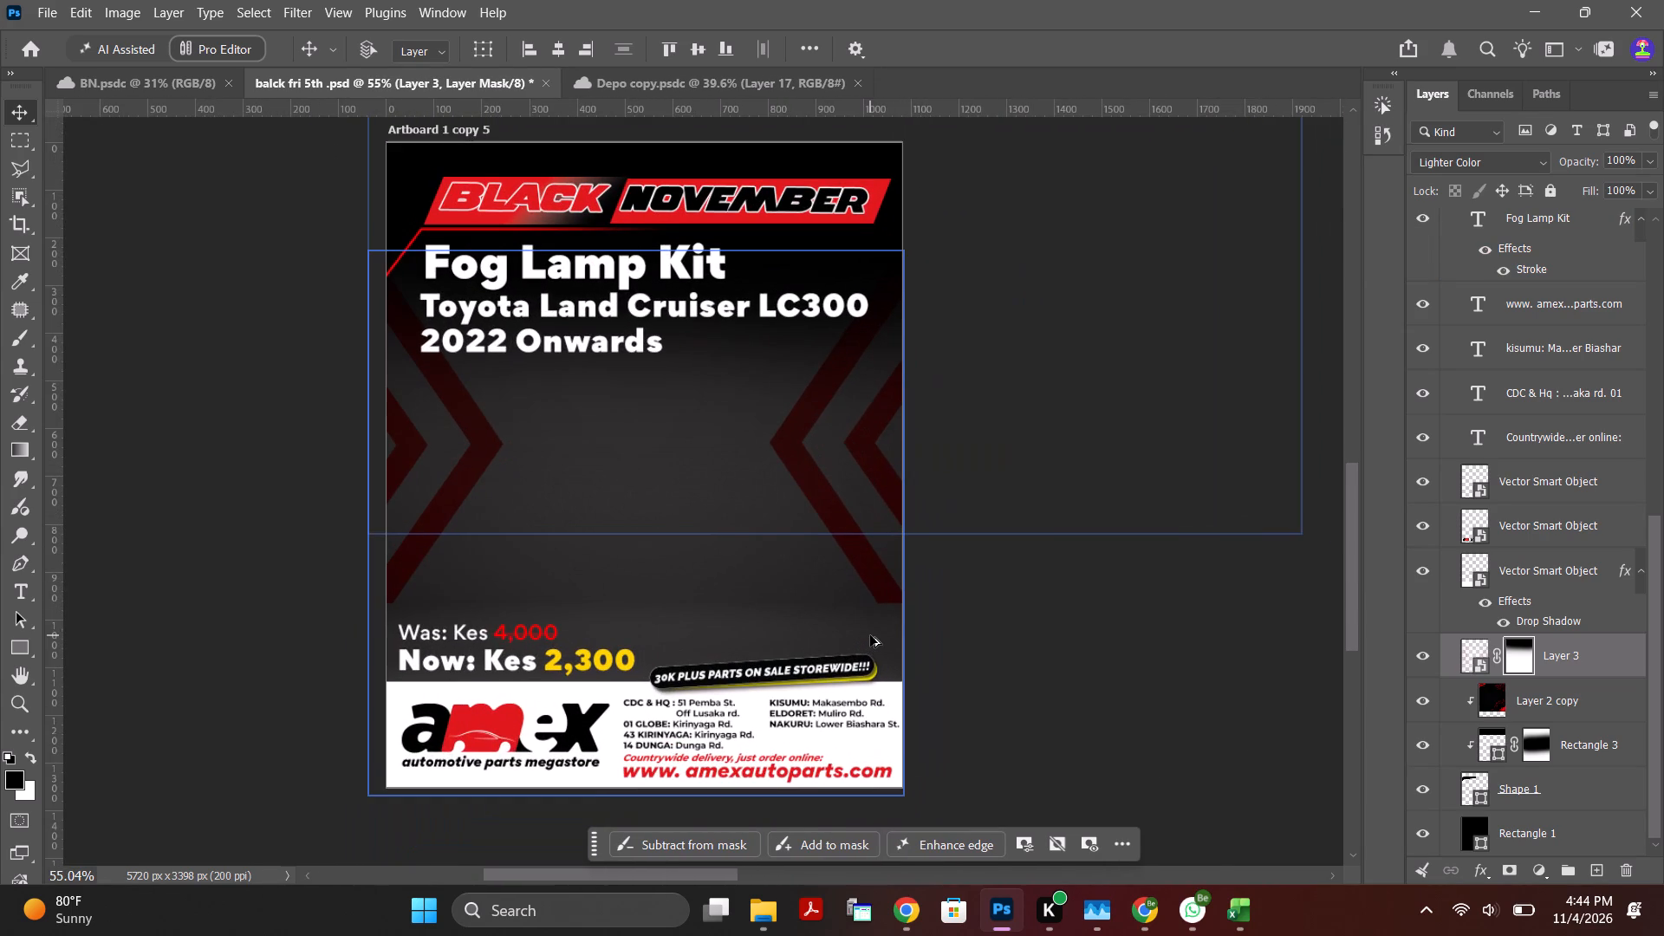
{"action": "scroll", "coordinate": [870, 635], "scroll_direction": "down", "scroll_amount": 5, "text": "alt"}
{"action": "scroll", "coordinate": [866, 662], "scroll_direction": "up", "scroll_amount": 2, "text": "alt"}
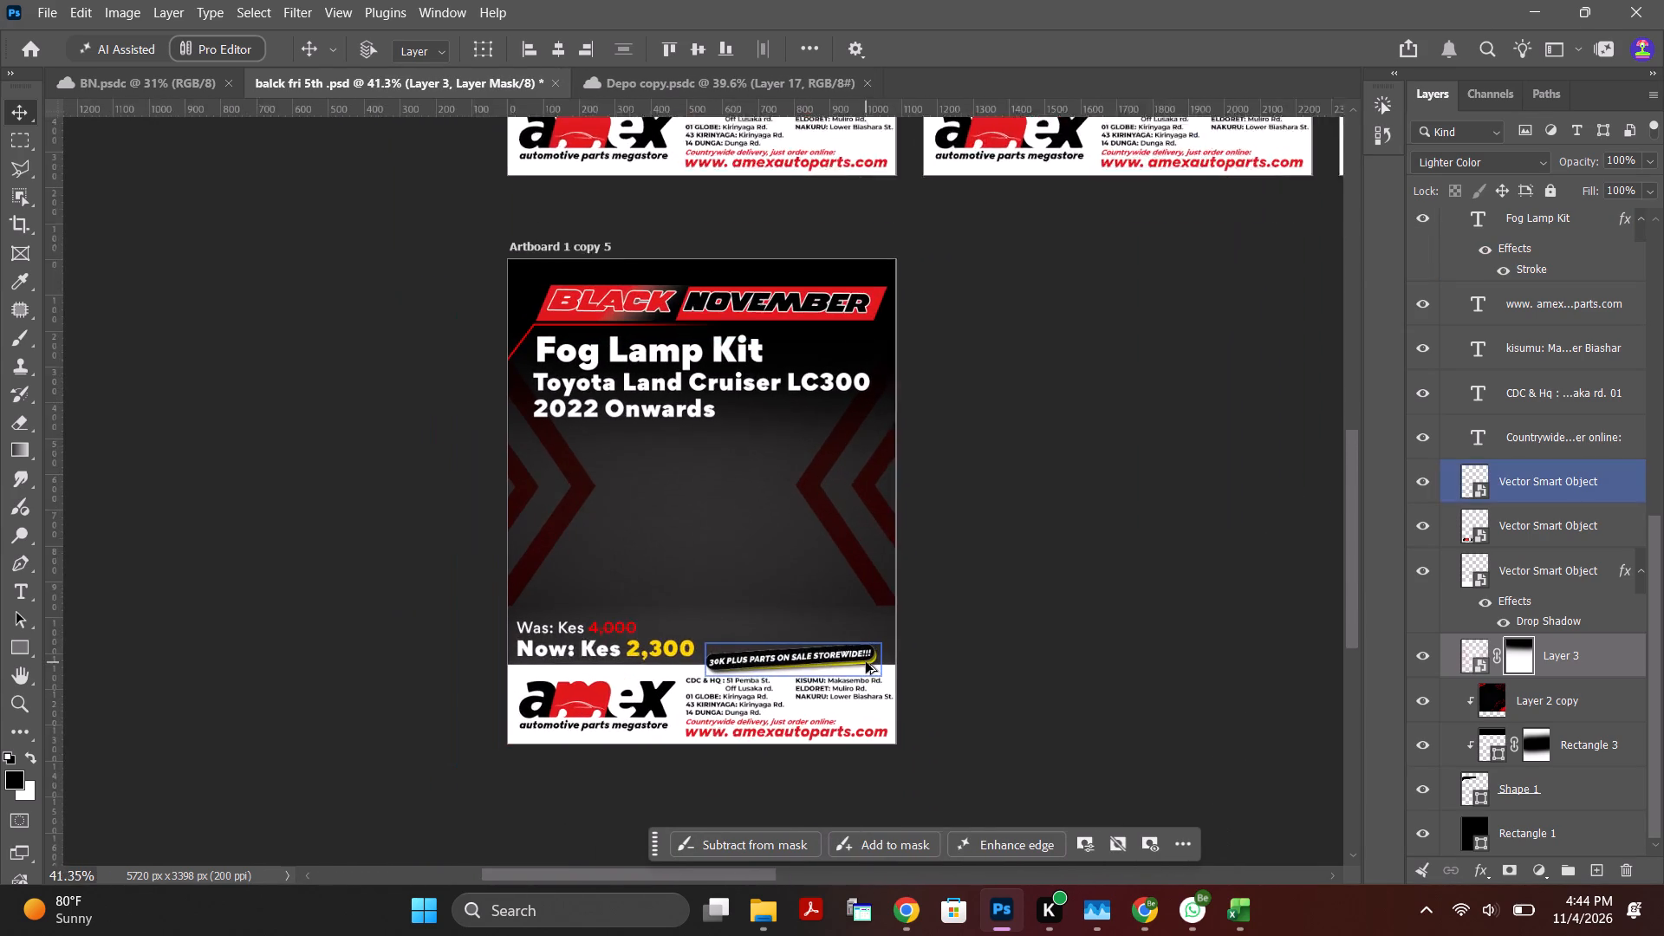
{"action": "scroll", "coordinate": [866, 662], "scroll_direction": "up", "scroll_amount": 1, "text": "alt"}
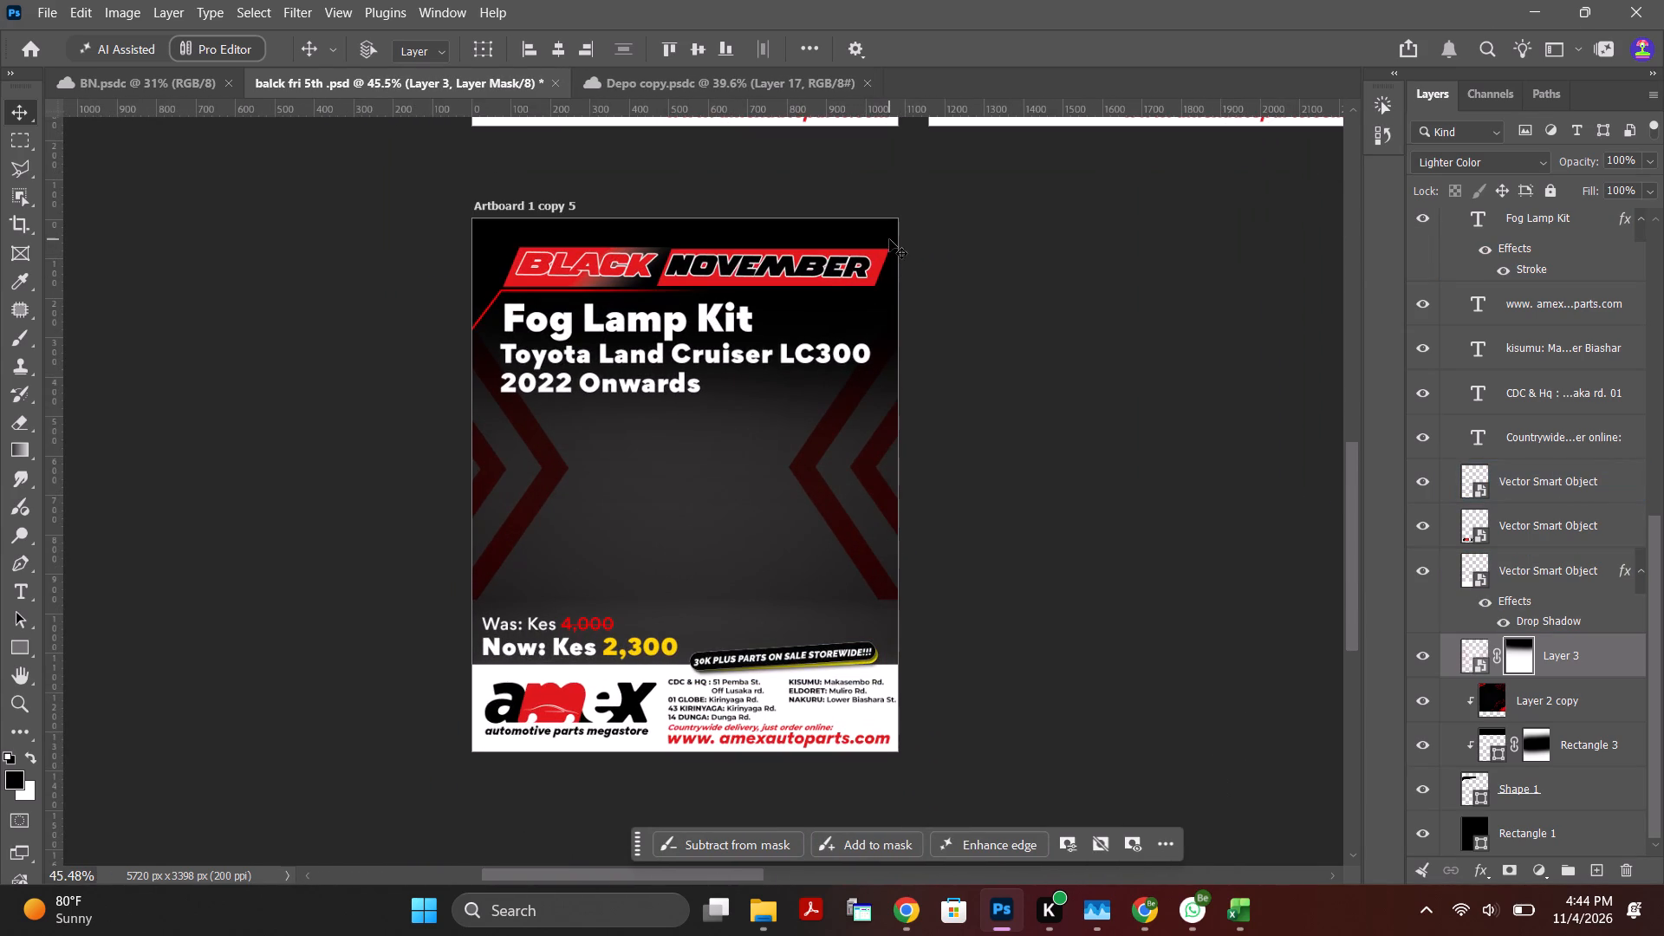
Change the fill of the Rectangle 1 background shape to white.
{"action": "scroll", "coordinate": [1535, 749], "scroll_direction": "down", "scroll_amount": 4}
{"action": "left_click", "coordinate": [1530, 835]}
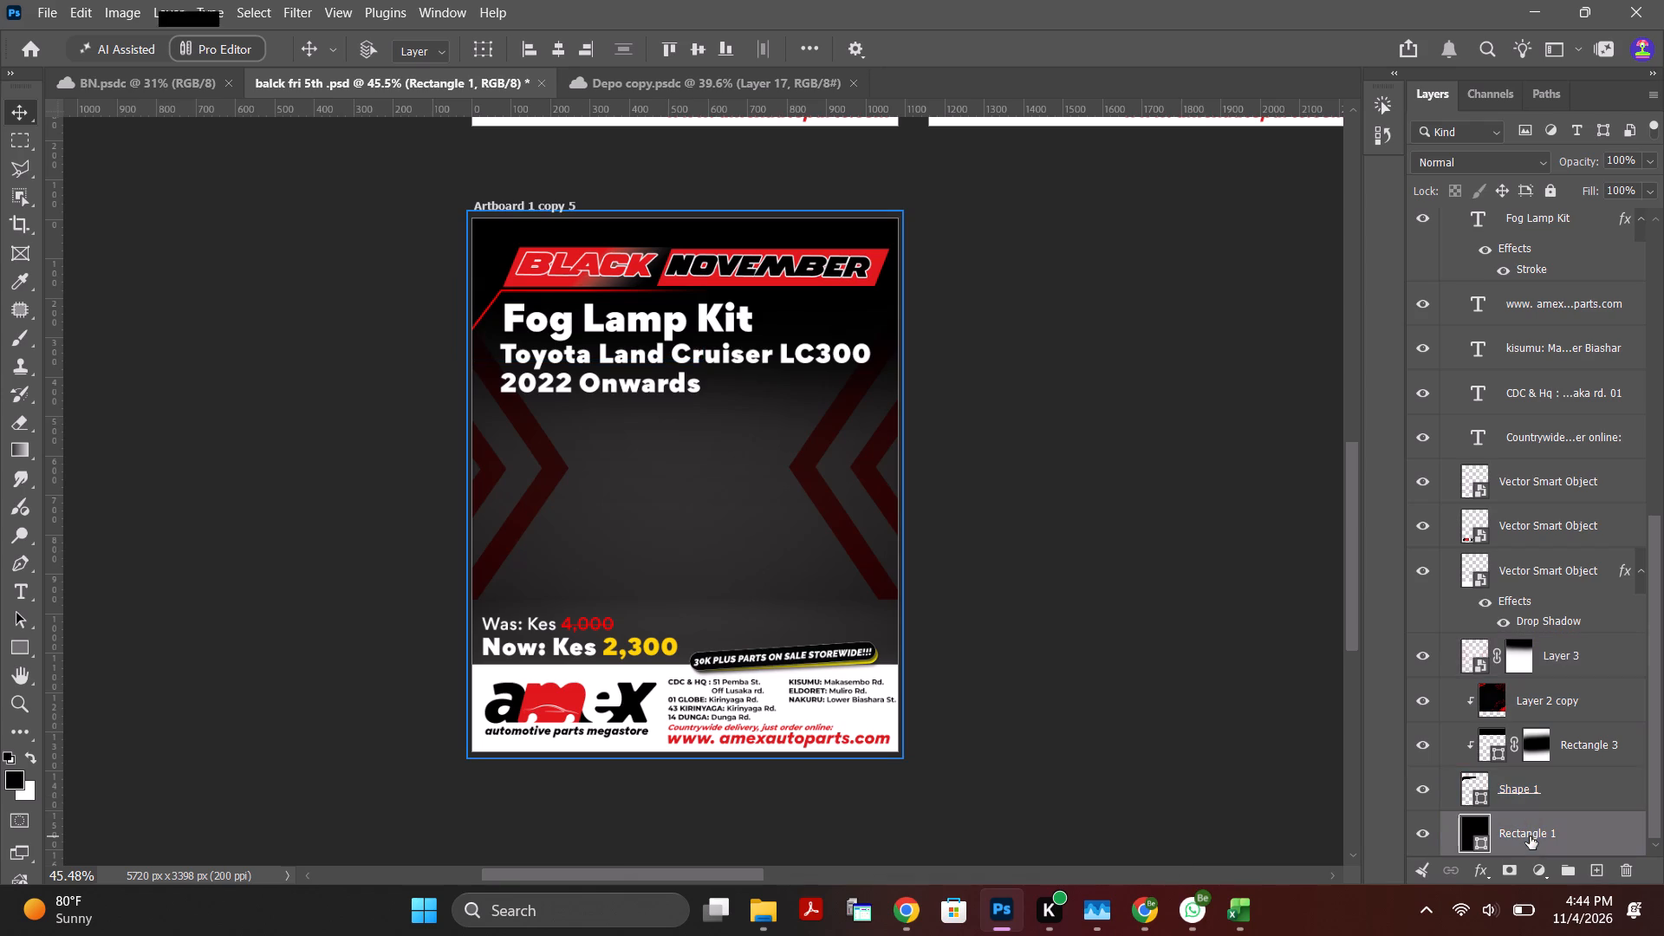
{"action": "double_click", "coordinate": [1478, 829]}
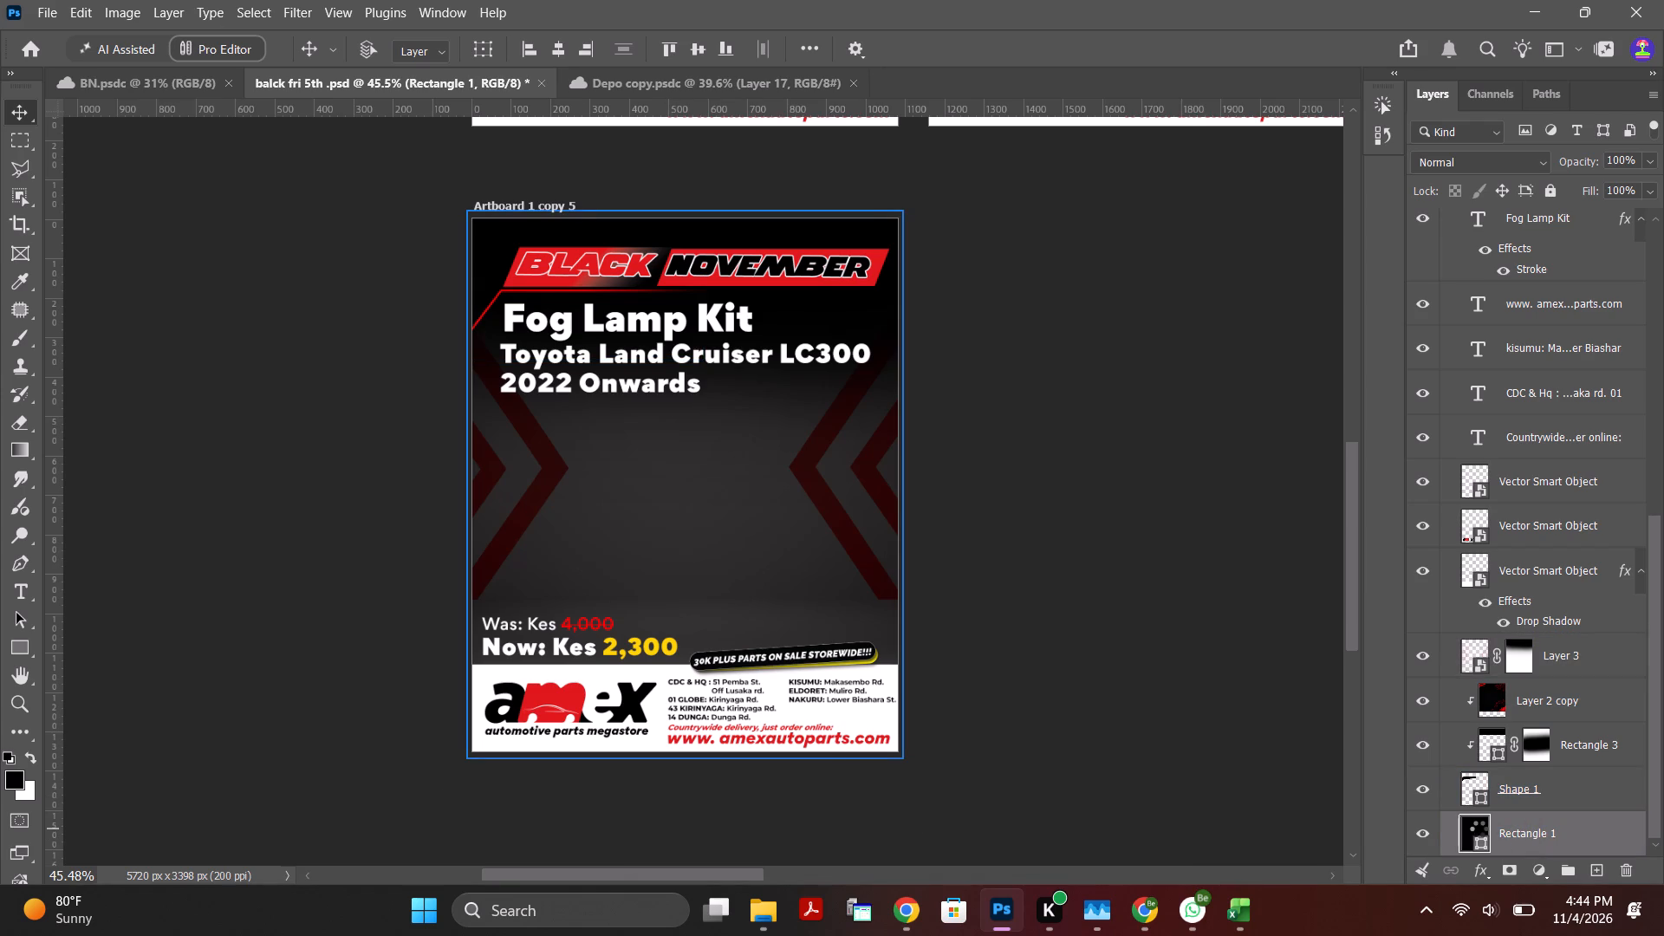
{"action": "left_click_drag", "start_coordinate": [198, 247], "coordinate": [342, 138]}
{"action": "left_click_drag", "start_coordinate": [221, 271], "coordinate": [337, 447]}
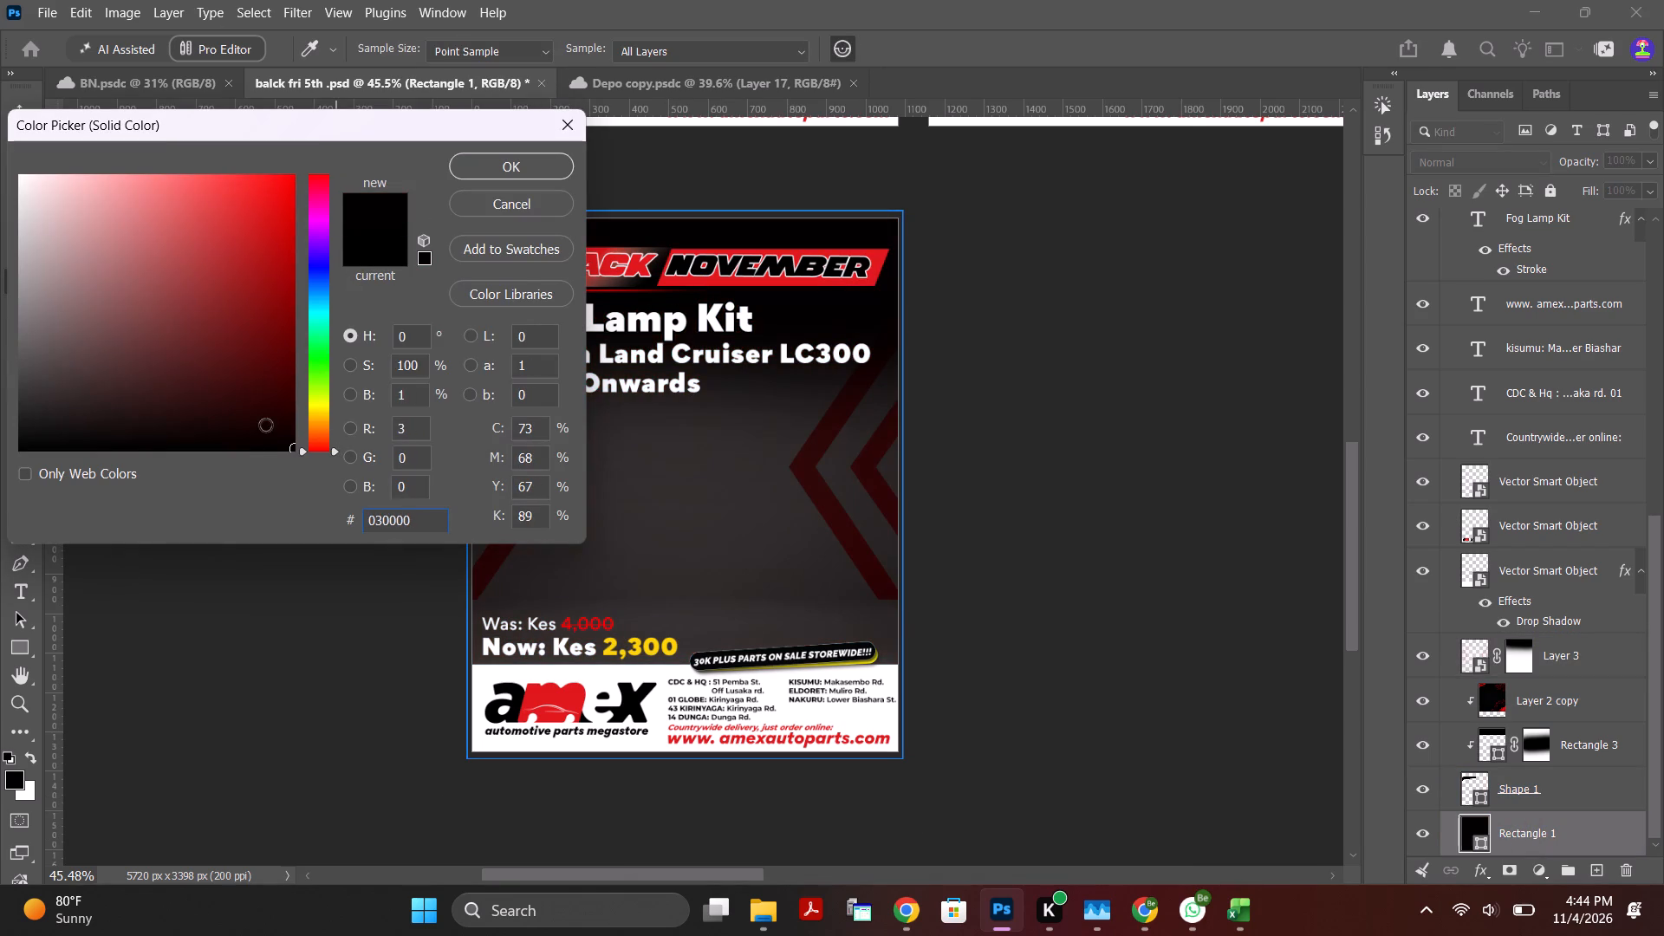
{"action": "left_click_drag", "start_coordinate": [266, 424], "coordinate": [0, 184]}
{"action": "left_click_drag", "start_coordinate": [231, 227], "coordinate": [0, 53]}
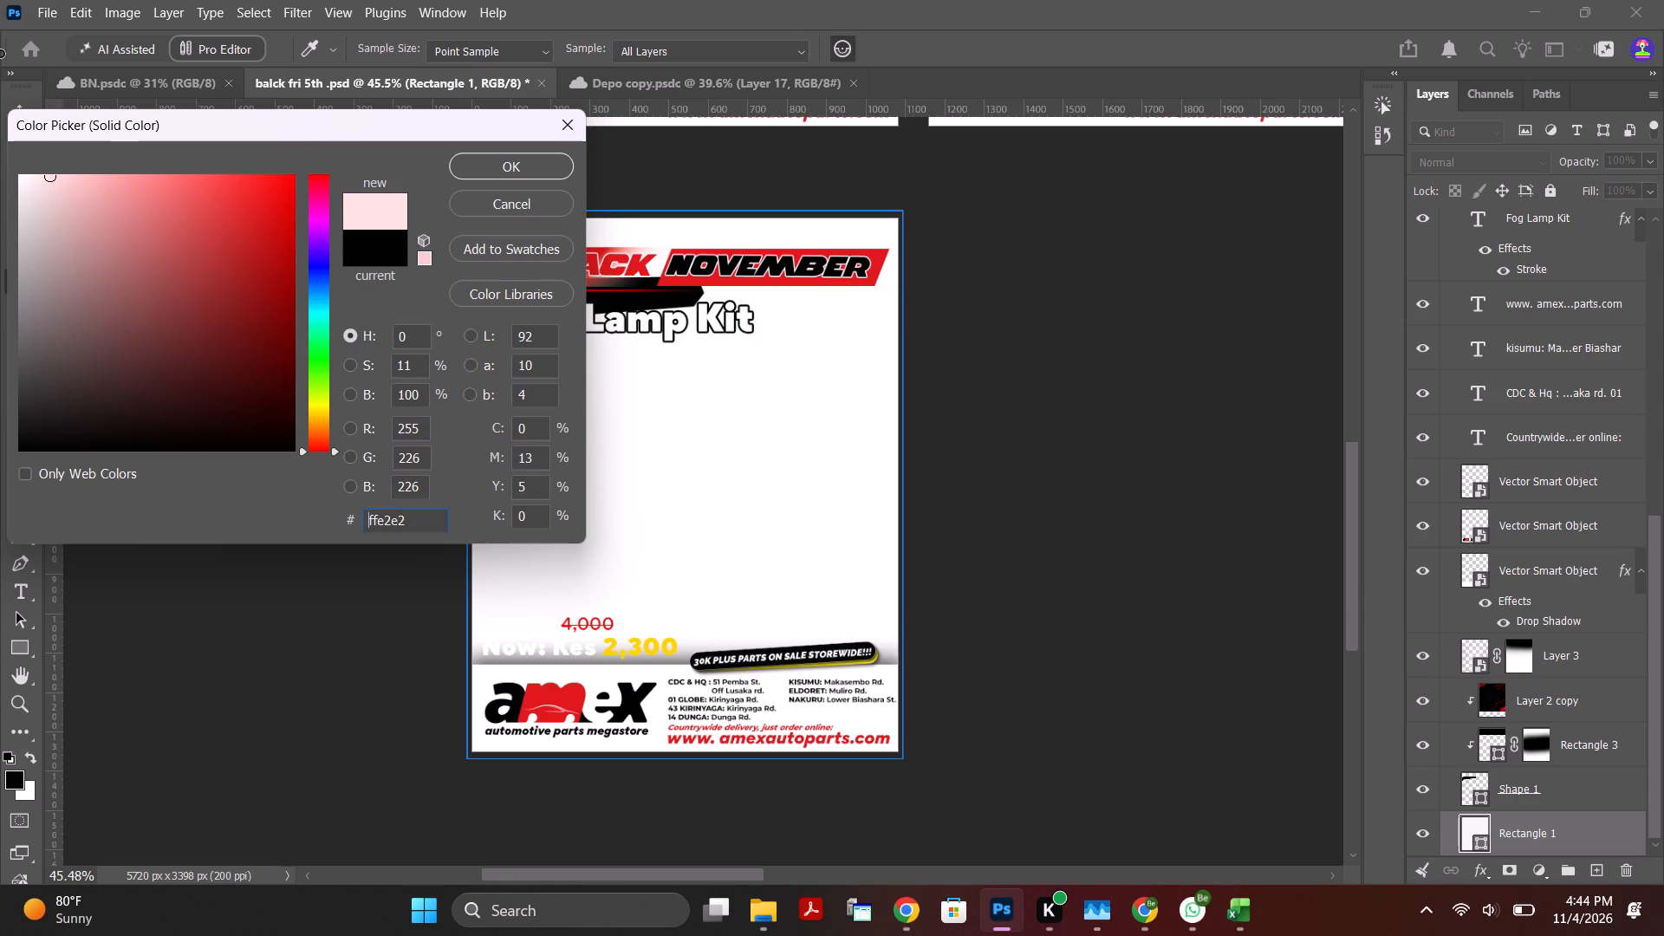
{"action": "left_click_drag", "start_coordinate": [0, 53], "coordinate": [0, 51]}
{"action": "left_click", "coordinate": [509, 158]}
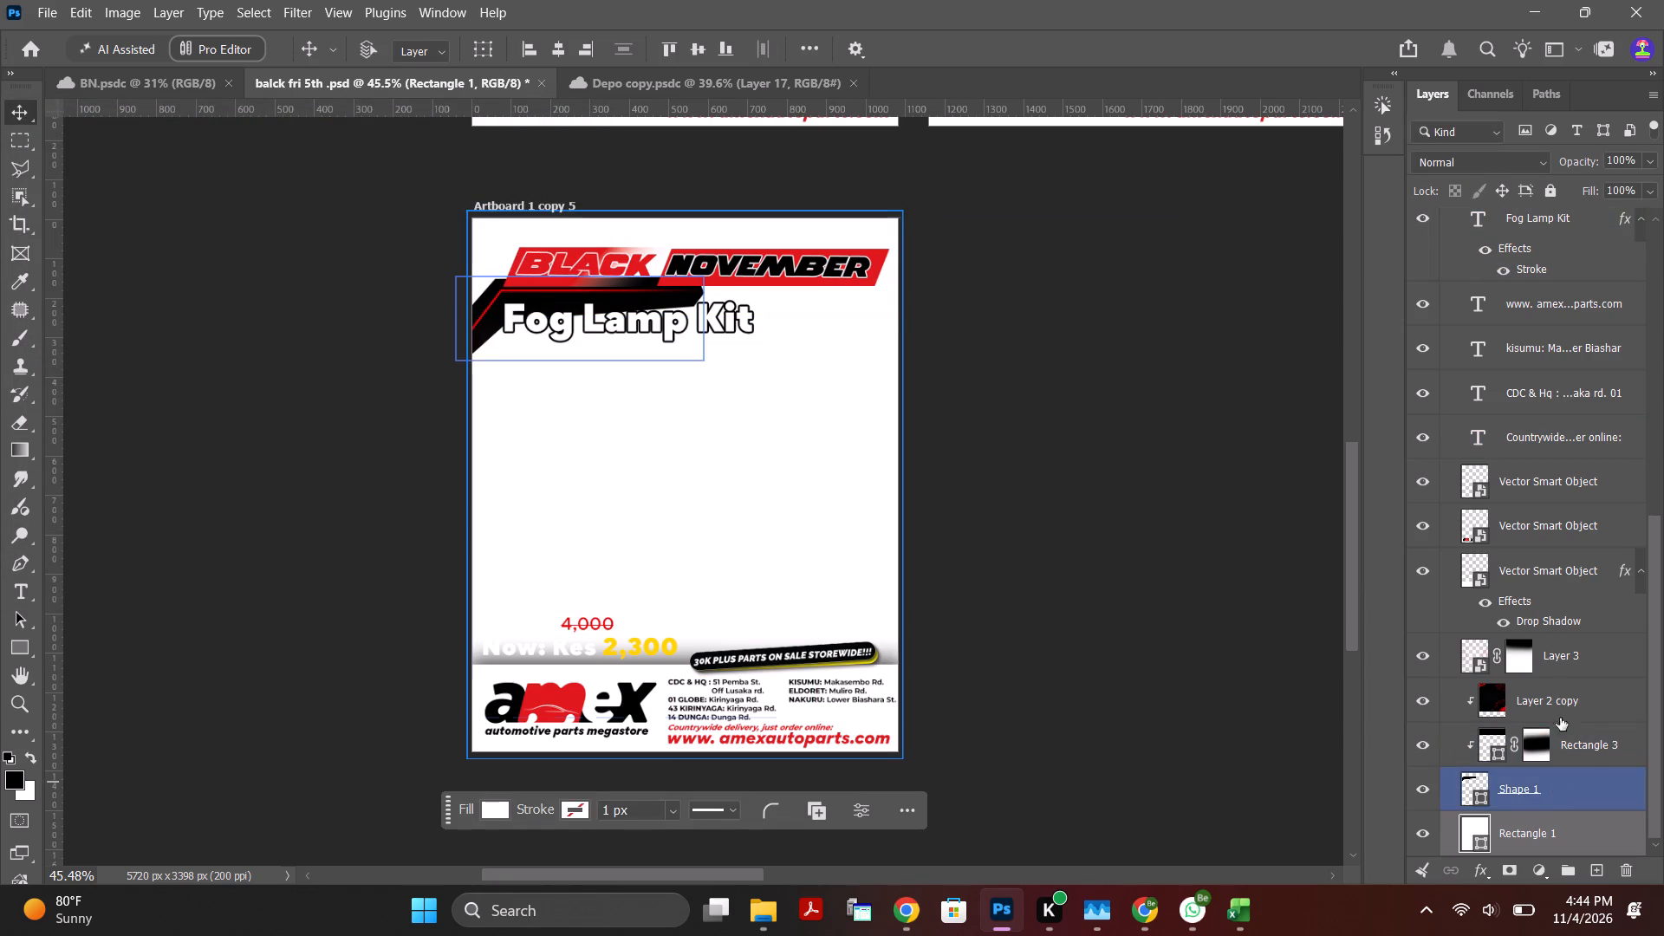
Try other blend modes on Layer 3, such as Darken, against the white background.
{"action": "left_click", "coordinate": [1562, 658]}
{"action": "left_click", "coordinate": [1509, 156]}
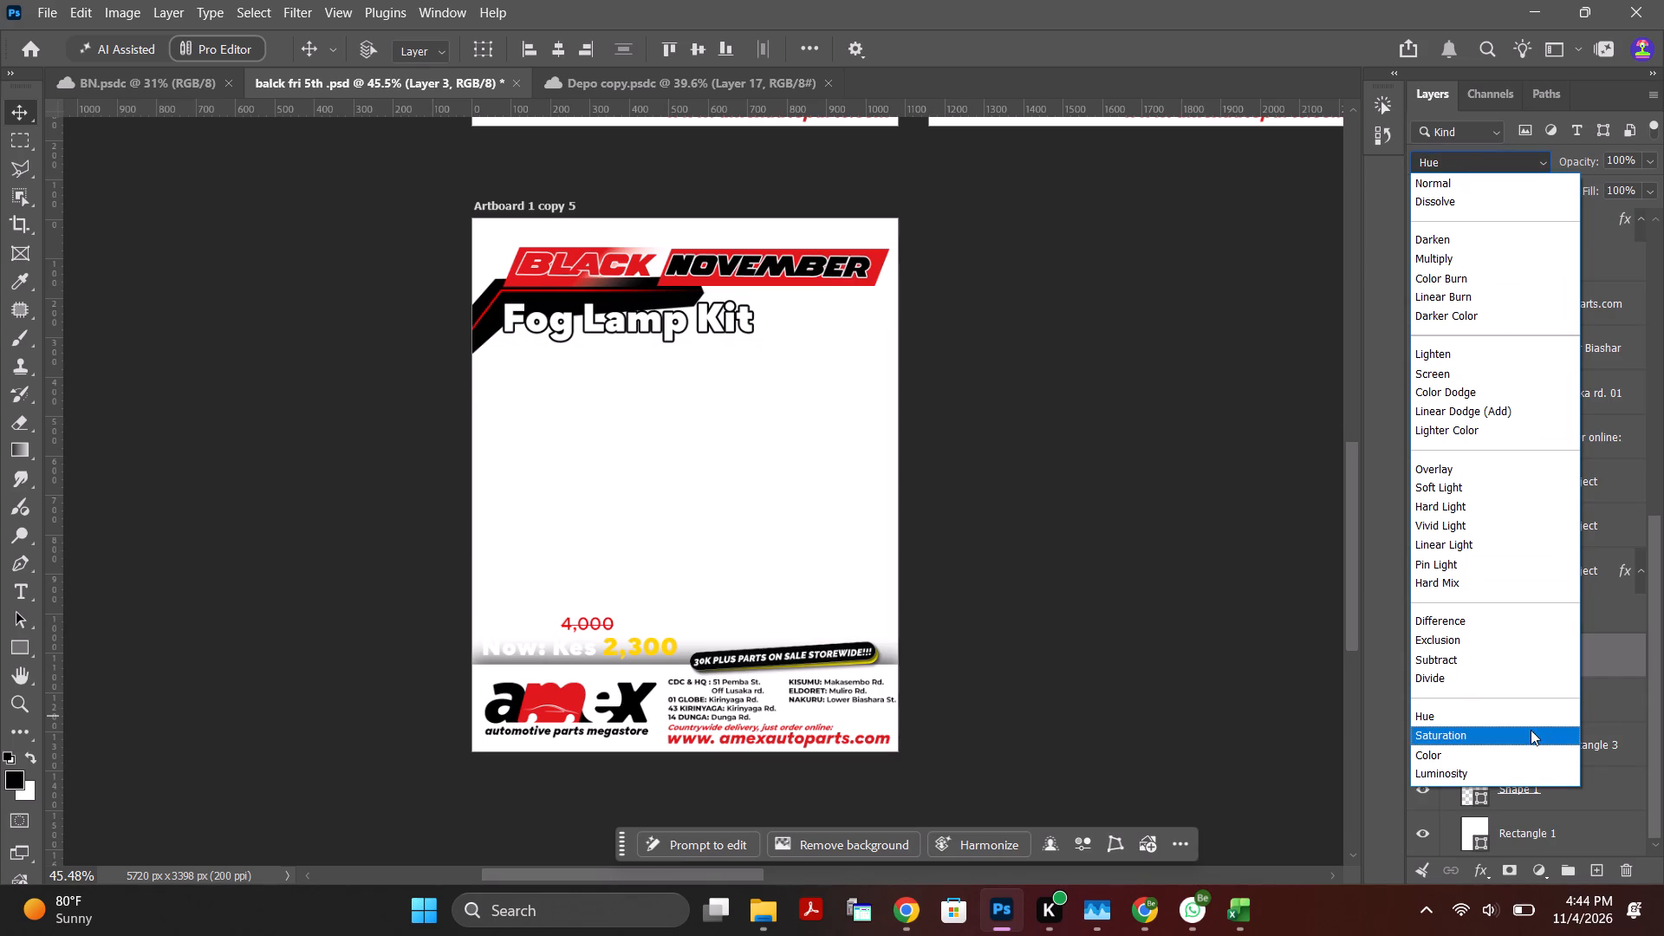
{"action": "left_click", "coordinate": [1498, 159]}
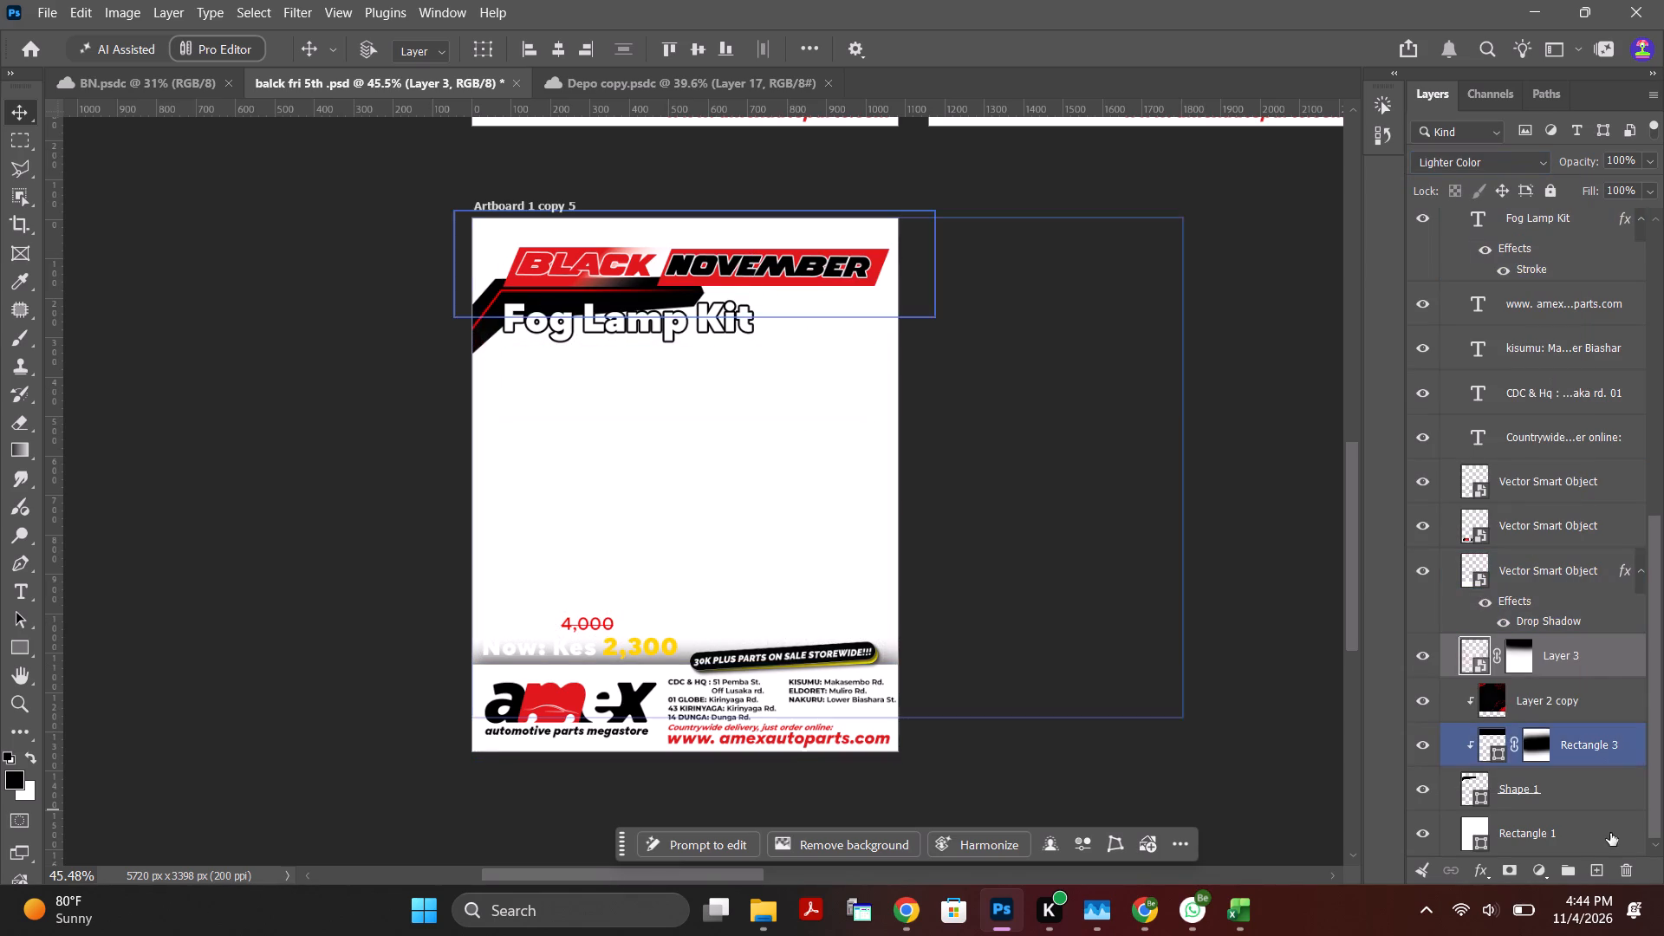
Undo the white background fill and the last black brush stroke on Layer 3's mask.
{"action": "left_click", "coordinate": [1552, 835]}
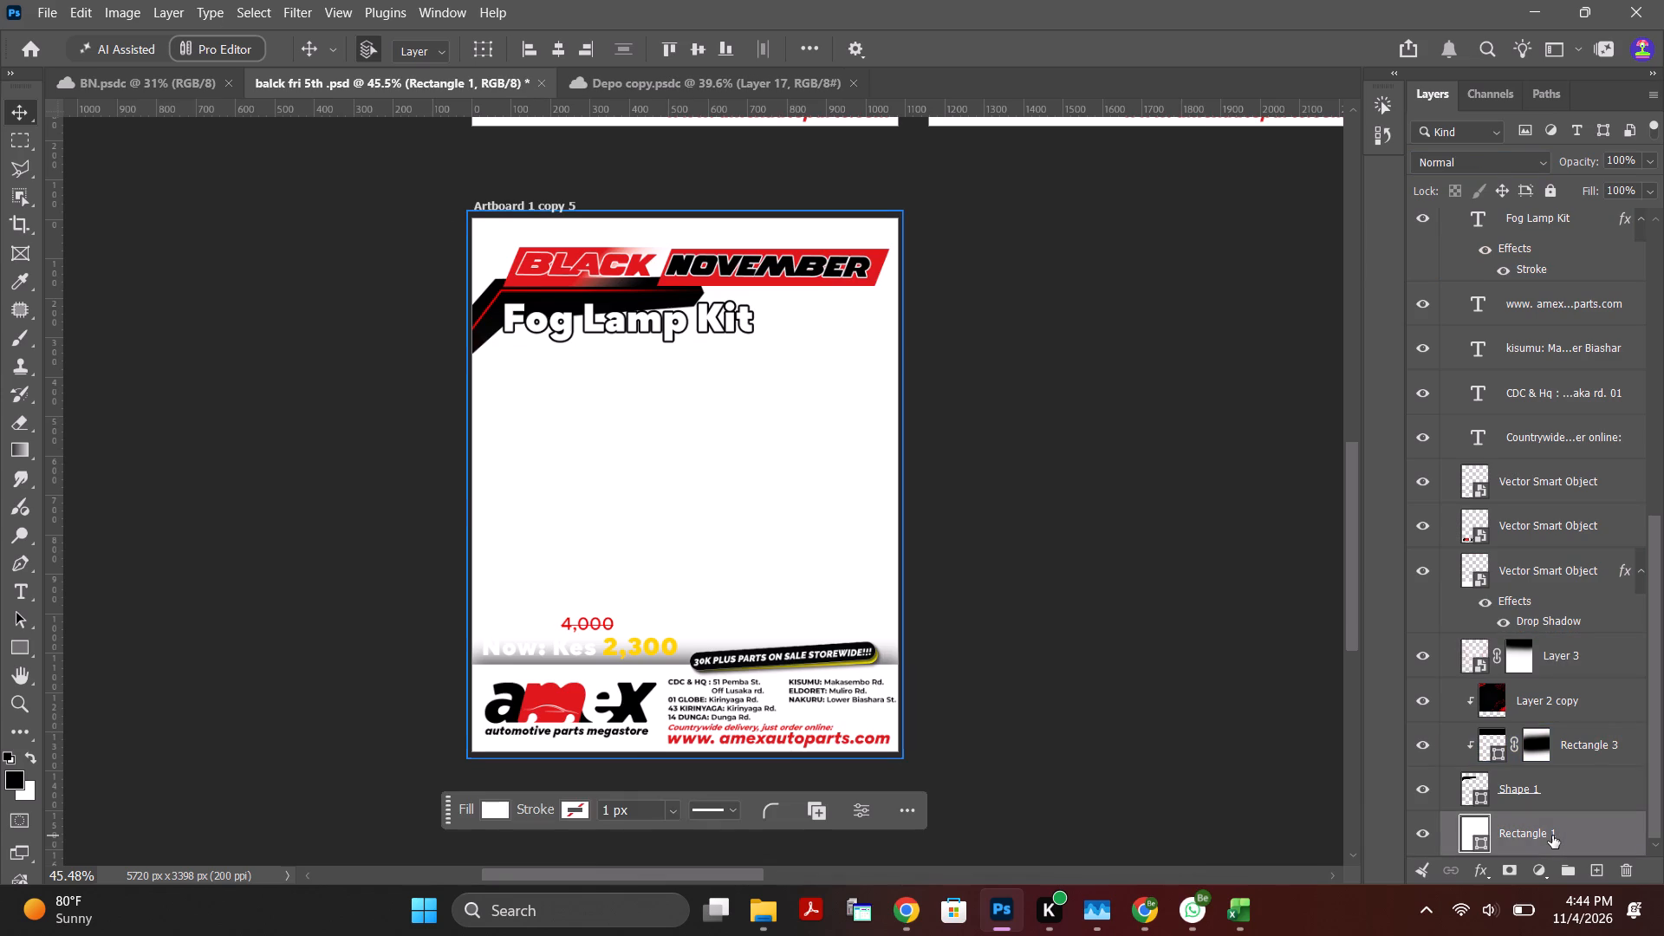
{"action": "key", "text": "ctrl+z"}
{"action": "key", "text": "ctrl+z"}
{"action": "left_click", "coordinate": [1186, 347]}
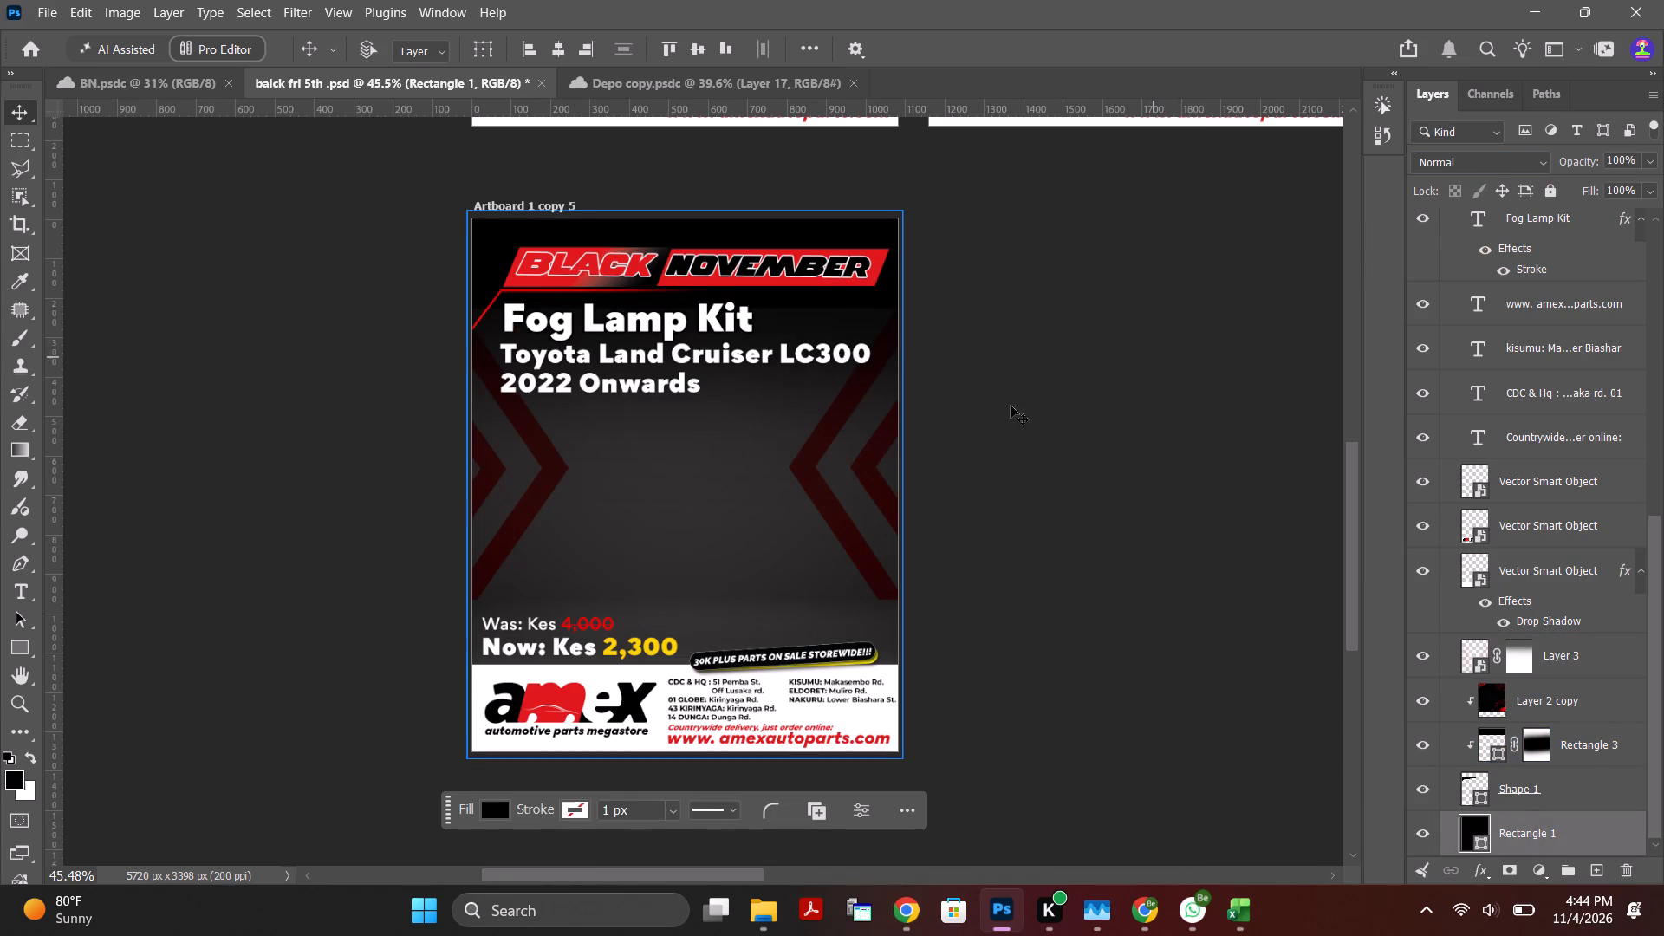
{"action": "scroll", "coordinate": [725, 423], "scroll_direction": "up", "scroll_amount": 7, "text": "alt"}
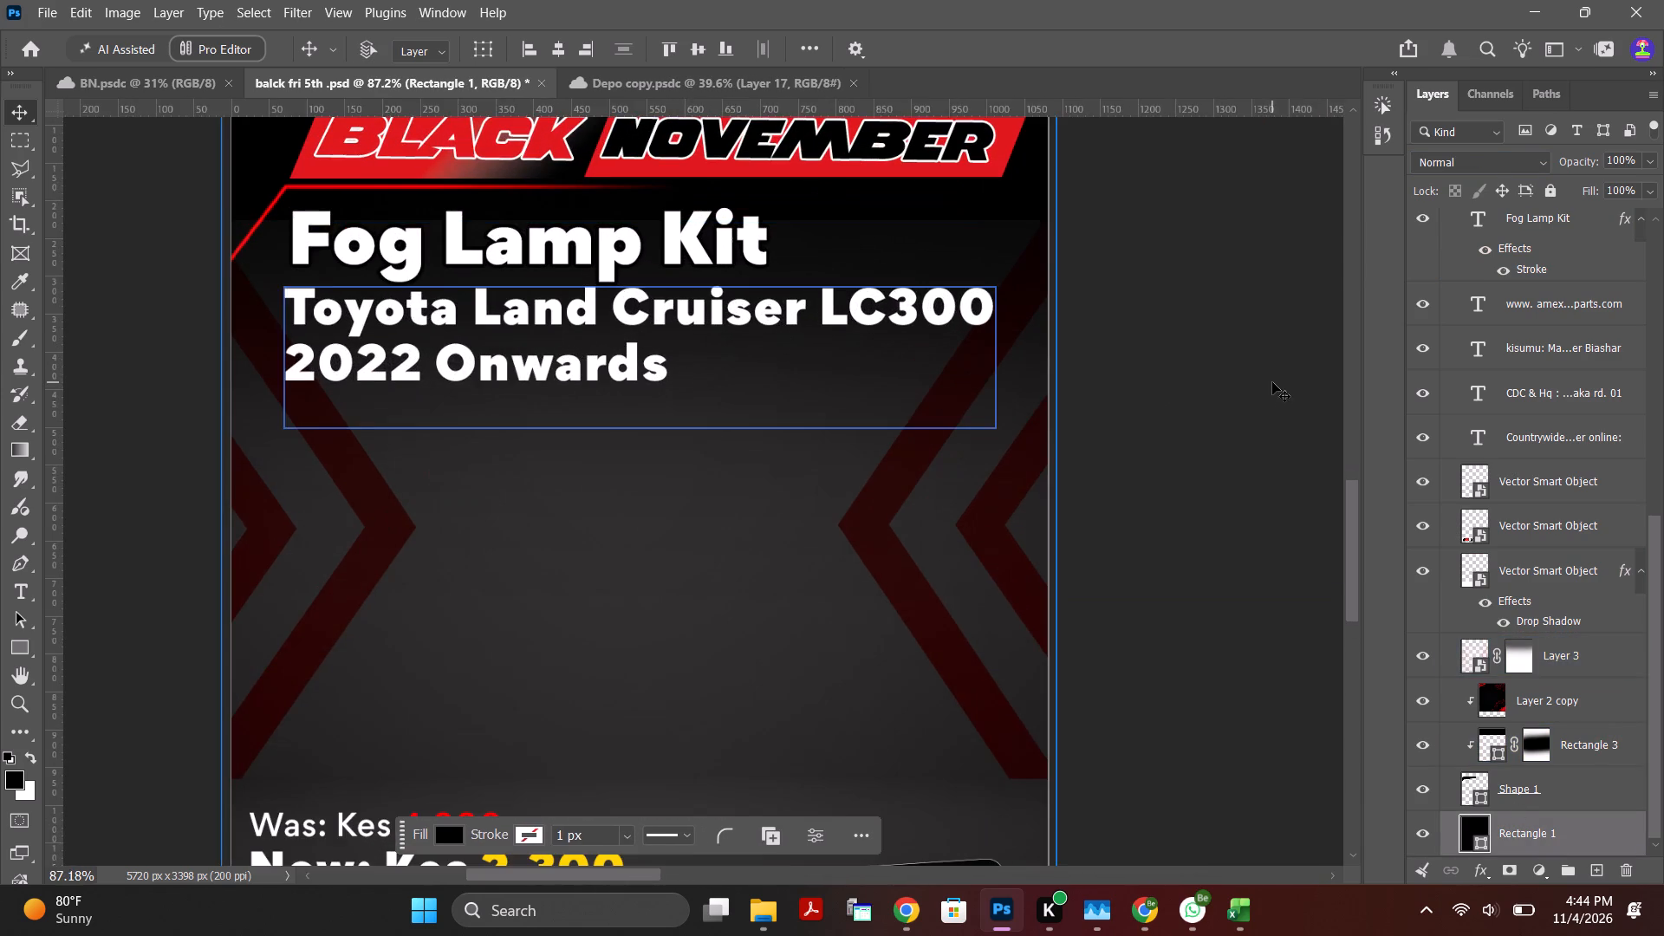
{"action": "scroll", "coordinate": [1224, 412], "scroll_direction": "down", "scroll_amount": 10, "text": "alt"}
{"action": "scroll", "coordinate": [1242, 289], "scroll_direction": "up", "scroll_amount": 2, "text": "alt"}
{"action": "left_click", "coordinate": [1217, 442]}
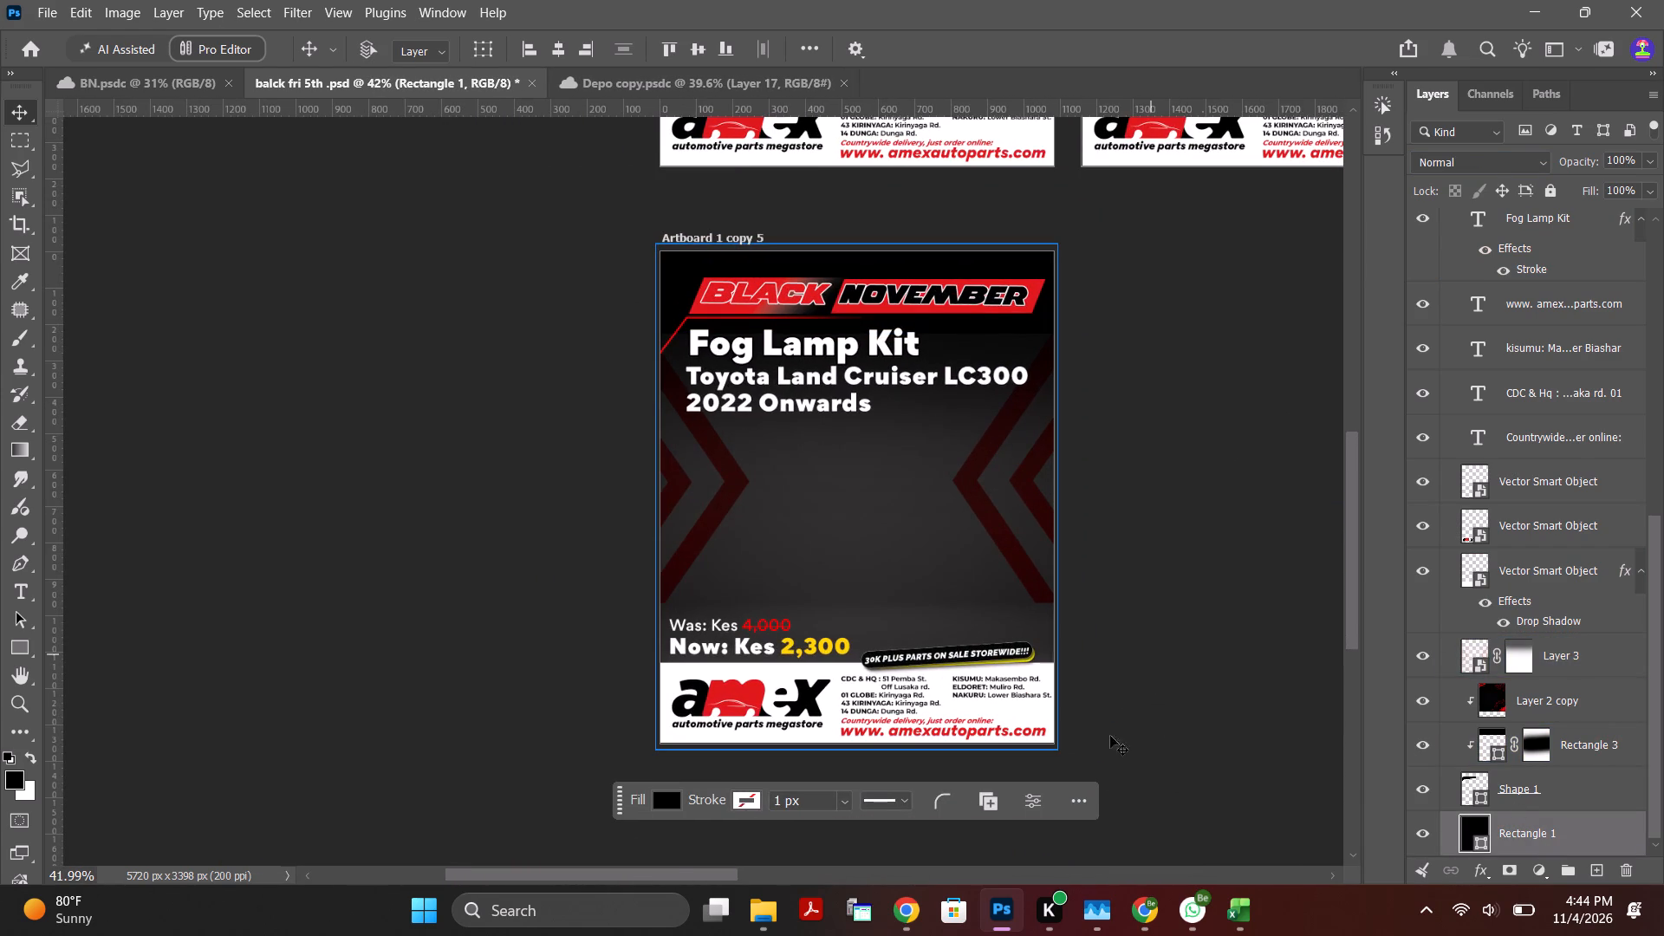
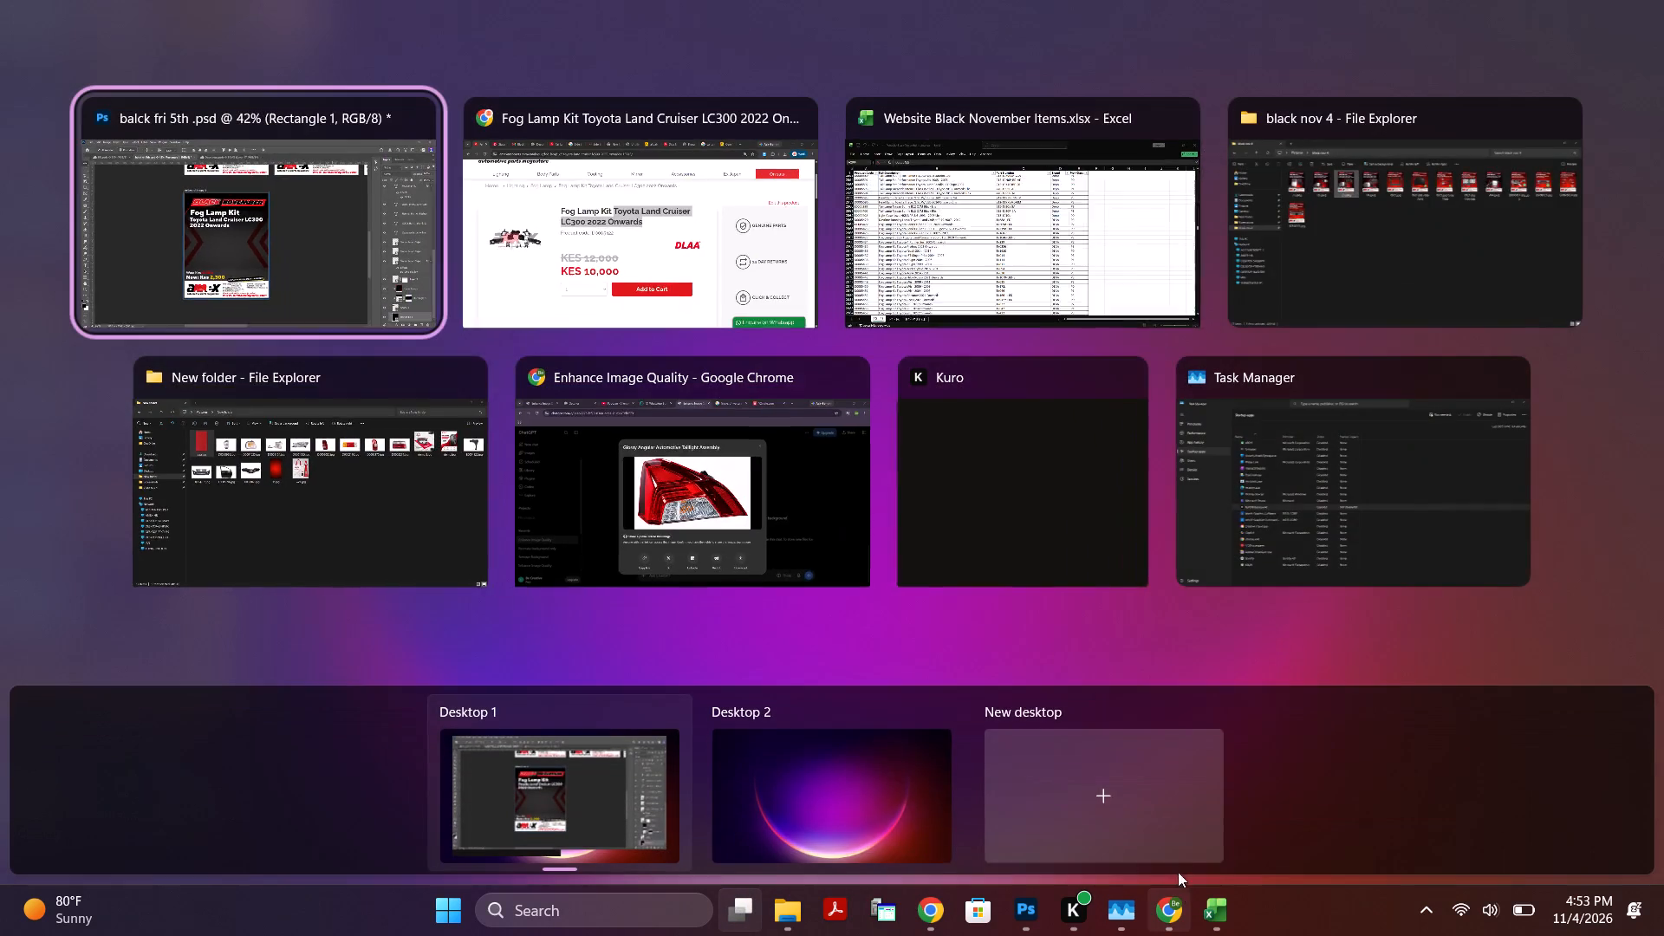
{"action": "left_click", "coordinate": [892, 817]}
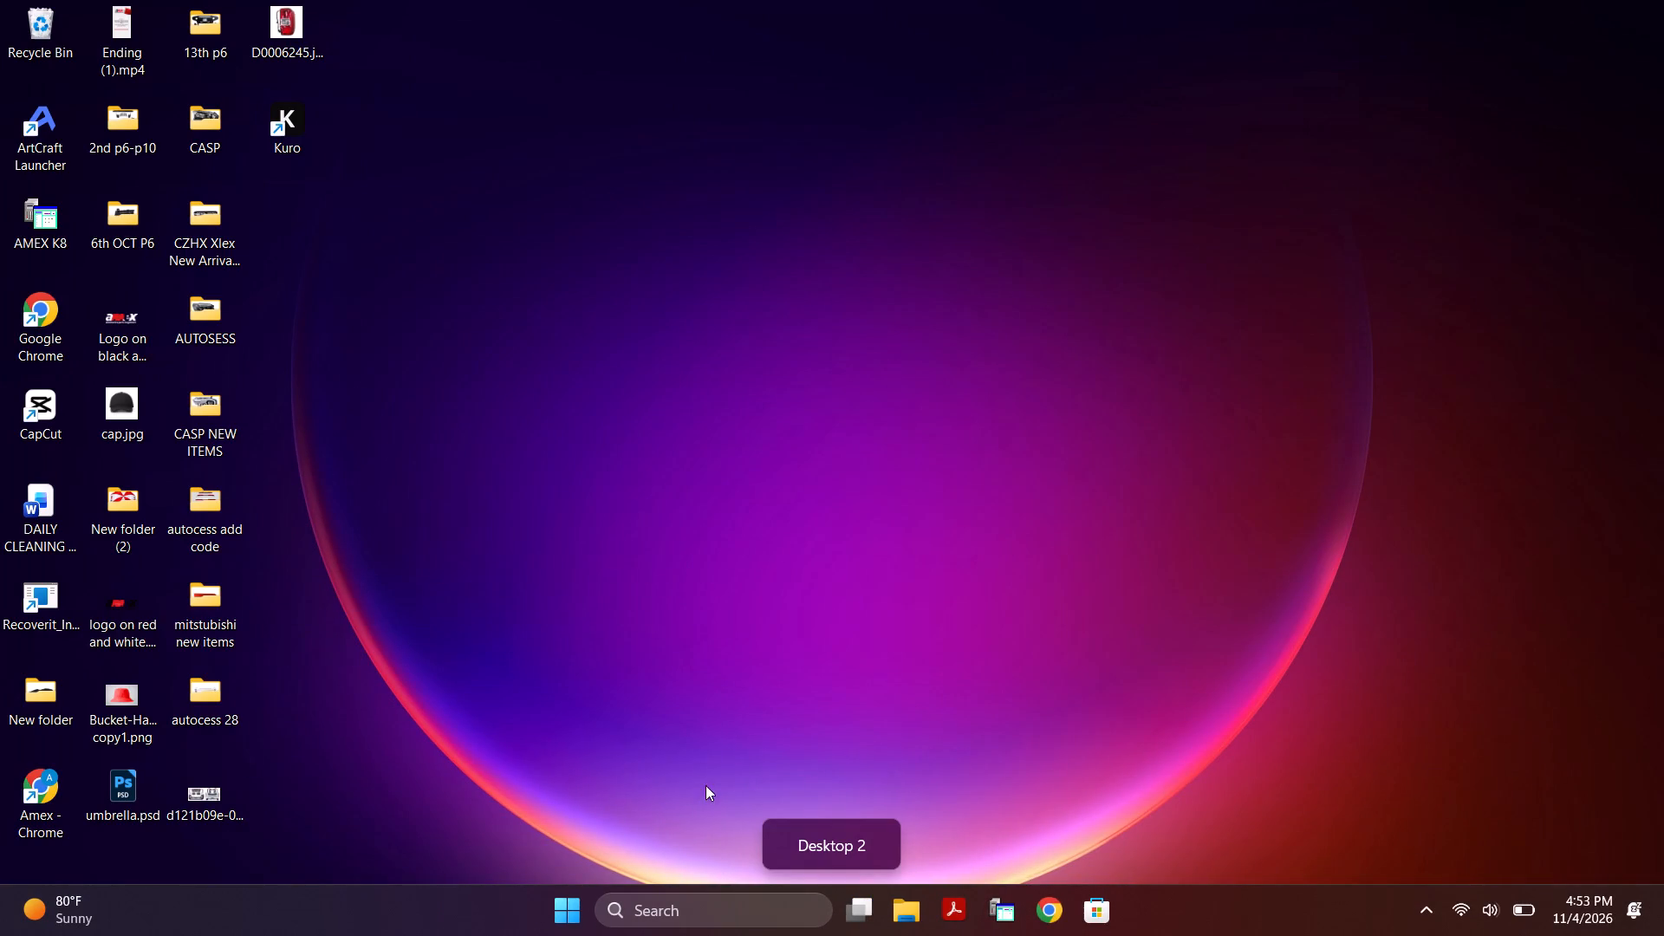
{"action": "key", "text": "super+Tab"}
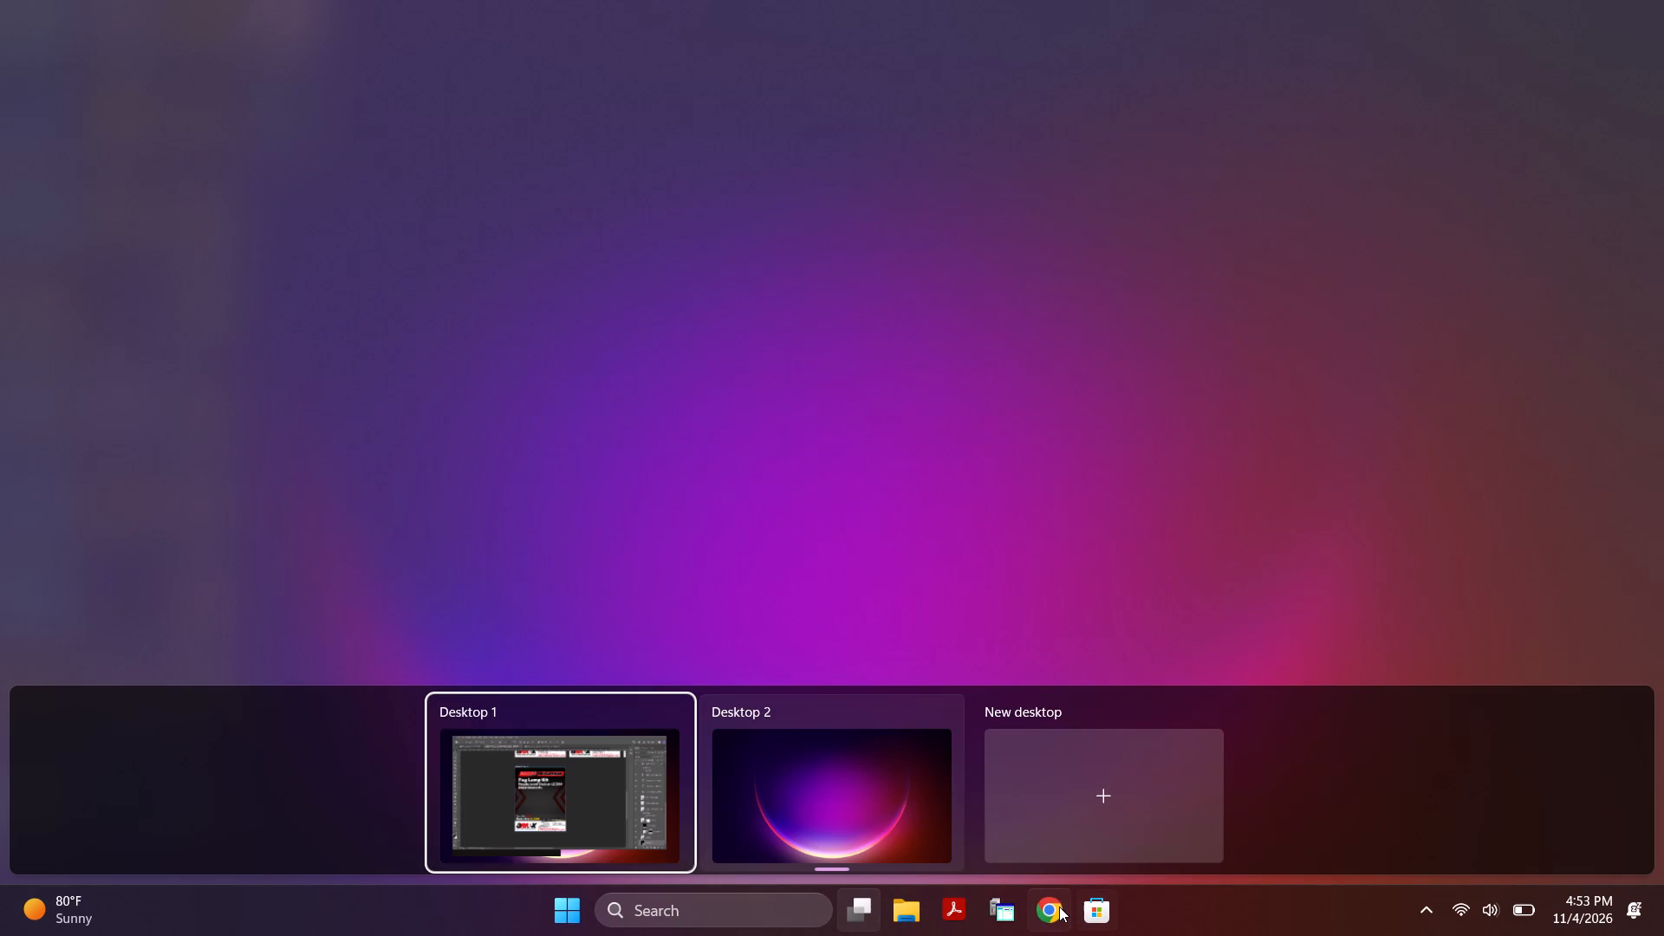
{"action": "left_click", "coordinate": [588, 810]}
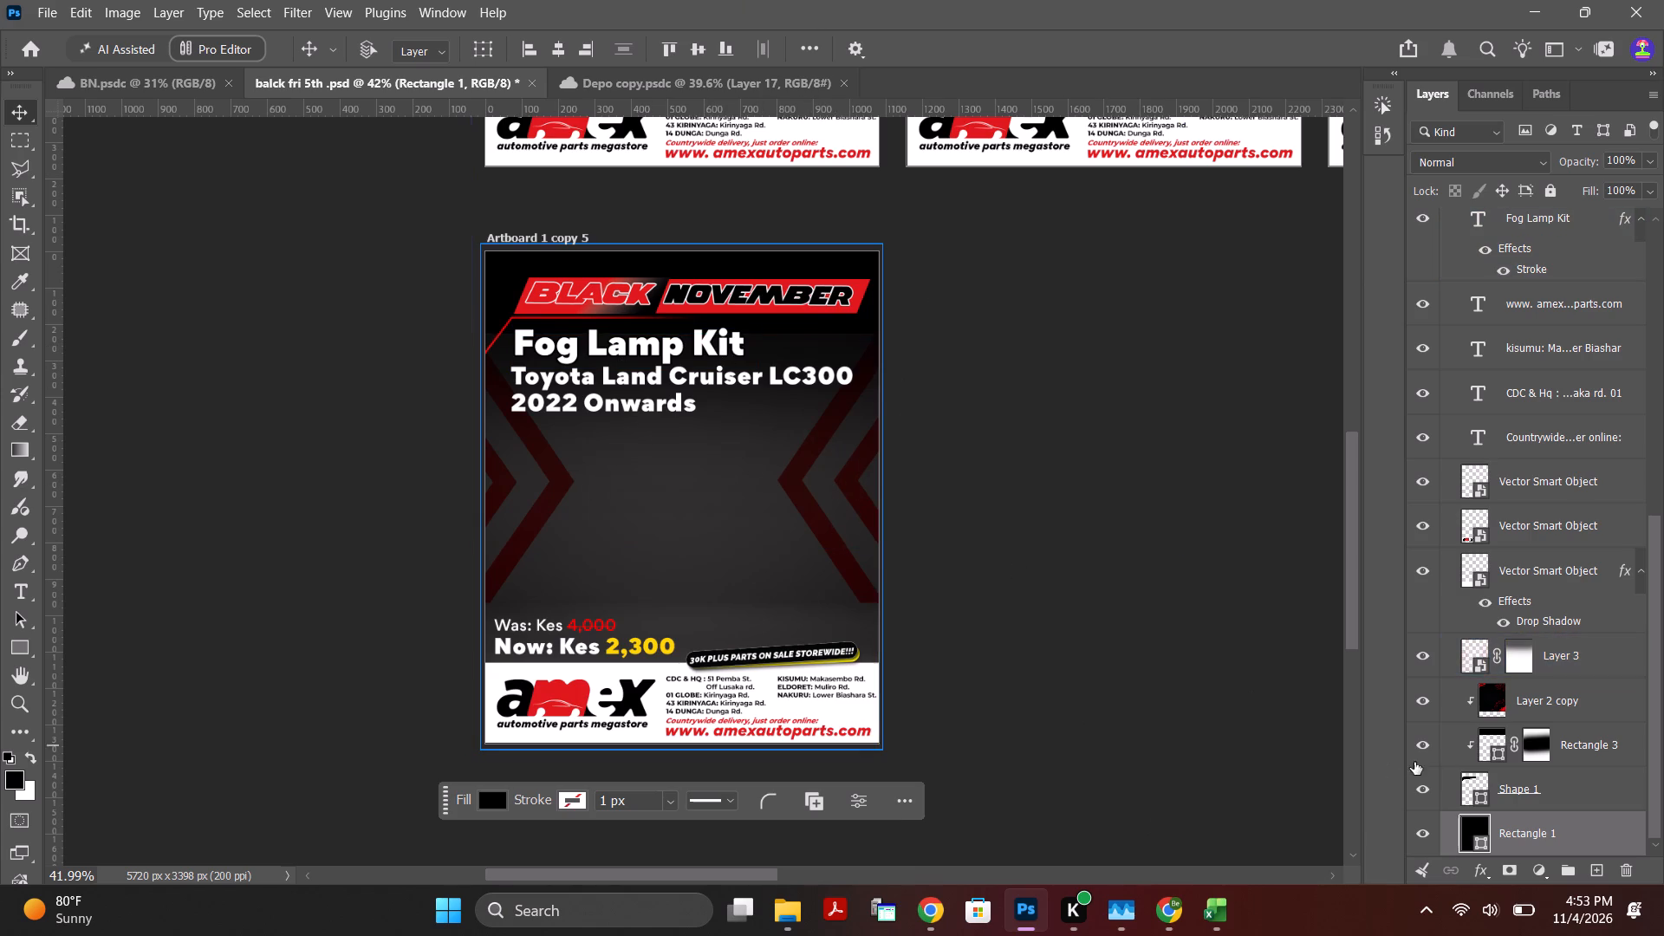
Hide Layer 3, the grey background with red chevrons, on Artboard 1 copy 5.
{"action": "left_click", "coordinate": [1423, 660]}
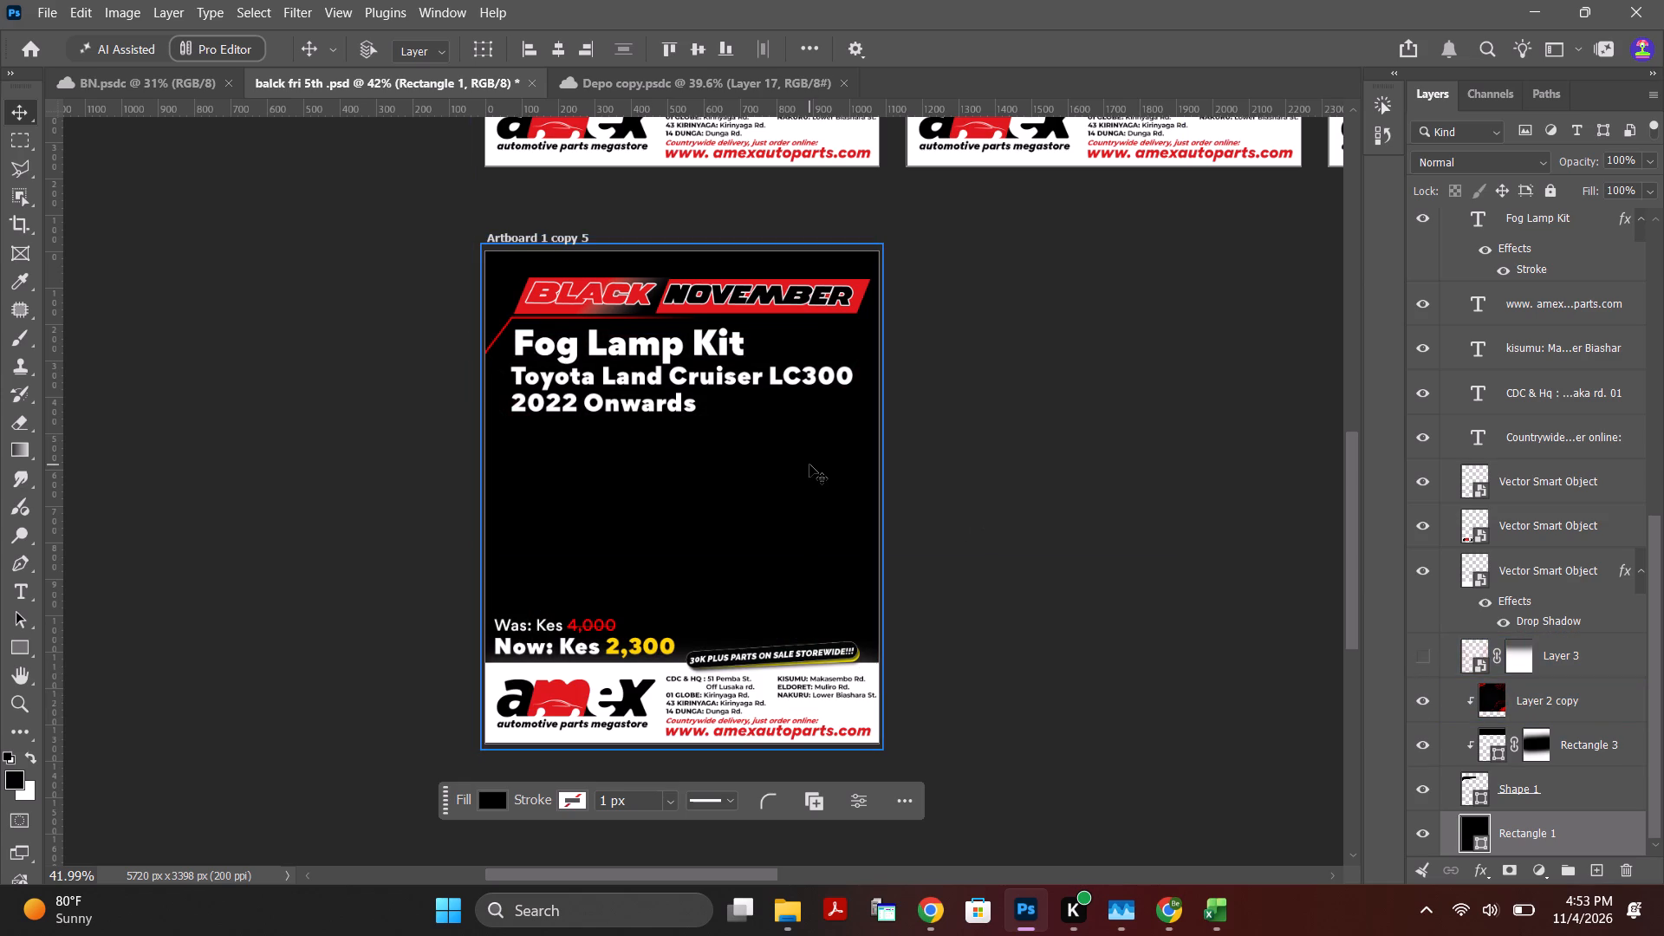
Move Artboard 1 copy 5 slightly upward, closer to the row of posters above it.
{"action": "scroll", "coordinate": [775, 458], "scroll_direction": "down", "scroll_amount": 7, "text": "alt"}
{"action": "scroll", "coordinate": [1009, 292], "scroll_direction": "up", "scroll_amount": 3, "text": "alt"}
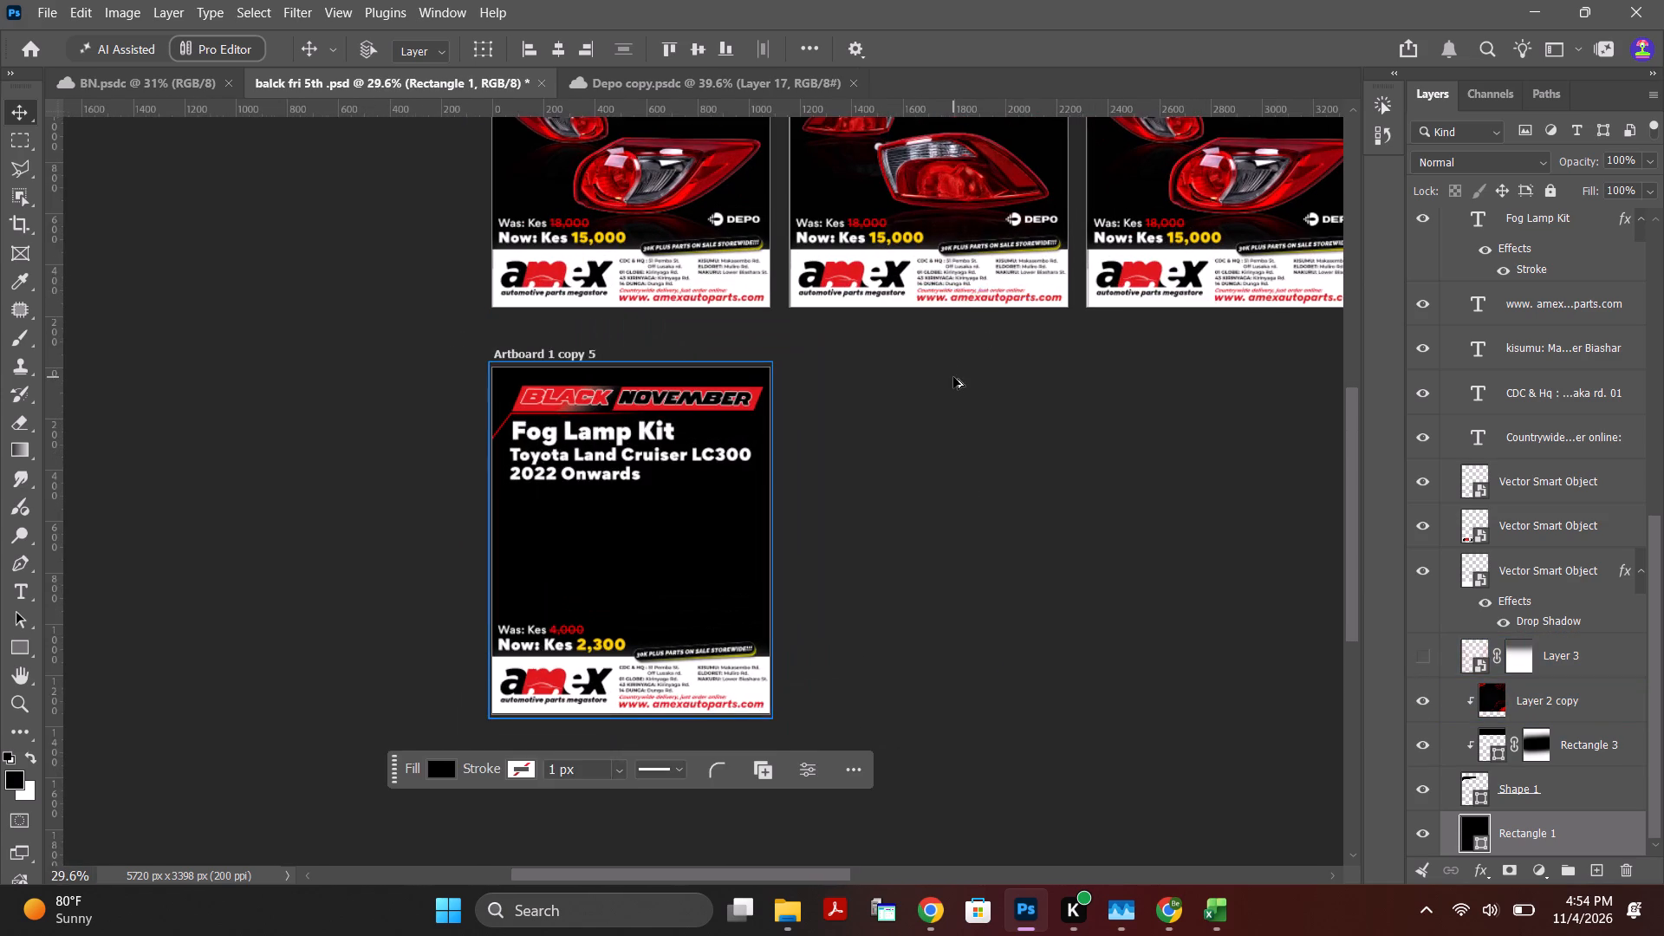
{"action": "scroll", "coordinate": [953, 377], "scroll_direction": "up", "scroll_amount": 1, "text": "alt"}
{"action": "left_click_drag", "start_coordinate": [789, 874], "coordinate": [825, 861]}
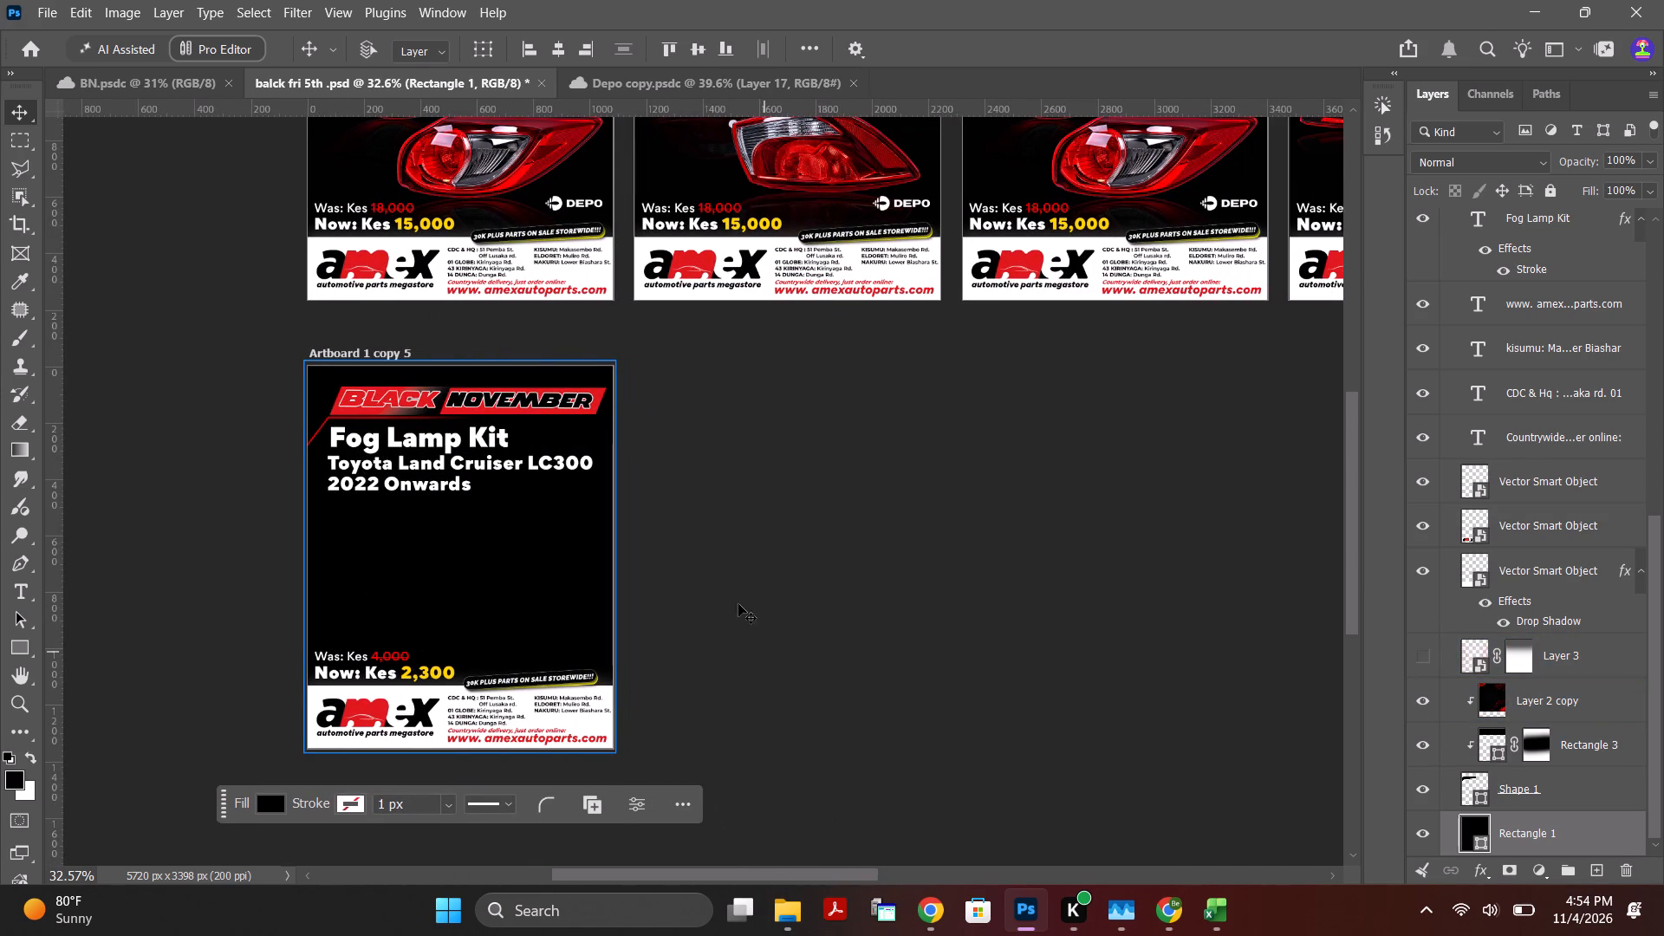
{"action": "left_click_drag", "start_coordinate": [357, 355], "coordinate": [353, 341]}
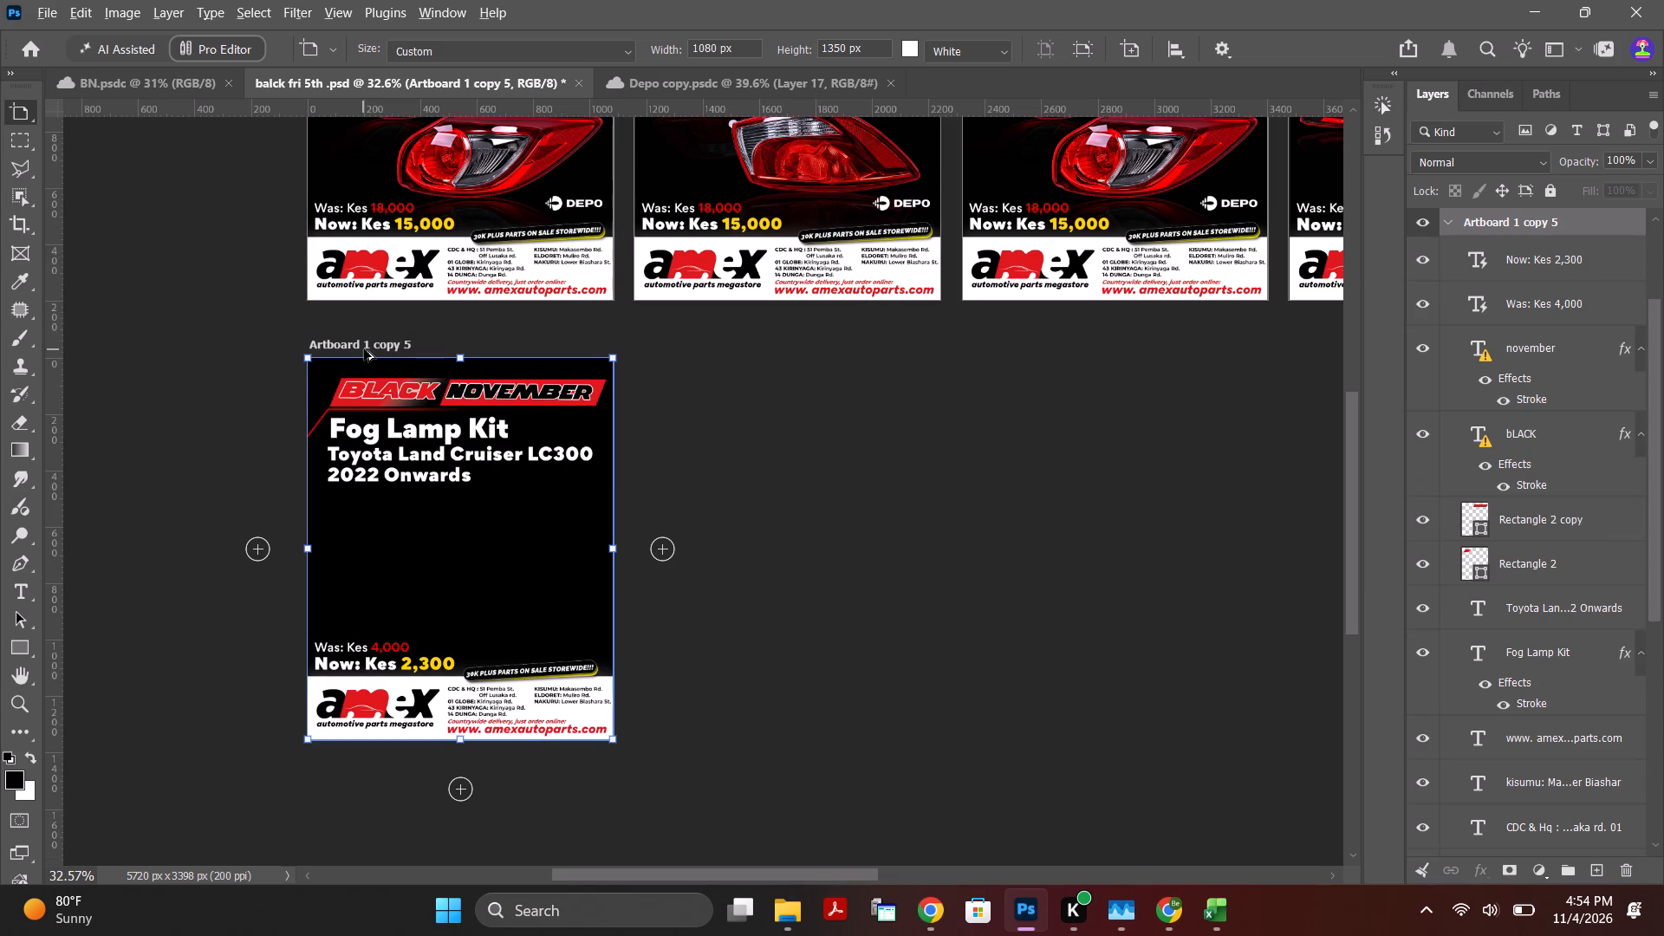
Switch to the Chrome product page and examine the enlarged photo of the Land Cruiser LC300 fog lamp kit.
{"action": "left_click", "coordinate": [1225, 905]}
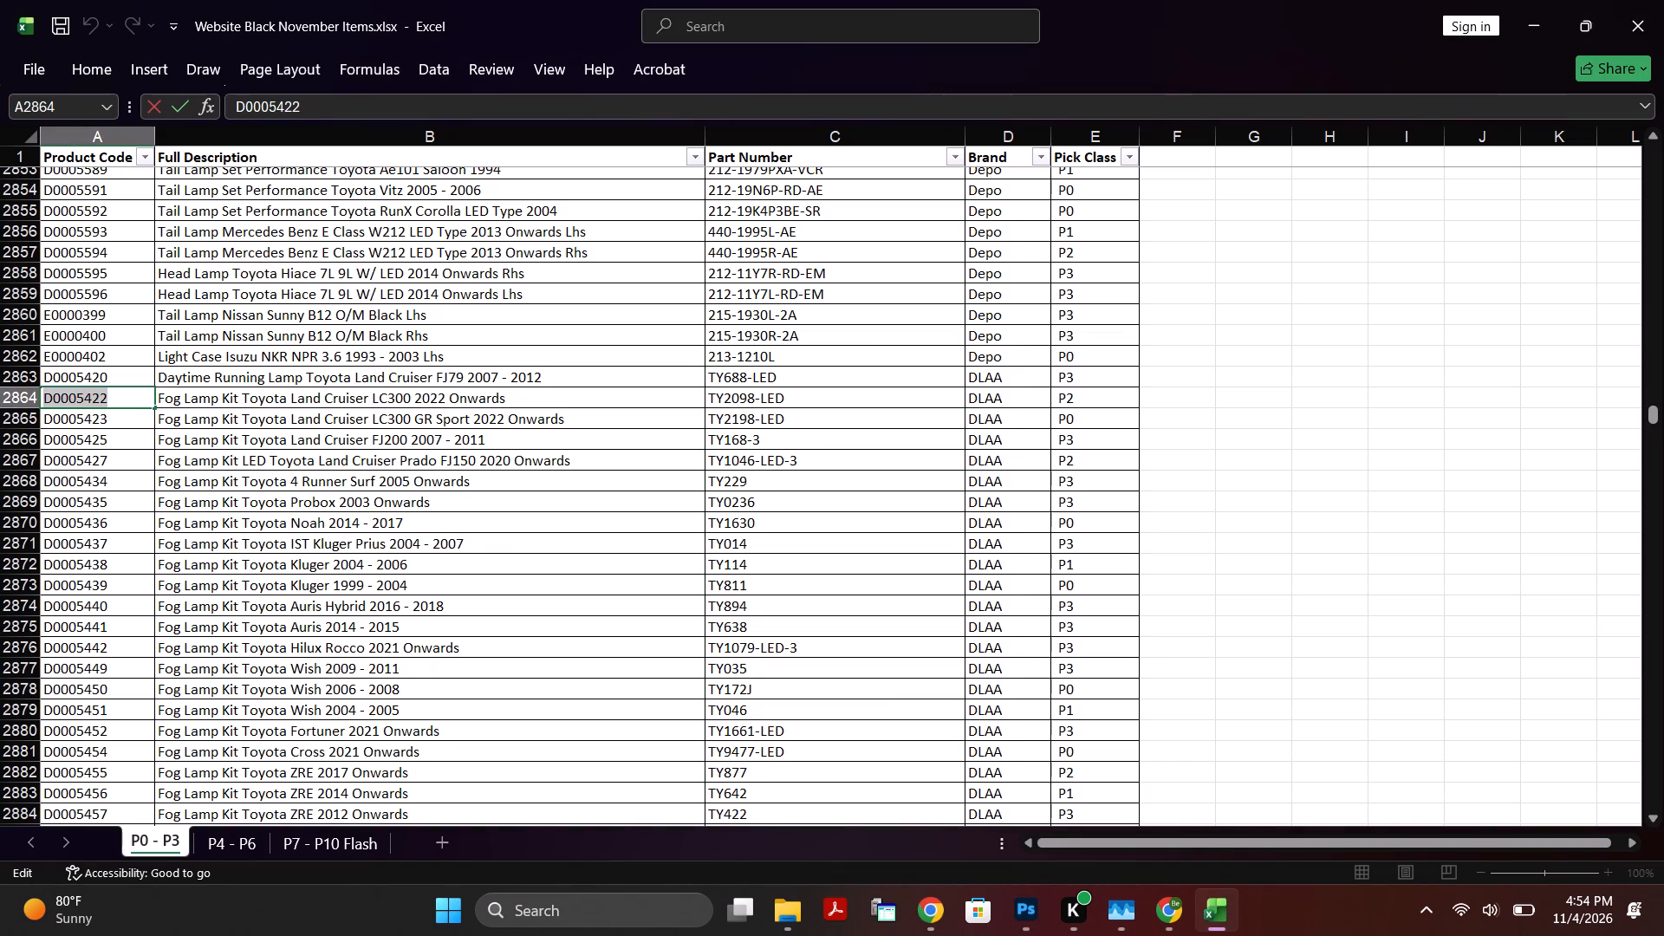
{"action": "left_click", "coordinate": [925, 909]}
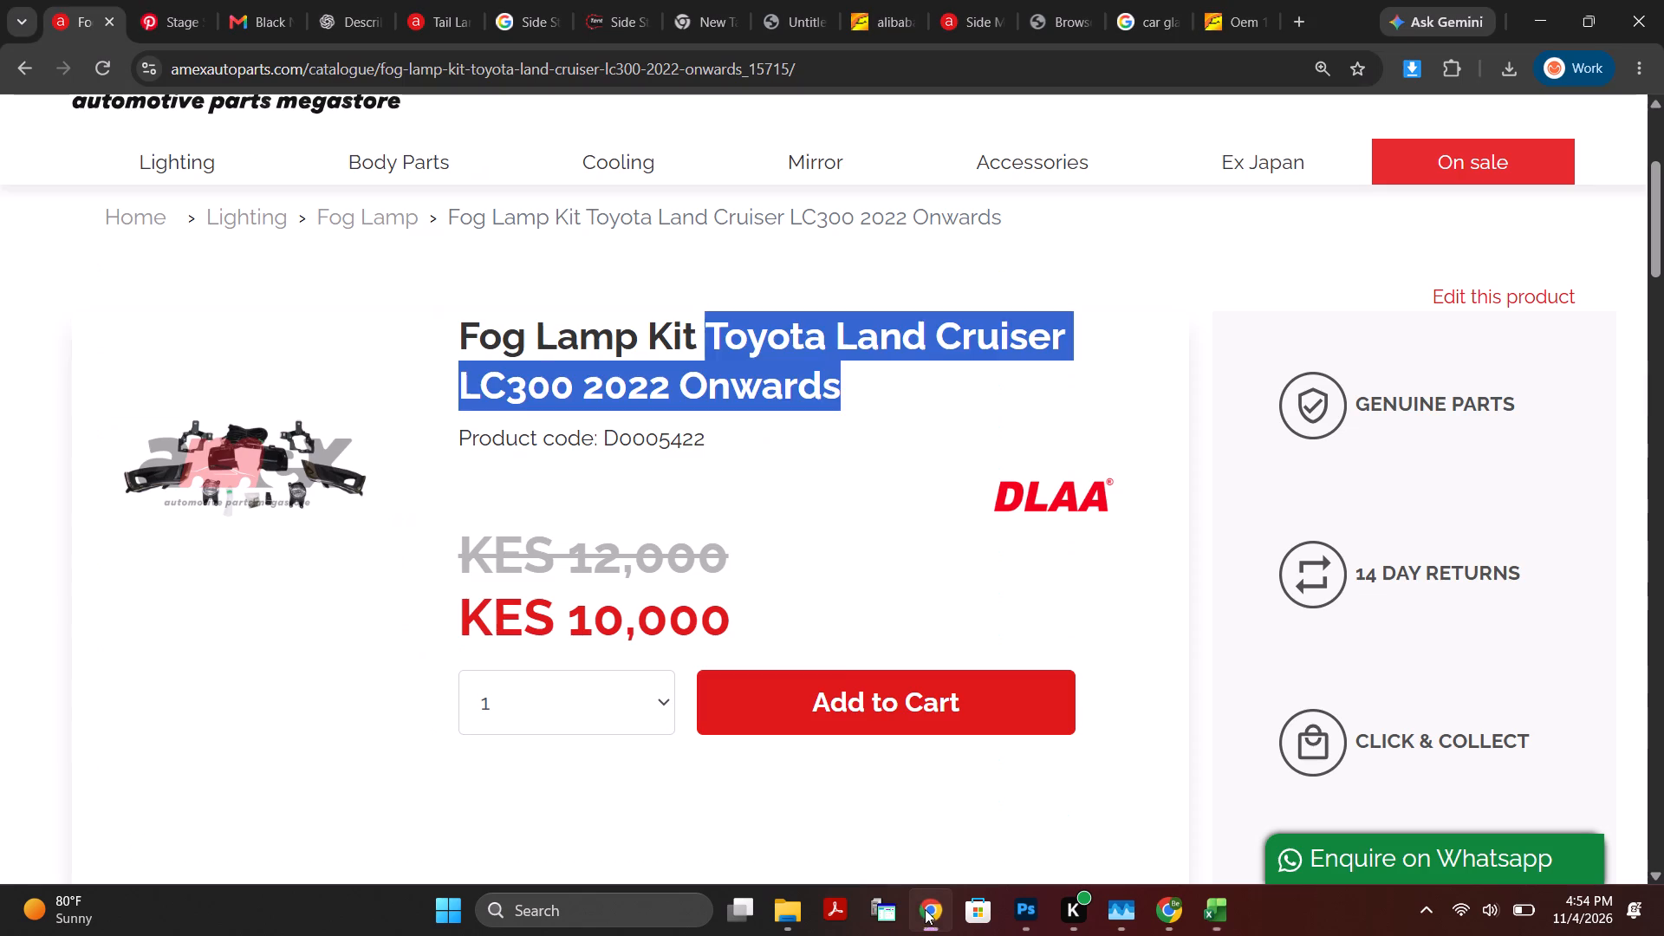
{"action": "left_click", "coordinate": [244, 465]}
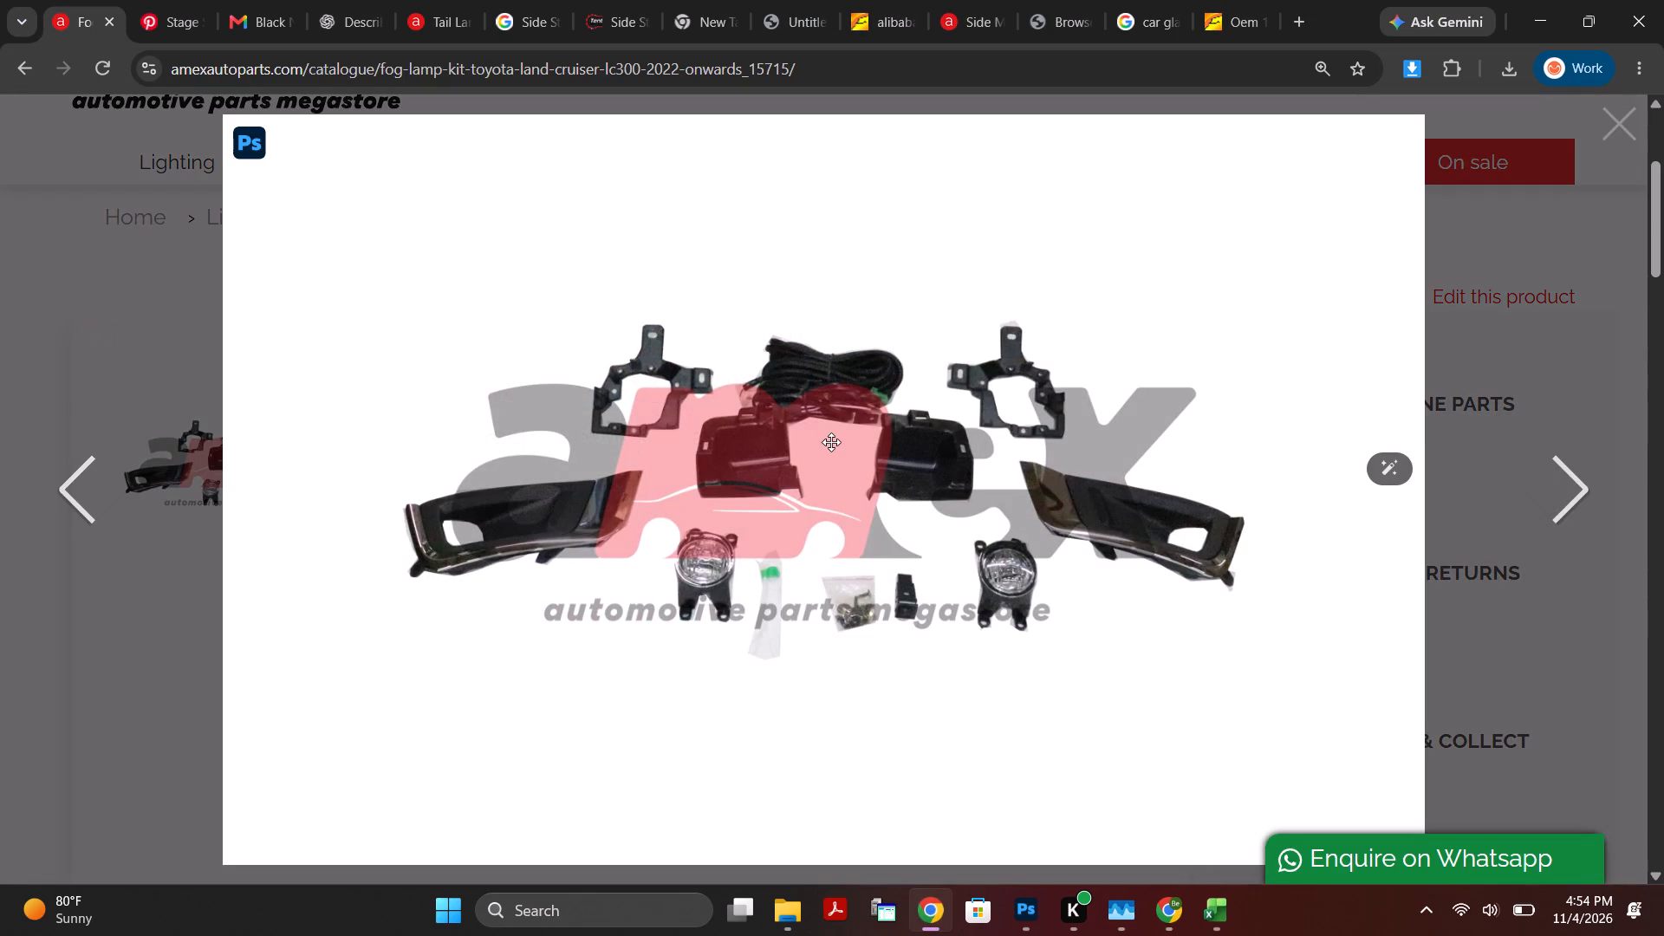
{"action": "left_click", "coordinate": [191, 329]}
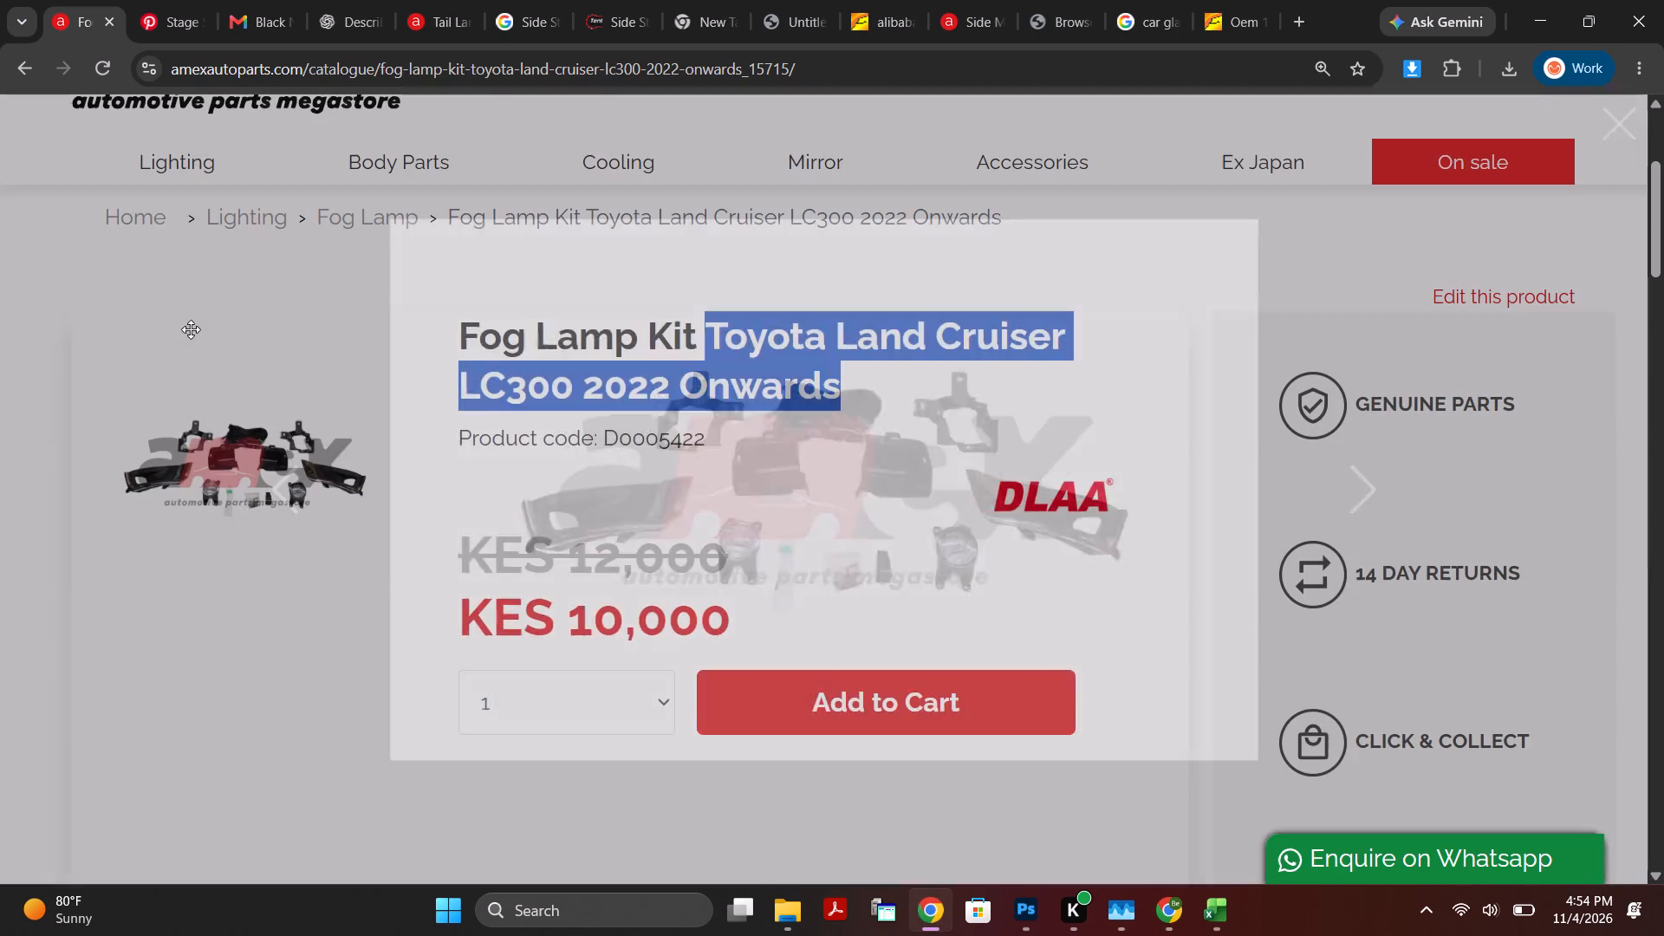
In the Excel item list, copy the product code D0005435 of the Fog Lamp Kit Toyota Probox 2003 Onwards.
{"action": "left_click", "coordinate": [1218, 920]}
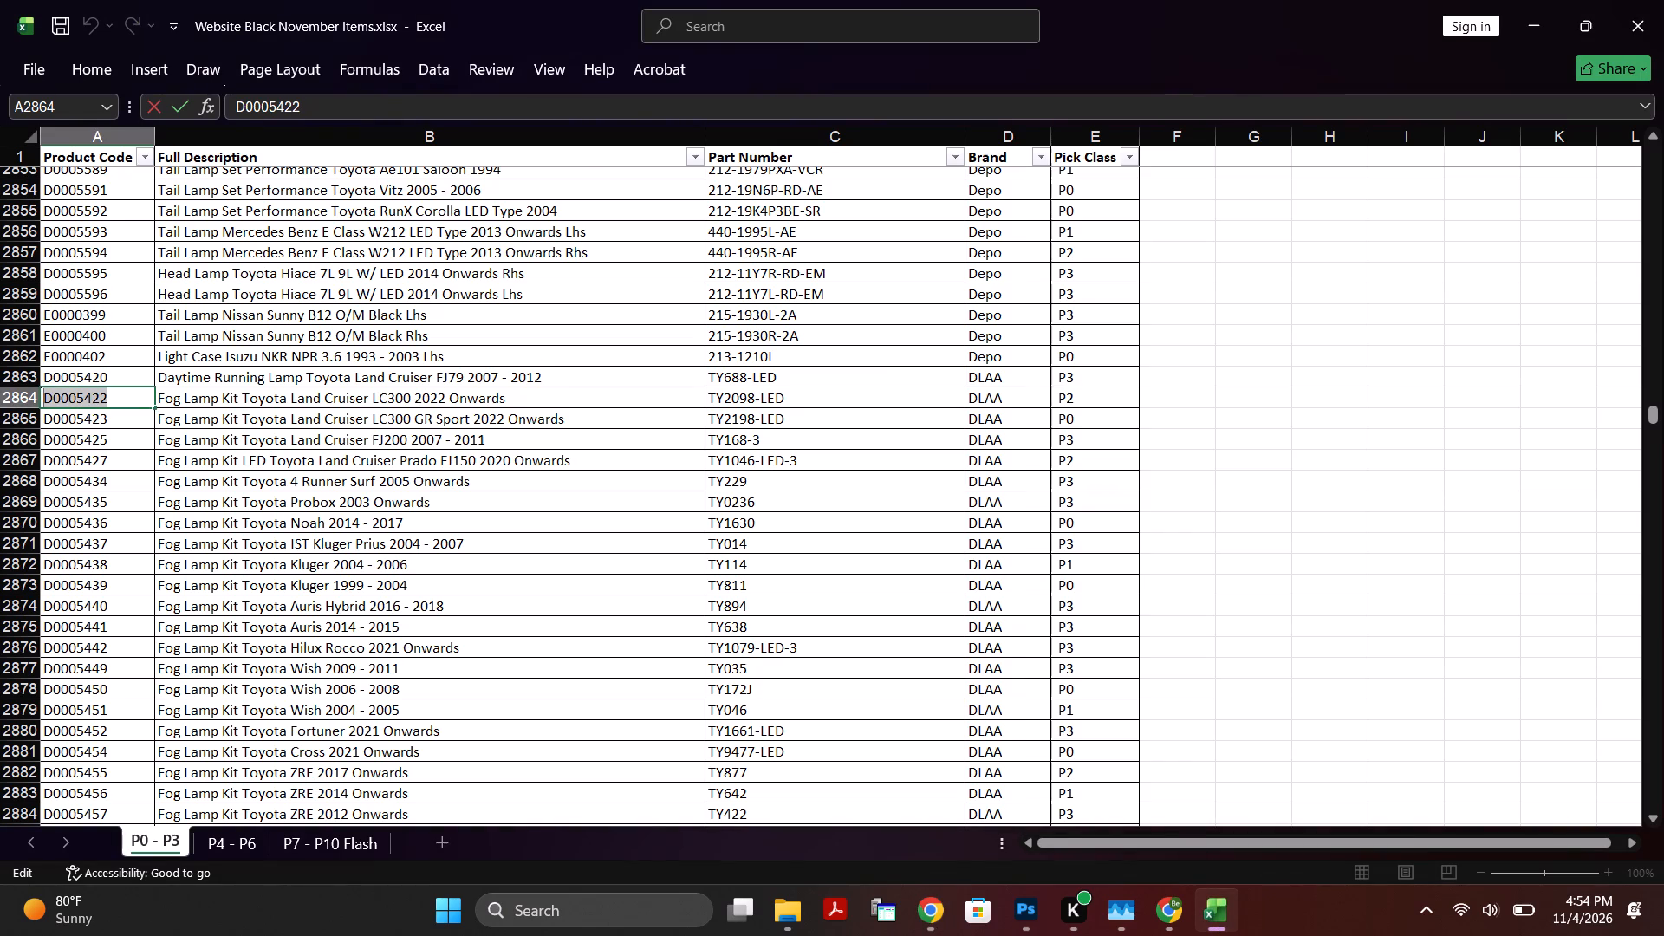
{"action": "left_click", "coordinate": [316, 506]}
{"action": "double_click", "coordinate": [90, 504]}
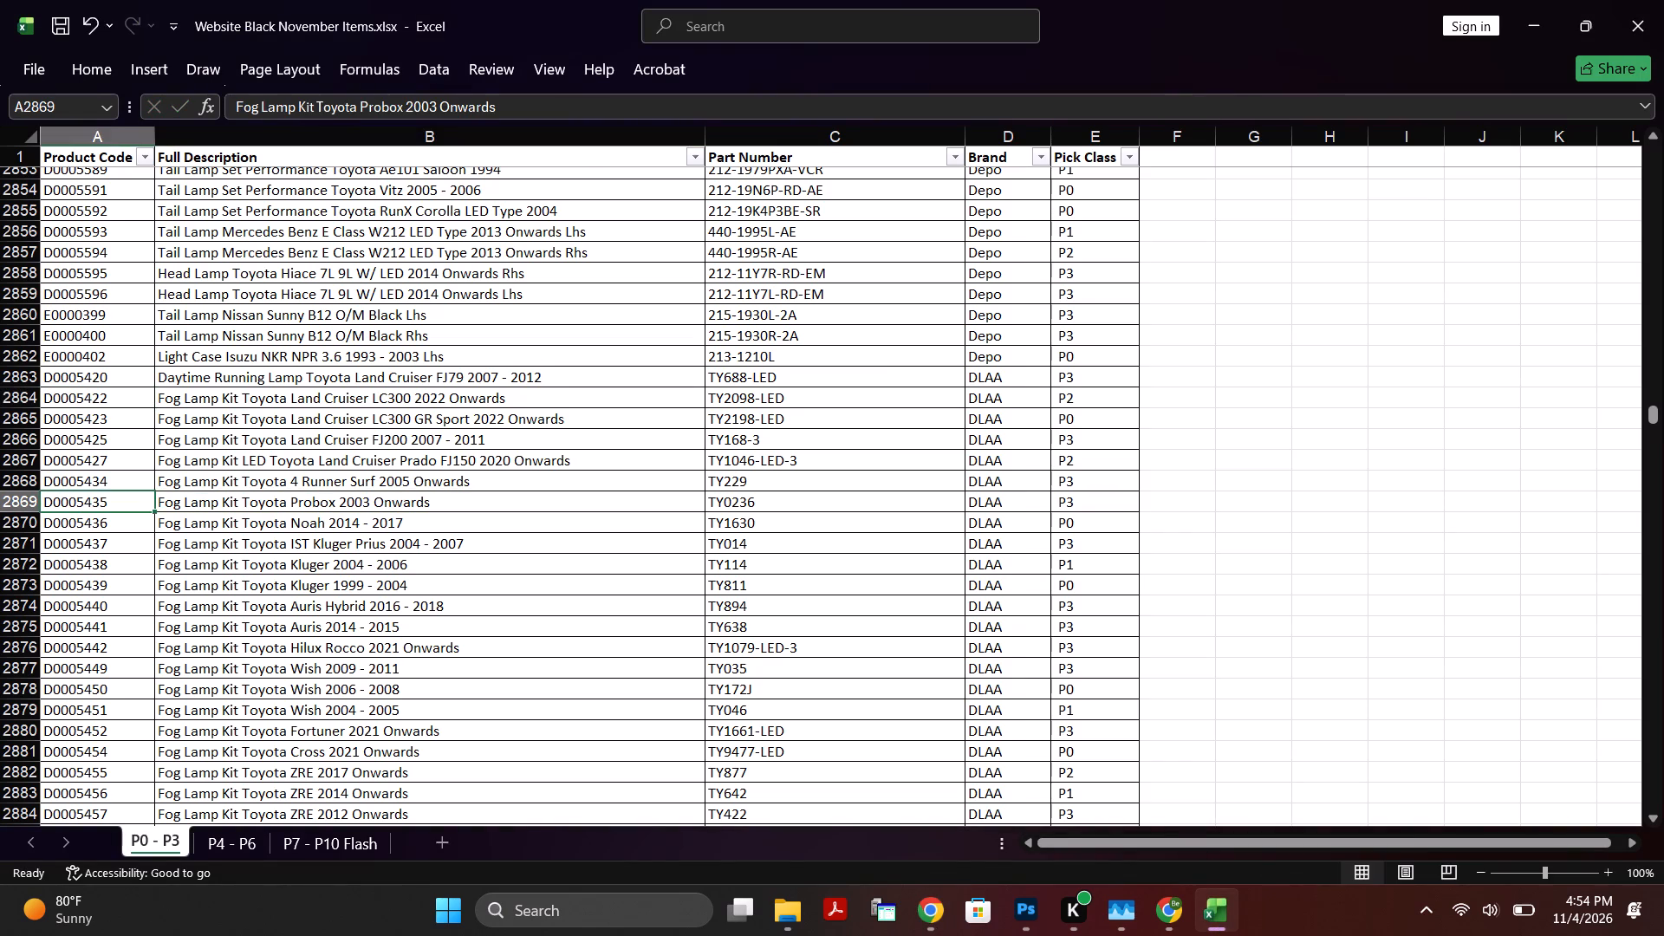
{"action": "left_click_drag", "start_coordinate": [114, 503], "coordinate": [6, 507]}
{"action": "key", "text": "ctrl+c"}
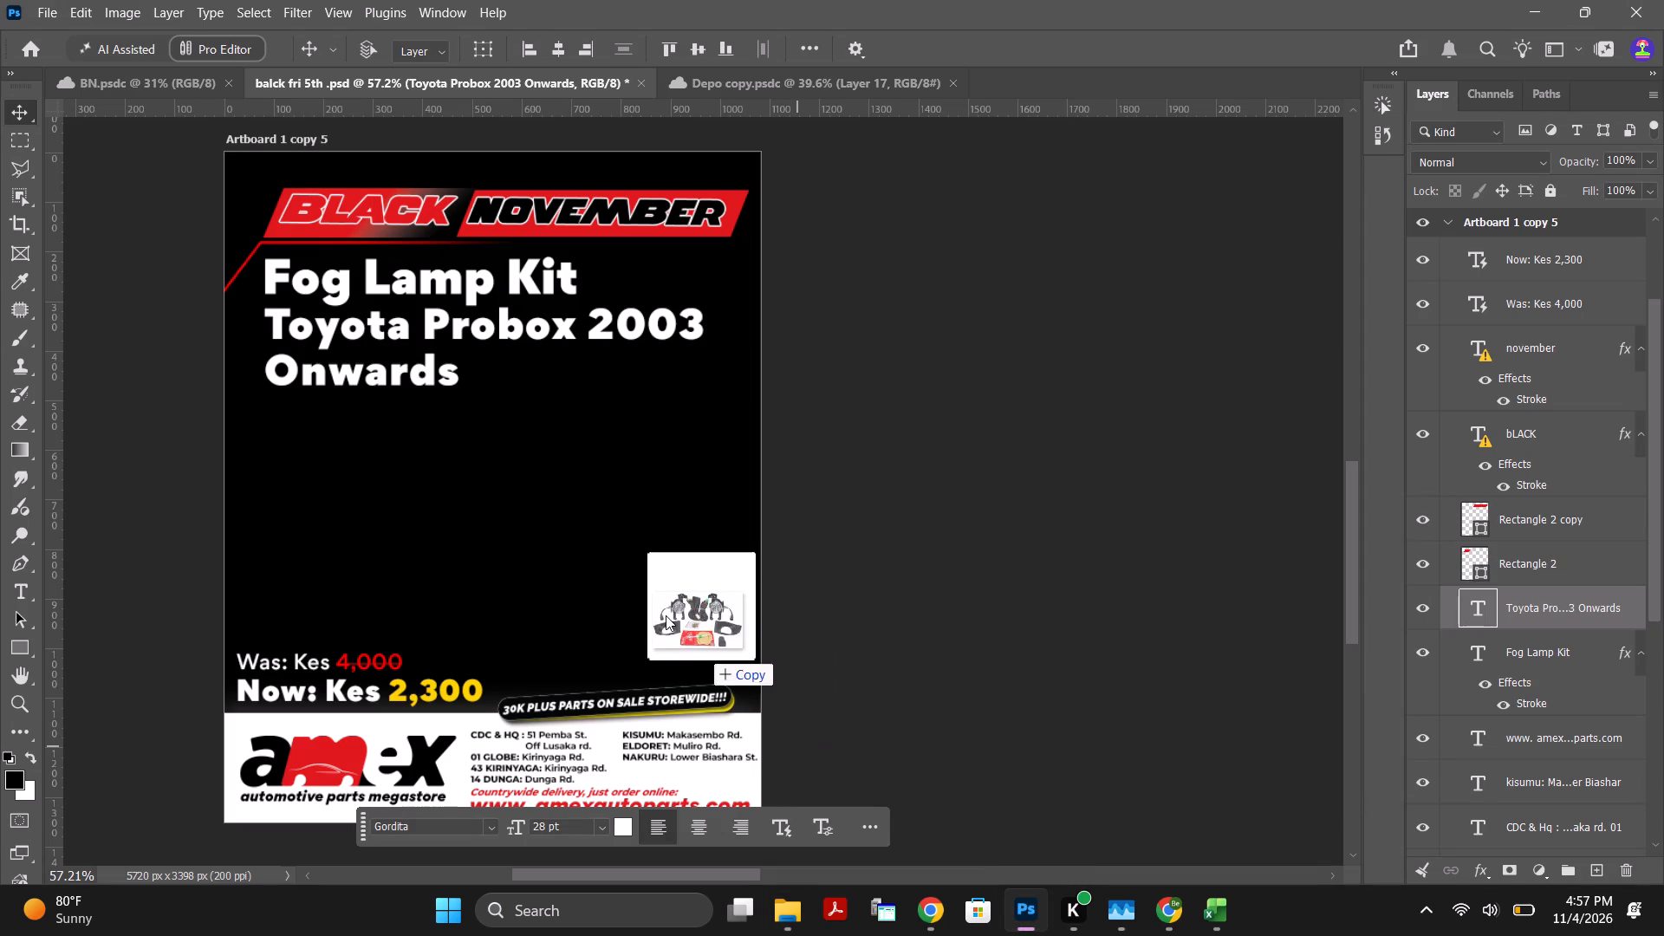
{"action": "left_click_drag", "start_coordinate": [666, 615], "coordinate": [567, 549]}
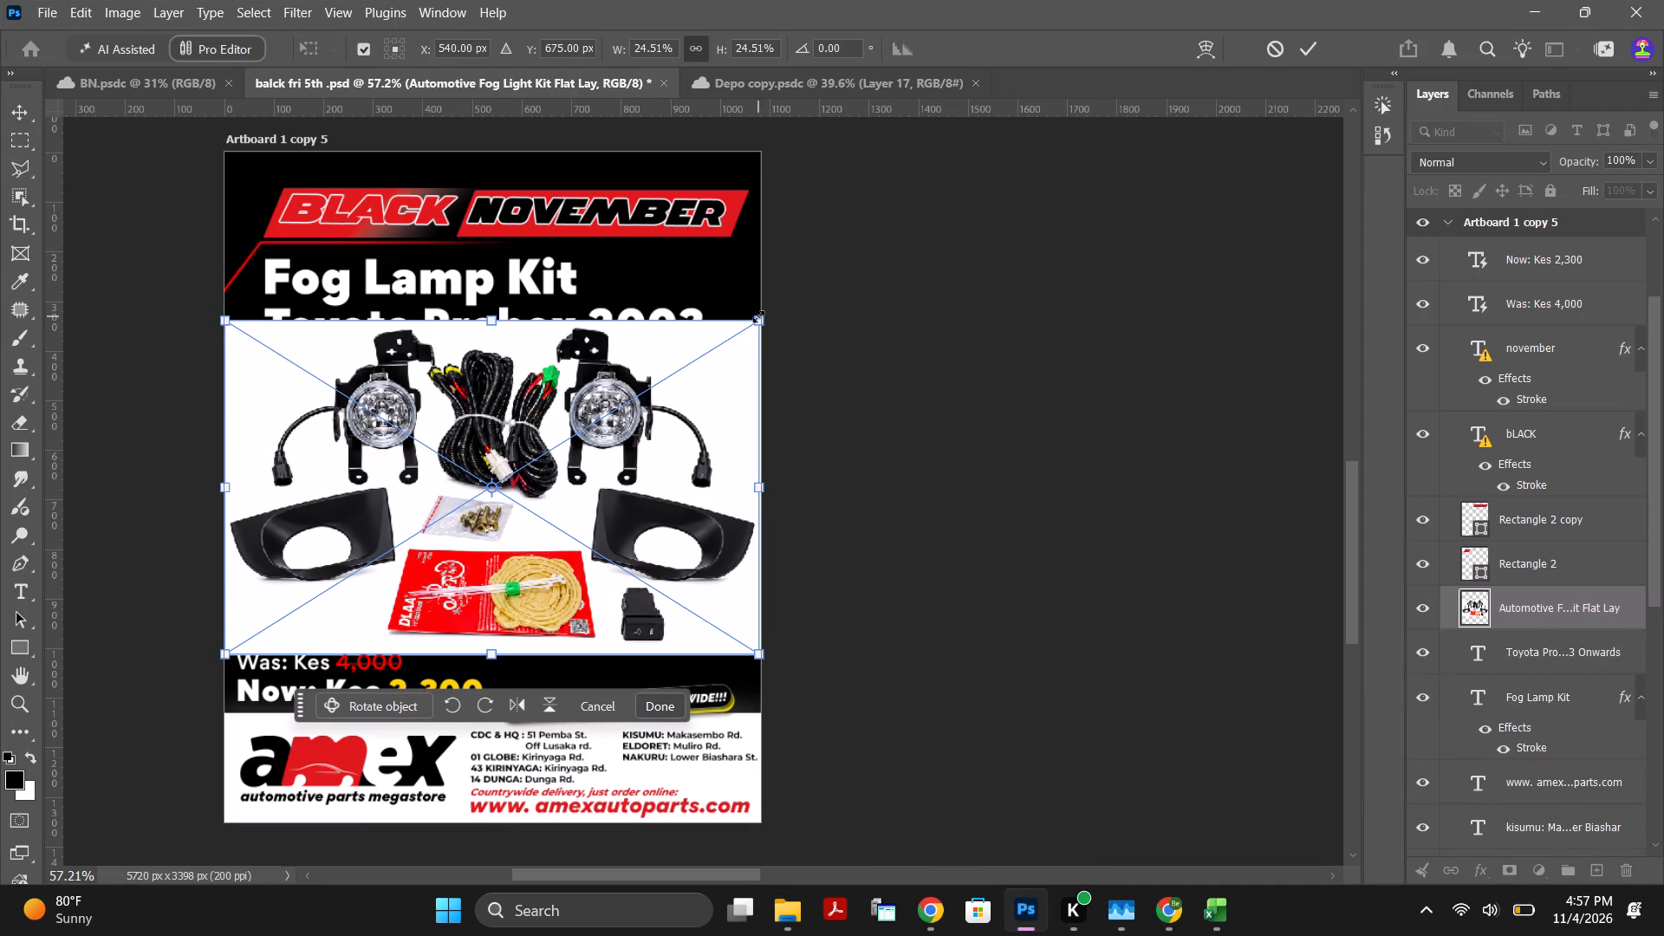
Scale the placed fog light kit image to about 13.88%, move it slightly down below the subtitle and commit the transform.
{"action": "left_click_drag", "start_coordinate": [758, 318], "coordinate": [725, 371]}
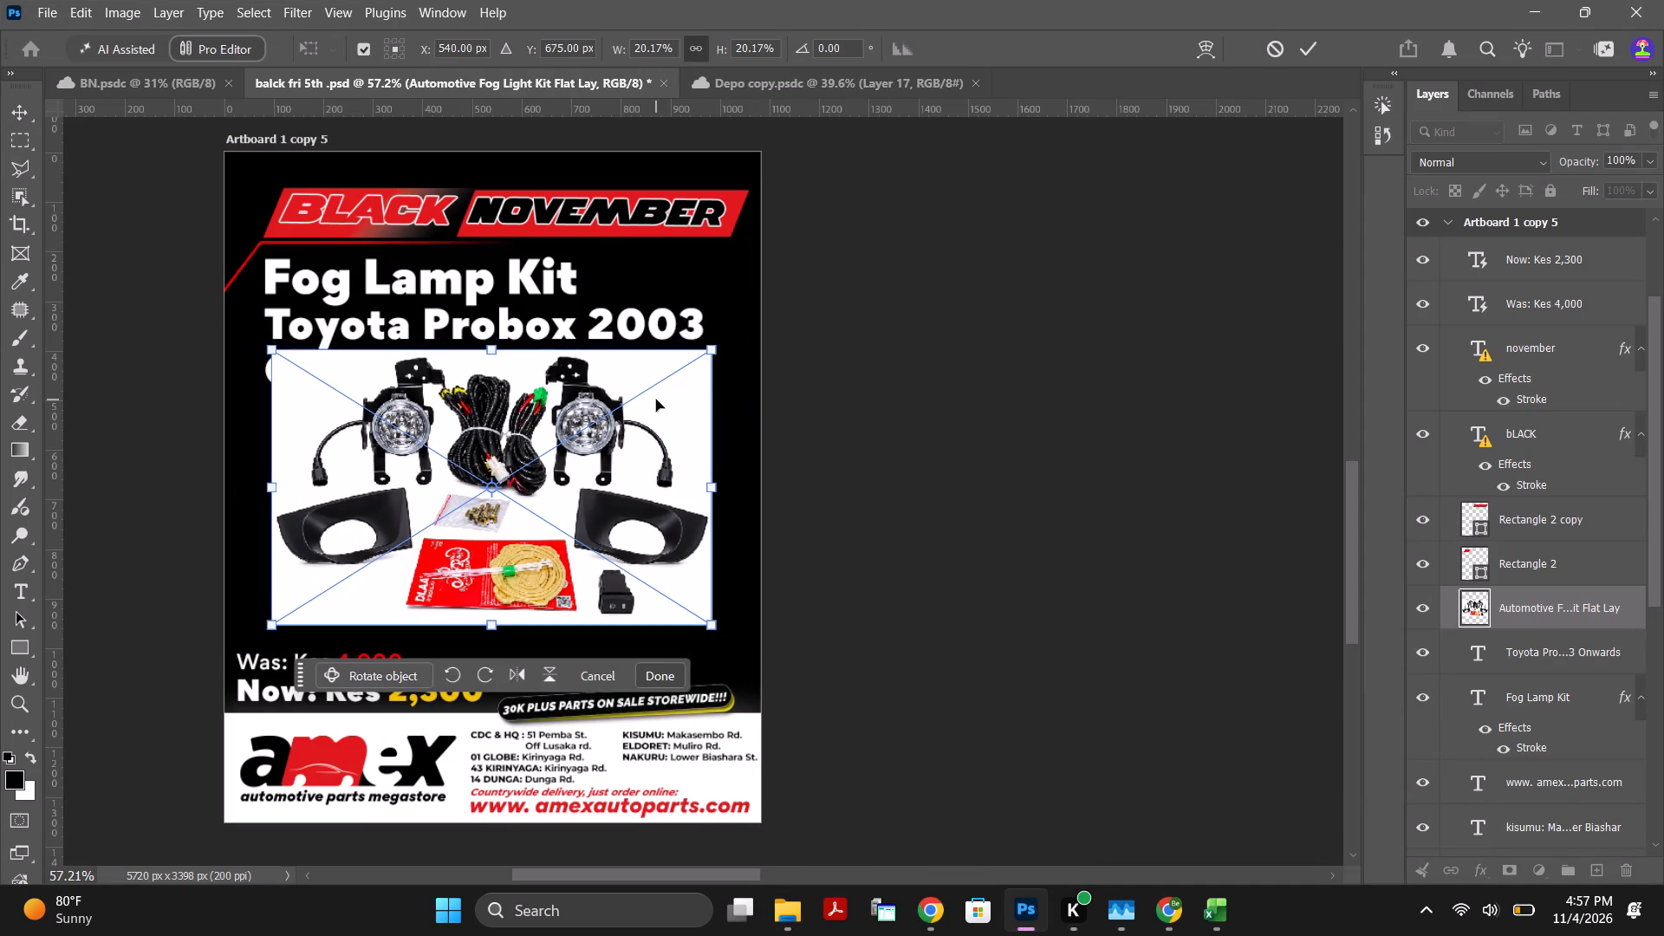
{"action": "left_click_drag", "start_coordinate": [656, 400], "coordinate": [655, 414]}
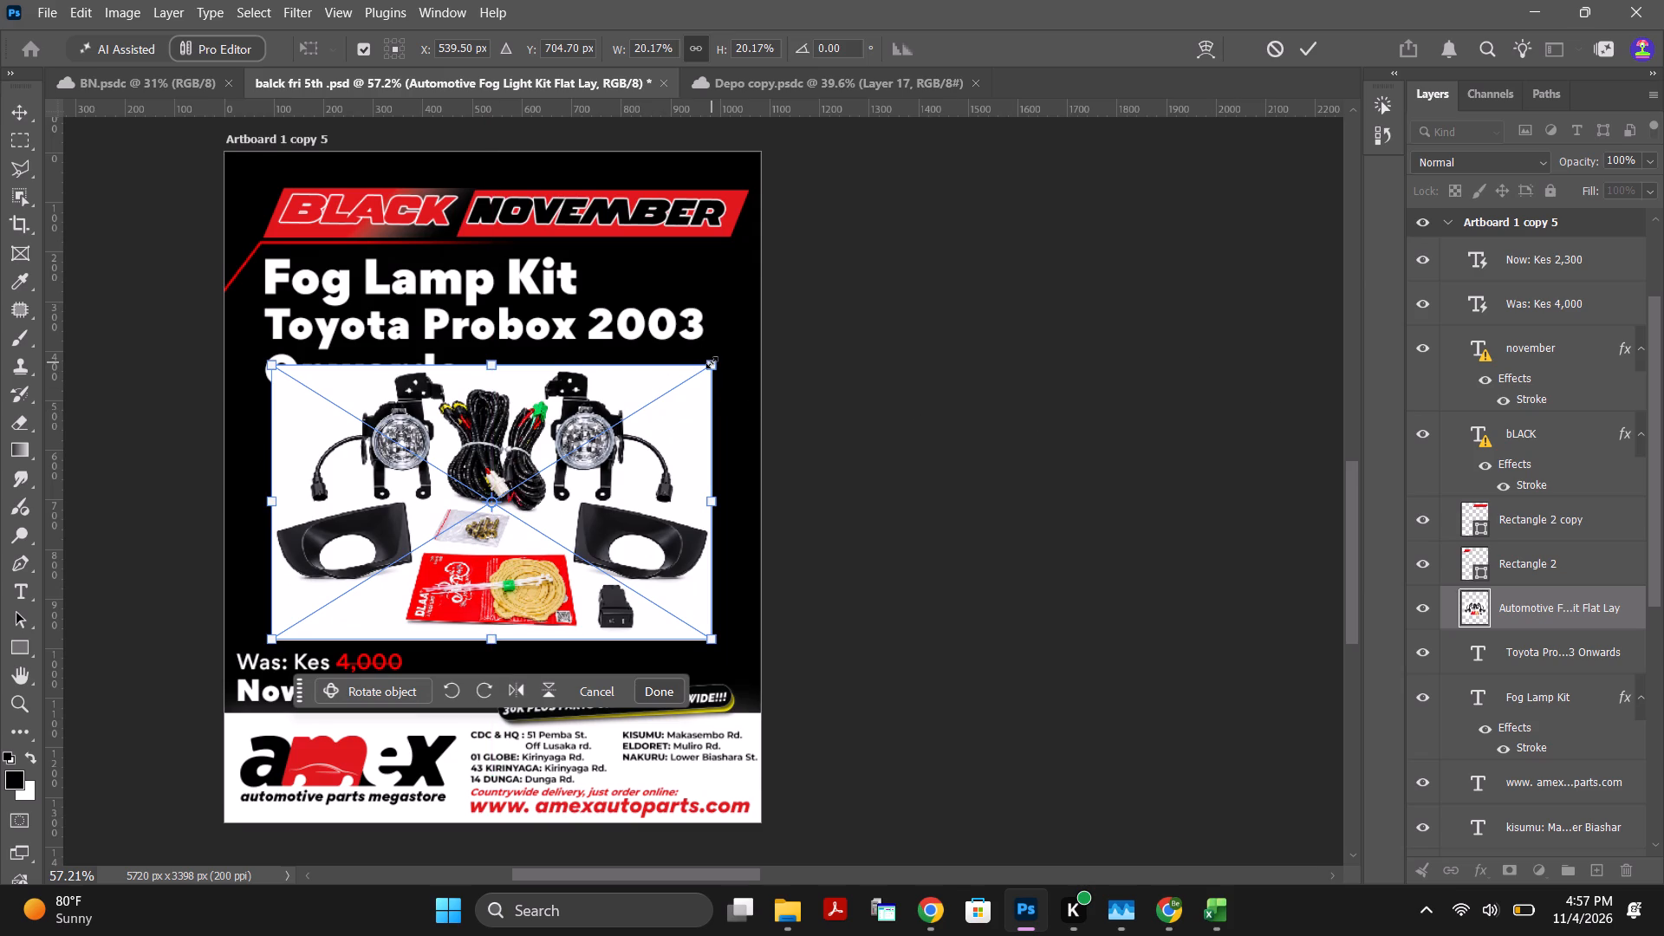
{"action": "left_click_drag", "start_coordinate": [713, 364], "coordinate": [660, 426]}
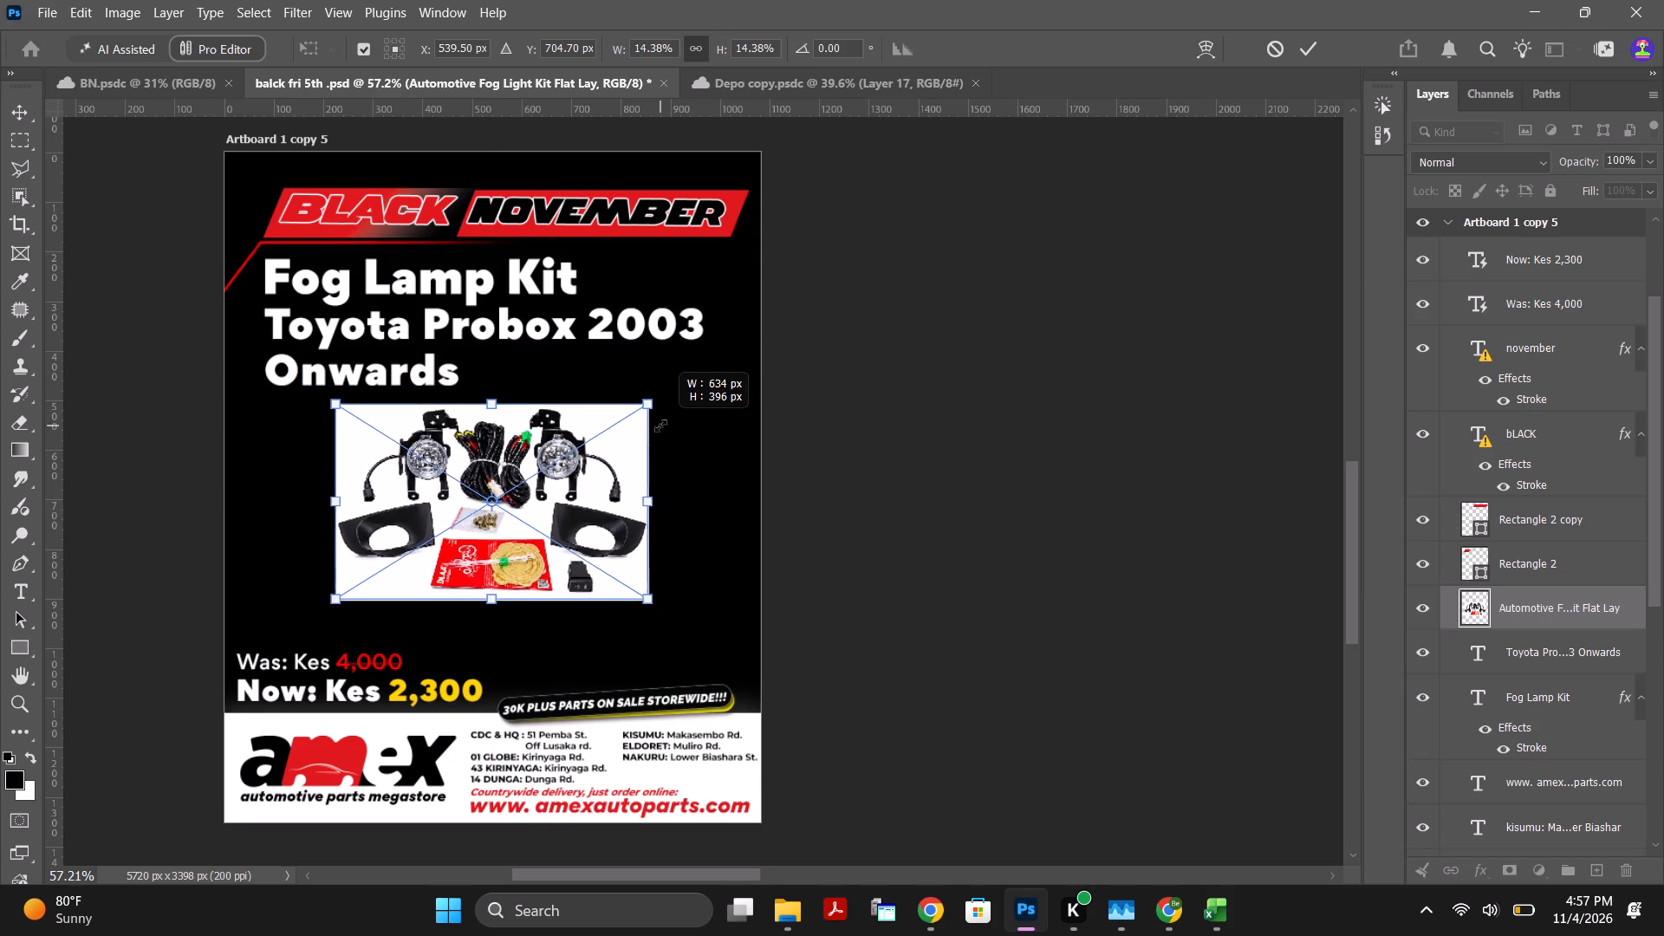
{"action": "left_click_drag", "start_coordinate": [660, 426], "coordinate": [658, 428]}
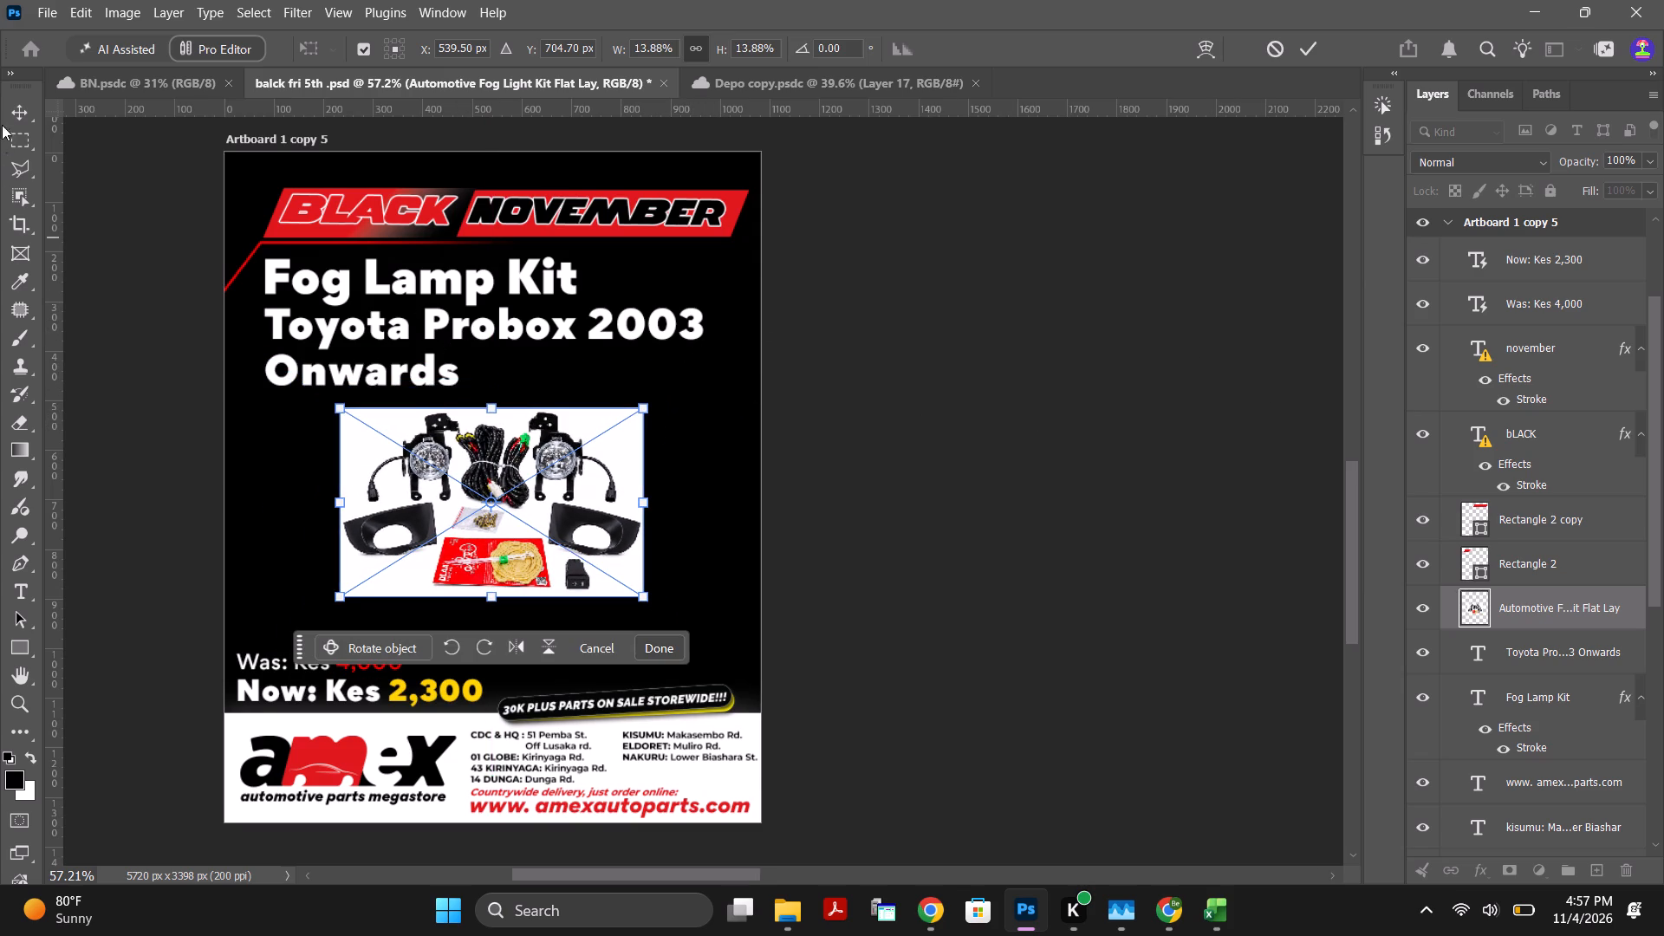
{"action": "left_click", "coordinate": [11, 110]}
Set the font size of the Toyota Probox 2003 Onwards subtitle to 22 pt and finish editing the text.
{"action": "left_click", "coordinate": [491, 340]}
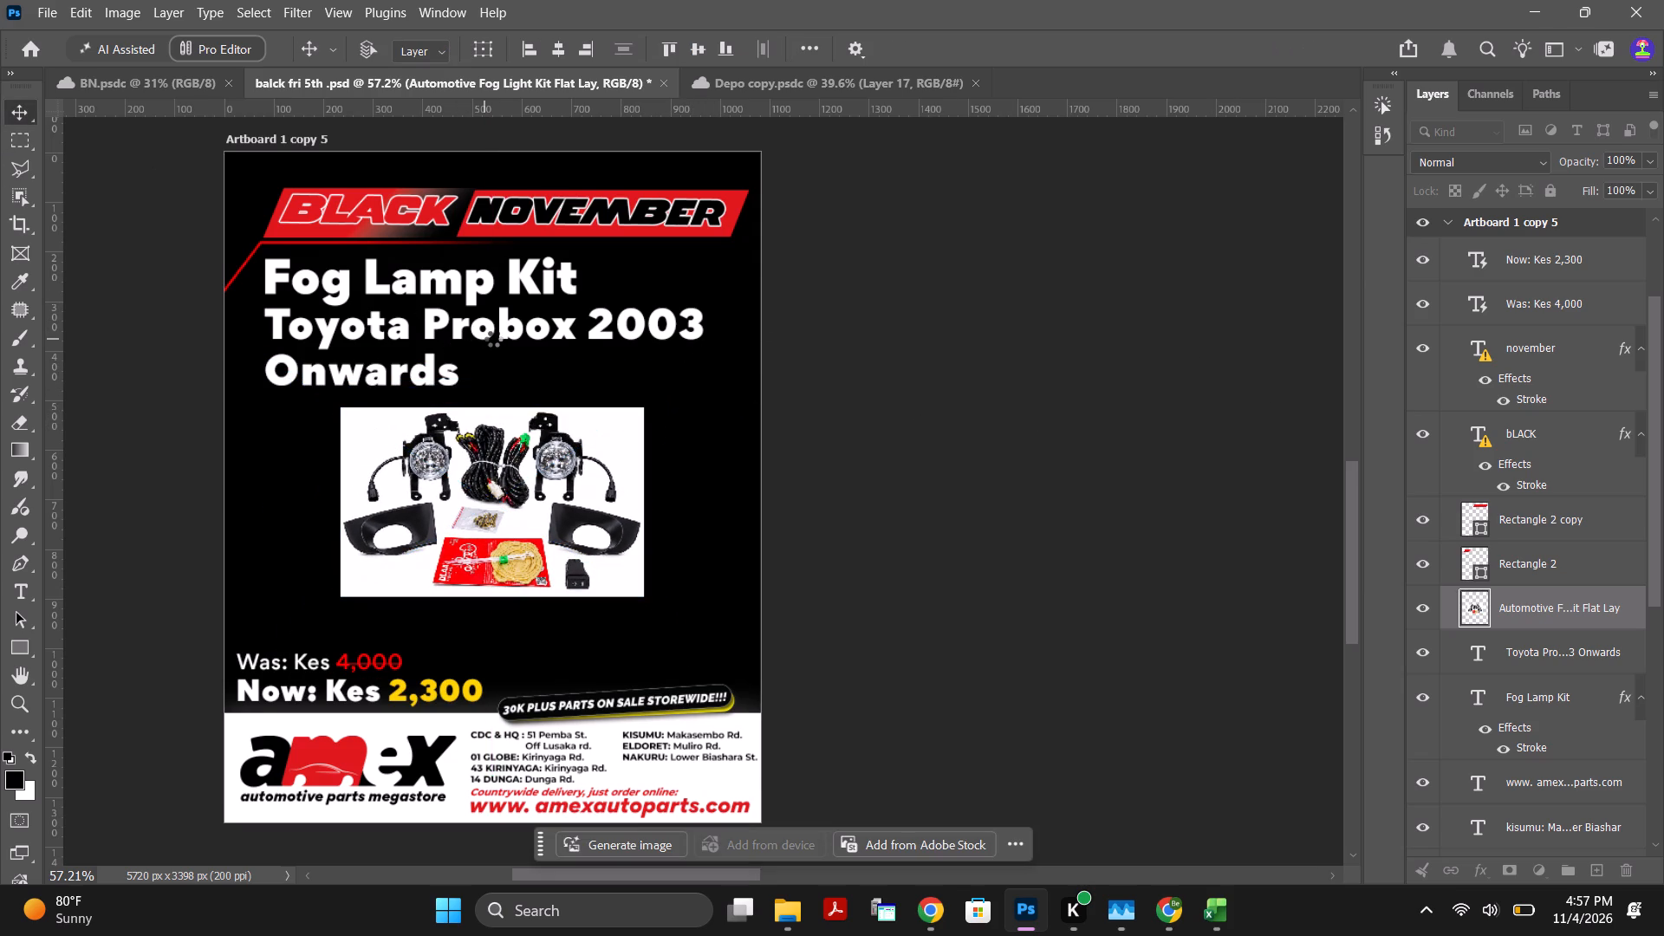
{"action": "left_click", "coordinate": [503, 317]}
{"action": "double_click", "coordinate": [503, 317]}
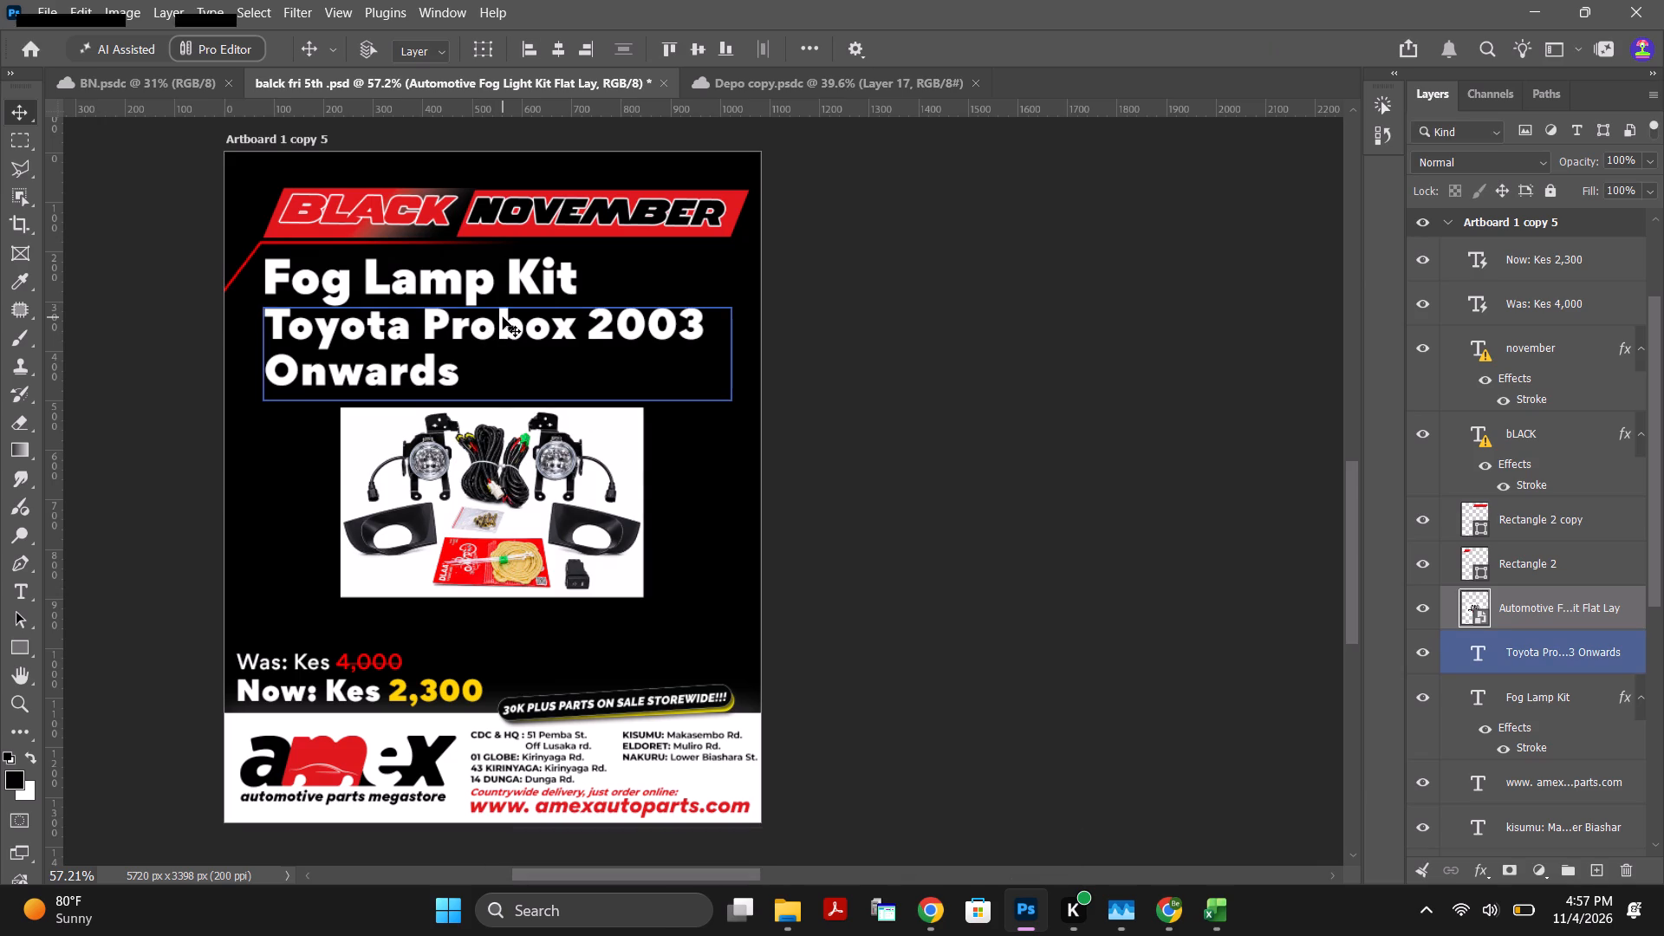
{"action": "left_click_drag", "start_coordinate": [472, 377], "coordinate": [233, 341]}
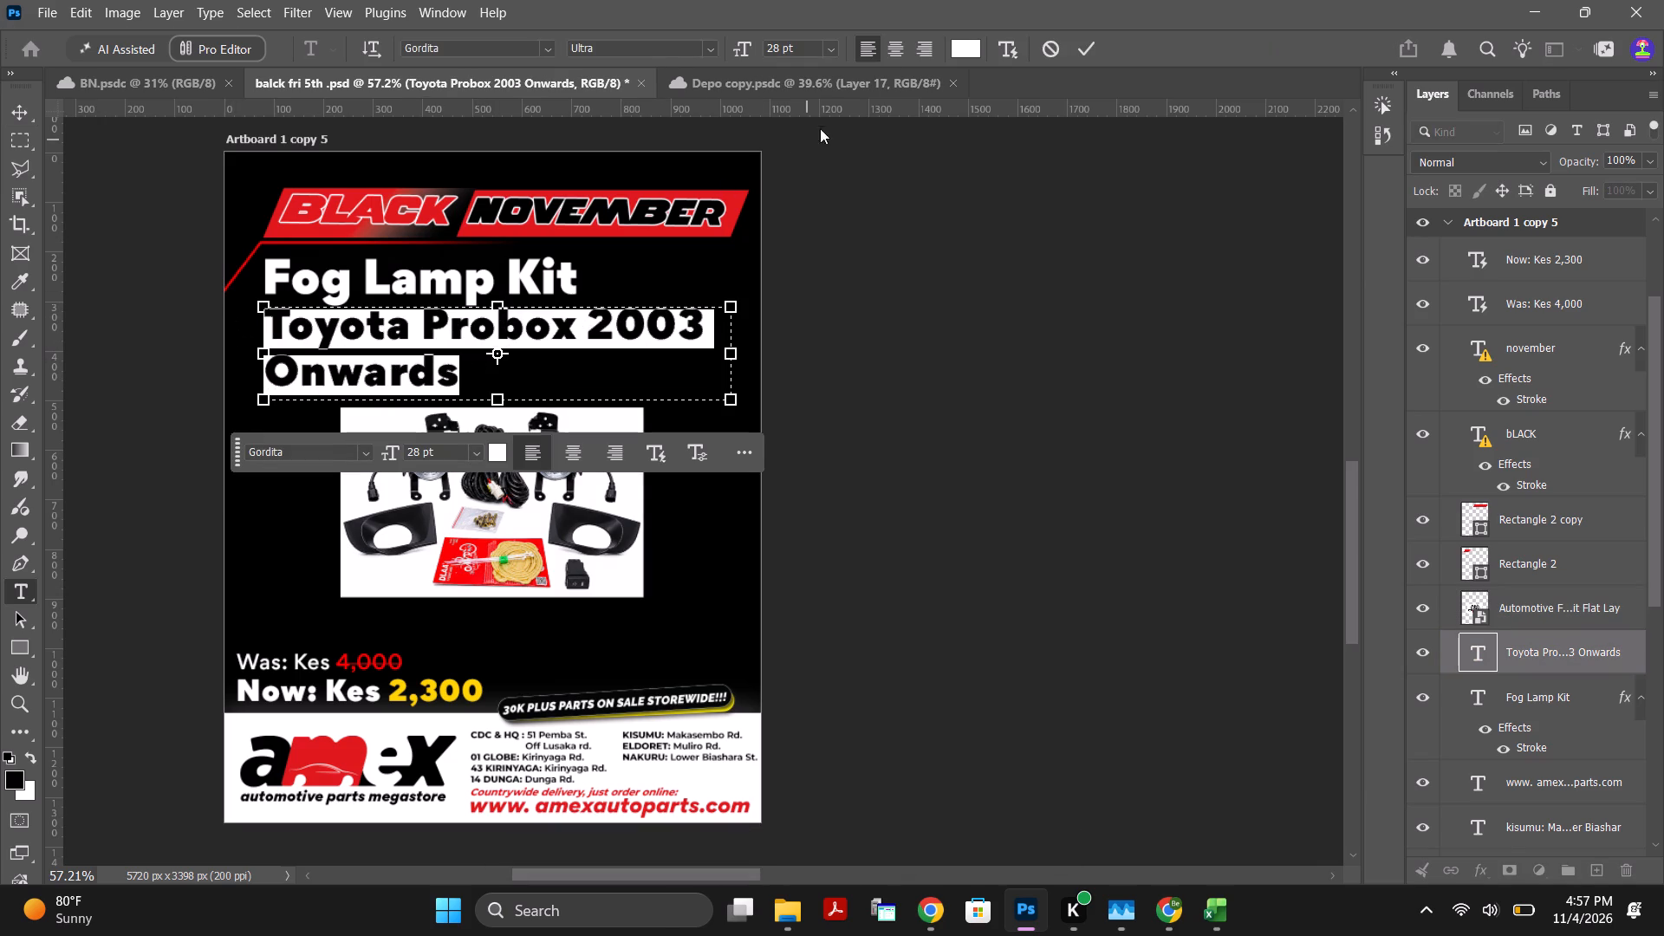
{"action": "left_click", "coordinate": [743, 53]}
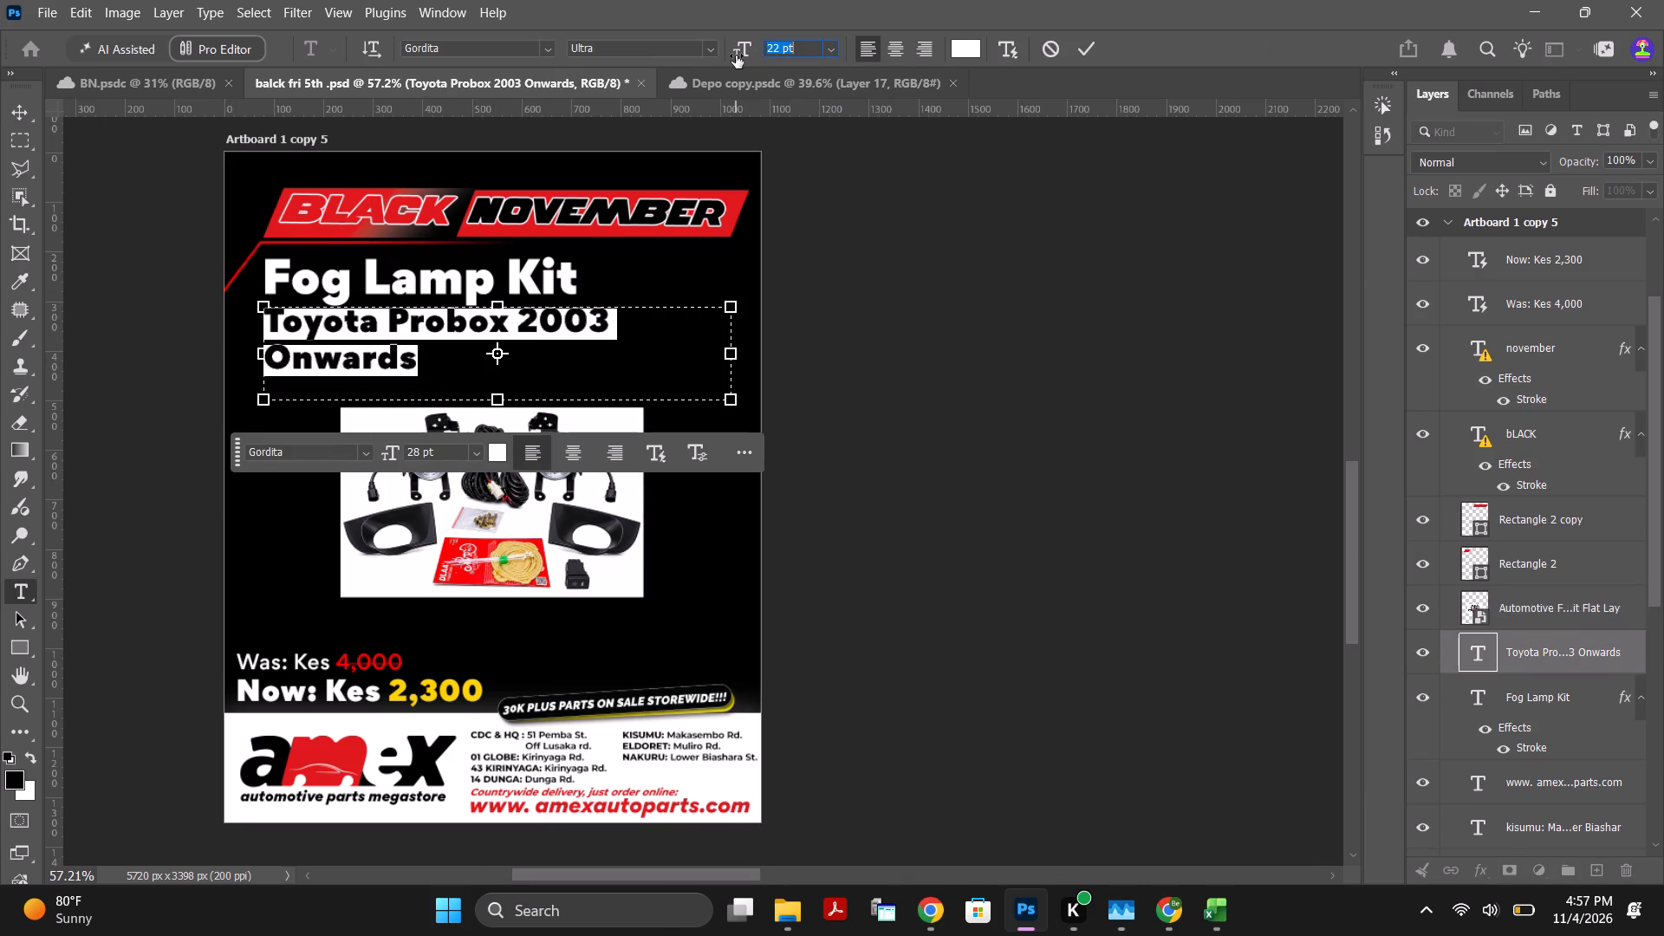
{"action": "left_click", "coordinate": [1078, 47]}
Set the font size of the Fog Lamp Kit title to 27 pt and finish editing the text.
{"action": "double_click", "coordinate": [530, 283]}
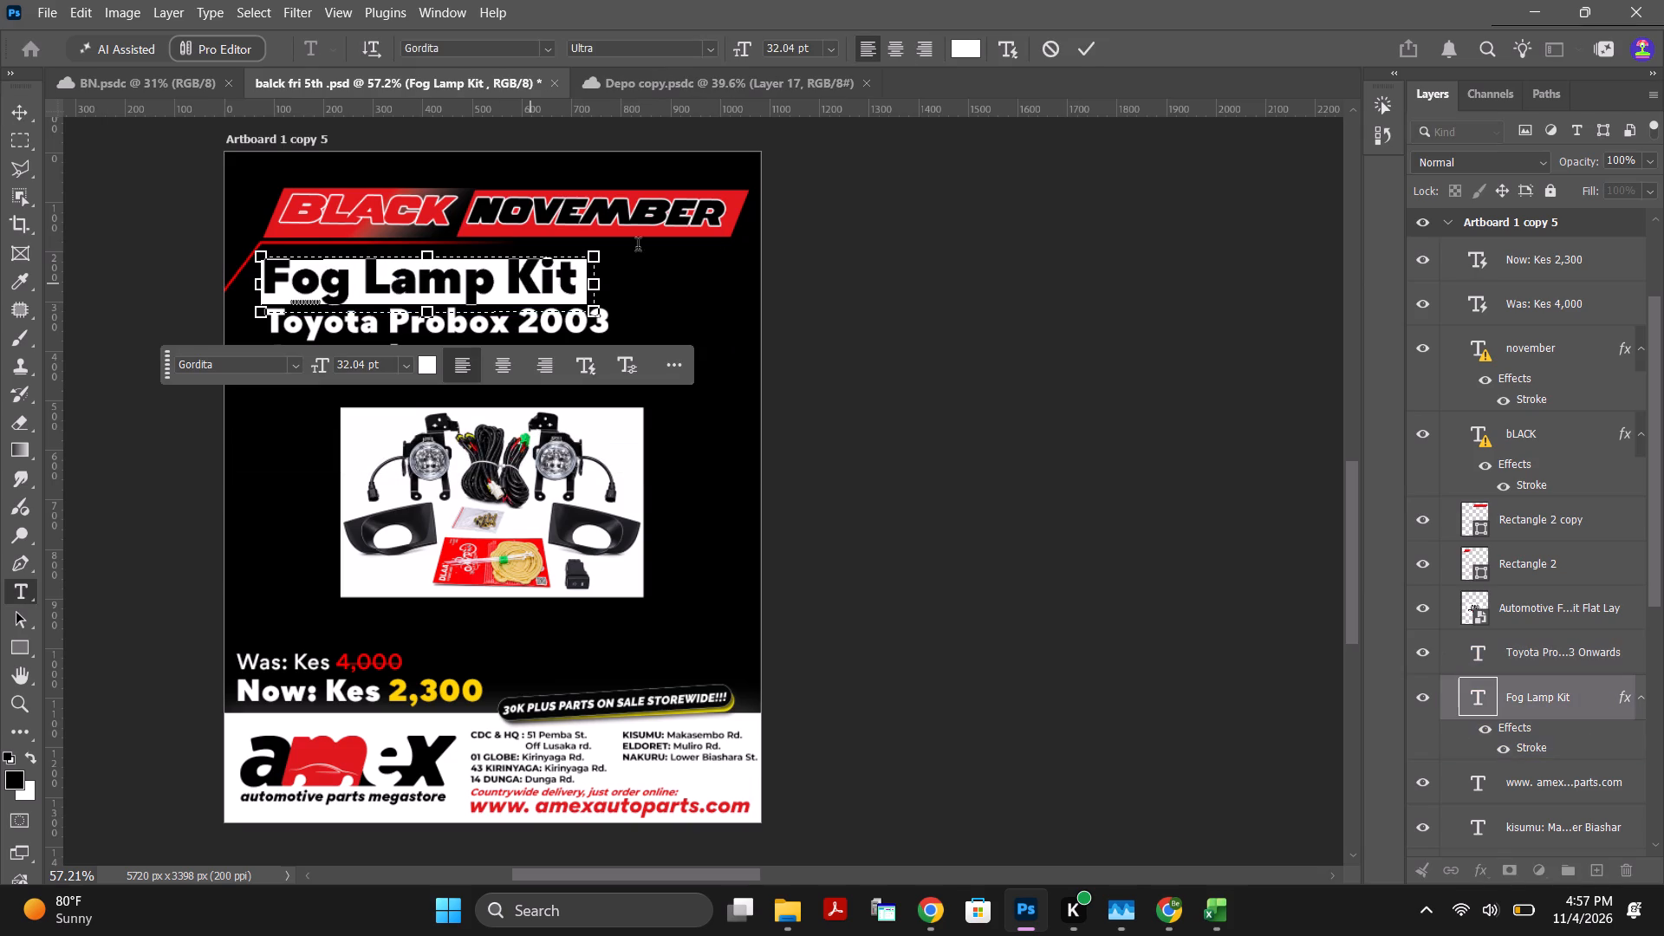
{"action": "left_click", "coordinate": [738, 49]}
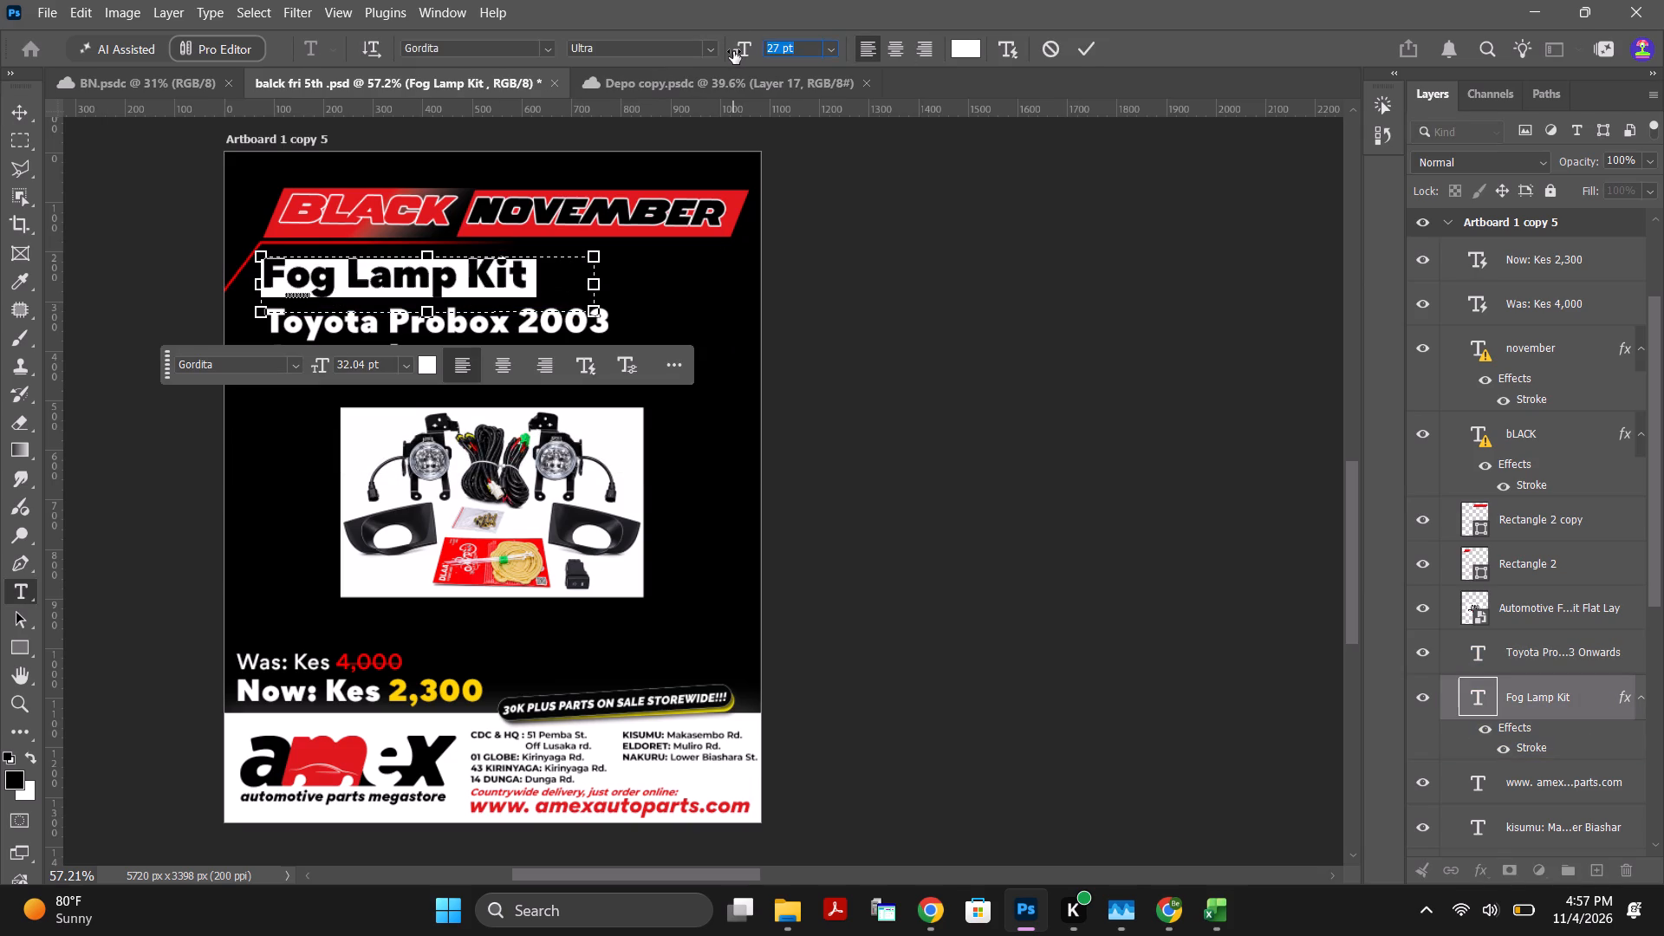
{"action": "left_click", "coordinate": [1089, 45]}
Move the Fog Lamp Kit title slightly up and to the right, just below the Black November banner.
{"action": "left_click", "coordinate": [443, 276]}
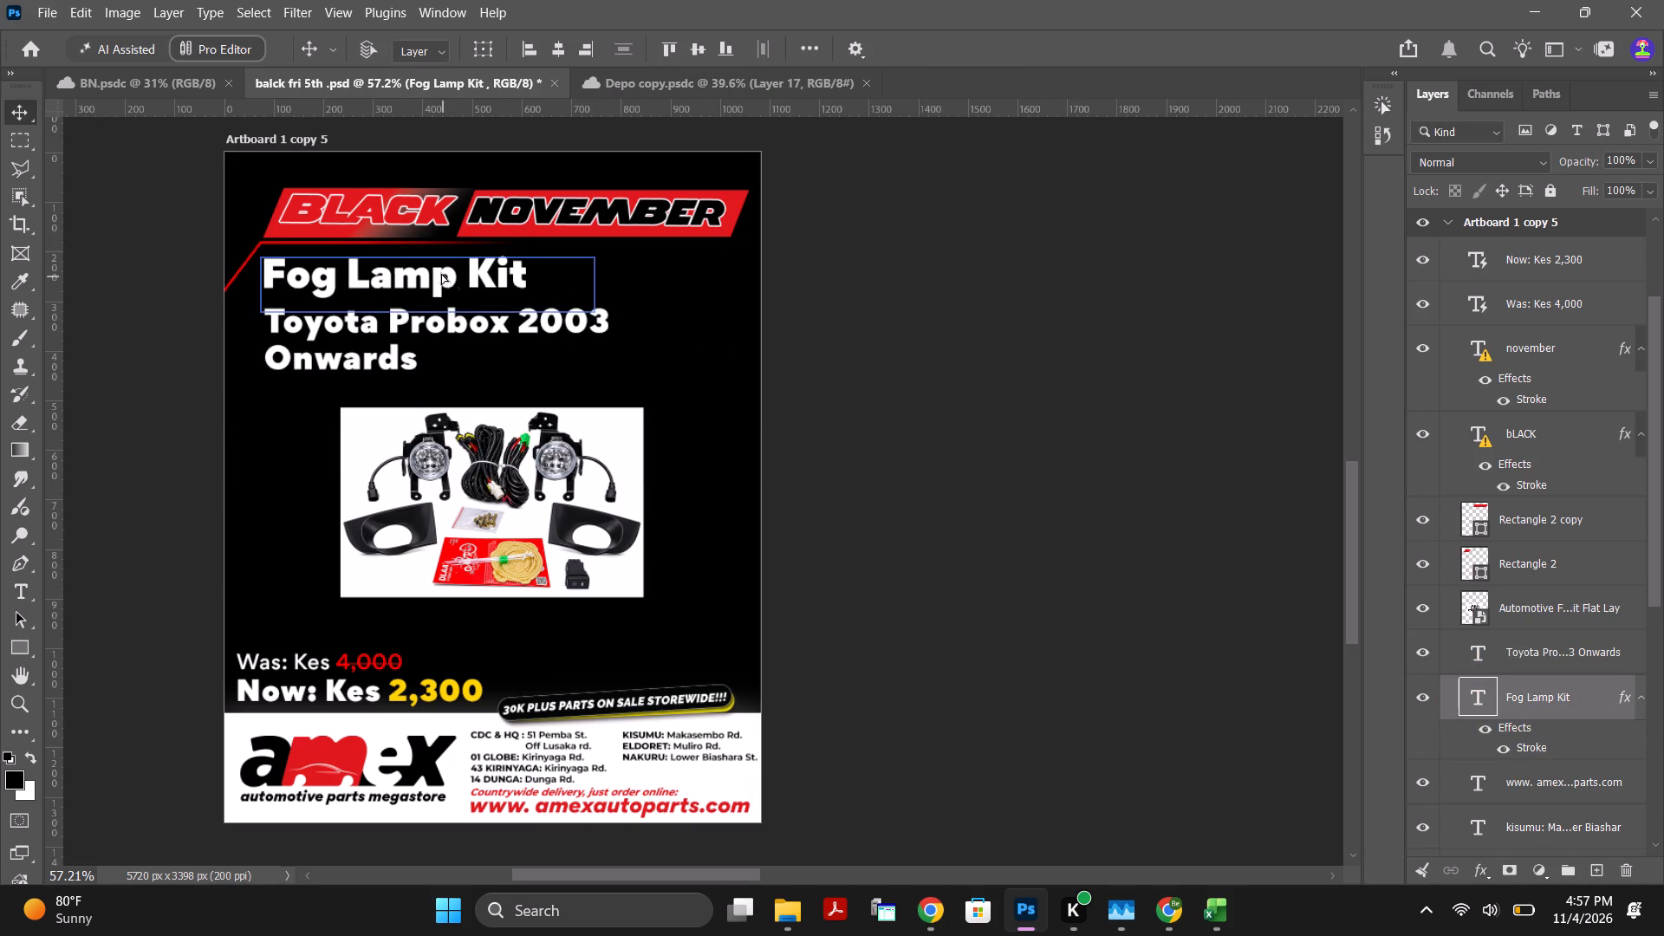
{"action": "left_click", "coordinate": [454, 326]}
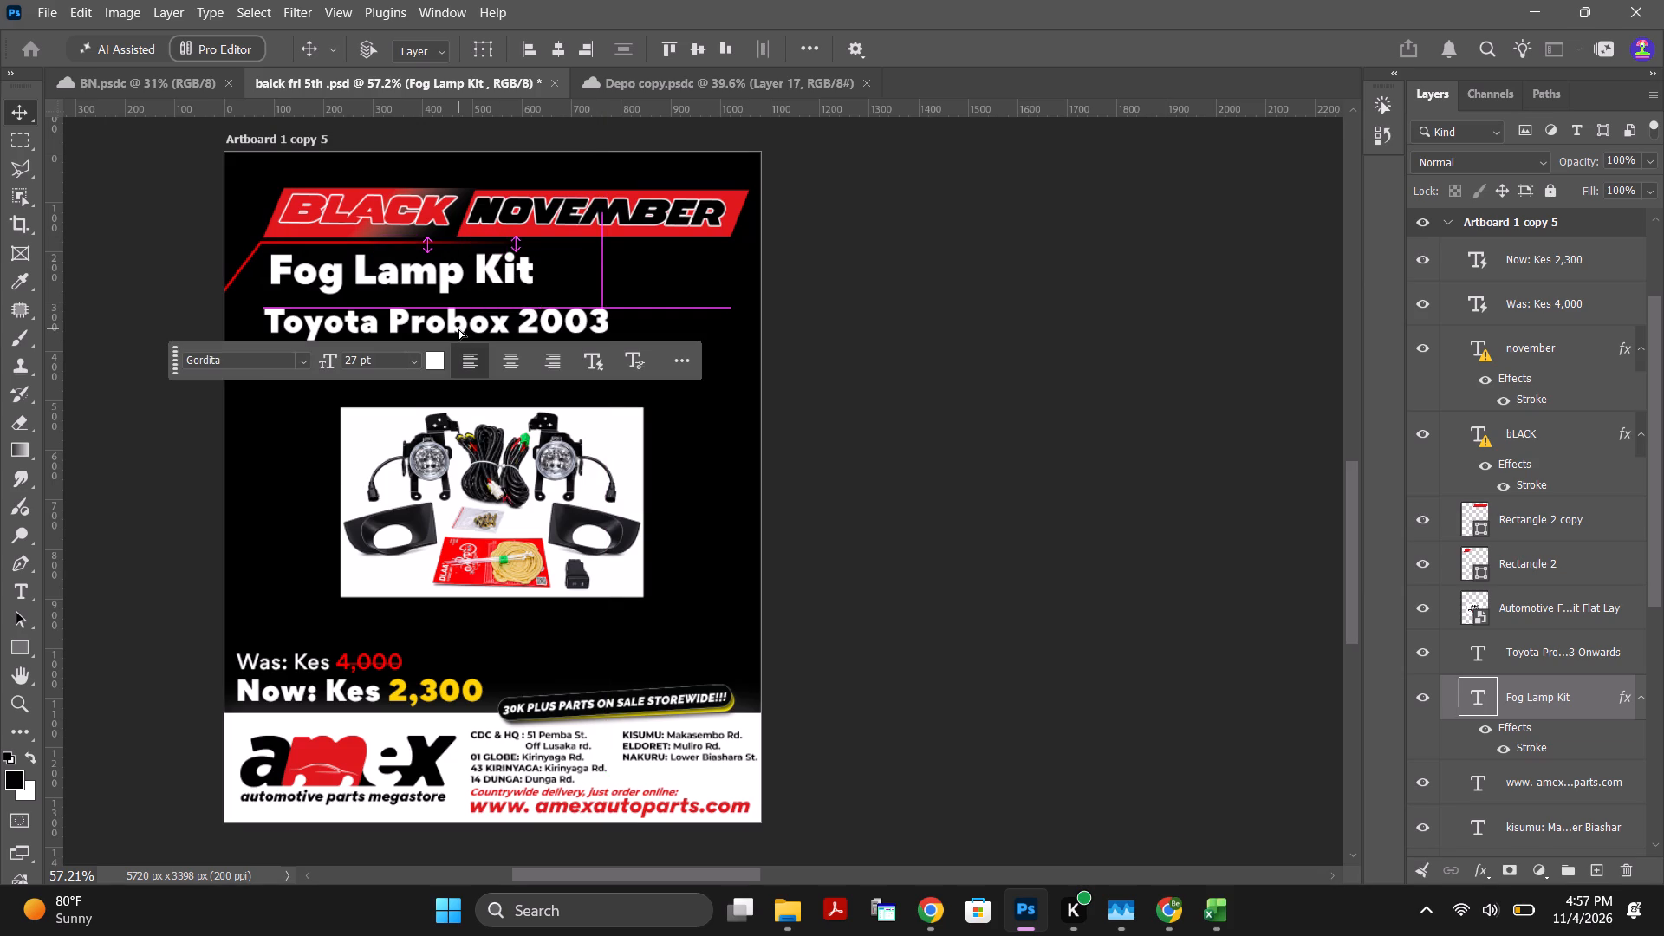
{"action": "left_click", "coordinate": [554, 321]}
{"action": "left_click", "coordinate": [554, 321]}
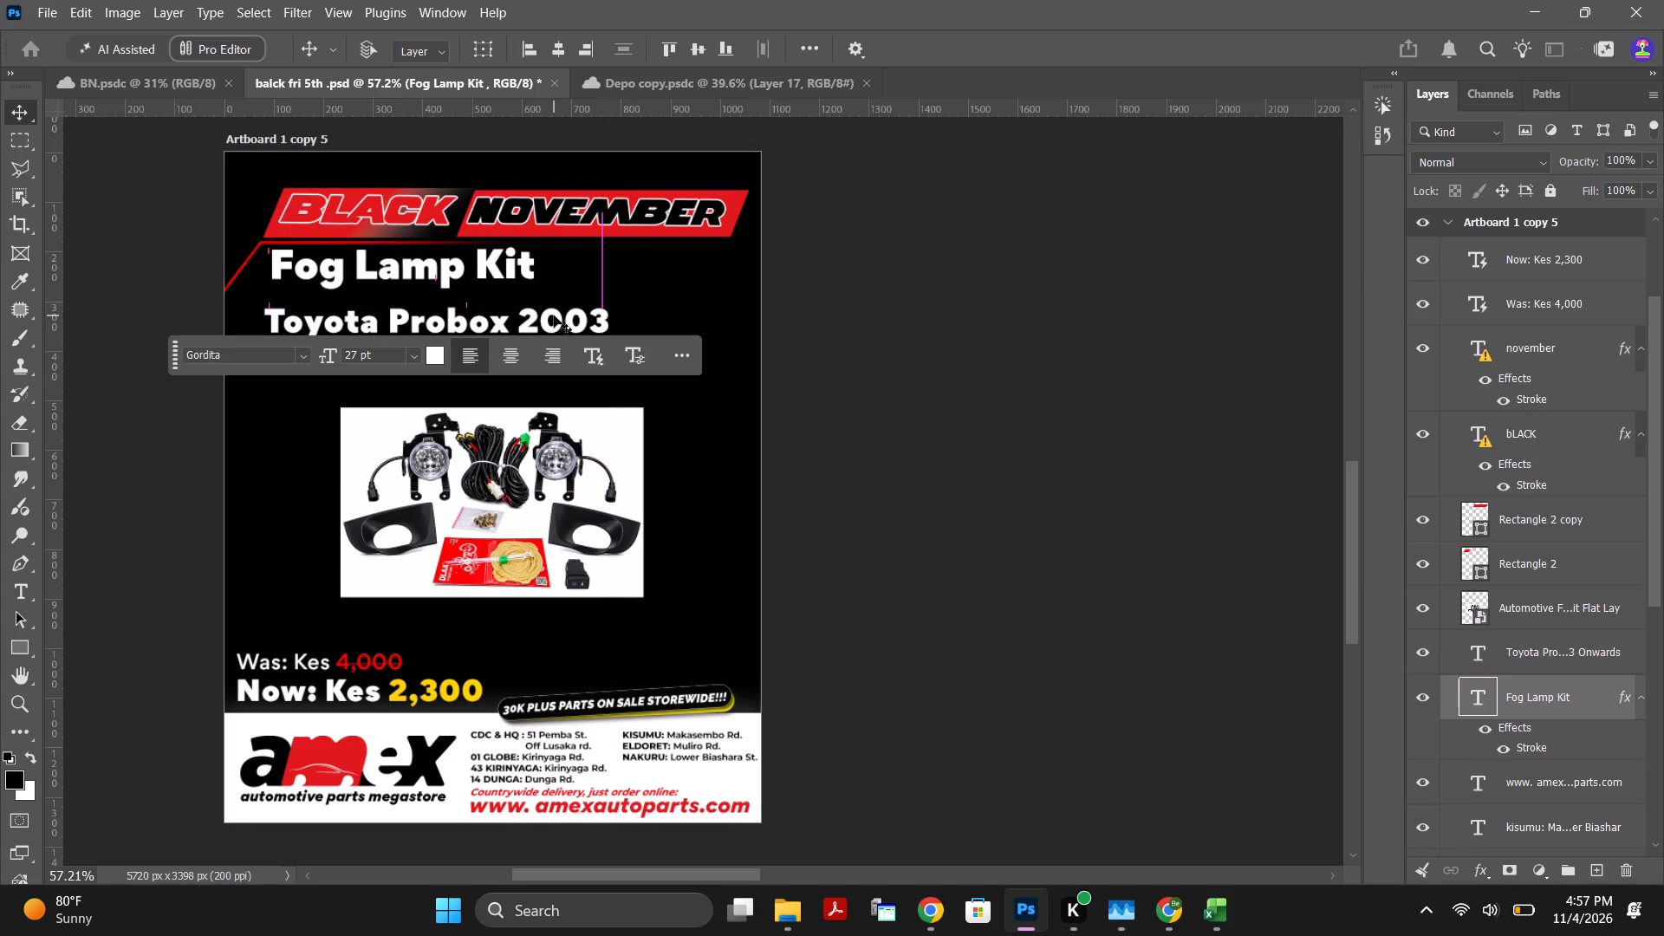
{"action": "left_click", "coordinate": [1009, 368]}
Move the Toyota Probox 2003 Onwards subtitle up directly beneath the Fog Lamp Kit title, aligning their left edges.
{"action": "double_click", "coordinate": [570, 325]}
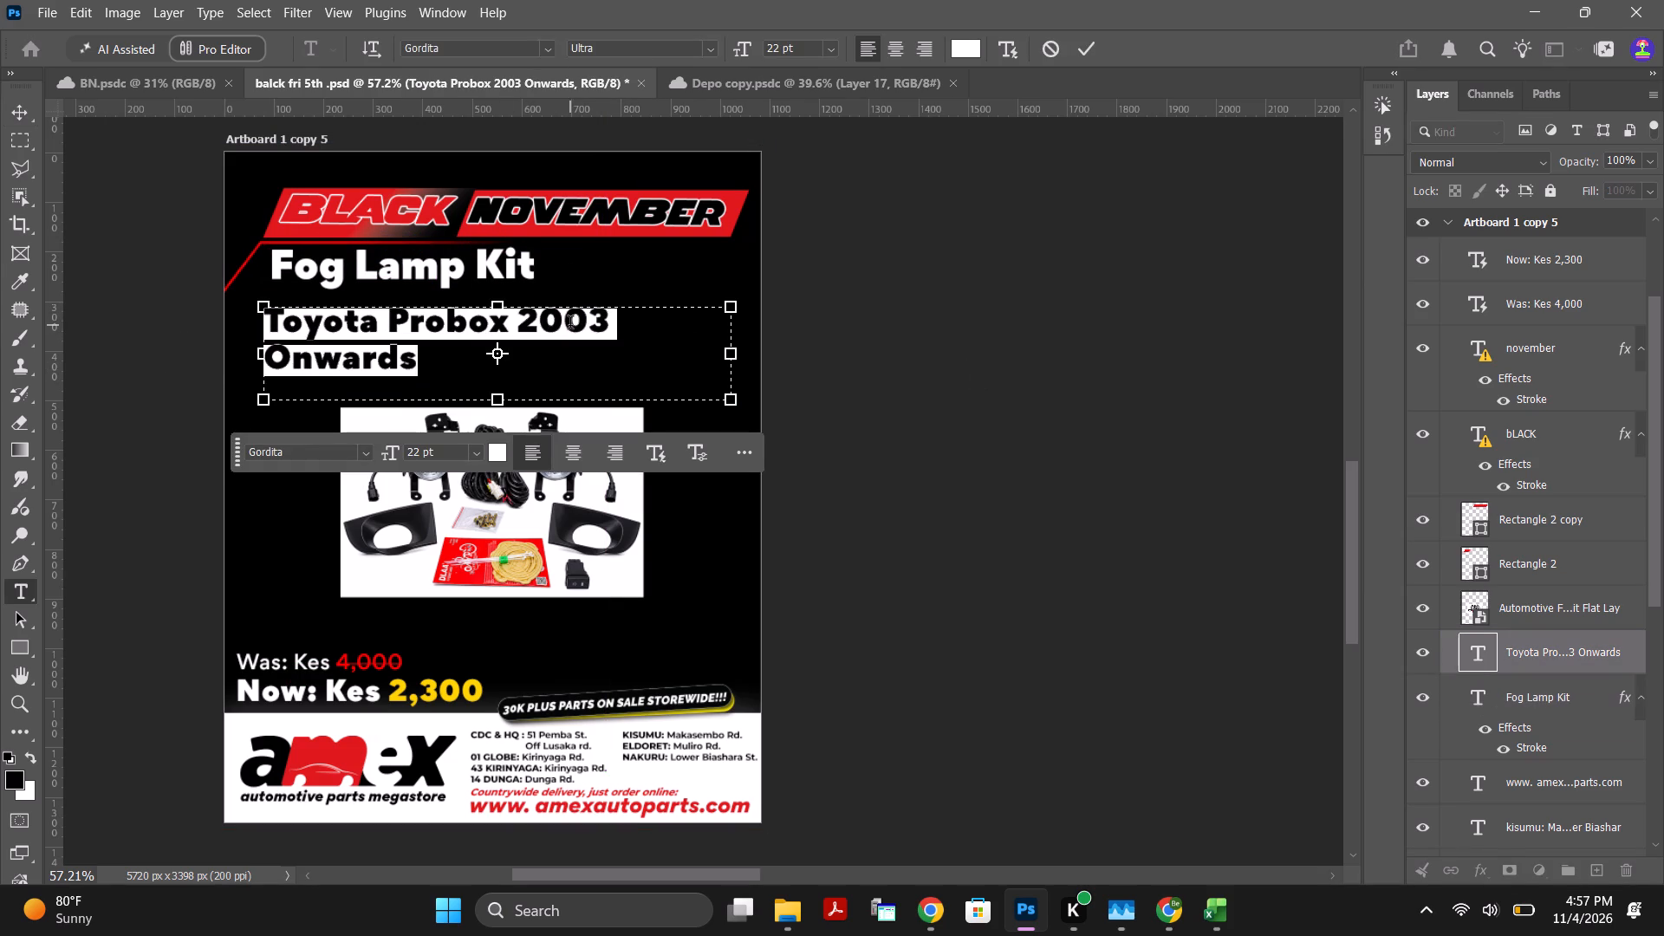
{"action": "left_click", "coordinate": [1082, 41]}
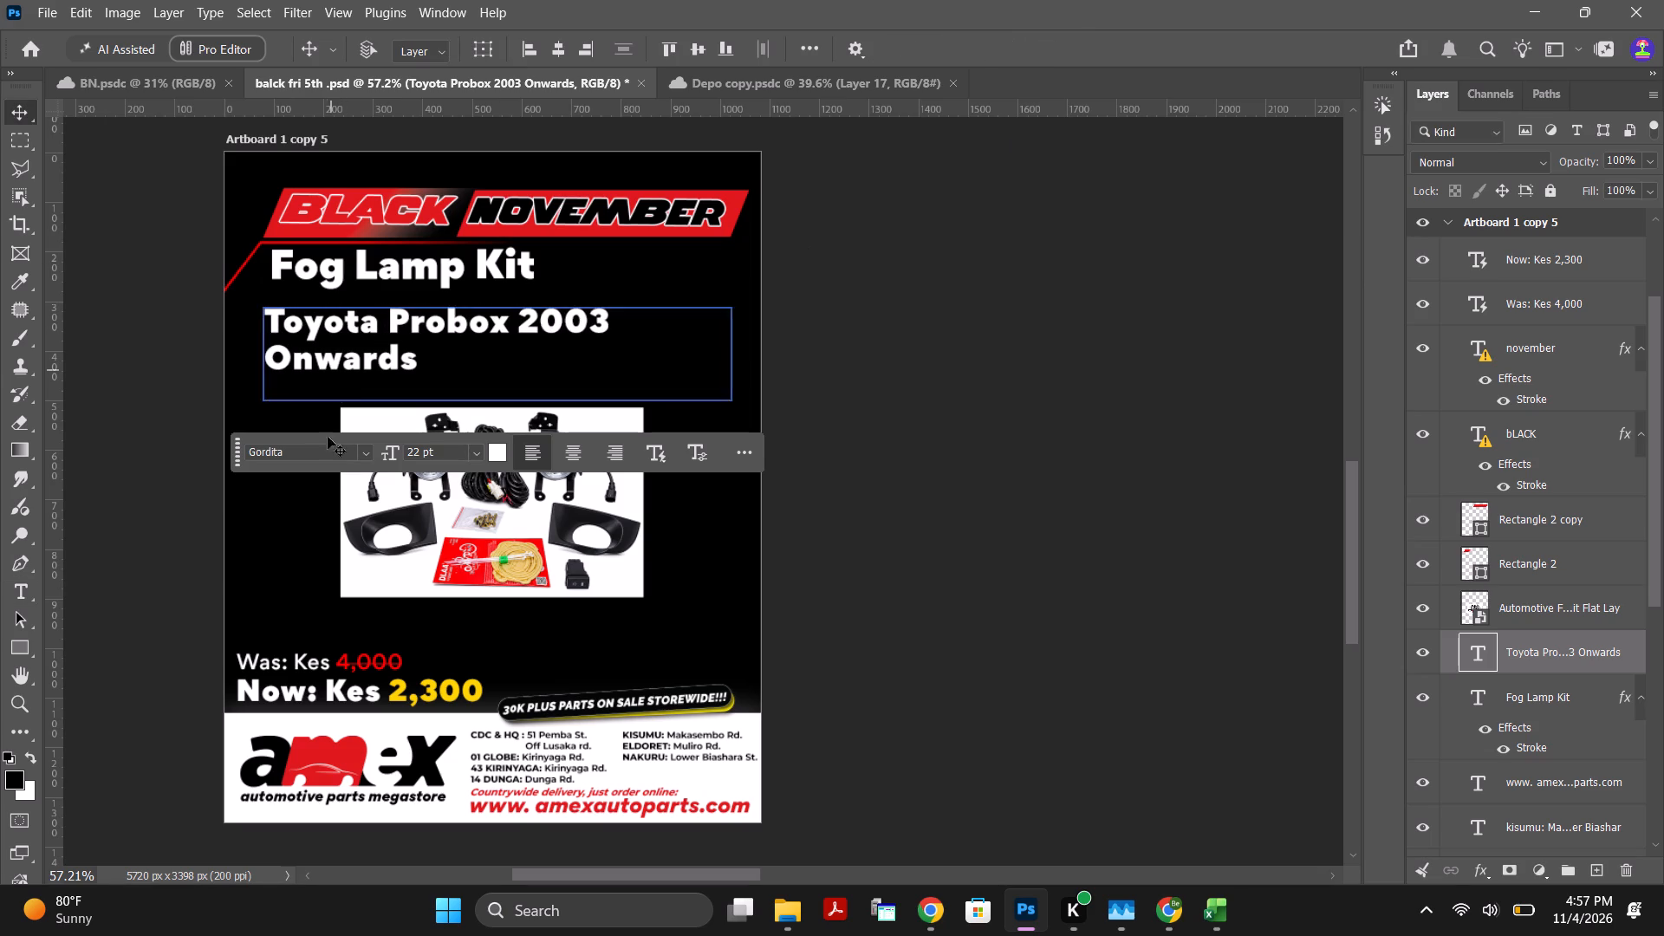
{"action": "left_click_drag", "start_coordinate": [235, 455], "coordinate": [745, 855]}
{"action": "left_click_drag", "start_coordinate": [278, 328], "coordinate": [277, 315]}
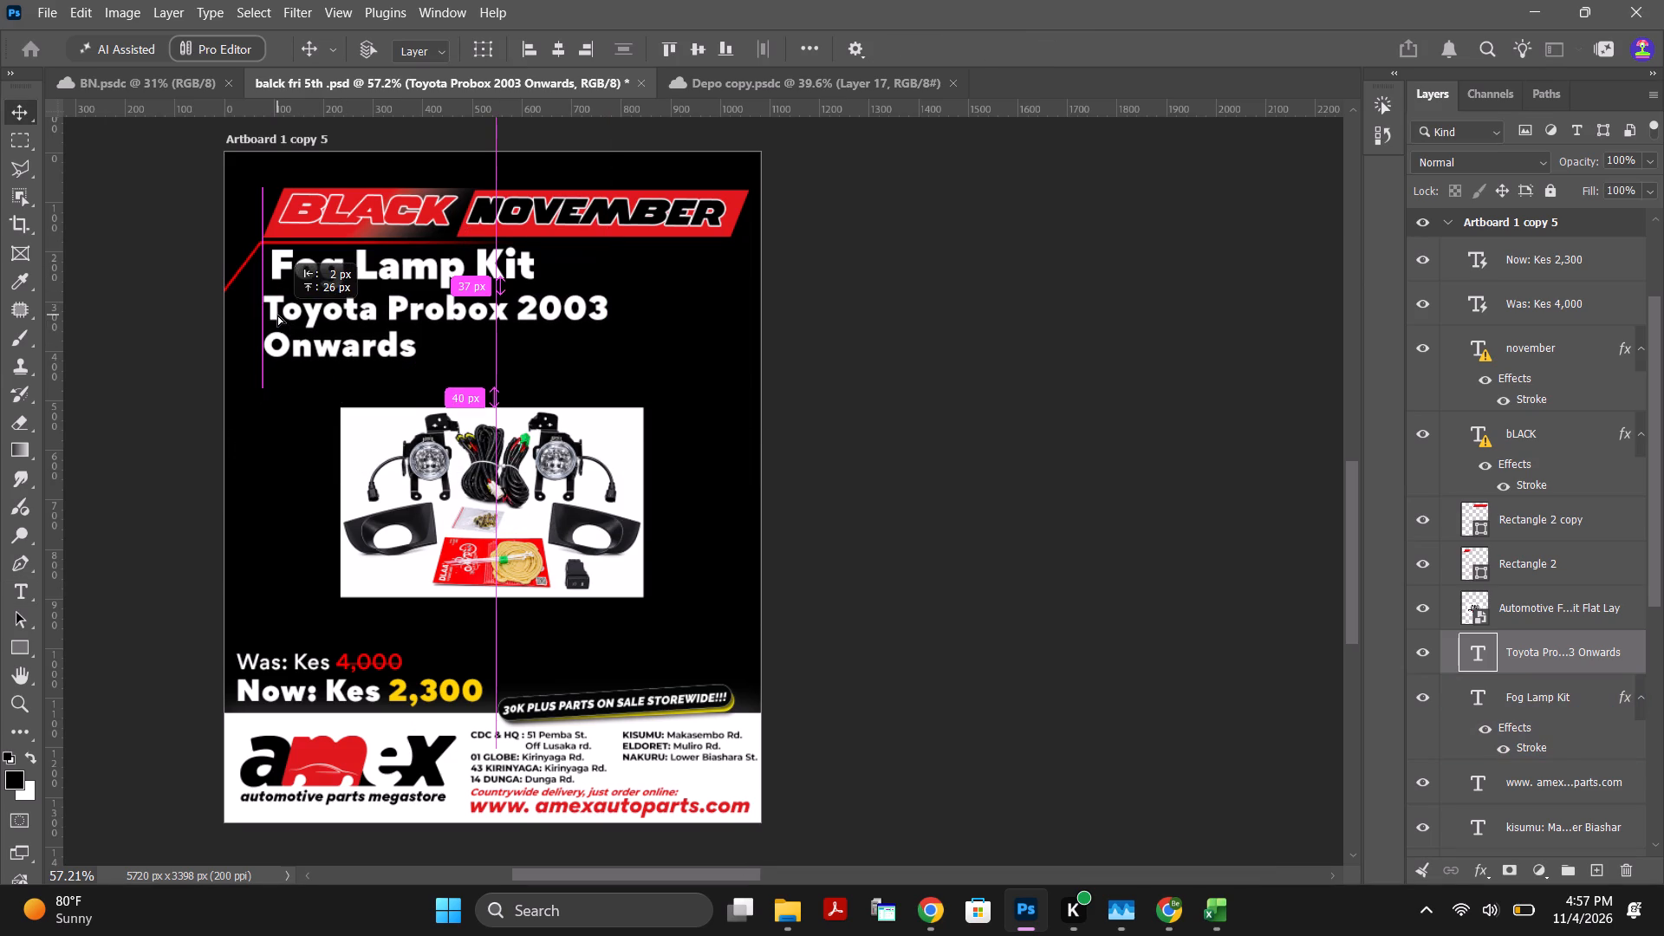
{"action": "left_click_drag", "start_coordinate": [277, 315], "coordinate": [283, 311]}
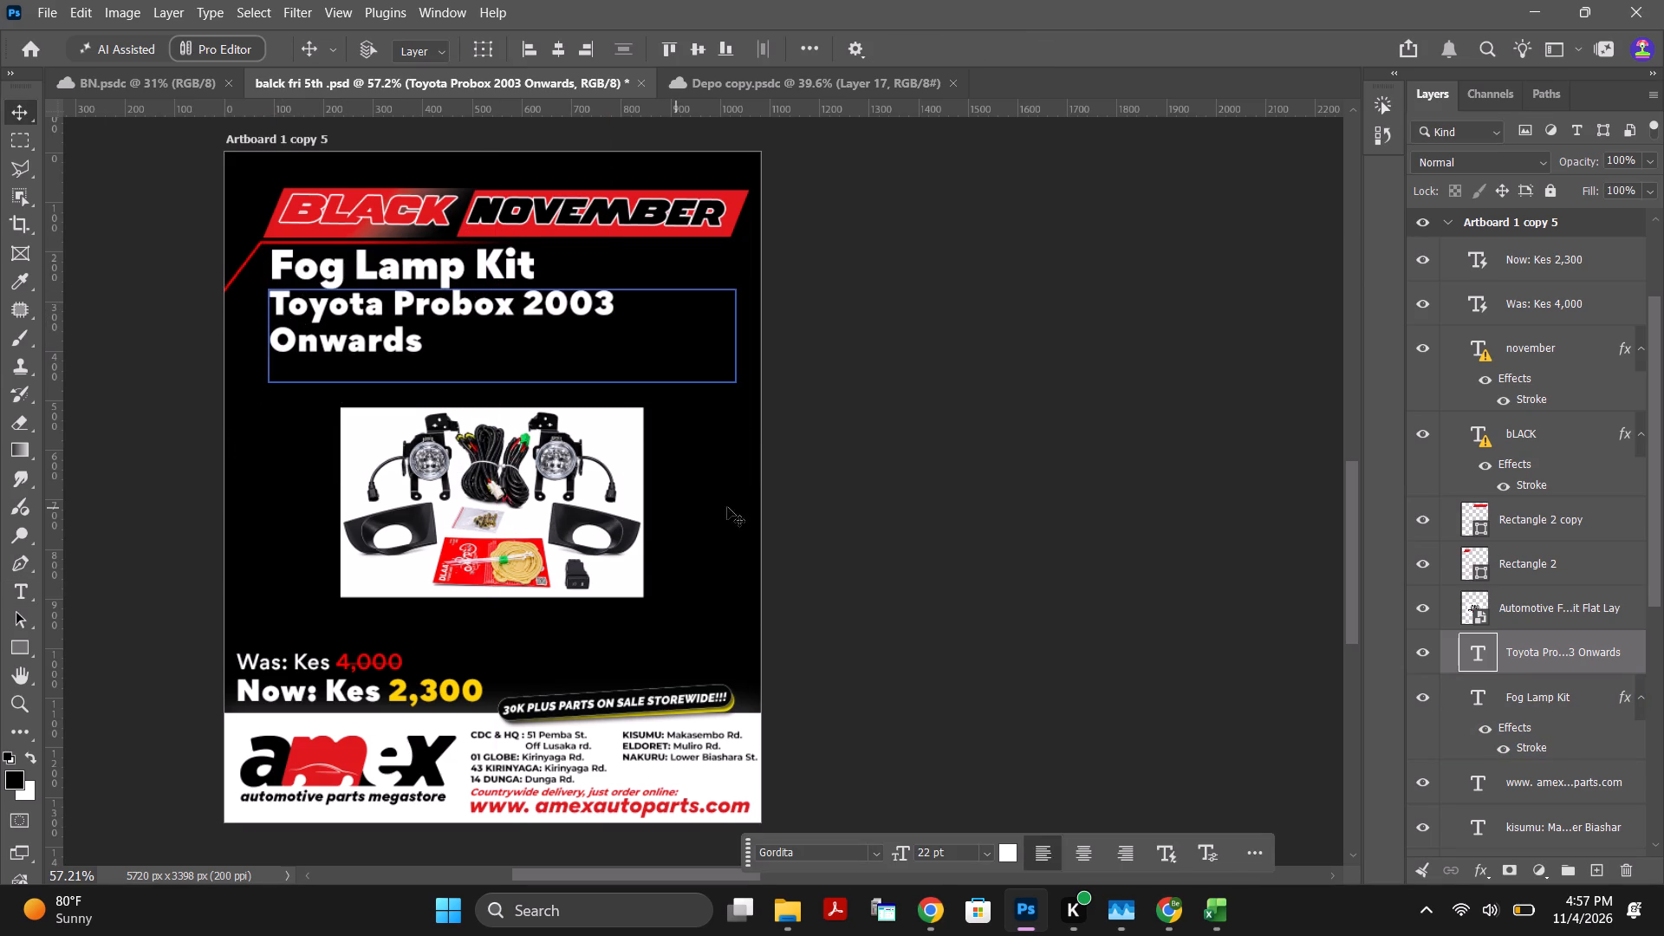
{"action": "left_click", "coordinate": [841, 497]}
Scale the fog light kit image to about 19.37%, place it between the subtitle and the prices, and commit the transform.
{"action": "left_click", "coordinate": [518, 510]}
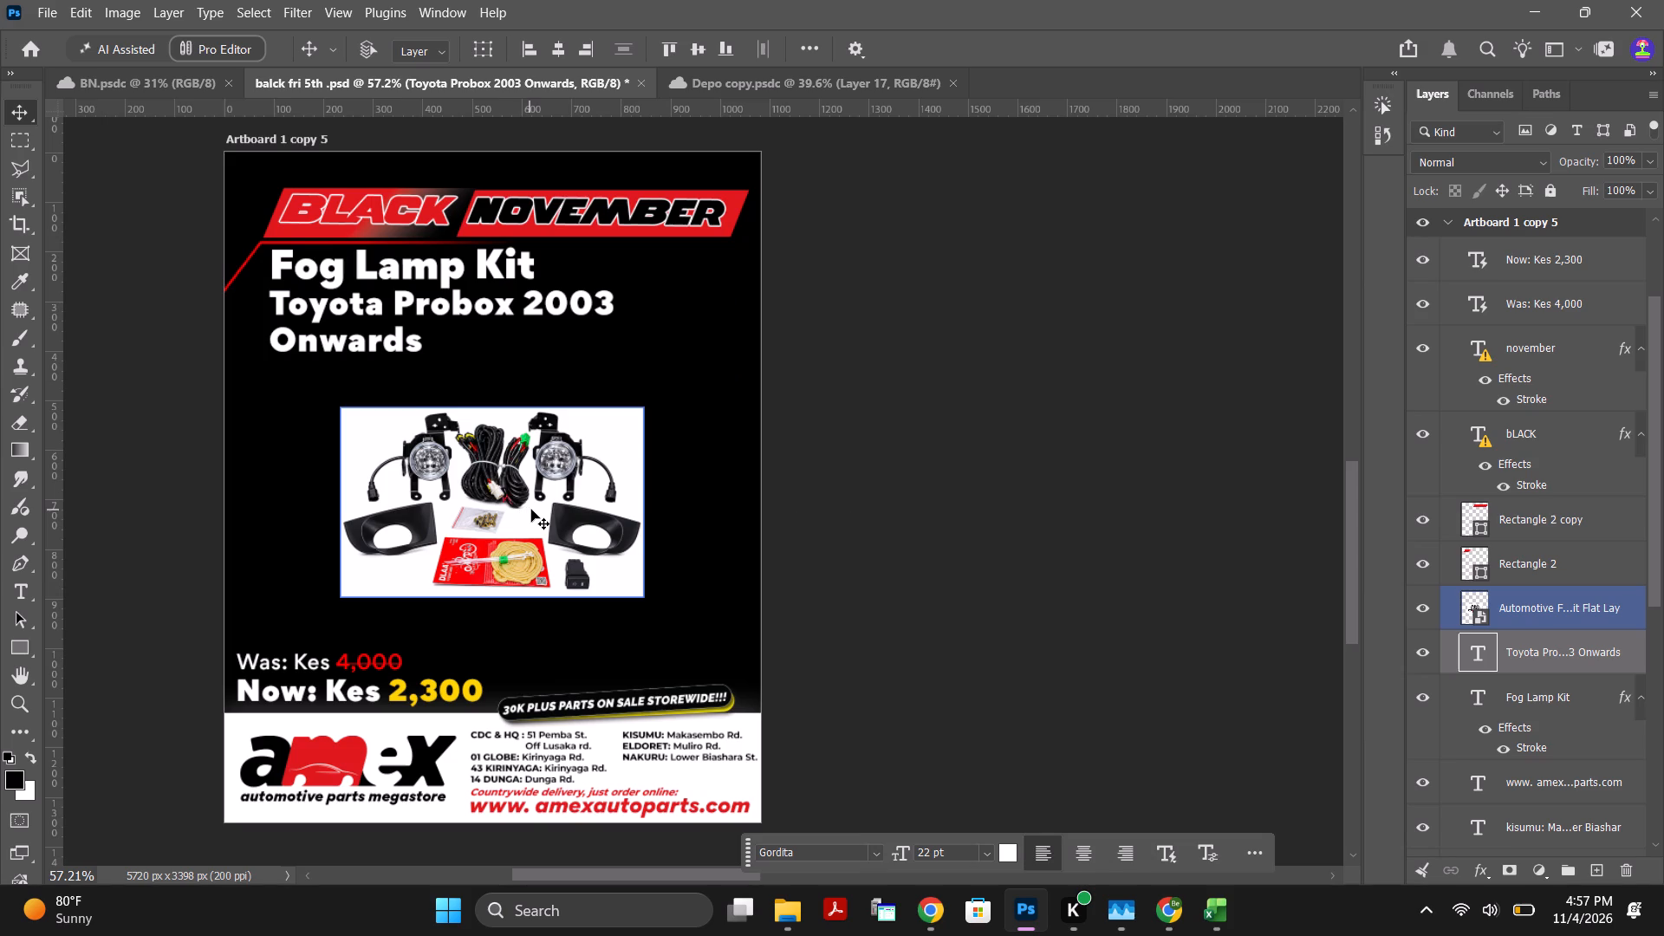
{"action": "left_click", "coordinate": [1583, 608]}
{"action": "left_click", "coordinate": [1415, 611]}
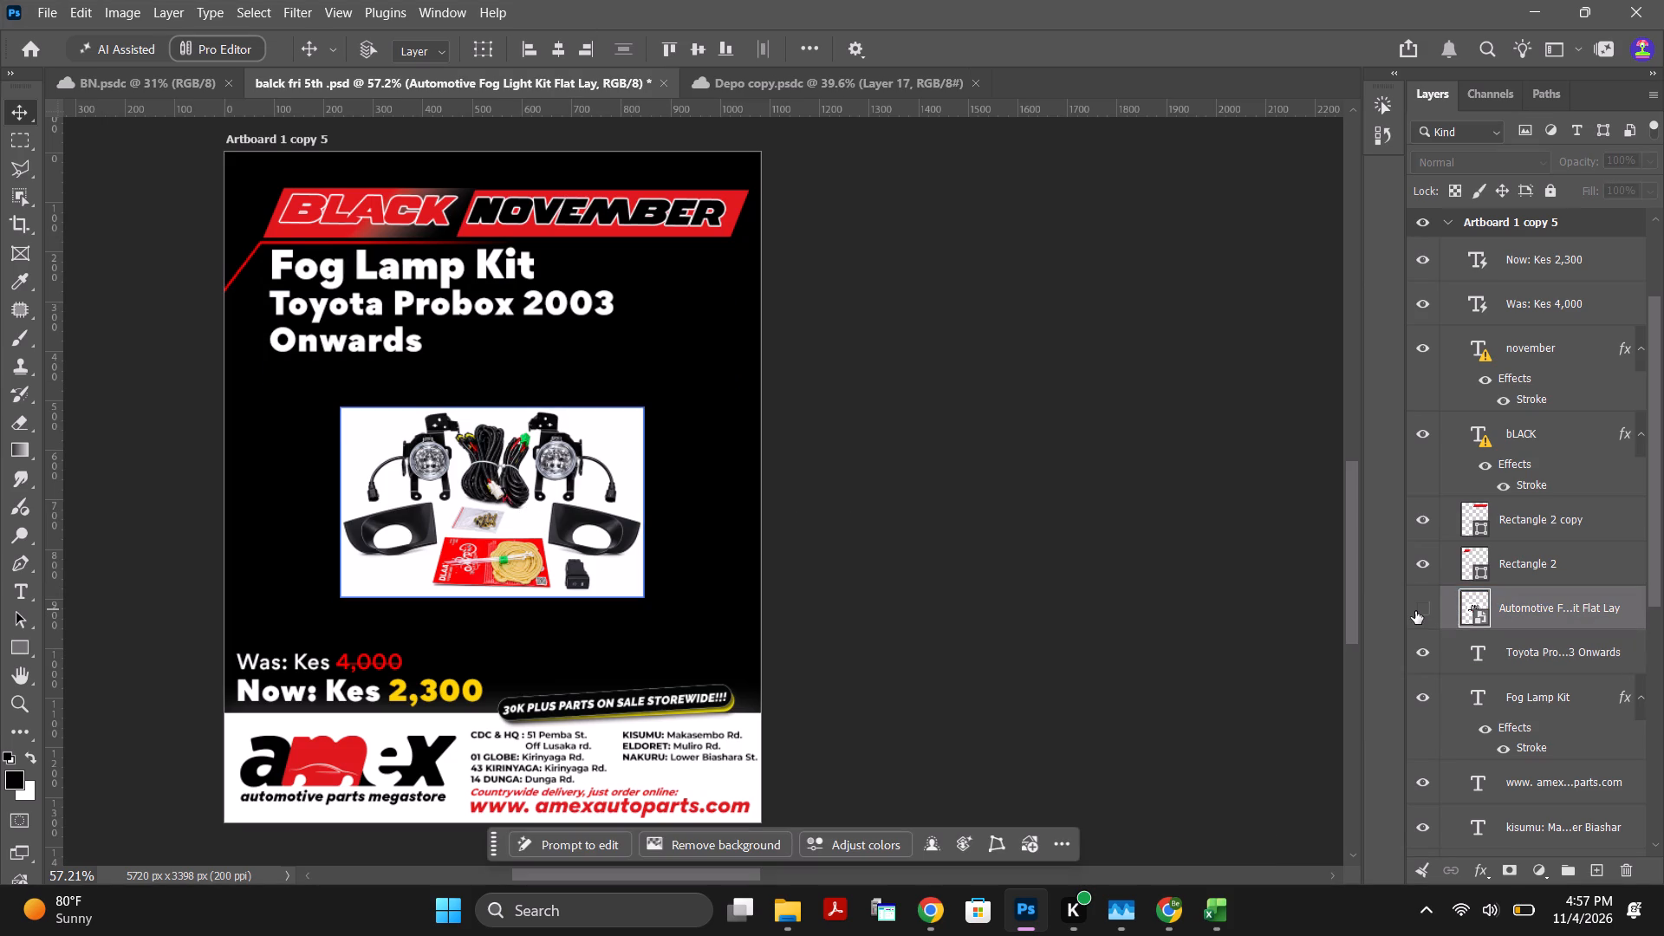
{"action": "left_click", "coordinate": [1415, 611]}
{"action": "left_click", "coordinate": [1574, 622]}
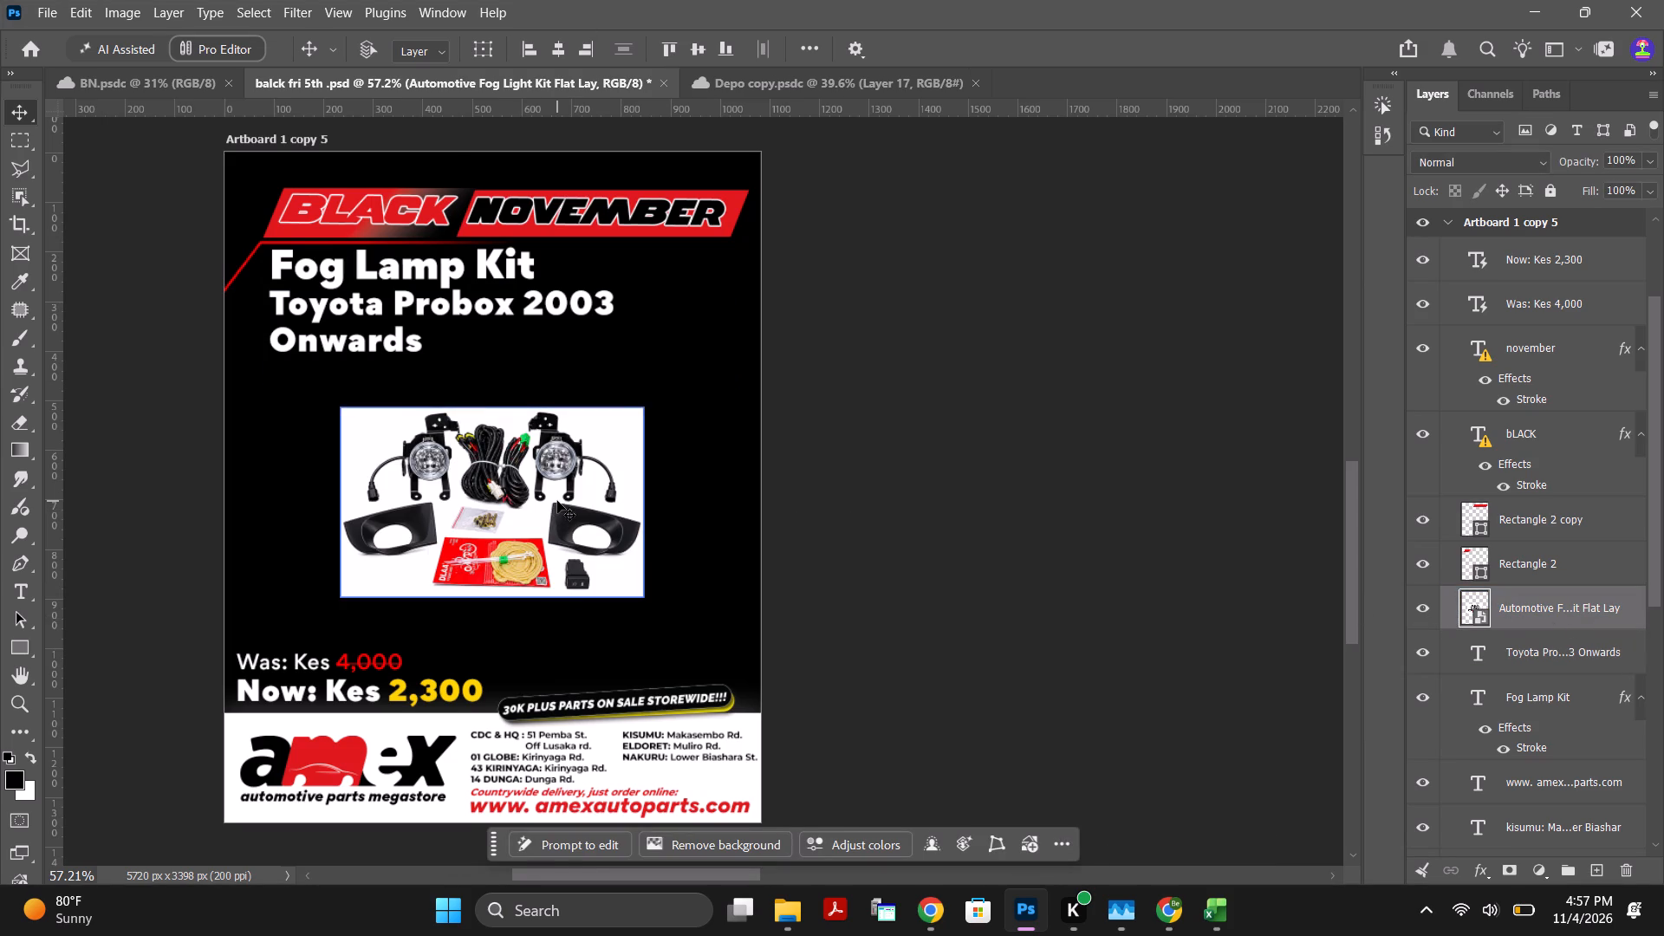
{"action": "left_click_drag", "start_coordinate": [557, 501], "coordinate": [515, 488]}
{"action": "key", "text": "ctrl+t"}
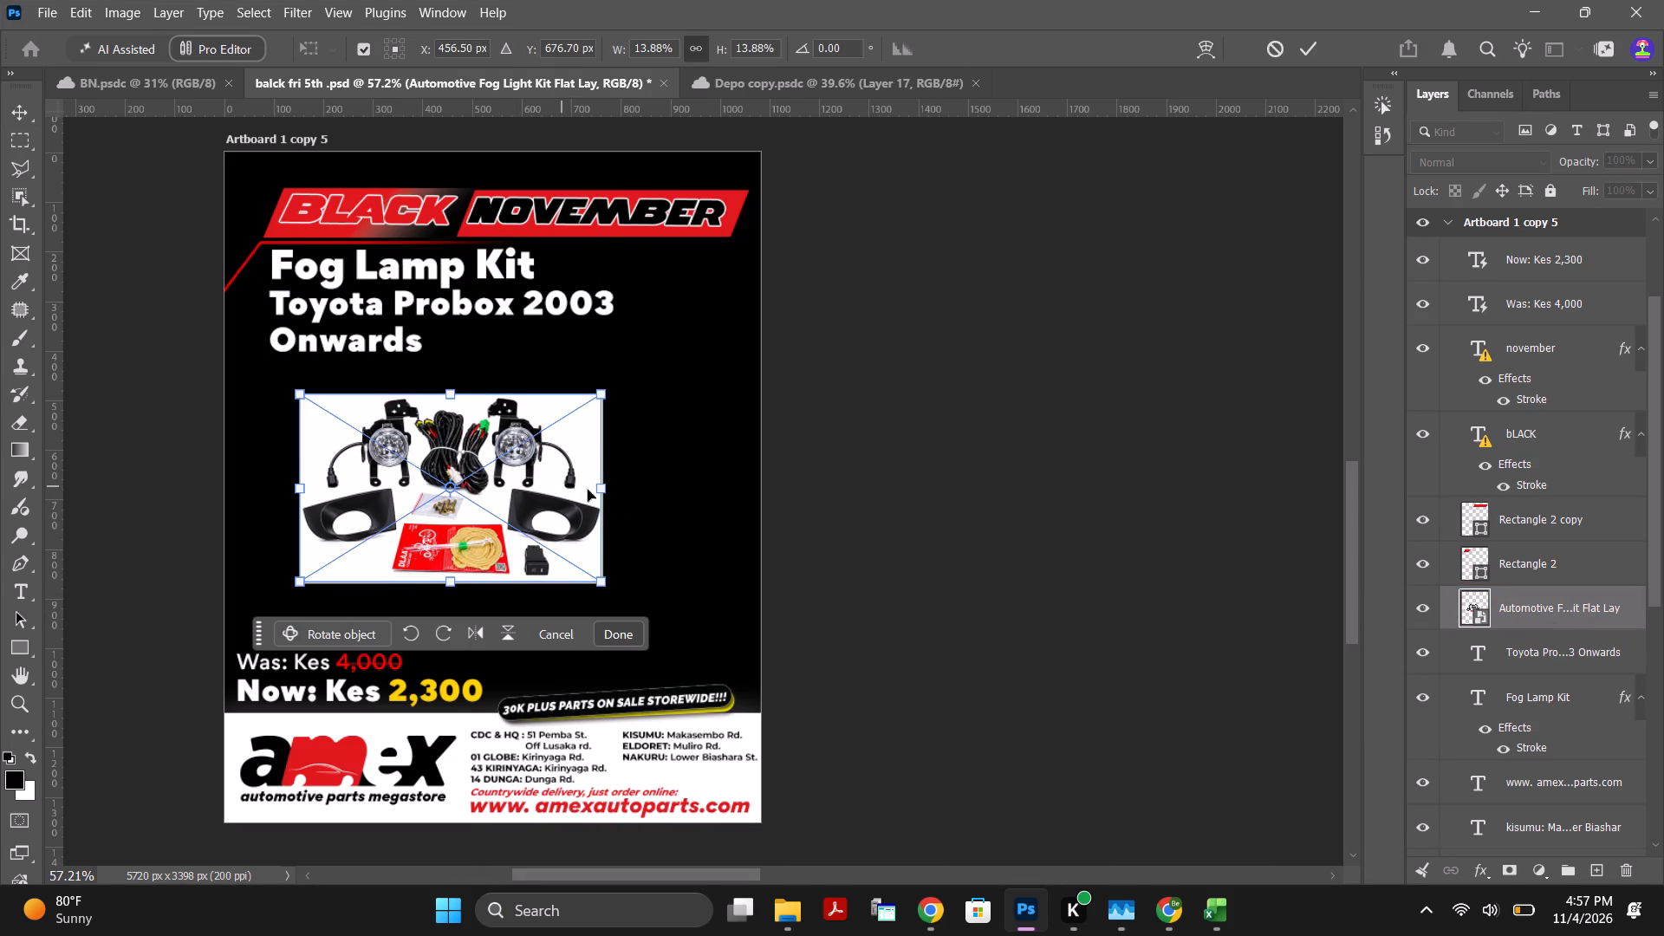
{"action": "left_click_drag", "start_coordinate": [601, 583], "coordinate": [661, 602], "text": "alt"}
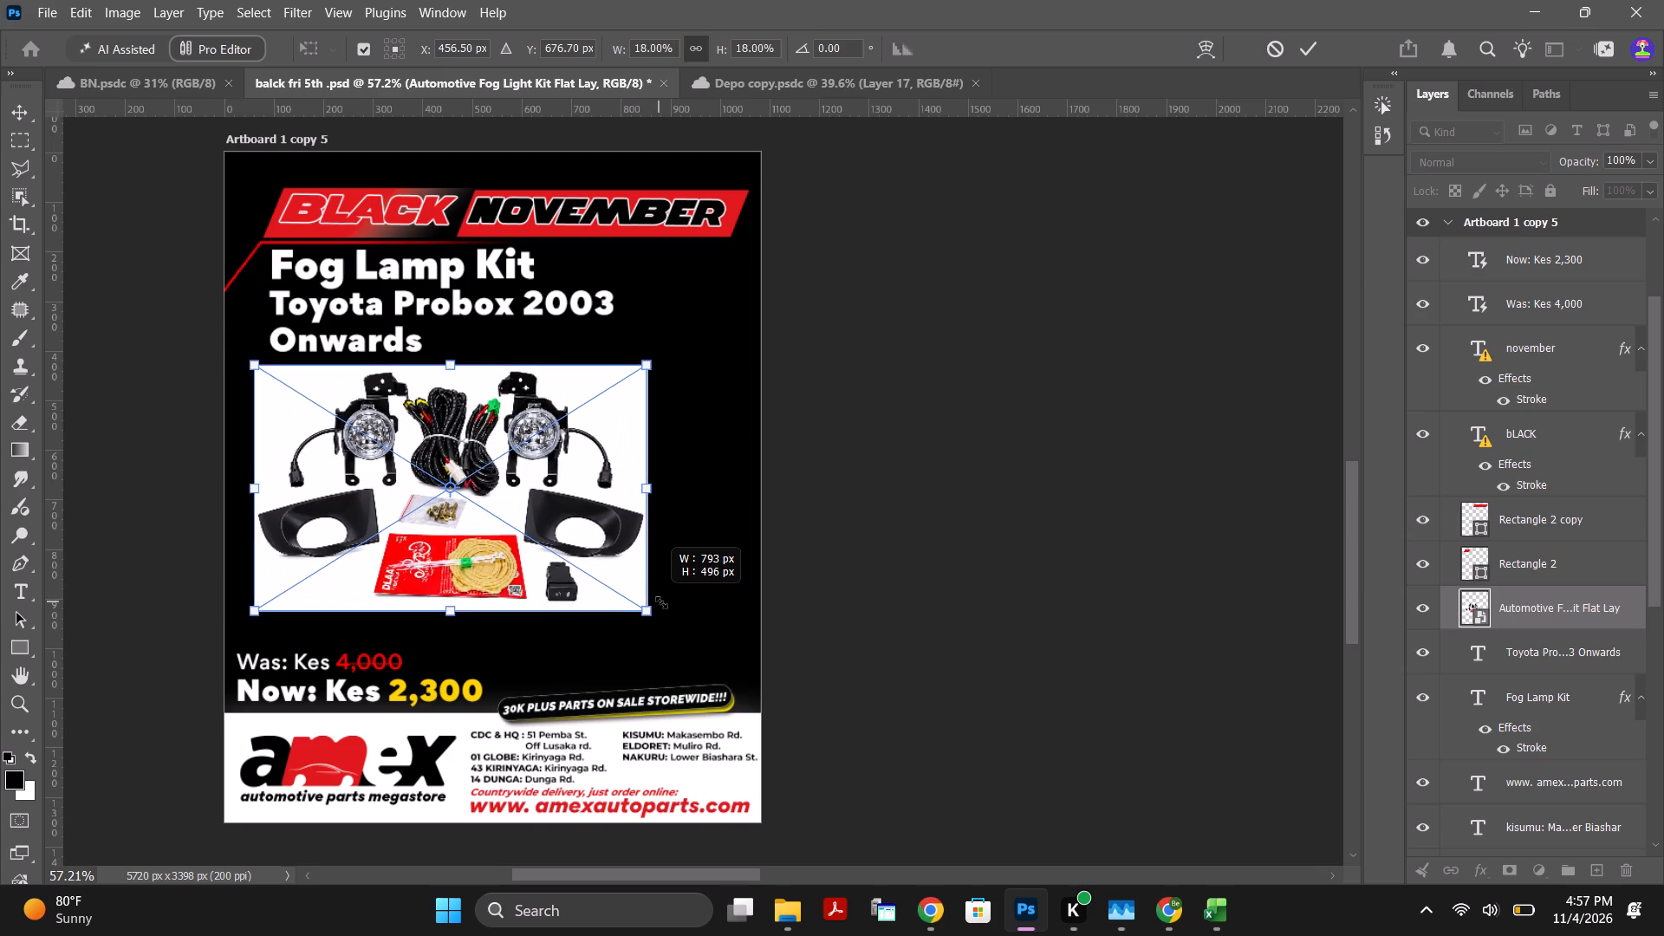
{"action": "left_click_drag", "start_coordinate": [661, 602], "coordinate": [671, 606], "text": "alt"}
{"action": "left_click_drag", "start_coordinate": [576, 479], "coordinate": [617, 503]}
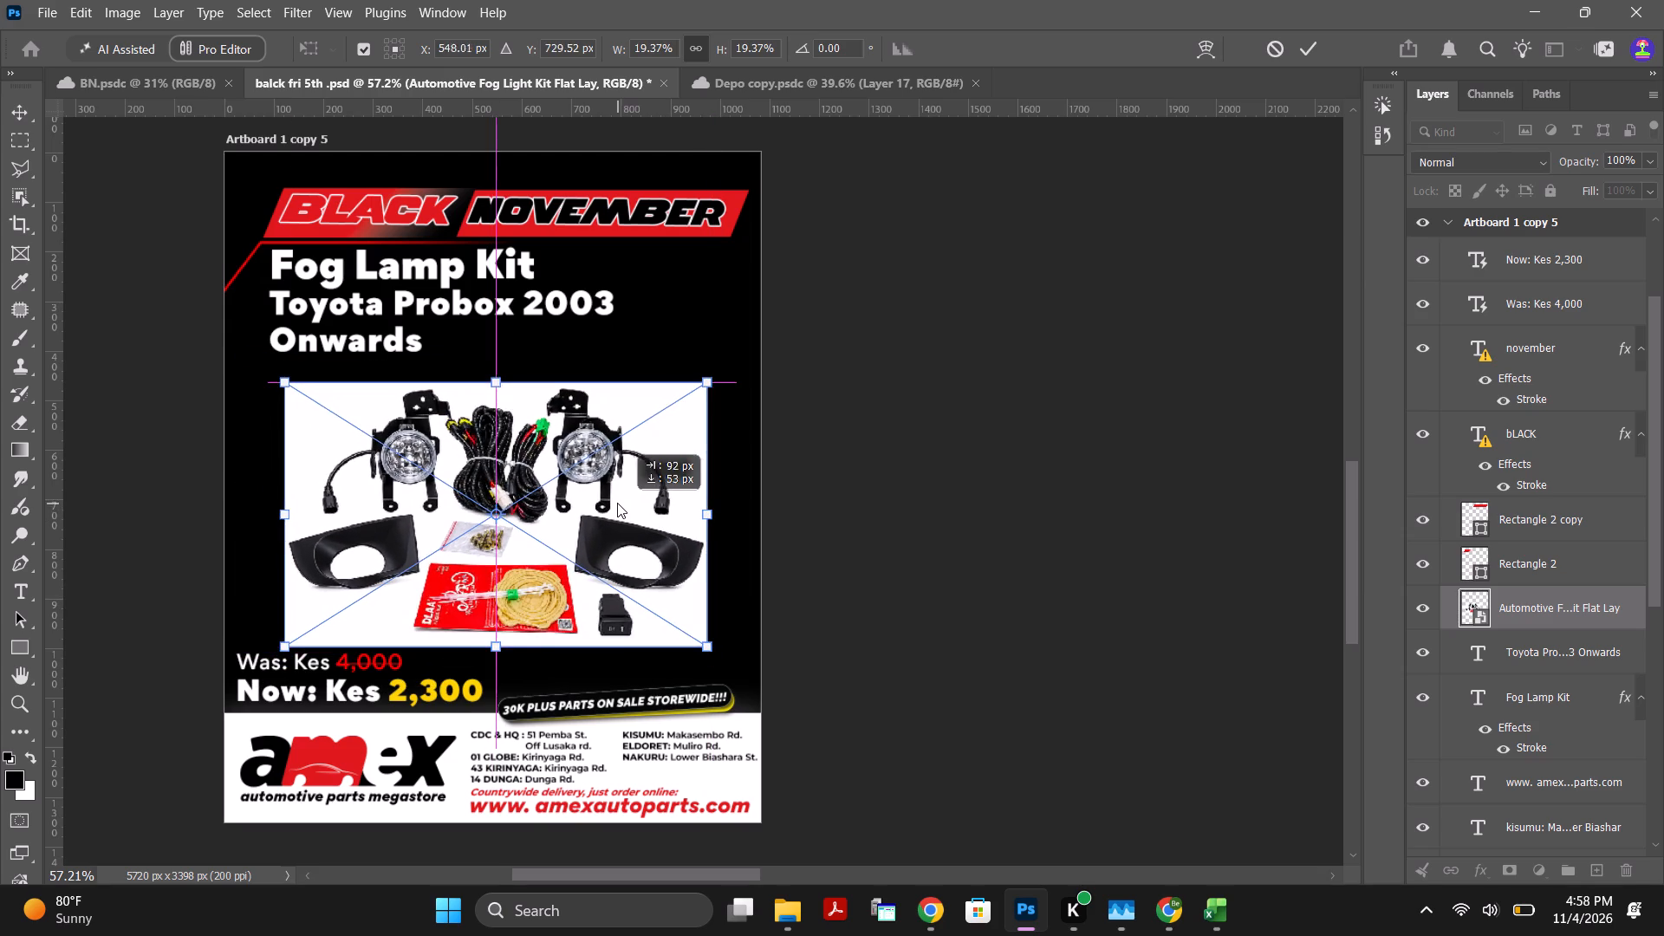
{"action": "left_click_drag", "start_coordinate": [617, 503], "coordinate": [612, 493]}
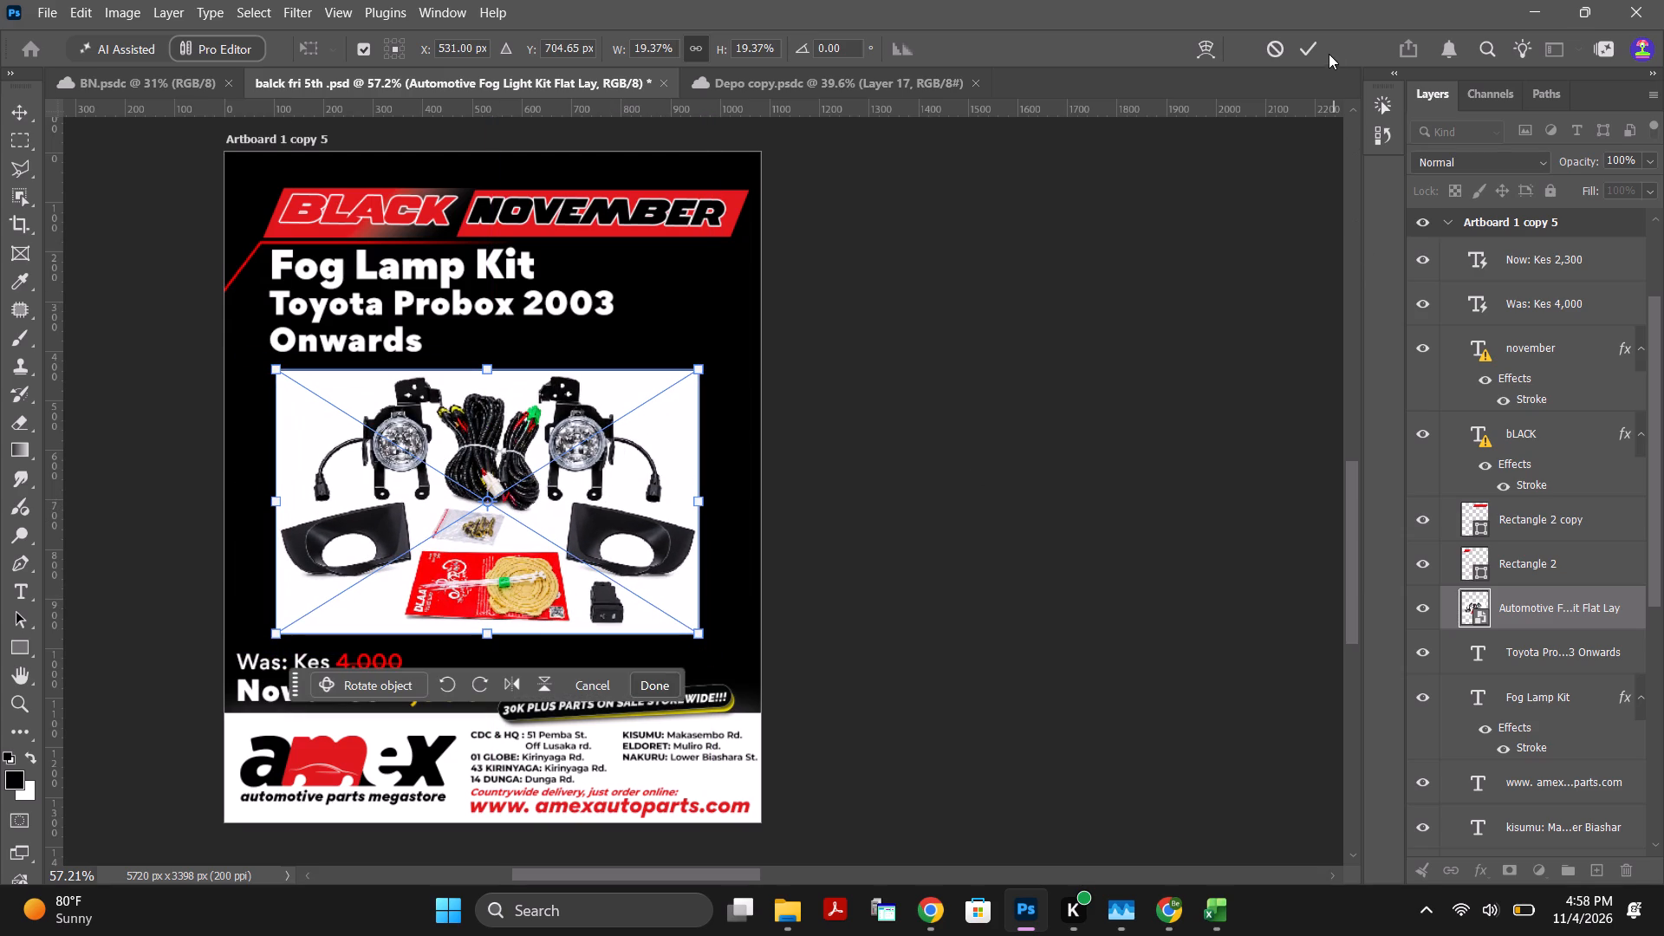
{"action": "left_click", "coordinate": [1310, 43]}
Convert the Automotive Fog Light Kit Flat Lay layer to a smart object.
{"action": "right_click", "coordinate": [1572, 622]}
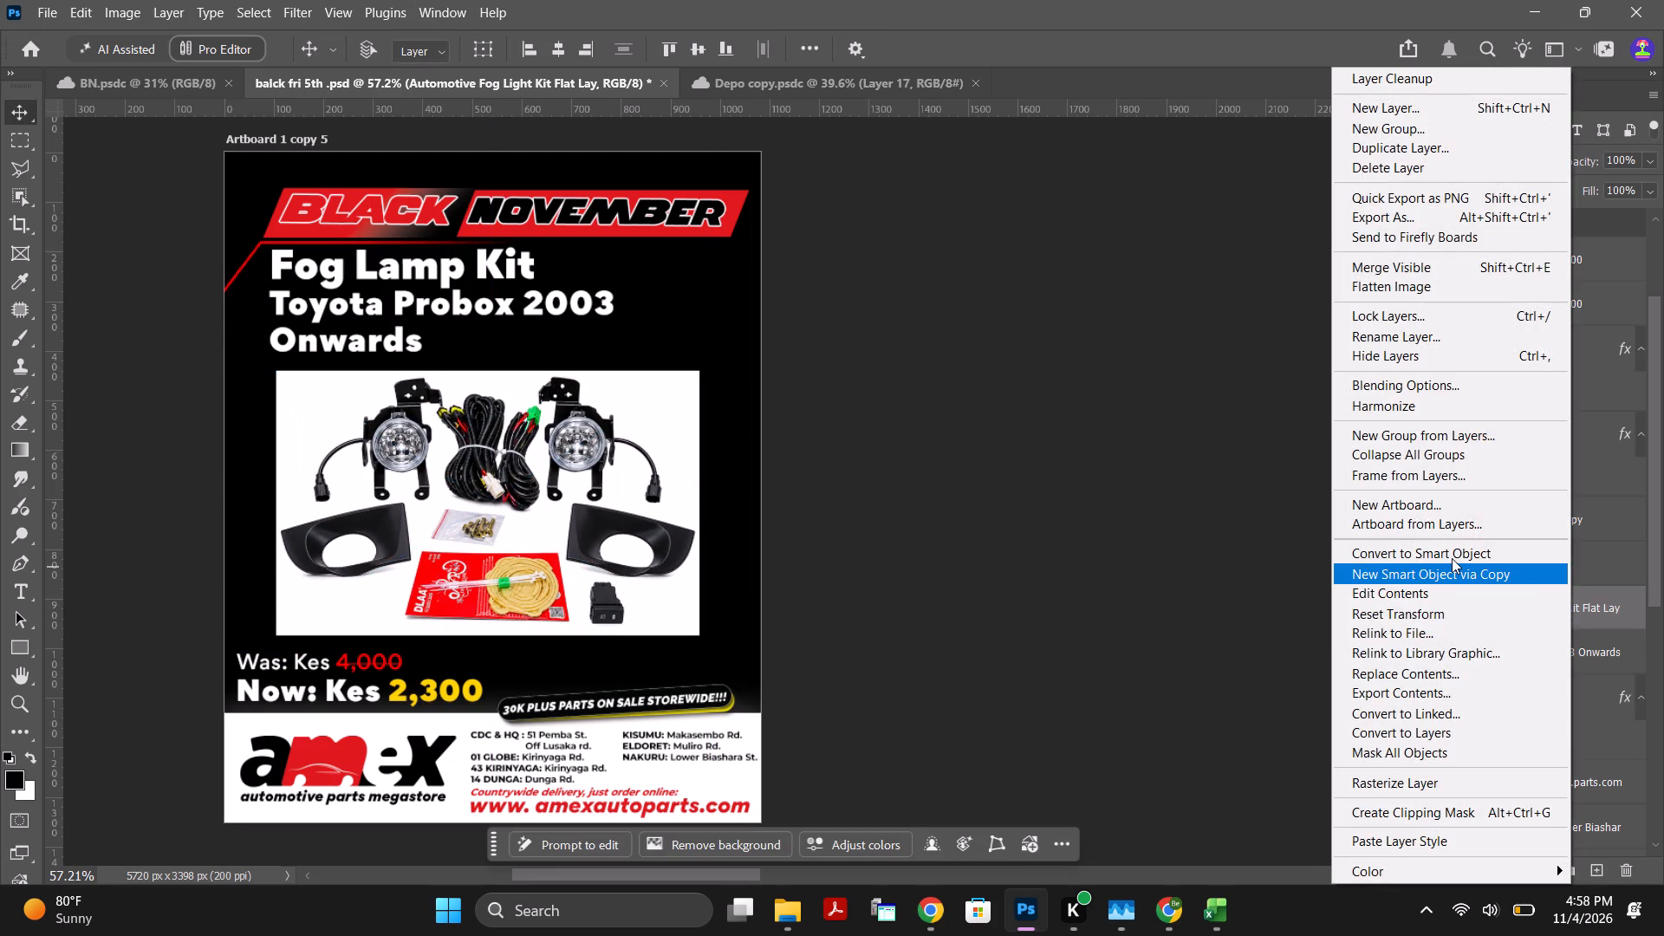
{"action": "left_click", "coordinate": [1452, 558]}
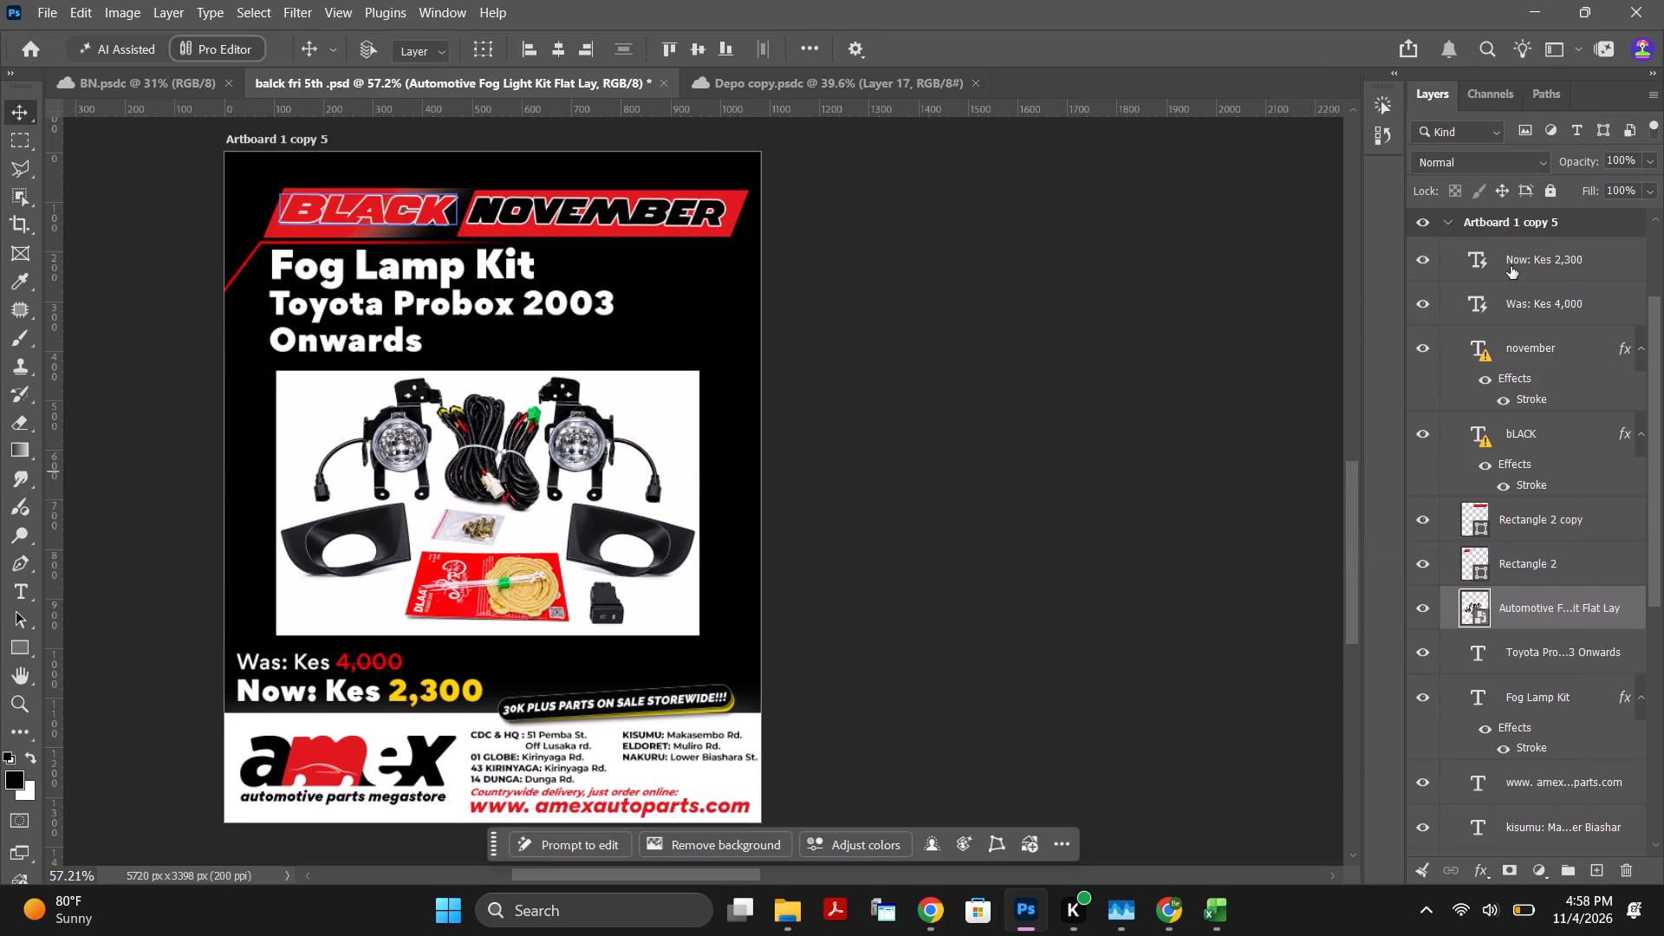
Display the layer Properties and dock them with the collapsed Actions and History group.
{"action": "left_click", "coordinate": [1384, 142]}
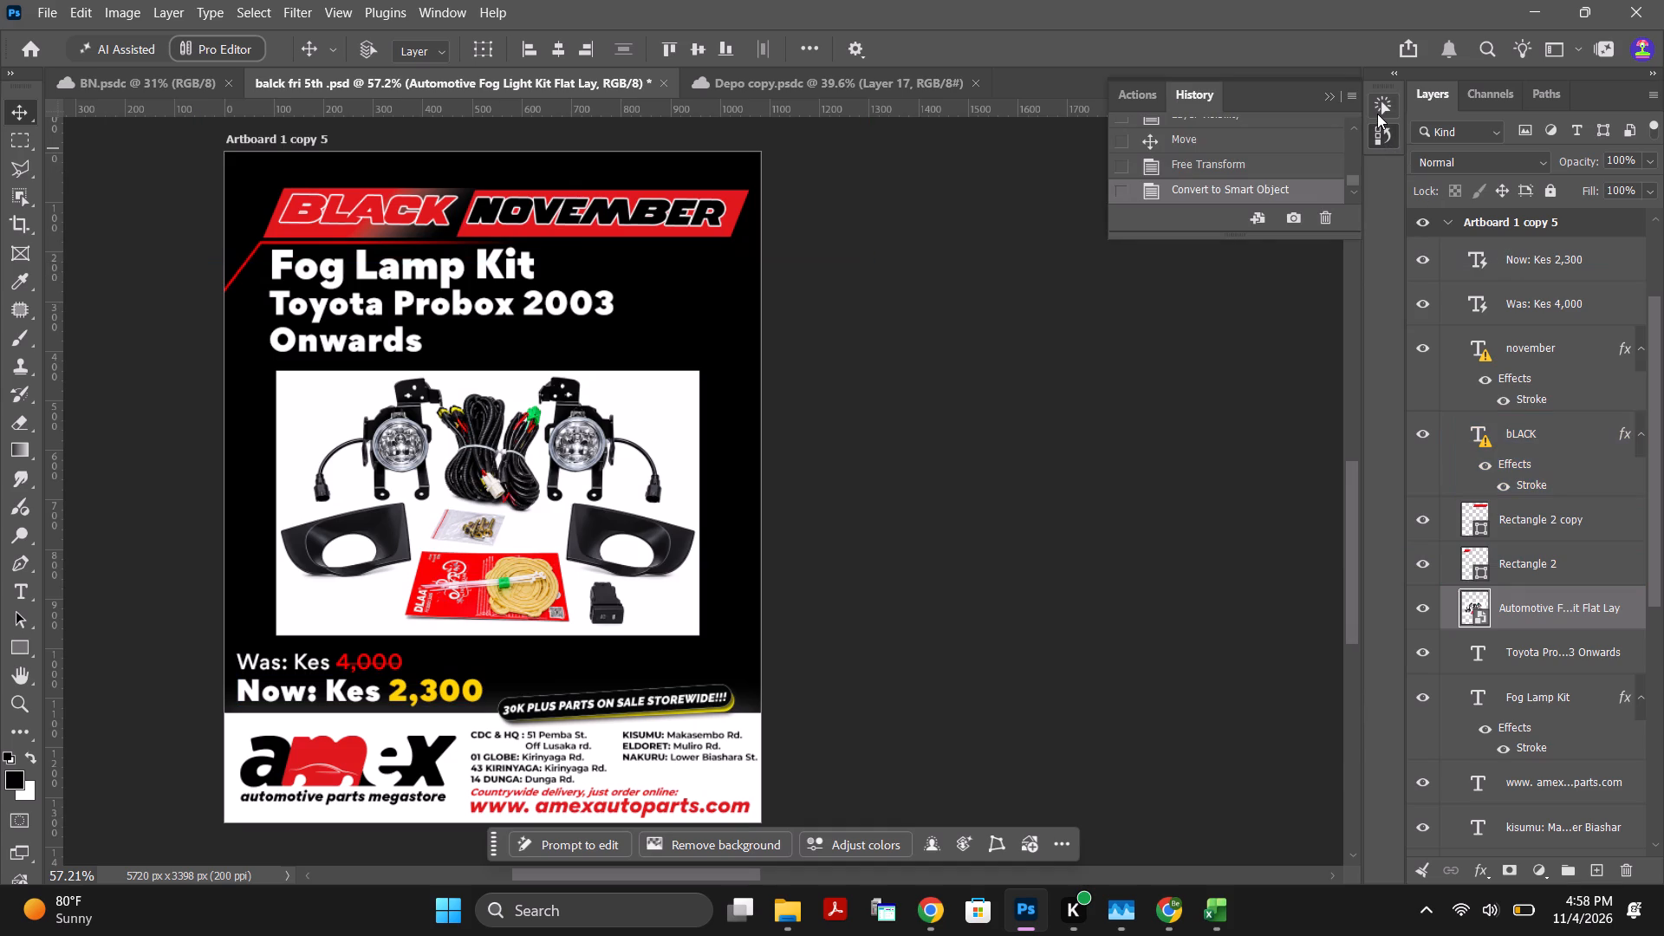
{"action": "left_click", "coordinate": [1377, 114]}
{"action": "left_click", "coordinate": [1377, 112]}
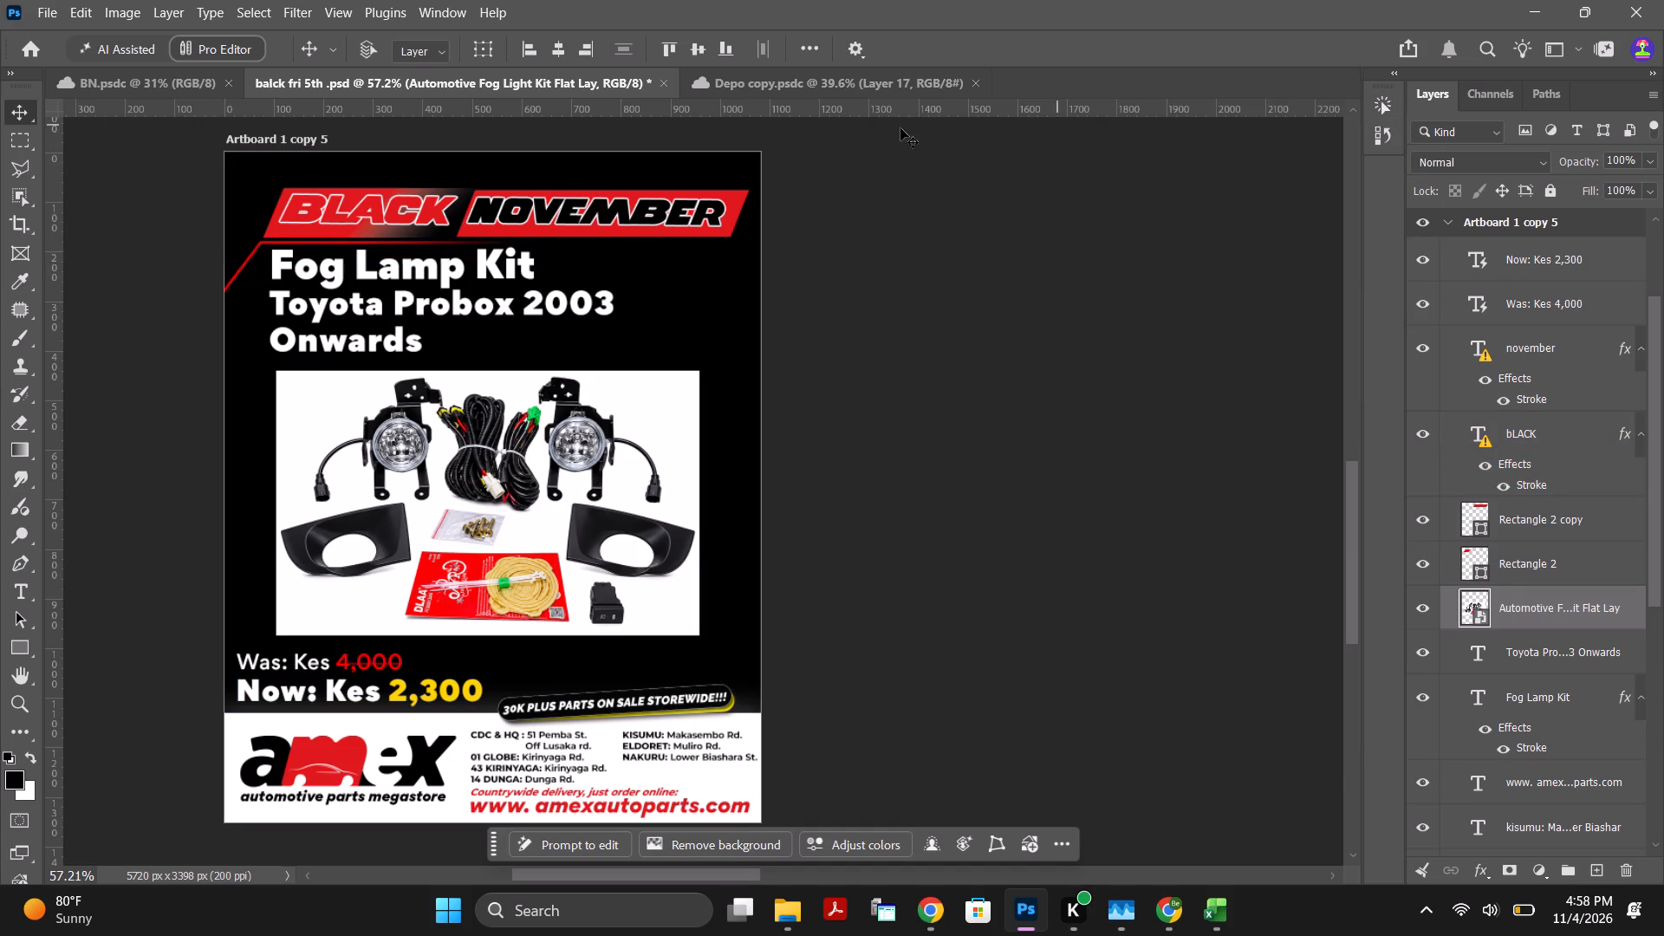
{"action": "left_click", "coordinate": [463, 13]}
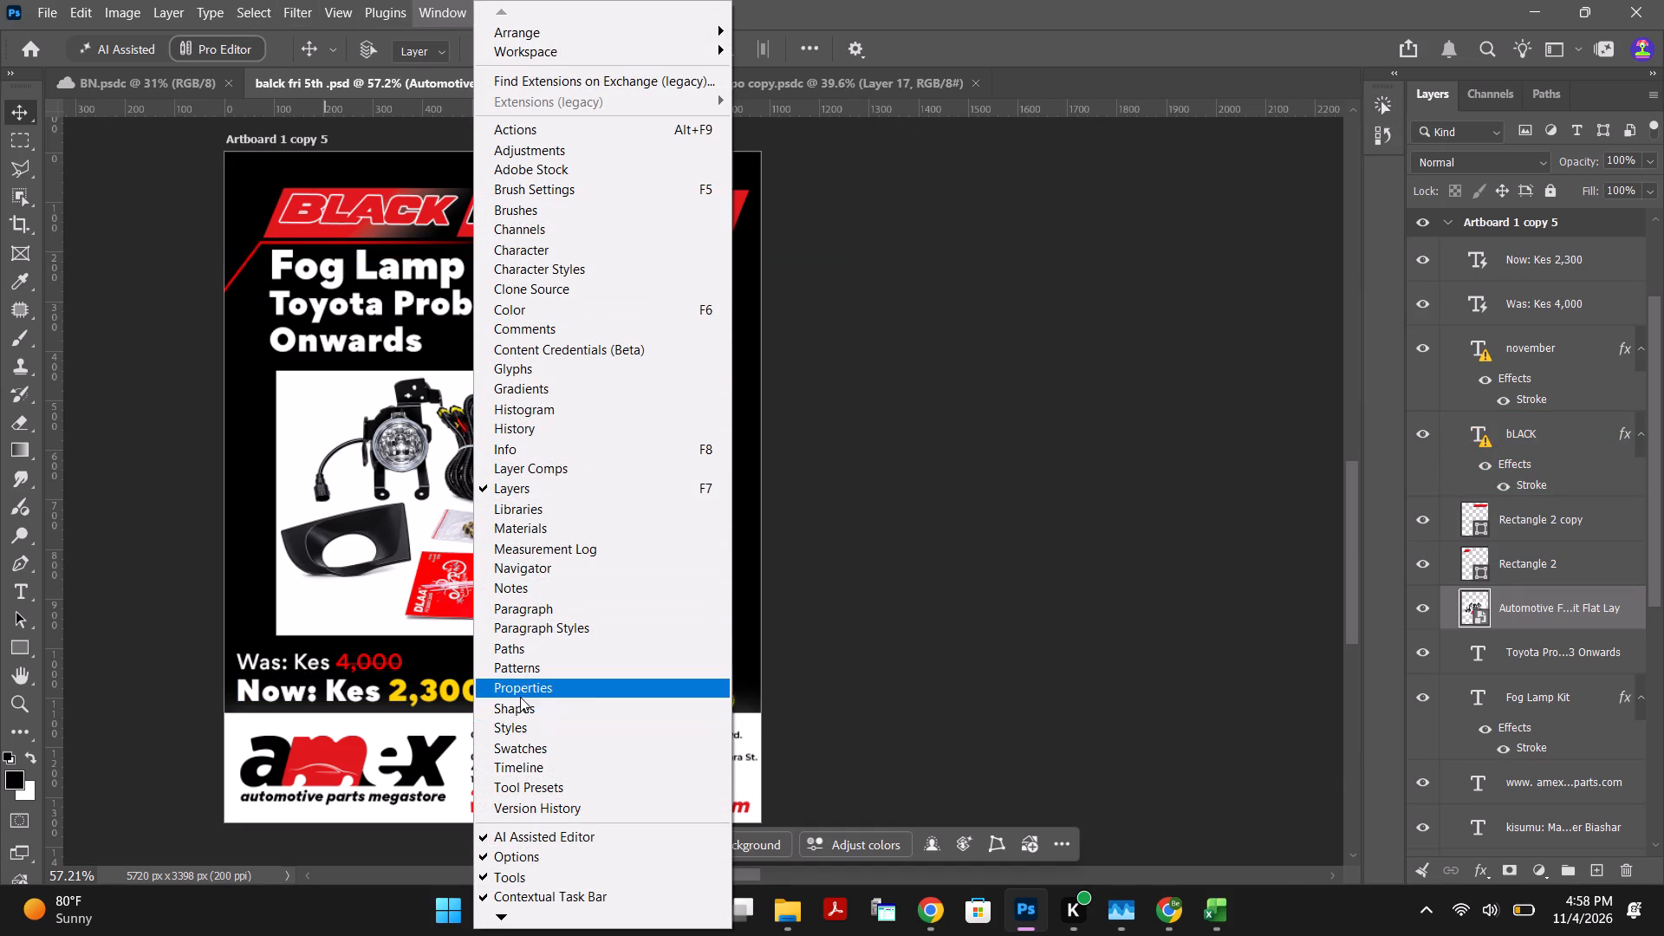
{"action": "left_click", "coordinate": [520, 688]}
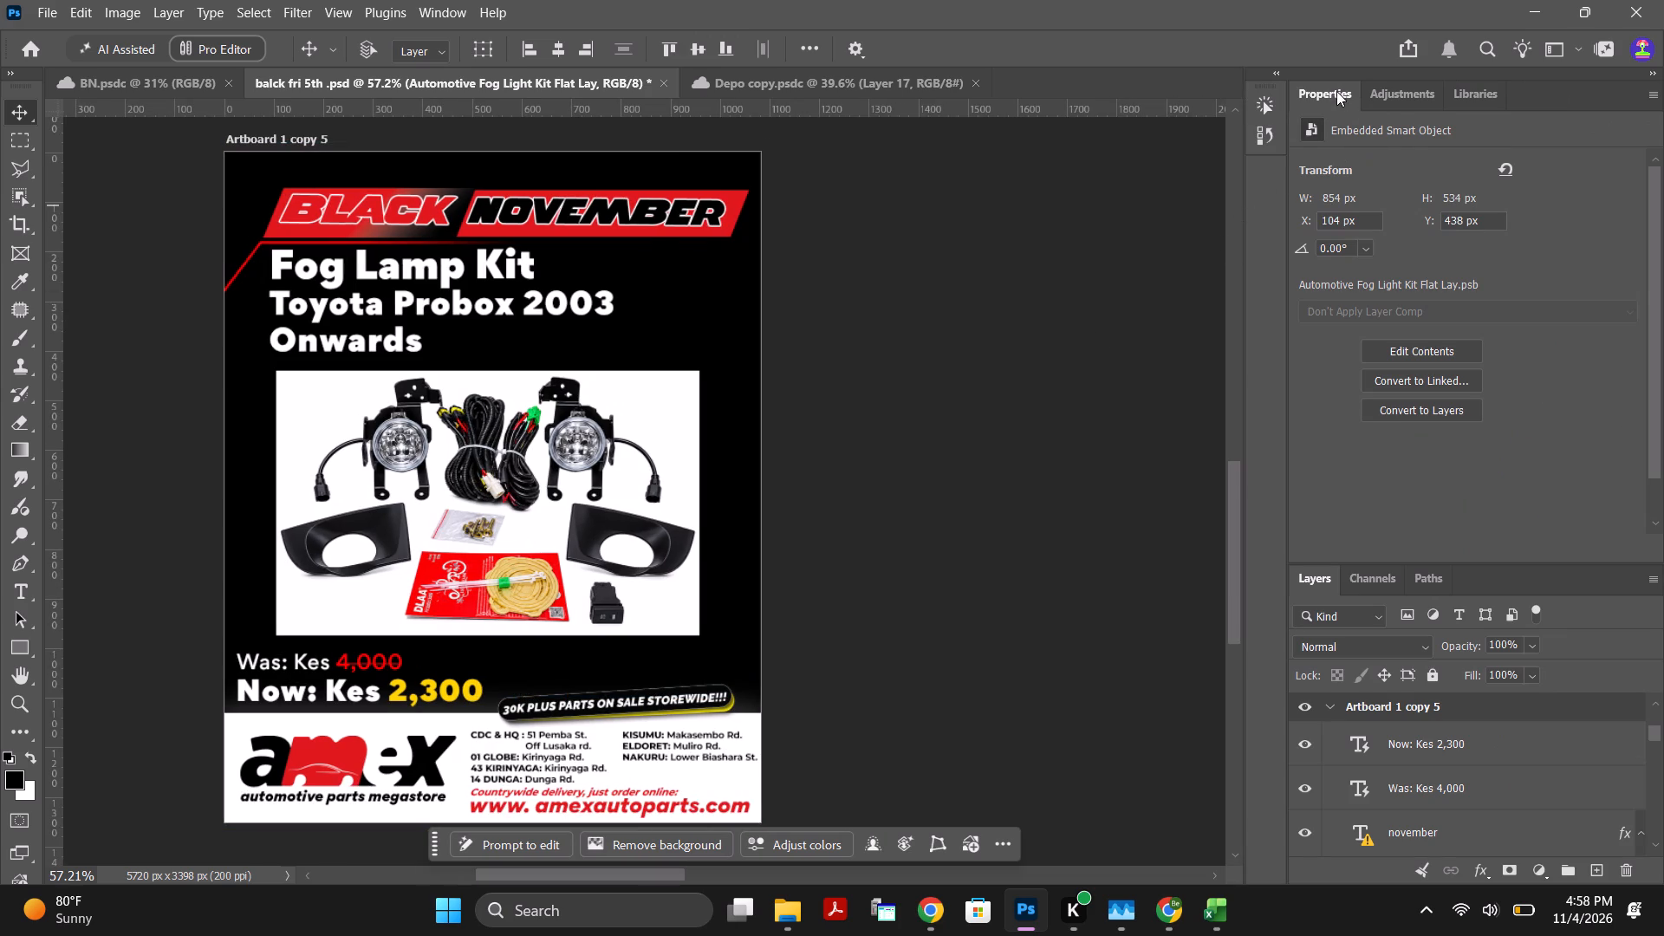
{"action": "left_click_drag", "start_coordinate": [1336, 91], "coordinate": [1262, 181]}
{"action": "left_click", "coordinate": [1262, 186]}
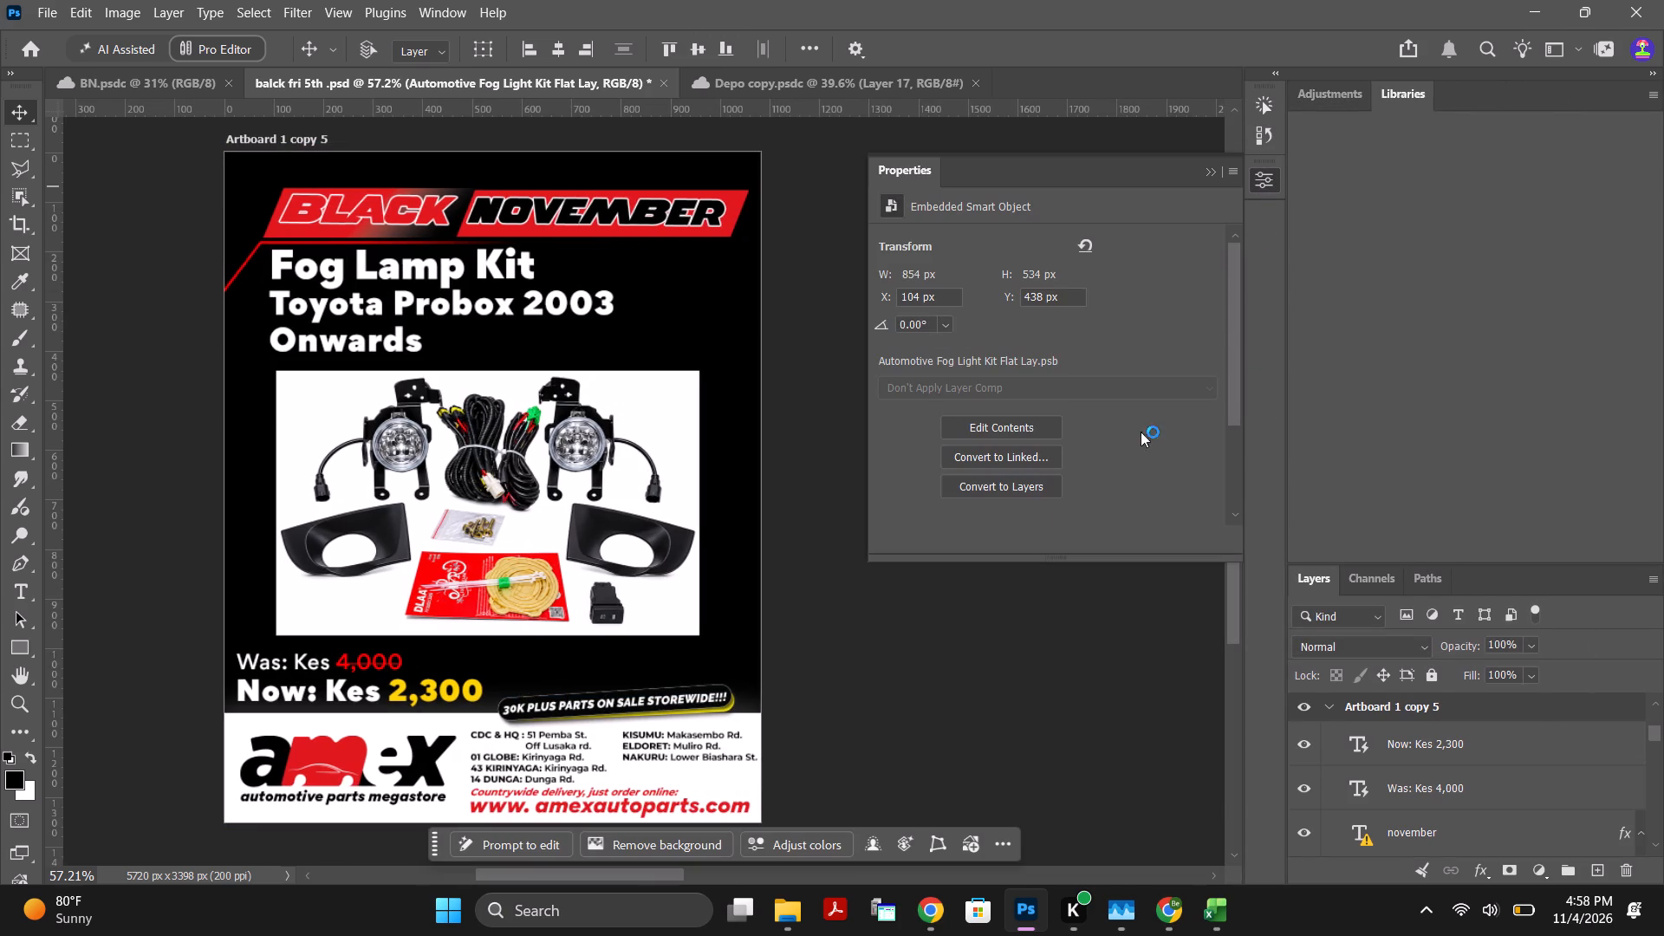
Open the fog light kit smart object's contents and convert the embedded image to layers, retaining its transforms.
{"action": "left_click", "coordinate": [1033, 430]}
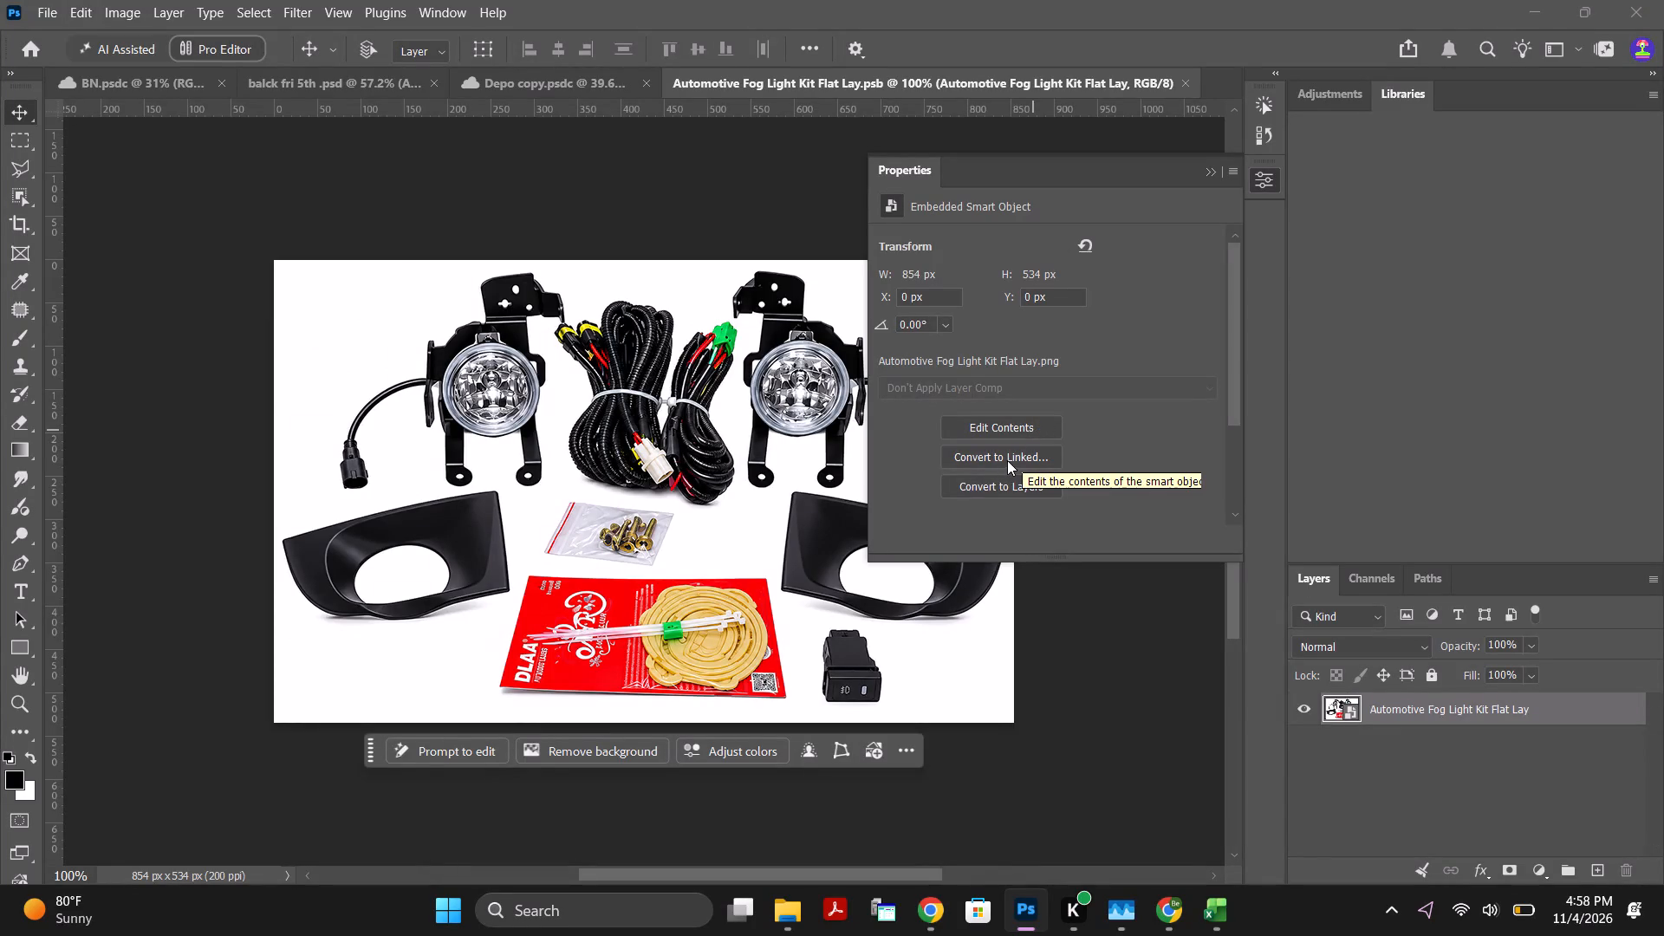
{"action": "left_click", "coordinate": [992, 485]}
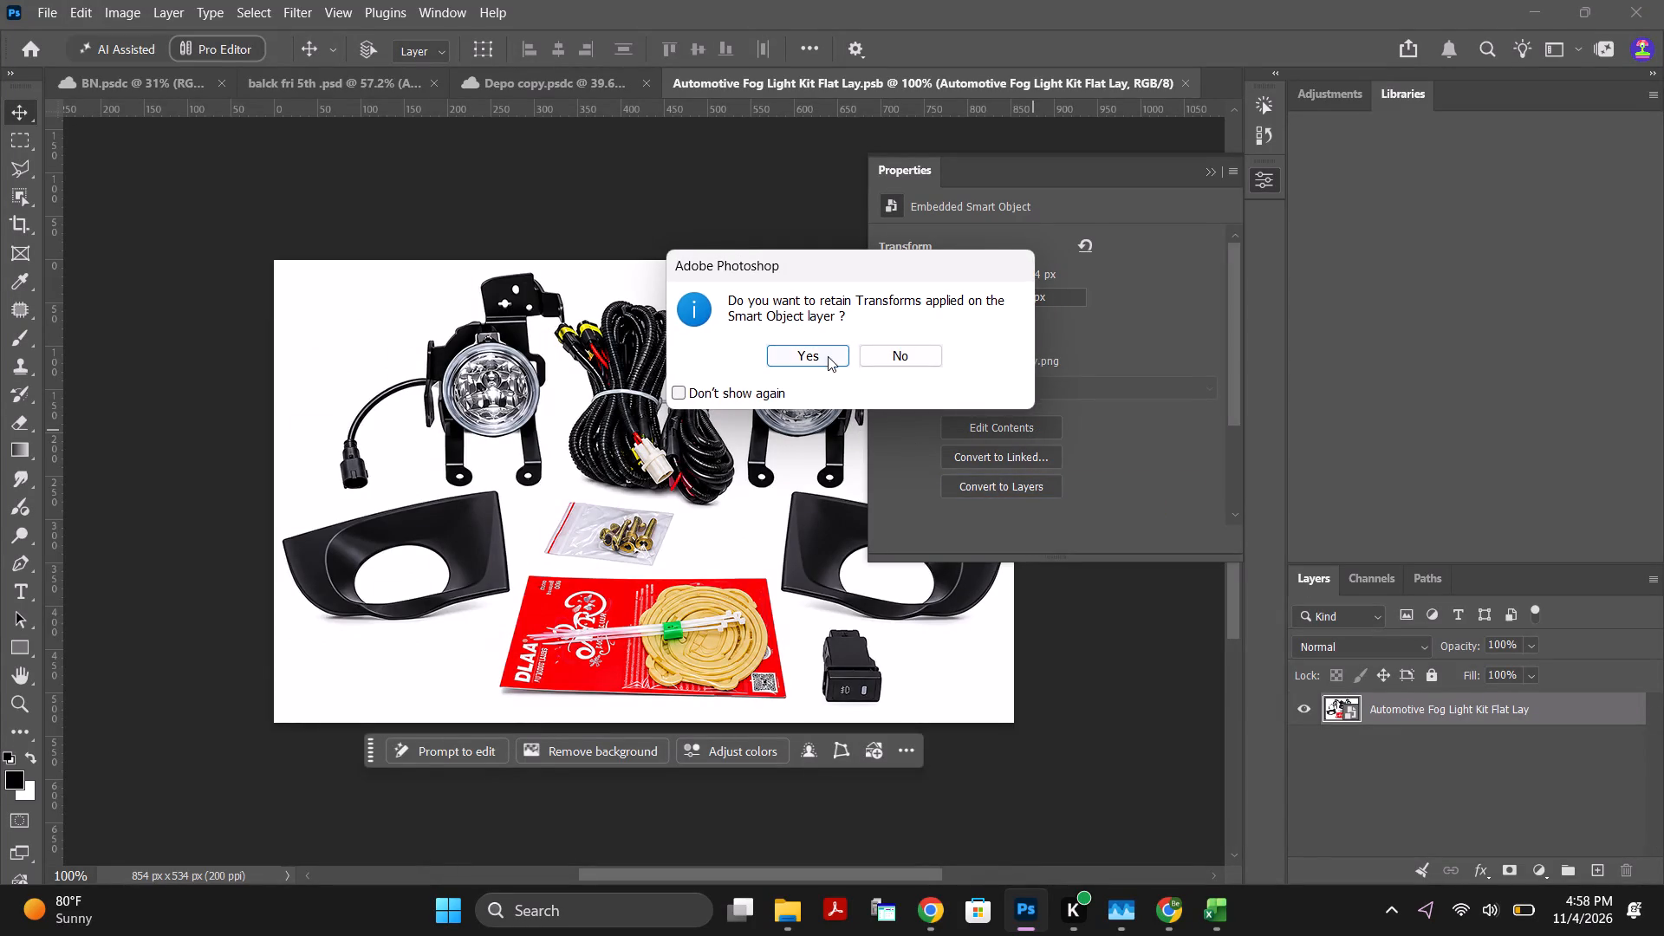
{"action": "left_click", "coordinate": [824, 355]}
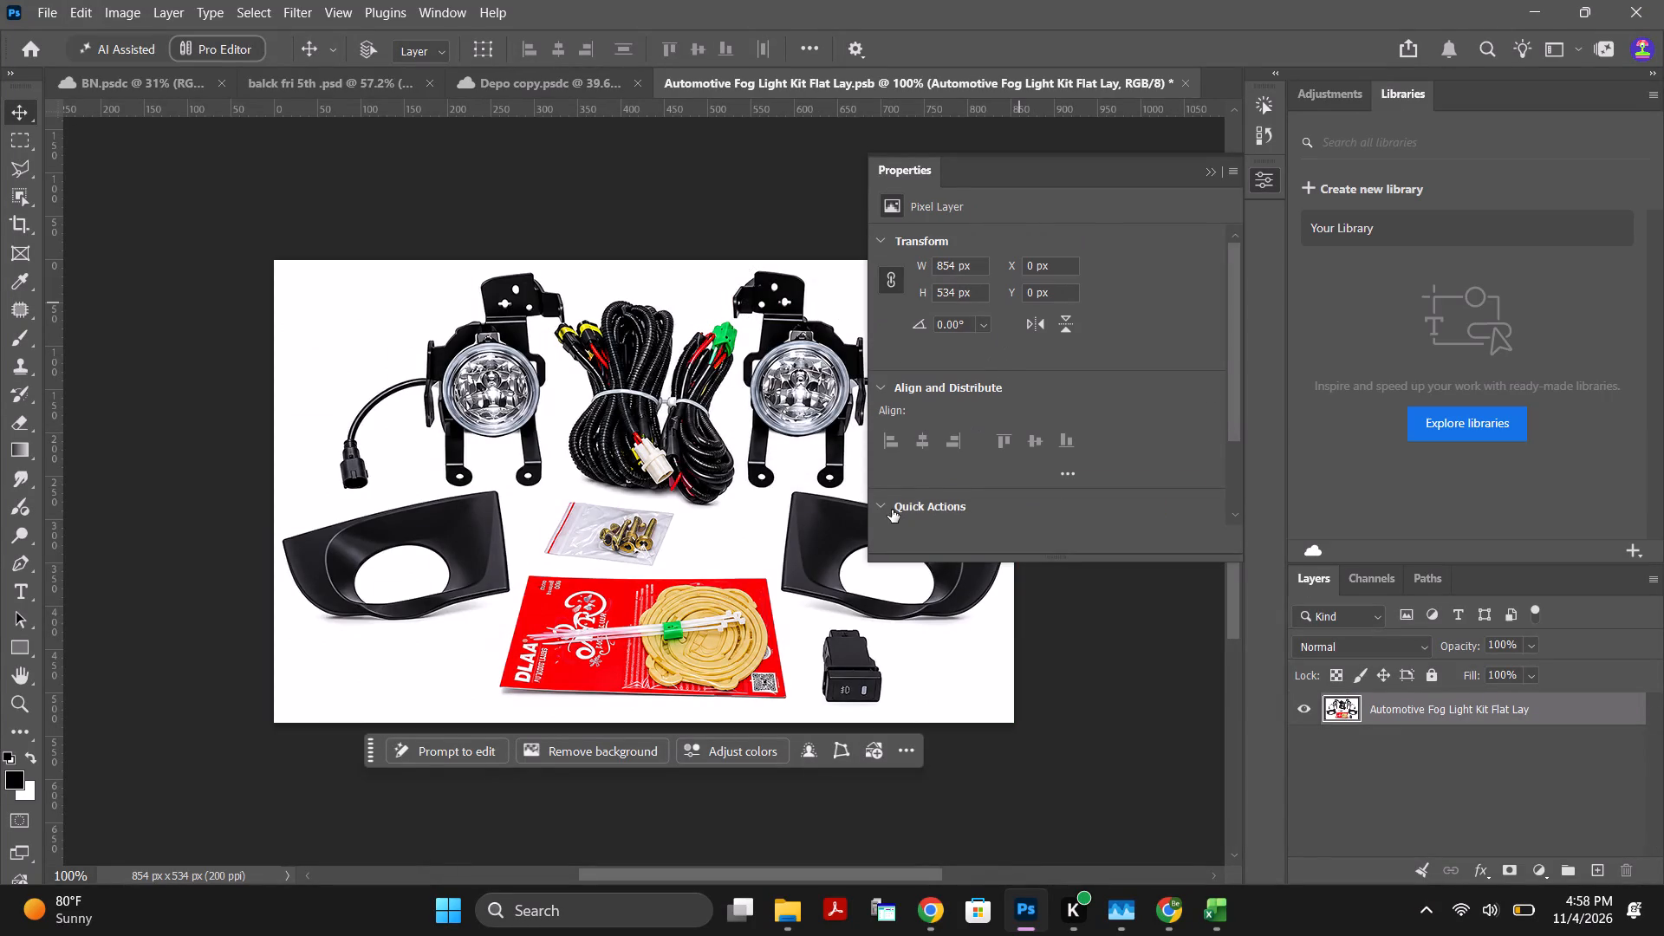
Remove the background from the fog light kit image inside the opened smart object.
{"action": "left_click", "coordinate": [884, 505]}
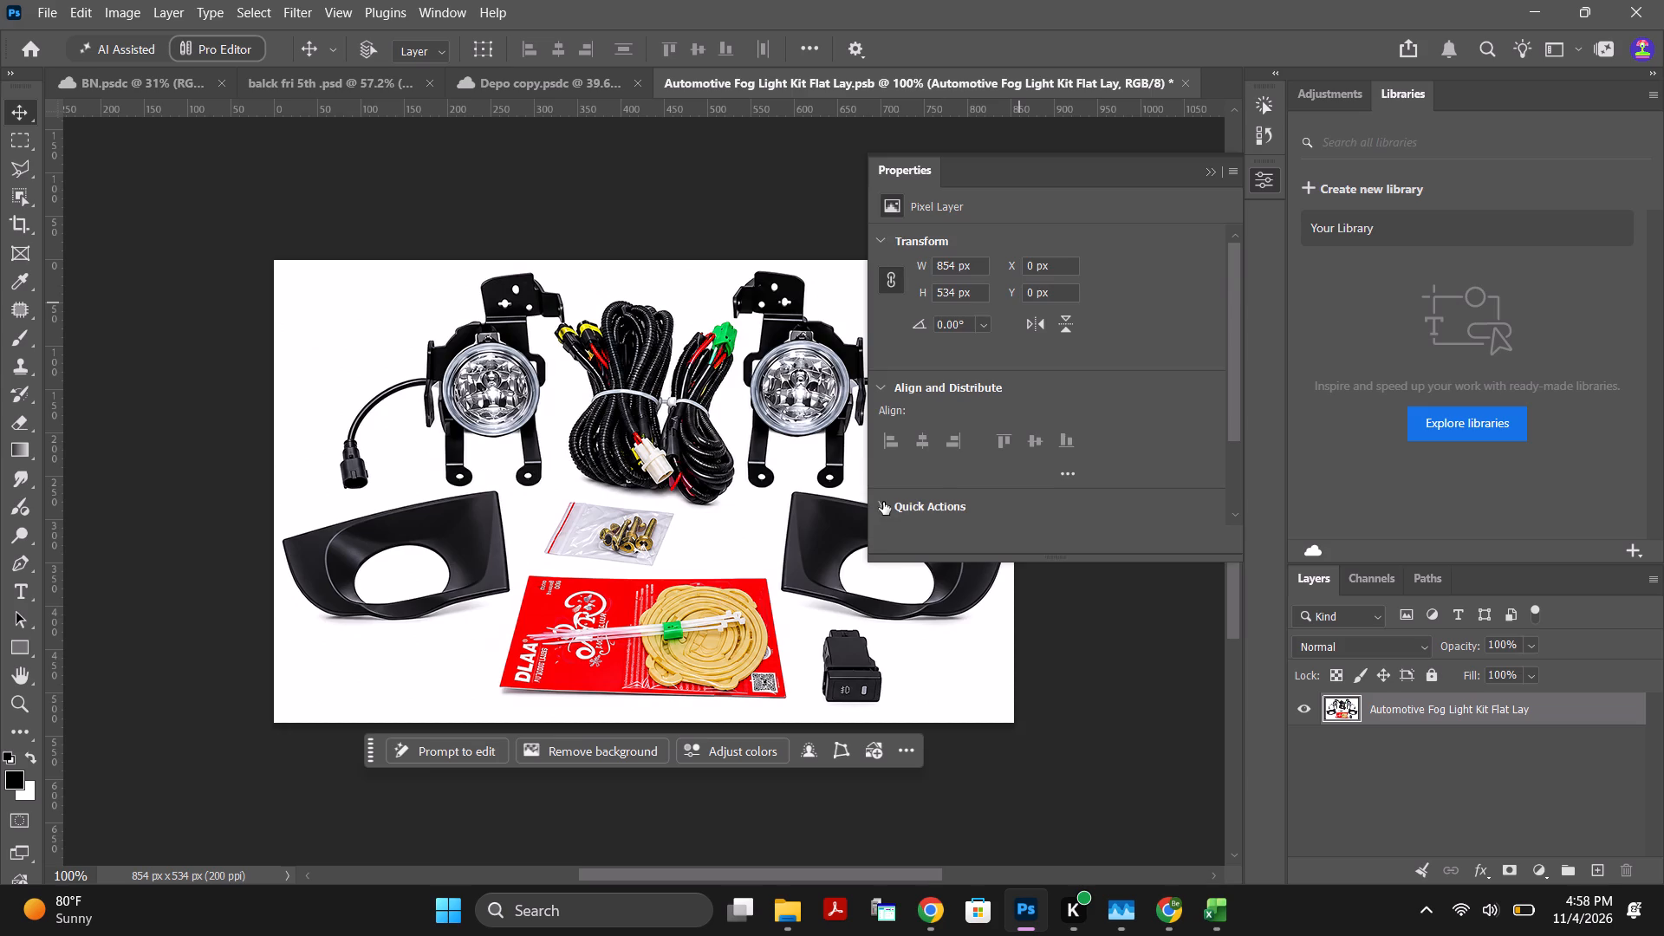
{"action": "left_click", "coordinate": [883, 502]}
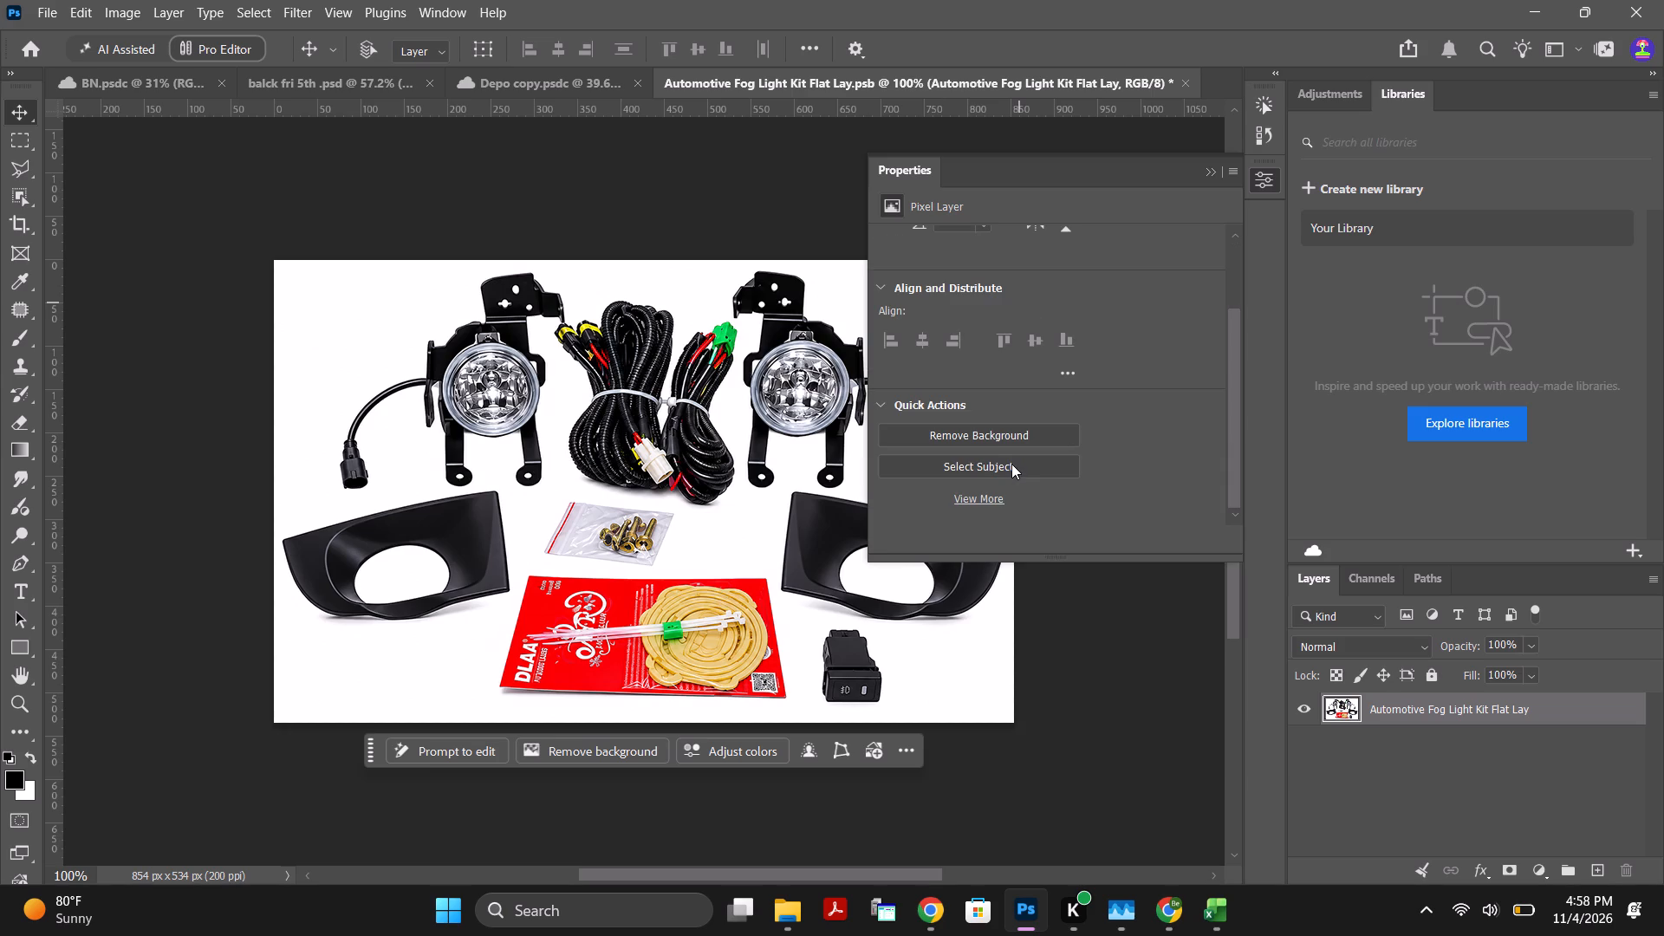
{"action": "left_click", "coordinate": [1005, 439]}
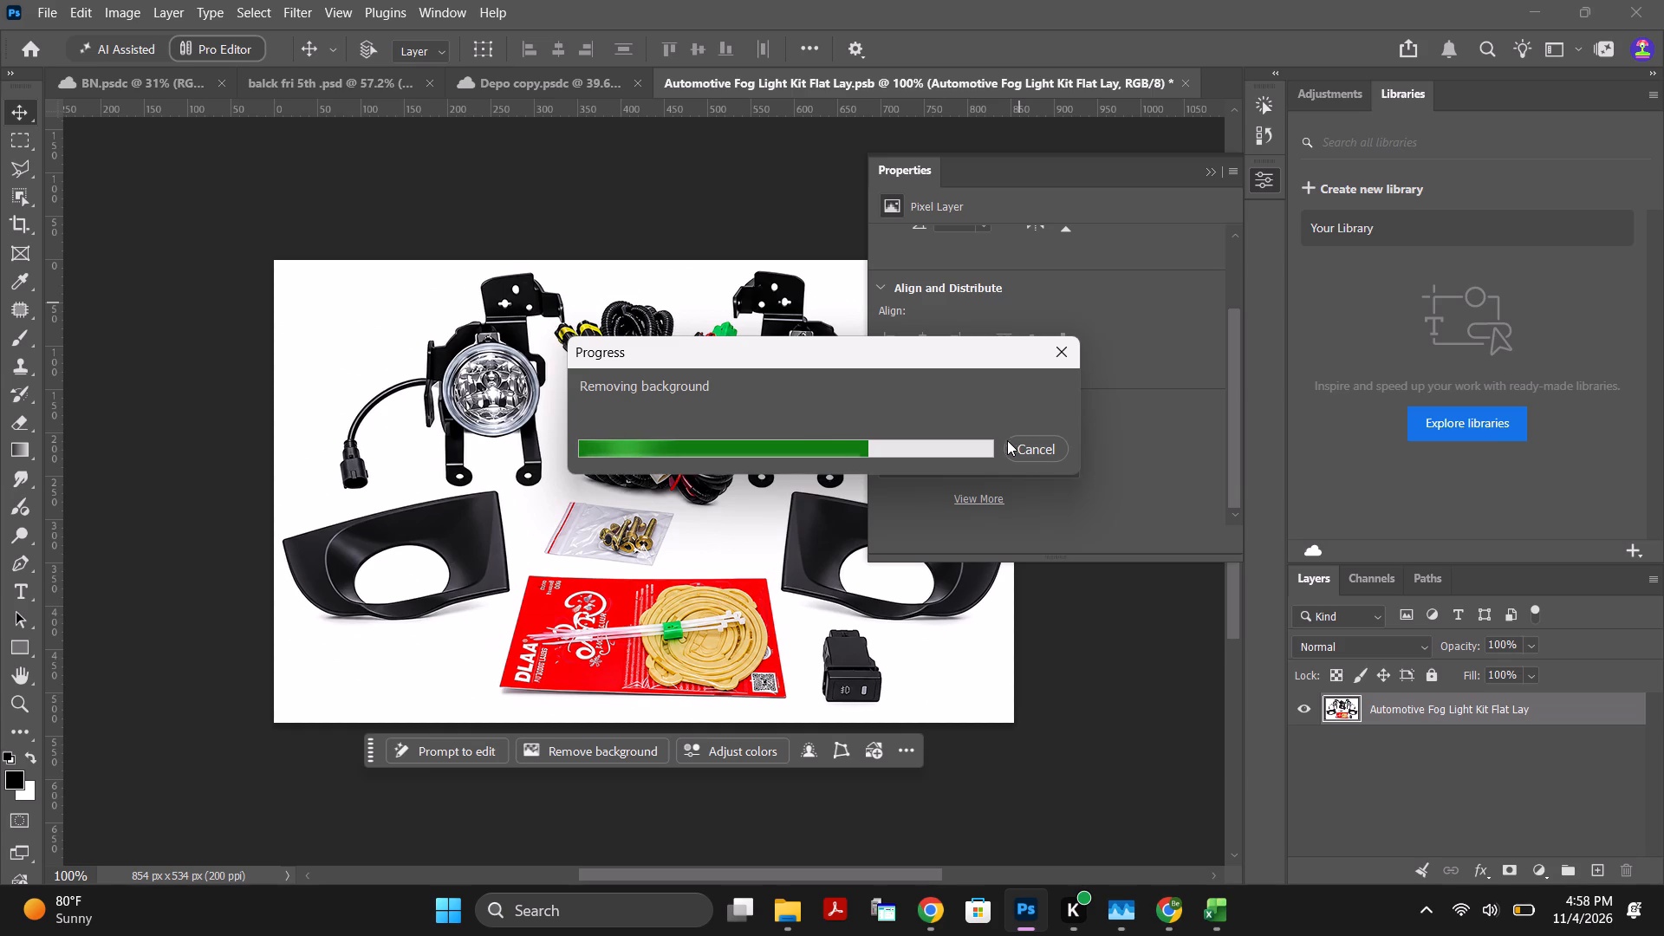
Switch to Chrome and search Pinterest for "black background centre lit".
{"action": "left_click", "coordinate": [937, 915]}
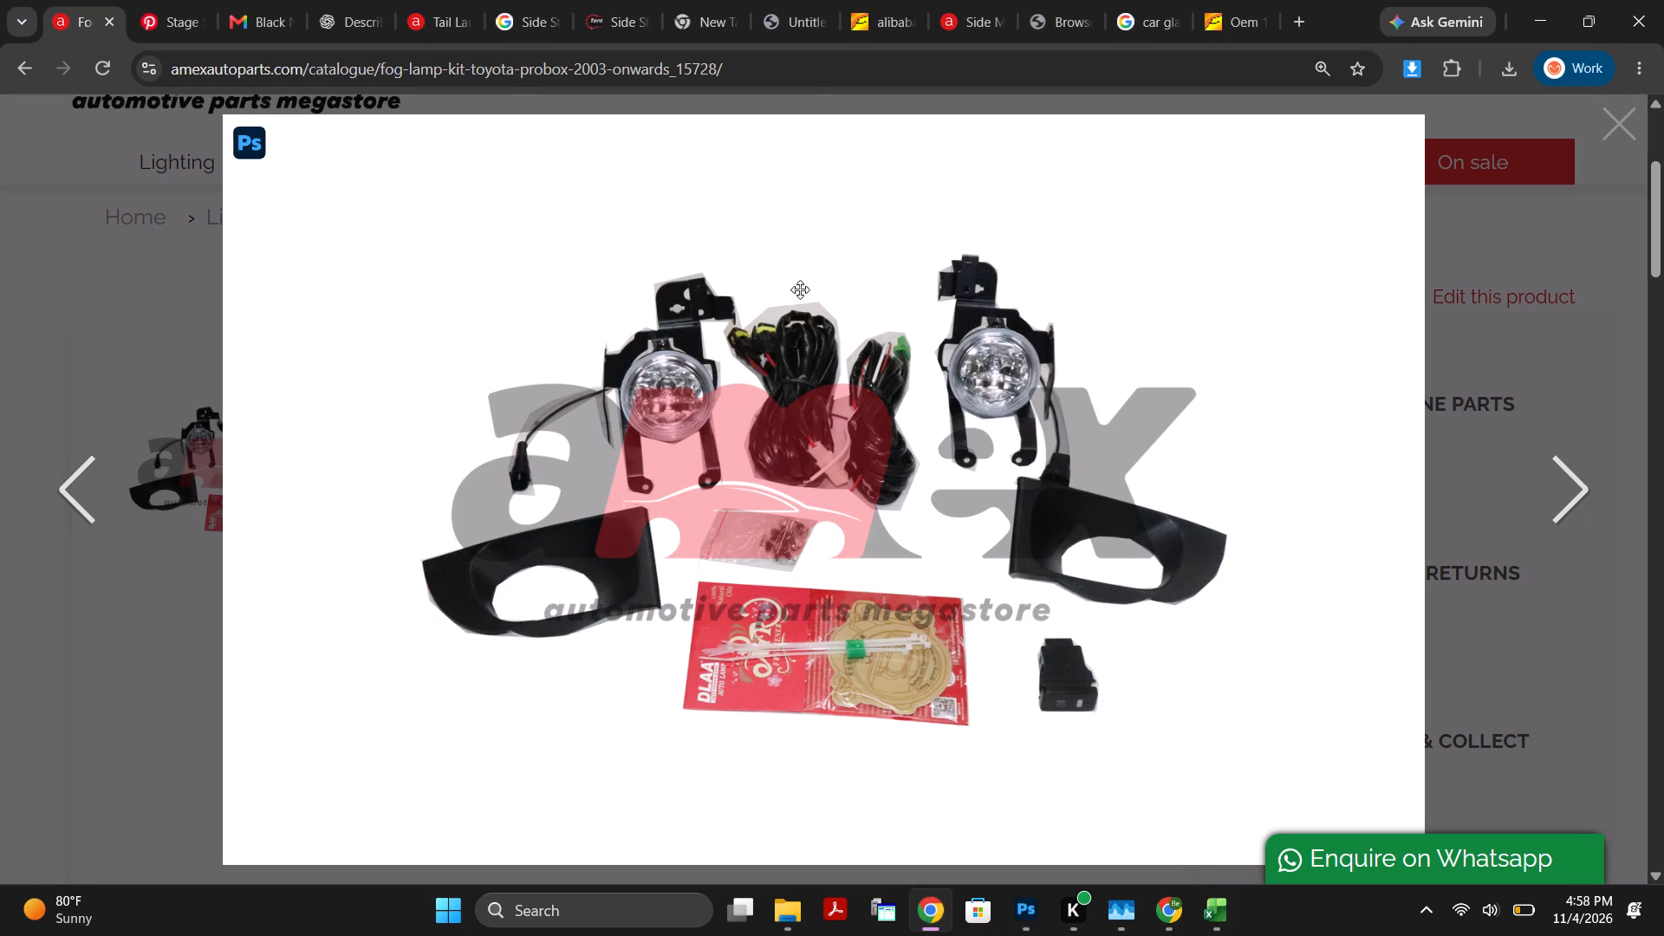
{"action": "left_click", "coordinate": [179, 29]}
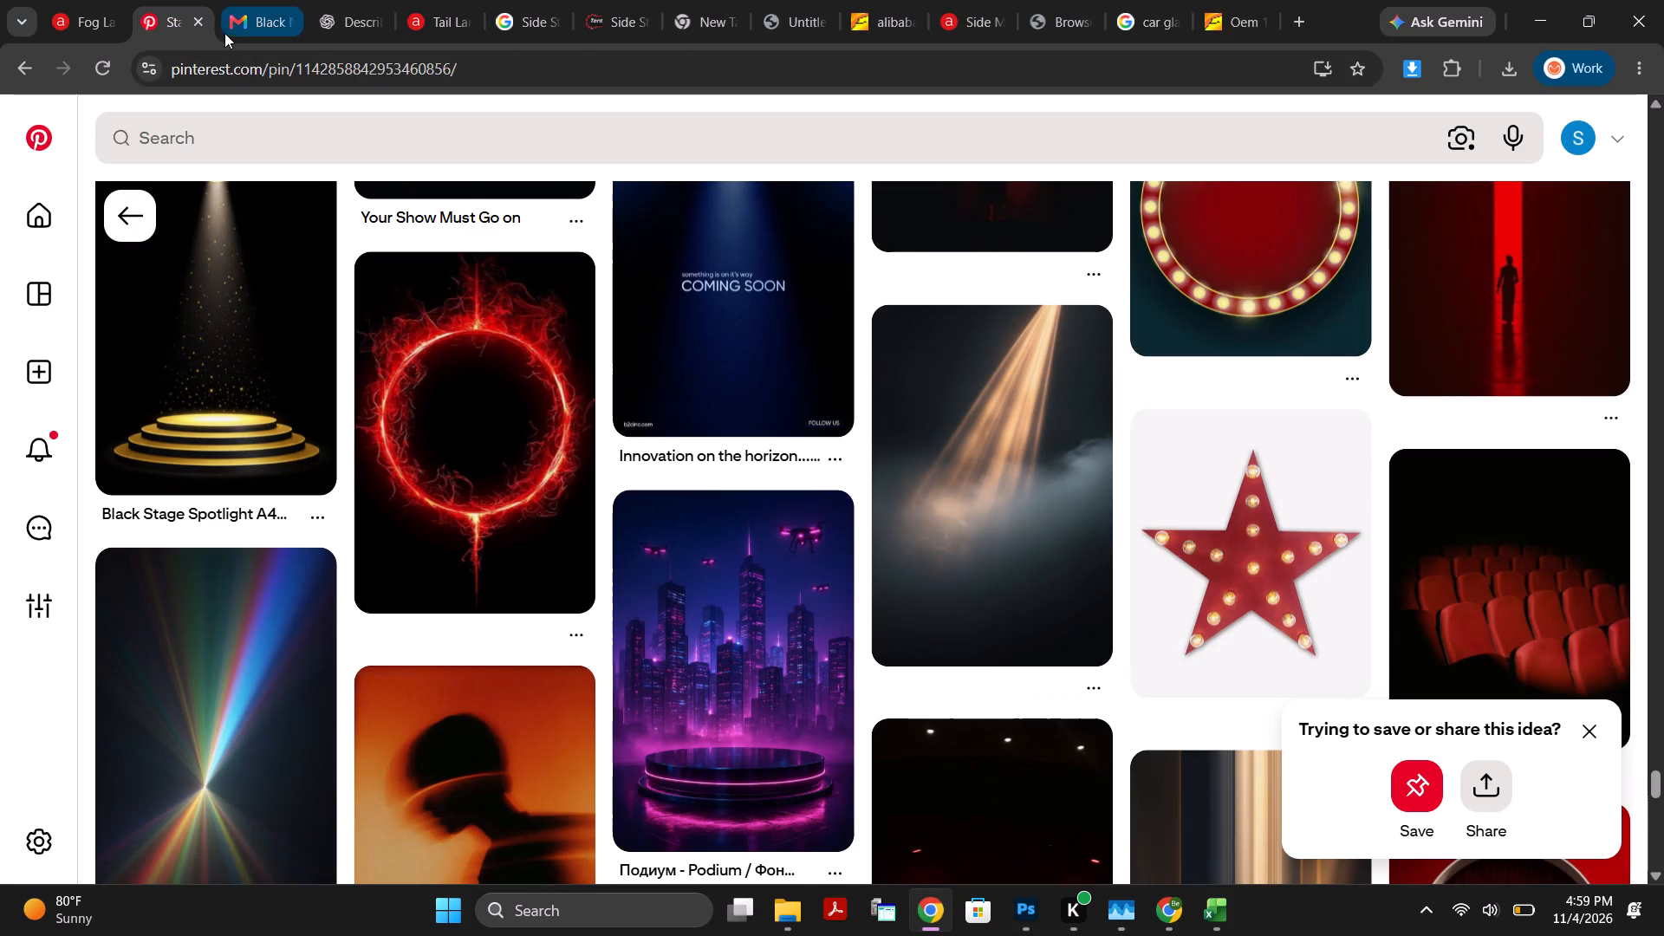
{"action": "left_click", "coordinate": [484, 137]}
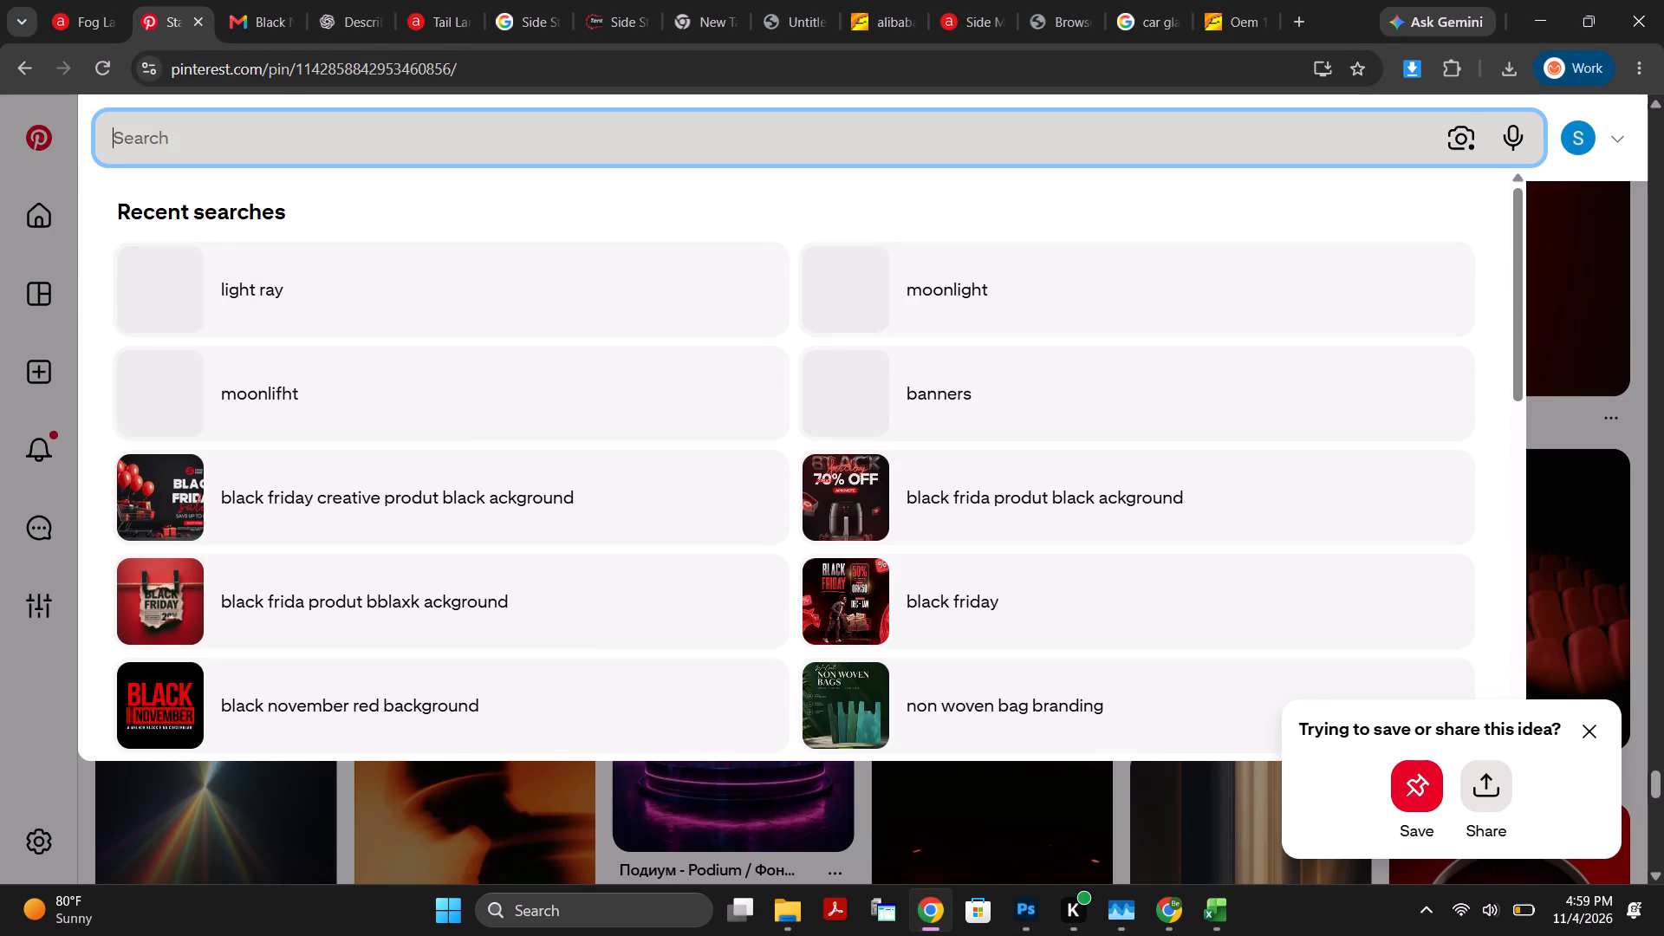
{"action": "type", "text": "black background"}
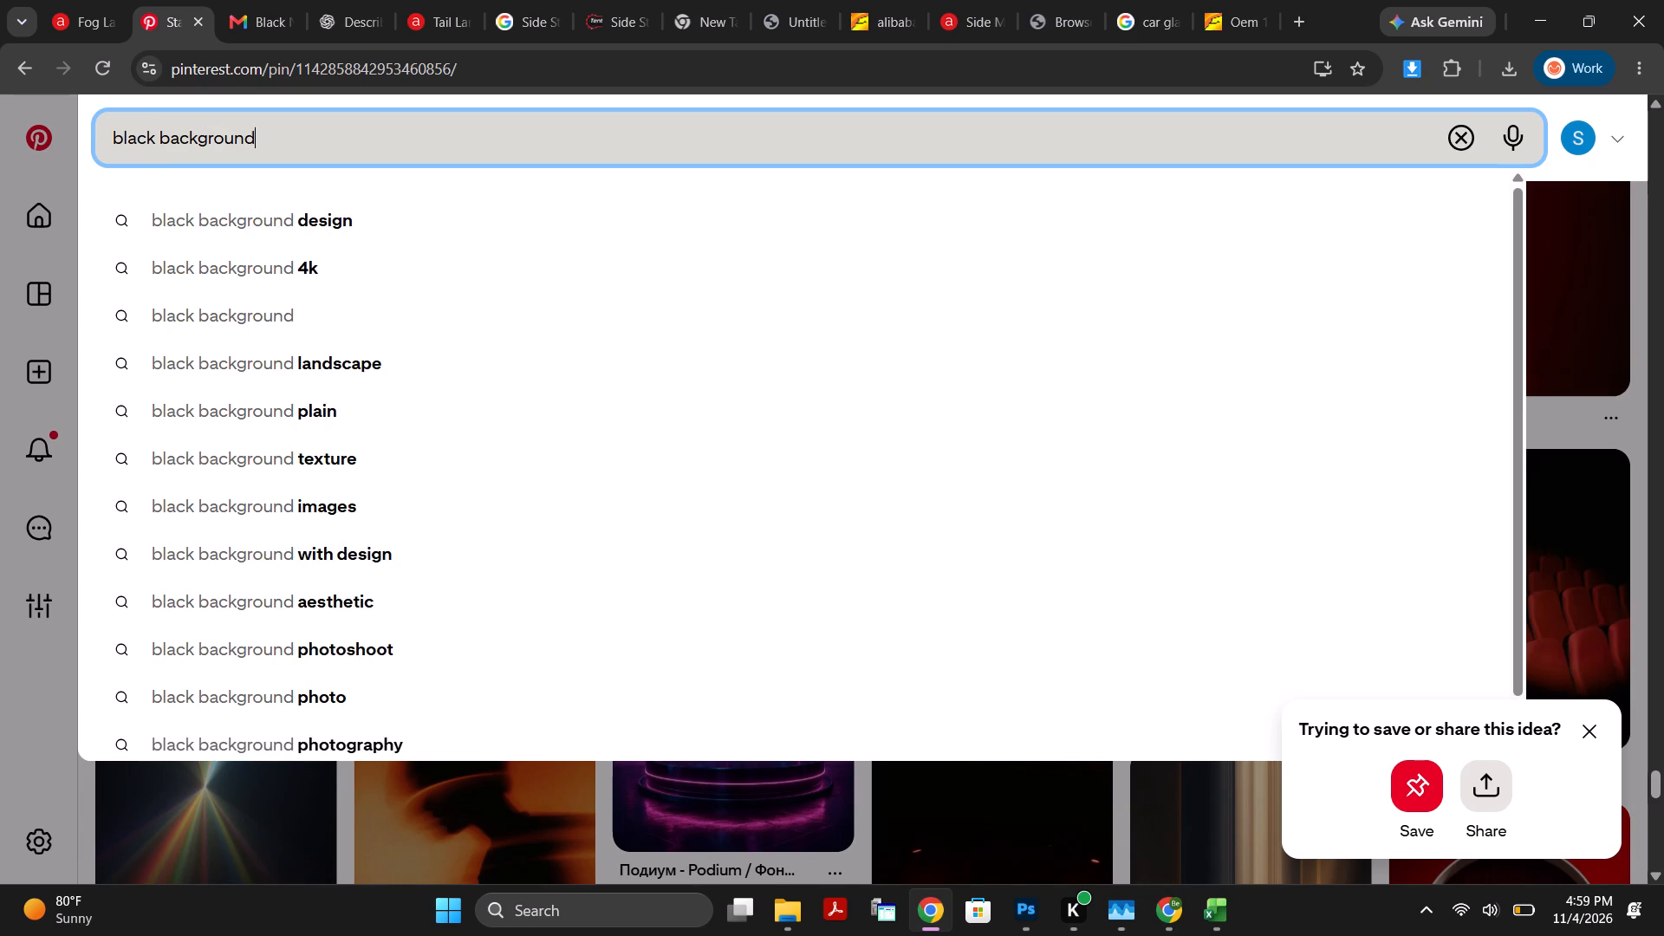
{"action": "key", "text": "space"}
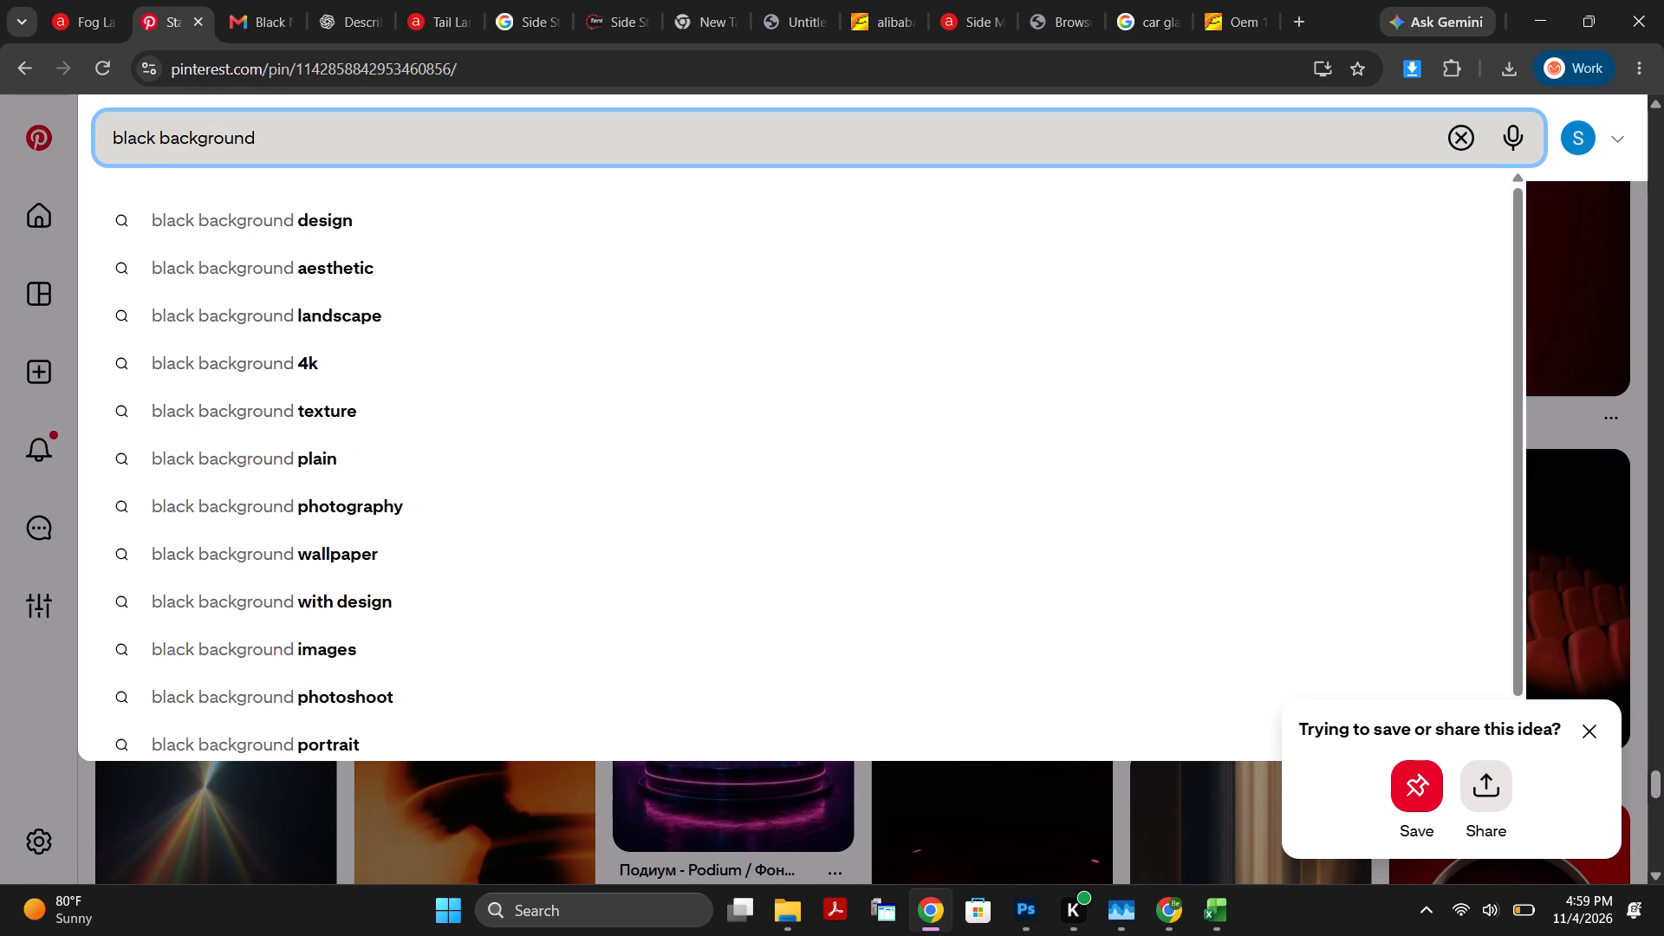
{"action": "type", "text": "centre"}
{"action": "key", "text": "space"}
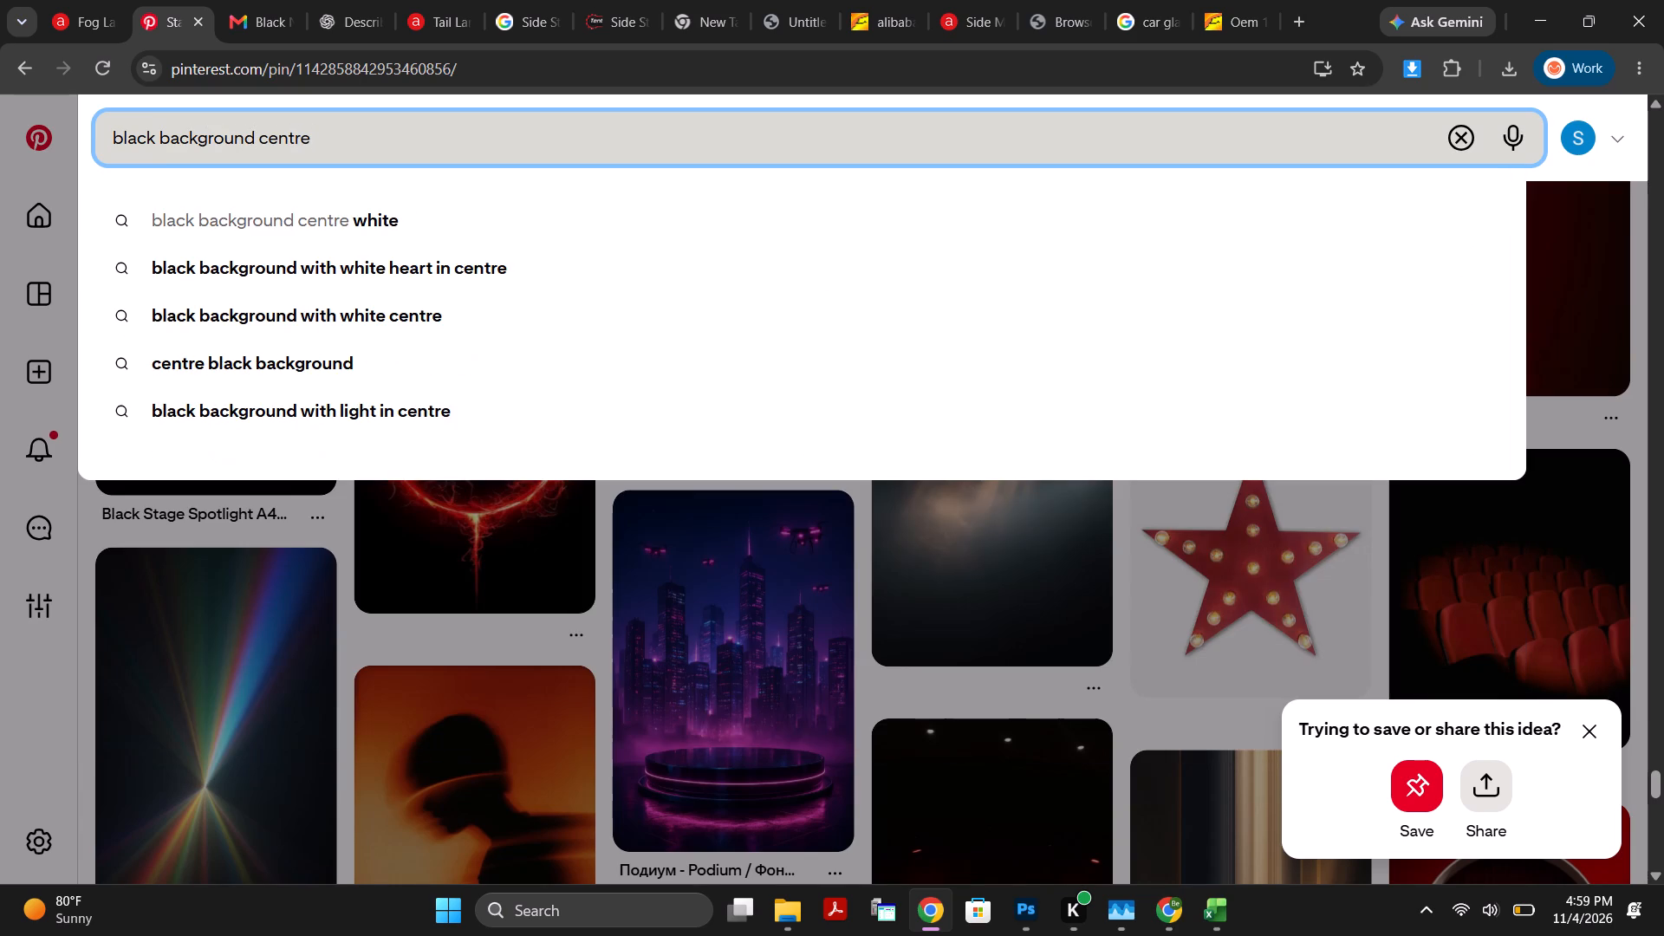
{"action": "type", "text": "lit"}
{"action": "key", "text": "Return"}
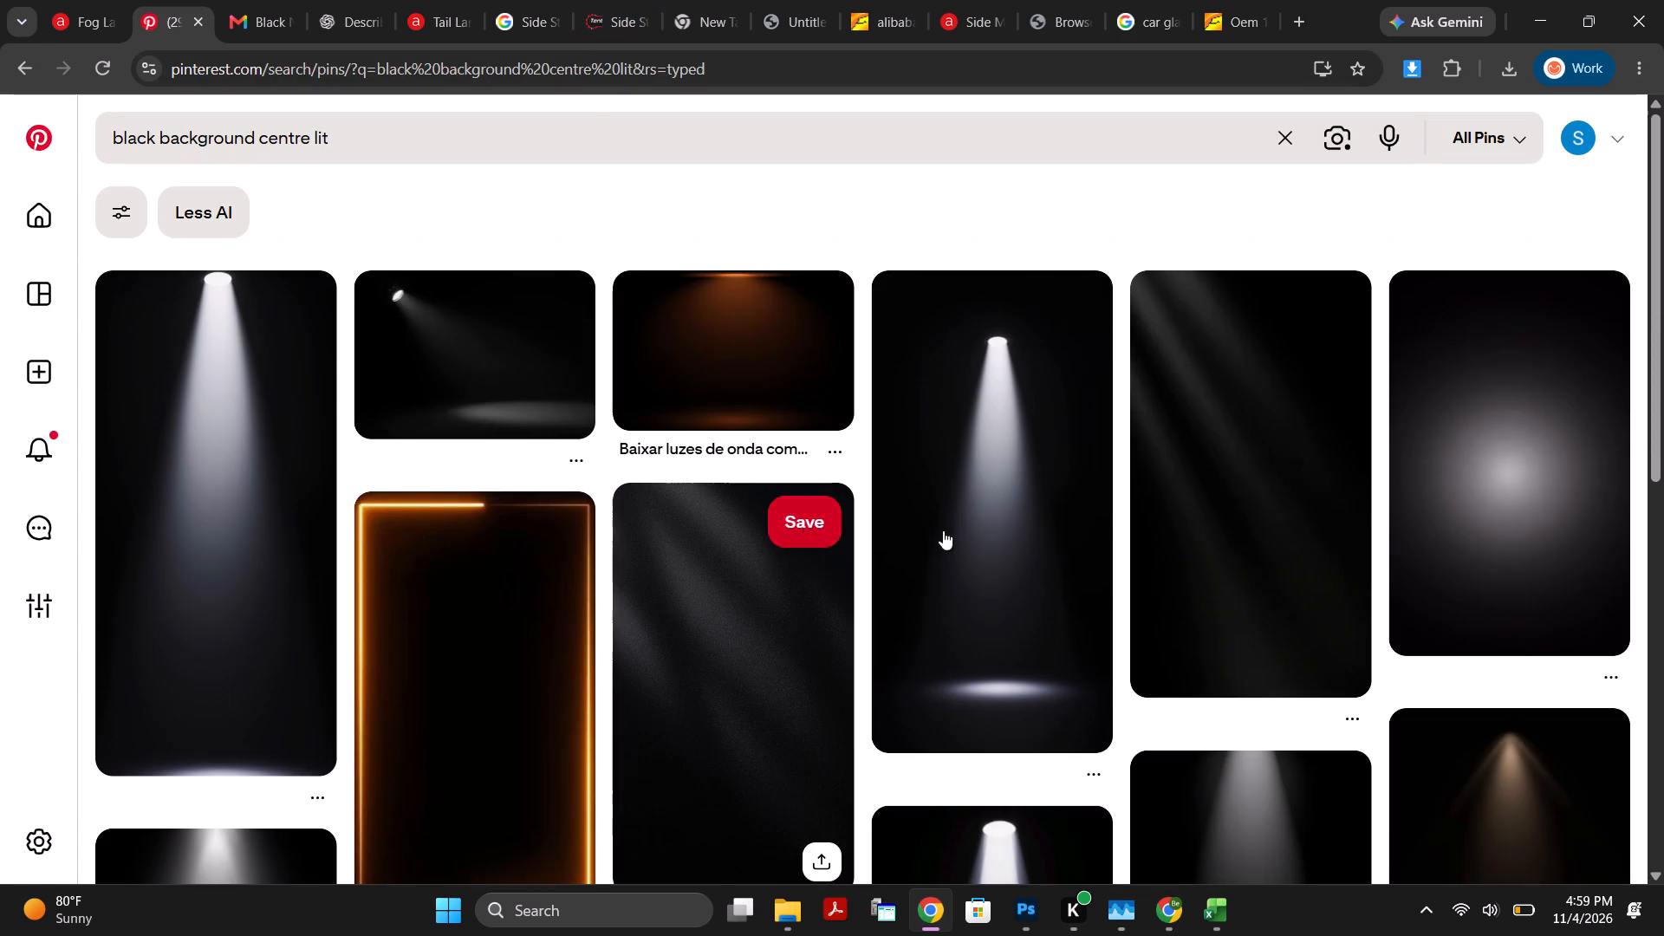
Look through the centre-lit black background results for a suitable poster backdrop.
{"action": "scroll", "coordinate": [1554, 543], "scroll_direction": "down", "scroll_amount": 7}
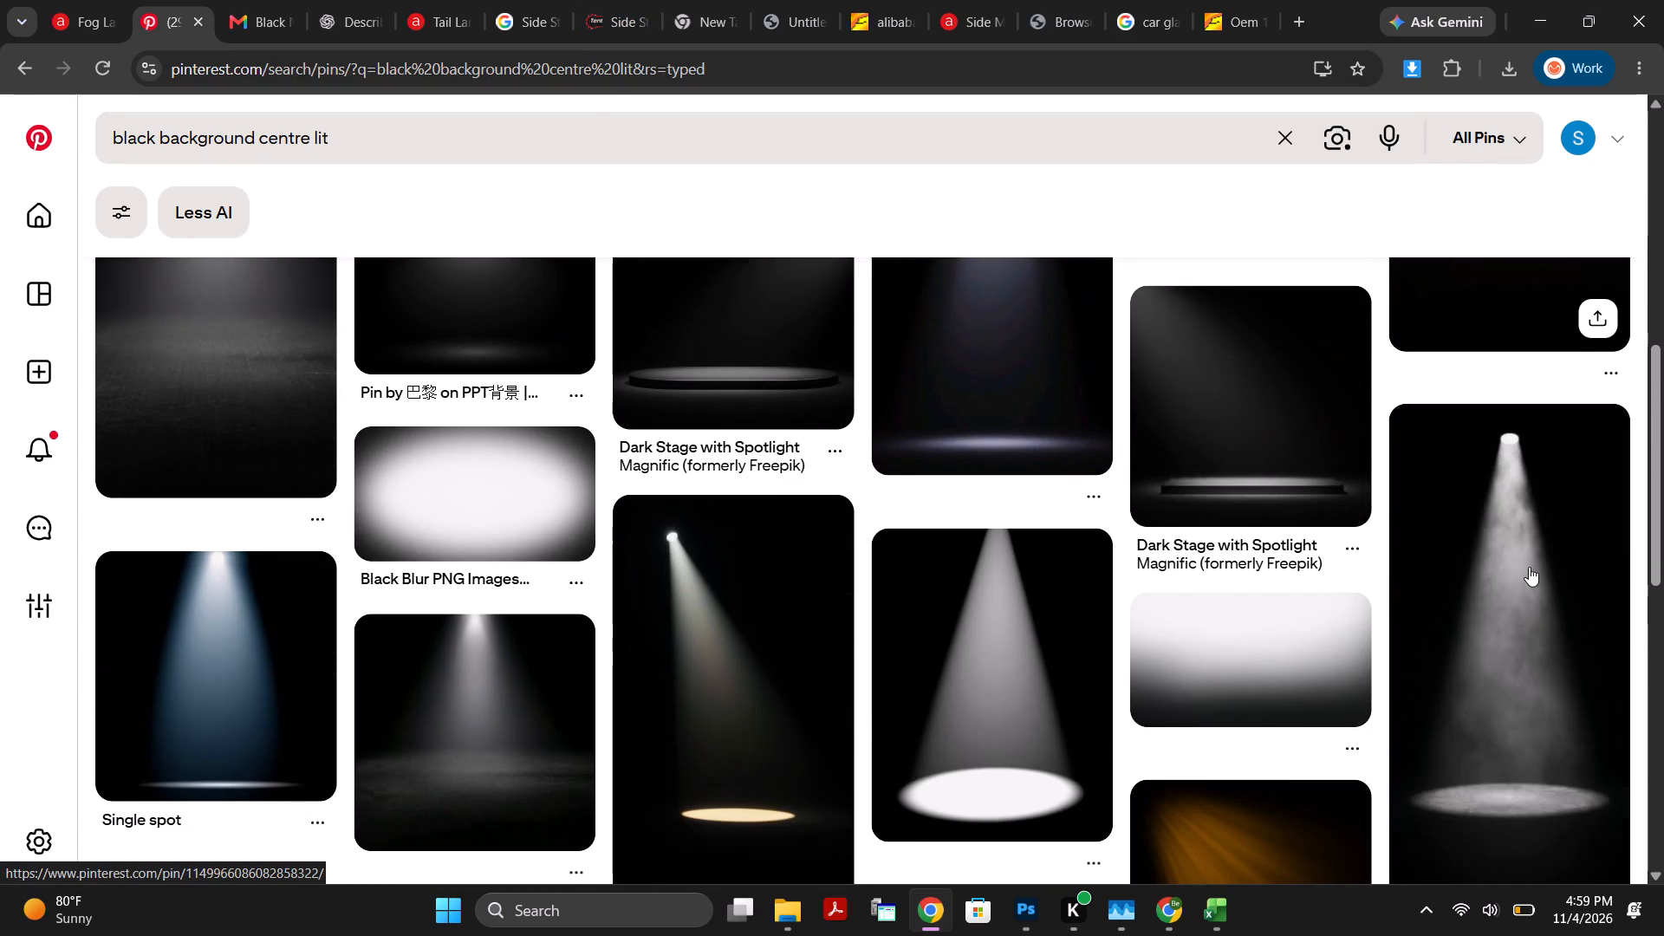
{"action": "scroll", "coordinate": [1279, 543], "scroll_direction": "down", "scroll_amount": 7}
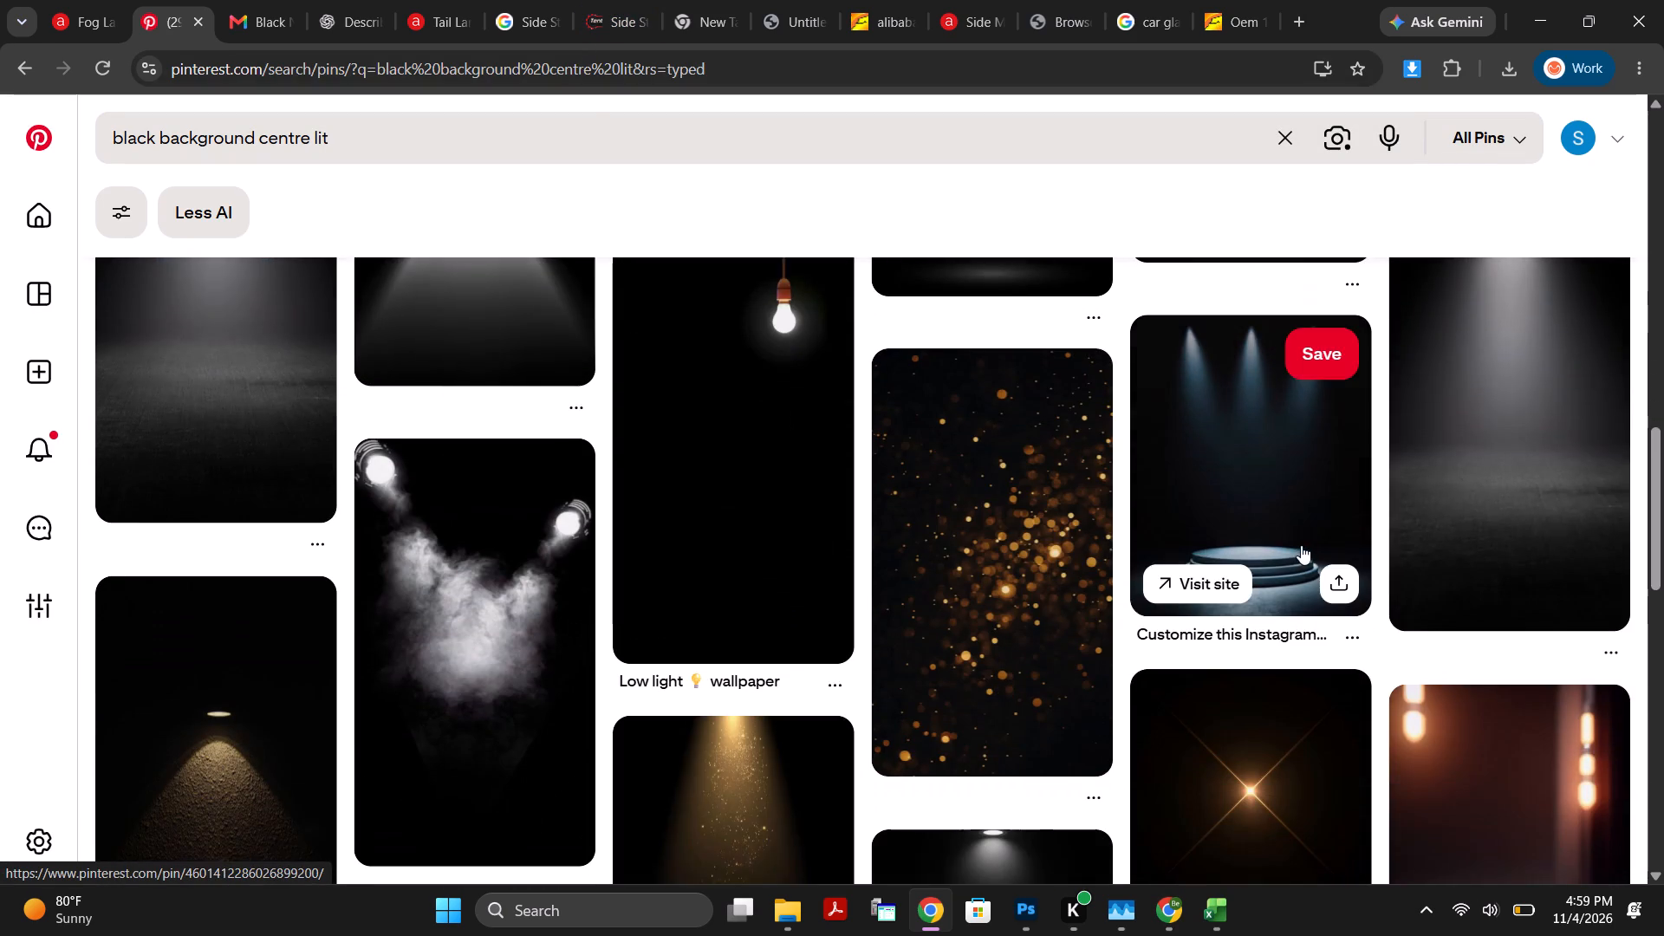
{"action": "scroll", "coordinate": [1303, 544], "scroll_direction": "down", "scroll_amount": 13}
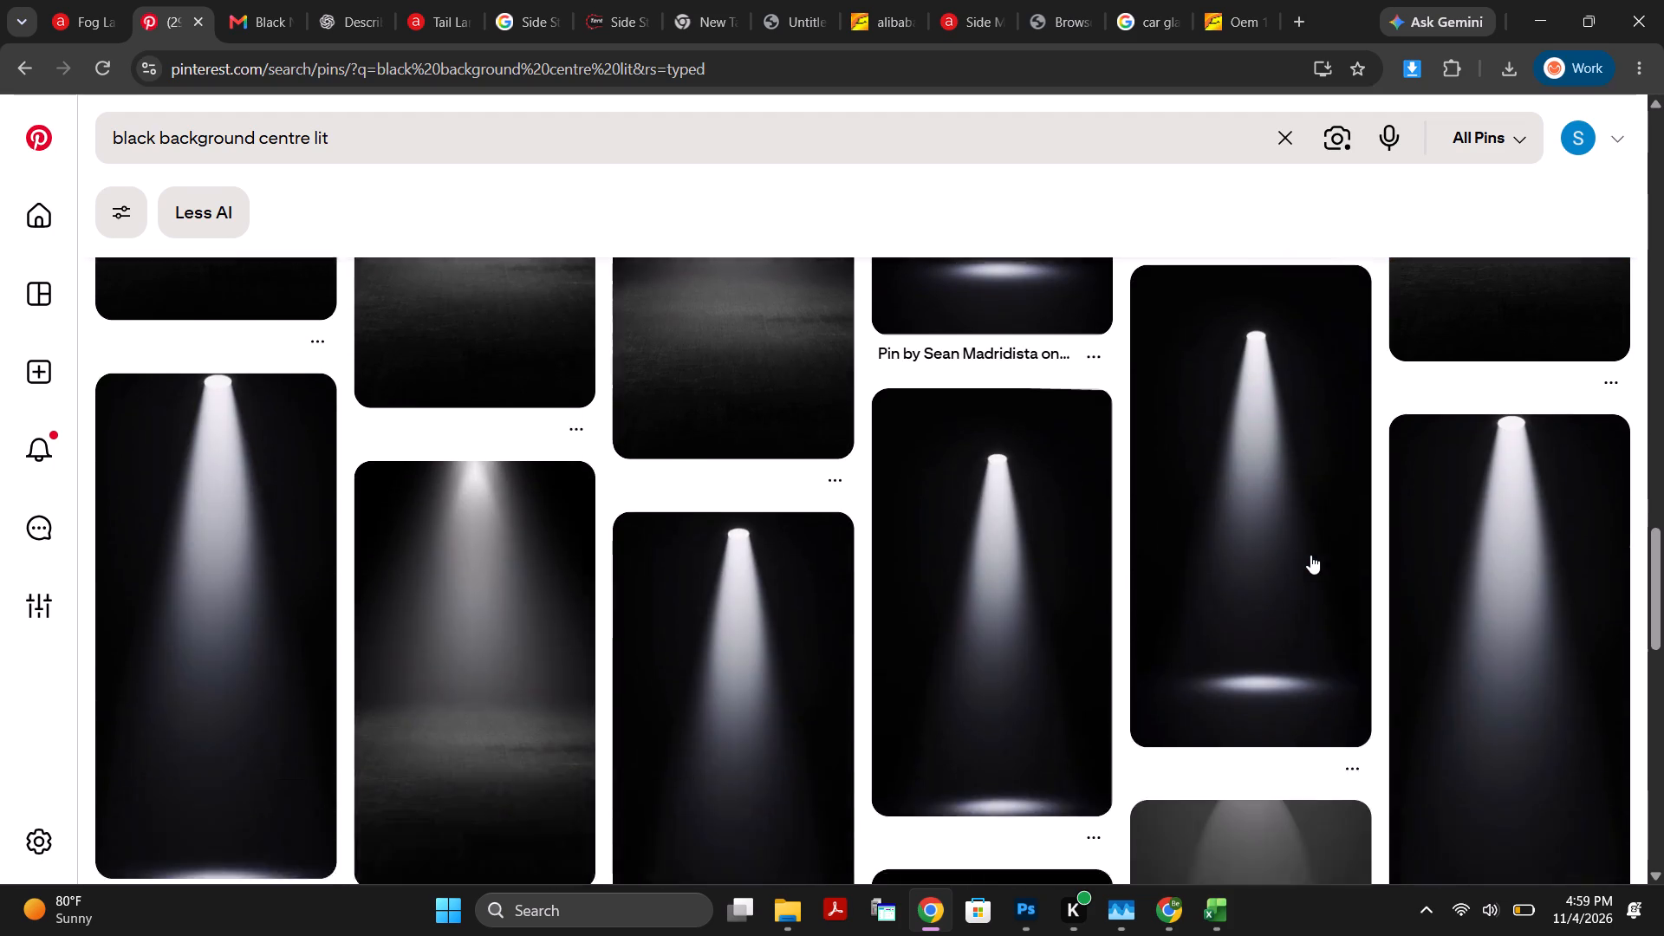
{"action": "scroll", "coordinate": [1315, 534], "scroll_direction": "down", "scroll_amount": 6}
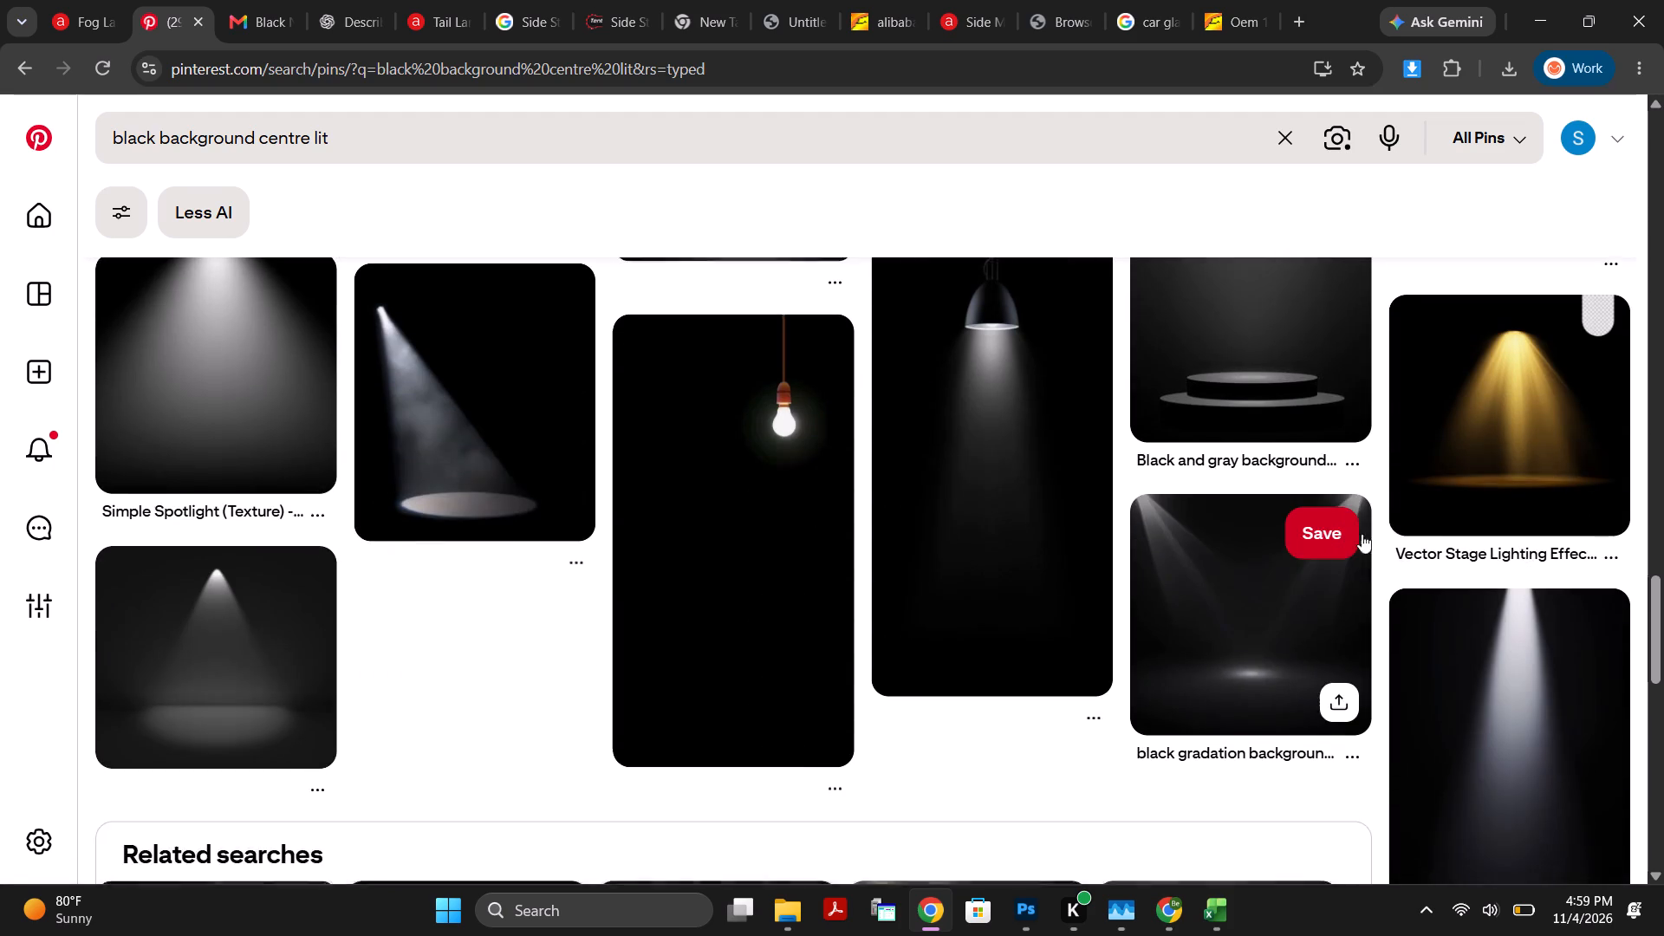
{"action": "scroll", "coordinate": [1362, 534], "scroll_direction": "down", "scroll_amount": 3}
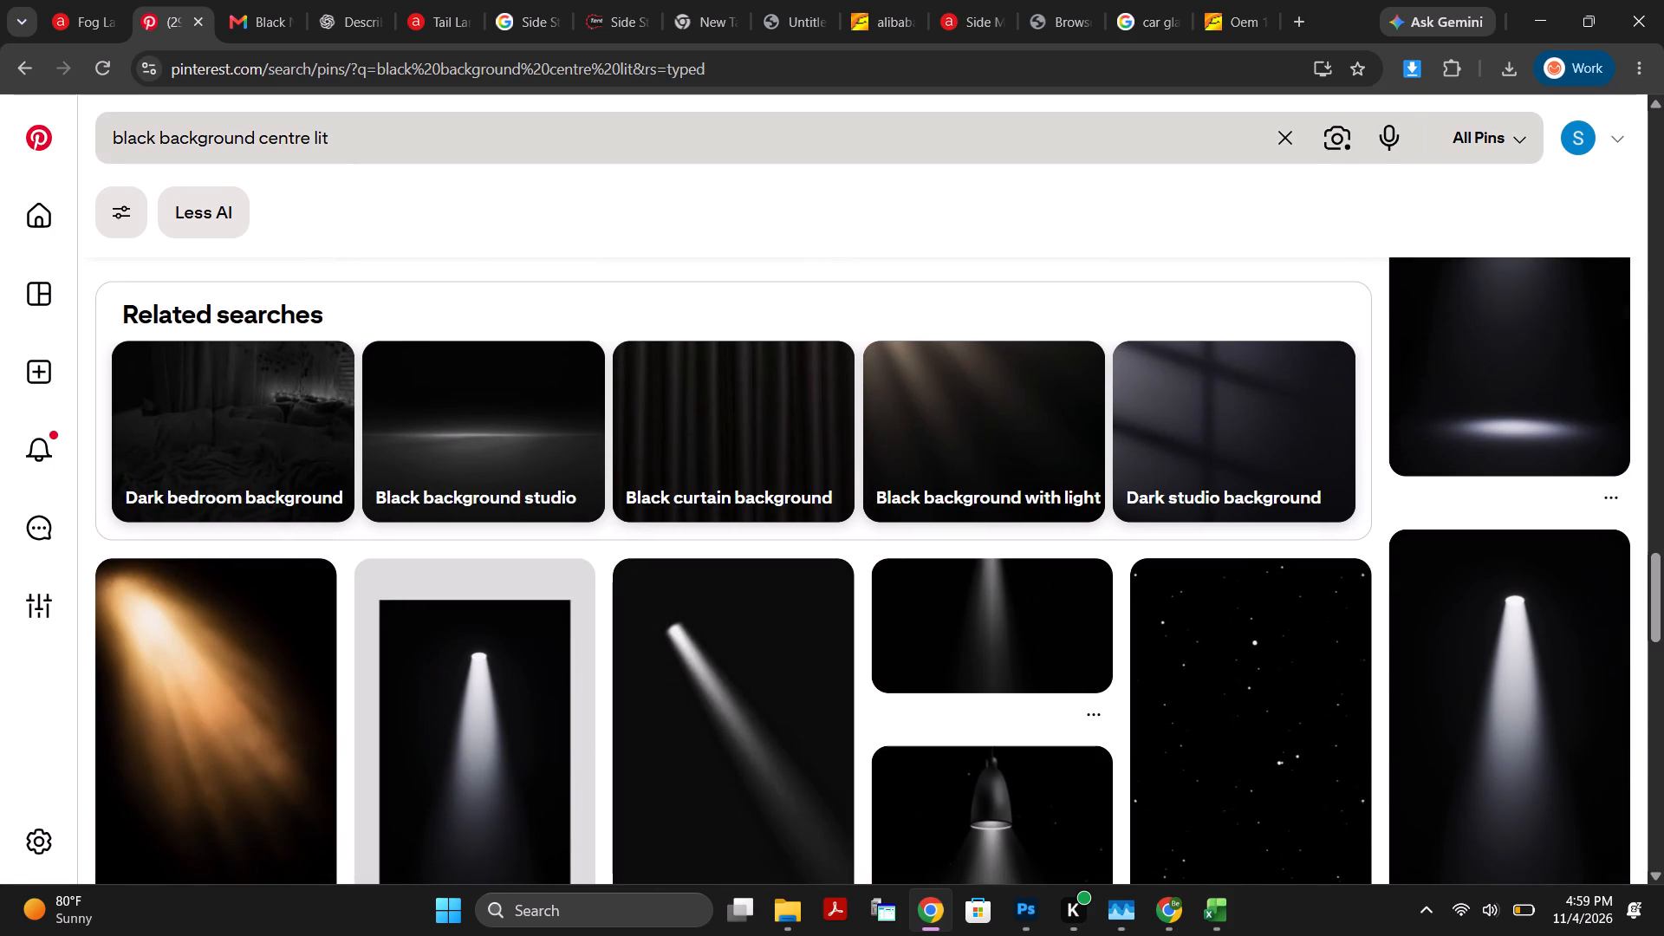
Refine the Pinterest search to "black background redcentre lit" and open the pin with red neon chevron lines above a reflective floor.
{"action": "left_click", "coordinate": [359, 137]}
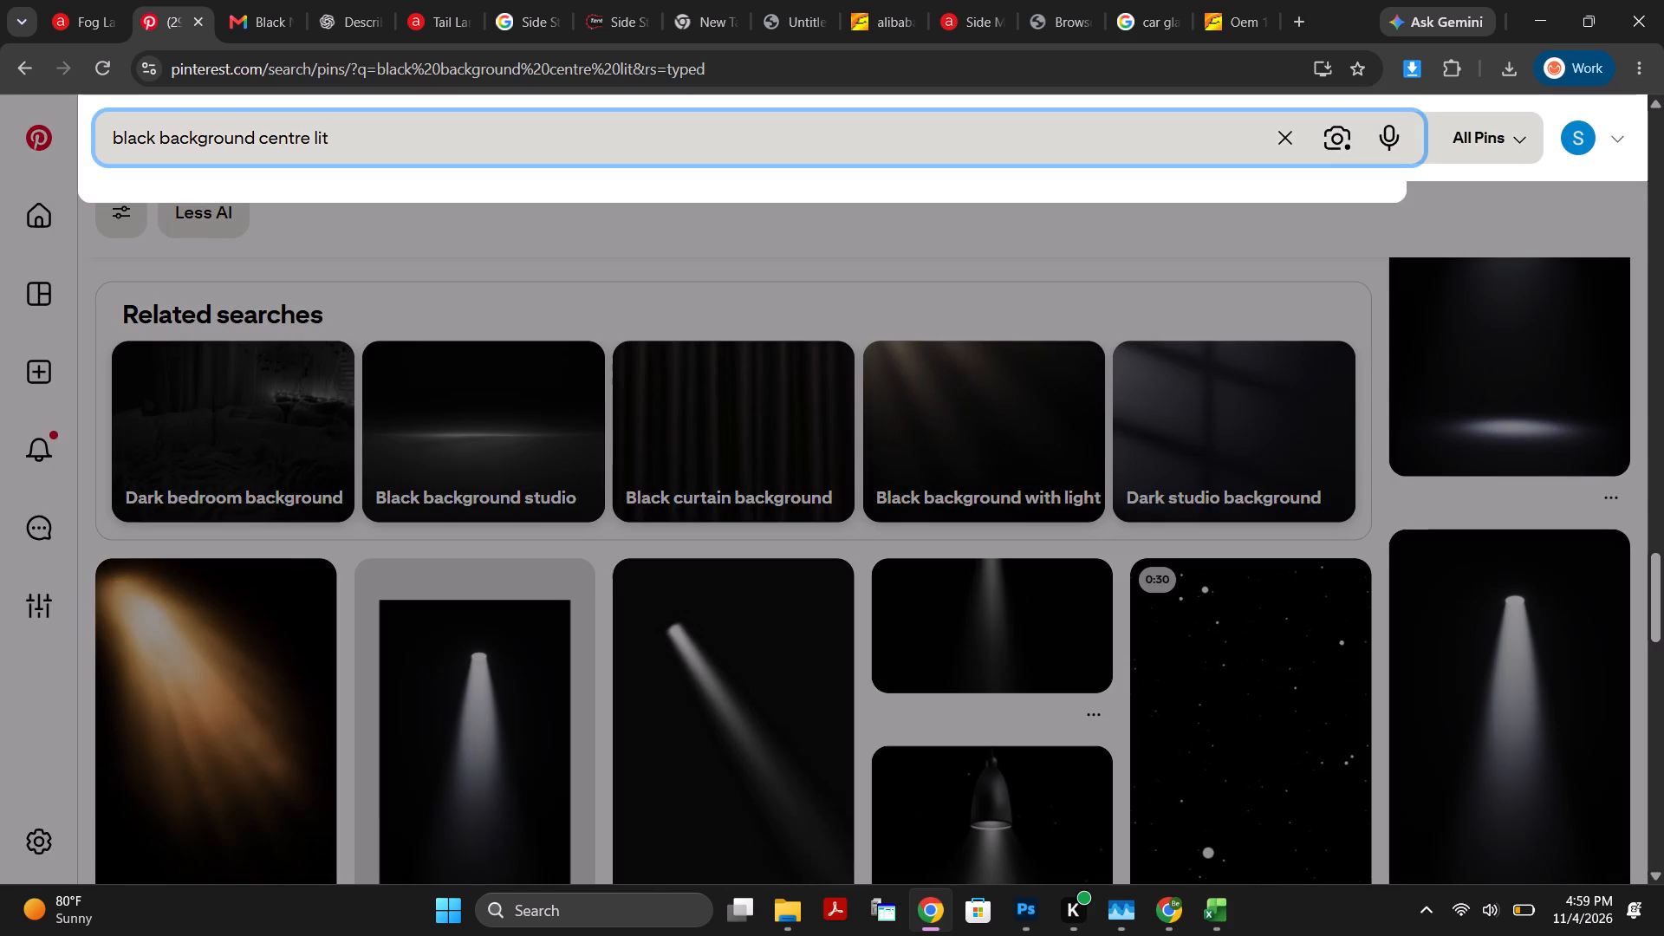
{"action": "left_click", "coordinate": [253, 133]}
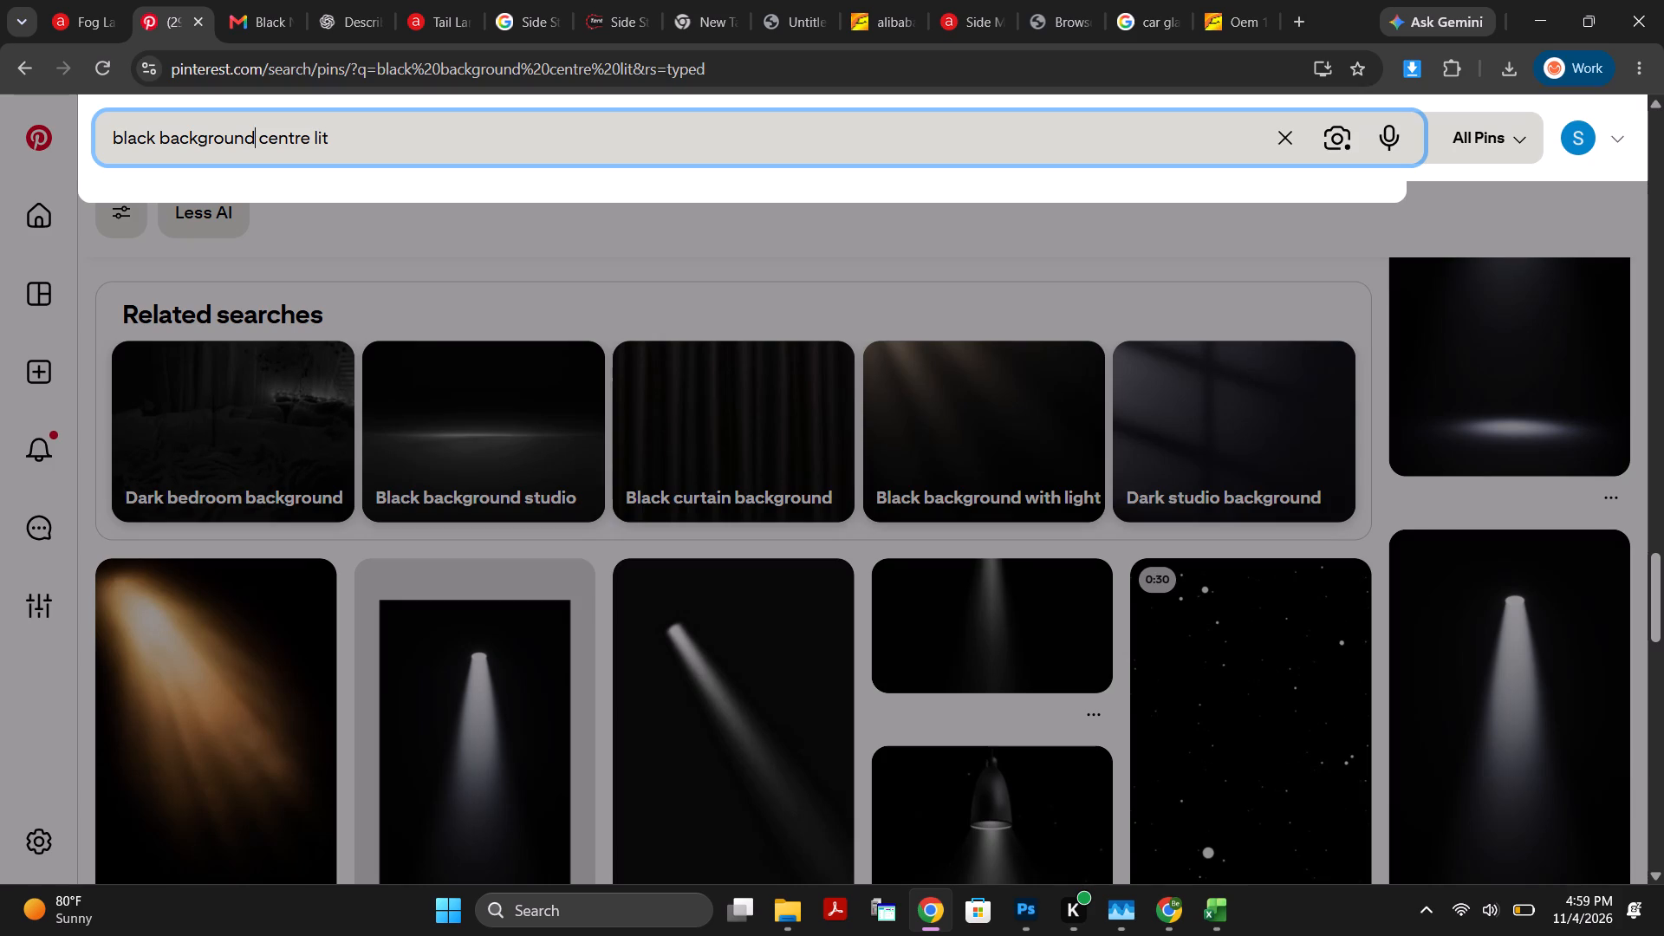
{"action": "left_click", "coordinate": [257, 133]}
{"action": "type", "text": "red"}
{"action": "key", "text": "Return"}
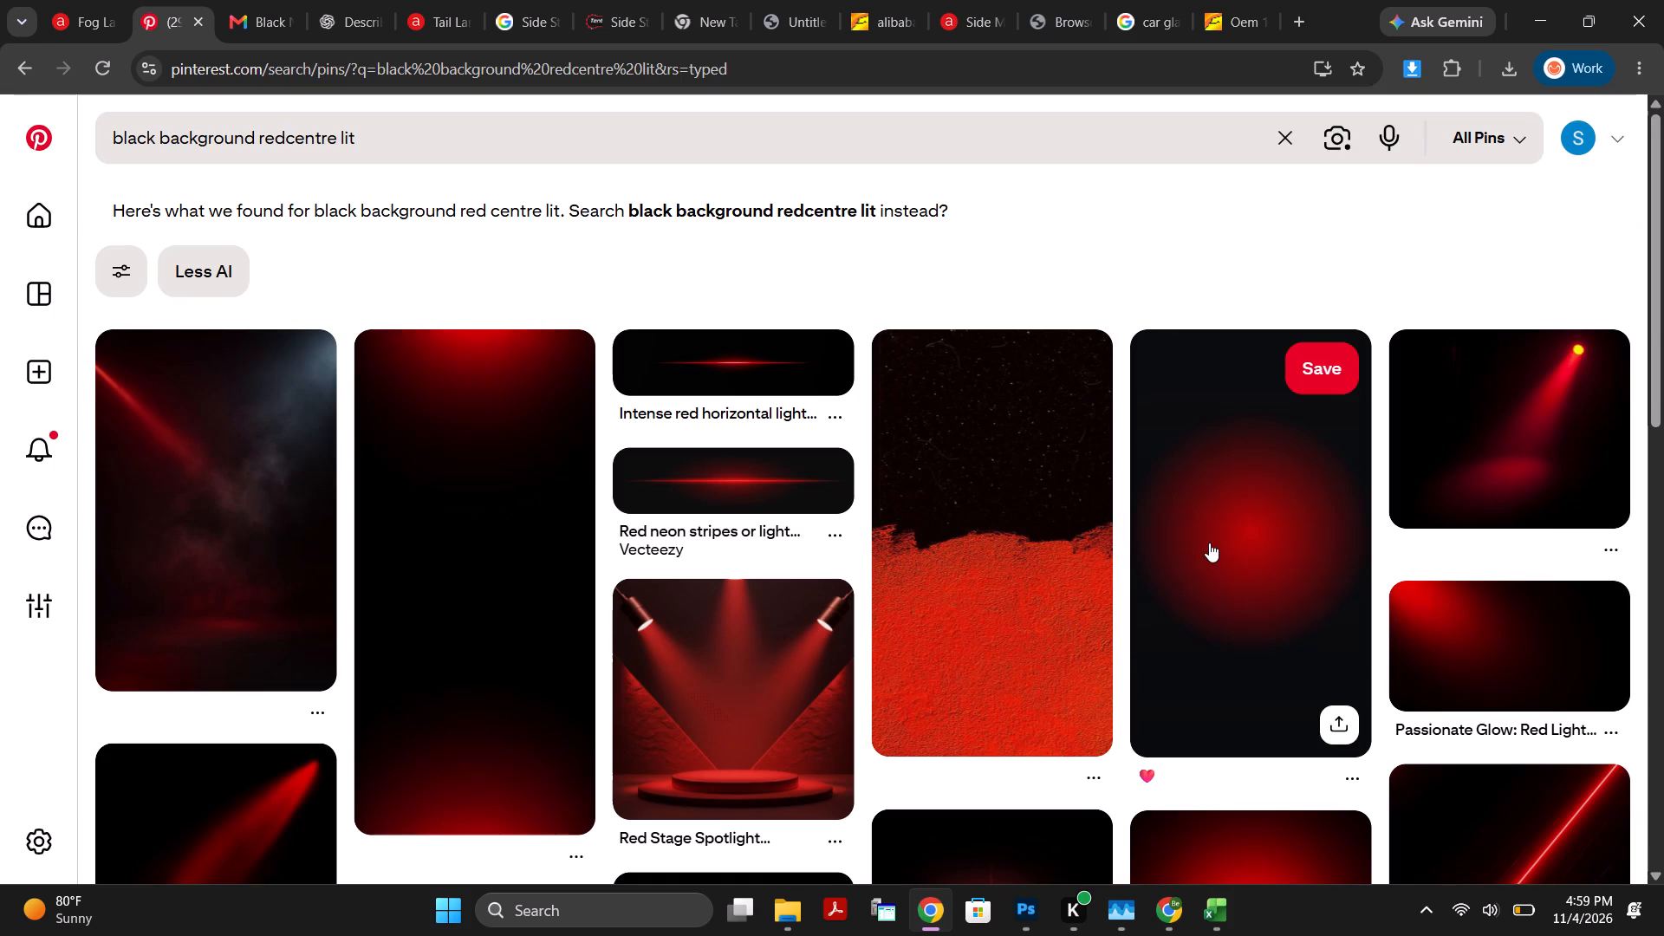
{"action": "scroll", "coordinate": [1041, 576], "scroll_direction": "down", "scroll_amount": 1}
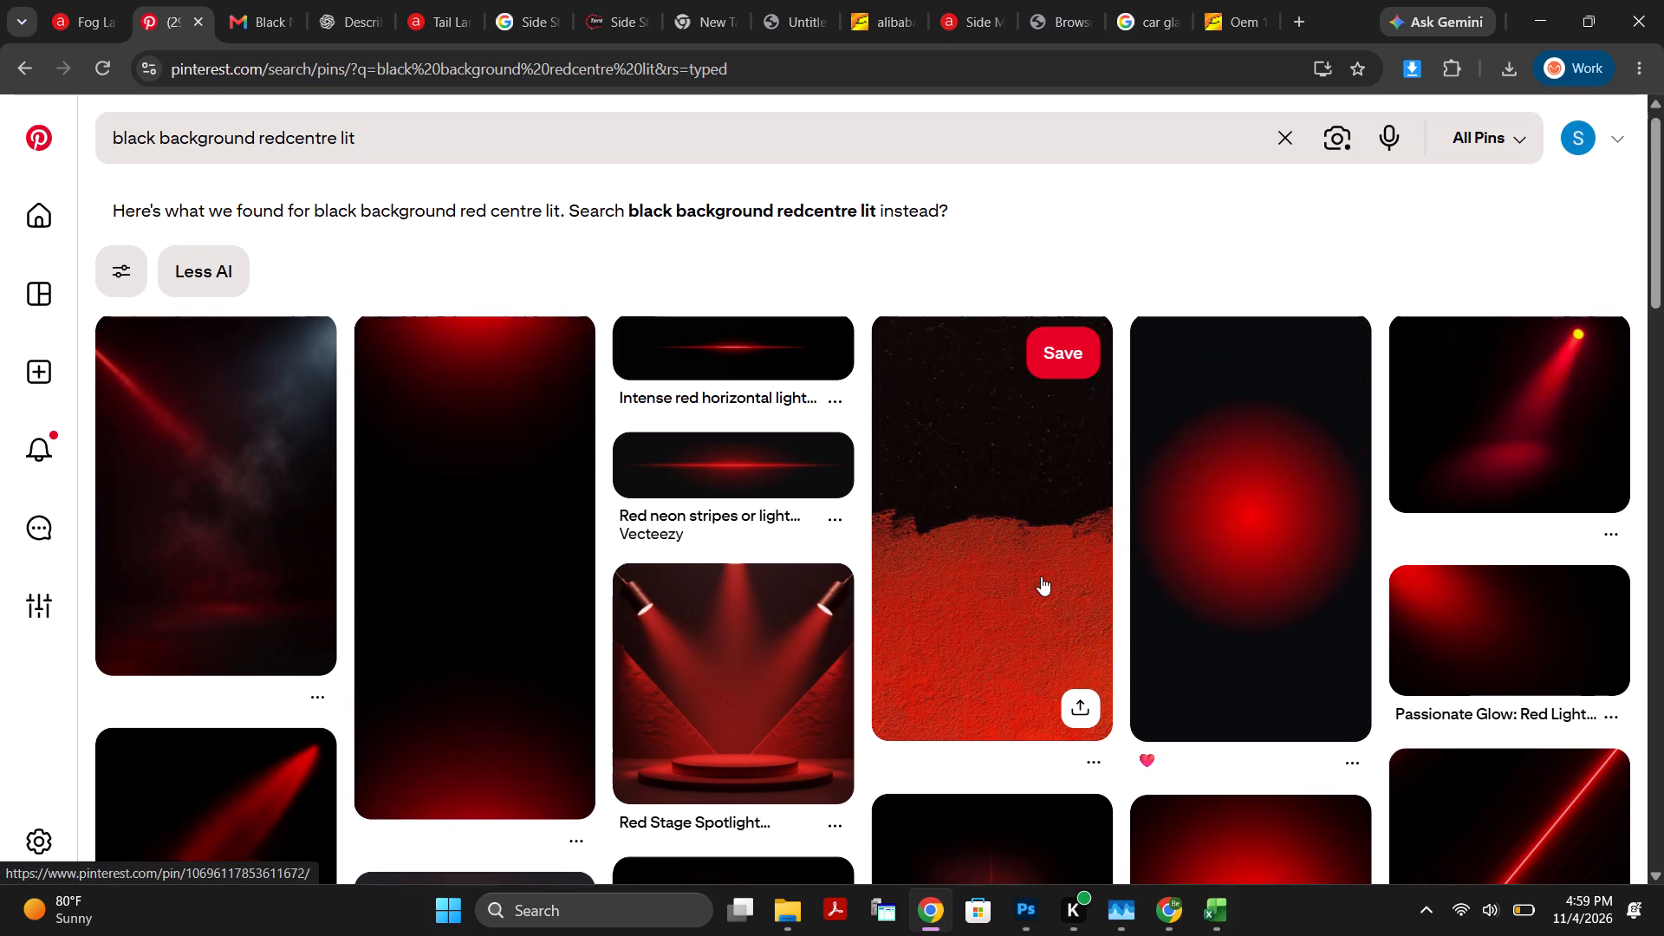
{"action": "scroll", "coordinate": [1037, 524], "scroll_direction": "down", "scroll_amount": 4}
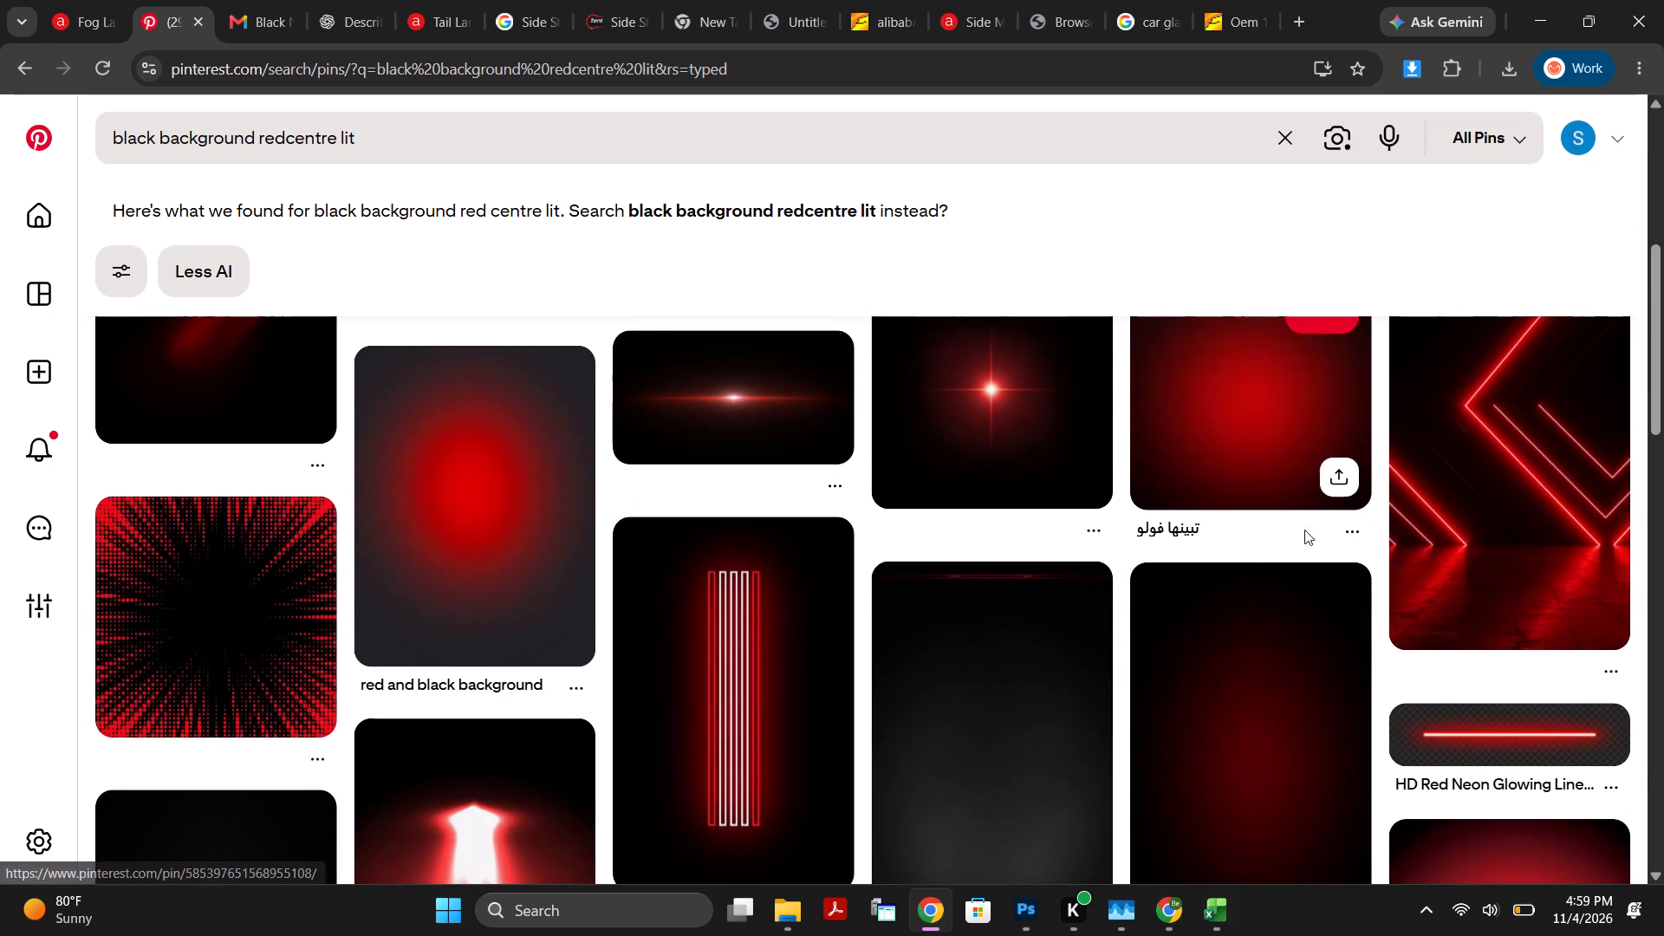
{"action": "left_click", "coordinate": [1498, 505]}
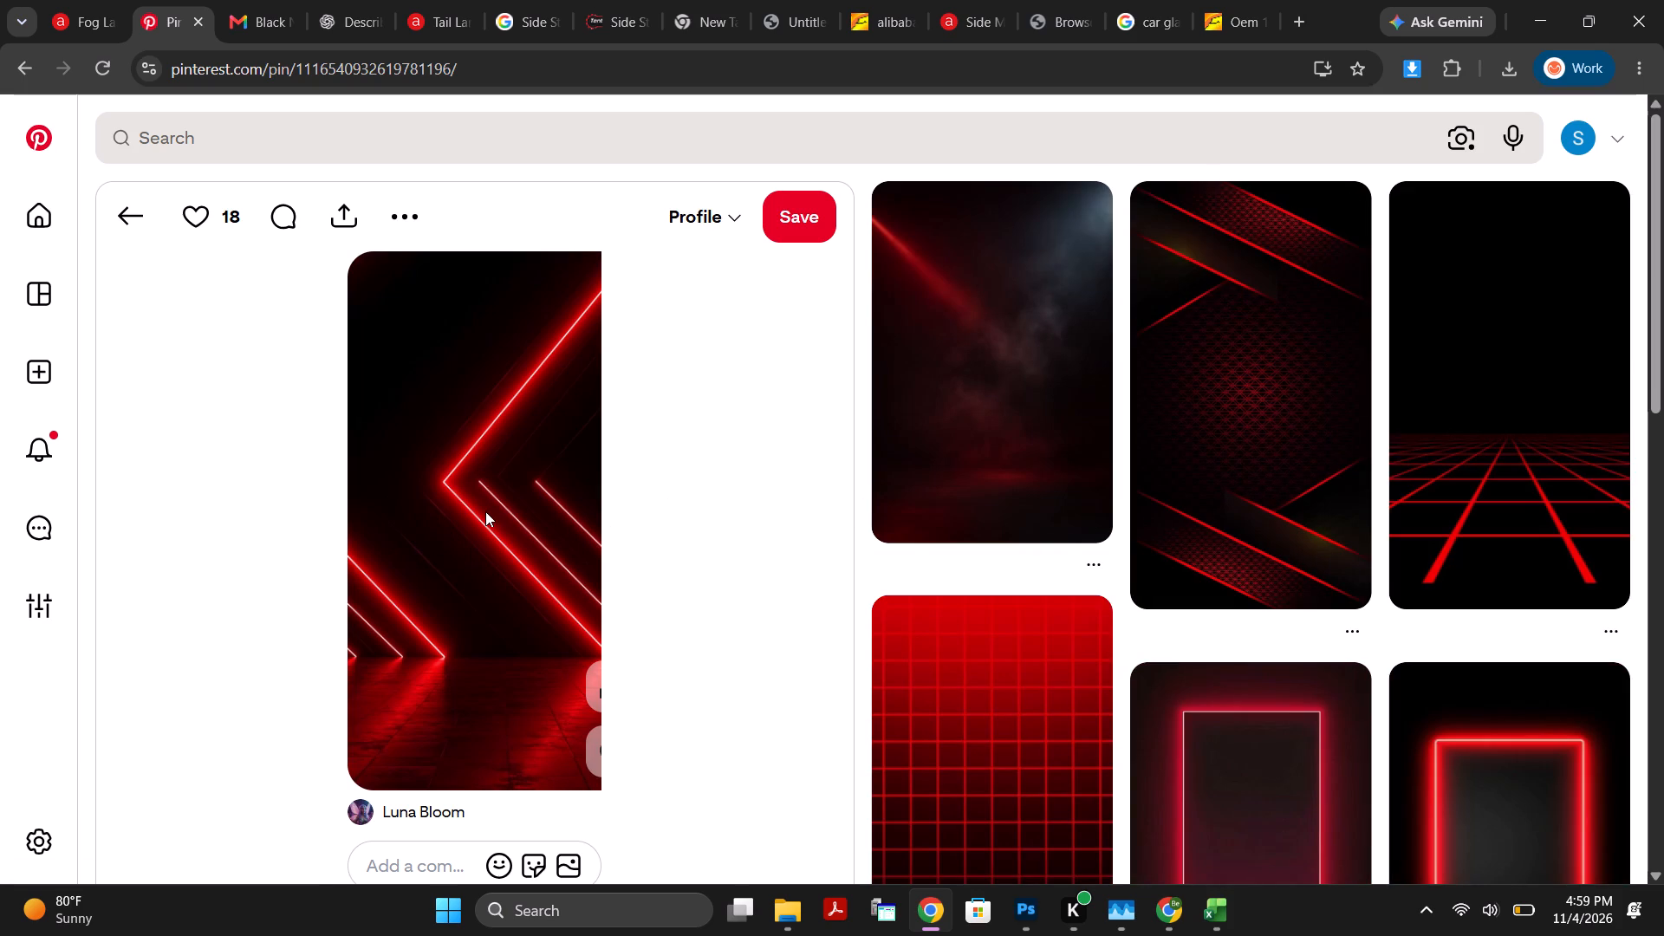
Save the red neon chevron image to the Downloads folder as fffg.
{"action": "left_click", "coordinate": [485, 511]}
{"action": "right_click", "coordinate": [445, 489]}
{"action": "left_click", "coordinate": [604, 549]}
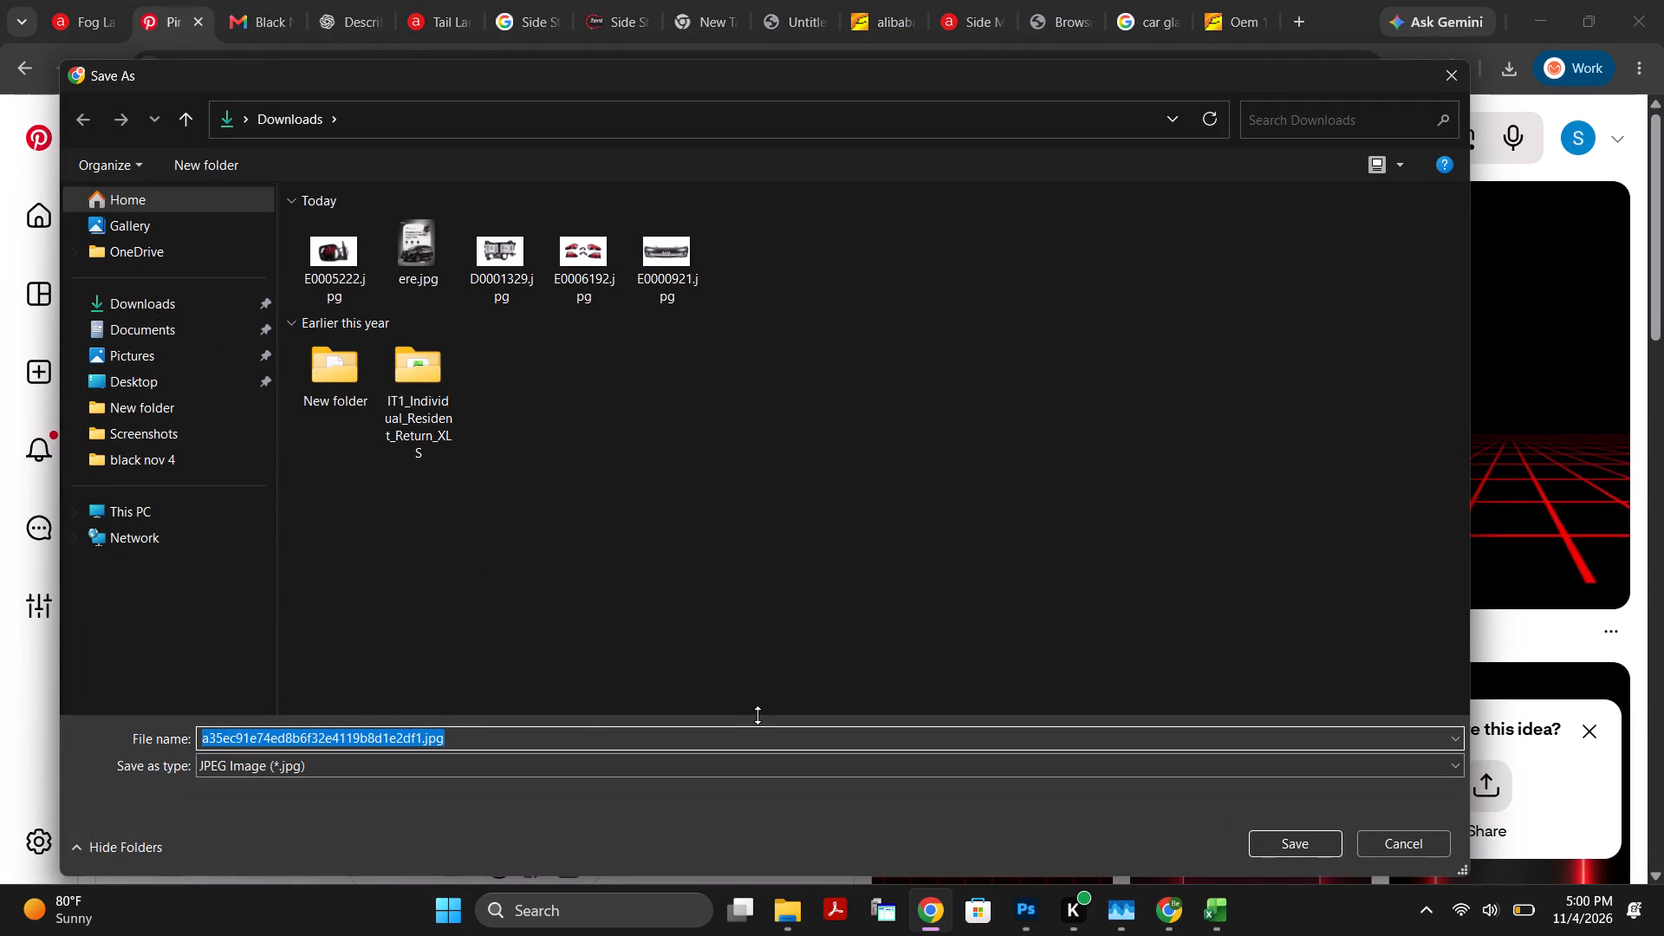
{"action": "key", "text": "f"}
{"action": "key", "text": "f"}
{"action": "type", "text": "fg"}
{"action": "left_click", "coordinate": [1284, 848]}
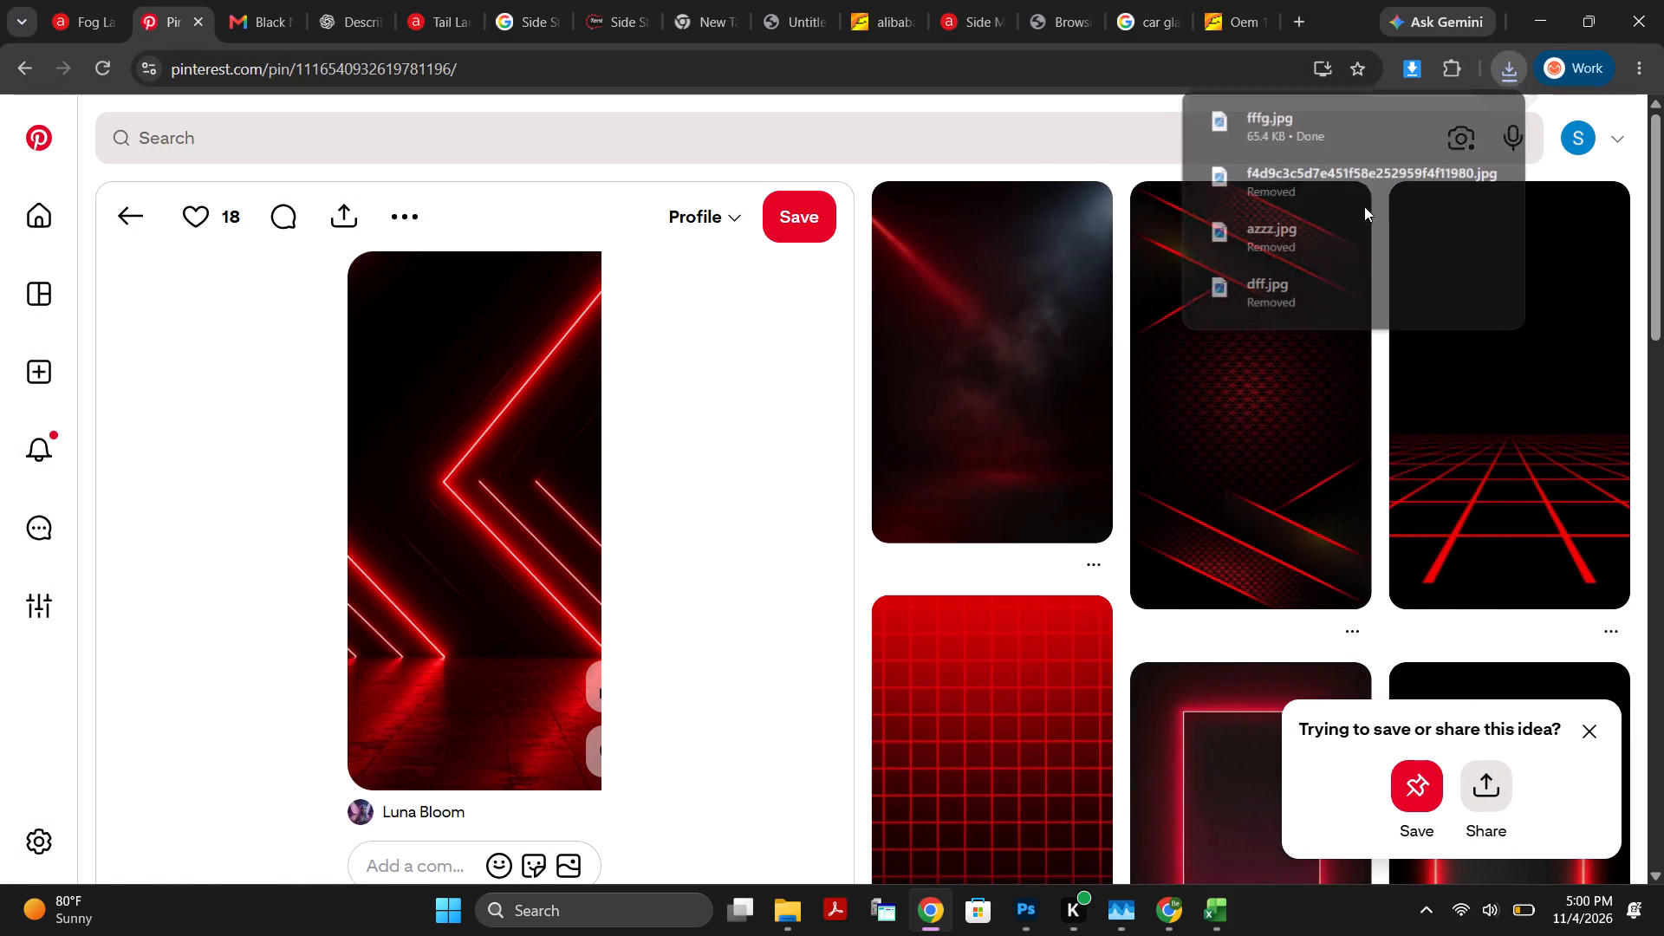
Show the downloaded fffg.jpg in its folder.
{"action": "left_click", "coordinate": [1459, 120]}
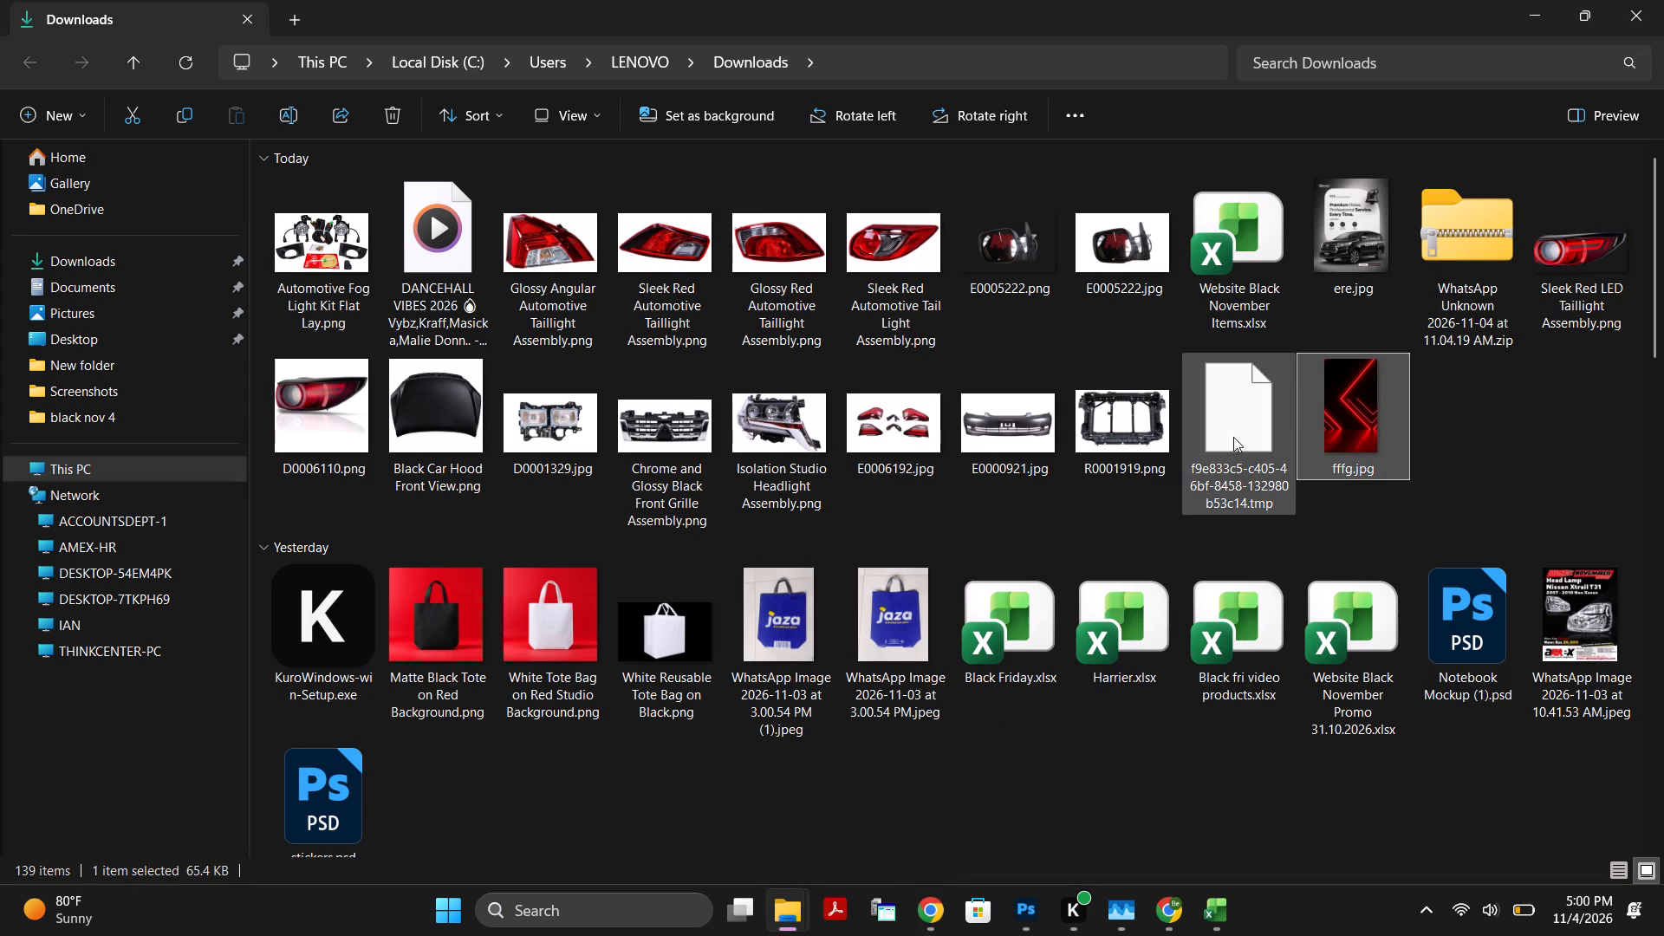
{"action": "left_click_drag", "start_coordinate": [1368, 411], "coordinate": [1098, 769]}
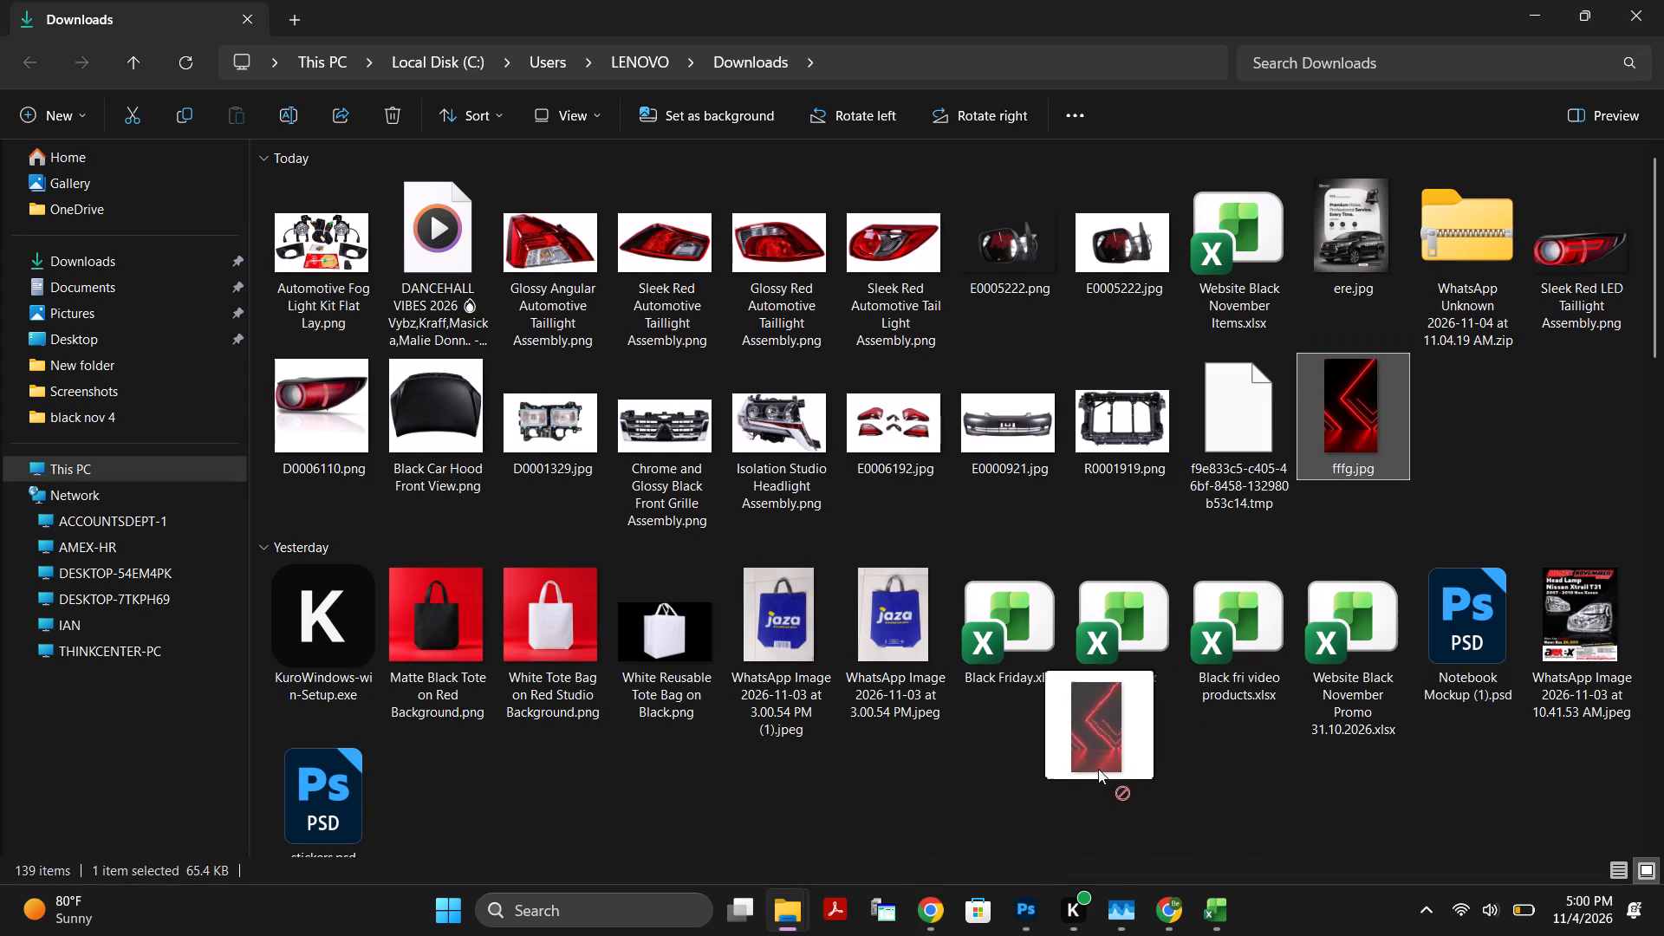
{"action": "left_click_drag", "start_coordinate": [1098, 769], "coordinate": [1326, 432]}
Return to Photoshop, collapse the Properties, and close the fog light kit smart object document, saving its changes.
{"action": "left_click", "coordinate": [1018, 930]}
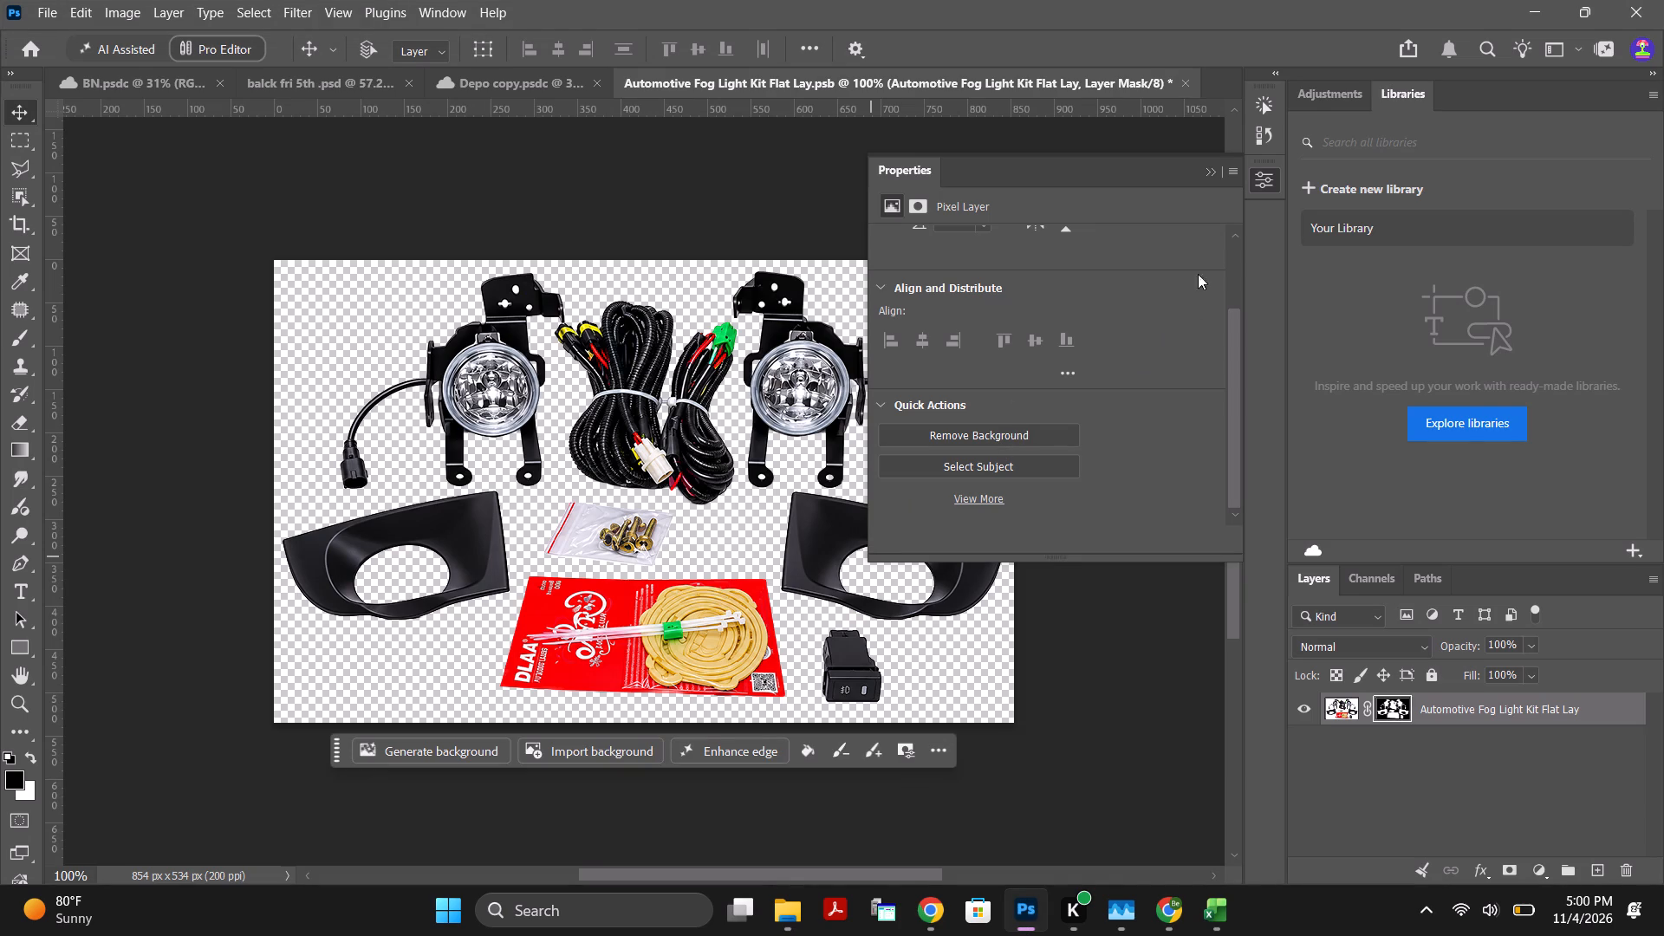
{"action": "left_click", "coordinate": [1209, 167]}
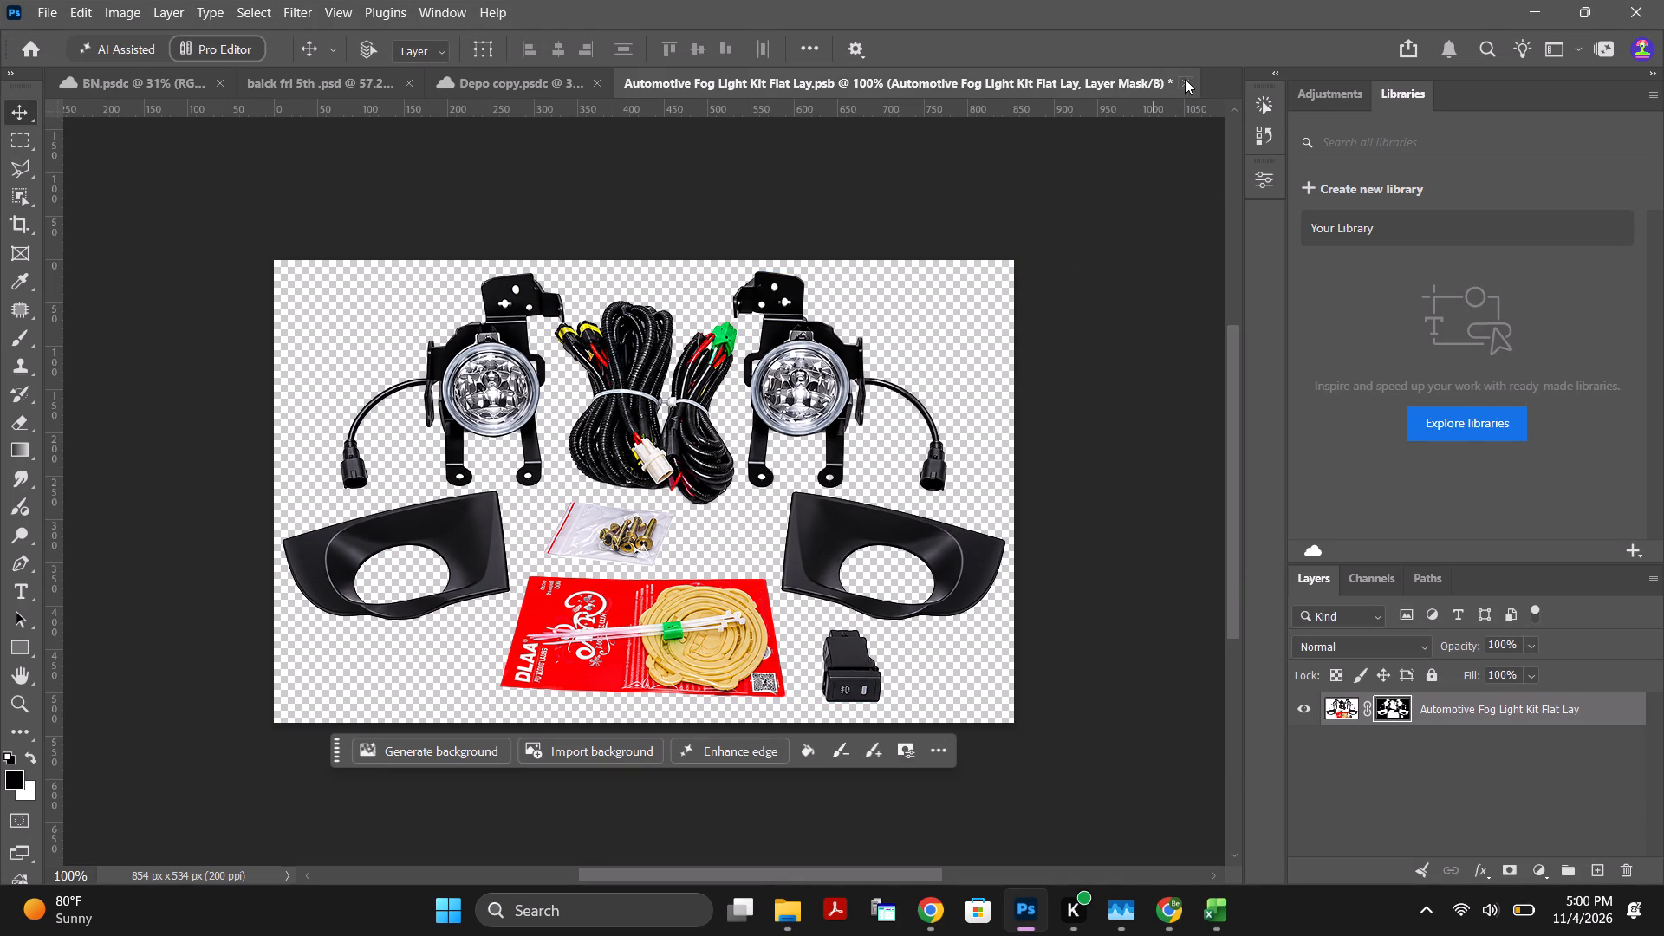
{"action": "left_click", "coordinate": [1185, 79]}
{"action": "left_click", "coordinate": [795, 359]}
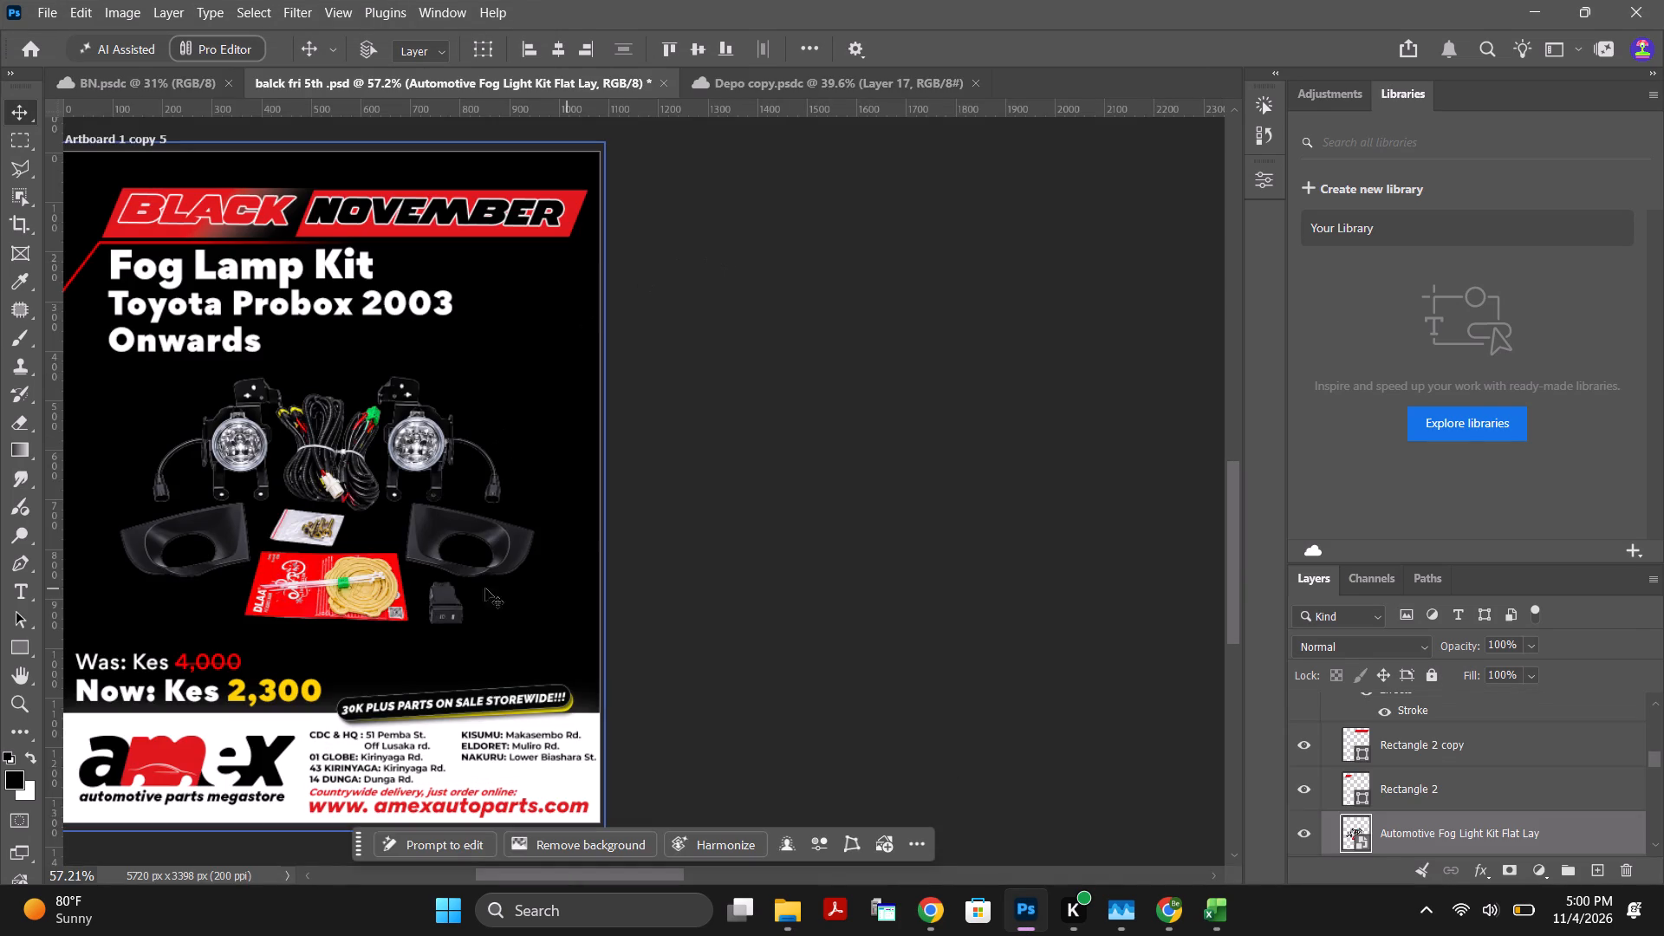
{"action": "left_click", "coordinate": [906, 481]}
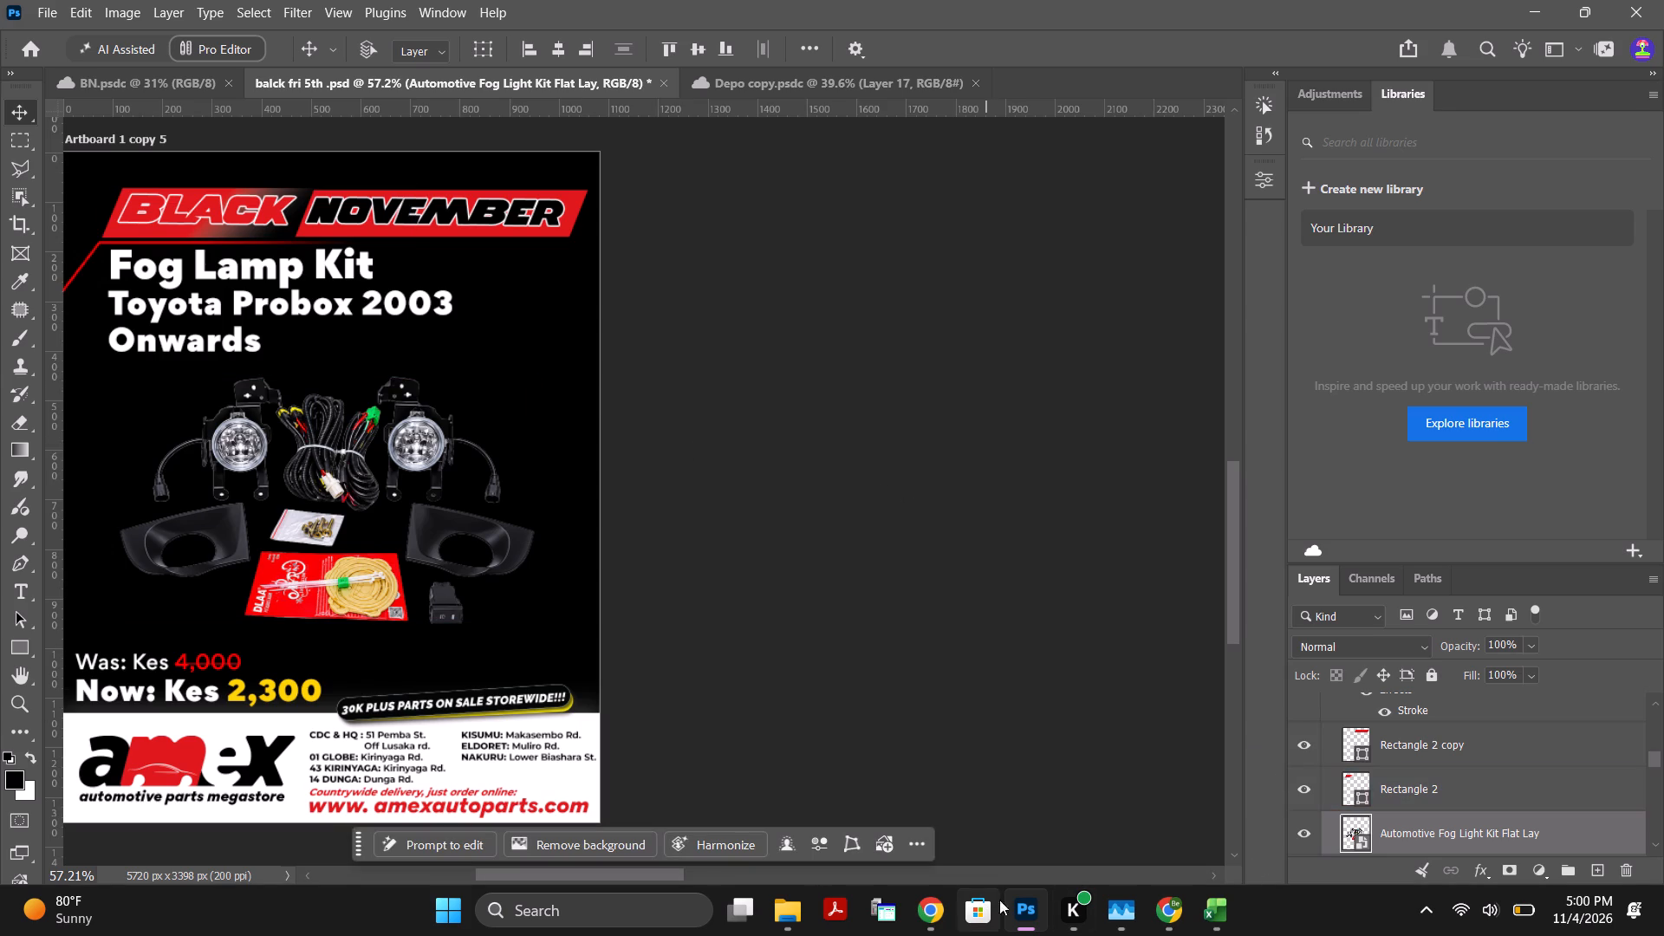
Place fffg.jpg from Downloads into the Artboard 1 copy 5 poster, directly above the Automotive Fog Light Kit Flat Lay layer.
{"action": "left_click", "coordinate": [780, 913]}
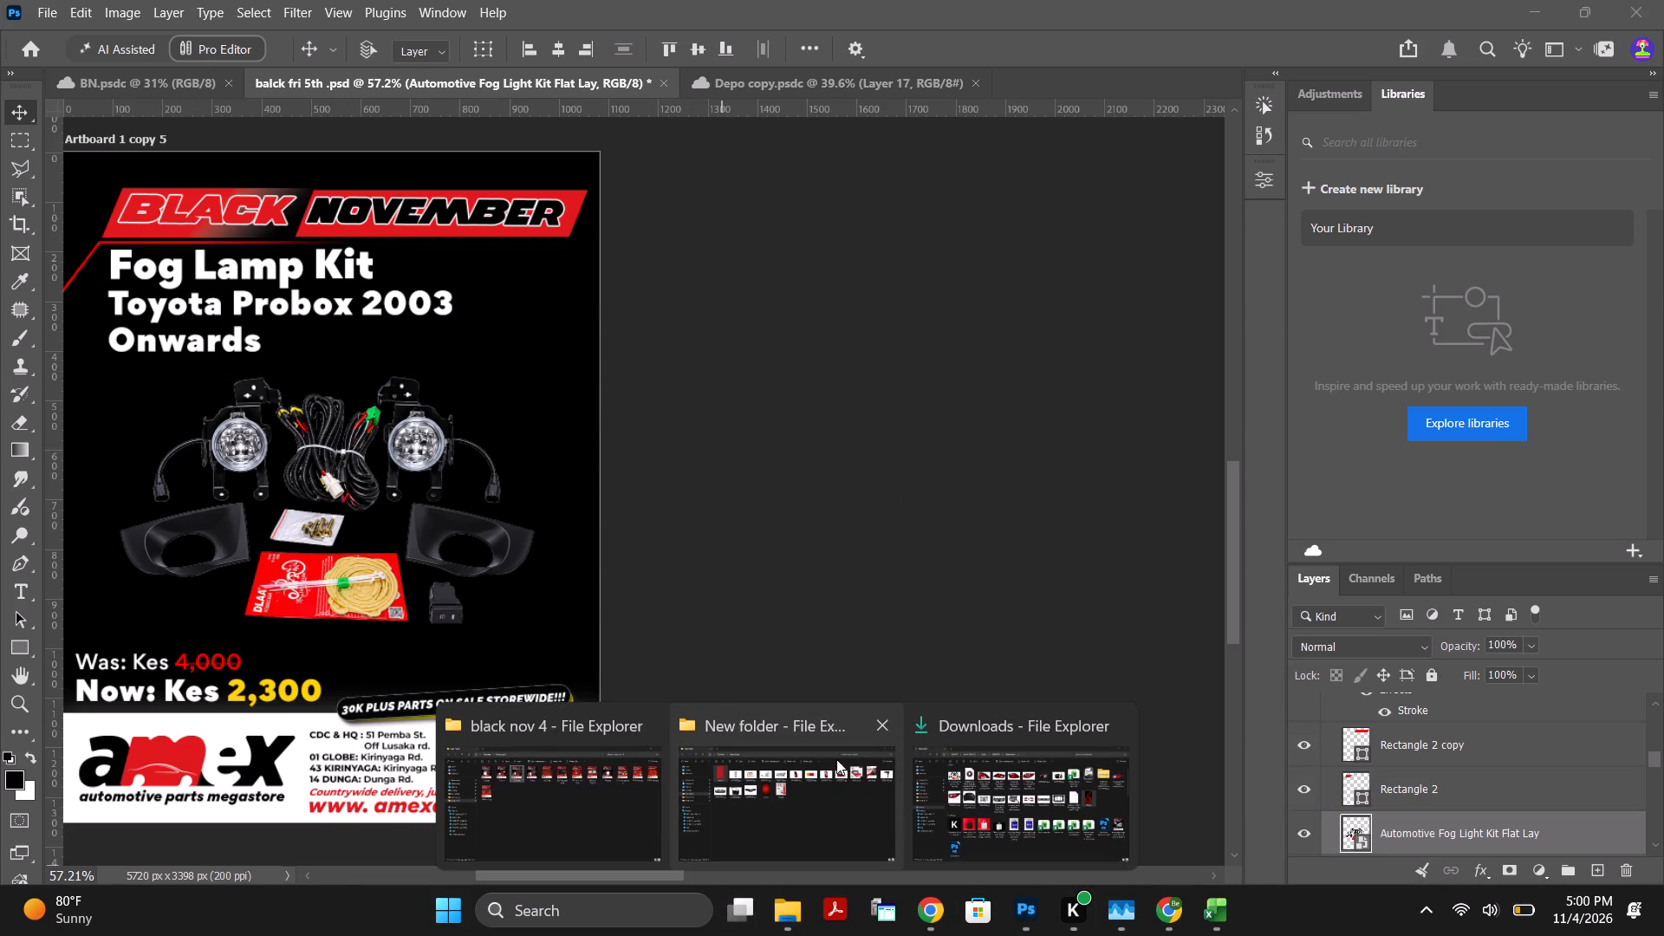
{"action": "left_click", "coordinate": [1014, 791]}
{"action": "left_click_drag", "start_coordinate": [1375, 411], "coordinate": [1131, 754]}
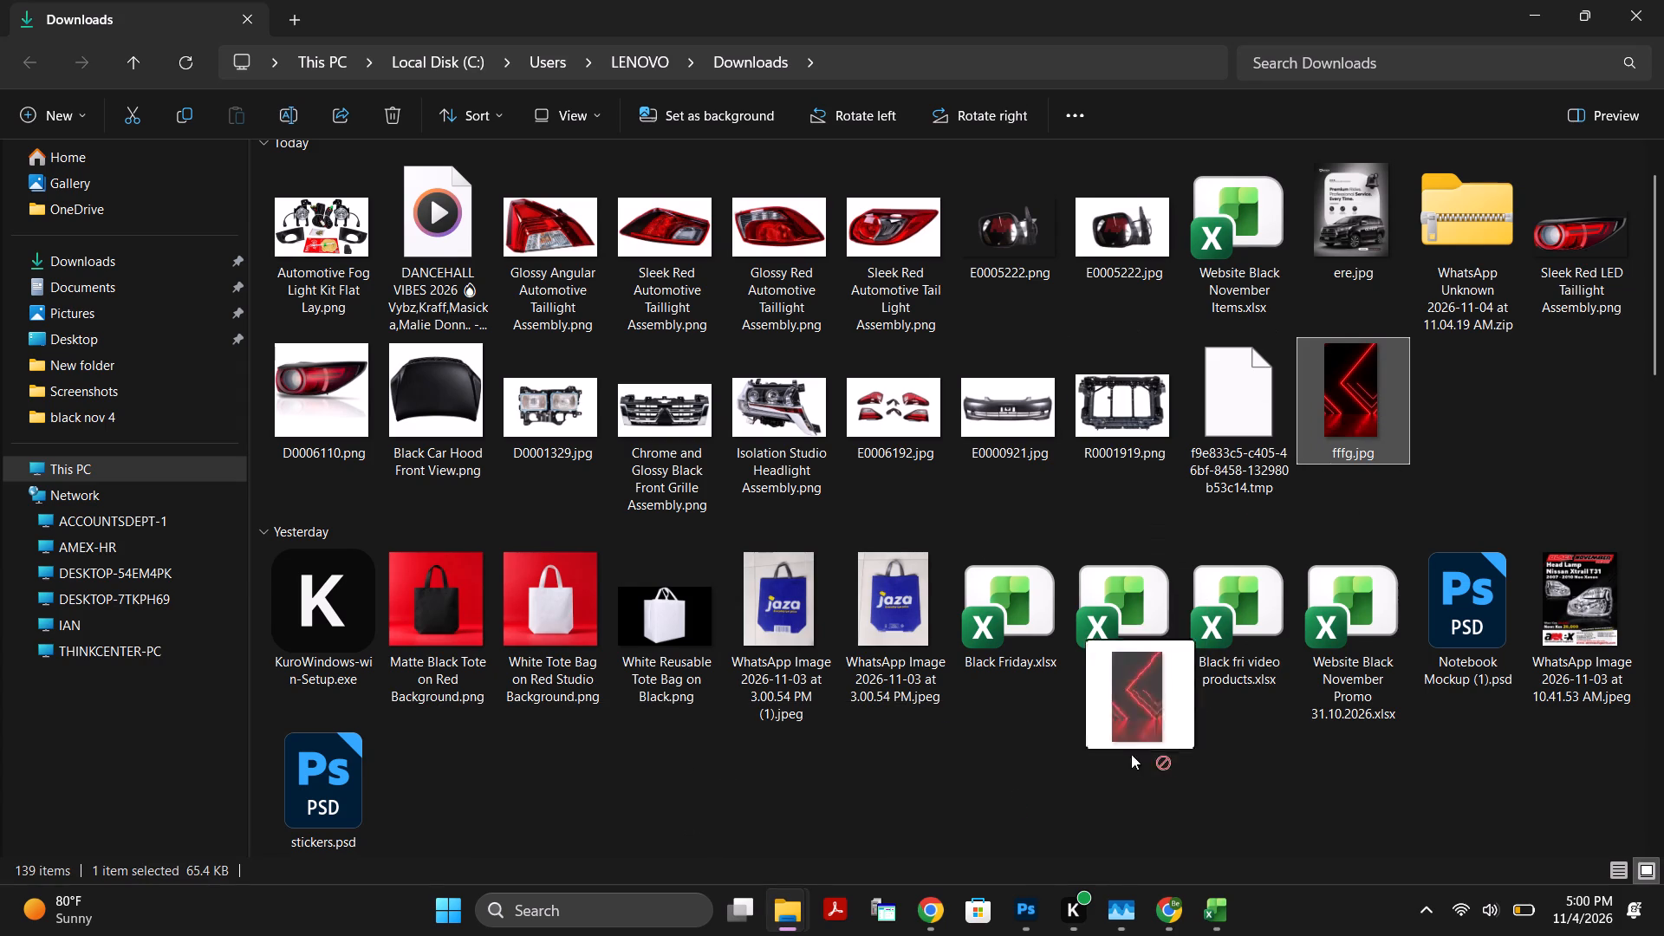
{"action": "left_click_drag", "start_coordinate": [1131, 754], "coordinate": [446, 478]}
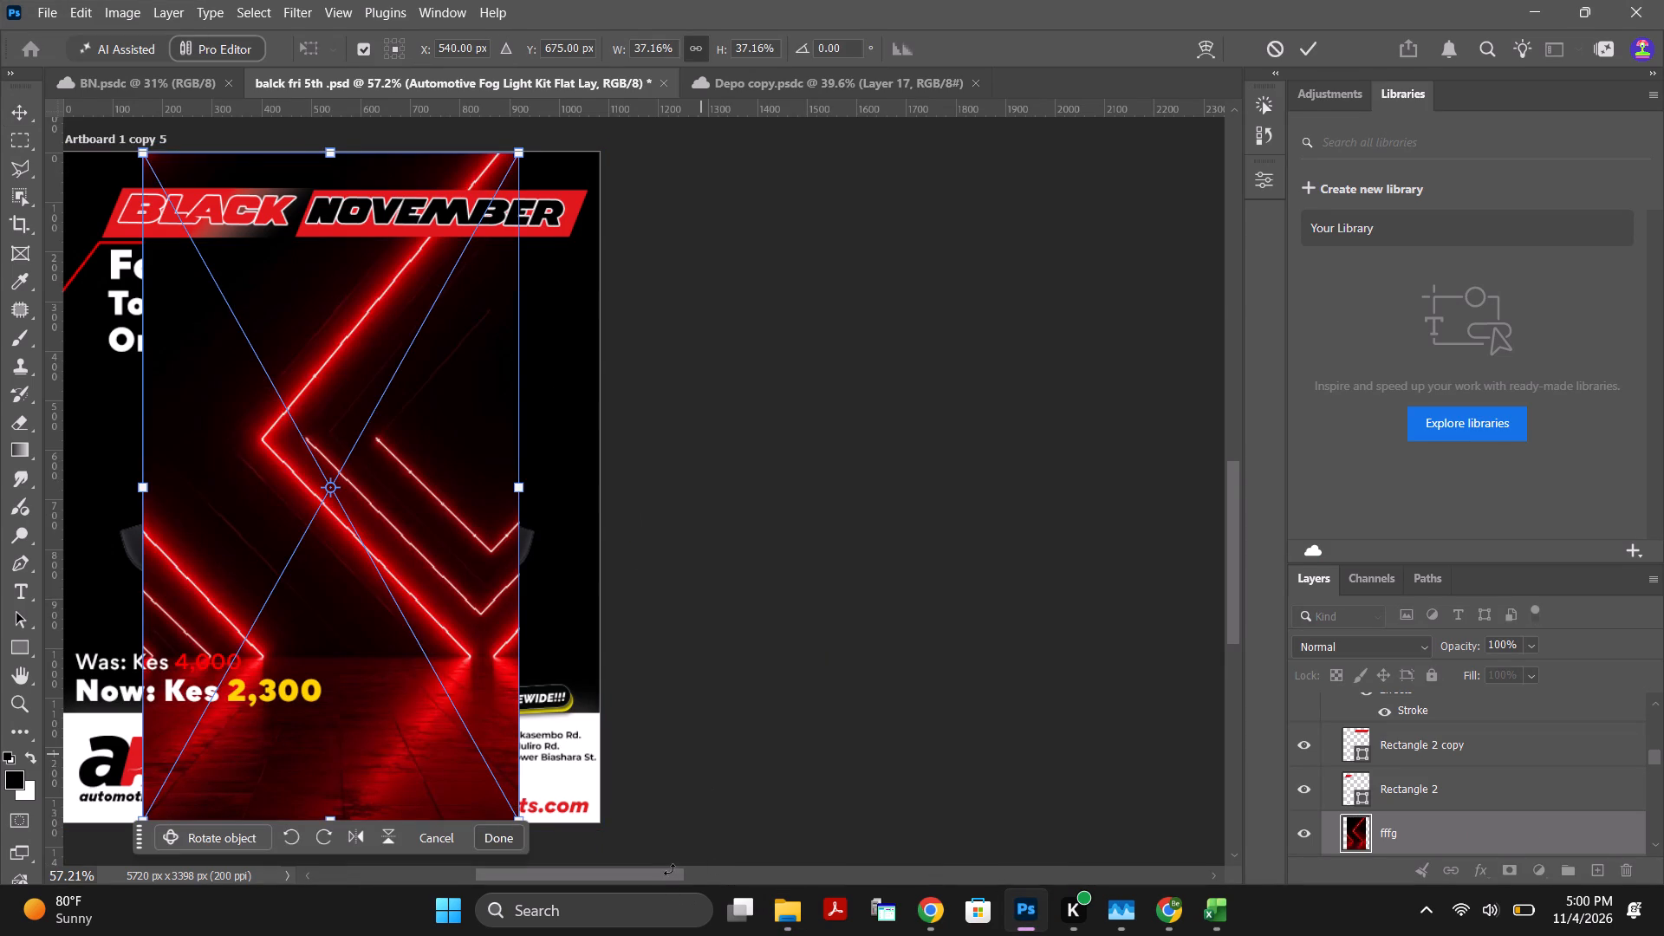
Scale the placed fffg image to about 55.37% width and 48.63% height so it spans the artboard width, and apply the transform.
{"action": "left_click_drag", "start_coordinate": [664, 876], "coordinate": [631, 874]}
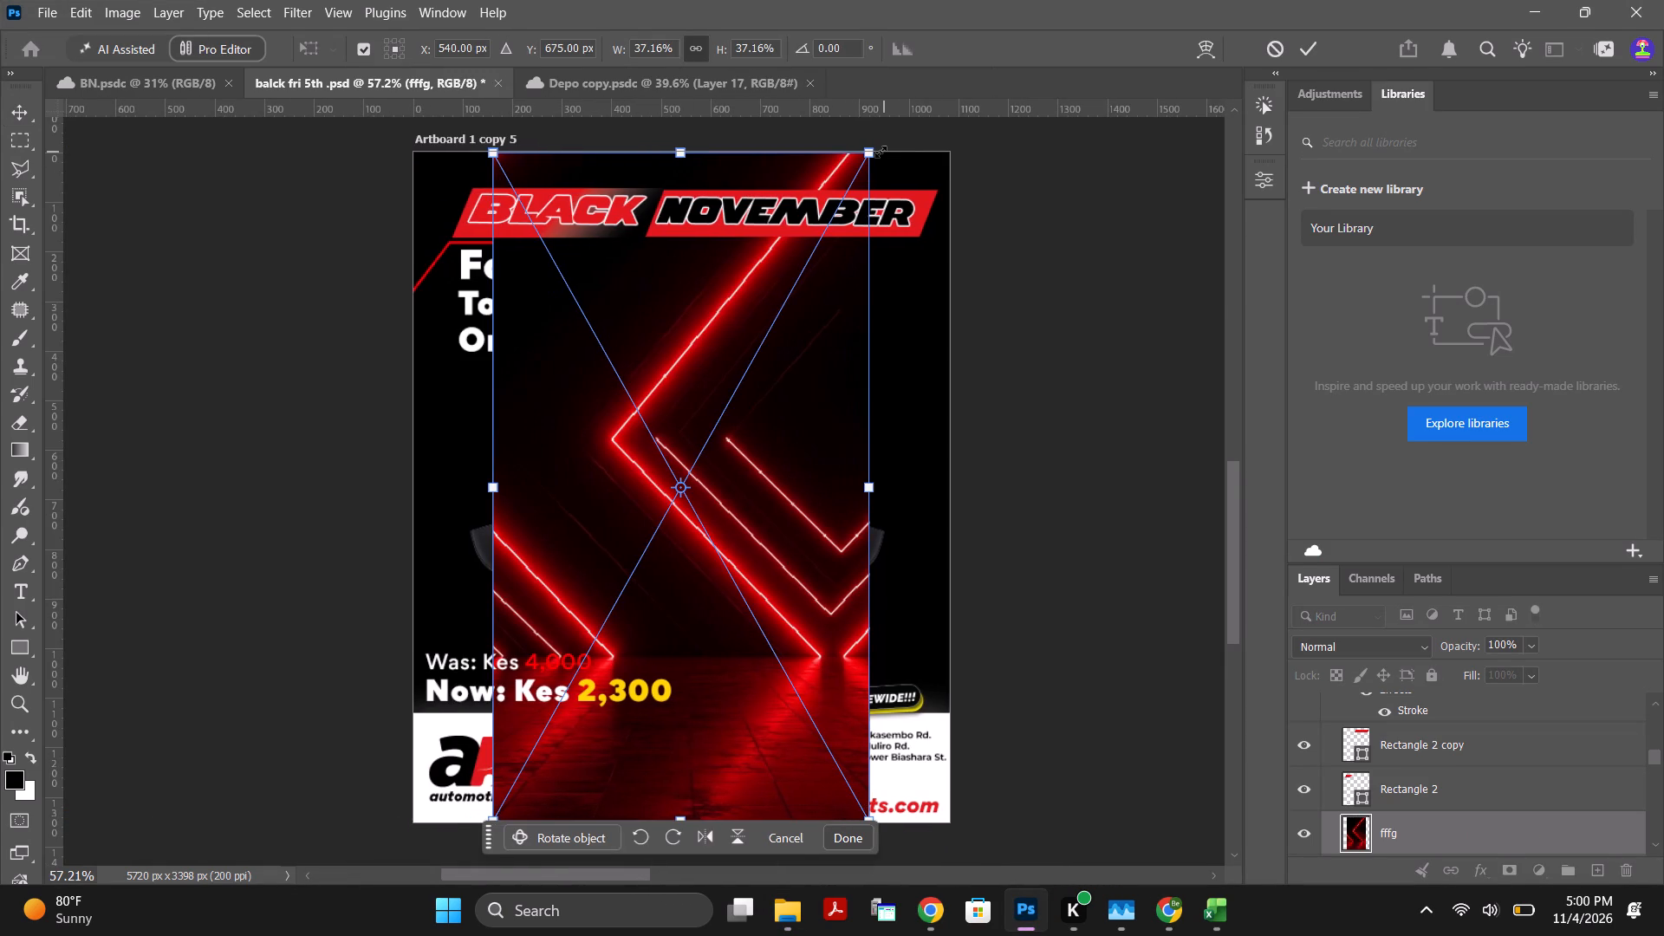
{"action": "left_click_drag", "start_coordinate": [874, 148], "coordinate": [926, 120]}
{"action": "left_click_drag", "start_coordinate": [812, 357], "coordinate": [807, 503]}
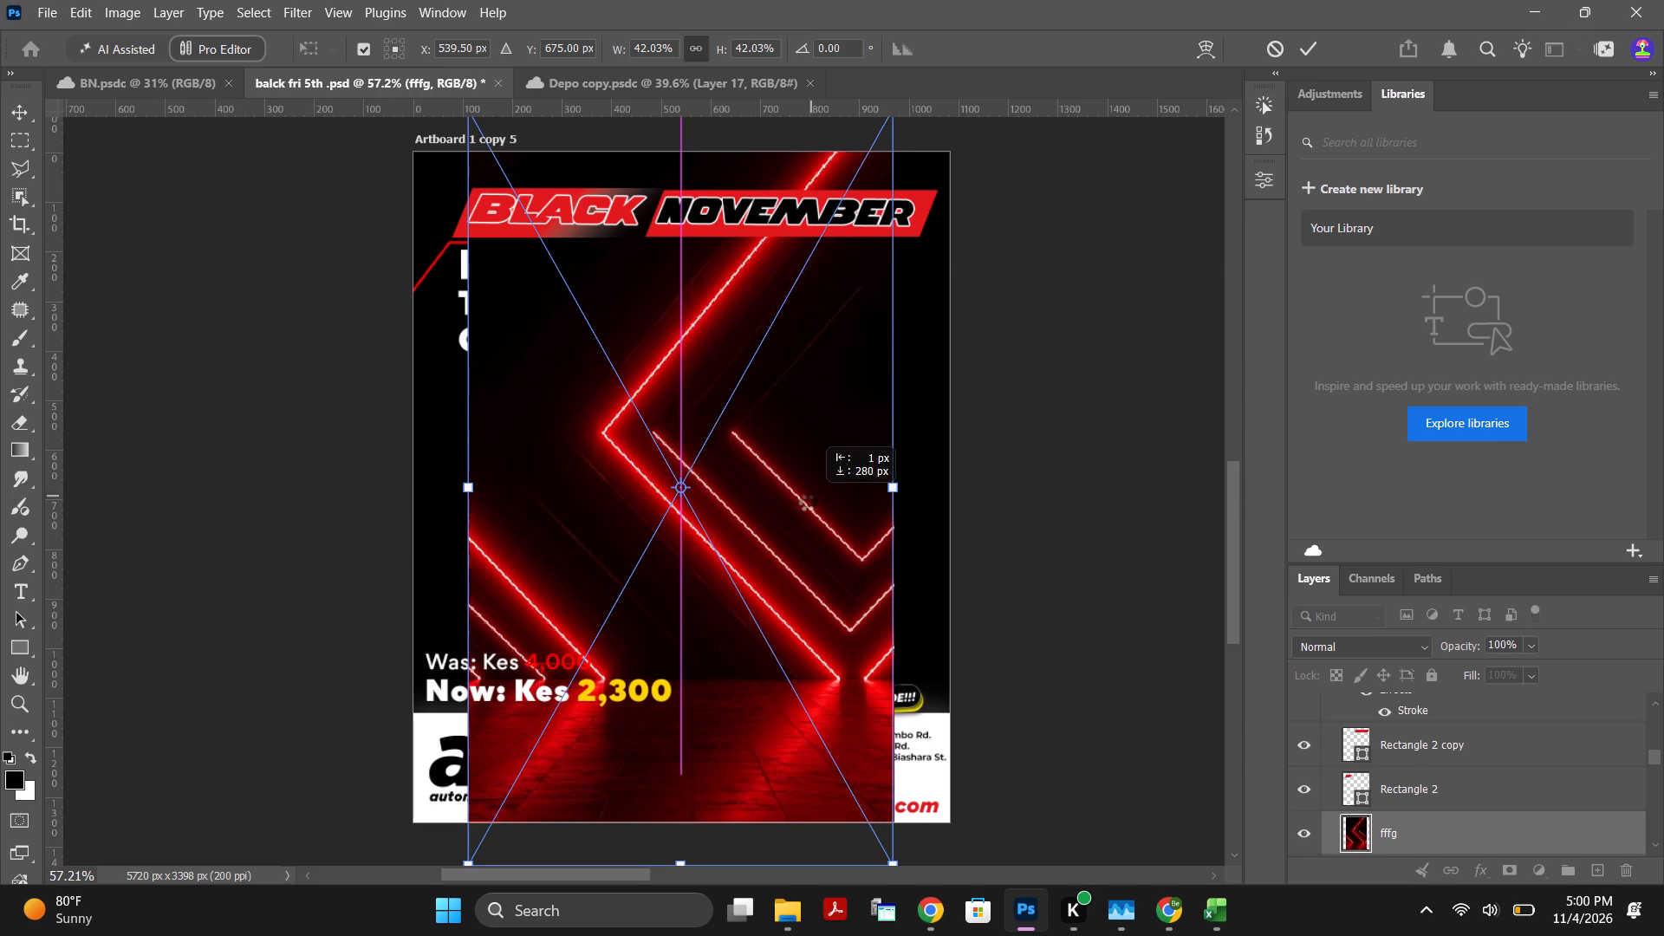
{"action": "left_click_drag", "start_coordinate": [807, 503], "coordinate": [754, 394]}
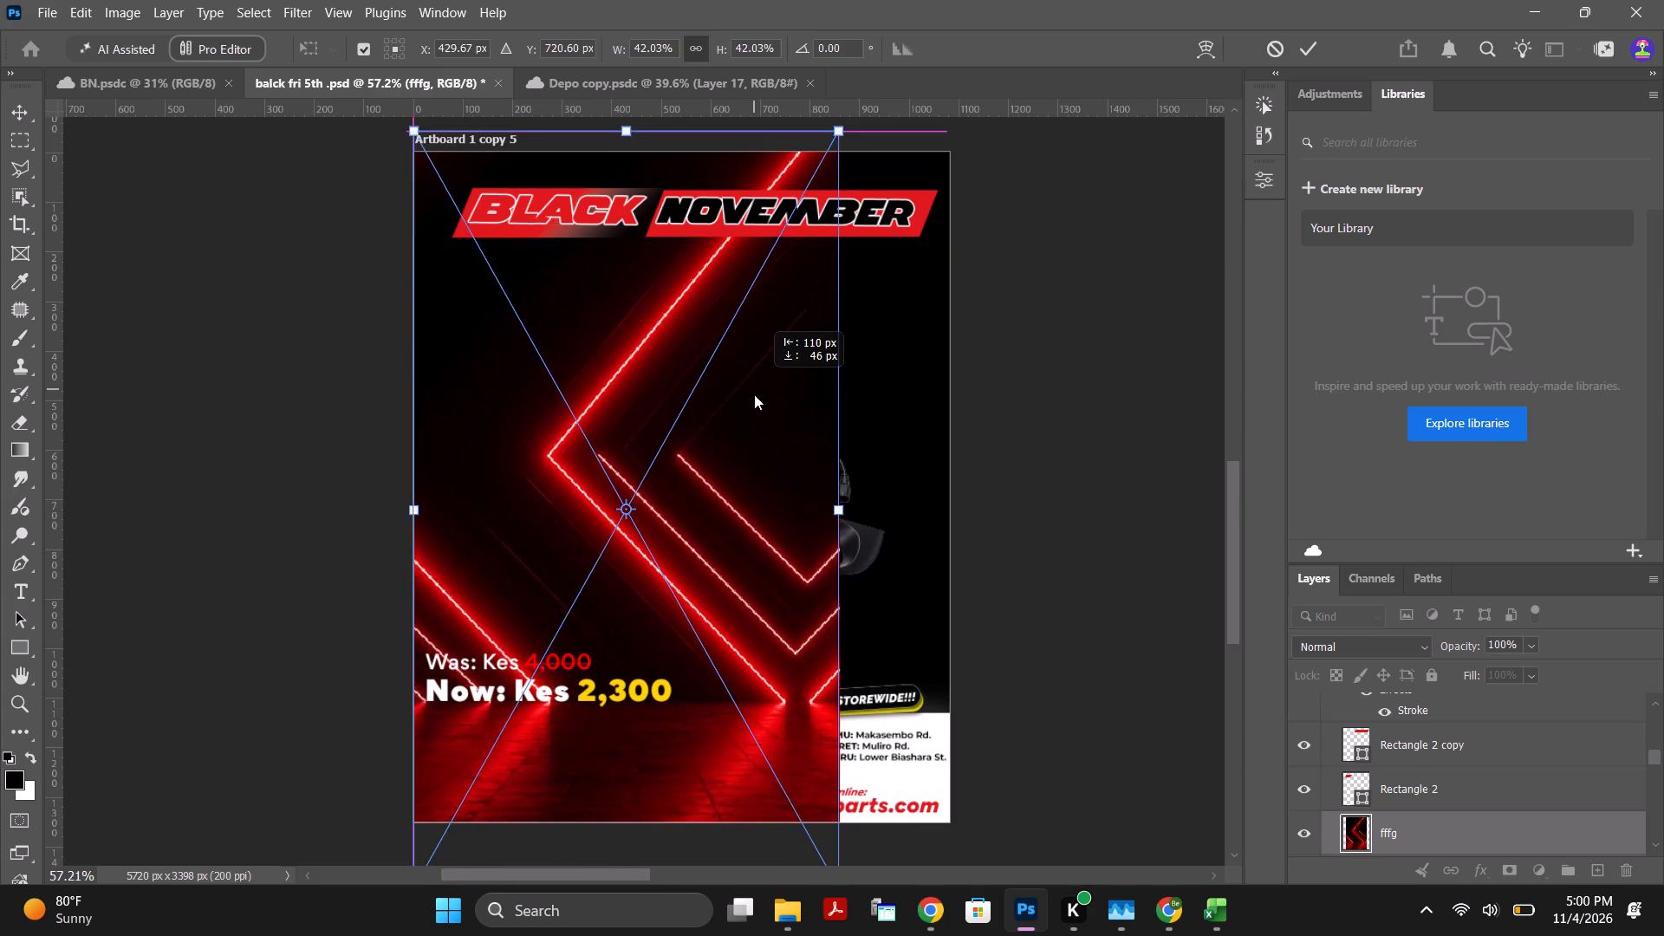
{"action": "left_click_drag", "start_coordinate": [754, 394], "coordinate": [758, 400]}
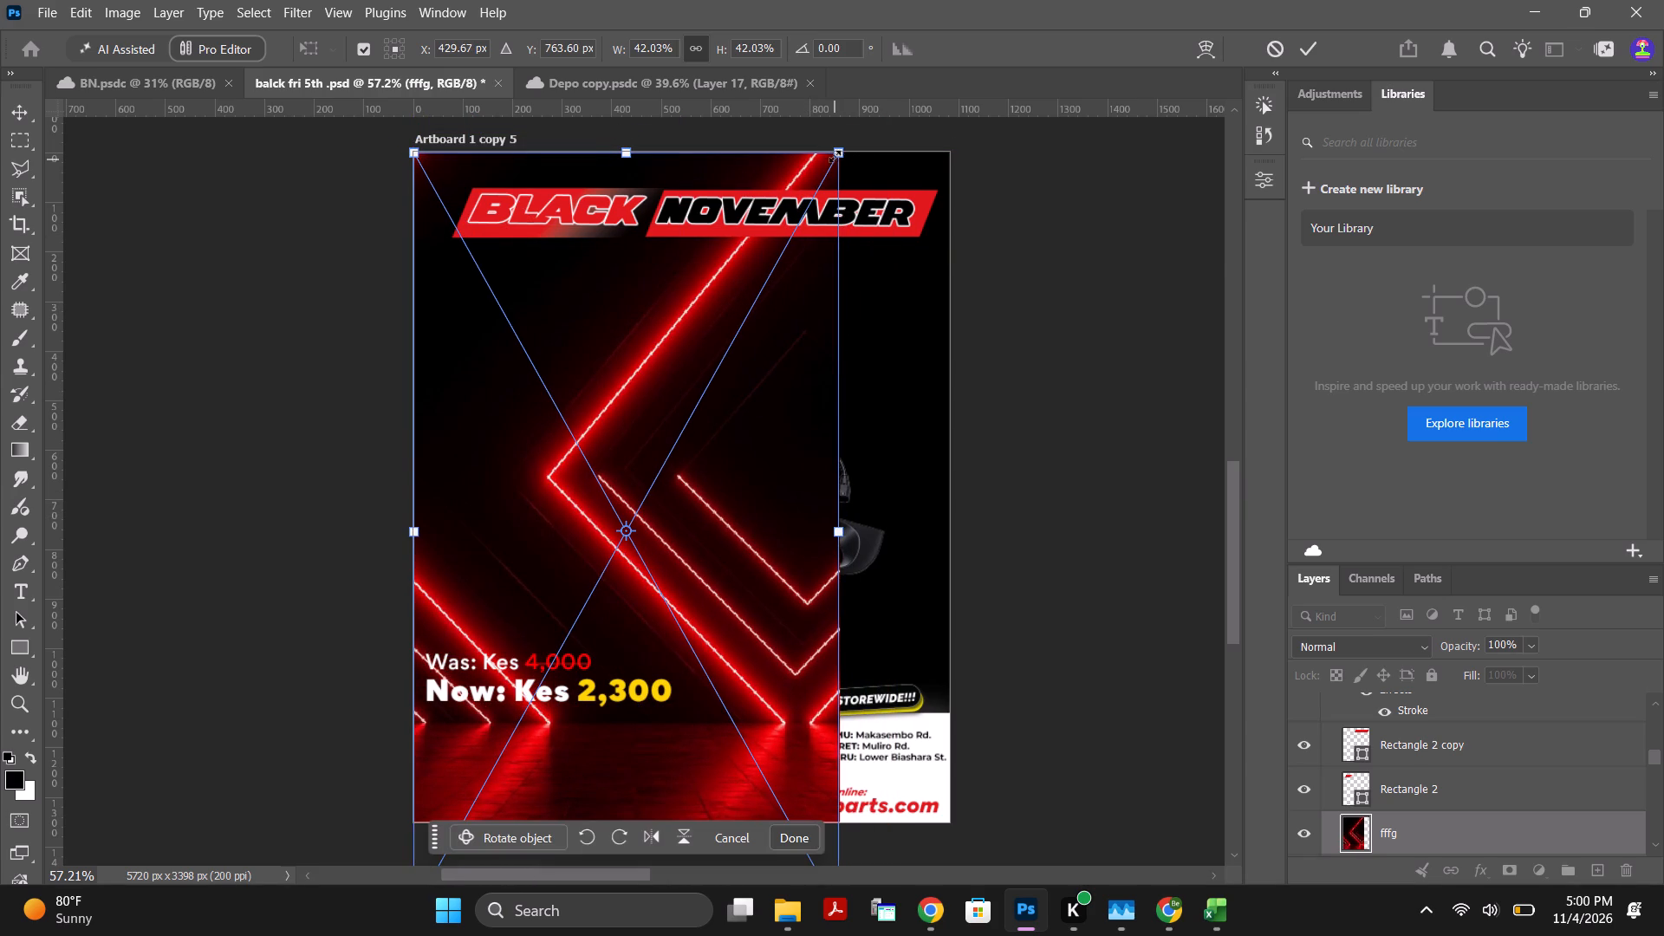
{"action": "left_click_drag", "start_coordinate": [837, 154], "coordinate": [895, 121]}
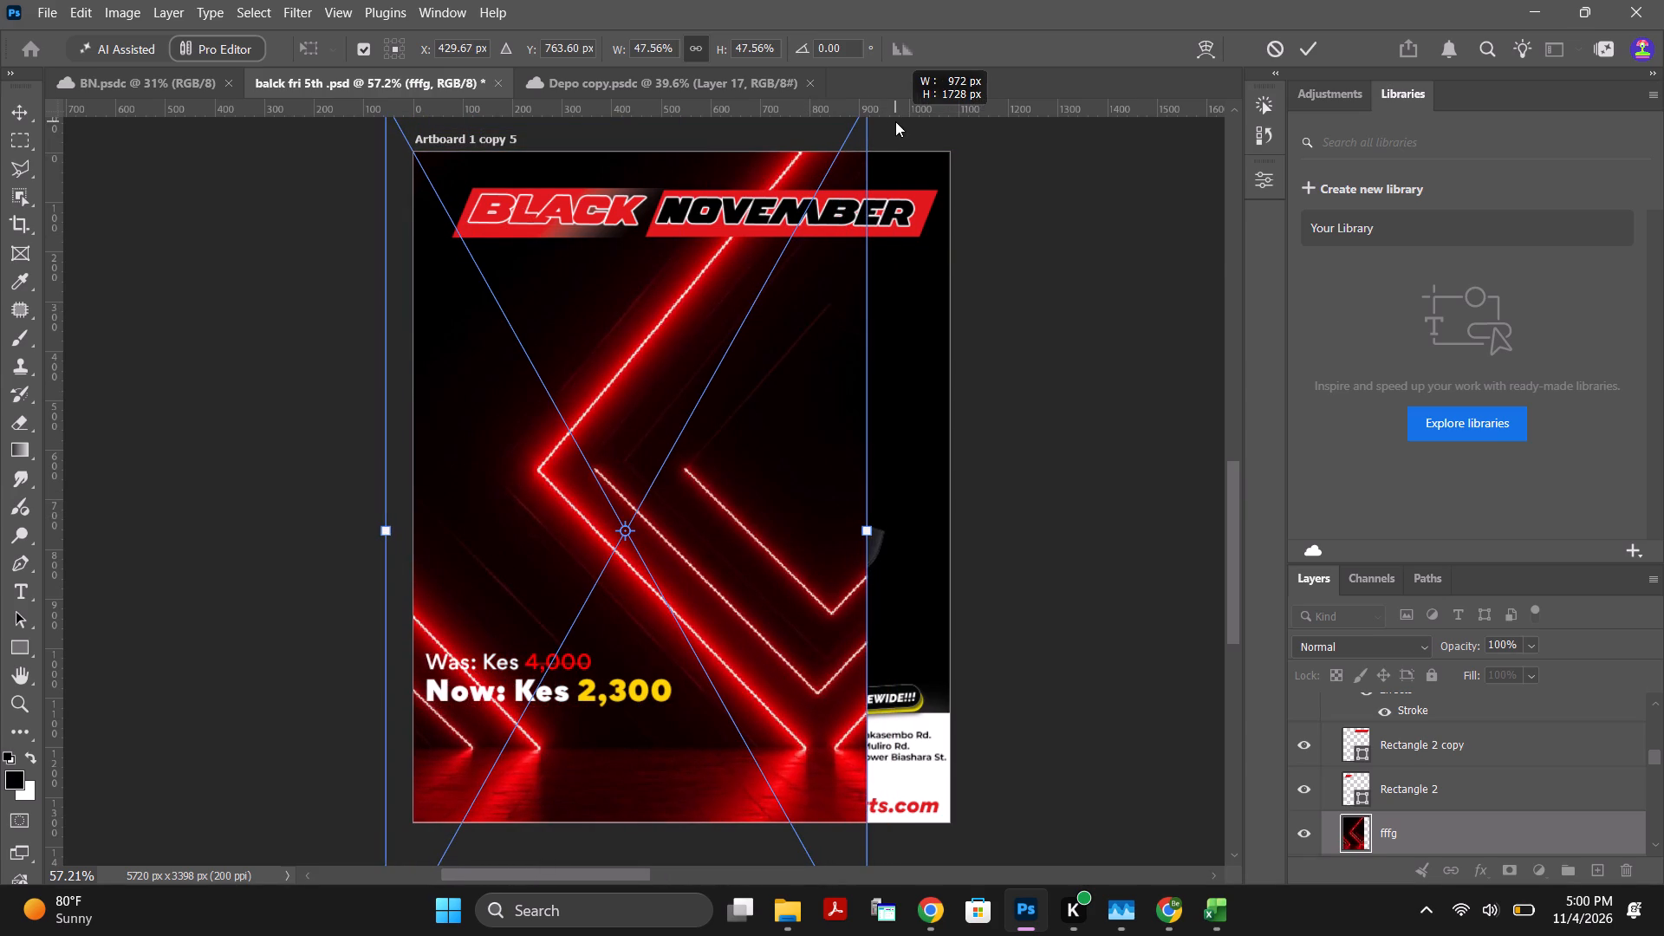
{"action": "left_click_drag", "start_coordinate": [895, 121], "coordinate": [905, 116]}
{"action": "left_click_drag", "start_coordinate": [809, 452], "coordinate": [899, 319]}
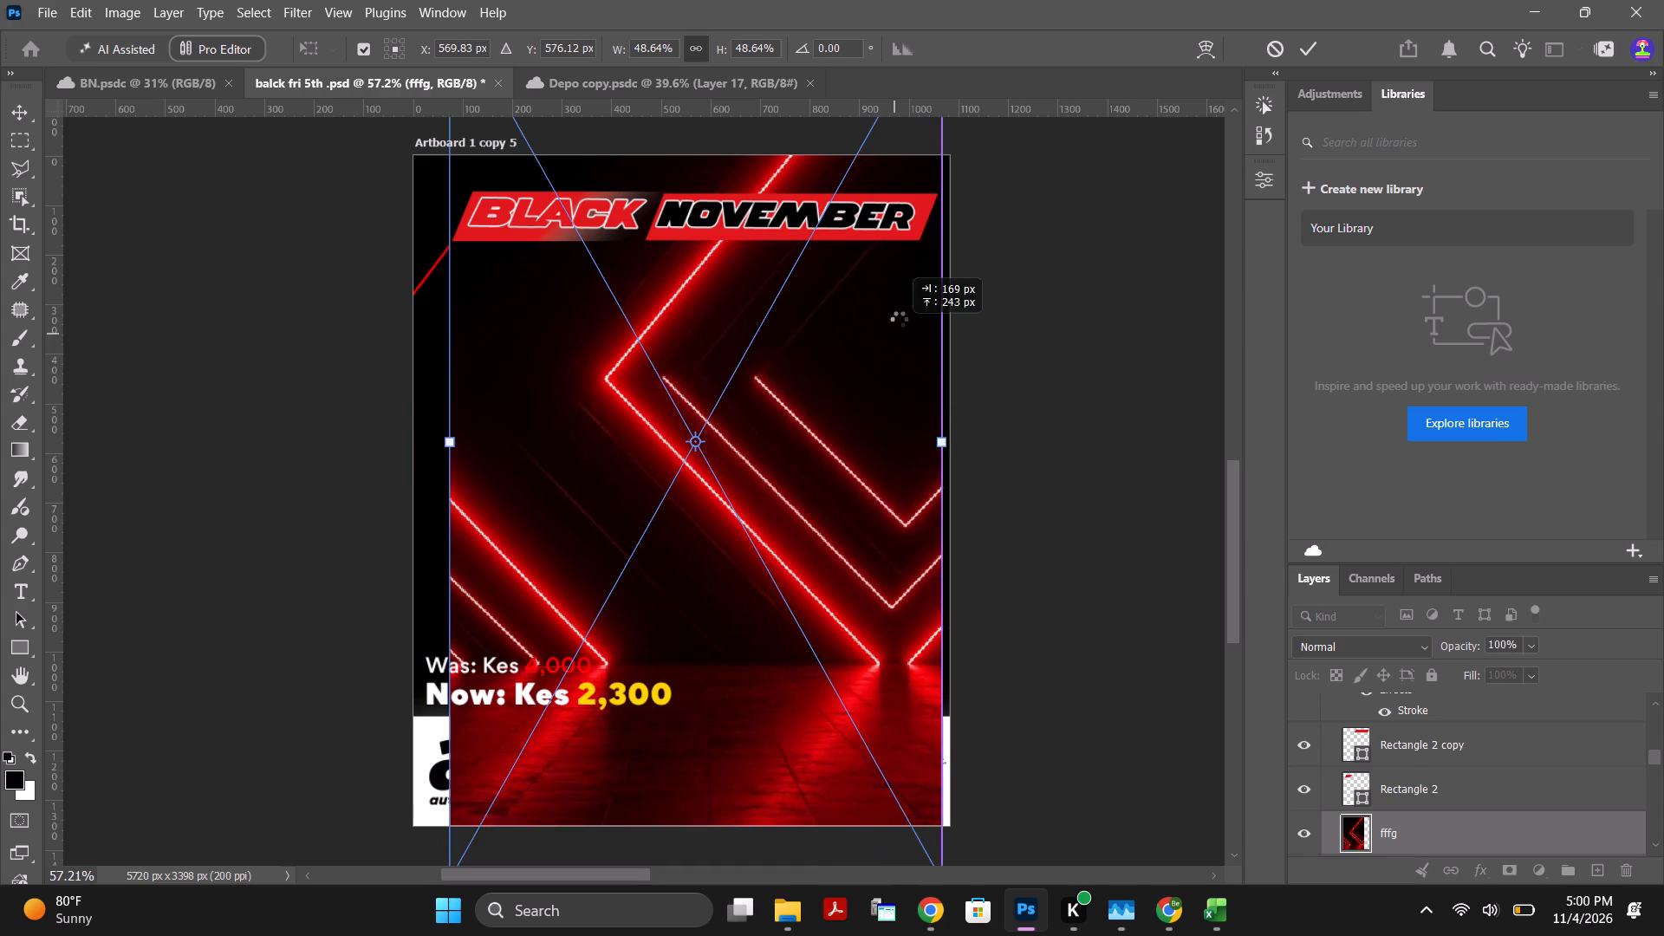
{"action": "left_click_drag", "start_coordinate": [899, 319], "coordinate": [846, 285]}
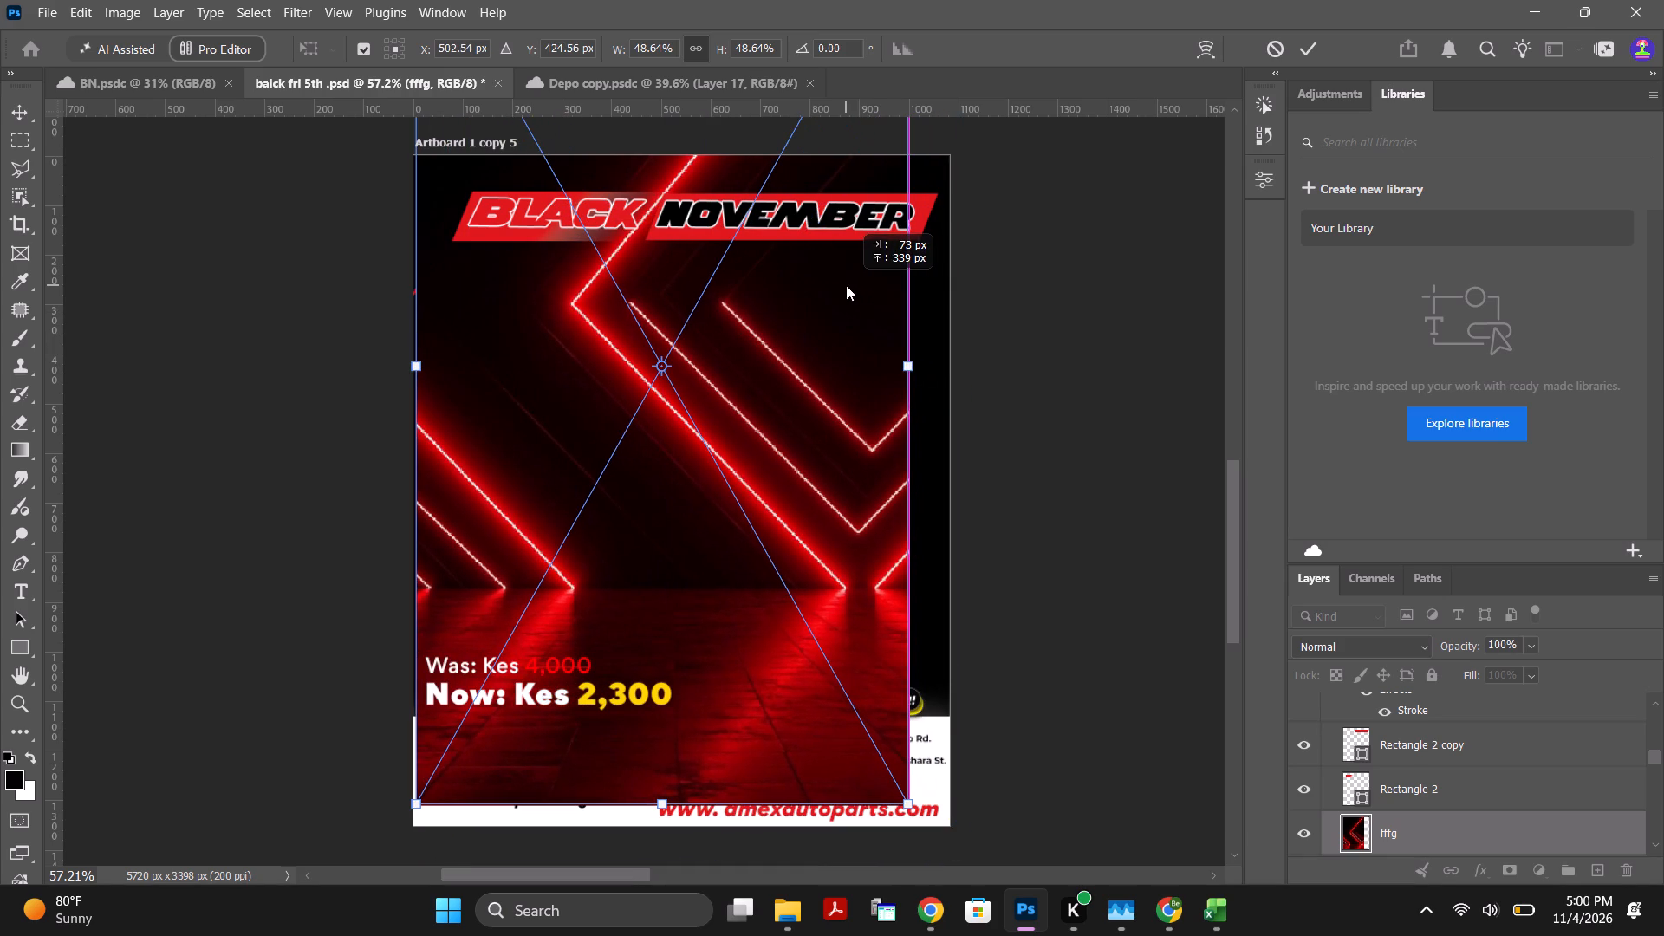
{"action": "left_click_drag", "start_coordinate": [846, 285], "coordinate": [846, 291]}
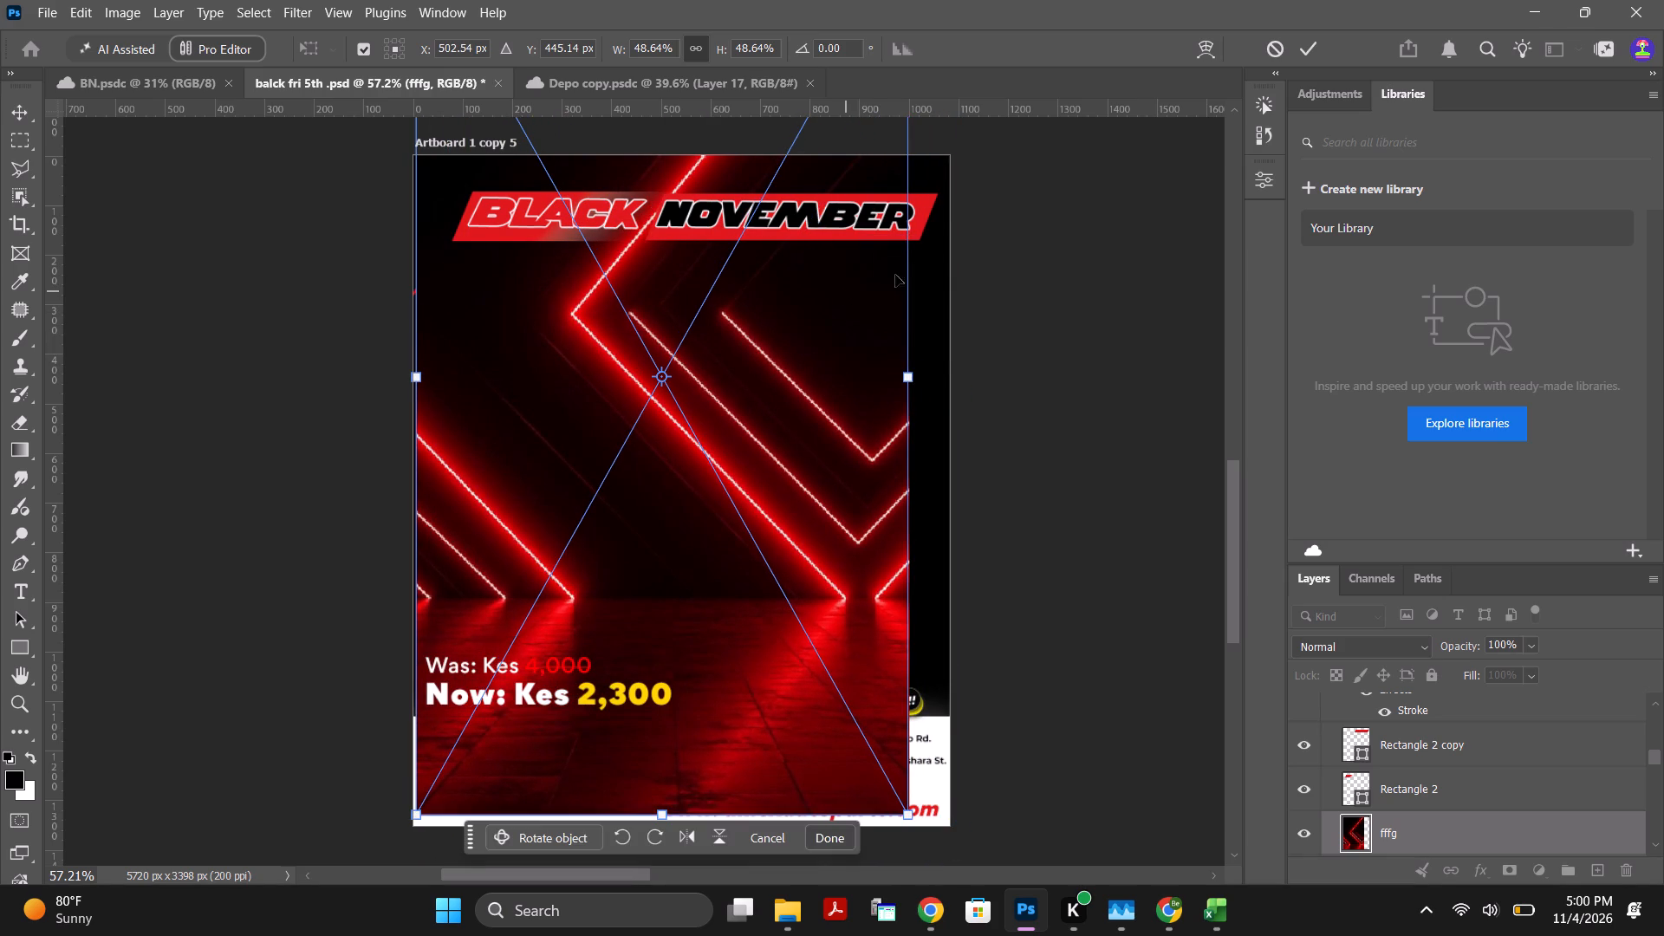
{"action": "left_click_drag", "start_coordinate": [914, 377], "coordinate": [959, 380], "text": "shift"}
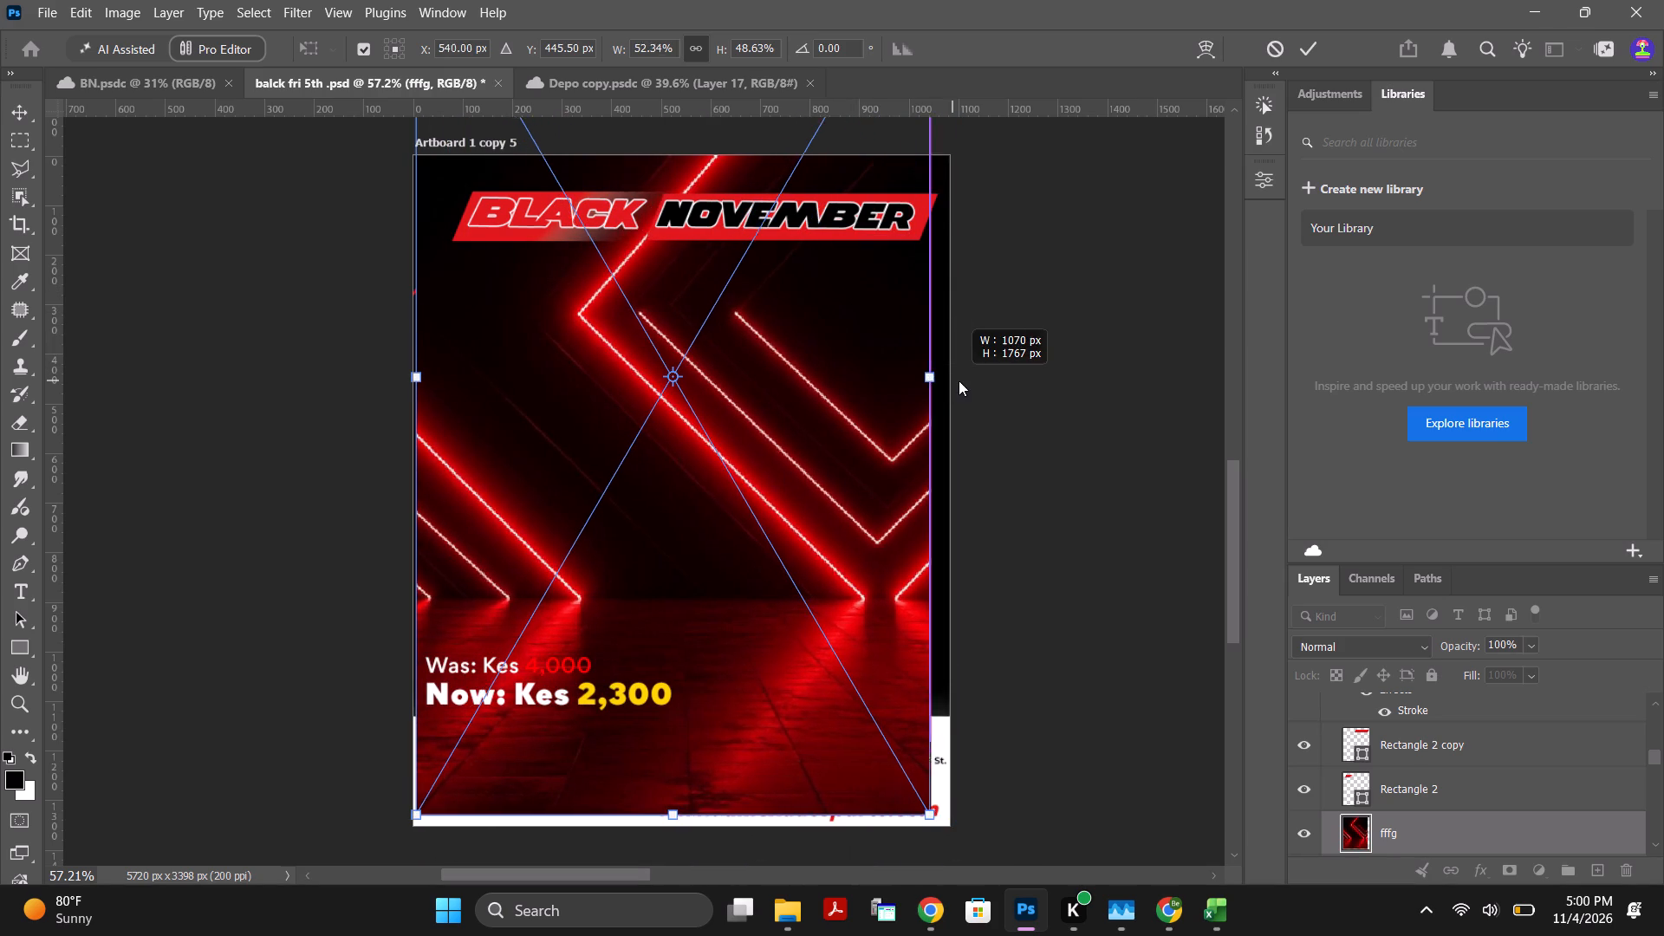
{"action": "left_click_drag", "start_coordinate": [959, 380], "coordinate": [976, 380], "text": "shift"}
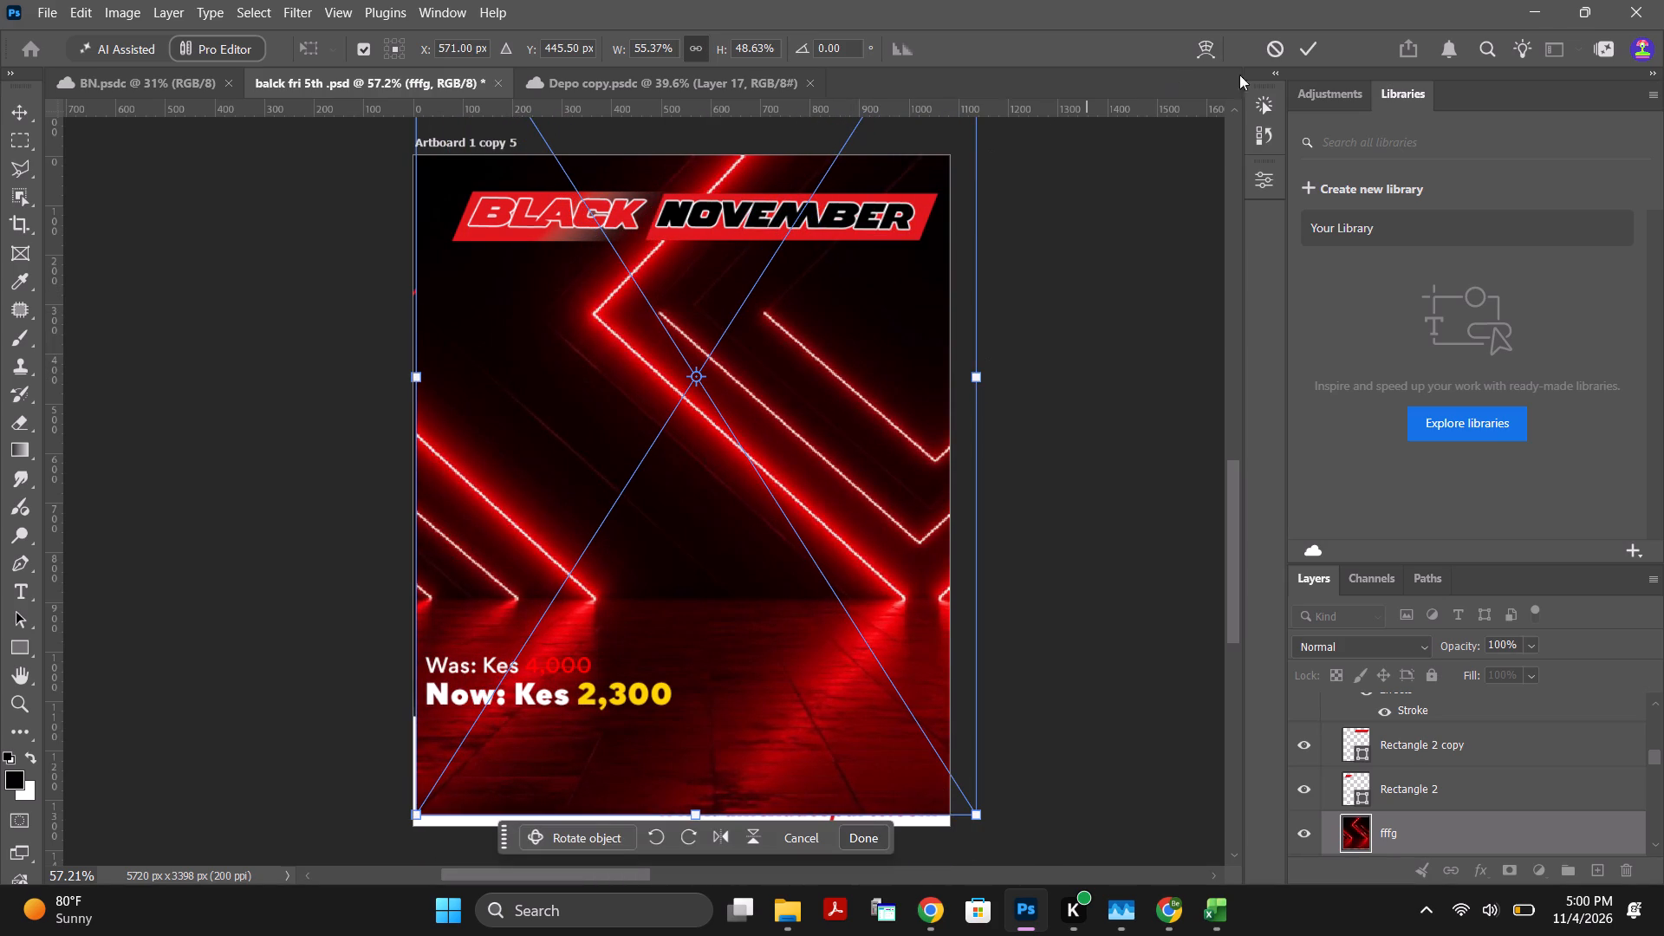
{"action": "left_click", "coordinate": [1301, 49]}
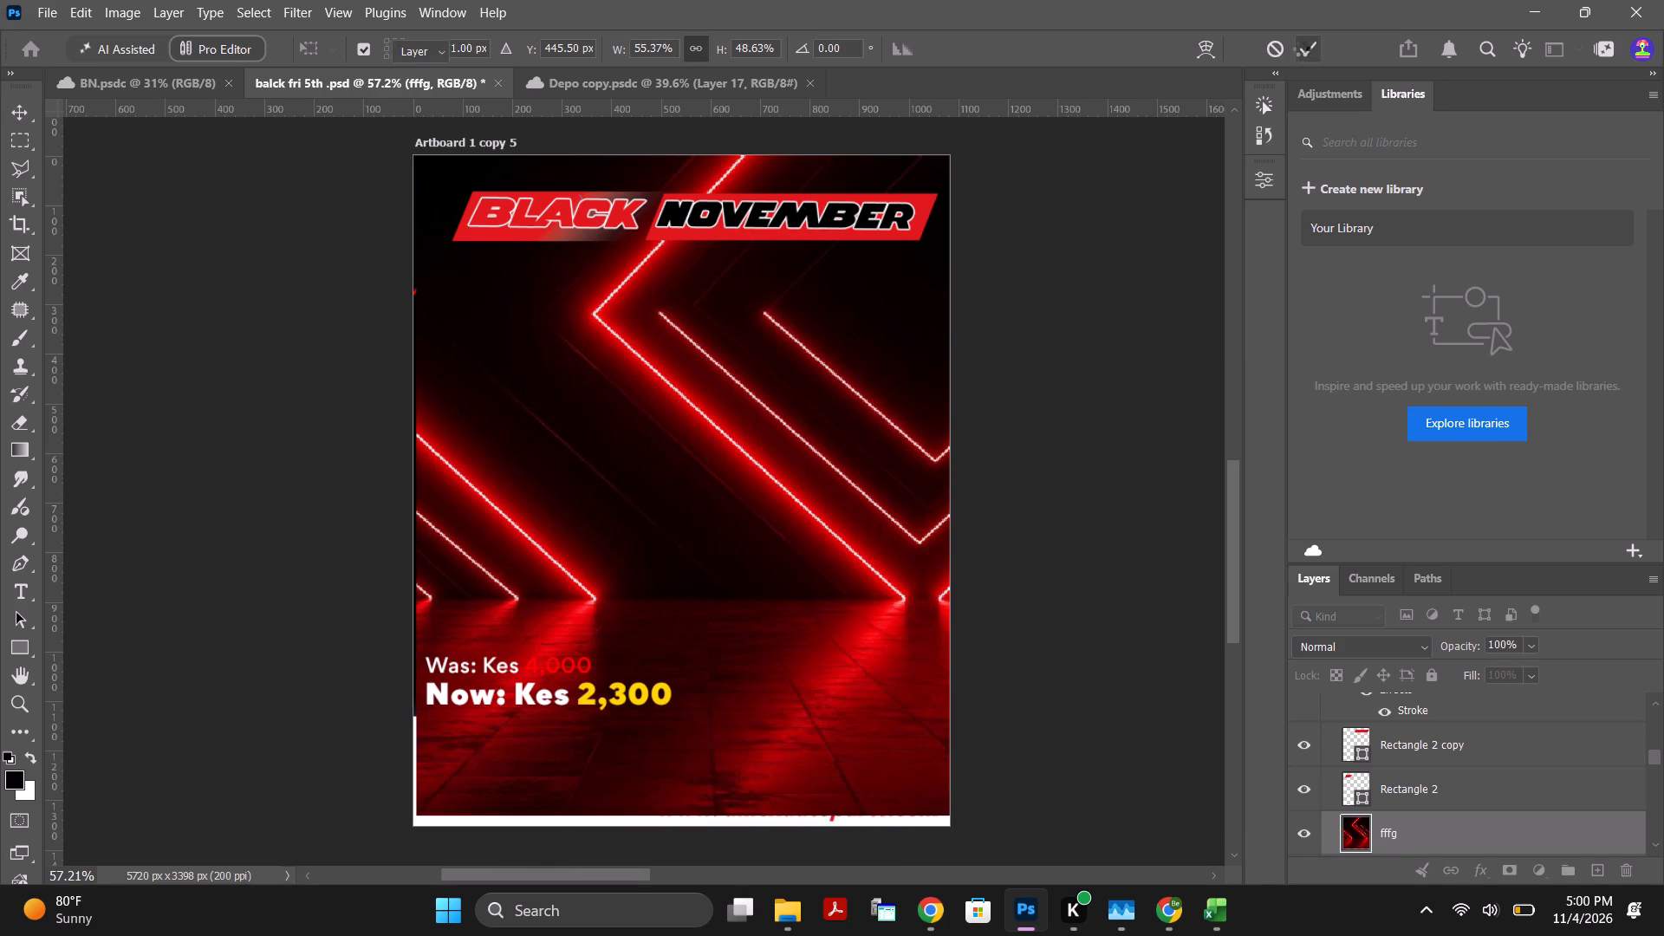
Move the fffg image slightly so it covers Artboard 1 copy 5 to its edges.
{"action": "left_click_drag", "start_coordinate": [817, 425], "coordinate": [820, 439]}
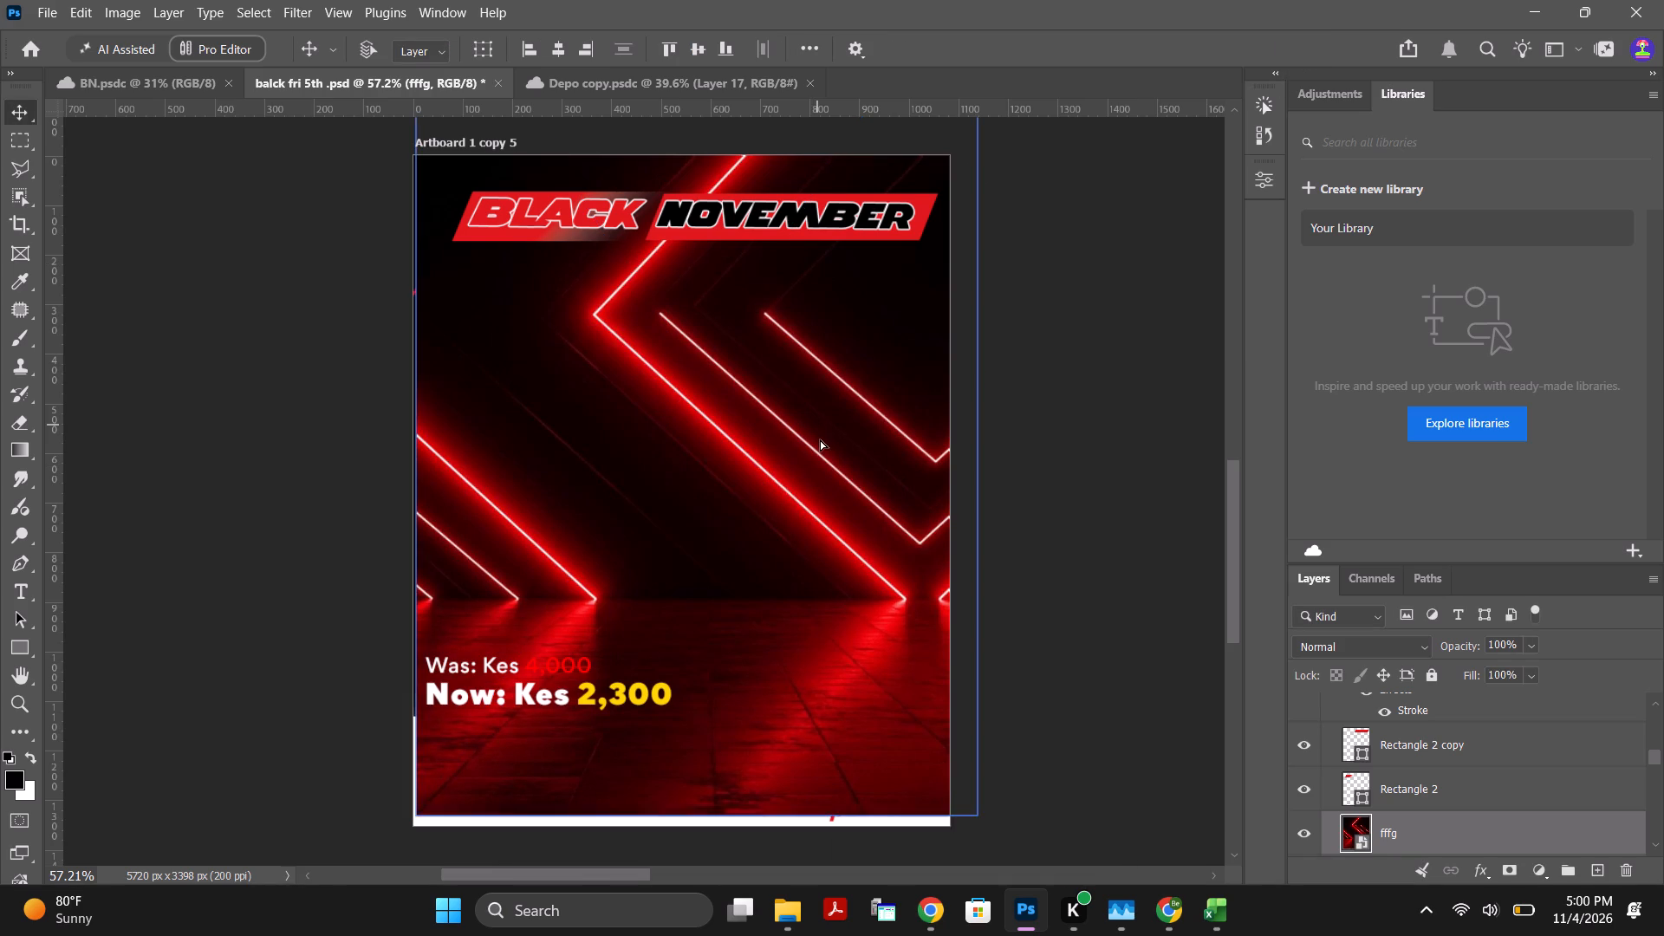
{"action": "left_click_drag", "start_coordinate": [820, 439], "coordinate": [812, 427]}
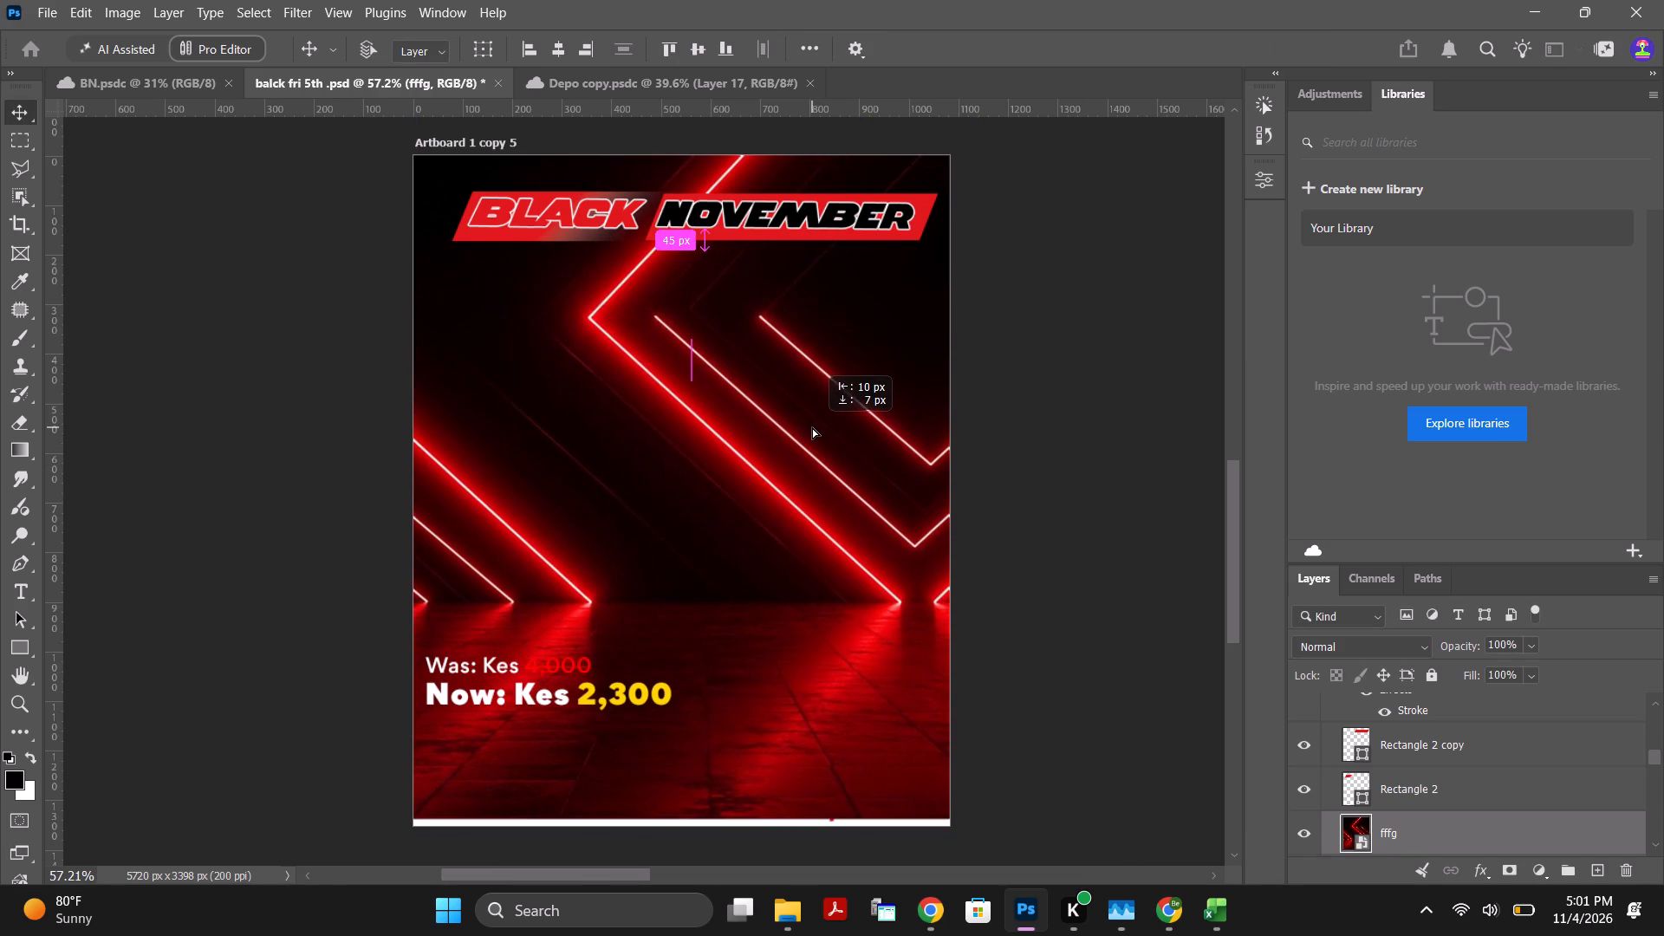
{"action": "left_click_drag", "start_coordinate": [812, 427], "coordinate": [812, 440]}
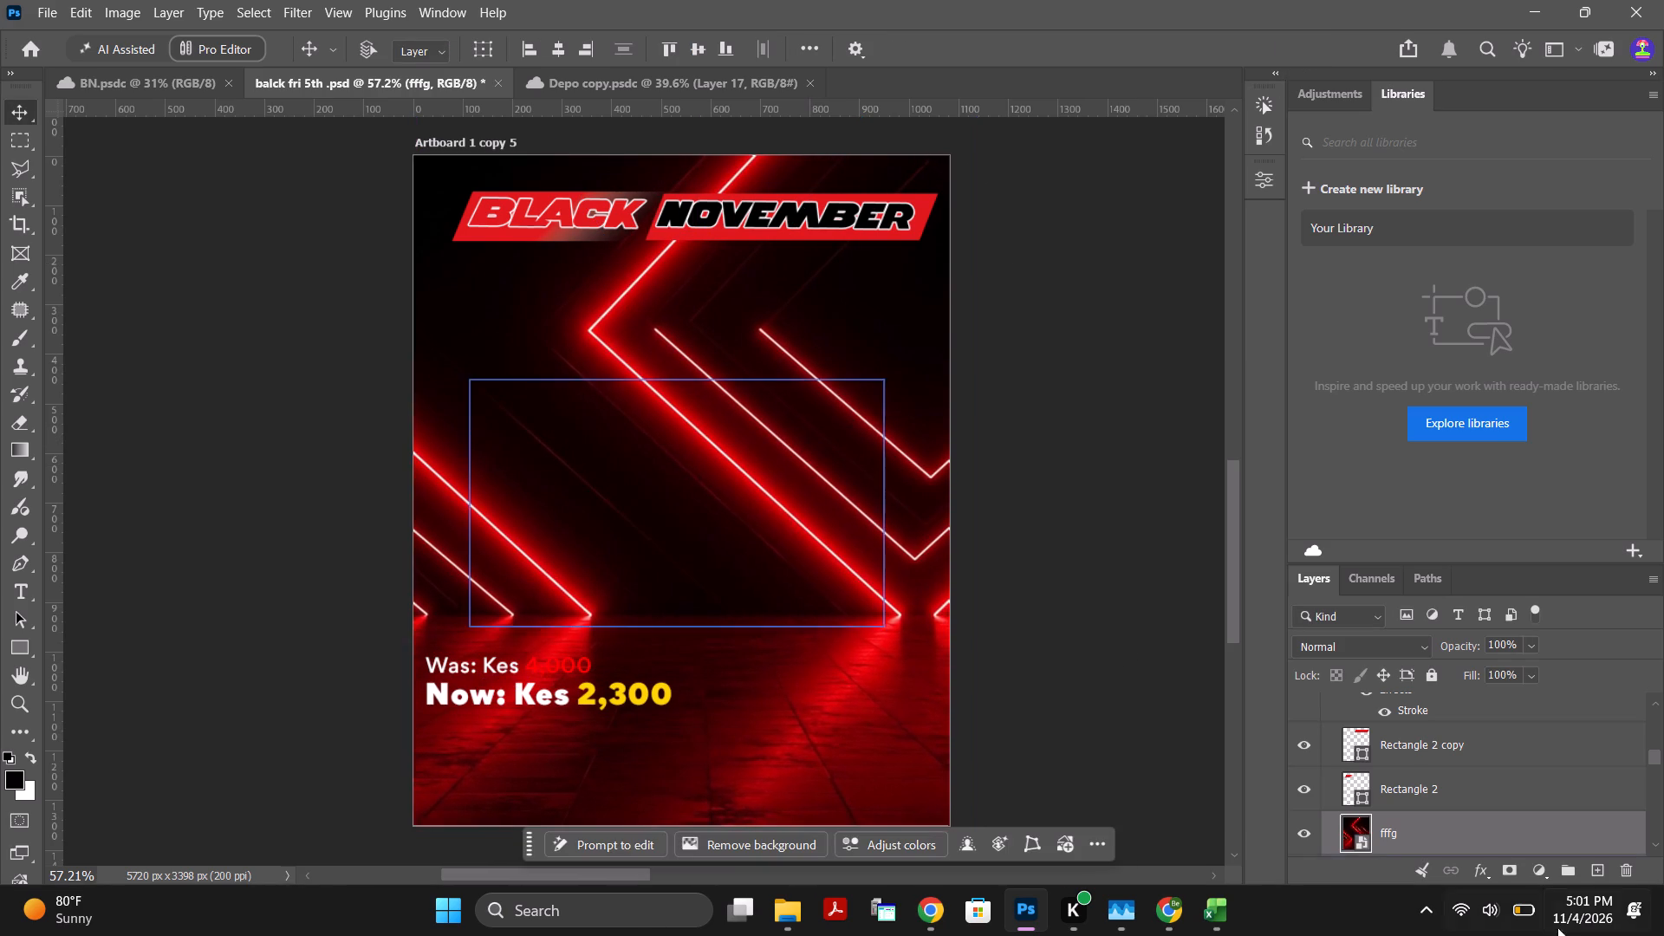
Move the fffg layer down the layer stack to sit between Shape 1 and Rectangle 1.
{"action": "scroll", "coordinate": [1444, 842], "scroll_direction": "down", "scroll_amount": 5}
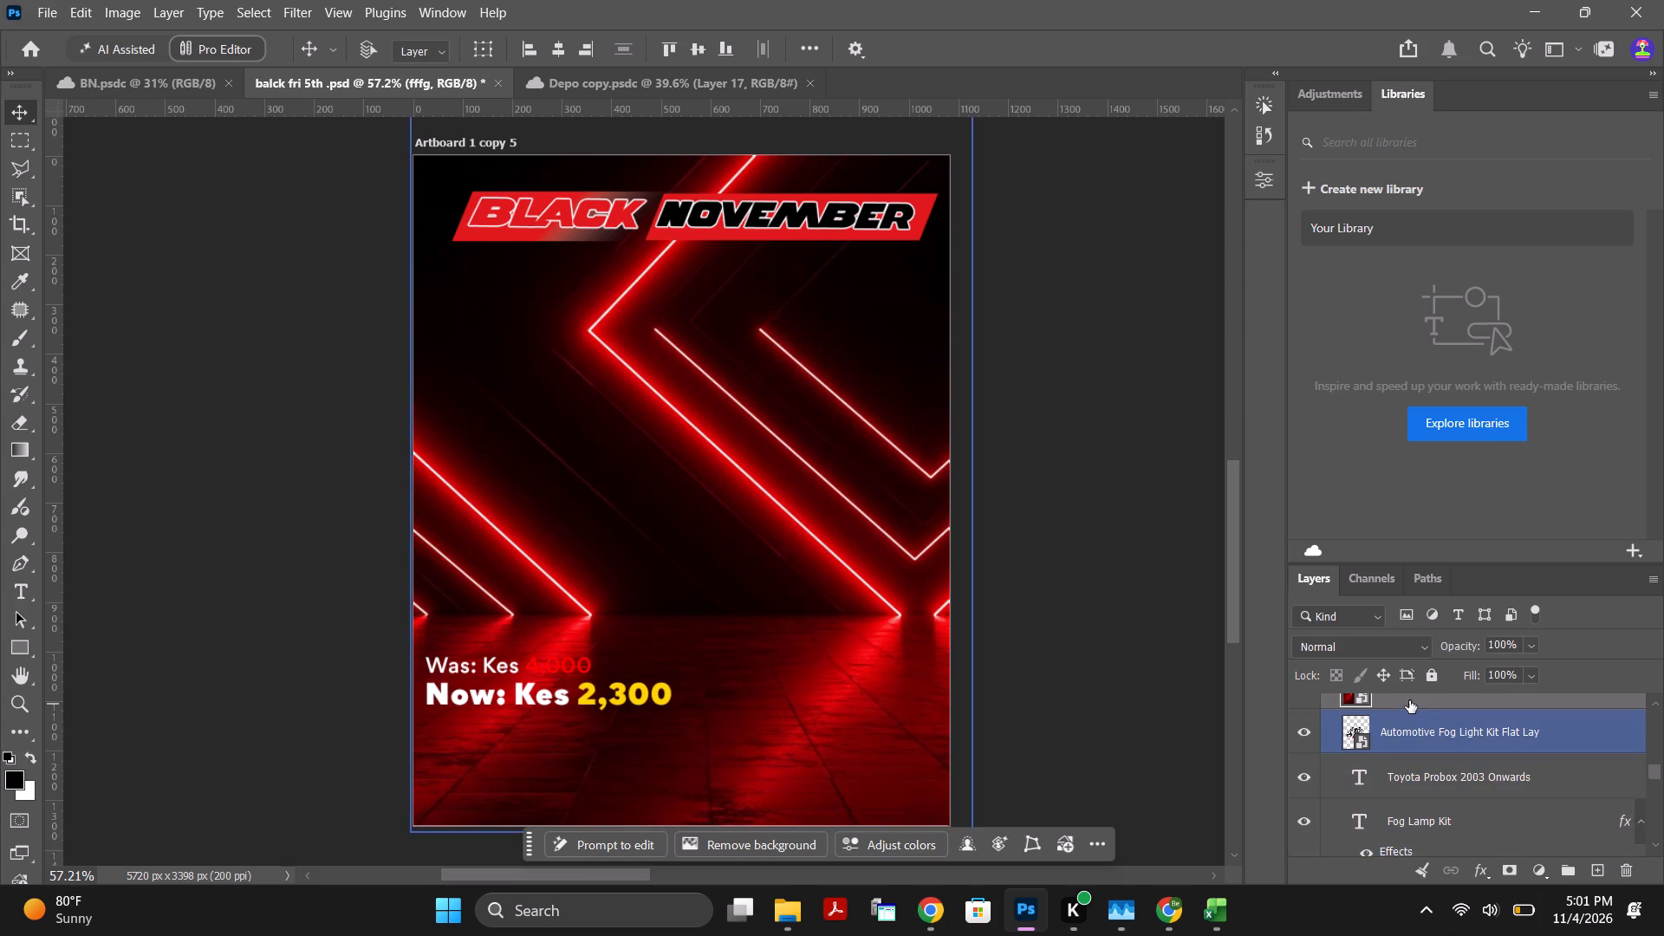
{"action": "left_click_drag", "start_coordinate": [1409, 700], "coordinate": [1464, 935]}
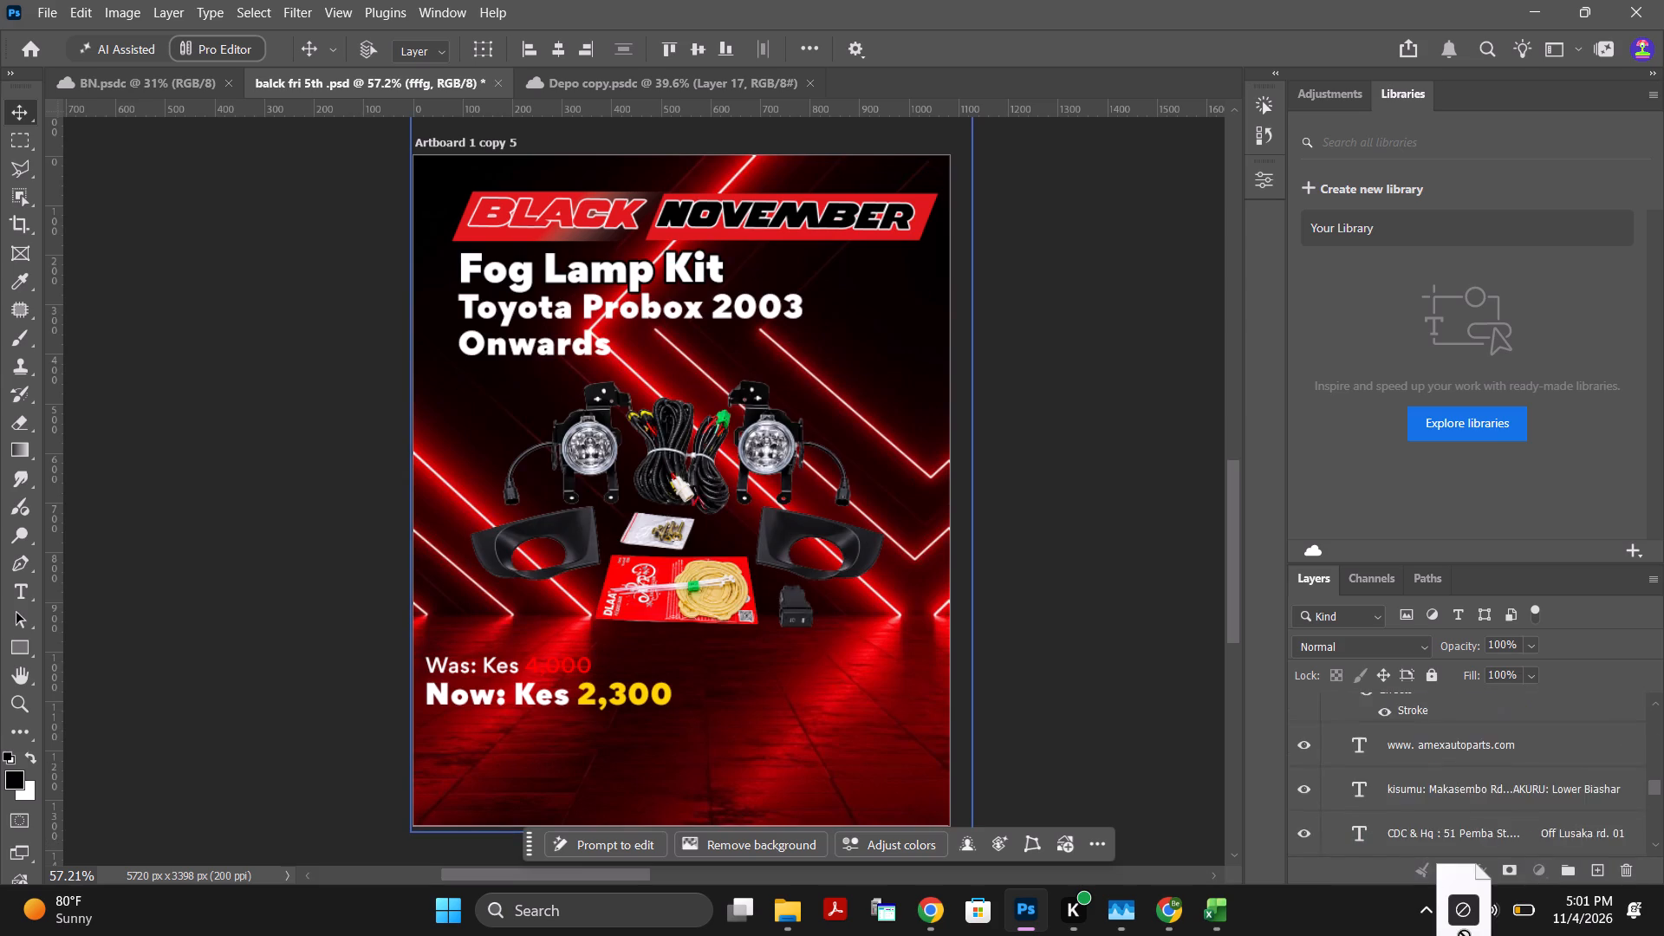
{"action": "left_click_drag", "start_coordinate": [1464, 935], "coordinate": [1453, 665]}
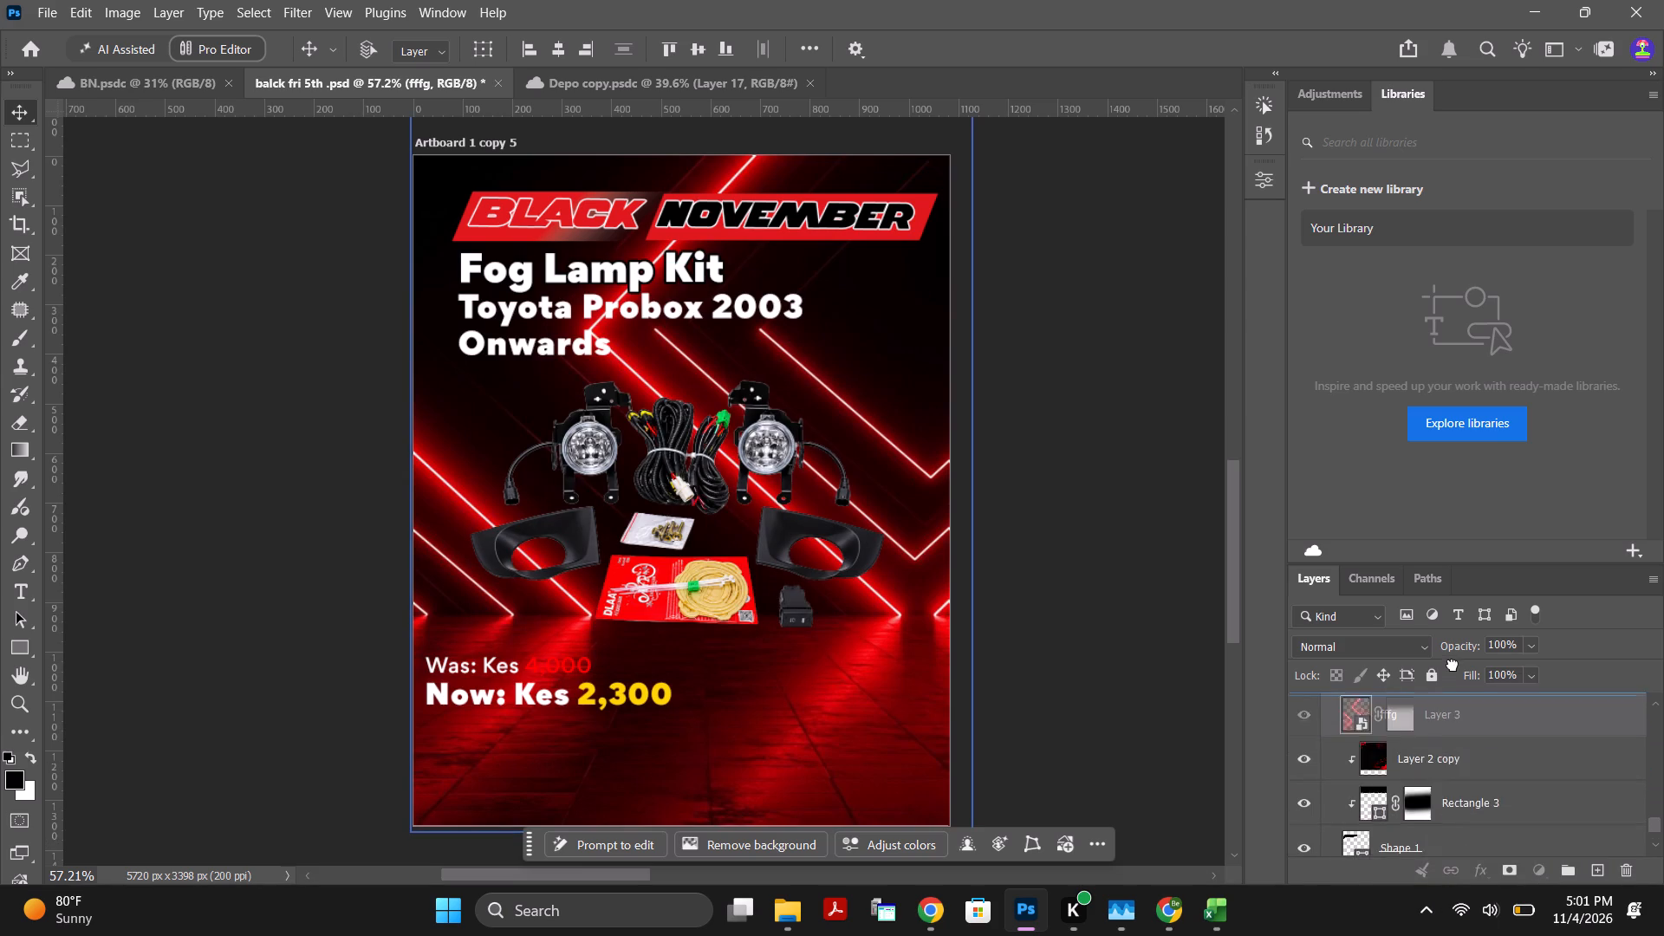
{"action": "left_click_drag", "start_coordinate": [1453, 665], "coordinate": [1456, 819]}
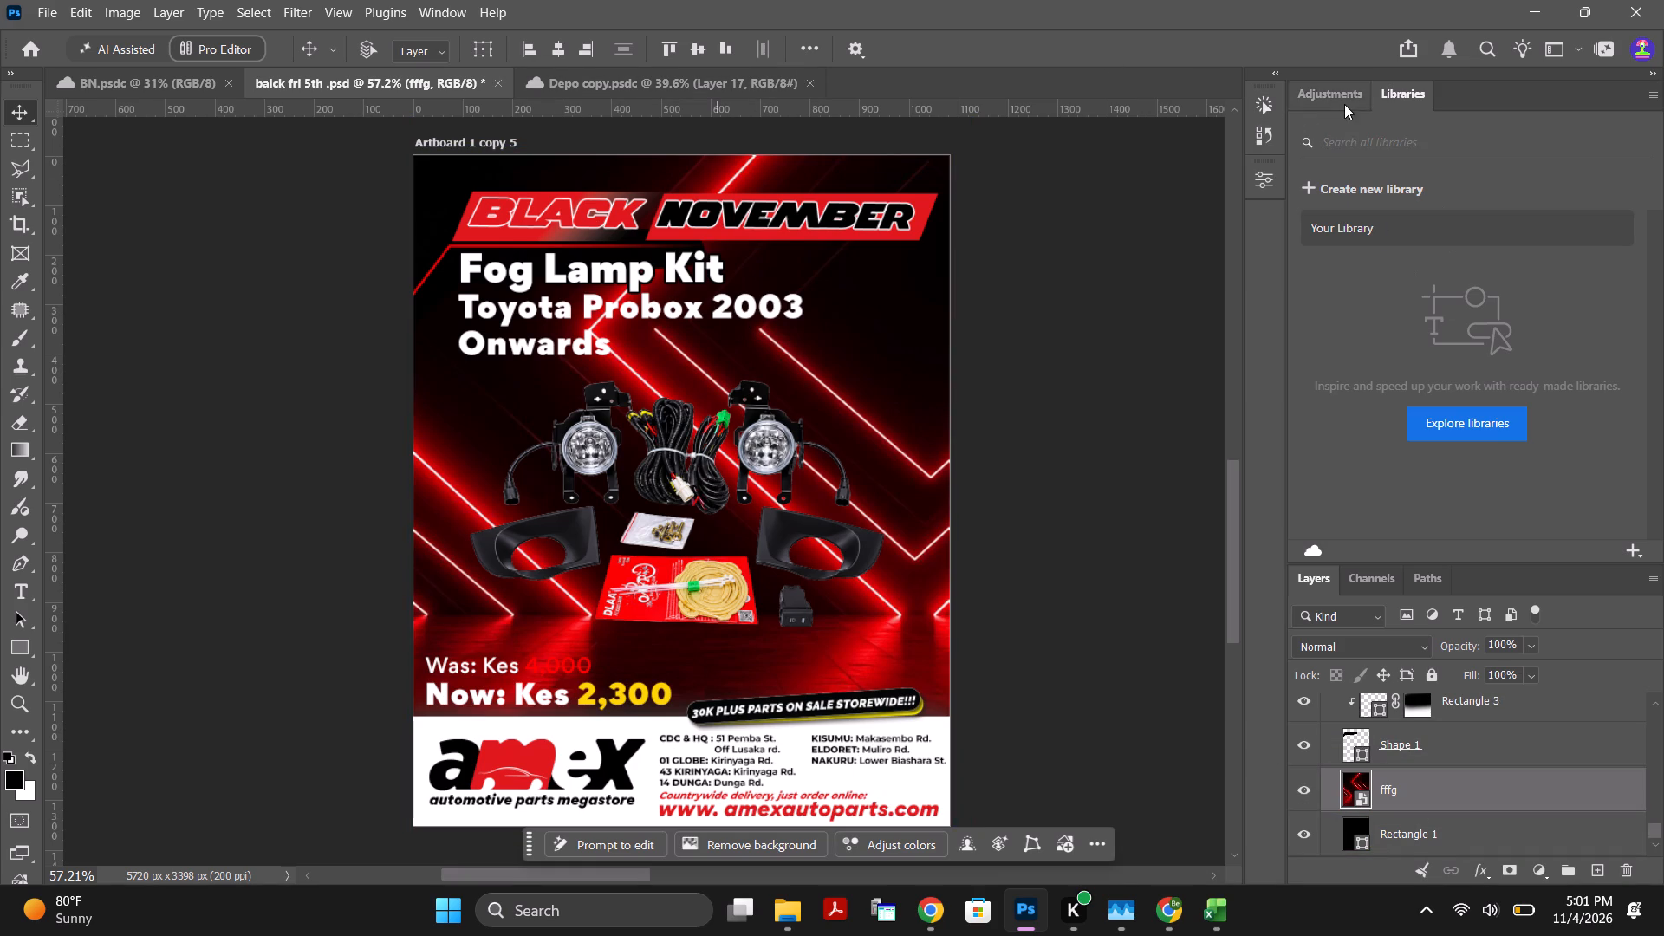
Close the Adjustments and Libraries group to give the layer list the full height.
{"action": "right_click", "coordinate": [1453, 88]}
{"action": "left_click", "coordinate": [1500, 122]}
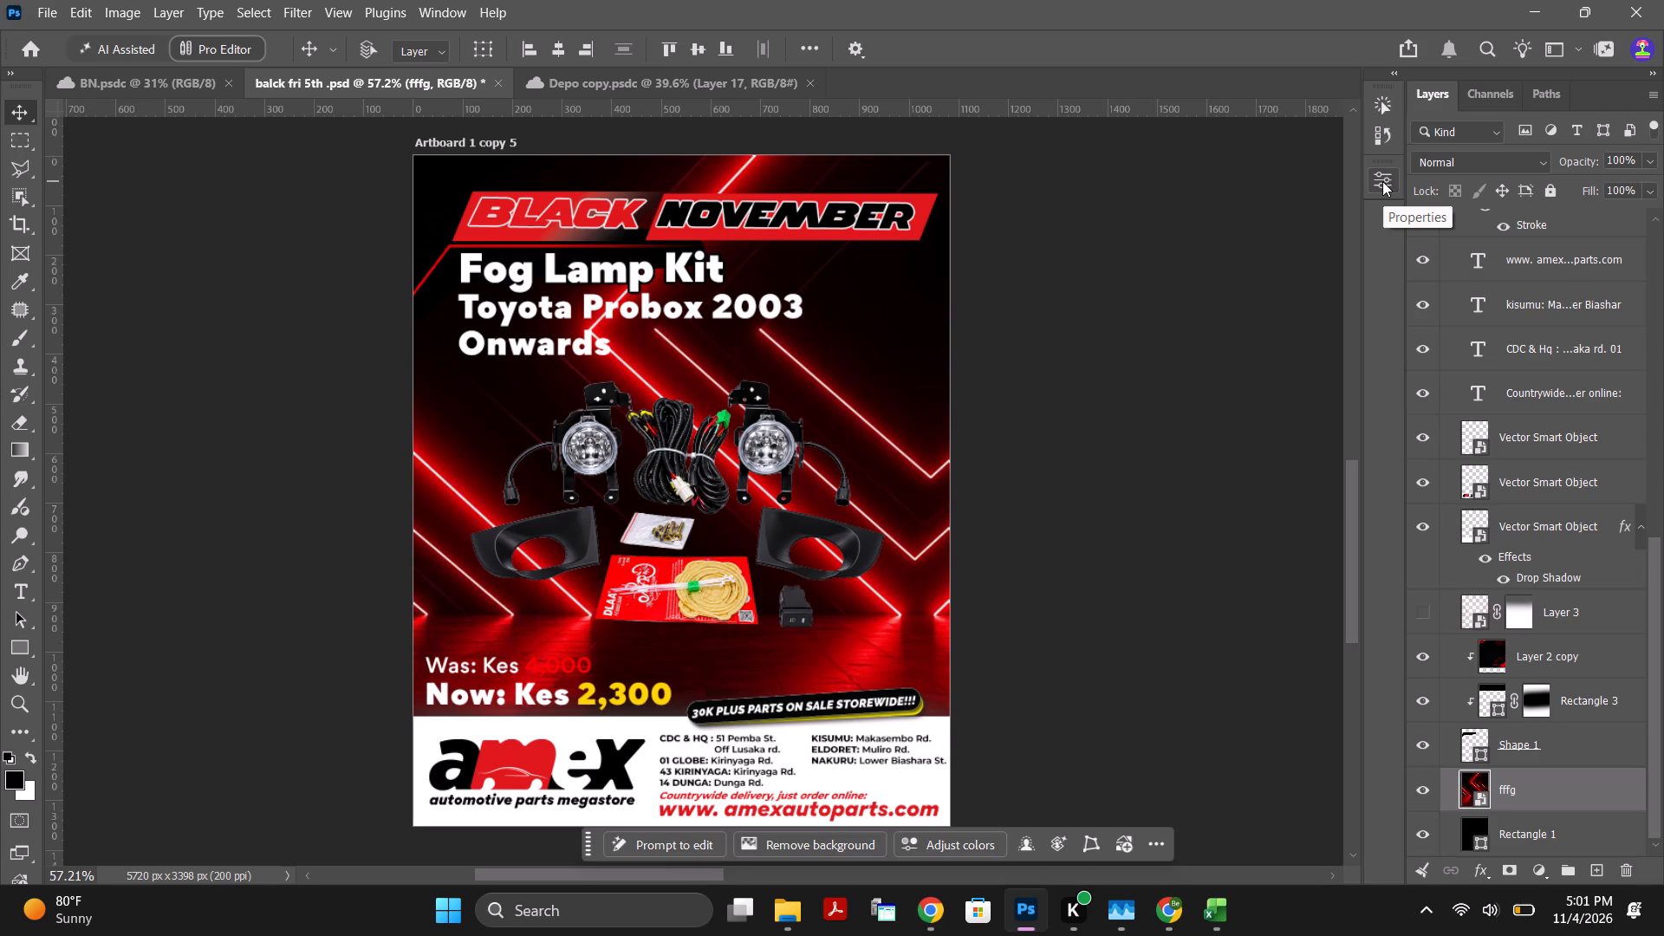
Set the fffg layer's blend mode to Luminosity.
{"action": "left_click", "coordinate": [1491, 162]}
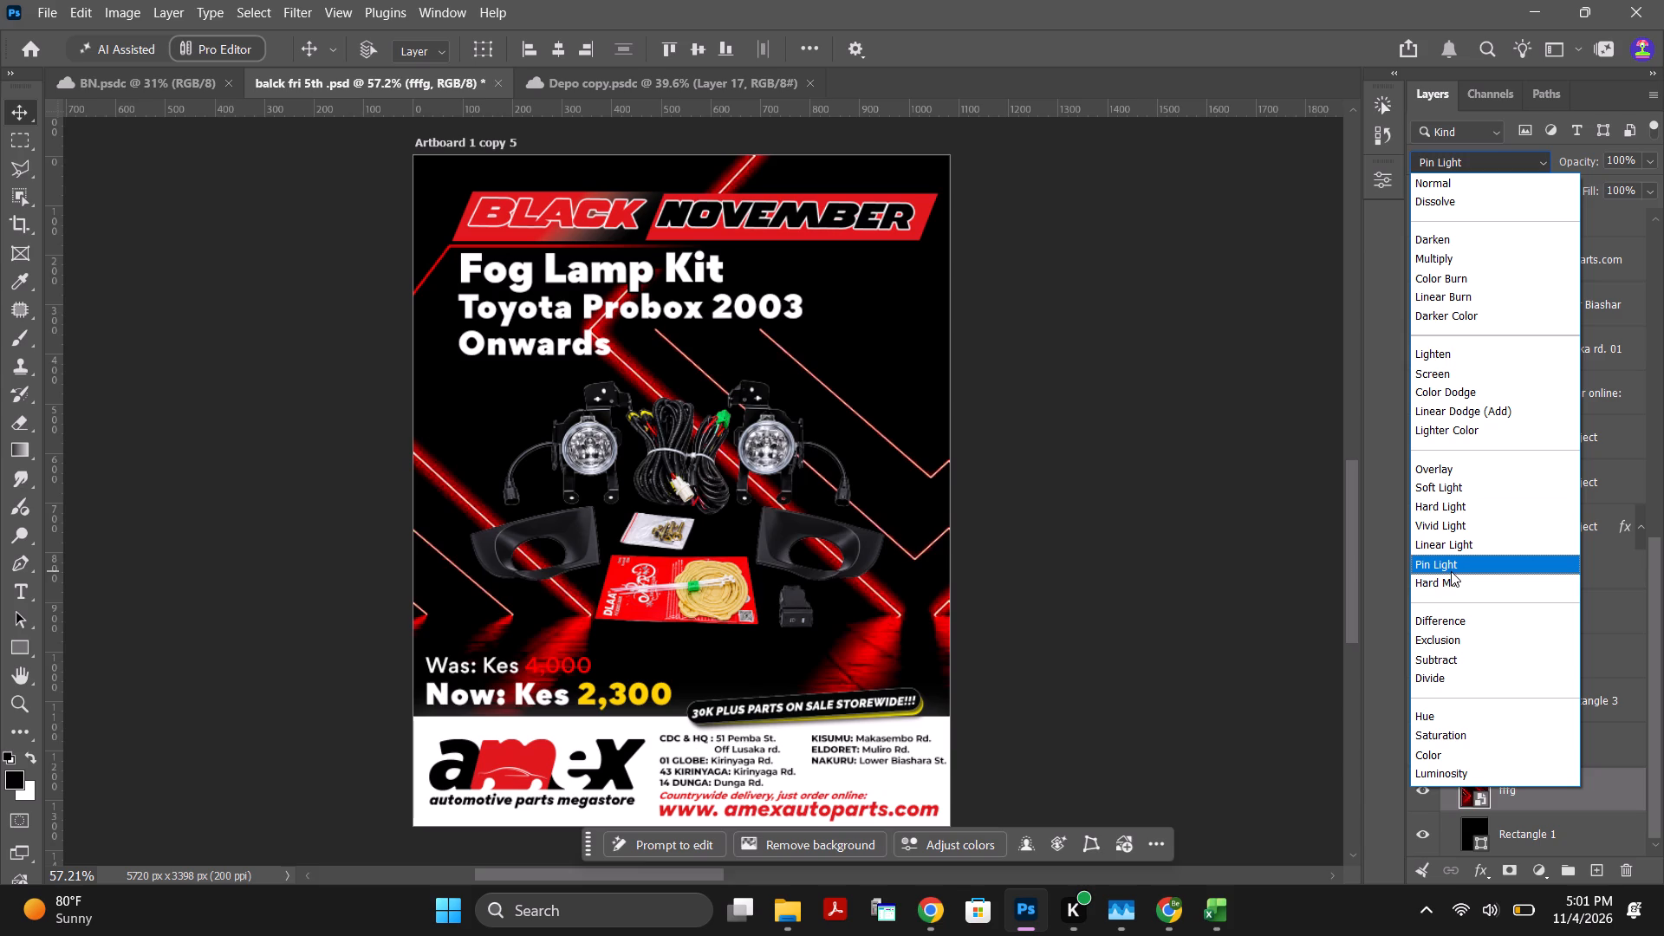
{"action": "left_click", "coordinate": [1462, 773]}
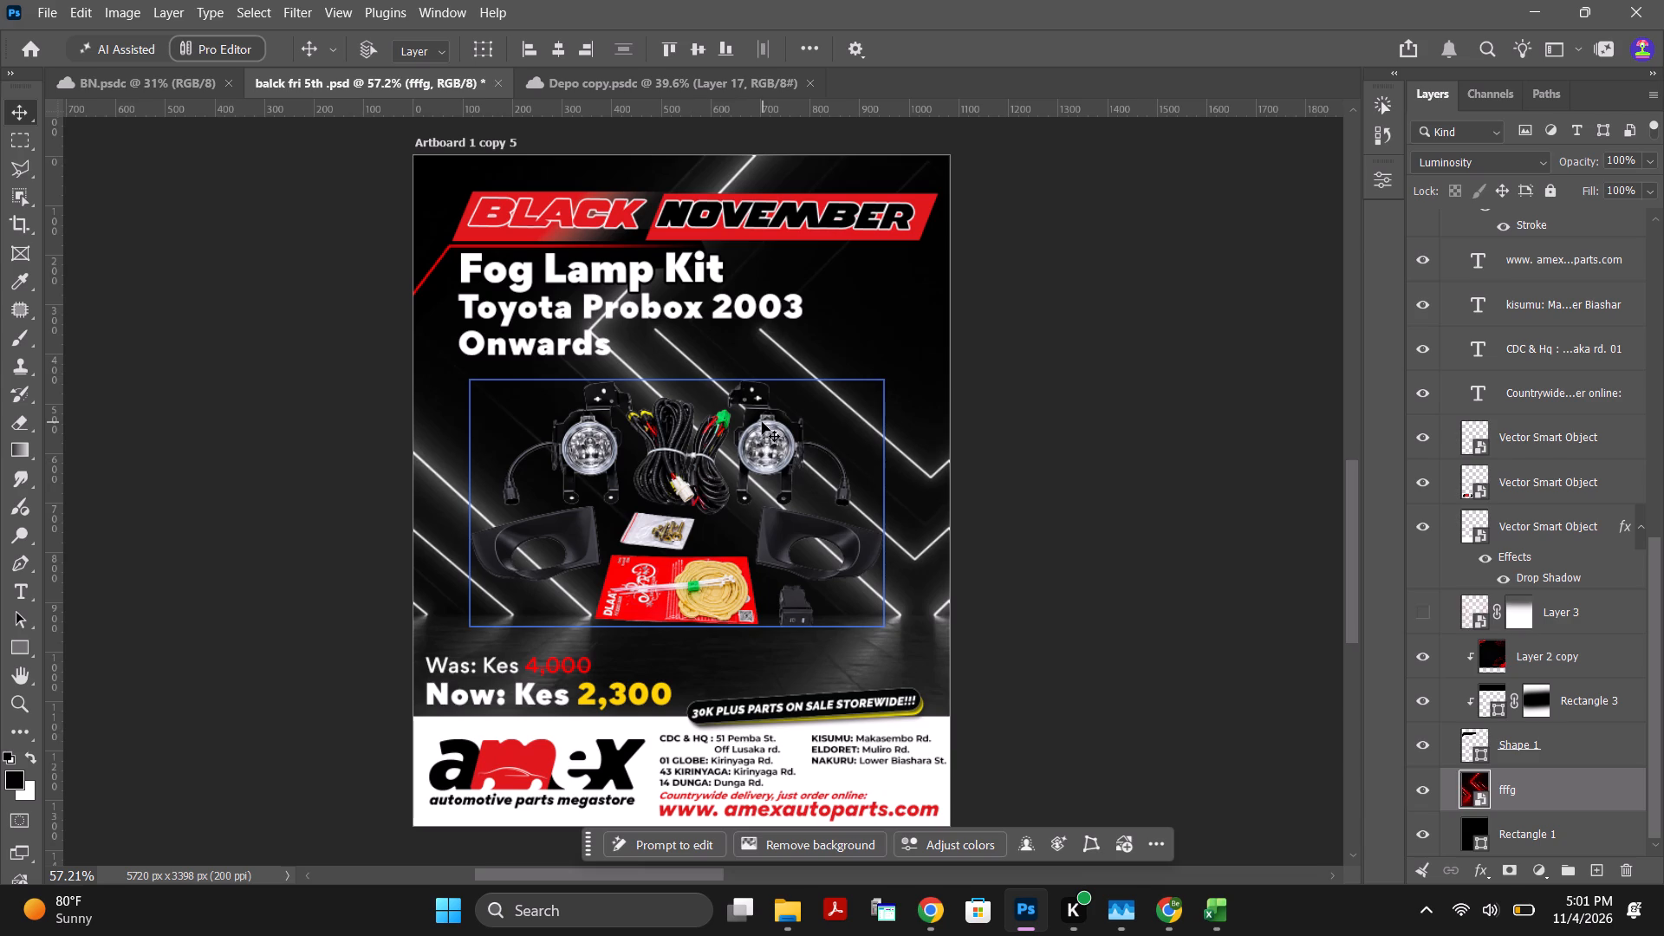
Shift the neon background about 49 px down and 11 px to the left within the poster.
{"action": "left_click_drag", "start_coordinate": [761, 418], "coordinate": [756, 443]}
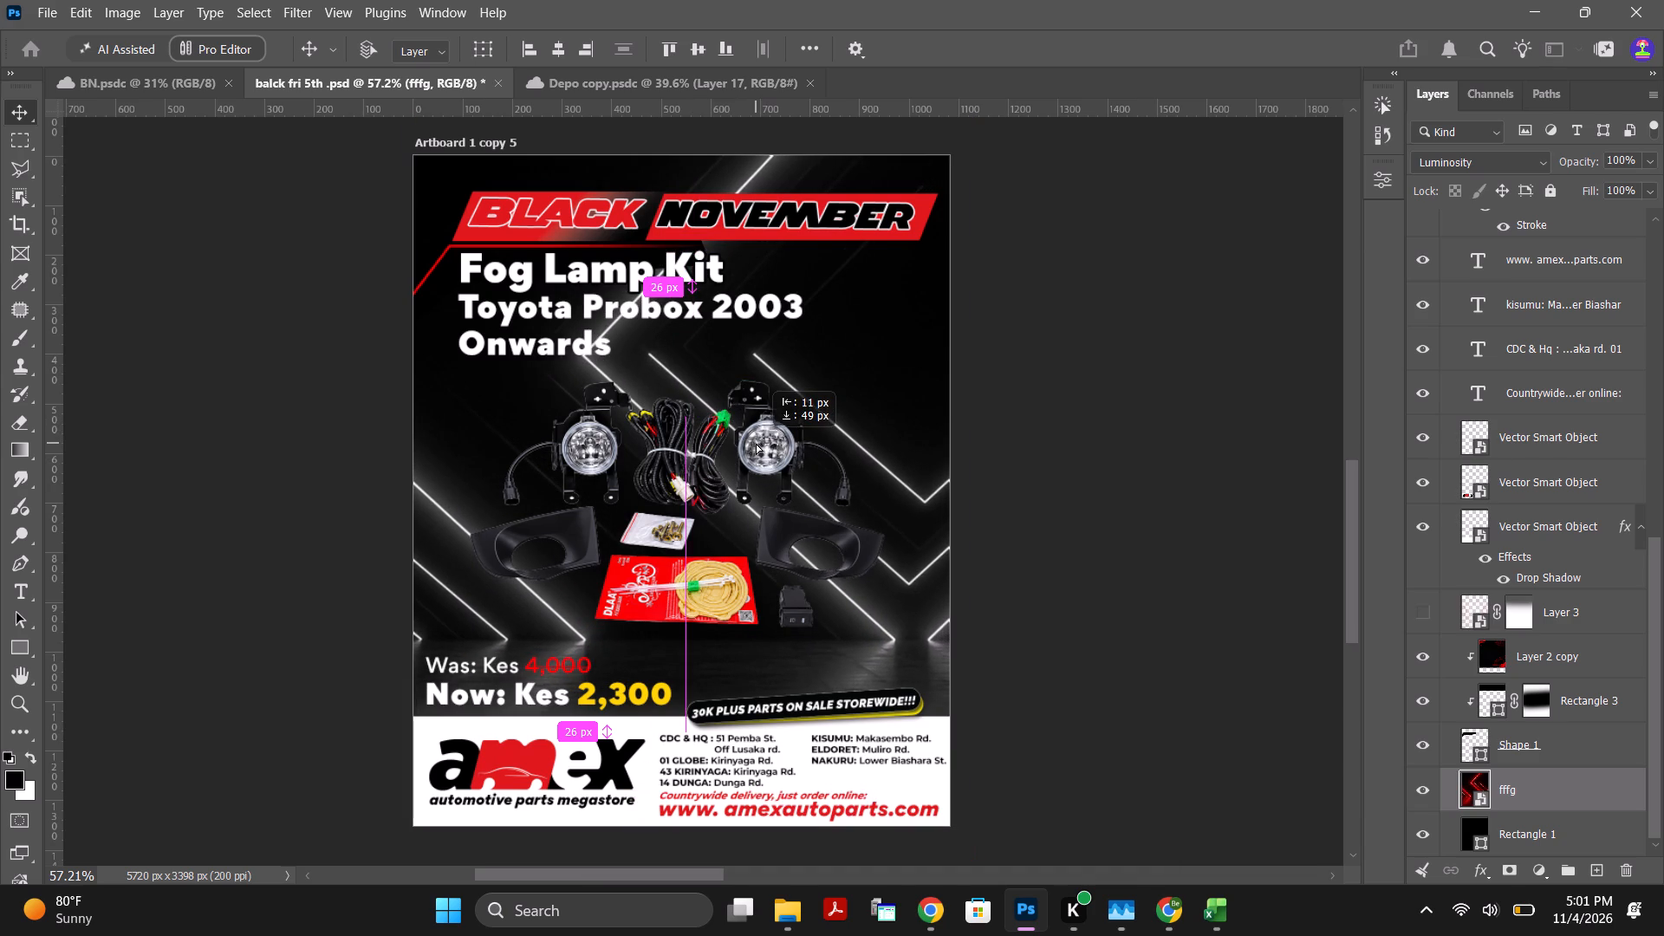
{"action": "left_click_drag", "start_coordinate": [756, 443], "coordinate": [756, 442]}
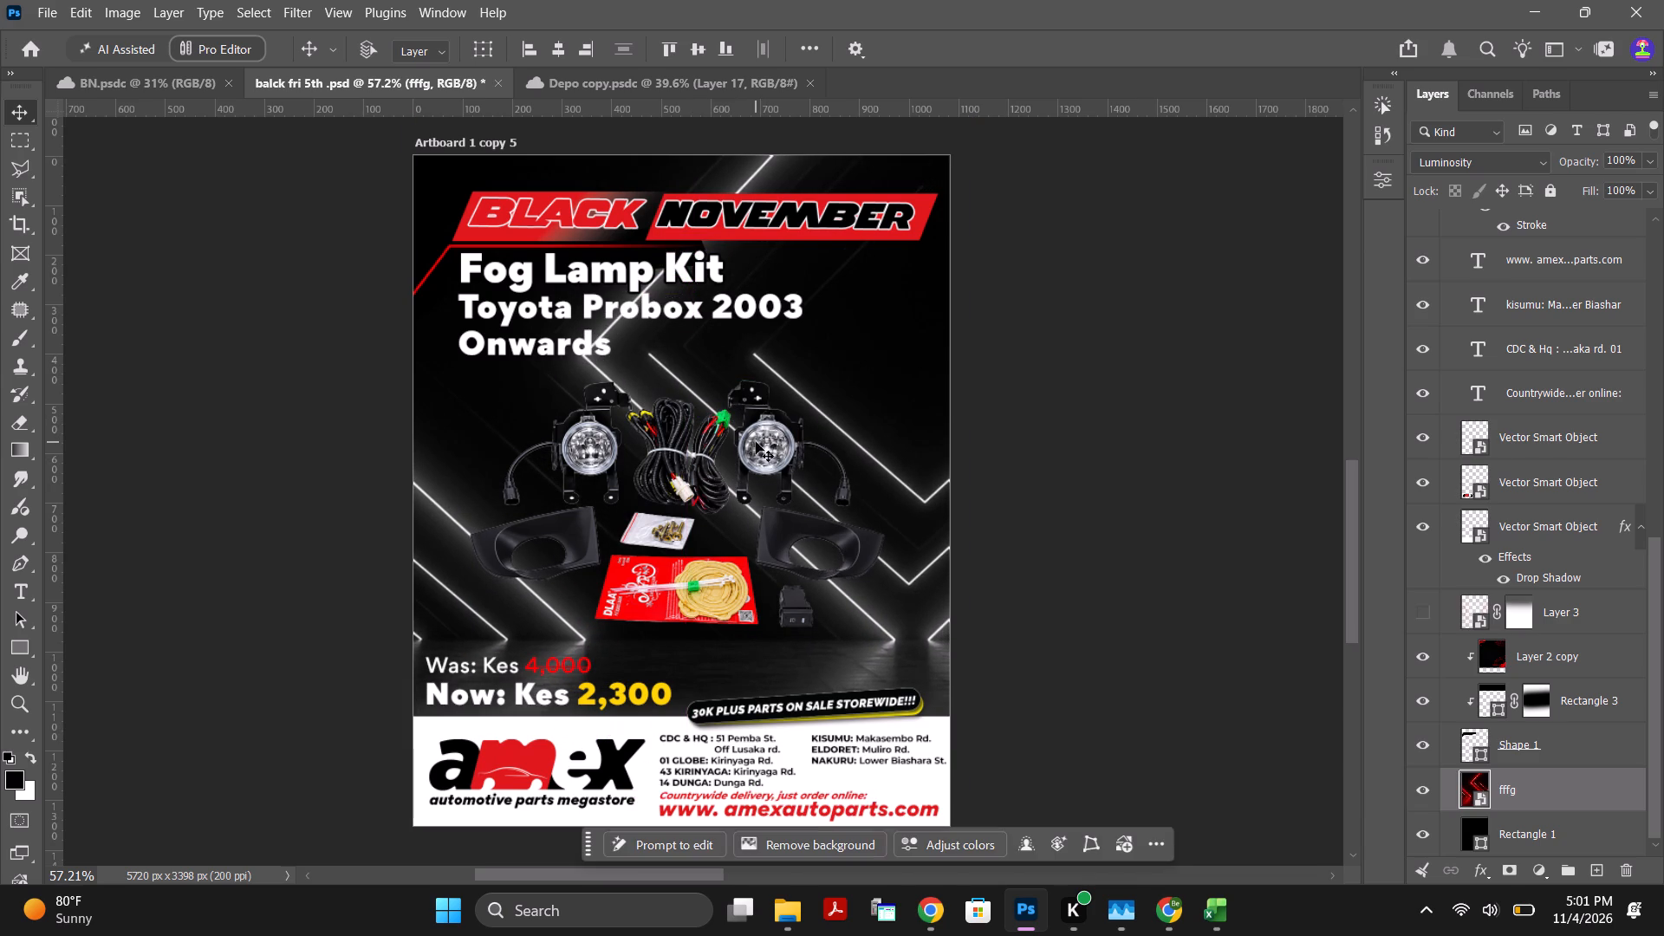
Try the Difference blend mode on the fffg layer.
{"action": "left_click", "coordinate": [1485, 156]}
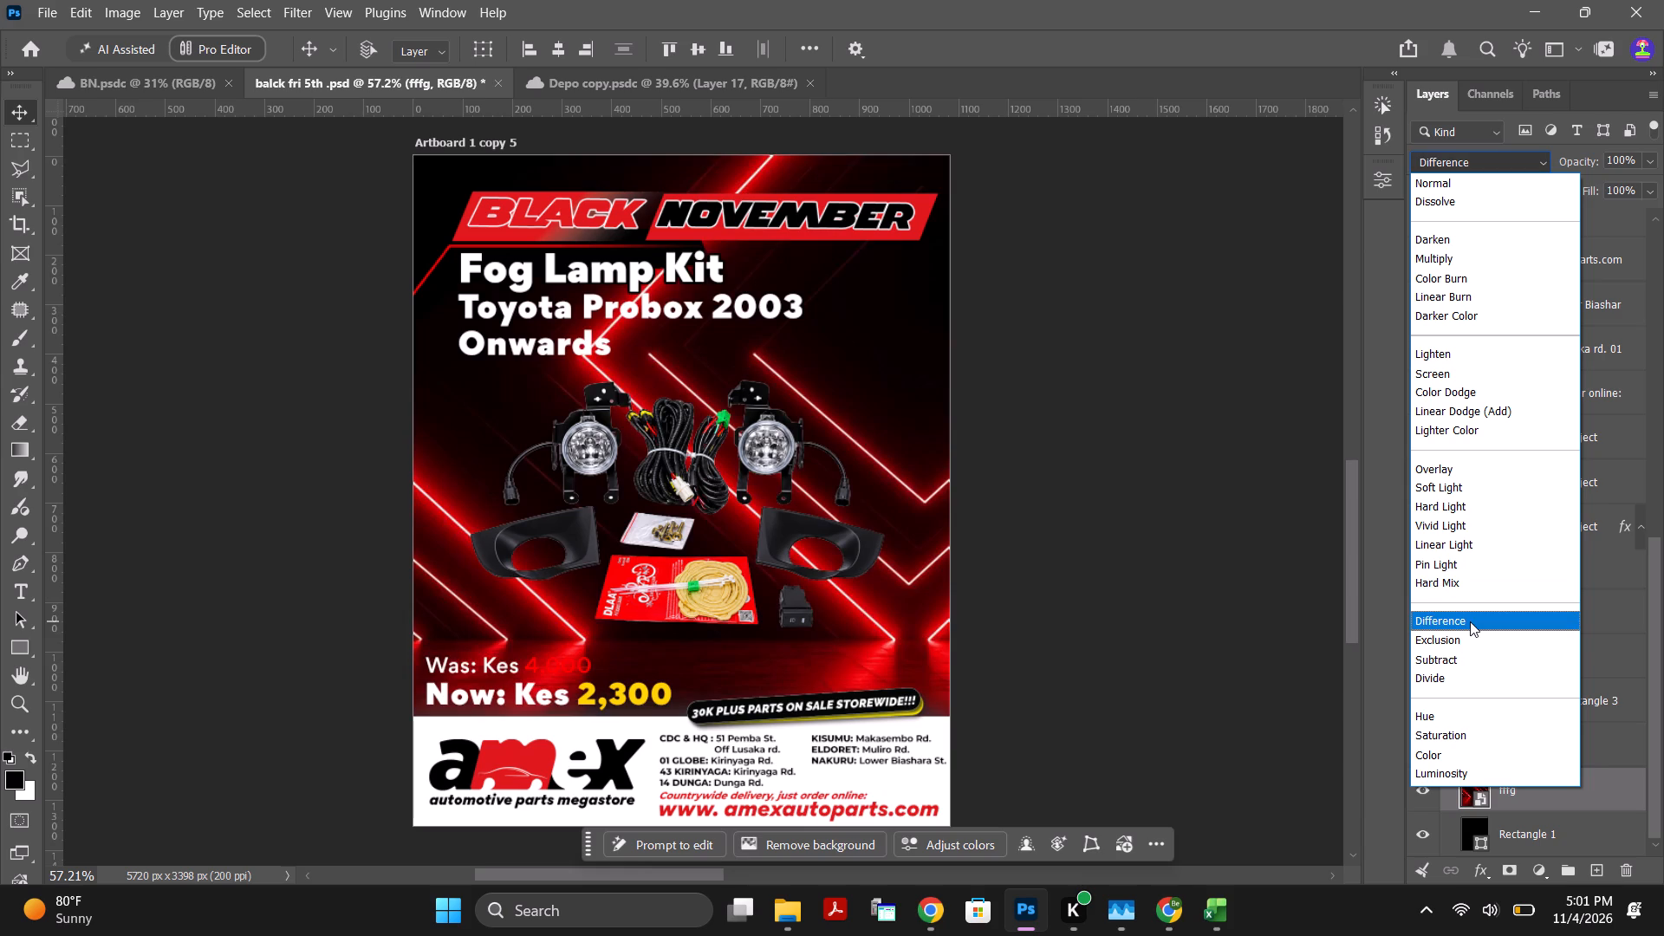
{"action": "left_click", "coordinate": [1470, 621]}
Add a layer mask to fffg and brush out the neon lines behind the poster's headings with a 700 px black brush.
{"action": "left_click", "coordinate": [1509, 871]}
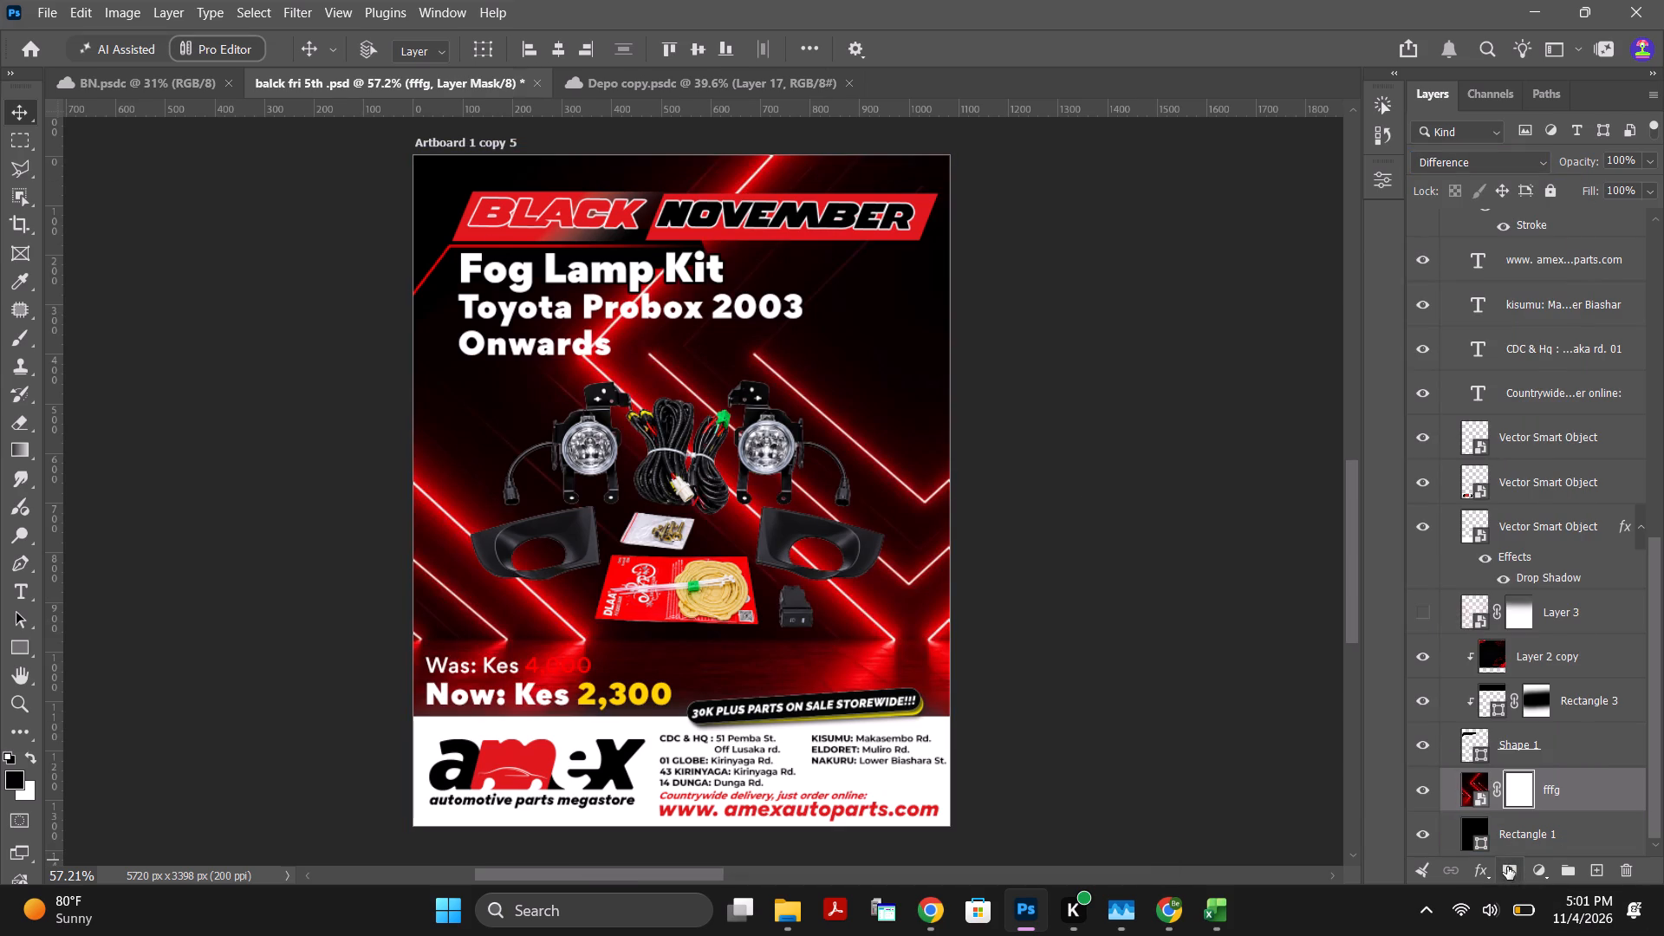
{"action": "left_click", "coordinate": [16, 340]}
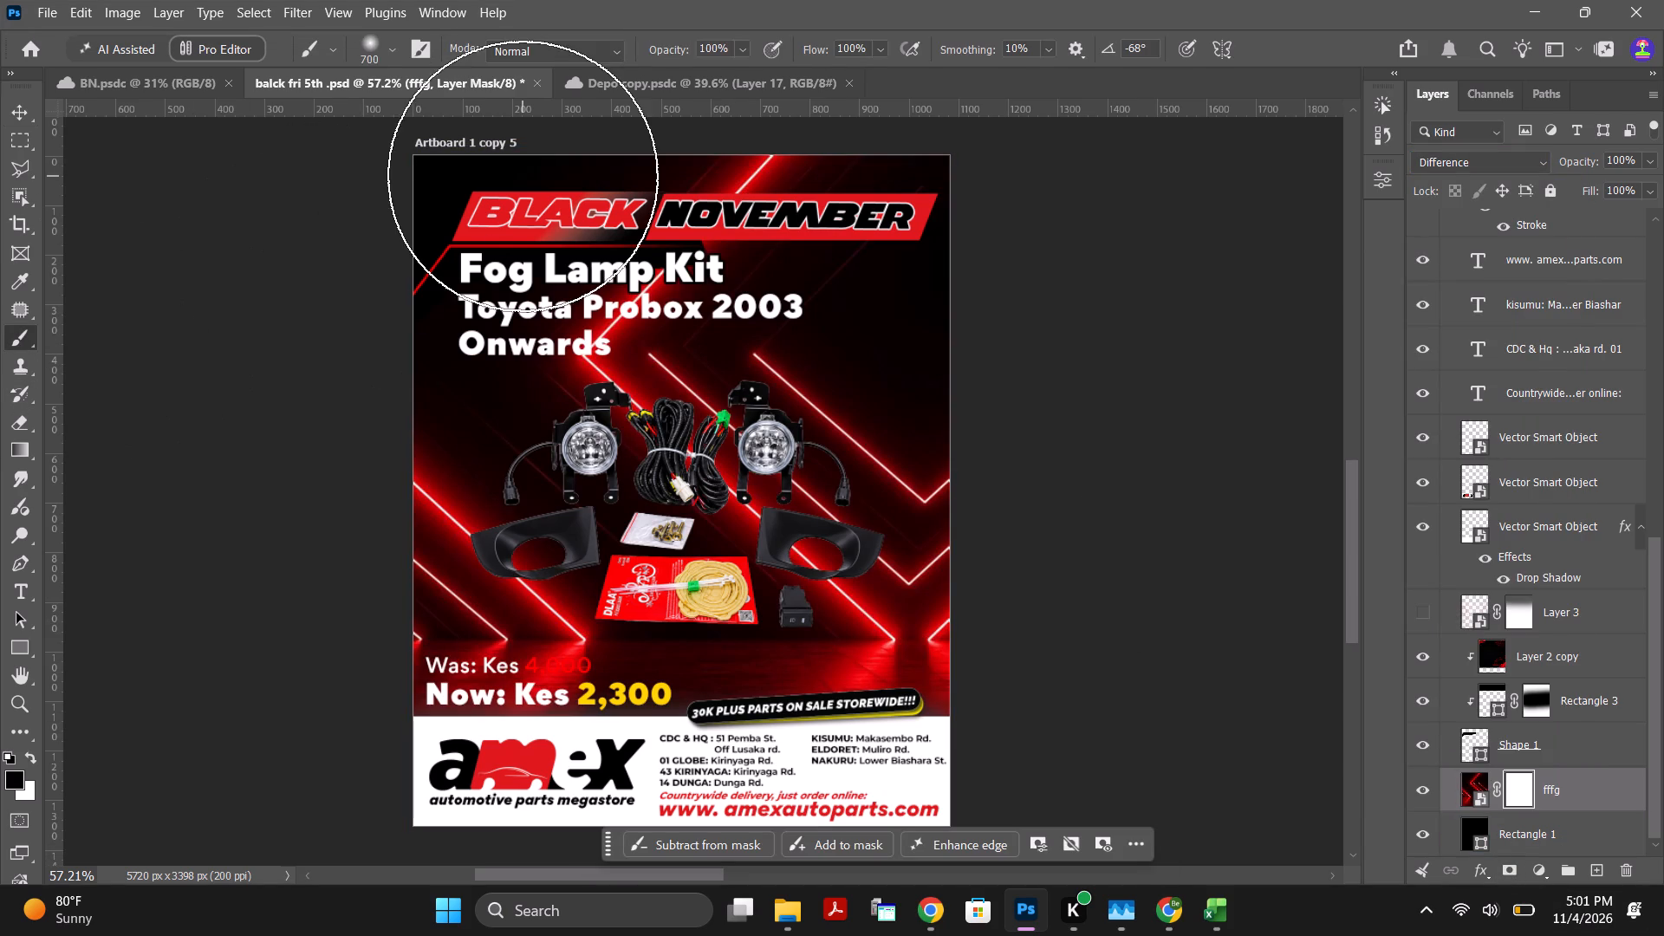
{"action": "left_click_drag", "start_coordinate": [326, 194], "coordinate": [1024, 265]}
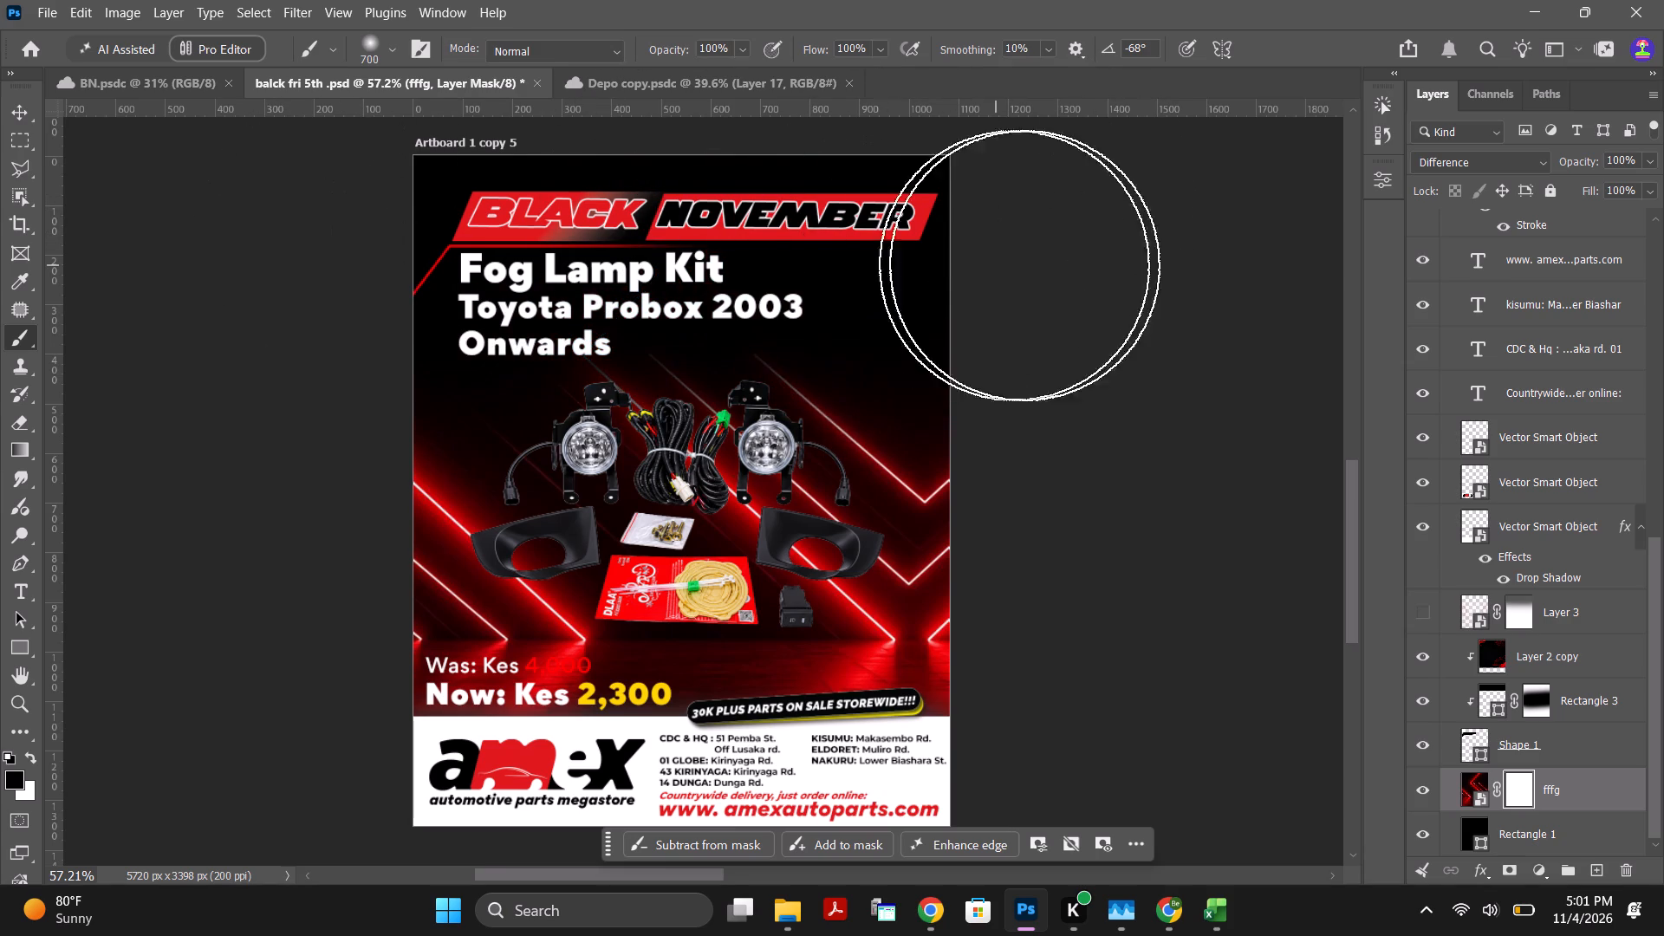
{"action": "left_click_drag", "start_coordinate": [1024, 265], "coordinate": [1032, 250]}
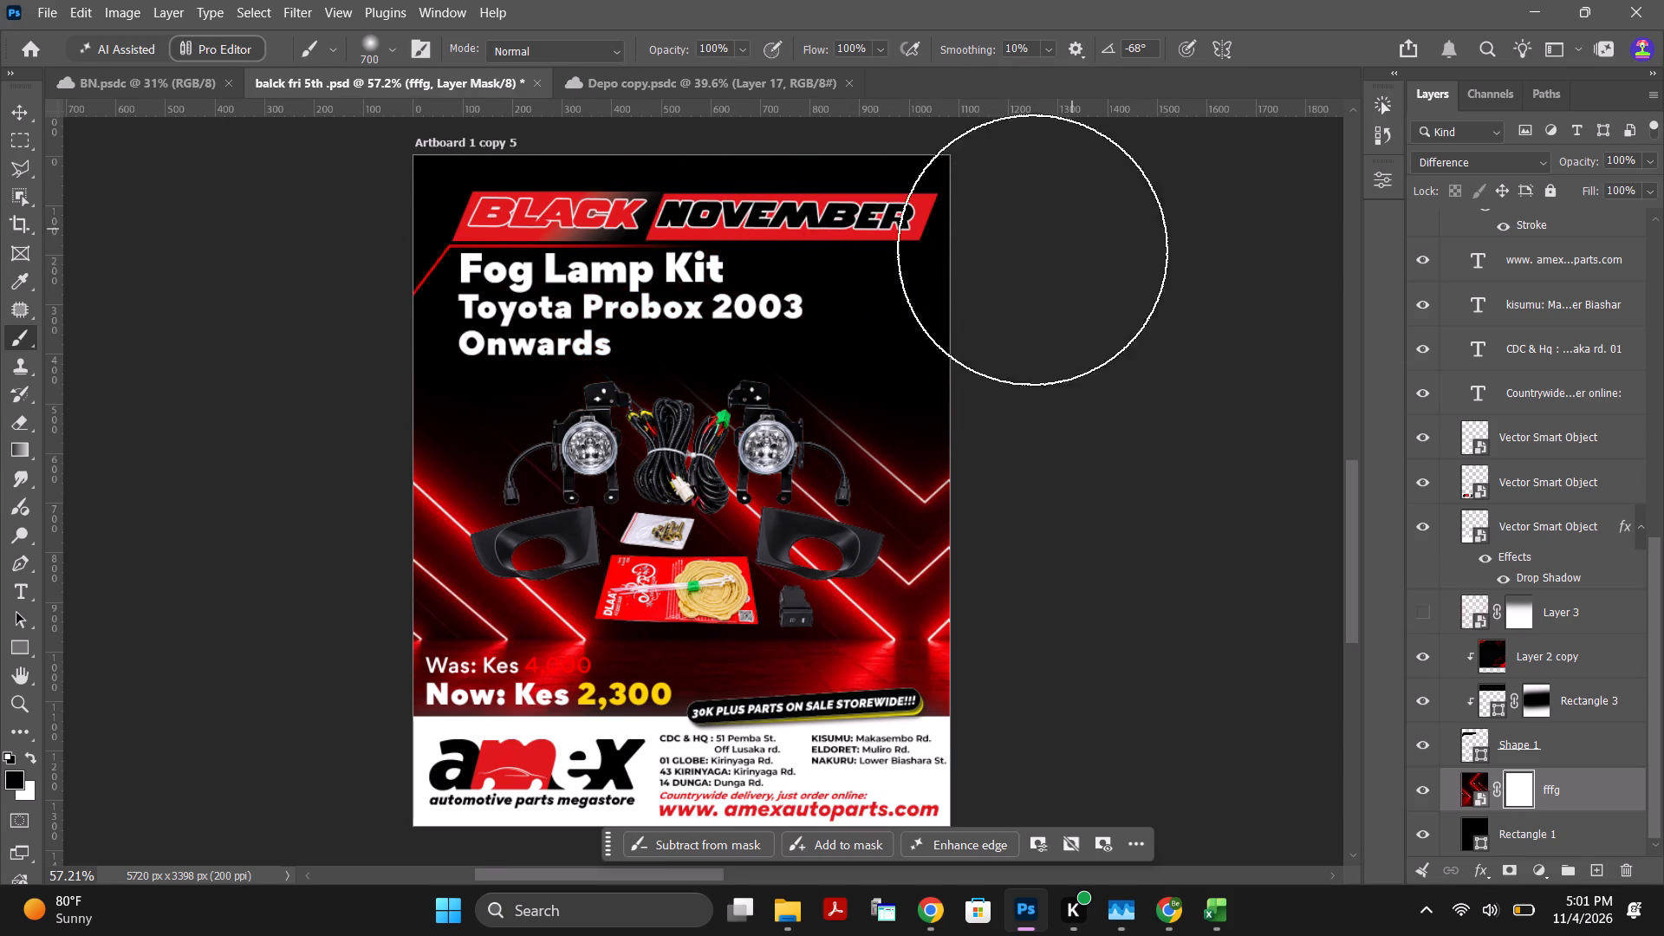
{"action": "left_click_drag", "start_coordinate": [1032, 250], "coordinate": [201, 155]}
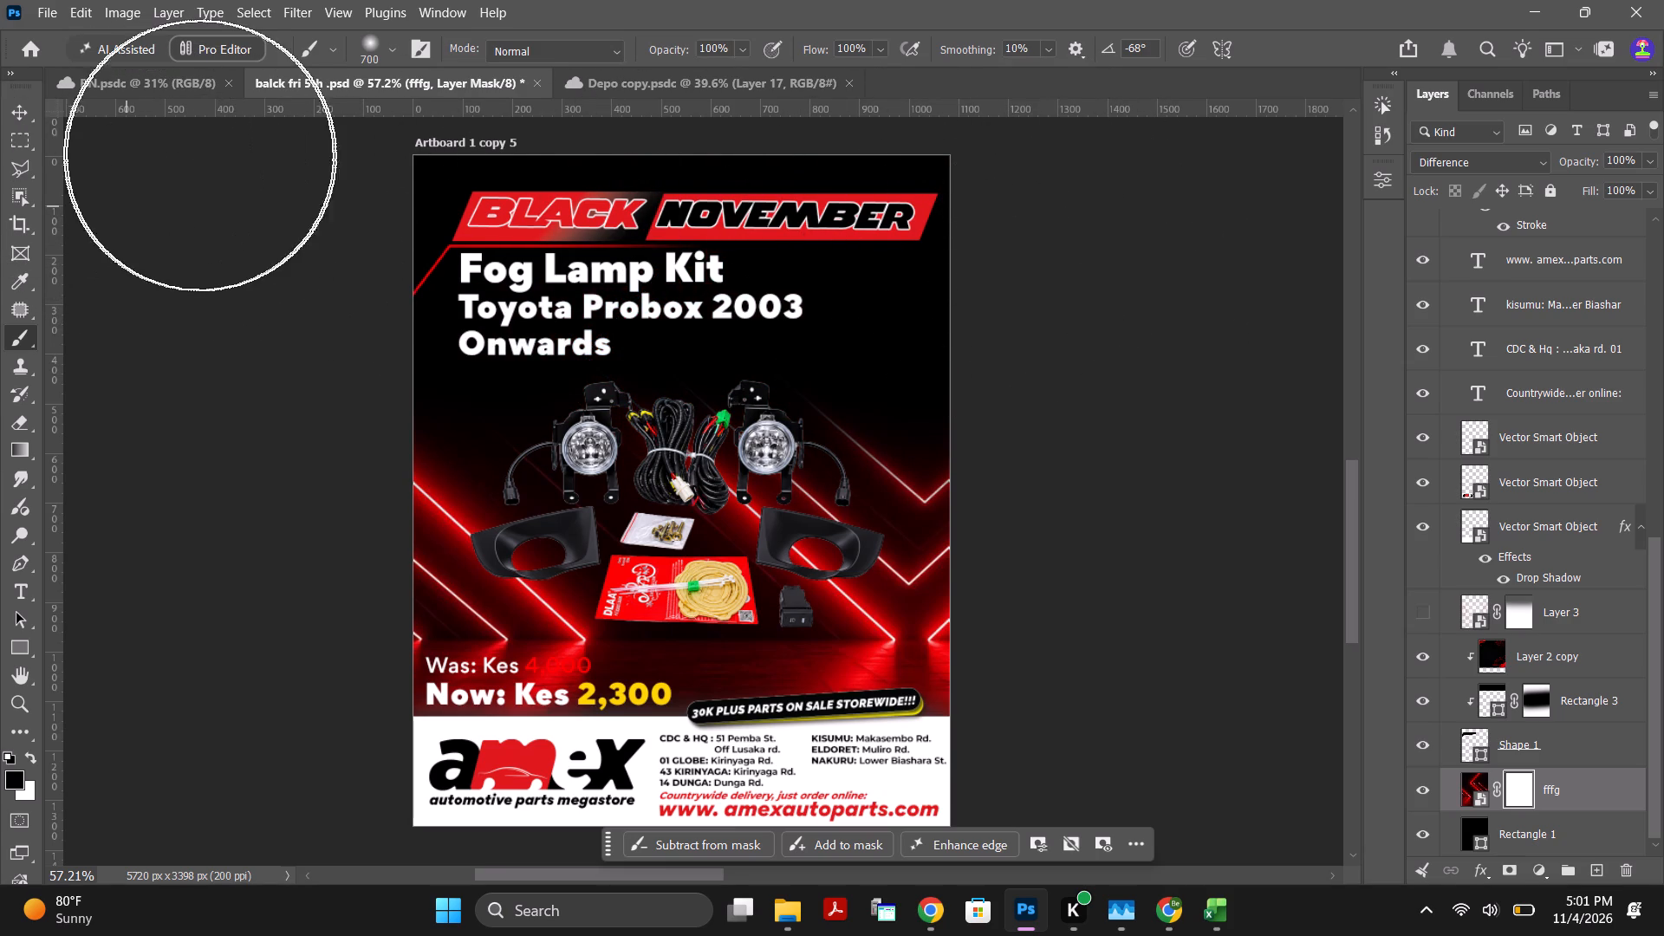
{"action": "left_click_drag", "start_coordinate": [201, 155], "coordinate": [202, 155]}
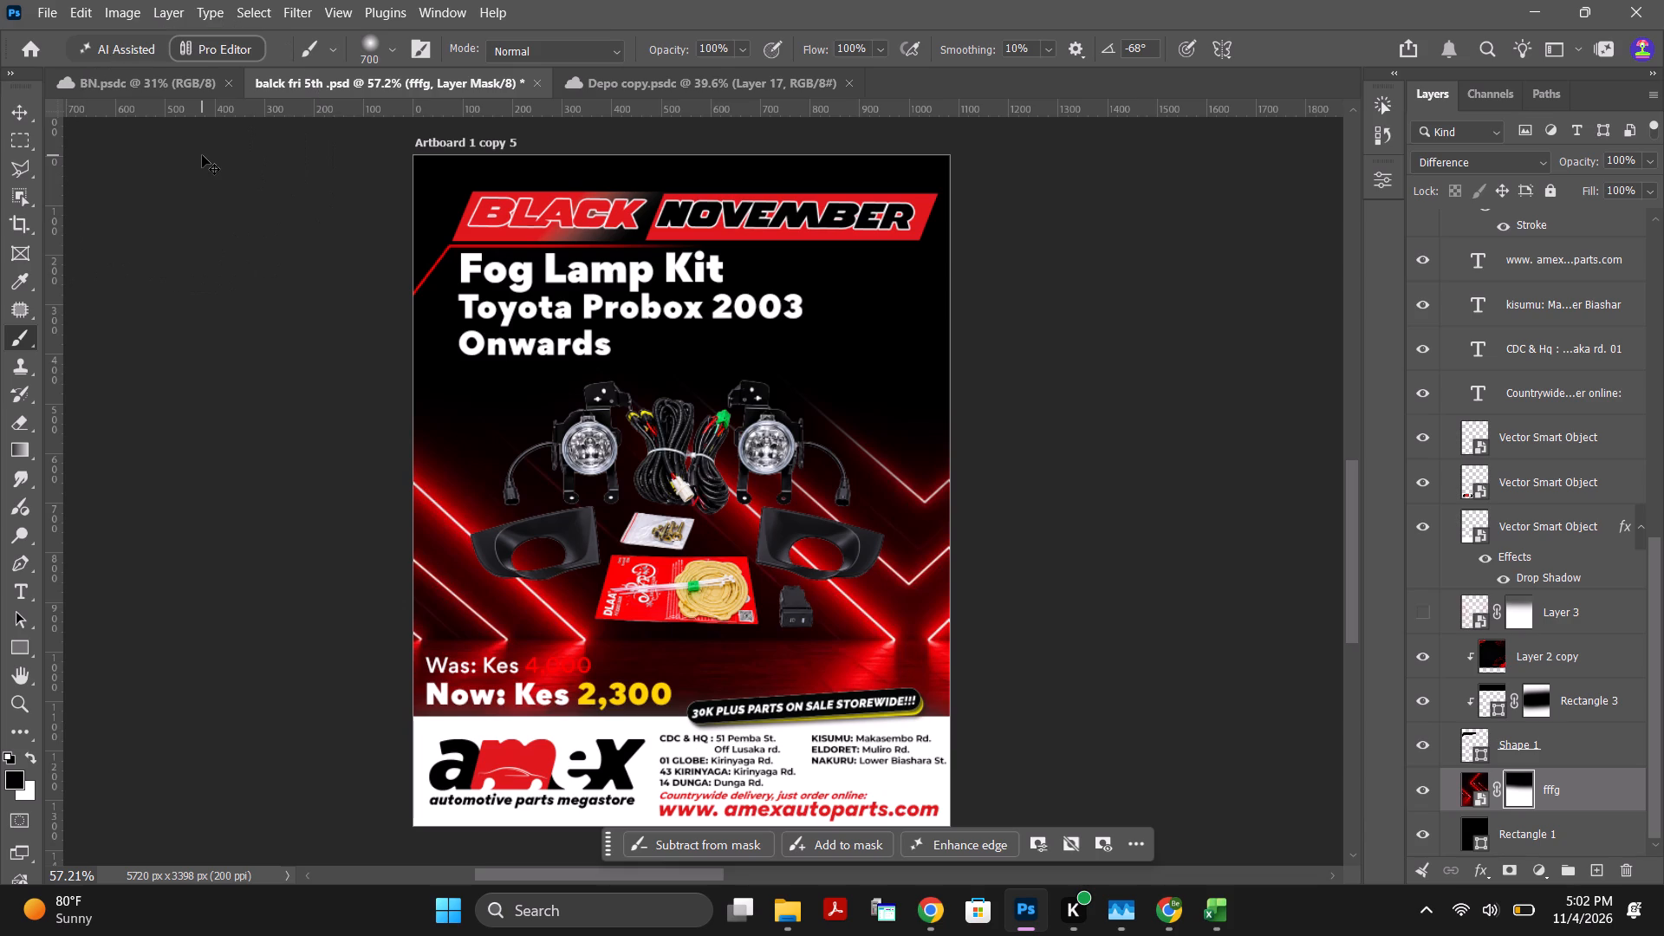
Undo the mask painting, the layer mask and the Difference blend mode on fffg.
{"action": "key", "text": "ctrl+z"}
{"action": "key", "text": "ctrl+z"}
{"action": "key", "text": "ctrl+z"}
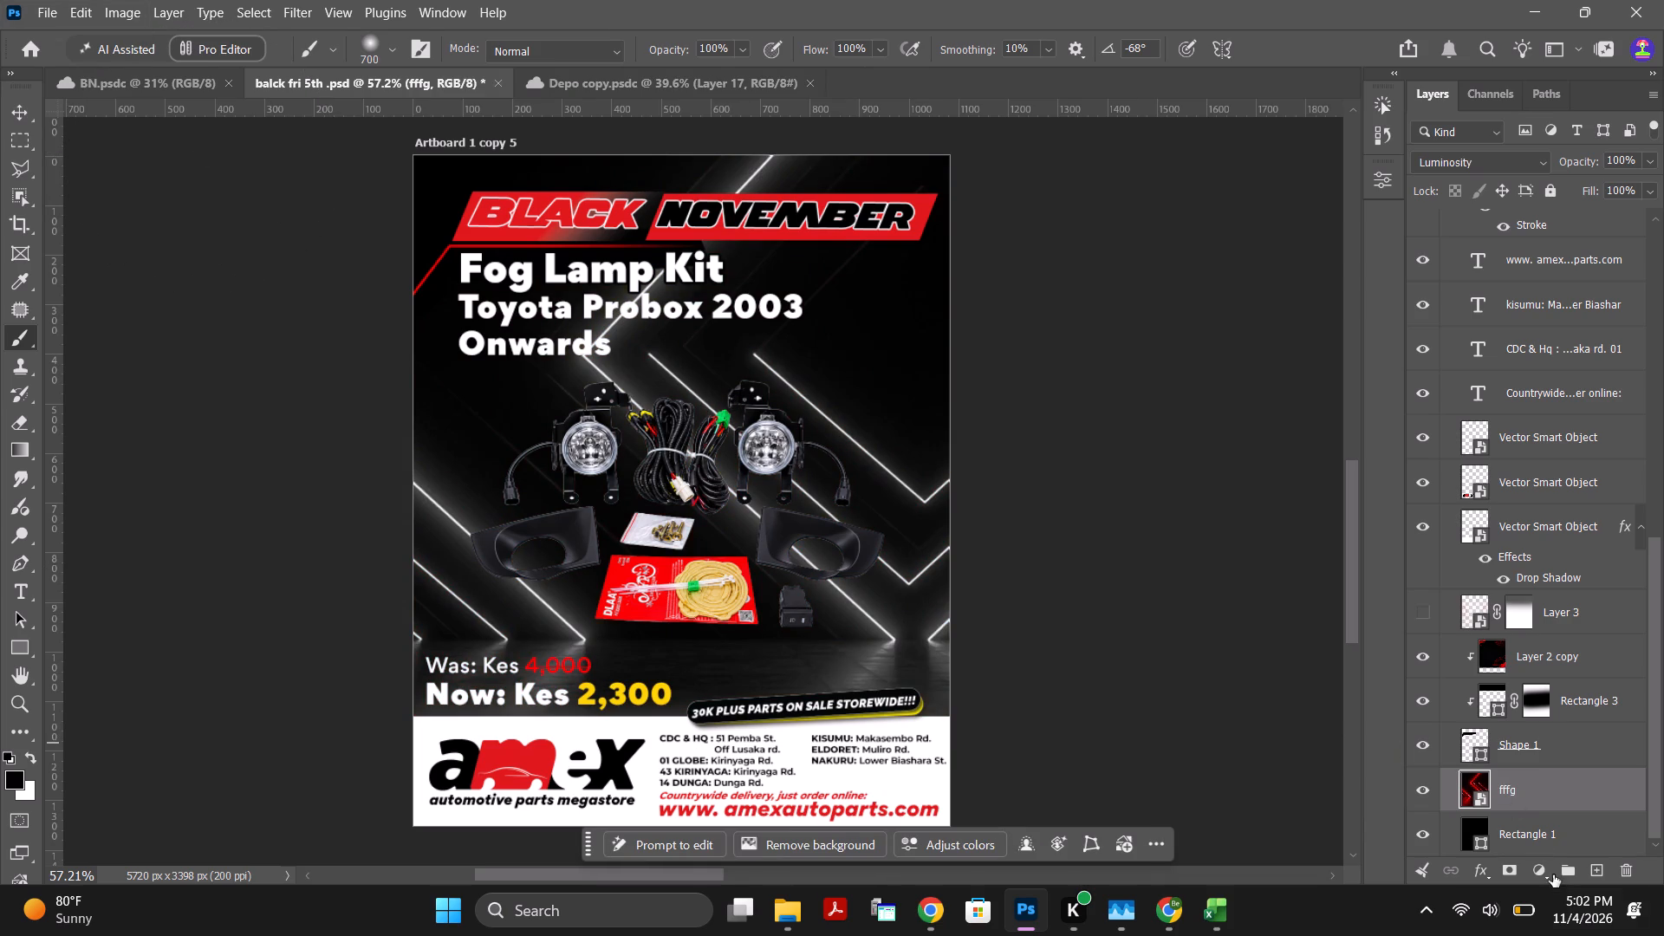
Add a layer mask to the fffg layer and brush out its upper area behind the headings with a 700 px black brush.
{"action": "left_click", "coordinate": [1509, 873]}
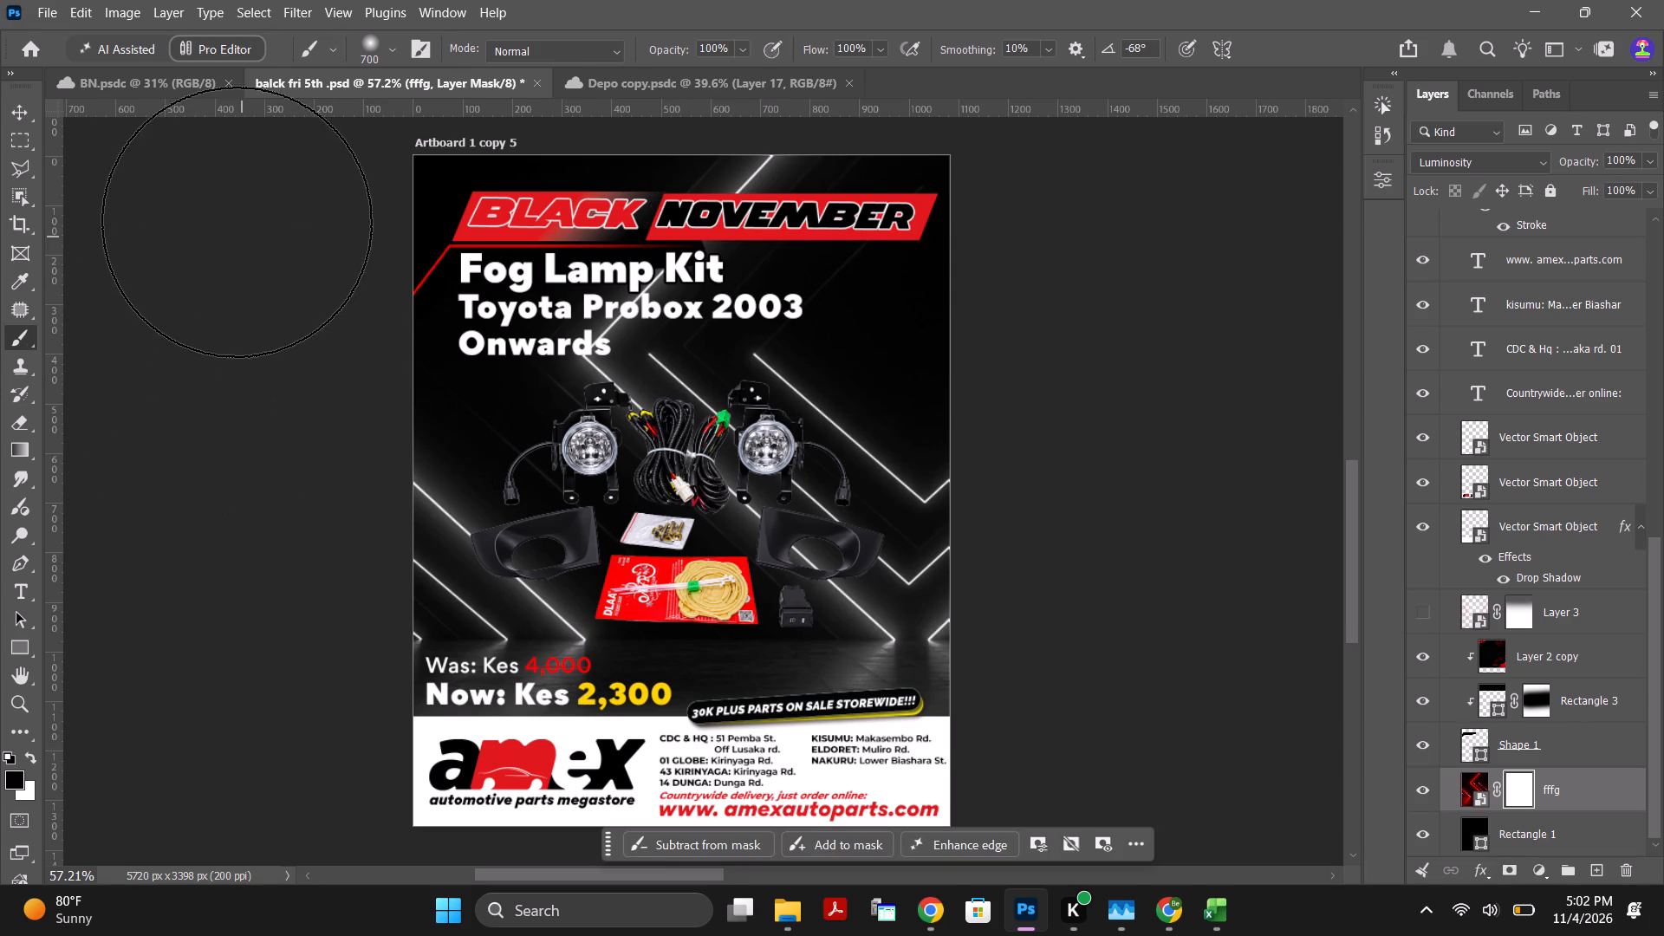
{"action": "left_click_drag", "start_coordinate": [244, 206], "coordinate": [254, 156]}
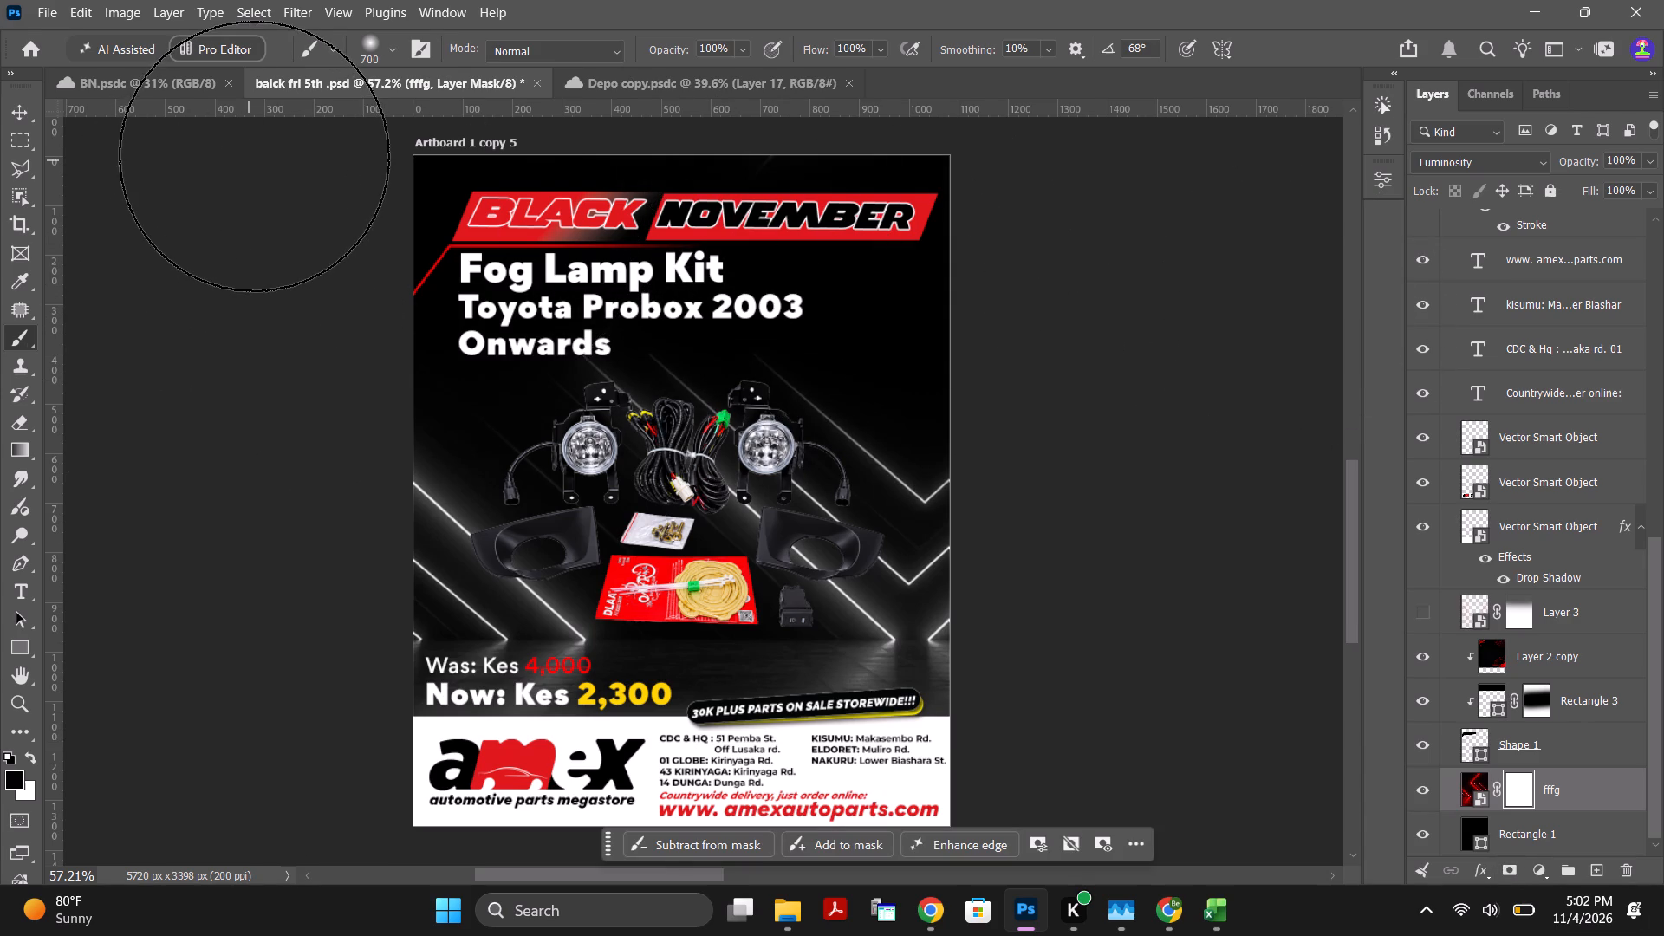
{"action": "left_click_drag", "start_coordinate": [254, 156], "coordinate": [249, 148]}
{"action": "left_click", "coordinate": [228, 133]}
{"action": "left_click_drag", "start_coordinate": [413, 243], "coordinate": [783, 255]}
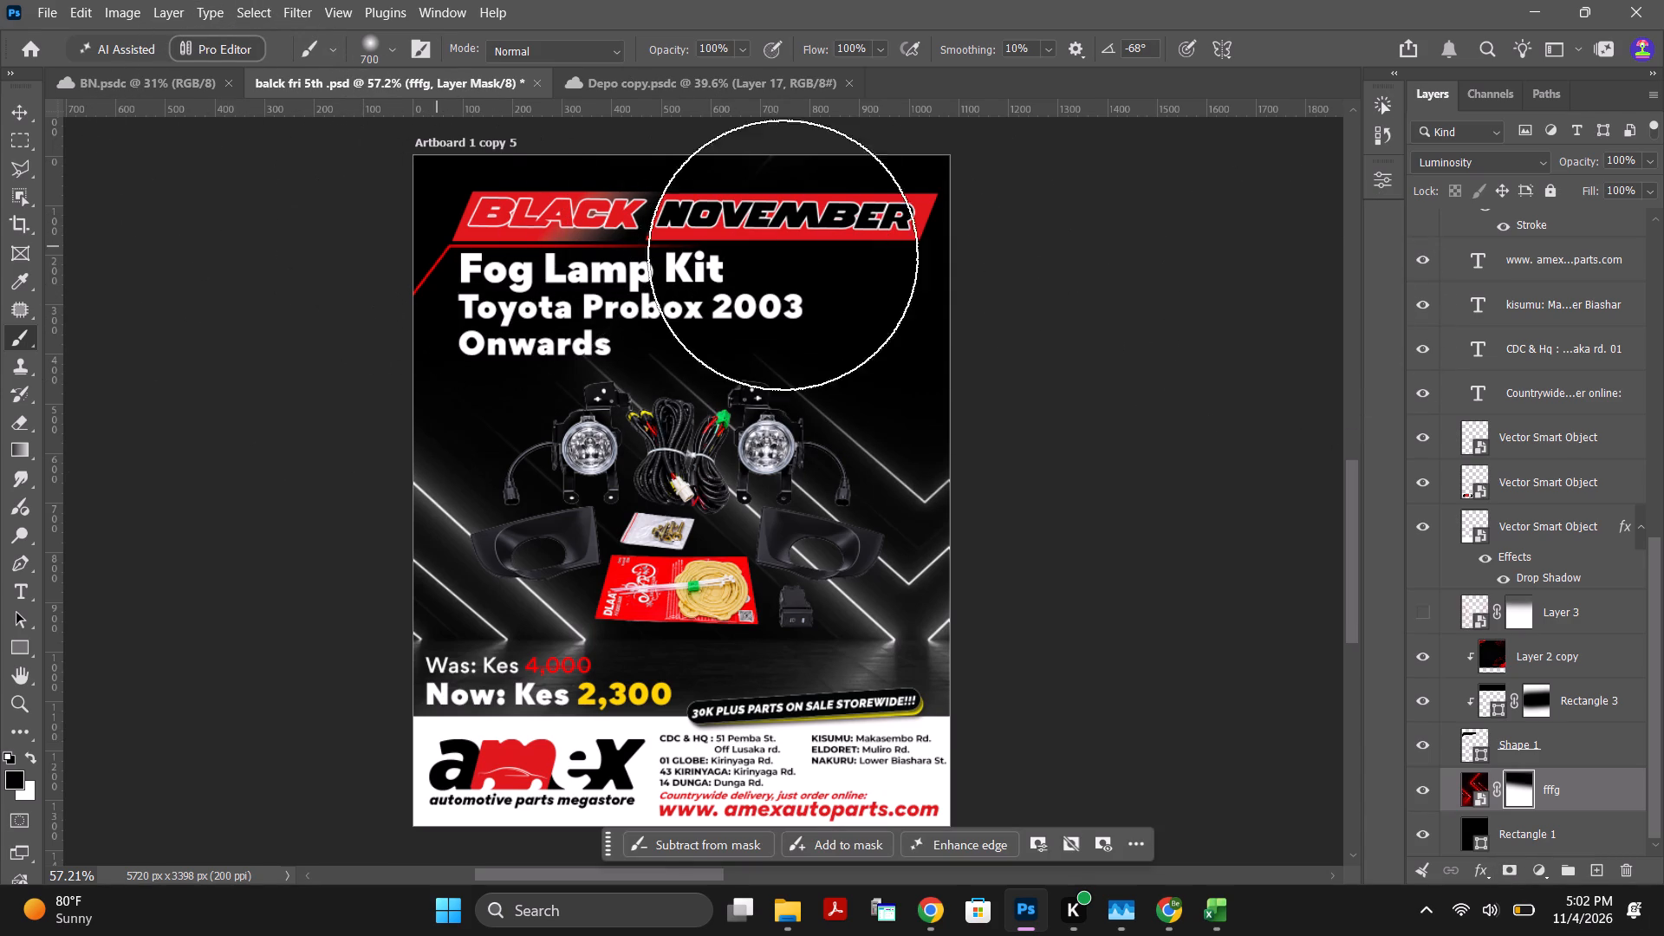
{"action": "left_click_drag", "start_coordinate": [783, 255], "coordinate": [1142, 279]}
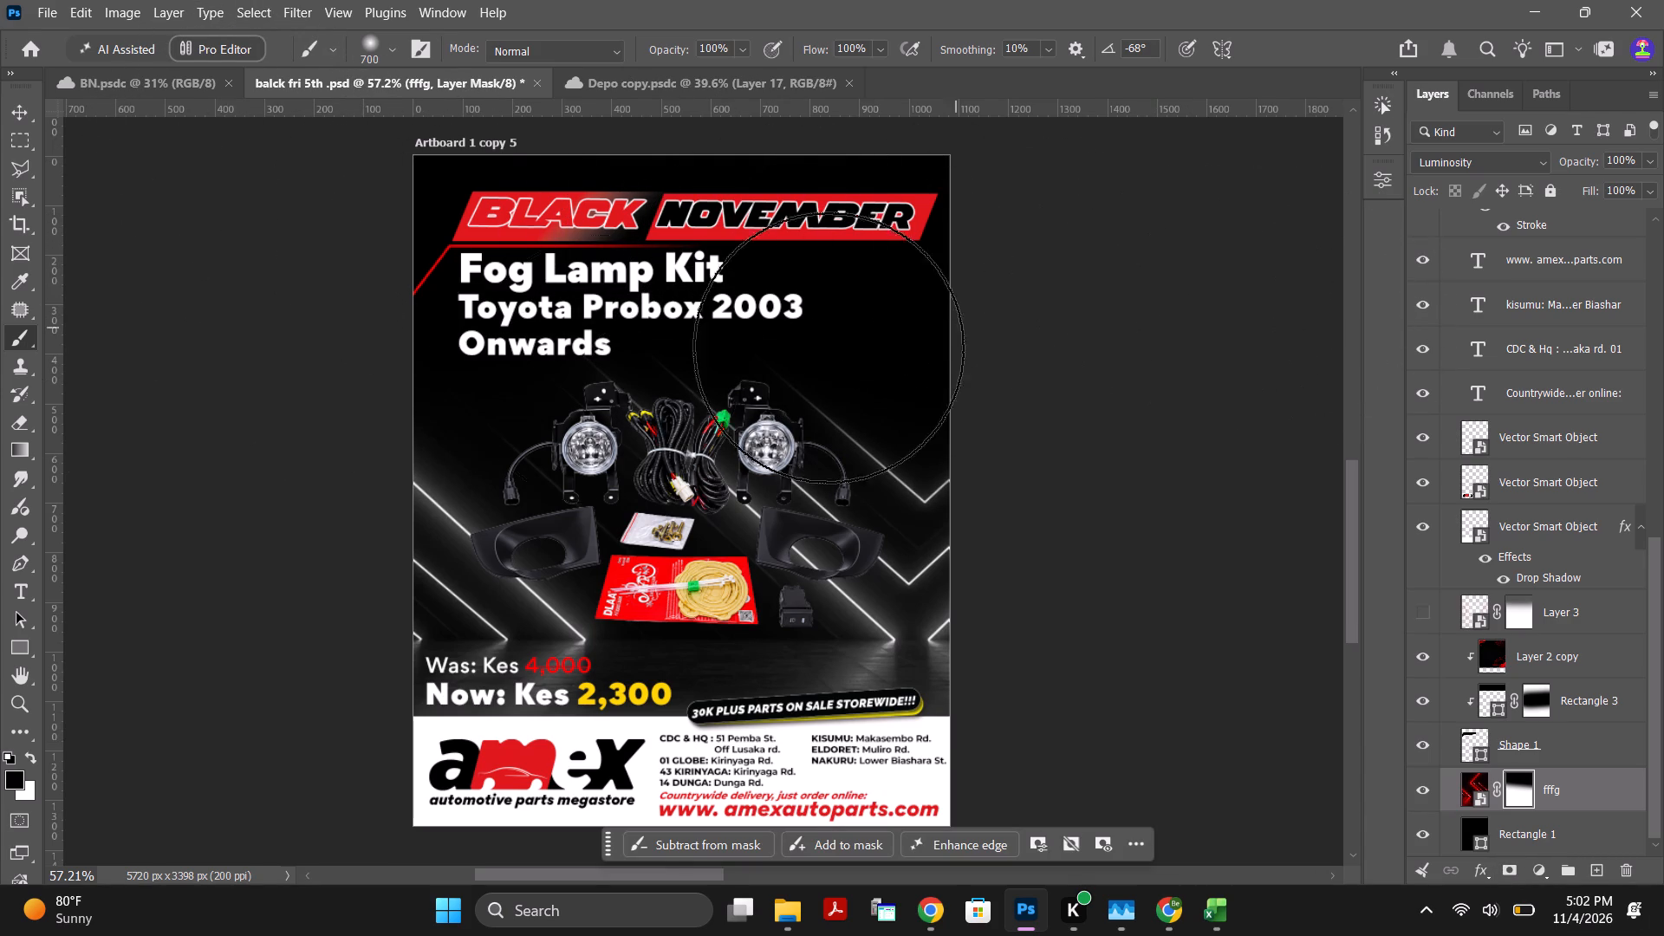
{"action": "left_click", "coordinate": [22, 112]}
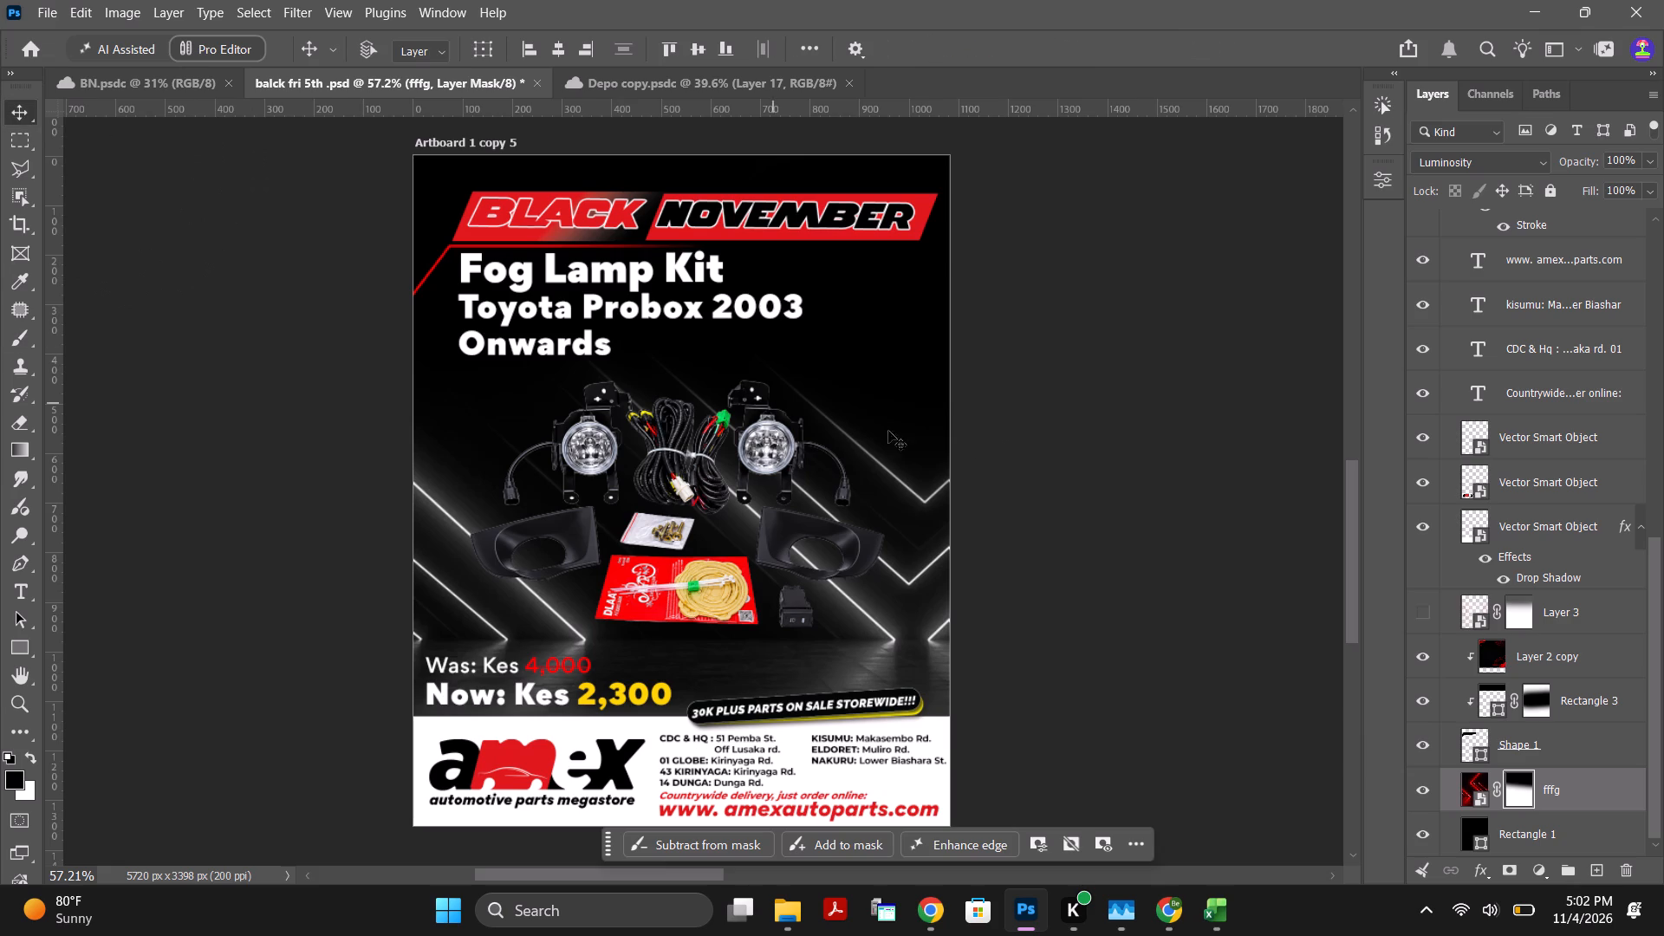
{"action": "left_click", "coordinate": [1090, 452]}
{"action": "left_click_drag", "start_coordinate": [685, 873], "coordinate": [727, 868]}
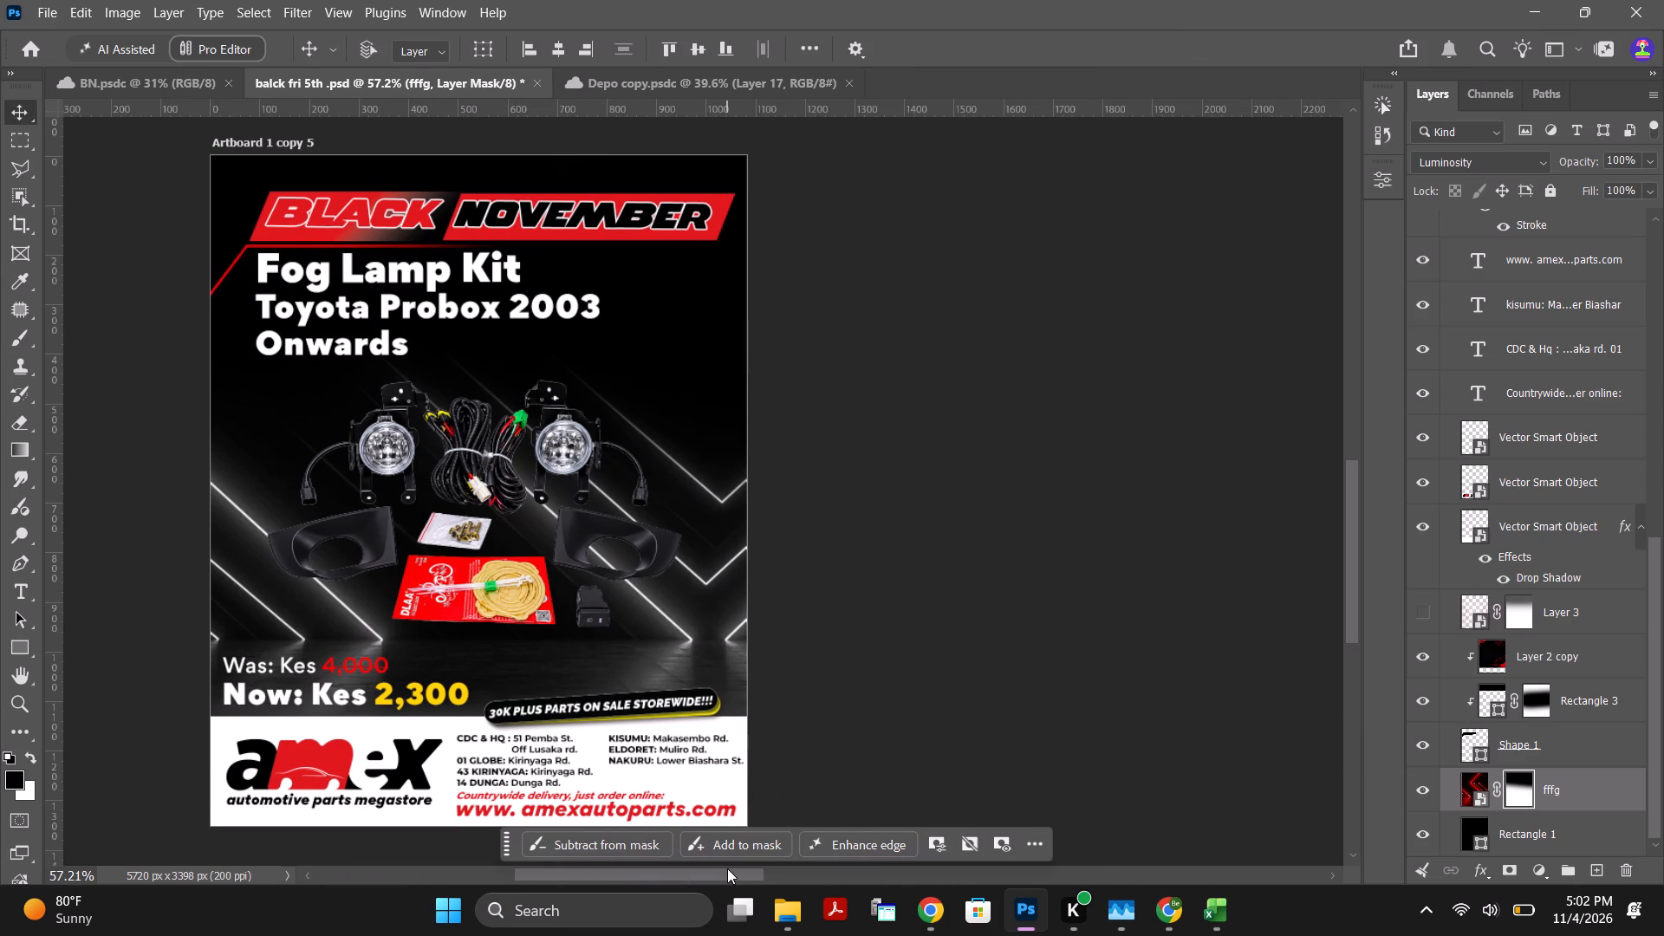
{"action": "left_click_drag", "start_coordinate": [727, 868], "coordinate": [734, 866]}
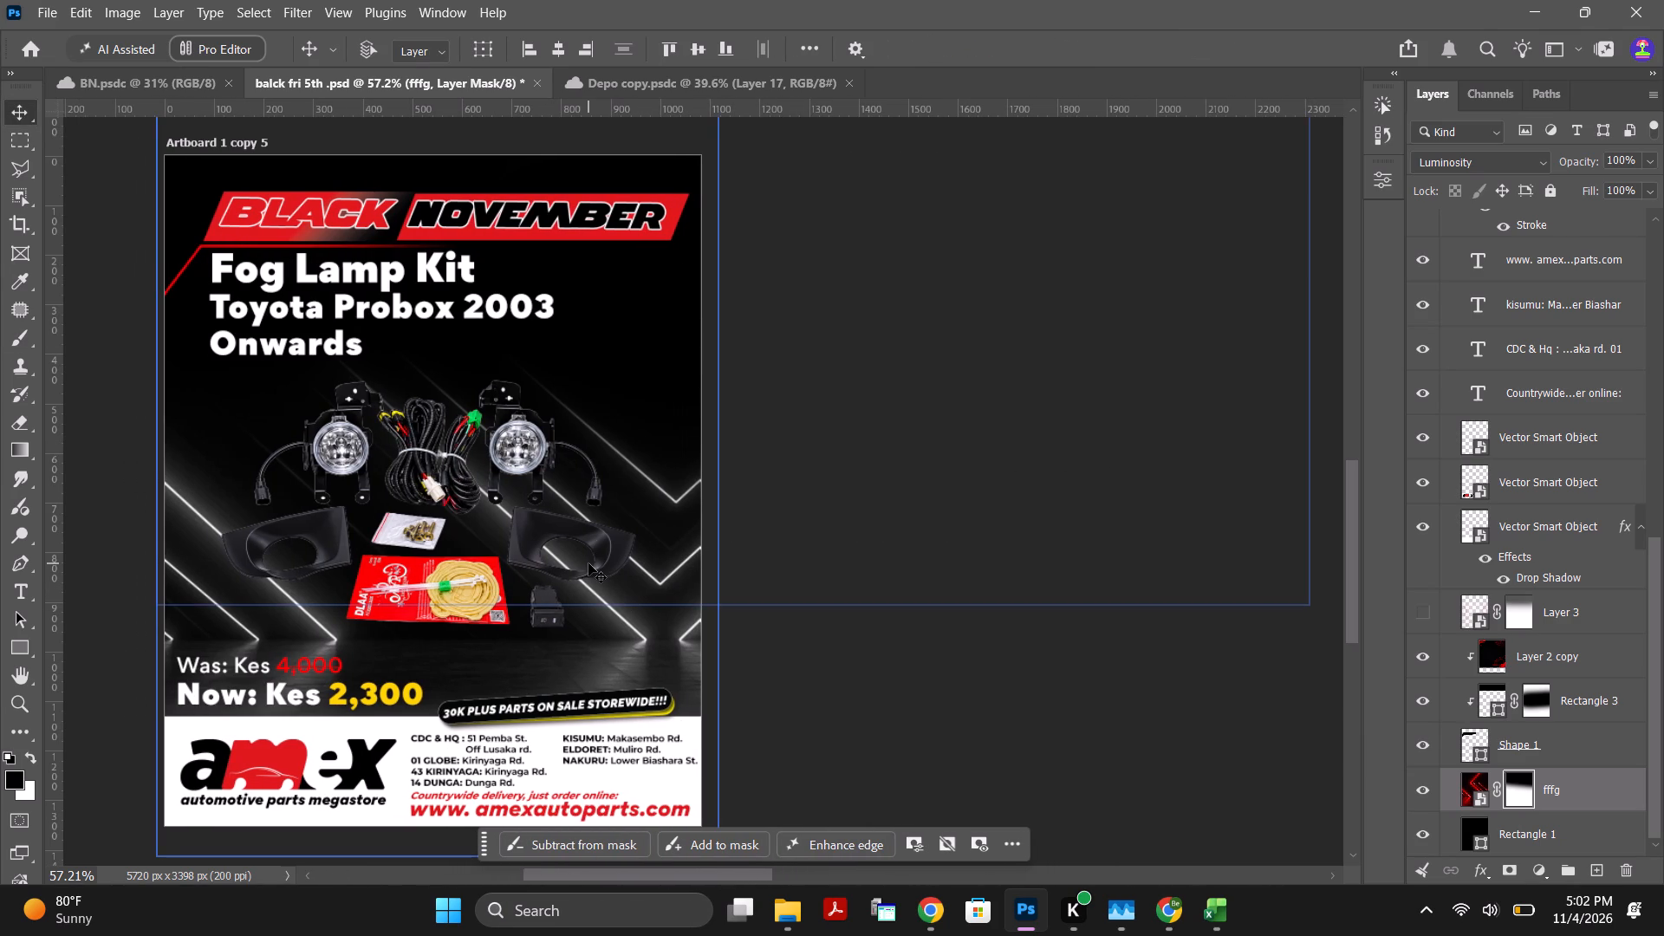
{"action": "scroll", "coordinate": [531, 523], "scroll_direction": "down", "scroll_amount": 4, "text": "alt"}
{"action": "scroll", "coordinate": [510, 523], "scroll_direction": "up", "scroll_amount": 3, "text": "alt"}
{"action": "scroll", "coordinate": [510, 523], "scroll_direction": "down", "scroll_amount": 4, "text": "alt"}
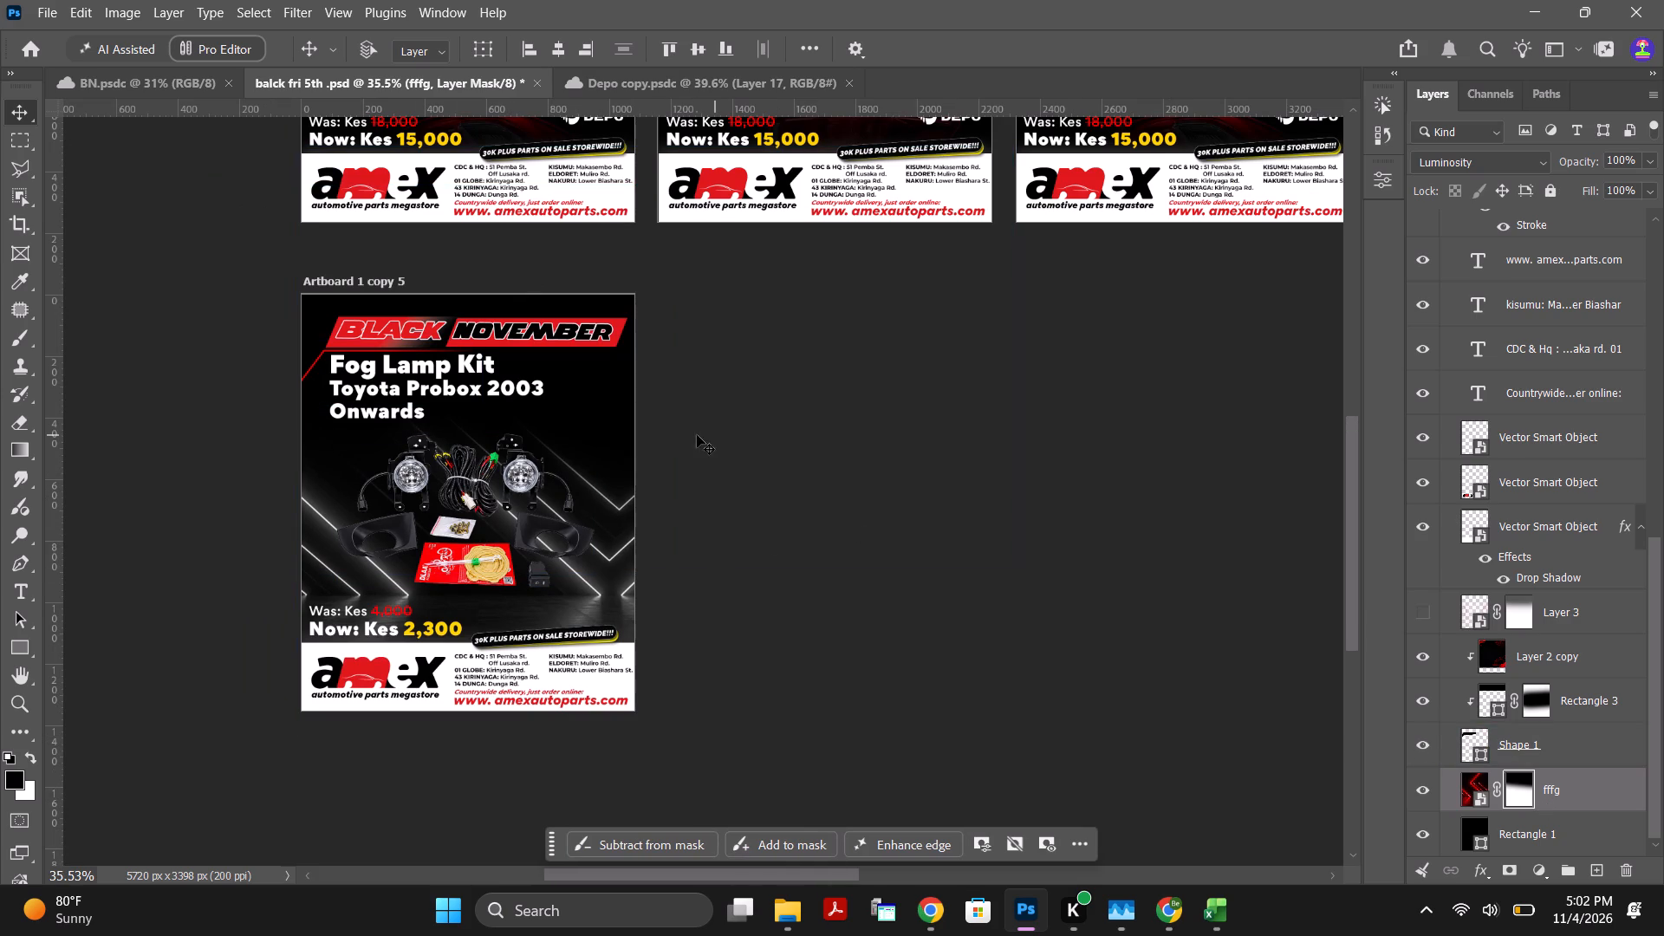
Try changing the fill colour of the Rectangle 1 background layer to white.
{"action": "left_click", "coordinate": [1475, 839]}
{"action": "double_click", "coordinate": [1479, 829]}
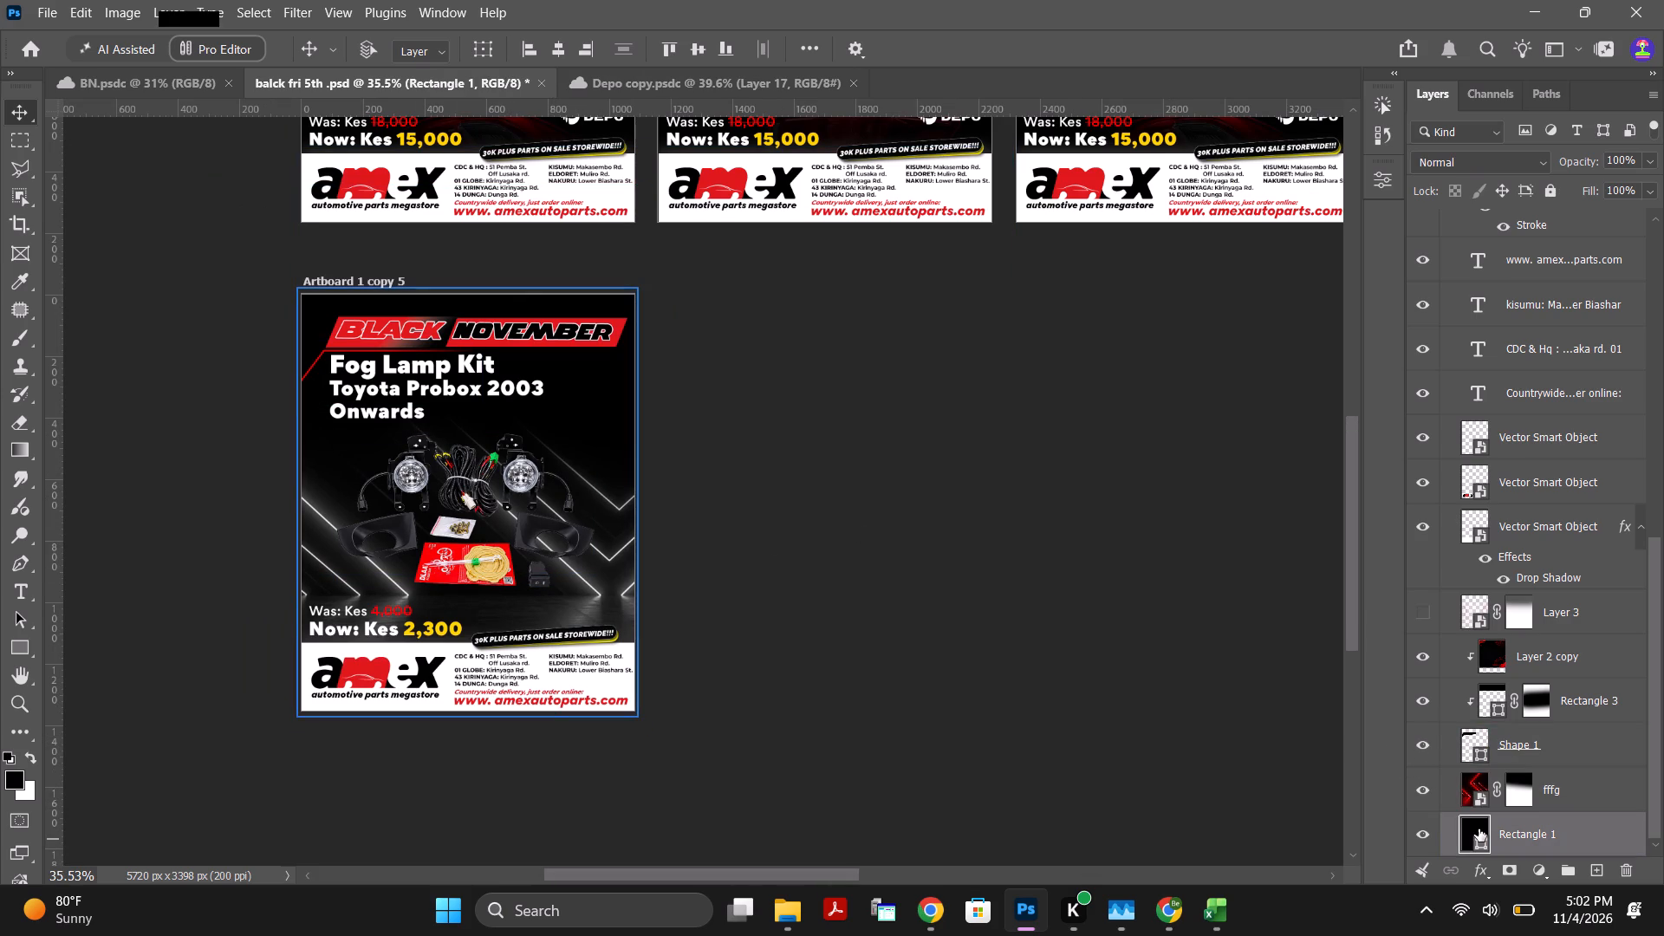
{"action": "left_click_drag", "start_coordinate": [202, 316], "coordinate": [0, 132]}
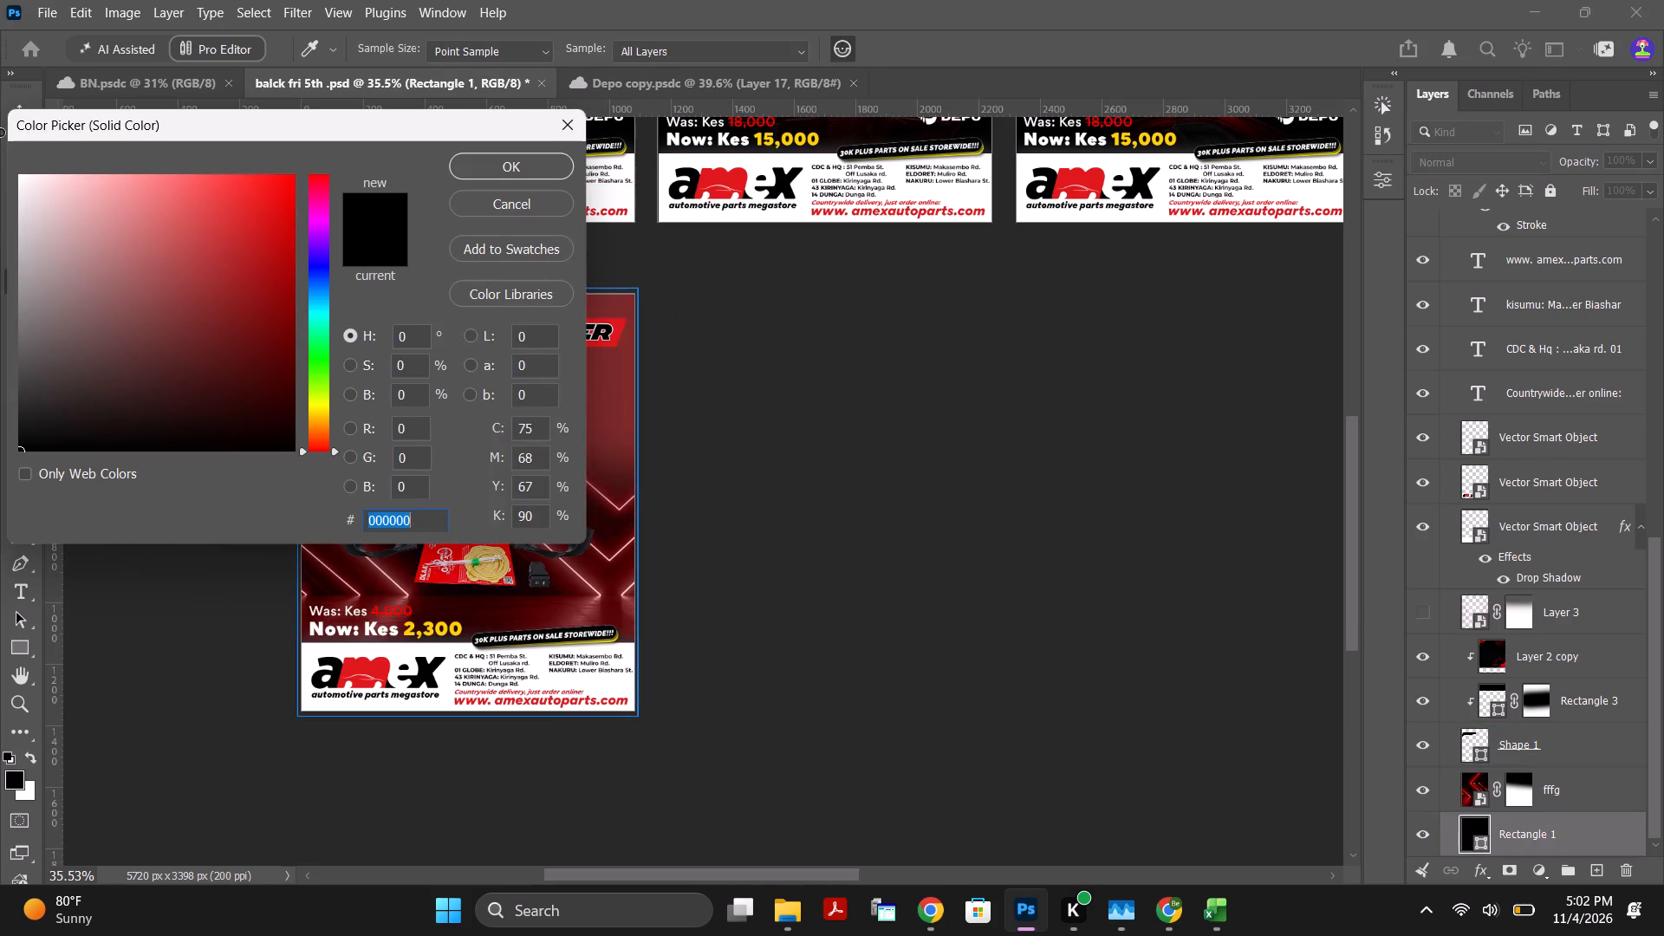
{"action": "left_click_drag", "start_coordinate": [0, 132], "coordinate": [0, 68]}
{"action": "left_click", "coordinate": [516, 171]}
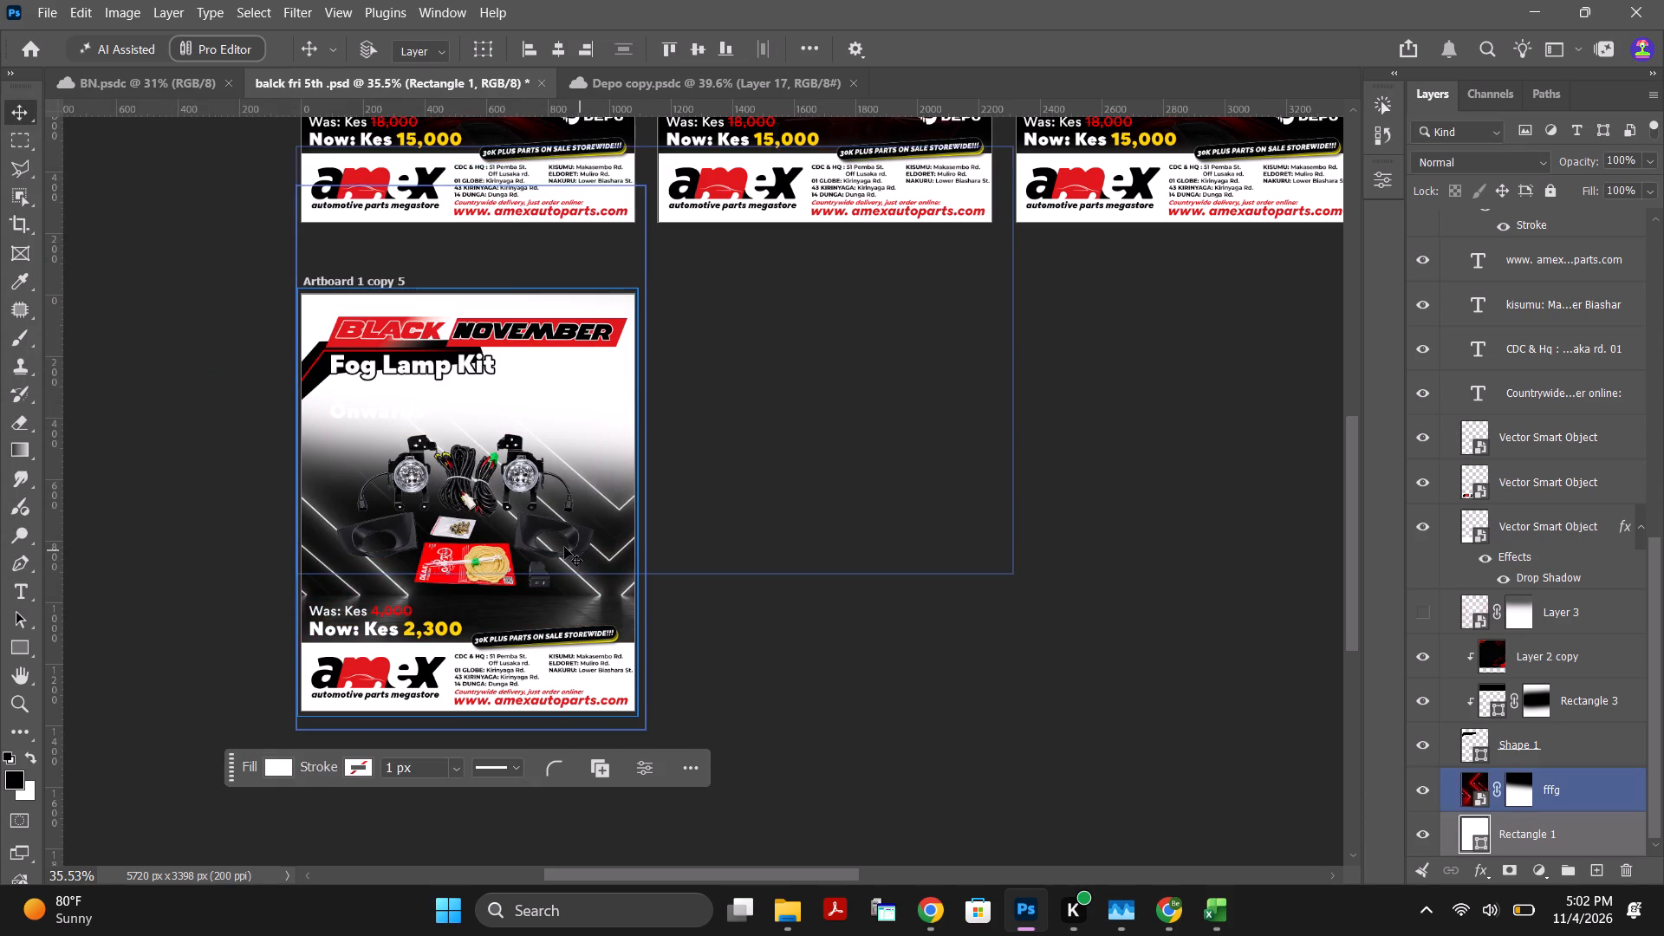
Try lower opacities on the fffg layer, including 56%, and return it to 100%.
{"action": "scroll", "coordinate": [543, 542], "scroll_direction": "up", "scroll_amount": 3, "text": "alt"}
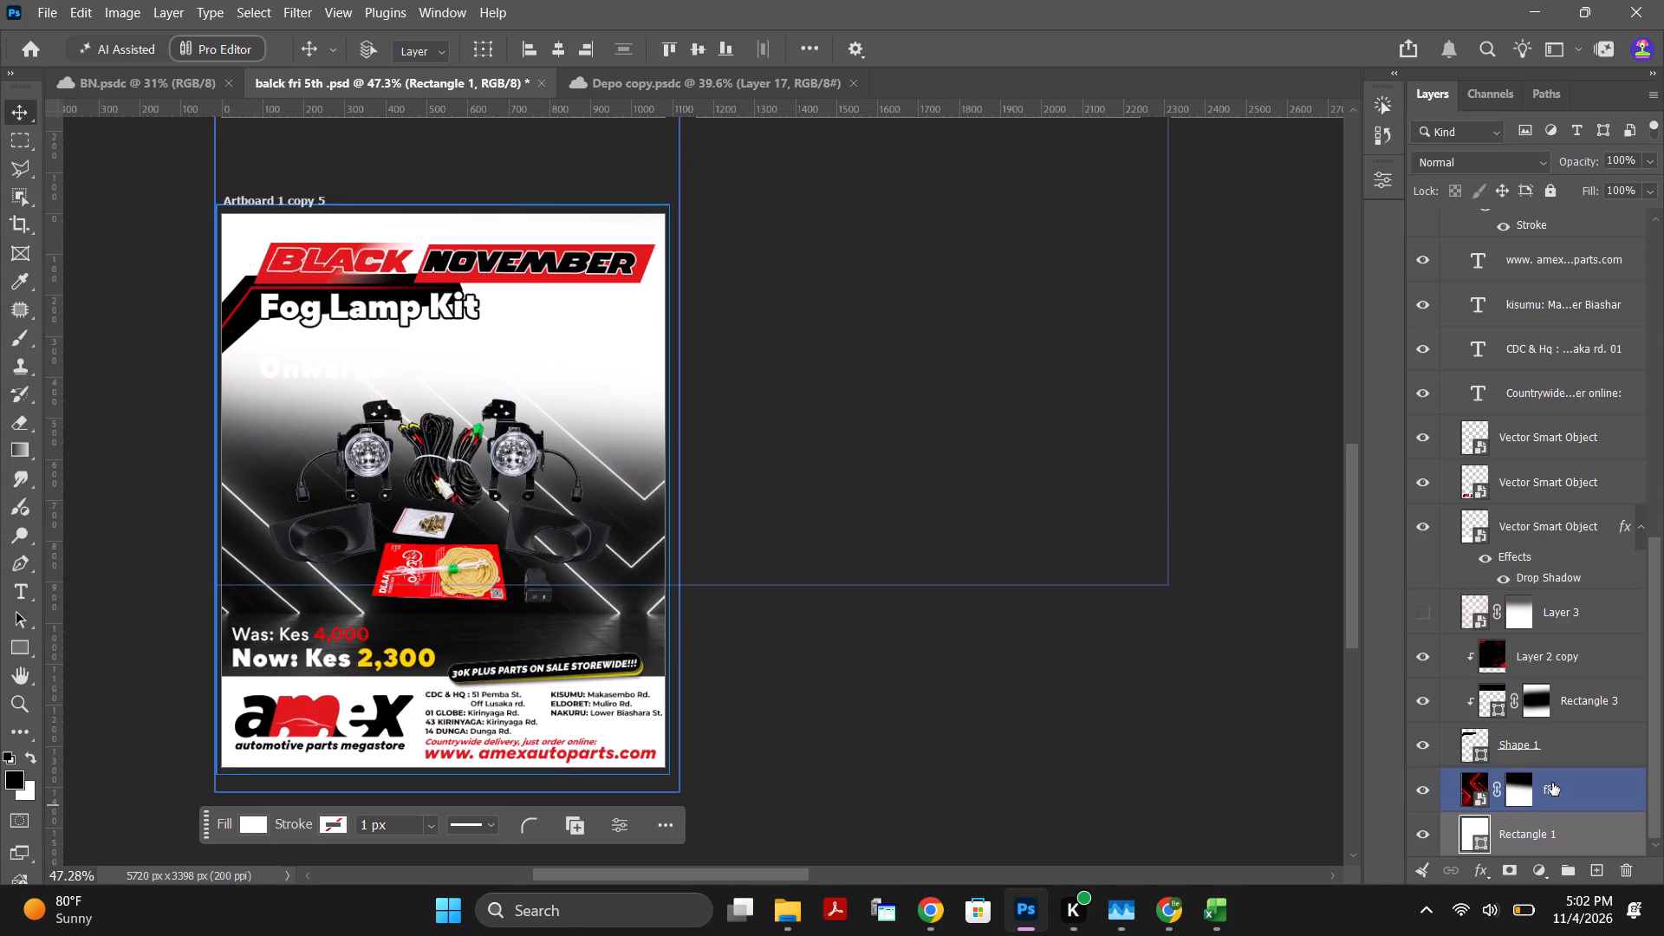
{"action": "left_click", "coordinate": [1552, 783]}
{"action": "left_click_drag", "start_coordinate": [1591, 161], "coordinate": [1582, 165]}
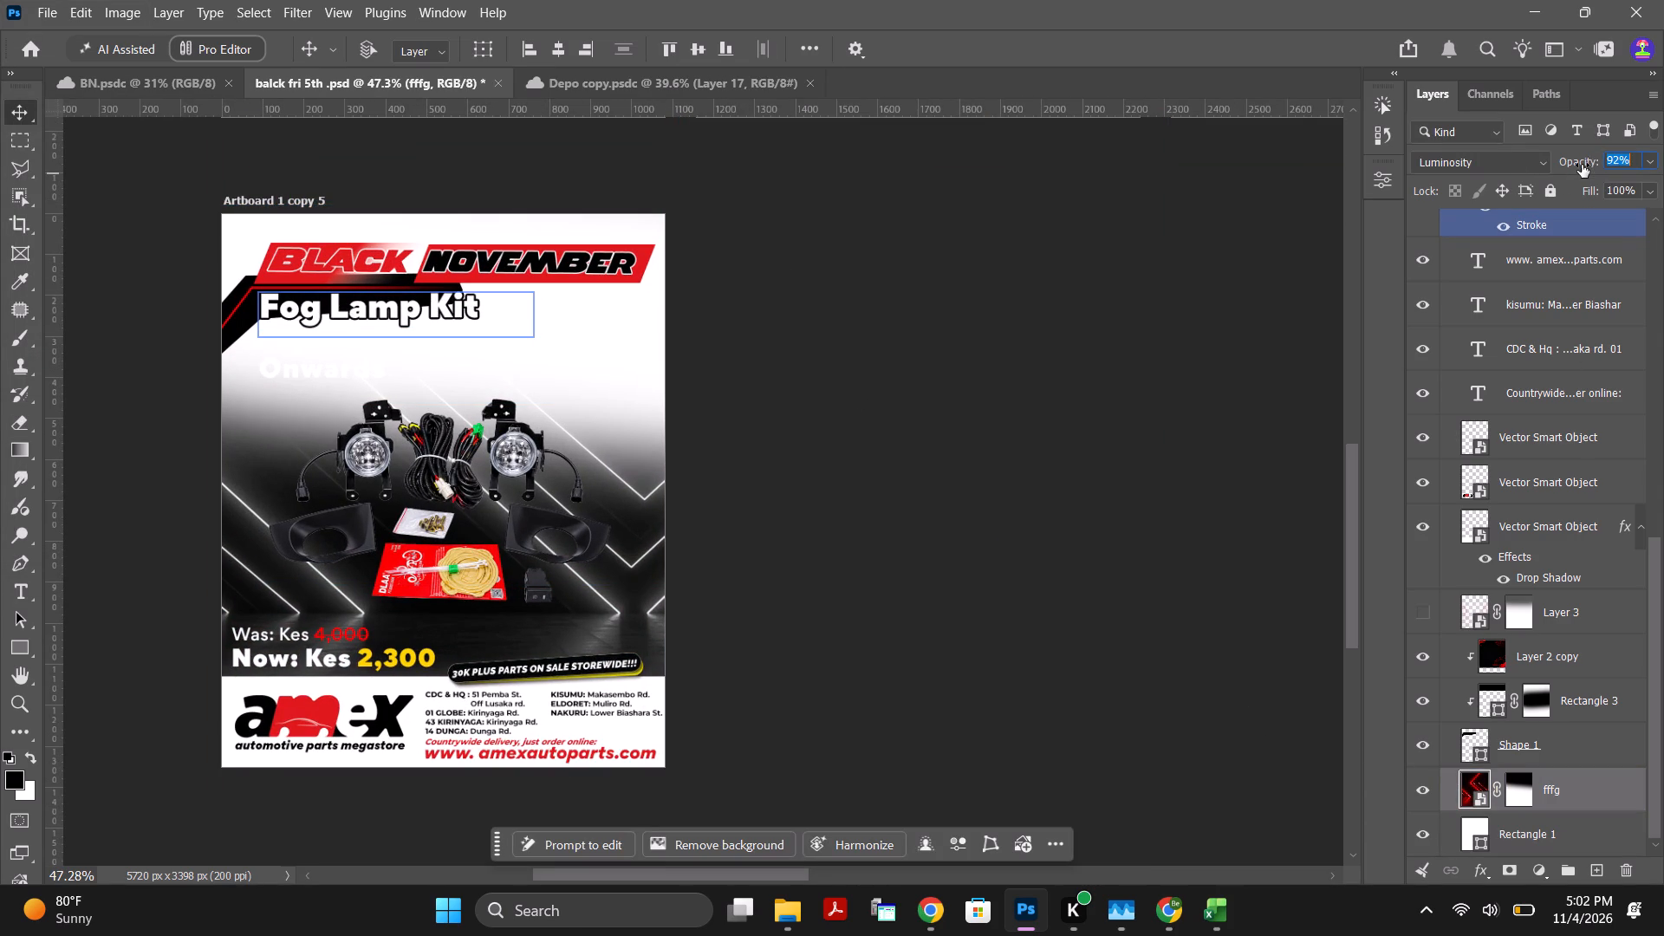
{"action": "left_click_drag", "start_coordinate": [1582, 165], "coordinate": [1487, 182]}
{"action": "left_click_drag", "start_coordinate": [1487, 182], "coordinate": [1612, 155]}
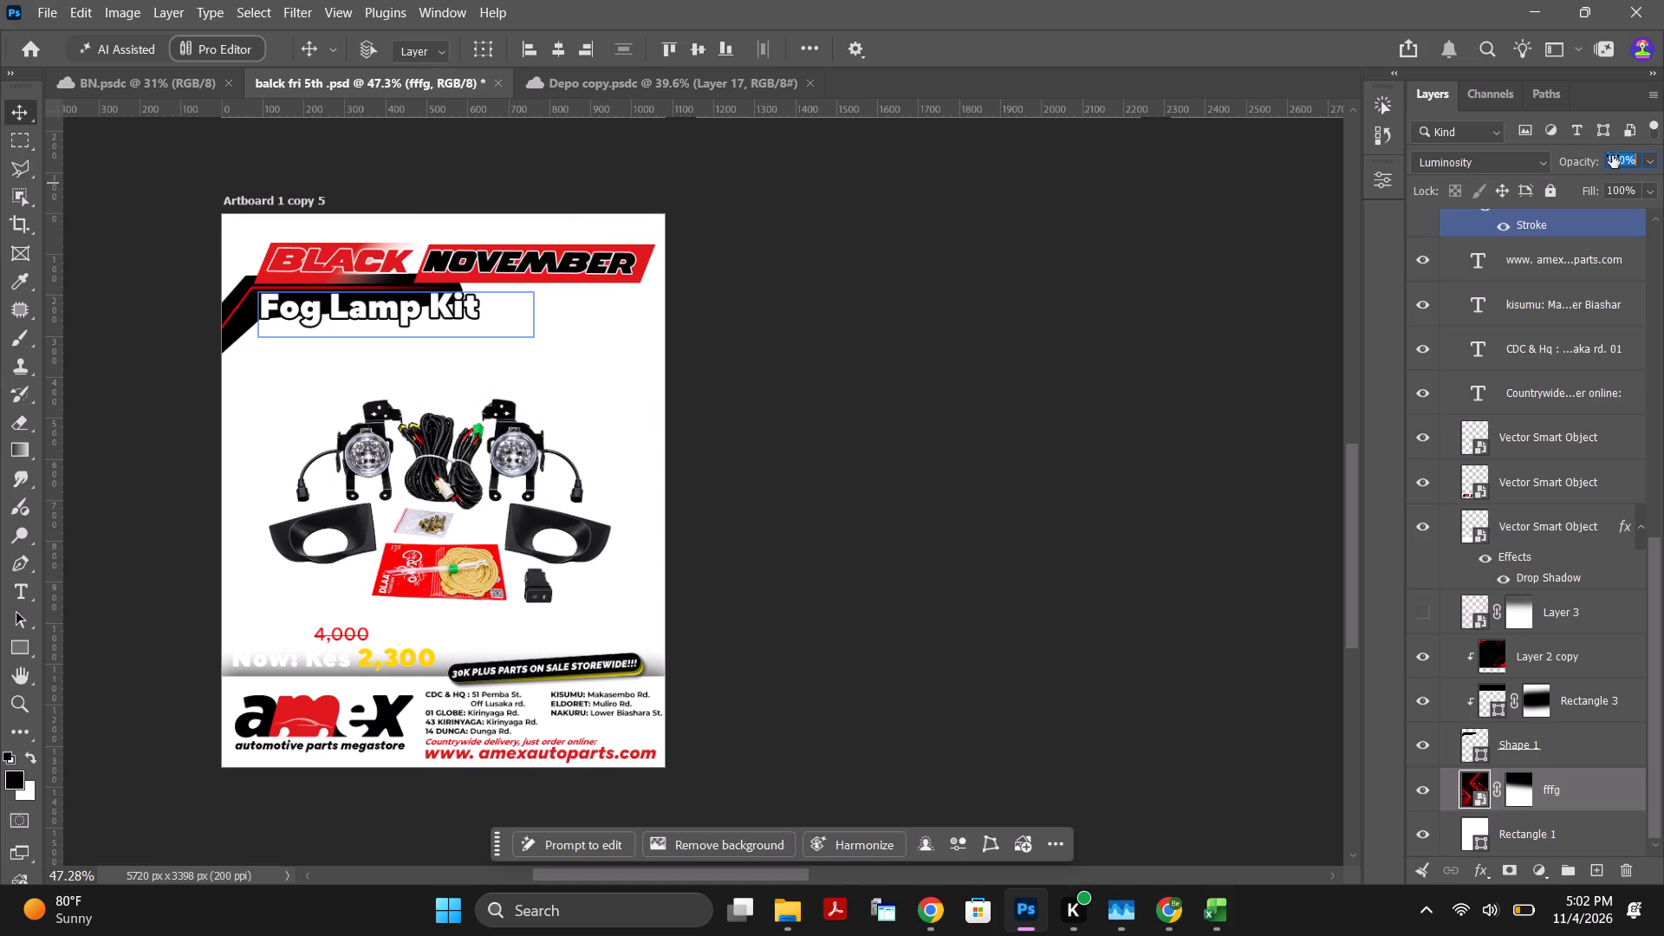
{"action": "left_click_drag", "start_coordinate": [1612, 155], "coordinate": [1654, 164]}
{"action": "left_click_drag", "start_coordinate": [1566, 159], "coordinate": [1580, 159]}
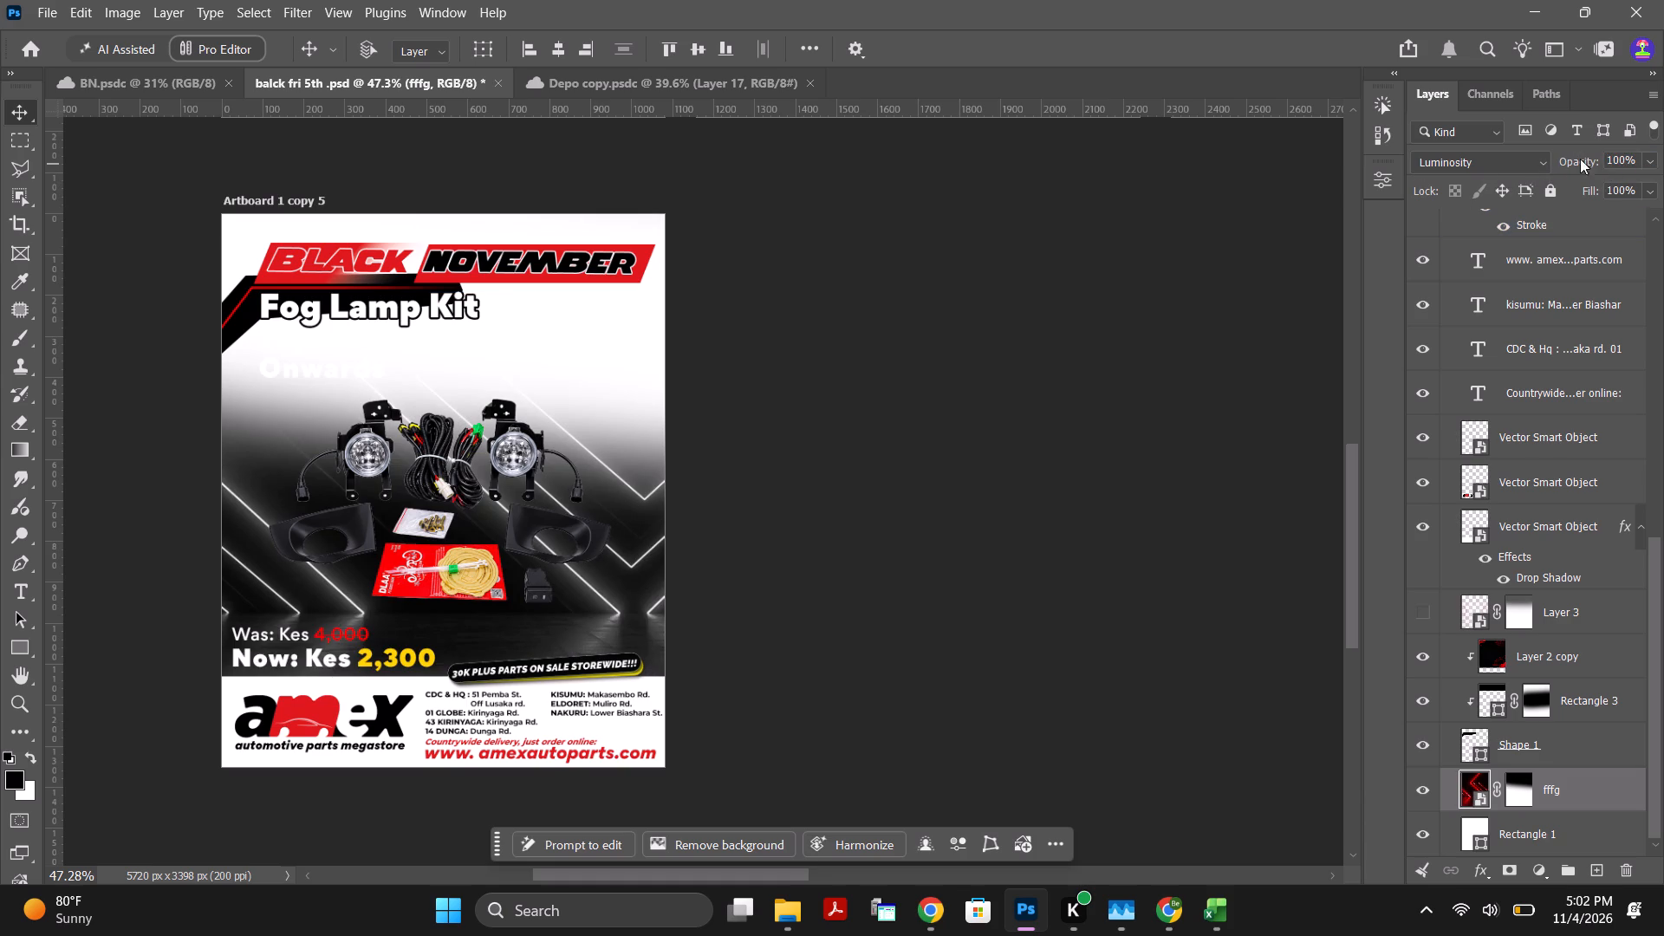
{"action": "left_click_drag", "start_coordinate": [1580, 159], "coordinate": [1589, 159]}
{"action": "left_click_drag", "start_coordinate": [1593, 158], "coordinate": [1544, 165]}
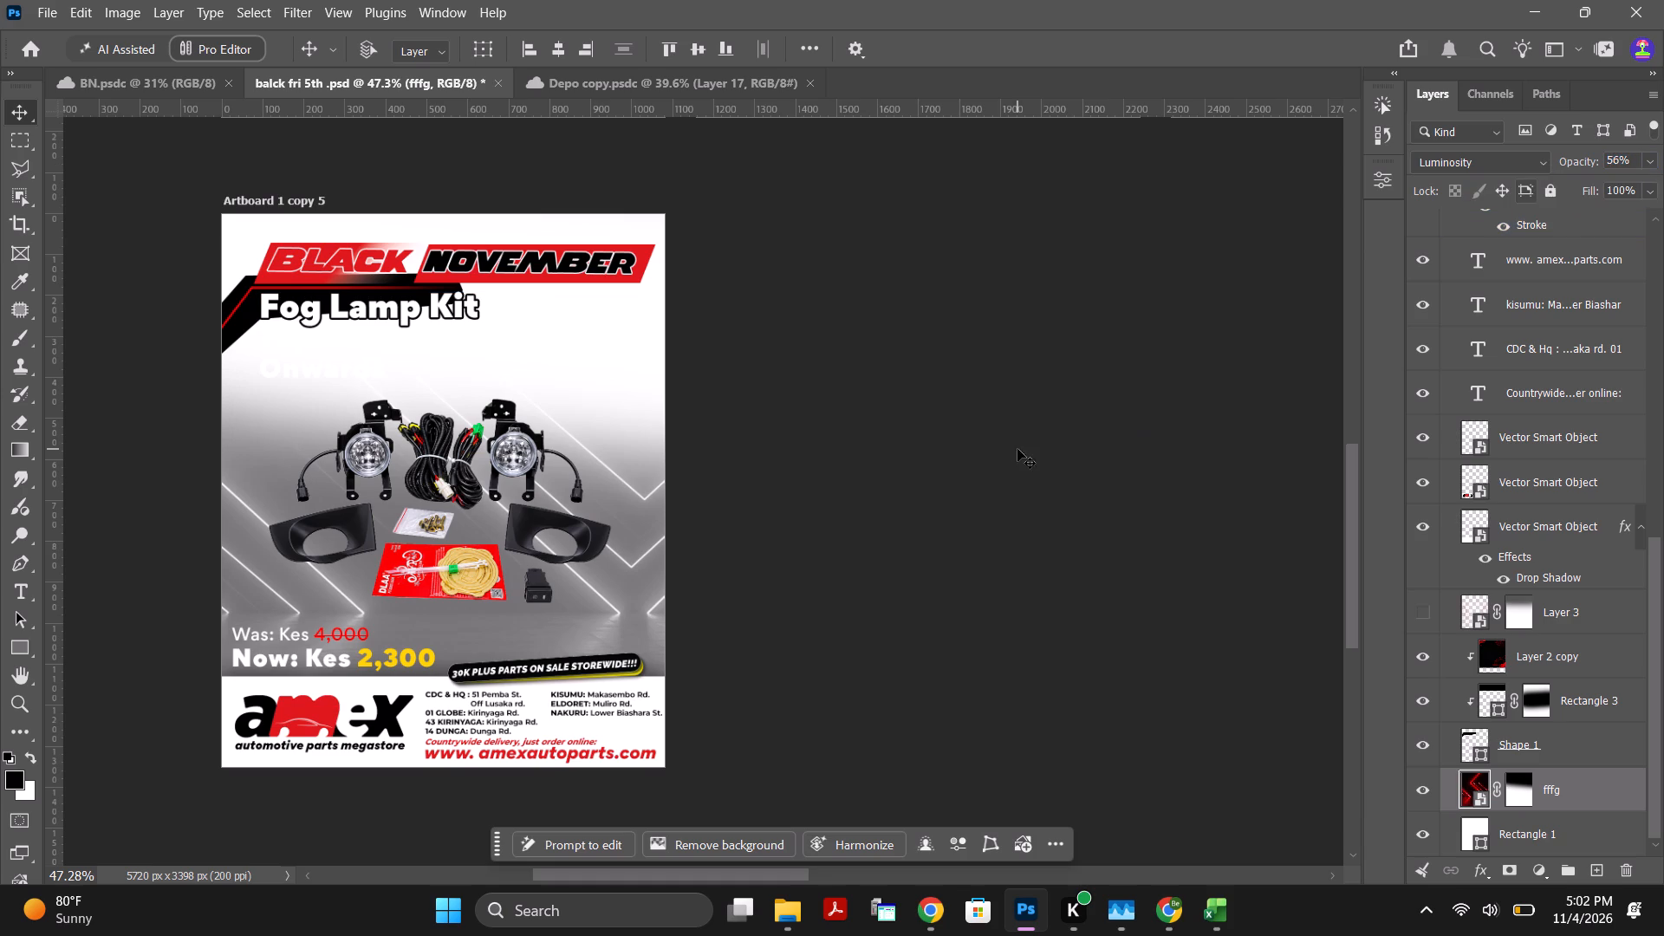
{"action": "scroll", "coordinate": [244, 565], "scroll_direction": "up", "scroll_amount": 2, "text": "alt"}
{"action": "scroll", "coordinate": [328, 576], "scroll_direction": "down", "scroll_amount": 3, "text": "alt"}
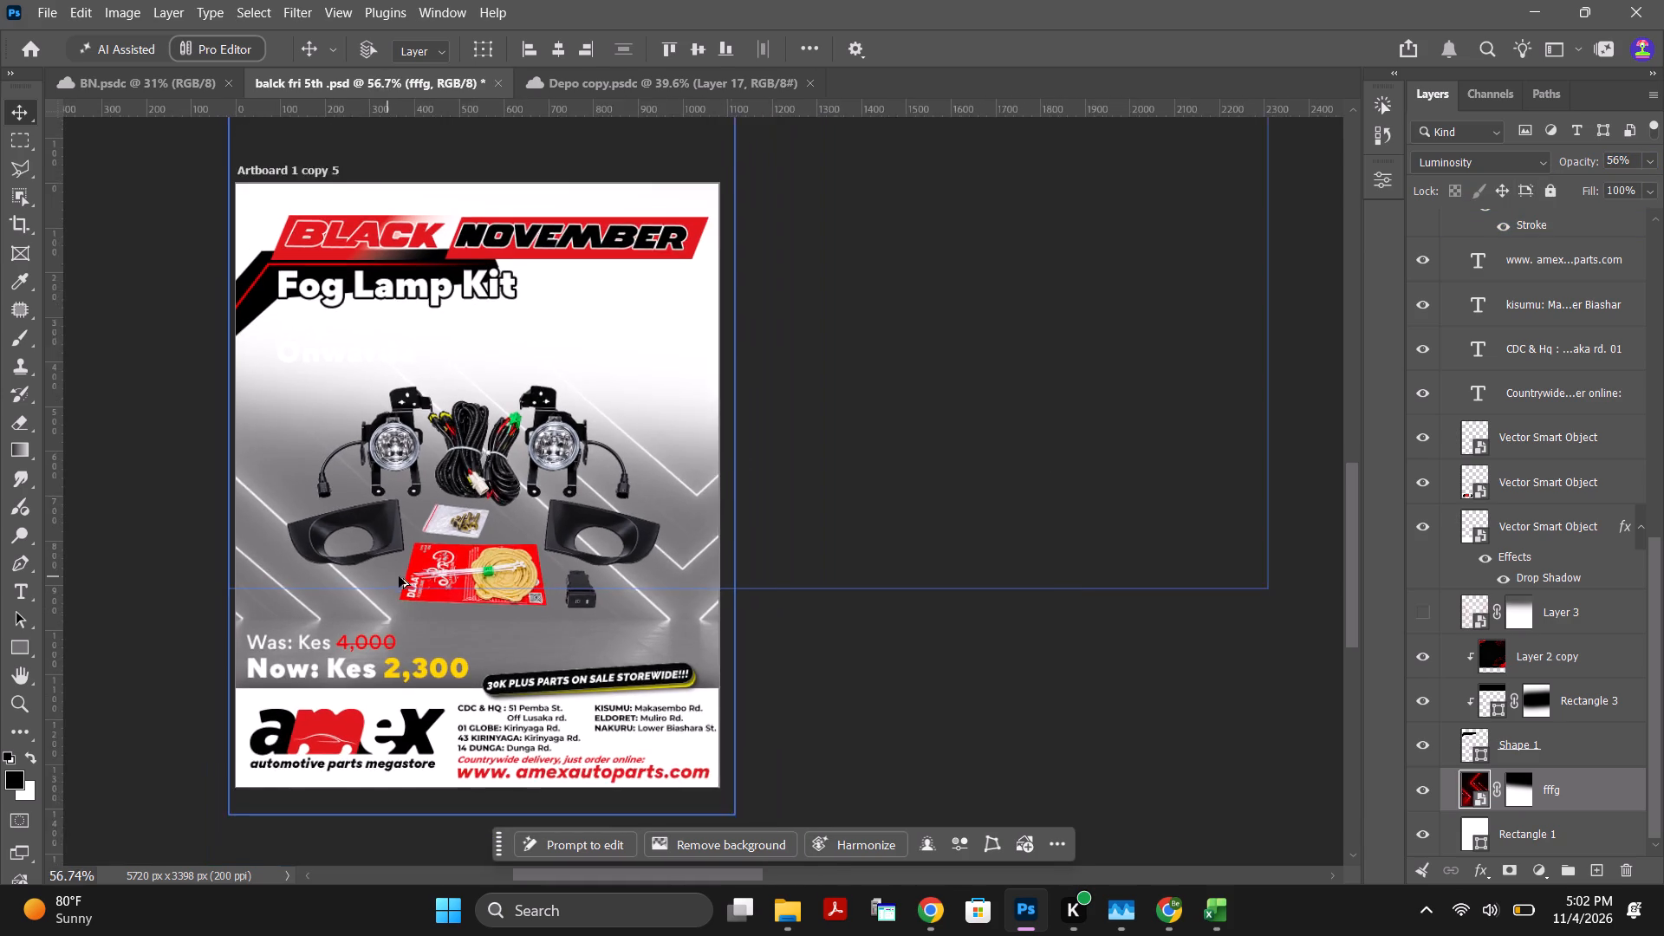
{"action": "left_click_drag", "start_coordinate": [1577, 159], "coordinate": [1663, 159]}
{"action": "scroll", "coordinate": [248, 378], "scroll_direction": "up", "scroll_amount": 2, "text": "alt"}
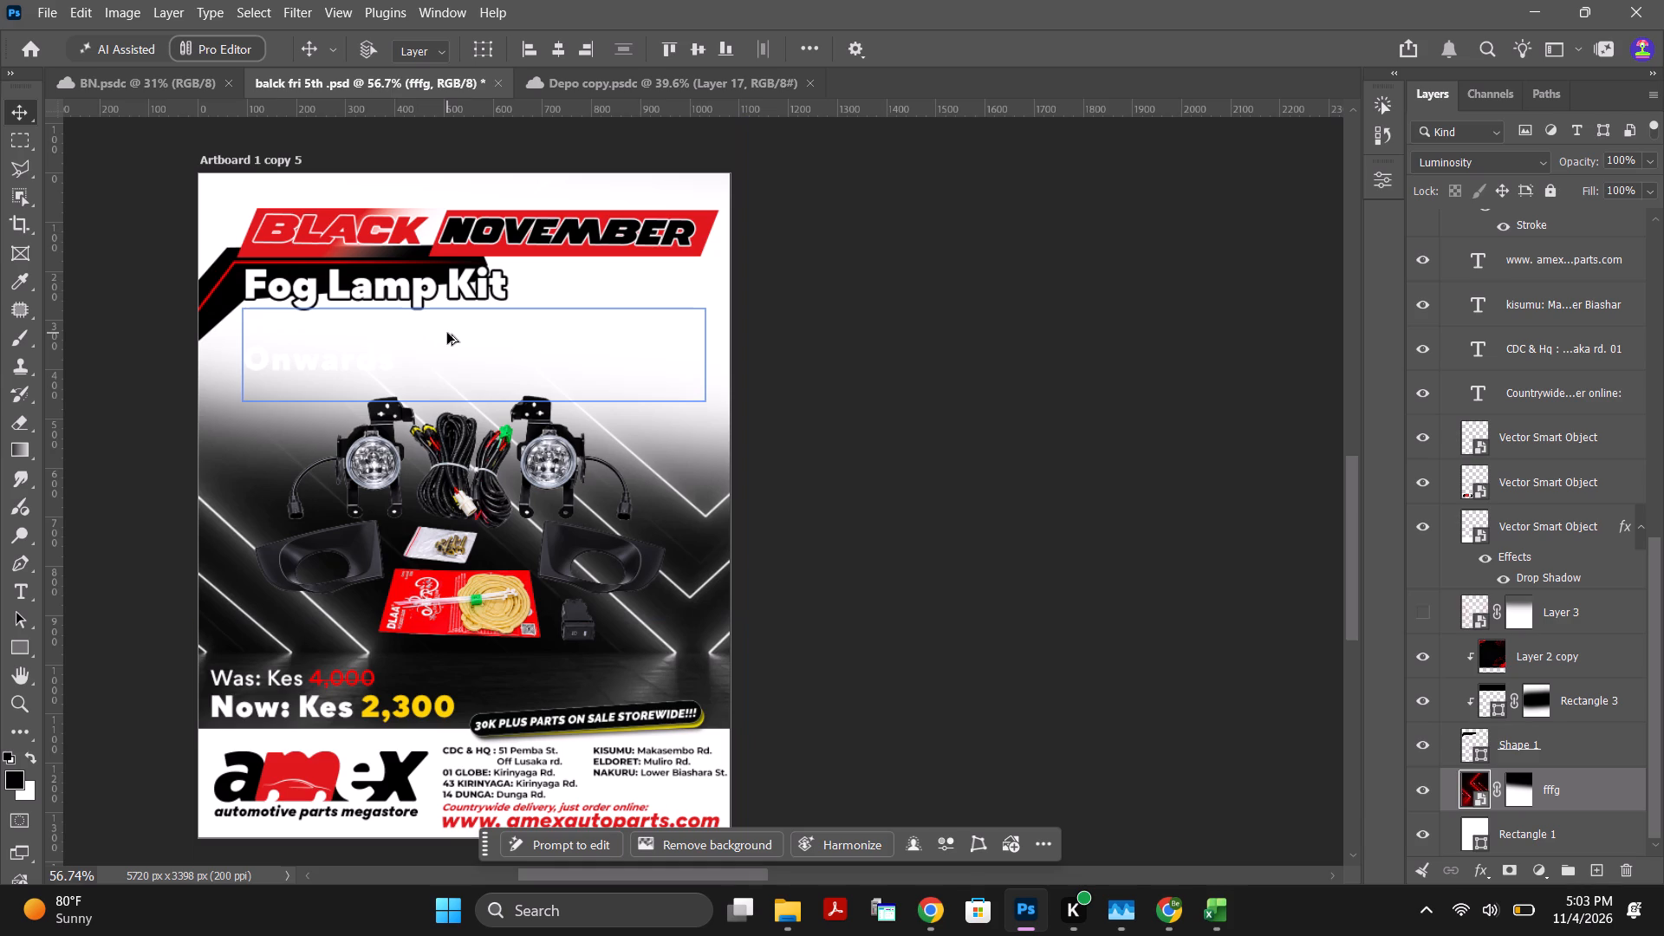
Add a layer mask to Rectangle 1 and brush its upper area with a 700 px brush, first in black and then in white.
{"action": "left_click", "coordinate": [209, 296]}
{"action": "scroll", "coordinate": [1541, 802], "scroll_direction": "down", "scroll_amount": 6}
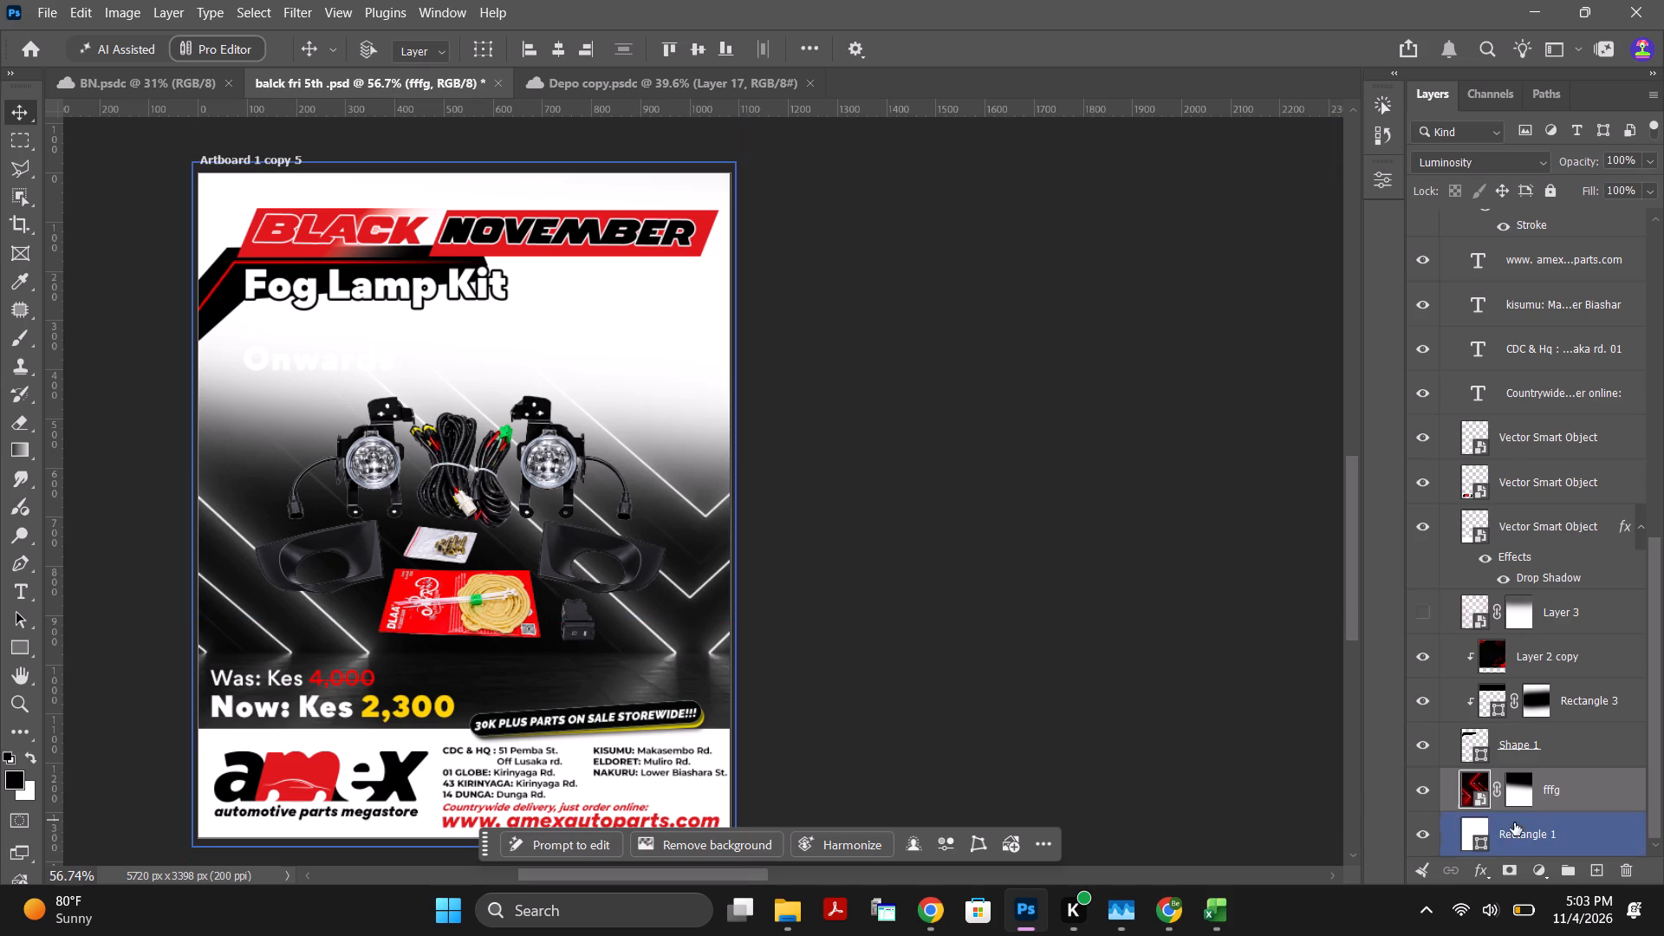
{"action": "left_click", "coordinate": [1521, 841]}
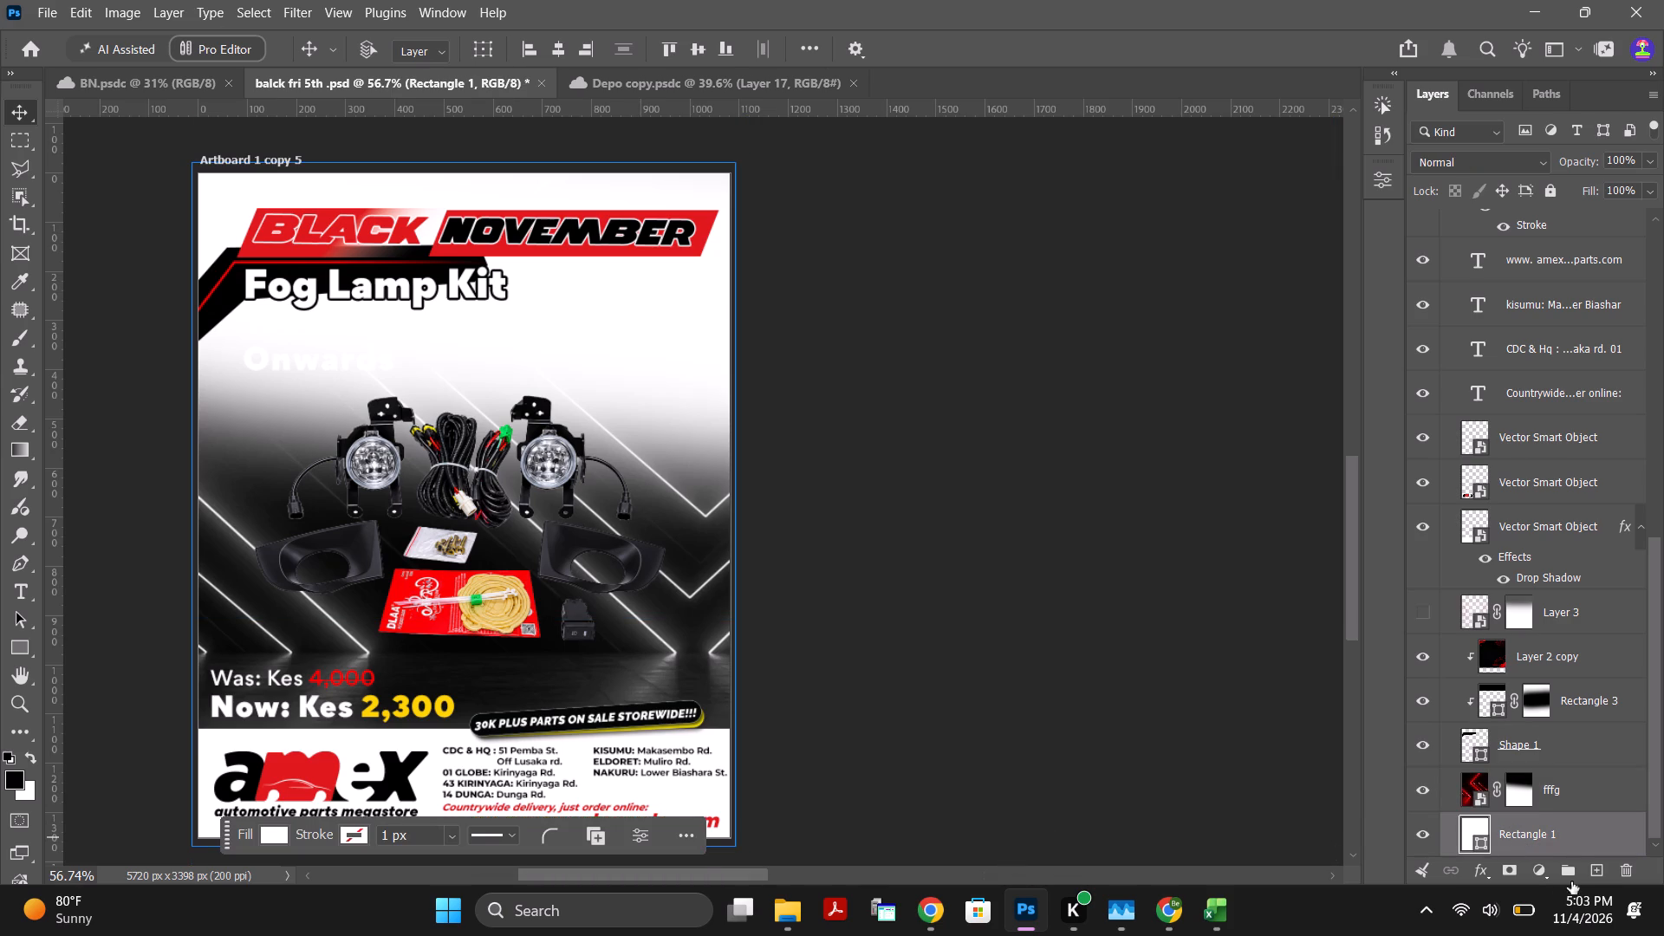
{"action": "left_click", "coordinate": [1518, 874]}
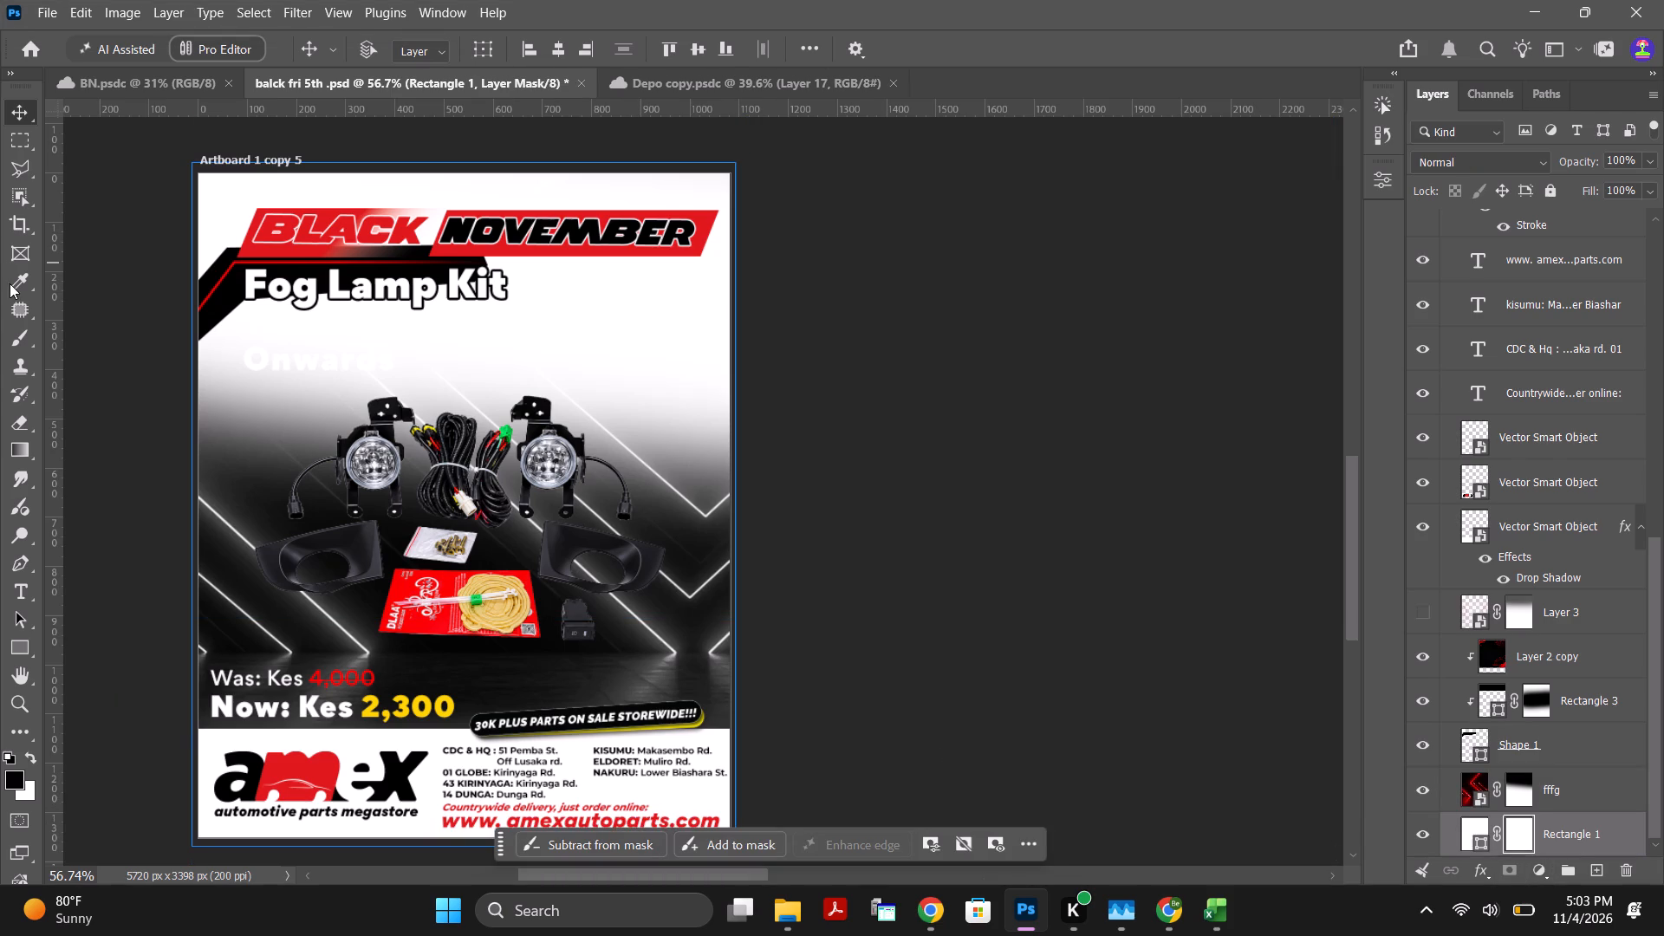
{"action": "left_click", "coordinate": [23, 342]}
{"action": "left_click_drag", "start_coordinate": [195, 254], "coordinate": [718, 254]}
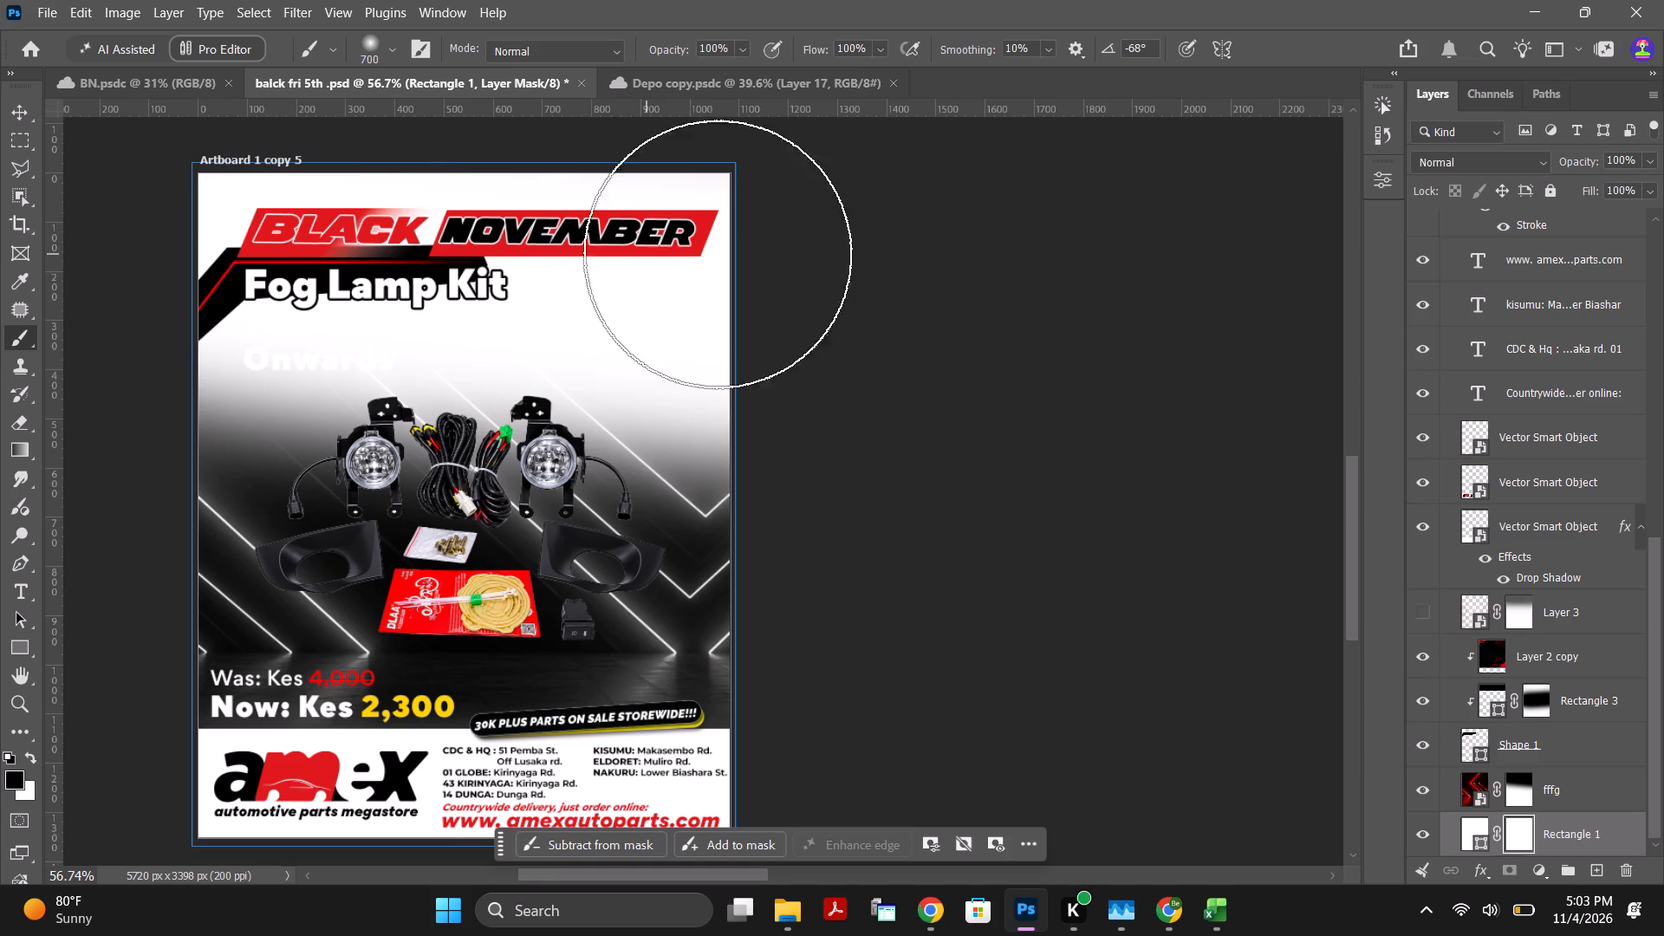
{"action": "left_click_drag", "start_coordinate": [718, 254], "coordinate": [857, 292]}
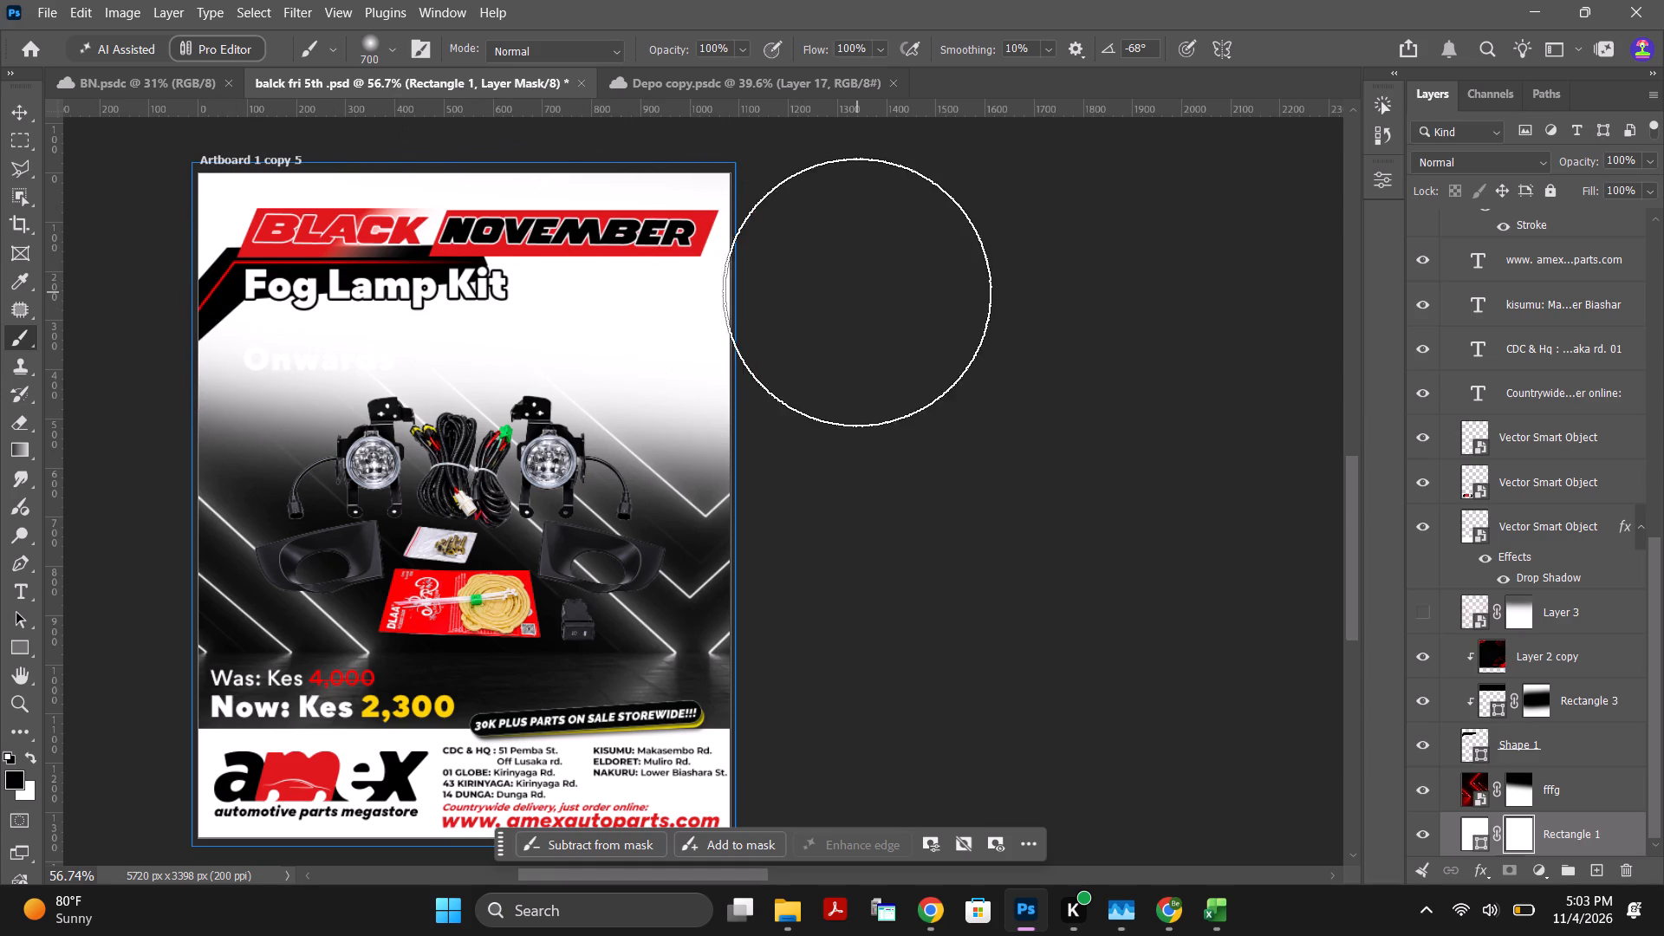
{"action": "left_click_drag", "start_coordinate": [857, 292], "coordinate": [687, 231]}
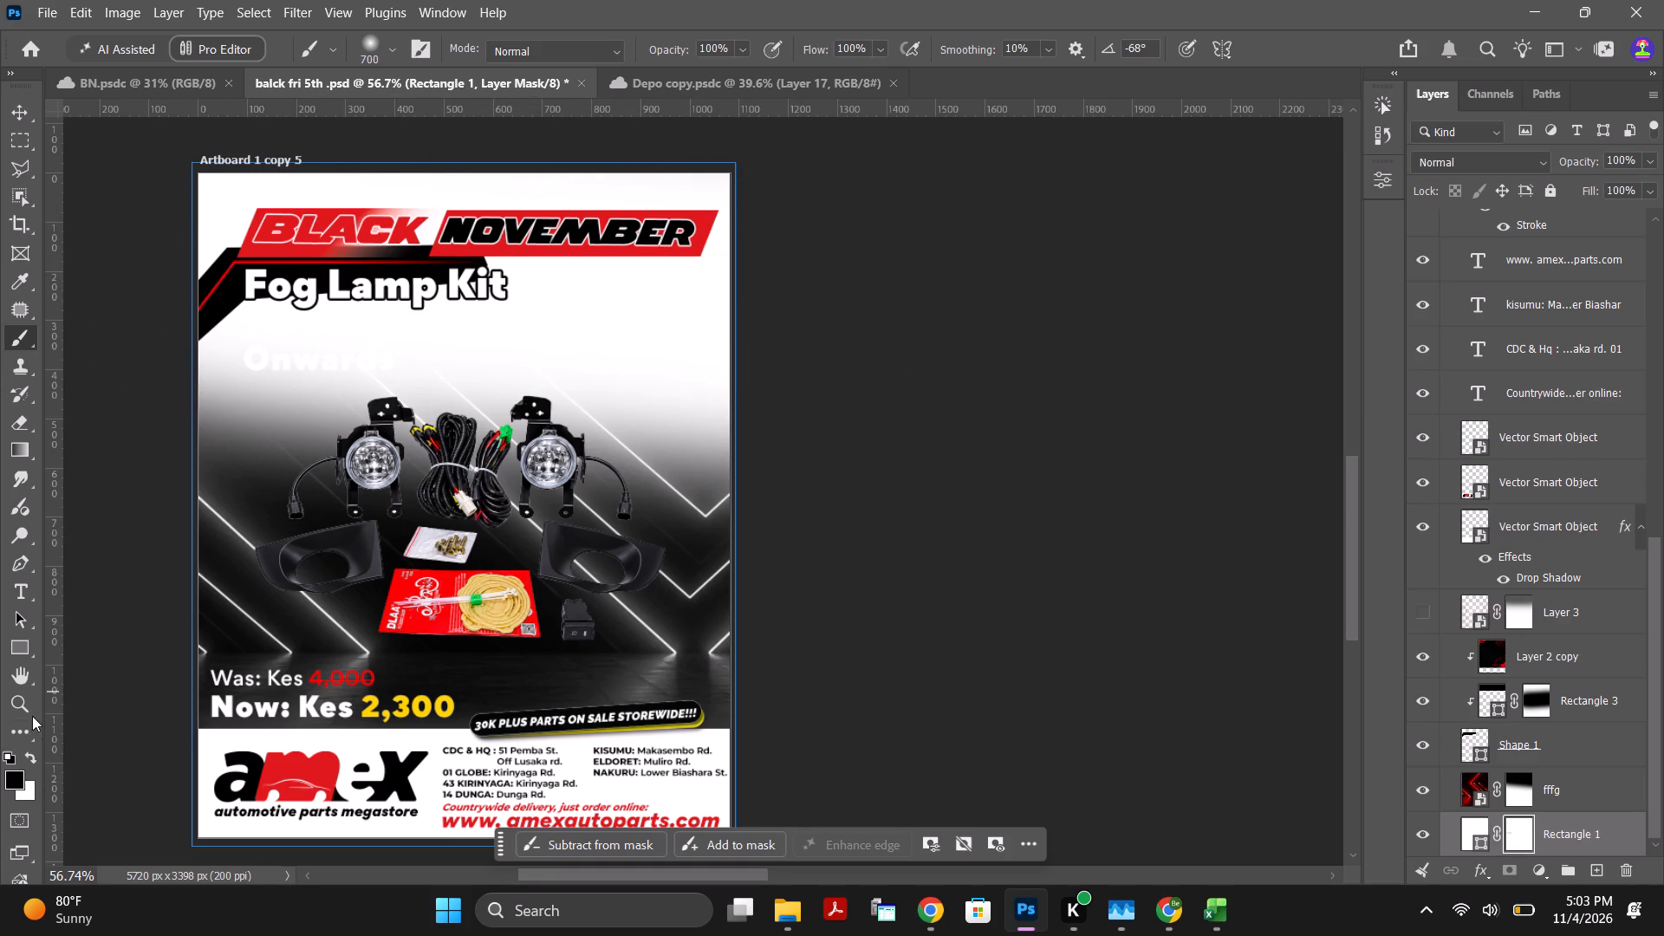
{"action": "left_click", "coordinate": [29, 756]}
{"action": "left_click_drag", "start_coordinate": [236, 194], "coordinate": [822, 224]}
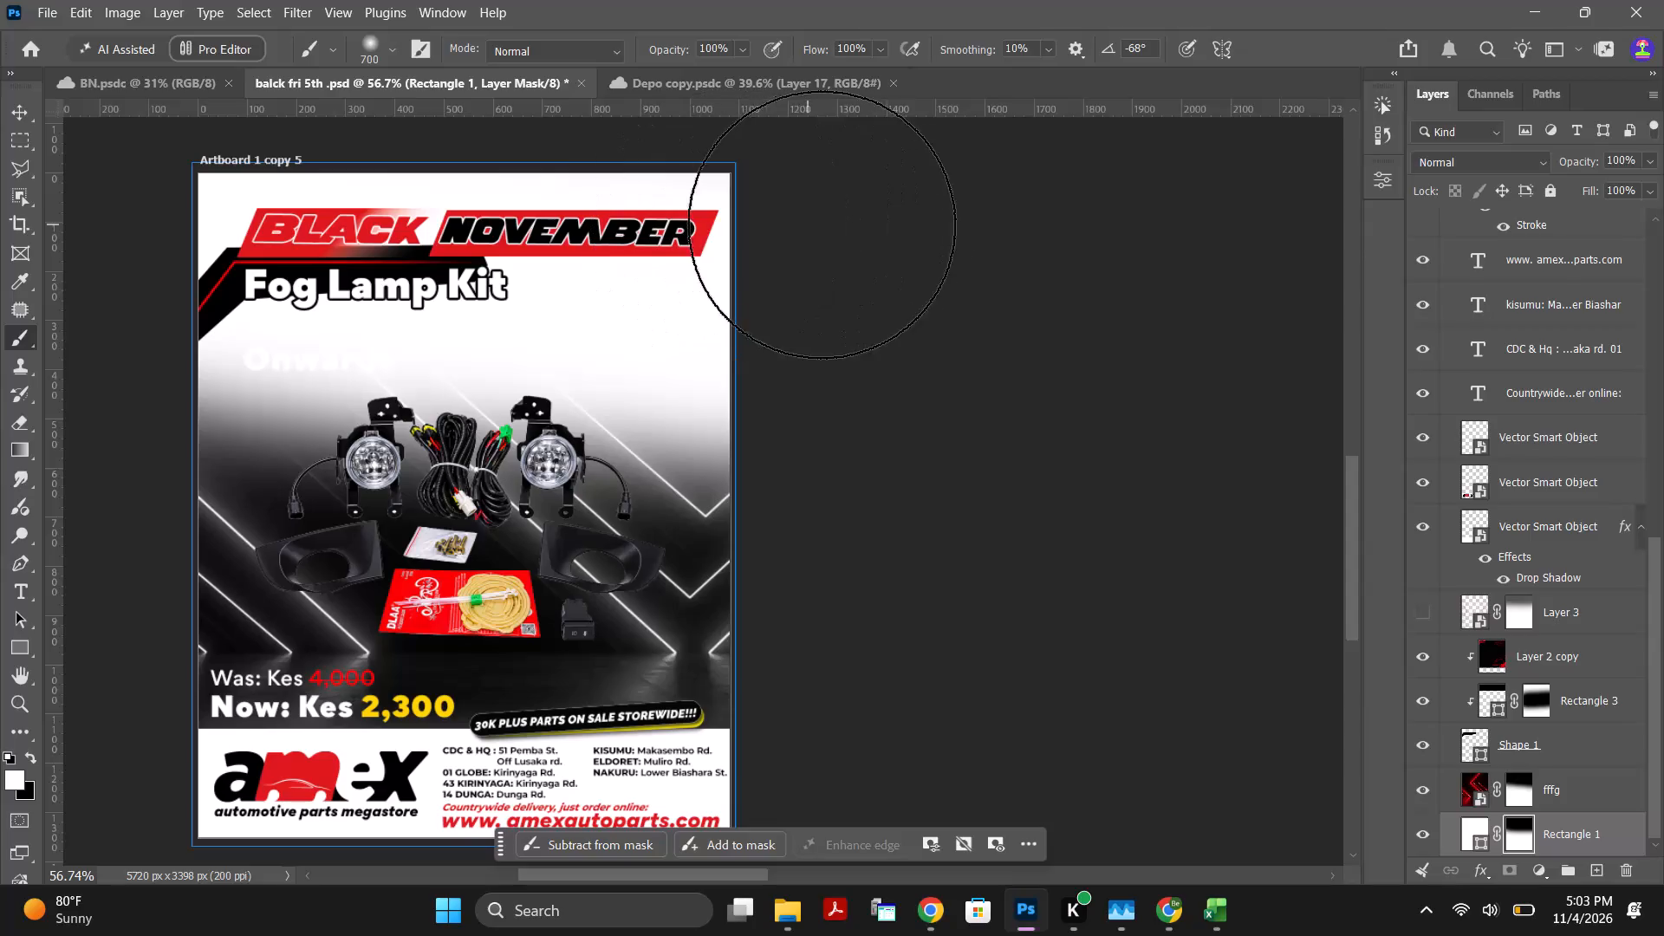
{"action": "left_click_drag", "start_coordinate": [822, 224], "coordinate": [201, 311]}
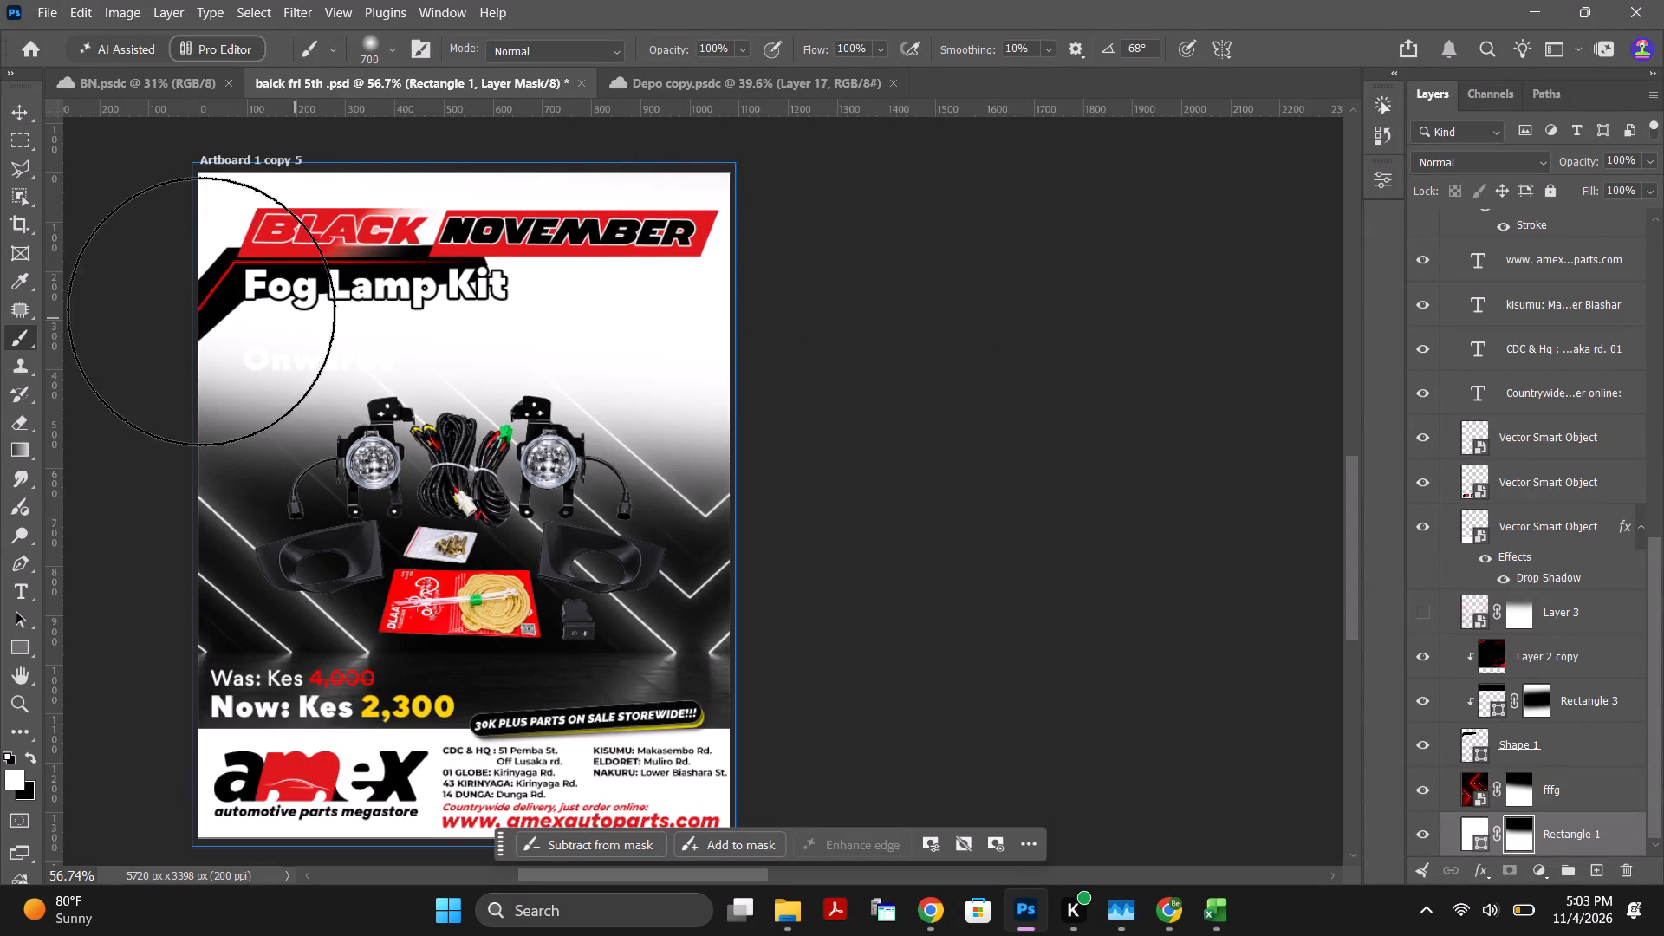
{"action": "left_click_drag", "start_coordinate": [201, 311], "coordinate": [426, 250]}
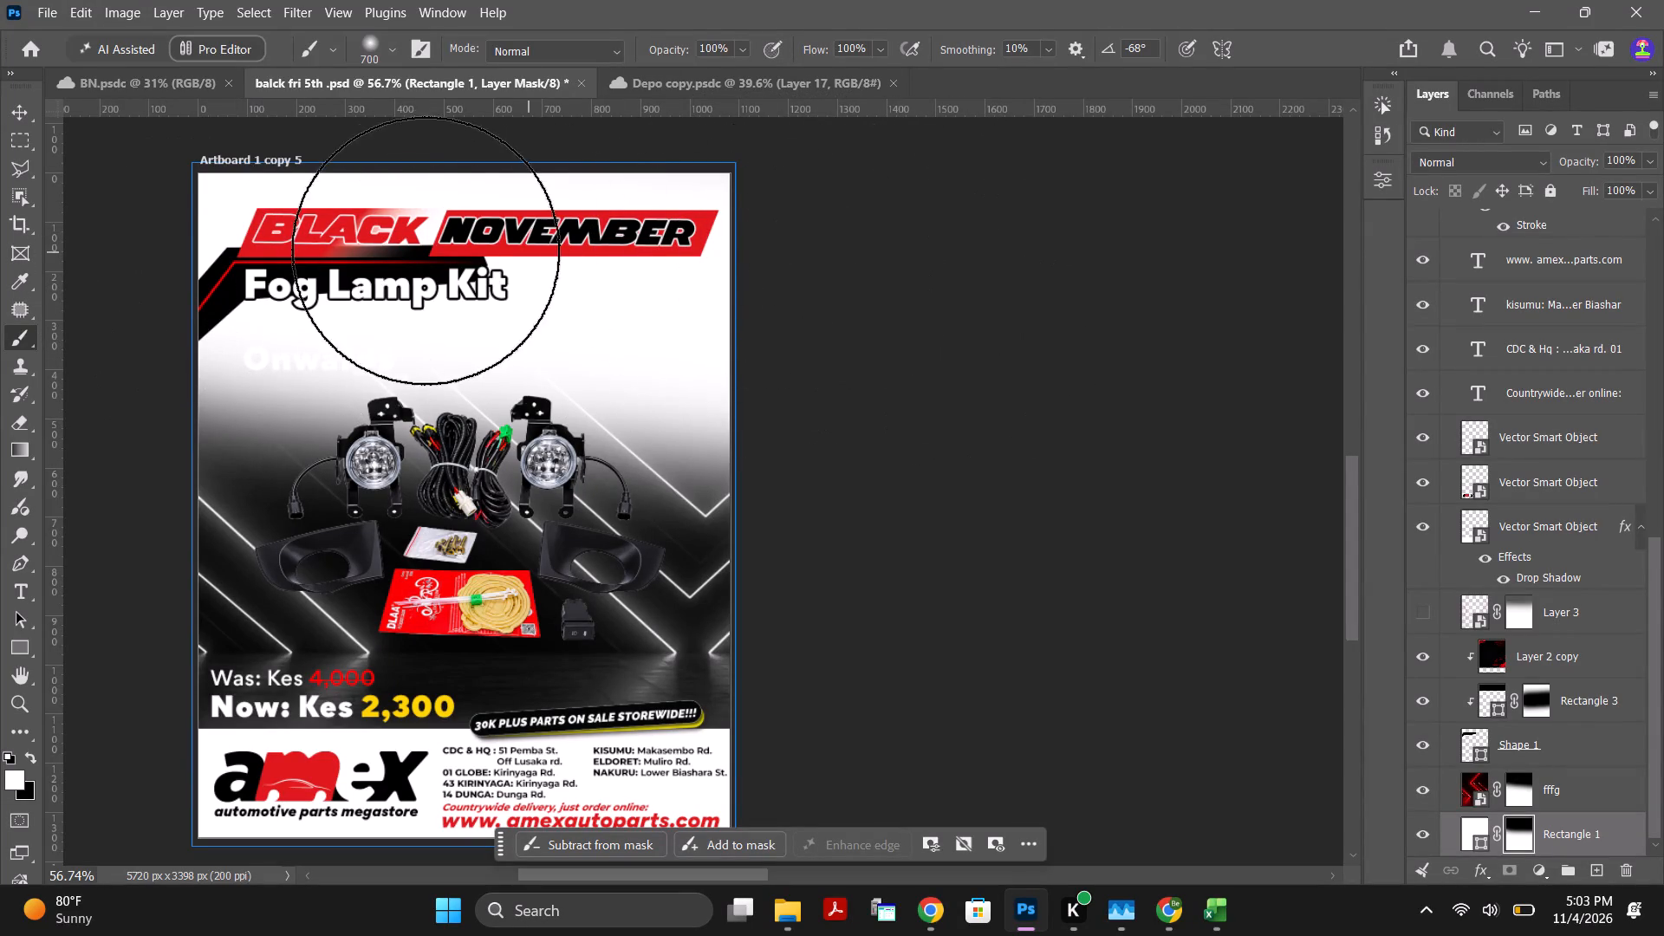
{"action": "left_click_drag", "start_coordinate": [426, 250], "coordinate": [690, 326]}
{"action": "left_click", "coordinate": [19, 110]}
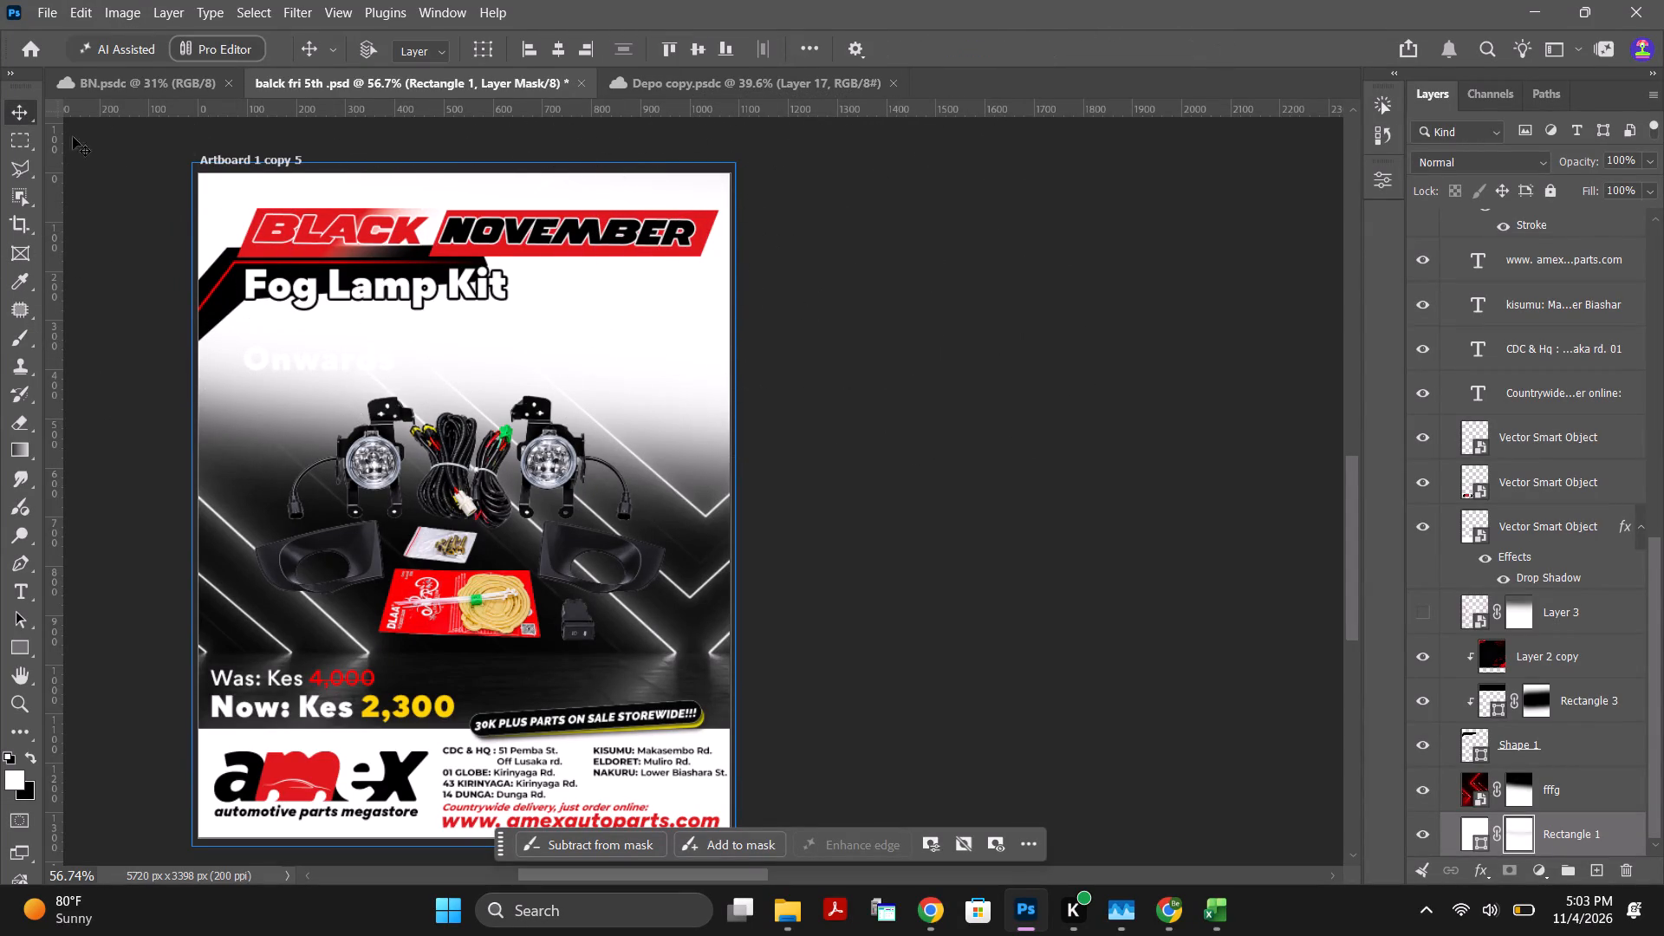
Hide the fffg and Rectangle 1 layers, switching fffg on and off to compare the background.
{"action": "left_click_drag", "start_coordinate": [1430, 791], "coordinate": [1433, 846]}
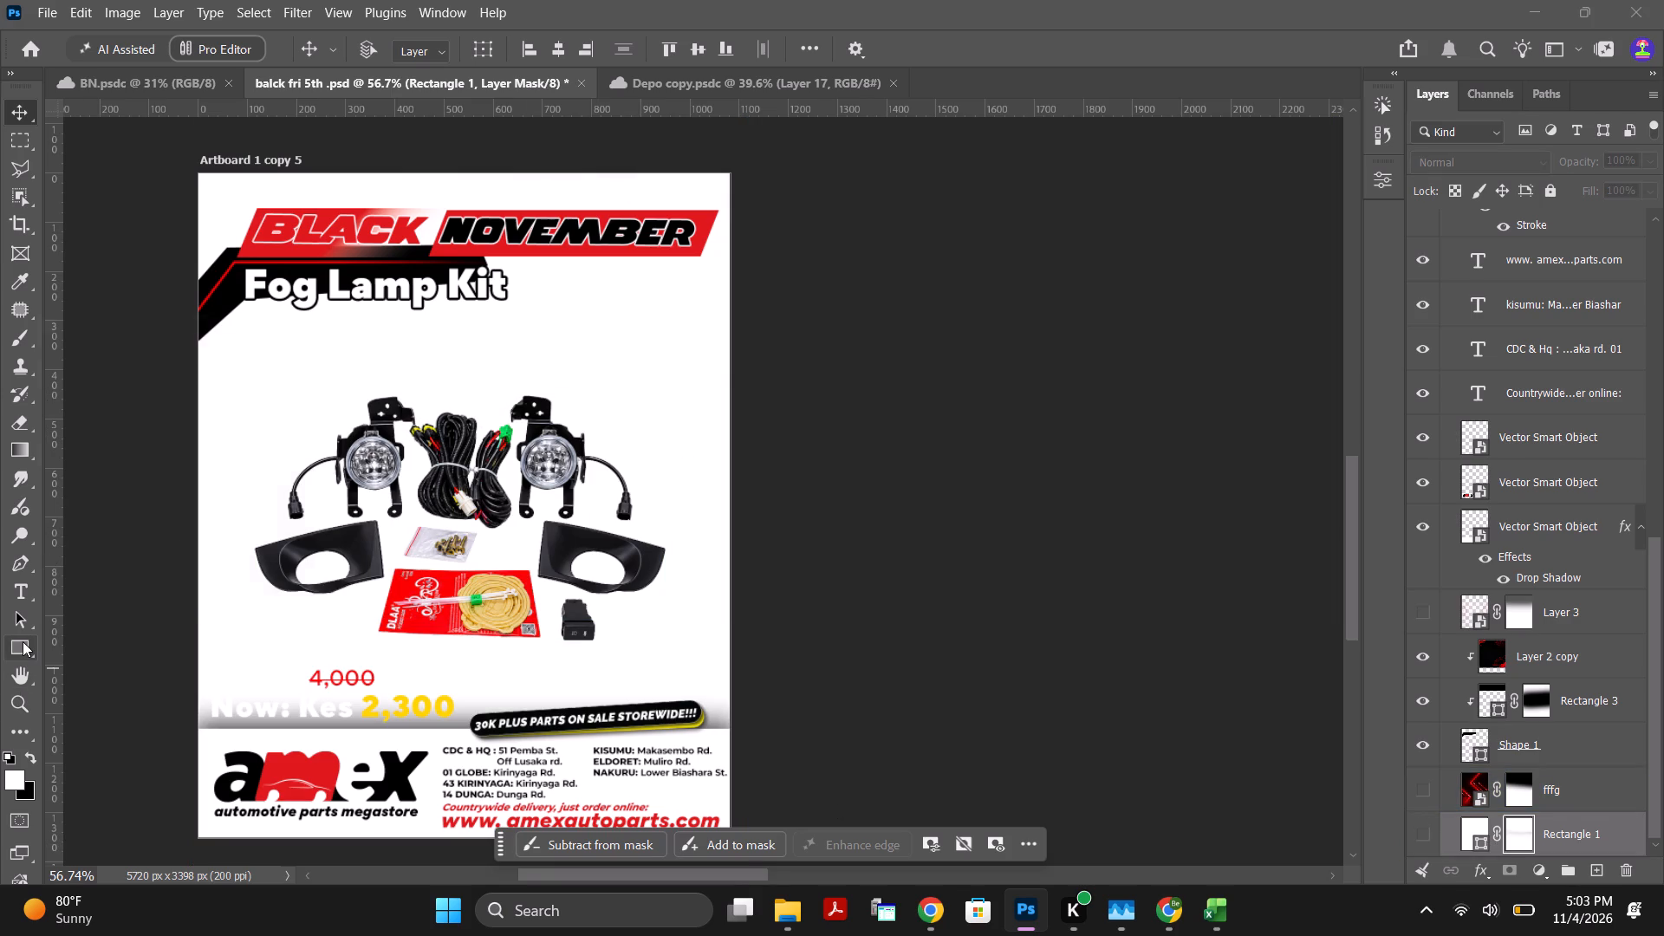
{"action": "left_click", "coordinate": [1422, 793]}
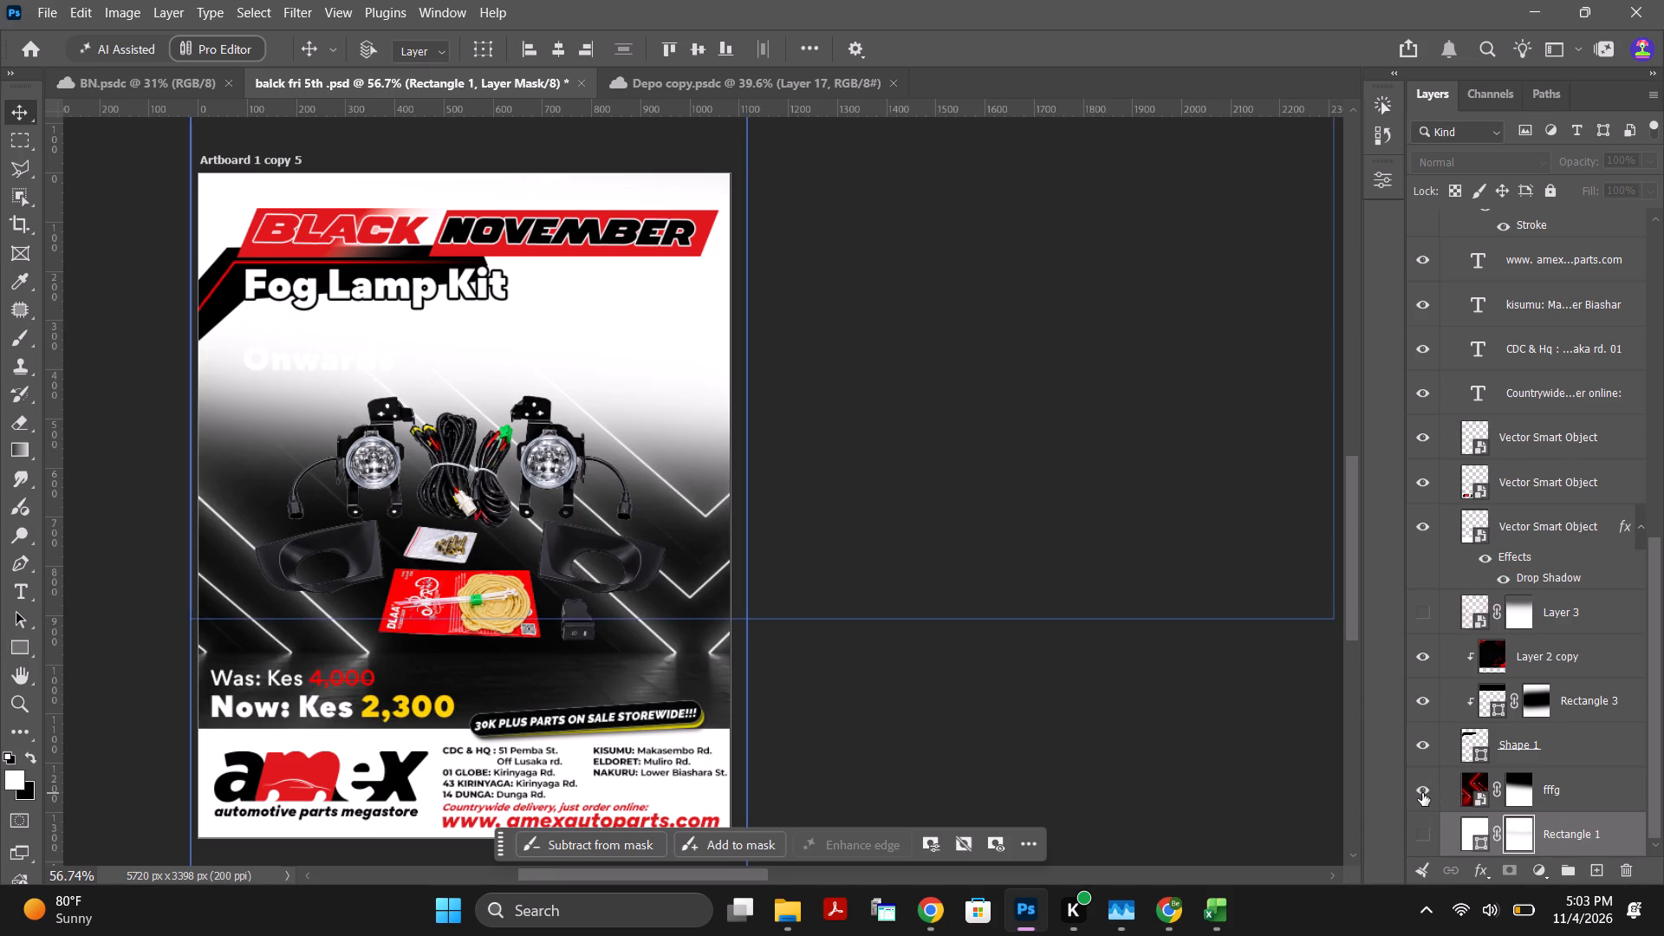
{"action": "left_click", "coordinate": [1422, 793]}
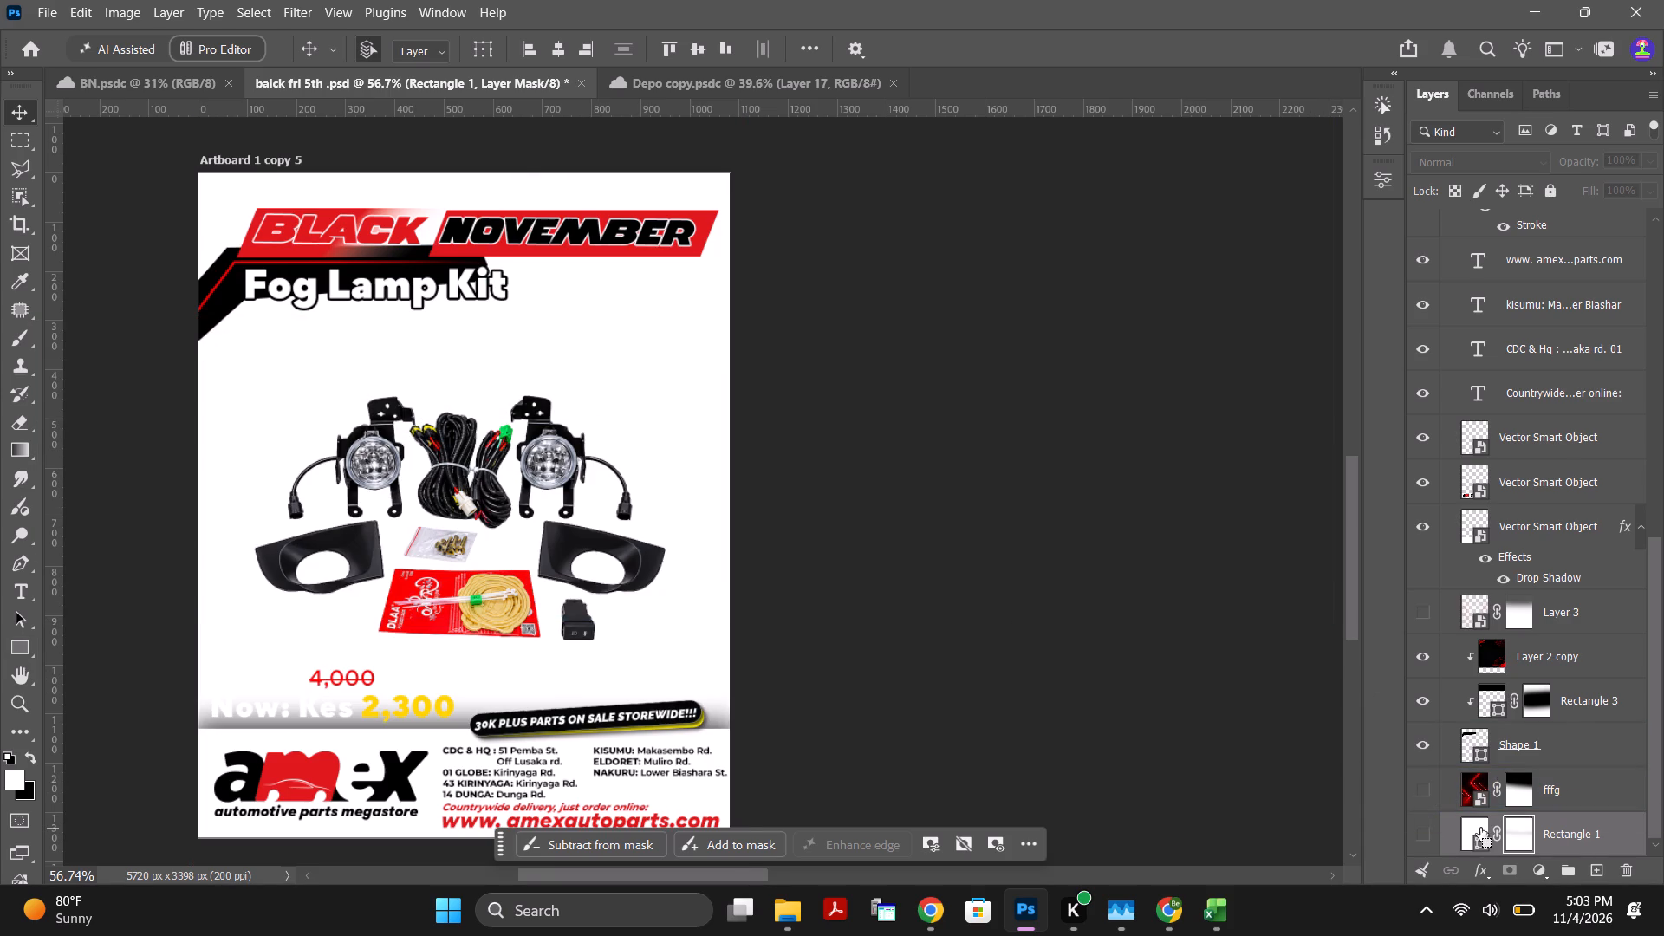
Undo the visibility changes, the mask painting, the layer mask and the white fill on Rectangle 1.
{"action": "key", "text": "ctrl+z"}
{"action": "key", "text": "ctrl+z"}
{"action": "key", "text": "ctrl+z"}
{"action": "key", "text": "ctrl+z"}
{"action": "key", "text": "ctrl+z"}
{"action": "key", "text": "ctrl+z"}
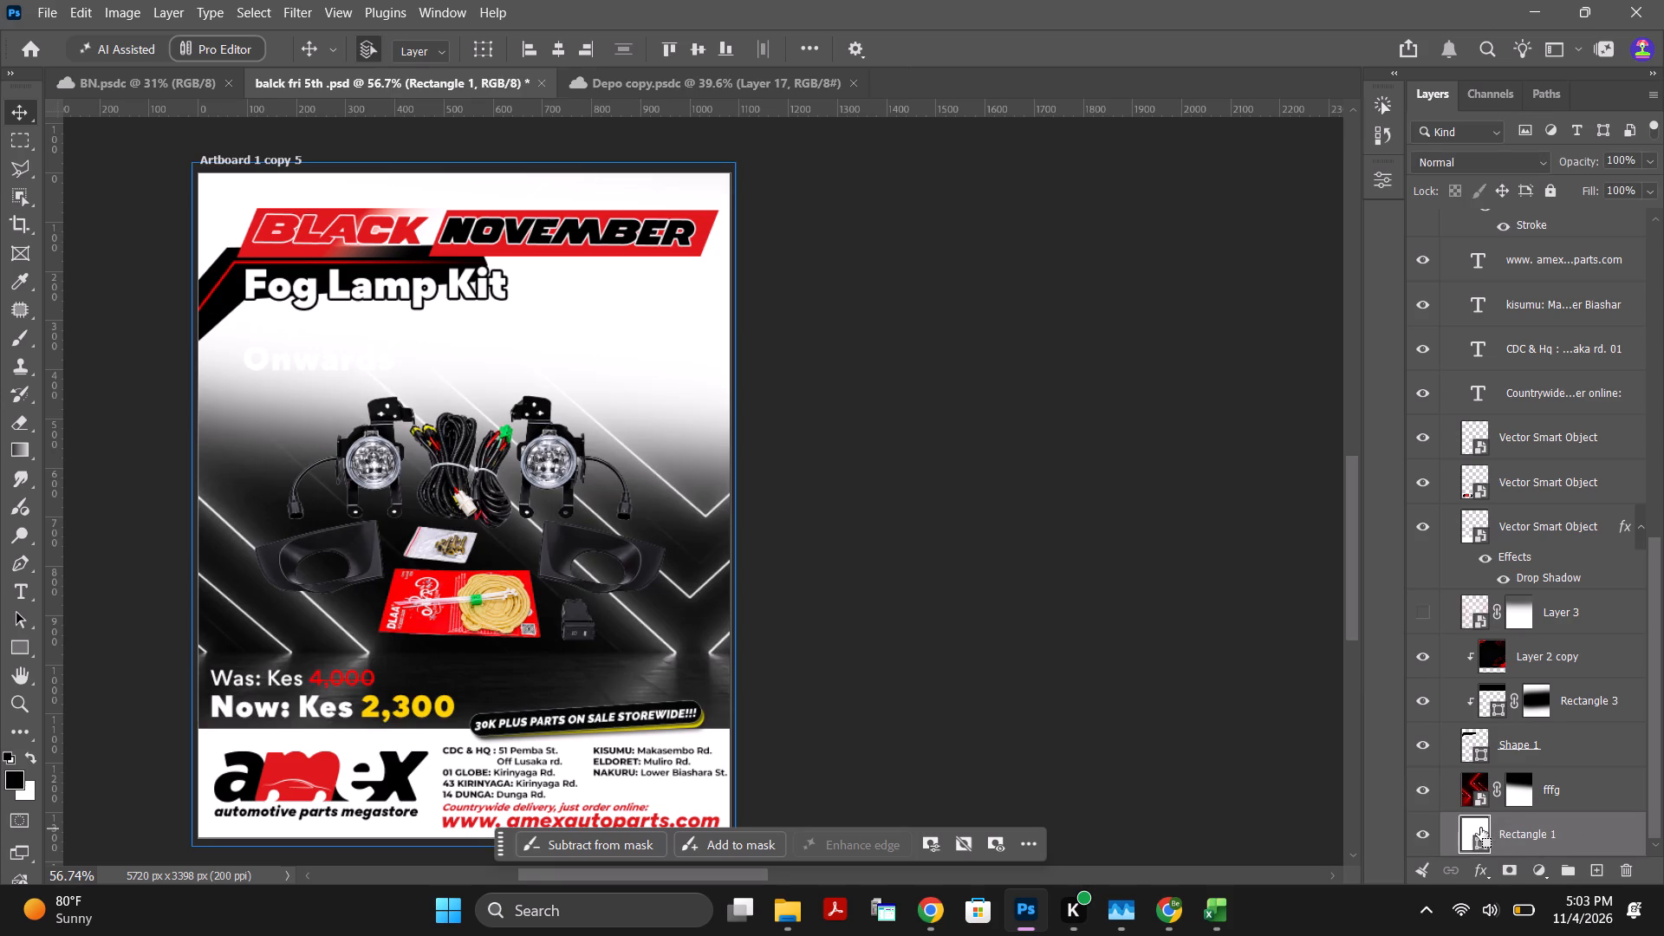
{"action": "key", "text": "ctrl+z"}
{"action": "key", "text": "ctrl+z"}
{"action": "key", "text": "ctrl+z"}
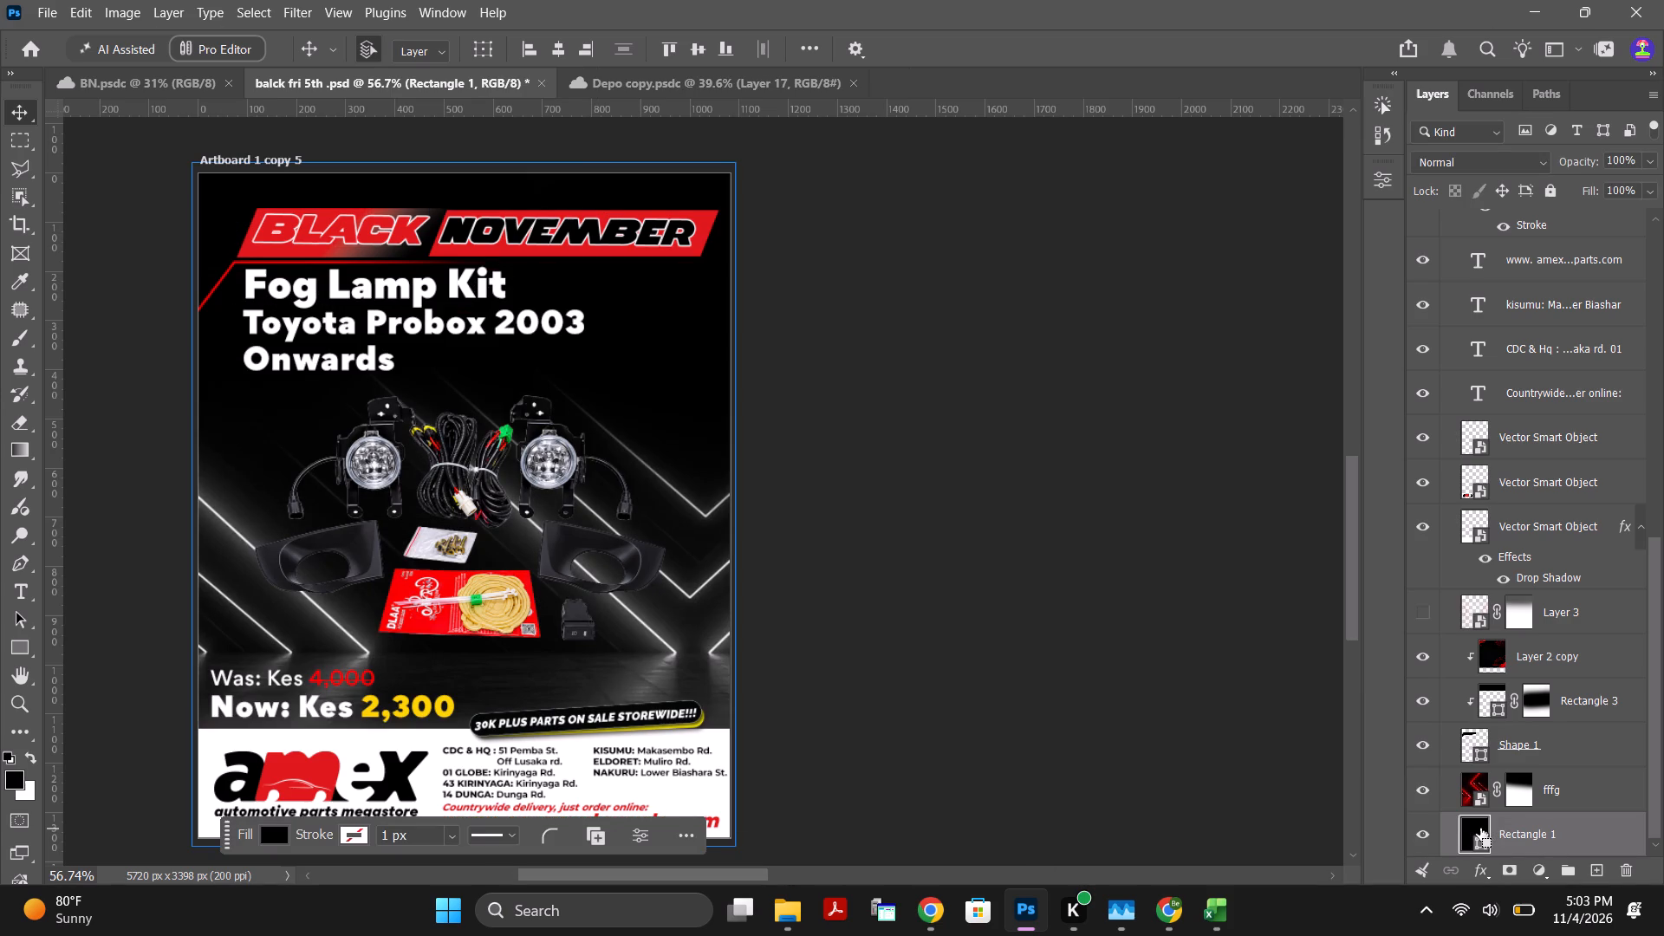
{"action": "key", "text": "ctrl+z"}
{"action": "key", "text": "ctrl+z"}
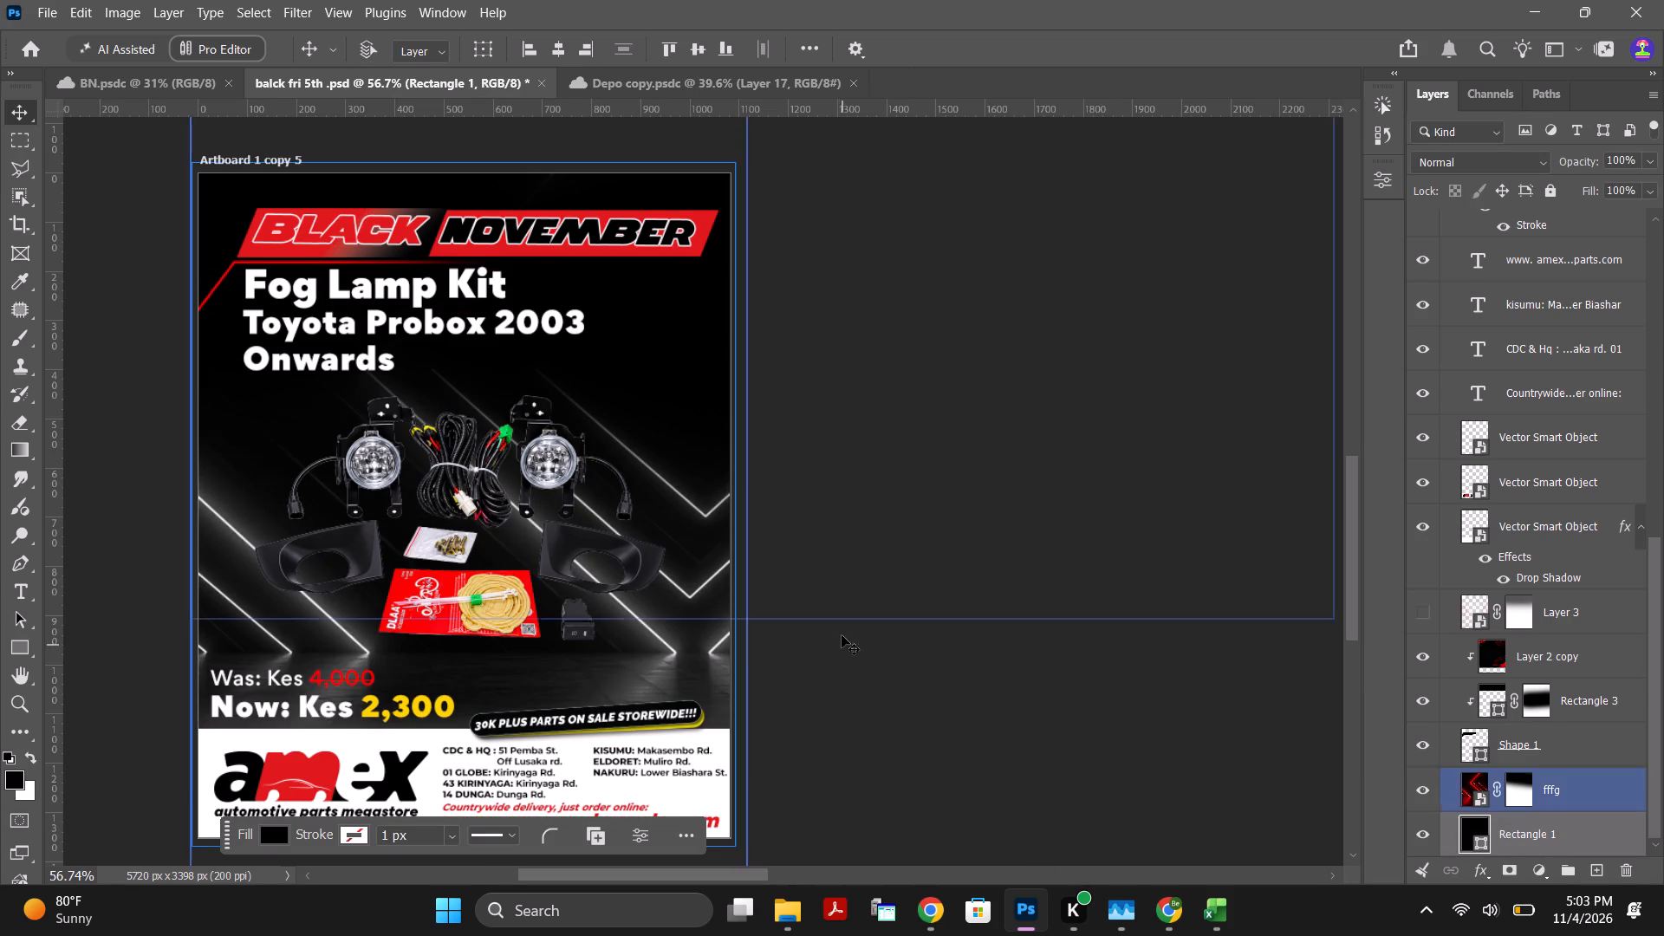
Hide the fffg neon chevron layer in Artboard 1 copy 5.
{"action": "left_click", "coordinate": [835, 434]}
{"action": "scroll", "coordinate": [485, 508], "scroll_direction": "down", "scroll_amount": 4, "text": "alt"}
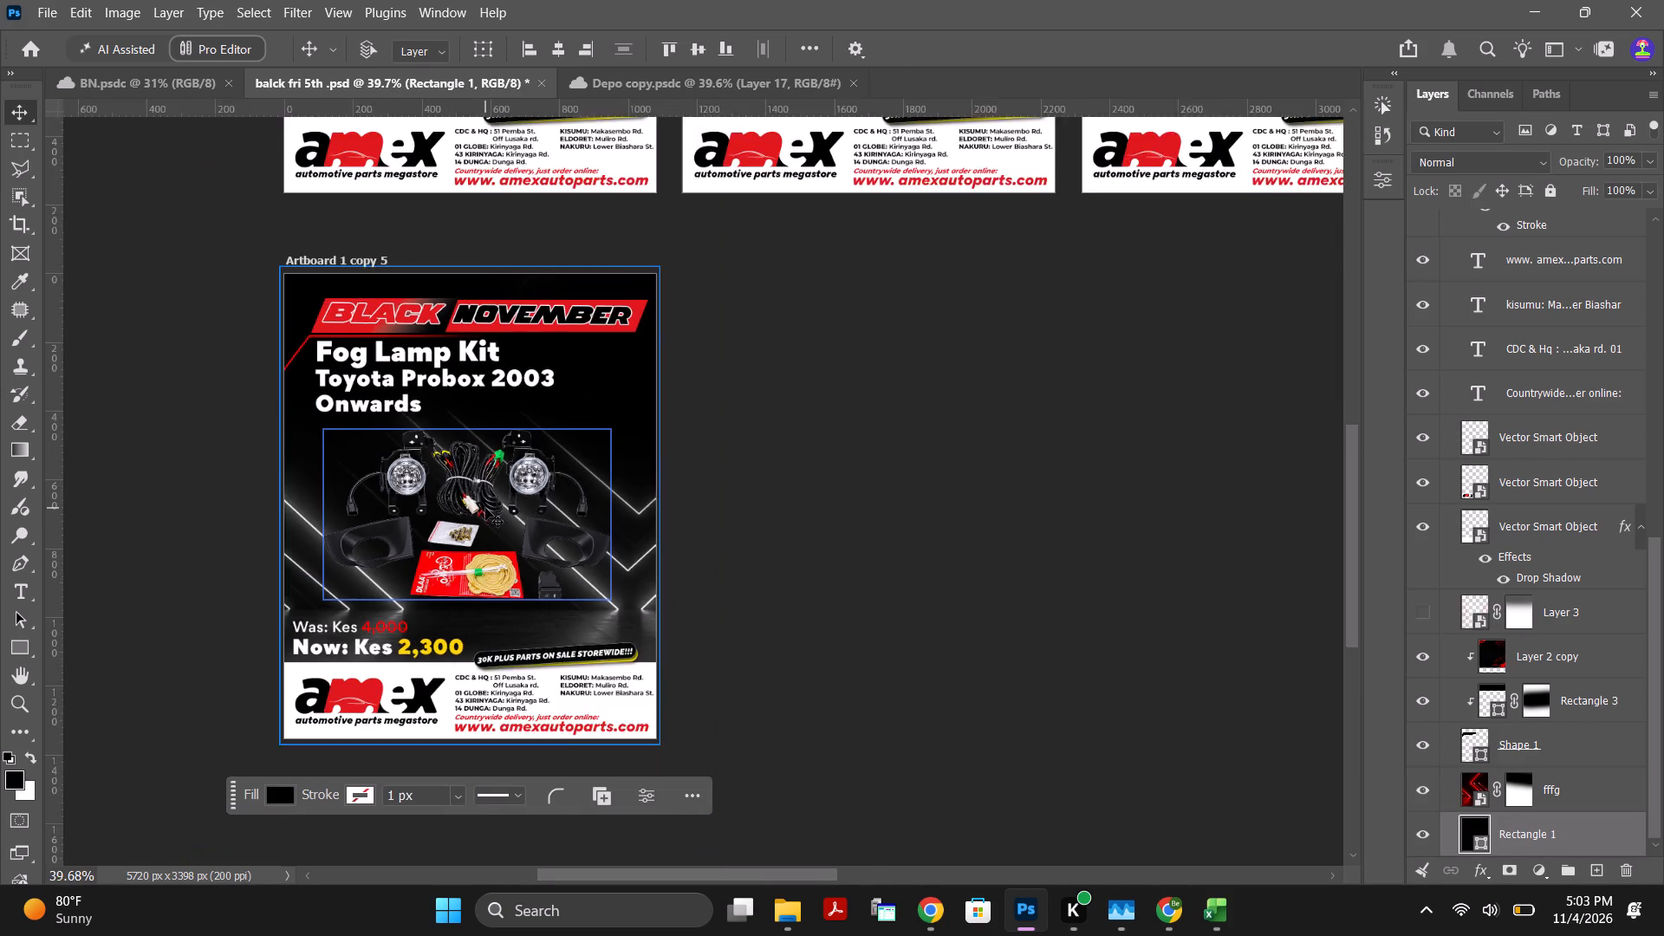
{"action": "scroll", "coordinate": [485, 508], "scroll_direction": "down", "scroll_amount": 3, "text": "alt"}
{"action": "scroll", "coordinate": [881, 508], "scroll_direction": "down", "scroll_amount": 5, "text": "alt"}
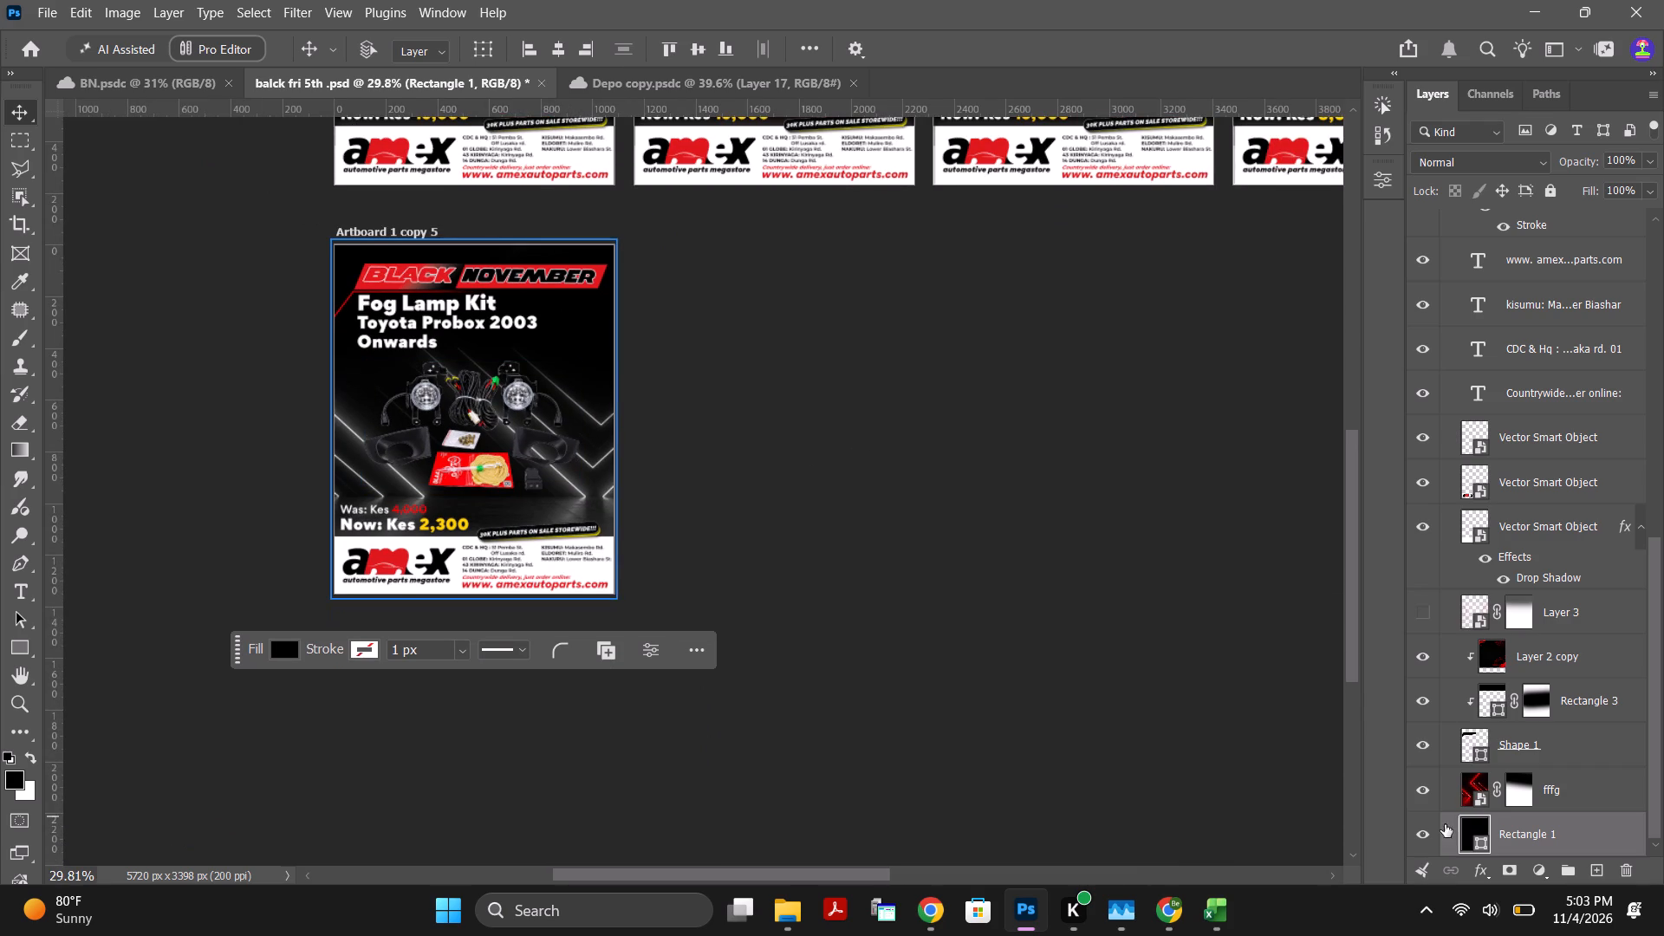
{"action": "left_click", "coordinate": [1424, 794]}
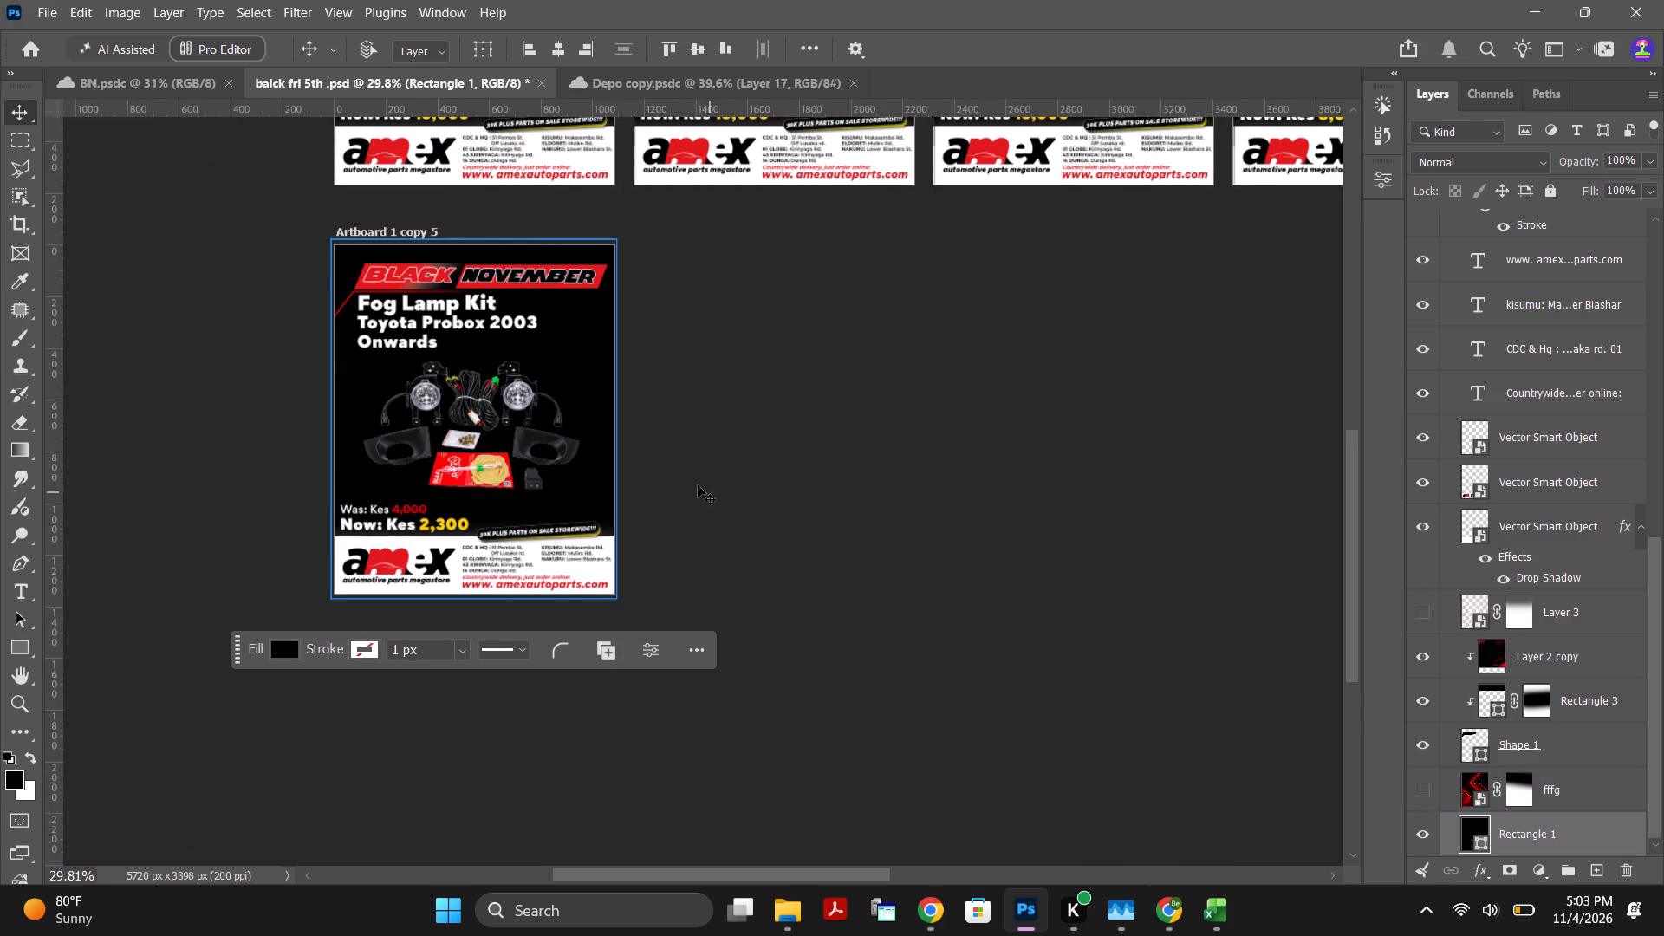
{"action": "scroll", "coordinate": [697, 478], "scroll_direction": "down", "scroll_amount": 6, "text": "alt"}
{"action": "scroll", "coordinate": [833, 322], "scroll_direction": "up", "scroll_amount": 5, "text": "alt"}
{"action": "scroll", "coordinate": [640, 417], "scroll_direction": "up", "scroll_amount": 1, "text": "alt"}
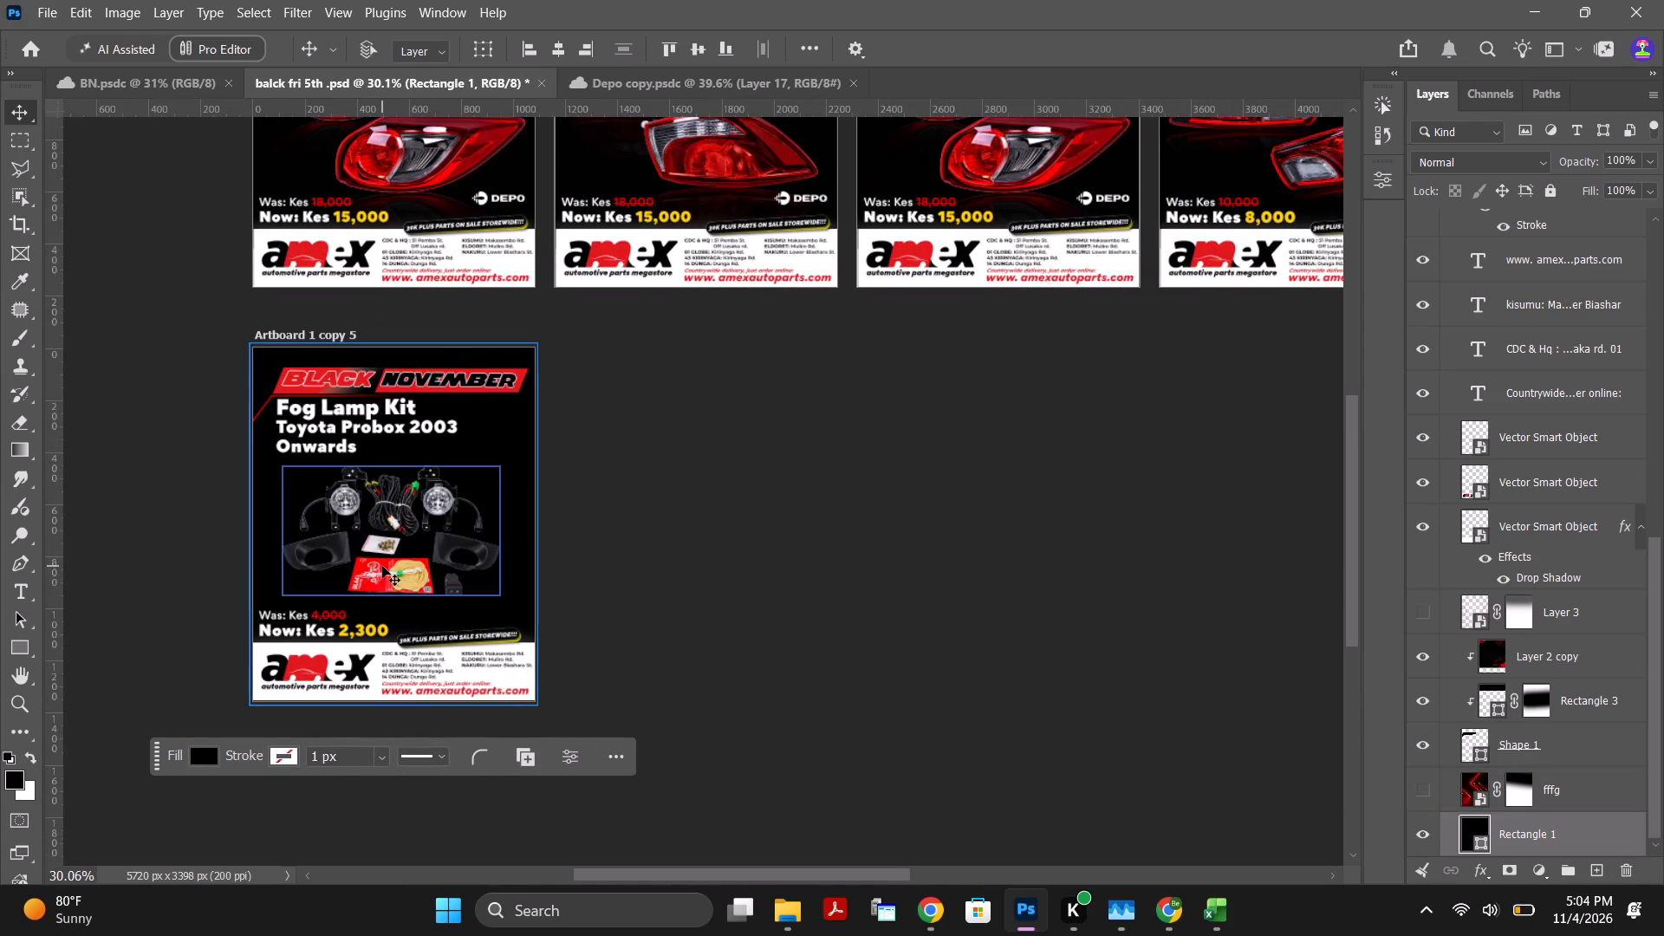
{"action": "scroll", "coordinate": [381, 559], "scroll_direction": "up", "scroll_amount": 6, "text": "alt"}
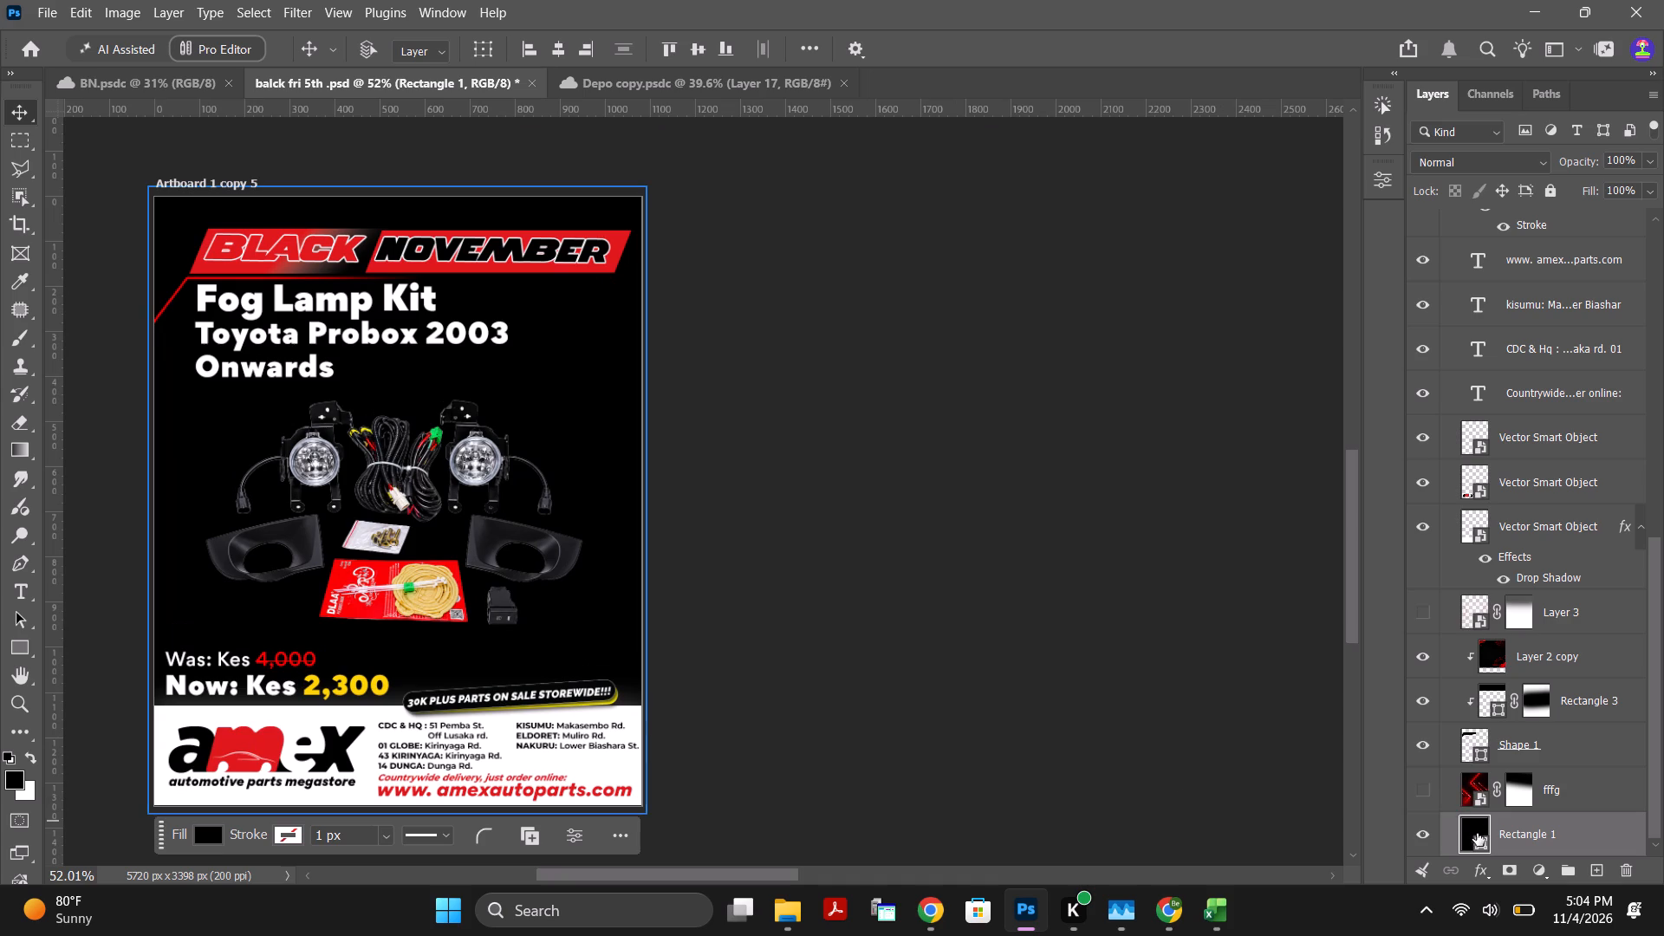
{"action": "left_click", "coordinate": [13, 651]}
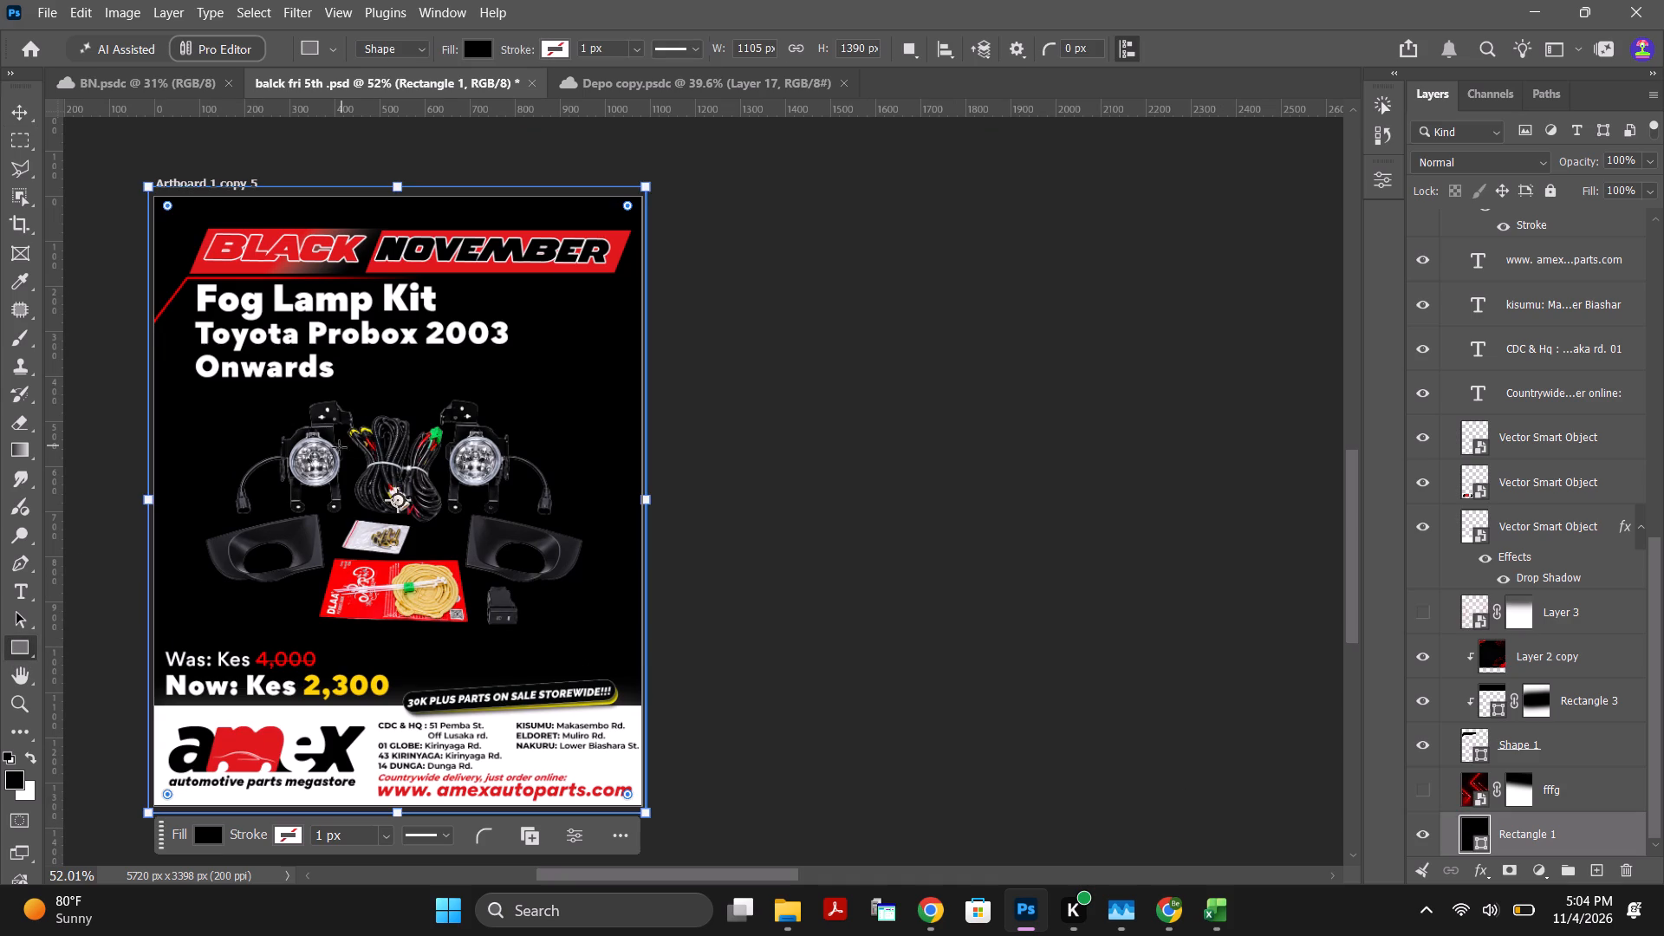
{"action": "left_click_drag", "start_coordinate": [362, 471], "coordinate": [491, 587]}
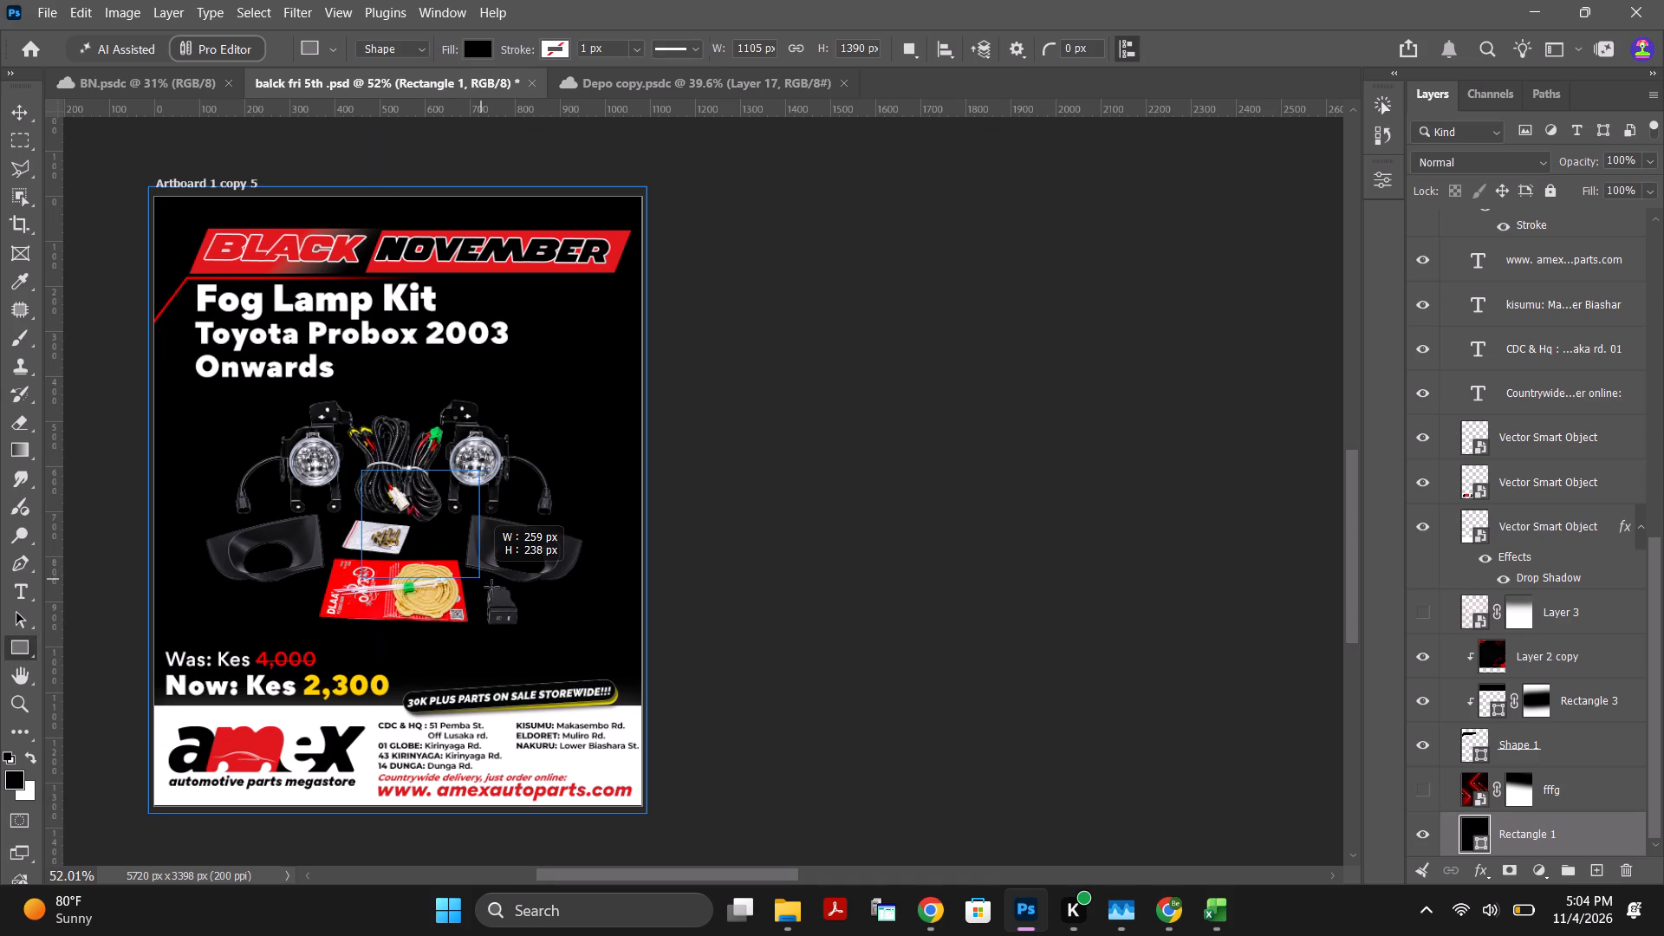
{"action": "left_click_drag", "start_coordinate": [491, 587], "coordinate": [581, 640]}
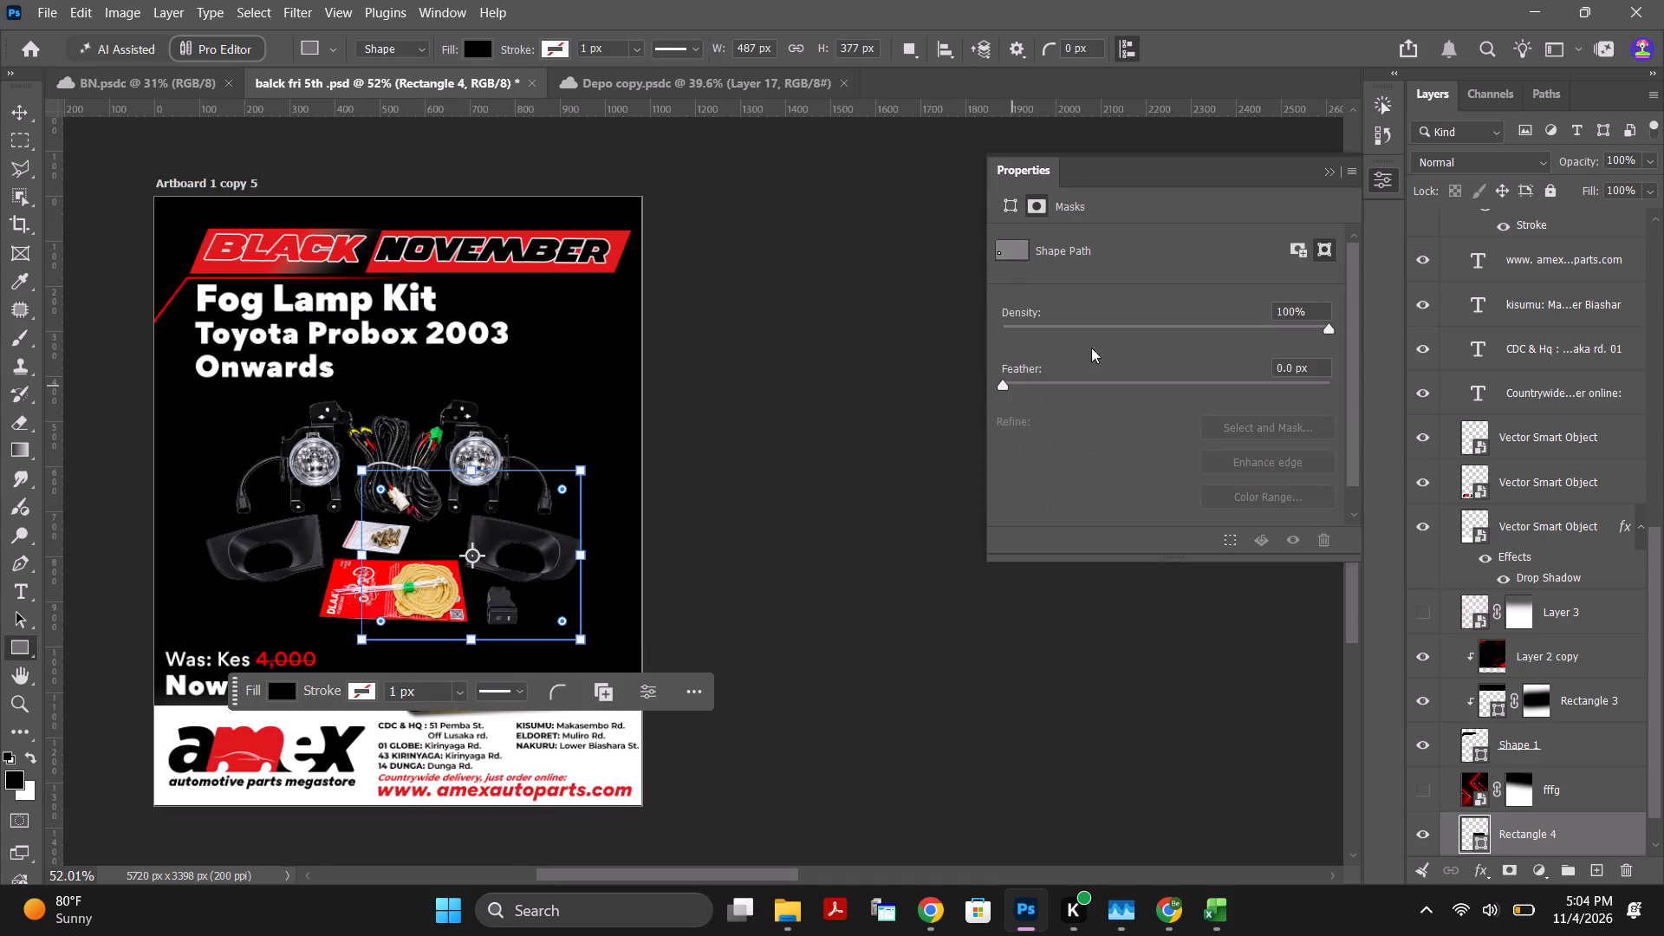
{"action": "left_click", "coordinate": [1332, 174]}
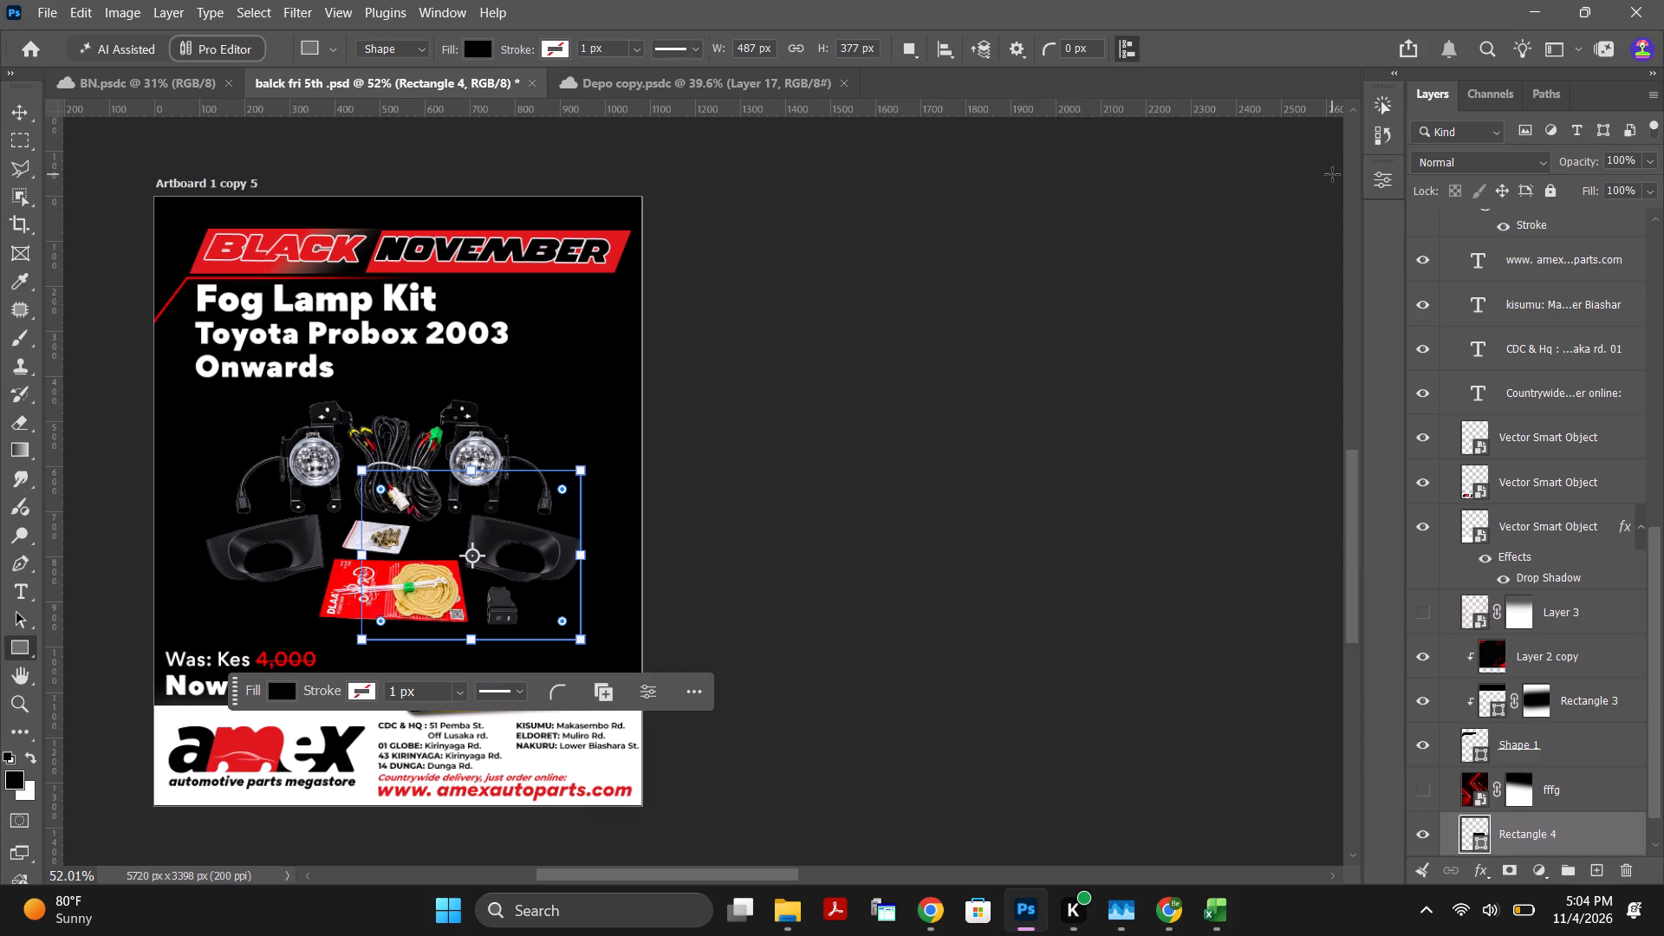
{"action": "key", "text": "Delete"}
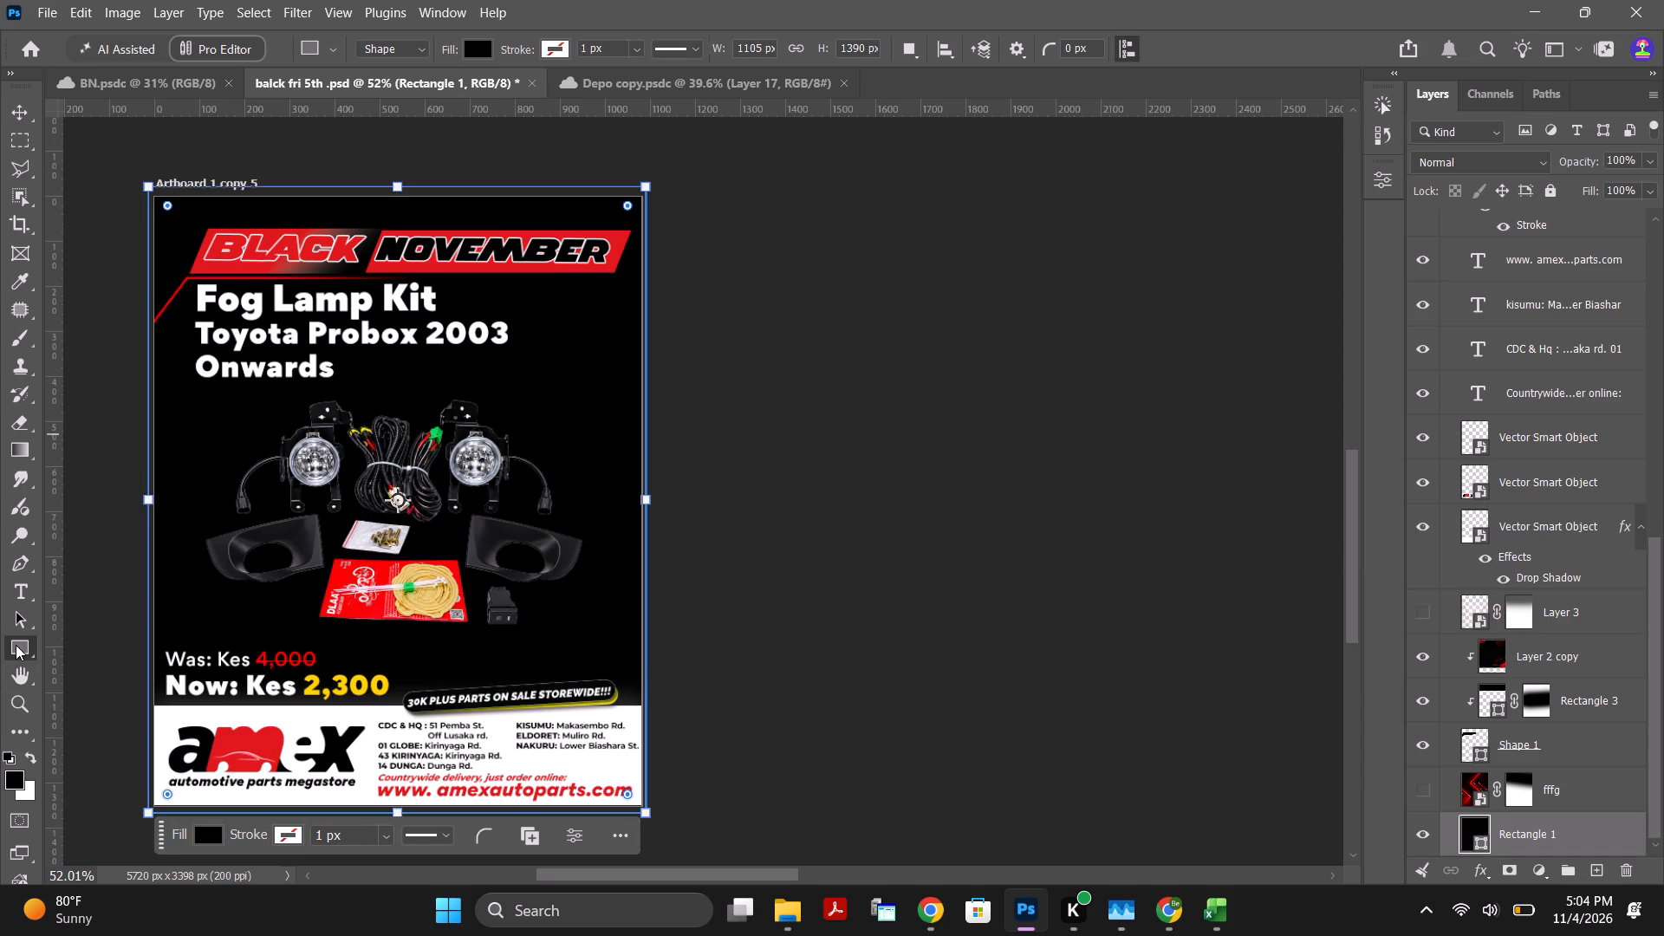
Draw an ellipse about 674 by 657 px behind the fog lamp kit and fill it white.
{"action": "right_click", "coordinate": [16, 645]}
{"action": "left_click", "coordinate": [101, 668]}
{"action": "left_click_drag", "start_coordinate": [254, 415], "coordinate": [522, 676]}
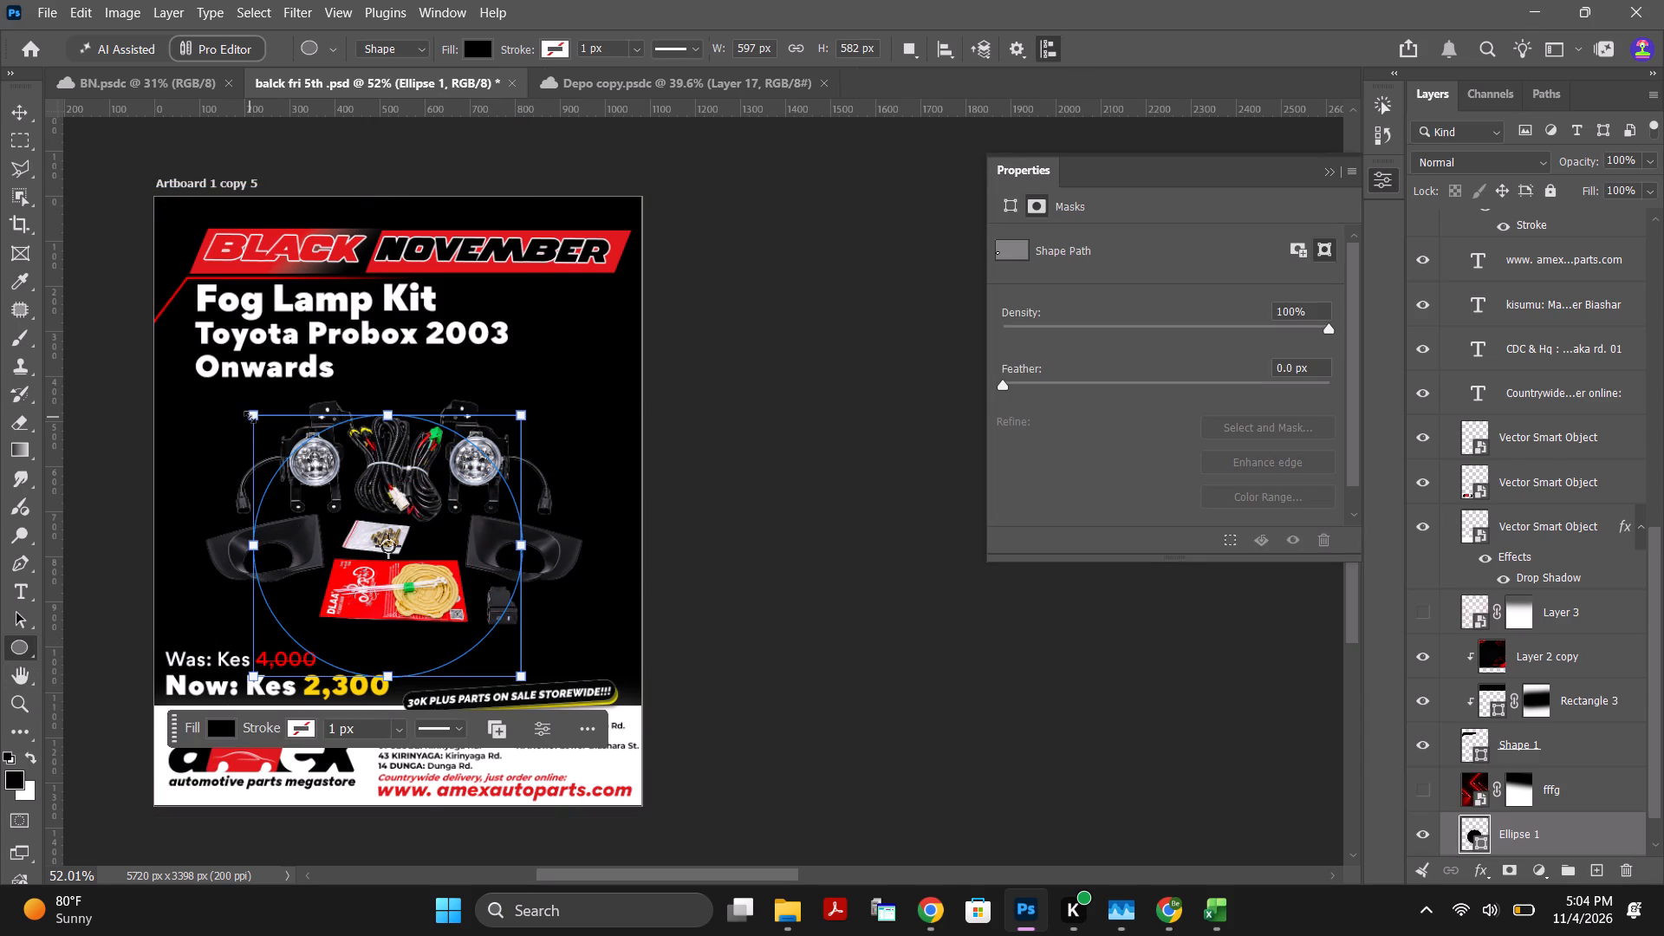
{"action": "left_click_drag", "start_coordinate": [250, 416], "coordinate": [222, 375]}
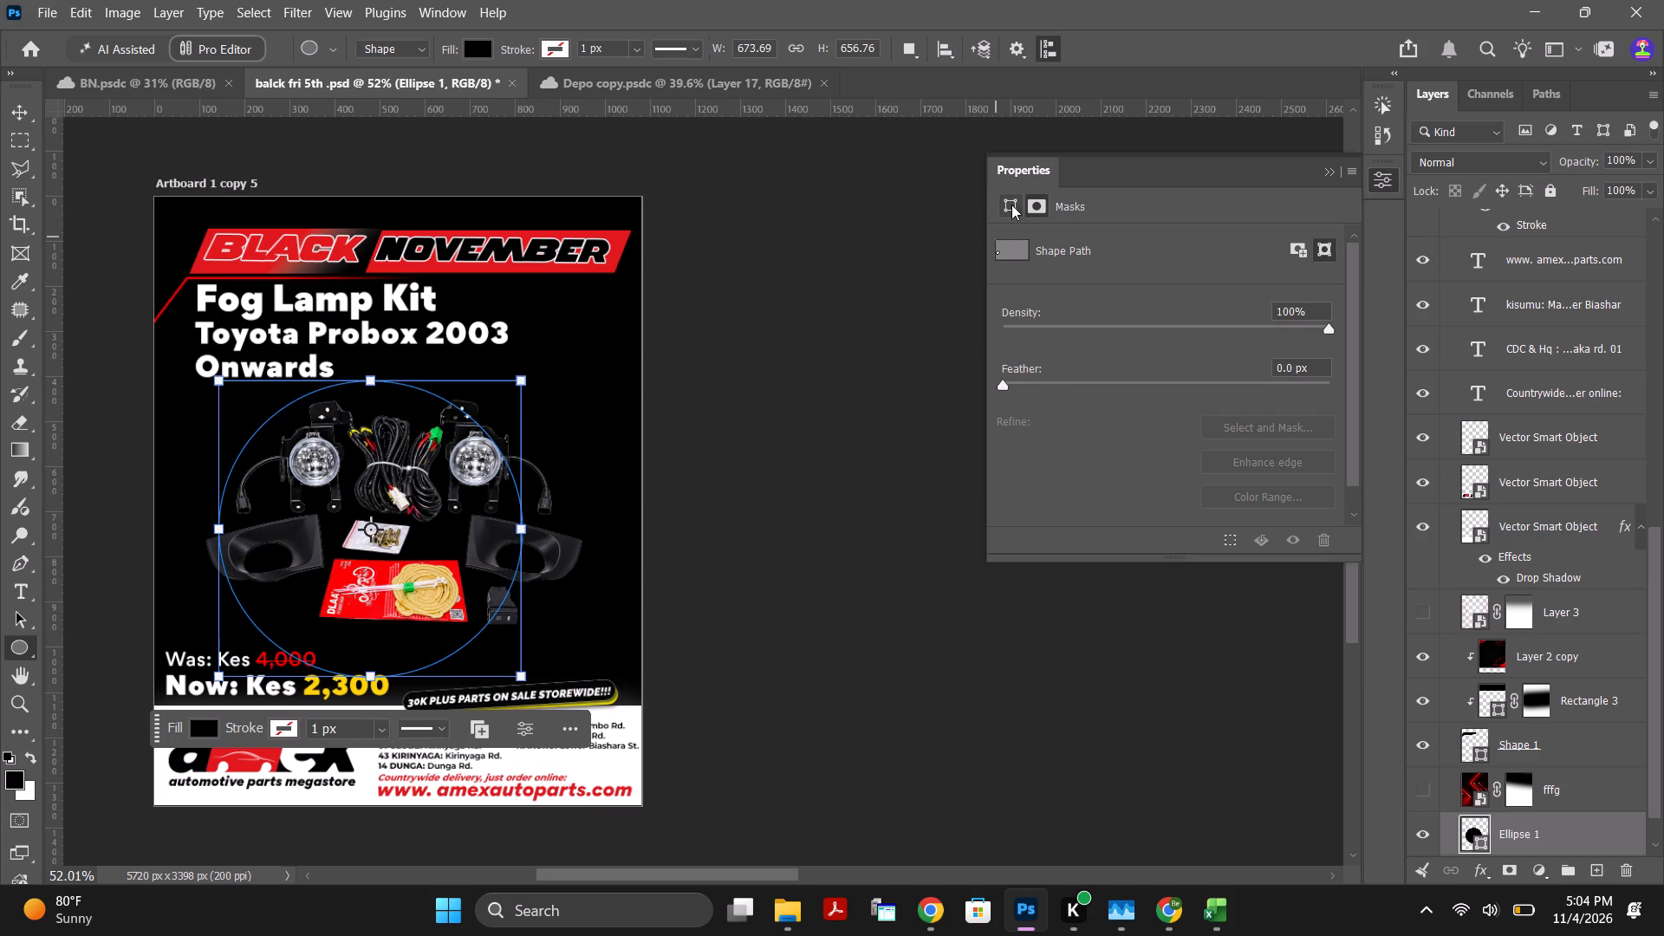
{"action": "left_click", "coordinate": [1011, 205]}
{"action": "left_click", "coordinate": [1063, 415]}
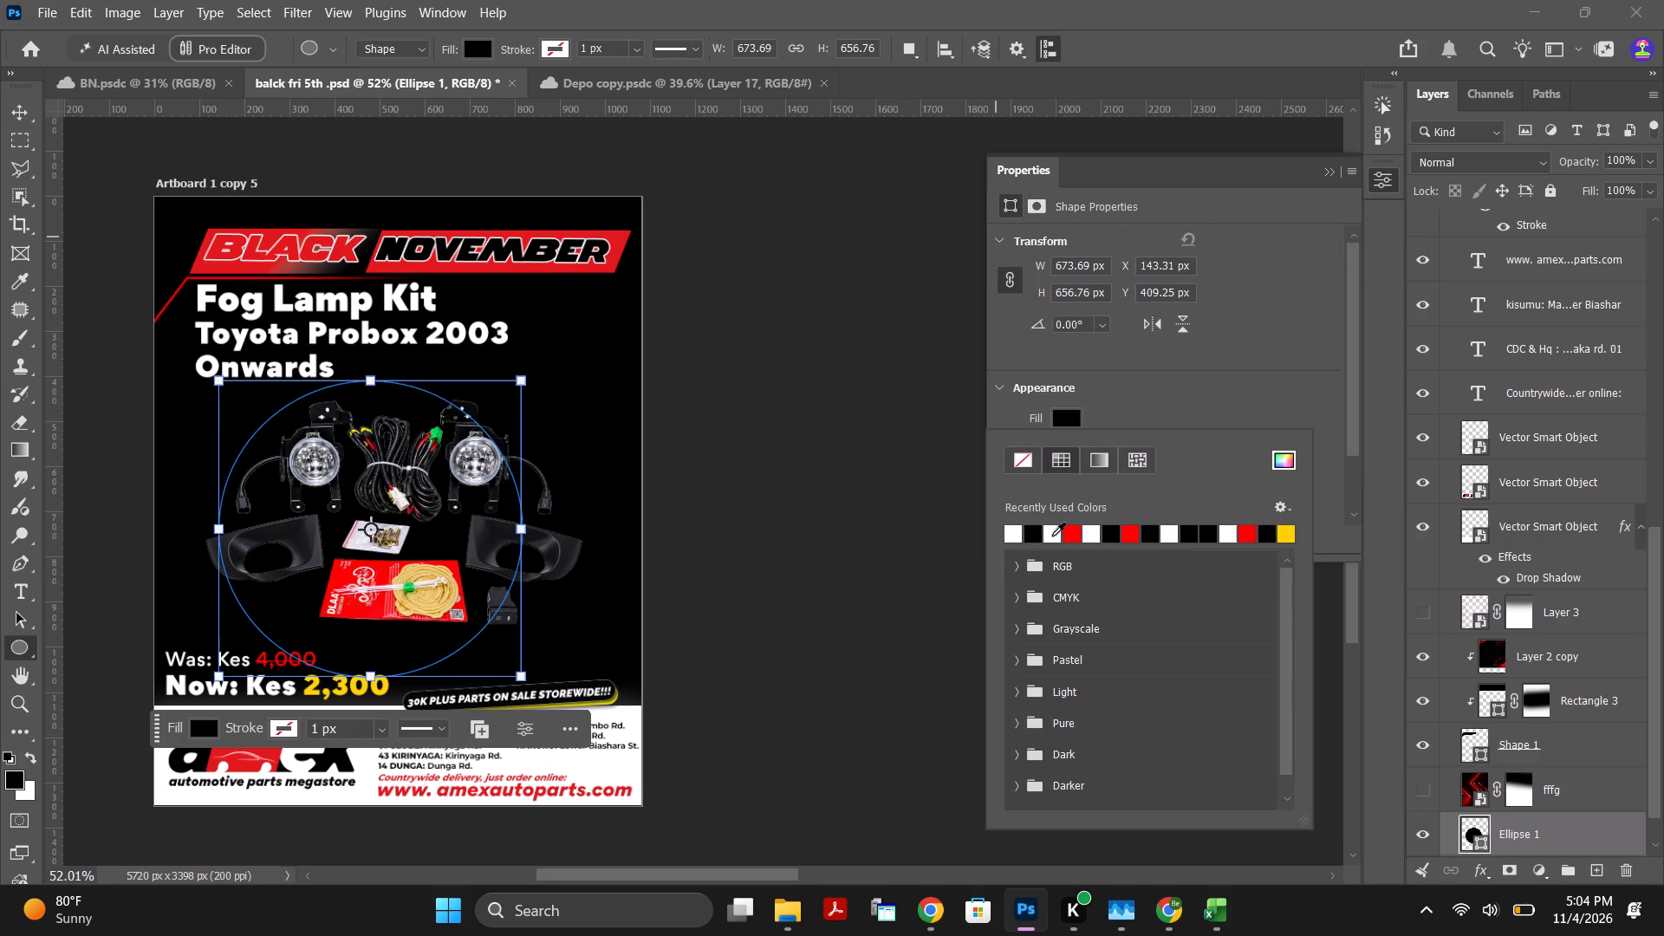
{"action": "left_click", "coordinate": [1052, 537]}
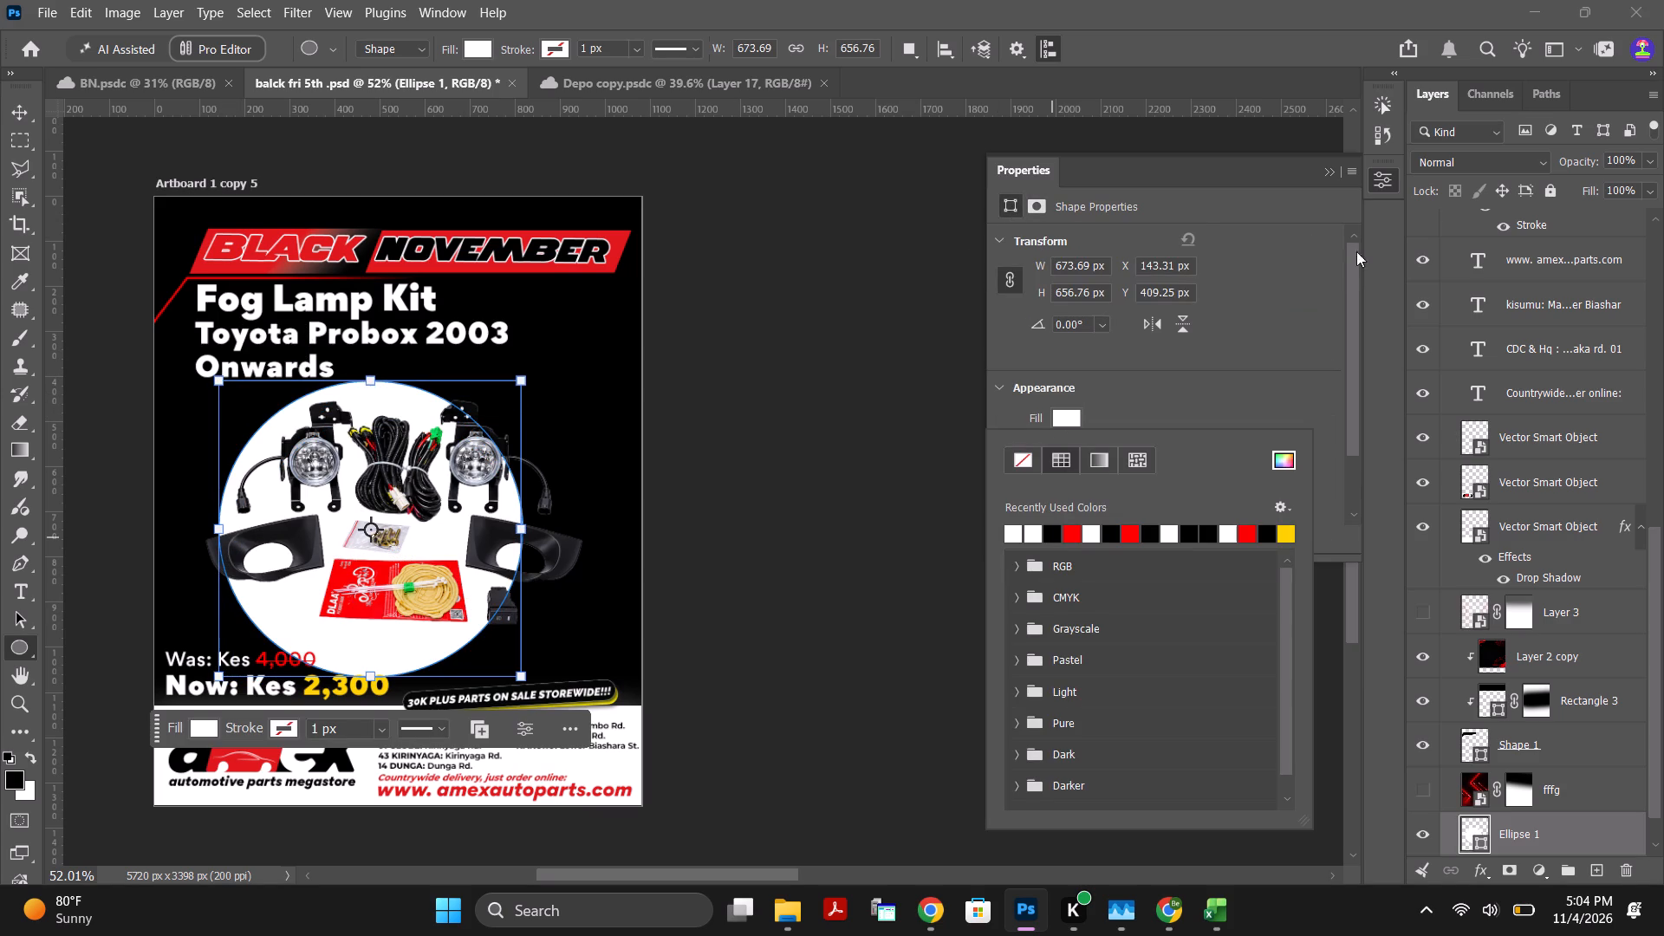
{"action": "left_click", "coordinate": [1329, 169]}
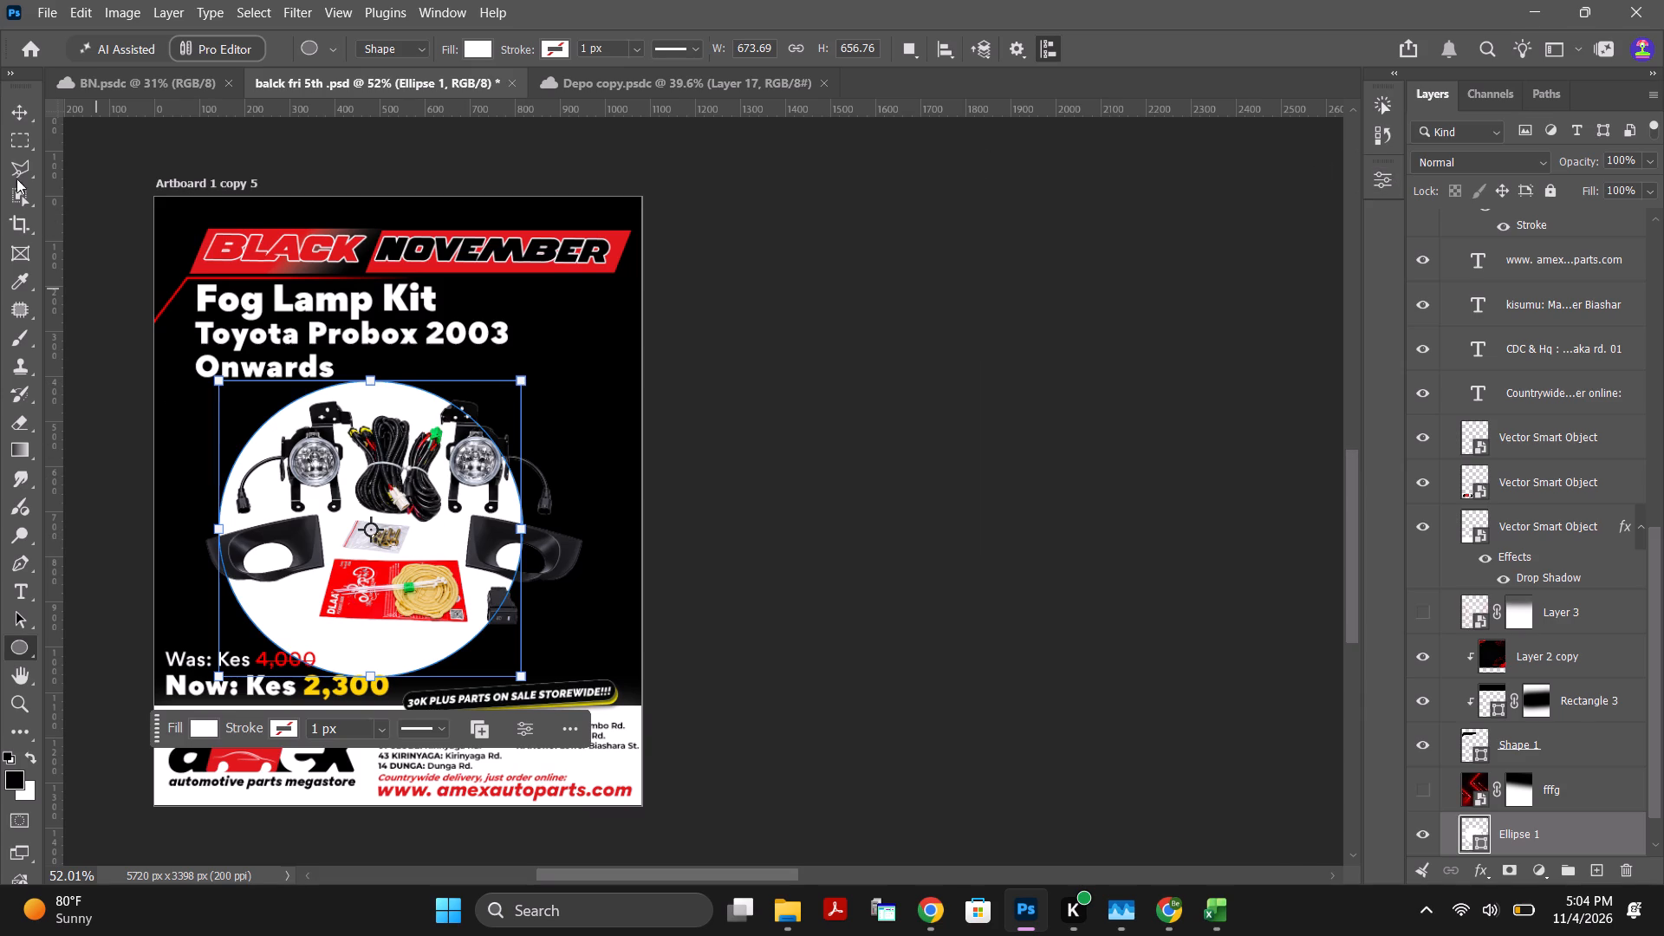
Centre the white ellipse behind the fog lamp kit and scale it proportionally to about 108%.
{"action": "left_click", "coordinate": [12, 109]}
{"action": "left_click_drag", "start_coordinate": [444, 542], "coordinate": [465, 526]}
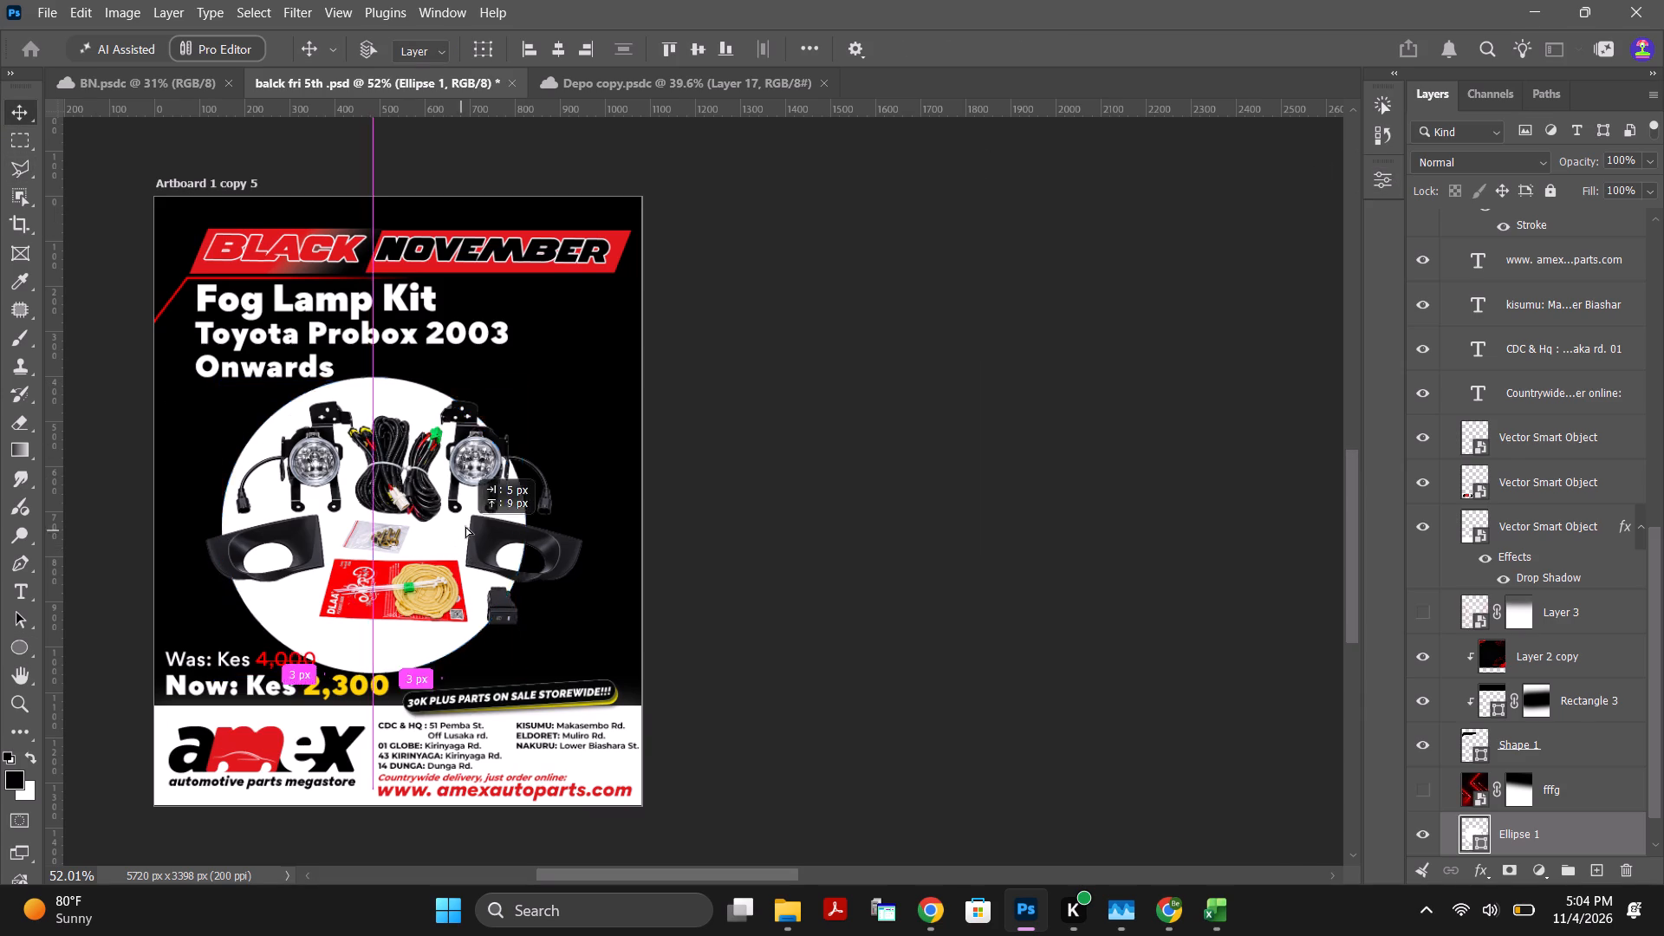
{"action": "left_click_drag", "start_coordinate": [465, 526], "coordinate": [465, 529]}
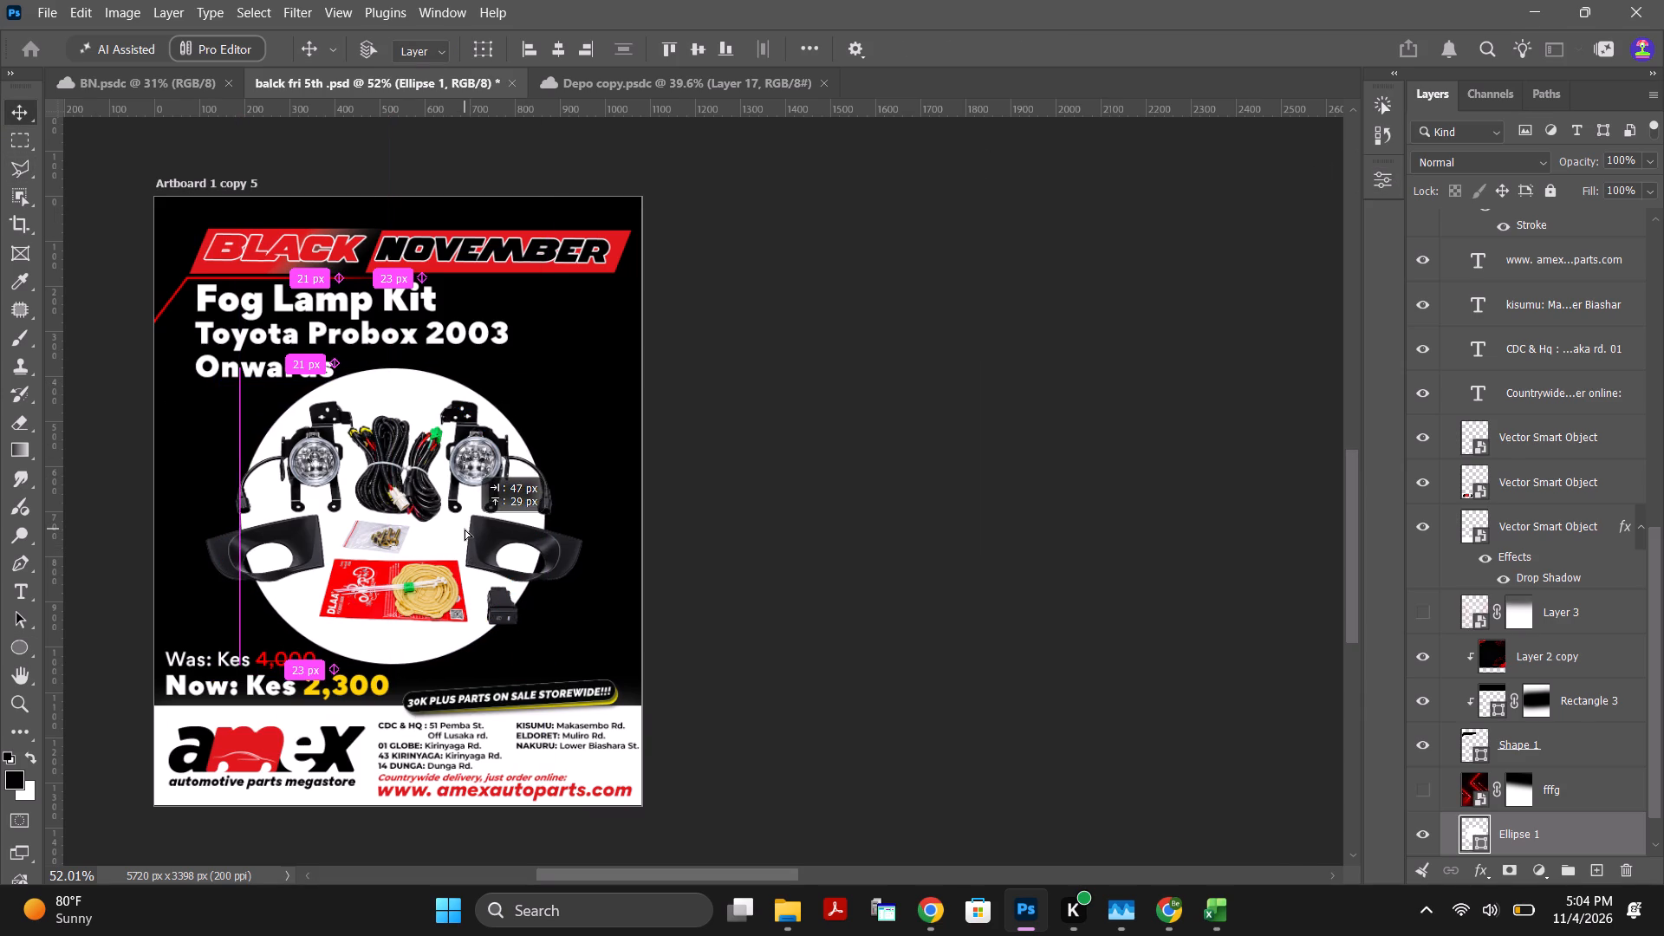
{"action": "left_click_drag", "start_coordinate": [465, 529], "coordinate": [467, 529]}
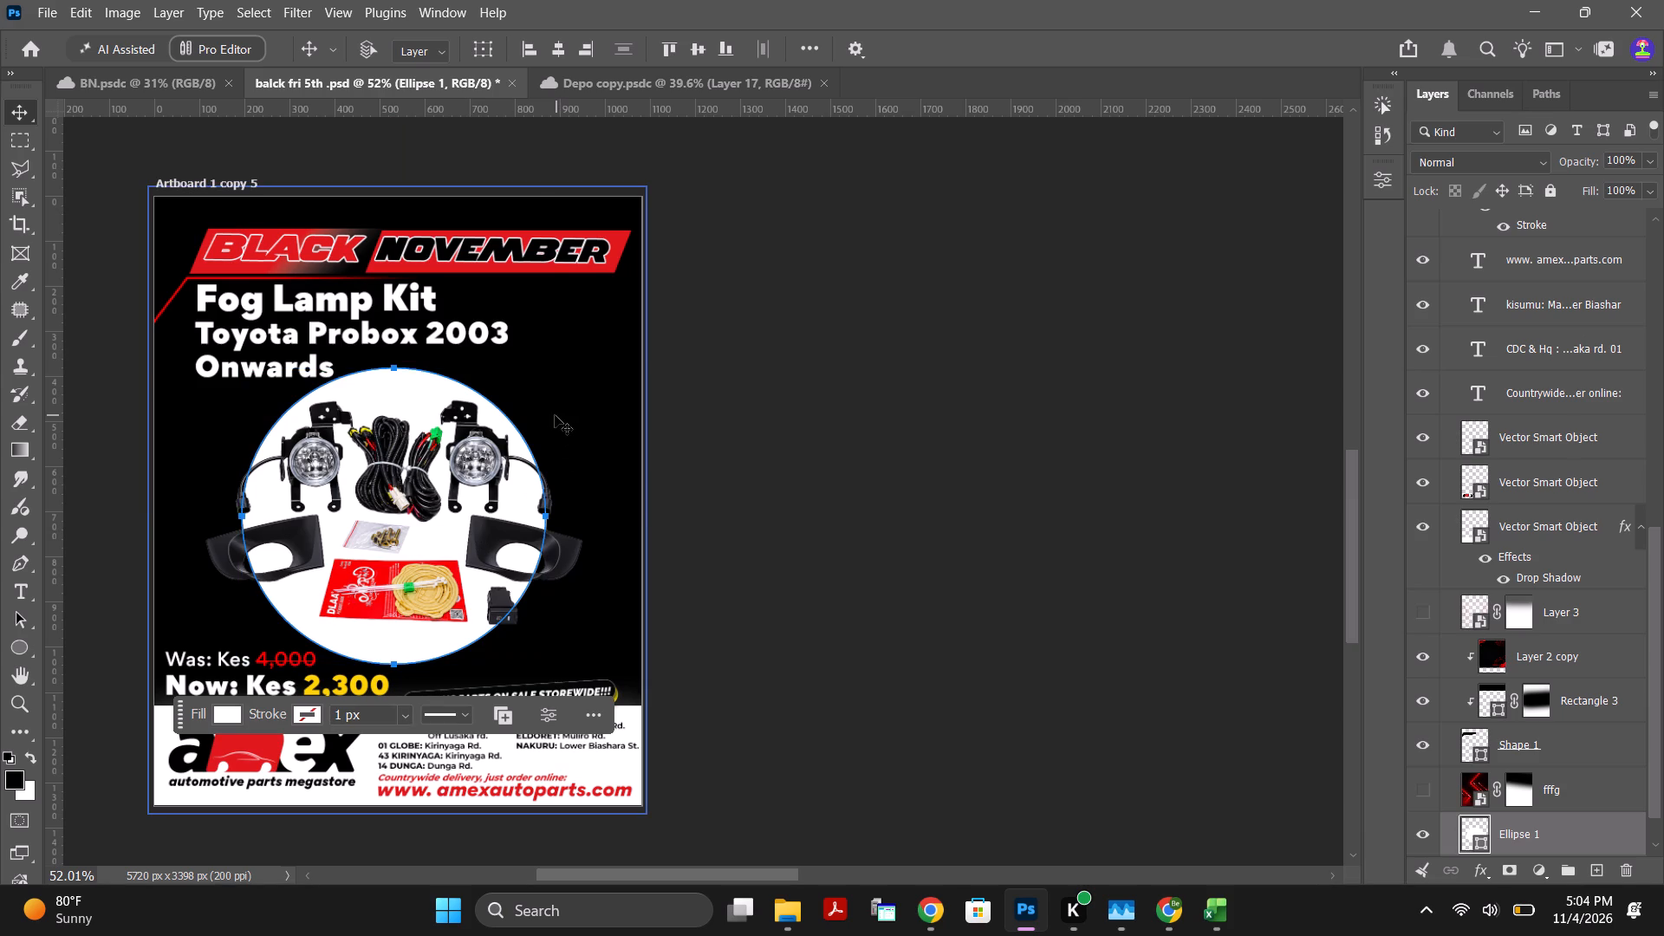
{"action": "key", "text": "ctrl+t"}
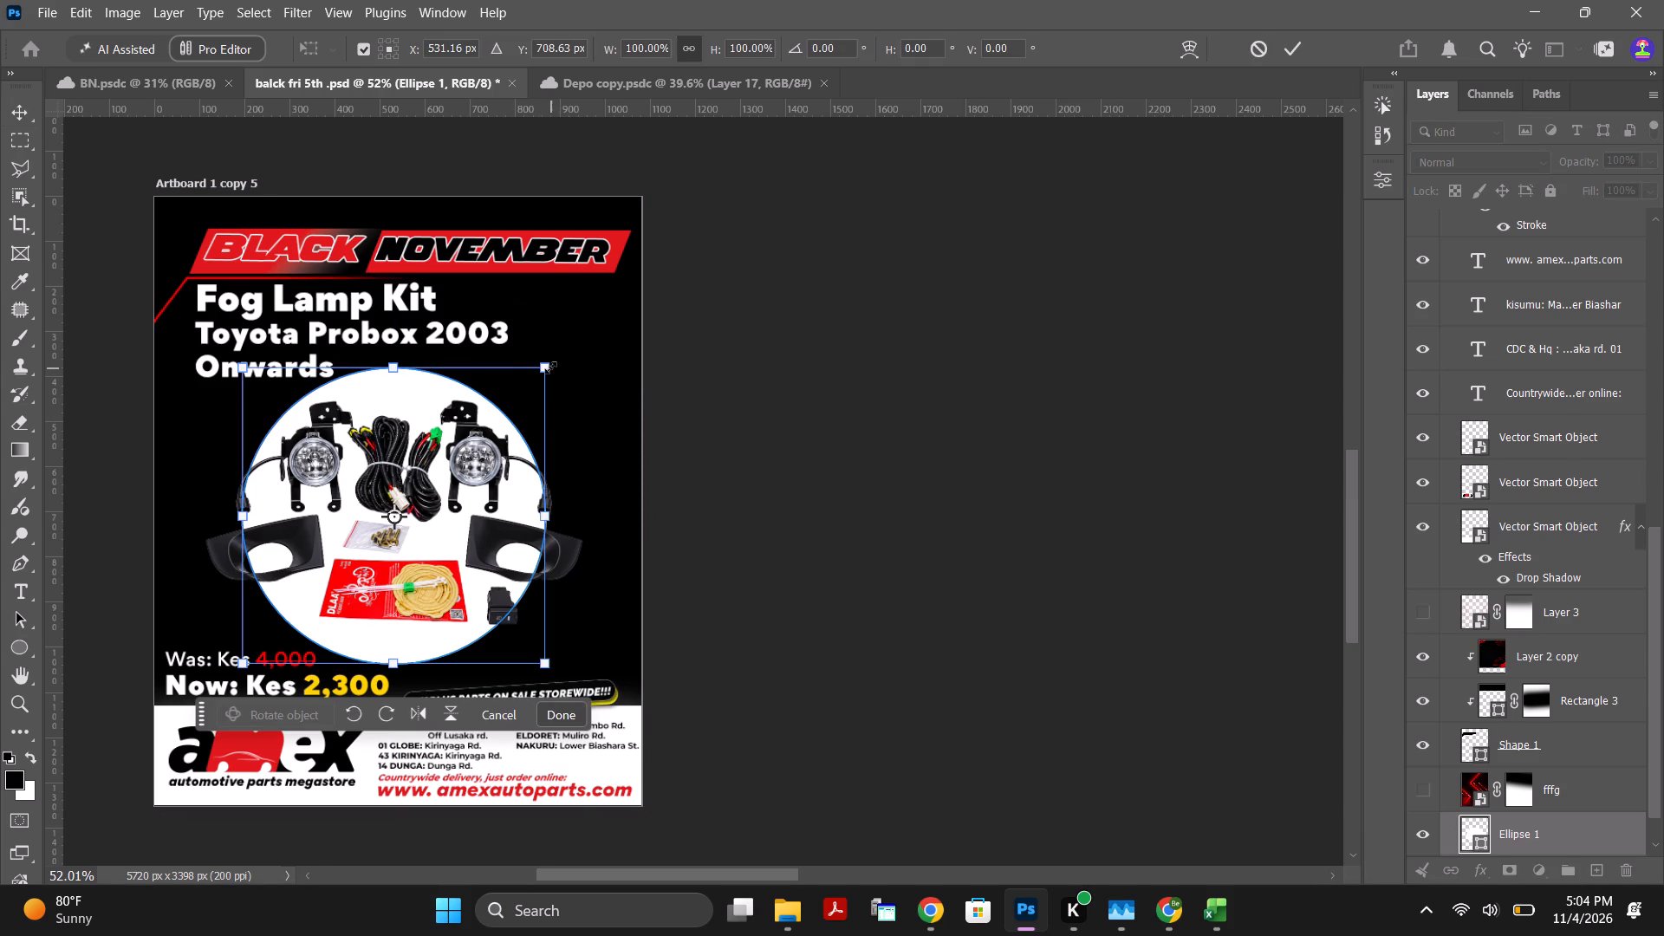
{"action": "left_click_drag", "start_coordinate": [550, 367], "coordinate": [565, 359]}
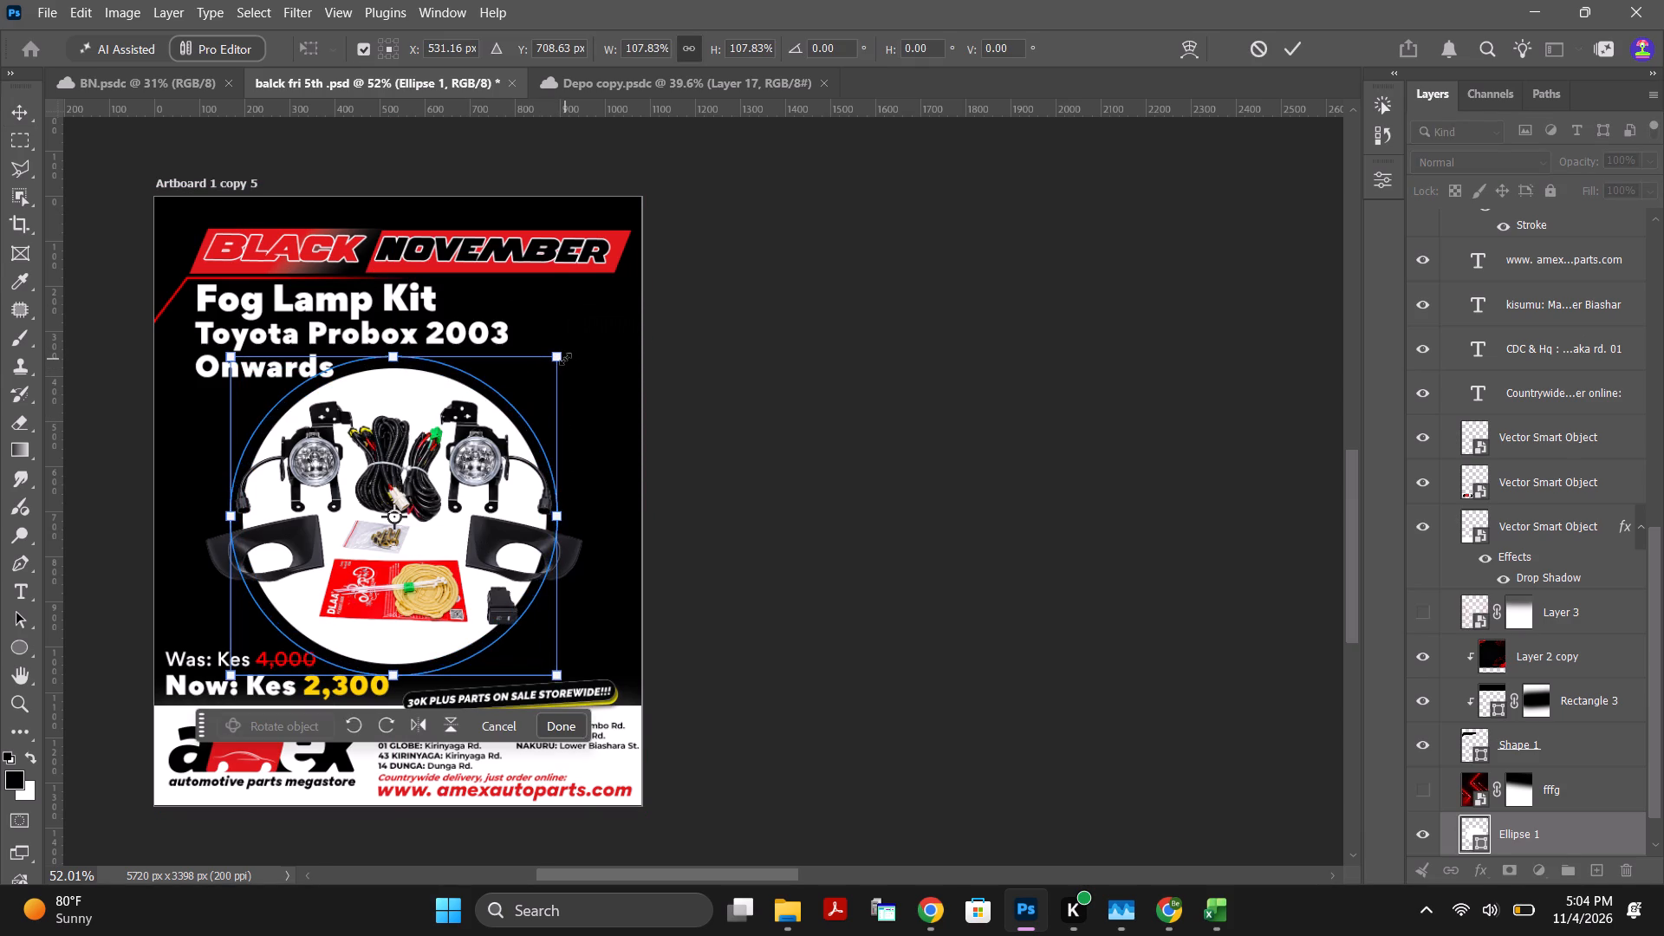
{"action": "left_click", "coordinate": [1296, 49]}
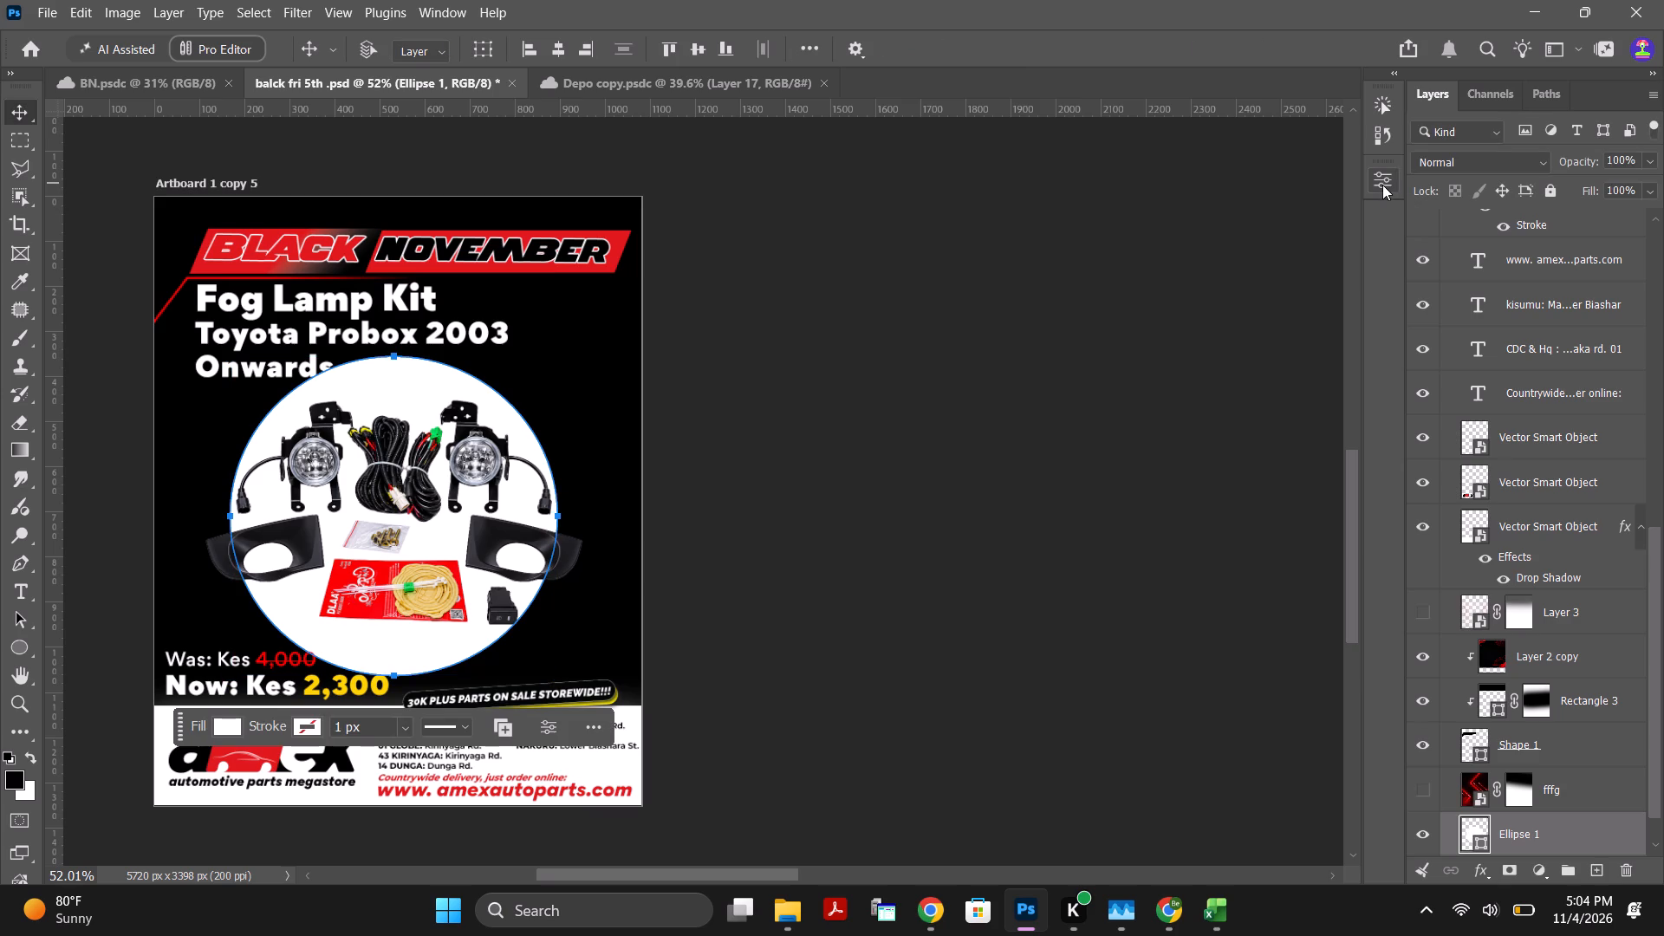
Feather the ellipse's shape mask by about 247 px to make a soft glow behind the kit.
{"action": "left_click", "coordinate": [1384, 183]}
{"action": "left_click", "coordinate": [1030, 201]}
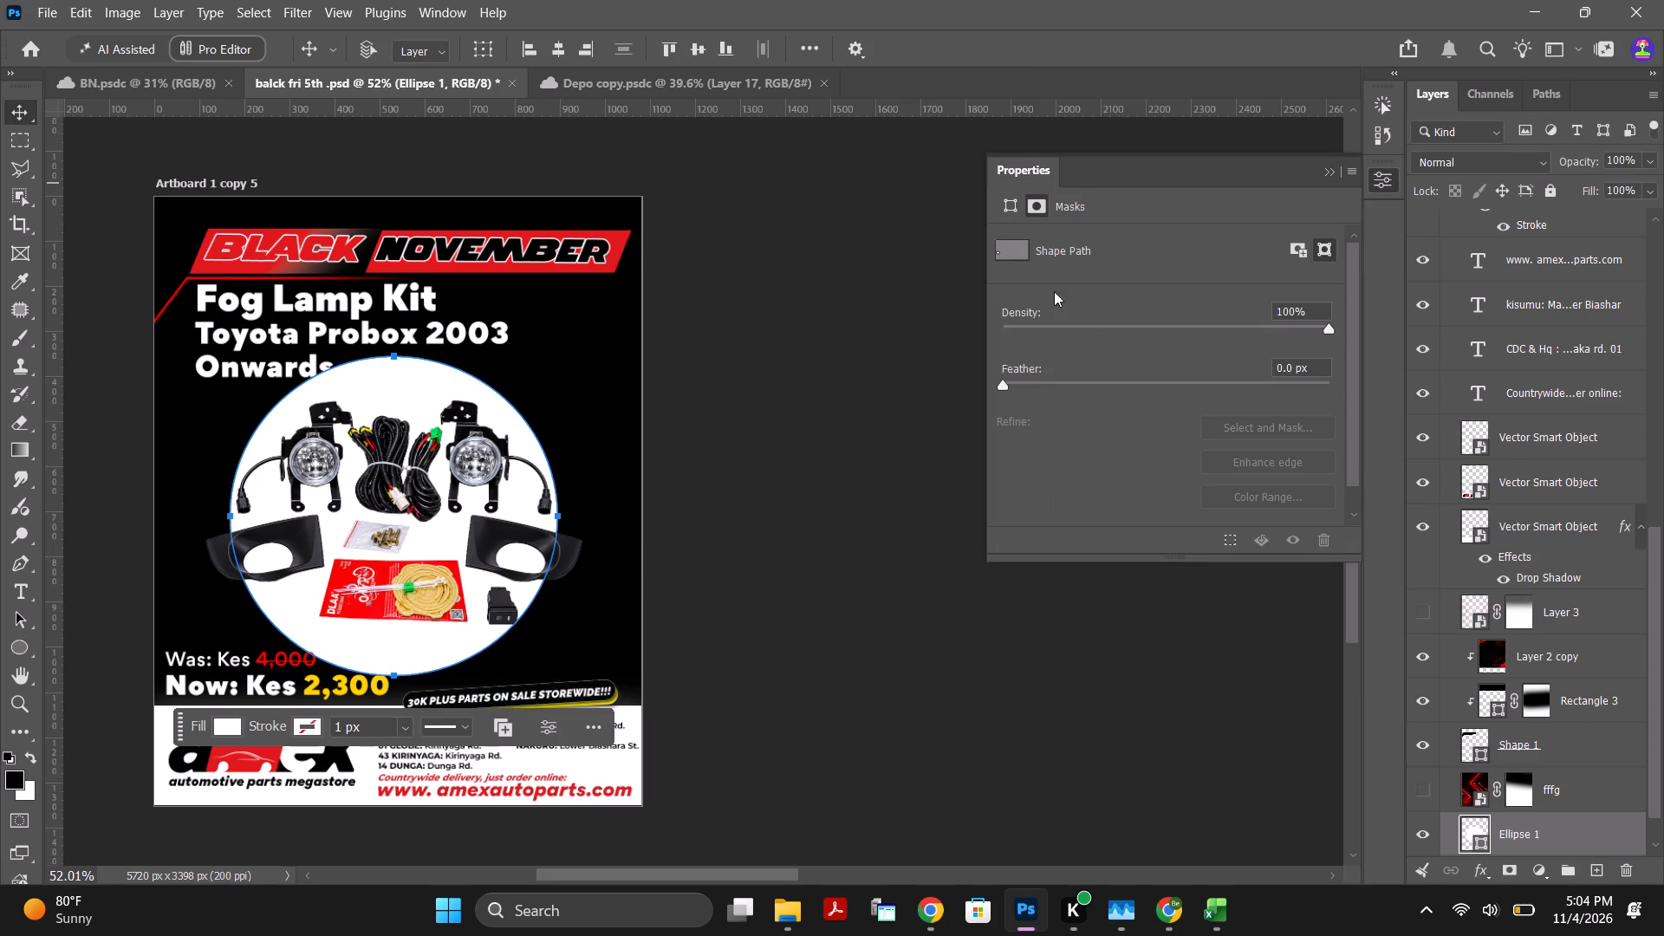
{"action": "left_click_drag", "start_coordinate": [999, 388], "coordinate": [1073, 387]}
{"action": "left_click_drag", "start_coordinate": [1073, 387], "coordinate": [1296, 408]}
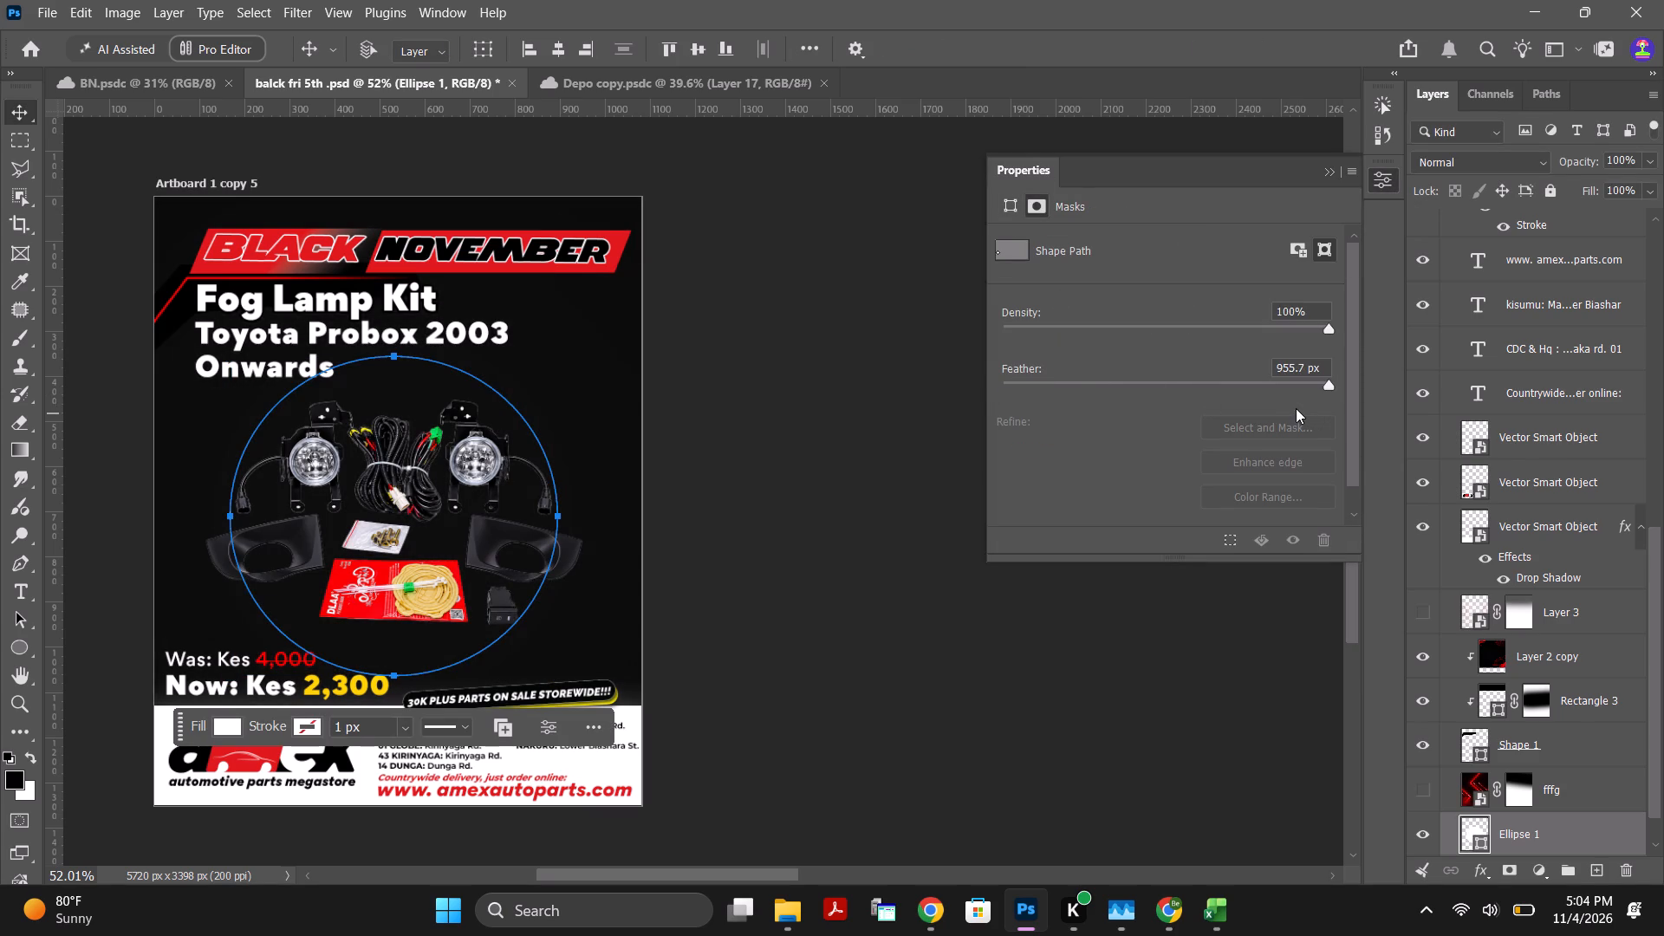
{"action": "left_click_drag", "start_coordinate": [1296, 408], "coordinate": [1264, 406]}
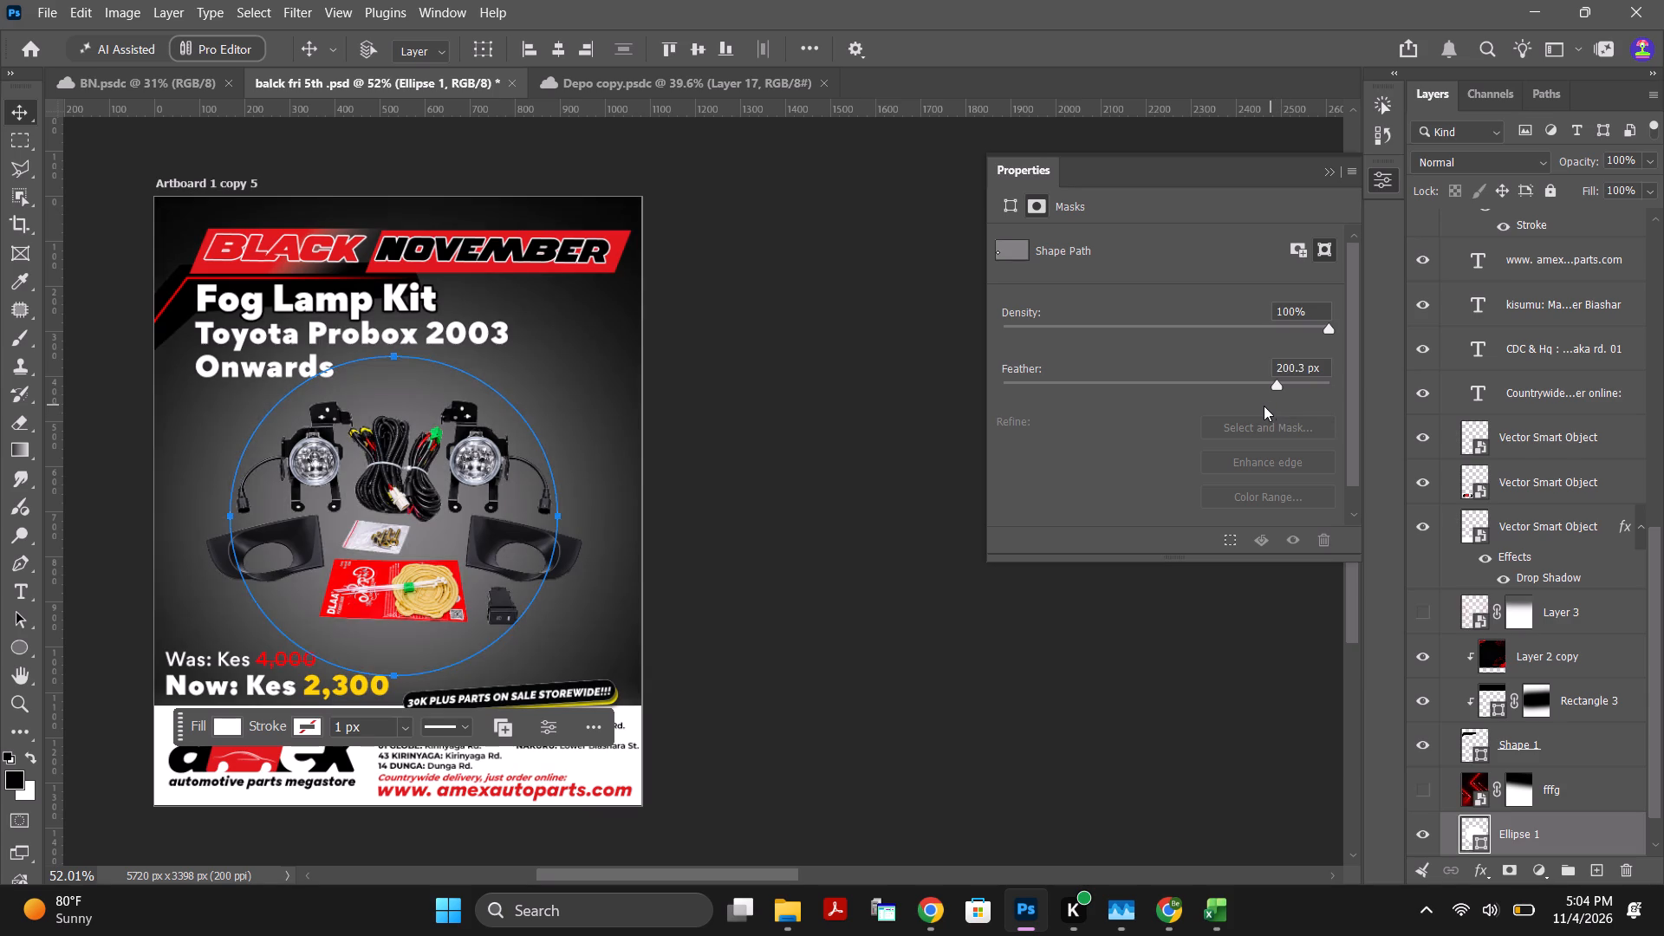
{"action": "left_click_drag", "start_coordinate": [1264, 406], "coordinate": [1289, 403]}
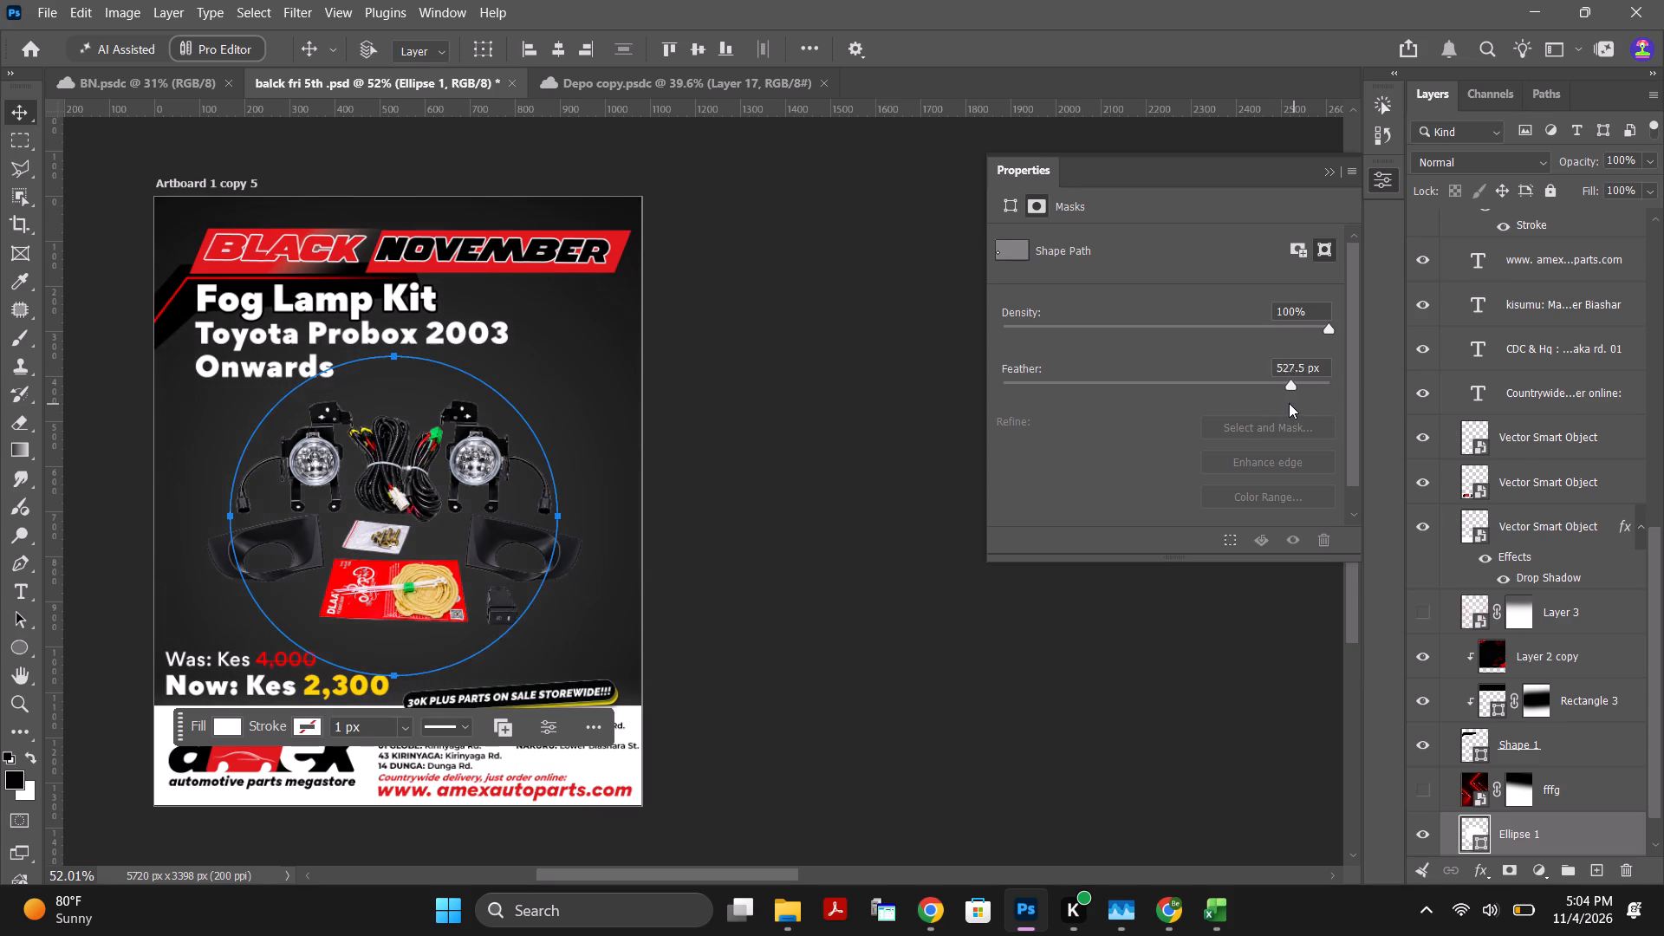
{"action": "left_click_drag", "start_coordinate": [1289, 403], "coordinate": [1273, 400]}
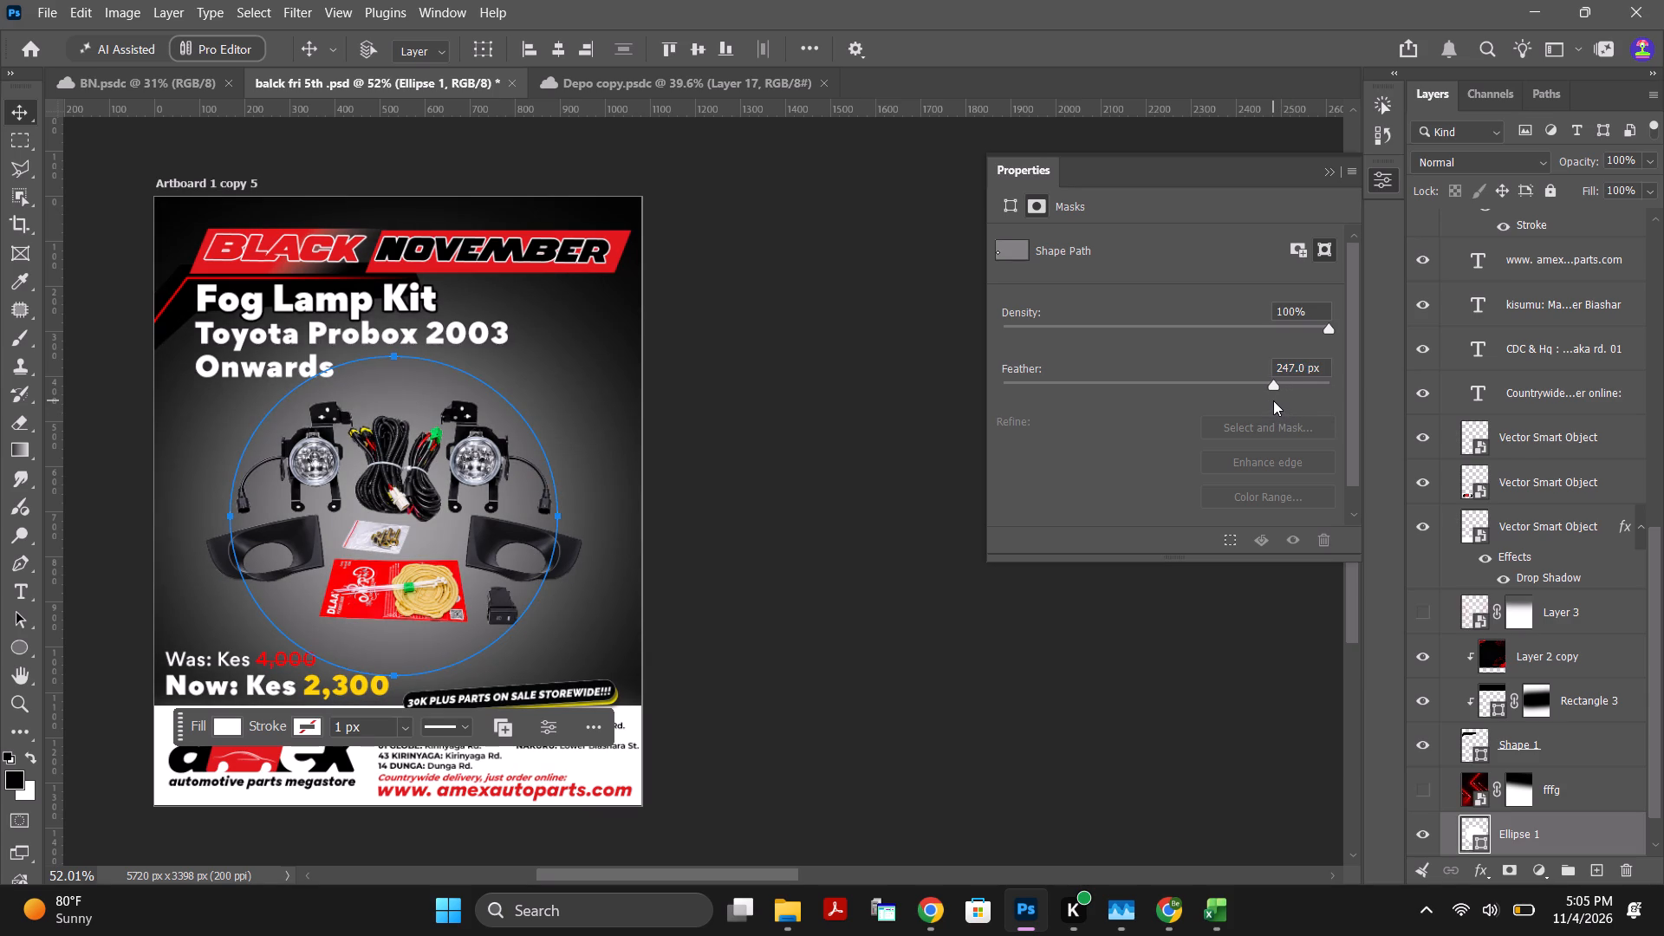
{"action": "left_click", "coordinate": [1326, 169]}
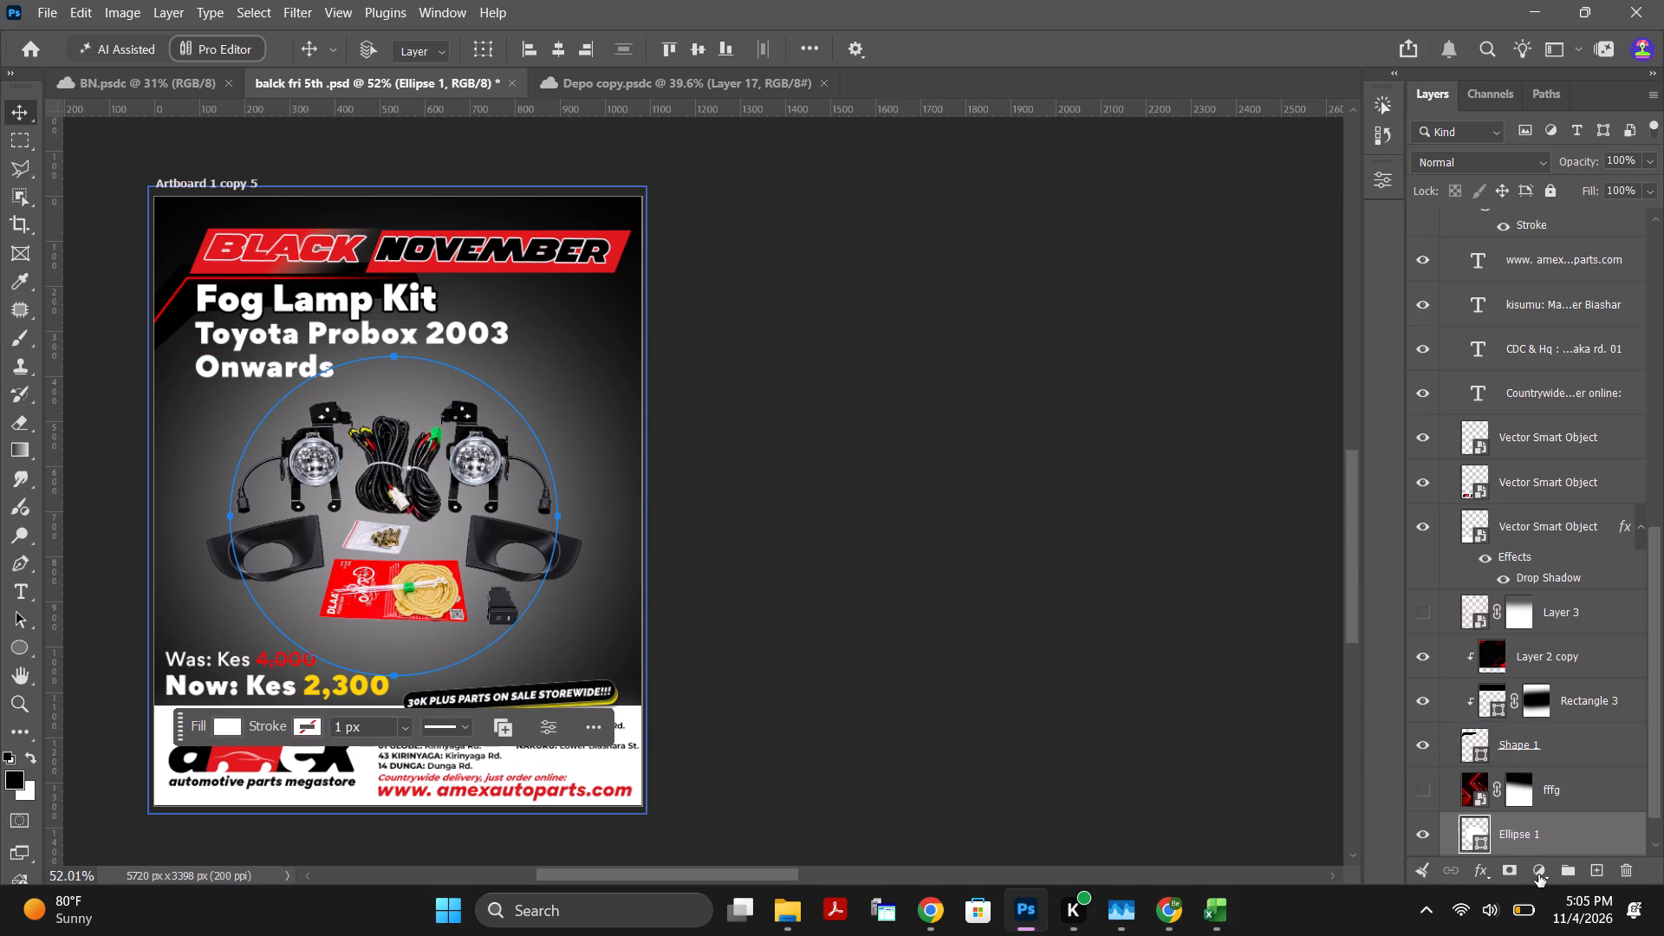
Add a layer mask to Ellipse 1 and brush black with a 700 px brush across the header area to hide the glow there.
{"action": "left_click", "coordinate": [1497, 869]}
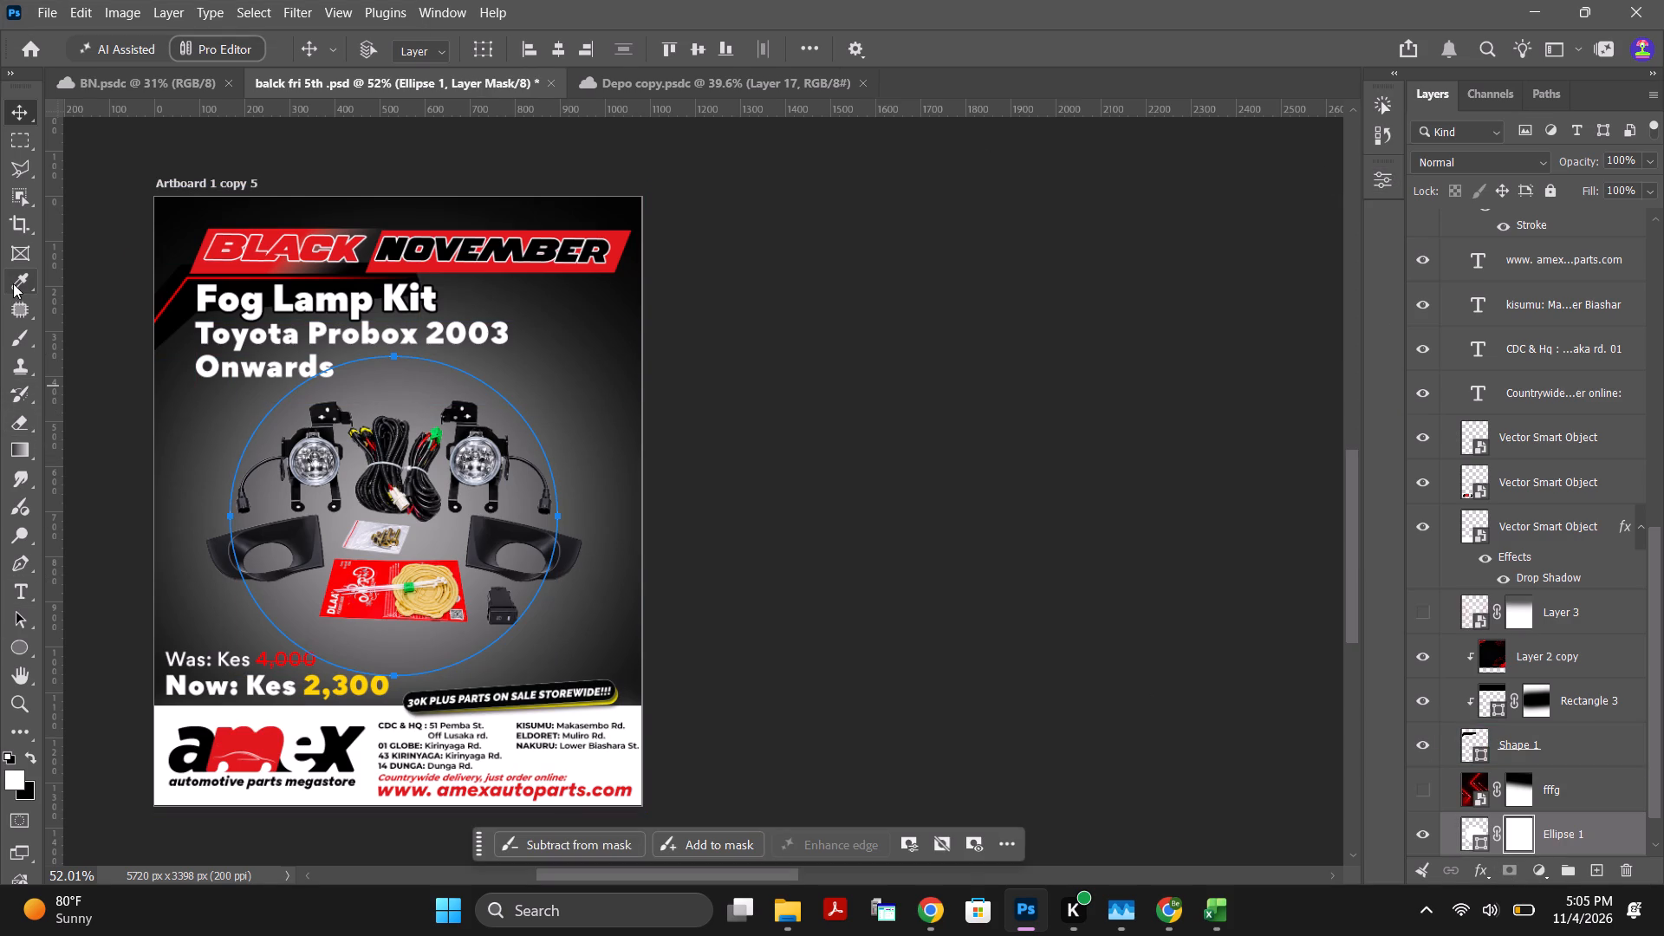
{"action": "left_click", "coordinate": [24, 341]}
{"action": "left_click_drag", "start_coordinate": [138, 249], "coordinate": [644, 268]}
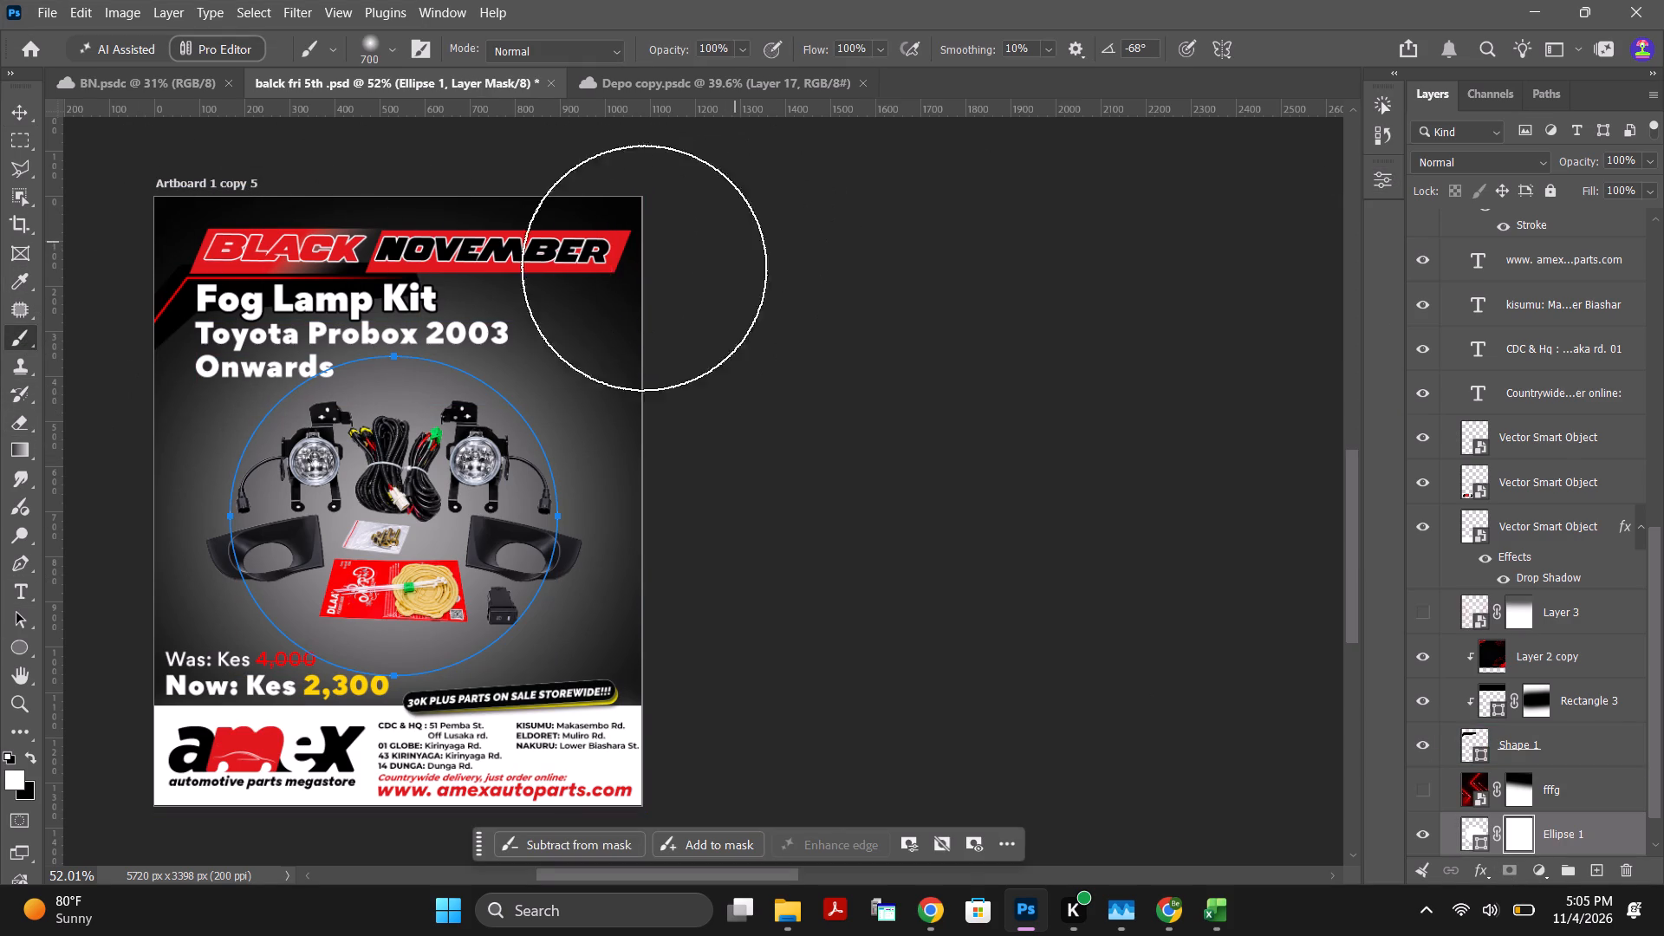
{"action": "left_click_drag", "start_coordinate": [644, 268], "coordinate": [130, 231]}
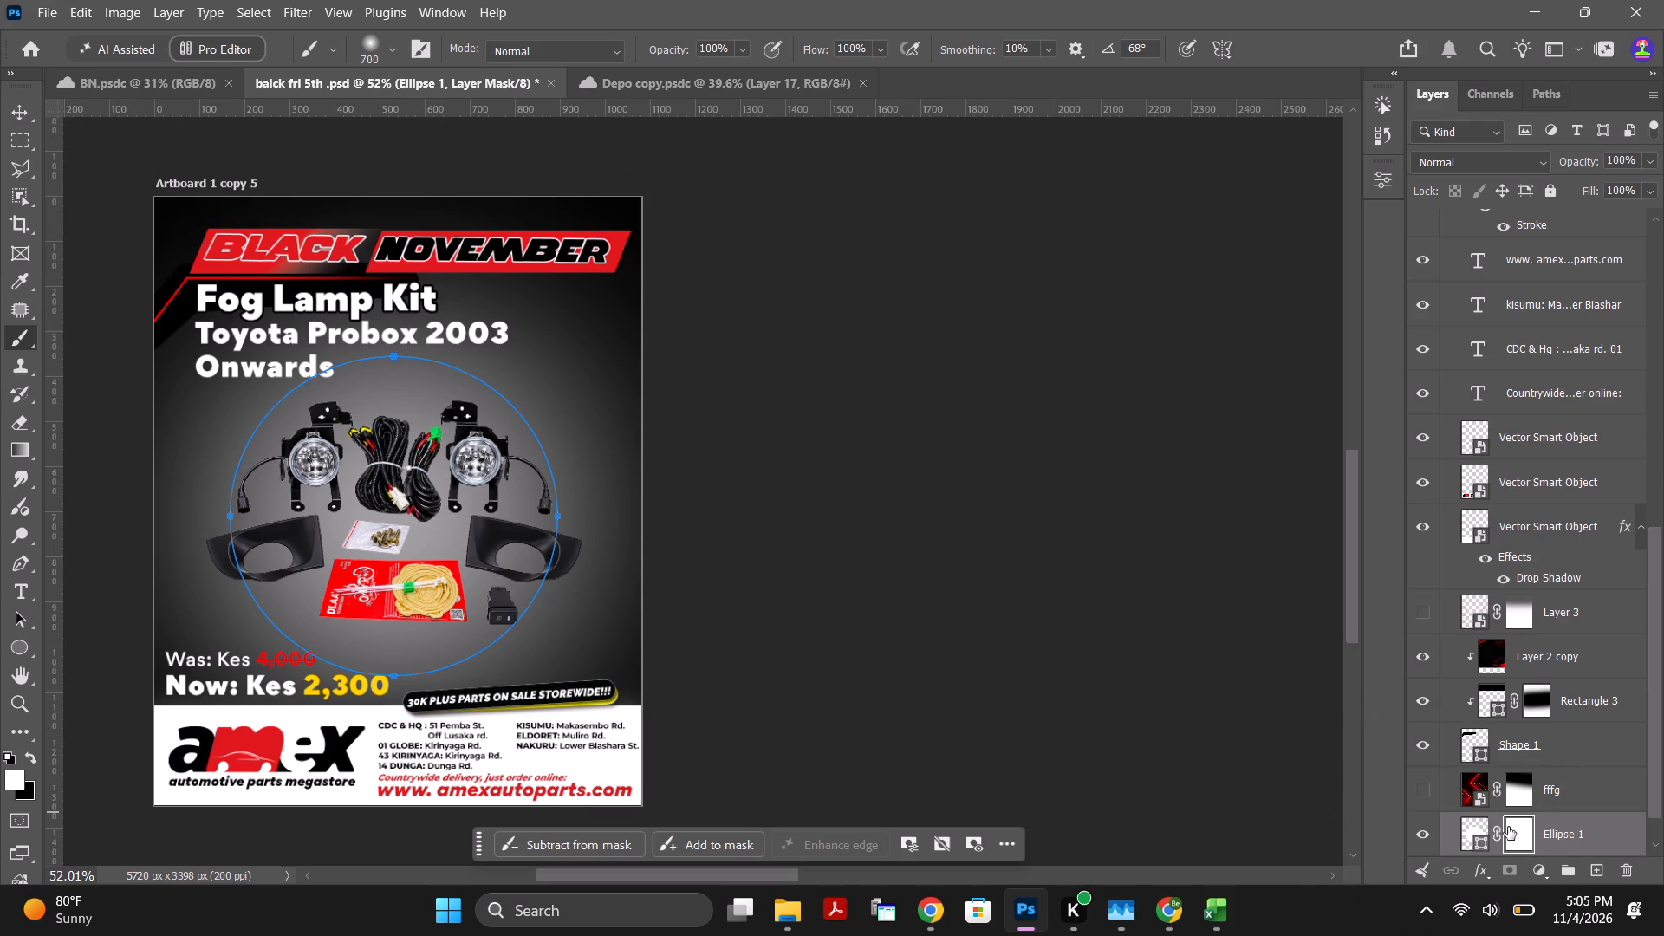
{"action": "left_click", "coordinate": [1522, 842]}
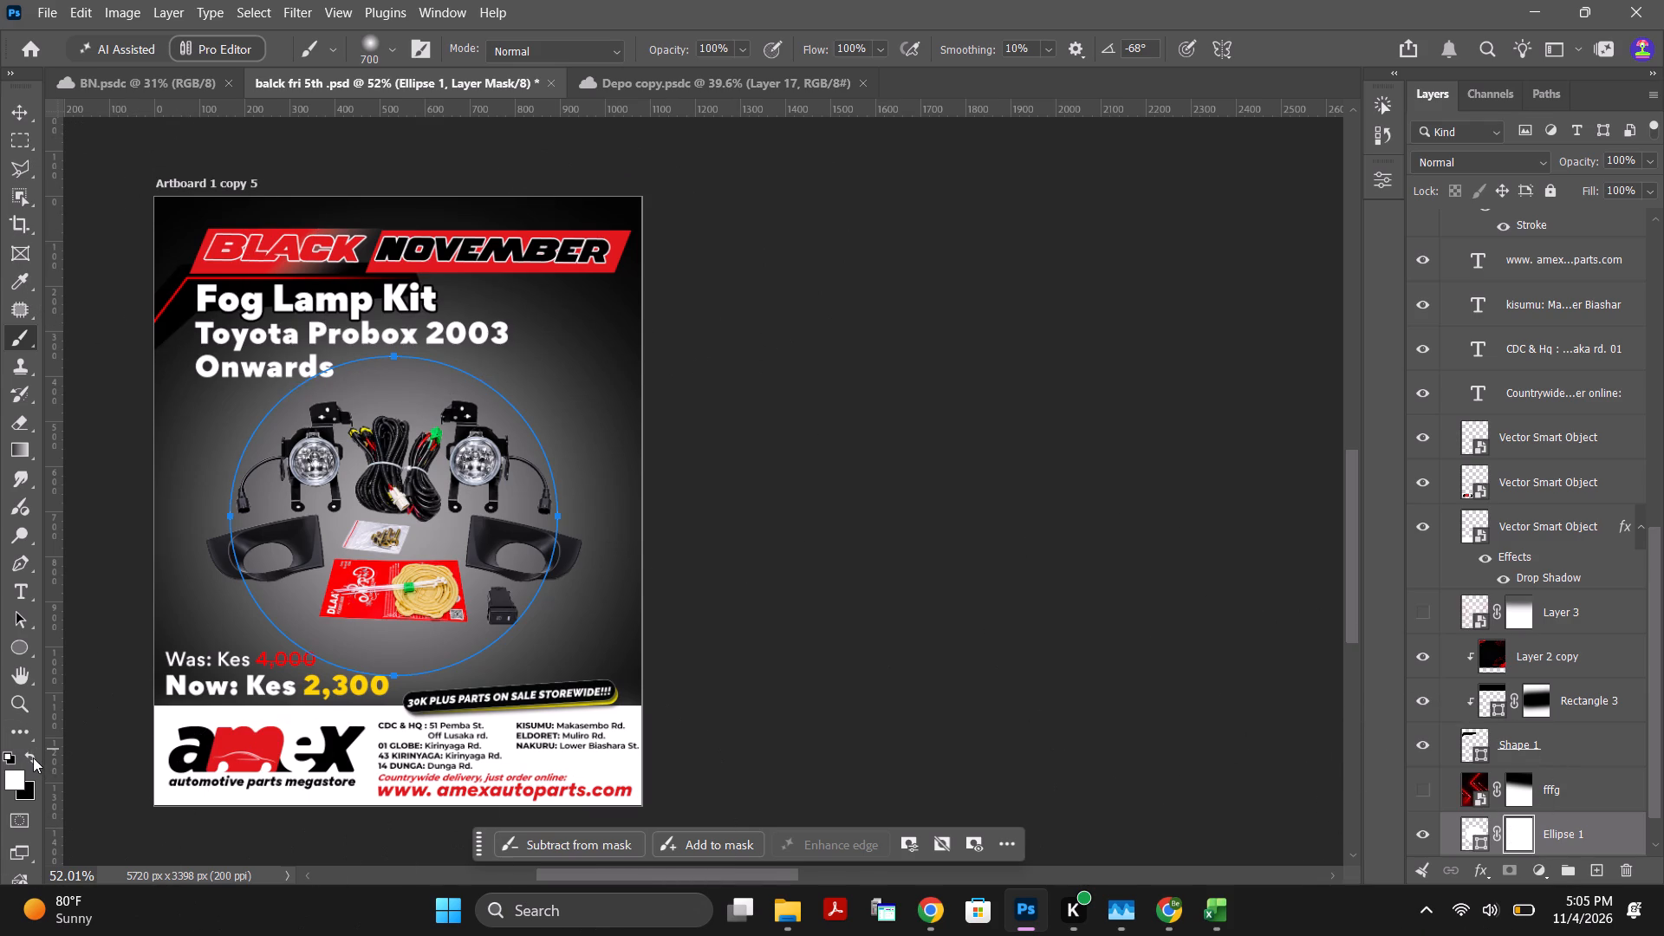
{"action": "left_click", "coordinate": [33, 757]}
{"action": "left_click_drag", "start_coordinate": [166, 218], "coordinate": [866, 218]}
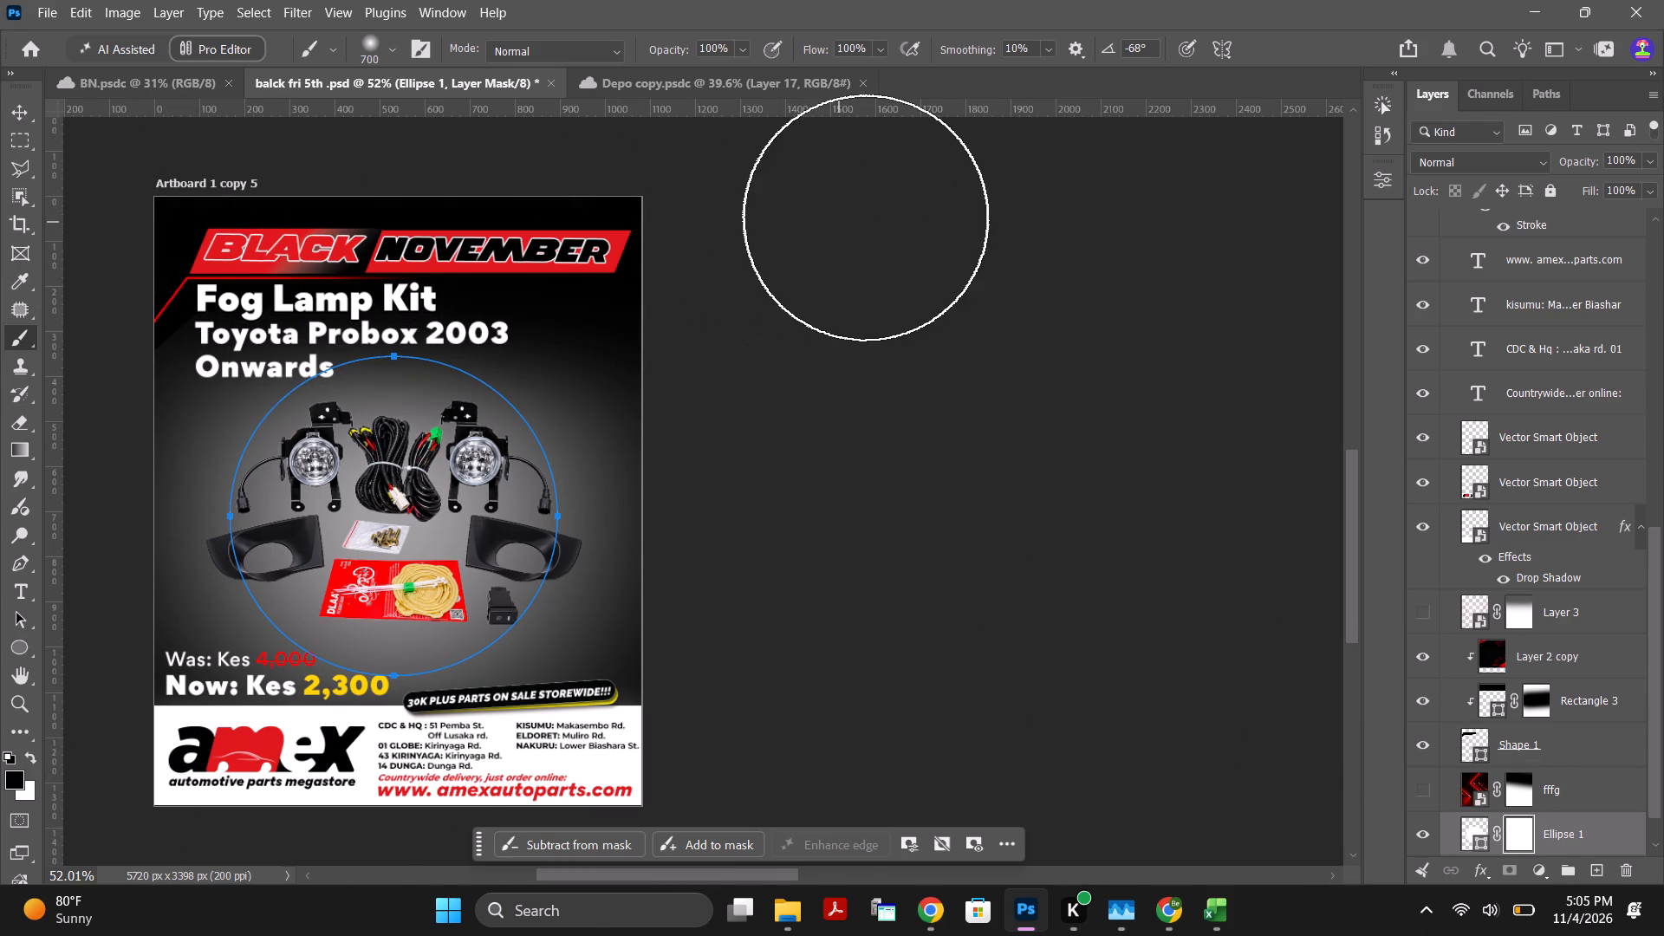
{"action": "left_click_drag", "start_coordinate": [866, 218], "coordinate": [389, 211]}
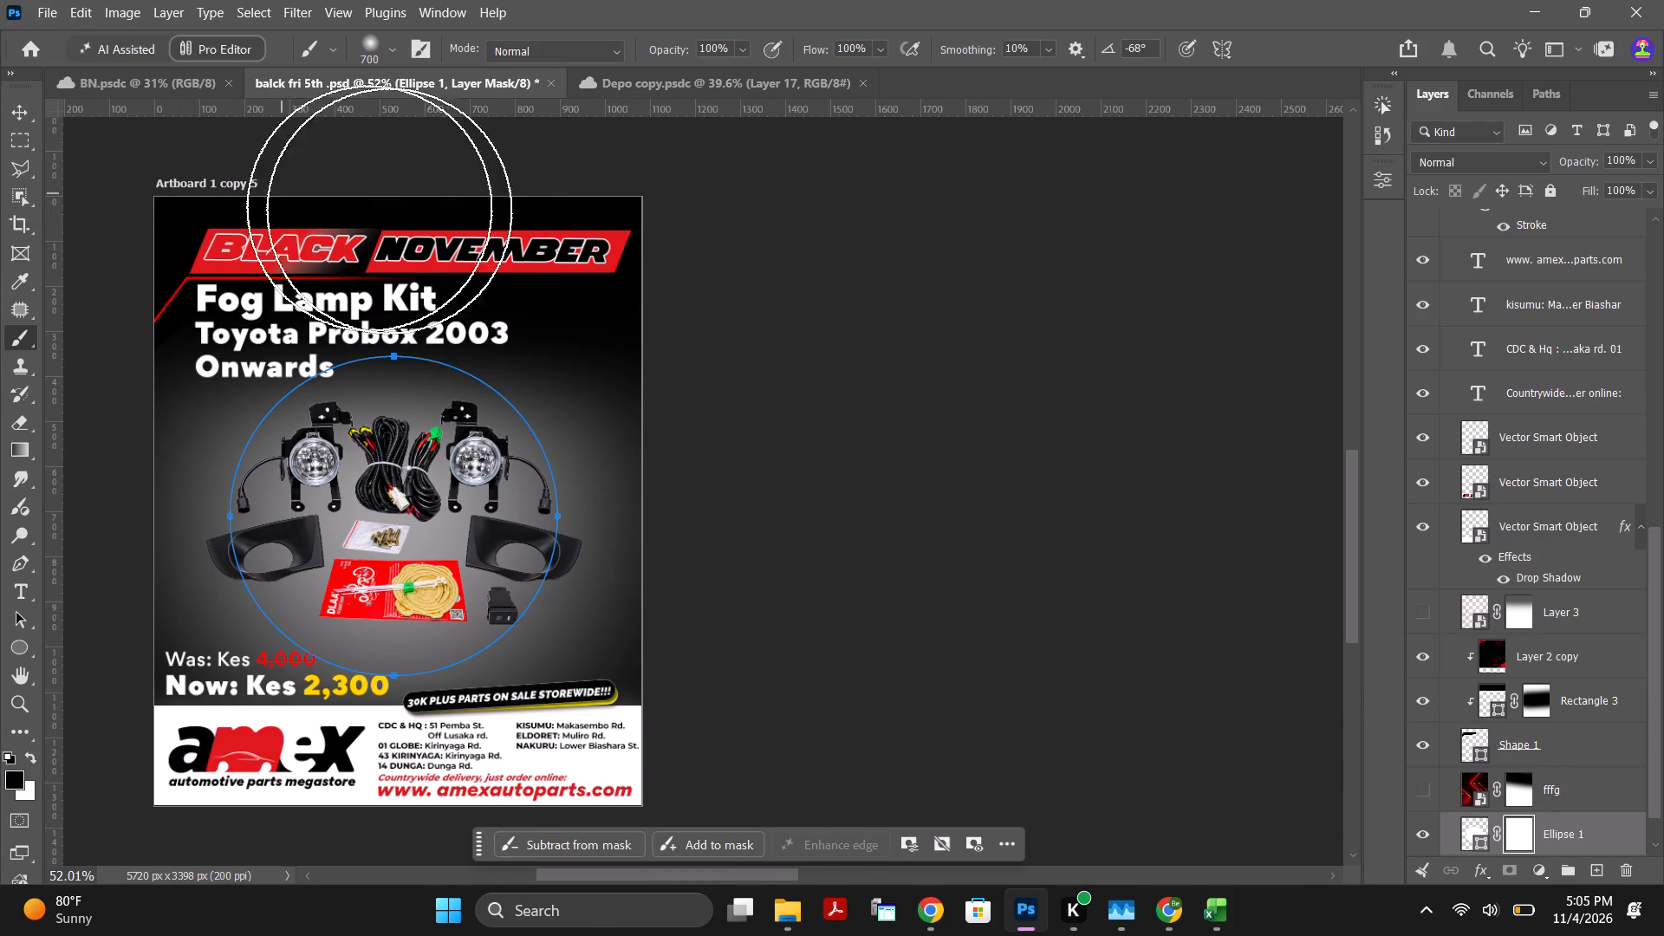
{"action": "left_click_drag", "start_coordinate": [389, 211], "coordinate": [0, 203]}
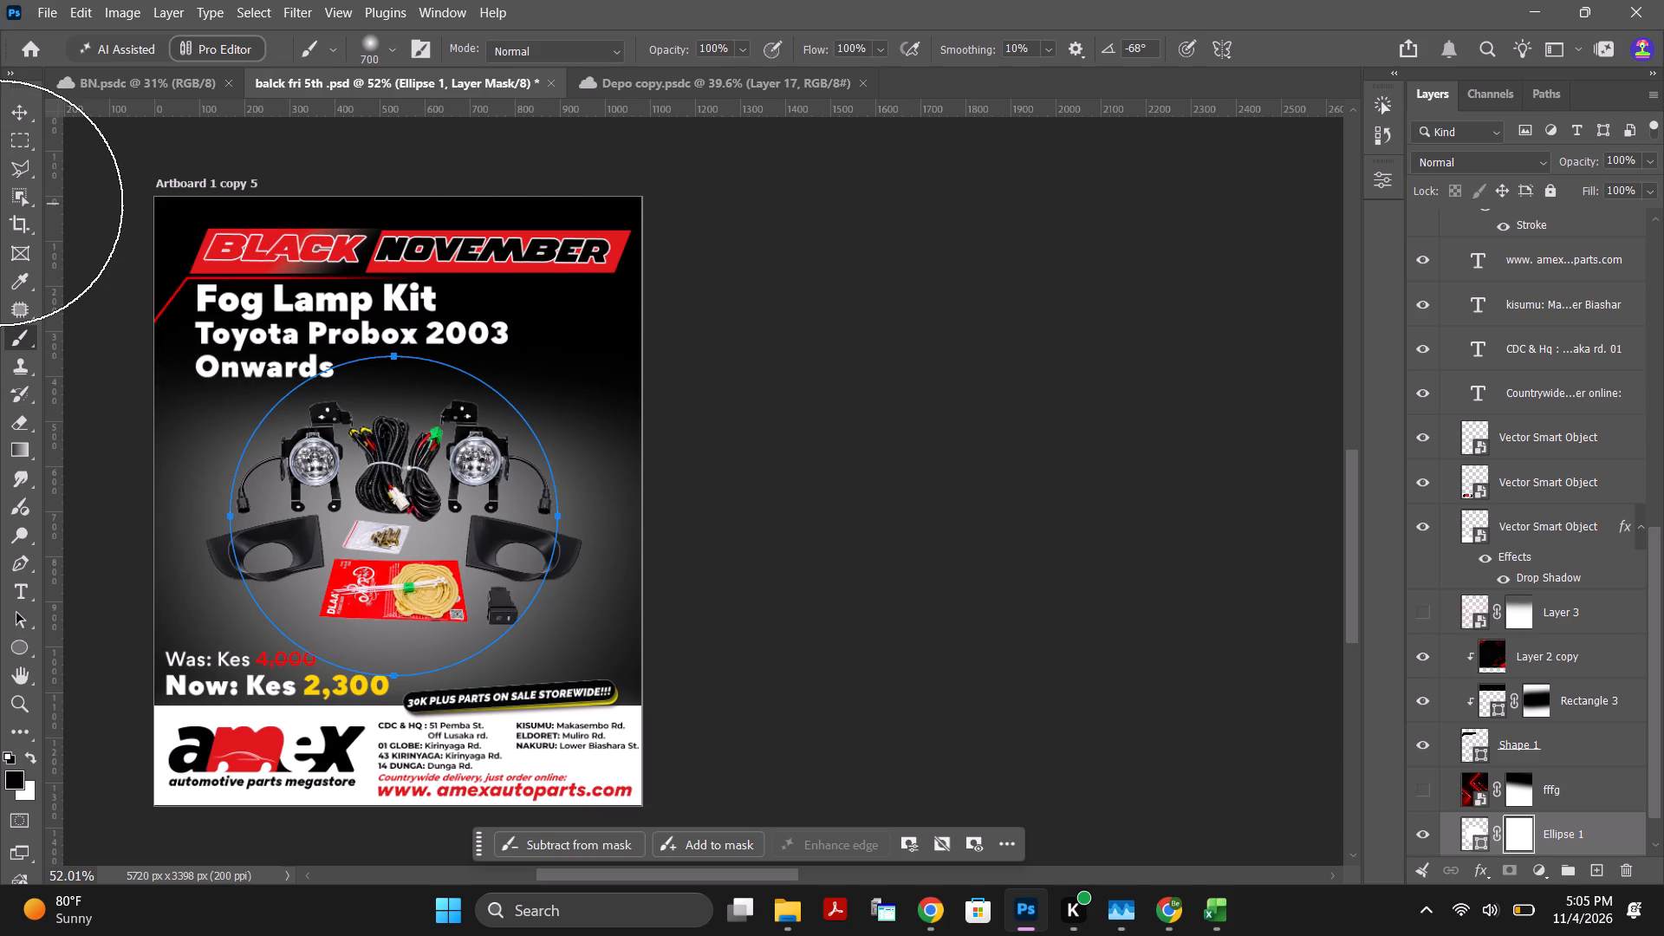
{"action": "left_click_drag", "start_coordinate": [0, 203], "coordinate": [835, 257]}
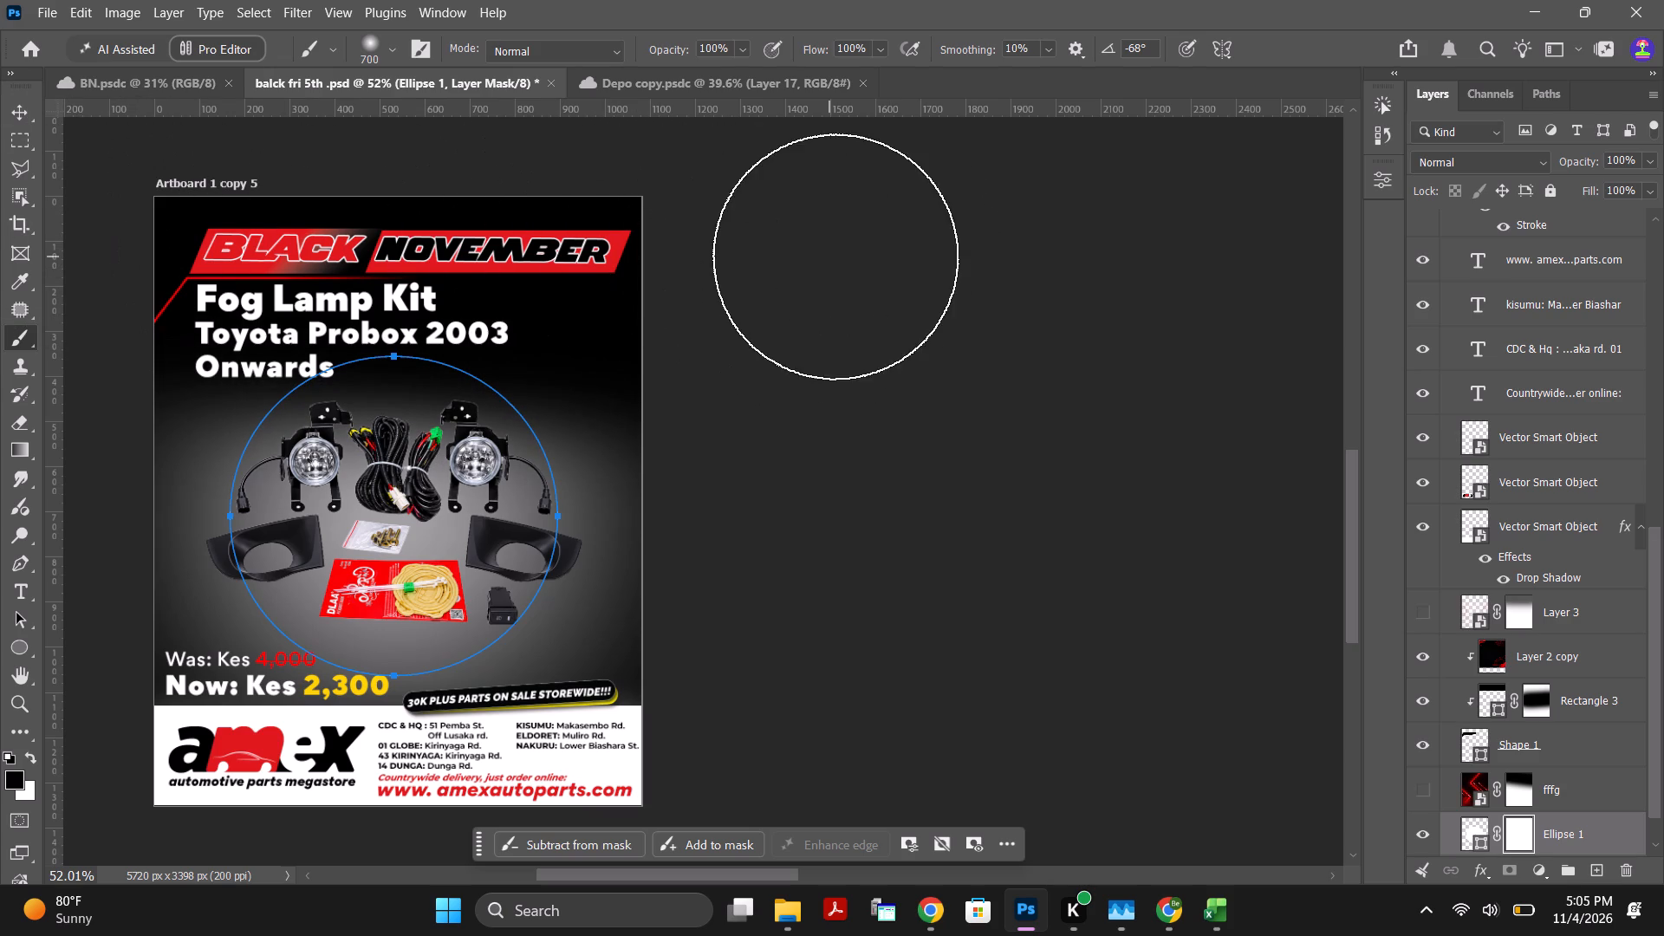
{"action": "left_click_drag", "start_coordinate": [835, 257], "coordinate": [90, 201]}
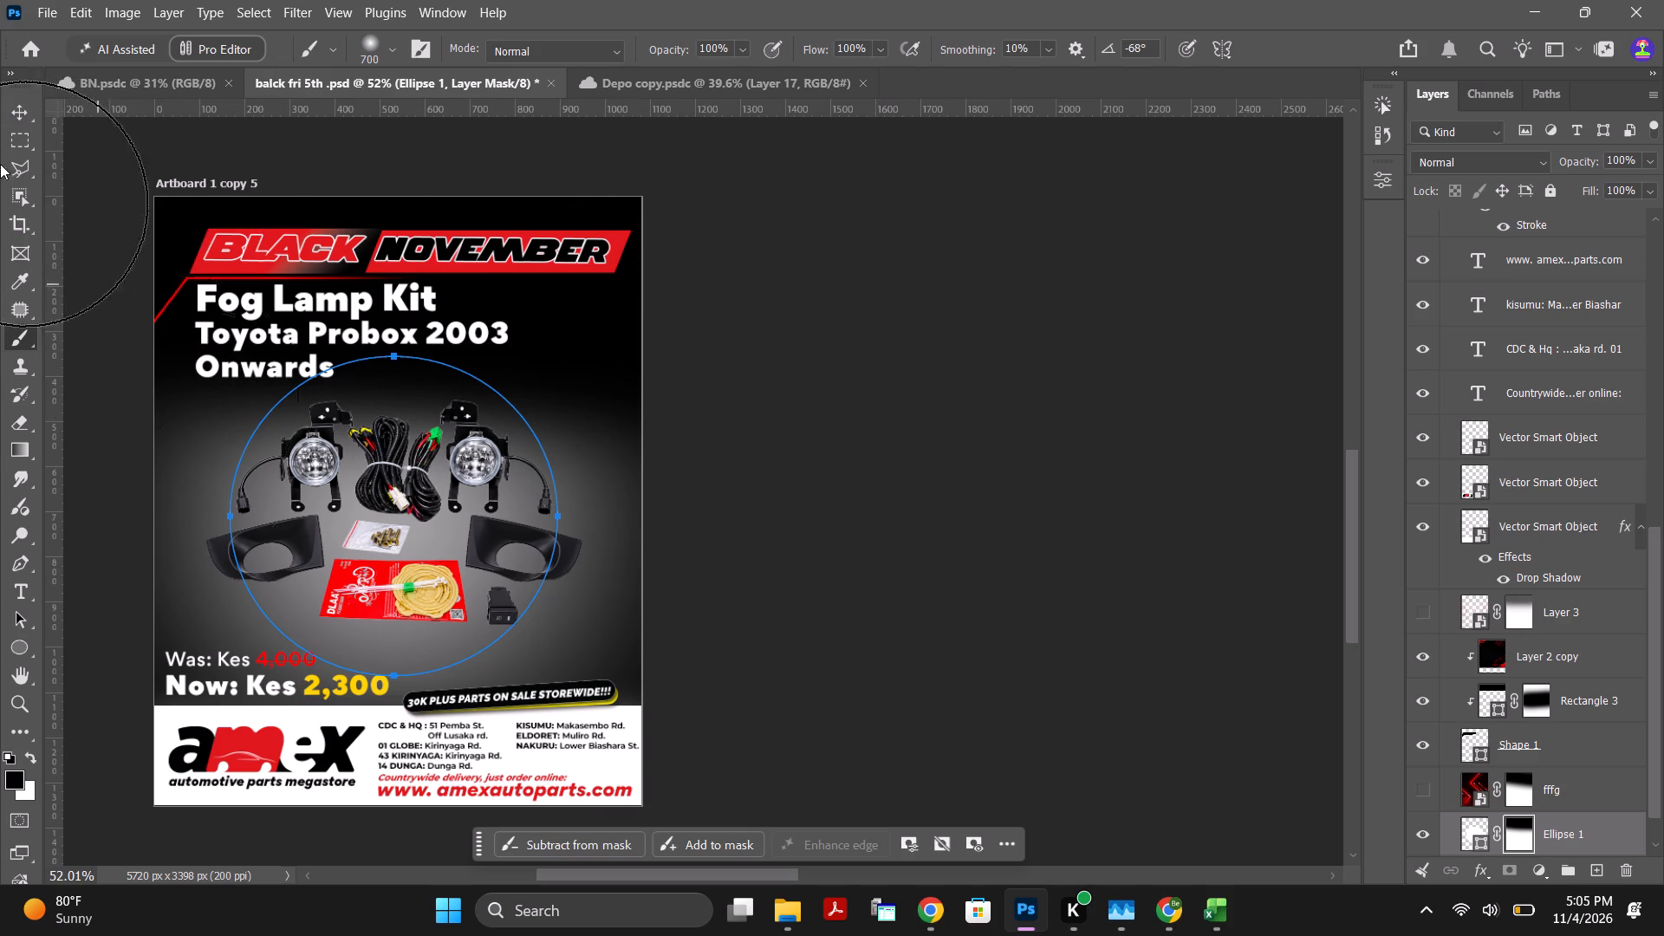
Brush white over the kit area of Ellipse 1's layer mask to restore the glow around the fog lamps.
{"action": "left_click", "coordinate": [28, 757]}
{"action": "left_click_drag", "start_coordinate": [246, 515], "coordinate": [791, 570]}
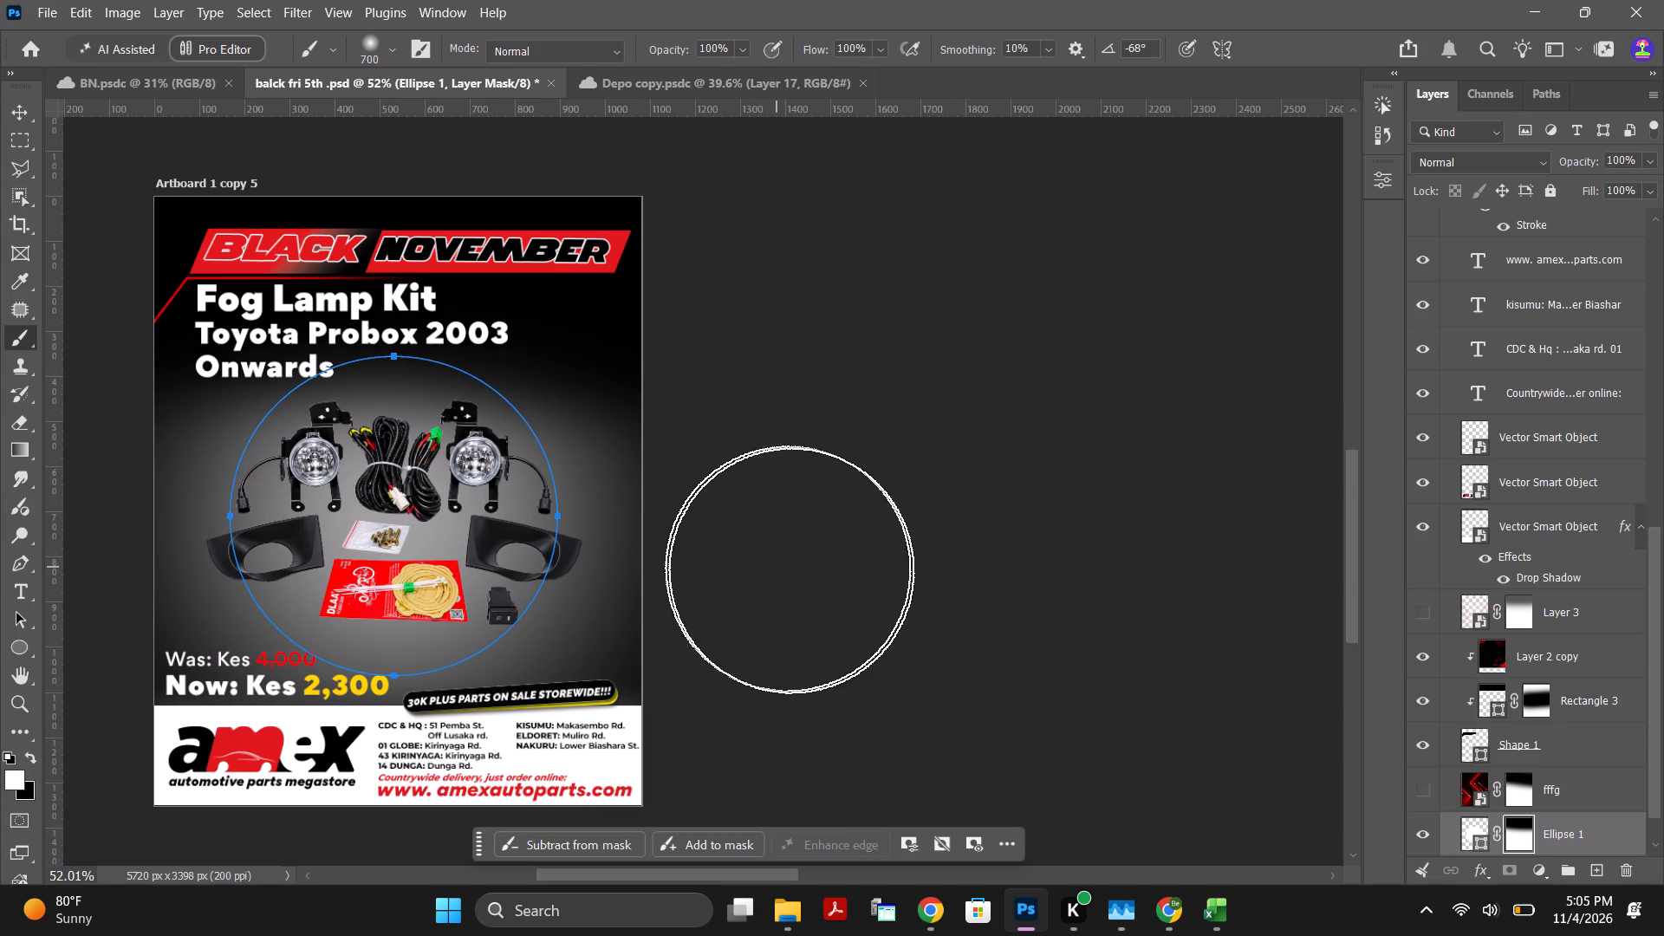
{"action": "left_click_drag", "start_coordinate": [791, 570], "coordinate": [279, 558]}
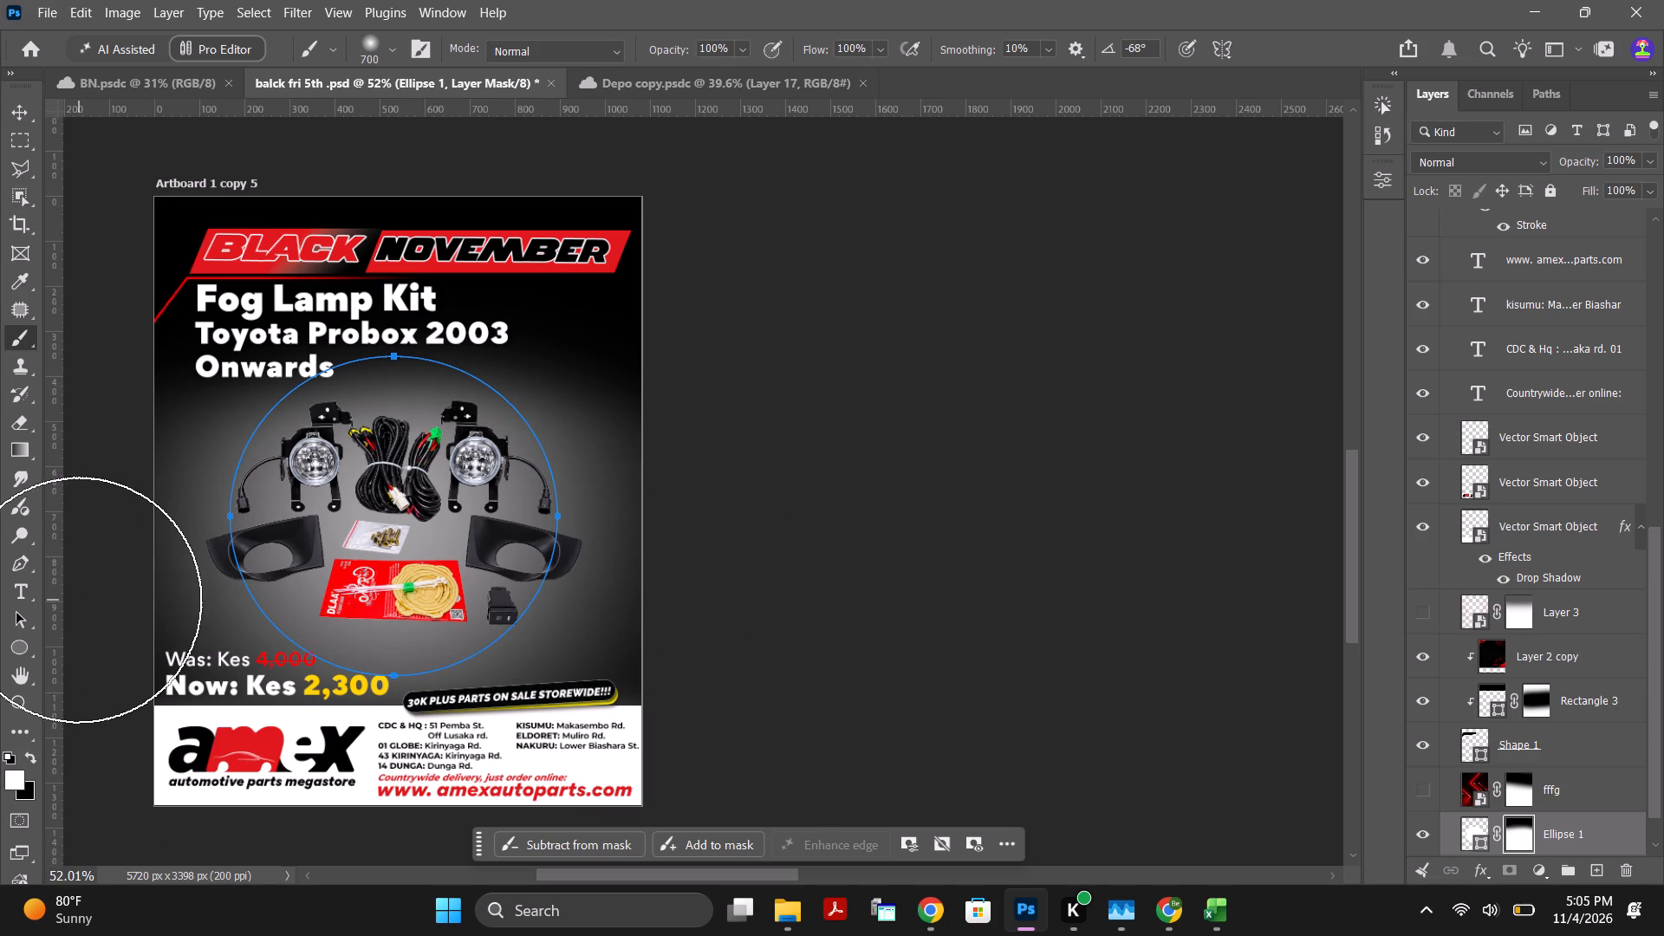
{"action": "left_click", "coordinate": [16, 116]}
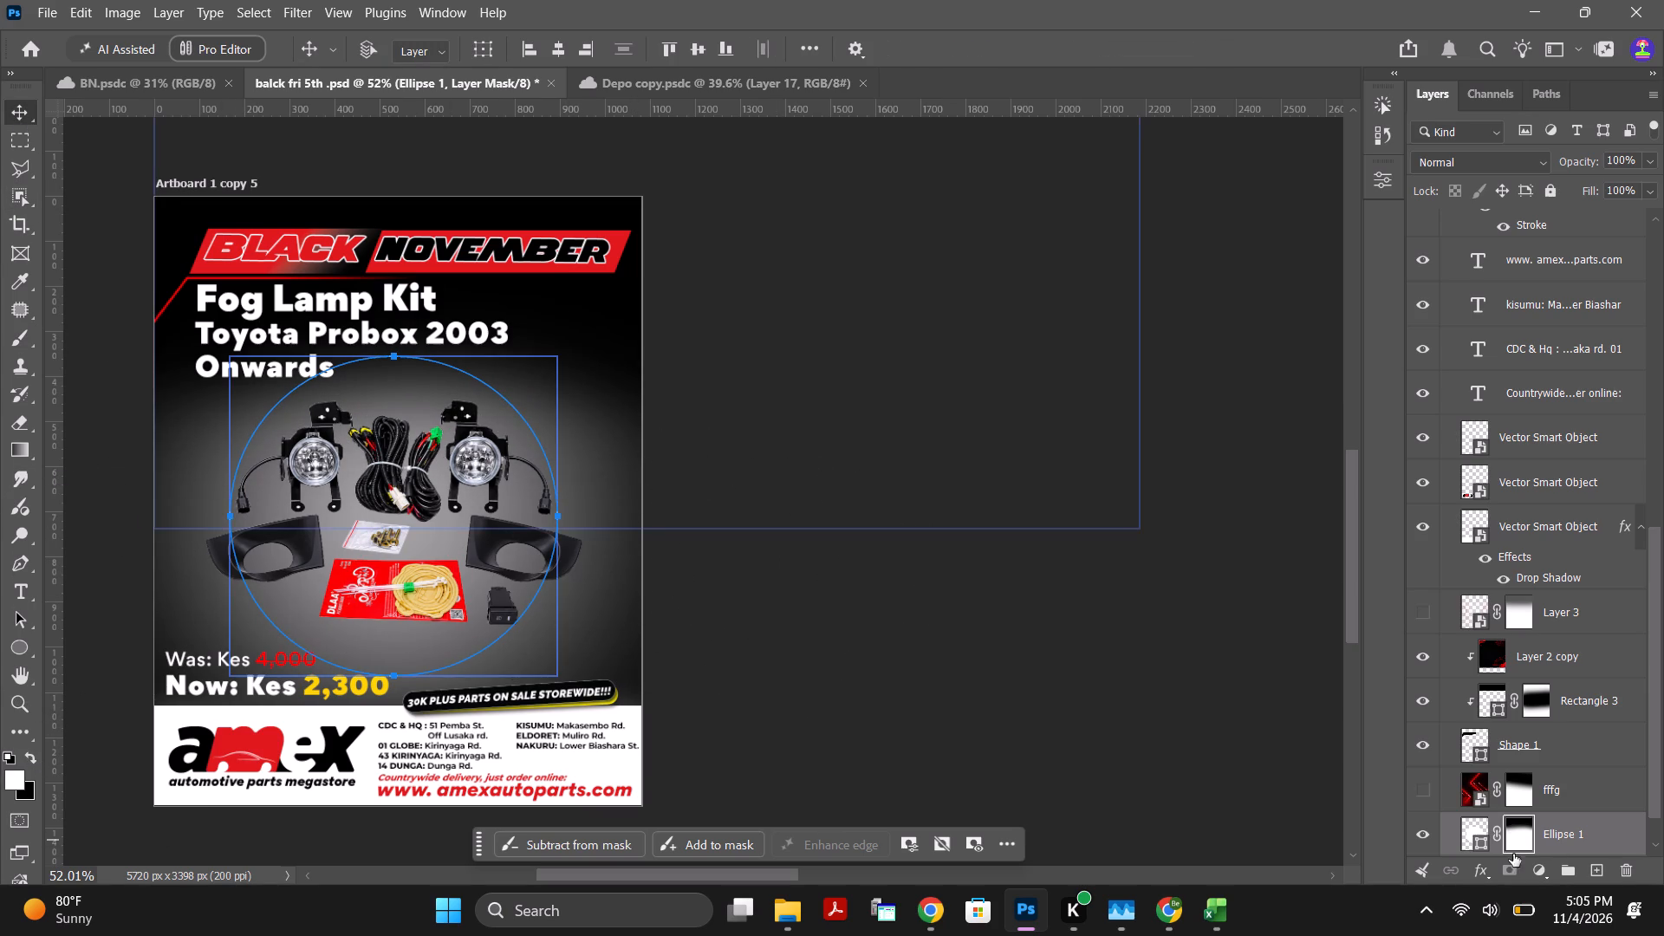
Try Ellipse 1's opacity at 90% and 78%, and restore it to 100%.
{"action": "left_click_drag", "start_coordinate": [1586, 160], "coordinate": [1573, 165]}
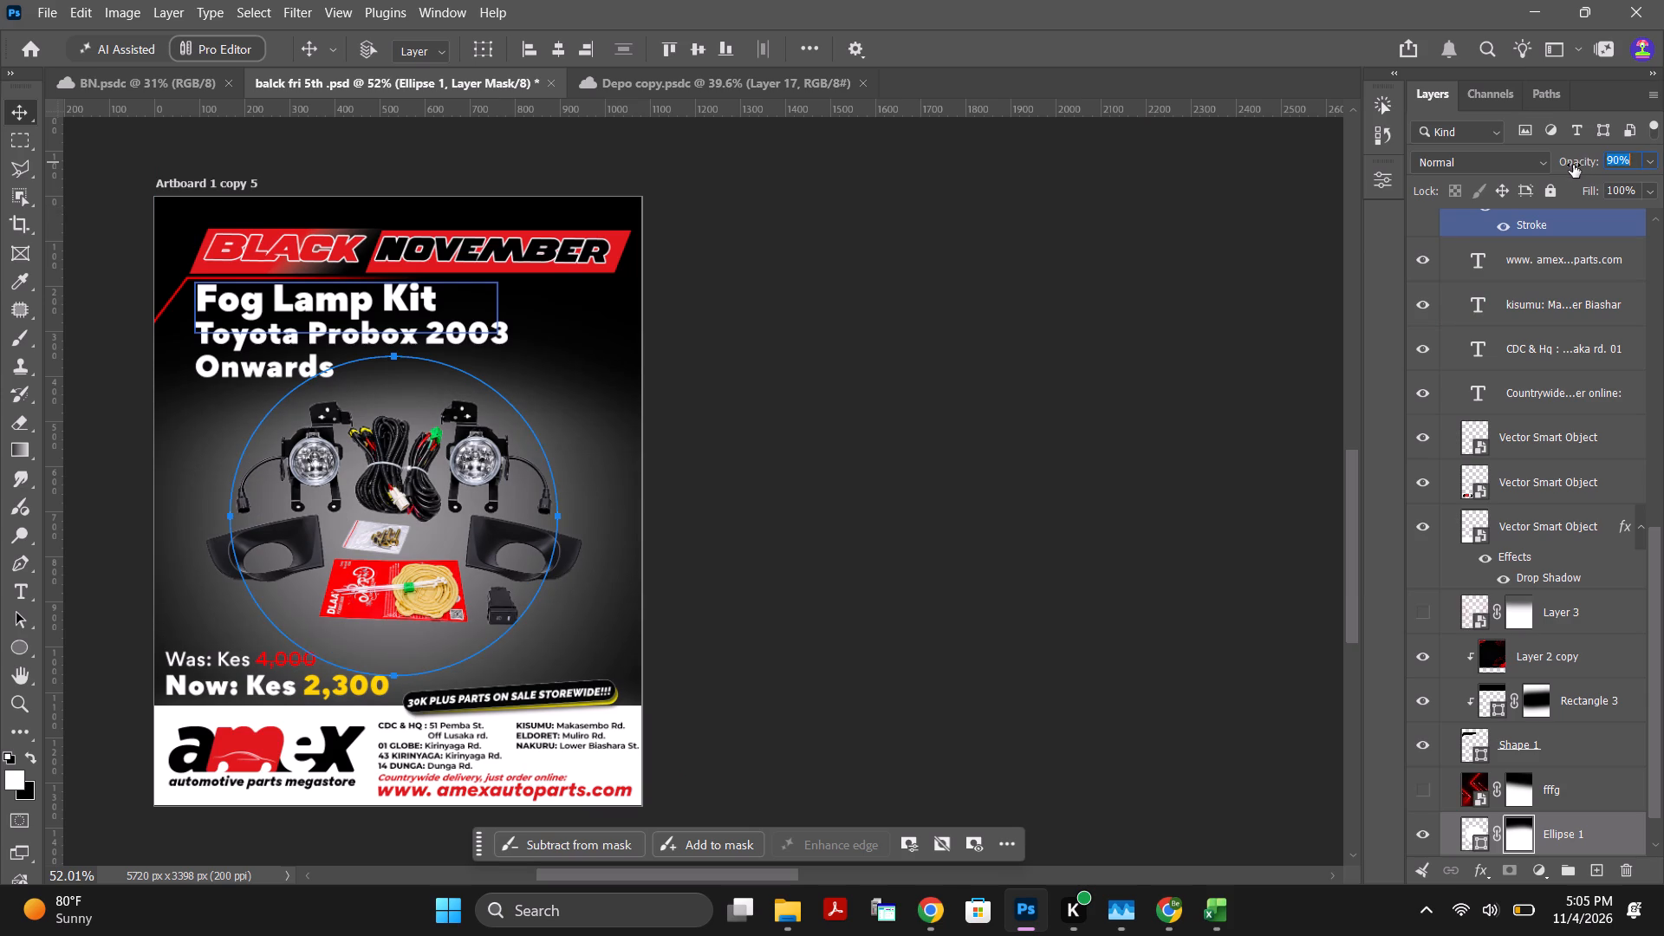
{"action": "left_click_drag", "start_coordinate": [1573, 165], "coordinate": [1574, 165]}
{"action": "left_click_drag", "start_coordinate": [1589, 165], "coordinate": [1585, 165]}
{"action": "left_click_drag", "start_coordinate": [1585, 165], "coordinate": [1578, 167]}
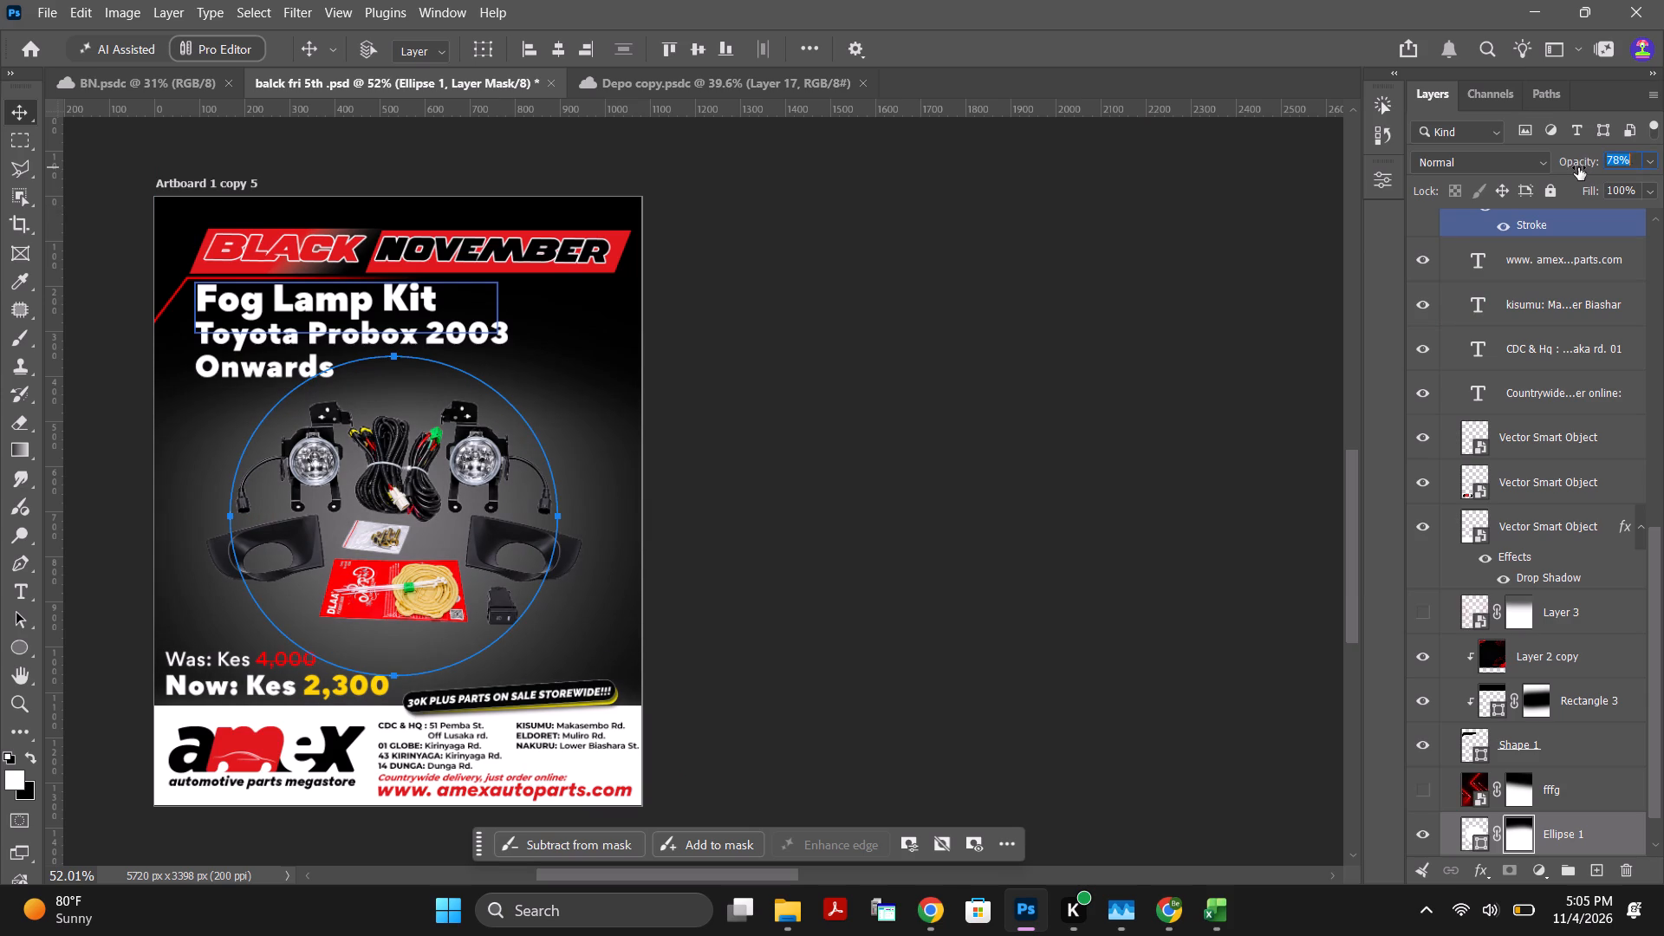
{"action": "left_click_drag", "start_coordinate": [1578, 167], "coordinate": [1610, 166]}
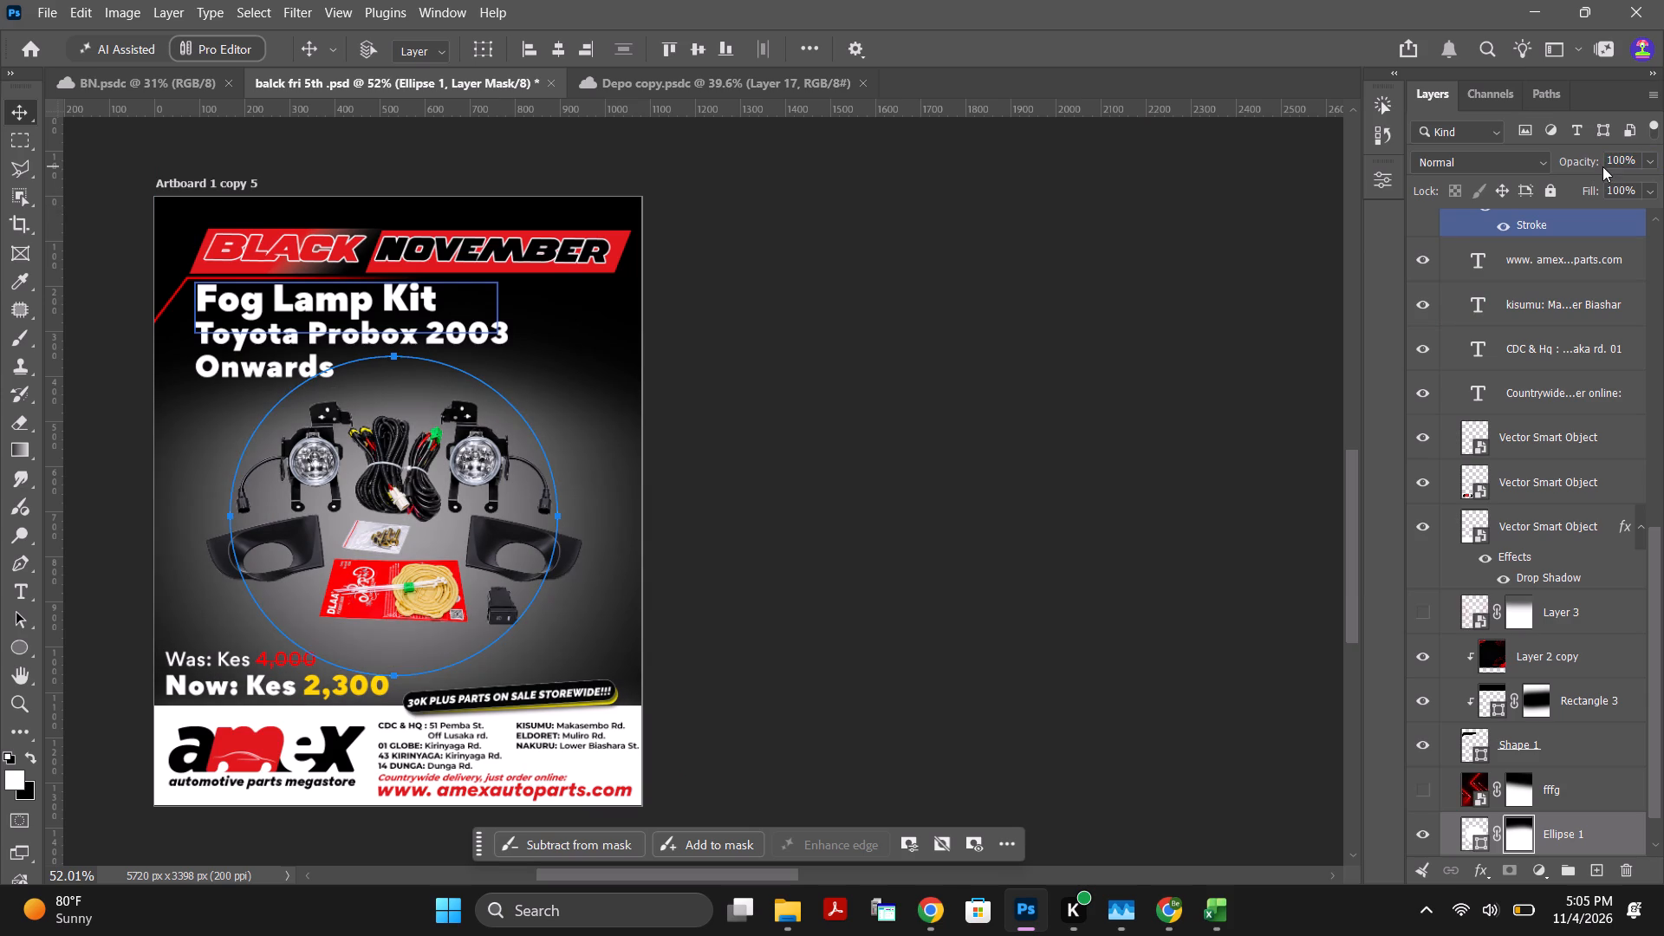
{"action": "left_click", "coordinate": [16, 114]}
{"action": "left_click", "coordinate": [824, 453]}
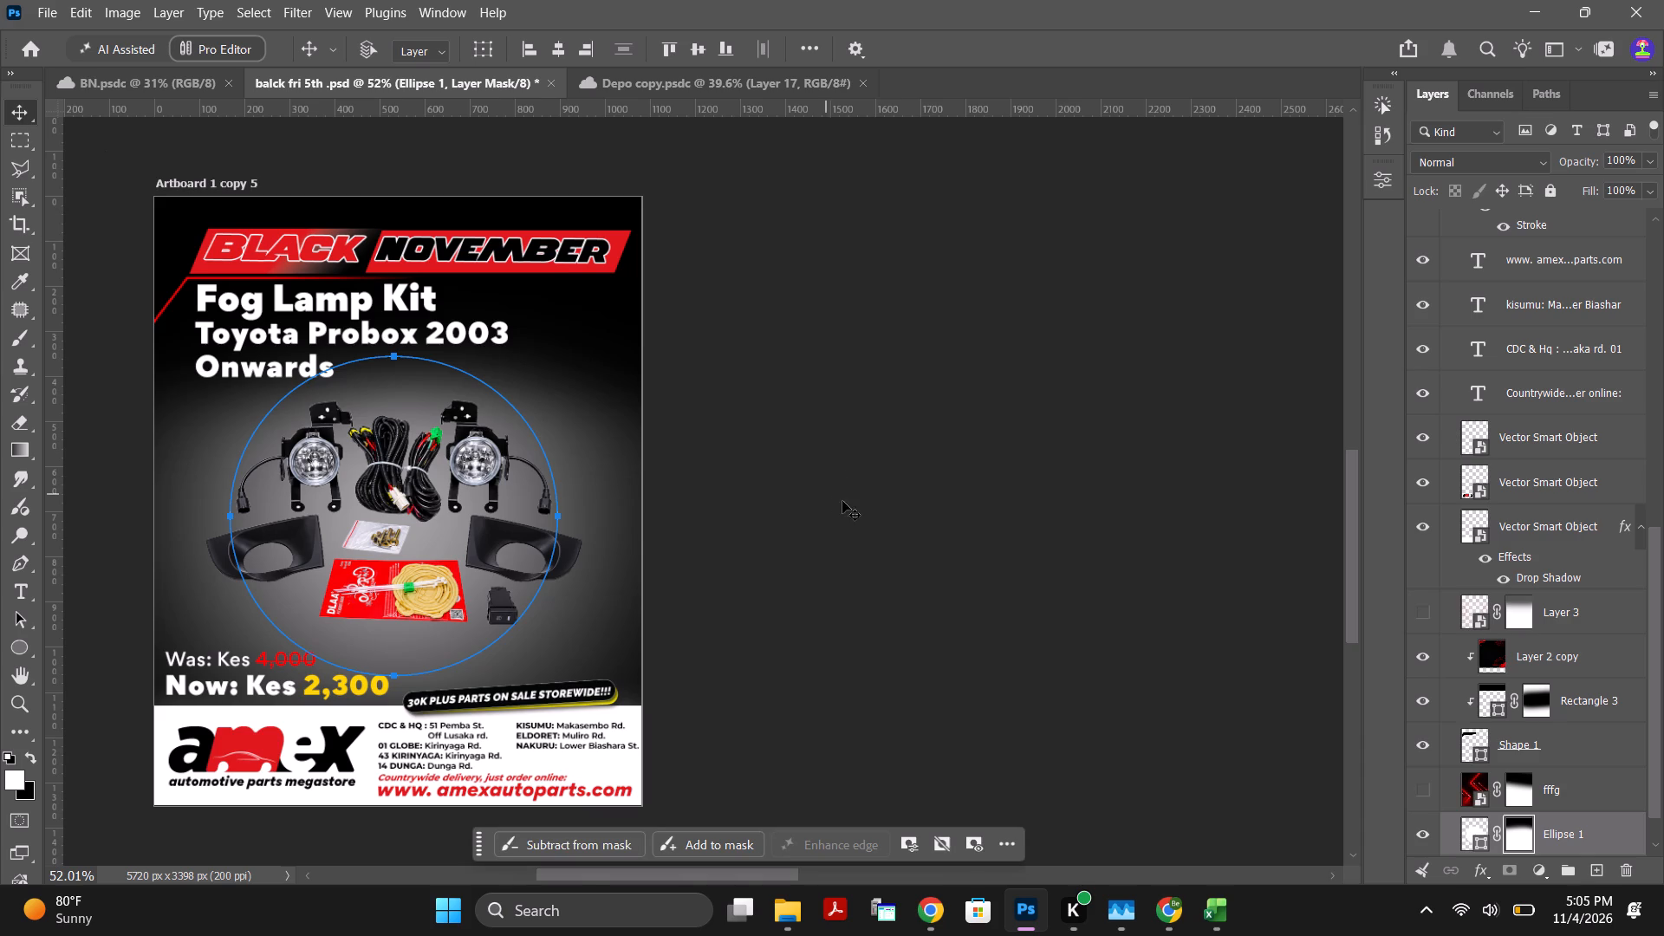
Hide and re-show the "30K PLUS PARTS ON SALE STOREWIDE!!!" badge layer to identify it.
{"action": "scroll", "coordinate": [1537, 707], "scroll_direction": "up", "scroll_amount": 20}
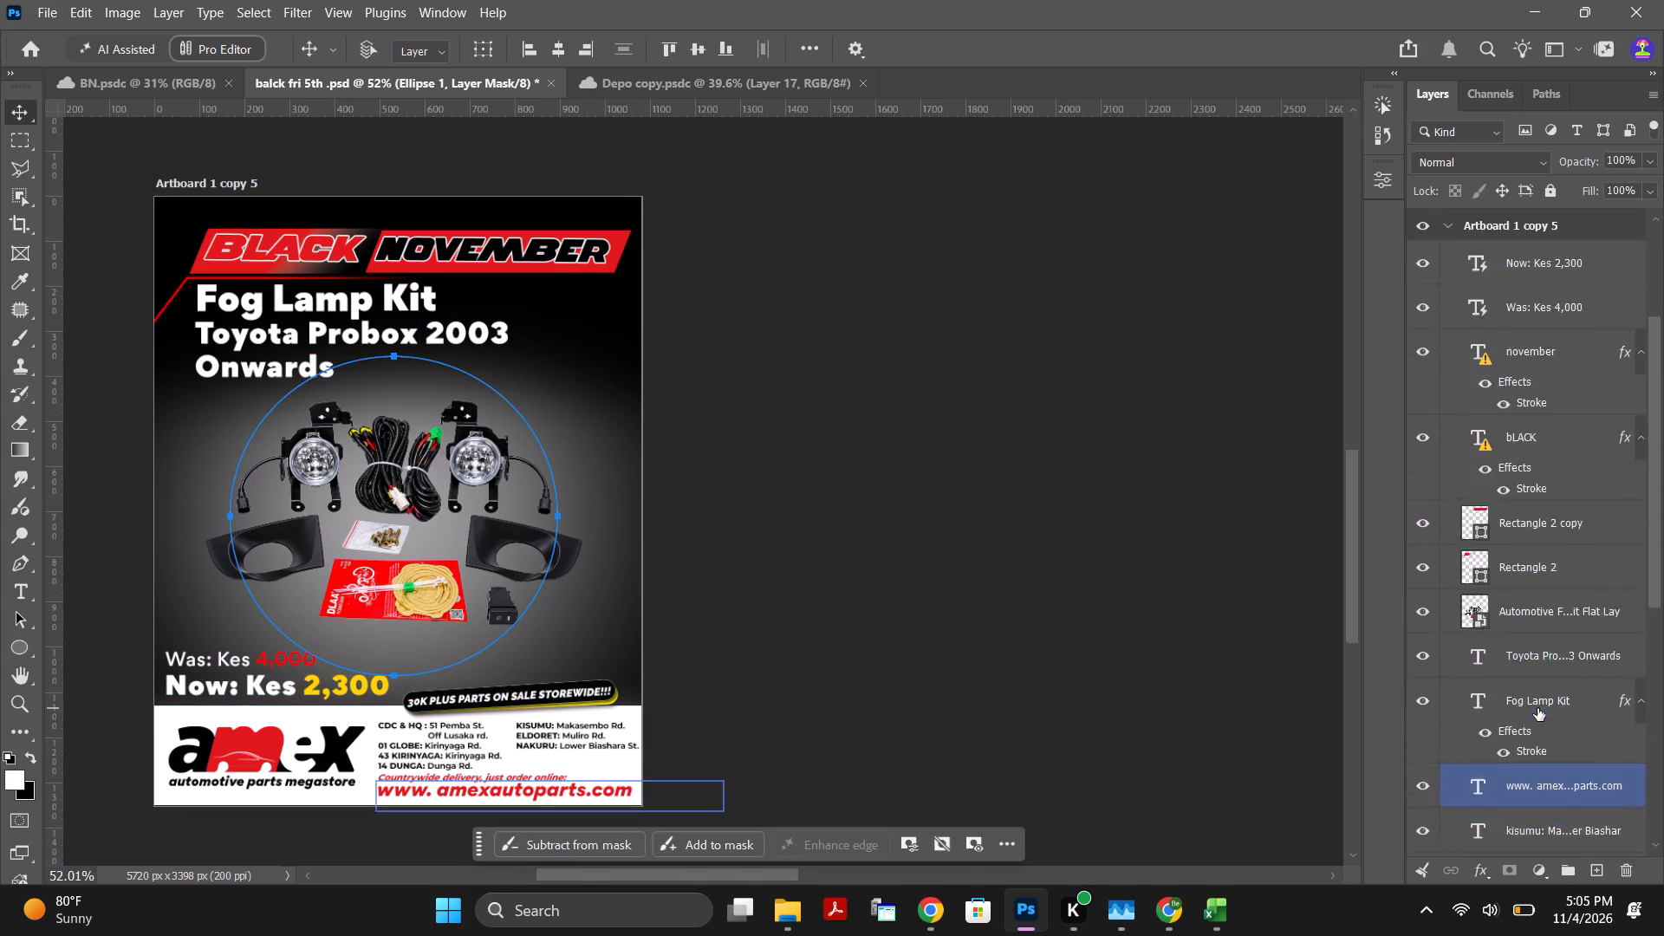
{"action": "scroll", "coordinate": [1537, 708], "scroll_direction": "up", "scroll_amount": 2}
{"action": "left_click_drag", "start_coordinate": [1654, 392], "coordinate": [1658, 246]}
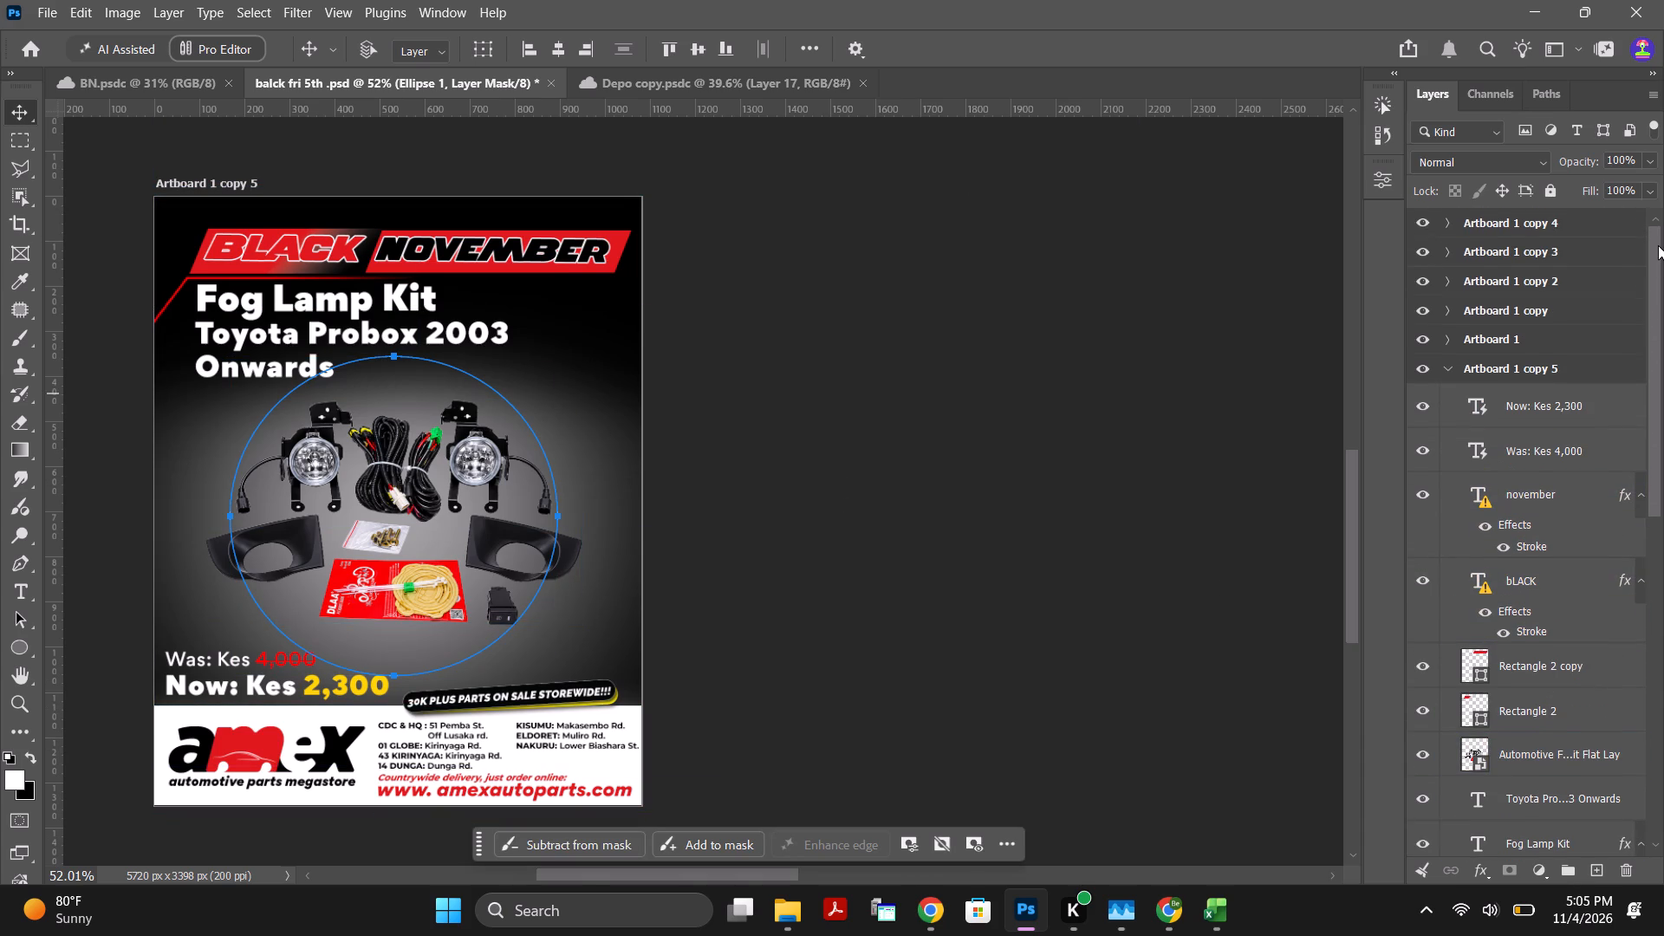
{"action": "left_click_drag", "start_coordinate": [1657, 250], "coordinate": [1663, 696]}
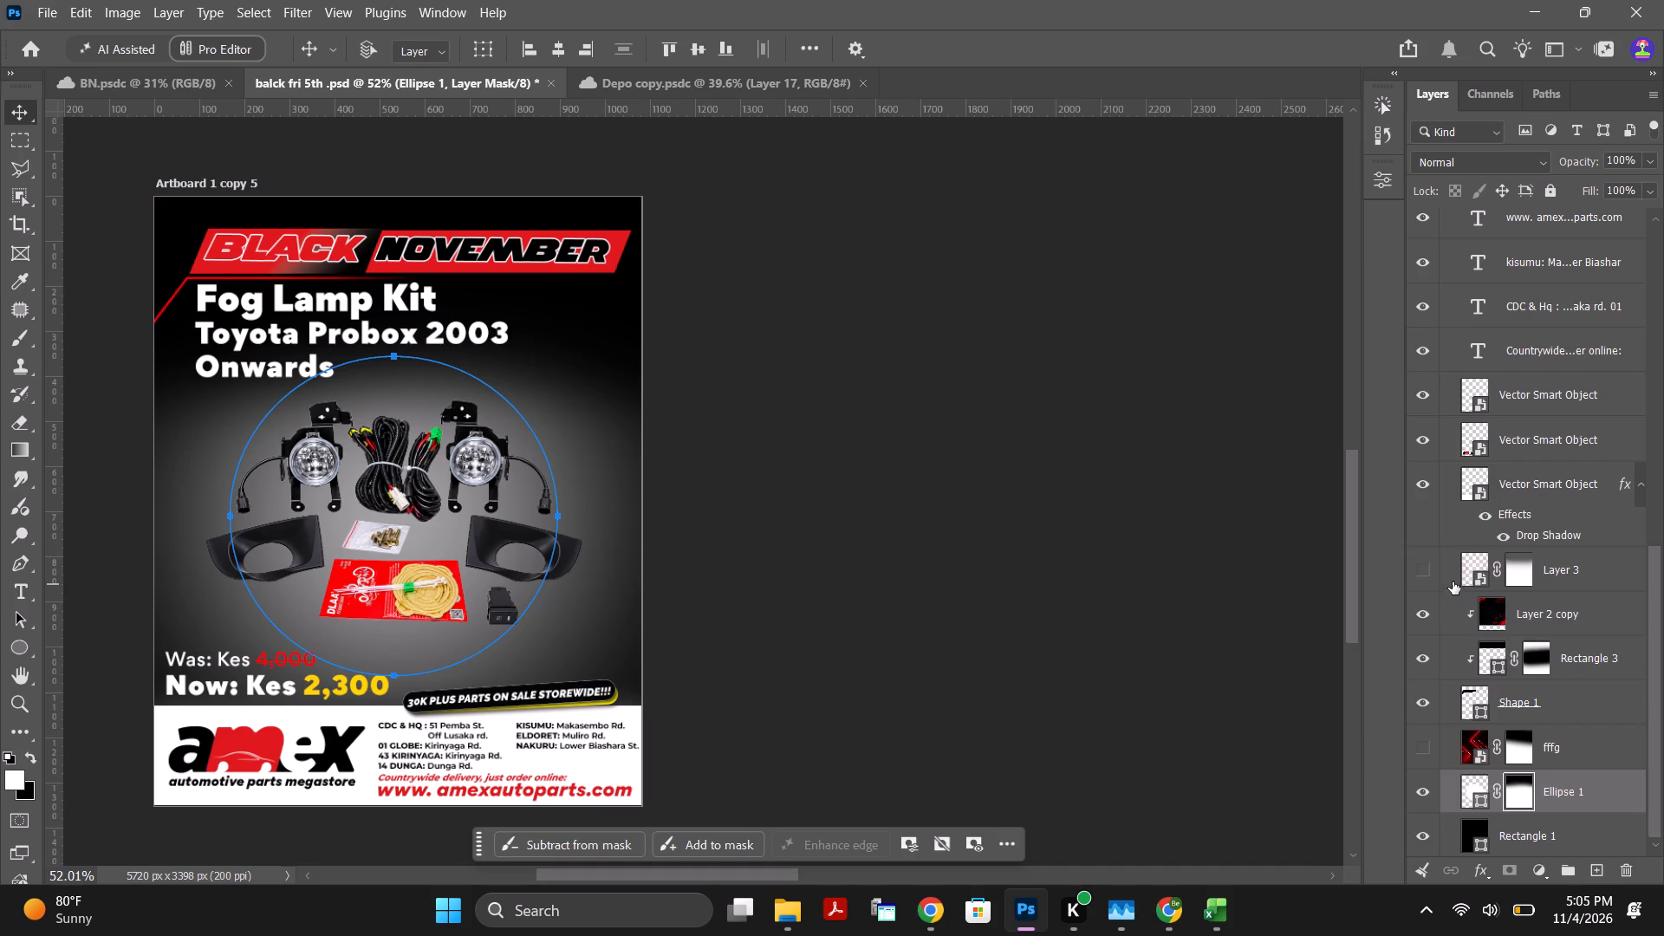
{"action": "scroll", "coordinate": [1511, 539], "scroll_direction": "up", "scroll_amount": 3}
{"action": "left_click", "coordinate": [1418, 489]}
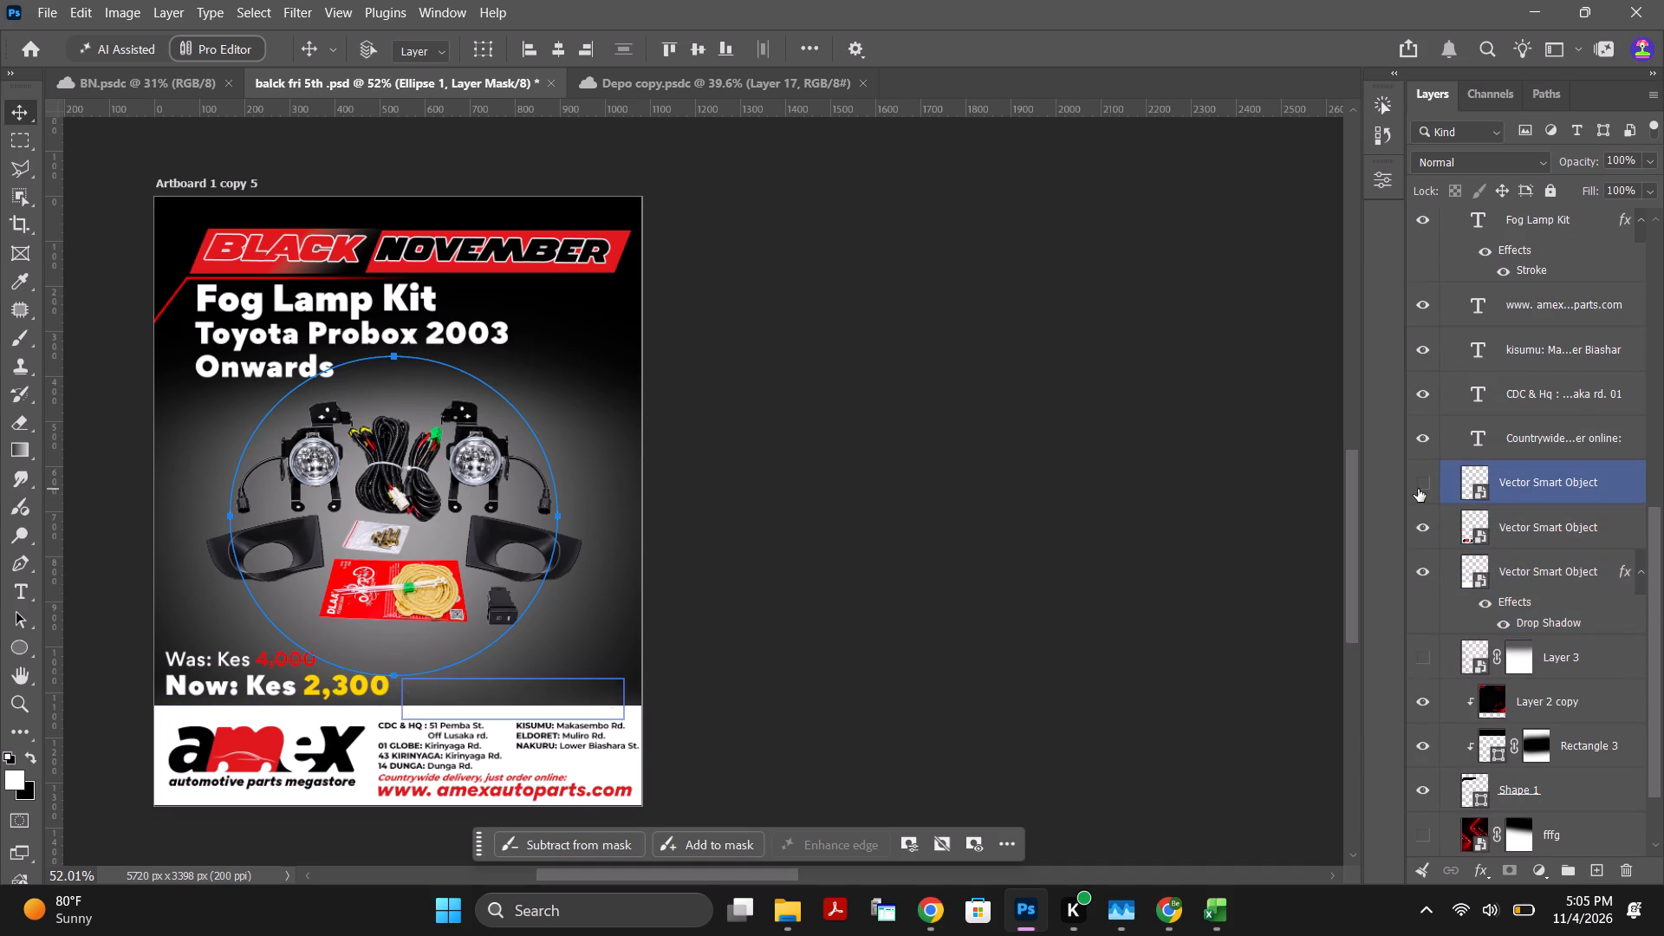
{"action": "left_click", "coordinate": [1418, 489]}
Select the fog lamp kit image layer and shift it about 9 px to centre it horizontally on the artboard.
{"action": "left_click", "coordinate": [918, 657]}
{"action": "left_click", "coordinate": [452, 464]}
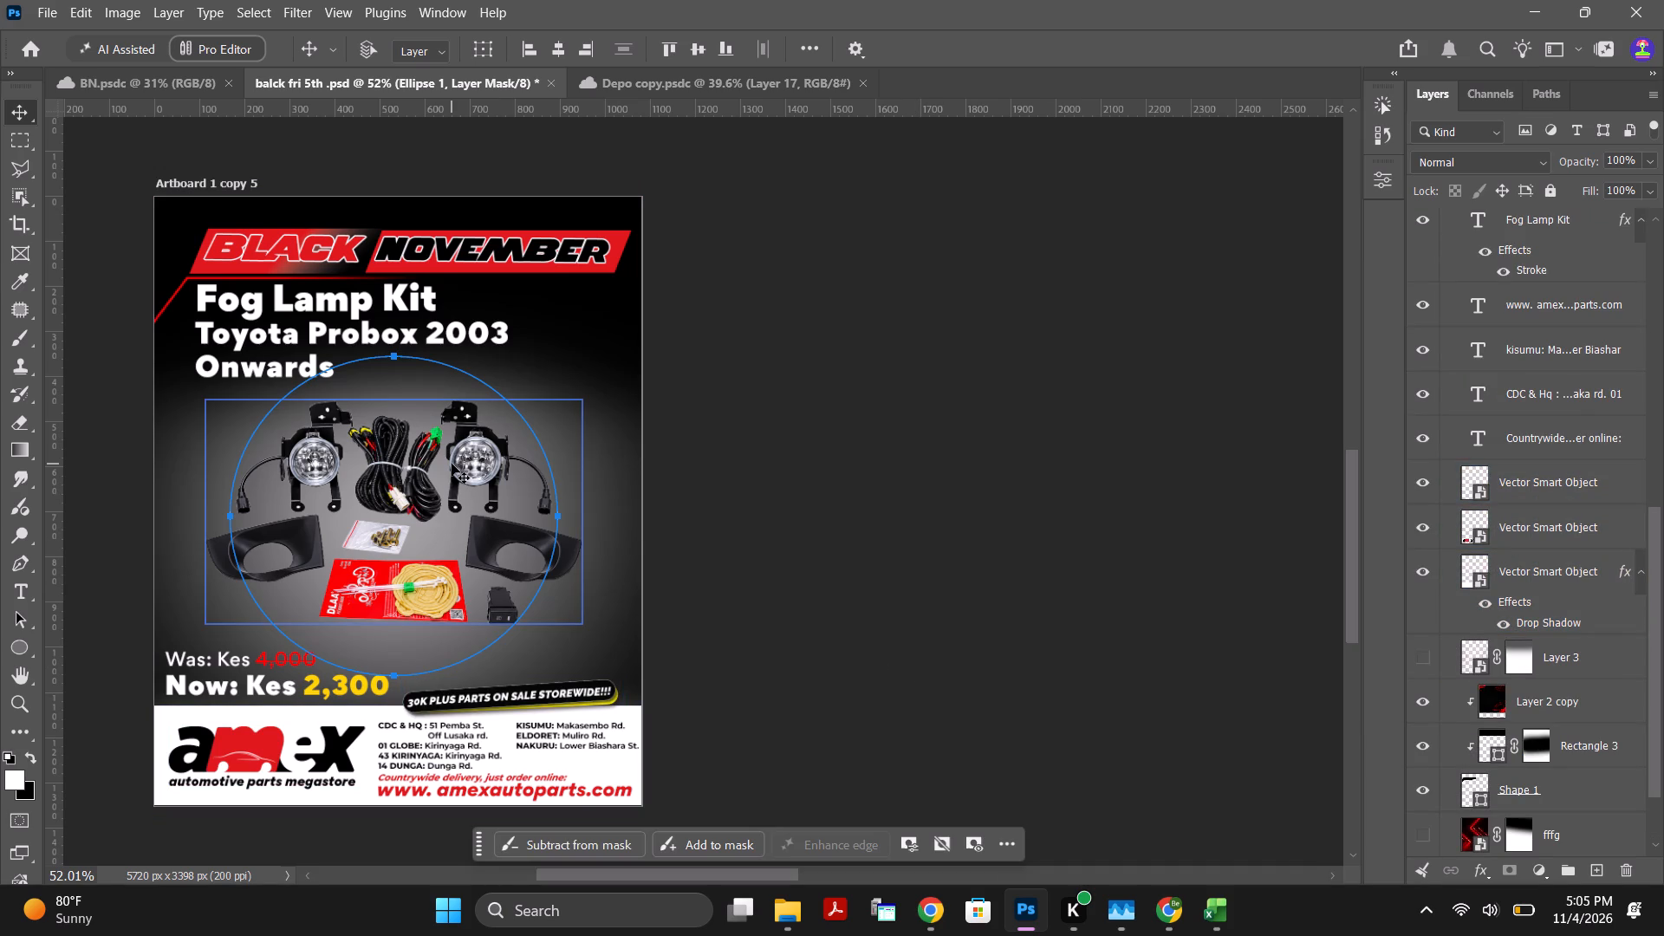
{"action": "left_click", "coordinate": [452, 464]}
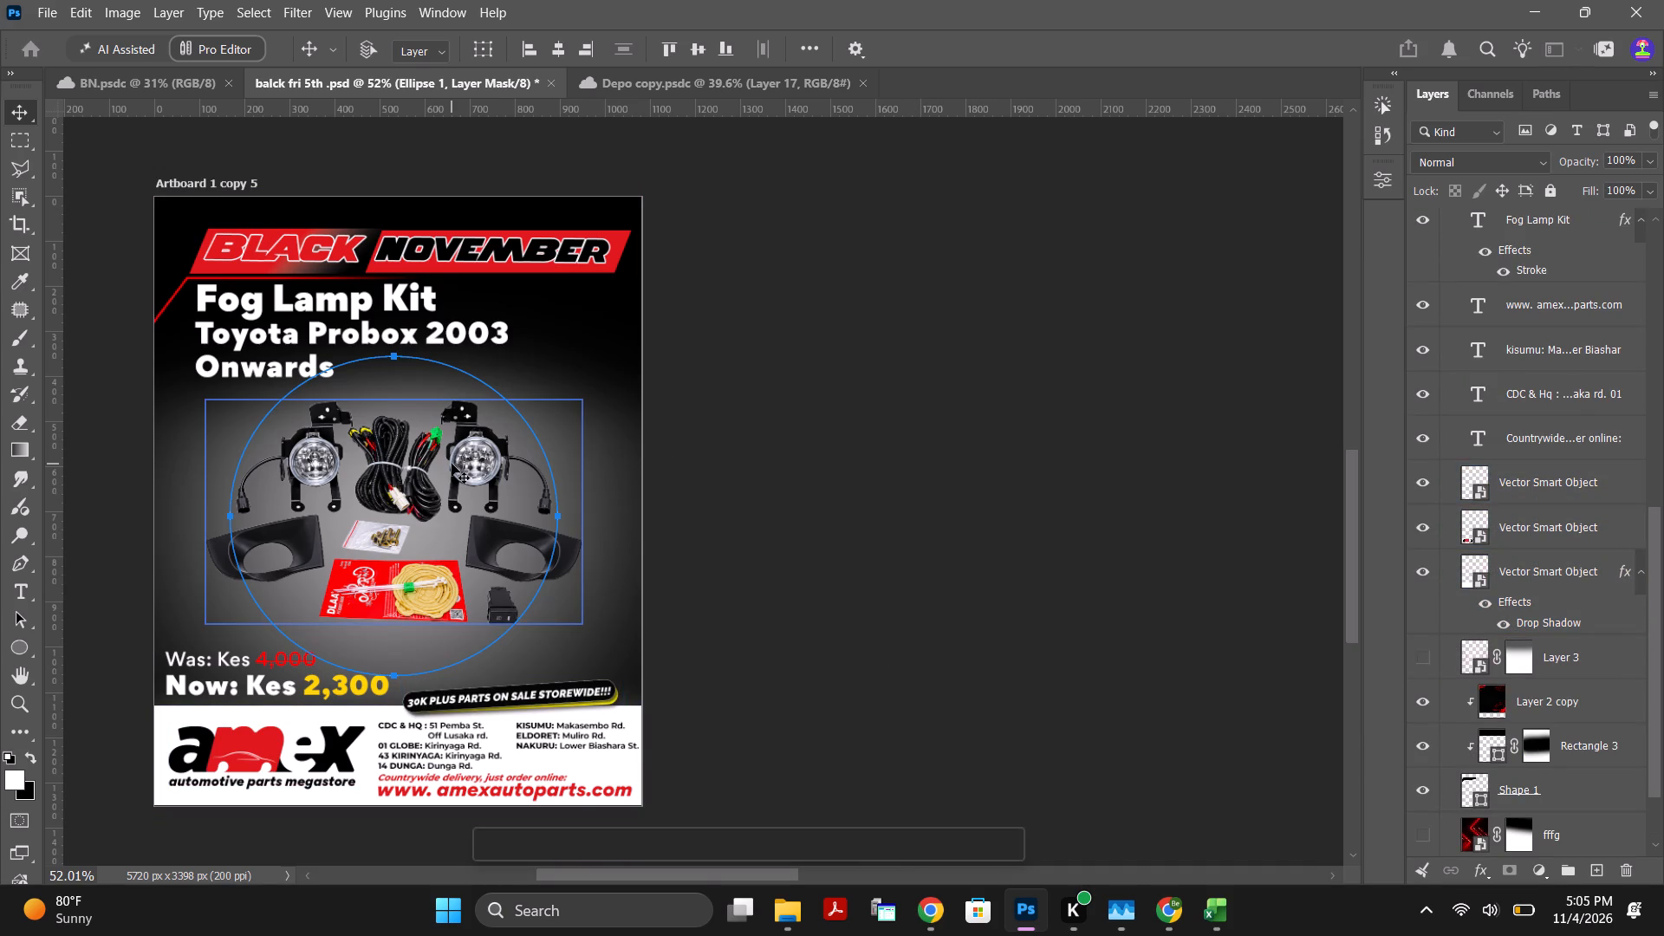
{"action": "scroll", "coordinate": [1663, 606], "scroll_direction": "up", "scroll_amount": 4}
{"action": "scroll", "coordinate": [1443, 582], "scroll_direction": "up", "scroll_amount": 3}
{"action": "scroll", "coordinate": [1570, 562], "scroll_direction": "up", "scroll_amount": 3}
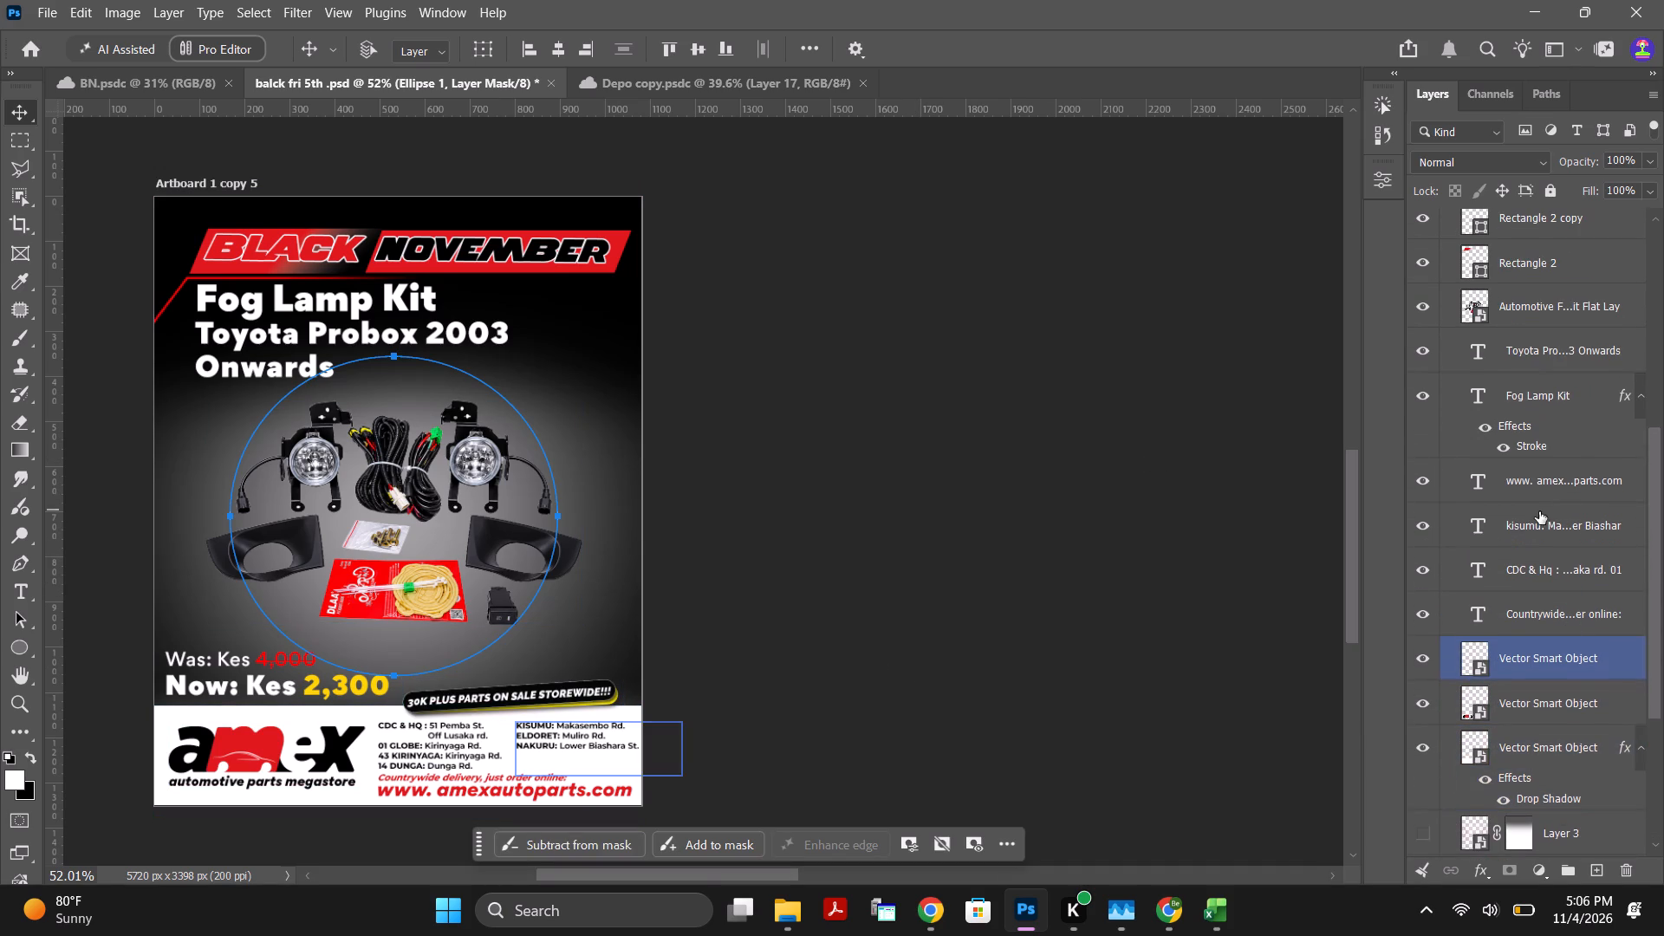
{"action": "left_click", "coordinate": [1536, 328]}
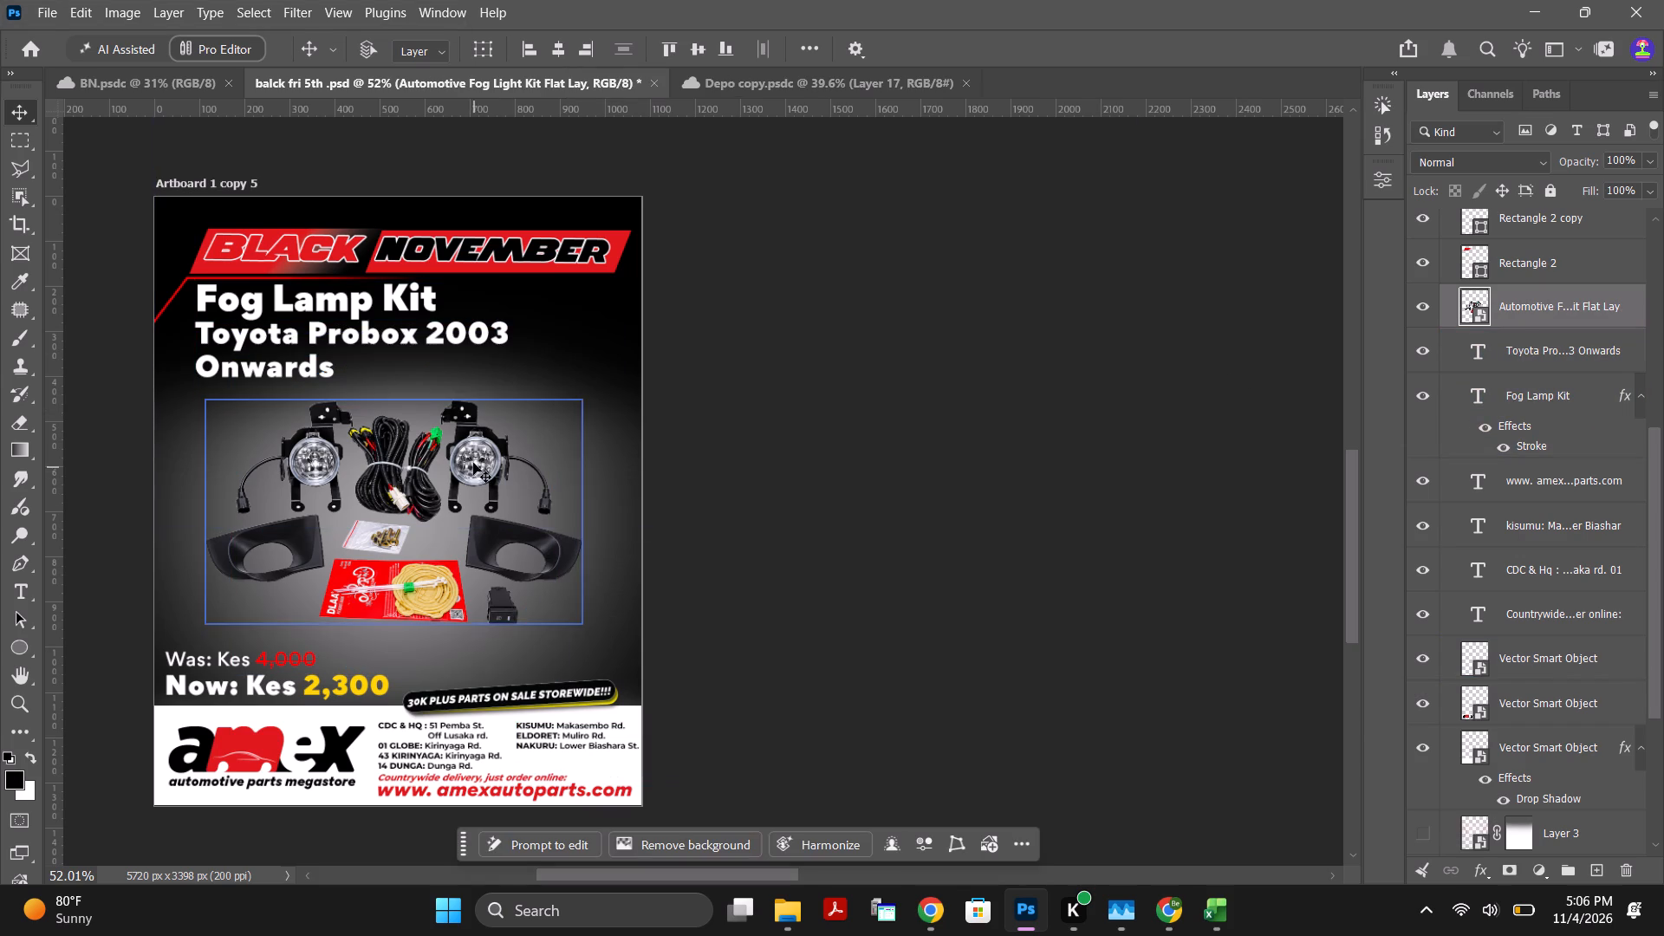
{"action": "left_click", "coordinate": [472, 461]}
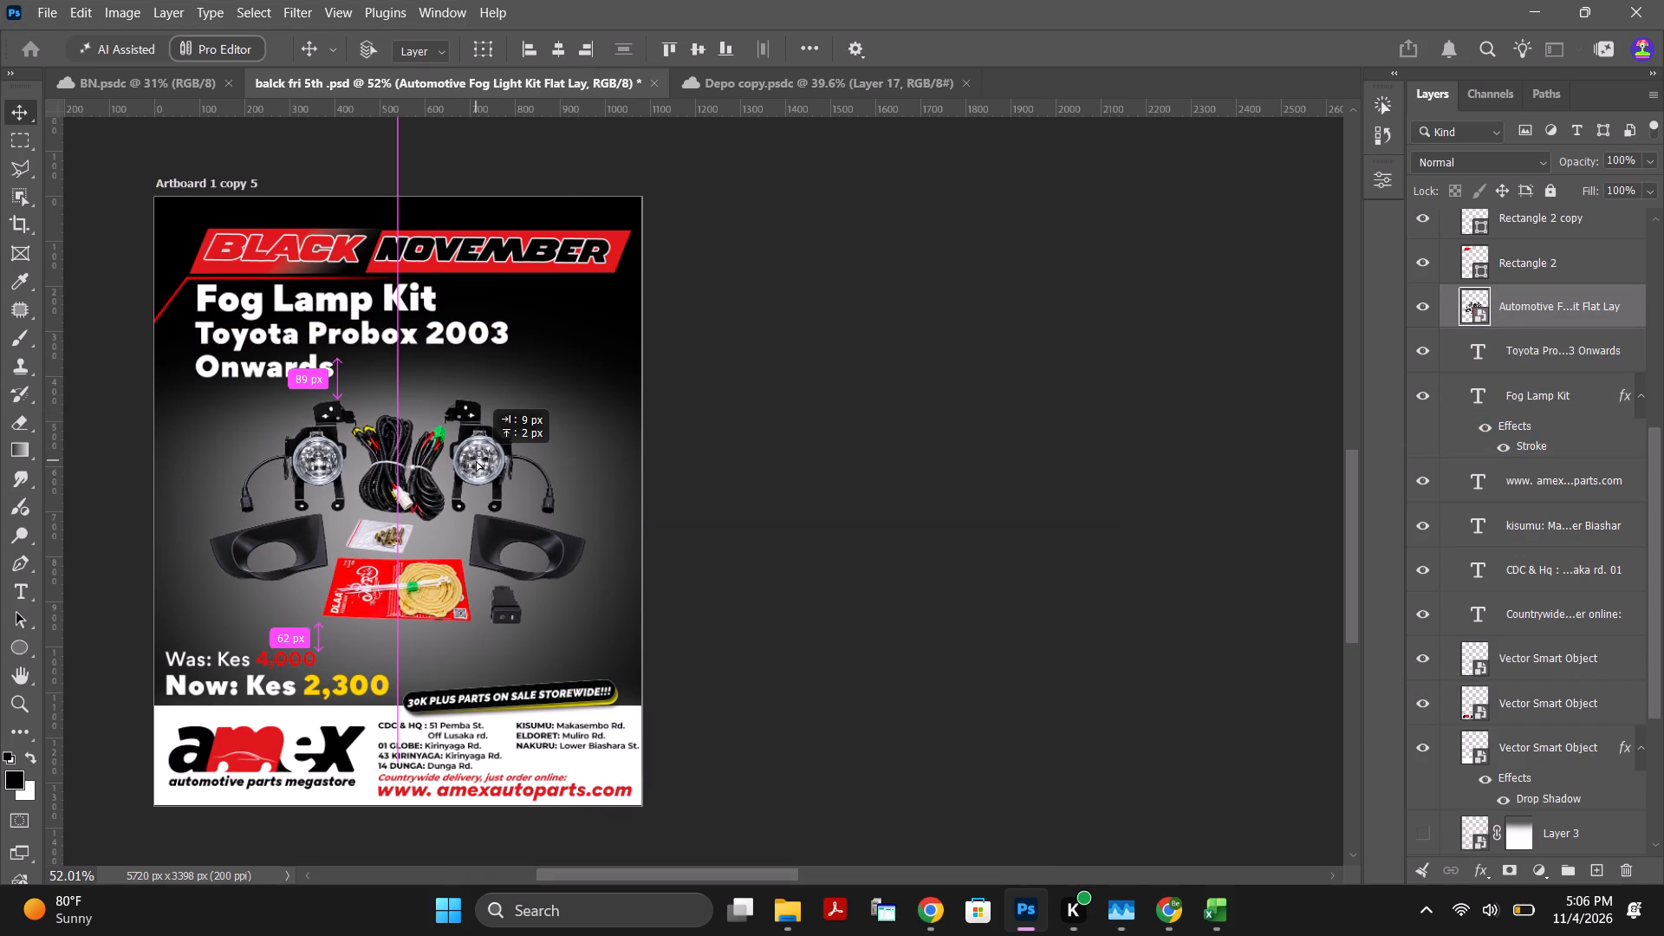
{"action": "left_click", "coordinate": [796, 482]}
Examine the whole fog lamp poster, checking the kit's placement and the glow both close up and from afar.
{"action": "scroll", "coordinate": [507, 596], "scroll_direction": "down", "scroll_amount": 2, "text": "alt"}
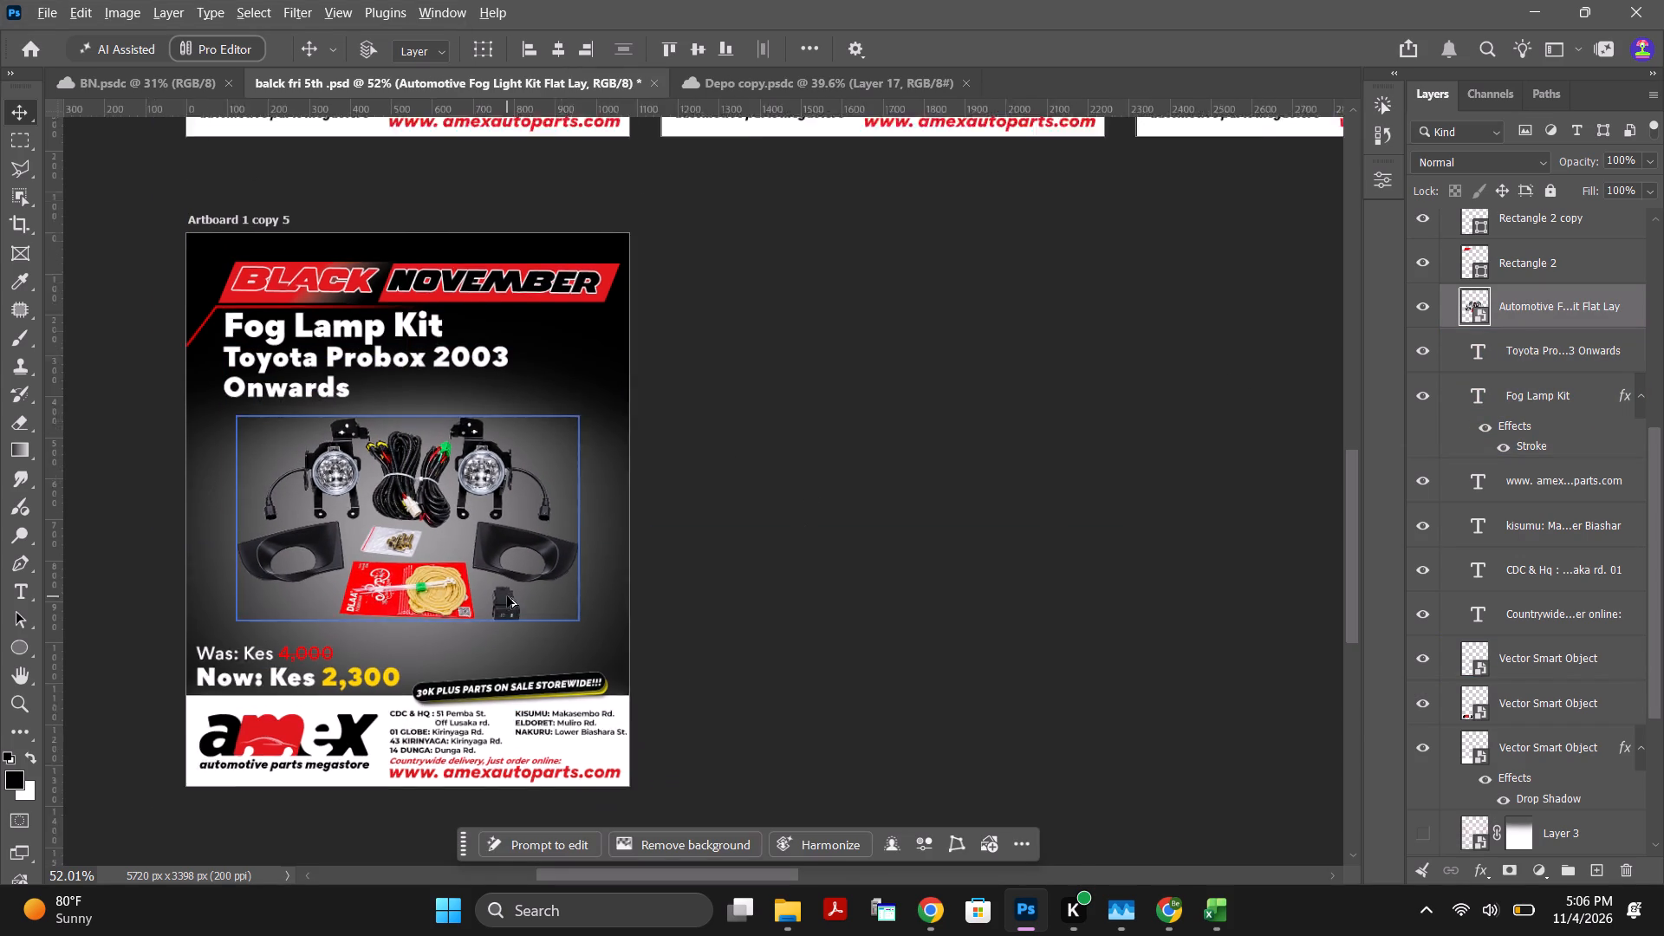
{"action": "scroll", "coordinate": [507, 596], "scroll_direction": "down", "scroll_amount": 1, "text": "alt"}
{"action": "scroll", "coordinate": [491, 615], "scroll_direction": "up", "scroll_amount": 3, "text": "alt"}
{"action": "scroll", "coordinate": [576, 598], "scroll_direction": "up", "scroll_amount": 2, "text": "alt"}
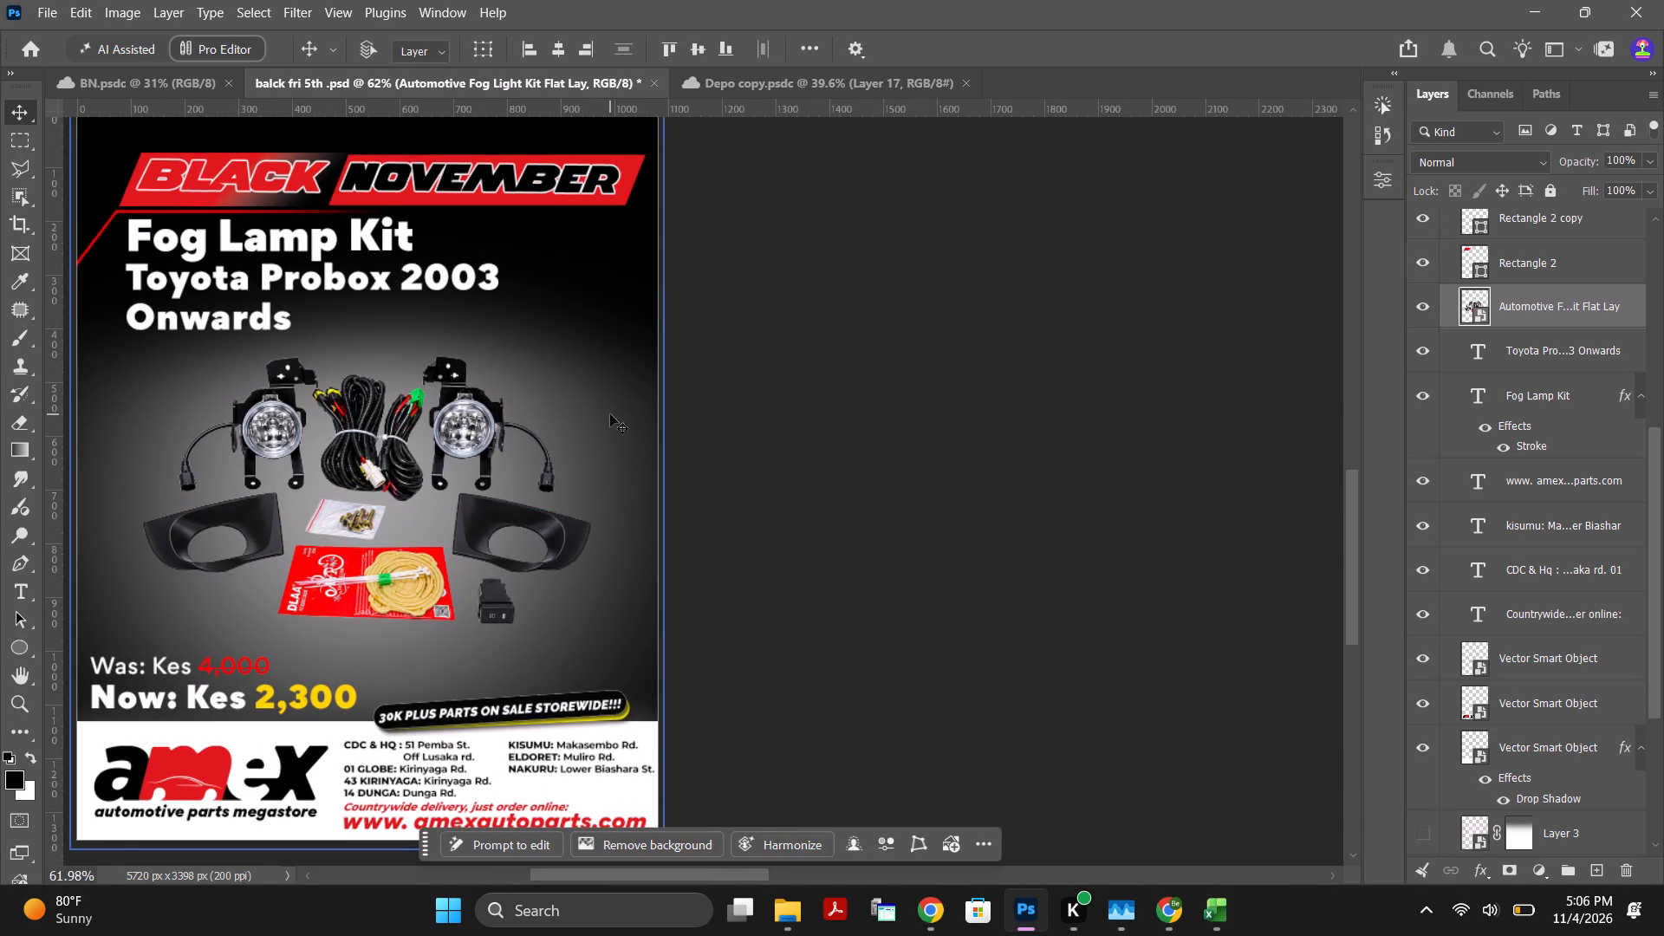
{"action": "scroll", "coordinate": [608, 416], "scroll_direction": "down", "scroll_amount": 11, "text": "alt"}
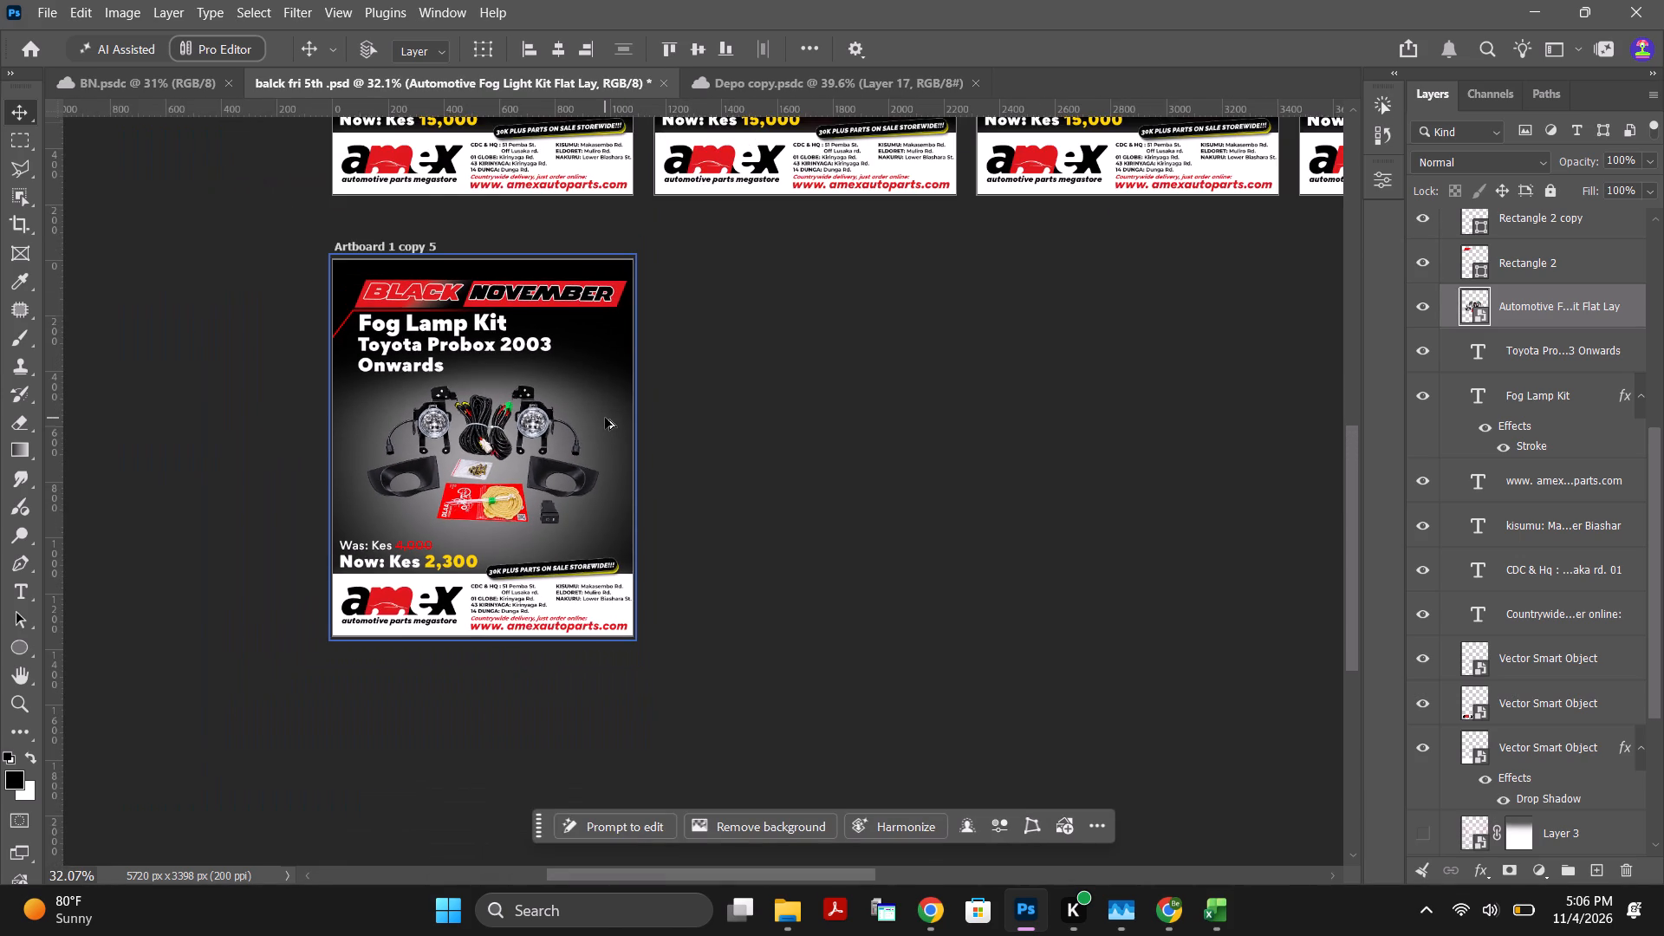
{"action": "scroll", "coordinate": [616, 407], "scroll_direction": "up", "scroll_amount": 7, "text": "alt"}
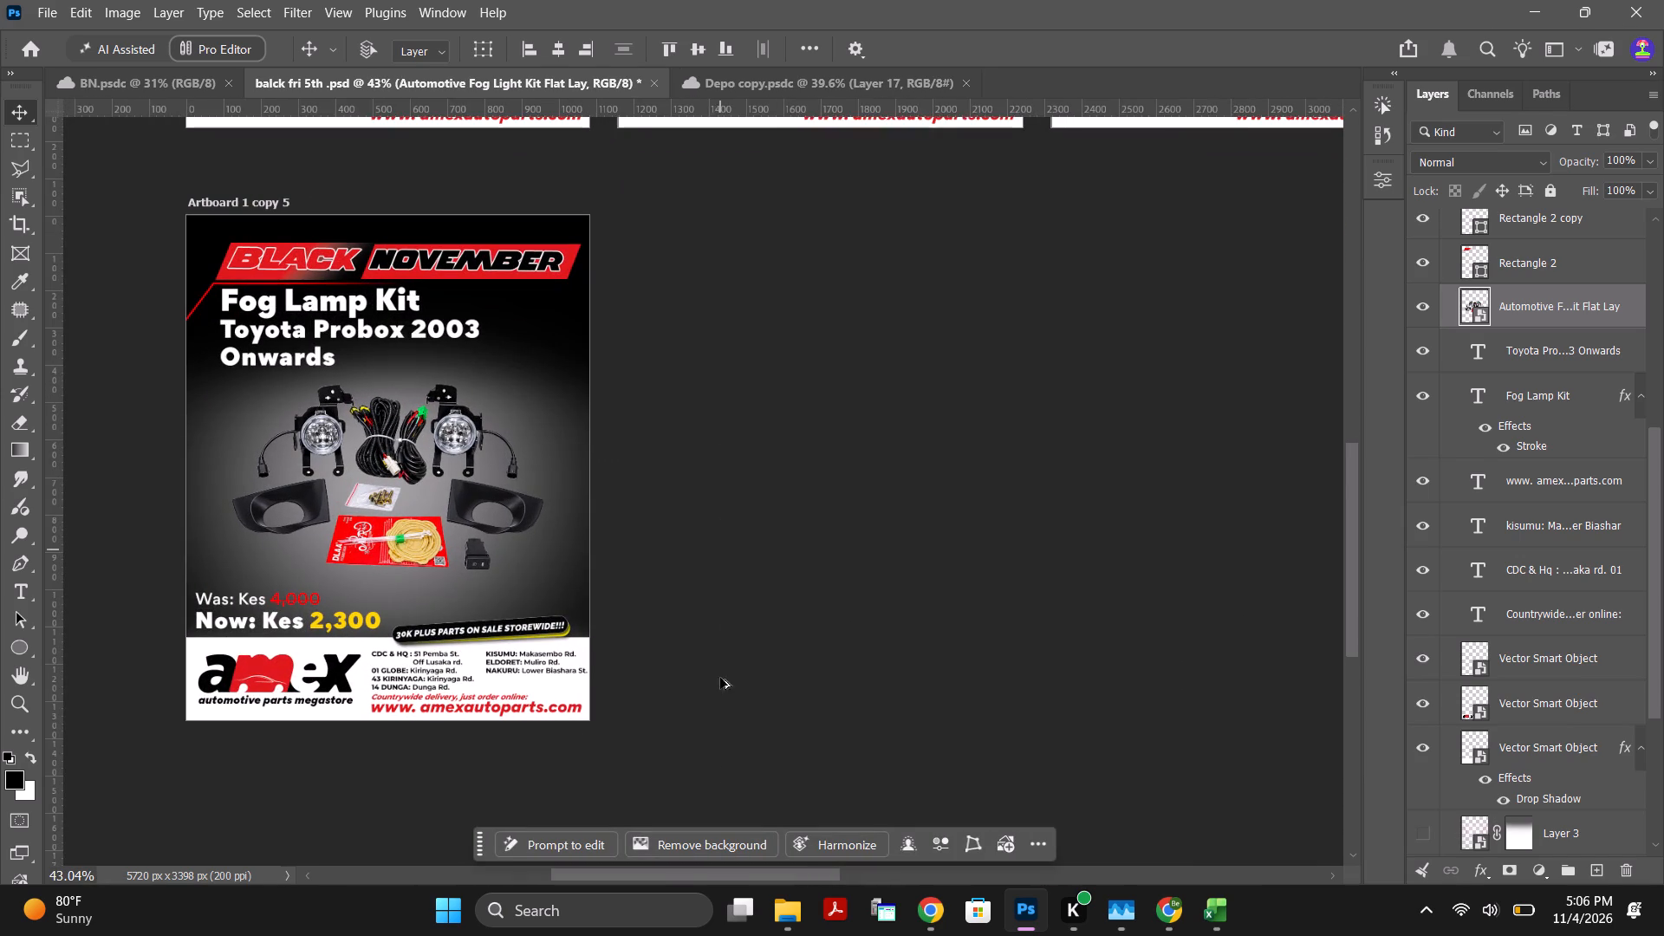
Duplicate the fog lamp artboard and place the copy directly to its right, aligned with the artboard row above.
{"action": "left_click_drag", "start_coordinate": [713, 879], "coordinate": [744, 878]}
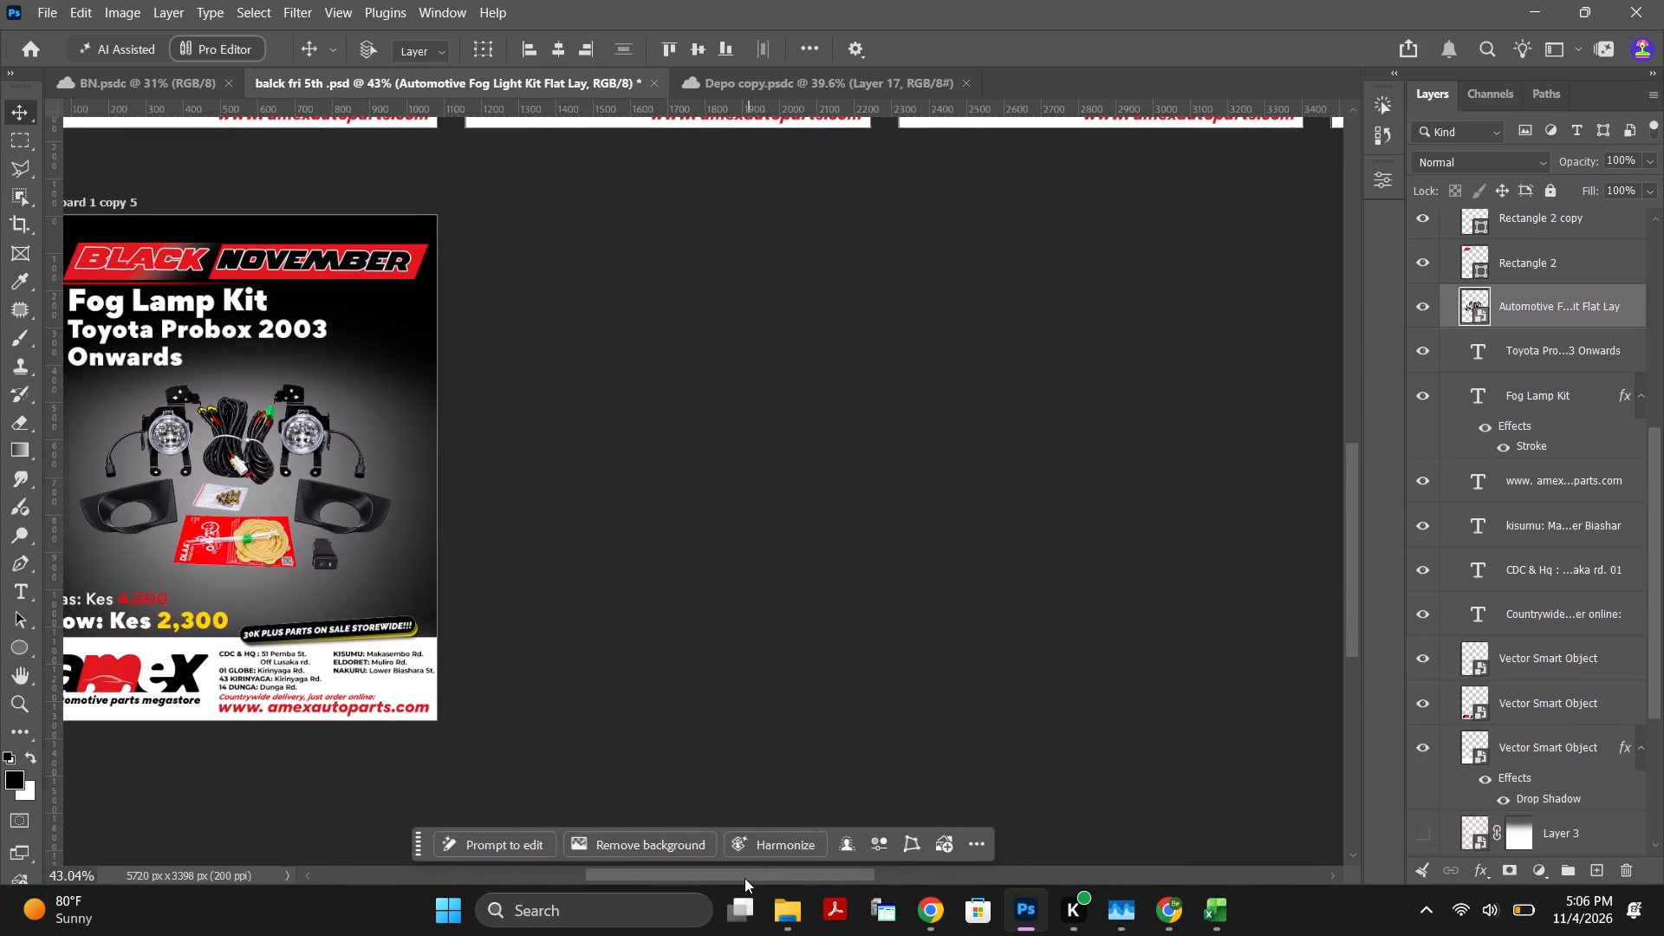
{"action": "left_click_drag", "start_coordinate": [744, 878], "coordinate": [740, 877]}
{"action": "left_click", "coordinate": [682, 344]}
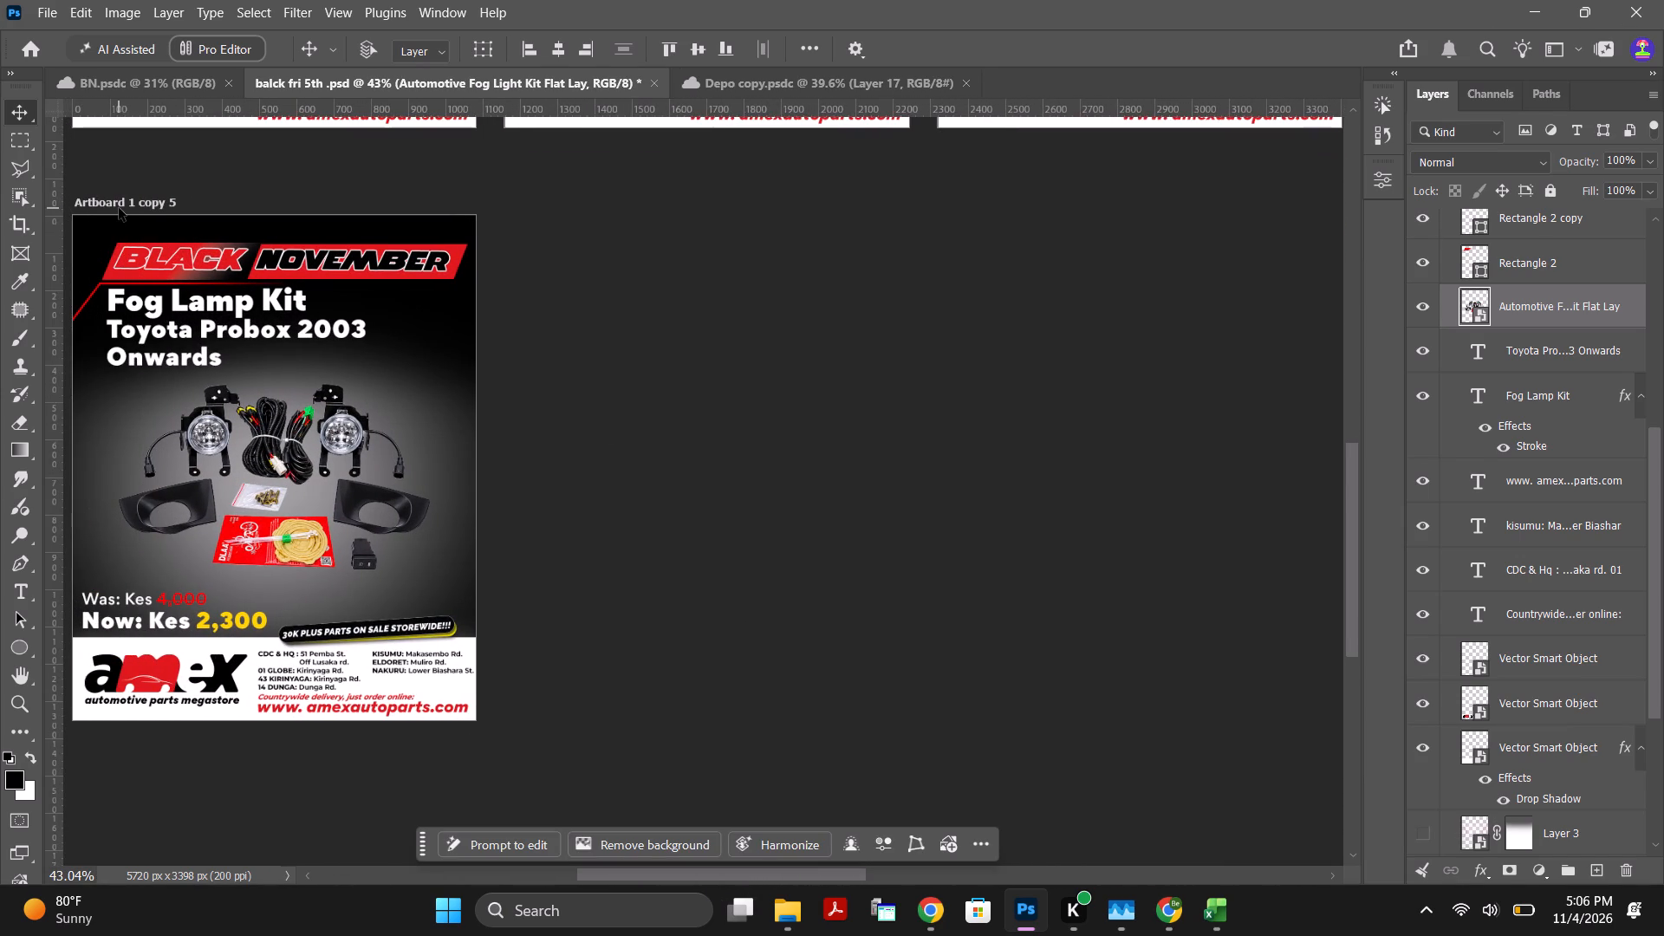
{"action": "left_click", "coordinate": [119, 208]}
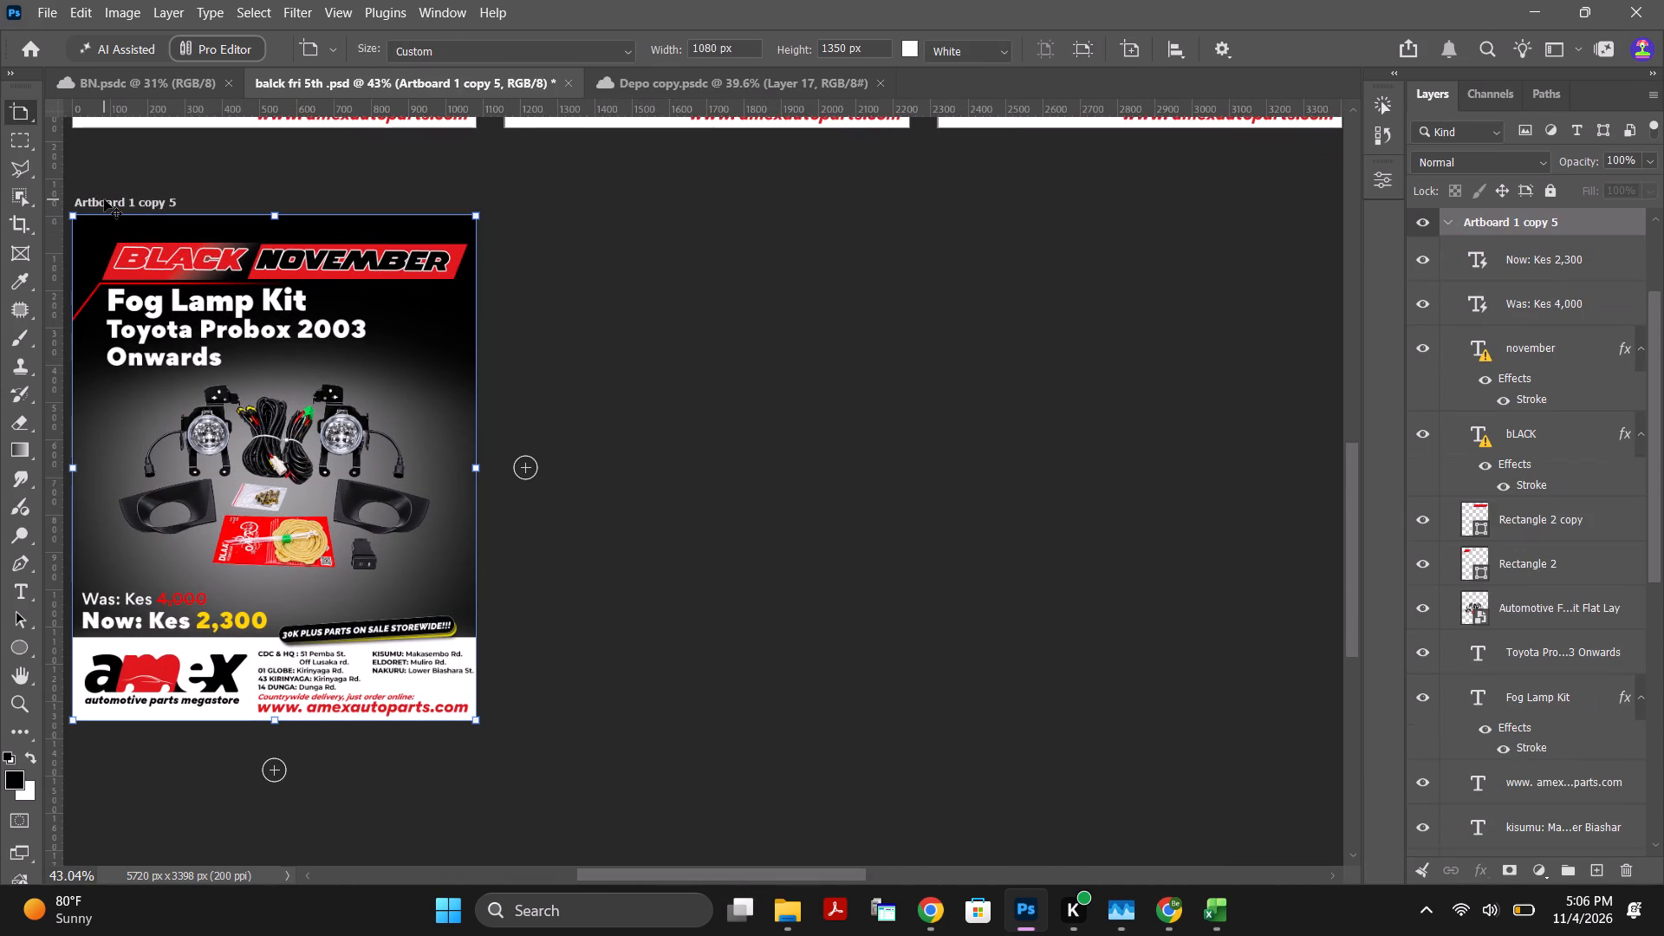
{"action": "left_click_drag", "start_coordinate": [102, 199], "coordinate": [598, 211], "text": "alt"}
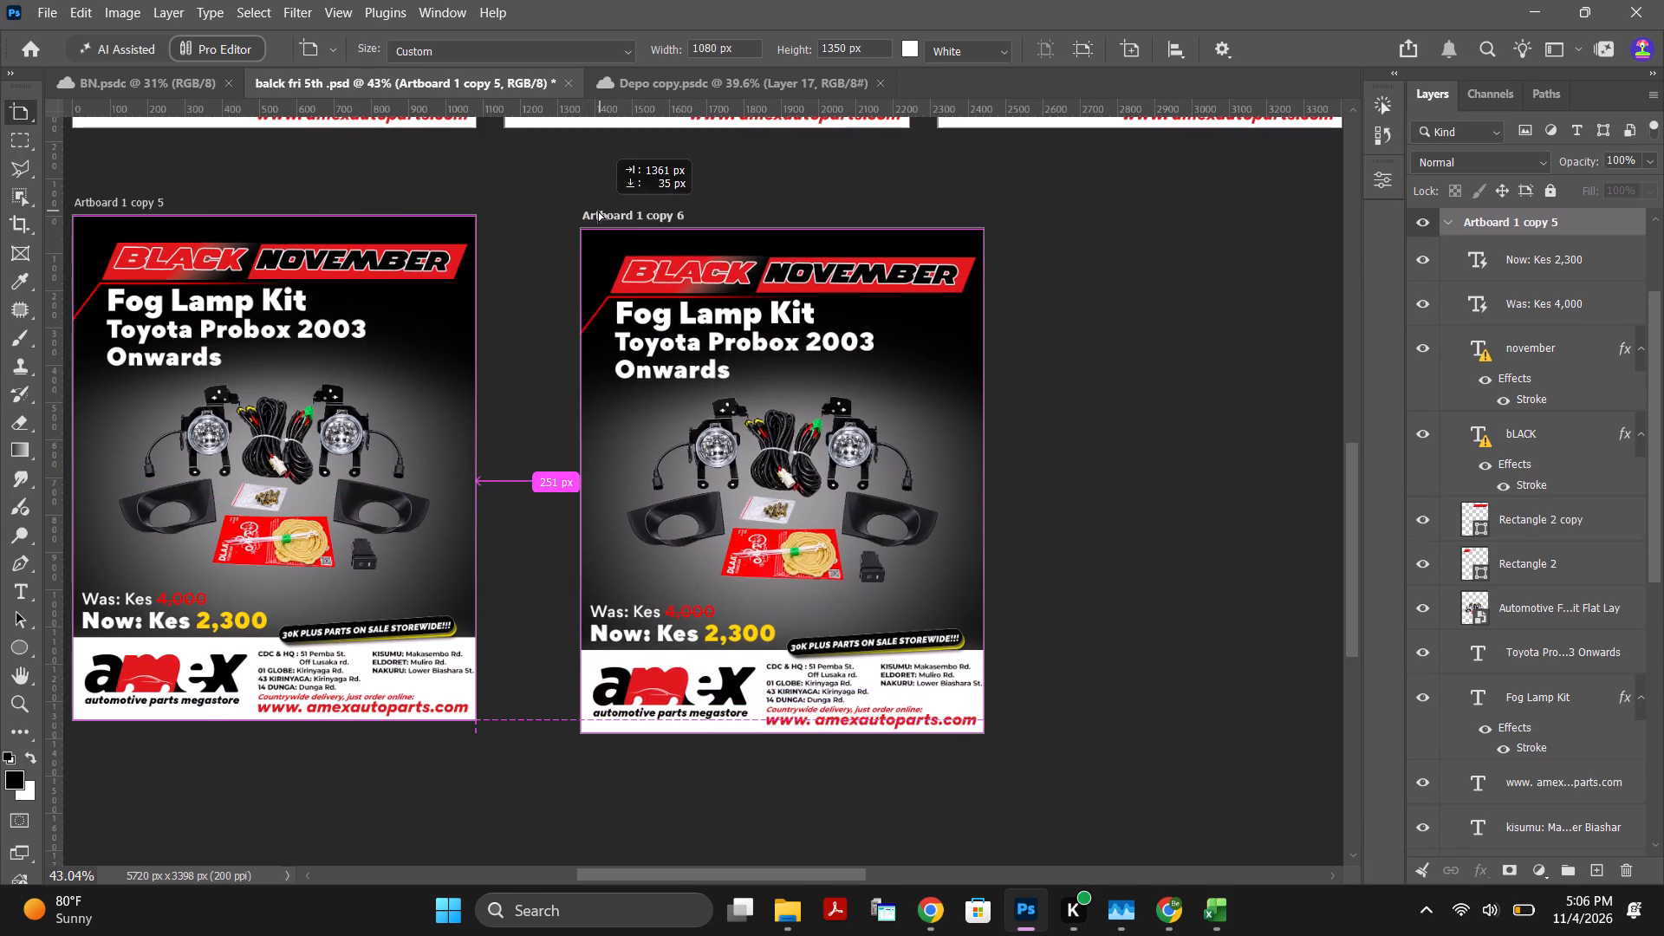
{"action": "left_click_drag", "start_coordinate": [598, 211], "coordinate": [531, 204], "text": "alt"}
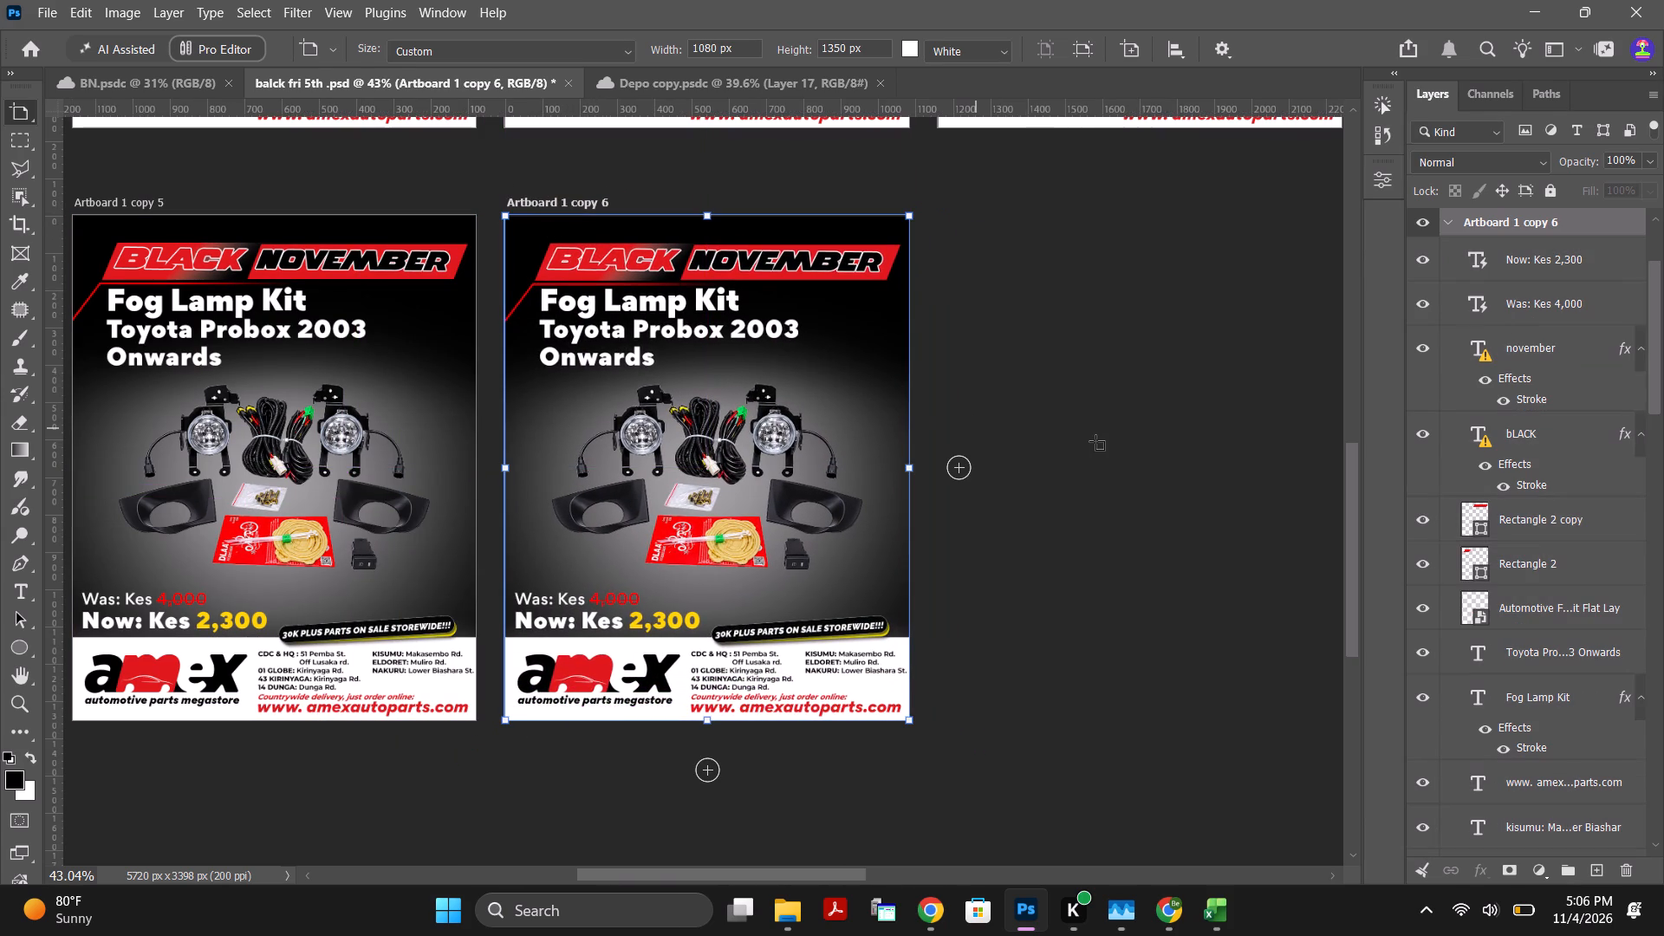
{"action": "left_click", "coordinate": [1095, 441]}
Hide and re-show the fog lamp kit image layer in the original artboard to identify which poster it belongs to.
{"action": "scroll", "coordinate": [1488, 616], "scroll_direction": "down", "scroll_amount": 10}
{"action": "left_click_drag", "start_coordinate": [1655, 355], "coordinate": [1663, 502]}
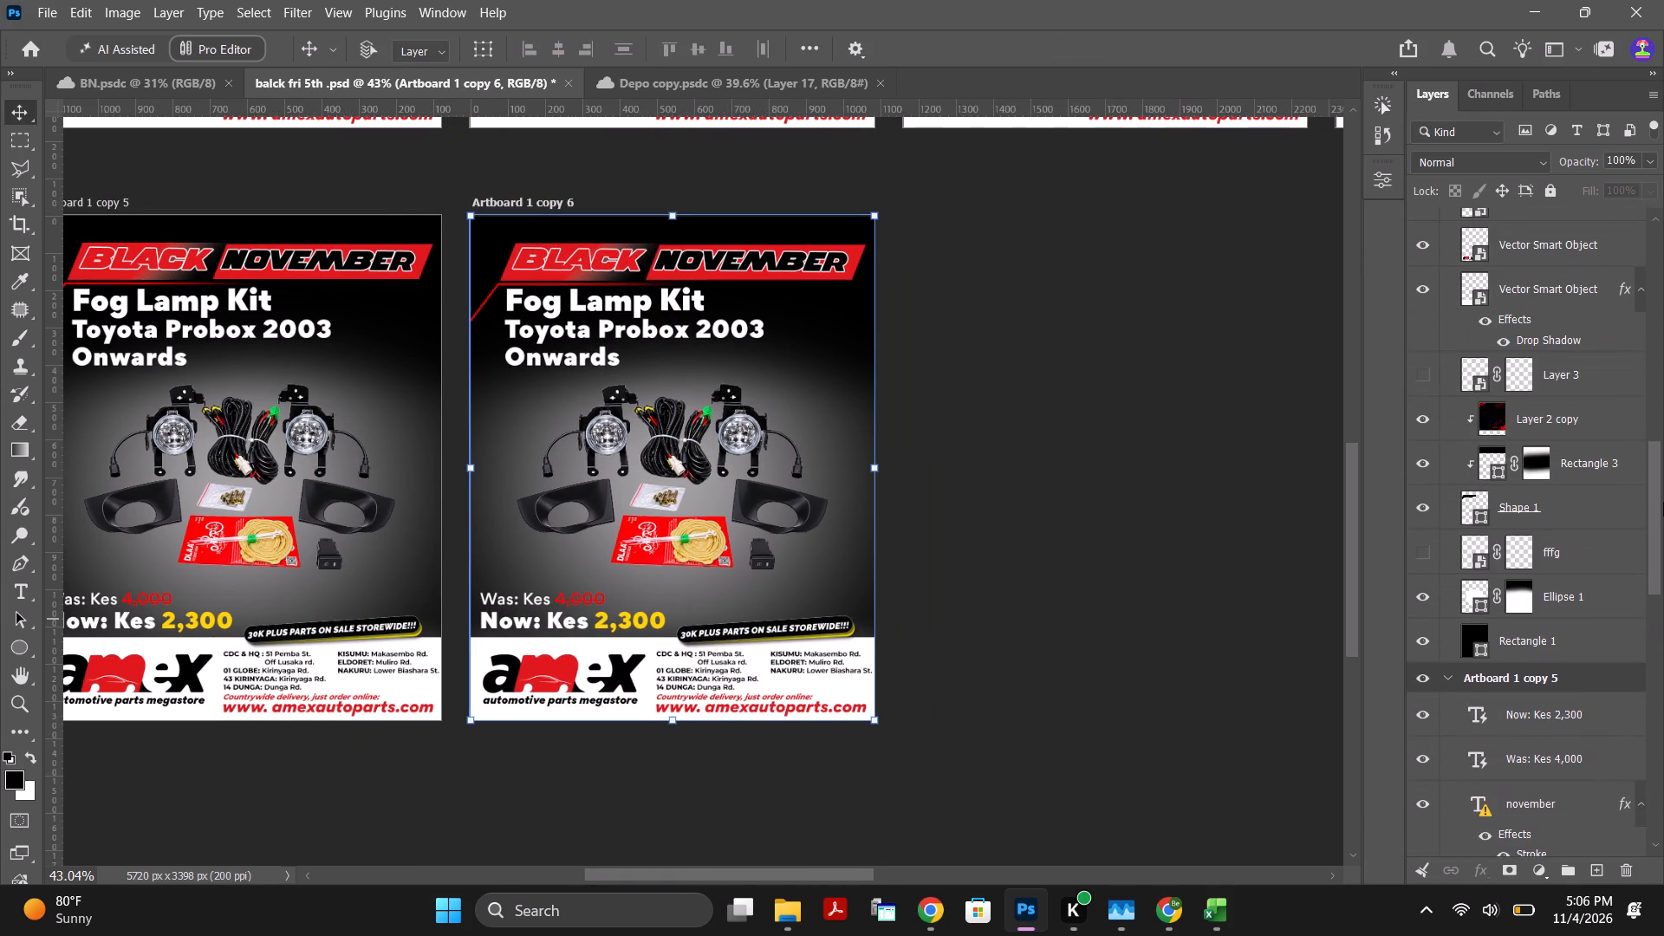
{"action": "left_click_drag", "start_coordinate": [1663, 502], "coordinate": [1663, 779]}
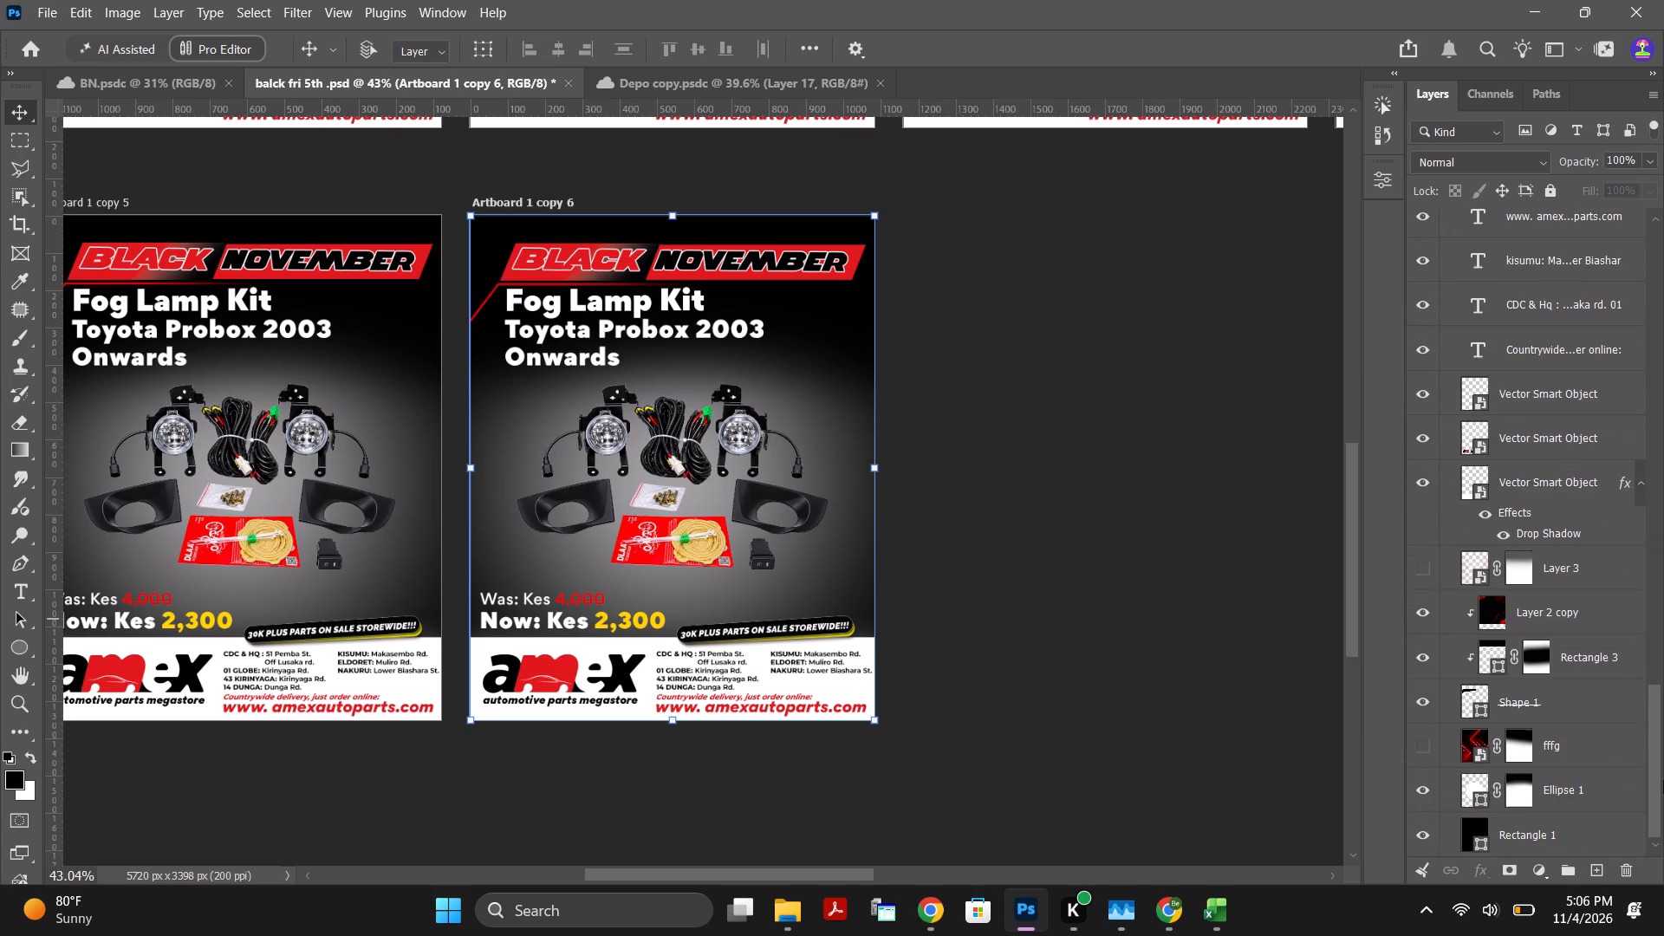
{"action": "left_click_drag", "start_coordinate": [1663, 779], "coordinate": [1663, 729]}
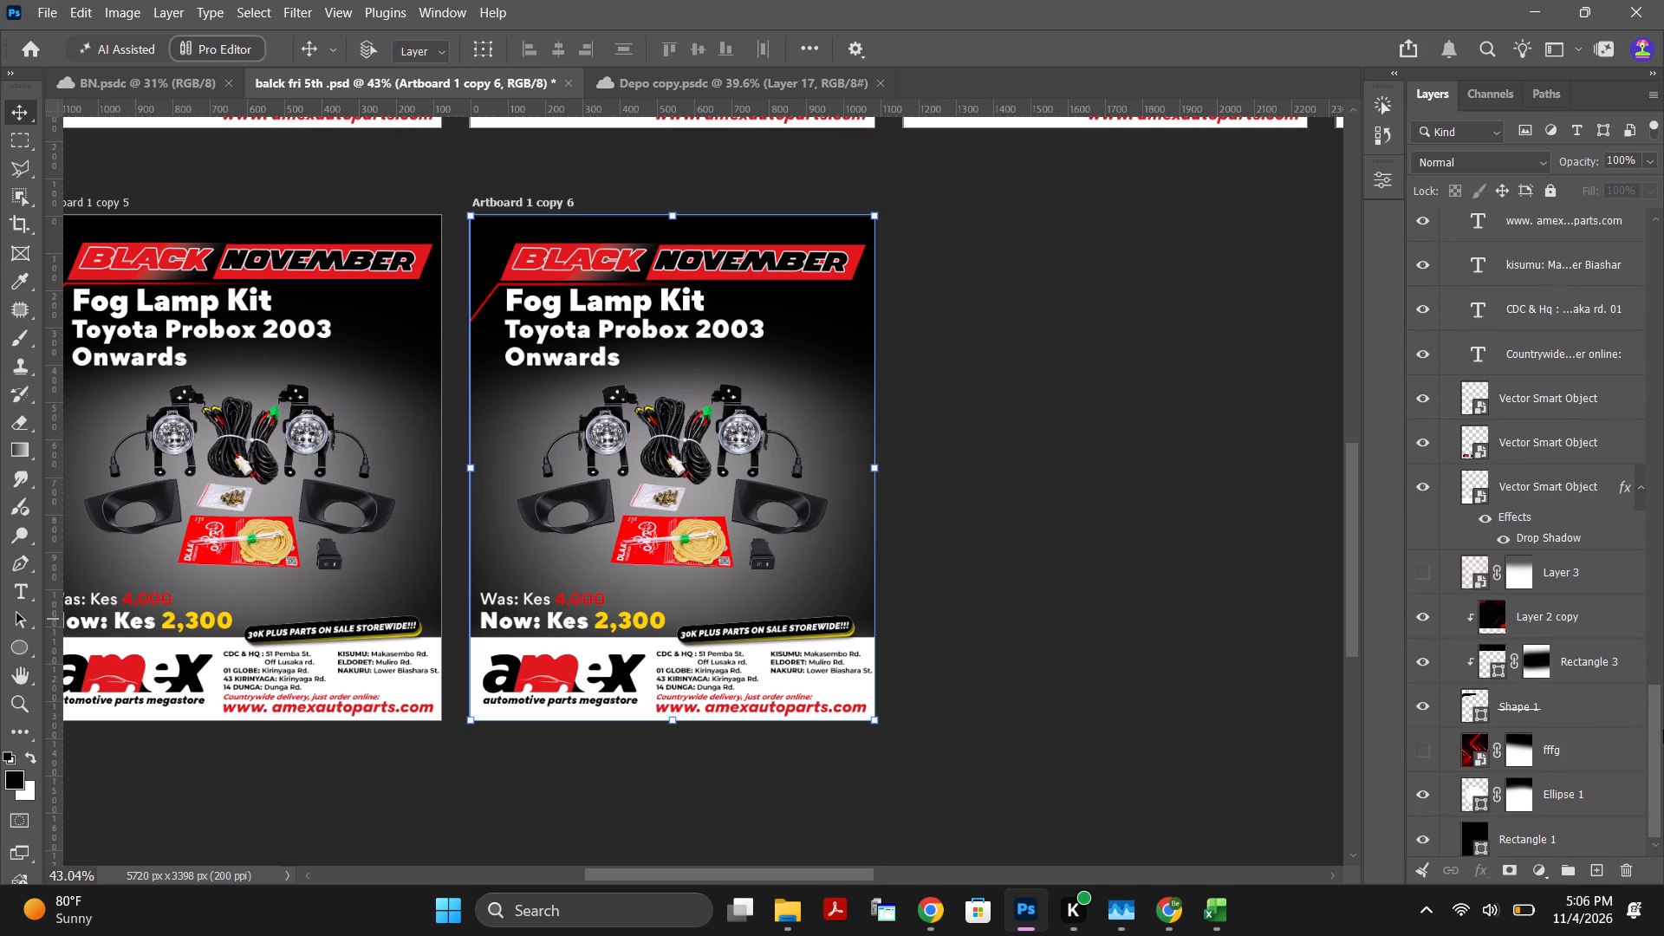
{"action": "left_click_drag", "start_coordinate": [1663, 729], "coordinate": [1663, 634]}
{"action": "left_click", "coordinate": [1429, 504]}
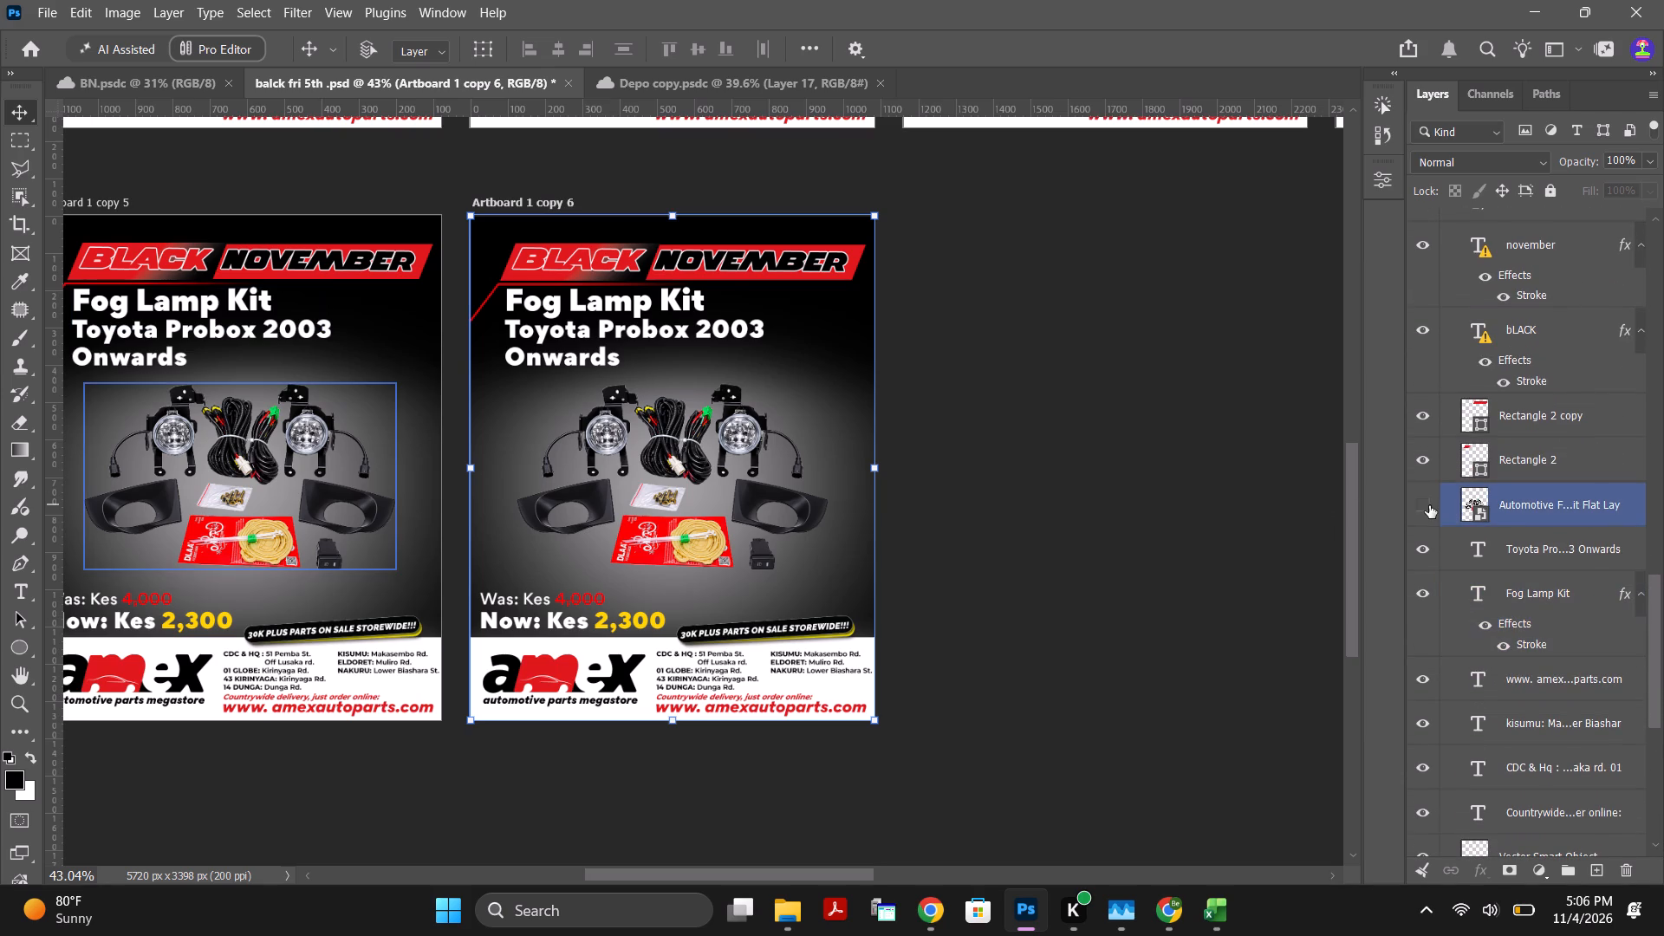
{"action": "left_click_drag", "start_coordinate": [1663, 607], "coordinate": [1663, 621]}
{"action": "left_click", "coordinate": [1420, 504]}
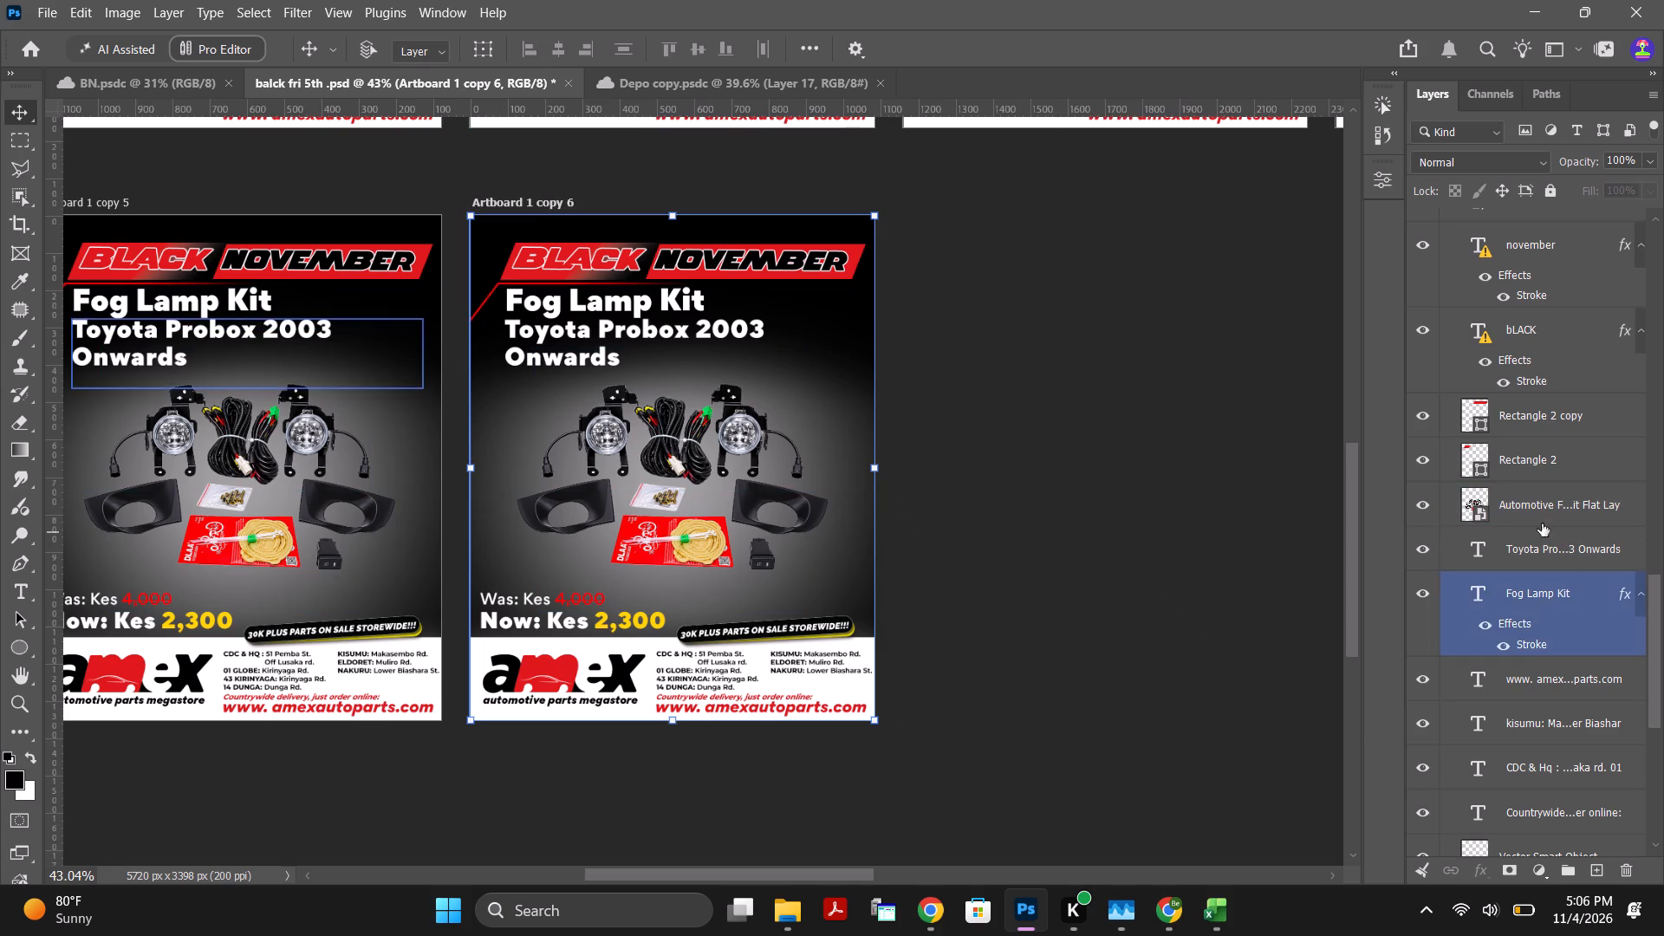
Make the hidden Layer 3 with the red chevron shapes visible in the original fog lamp poster, Artboard 1 copy 5.
{"action": "scroll", "coordinate": [1592, 628], "scroll_direction": "down", "scroll_amount": 9}
{"action": "scroll", "coordinate": [1580, 720], "scroll_direction": "down", "scroll_amount": 8}
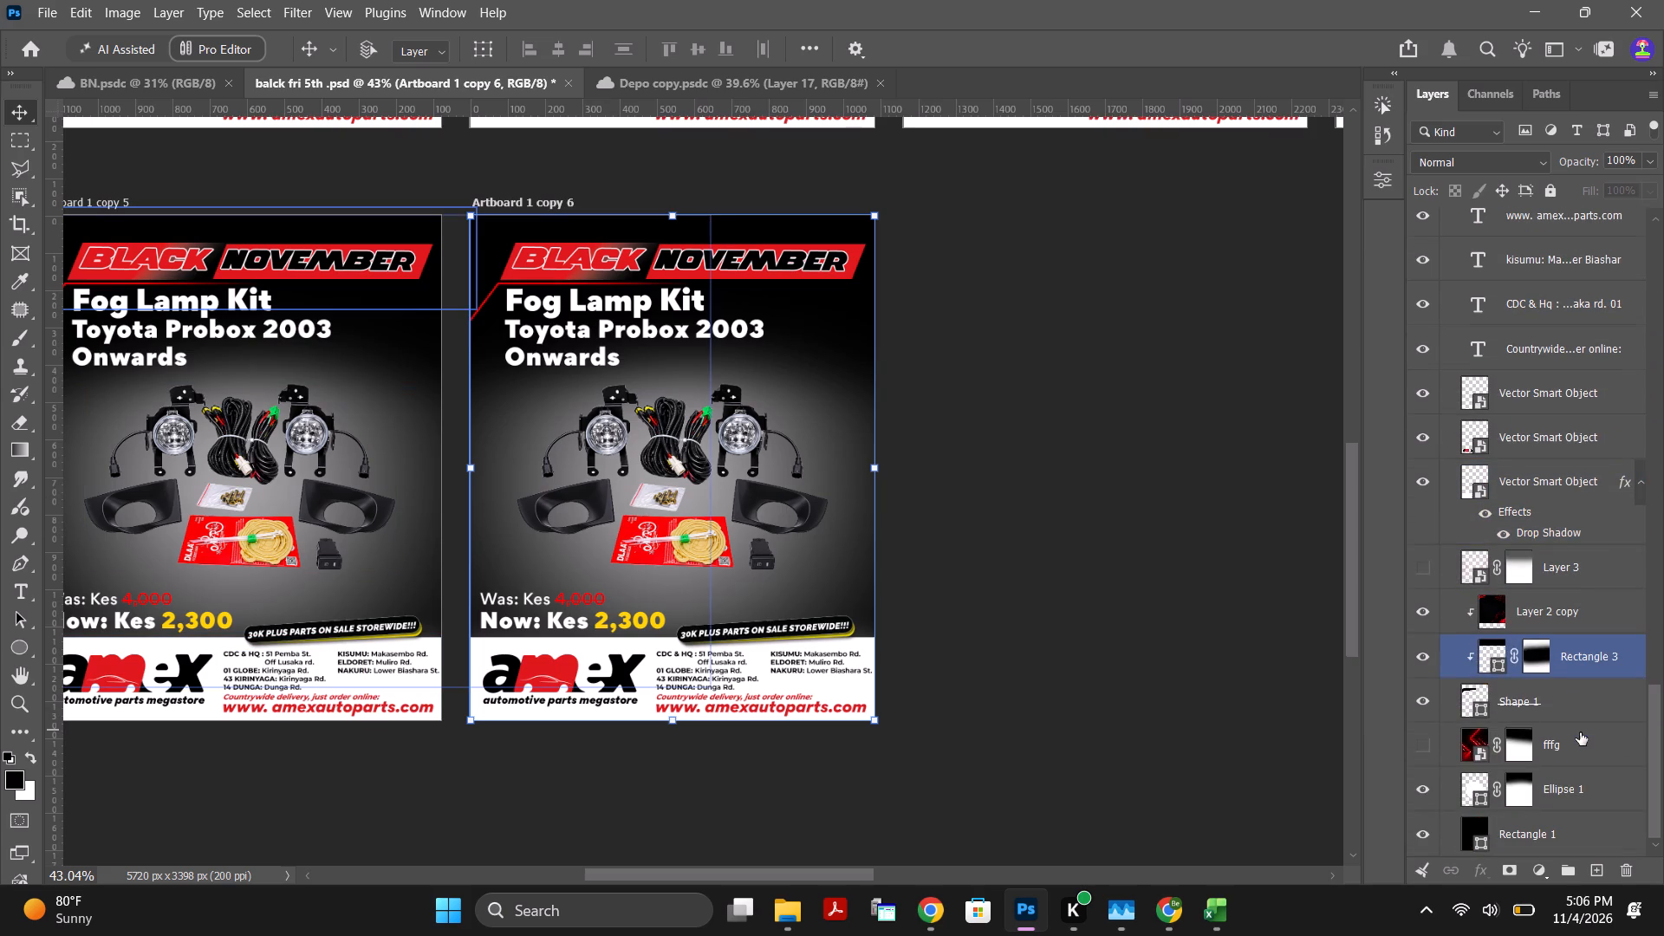
{"action": "scroll", "coordinate": [1580, 732], "scroll_direction": "down", "scroll_amount": 6}
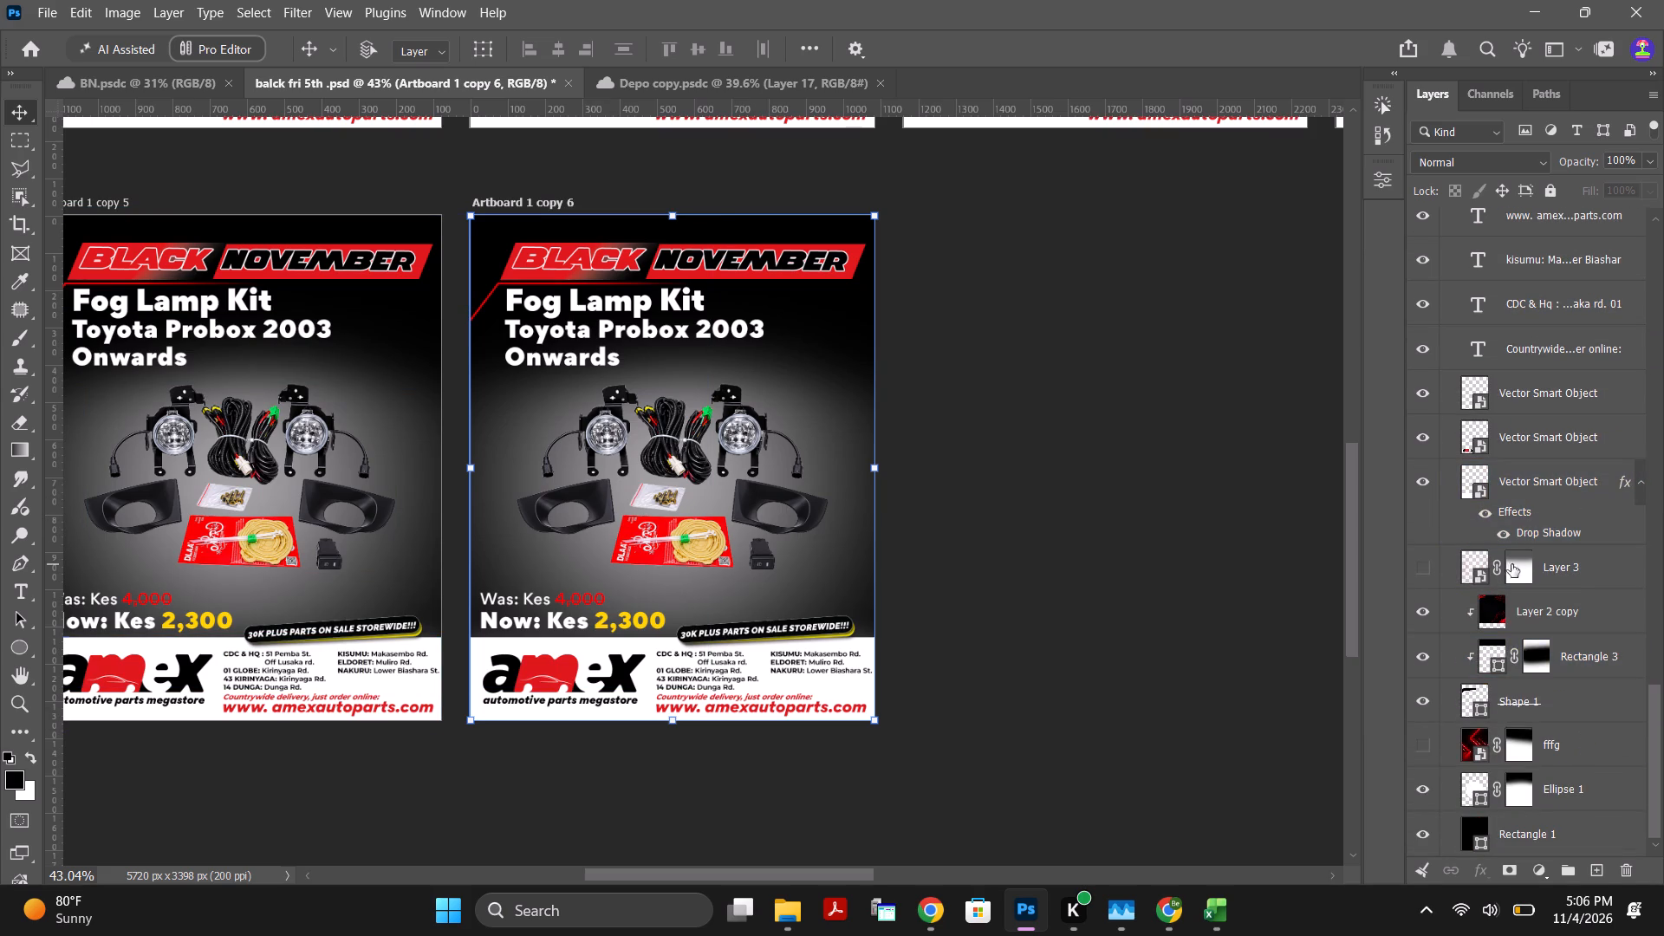
{"action": "left_click", "coordinate": [1426, 570]}
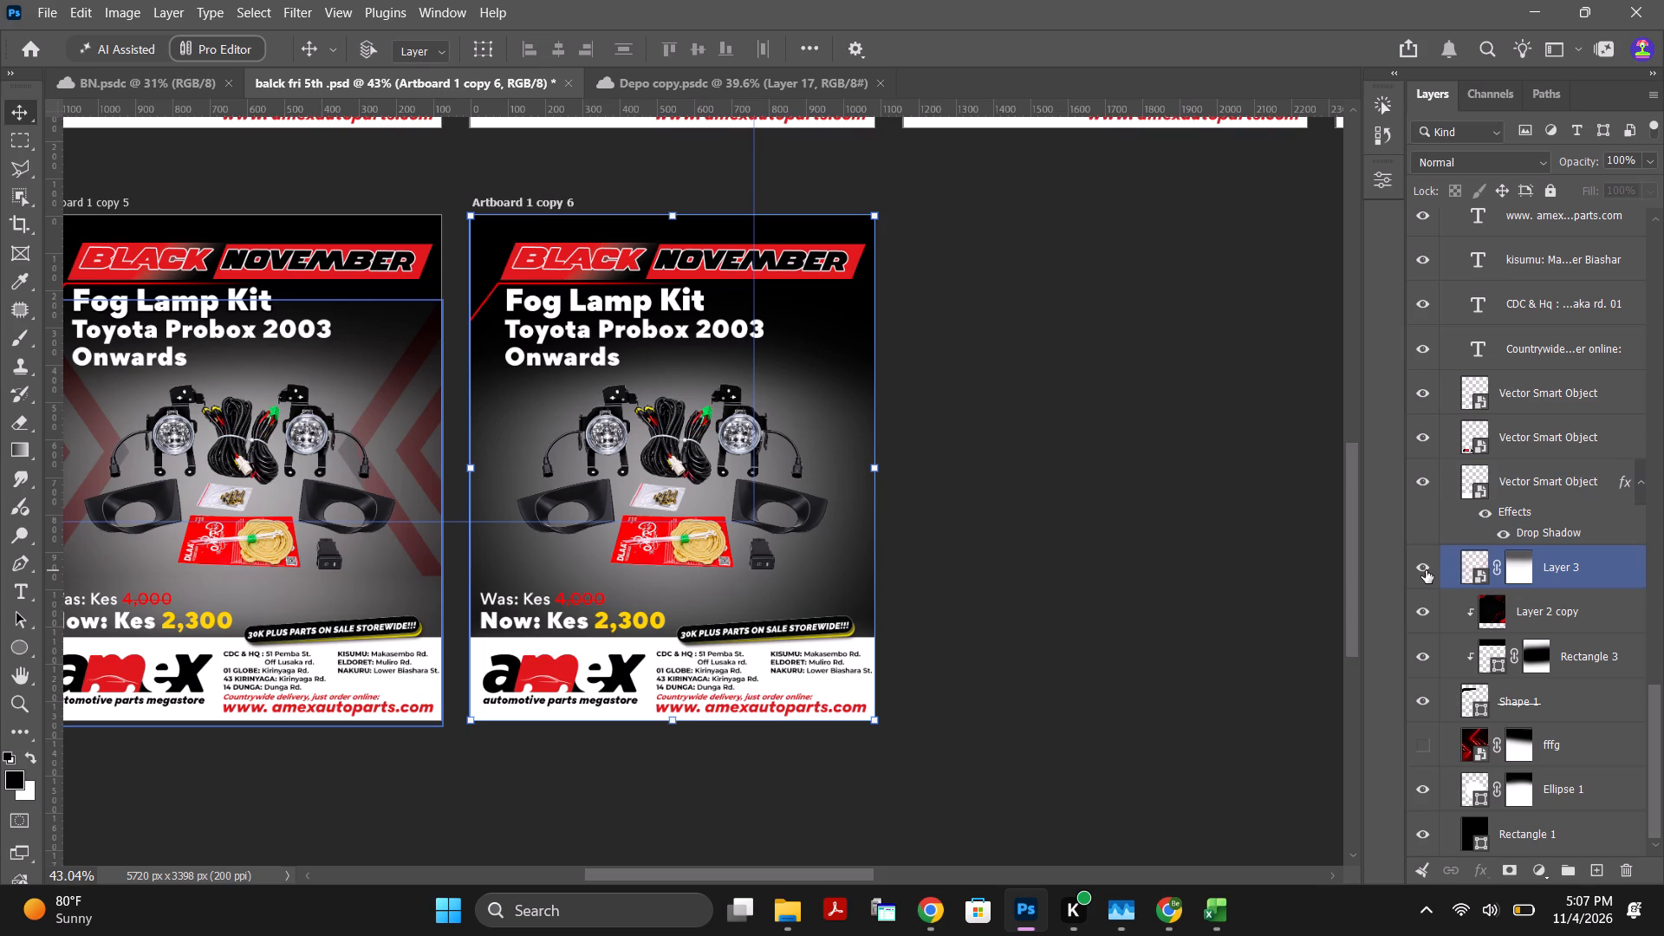
Move Layer 3 to the top of Artboard 1 copy 5's layer stack, hiding and re-showing it to compare the effect.
{"action": "left_click_drag", "start_coordinate": [1576, 572], "coordinate": [1570, 510]}
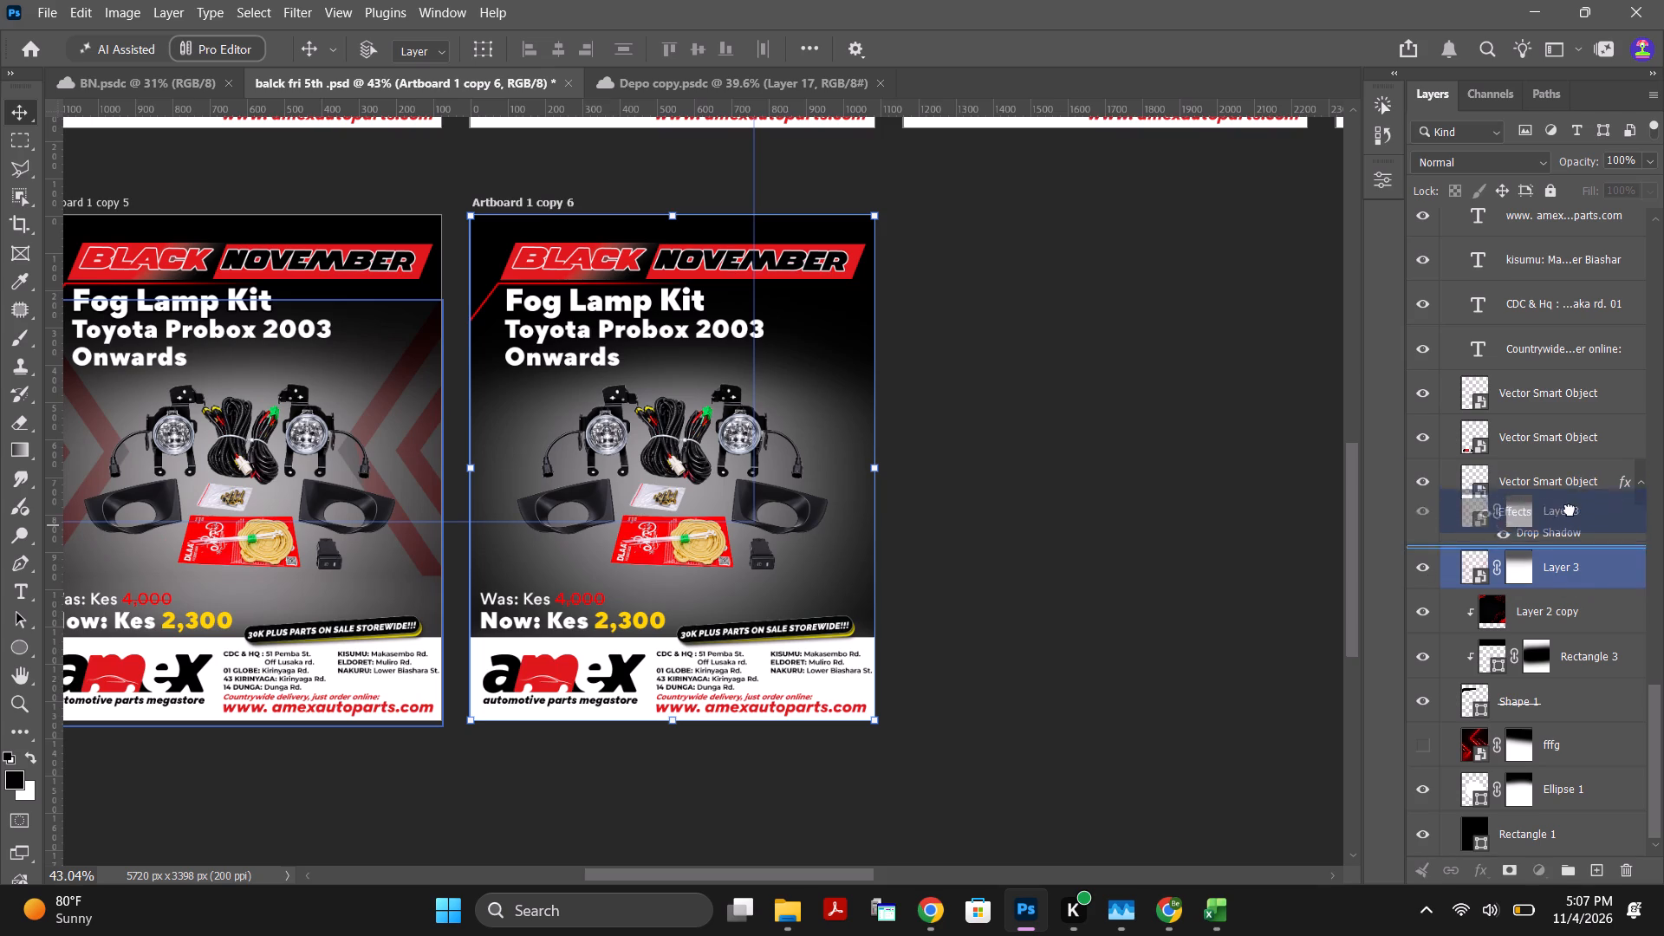
{"action": "left_click_drag", "start_coordinate": [1570, 510], "coordinate": [1570, 375]}
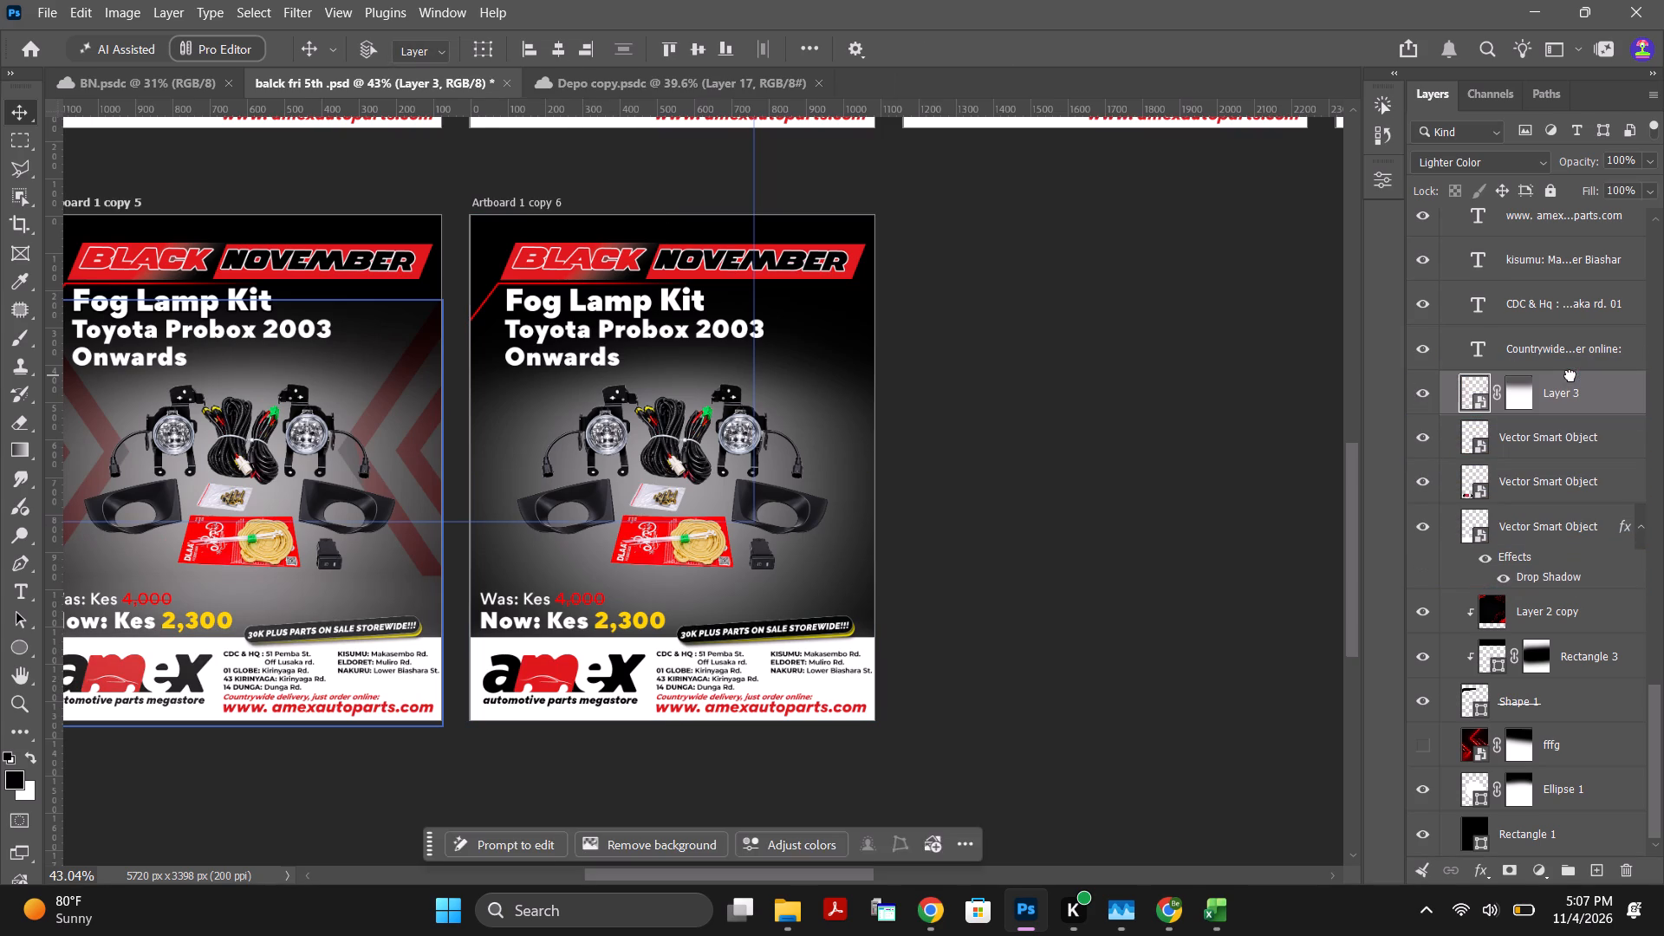
{"action": "left_click_drag", "start_coordinate": [1602, 406], "coordinate": [1562, 193]}
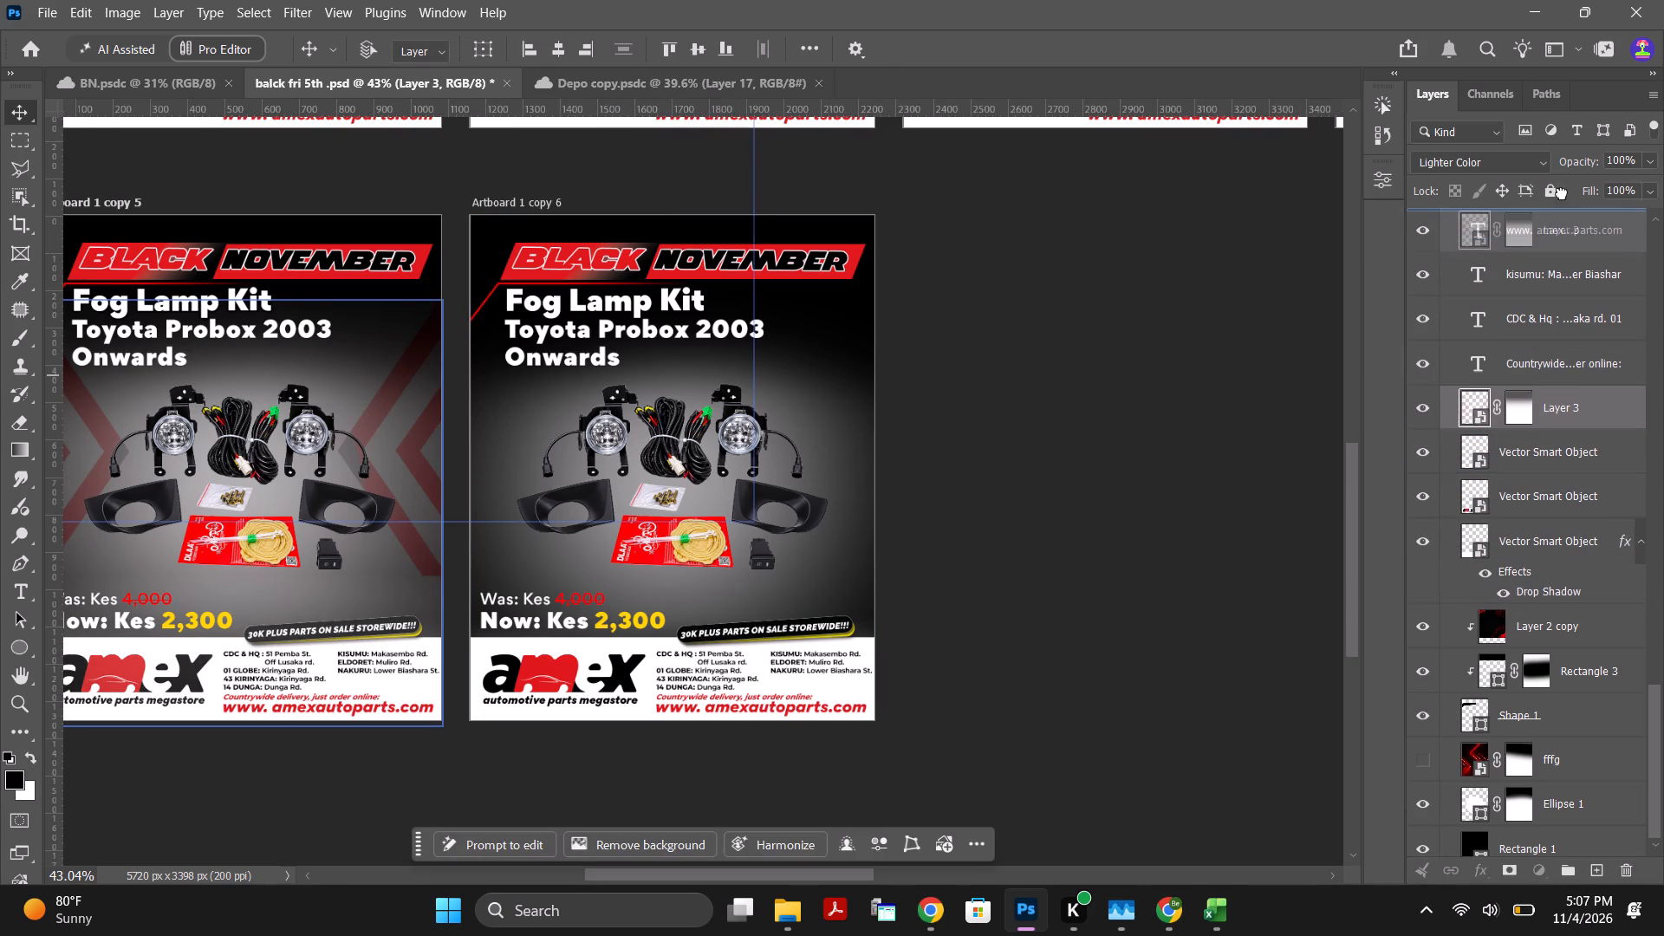
{"action": "left_click_drag", "start_coordinate": [1562, 193], "coordinate": [1602, 595]}
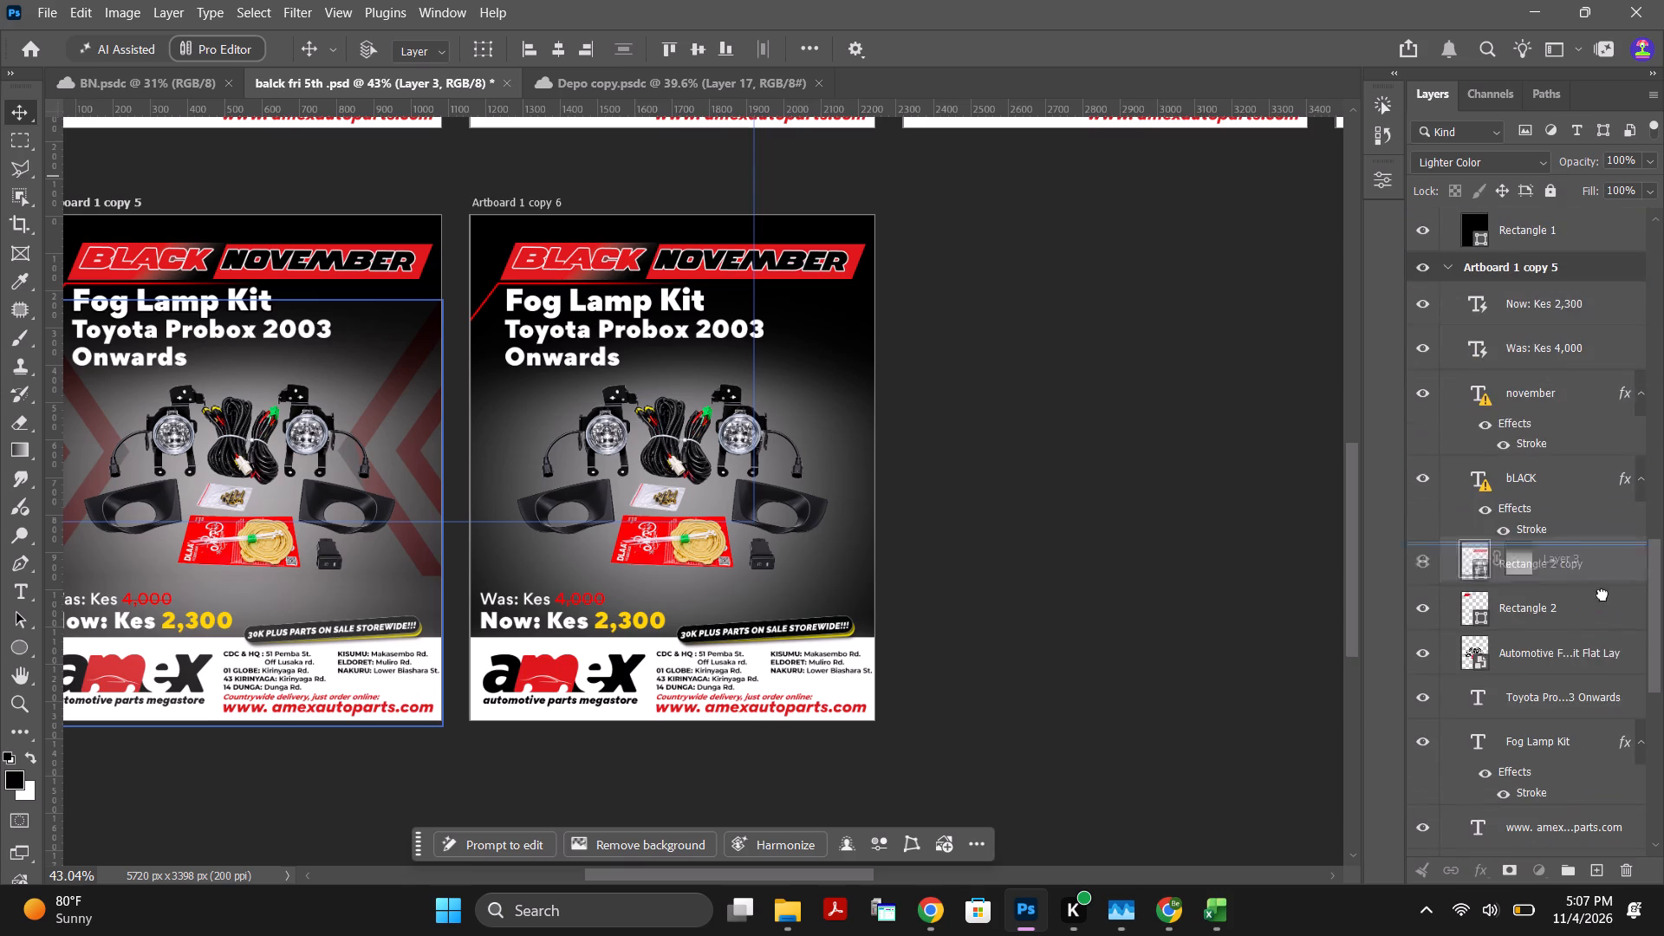
{"action": "left_click_drag", "start_coordinate": [1602, 595], "coordinate": [1511, 299]}
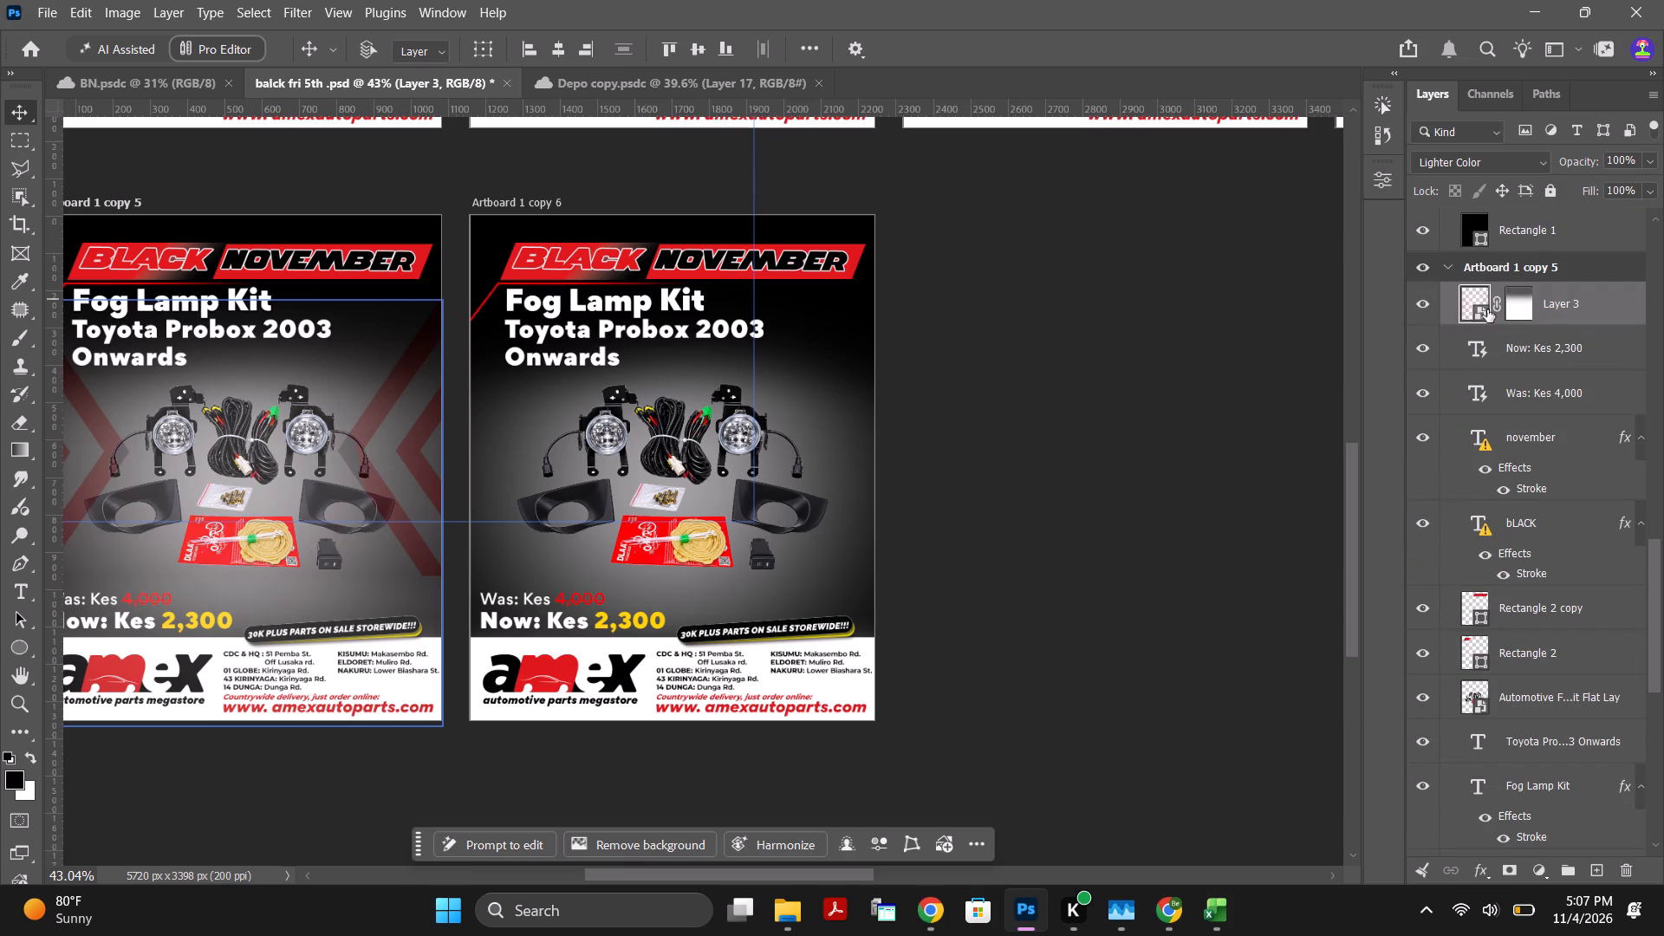
{"action": "left_click", "coordinate": [1430, 303]}
{"action": "left_click", "coordinate": [1430, 303]}
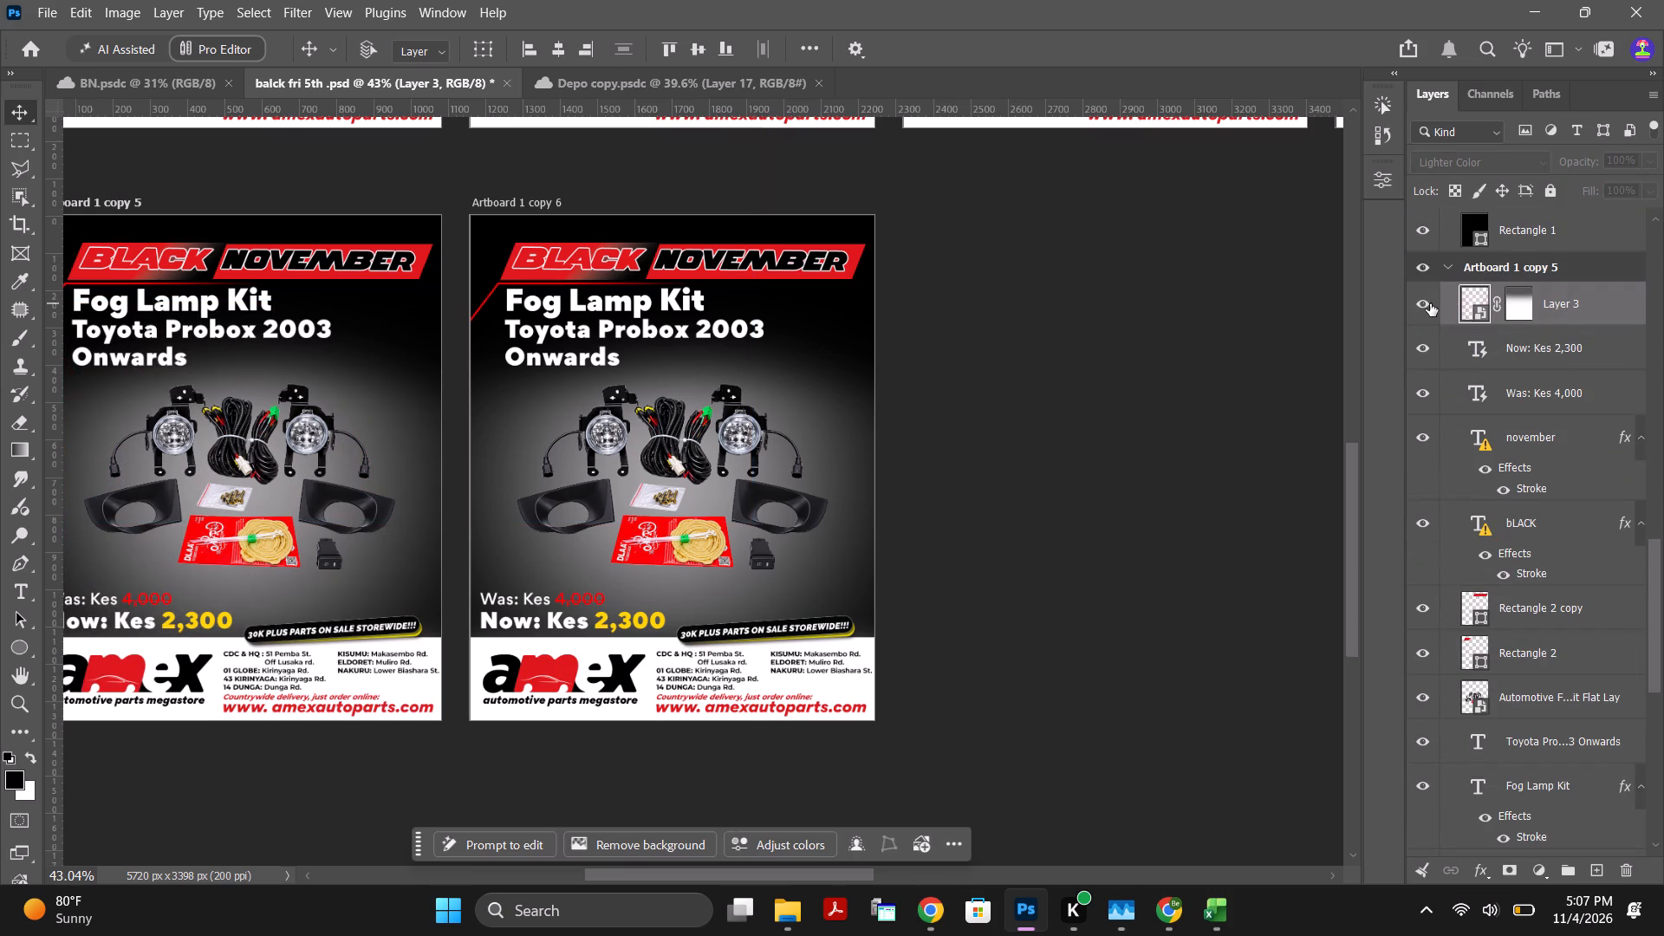
Move Layer 3 down the layer stack of Artboard 1 copy 5, below the november text layer.
{"action": "left_click", "coordinate": [1590, 308]}
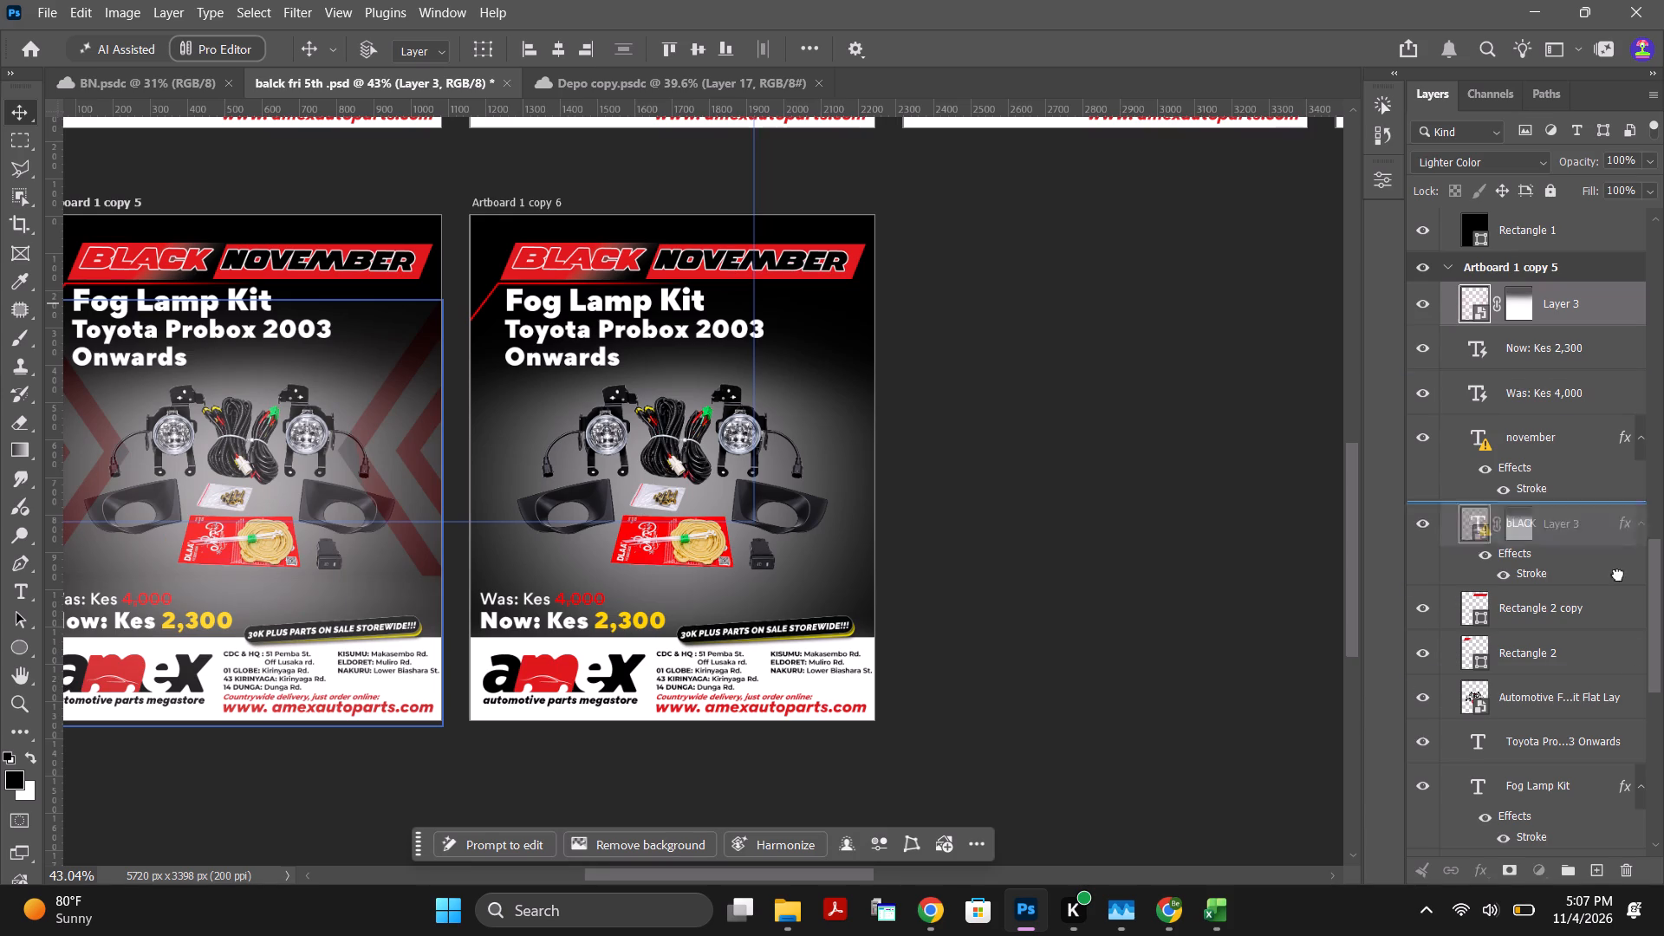
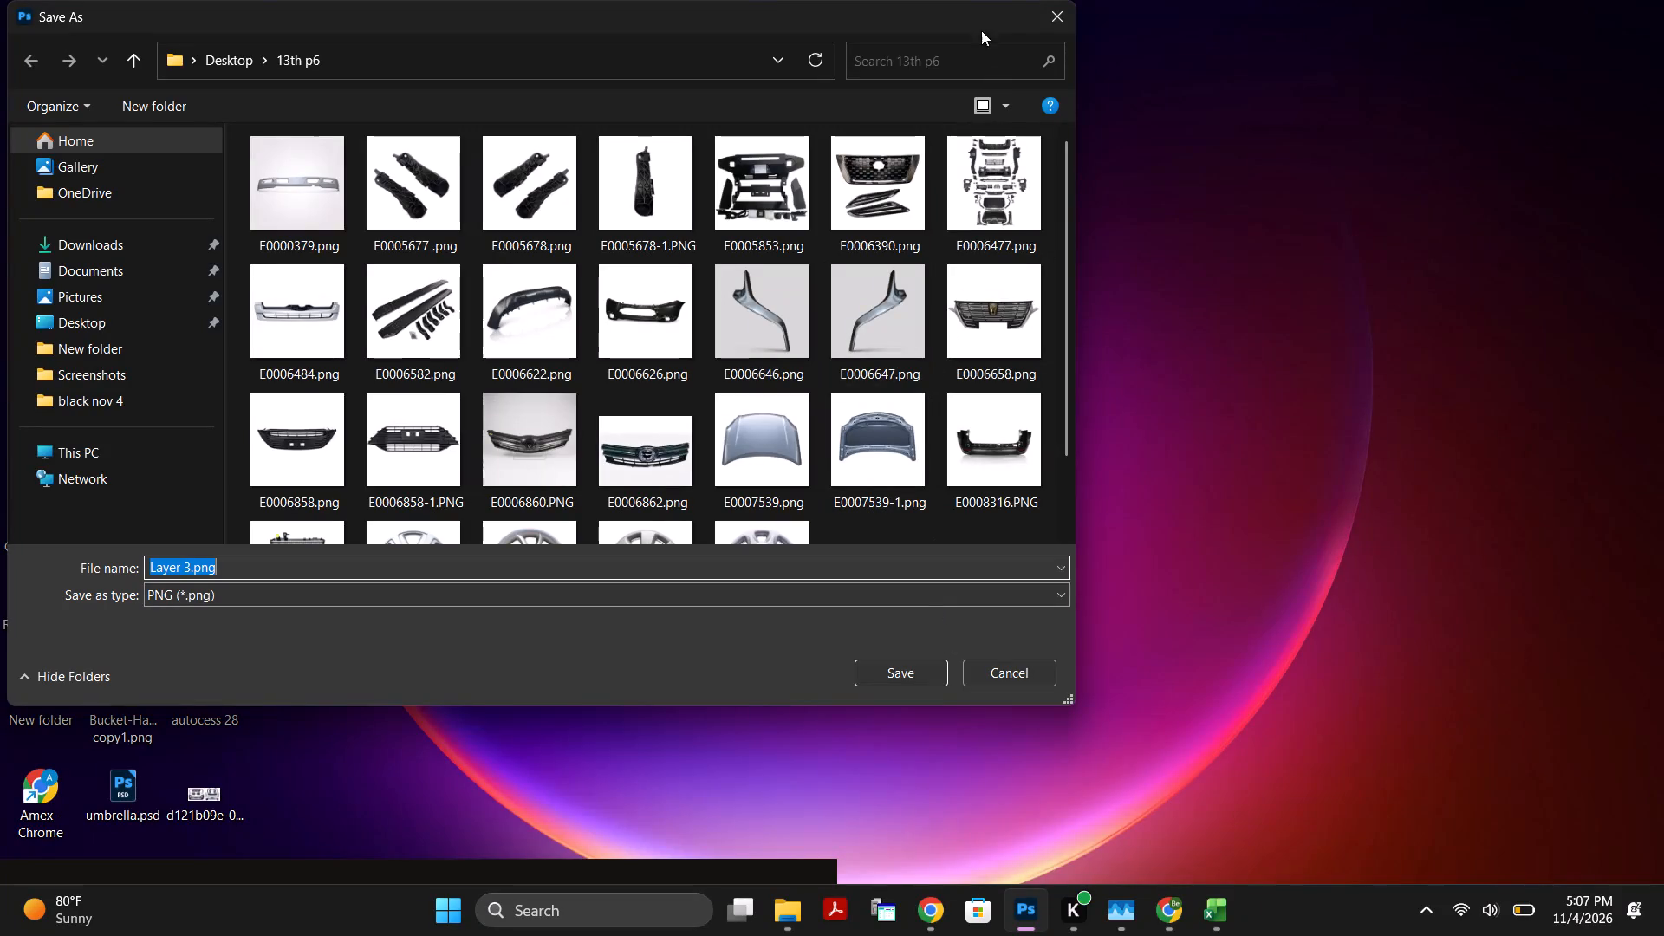
Cancel saving Layer 3 as a PNG and return to the fog lamp poster document.
{"action": "left_click", "coordinate": [1052, 15]}
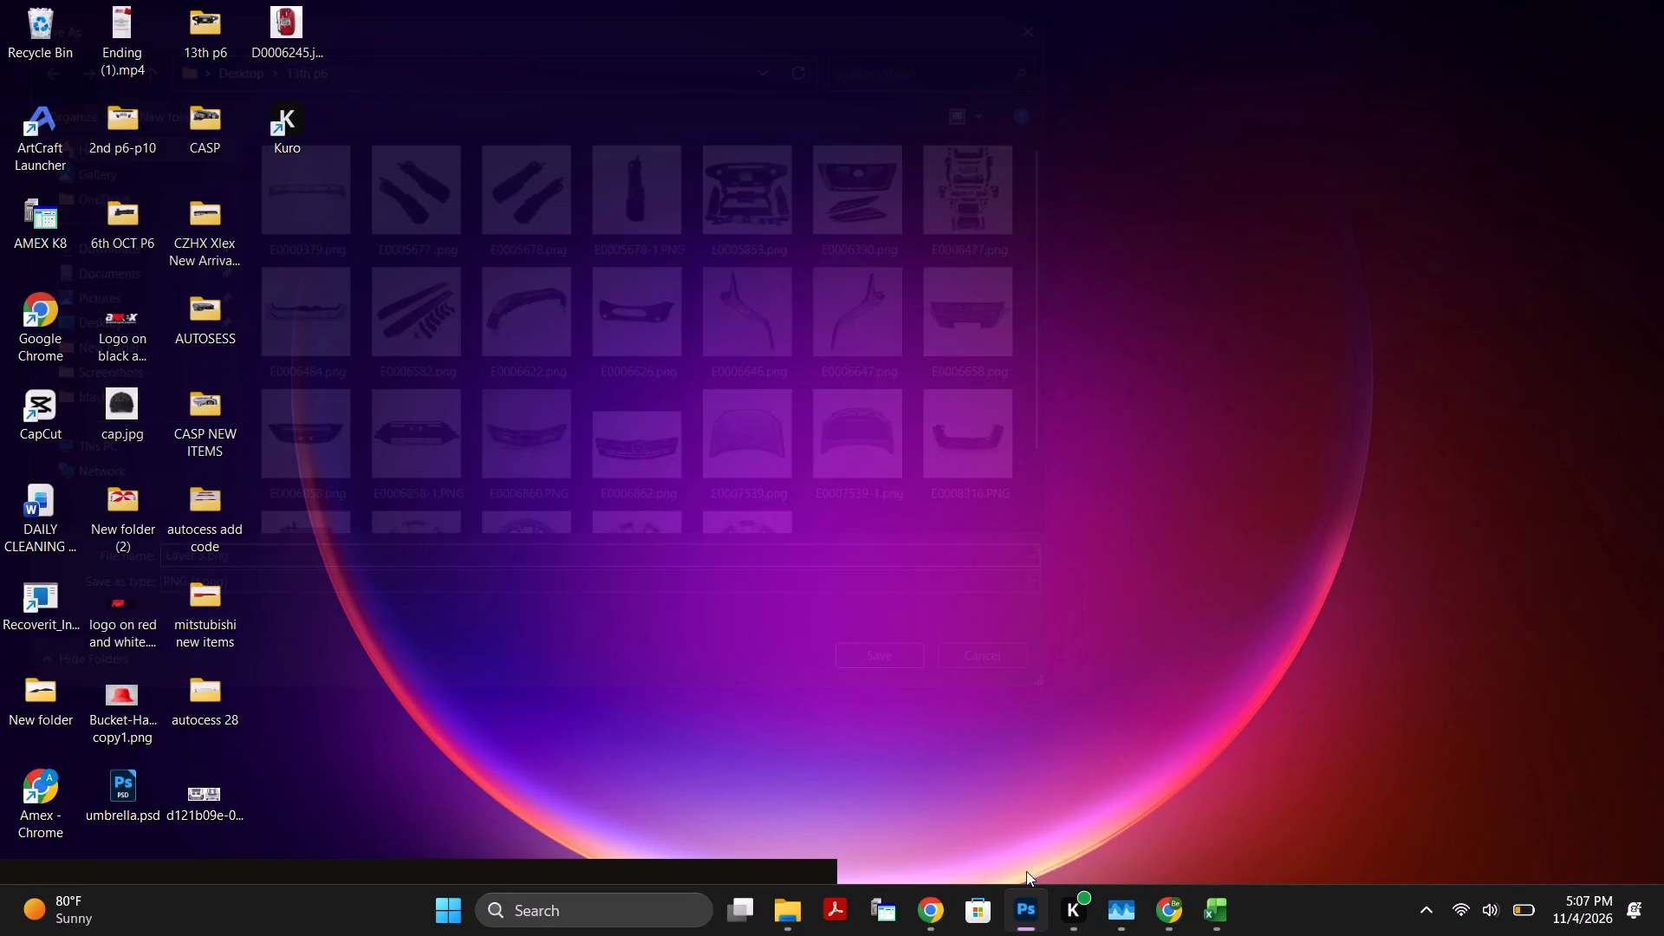
{"action": "left_click", "coordinate": [1027, 903]}
{"action": "left_click", "coordinate": [1234, 468]}
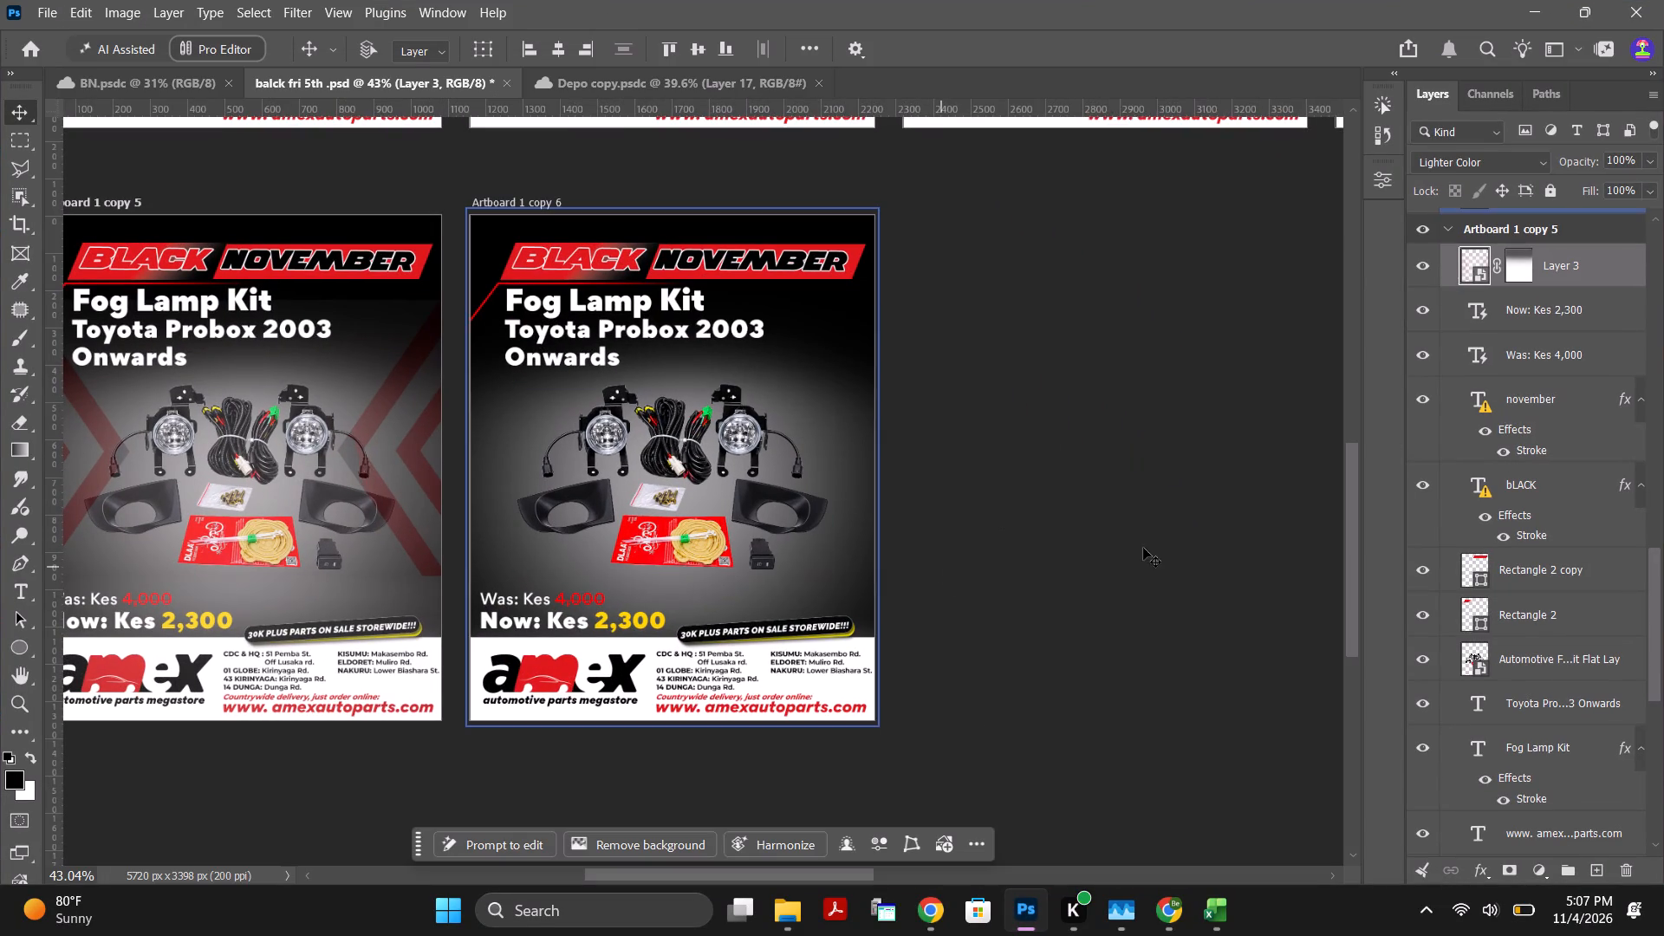
Hide Layer 3, which holds the red chevron shapes, in Artboard 1 copy 5.
{"action": "left_click", "coordinate": [1430, 261]}
{"action": "left_click", "coordinate": [1165, 425]}
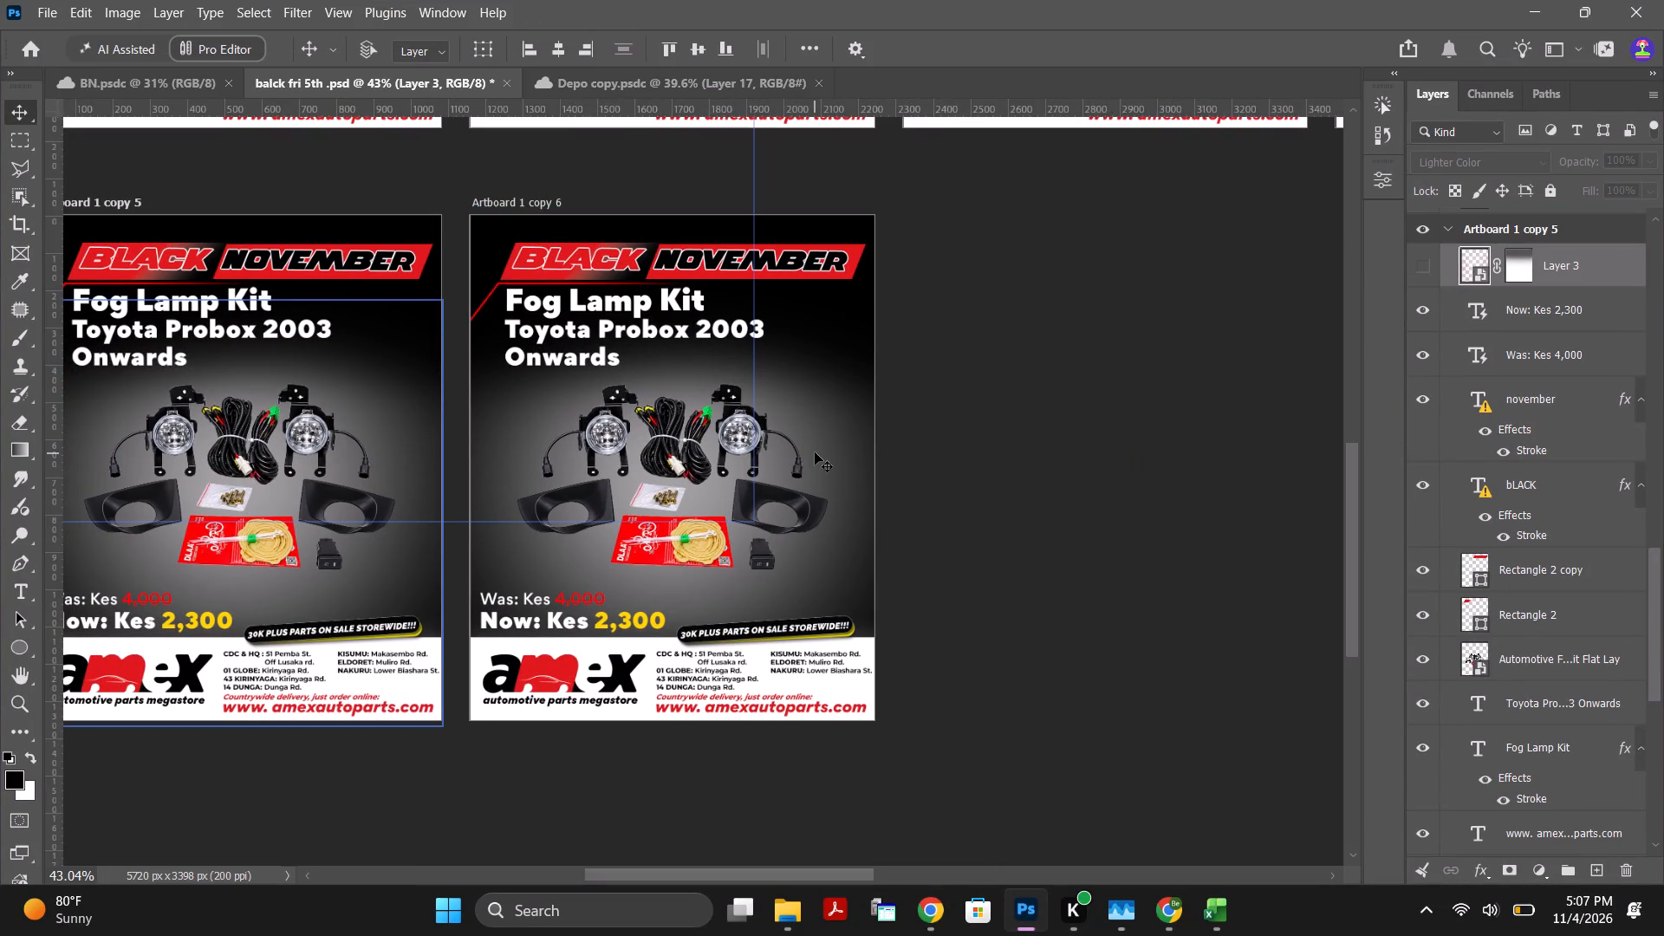
{"action": "left_click", "coordinate": [815, 452]}
{"action": "left_click", "coordinate": [960, 418]}
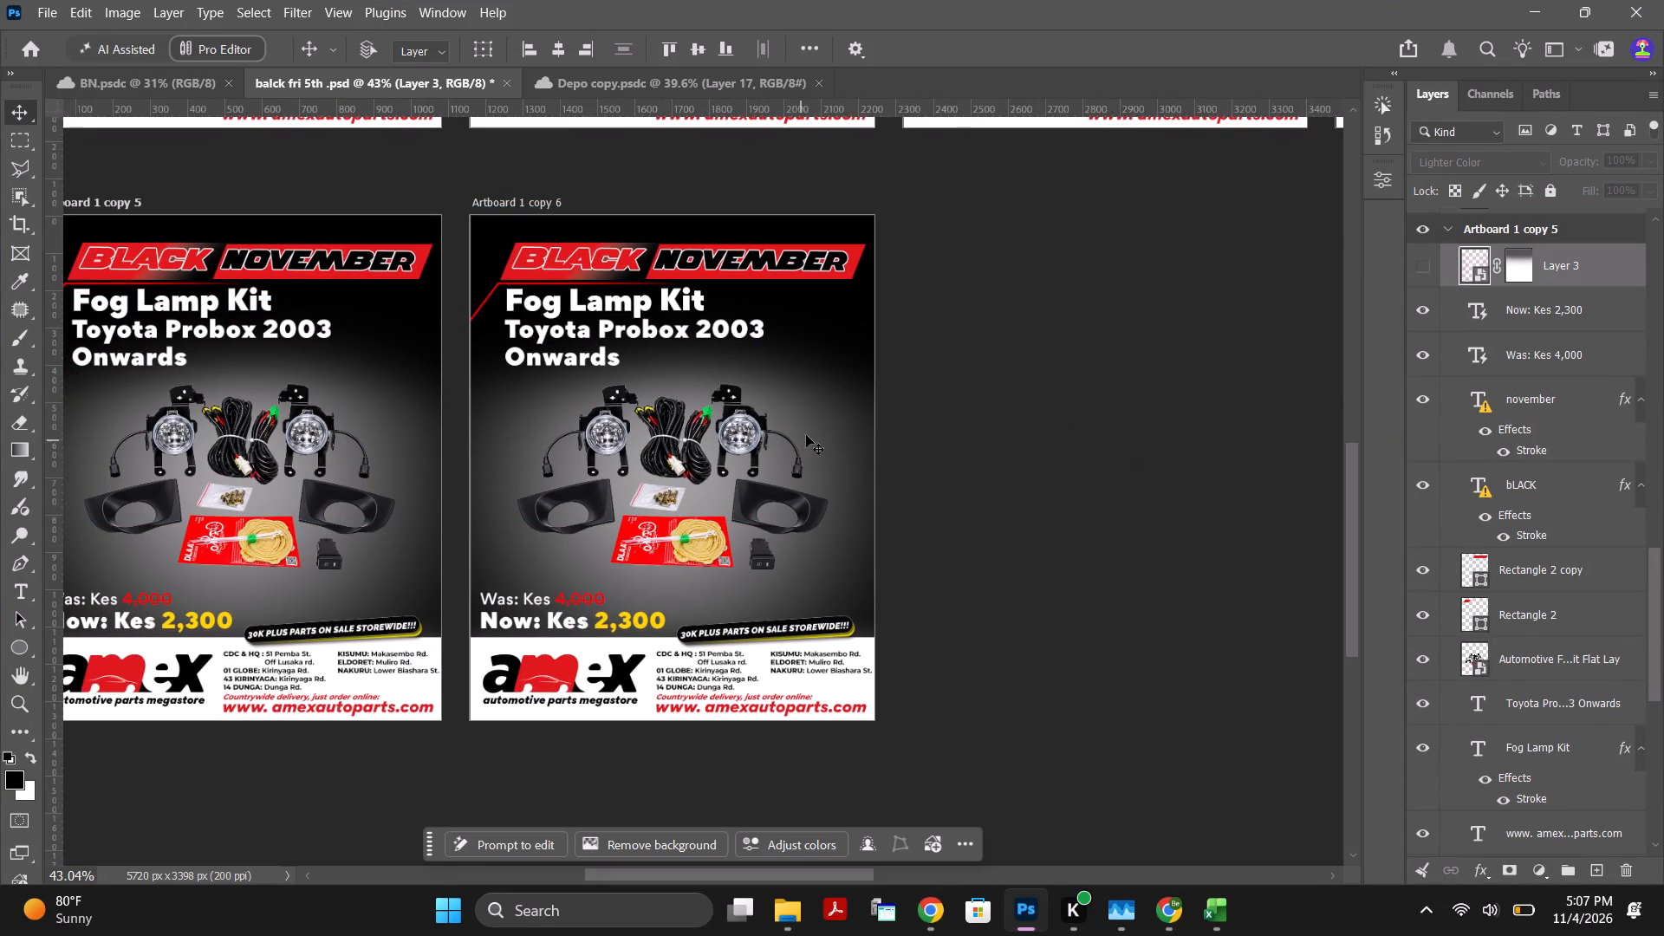
{"action": "left_click", "coordinate": [820, 427]}
Hide and re-show the Vector Smart Object layers in Artboard 1 copy 5 to identify what each one contains.
{"action": "scroll", "coordinate": [1627, 473], "scroll_direction": "down", "scroll_amount": 15}
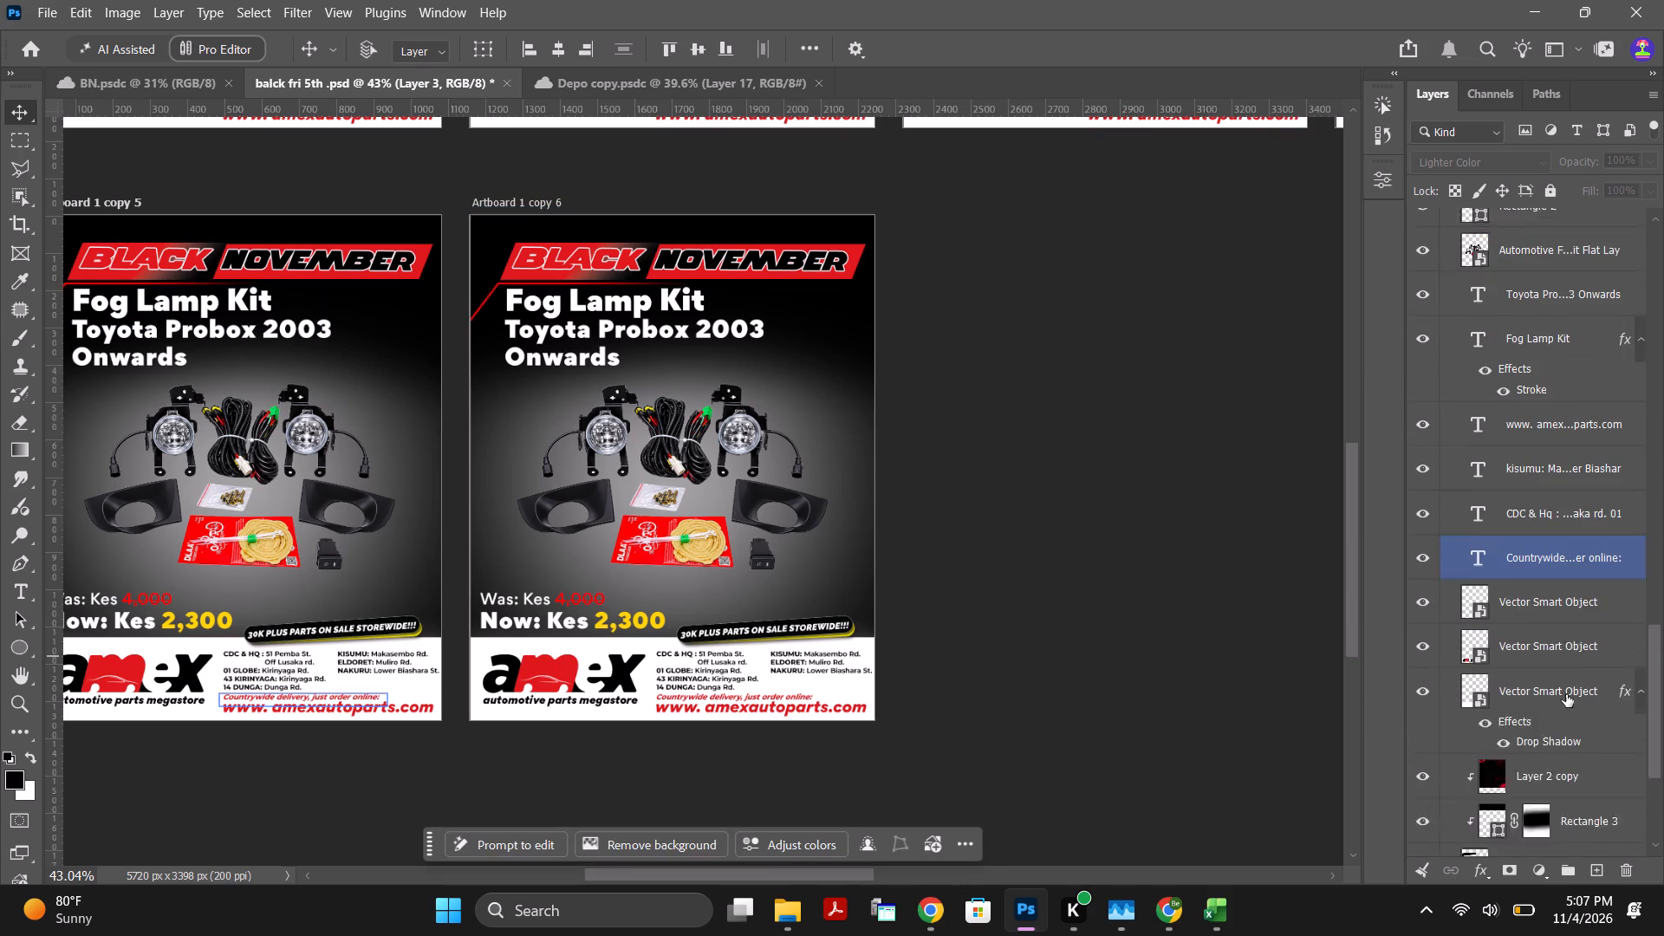
{"action": "scroll", "coordinate": [1531, 625], "scroll_direction": "down", "scroll_amount": 3}
{"action": "left_click", "coordinate": [1422, 572]}
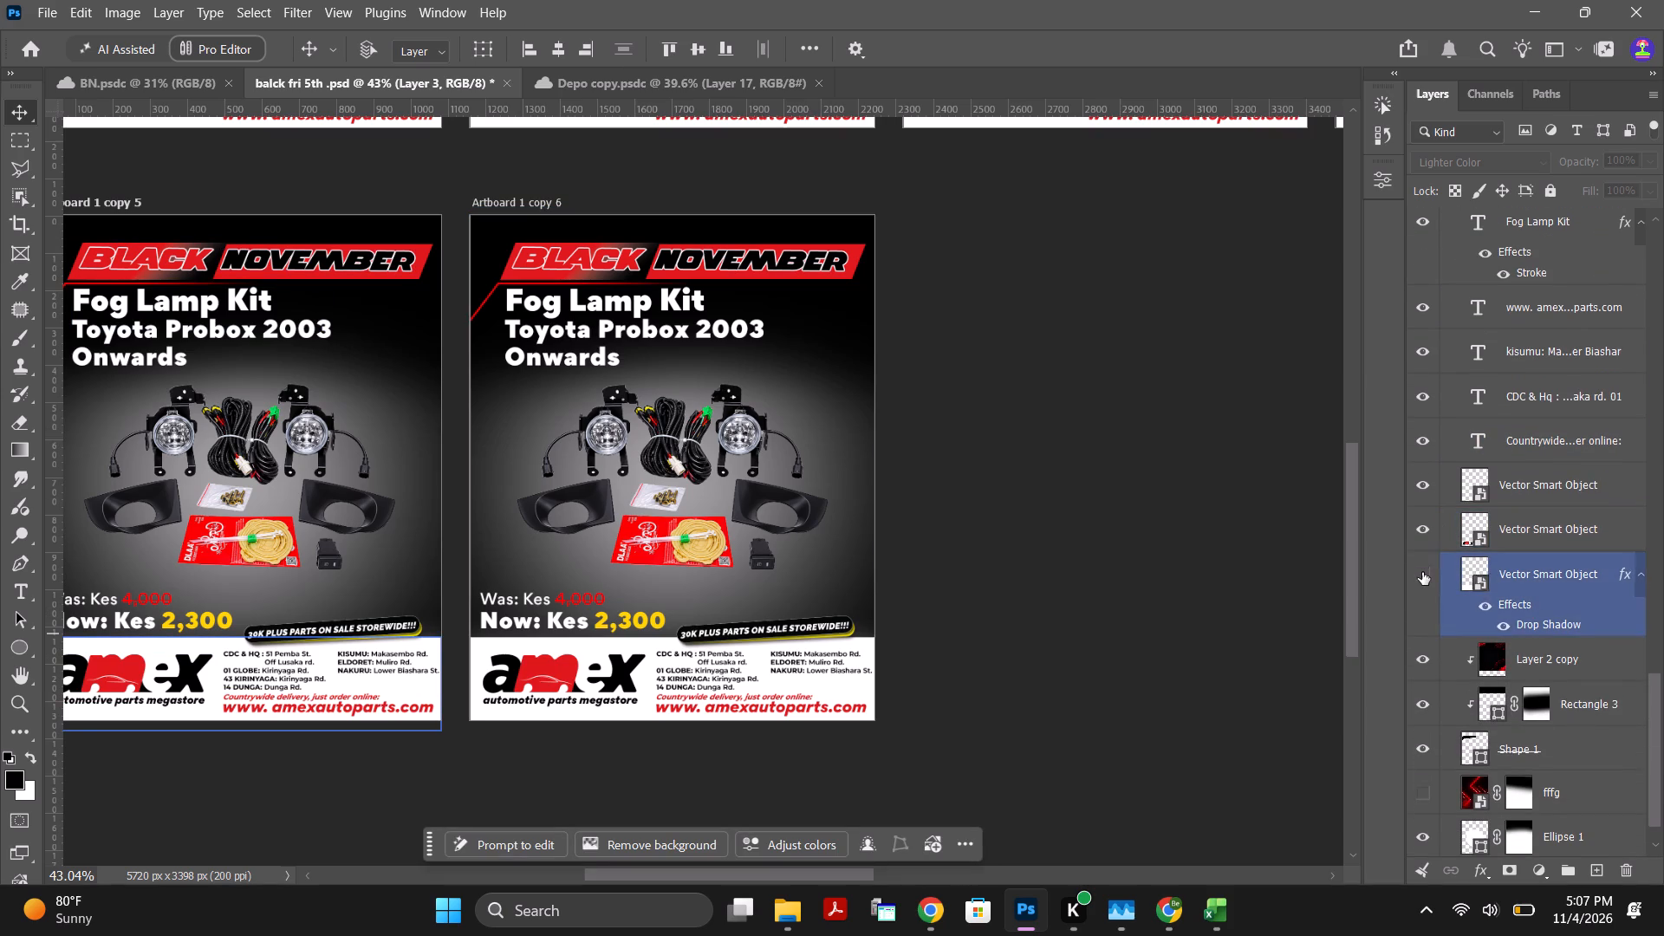
{"action": "left_click", "coordinate": [1422, 572]}
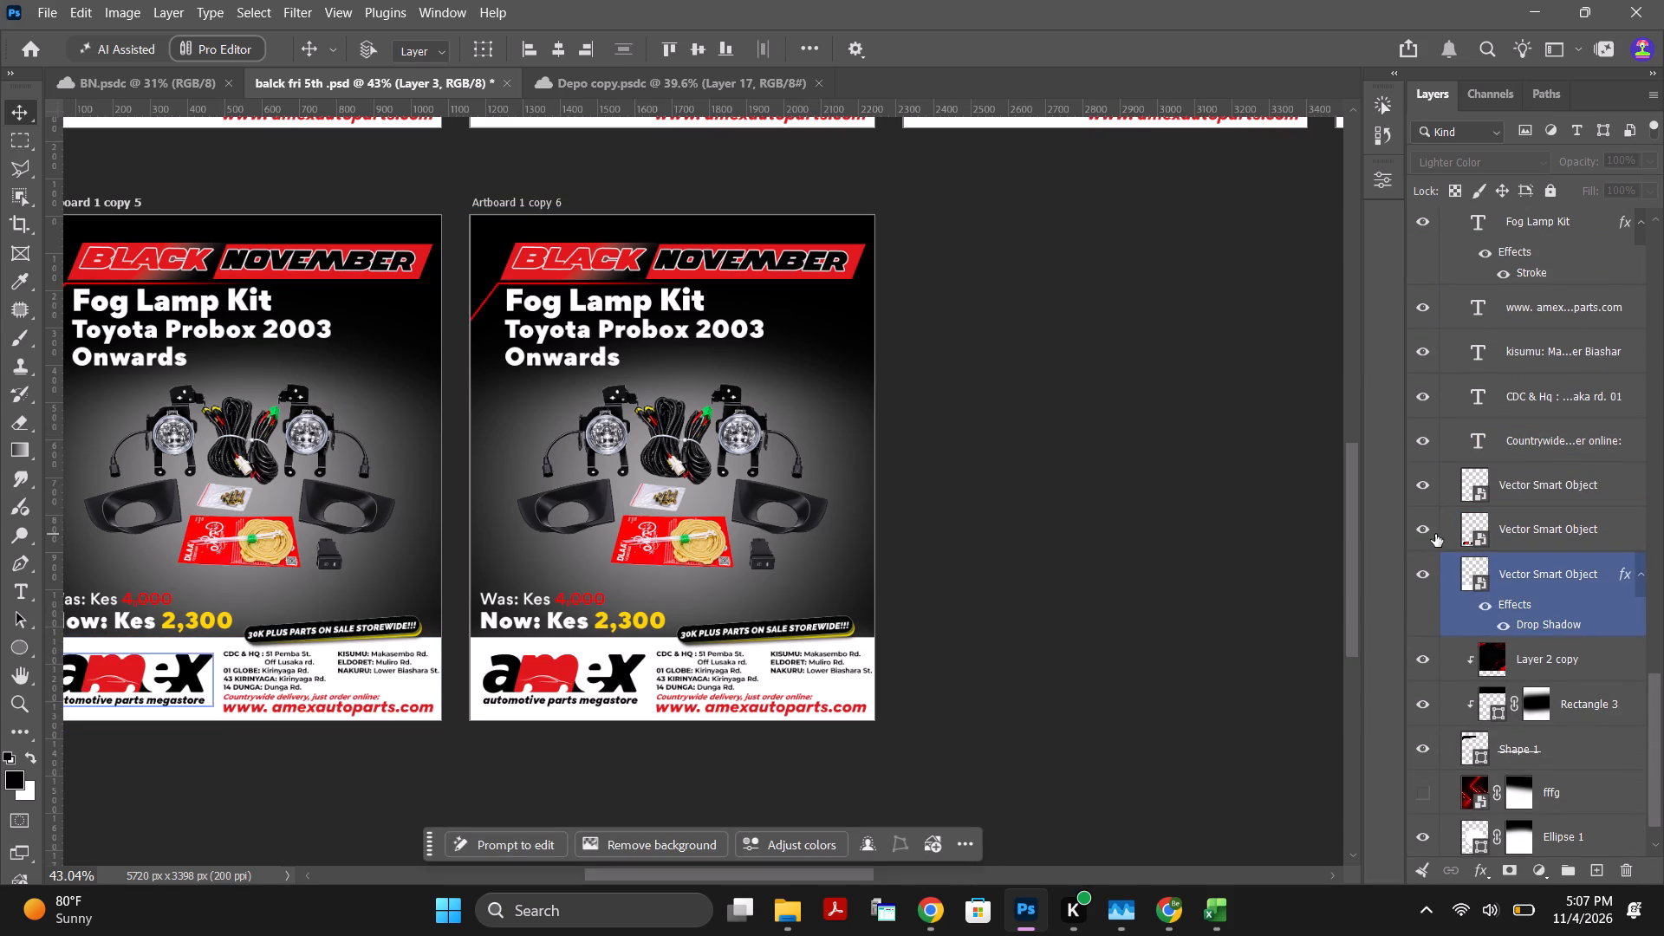
{"action": "left_click", "coordinate": [1408, 478]}
{"action": "left_click", "coordinate": [1425, 484]}
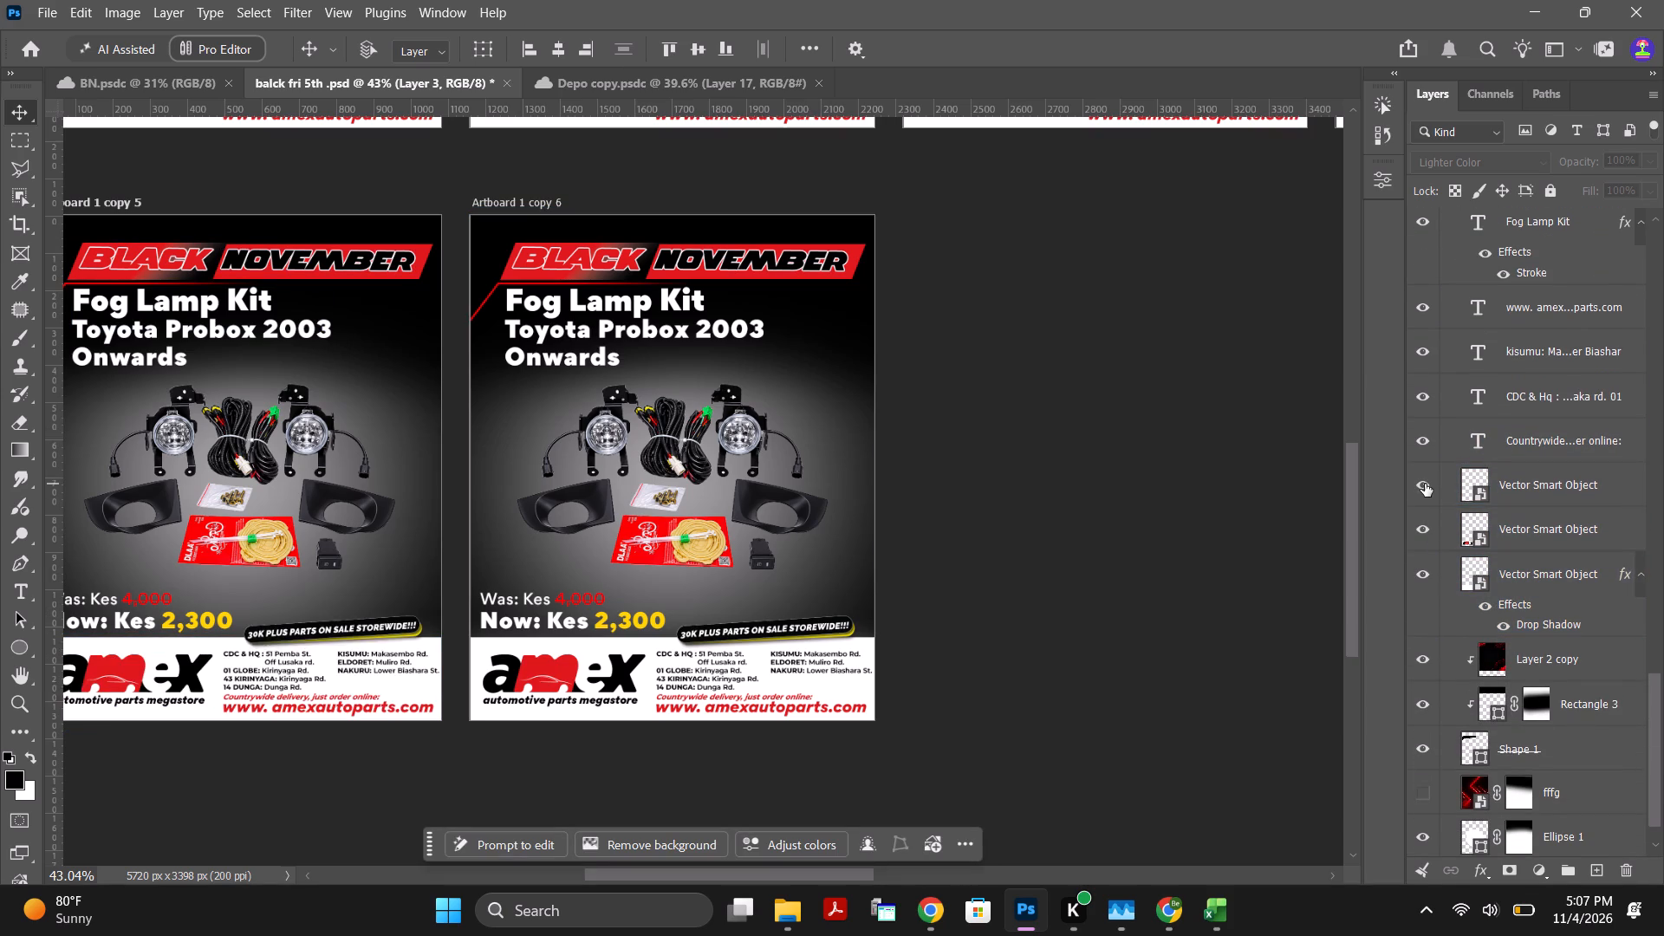
{"action": "left_click", "coordinate": [1424, 534]}
{"action": "left_click", "coordinate": [1424, 534]}
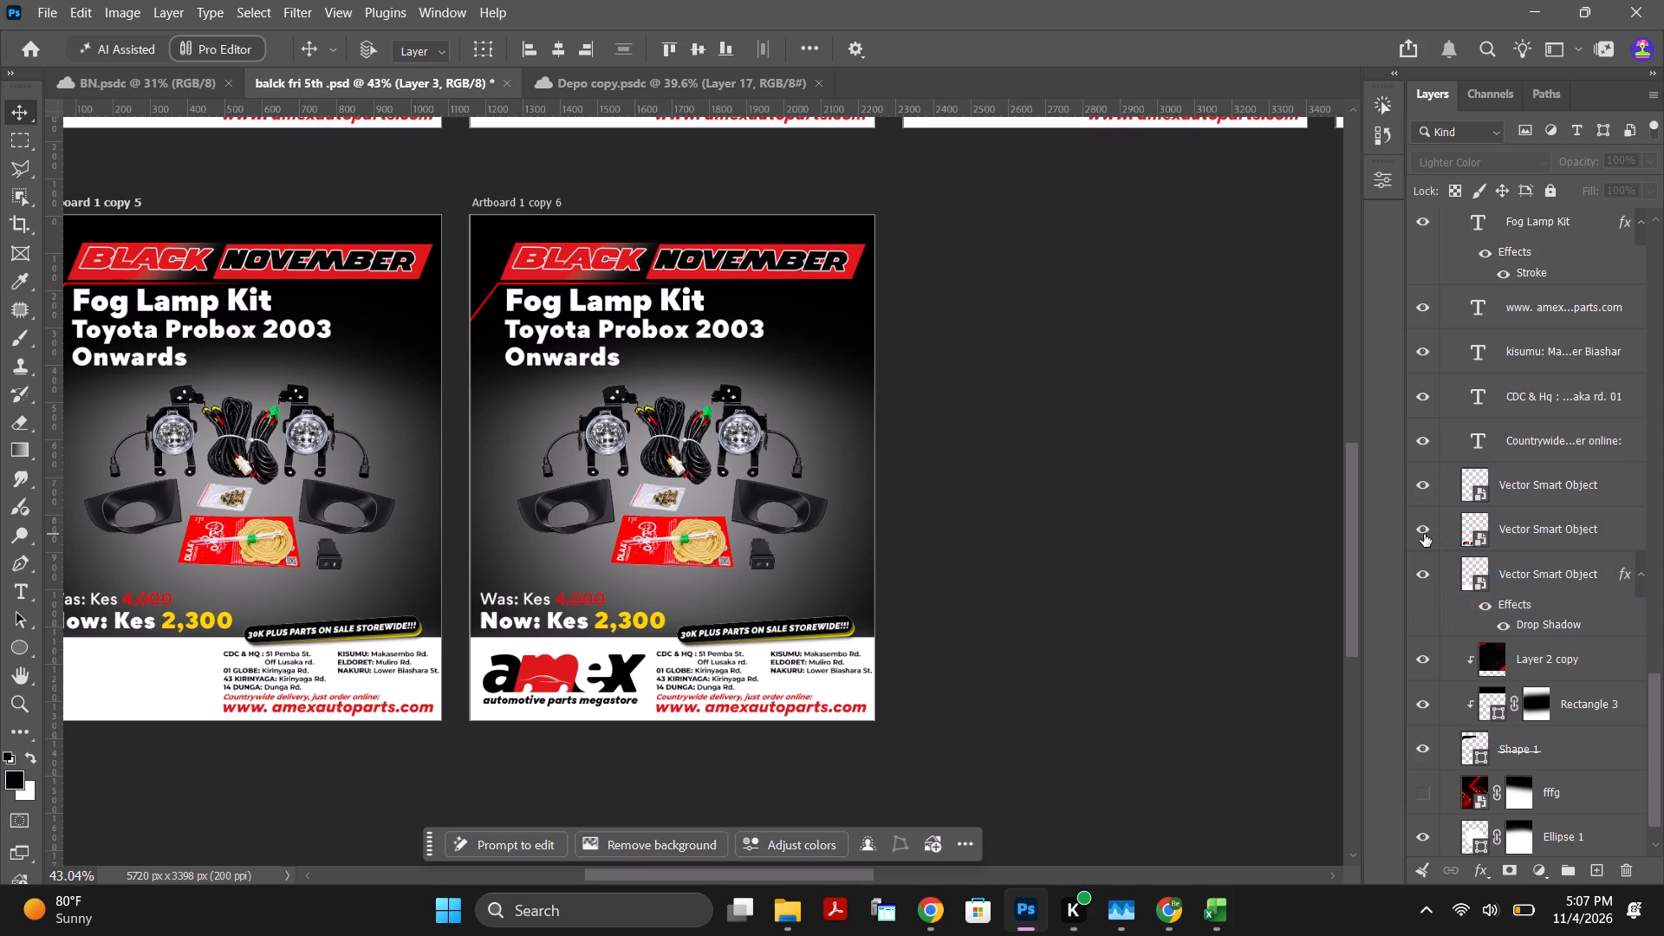
Identify the Ellipse 1 layer by toggling its visibility and move it above Layer 2 copy in Artboard 1 copy 5.
{"action": "scroll", "coordinate": [1447, 610], "scroll_direction": "down", "scroll_amount": 5}
{"action": "left_click", "coordinate": [1423, 785]}
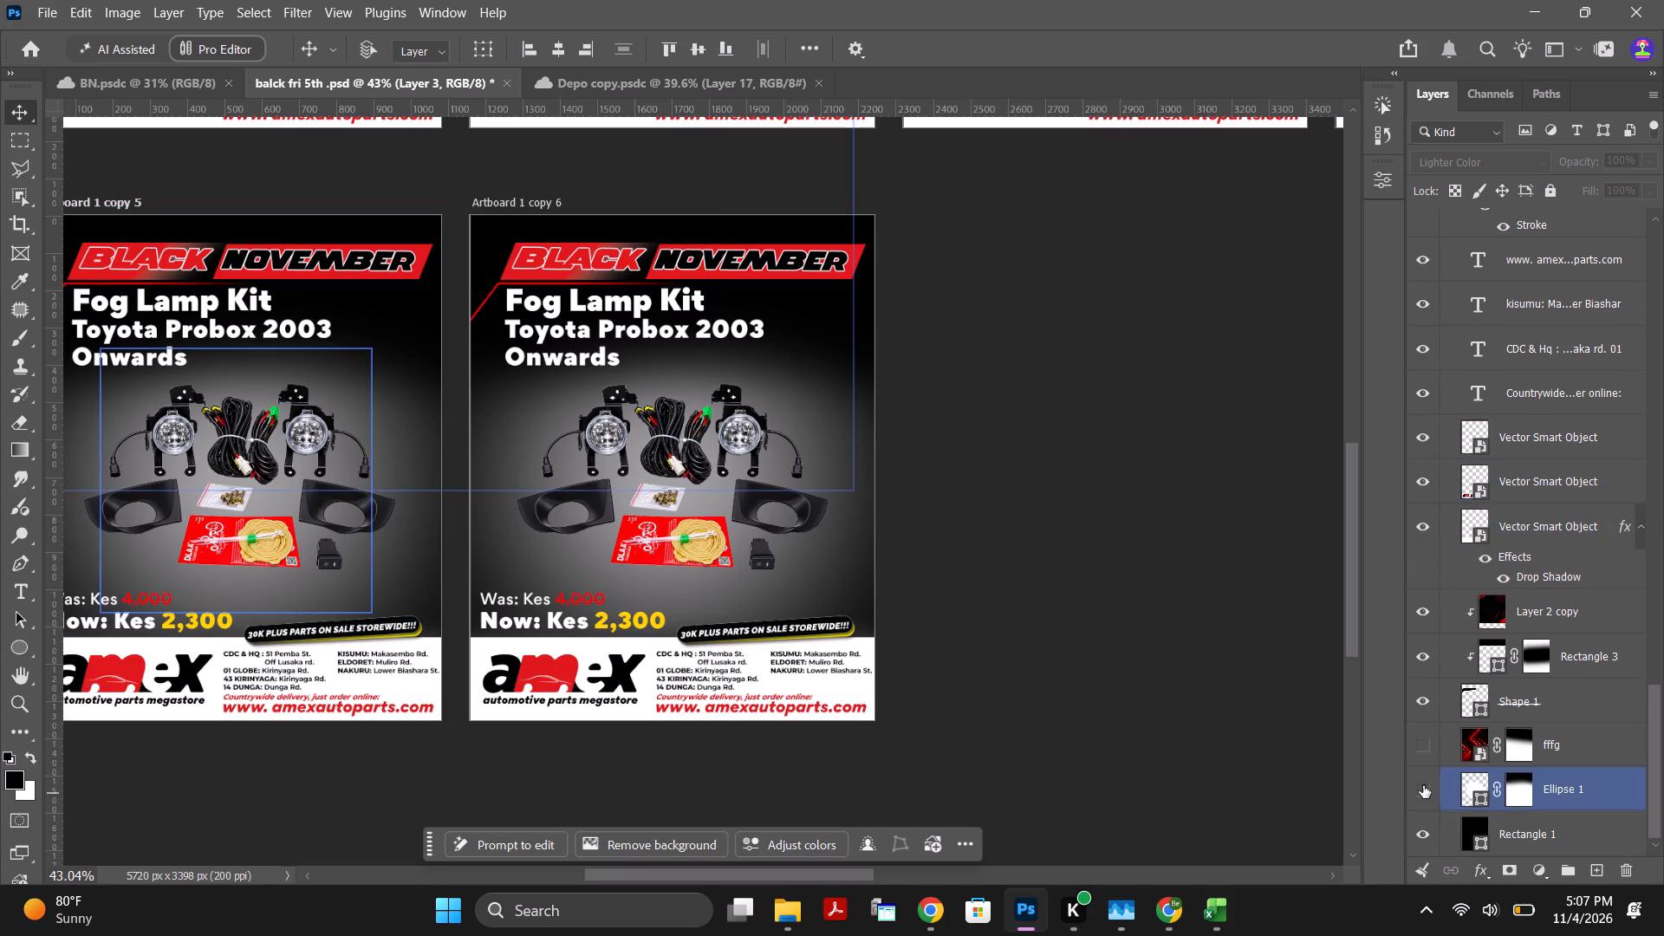
{"action": "left_click", "coordinate": [1423, 785]}
{"action": "left_click_drag", "start_coordinate": [1574, 791], "coordinate": [1572, 591]}
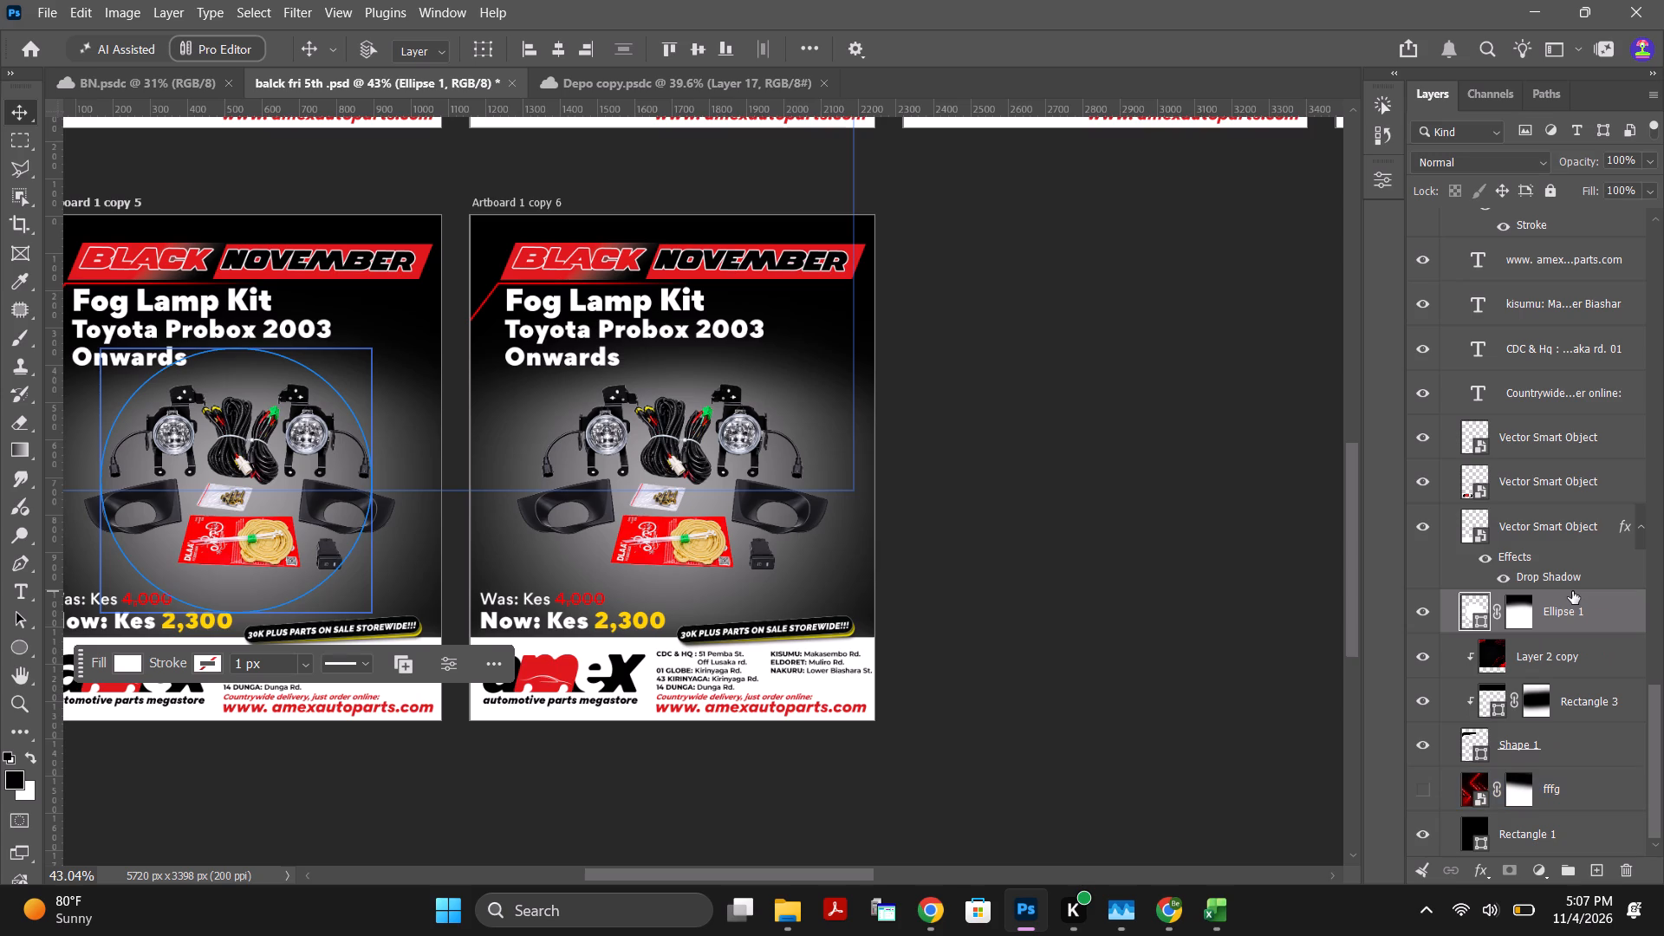
Free-transform Ellipse 1 to about 161% width and 131% height, stretching it out to the poster's left edge.
{"action": "key", "text": "ctrl+t"}
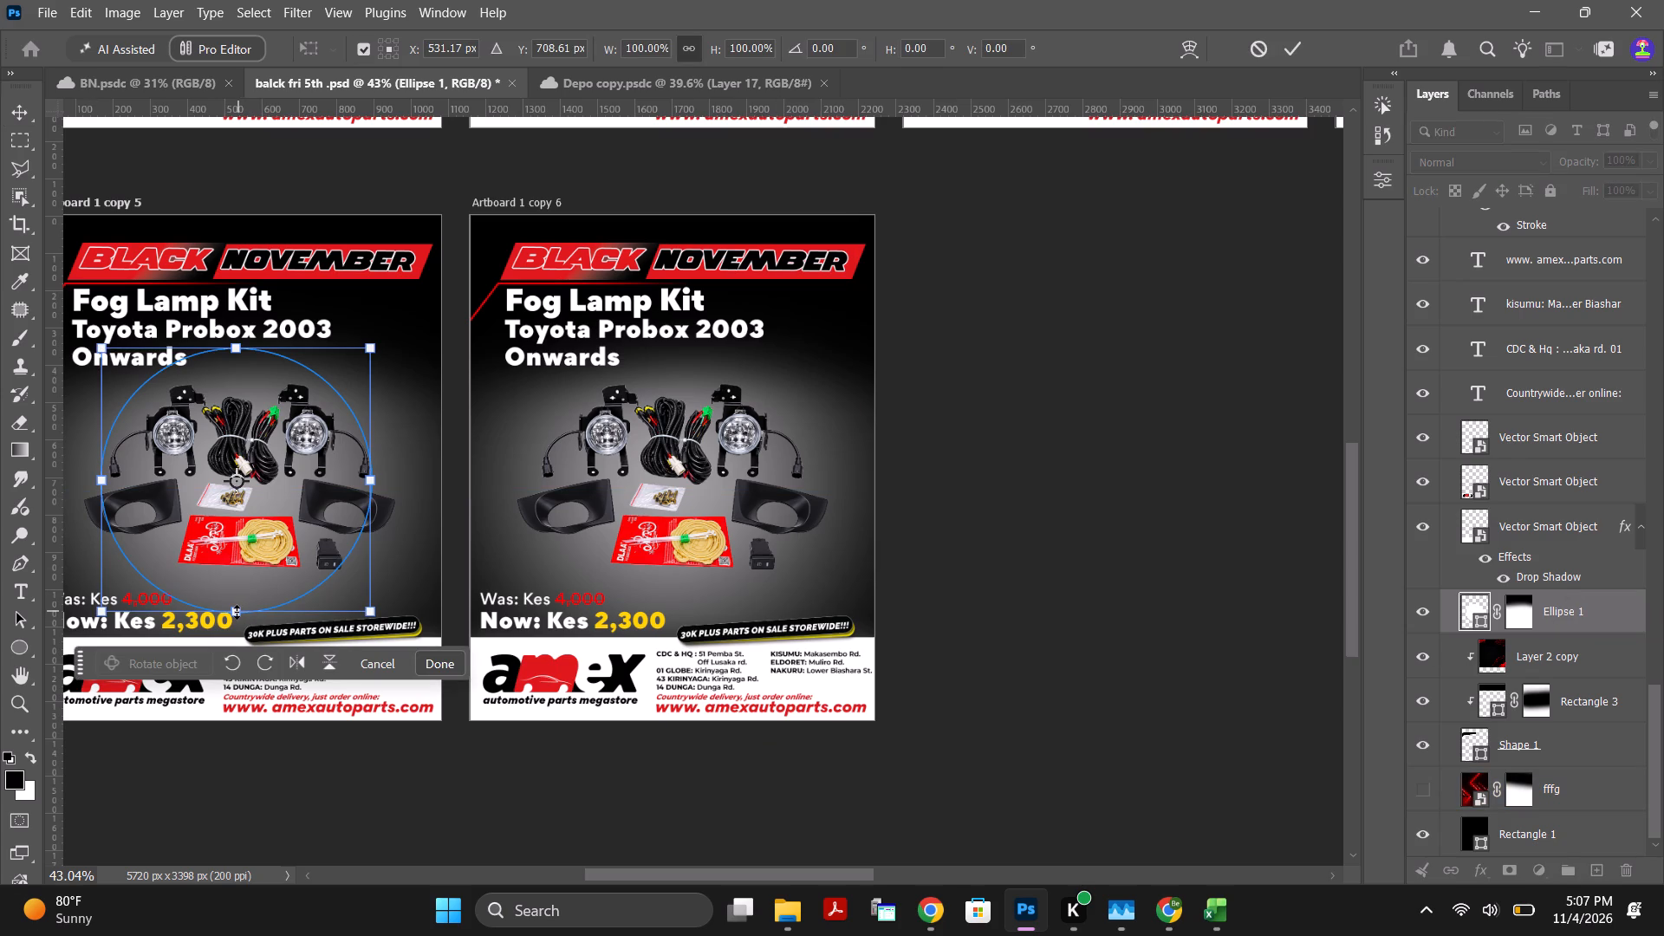
{"action": "left_click_drag", "start_coordinate": [237, 612], "coordinate": [233, 692]}
{"action": "left_click_drag", "start_coordinate": [371, 523], "coordinate": [392, 526], "text": "shift"}
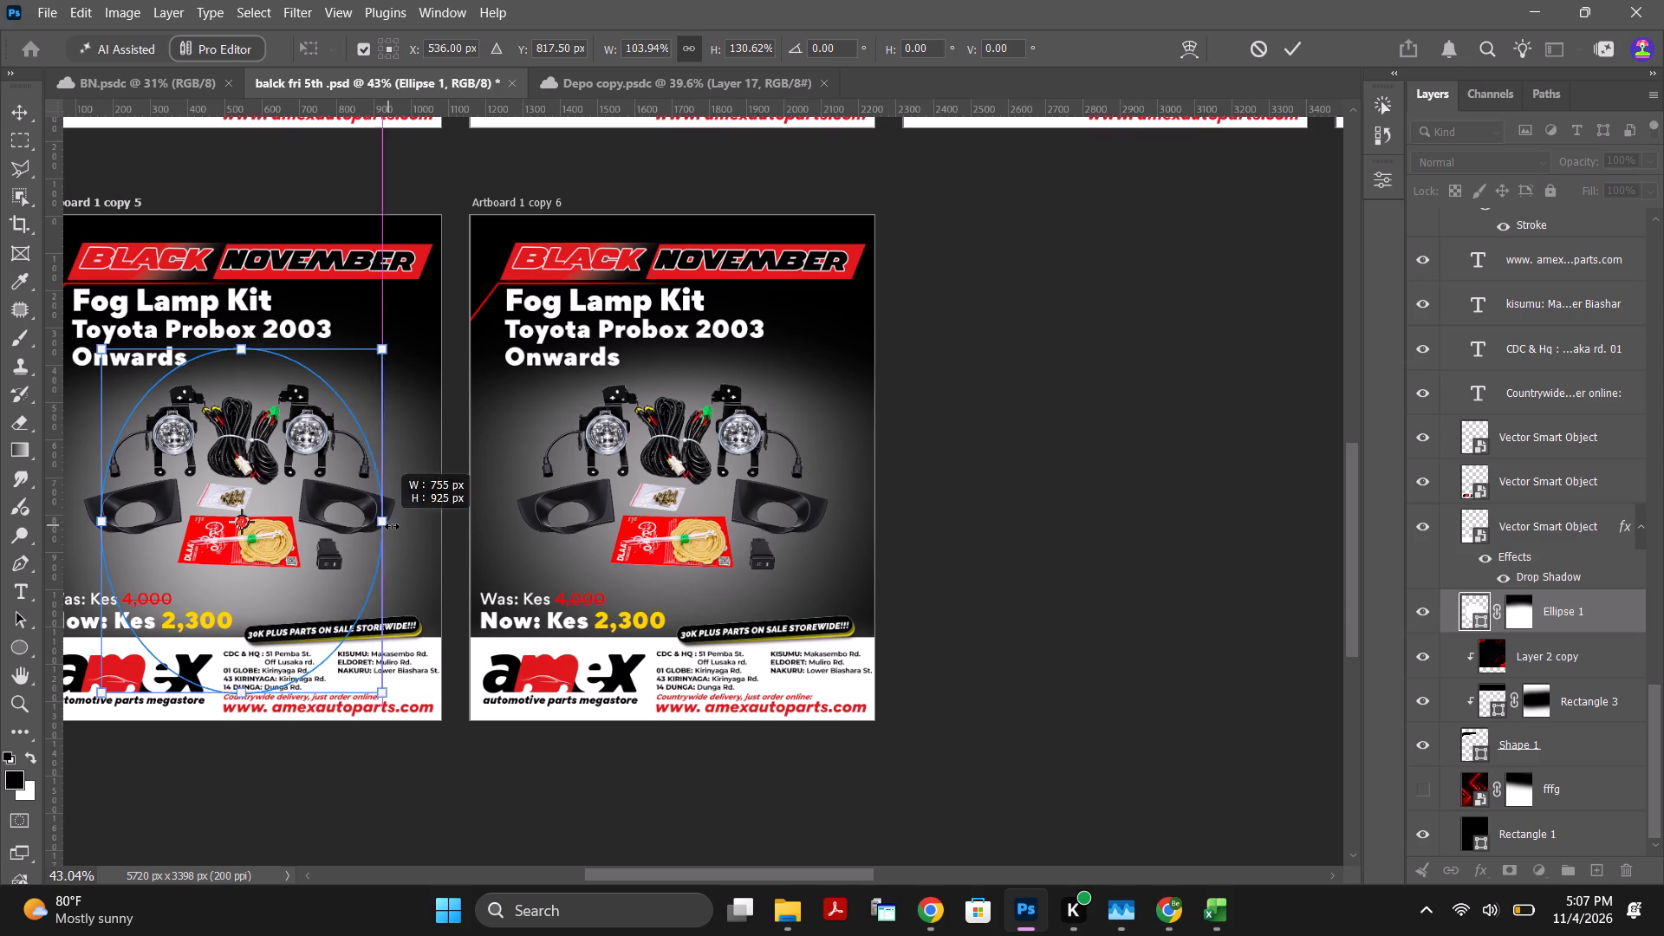
{"action": "left_click_drag", "start_coordinate": [392, 526], "coordinate": [472, 531], "text": "shift"}
{"action": "left_click_drag", "start_coordinate": [101, 522], "coordinate": [88, 528], "text": "shift"}
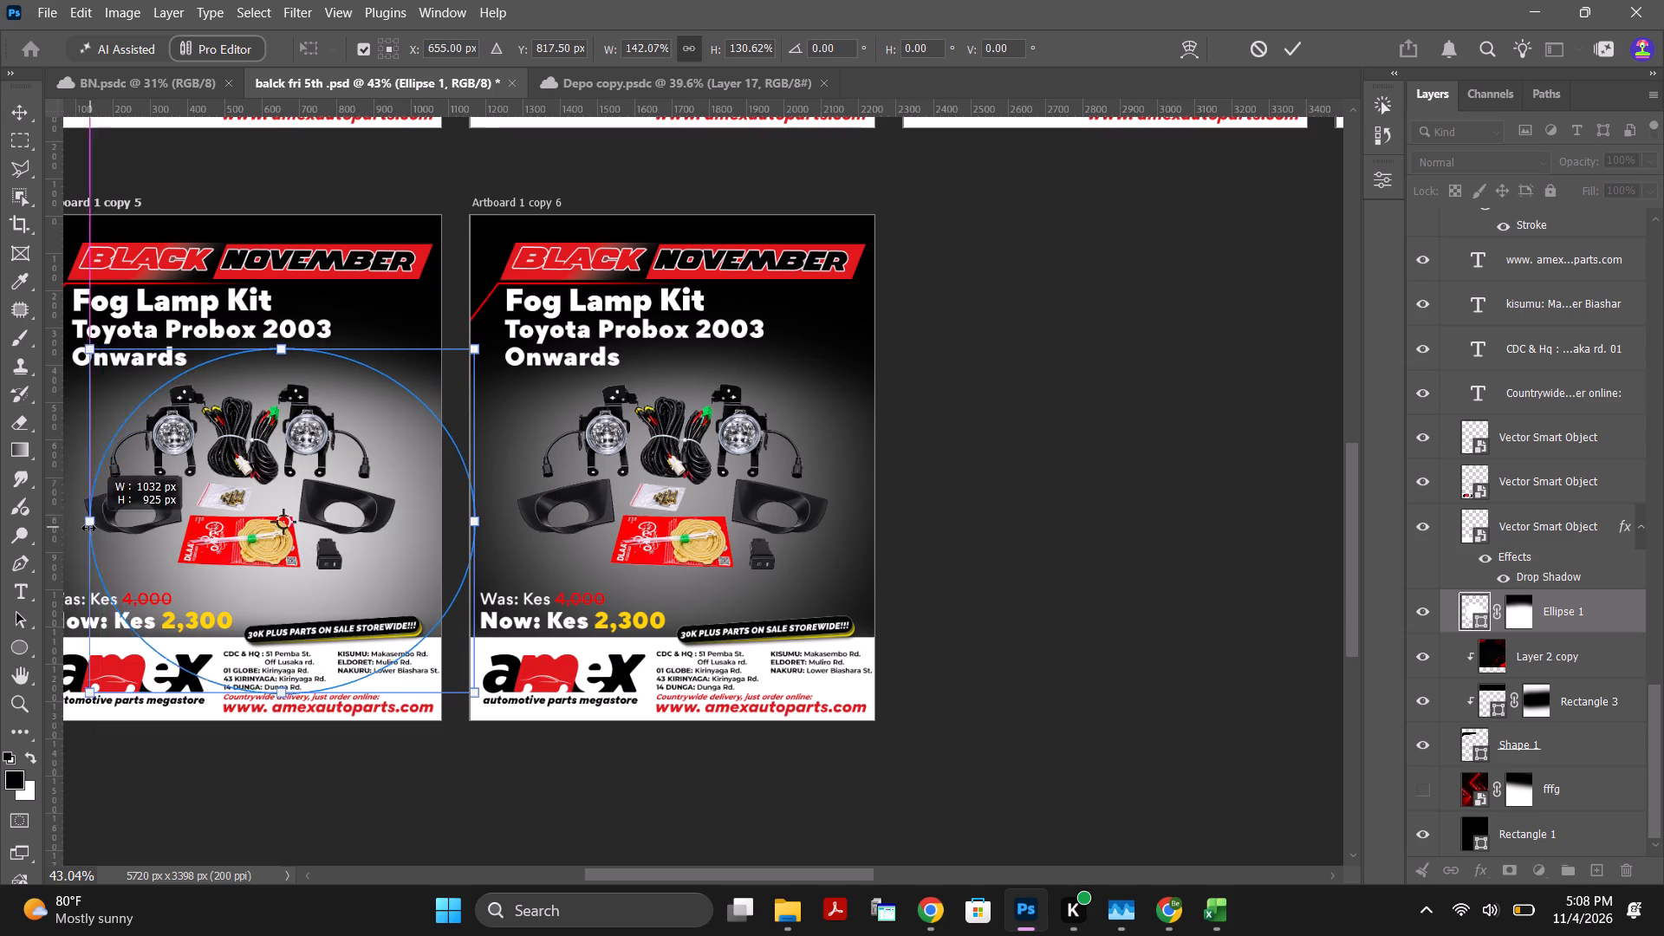
{"action": "left_click_drag", "start_coordinate": [88, 528], "coordinate": [1247, 618], "text": "shift"}
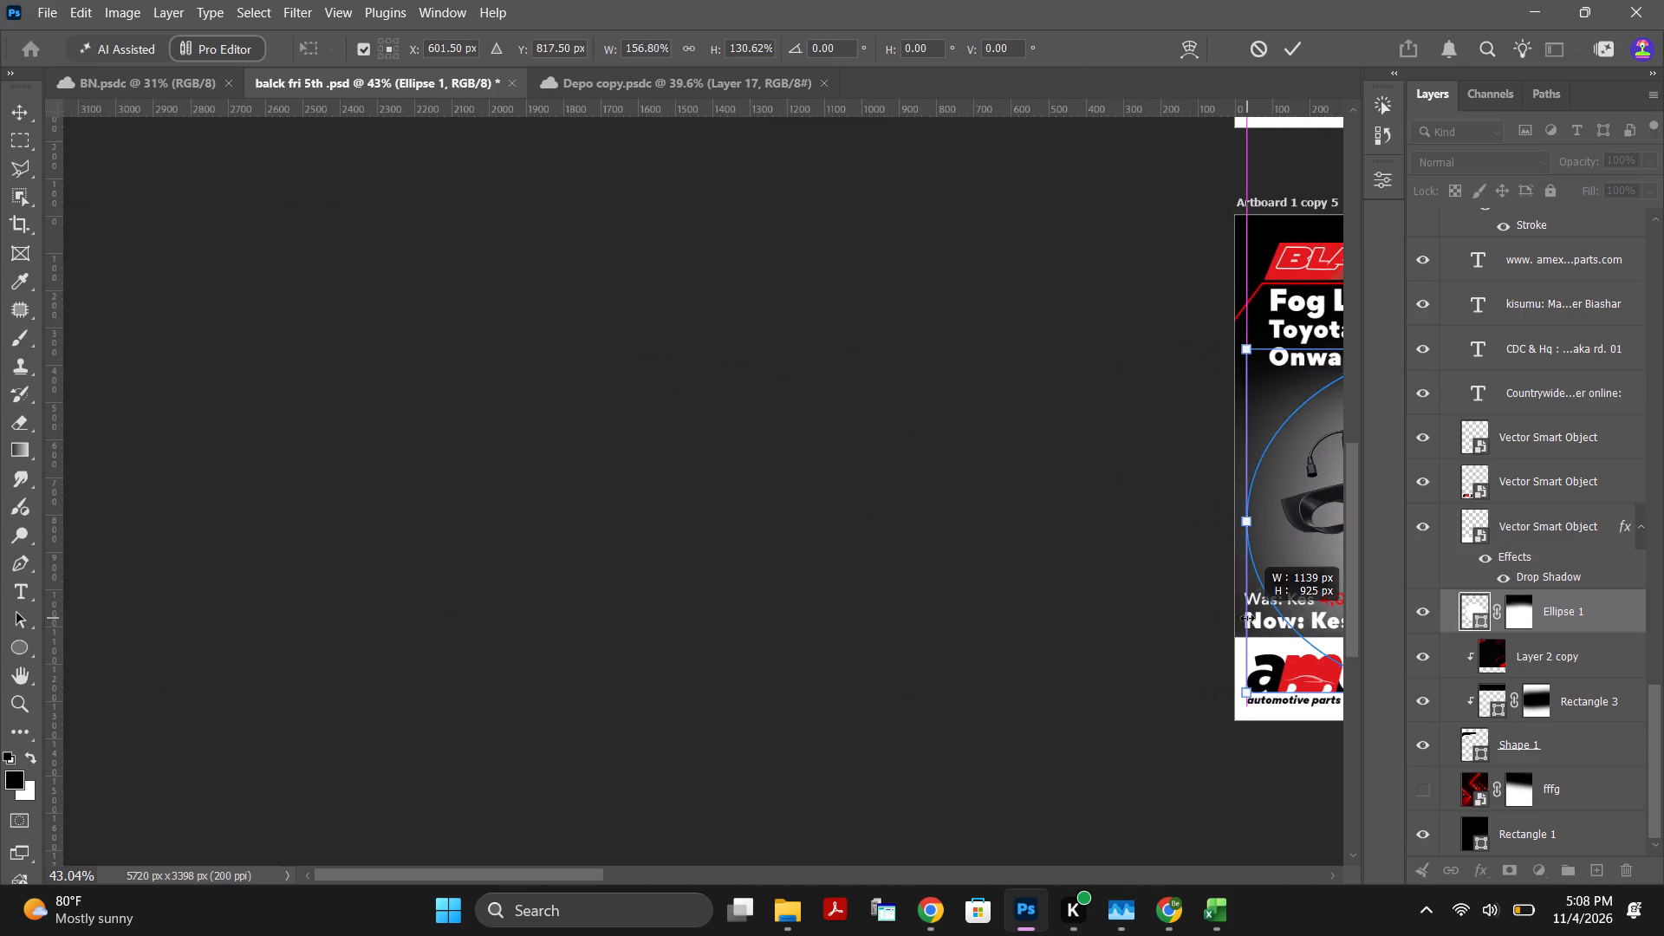
{"action": "left_click_drag", "start_coordinate": [1247, 618], "coordinate": [1234, 621], "text": "shift"}
Flatten Ellipse 1 behind the fog lamp kit to about 148% width and 78% height, and apply the transform.
{"action": "scroll", "coordinate": [1017, 623], "scroll_direction": "down", "scroll_amount": 5}
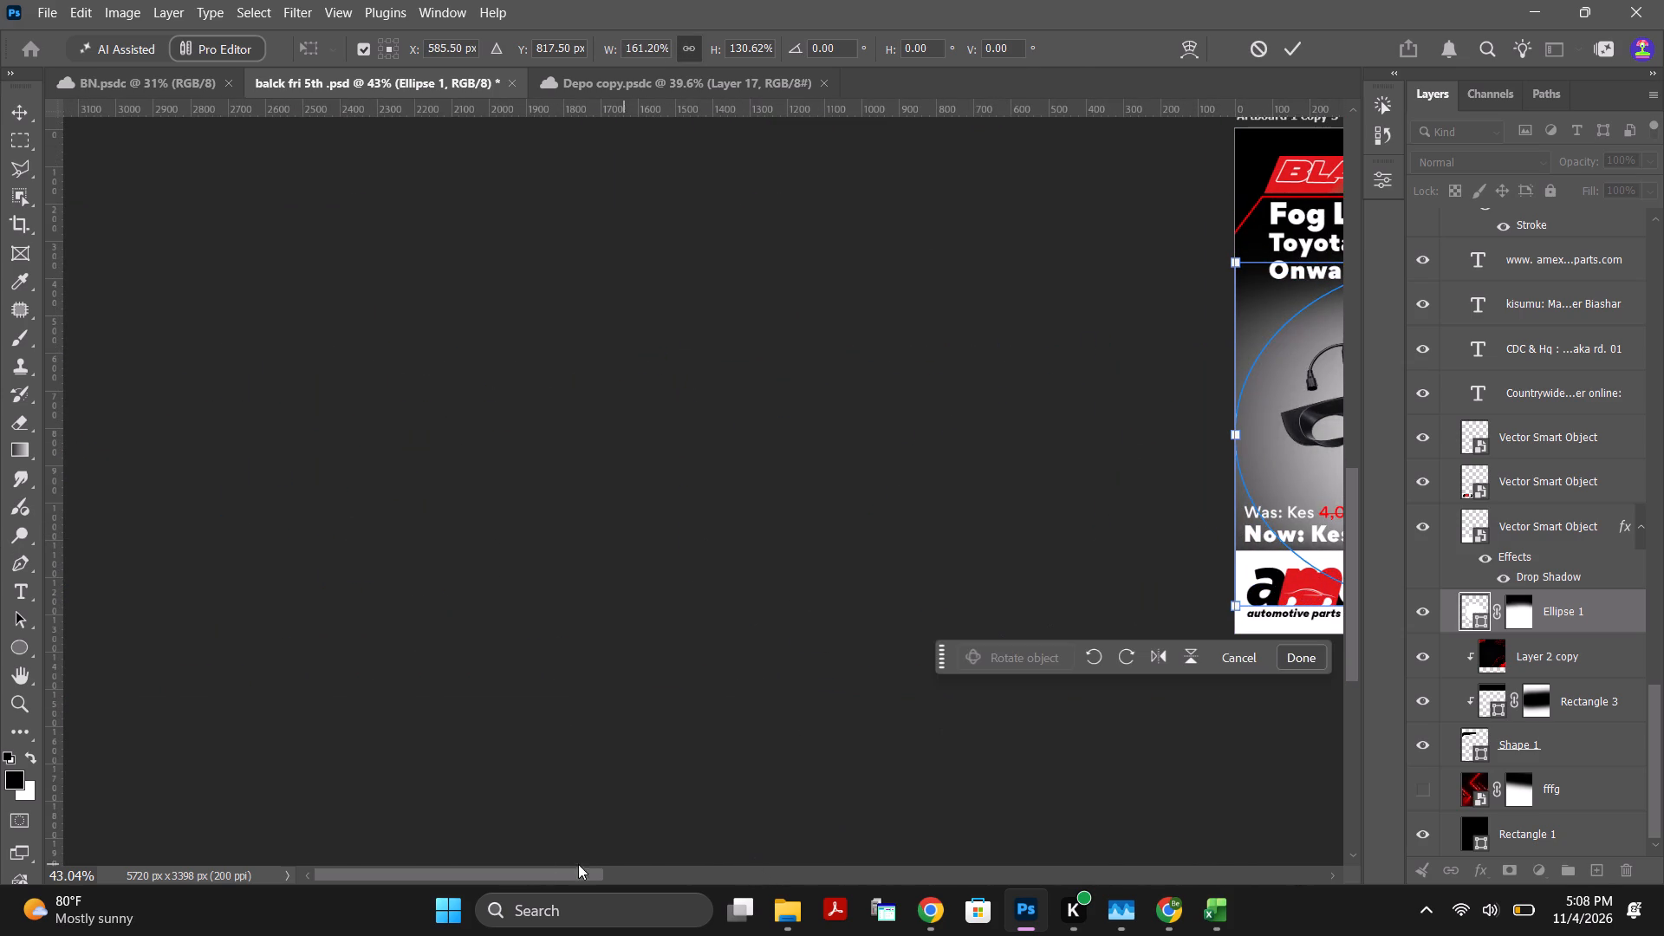
{"action": "left_click_drag", "start_coordinate": [557, 874], "coordinate": [714, 873]}
{"action": "scroll", "coordinate": [931, 253], "scroll_direction": "up", "scroll_amount": 3}
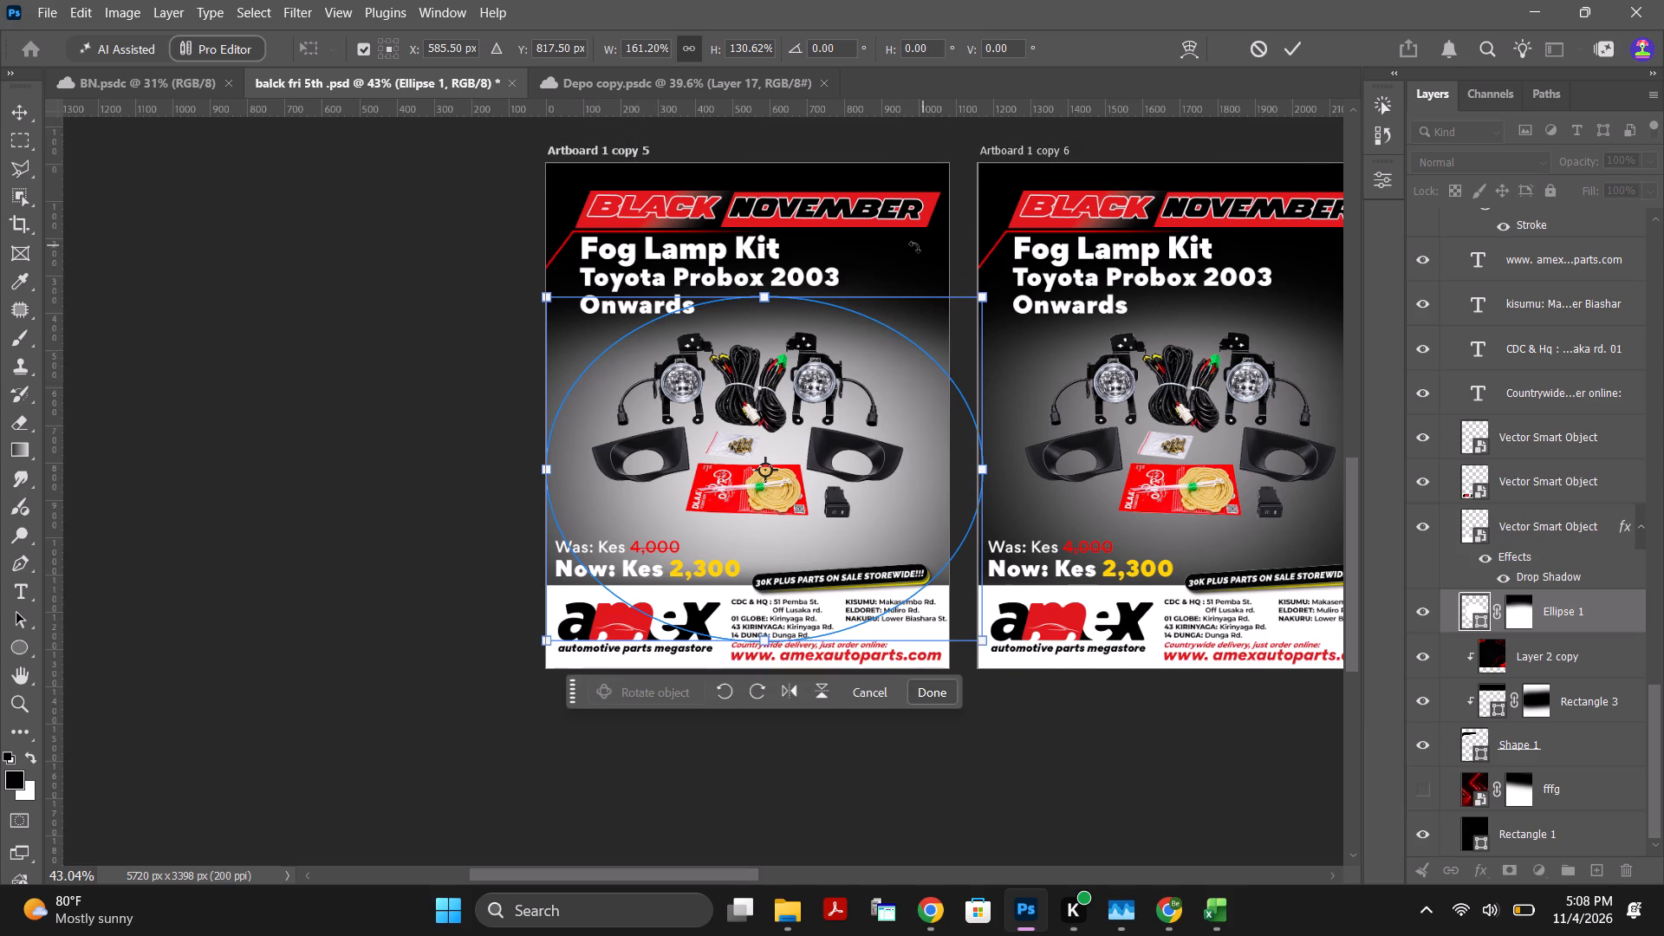
{"action": "scroll", "coordinate": [914, 247], "scroll_direction": "up", "scroll_amount": 2}
{"action": "left_click_drag", "start_coordinate": [762, 347], "coordinate": [762, 371], "text": "shift"}
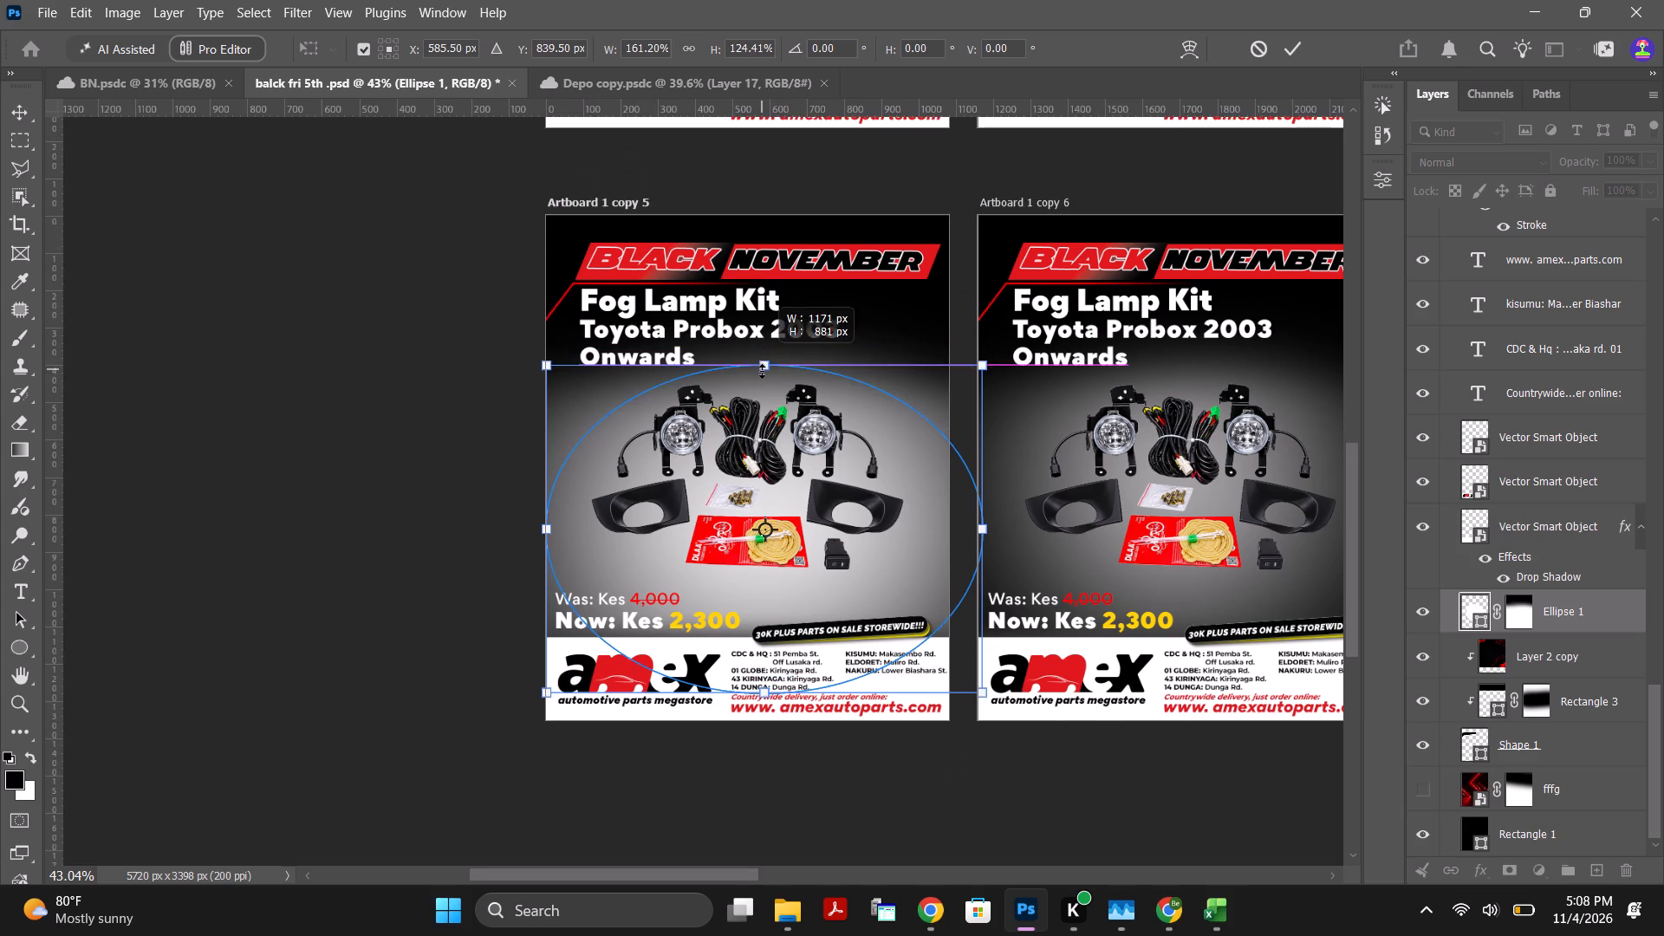
{"action": "left_click_drag", "start_coordinate": [762, 371], "coordinate": [749, 381], "text": "shift"}
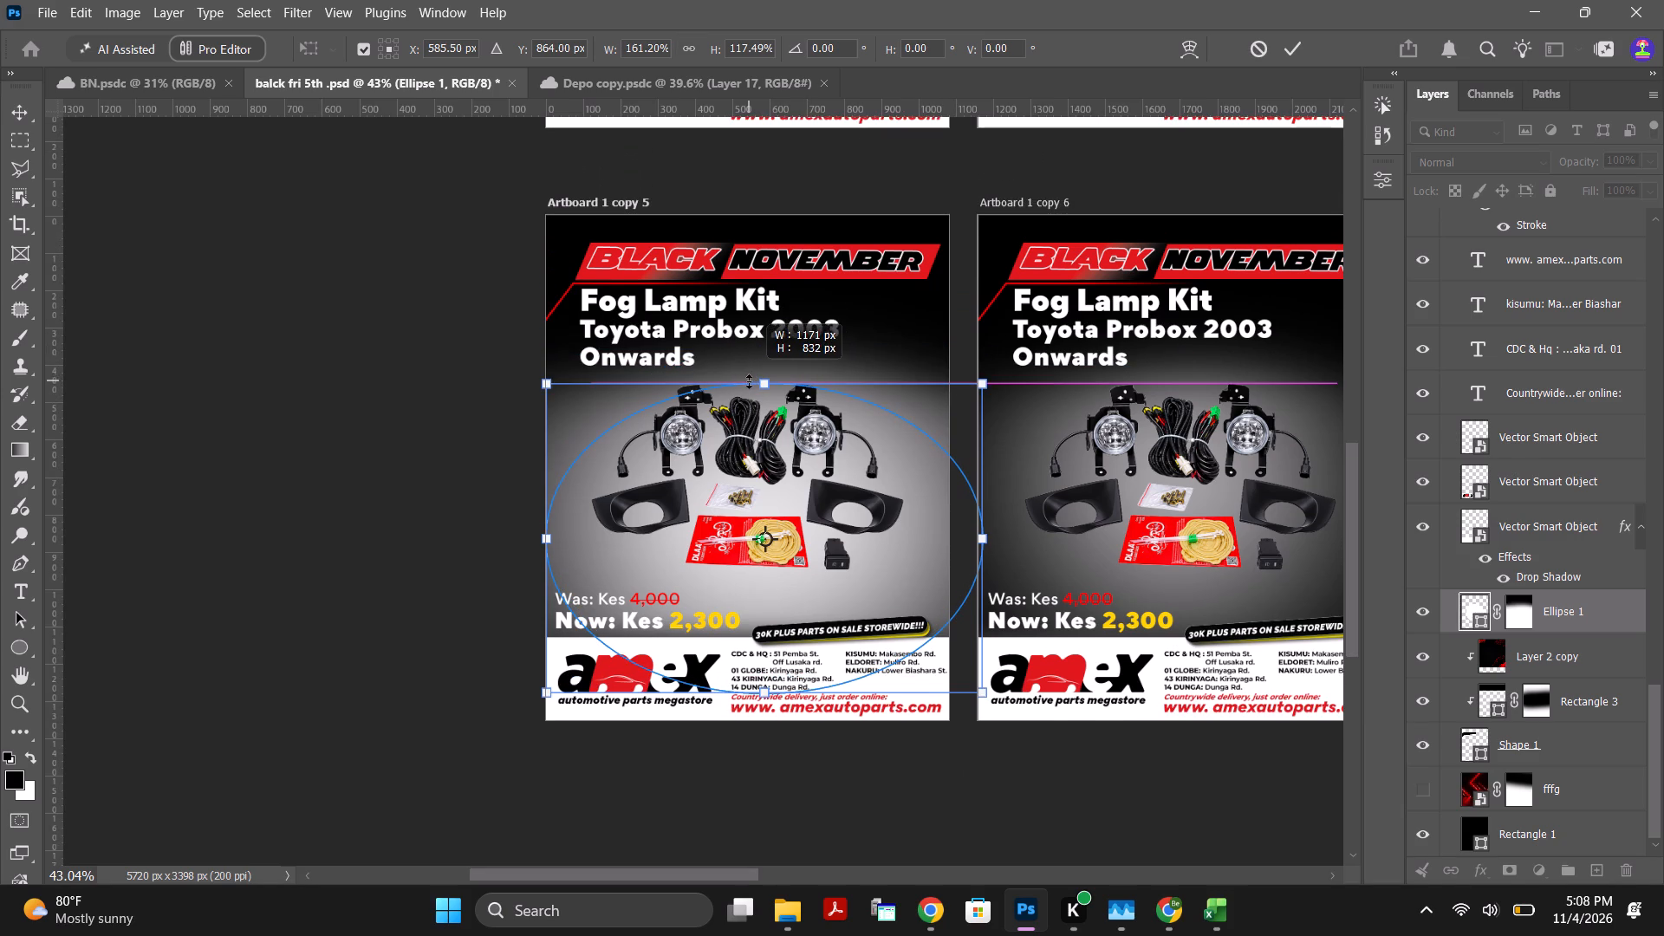
{"action": "left_click_drag", "start_coordinate": [749, 381], "coordinate": [751, 404], "text": "shift"}
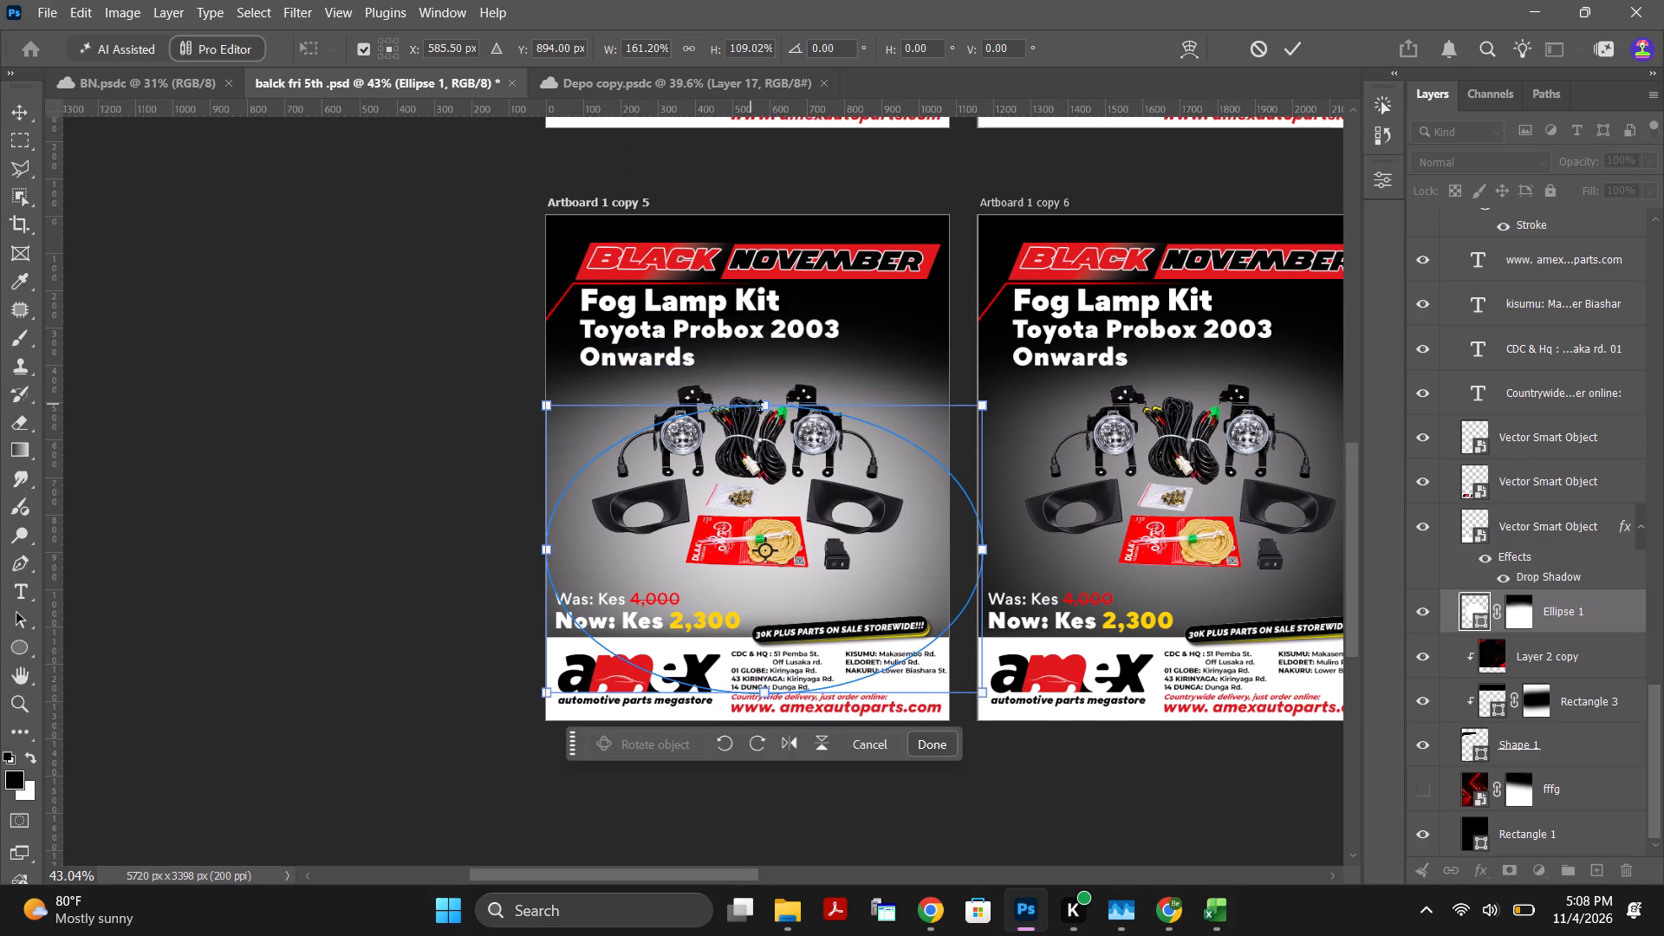
{"action": "left_click_drag", "start_coordinate": [759, 696], "coordinate": [764, 673]}
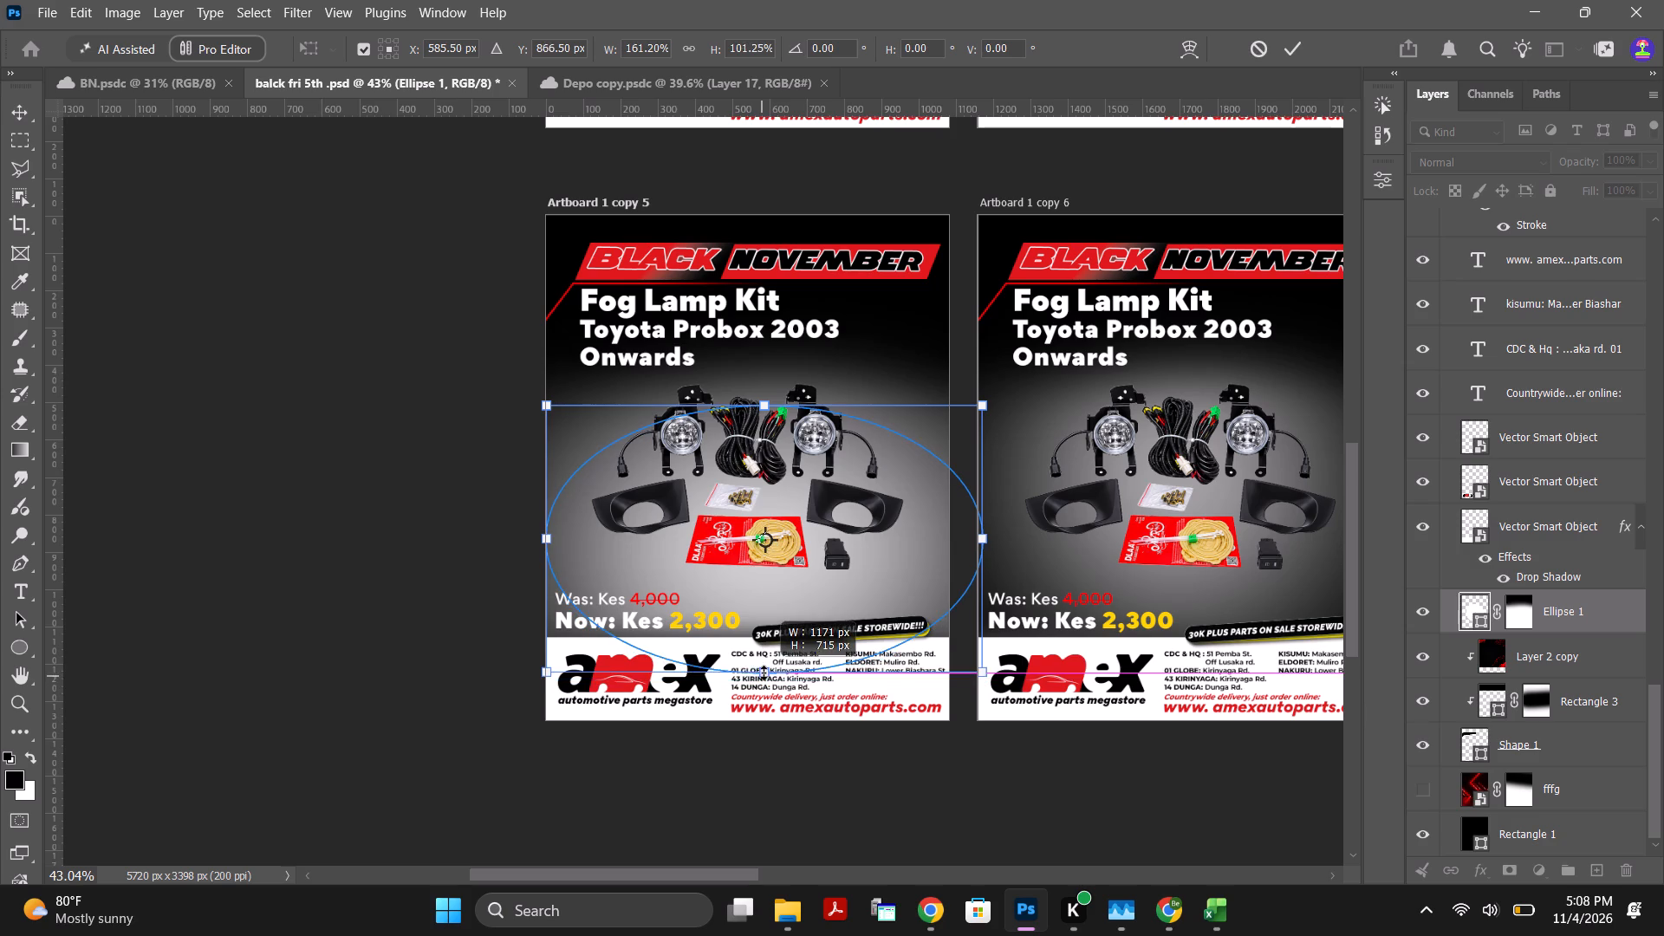
{"action": "left_click_drag", "start_coordinate": [764, 673], "coordinate": [768, 614]}
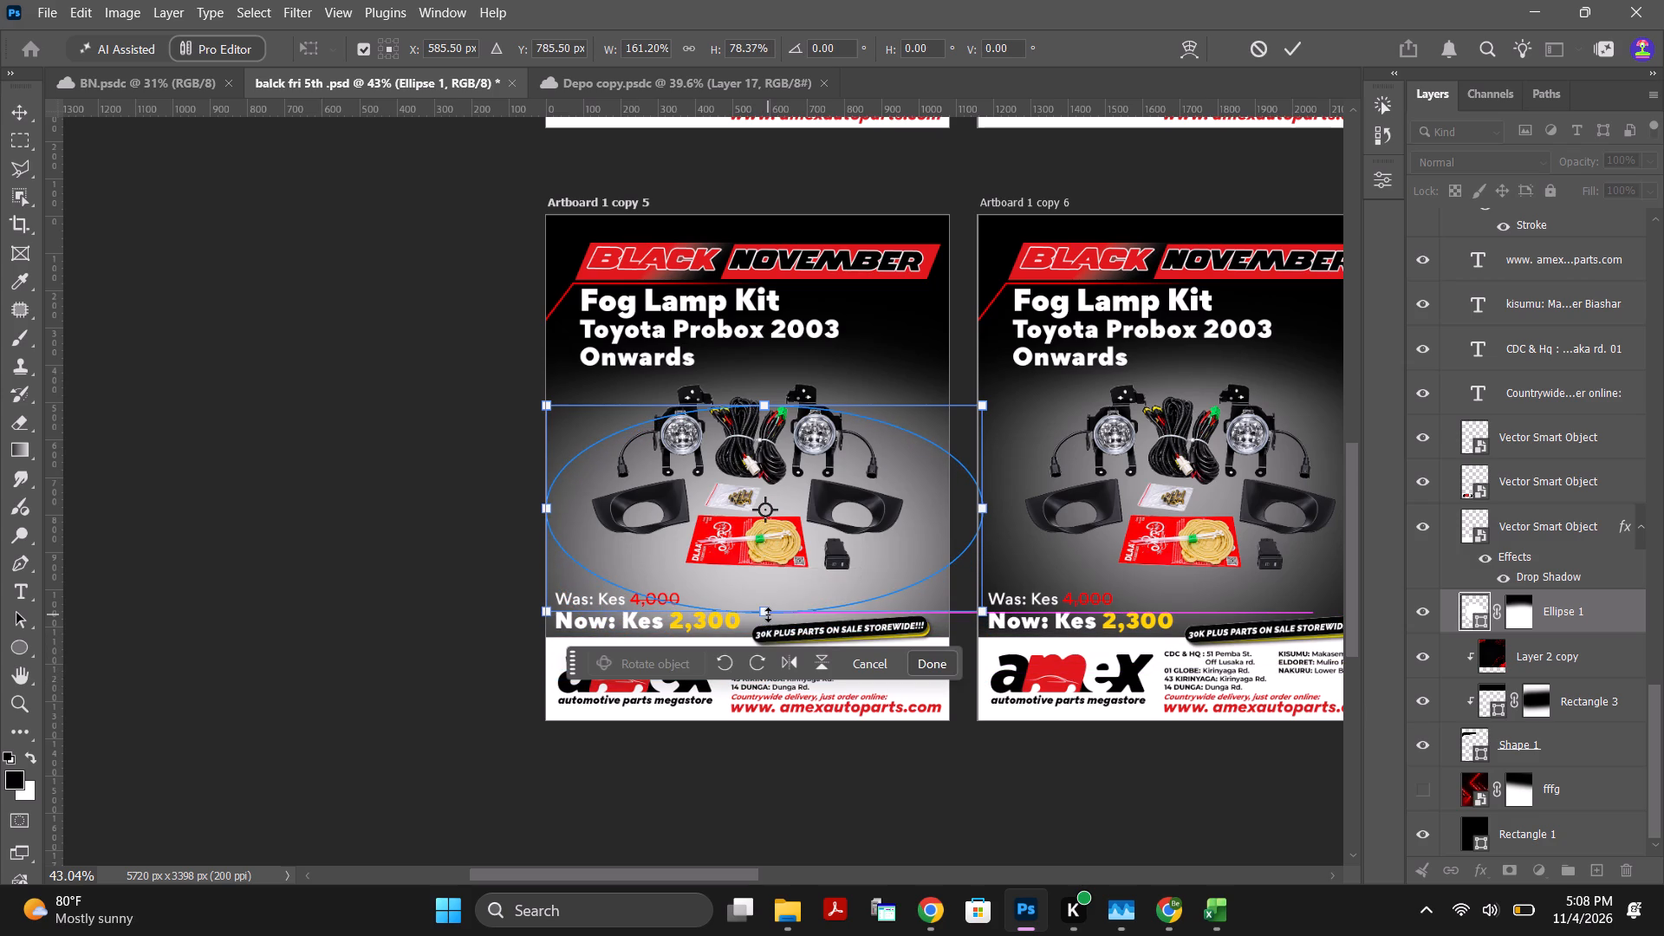
{"action": "left_click_drag", "start_coordinate": [985, 509], "coordinate": [953, 515], "text": "shift"}
{"action": "left_click", "coordinate": [545, 511], "text": "shift"}
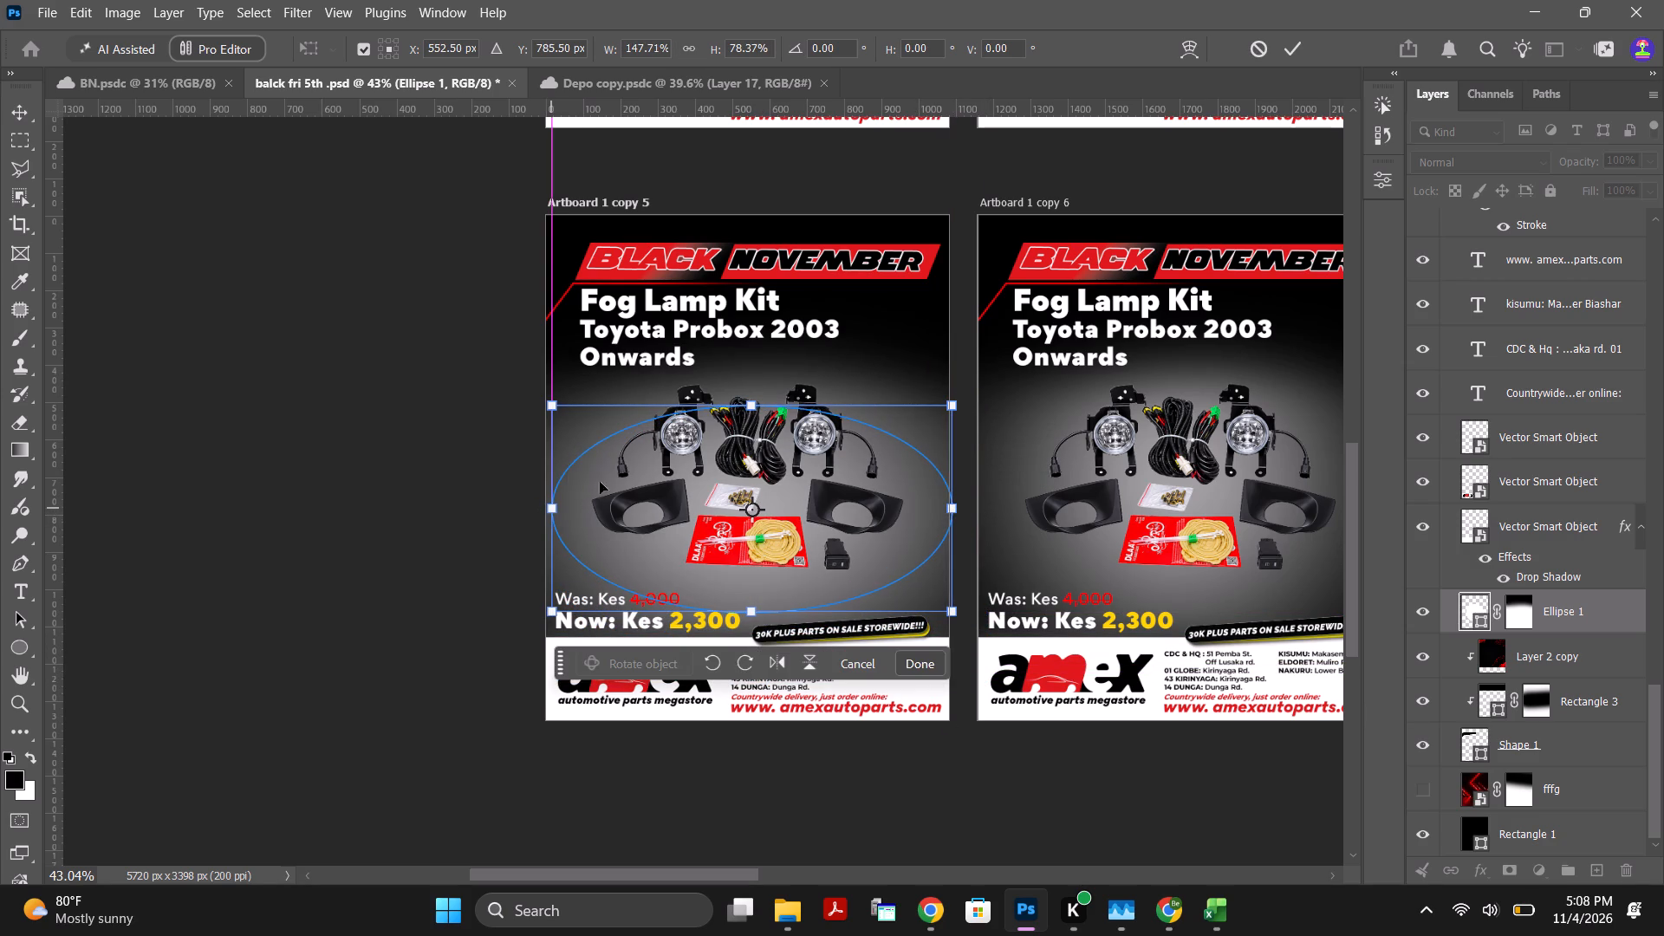
{"action": "left_click", "coordinate": [1291, 52]}
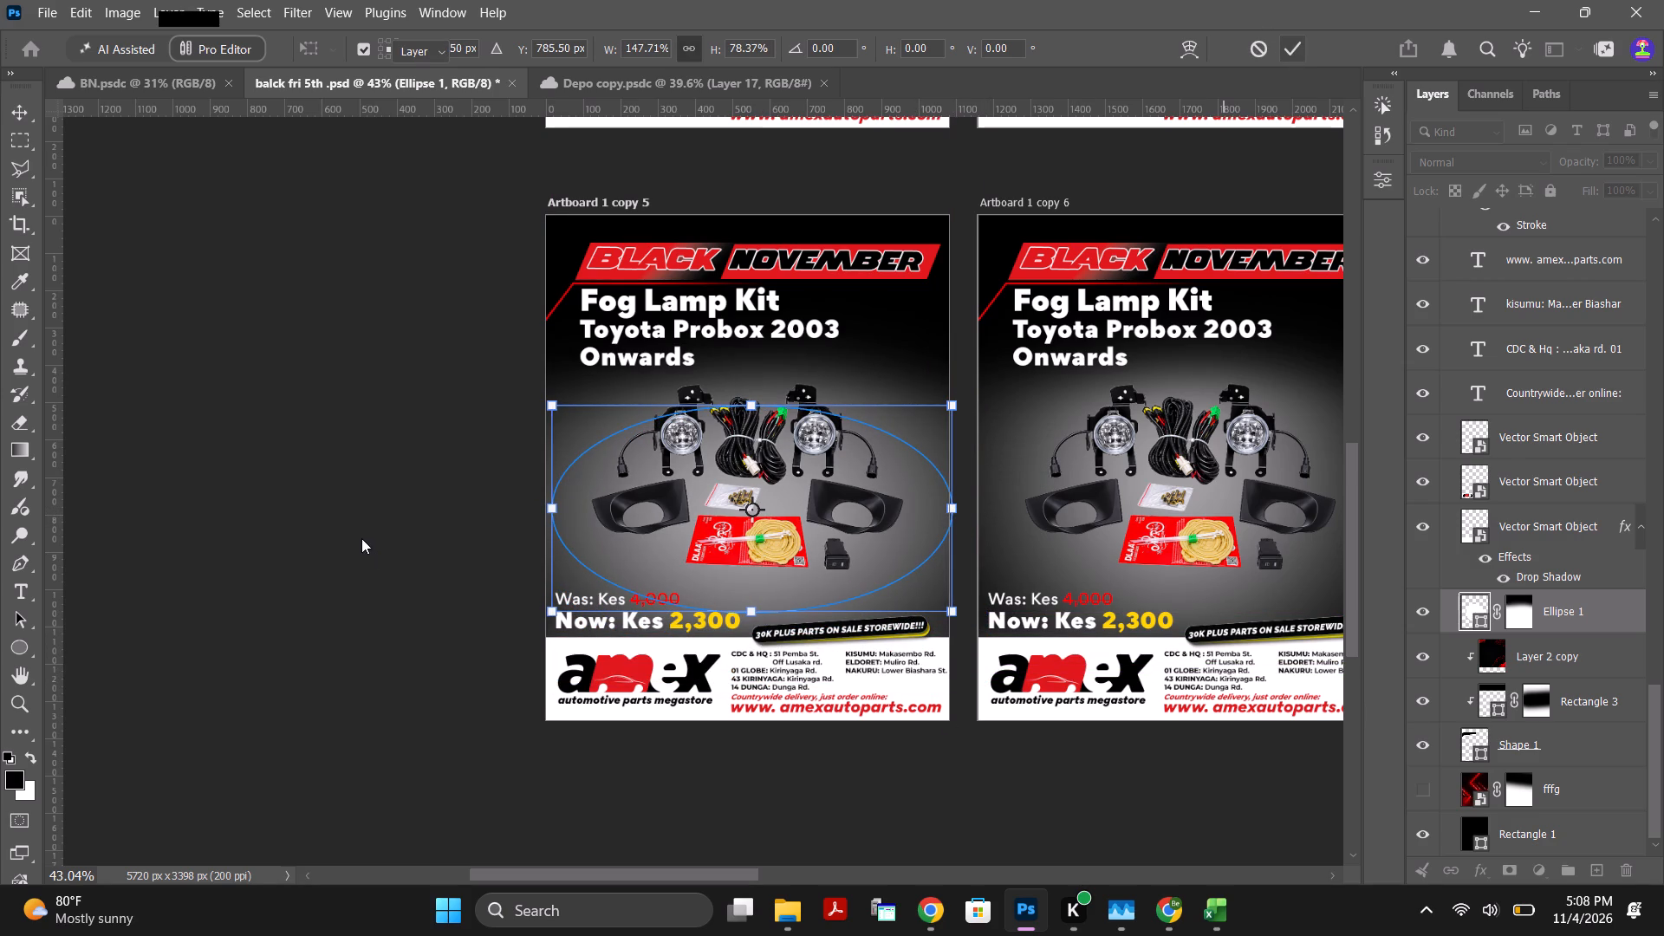
{"action": "left_click", "coordinate": [322, 536]}
{"action": "left_click", "coordinate": [745, 796]}
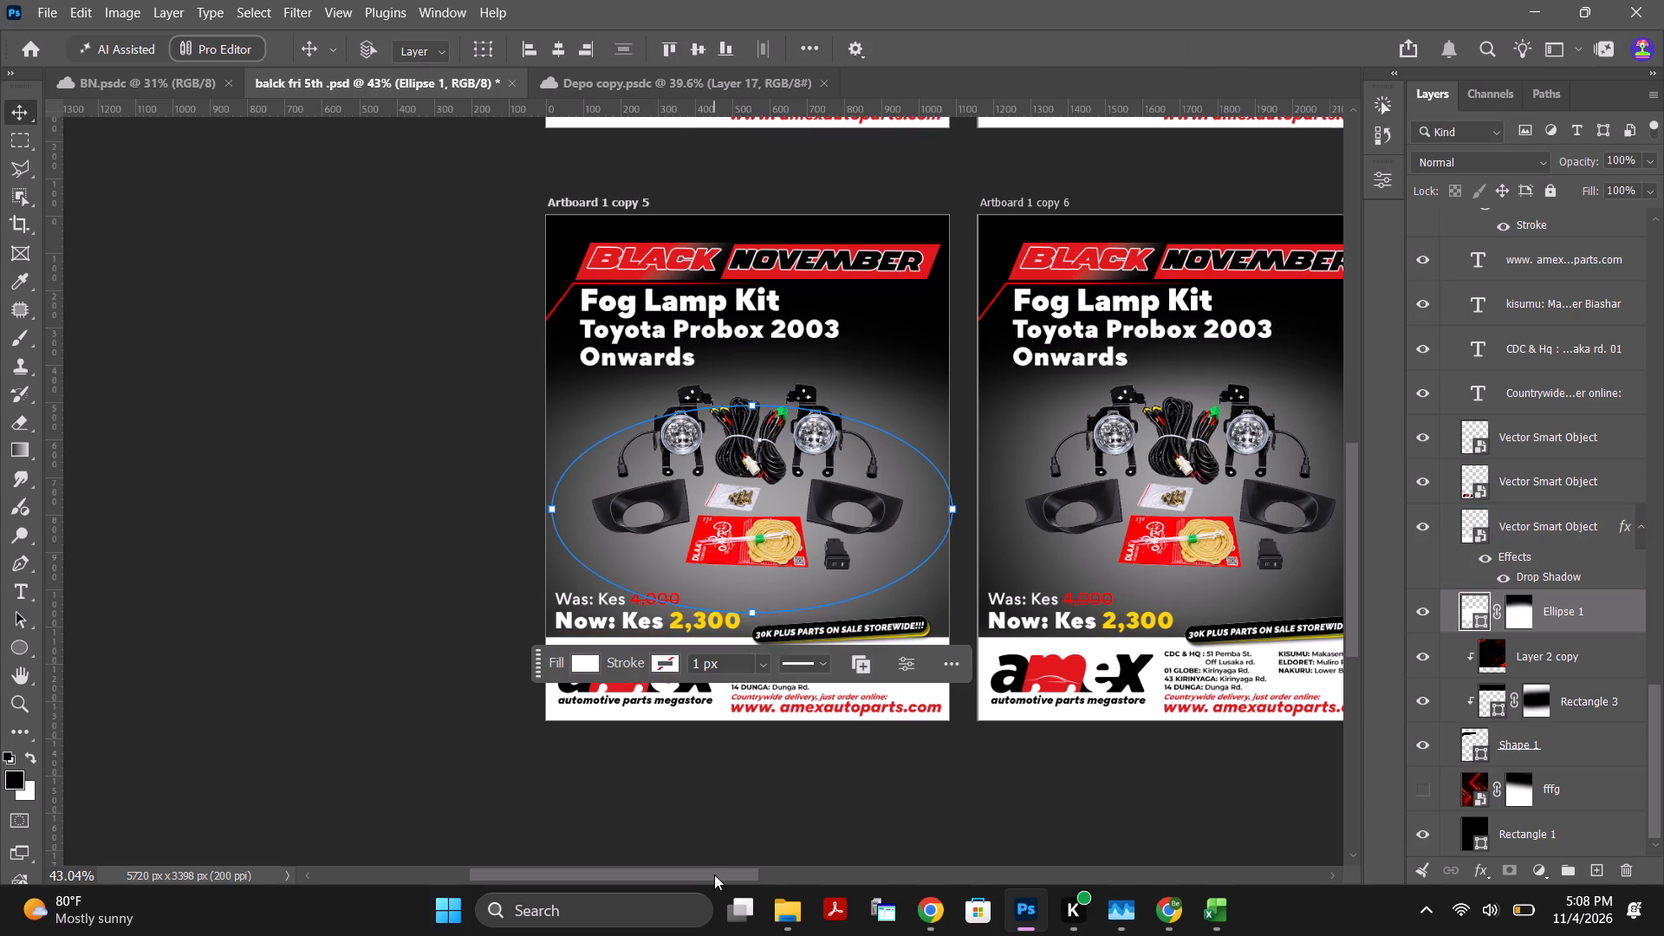
Select the fog lamp kit image layer in Artboard 1 copy 5 and nudge it slightly left and down.
{"action": "left_click_drag", "start_coordinate": [707, 880], "coordinate": [750, 880]}
{"action": "left_click", "coordinate": [817, 784]}
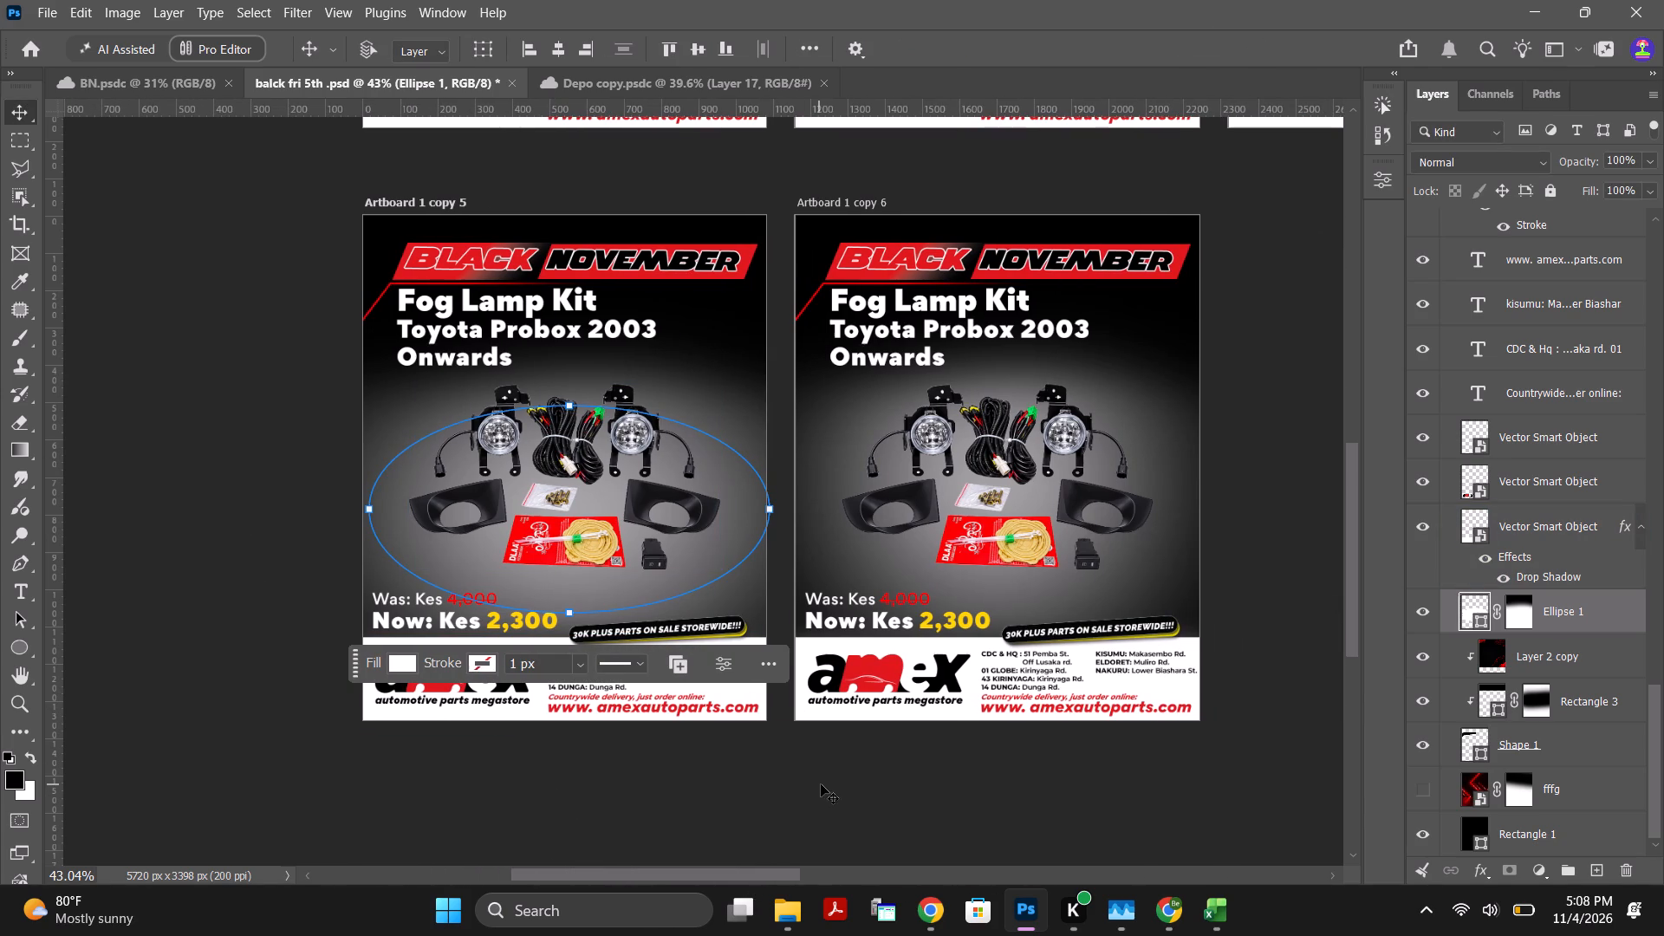
{"action": "scroll", "coordinate": [1611, 577], "scroll_direction": "up", "scroll_amount": 5}
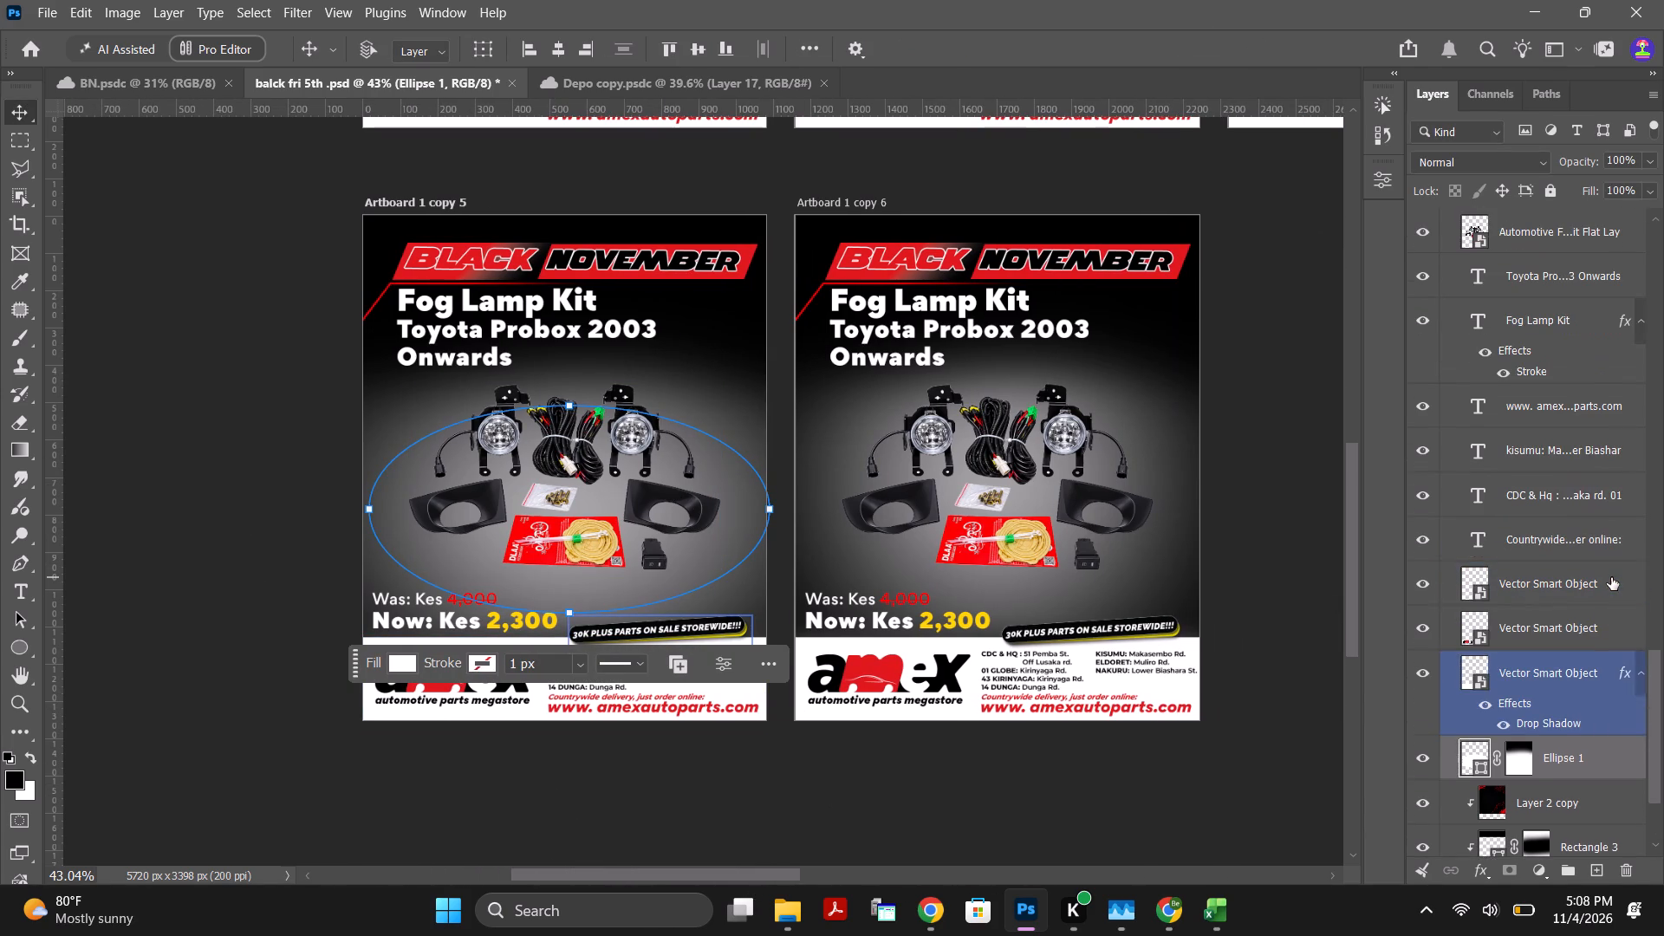
{"action": "scroll", "coordinate": [1607, 580], "scroll_direction": "up", "scroll_amount": 6}
{"action": "left_click", "coordinate": [1534, 403]}
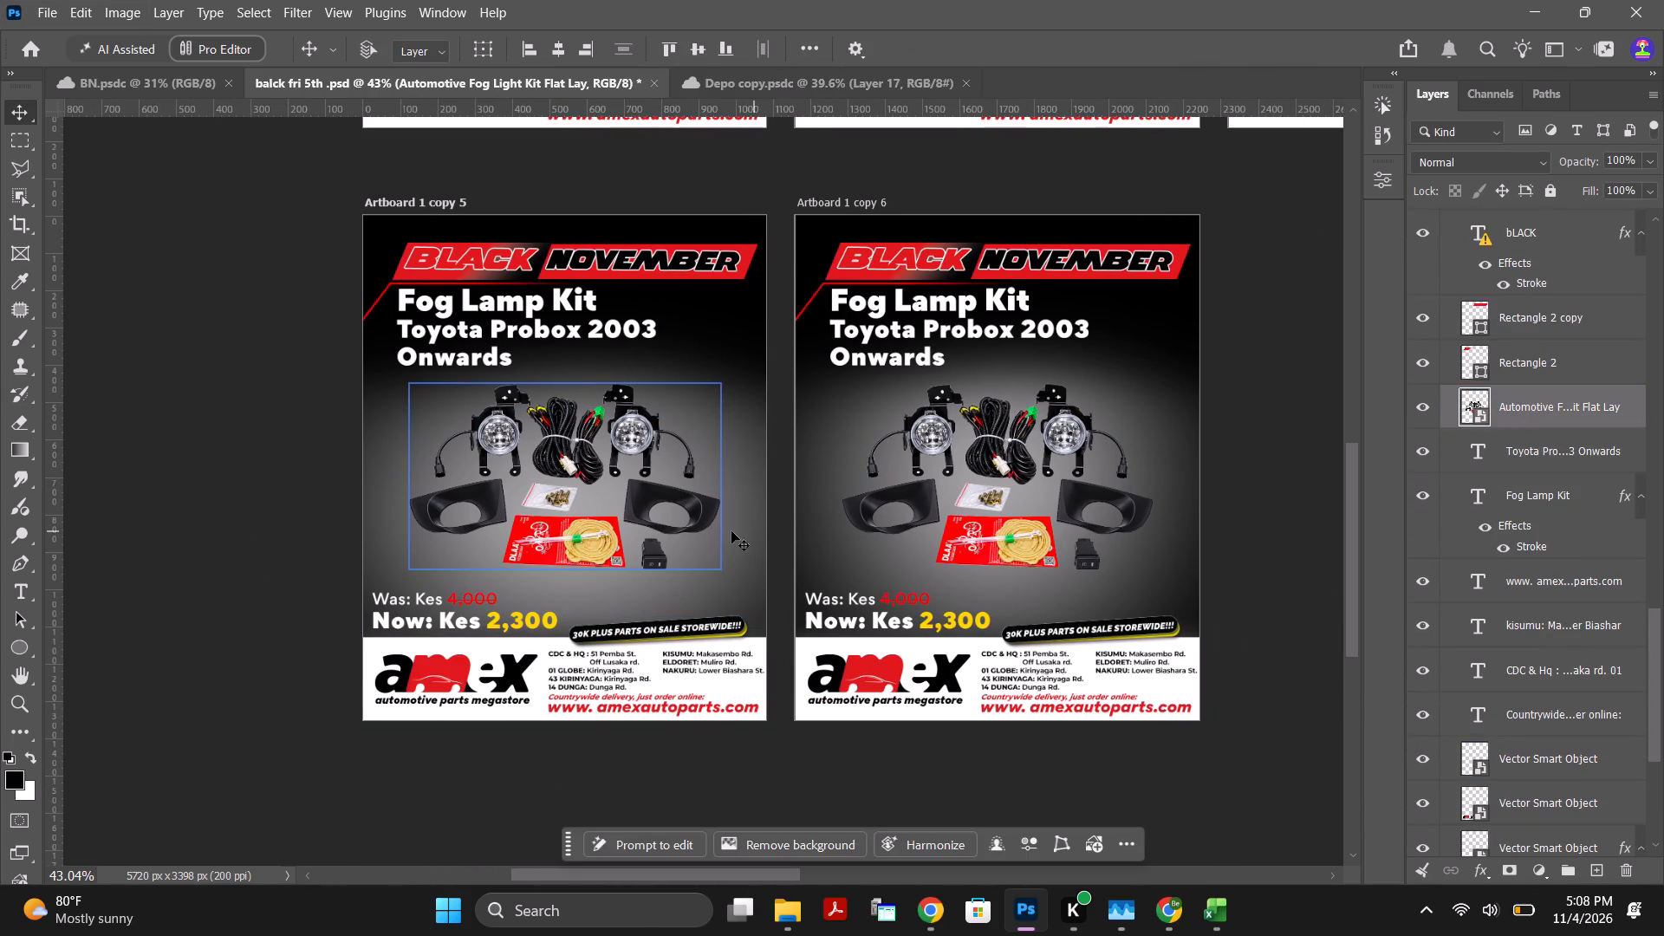
{"action": "left_click", "coordinate": [632, 431]}
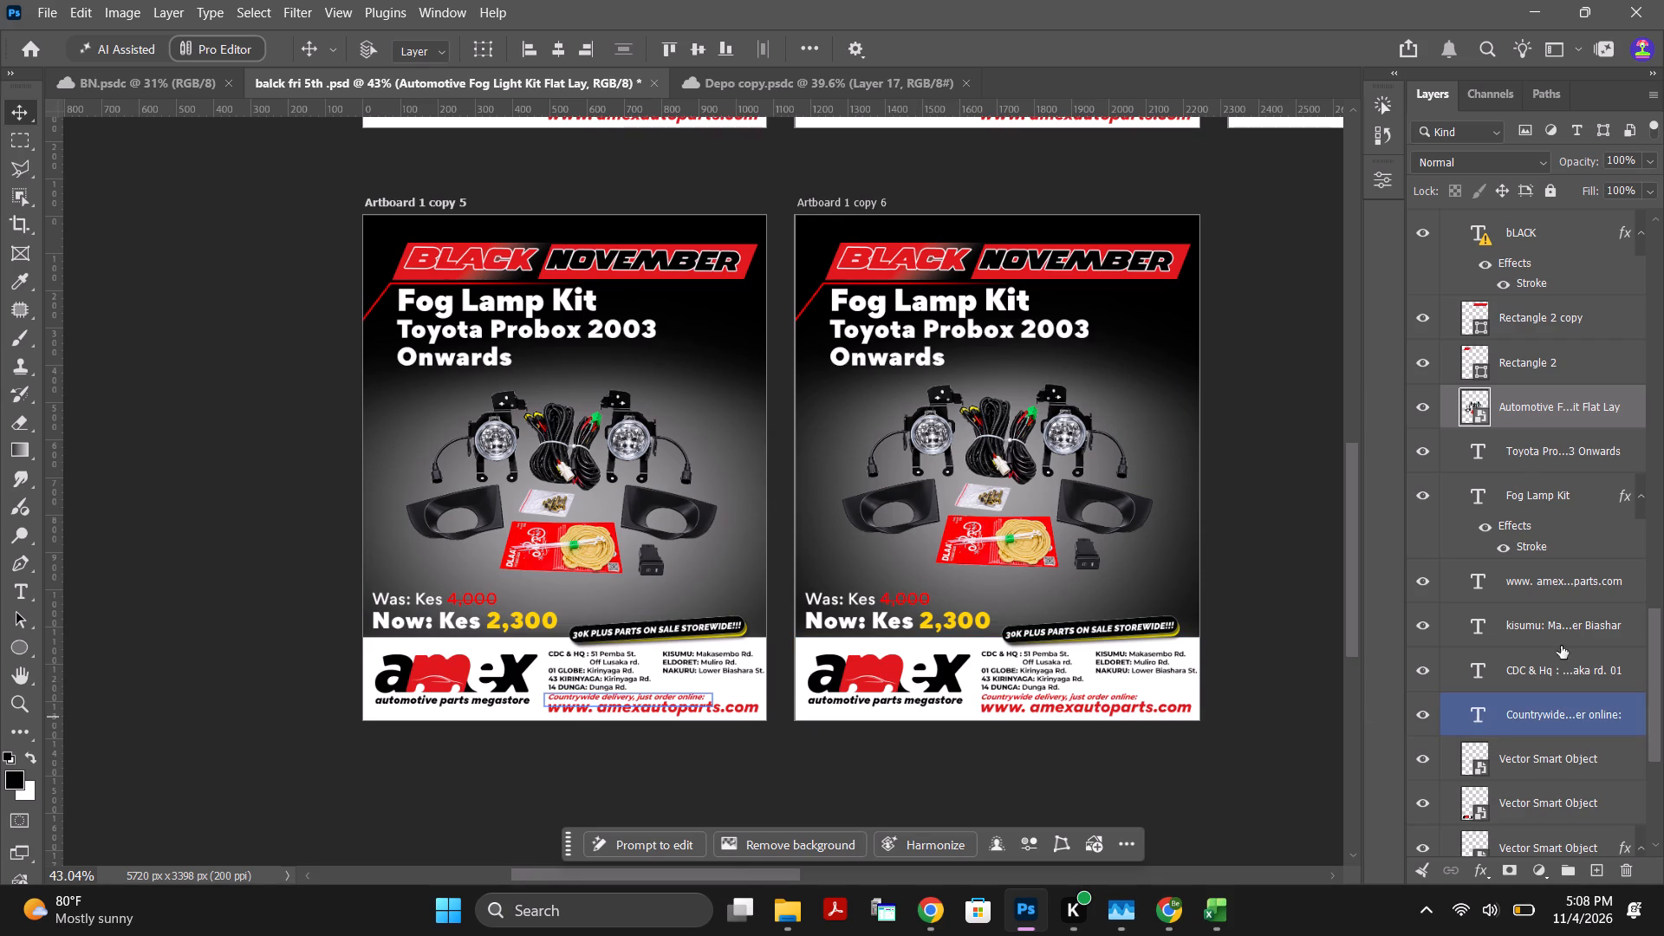
Brush black along the lower part of Ellipse 1's layer mask in Artboard 1 copy 5 to fade the glow's bottom edge.
{"action": "scroll", "coordinate": [1521, 684], "scroll_direction": "down", "scroll_amount": 15}
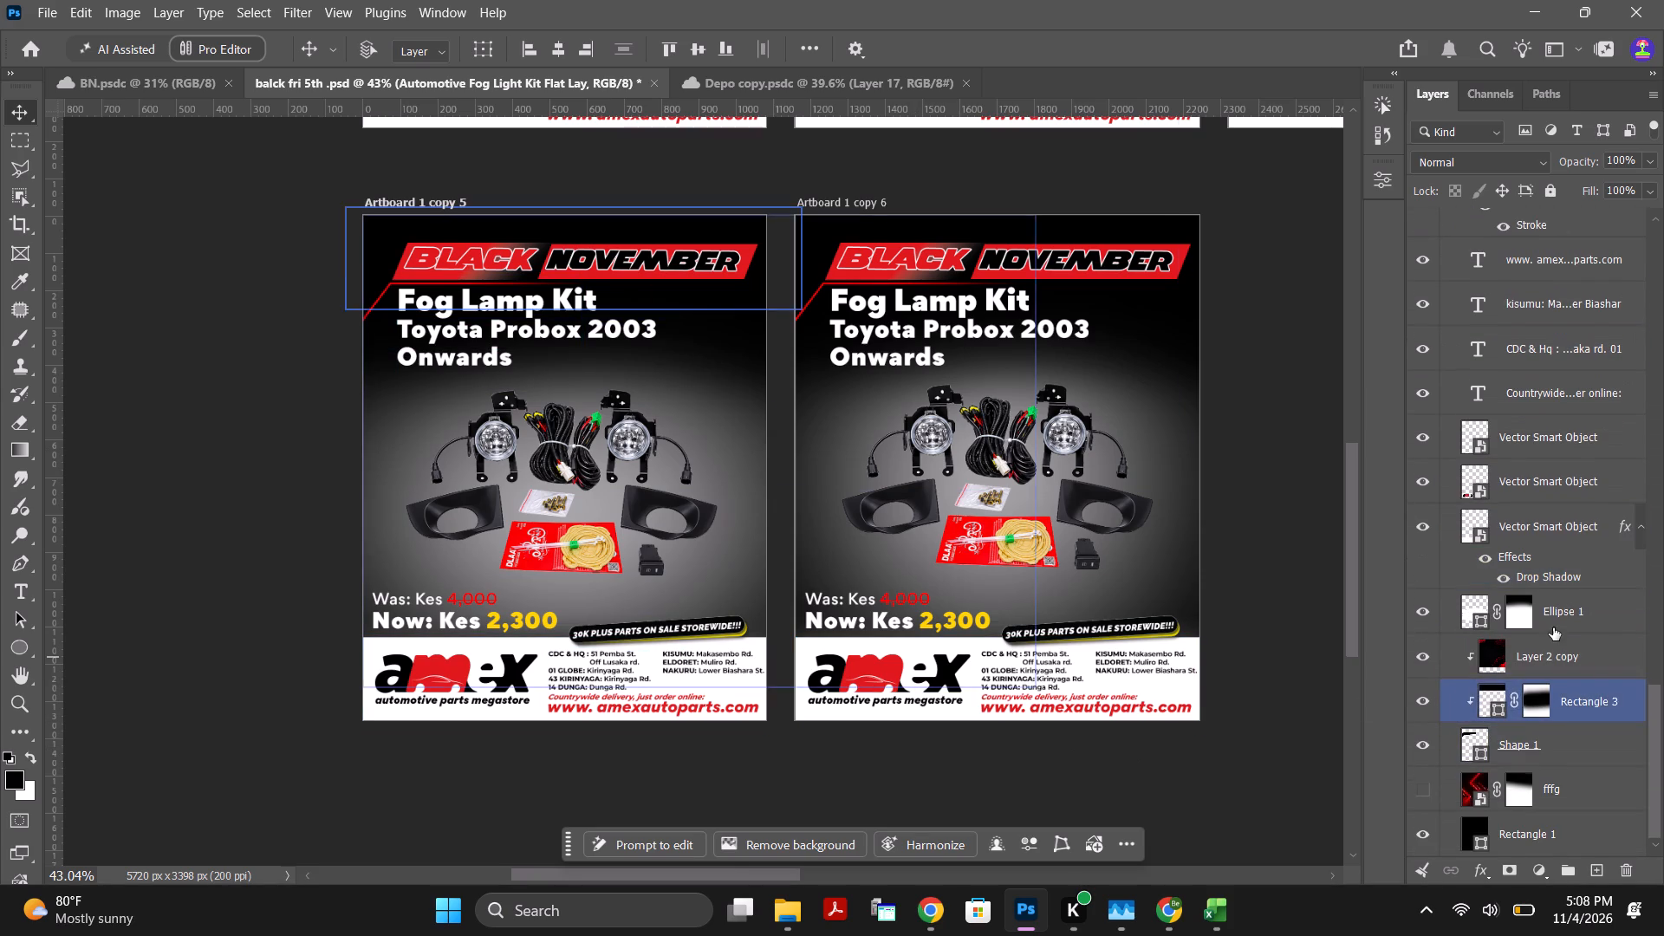
{"action": "left_click", "coordinate": [1557, 623]}
{"action": "left_click", "coordinate": [1524, 614]}
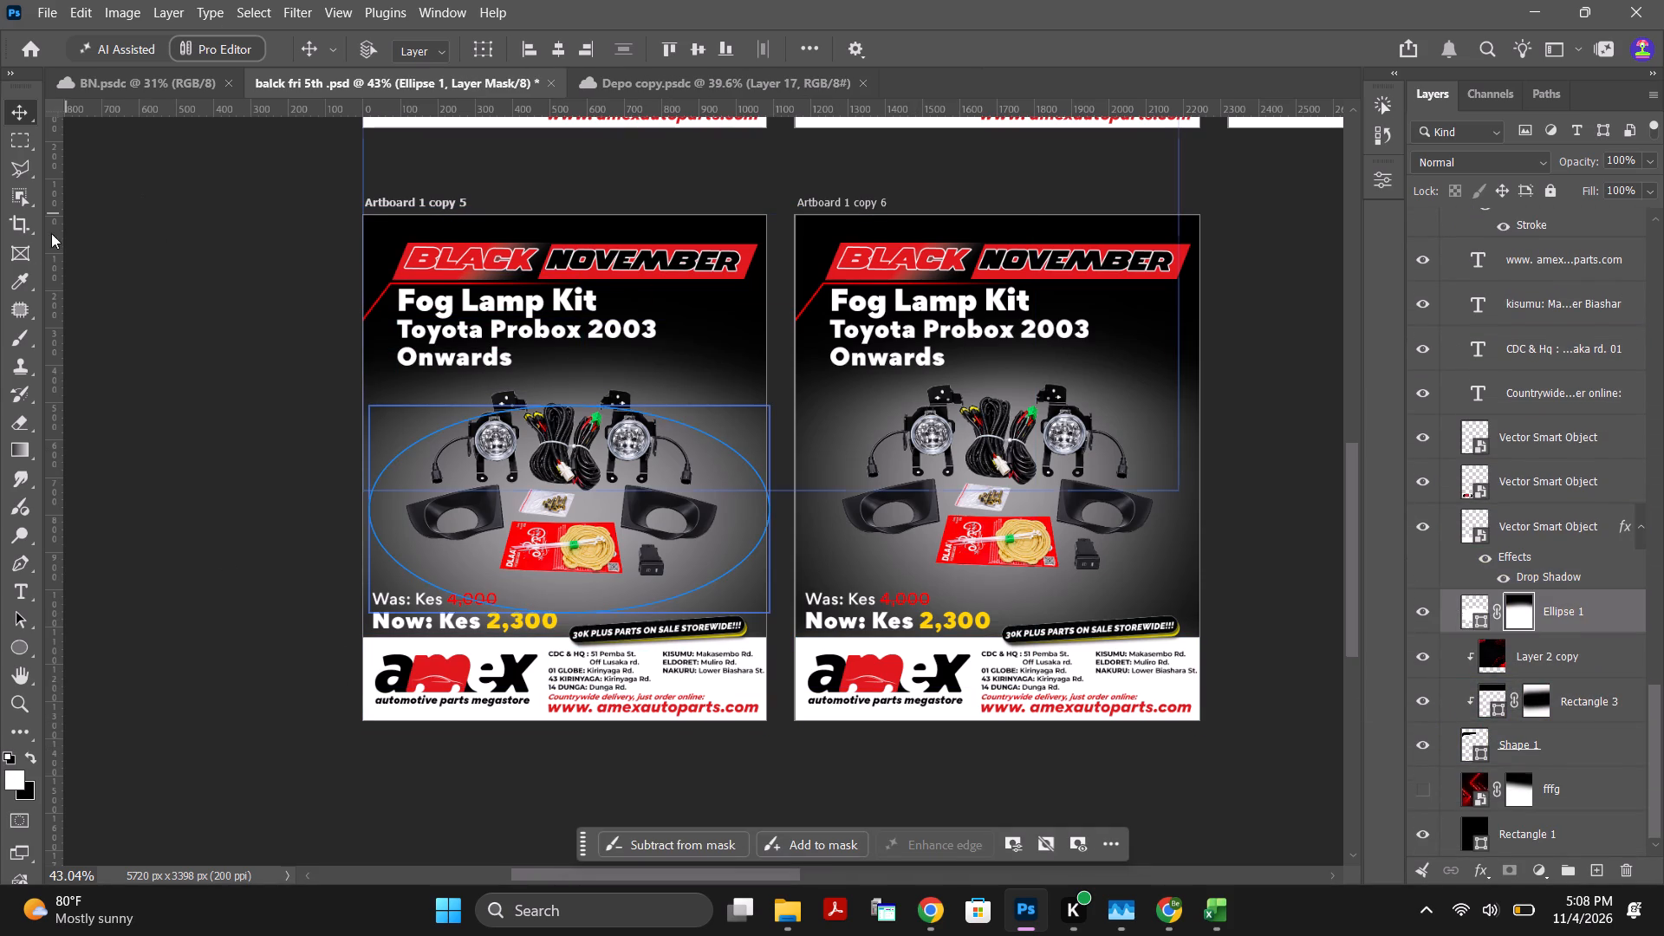
{"action": "left_click", "coordinate": [18, 343]}
{"action": "left_click_drag", "start_coordinate": [335, 746], "coordinate": [607, 768]}
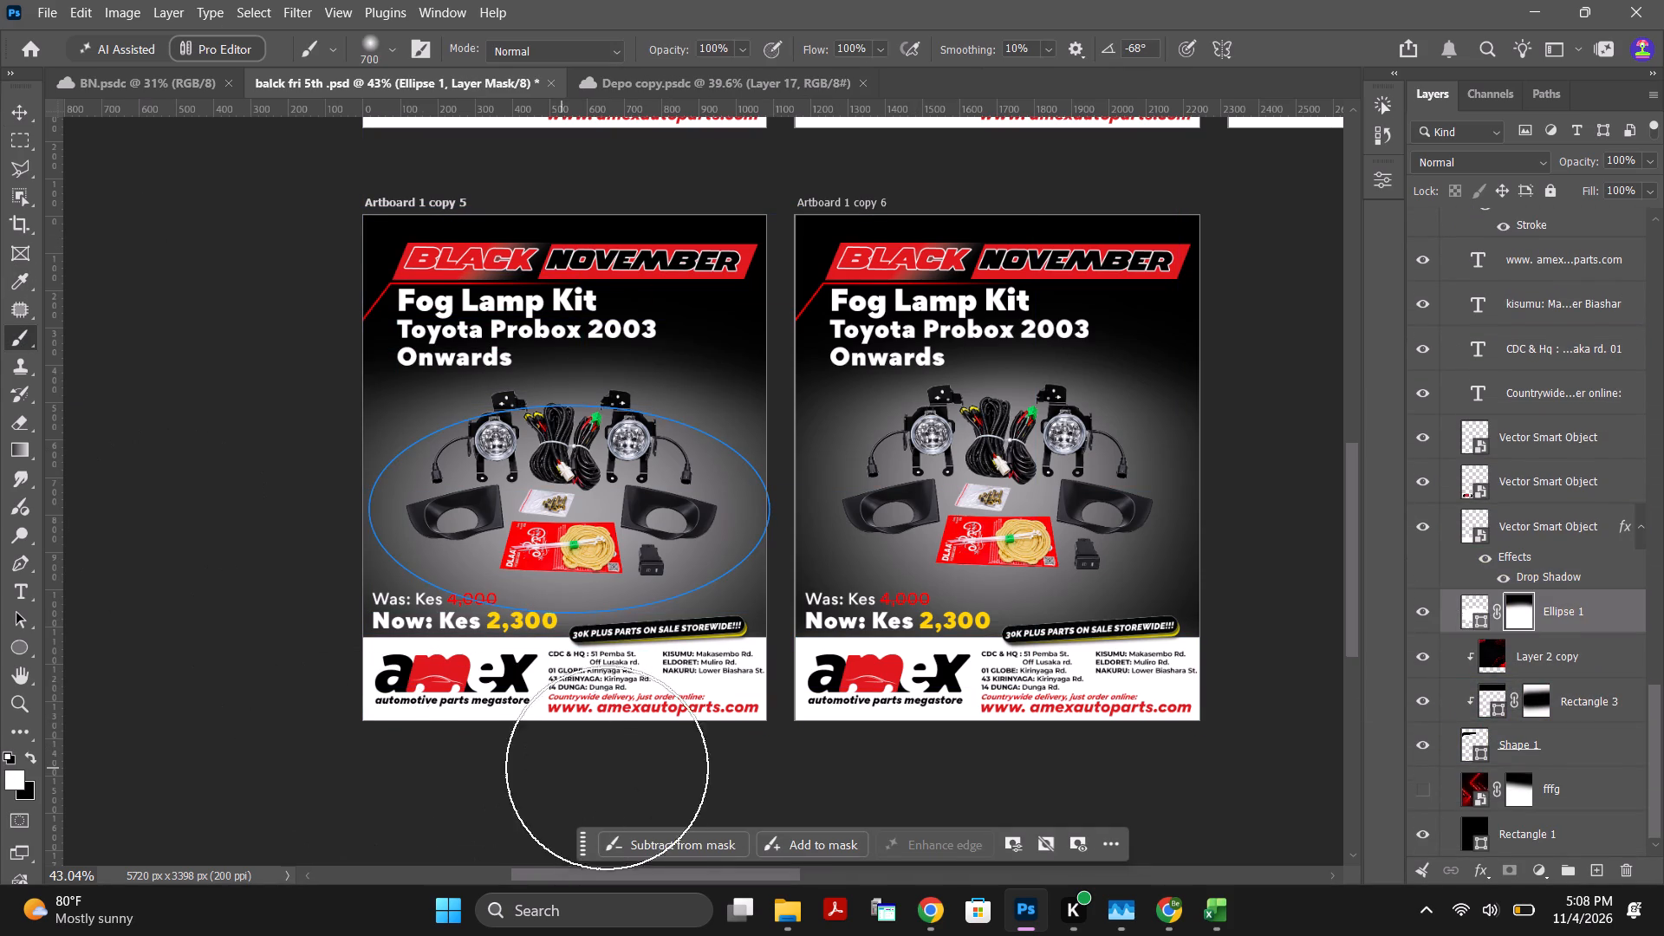
{"action": "left_click_drag", "start_coordinate": [607, 768], "coordinate": [699, 722]}
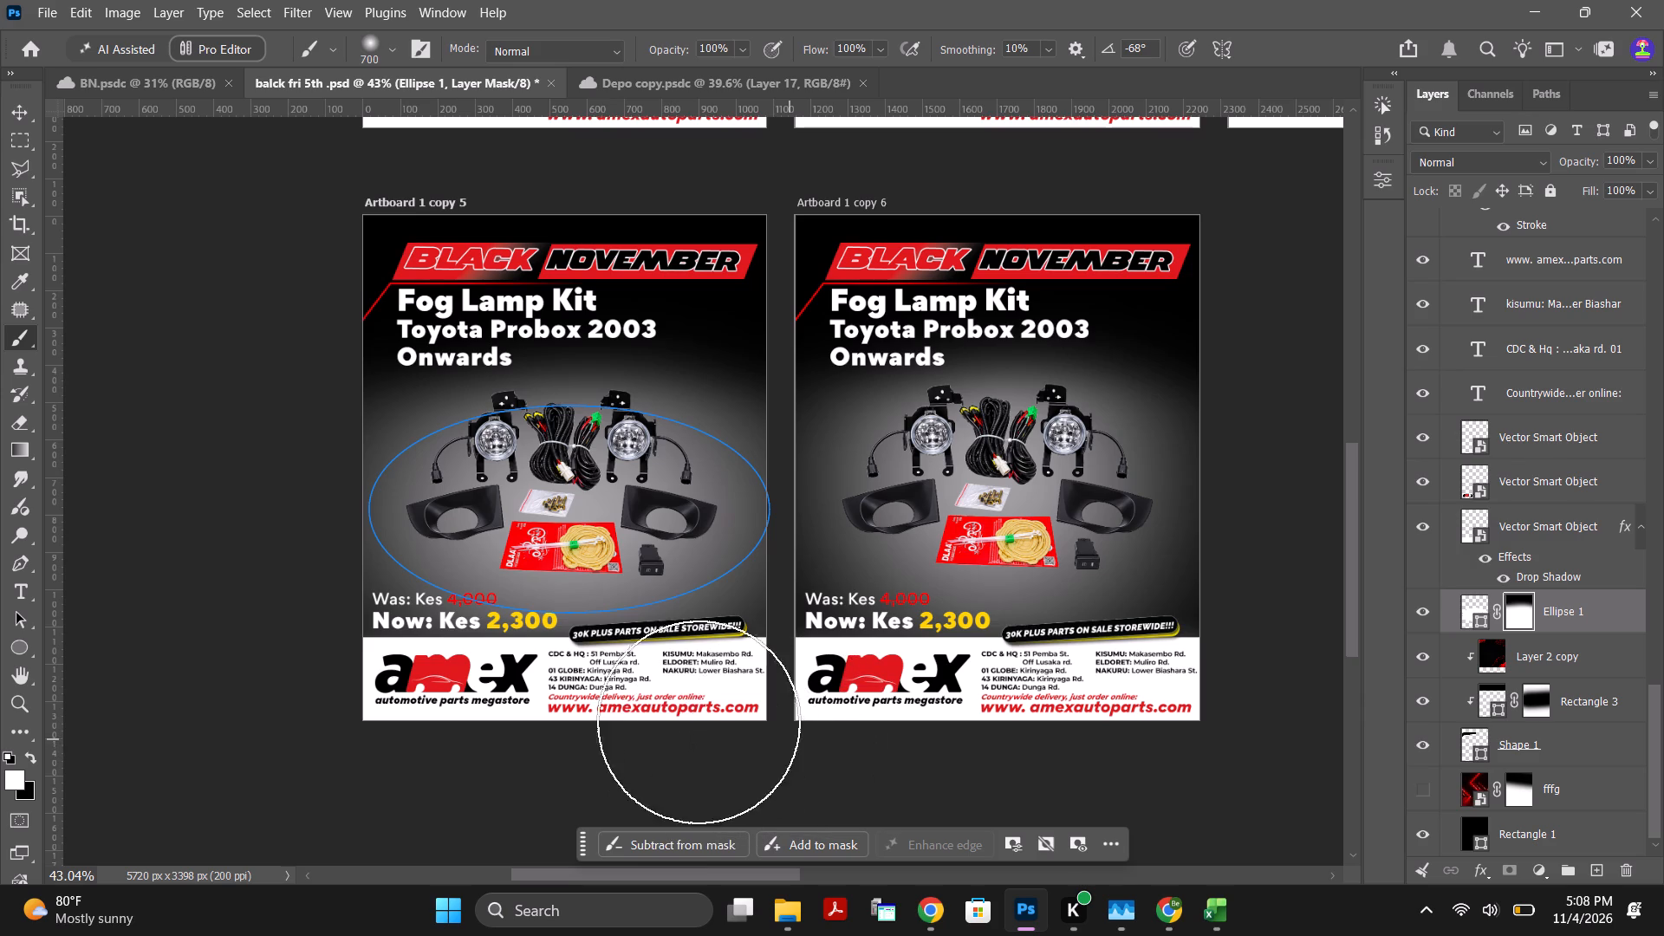
{"action": "left_click_drag", "start_coordinate": [699, 722], "coordinate": [830, 686]}
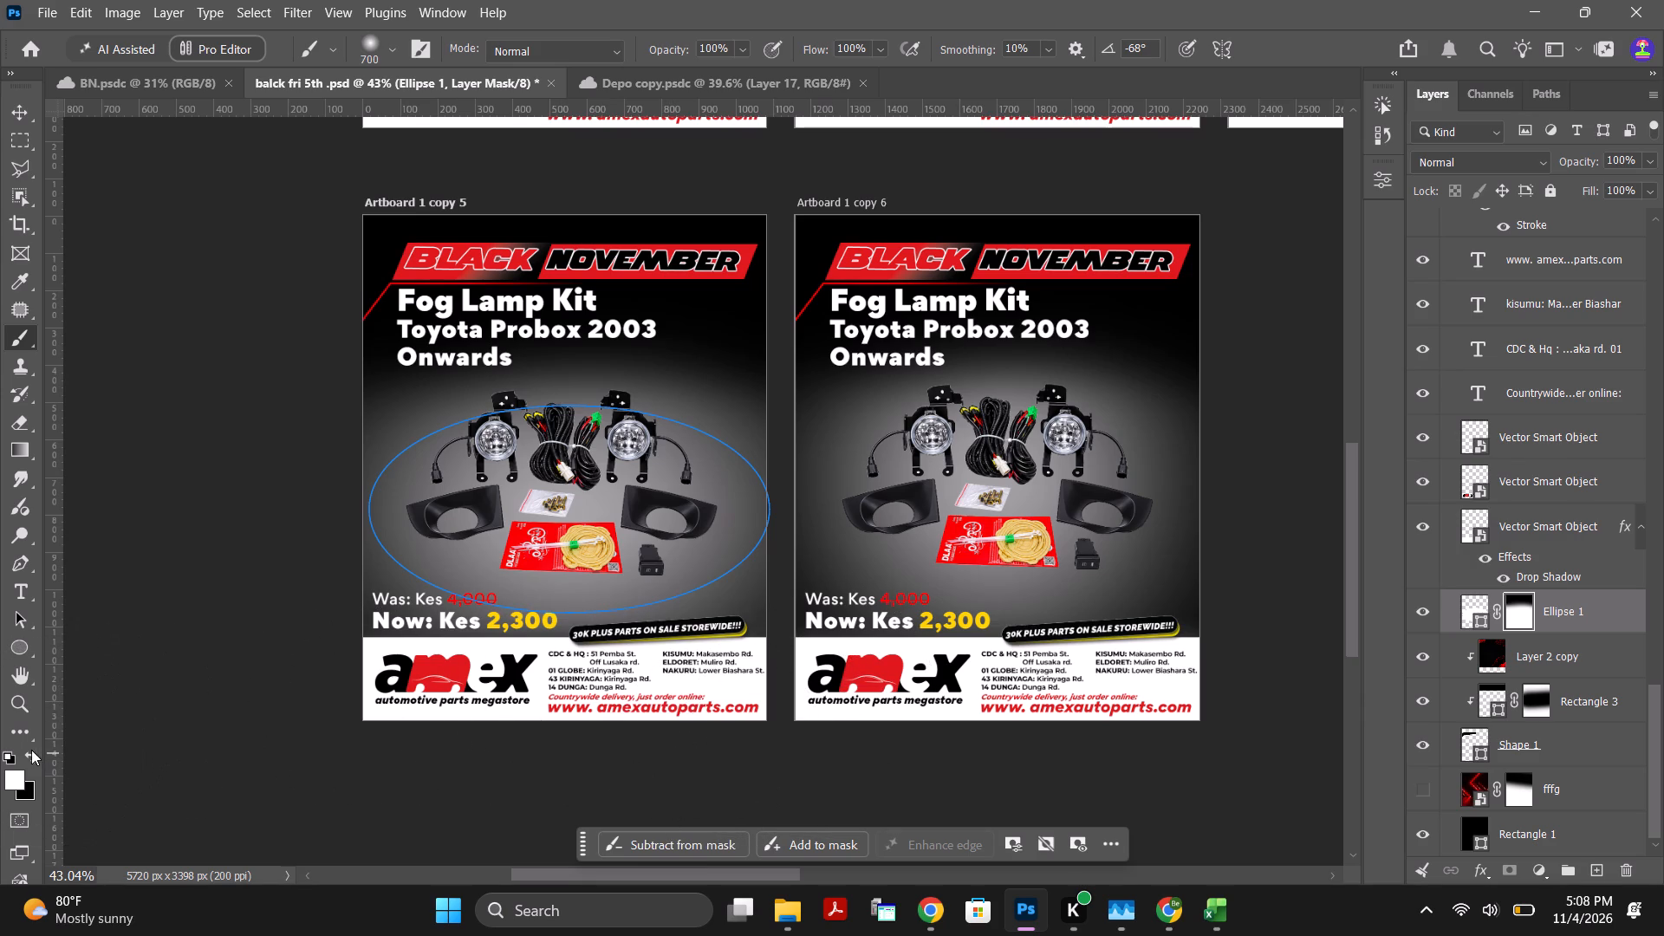
{"action": "left_click", "coordinate": [31, 753]}
{"action": "left_click_drag", "start_coordinate": [287, 720], "coordinate": [965, 716]}
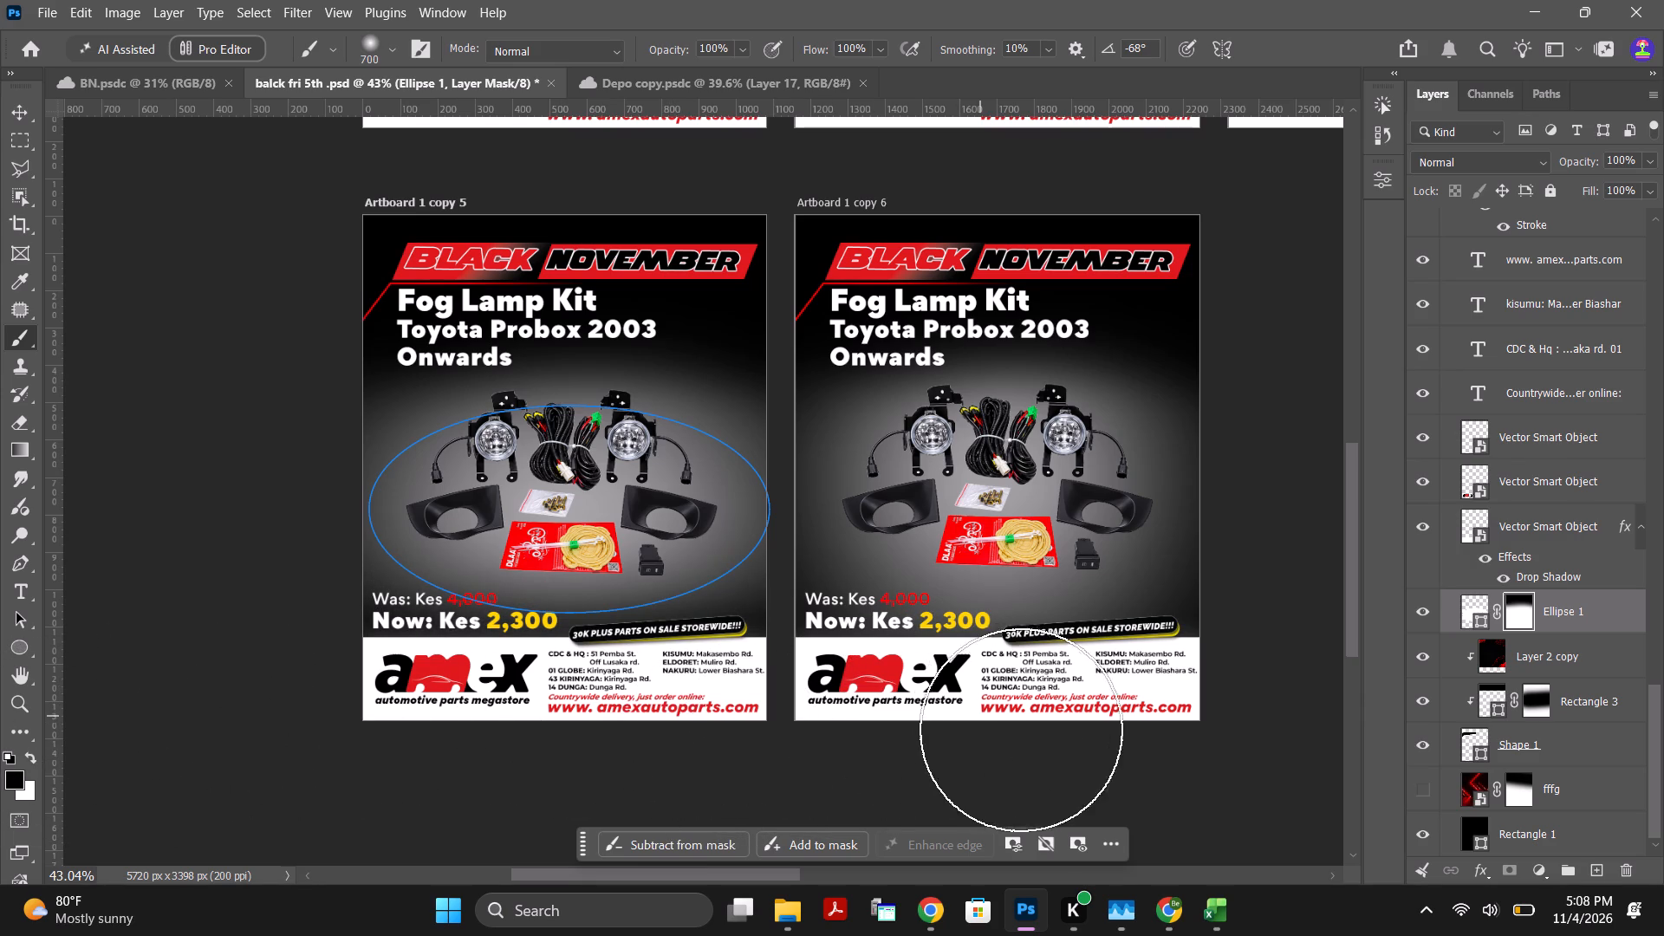
{"action": "left_click", "coordinate": [24, 107]}
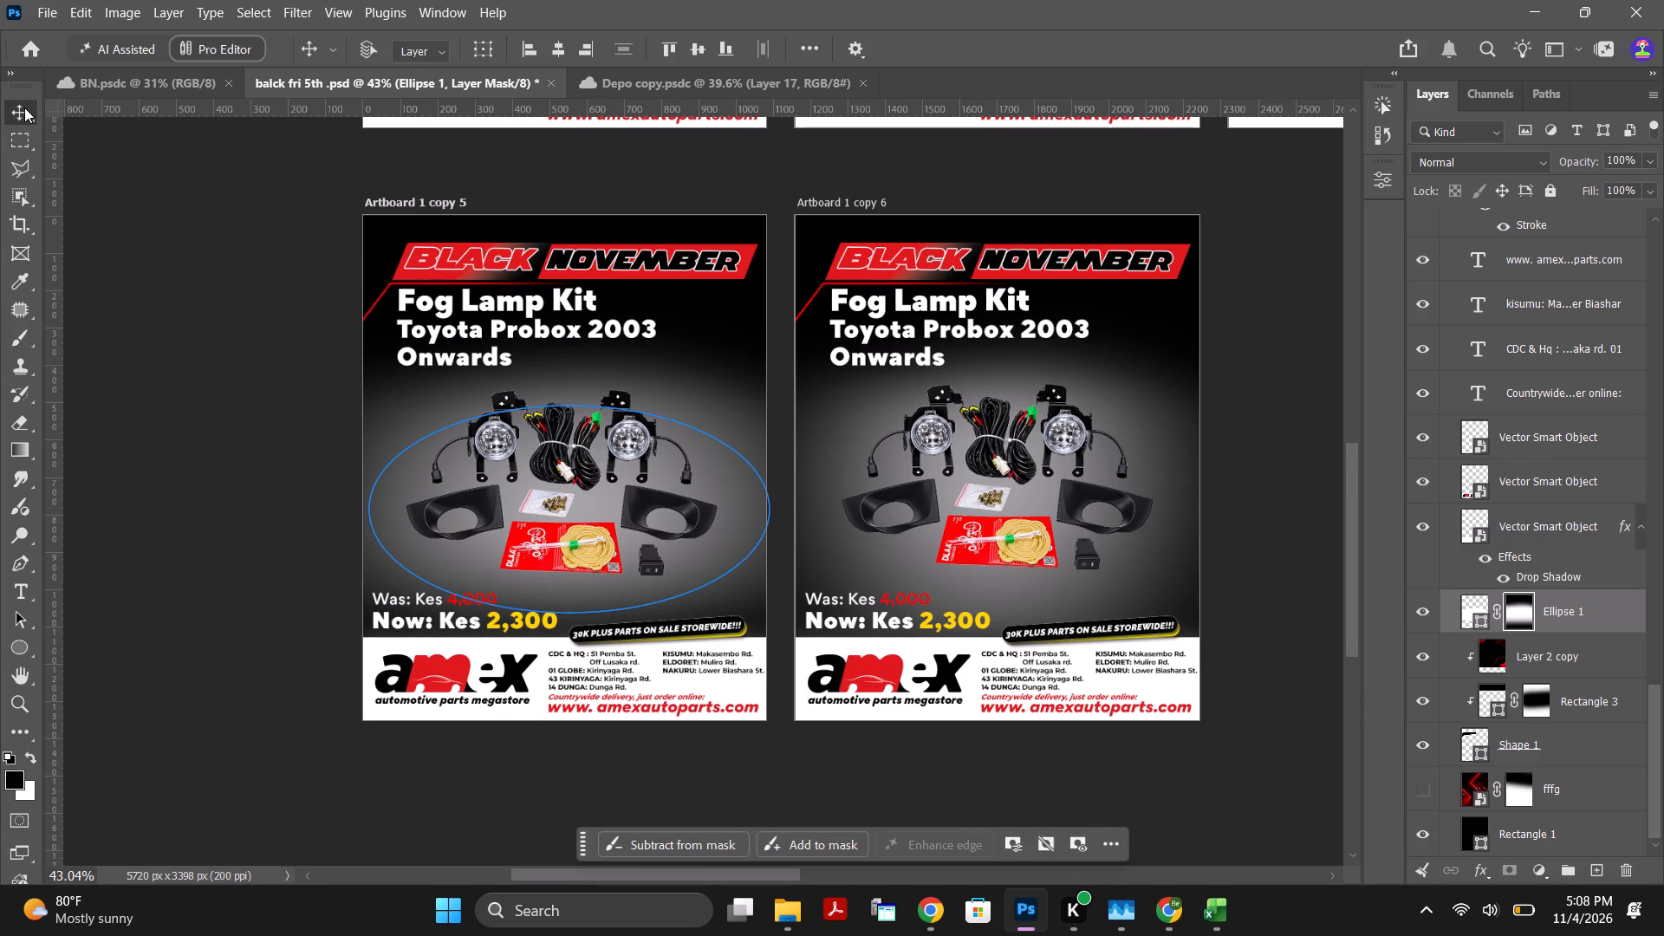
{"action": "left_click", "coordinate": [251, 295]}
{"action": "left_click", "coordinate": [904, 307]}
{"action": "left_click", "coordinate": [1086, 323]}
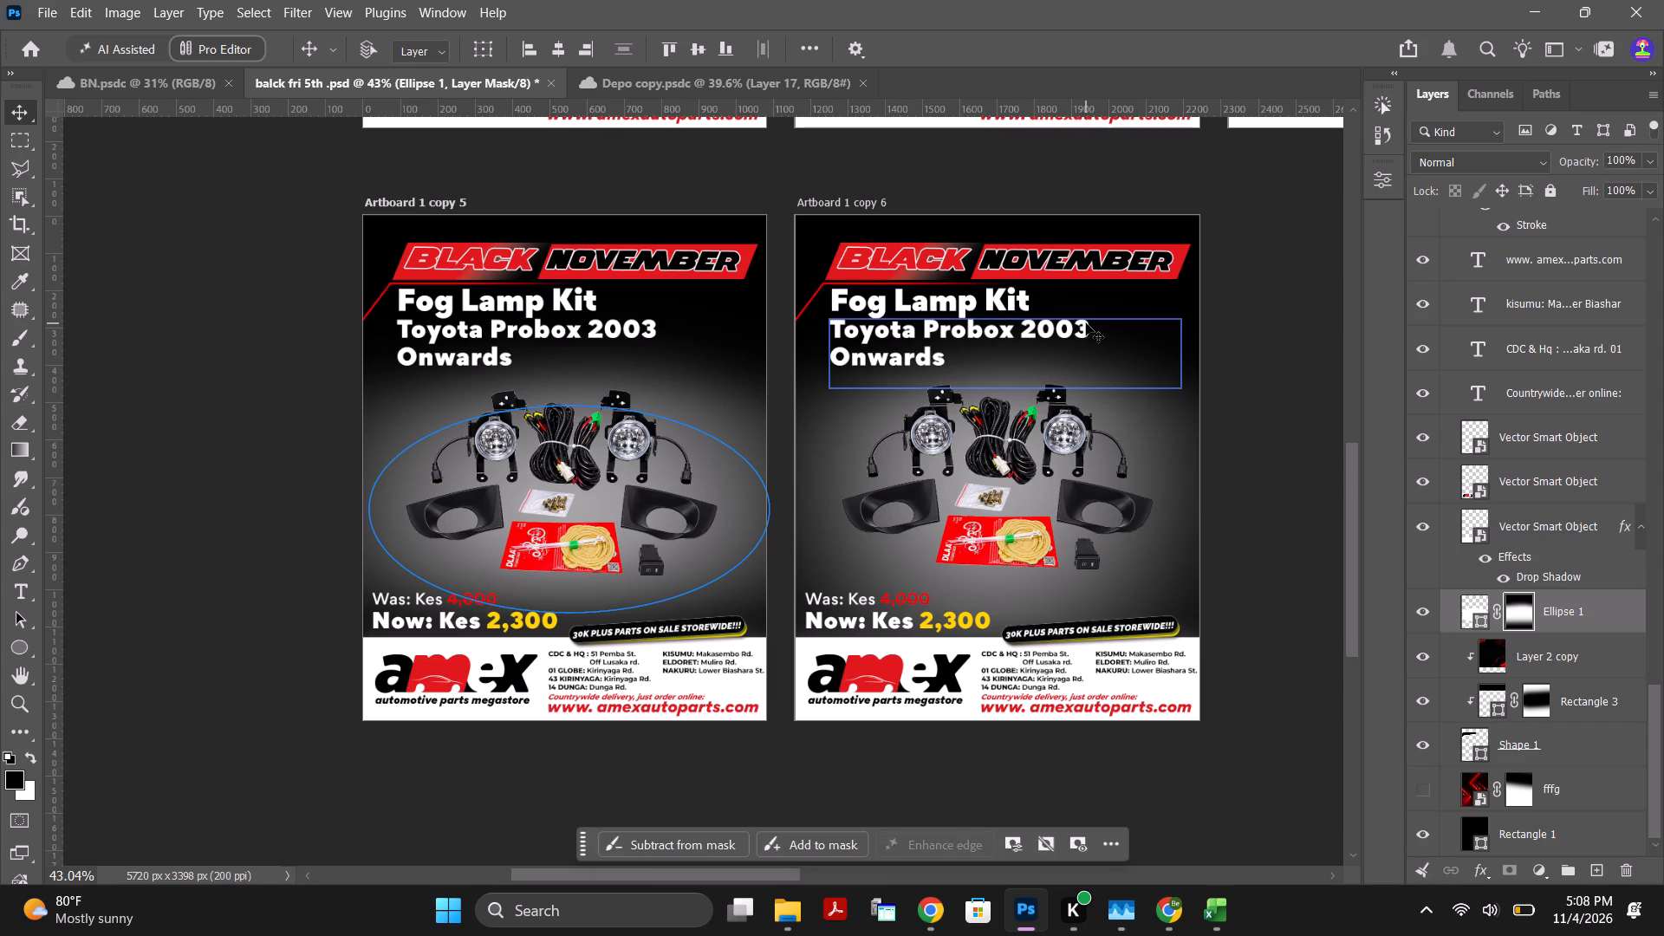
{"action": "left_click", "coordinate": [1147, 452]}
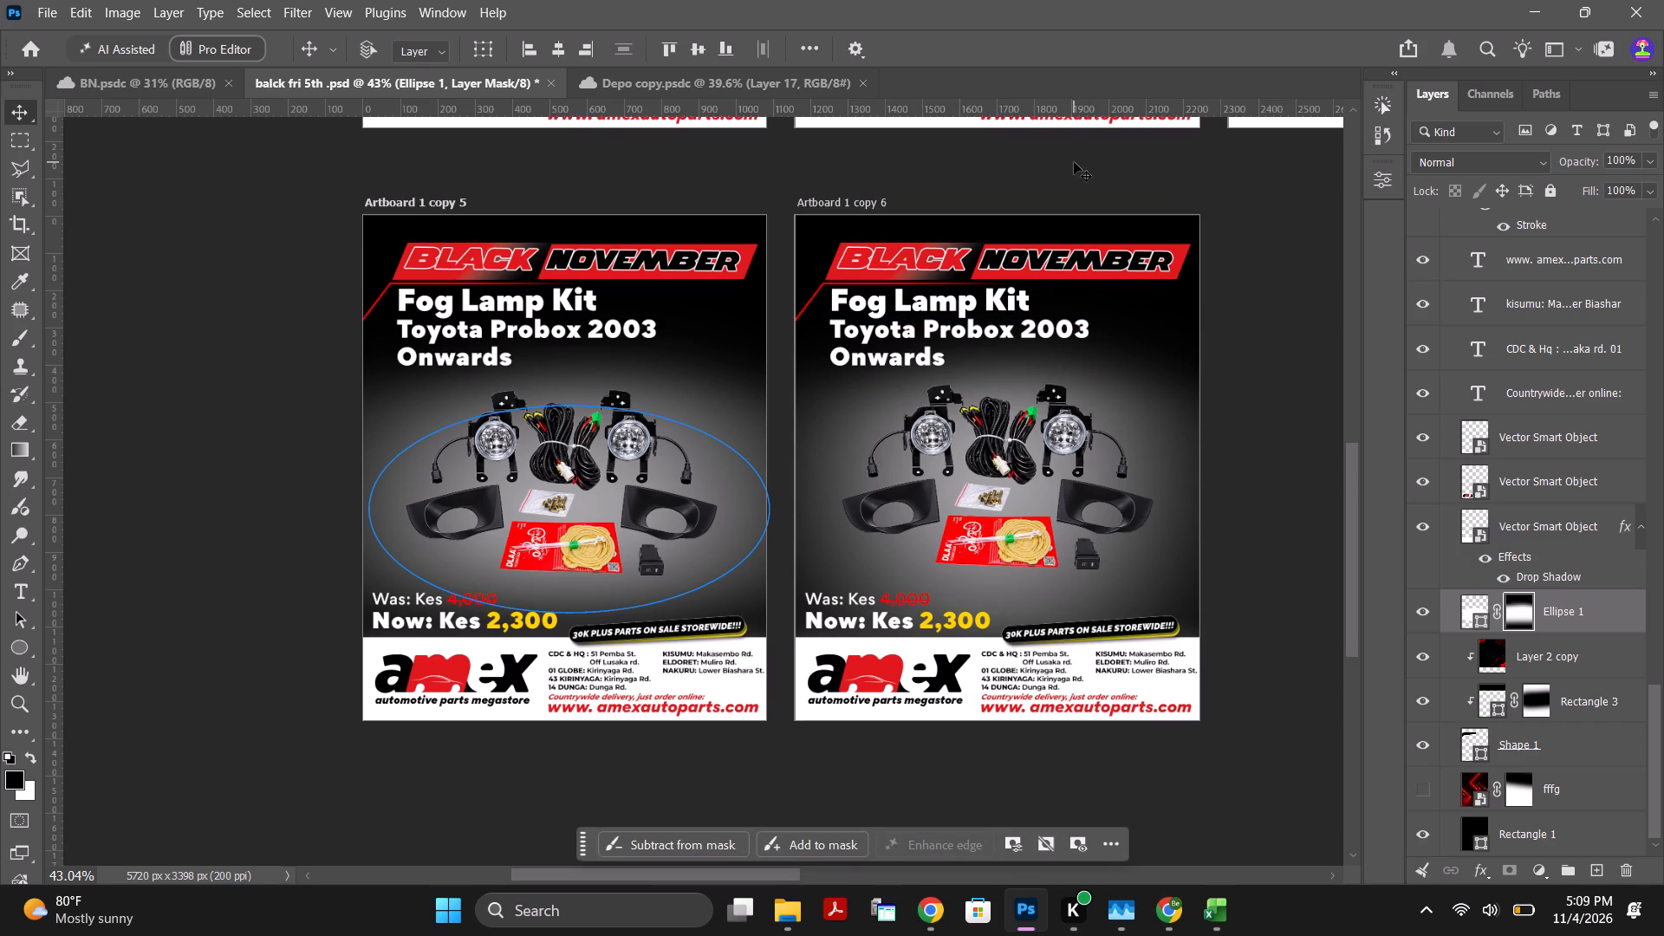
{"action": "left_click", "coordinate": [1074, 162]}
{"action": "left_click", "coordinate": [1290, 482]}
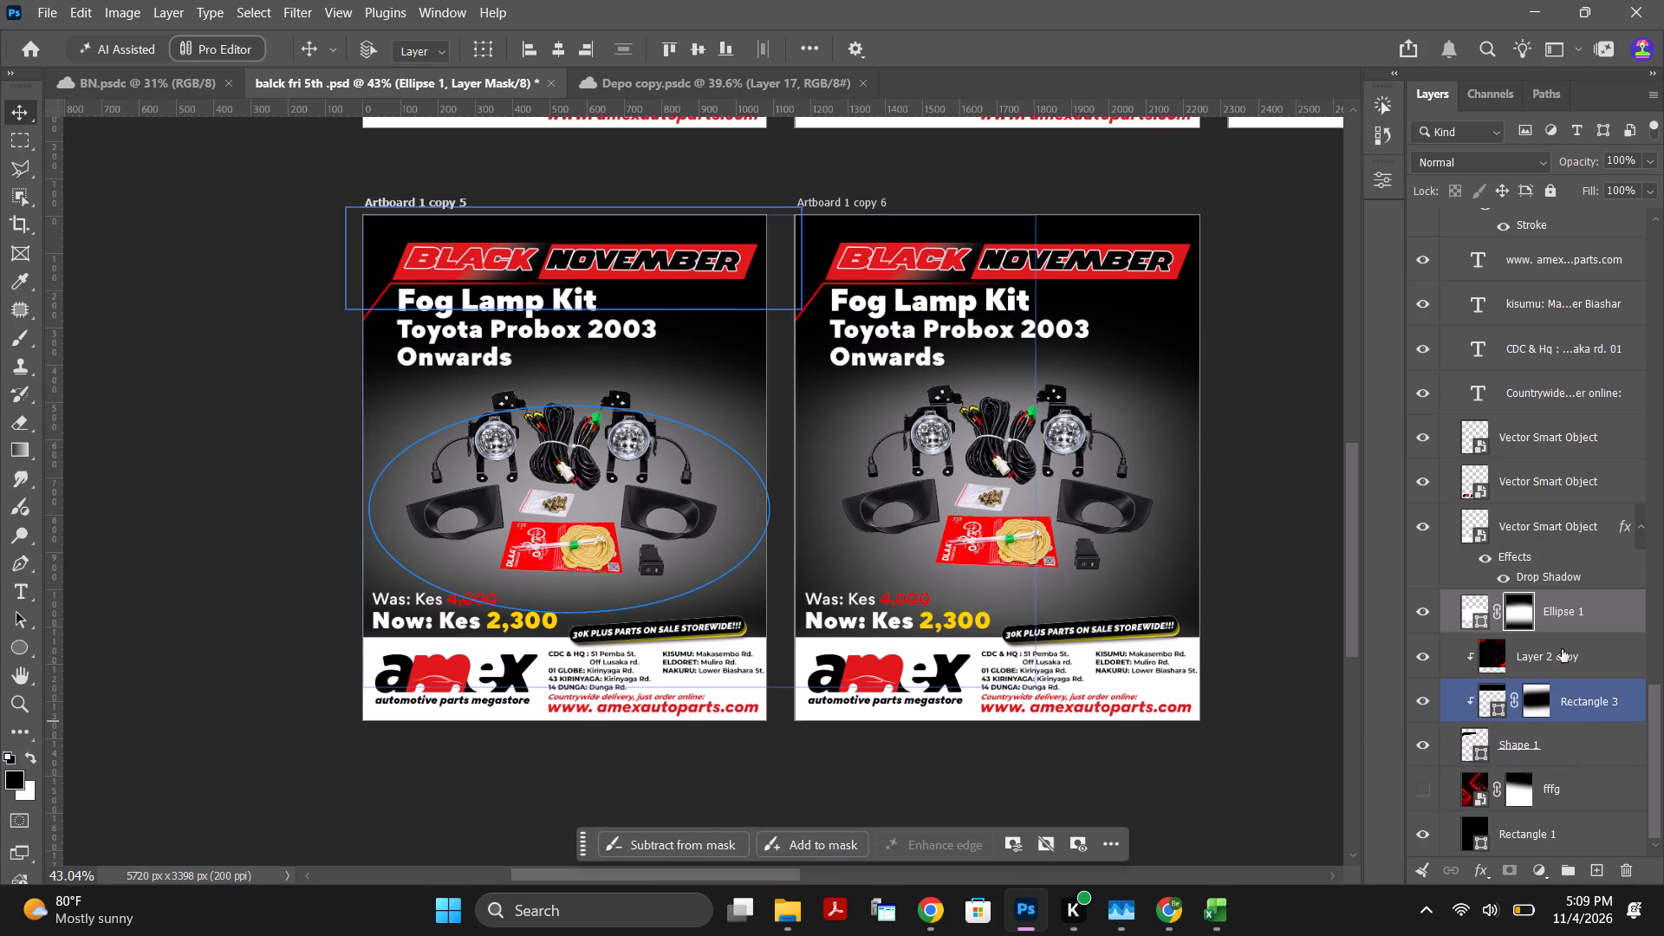
Delete the Automotive Fog Light Kit Flat Lay image layer from Artboard 1 copy 6.
{"action": "left_click", "coordinate": [869, 205]}
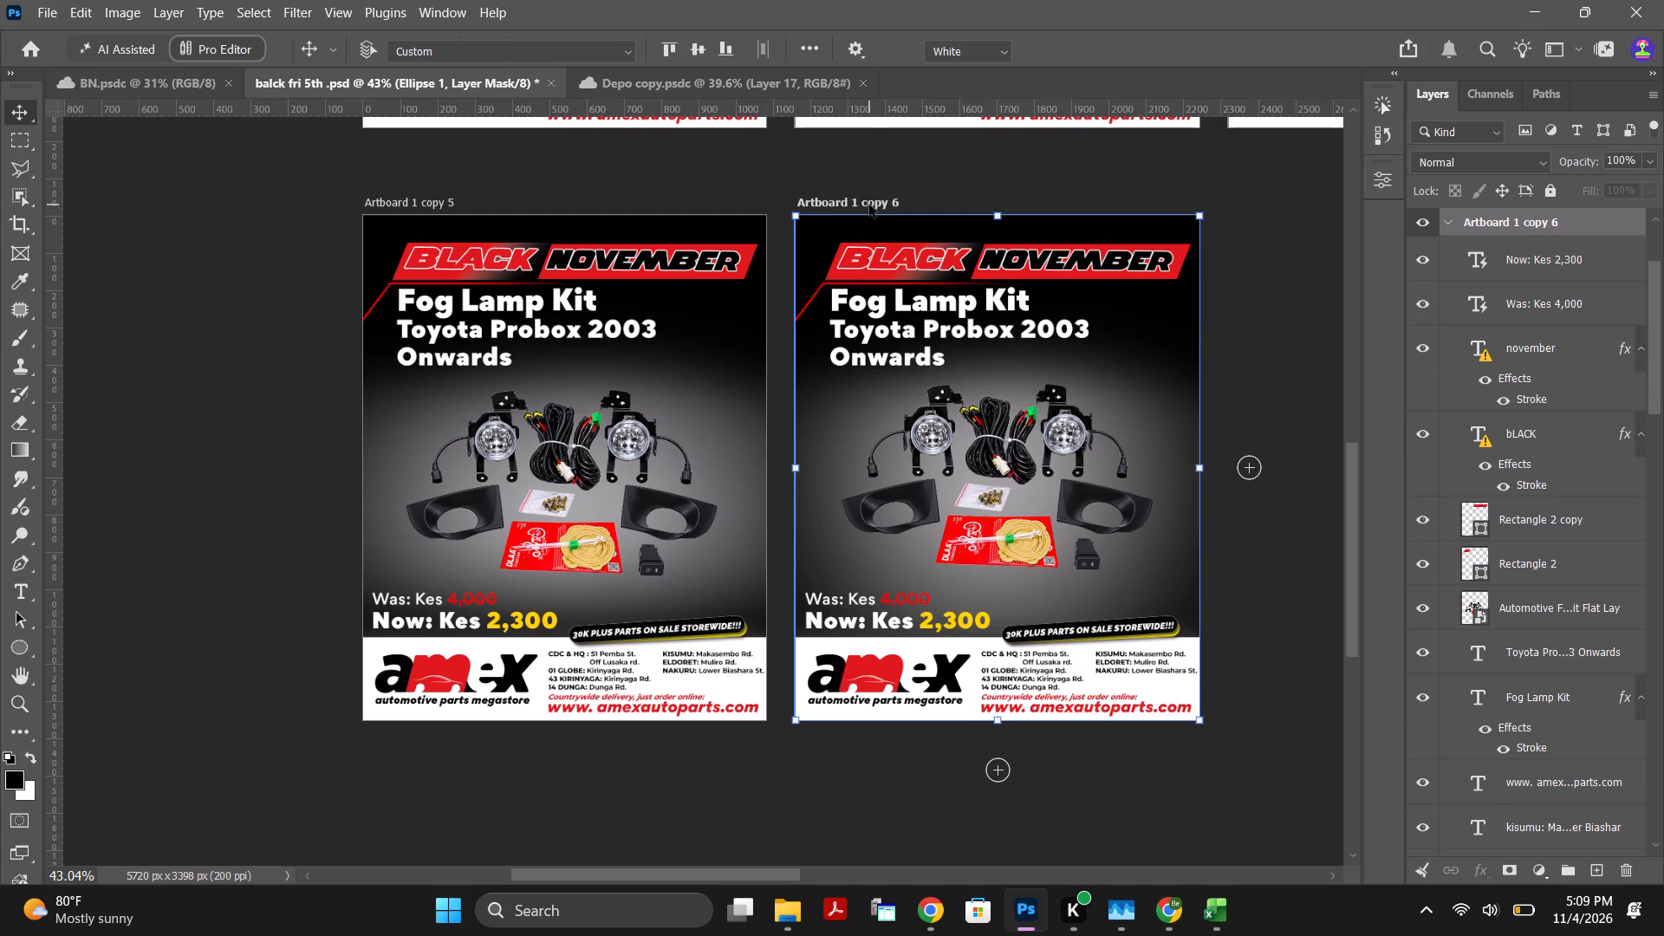
{"action": "left_click", "coordinate": [1518, 608]}
{"action": "key", "text": "Delete"}
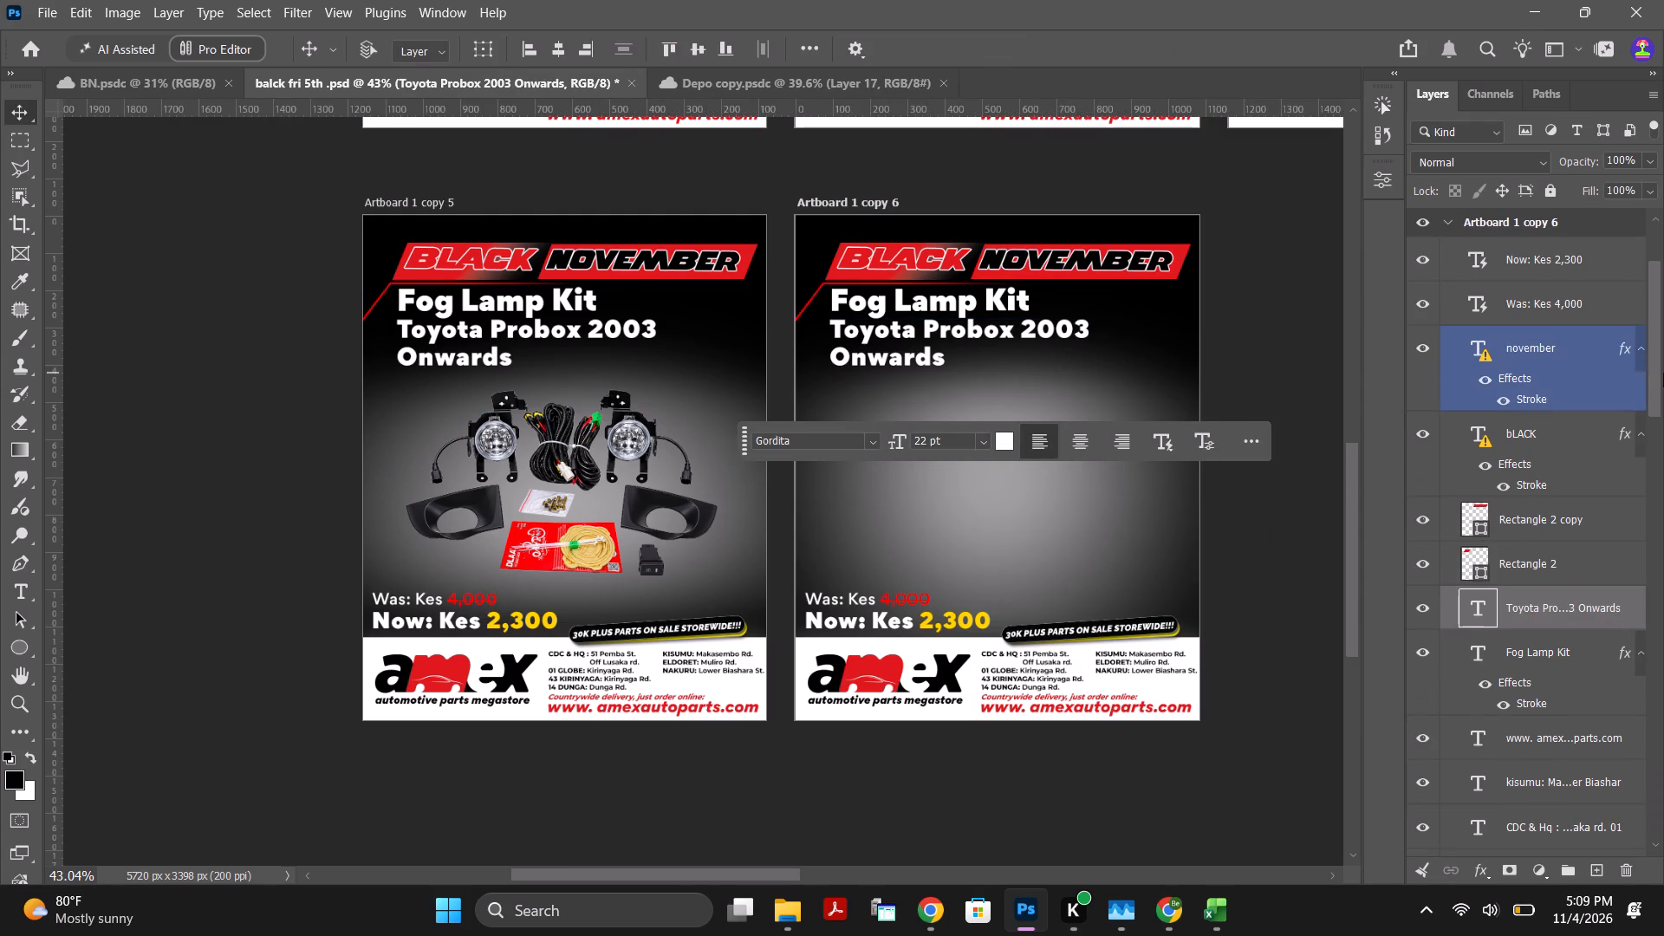
Delete the layer mask from the hidden Layer 3 in Artboard 1 copy 6.
{"action": "left_click_drag", "start_coordinate": [1659, 380], "coordinate": [1663, 564]}
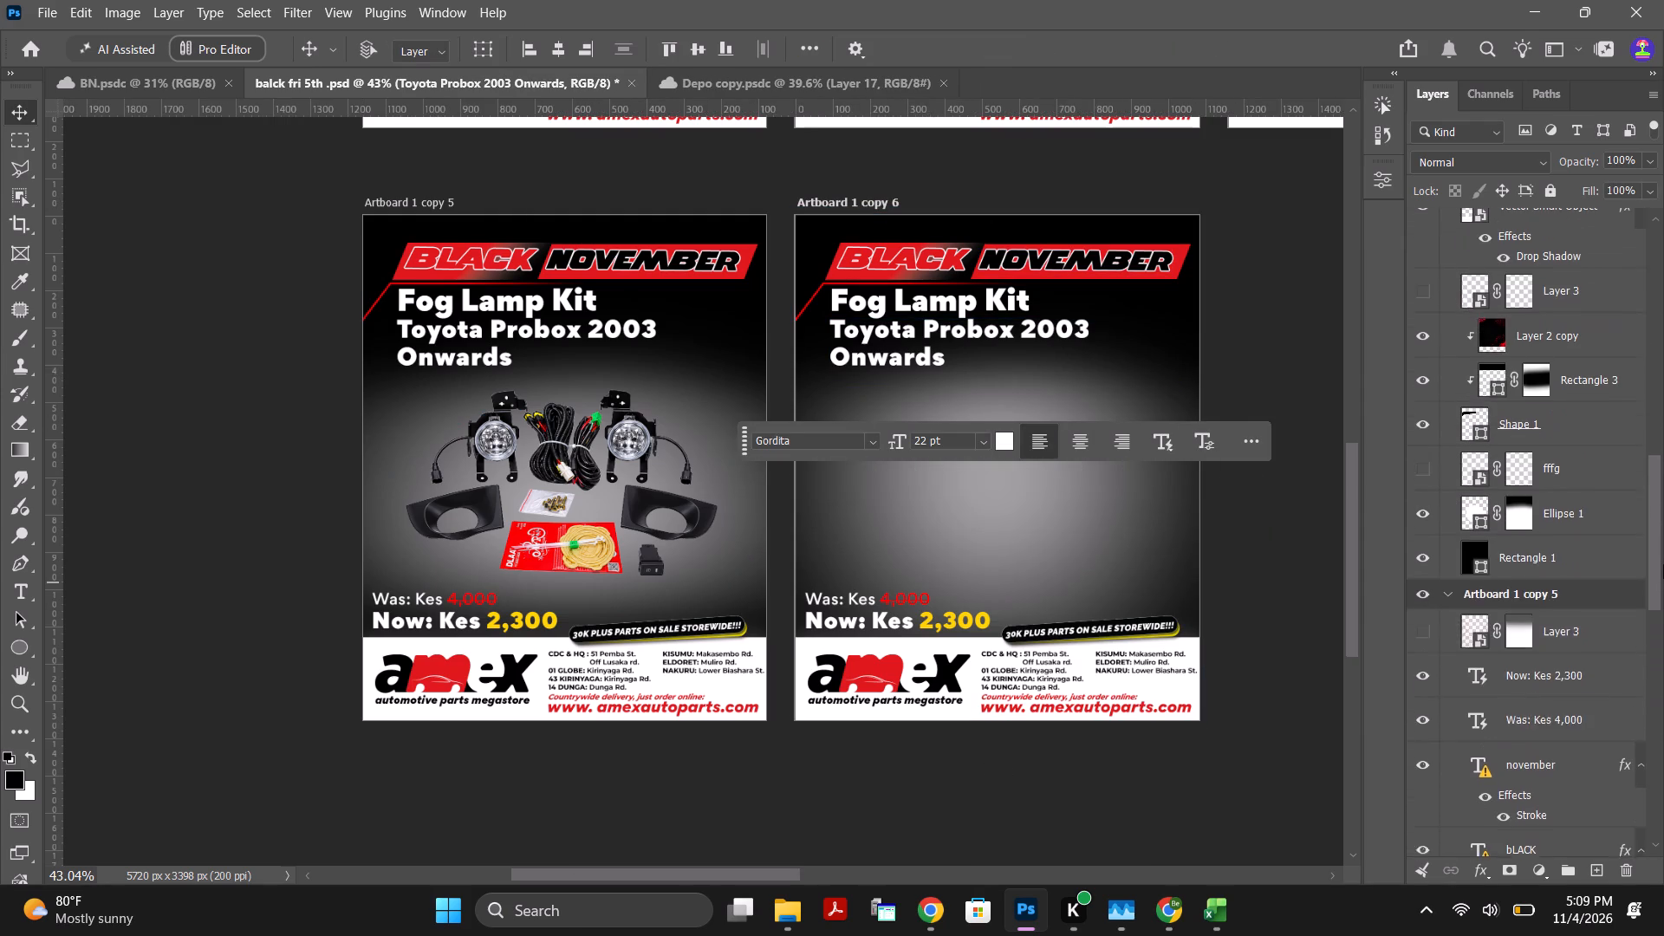
{"action": "left_click_drag", "start_coordinate": [1663, 564], "coordinate": [1663, 549]}
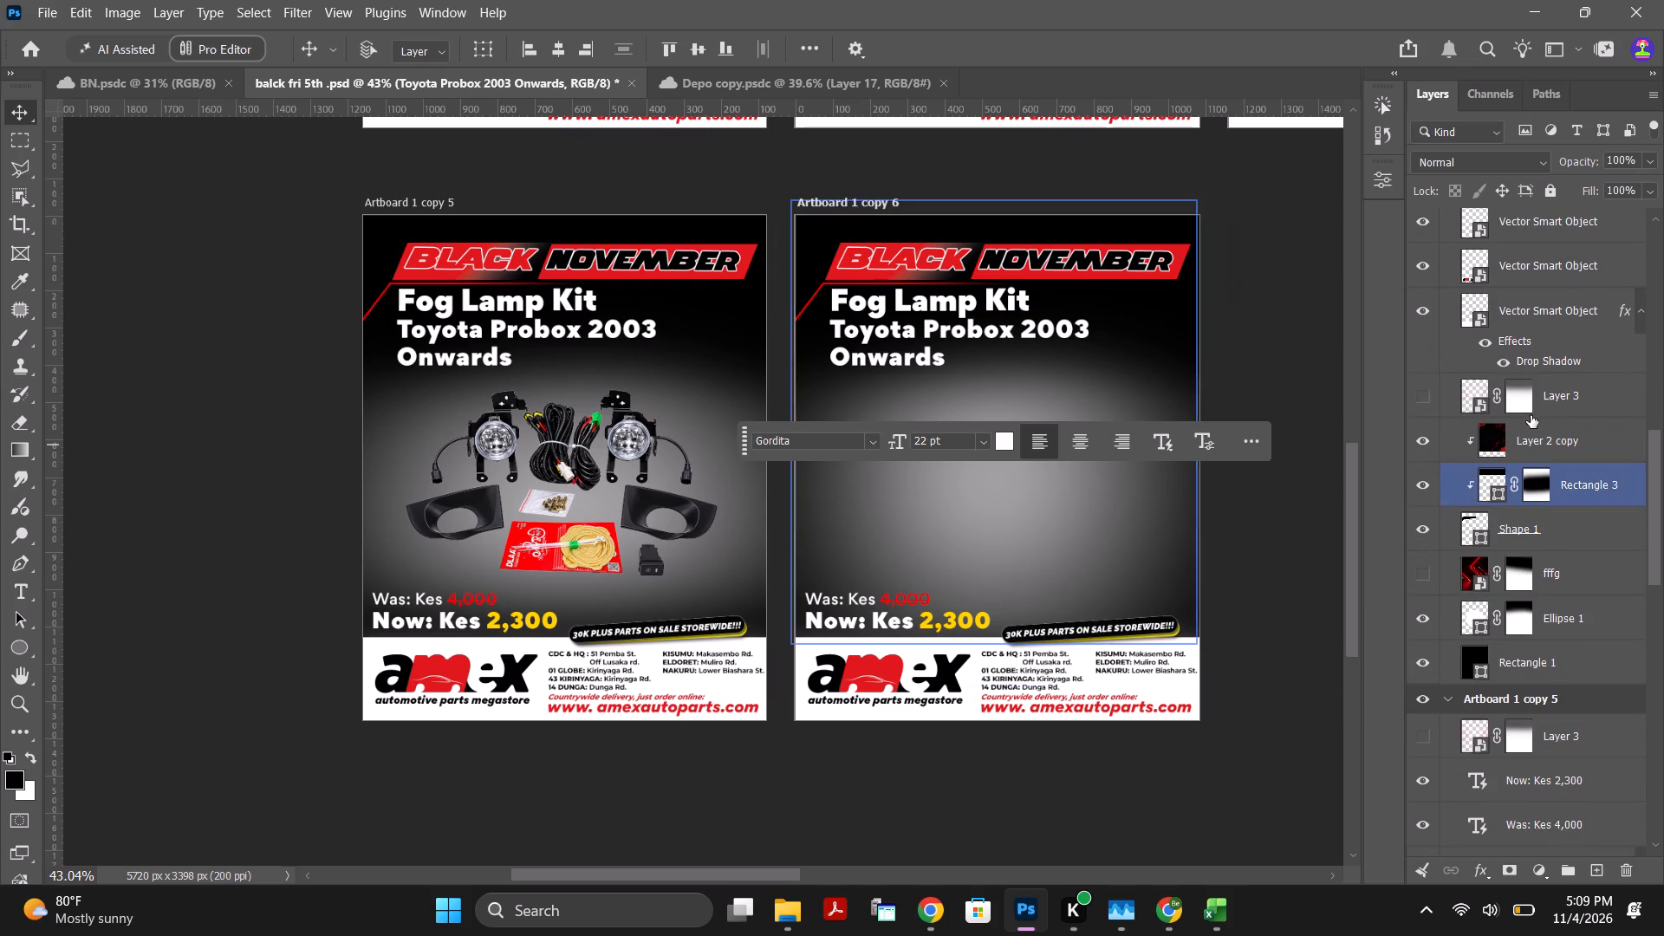
{"action": "left_click", "coordinate": [1531, 408]}
{"action": "key", "text": "Delete"}
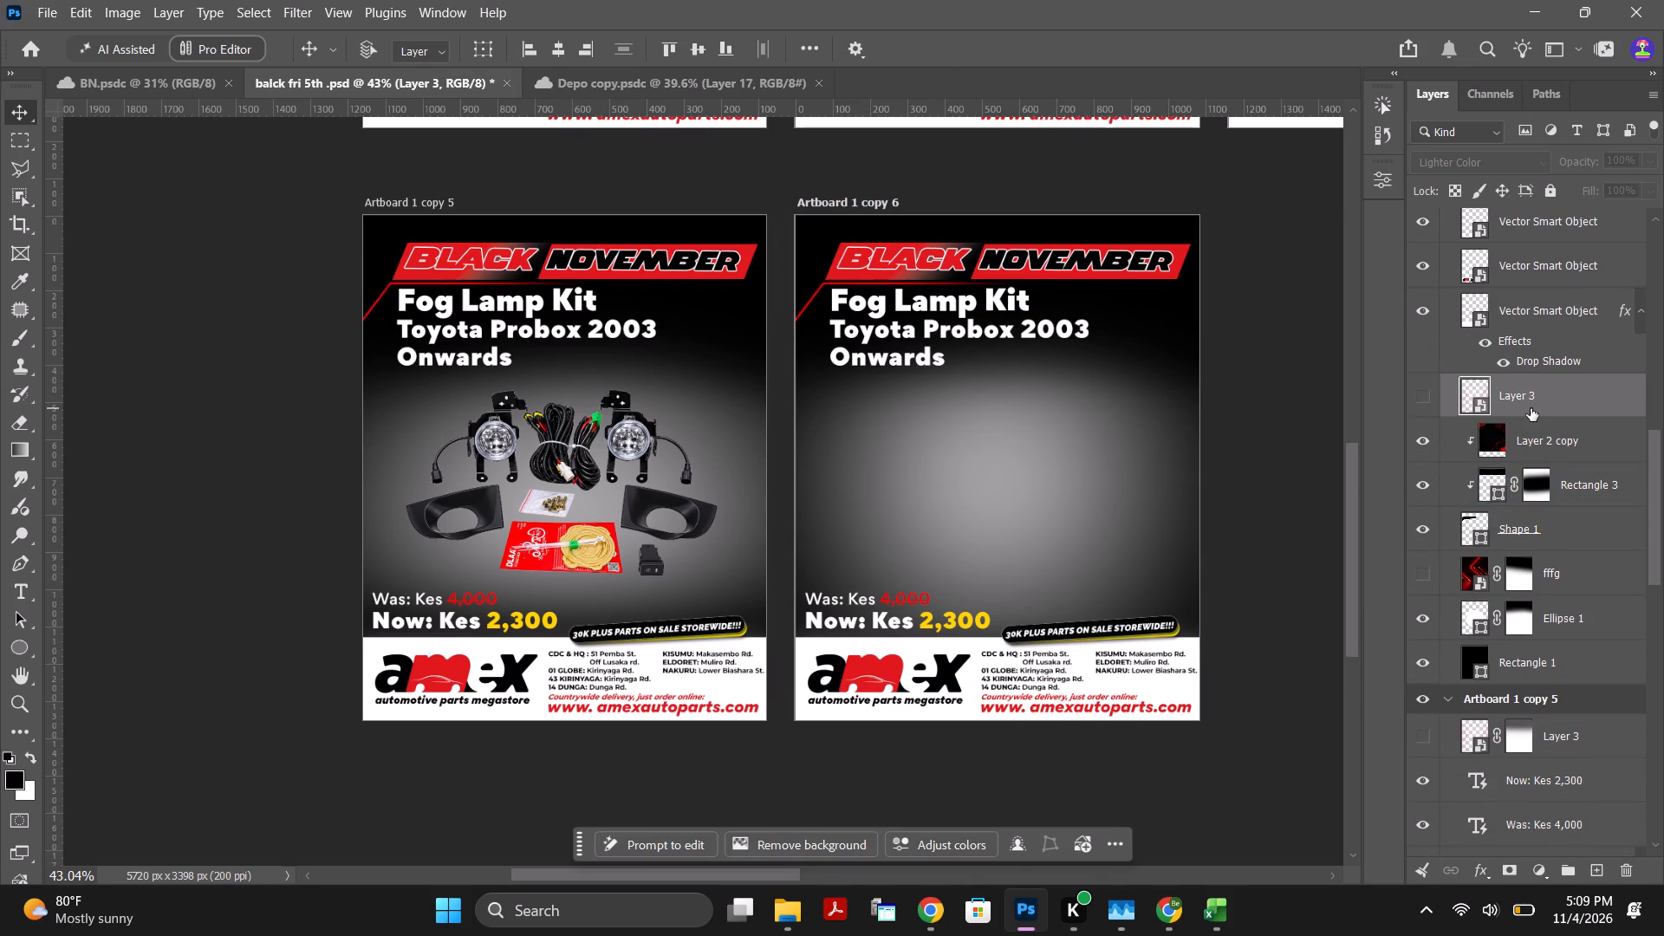
Toggle the visibility of Layer 3 and the Vector Smart Object above it in Artboard 1 copy 6 to check their contents.
{"action": "left_click", "coordinate": [1422, 397]}
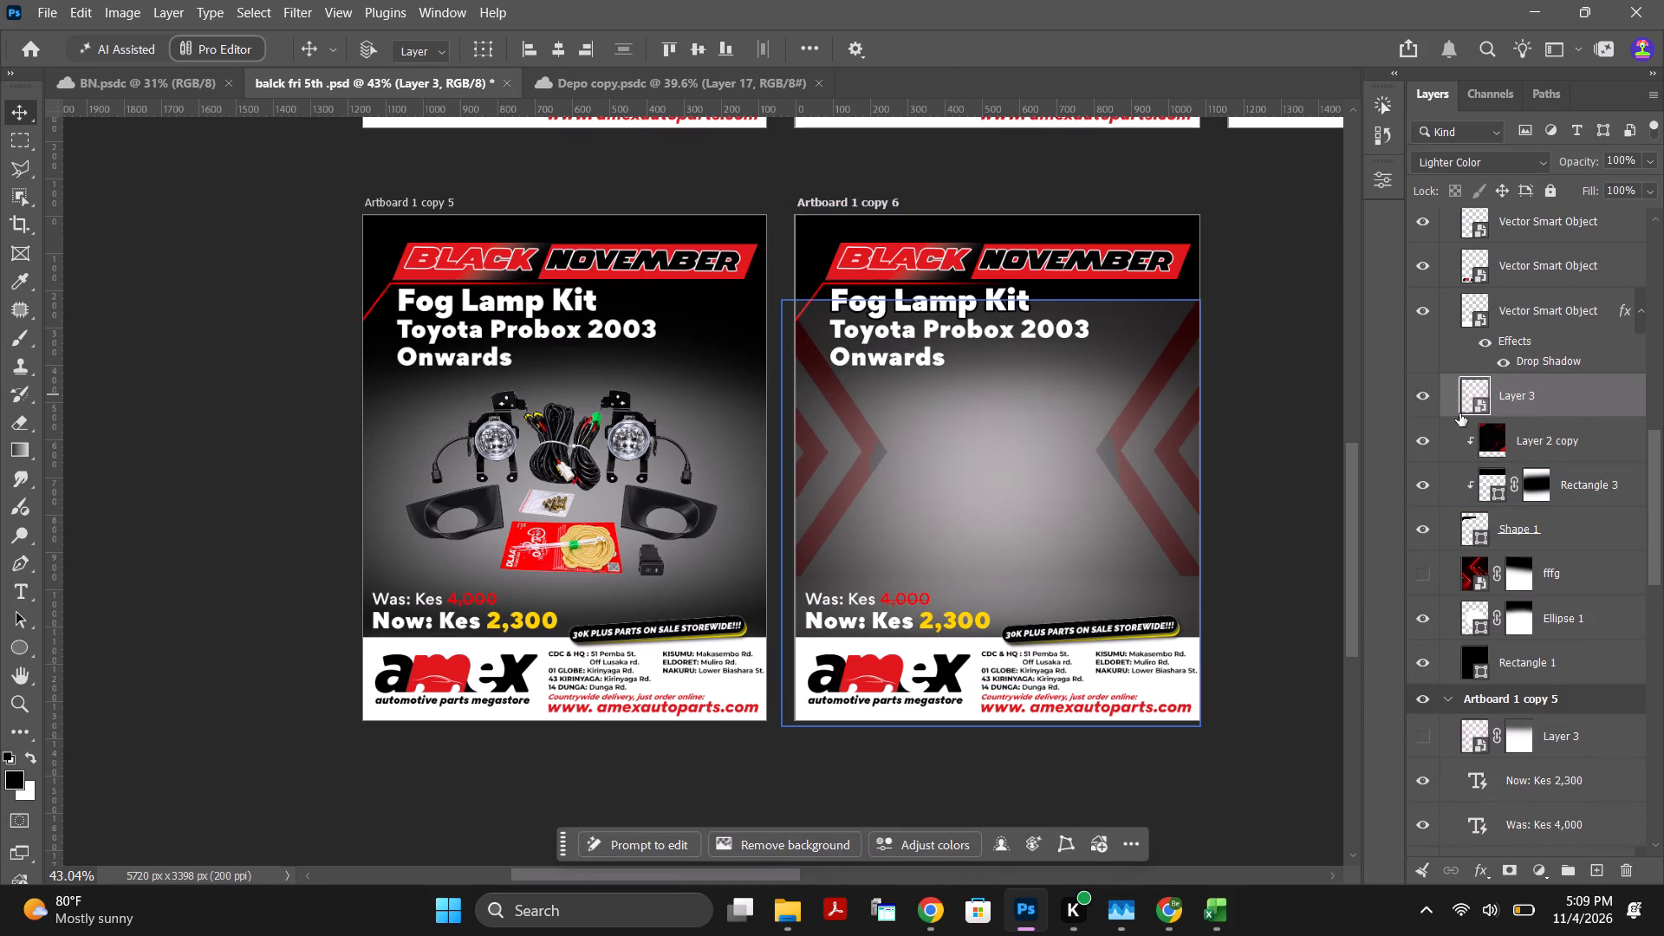
{"action": "left_click", "coordinate": [1420, 395]}
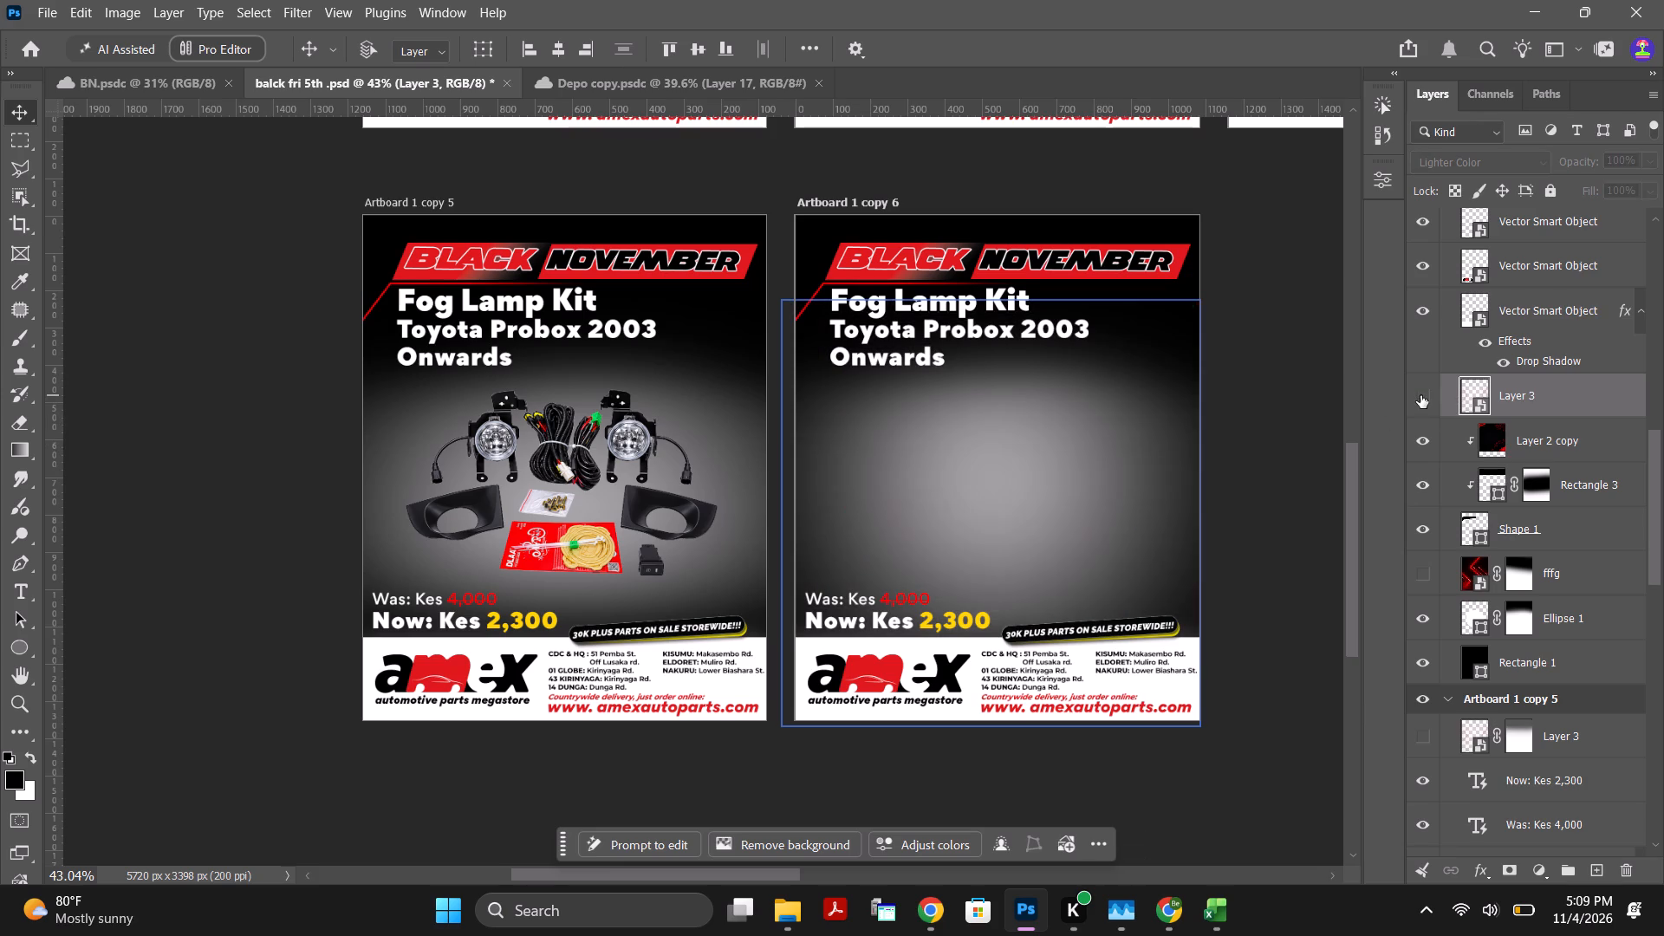
{"action": "left_click", "coordinate": [1419, 313]}
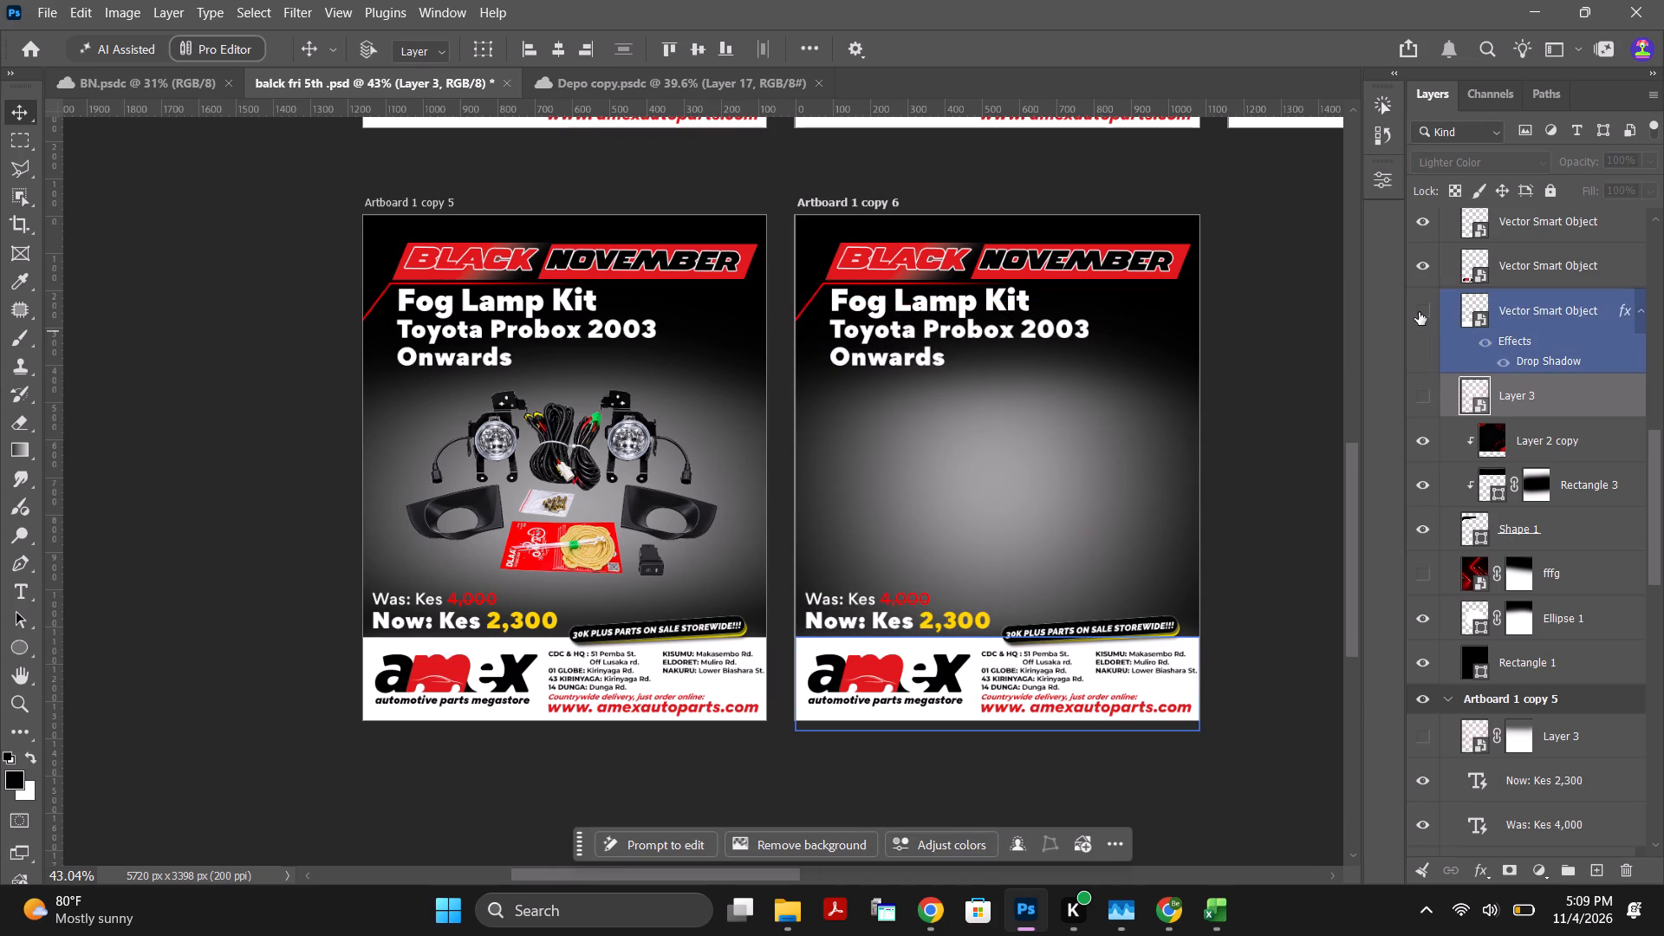
{"action": "left_click", "coordinate": [1419, 312]}
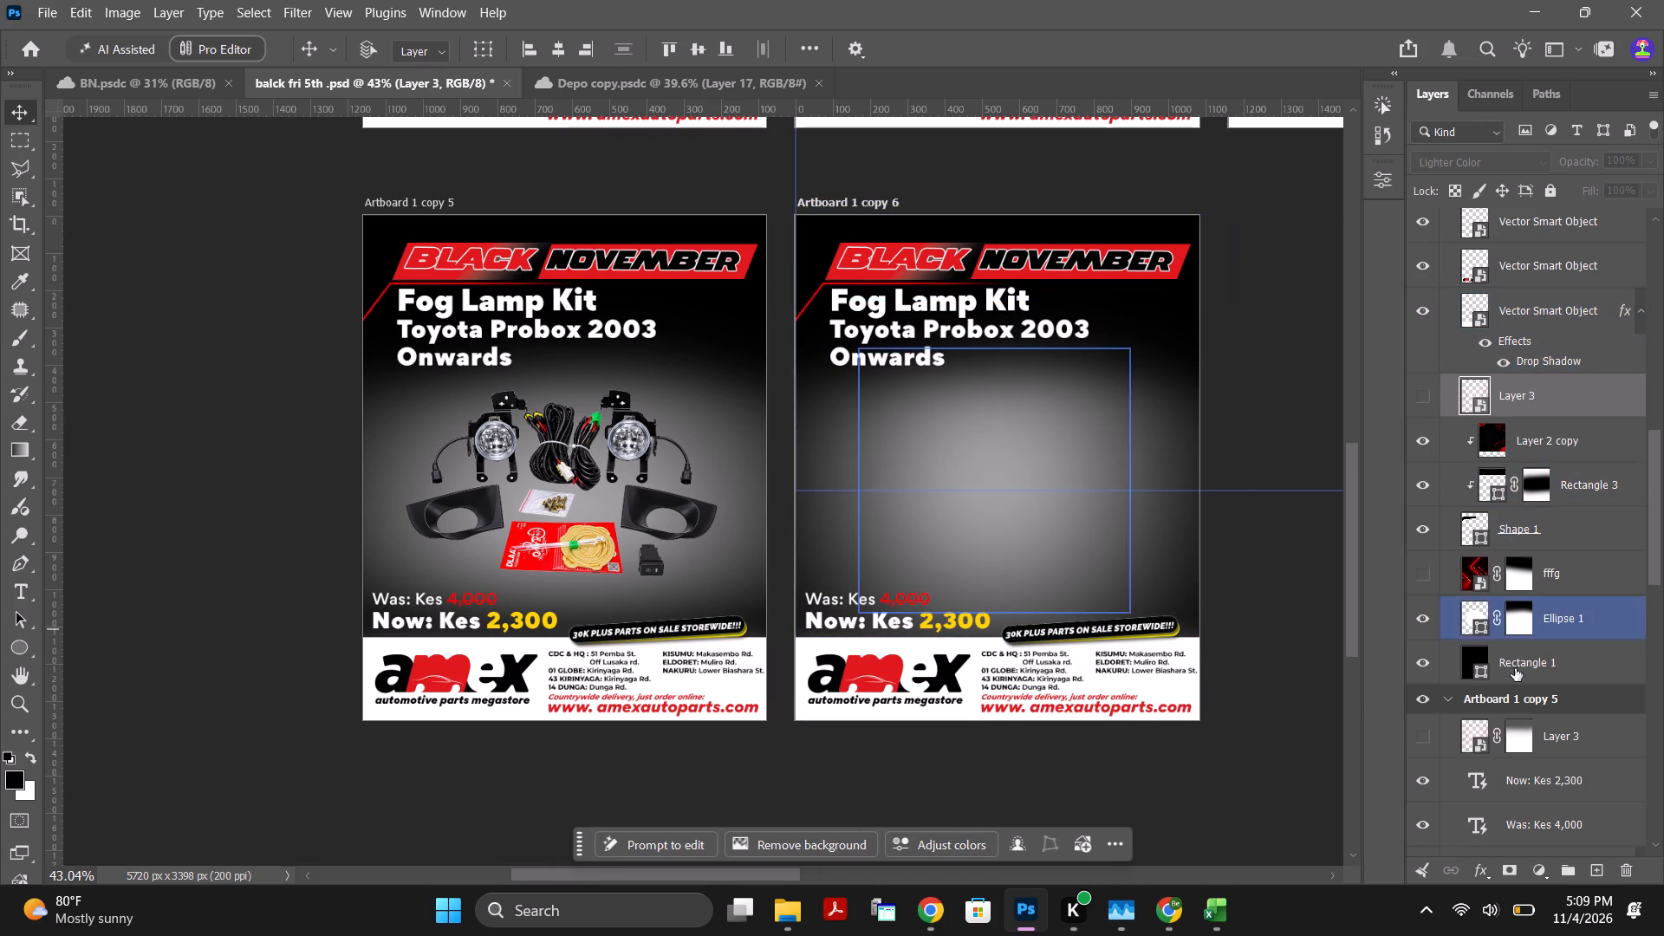
Delete the Ellipse 1 glow layer from Artboard 1 copy 6.
{"action": "left_click", "coordinate": [1583, 621]}
{"action": "key", "text": "Delete"}
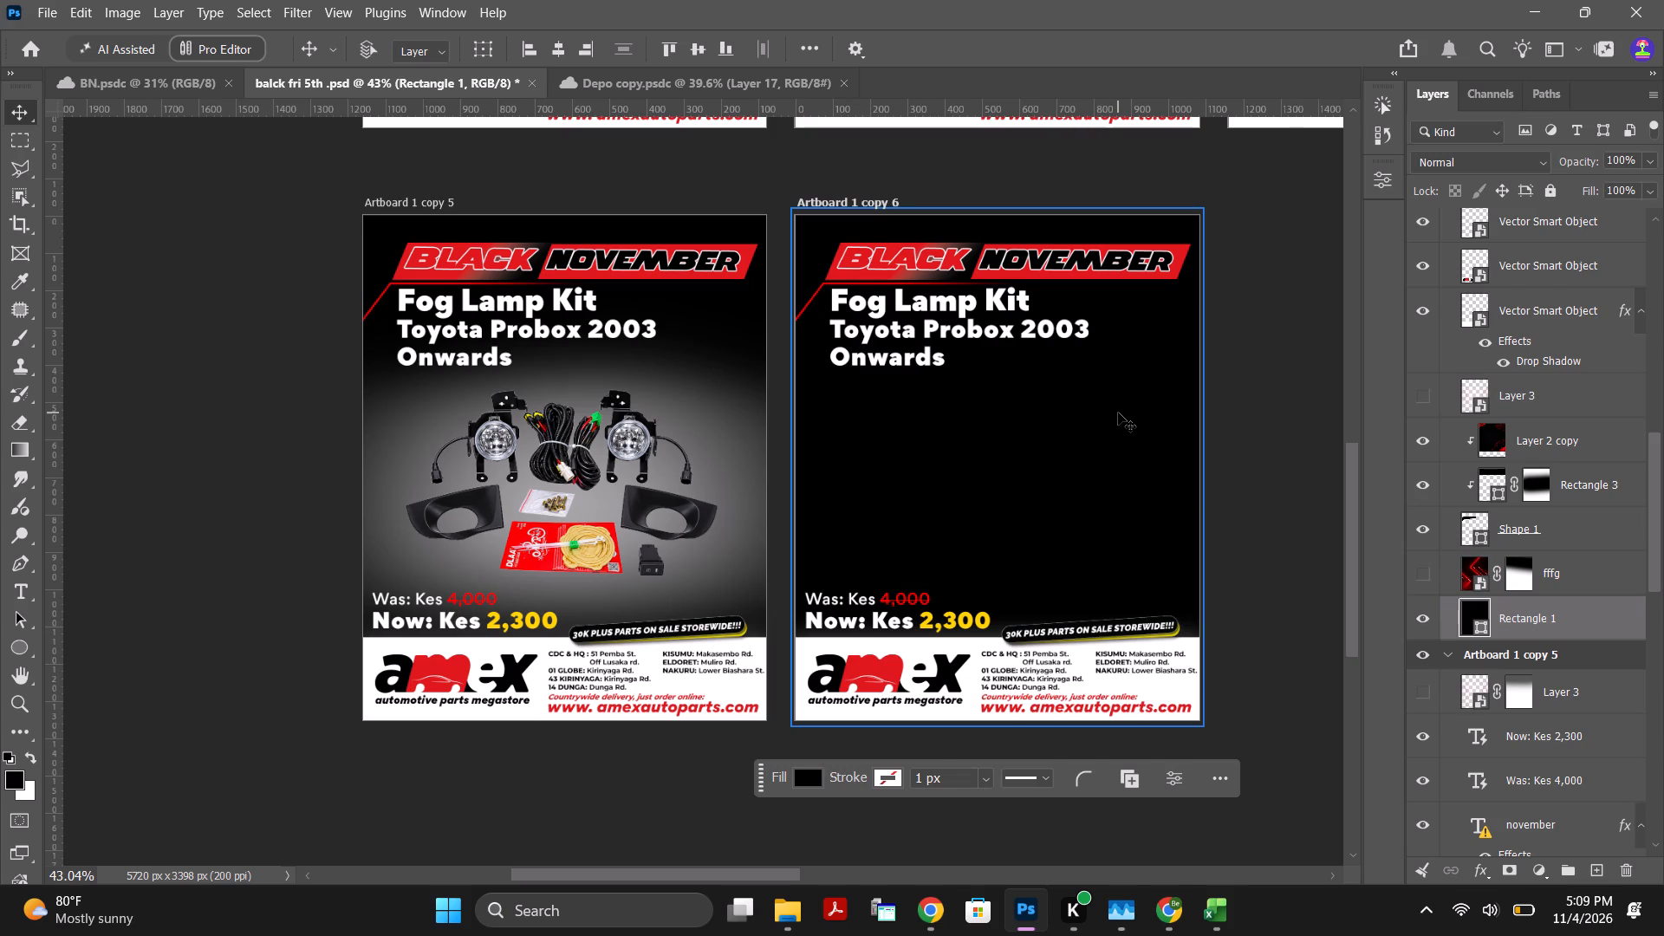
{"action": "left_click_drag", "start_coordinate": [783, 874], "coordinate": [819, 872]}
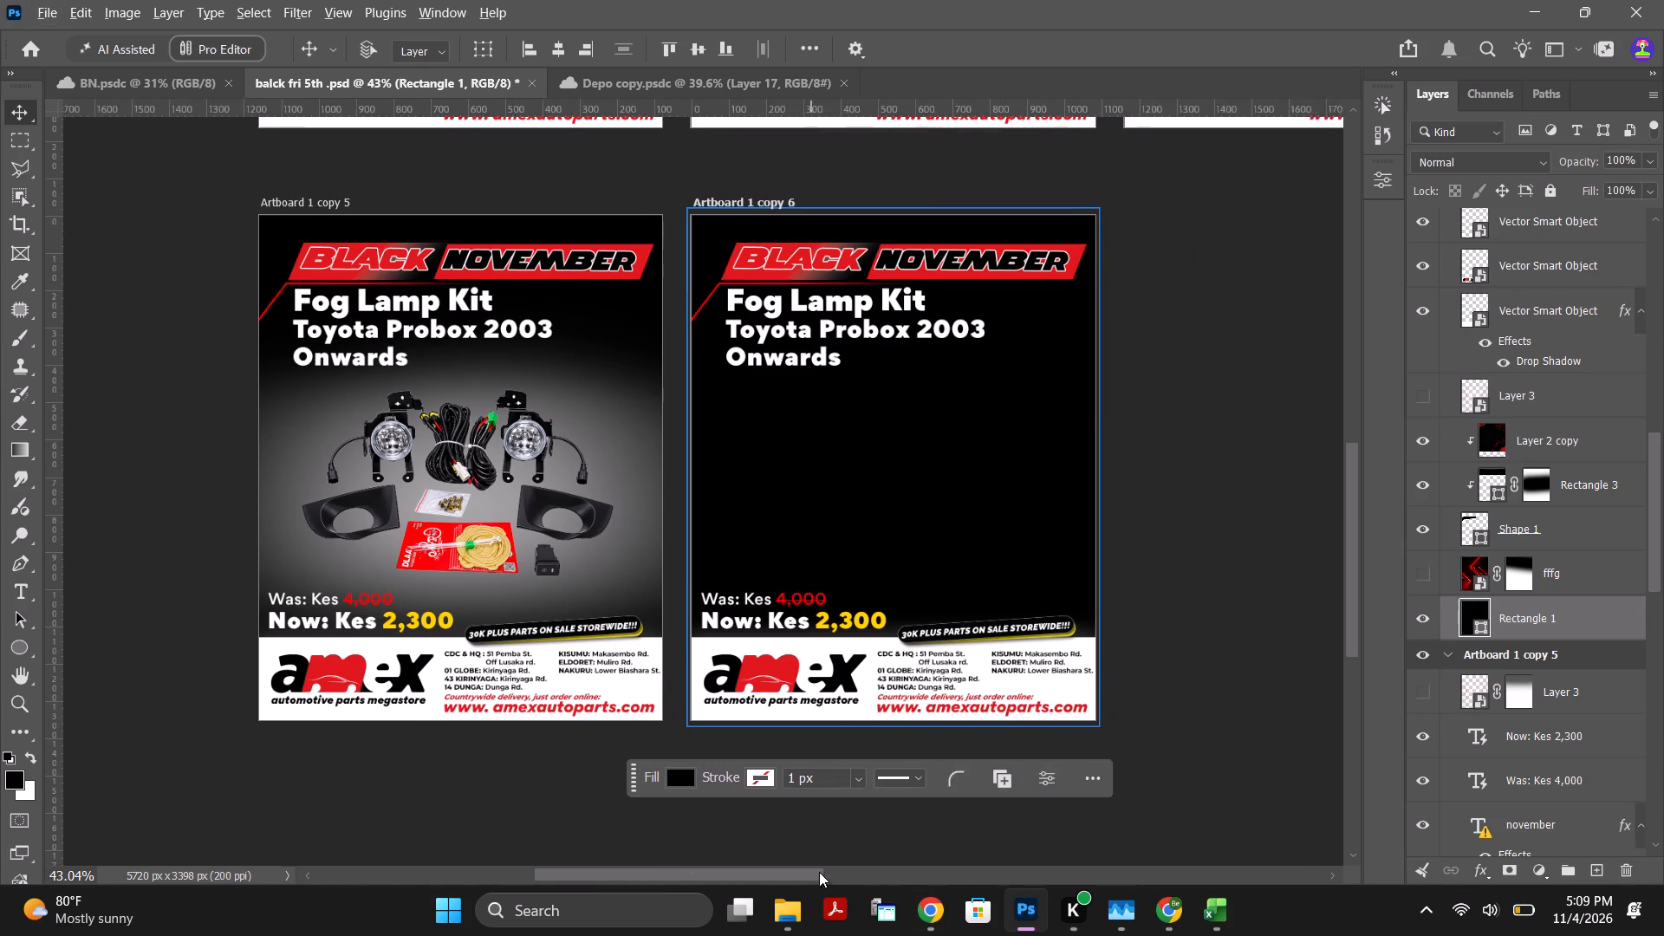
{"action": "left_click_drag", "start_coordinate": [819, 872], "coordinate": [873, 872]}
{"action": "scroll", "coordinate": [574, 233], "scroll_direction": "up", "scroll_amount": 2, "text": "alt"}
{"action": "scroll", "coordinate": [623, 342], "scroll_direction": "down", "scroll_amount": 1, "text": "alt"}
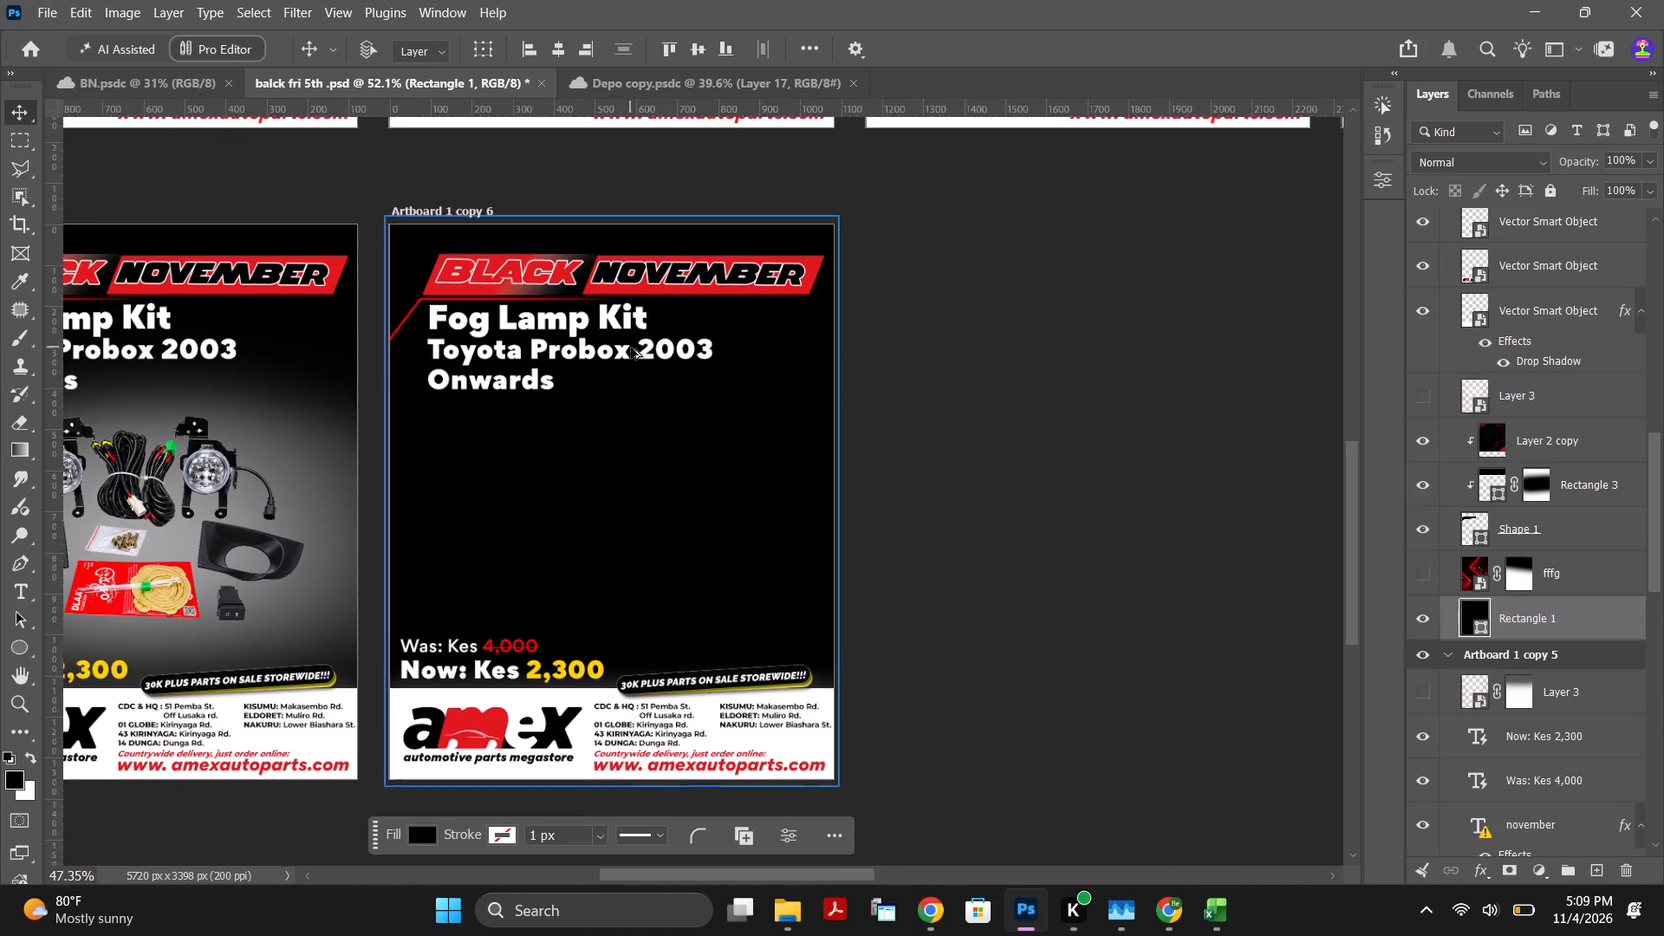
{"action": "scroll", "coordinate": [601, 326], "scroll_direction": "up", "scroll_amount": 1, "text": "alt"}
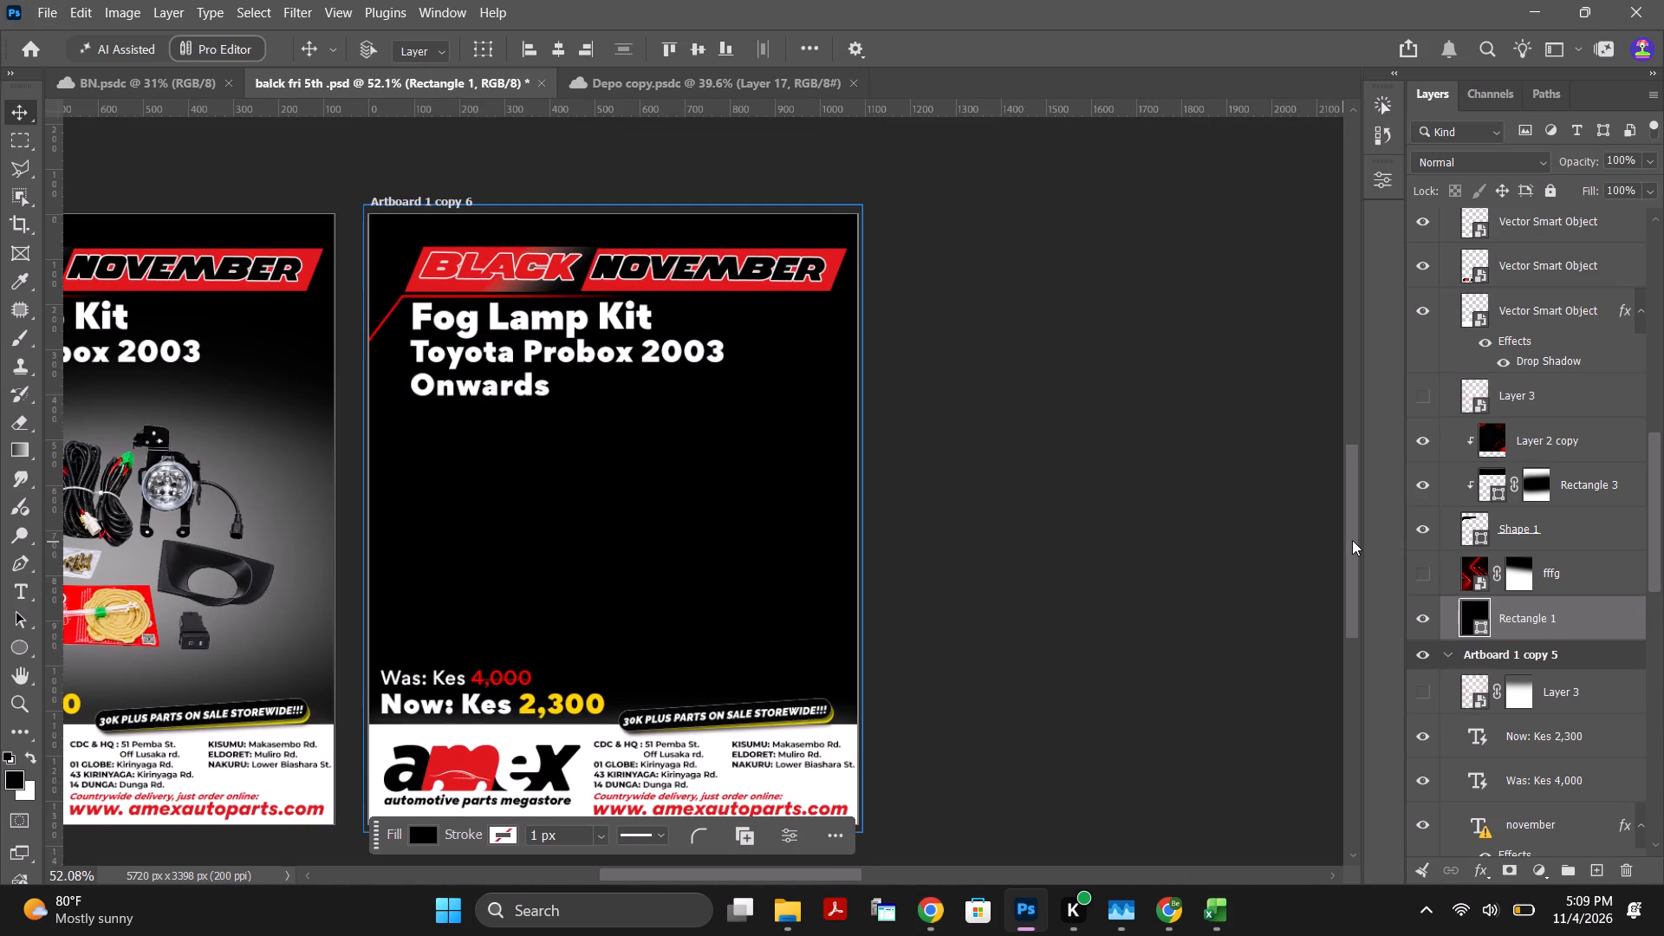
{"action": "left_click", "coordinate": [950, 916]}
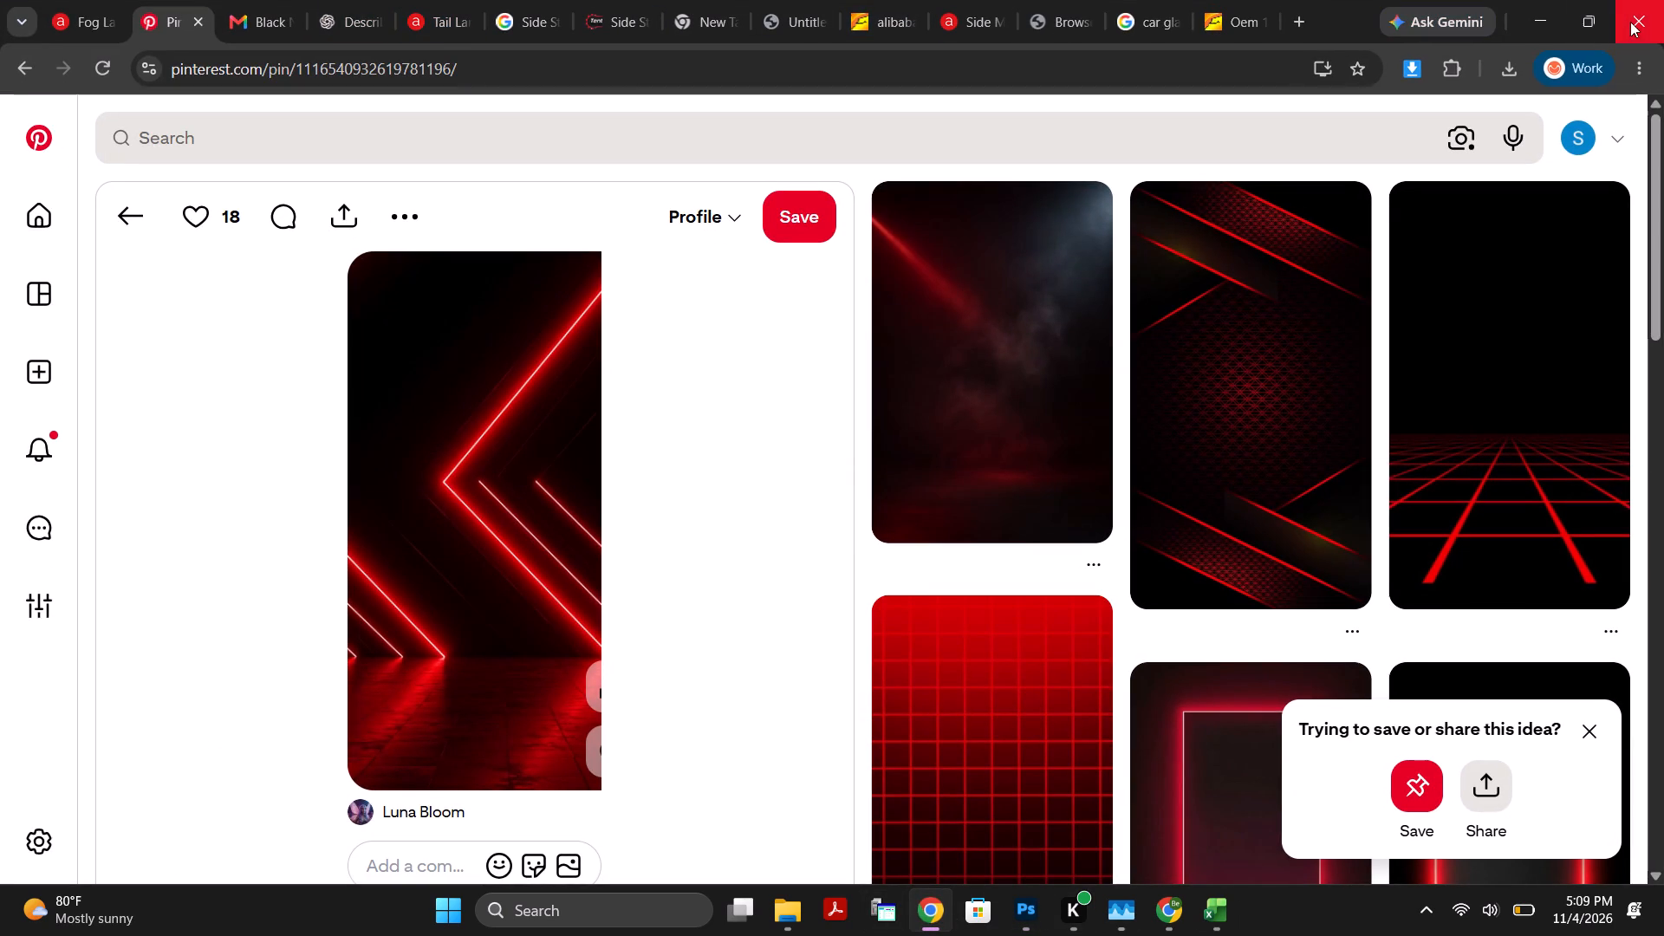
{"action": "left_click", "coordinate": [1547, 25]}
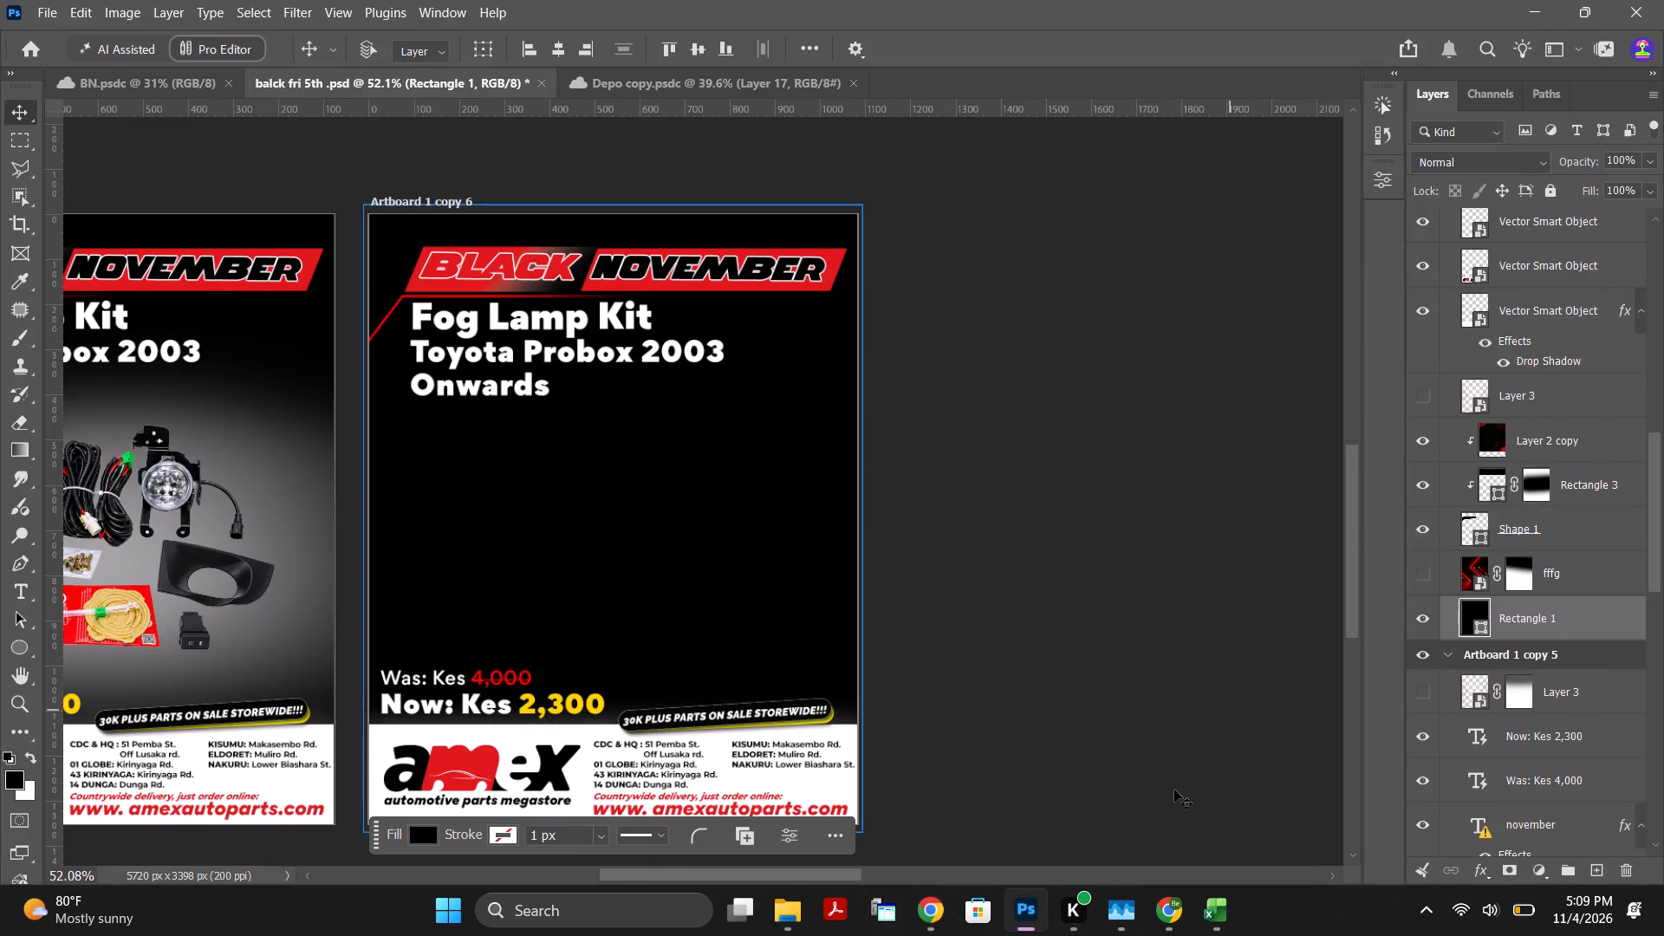
Switch to Excel and show the Website Black November Items workbook.
{"action": "left_click", "coordinate": [1221, 920]}
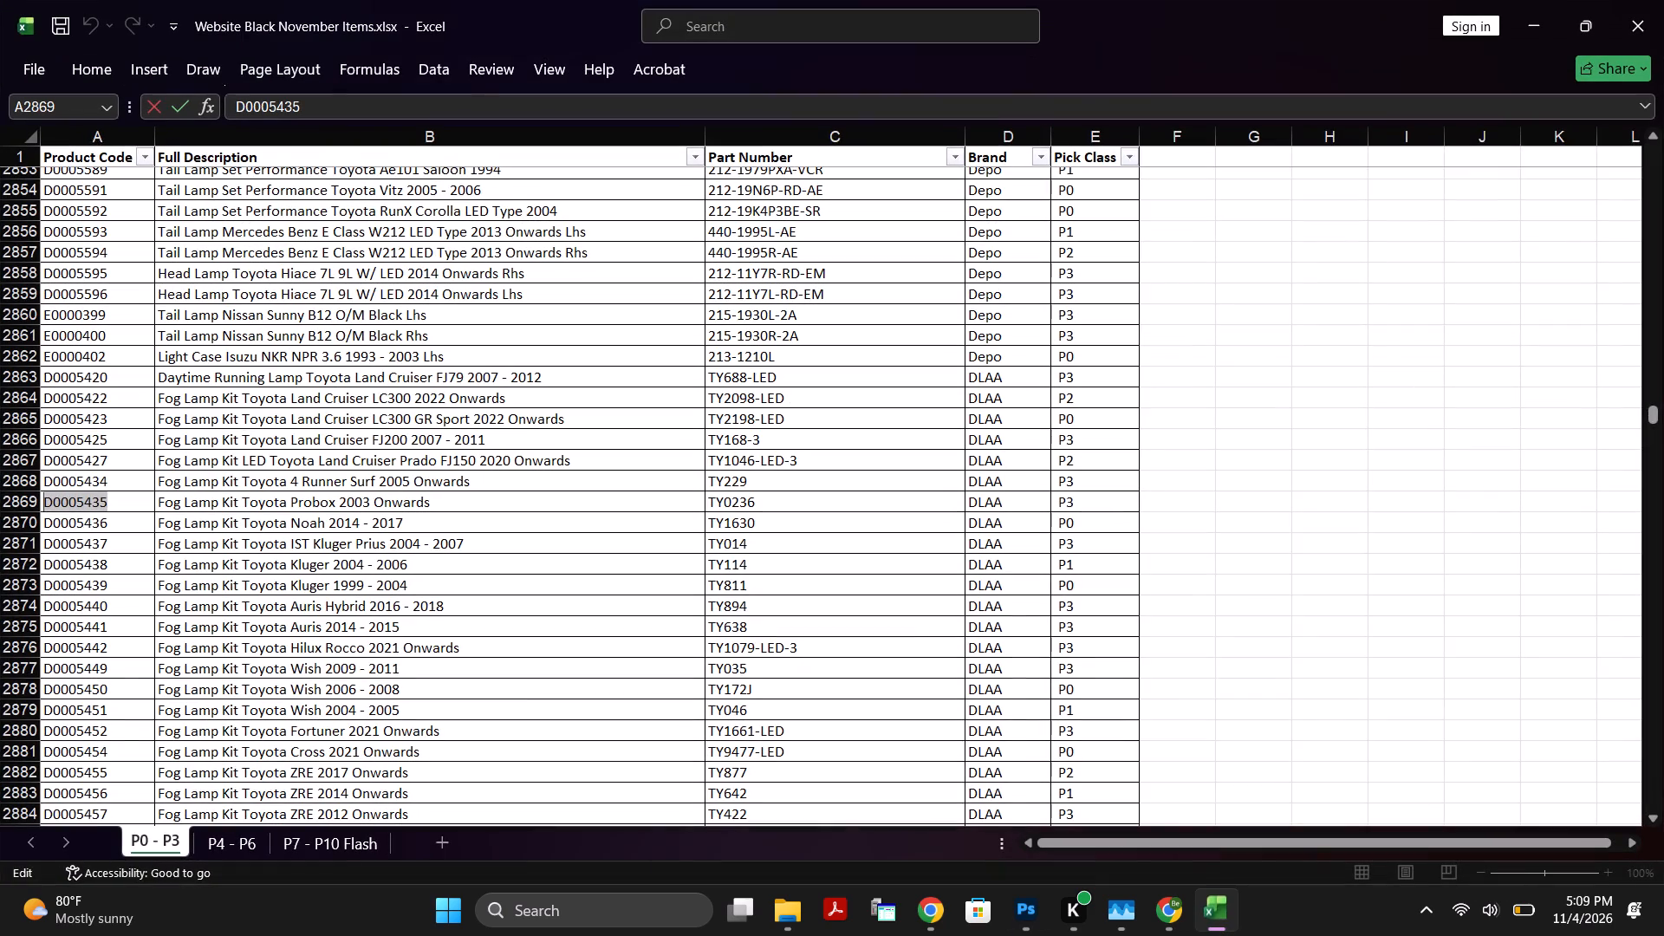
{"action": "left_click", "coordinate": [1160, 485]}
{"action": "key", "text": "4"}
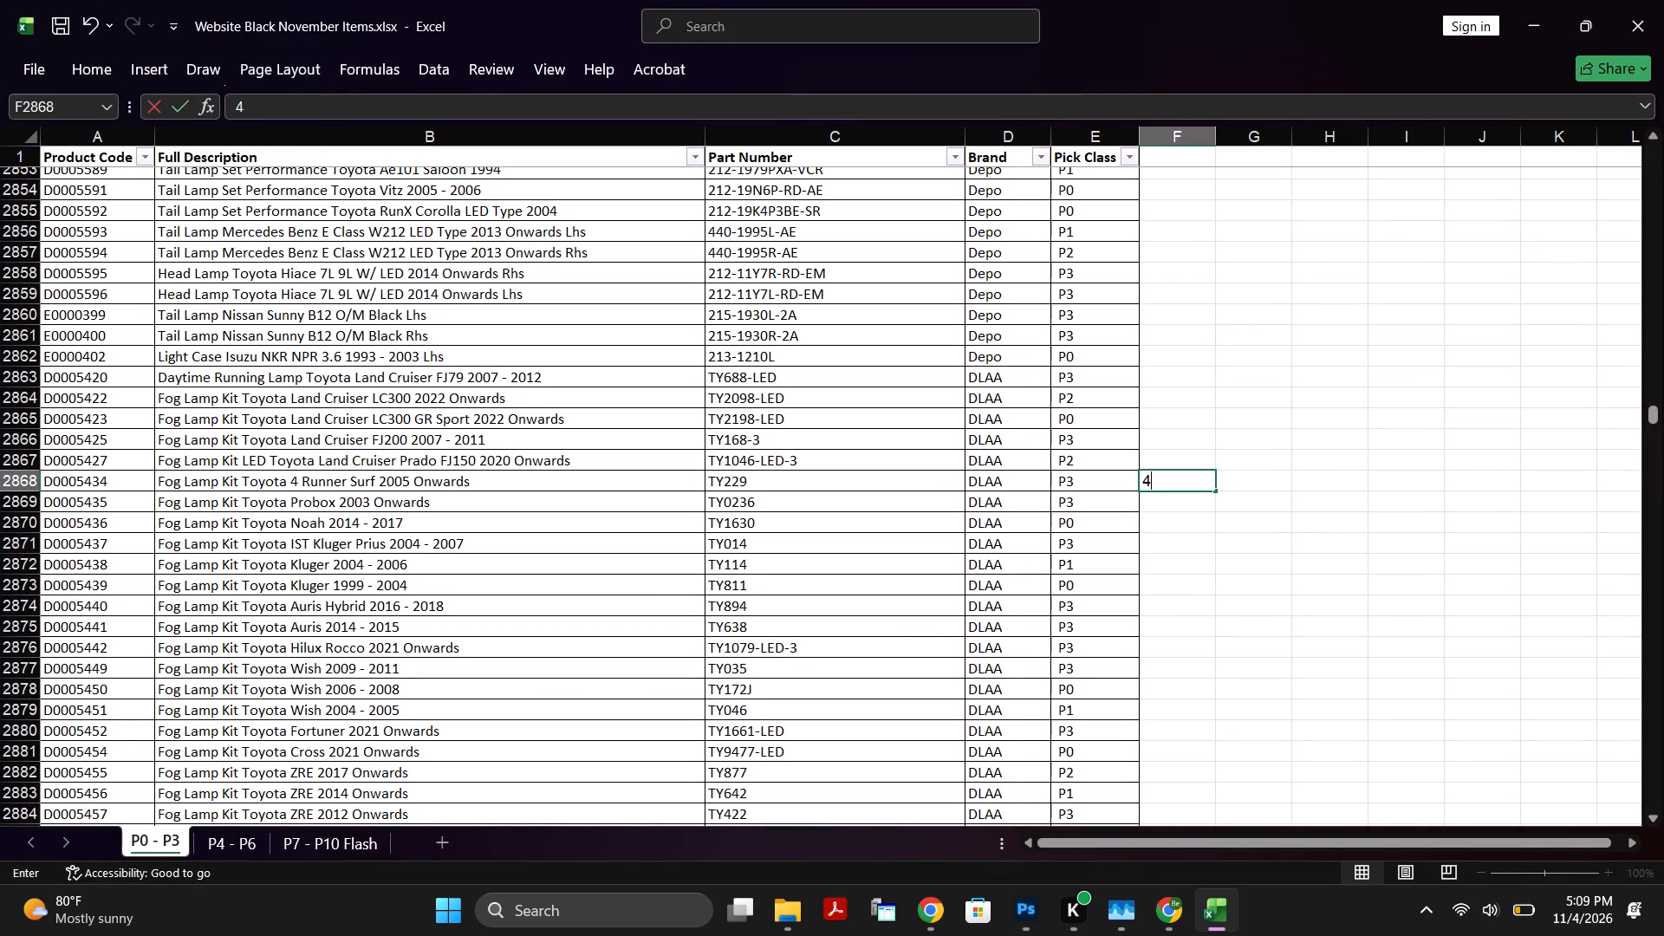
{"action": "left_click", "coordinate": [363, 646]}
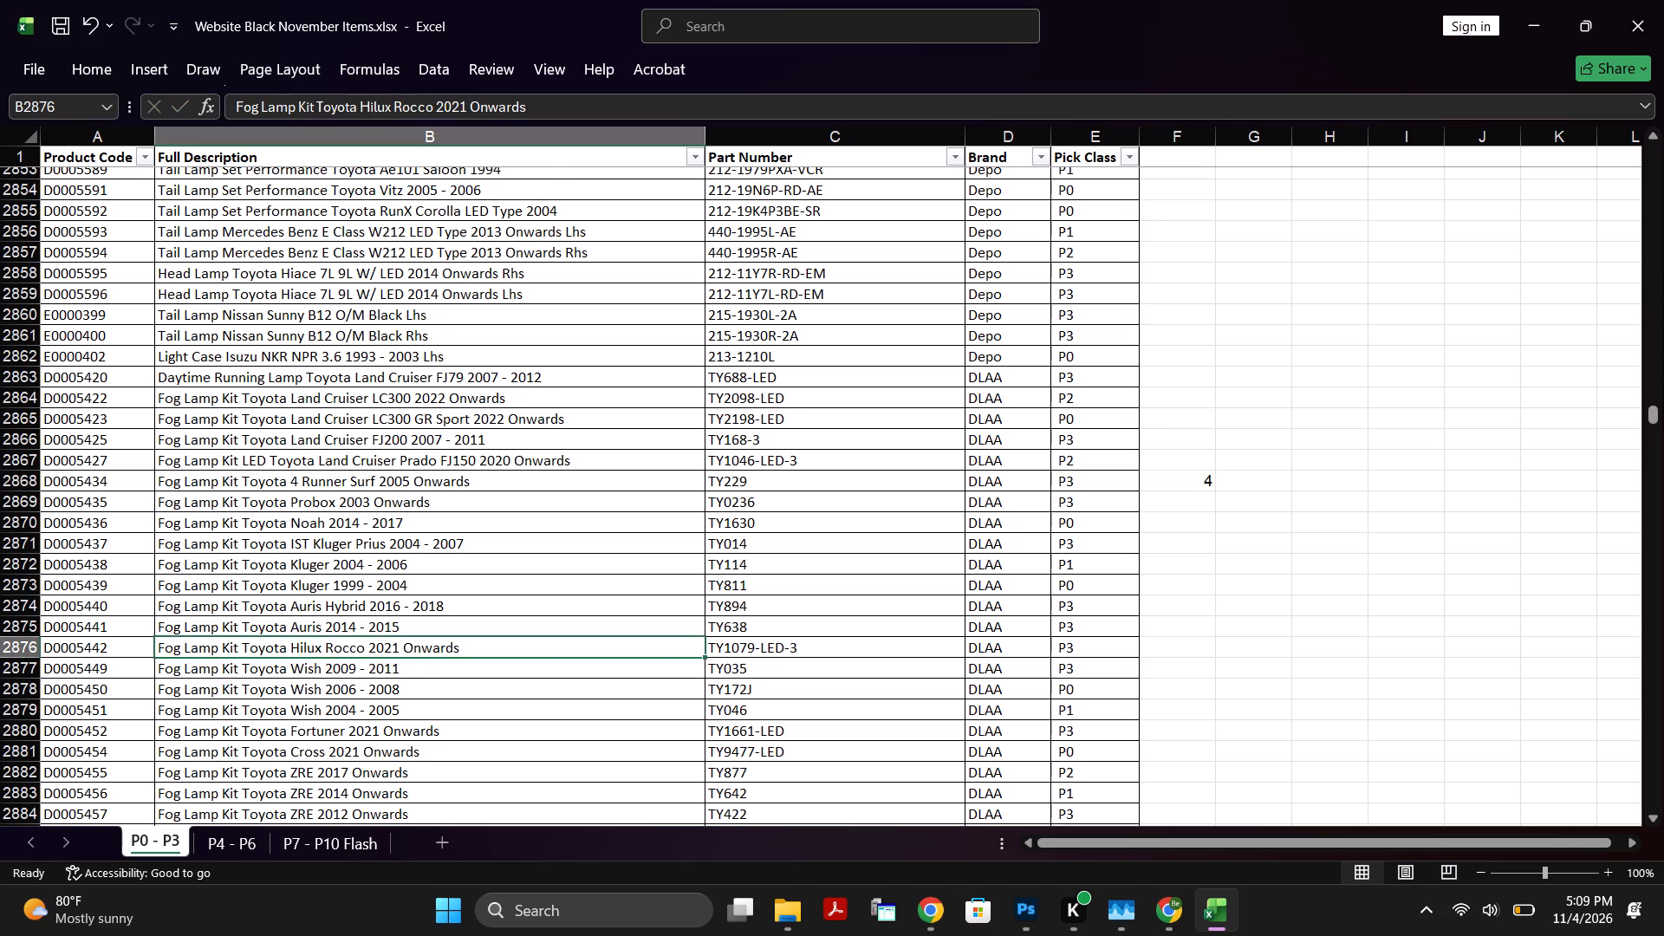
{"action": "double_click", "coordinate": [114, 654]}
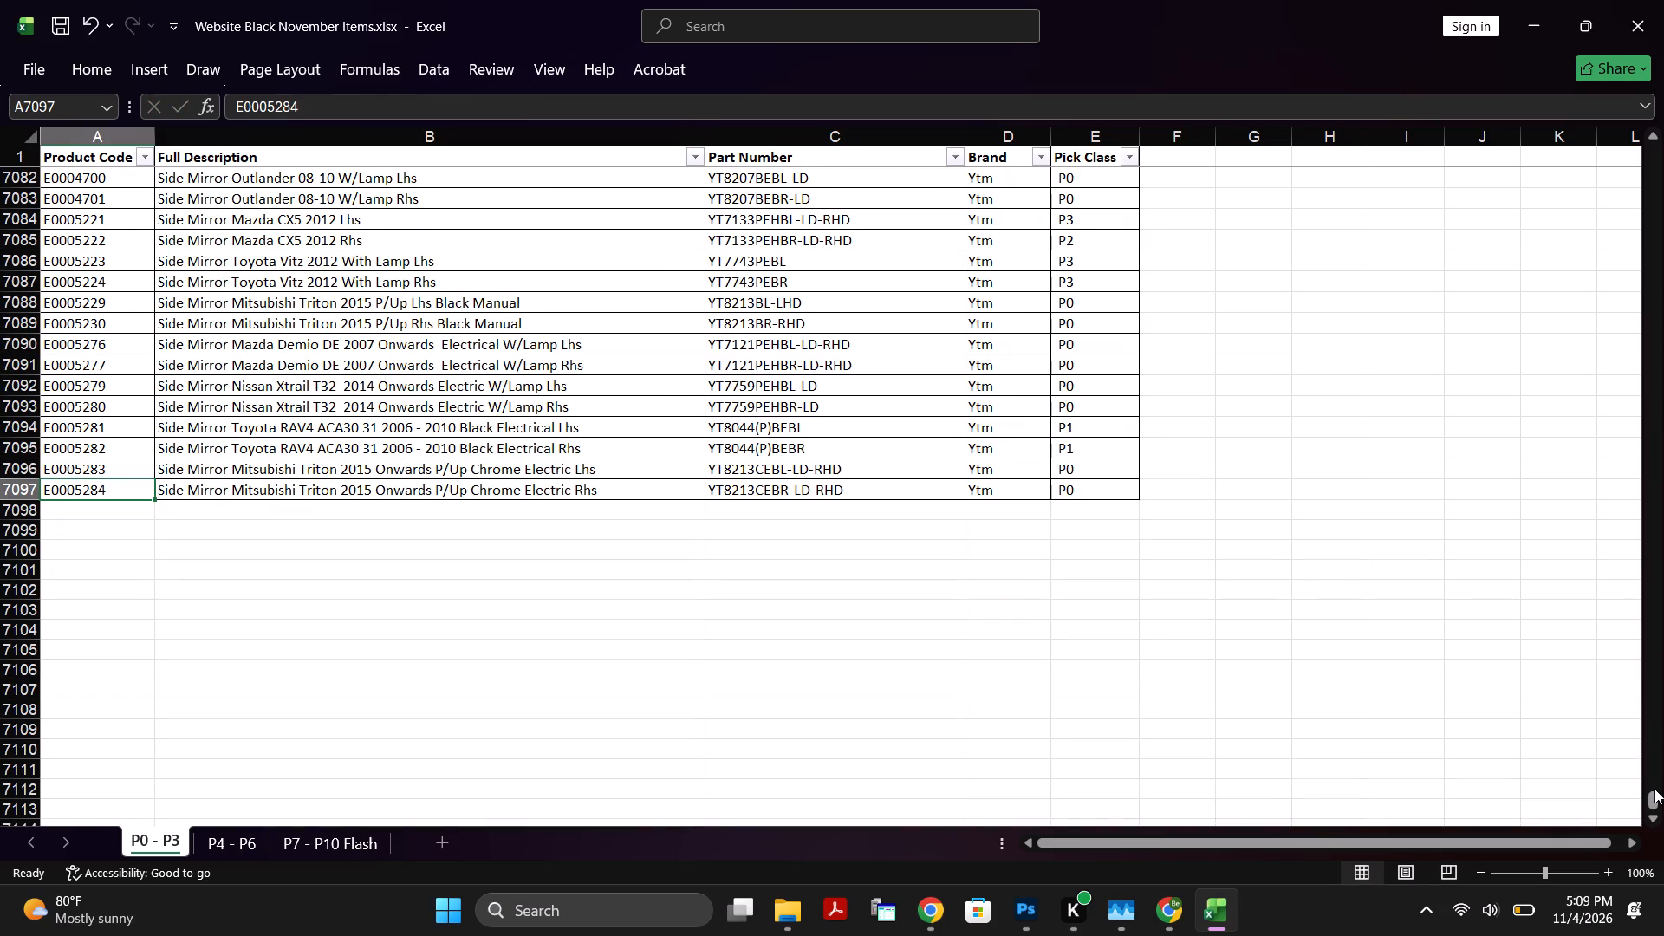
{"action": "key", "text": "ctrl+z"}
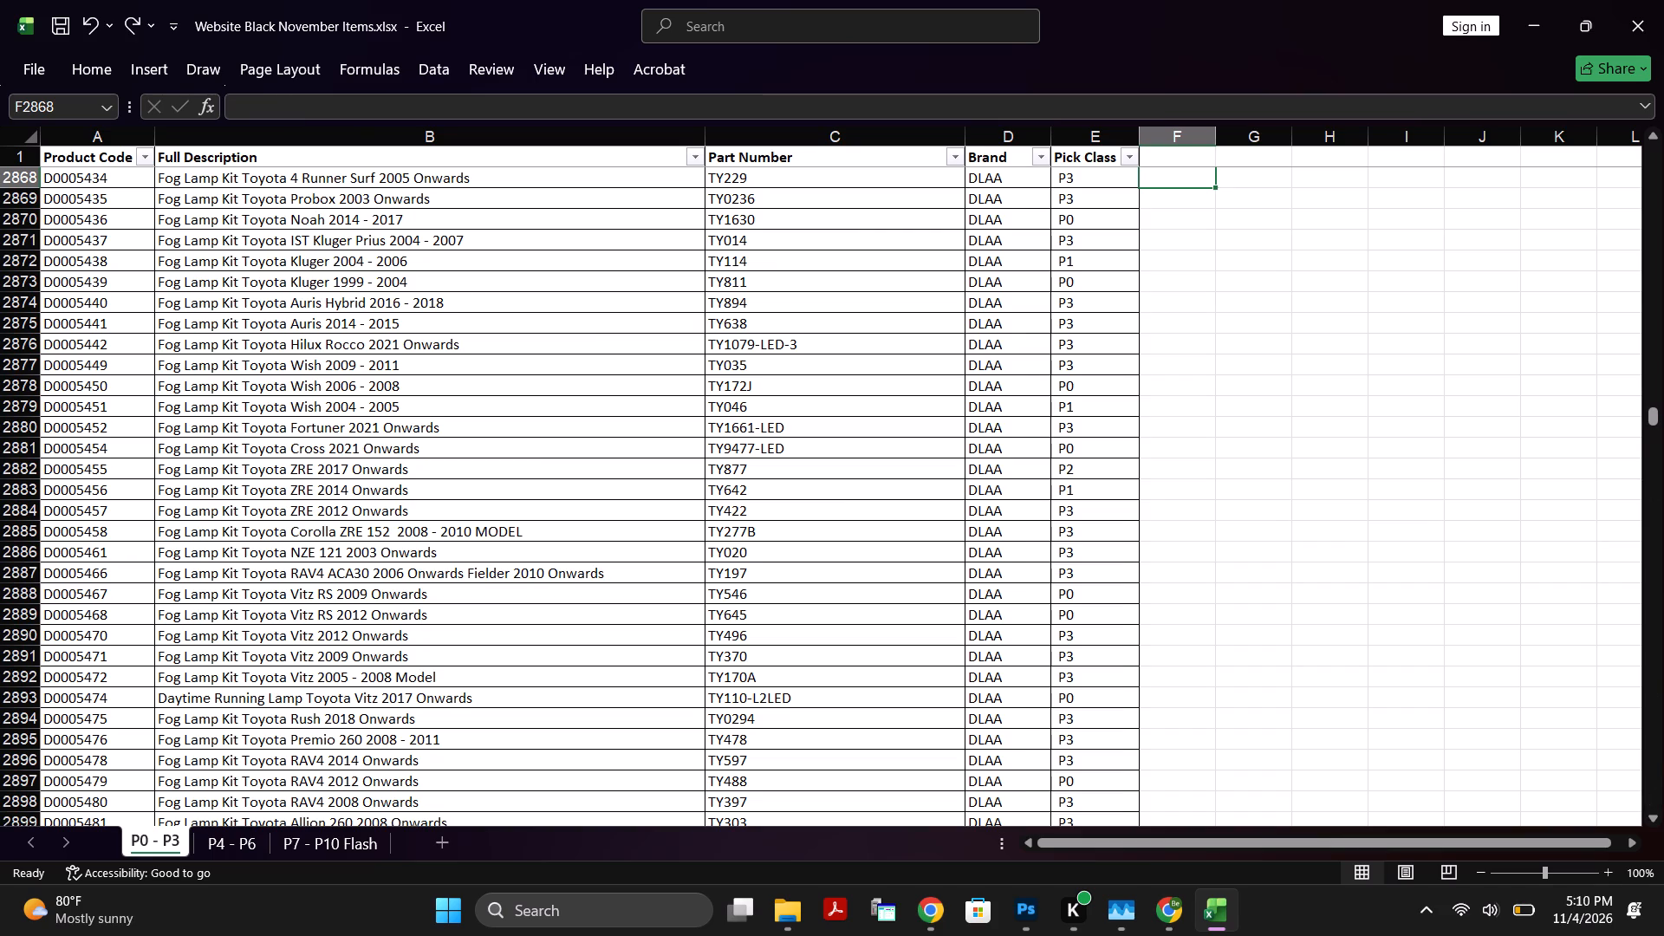
Copy the product code D0005442 of the Fog Lamp Kit Toyota Hilux Rocco 2021 Onwards in row 2876.
{"action": "left_click", "coordinate": [337, 348]}
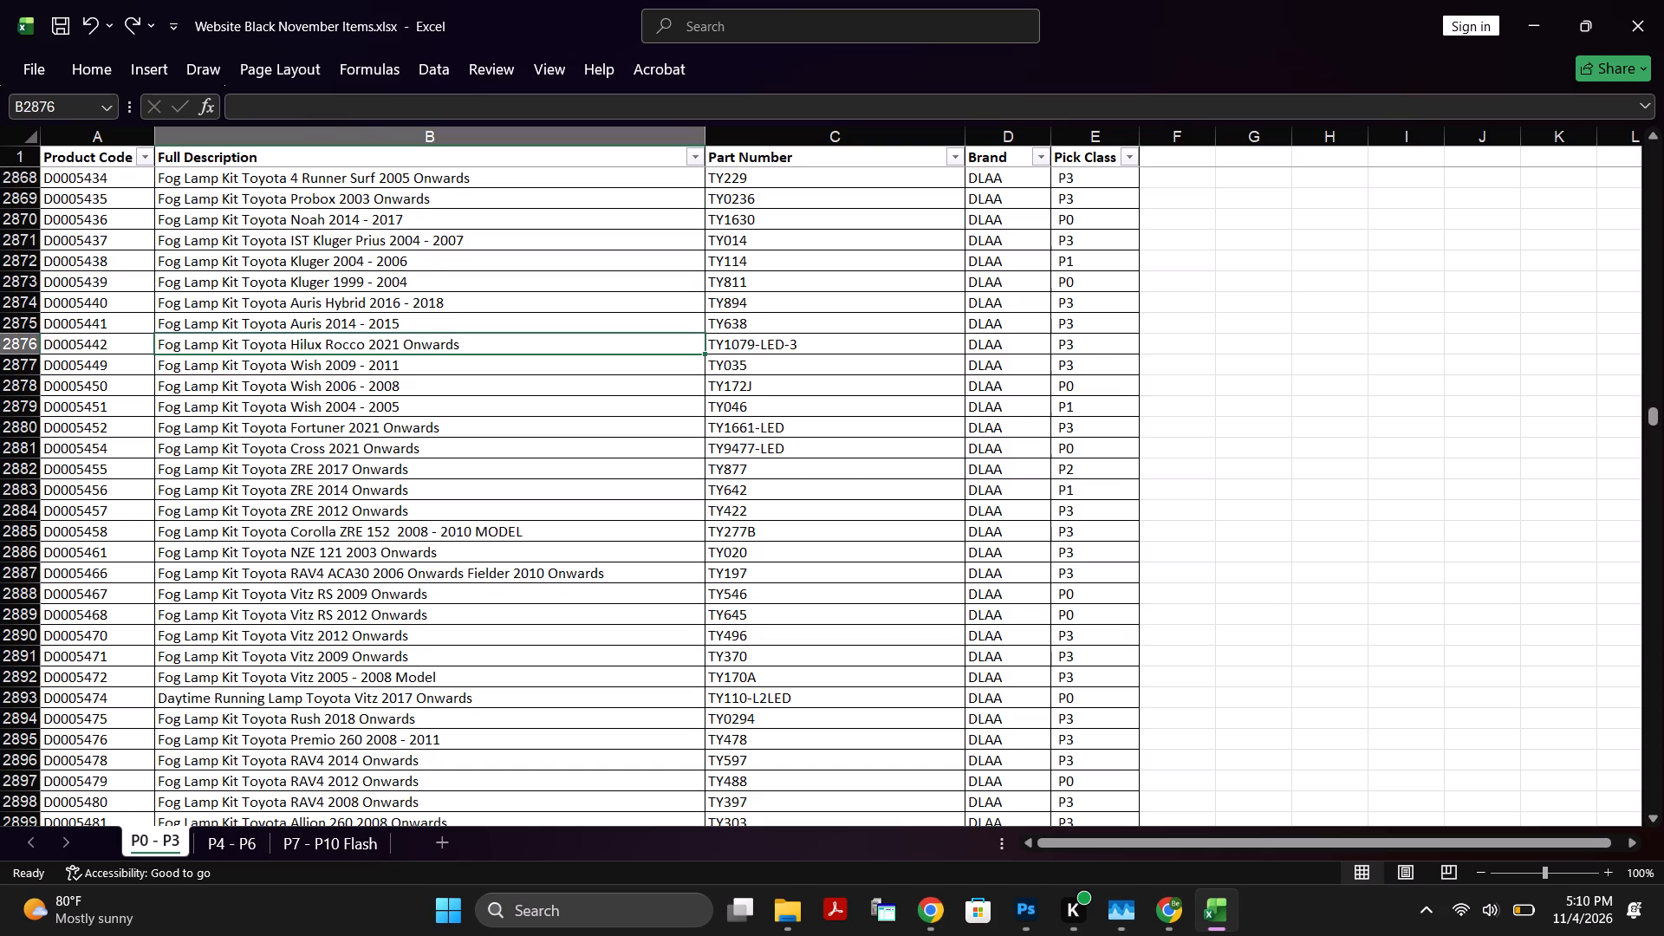
{"action": "double_click", "coordinate": [137, 346]}
{"action": "left_click_drag", "start_coordinate": [143, 343], "coordinate": [16, 343]}
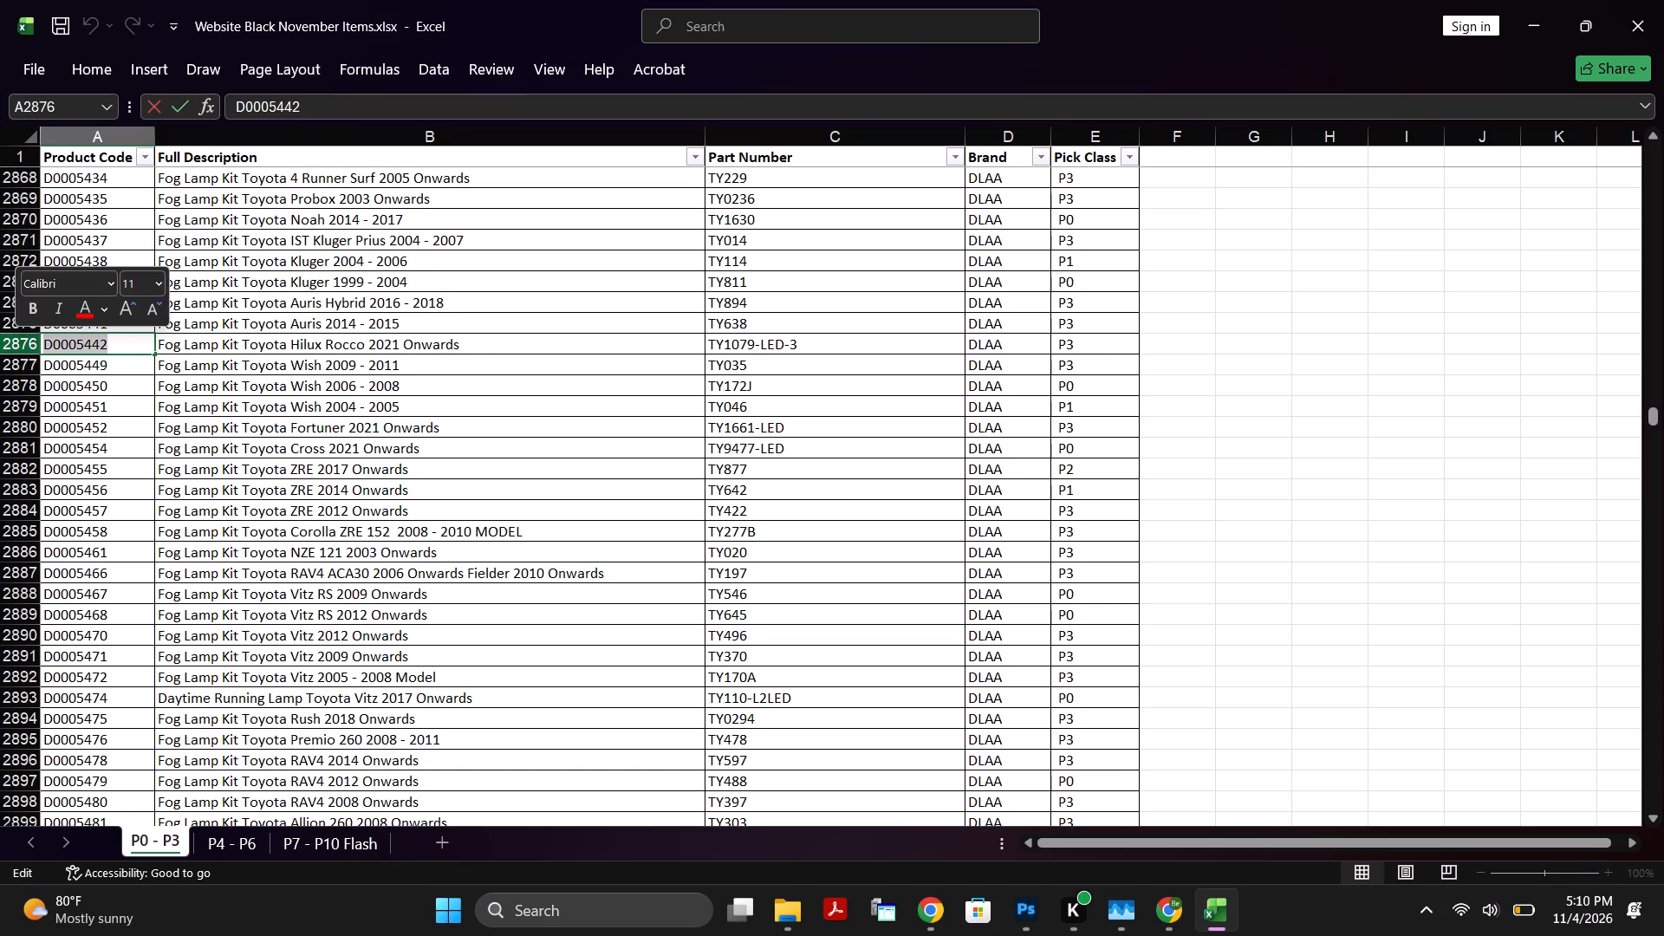
{"action": "key", "text": "ctrl+c"}
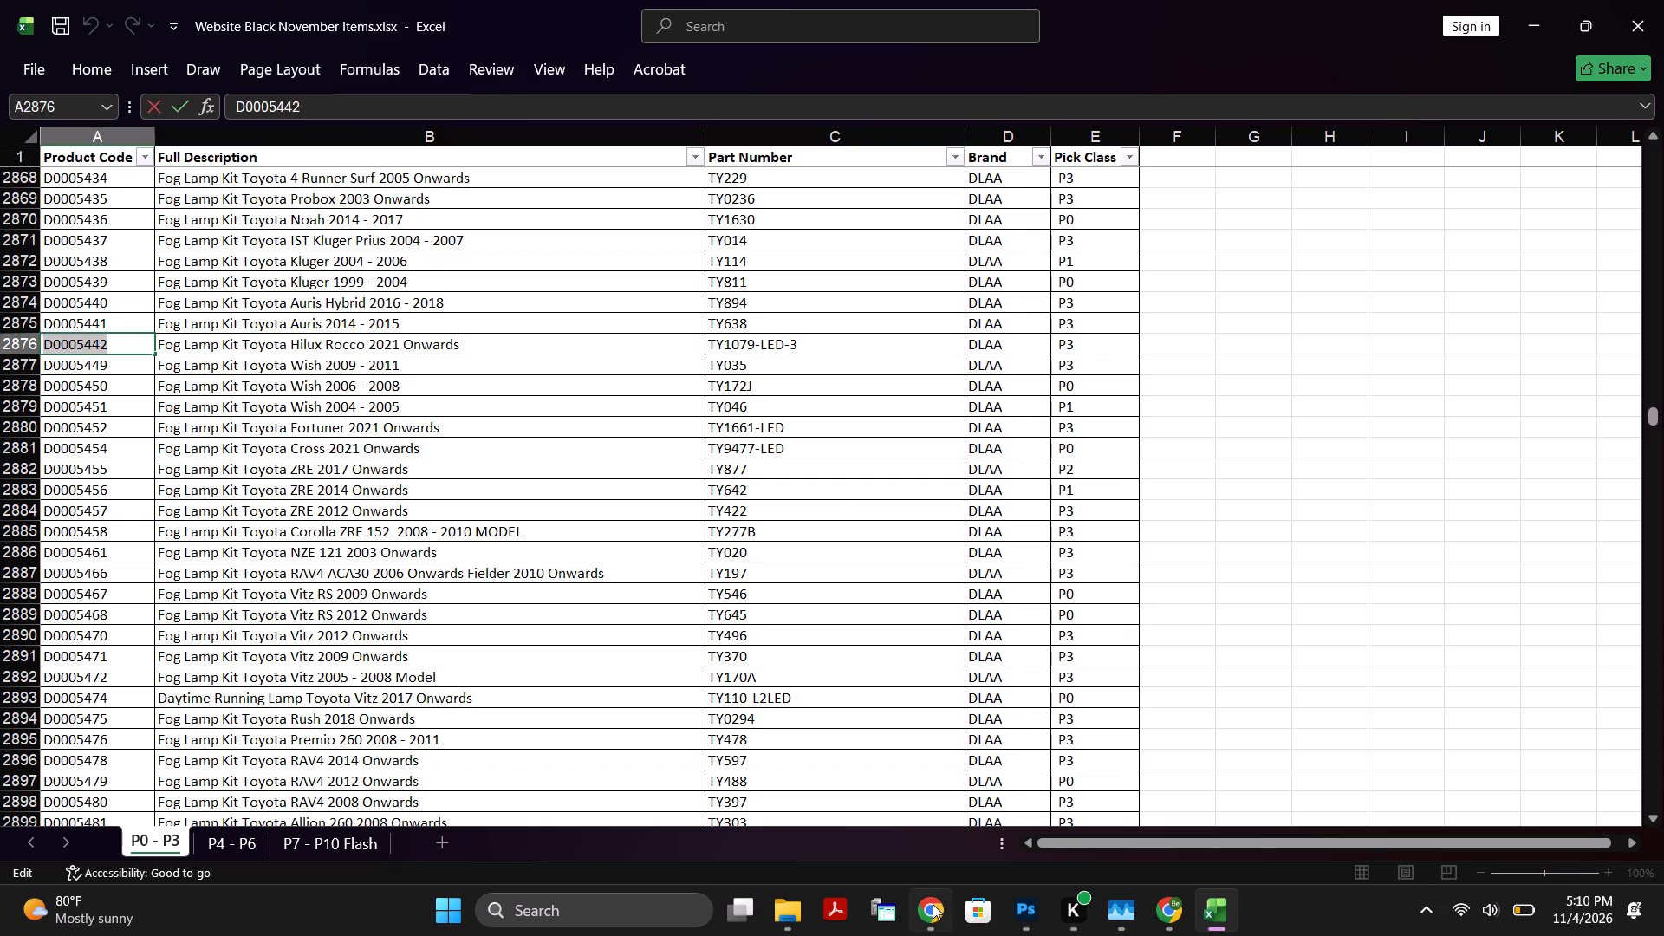
Switch to Chrome and enter the product code D0005442 in the Amex website's search field.
{"action": "left_click", "coordinate": [933, 904]}
{"action": "left_click", "coordinate": [68, 17]}
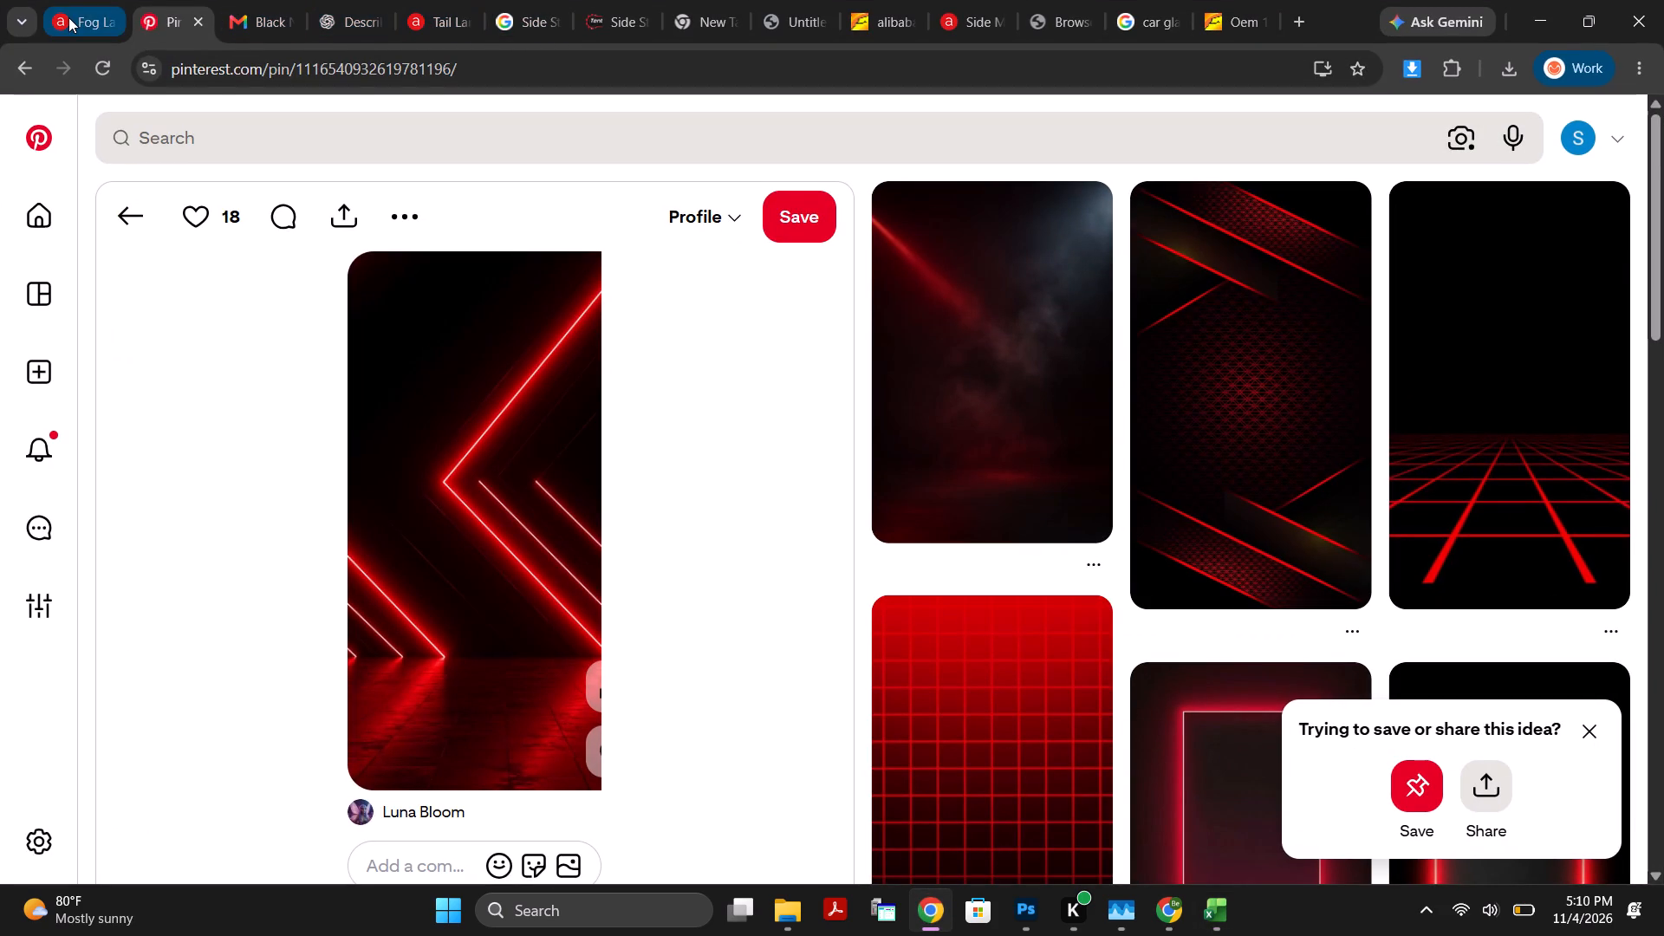
{"action": "left_click", "coordinate": [1538, 307]}
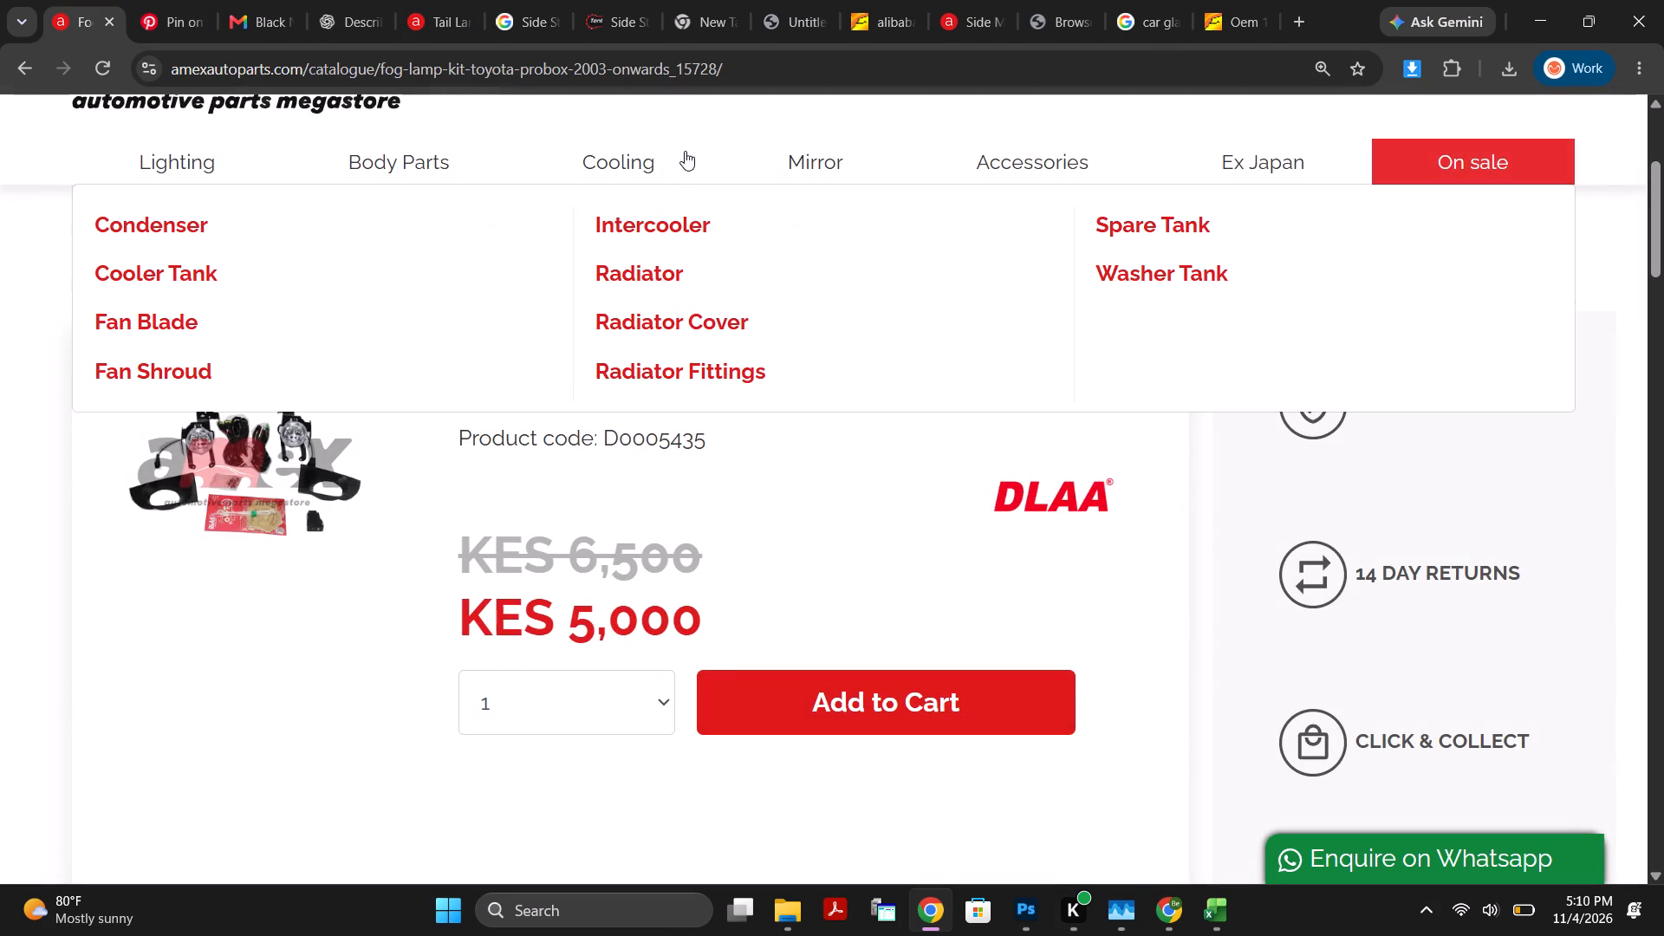
{"action": "scroll", "coordinate": [726, 392], "scroll_direction": "up", "scroll_amount": 3}
{"action": "left_click", "coordinate": [728, 385]}
{"action": "key", "text": "ctrl+v"}
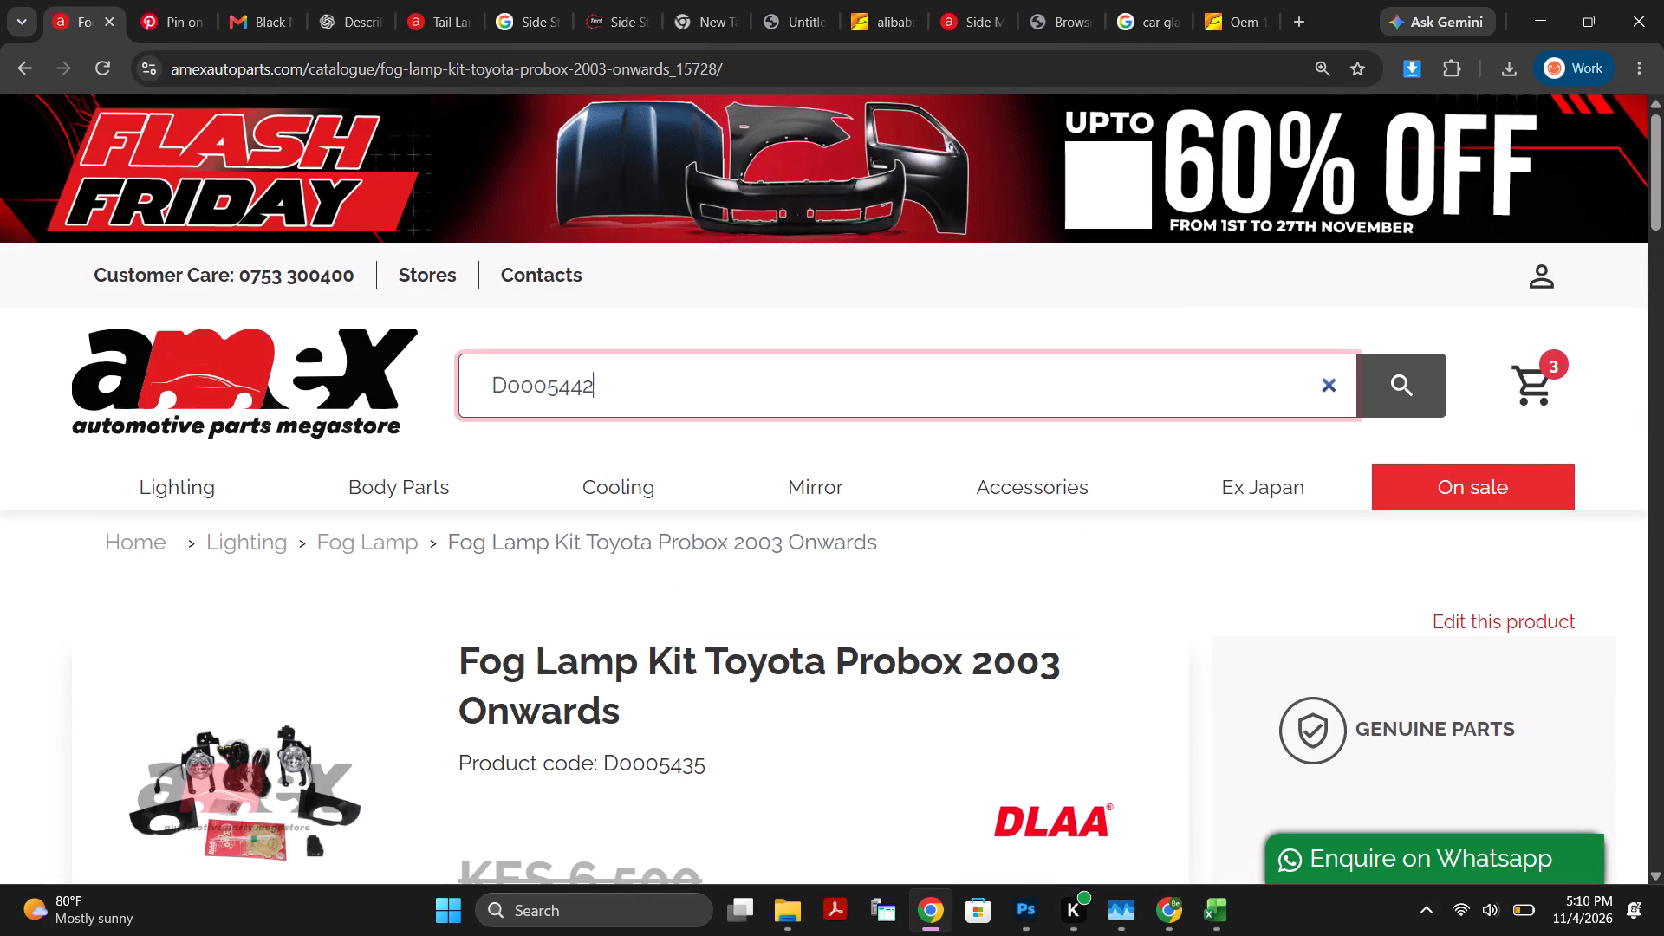
Switch to Photoshop and set the struck-through Was price on the Probox poster, Artboard 1 copy 5, to 6.500, checking it against the product page.
{"action": "scroll", "coordinate": [728, 465], "scroll_direction": "down", "scroll_amount": 5}
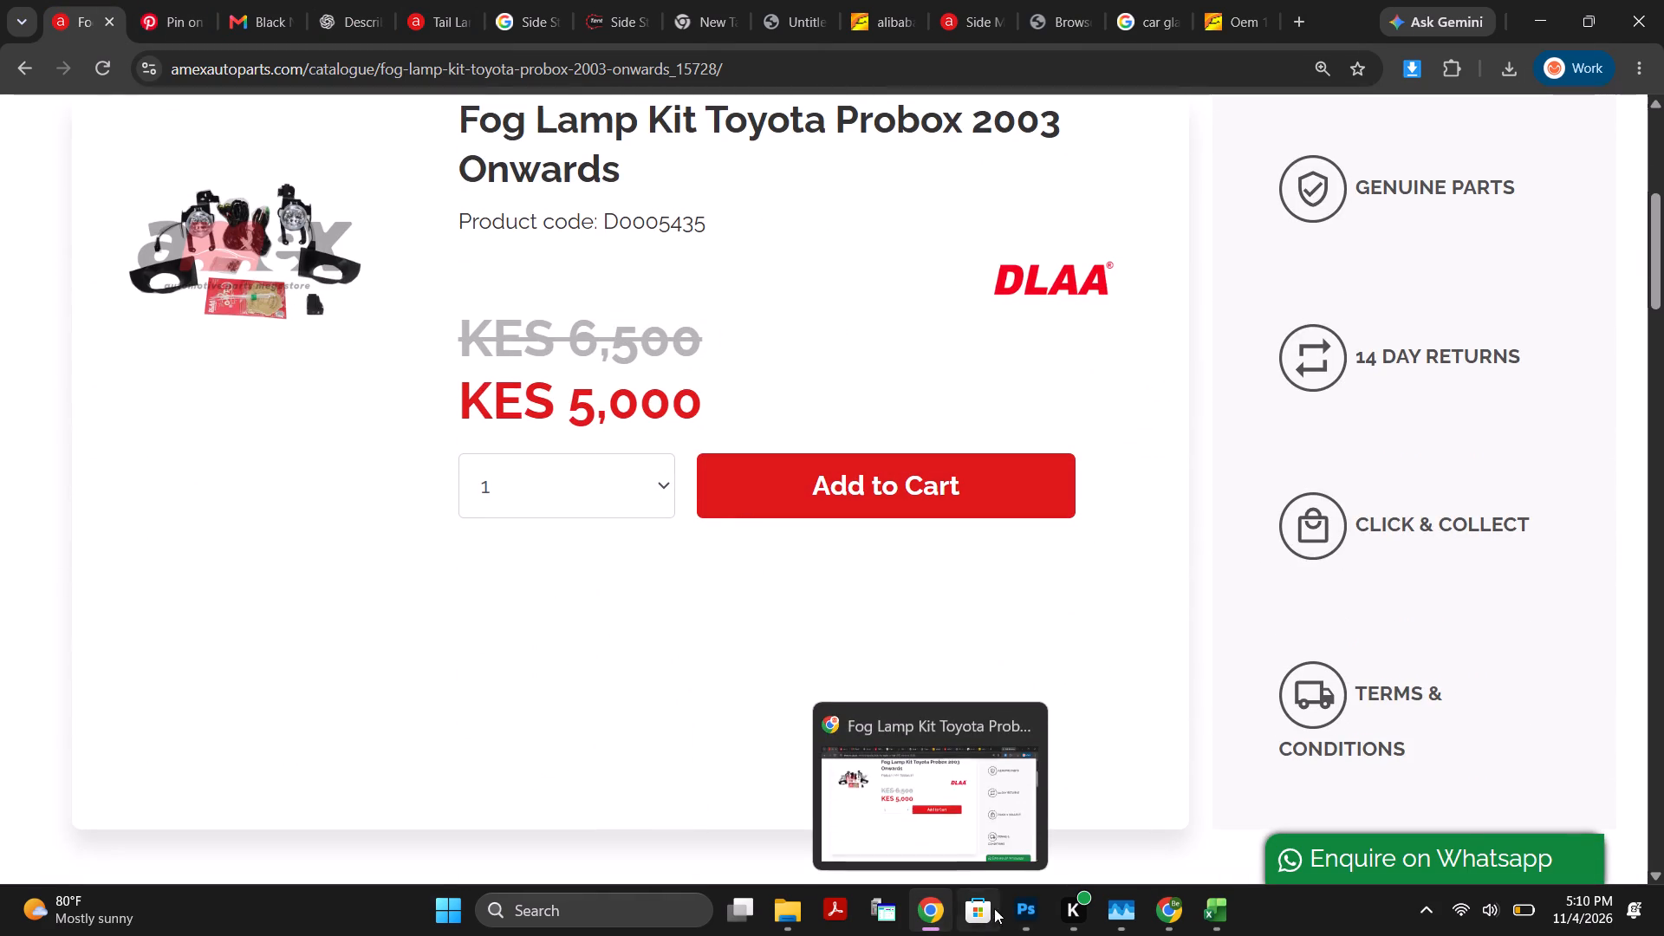
{"action": "left_click", "coordinate": [1035, 914]}
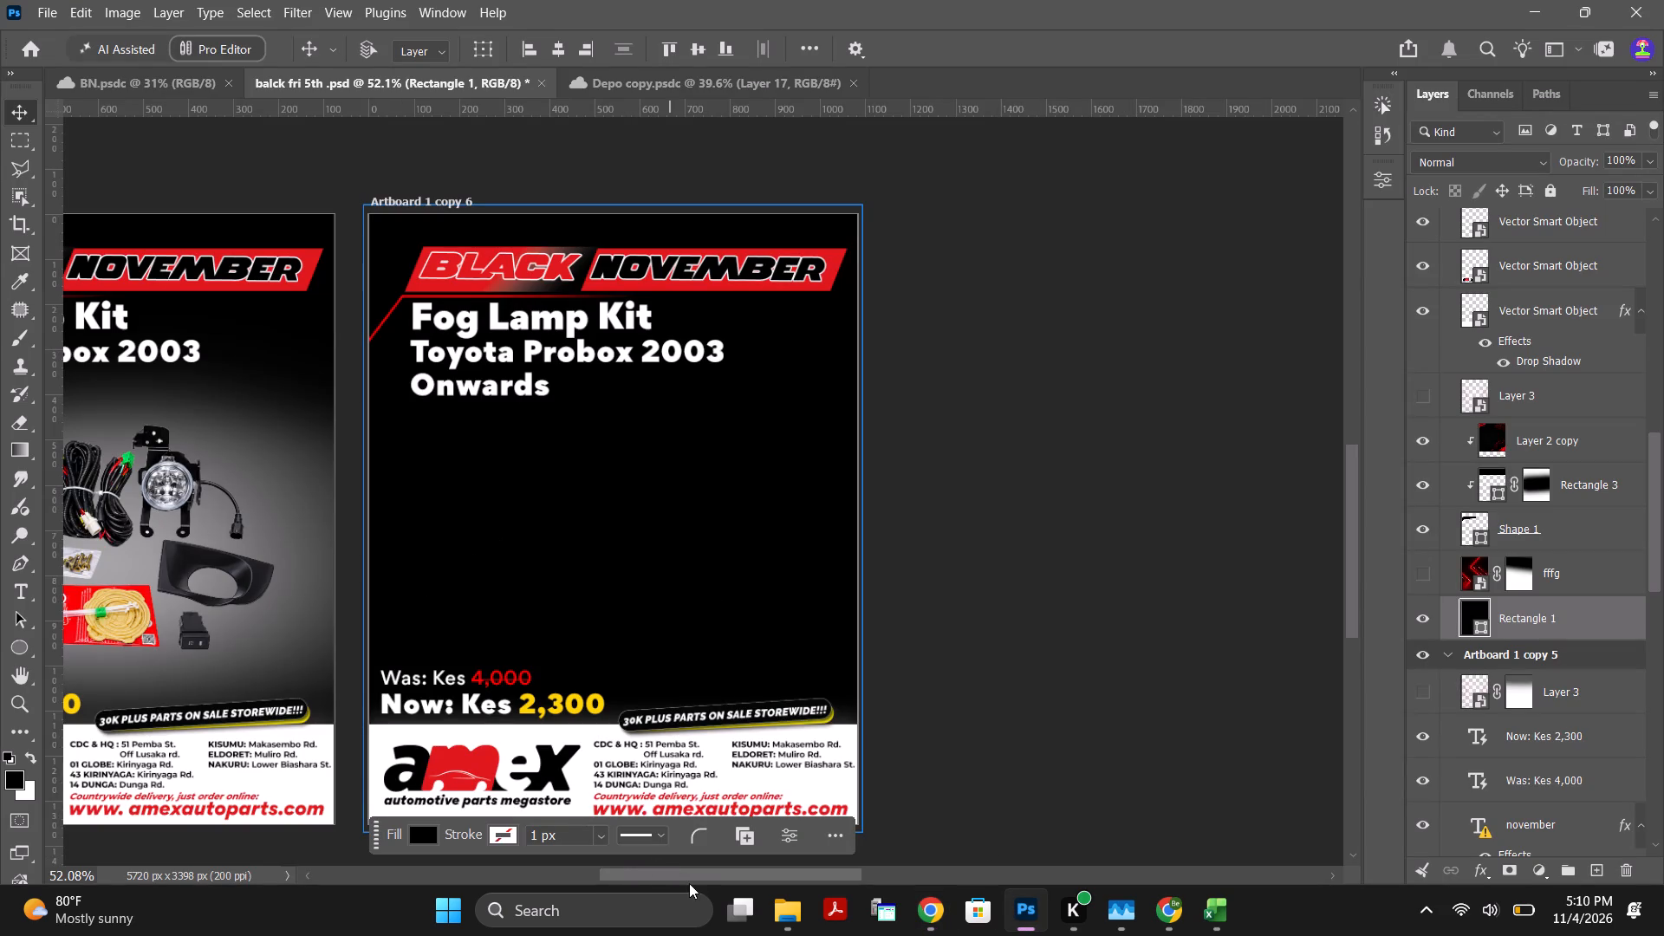
{"action": "left_click_drag", "start_coordinate": [692, 883], "coordinate": [661, 876]}
{"action": "left_click_drag", "start_coordinate": [721, 870], "coordinate": [638, 862]}
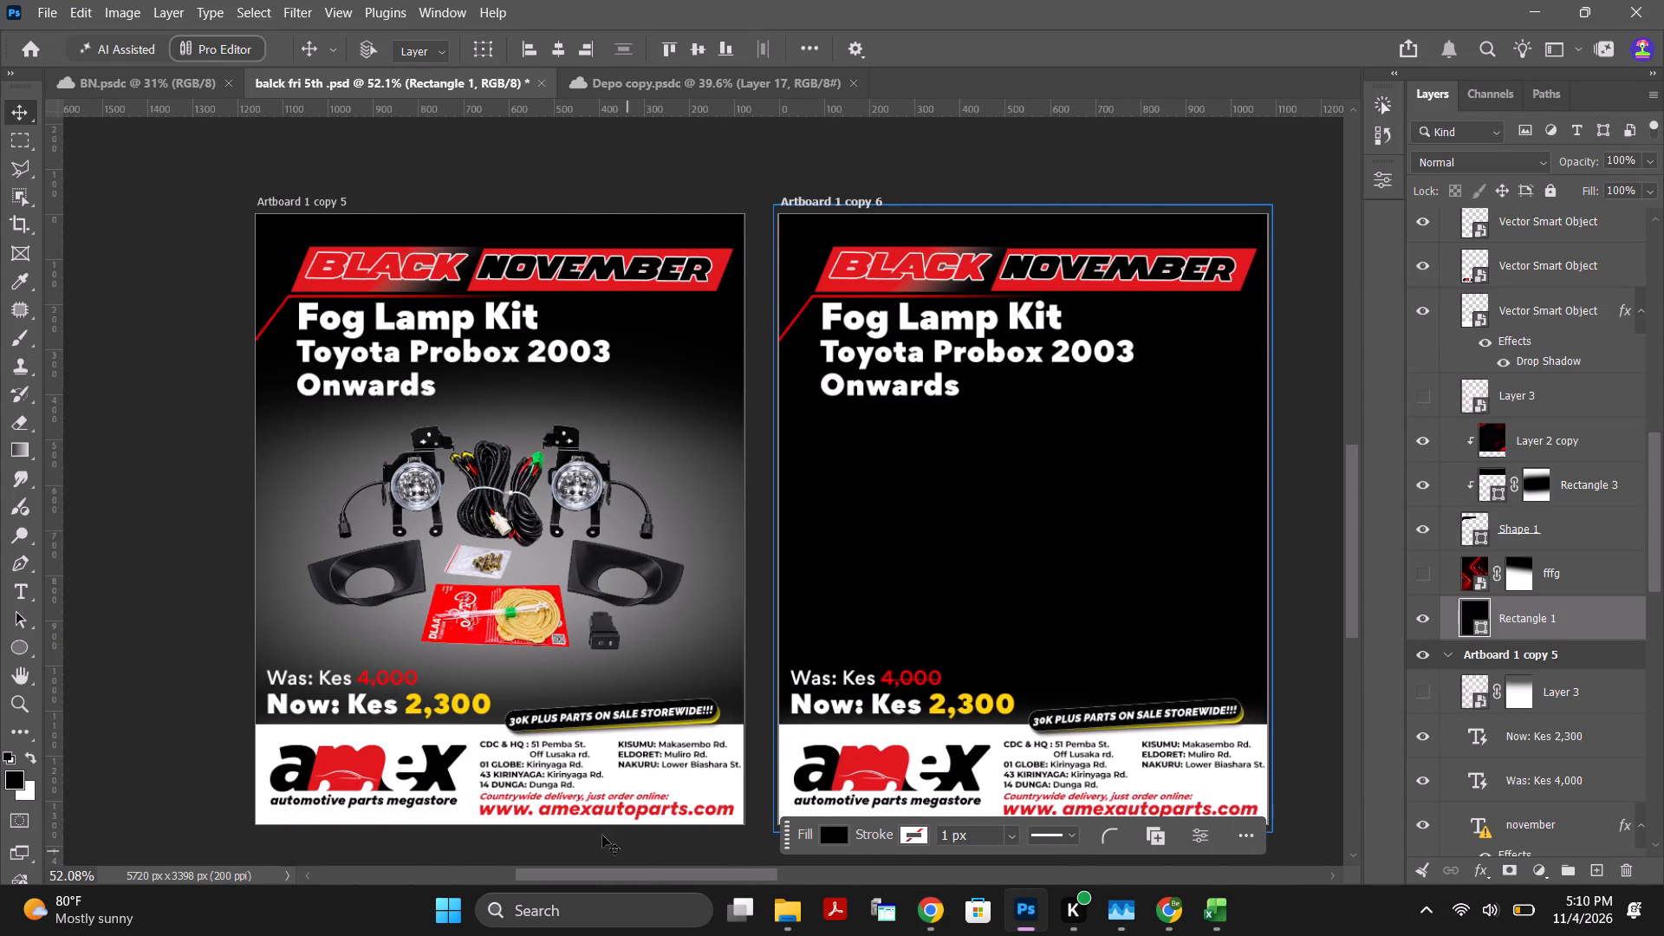
{"action": "scroll", "coordinate": [377, 679], "scroll_direction": "up", "scroll_amount": 10, "text": "alt"}
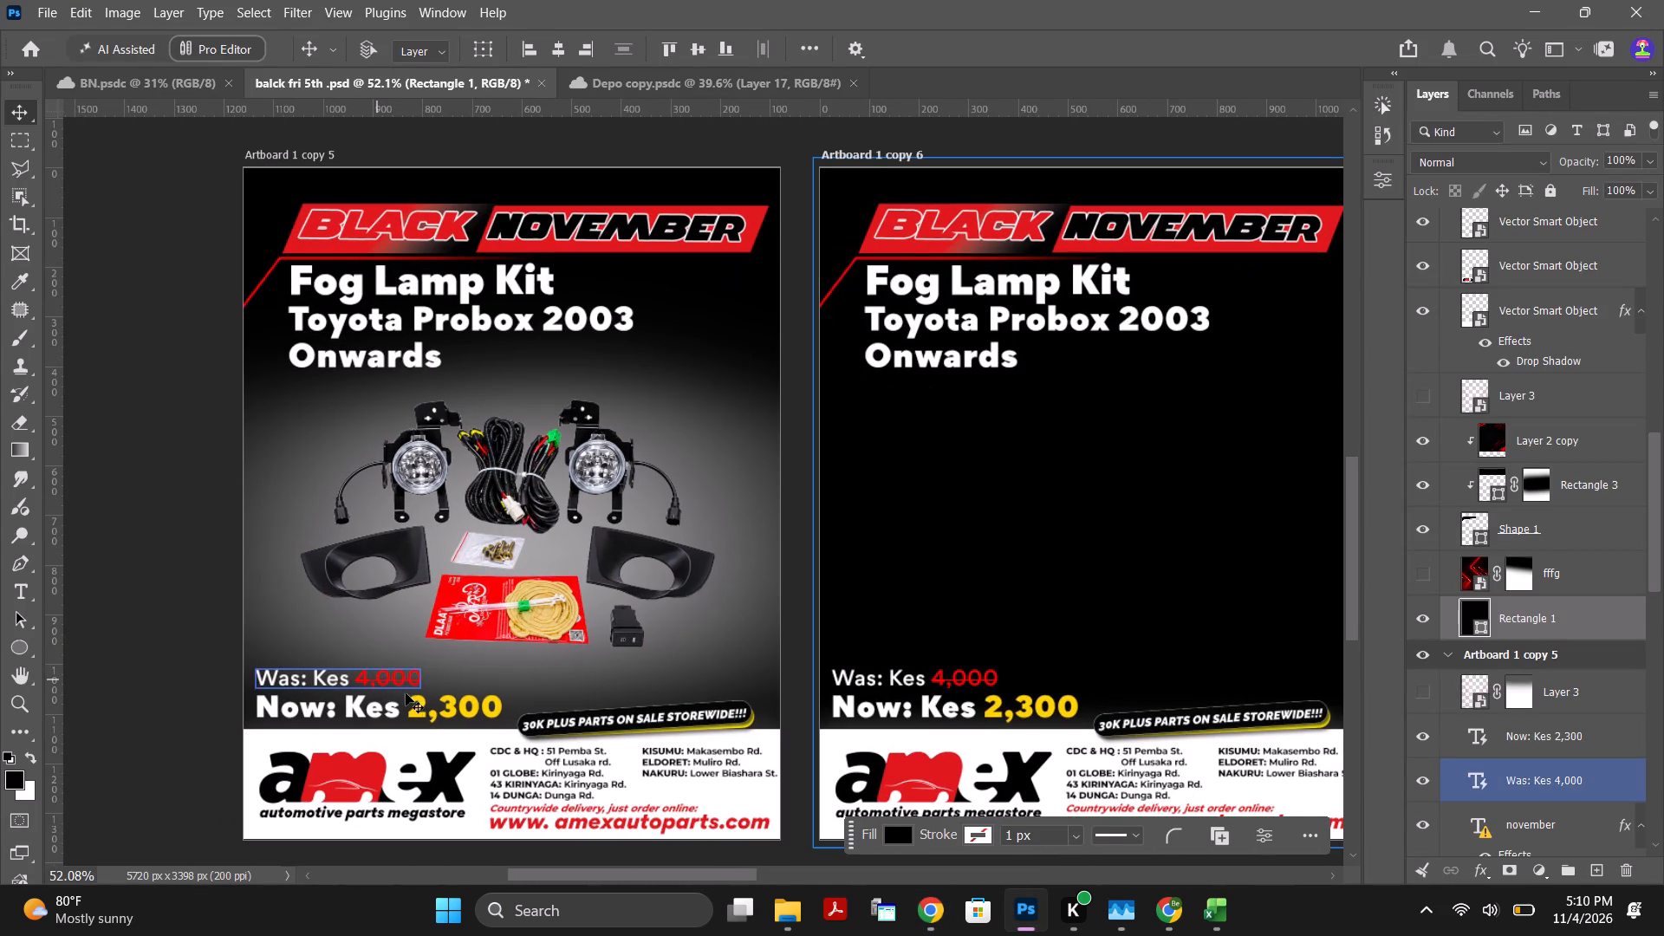
{"action": "scroll", "coordinate": [406, 693], "scroll_direction": "up", "scroll_amount": 8, "text": "alt"}
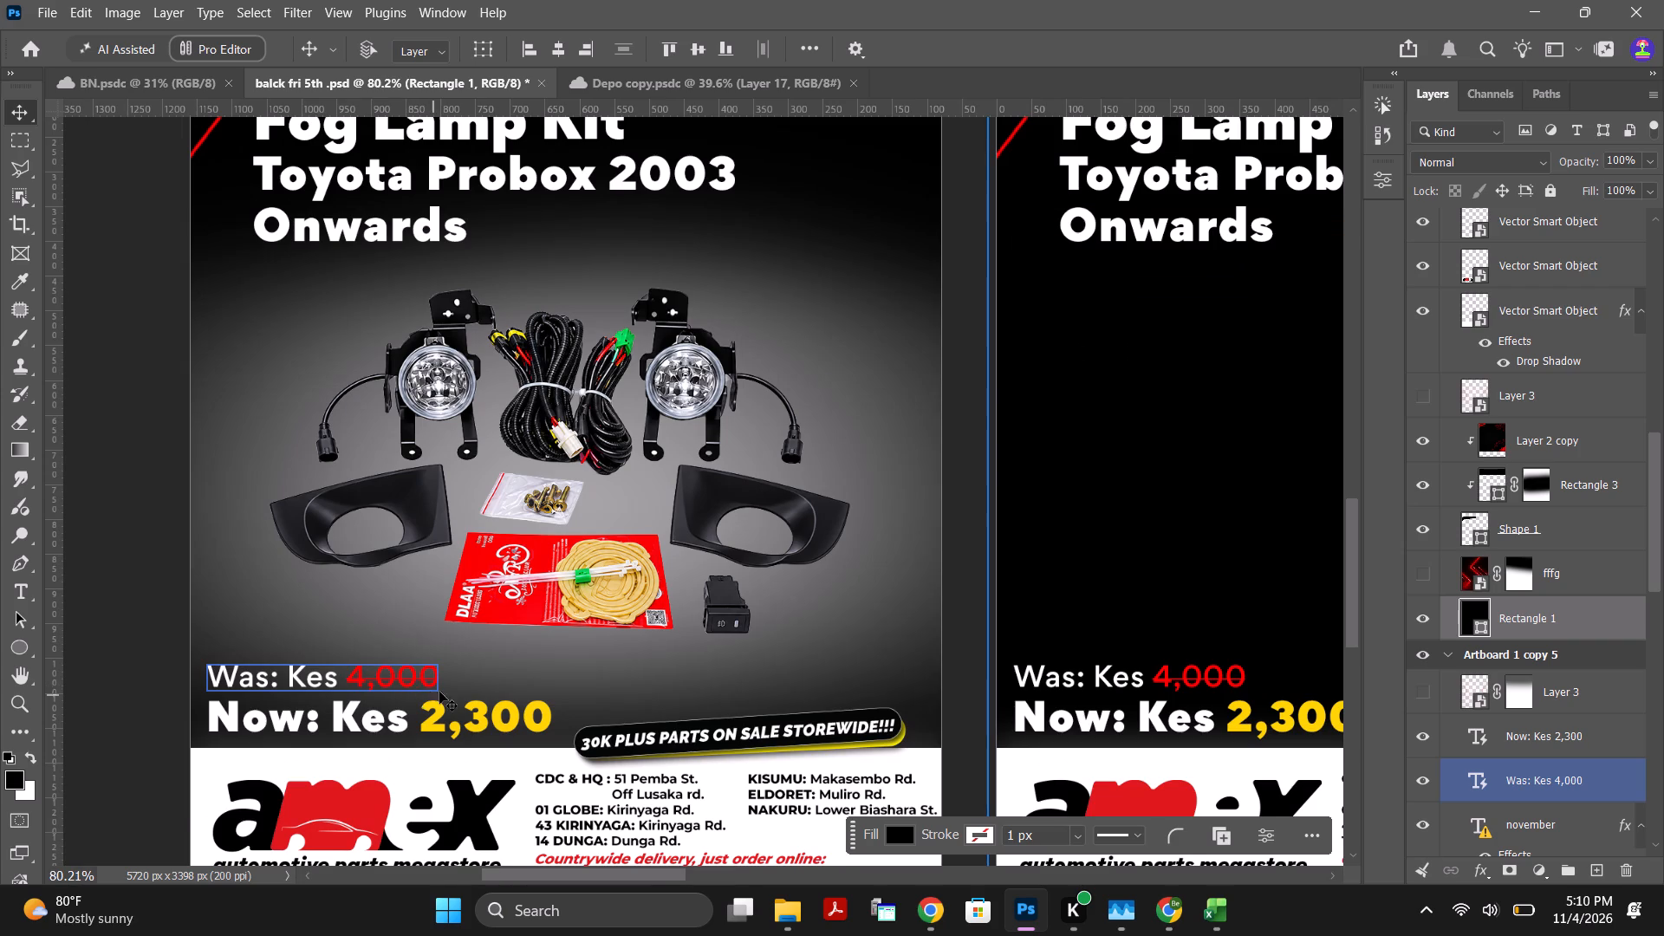
{"action": "left_click", "coordinate": [413, 681]}
{"action": "scroll", "coordinate": [452, 767], "scroll_direction": "down", "scroll_amount": 7}
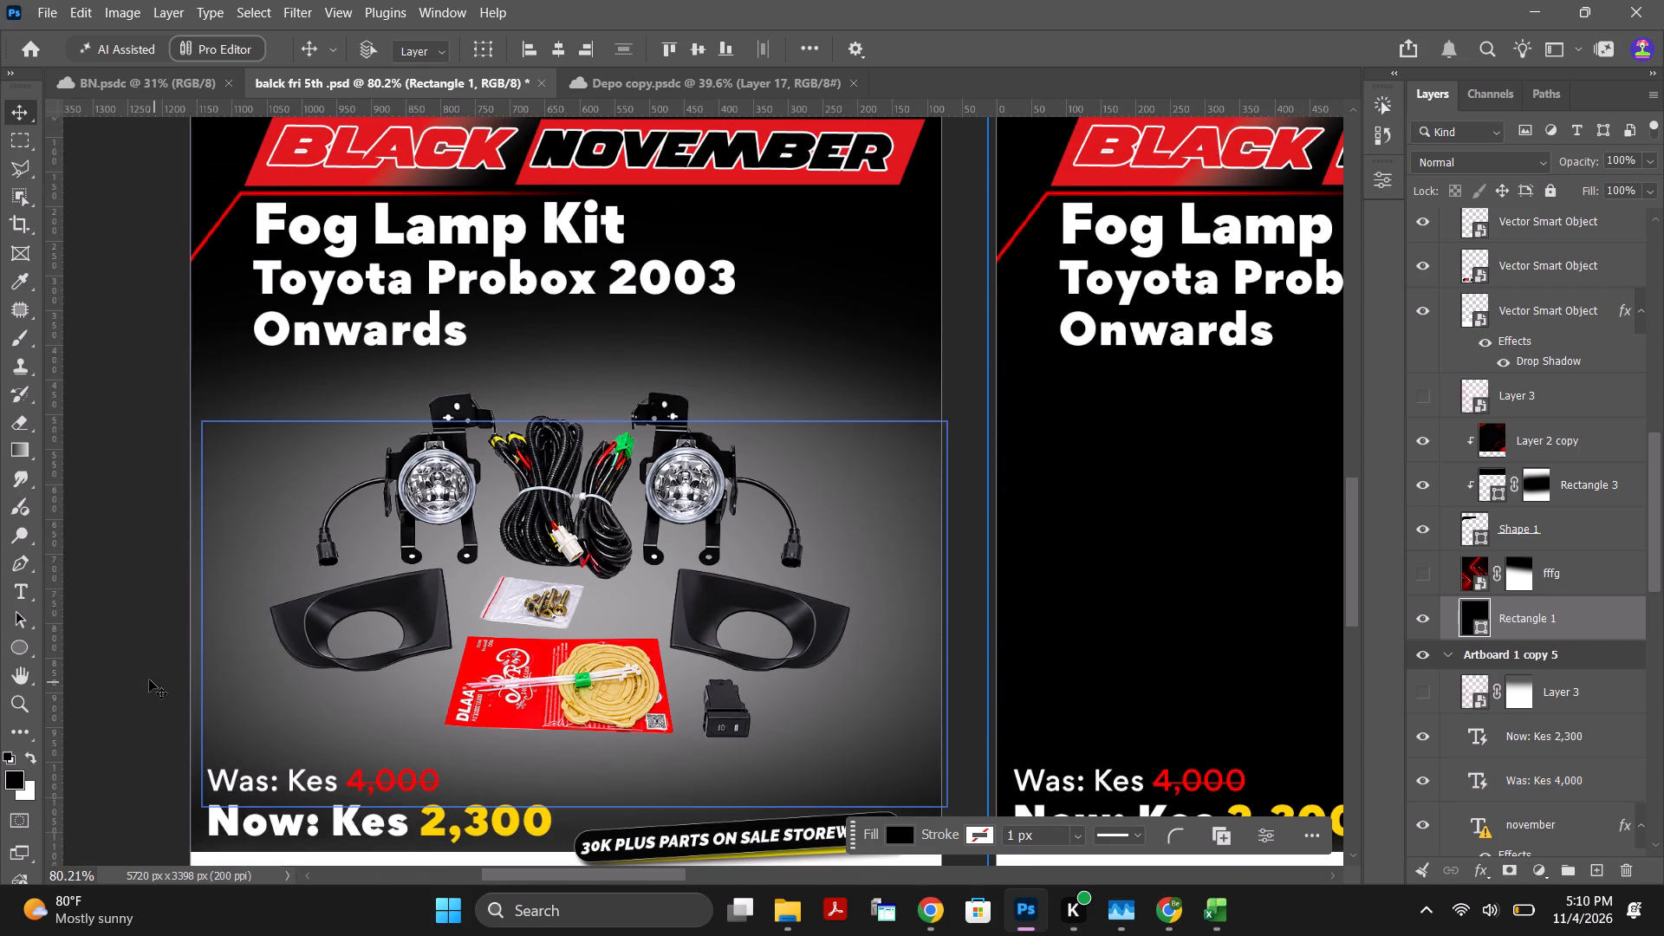
{"action": "left_click", "coordinate": [149, 679]}
{"action": "triple_click", "coordinate": [393, 775]}
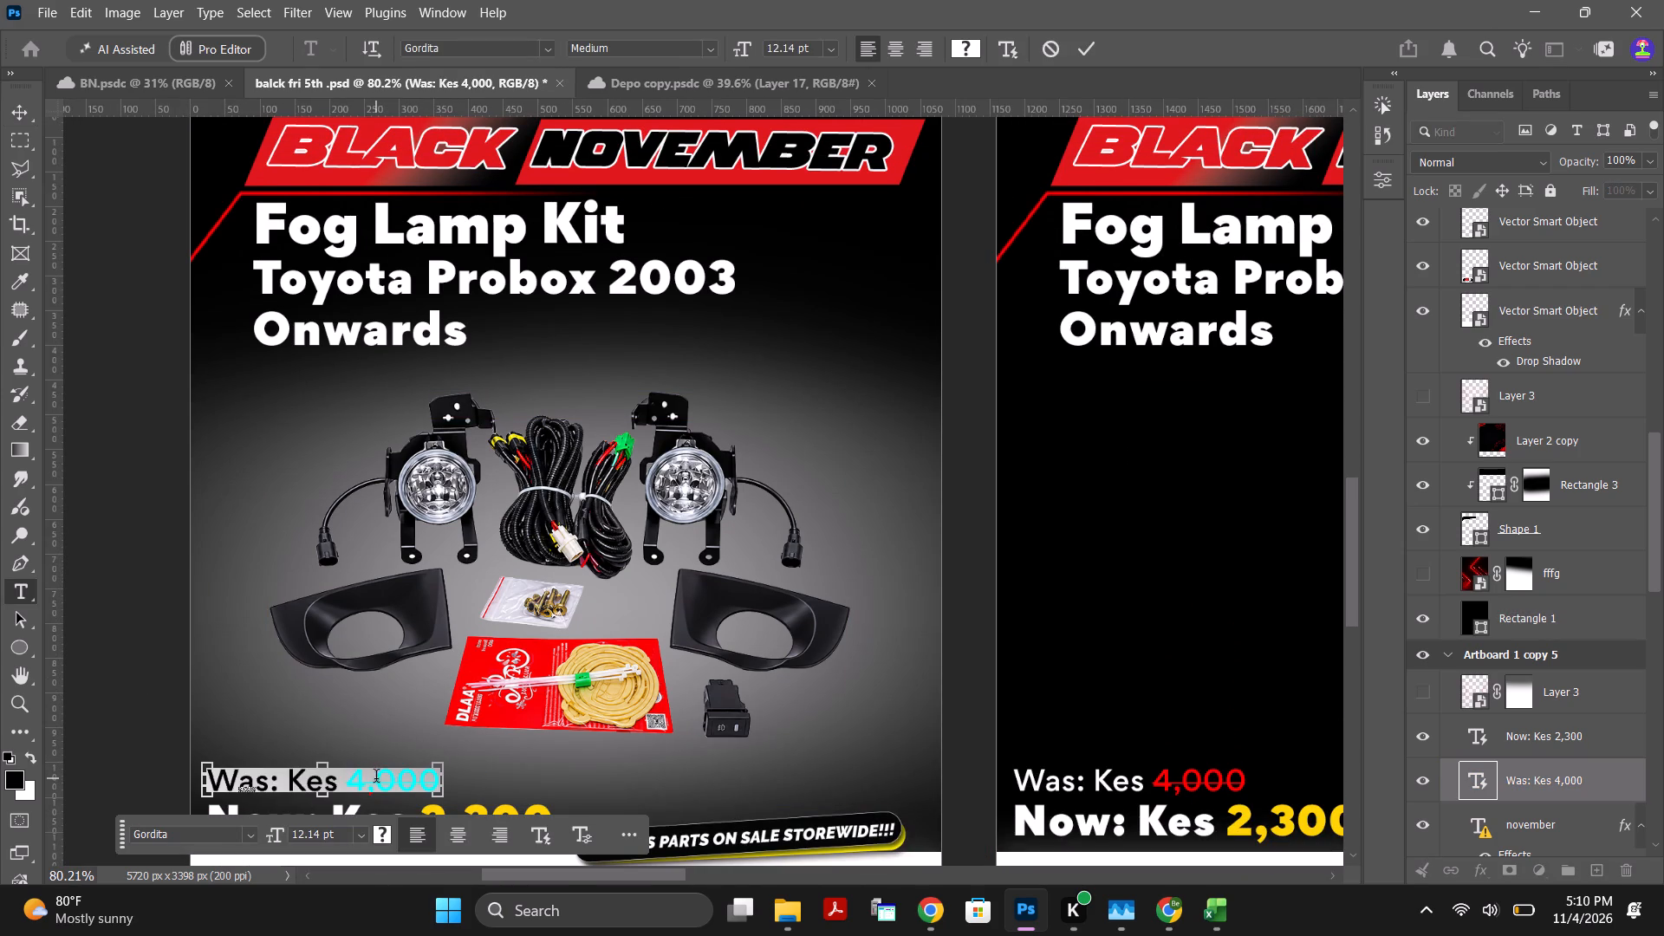
{"action": "left_click", "coordinate": [355, 778]}
{"action": "left_click_drag", "start_coordinate": [352, 778], "coordinate": [451, 783]}
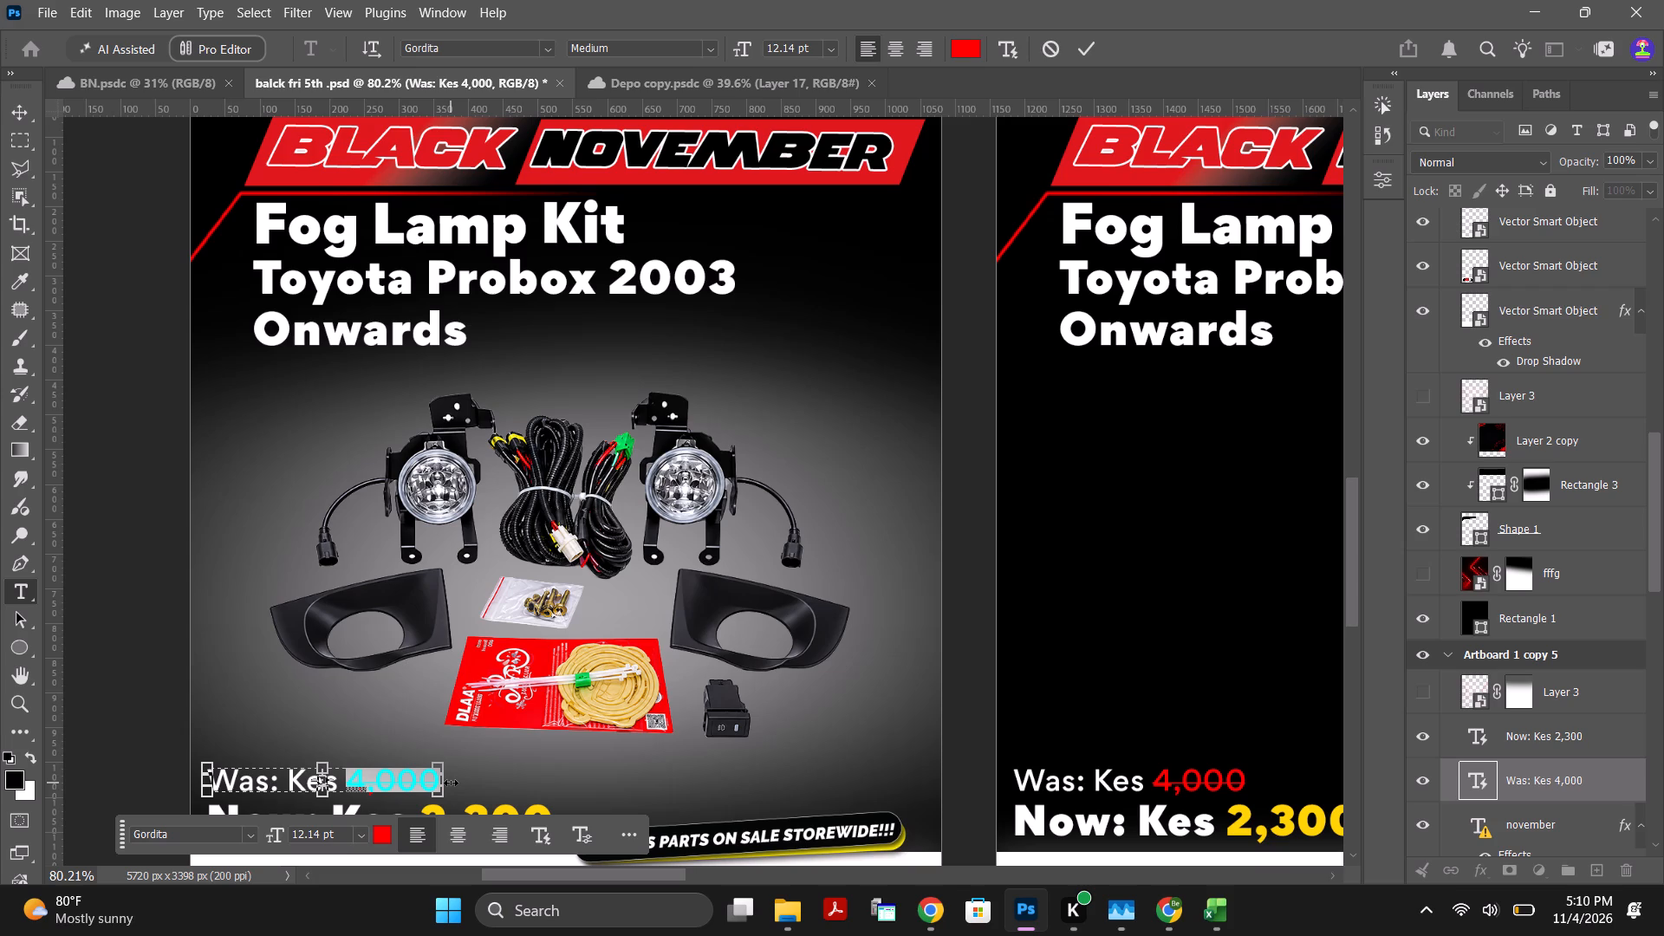
{"action": "key", "text": "6"}
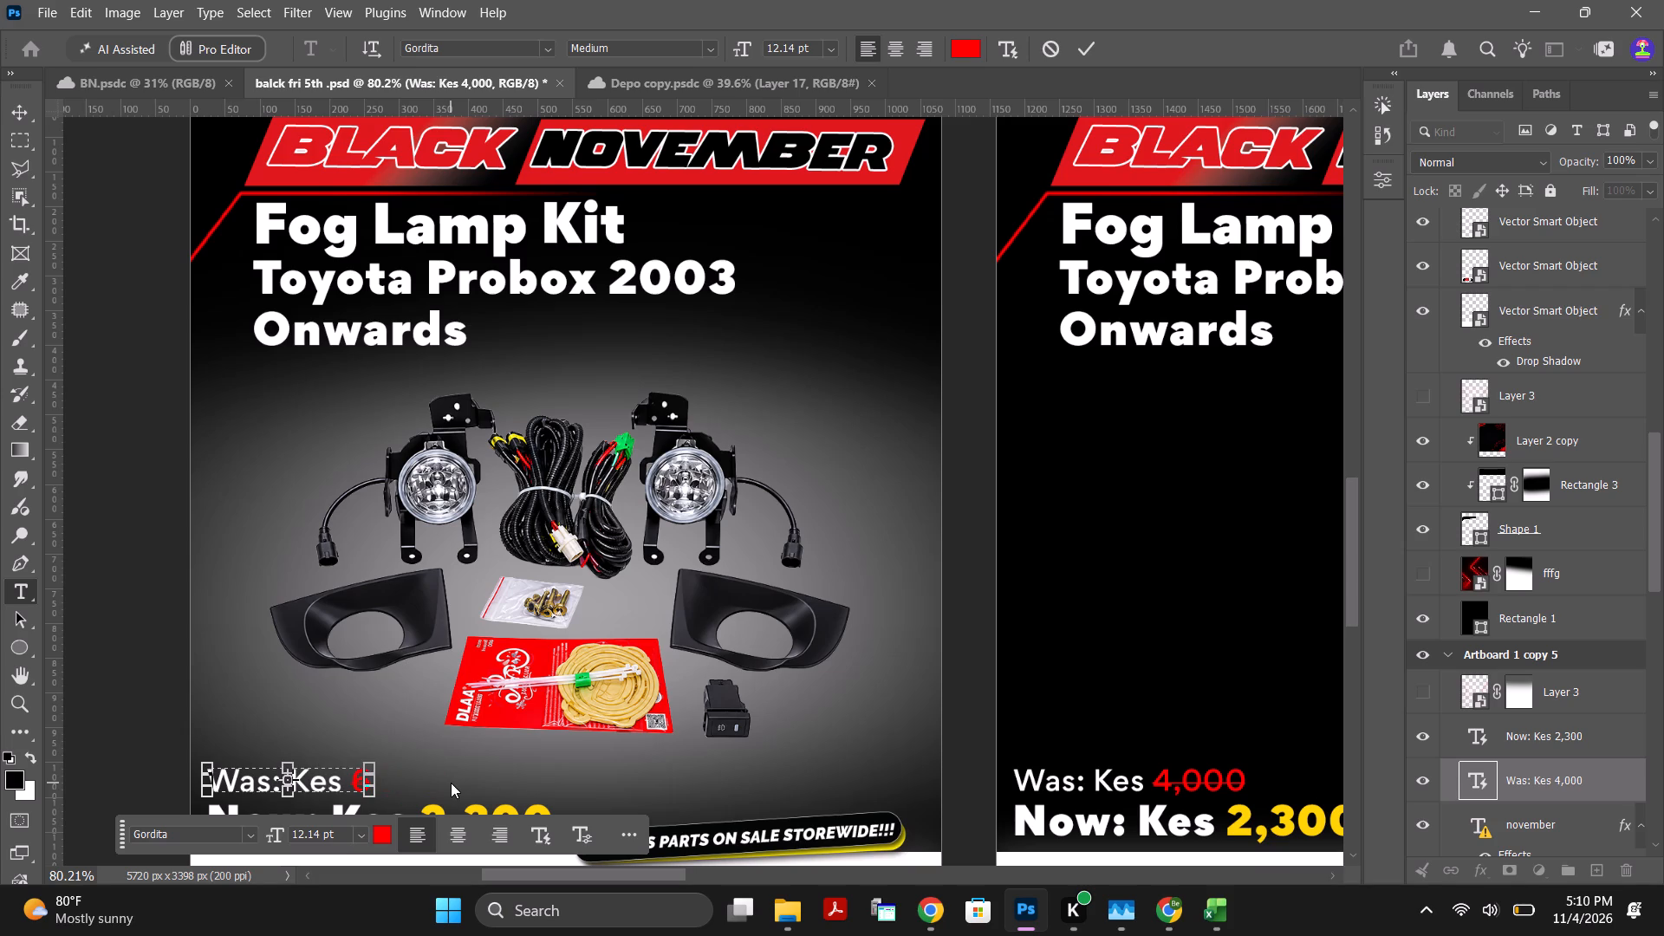
{"action": "type", "text": ".500"}
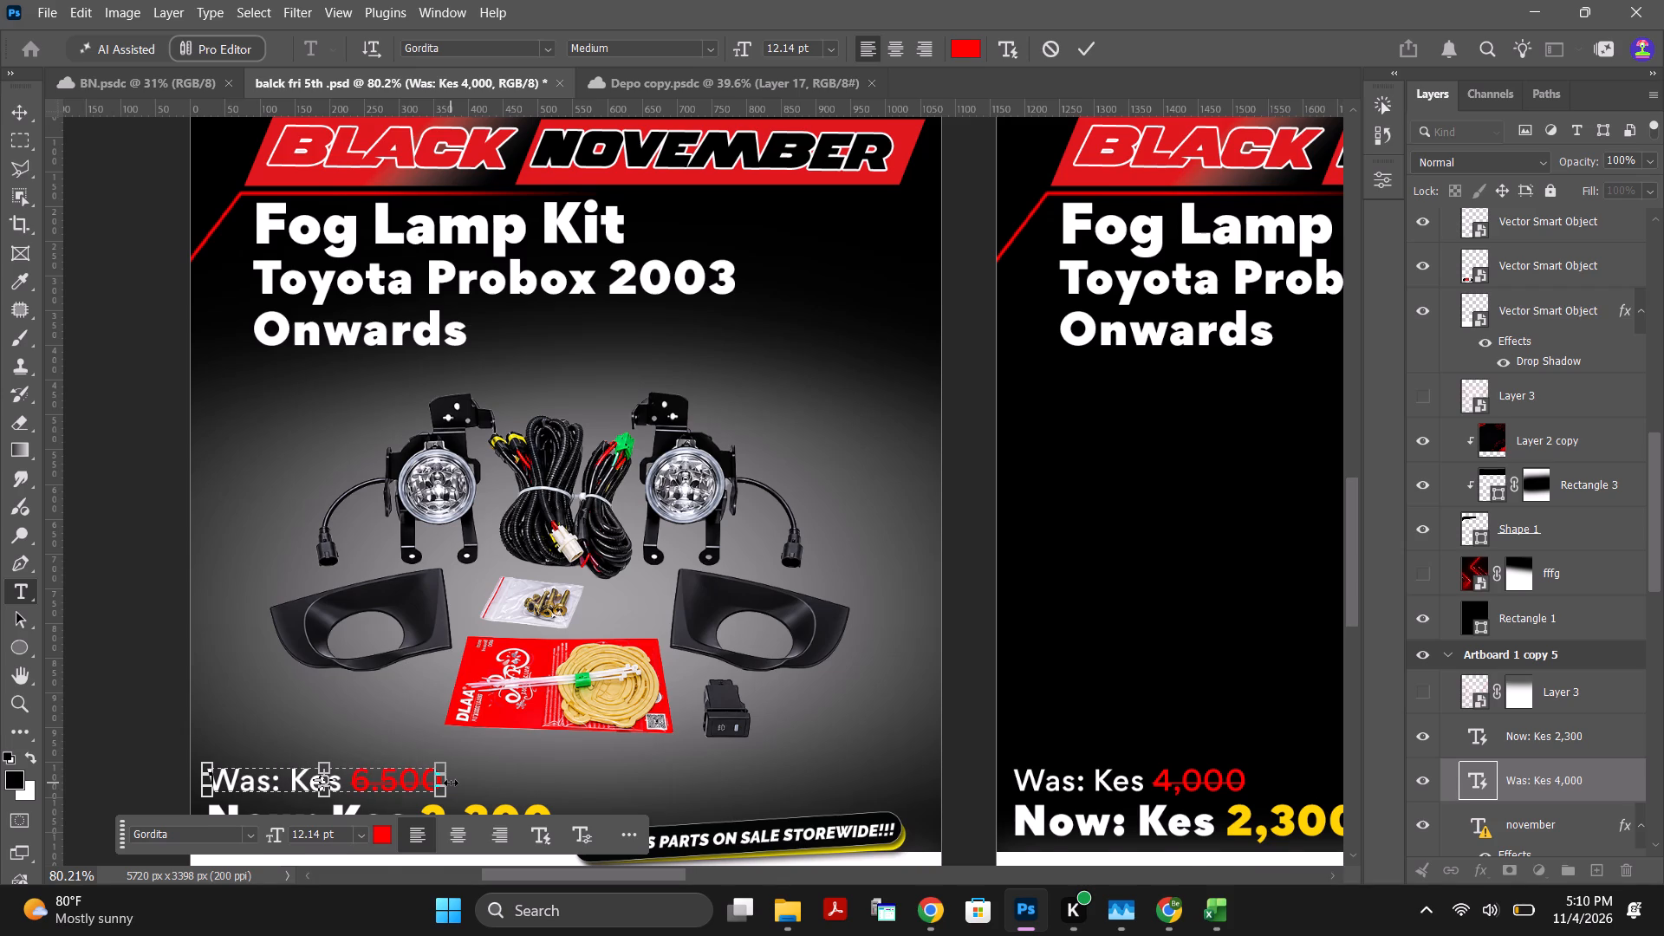
{"action": "scroll", "coordinate": [465, 776], "scroll_direction": "down", "scroll_amount": 8}
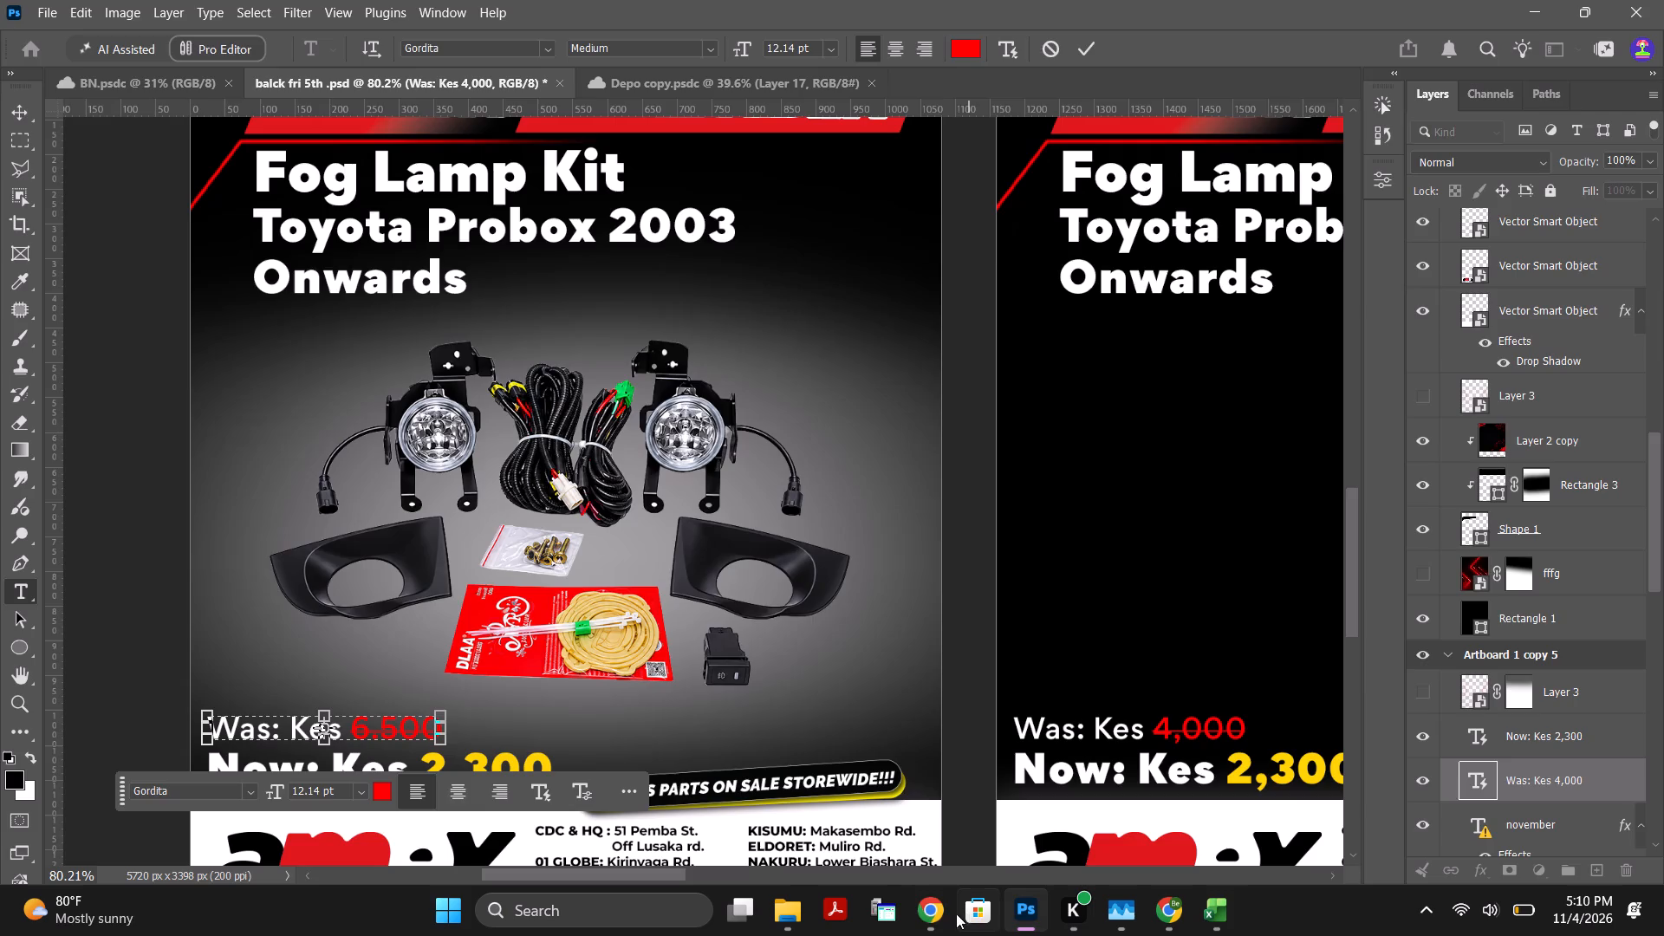
{"action": "left_click", "coordinate": [935, 916]}
{"action": "left_click", "coordinate": [1013, 915]}
{"action": "triple_click", "coordinate": [498, 764]}
{"action": "left_click", "coordinate": [507, 760]}
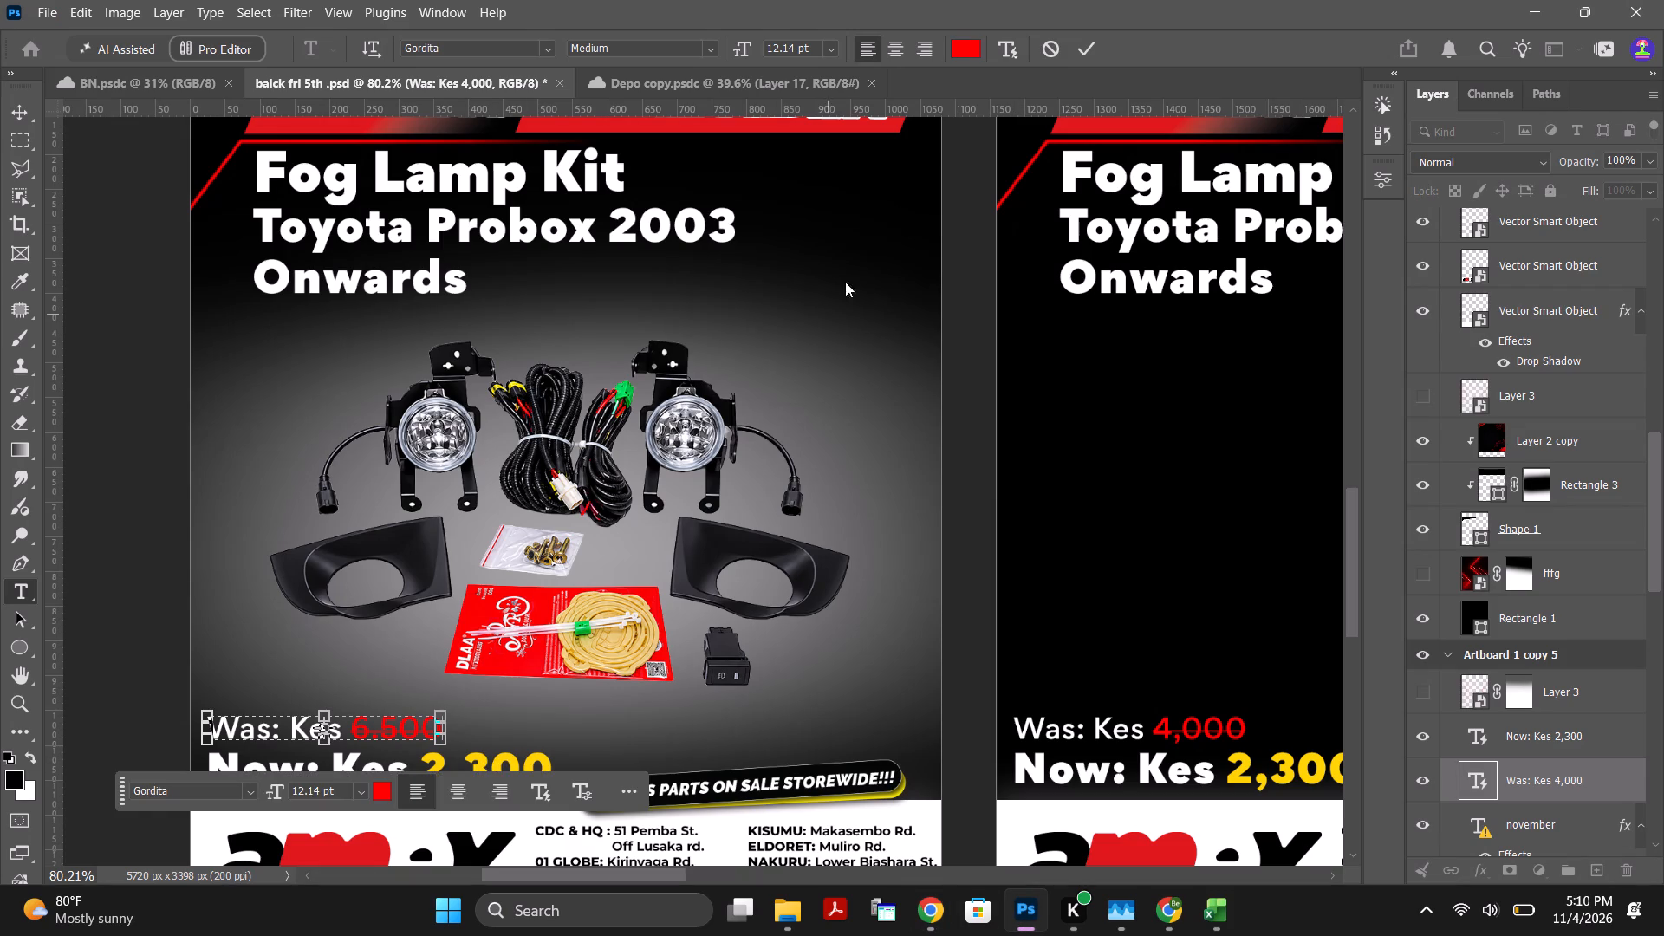
{"action": "left_click", "coordinate": [1092, 41]}
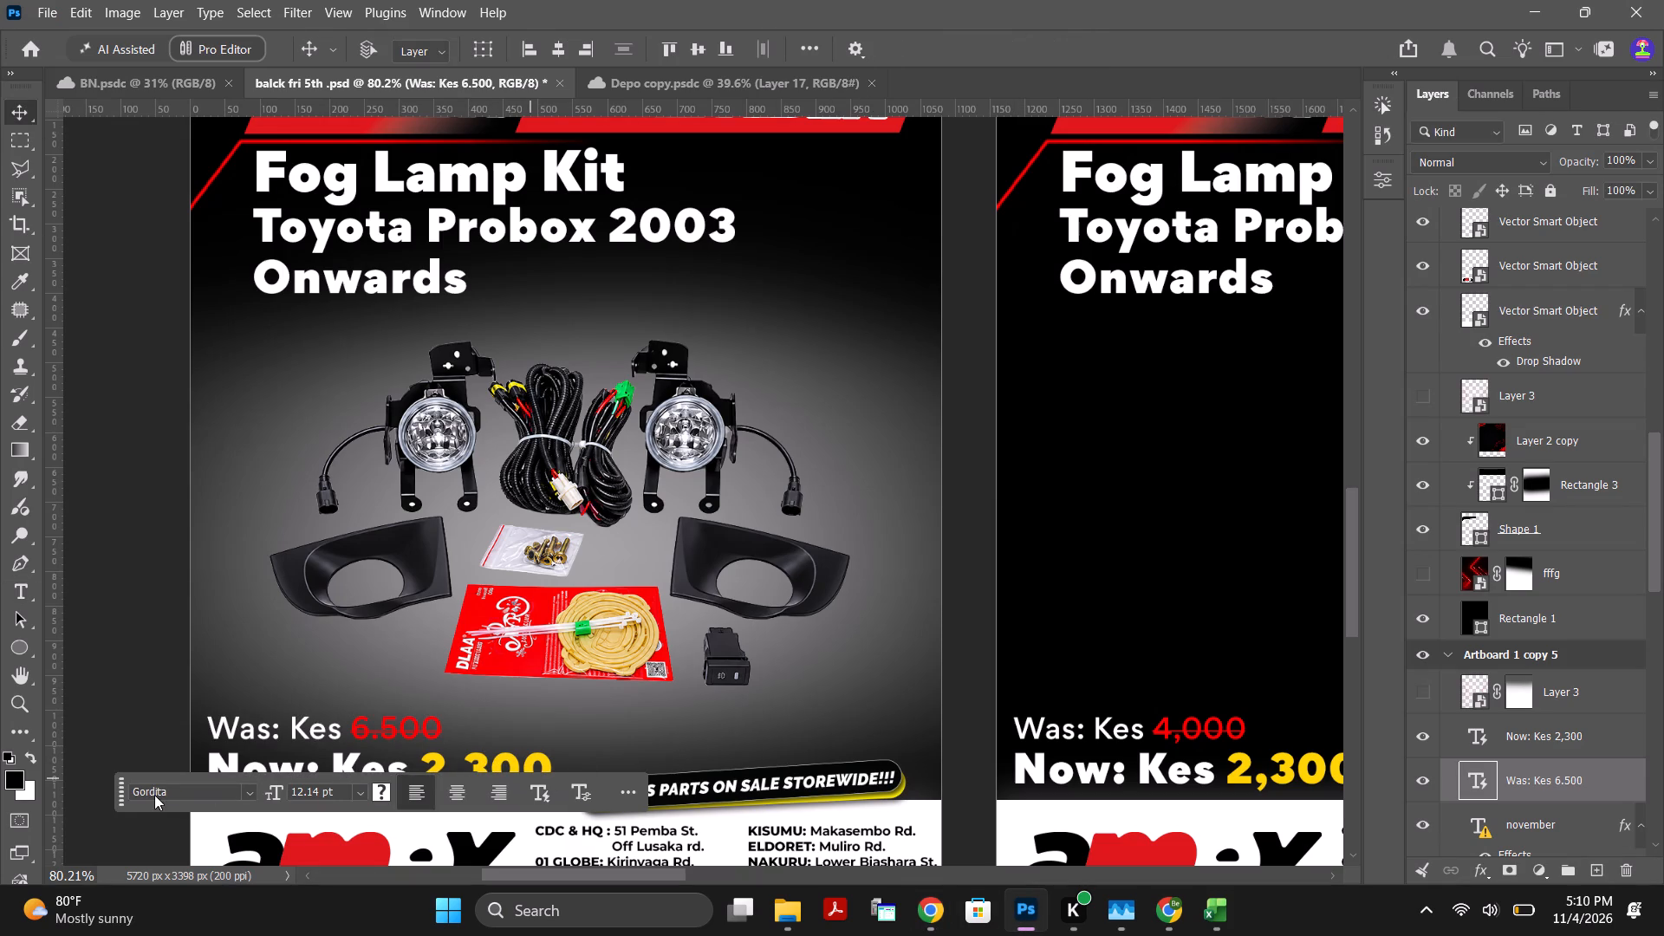
Set the Now price on the Probox poster in Artboard 1 copy 5 to 5,000.
{"action": "left_click_drag", "start_coordinate": [117, 796], "coordinate": [371, 842]}
{"action": "double_click", "coordinate": [427, 771]}
{"action": "left_click", "coordinate": [428, 770]}
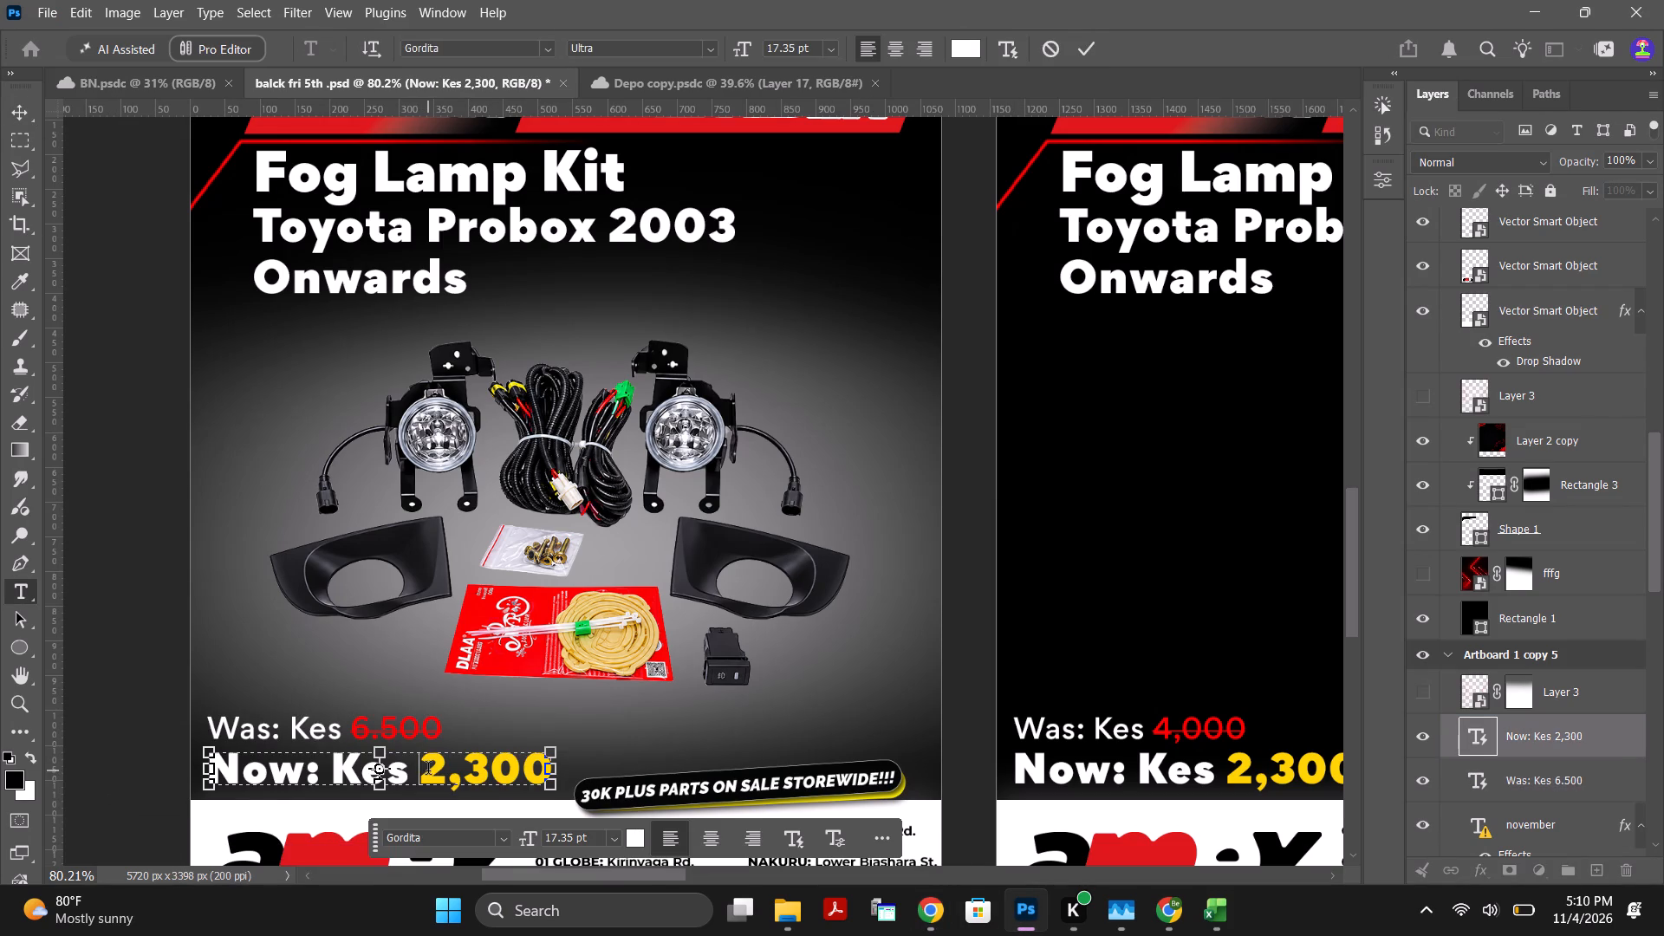
{"action": "left_click_drag", "start_coordinate": [428, 770], "coordinate": [598, 776]}
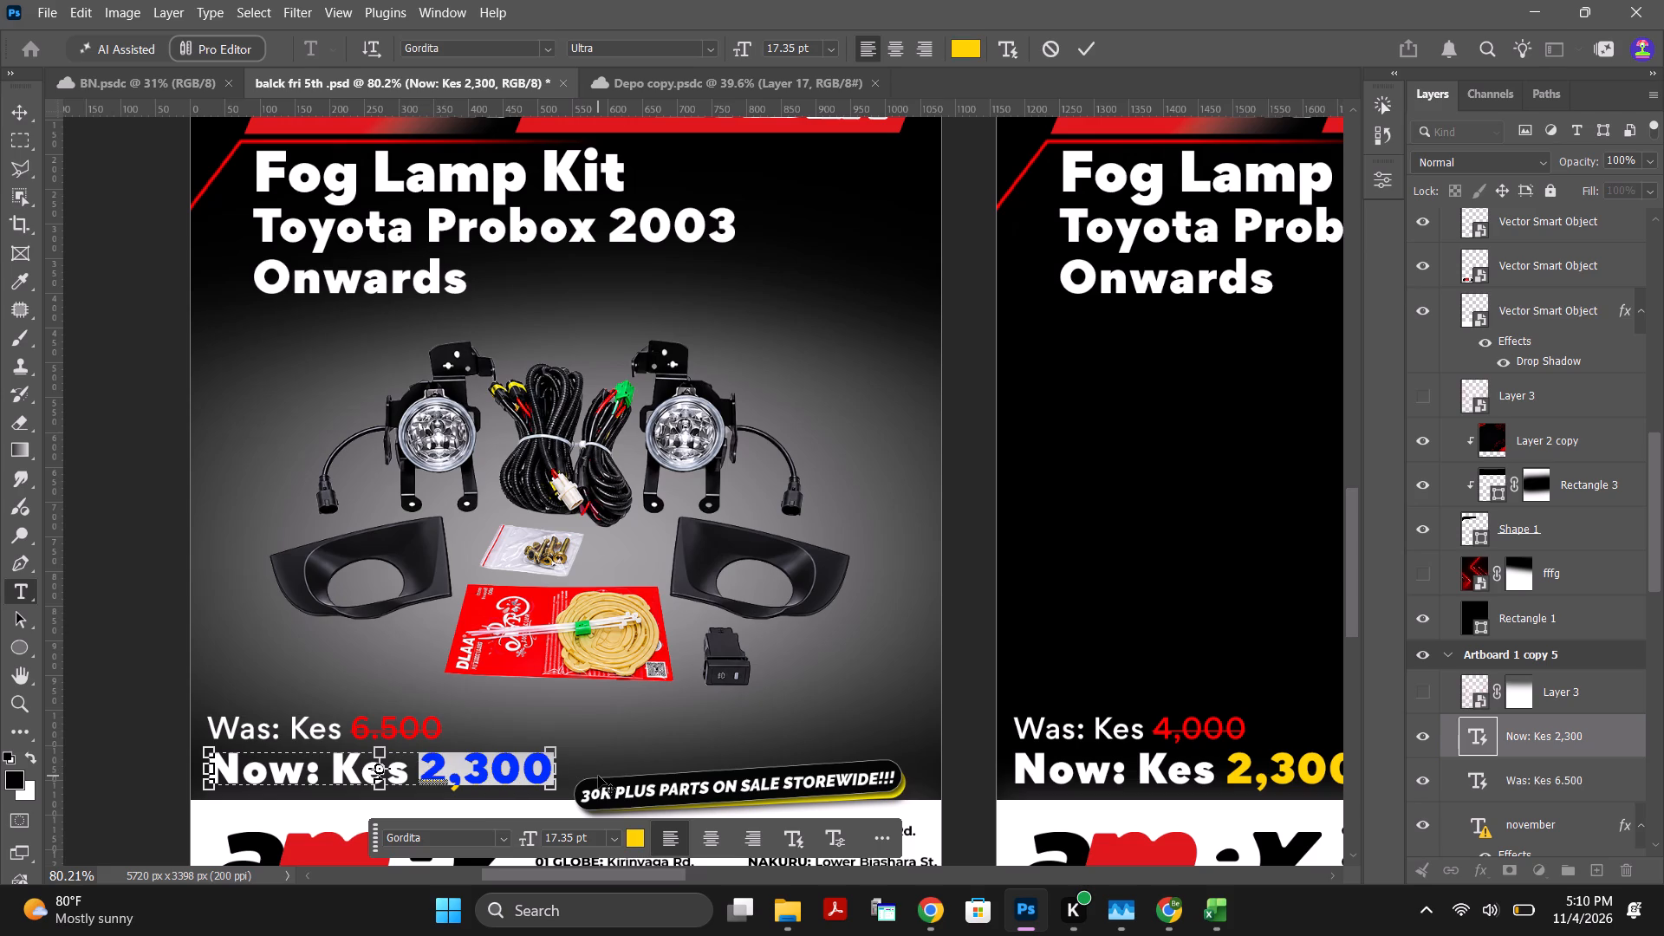
{"action": "key", "text": "5"}
{"action": "key", "text": "comma"}
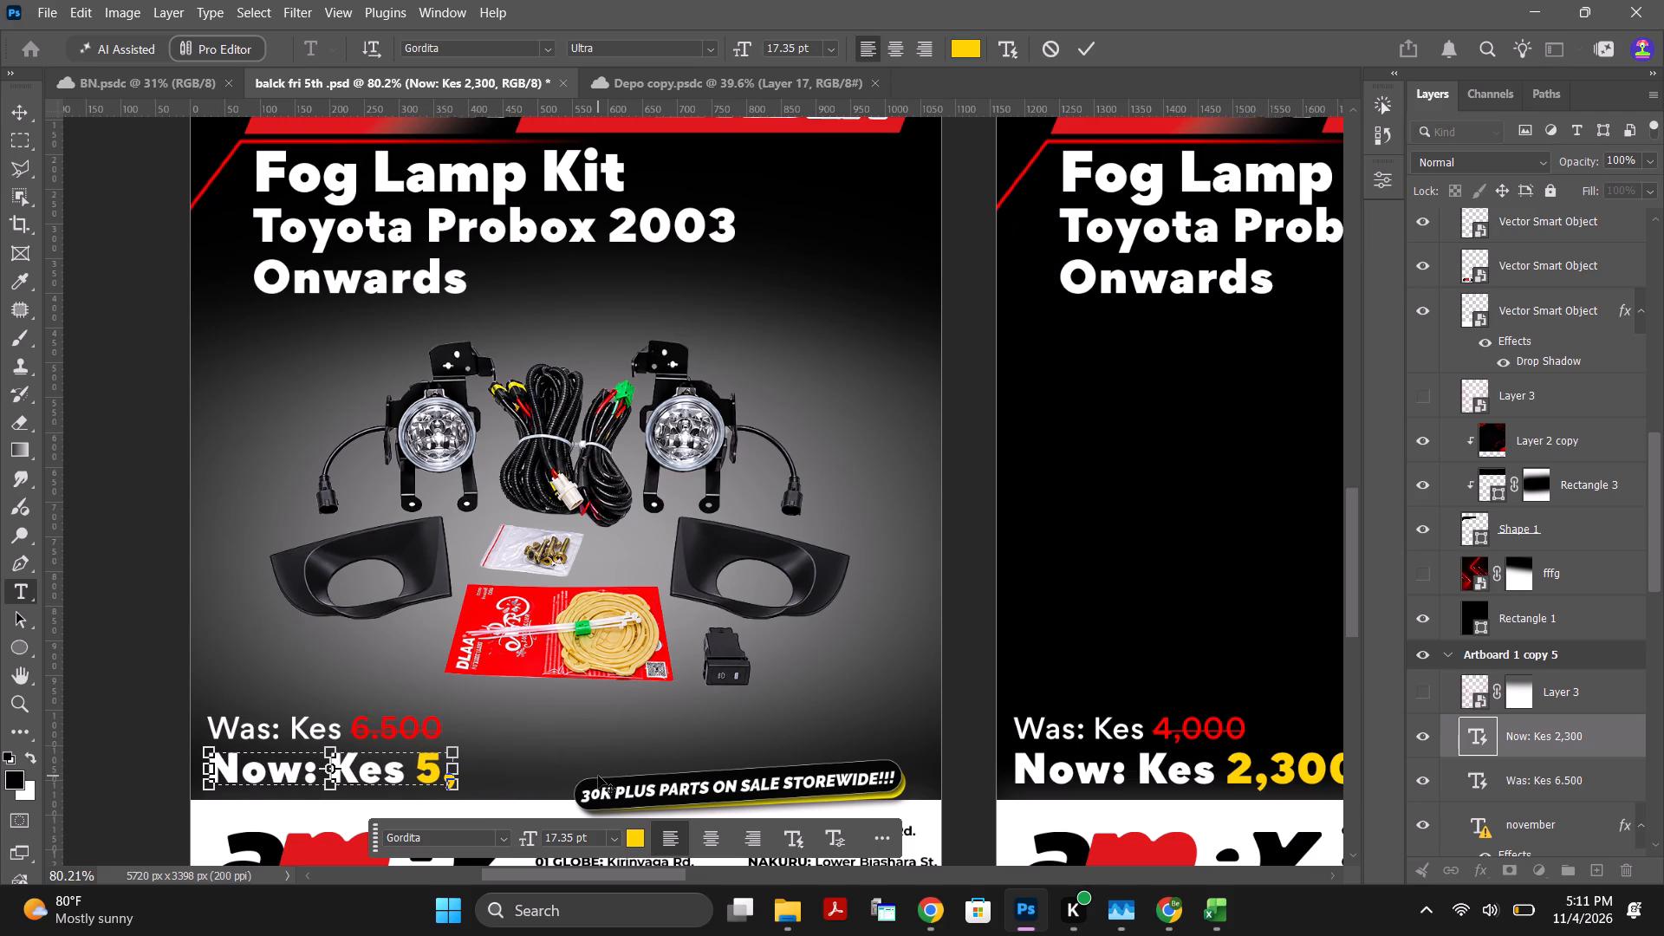
{"action": "type", "text": "000"}
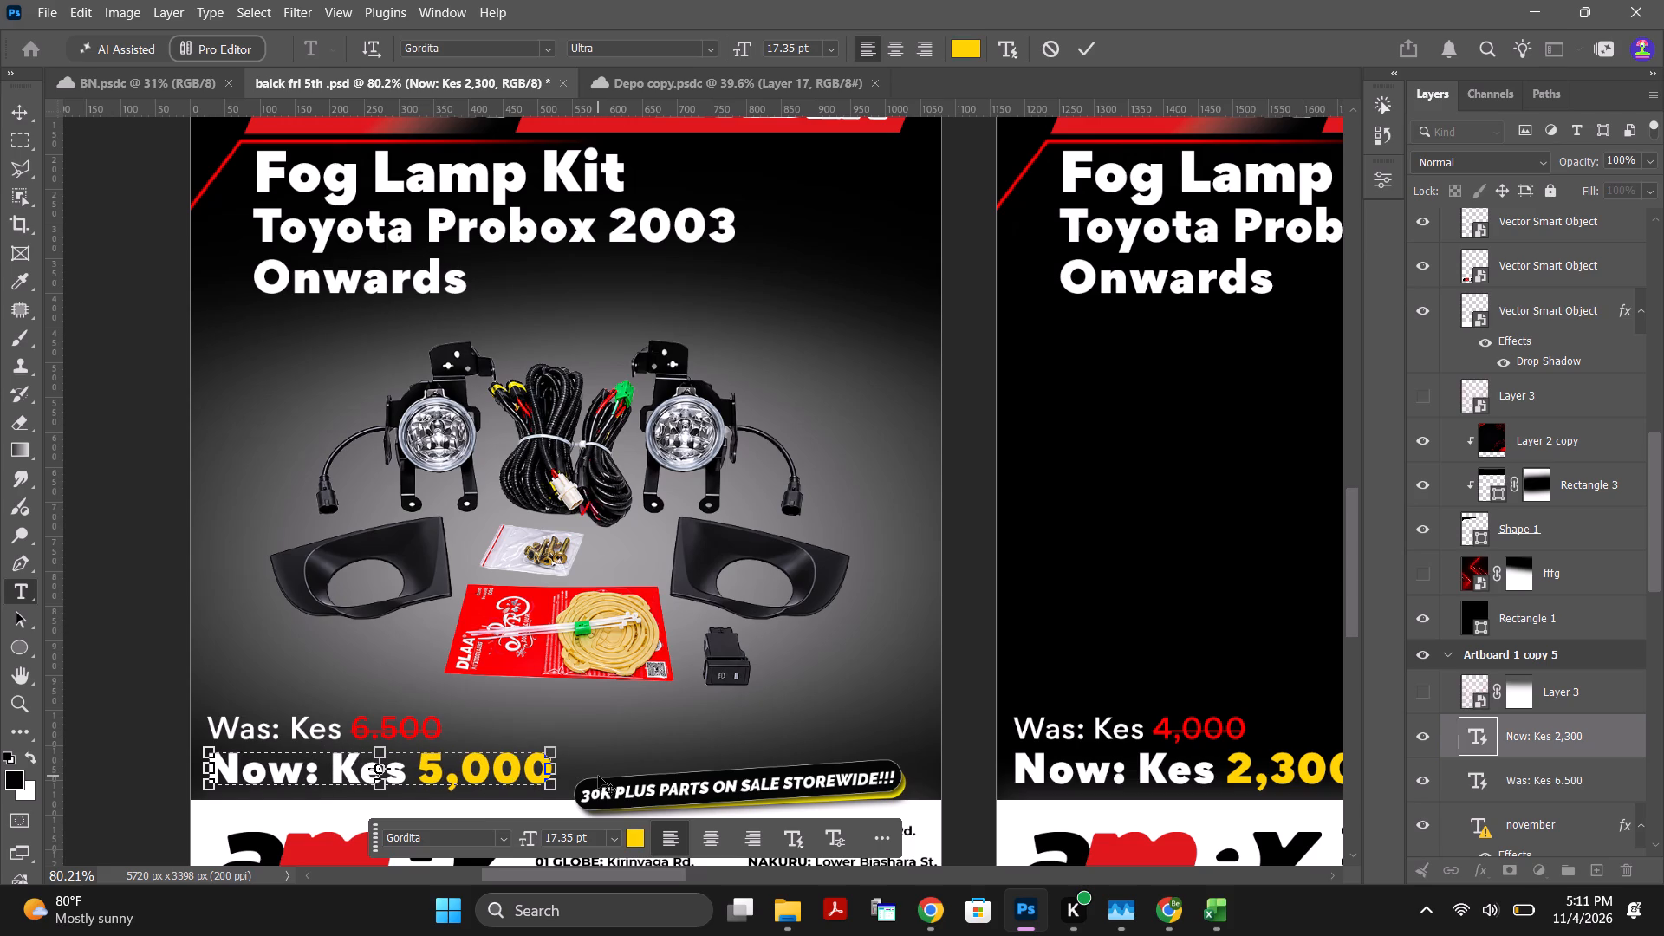
{"action": "left_click", "coordinate": [1095, 49]}
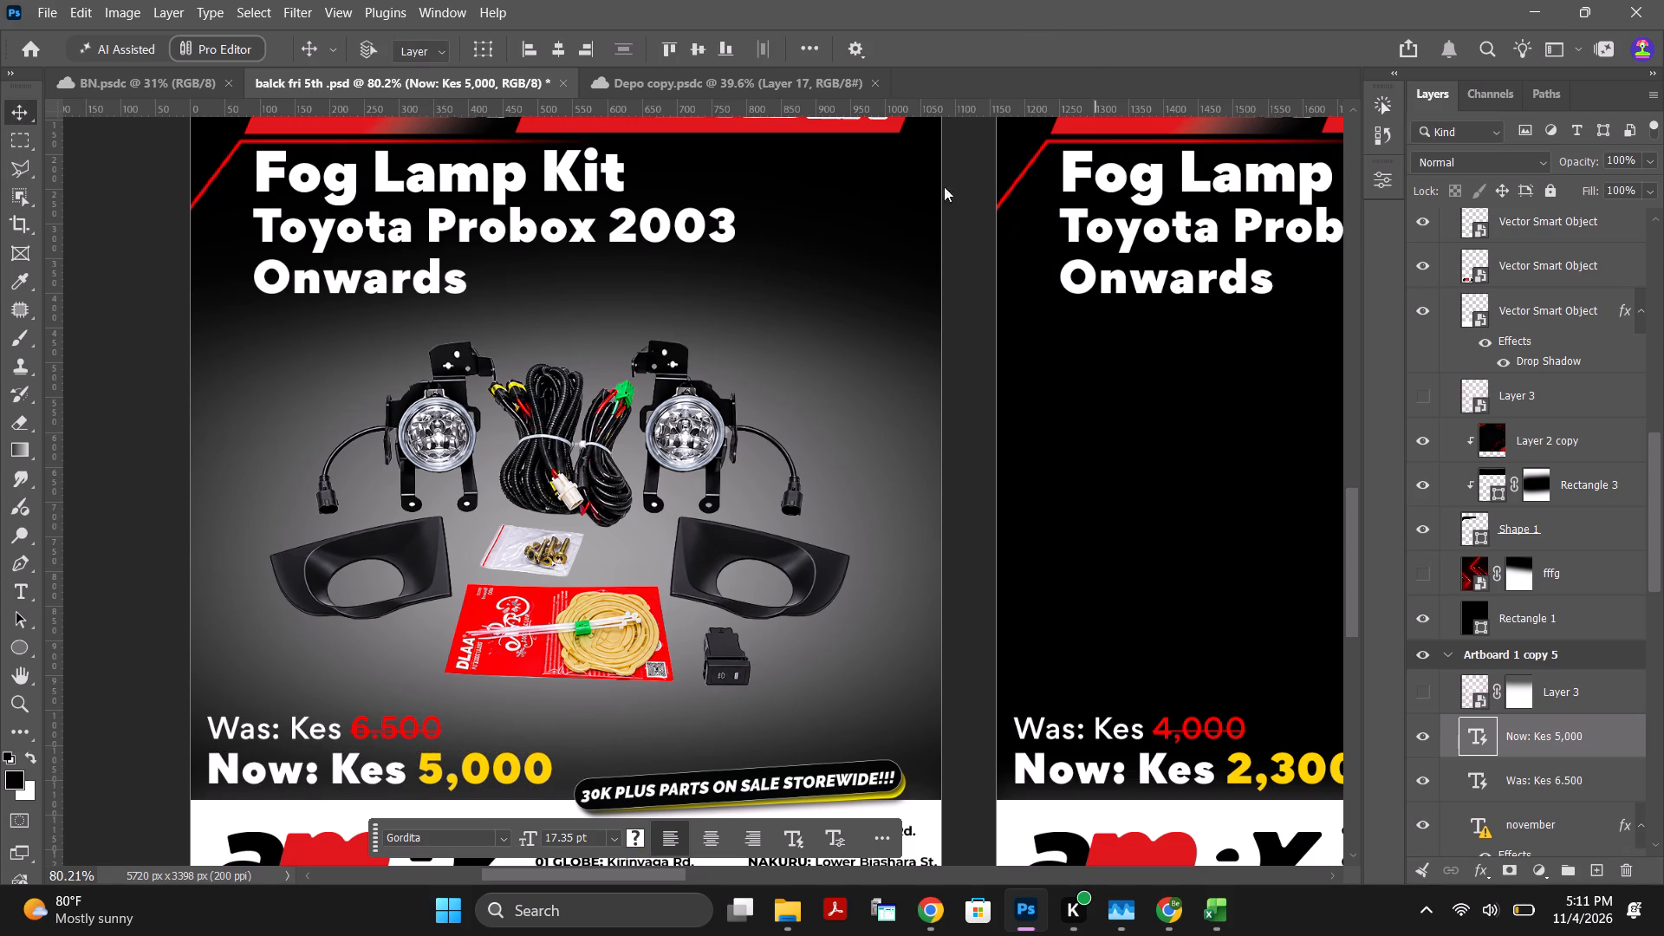
{"action": "left_click", "coordinate": [137, 523]}
Switch to Chrome, search the Amex website for D0005442 and open the Fog Lamp Kit Toyota Hilux Rocco 2021 Onwards product page.
{"action": "left_click_drag", "start_coordinate": [594, 873], "coordinate": [604, 872]}
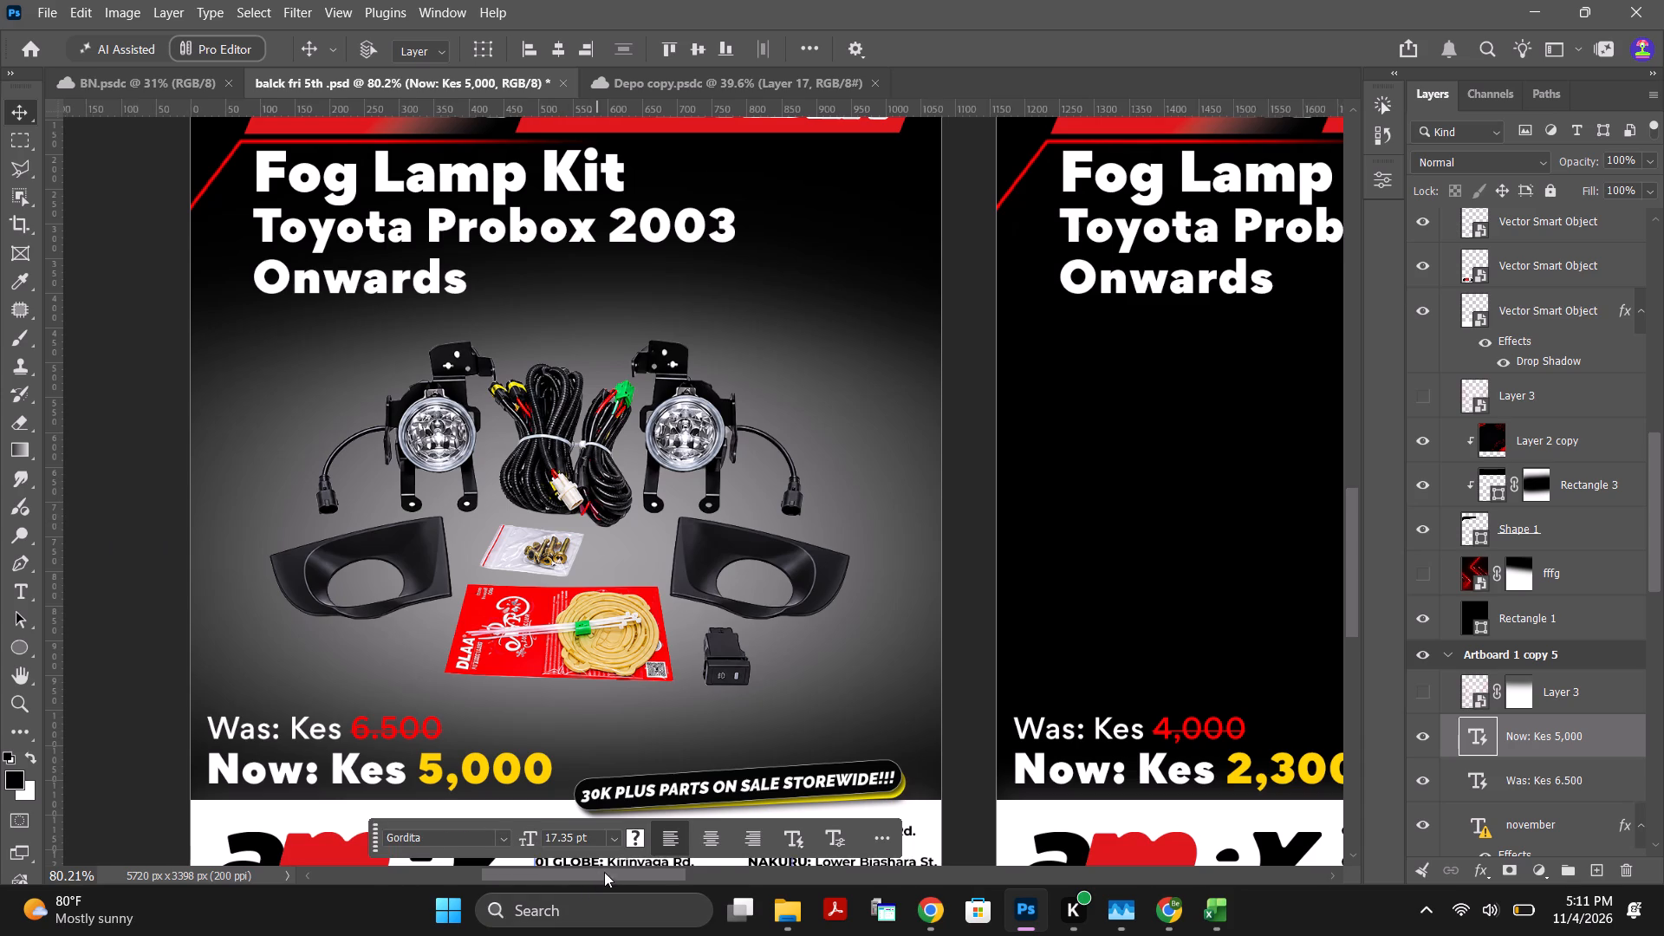
{"action": "left_click_drag", "start_coordinate": [604, 872], "coordinate": [757, 871]}
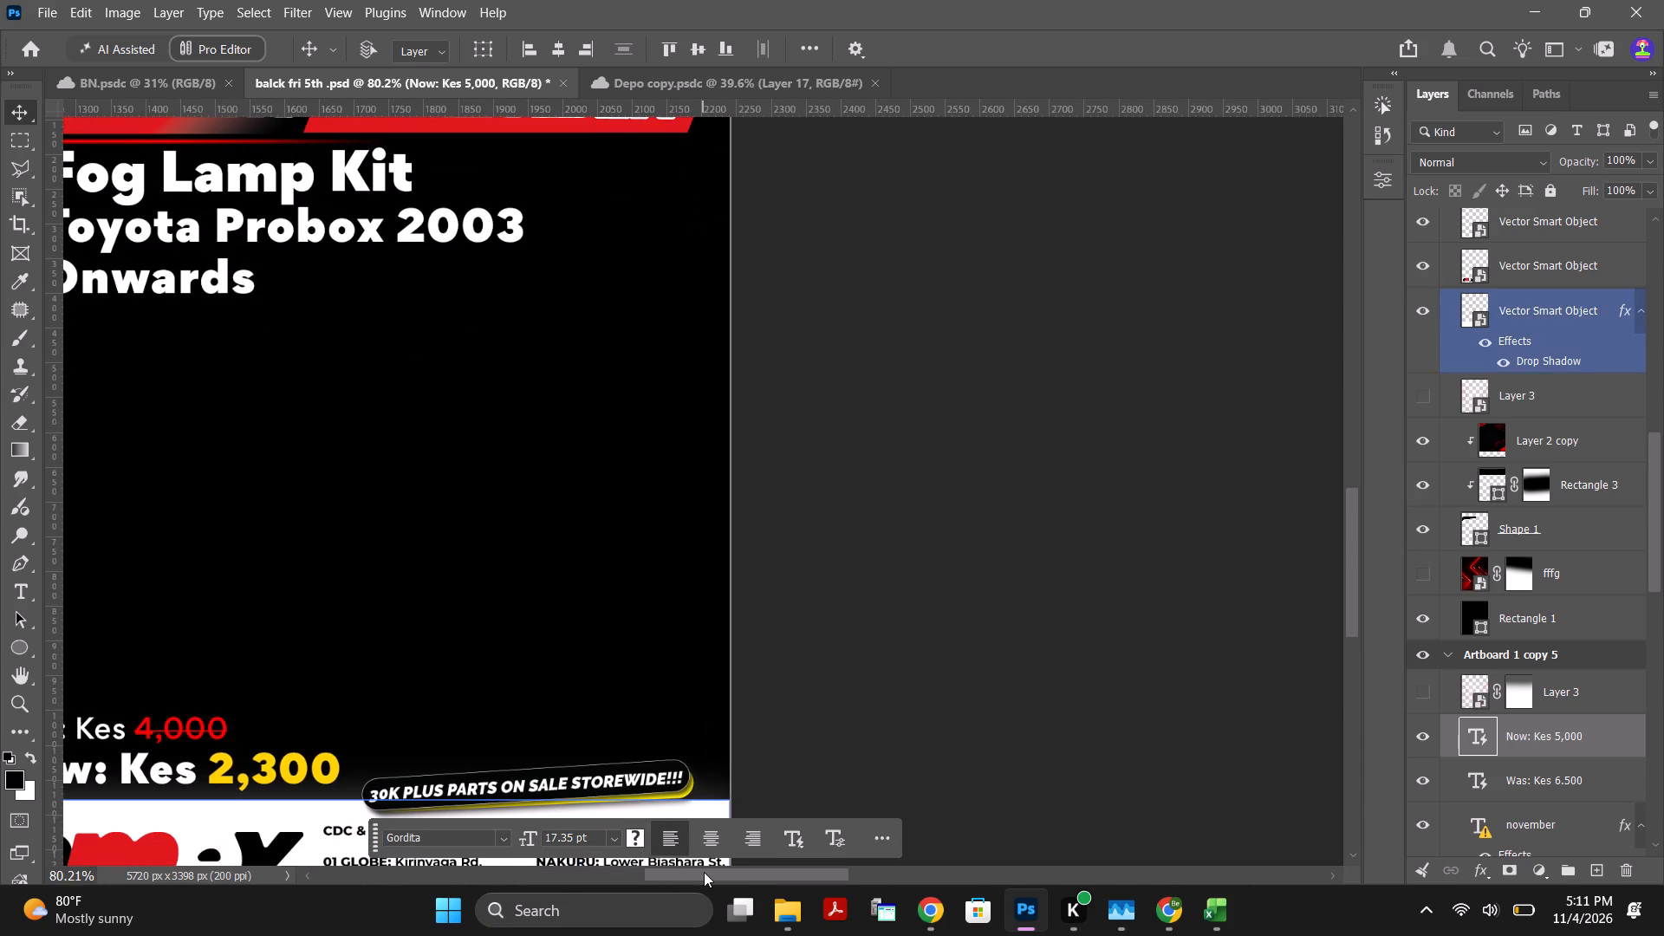
{"action": "left_click_drag", "start_coordinate": [741, 871], "coordinate": [682, 864]}
{"action": "left_click_drag", "start_coordinate": [1352, 537], "coordinate": [1361, 543]}
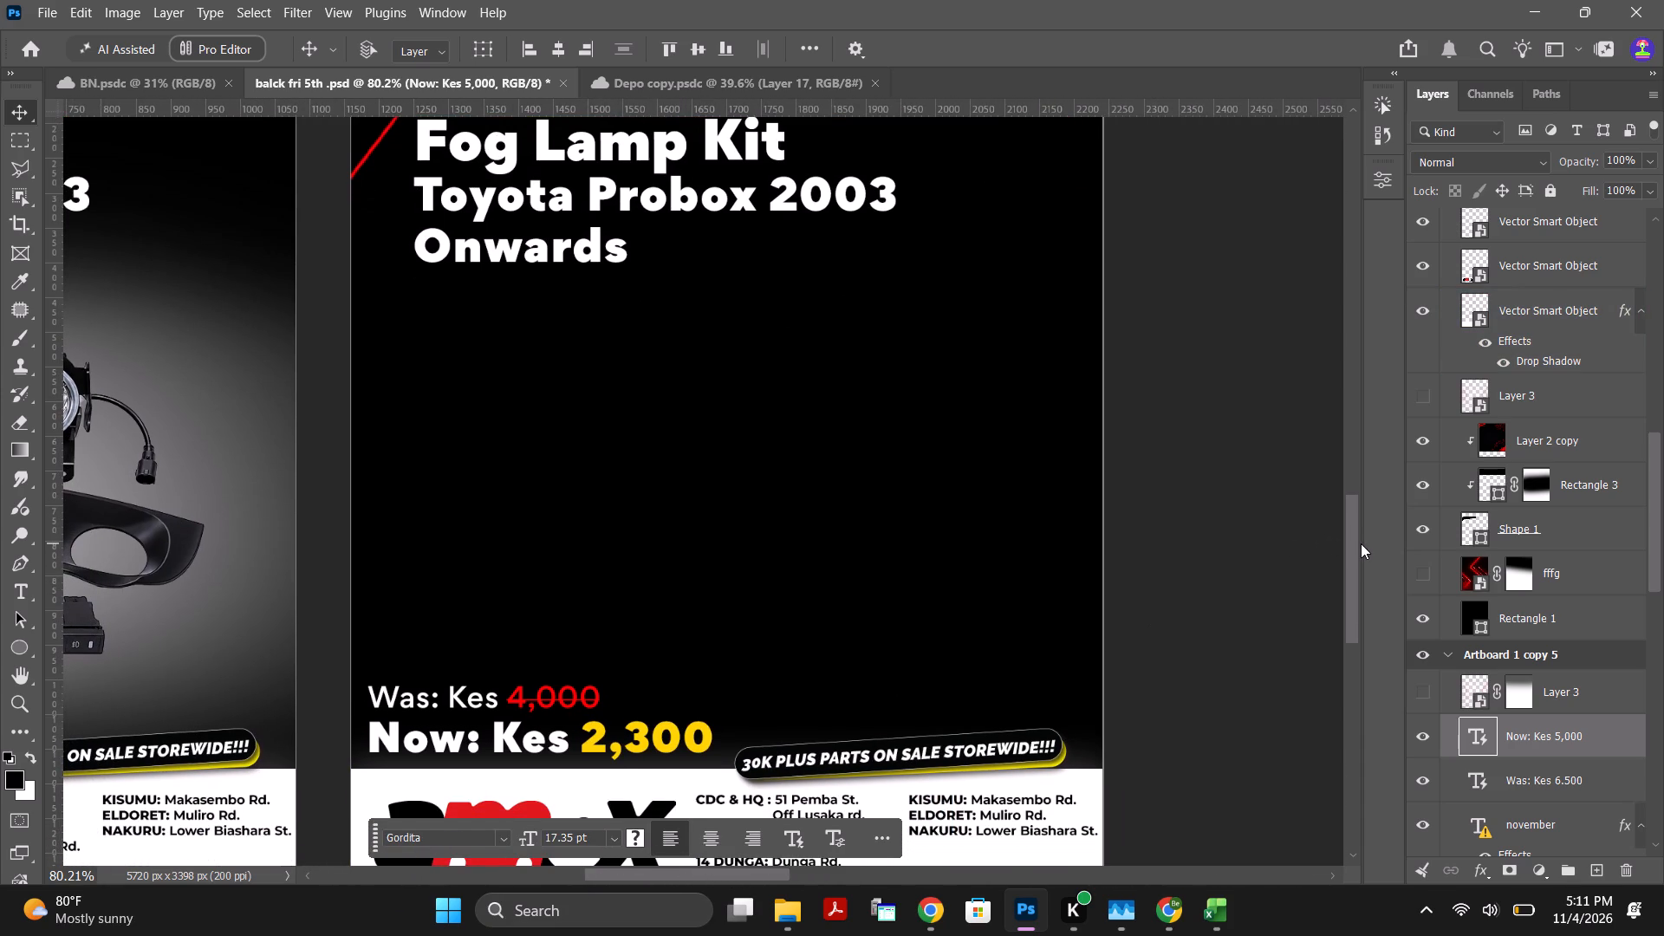
{"action": "left_click_drag", "start_coordinate": [1361, 543], "coordinate": [1372, 539]}
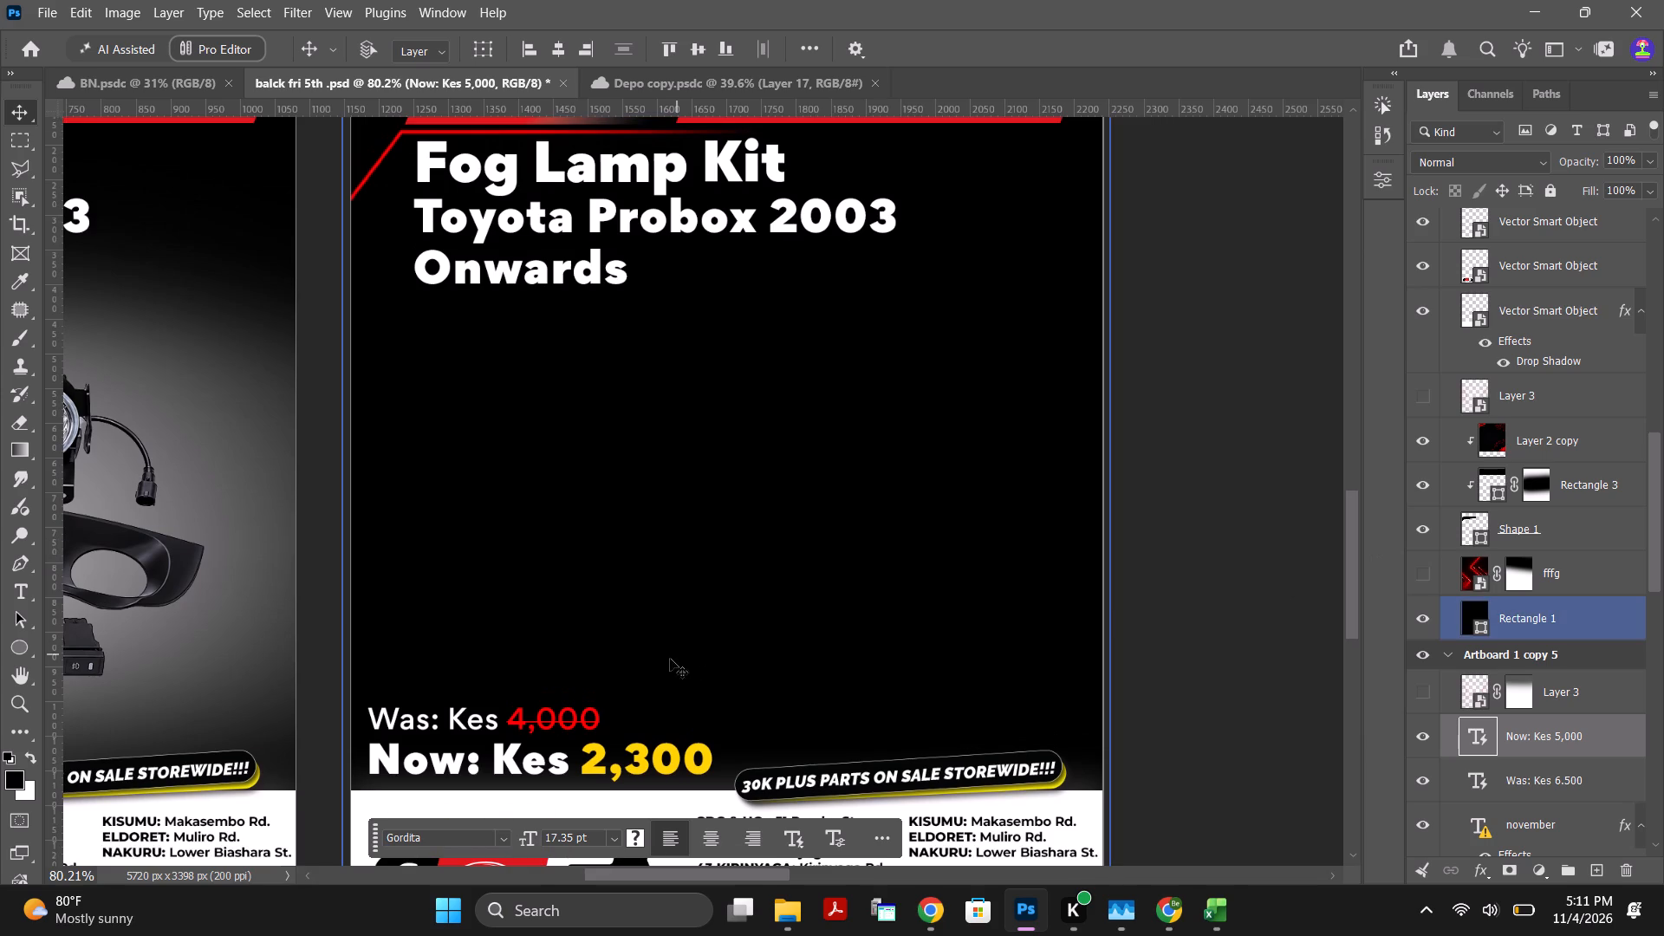
{"action": "left_click", "coordinate": [926, 915]}
{"action": "scroll", "coordinate": [831, 409], "scroll_direction": "up", "scroll_amount": 3}
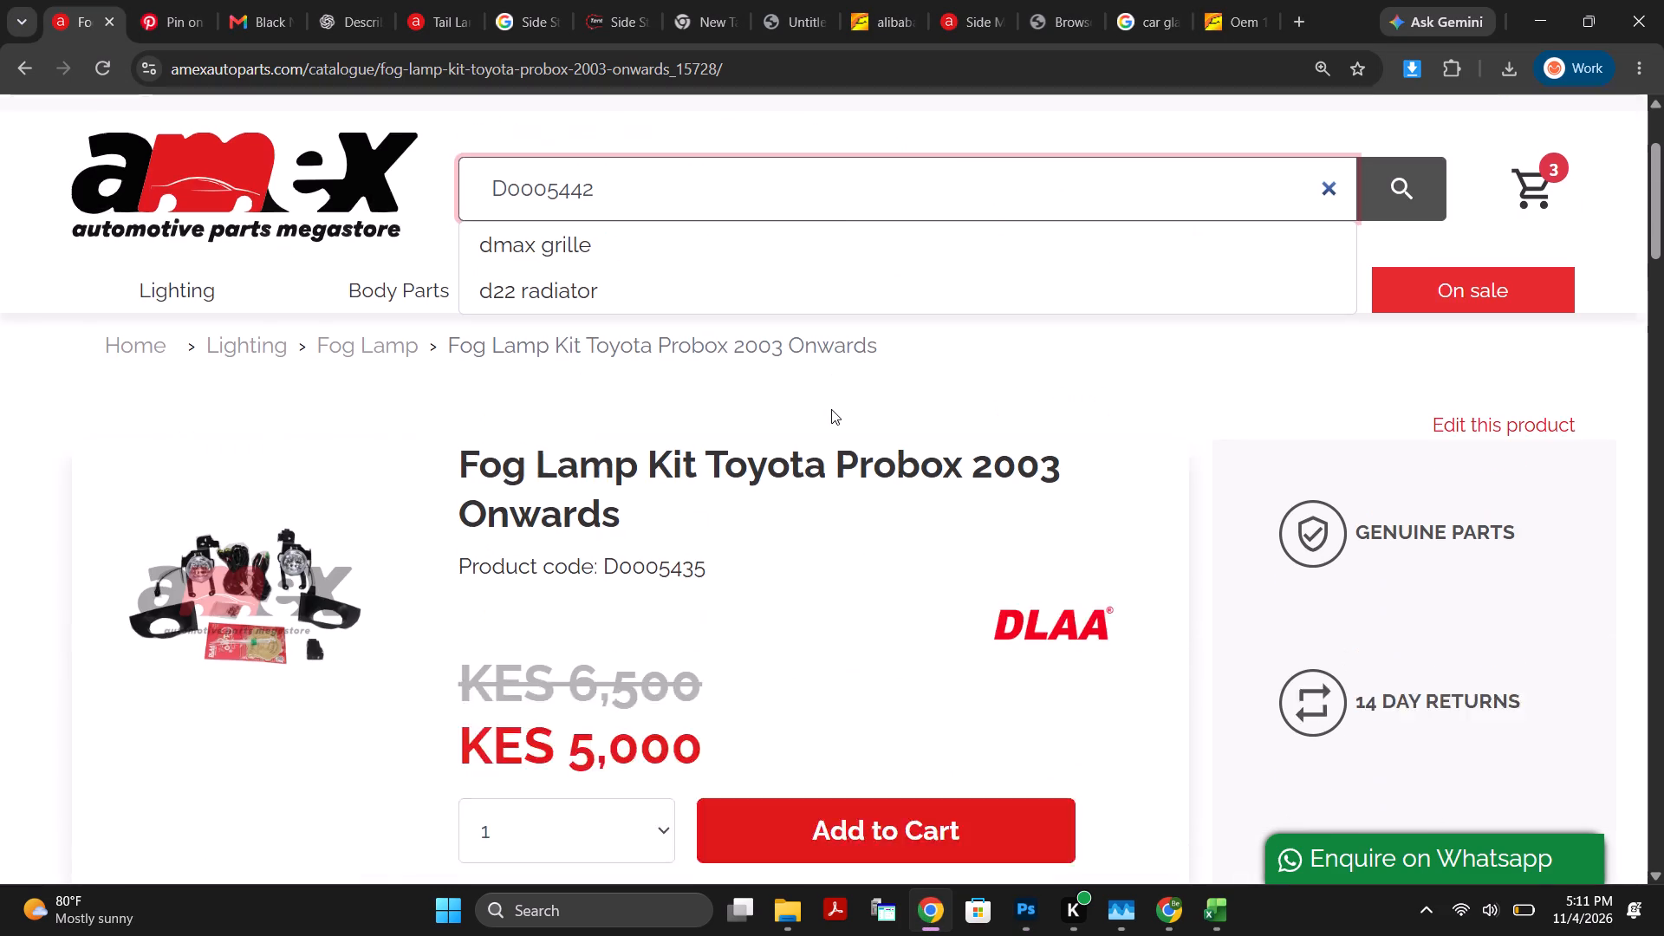
{"action": "scroll", "coordinate": [831, 409], "scroll_direction": "up", "scroll_amount": 4}
{"action": "left_click", "coordinate": [1427, 387]}
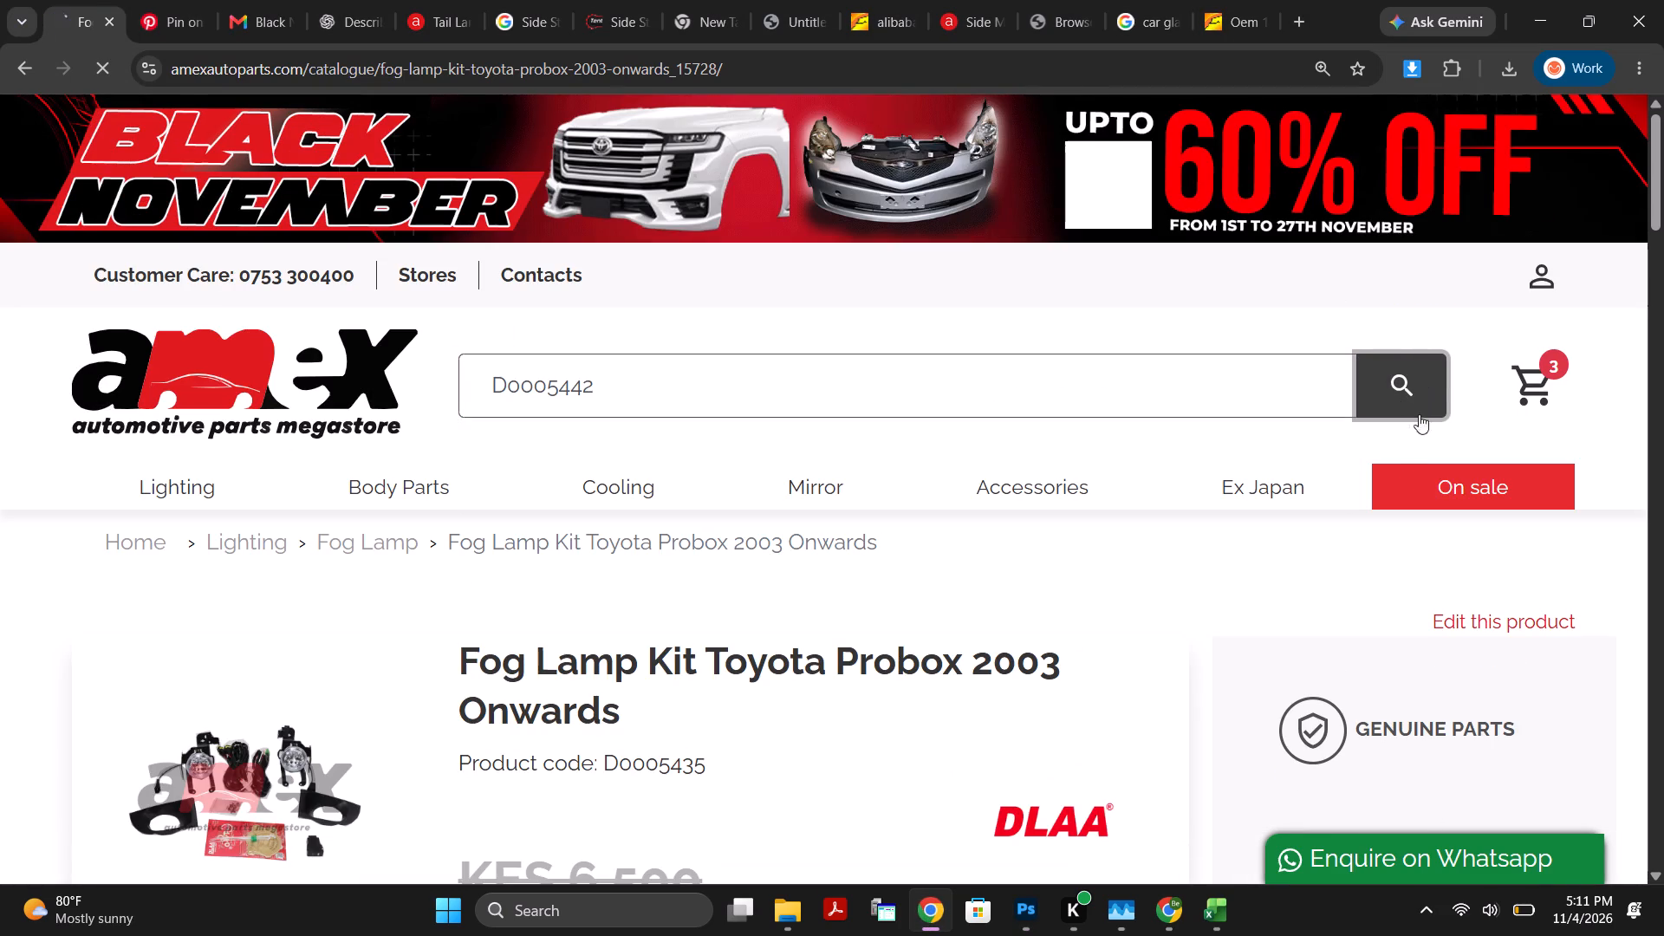
{"action": "scroll", "coordinate": [618, 559], "scroll_direction": "down", "scroll_amount": 5}
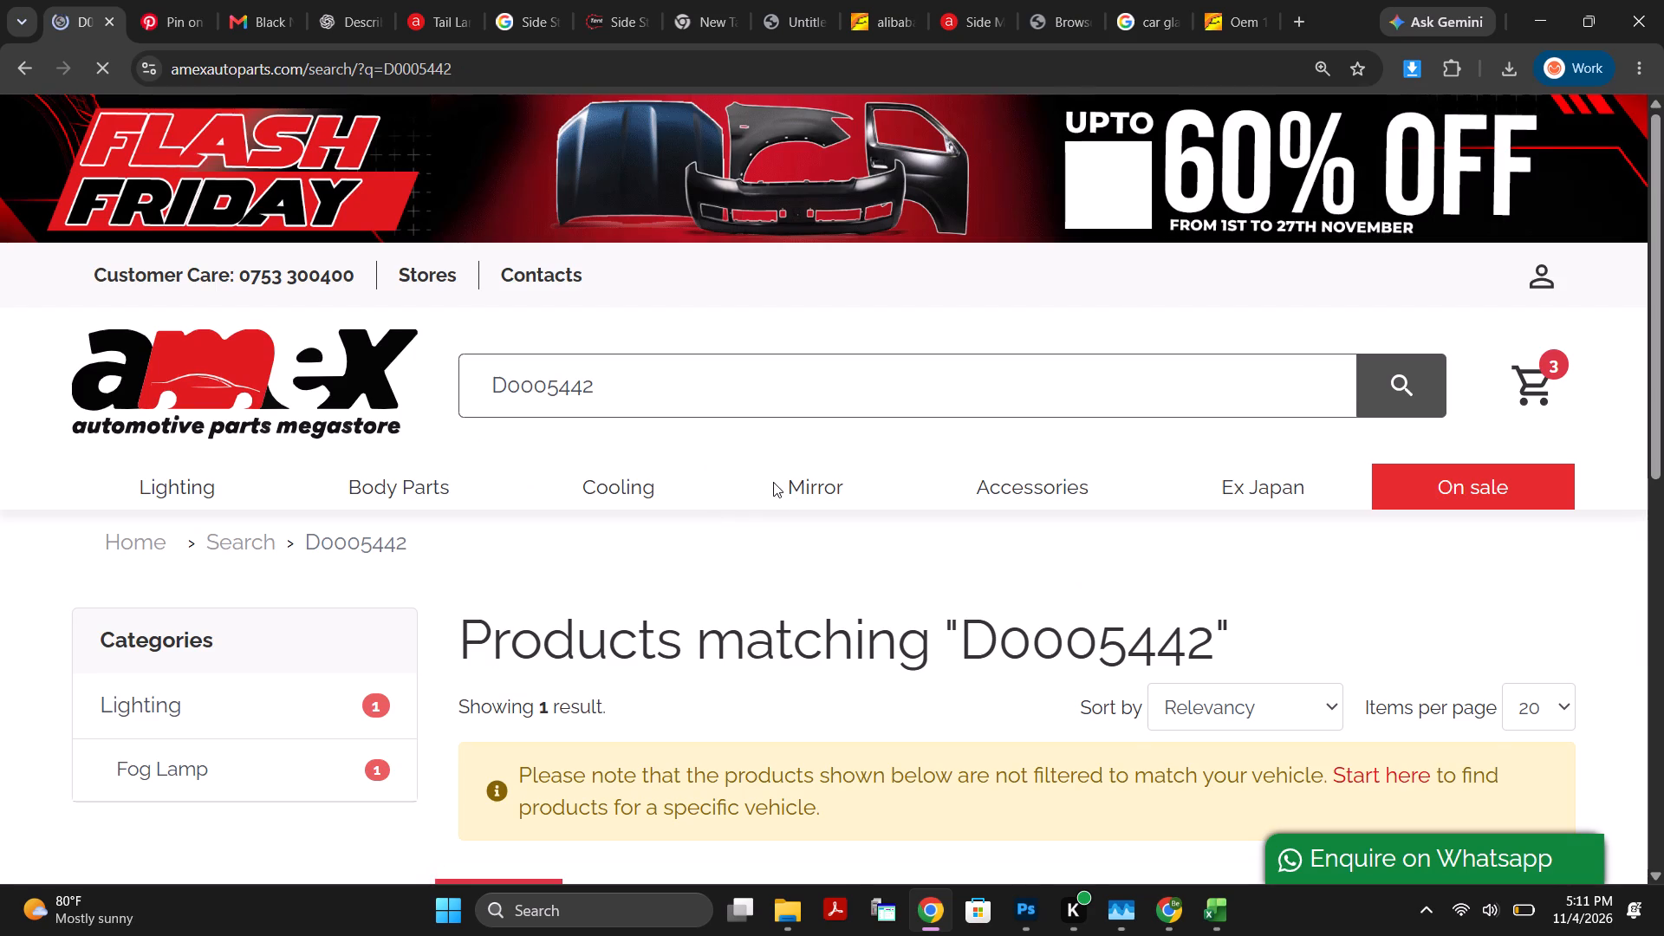
{"action": "scroll", "coordinate": [822, 573], "scroll_direction": "down", "scroll_amount": 5}
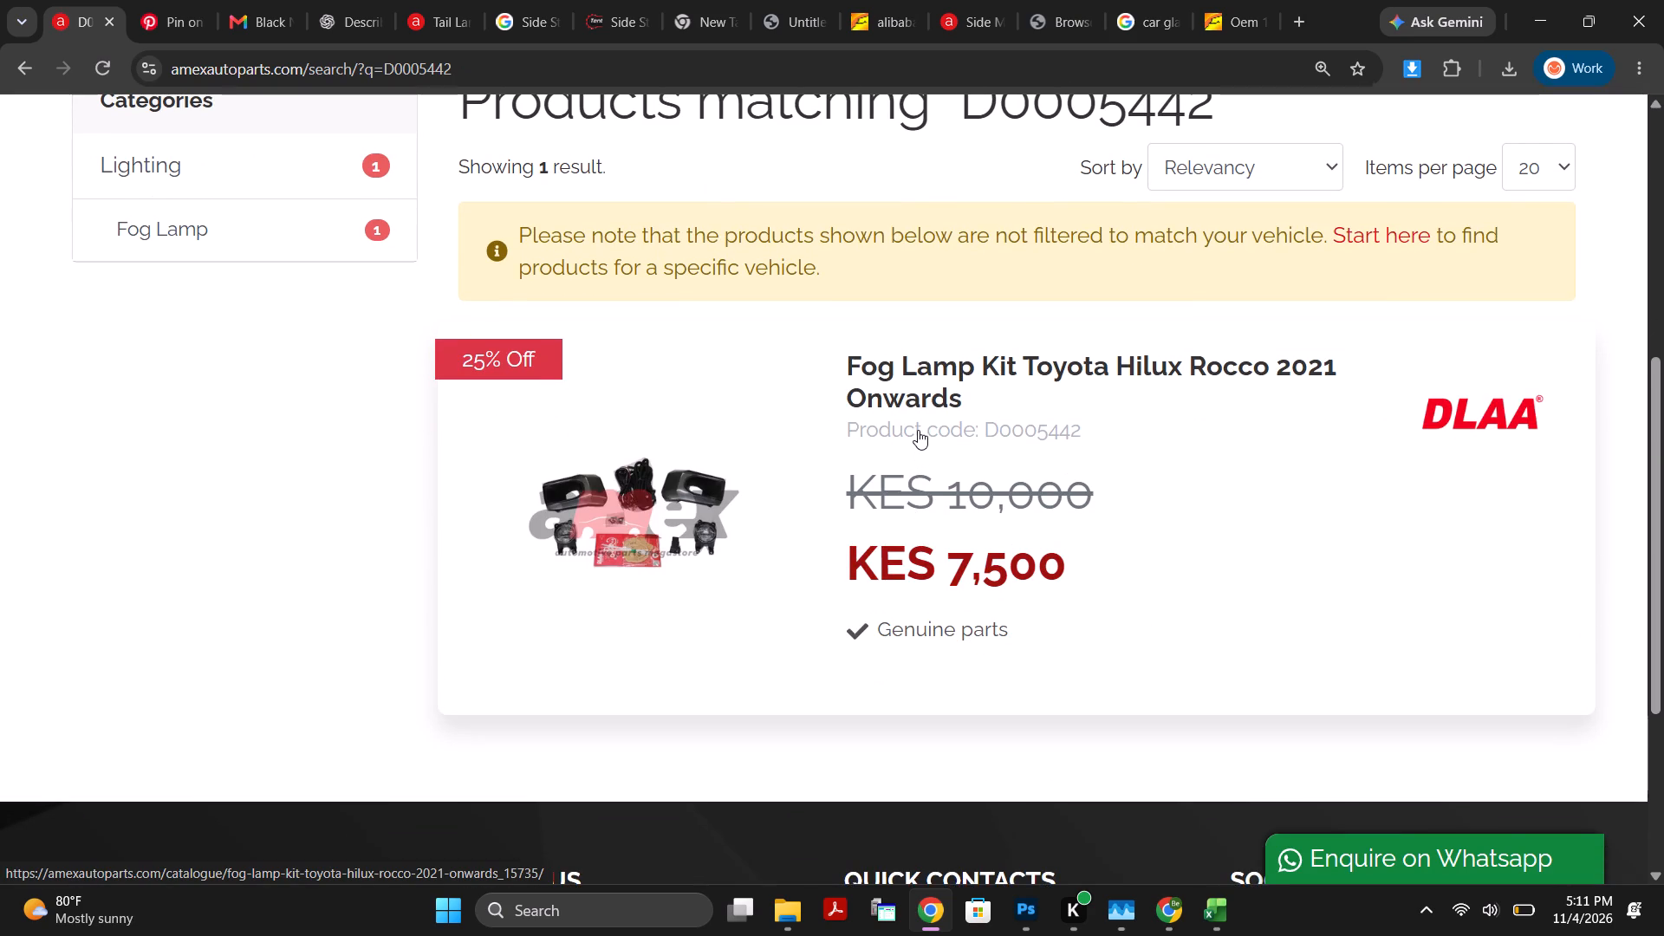
{"action": "double_click", "coordinate": [932, 364]}
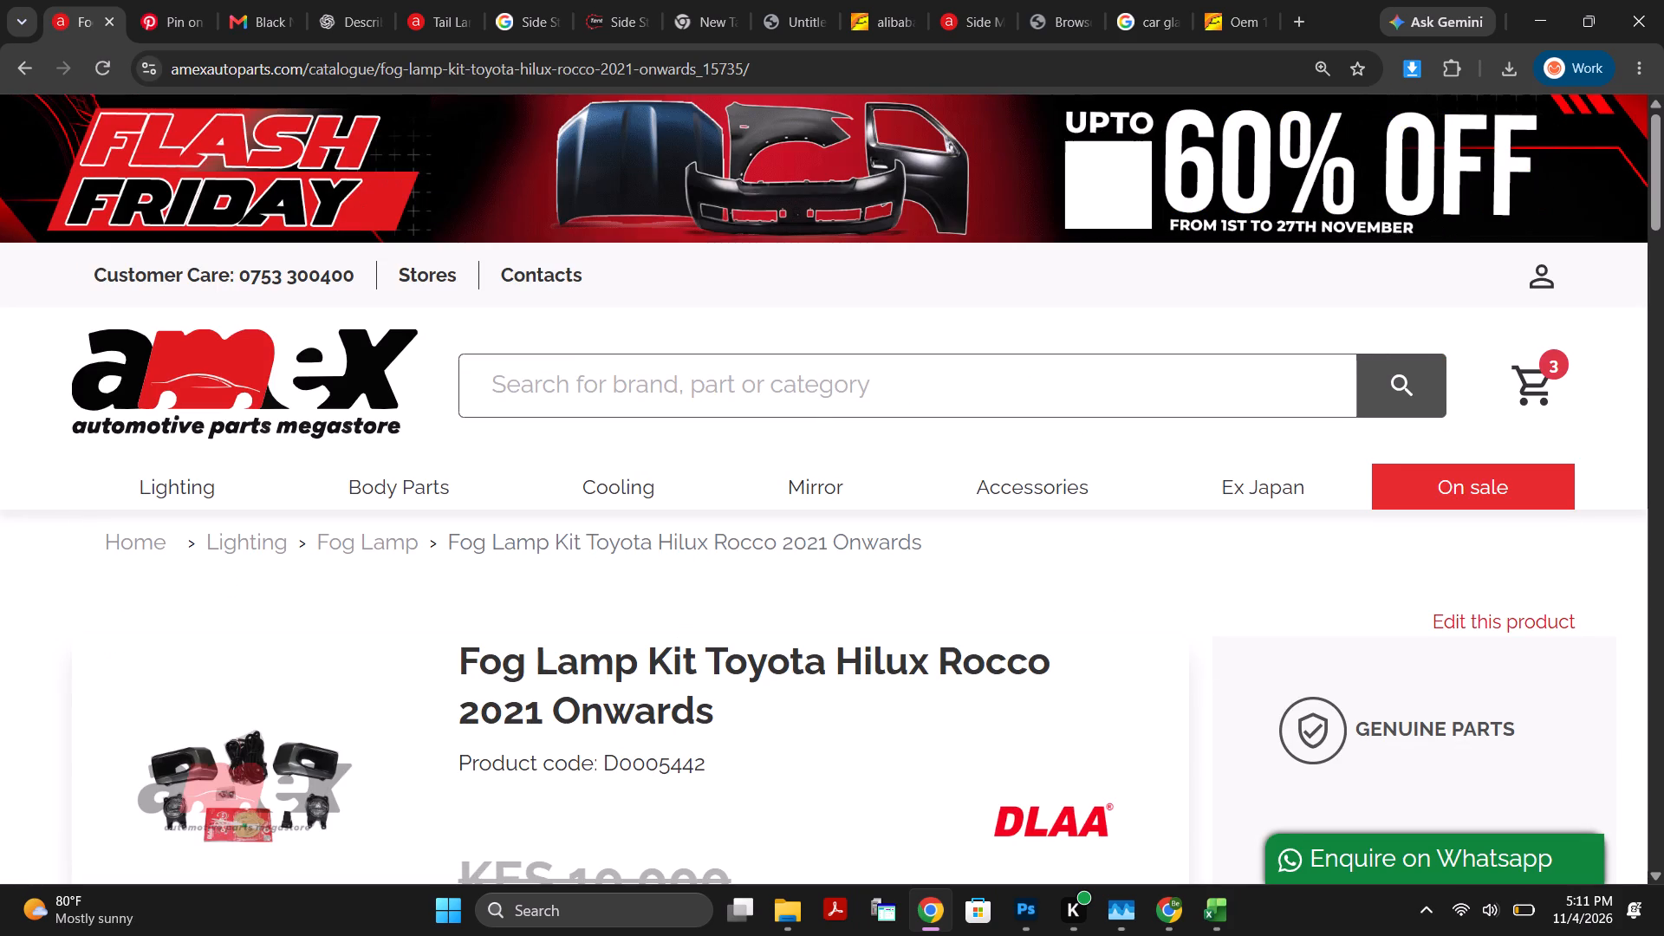
Copy "Toyota Hilux Rocco 2021 Onwards" from the product title and replace the Probox model text in Photoshop's Artboard 1 copy 6 with it.
{"action": "left_click_drag", "start_coordinate": [706, 649], "coordinate": [938, 724]}
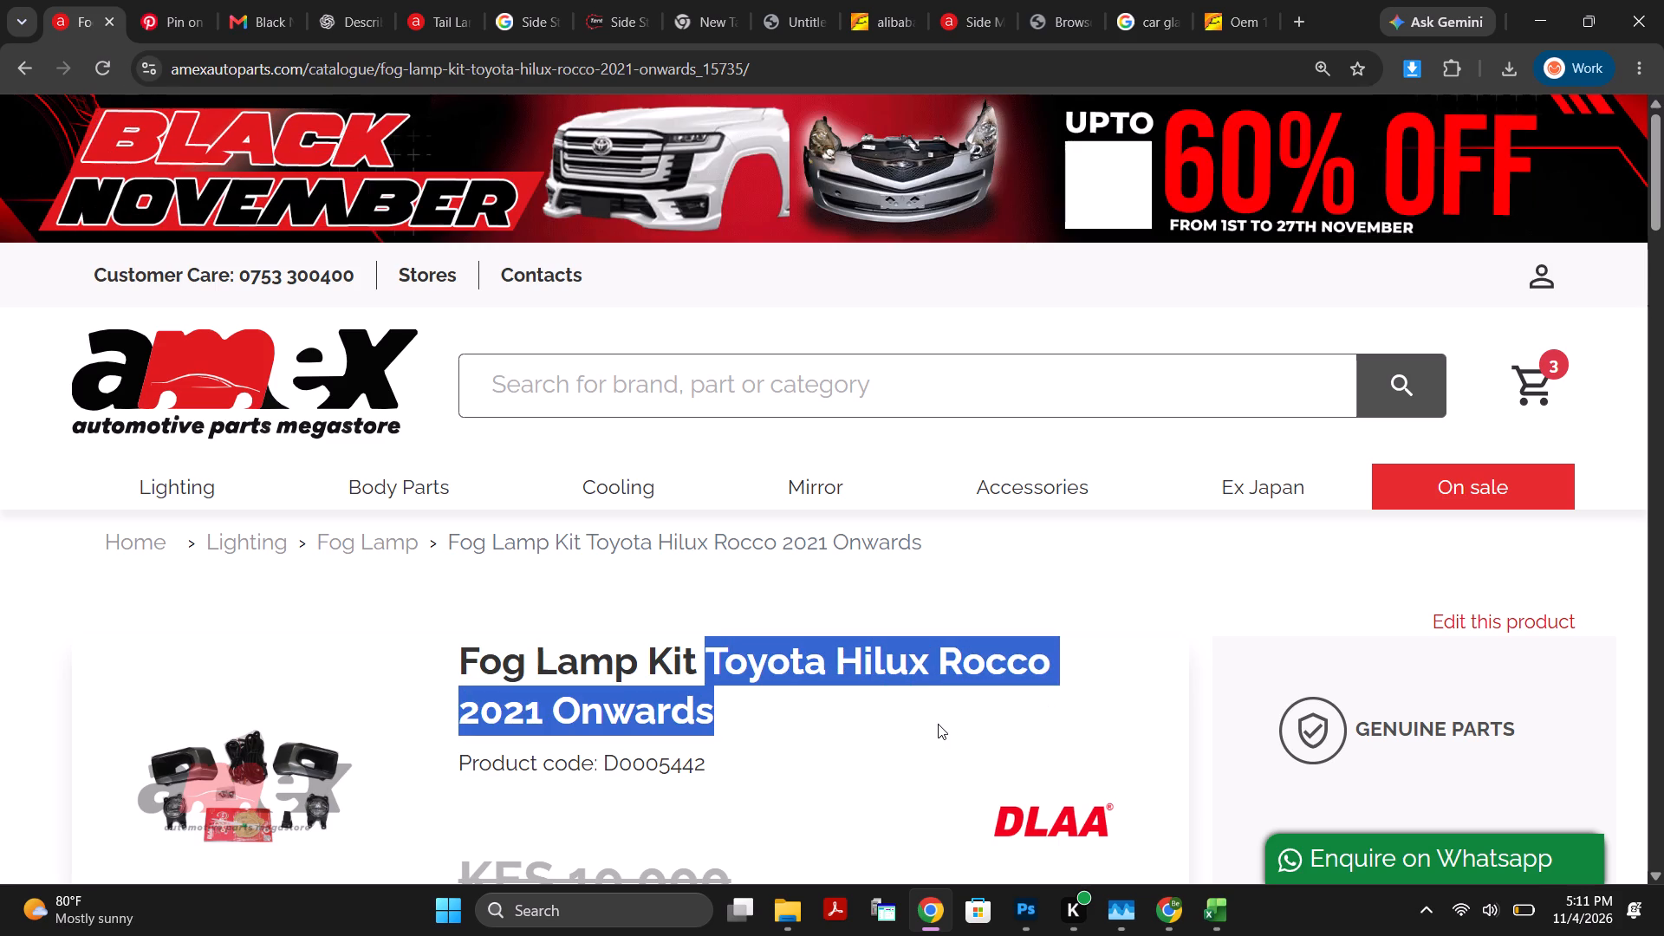
{"action": "left_click_drag", "start_coordinate": [938, 724], "coordinate": [939, 724]}
{"action": "key", "text": "ctrl+c"}
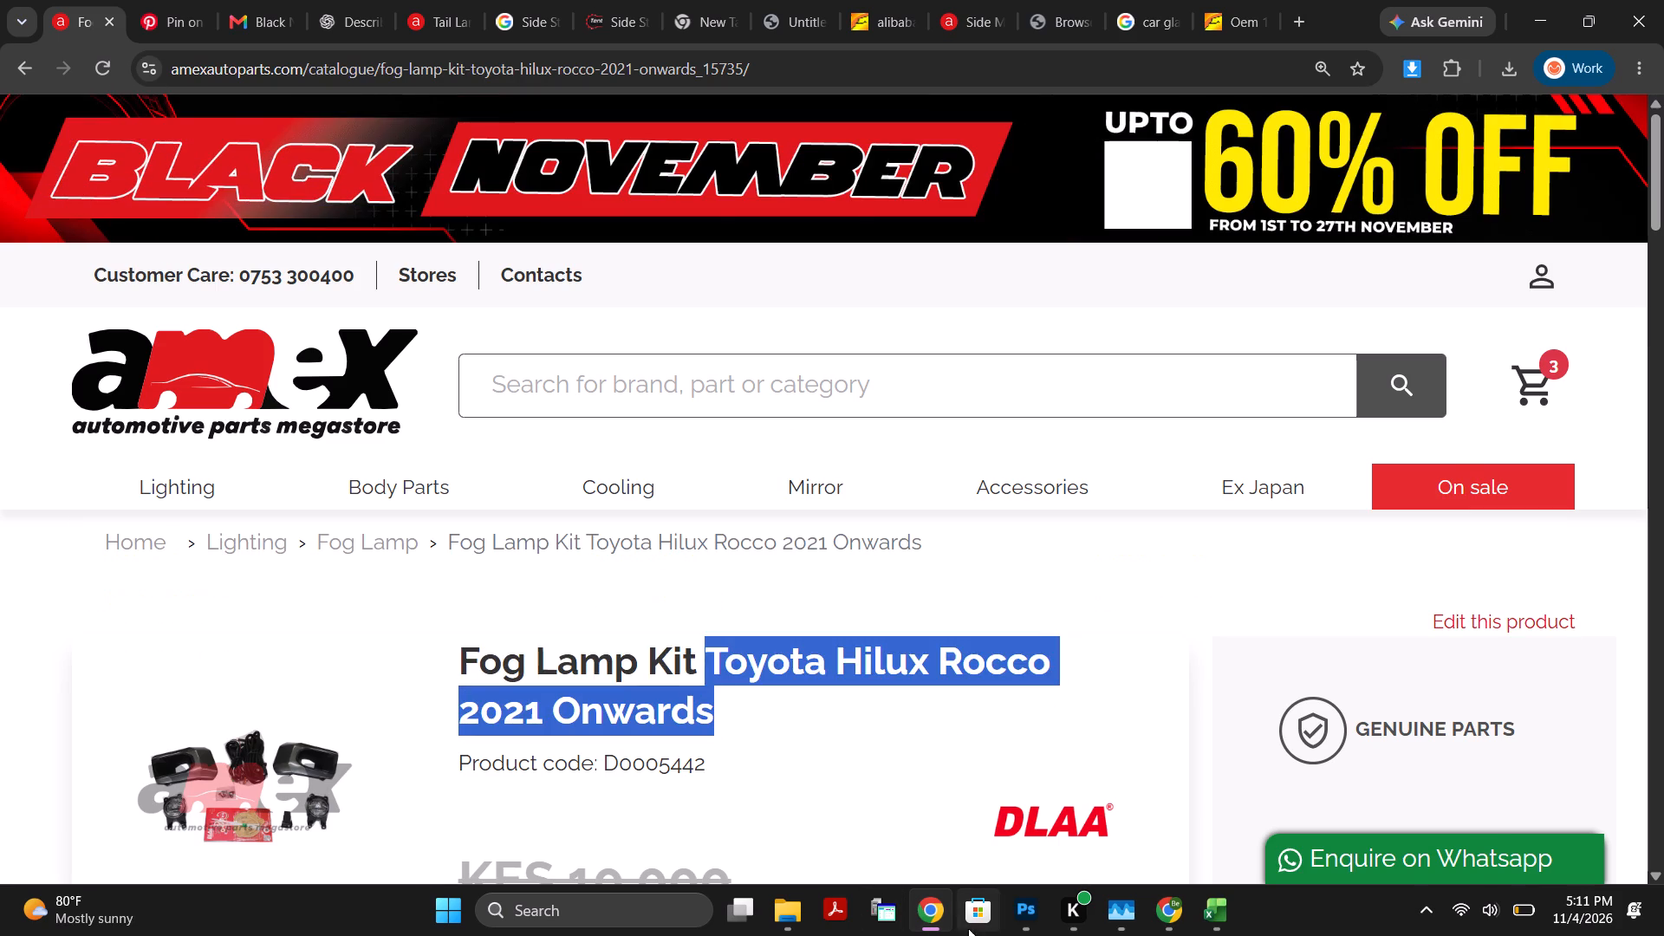
{"action": "left_click", "coordinate": [1031, 913]}
{"action": "triple_click", "coordinate": [563, 216]}
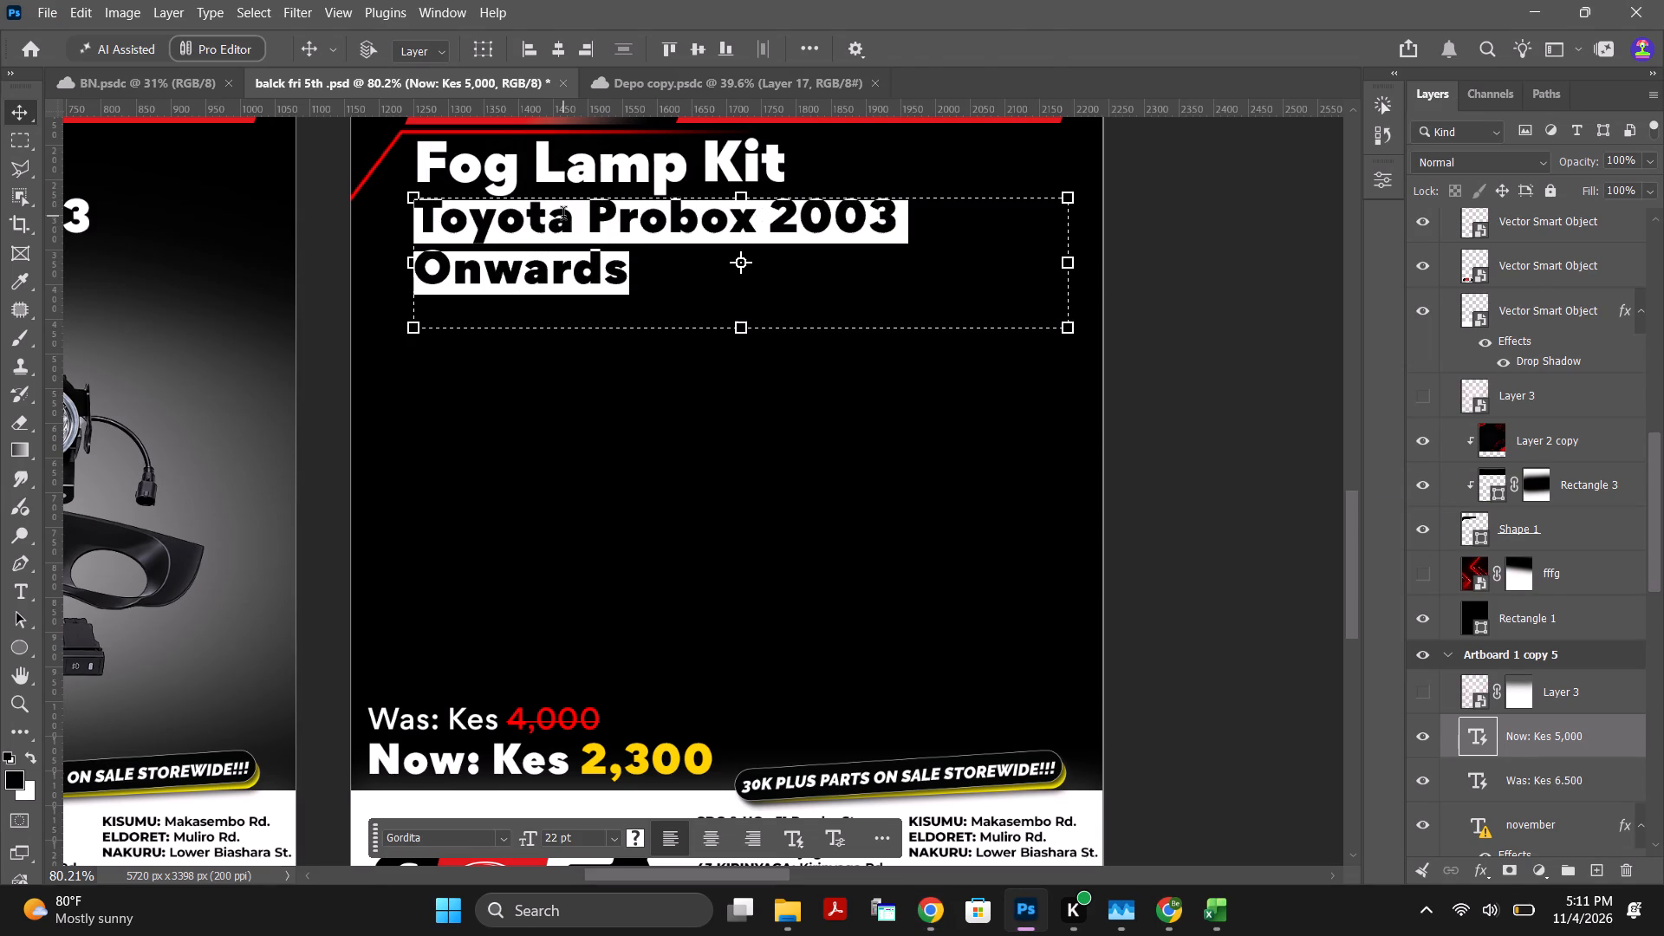
{"action": "key", "text": "ctrl+v"}
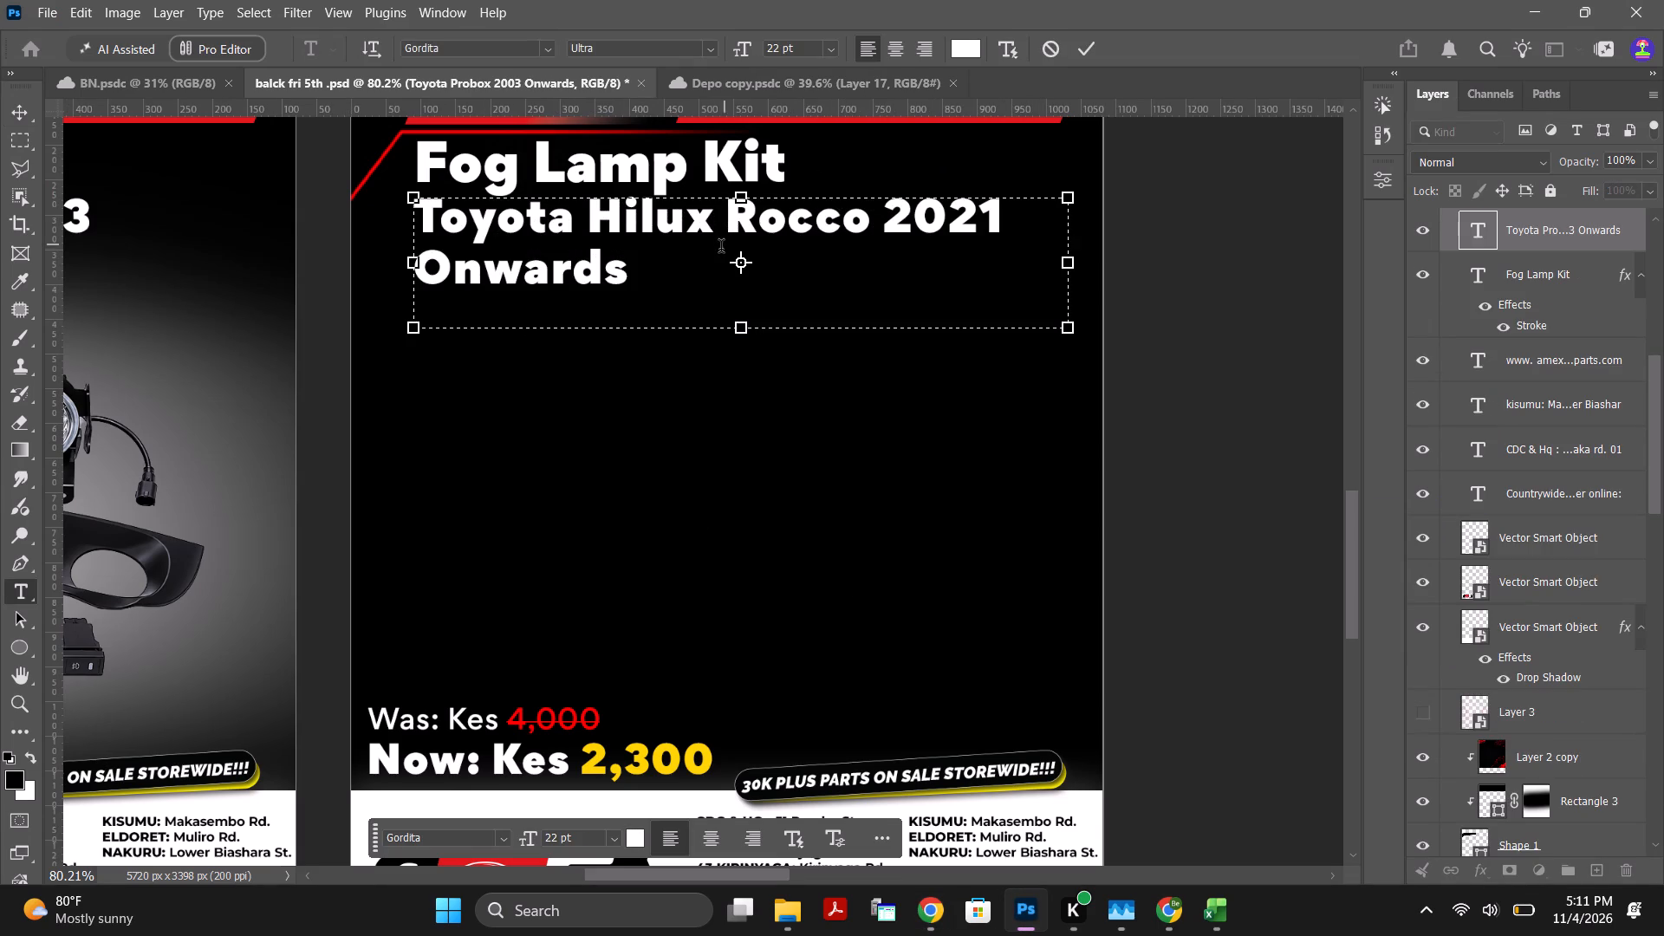
Break the Hilux Rocco model text in Artboard 1 copy 6 so that "2021 Onwards" starts the second line.
{"action": "left_click", "coordinate": [886, 224]}
{"action": "key", "text": "Return"}
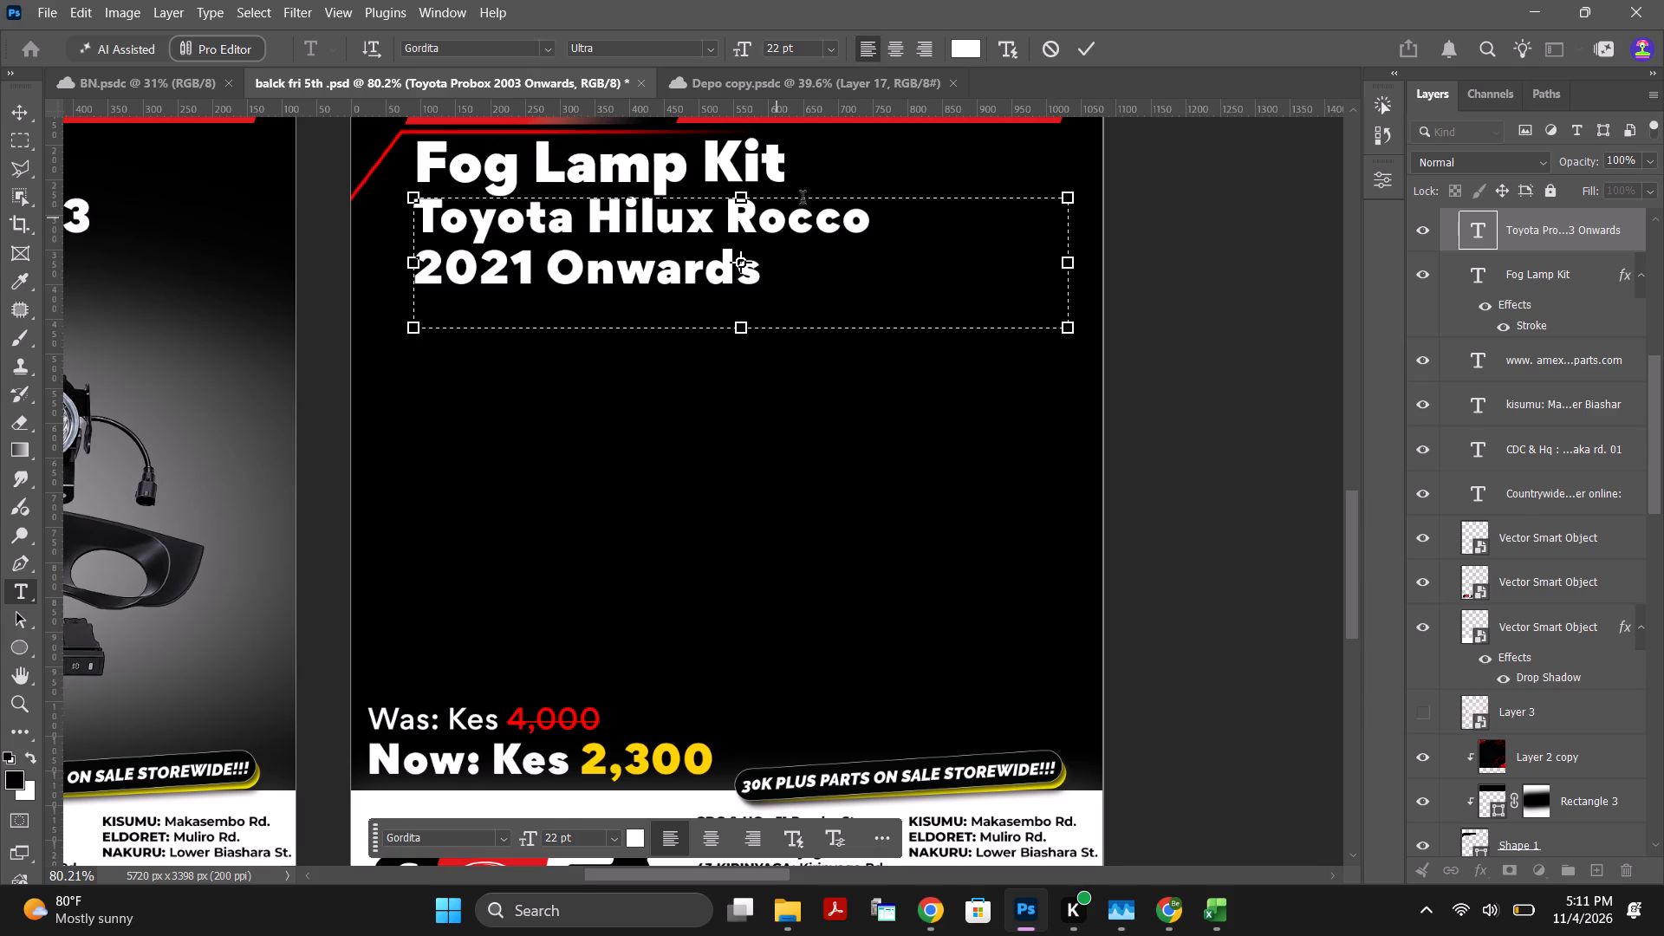
{"action": "left_click", "coordinate": [1086, 51]}
{"action": "left_click", "coordinate": [1193, 302]}
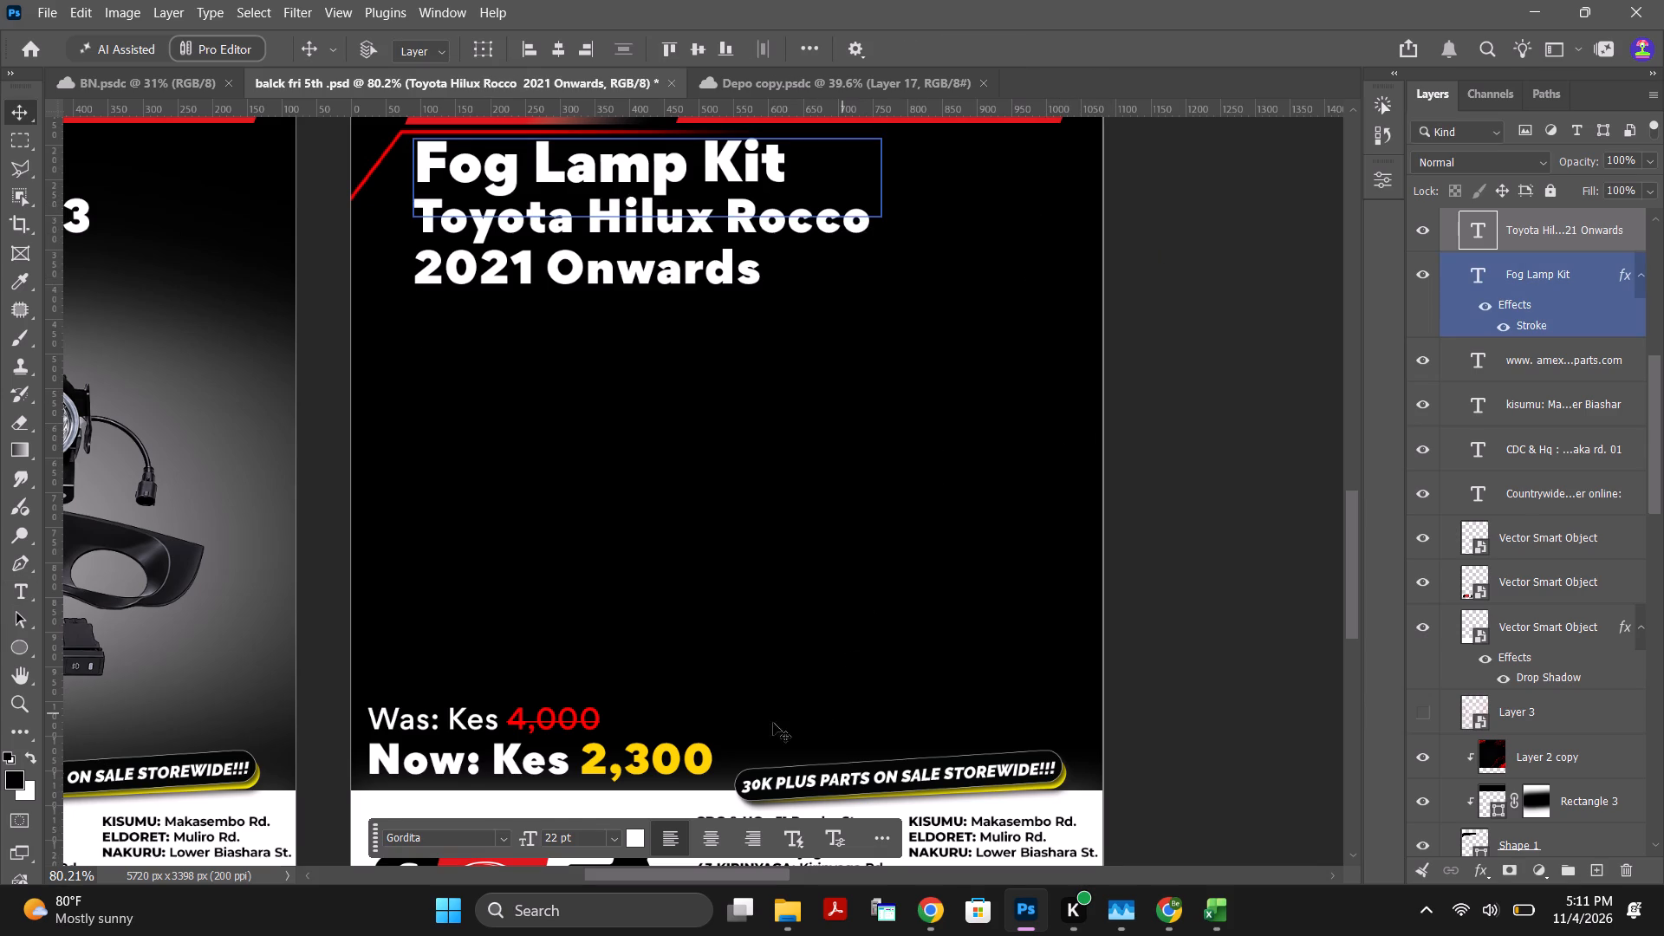
Switch to Chrome and copy the enlarged Hilux Rocco fog lamp kit image from its product page.
{"action": "left_click", "coordinate": [933, 913]}
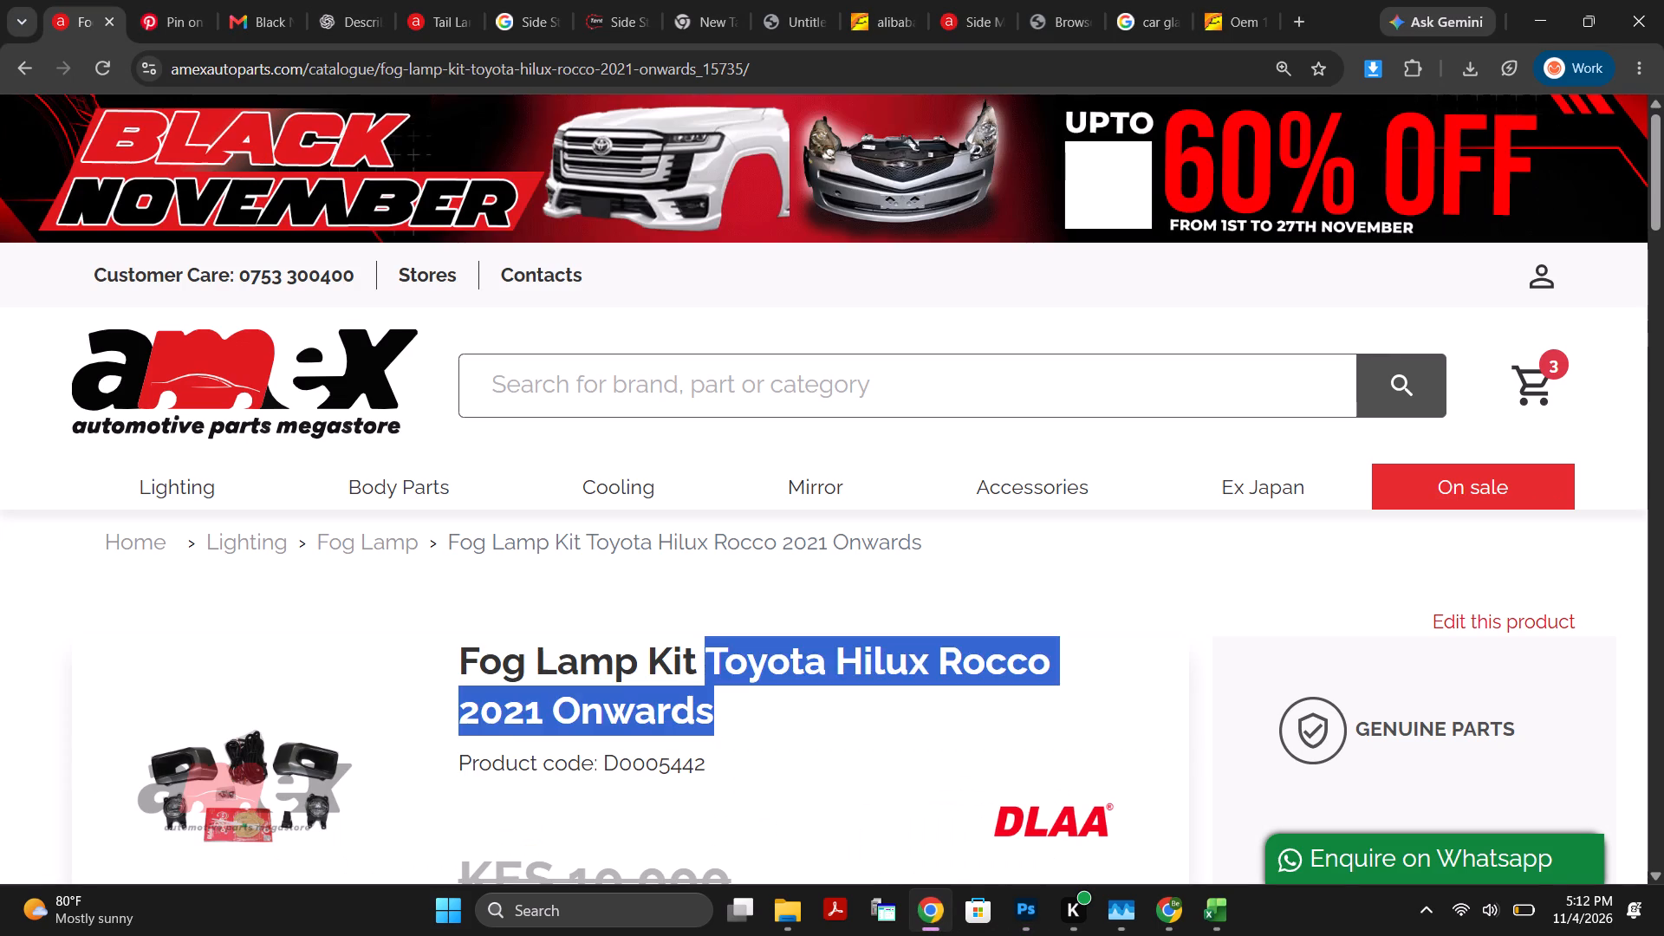
{"action": "left_click", "coordinate": [287, 780]}
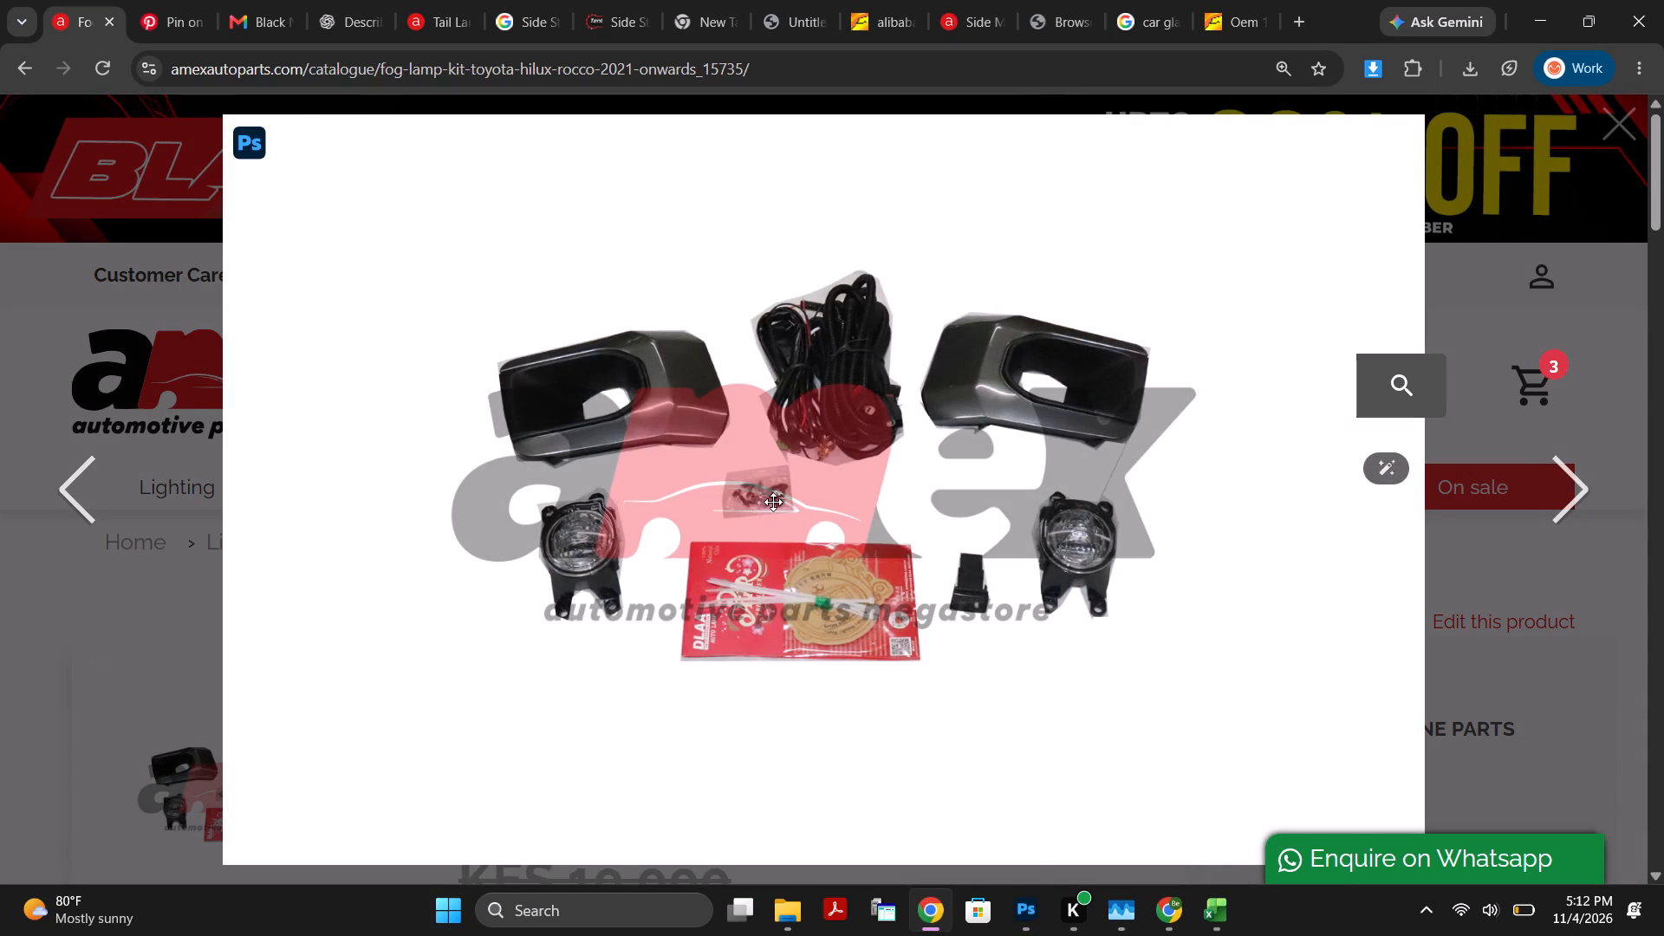
{"action": "right_click", "coordinate": [788, 441]}
{"action": "left_click", "coordinate": [893, 538]}
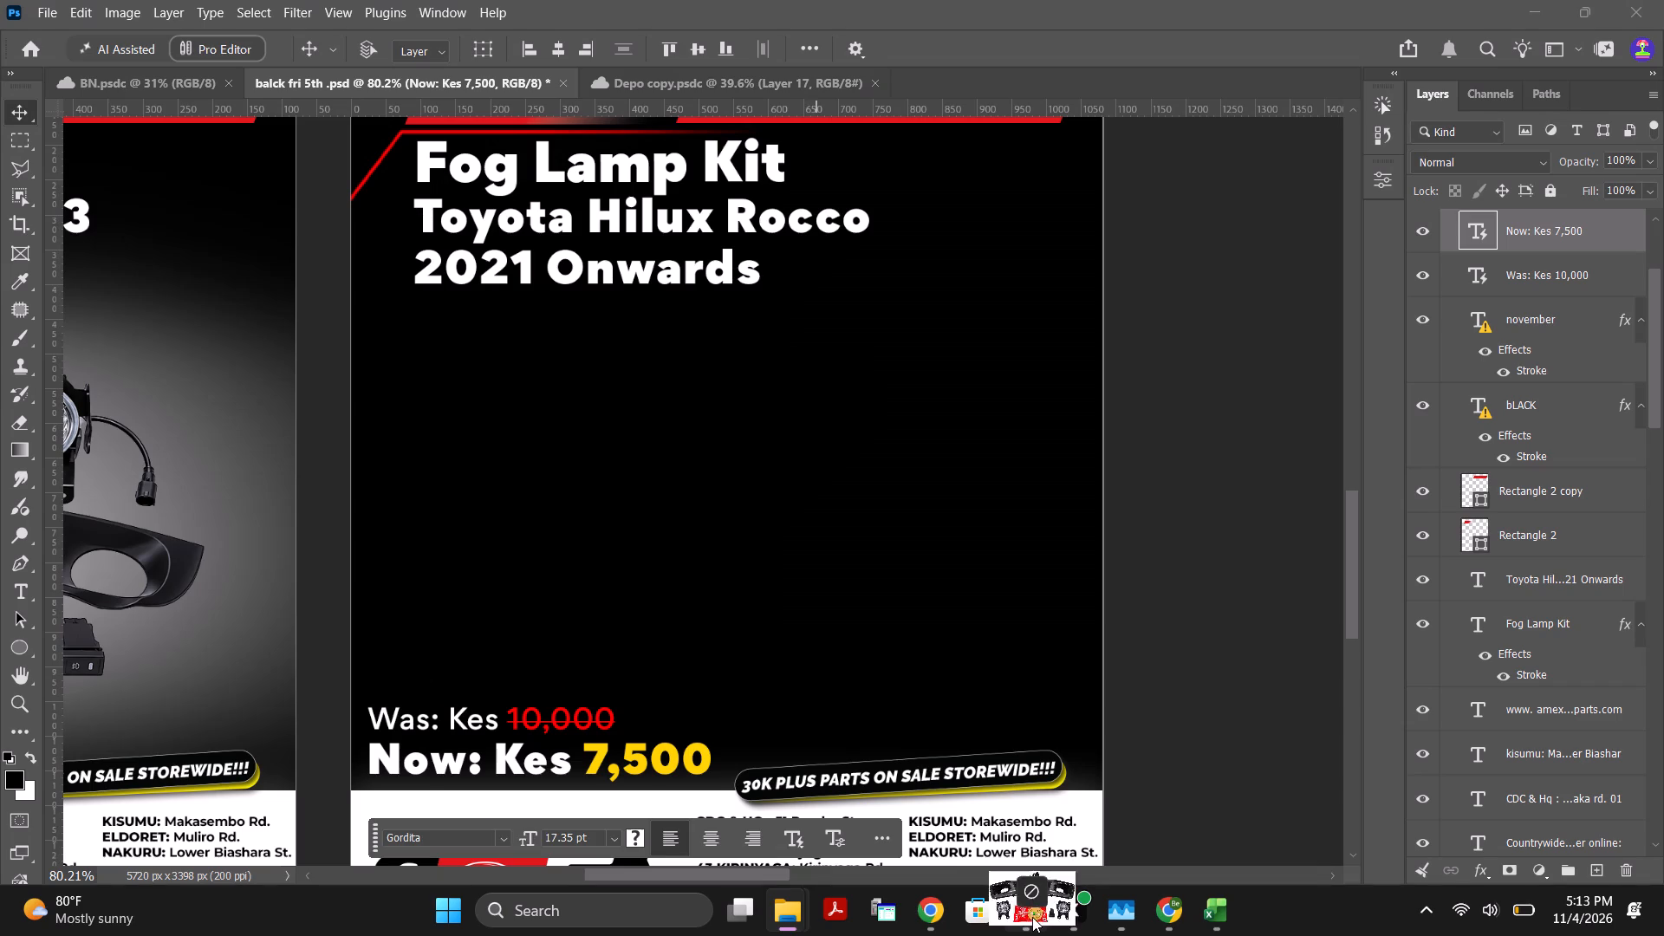
{"action": "left_click_drag", "start_coordinate": [1032, 917], "coordinate": [681, 494]}
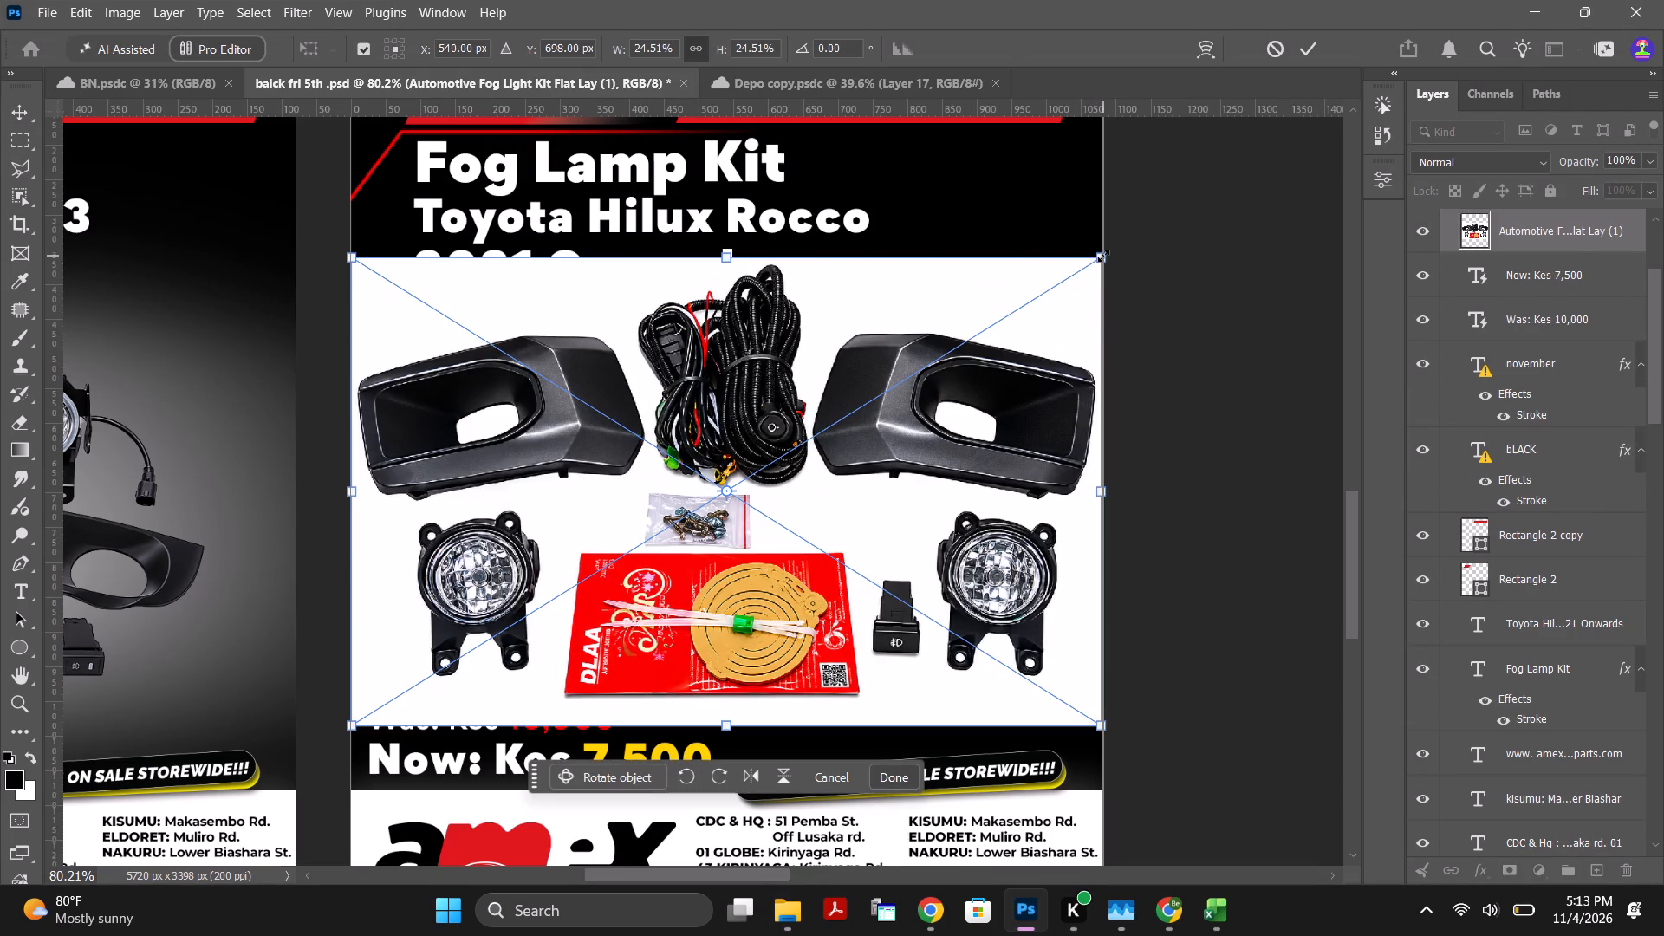
{"action": "left_click_drag", "start_coordinate": [1103, 256], "coordinate": [1050, 285], "text": "alt"}
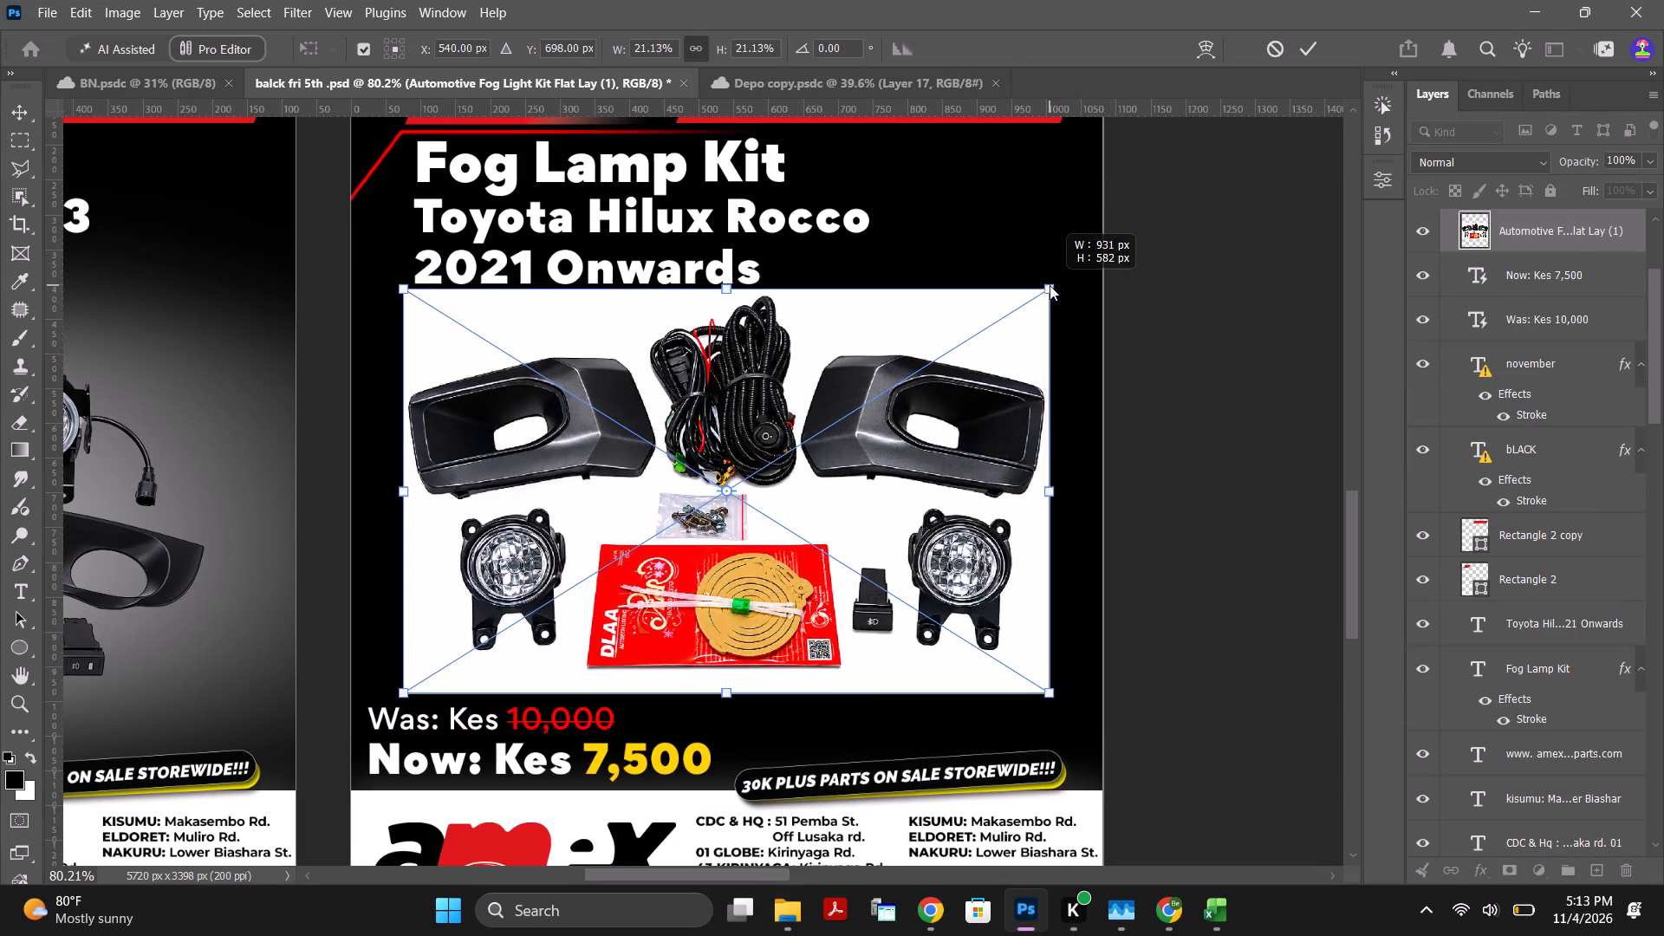
{"action": "left_click_drag", "start_coordinate": [1050, 285], "coordinate": [1010, 304], "text": "alt"}
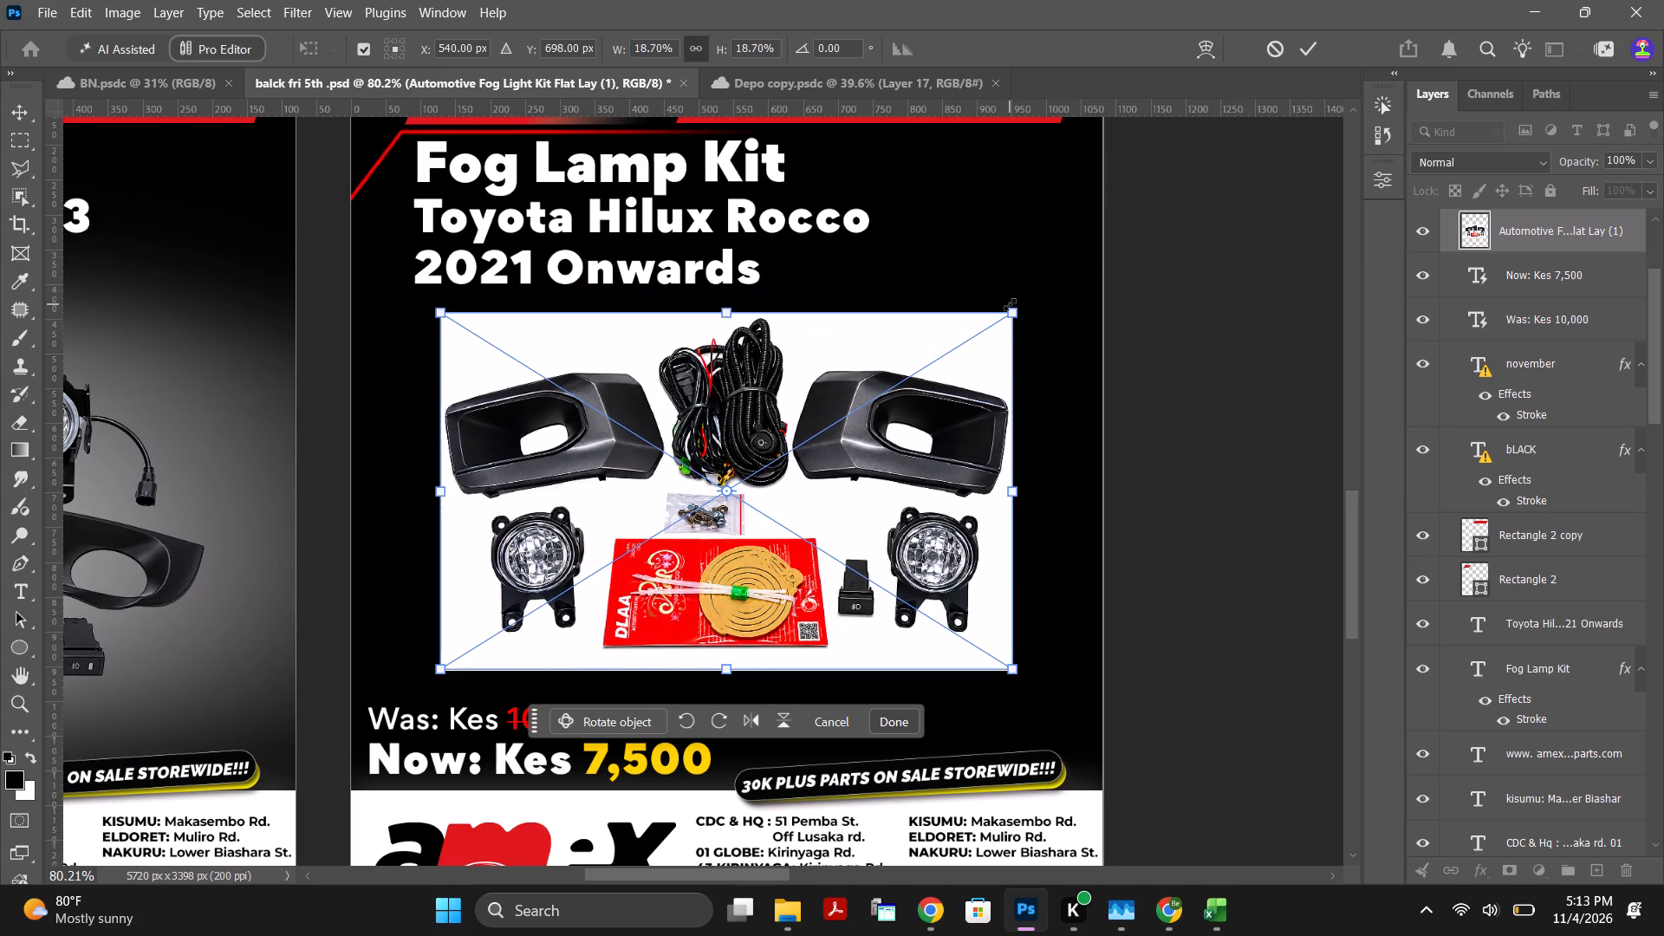
{"action": "left_click", "coordinate": [1313, 44]}
{"action": "left_click", "coordinate": [1251, 306]}
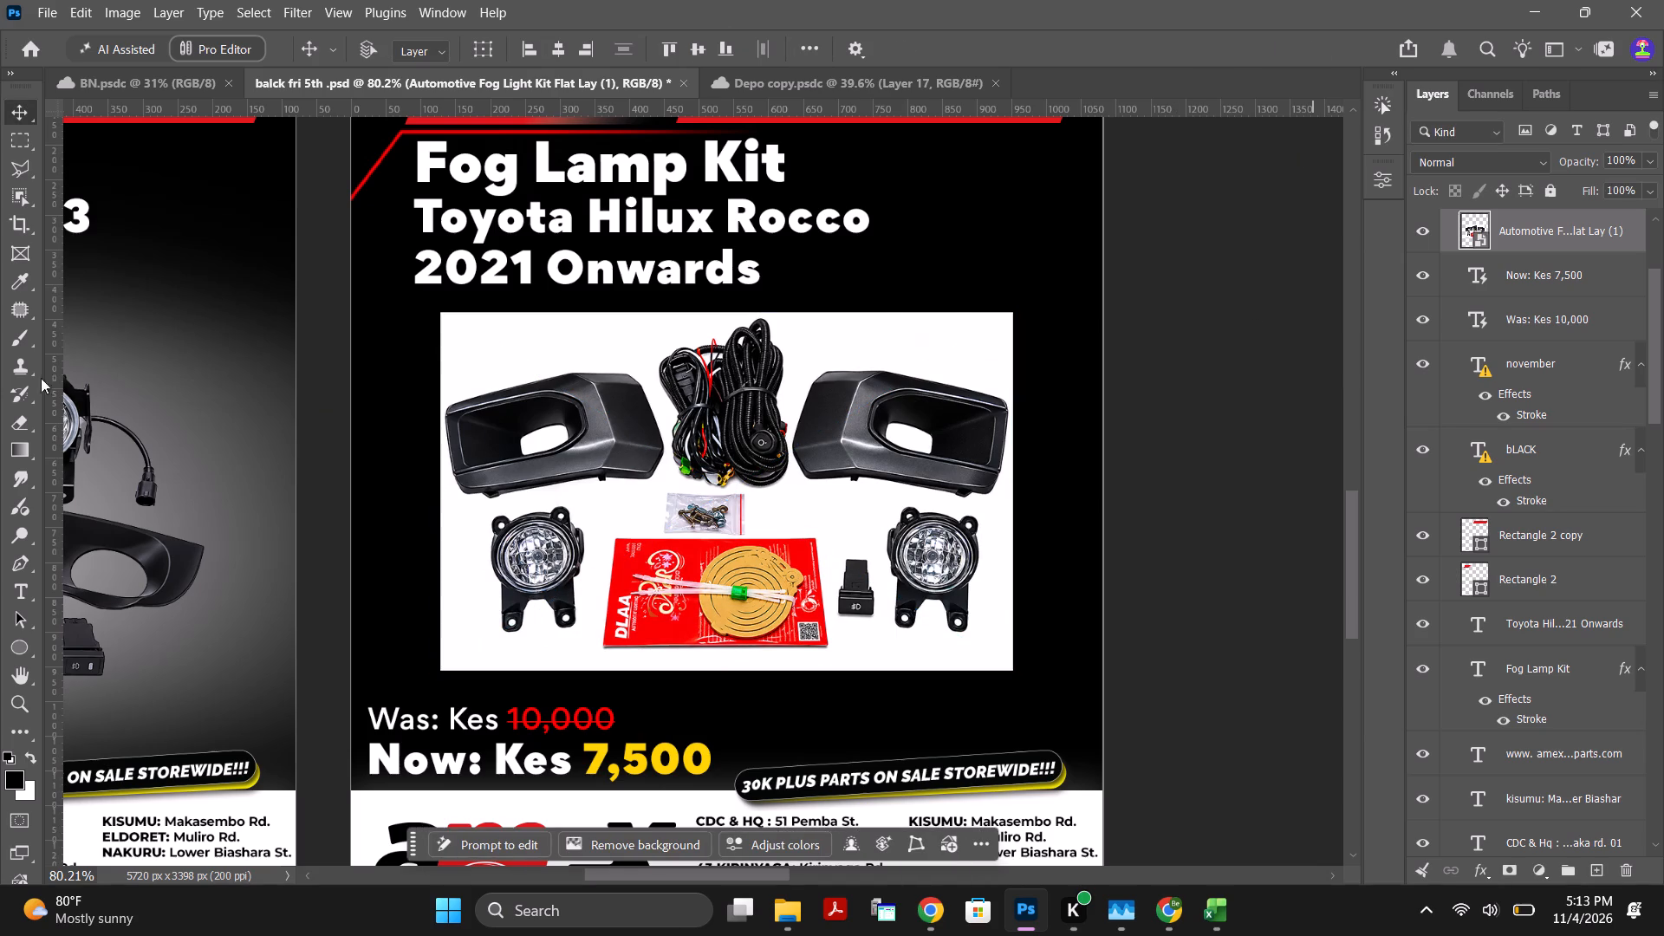
Draw a white rectangle about 878 by 534 px over the kit image on the Hilux Rocco poster.
{"action": "right_click", "coordinate": [21, 648]}
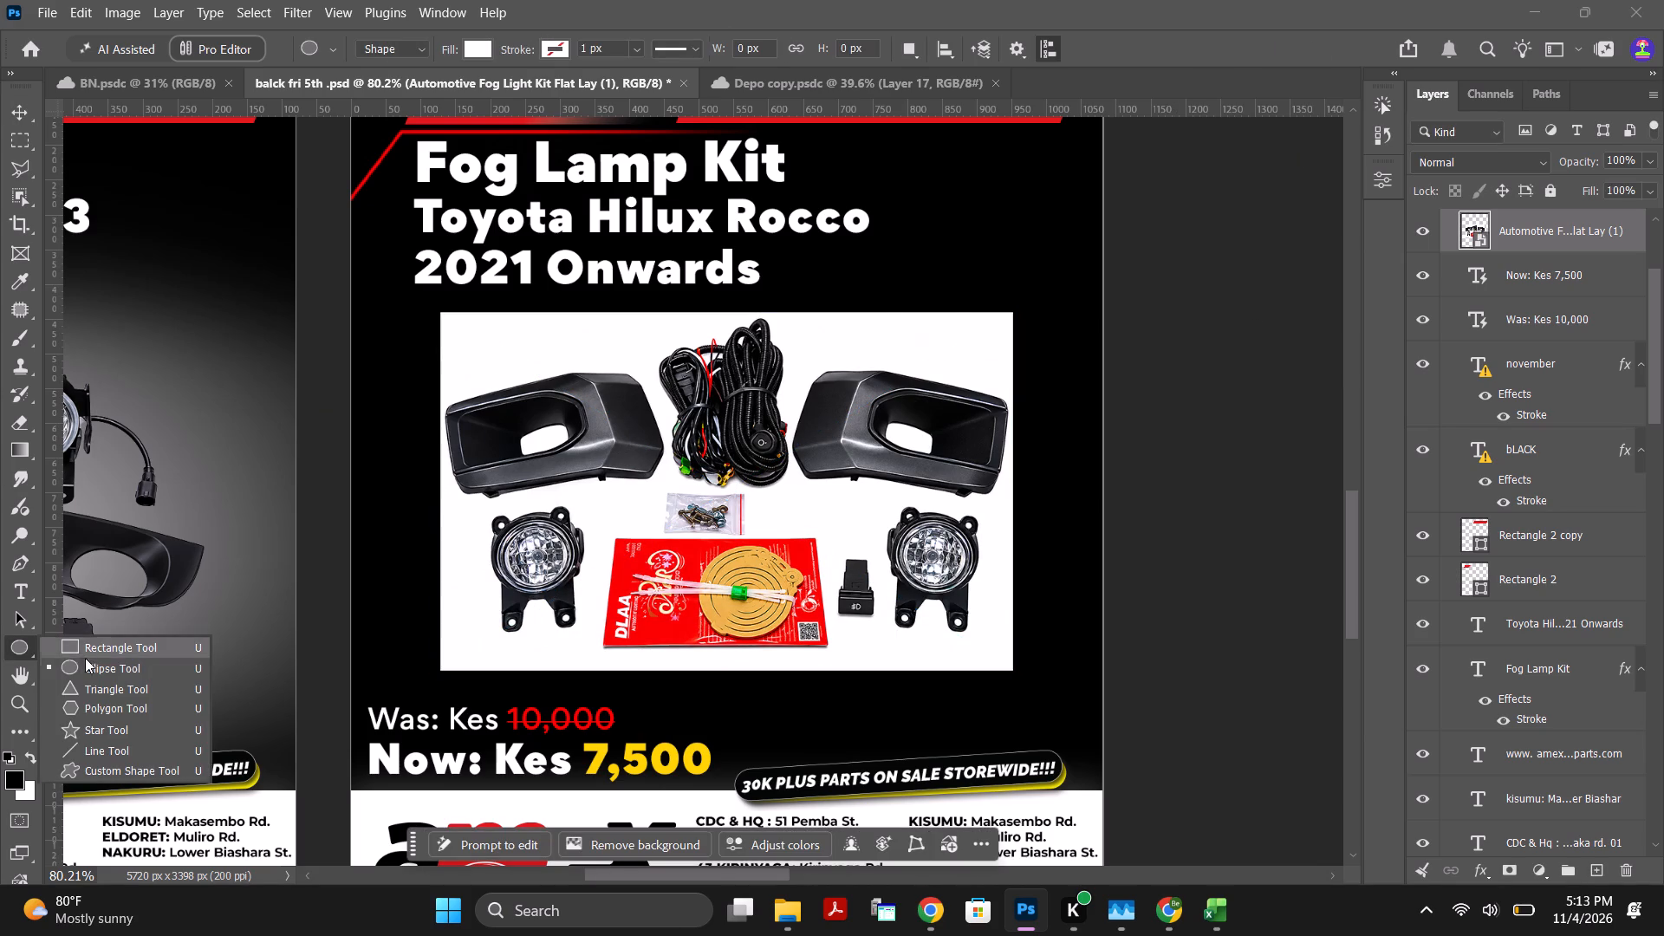
{"action": "left_click", "coordinate": [99, 650]}
{"action": "left_click_drag", "start_coordinate": [411, 303], "coordinate": [509, 351]}
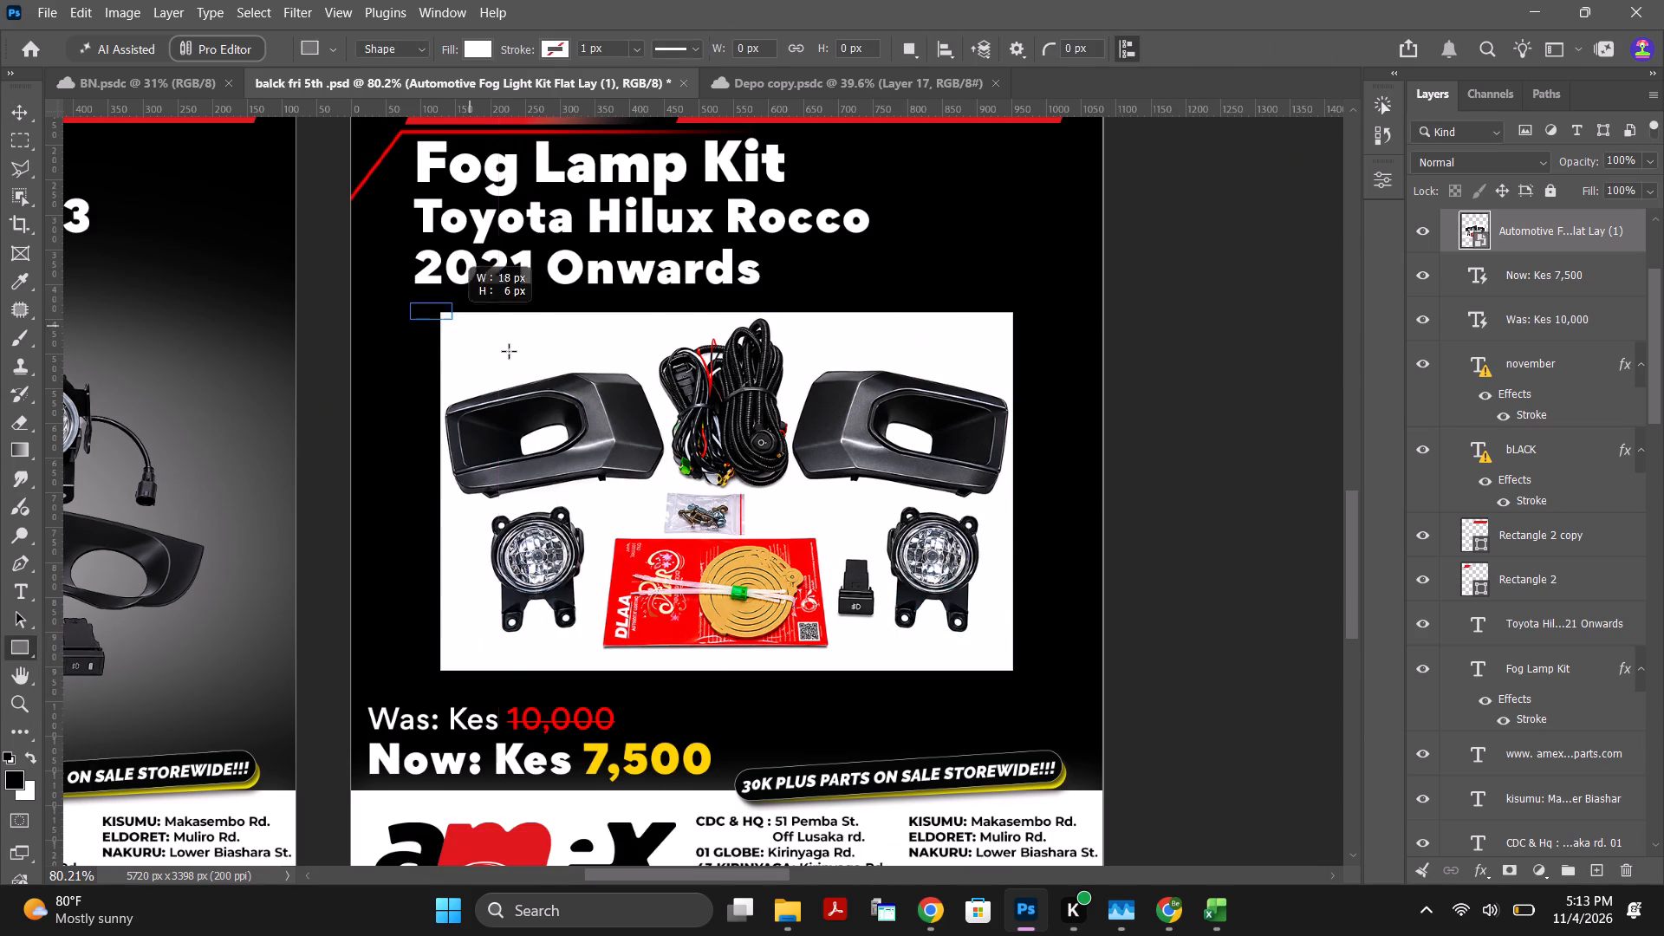
{"action": "left_click_drag", "start_coordinate": [509, 351], "coordinate": [1054, 667]}
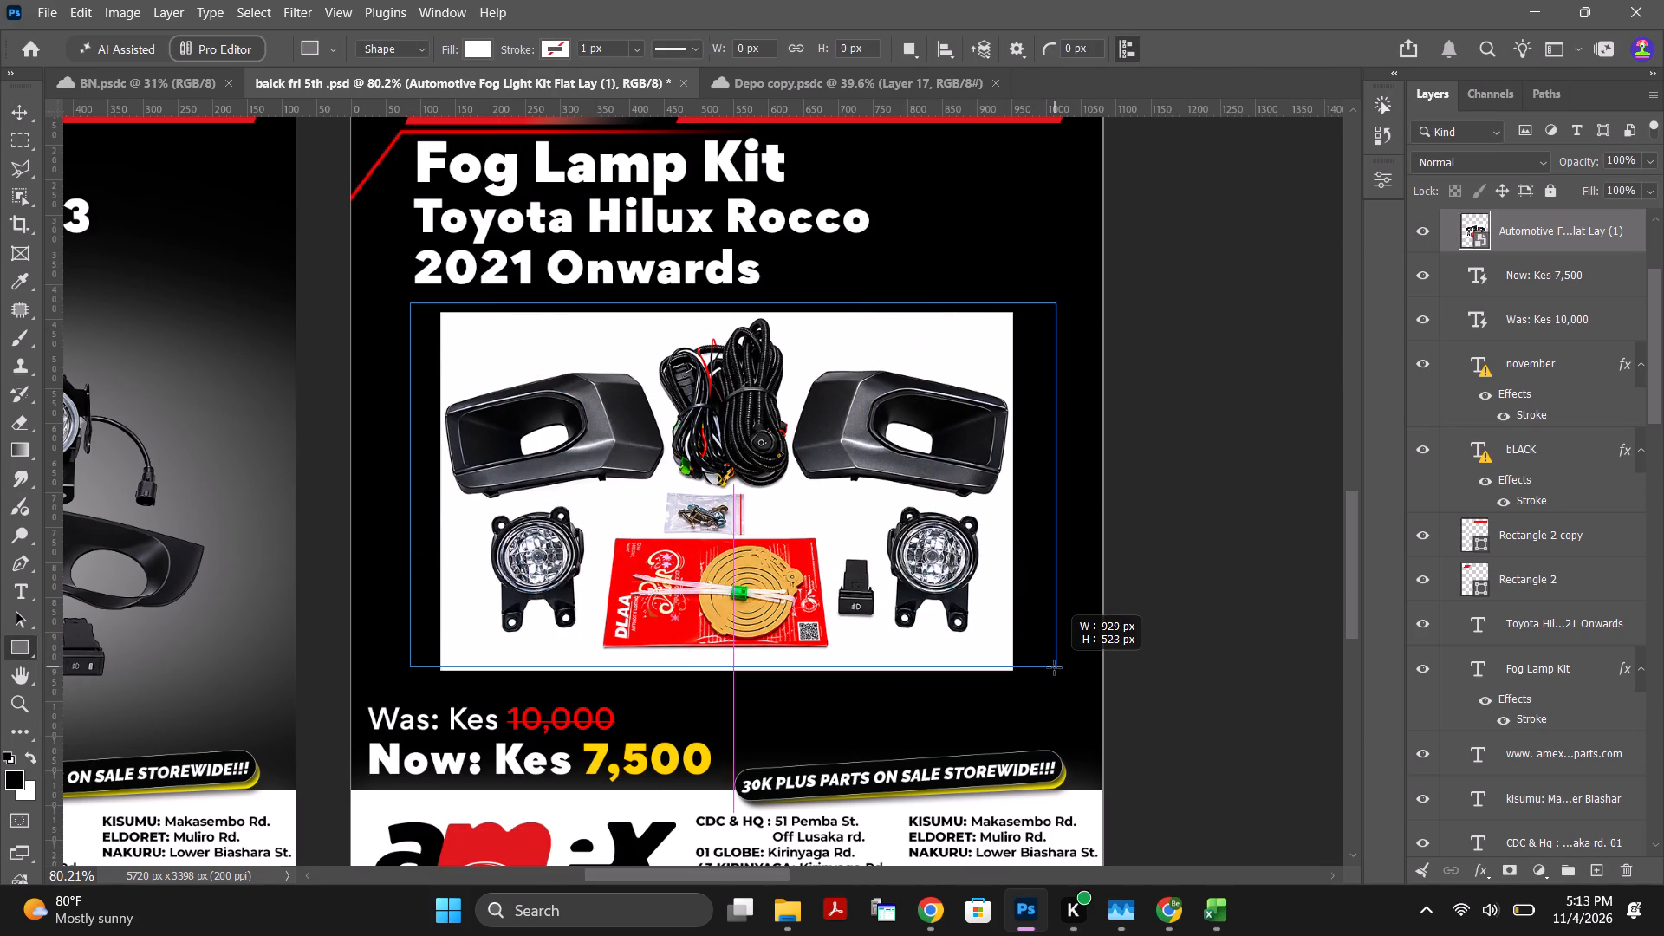
{"action": "left_click_drag", "start_coordinate": [1054, 667], "coordinate": [1020, 675]}
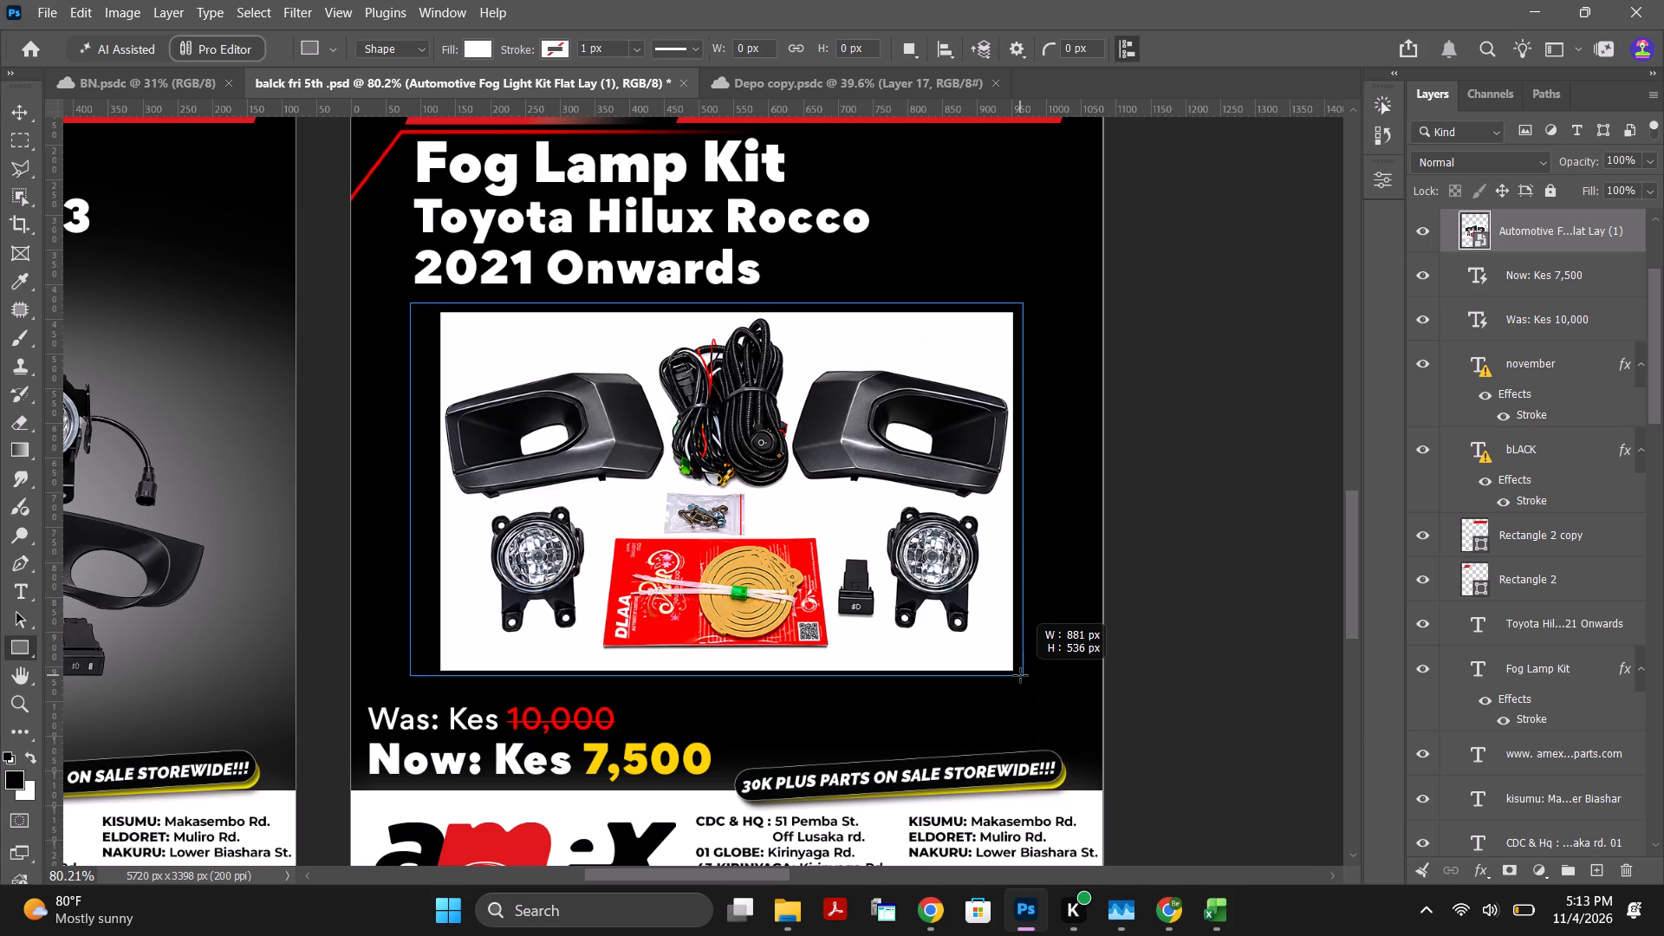
{"action": "left_click_drag", "start_coordinate": [1020, 675], "coordinate": [1020, 674]}
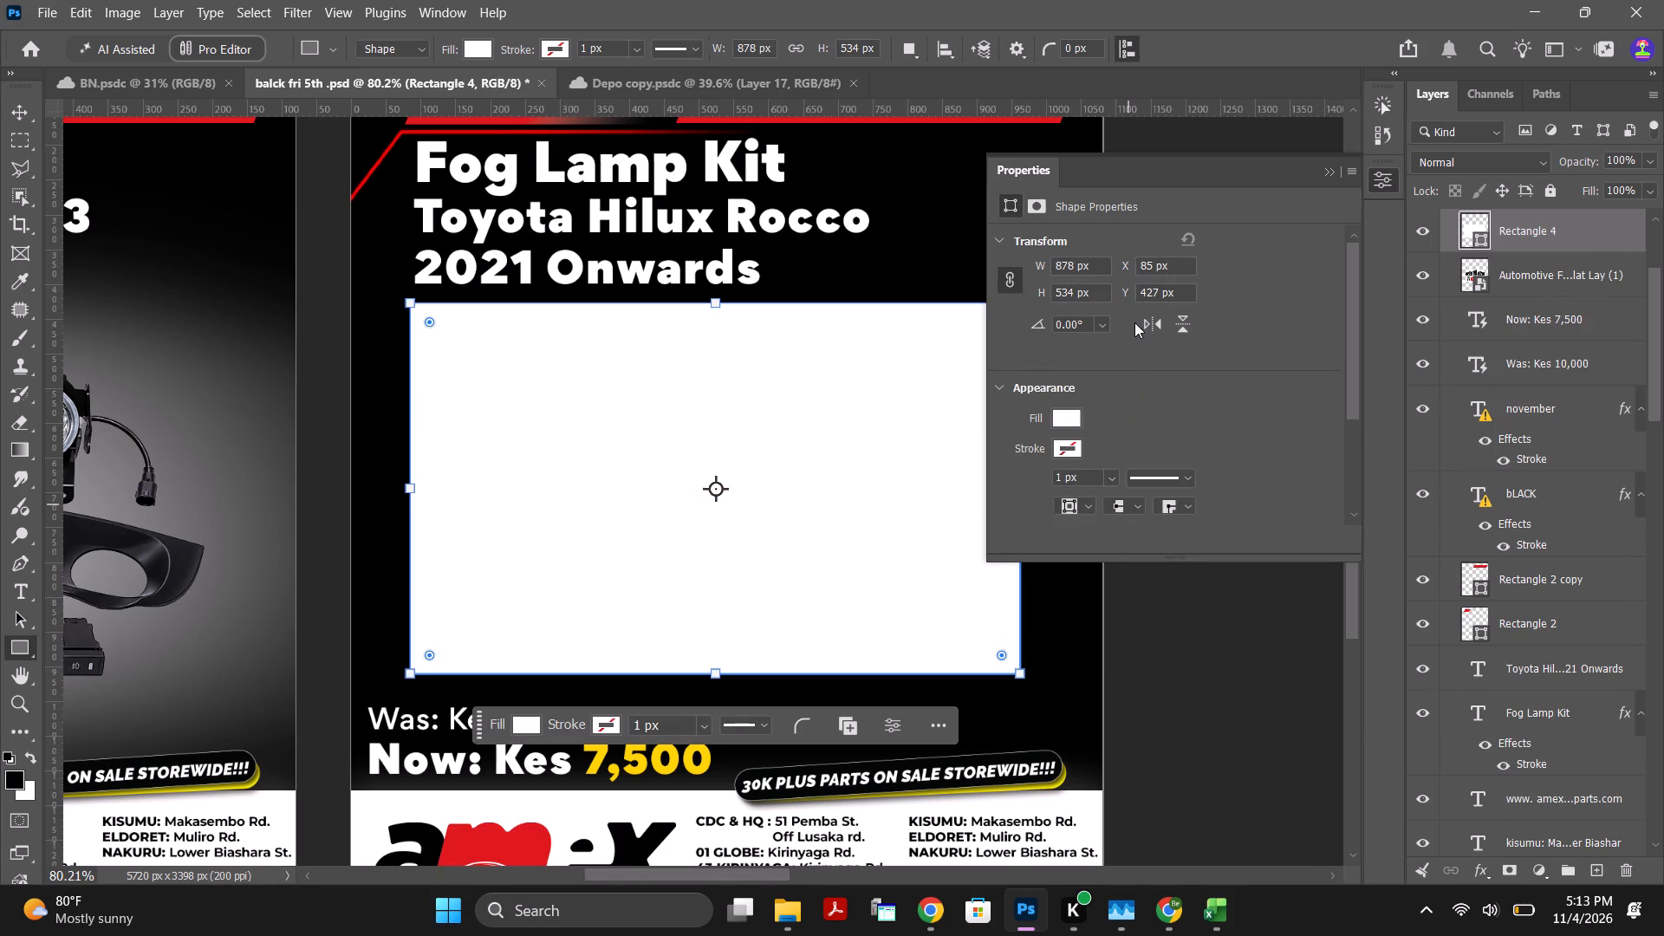
Round all four corners of the white rectangle to a radius of about 99 px.
{"action": "left_click", "coordinate": [999, 391]}
{"action": "left_click", "coordinate": [999, 391]}
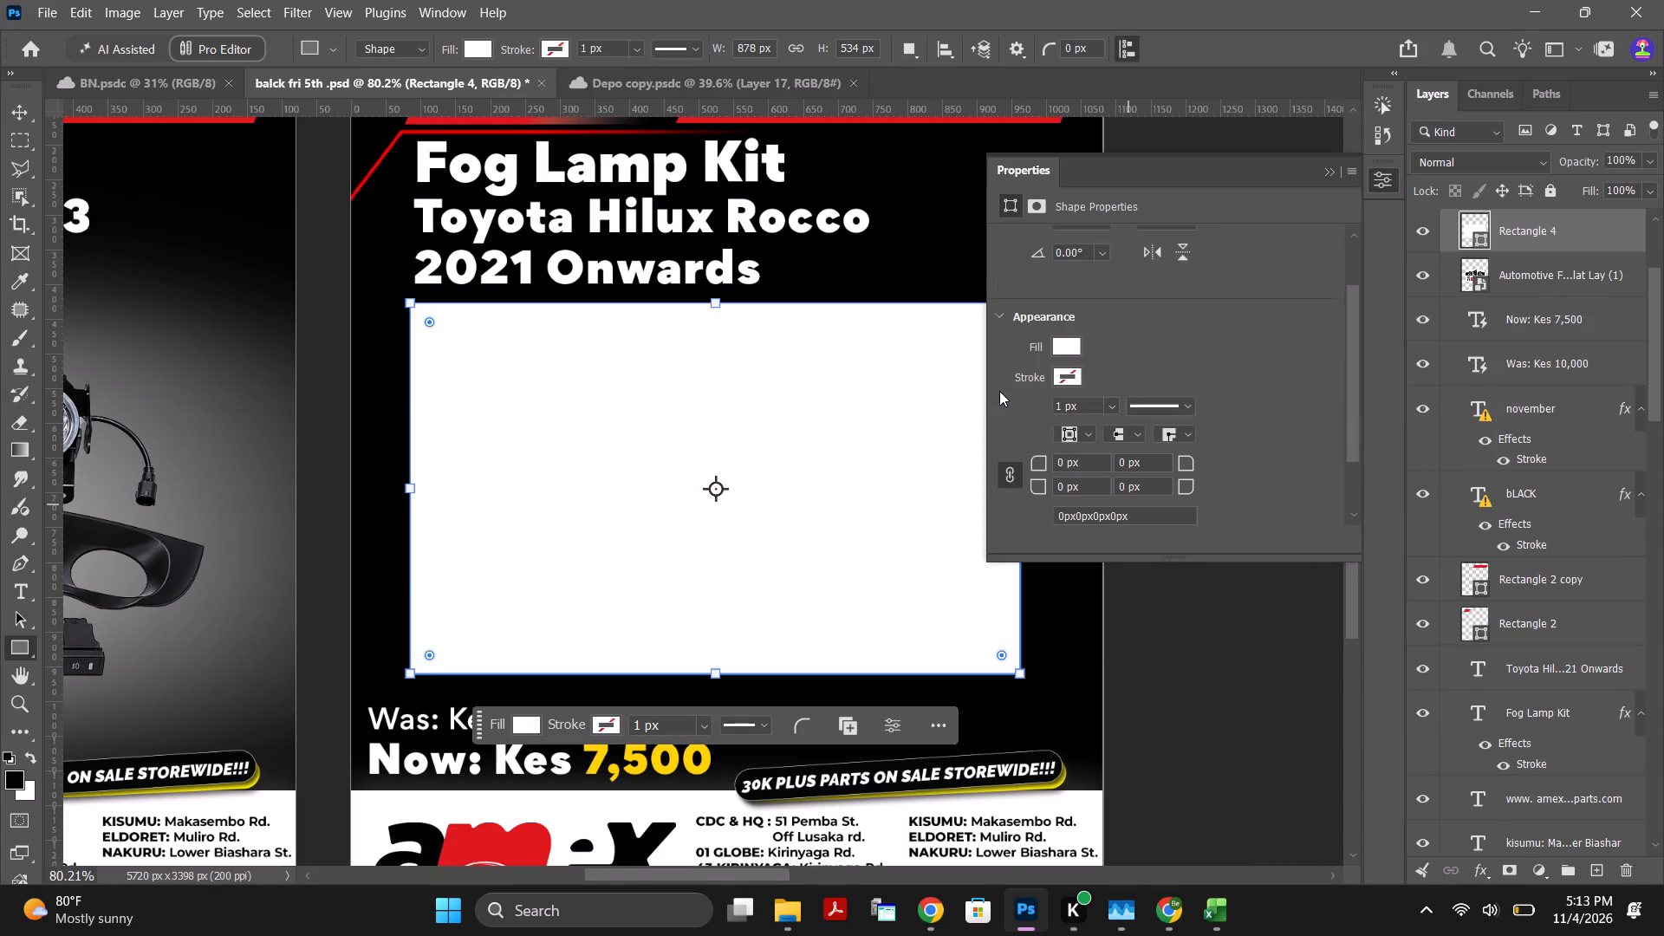
{"action": "left_click_drag", "start_coordinate": [428, 323], "coordinate": [445, 332]}
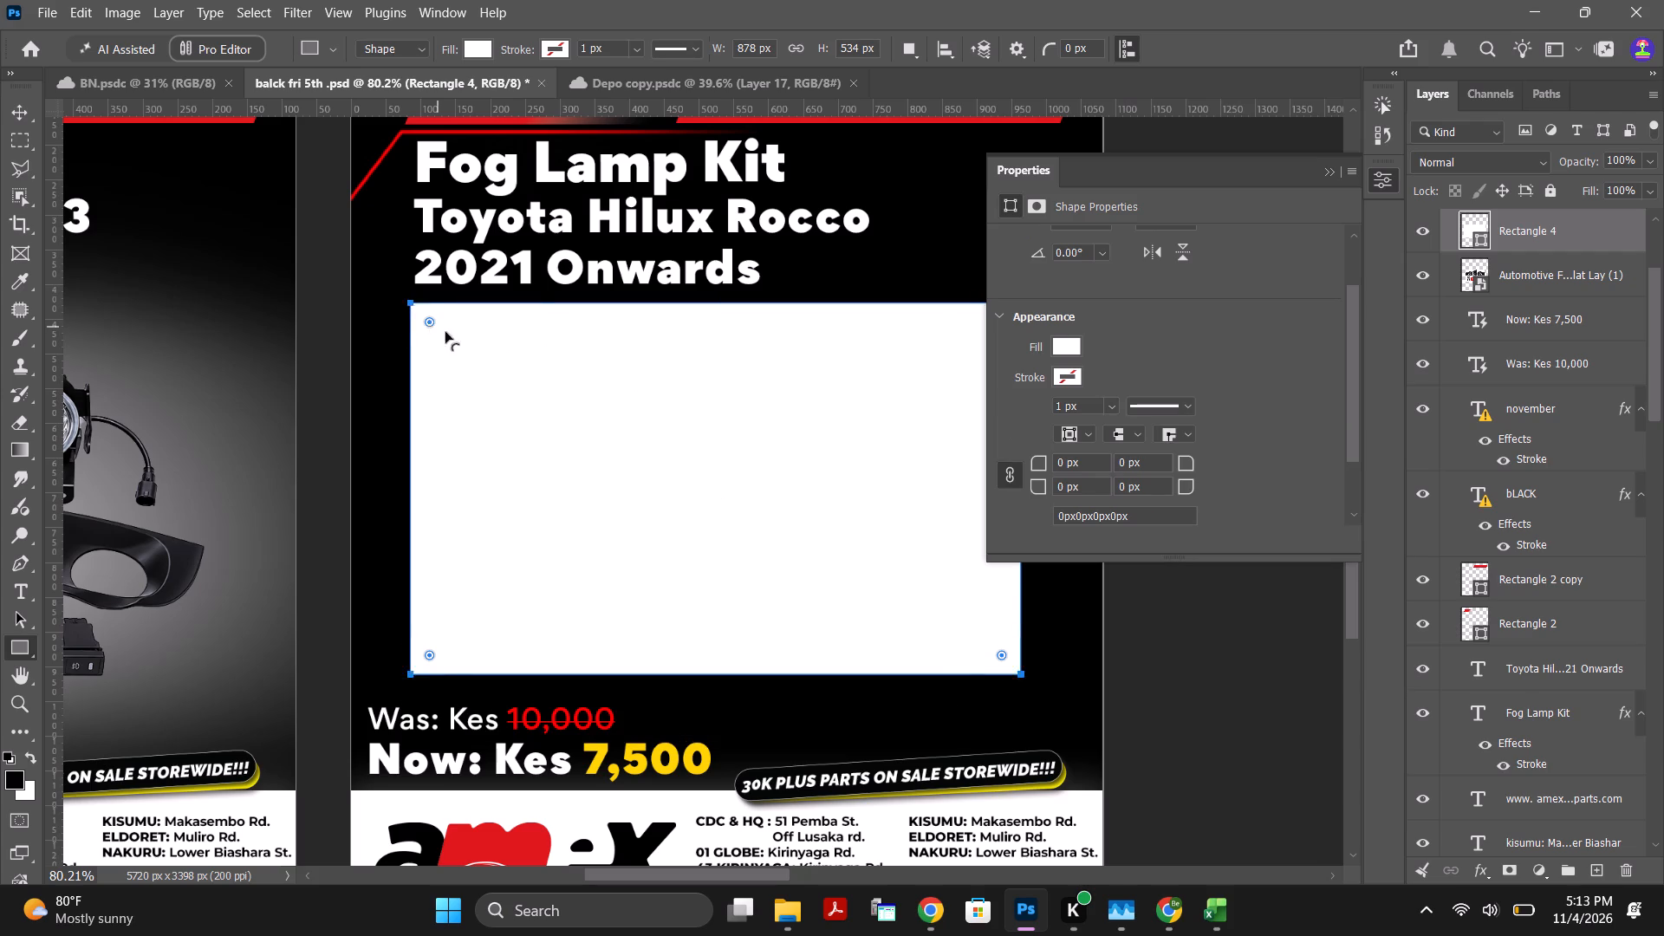
{"action": "left_click_drag", "start_coordinate": [445, 332], "coordinate": [490, 366]}
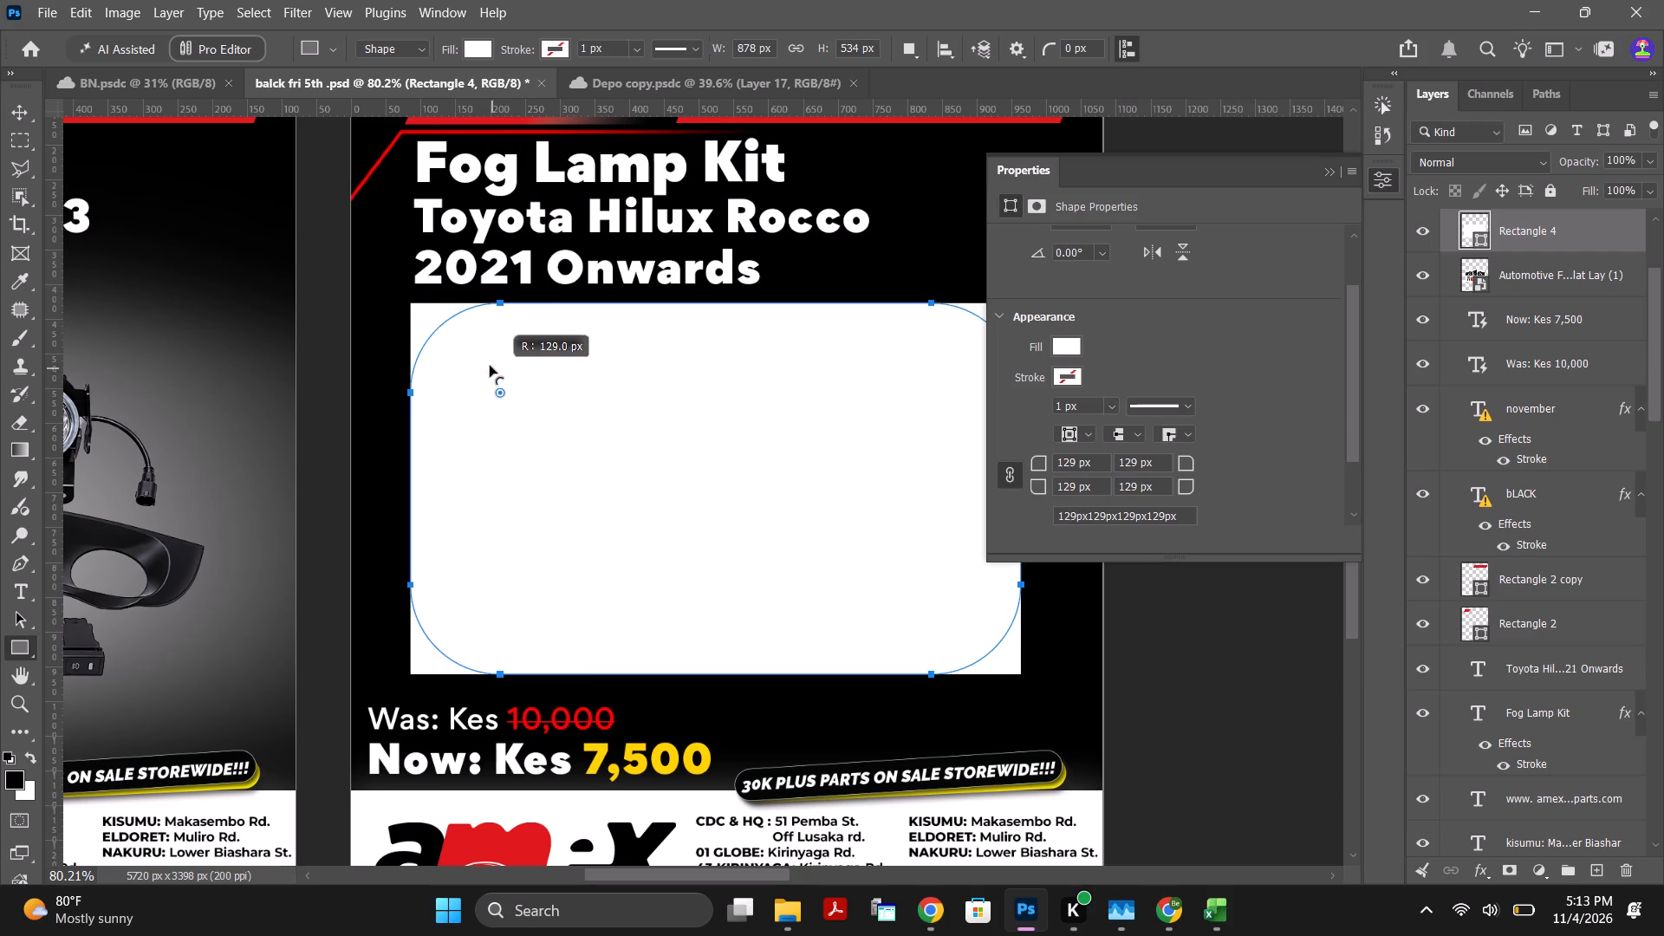
{"action": "left_click_drag", "start_coordinate": [490, 366], "coordinate": [480, 354]}
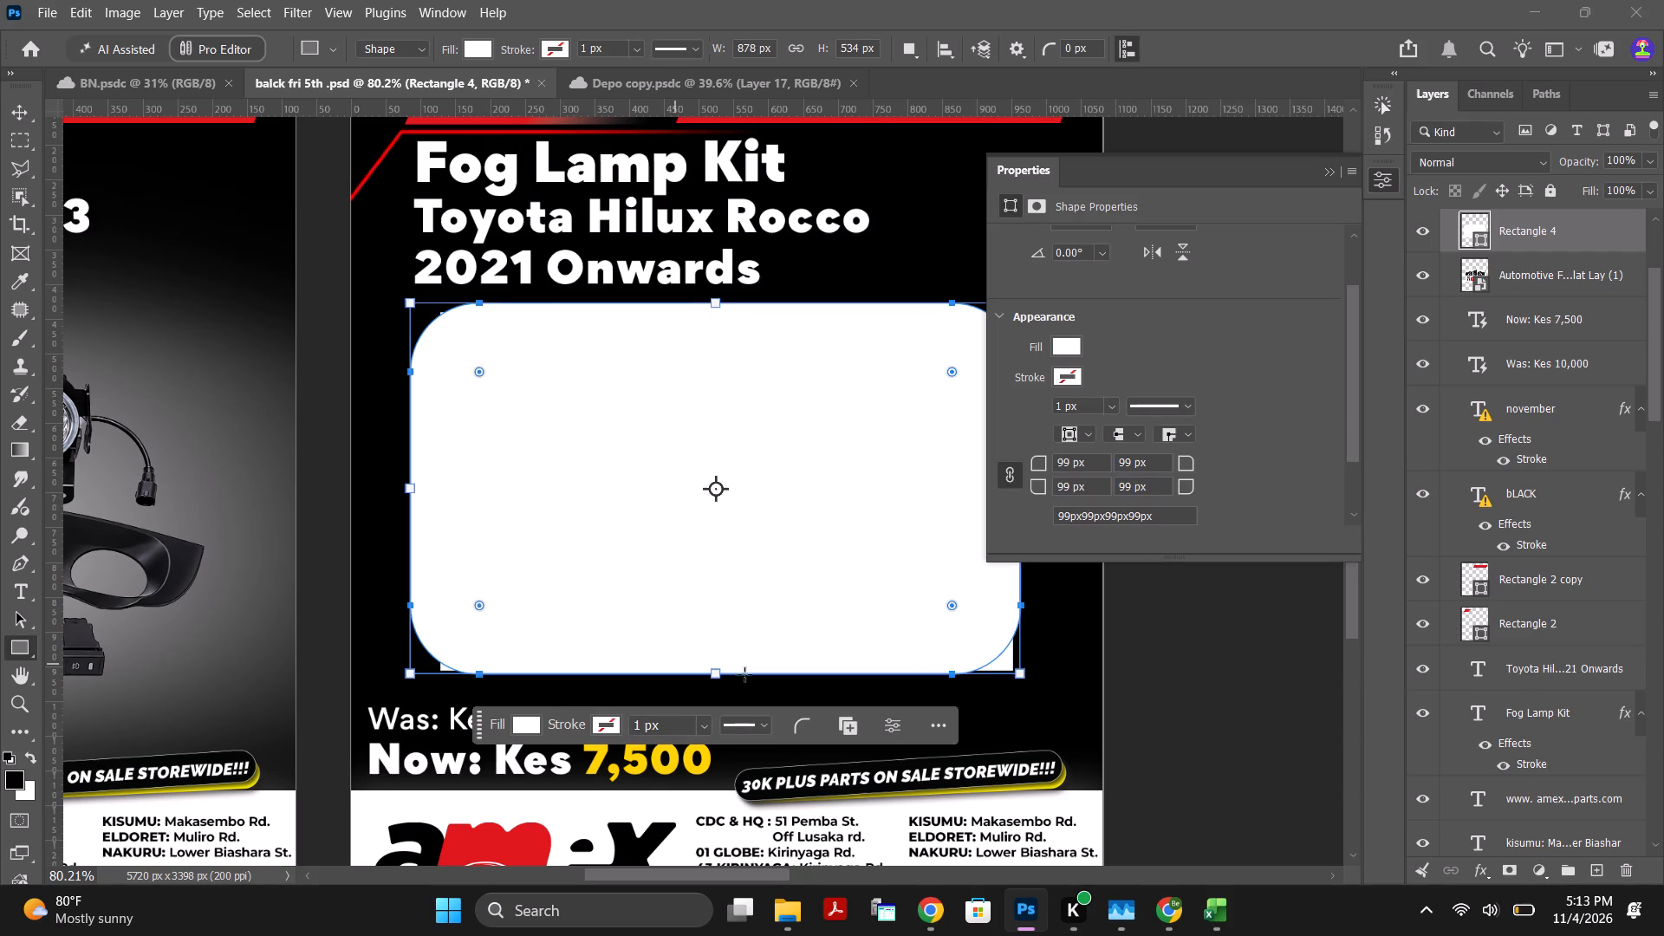
Set the white rectangle's bottom-right and top-left corner radii to 0, leaving the other two corners rounded.
{"action": "left_click", "coordinate": [804, 727]}
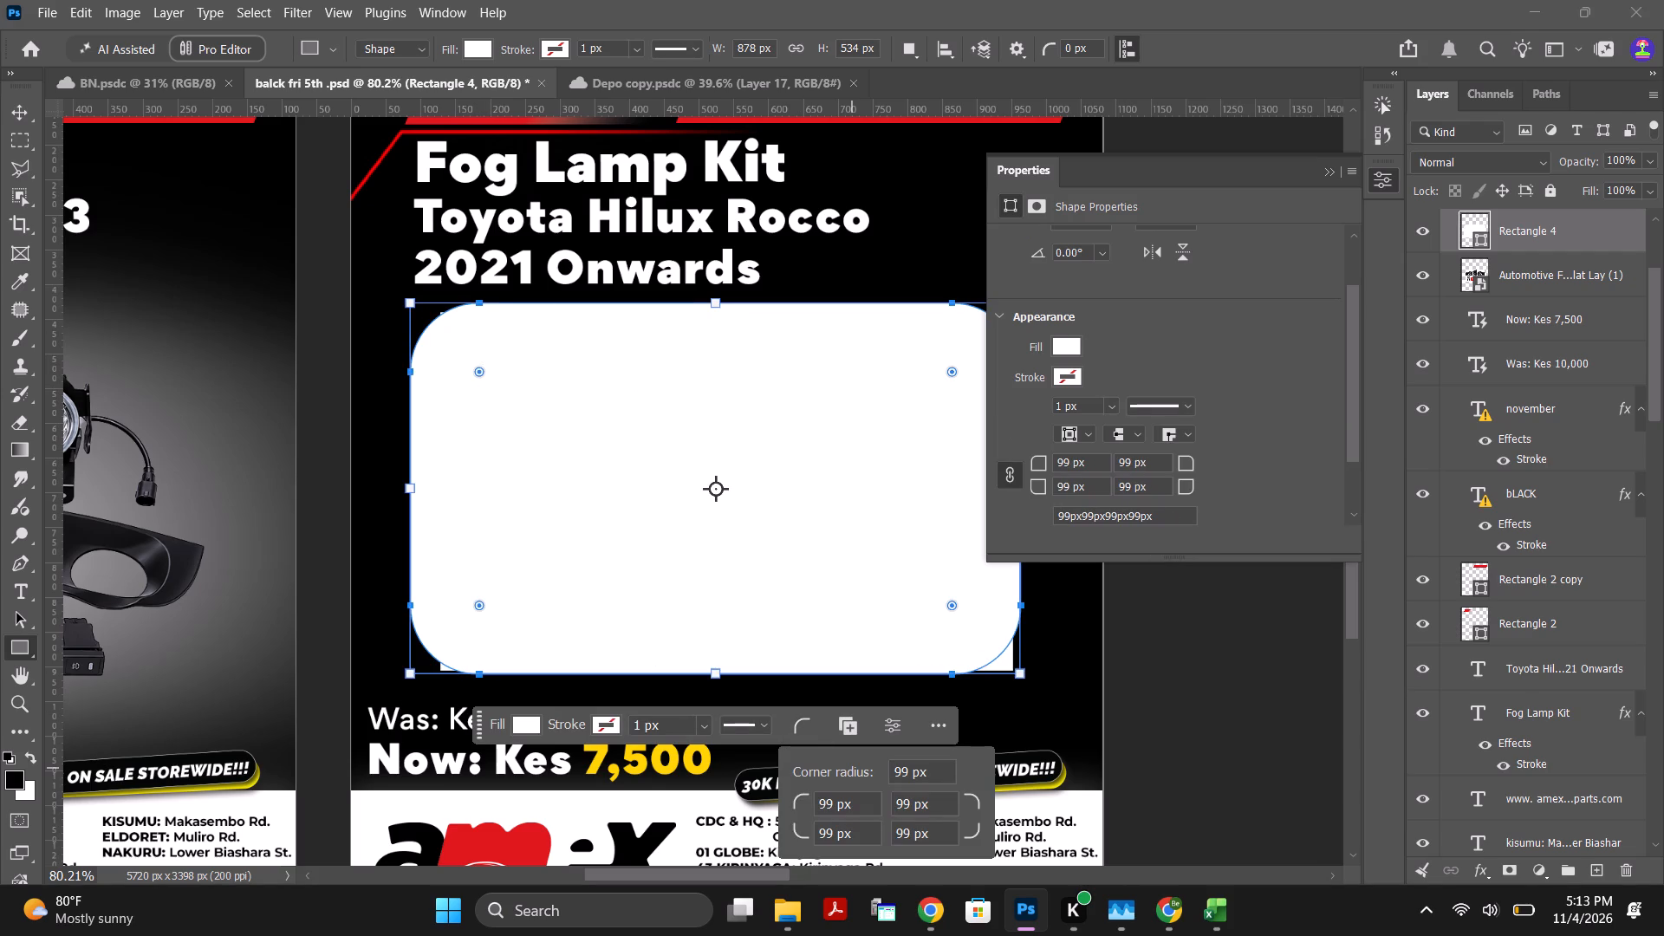
{"action": "left_click_drag", "start_coordinate": [935, 834], "coordinate": [866, 824]}
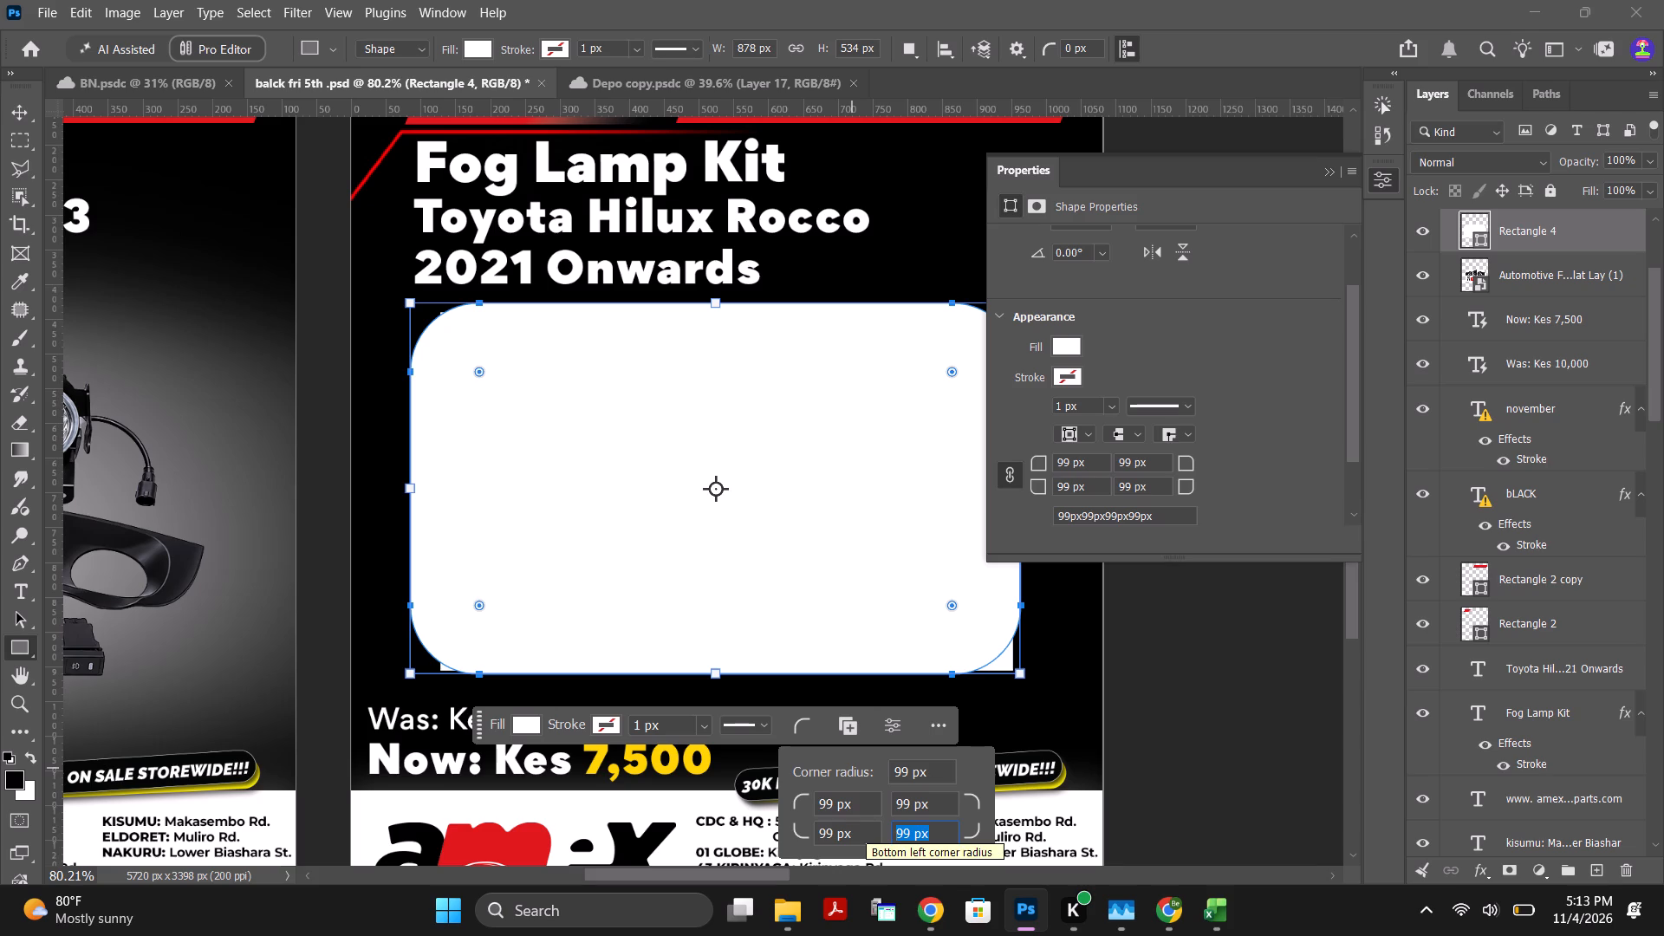
{"action": "key", "text": "0"}
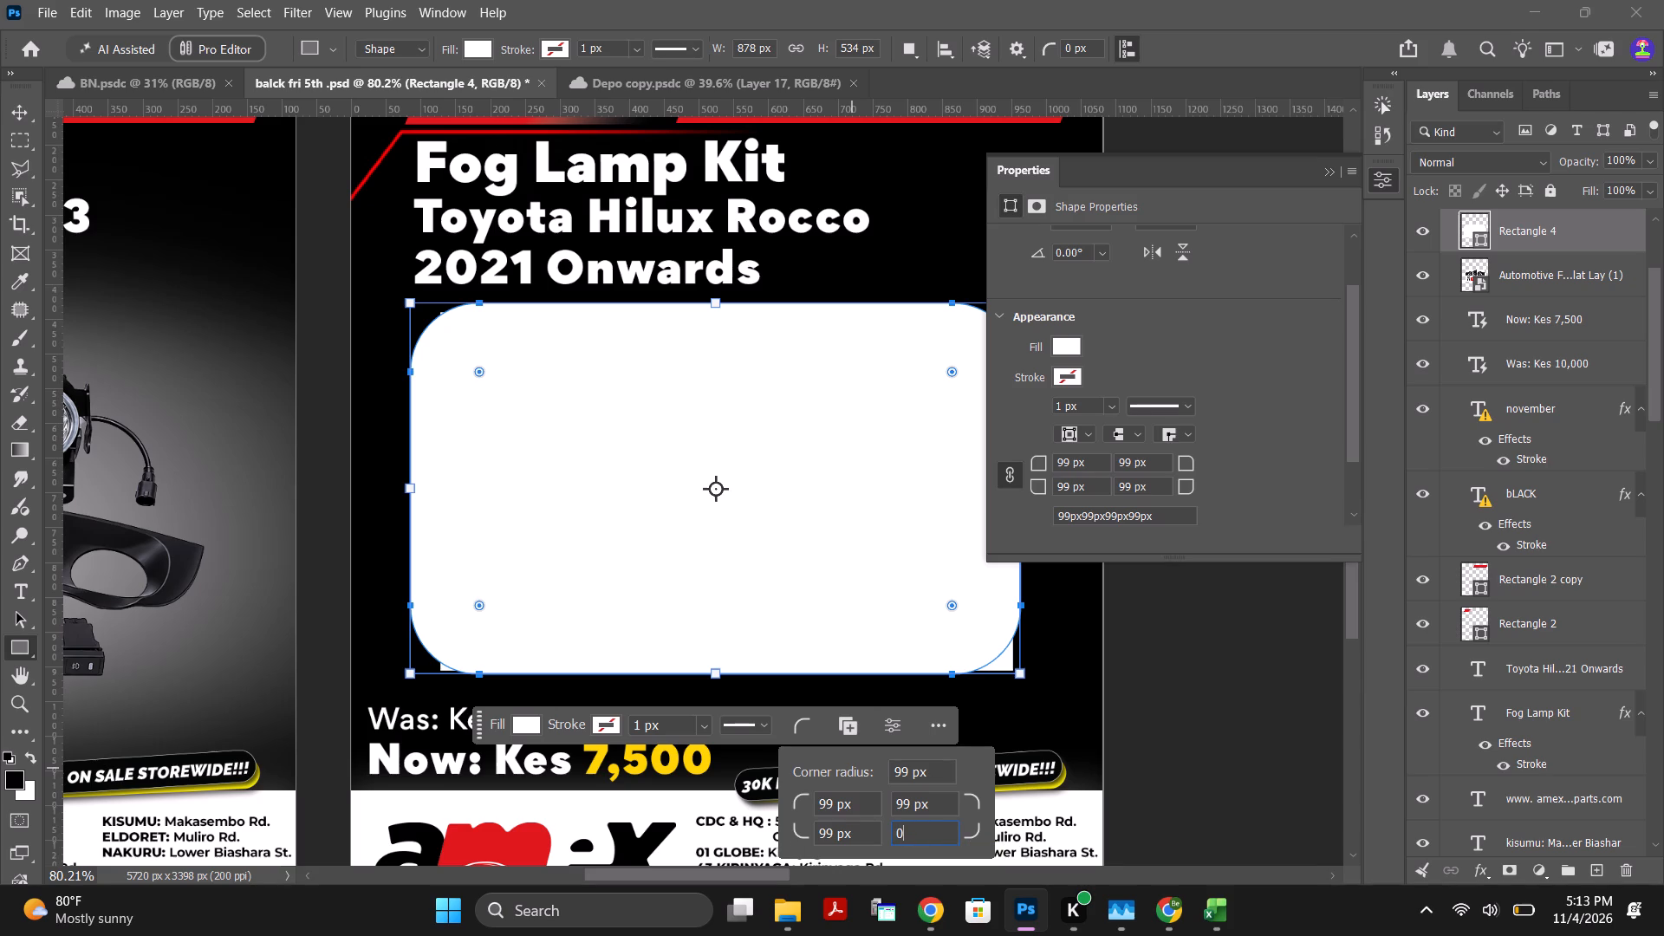
{"action": "left_click_drag", "start_coordinate": [863, 796], "coordinate": [780, 796]}
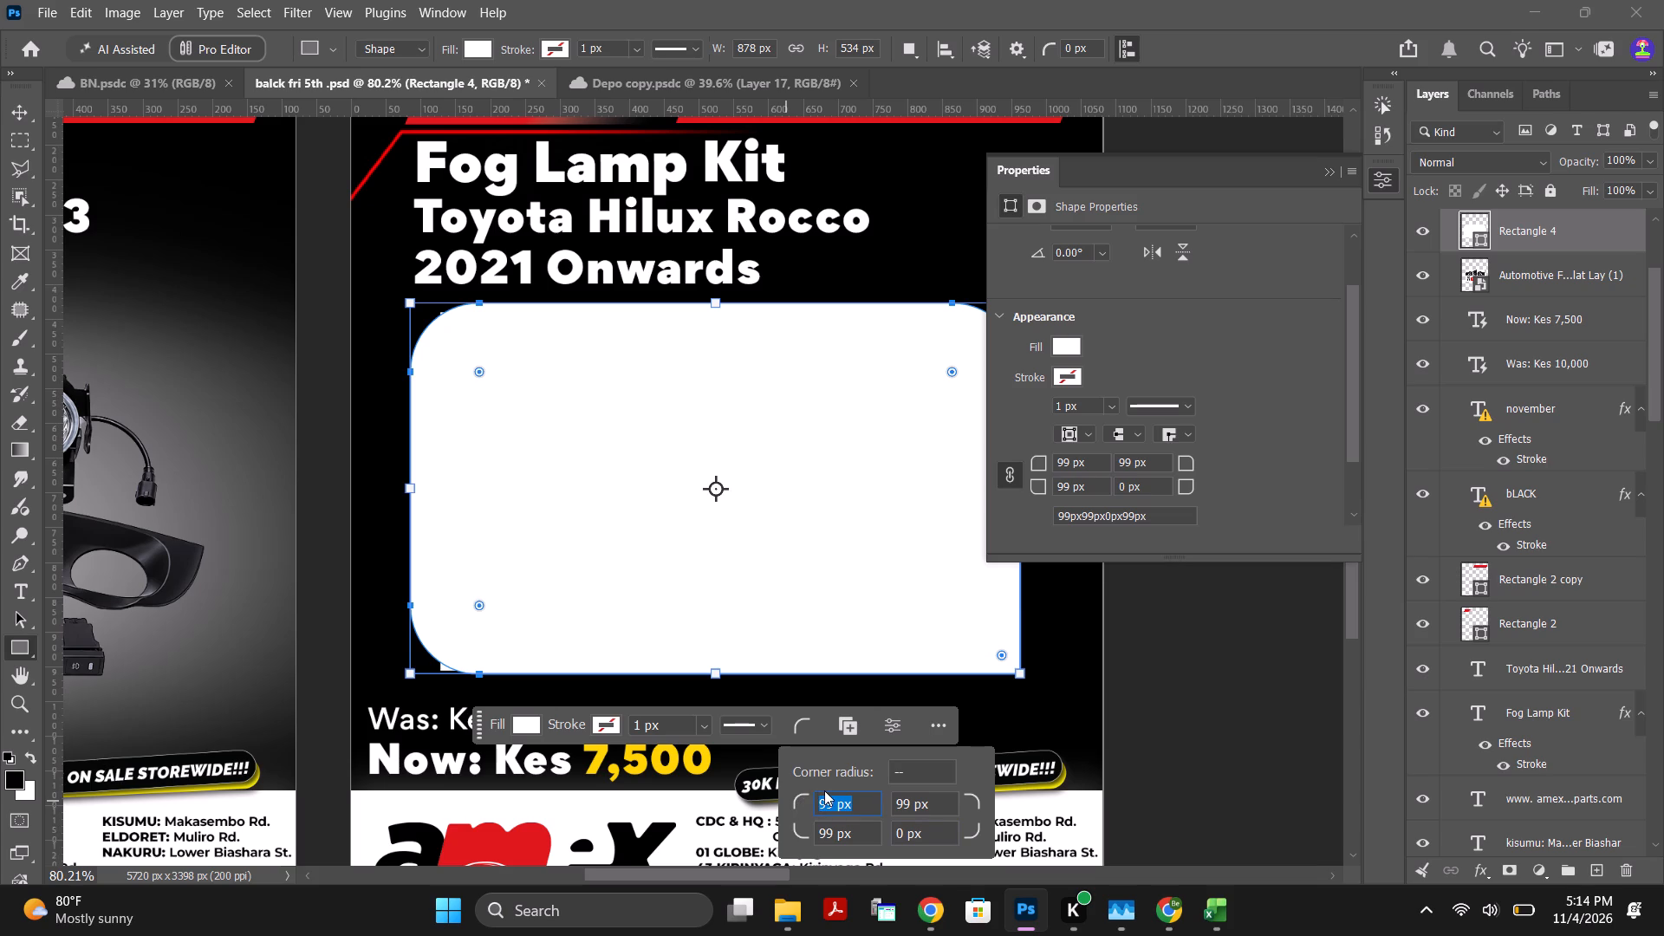
{"action": "key", "text": "0"}
{"action": "key", "text": "Return"}
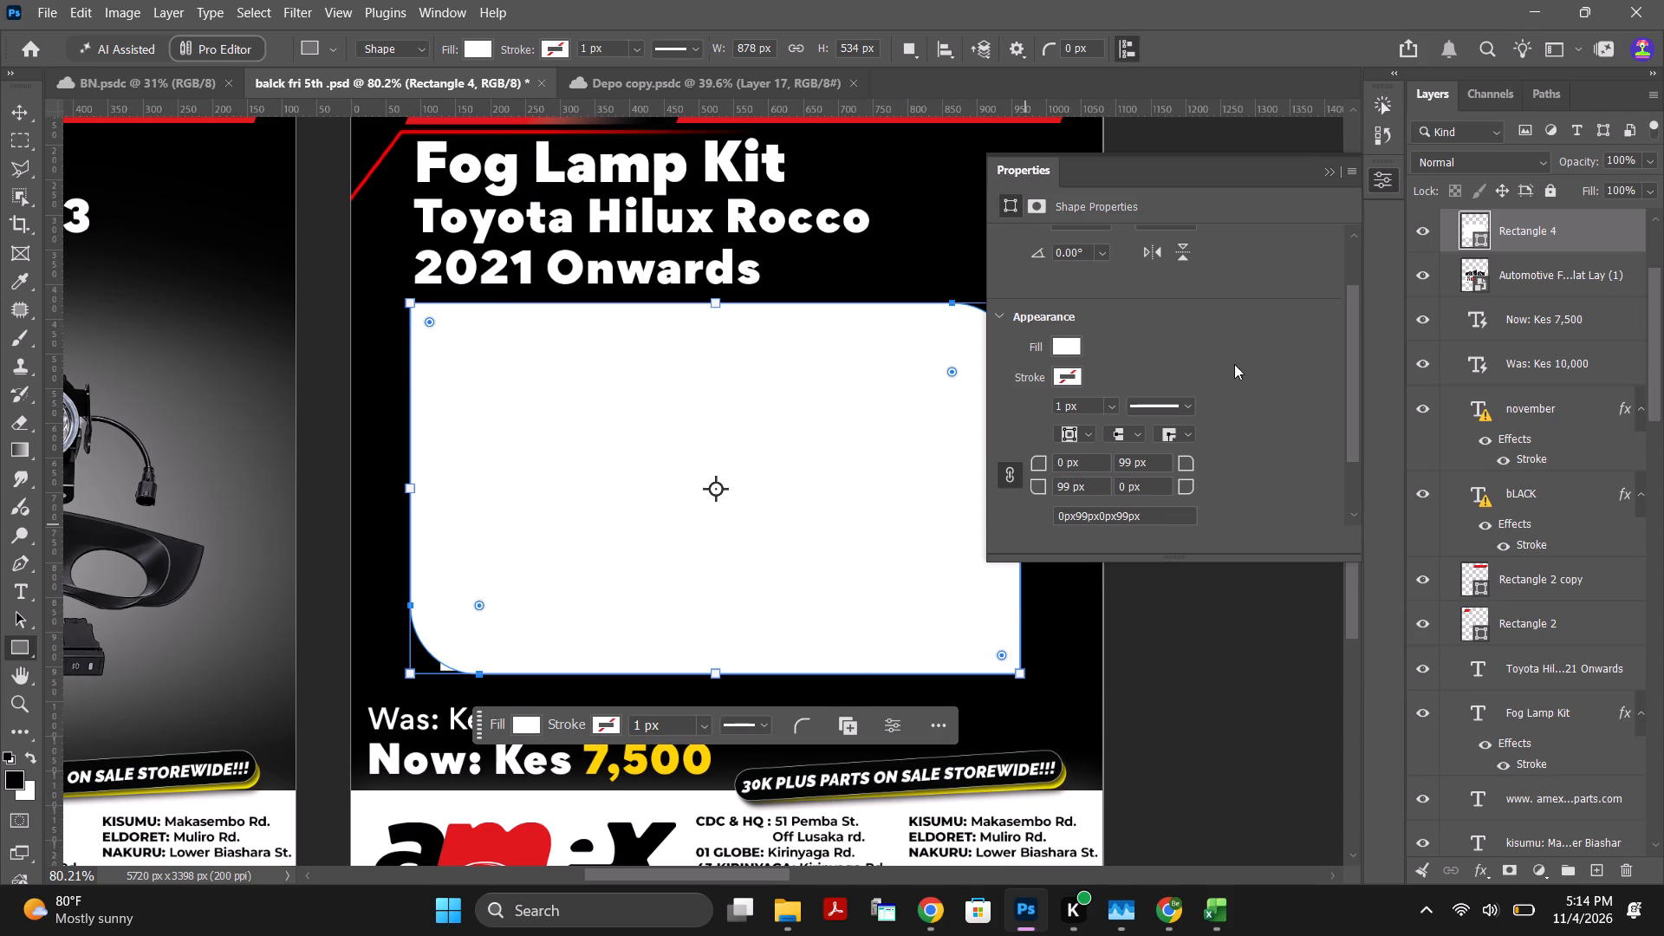
{"action": "left_click", "coordinate": [1326, 172]}
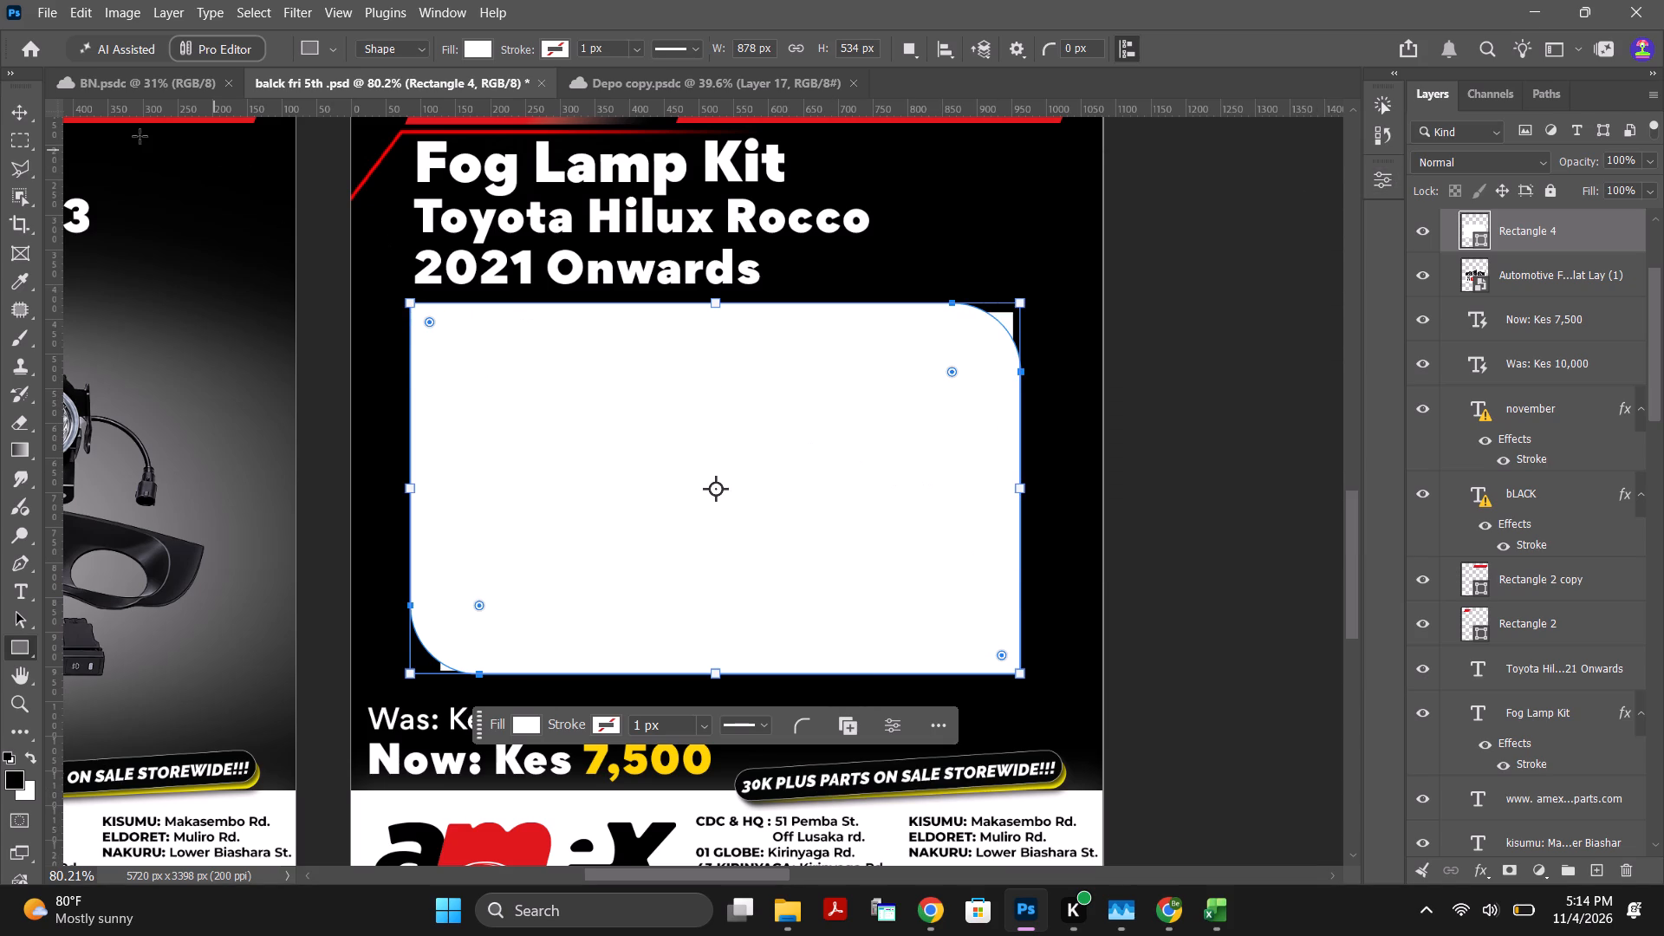
Move the fog light kit image layer above the white rectangle and clip it to that shape.
{"action": "left_click", "coordinate": [23, 114]}
{"action": "left_click", "coordinate": [1230, 467]}
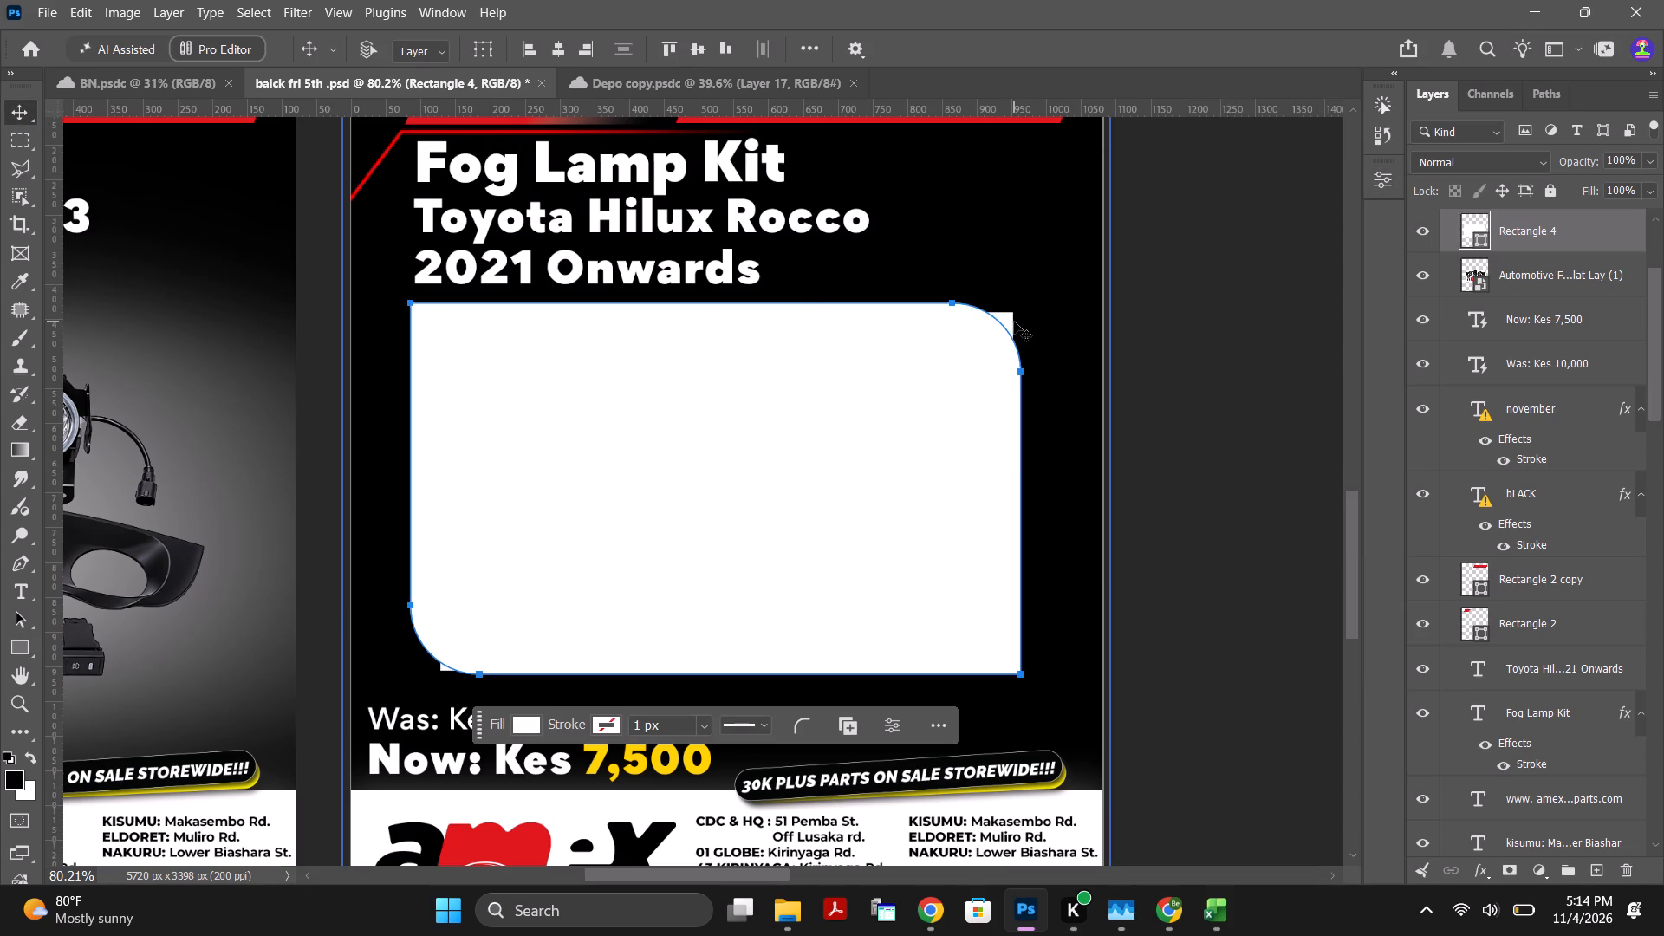
{"action": "left_click", "coordinate": [1009, 322]}
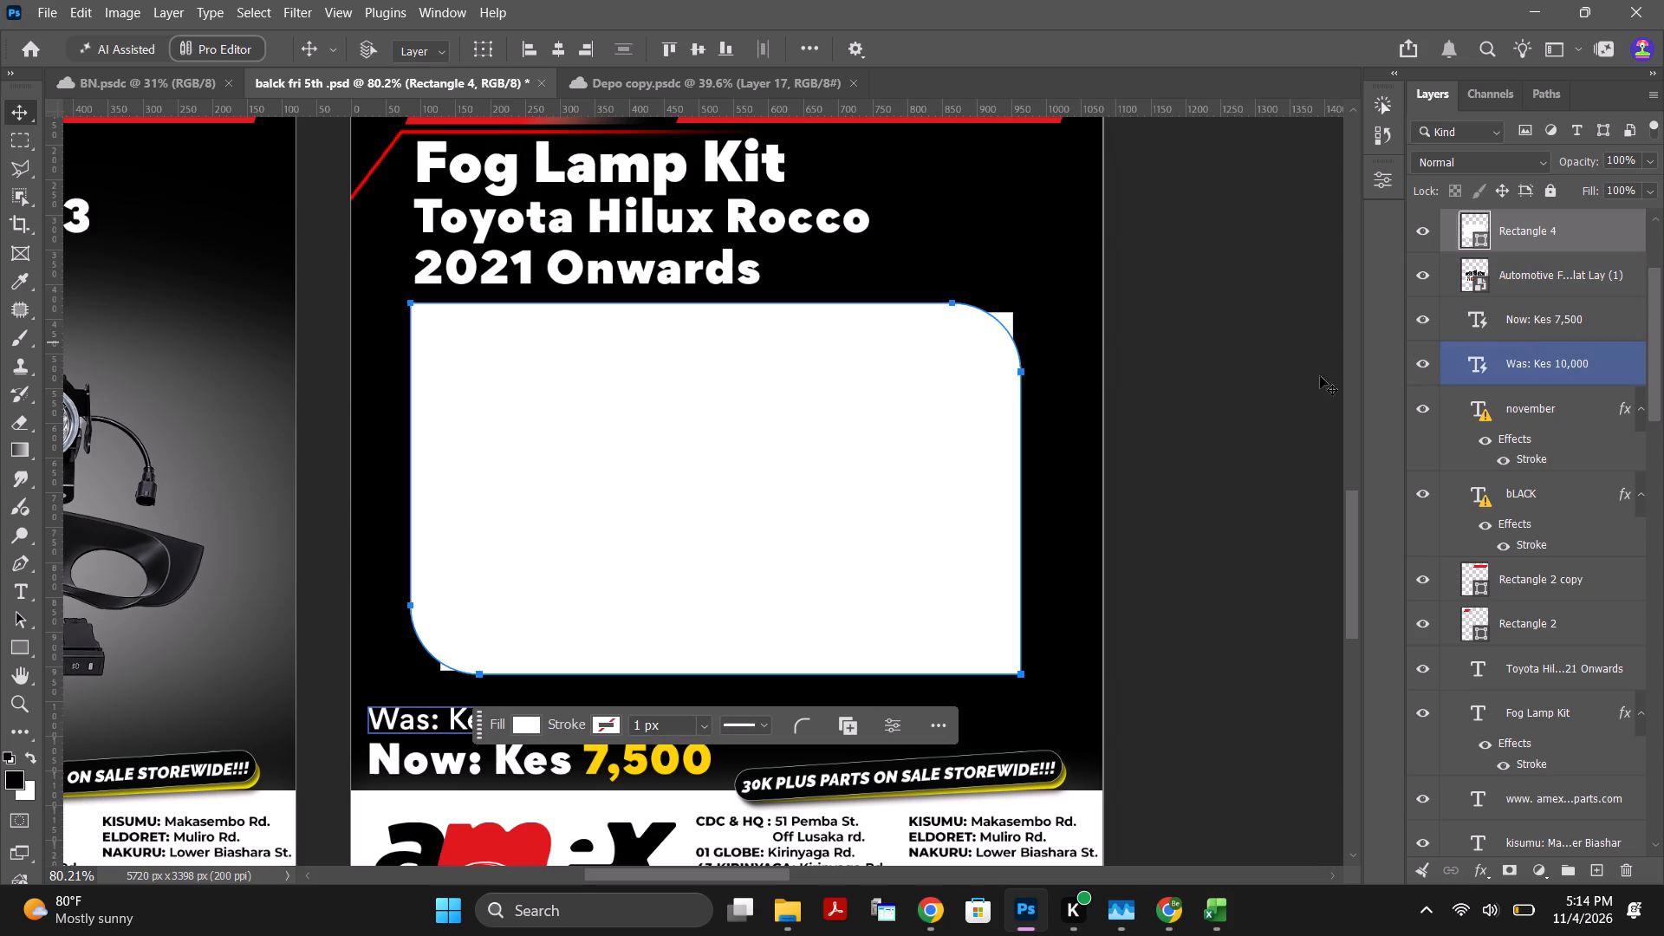
{"action": "scroll", "coordinate": [930, 465], "scroll_direction": "down", "scroll_amount": 2, "text": "alt"}
{"action": "scroll", "coordinate": [1050, 371], "scroll_direction": "down", "scroll_amount": 3, "text": "alt"}
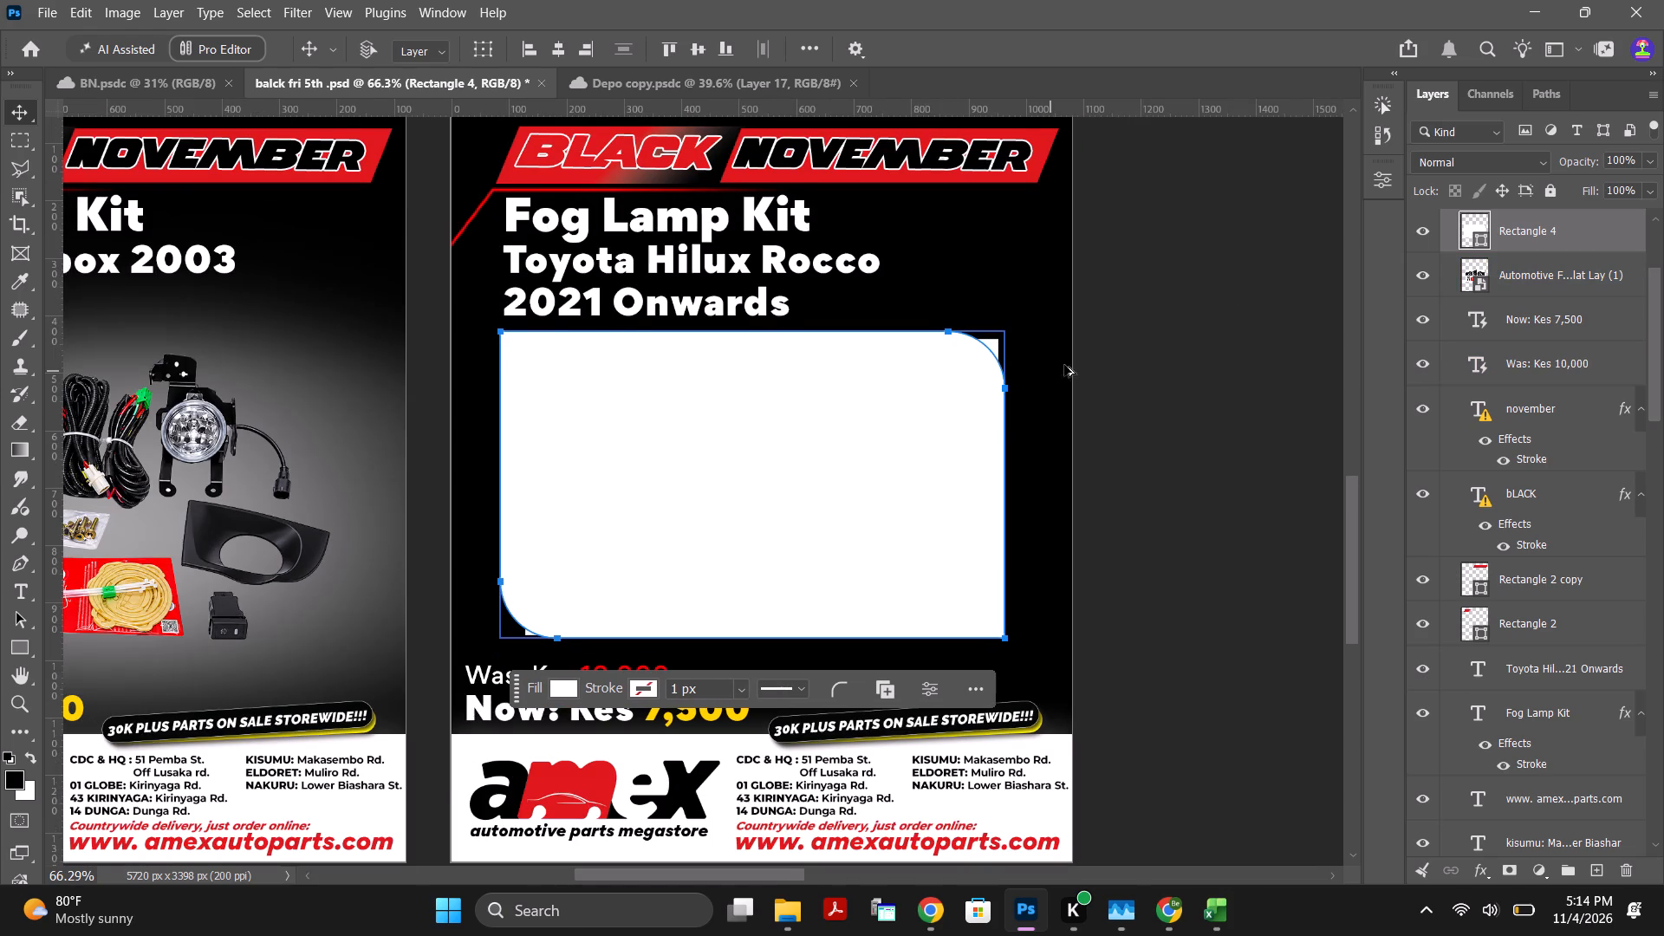
{"action": "scroll", "coordinate": [1167, 296], "scroll_direction": "up", "scroll_amount": 2, "text": "alt"}
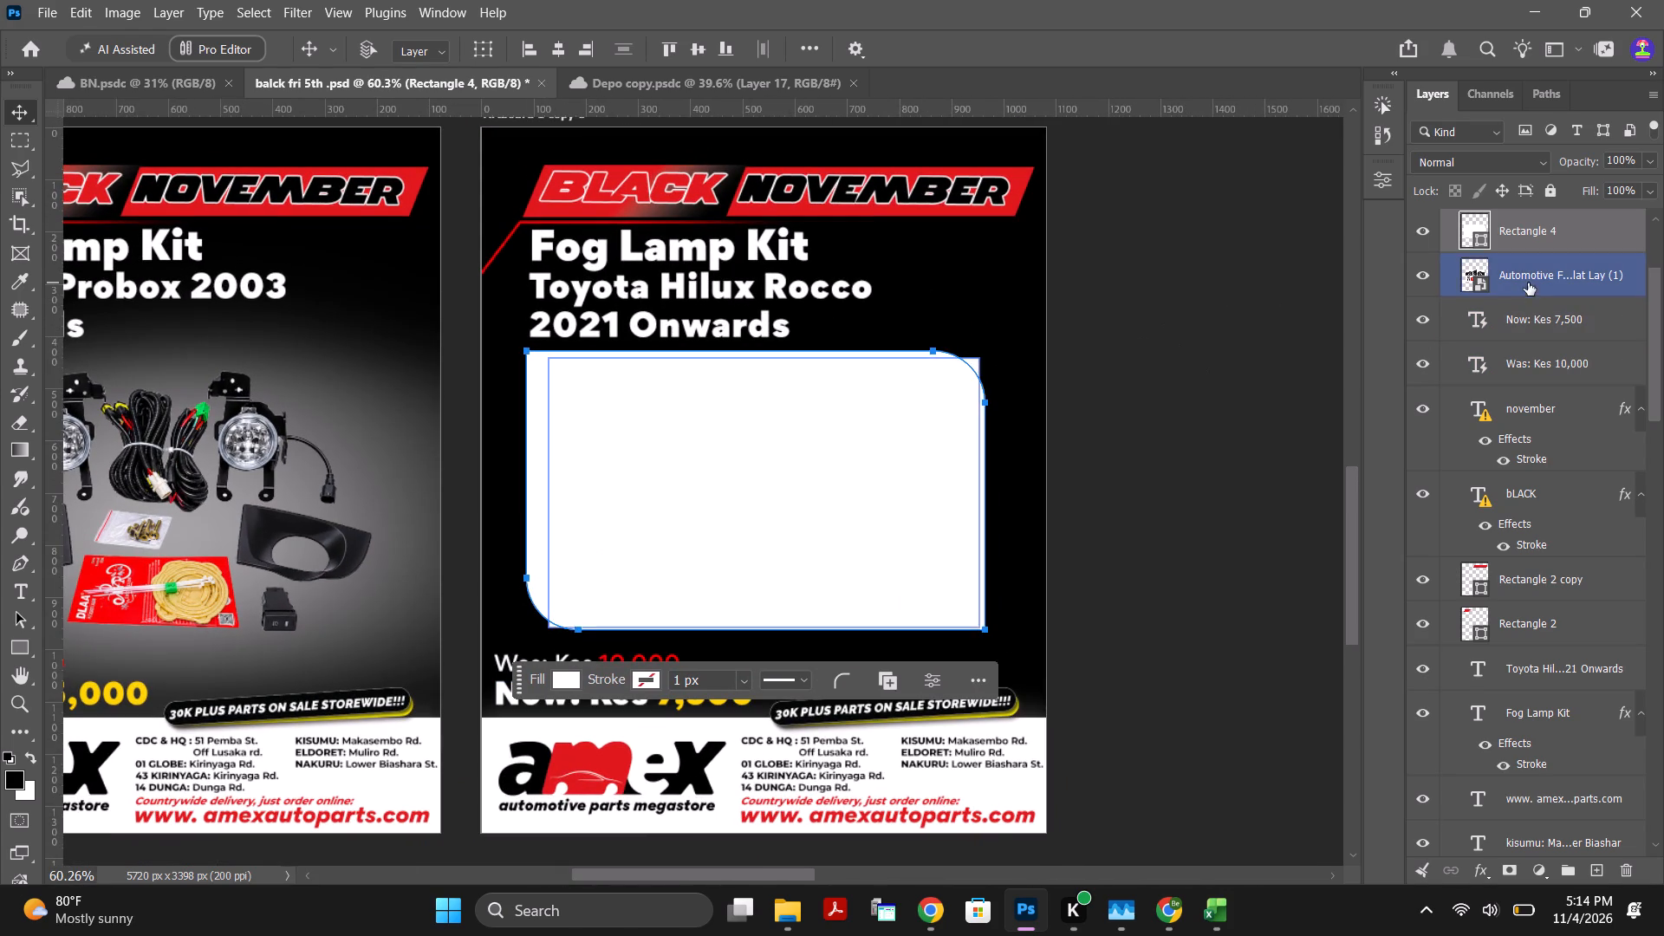
{"action": "left_click", "coordinate": [1528, 283]}
{"action": "left_click_drag", "start_coordinate": [1557, 274], "coordinate": [1549, 217]}
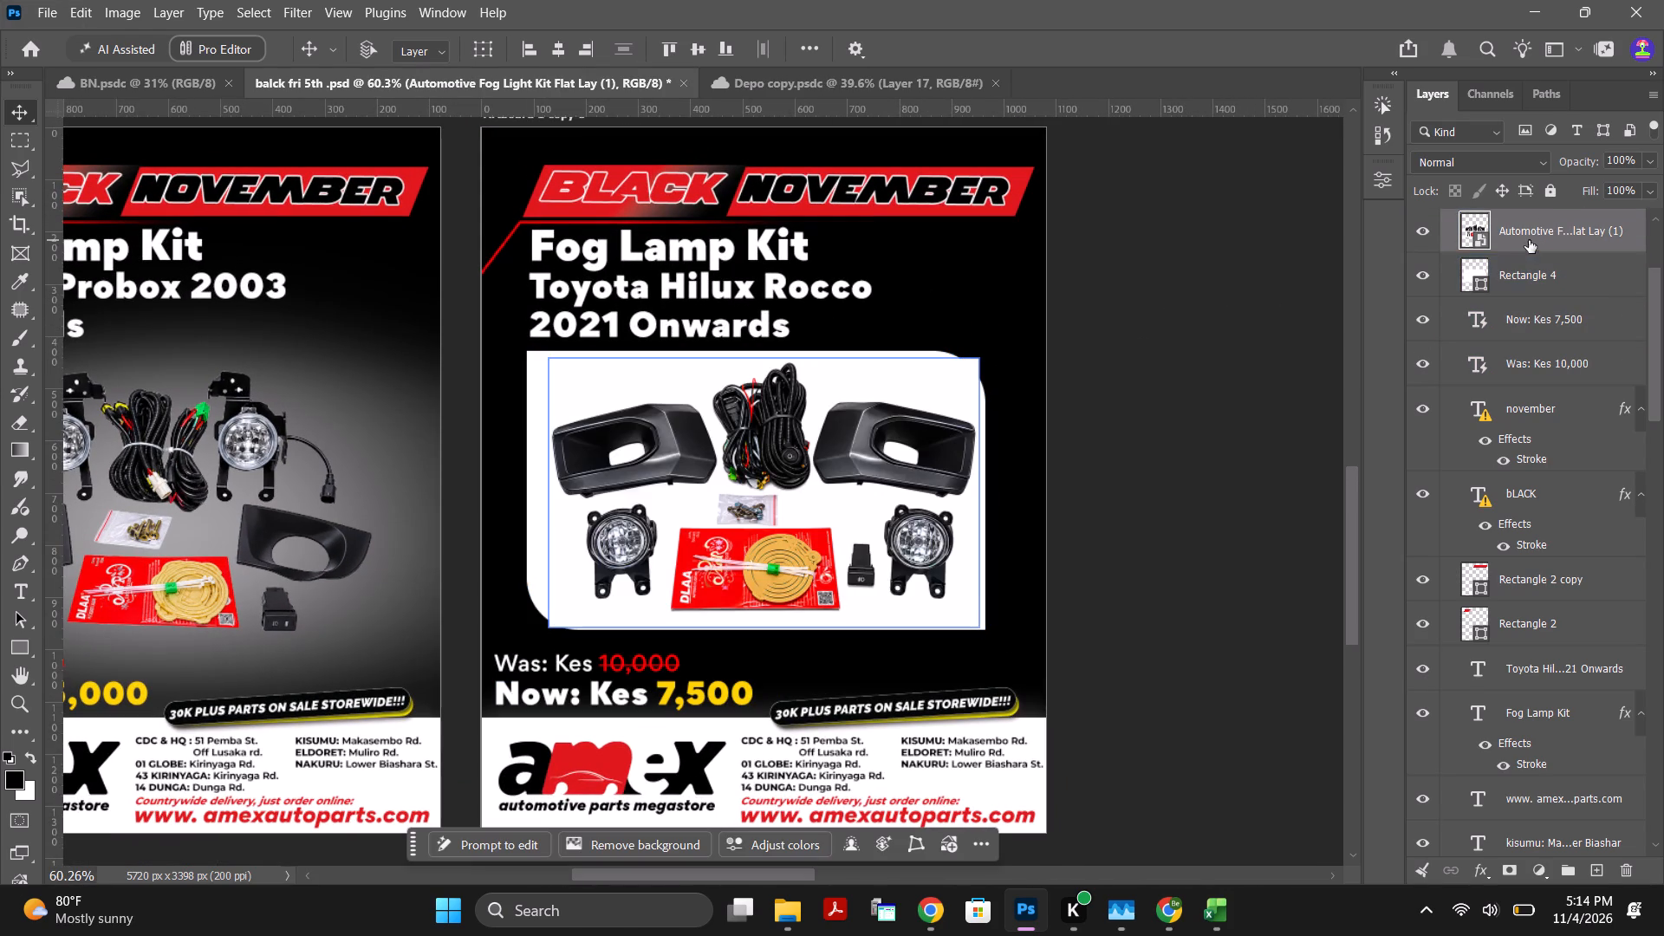
{"action": "left_click", "coordinate": [1520, 257], "text": "alt"}
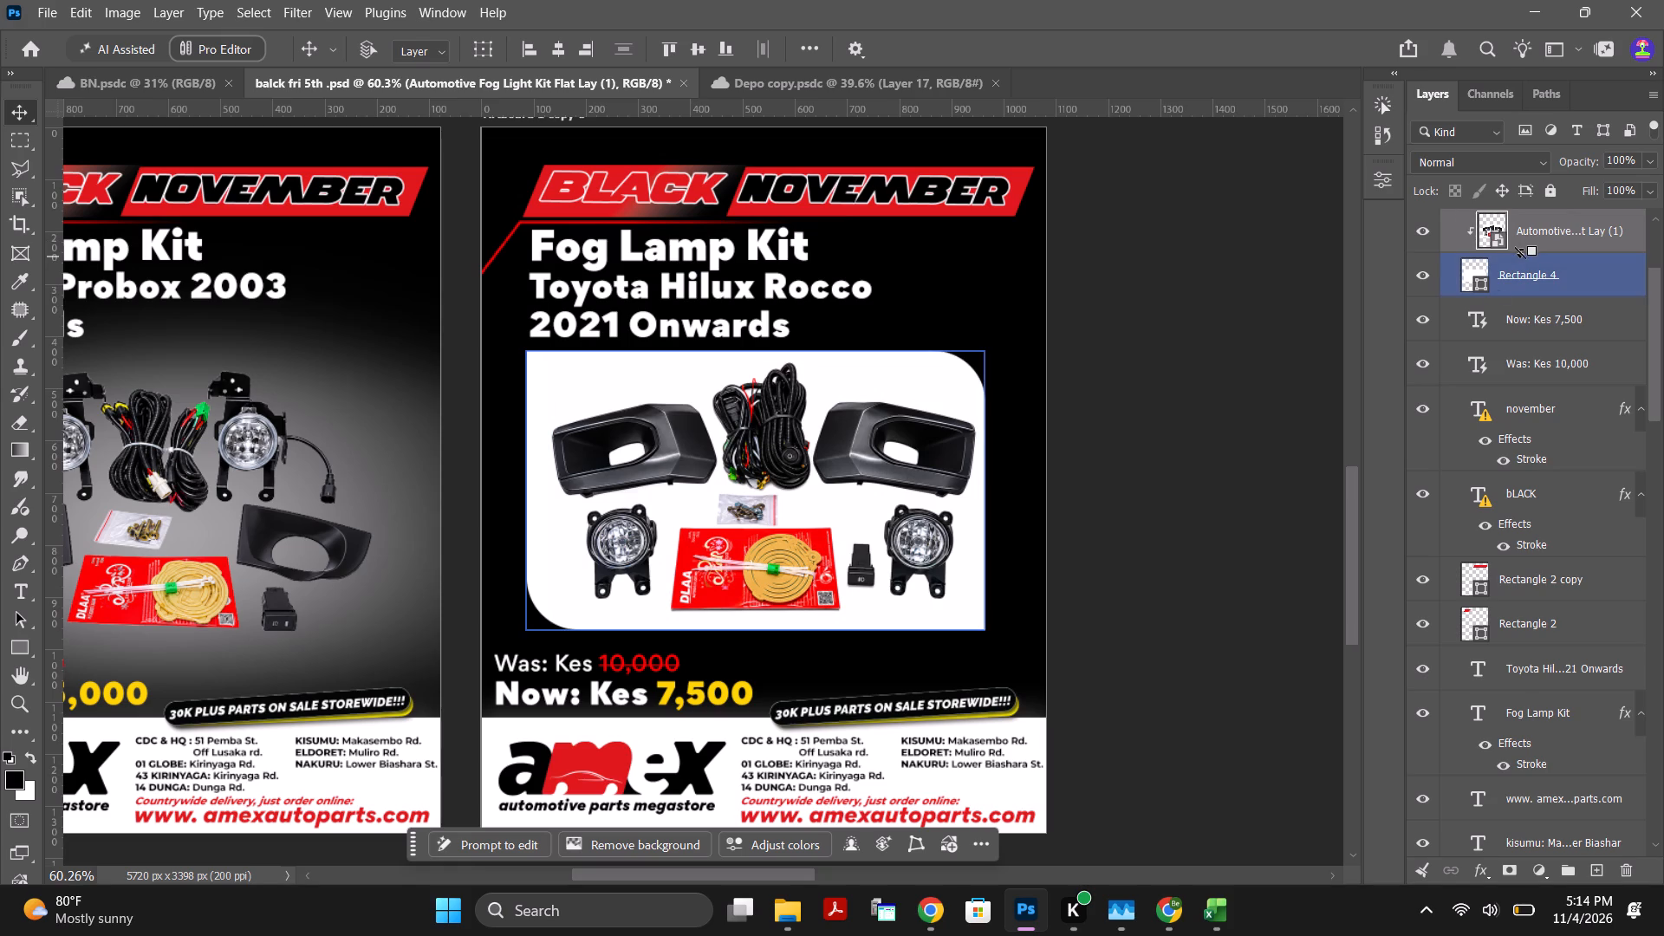
Duplicate the white rectangle with two rounded corners onto the Toyota Probox poster, over its kit image.
{"action": "left_click", "coordinate": [1146, 526]}
{"action": "scroll", "coordinate": [1135, 532], "scroll_direction": "down", "scroll_amount": 4, "text": "alt"}
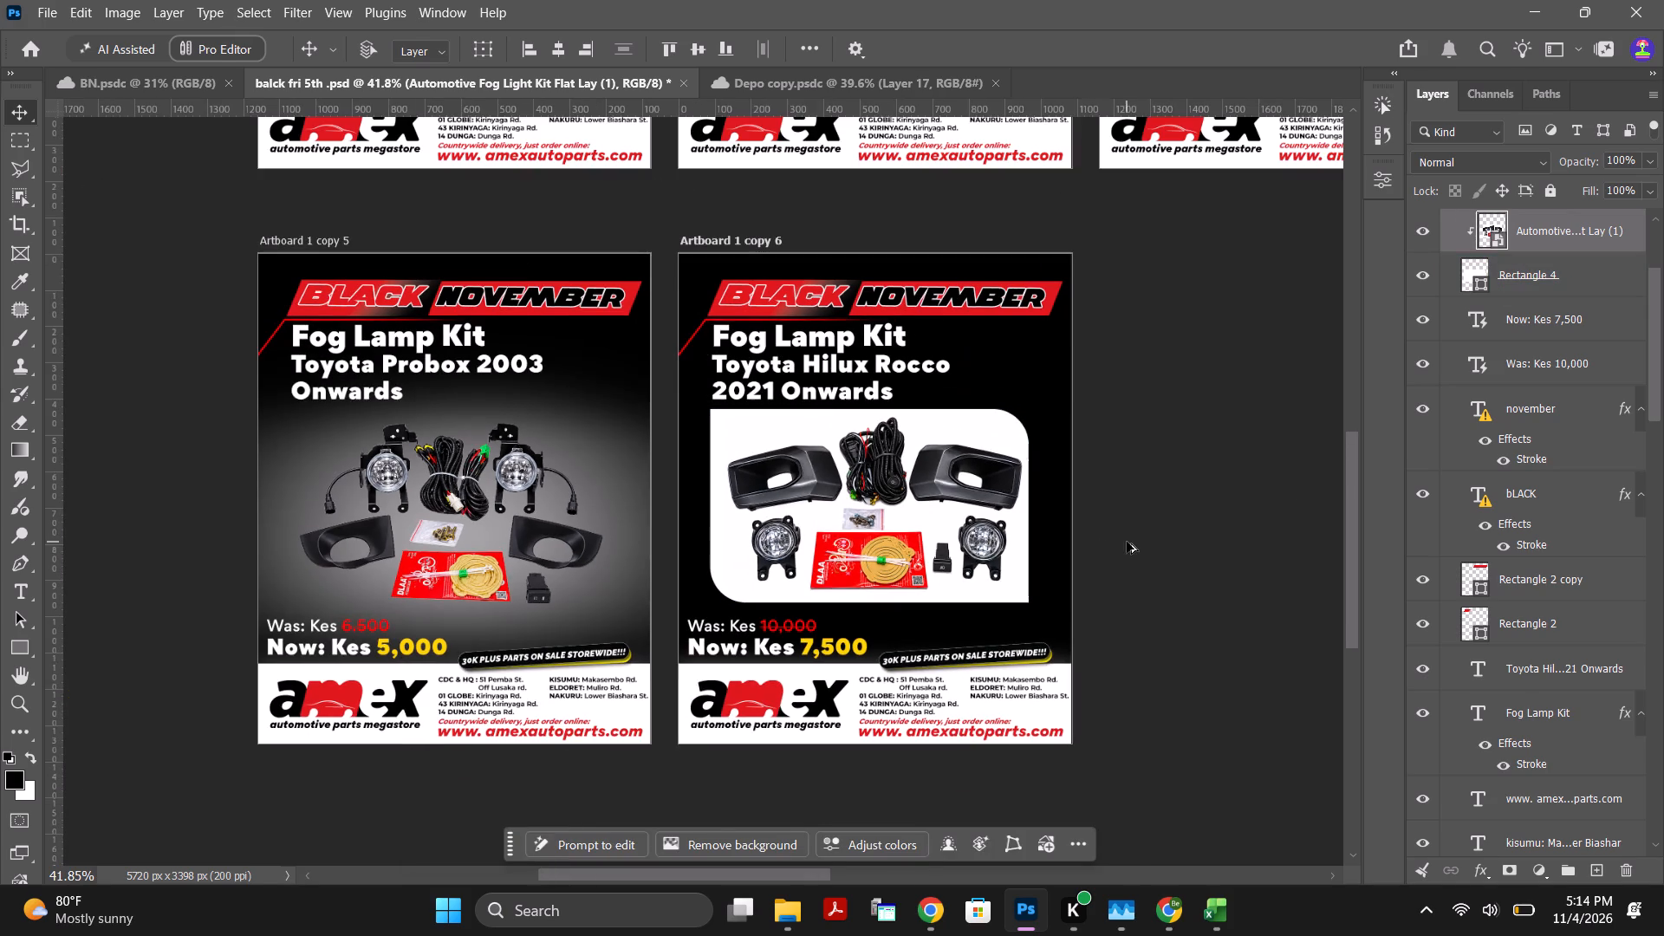
{"action": "left_click", "coordinate": [1202, 558]}
{"action": "left_click", "coordinate": [755, 594]}
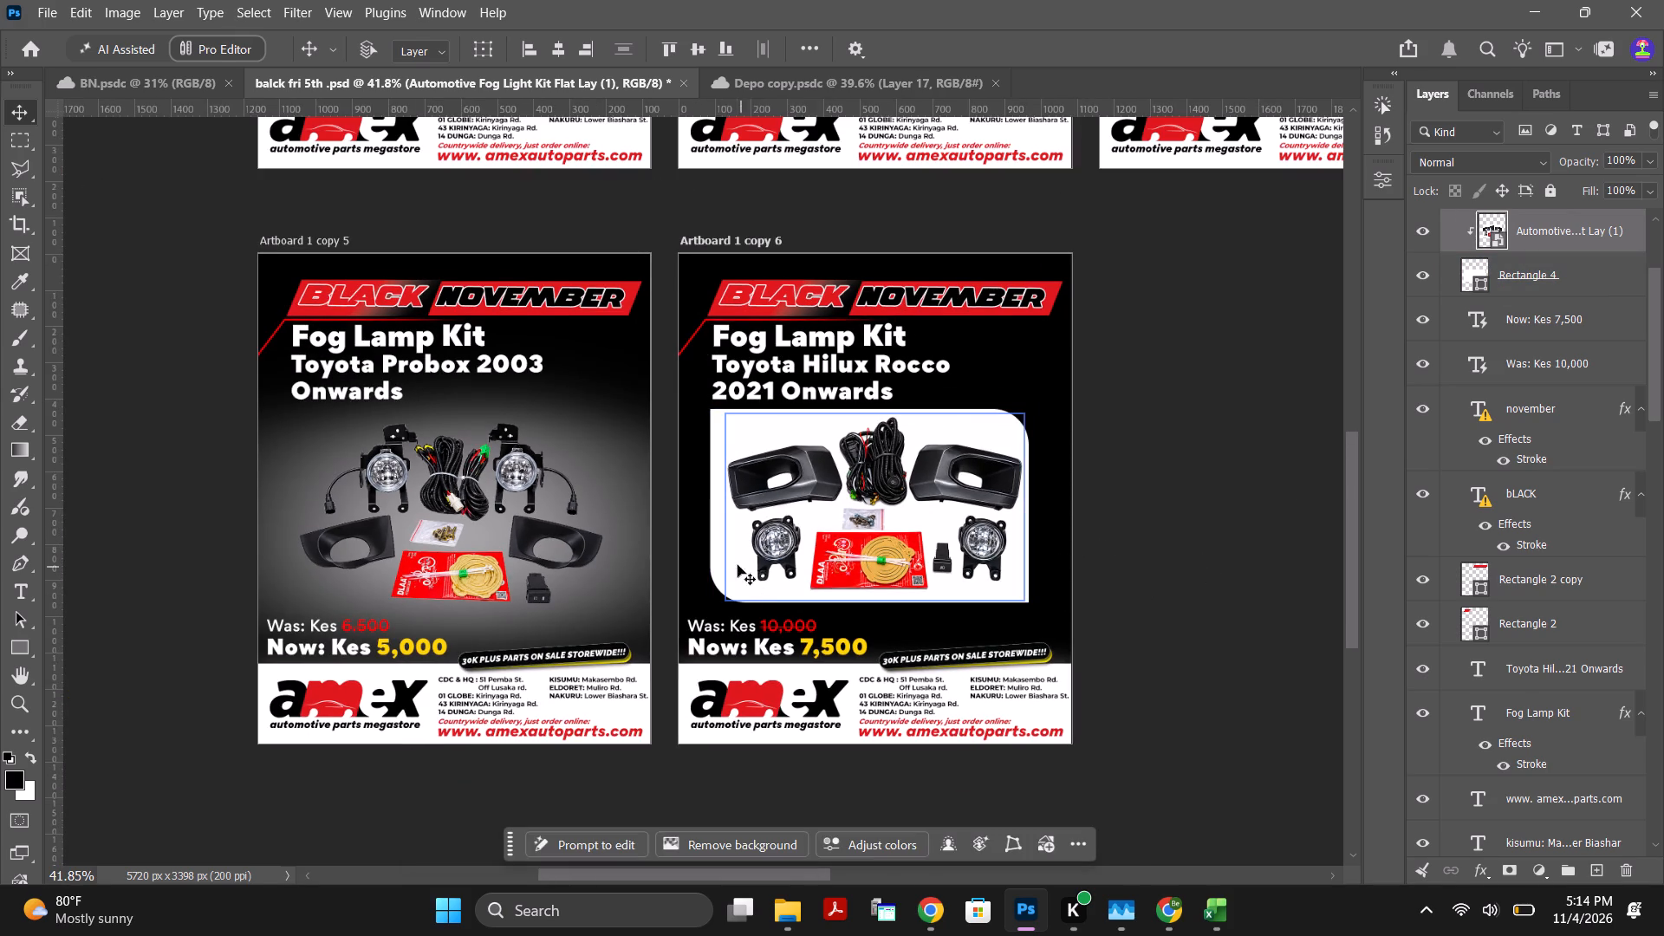
{"action": "left_click", "coordinate": [720, 556]}
{"action": "left_click", "coordinate": [1531, 273]}
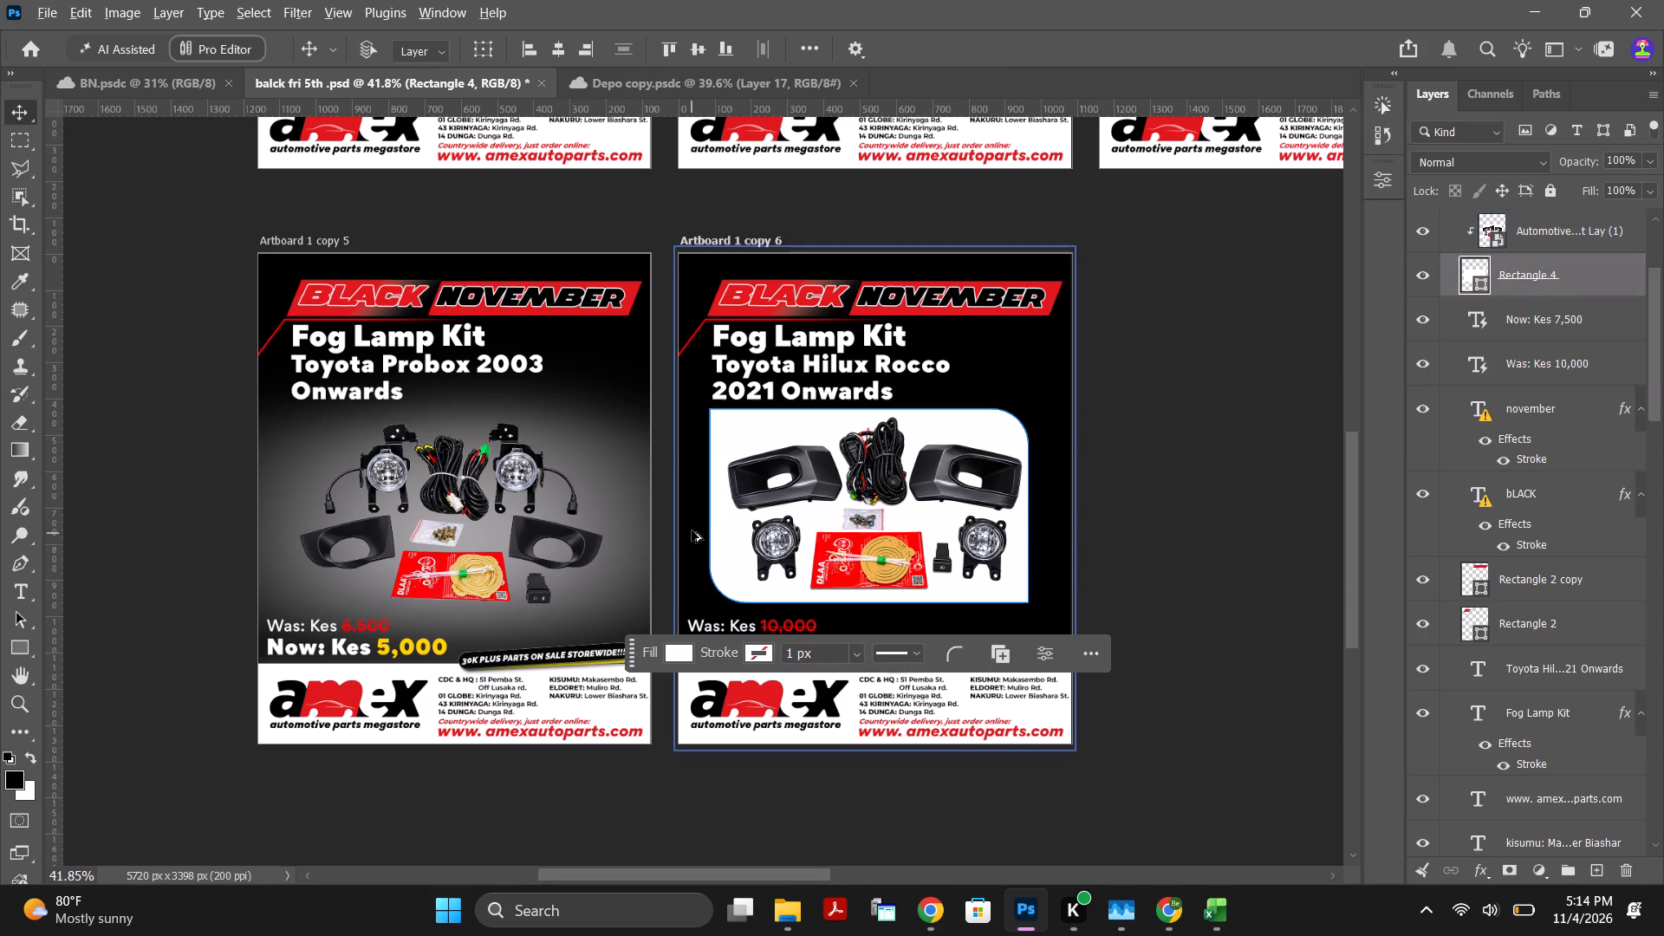
{"action": "left_click_drag", "start_coordinate": [740, 549], "coordinate": [319, 550], "text": "alt"}
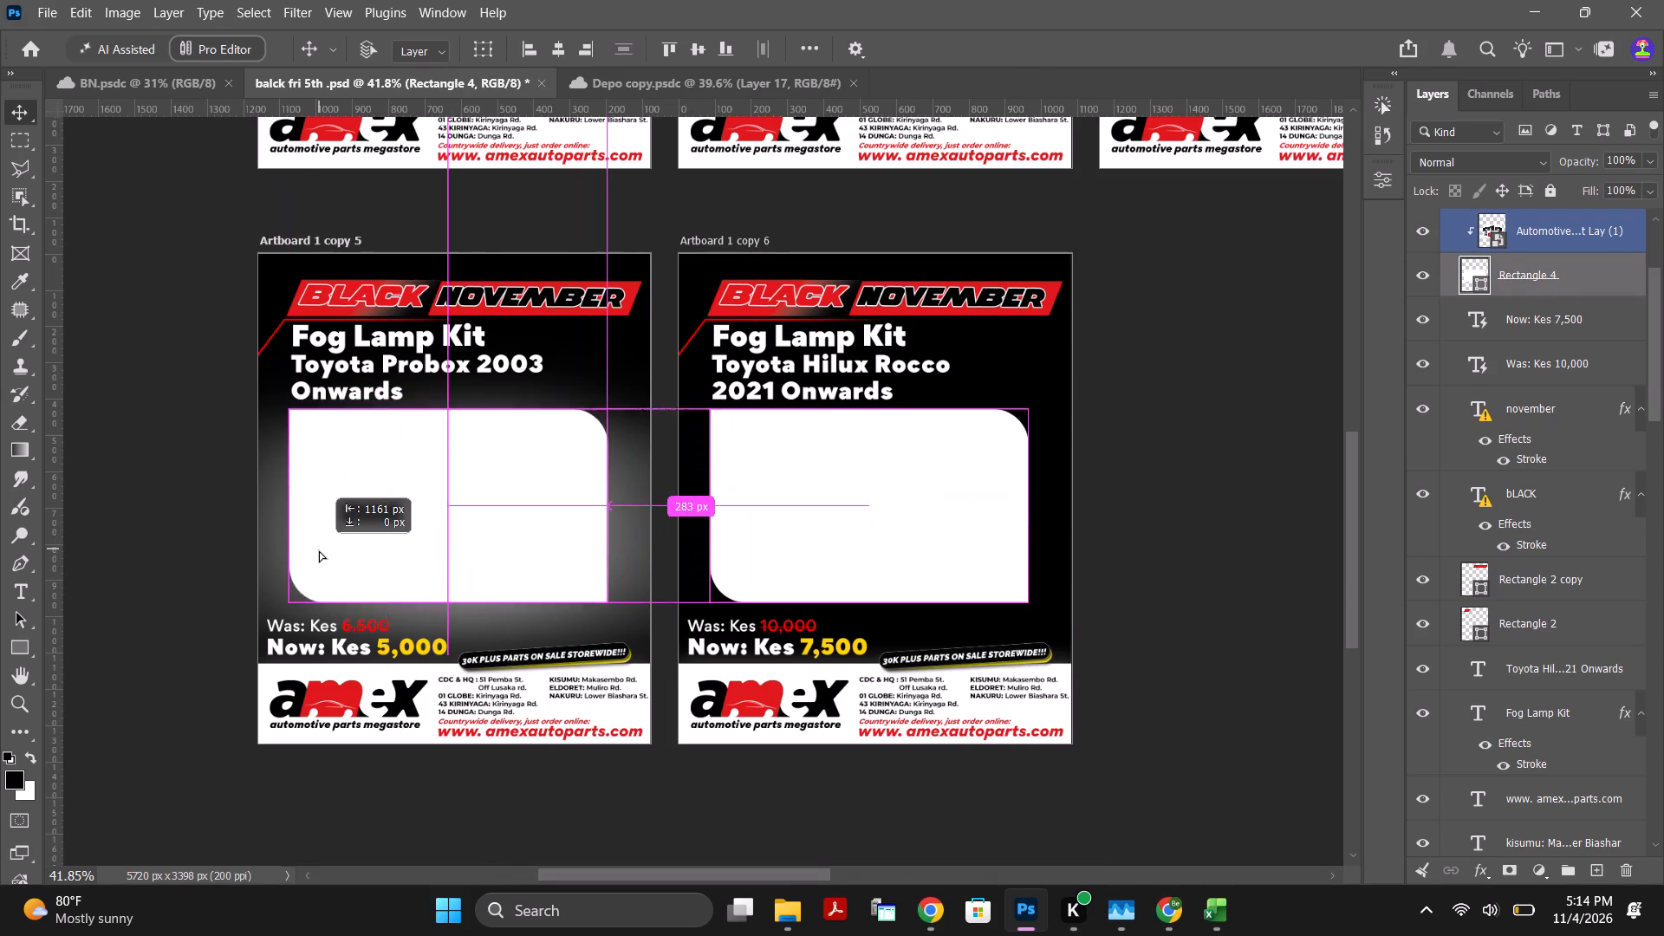
{"action": "left_click_drag", "start_coordinate": [319, 550], "coordinate": [318, 556], "text": "alt"}
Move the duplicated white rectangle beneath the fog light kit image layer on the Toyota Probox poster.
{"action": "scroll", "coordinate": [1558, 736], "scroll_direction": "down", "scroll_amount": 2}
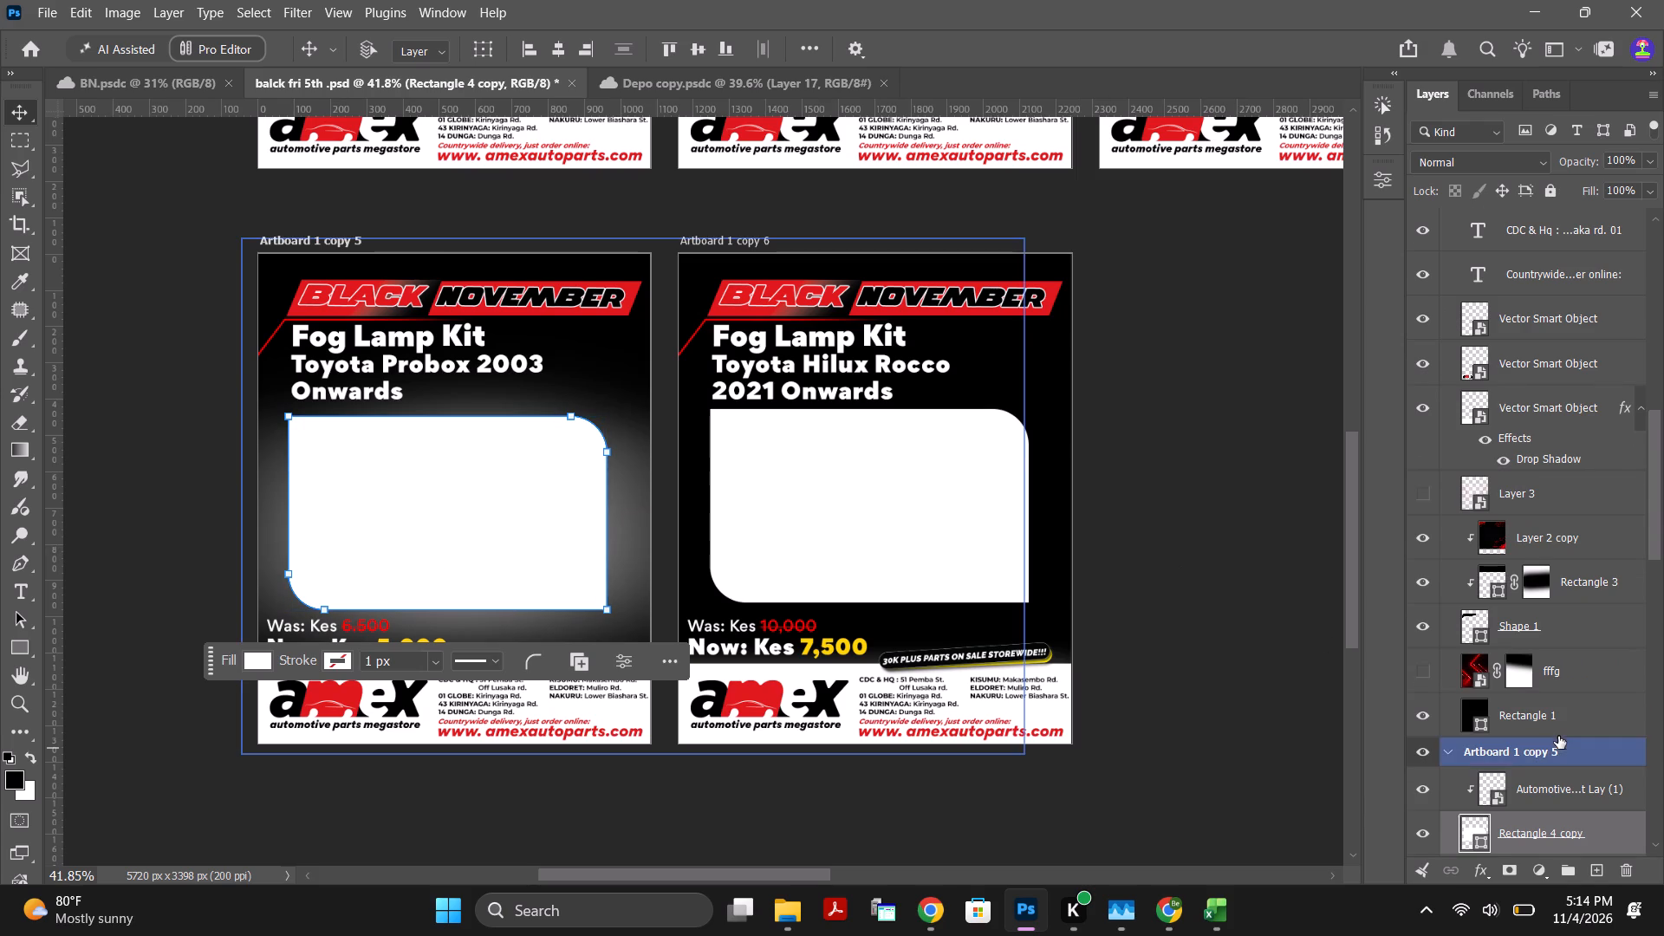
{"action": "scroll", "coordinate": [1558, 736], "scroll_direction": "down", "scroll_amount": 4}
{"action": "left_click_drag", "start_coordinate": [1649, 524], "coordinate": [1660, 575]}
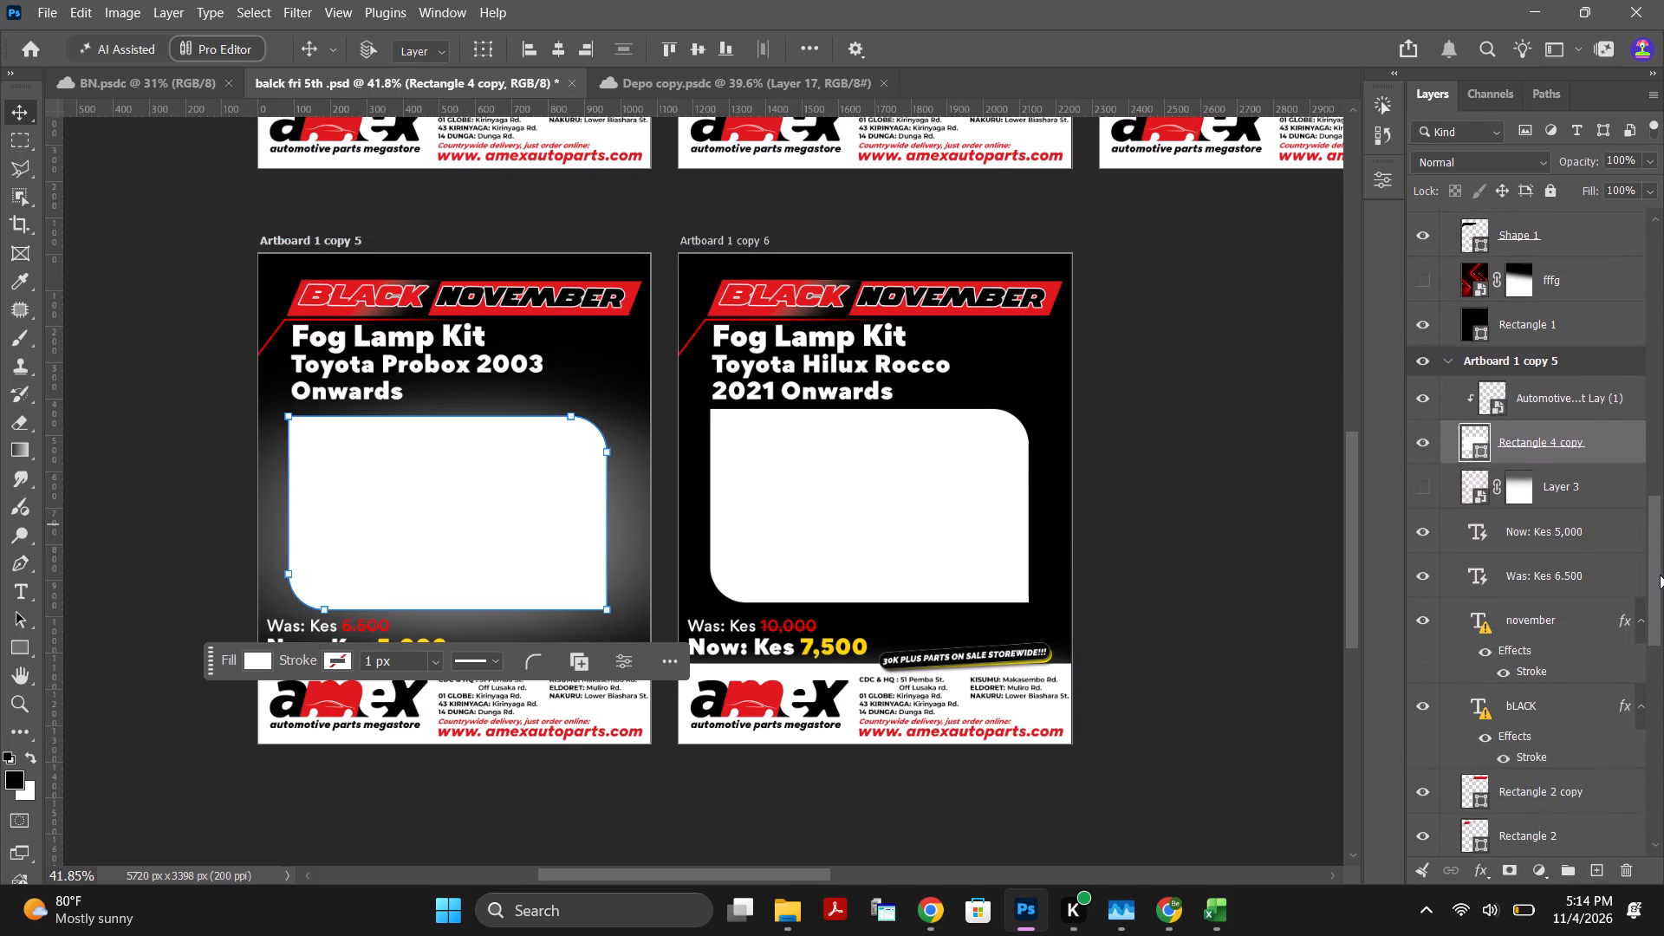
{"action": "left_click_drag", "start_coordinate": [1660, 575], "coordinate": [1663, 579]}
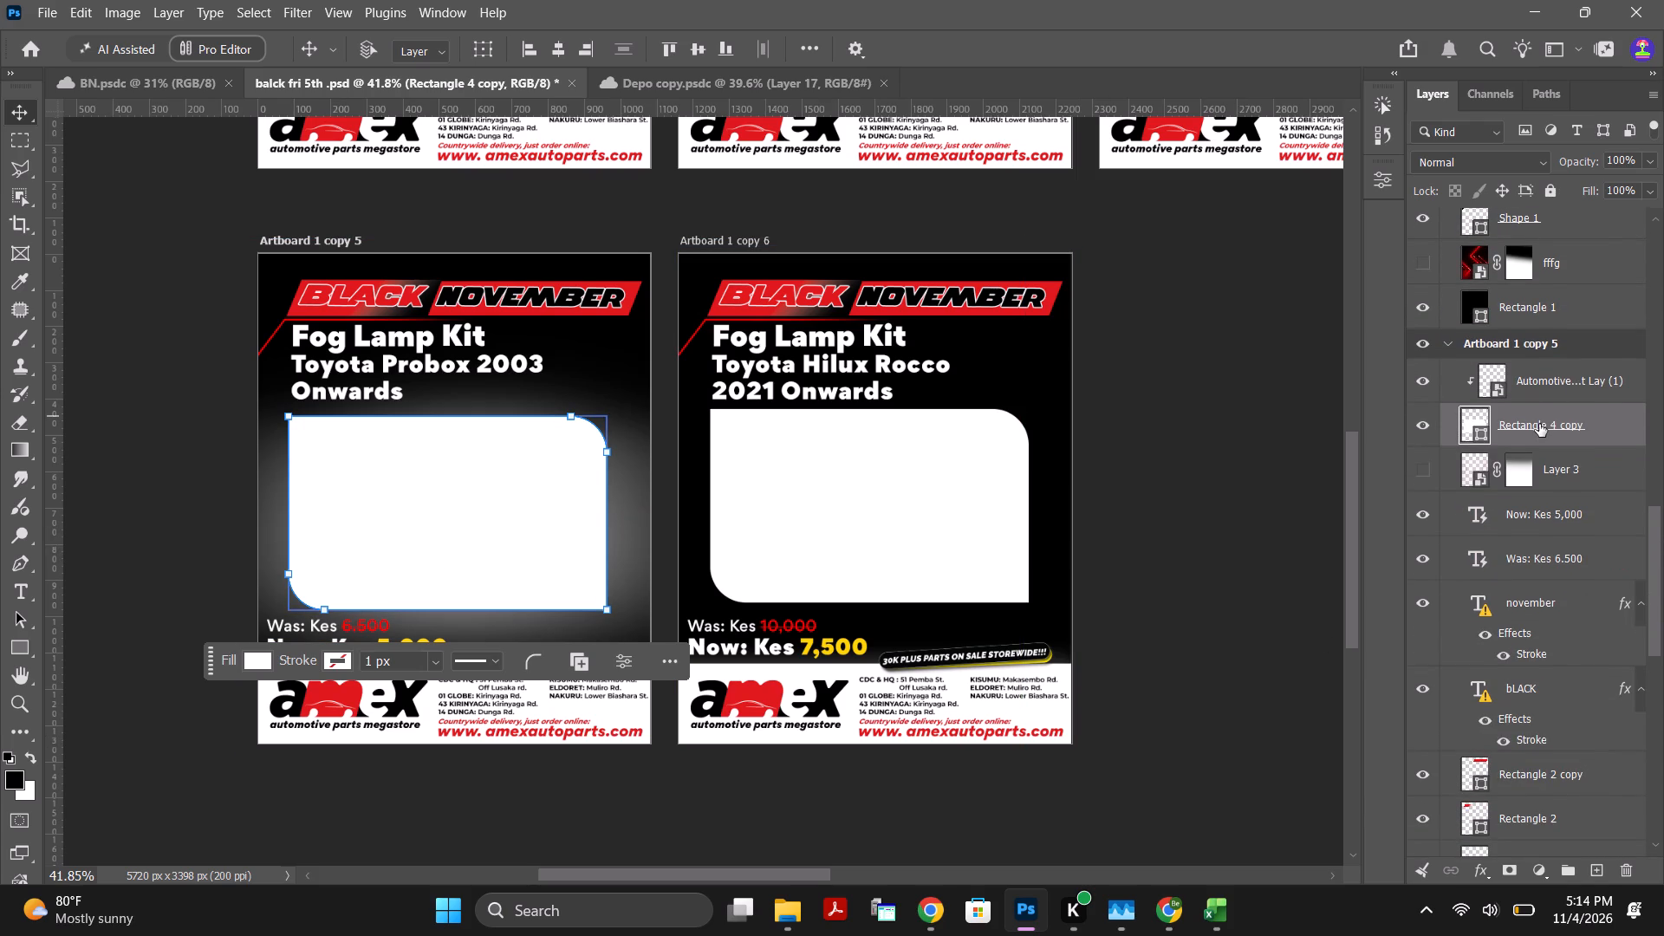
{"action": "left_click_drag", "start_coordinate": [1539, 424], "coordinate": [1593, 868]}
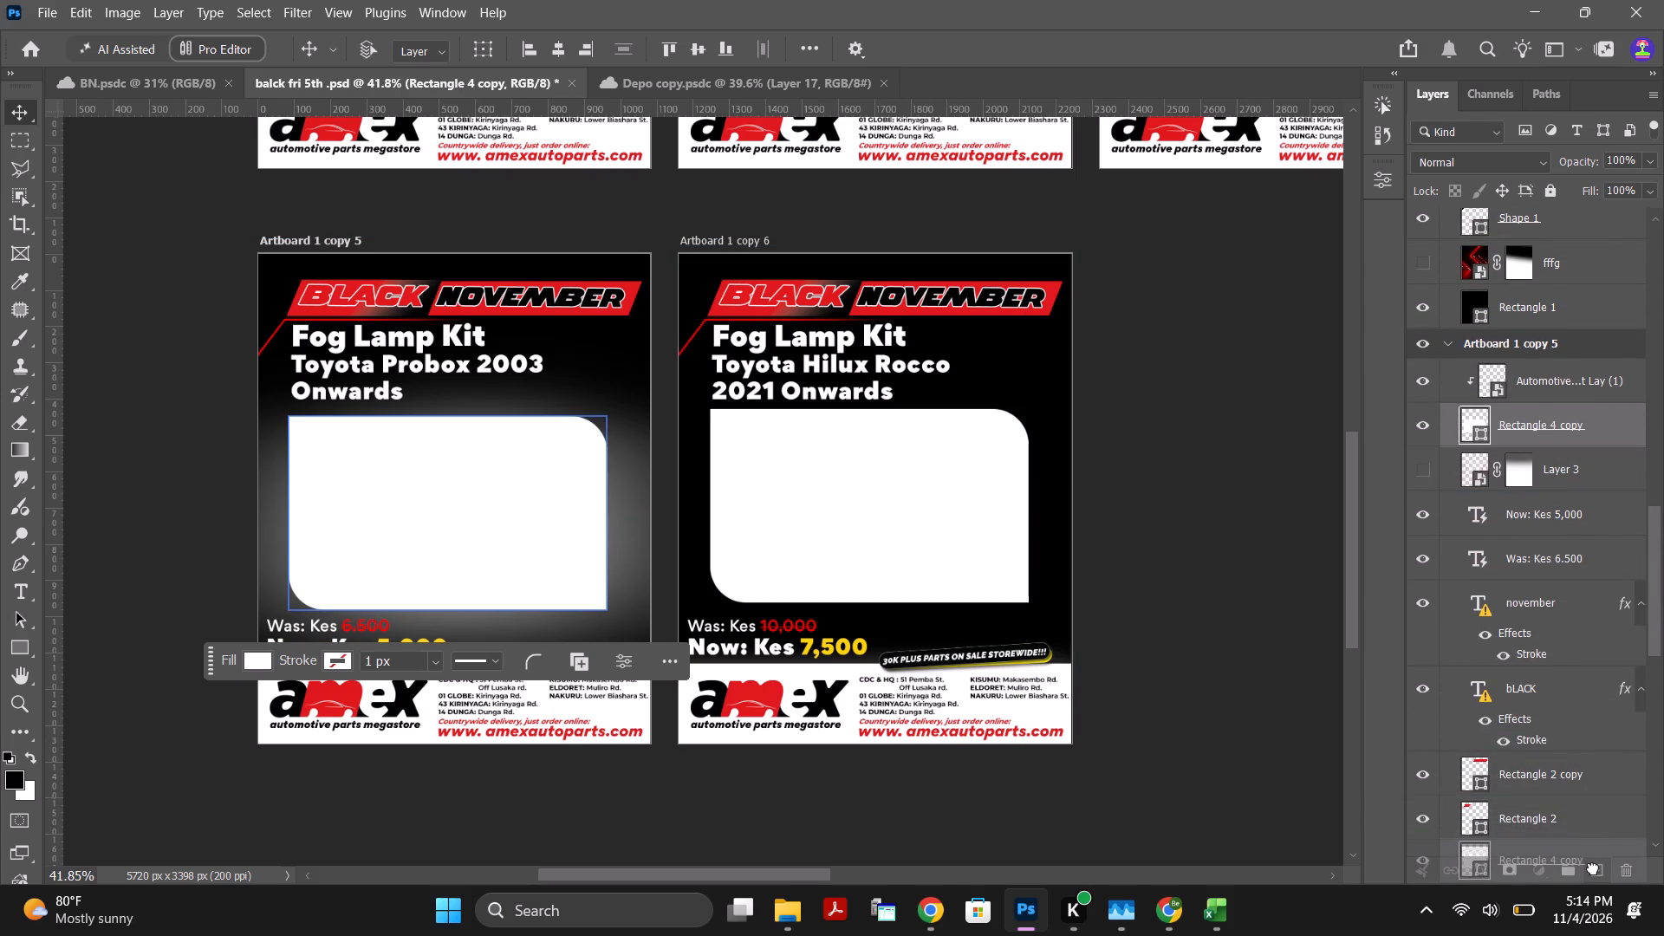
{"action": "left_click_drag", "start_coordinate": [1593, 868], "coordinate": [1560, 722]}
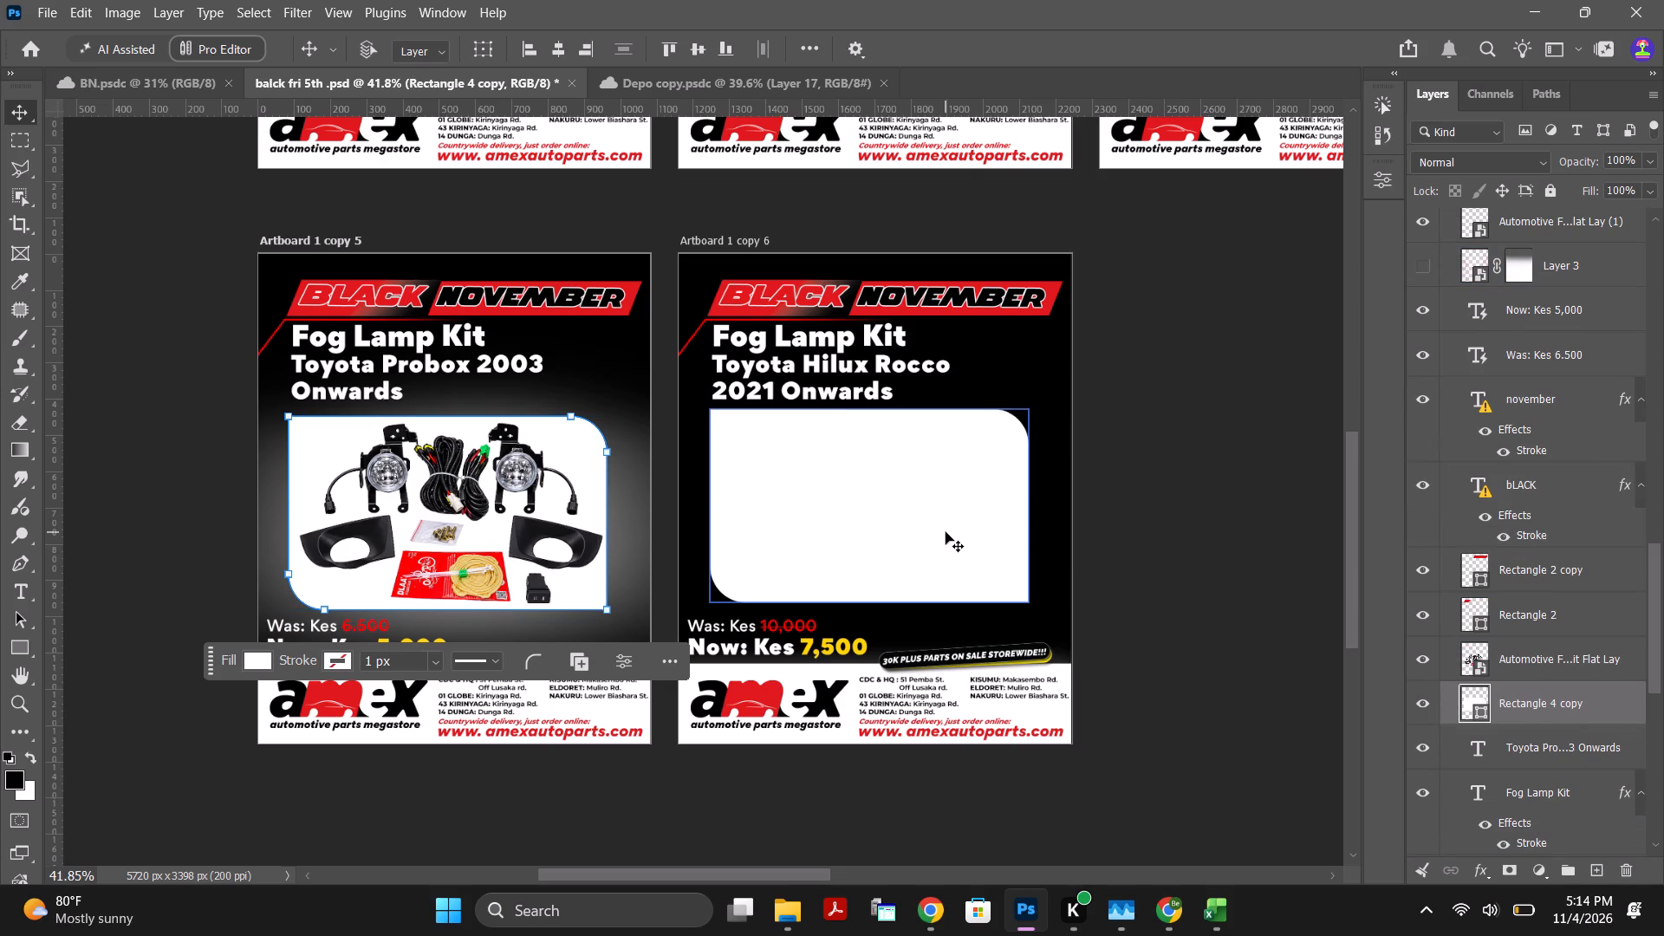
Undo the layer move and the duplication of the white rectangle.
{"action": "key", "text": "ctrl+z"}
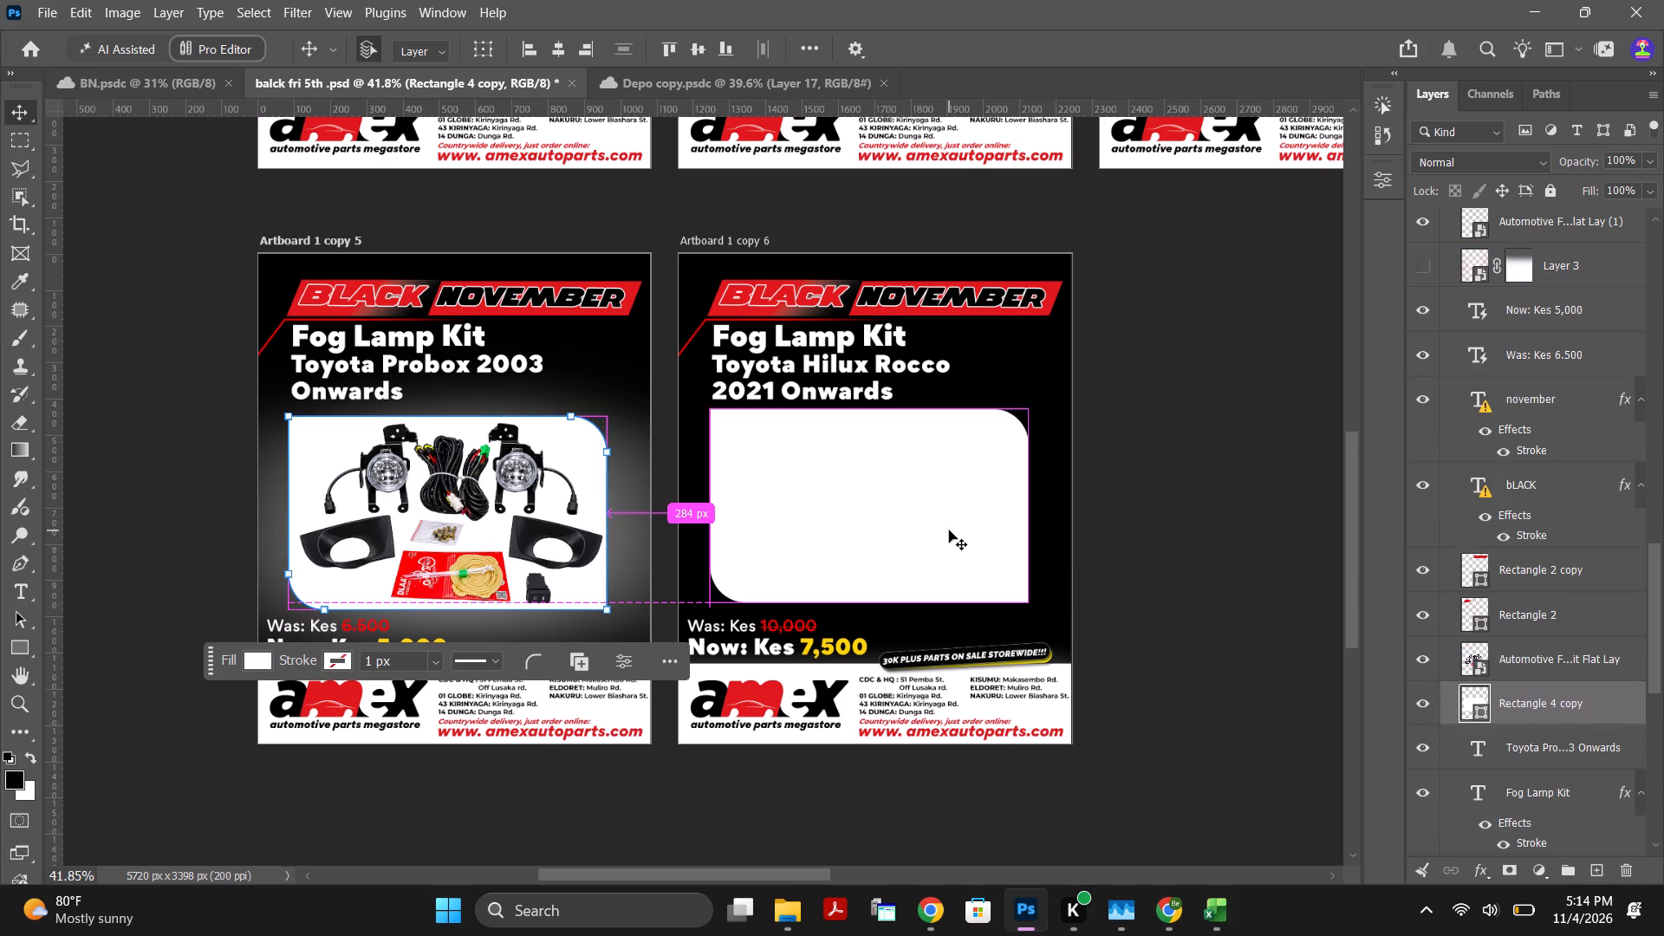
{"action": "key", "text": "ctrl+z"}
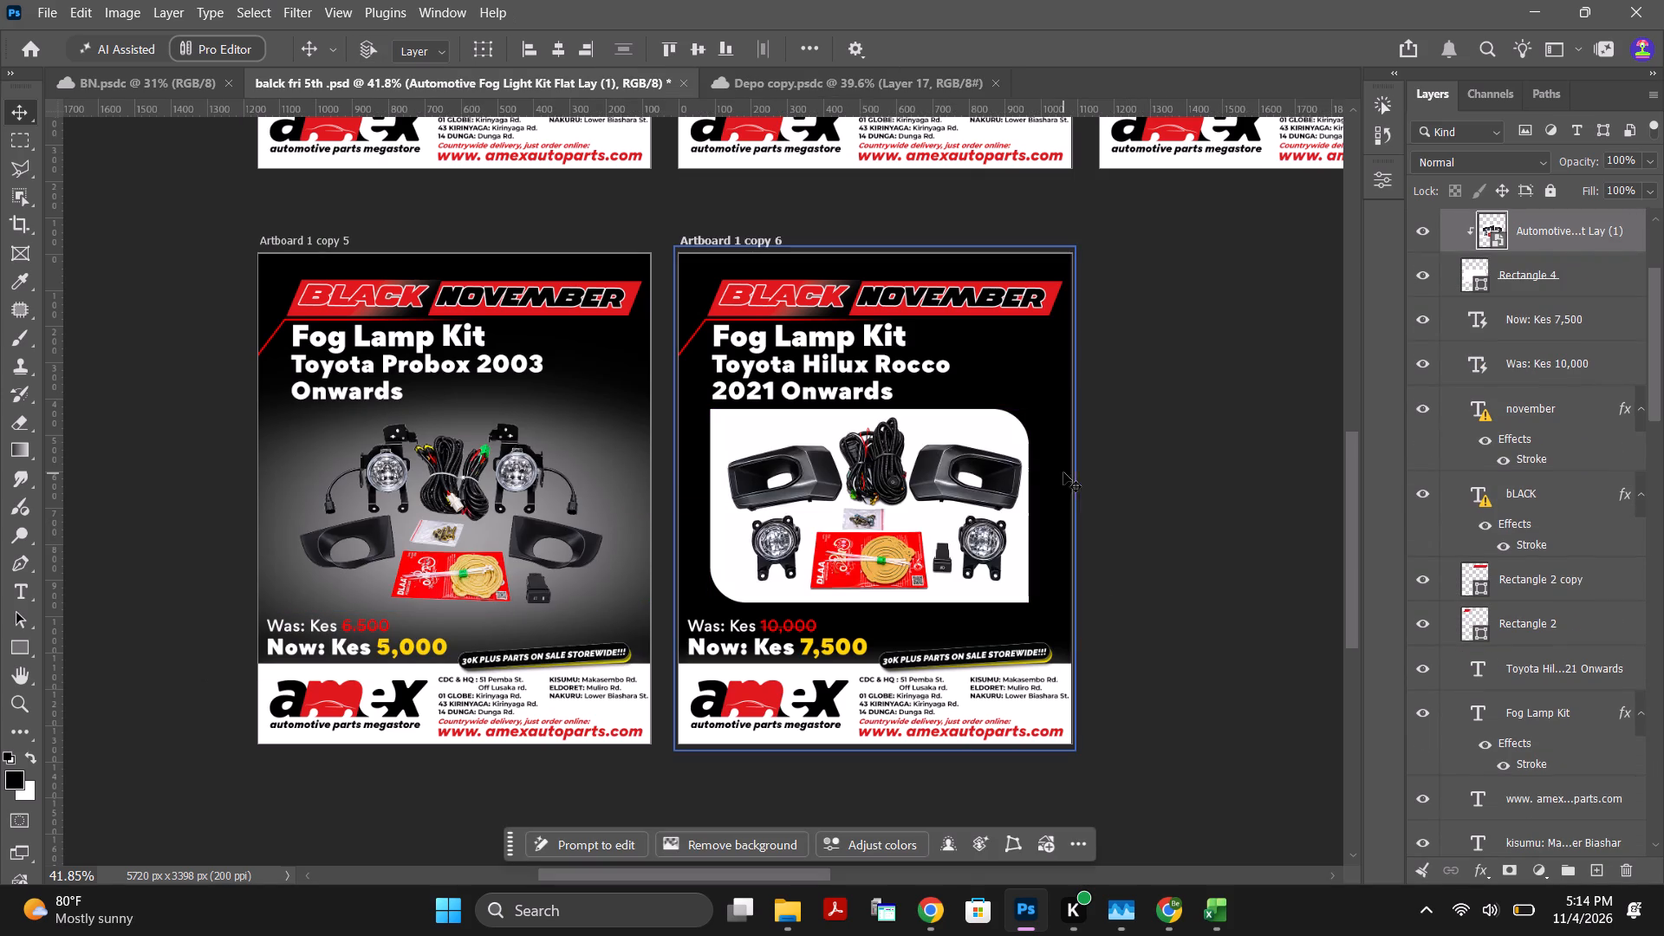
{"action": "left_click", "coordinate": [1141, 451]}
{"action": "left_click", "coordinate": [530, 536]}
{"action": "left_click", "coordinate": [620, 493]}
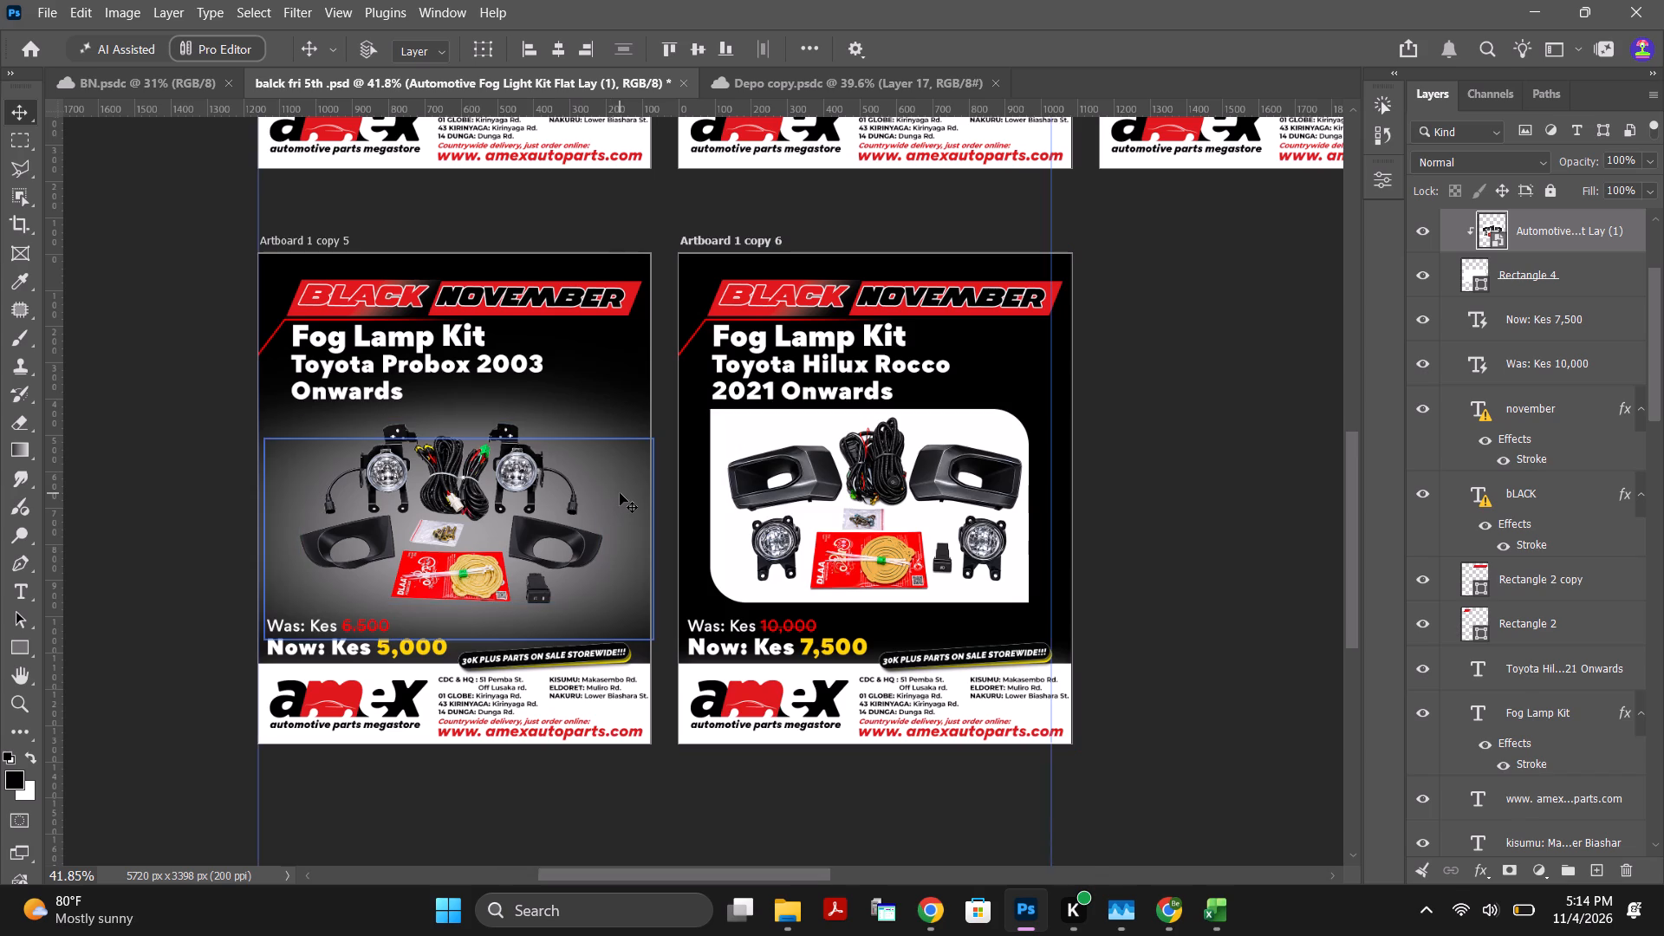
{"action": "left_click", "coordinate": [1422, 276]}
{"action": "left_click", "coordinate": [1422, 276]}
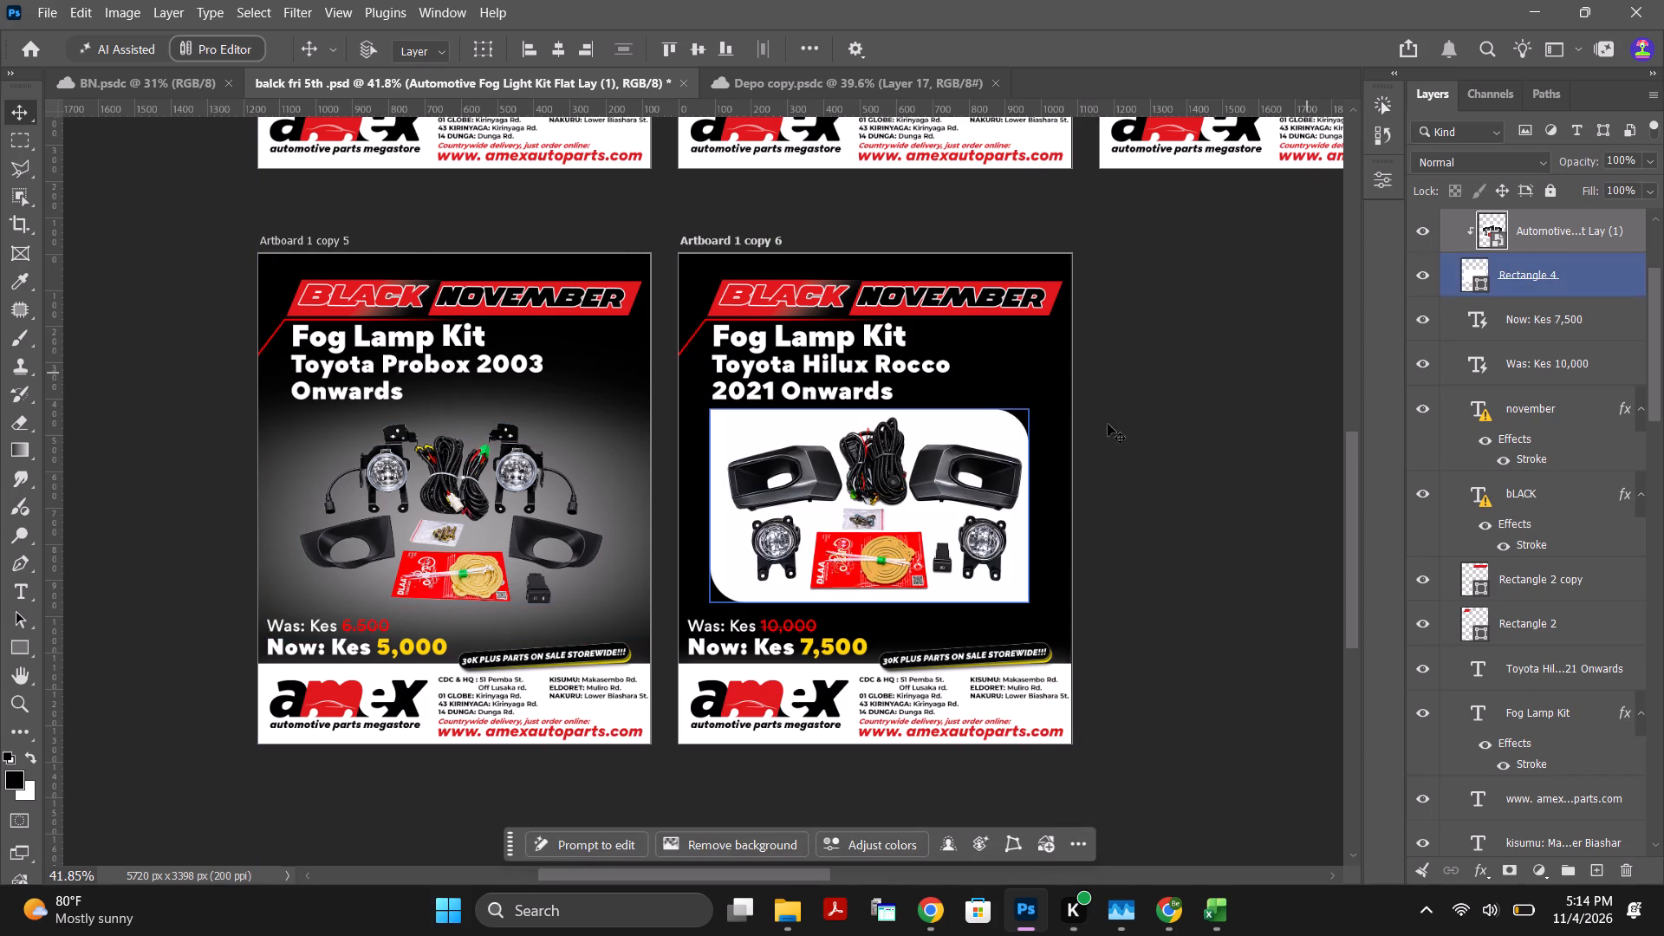
Delete the Ellipse 1 glow layer behind the kit image on the Toyota Probox poster.
{"action": "left_click", "coordinate": [308, 239]}
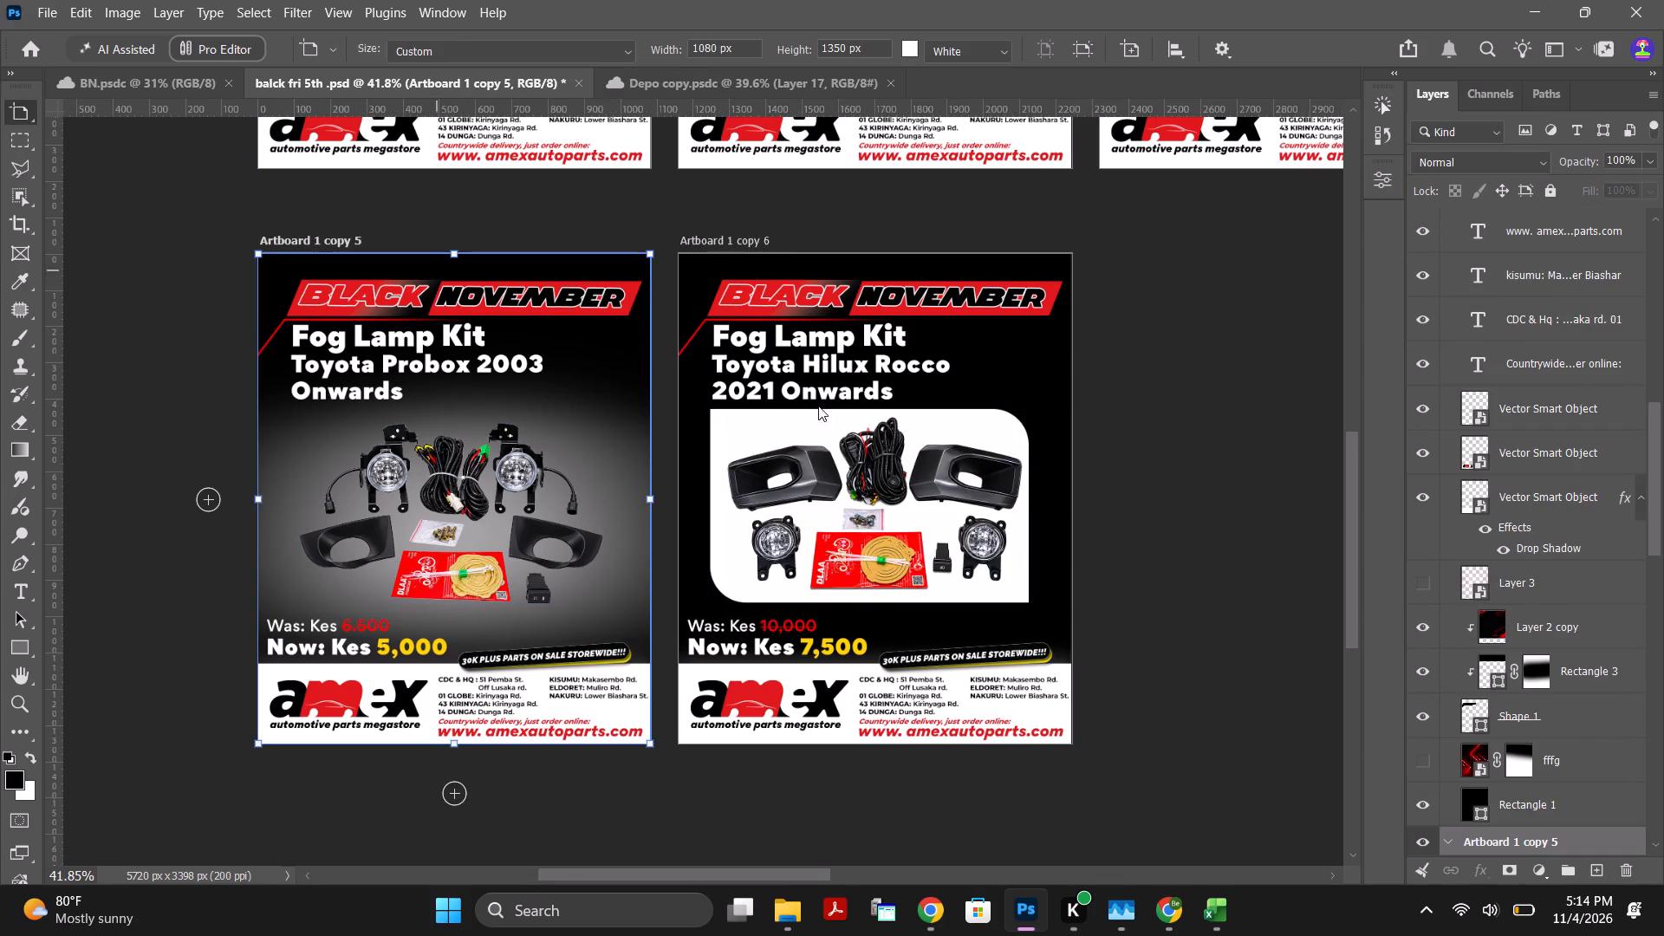
{"action": "left_click_drag", "start_coordinate": [1654, 474], "coordinate": [1663, 621]}
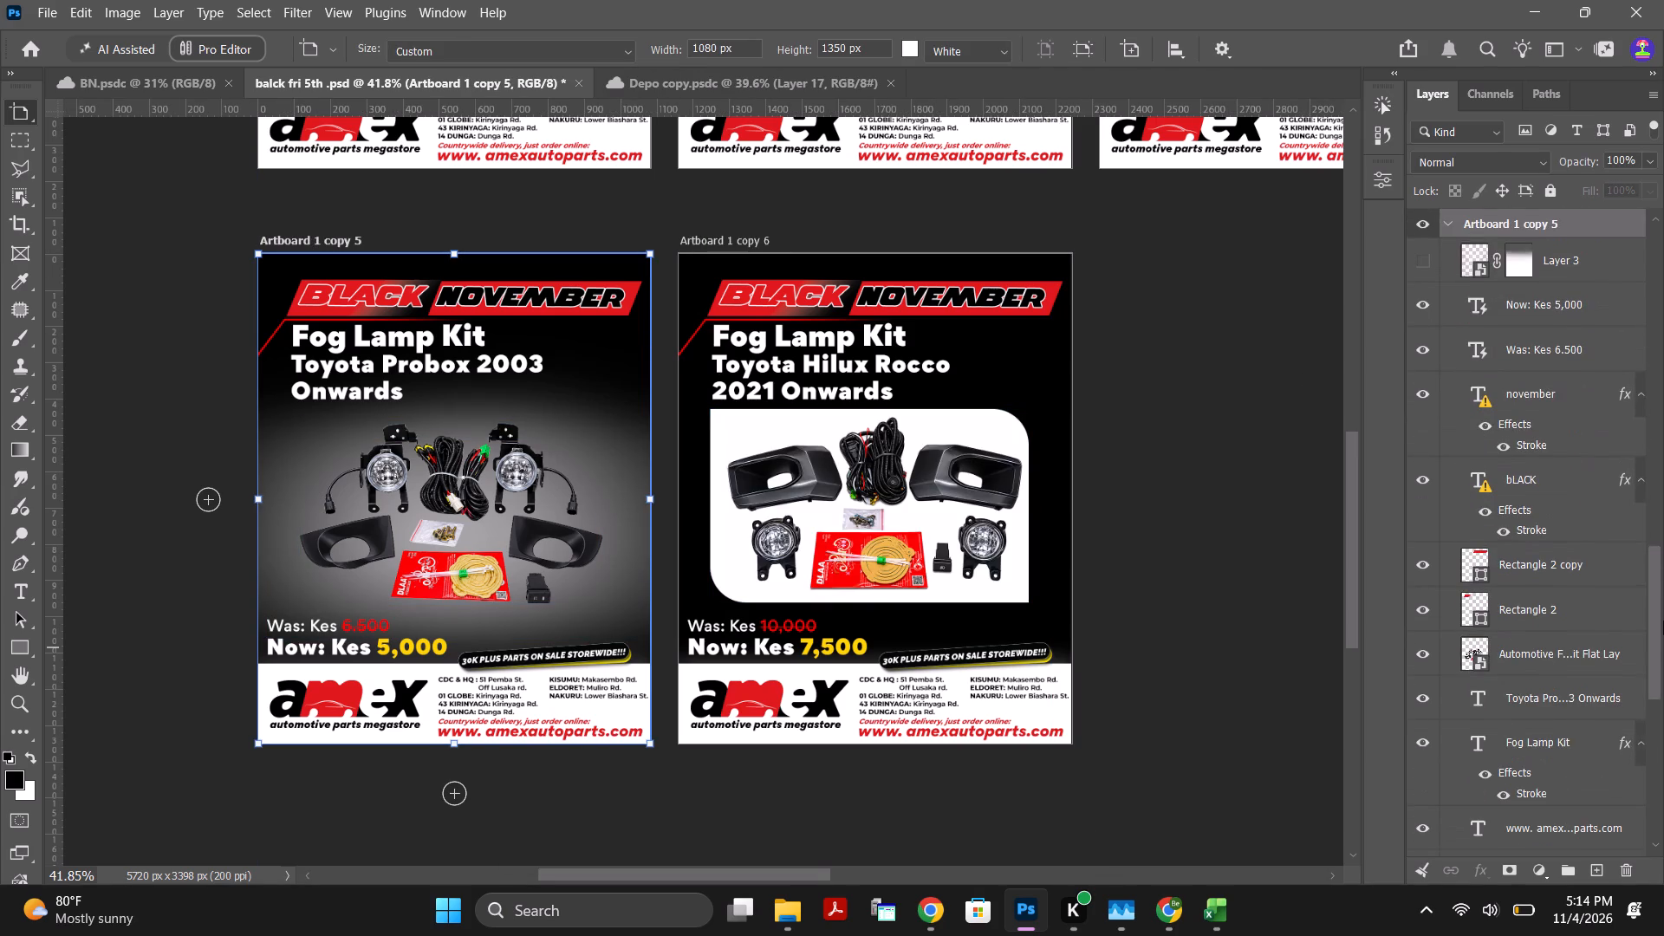
{"action": "left_click_drag", "start_coordinate": [1663, 621], "coordinate": [1663, 660]}
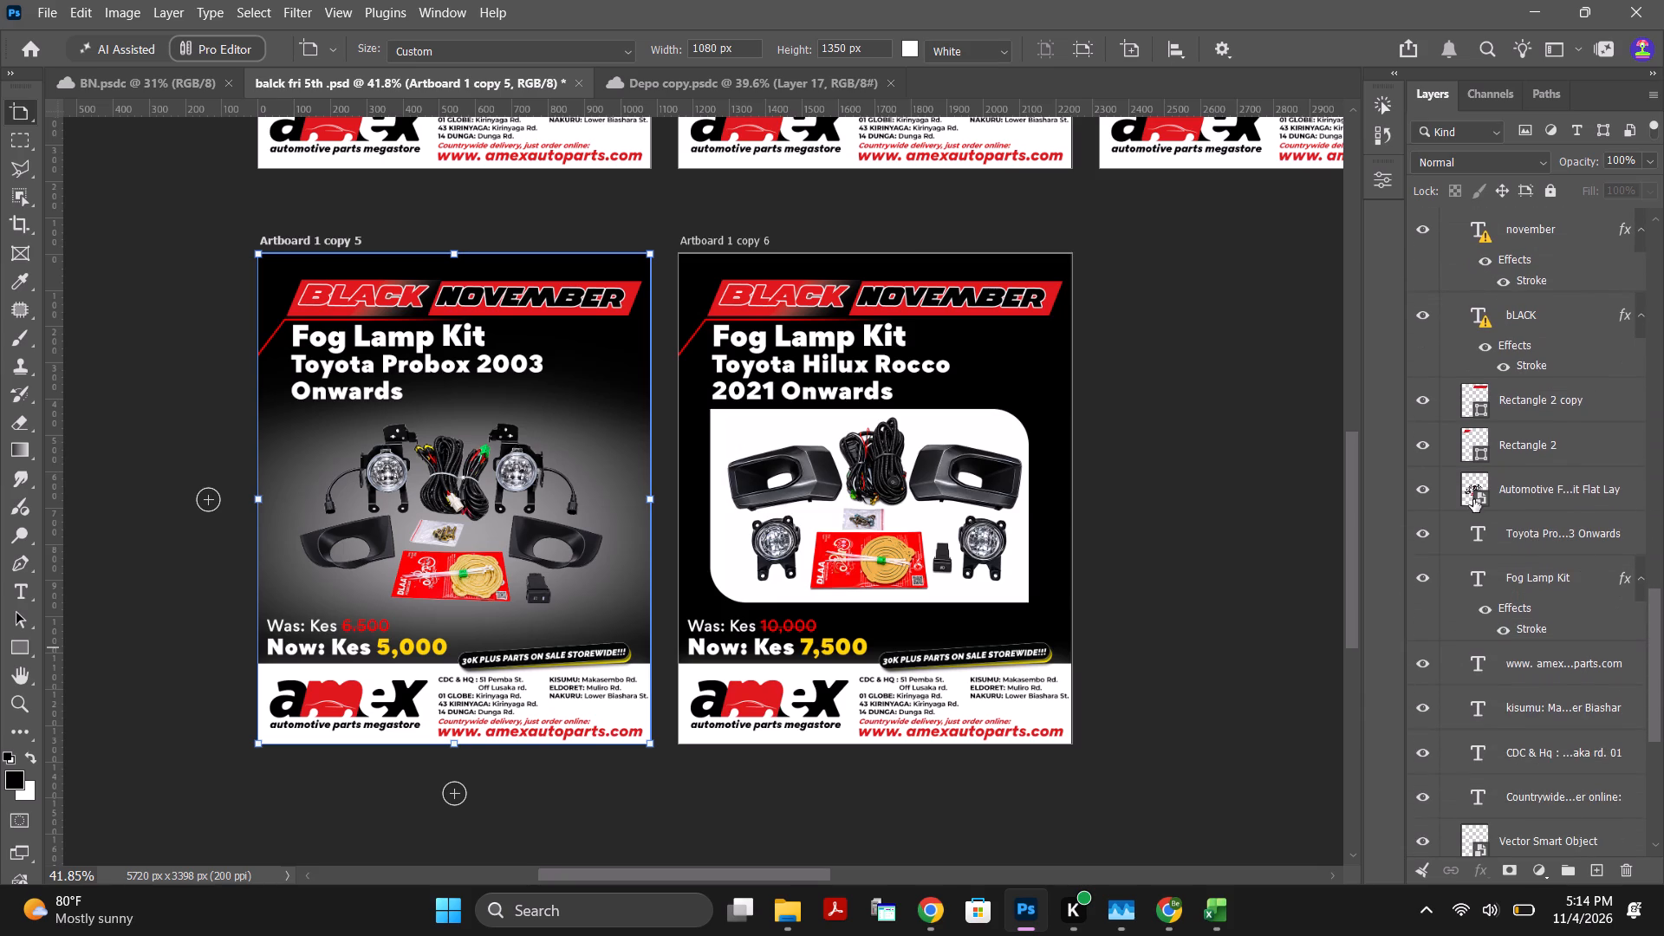
{"action": "left_click_drag", "start_coordinate": [1655, 650], "coordinate": [1663, 723]}
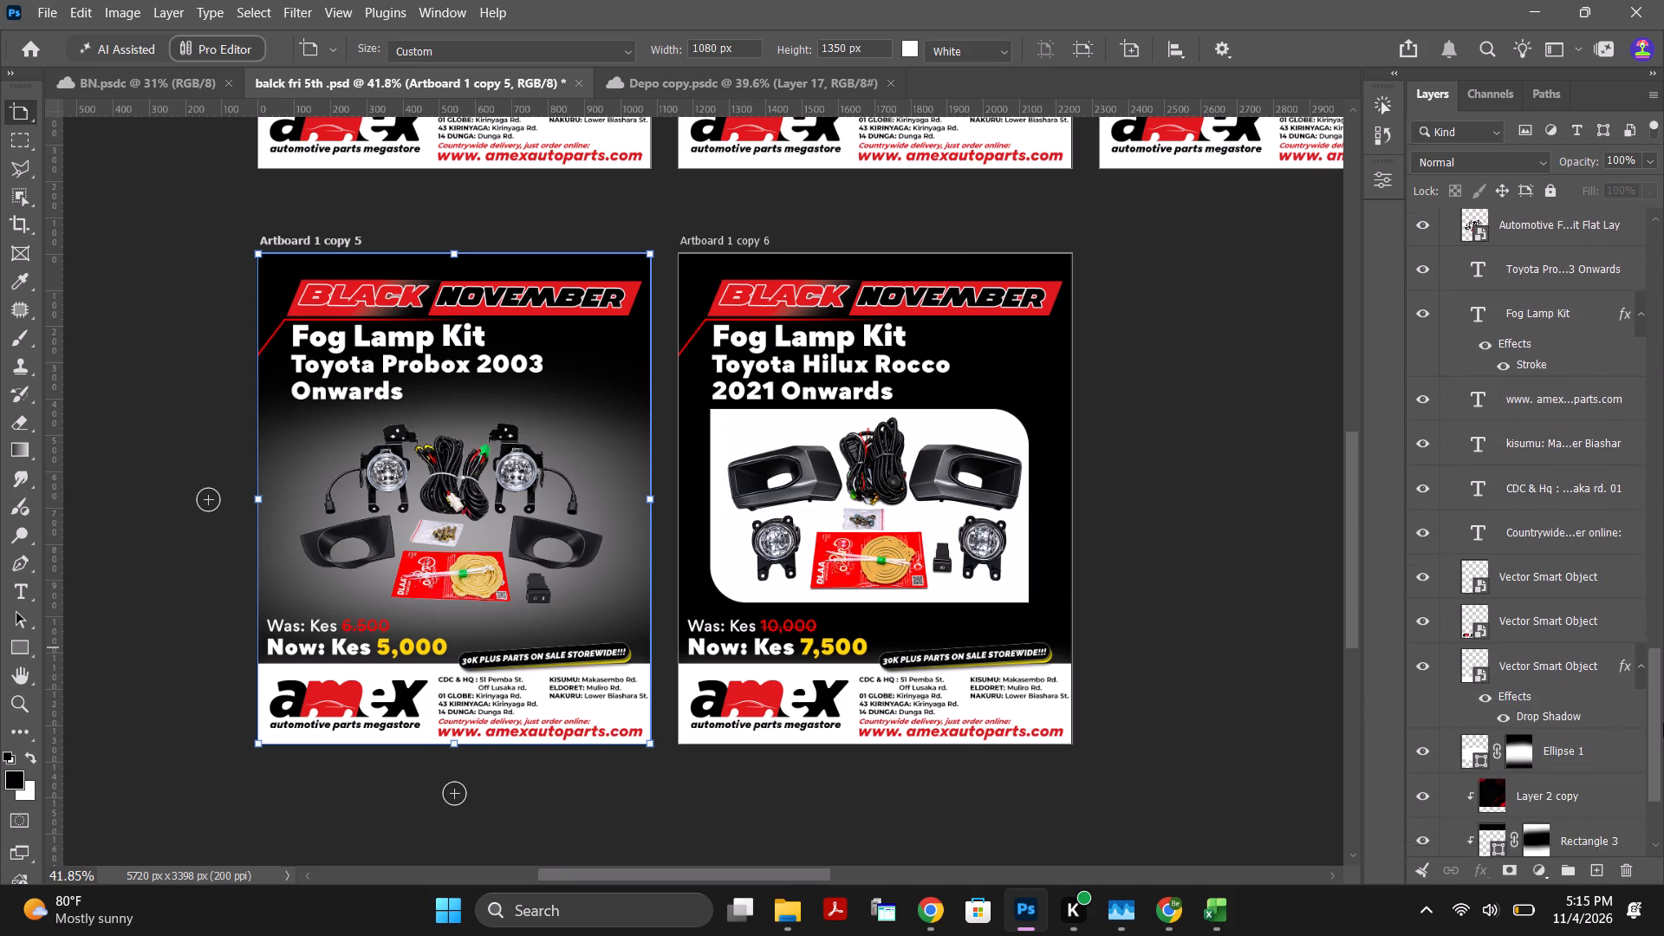
{"action": "left_click_drag", "start_coordinate": [1663, 723], "coordinate": [1663, 784]}
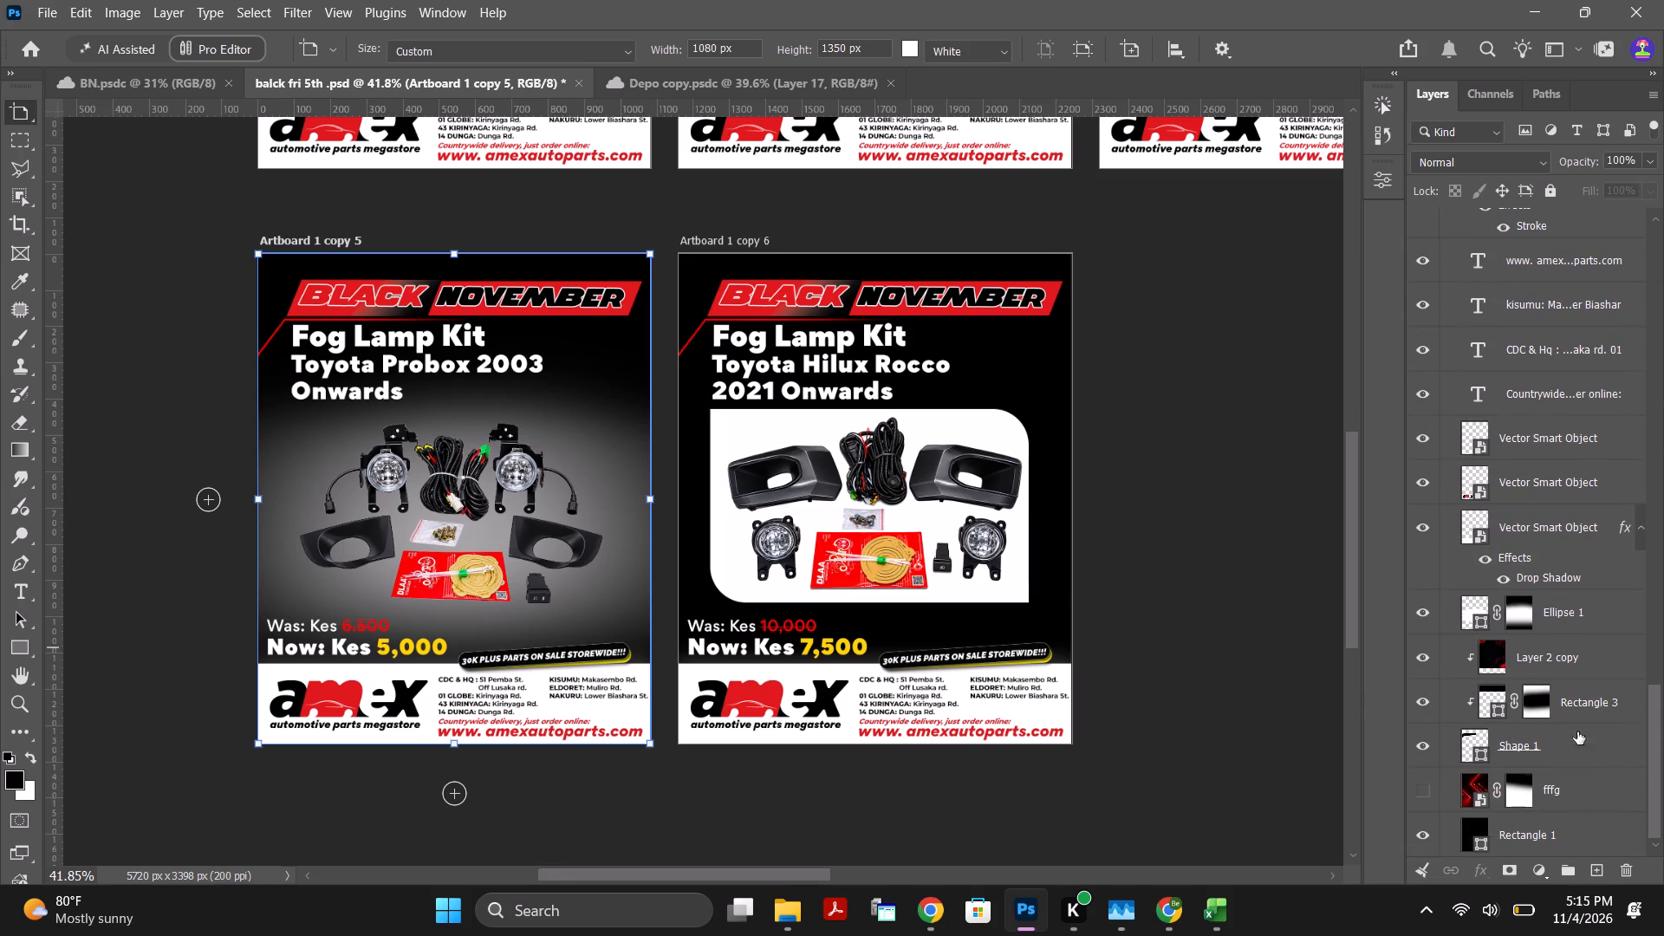
{"action": "left_click", "coordinate": [1423, 613]}
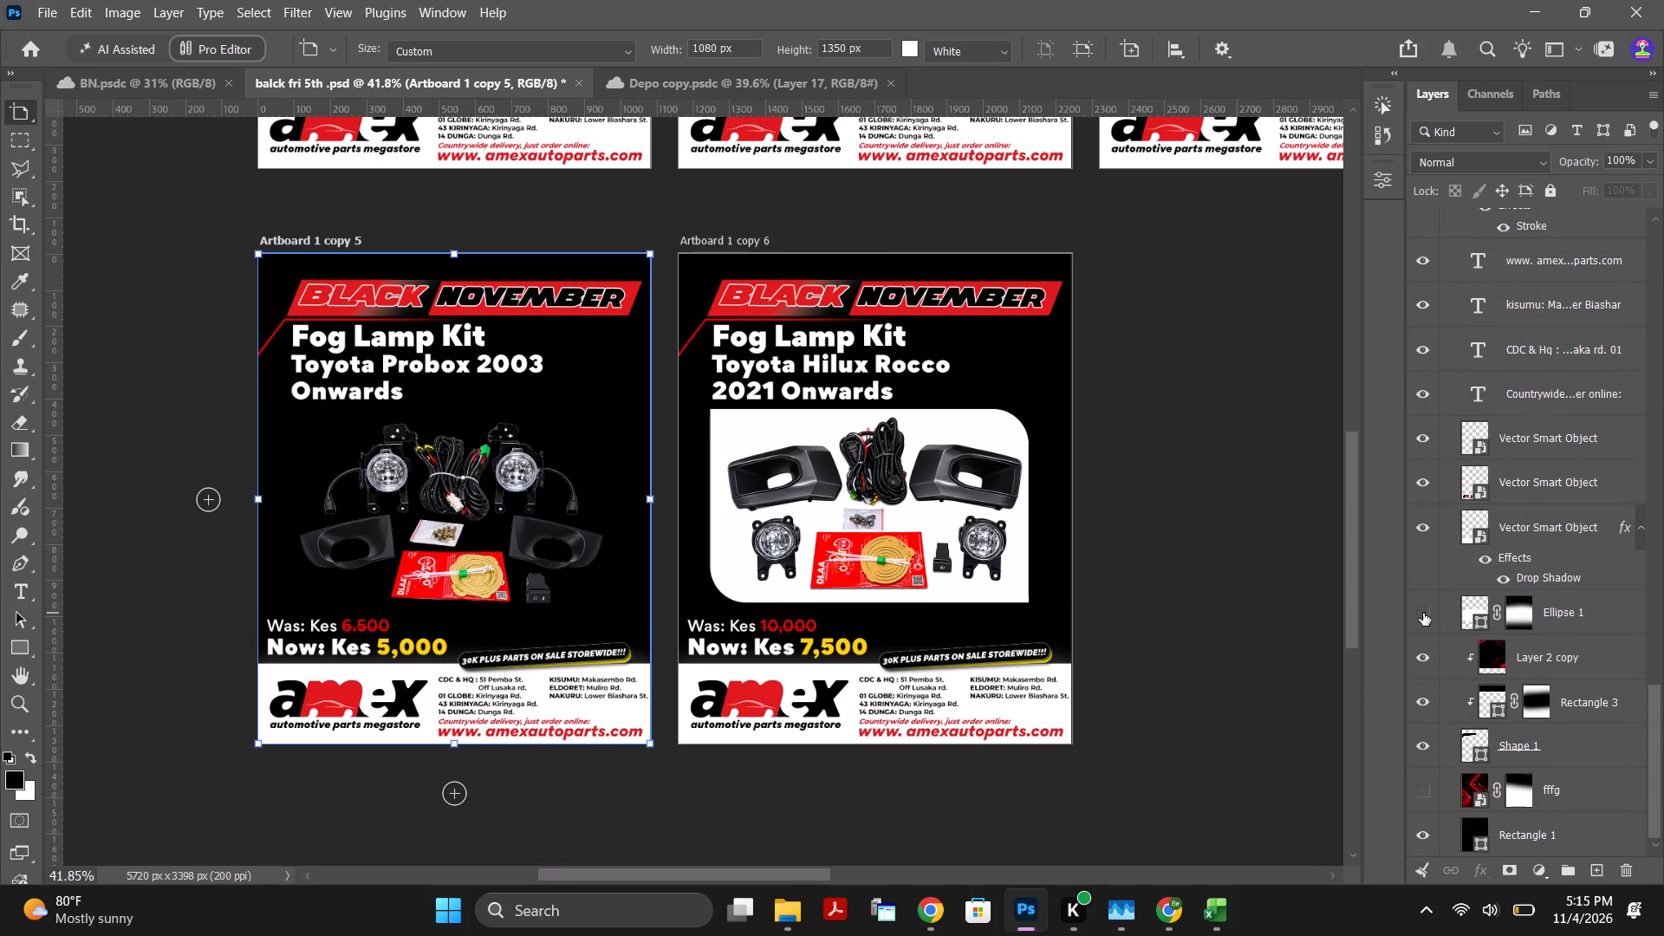
{"action": "left_click", "coordinate": [1579, 614]}
{"action": "key", "text": "Delete"}
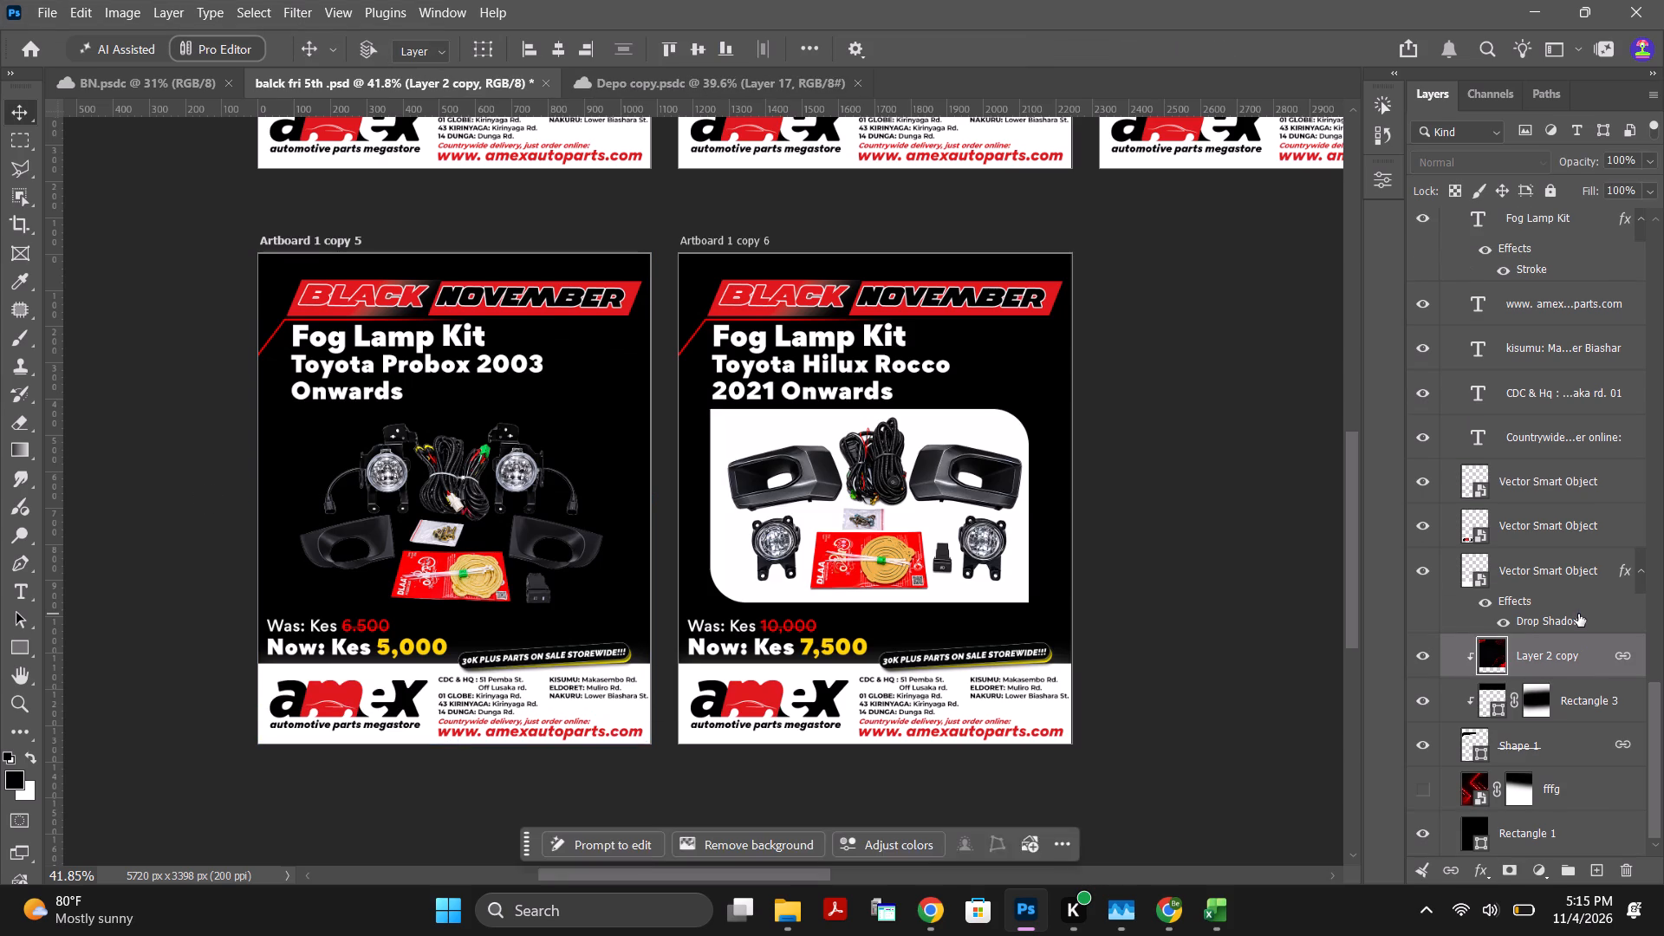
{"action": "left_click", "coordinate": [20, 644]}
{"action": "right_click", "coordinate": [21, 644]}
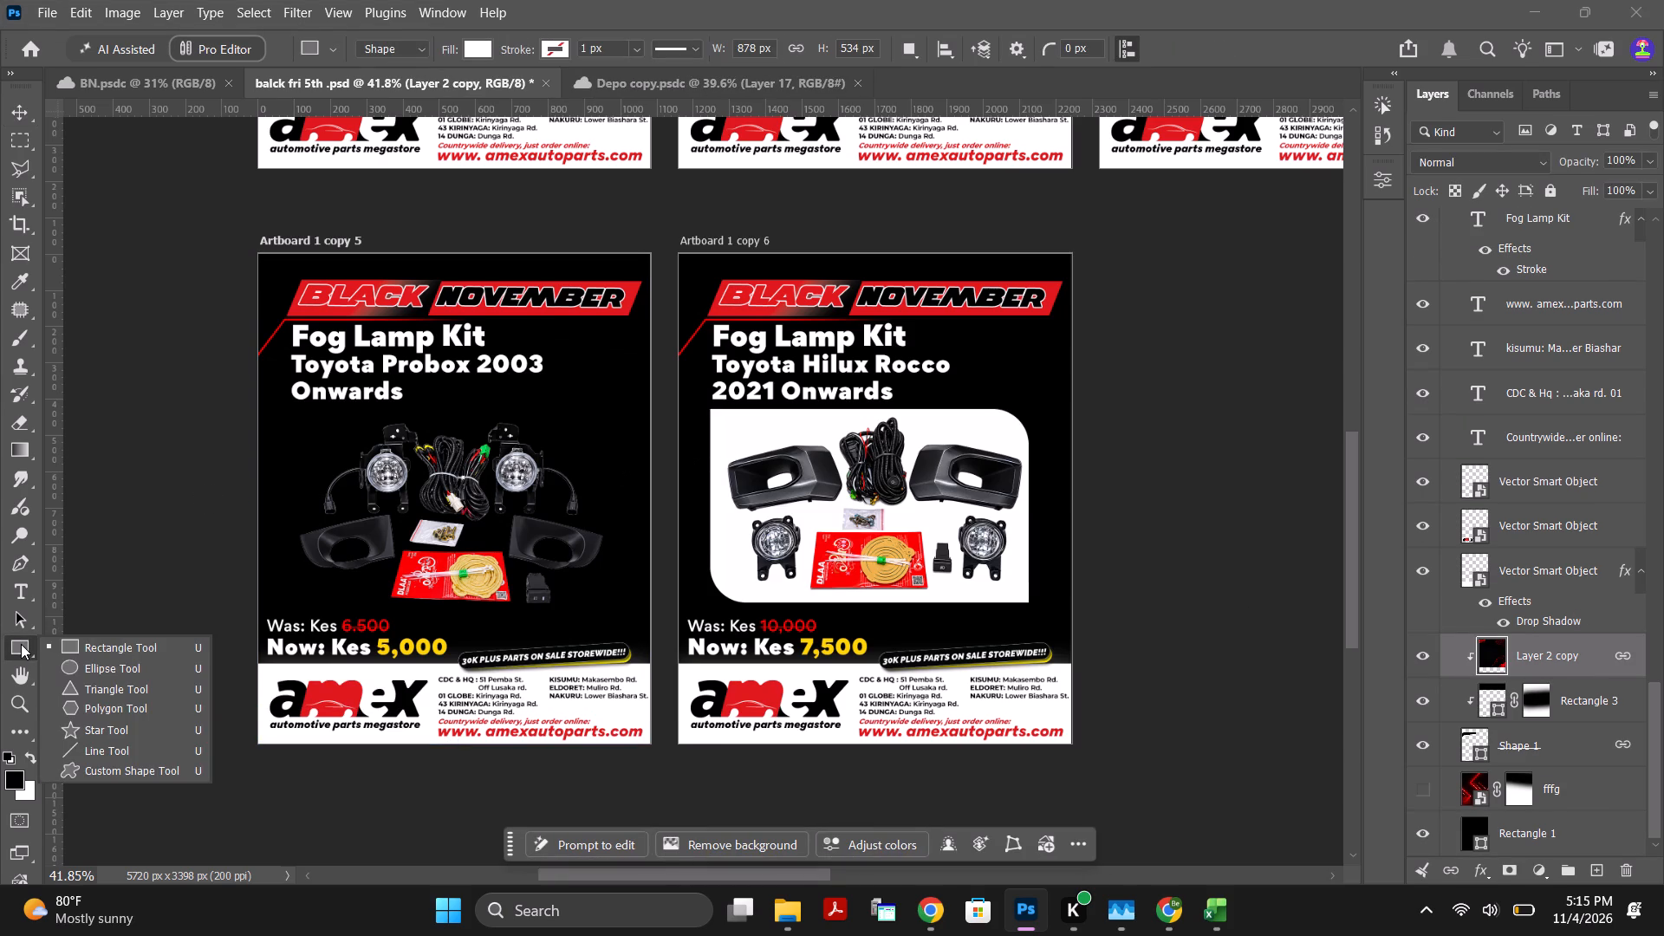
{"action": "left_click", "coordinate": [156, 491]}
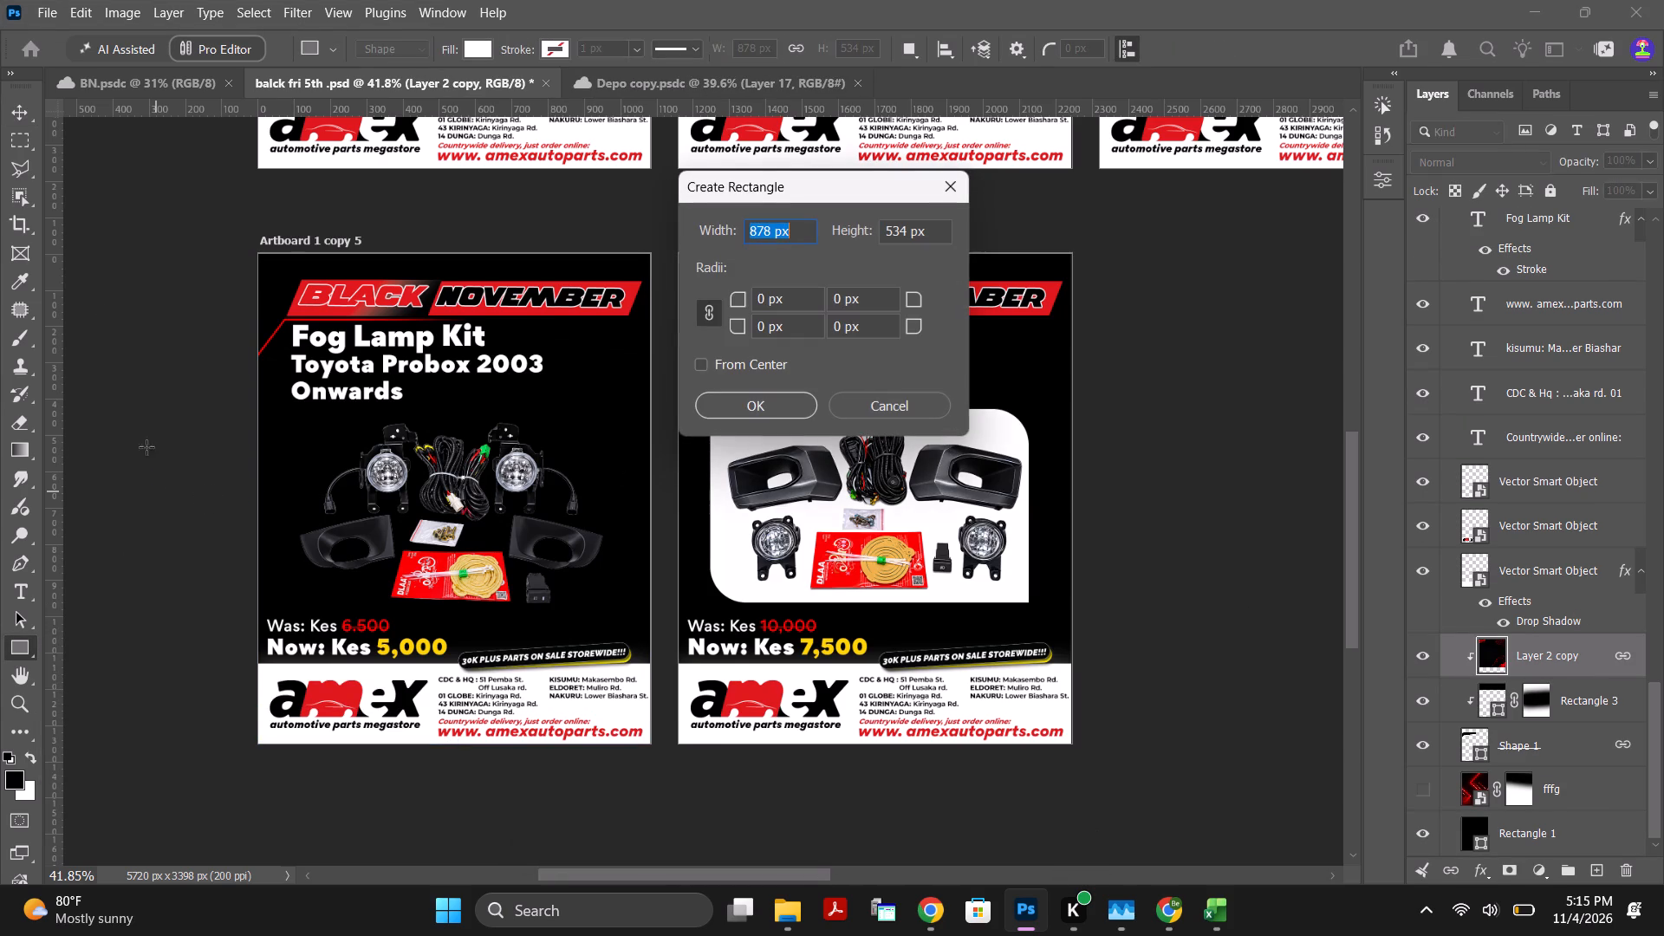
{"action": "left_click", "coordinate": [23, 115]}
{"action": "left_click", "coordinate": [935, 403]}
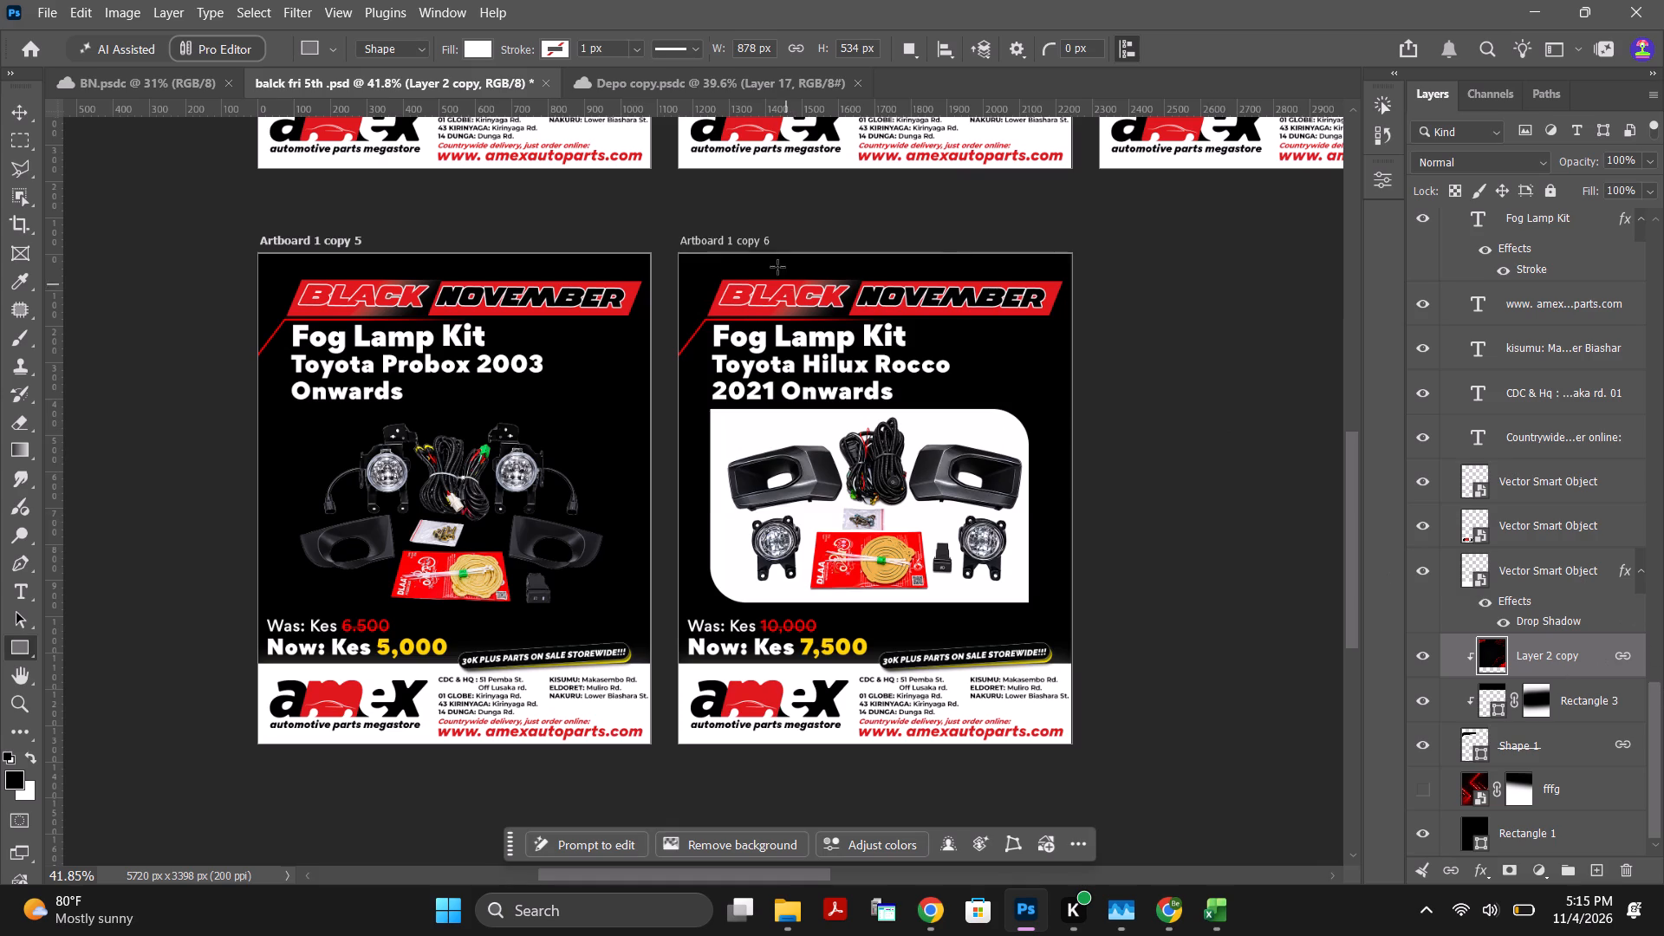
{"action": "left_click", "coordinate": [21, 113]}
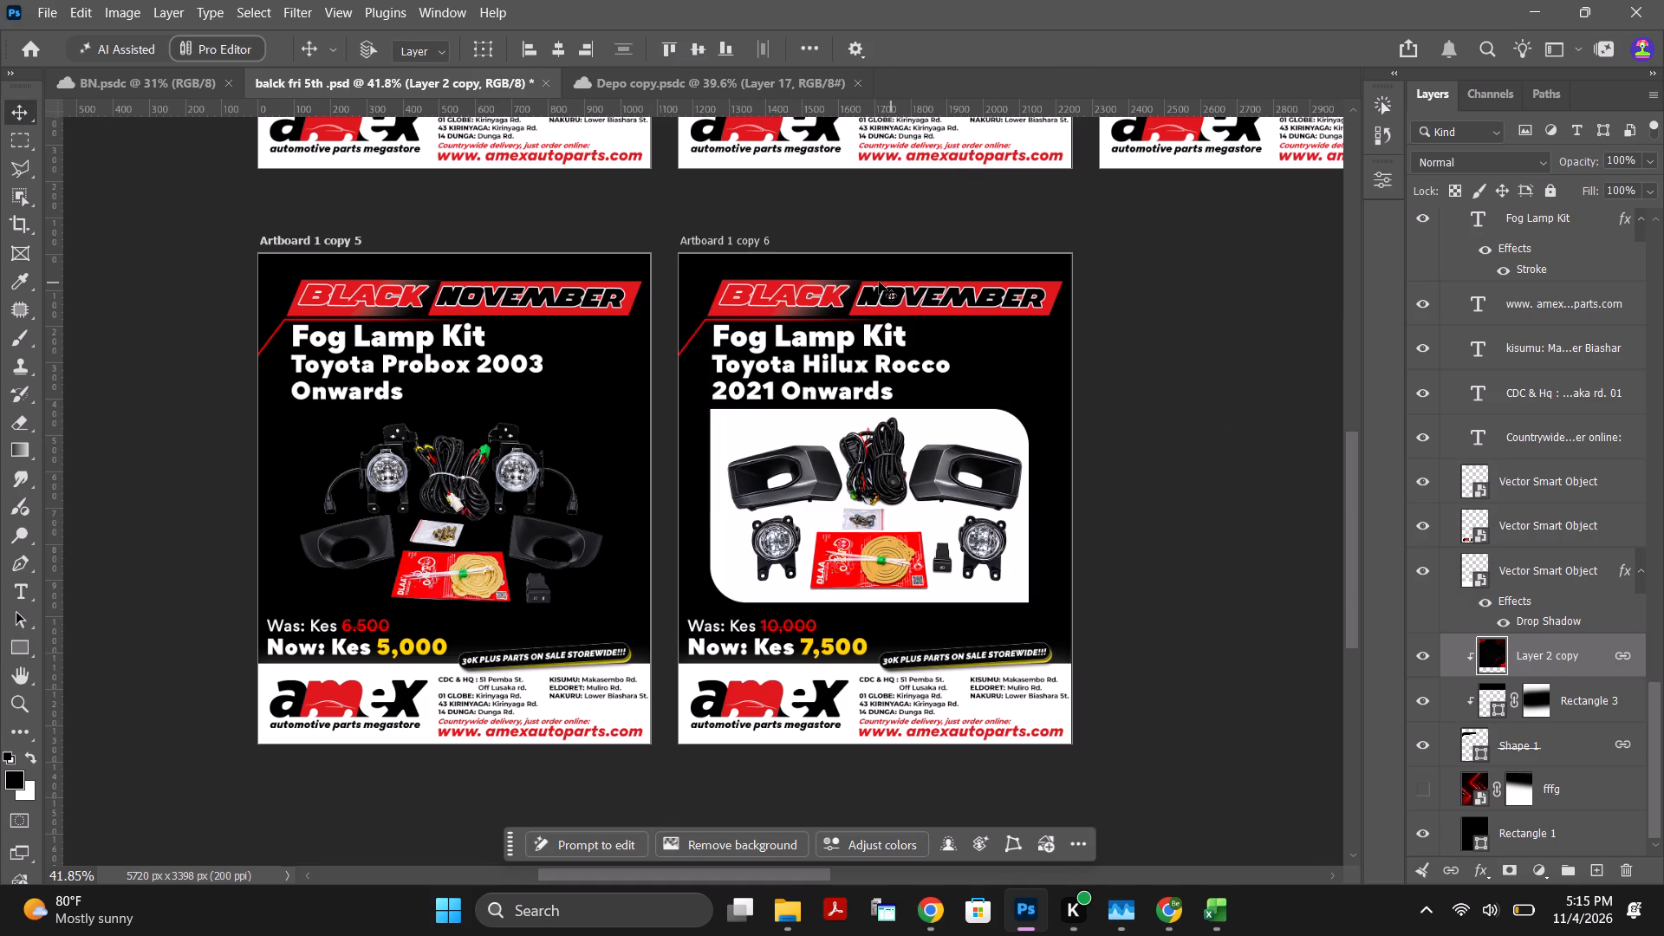
Release the fog light kit image from its clipping mask on the Toyota Hilux Rocco poster.
{"action": "left_click", "coordinate": [717, 242]}
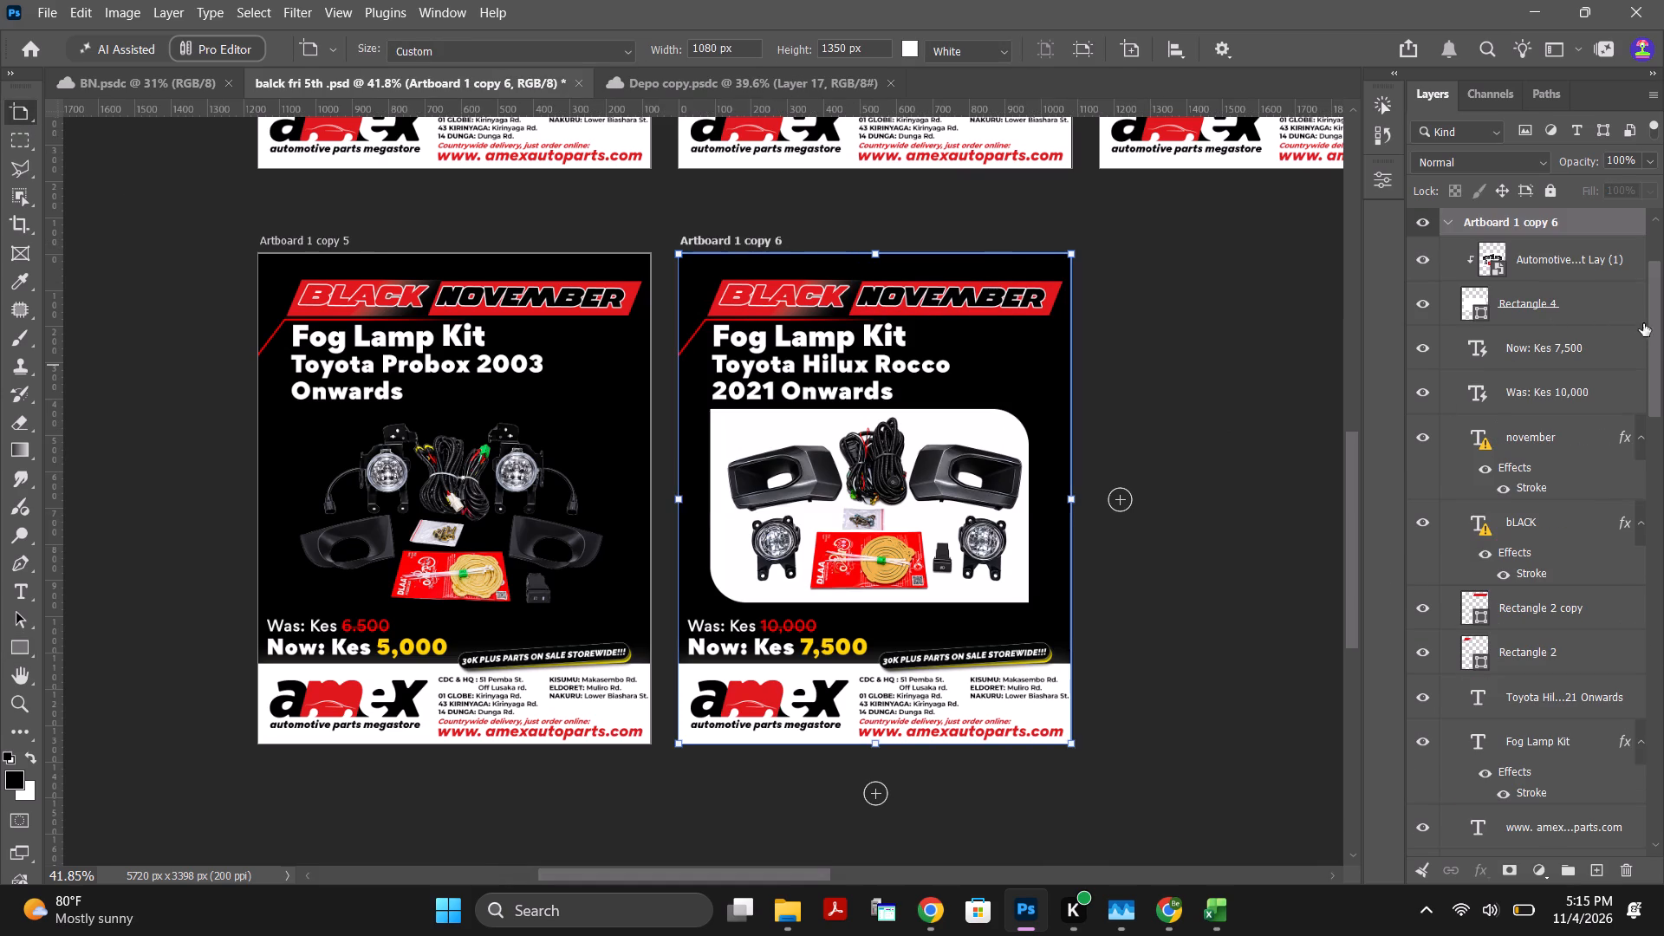
{"action": "left_click", "coordinate": [1532, 310]}
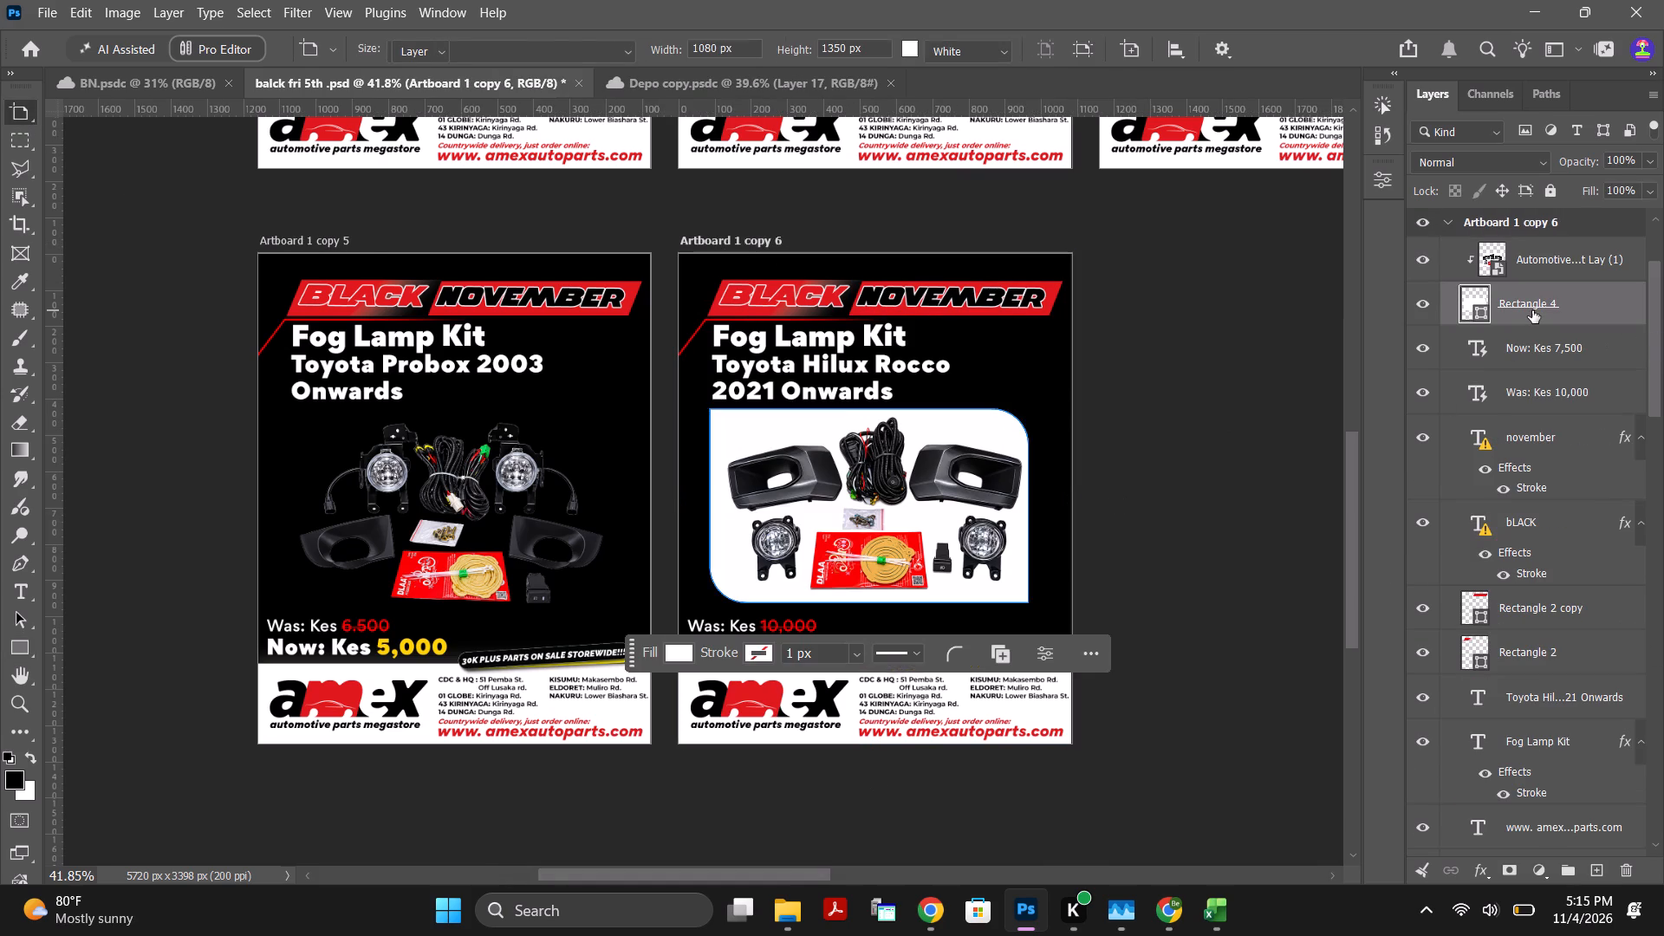
{"action": "key", "text": "ctrl+c"}
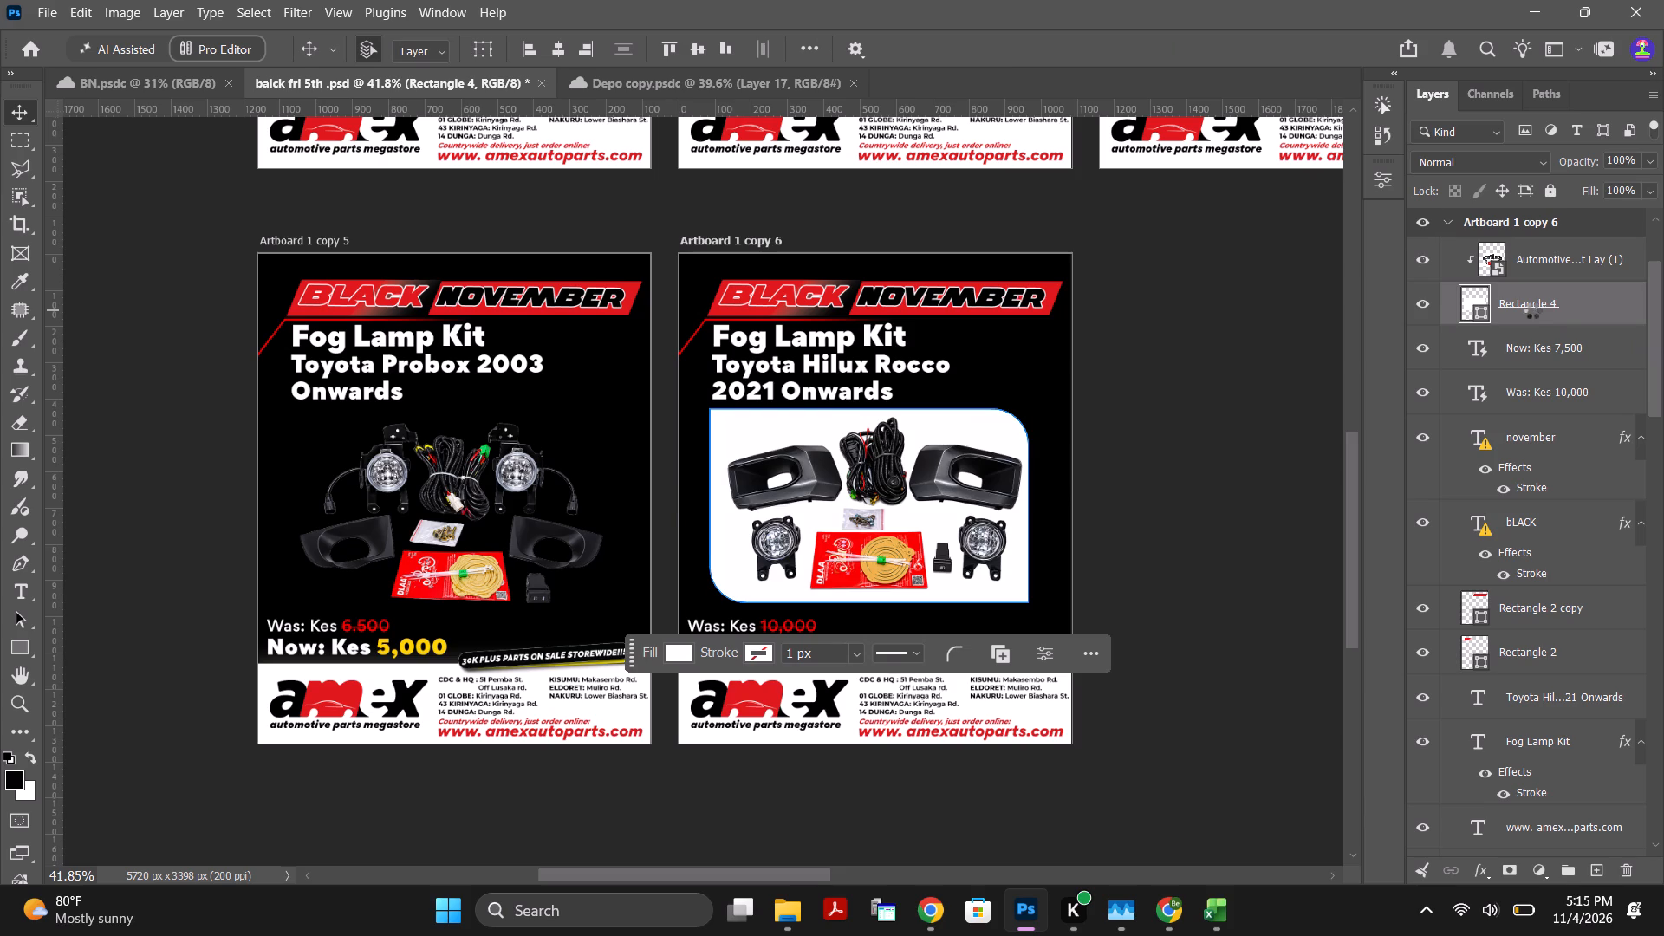
{"action": "right_click", "coordinate": [1550, 270]}
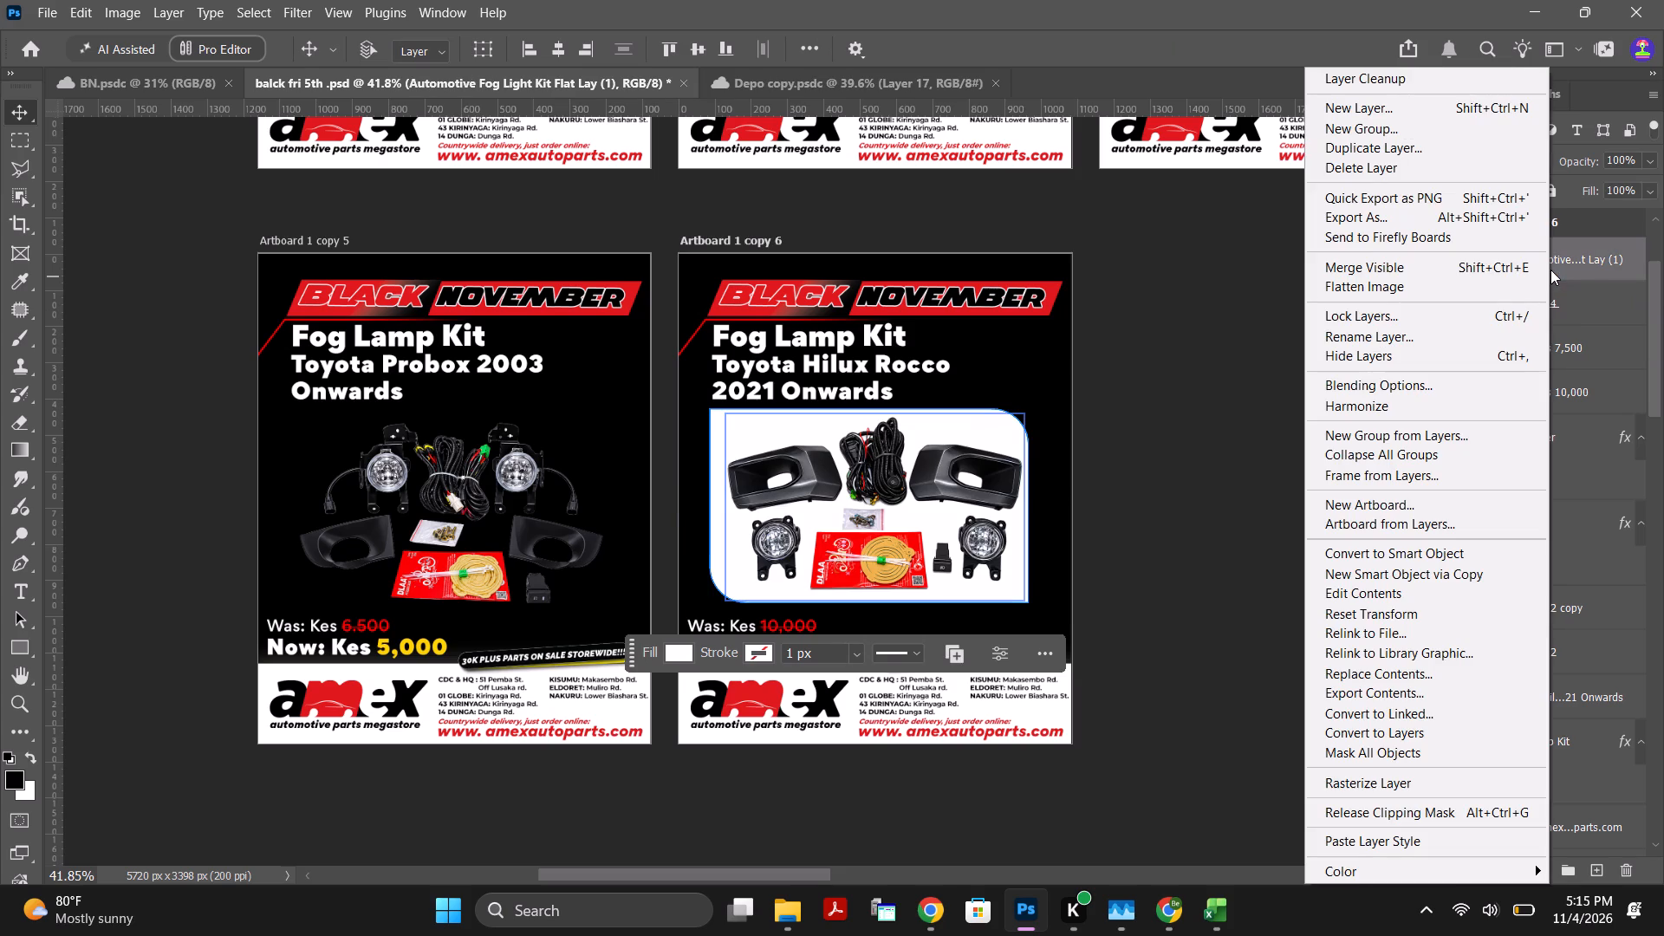
{"action": "left_click", "coordinate": [1415, 811]}
{"action": "left_click", "coordinate": [1266, 379]}
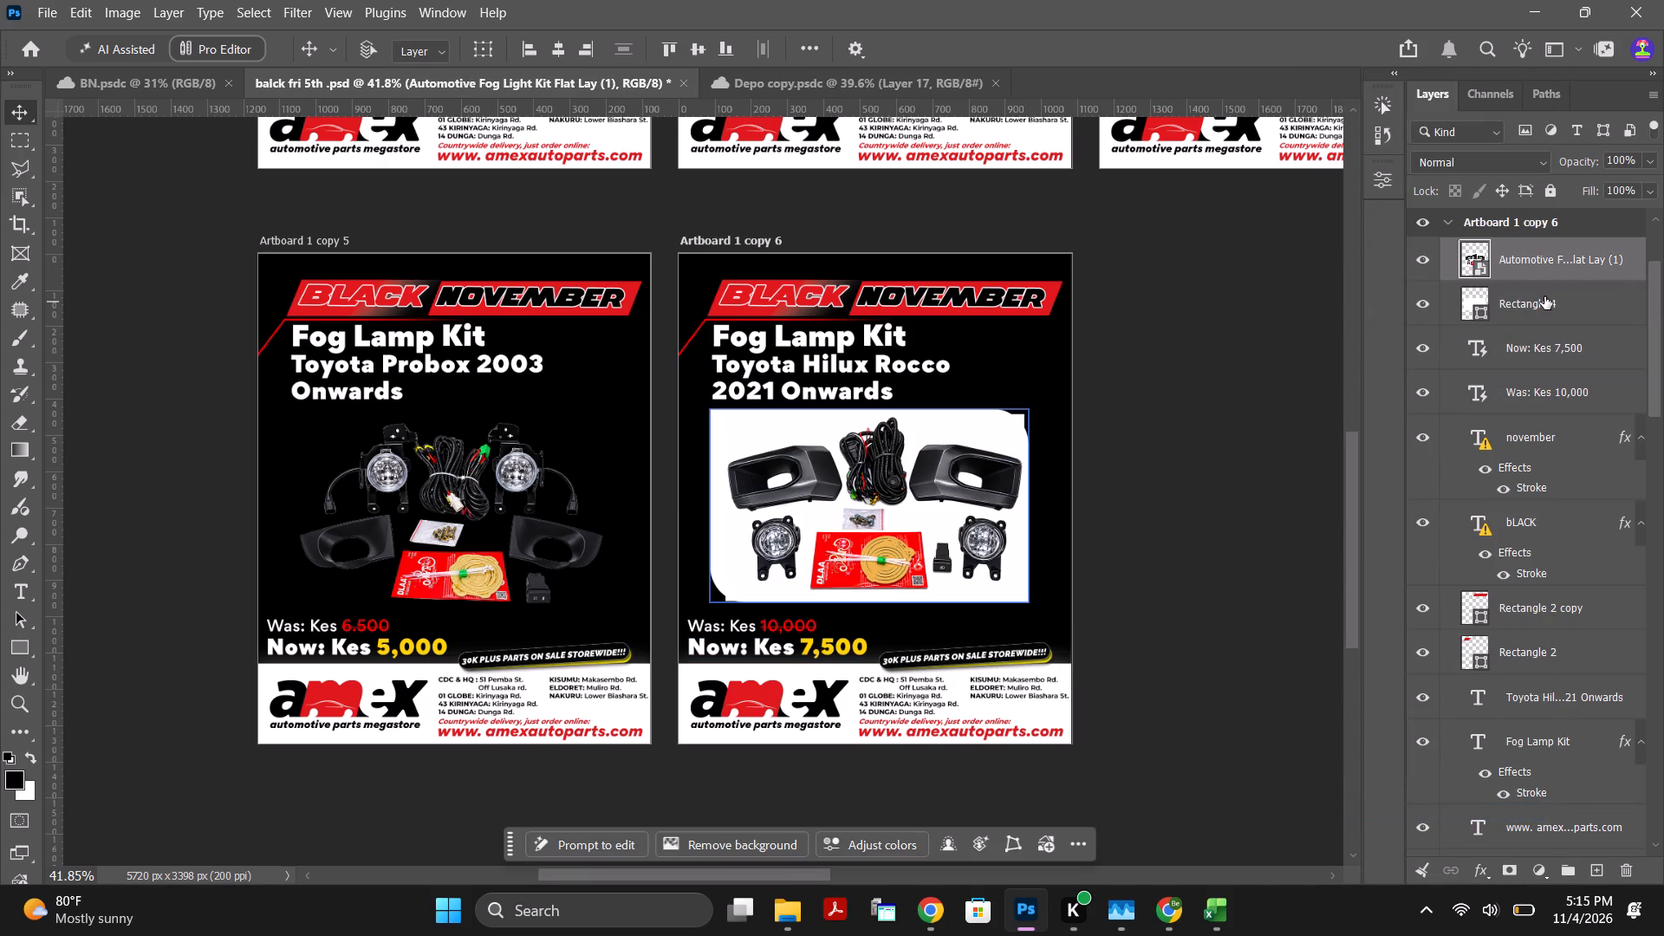
Copy the white Rectangle 4 from the Hilux Rocco poster and paste it in place on the Toyota Probox poster.
{"action": "left_click", "coordinate": [1545, 300]}
{"action": "key", "text": "ctrl+c"}
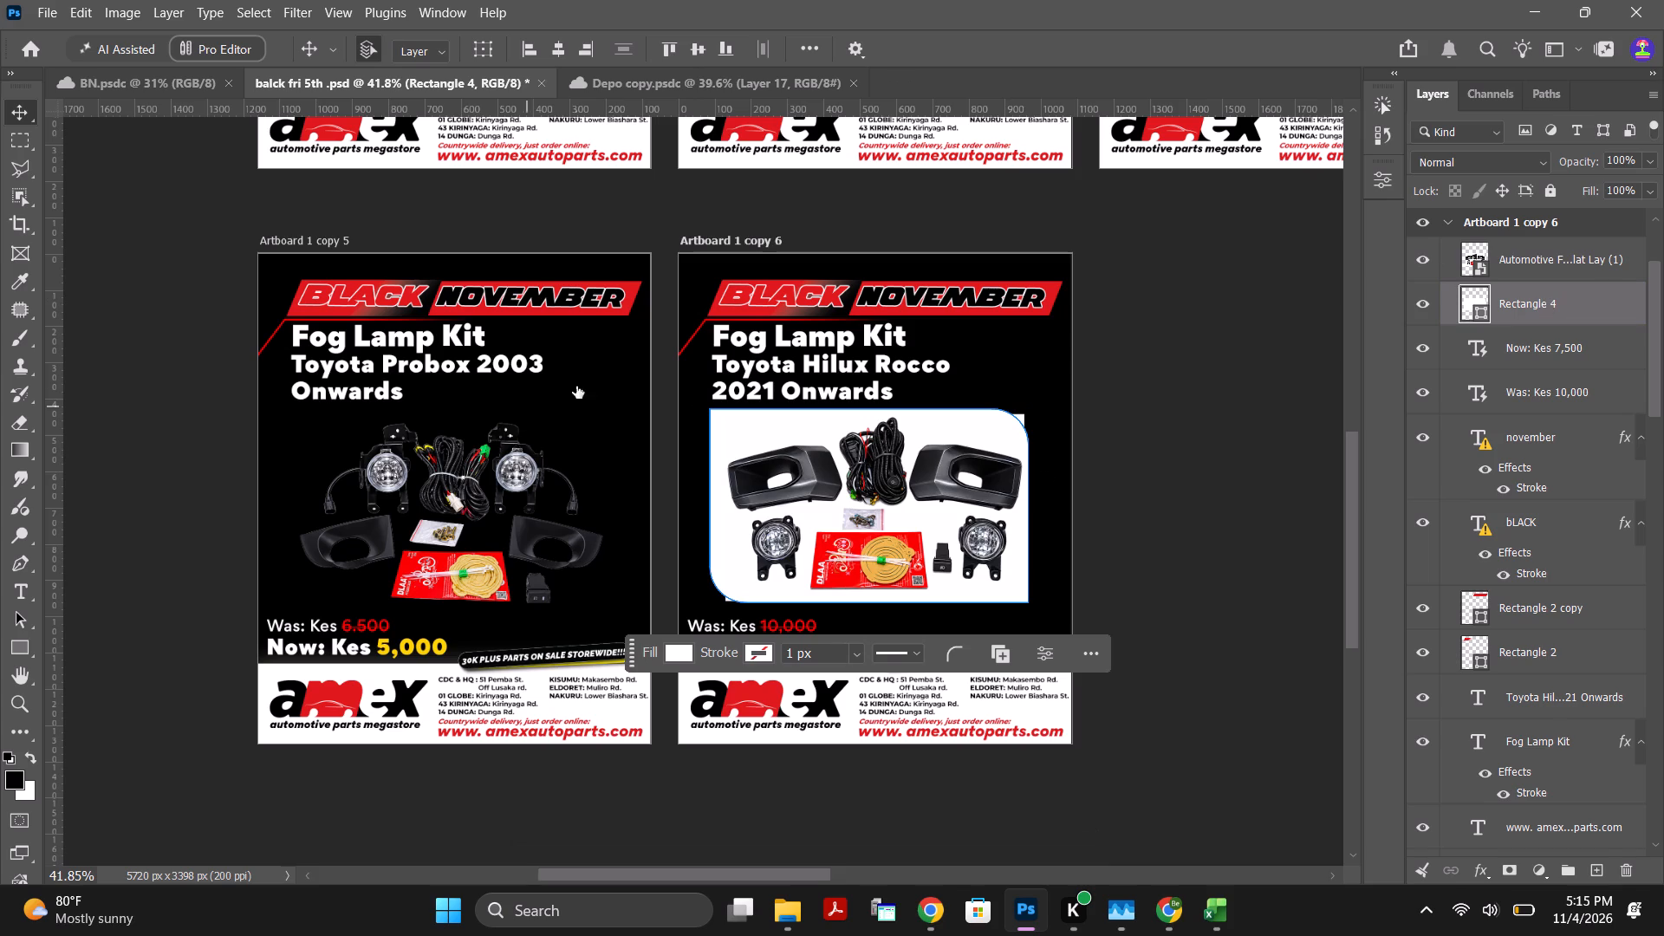
{"action": "left_click", "coordinate": [286, 238]}
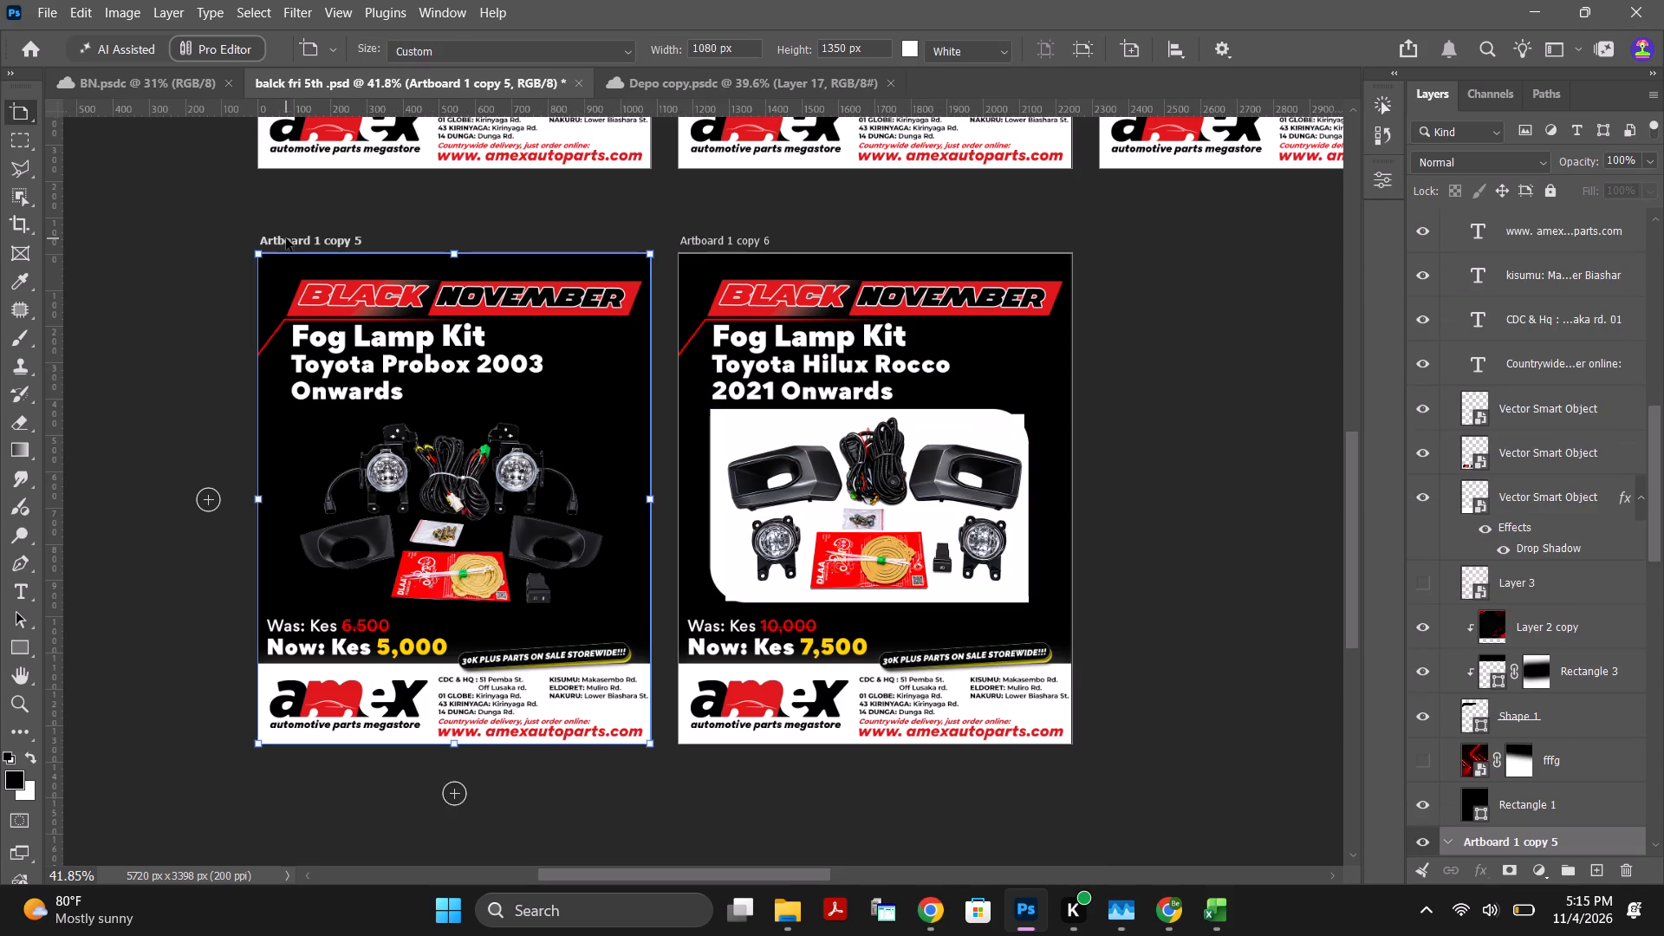
{"action": "left_click", "coordinate": [432, 493]}
{"action": "key", "text": "ctrl+shift+v"}
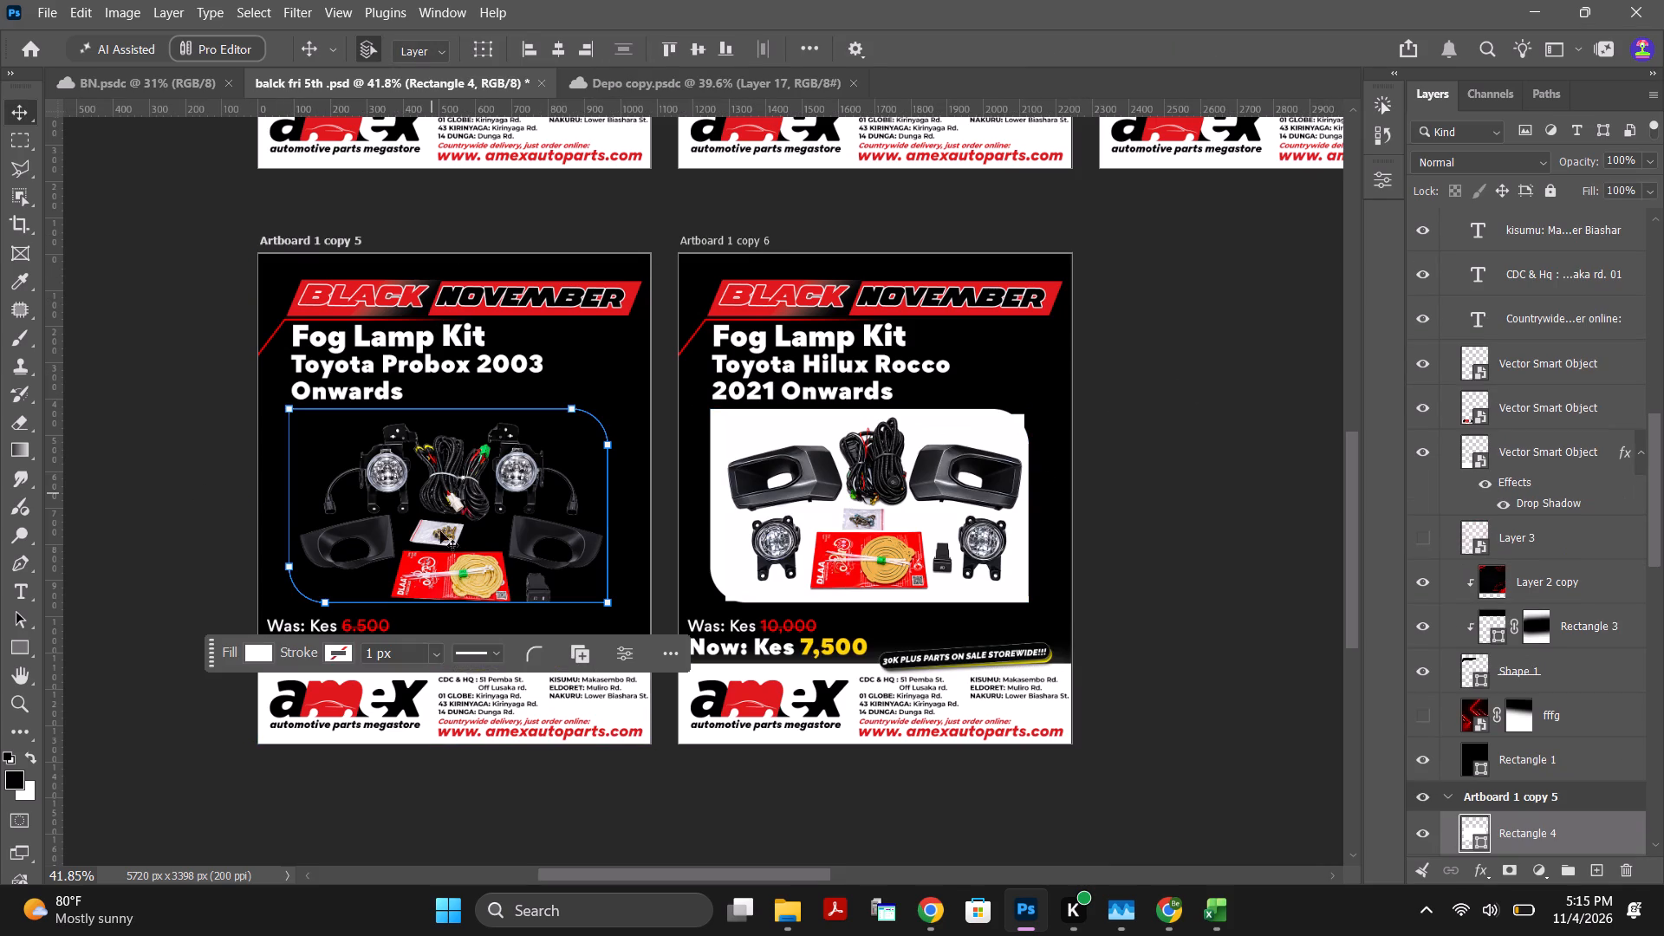
Move the pasted white rectangle directly beneath the Probox kit image layer and clip the image to it.
{"action": "scroll", "coordinate": [1544, 829], "scroll_direction": "down", "scroll_amount": 3}
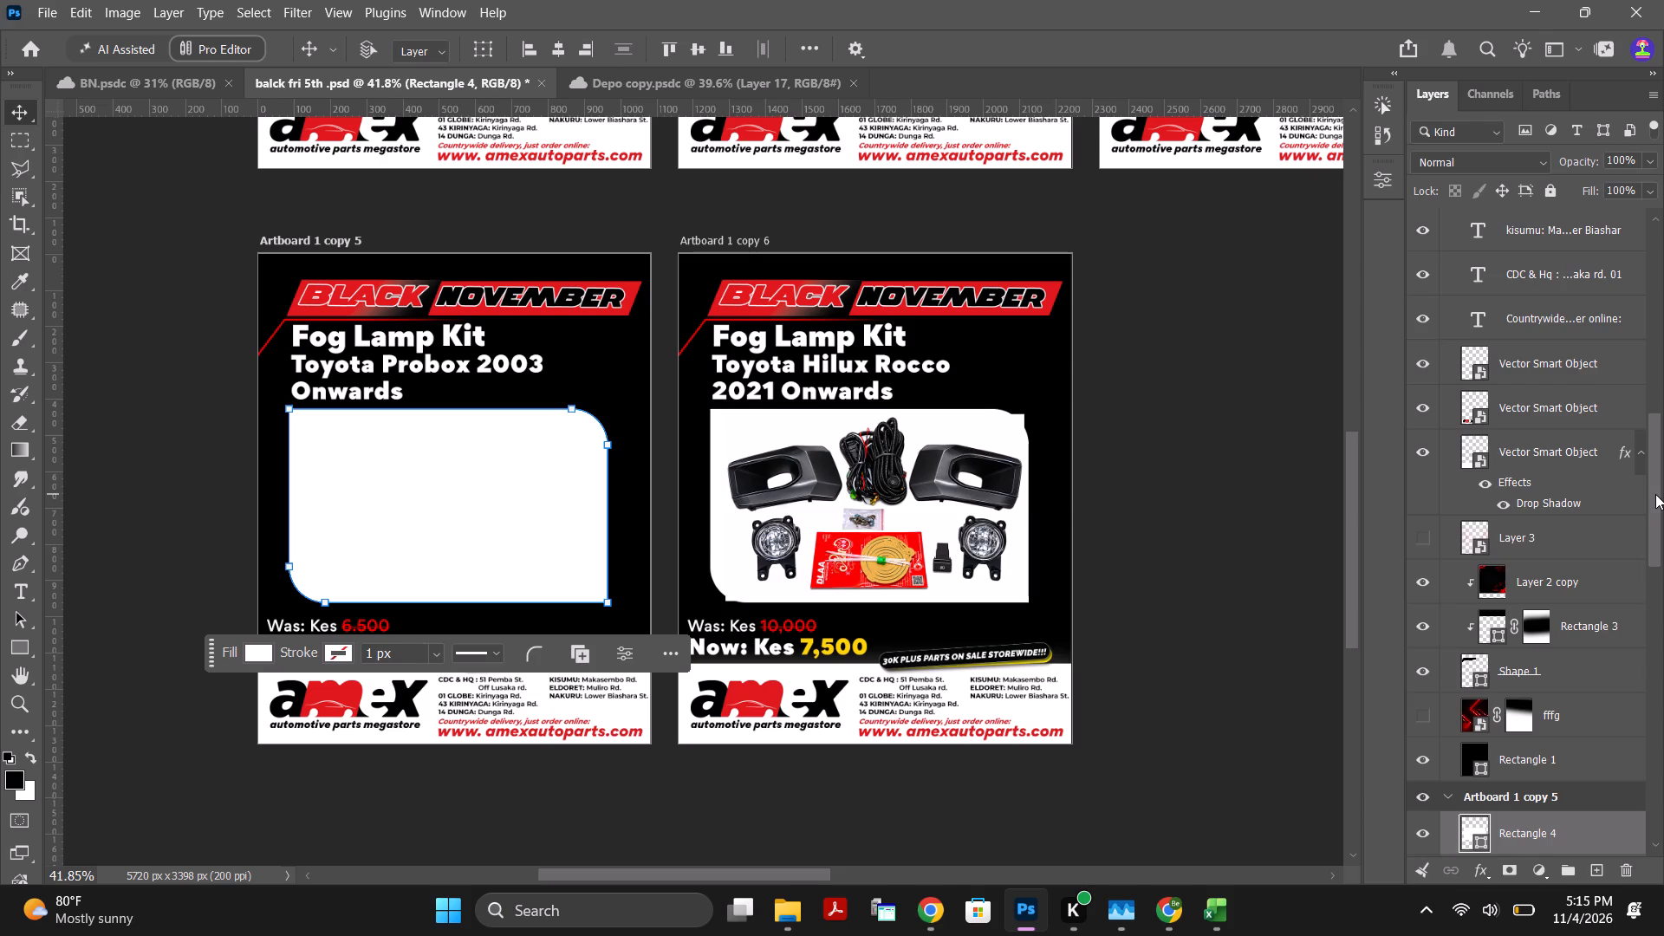
{"action": "left_click_drag", "start_coordinate": [1655, 494], "coordinate": [1663, 580]}
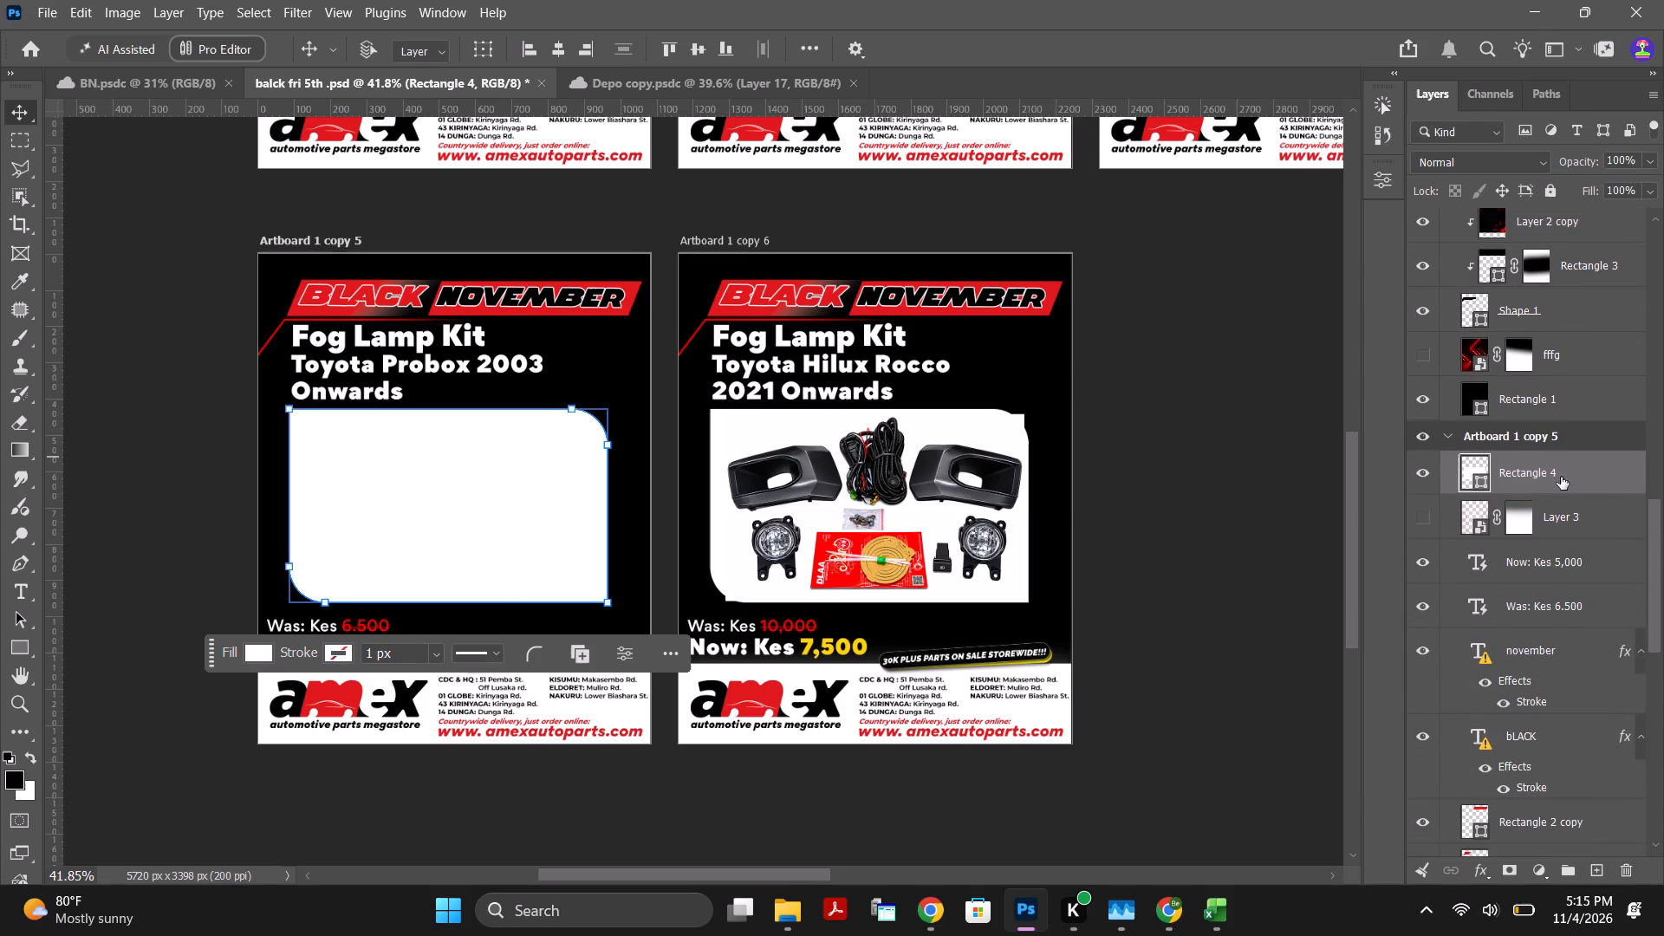
{"action": "left_click_drag", "start_coordinate": [1561, 477], "coordinate": [1596, 935]}
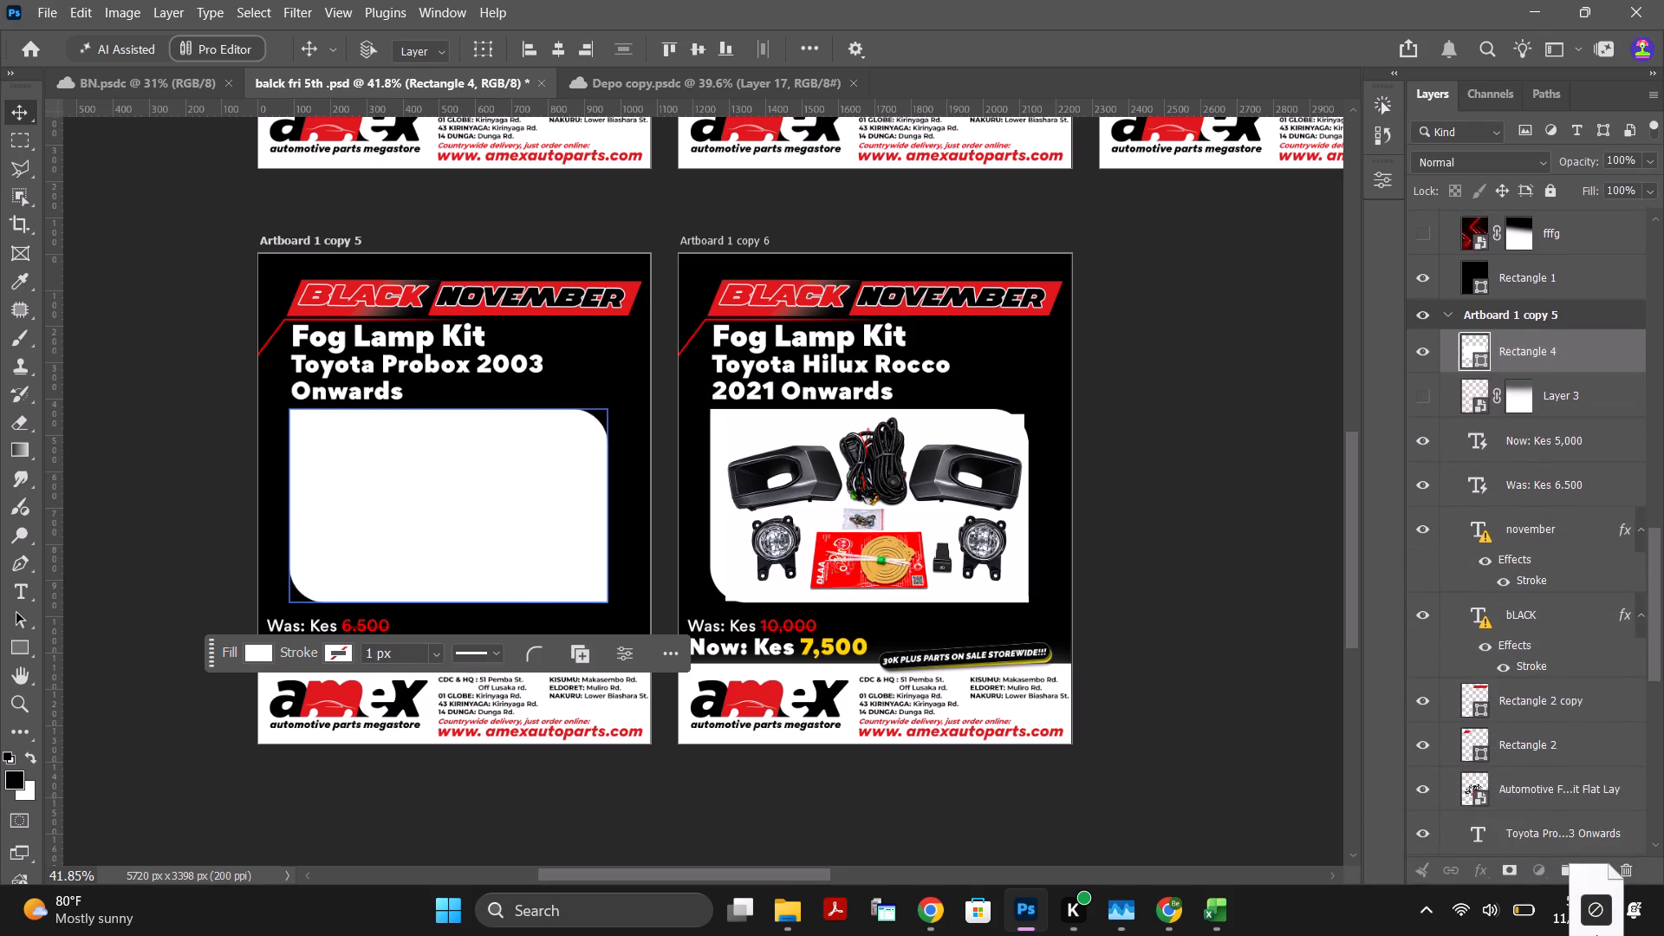
{"action": "left_click_drag", "start_coordinate": [1596, 935], "coordinate": [1566, 687]}
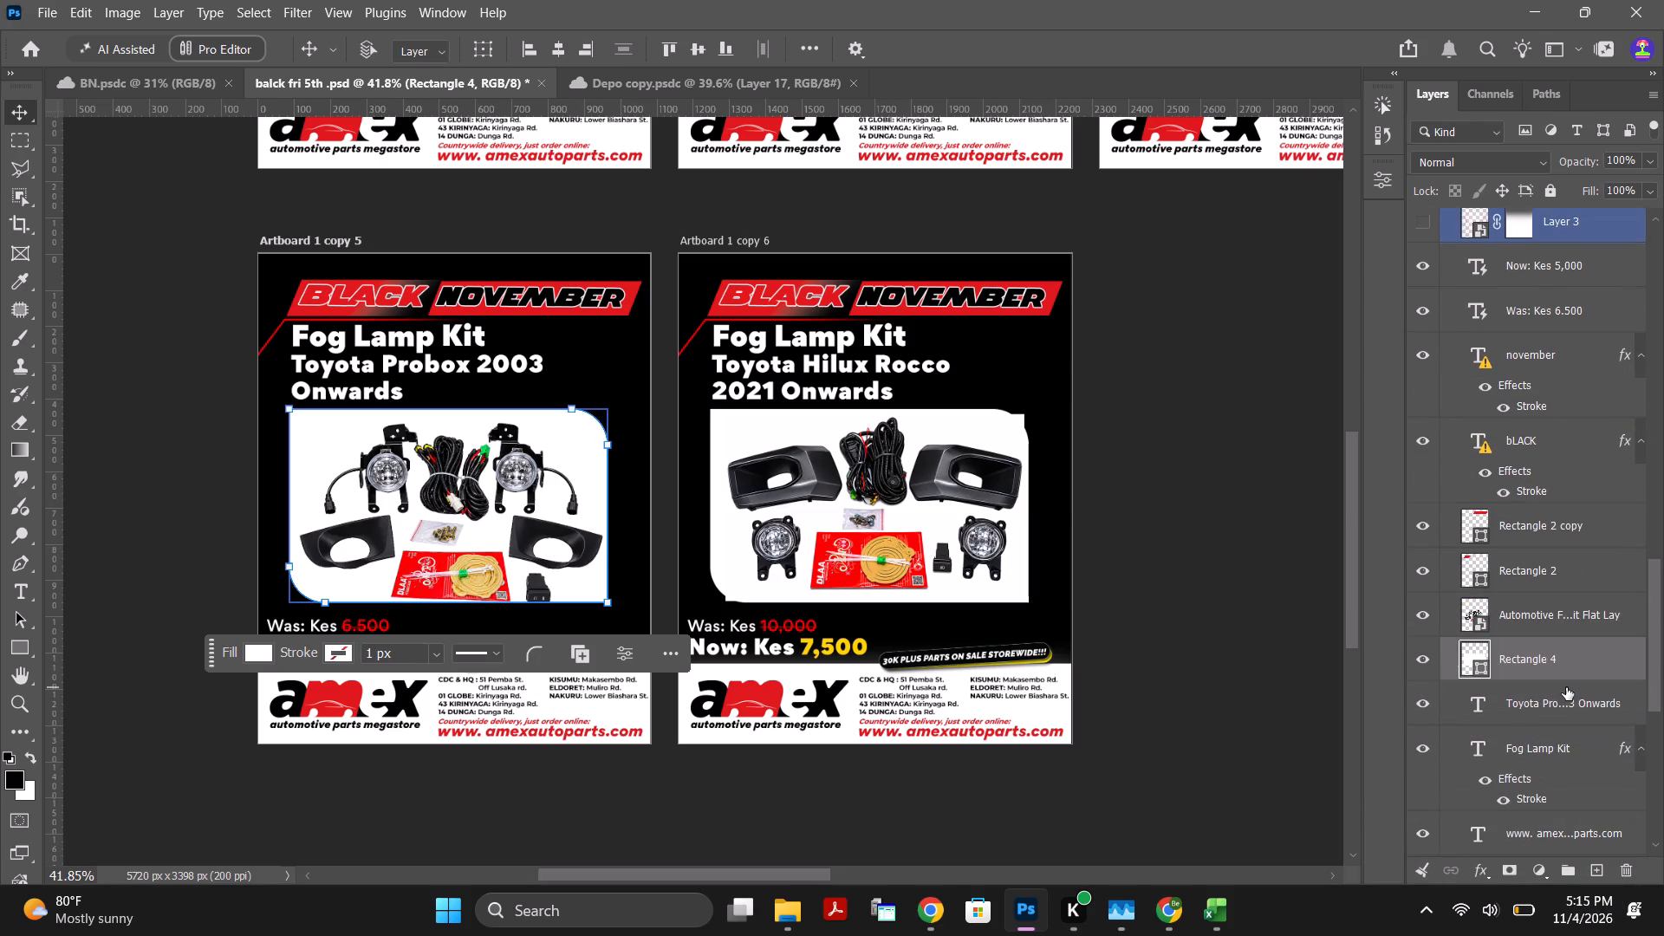
{"action": "left_click", "coordinate": [1531, 638], "text": "alt"}
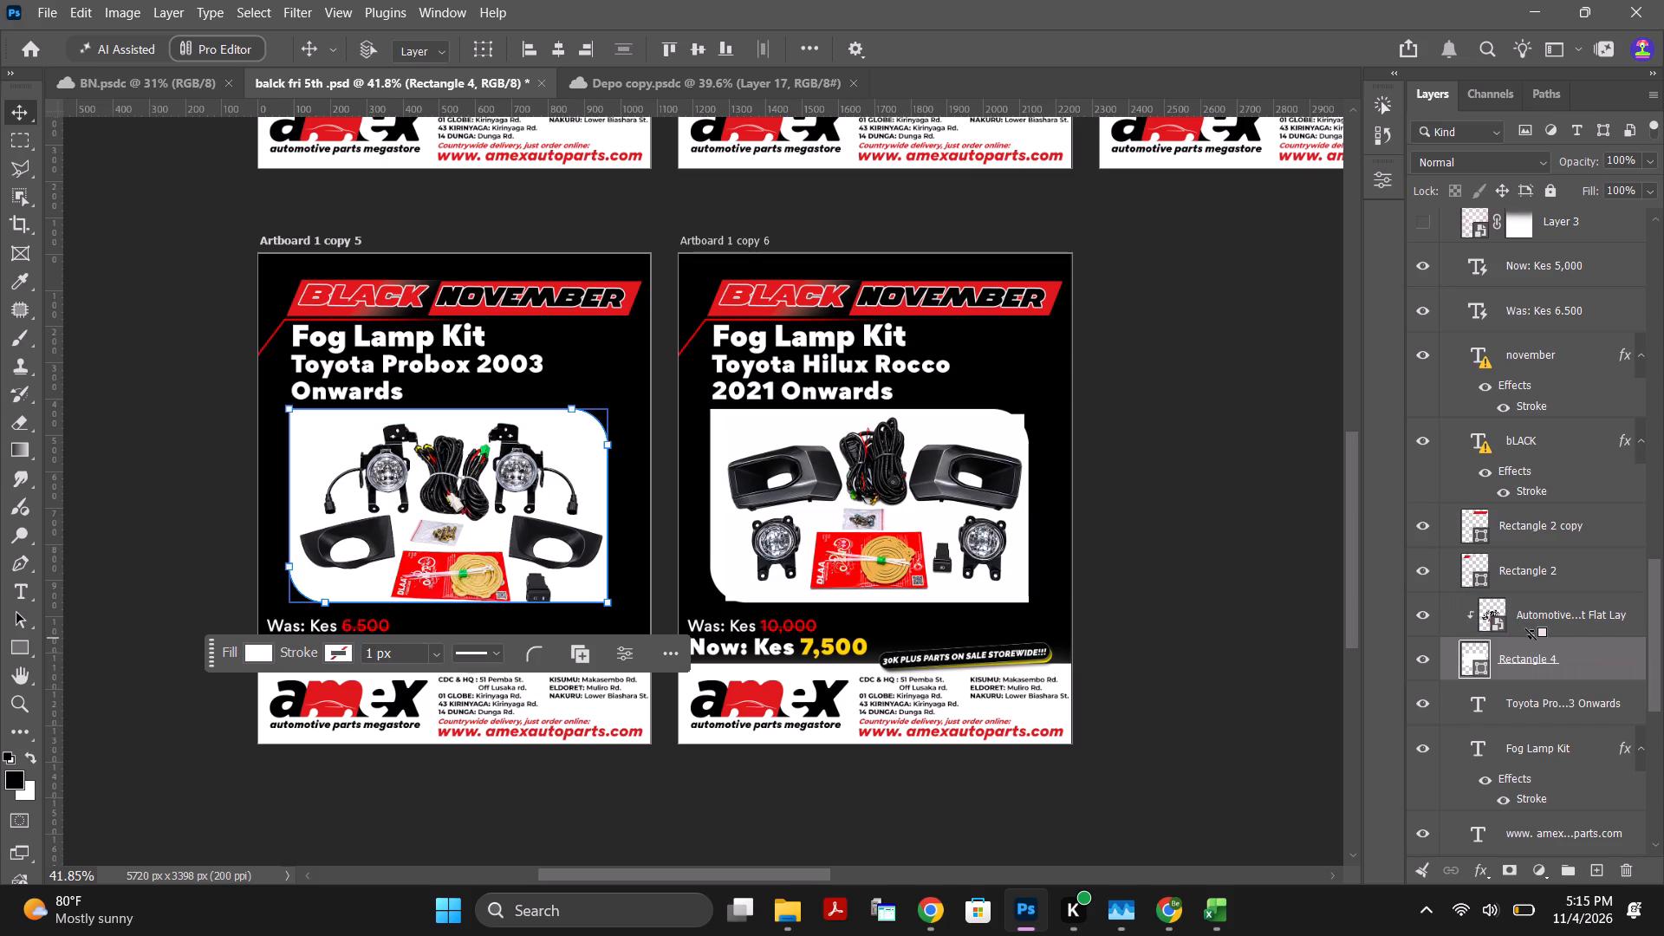
Shift the Probox poster's white rectangle slightly downward behind the kit image.
{"action": "left_click_drag", "start_coordinate": [525, 540], "coordinate": [524, 548]}
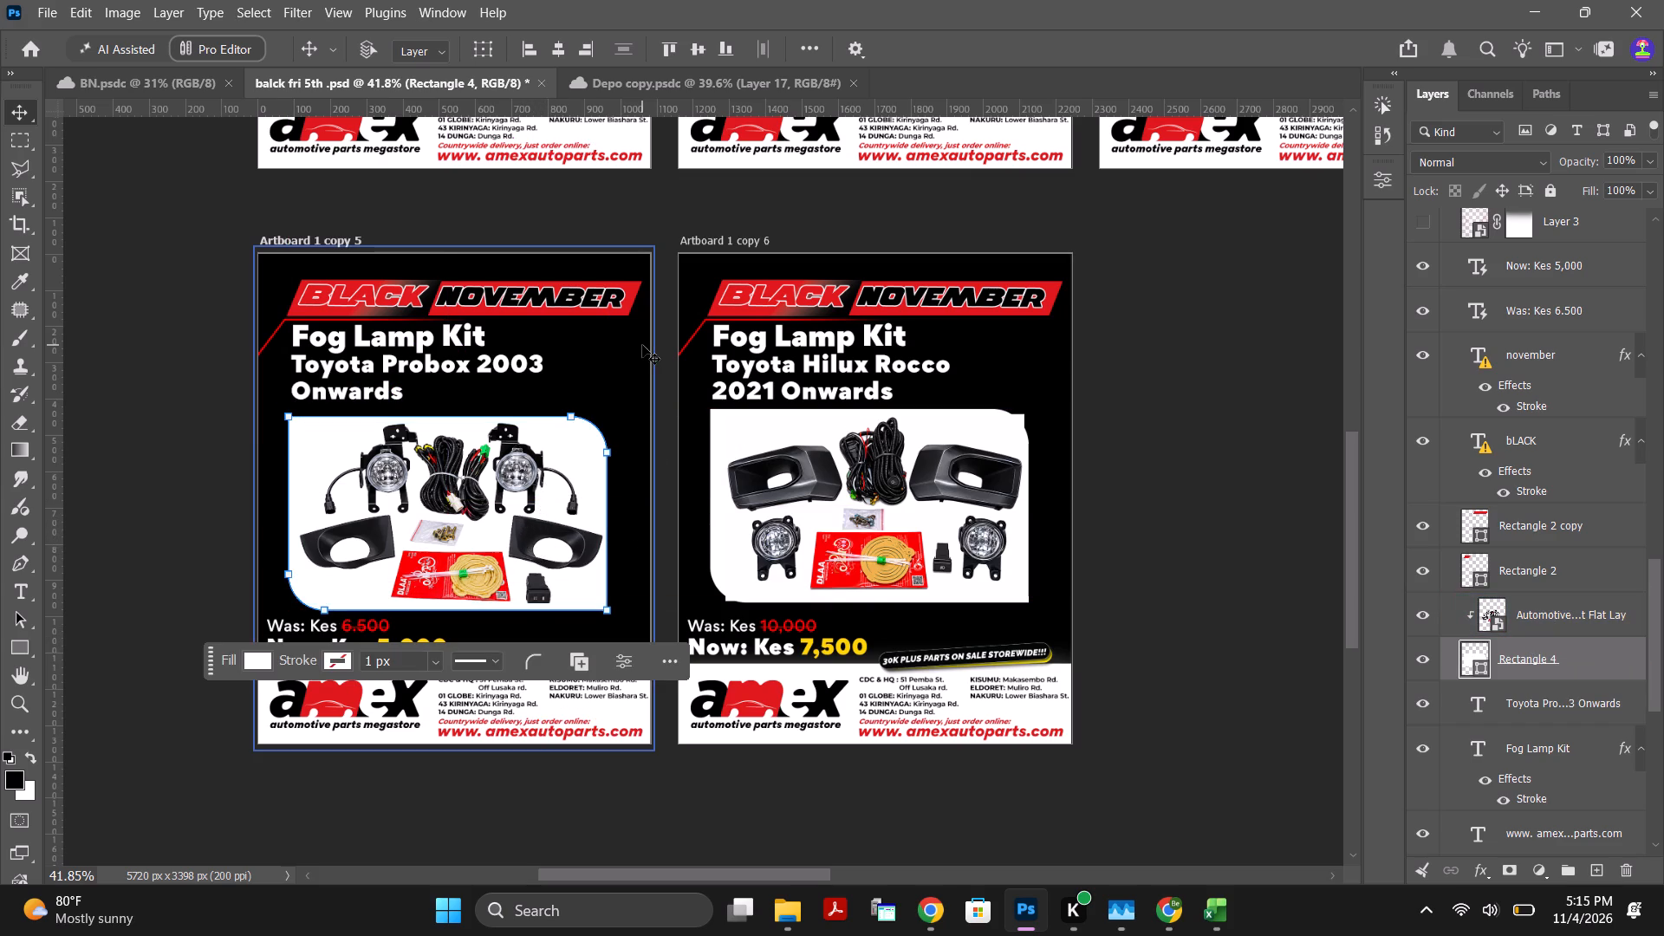
On the Toyota Hilux Rocco poster, clip the fog lamp kit image to the white Rectangle 4 beneath it.
{"action": "left_click", "coordinate": [13, 111]}
{"action": "left_click", "coordinate": [129, 223]}
{"action": "left_click", "coordinate": [1302, 556]}
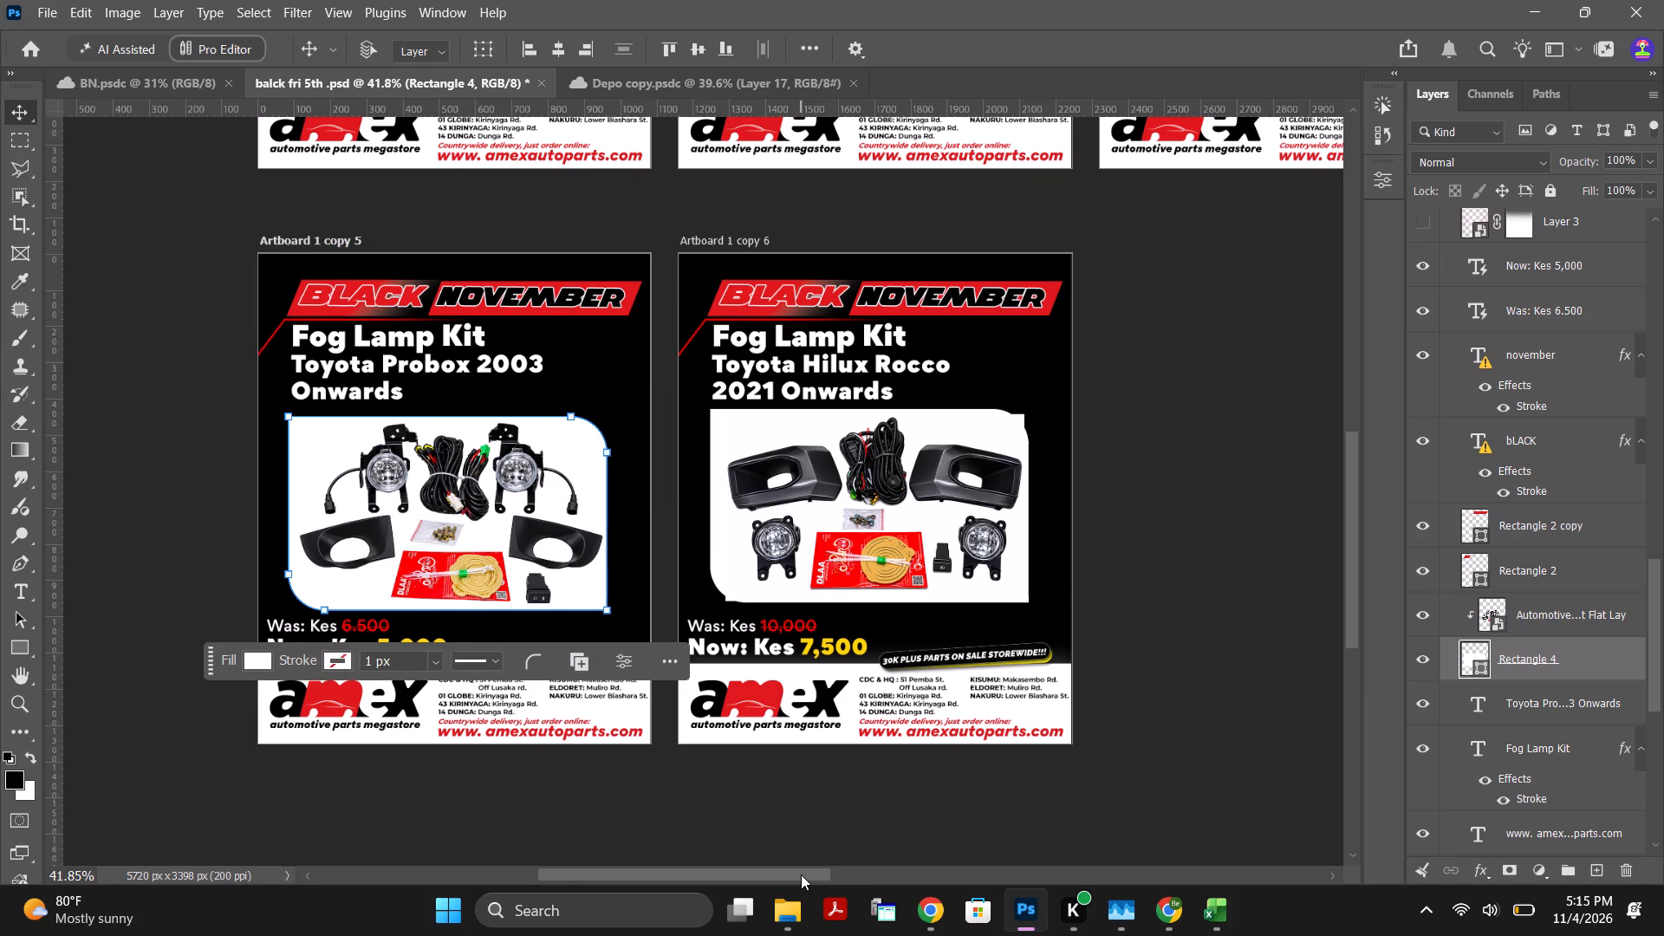
{"action": "left_click_drag", "start_coordinate": [801, 874], "coordinate": [831, 865]}
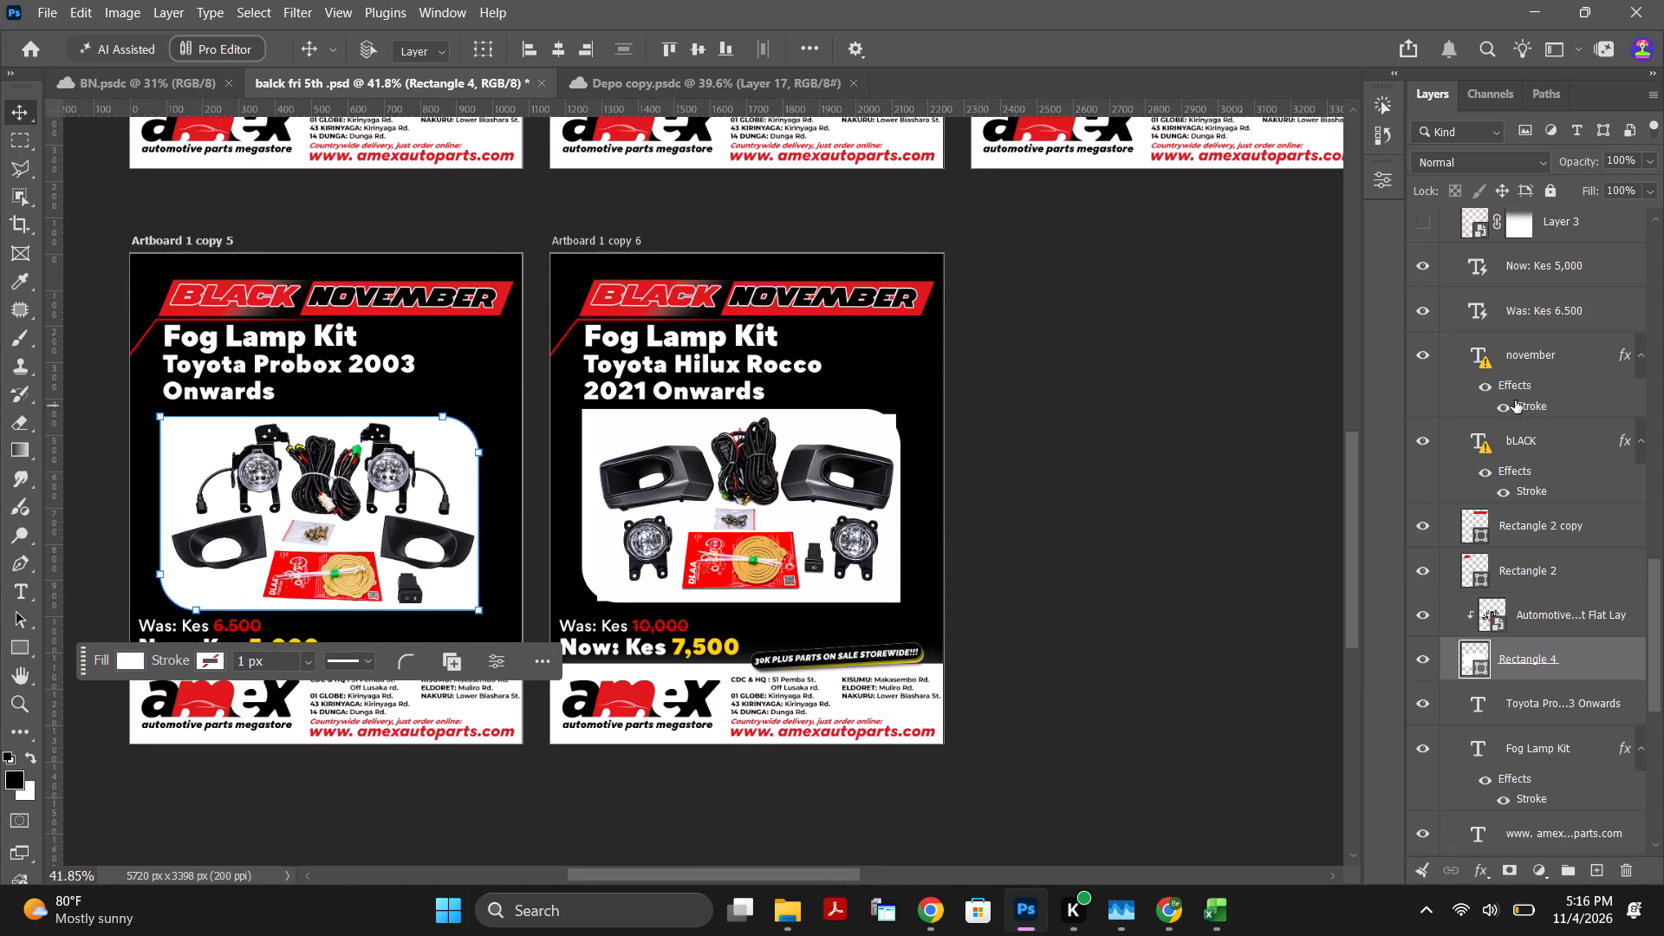
{"action": "left_click", "coordinate": [603, 238]}
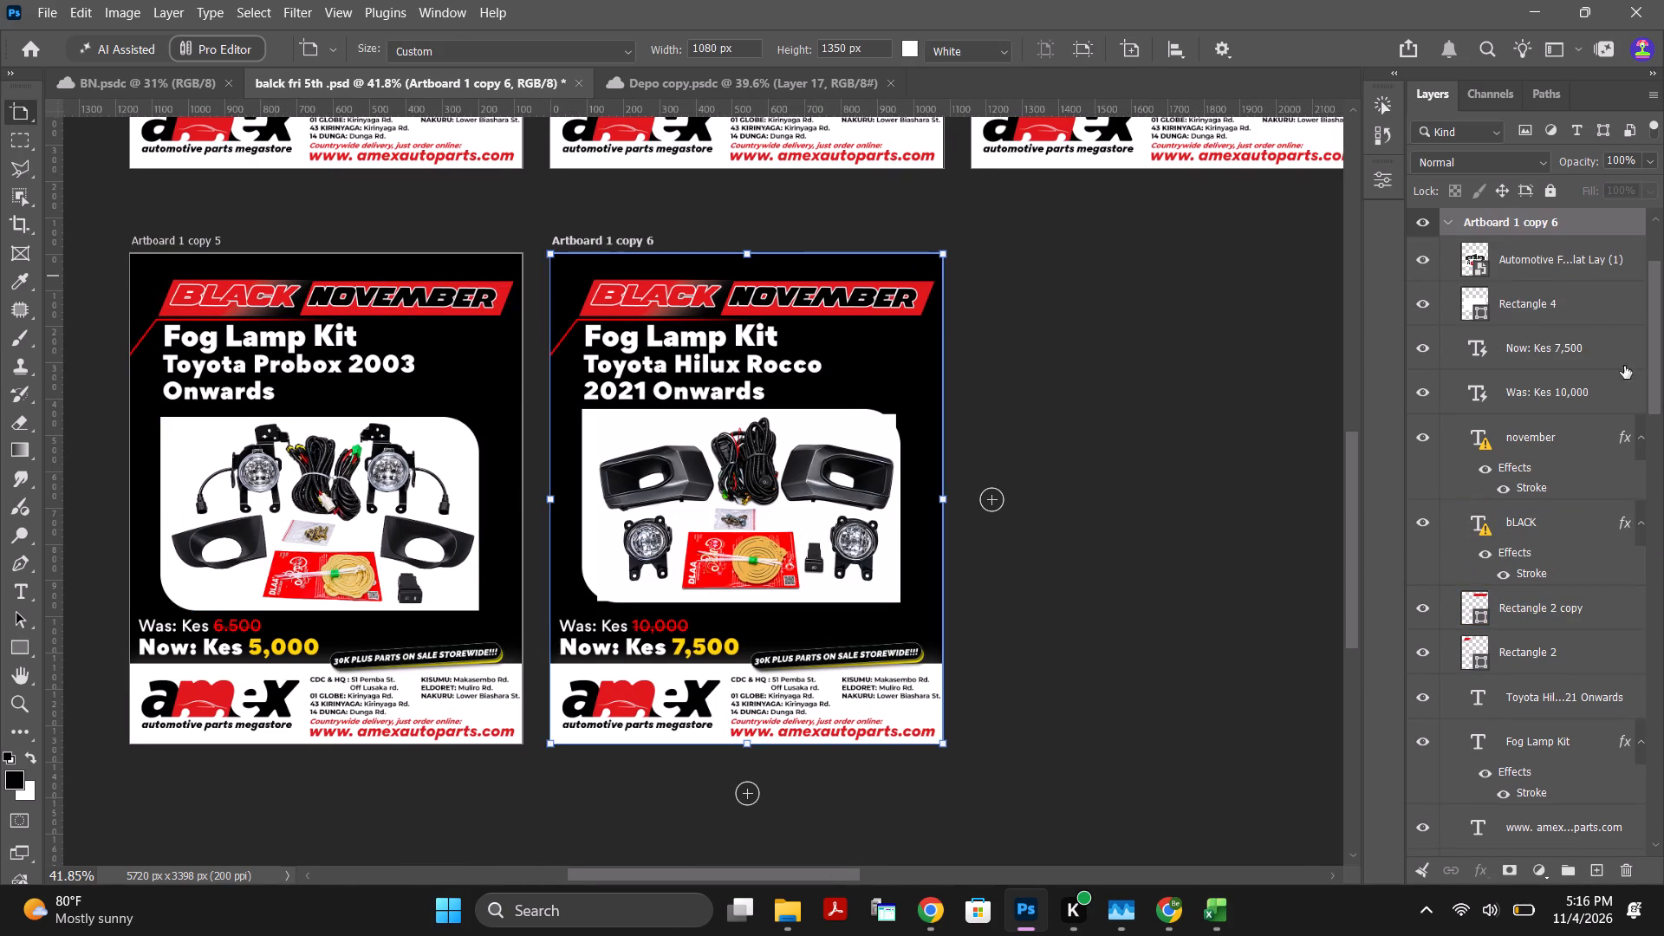
{"action": "left_click", "coordinate": [1530, 283], "text": "alt"}
{"action": "left_click", "coordinate": [1229, 483]}
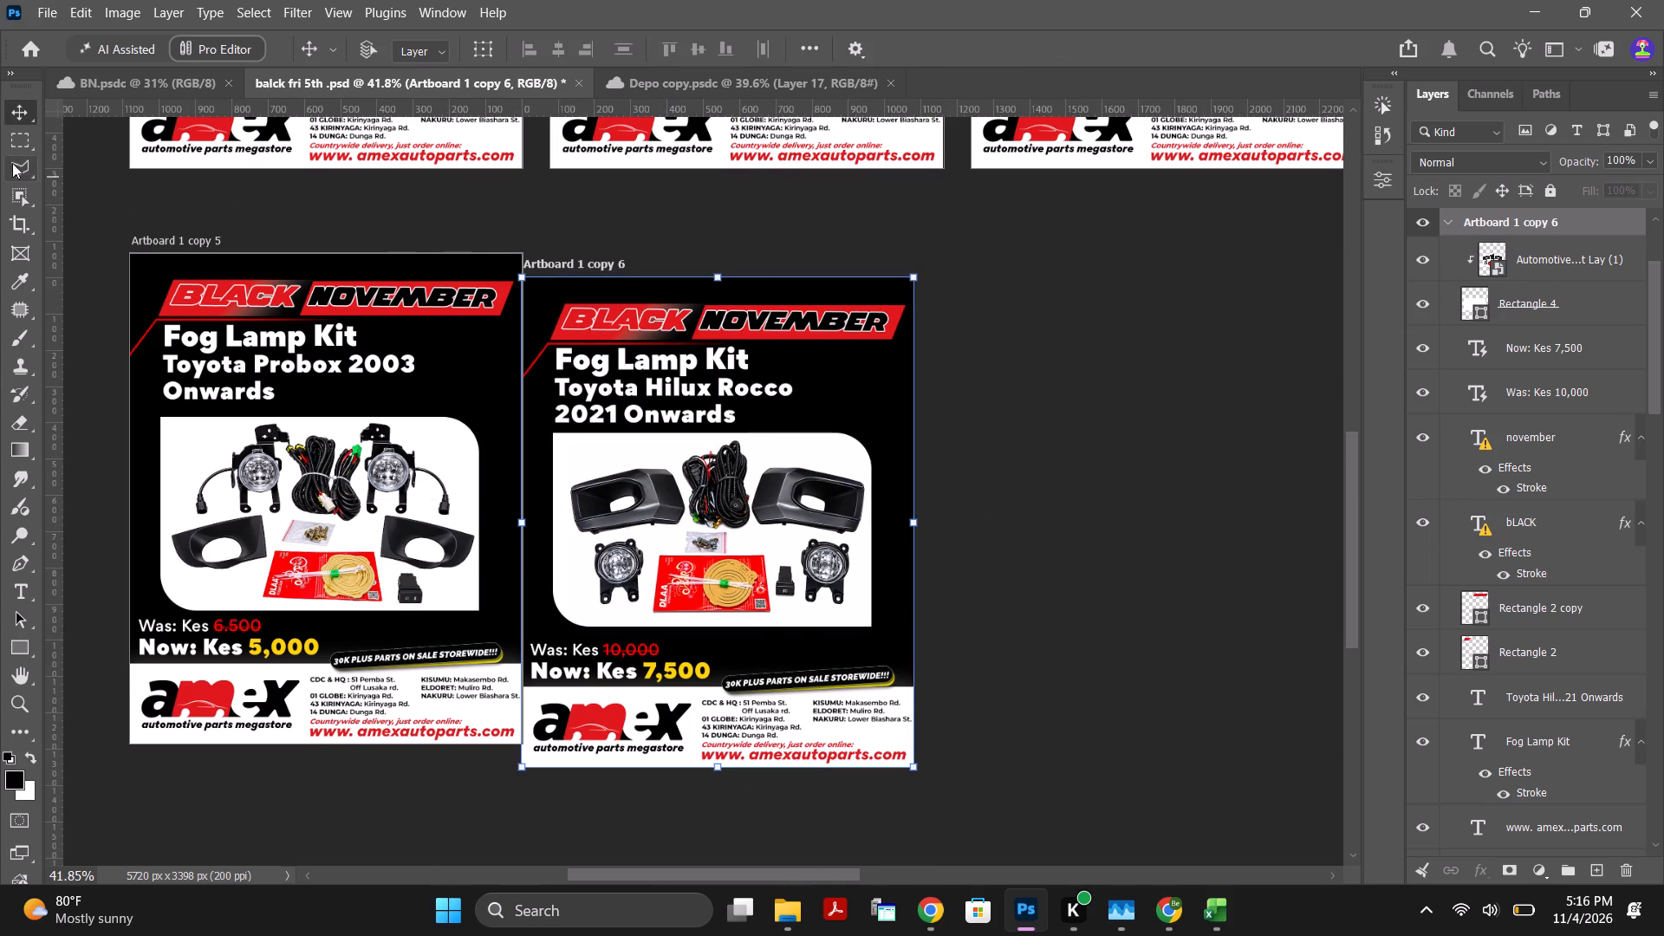
Move the Toyota Hilux Rocco artboard back level with the Probox artboard, leaving a small gap between them.
{"action": "left_click_drag", "start_coordinate": [574, 263], "coordinate": [599, 255]}
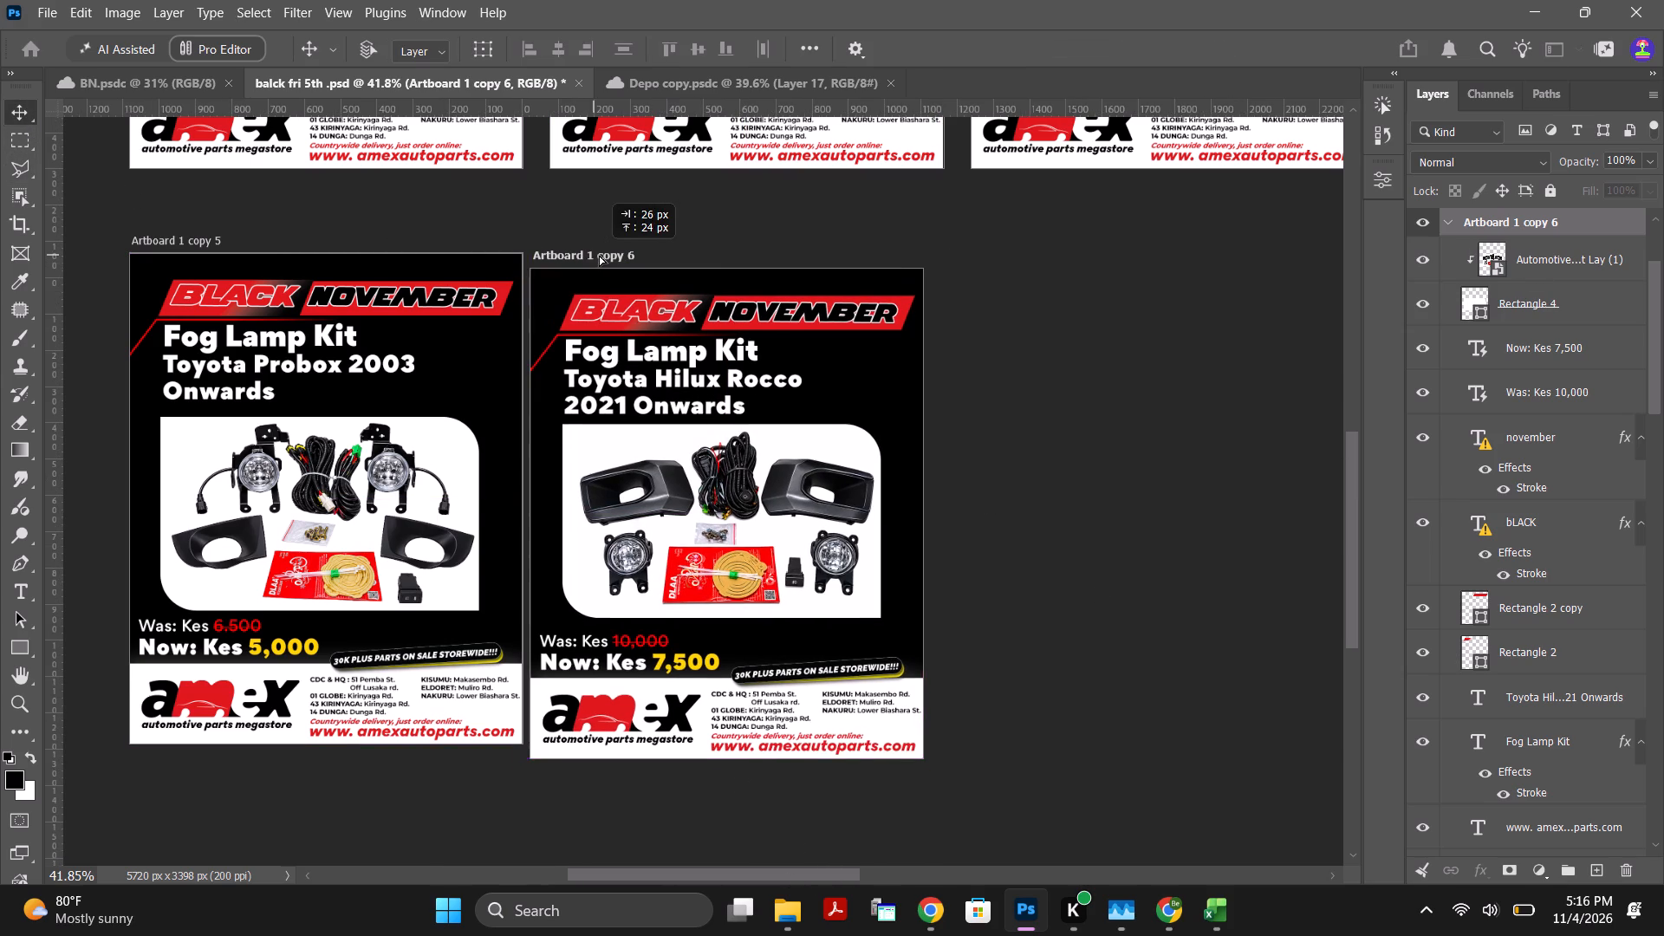
{"action": "left_click_drag", "start_coordinate": [599, 255], "coordinate": [601, 243]}
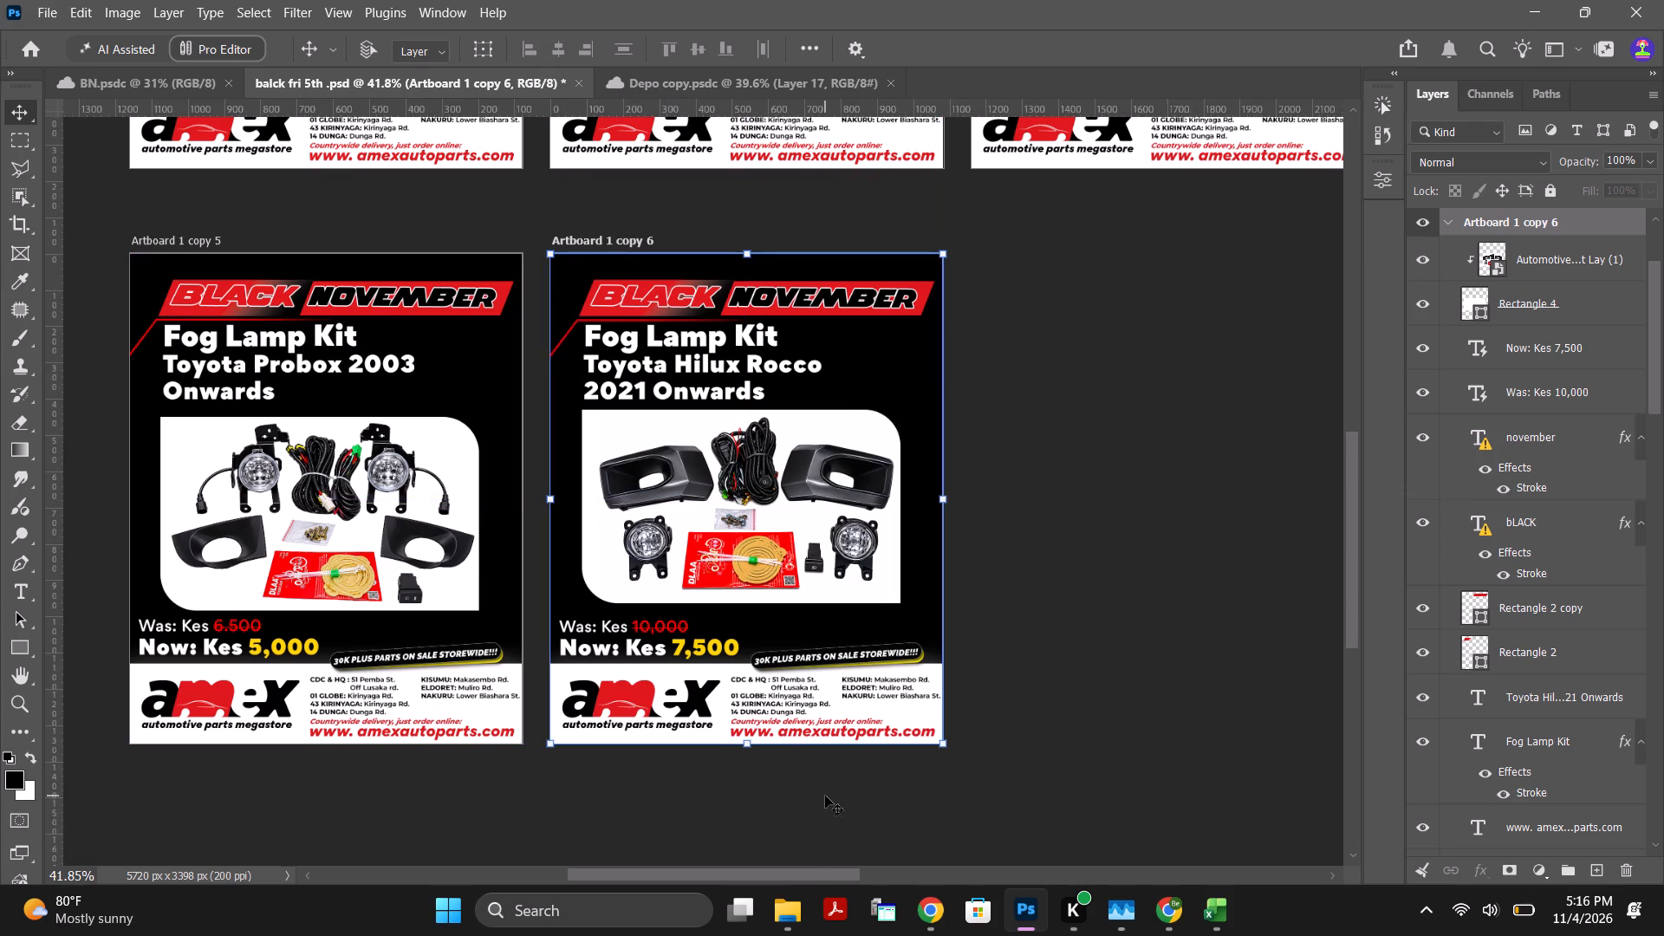
Duplicate the Toyota Hilux Rocco artboard and place the copy beside it on the empty side, level with the row.
{"action": "left_click_drag", "start_coordinate": [800, 872], "coordinate": [819, 882]}
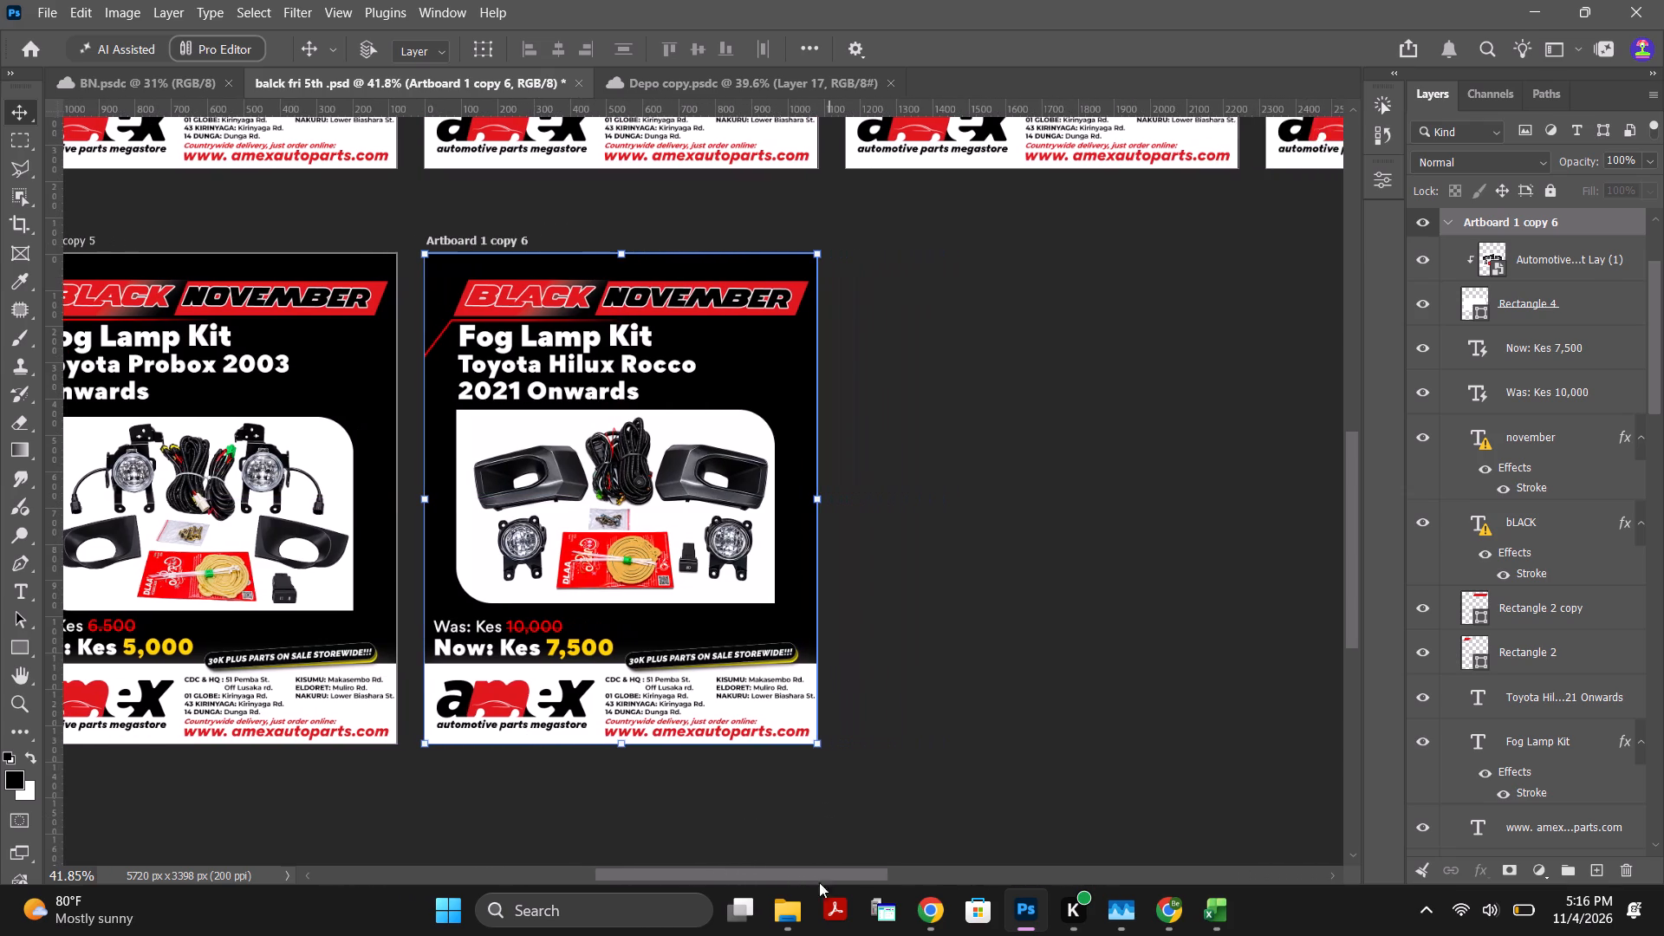
{"action": "left_click_drag", "start_coordinate": [819, 882], "coordinate": [849, 896]}
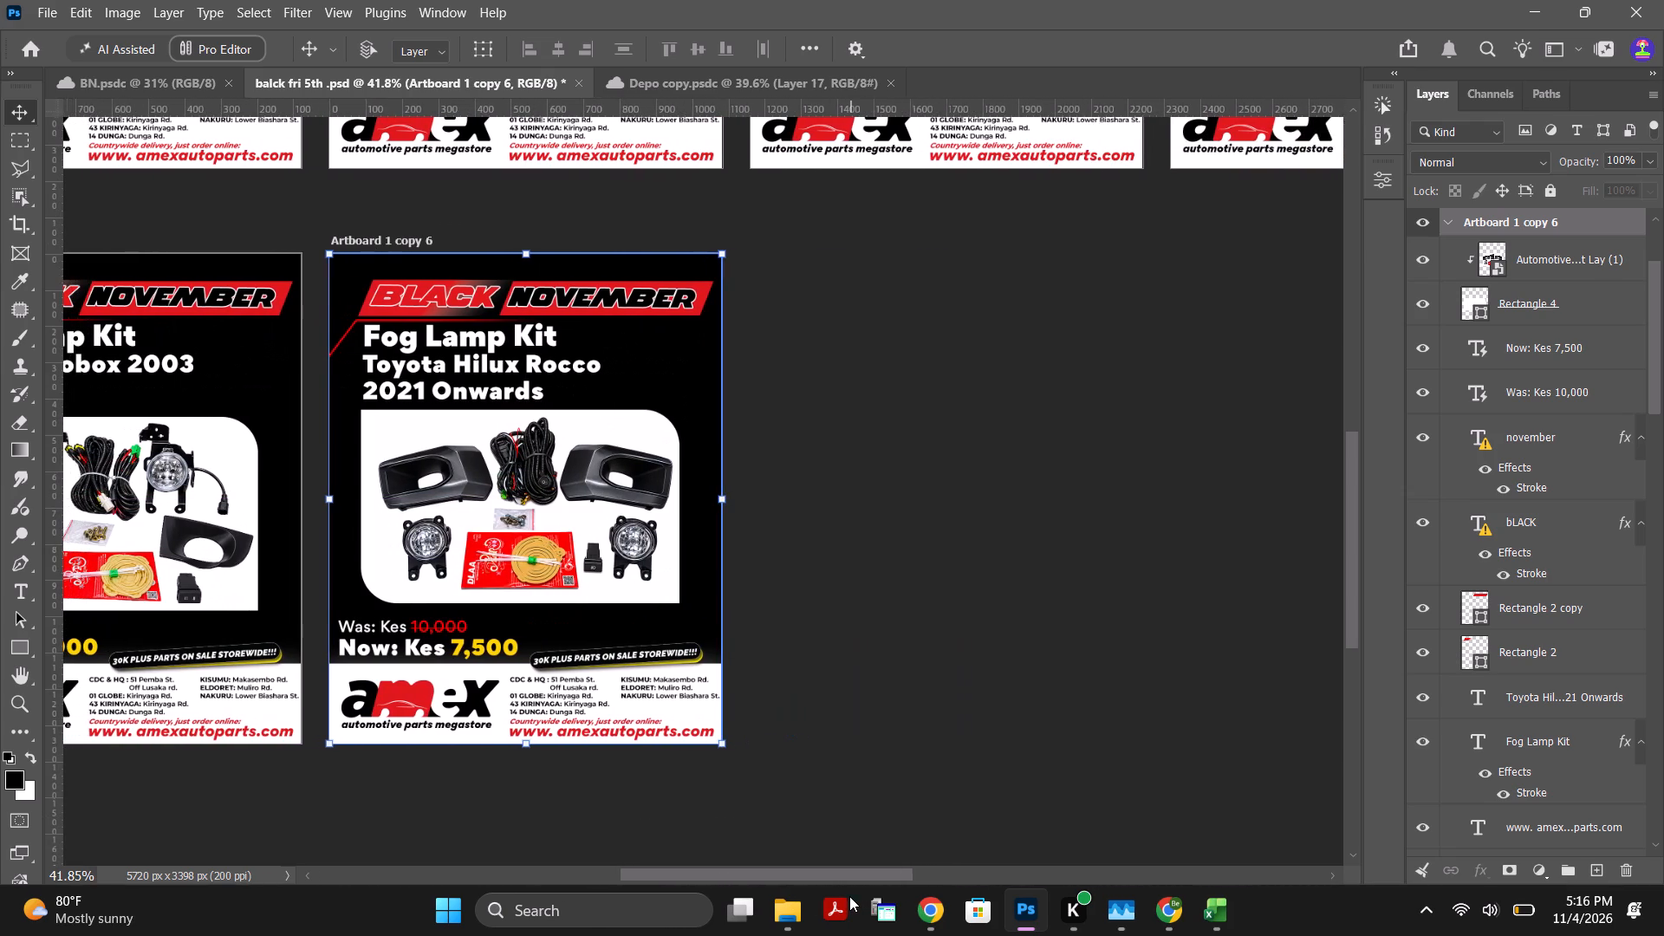
{"action": "left_click_drag", "start_coordinate": [849, 896], "coordinate": [852, 899]}
{"action": "left_click", "coordinate": [1062, 557]}
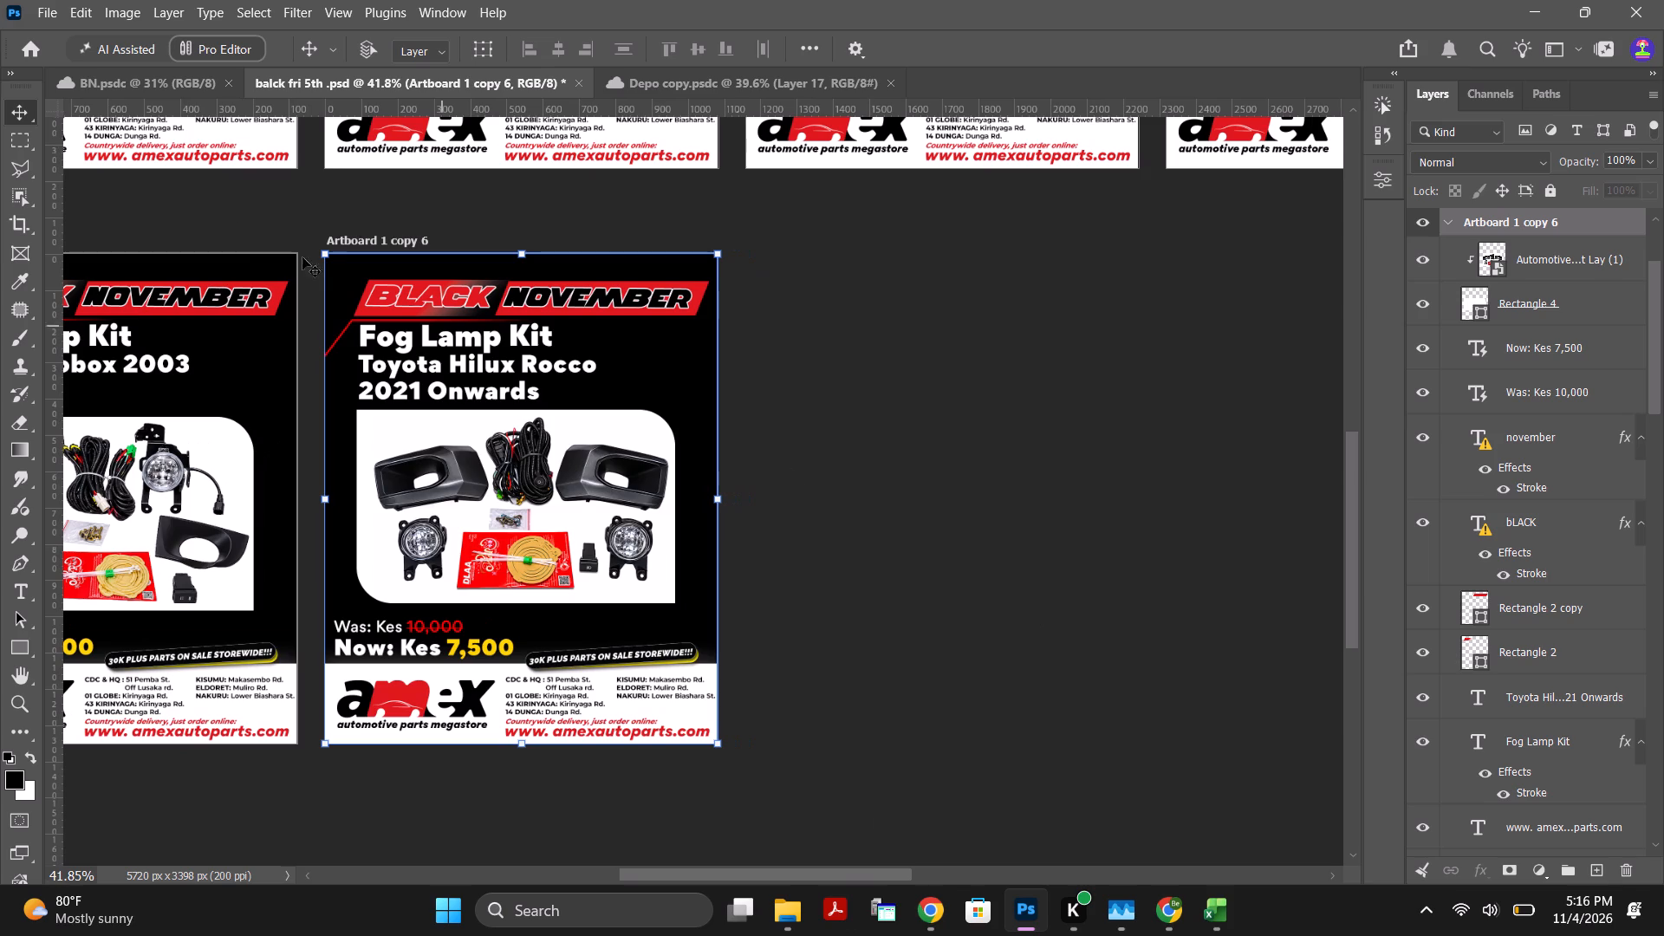
{"action": "left_click", "coordinate": [28, 110]}
{"action": "left_click", "coordinate": [848, 361]}
{"action": "left_click_drag", "start_coordinate": [350, 240], "coordinate": [755, 255], "text": "alt"}
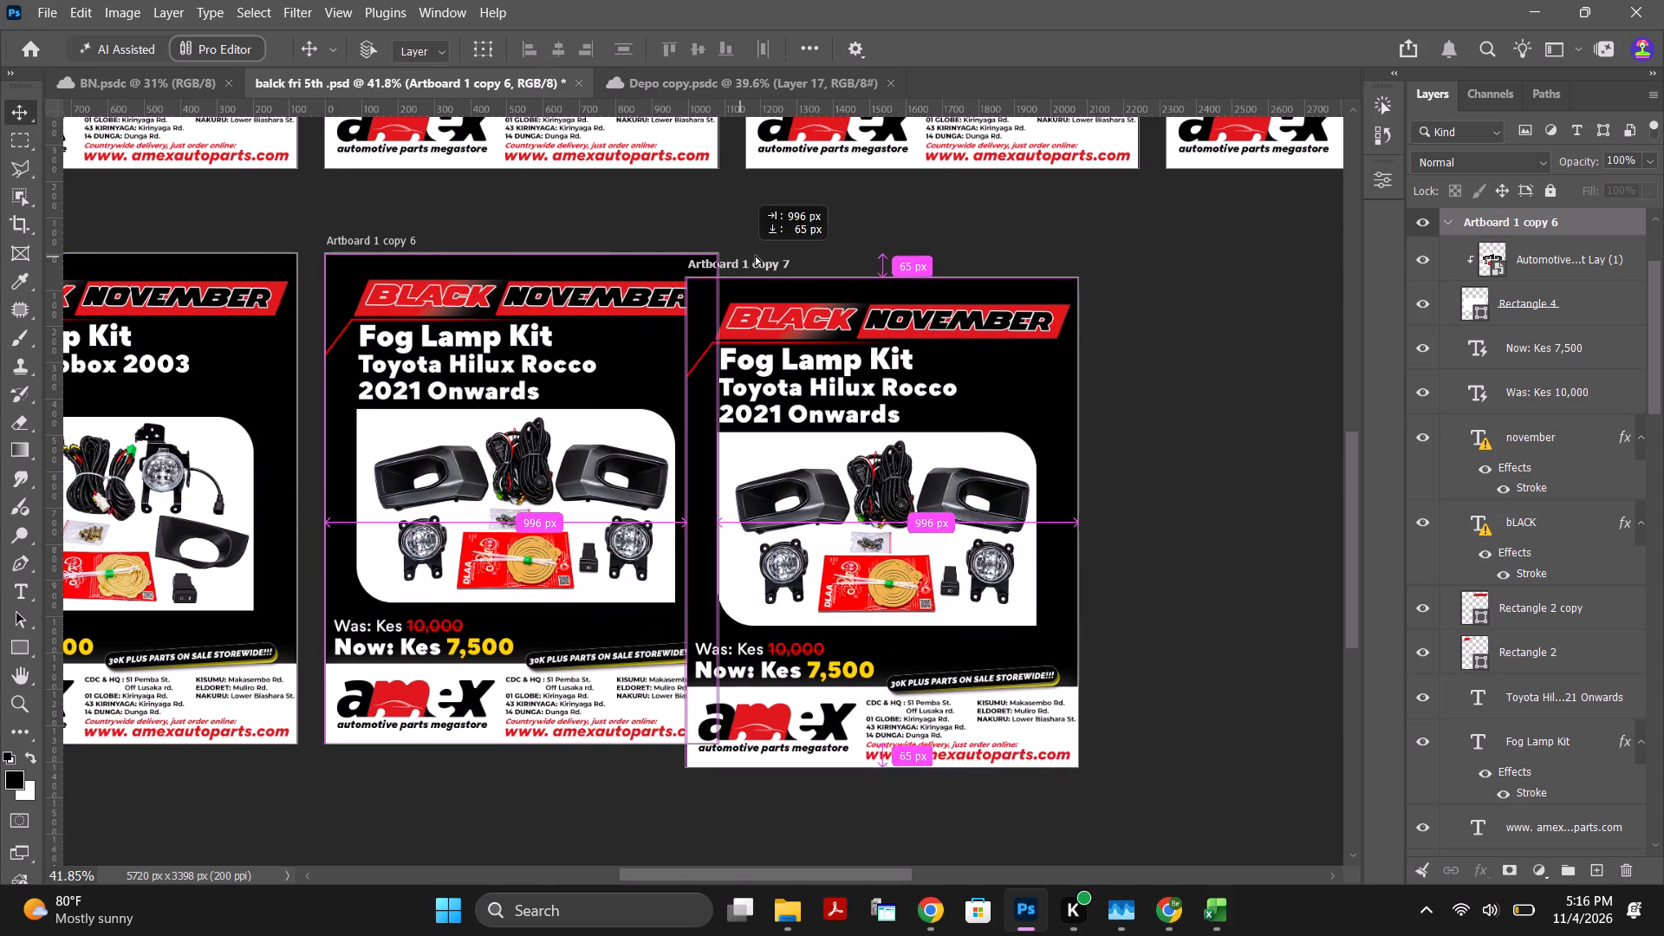
{"action": "left_click_drag", "start_coordinate": [755, 255], "coordinate": [780, 243], "text": "alt"}
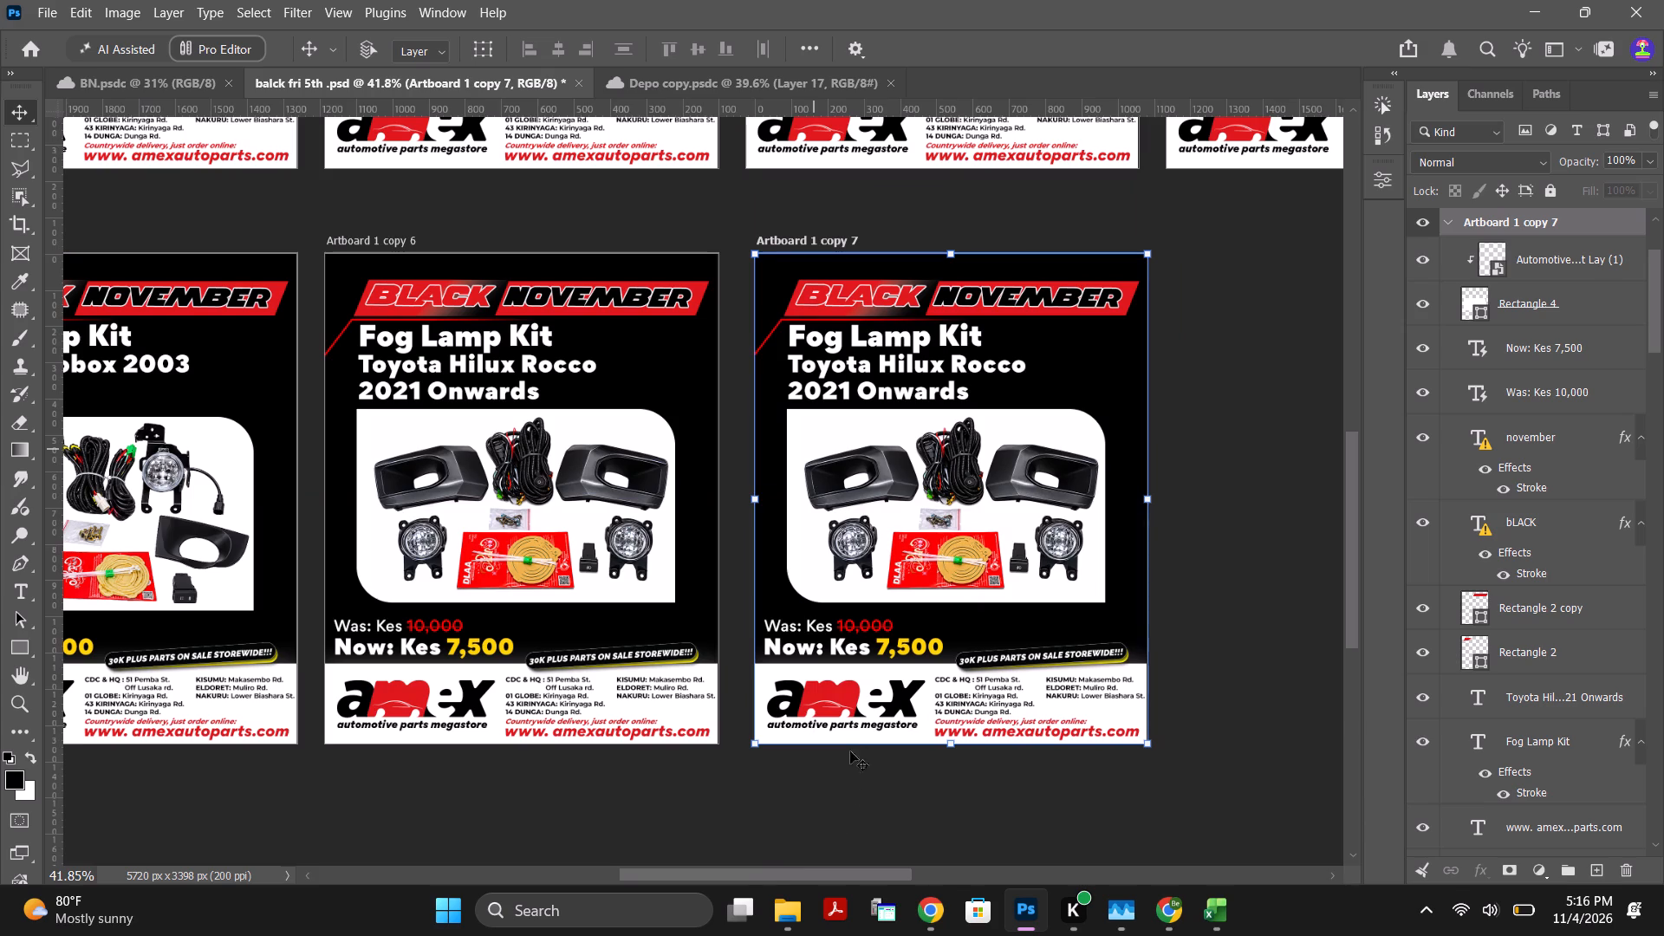
Delete the fog lamp kit image from the duplicated artboard, keeping its white rounded panel.
{"action": "left_click_drag", "start_coordinate": [752, 874], "coordinate": [800, 869]}
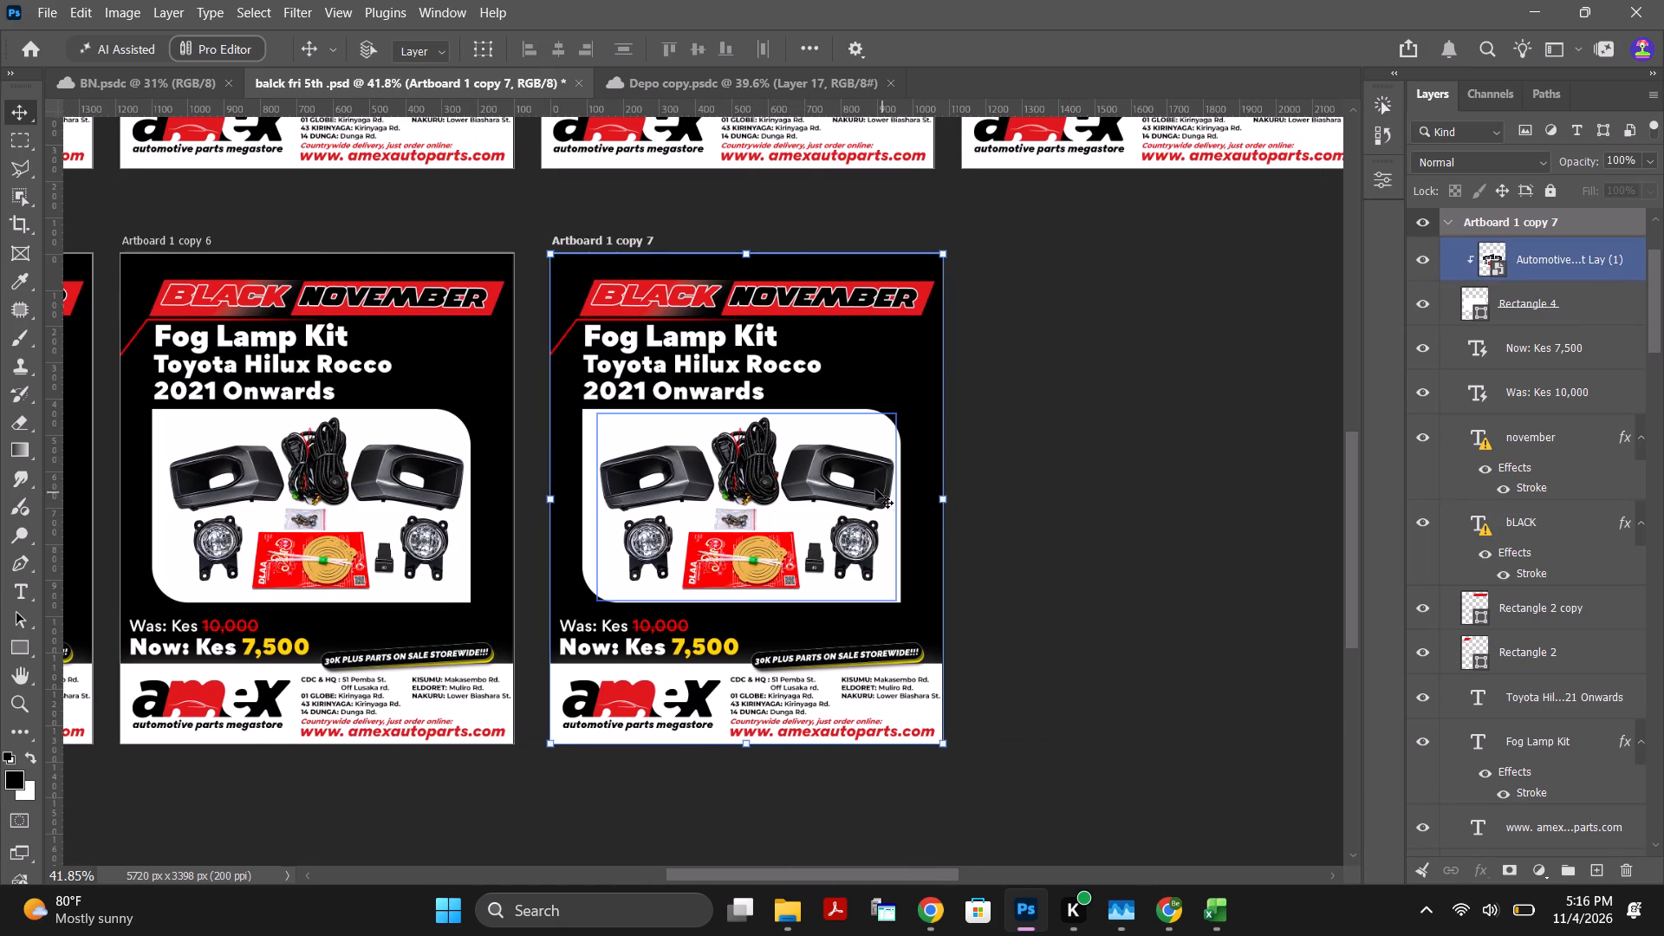
{"action": "left_click", "coordinate": [865, 482]}
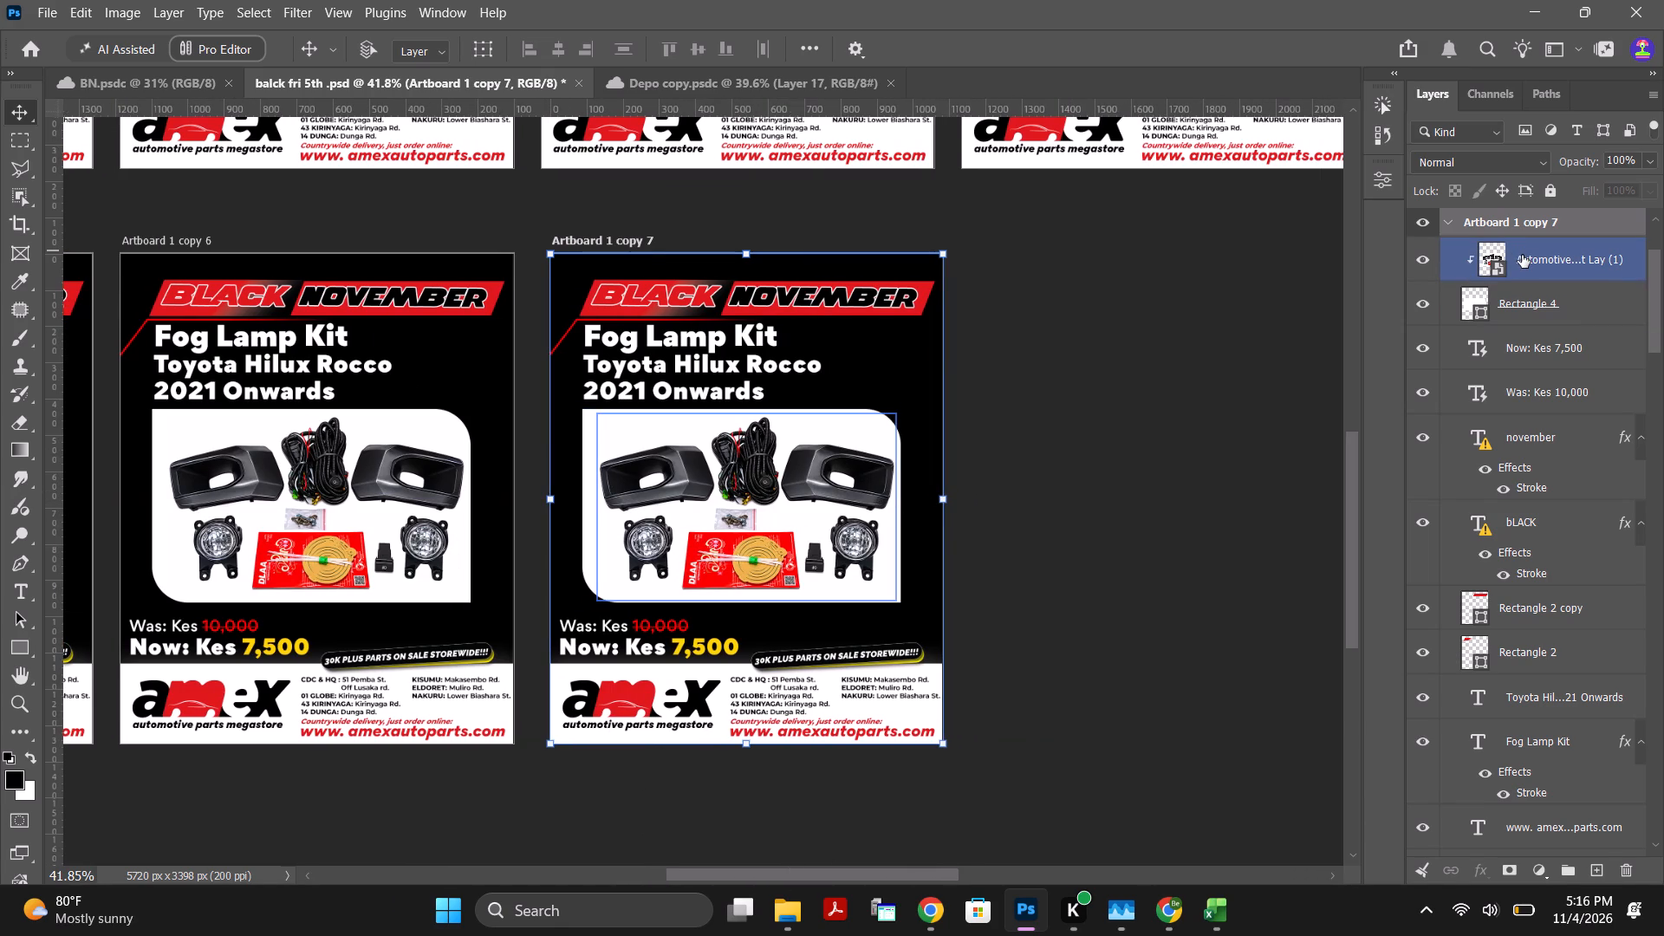
{"action": "left_click", "coordinate": [1522, 255]}
{"action": "key", "text": "Delete"}
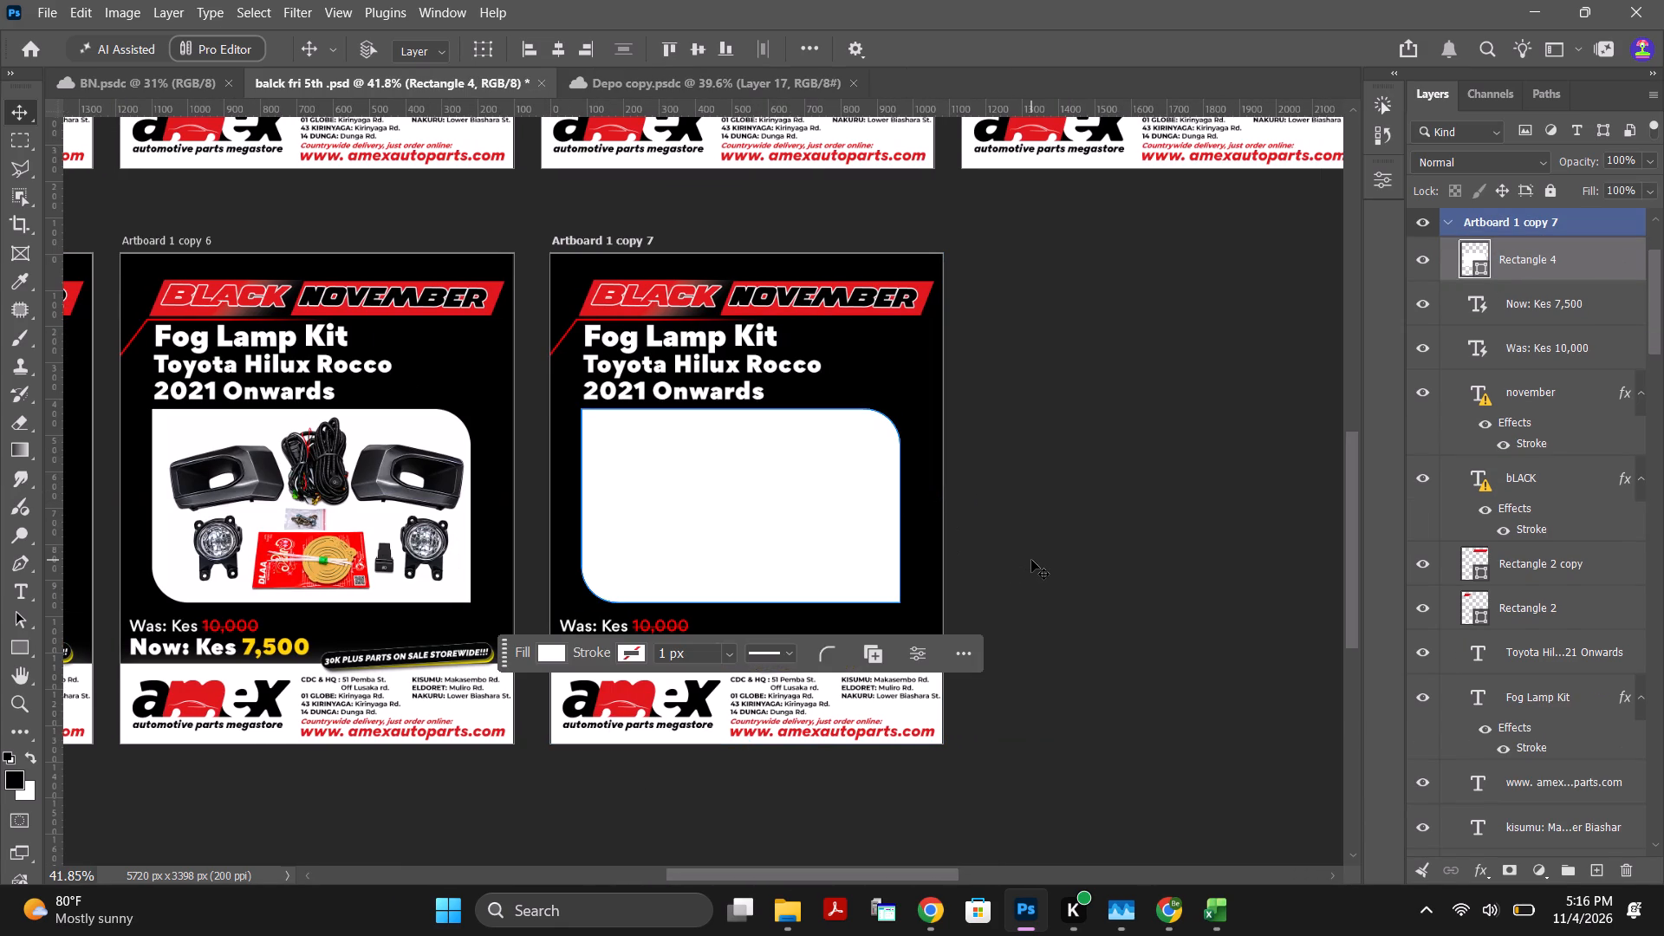
{"action": "left_click", "coordinate": [1065, 586]}
In the Excel product list, enter 3 in column F beside the Toyota Auris 2014 - 2015 fog lamp kit.
{"action": "left_click", "coordinate": [1214, 920]}
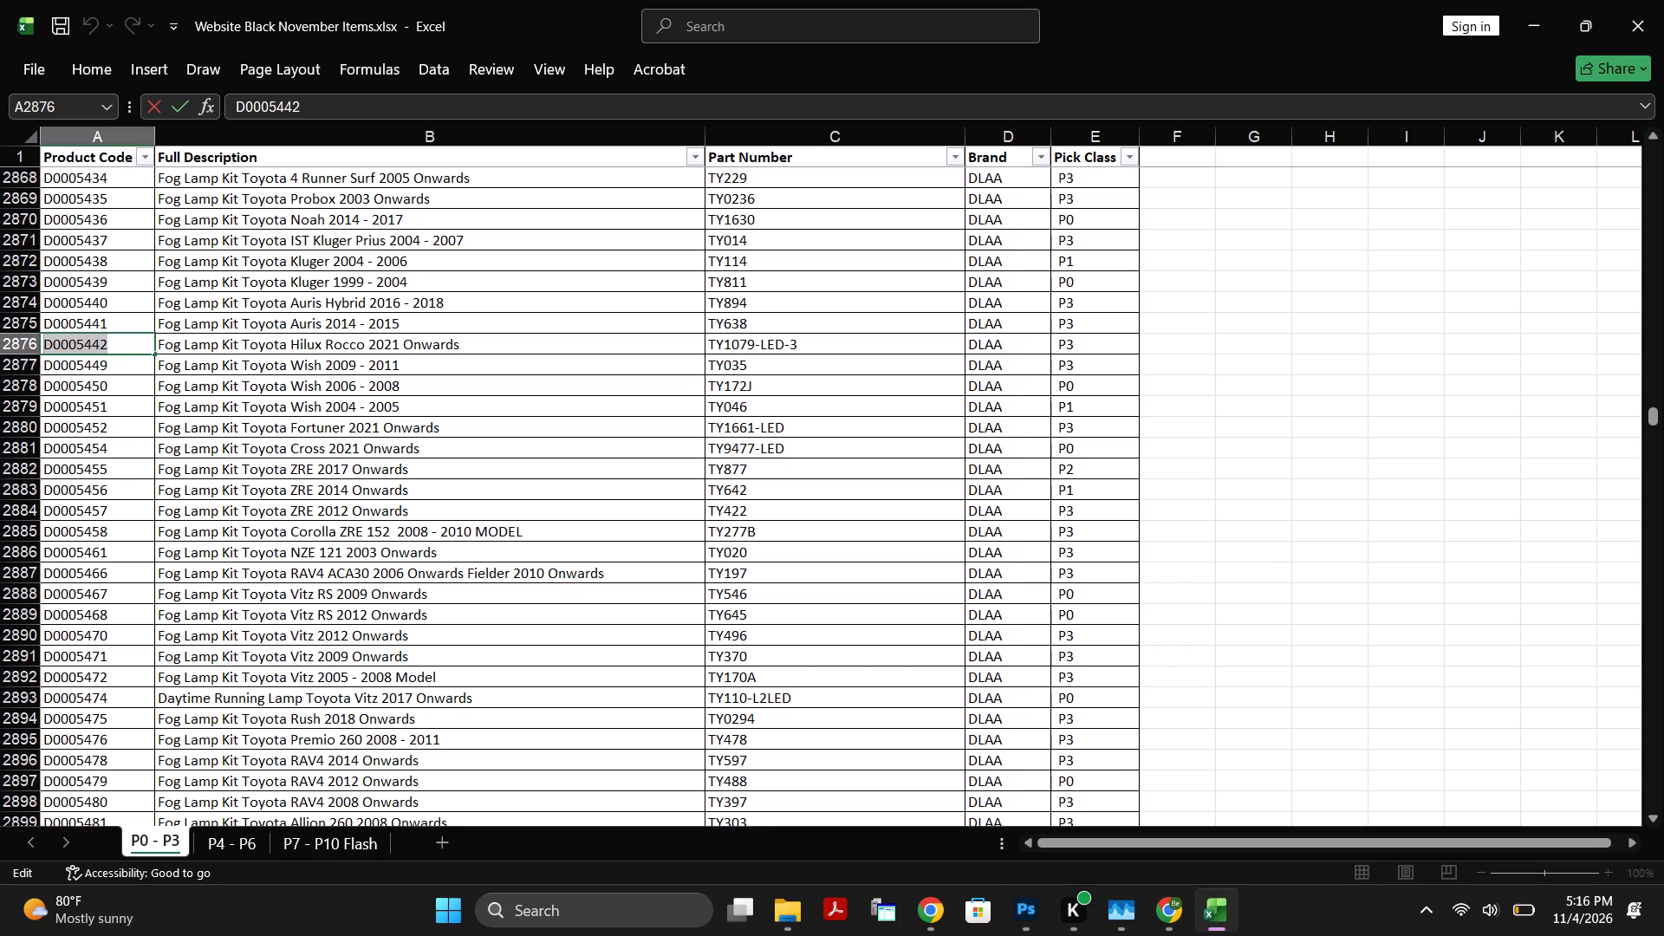
{"action": "left_click", "coordinate": [1174, 328]}
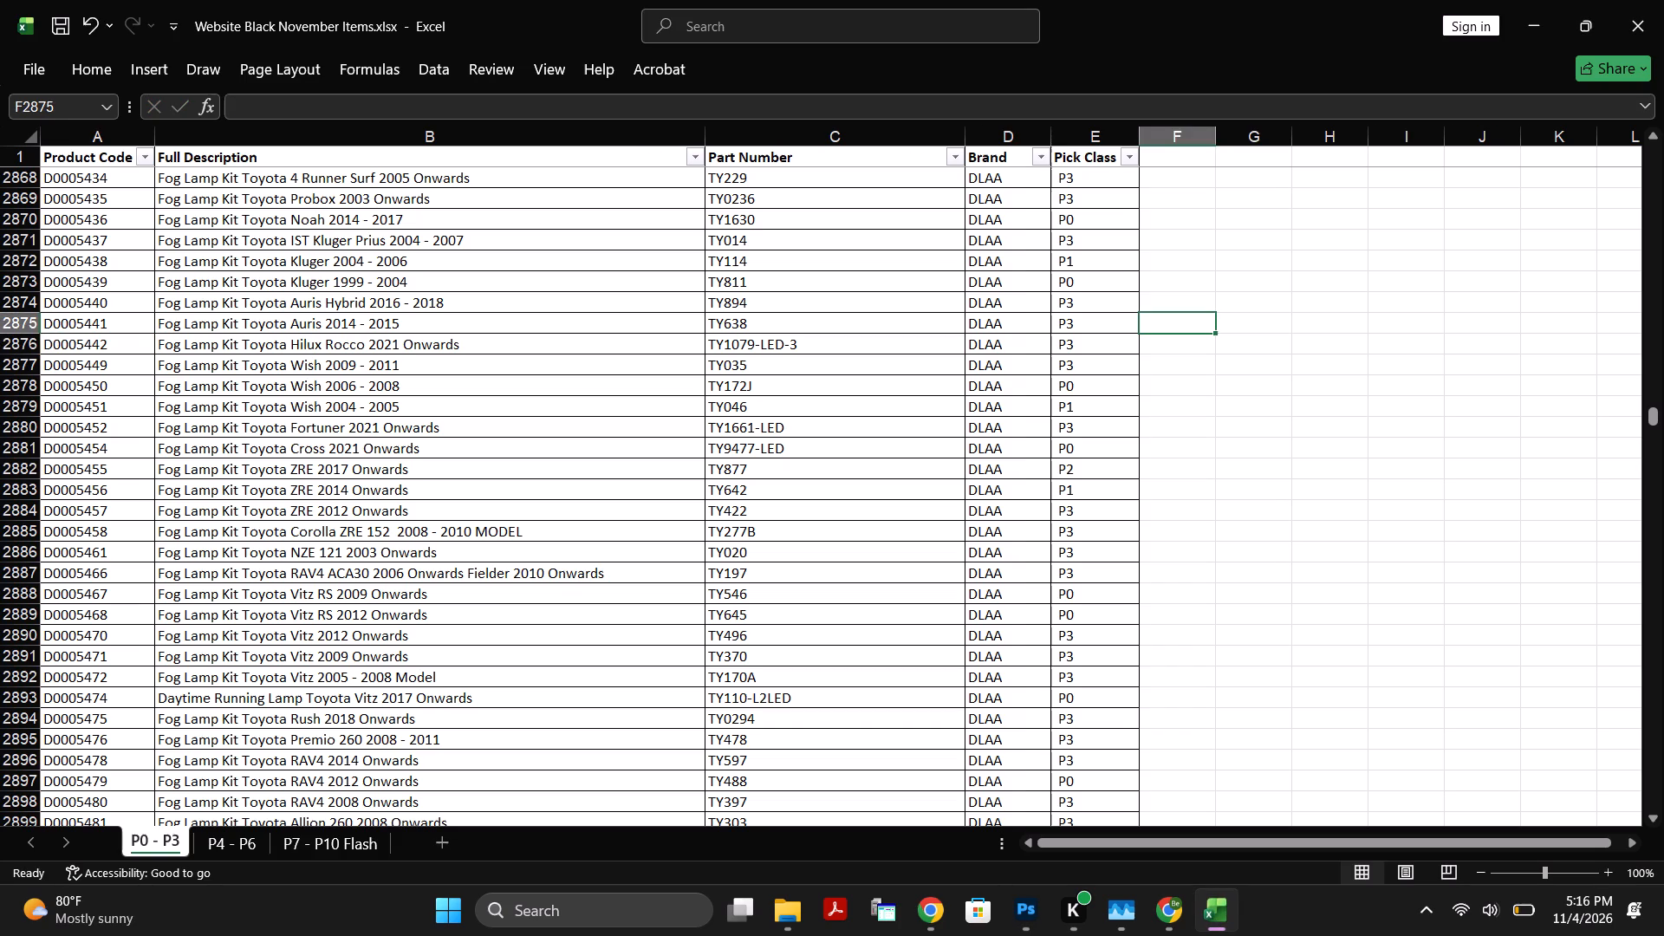
{"action": "key", "text": "3"}
{"action": "left_click", "coordinate": [1175, 421]}
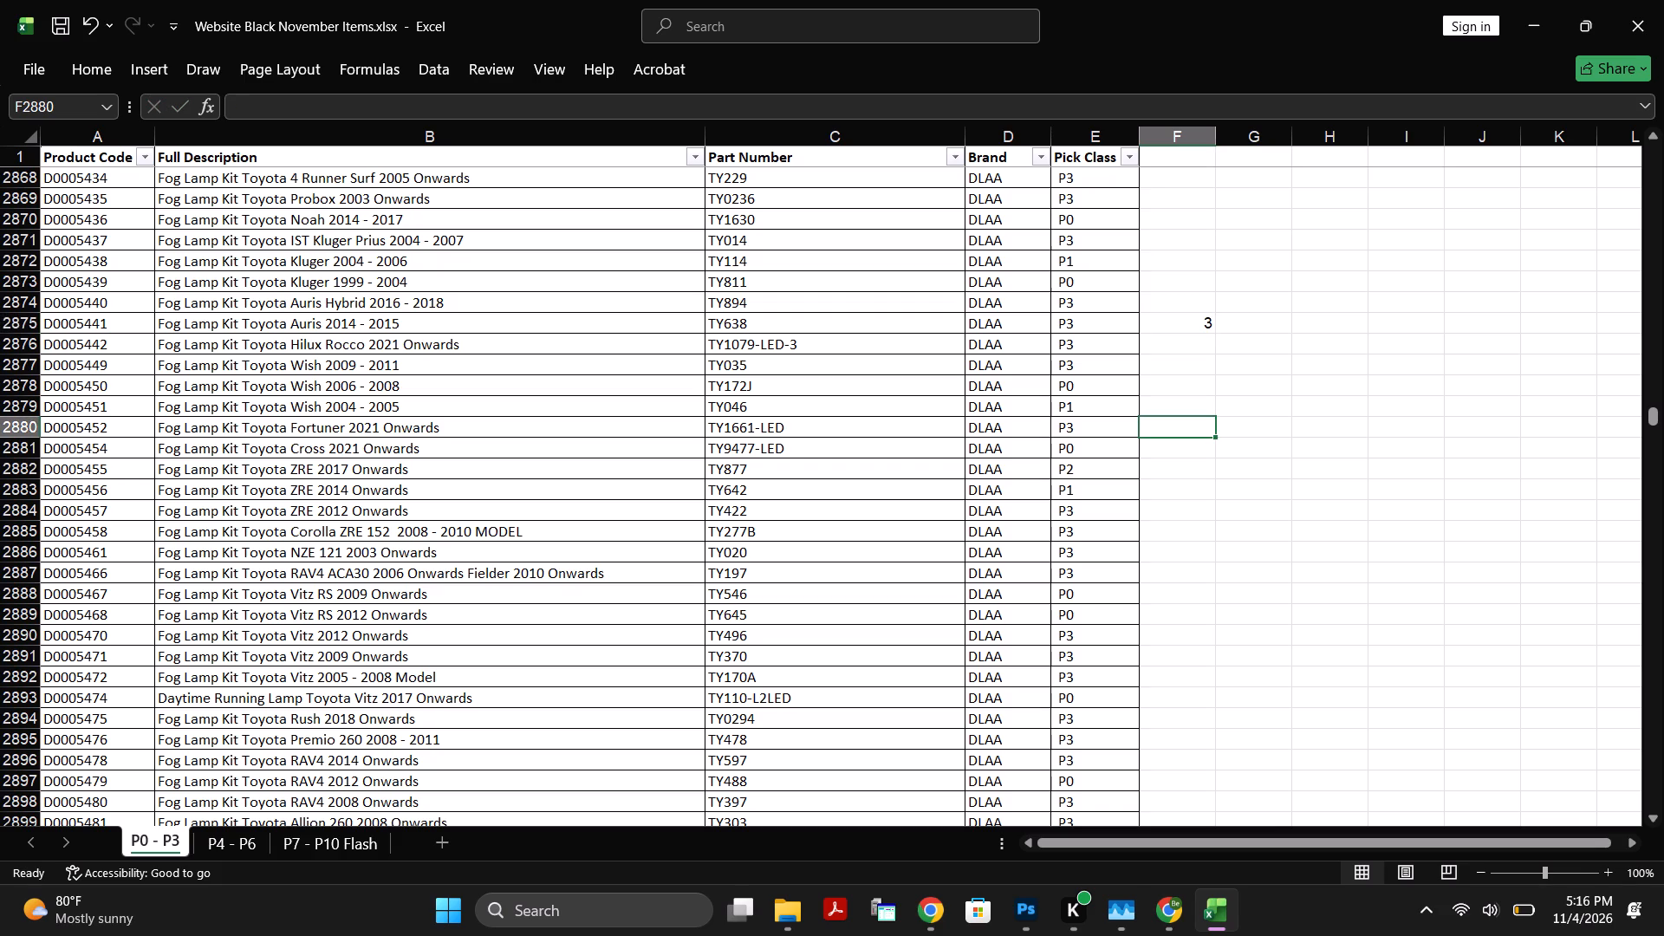
Copy product code D0005466 from the RAV4 ACA30 row, search the Amex store in Chrome for it and open its product page.
{"action": "left_click", "coordinate": [354, 575]}
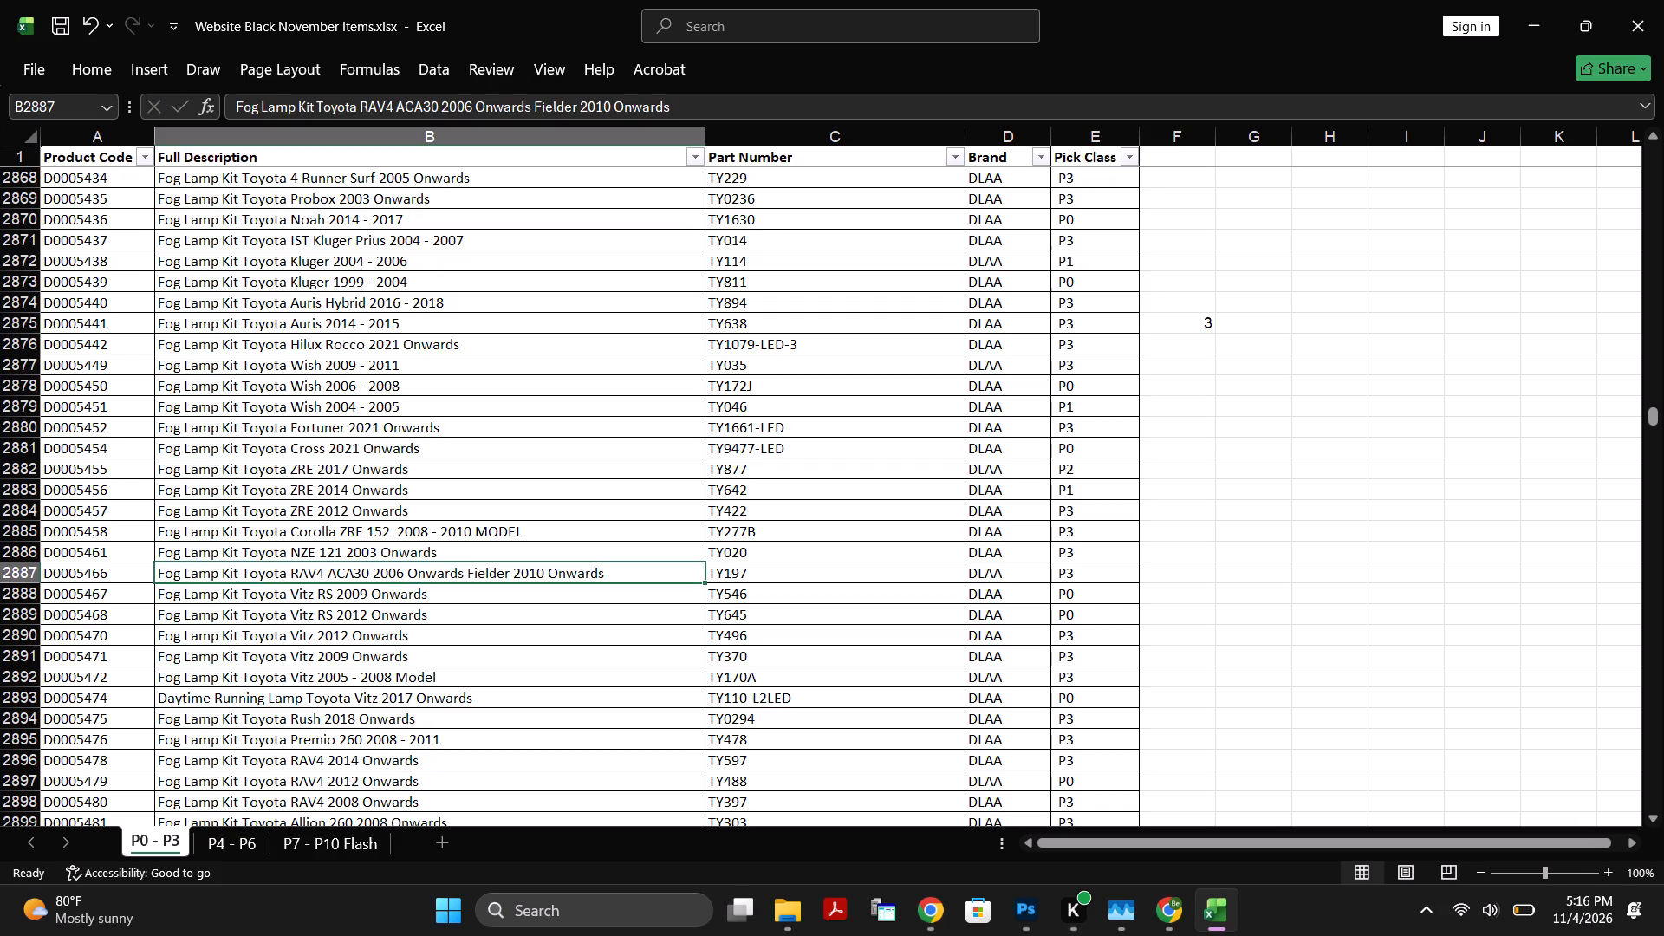
{"action": "double_click", "coordinate": [118, 577]}
{"action": "left_click_drag", "start_coordinate": [127, 574], "coordinate": [0, 575]}
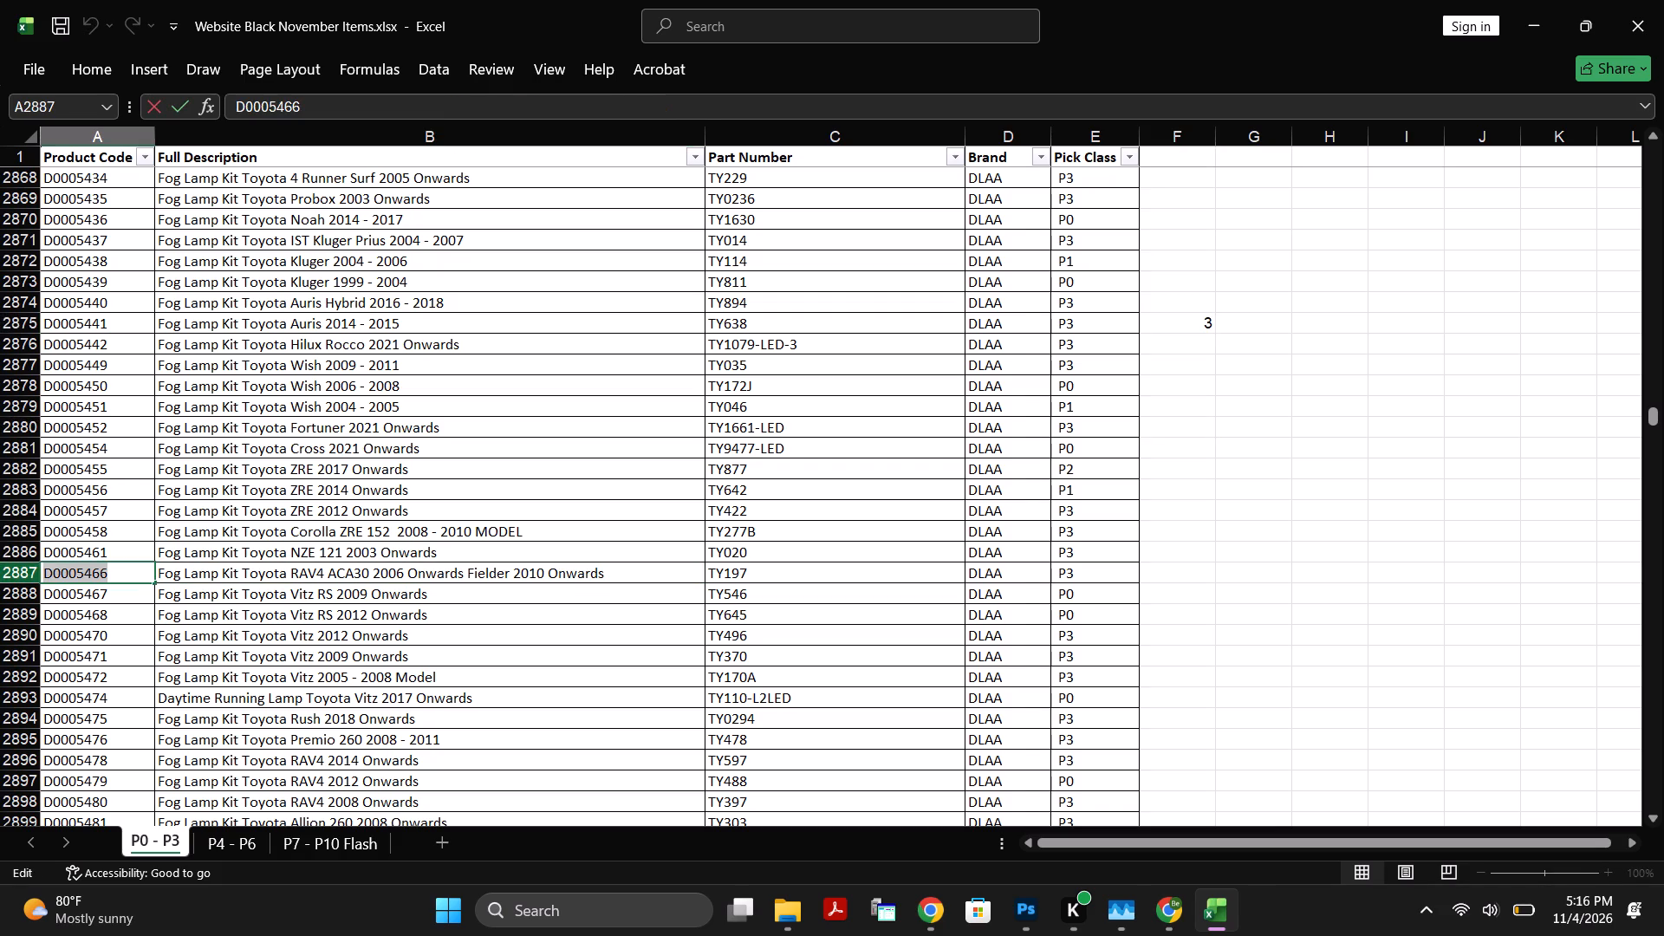
{"action": "key", "text": "ctrl+c"}
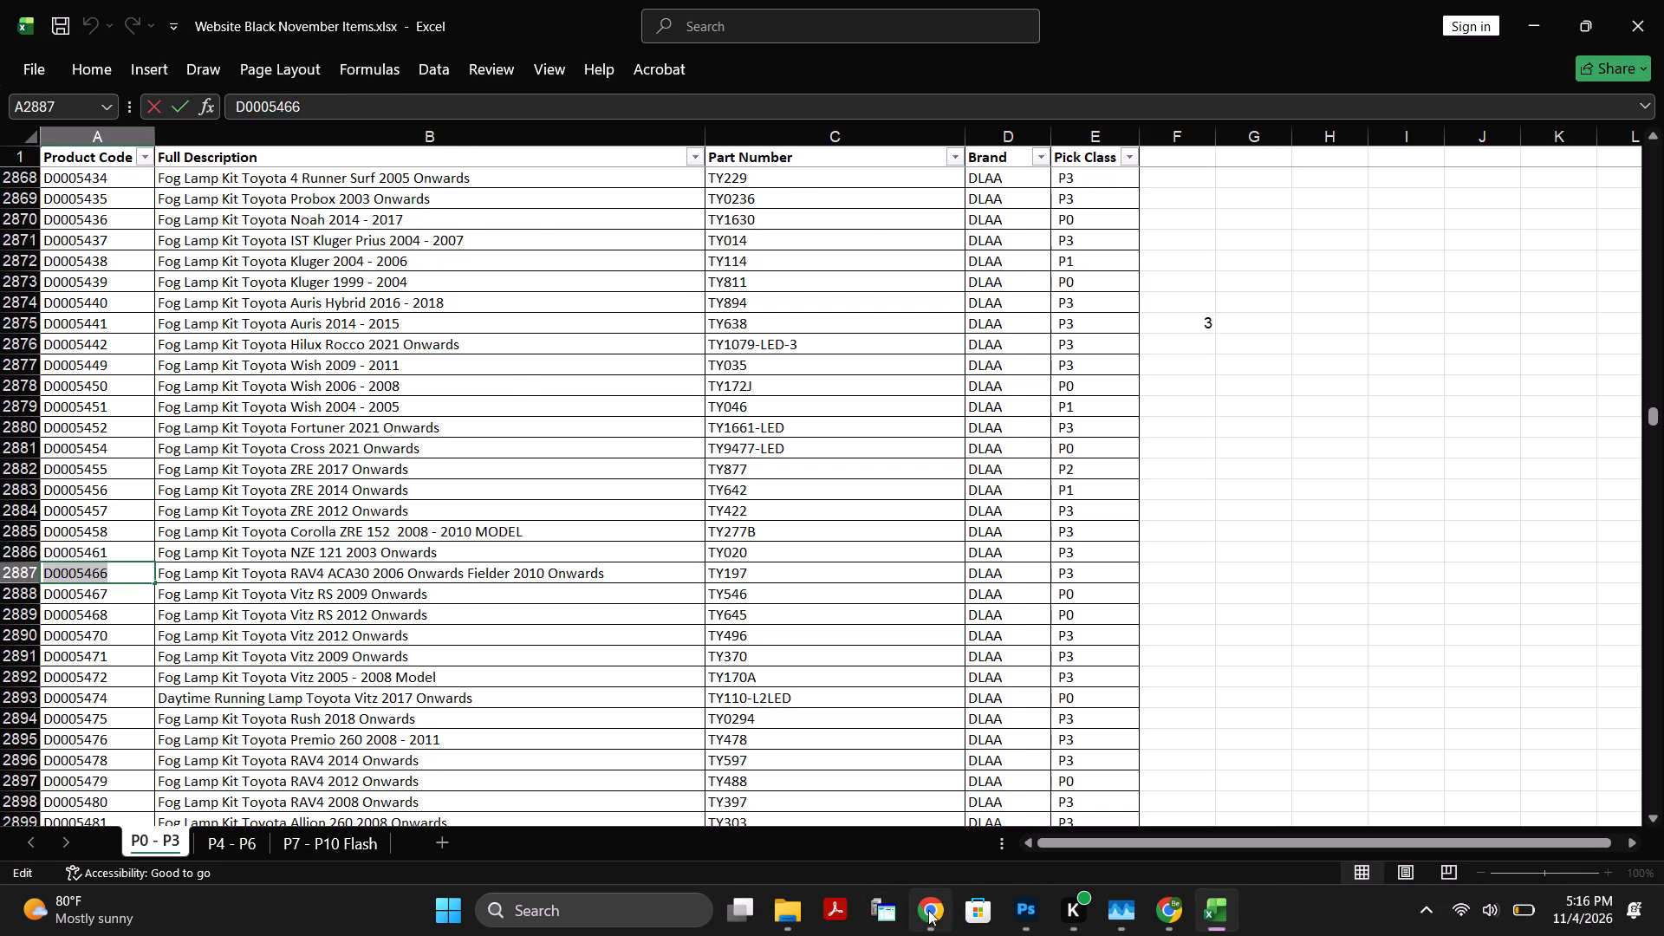
{"action": "left_click", "coordinate": [928, 910]}
{"action": "scroll", "coordinate": [718, 421], "scroll_direction": "up", "scroll_amount": 4}
{"action": "left_click", "coordinate": [773, 269]}
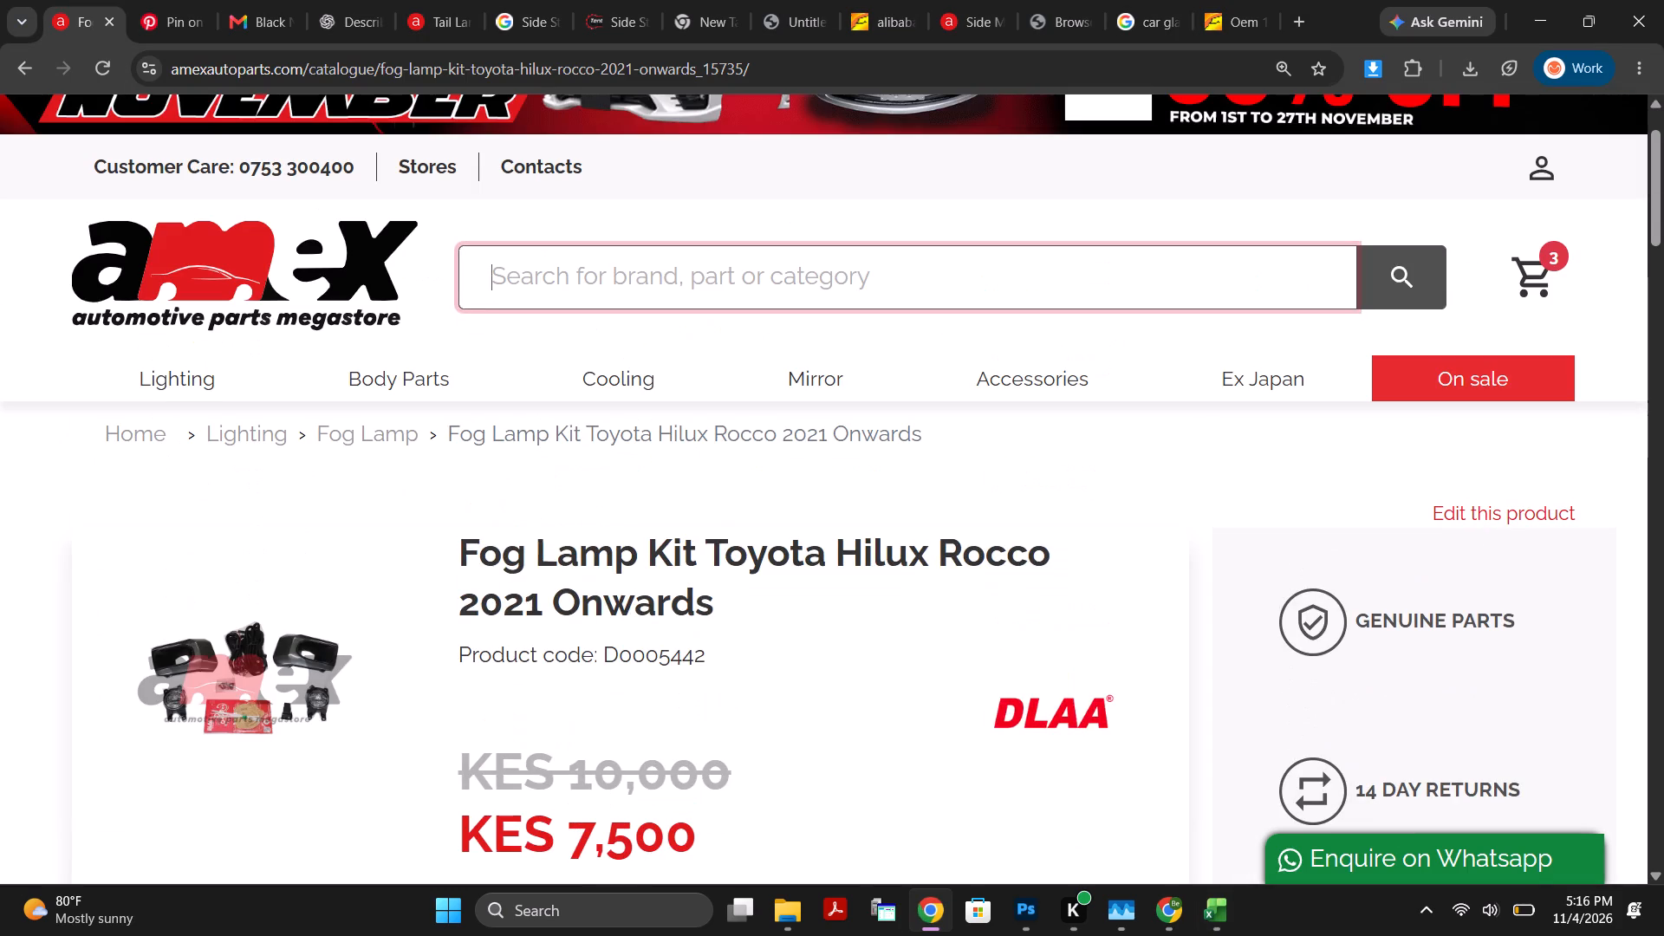
{"action": "key", "text": "ctrl+v"}
{"action": "left_click", "coordinate": [1410, 277]}
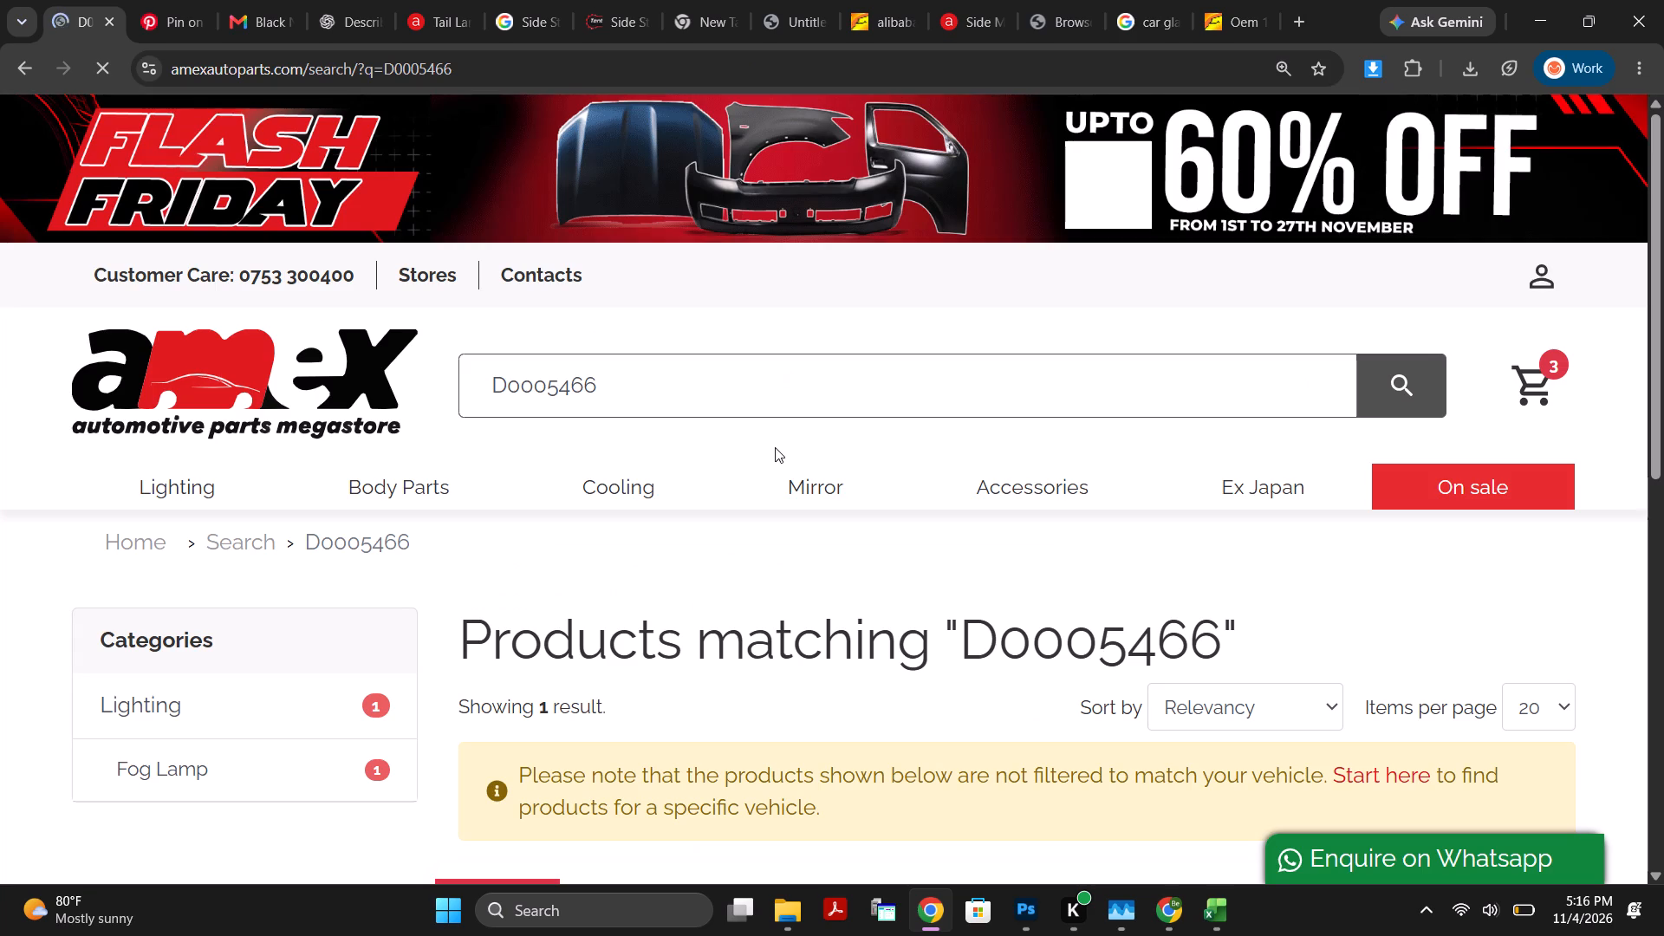
{"action": "scroll", "coordinate": [750, 643], "scroll_direction": "down", "scroll_amount": 5}
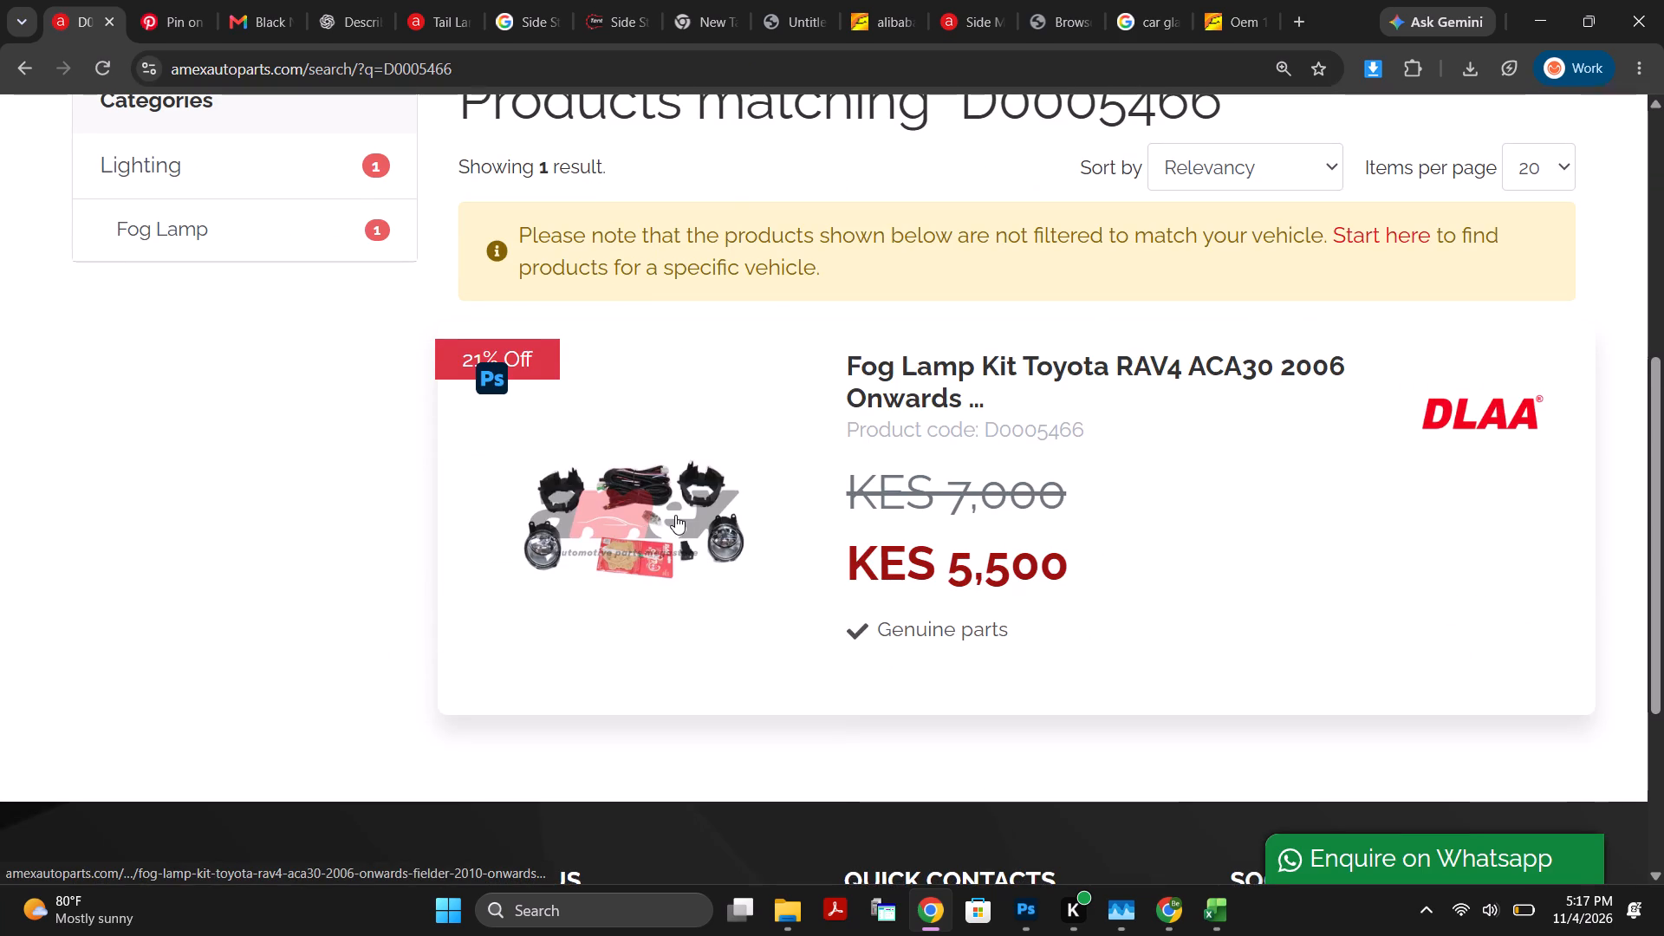
{"action": "left_click", "coordinate": [699, 519]}
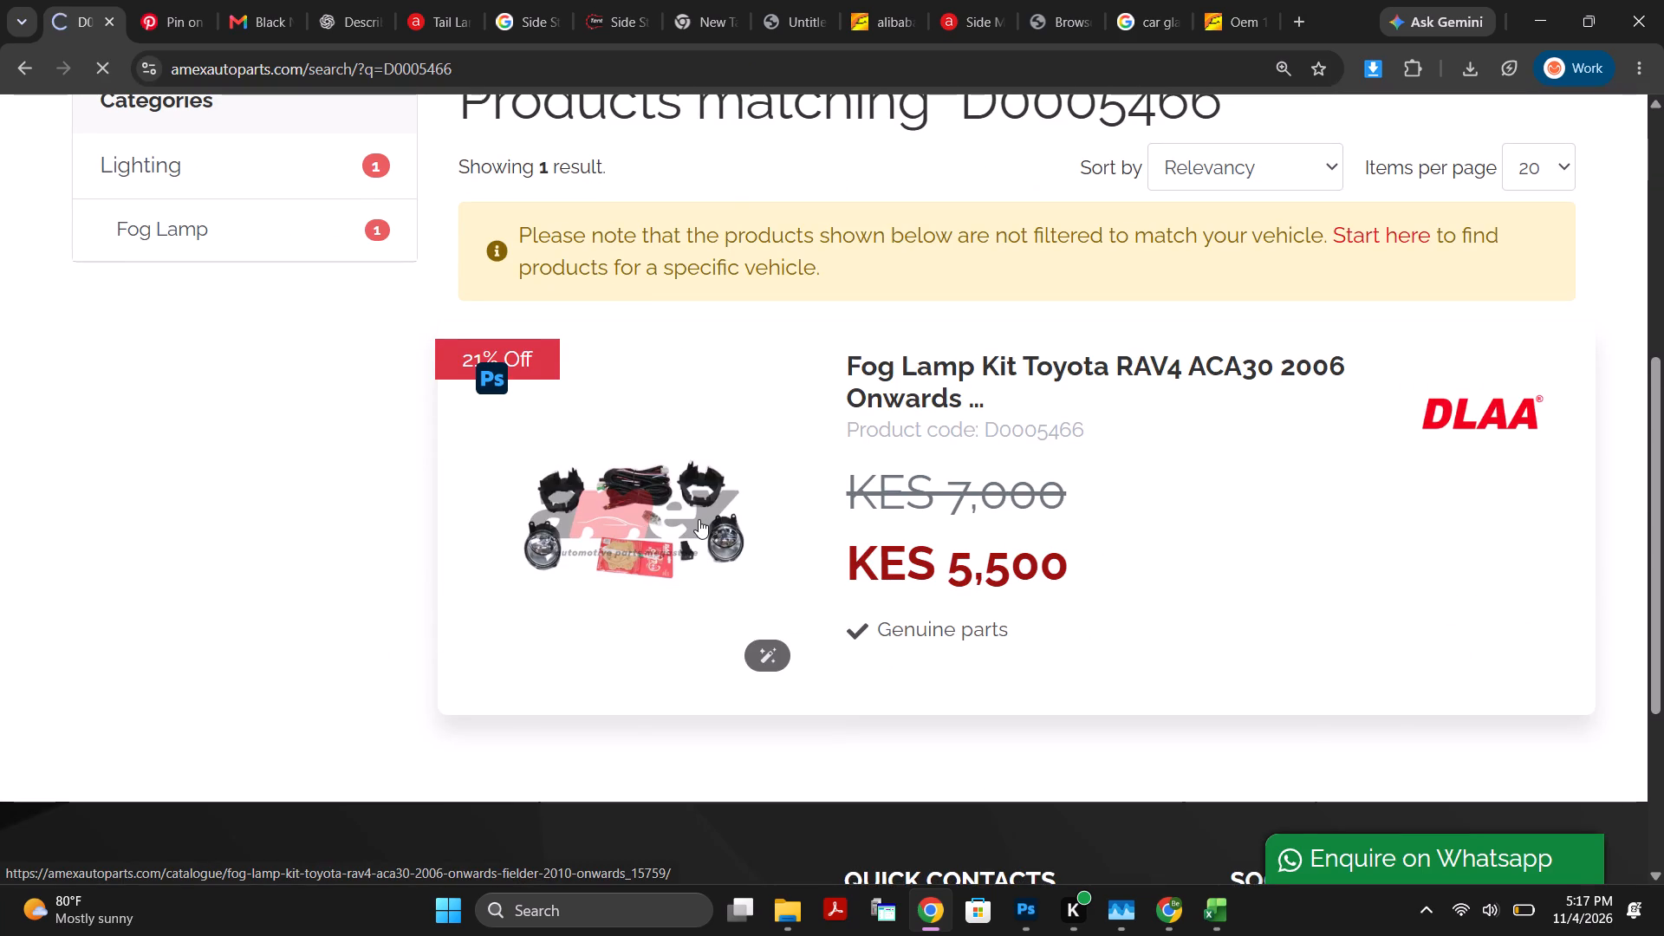
{"action": "scroll", "coordinate": [451, 662], "scroll_direction": "down", "scroll_amount": 4}
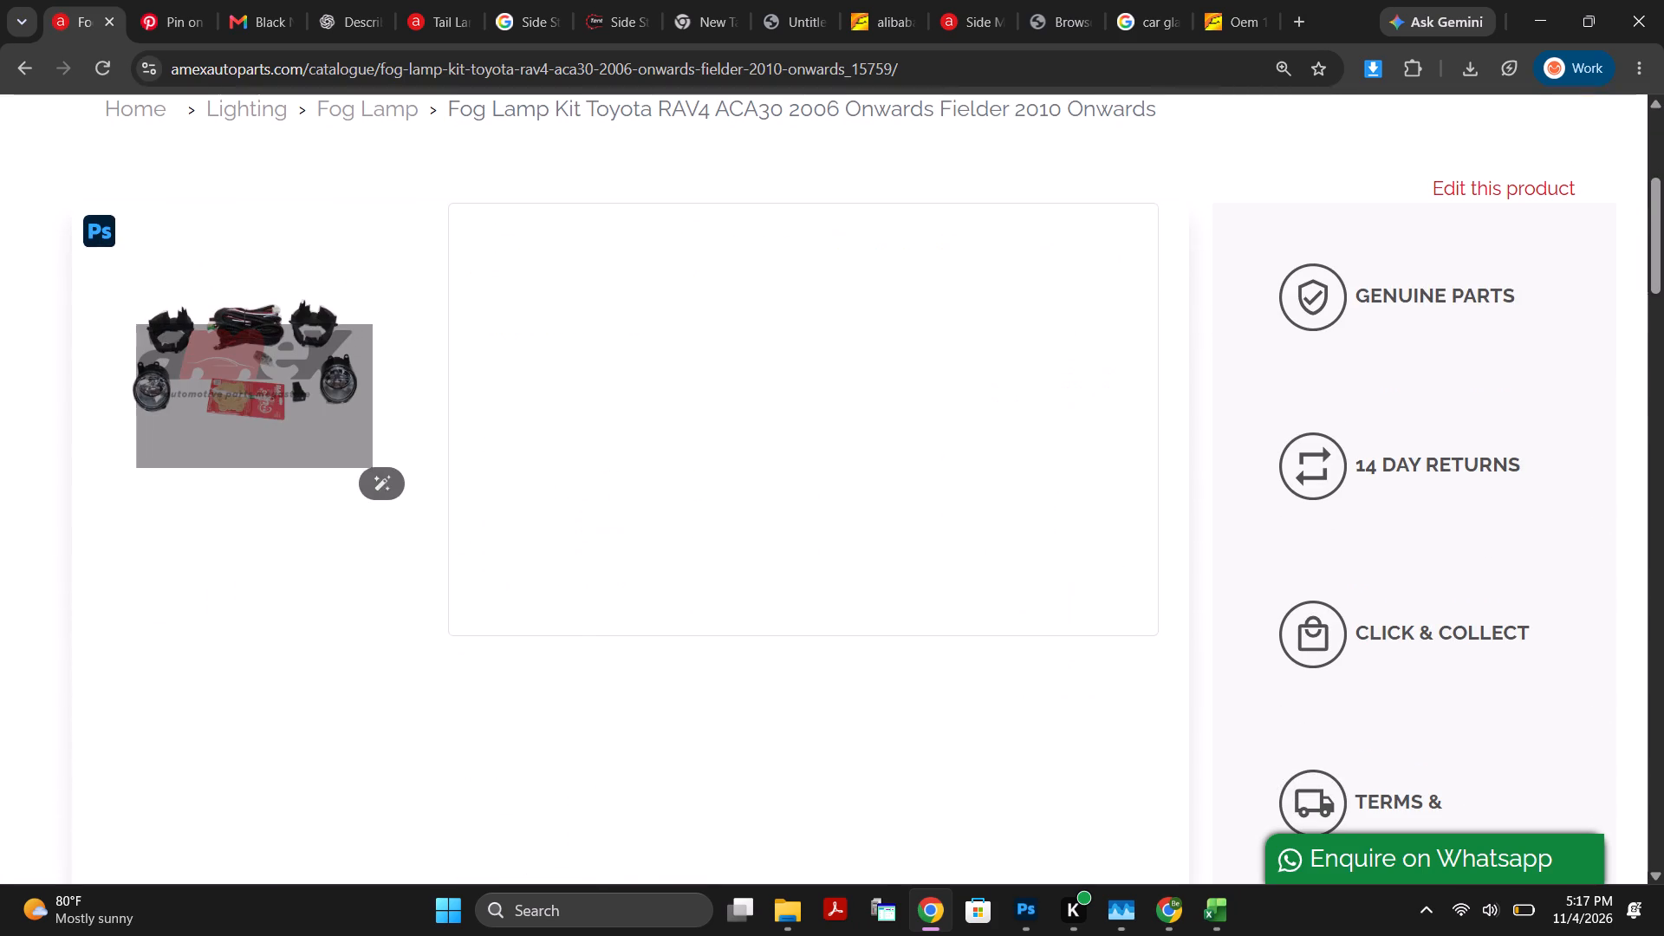
{"action": "right_click", "coordinate": [256, 395]}
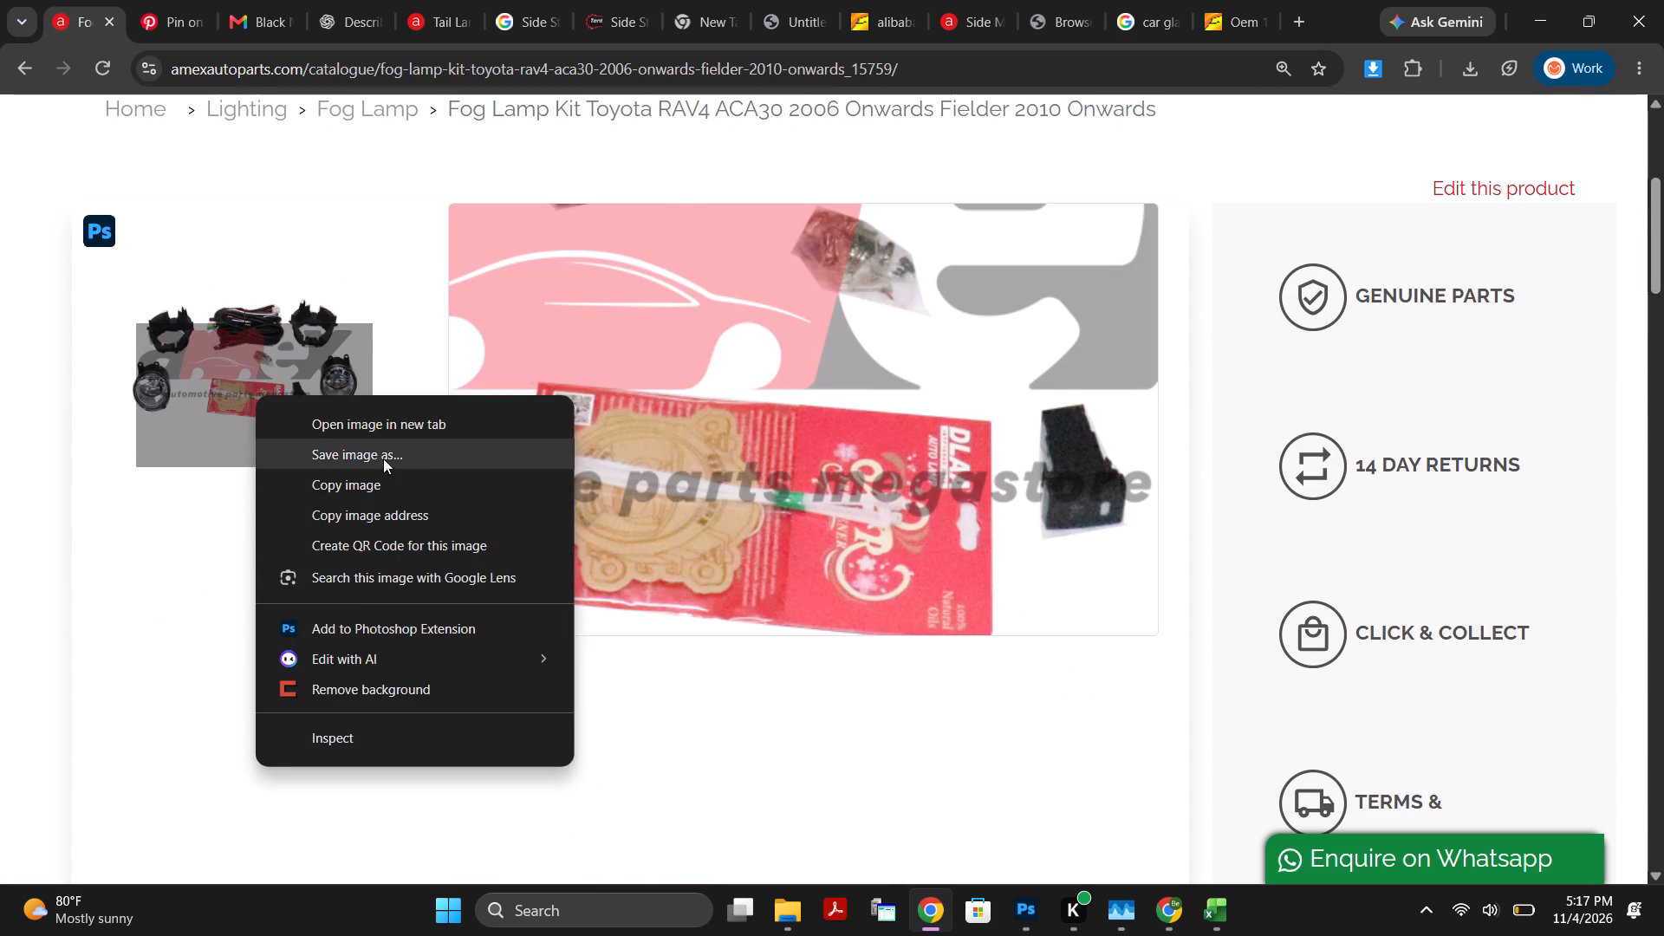
{"action": "left_click", "coordinate": [381, 484]}
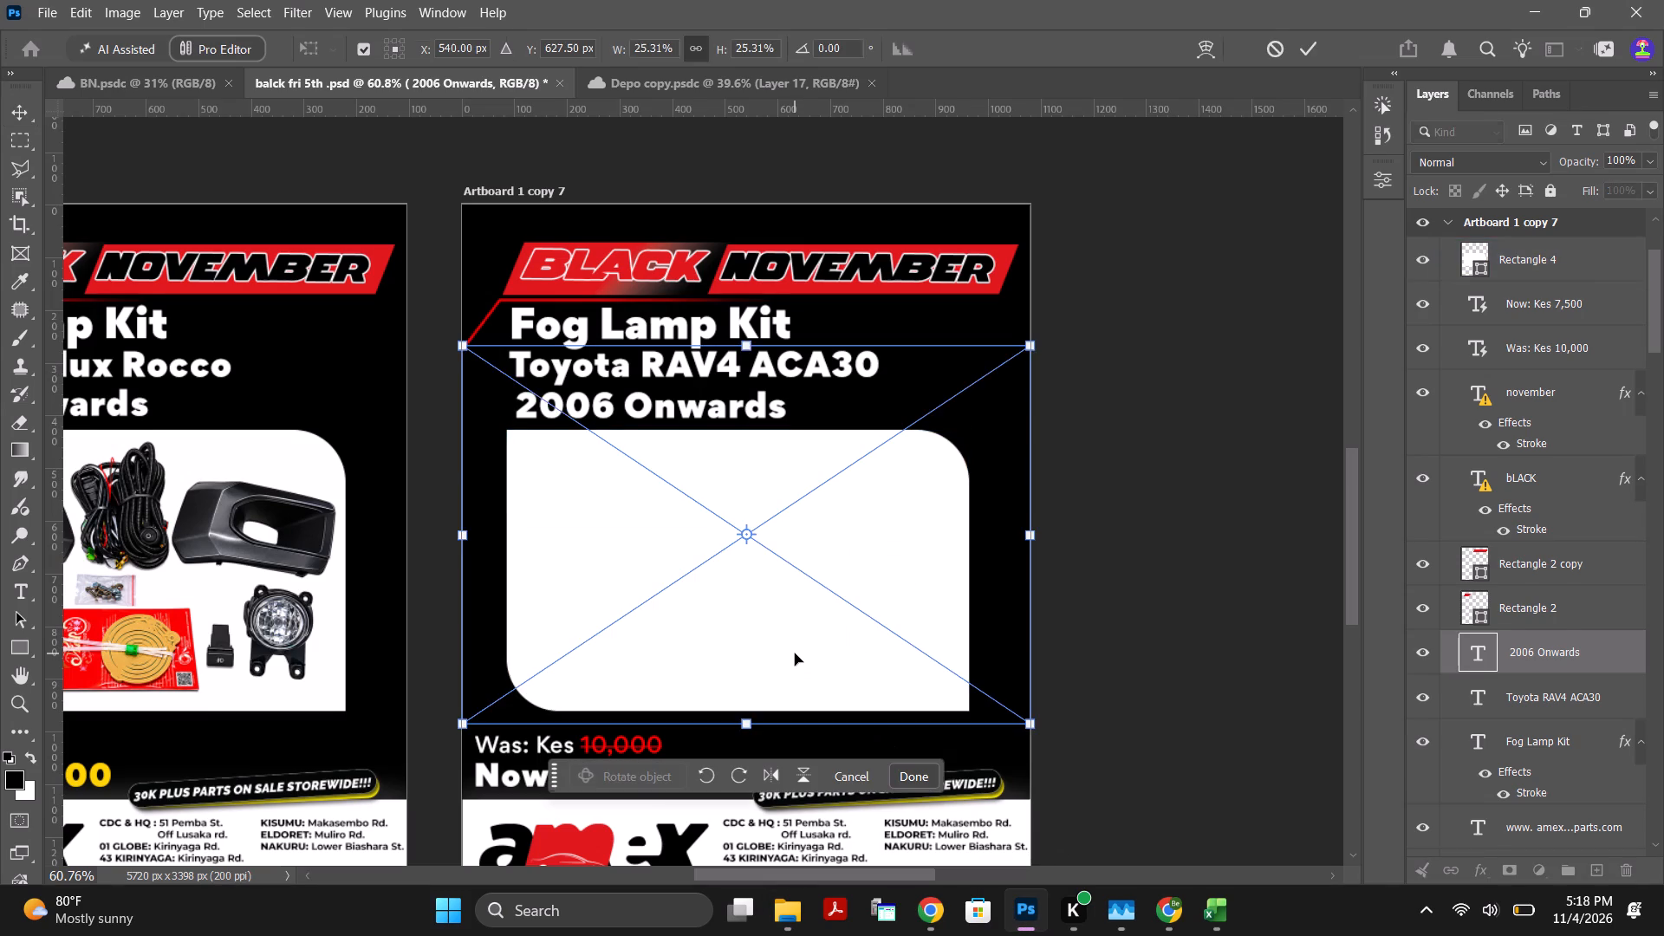
{"action": "left_click", "coordinate": [1308, 43]}
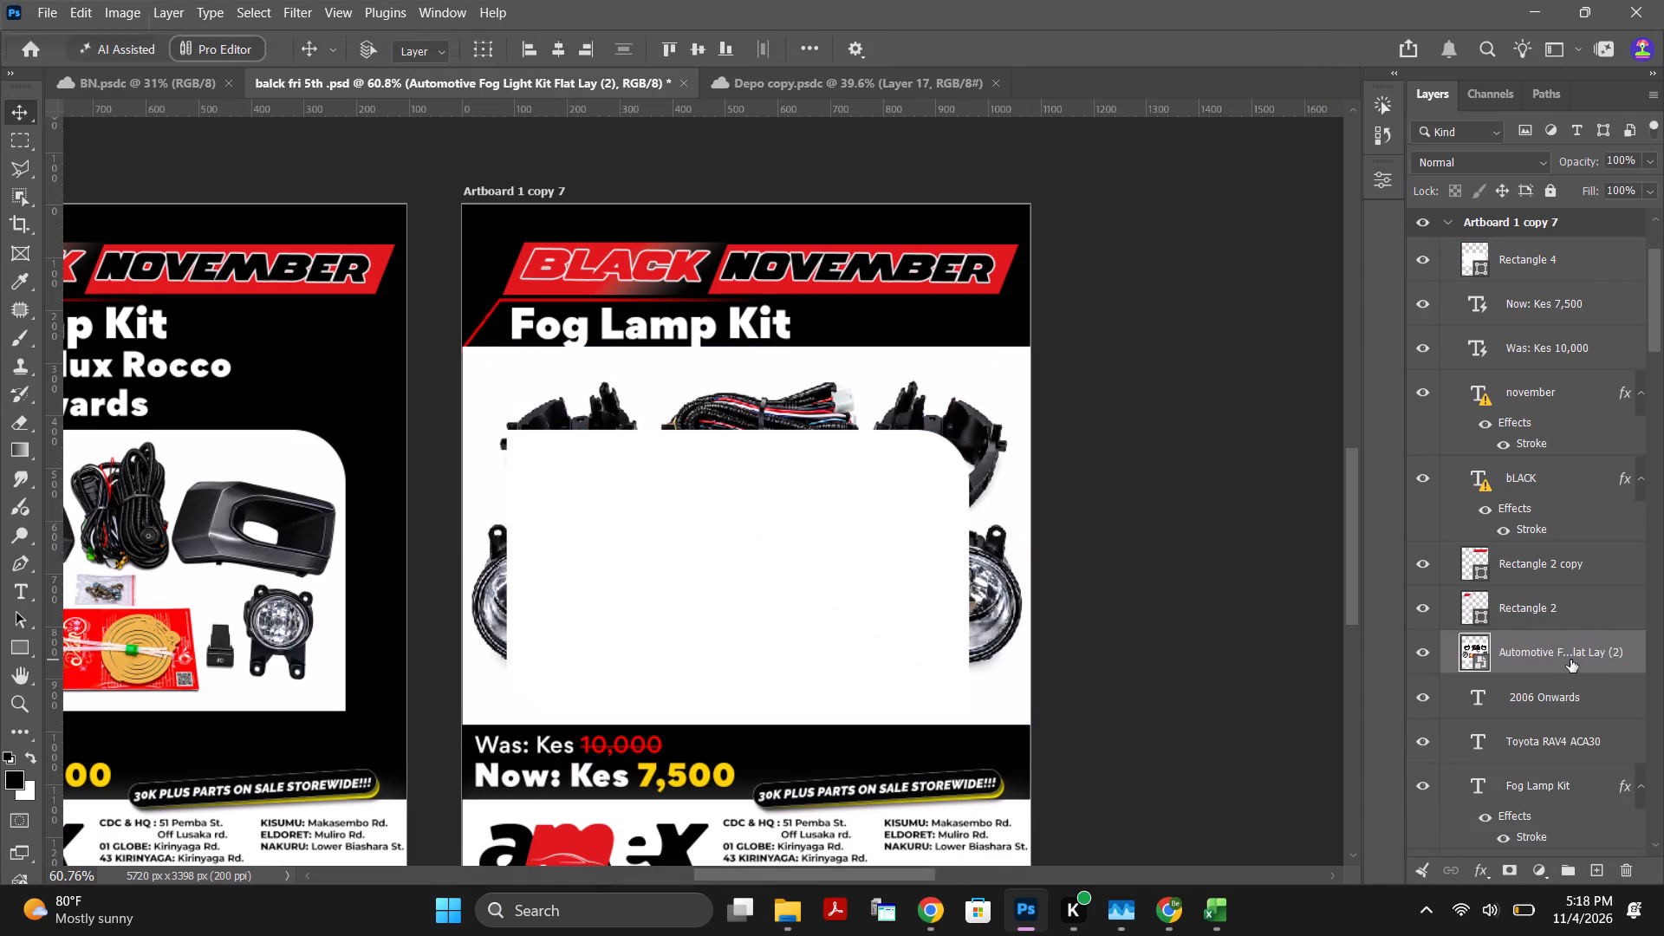
Move the fog lamp kit image layer above Rectangle 4 and clip it to that white rounded panel.
{"action": "left_click_drag", "start_coordinate": [1570, 660], "coordinate": [1532, 252]}
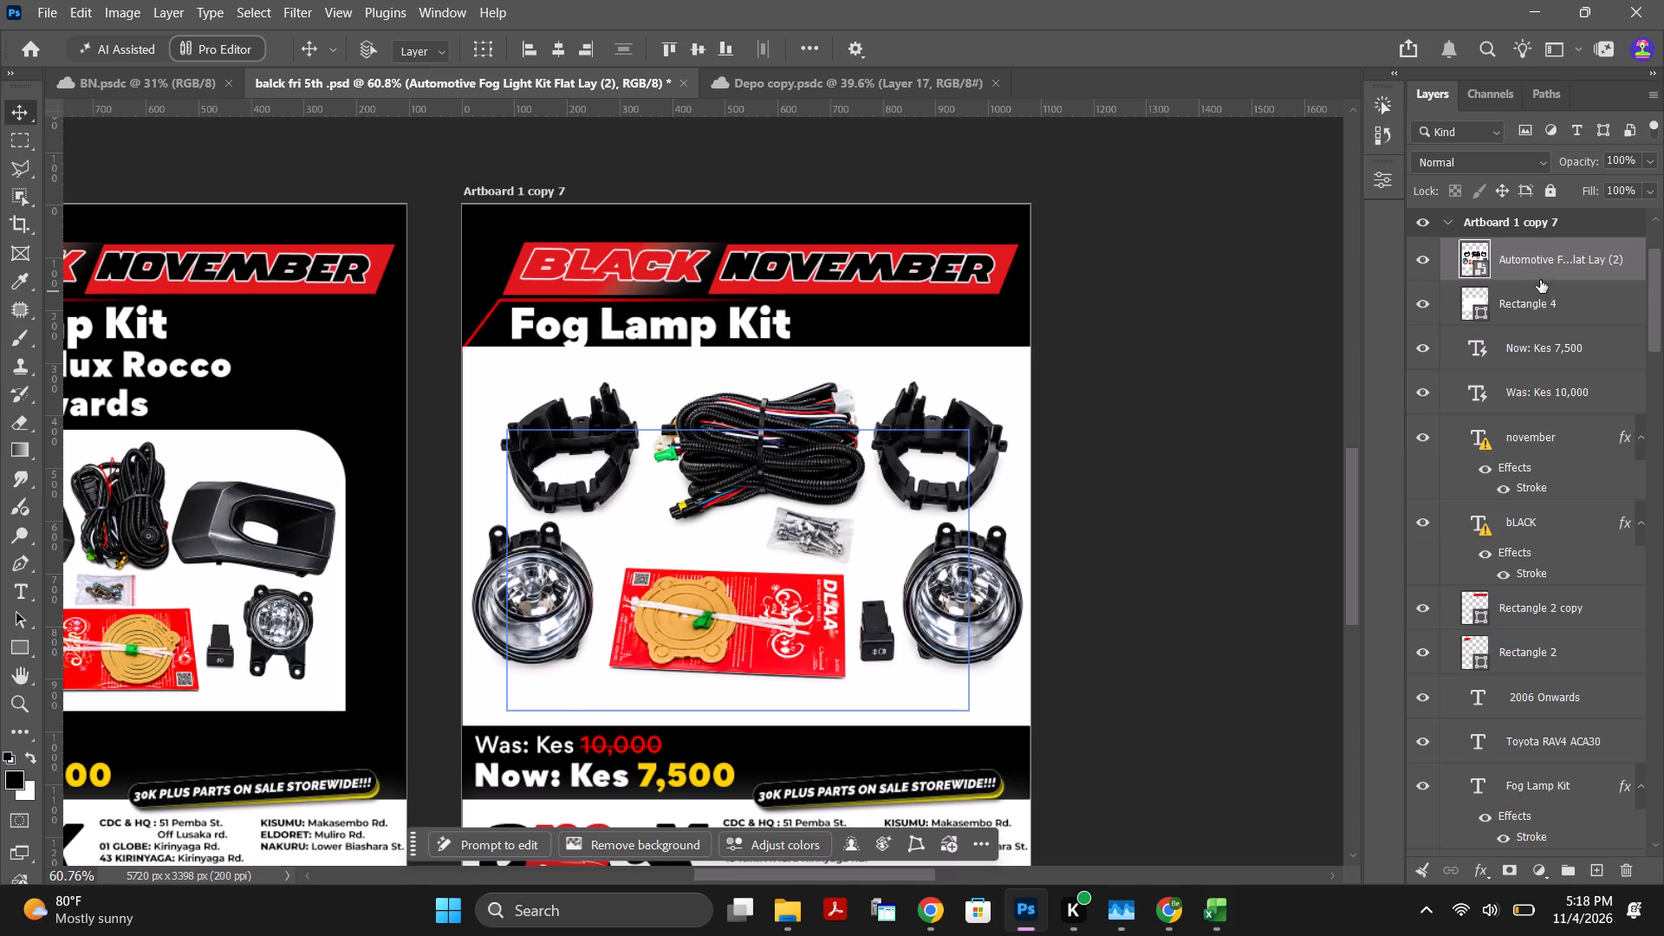
{"action": "left_click", "coordinate": [1539, 283], "text": "alt"}
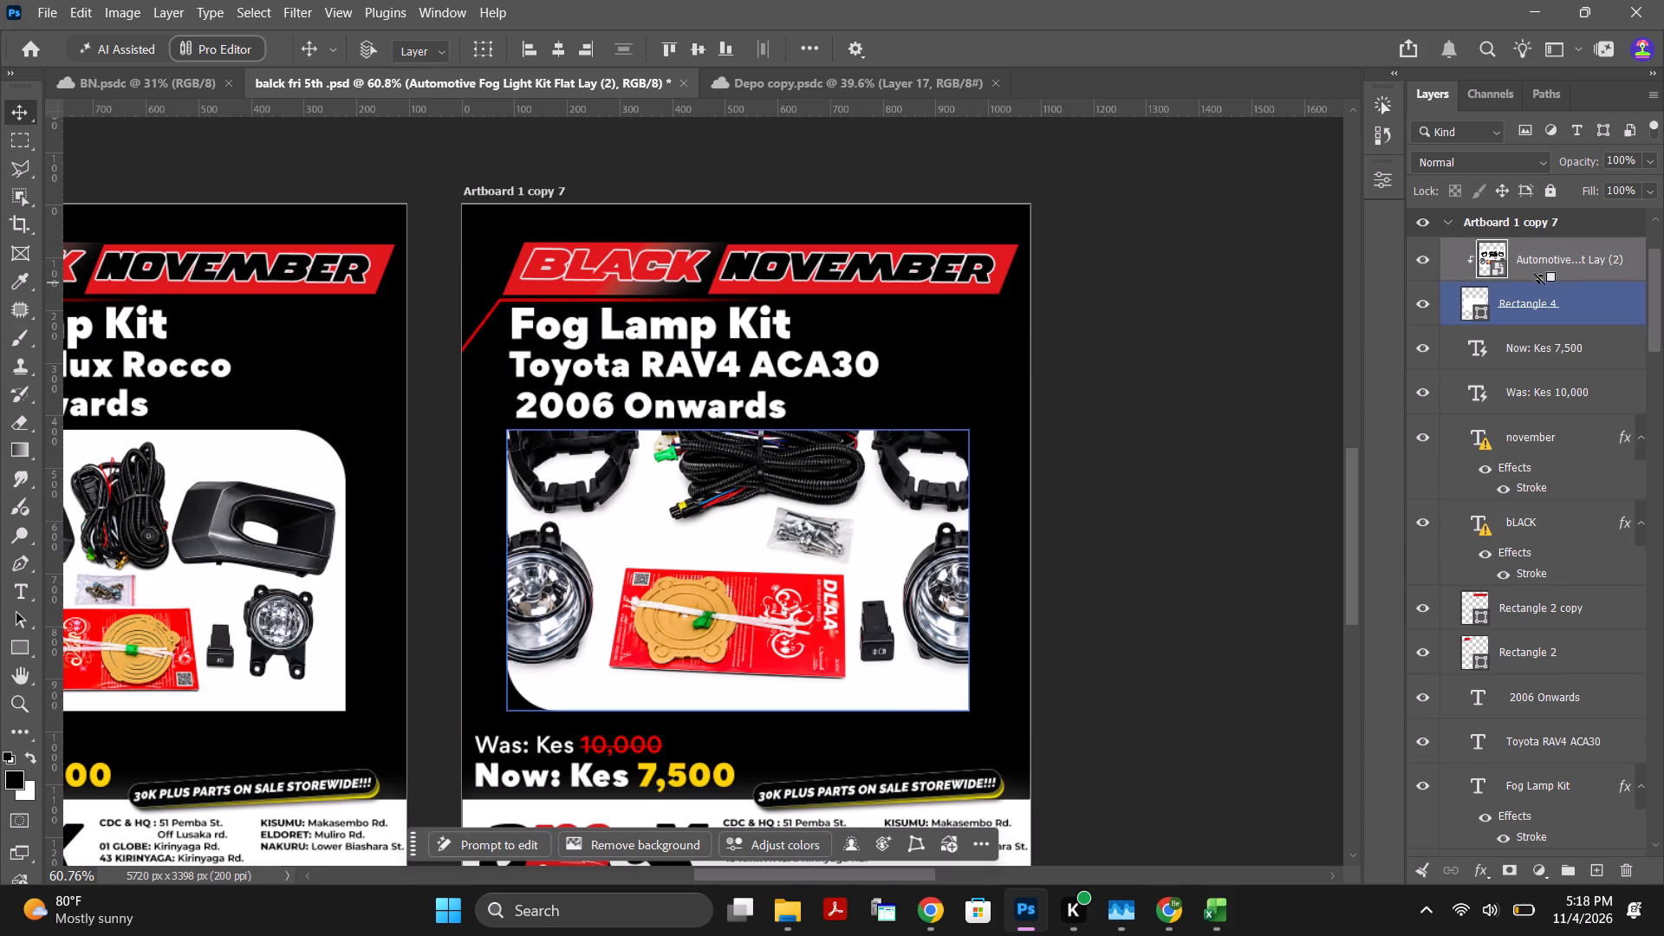
Scale the clipped fog lamp kit image to about 18.67% and position it centrally so the whole kit fits inside the white rounded panel.
{"action": "left_click", "coordinate": [1563, 260]}
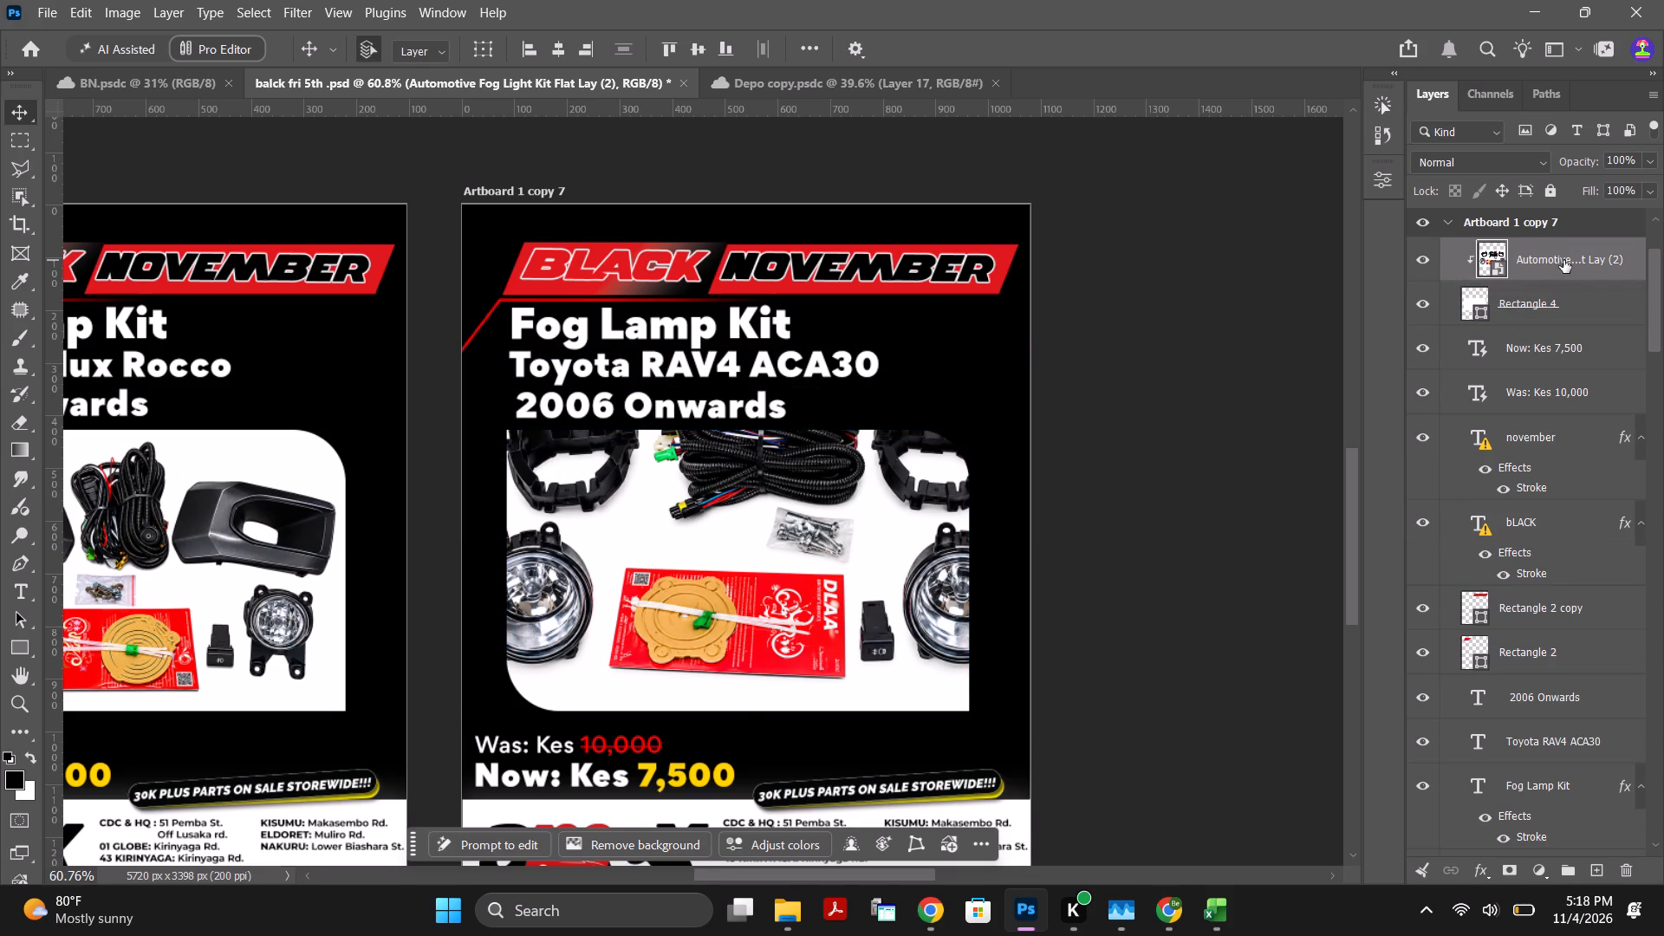
{"action": "key", "text": "ctrl+t"}
{"action": "left_click_drag", "start_coordinate": [1030, 344], "coordinate": [1024, 351]}
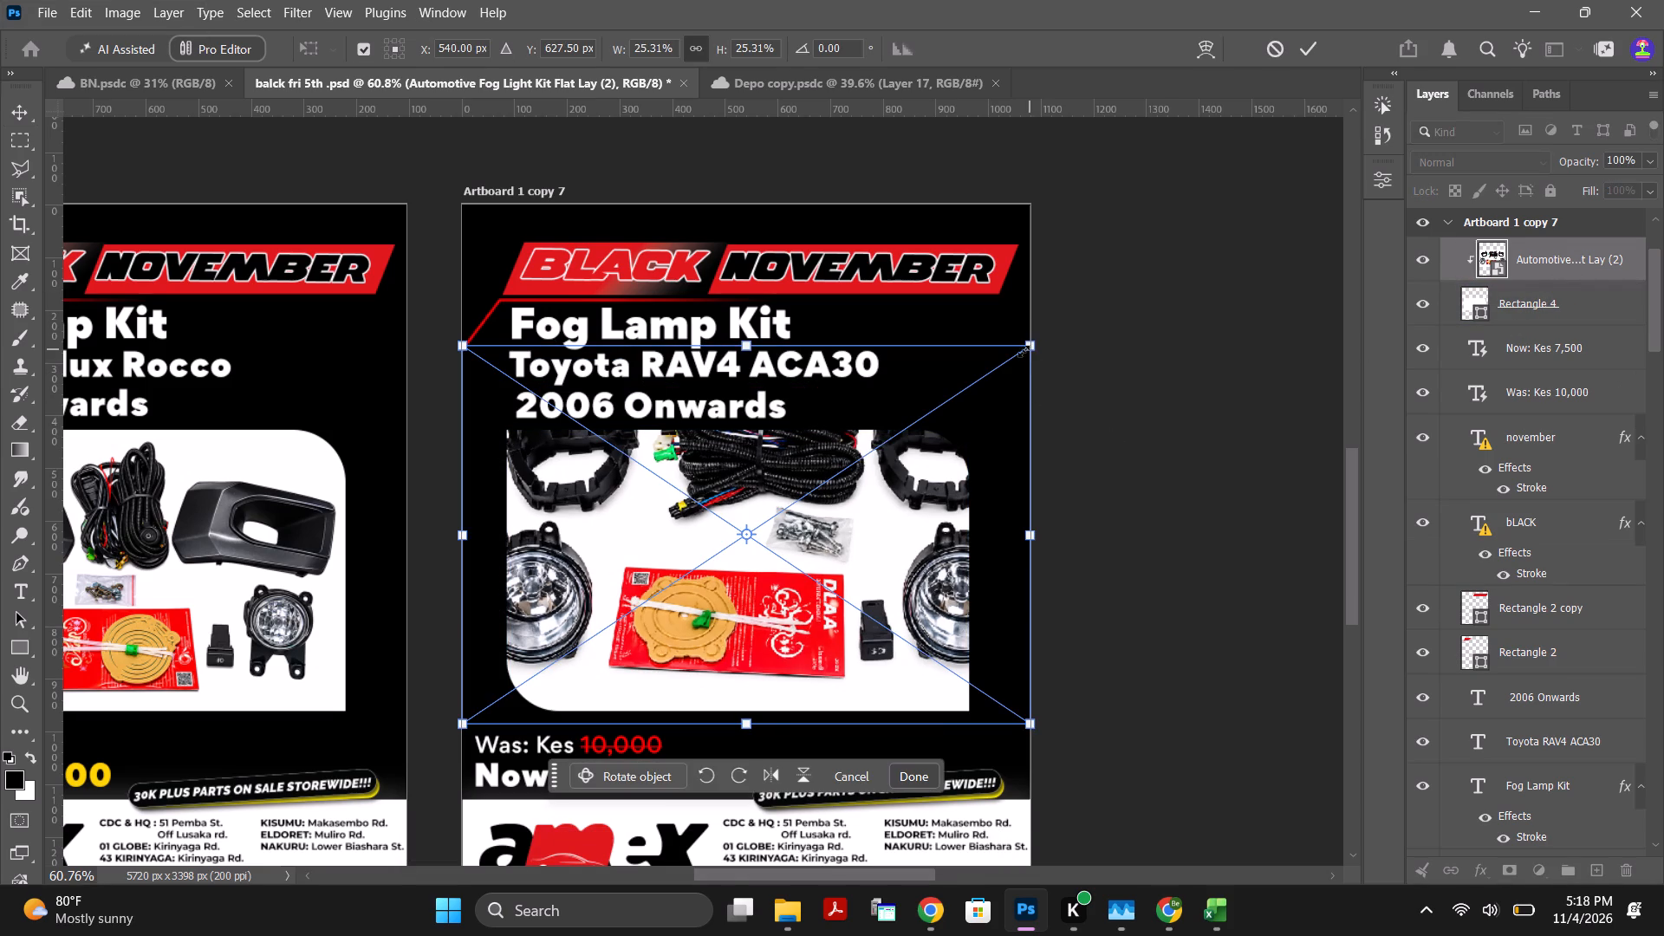
{"action": "left_click_drag", "start_coordinate": [1024, 351], "coordinate": [968, 413]}
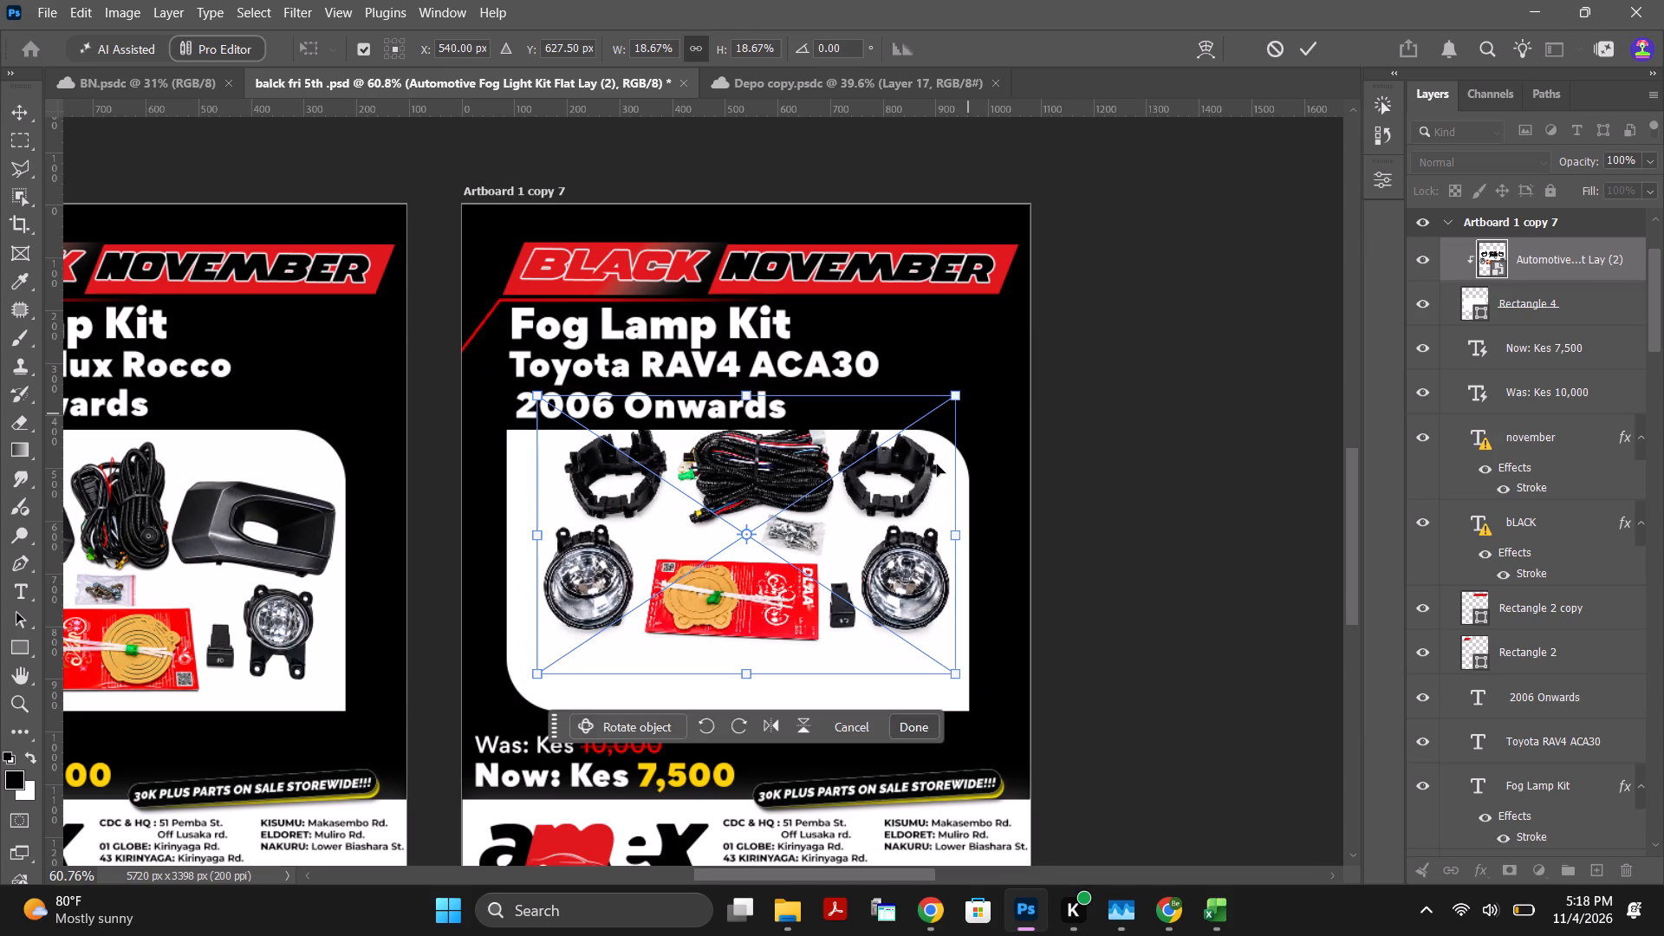
{"action": "left_click_drag", "start_coordinate": [896, 466], "coordinate": [884, 499]}
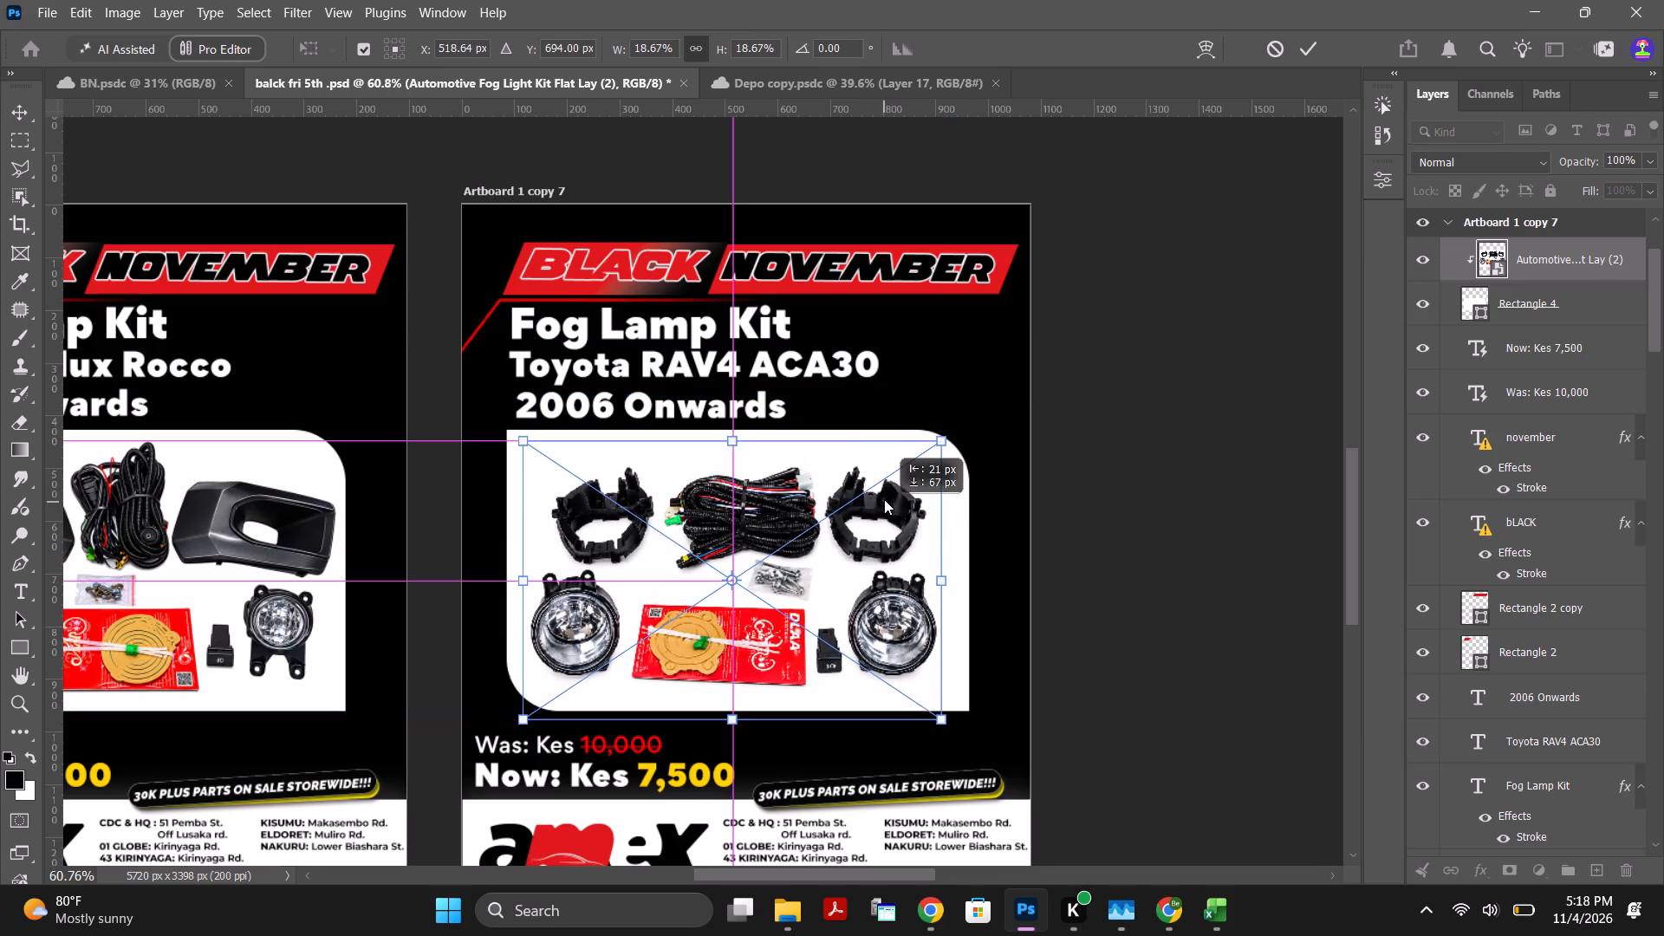
{"action": "left_click_drag", "start_coordinate": [884, 499], "coordinate": [884, 494]}
{"action": "left_click", "coordinate": [880, 486]}
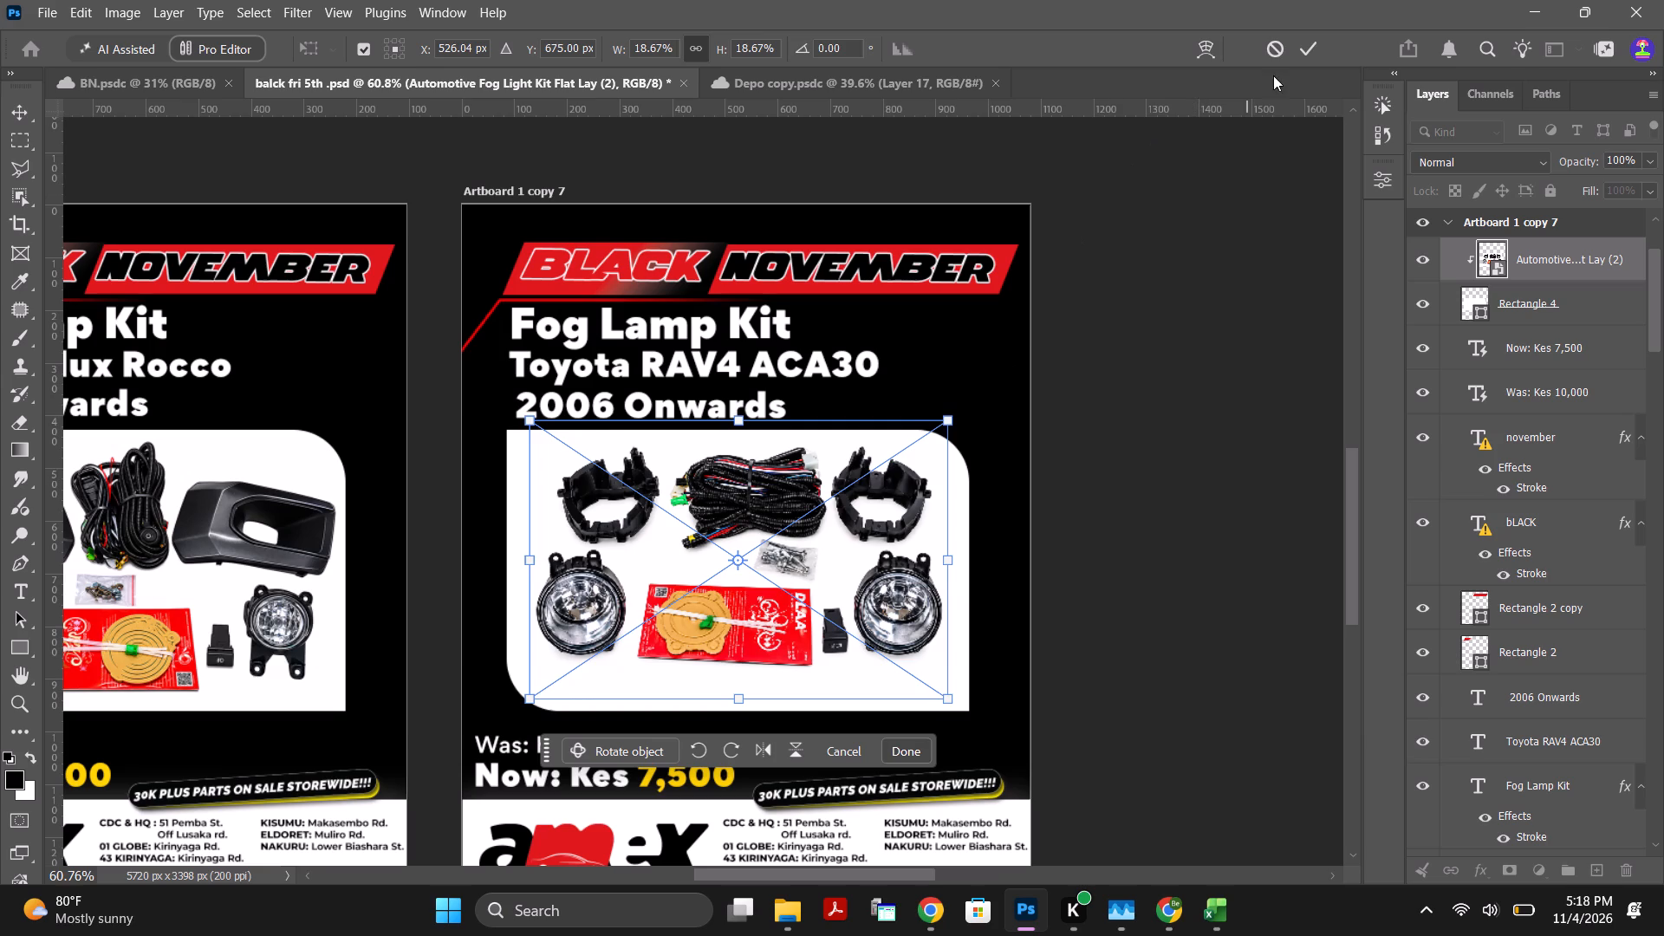
{"action": "left_click", "coordinate": [1305, 49]}
{"action": "left_click", "coordinate": [1208, 283]}
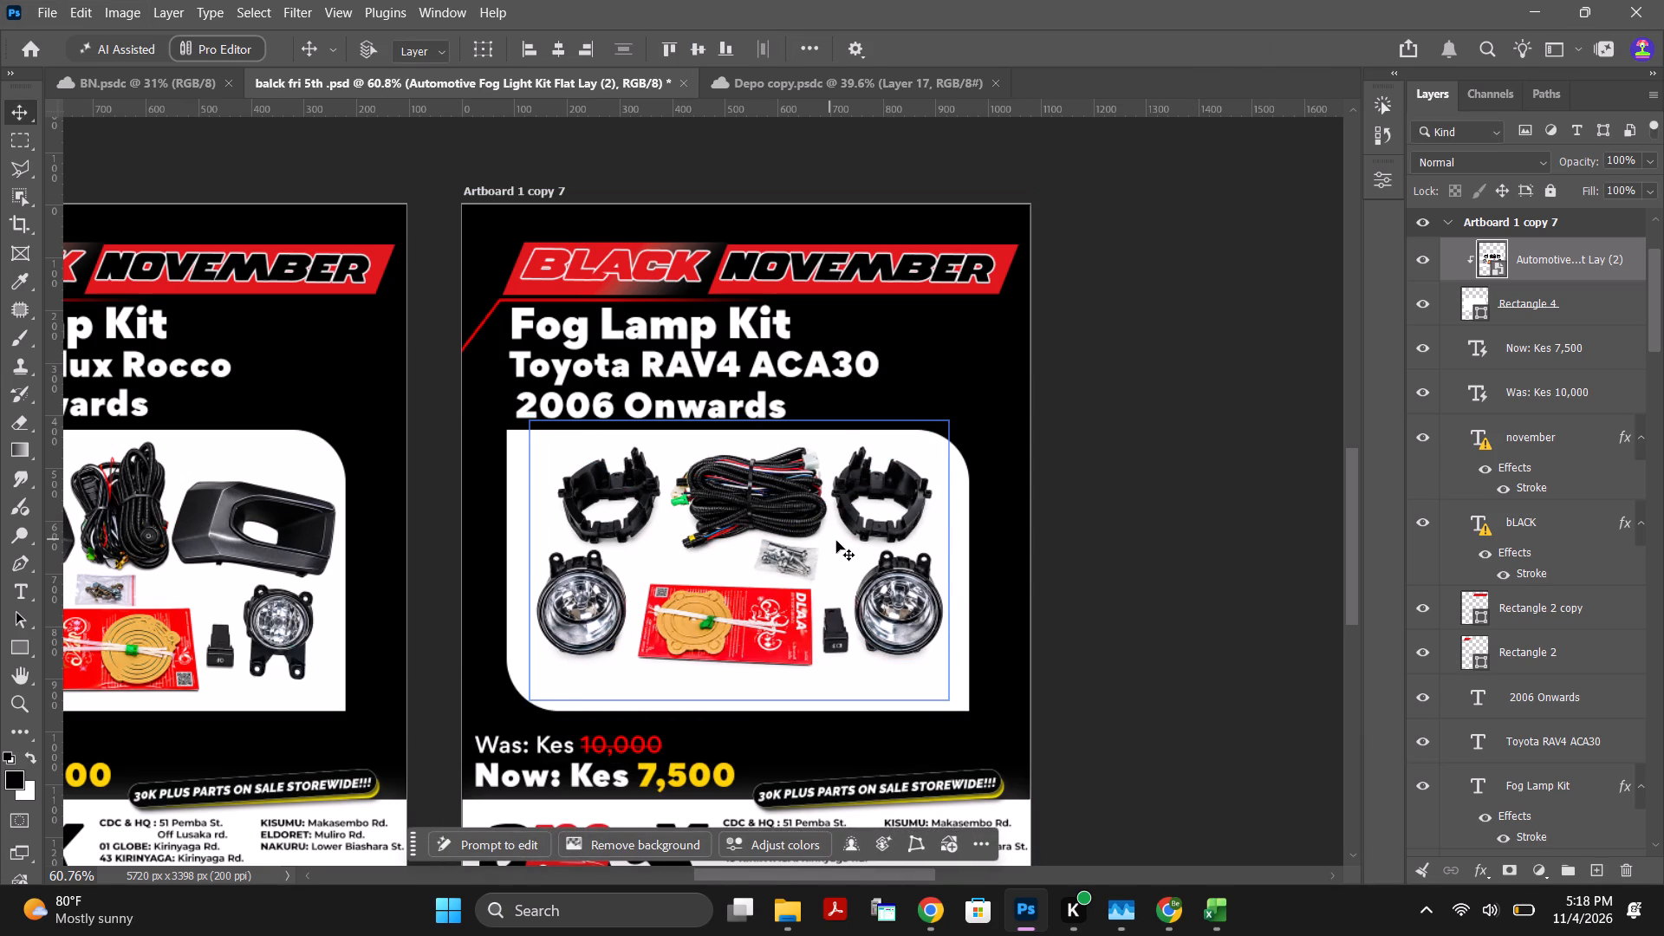
{"action": "scroll", "coordinate": [842, 545], "scroll_direction": "down", "scroll_amount": 8, "text": "alt"}
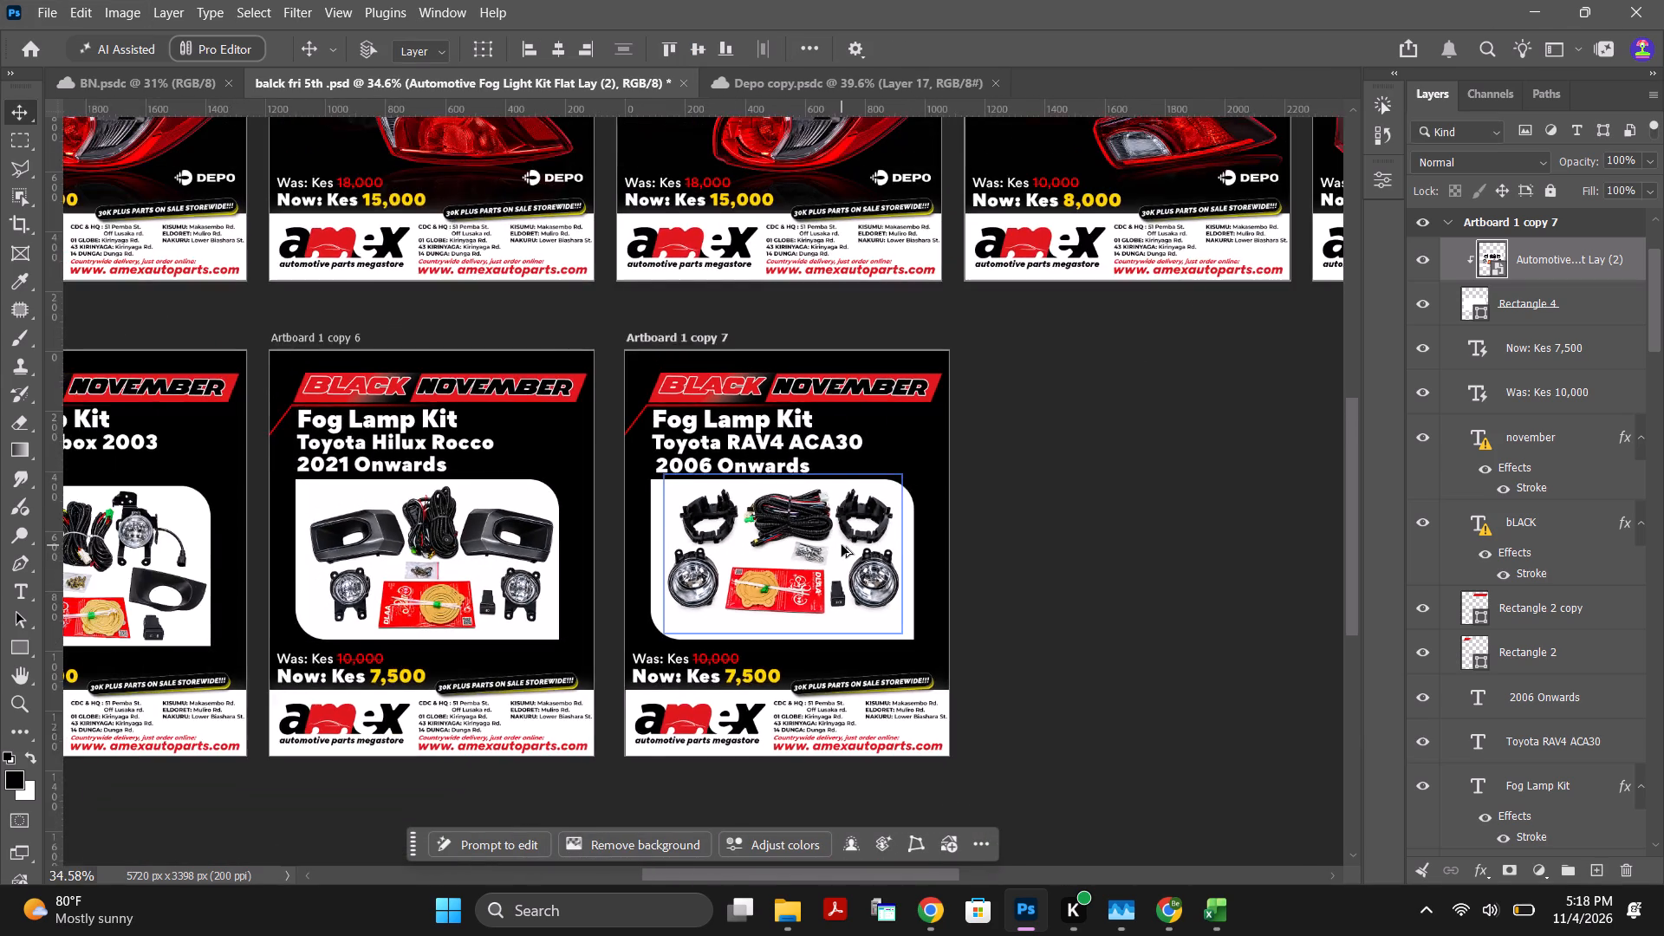
Duplicate Artboard 1 copy 7 and place the duplicate beside it, aligned with the fog lamp kit poster row.
{"action": "scroll", "coordinate": [842, 545], "scroll_direction": "down", "scroll_amount": 3, "text": "alt"}
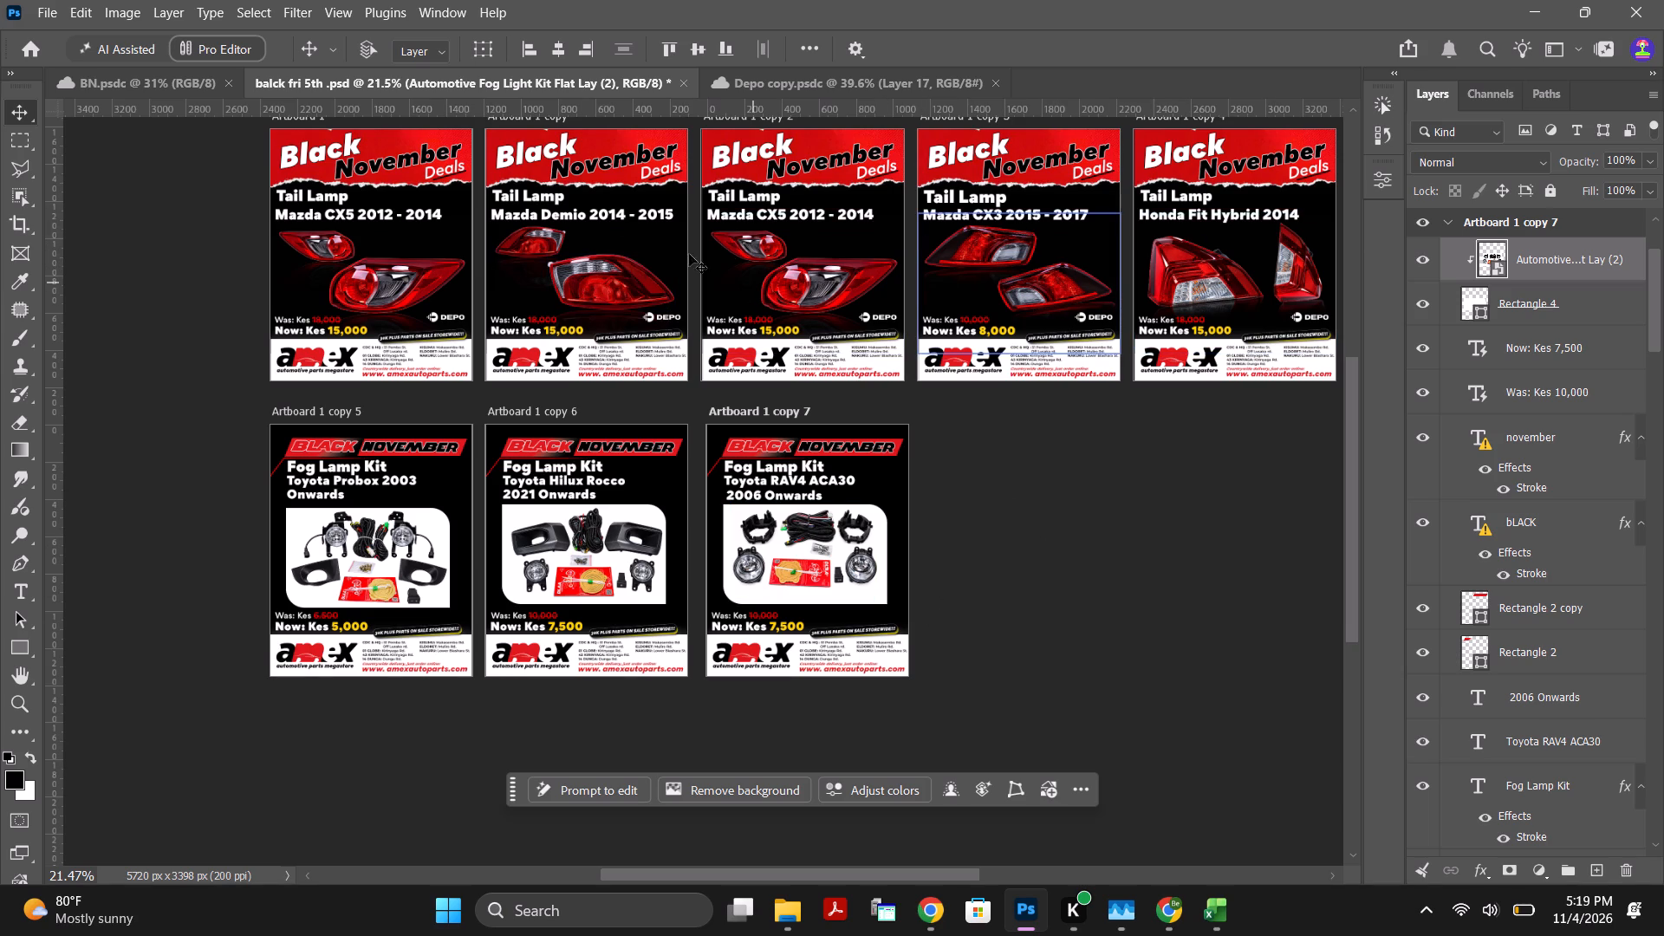
{"action": "left_click", "coordinate": [1011, 482]}
{"action": "left_click", "coordinate": [761, 417]}
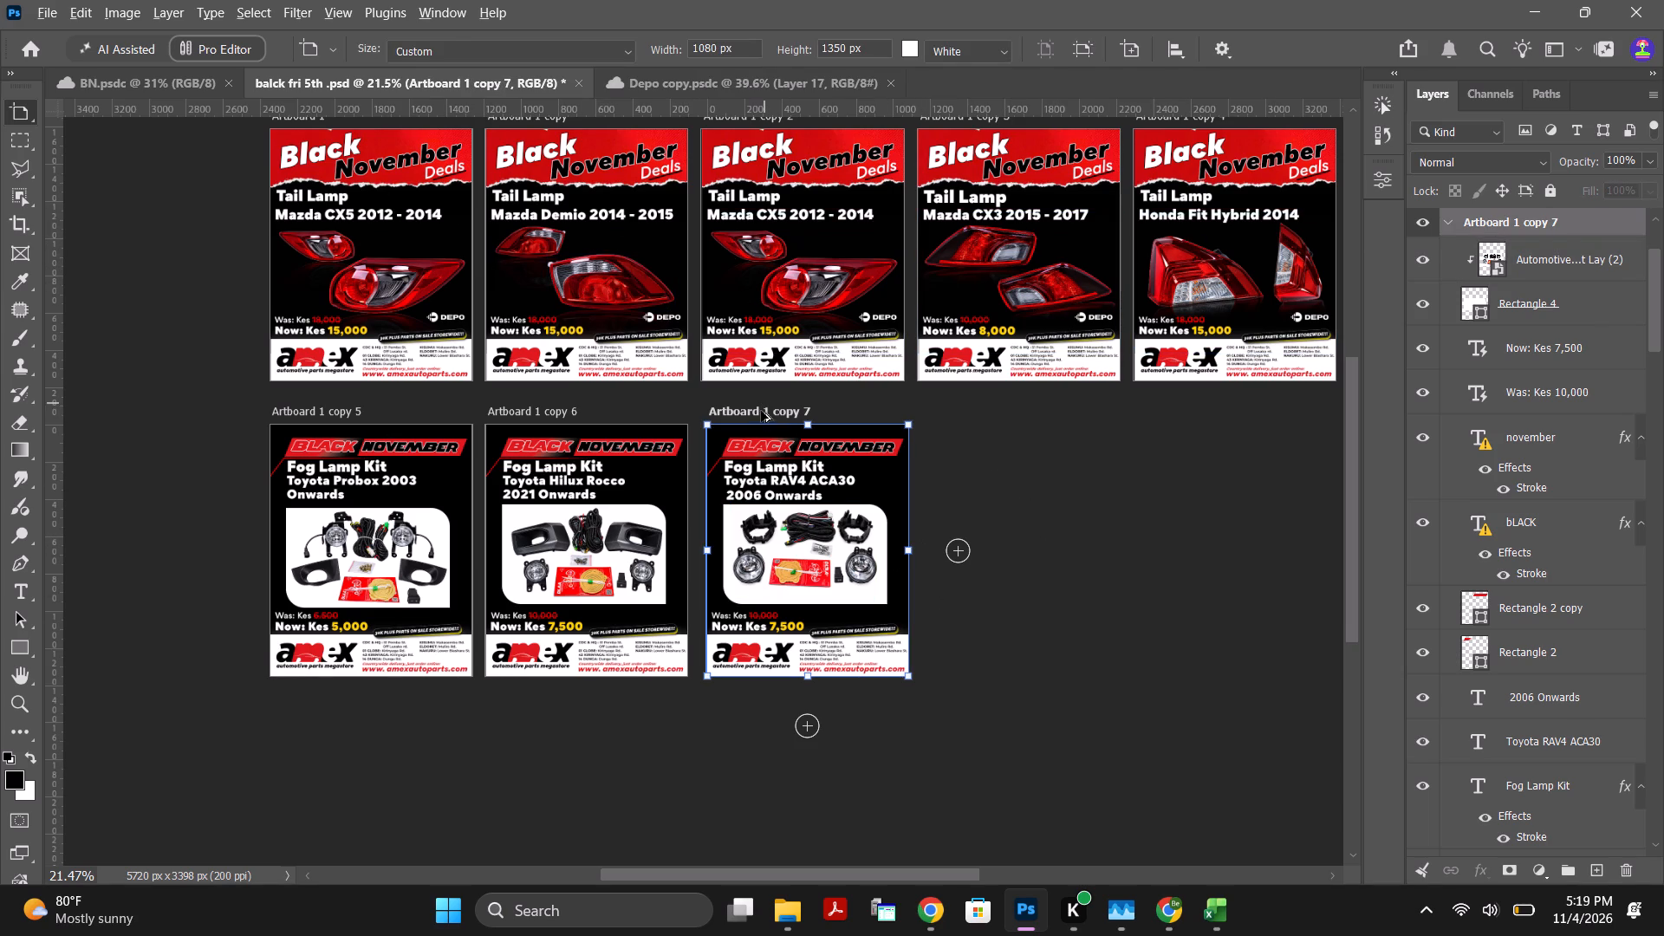
{"action": "left_click_drag", "start_coordinate": [761, 412], "coordinate": [1024, 421], "text": "alt"}
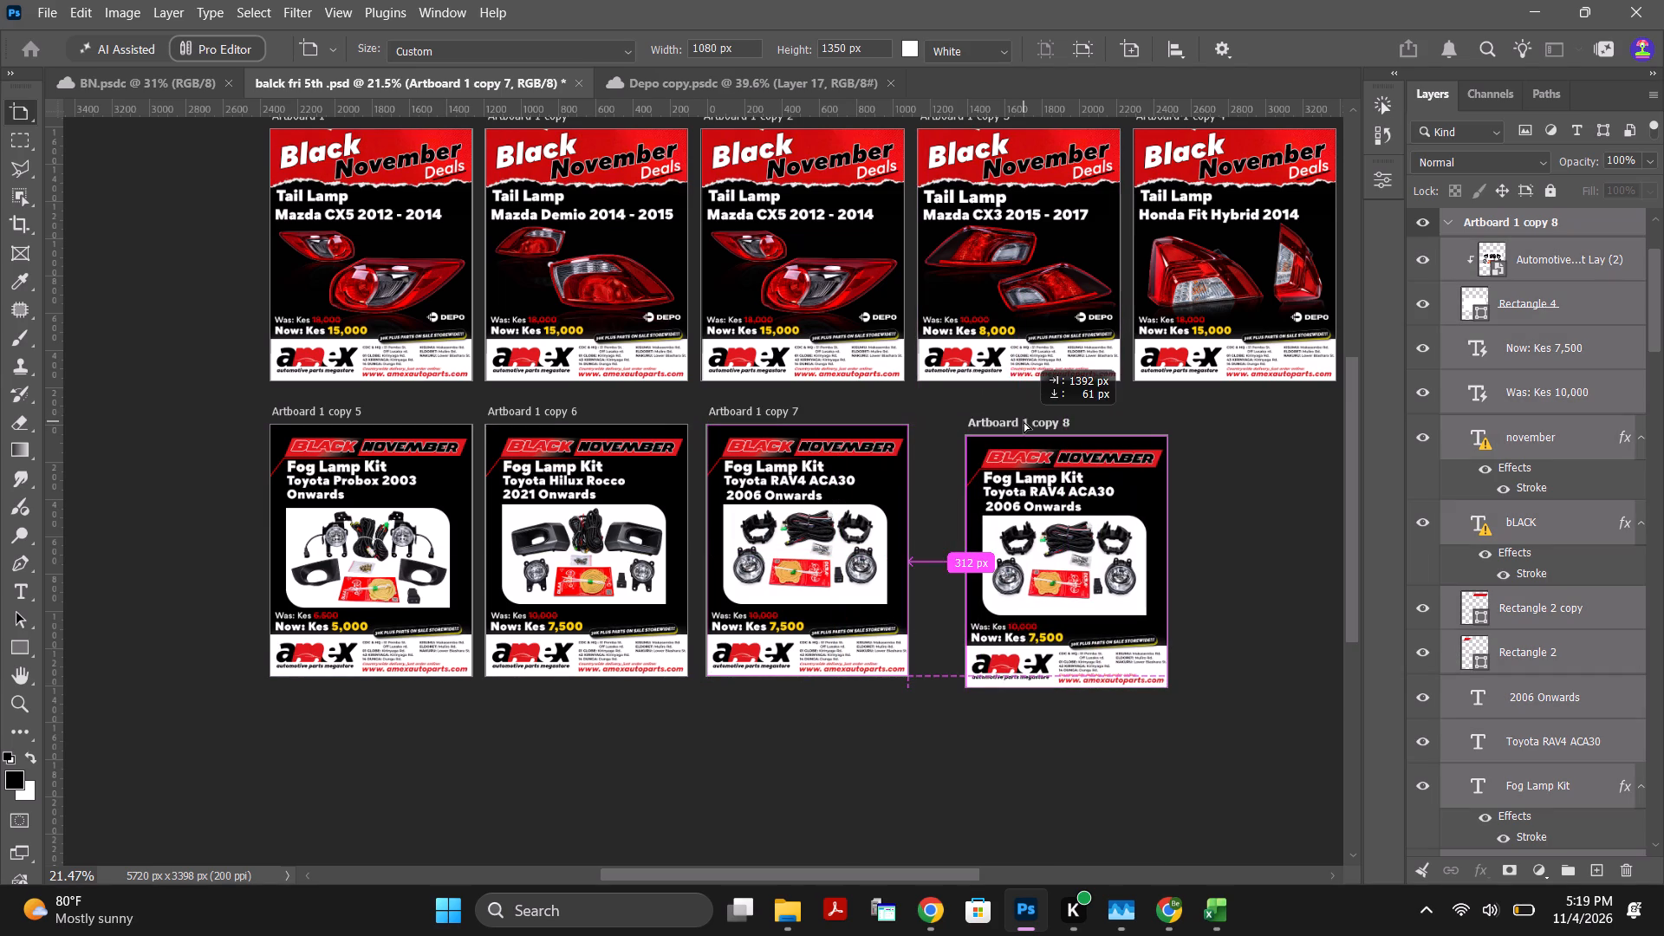
{"action": "left_click_drag", "start_coordinate": [1024, 421], "coordinate": [976, 408], "text": "alt"}
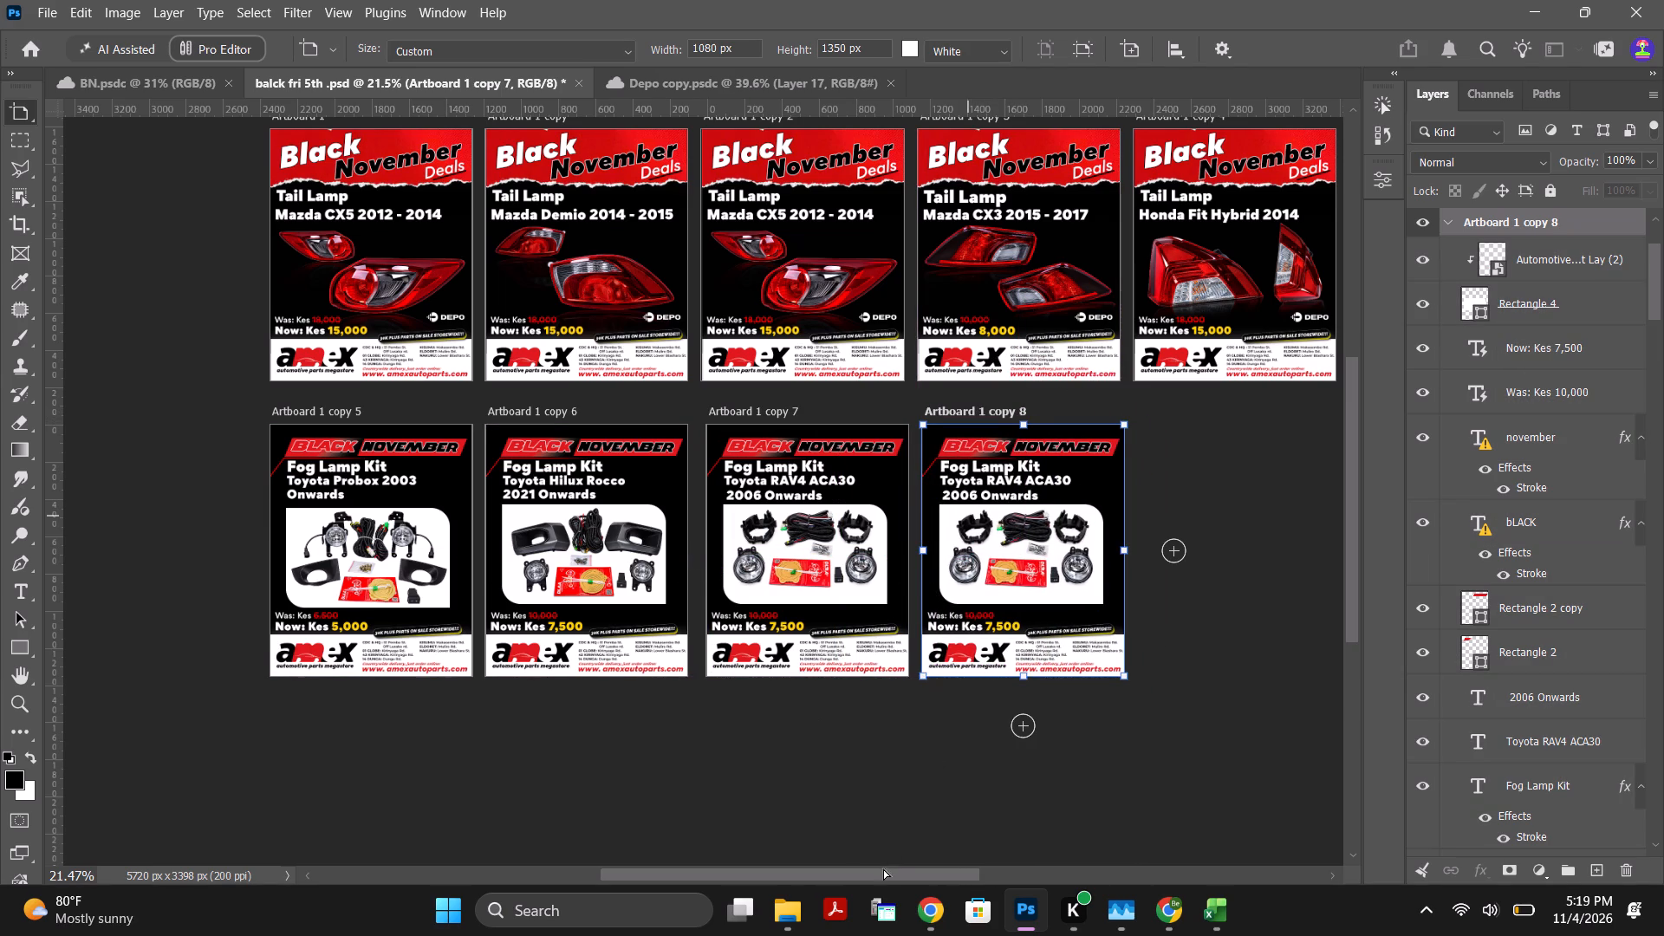
Copy the crossed-out price 7,000 from the RAV4 ACA30 fog lamp kit product page in Chrome.
{"action": "left_click_drag", "start_coordinate": [887, 875], "coordinate": [996, 854]}
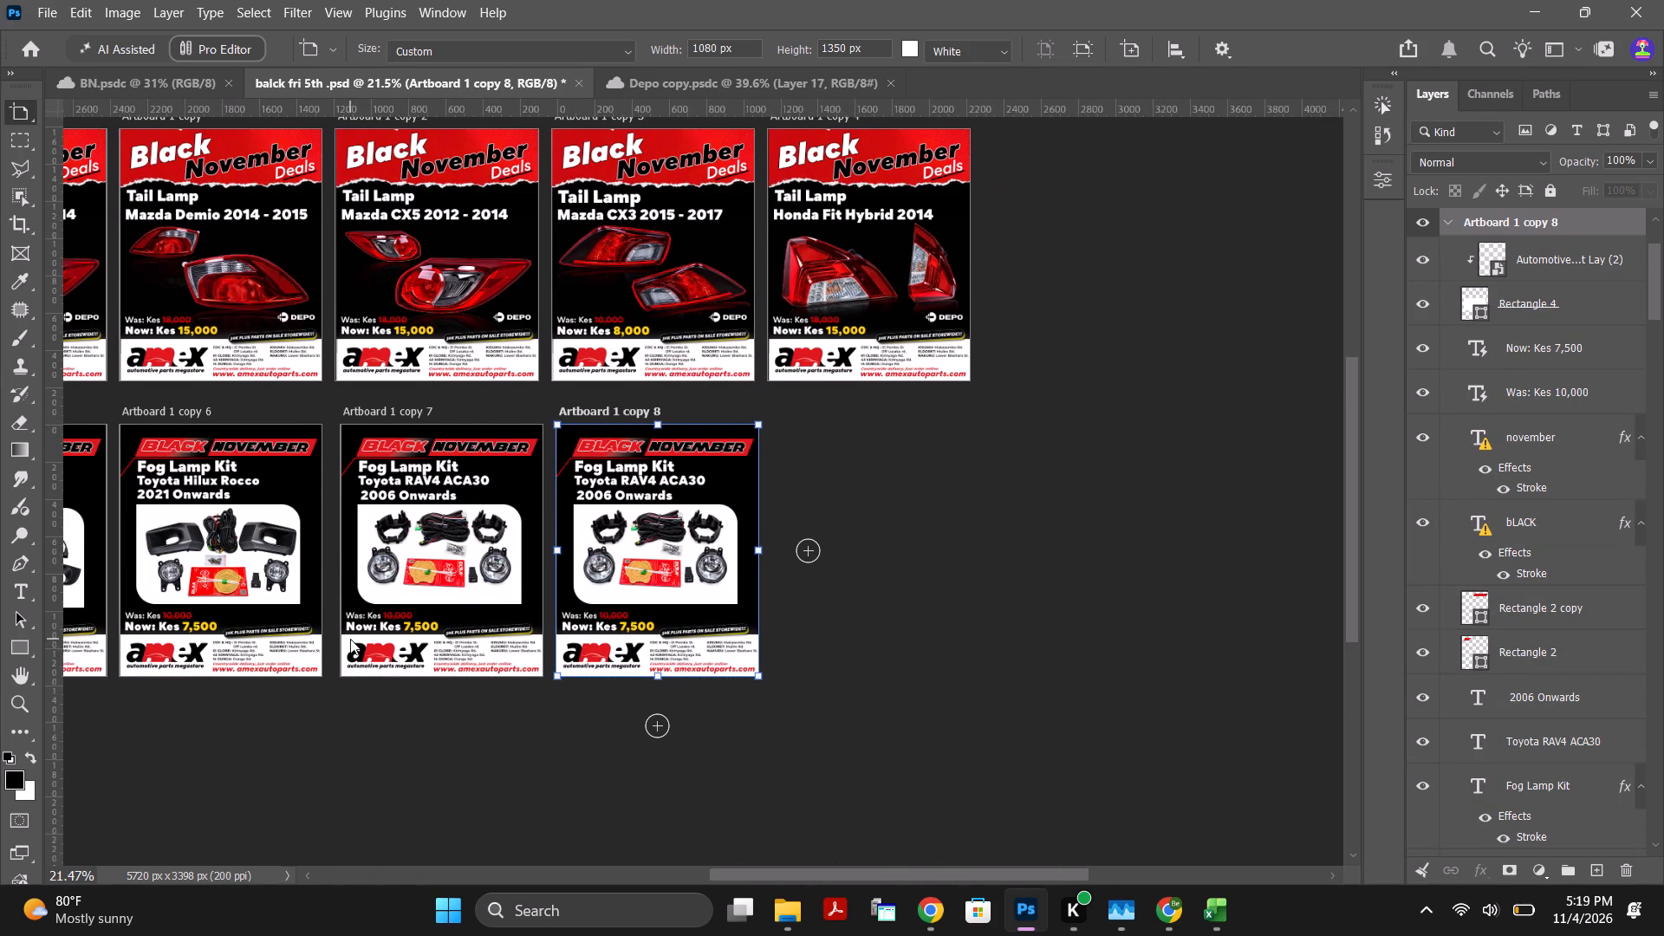
{"action": "scroll", "coordinate": [390, 647], "scroll_direction": "up", "scroll_amount": 11}
{"action": "scroll", "coordinate": [428, 642], "scroll_direction": "up", "scroll_amount": 3, "text": "alt"}
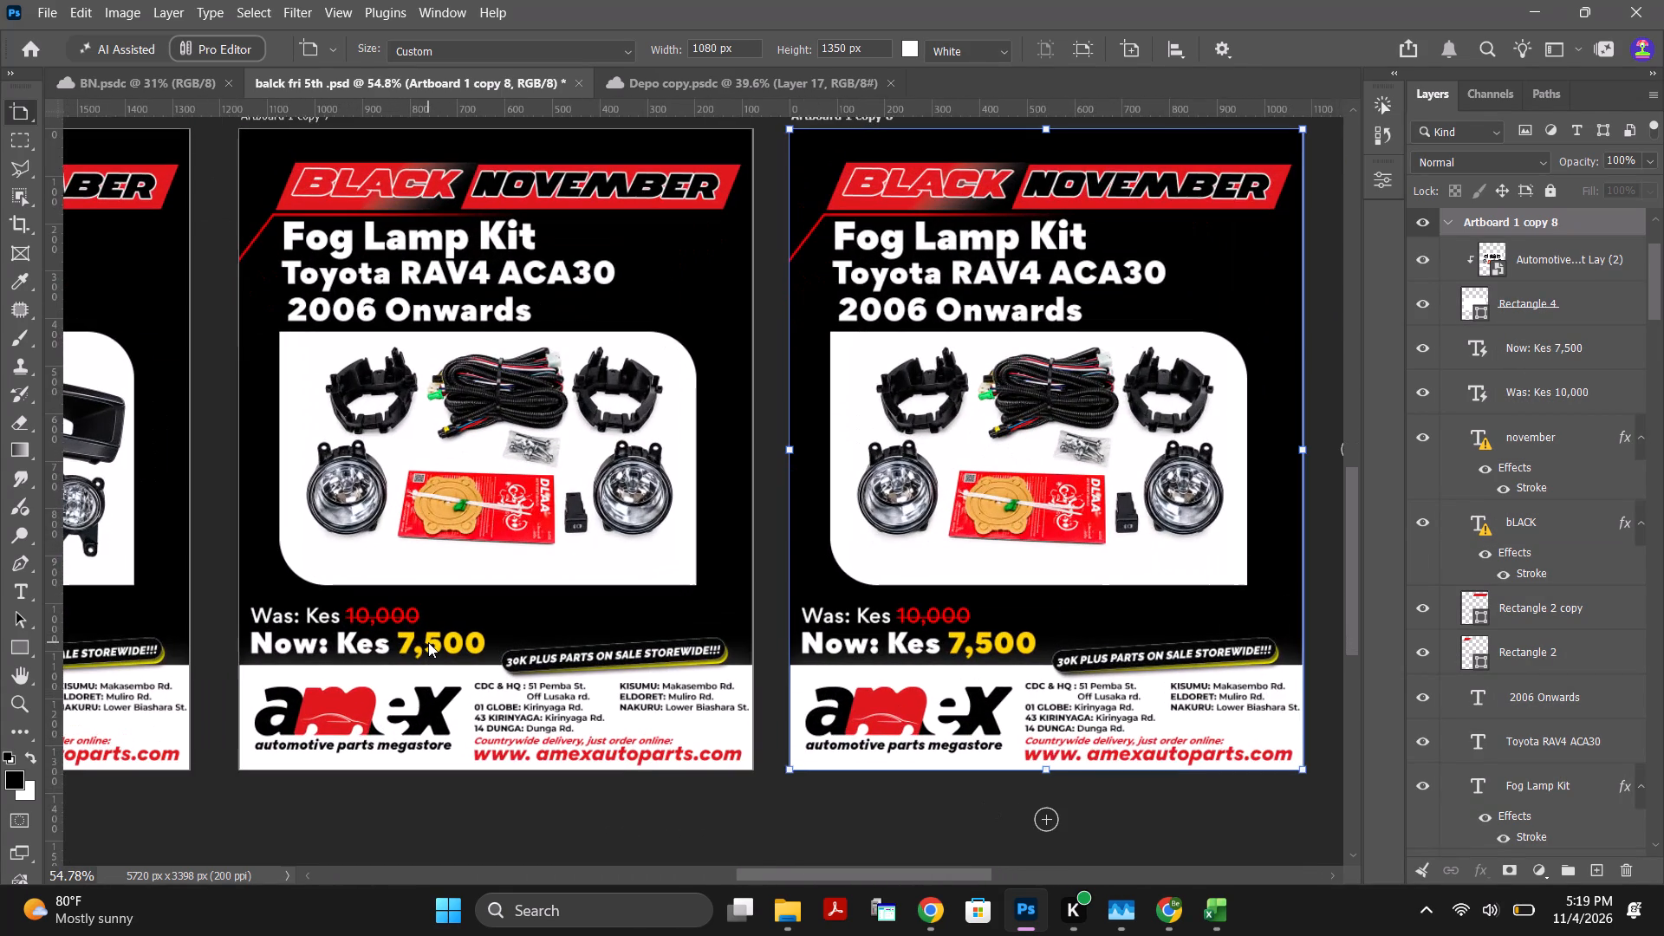
{"action": "left_click", "coordinate": [1214, 913]}
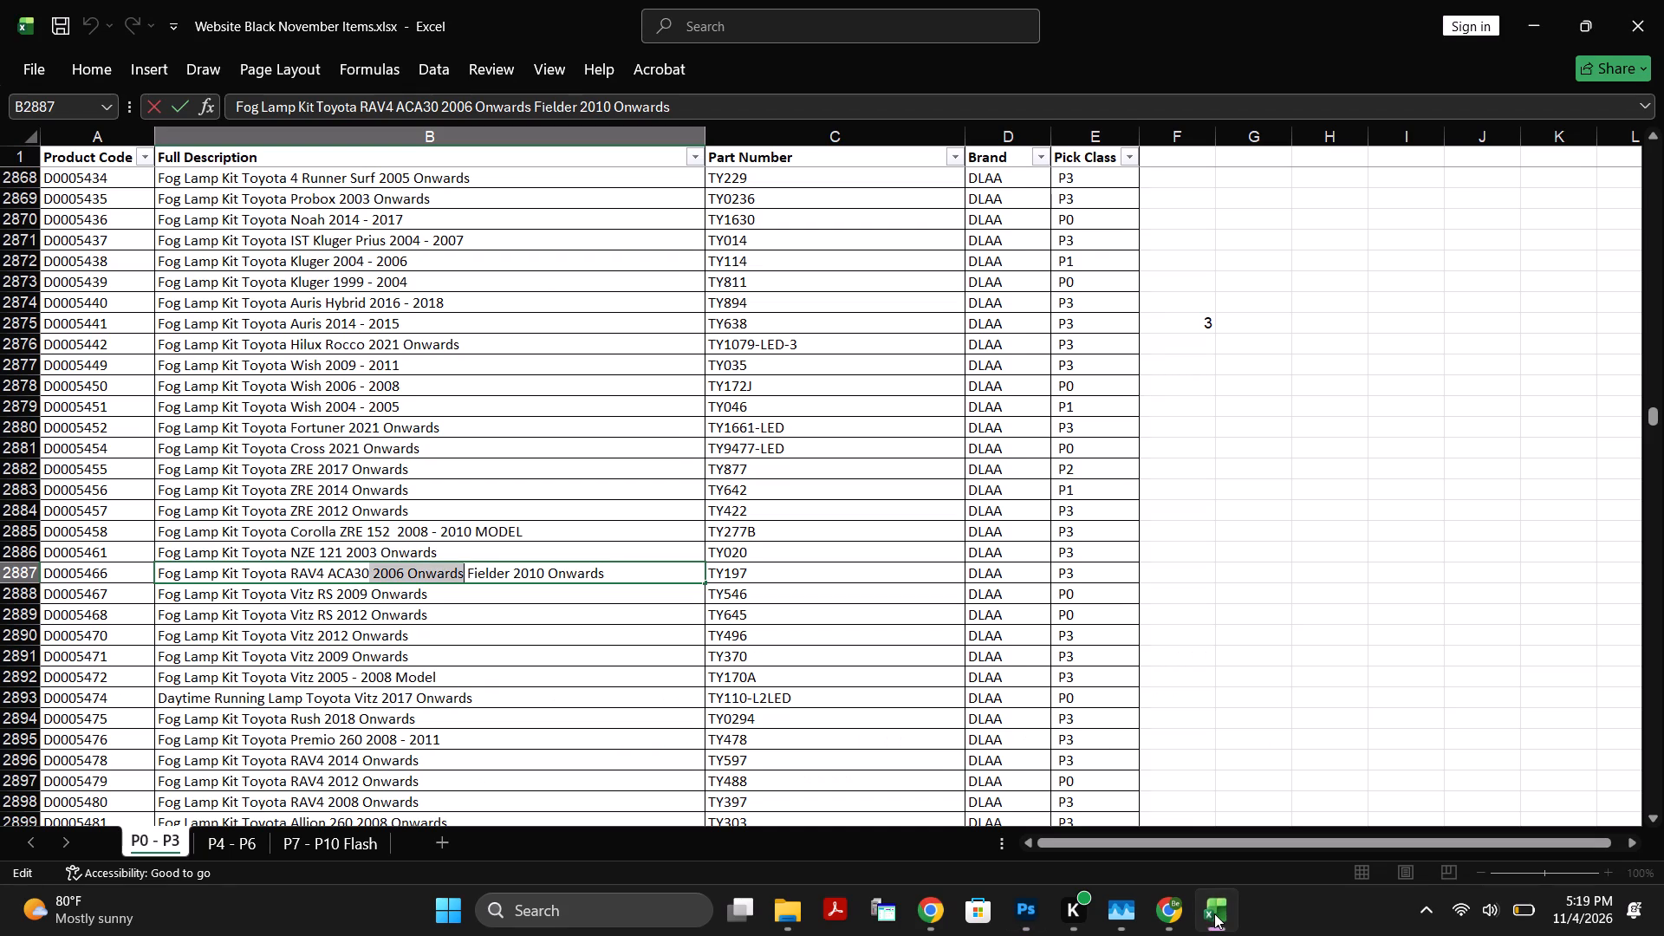
{"action": "left_click", "coordinate": [920, 911]}
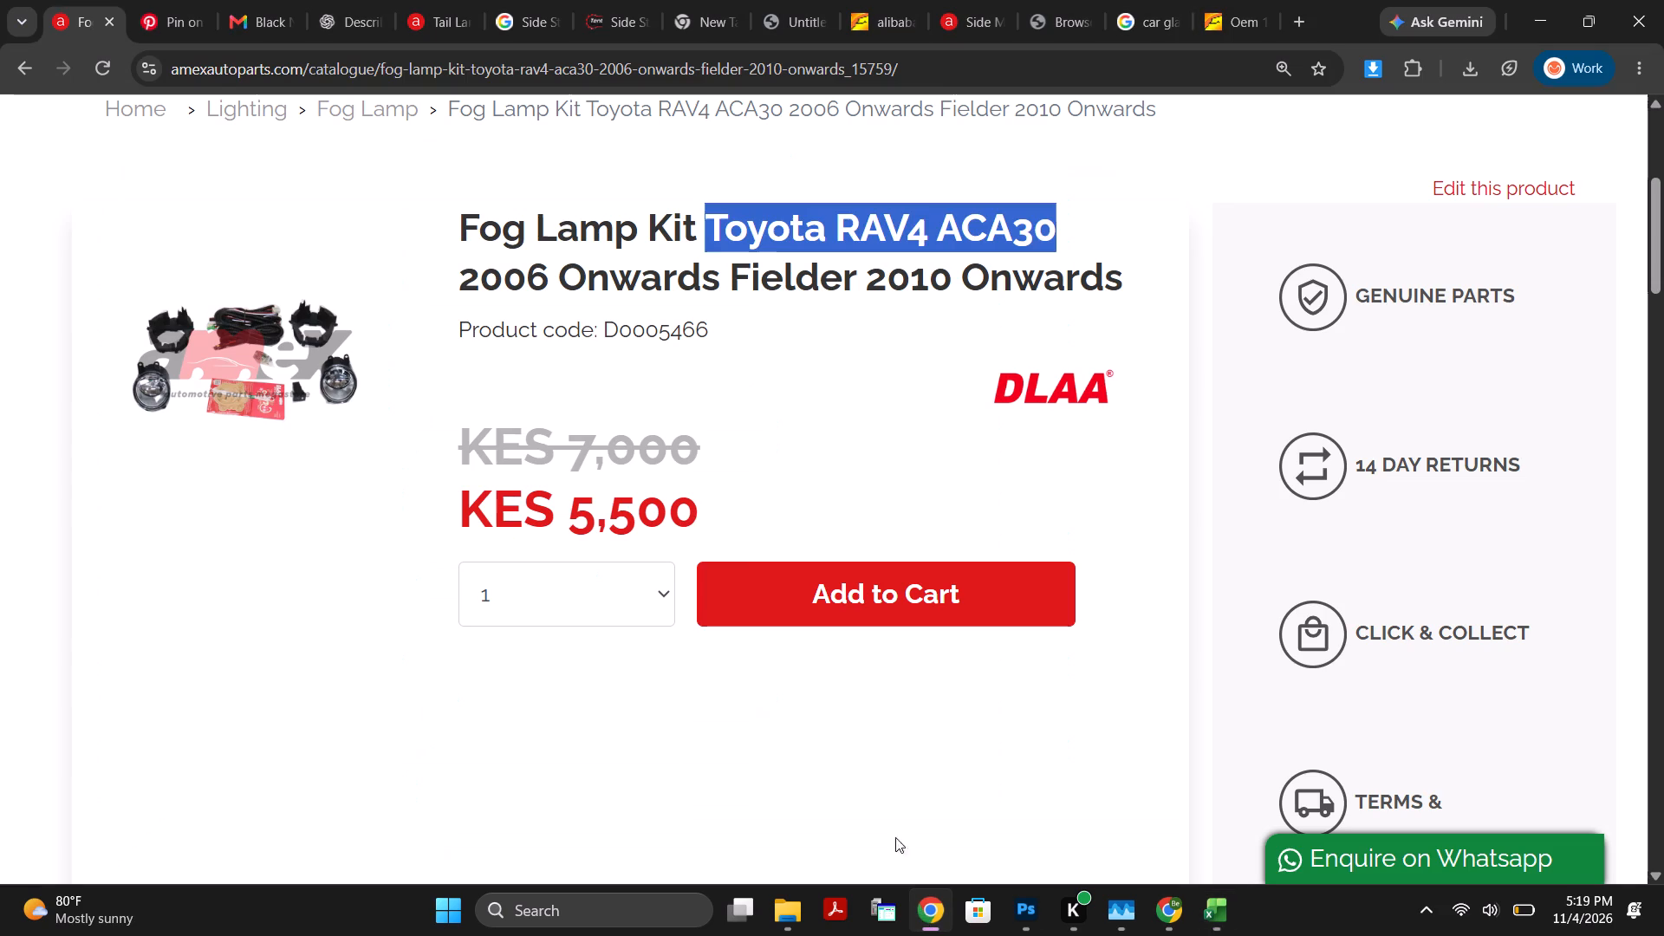
{"action": "left_click_drag", "start_coordinate": [575, 439], "coordinate": [764, 448]}
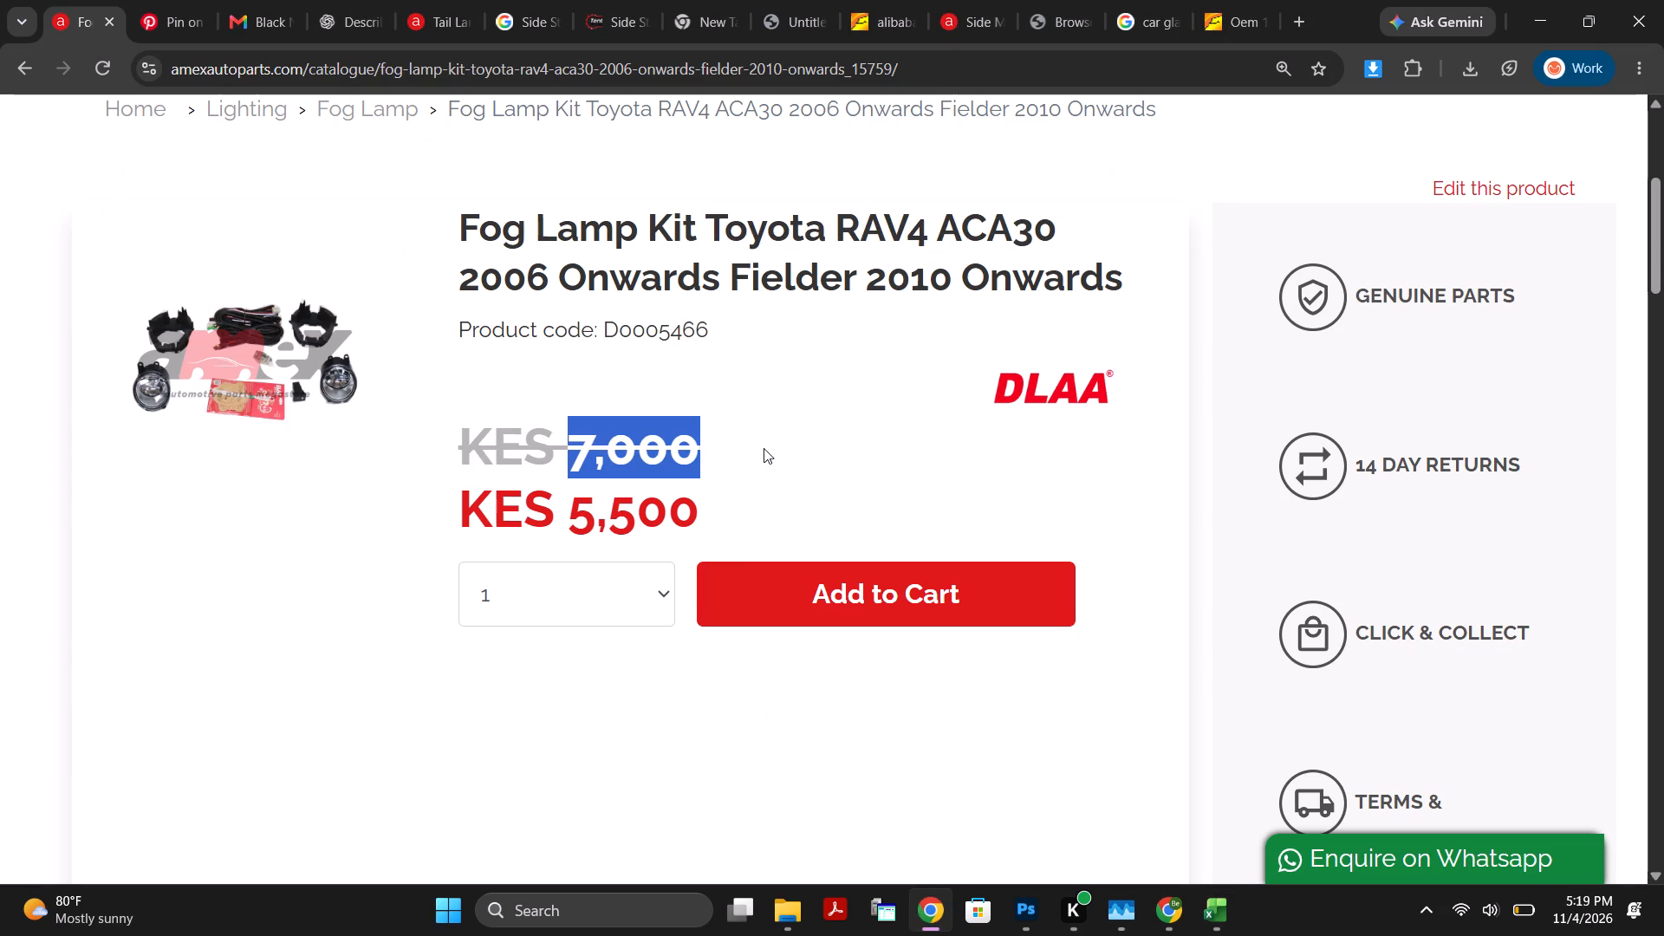
{"action": "left_click_drag", "start_coordinate": [764, 448], "coordinate": [764, 448]}
{"action": "key", "text": "ctrl+c"}
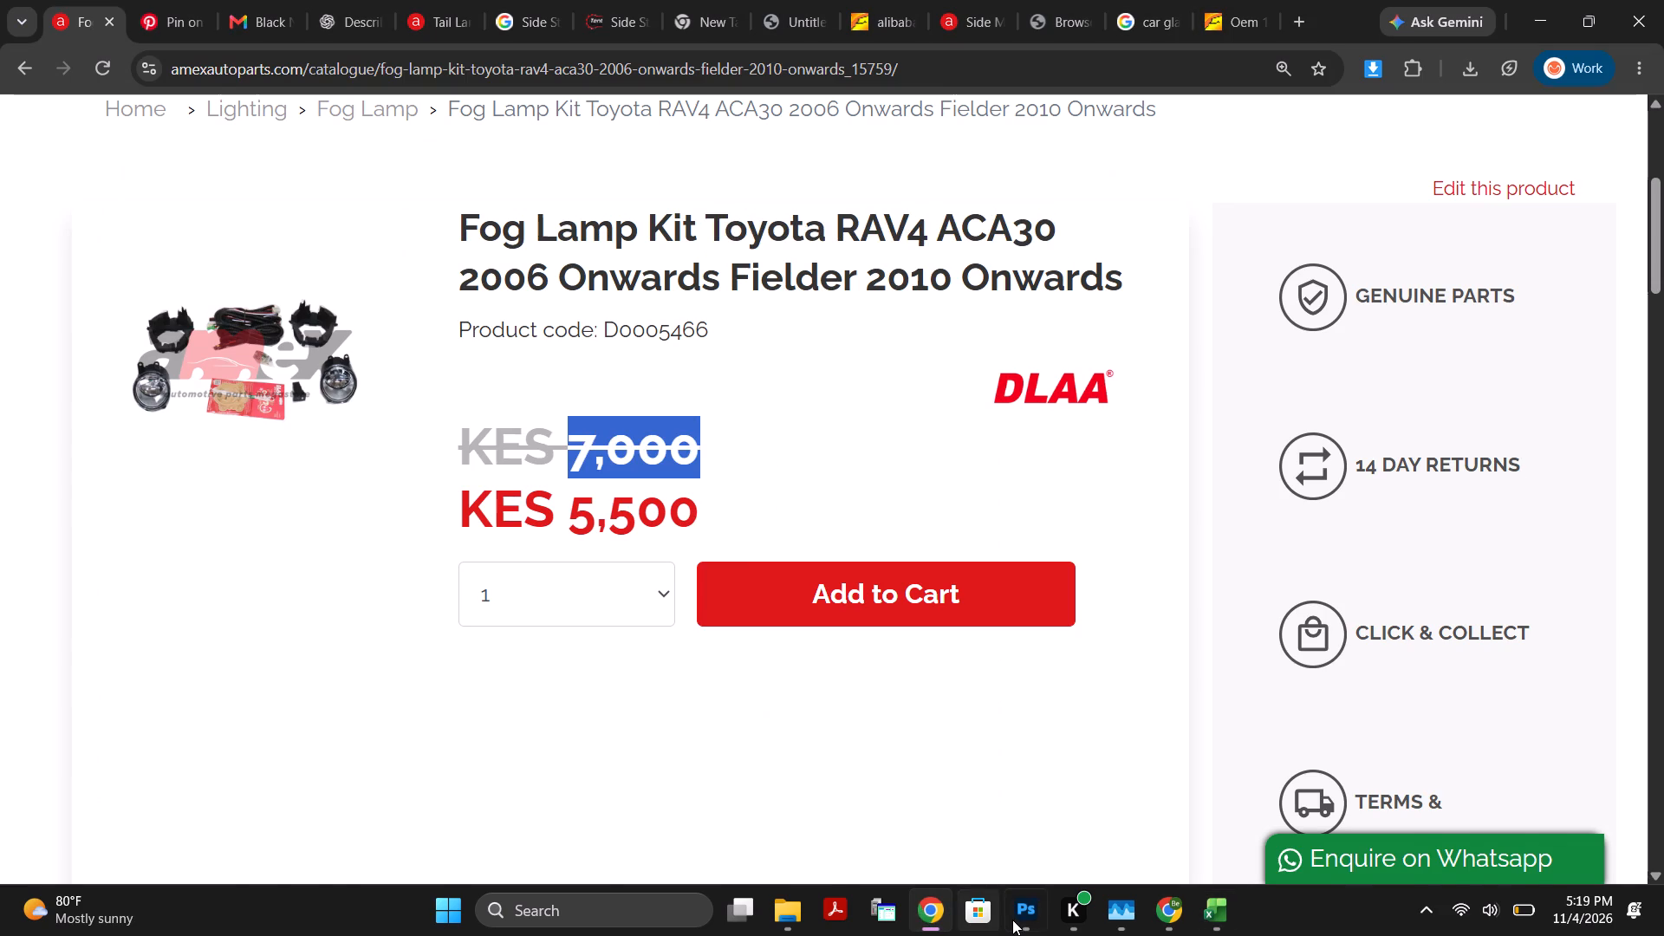
In Photoshop, replace the amount in the Was price on Artboard 1 copy 7 with the copied 7,000.
{"action": "left_click", "coordinate": [1014, 916]}
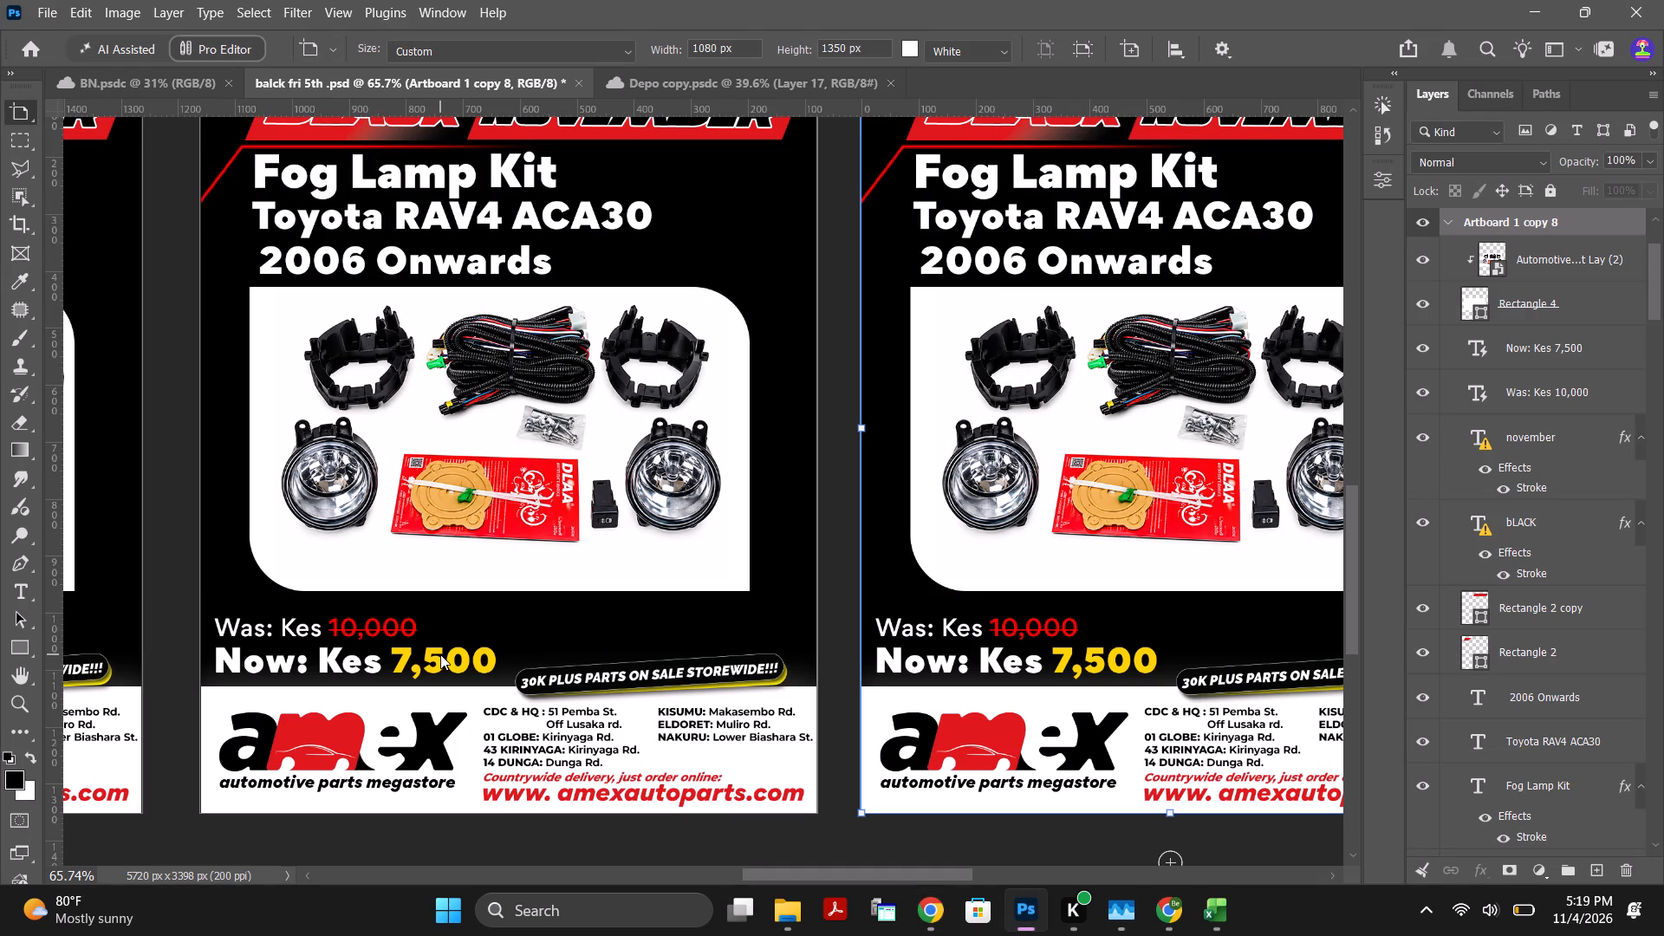
{"action": "scroll", "coordinate": [444, 658], "scroll_direction": "down", "scroll_amount": 4, "text": "alt"}
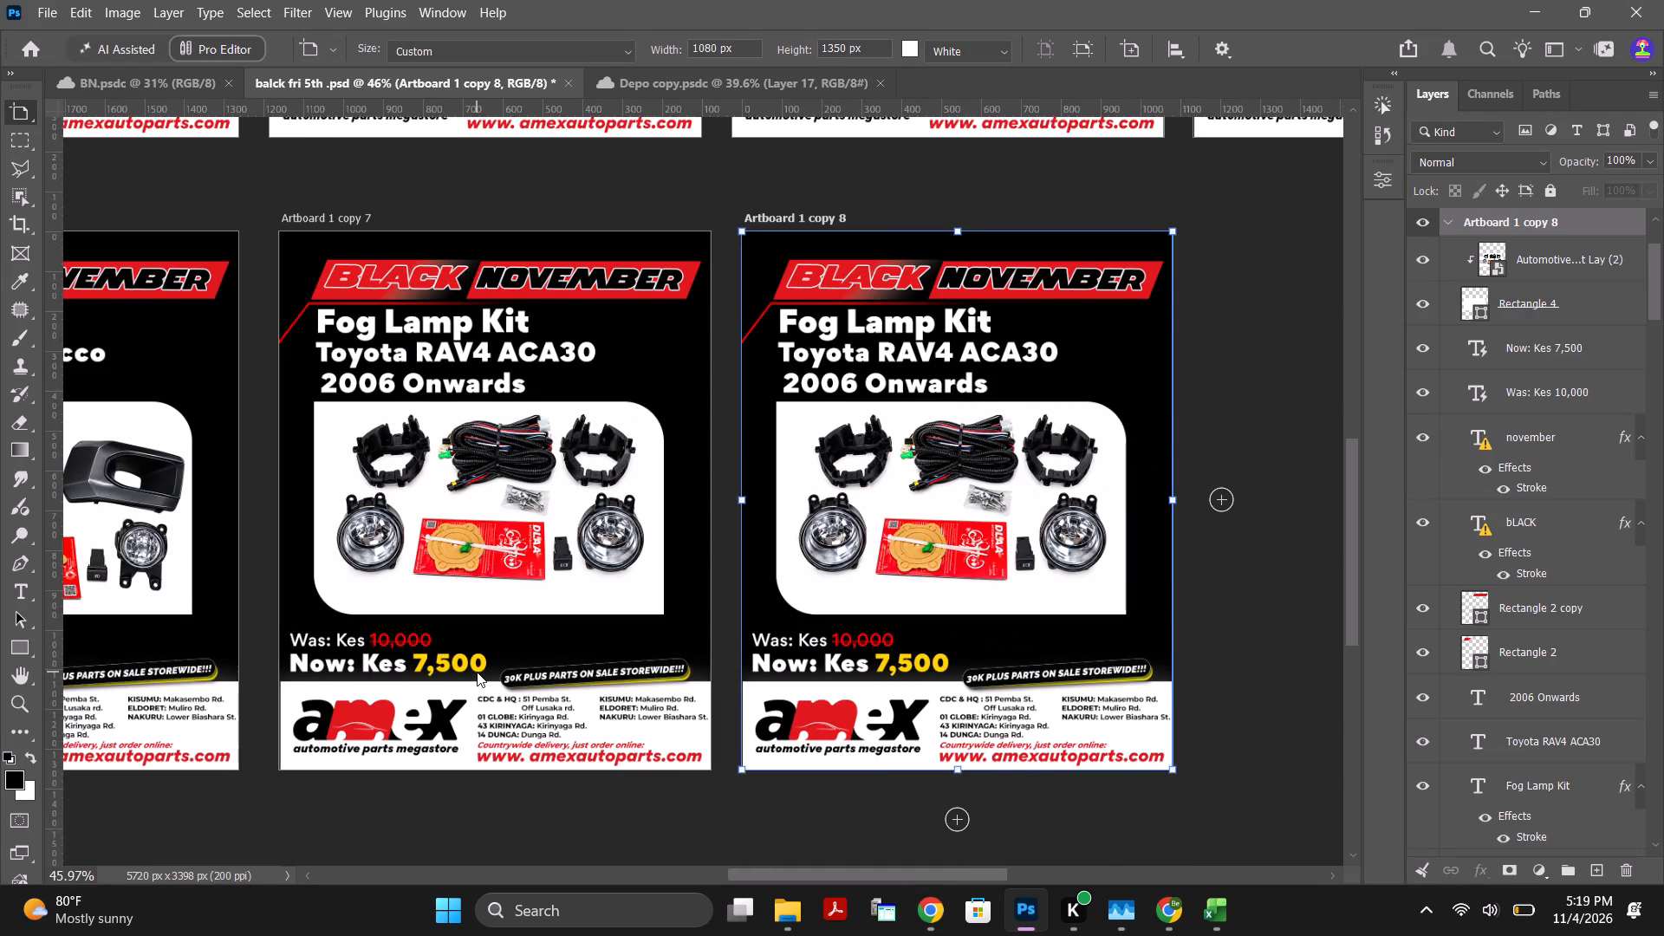
{"action": "scroll", "coordinate": [477, 672], "scroll_direction": "down", "scroll_amount": 5, "text": "alt"}
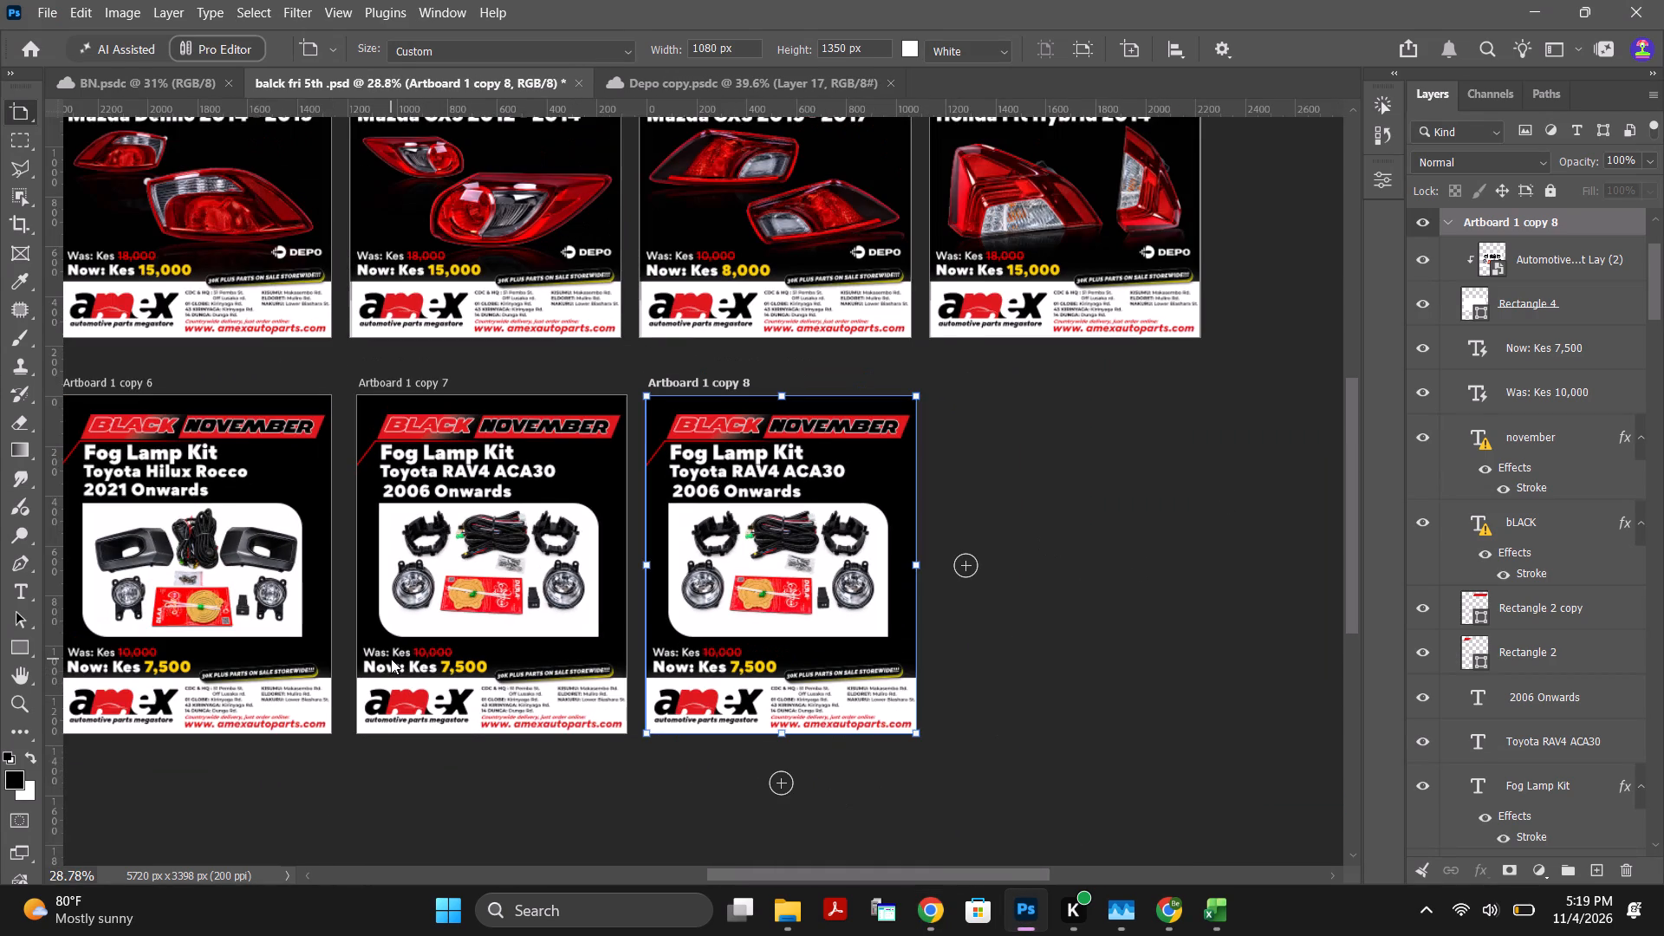
{"action": "scroll", "coordinate": [413, 659], "scroll_direction": "up", "scroll_amount": 7, "text": "alt"}
{"action": "double_click", "coordinate": [458, 644]}
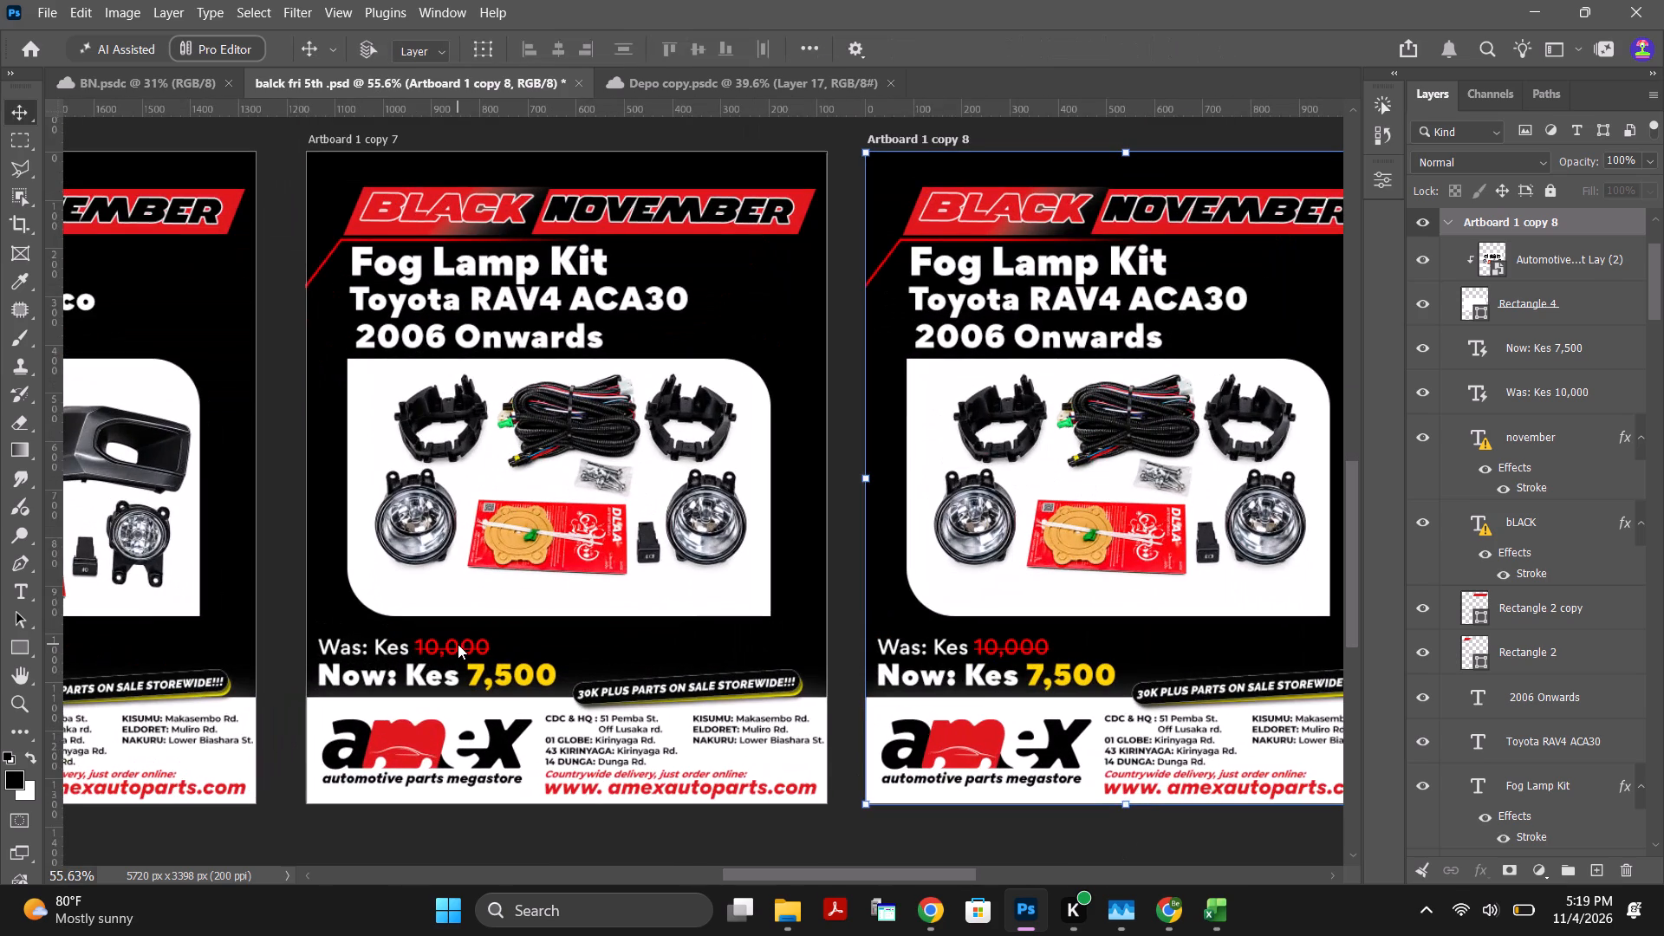
{"action": "double_click", "coordinate": [458, 644]}
{"action": "left_click", "coordinate": [446, 644]}
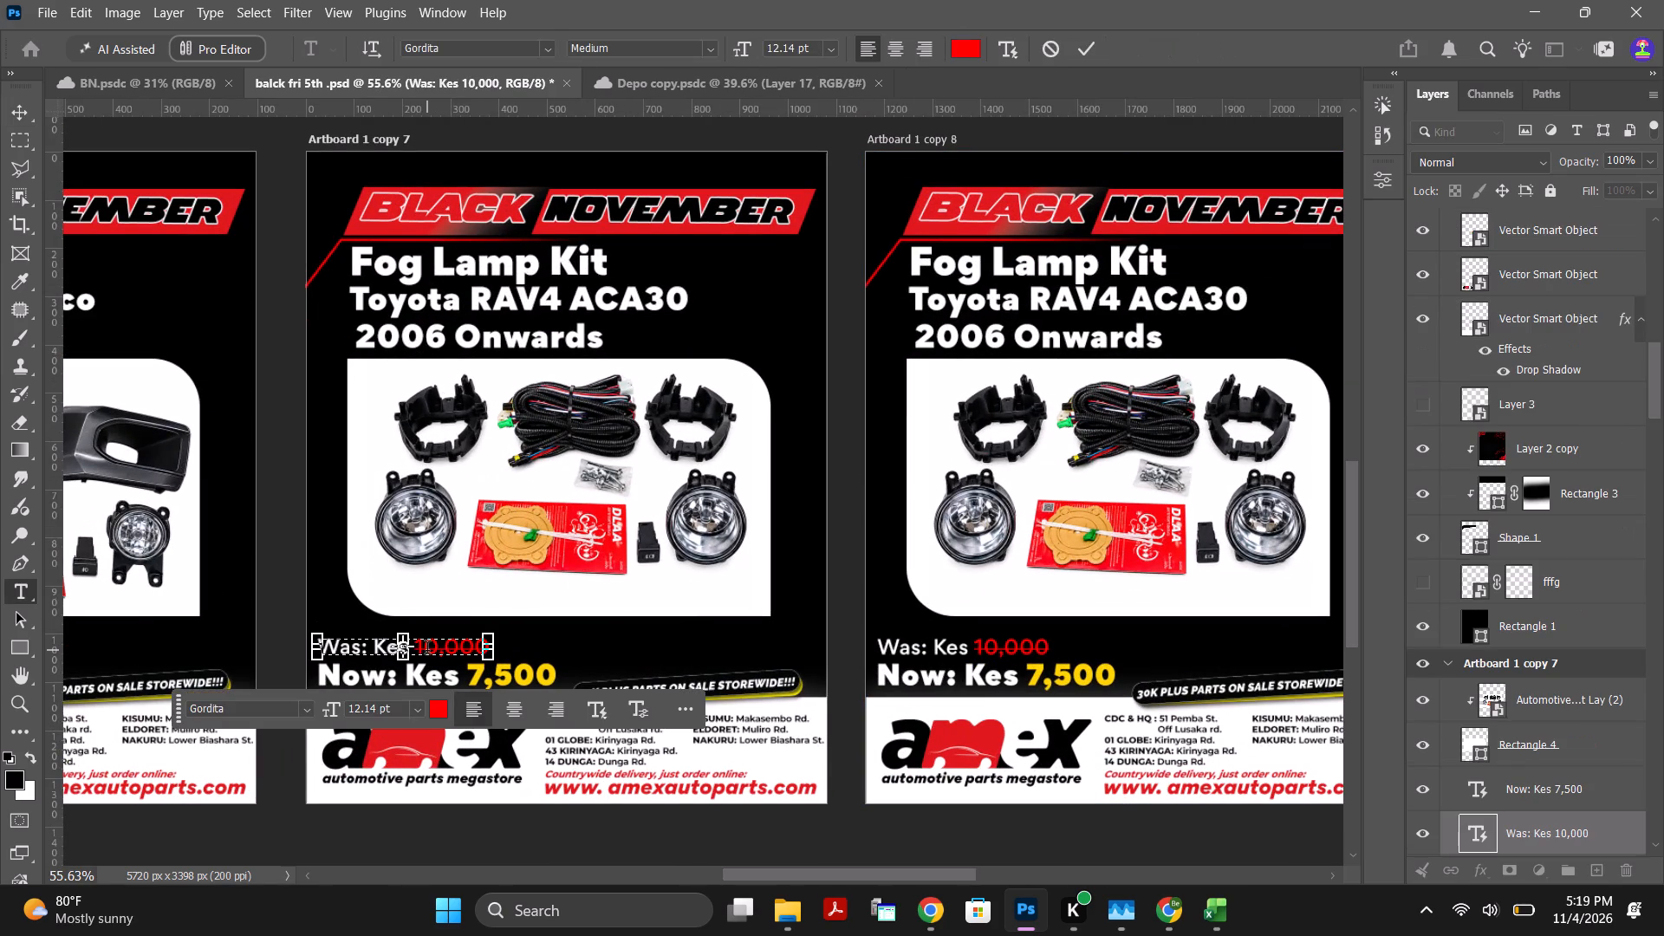
{"action": "left_click_drag", "start_coordinate": [419, 650], "coordinate": [538, 649]}
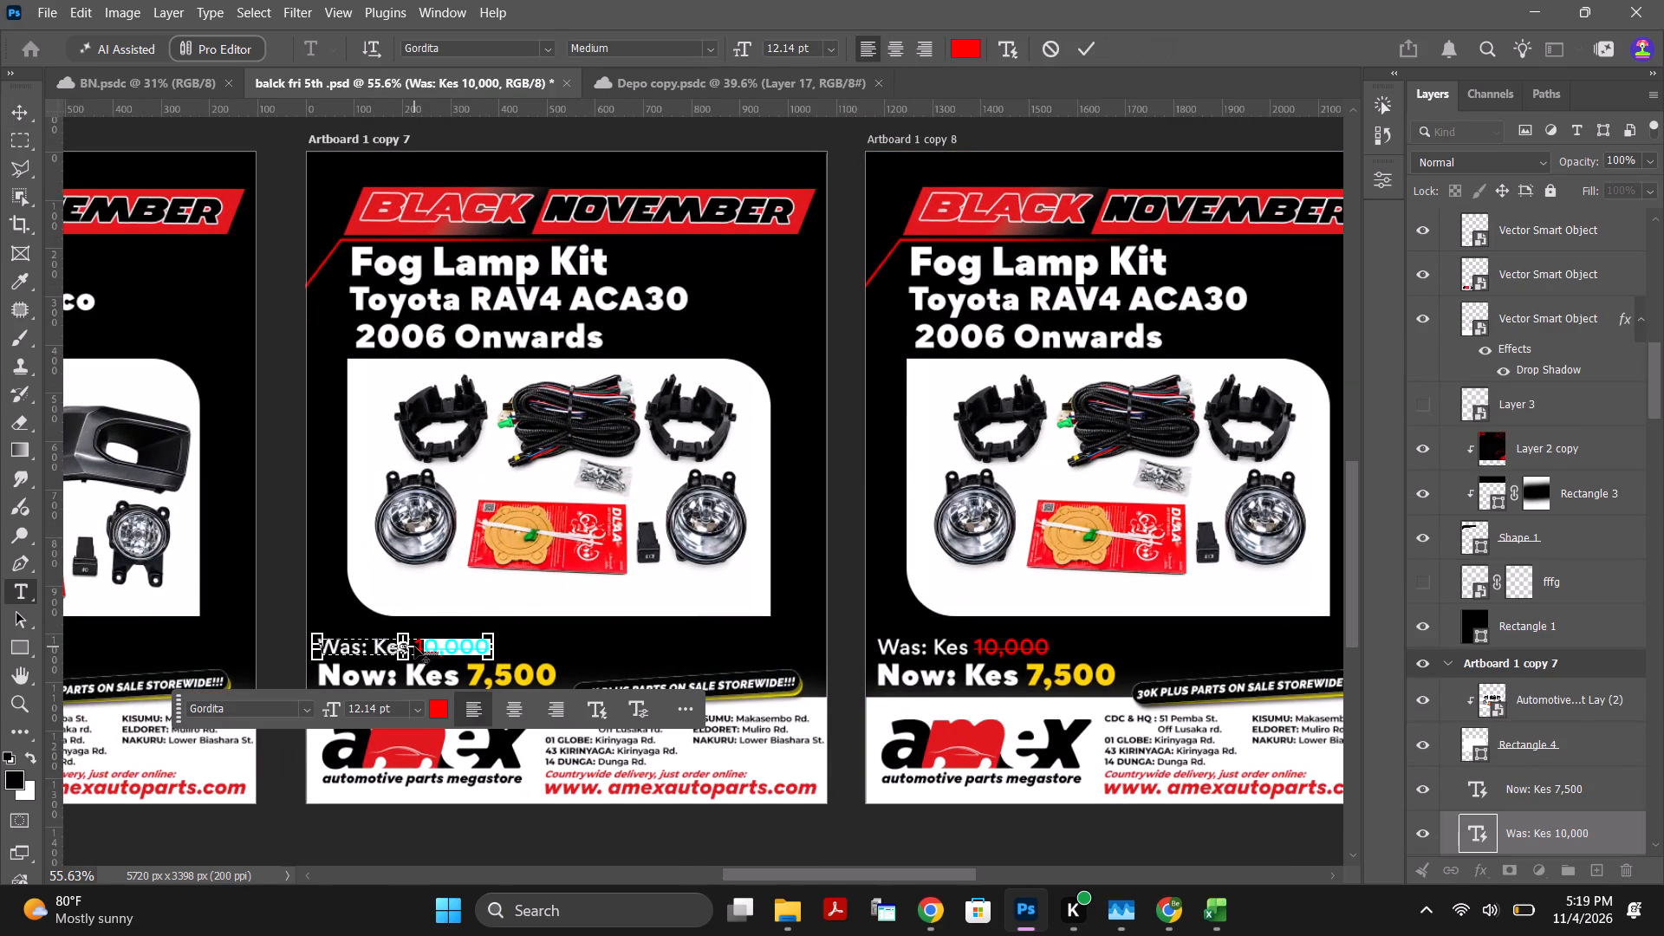
{"action": "left_click", "coordinate": [415, 646]}
{"action": "left_click_drag", "start_coordinate": [415, 646], "coordinate": [519, 664]}
{"action": "key", "text": "ctrl+v"}
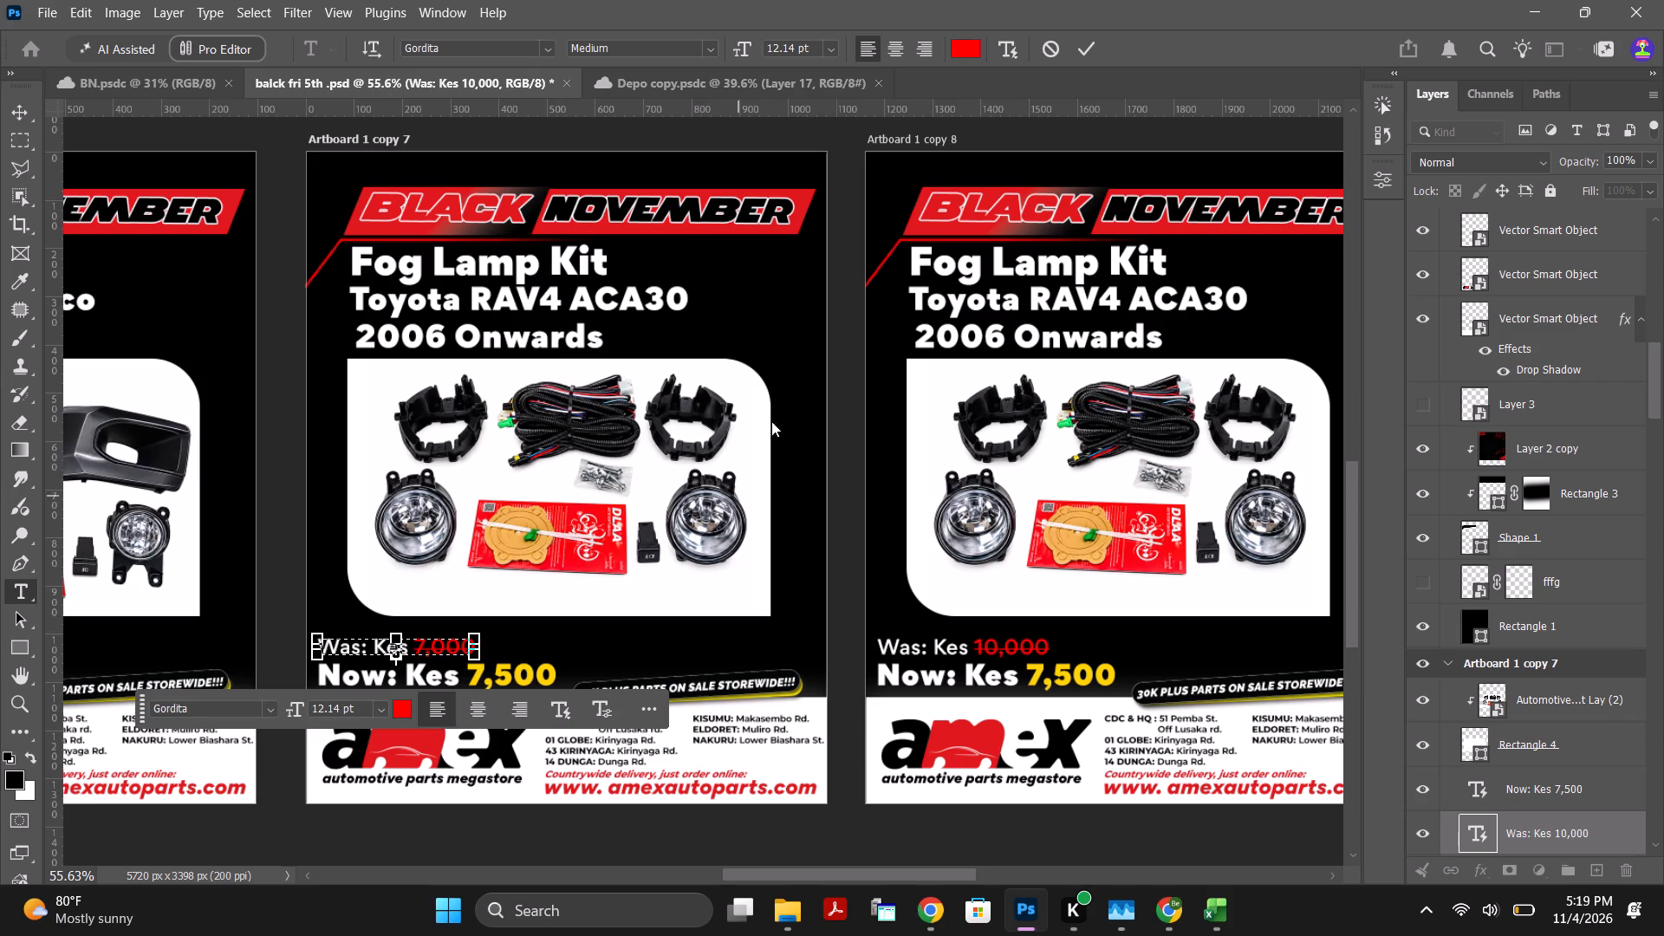
{"action": "left_click", "coordinate": [1086, 42]}
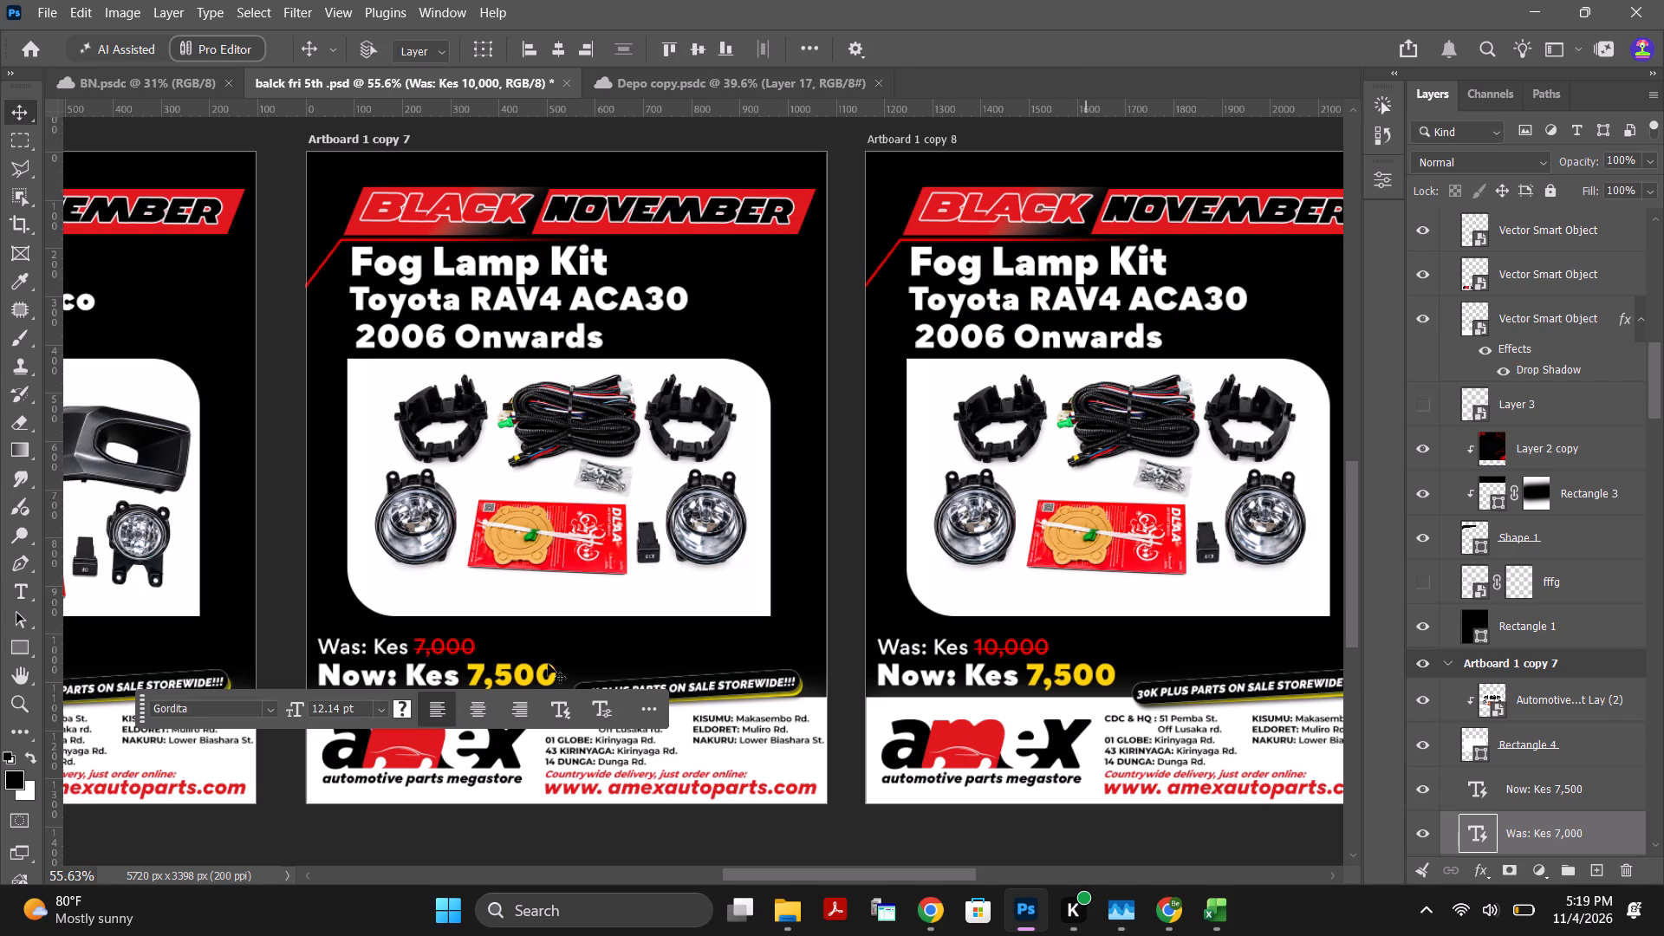
Copy the sale price 5,500 from the Chrome product page and set it as the Now price on Artboard 1 copy 7 in Photoshop.
{"action": "left_click", "coordinate": [940, 916]}
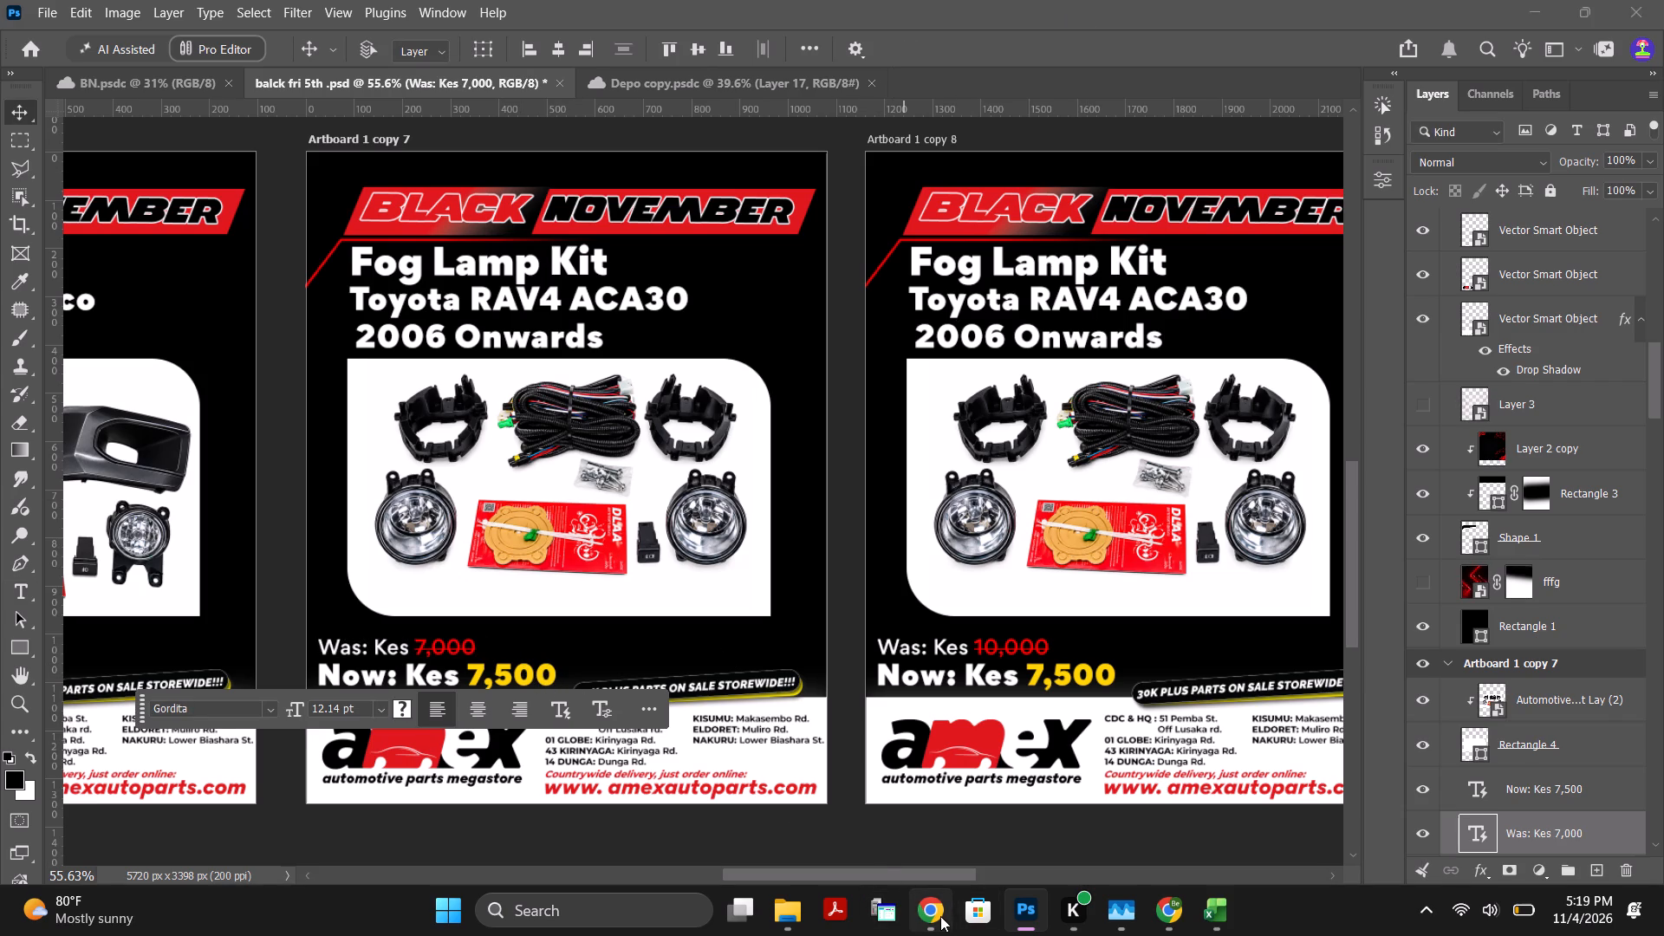
{"action": "left_click", "coordinate": [556, 510]}
{"action": "left_click_drag", "start_coordinate": [565, 509], "coordinate": [746, 533]}
{"action": "key", "text": "ctrl+c"}
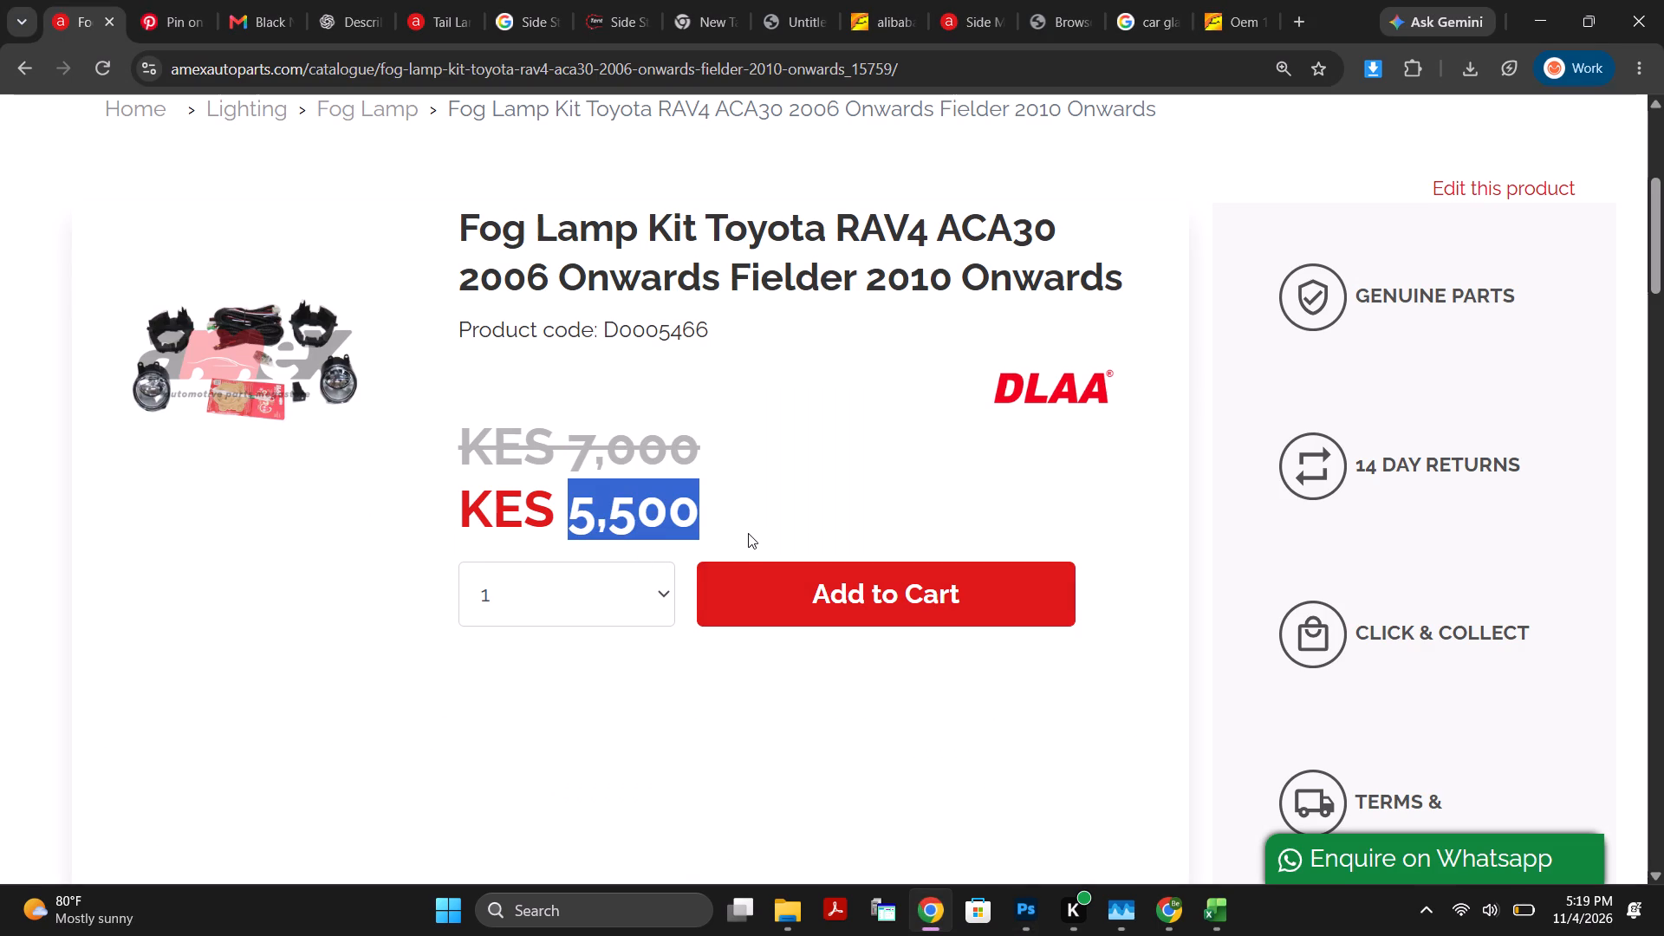
{"action": "left_click", "coordinate": [1016, 917]}
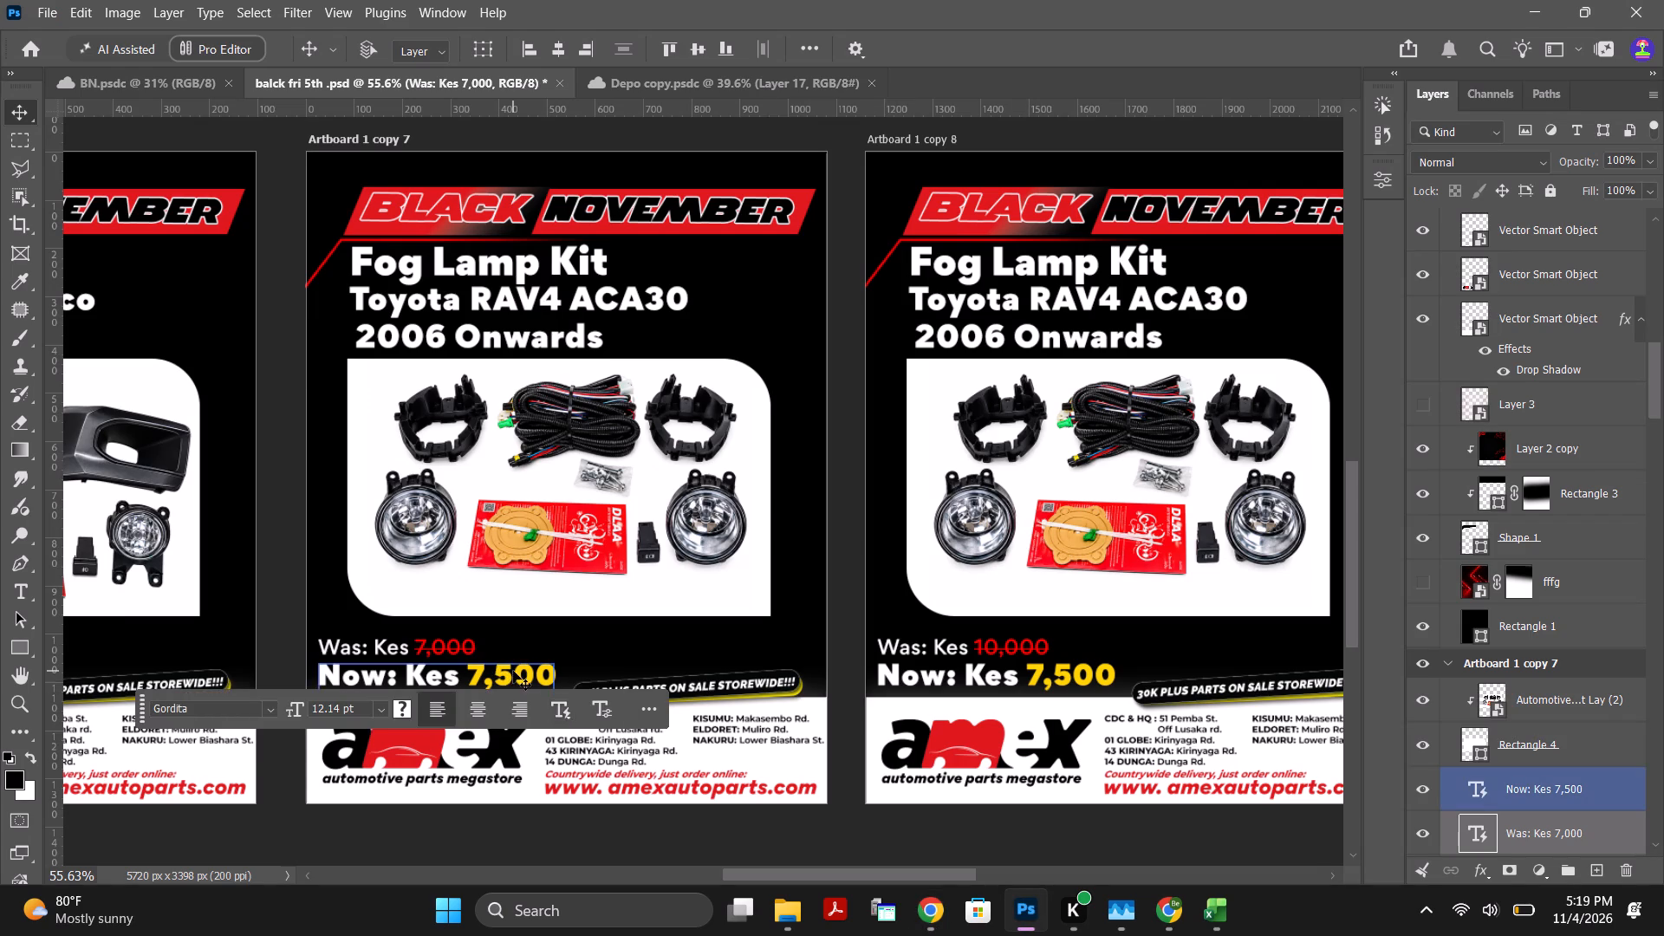
{"action": "double_click", "coordinate": [513, 671]}
{"action": "left_click", "coordinate": [470, 673]}
{"action": "left_click_drag", "start_coordinate": [470, 673], "coordinate": [567, 666]}
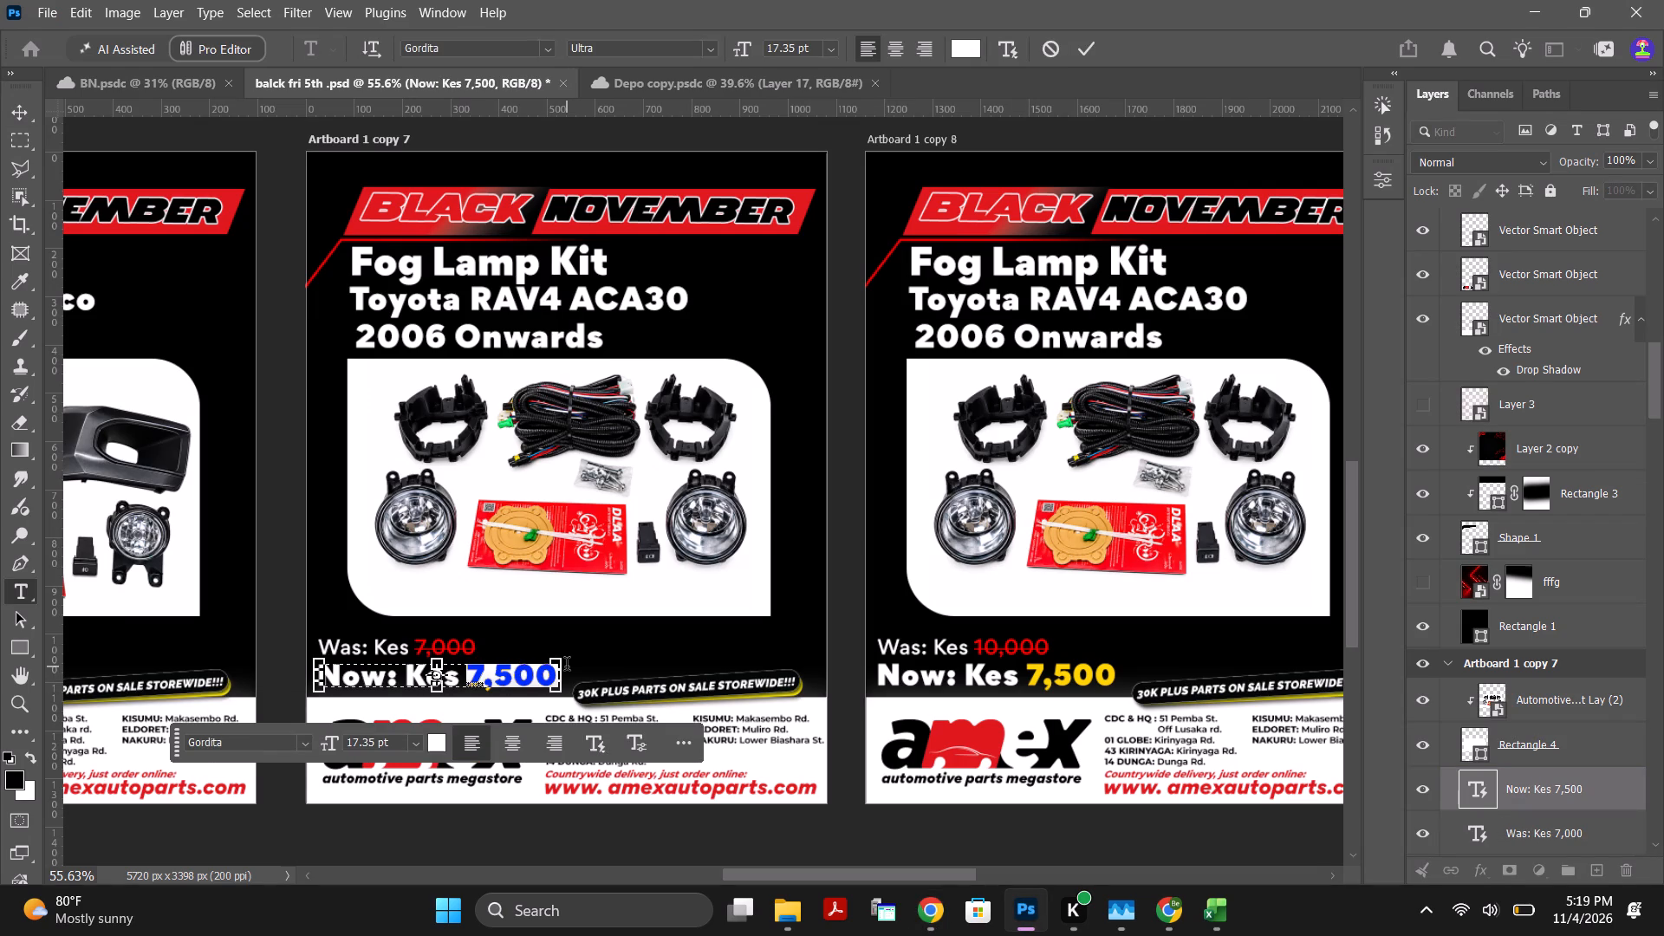
{"action": "key", "text": "ctrl+v"}
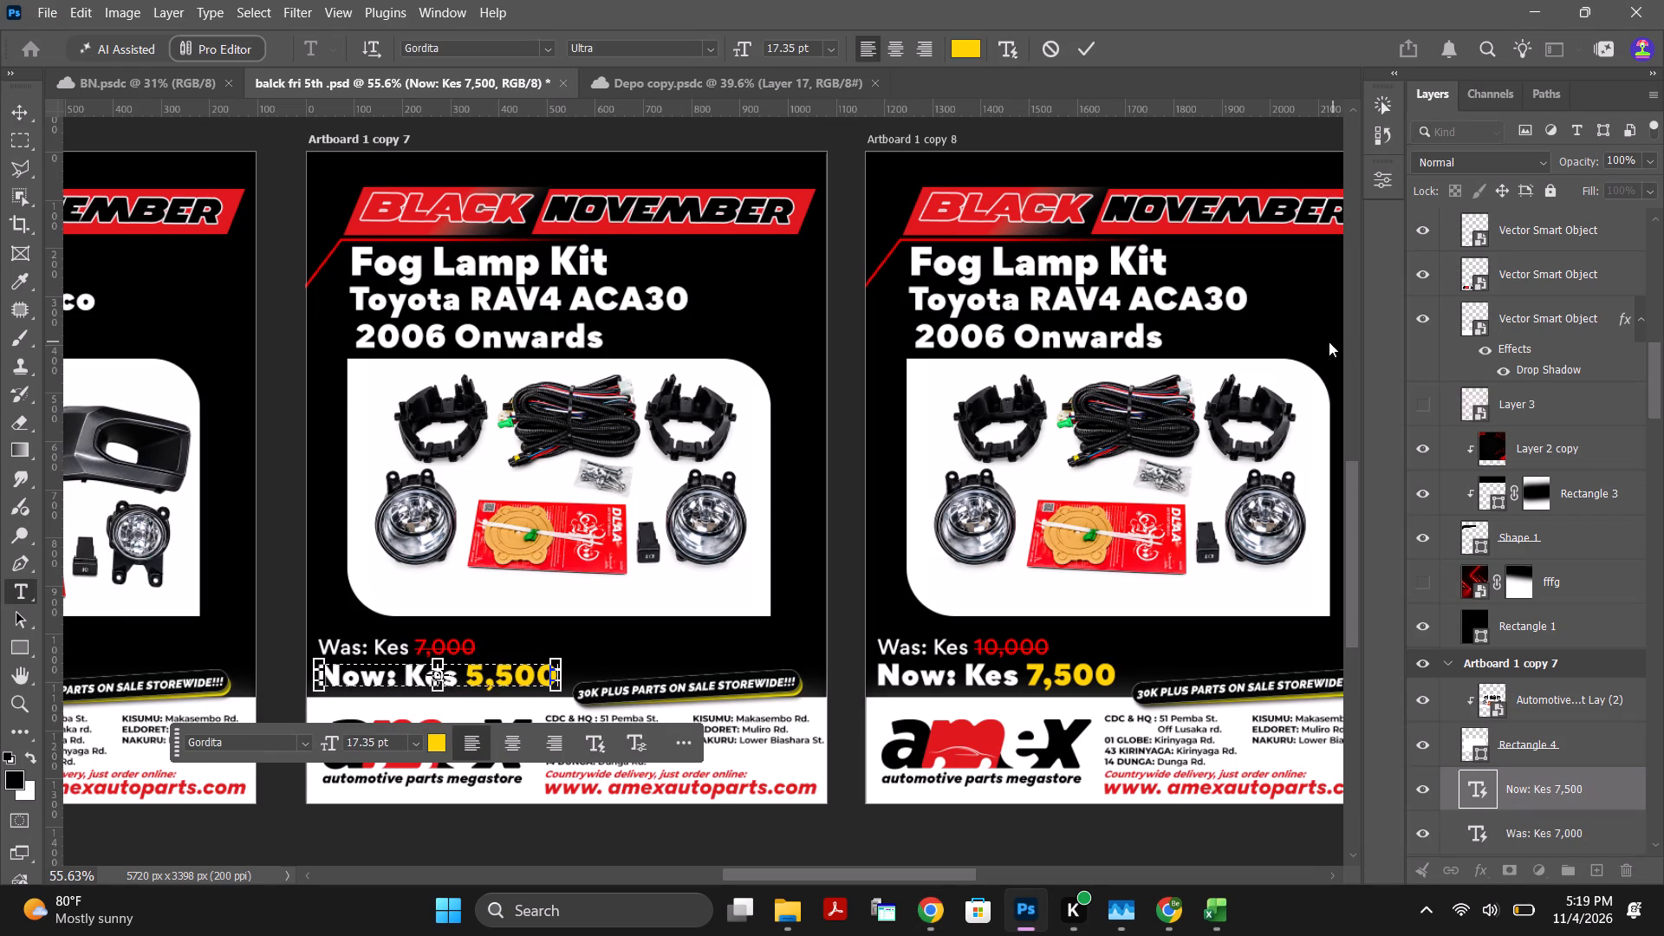
{"action": "left_click", "coordinate": [1079, 37]}
{"action": "left_click", "coordinate": [853, 281]}
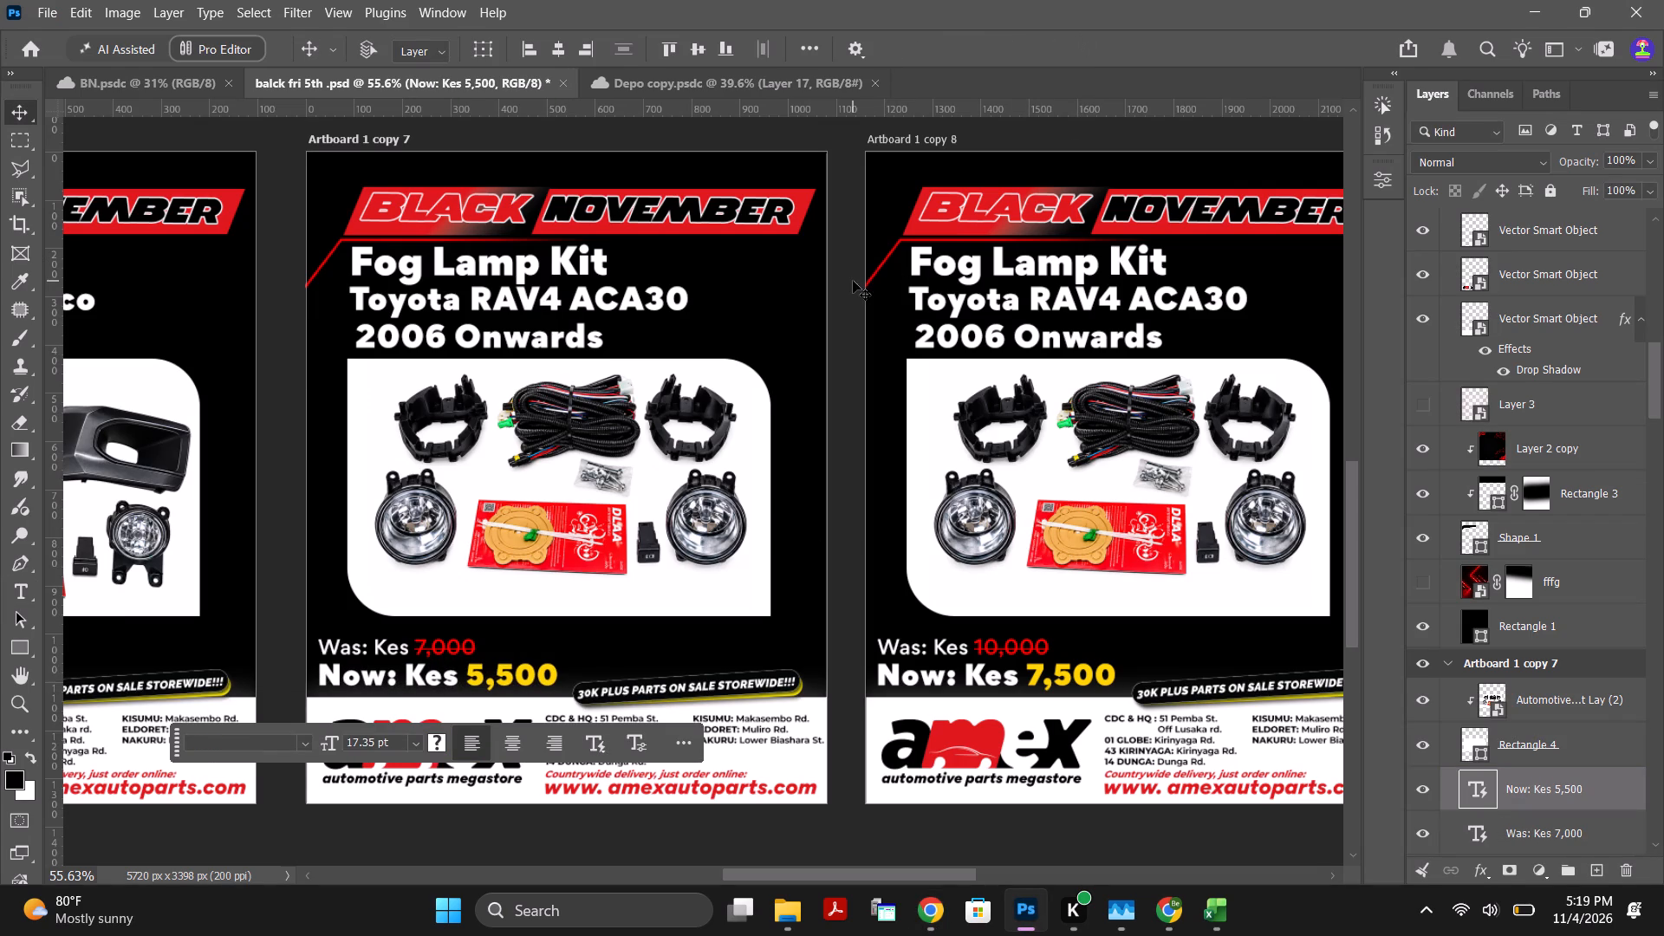
In Excel, look through the Full Description list on the P0 - P3 sheet for the next fog lamp product.
{"action": "left_click_drag", "start_coordinate": [798, 876], "coordinate": [833, 876]}
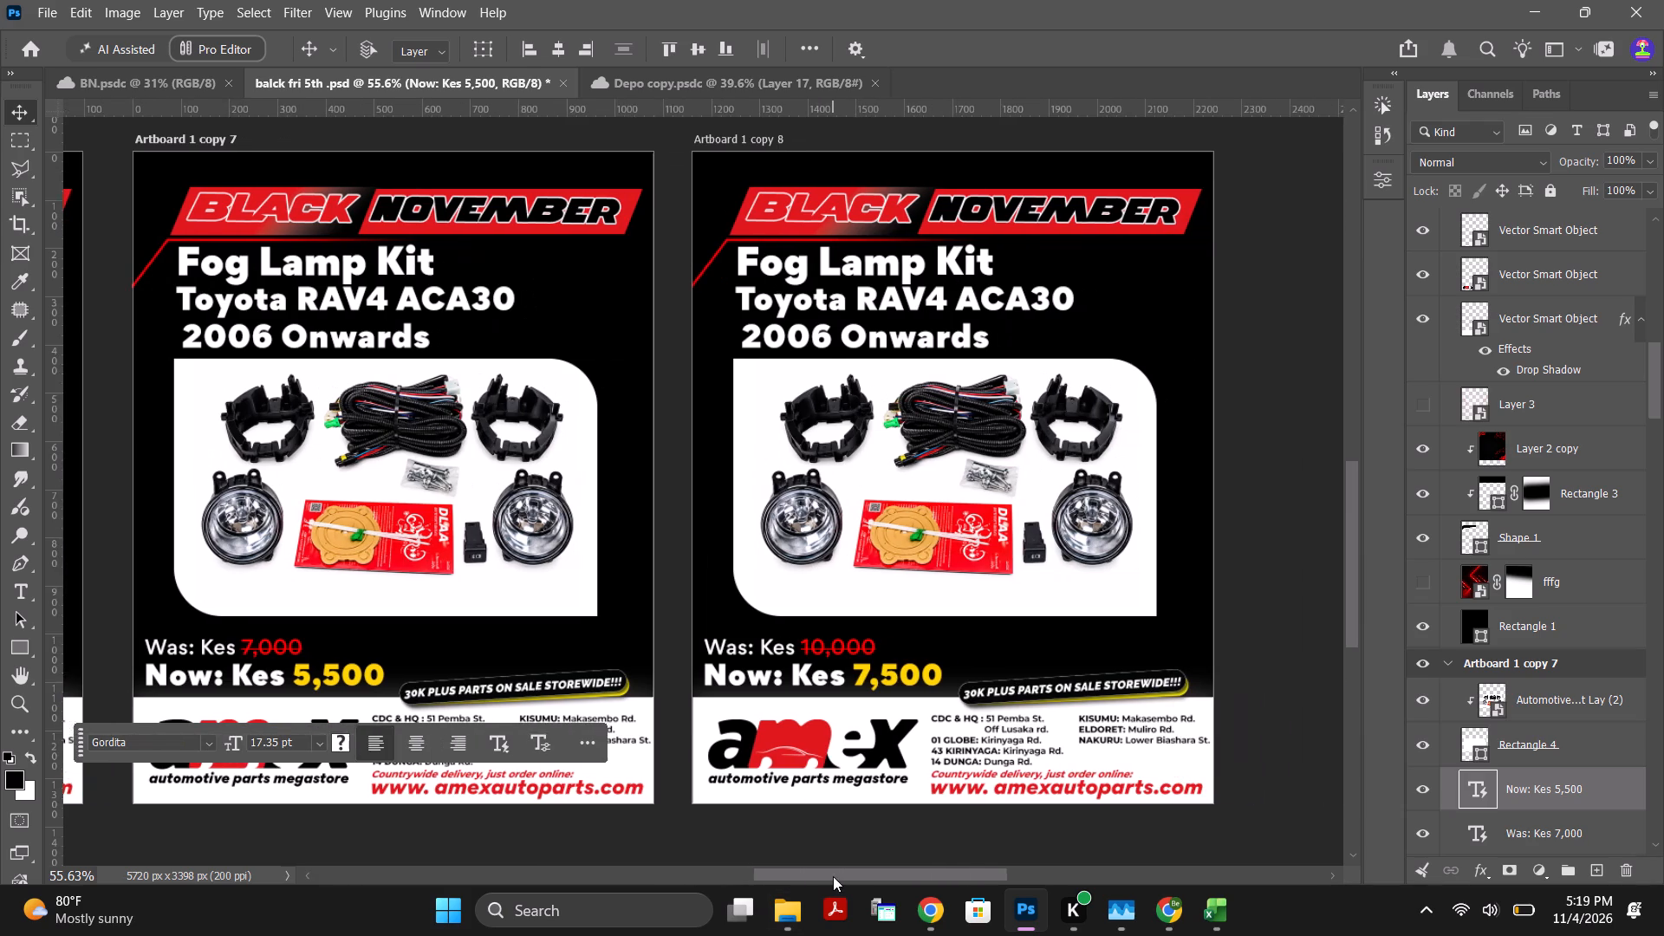
{"action": "left_click_drag", "start_coordinate": [833, 876], "coordinate": [844, 873]}
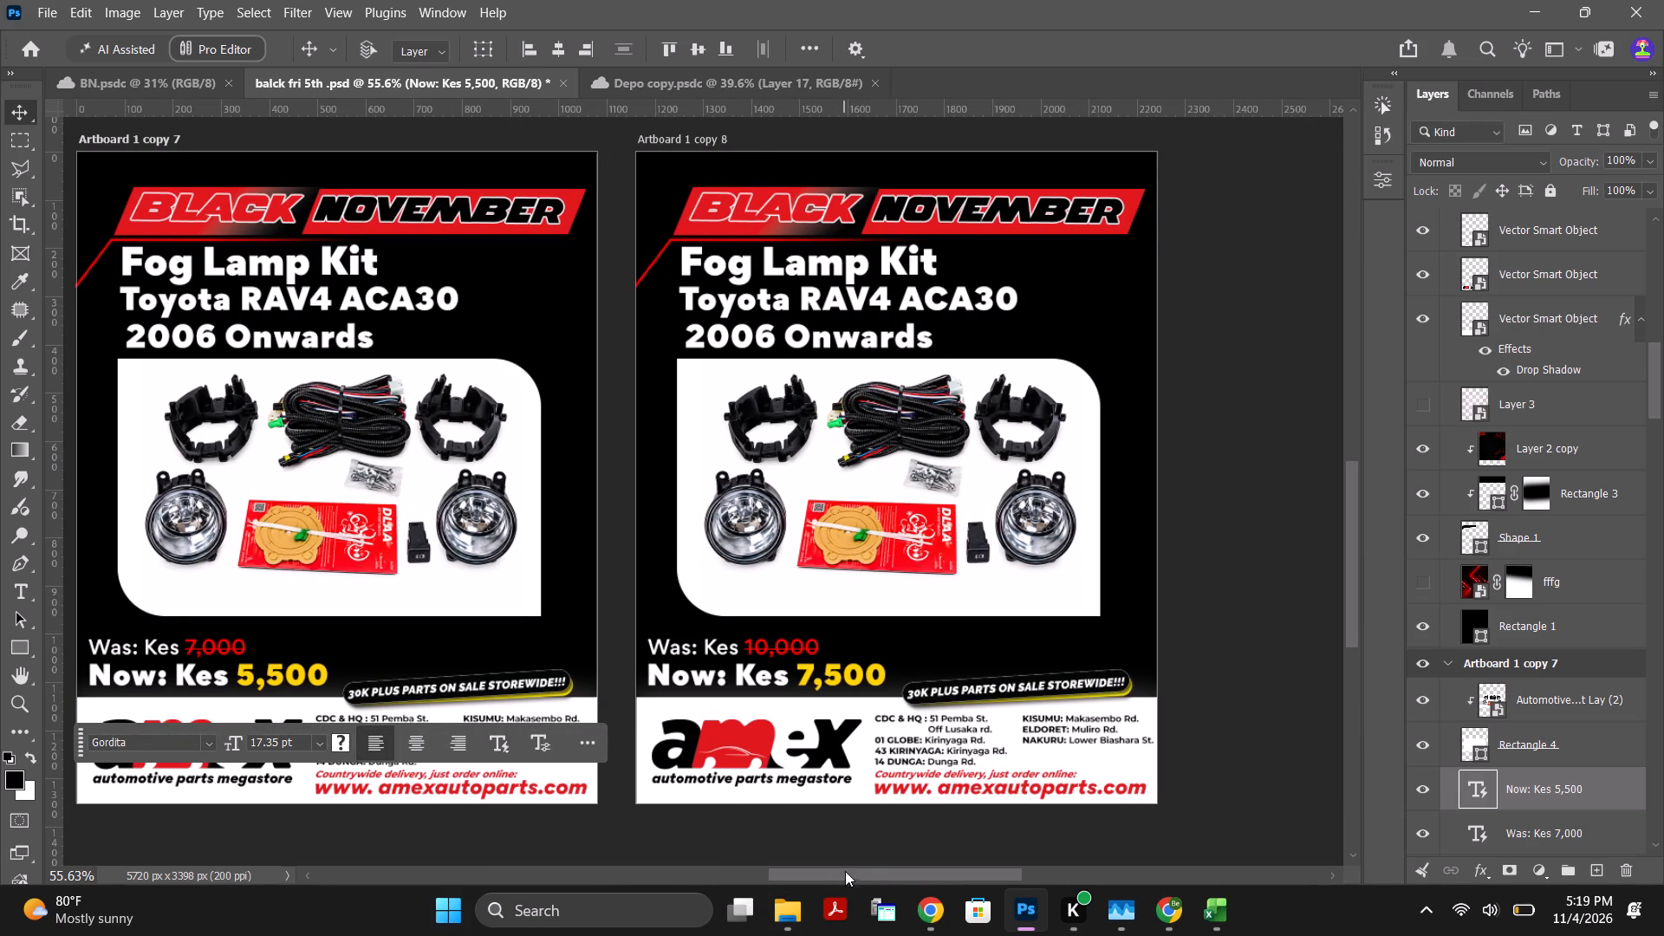
{"action": "left_click_drag", "start_coordinate": [850, 872], "coordinate": [885, 874]}
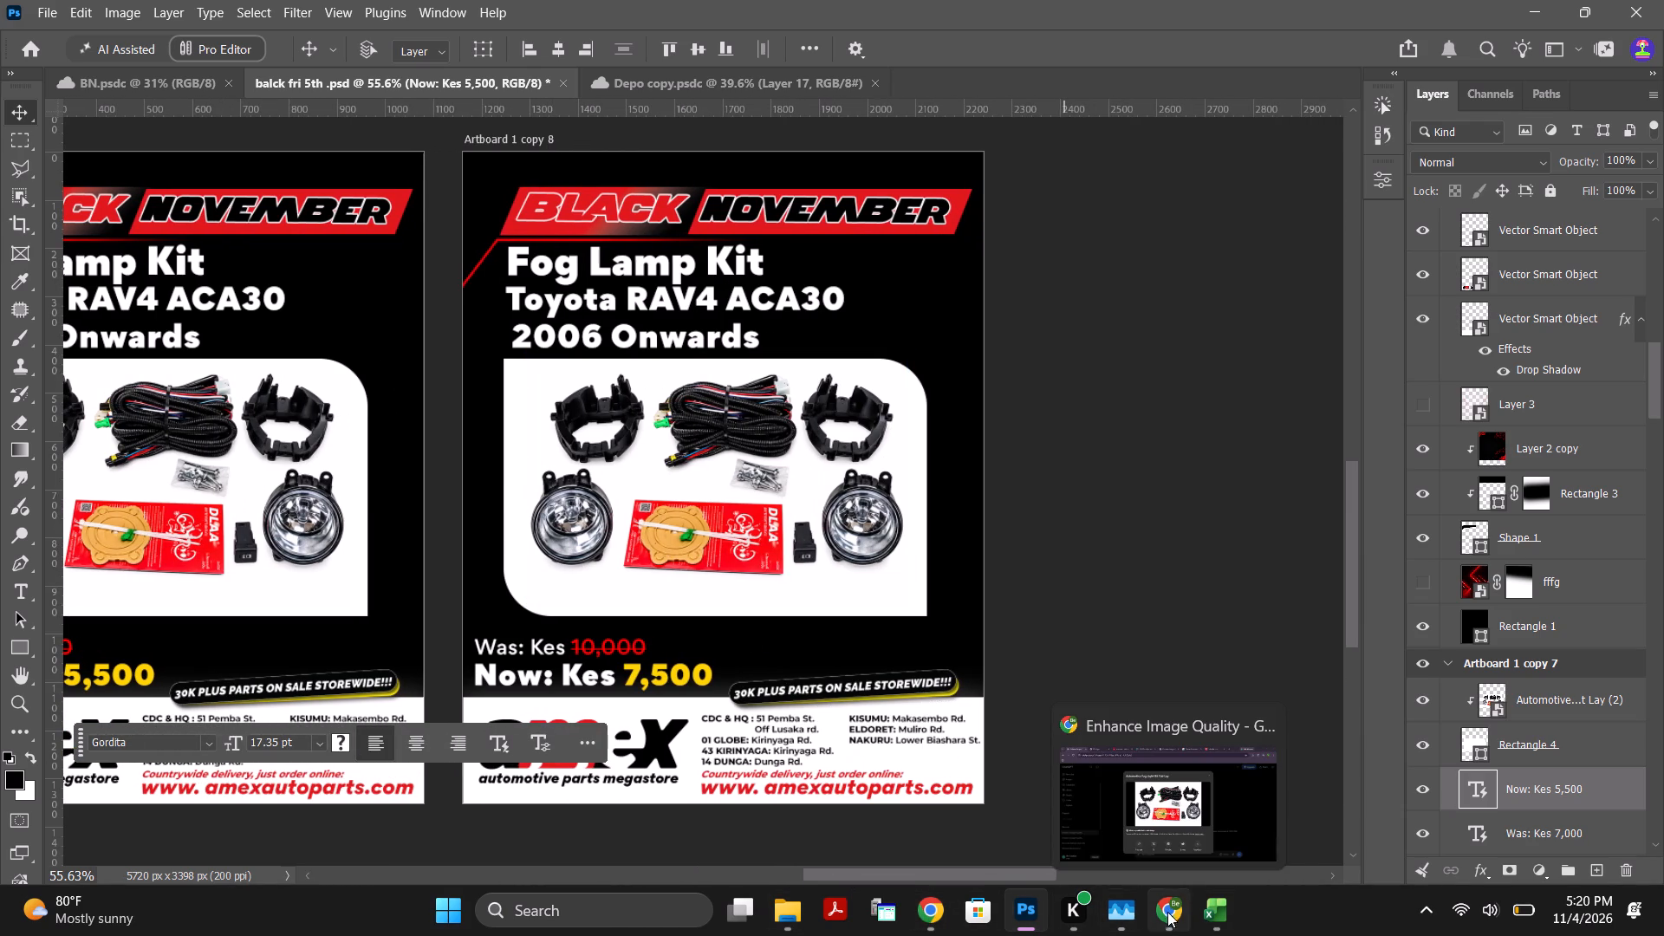
{"action": "left_click", "coordinate": [1217, 913]}
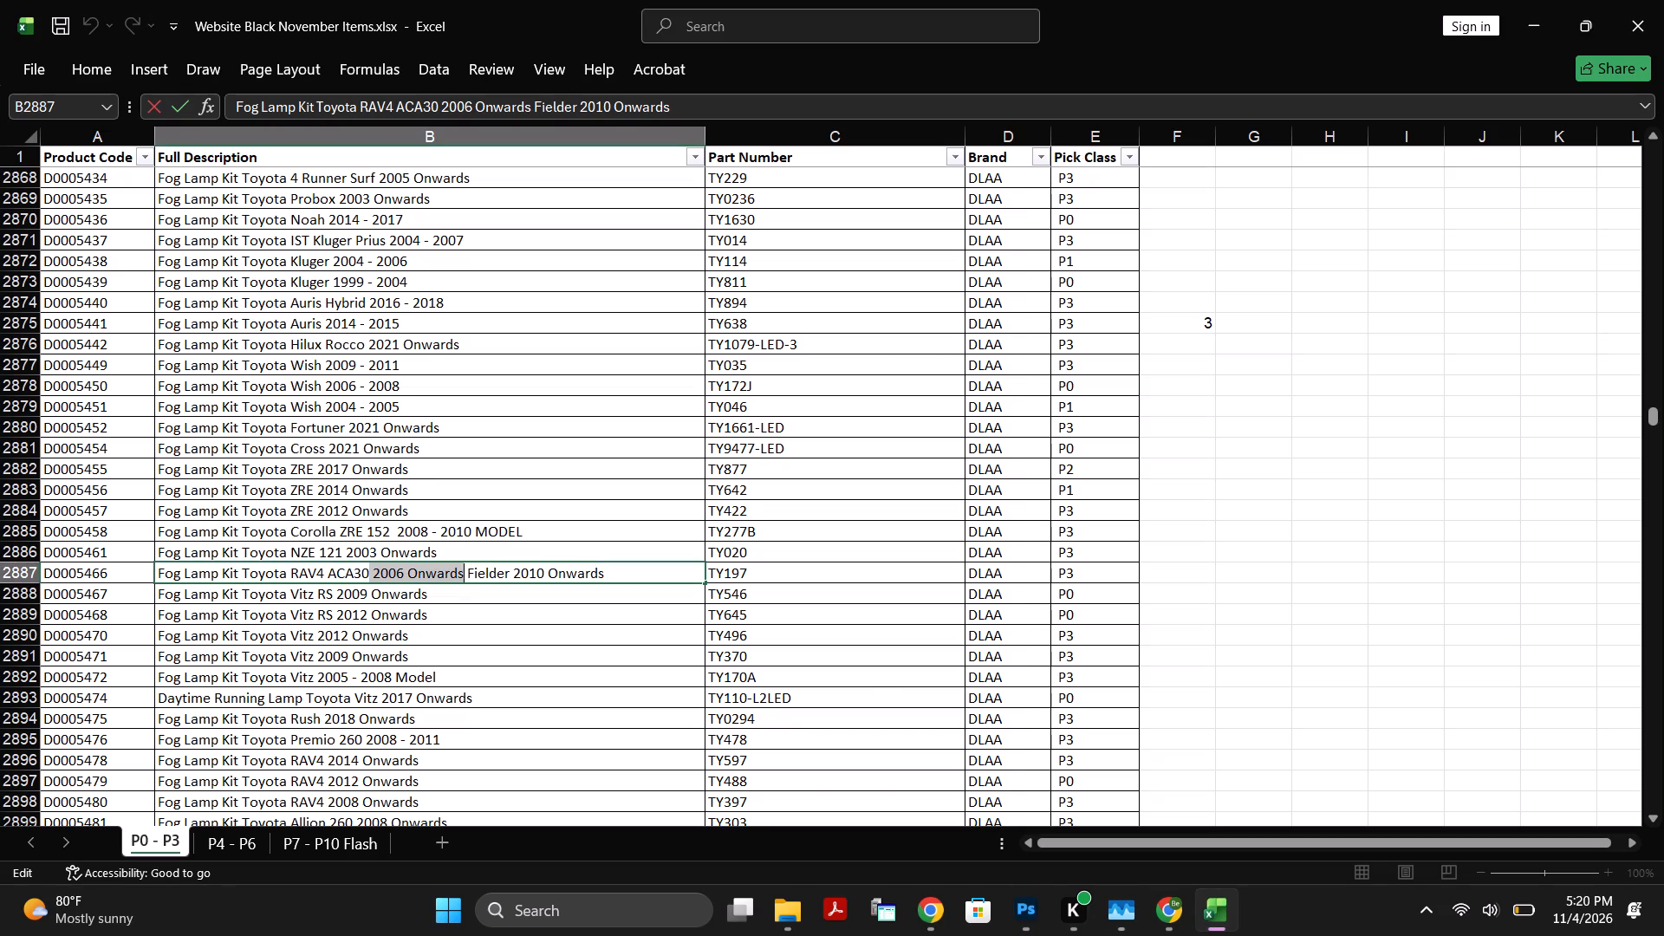
{"action": "scroll", "coordinate": [499, 631], "scroll_direction": "down", "scroll_amount": 1}
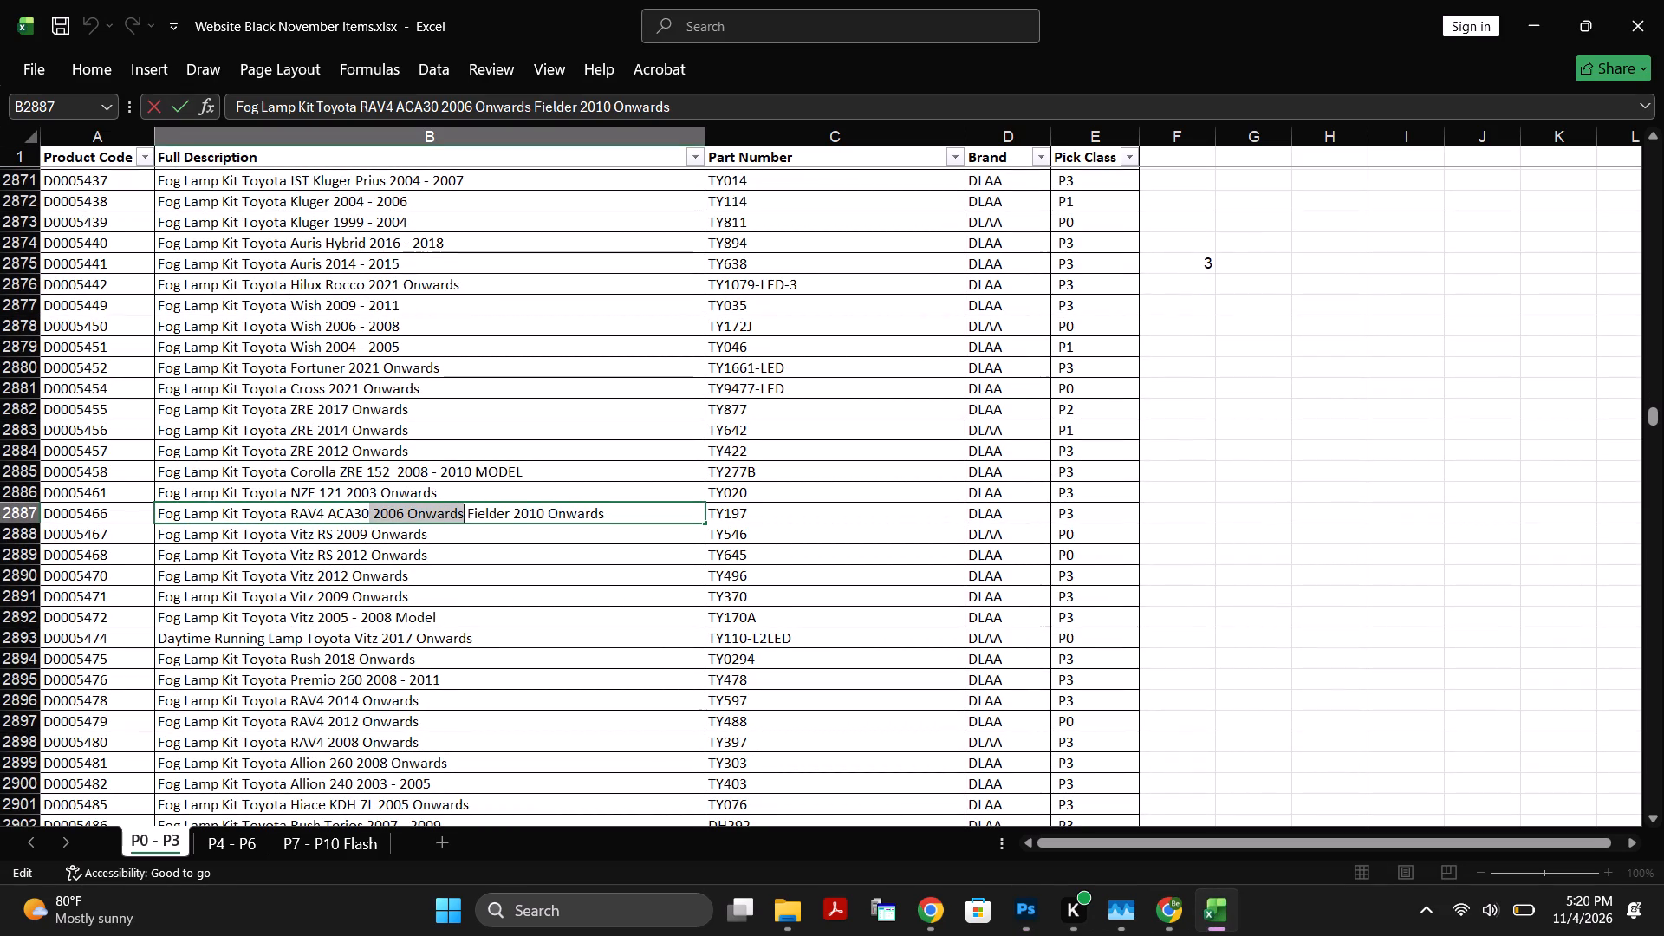
{"action": "scroll", "coordinate": [382, 679], "scroll_direction": "down", "scroll_amount": 4}
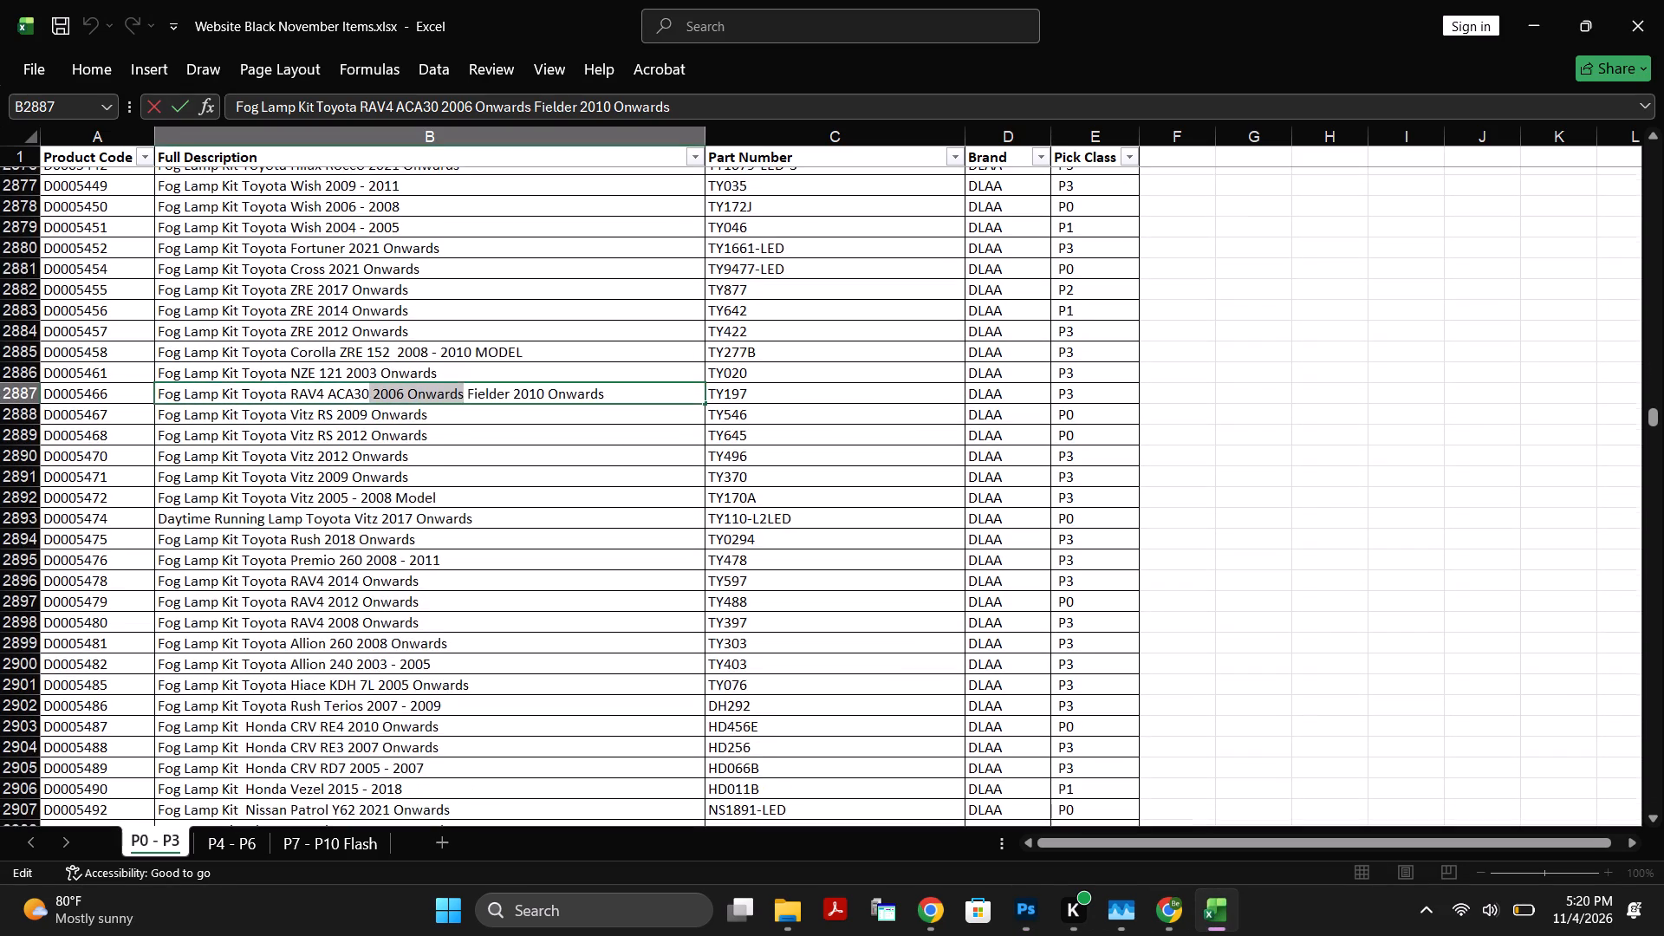
{"action": "scroll", "coordinate": [376, 684], "scroll_direction": "down", "scroll_amount": 1}
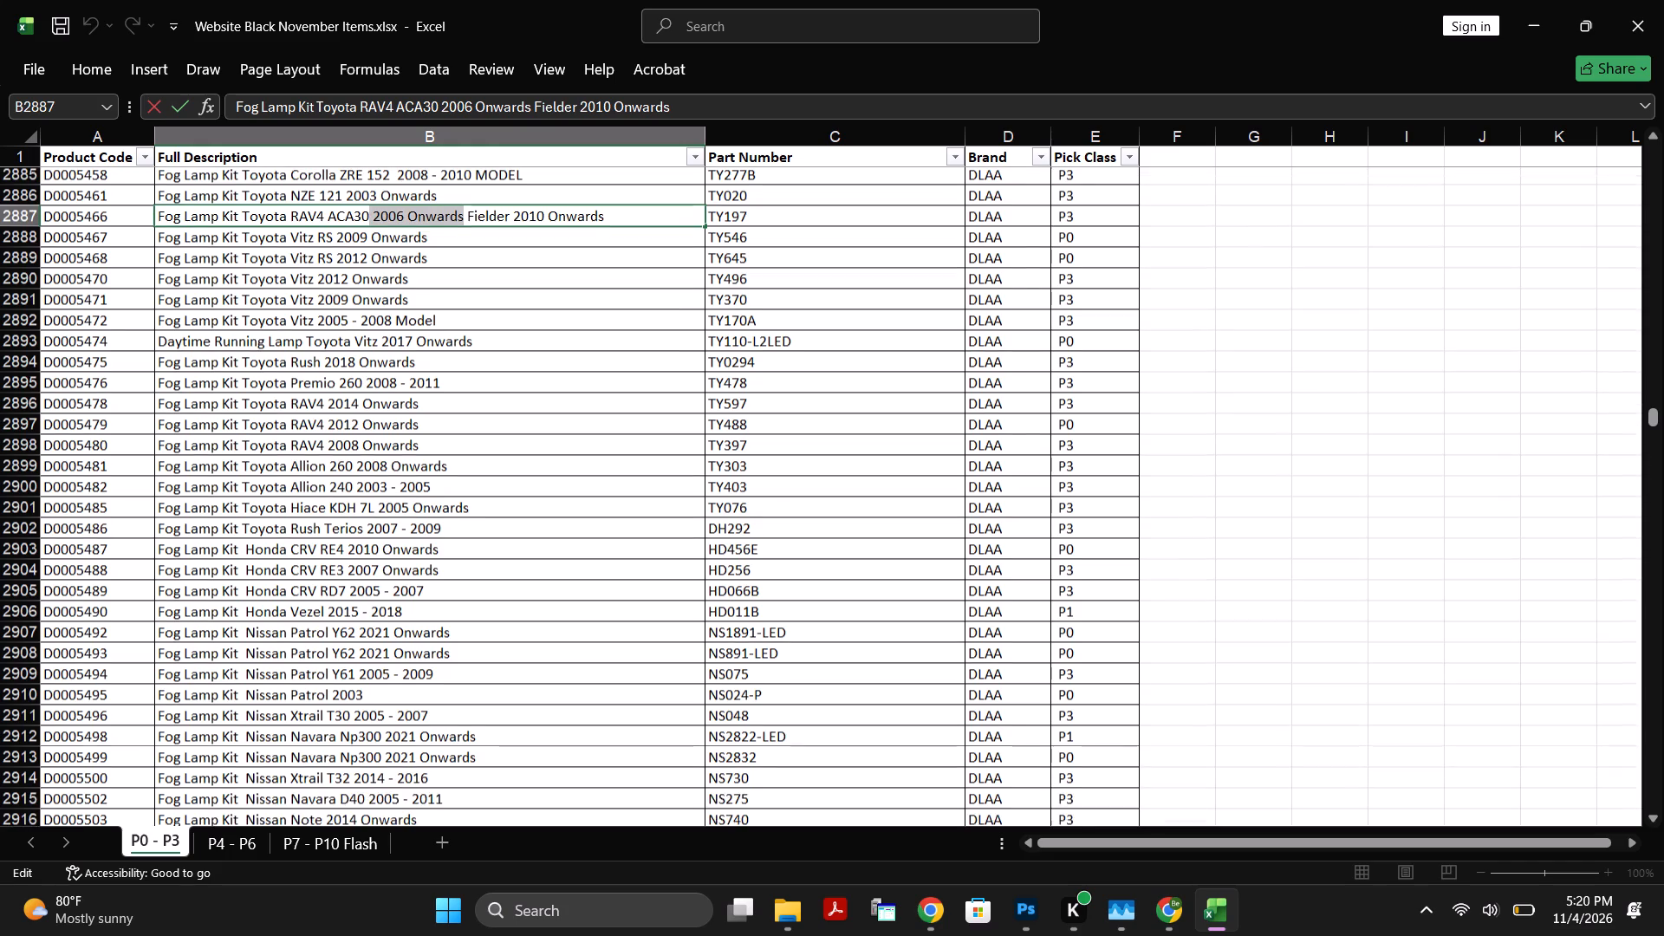
{"action": "scroll", "coordinate": [376, 684], "scroll_direction": "down", "scroll_amount": 10}
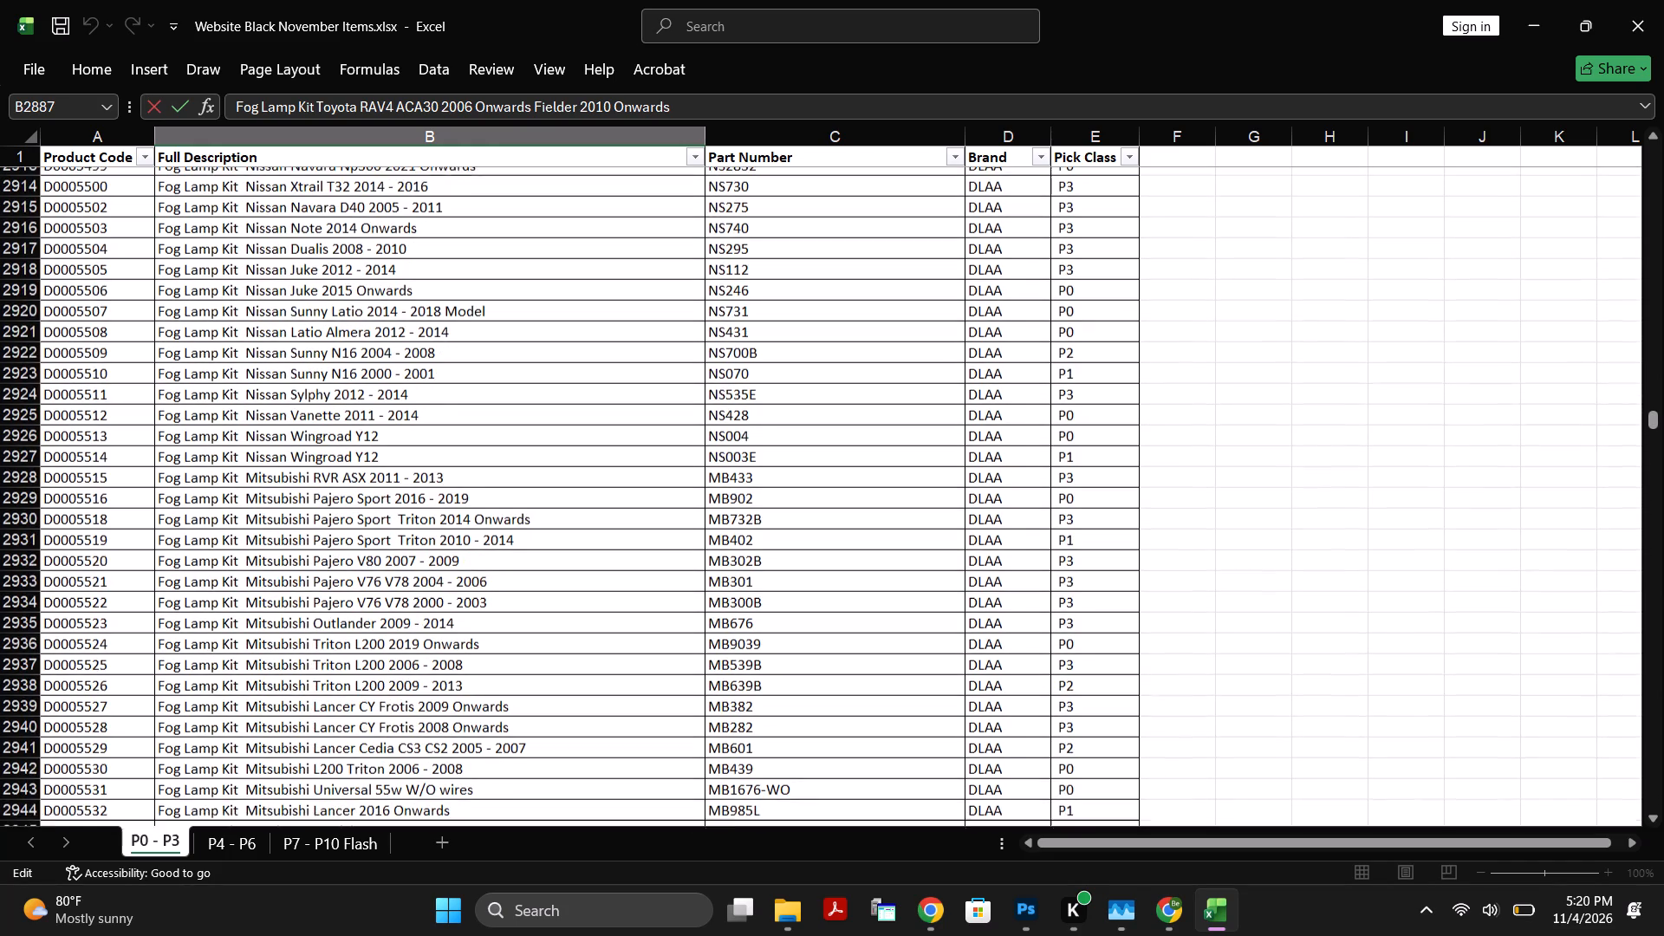
{"action": "scroll", "coordinate": [376, 684], "scroll_direction": "down", "scroll_amount": 3}
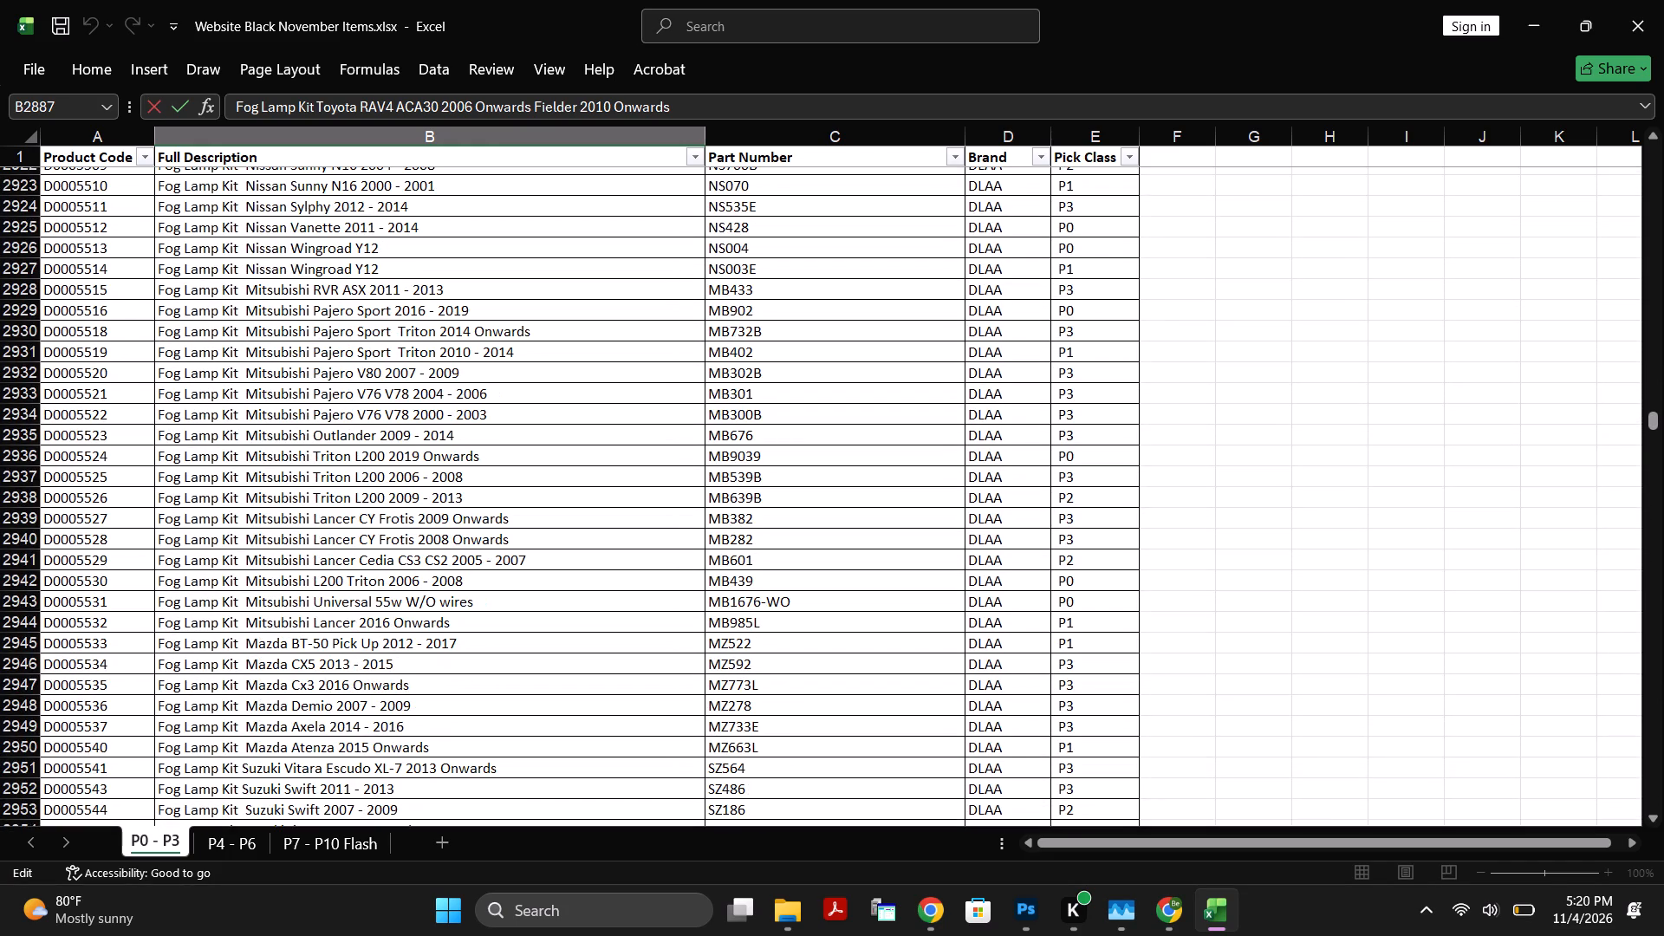
{"action": "scroll", "coordinate": [379, 686], "scroll_direction": "down", "scroll_amount": 2}
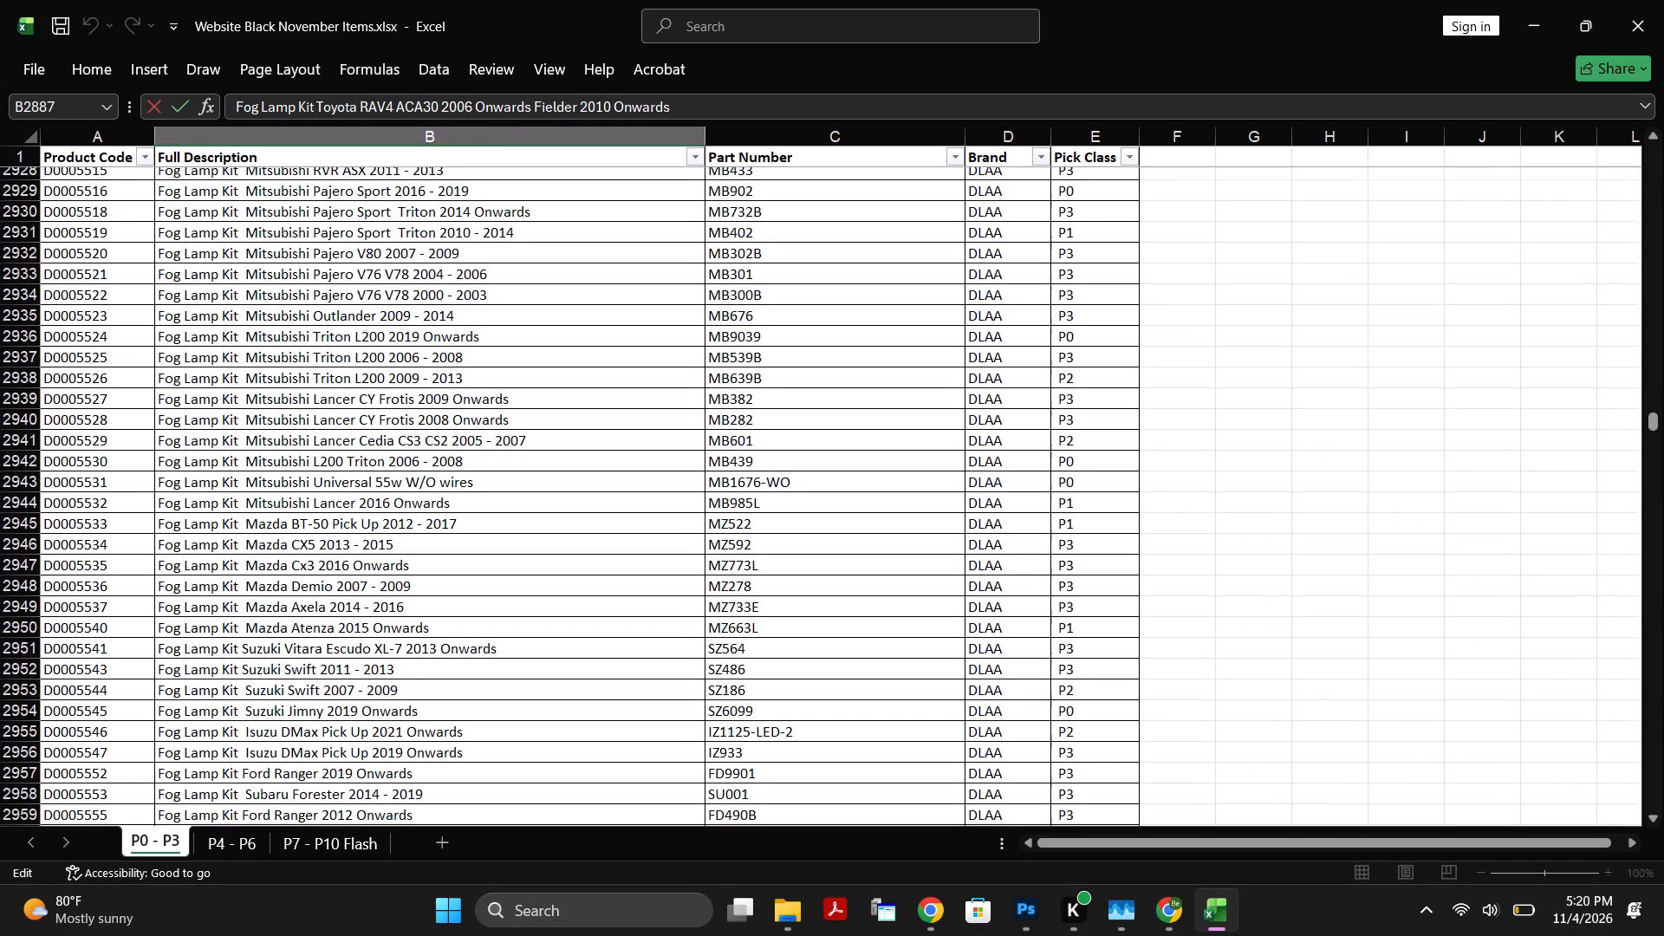
{"action": "scroll", "coordinate": [312, 636], "scroll_direction": "down", "scroll_amount": 3}
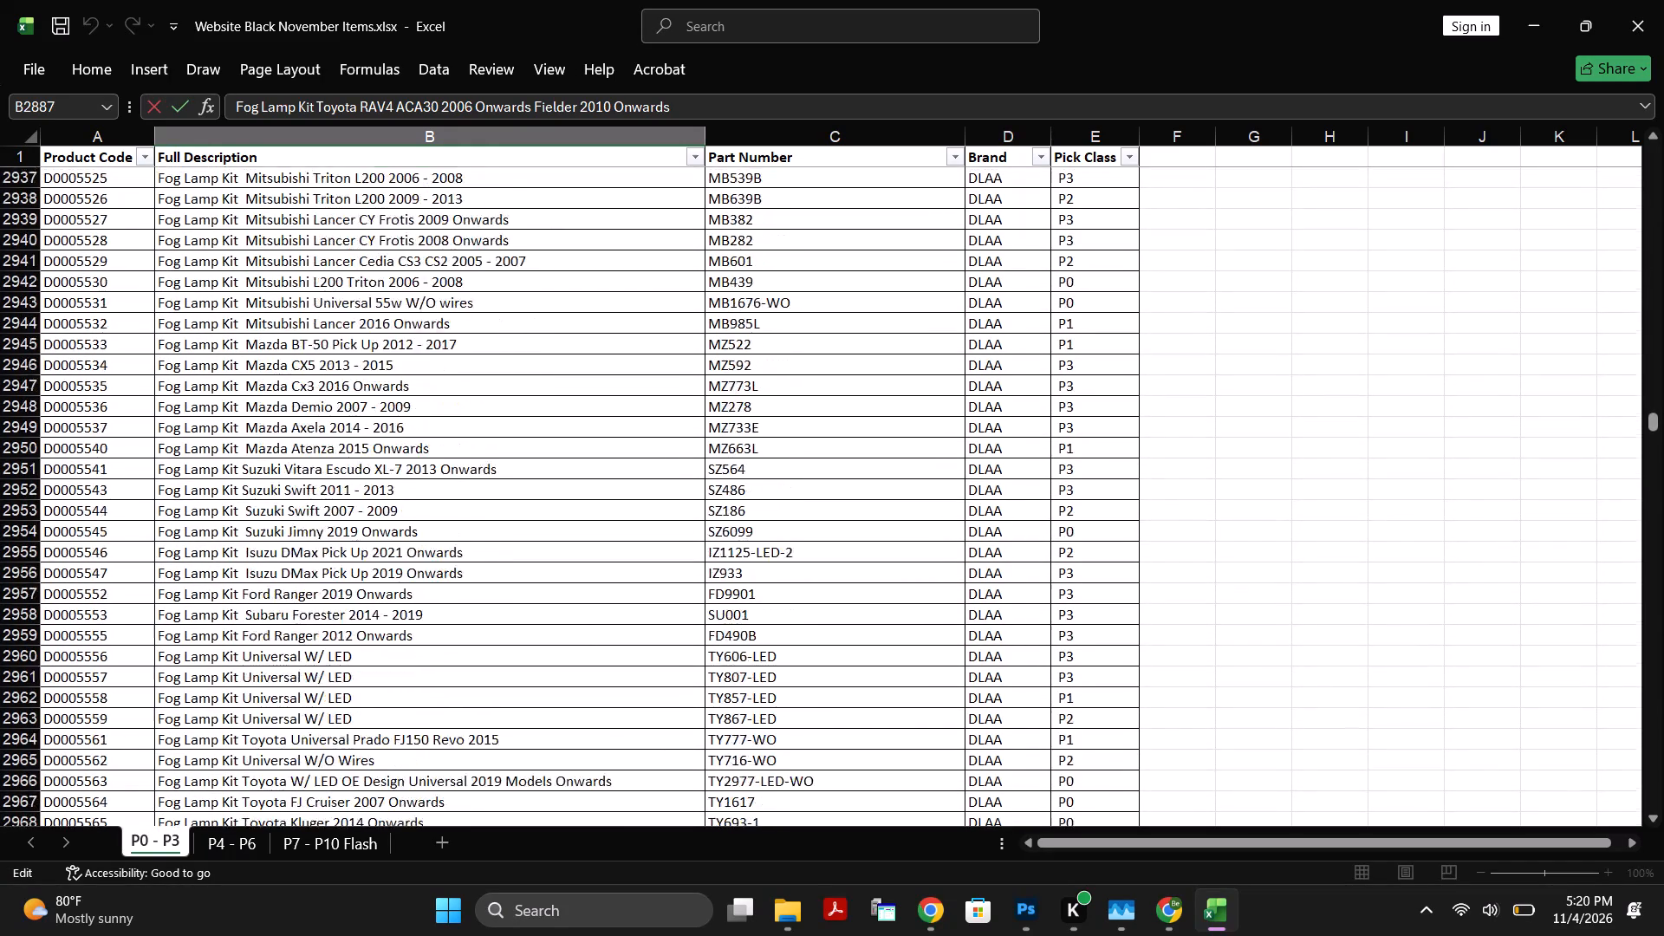
{"action": "scroll", "coordinate": [313, 636], "scroll_direction": "down", "scroll_amount": 1}
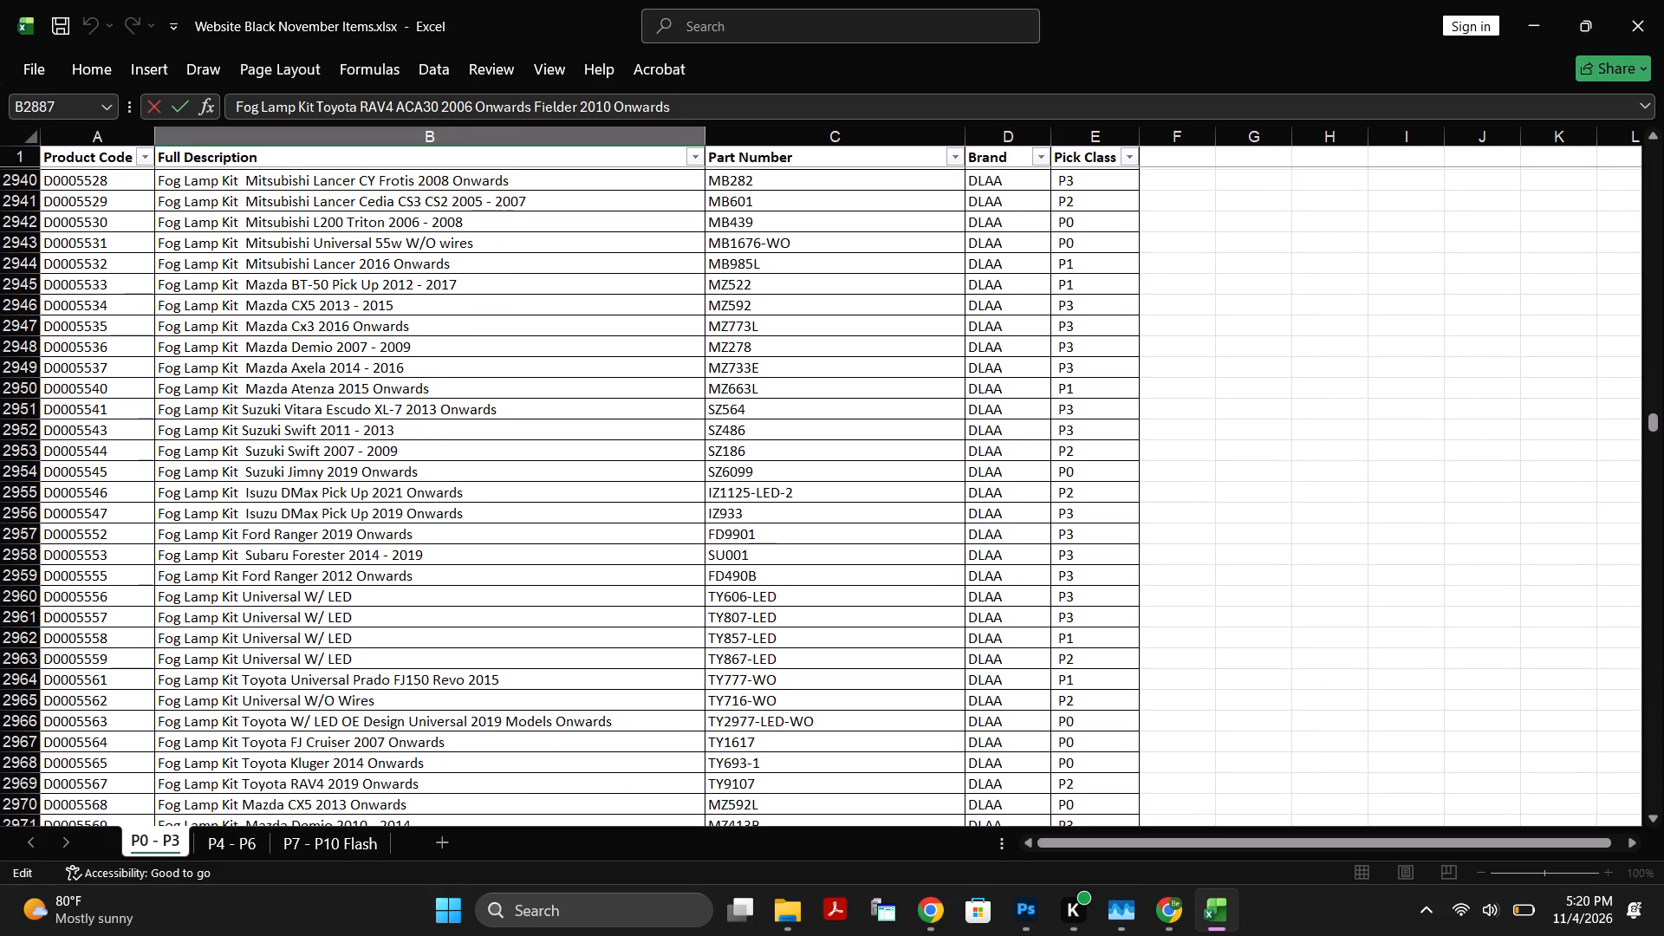
{"action": "scroll", "coordinate": [336, 580], "scroll_direction": "down", "scroll_amount": 3}
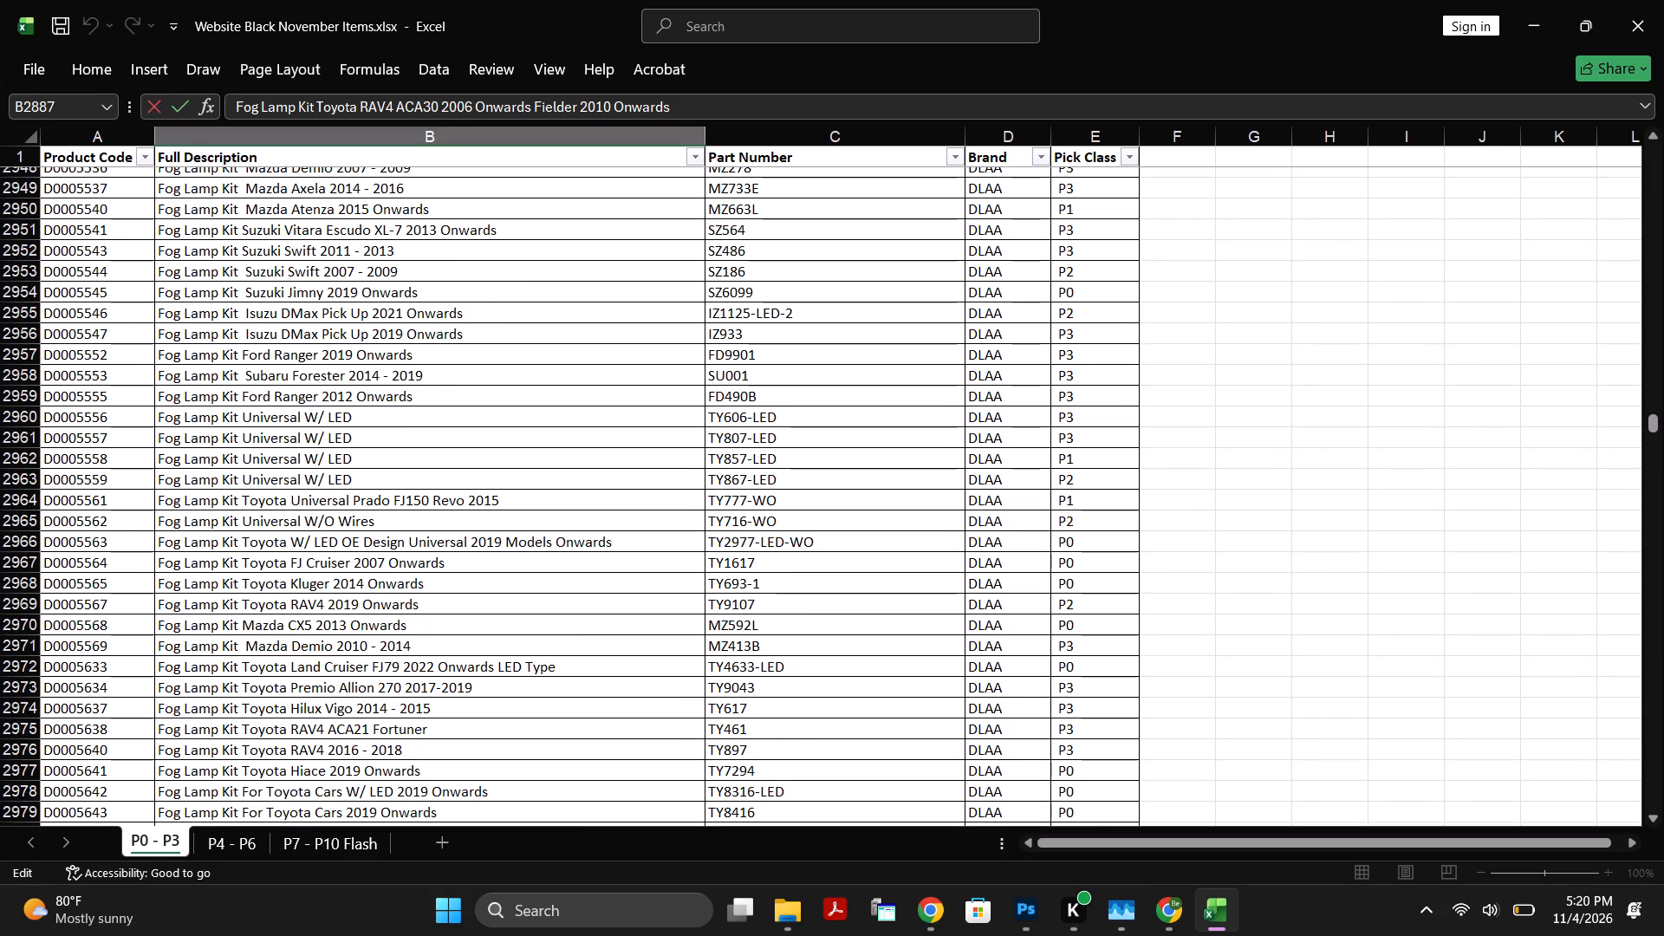
{"action": "scroll", "coordinate": [354, 728], "scroll_direction": "down", "scroll_amount": 5}
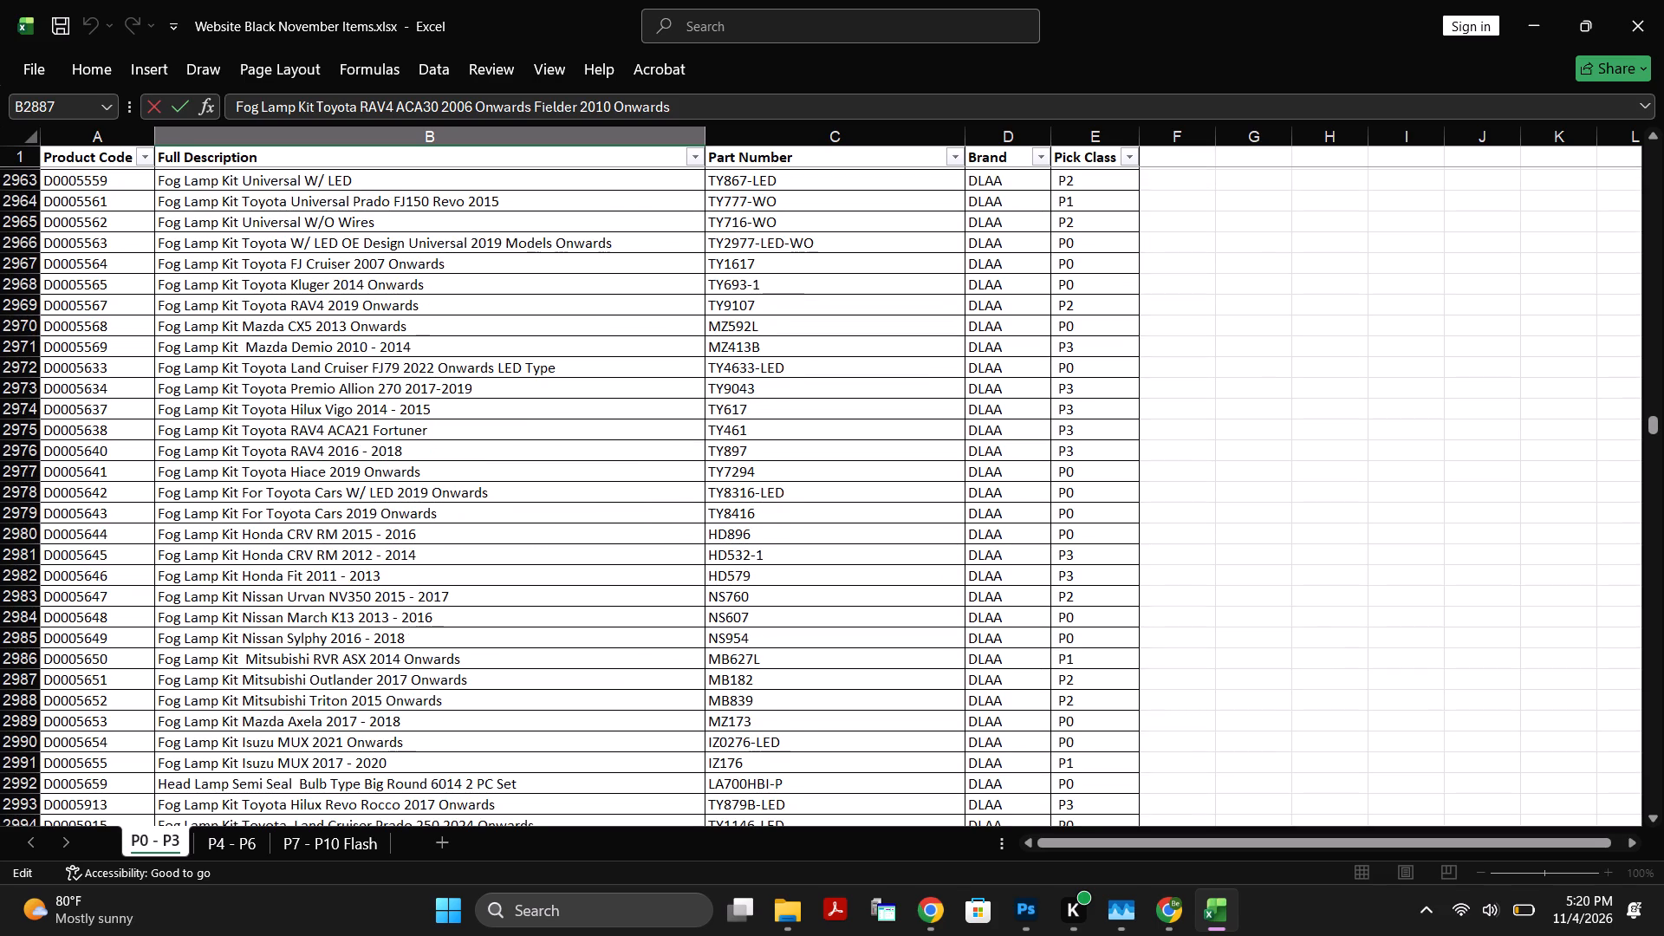
{"action": "scroll", "coordinate": [346, 646], "scroll_direction": "down", "scroll_amount": 4}
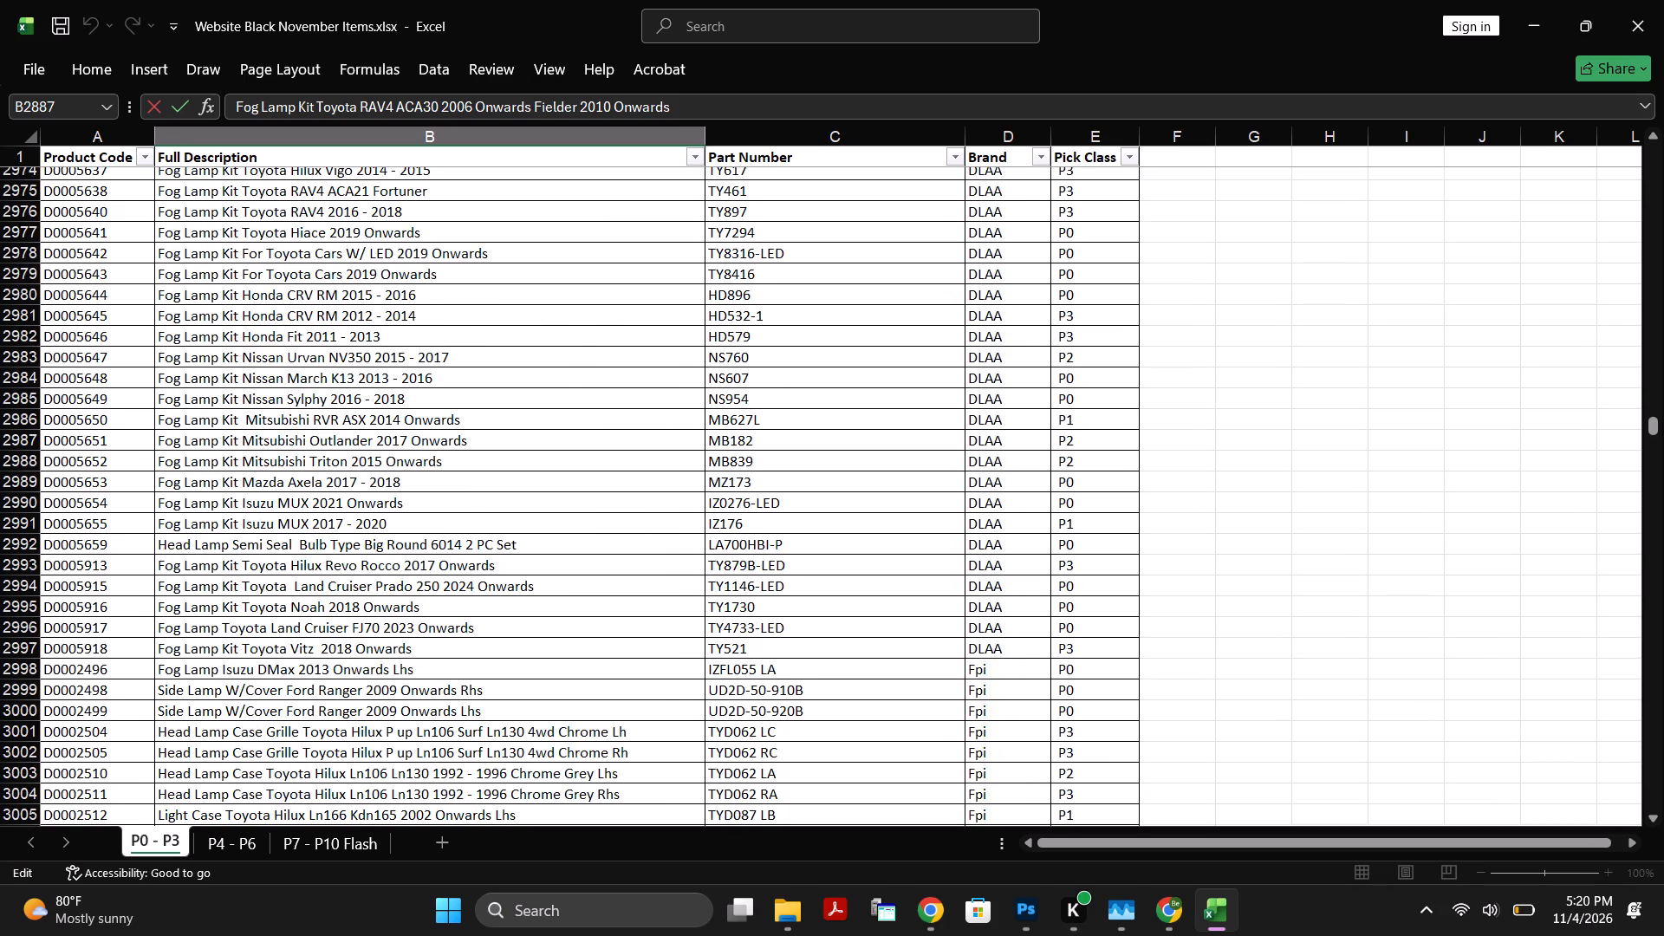
Copy the product code D0005917 of the Fog Lamp Toyota Land Cruiser FJ70 2023 Onwards row.
{"action": "left_click", "coordinate": [277, 634]}
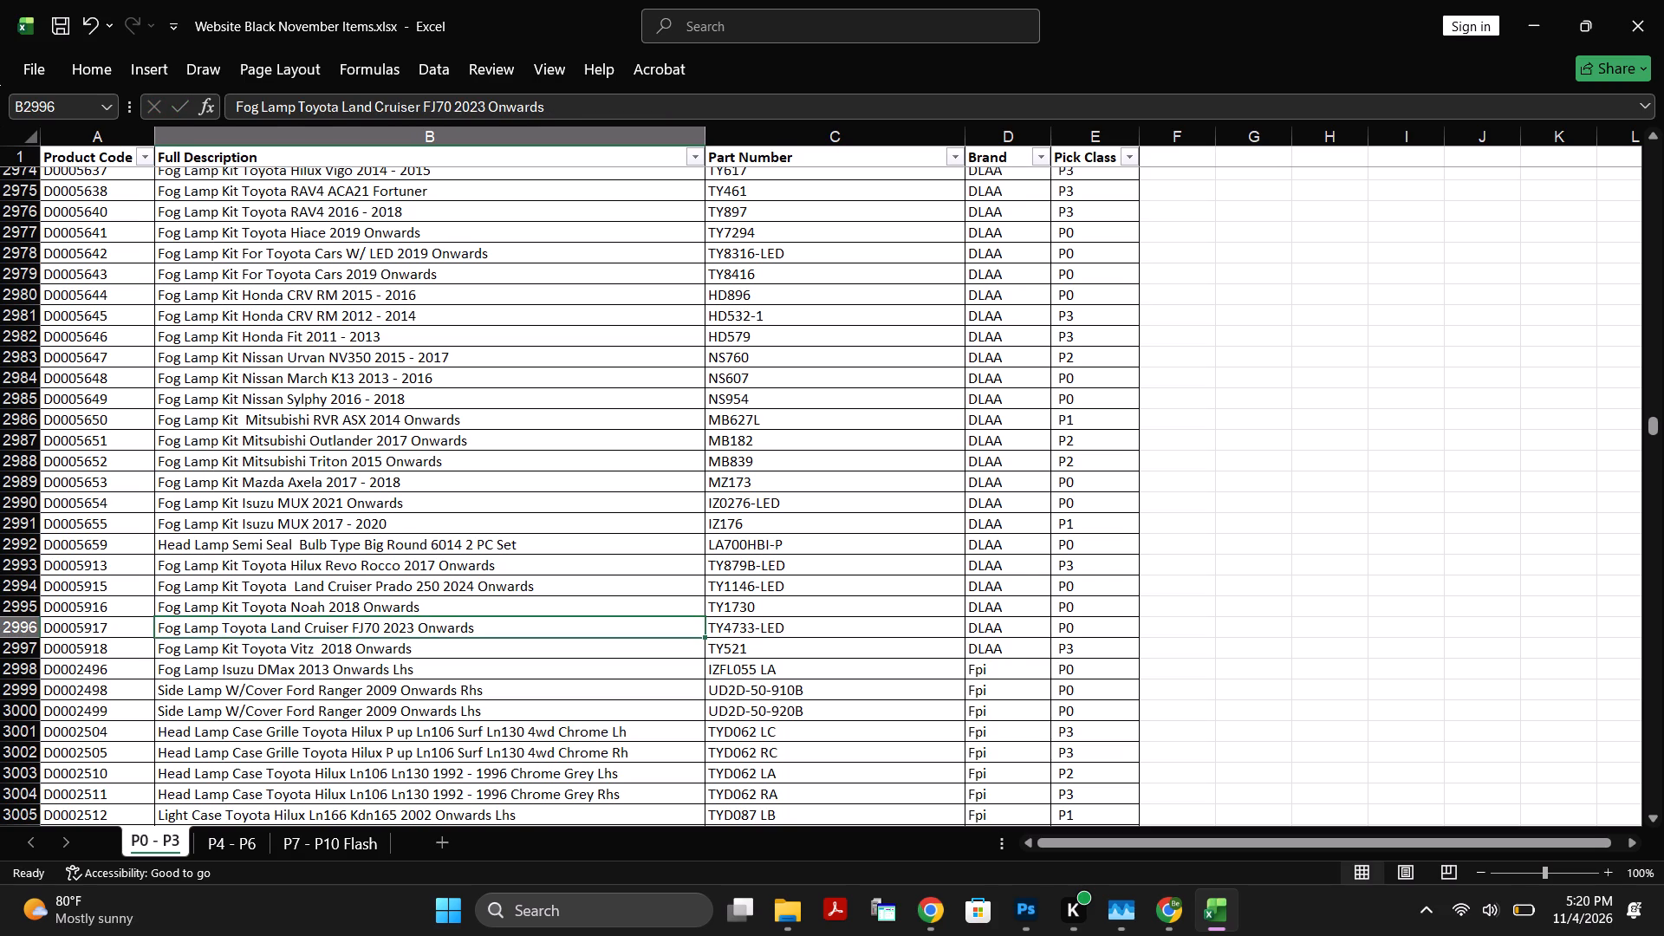
{"action": "double_click", "coordinate": [113, 624]}
{"action": "left_click_drag", "start_coordinate": [114, 621], "coordinate": [0, 632]}
{"action": "key", "text": "ctrl+c"}
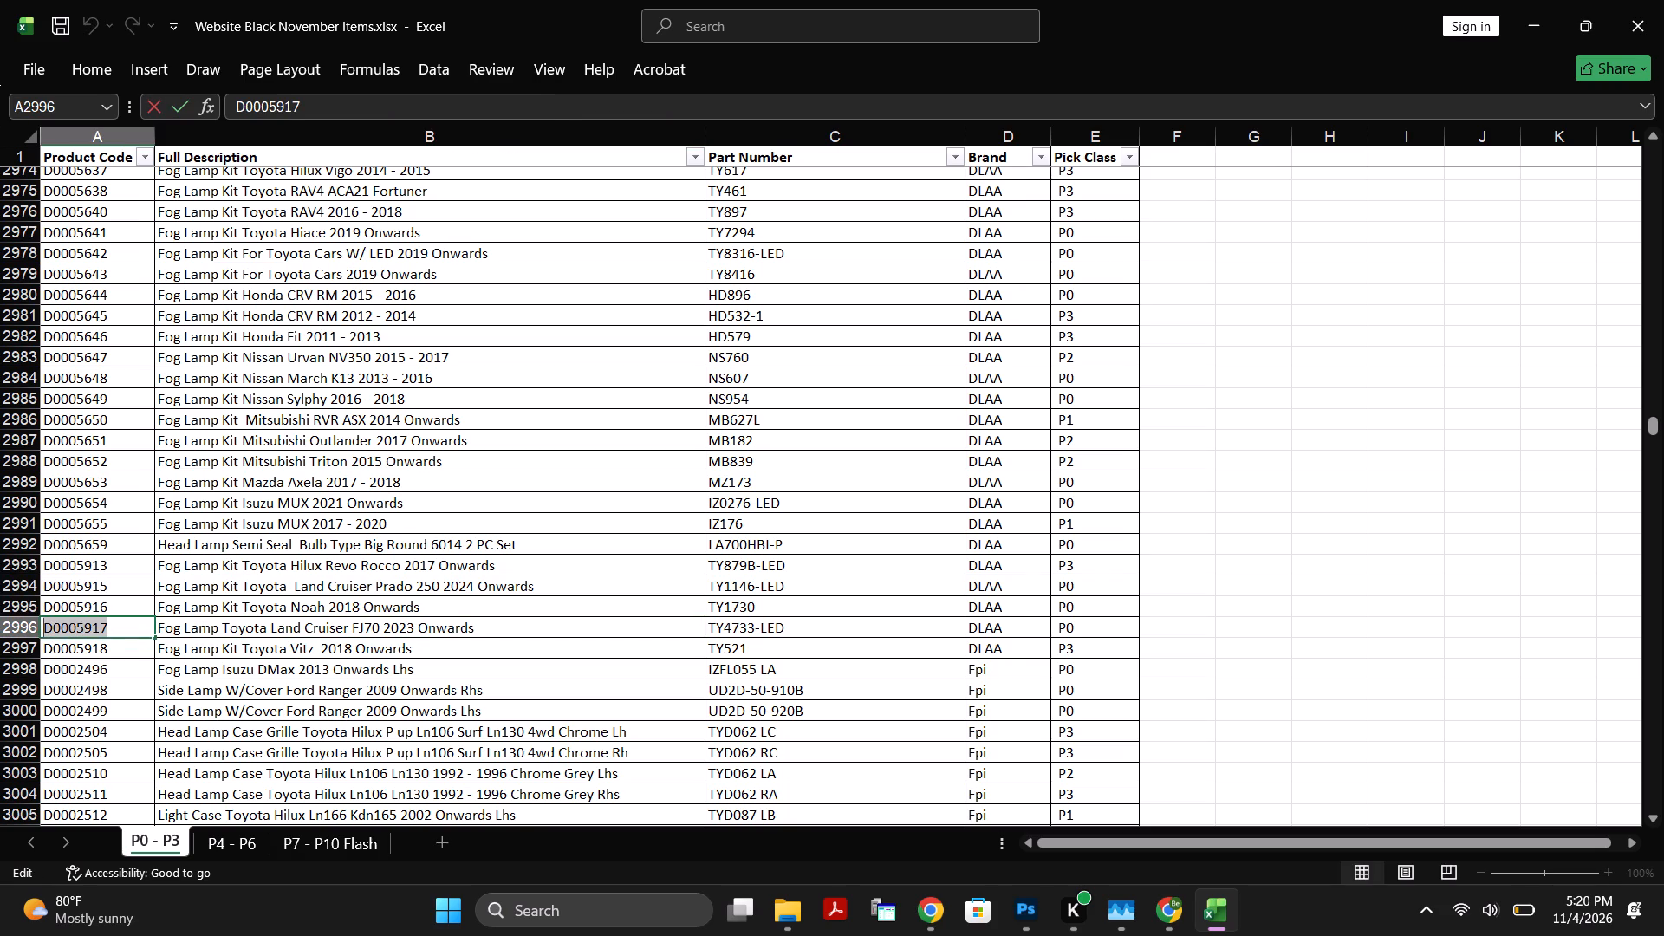
In Chrome, search the Amex site for product code D0005917 and open the Land Cruiser FJ70 fog lamp product page.
{"action": "left_click", "coordinate": [932, 913]}
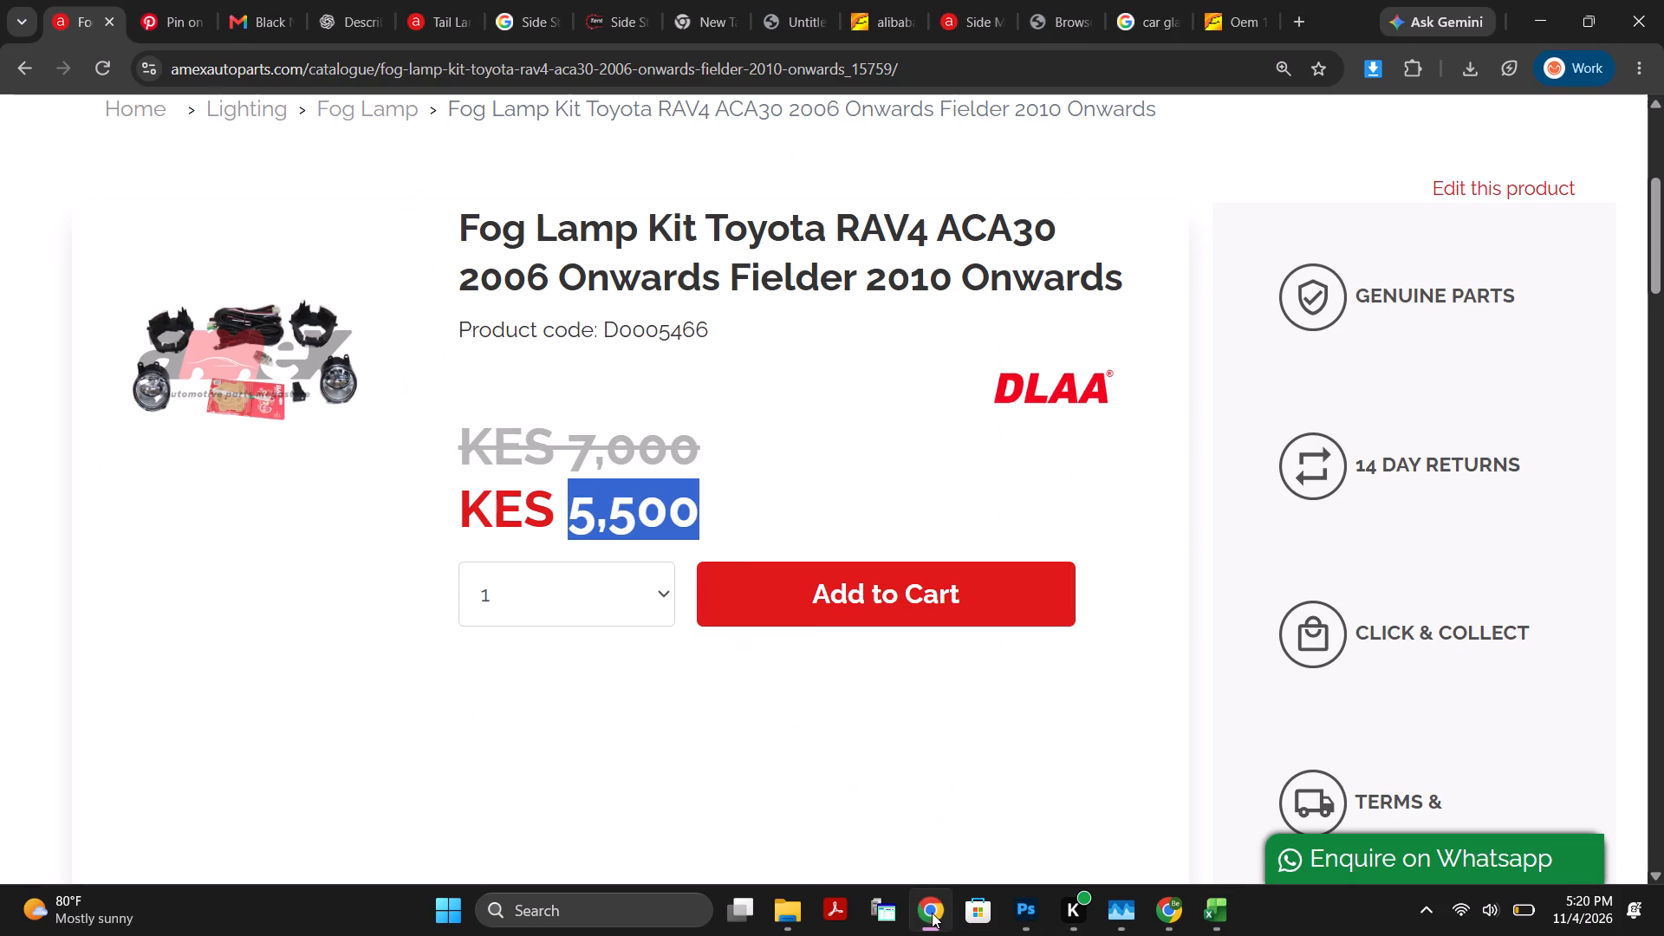
{"action": "scroll", "coordinate": [781, 402], "scroll_direction": "up", "scroll_amount": 8}
{"action": "left_click", "coordinate": [786, 385]}
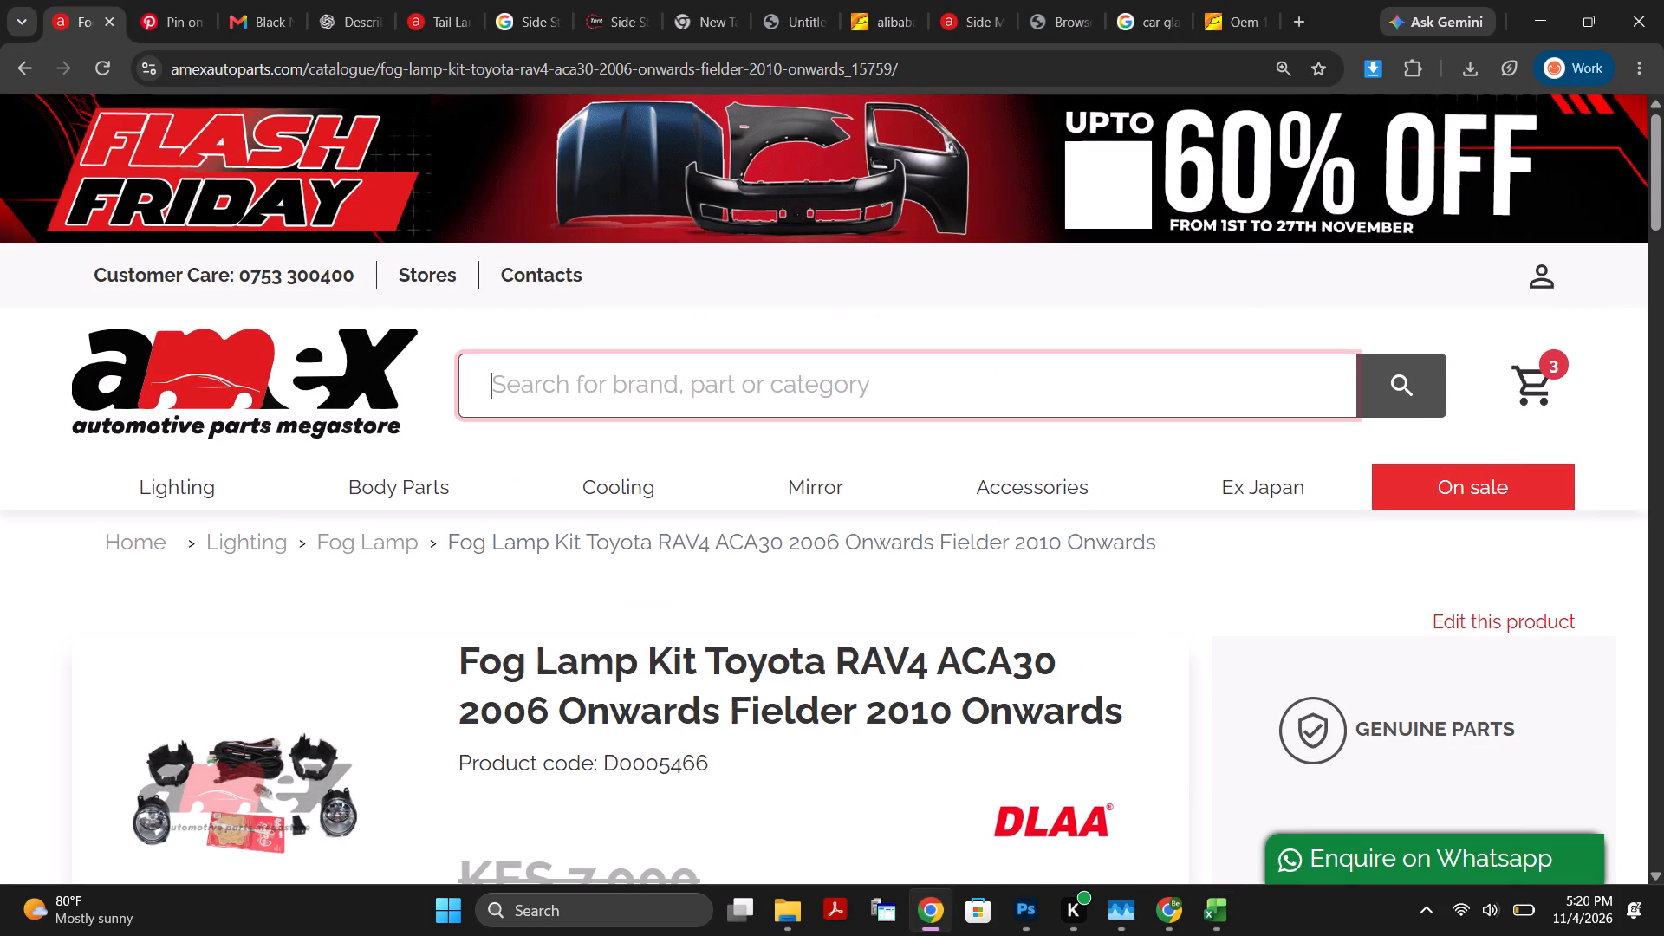
{"action": "key", "text": "ctrl+v"}
{"action": "left_click", "coordinate": [1426, 393]}
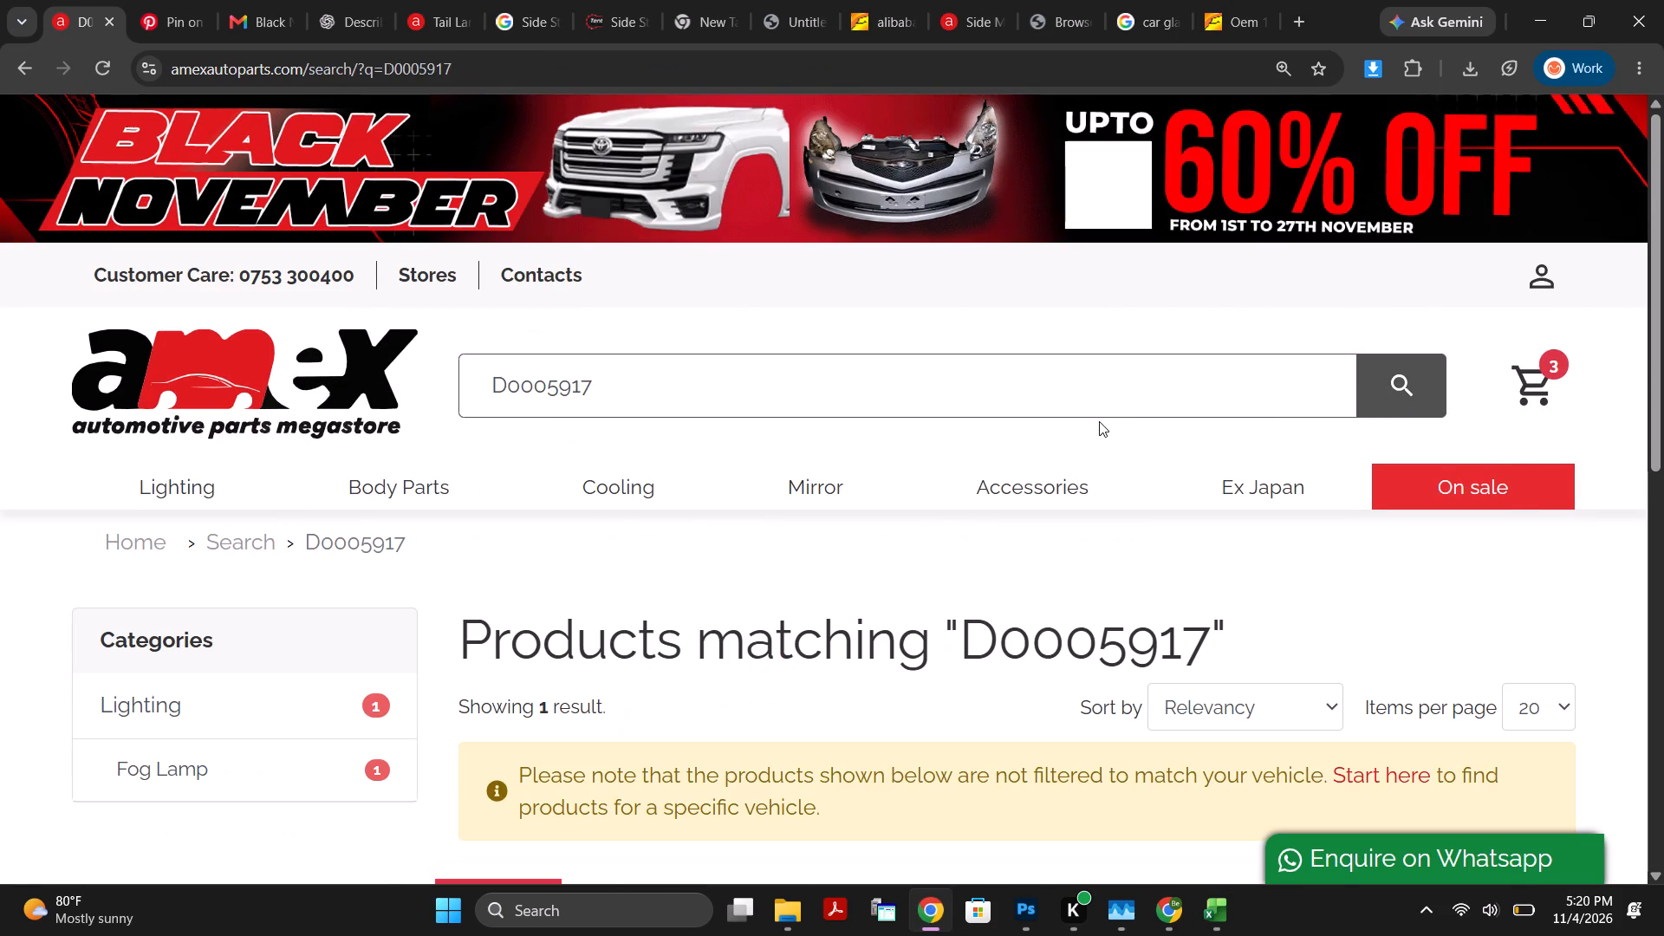
{"action": "scroll", "coordinate": [698, 591], "scroll_direction": "down", "scroll_amount": 3}
{"action": "scroll", "coordinate": [900, 665], "scroll_direction": "down", "scroll_amount": 3}
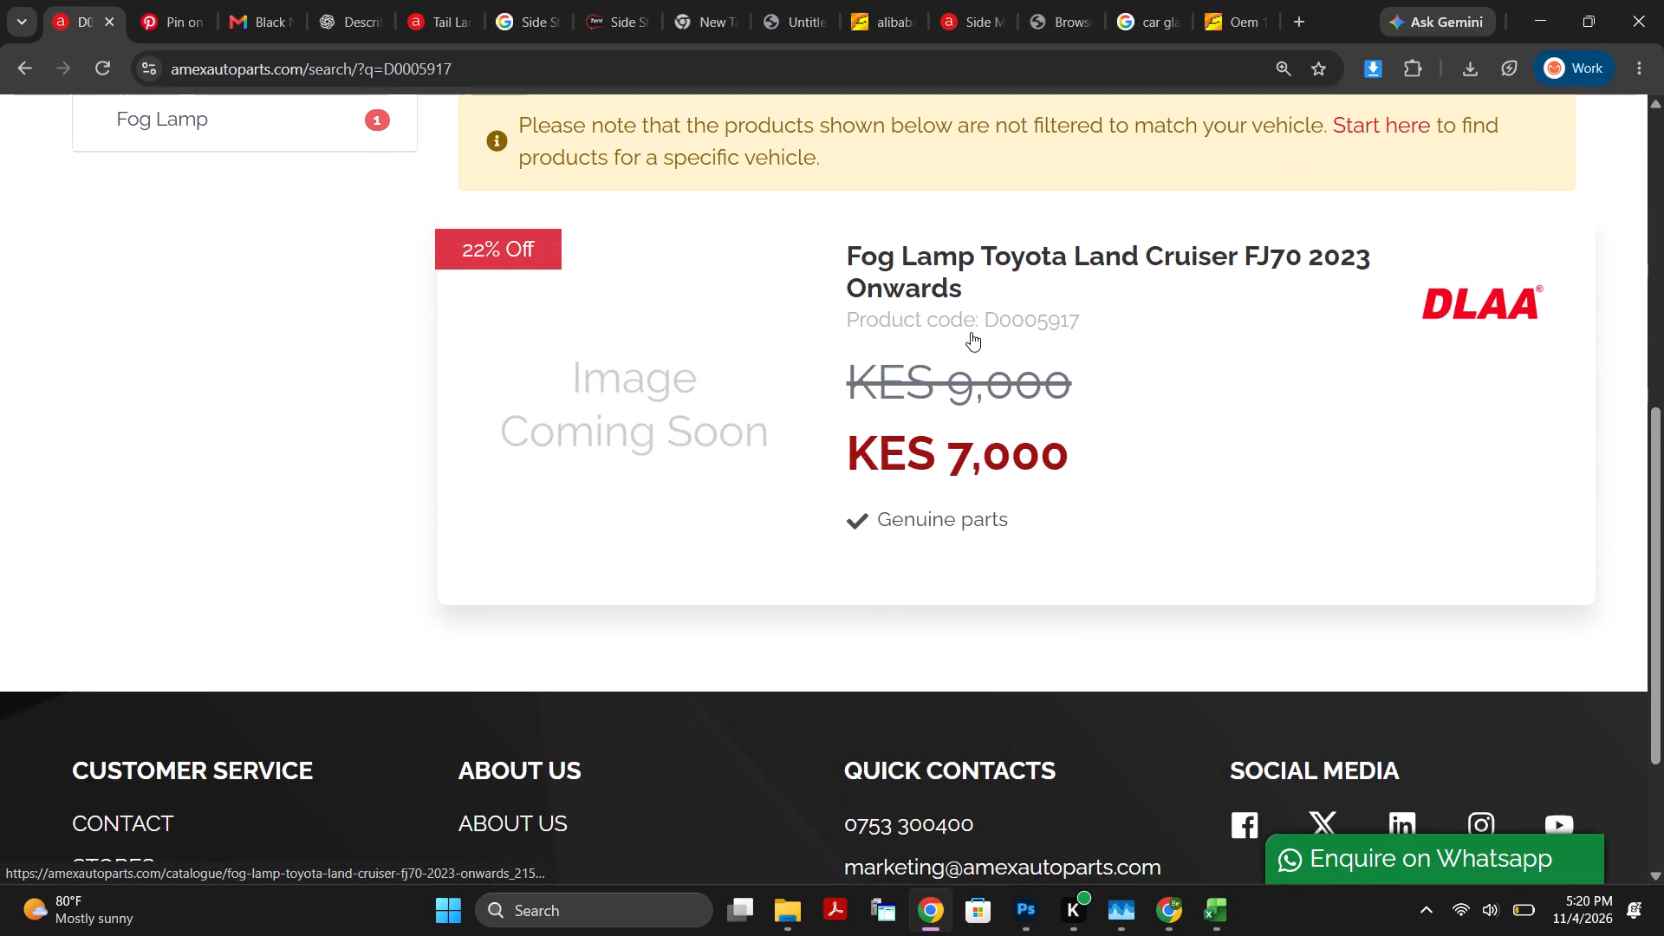
{"action": "left_click", "coordinate": [1004, 253]}
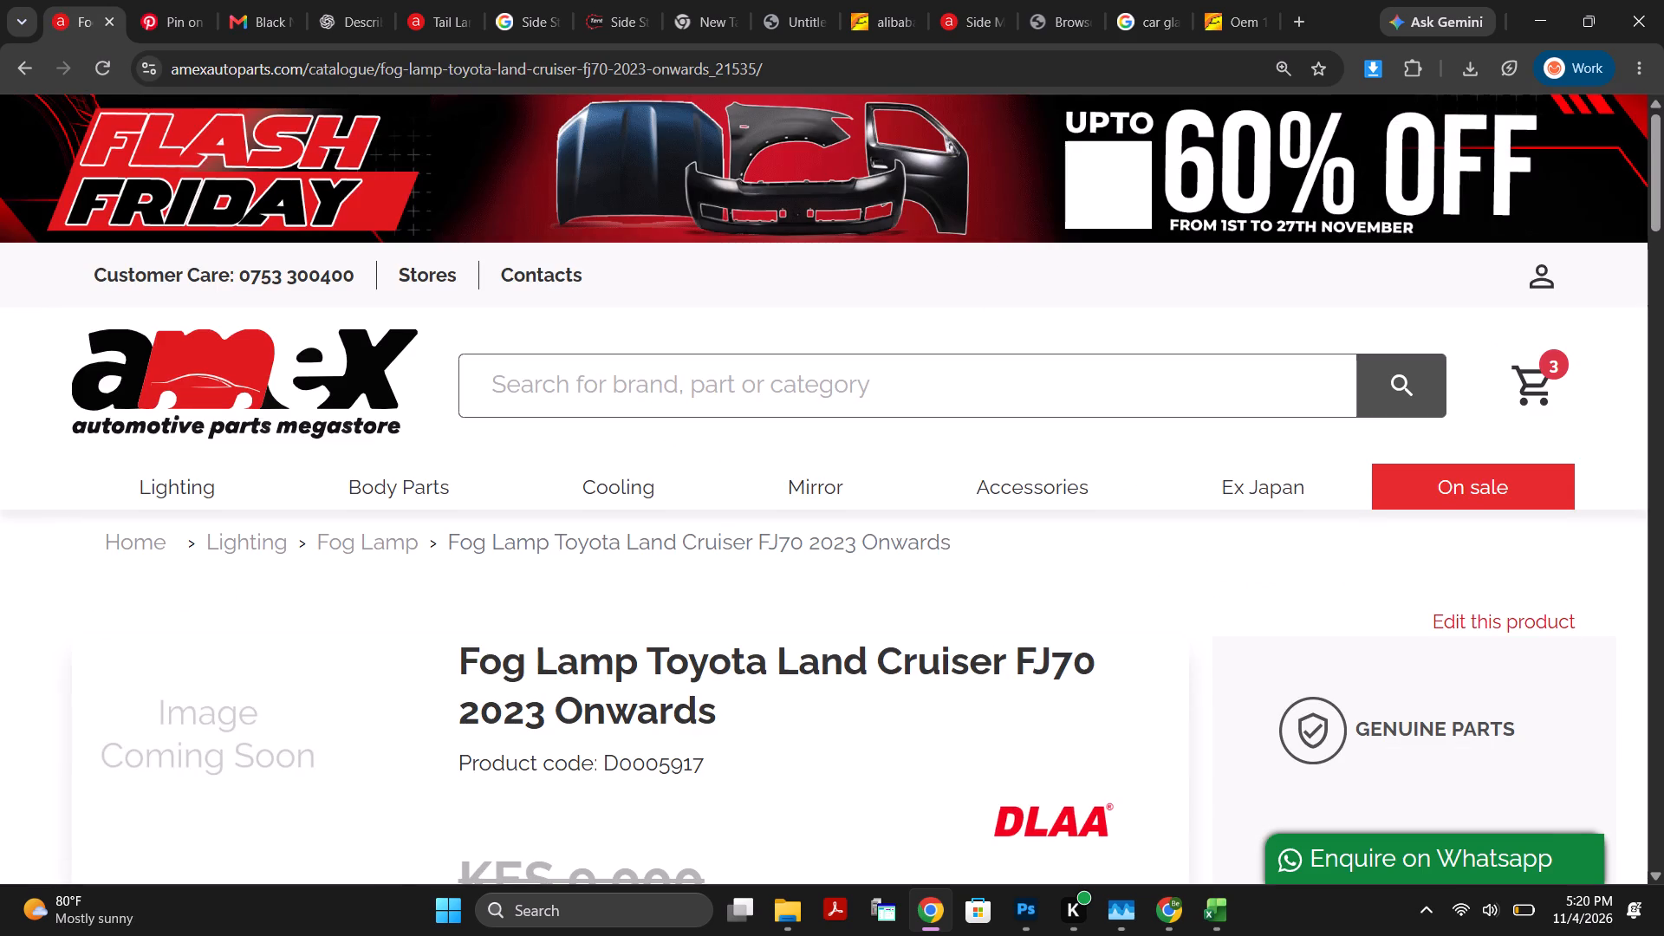
Copy "Toyota Land Cruiser FJ70" from the product title and replace the vehicle name on Artboard 1 copy 8 in Photoshop with it.
{"action": "scroll", "coordinate": [671, 673], "scroll_direction": "down", "scroll_amount": 2}
{"action": "left_click_drag", "start_coordinate": [647, 432], "coordinate": [756, 434]}
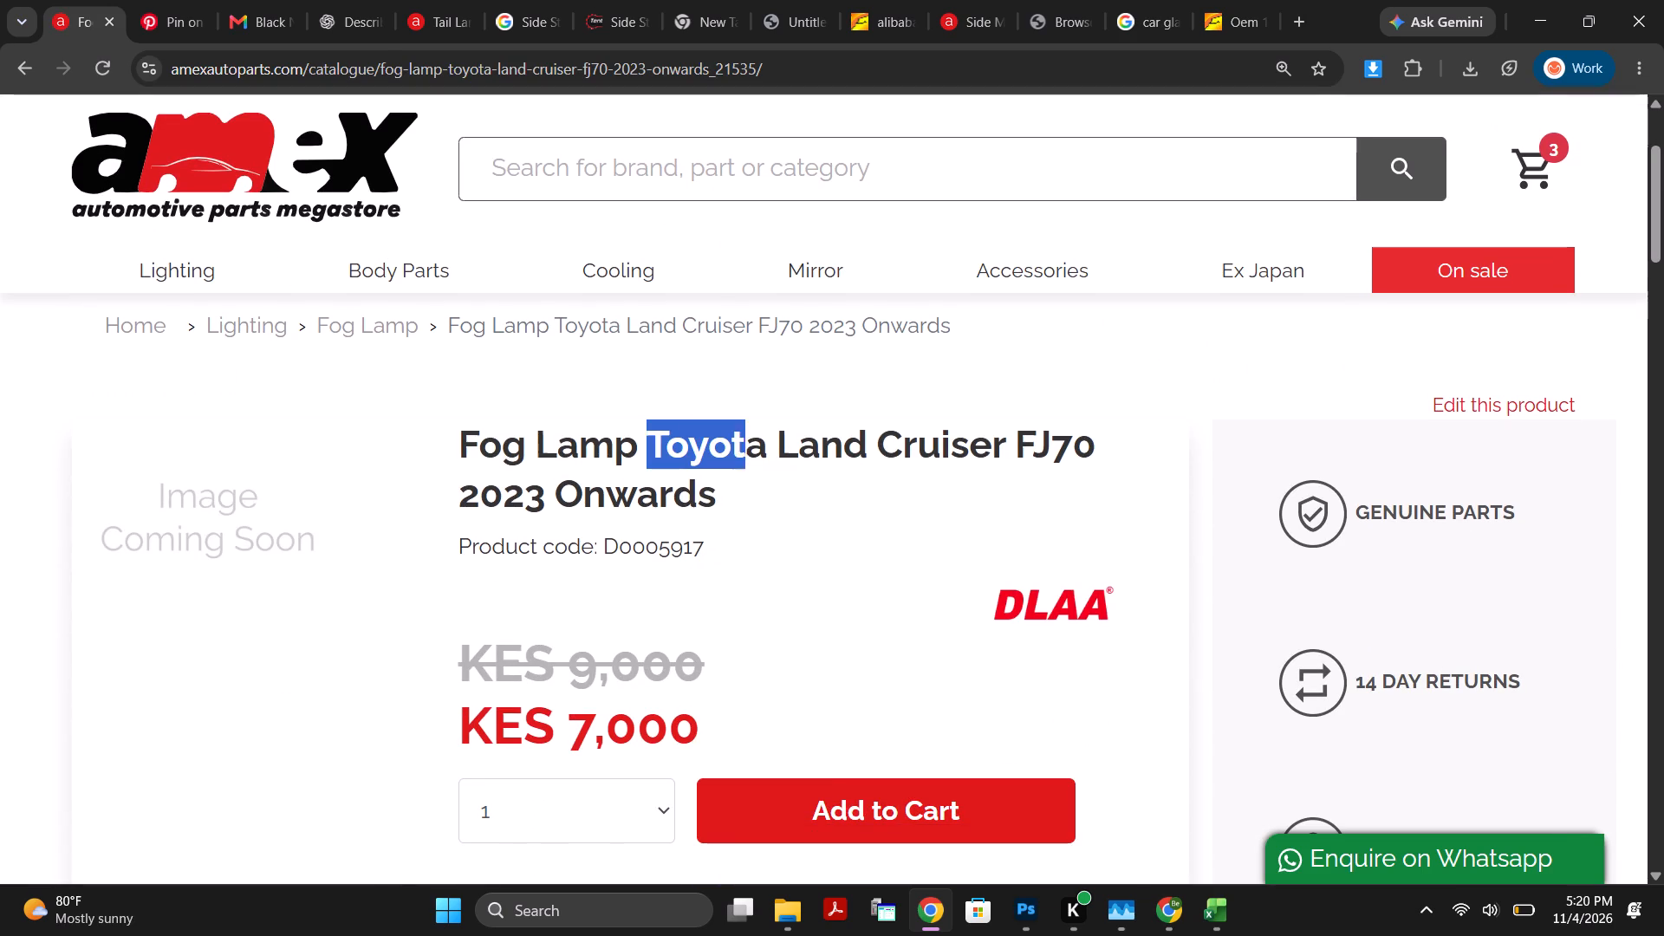
{"action": "left_click_drag", "start_coordinate": [756, 434], "coordinate": [1092, 445]}
{"action": "key", "text": "ctrl+c"}
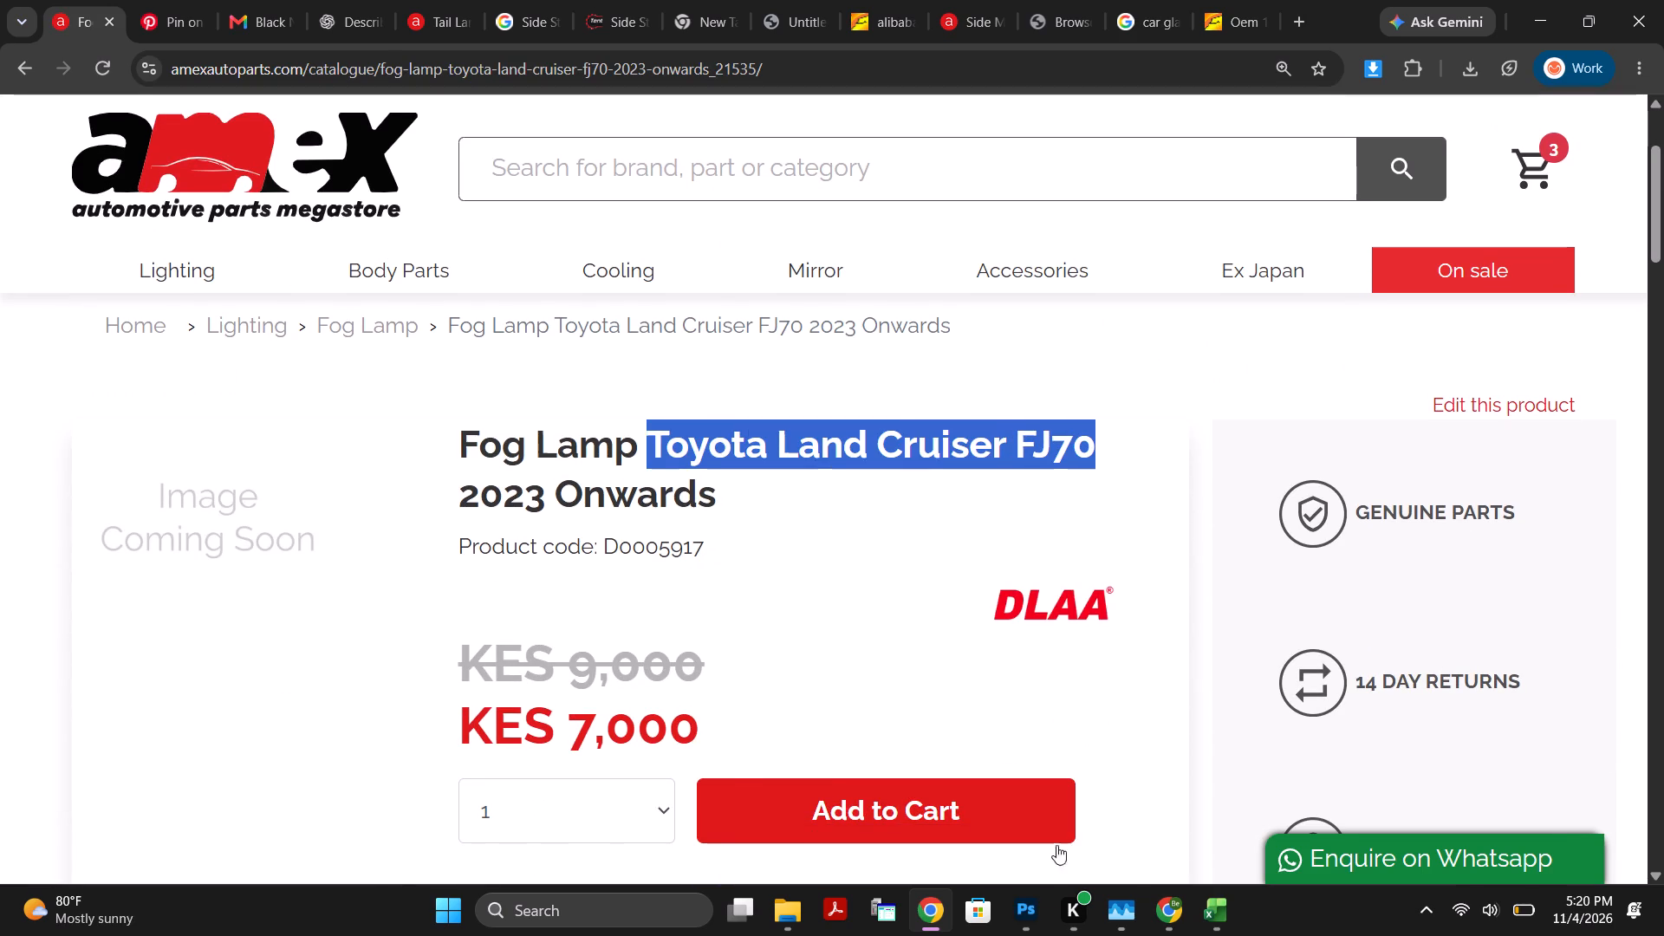
{"action": "left_click", "coordinate": [1018, 918]}
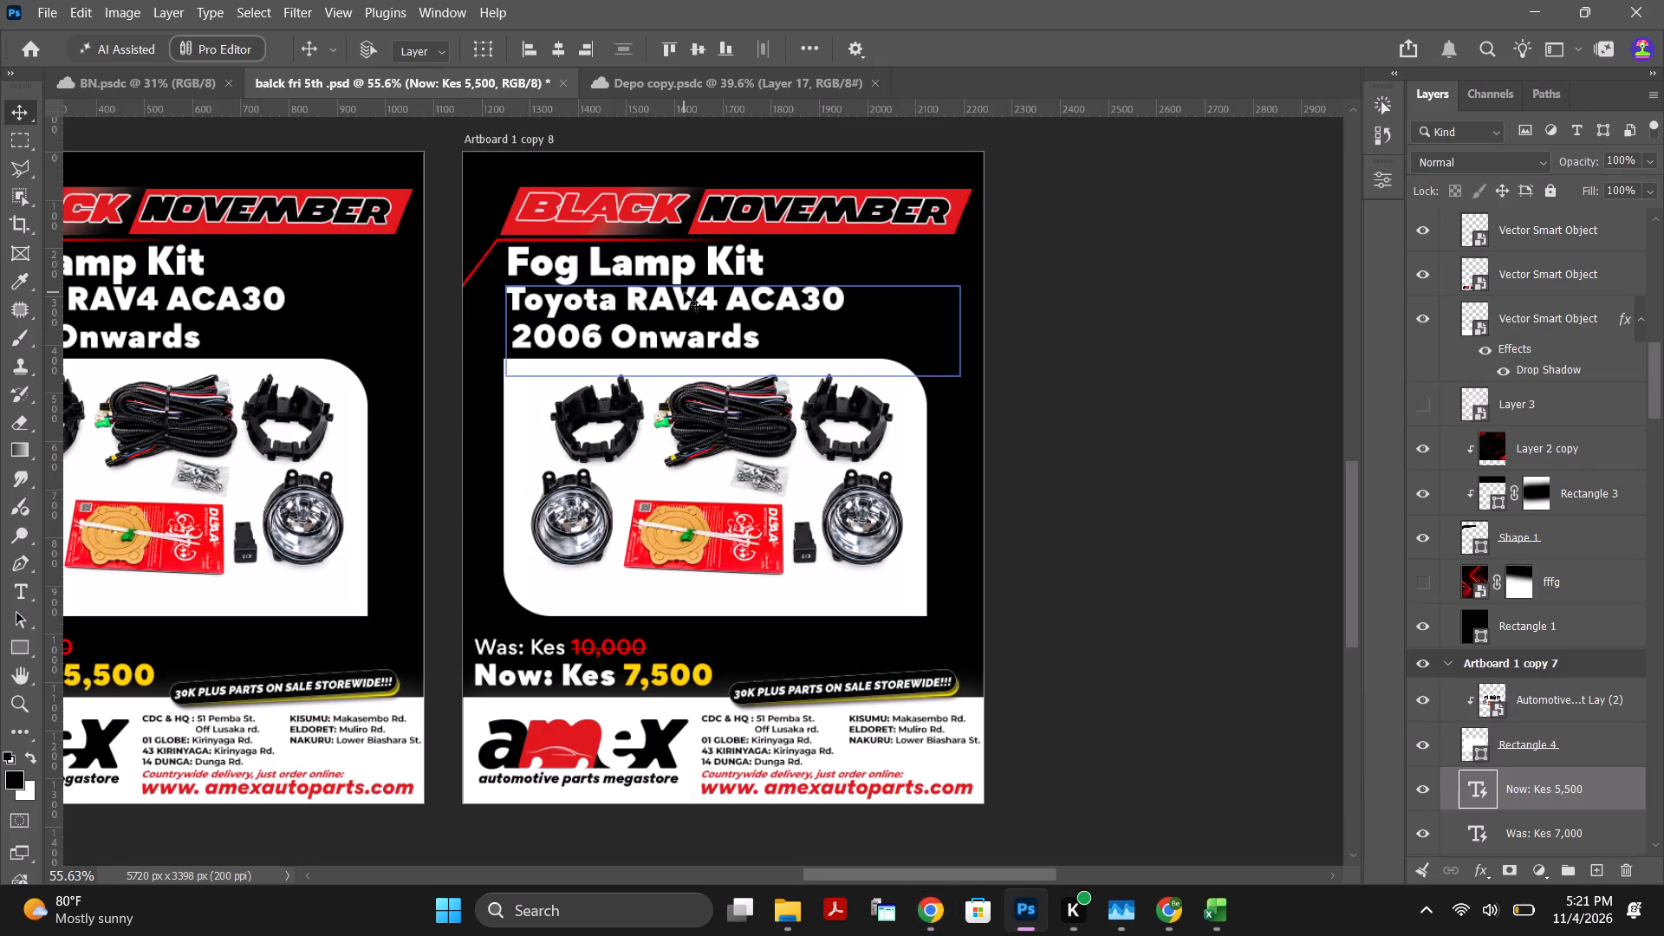
{"action": "double_click", "coordinate": [684, 296]}
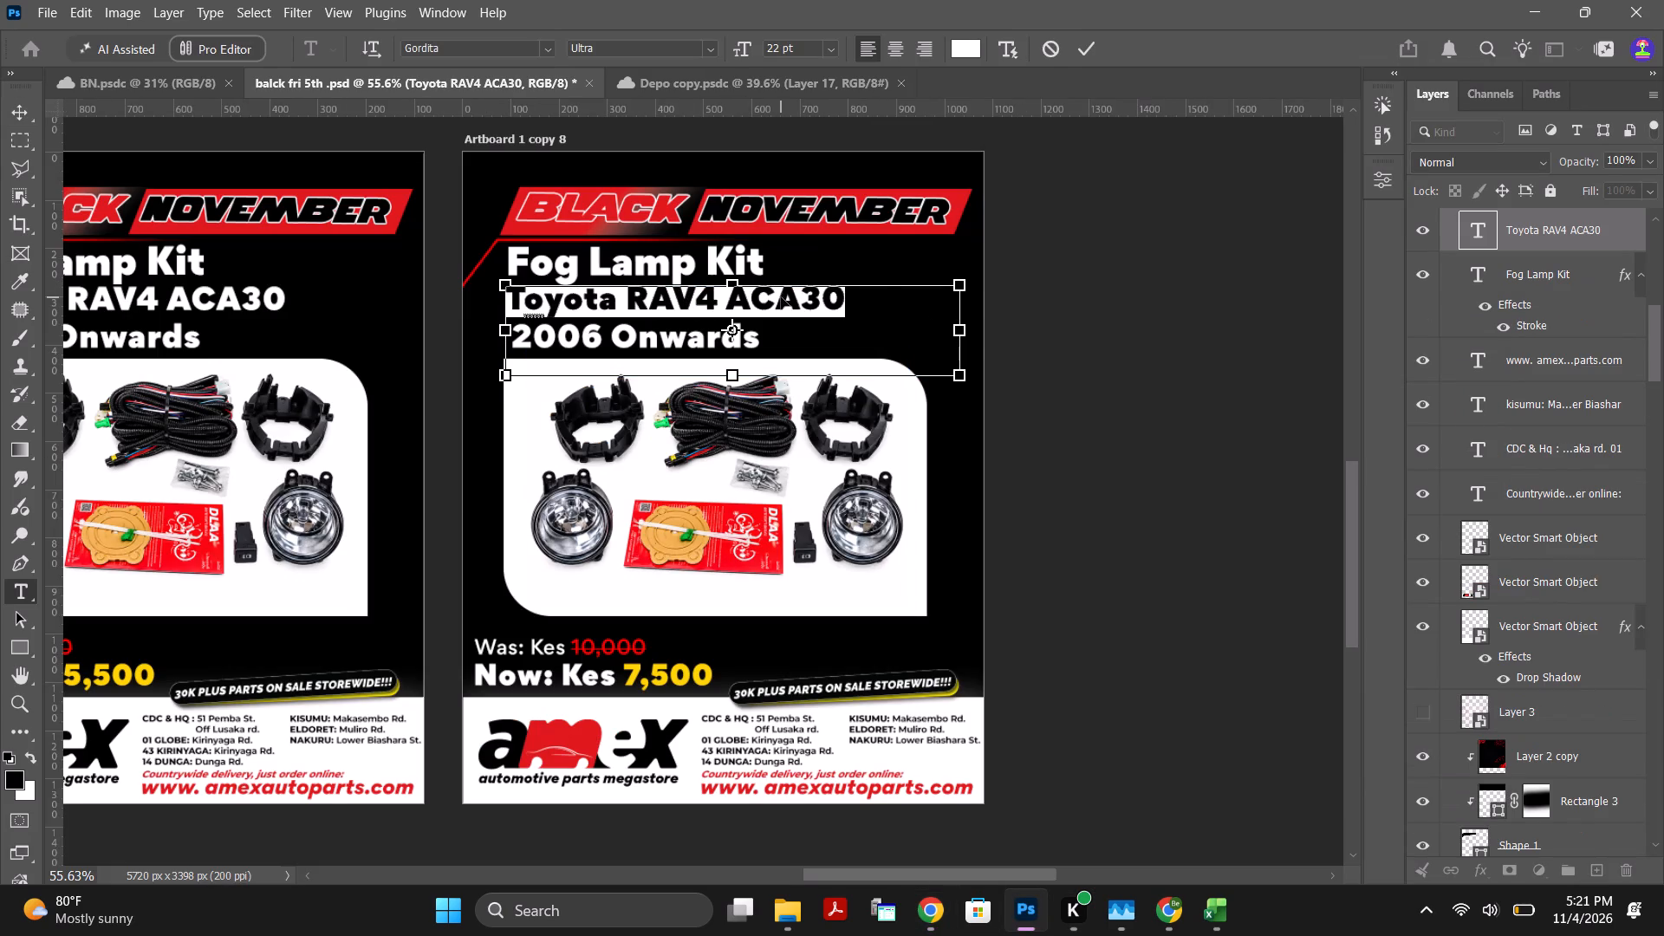
{"action": "key", "text": "ctrl+v"}
{"action": "left_click", "coordinate": [1086, 53]}
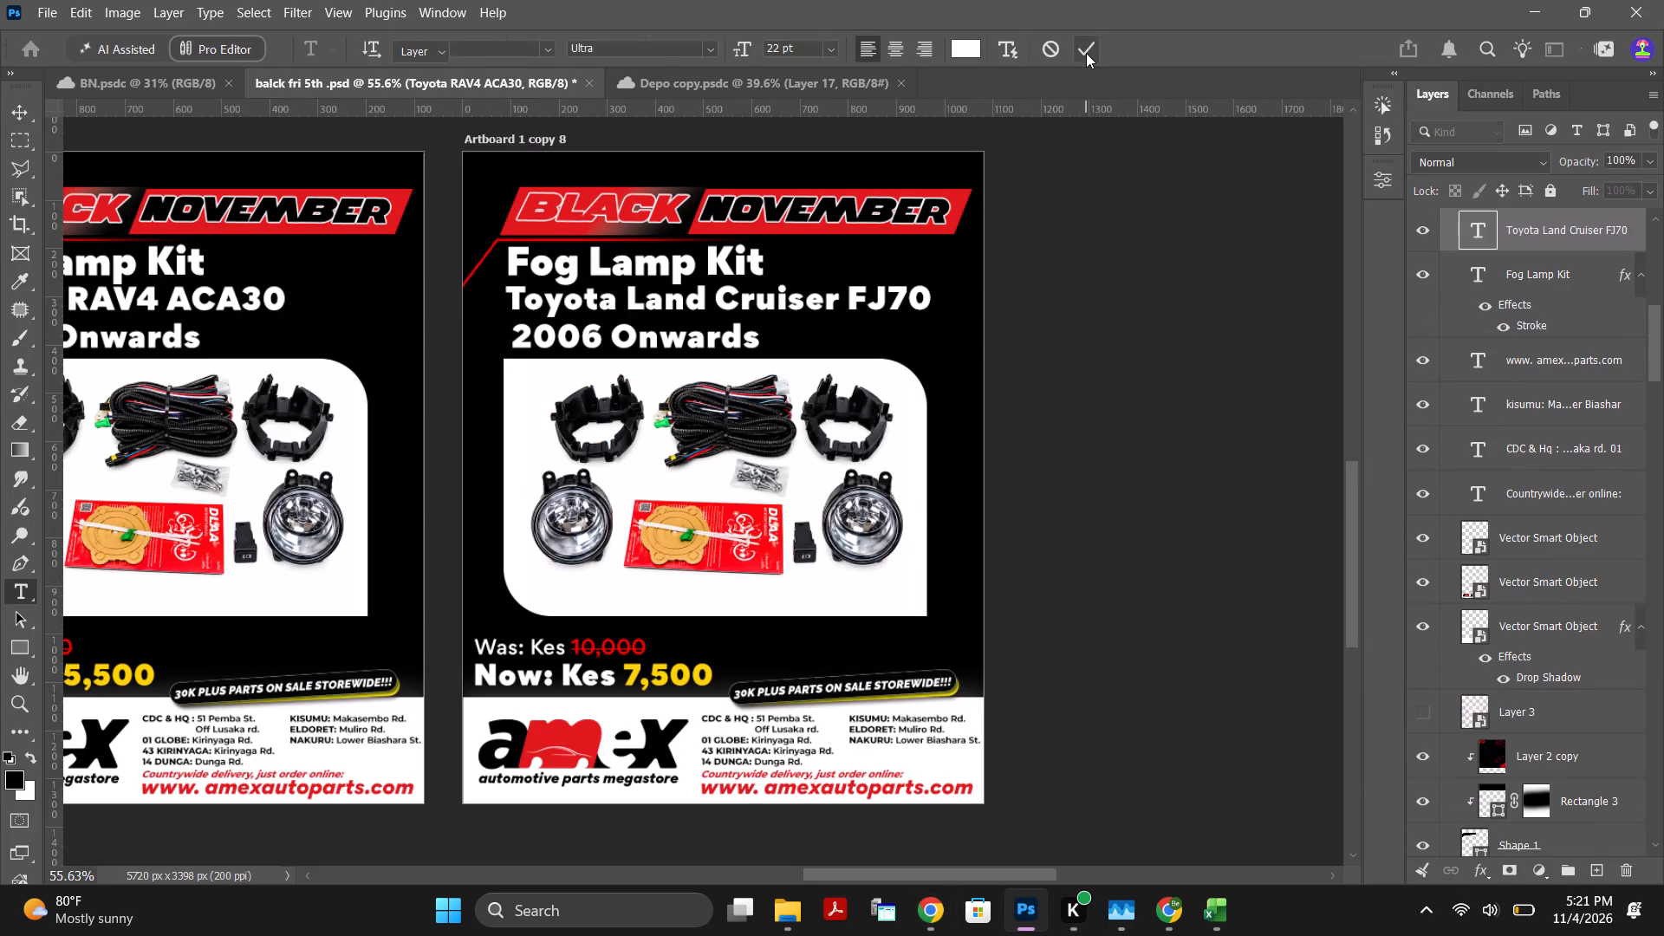
Switch to the ChatGPT window in Chrome and close the share dialog of the fog light kit image.
{"action": "left_click", "coordinate": [1174, 910]}
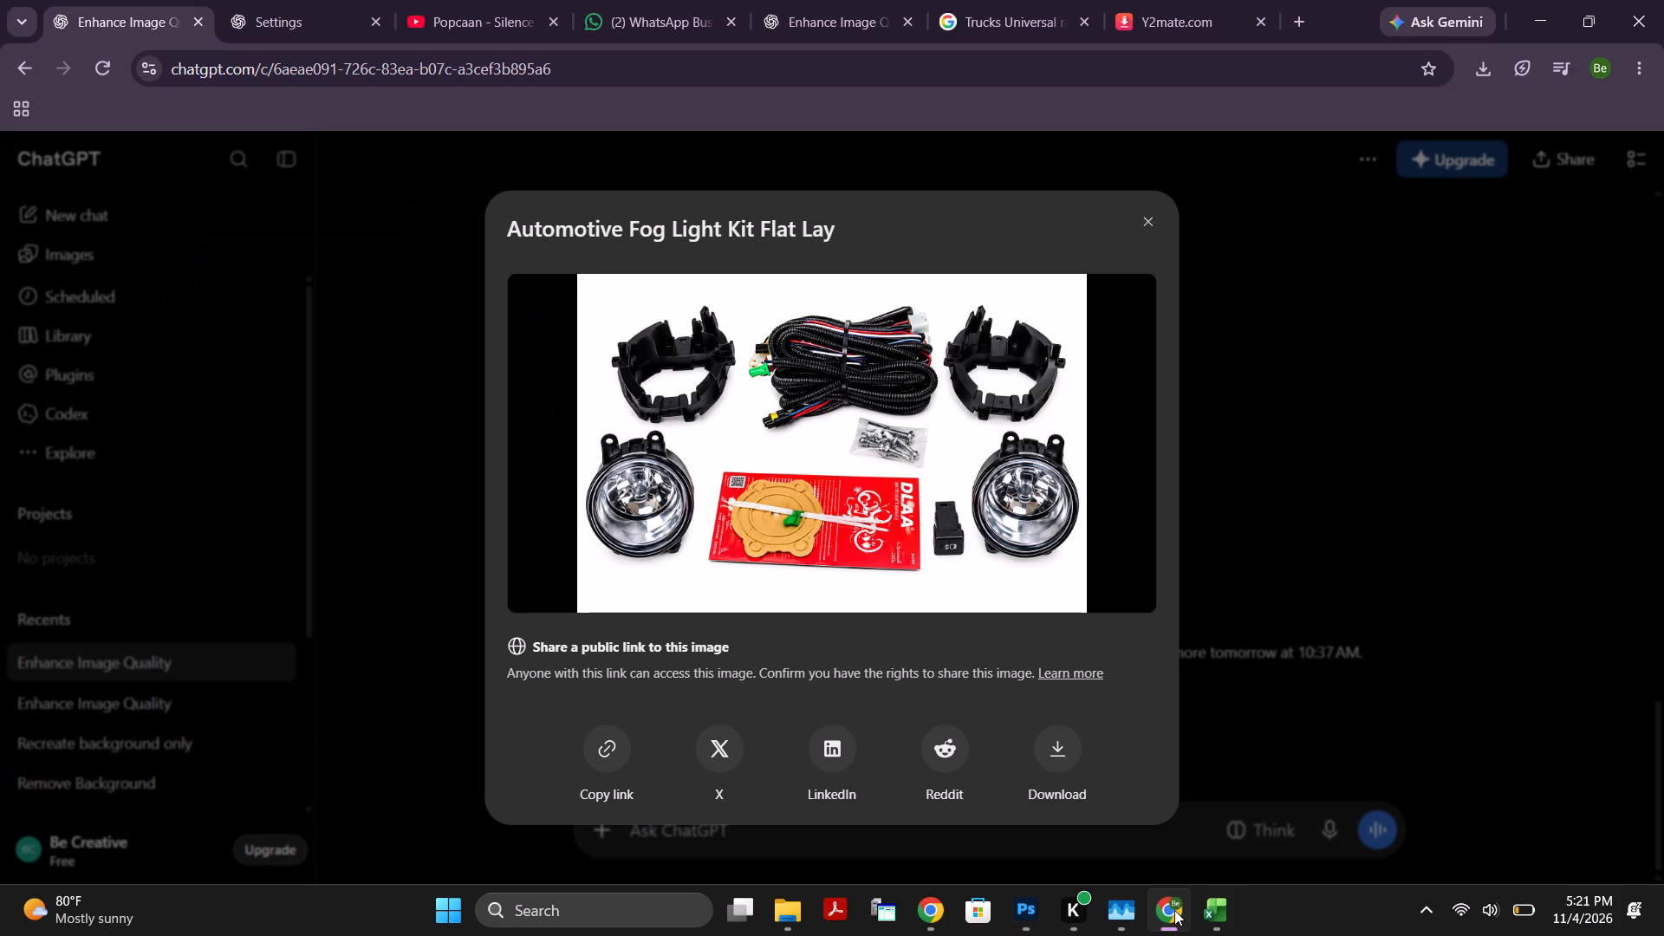
{"action": "left_click", "coordinate": [1264, 380]}
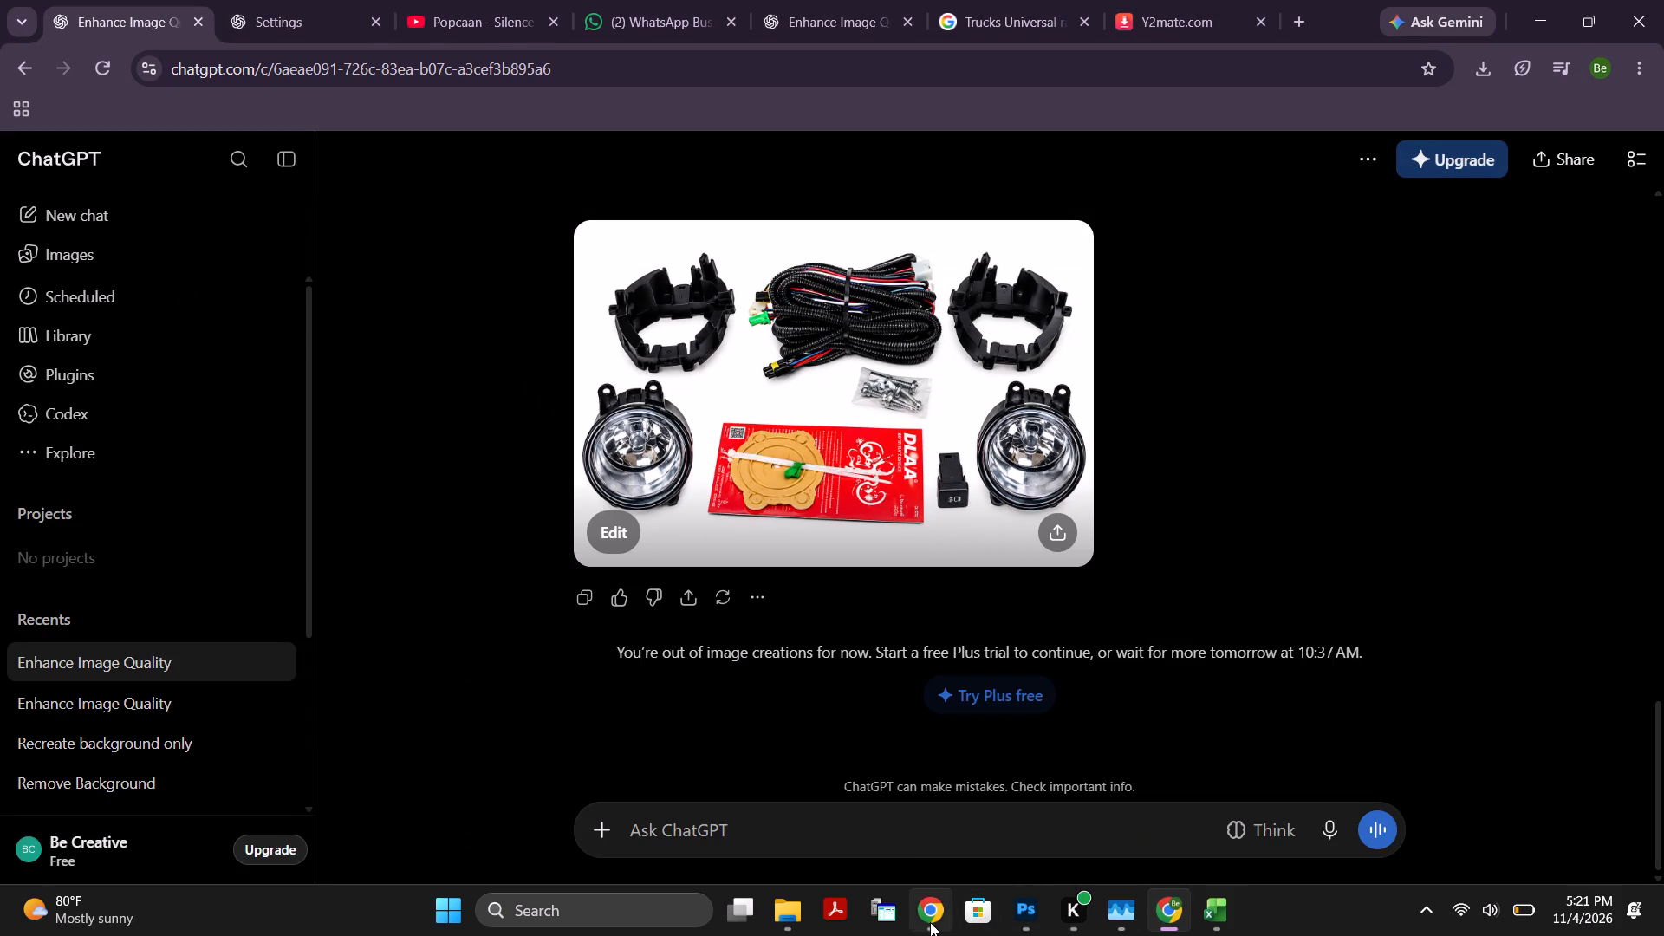
Return to the Land Cruiser FJ70 product page in Chrome and copy "2023 Onwards" from the title.
{"action": "left_click", "coordinate": [930, 922]}
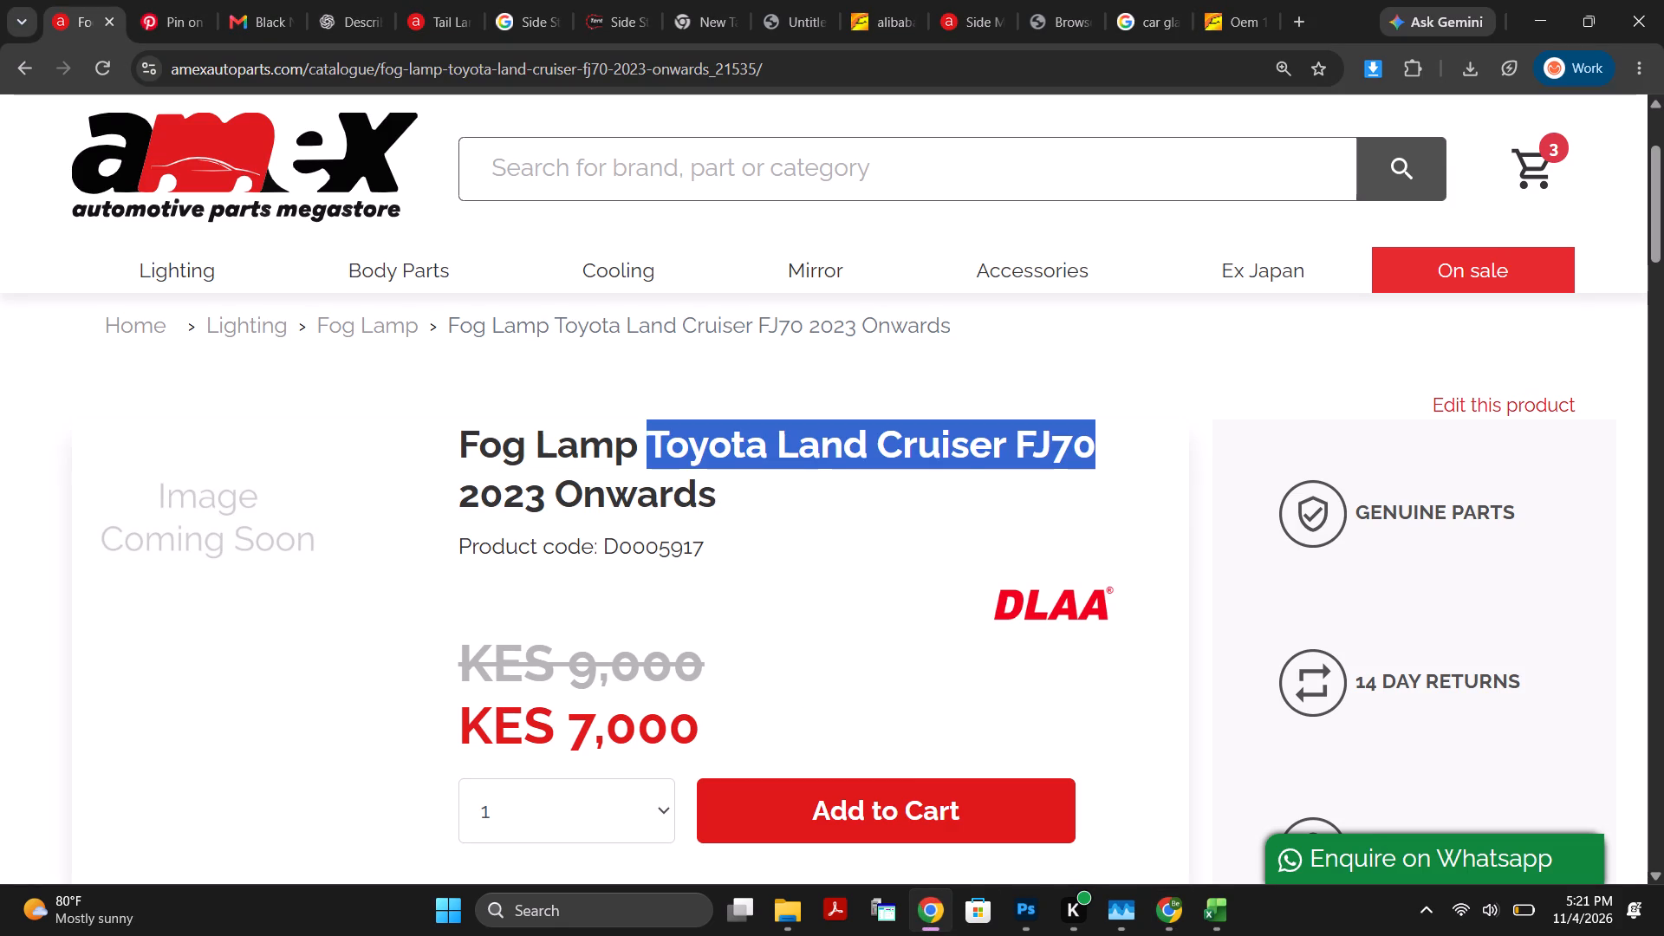
{"action": "left_click_drag", "start_coordinate": [715, 494], "coordinate": [468, 484]}
{"action": "key", "text": "ctrl+c"}
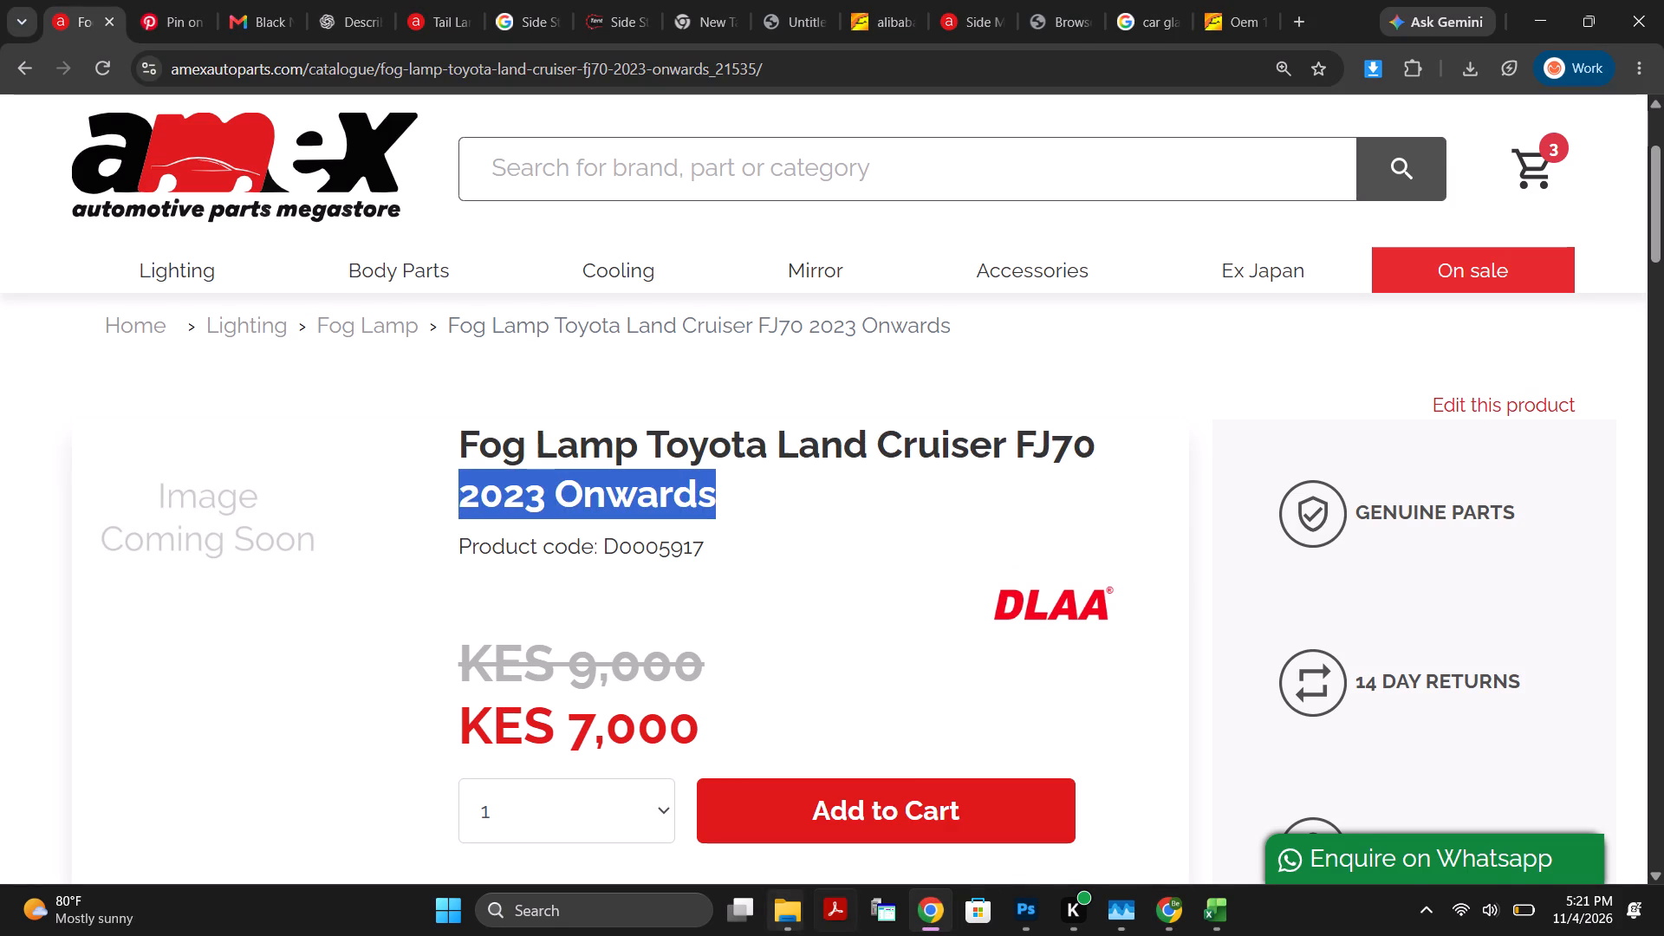
Switch to Photoshop and replace the model-year line on Artboard 1 copy 8 with the copied "2023 Onwards".
{"action": "left_click", "coordinate": [1026, 911]}
{"action": "double_click", "coordinate": [686, 335]}
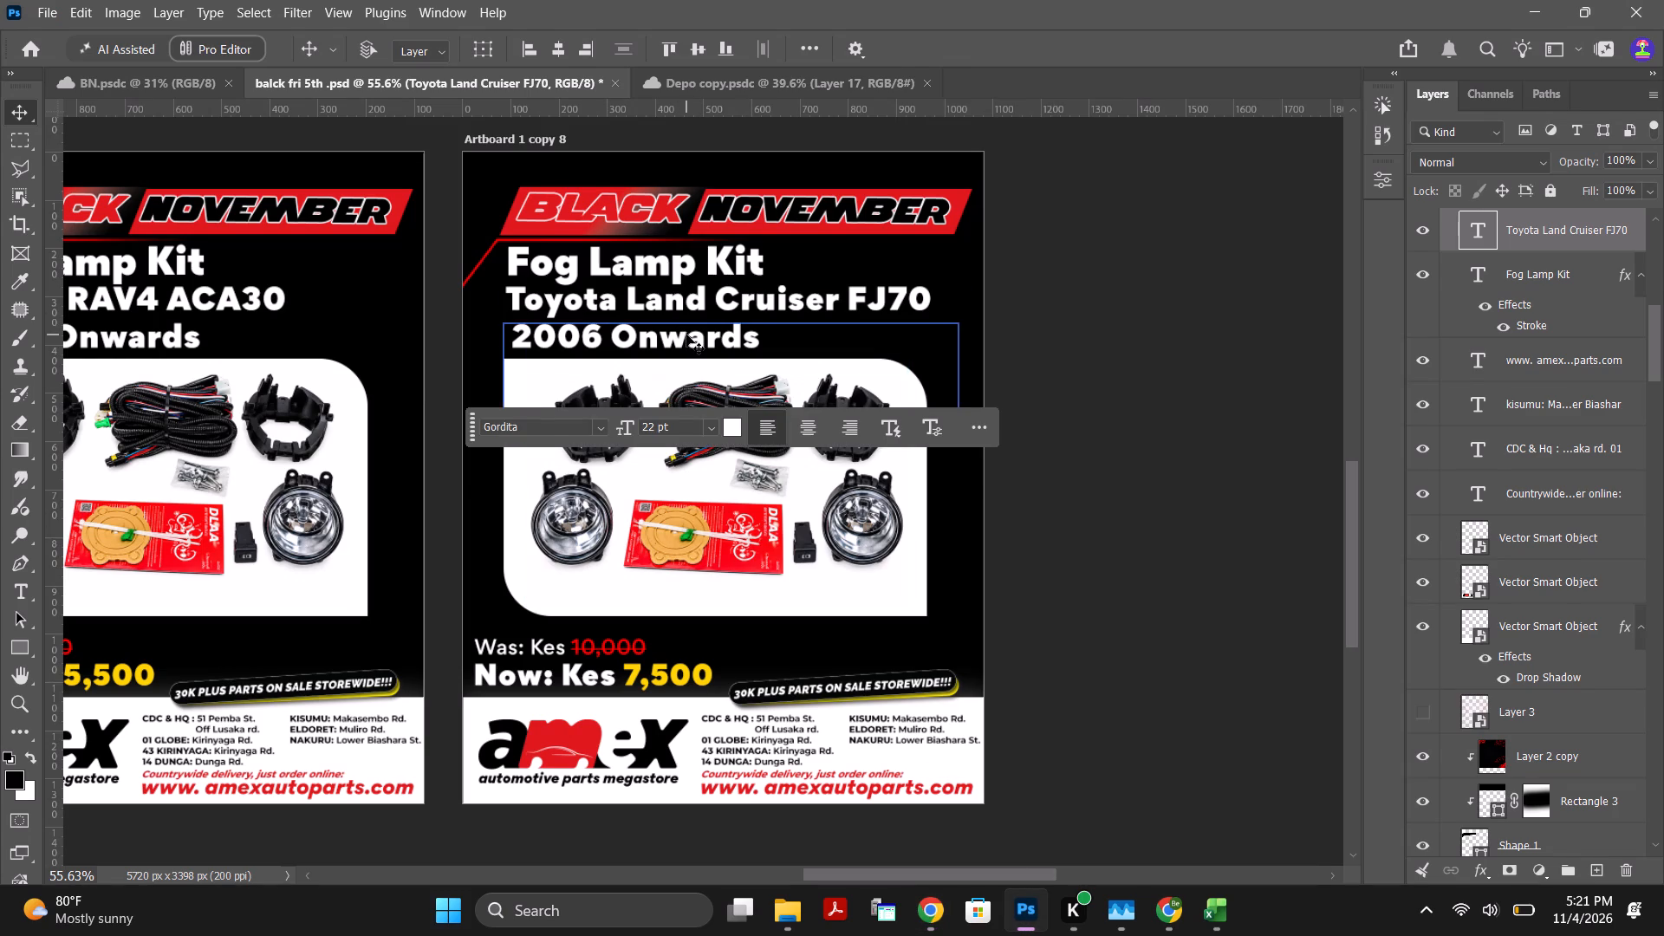
{"action": "key", "text": "ctrl+v"}
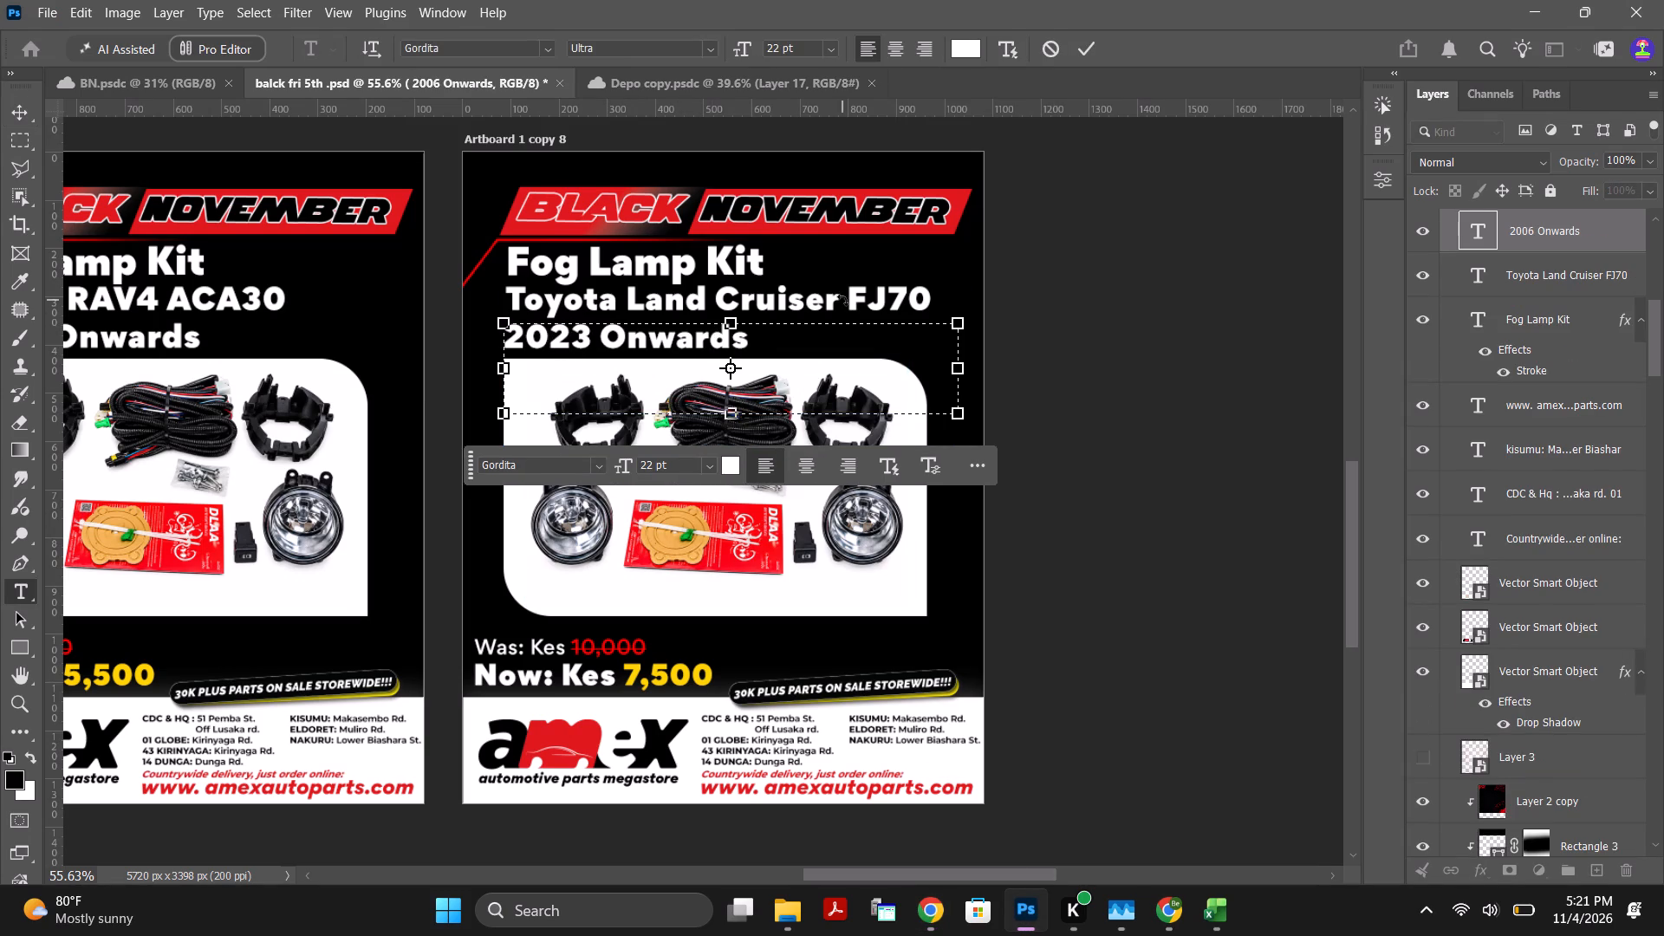
{"action": "left_click", "coordinate": [1091, 45]}
{"action": "left_click", "coordinate": [1082, 283]}
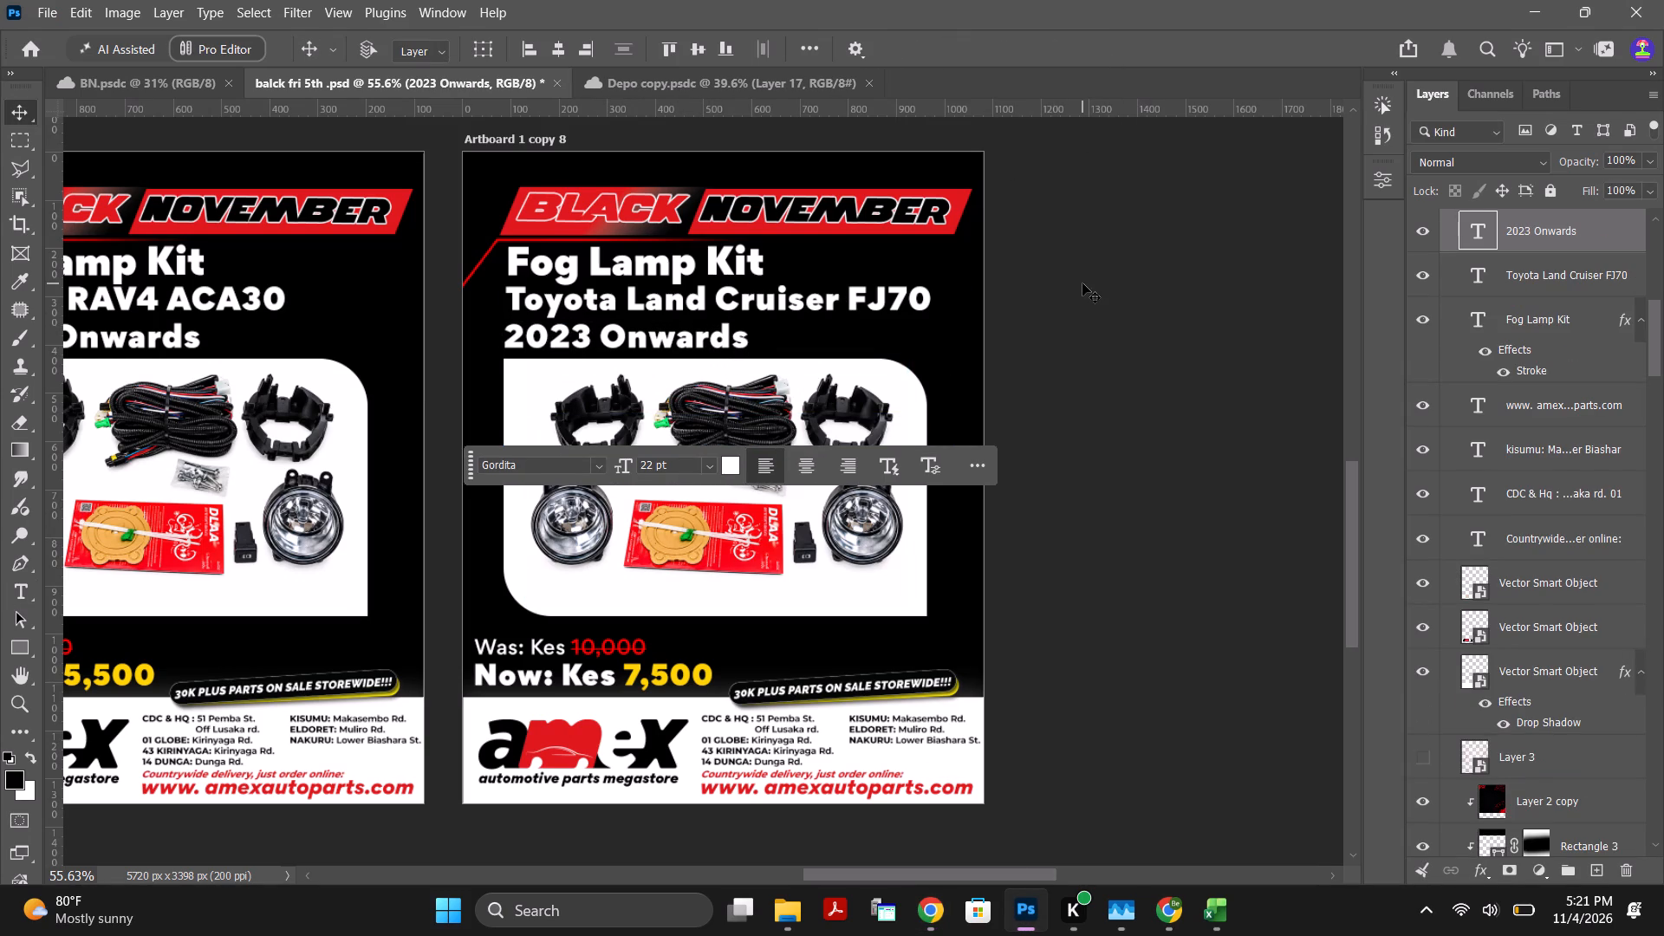
Hide the clipped Automotive fog lamp kit image layer in Artboard 1 copy 8.
{"action": "left_click", "coordinate": [874, 391]}
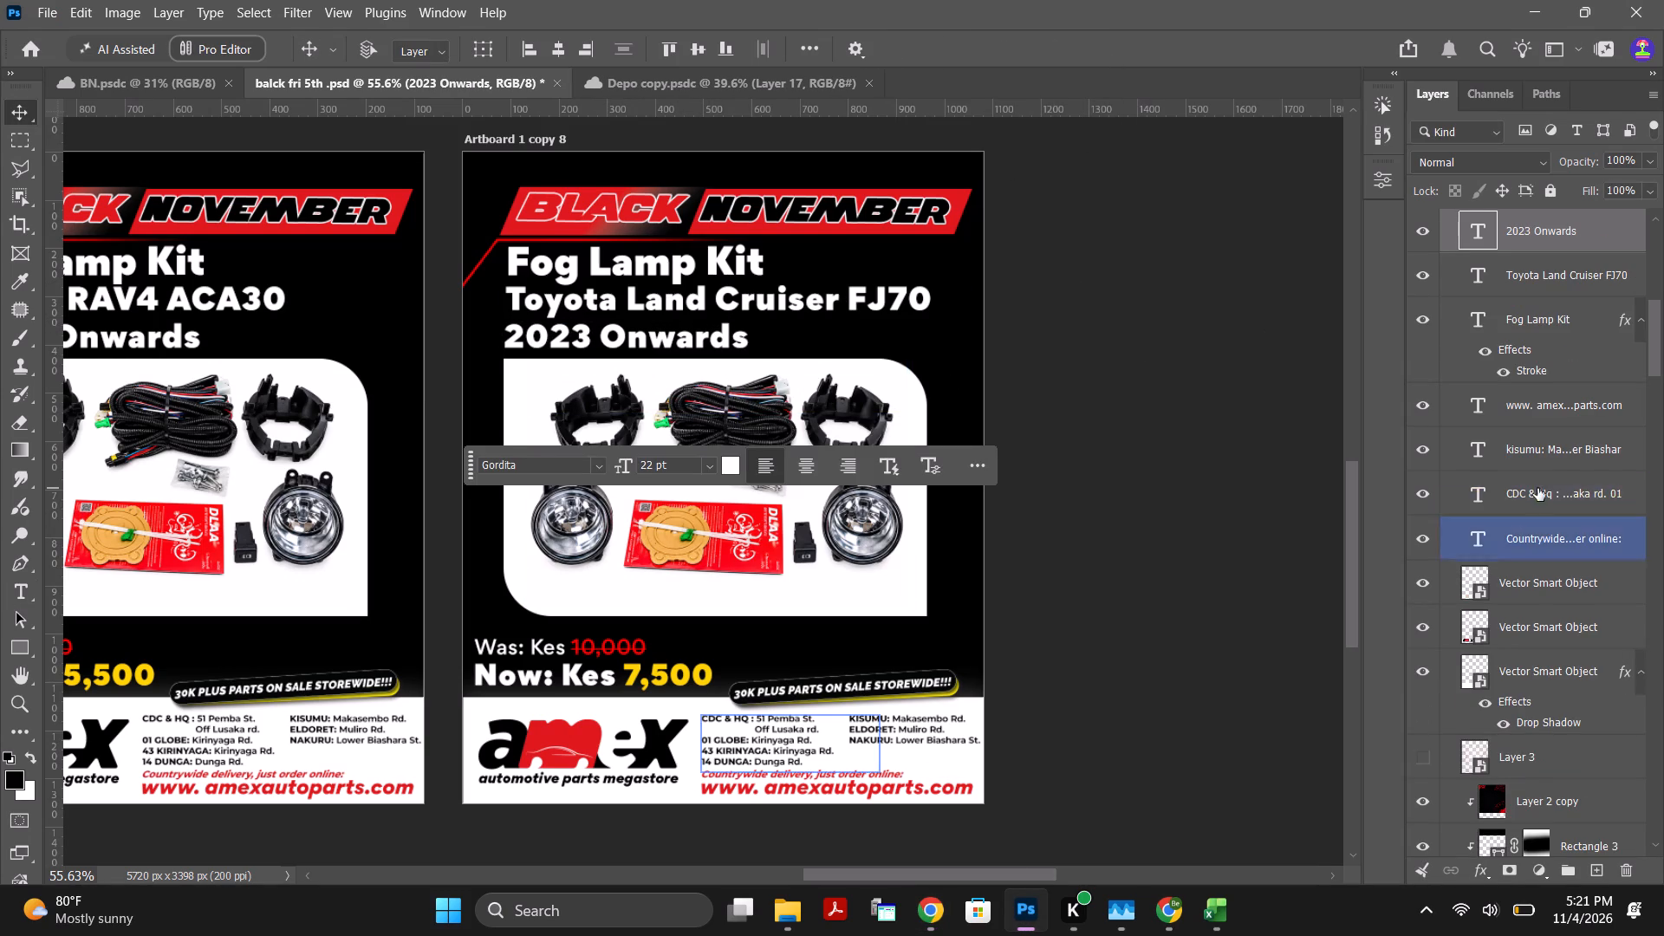
{"action": "scroll", "coordinate": [1537, 488], "scroll_direction": "up", "scroll_amount": 10}
{"action": "scroll", "coordinate": [1194, 599], "scroll_direction": "up", "scroll_amount": 4}
{"action": "scroll", "coordinate": [1433, 510], "scroll_direction": "up", "scroll_amount": 3}
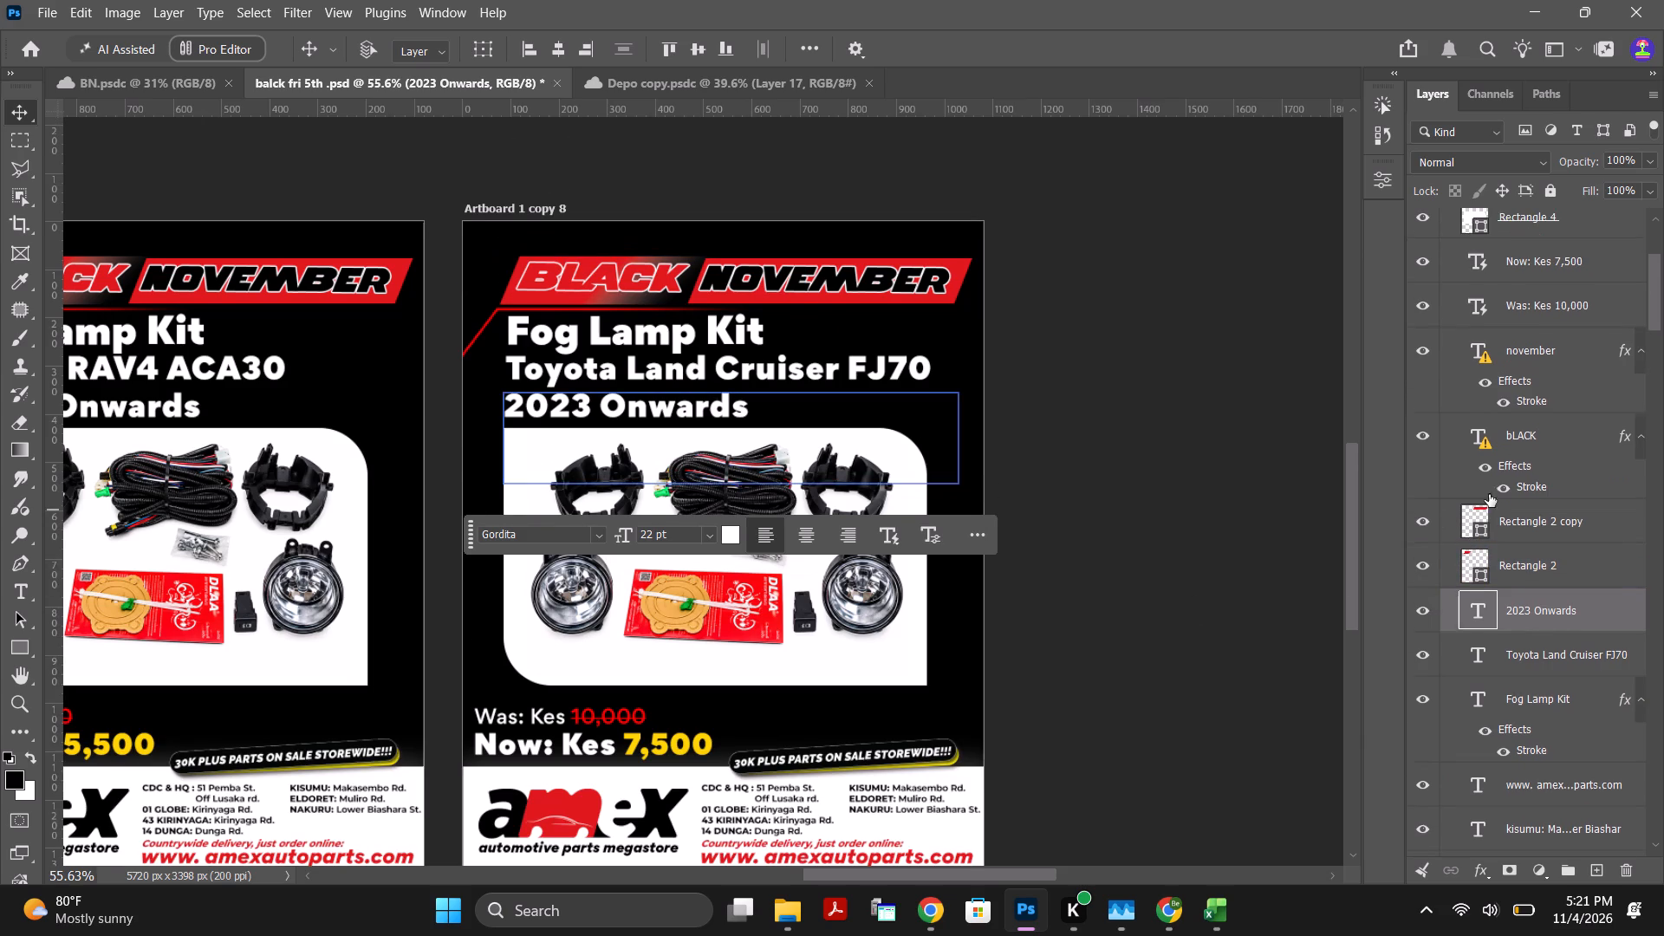
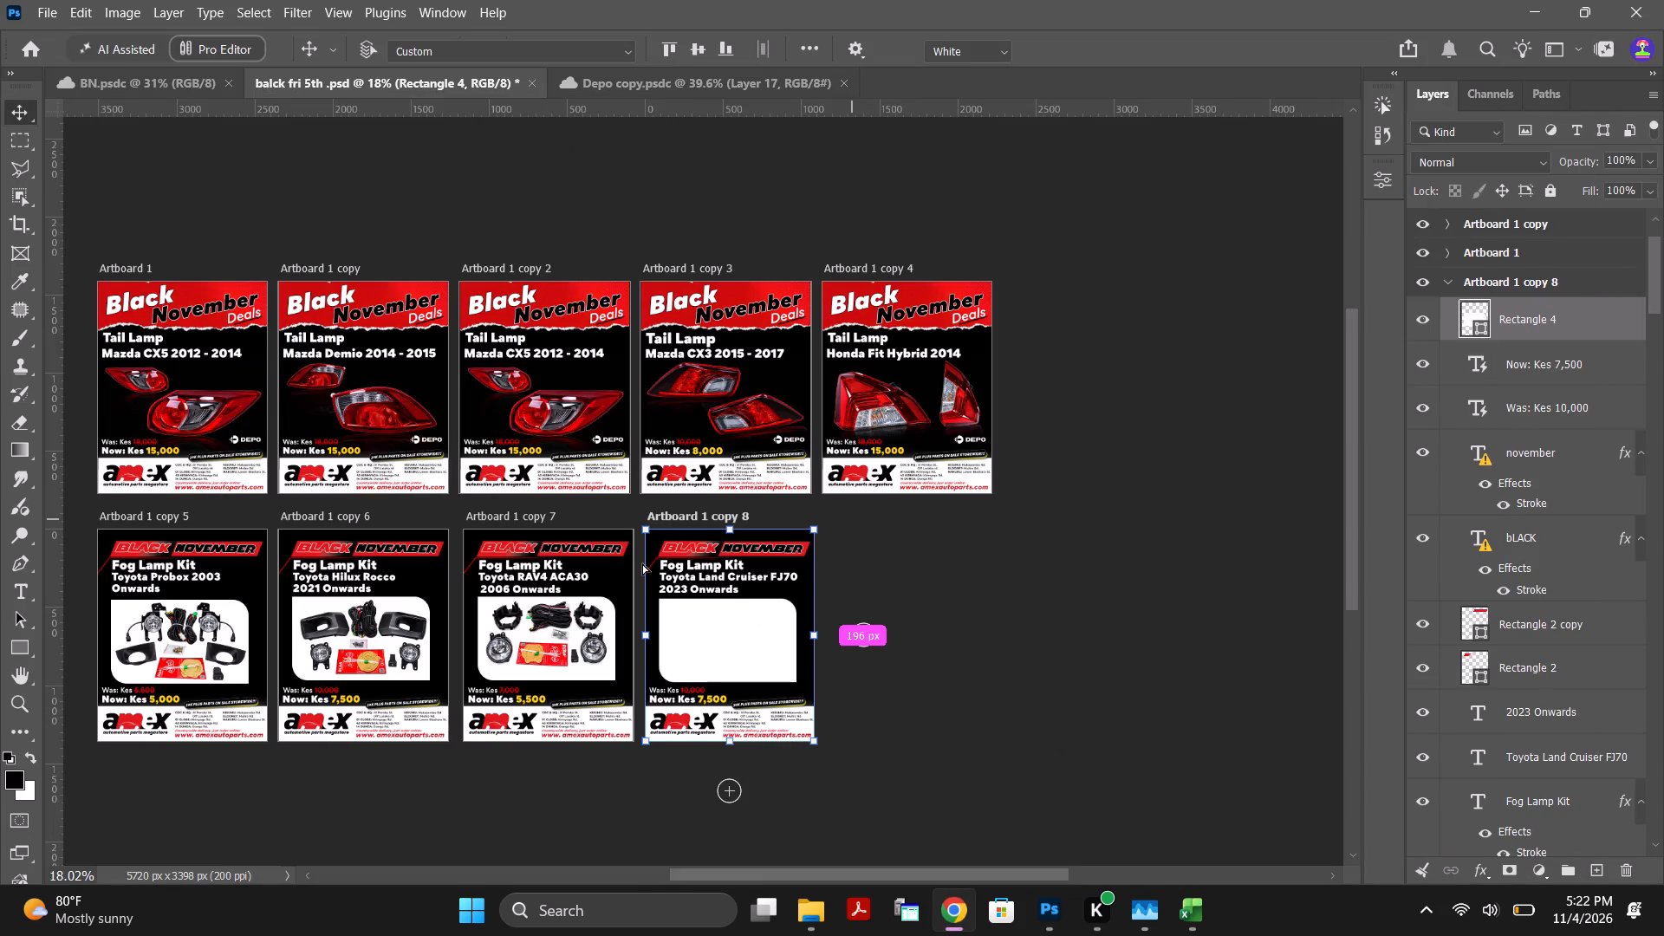
{"action": "triple_click", "coordinate": [680, 519]}
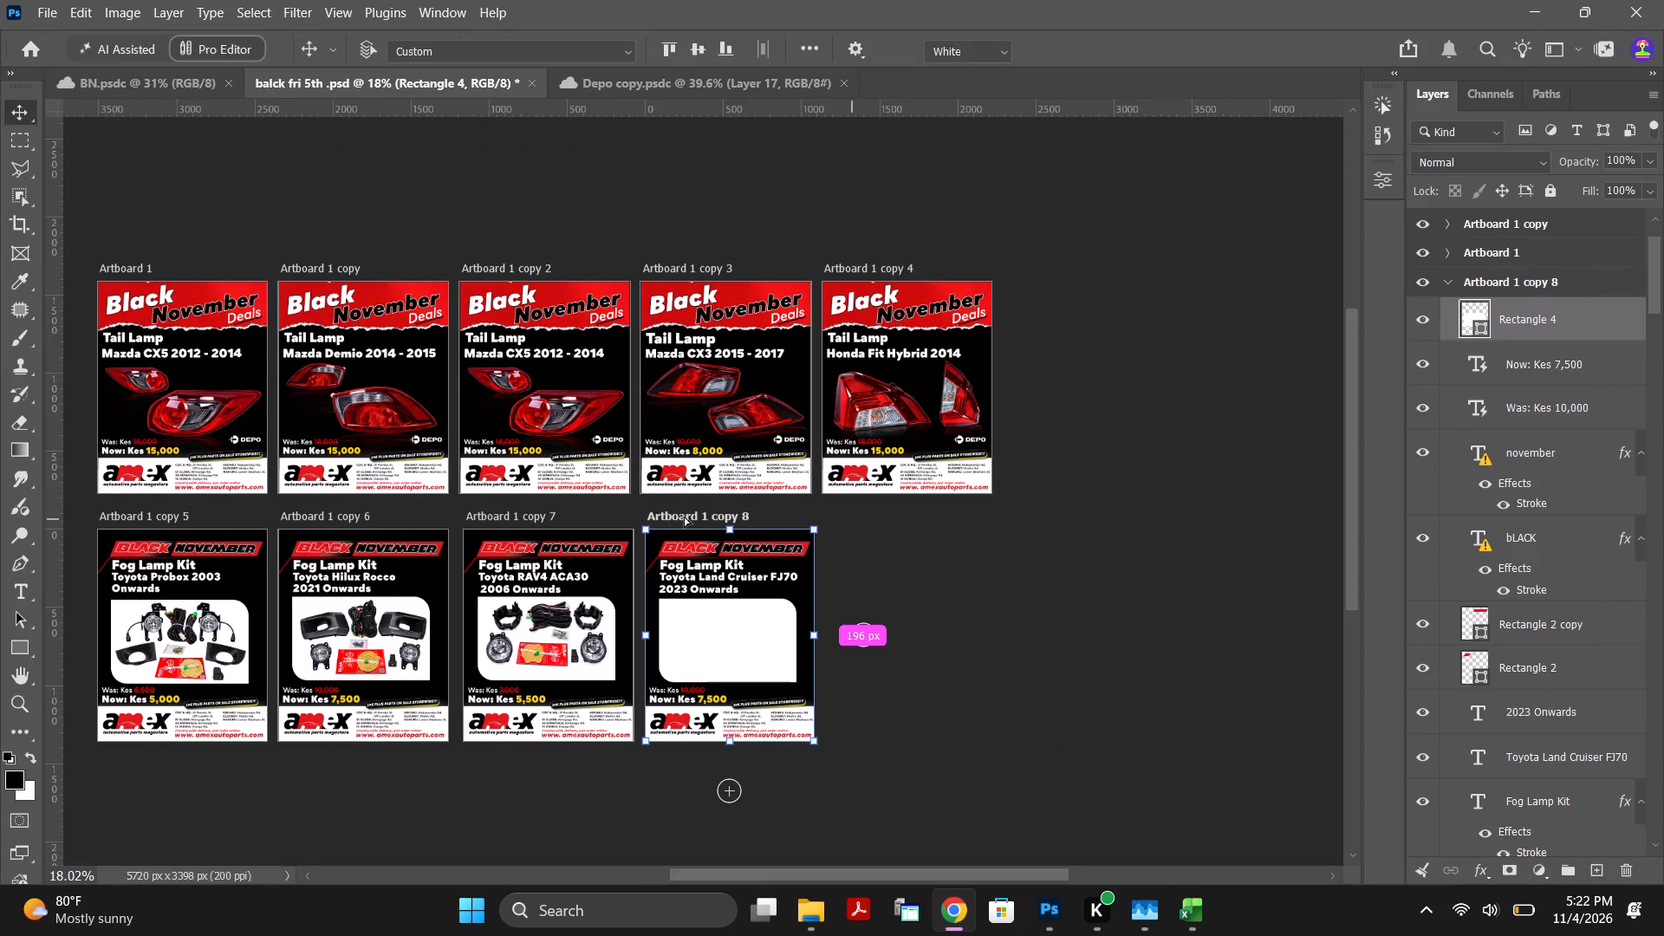
{"action": "double_click", "coordinate": [684, 516]}
{"action": "left_click", "coordinate": [1012, 529]}
{"action": "left_click", "coordinate": [898, 574]}
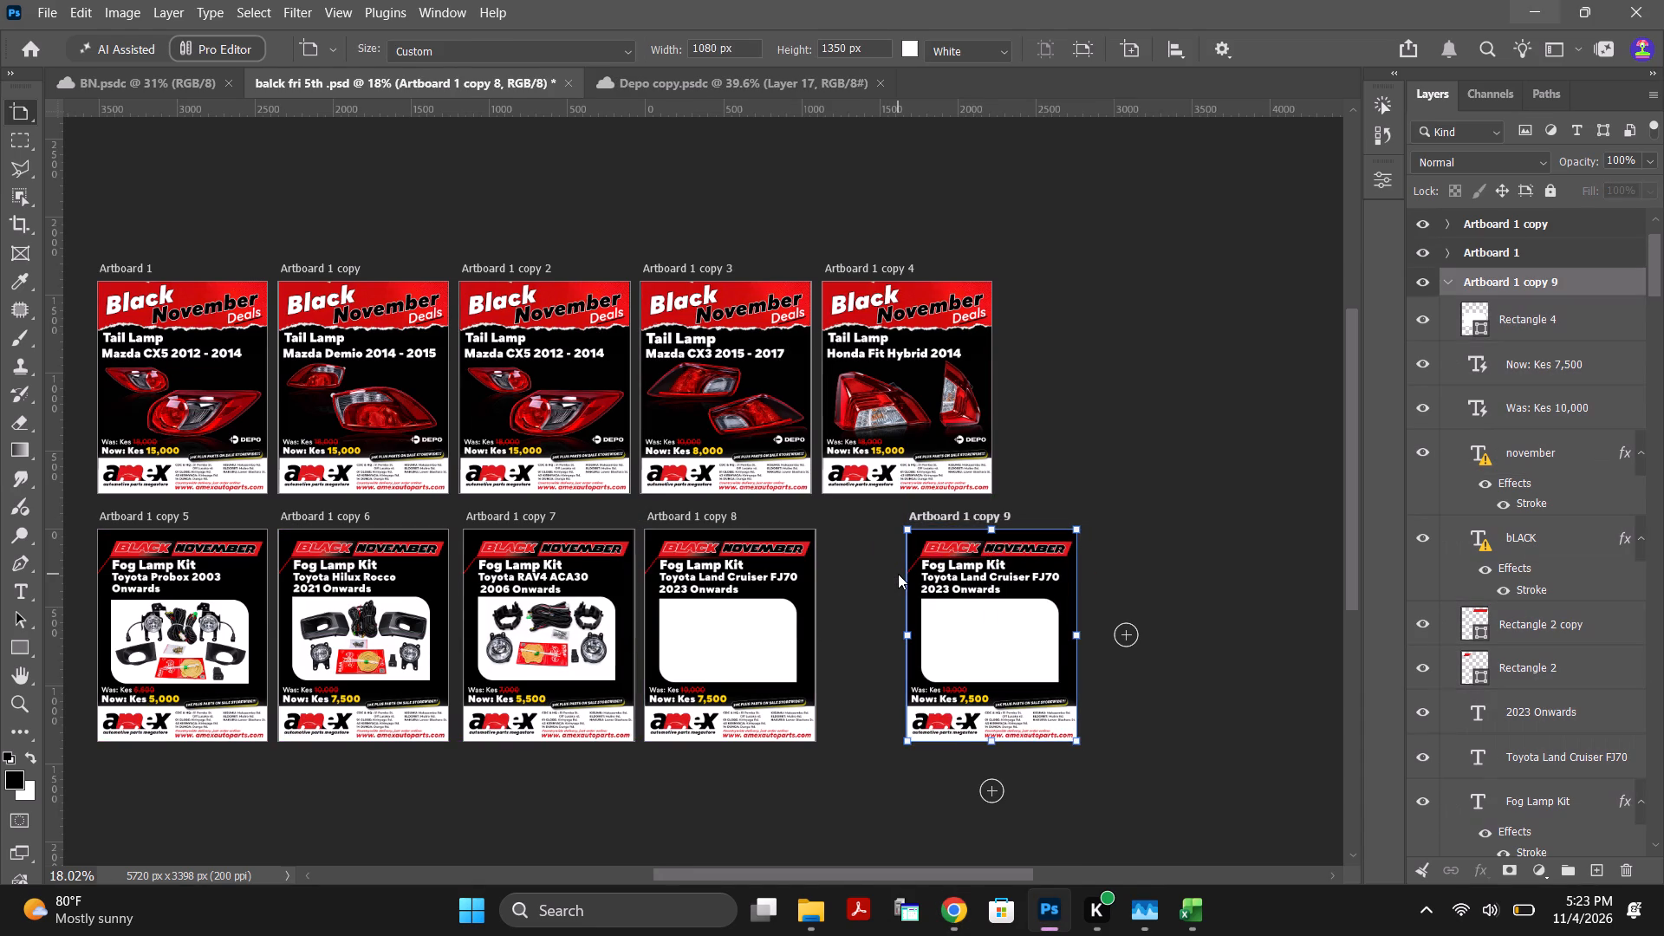
{"action": "left_click", "coordinate": [972, 517]}
{"action": "left_click", "coordinate": [1049, 909]}
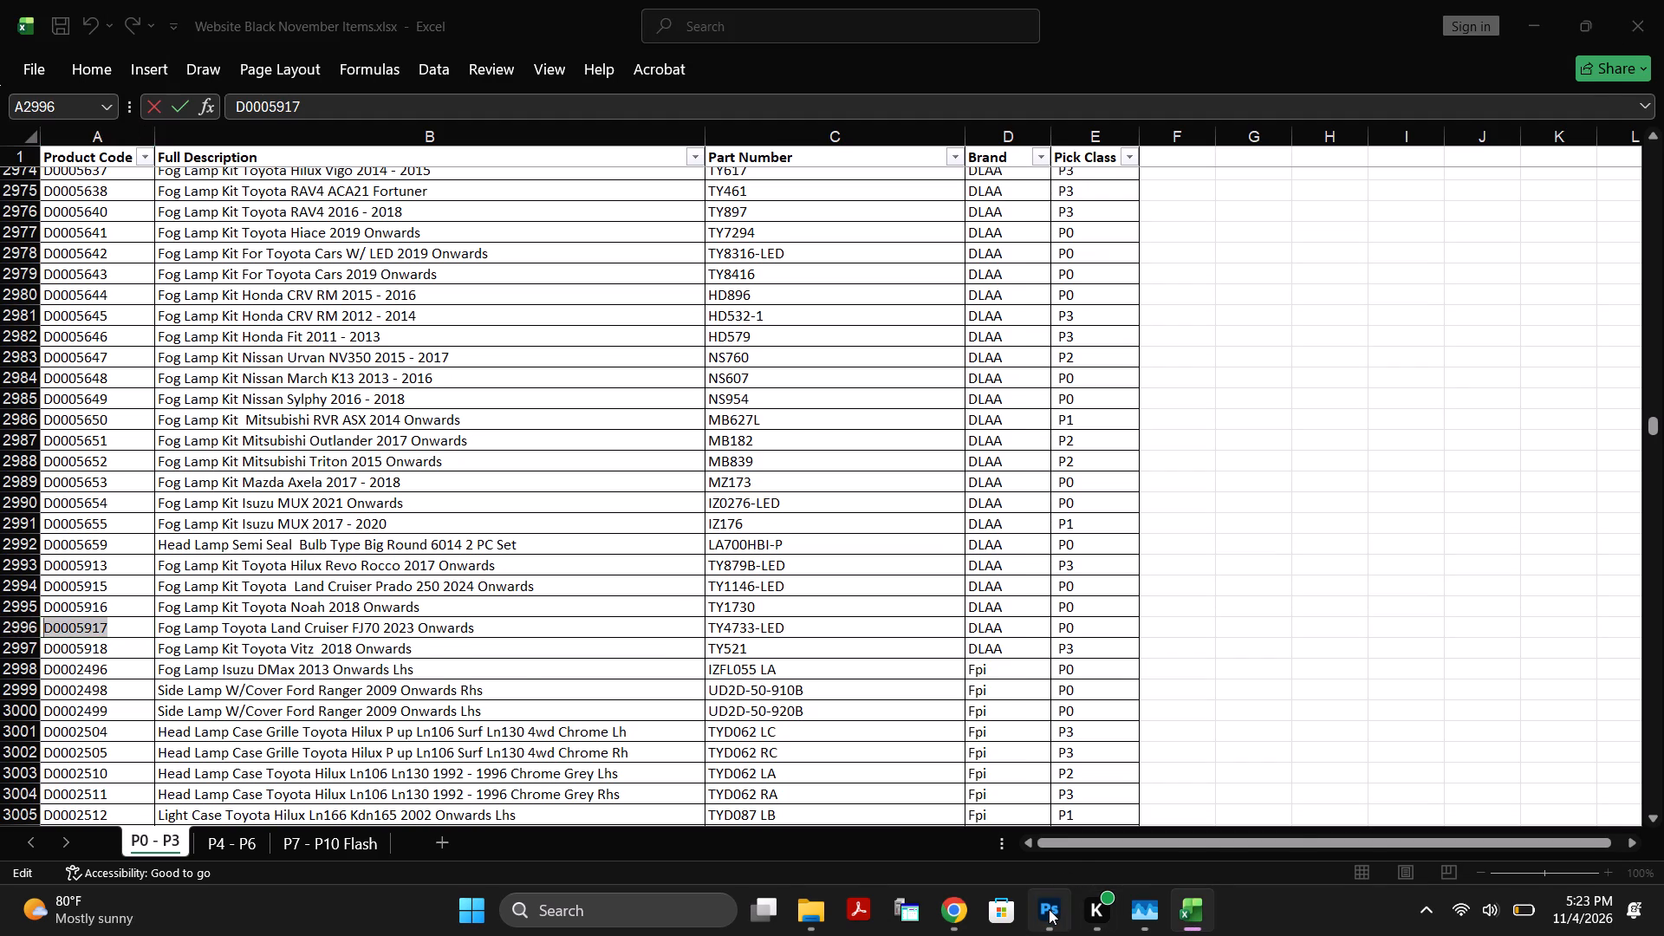
{"action": "left_click", "coordinate": [955, 514]}
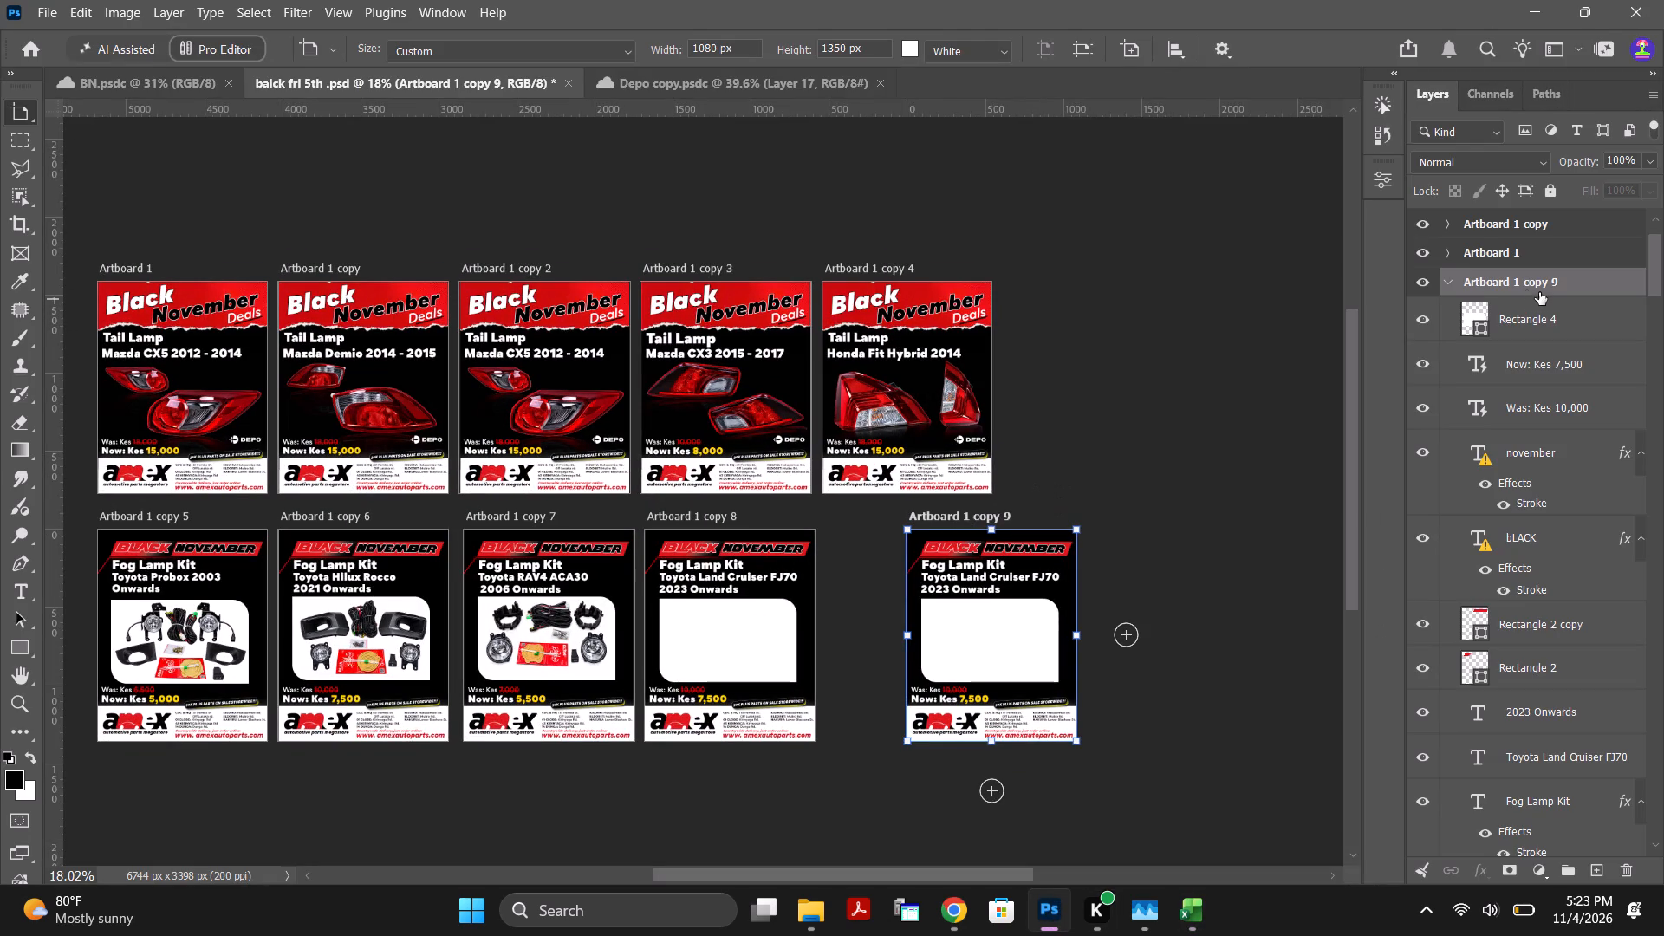
{"action": "double_click", "coordinate": [1526, 290]}
{"action": "key", "text": "ctrl+v"}
{"action": "key", "text": "Return"}
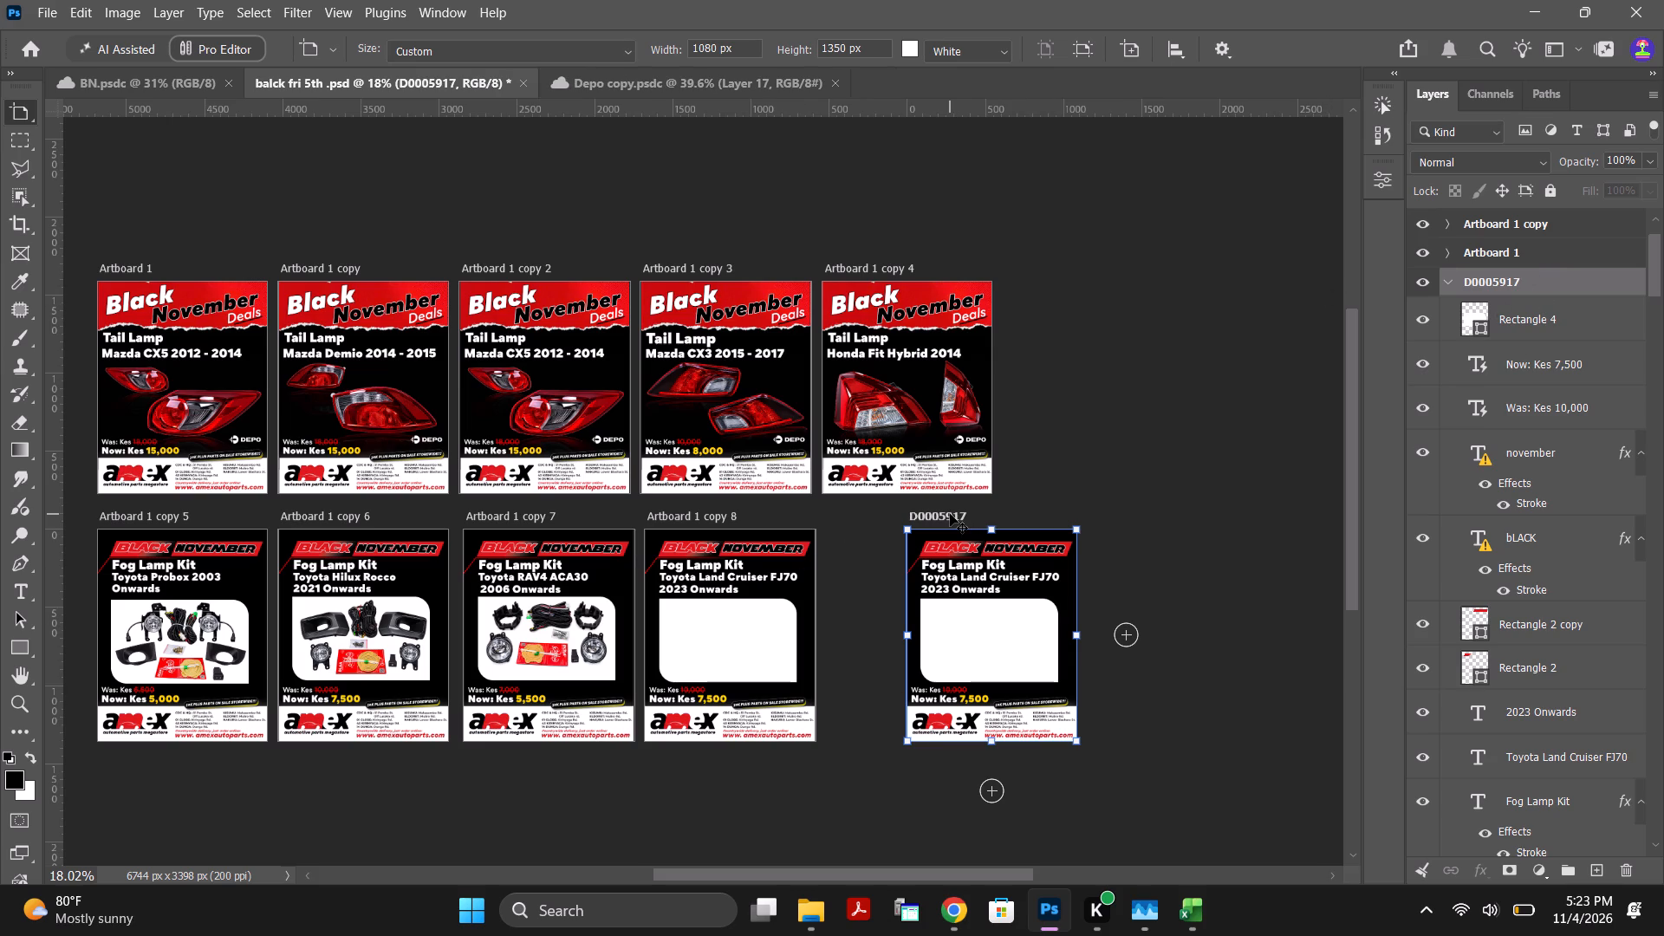
Move the D0005917 artboard closer to Artboard 1 copy 8 along the same row, and select Artboard 1 copy 8.
{"action": "left_click_drag", "start_coordinate": [946, 517], "coordinate": [886, 525]}
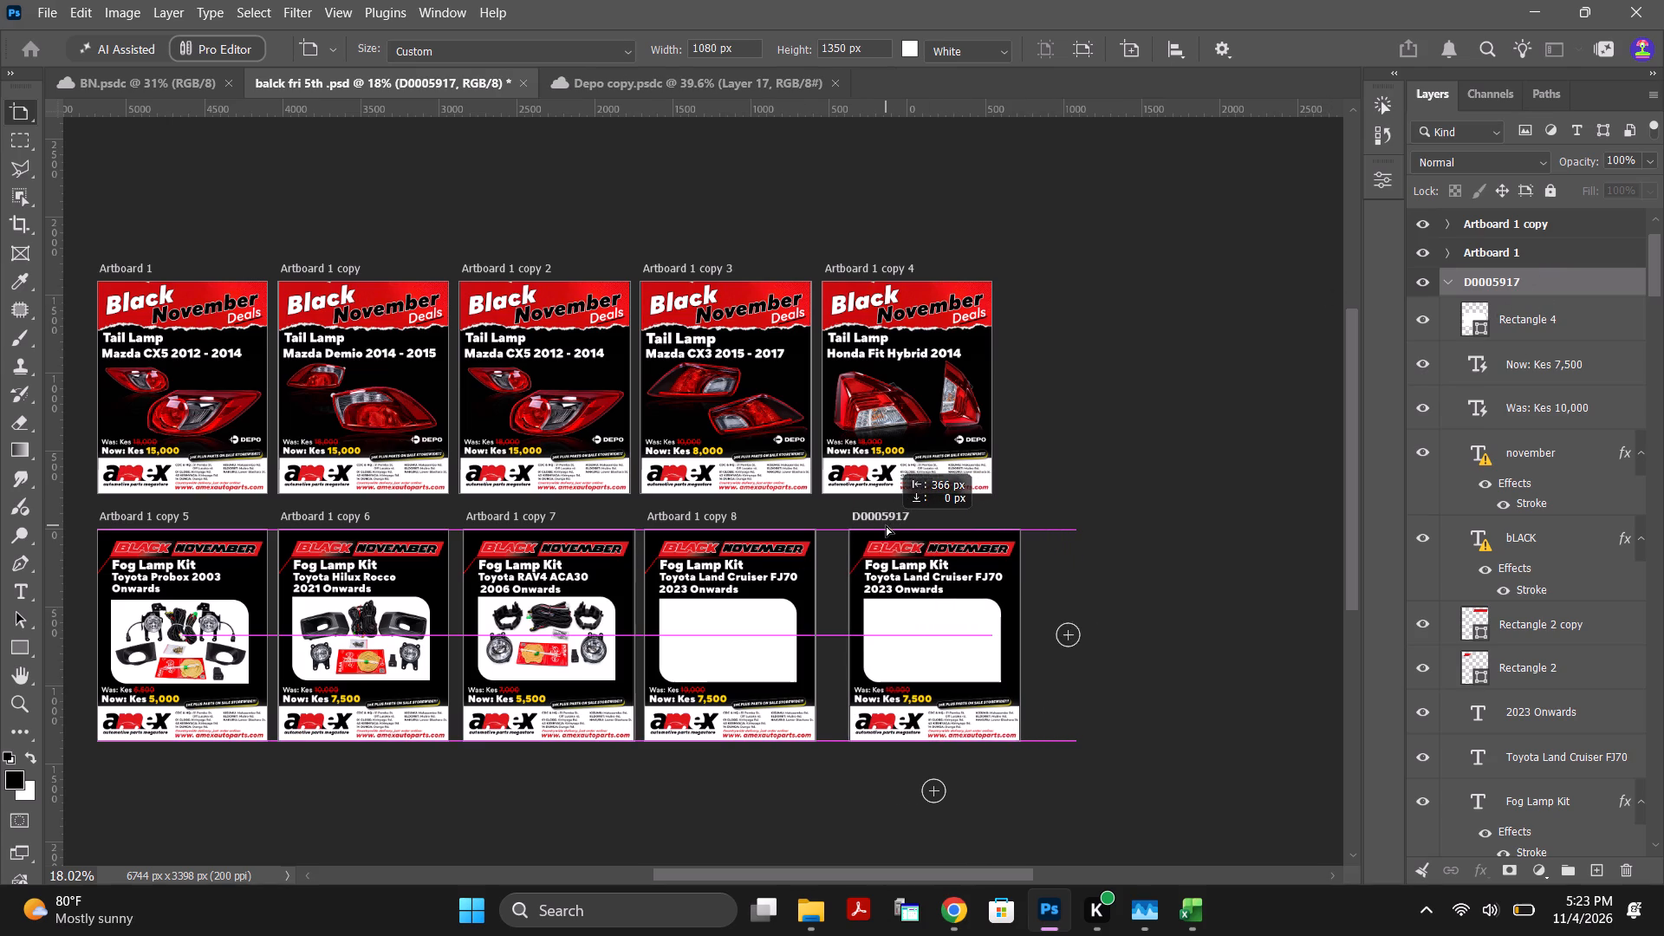
{"action": "left_click_drag", "start_coordinate": [886, 525], "coordinate": [880, 521]}
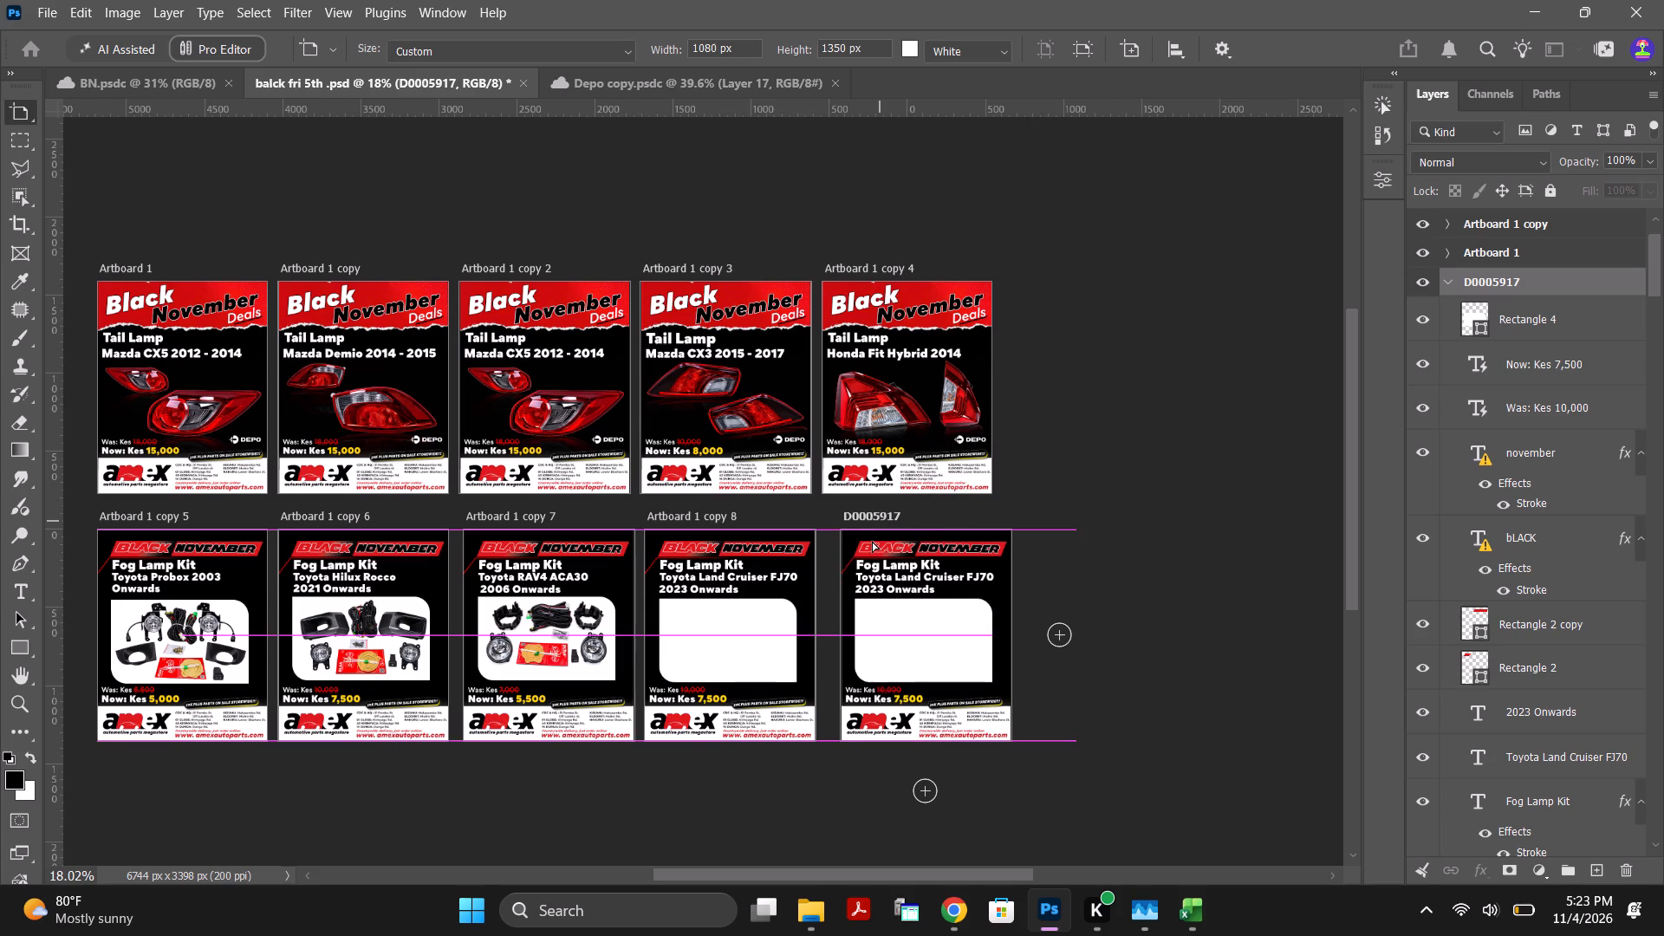
{"action": "left_click", "coordinate": [707, 517]}
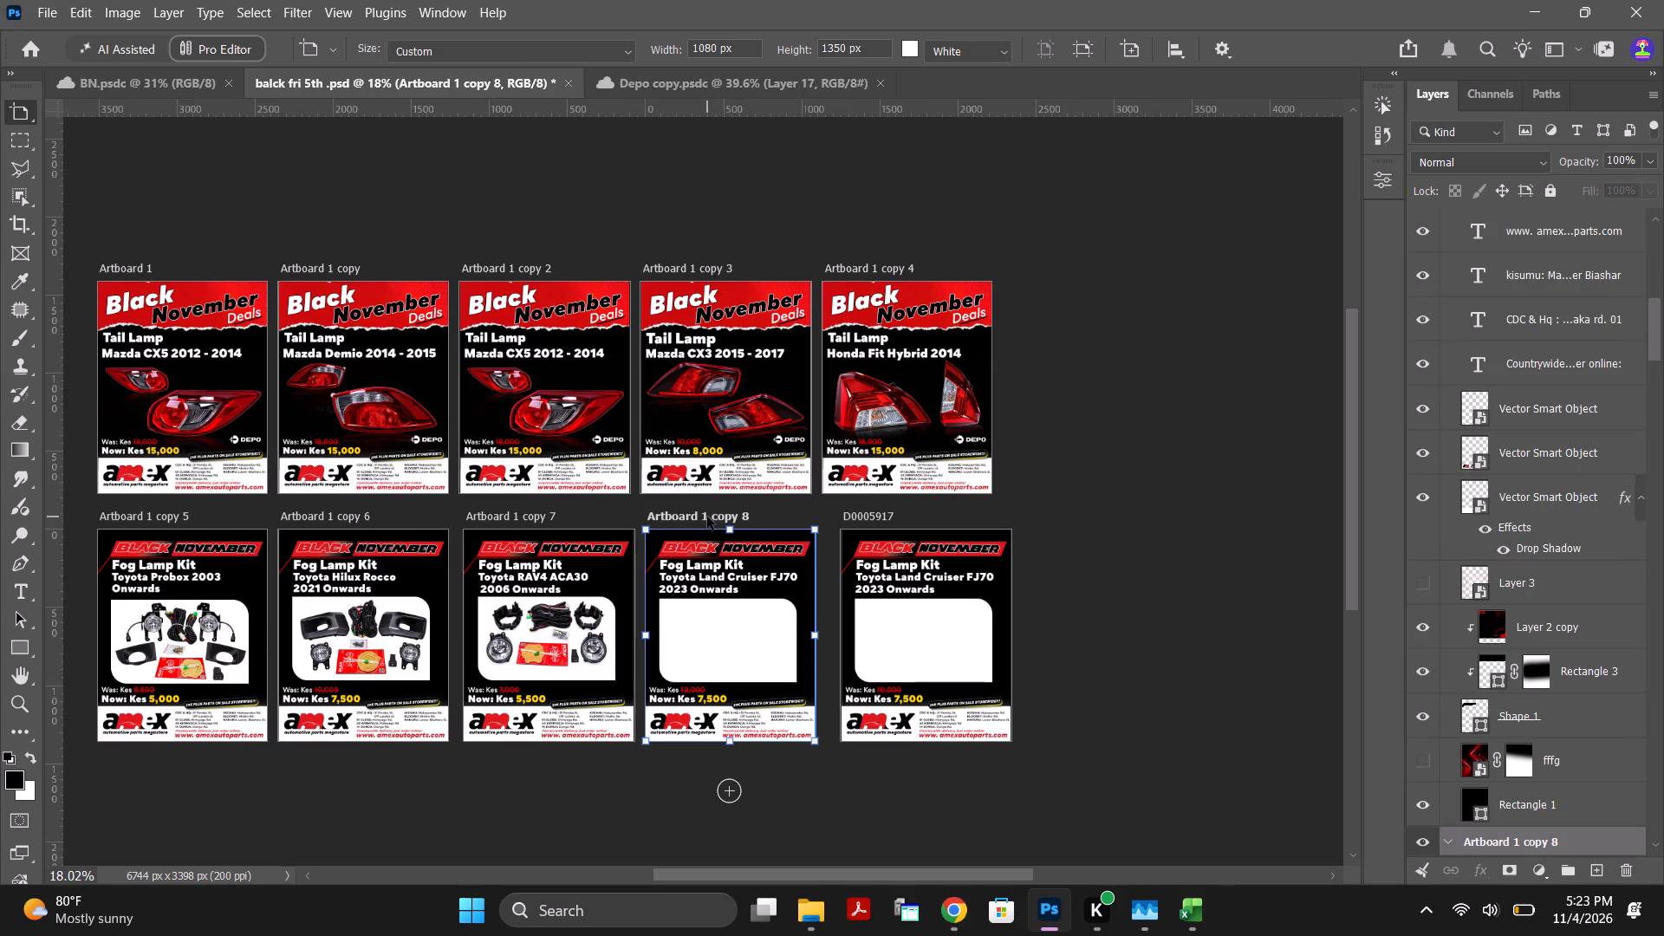
In Excel, copy product code D0005651 from the Mitsubishi Outlander 2017 Onwards row, and activate the Amex site search in Chrome.
{"action": "left_click", "coordinate": [1197, 917]}
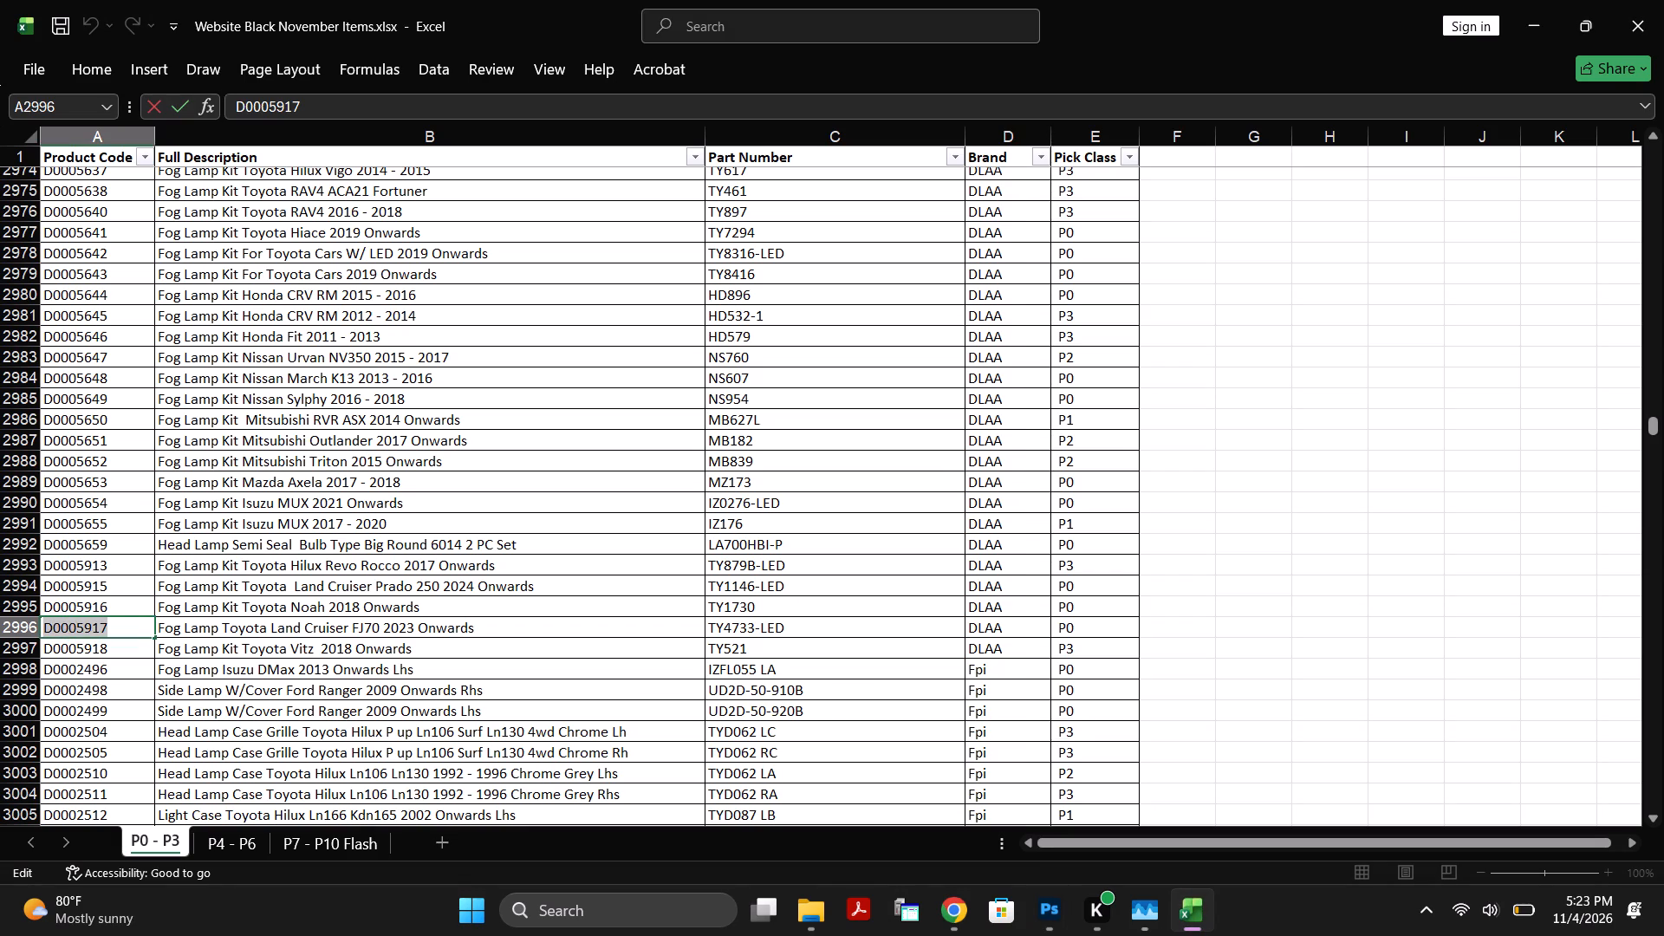
{"action": "double_click", "coordinate": [85, 442]}
{"action": "left_click_drag", "start_coordinate": [116, 439], "coordinate": [94, 447]}
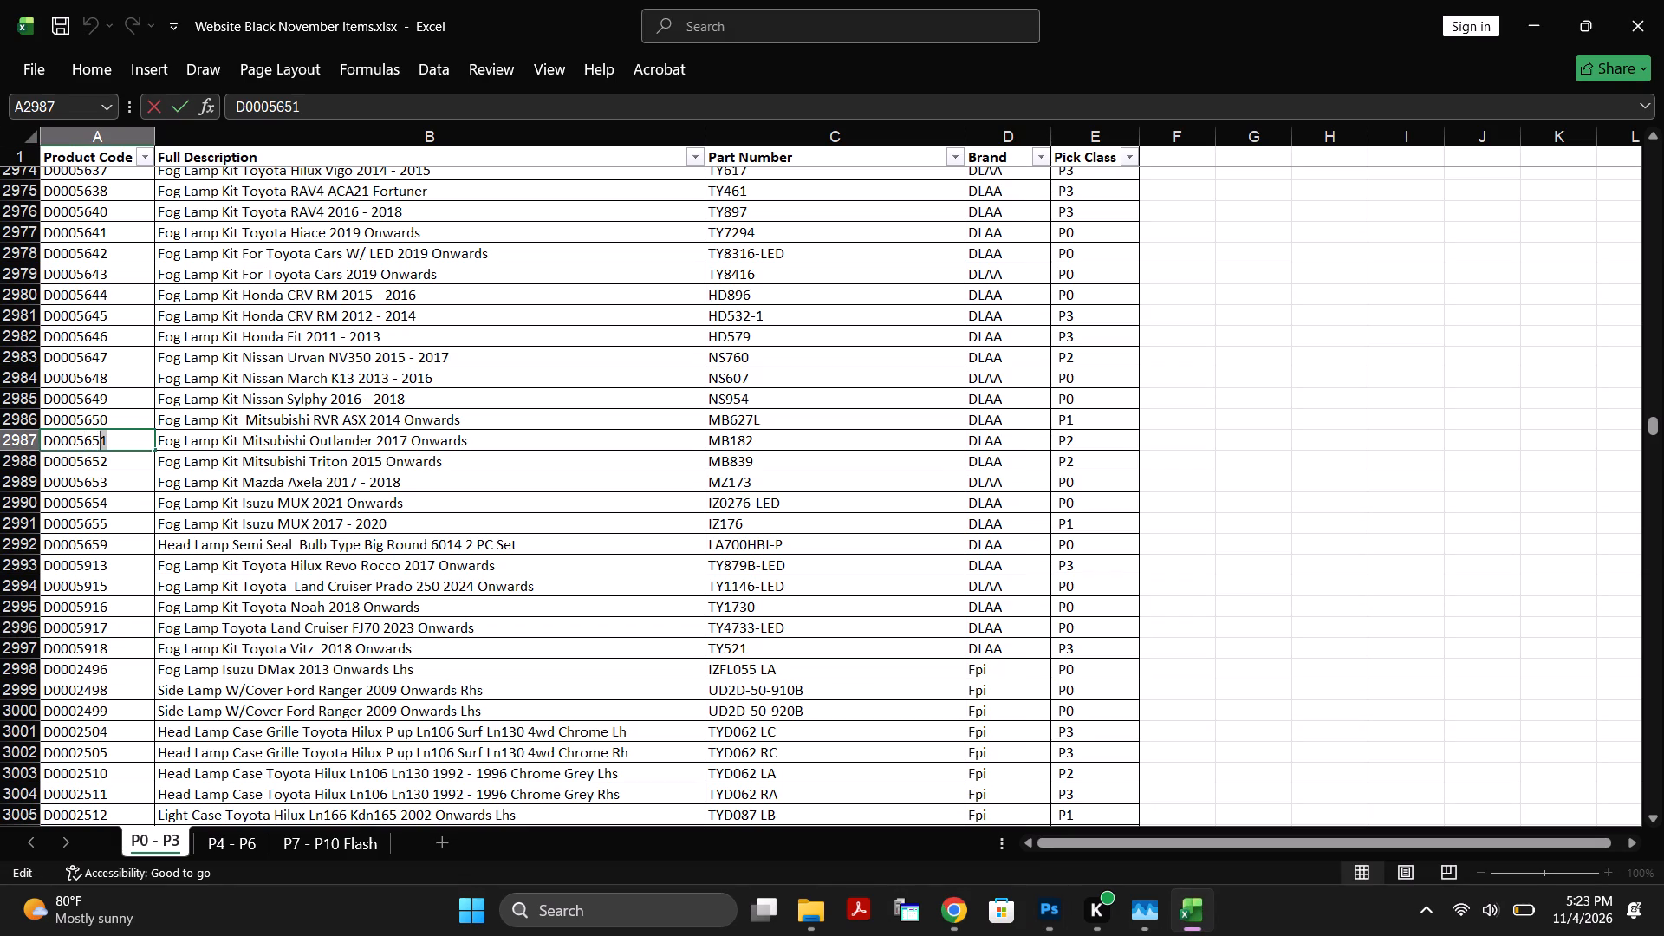
{"action": "left_click_drag", "start_coordinate": [94, 447], "coordinate": [11, 447]}
{"action": "key", "text": "ctrl+c"}
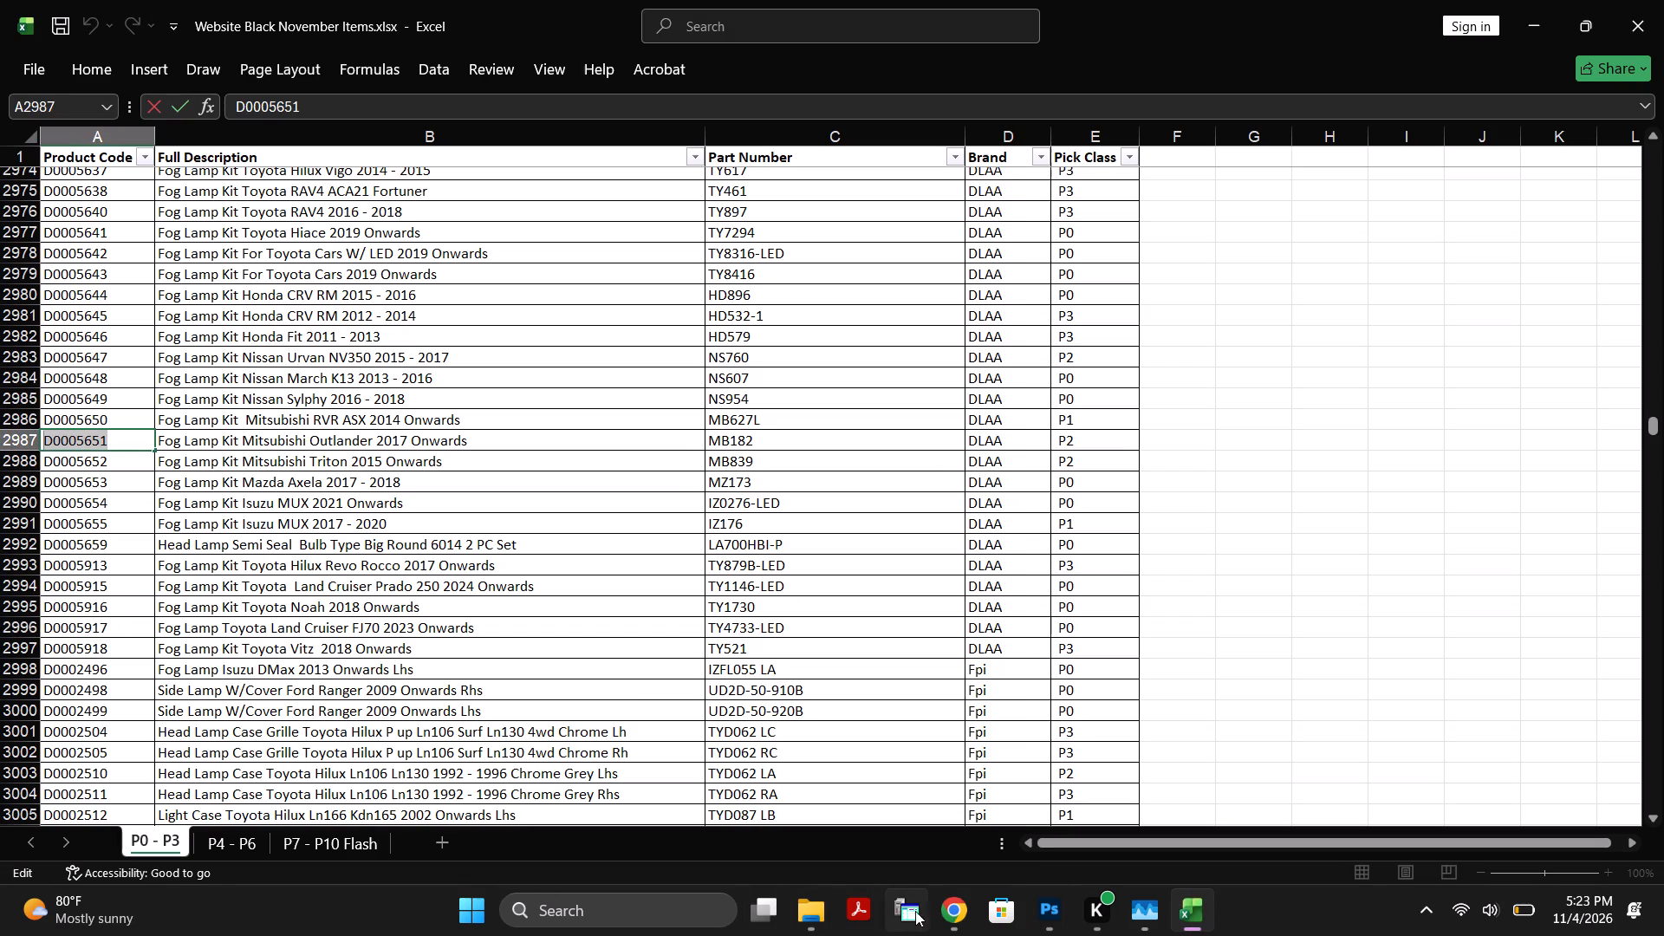
{"action": "left_click", "coordinate": [948, 914]}
{"action": "left_click", "coordinate": [697, 159]}
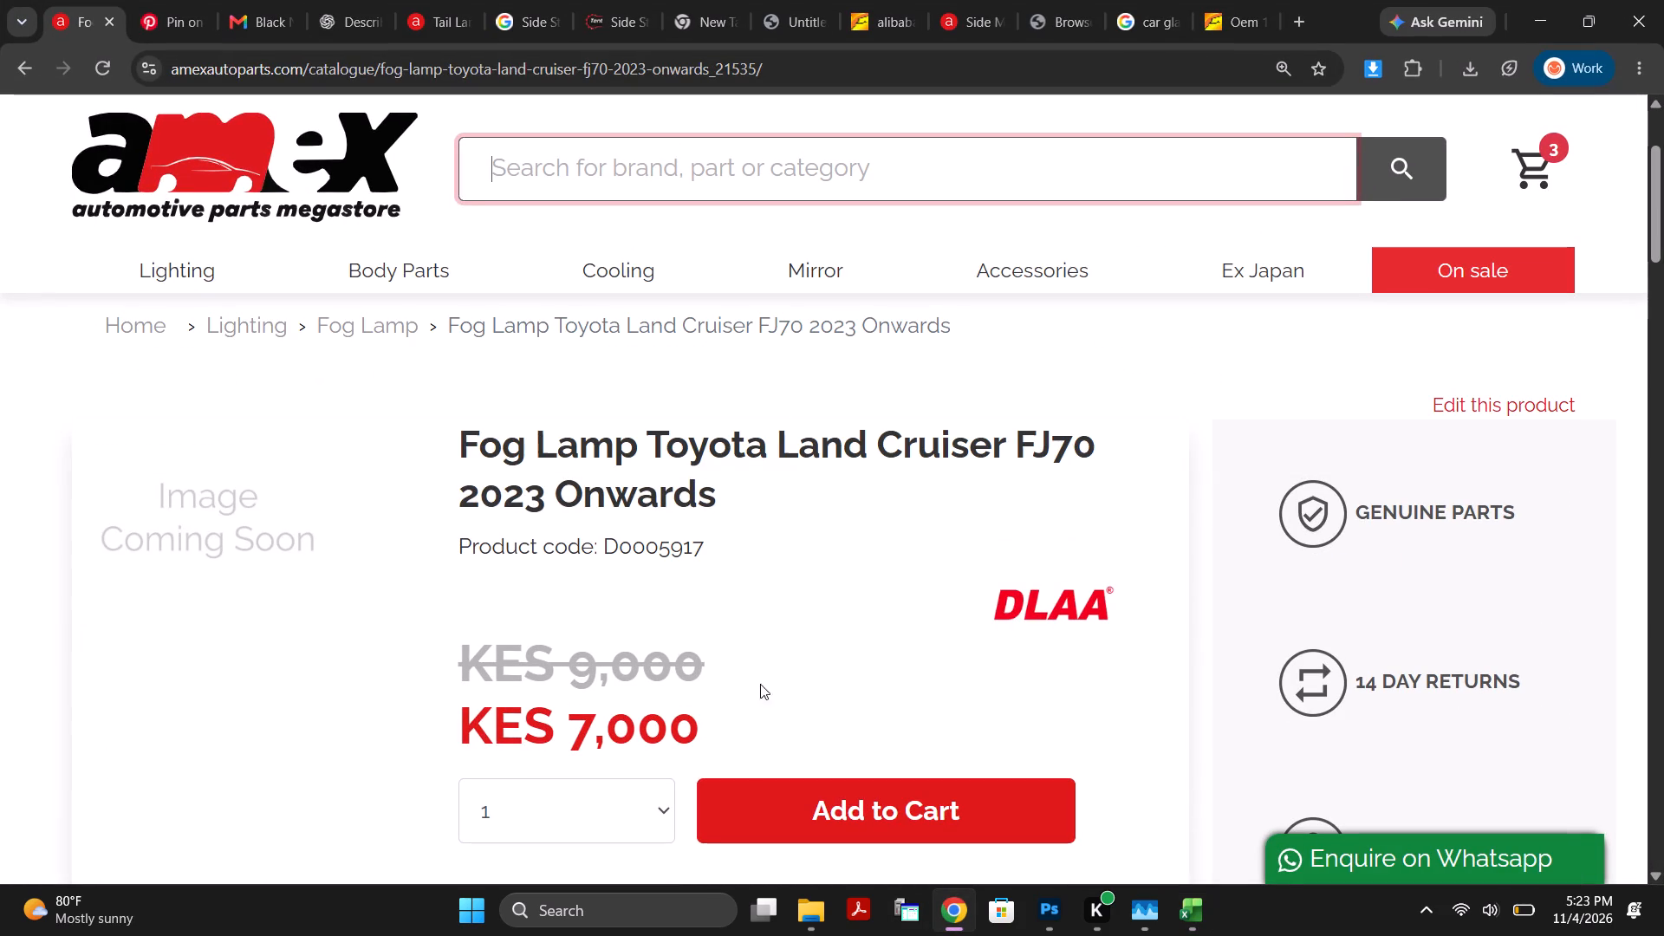
Back in Photoshop, set the struck-through Was price on the D0005917 artboard to Kes 9,000.
{"action": "left_click", "coordinate": [1041, 921]}
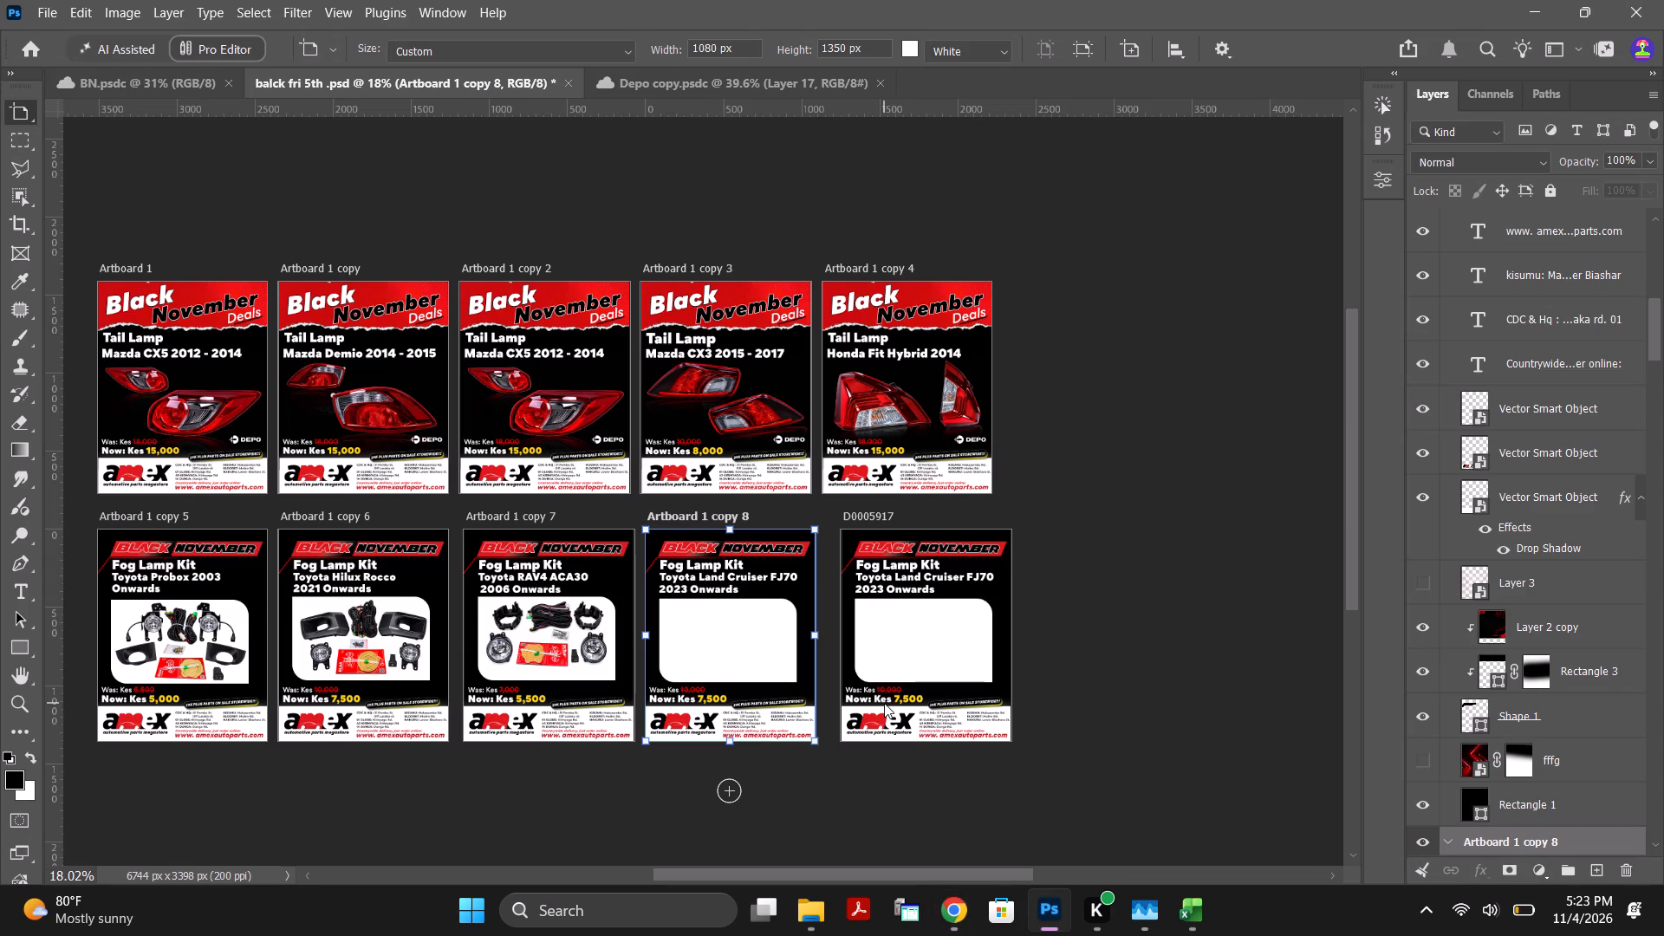
{"action": "scroll", "coordinate": [897, 701], "scroll_direction": "up", "scroll_amount": 18, "text": "alt"}
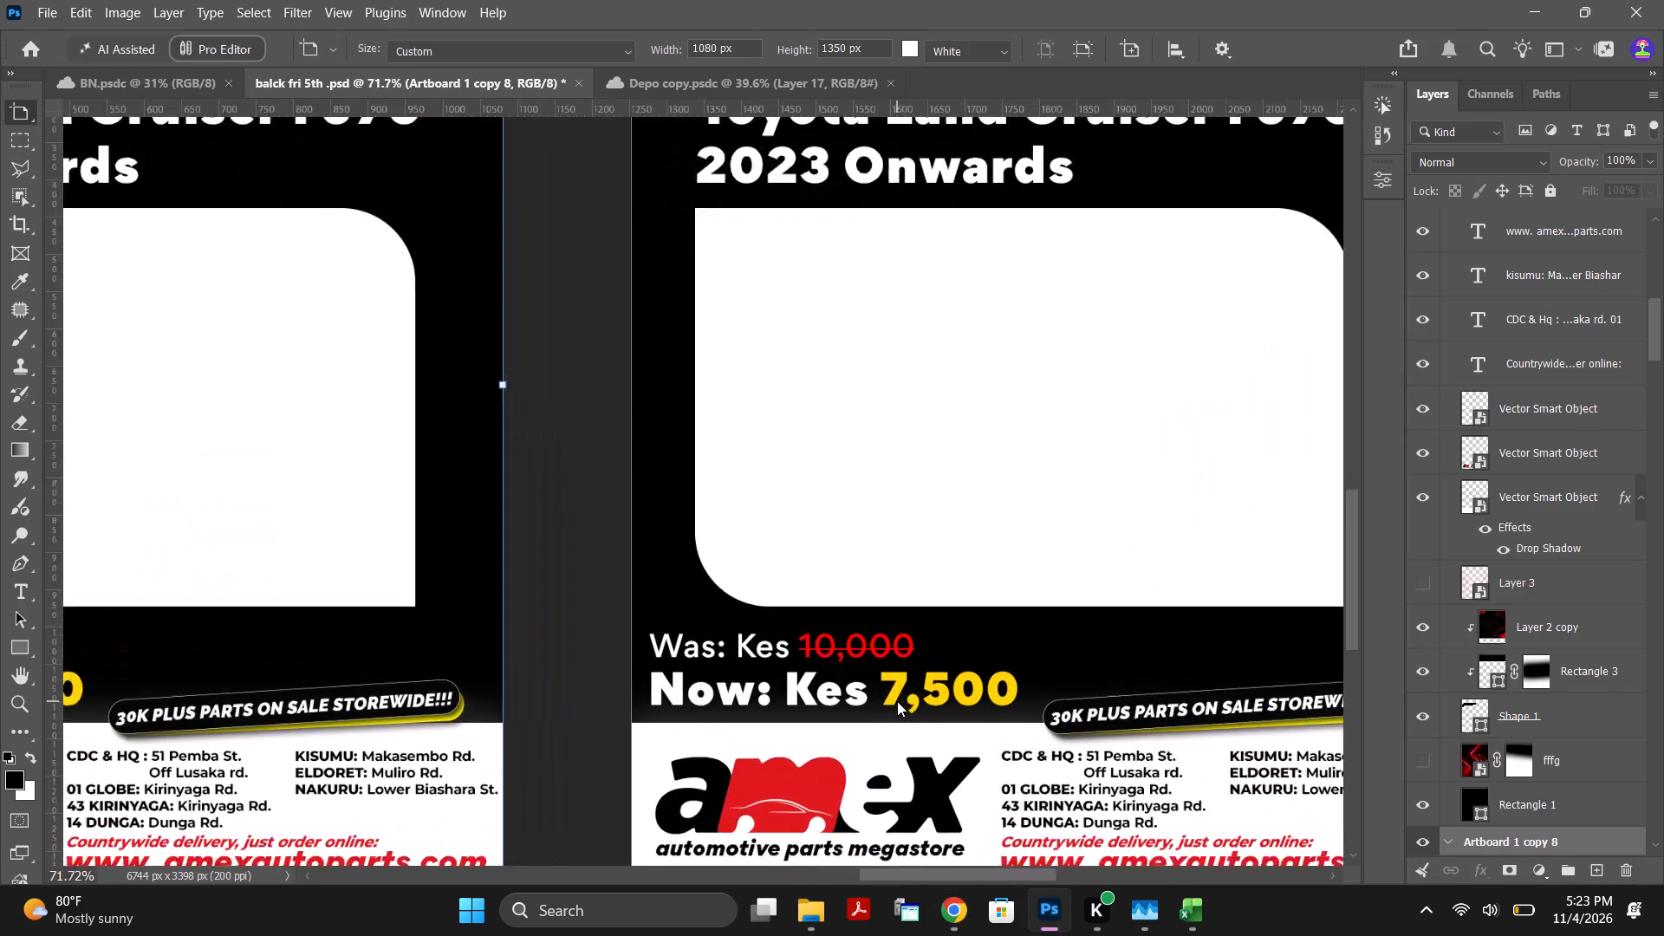
{"action": "triple_click", "coordinate": [873, 649]}
{"action": "double_click", "coordinate": [875, 643]}
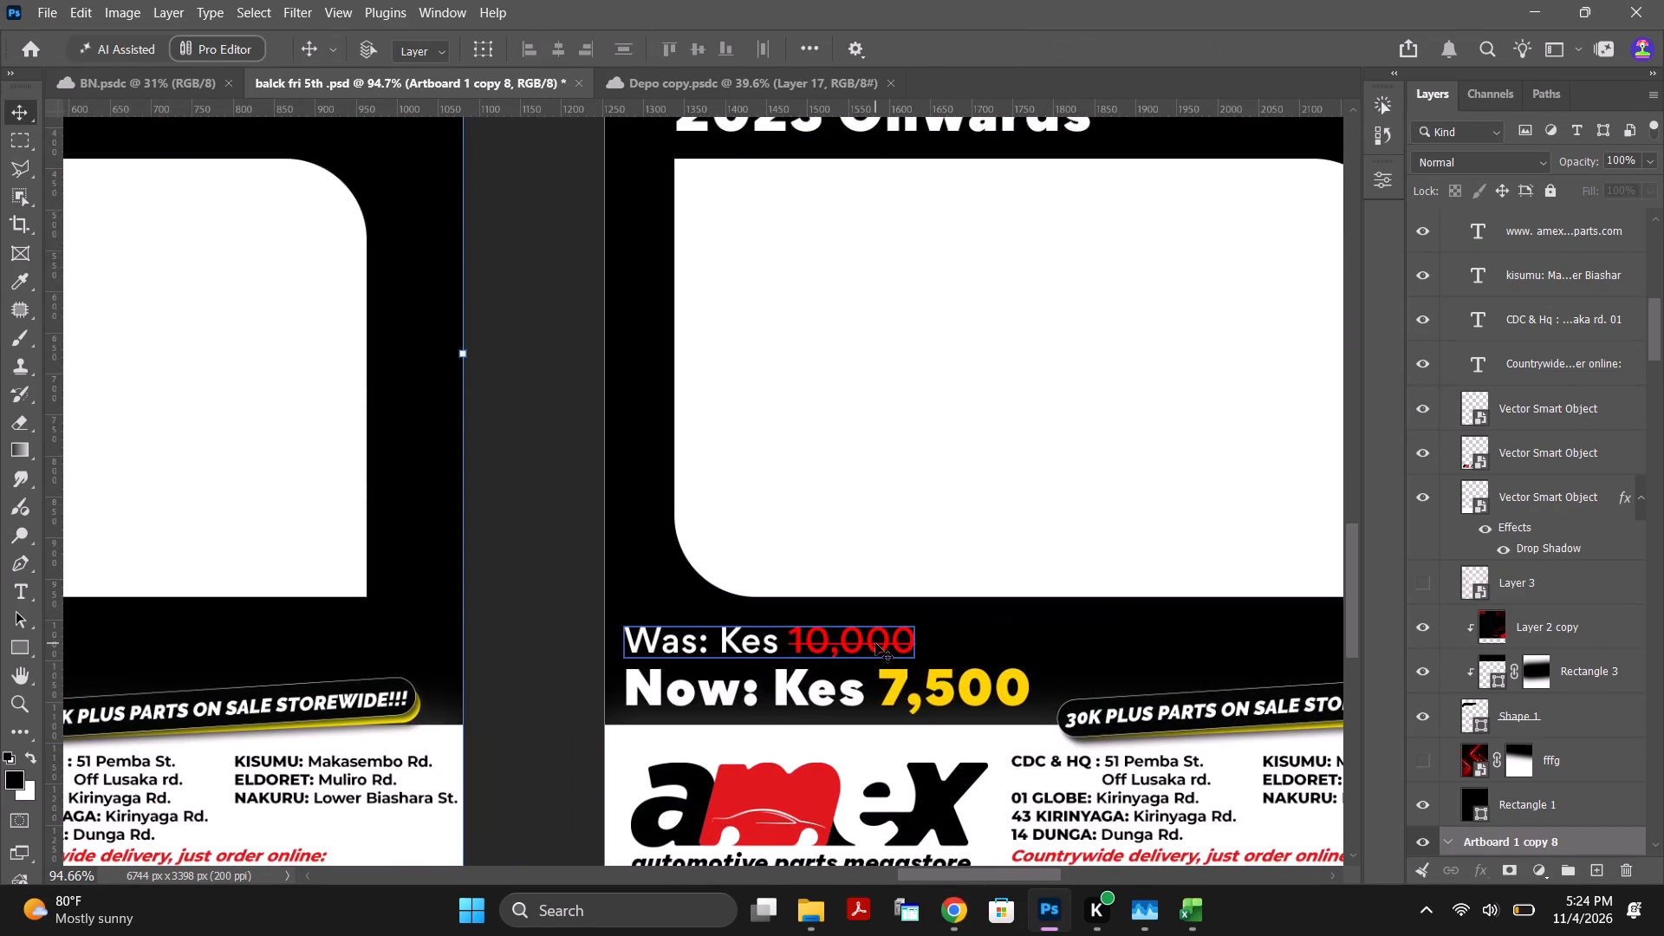
{"action": "left_click", "coordinate": [830, 642]}
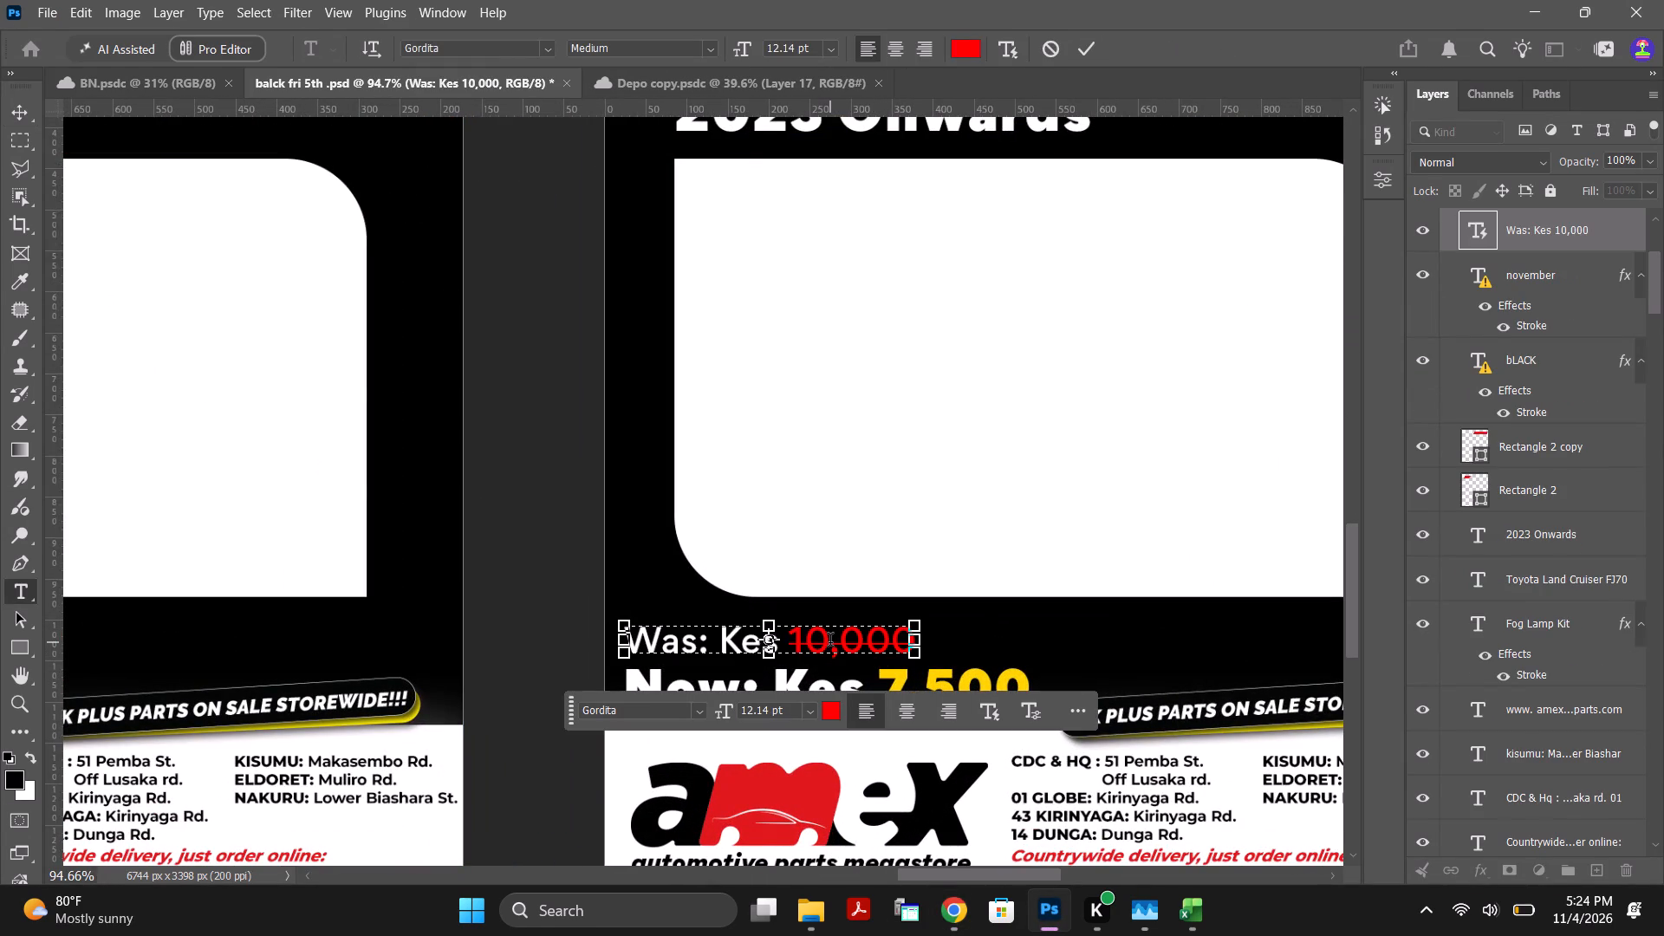
{"action": "key", "text": "BackSpace"}
{"action": "key", "text": "BackSpace"}
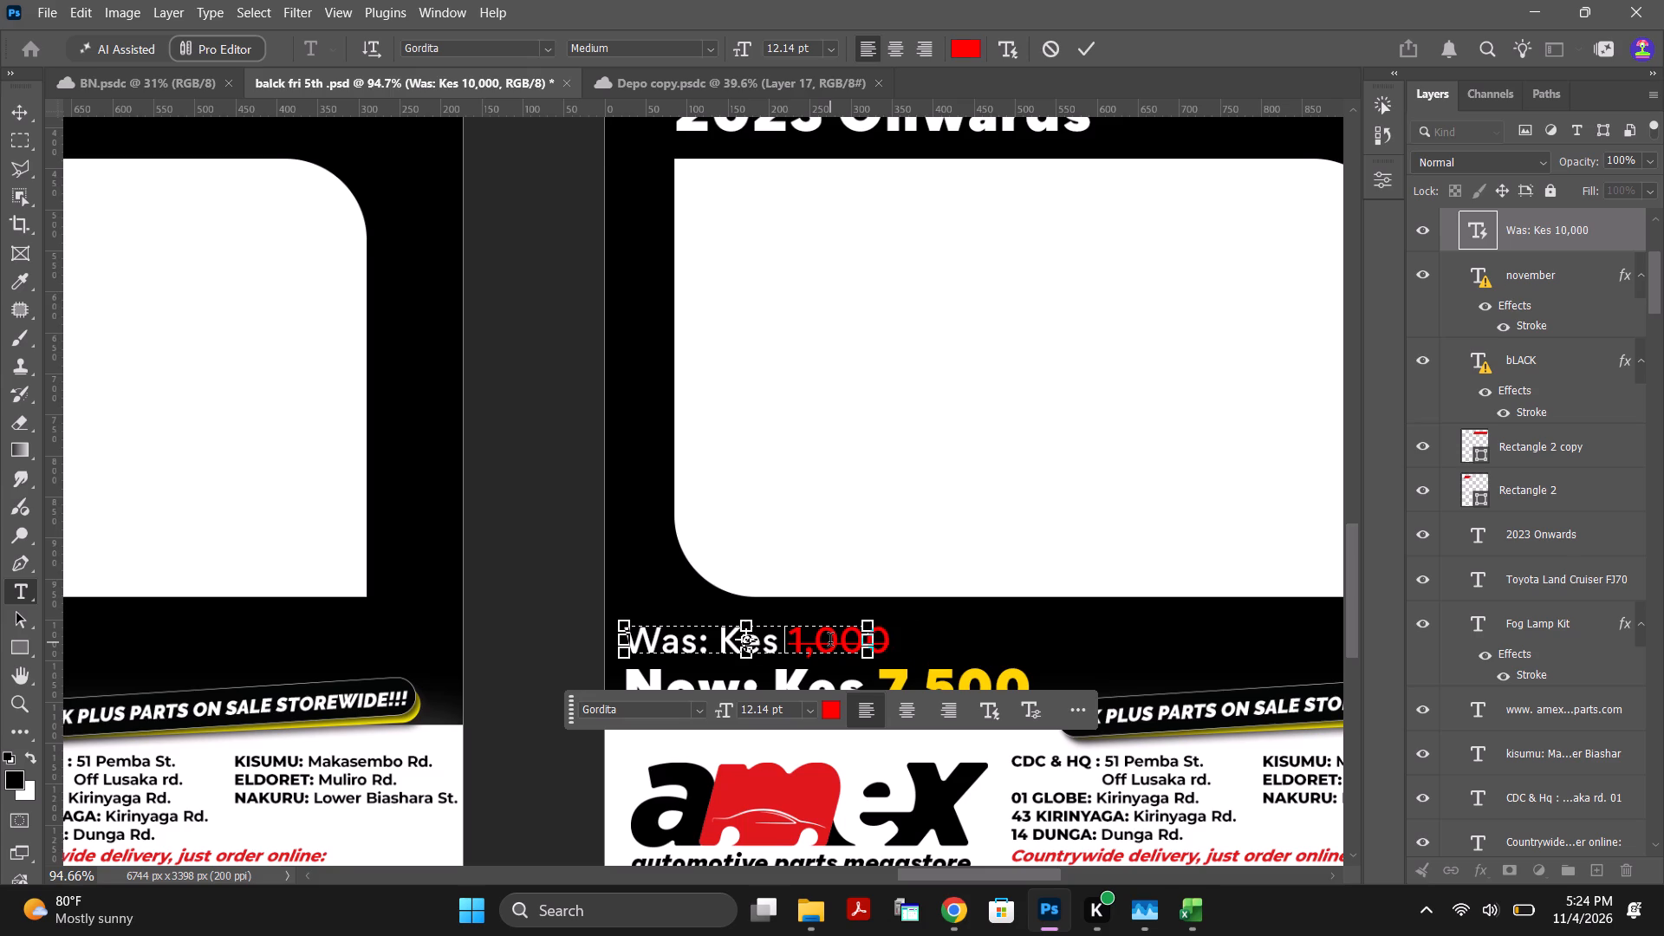
{"action": "key", "text": "9"}
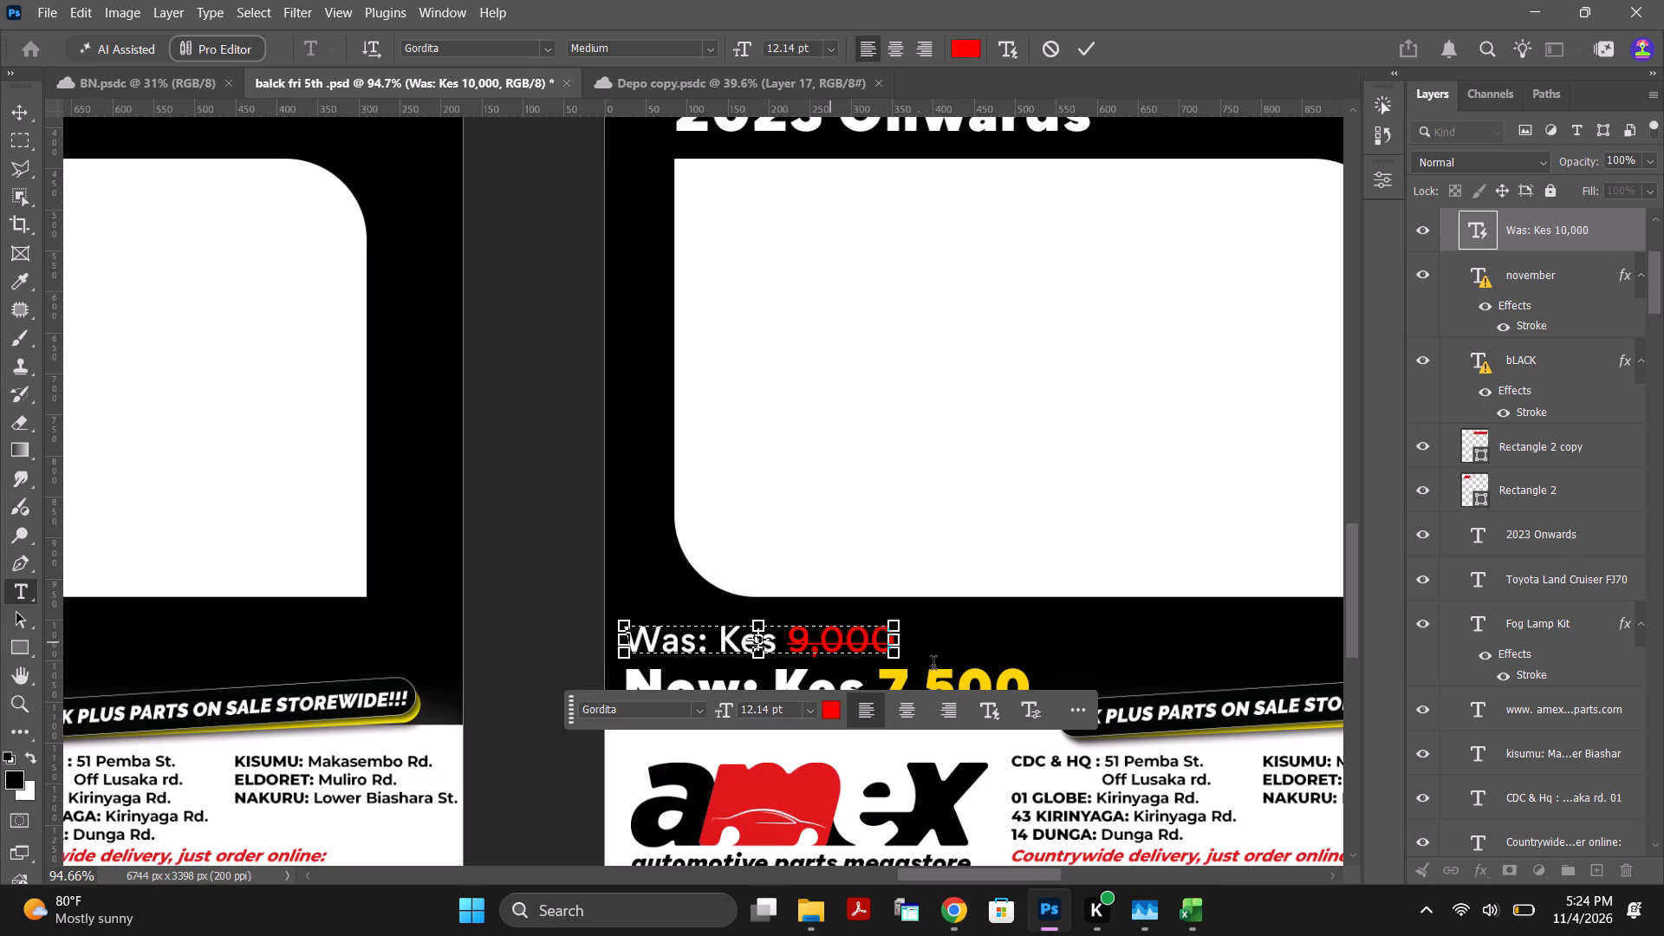
{"action": "left_click", "coordinate": [963, 692]}
{"action": "triple_click", "coordinate": [971, 683]}
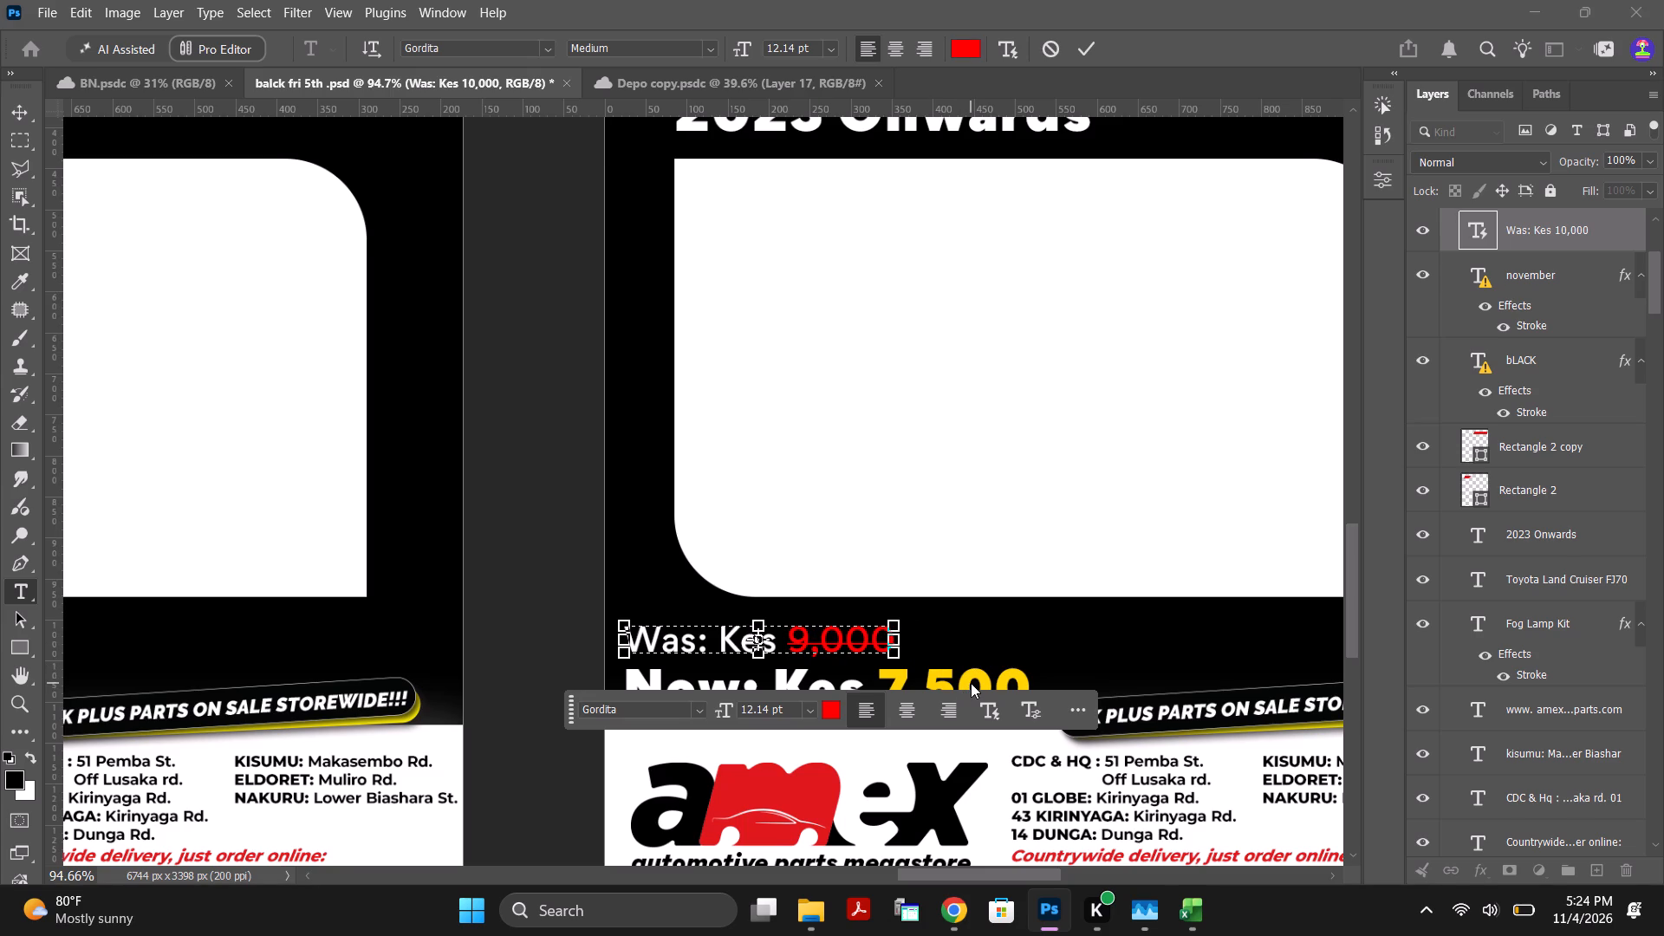
{"action": "double_click", "coordinate": [971, 683]}
{"action": "left_click", "coordinate": [1081, 42]}
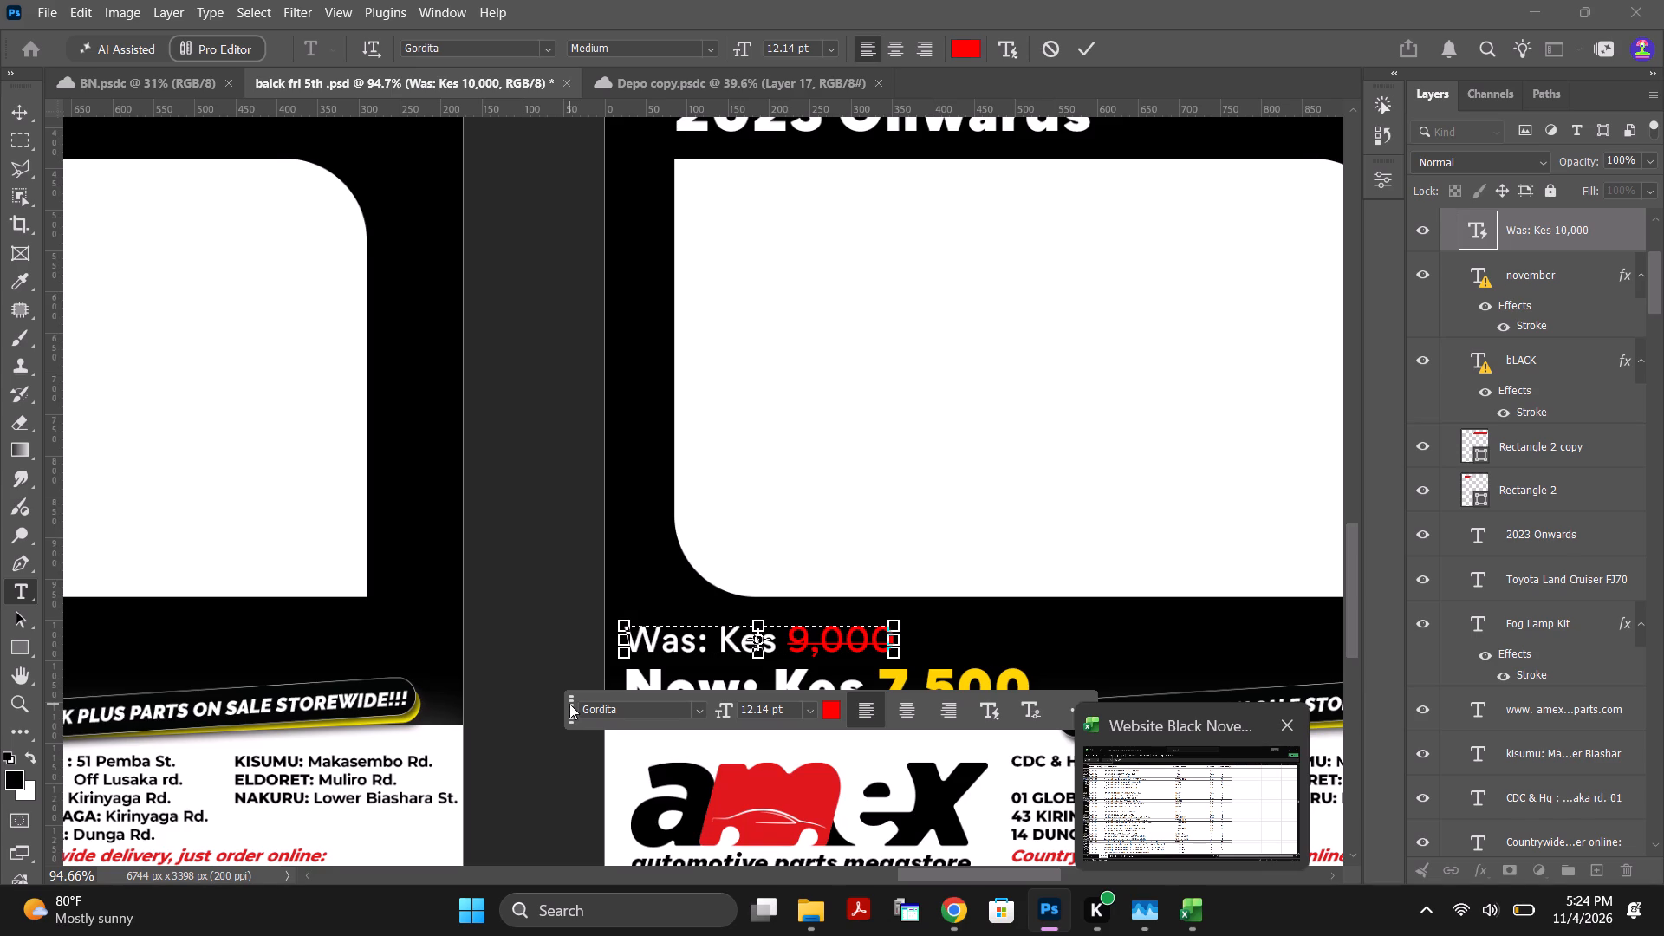
{"action": "left_click", "coordinate": [1084, 42]}
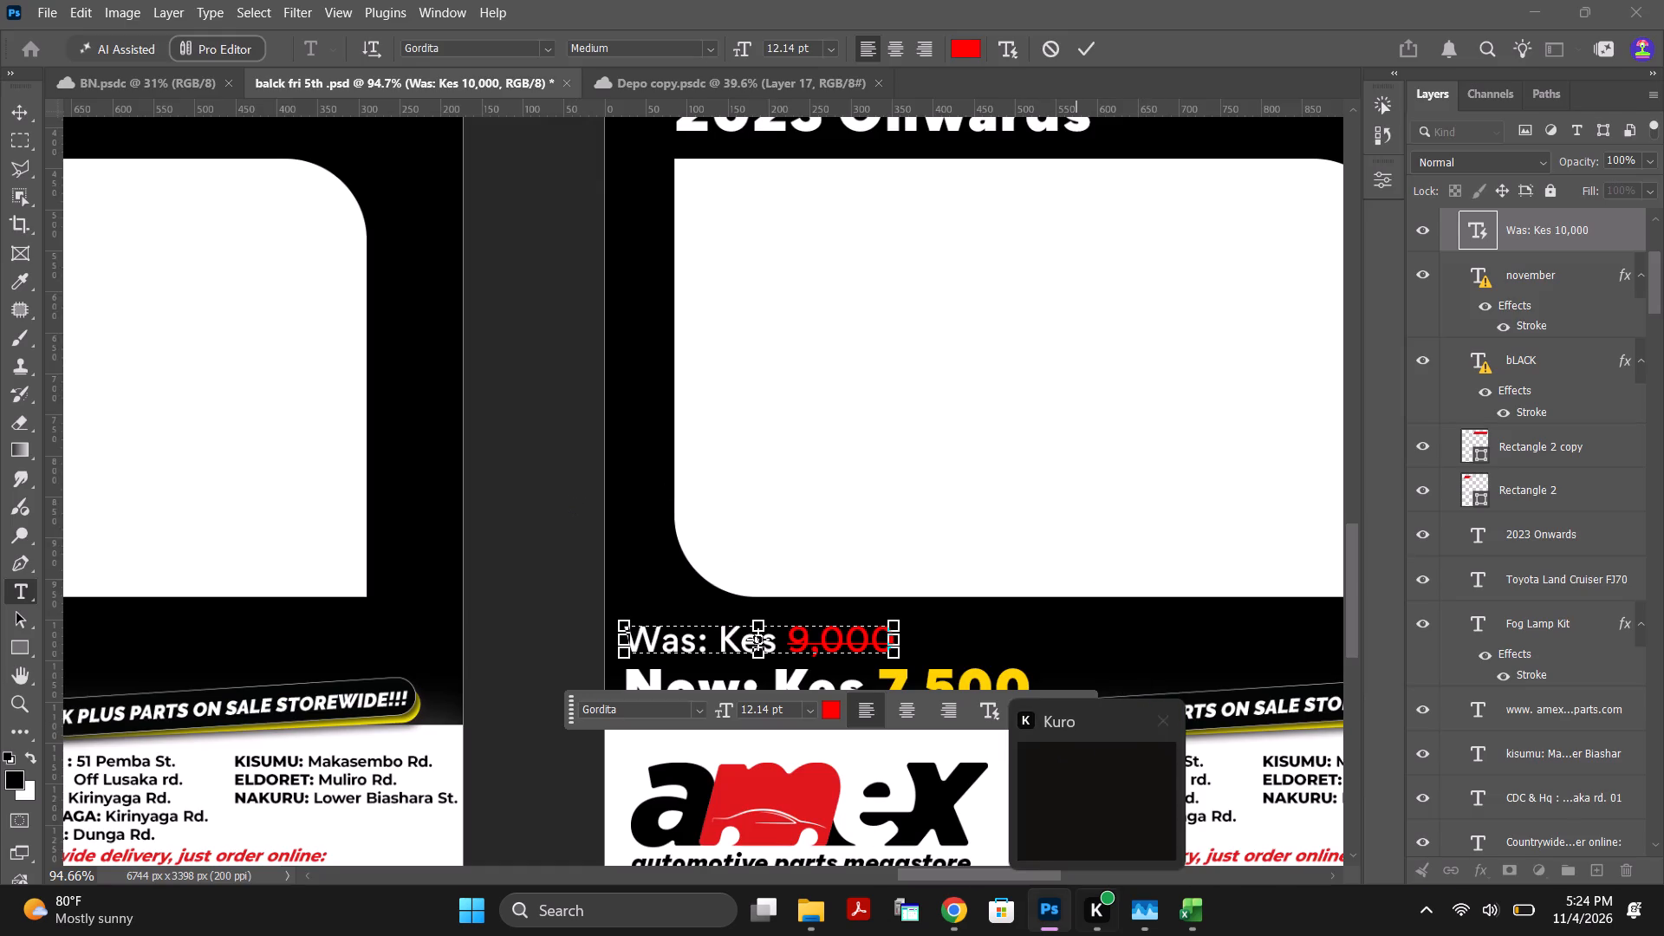
Switch to the Website Black November Items workbook in Excel.
{"action": "left_click", "coordinate": [1193, 920]}
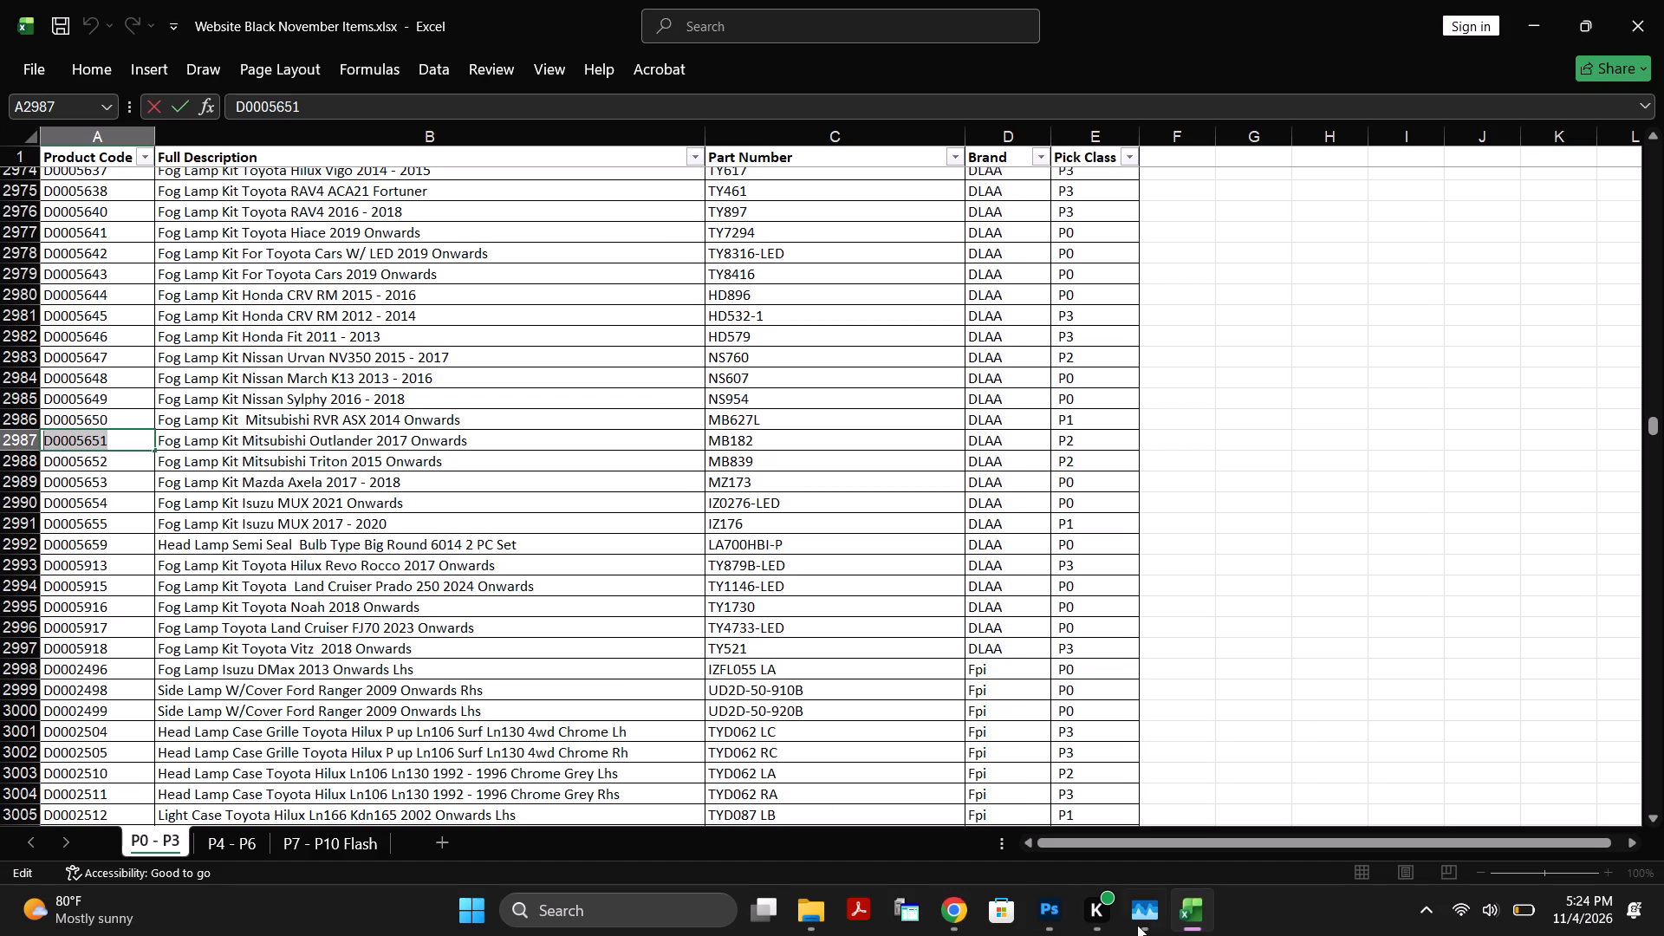
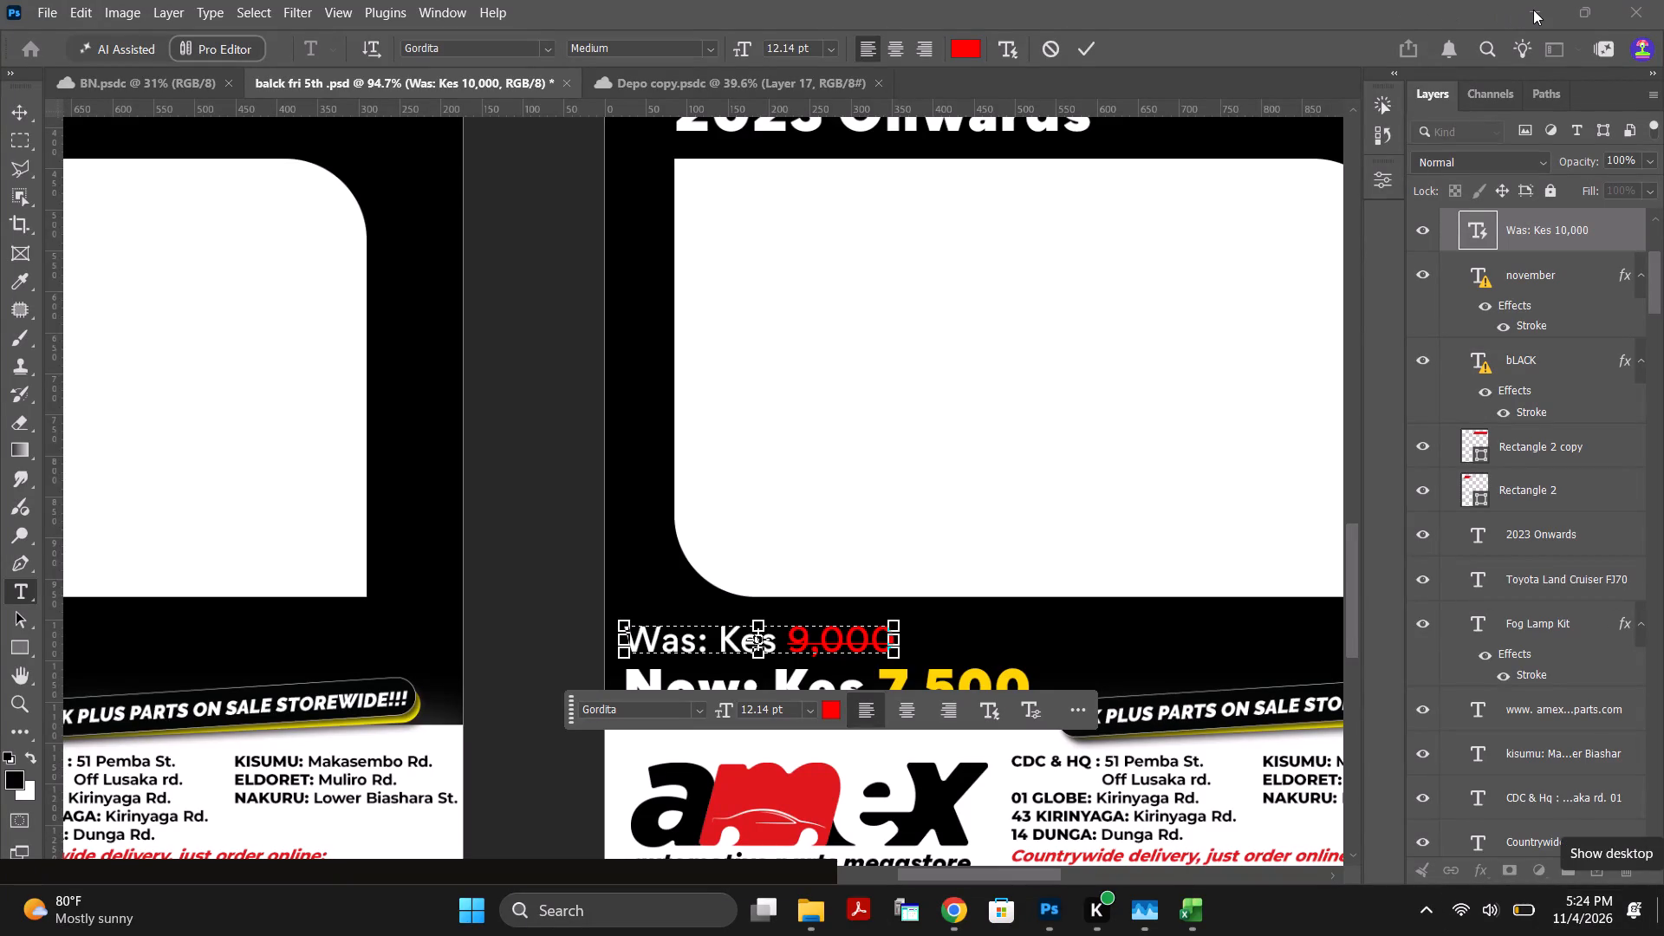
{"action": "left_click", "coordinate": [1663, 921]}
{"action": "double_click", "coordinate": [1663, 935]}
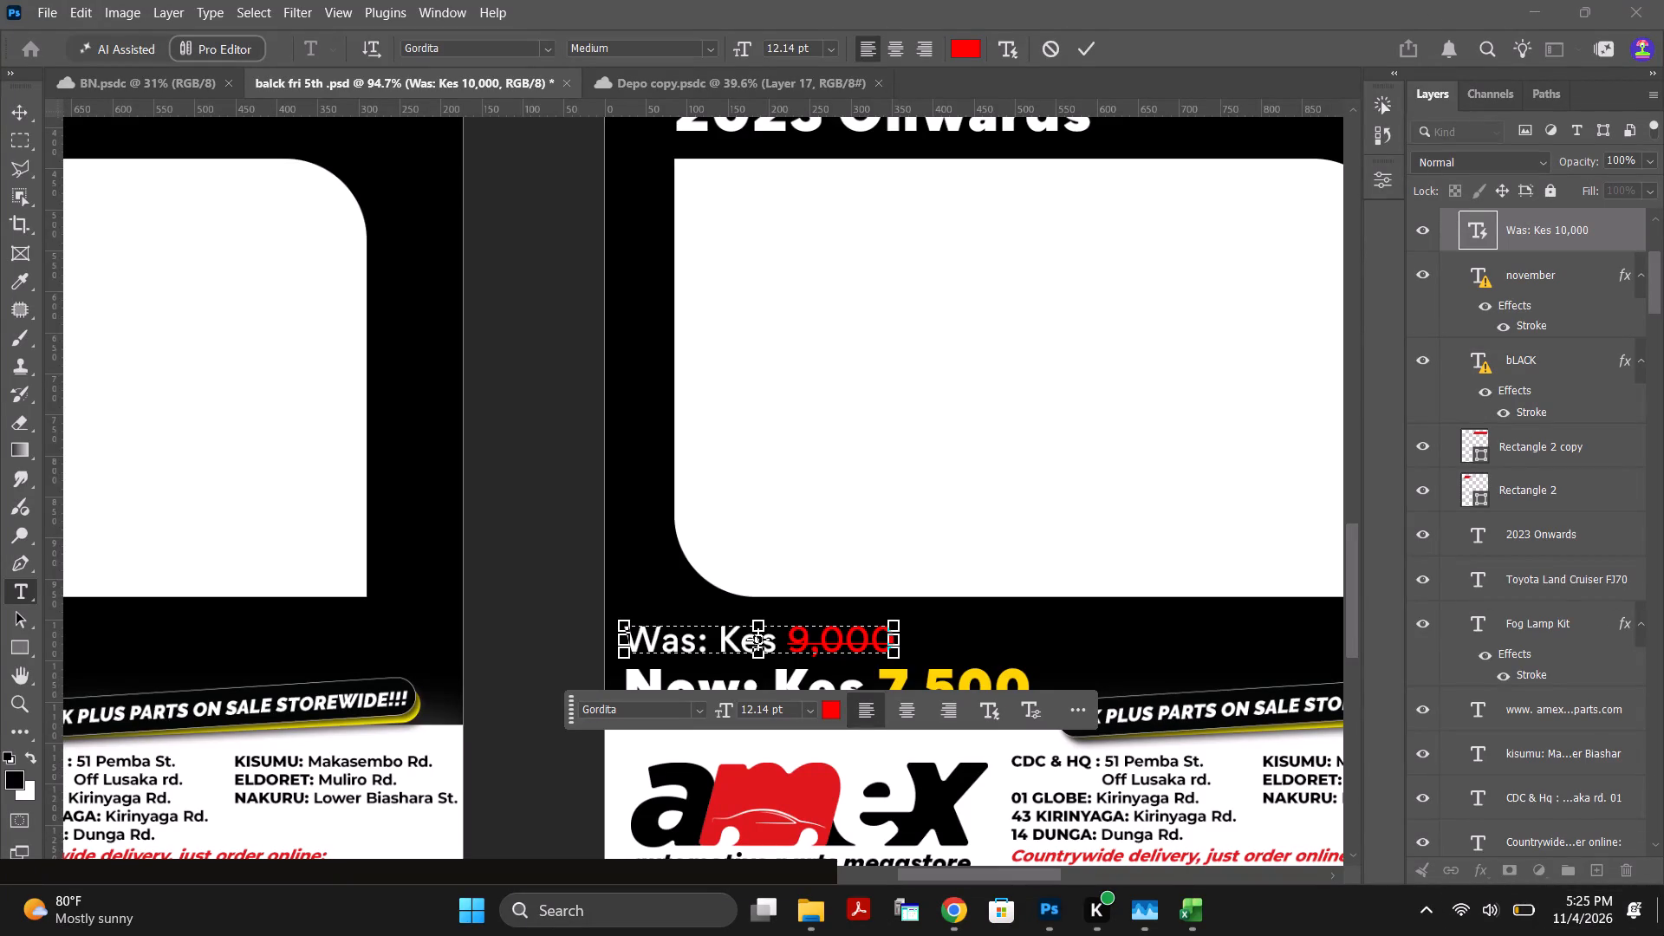
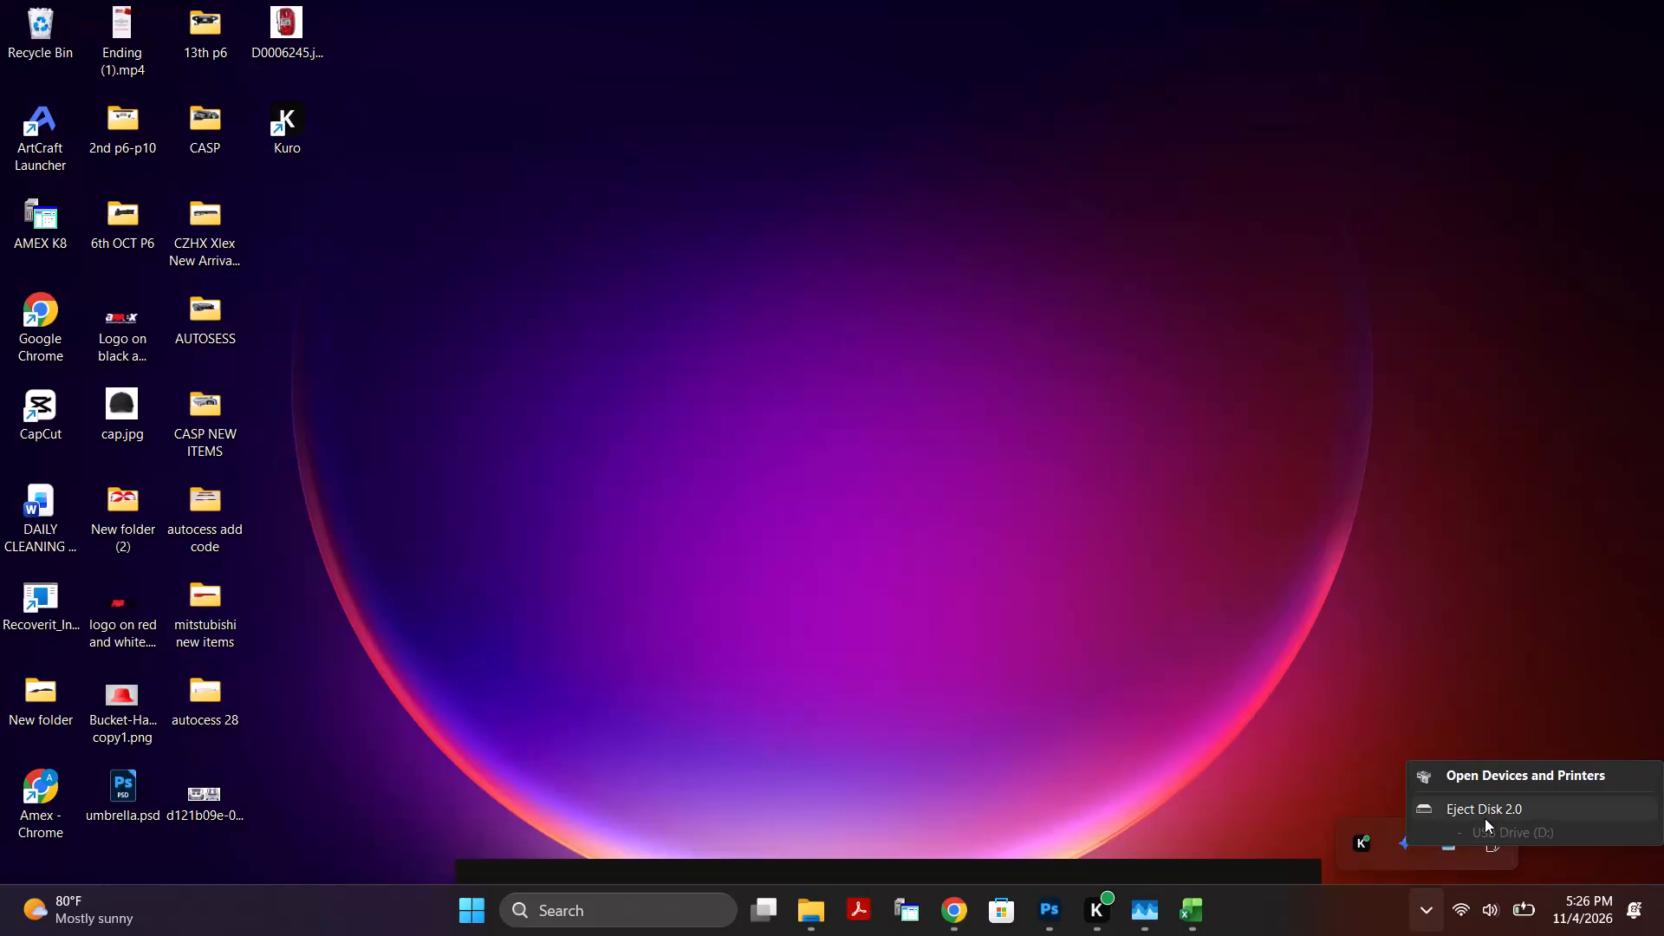
Eject the Disk 2.0 USB drive (D:) from the computer.
{"action": "left_click", "coordinate": [1485, 818]}
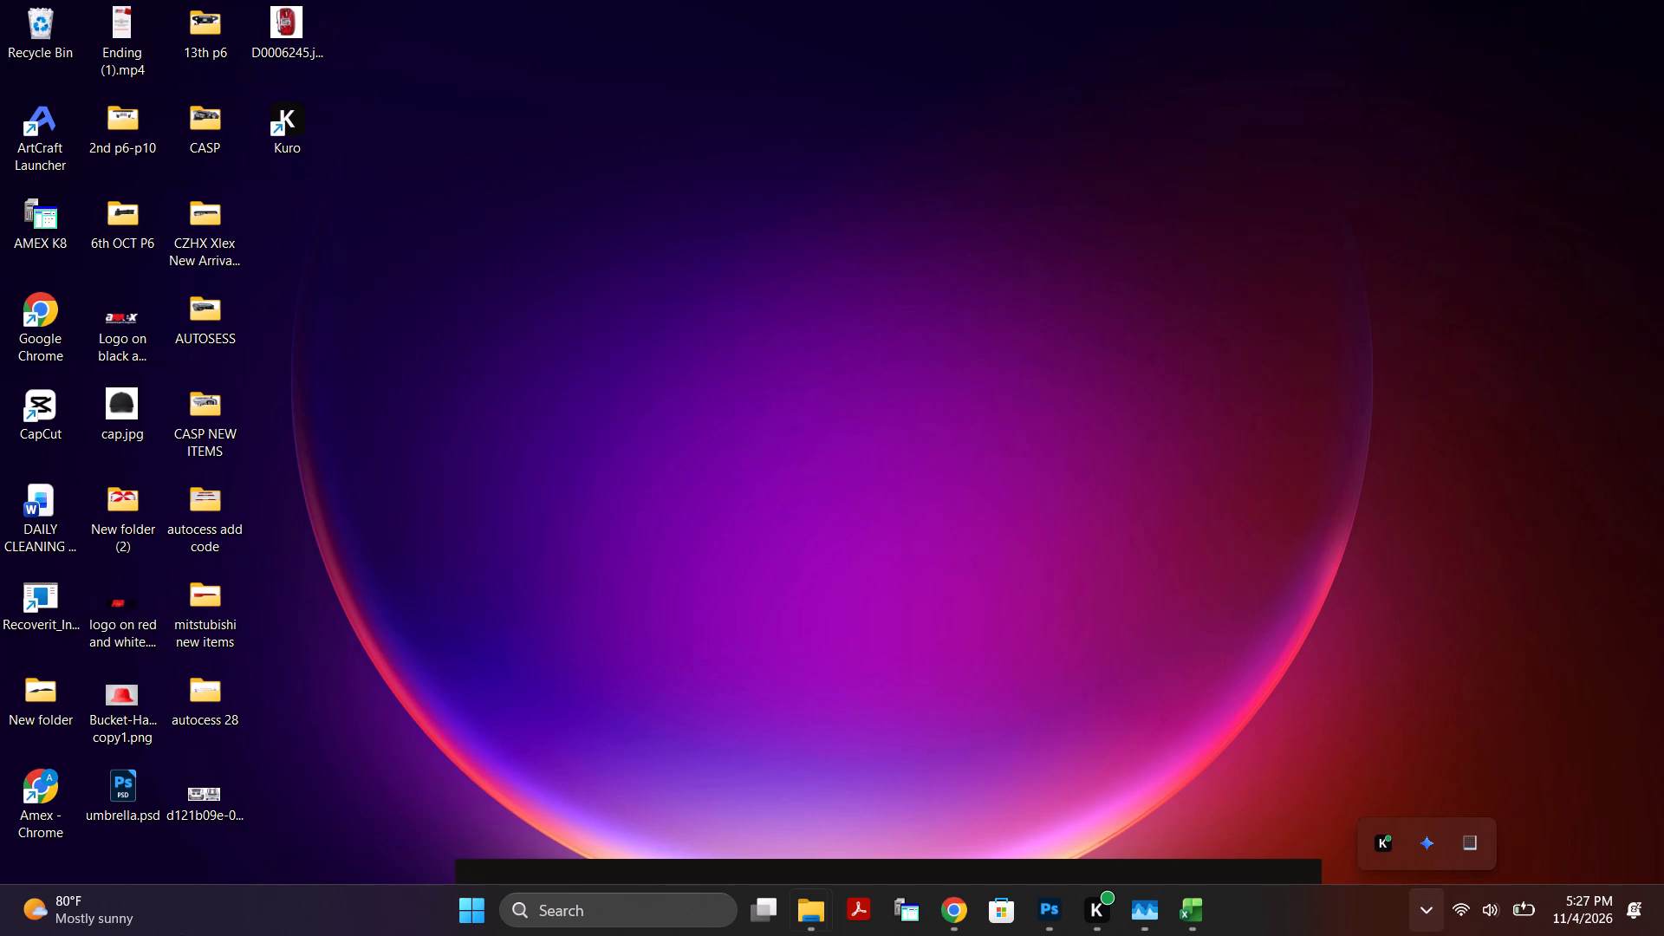
Switch to Chrome, returning to the Toyota Land Cruiser FJ70 fog lamp product page.
{"action": "left_click", "coordinate": [944, 913]}
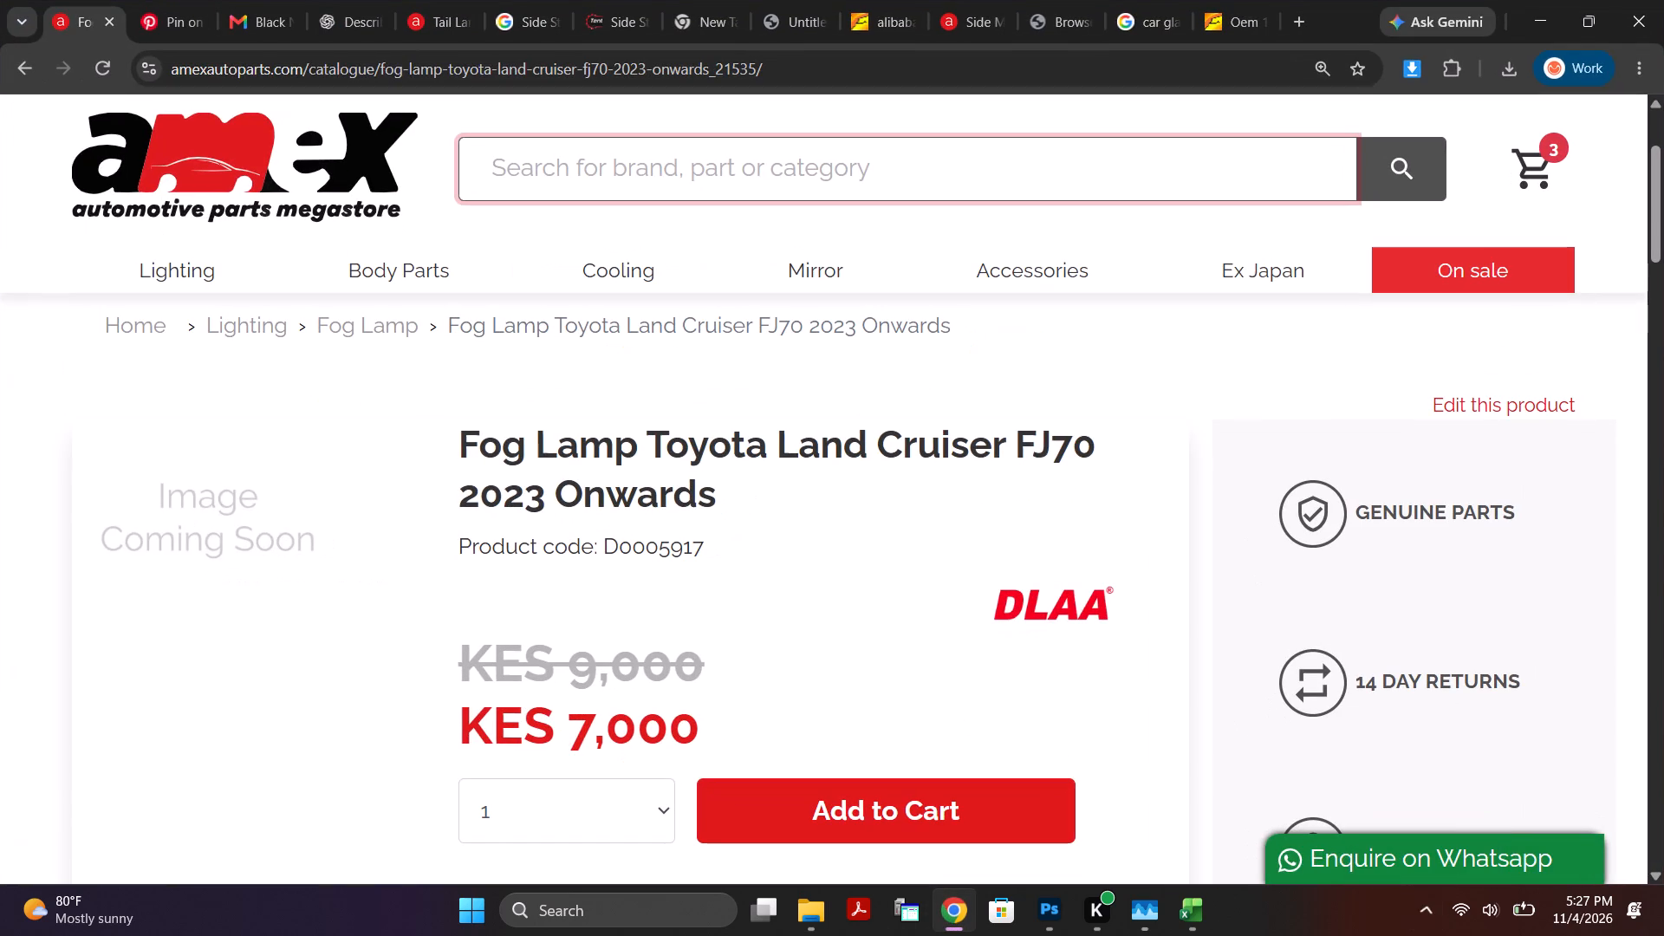